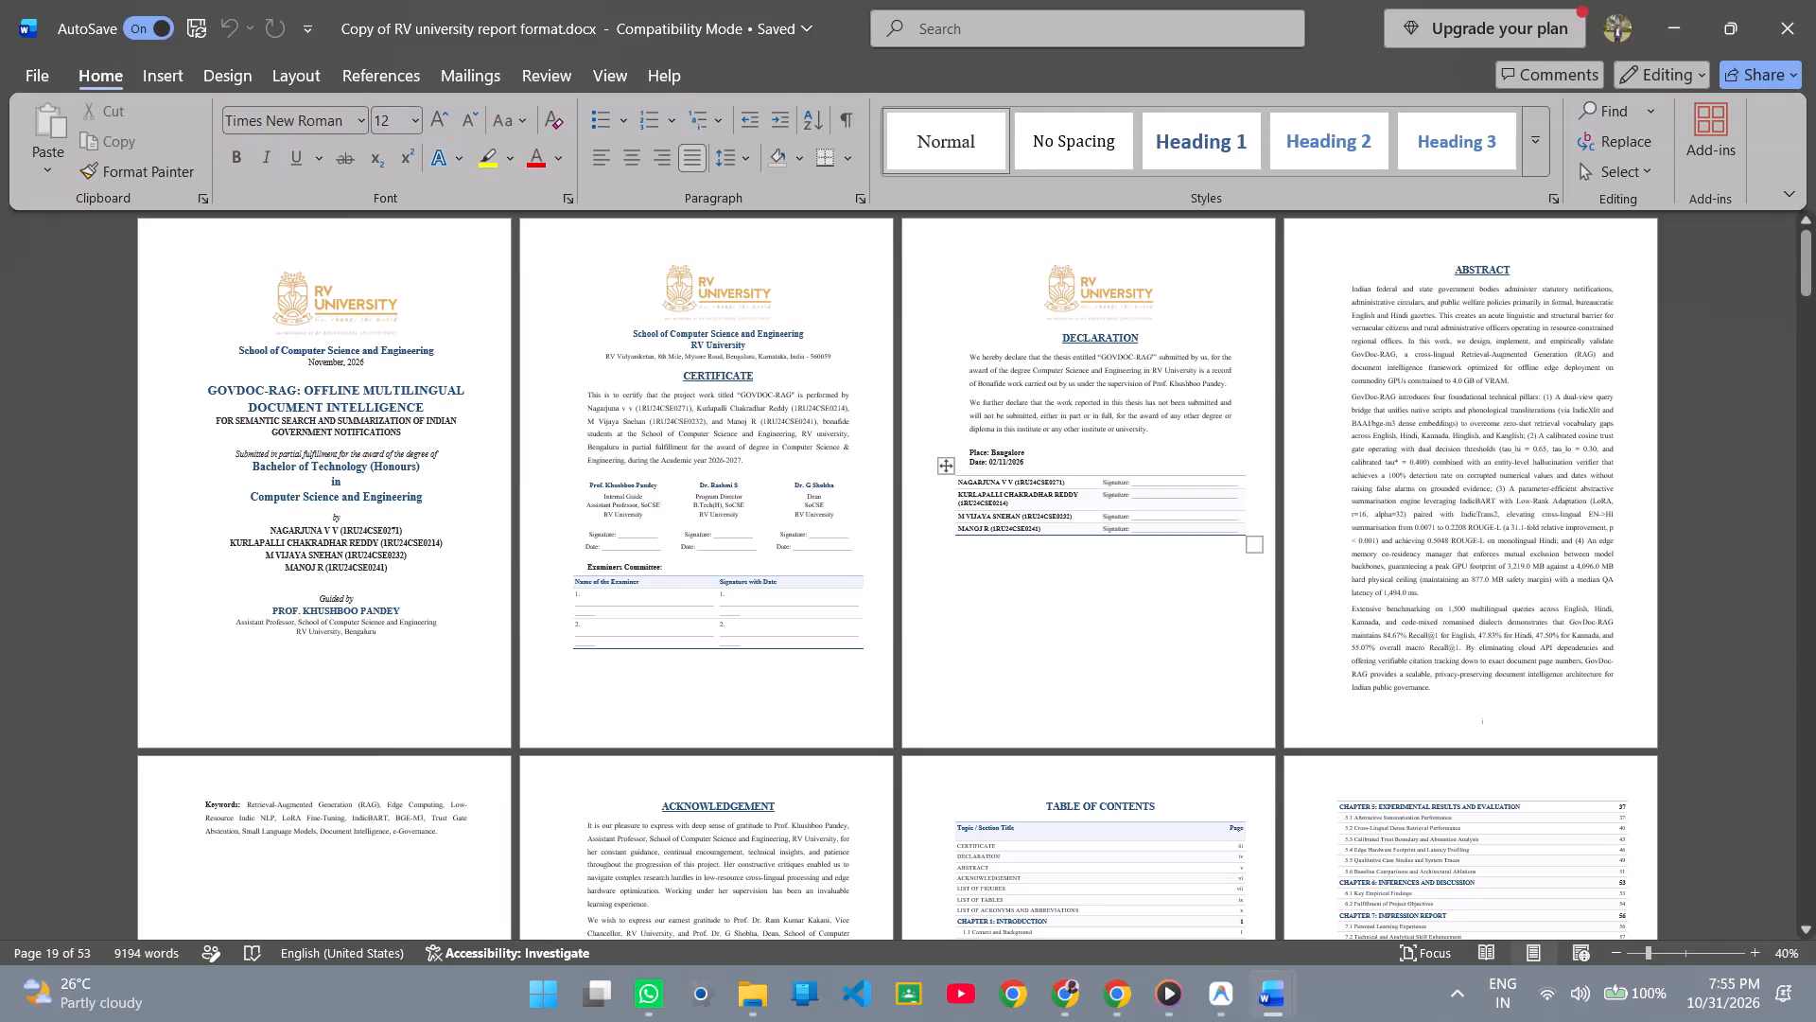
# Look over the front pages of the report, from the cover to the table of contents.
pyautogui.scroll(-5, 1103, 623)
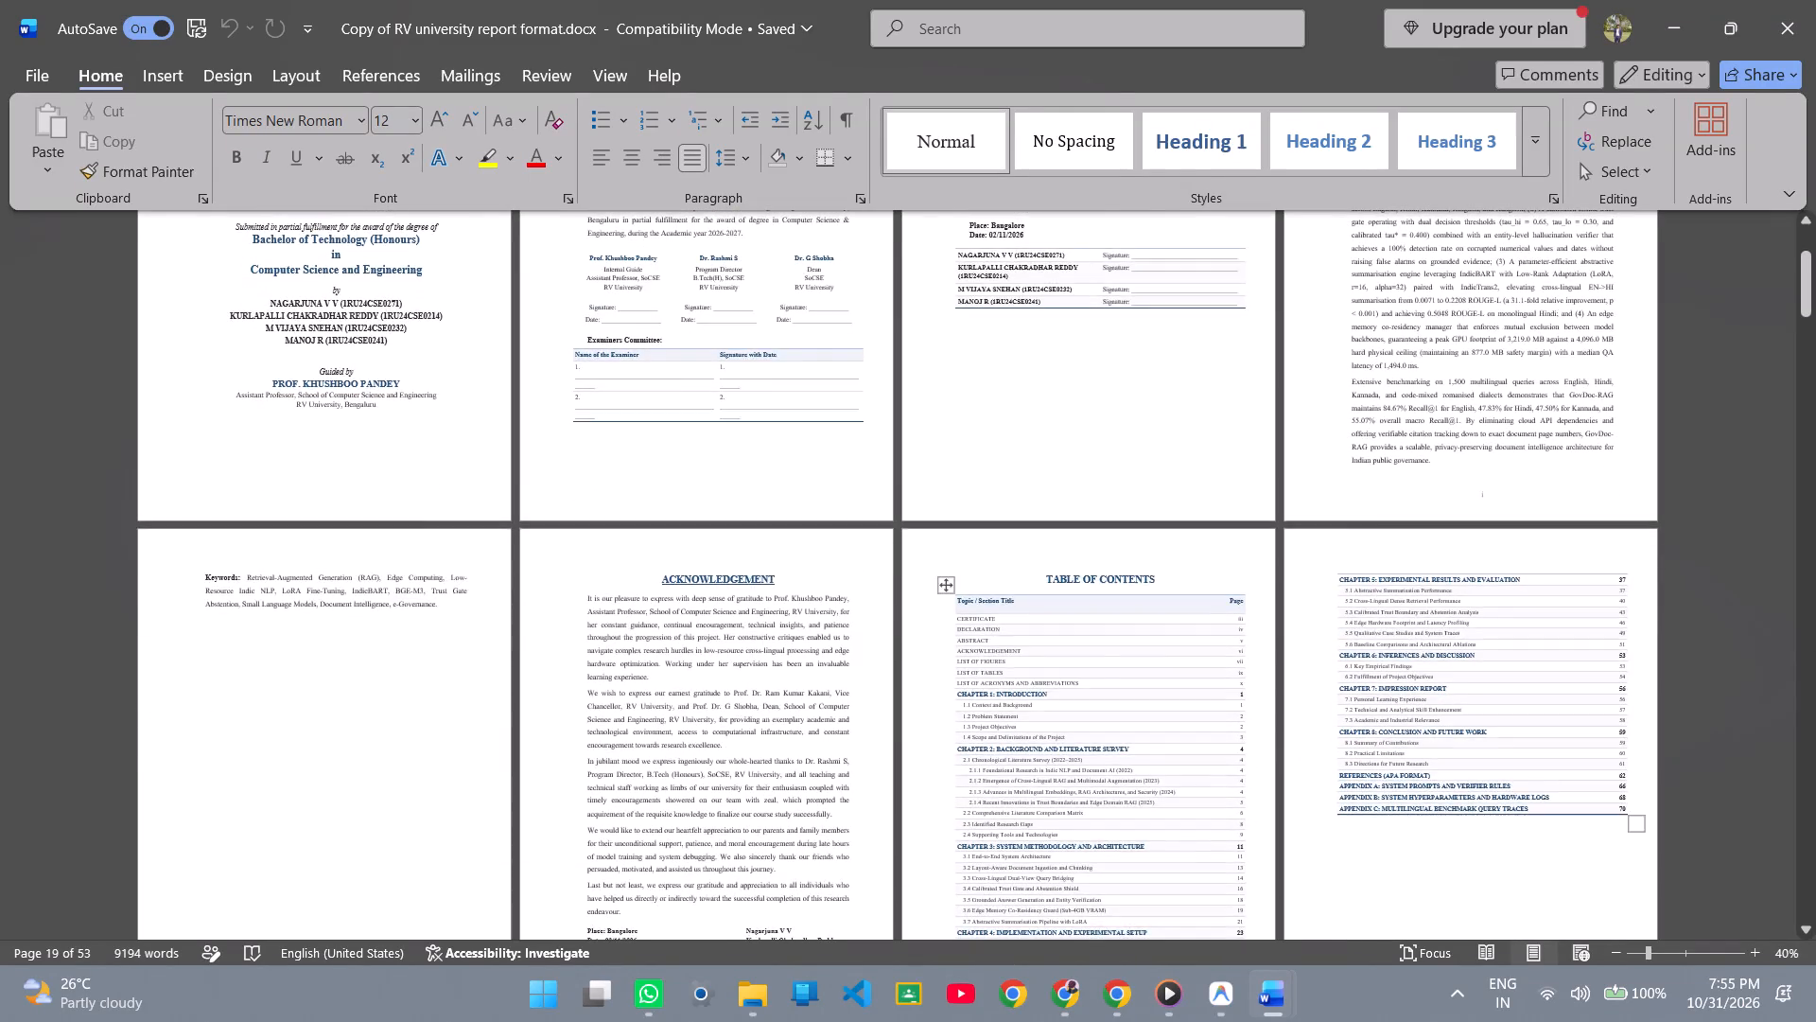
pyautogui.scroll(4, 1103, 623)
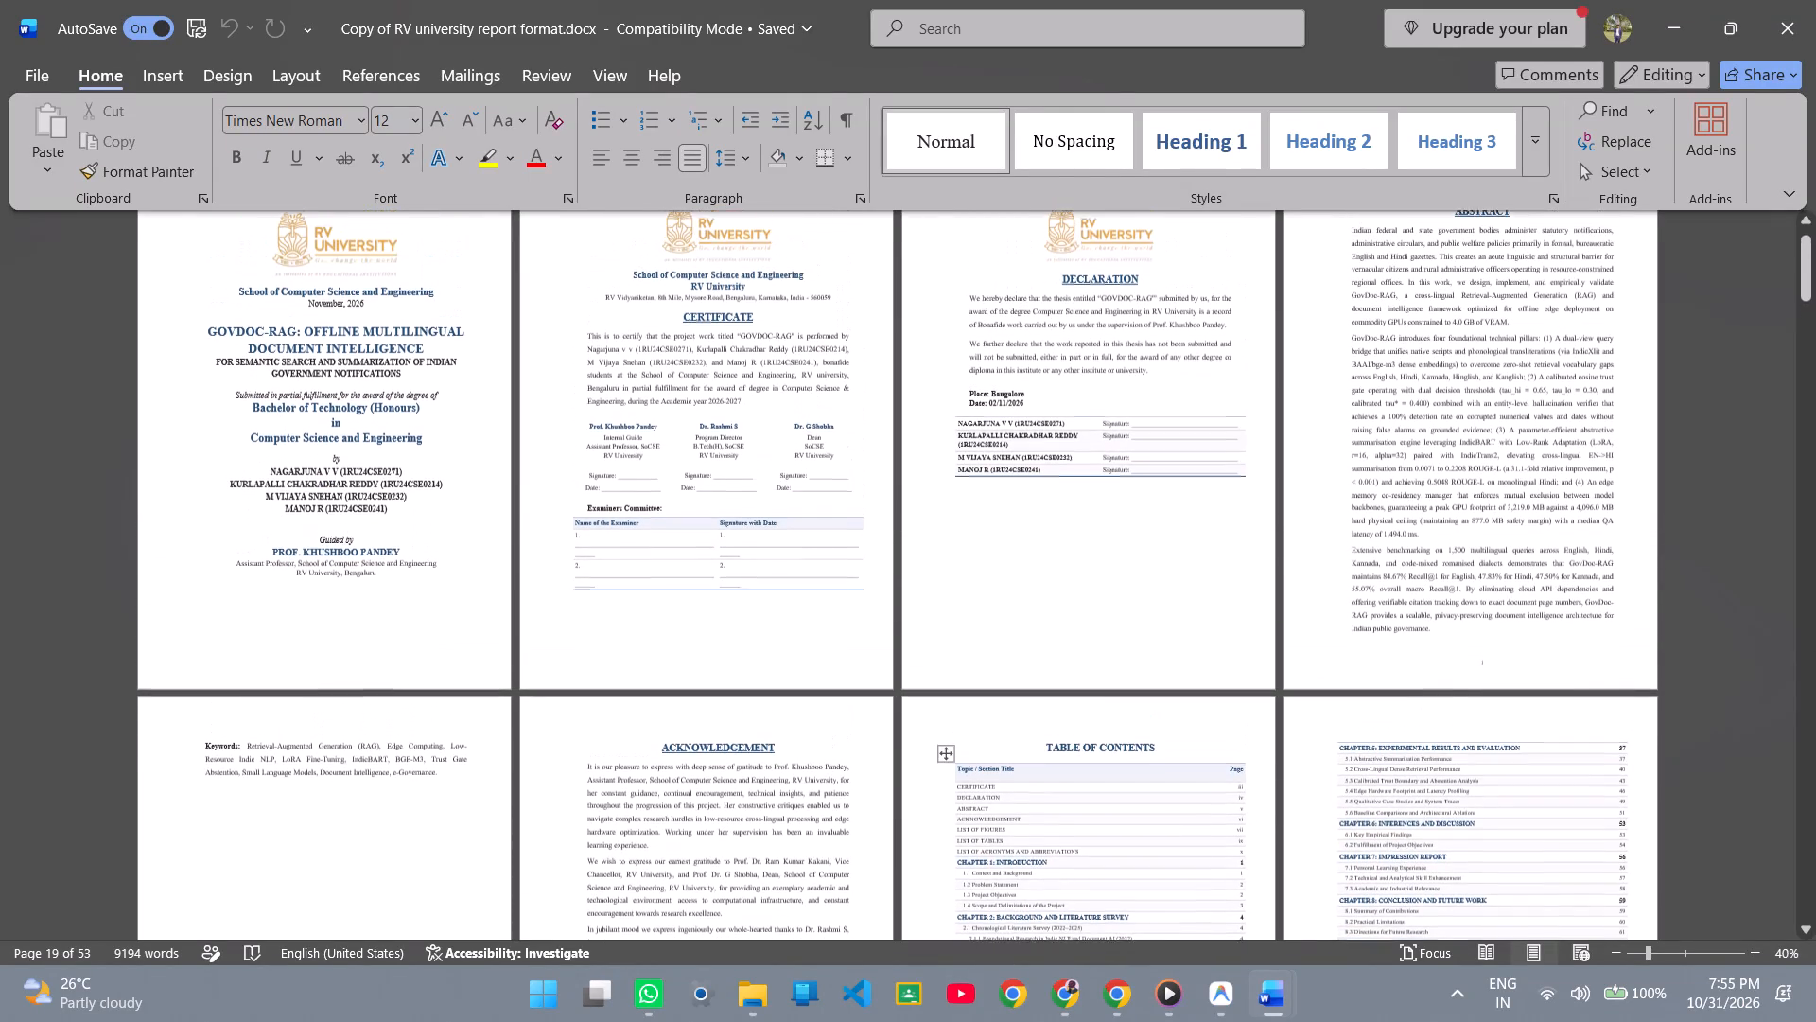
pyautogui.scroll(1, 1103, 623)
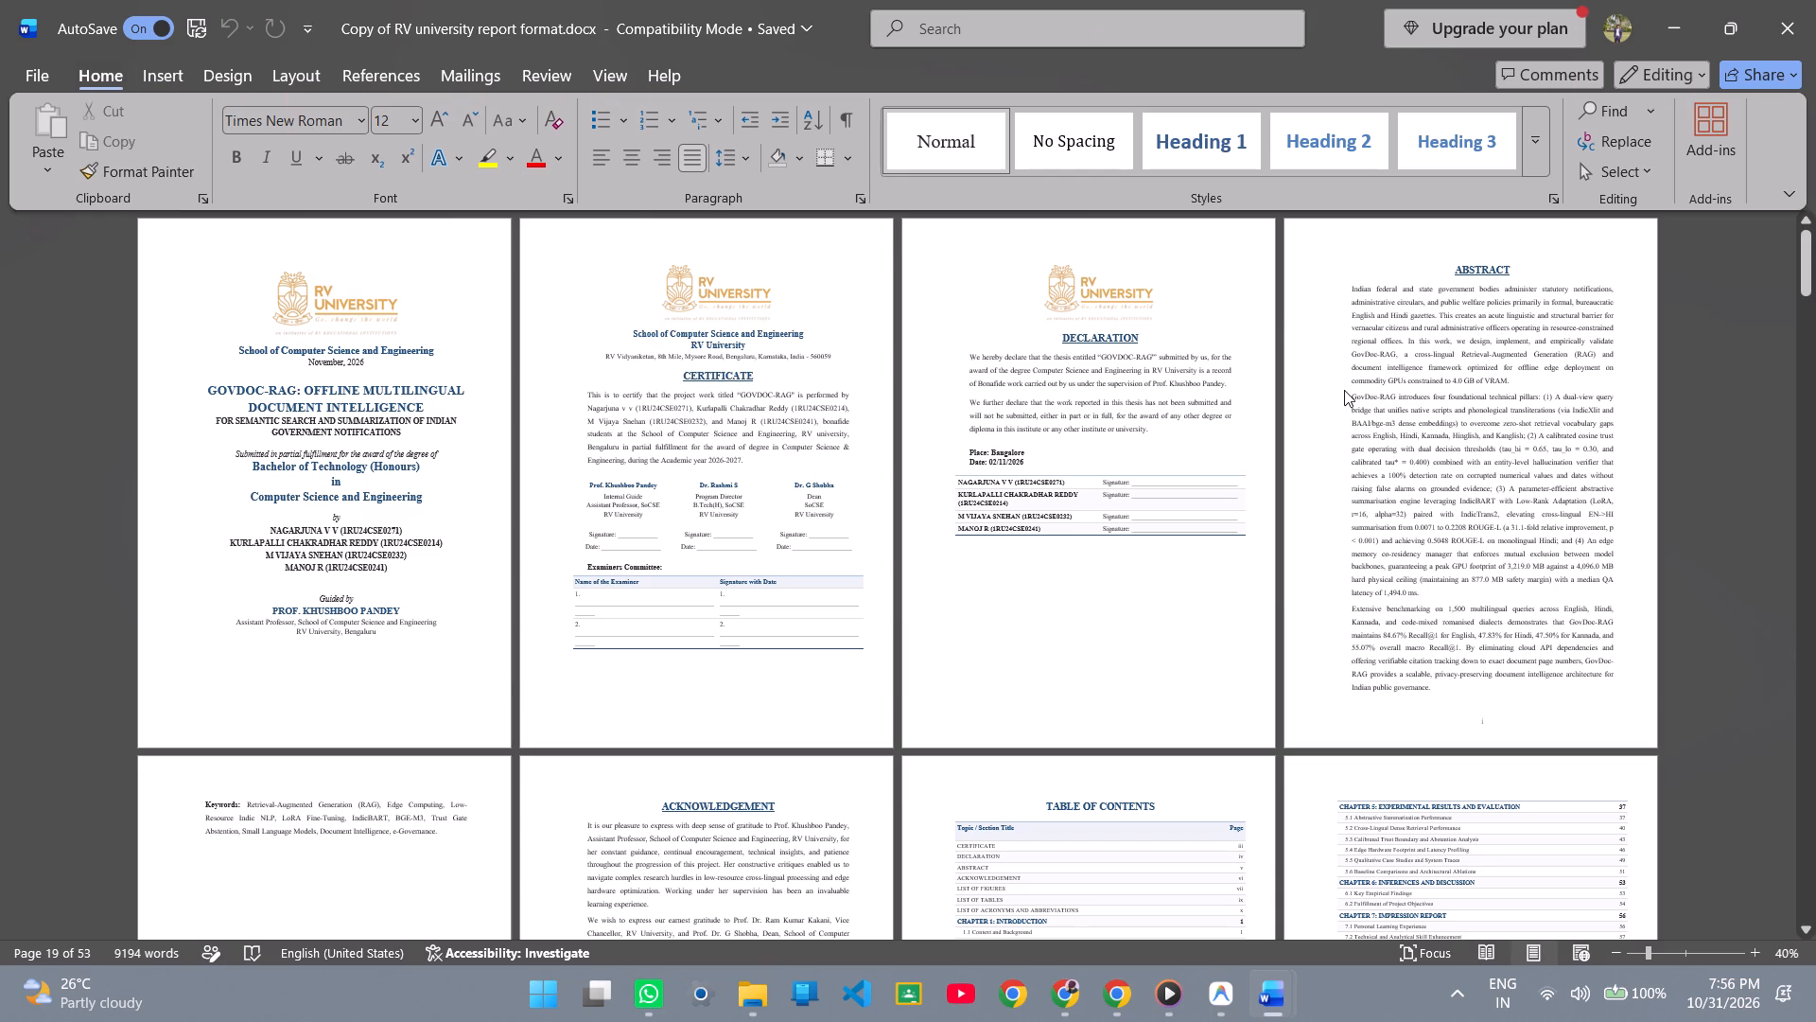
# Switch to the Google Docs copy of the report in Chrome and look through it back to the cover and certificate pages.
pyautogui.hotkey('alt', 'Tab')
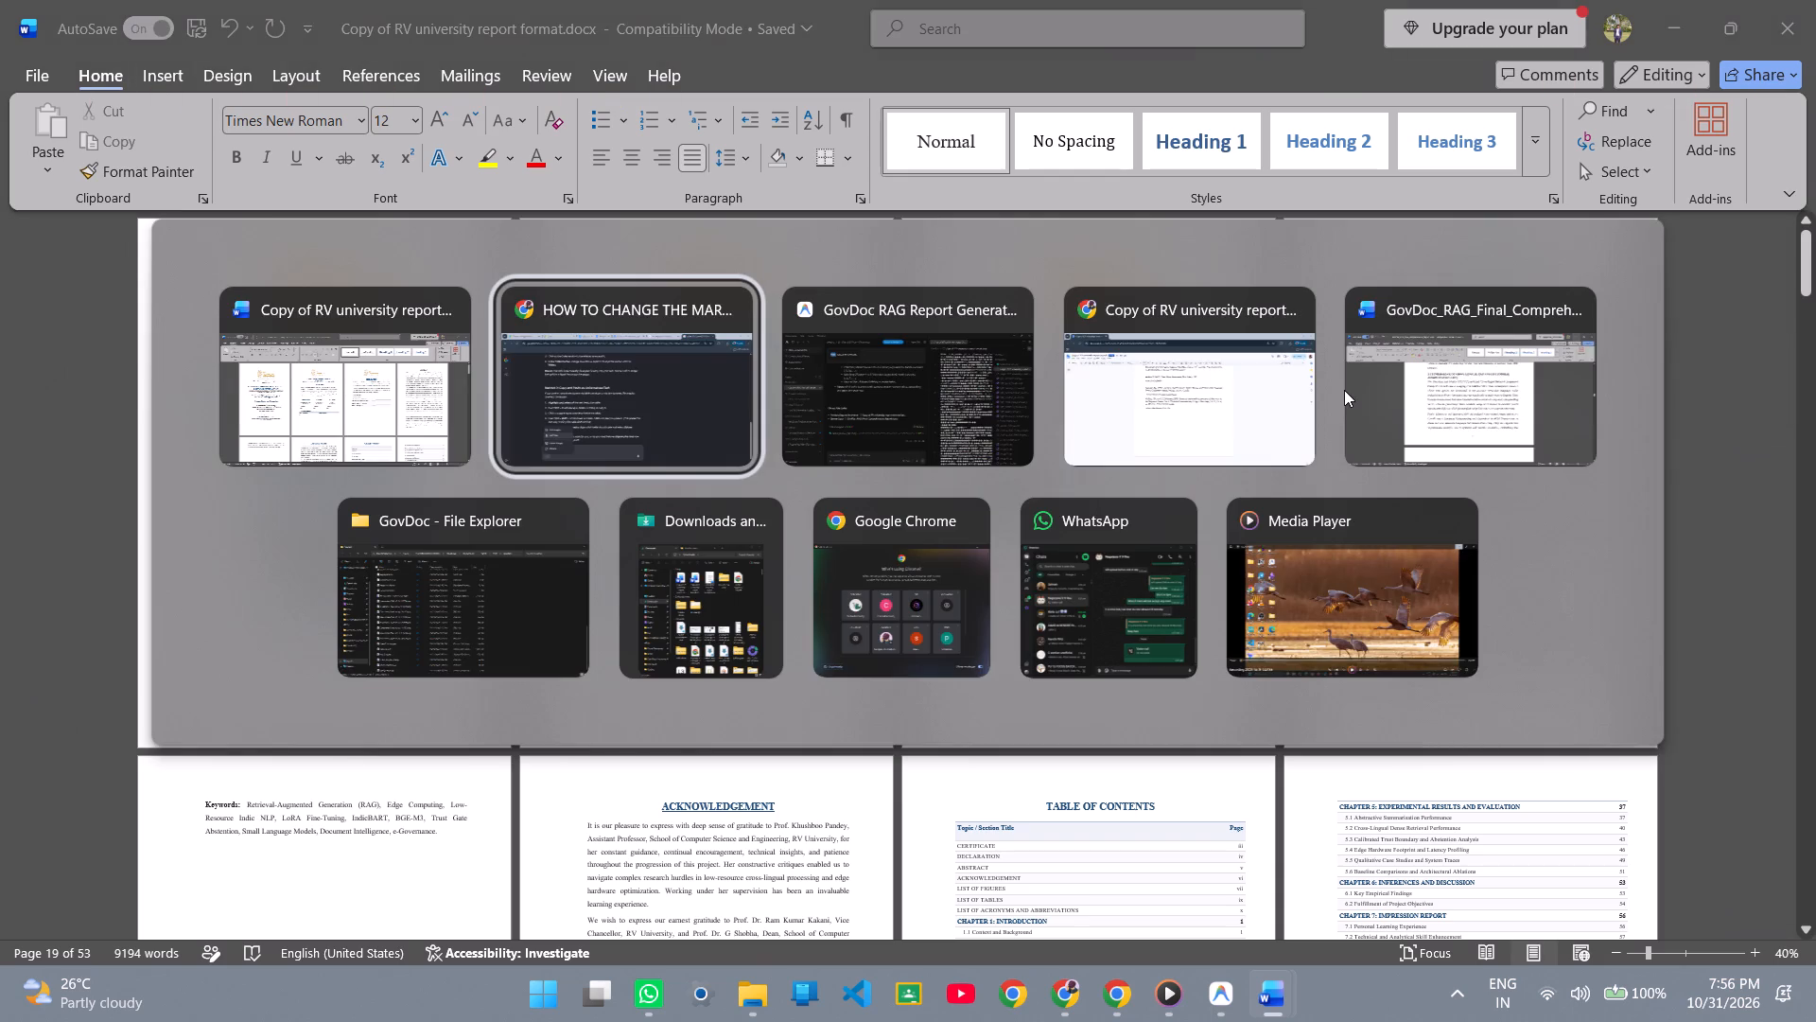
pyautogui.hotkey('alt', 'Tab')
pyautogui.hotkey('alt', 'Tab')
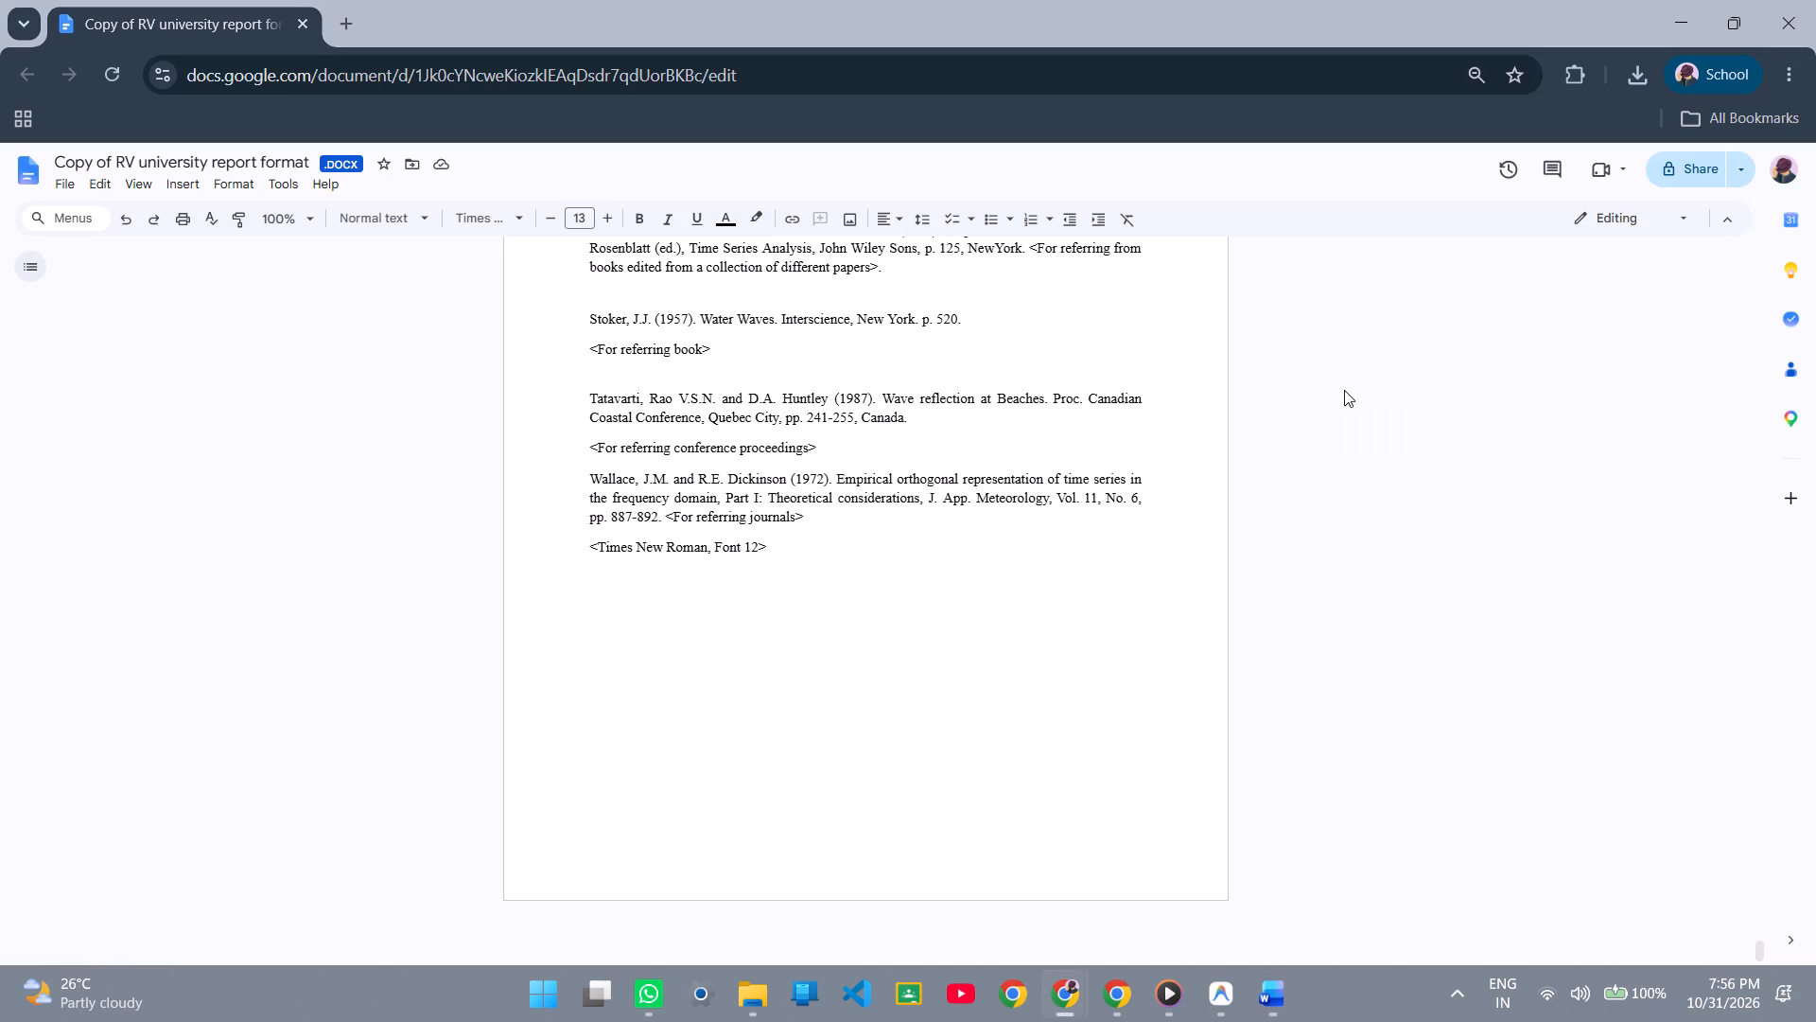
pyautogui.scroll(8, 673, 529)
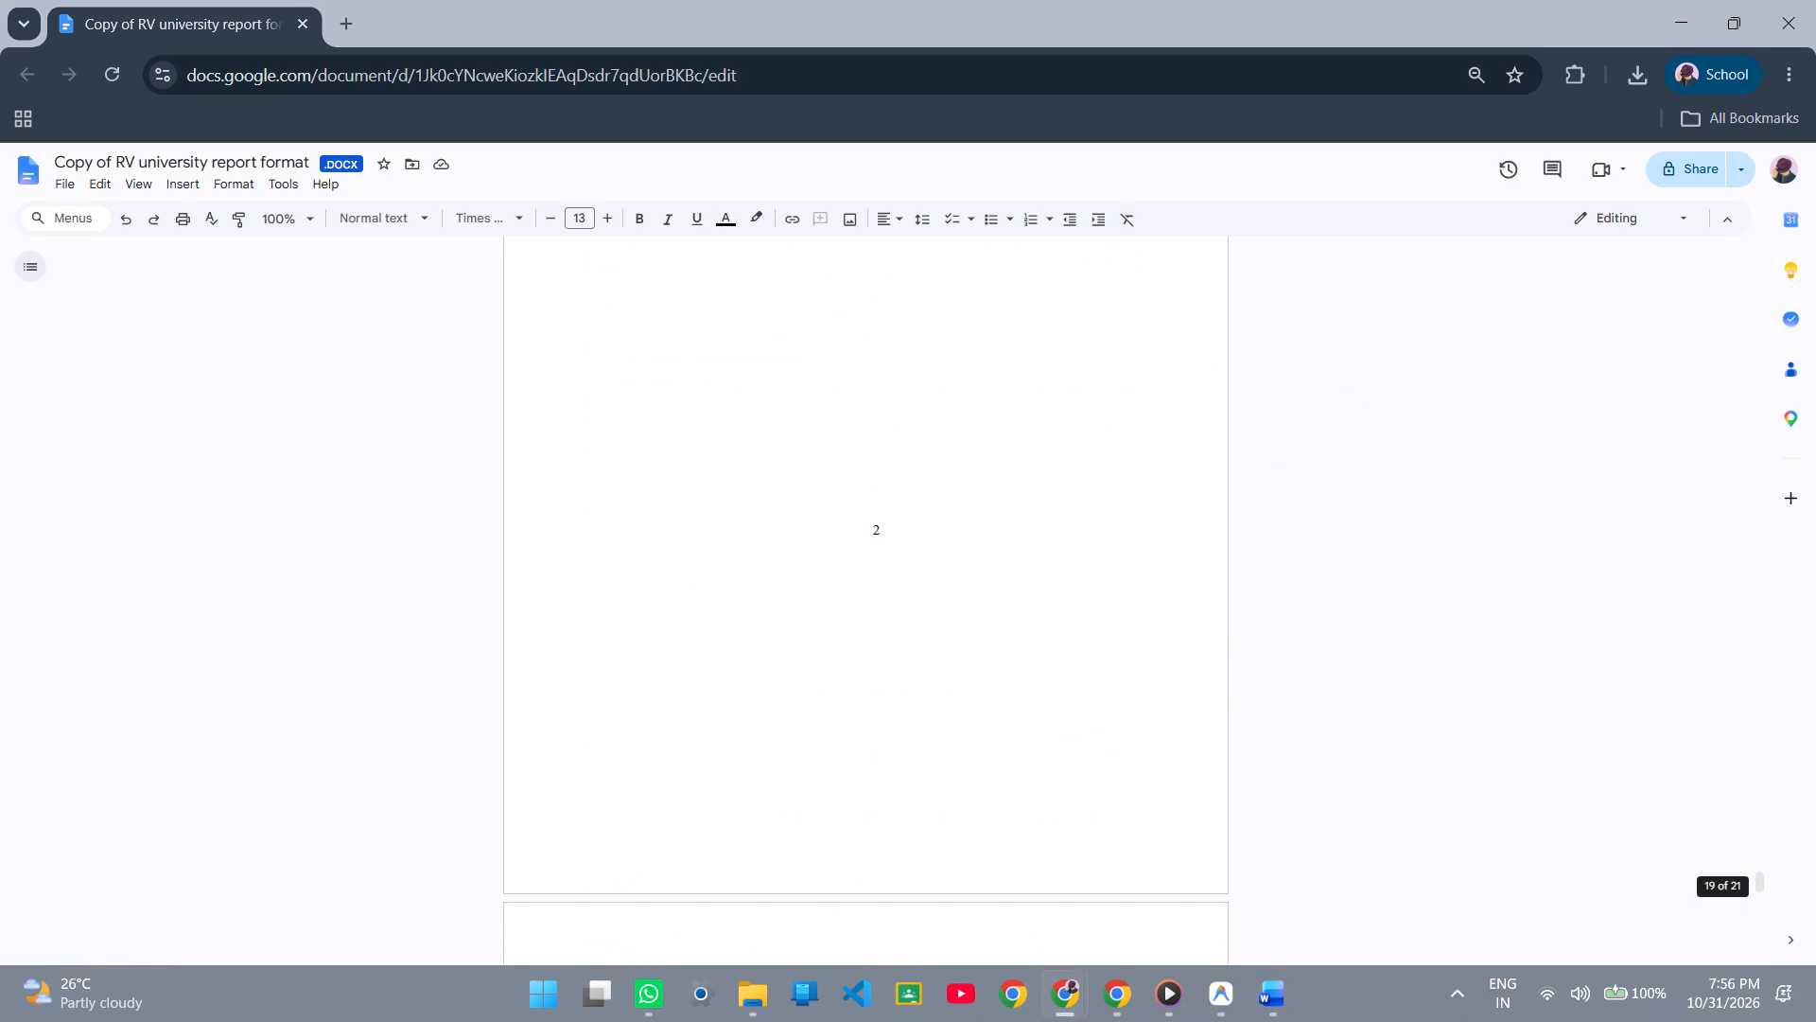
pyautogui.scroll(-2, 716, 555)
pyautogui.scroll(20, 716, 555)
pyautogui.scroll(20, 716, 555)
pyautogui.scroll(8, 716, 555)
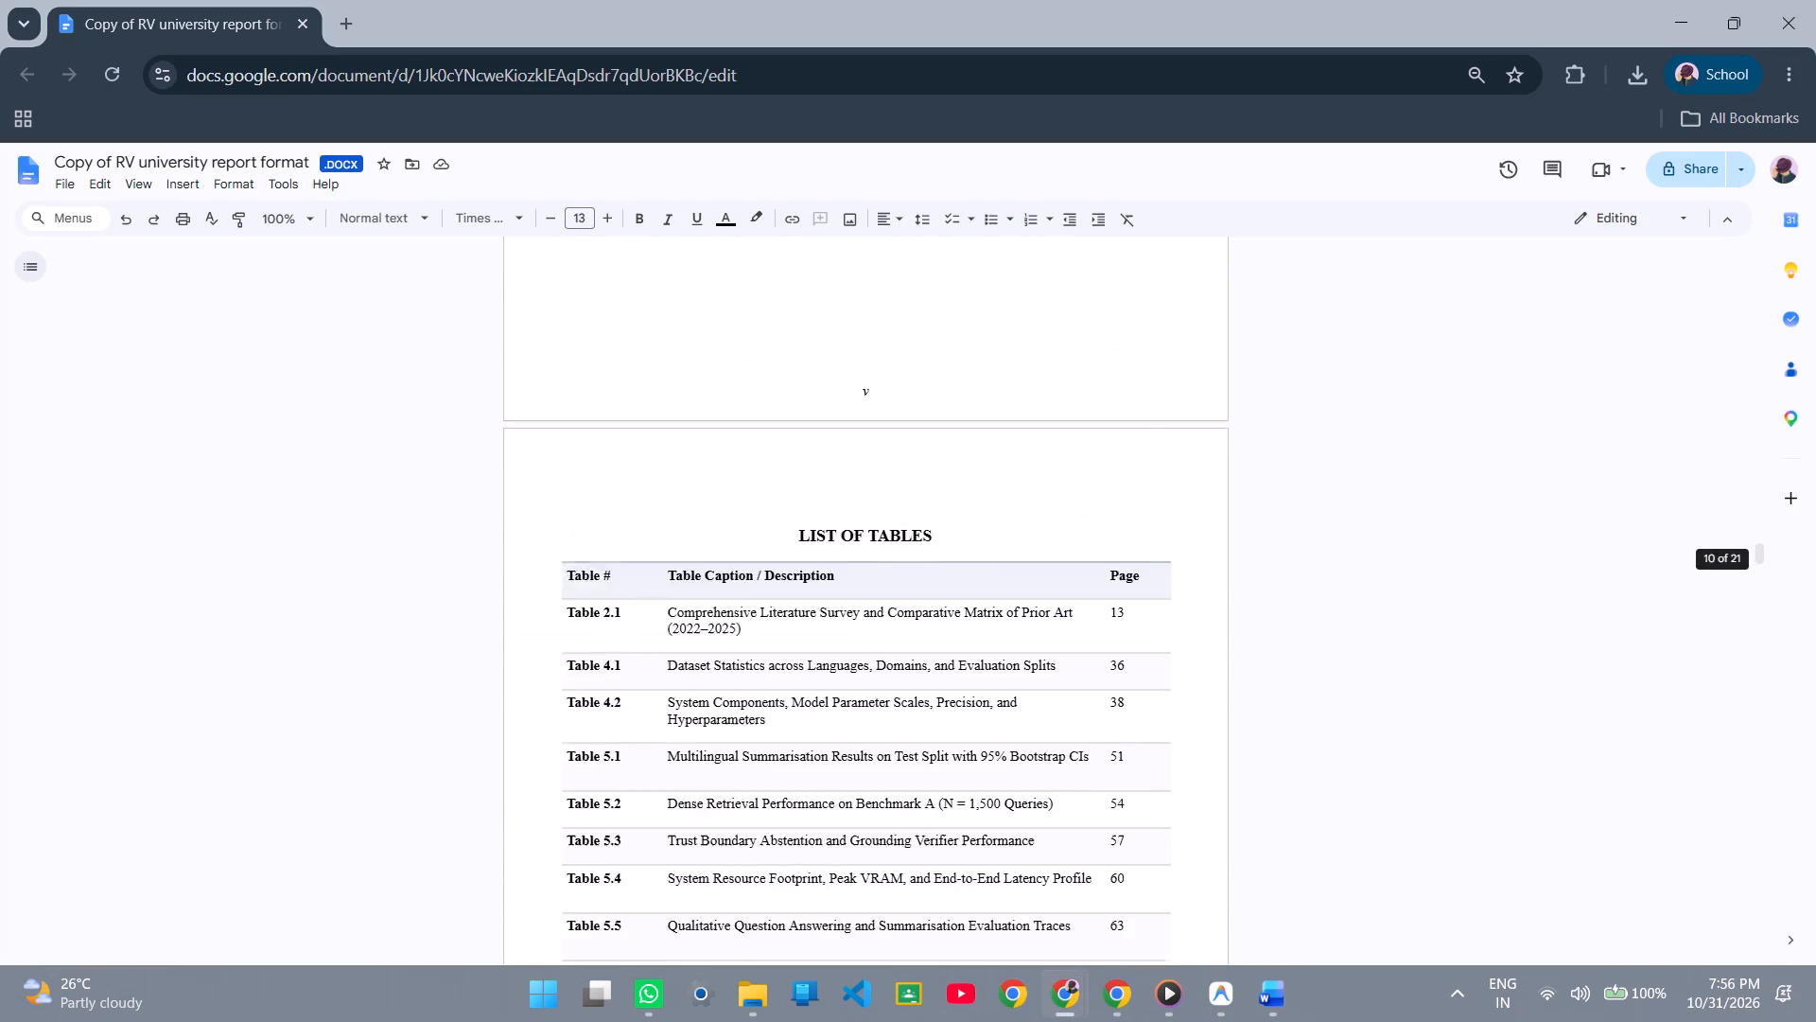
pyautogui.scroll(20, 718, 555)
pyautogui.scroll(18, 718, 555)
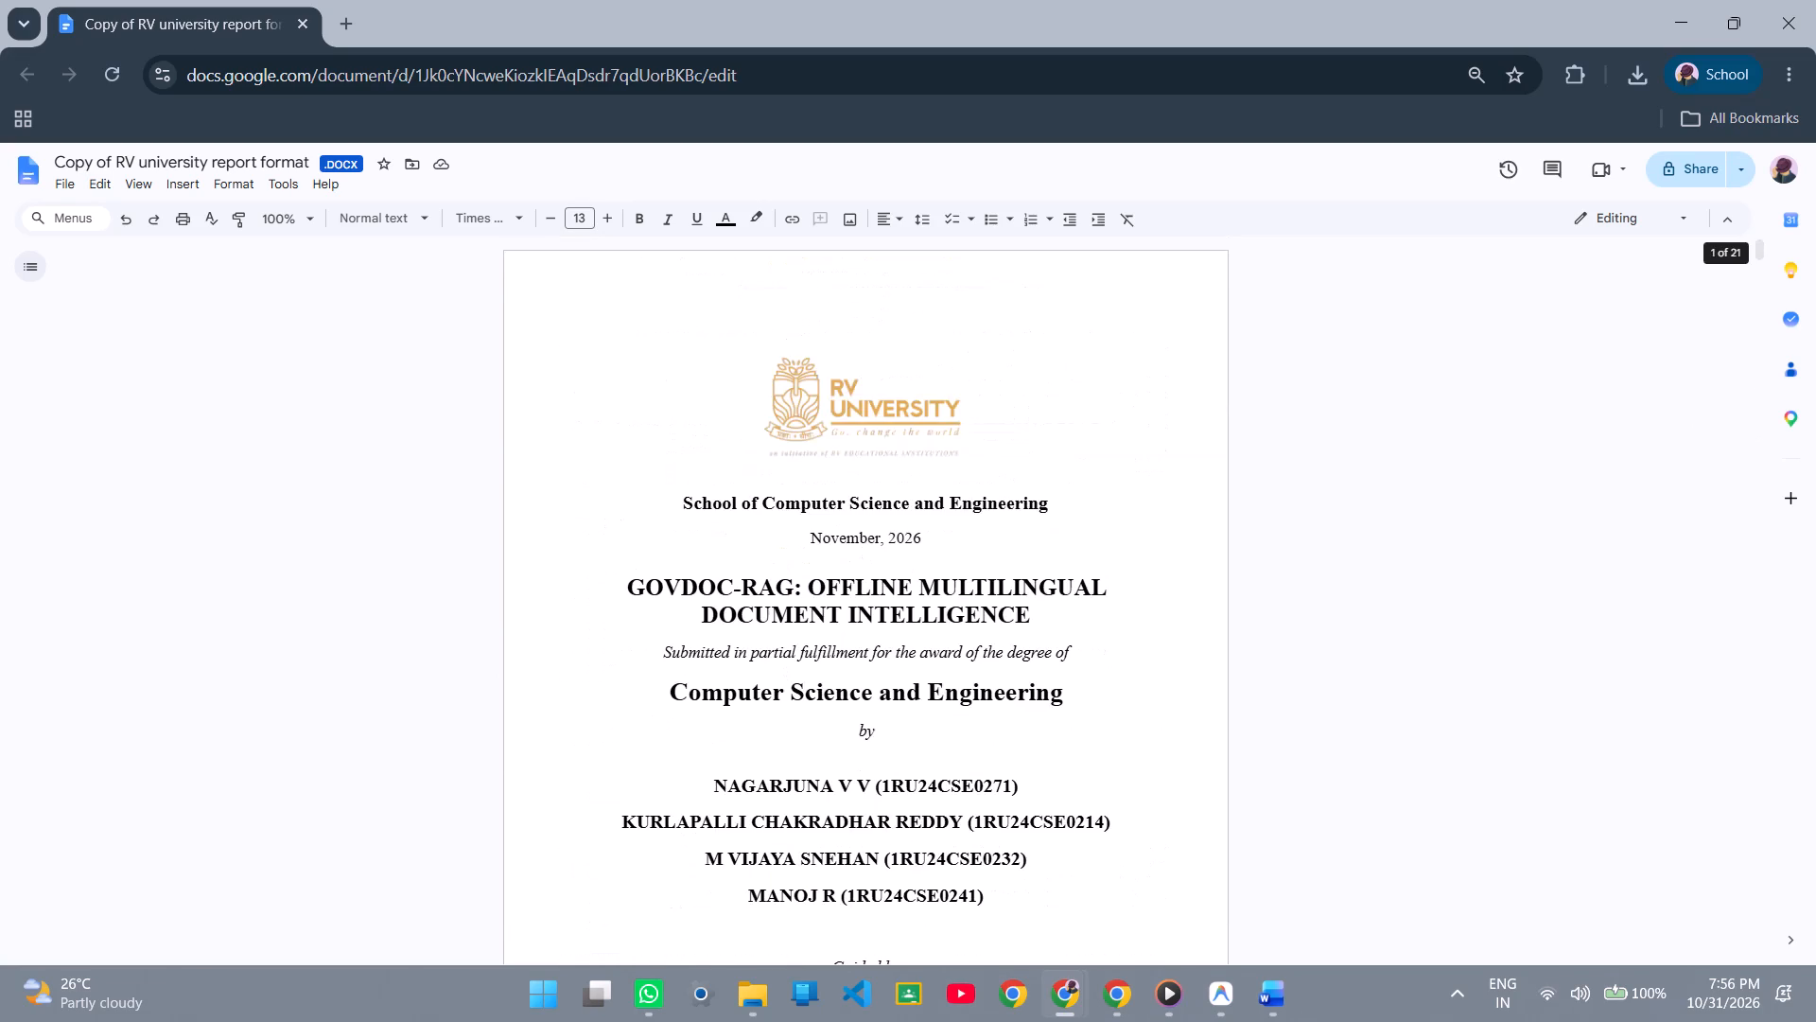
pyautogui.click(1141, 412)
pyautogui.scroll(-6, 1141, 412)
pyautogui.scroll(2, 1141, 412)
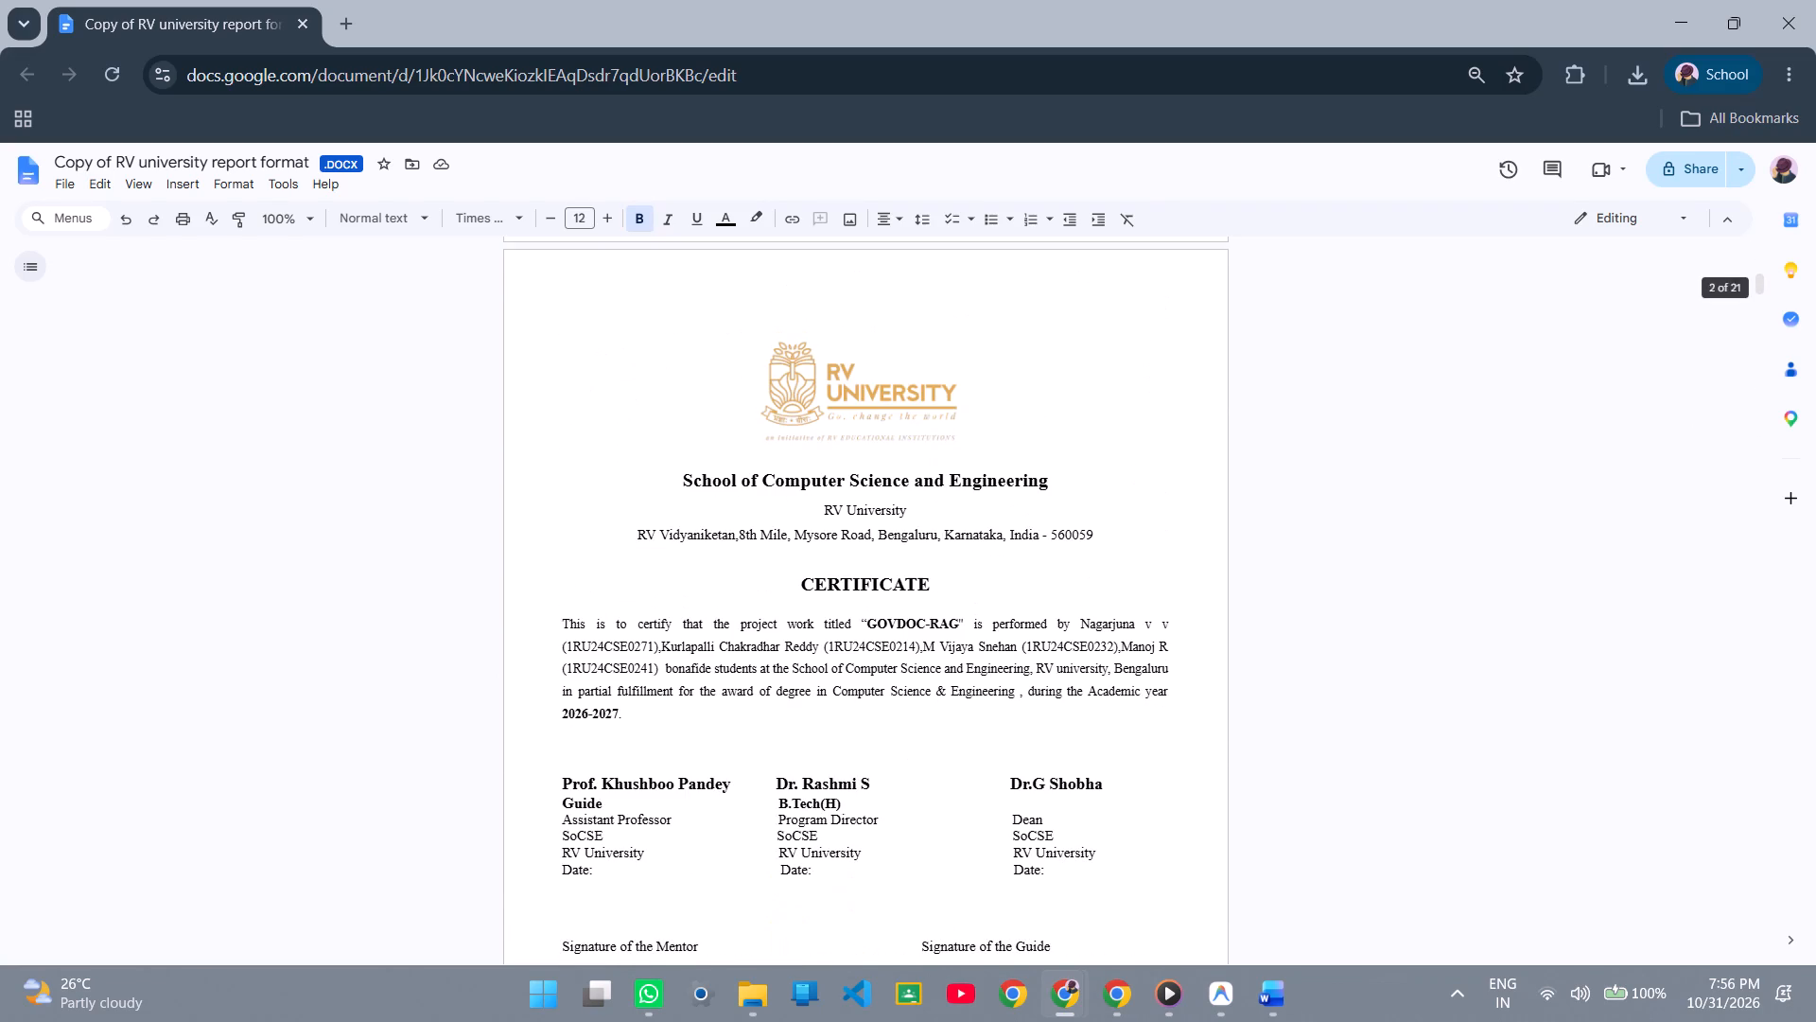
pyautogui.click(1184, 633)
pyautogui.moveTo(1185, 628); pyautogui.dragTo(1214, 639)
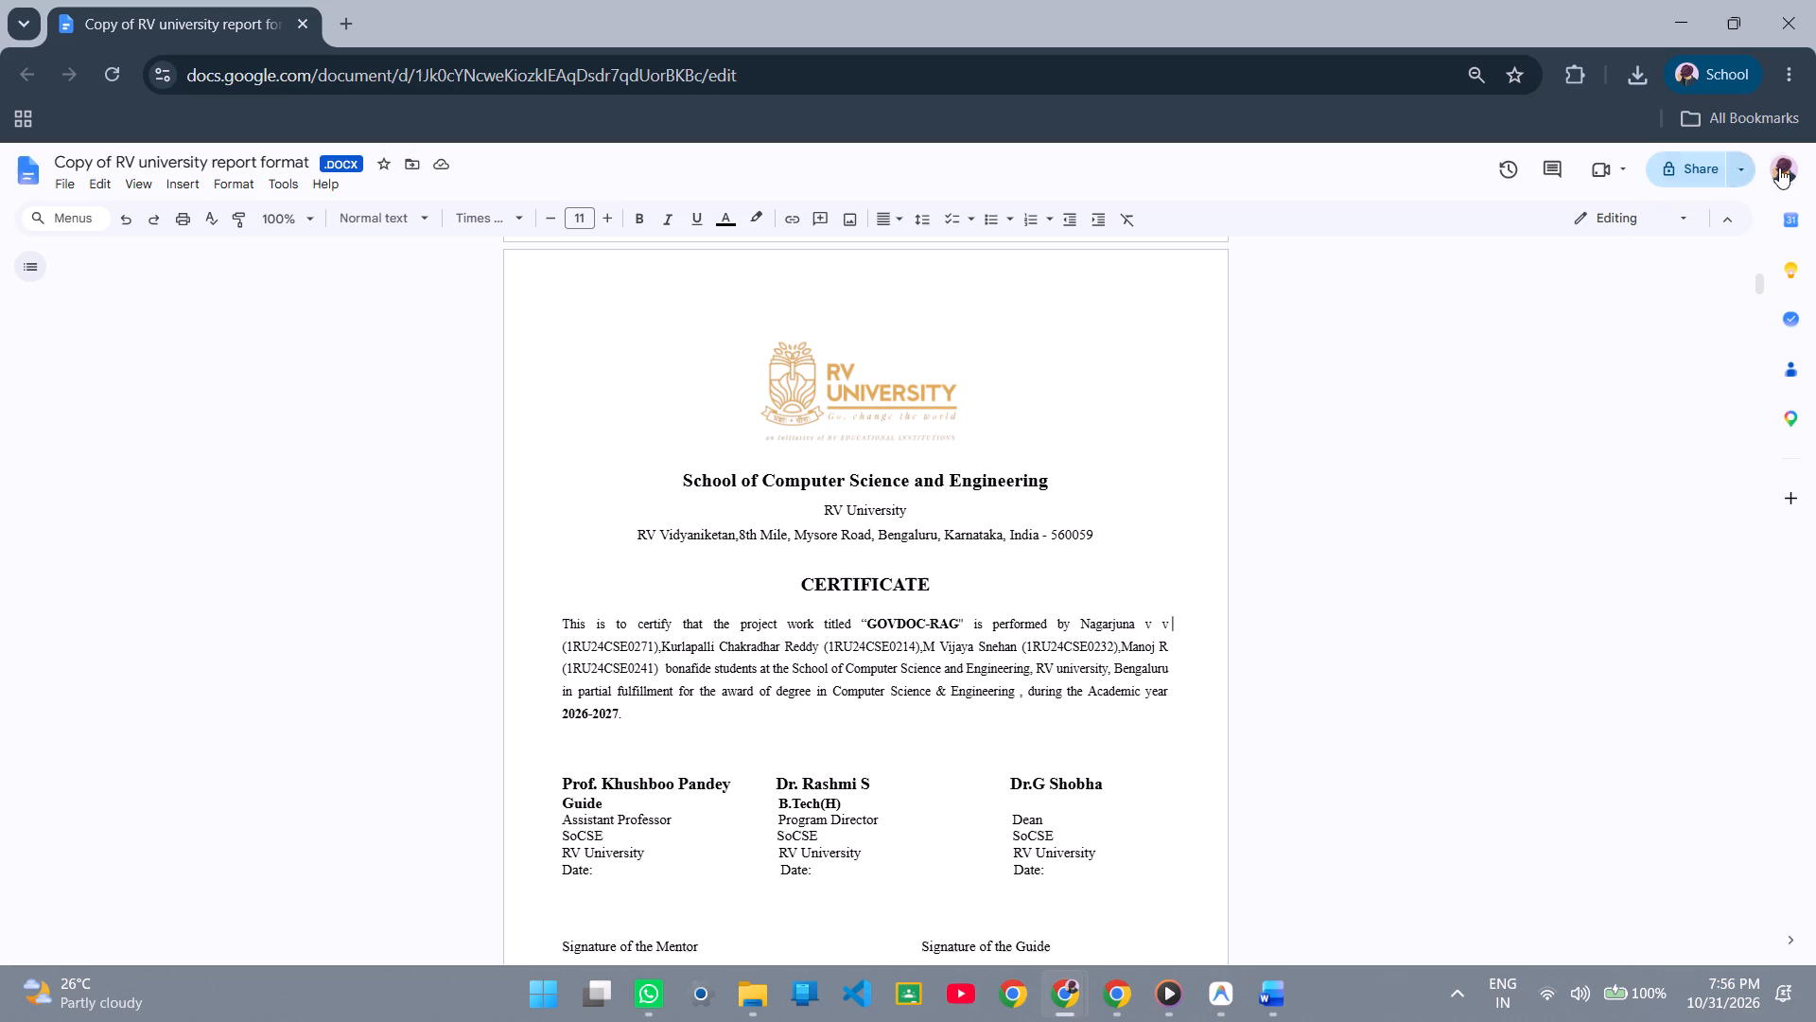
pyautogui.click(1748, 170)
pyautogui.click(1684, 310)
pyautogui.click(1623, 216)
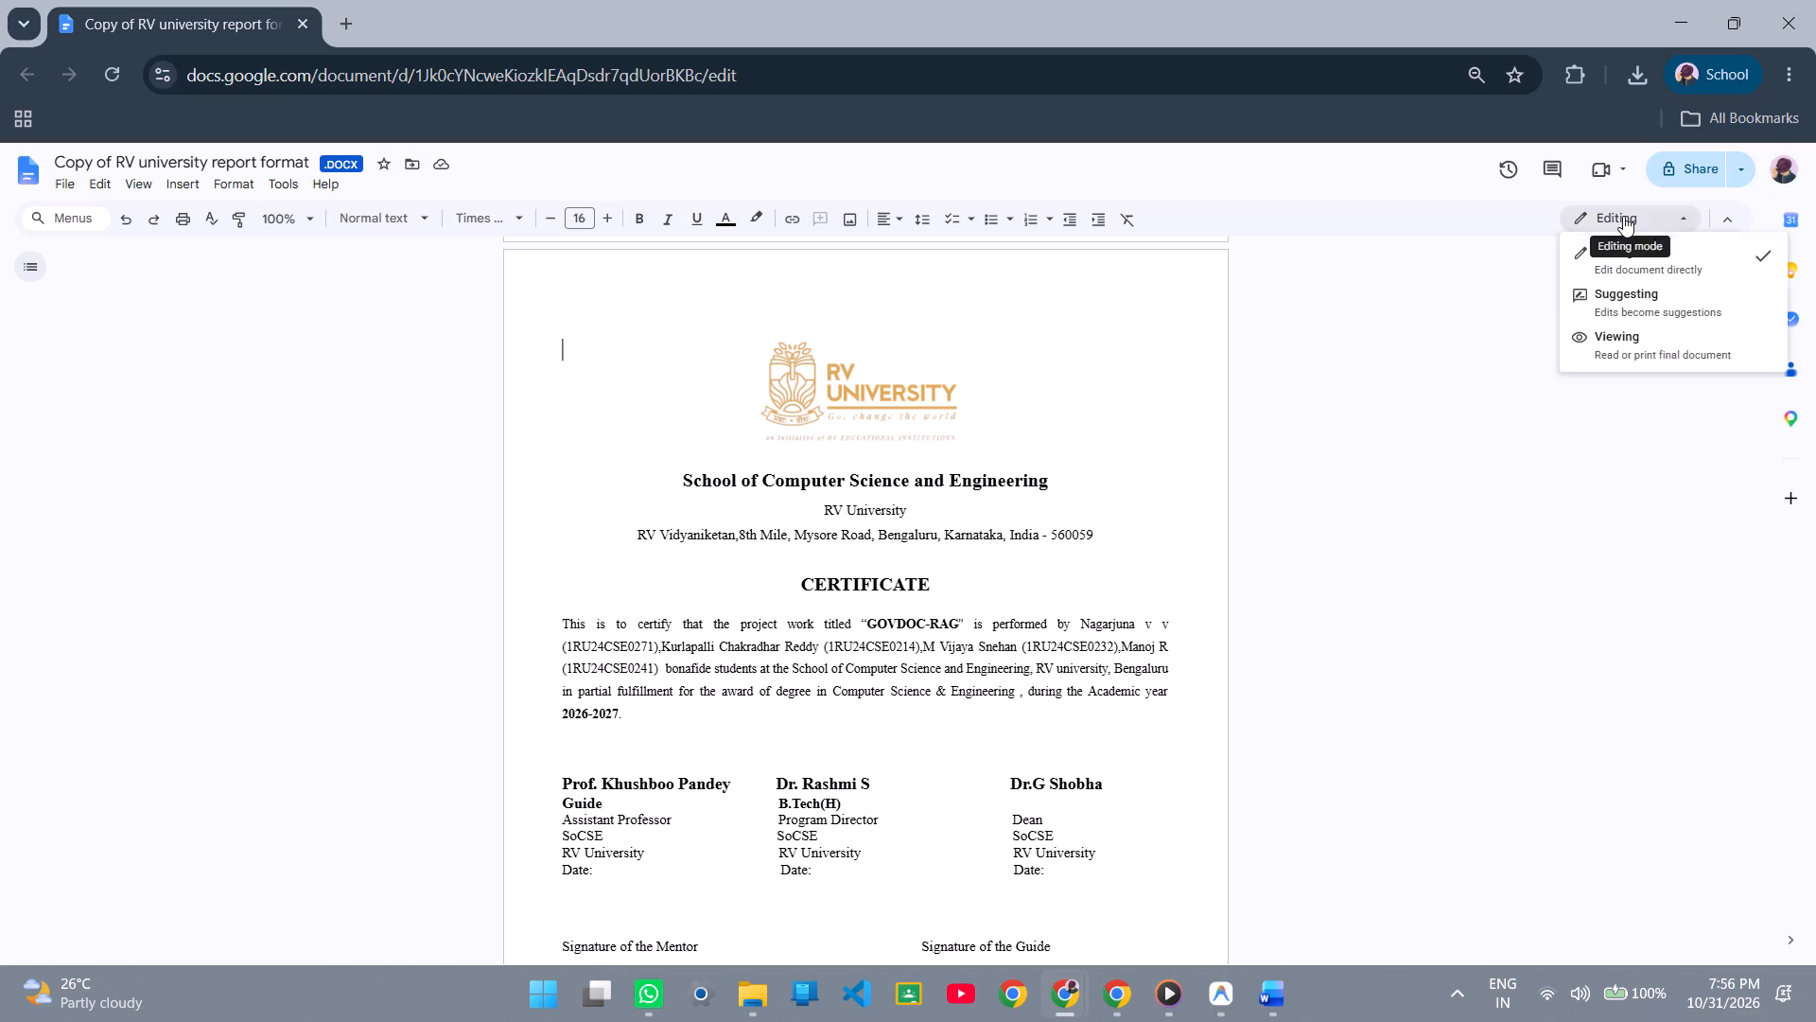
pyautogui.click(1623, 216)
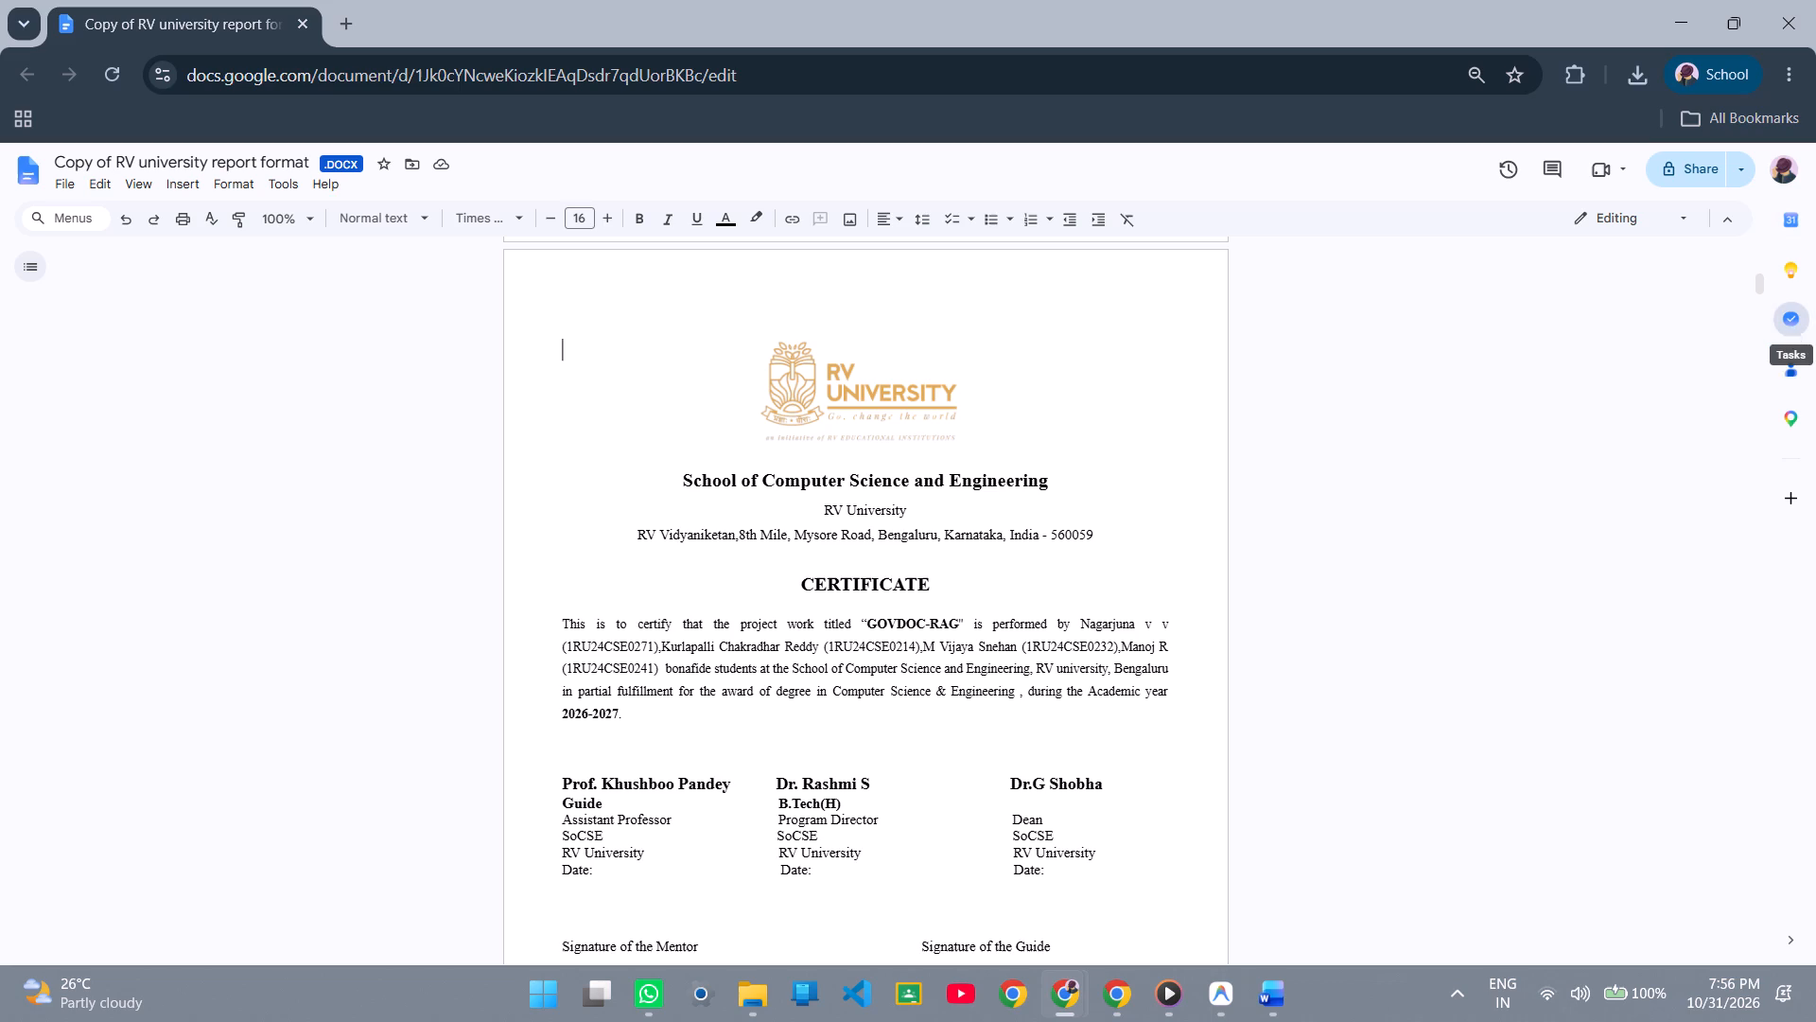
# Show the document tabs and outline of the report.
pyautogui.click(23, 258)
pyautogui.click(328, 352)
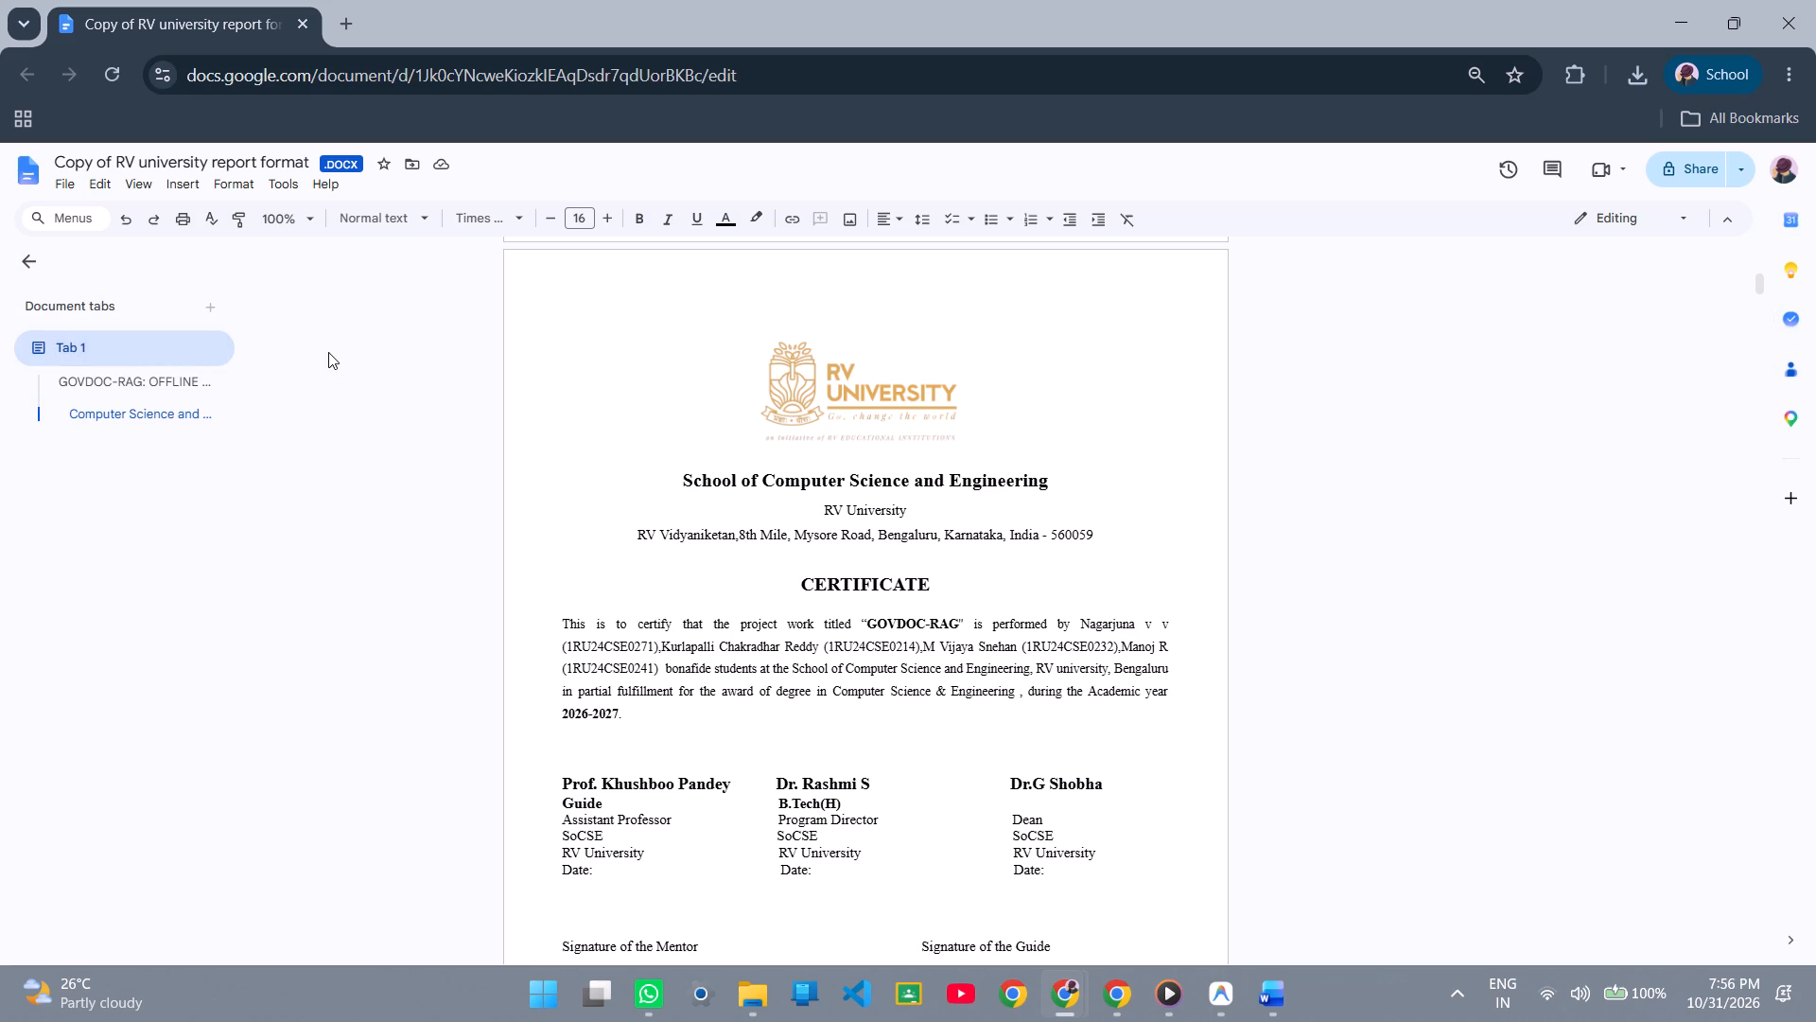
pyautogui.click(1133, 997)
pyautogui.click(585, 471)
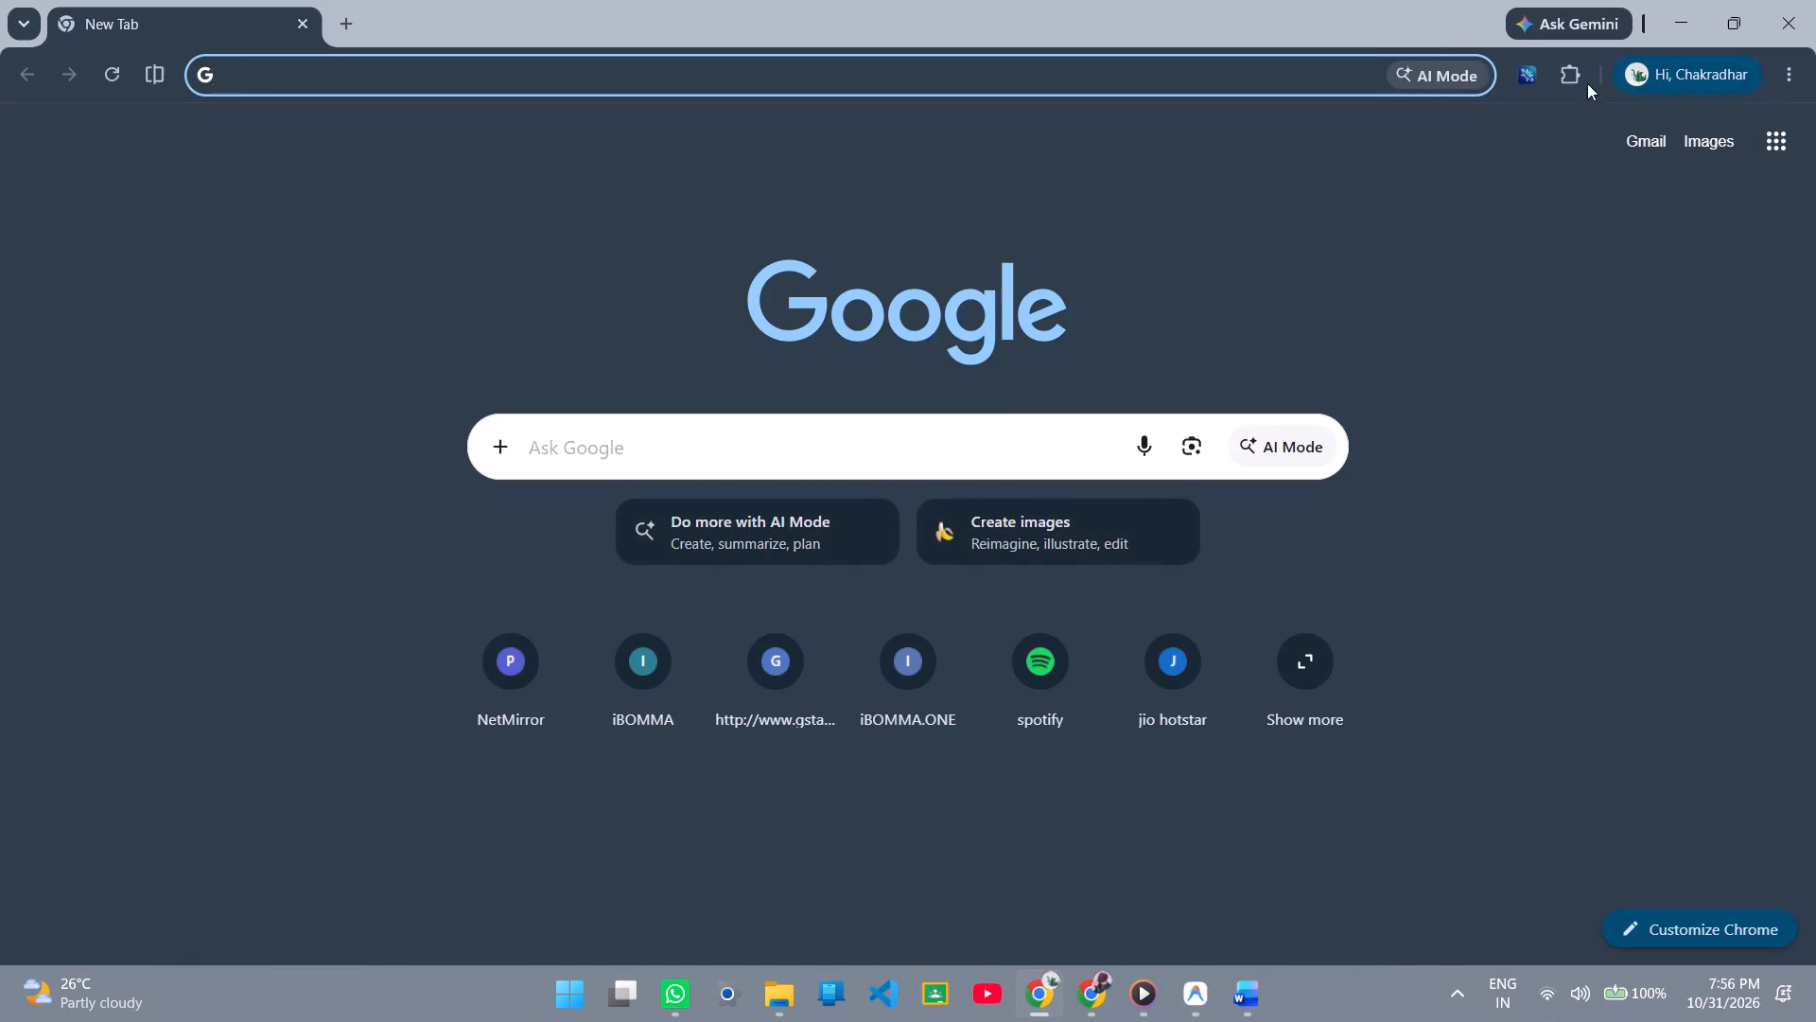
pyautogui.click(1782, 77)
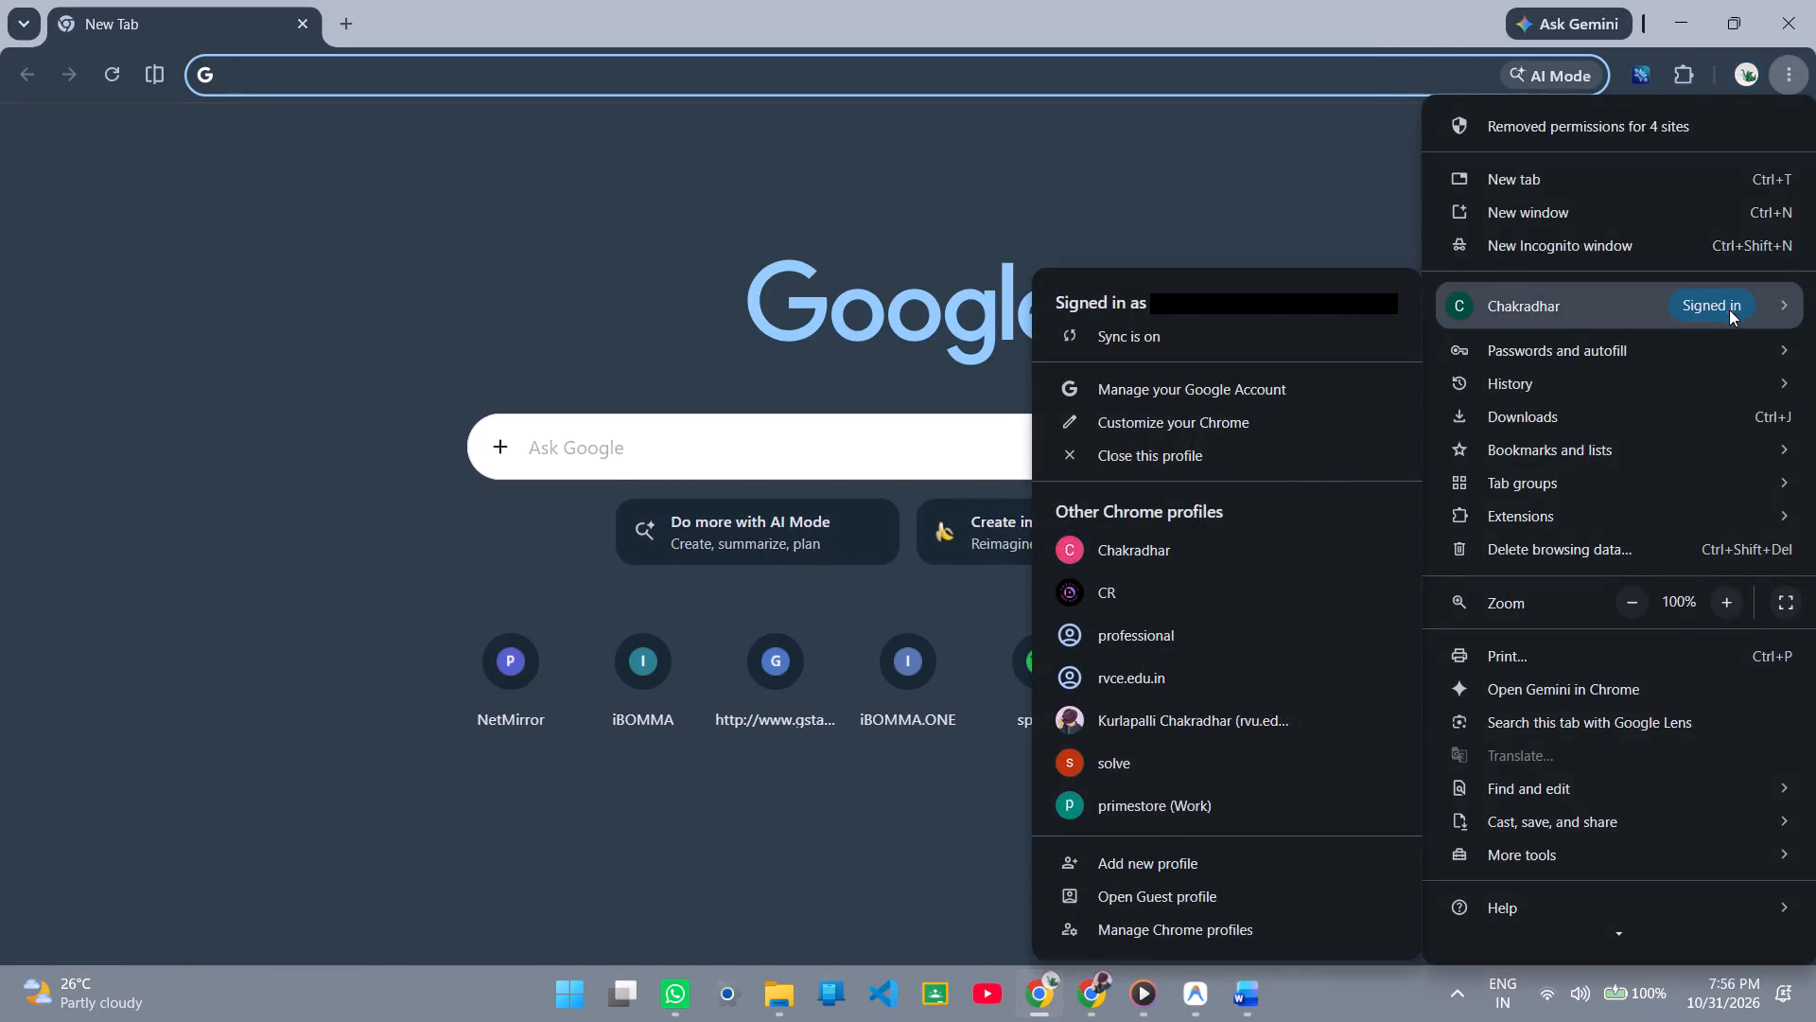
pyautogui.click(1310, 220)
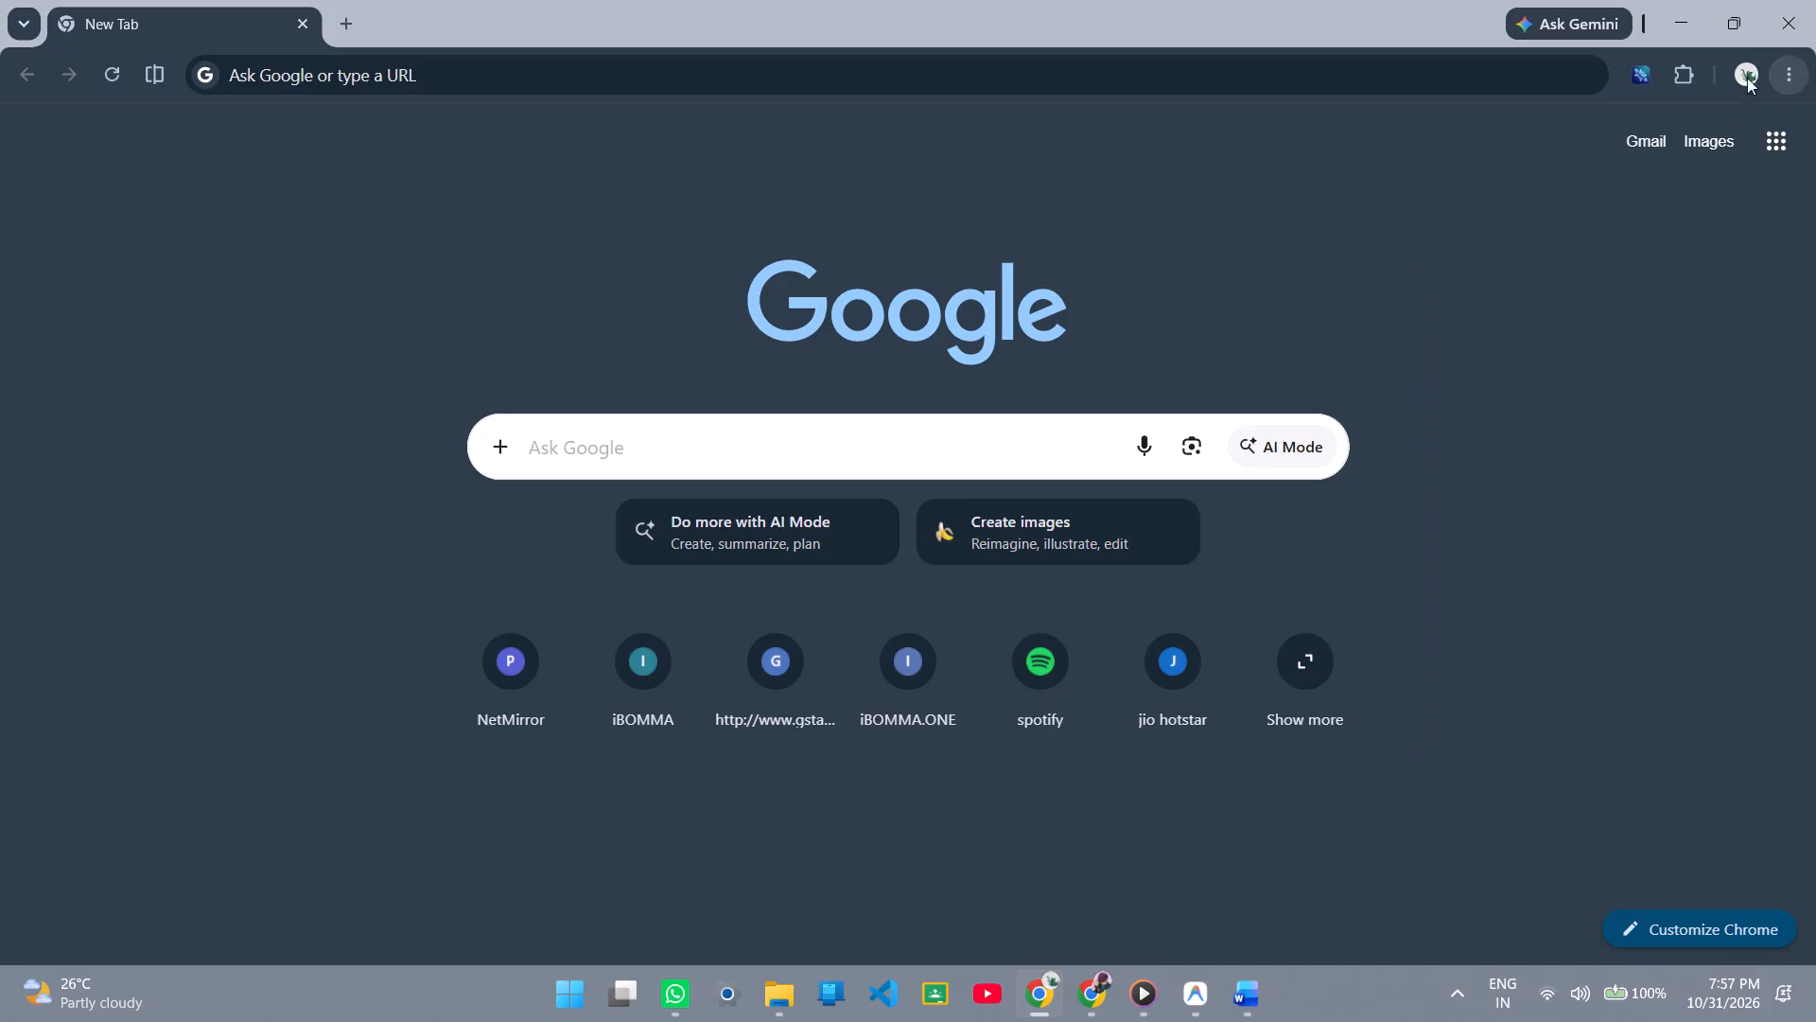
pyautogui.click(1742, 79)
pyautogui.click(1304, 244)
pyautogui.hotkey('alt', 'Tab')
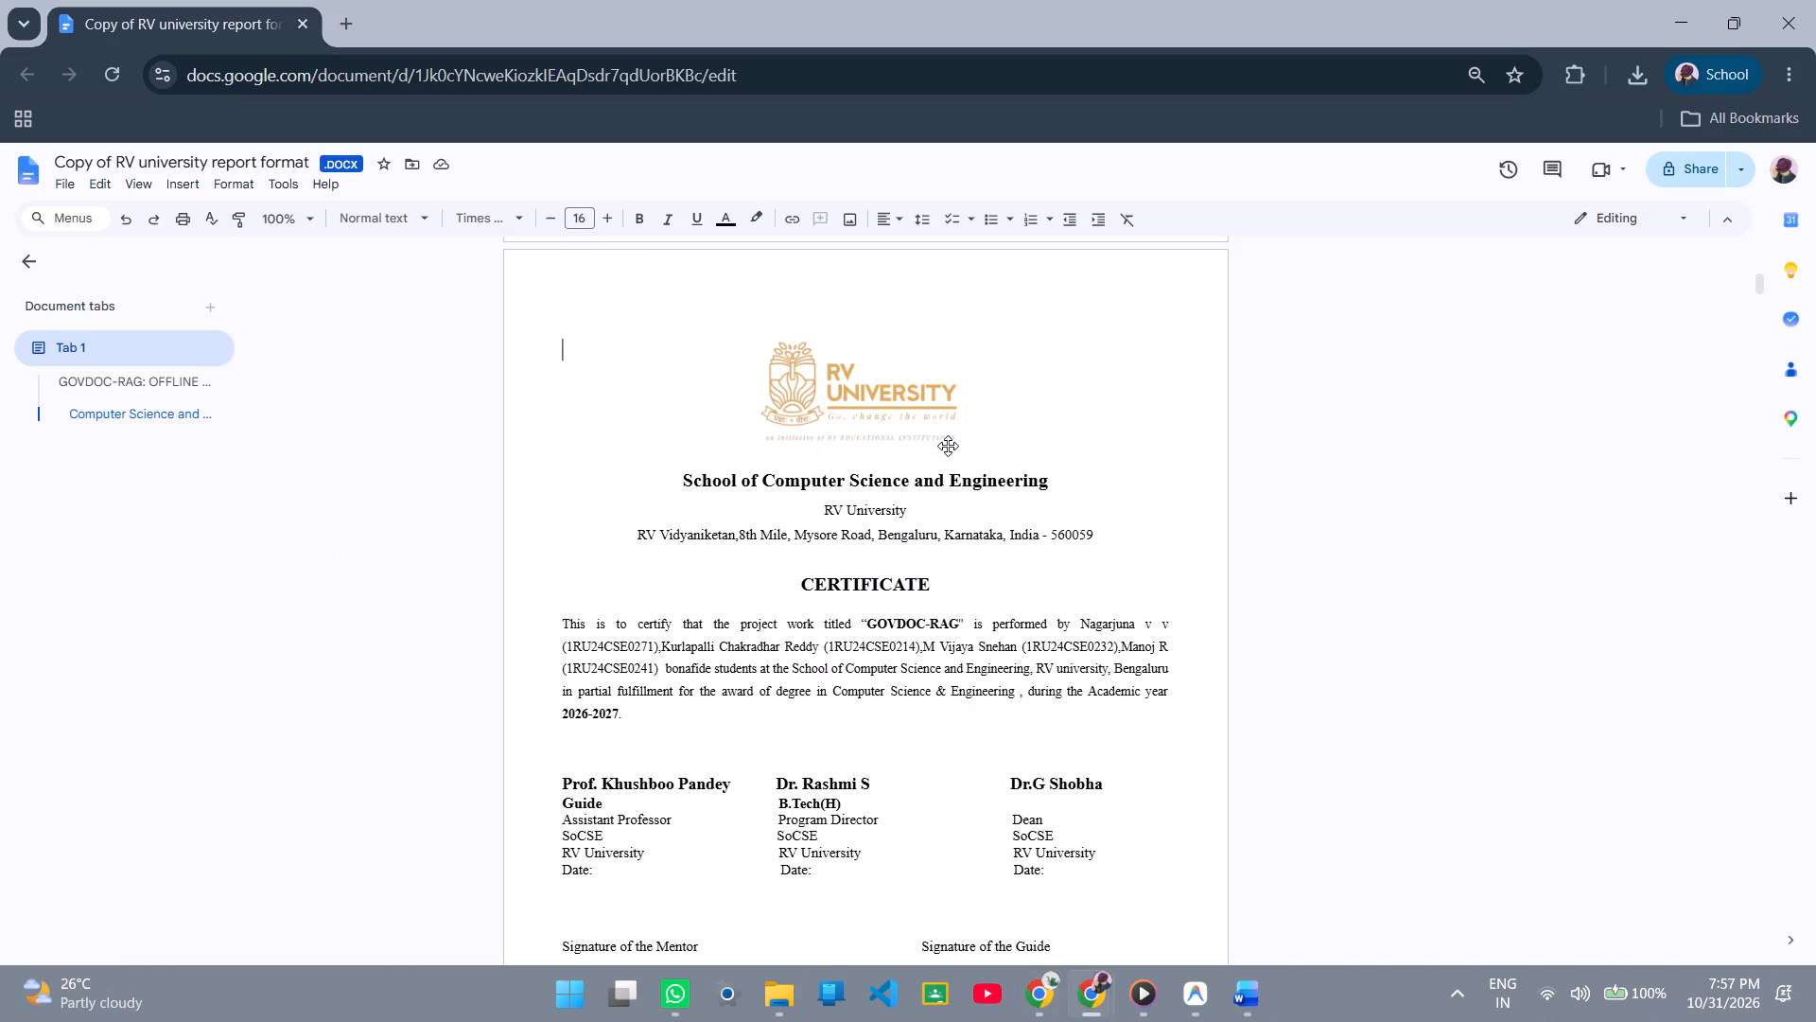
# Look through the pages following the certificate up to the Abstract page.
pyautogui.scroll(-6, 950, 446)
pyautogui.scroll(1, 950, 446)
pyautogui.scroll(-2, 950, 446)
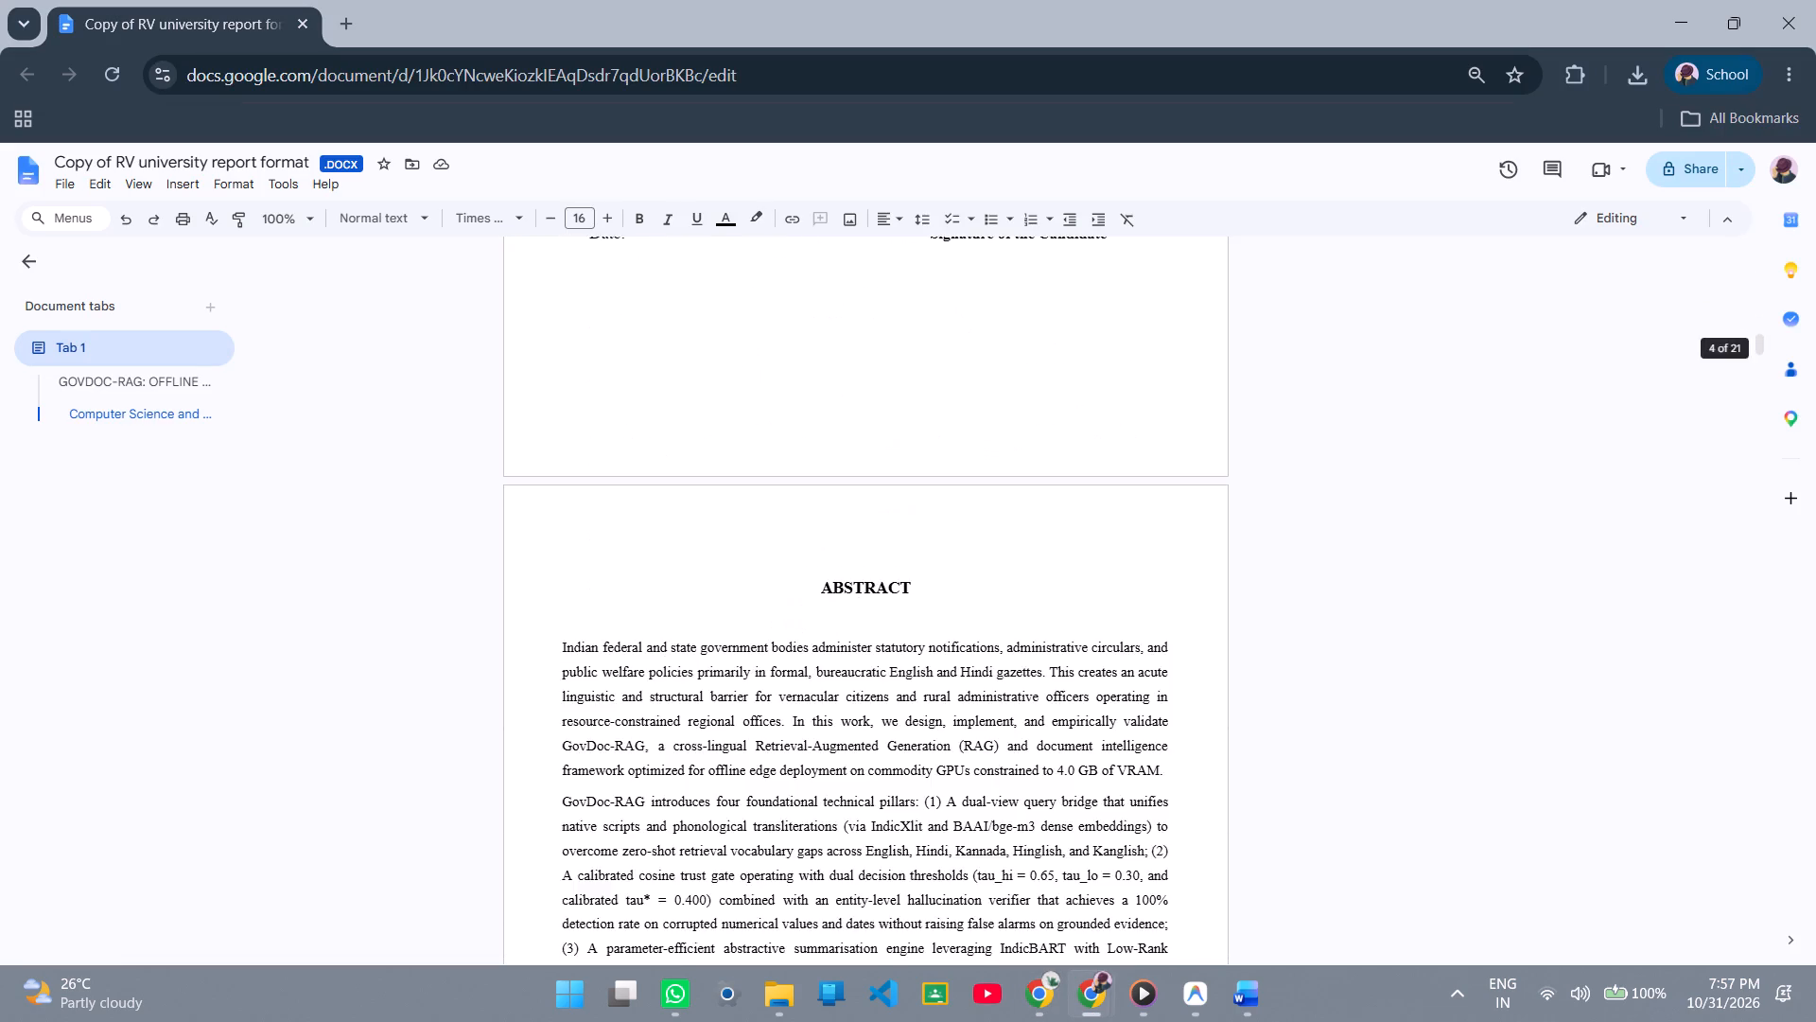
pyautogui.scroll(-2, 950, 446)
pyautogui.scroll(1, 950, 446)
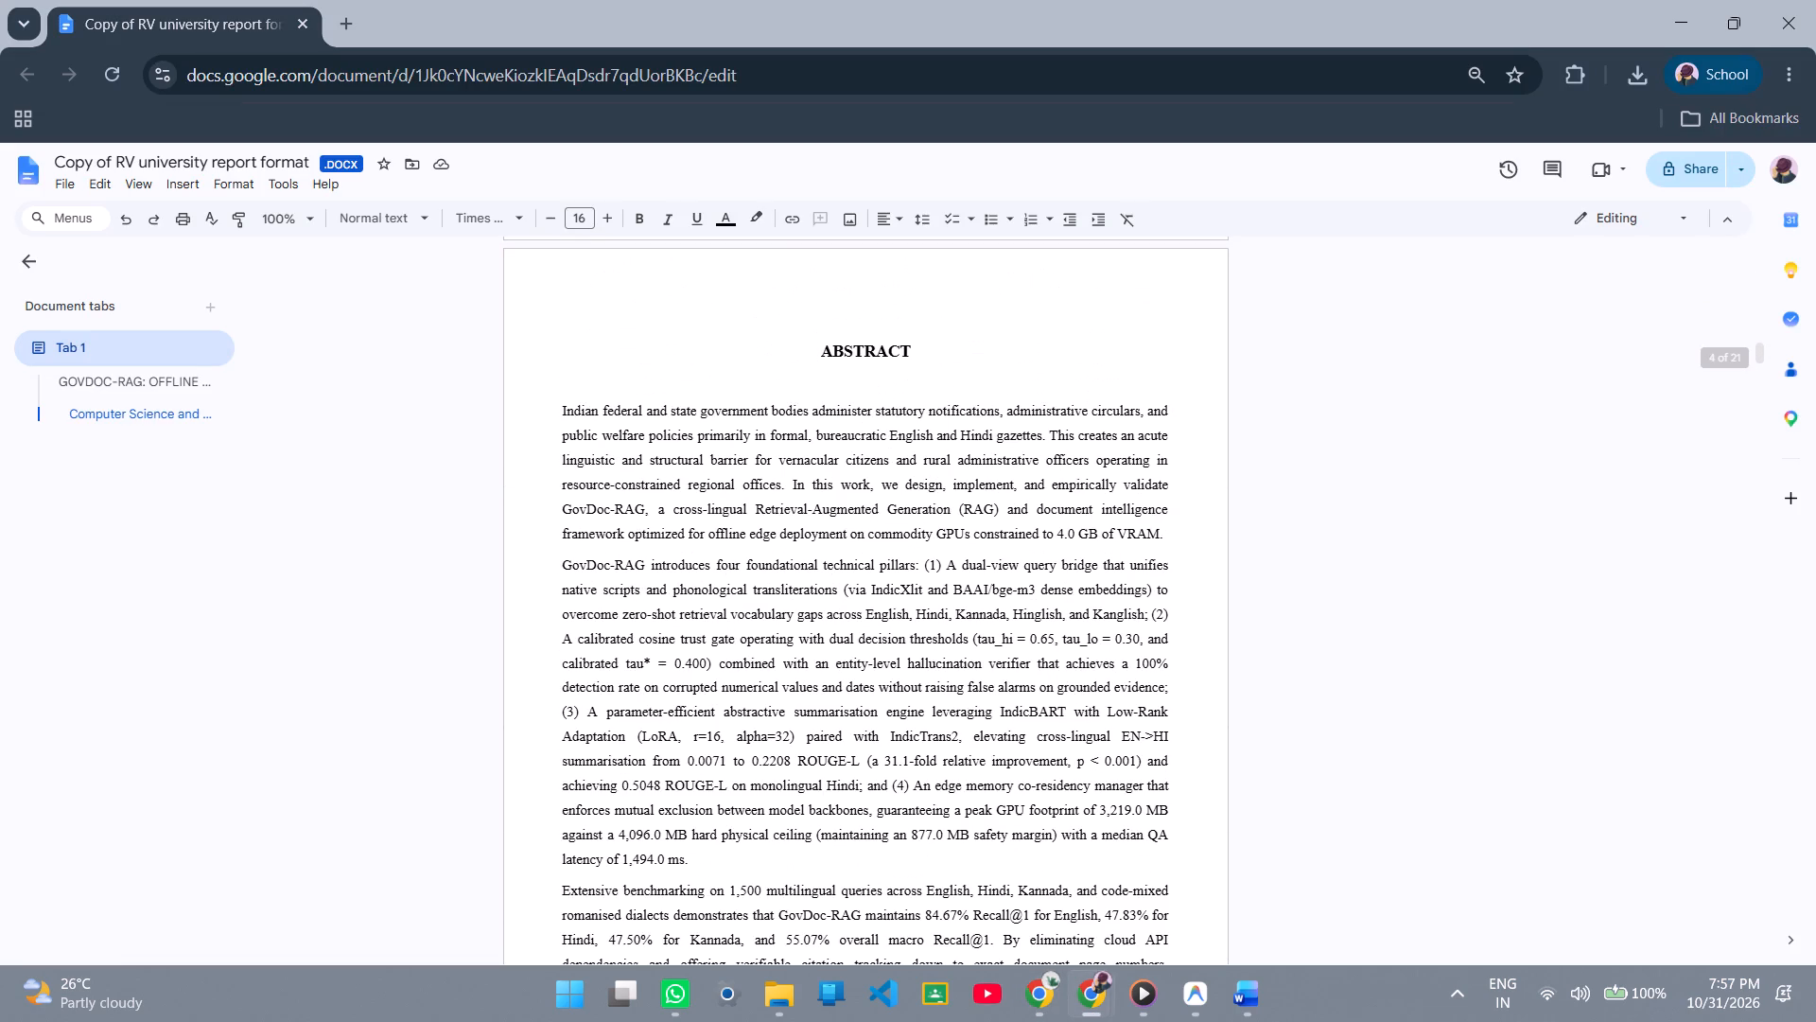
pyautogui.scroll(1, 950, 446)
pyautogui.scroll(-1, 950, 446)
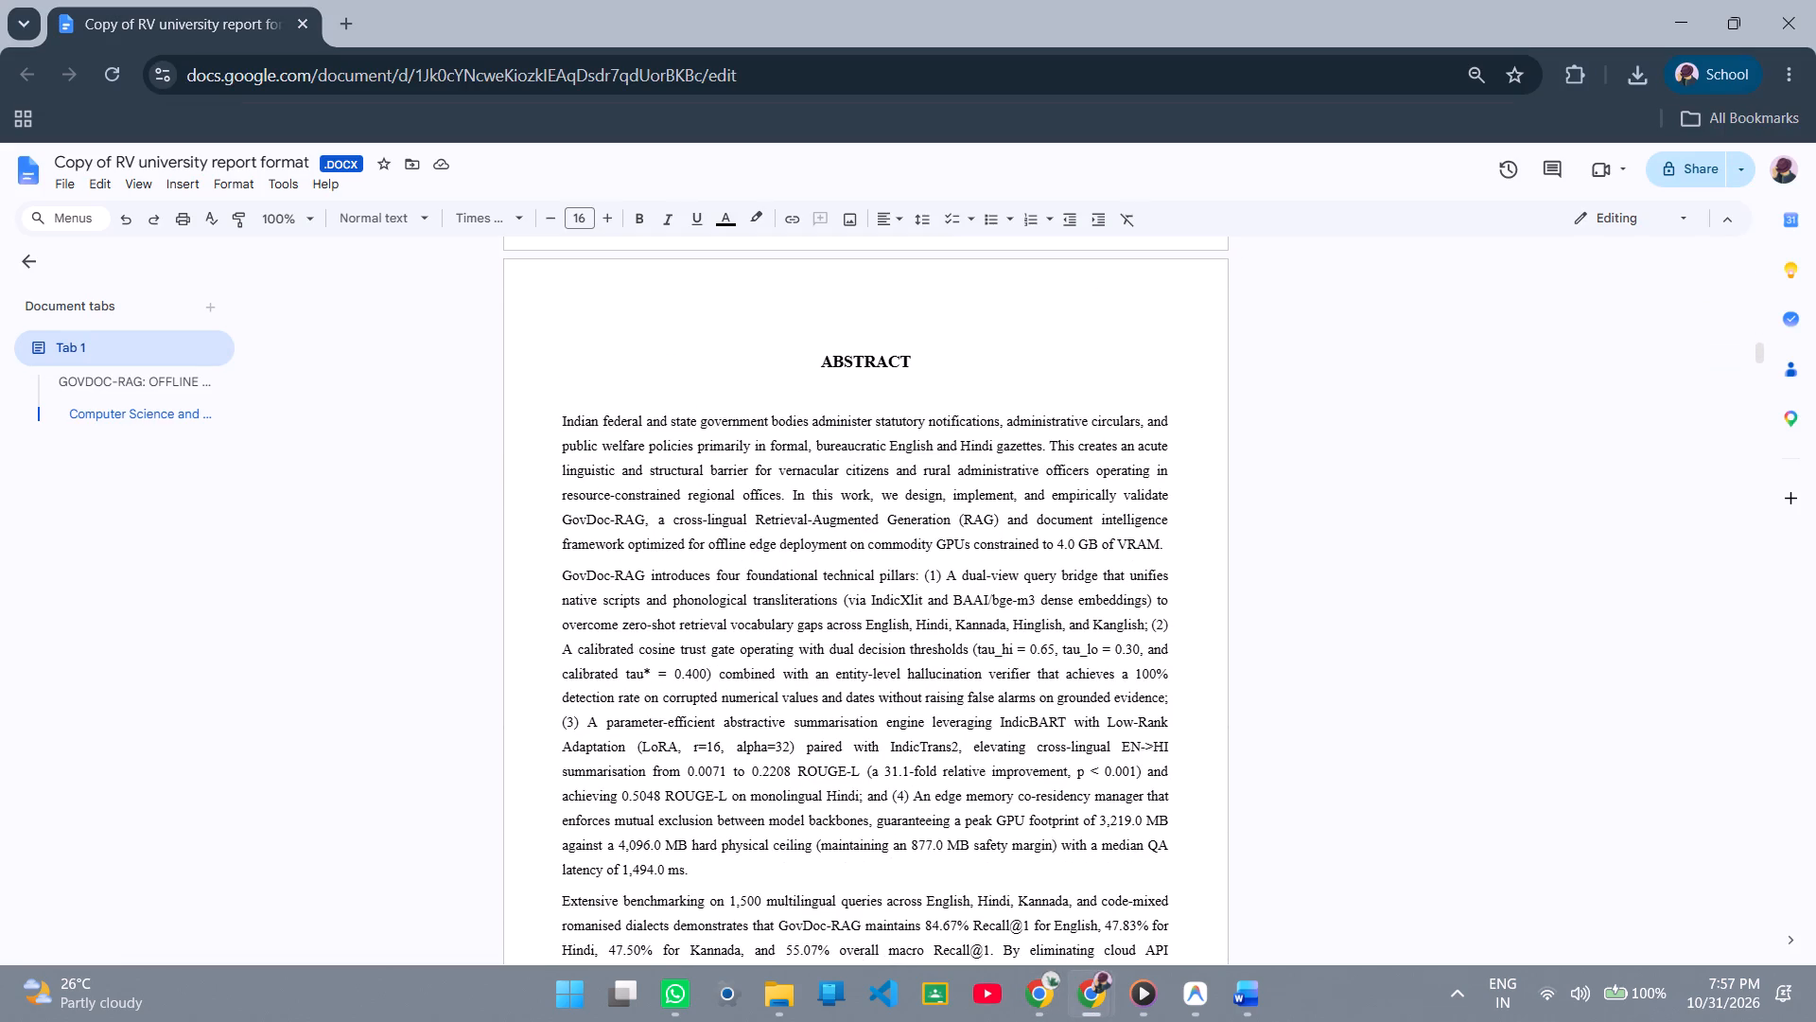
# Check the page setup margins of the Abstract page's section and accept the settings as they are.
pyautogui.click(554, 446)
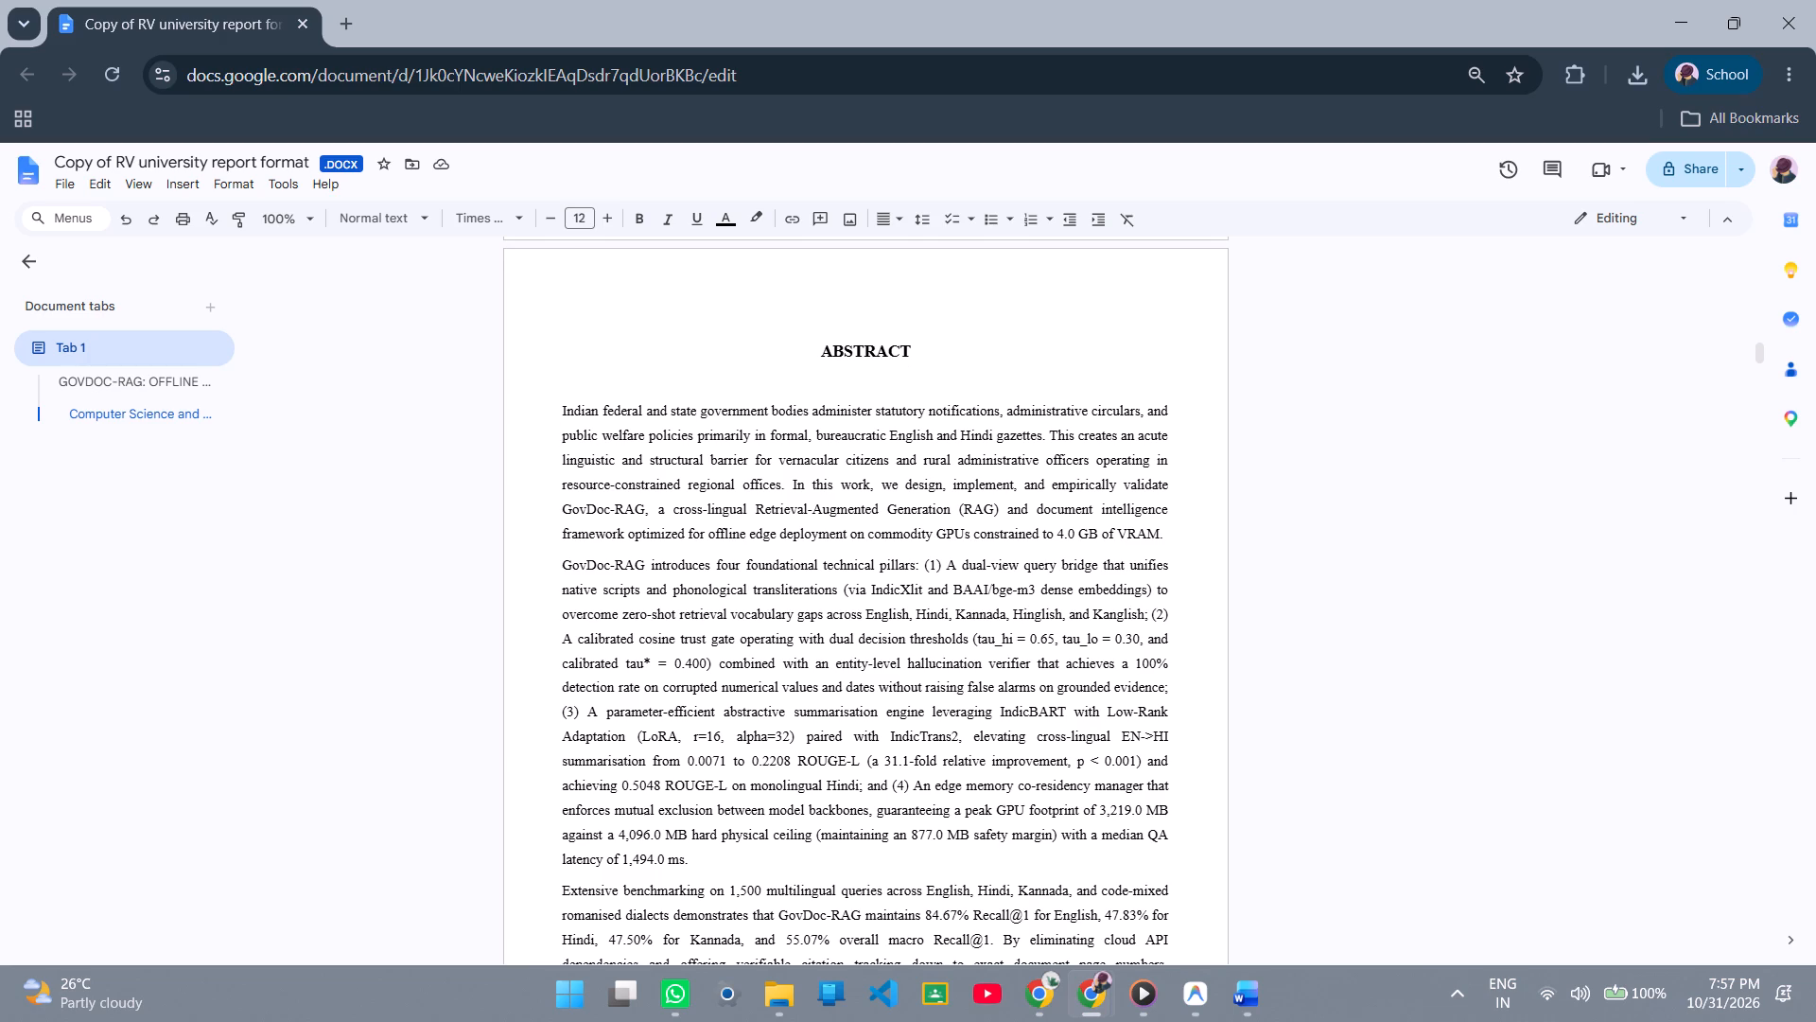
pyautogui.moveTo(533, 294); pyautogui.dragTo(709, 581)
pyautogui.click(670, 337)
pyautogui.rightClick(624, 263)
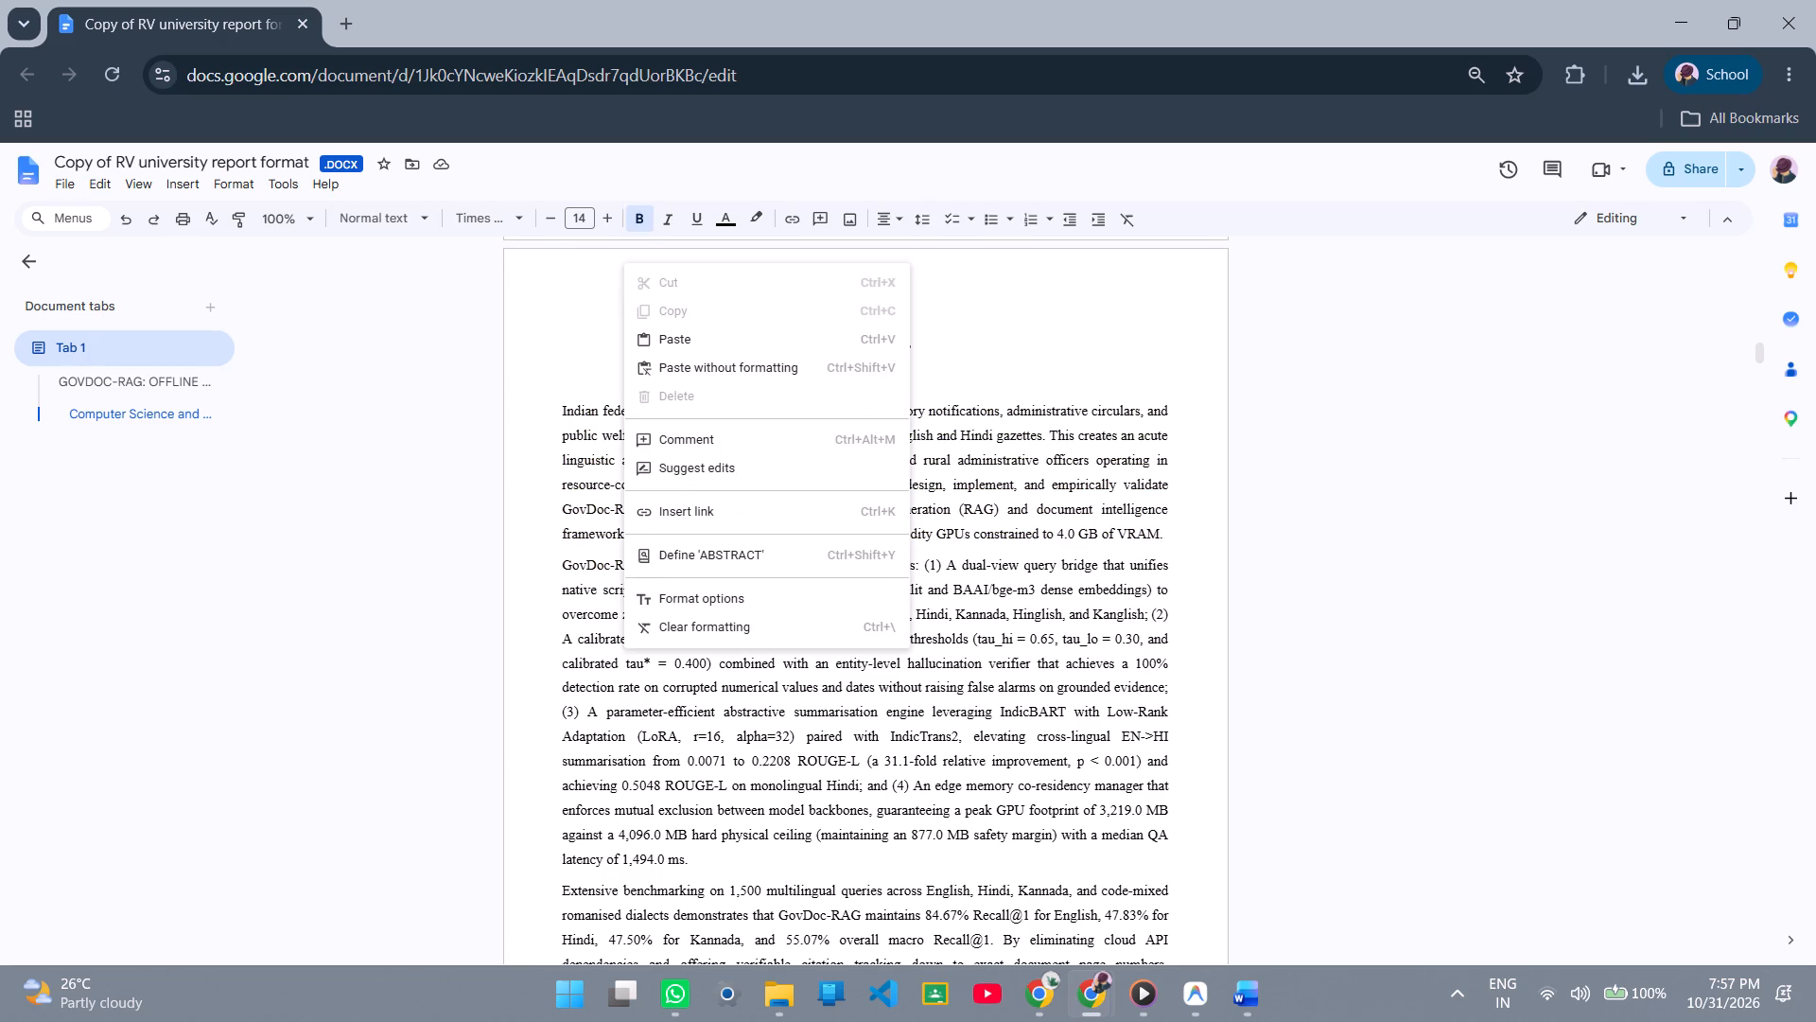
pyautogui.click(573, 312)
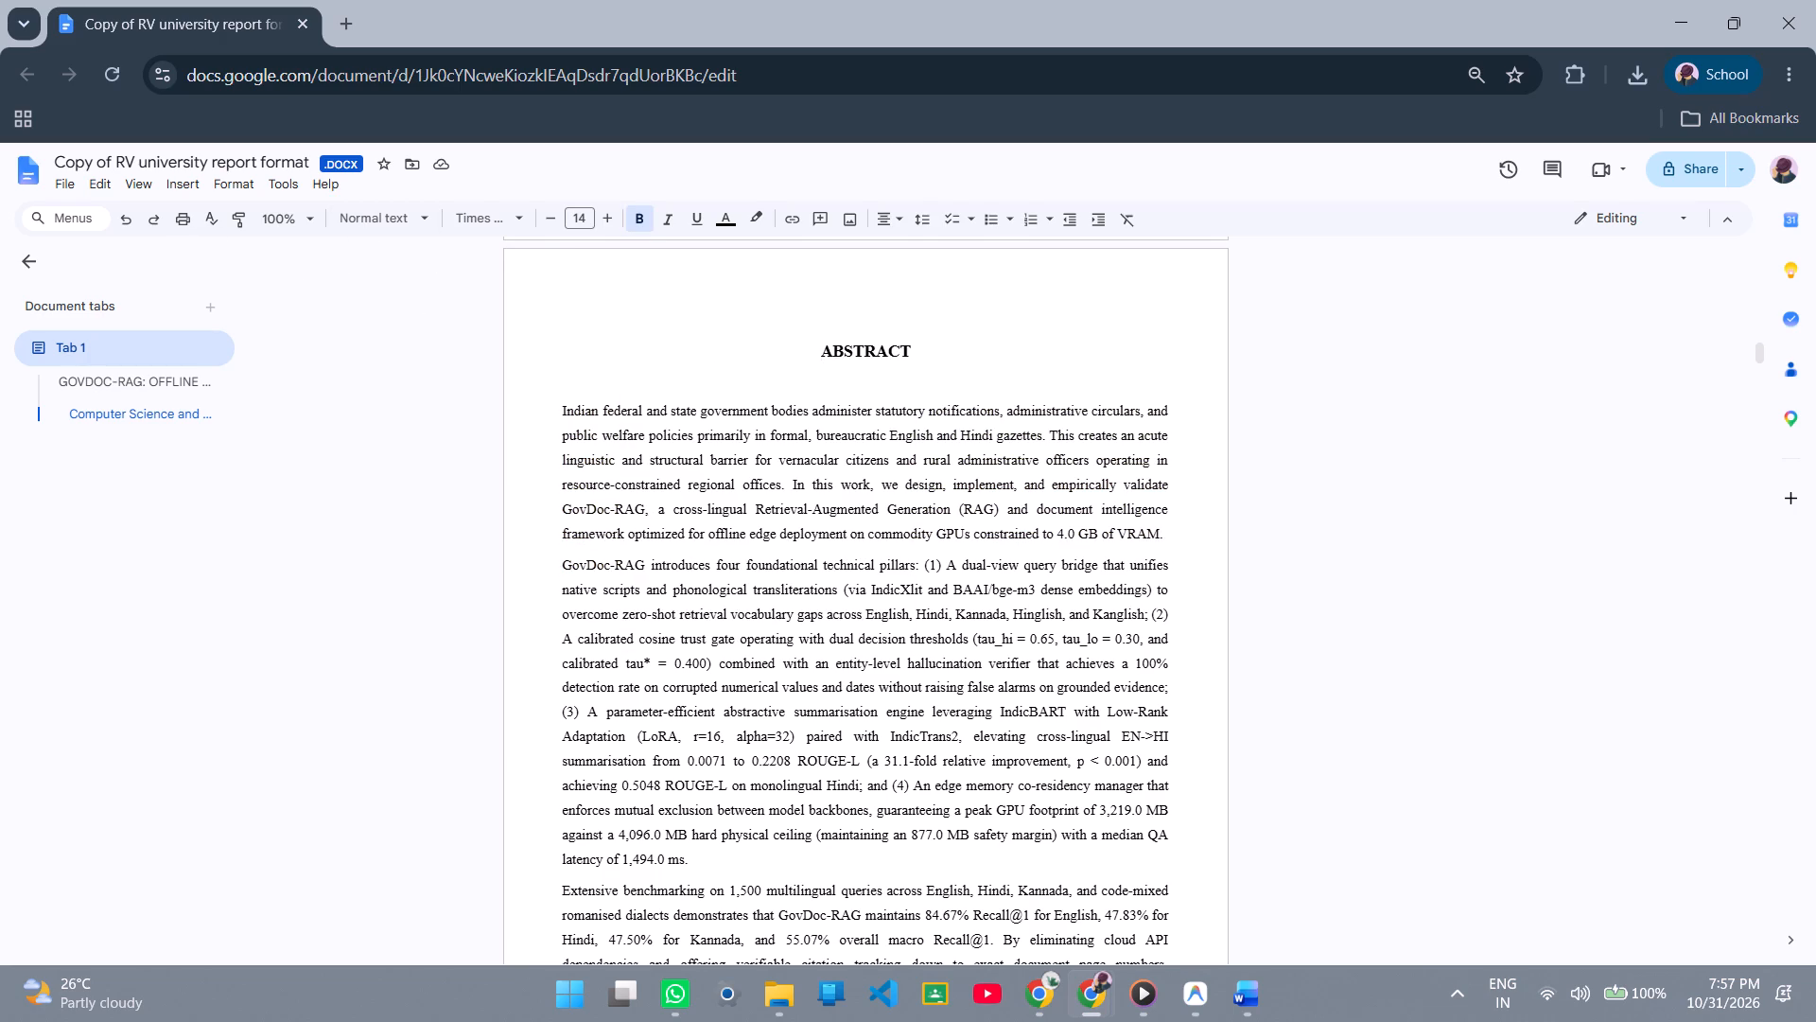
pyautogui.click(59, 179)
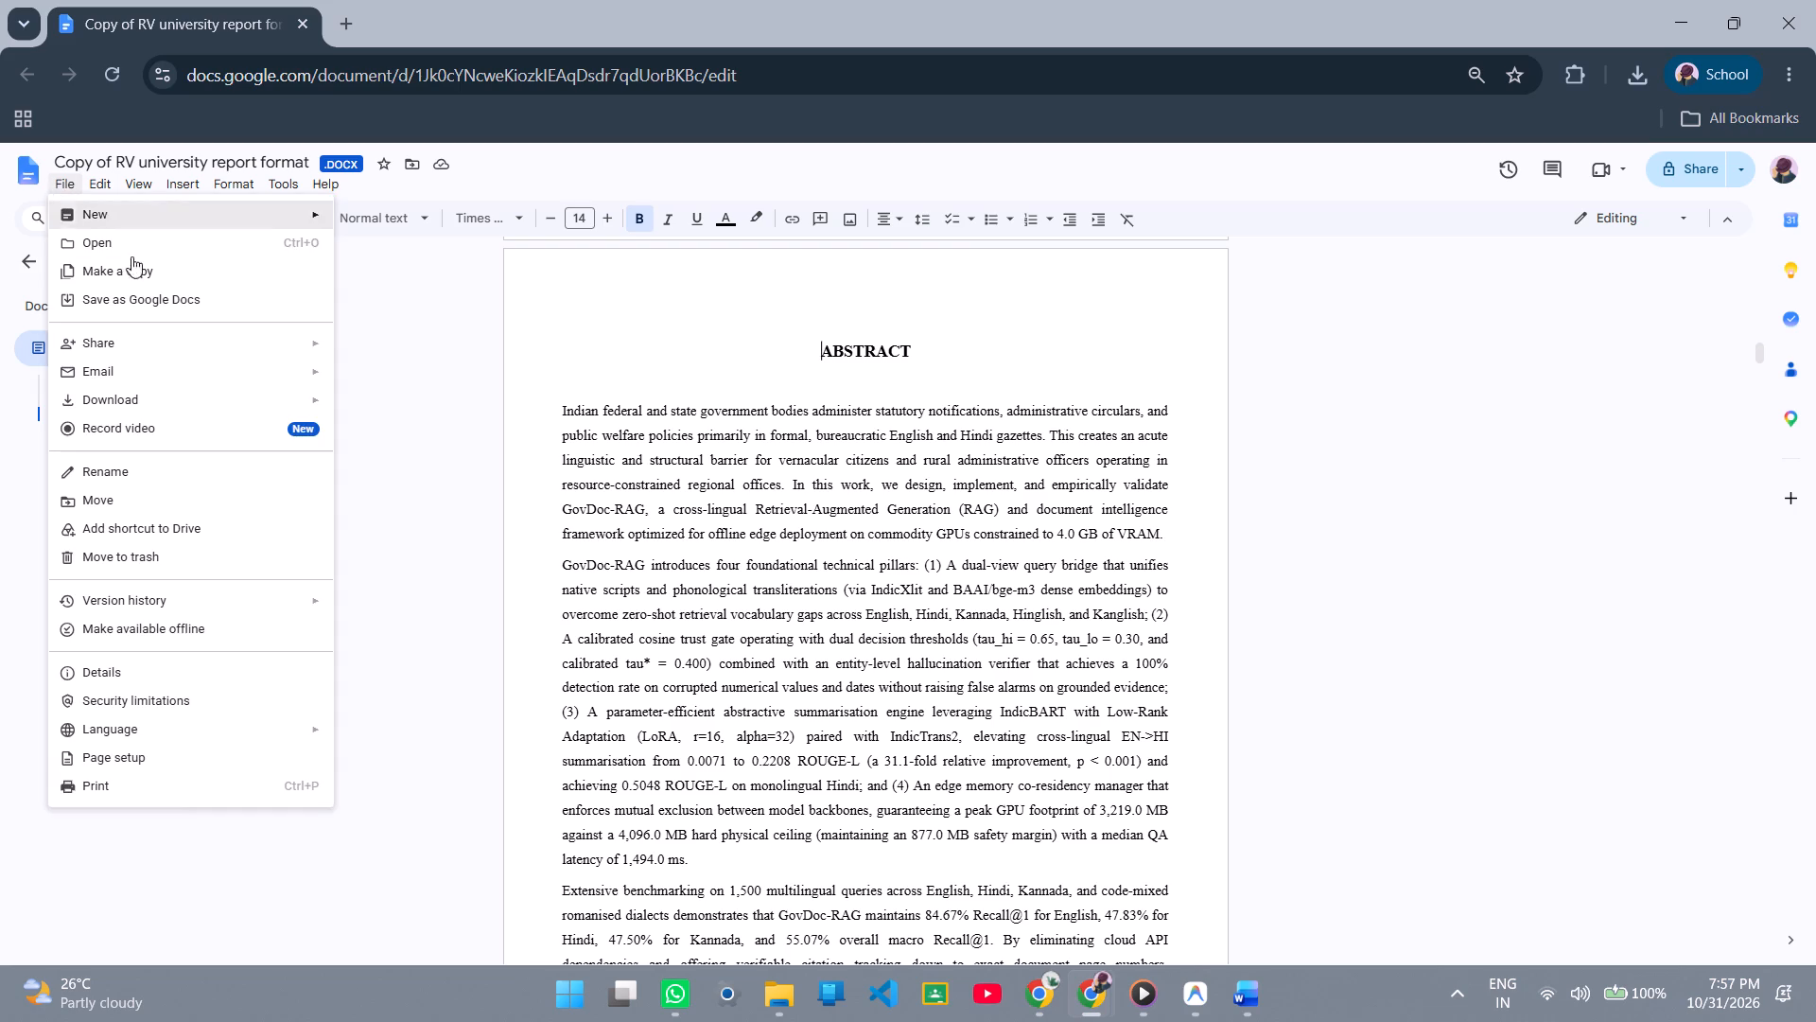
pyautogui.click(168, 767)
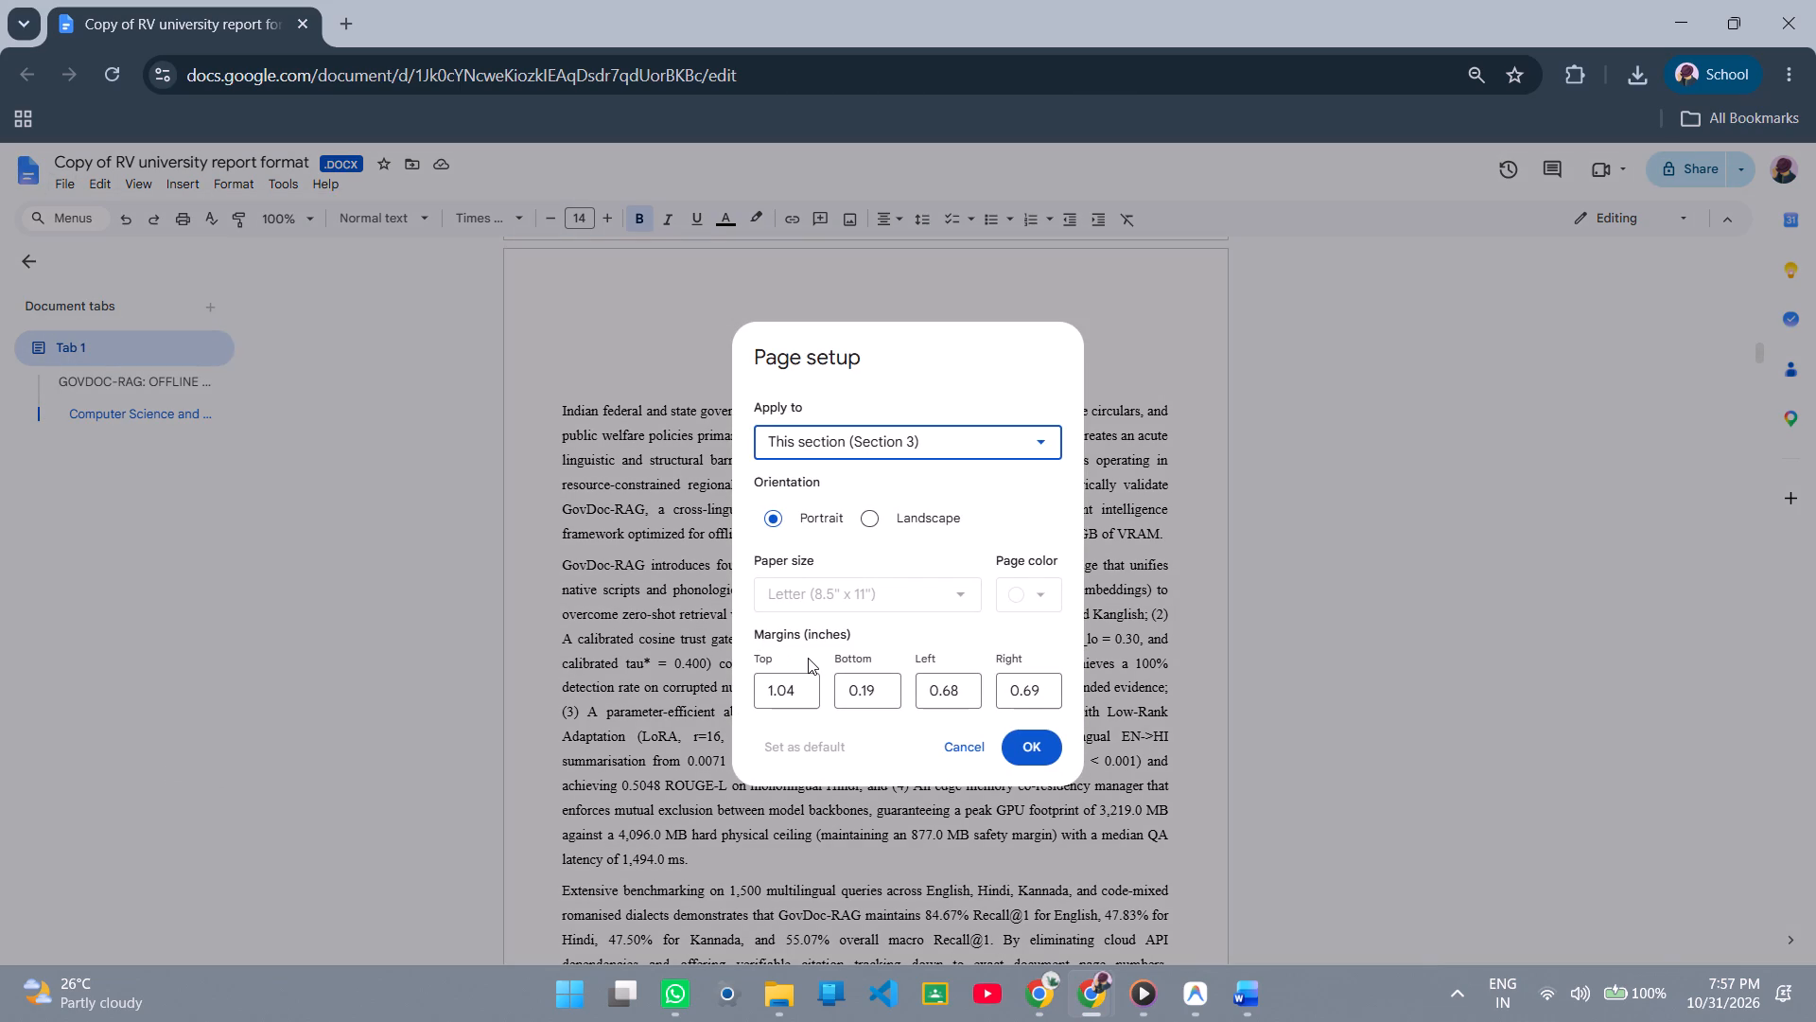
pyautogui.click(620, 351)
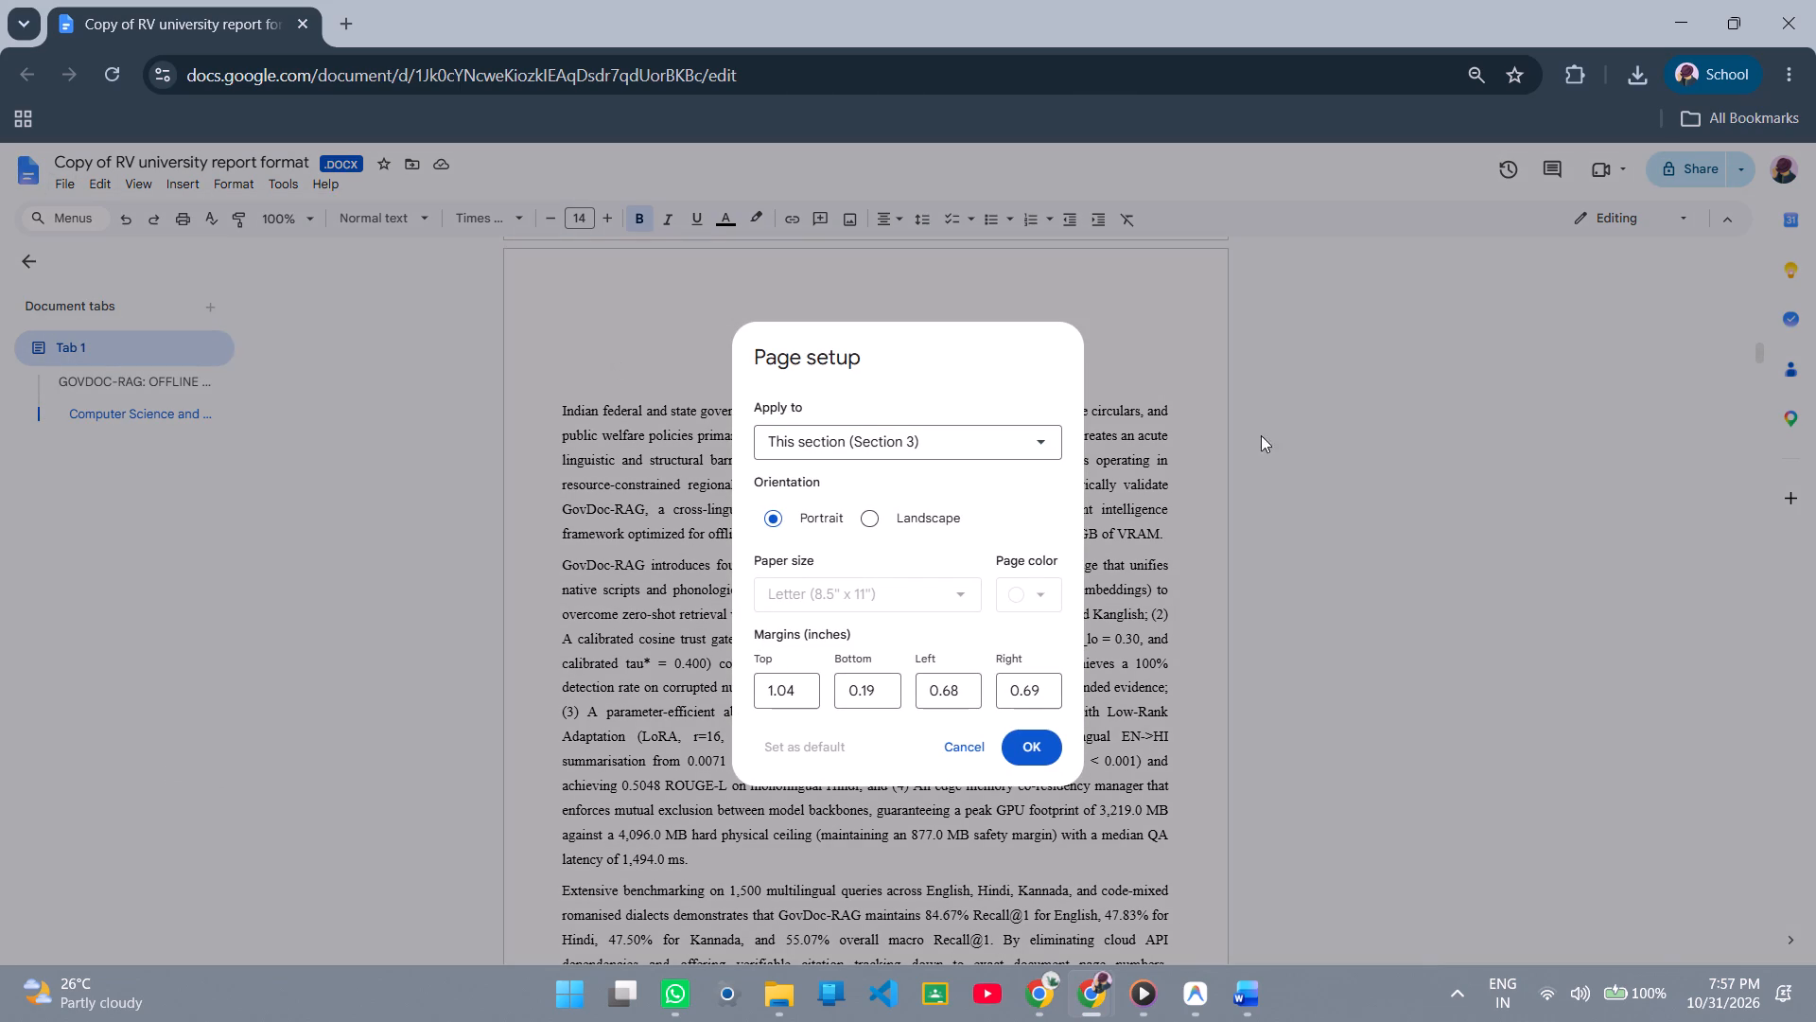
pyautogui.click(1035, 747)
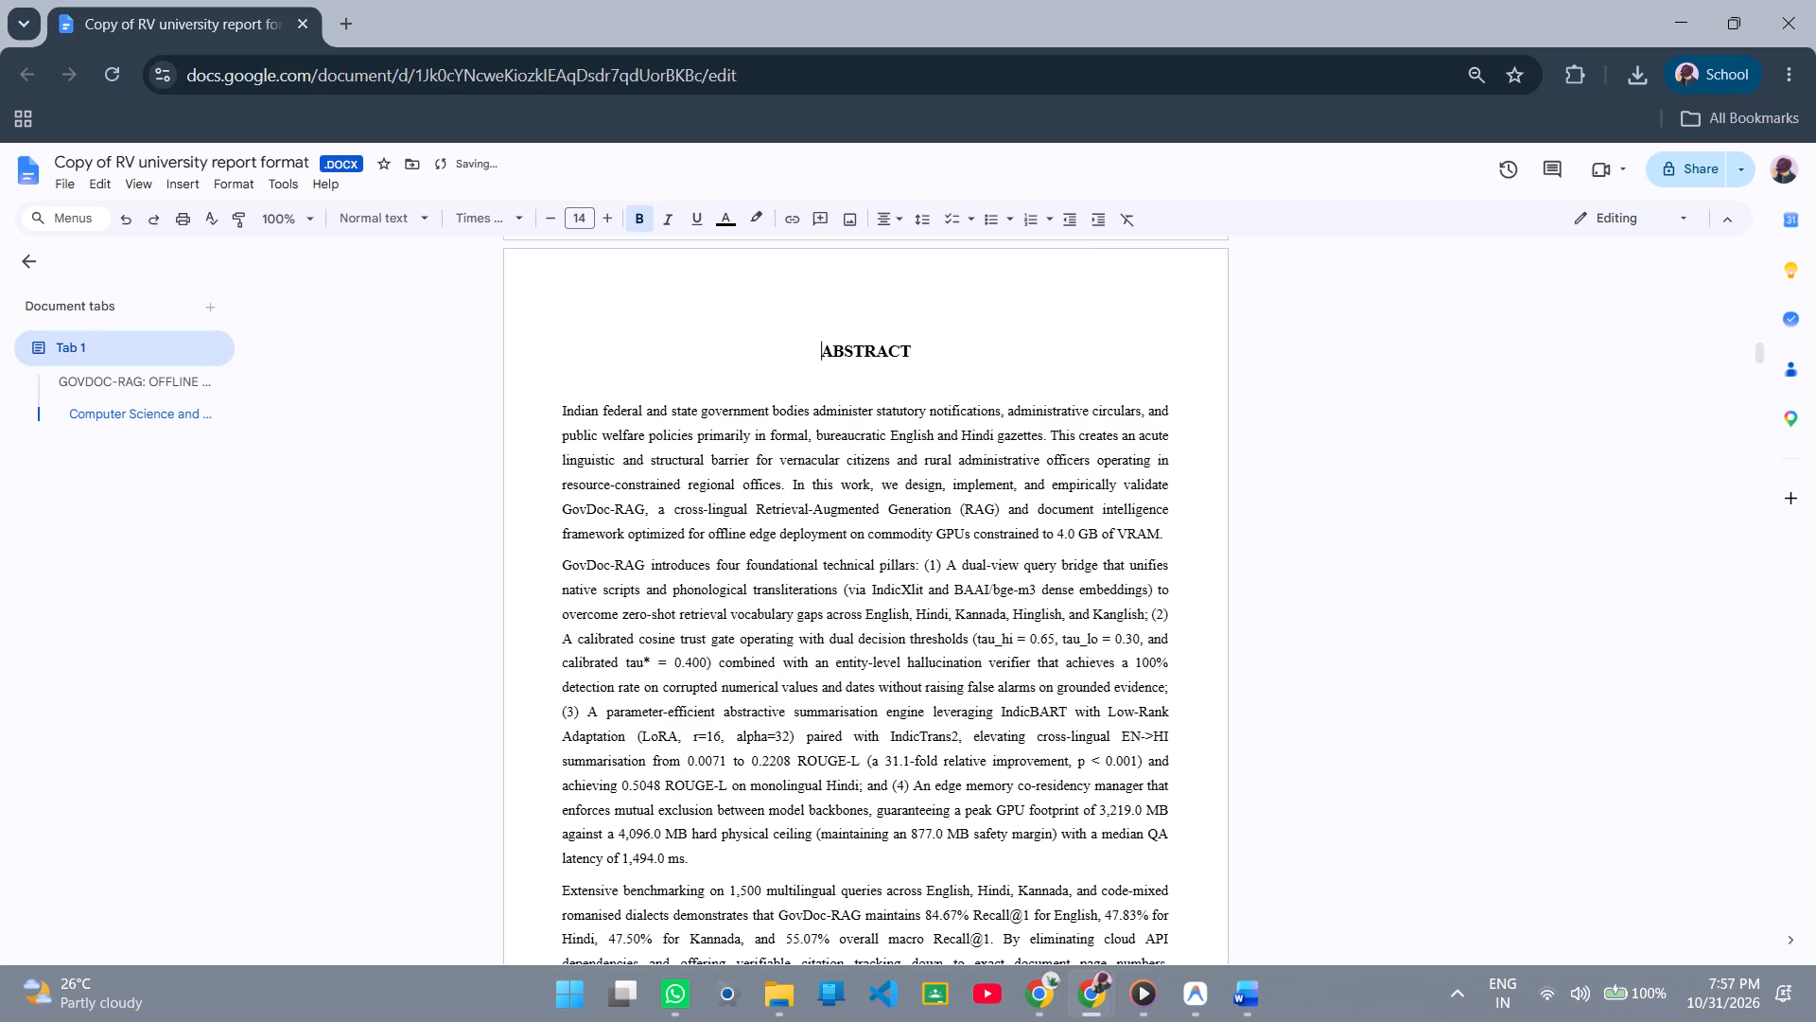
# Look through the pages after the Abstract heading and place the cursor on the Acknowledgement page.
pyautogui.scroll(-6, 888, 538)
pyautogui.scroll(3, 888, 538)
pyautogui.scroll(-6, 888, 538)
pyautogui.scroll(1, 888, 538)
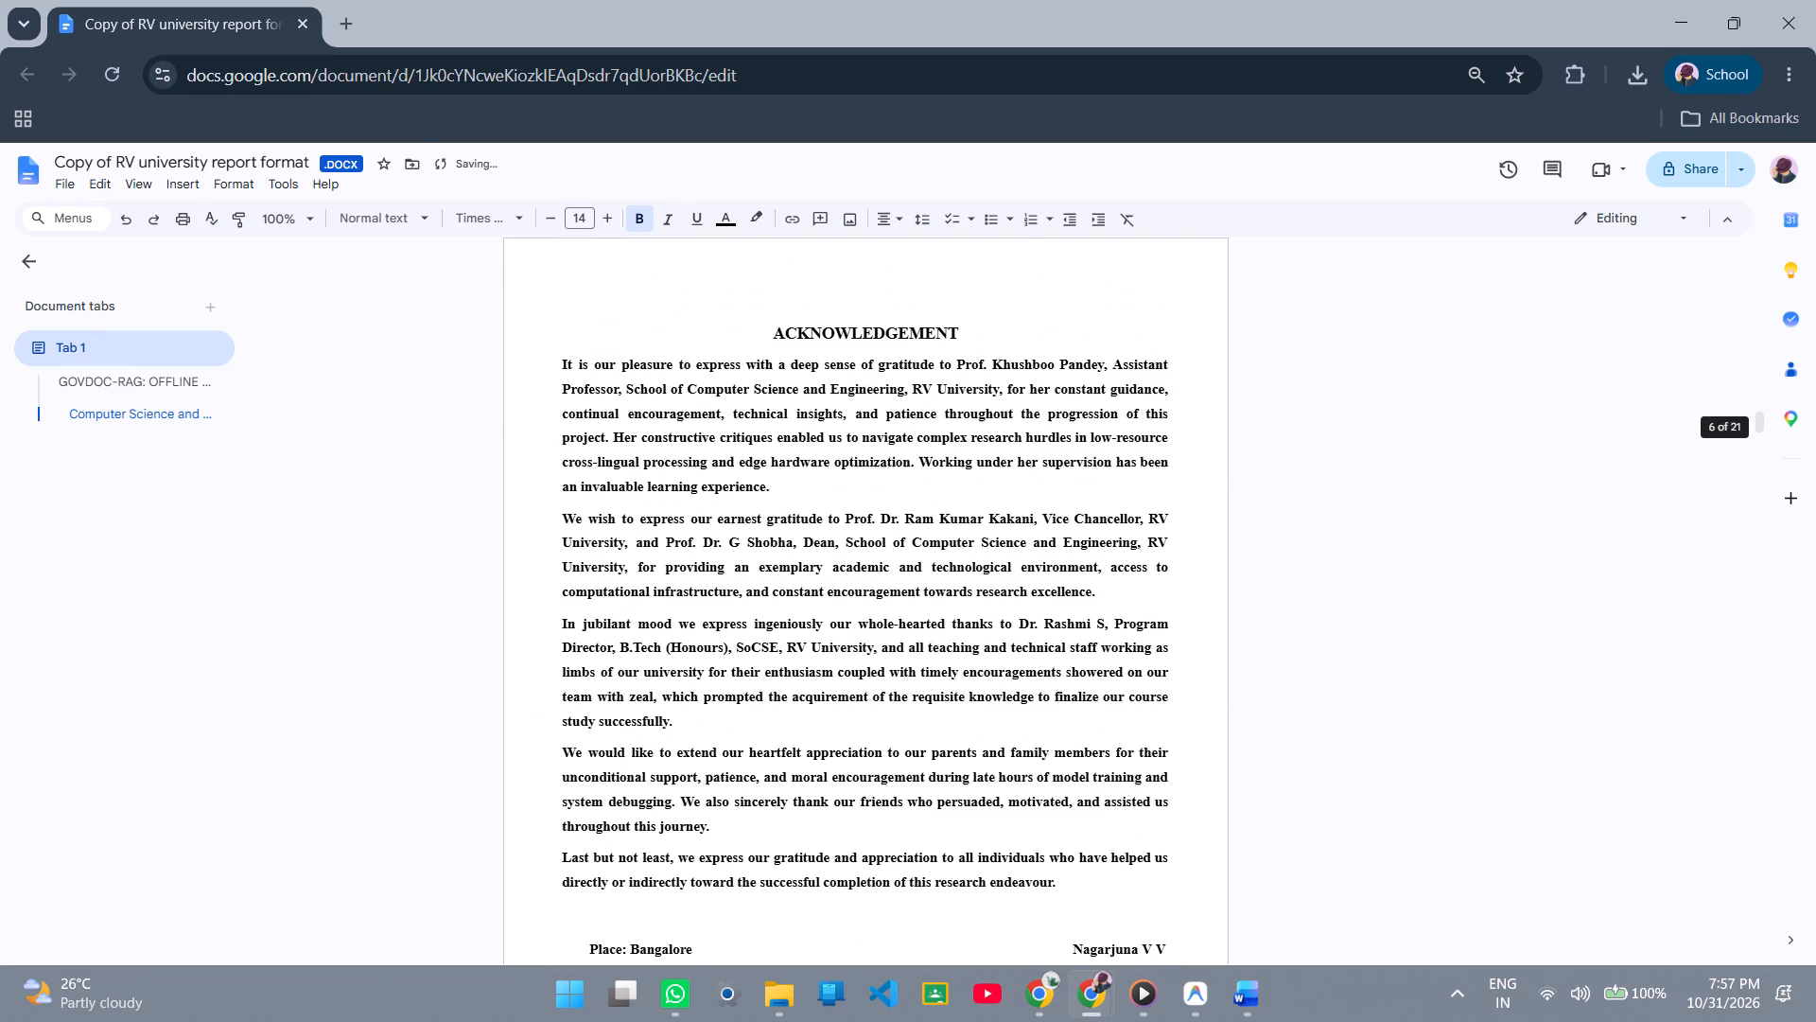
pyautogui.rightClick(607, 336)
pyautogui.click(553, 299)
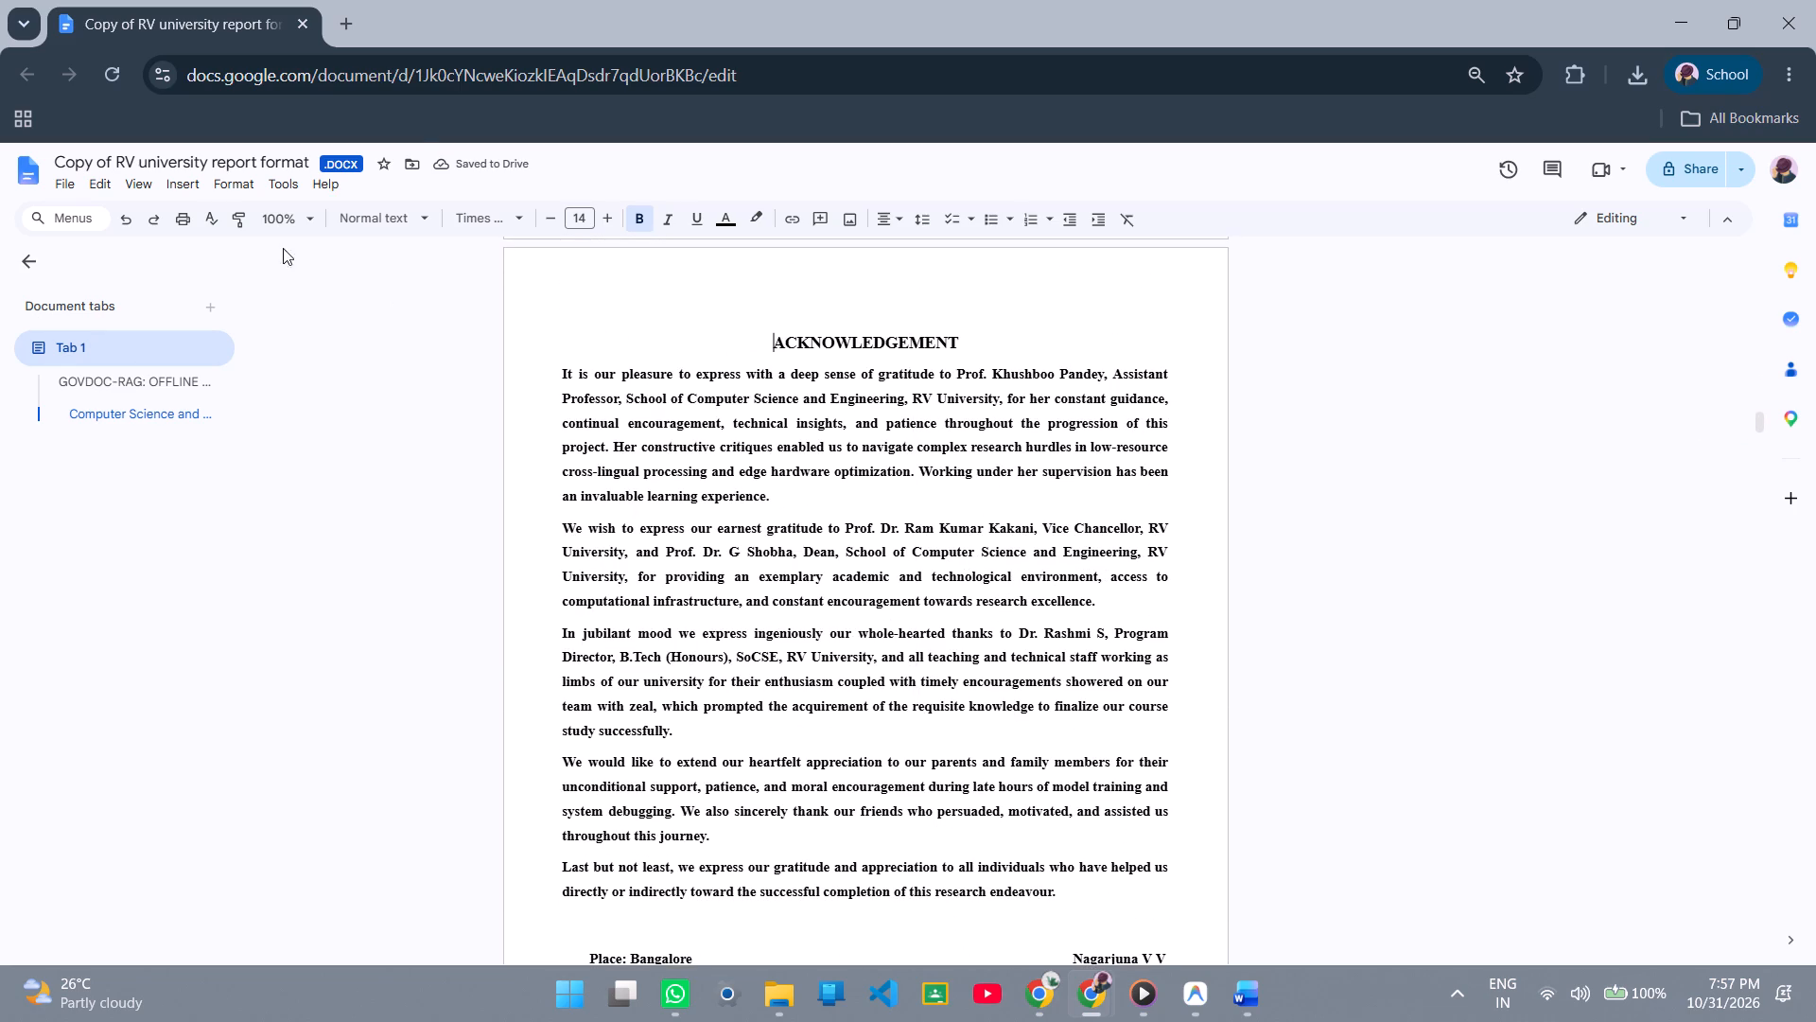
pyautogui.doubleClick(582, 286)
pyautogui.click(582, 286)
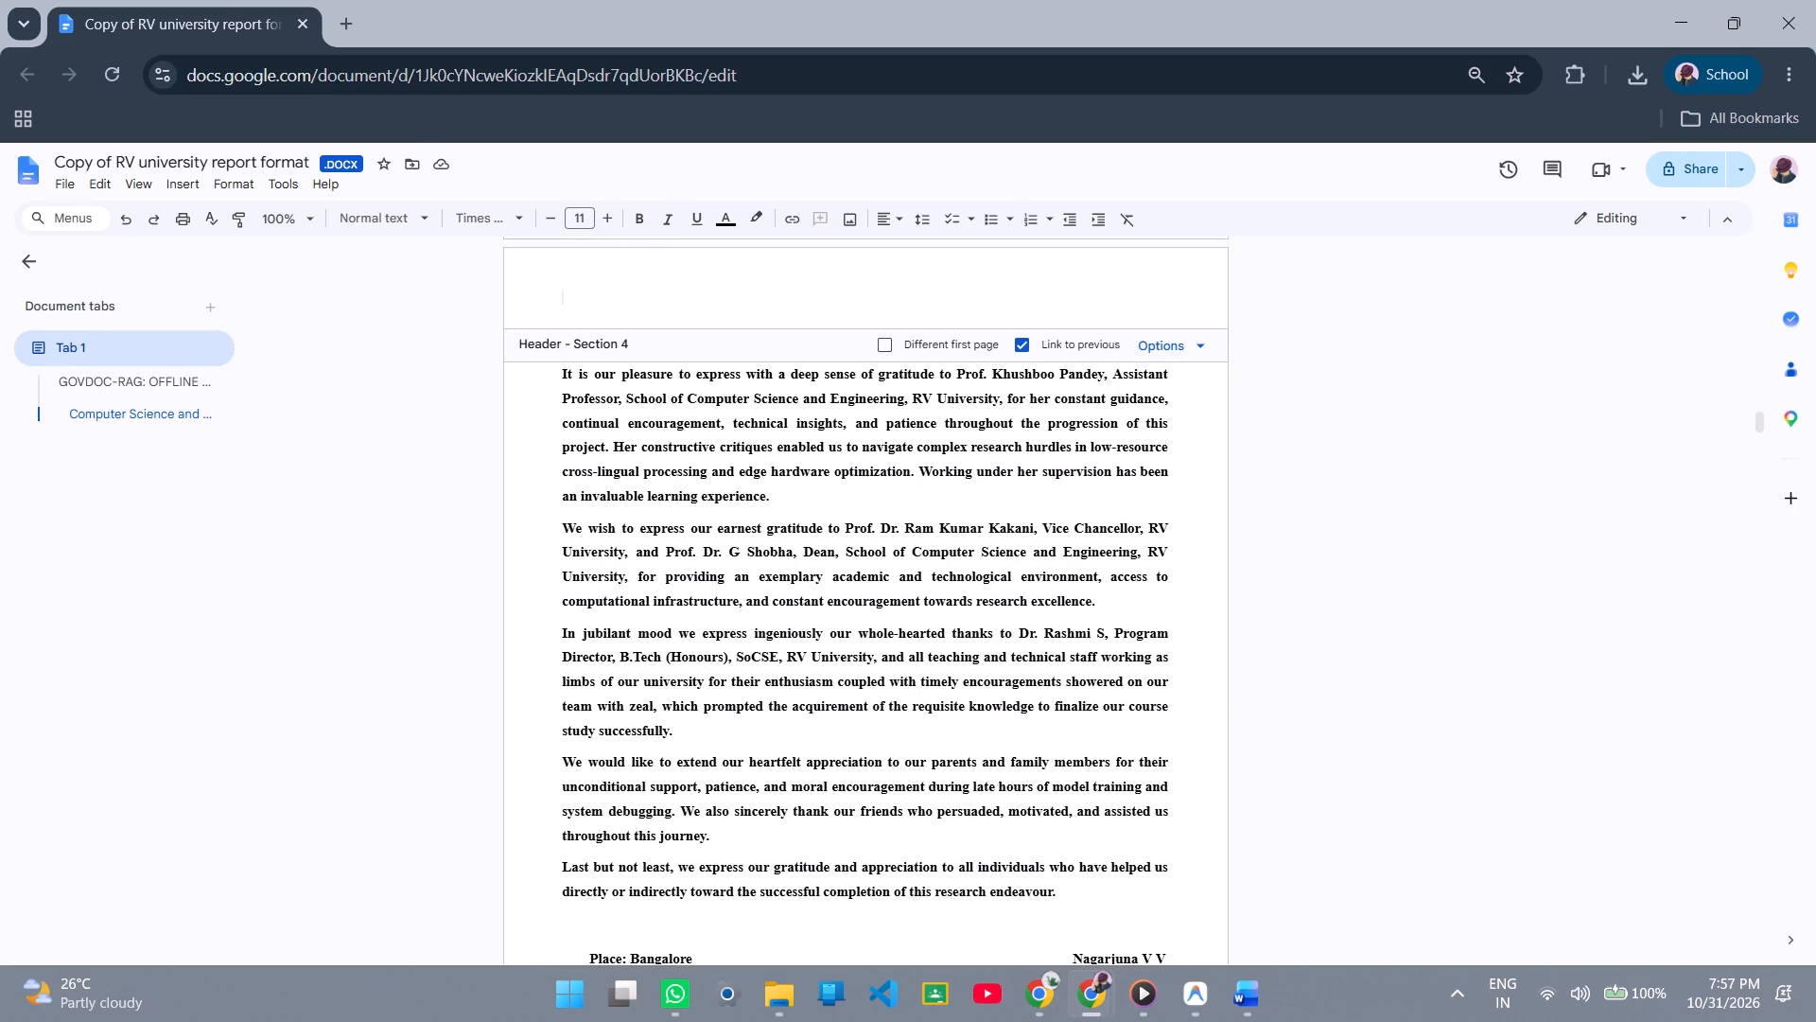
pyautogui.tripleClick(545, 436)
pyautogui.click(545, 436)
# Check the page setup margins of the Acknowledgement page's section and accept the settings as they are.
pyautogui.click(523, 413)
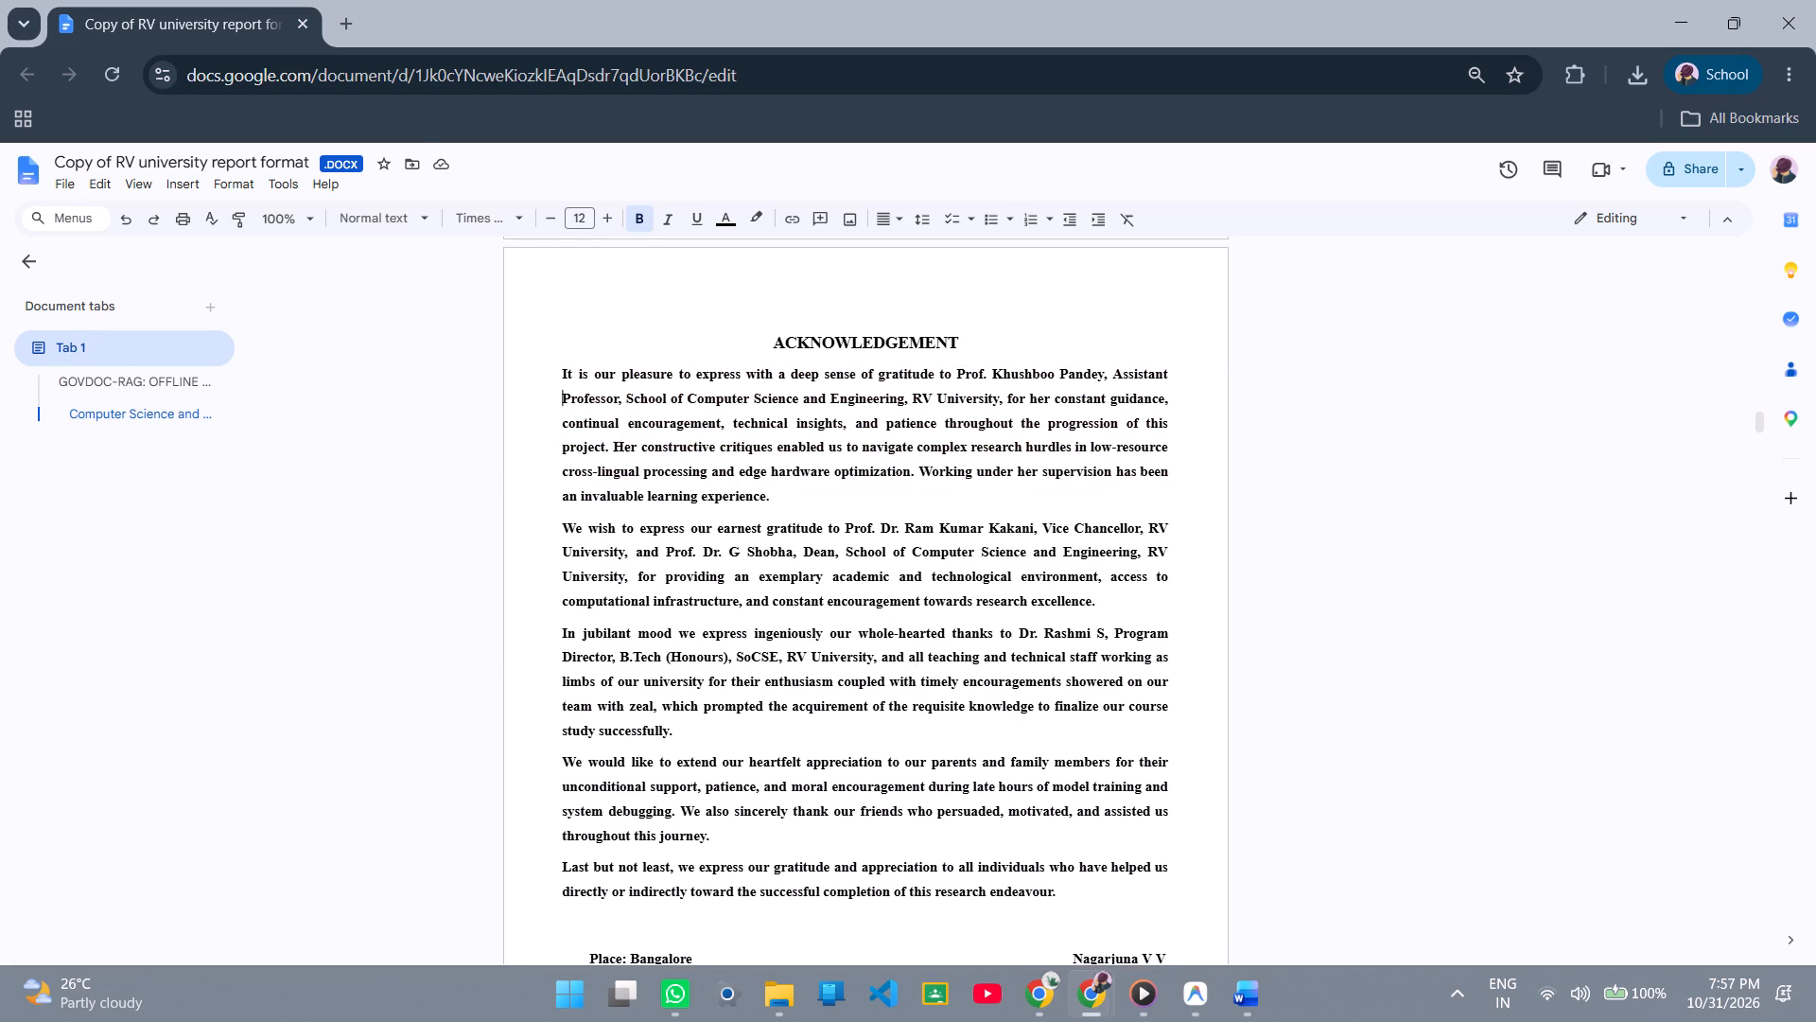
pyautogui.click(73, 183)
pyautogui.click(117, 768)
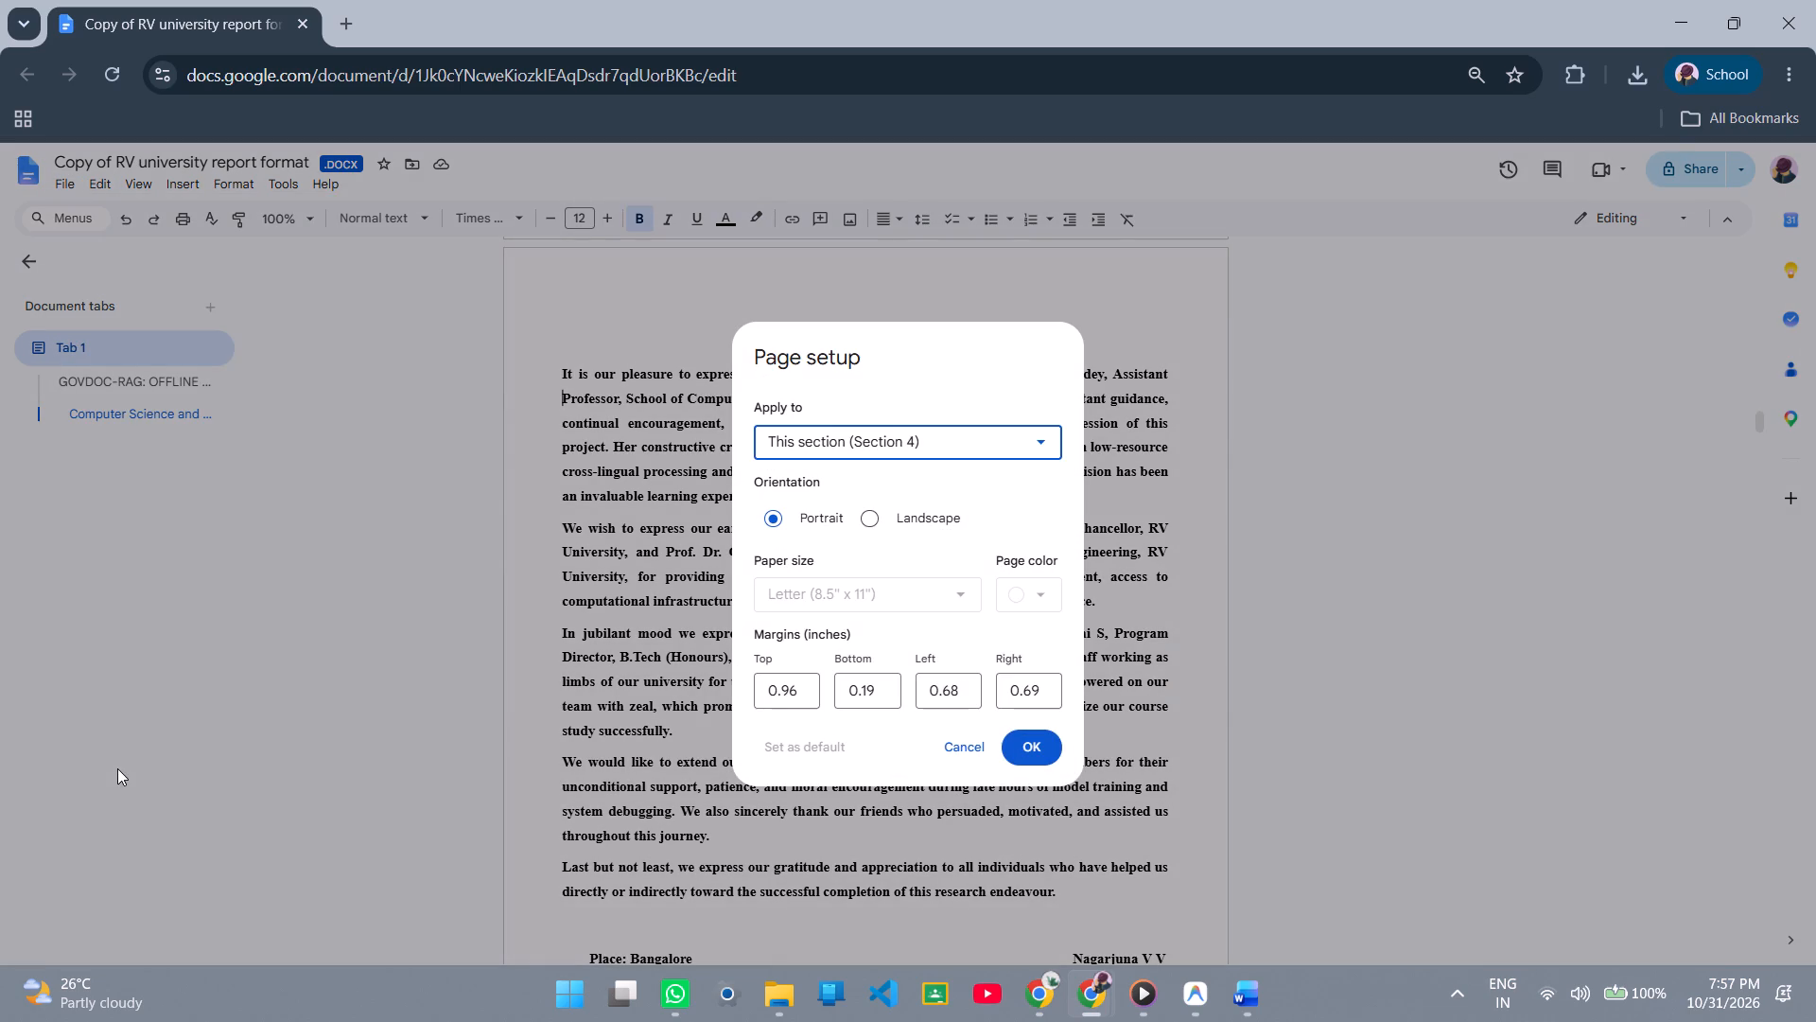
pyautogui.click(535, 485)
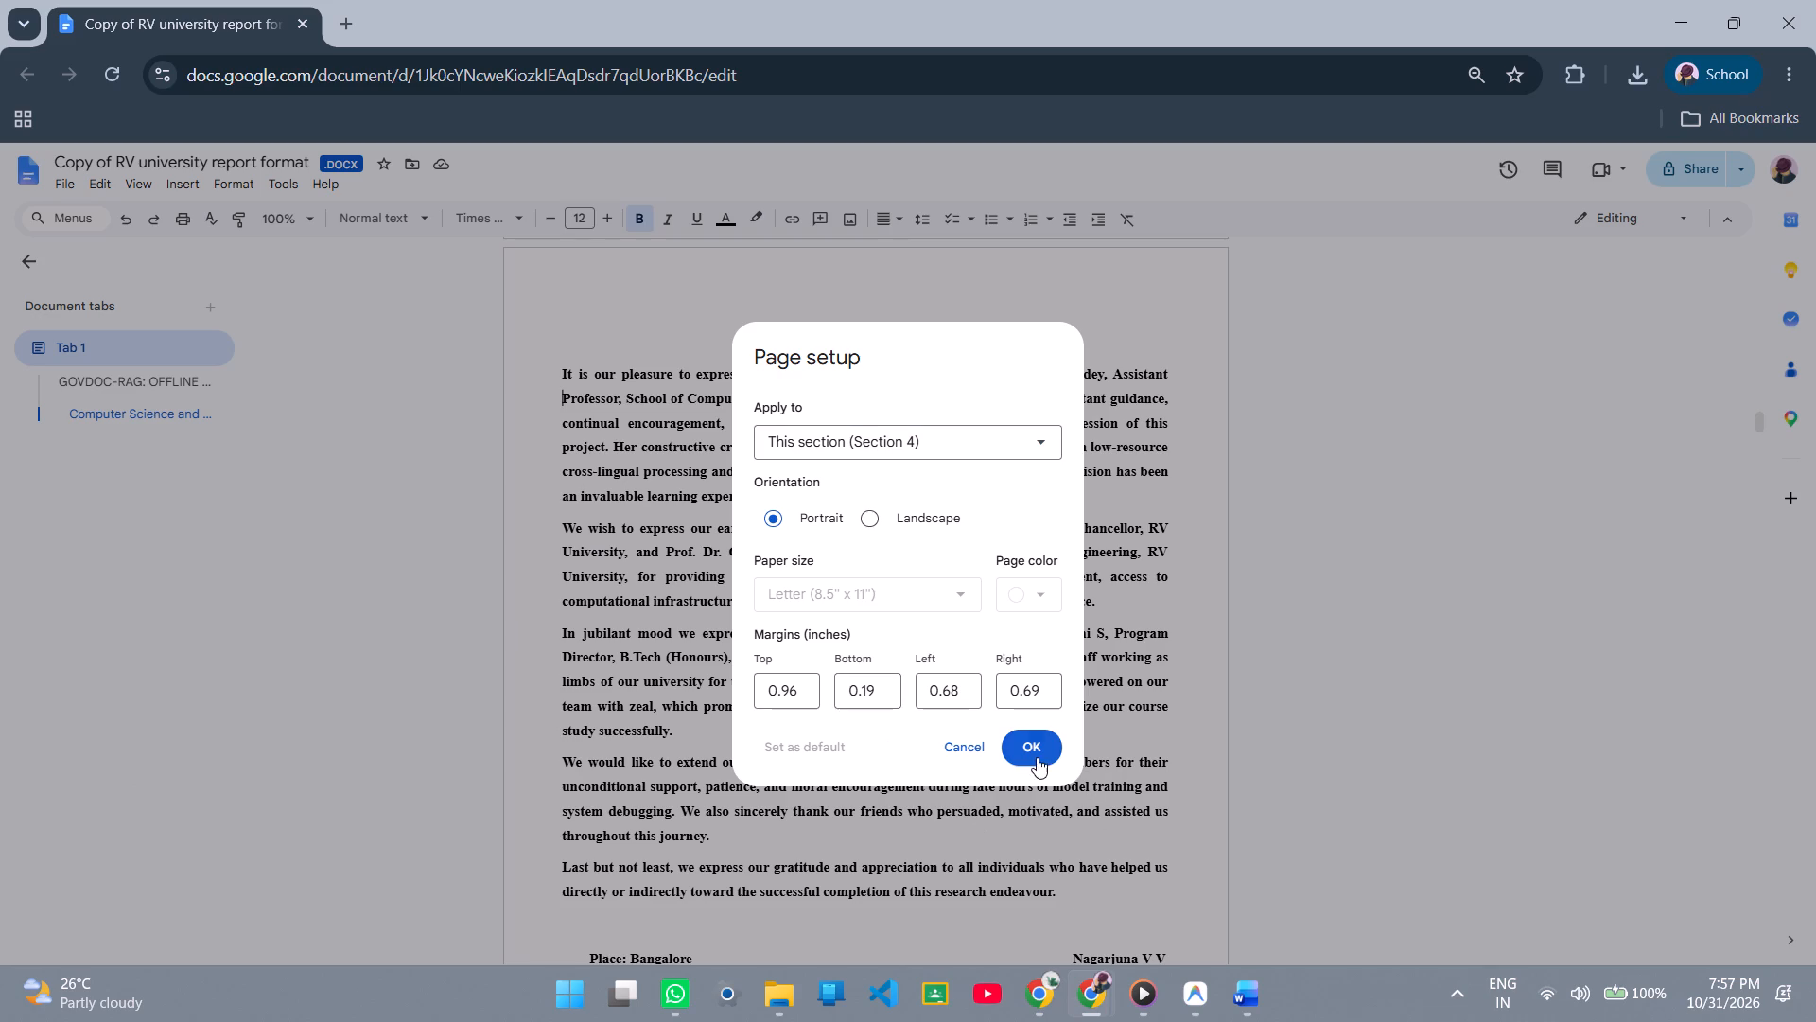
pyautogui.click(1037, 757)
# Place the cursor beside the Table of Contents heading and check the page setup margins of its section.
pyautogui.scroll(-4, 973, 673)
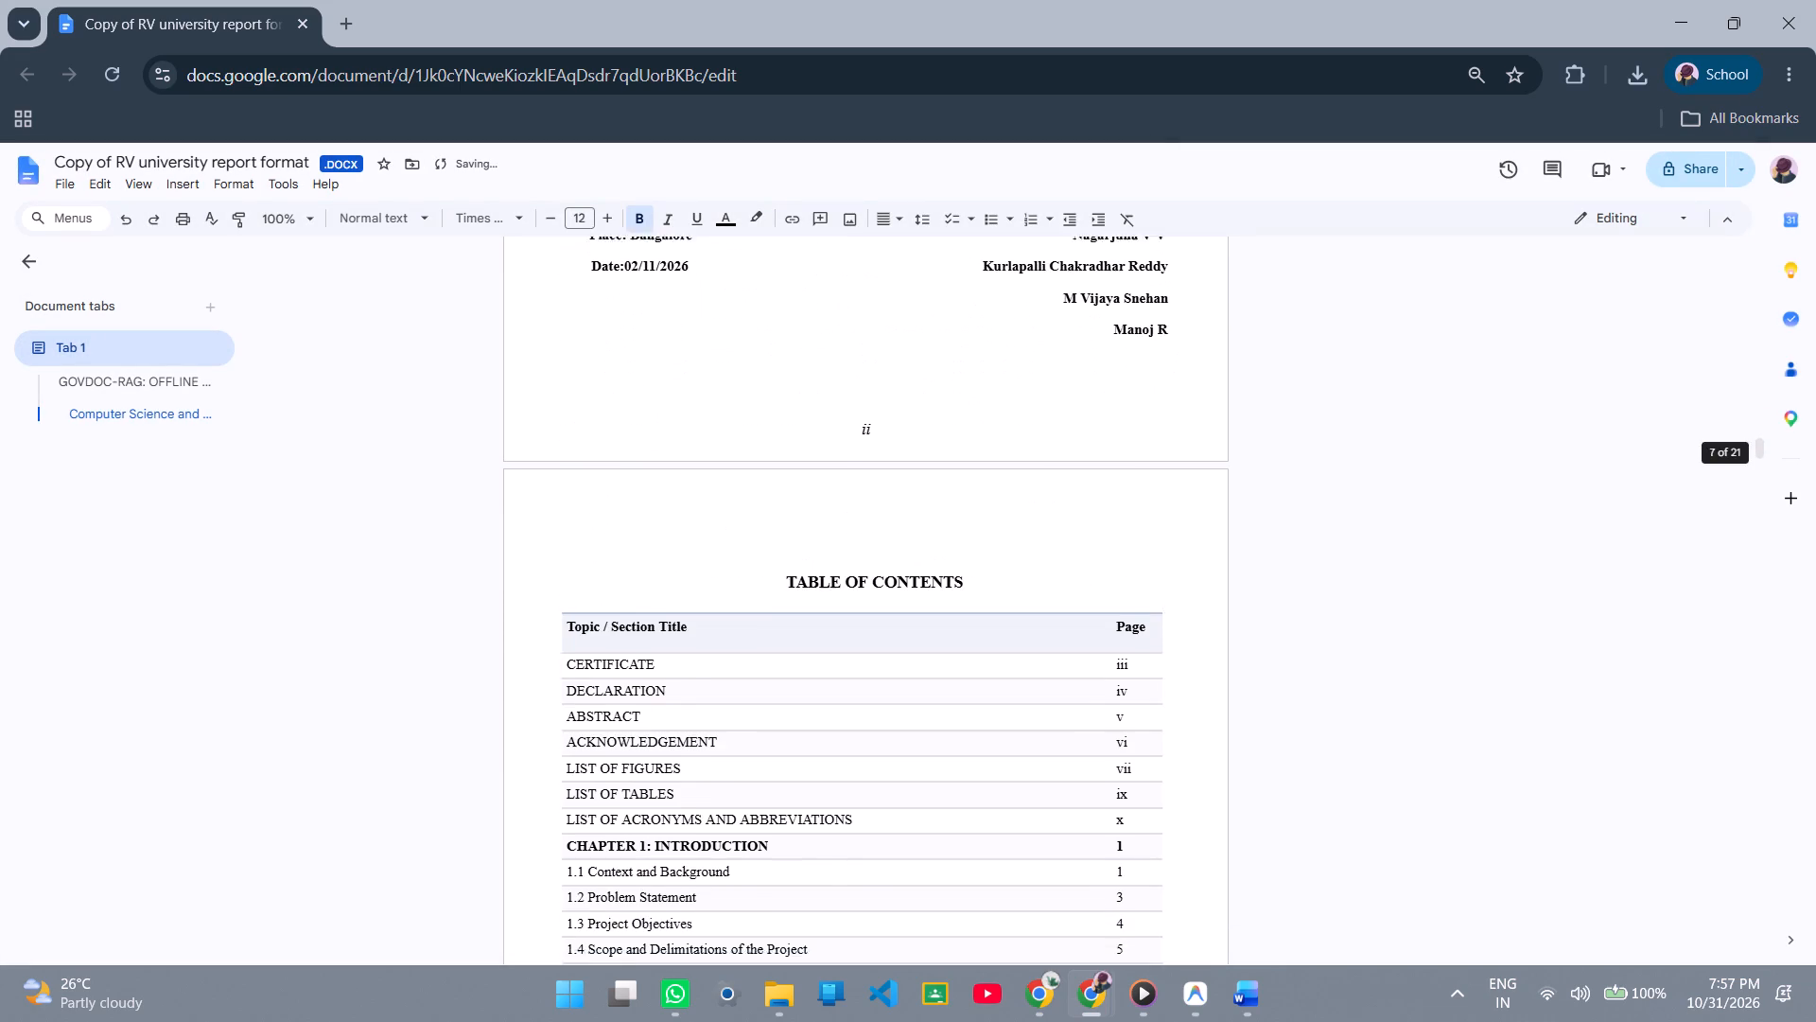
pyautogui.scroll(2, 973, 673)
pyautogui.scroll(-1, 622, 792)
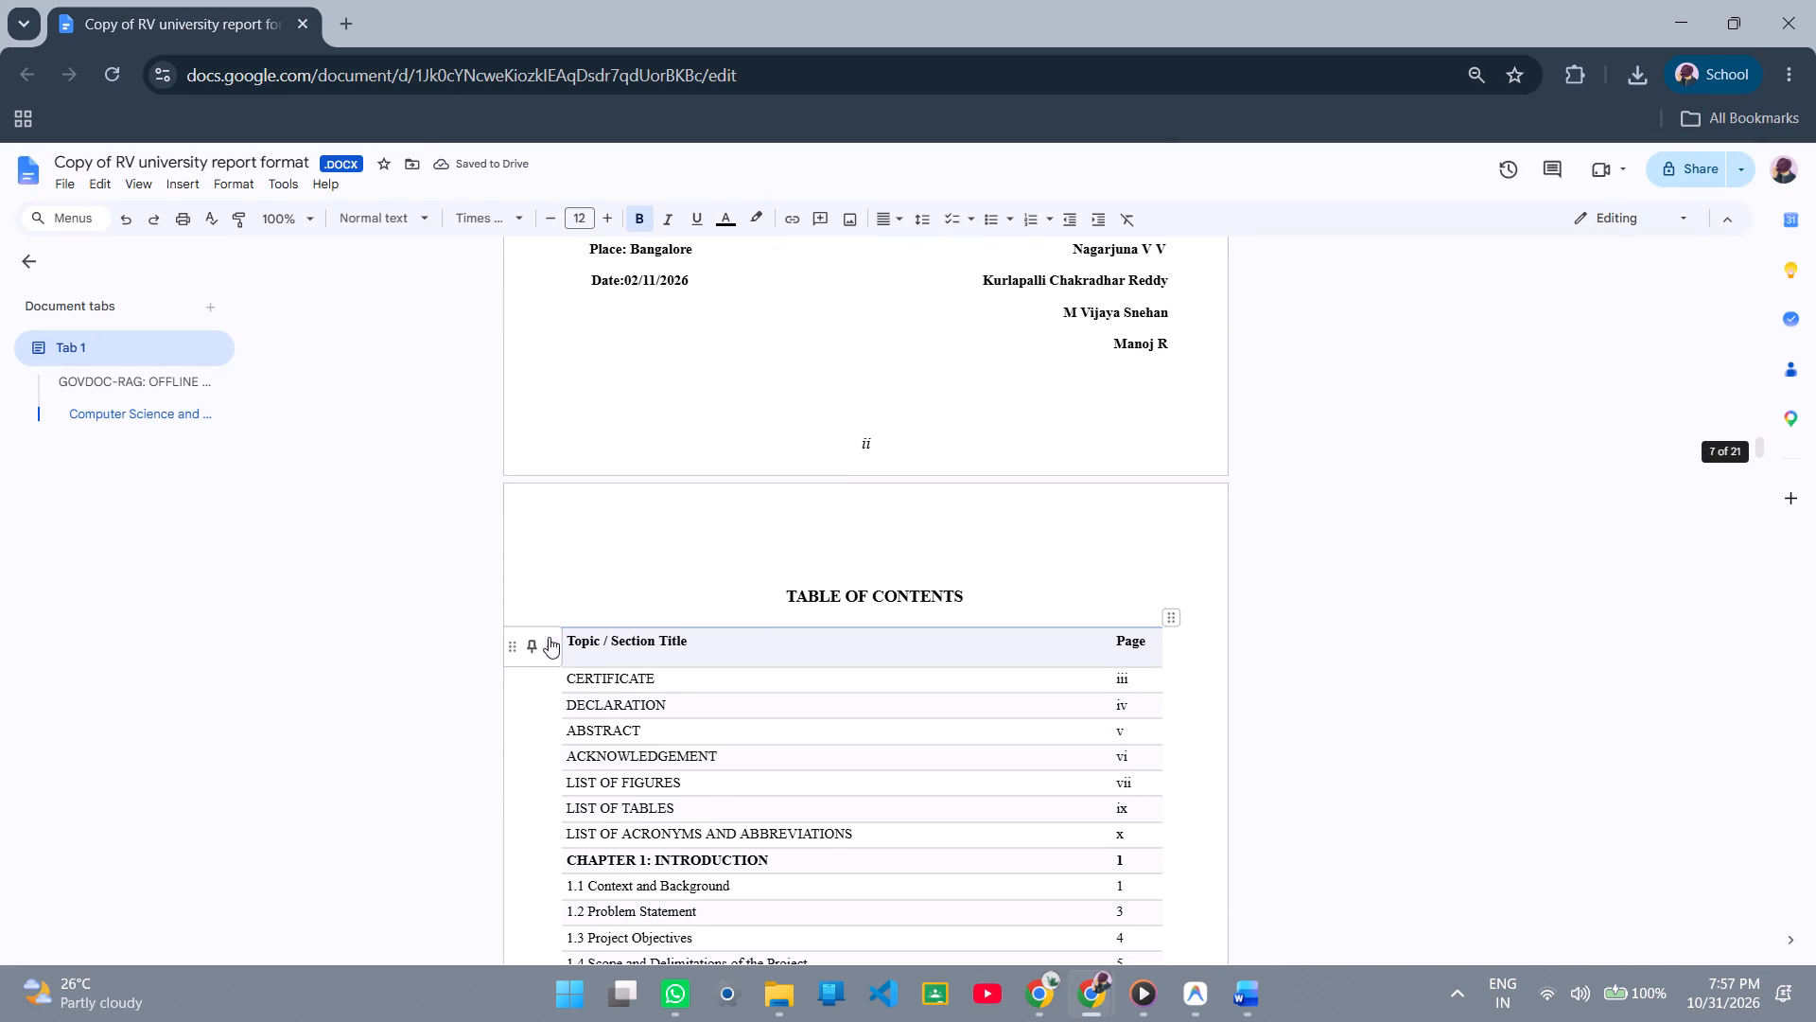
pyautogui.click(535, 735)
pyautogui.click(529, 784)
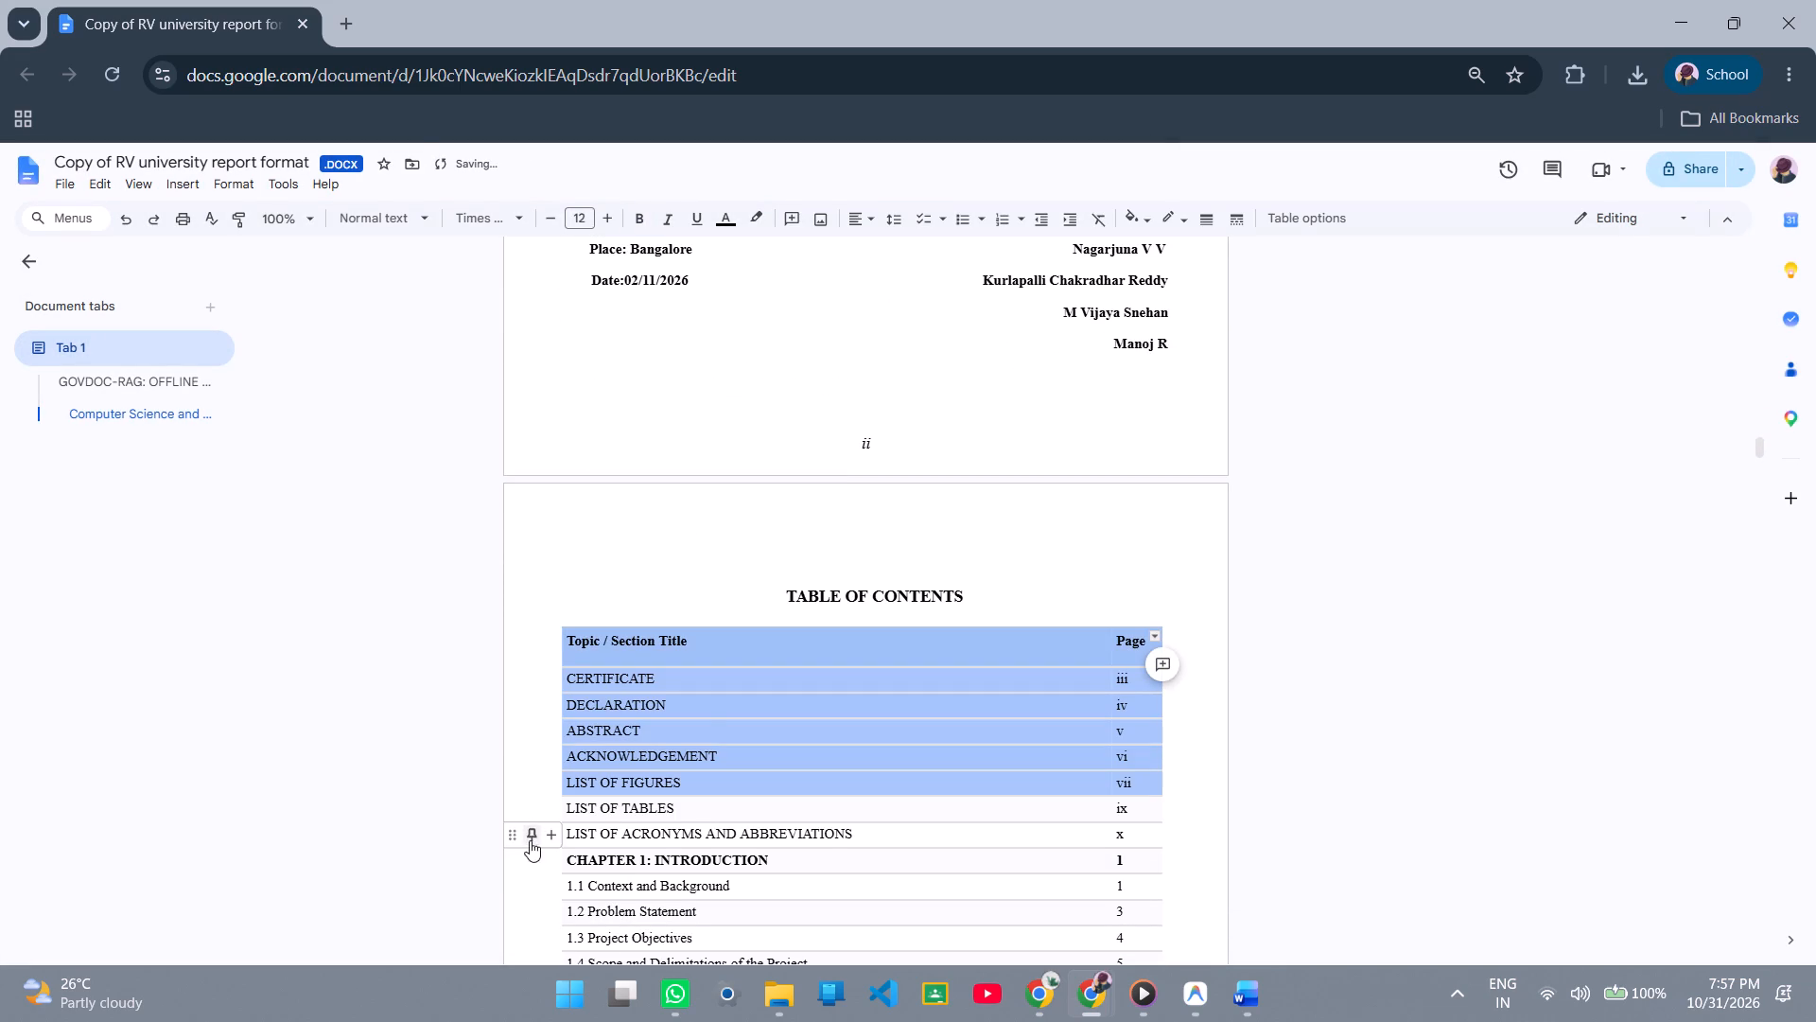
pyautogui.click(543, 691)
pyautogui.click(573, 579)
pyautogui.click(709, 529)
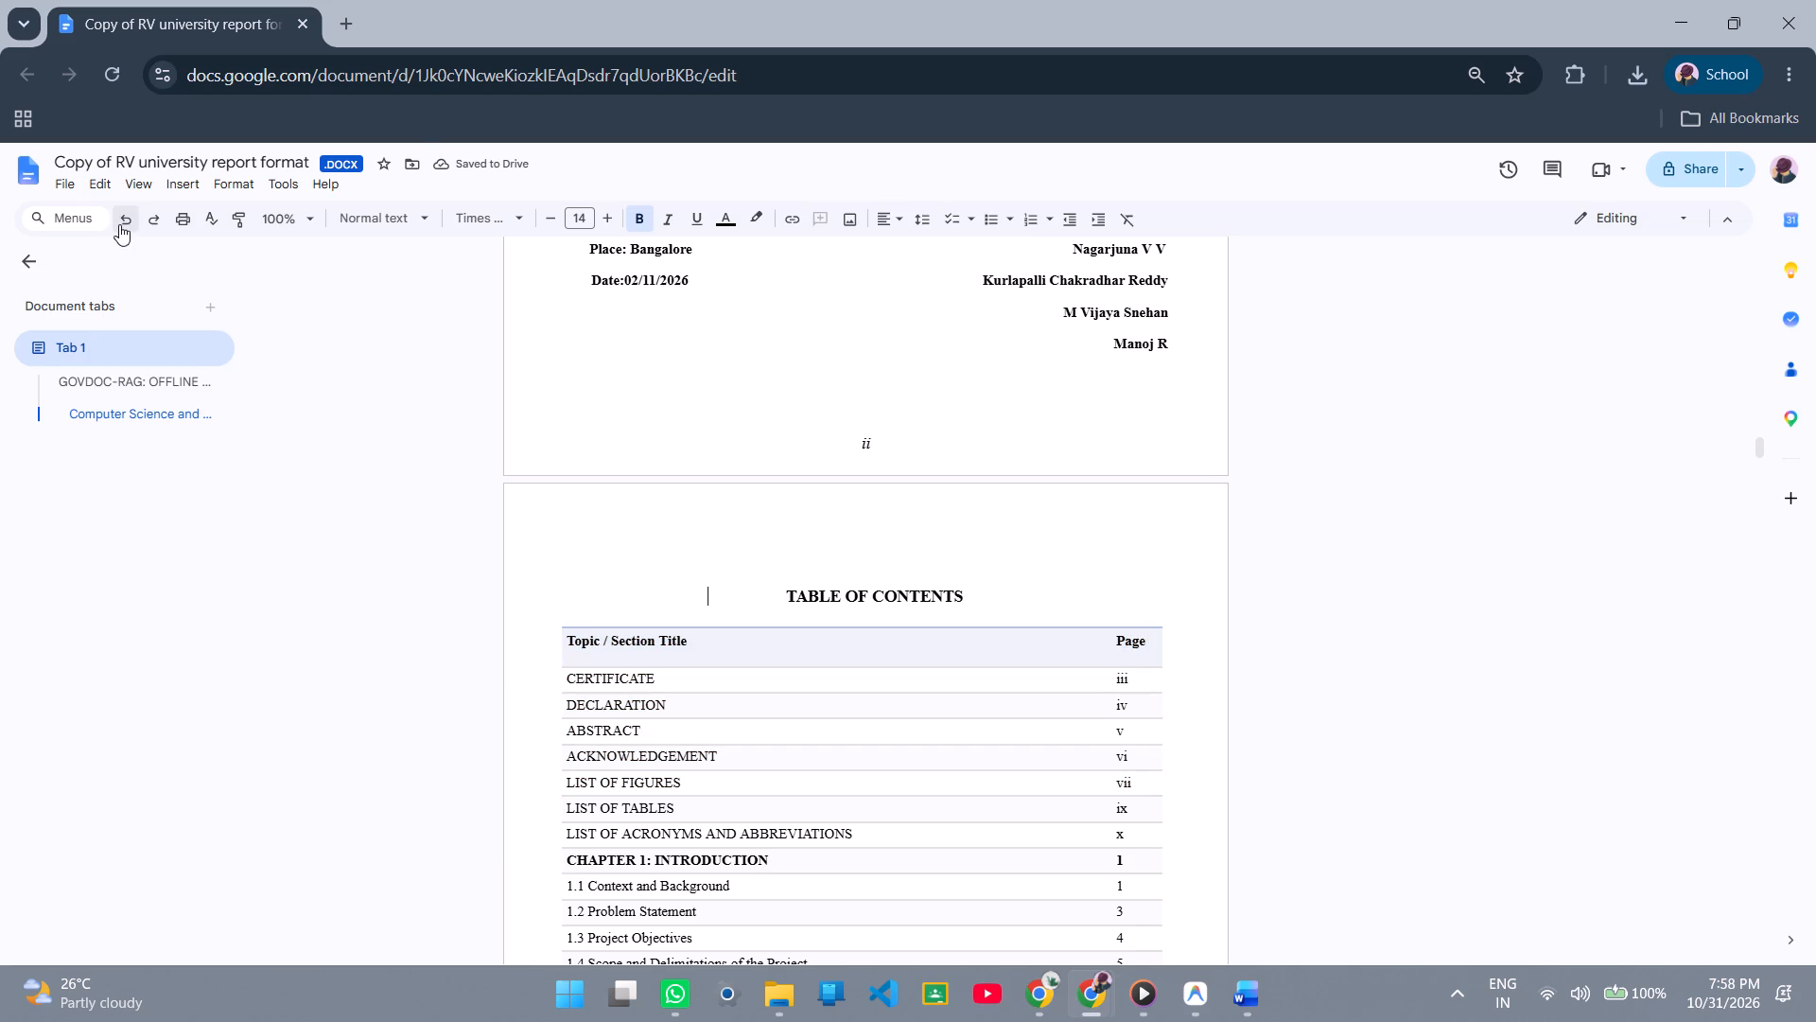
pyautogui.click(51, 187)
pyautogui.click(51, 187)
pyautogui.click(59, 186)
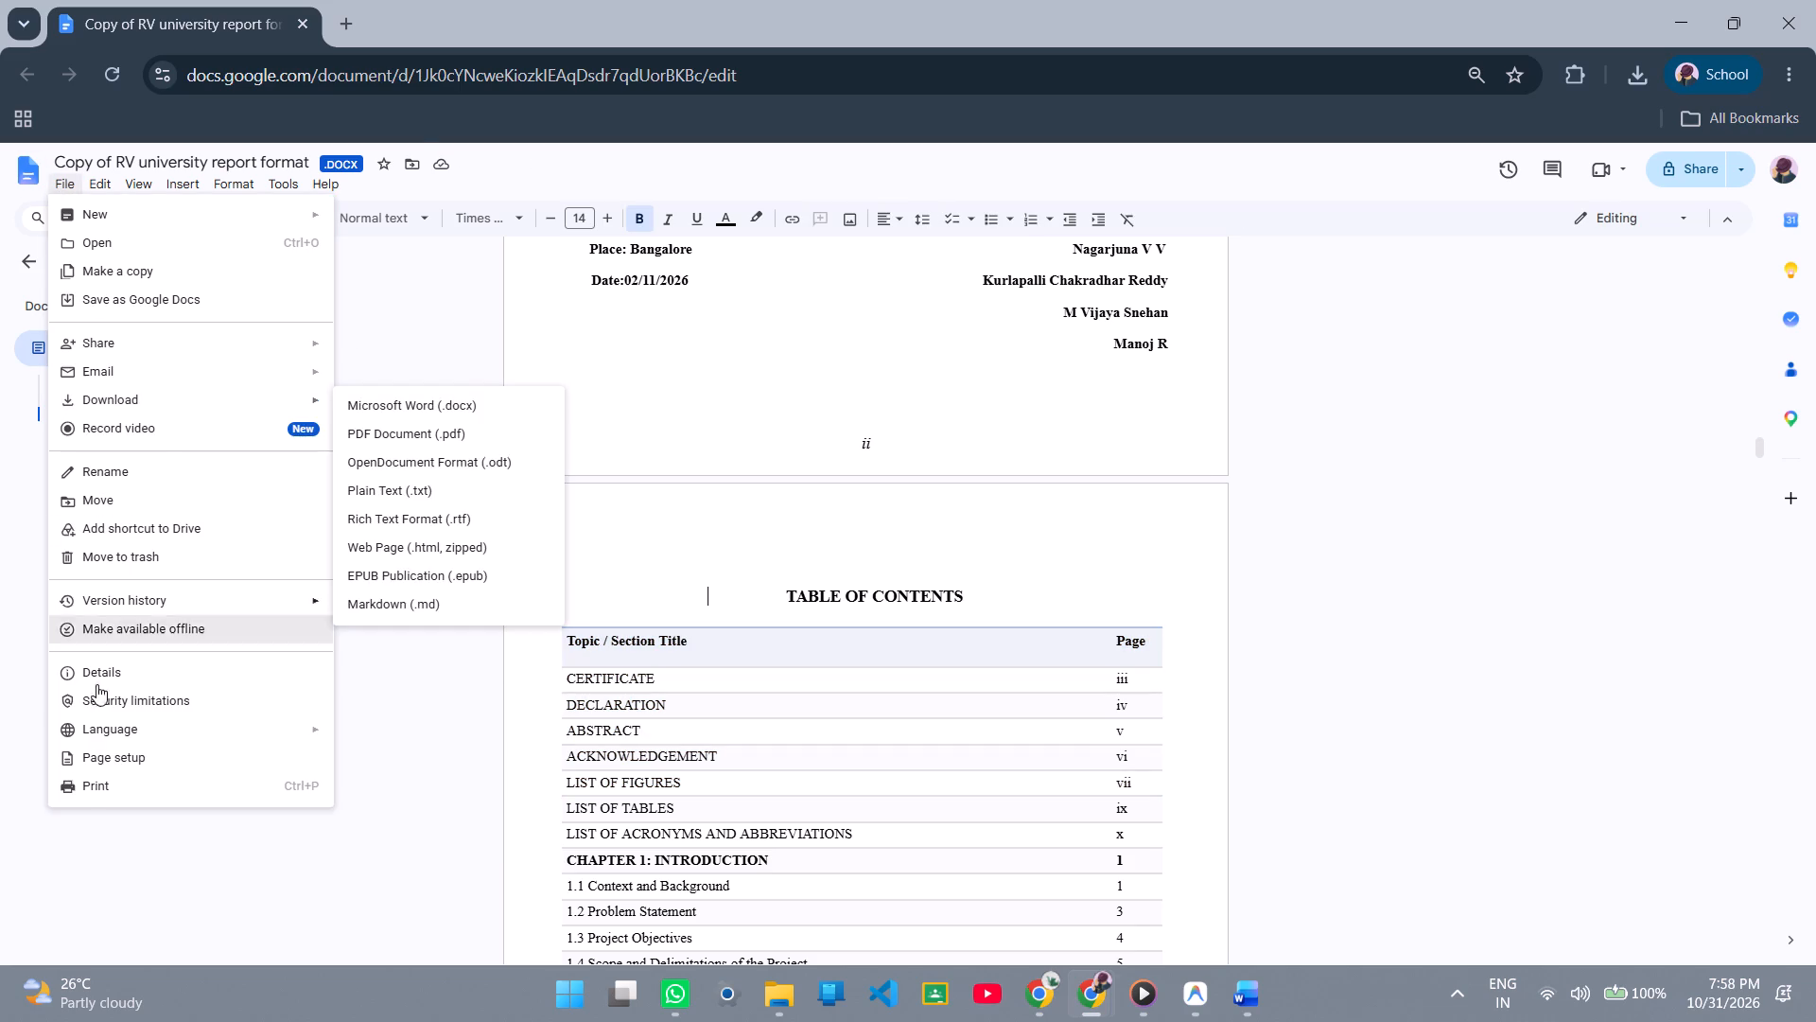
pyautogui.click(76, 763)
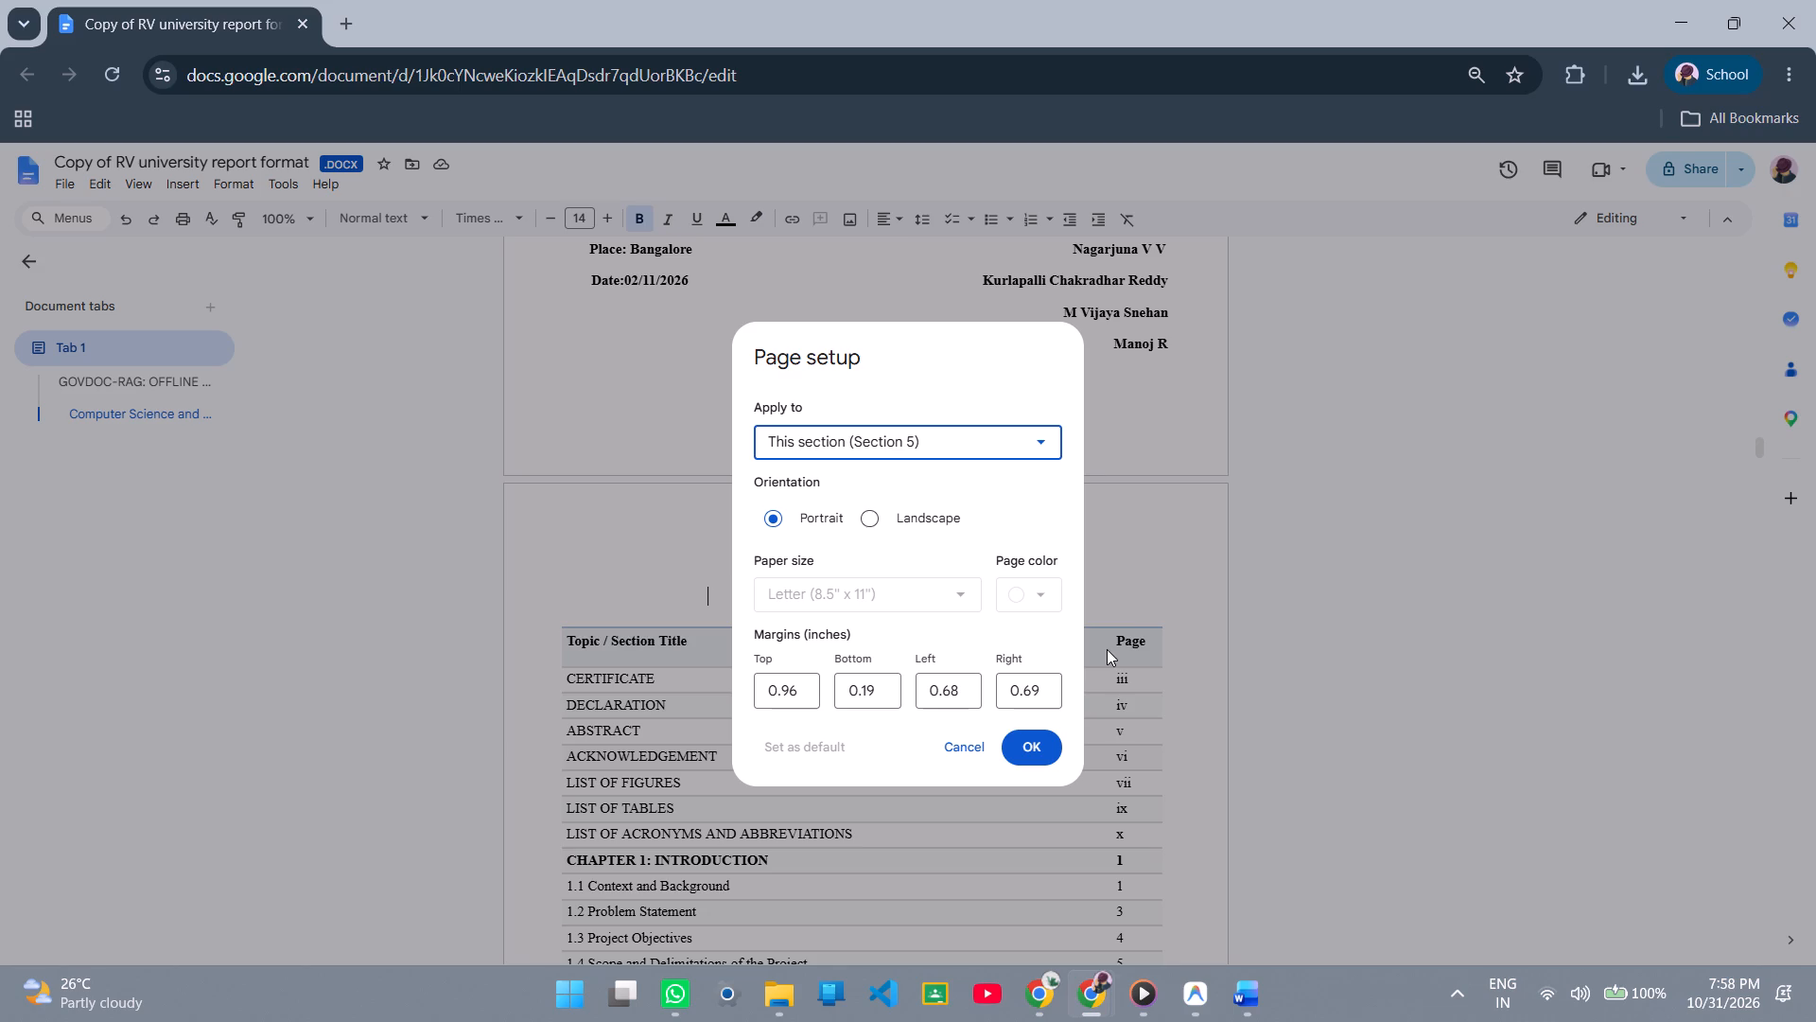
# Switch to the Word copy of the RV university report format document.
pyautogui.hotkey('alt', 'Tab')
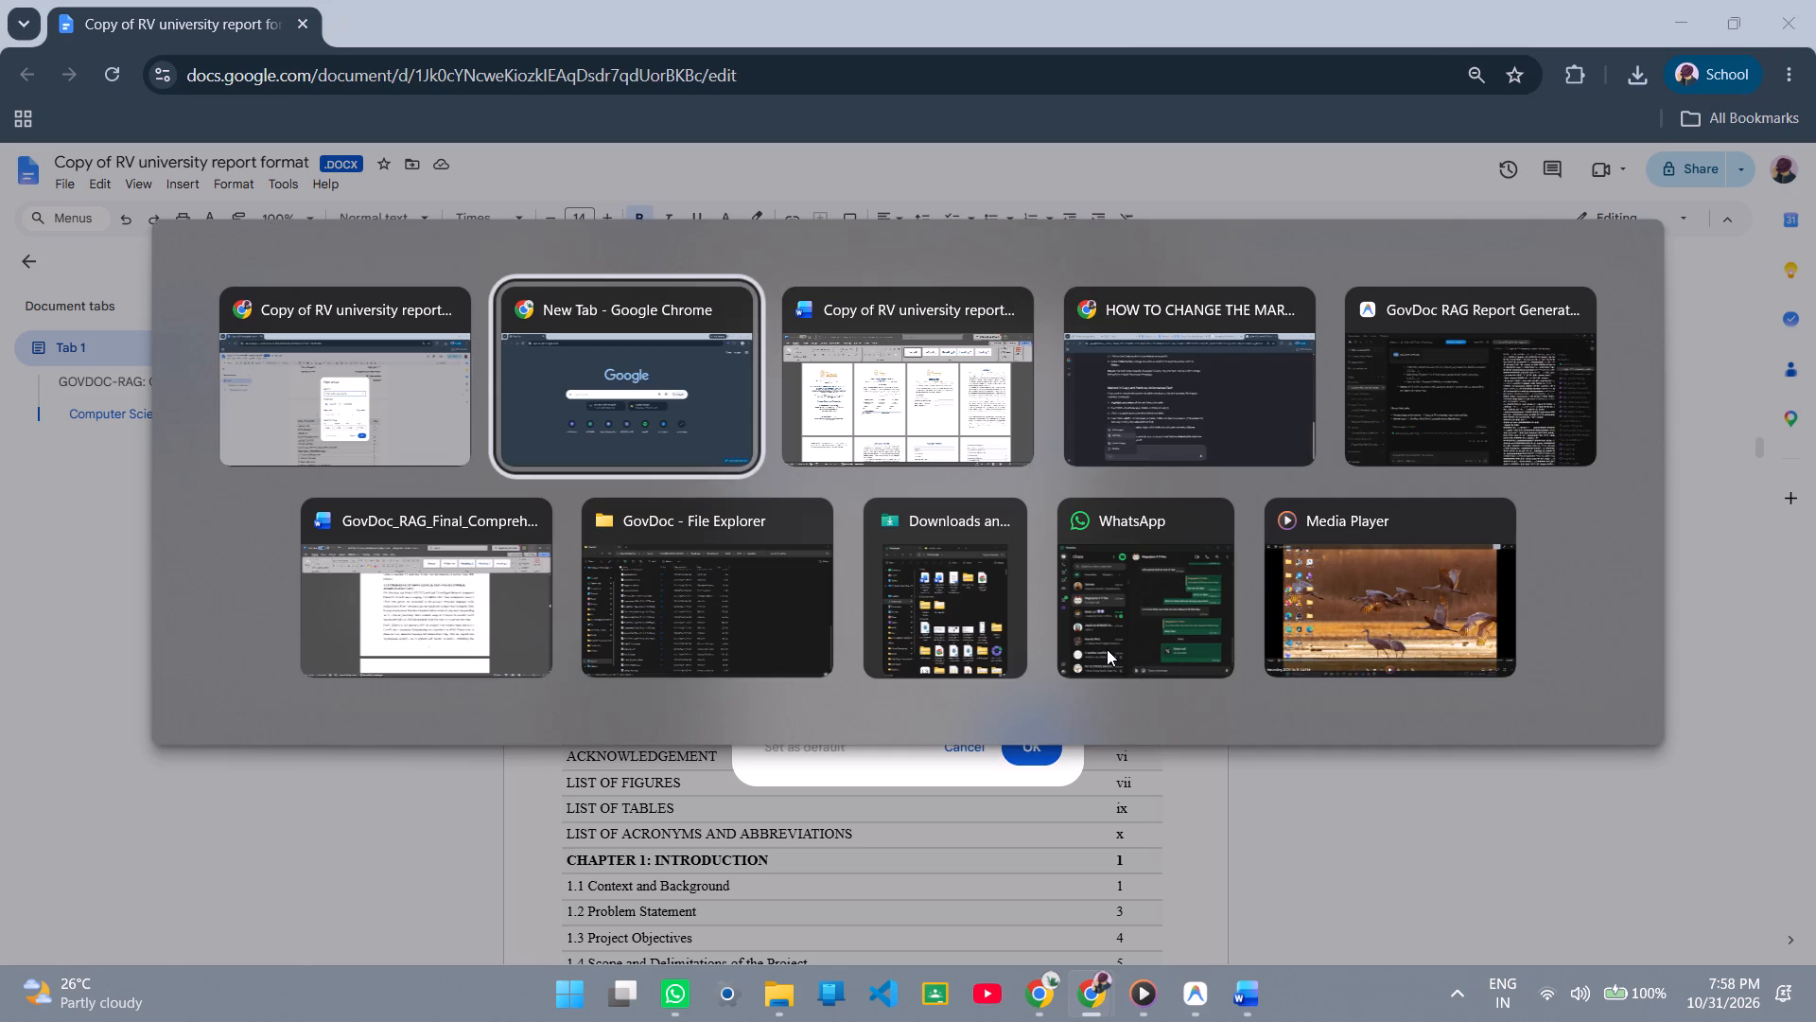
pyautogui.hotkey('alt', 'Tab')
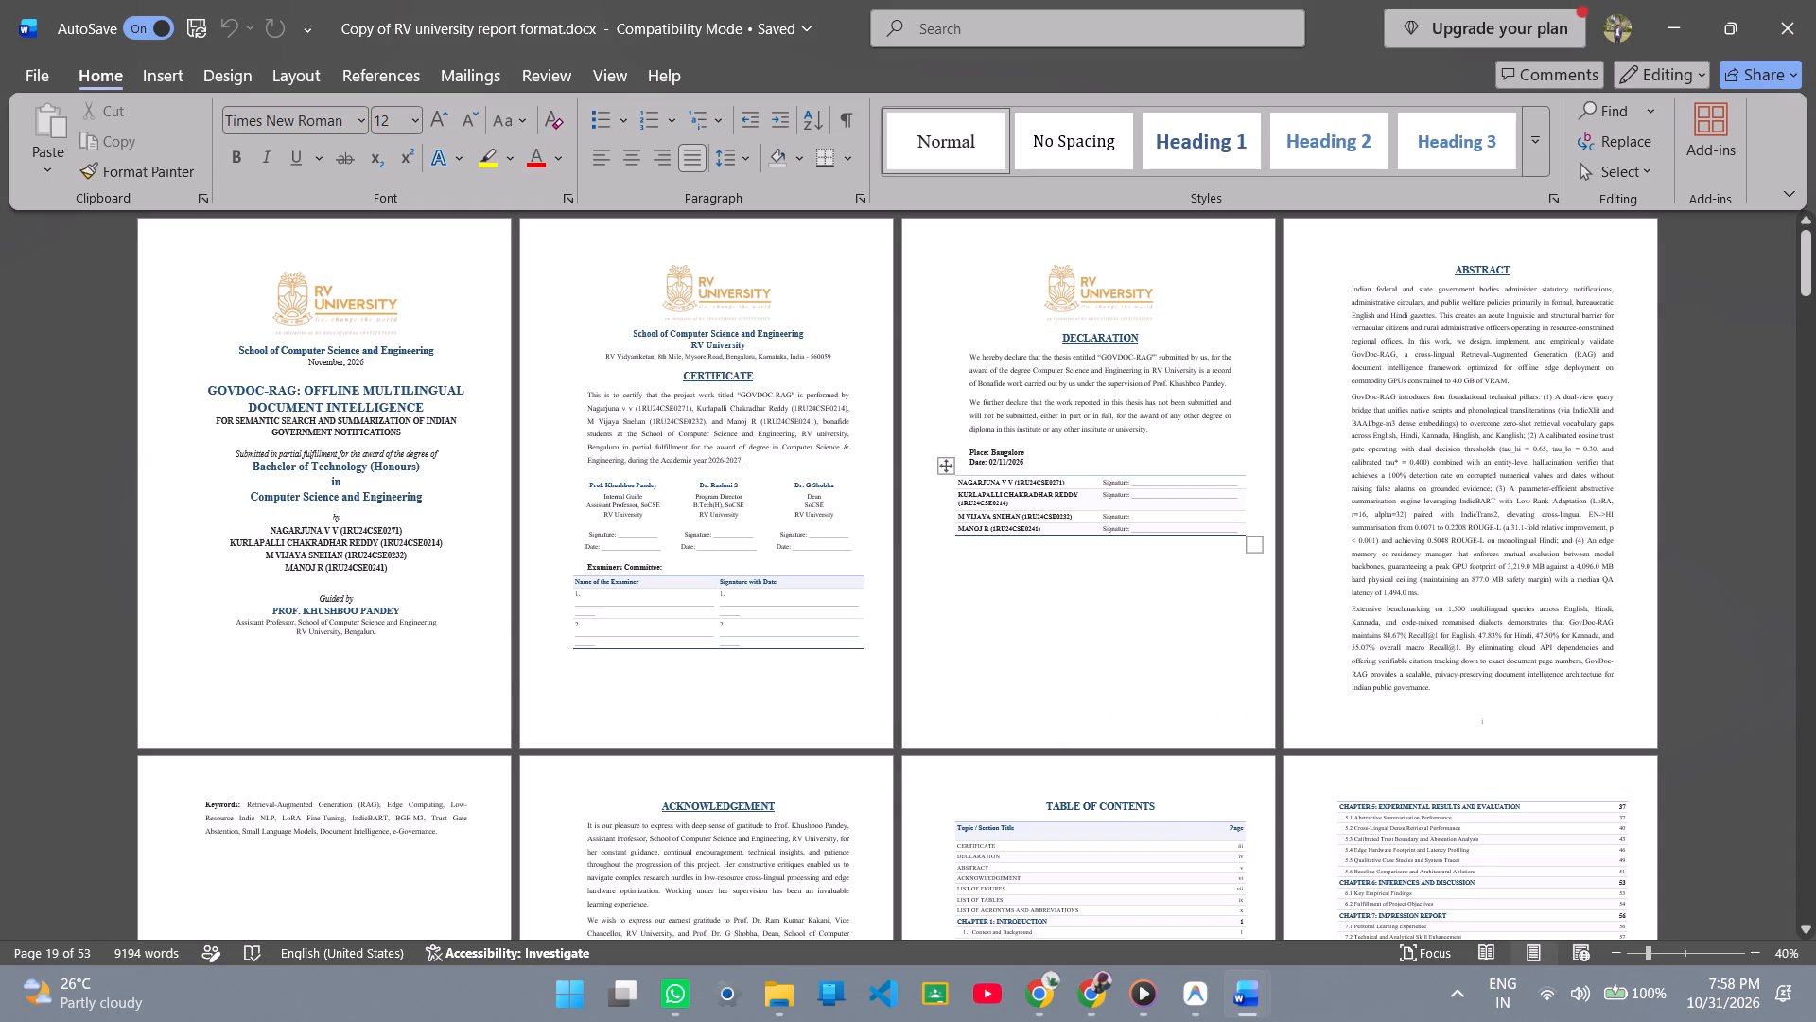
pyautogui.scroll(-1, 1059, 566)
pyautogui.scroll(2, 1059, 566)
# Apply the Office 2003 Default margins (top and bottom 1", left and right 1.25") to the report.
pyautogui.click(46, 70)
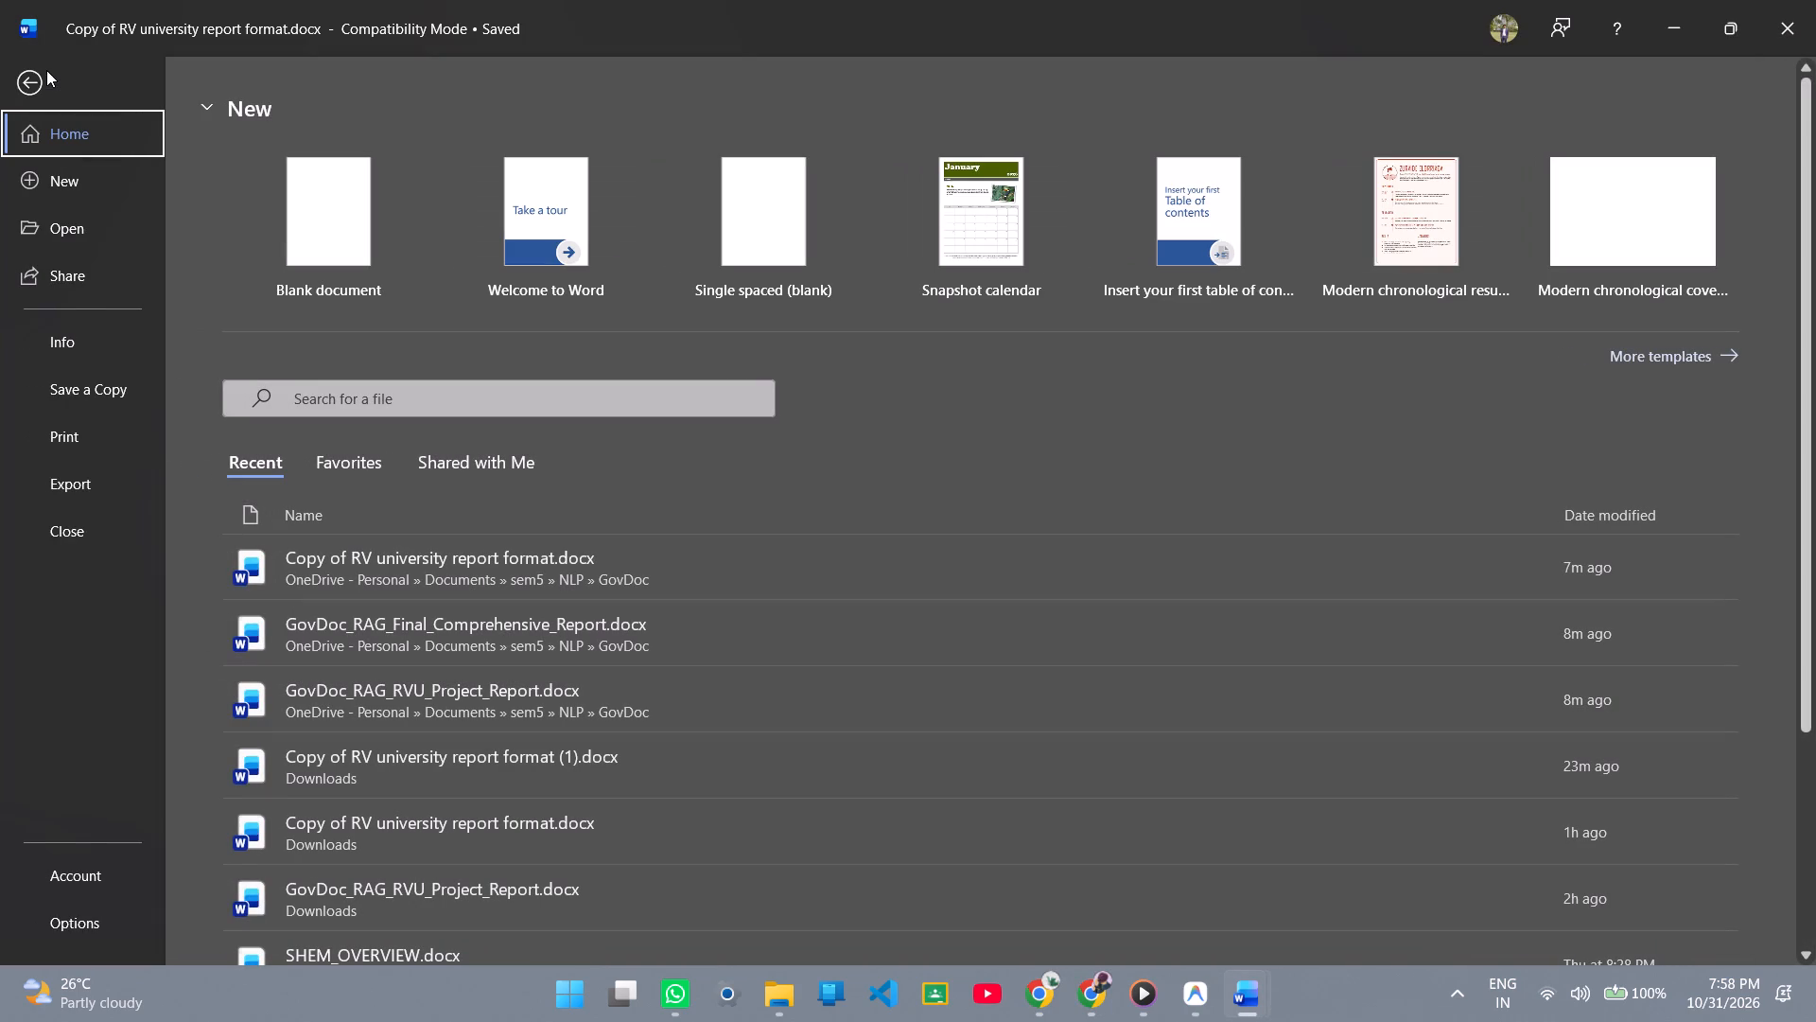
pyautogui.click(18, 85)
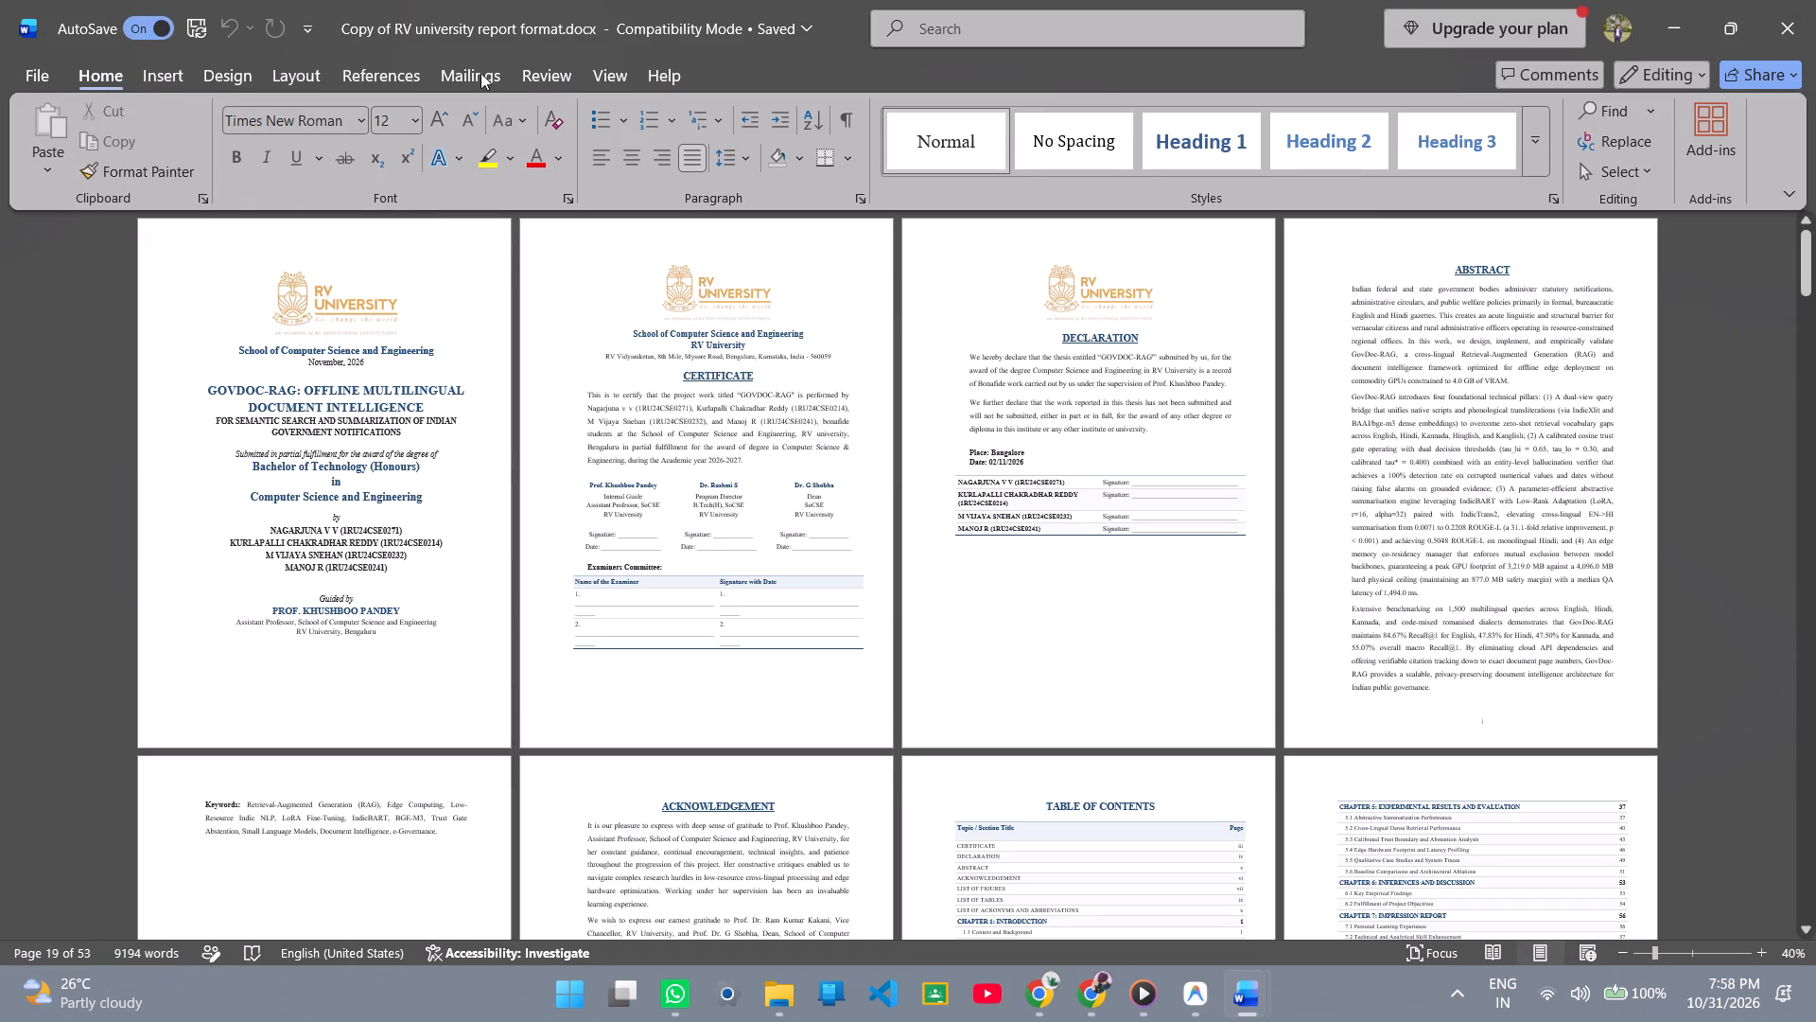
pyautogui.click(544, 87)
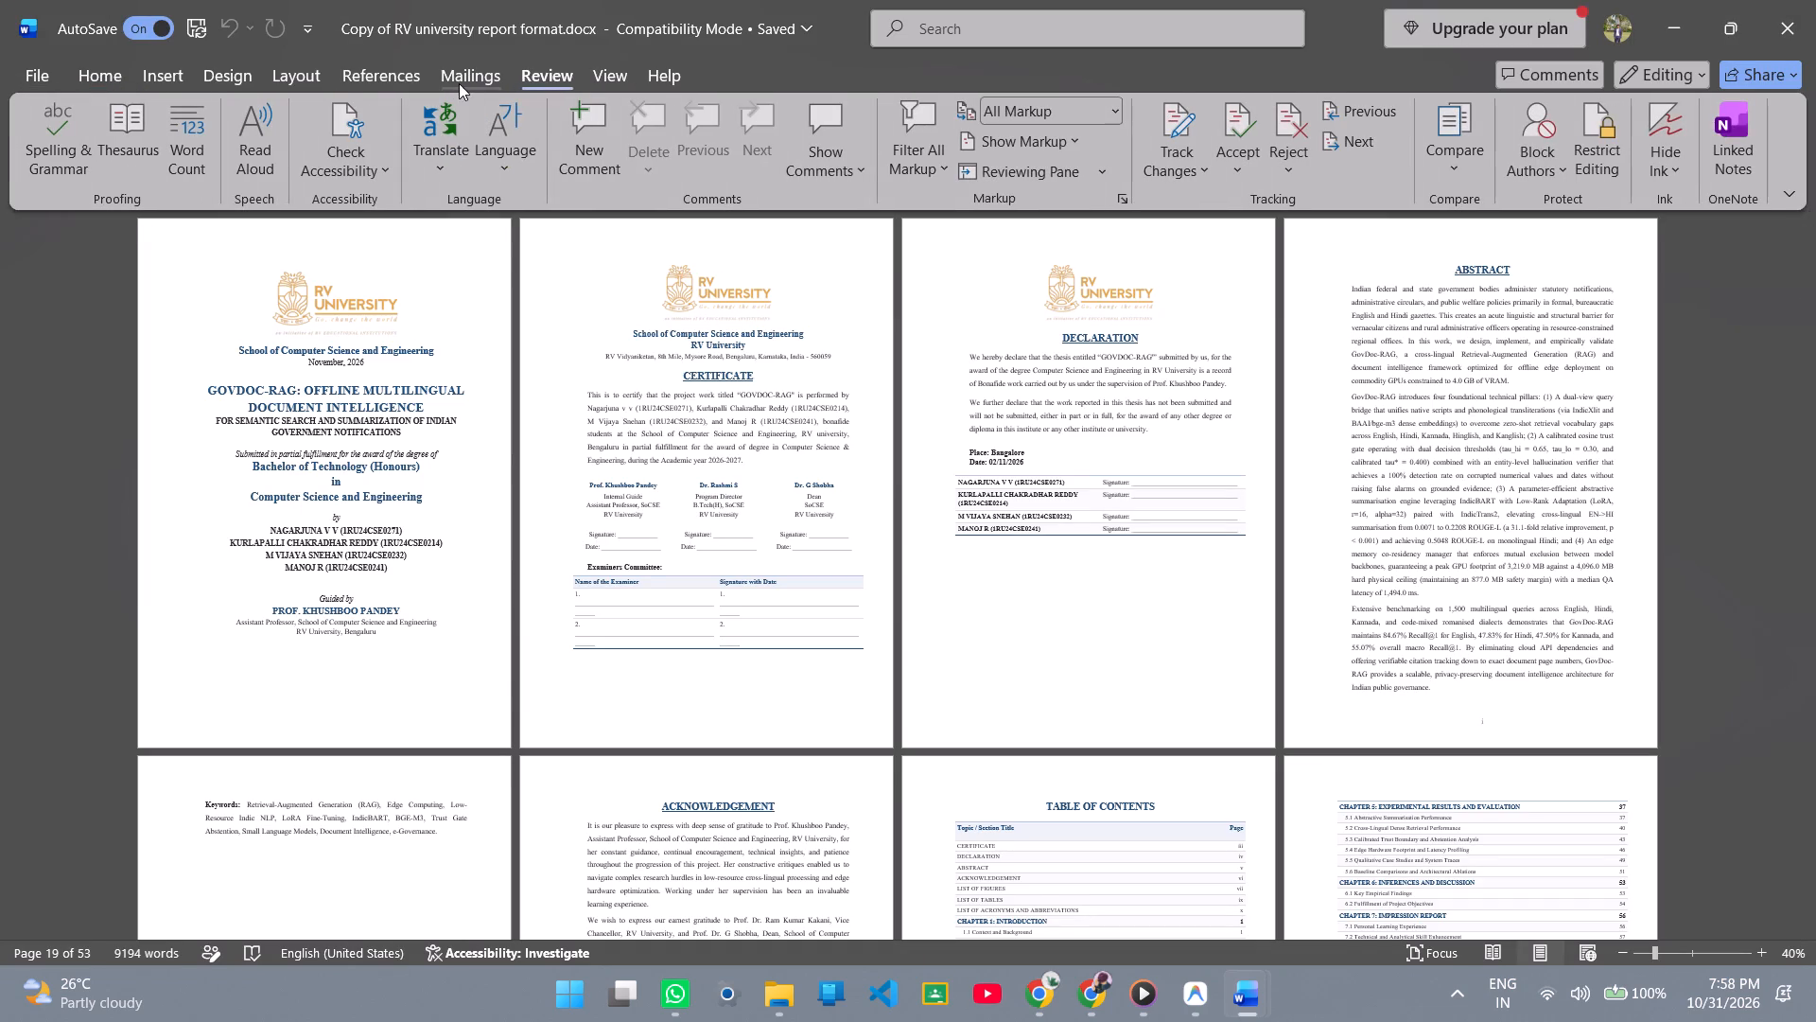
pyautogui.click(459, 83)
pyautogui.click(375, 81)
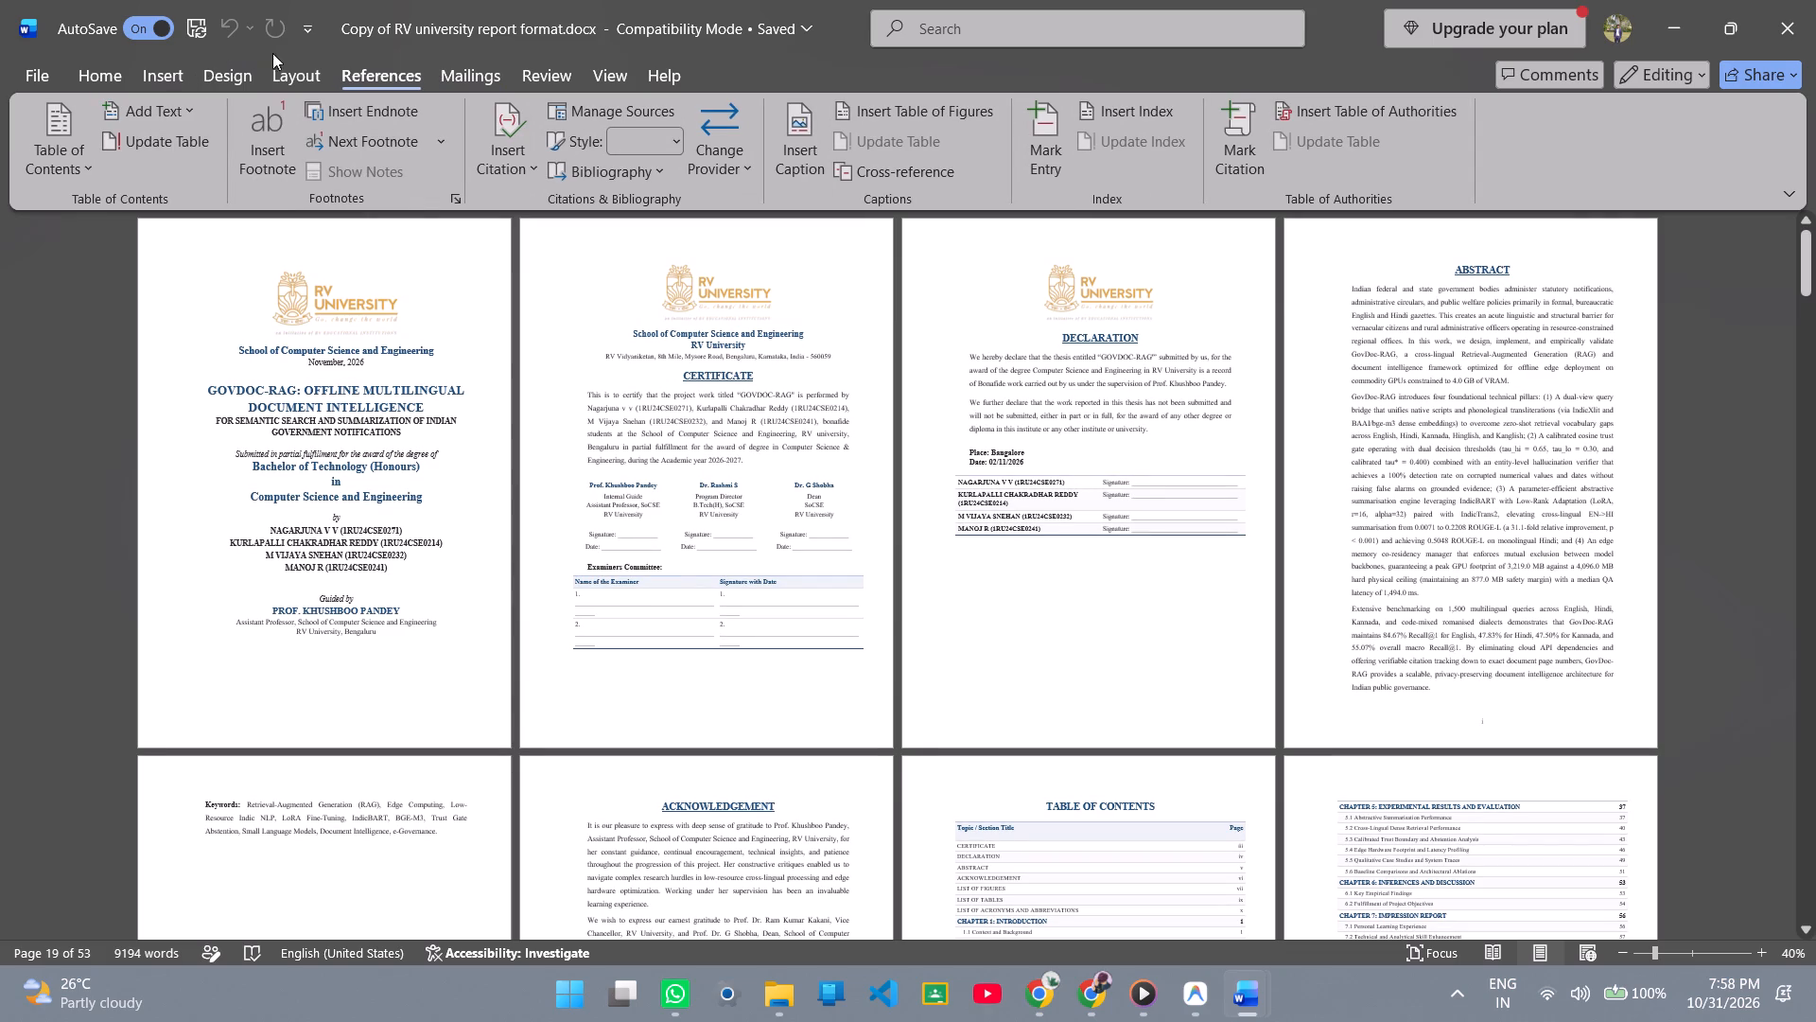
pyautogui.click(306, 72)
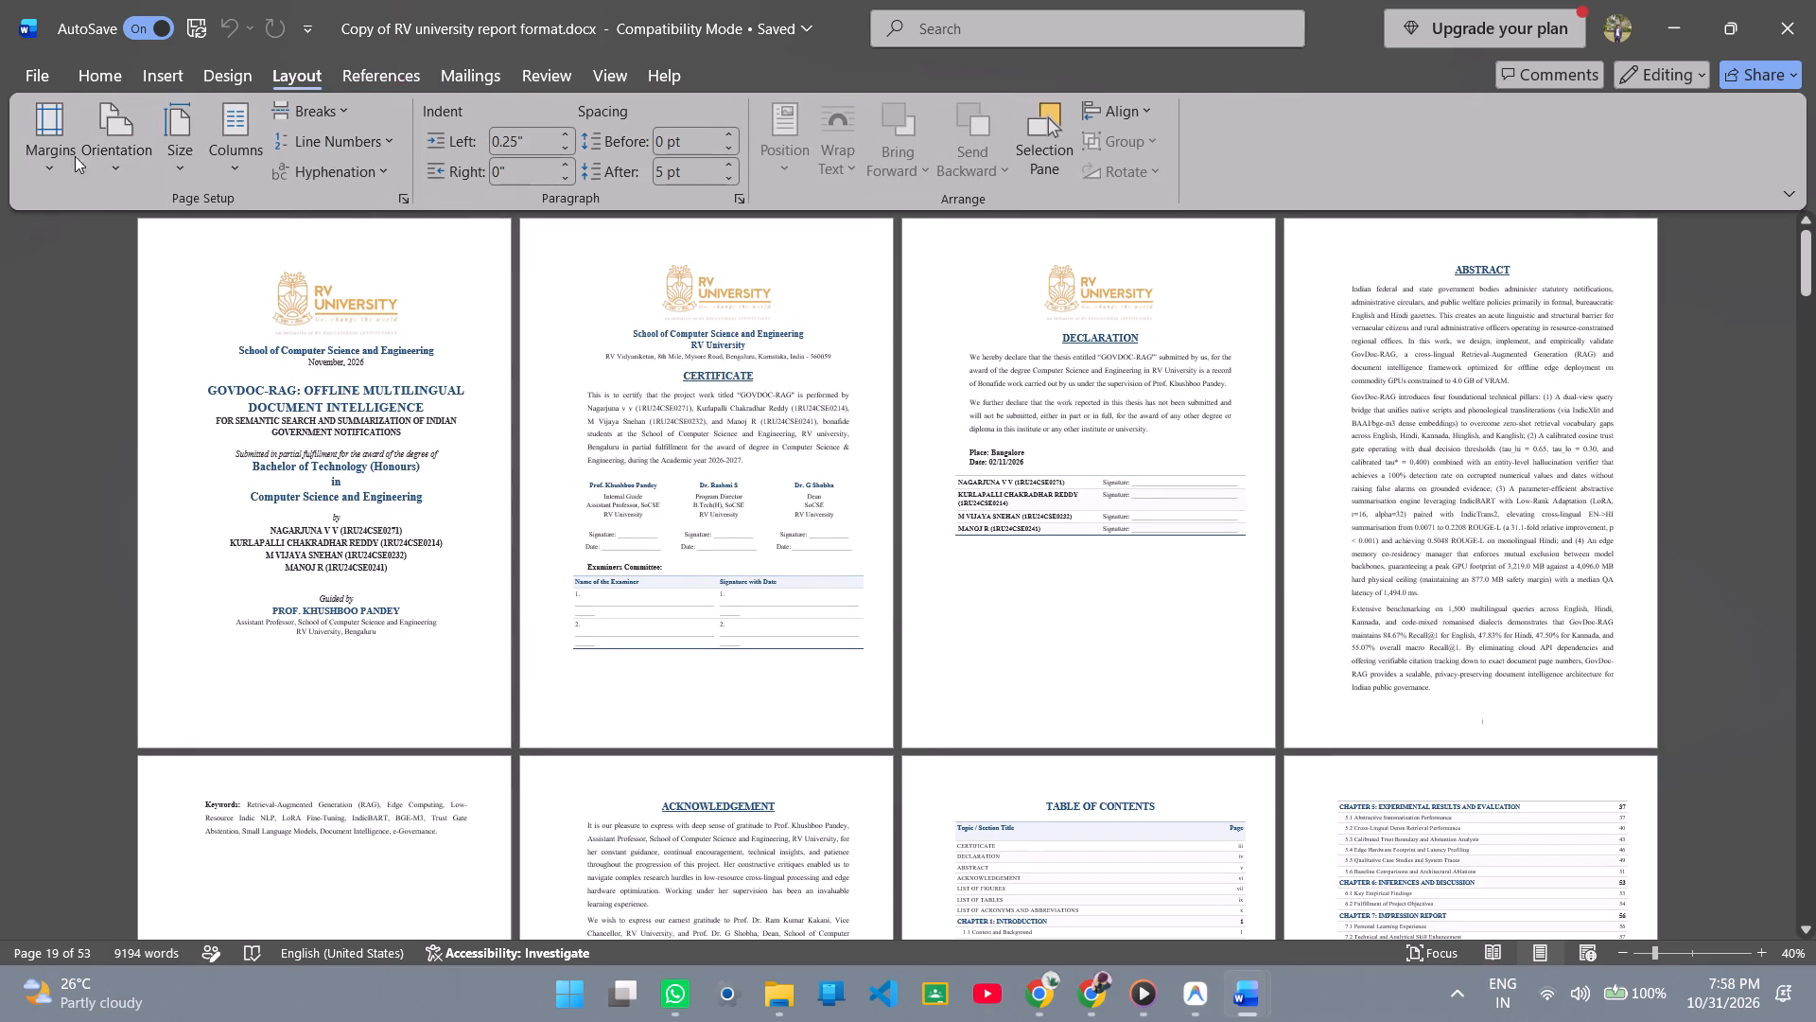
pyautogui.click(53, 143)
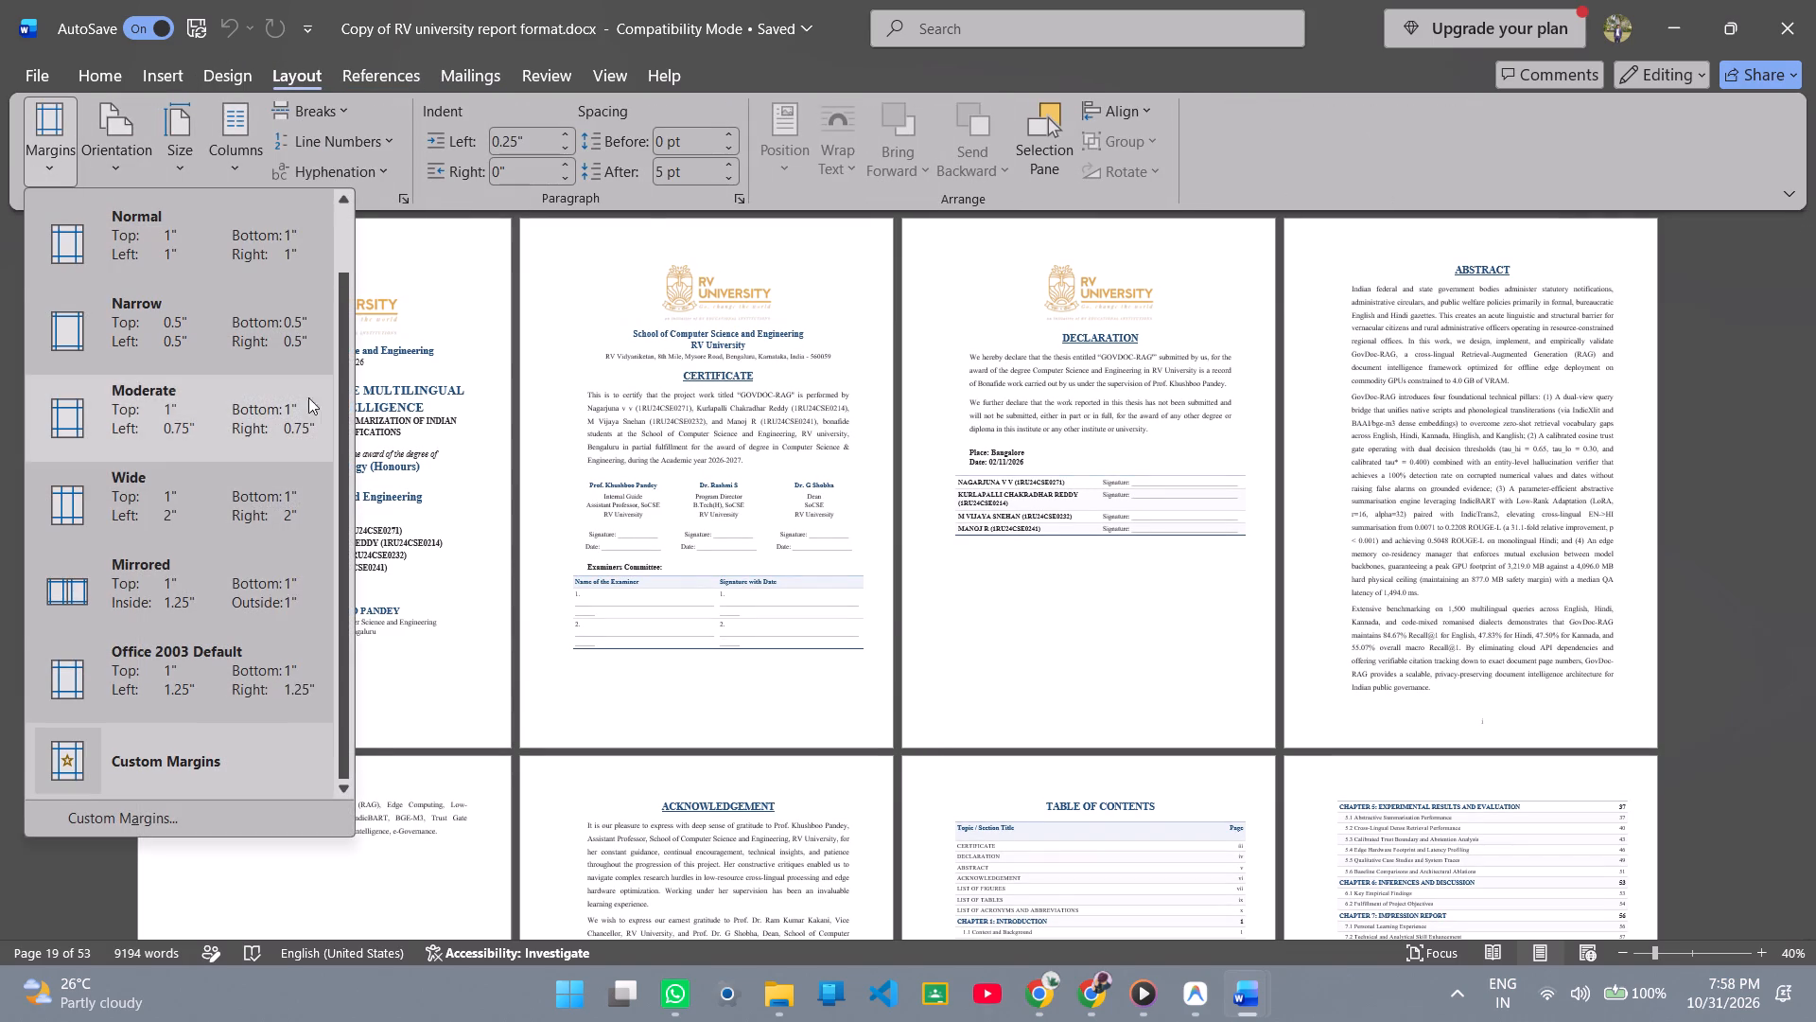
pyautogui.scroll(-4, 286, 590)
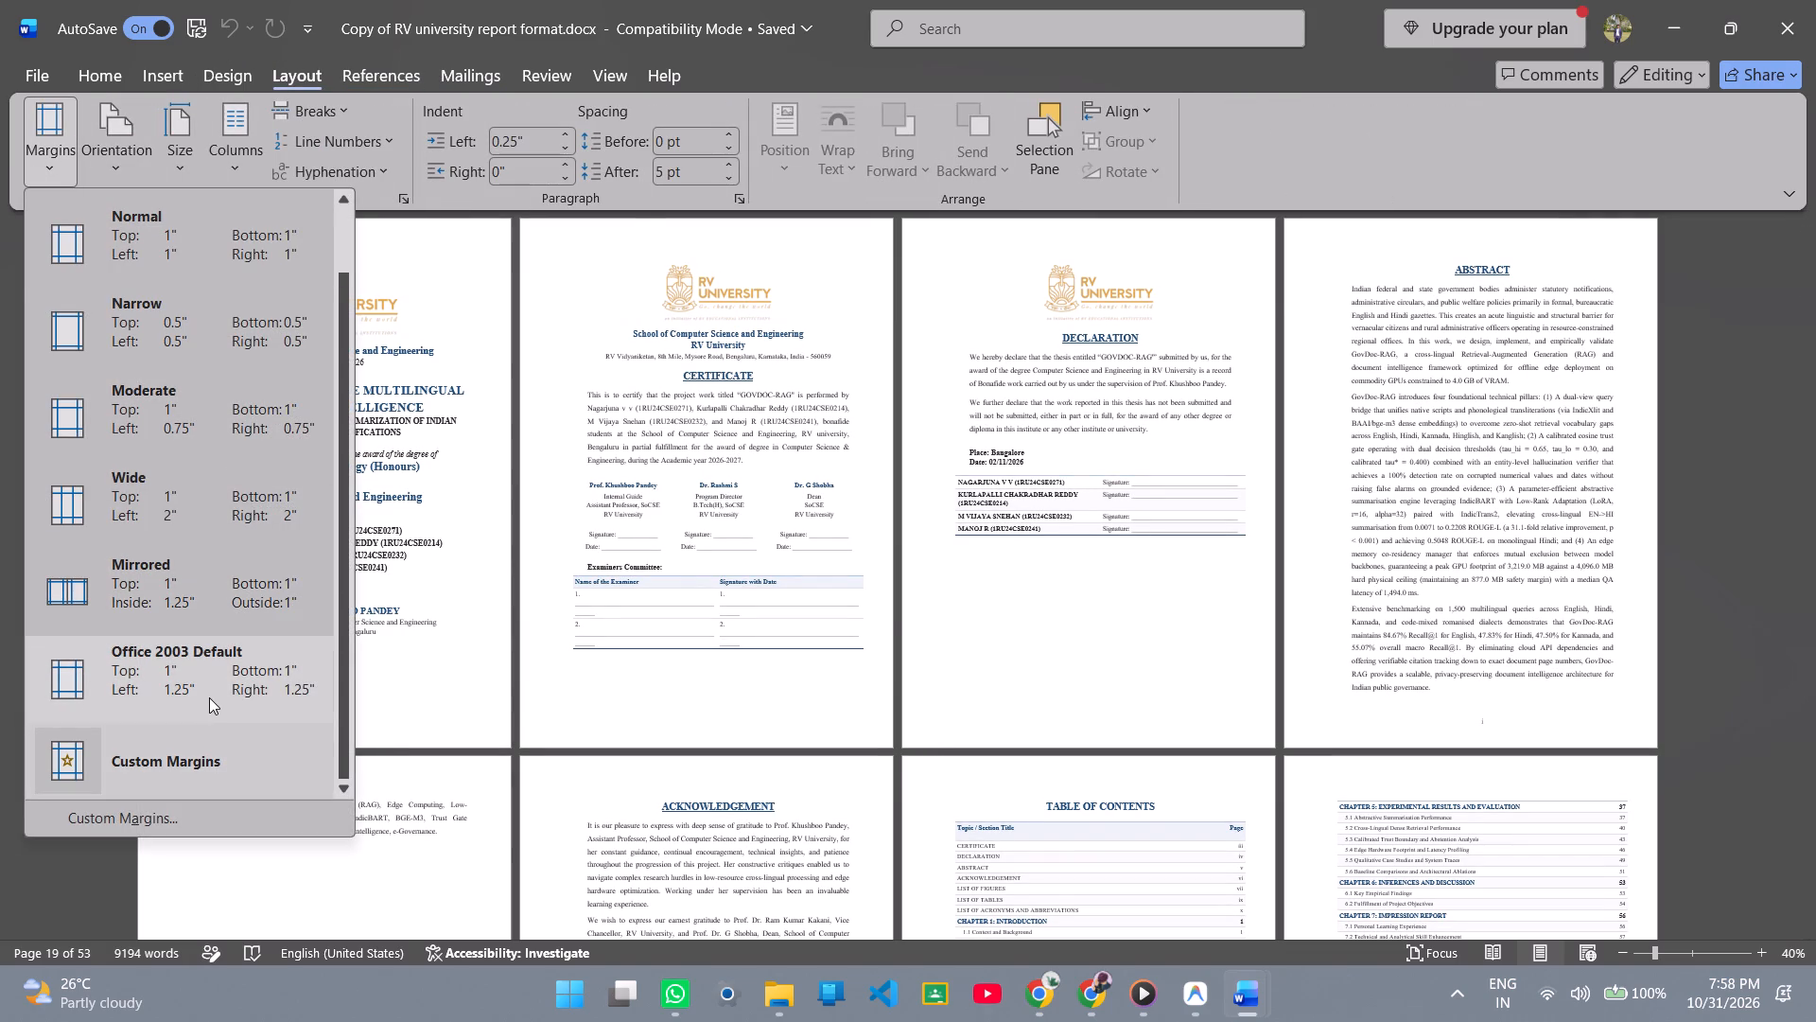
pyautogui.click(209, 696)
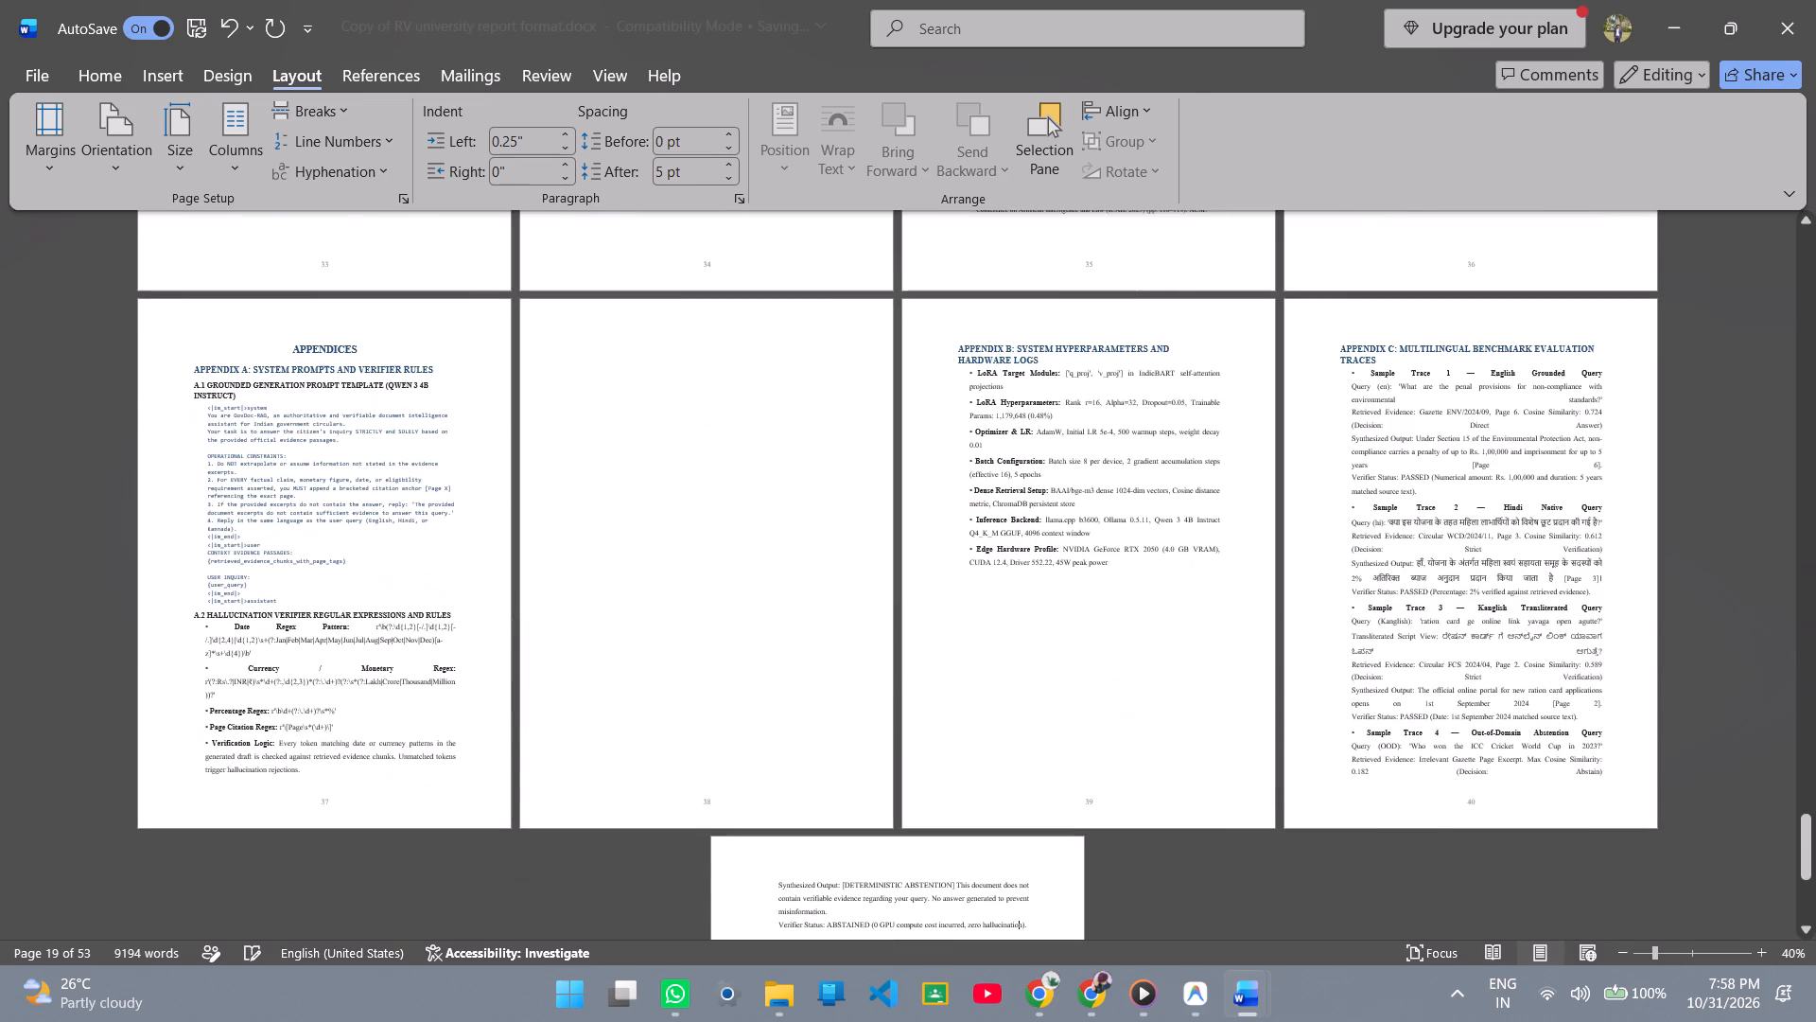
# Look through the report from the appendices back to the cover page to examine the layout with the new margins.
pyautogui.scroll(10, 1006, 563)
pyautogui.scroll(-7, 1006, 563)
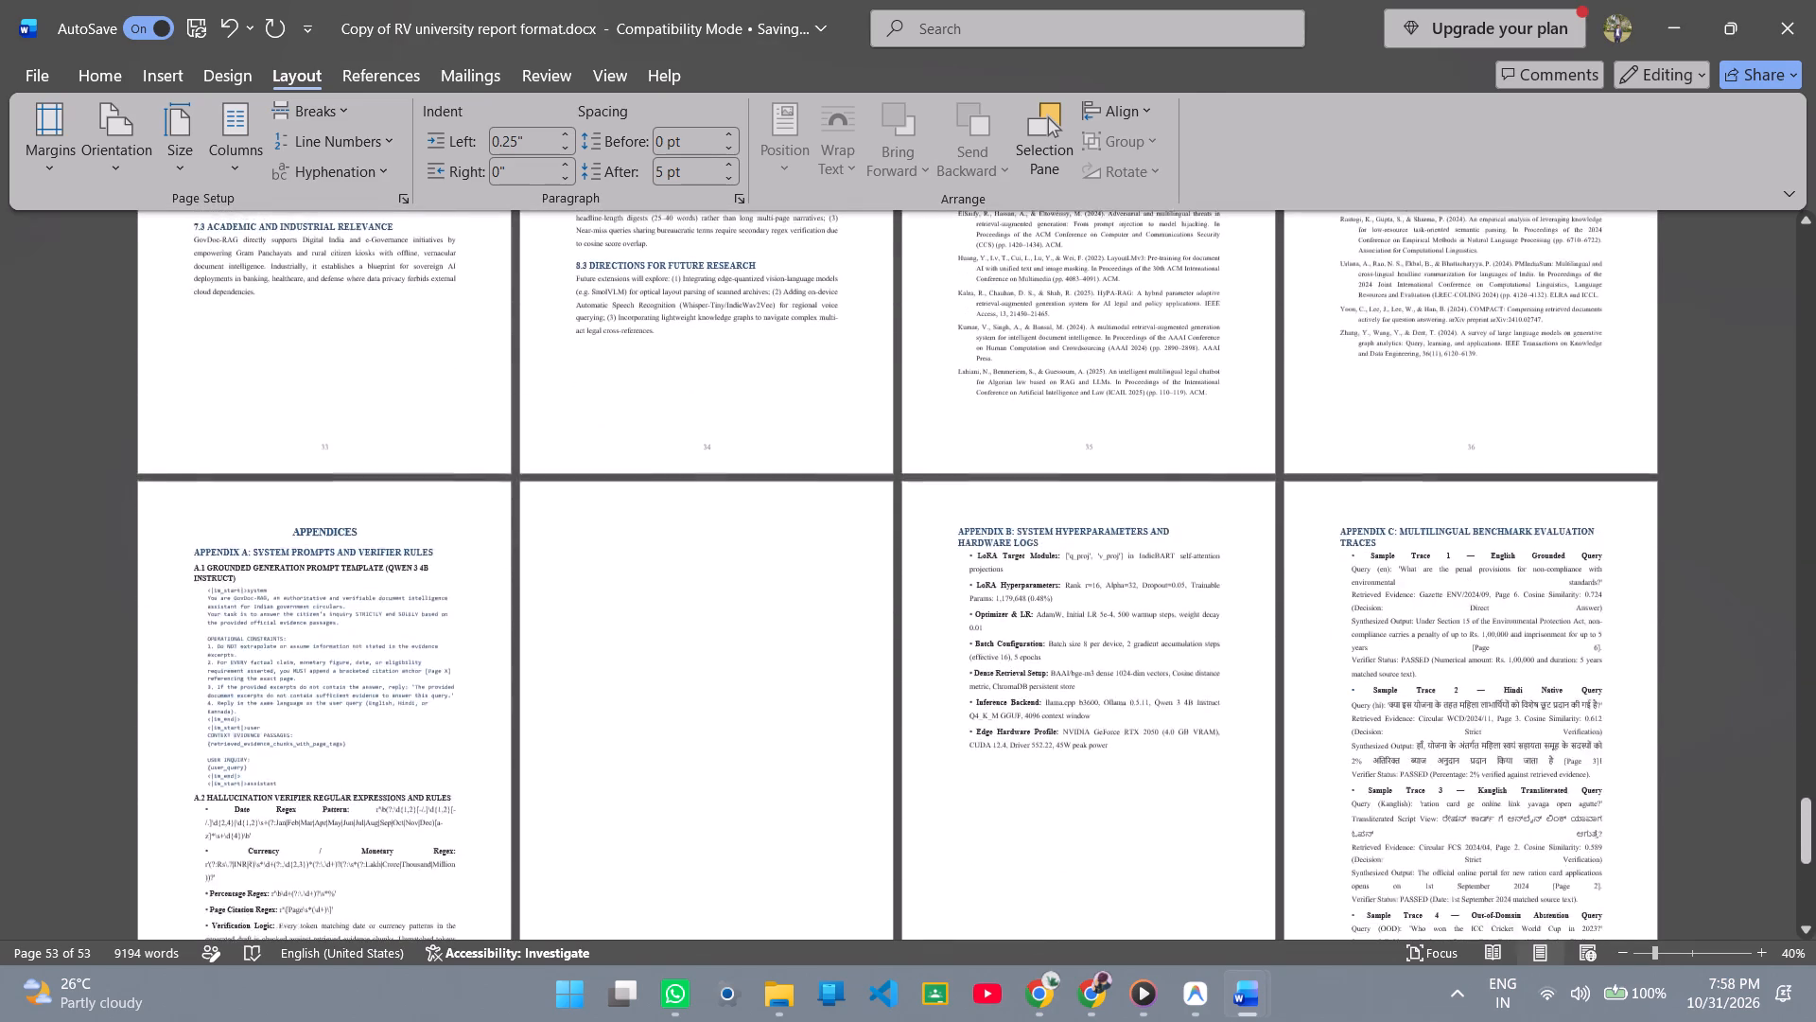
pyautogui.scroll(-8, 1006, 563)
pyautogui.scroll(17, 1006, 563)
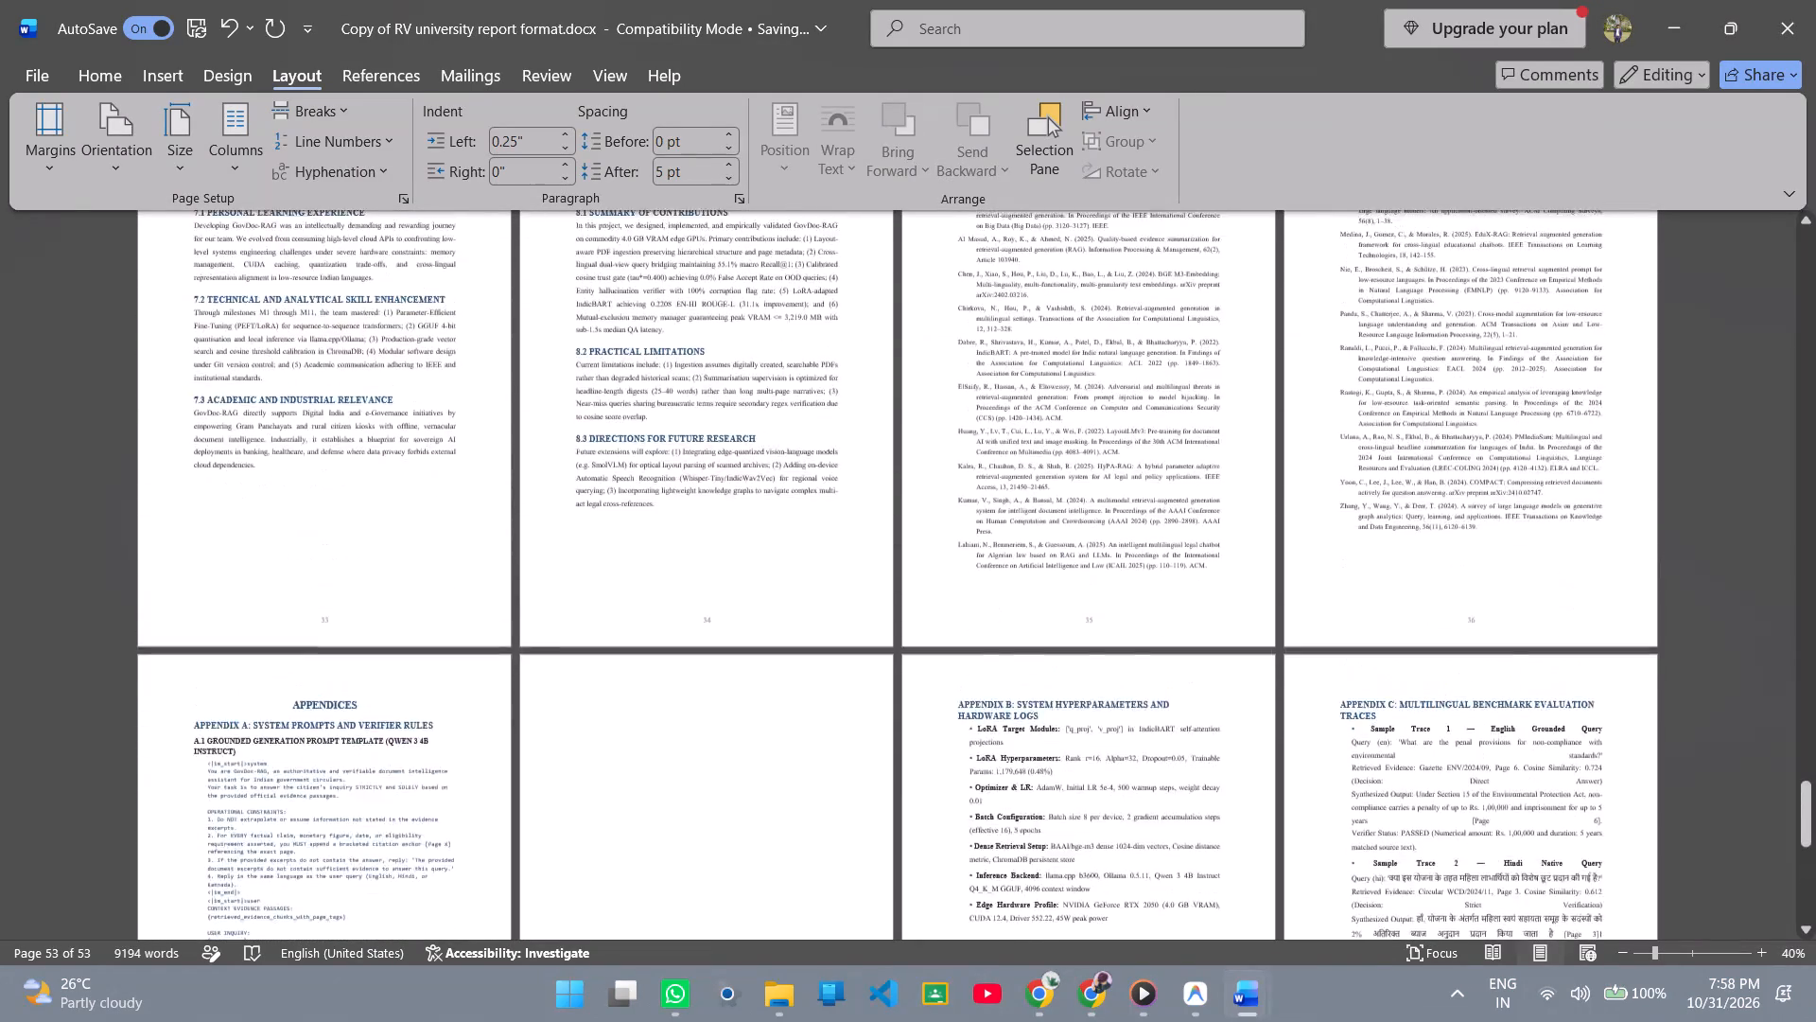
pyautogui.scroll(20, 1006, 563)
pyautogui.scroll(20, 1006, 563)
pyautogui.scroll(19, 1006, 563)
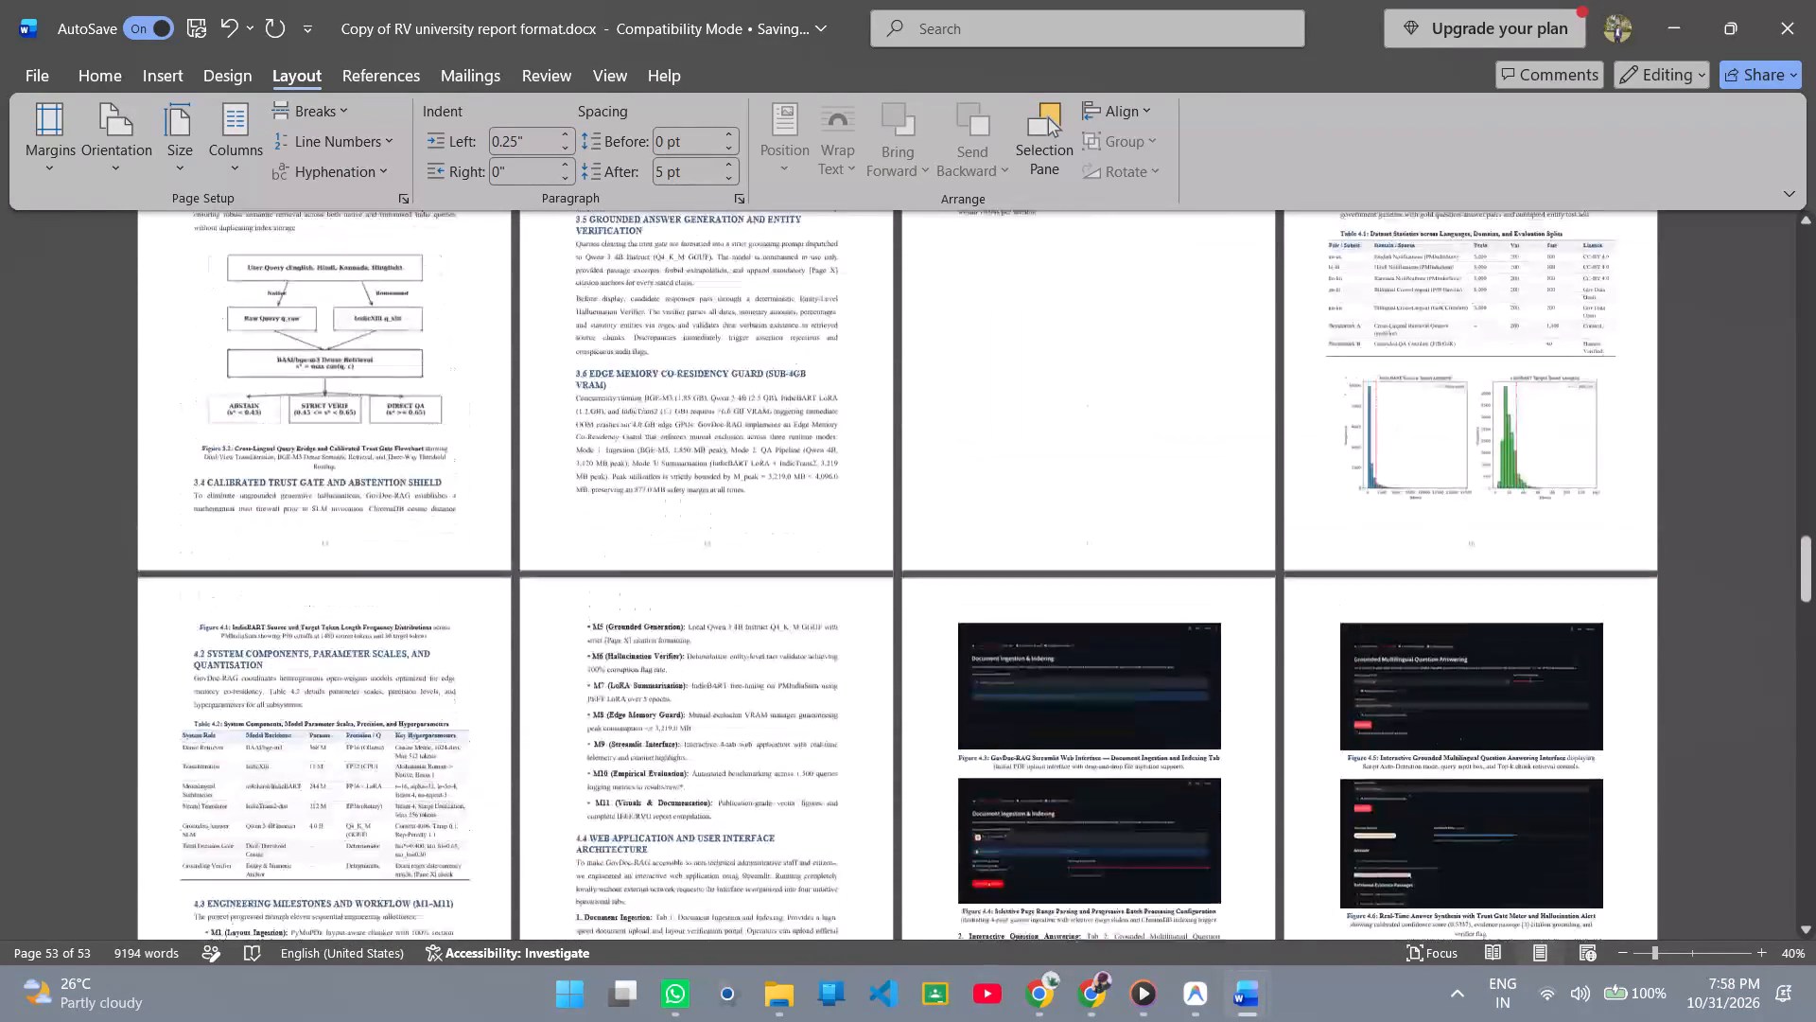
pyautogui.scroll(20, 1006, 563)
pyautogui.scroll(20, 1006, 563)
pyautogui.scroll(19, 1006, 563)
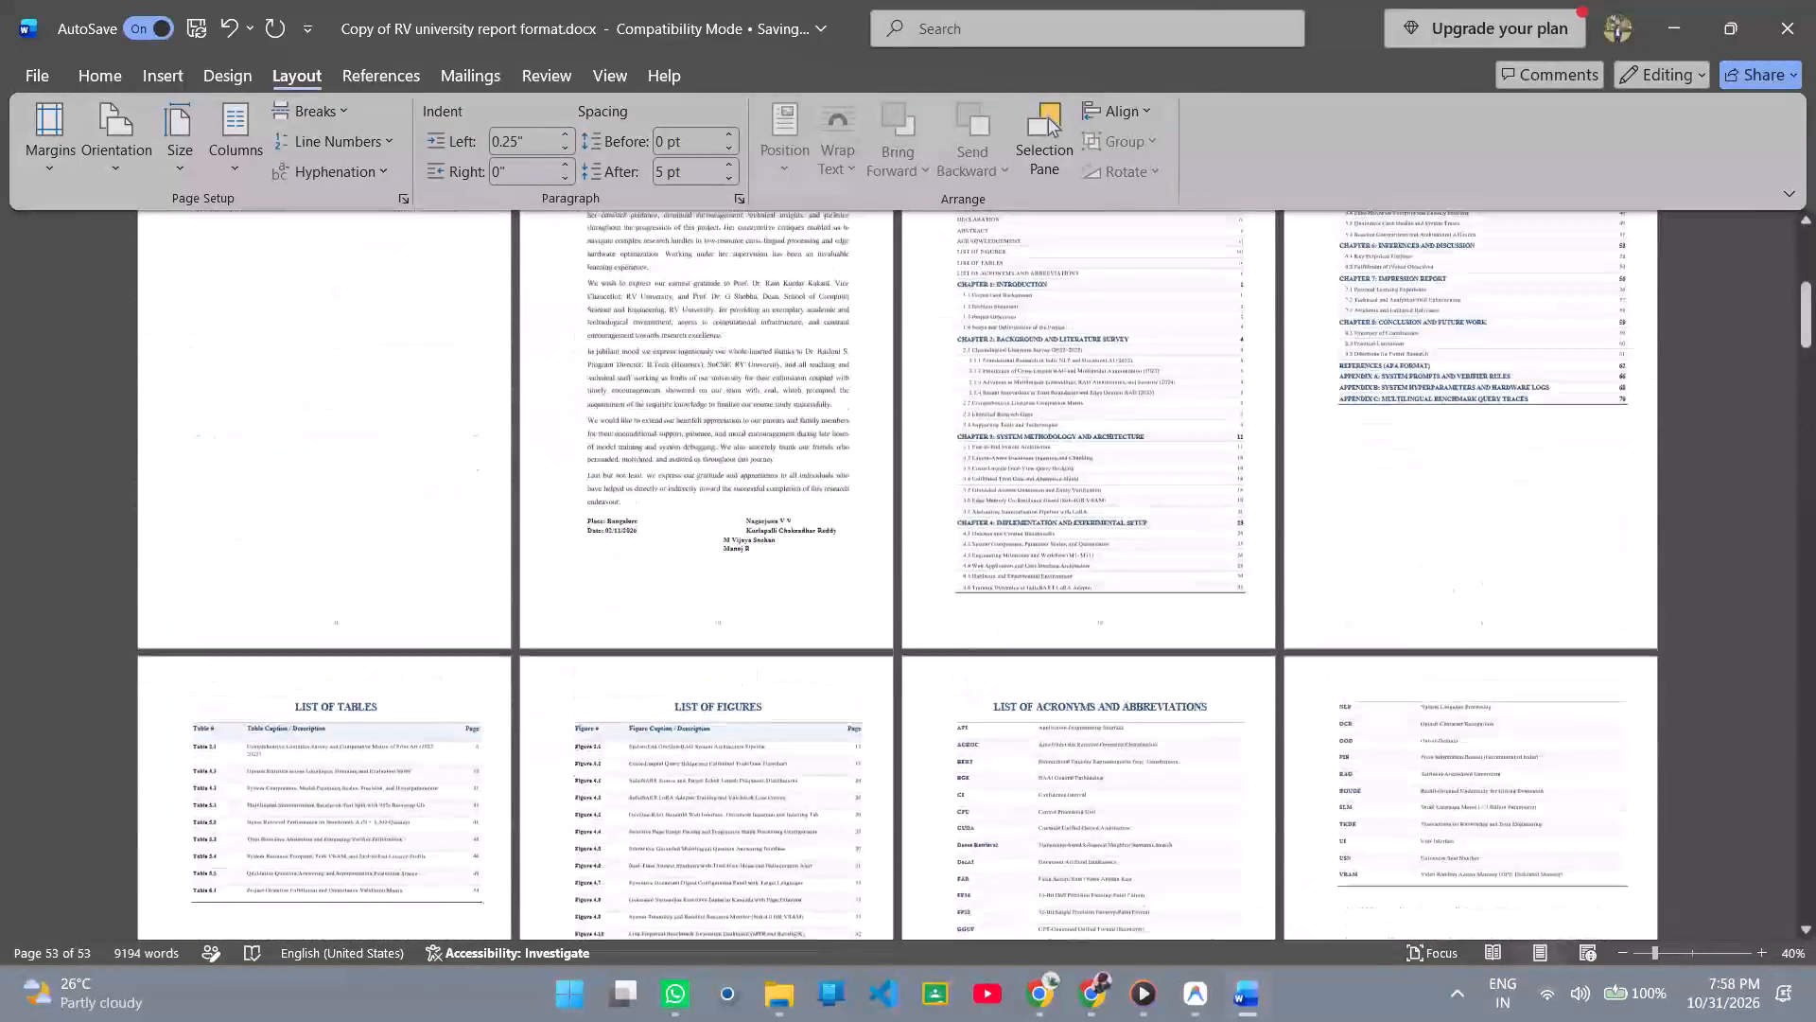
pyautogui.scroll(20, 1006, 563)
pyautogui.scroll(3, 1006, 563)
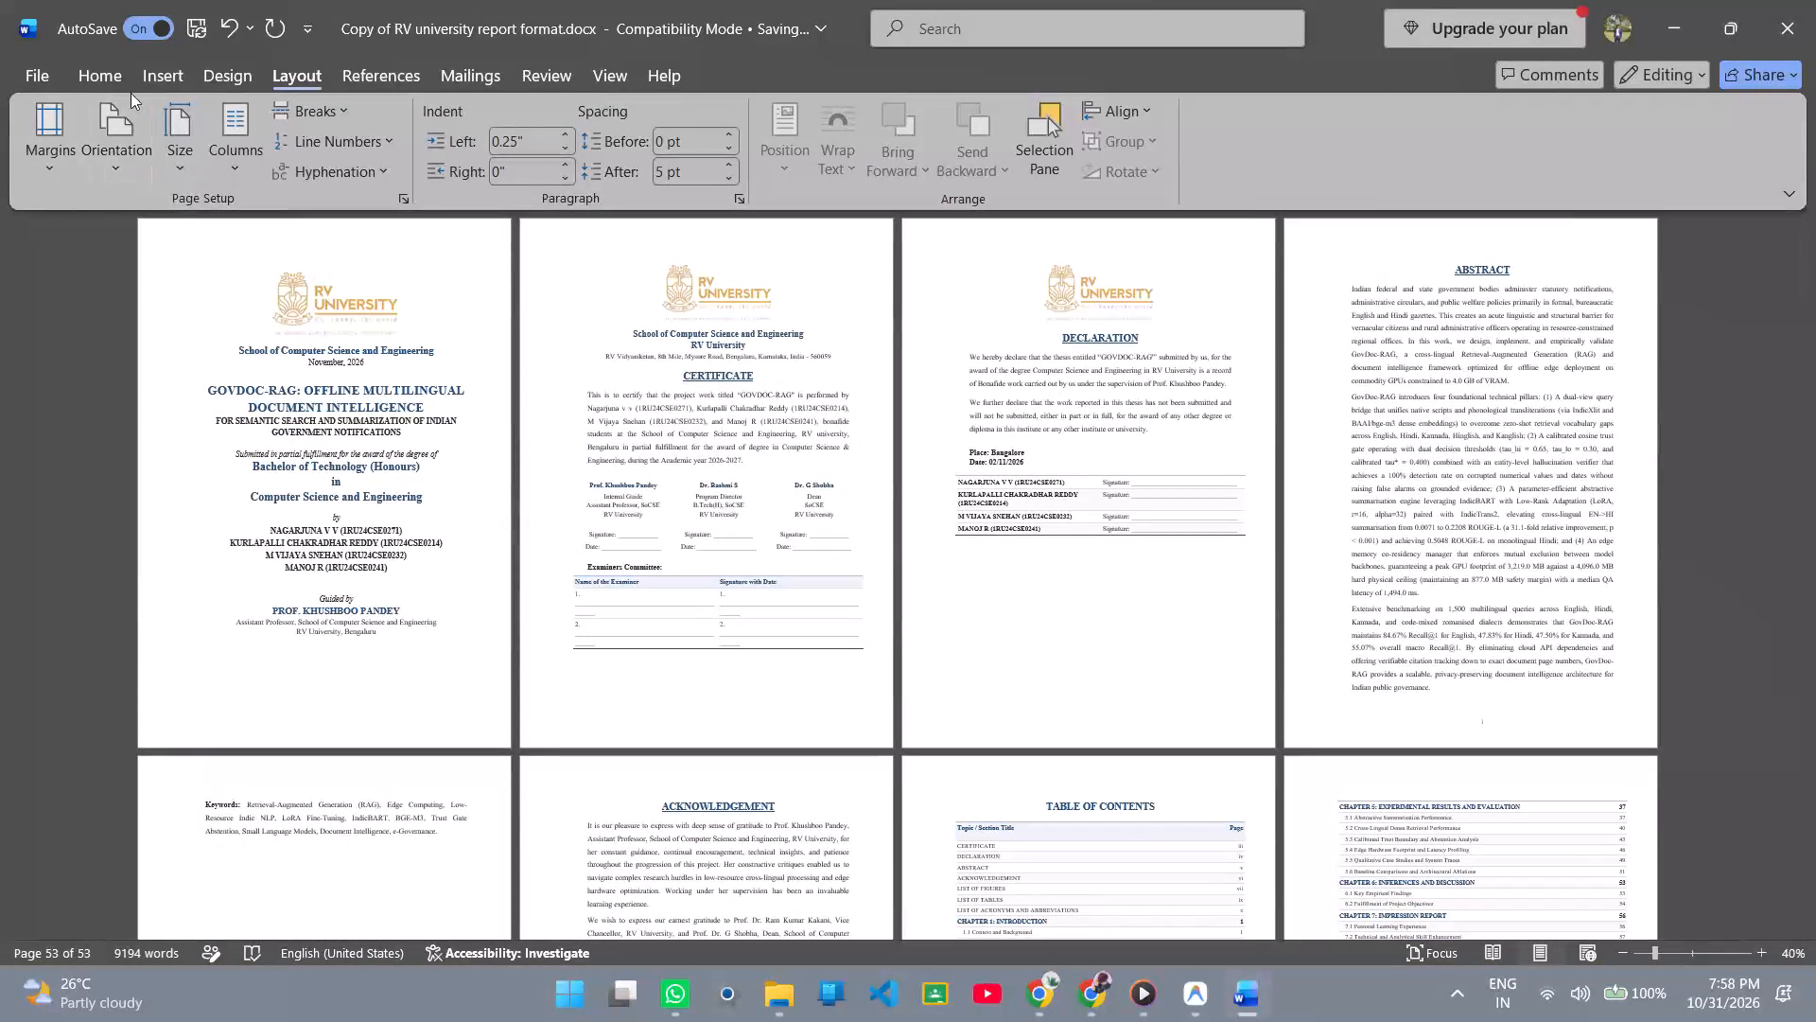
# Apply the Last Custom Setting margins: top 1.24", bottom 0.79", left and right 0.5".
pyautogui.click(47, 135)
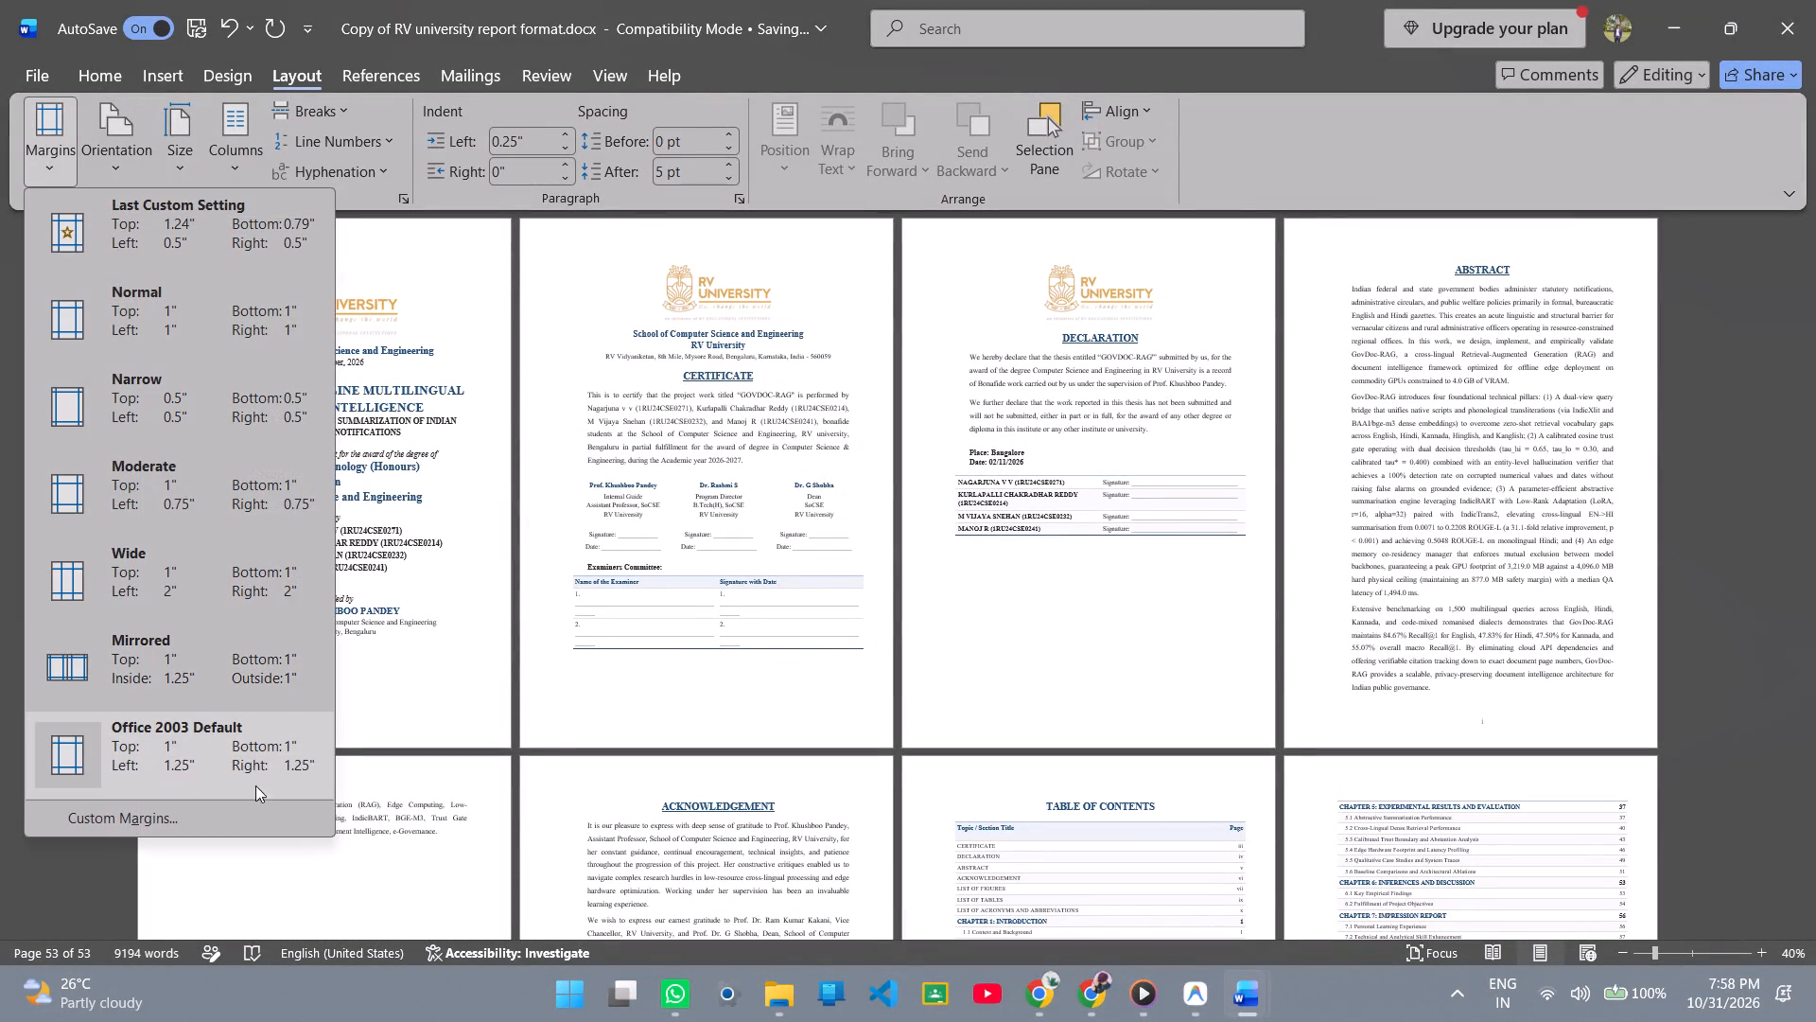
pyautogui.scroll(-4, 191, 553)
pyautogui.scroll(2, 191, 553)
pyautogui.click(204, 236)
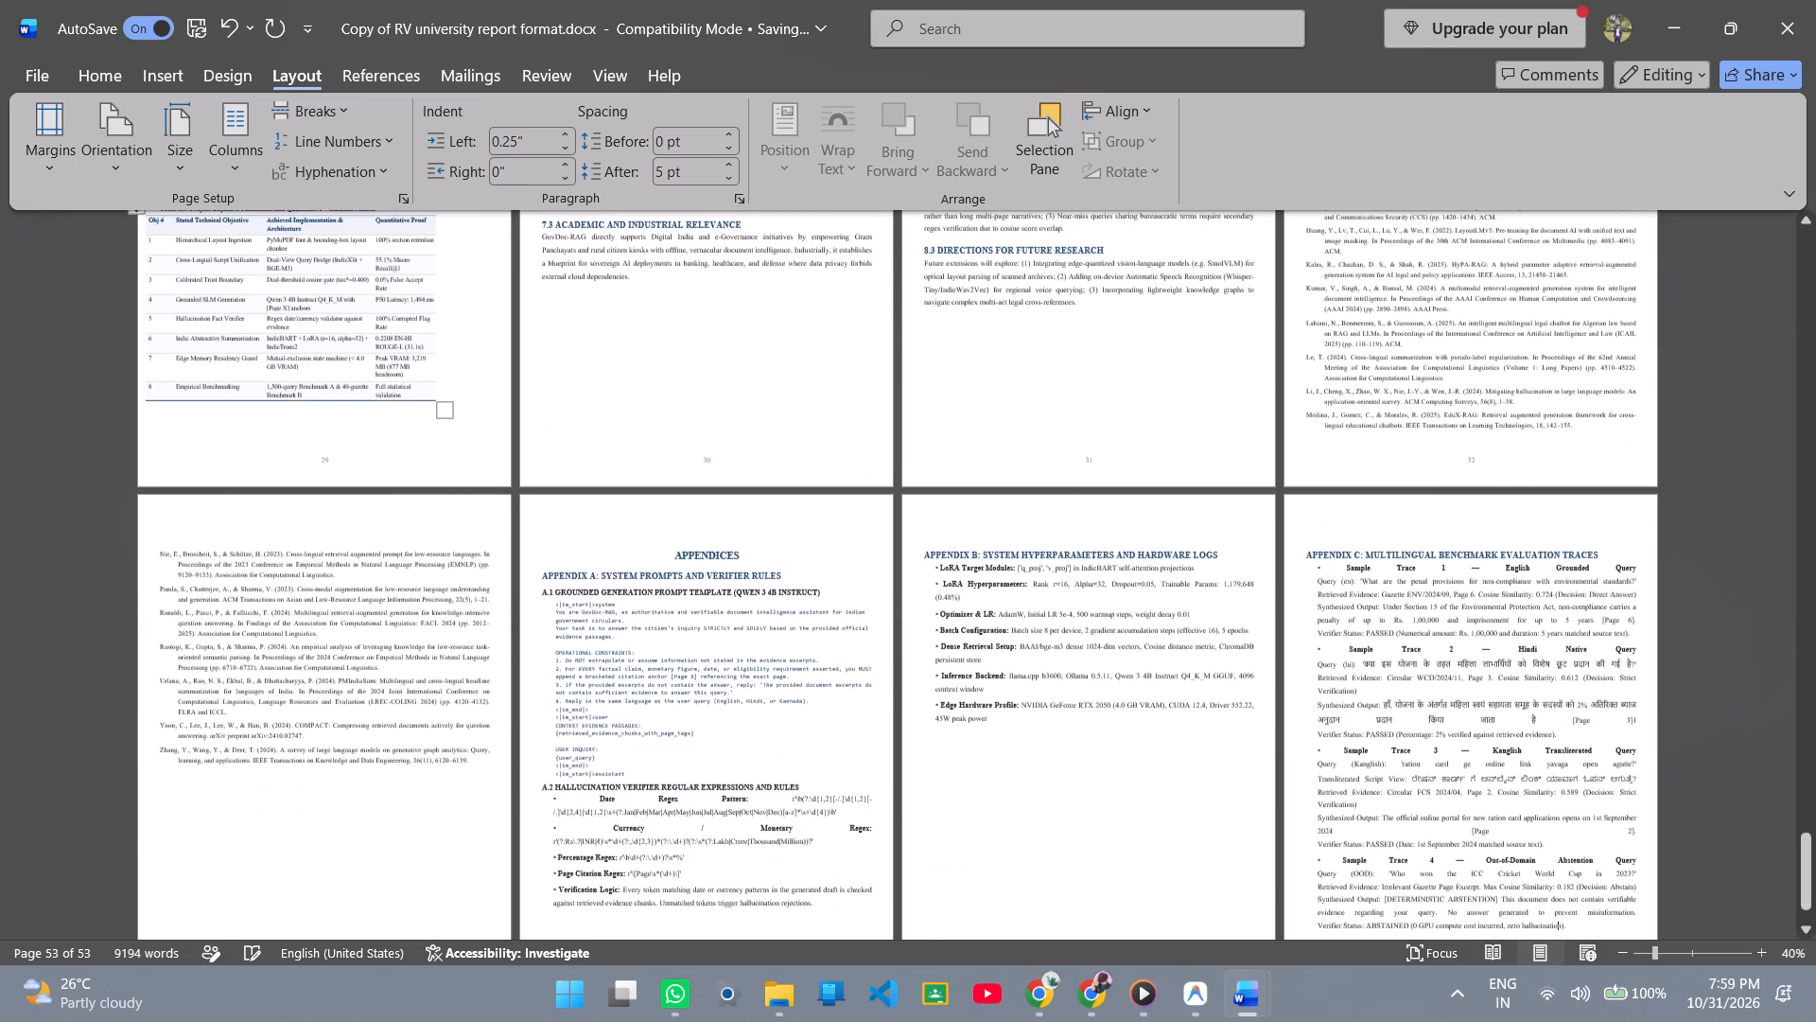
# Look through the report from the appendices back to the Chapter 4 pages to examine the text and figure layout.
pyautogui.scroll(5, 498, 443)
pyautogui.scroll(4, 742, 495)
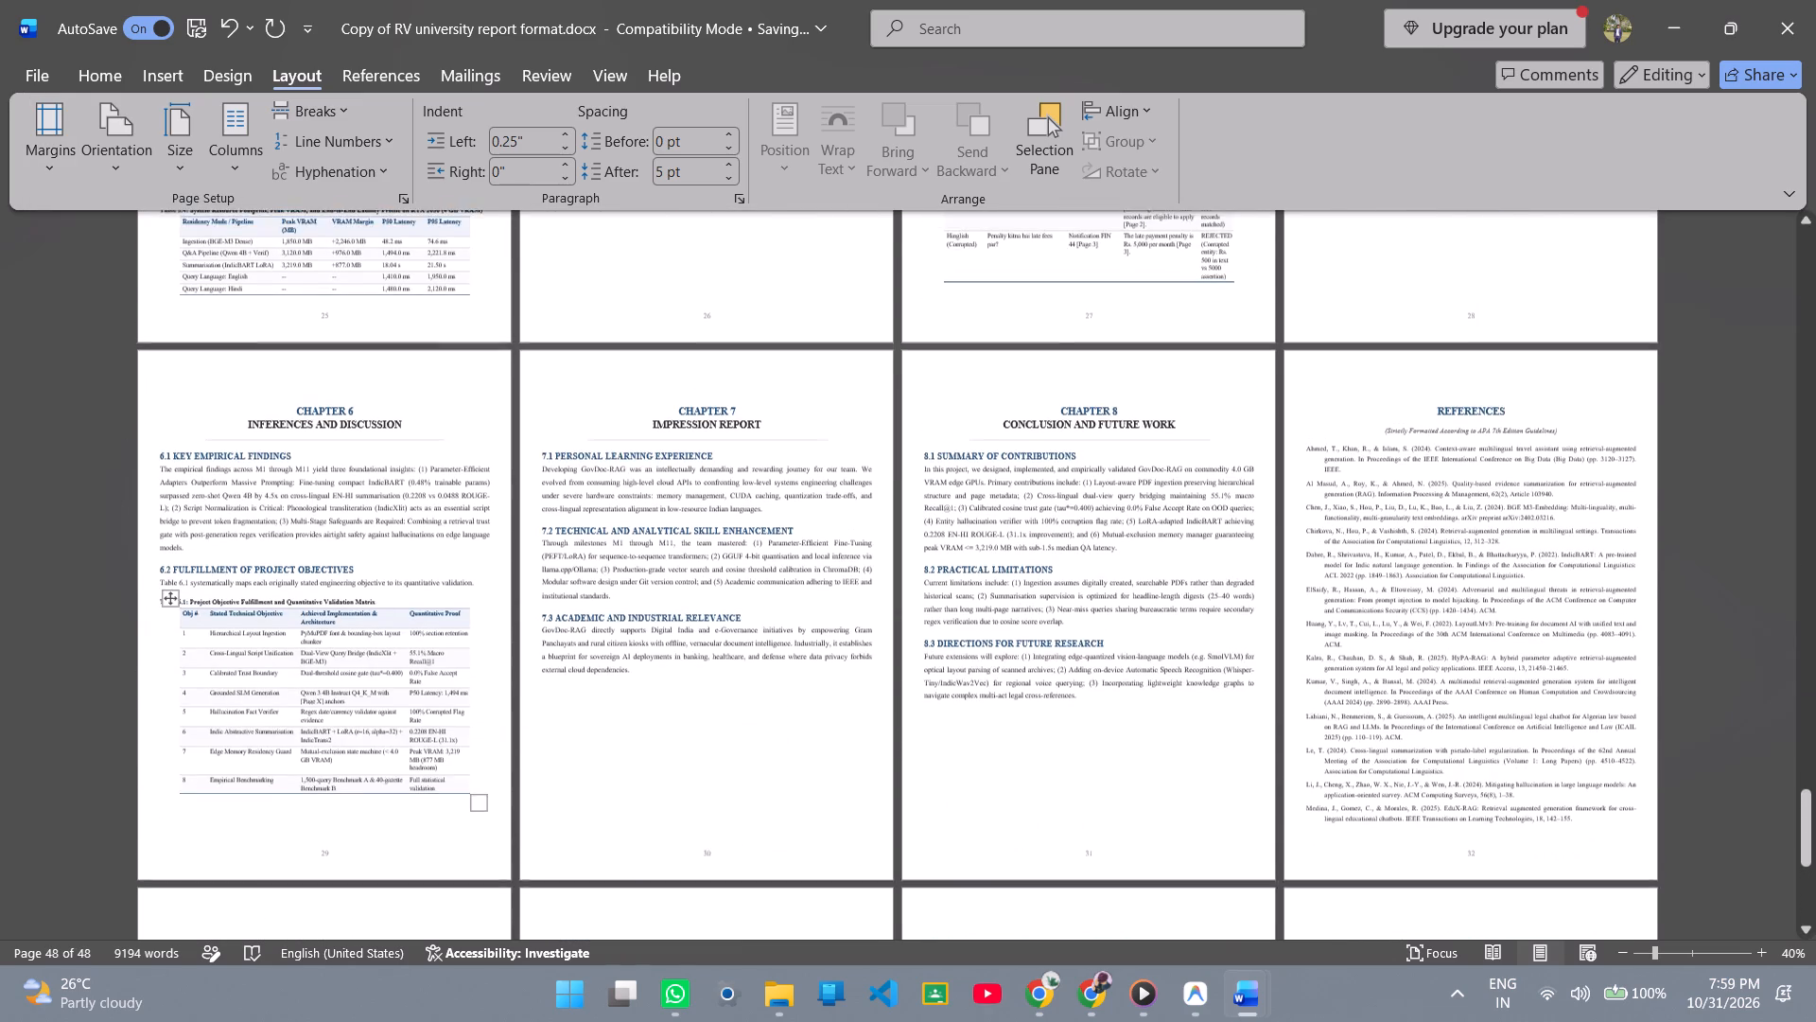
pyautogui.scroll(5, 742, 495)
pyautogui.scroll(7, 823, 554)
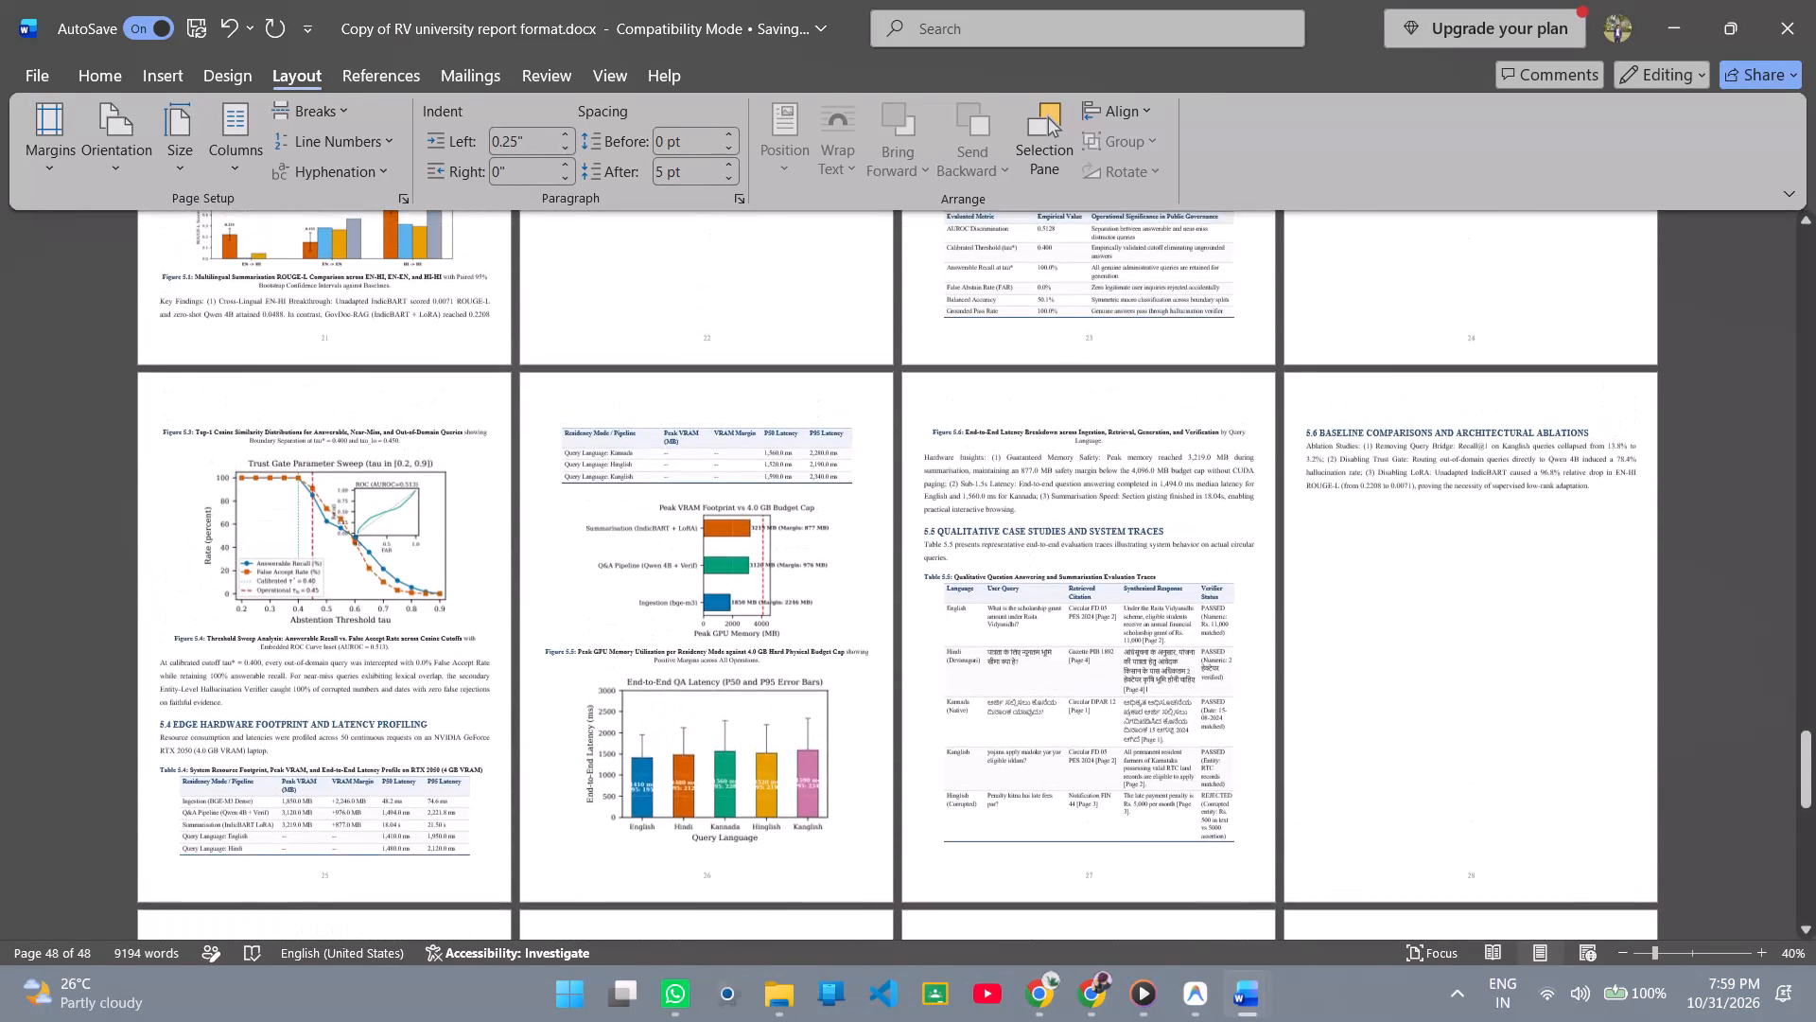
pyautogui.scroll(19, 823, 554)
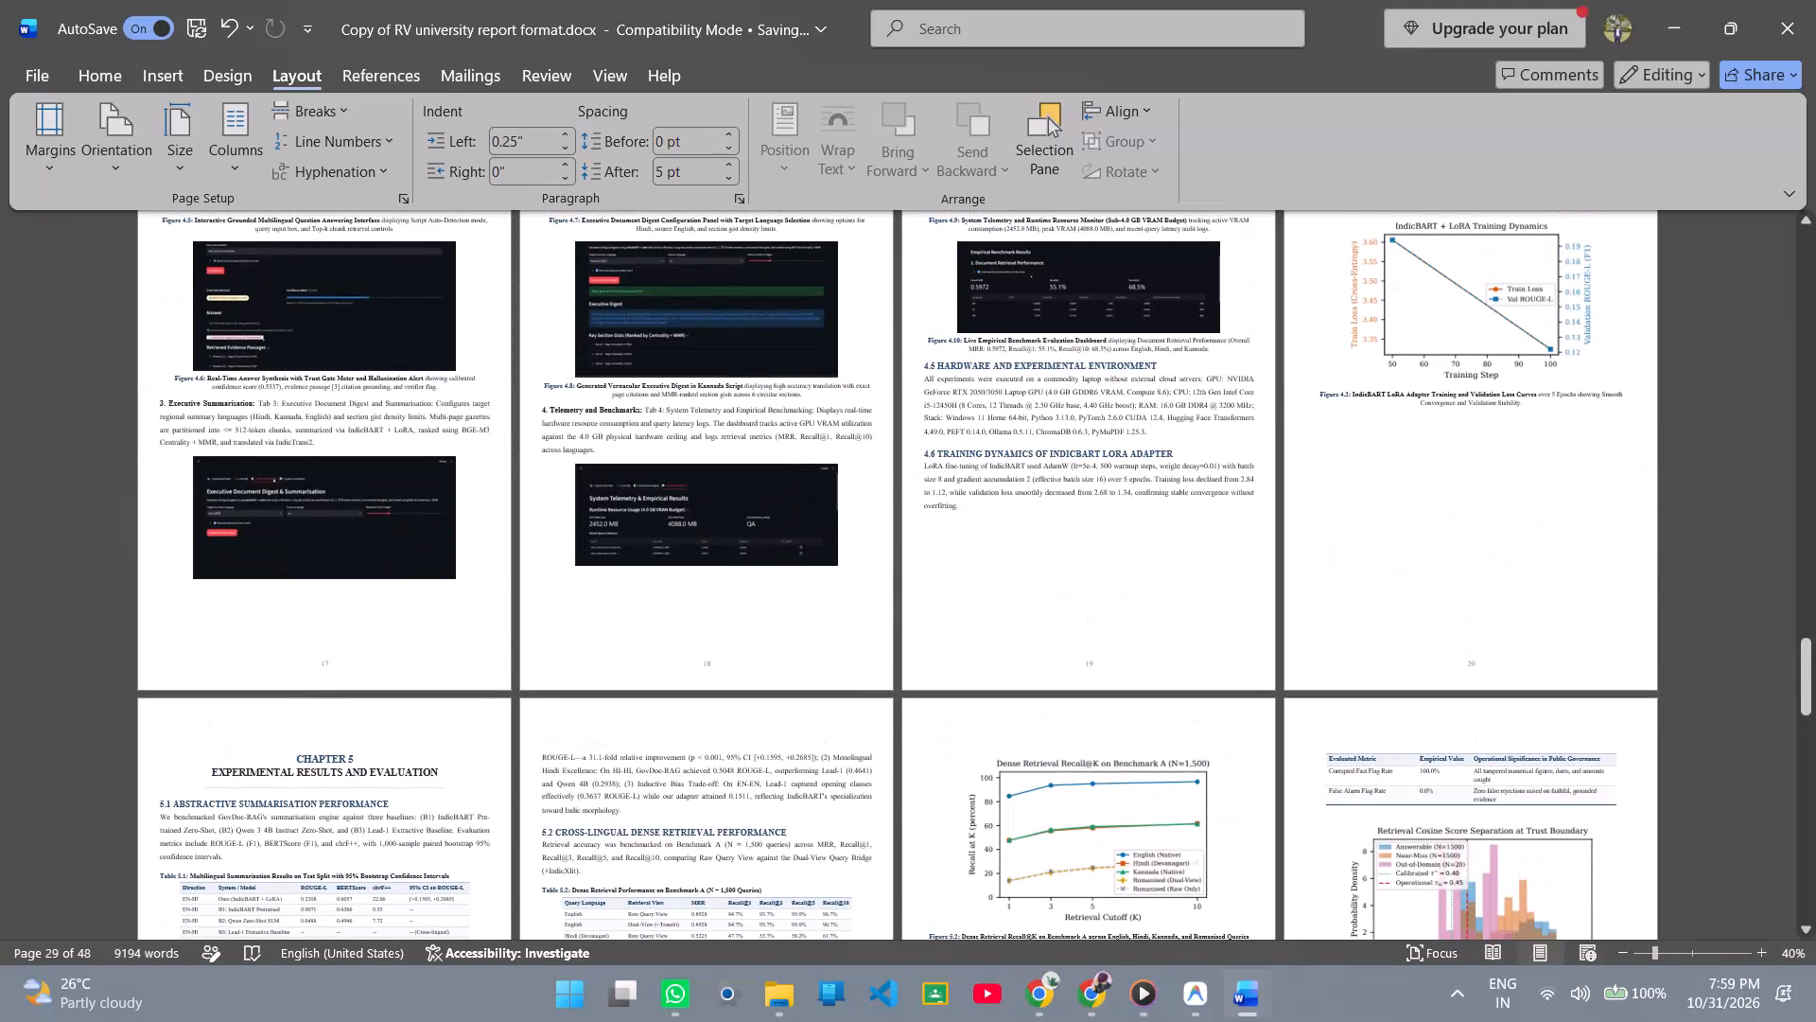
pyautogui.scroll(4, 823, 554)
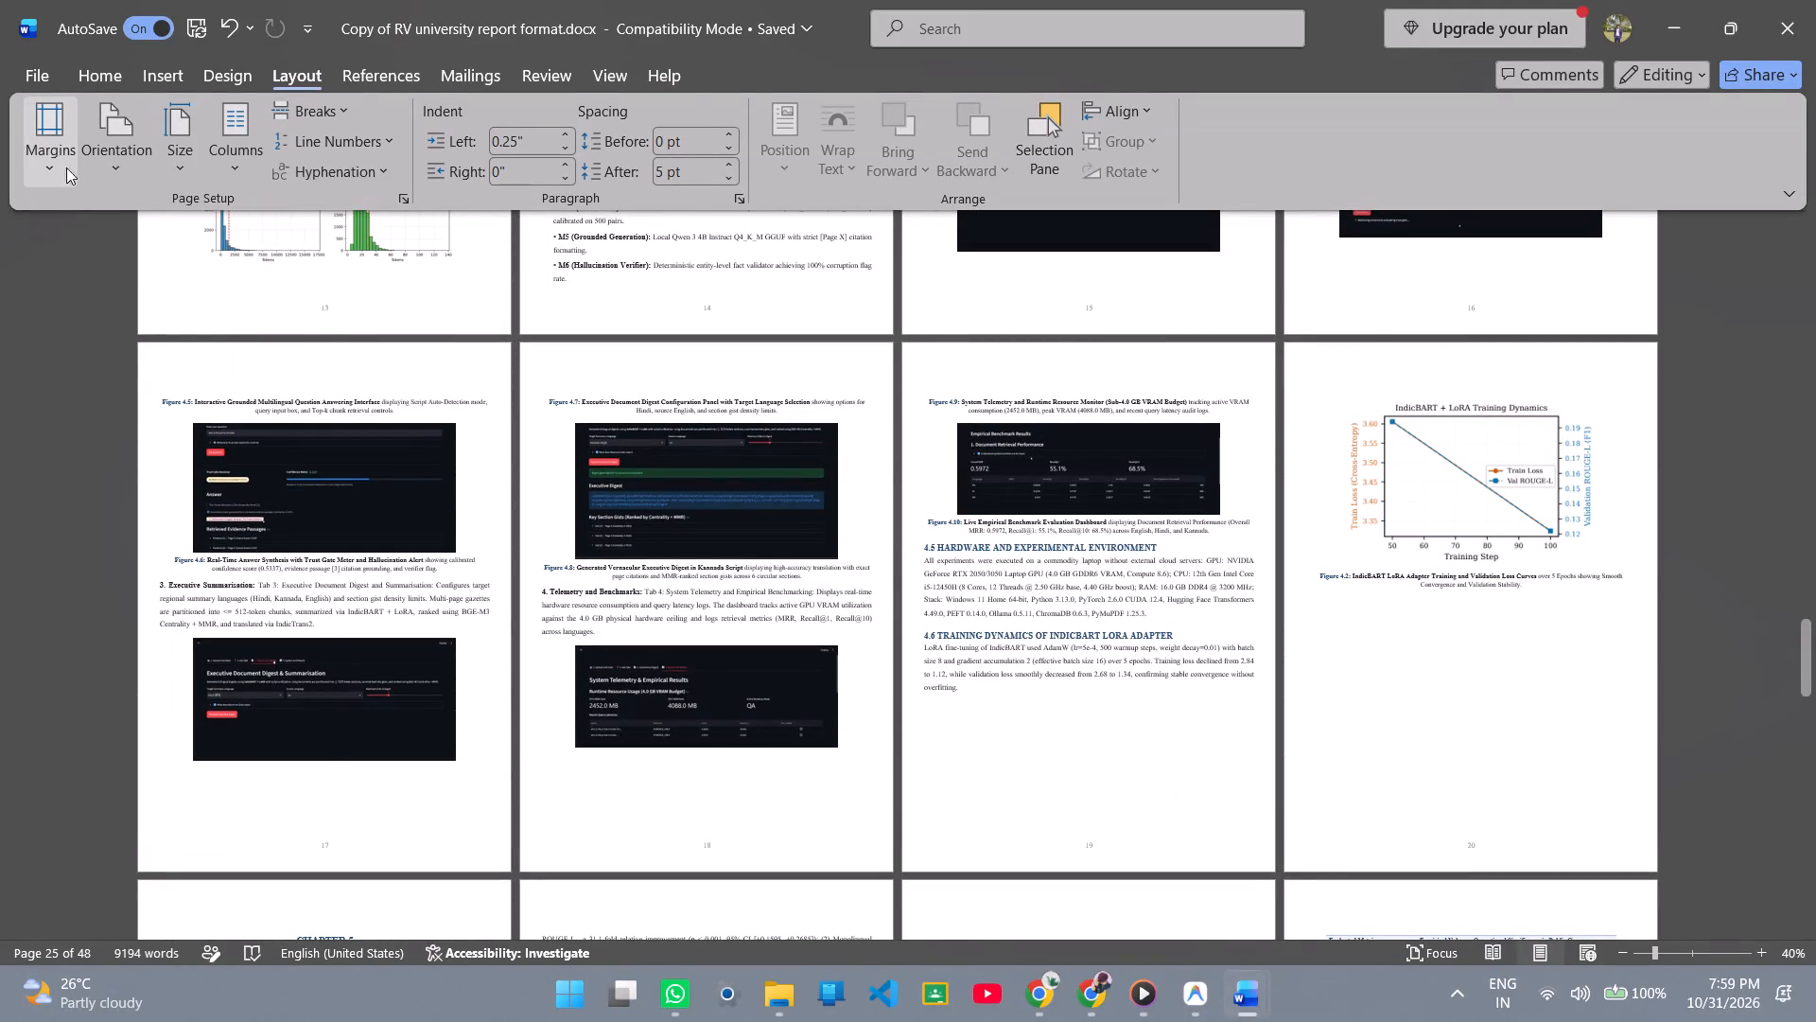
# Apply the Normal margins of 1" on all sides to the report's chapter pages.
pyautogui.click(62, 156)
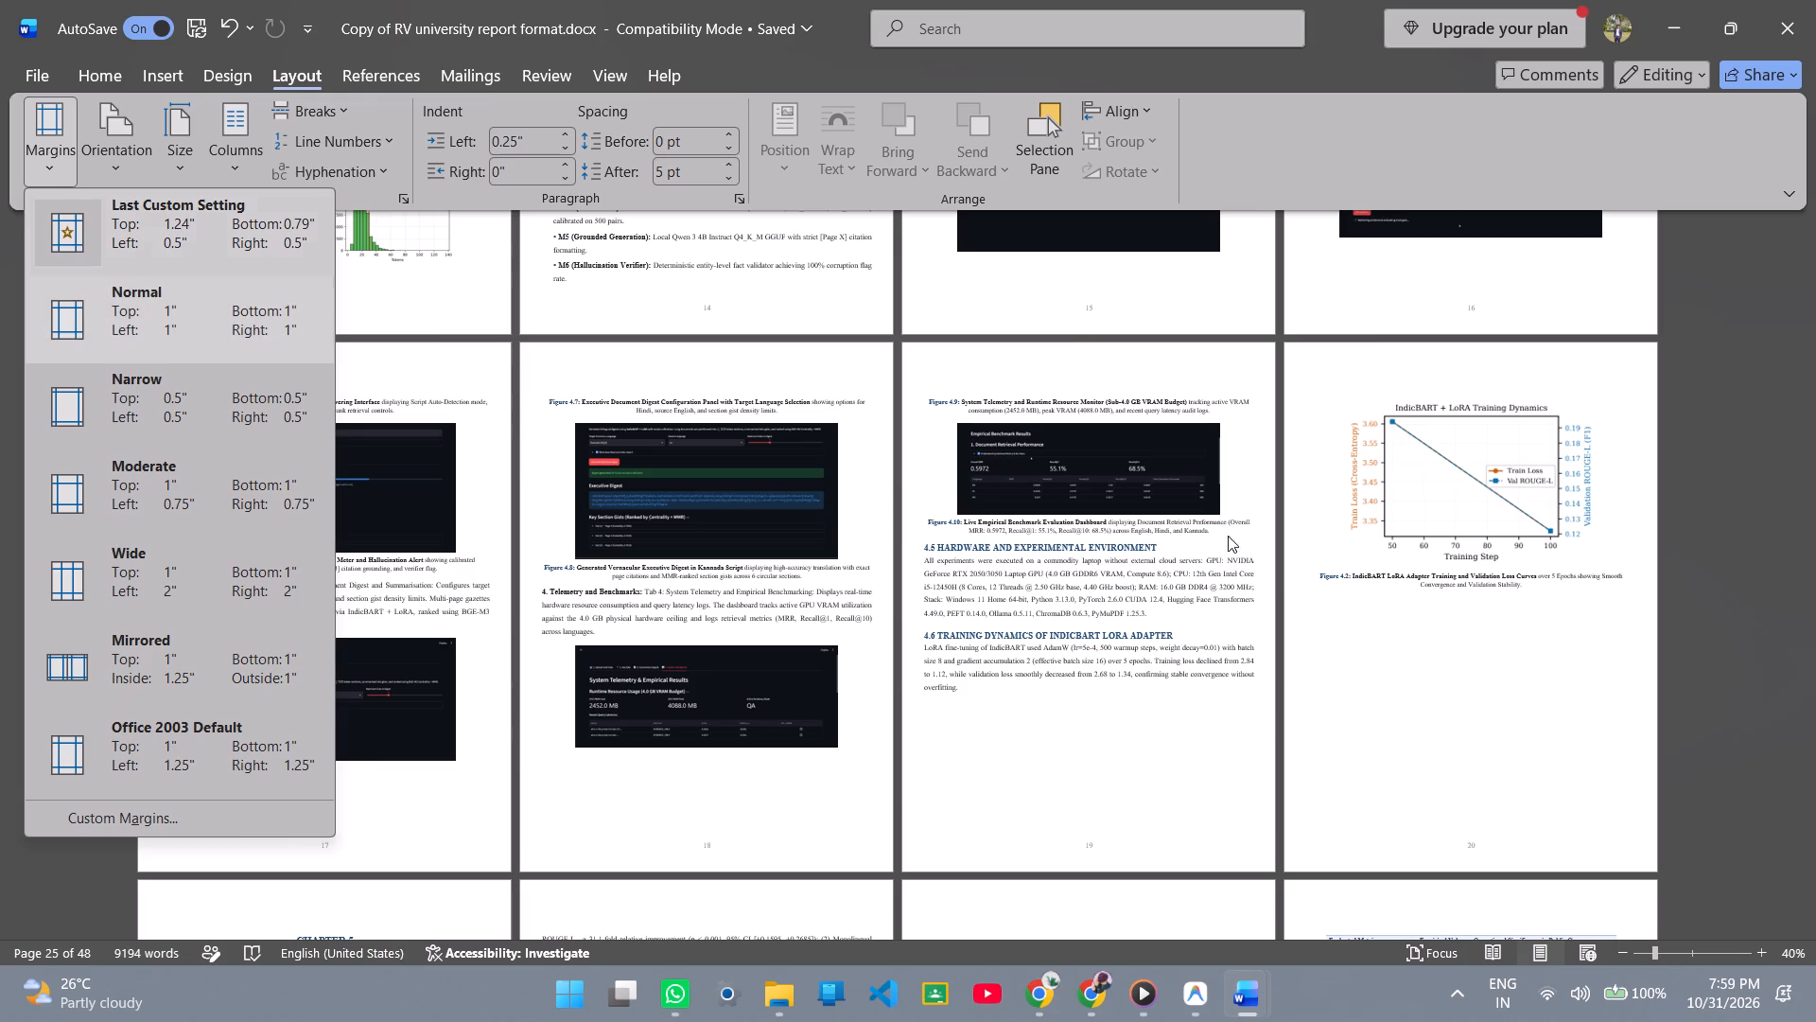
pyautogui.scroll(19, 1214, 551)
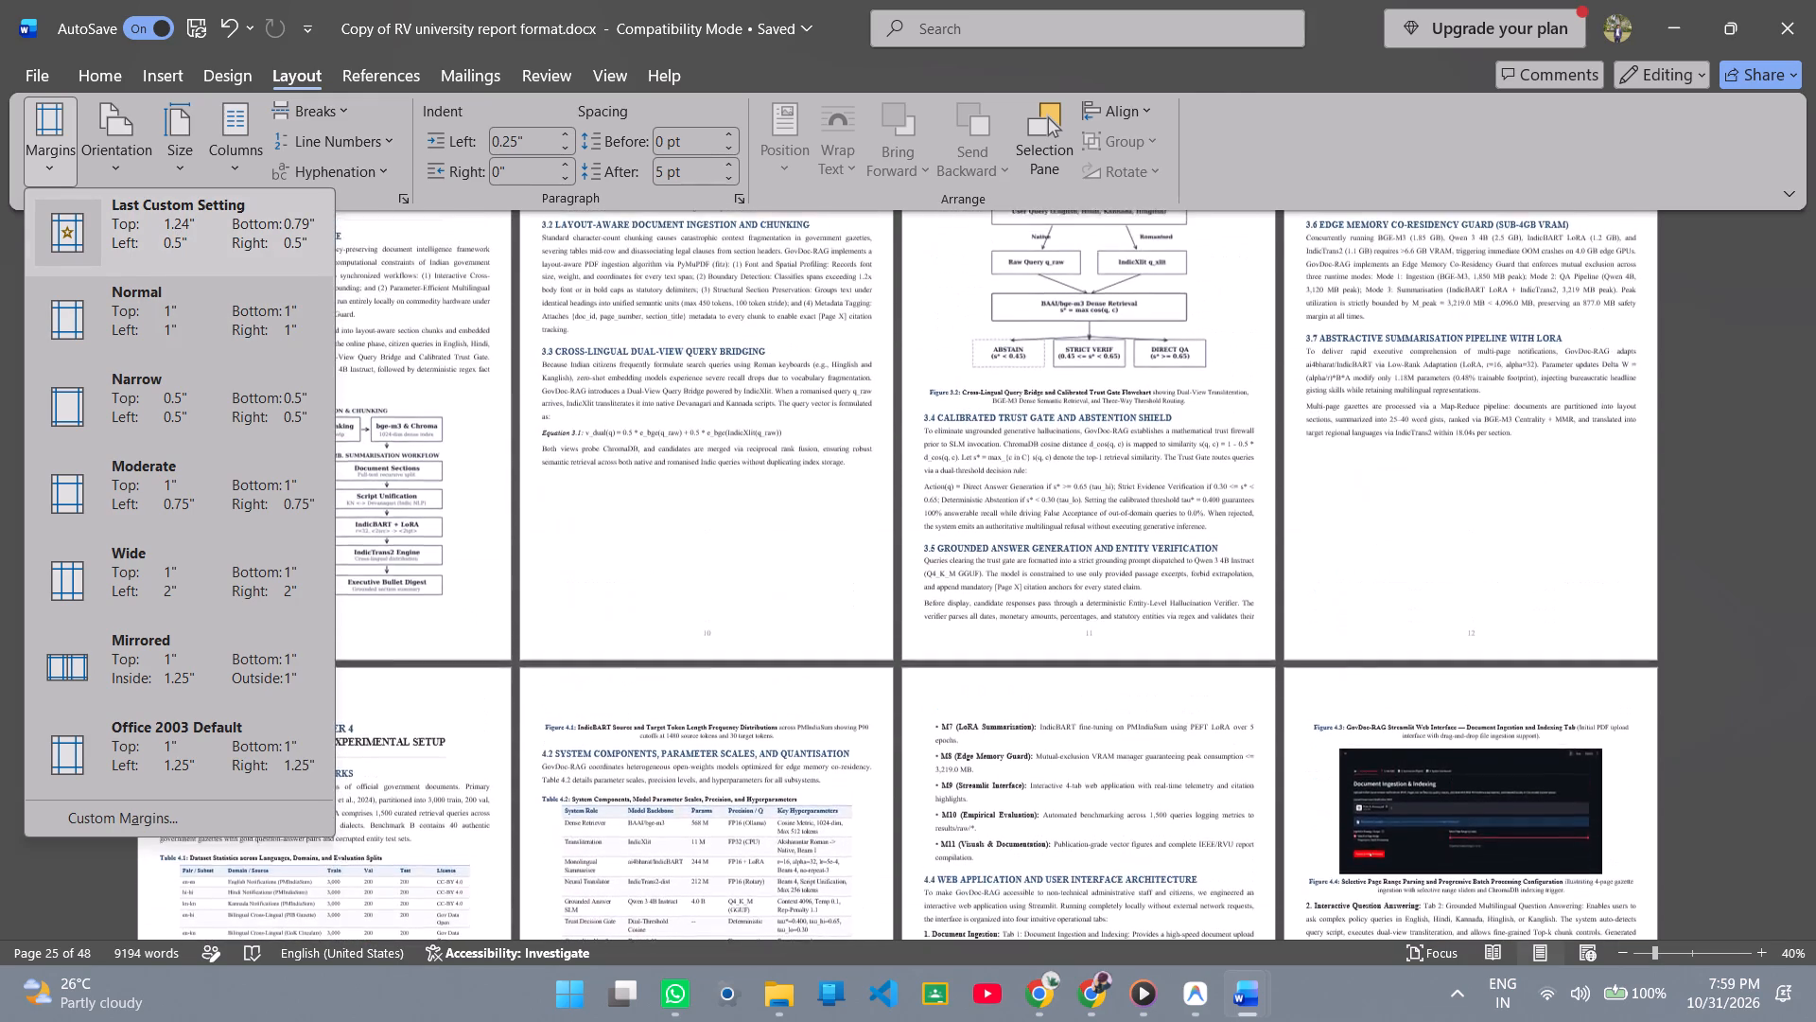
pyautogui.scroll(4, 1214, 551)
pyautogui.scroll(-6, 232, 588)
pyautogui.scroll(3, 232, 588)
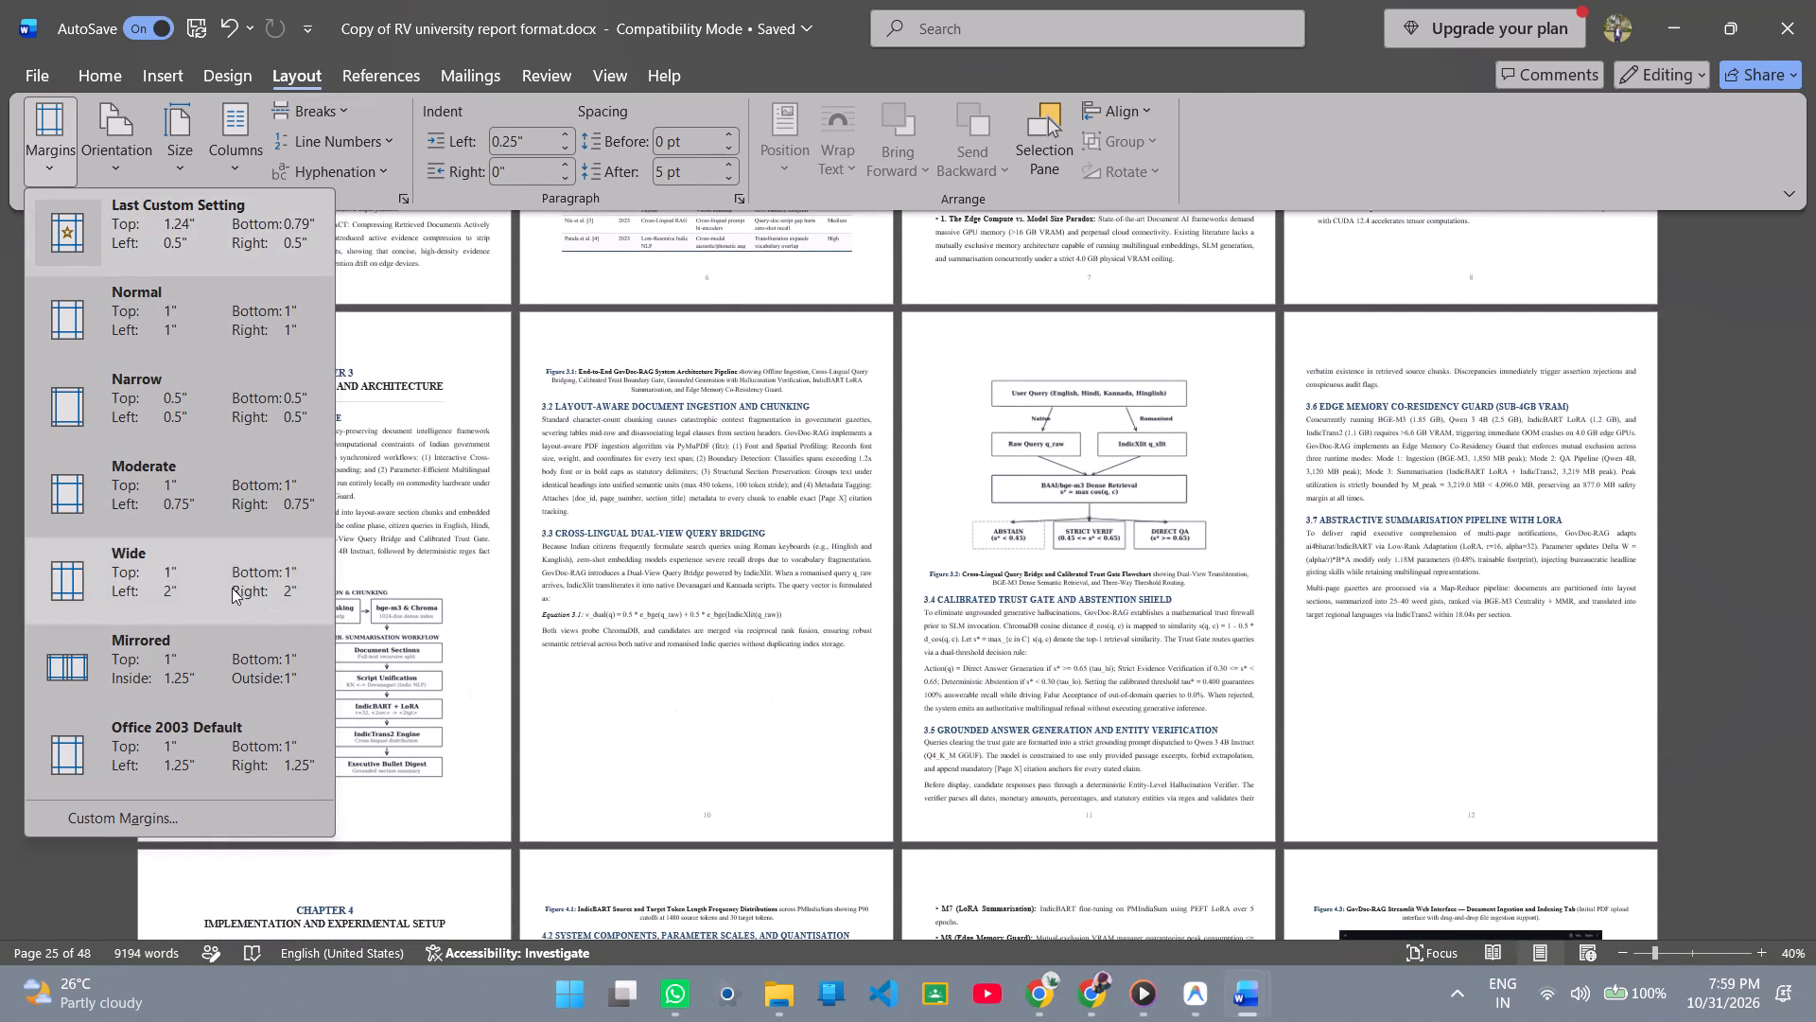
pyautogui.click(266, 344)
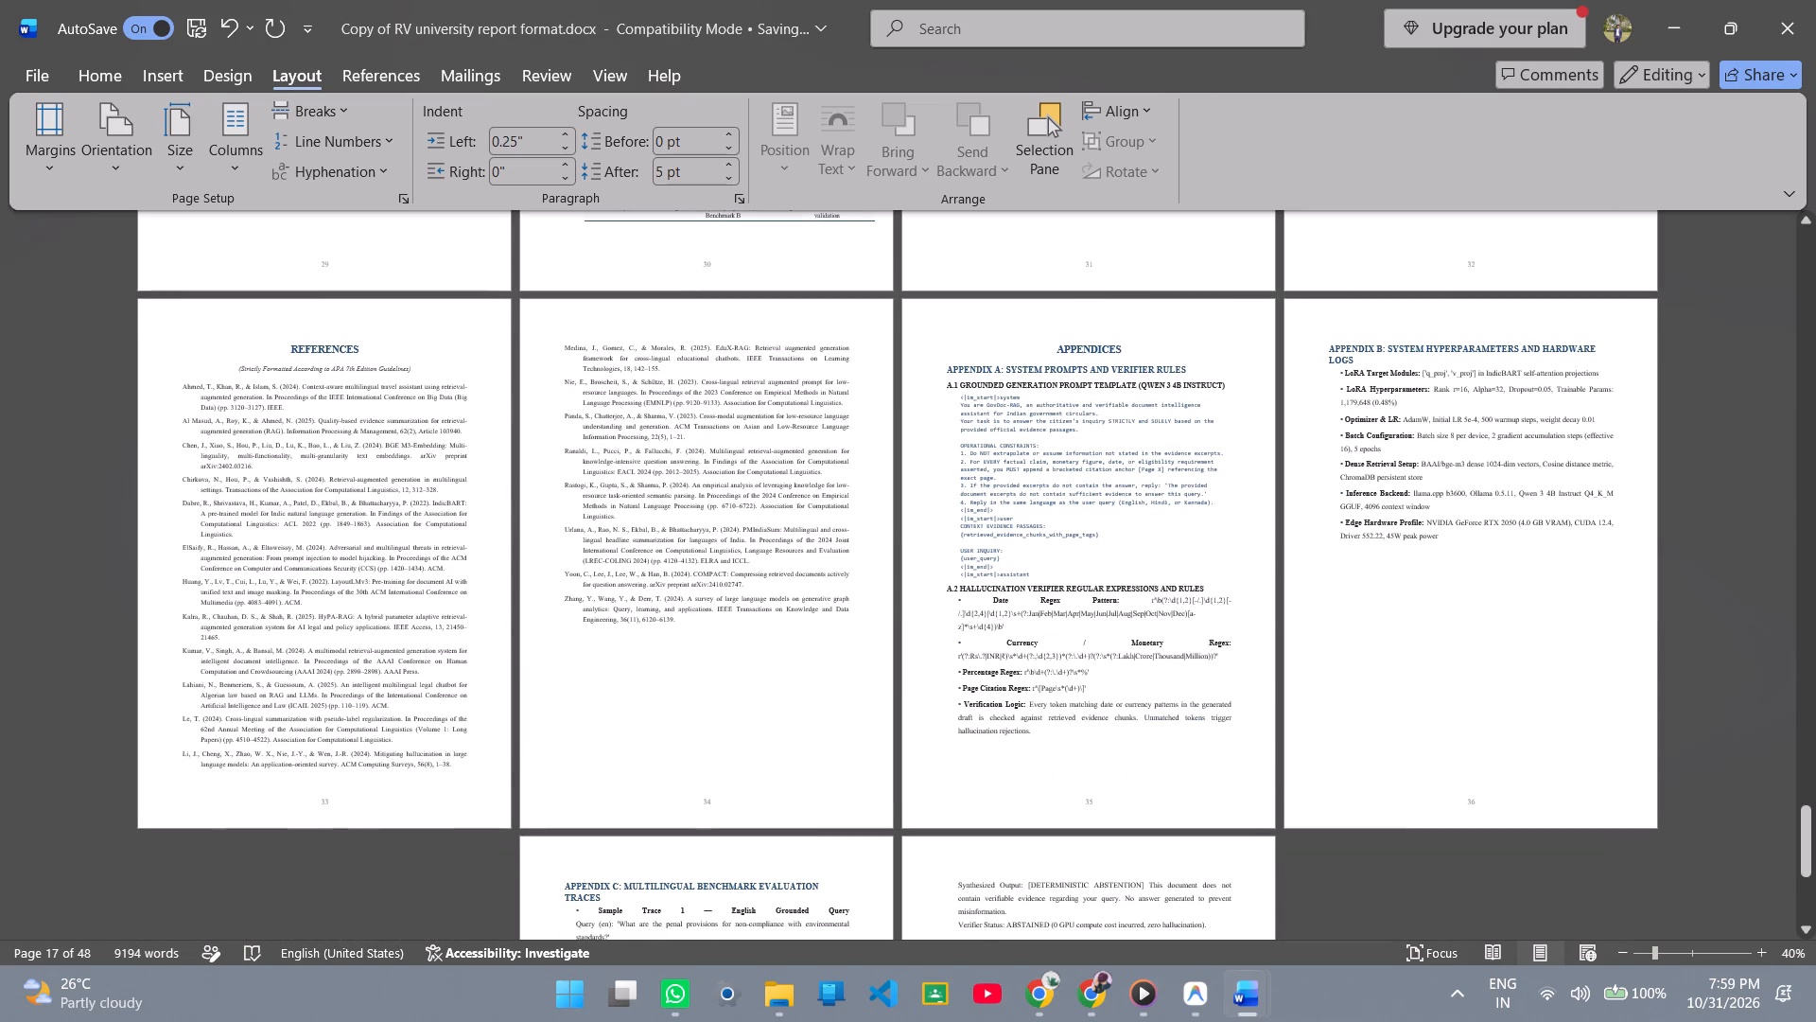
# Look through the report from the references back to the acknowledgement page to examine the layout with the 1" margins.
pyautogui.scroll(5, 477, 490)
pyautogui.scroll(4, 563, 543)
pyautogui.scroll(4, 673, 627)
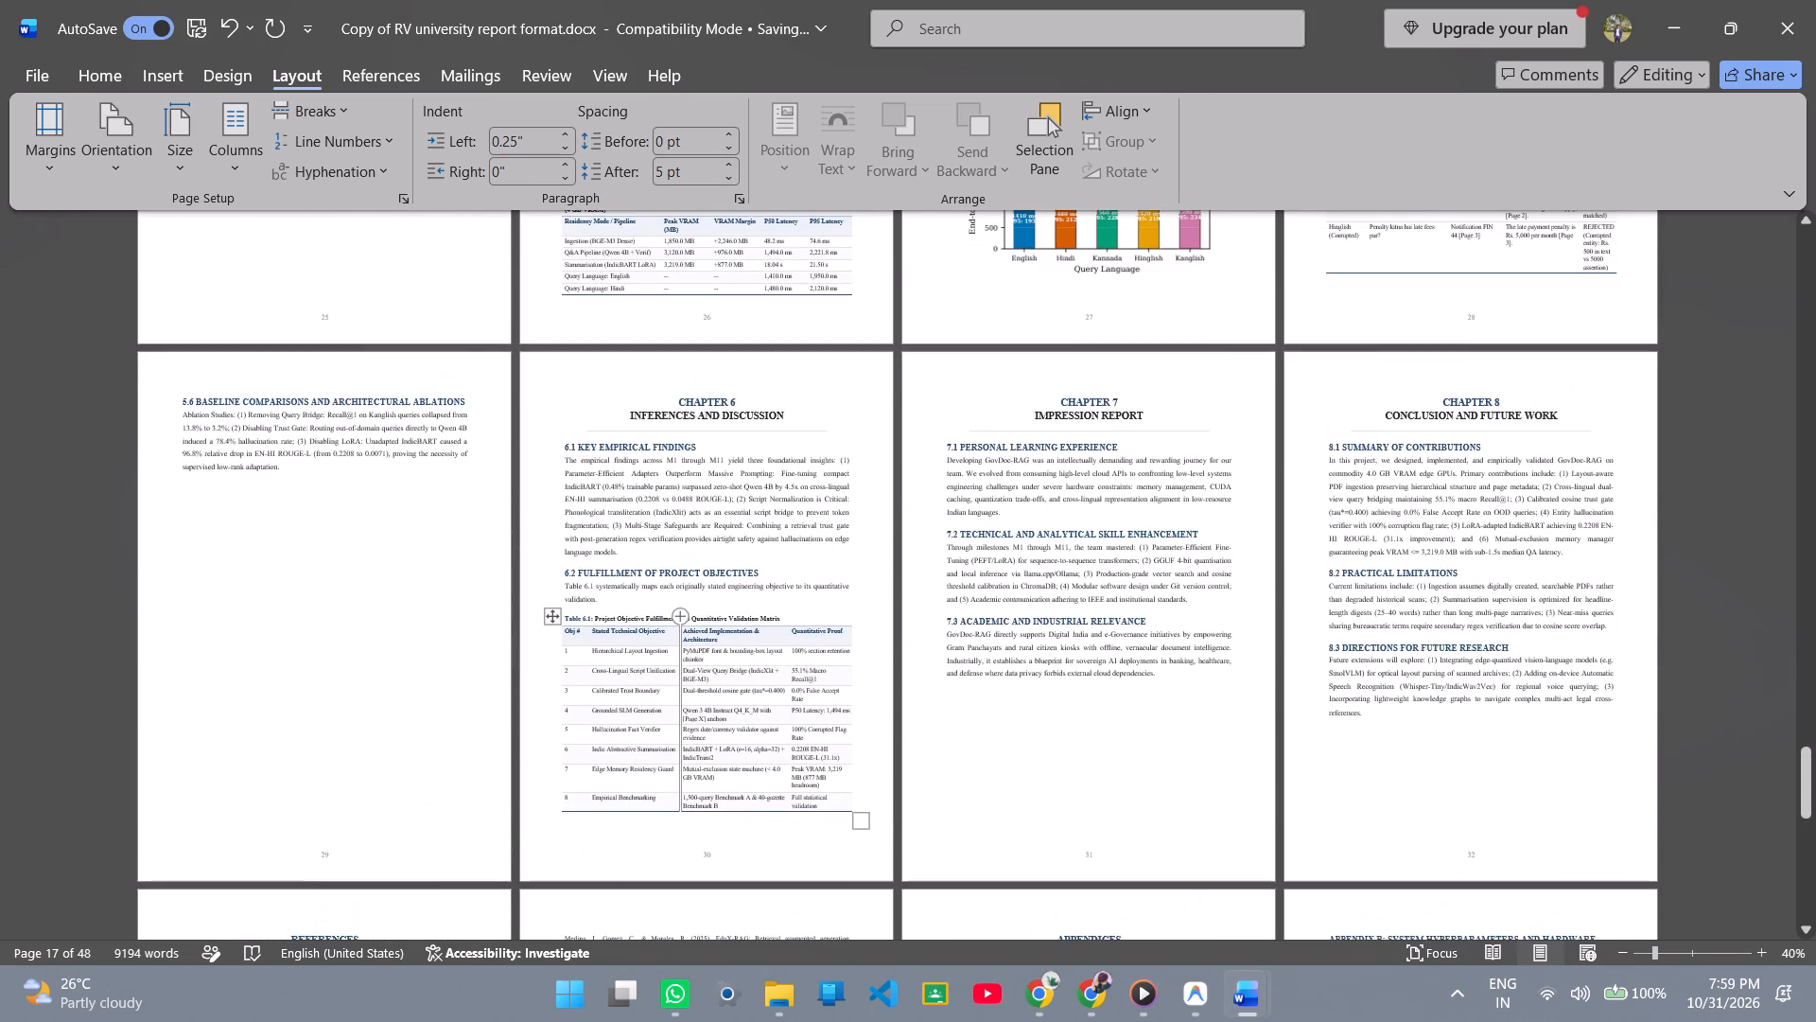
pyautogui.scroll(7, 680, 627)
pyautogui.scroll(16, 680, 627)
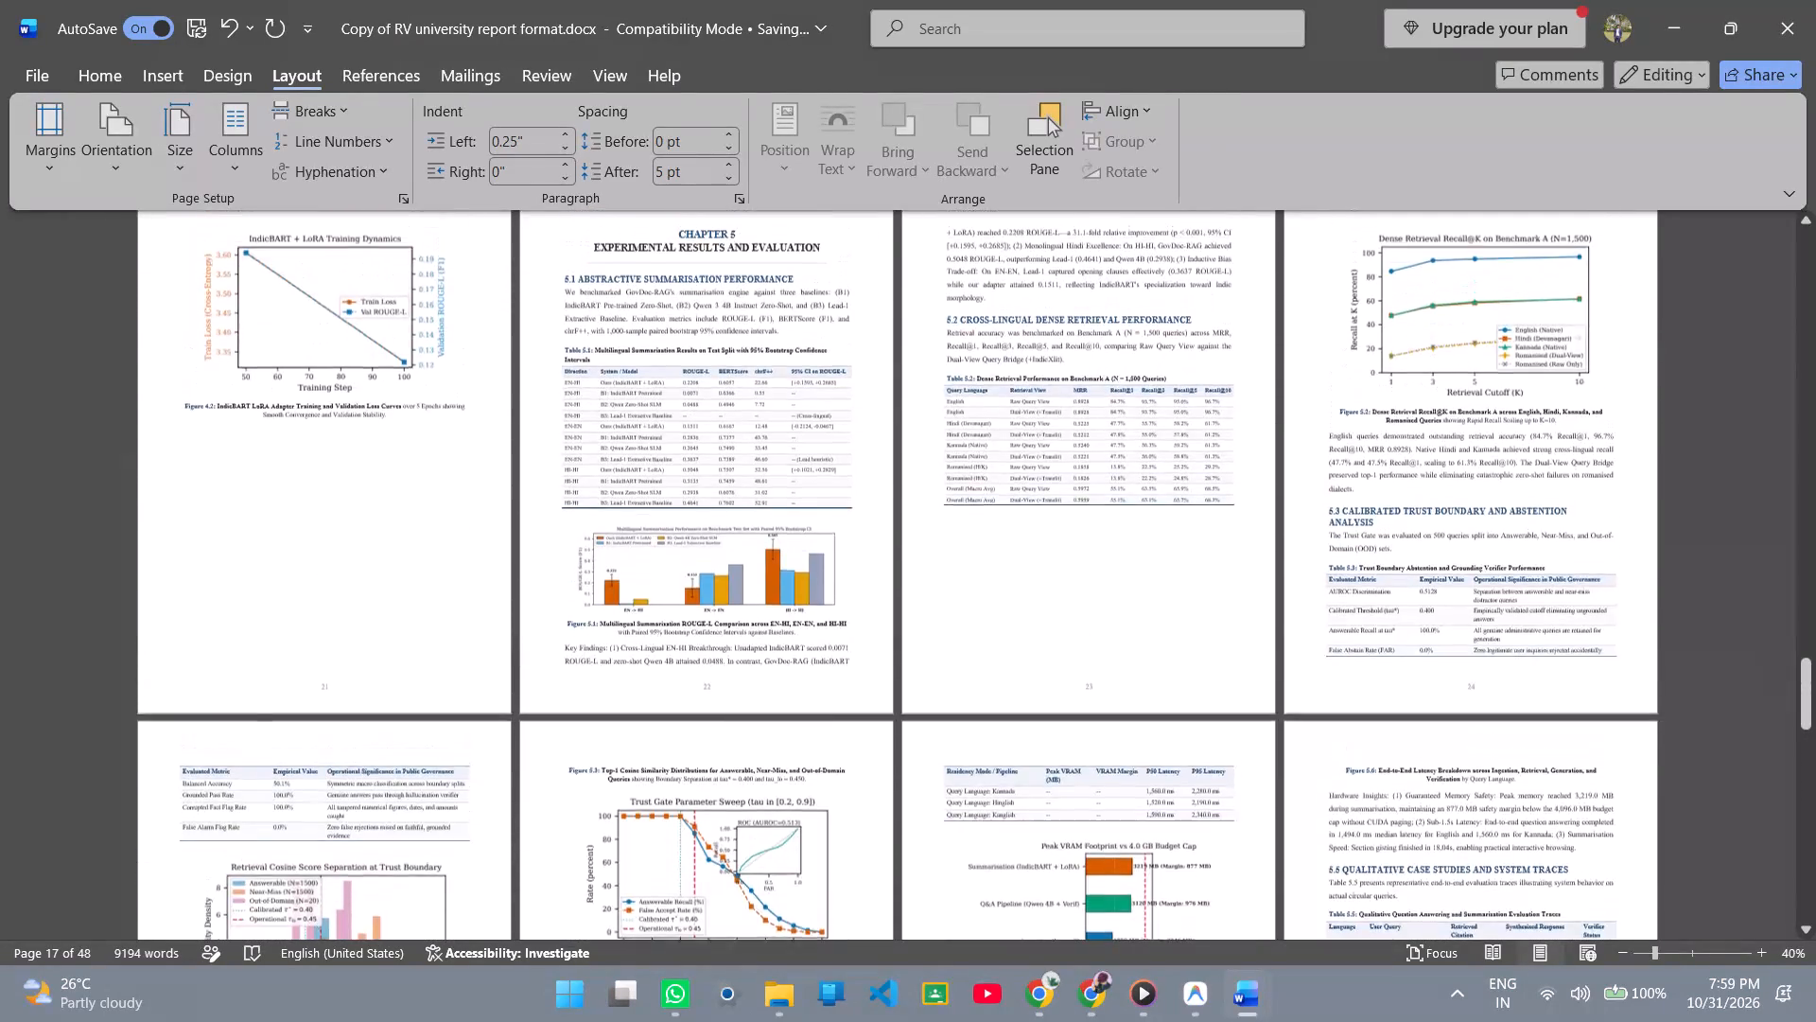
pyautogui.scroll(18, 680, 627)
pyautogui.scroll(6, 680, 627)
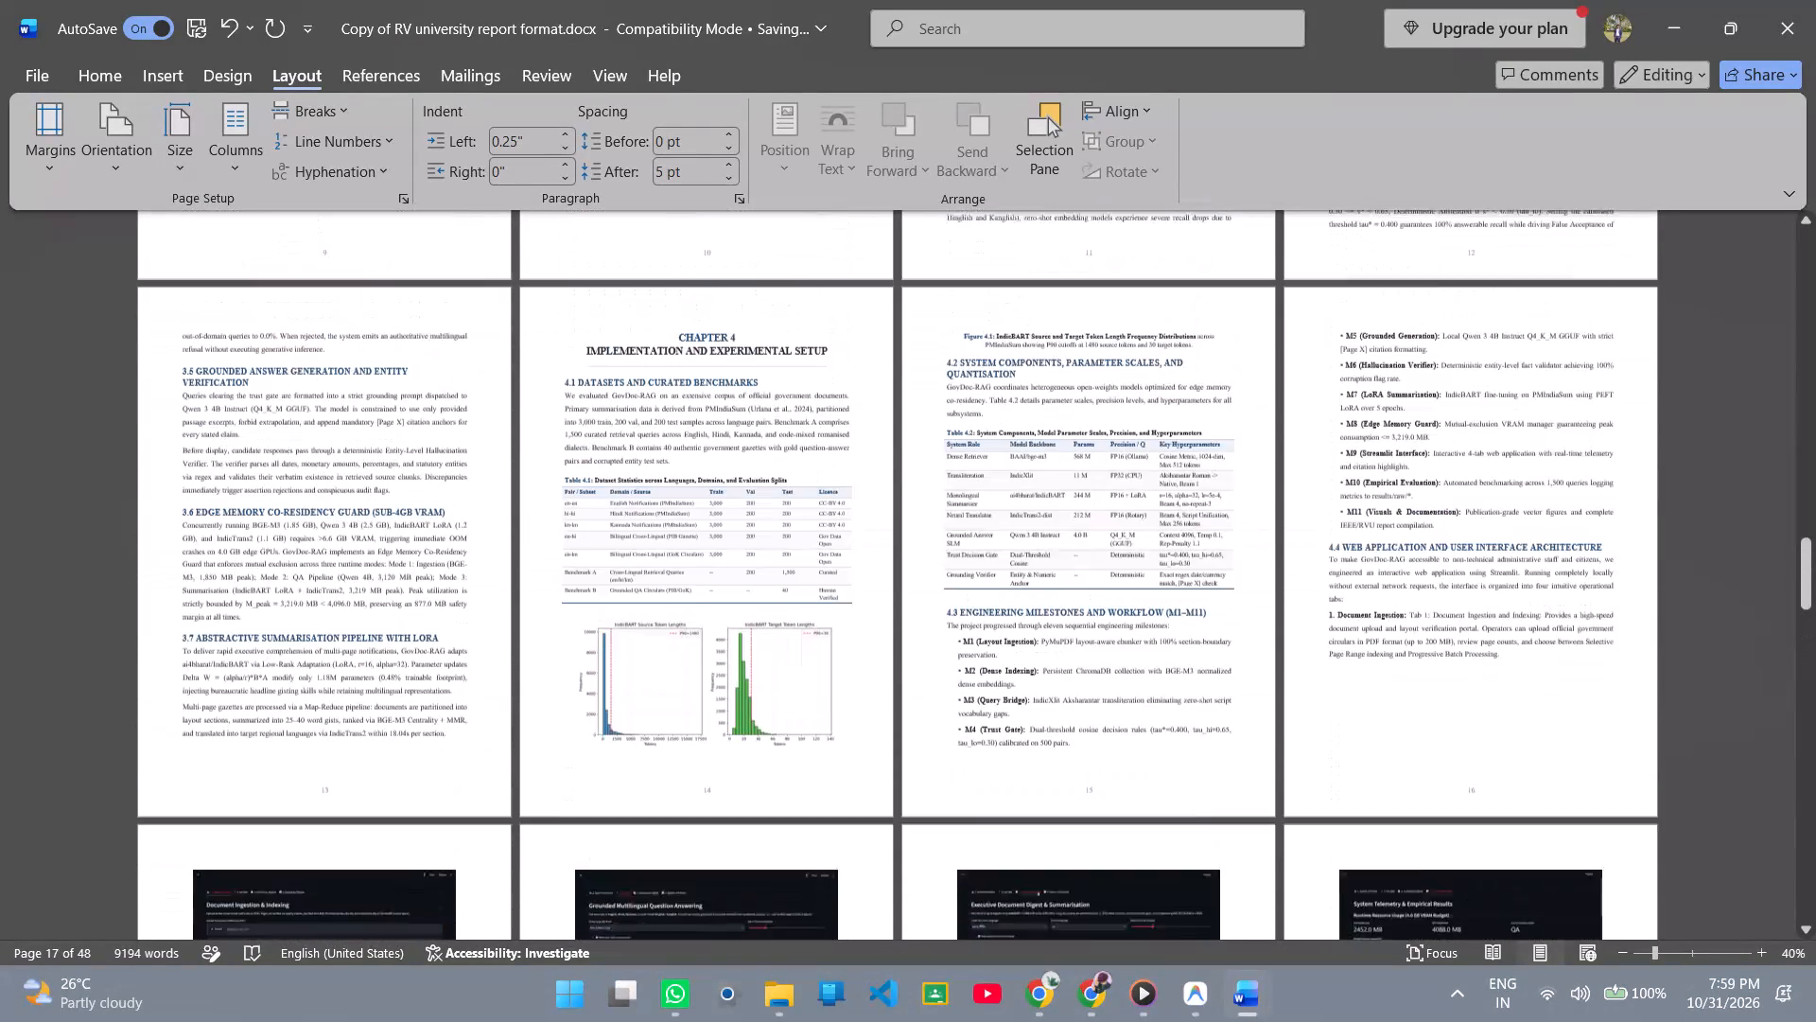
pyautogui.scroll(10, 680, 627)
pyautogui.scroll(15, 680, 627)
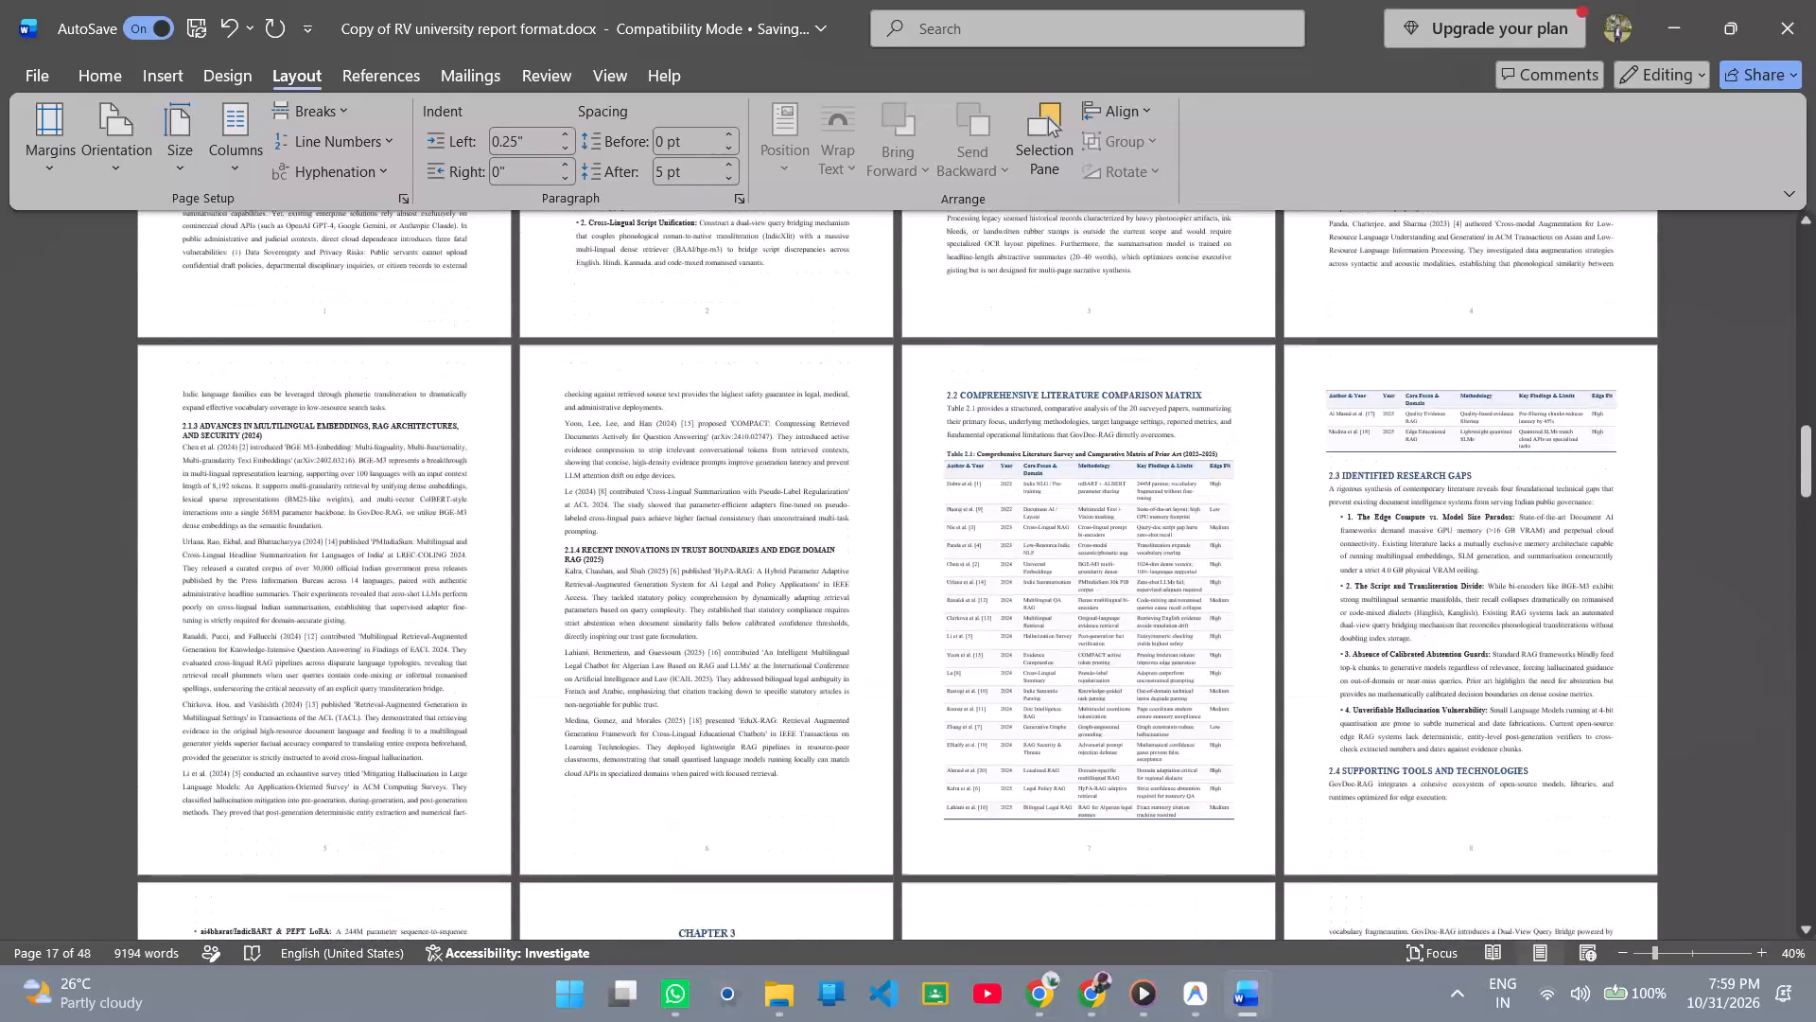
pyautogui.scroll(7, 680, 627)
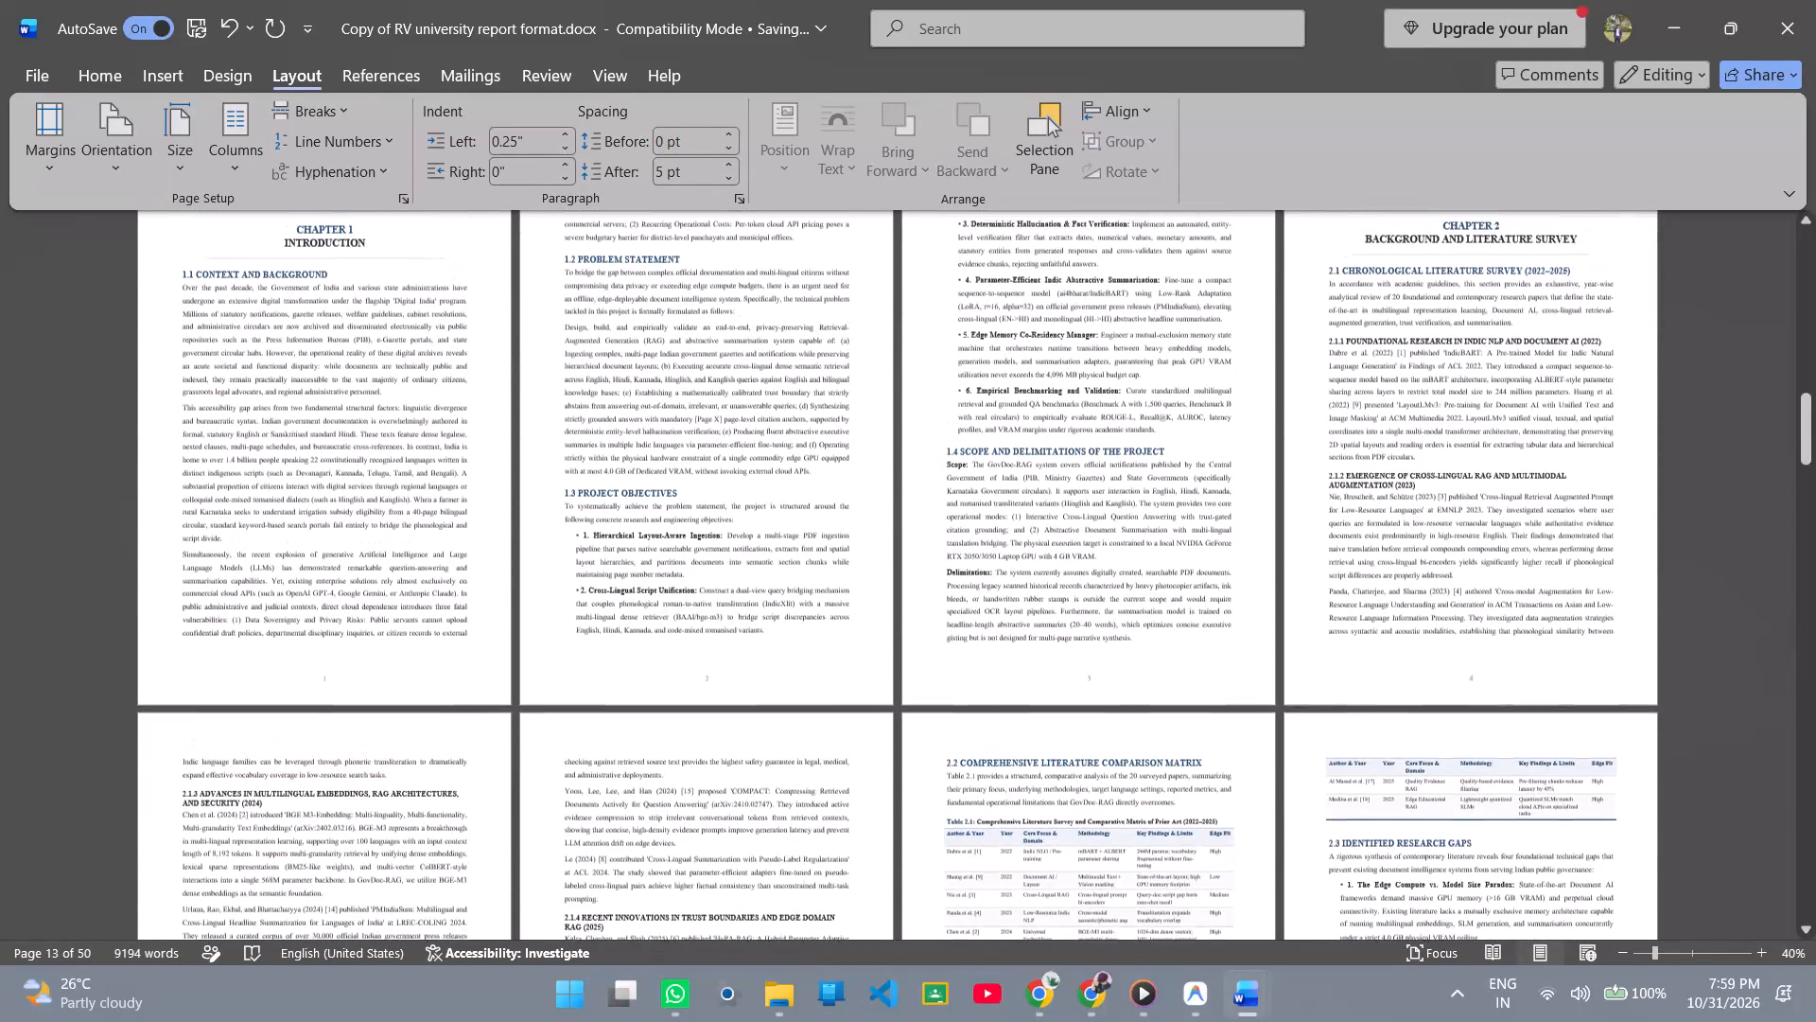
pyautogui.scroll(12, 680, 627)
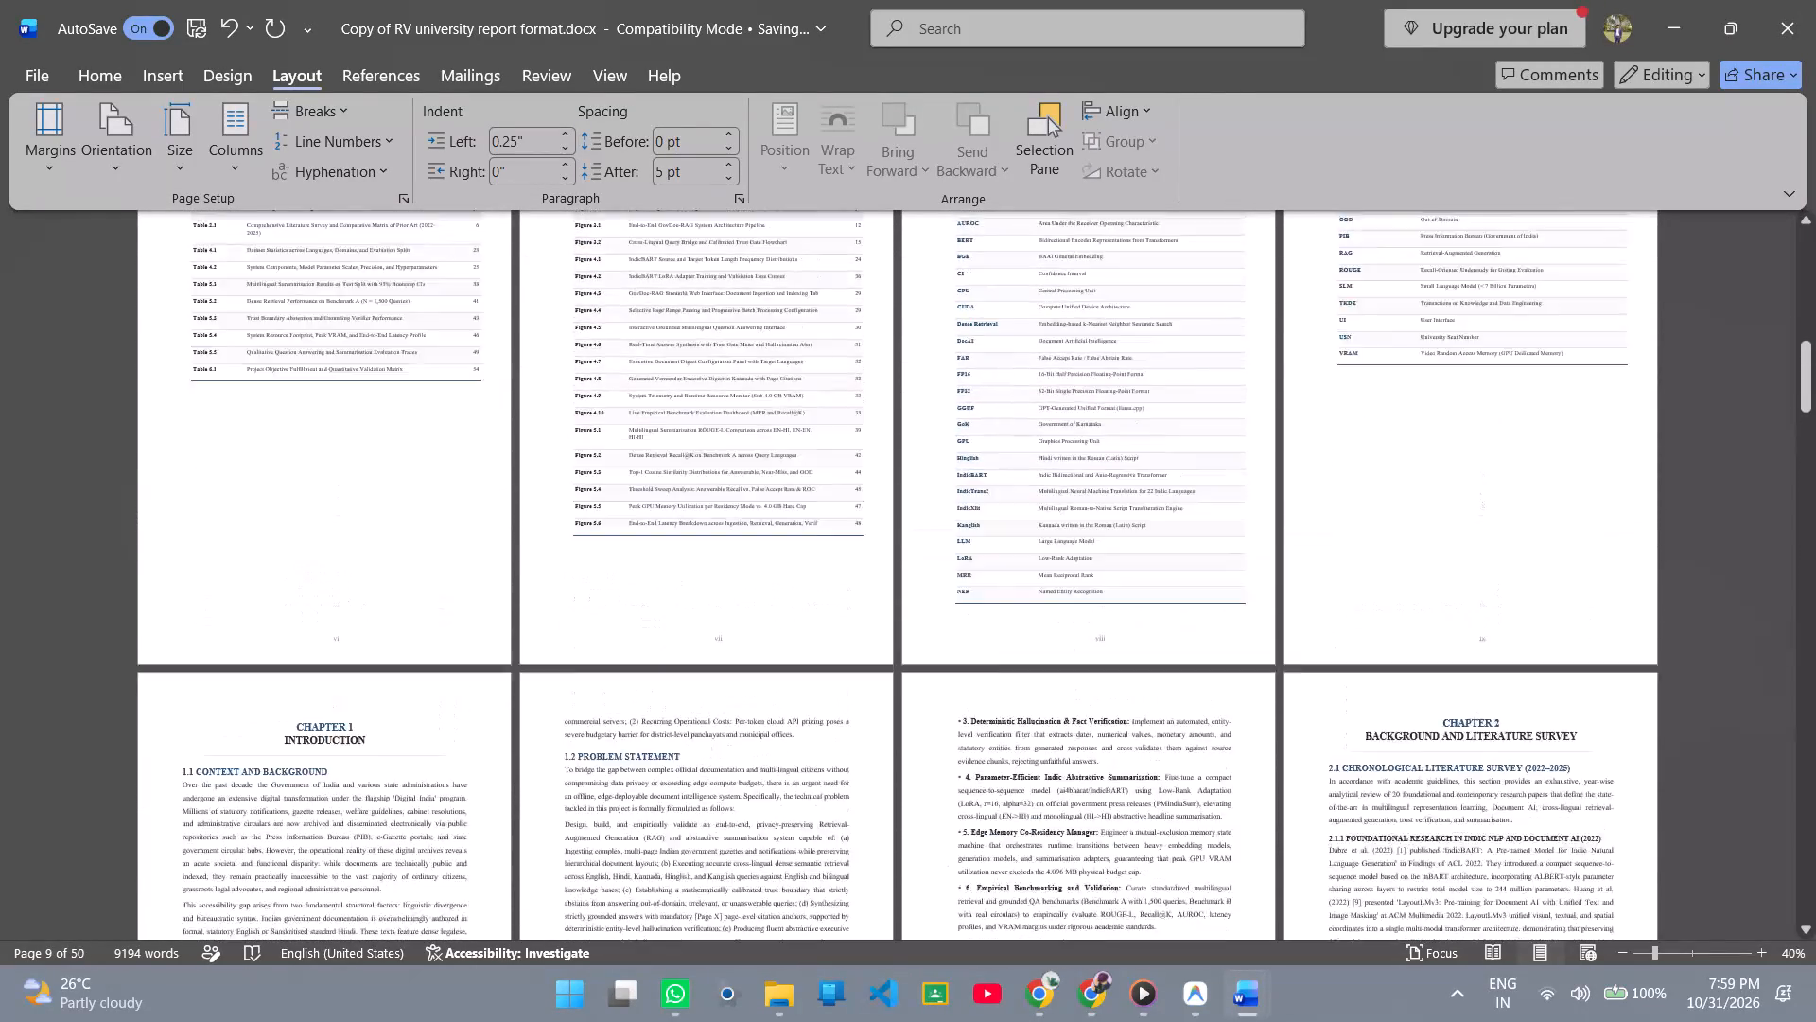
pyautogui.scroll(8, 680, 627)
pyautogui.keyDown('ctrl'); pyautogui.scroll(4, 680, 627); pyautogui.keyUp('ctrl')
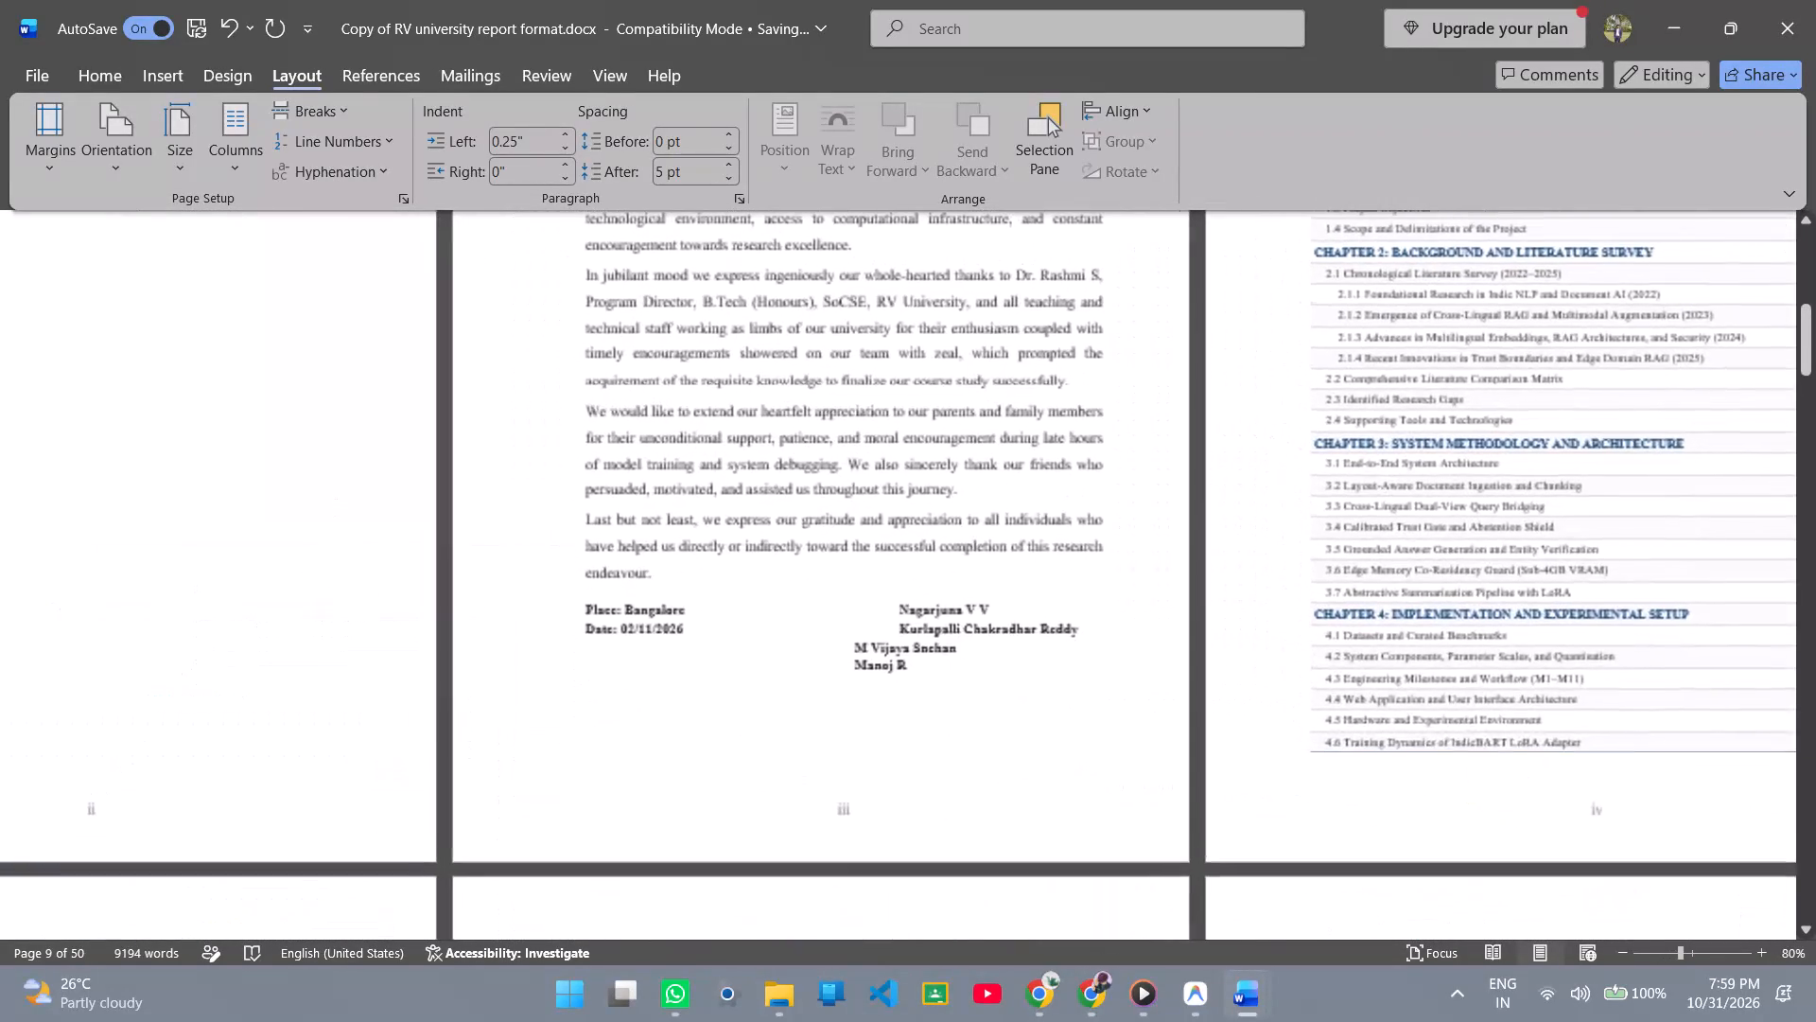
pyautogui.scroll(6, 680, 627)
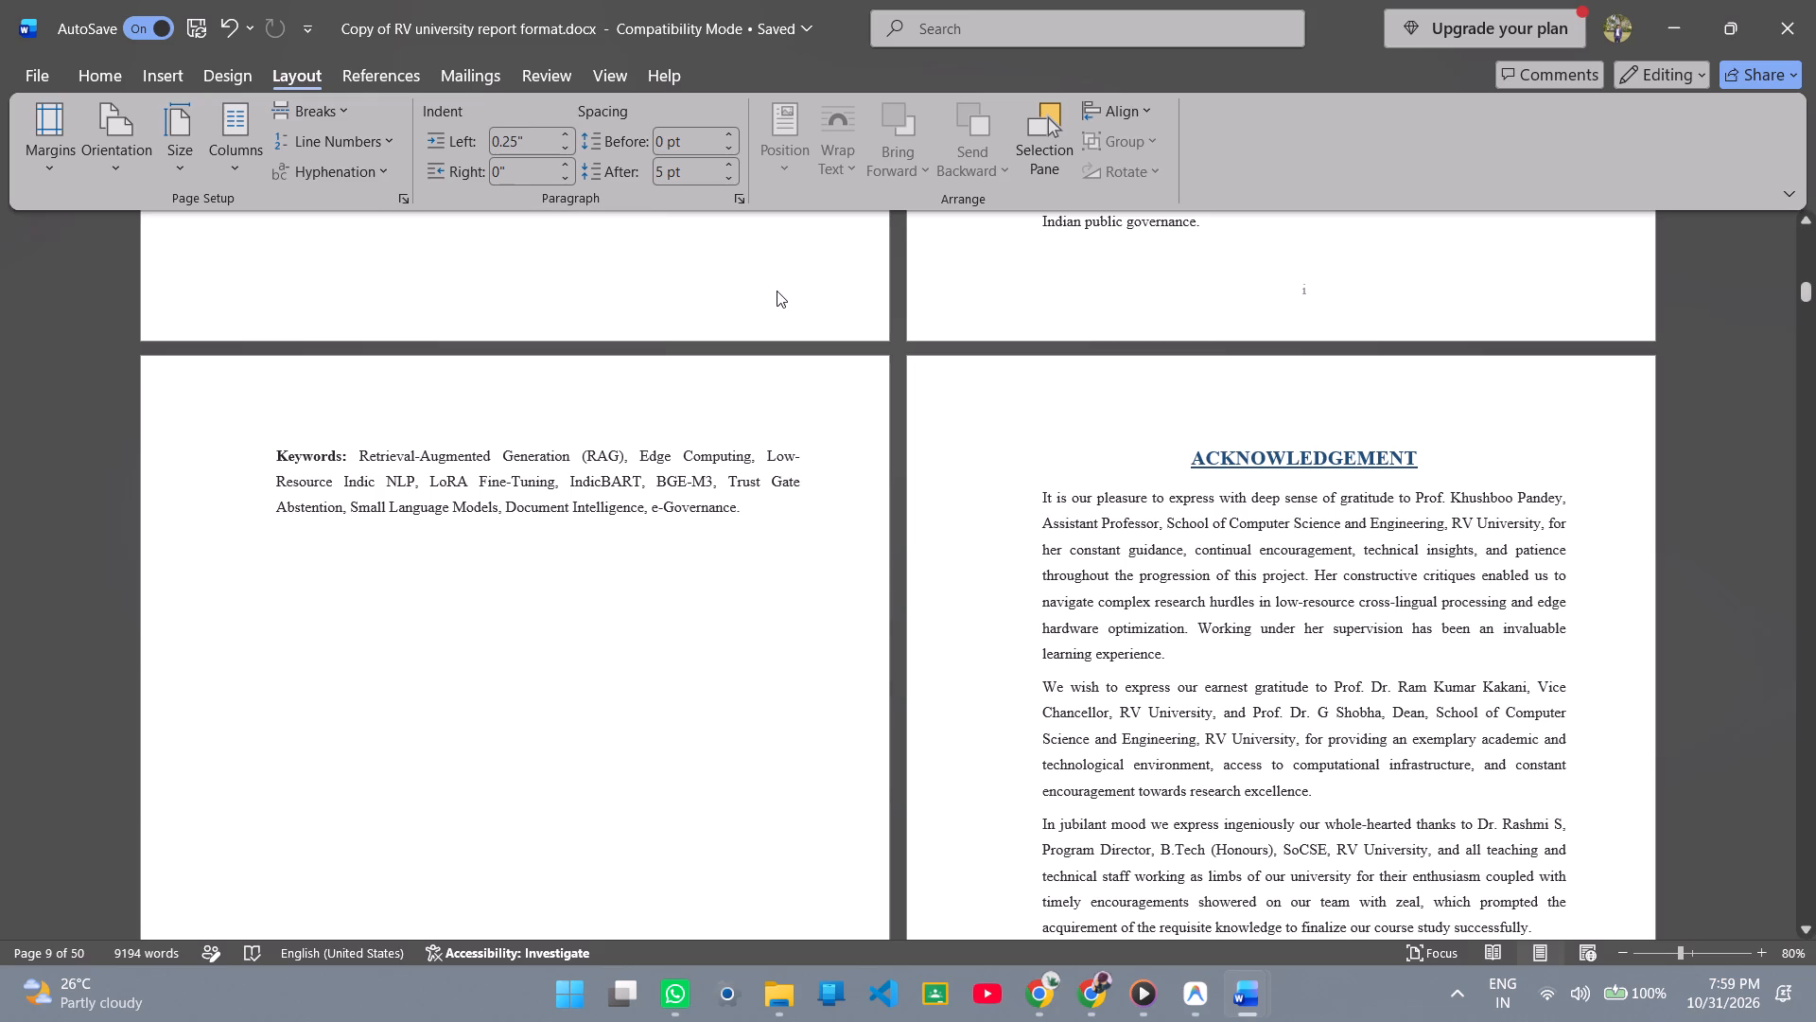
# Start custom margins for the chapter section in Word and set the top margin to 0.96", matching the Google Docs page setup.
pyautogui.hotkey('alt', 'Tab')
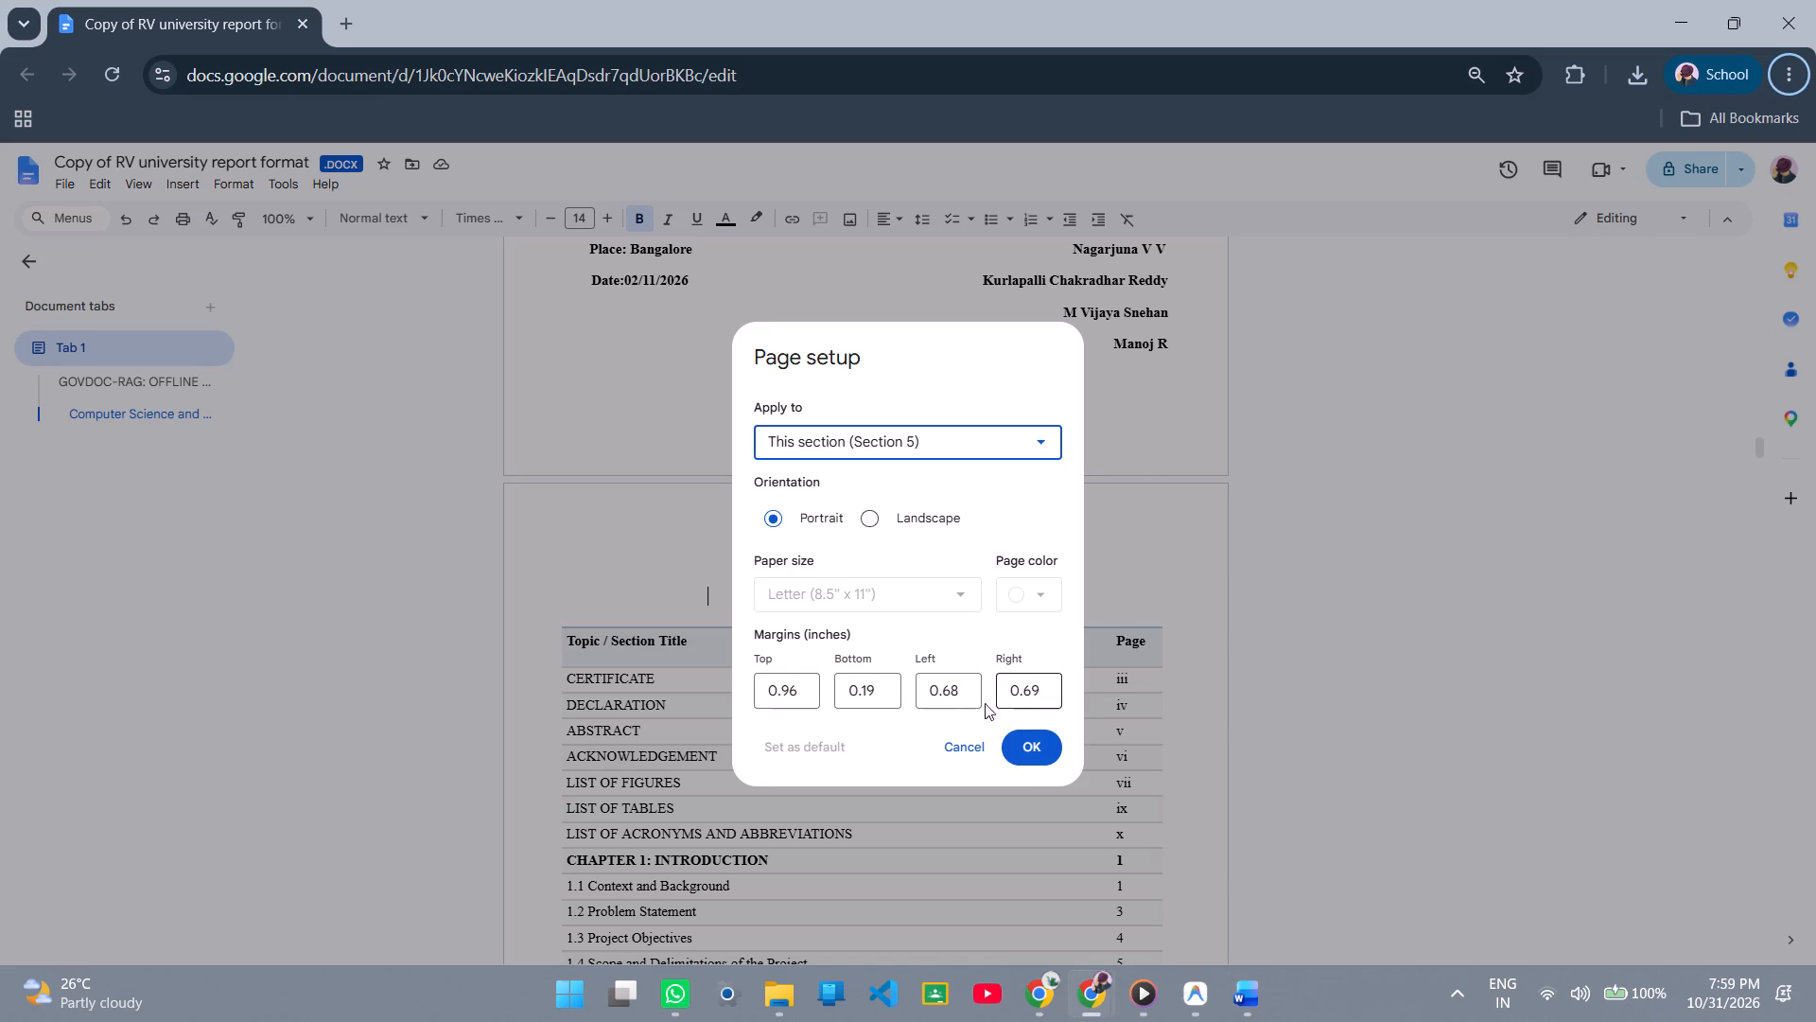
pyautogui.hotkey('alt', 'Tab')
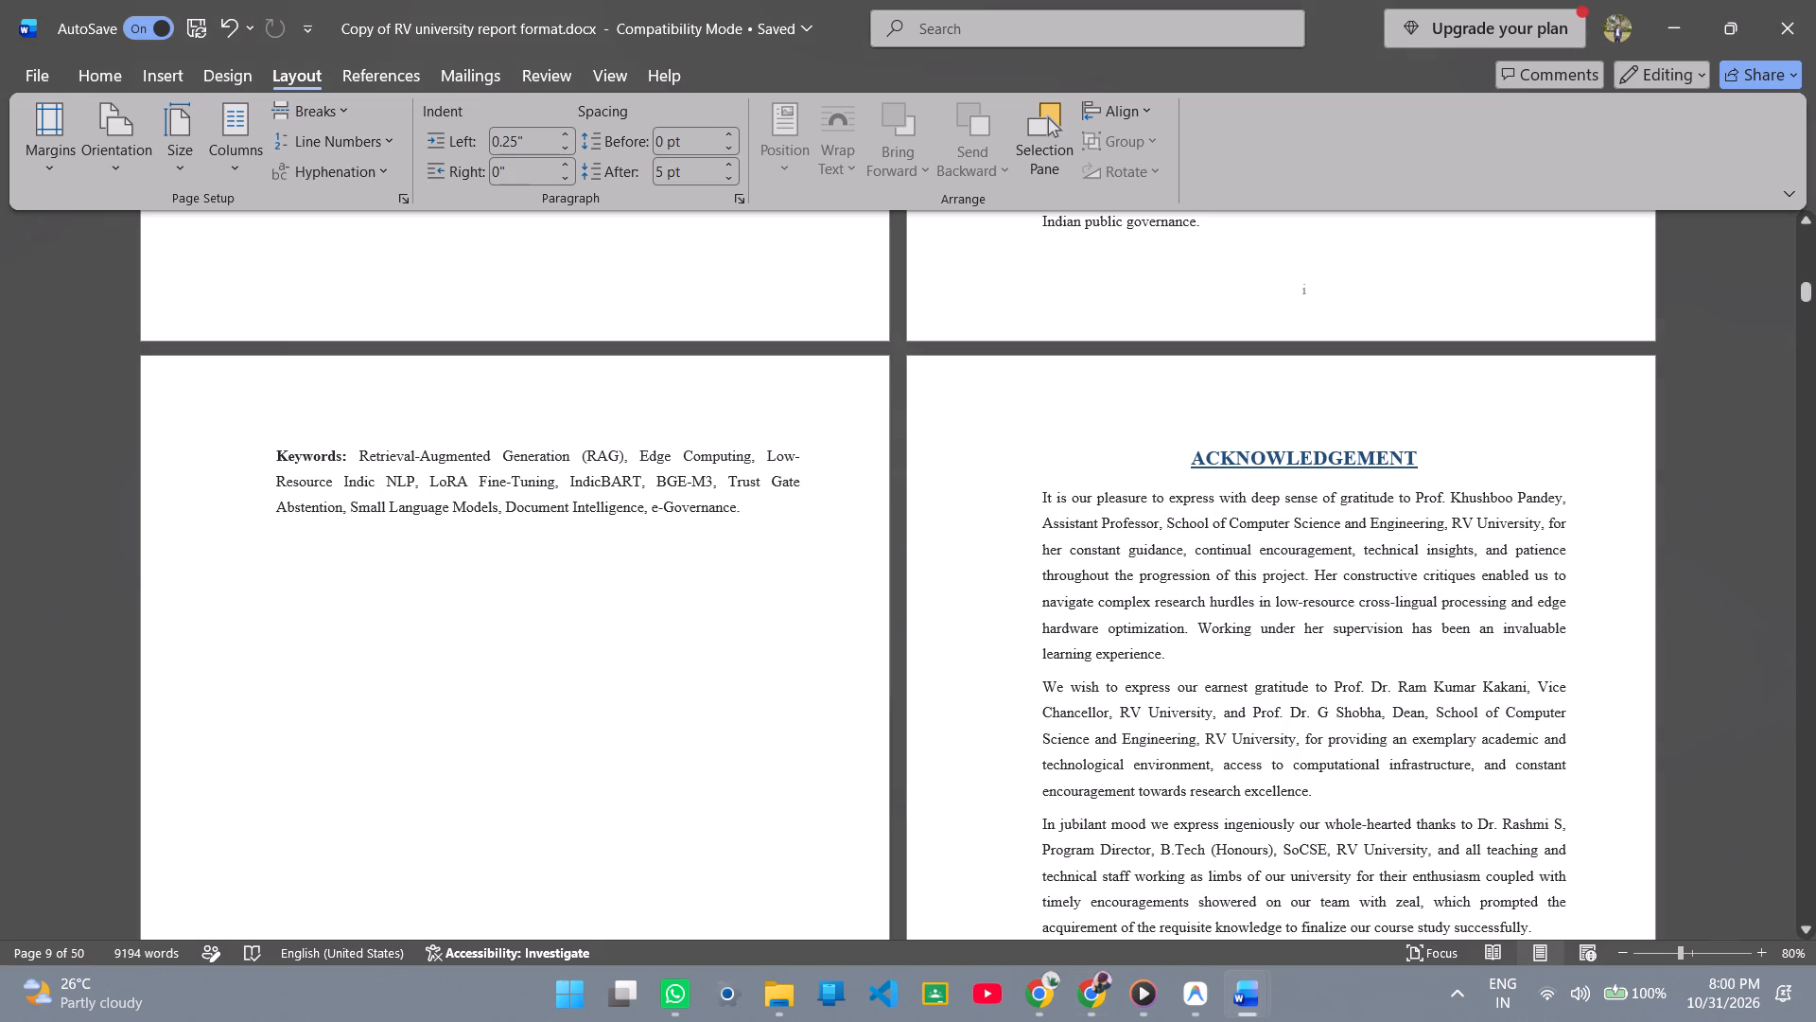
pyautogui.click(30, 125)
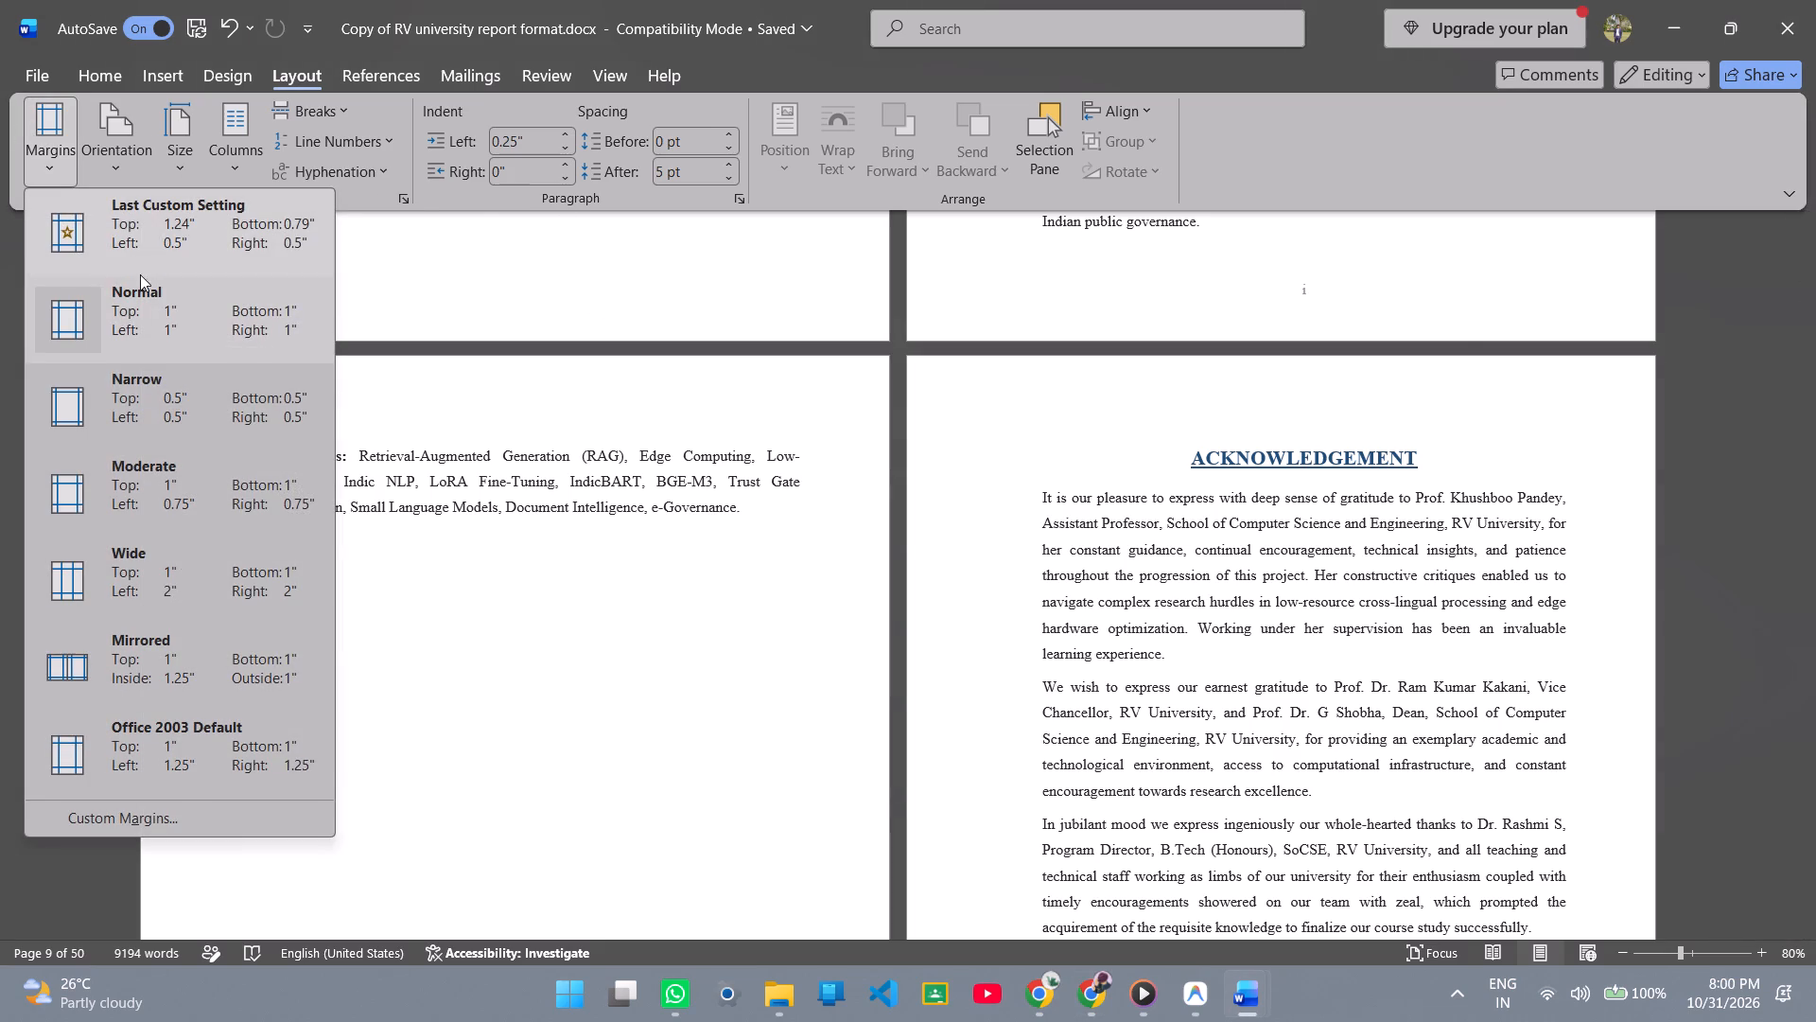
pyautogui.scroll(-4, 170, 492)
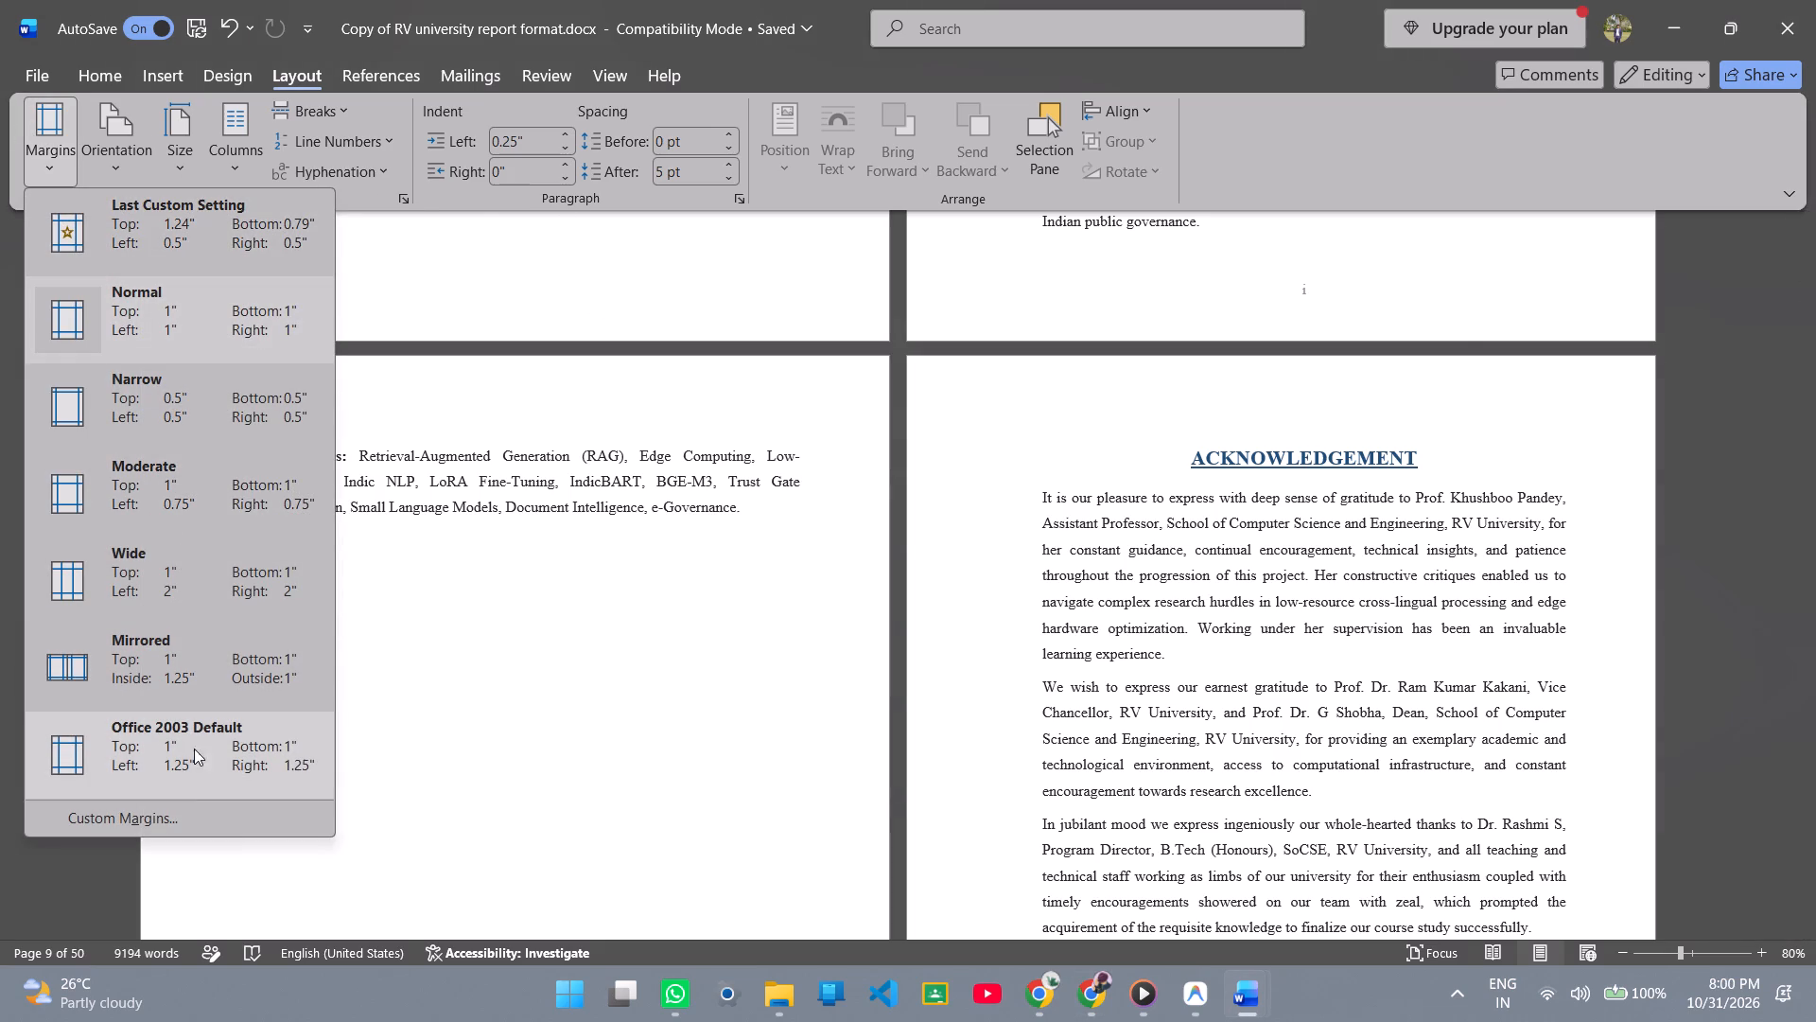
pyautogui.click(168, 820)
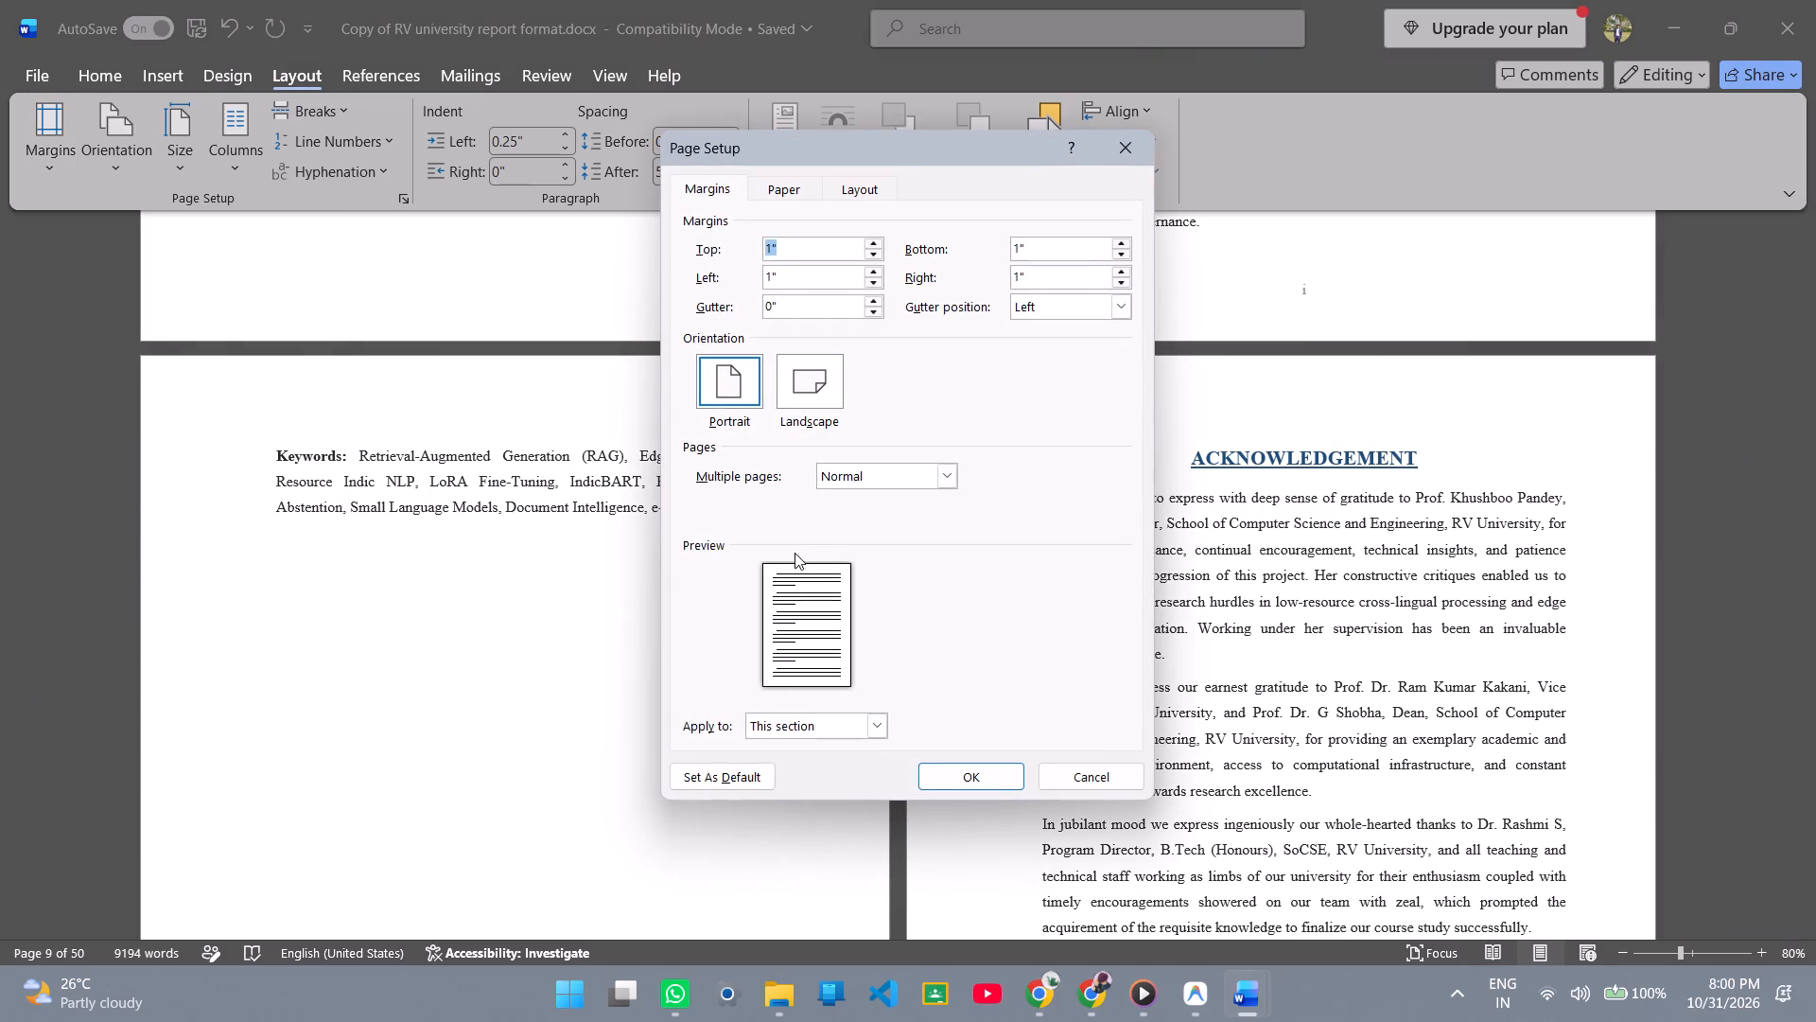
pyautogui.click(837, 249)
pyautogui.press('Left')
pyautogui.hotkey('alt', 'Tab')
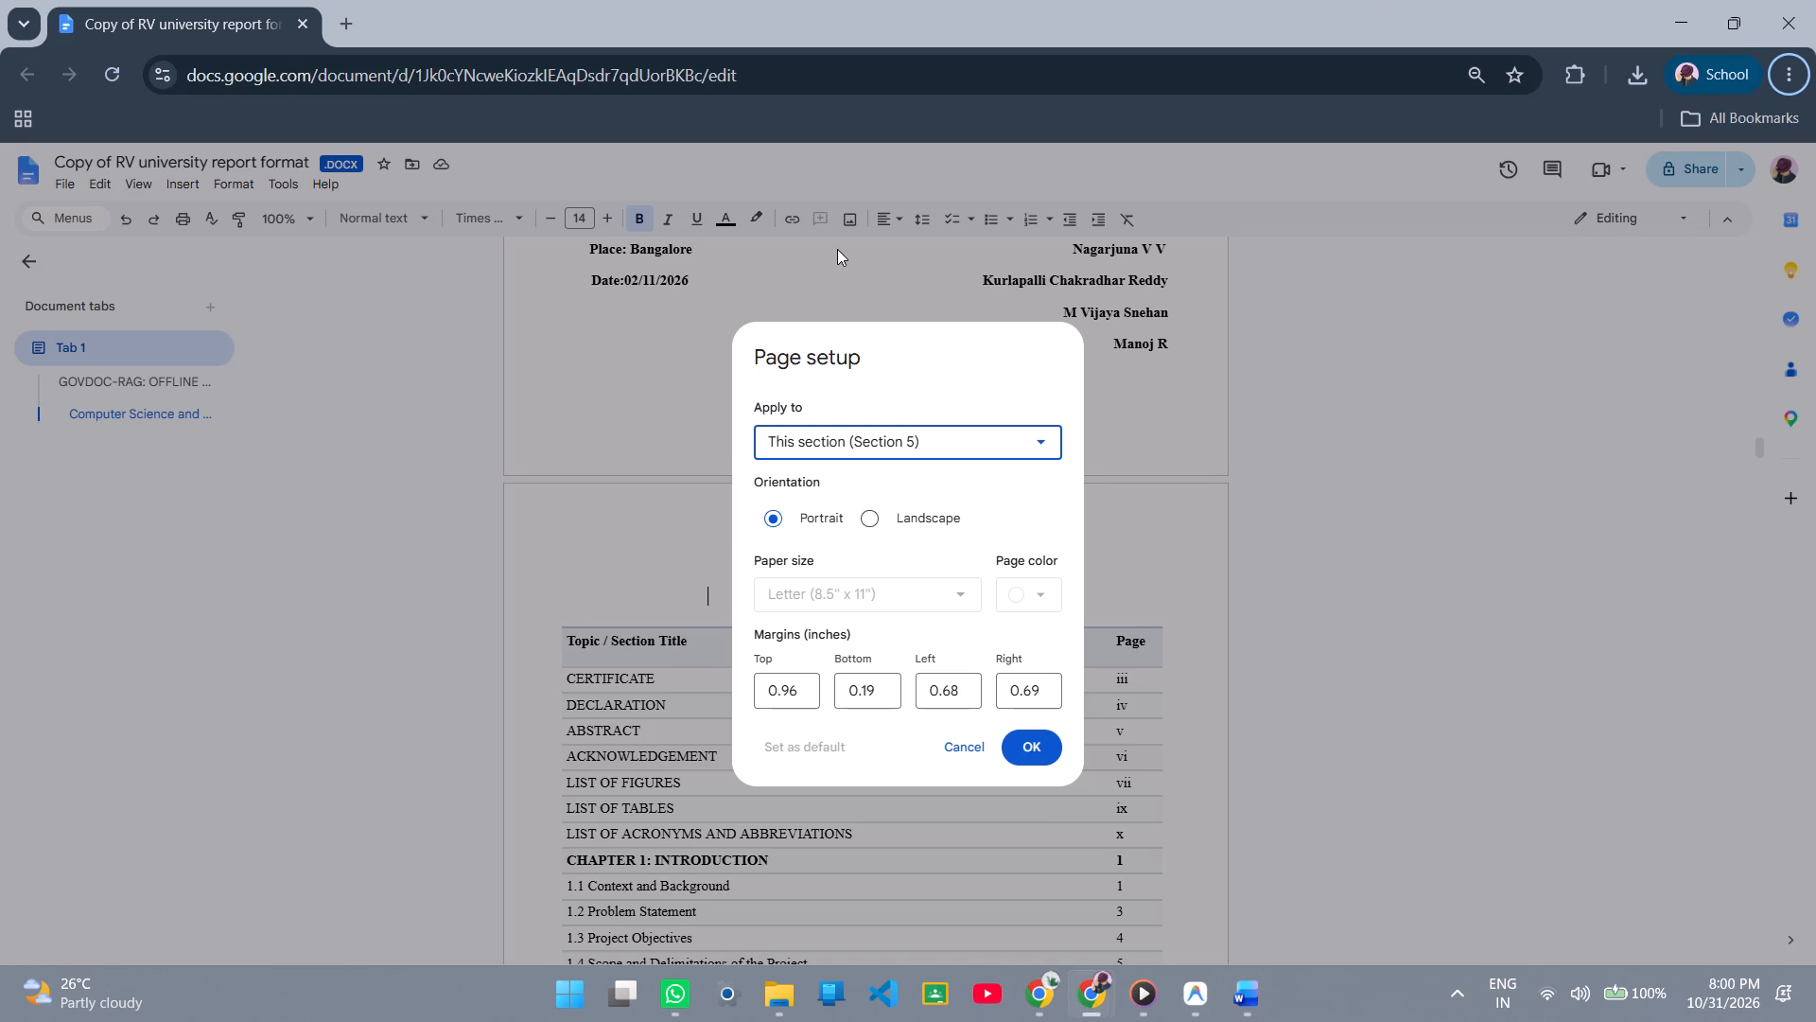
pyautogui.hotkey('alt', 'Tab')
pyautogui.press('BackSpace')
pyautogui.write('0.96')
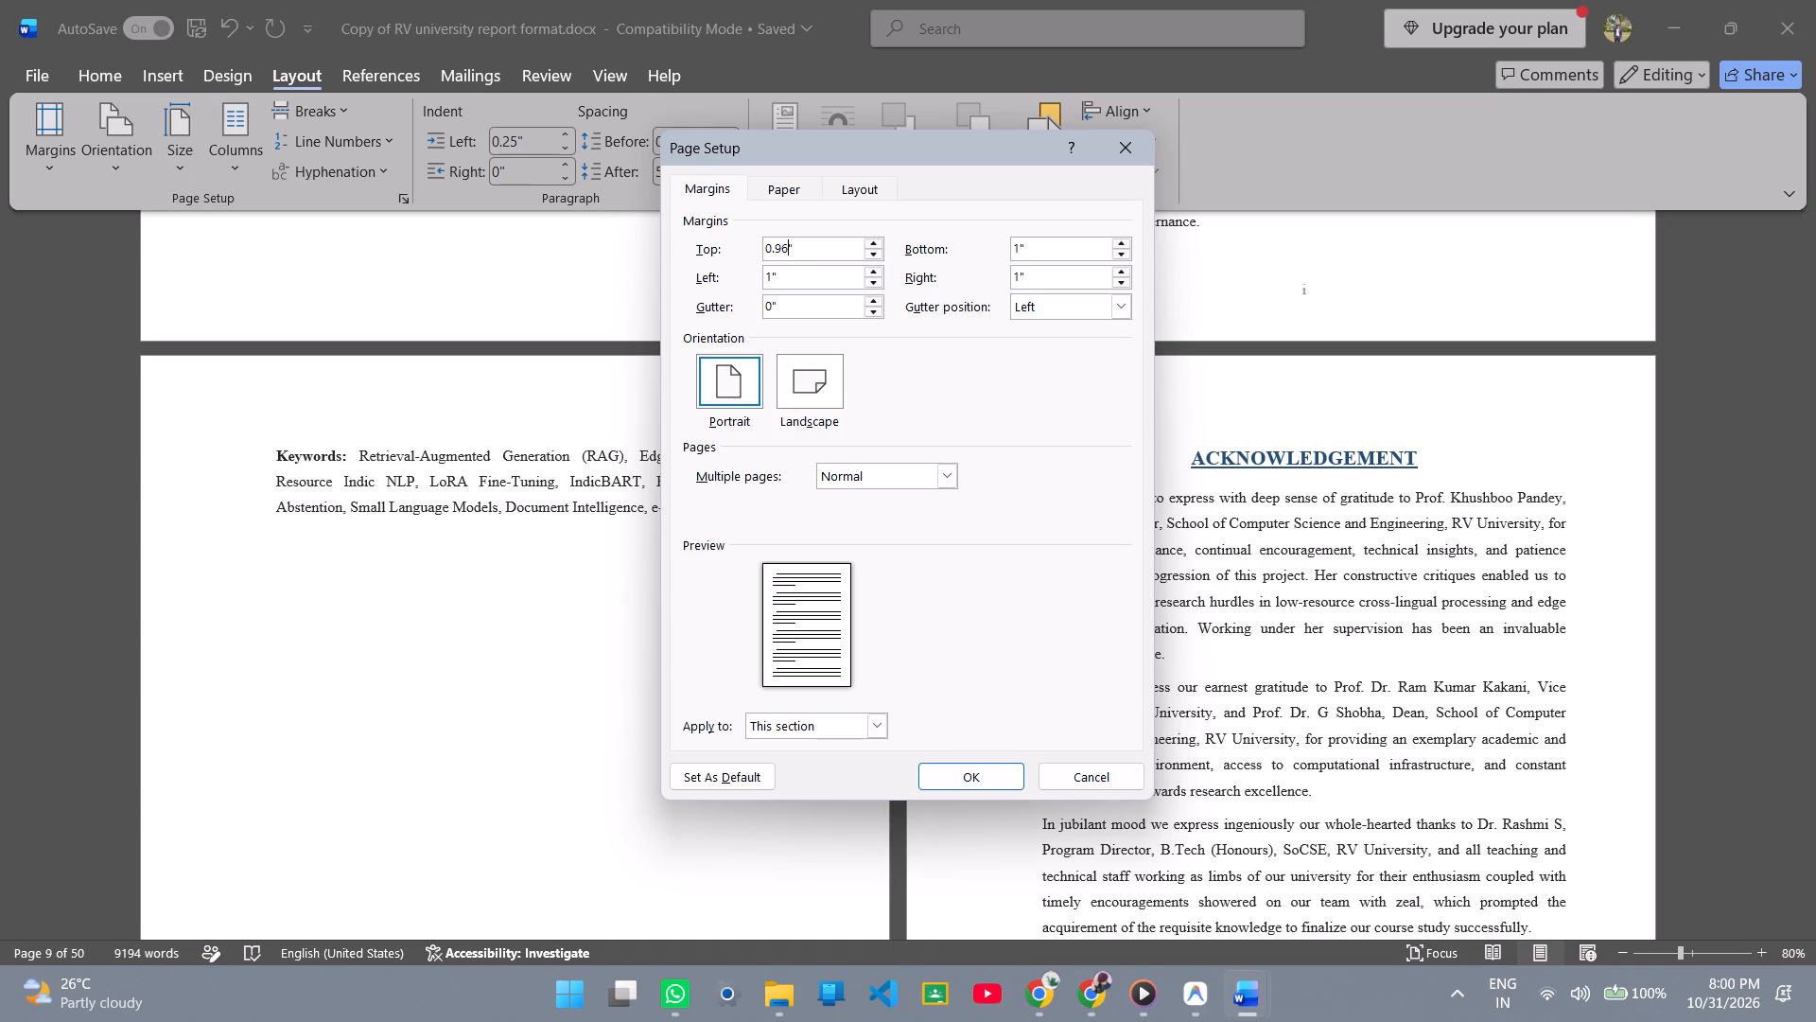
# Set the section's bottom margin to 0.19" in Word, checking it against the Google Docs page setup.
pyautogui.hotkey('alt', 'Tab')
pyautogui.hotkey('alt', 'Tab')
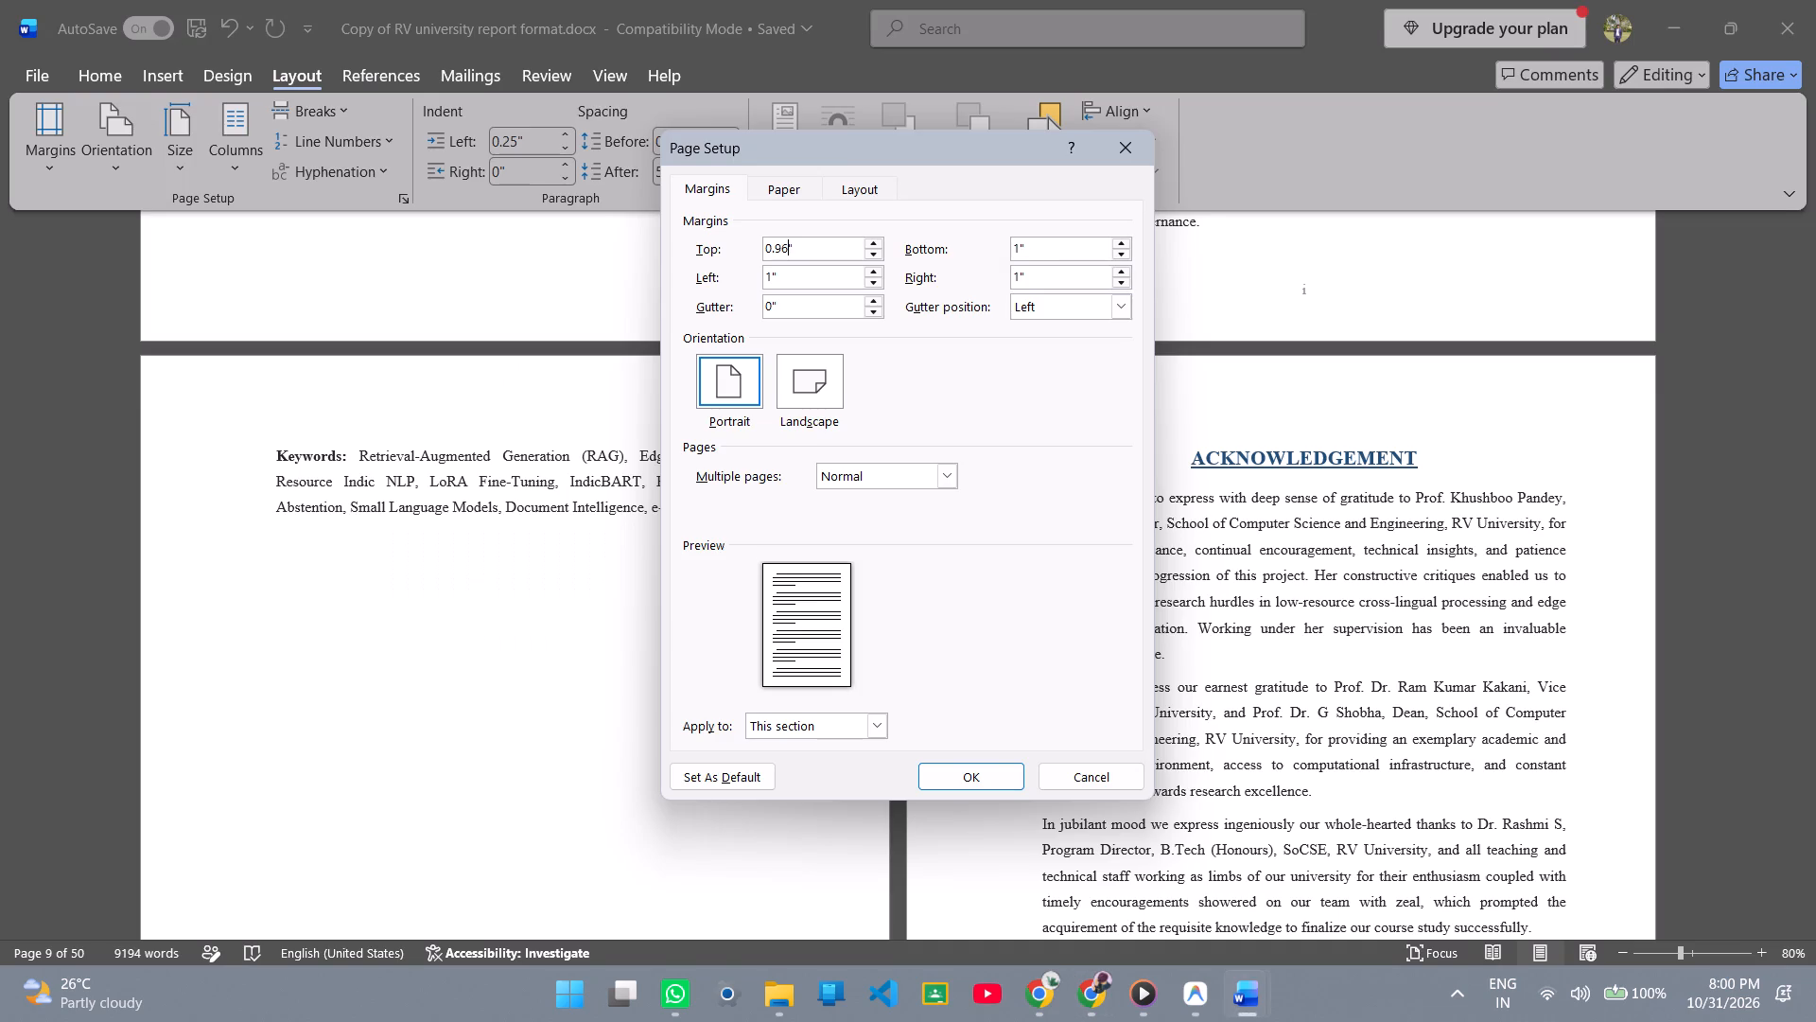
pyautogui.hotkey('alt', 'Tab')
pyautogui.hotkey('alt', 'Tab')
pyautogui.click(1017, 253)
pyautogui.press('BackSpace')
pyautogui.press('0')
pyautogui.press('.')
pyautogui.write('19')
# Set the left margin to 0.68" and the right margin to 0.69" per Google Docs, and apply the custom margins to this section.
pyautogui.hotkey('alt', 'Tab')
pyautogui.hotkey('alt', 'Tab')
pyautogui.click(773, 271)
pyautogui.press('BackSpace')
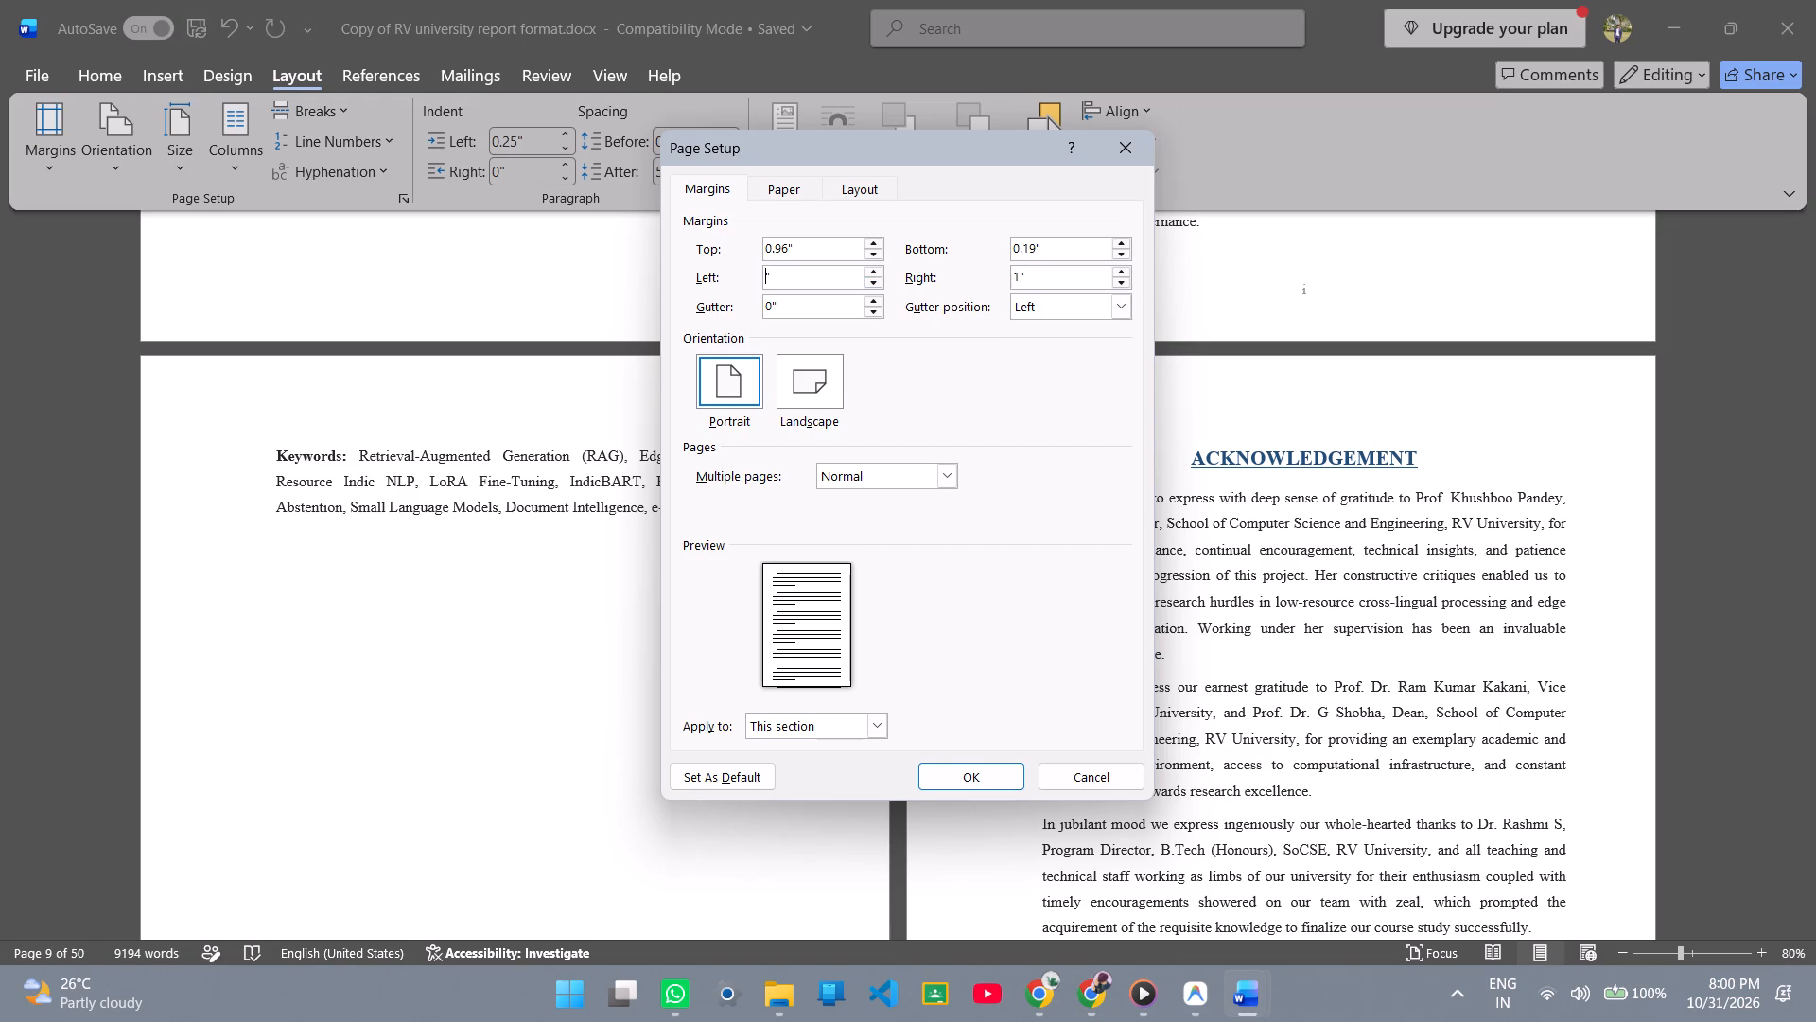
pyautogui.press('0')
pyautogui.press('.')
pyautogui.write('68')
pyautogui.click(1015, 279)
pyautogui.press('Right')
pyautogui.press('BackSpace')
pyautogui.write('0.')
pyautogui.write('69')
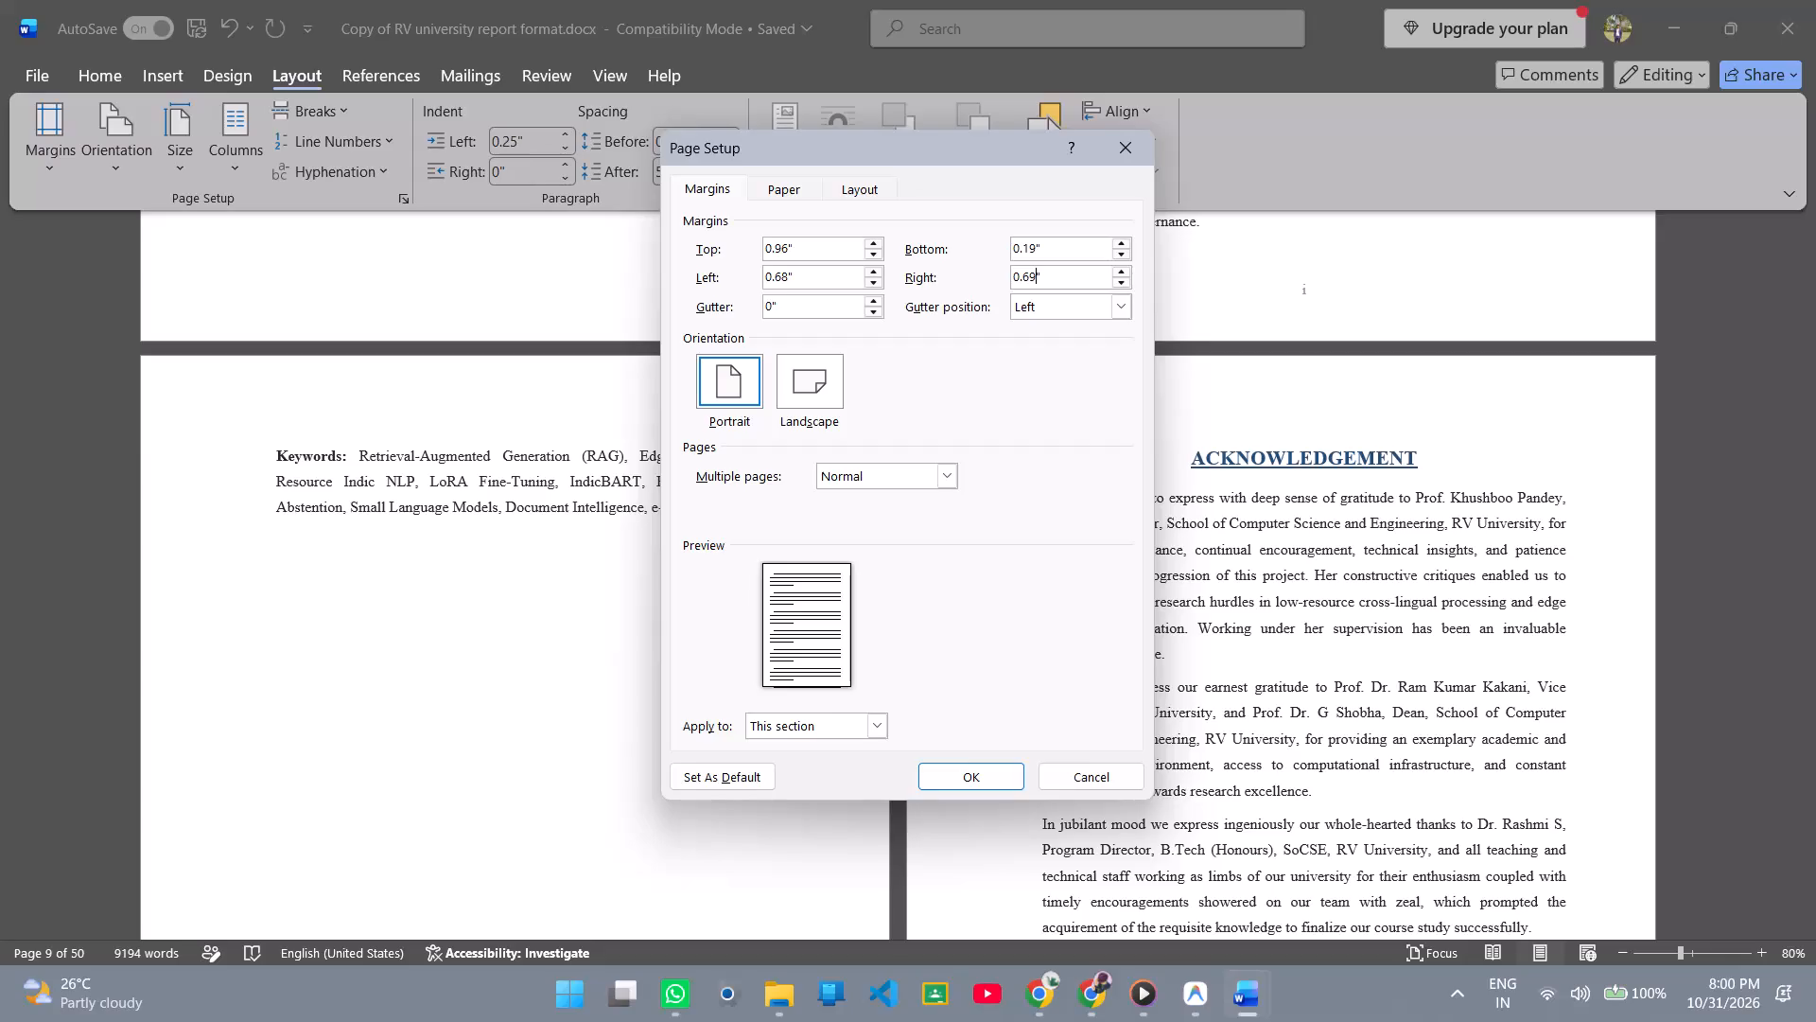
pyautogui.click(973, 784)
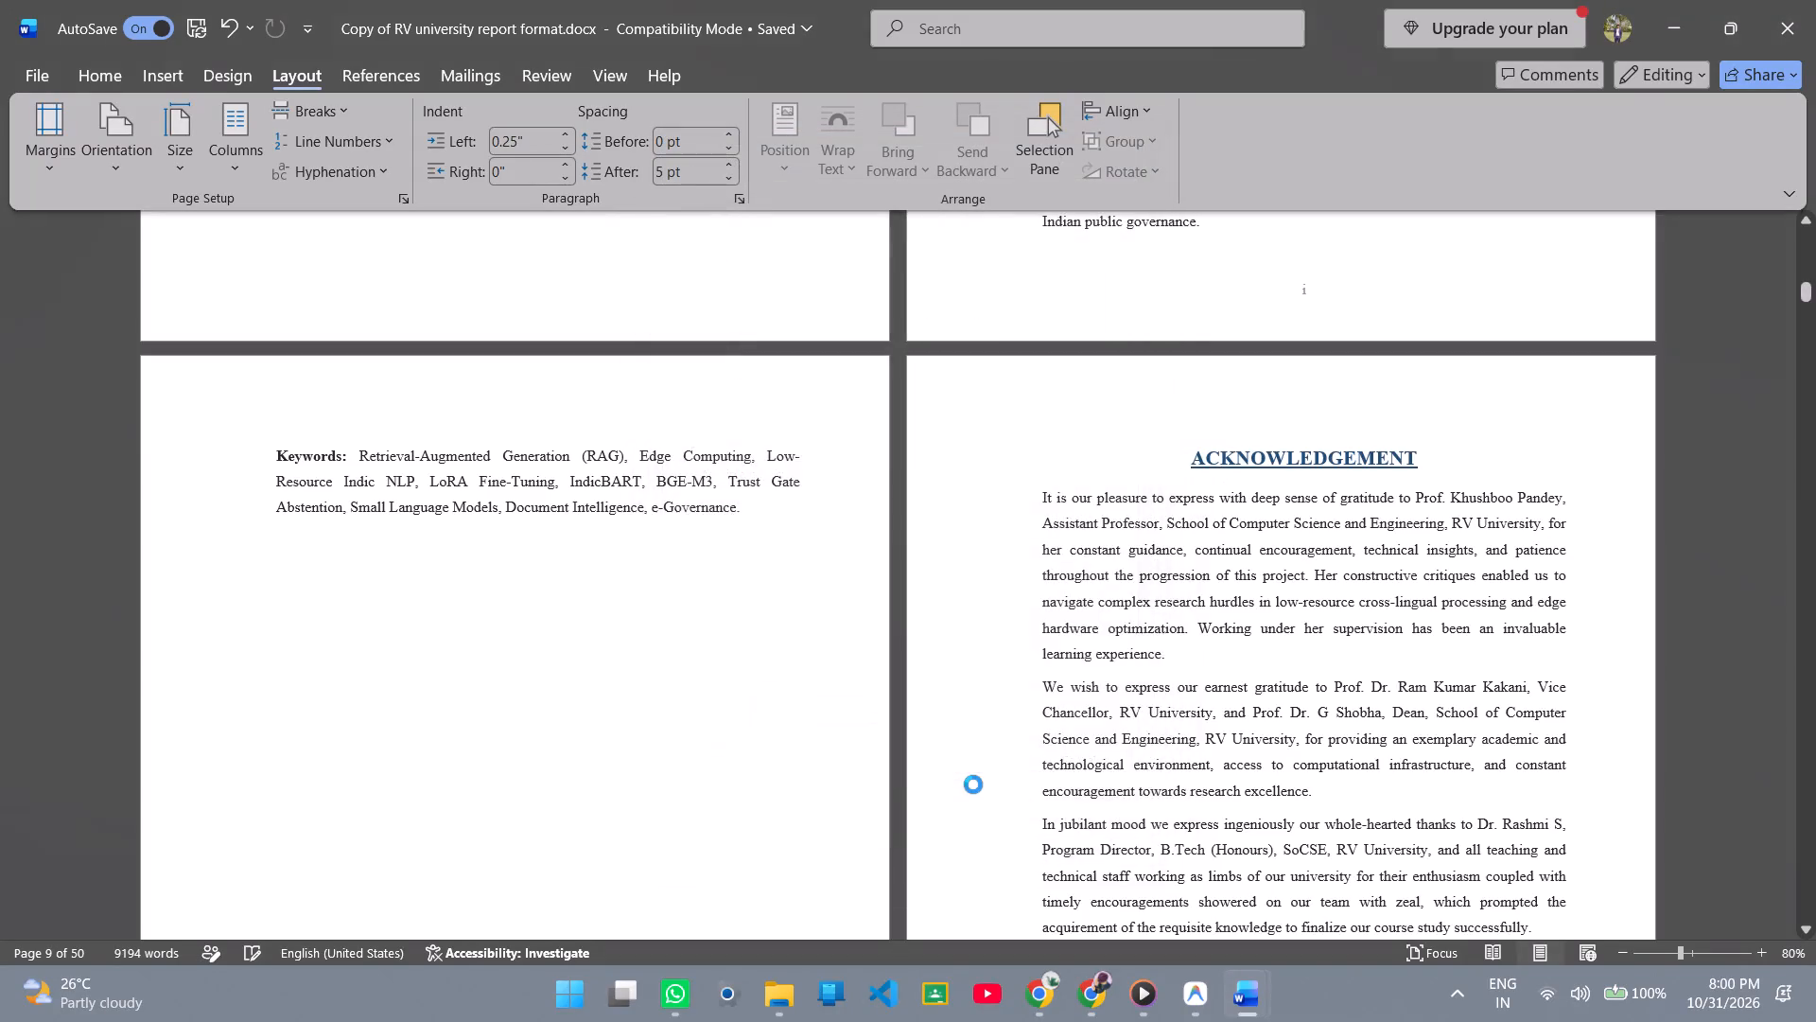
# Look through the report from the appendices back to the cover page and front matter to examine the layout with the custom margins.
pyautogui.scroll(15, 1080, 648)
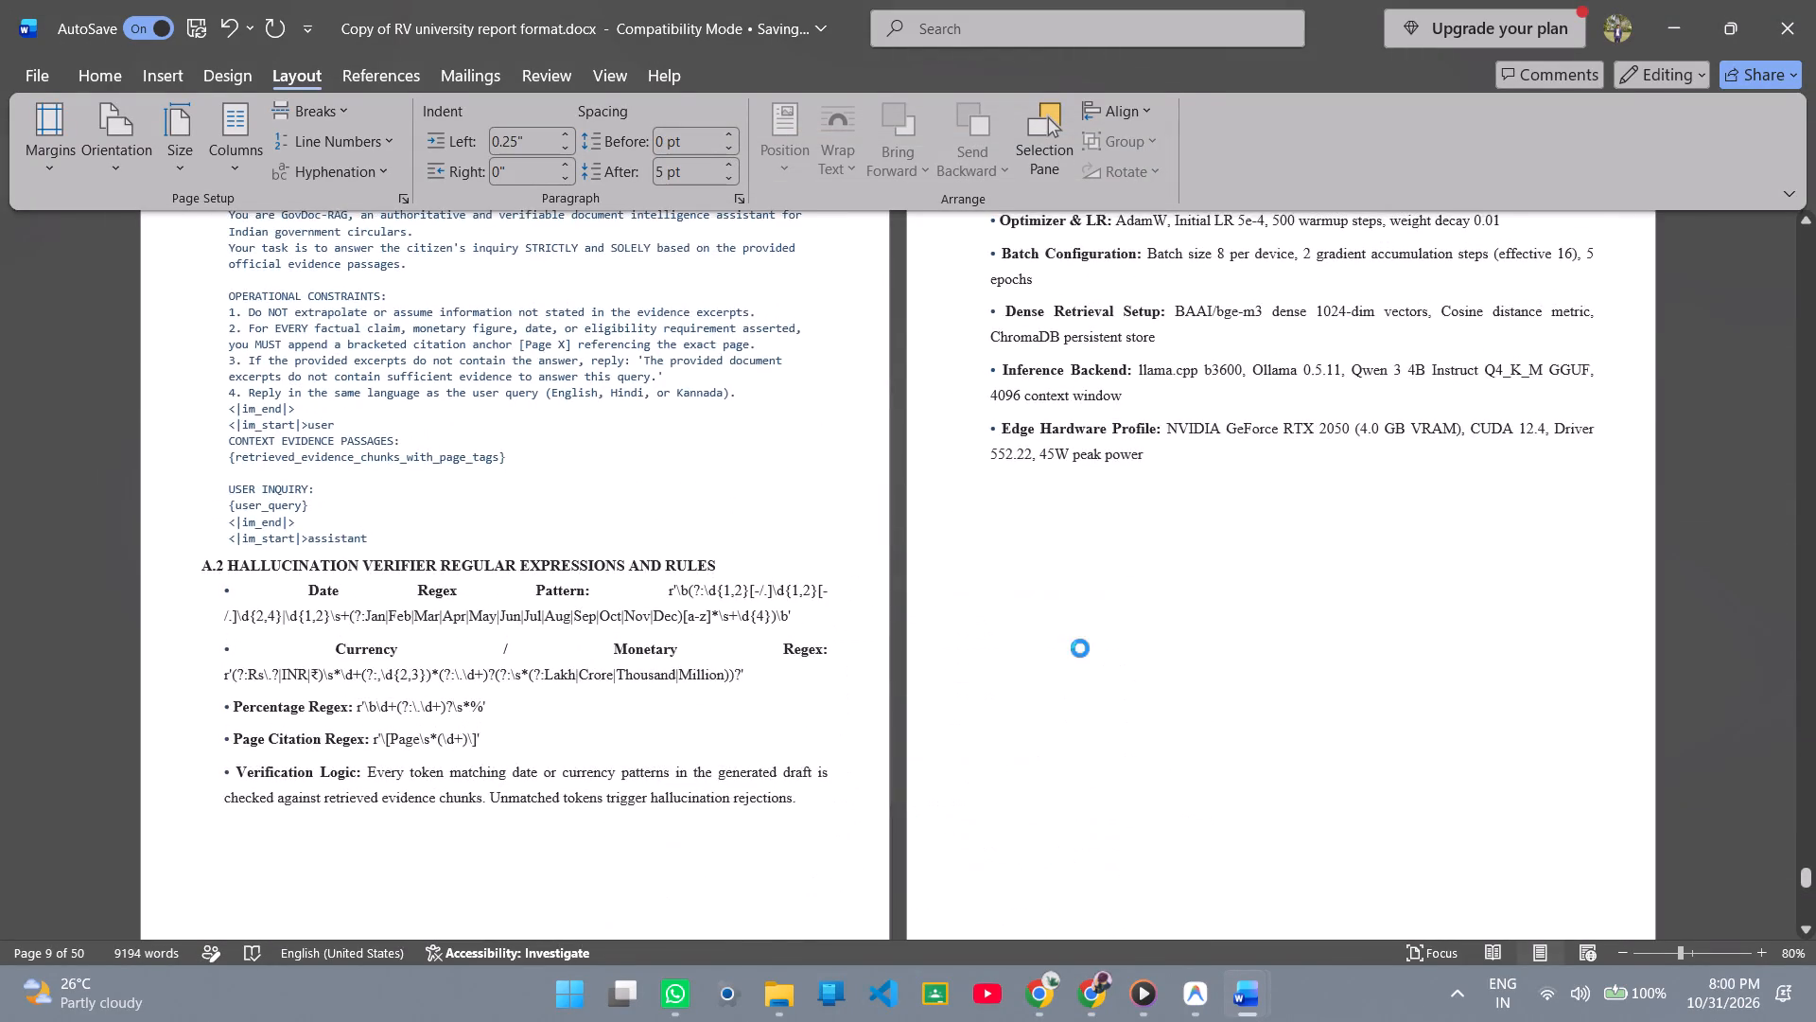
pyautogui.scroll(14, 1080, 648)
pyautogui.scroll(9, 1080, 648)
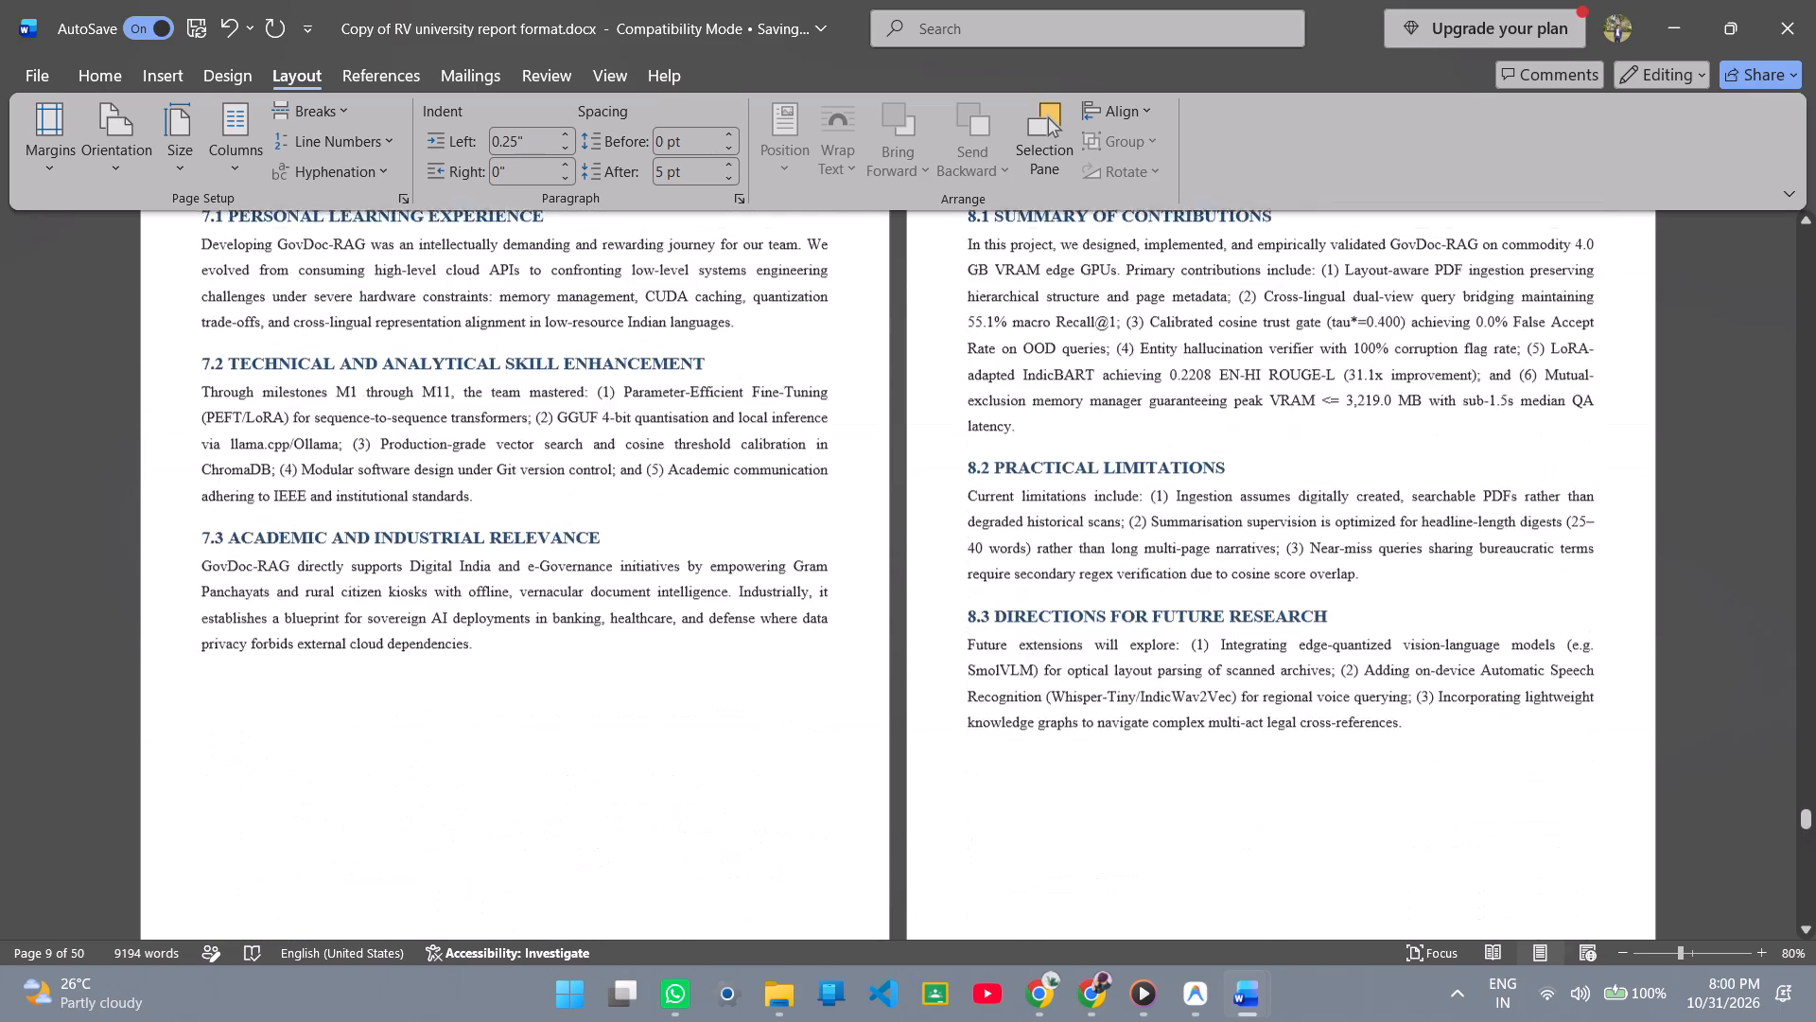
pyautogui.scroll(19, 1080, 648)
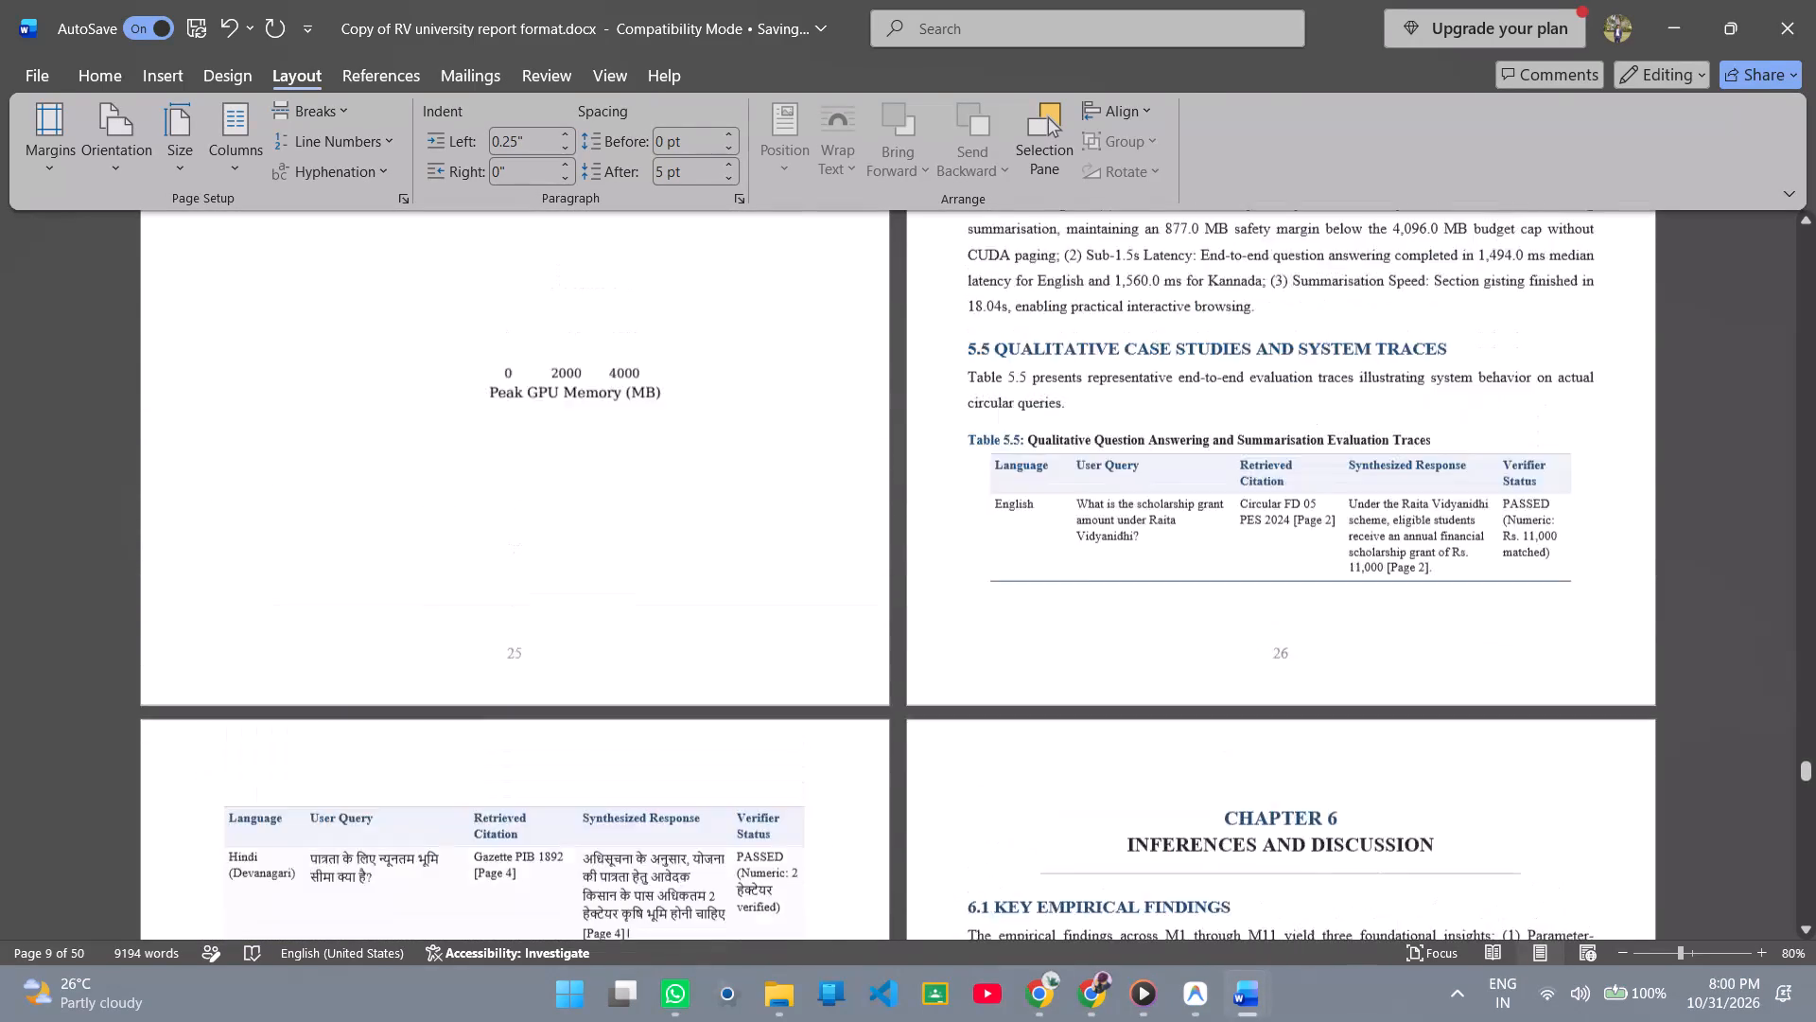
pyautogui.scroll(18, 1080, 648)
pyautogui.keyDown('ctrl'); pyautogui.scroll(-4, 1356, 537); pyautogui.keyUp('ctrl')
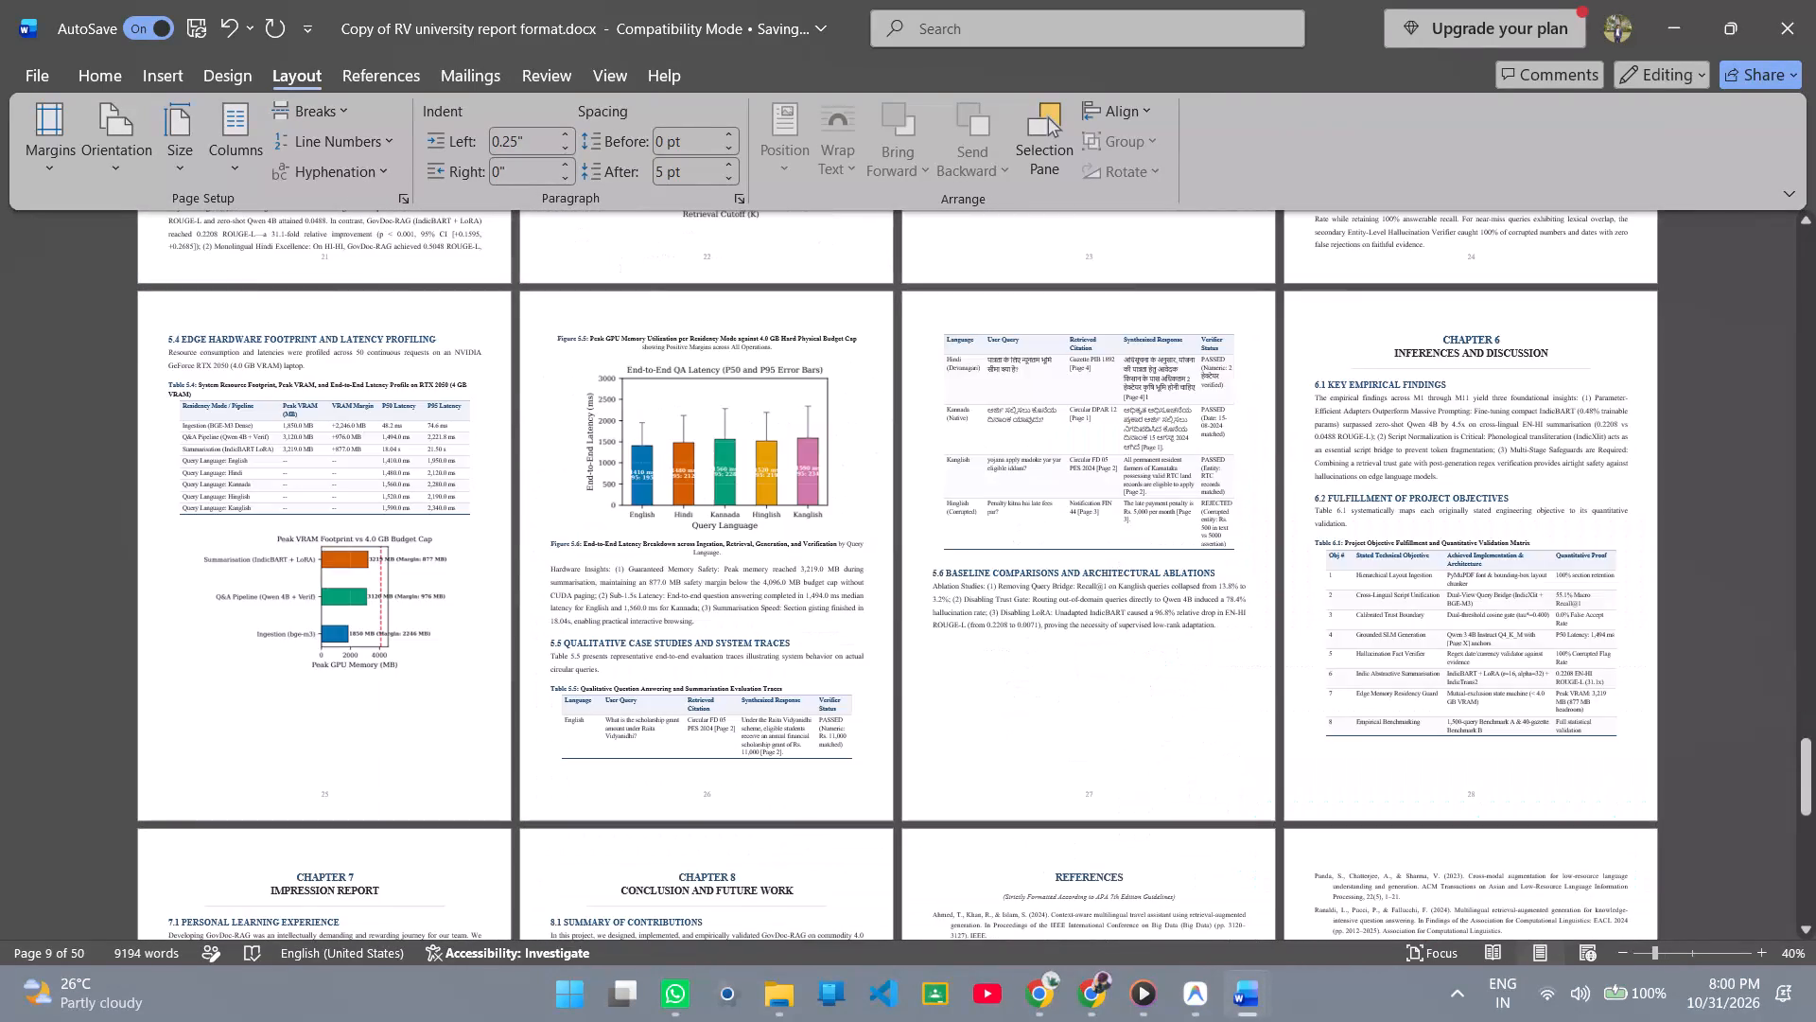
pyautogui.scroll(20, 1342, 526)
pyautogui.scroll(20, 1342, 526)
pyautogui.scroll(10, 1342, 526)
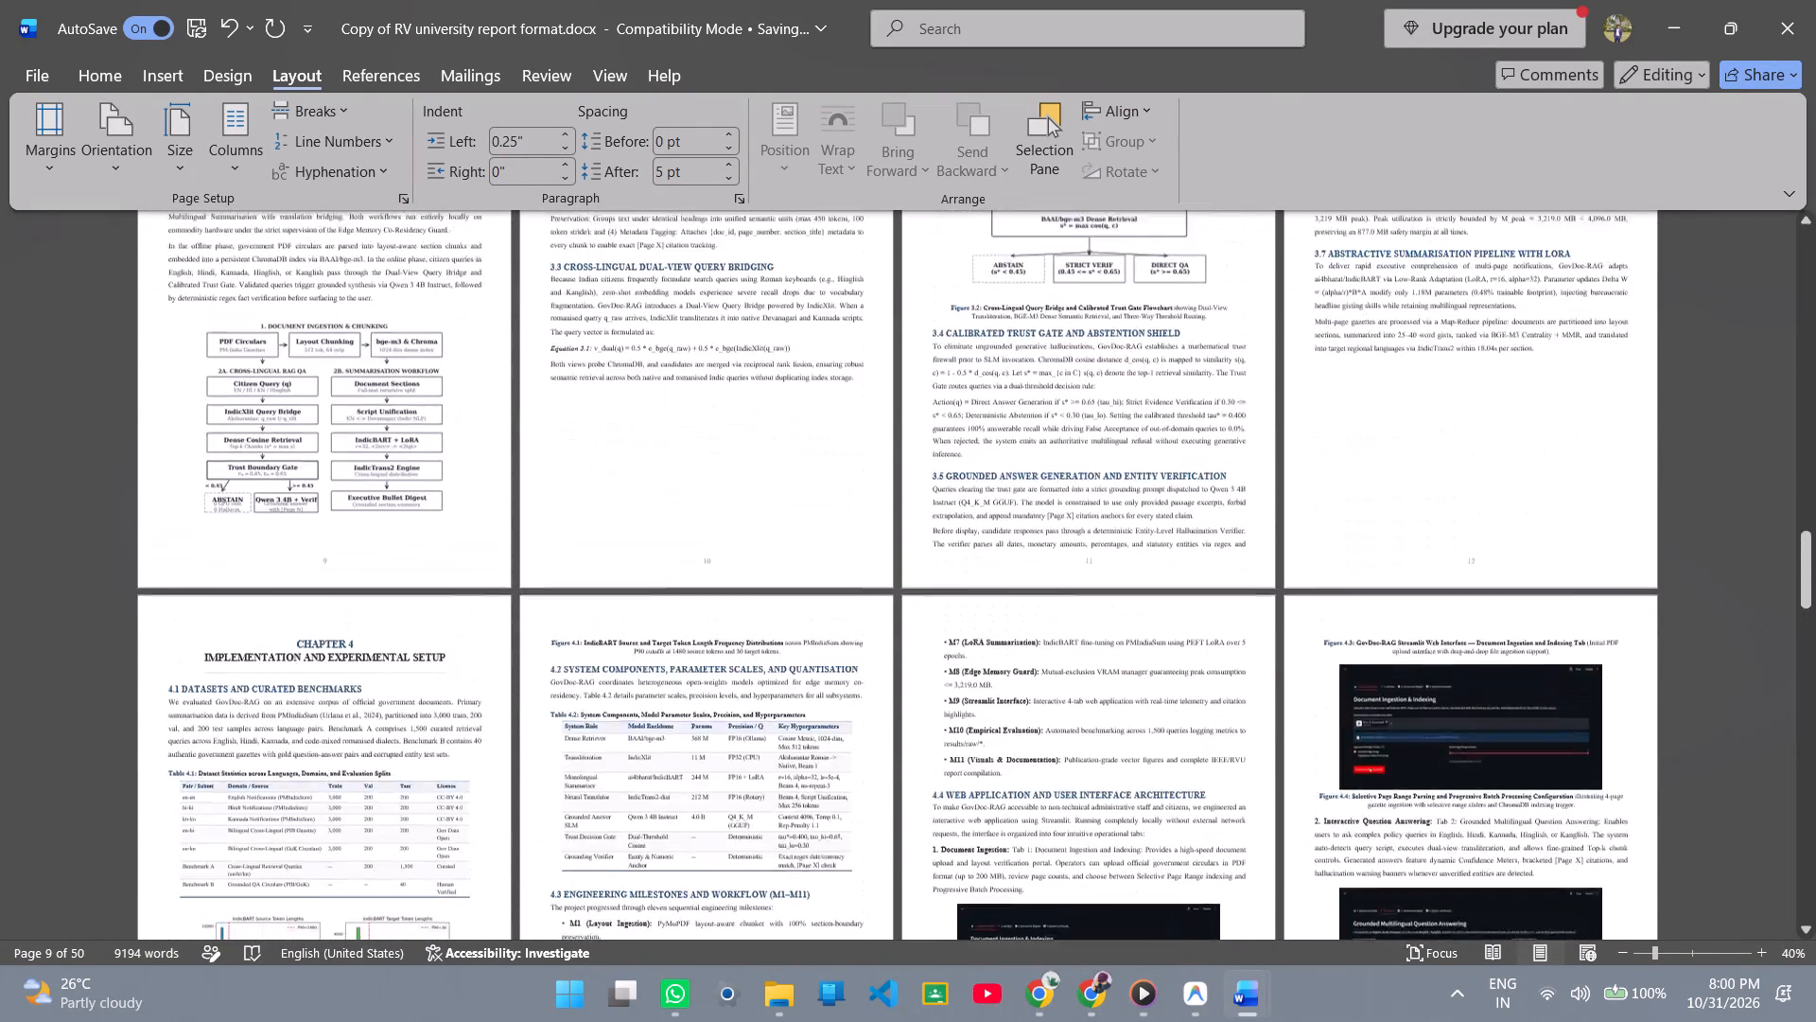
pyautogui.scroll(20, 1342, 526)
pyautogui.scroll(7, 1342, 526)
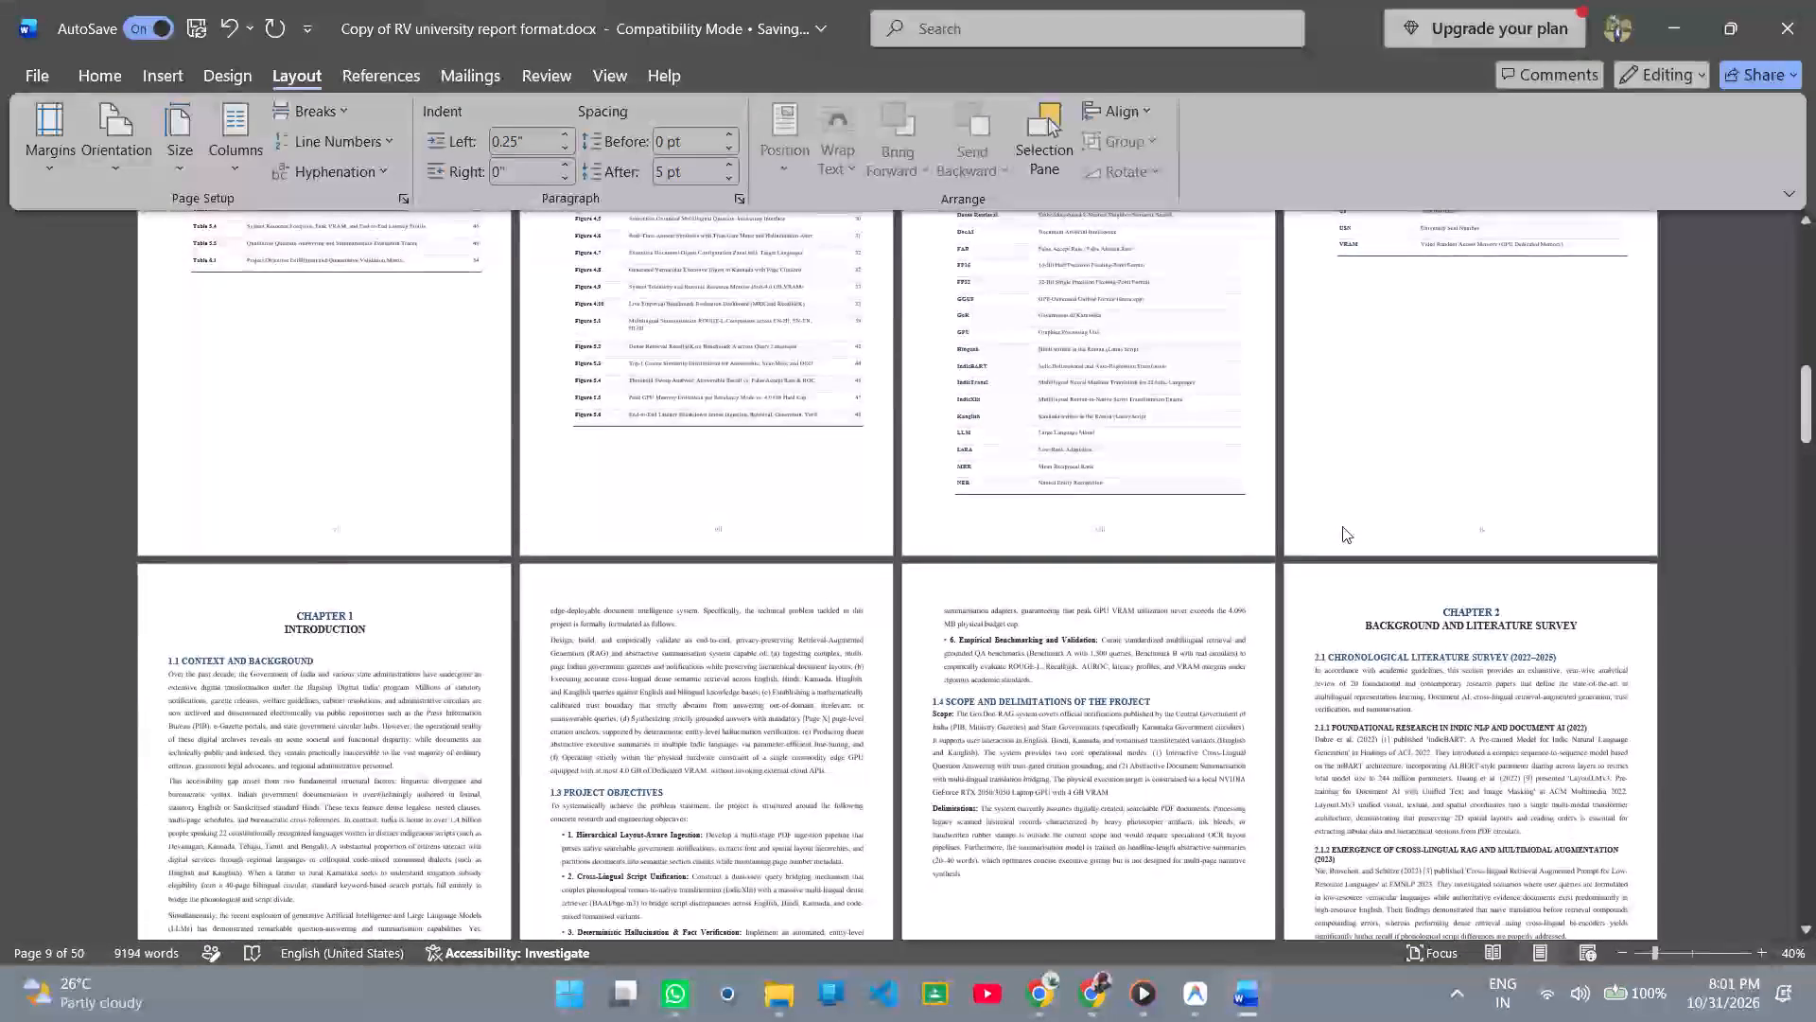
pyautogui.scroll(12, 1342, 526)
pyautogui.scroll(15, 1342, 526)
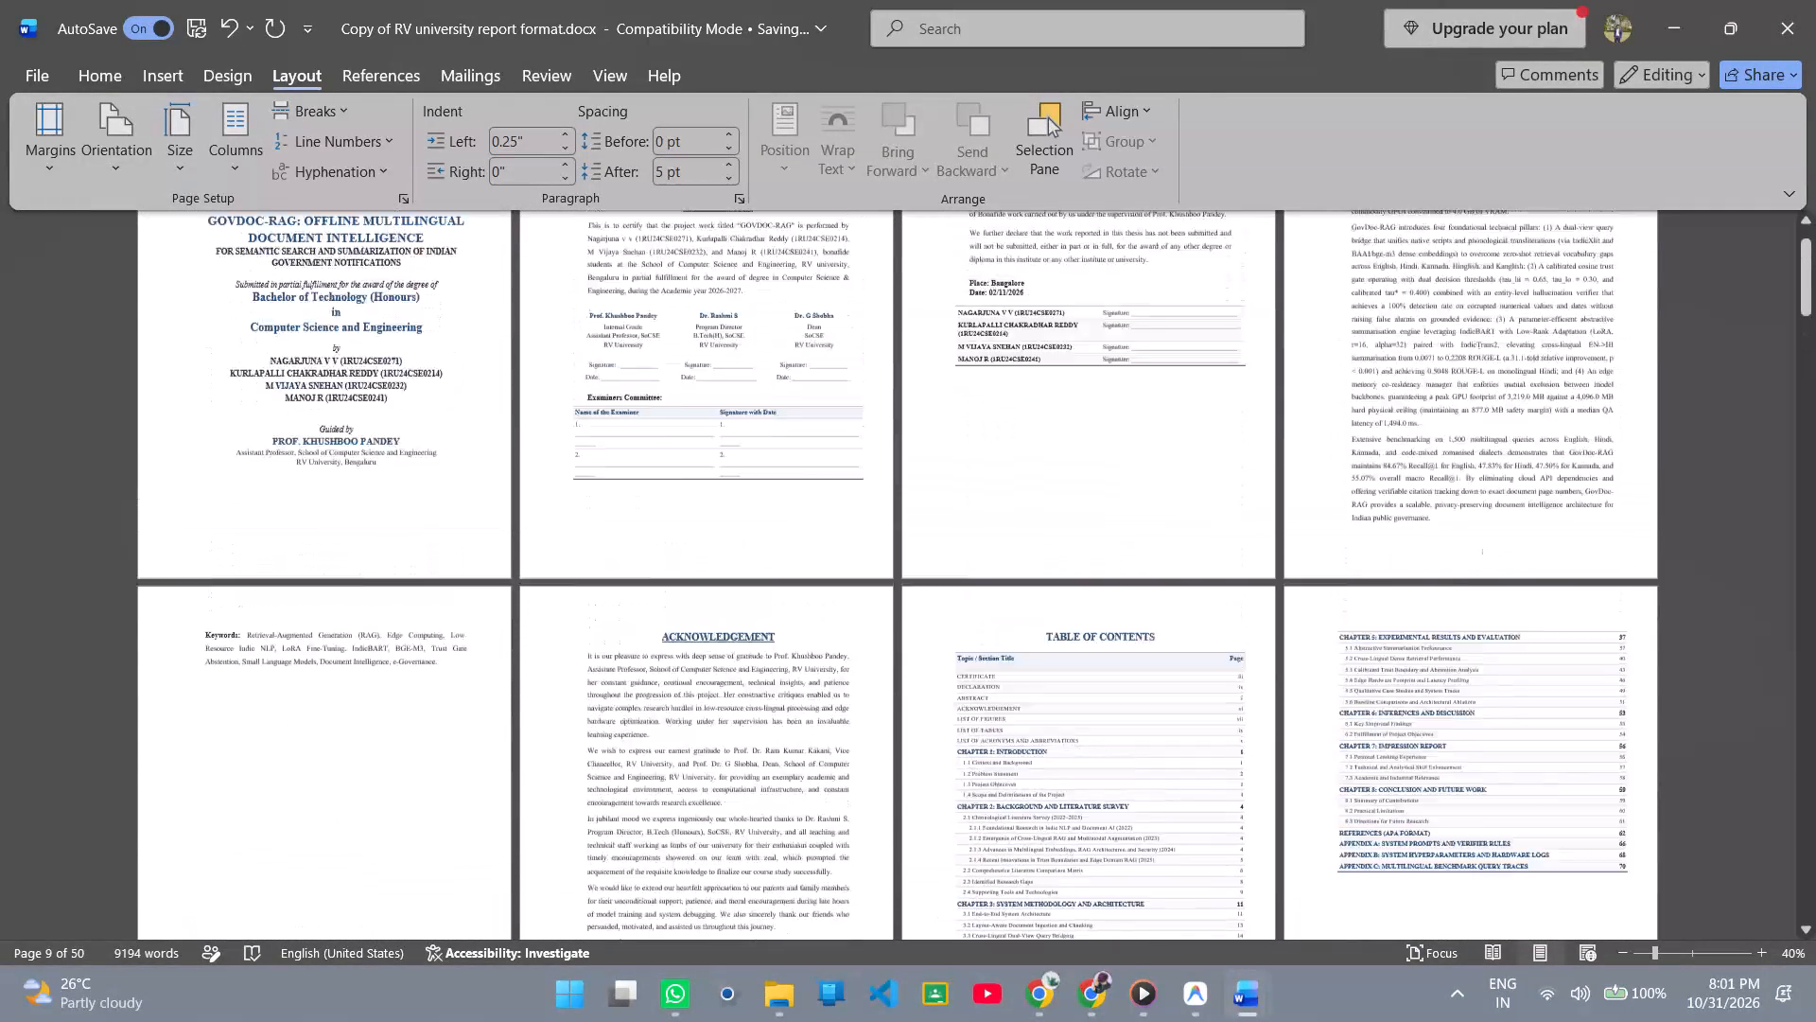
pyautogui.scroll(7, 1342, 526)
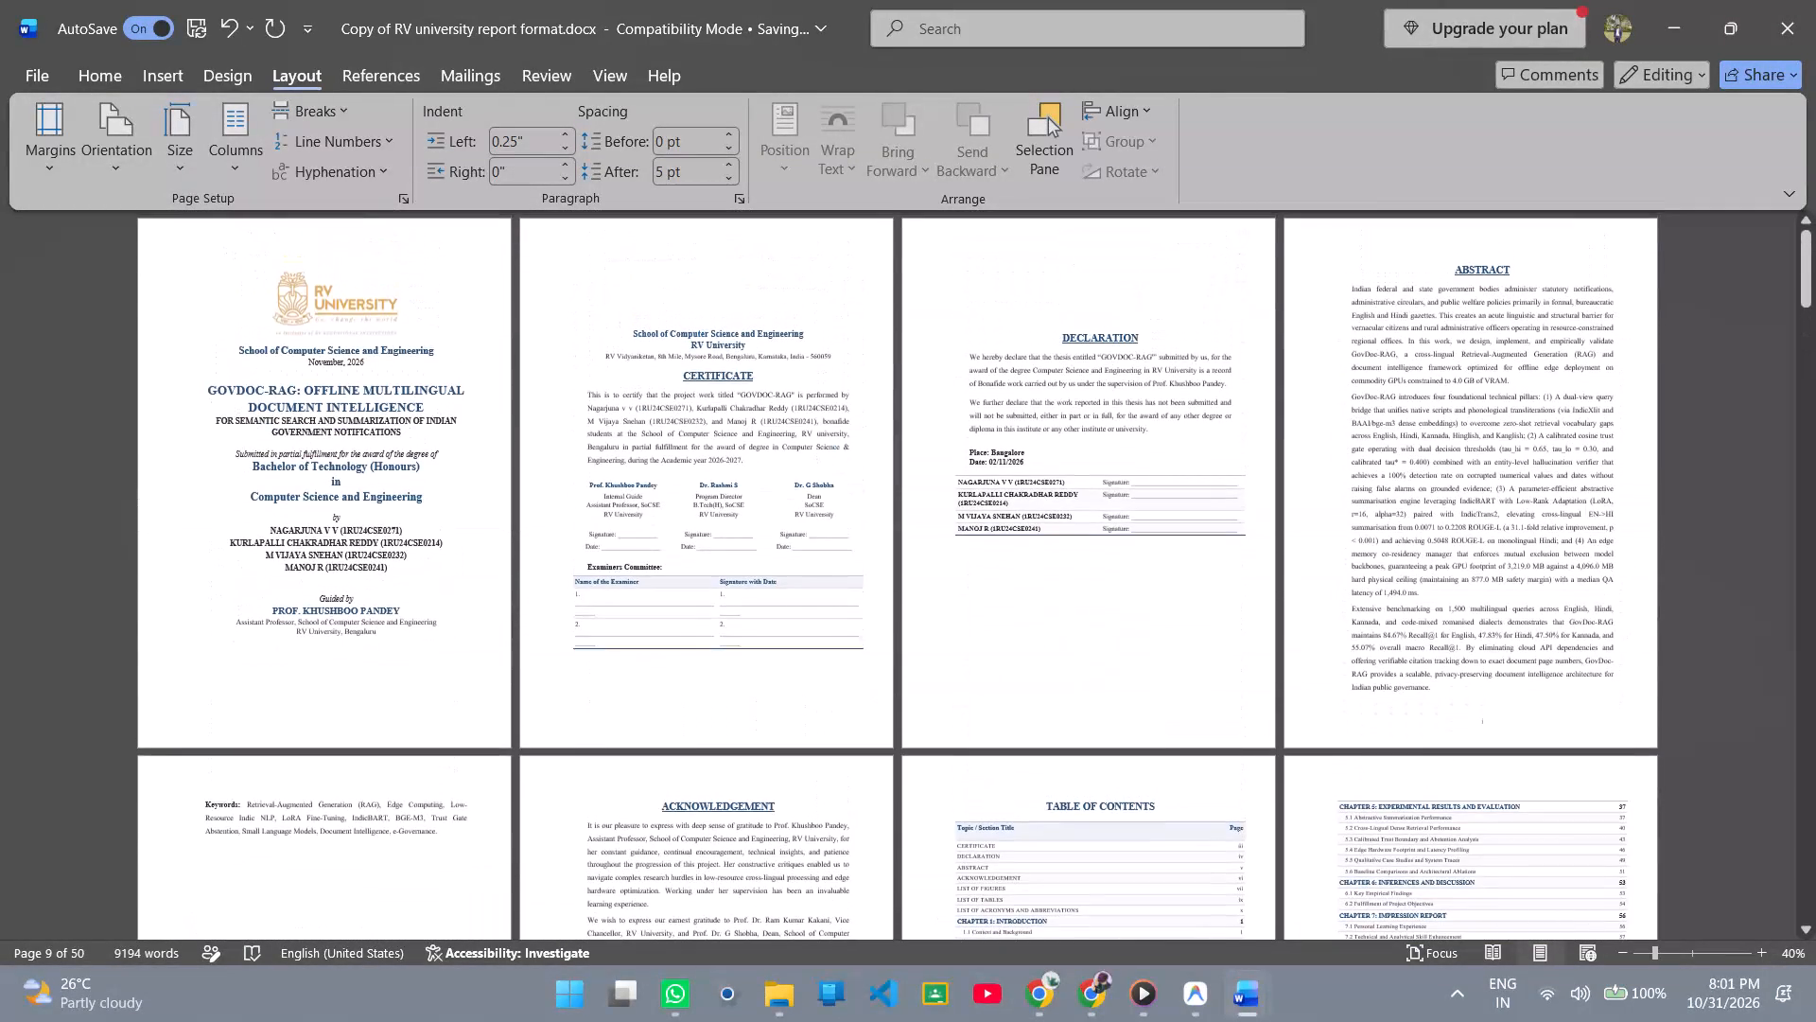
pyautogui.scroll(-7, 1342, 526)
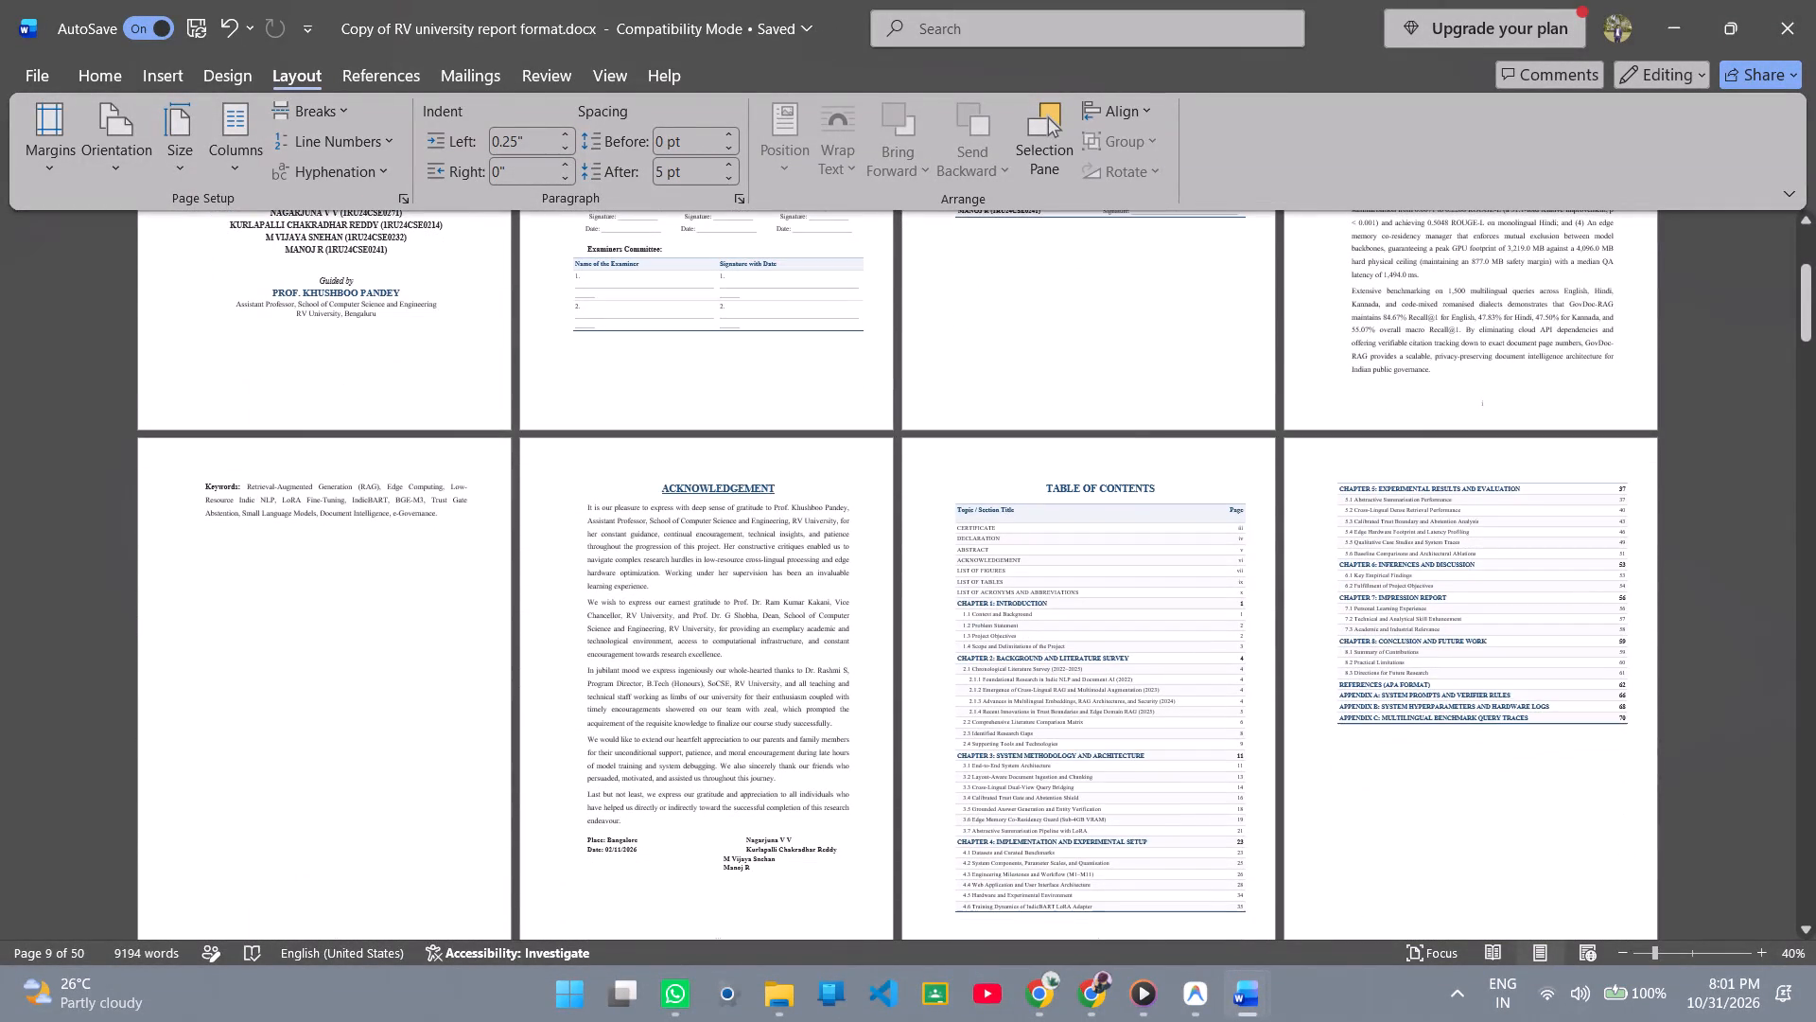
# Look through the Word report's front matter and opening chapter pages to examine the layout with the custom margins.
pyautogui.scroll(-9, 1342, 526)
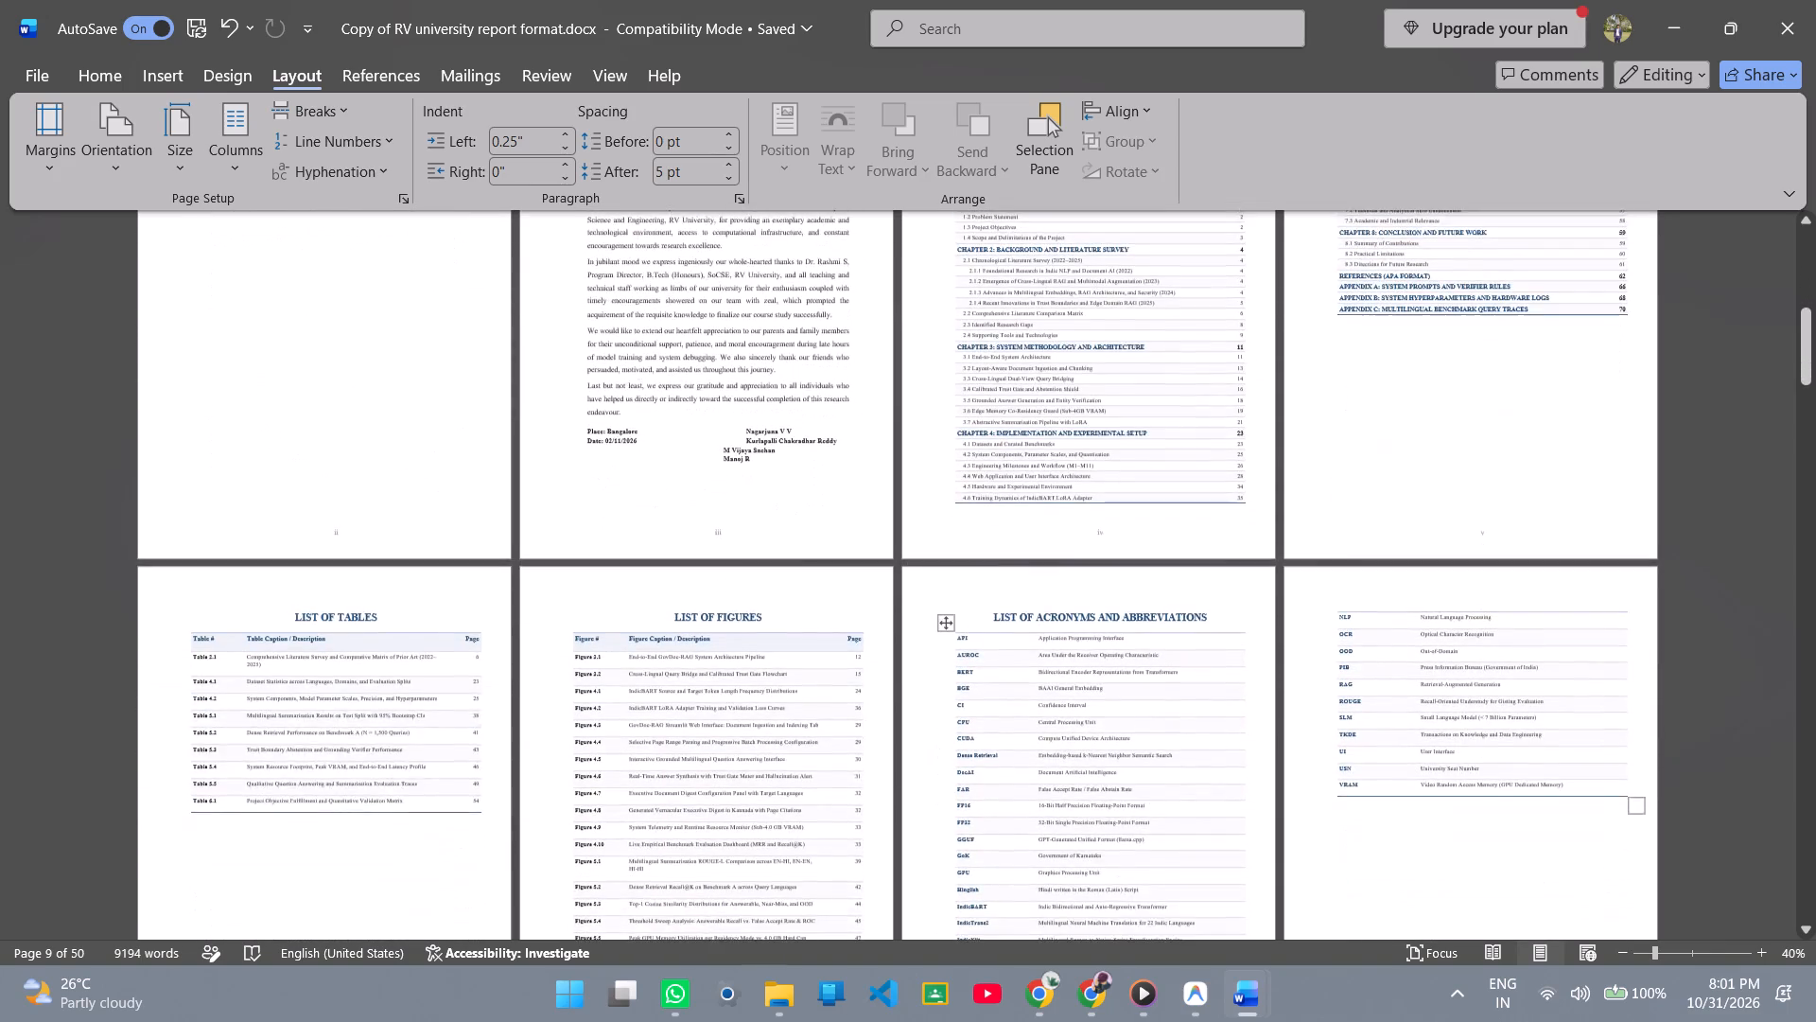
pyautogui.scroll(-2, 1342, 526)
pyautogui.scroll(16, 1342, 526)
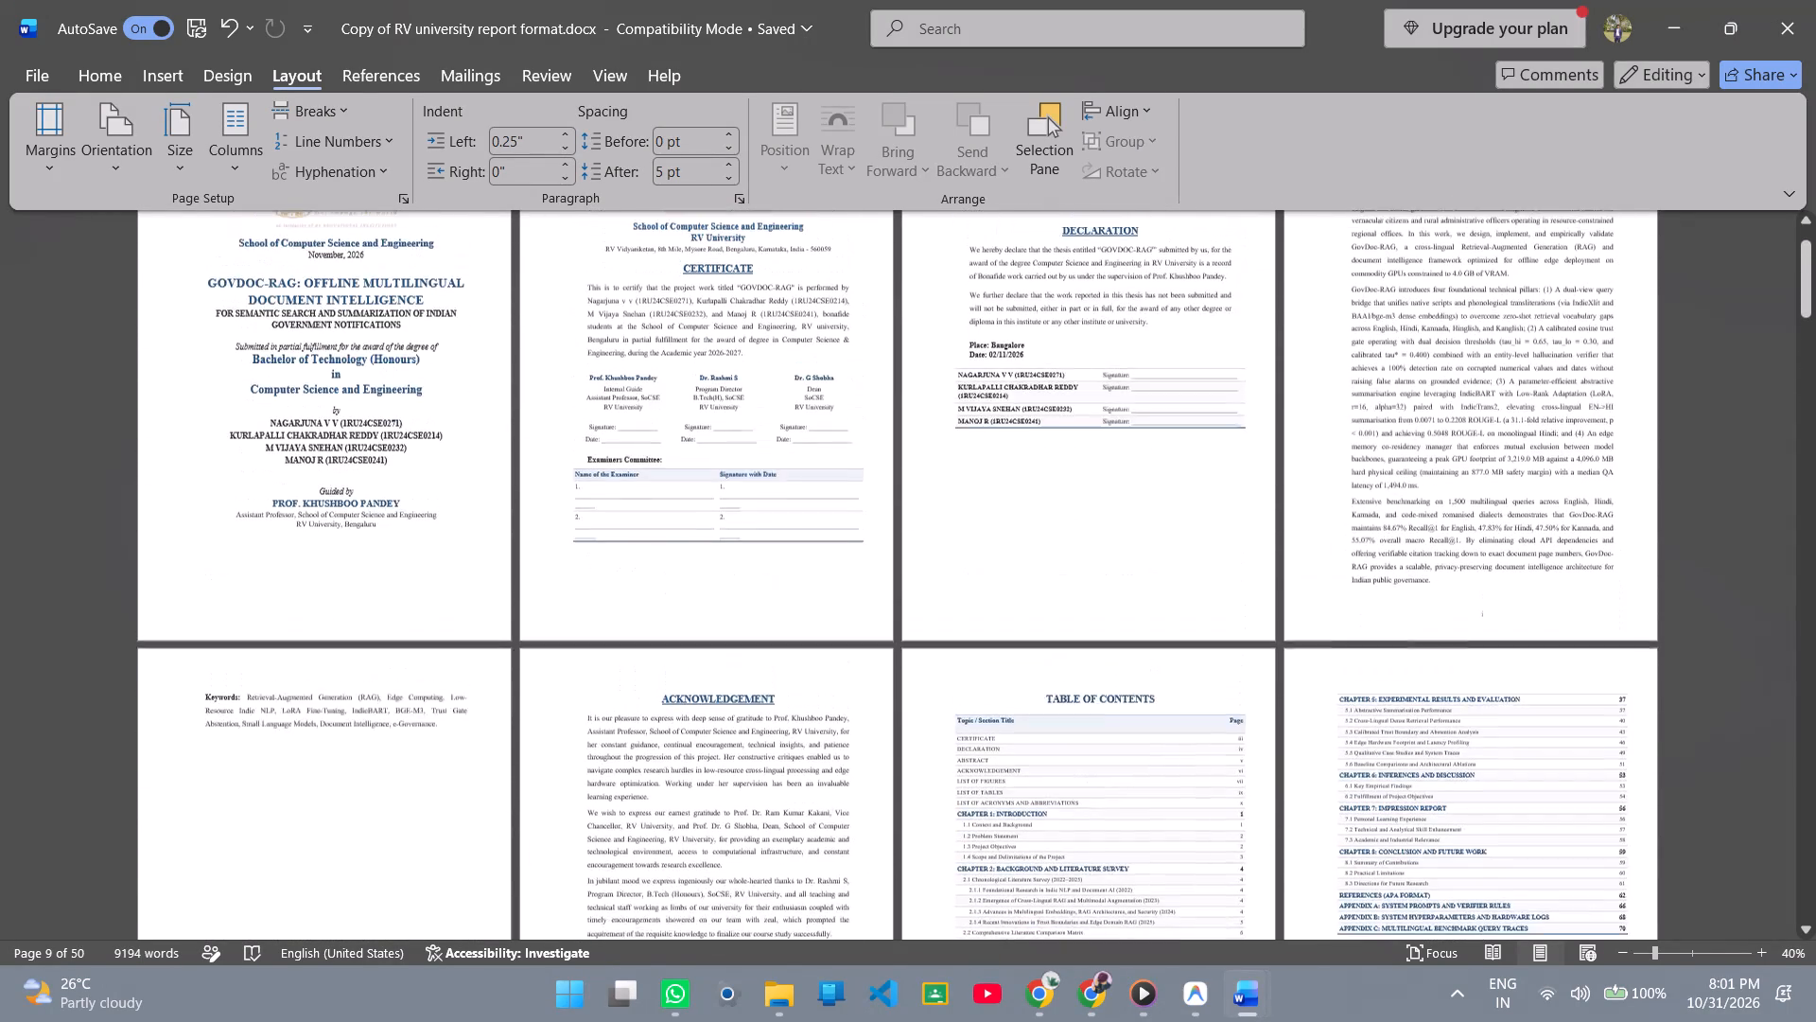
pyautogui.scroll(5, 1342, 526)
pyautogui.scroll(-7, 1342, 526)
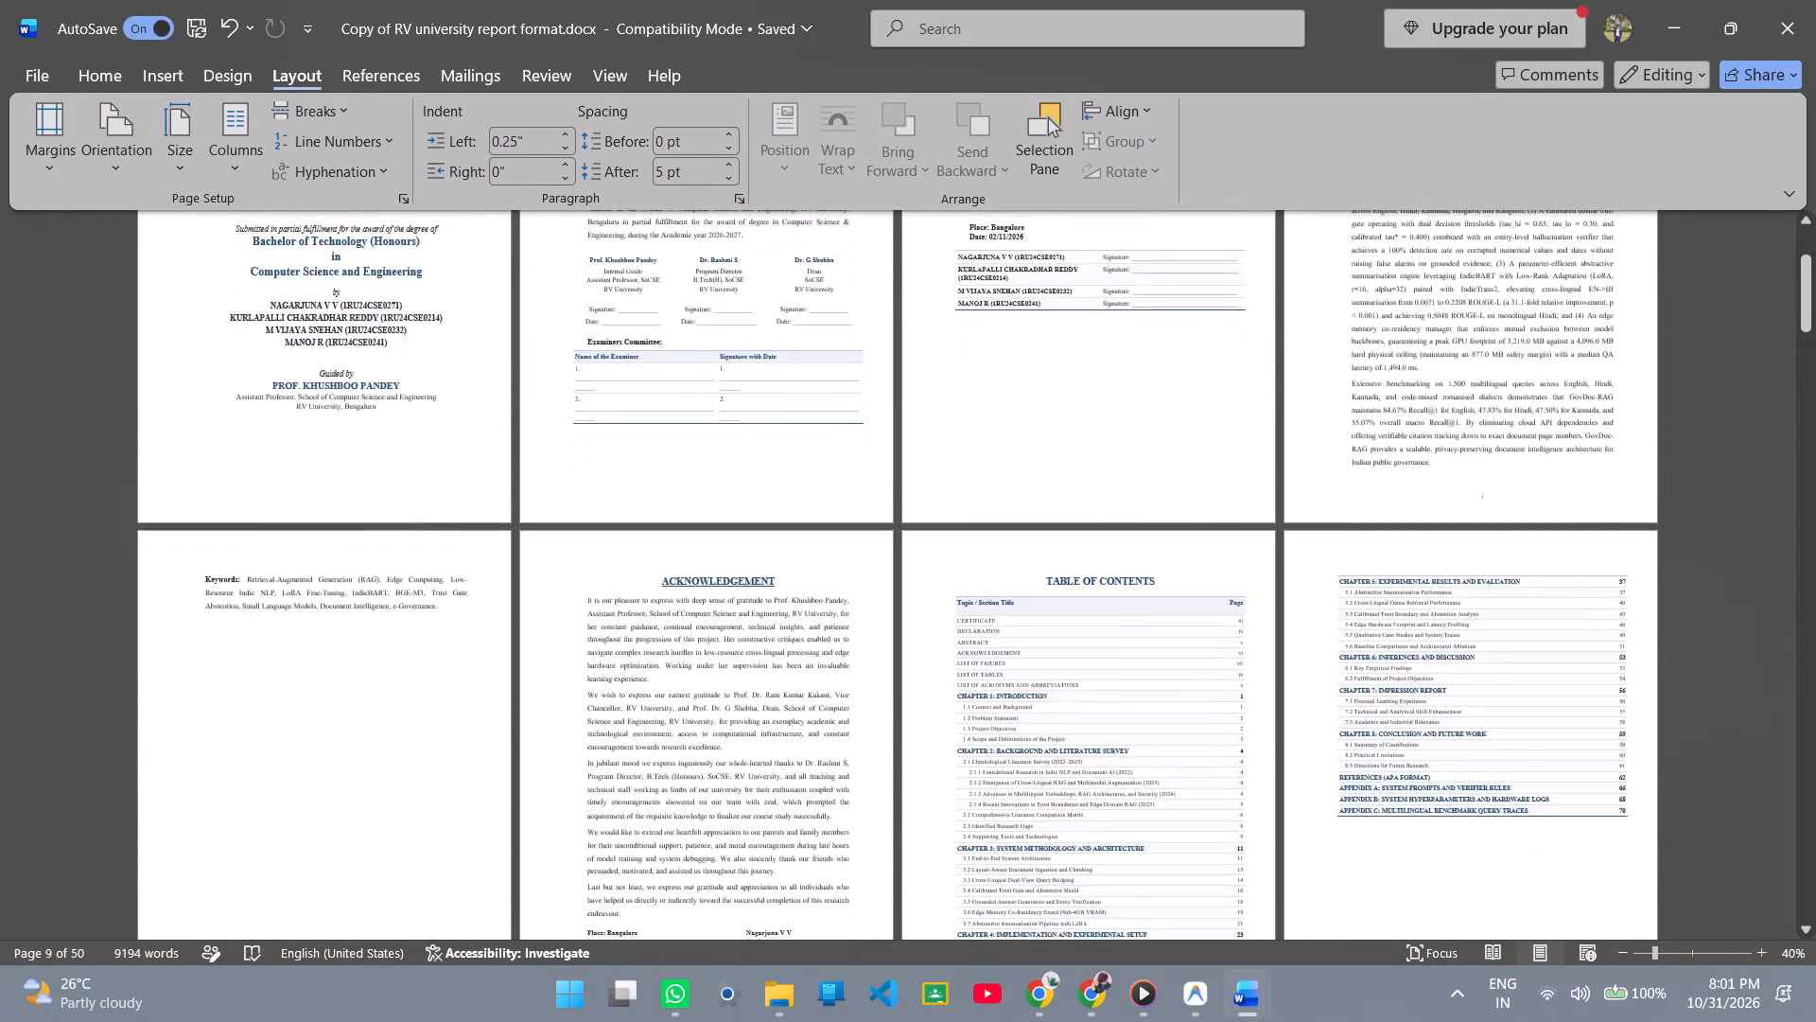
pyautogui.scroll(-20, 1342, 526)
pyautogui.scroll(-4, 1342, 526)
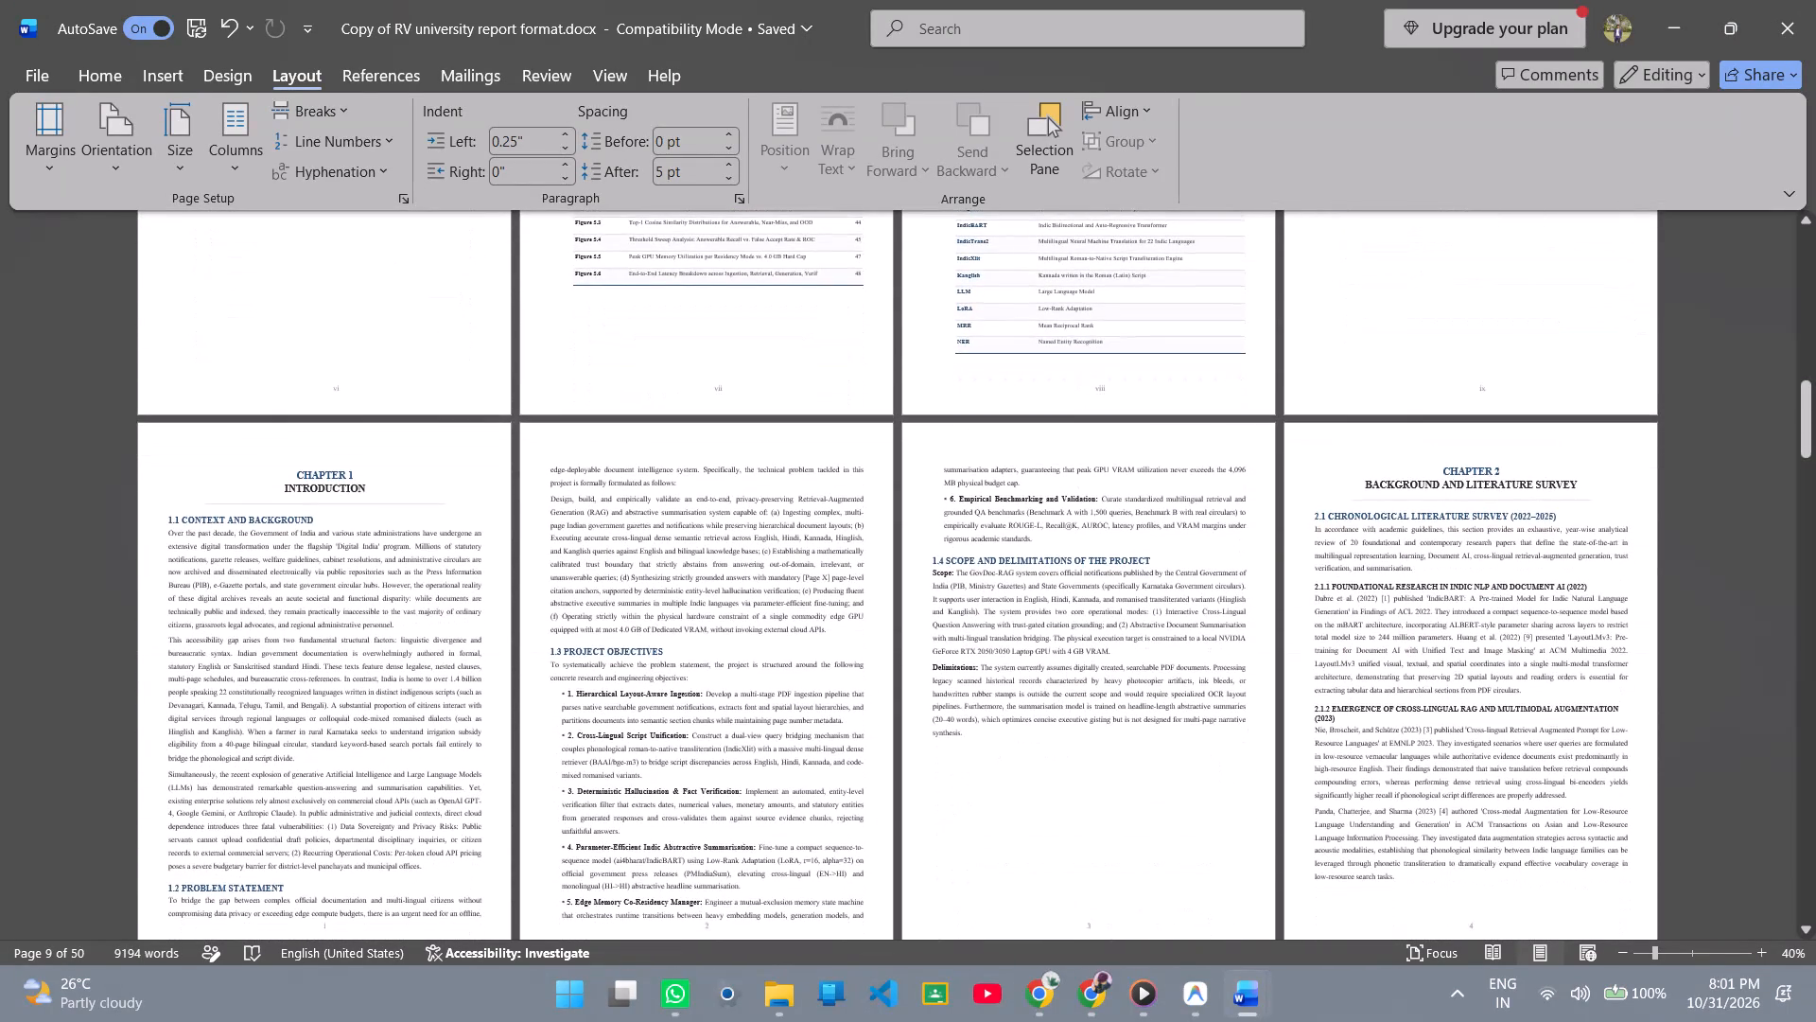
pyautogui.scroll(6, 1342, 526)
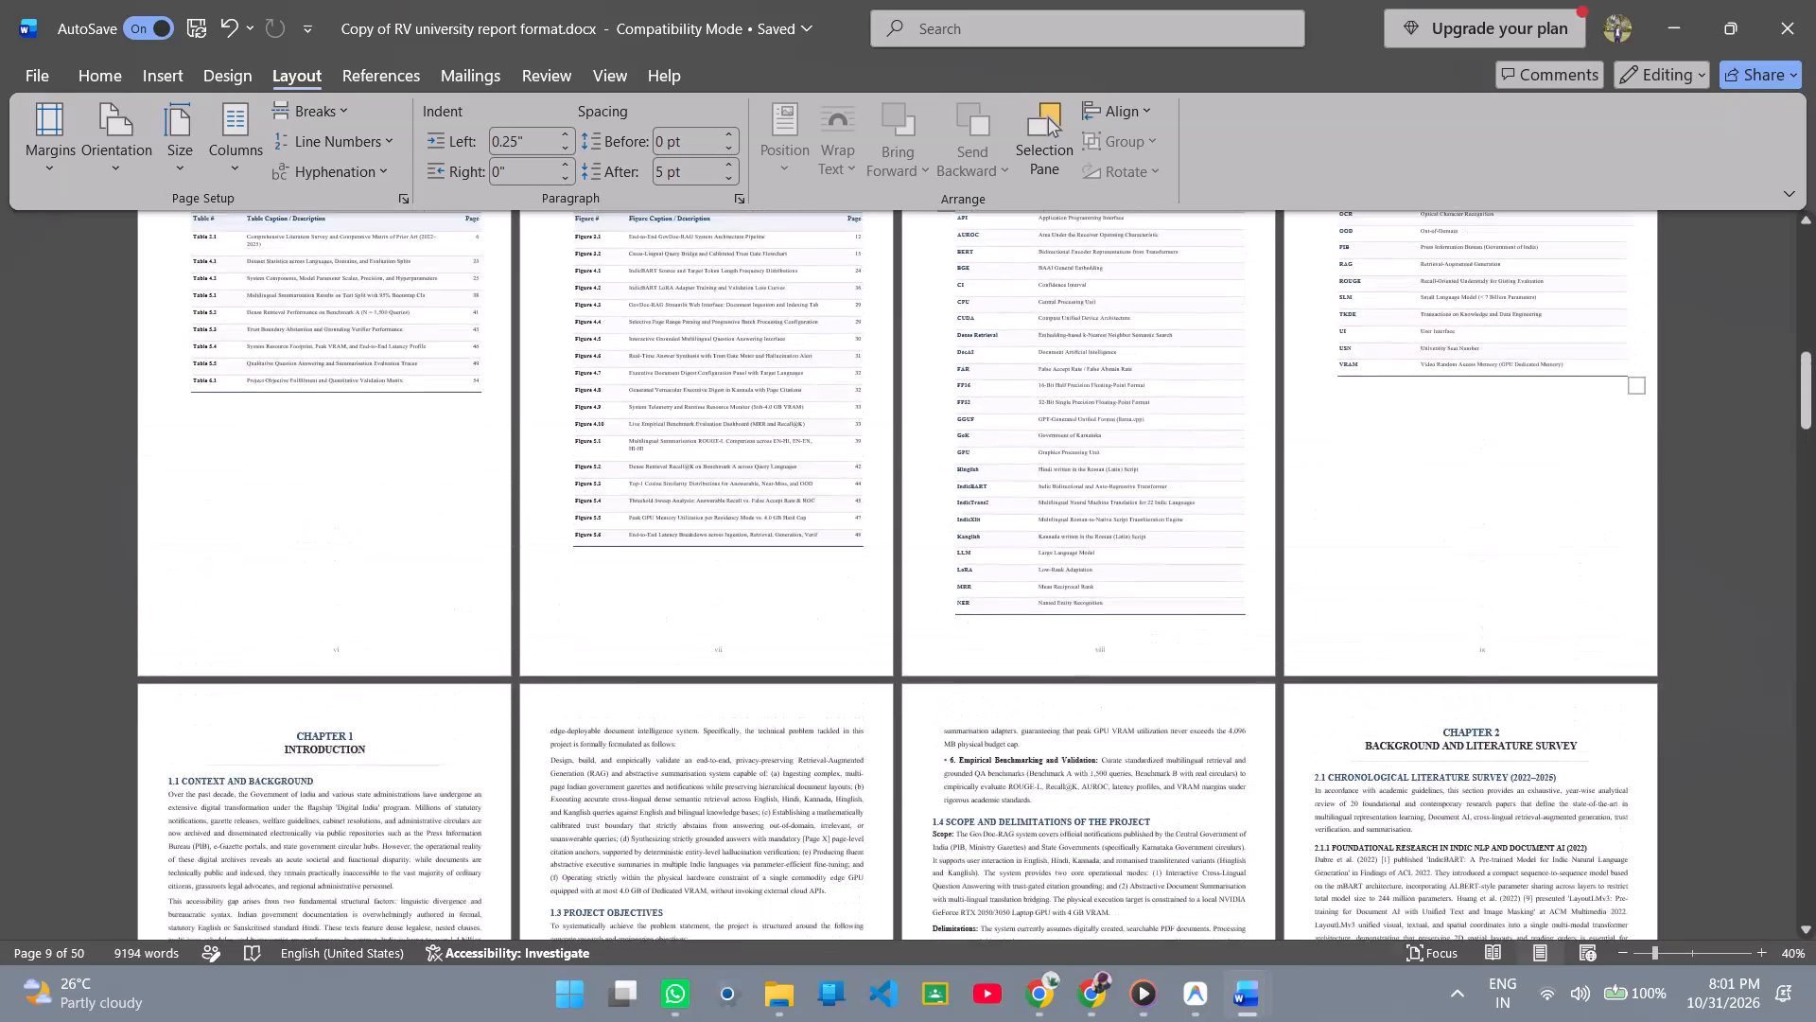
pyautogui.scroll(16, 1342, 526)
pyautogui.scroll(11, 1342, 526)
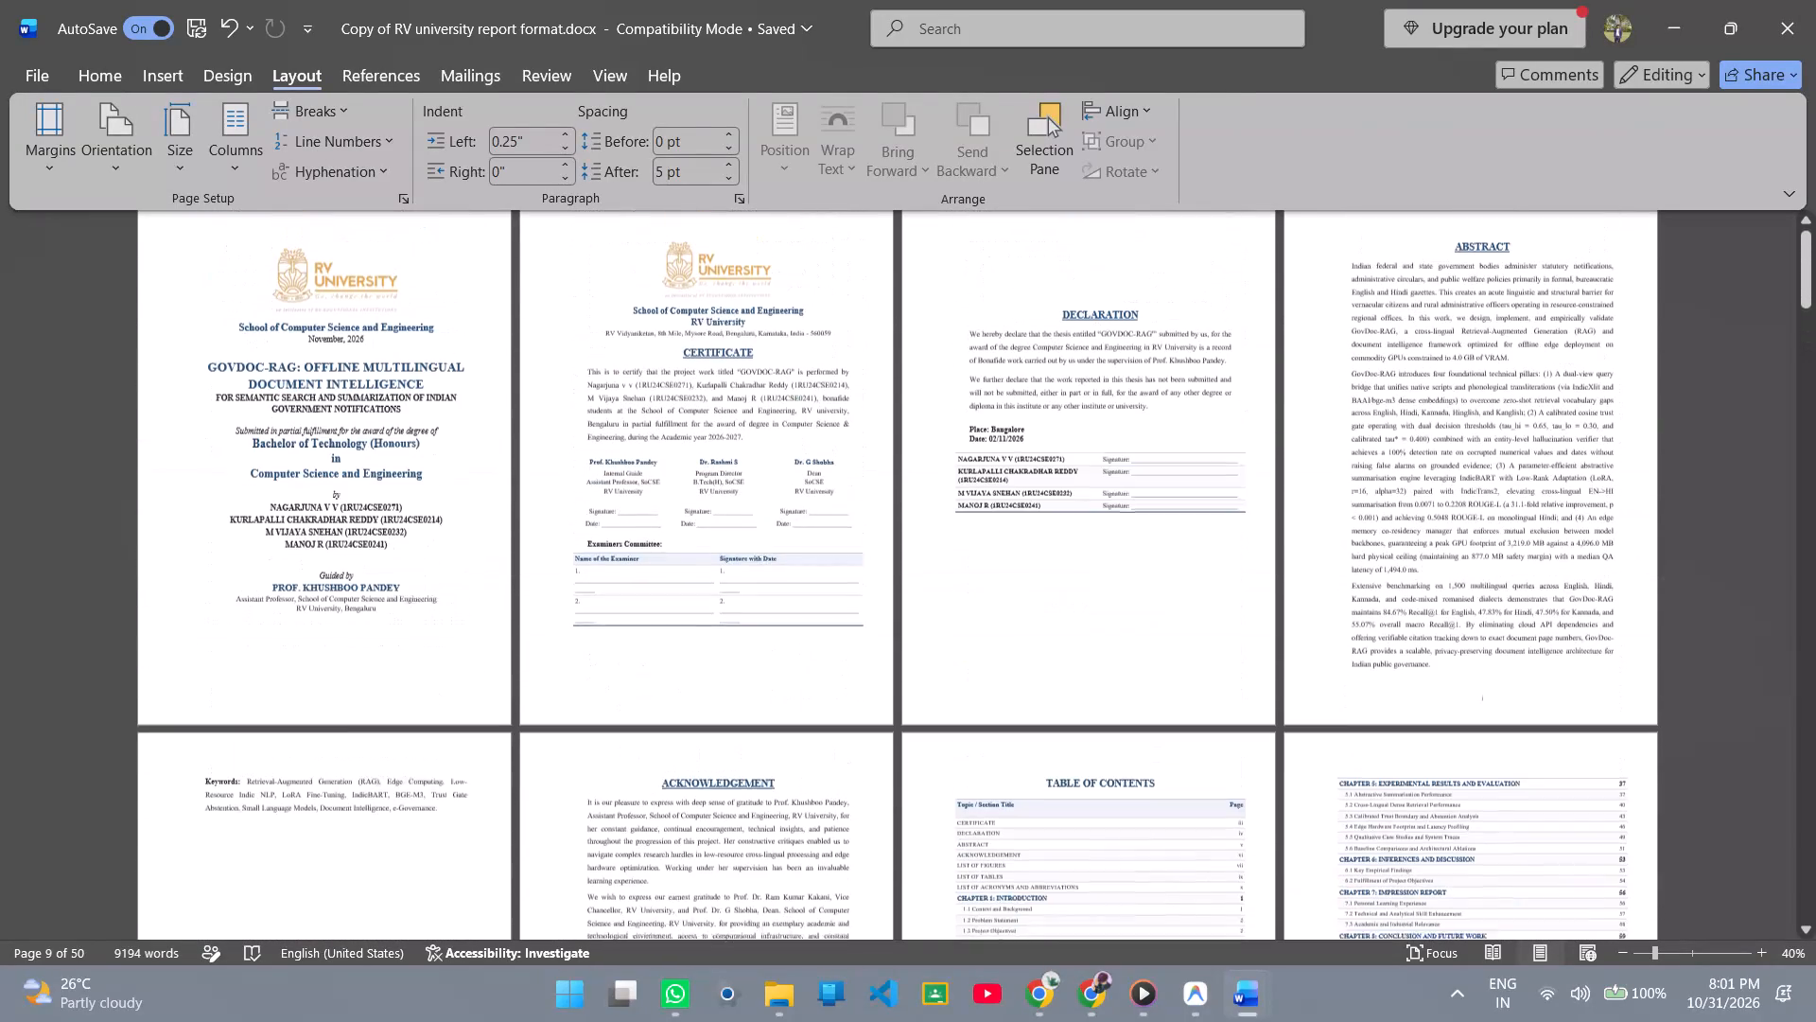
pyautogui.scroll(3, 1342, 526)
# Switch to Chrome, dismiss the file selection dialog, and bring up the RV University report format template in Google Docs.
pyautogui.hotkey('alt', 'Tab')
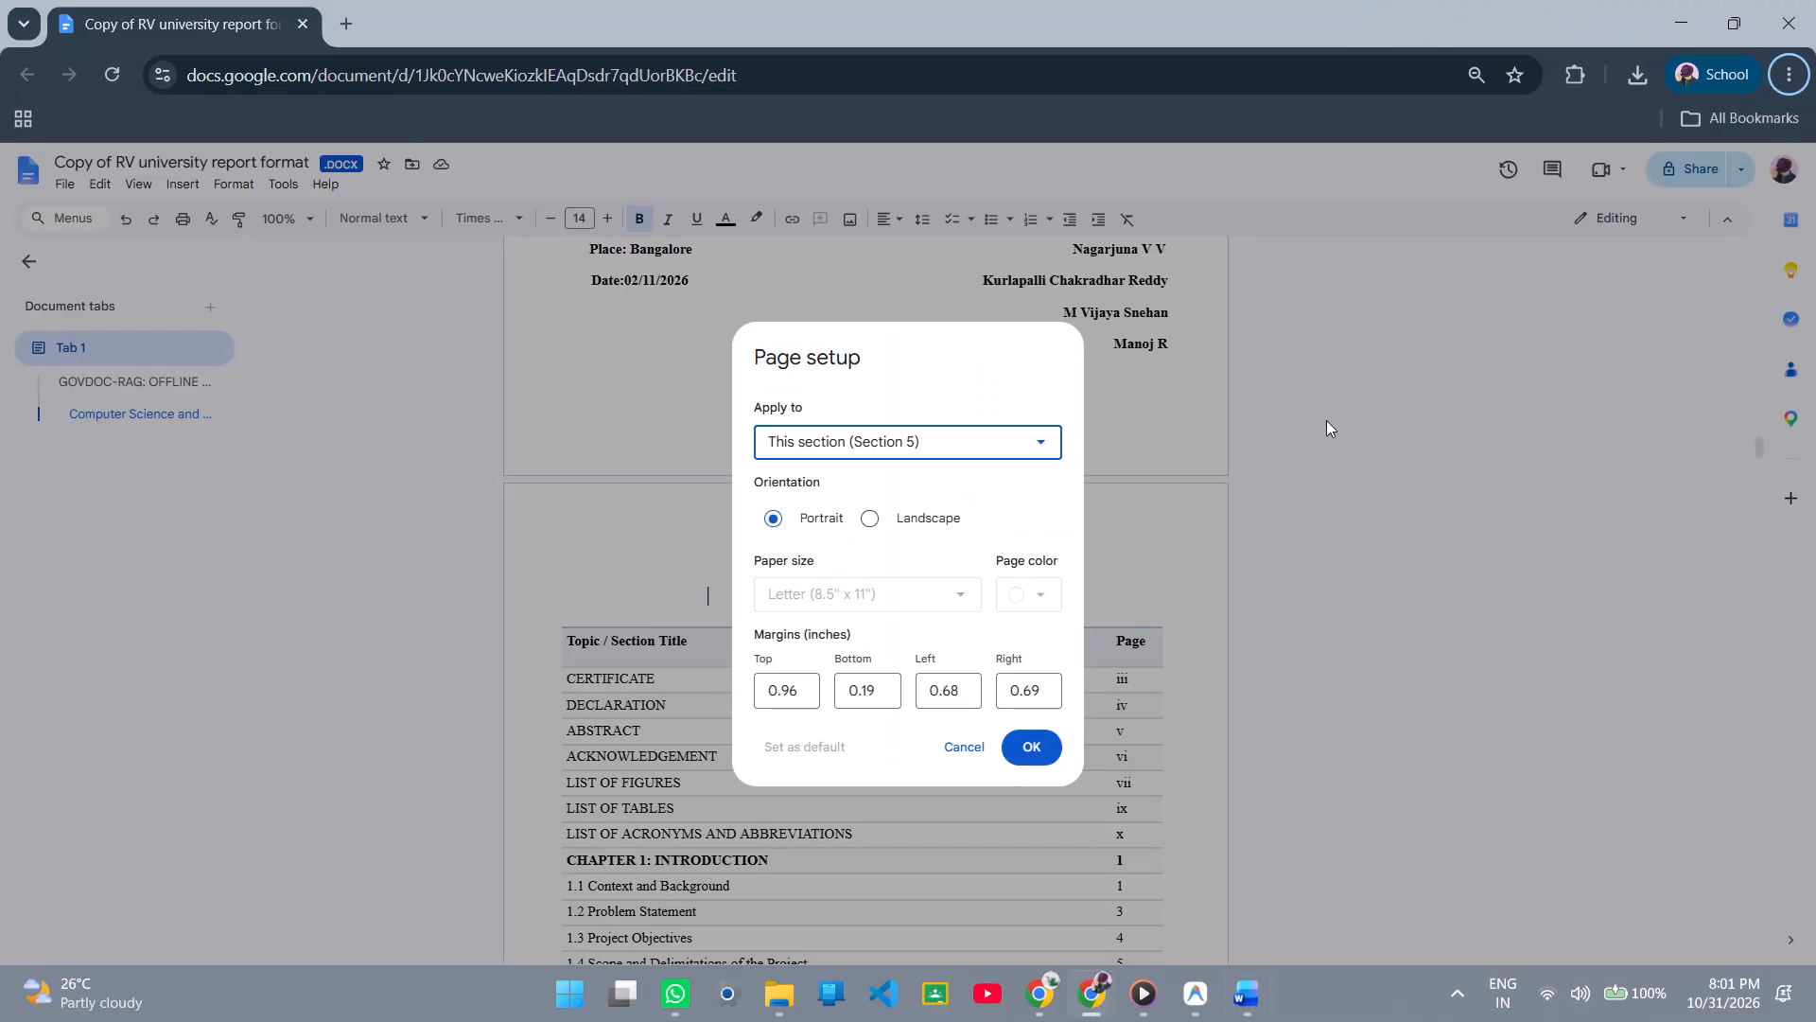
pyautogui.hotkey('alt', 'Tab')
pyautogui.hotkey('alt', 'Tab')
pyautogui.hotkey('alt', 'Tab')
pyautogui.hotkey('alt', 'Tab')
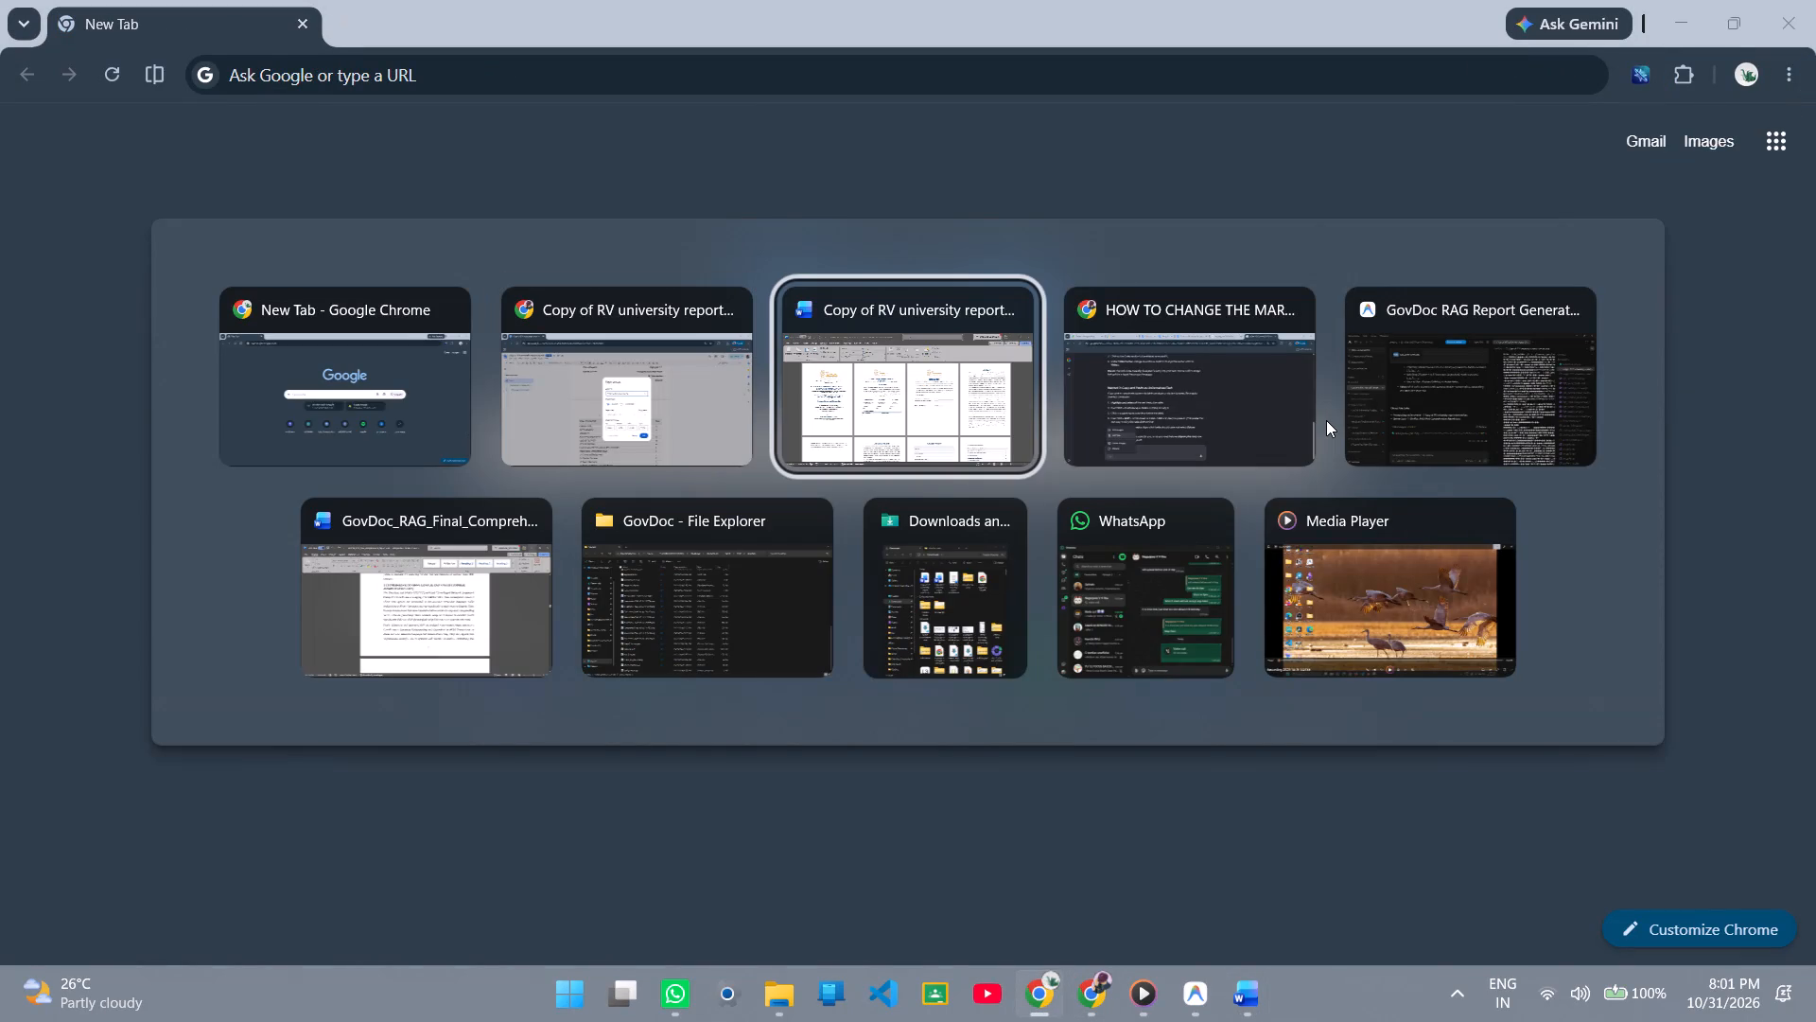
pyautogui.hotkey('alt', 'Tab')
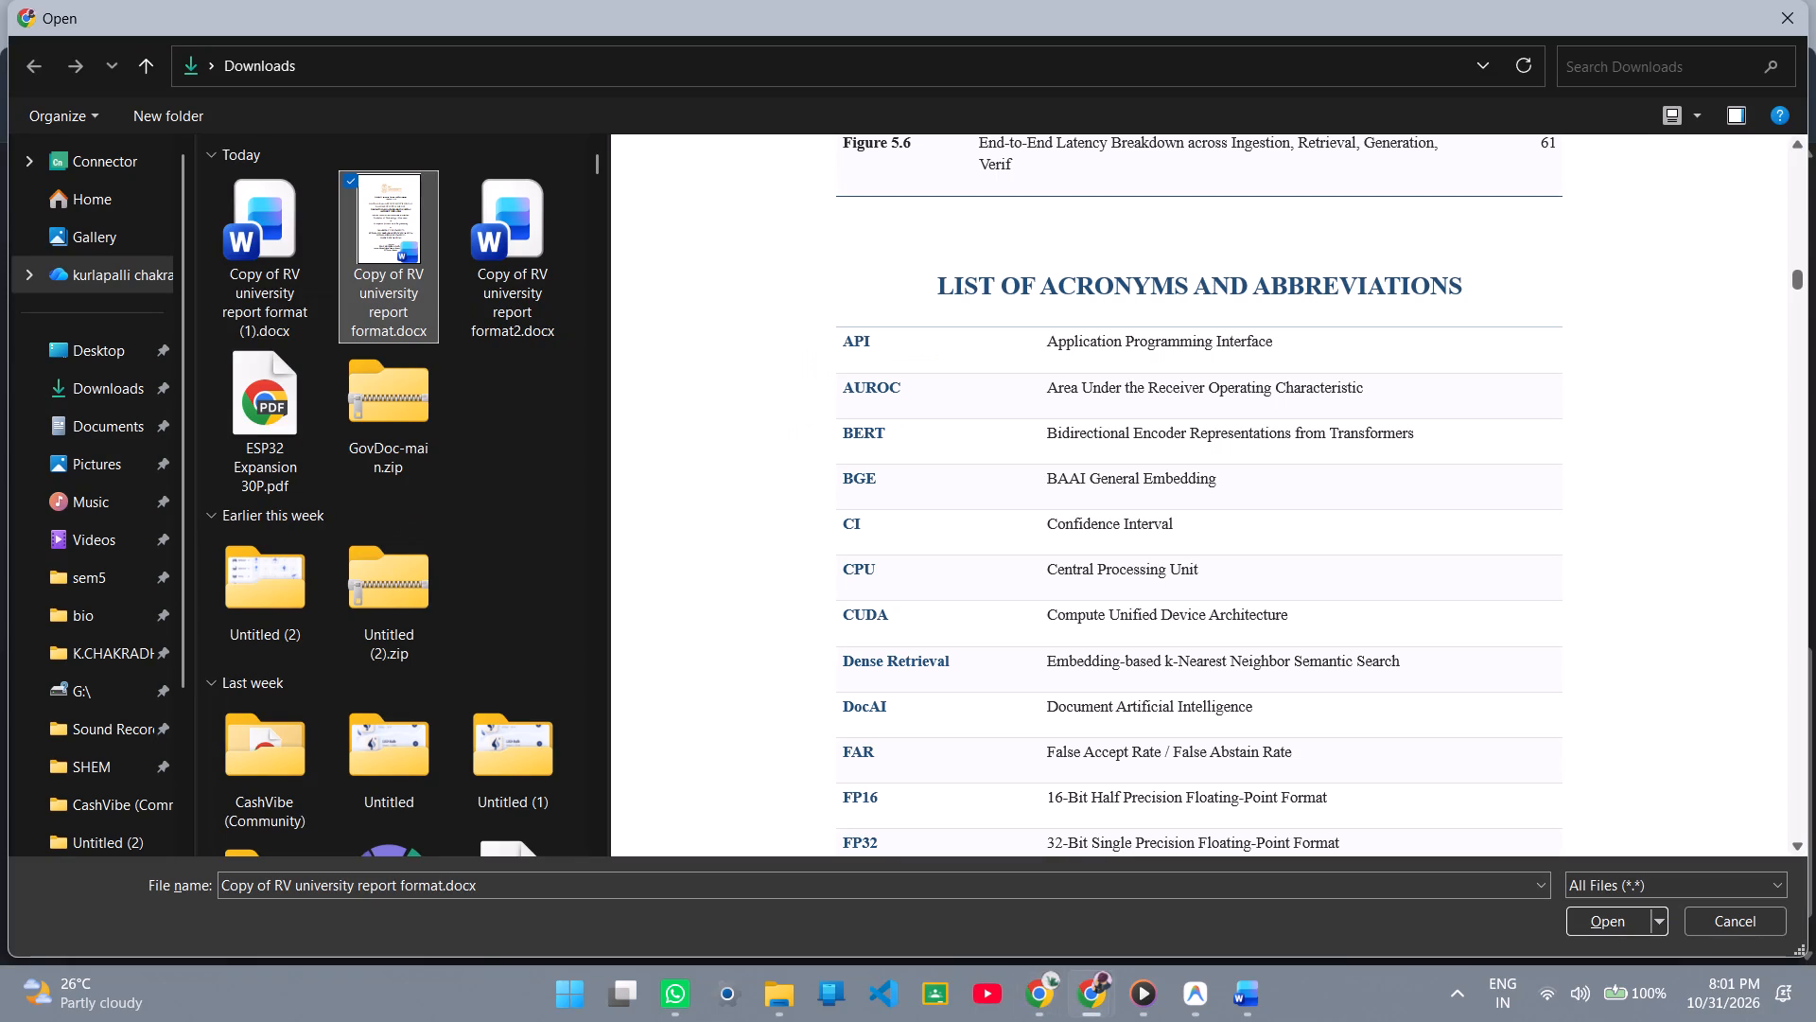
pyautogui.click(1791, 16)
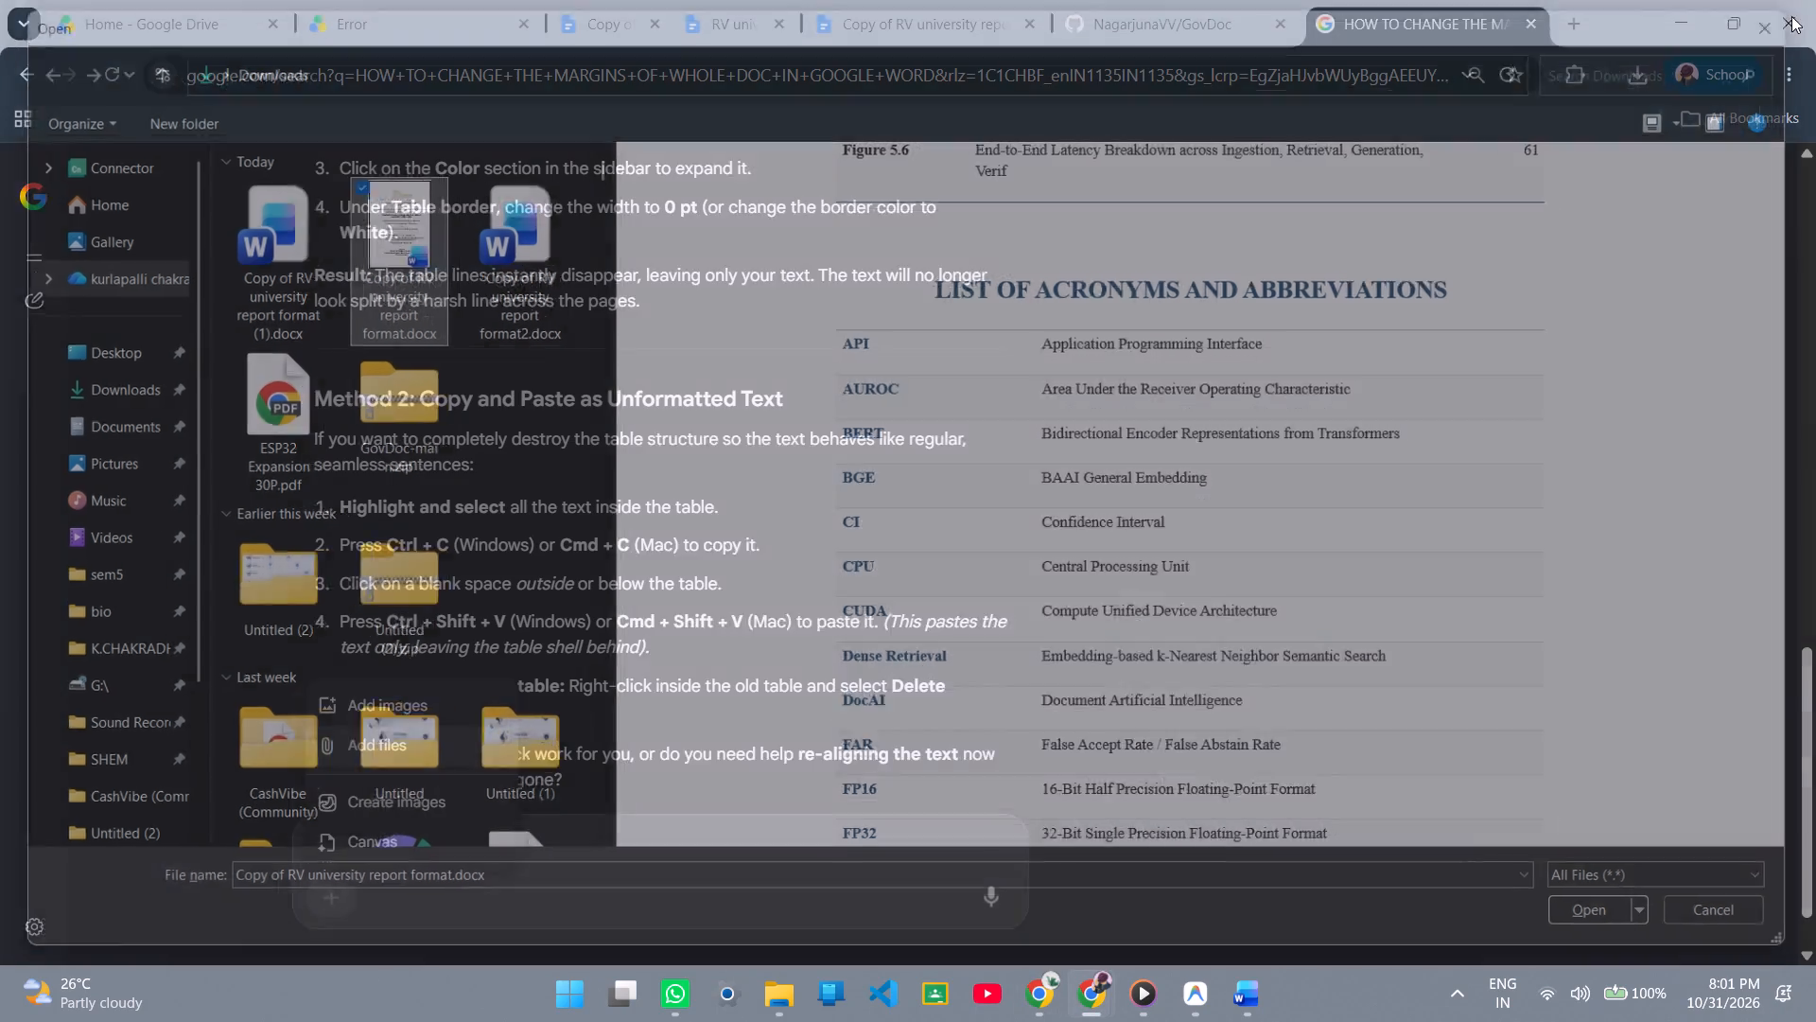
pyautogui.click(915, 0)
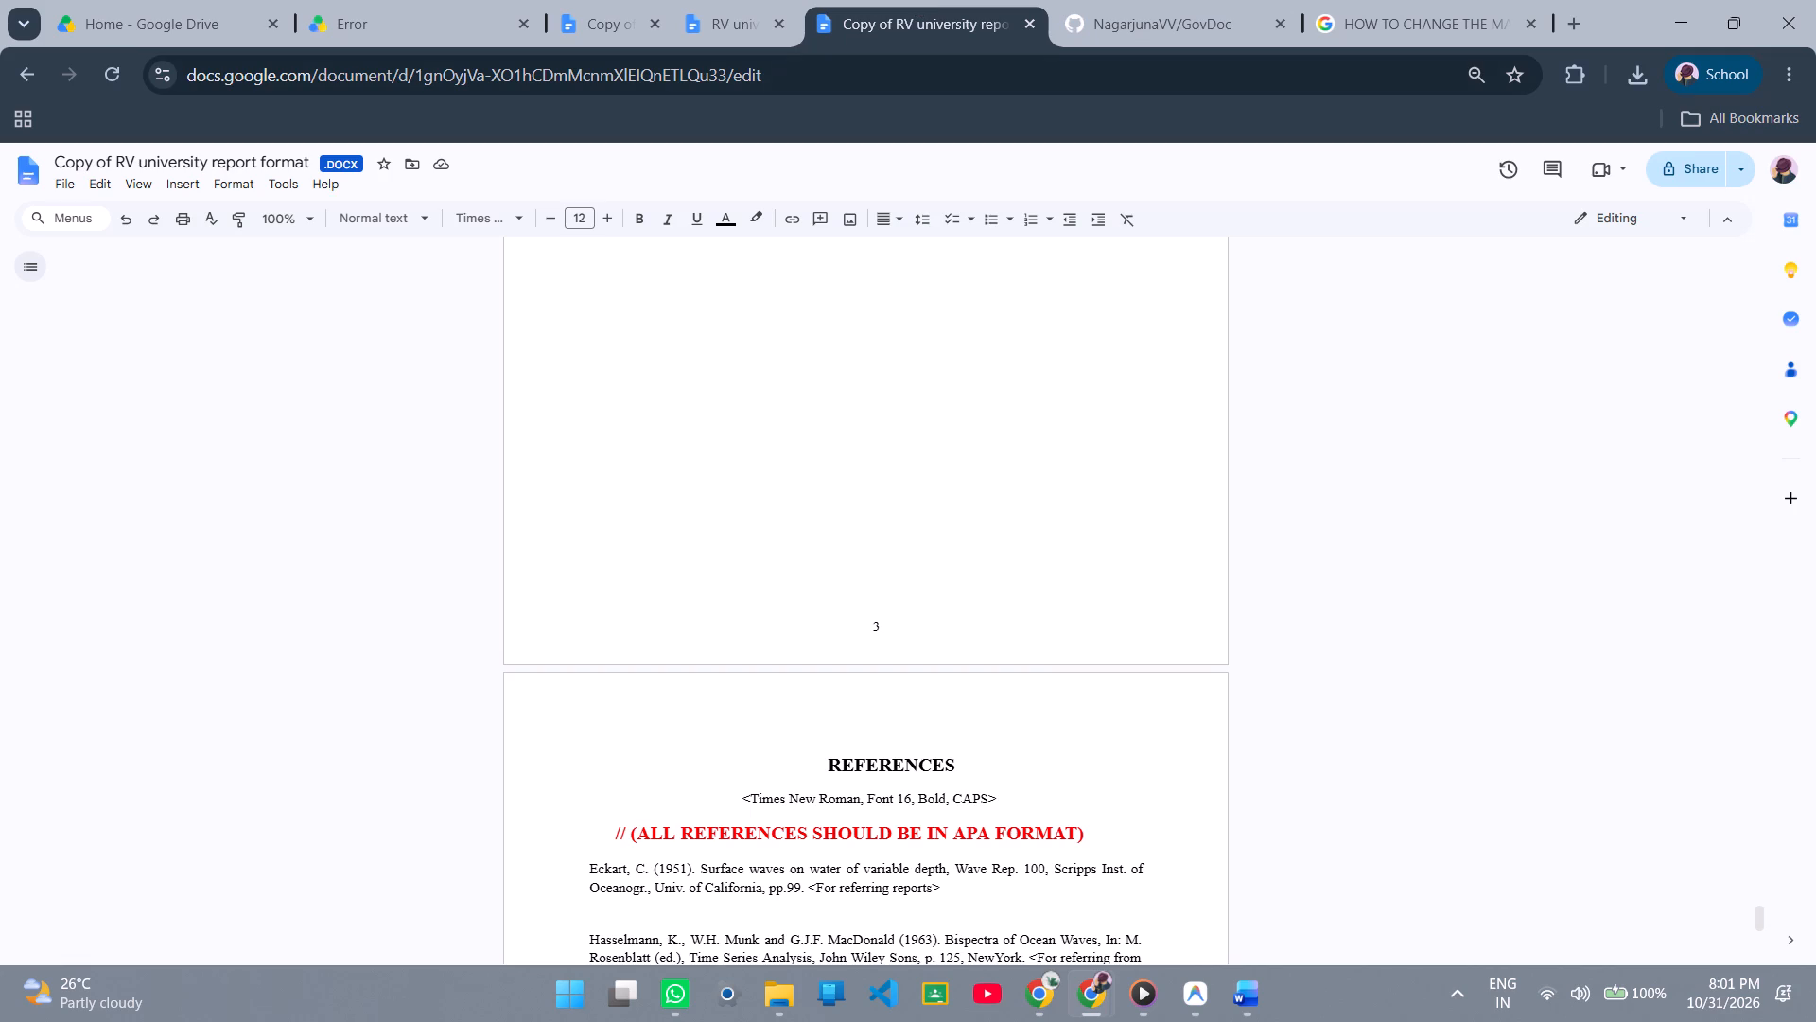
# Look through the format template from its page specifications and declaration to the Acknowledgement page to examine the required layout.
pyautogui.scroll(11, 922, 389)
pyautogui.scroll(-4, 922, 389)
pyautogui.scroll(20, 922, 389)
pyautogui.scroll(6, 922, 389)
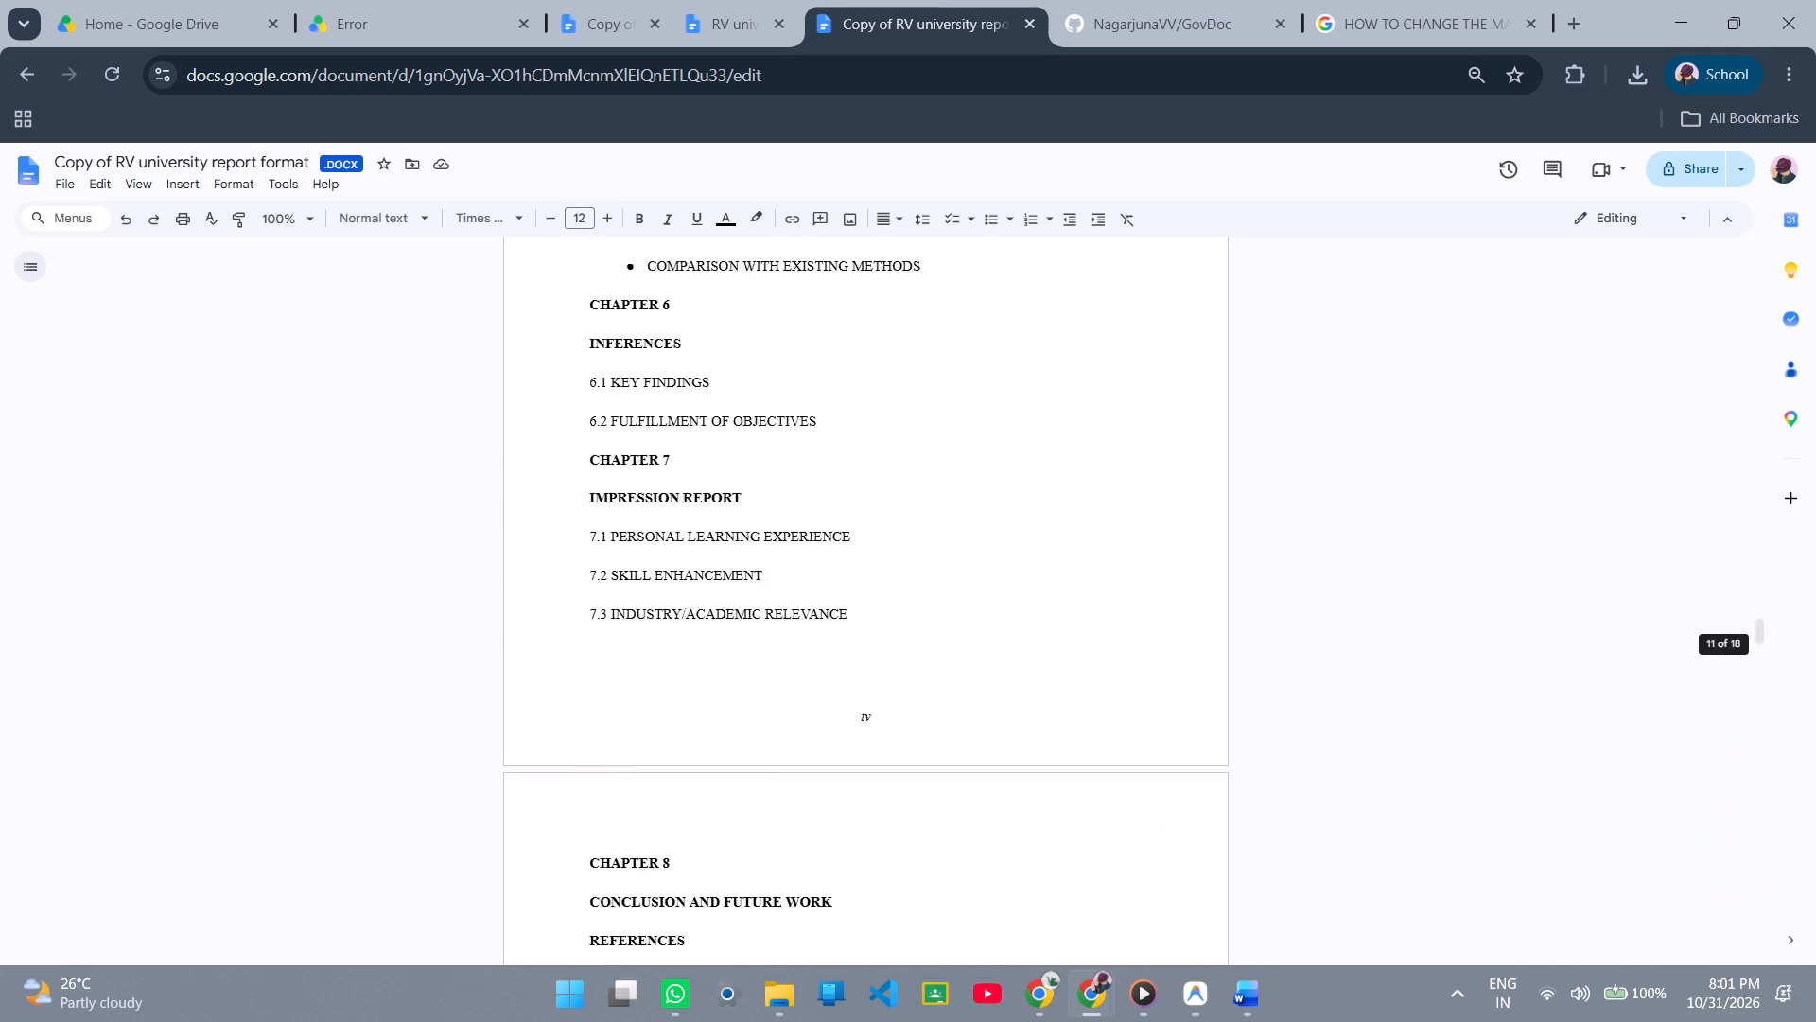
pyautogui.scroll(18, 922, 389)
pyautogui.scroll(13, 922, 389)
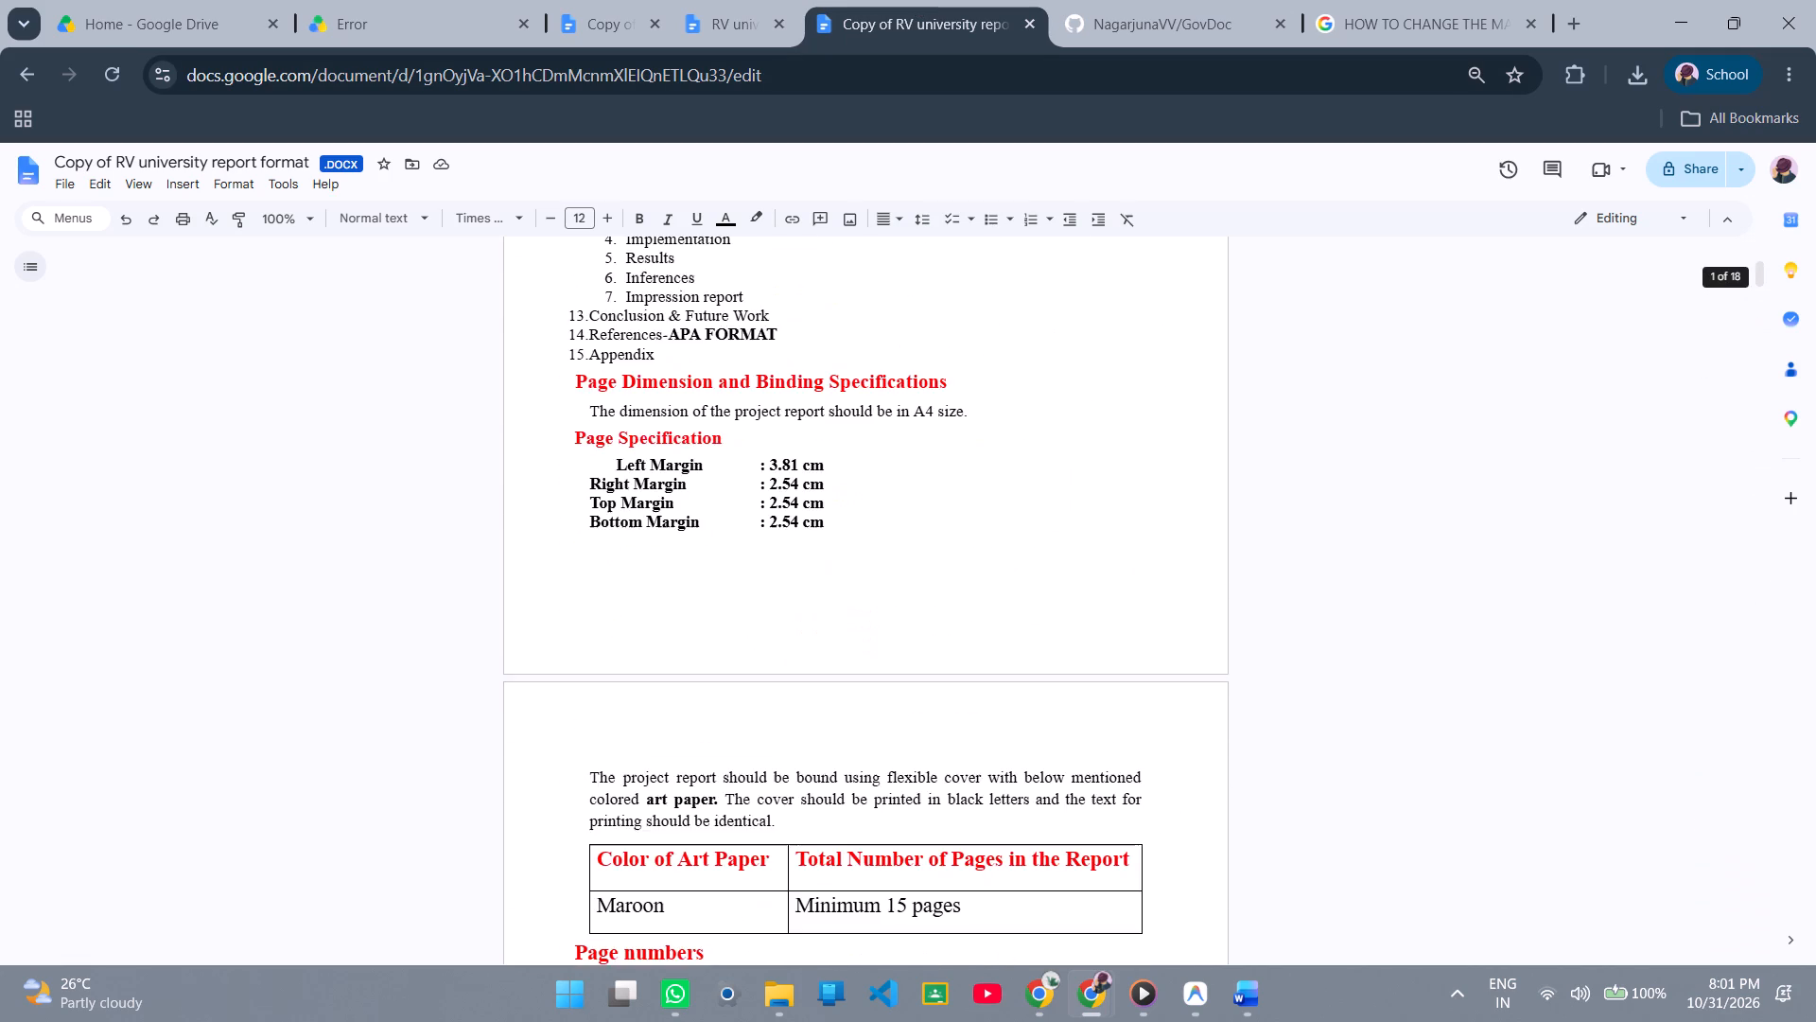
pyautogui.scroll(5, 922, 389)
pyautogui.scroll(-19, 922, 389)
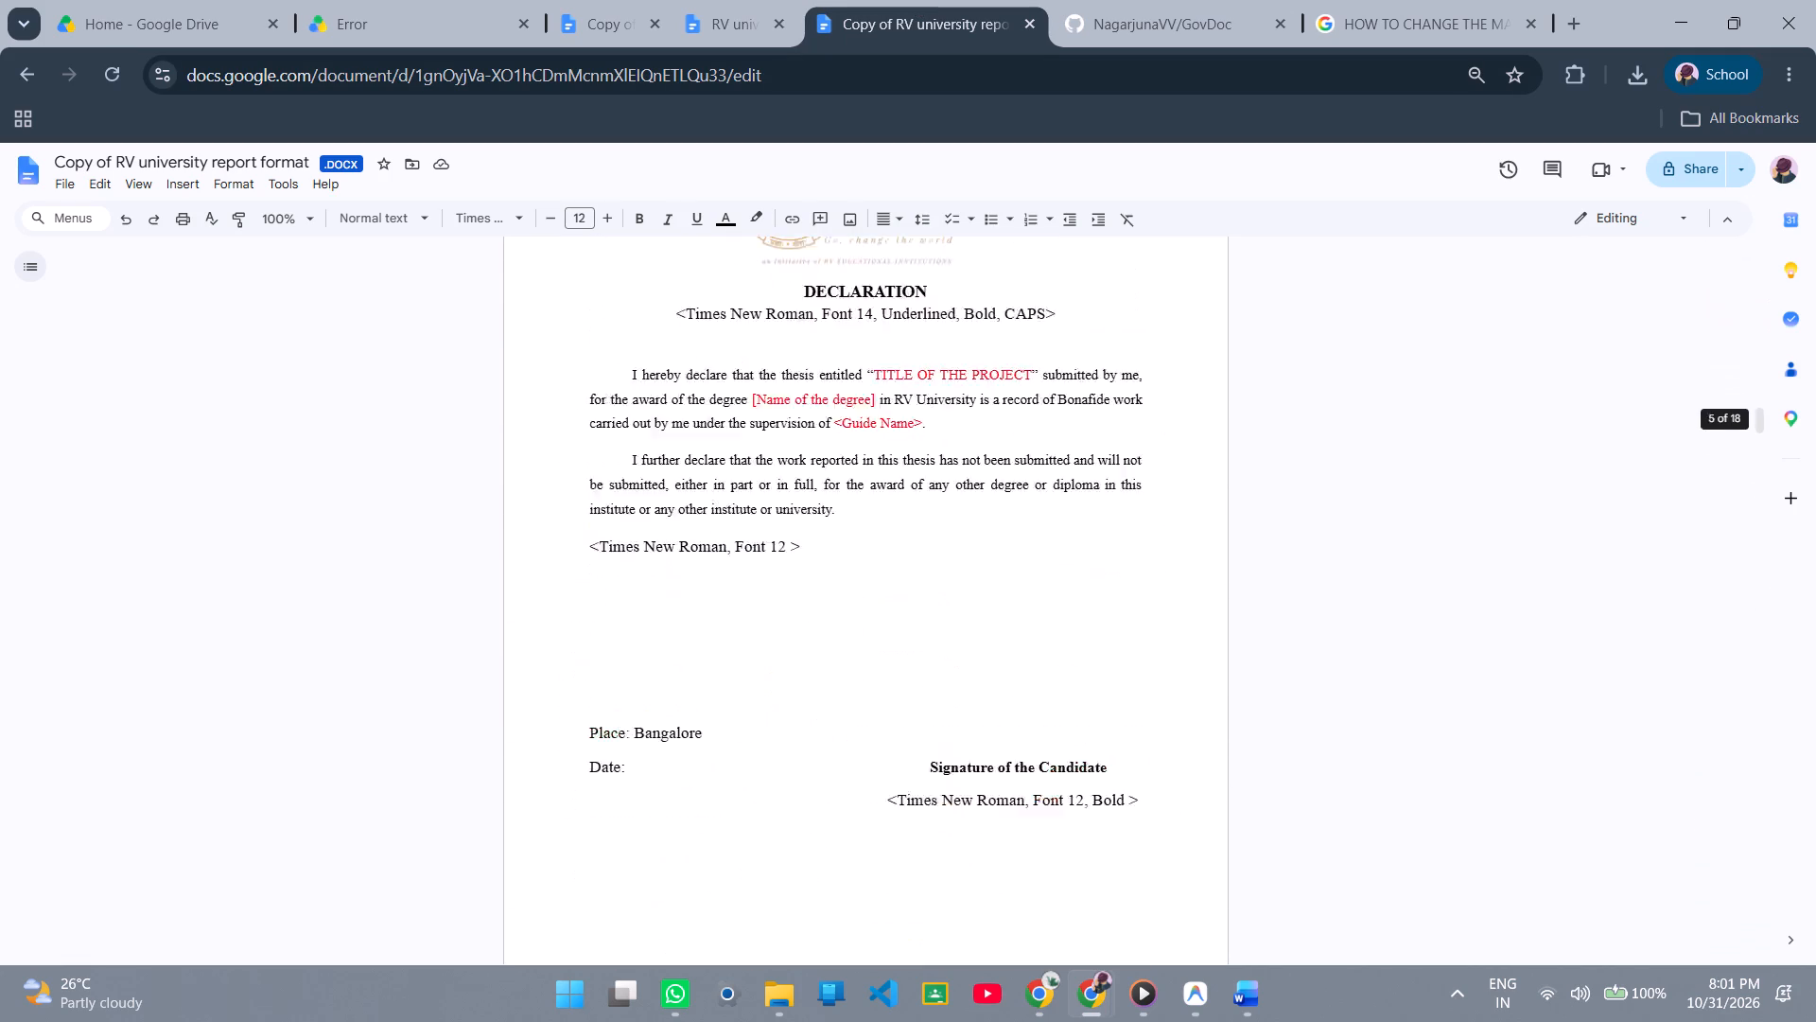
pyautogui.scroll(-10, 922, 389)
pyautogui.scroll(3, 922, 389)
pyautogui.scroll(-1, 922, 389)
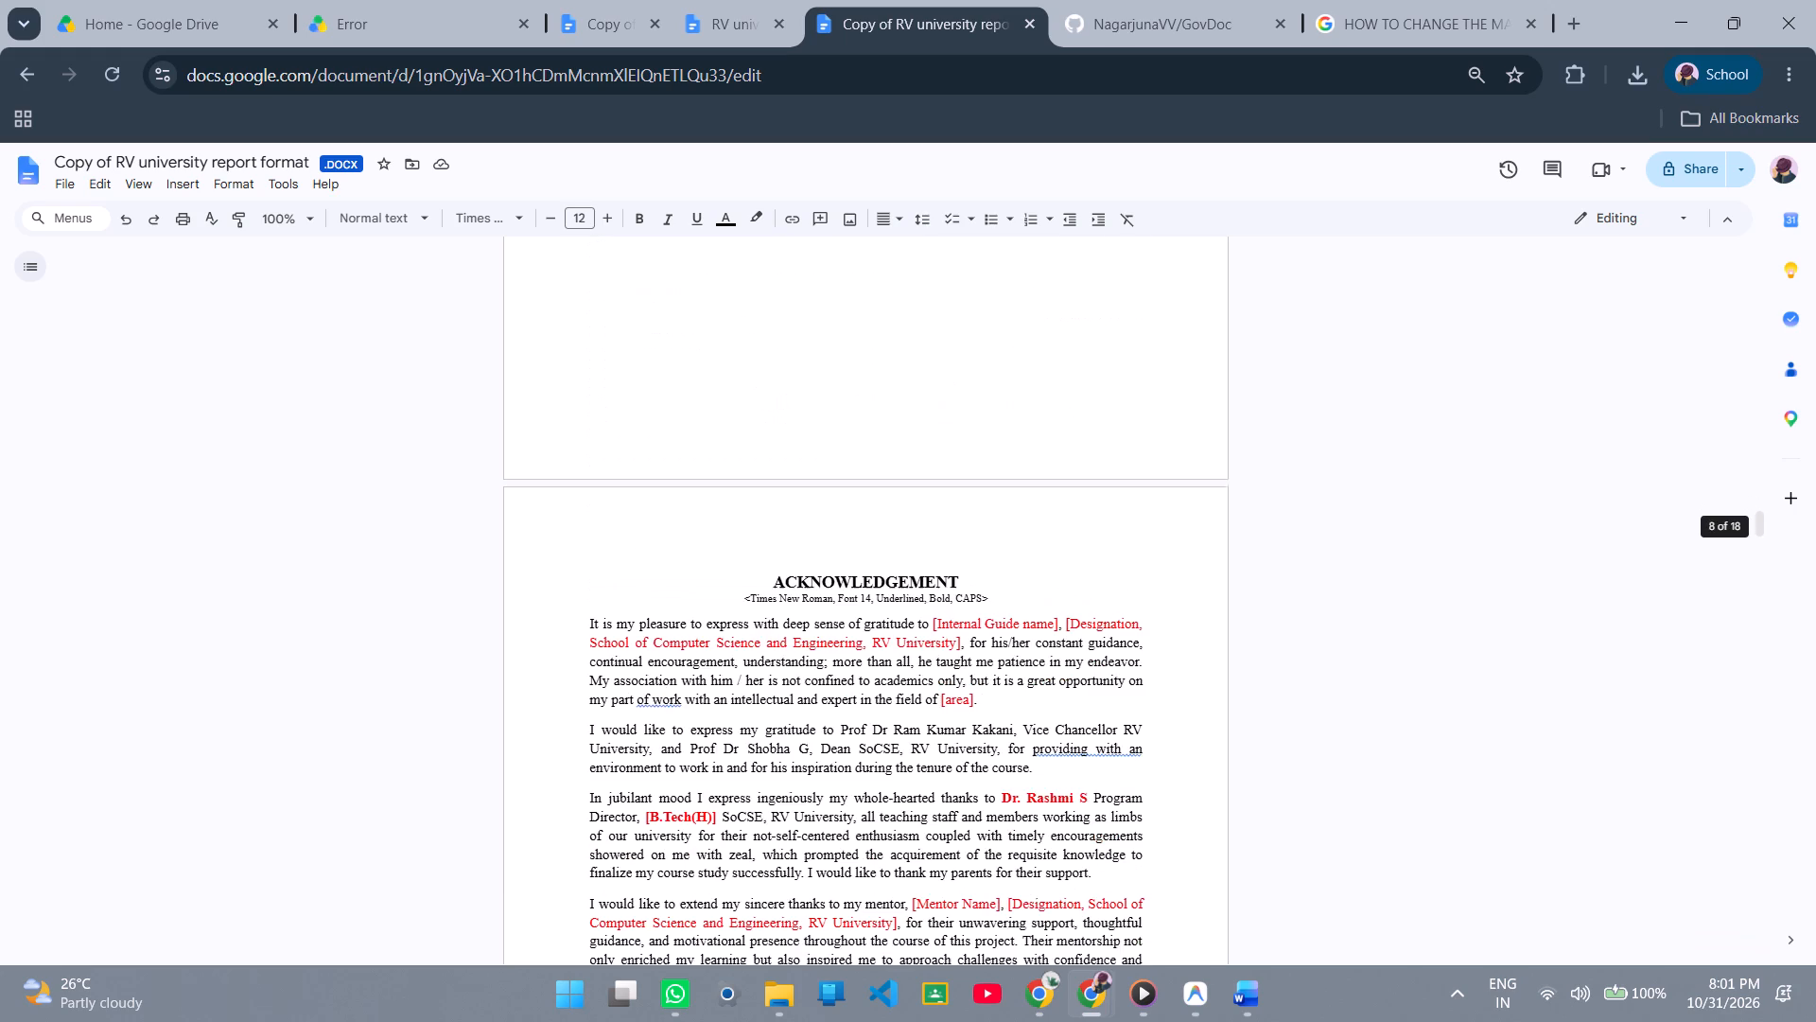
pyautogui.scroll(-1, 922, 389)
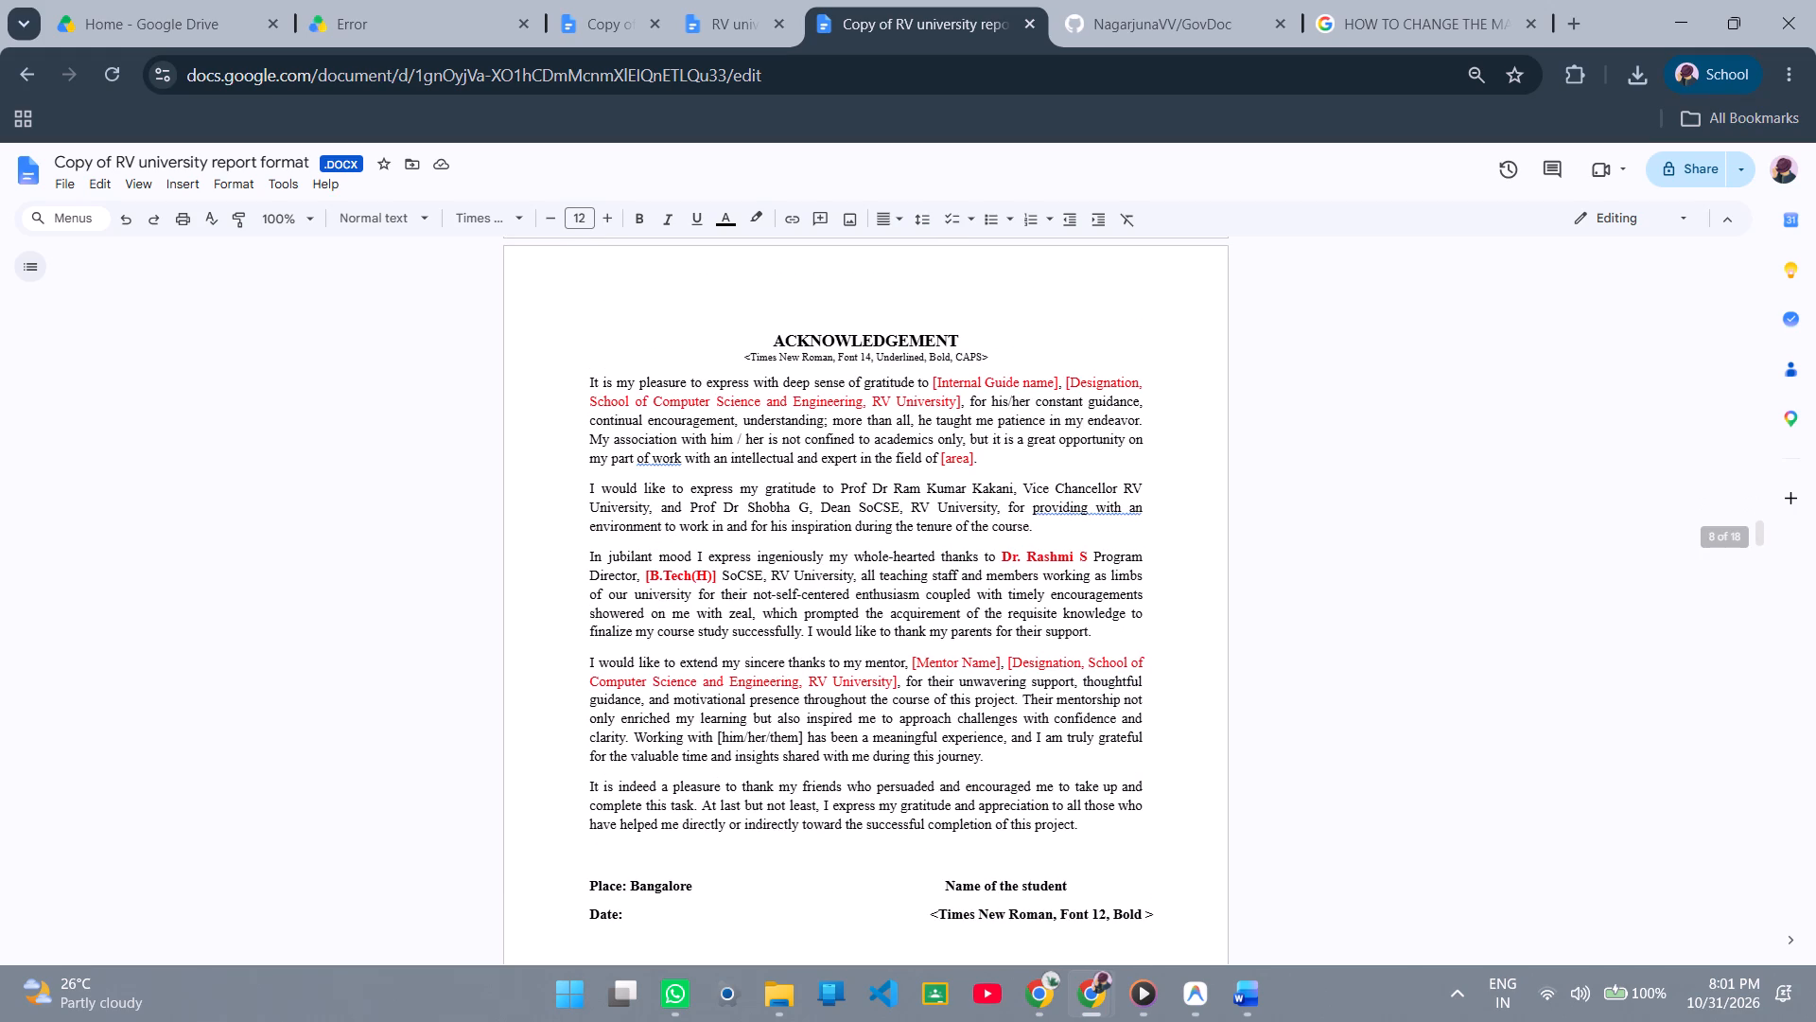
# Check the page setup margins of the template's Acknowledgement section in Google Docs, leaving the values as they are.
pyautogui.rightClick(657, 315)
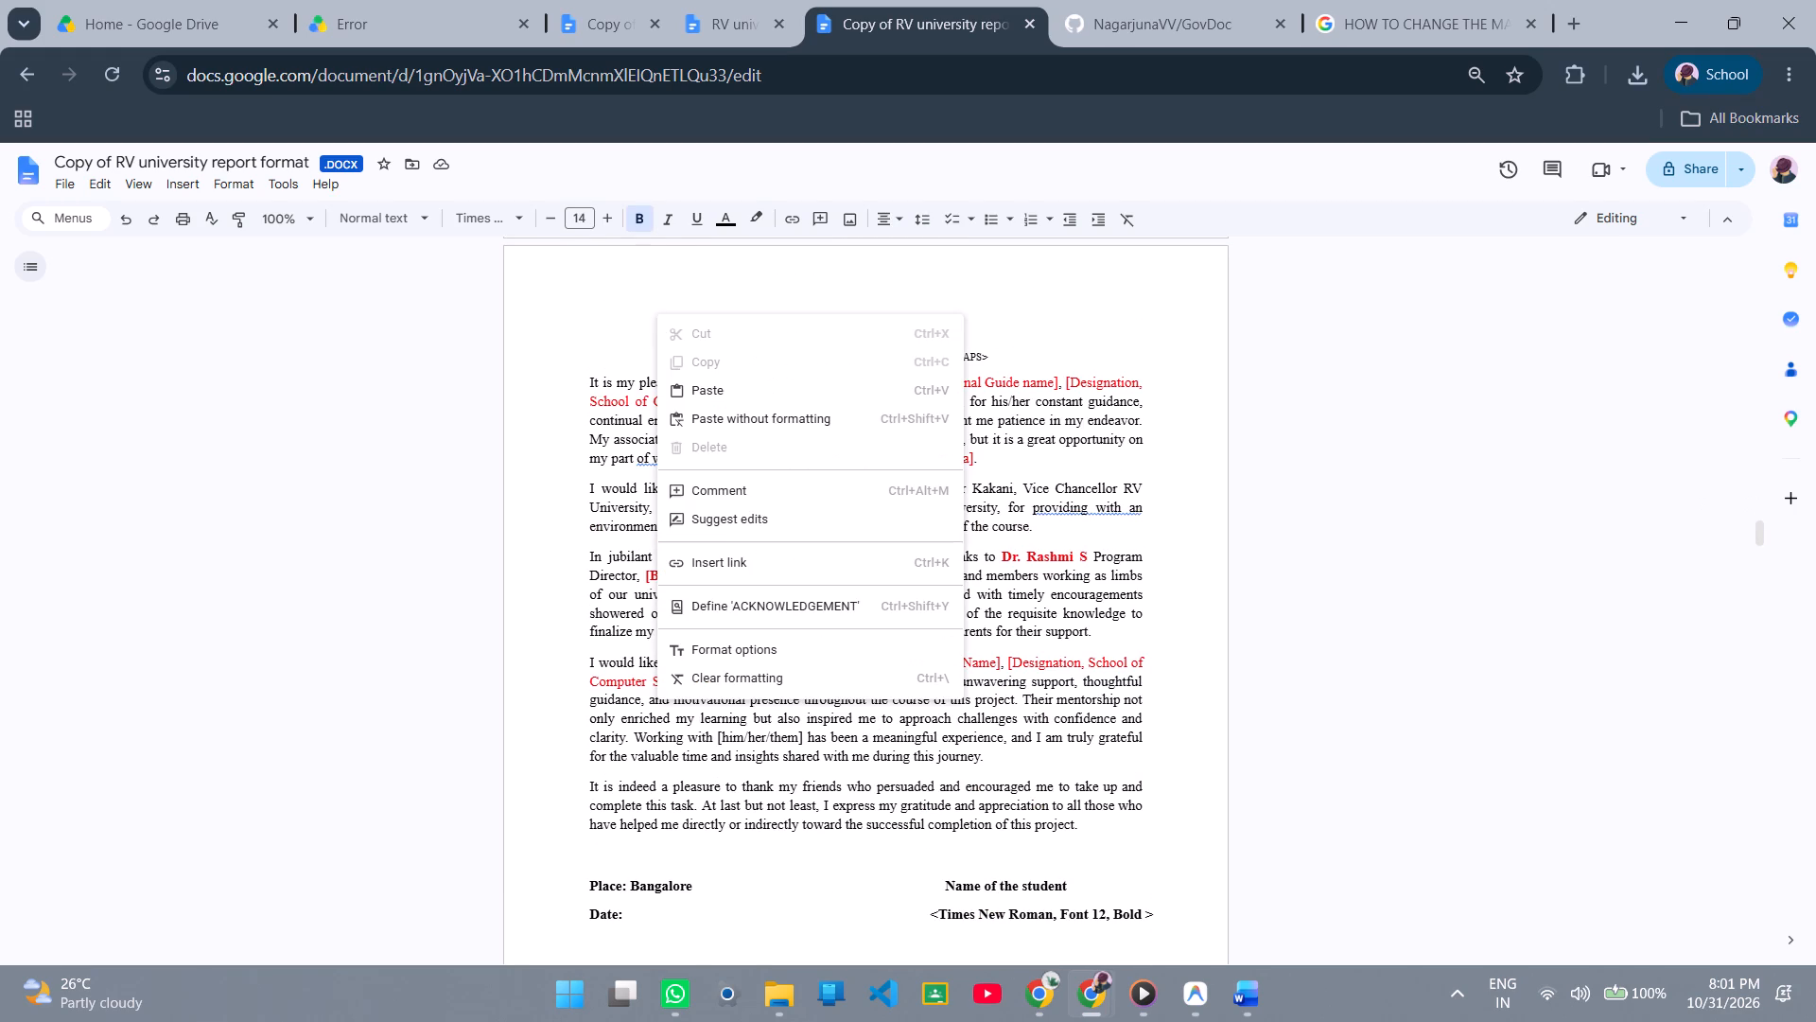
pyautogui.click(597, 316)
pyautogui.rightClick(597, 316)
pyautogui.click(597, 316)
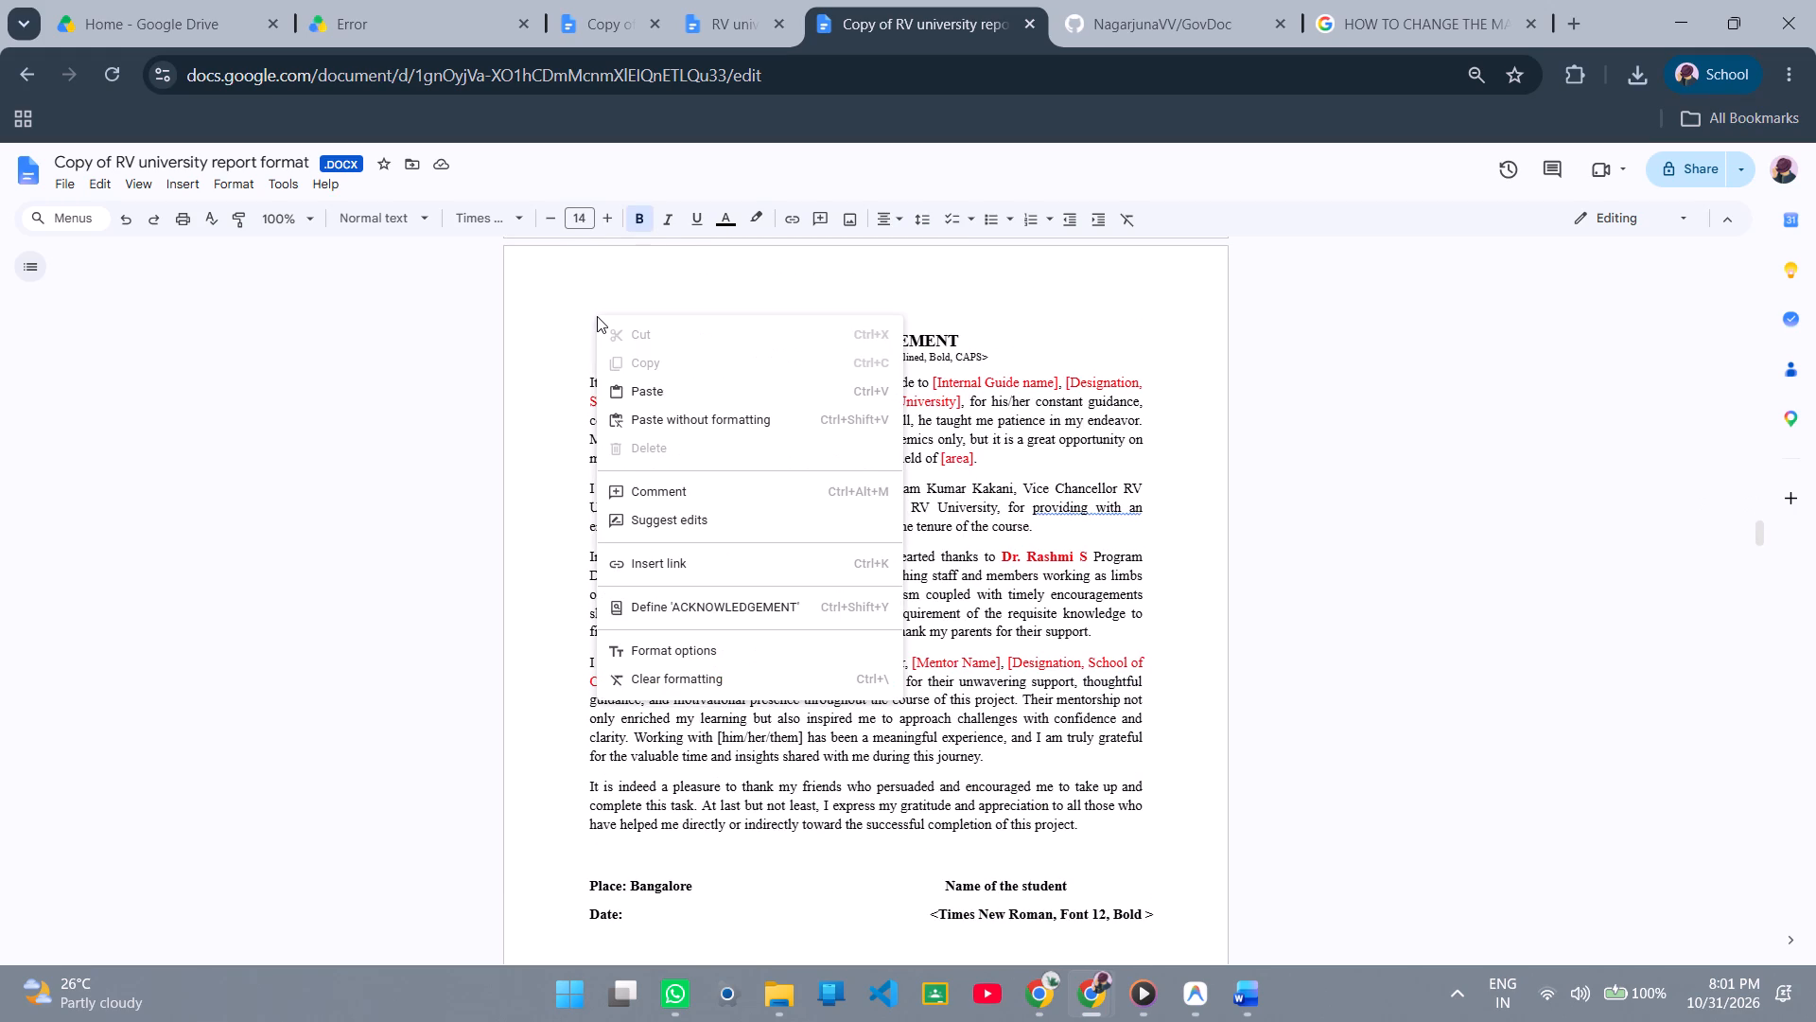
pyautogui.click(581, 290)
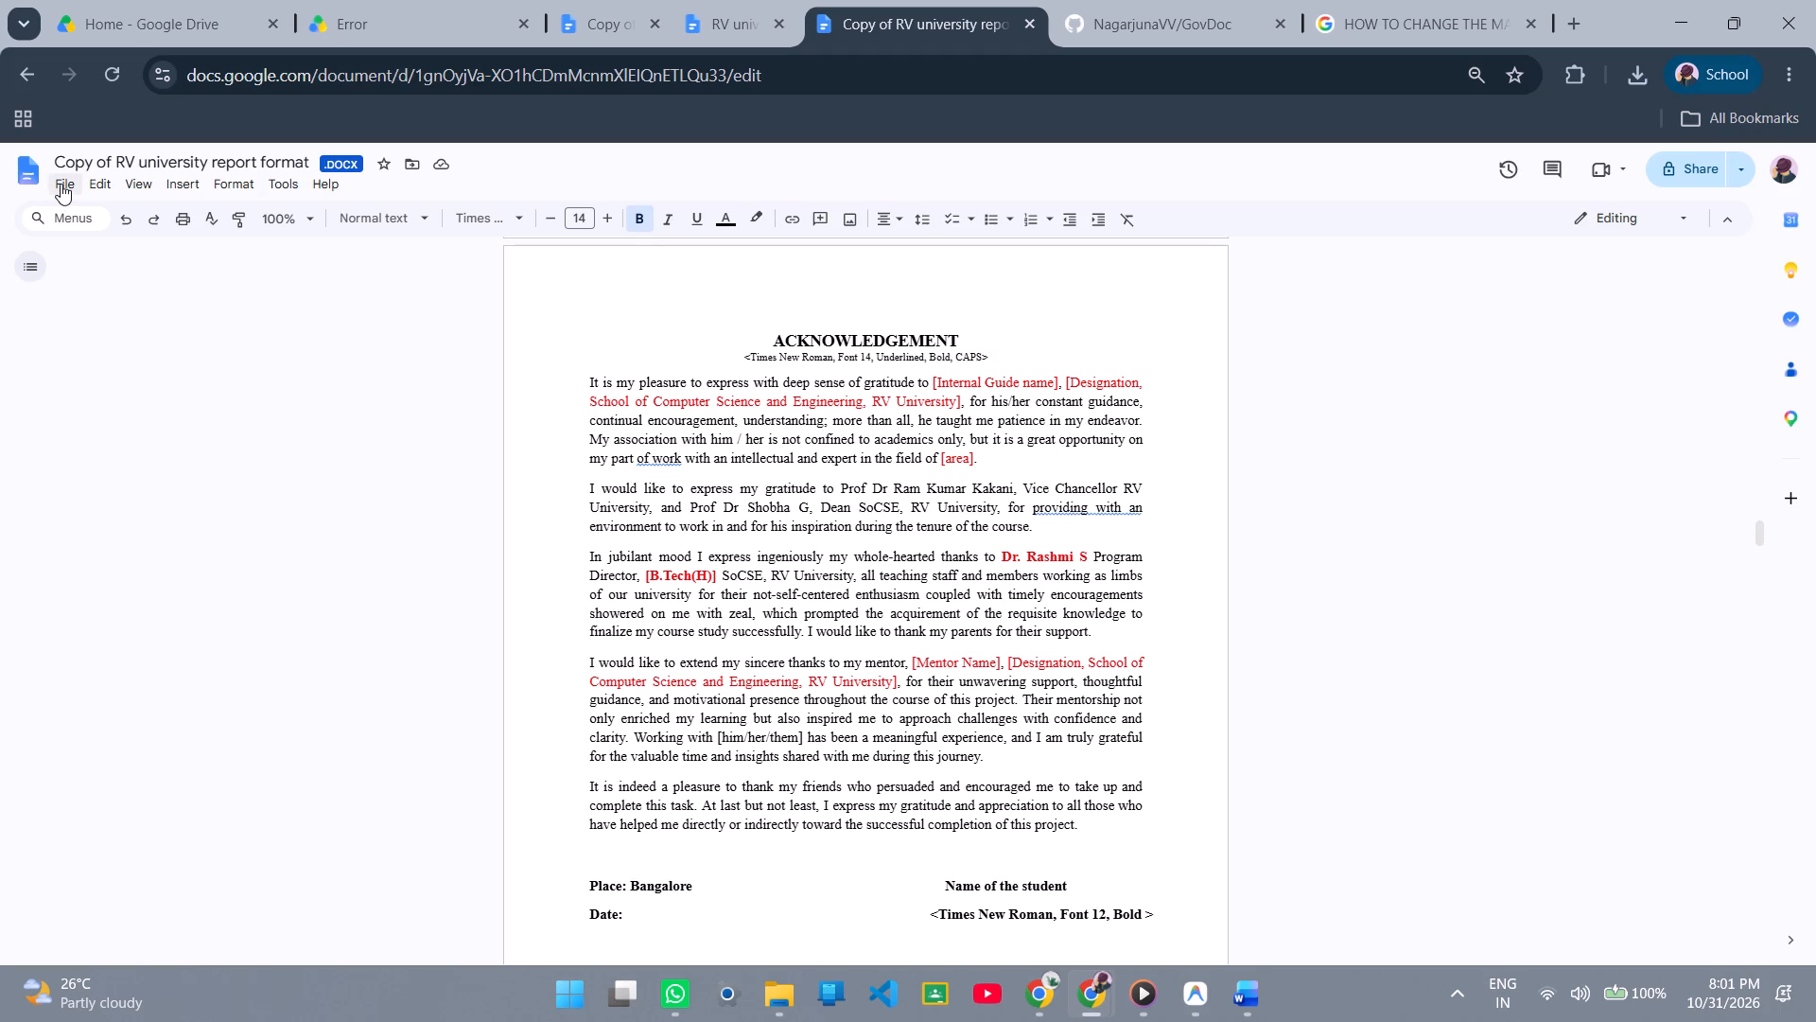
pyautogui.click(61, 184)
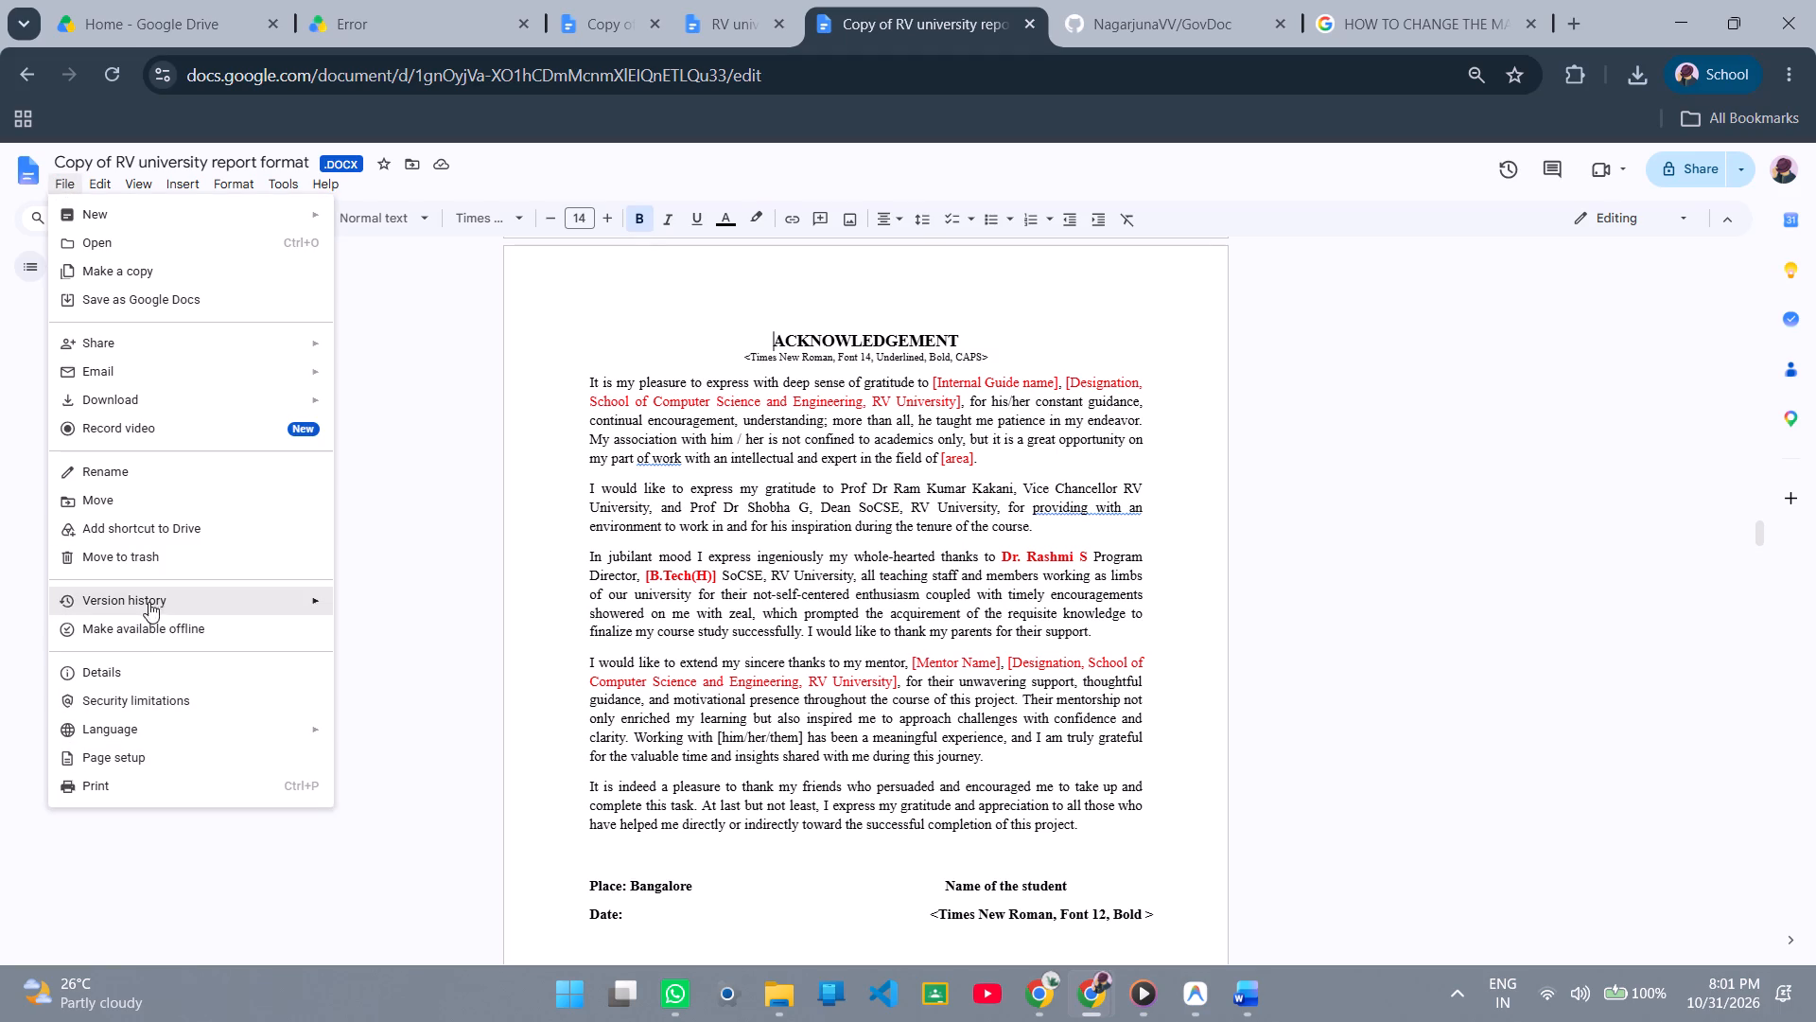
pyautogui.click(133, 749)
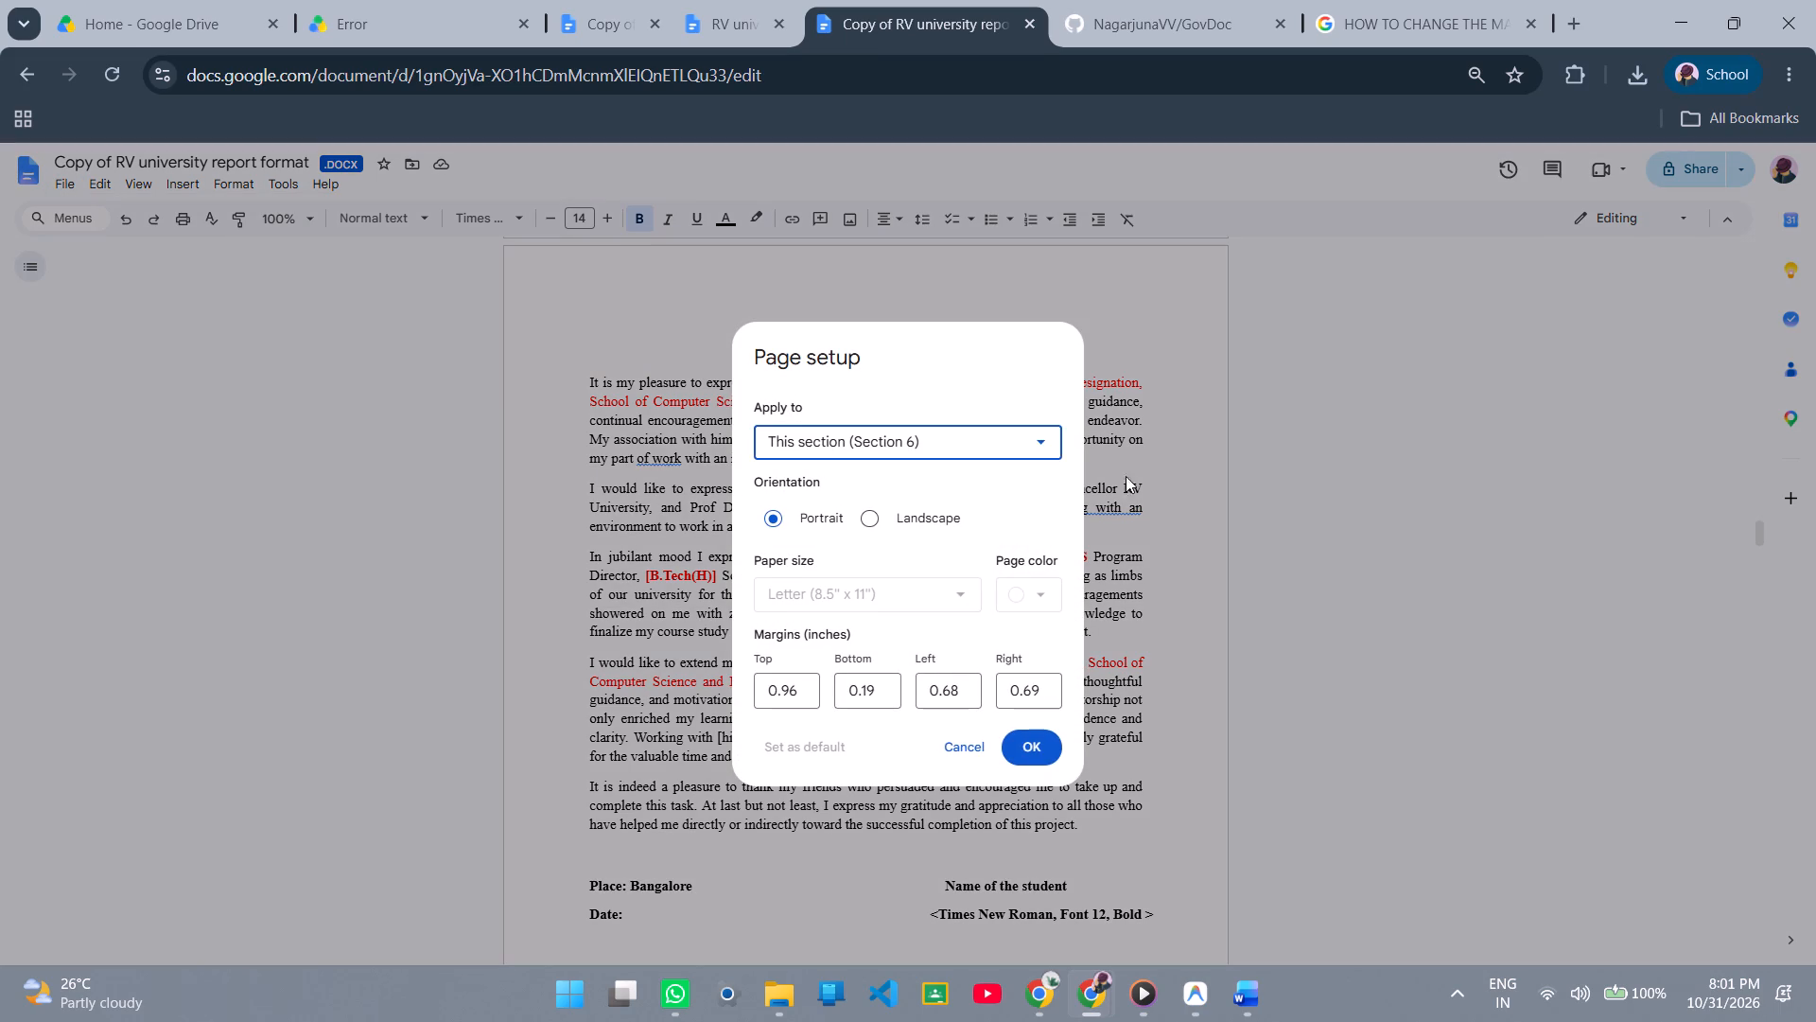
pyautogui.click(1114, 291)
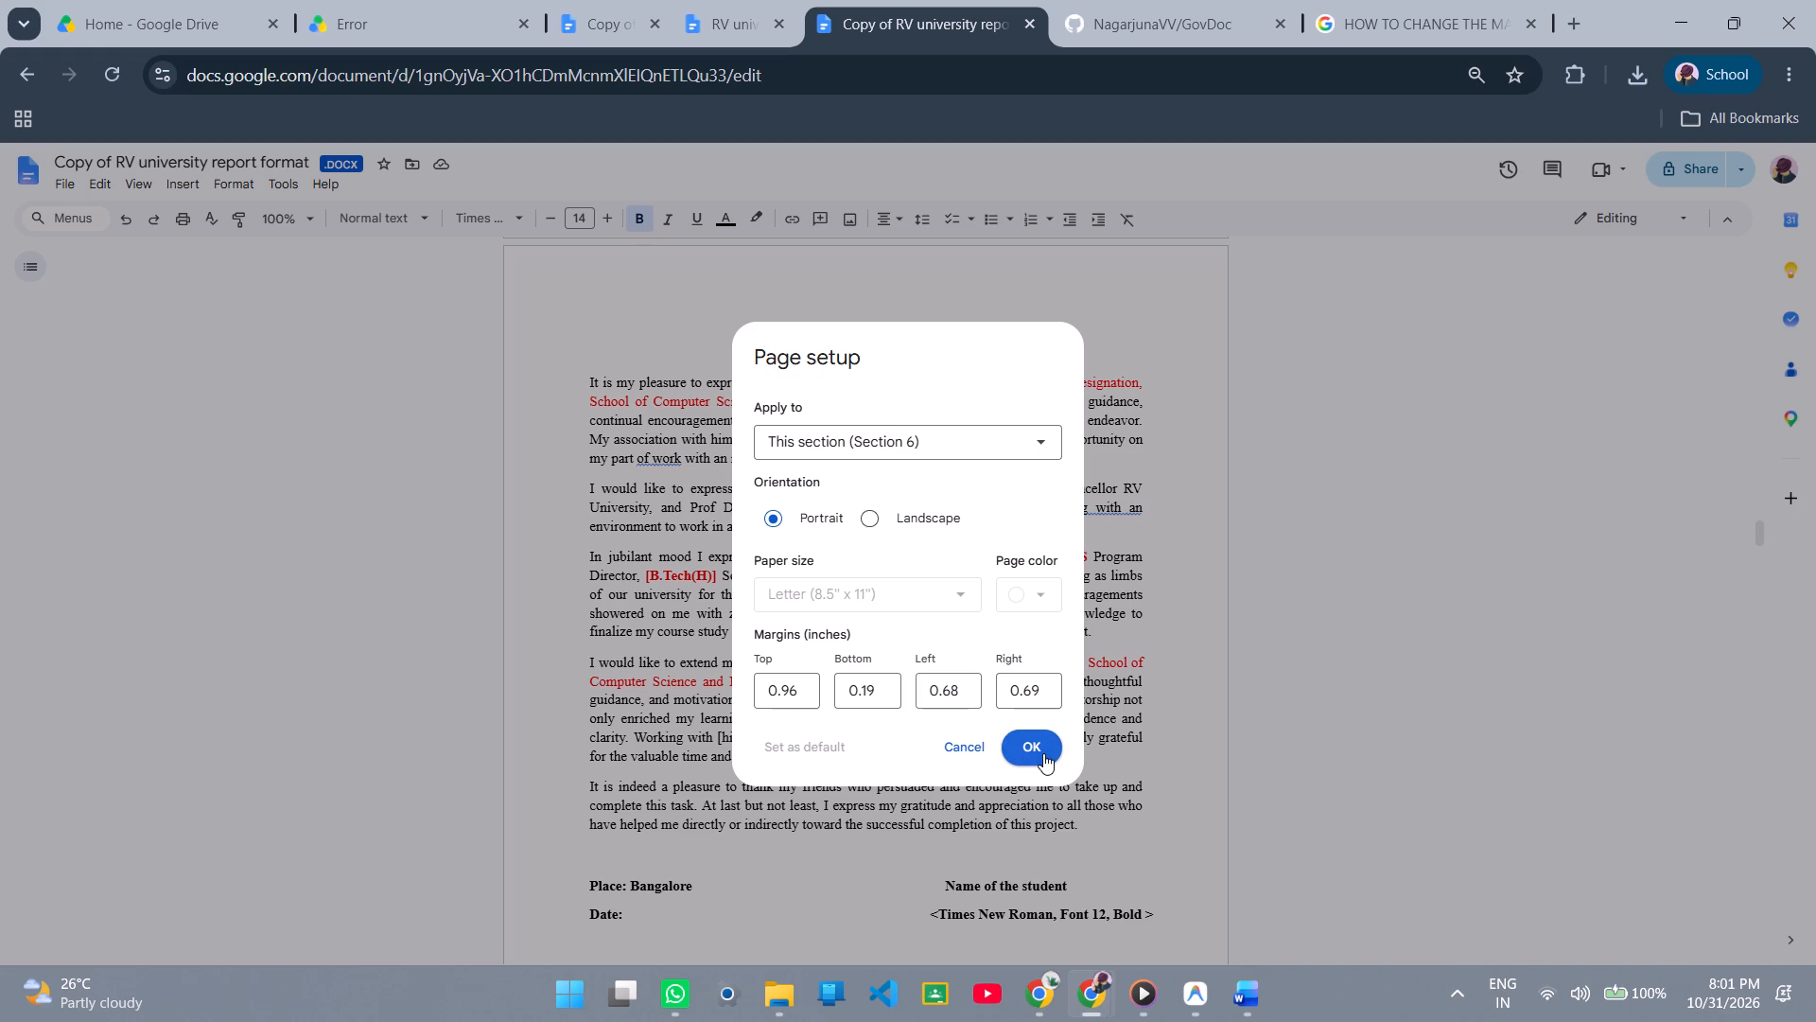
pyautogui.click(1043, 753)
# Check the page setup margins of the template's "Chapter 1: Introduction" section, leaving the values as they are.
pyautogui.scroll(-3, 1077, 568)
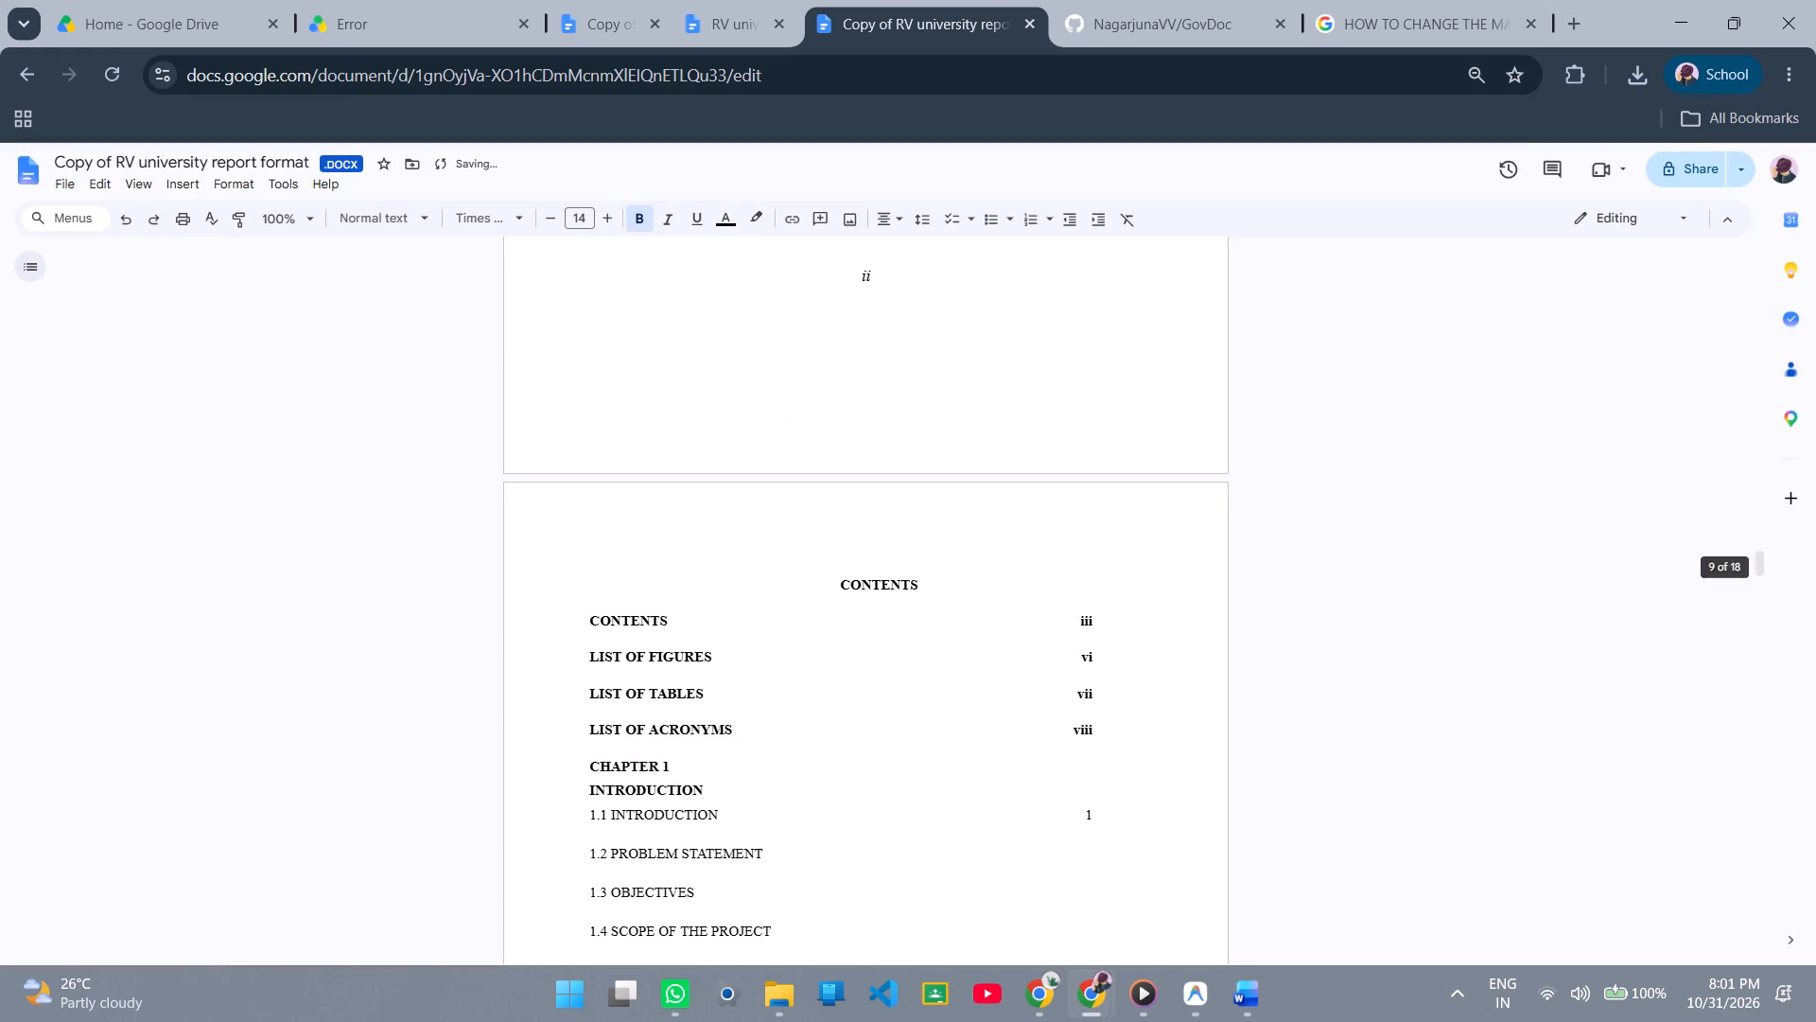
pyautogui.scroll(-16, 1077, 568)
pyautogui.scroll(-8, 1077, 568)
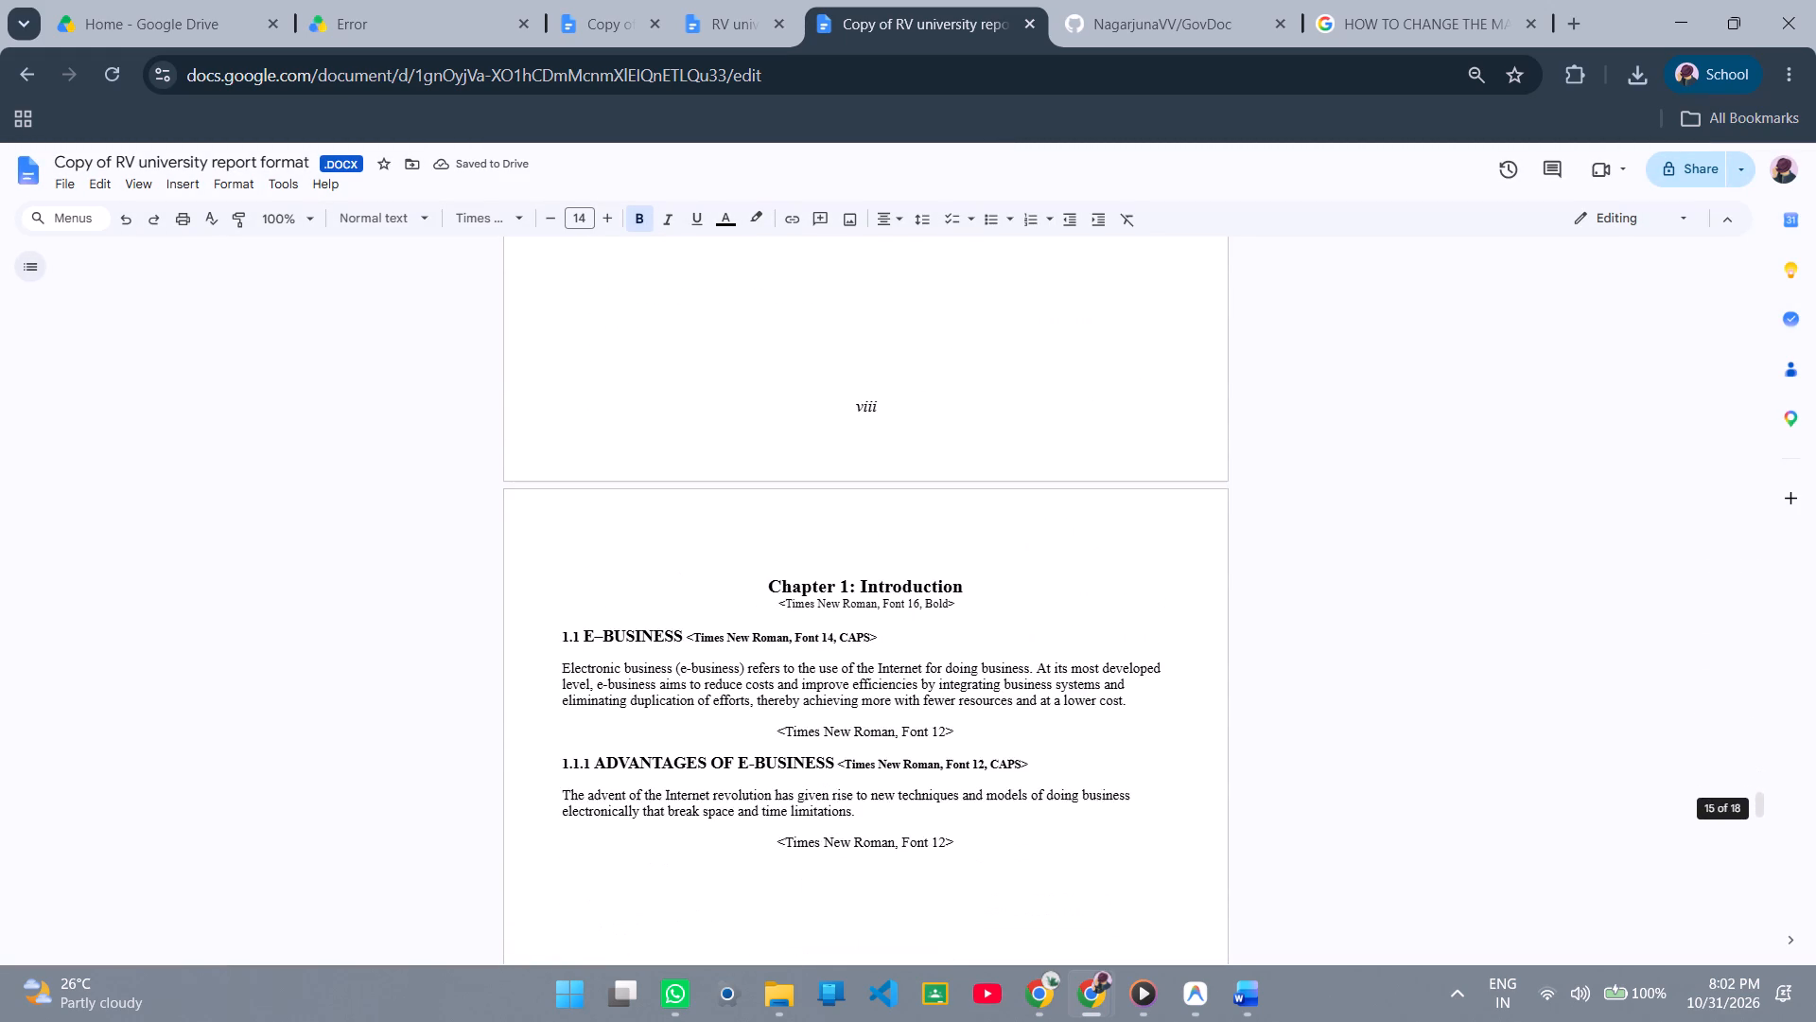
pyautogui.scroll(-1, 1077, 568)
pyautogui.rightClick(1079, 326)
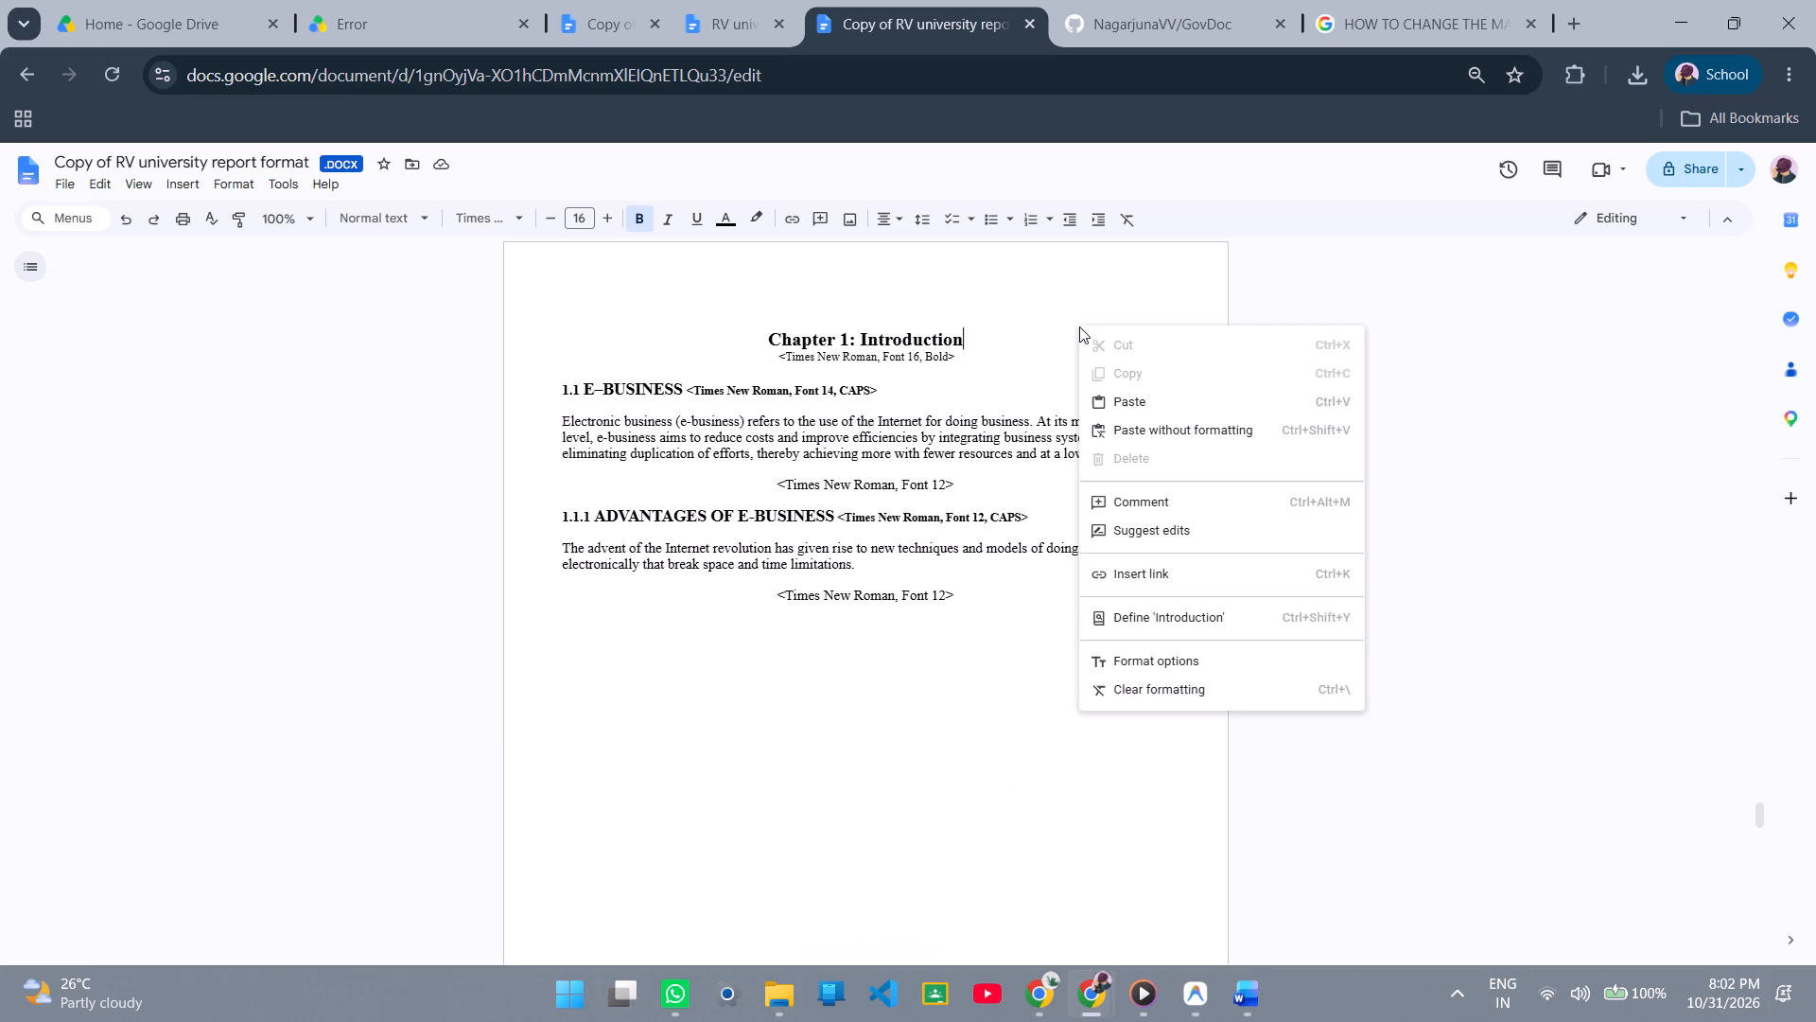
pyautogui.click(73, 183)
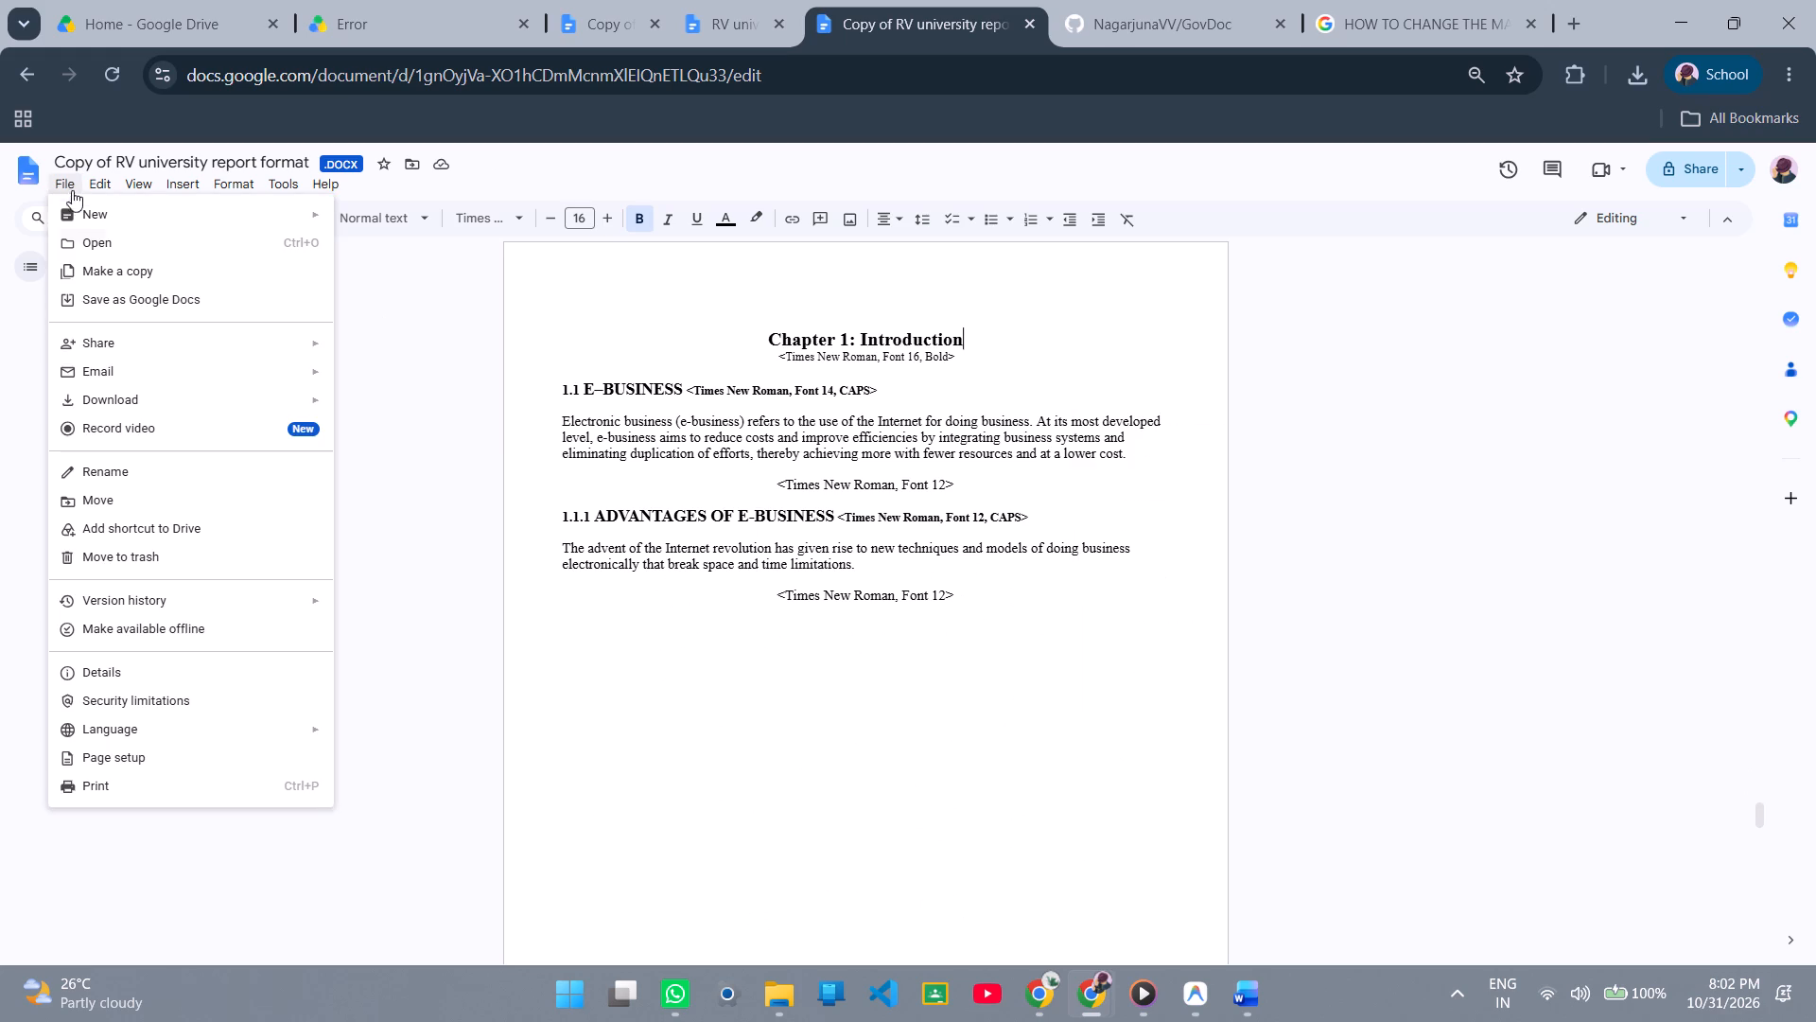
pyautogui.click(146, 744)
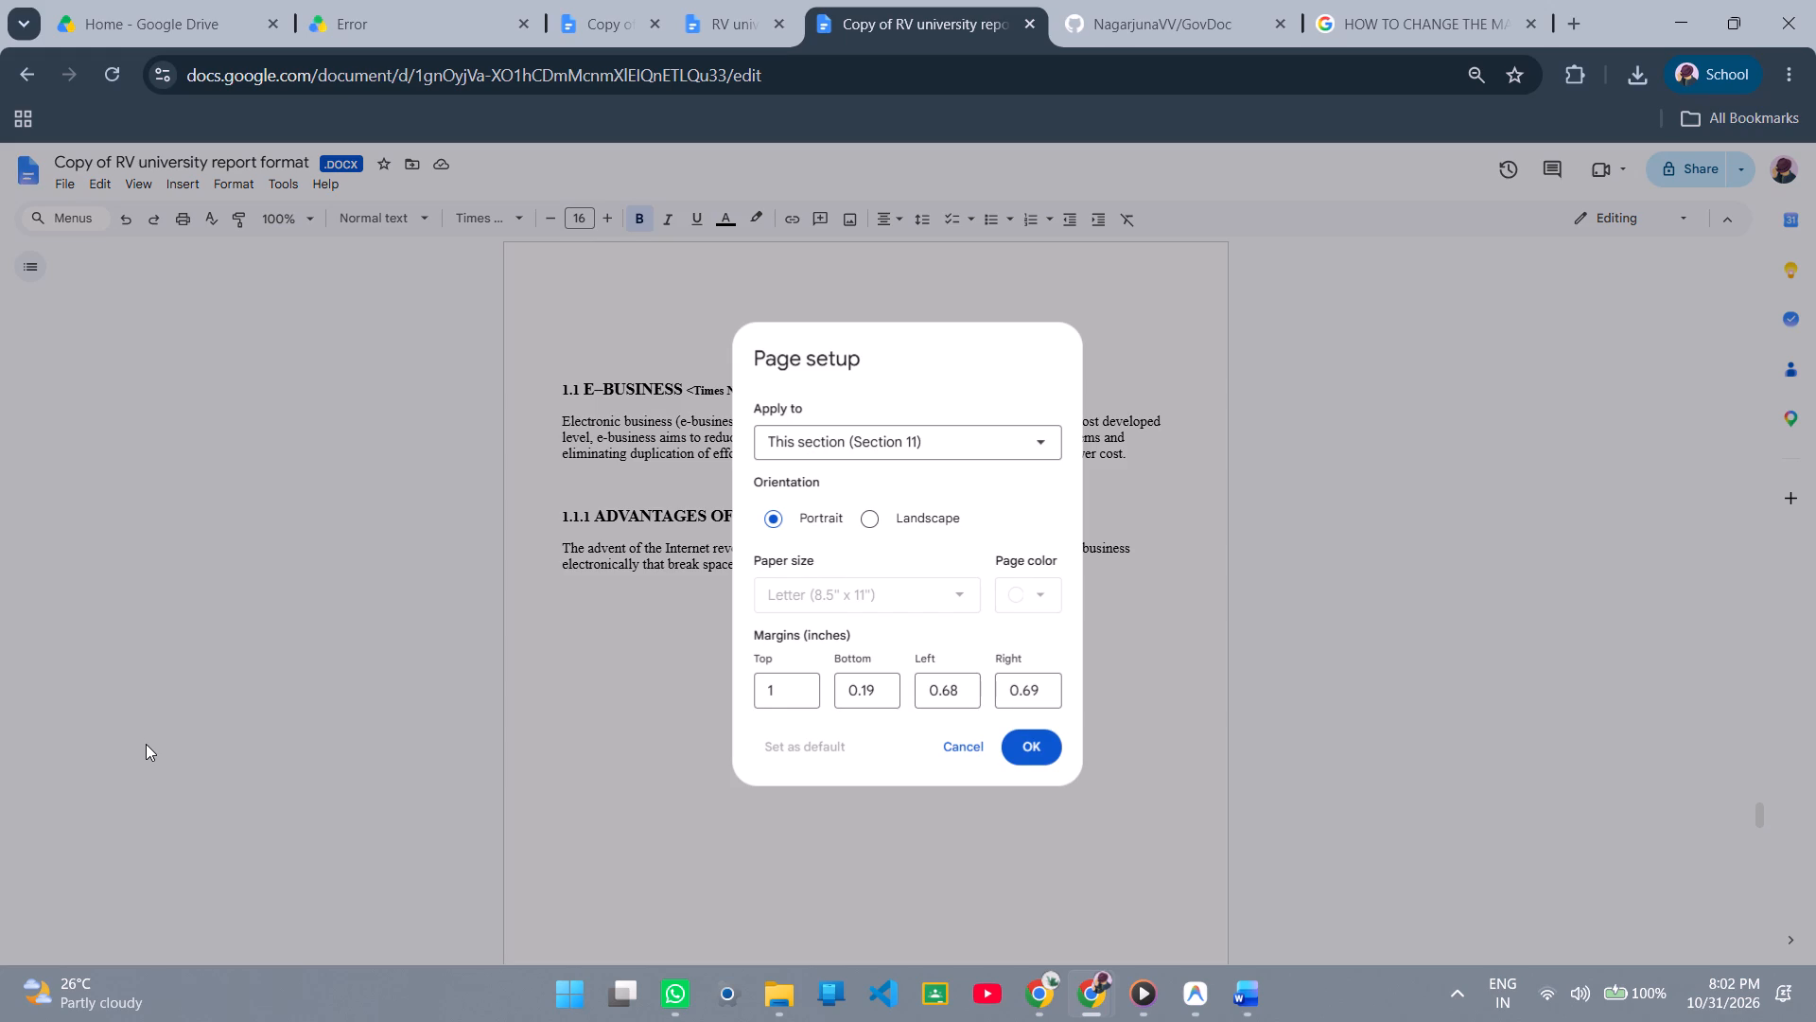
pyautogui.click(626, 649)
pyautogui.click(1027, 751)
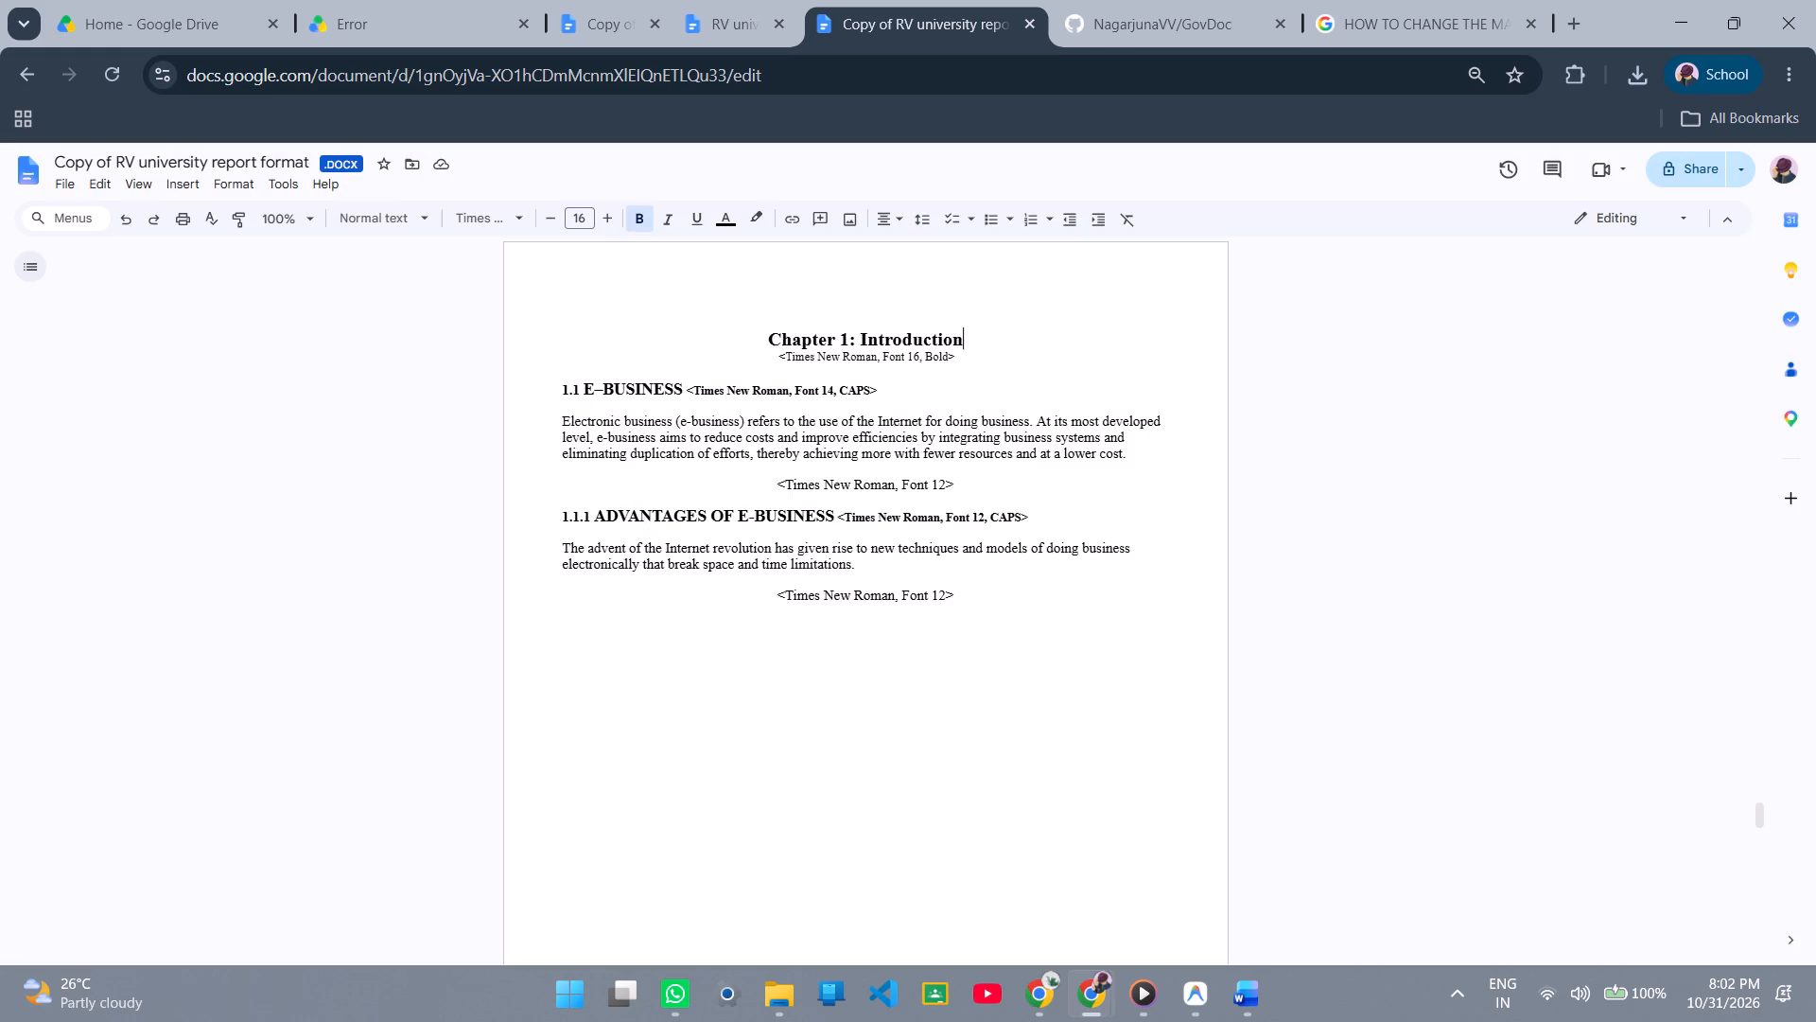
# Check the page setup margins of the template's Appendix section, leaving the values as they are.
pyautogui.scroll(10, 852, 754)
pyautogui.scroll(-16, 844, 746)
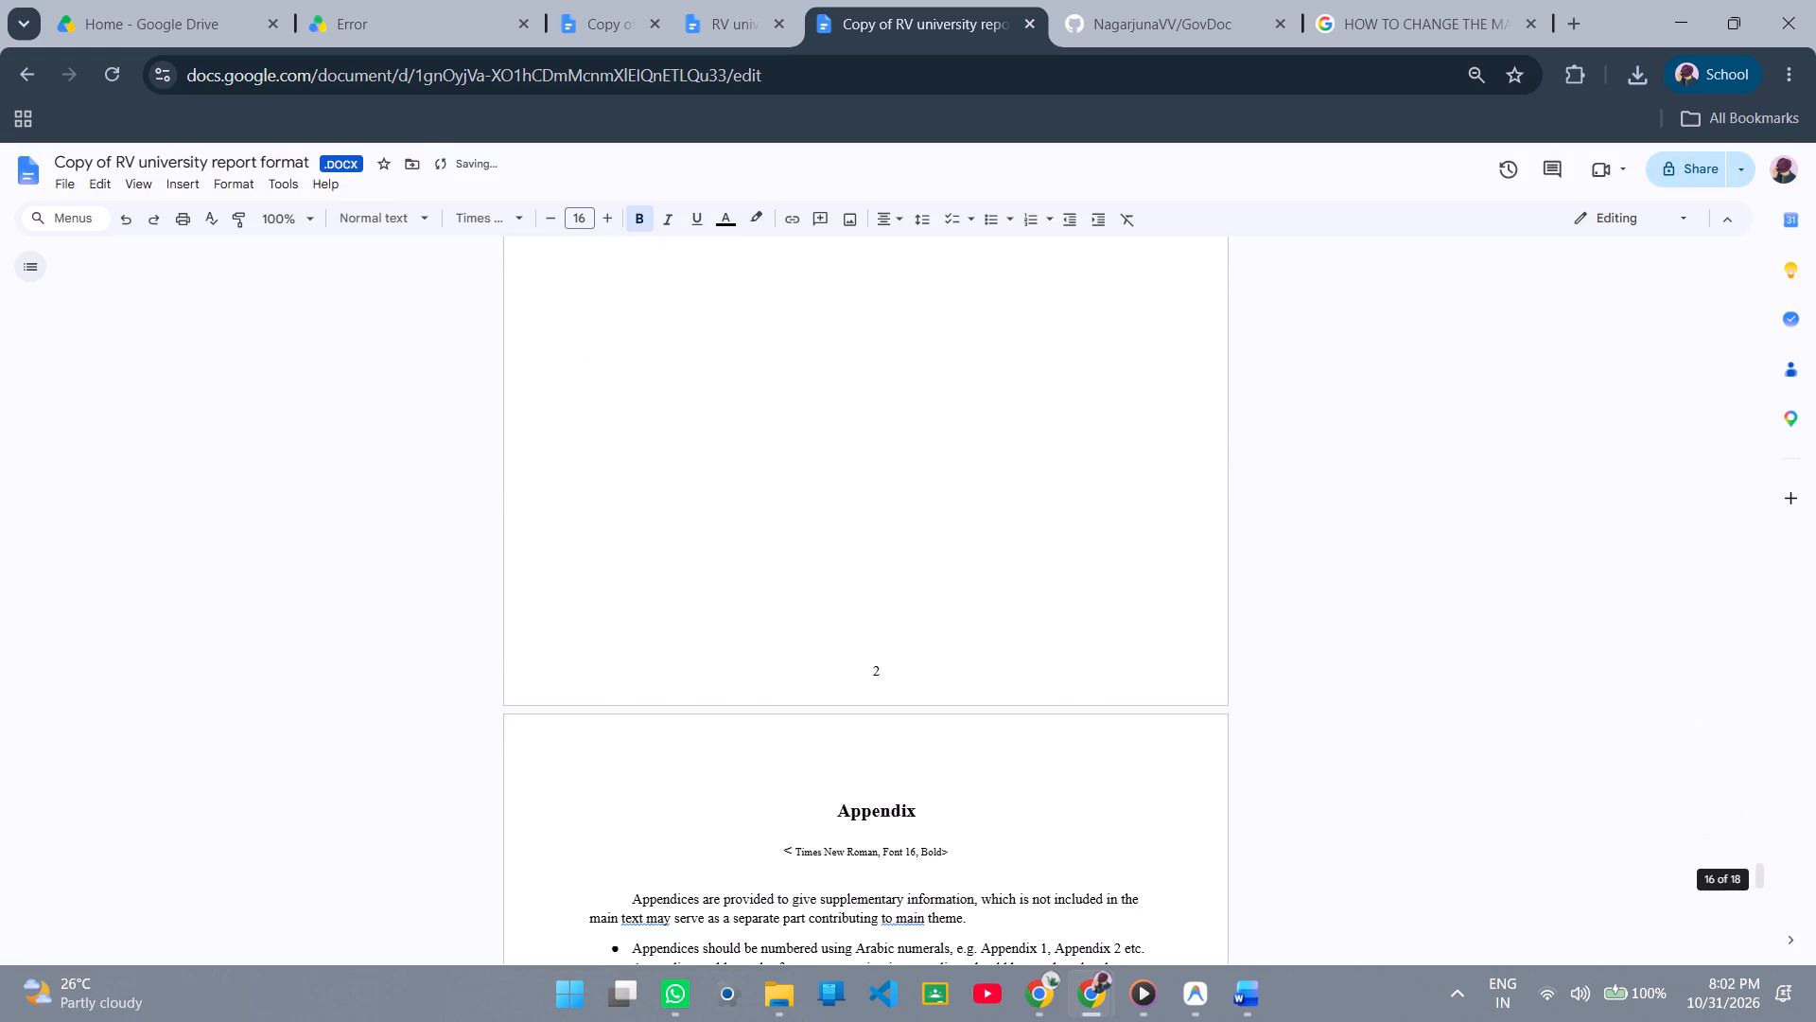
pyautogui.scroll(-2, 844, 746)
pyautogui.rightClick(1076, 312)
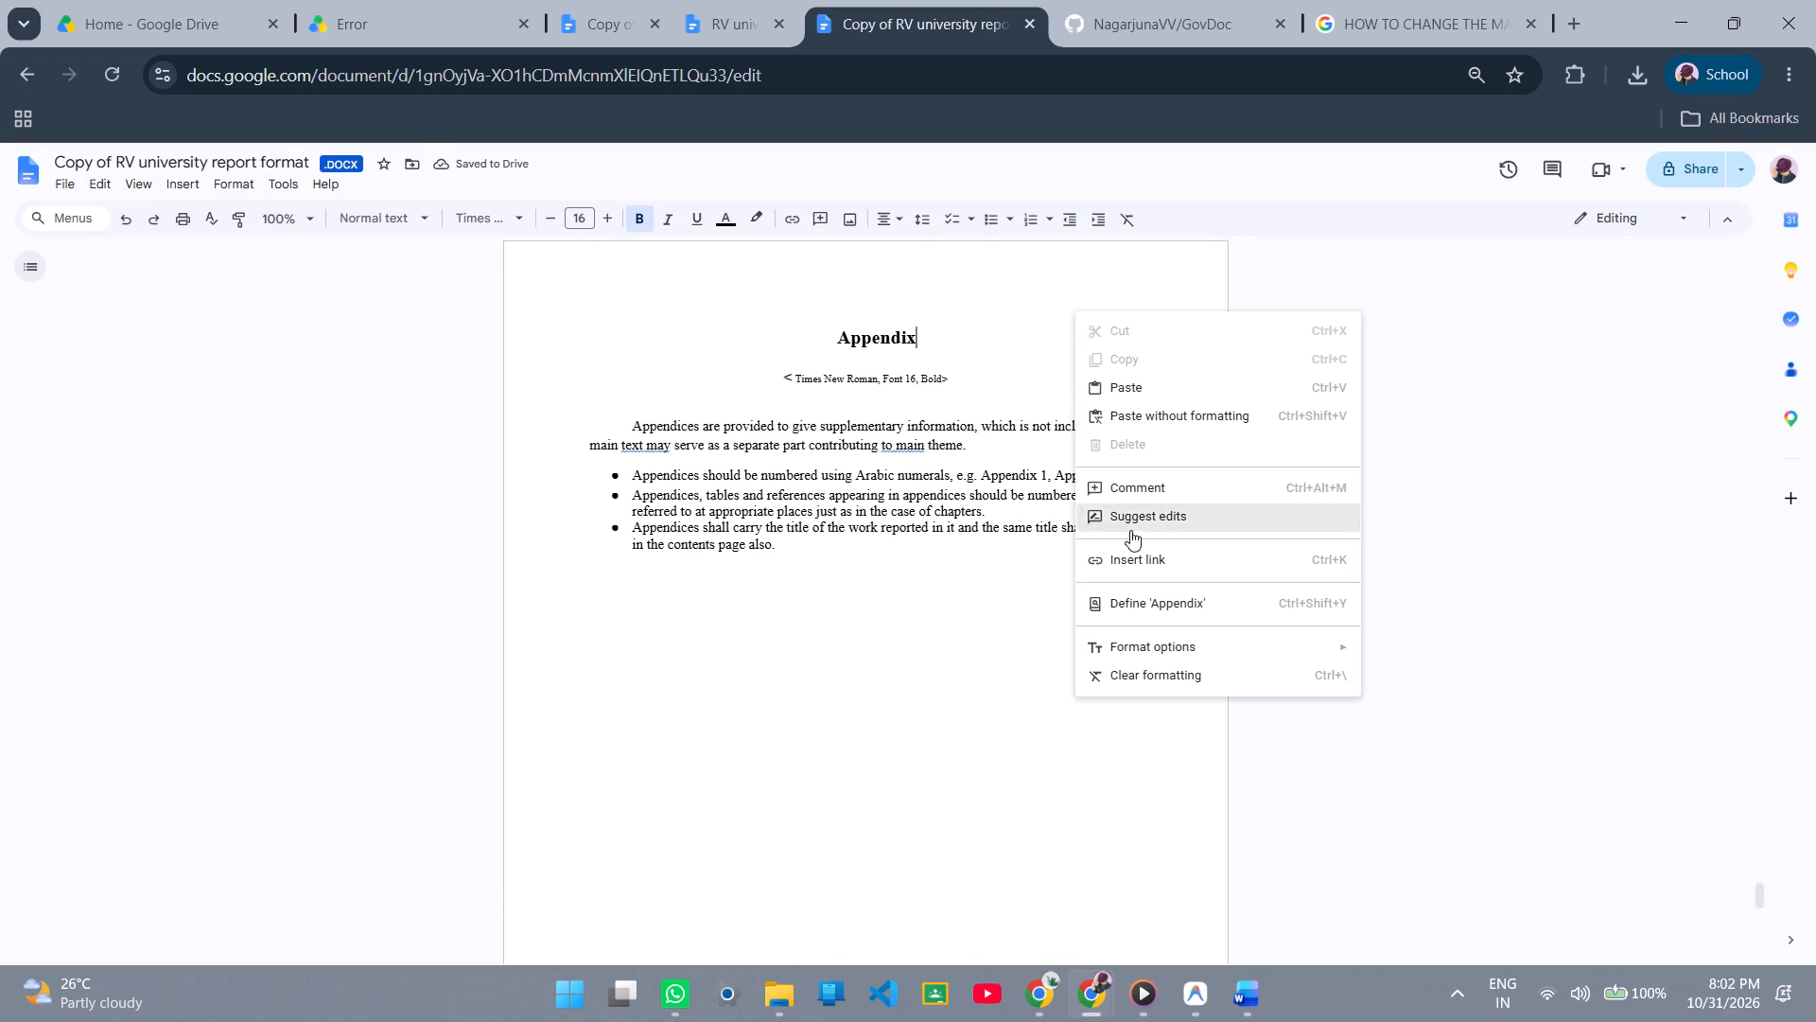
pyautogui.click(63, 183)
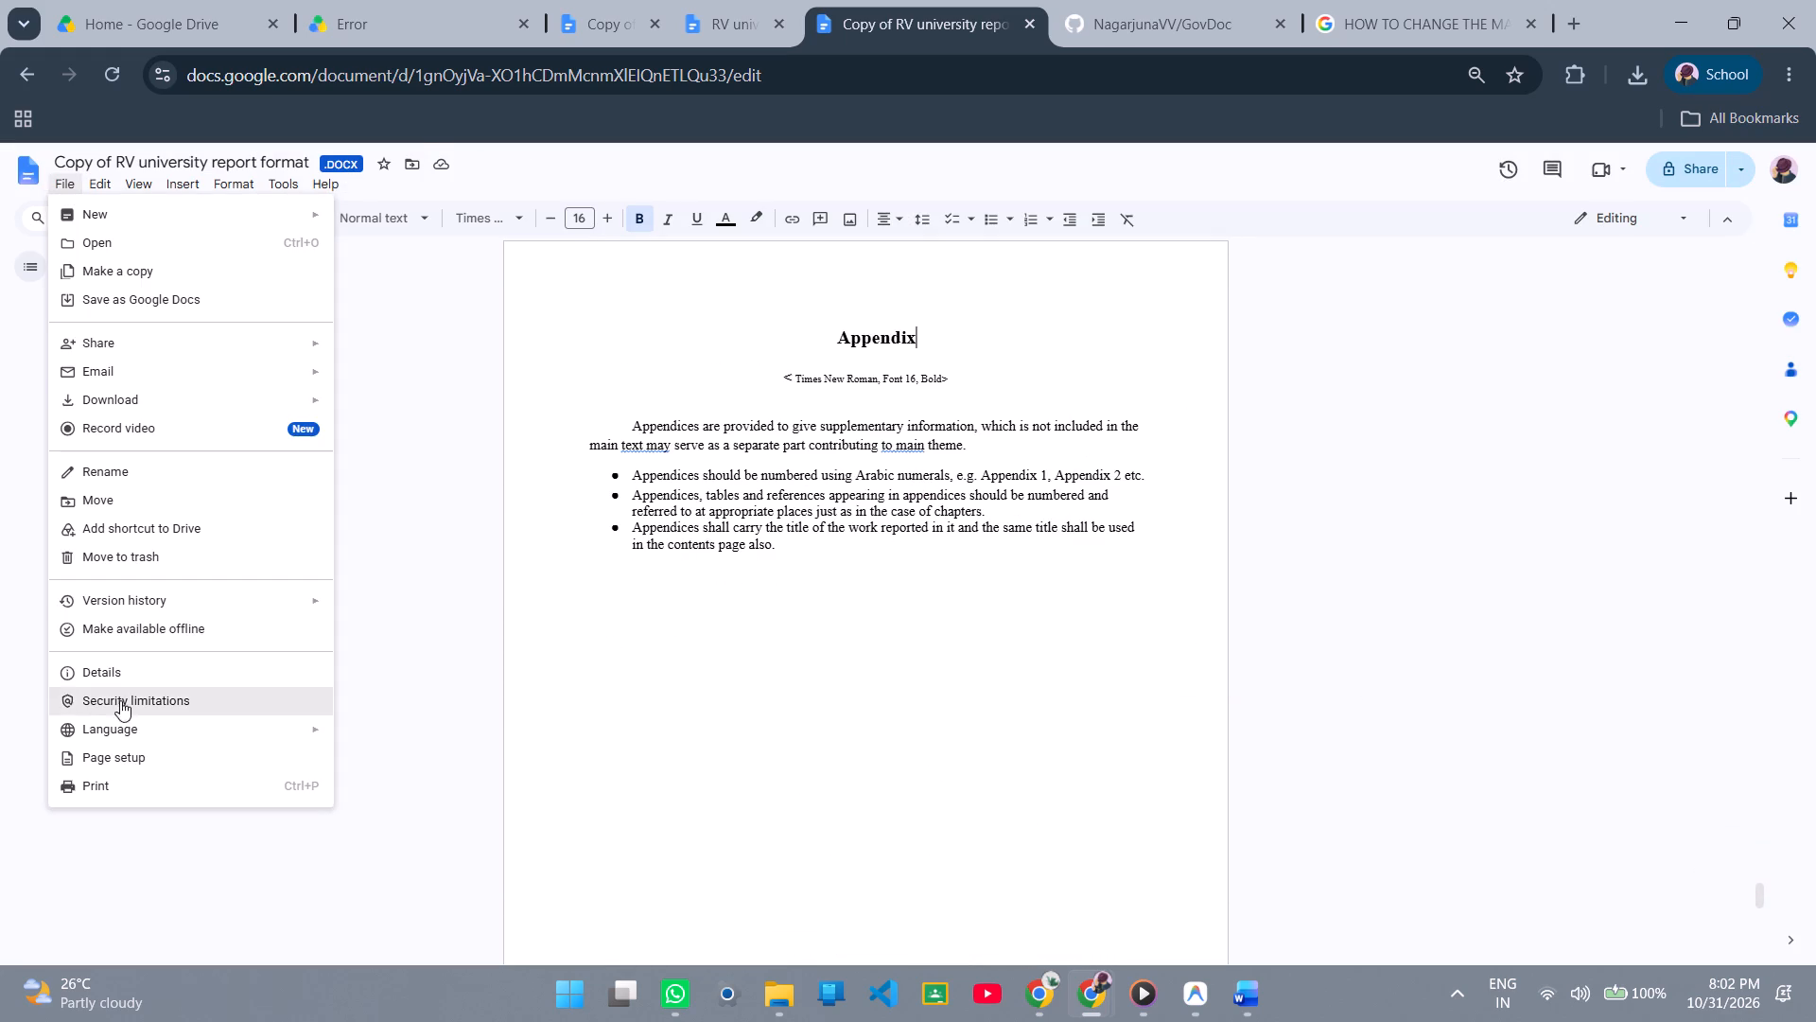
pyautogui.click(103, 748)
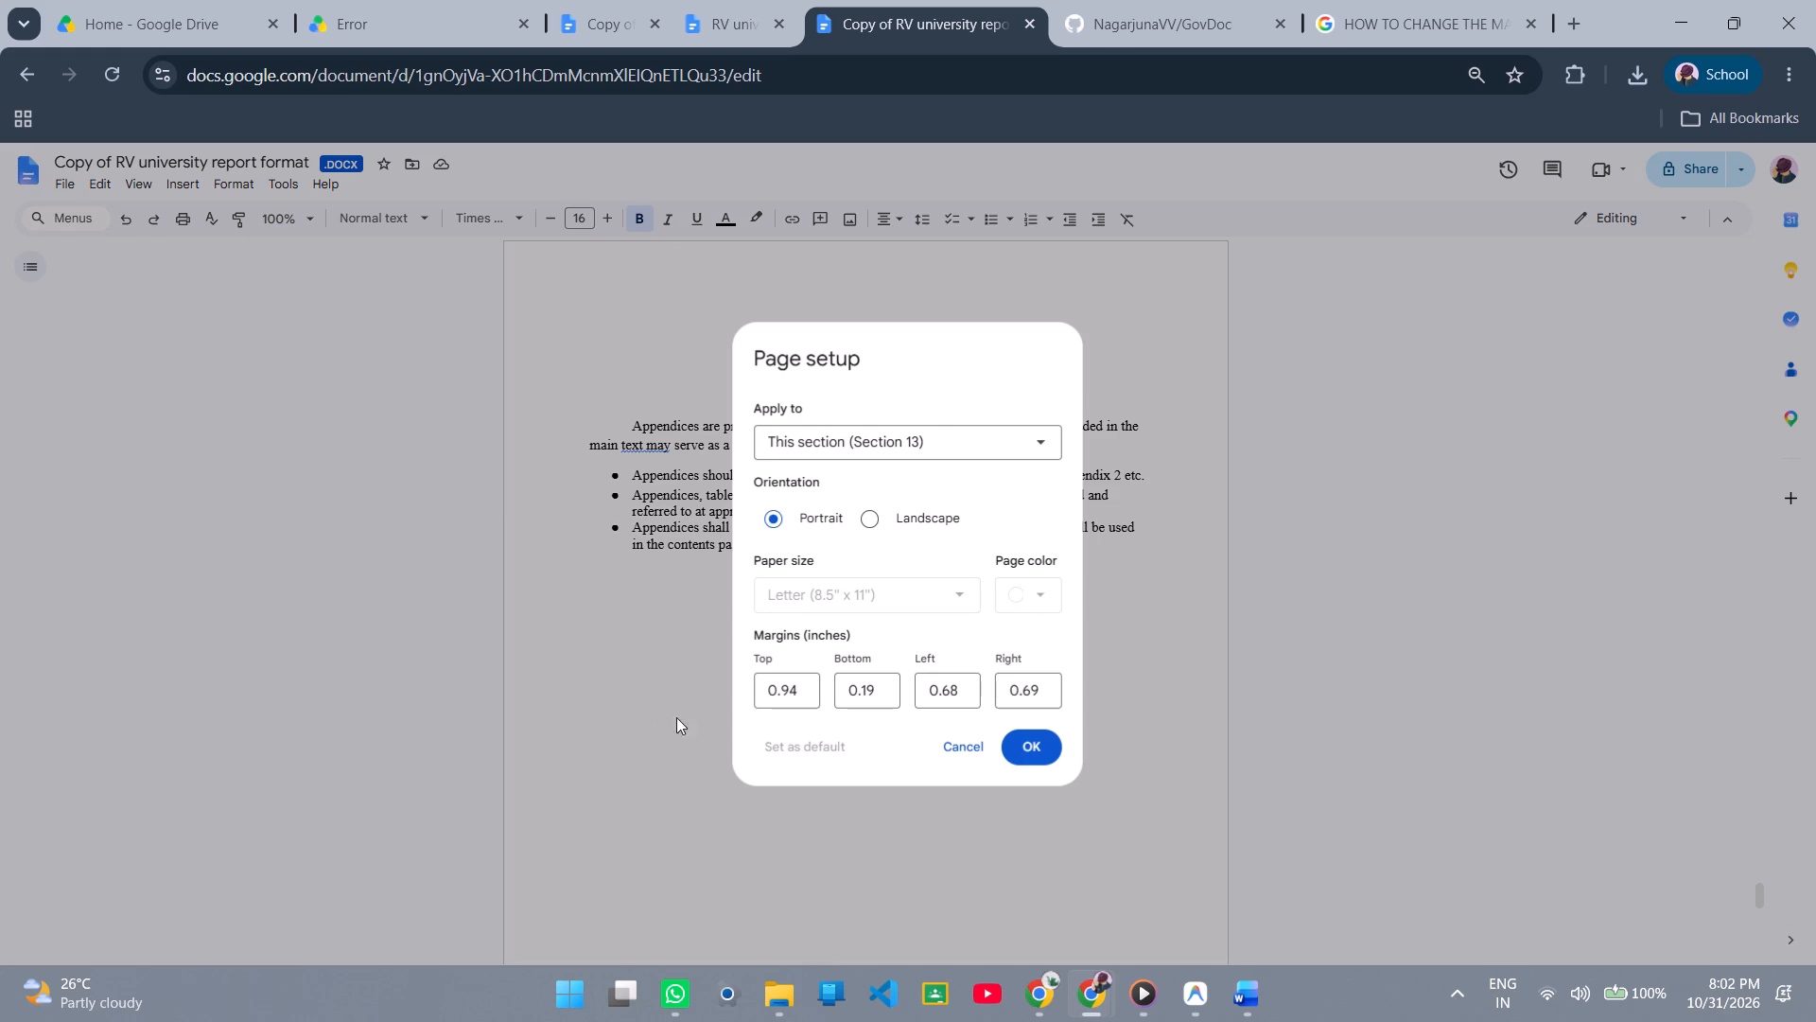
pyautogui.click(628, 689)
pyautogui.click(1038, 747)
# Look through the format template's opening guidelines, title page, Certificate and Declaration pages to examine their layout.
pyautogui.scroll(2, 1005, 740)
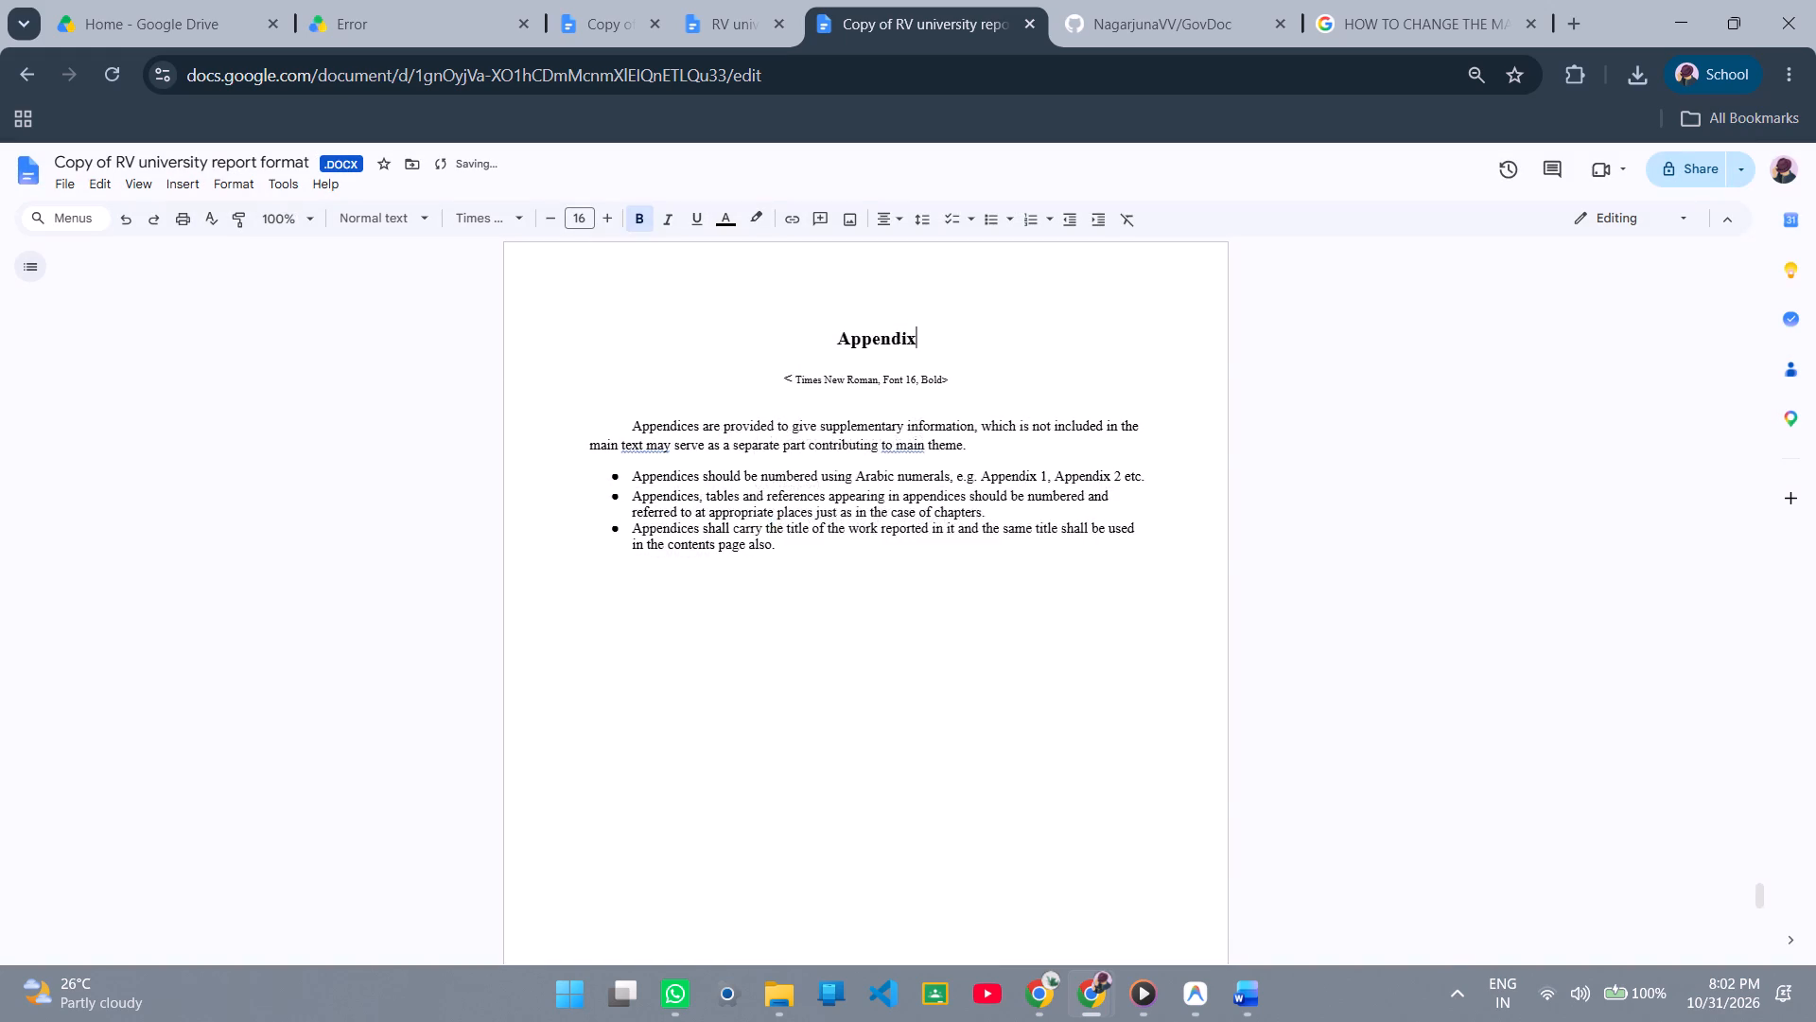
pyautogui.scroll(20, 1005, 740)
pyautogui.scroll(20, 1005, 740)
pyautogui.scroll(20, 1005, 740)
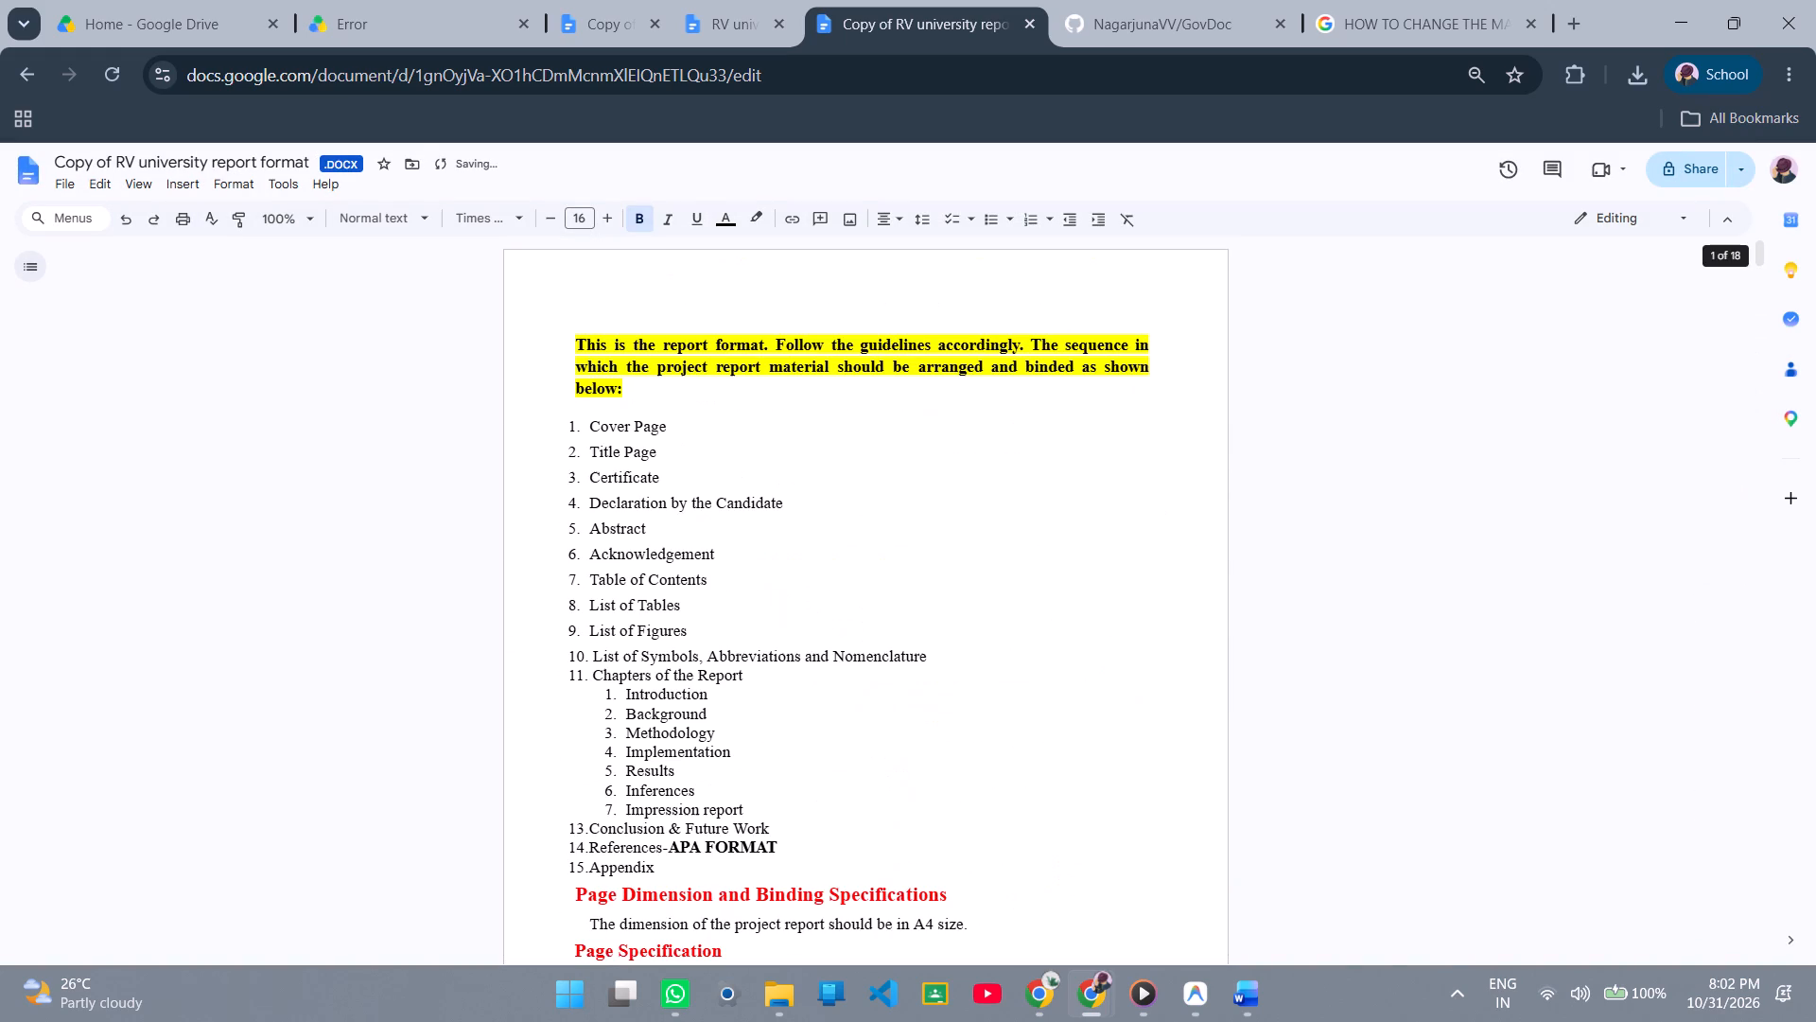
pyautogui.scroll(8, 1005, 740)
pyautogui.scroll(-10, 1005, 740)
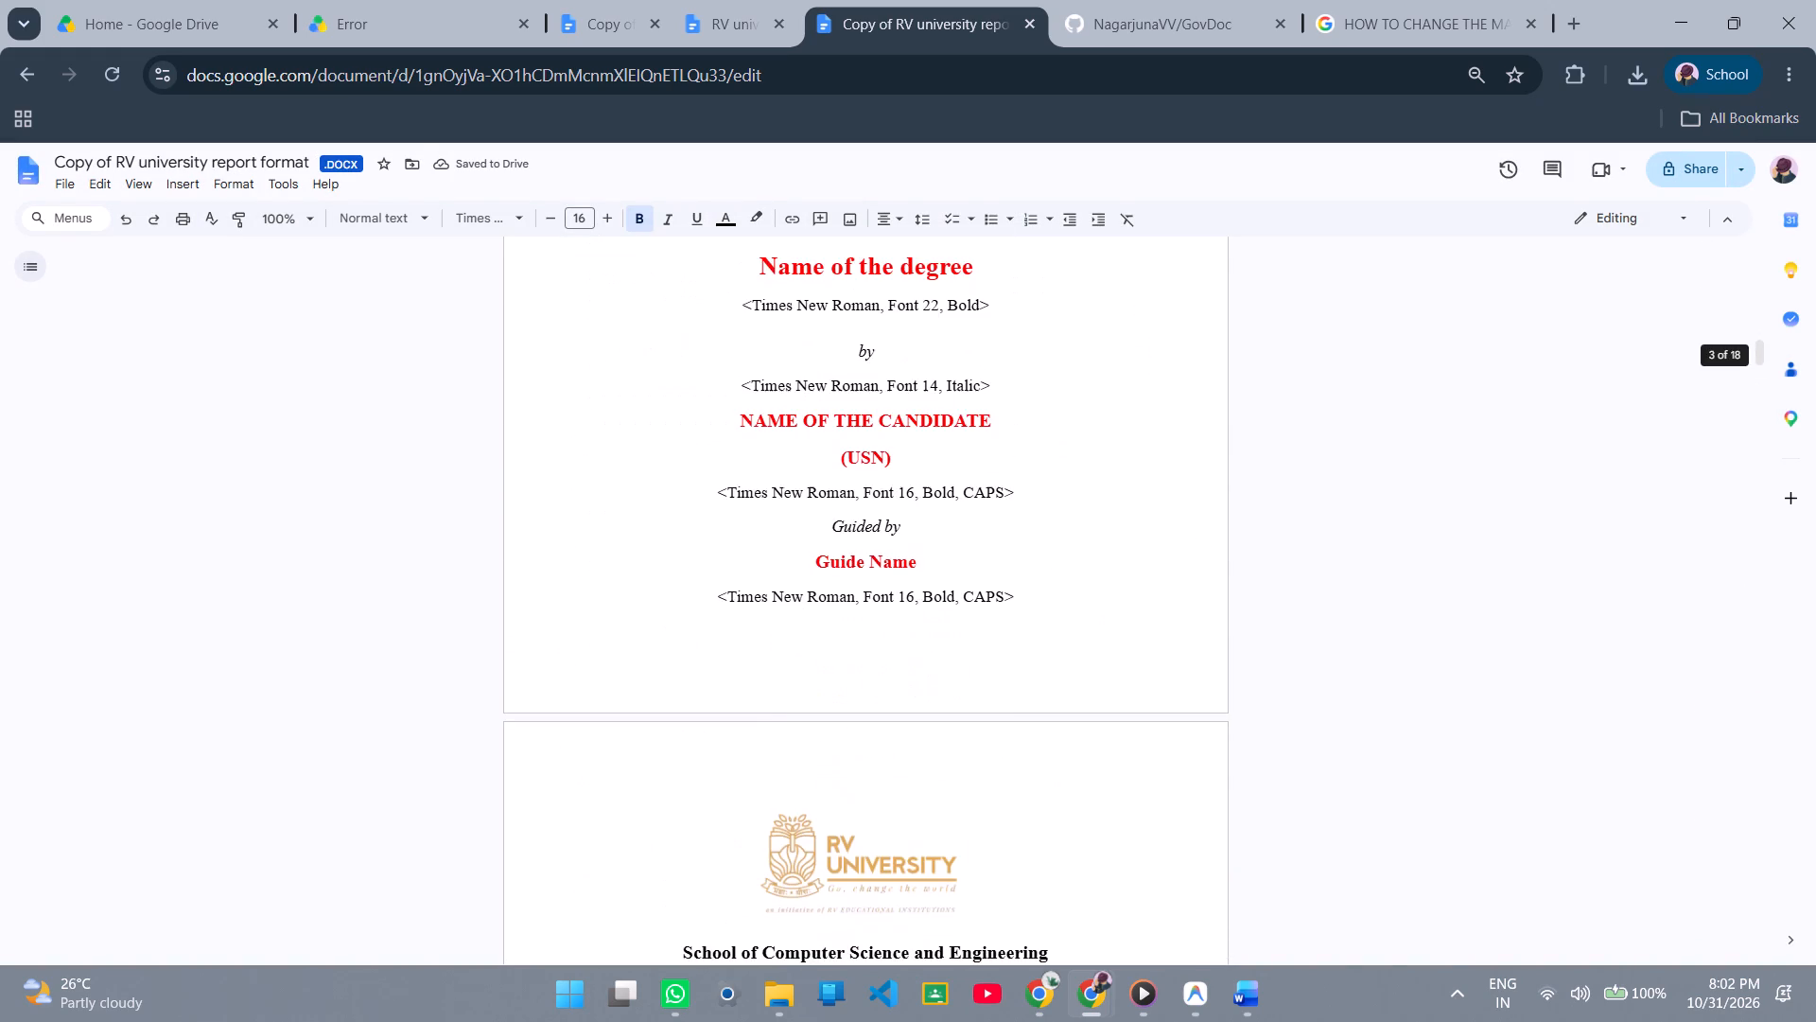
pyautogui.scroll(-3, 1005, 740)
pyautogui.scroll(1, 1005, 740)
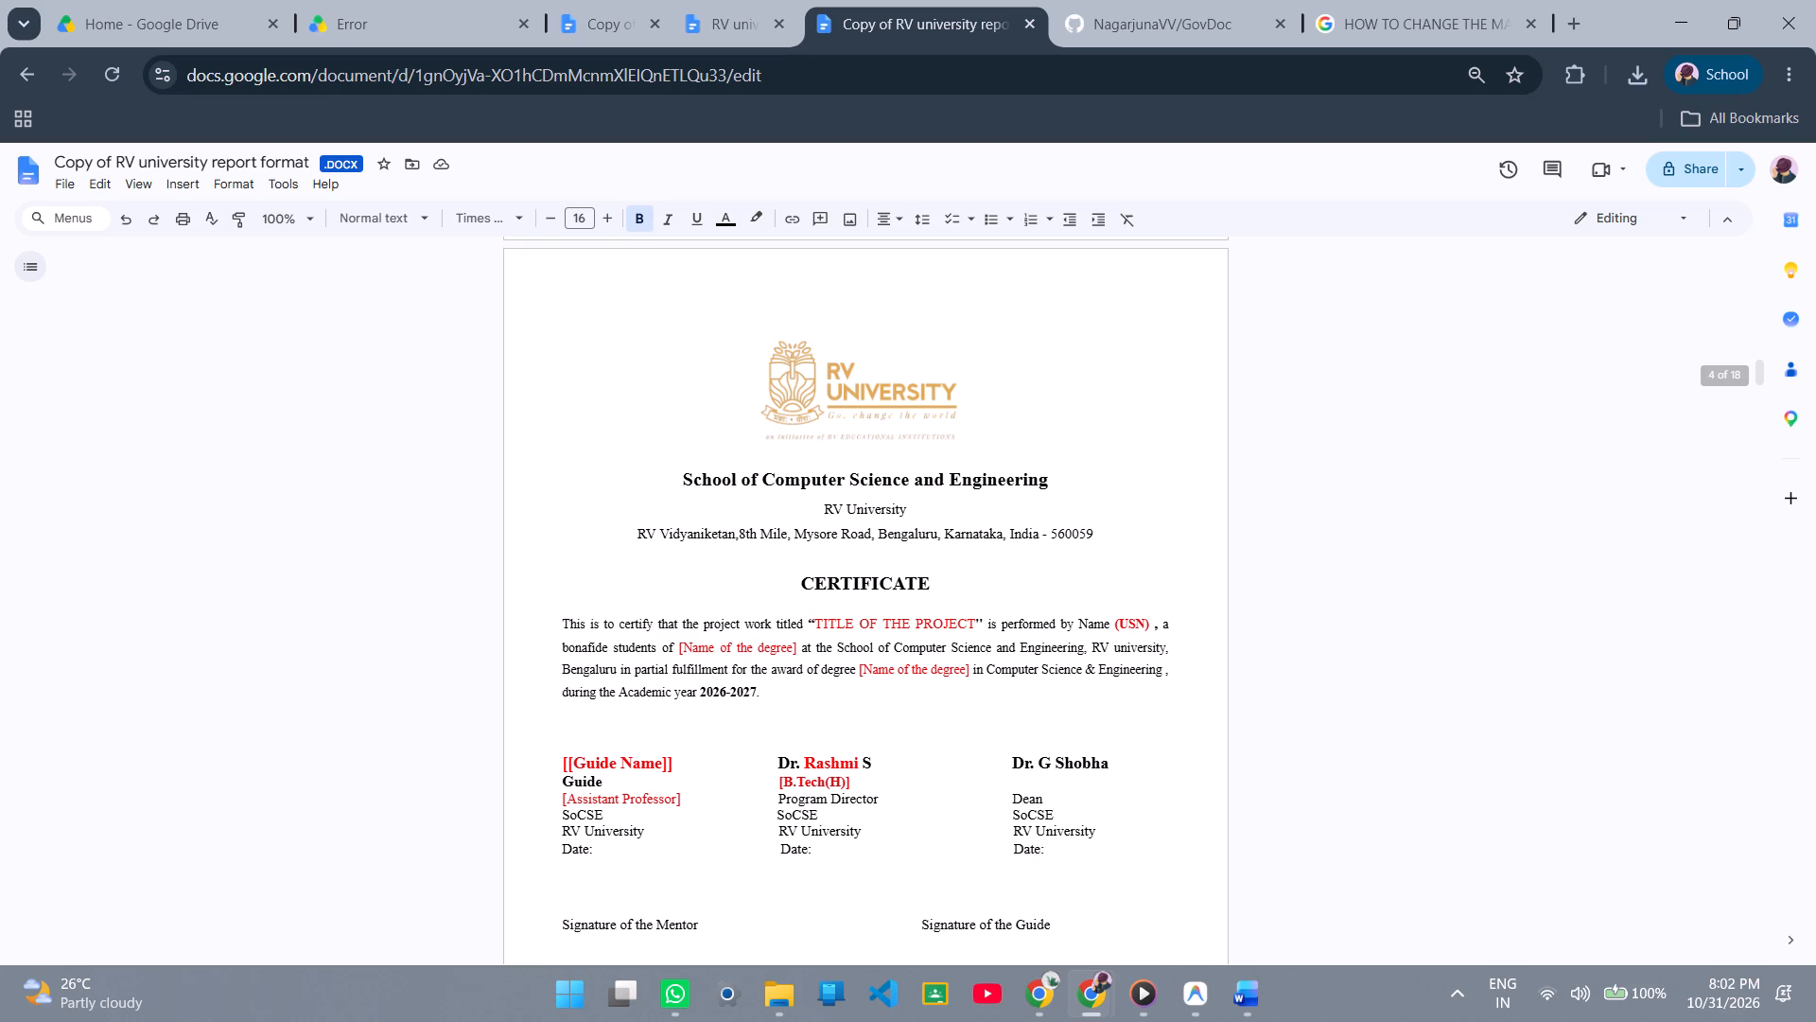
pyautogui.scroll(-4, 1024, 396)
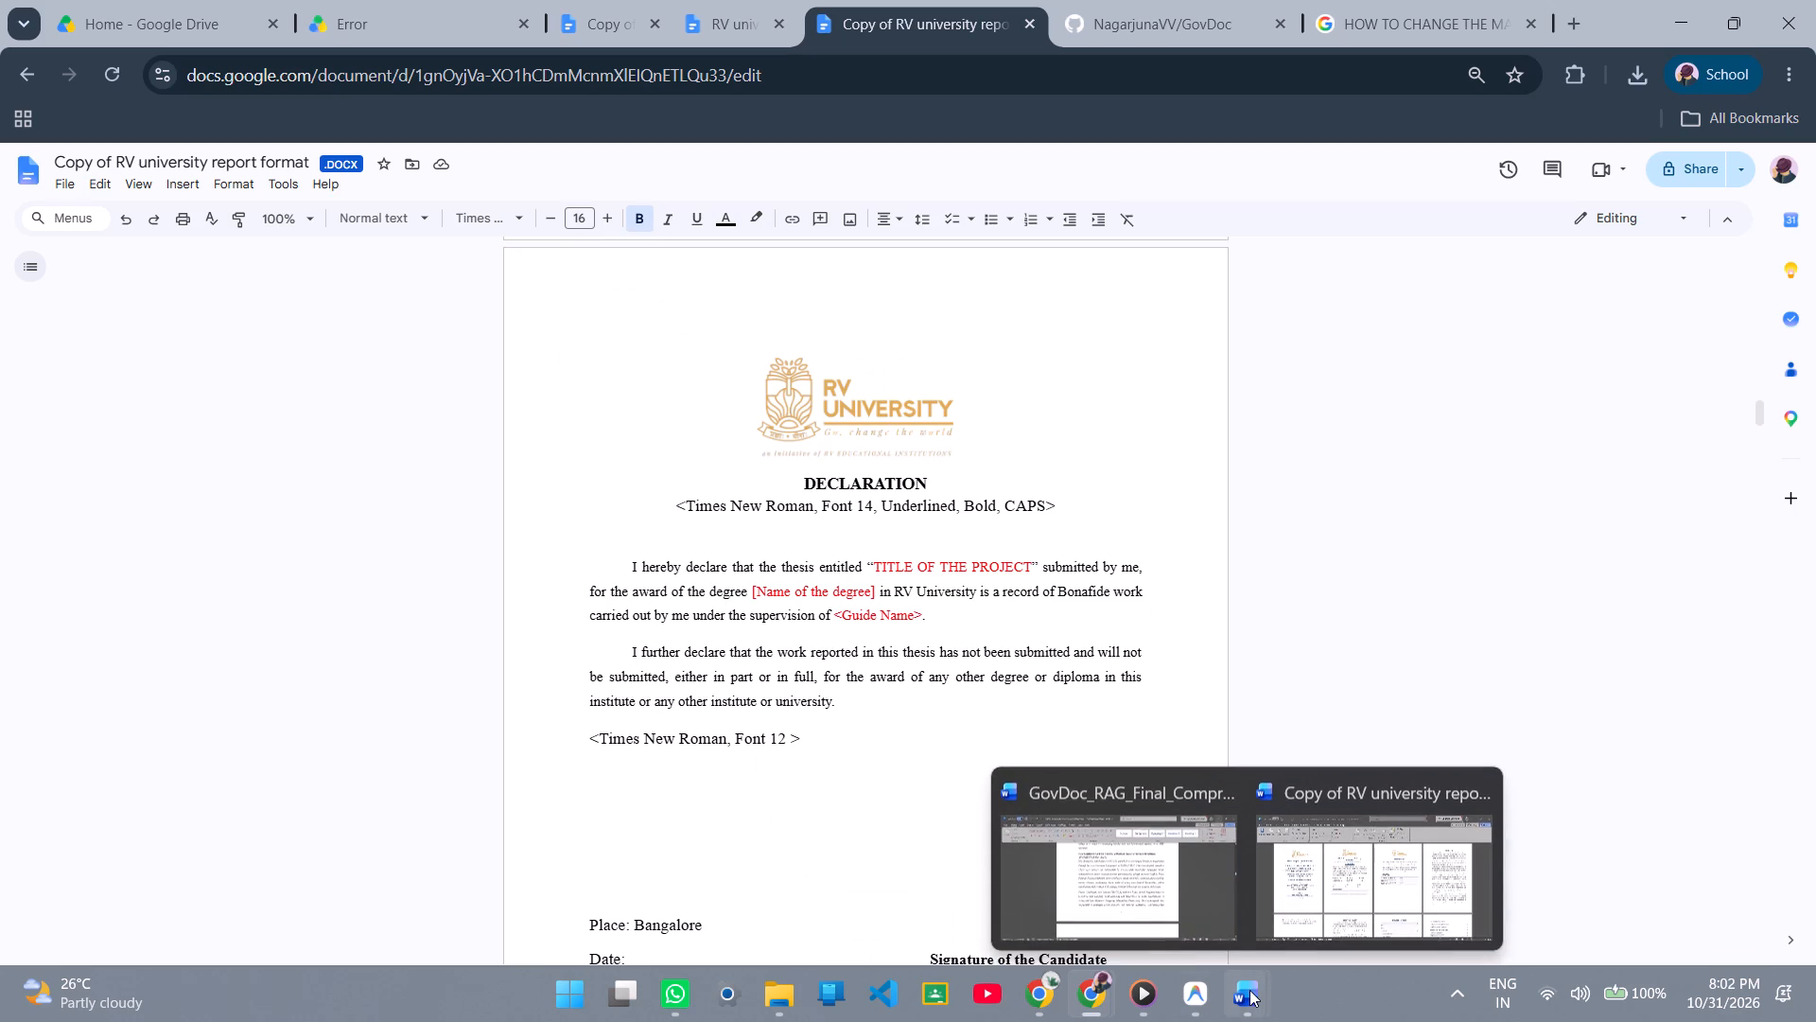
# Switch to the report copy in Word and examine its cover, Certificate and Declaration pages for comparison with the template.
pyautogui.click(1310, 925)
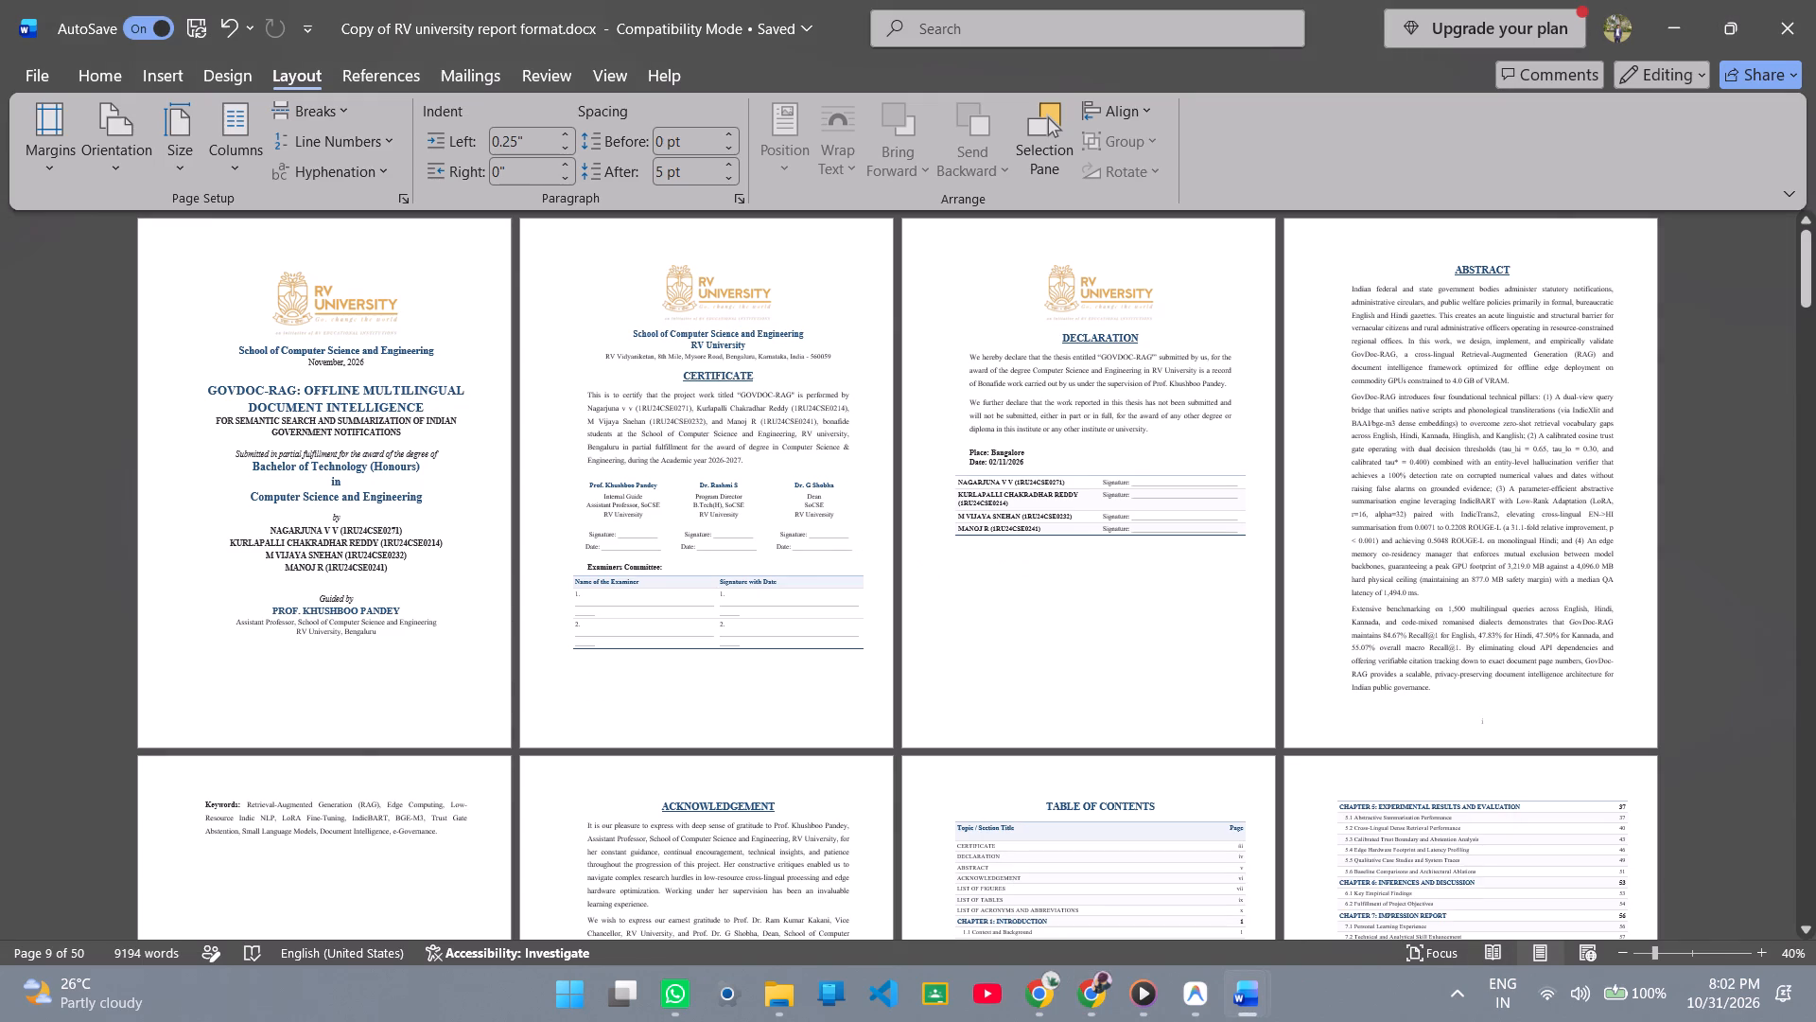
pyautogui.moveTo(388, 641); pyautogui.dragTo(348, 642)
pyautogui.click(249, 671)
pyautogui.rightClick(566, 279)
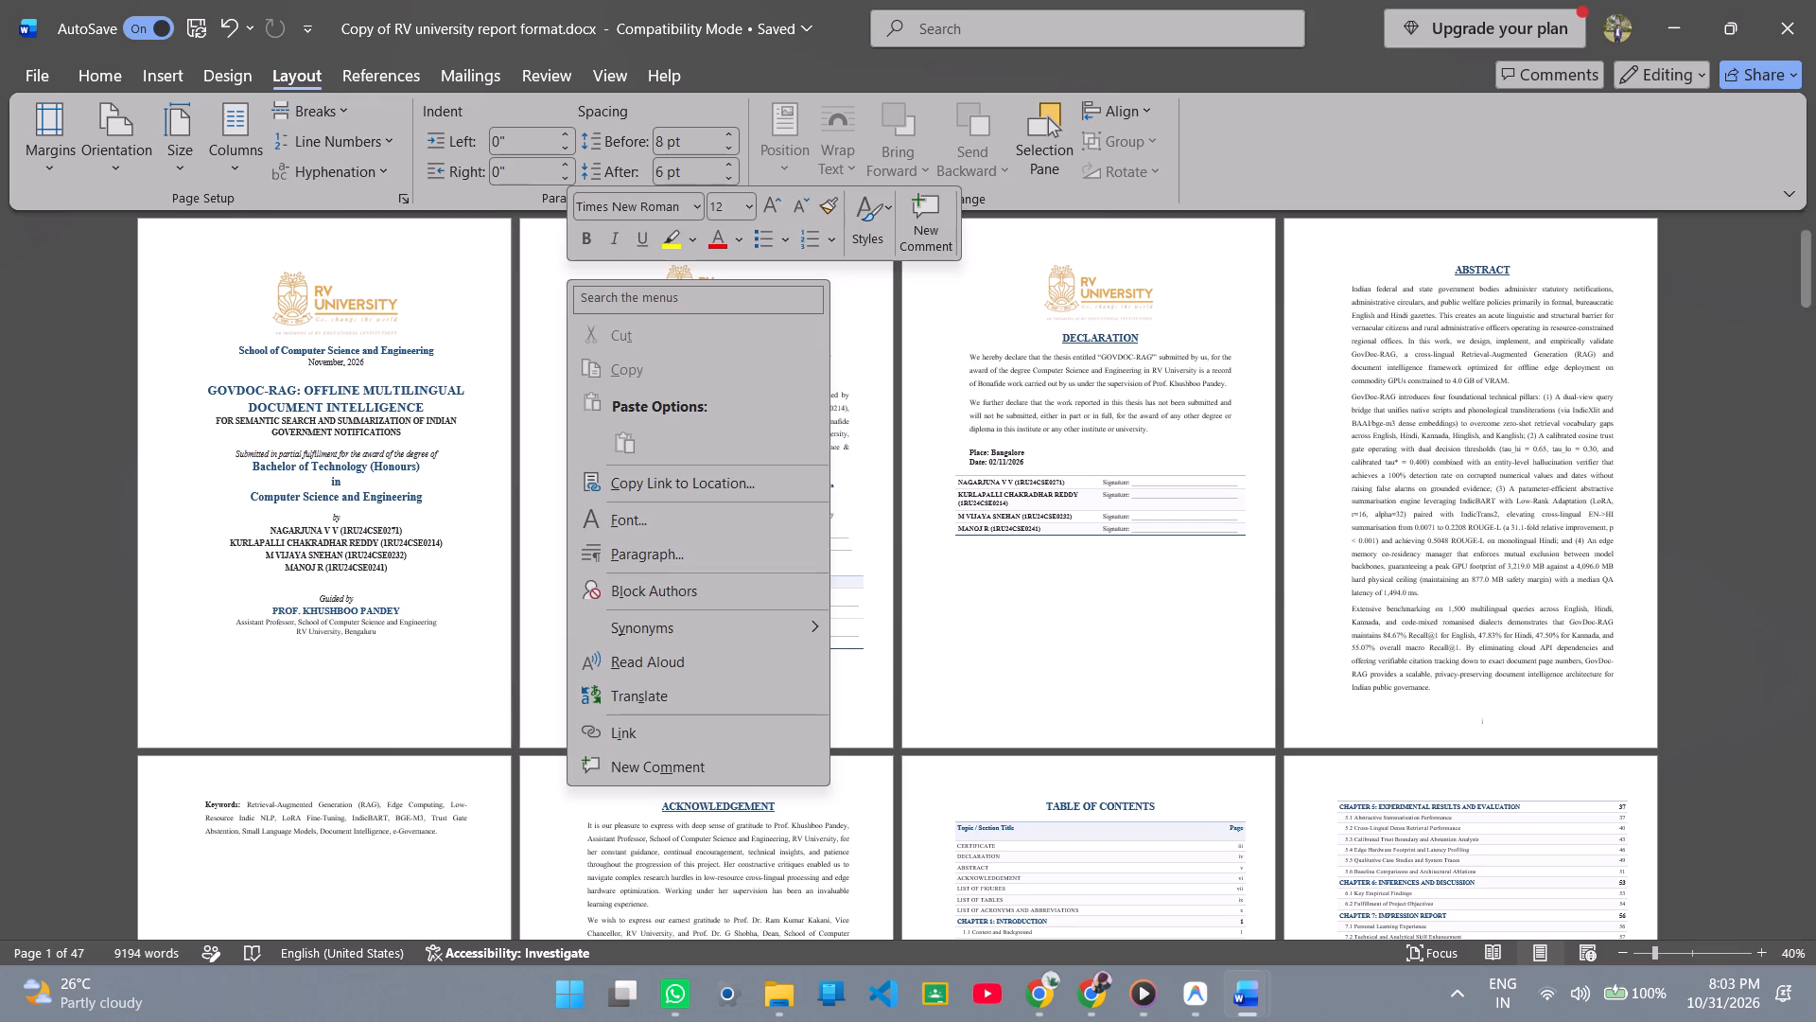
pyautogui.click(561, 298)
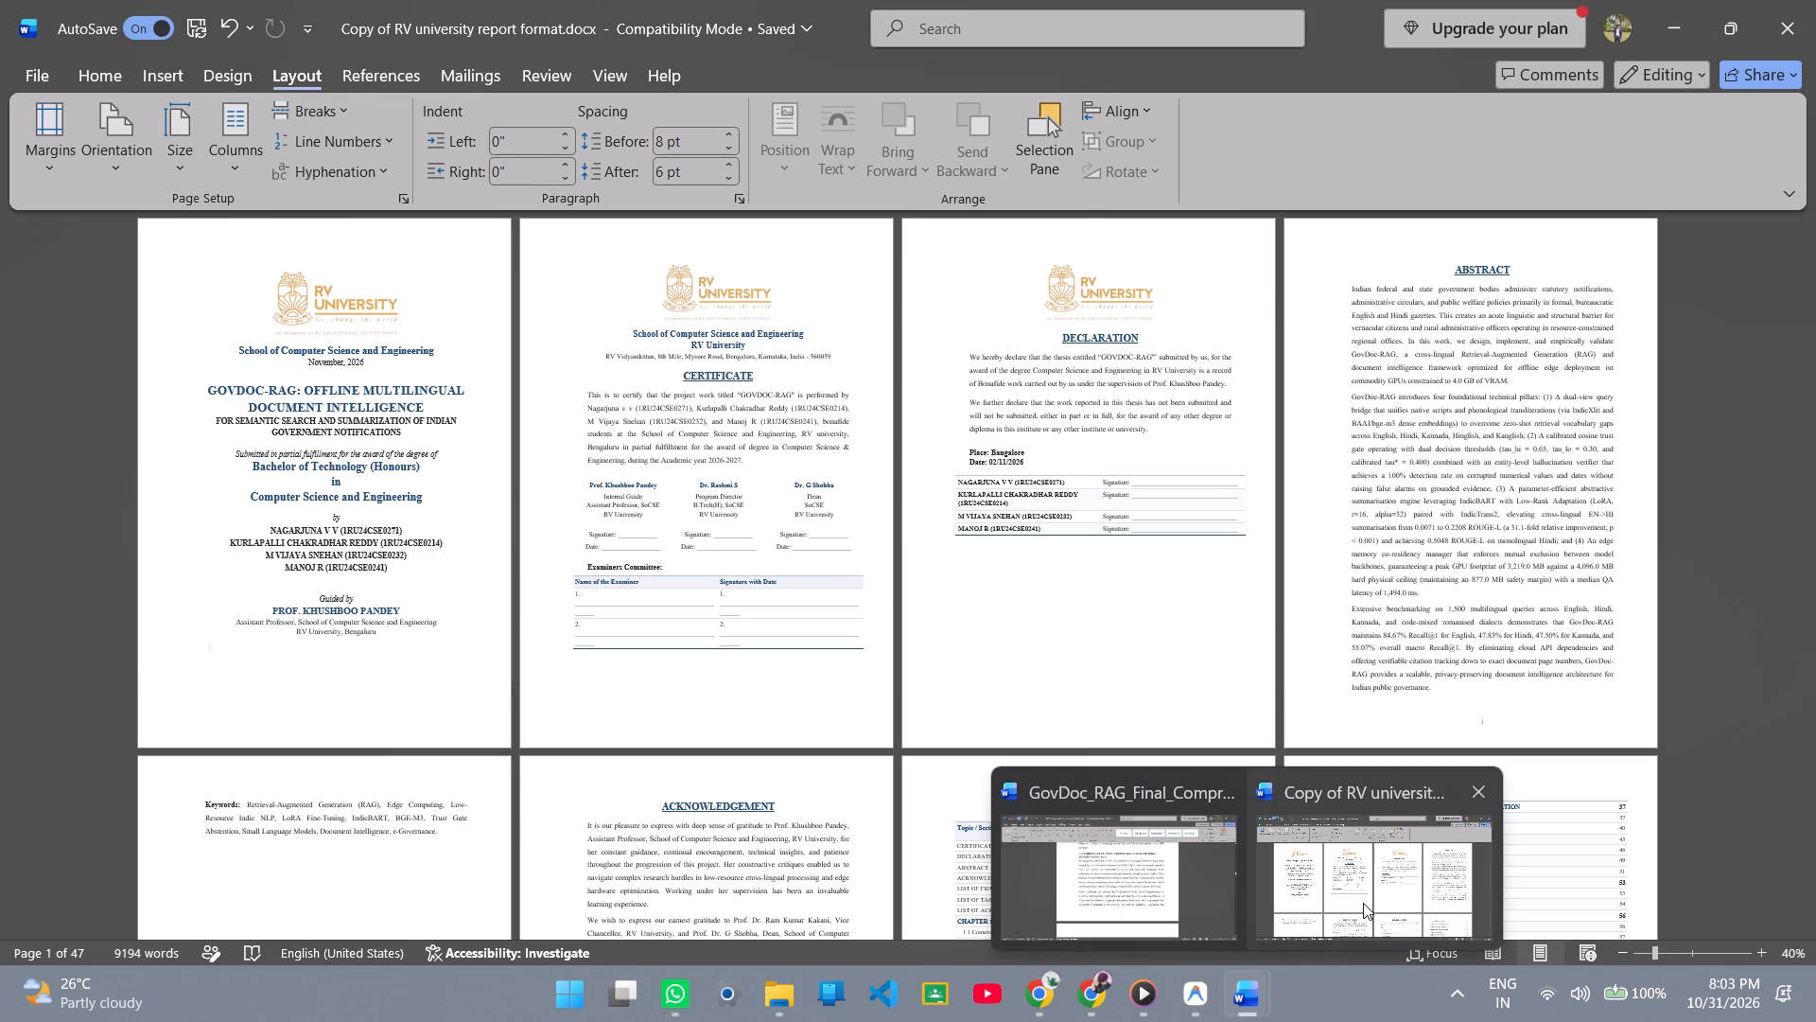
pyautogui.click(1363, 903)
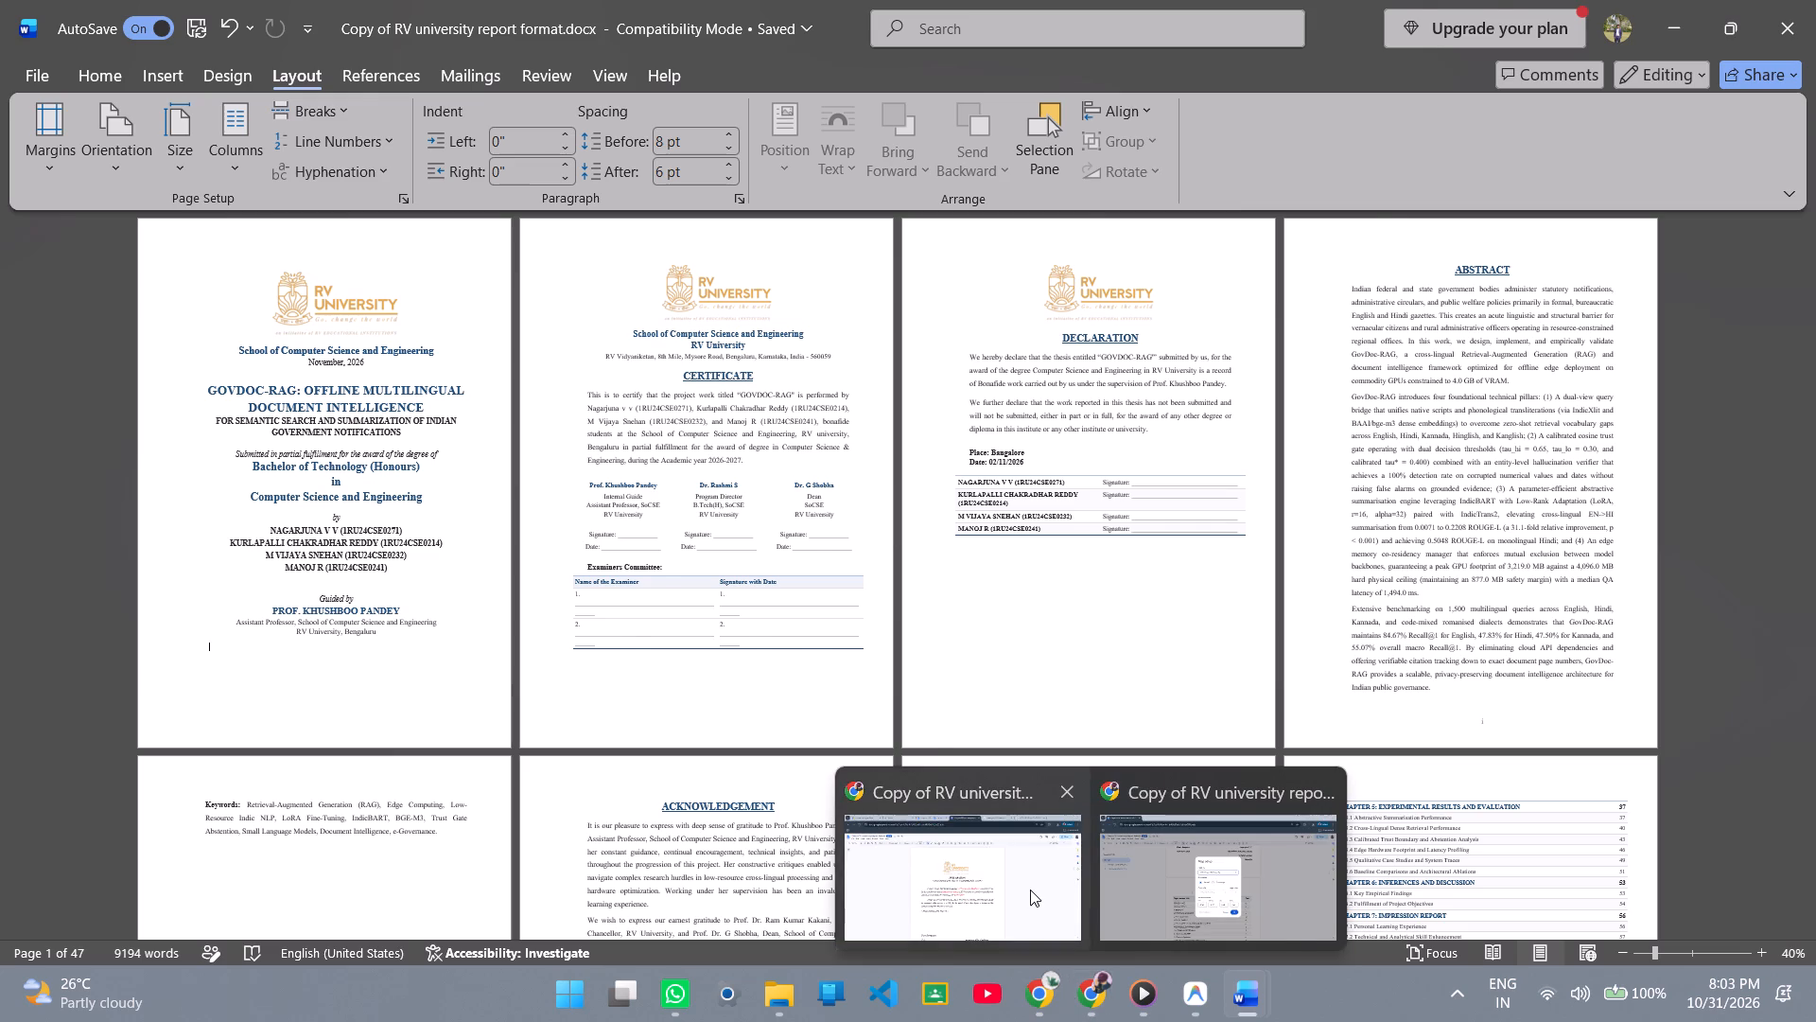
# Return to the format template in Google Docs and review it from the Declaration page back to the opening guidelines.
pyautogui.click(1030, 890)
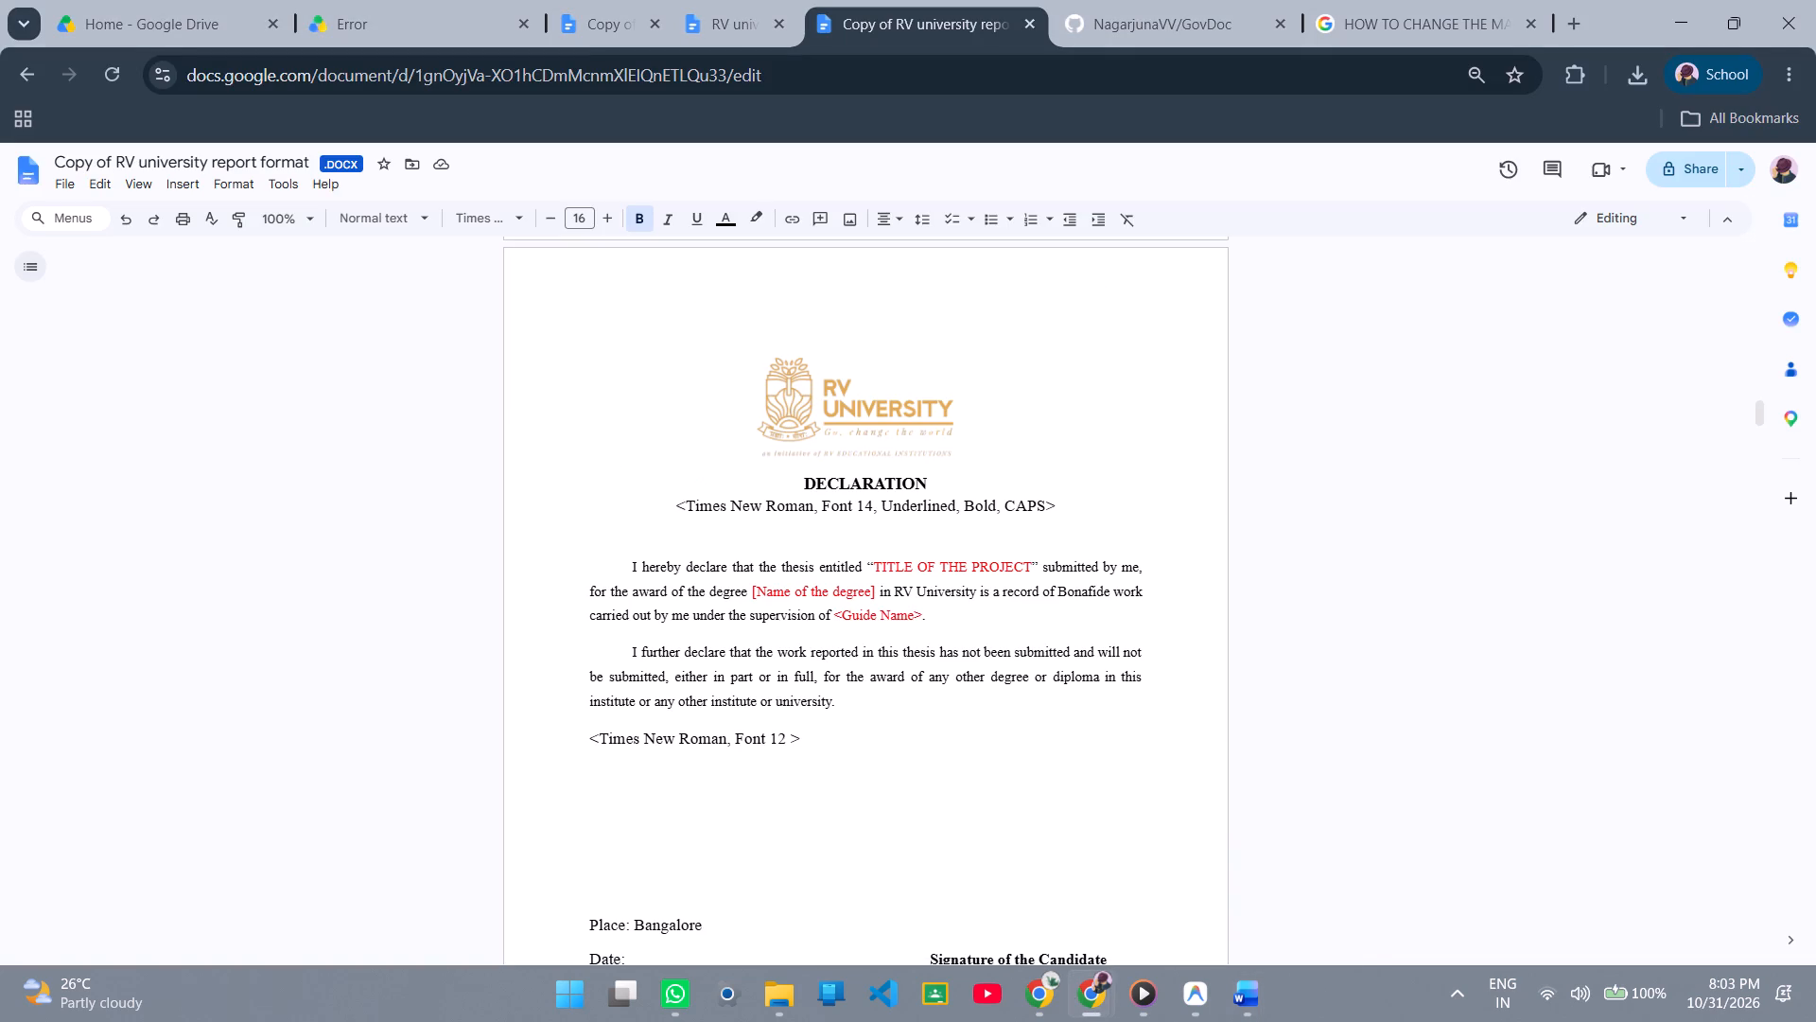
pyautogui.scroll(-3, 999, 658)
pyautogui.scroll(4, 999, 658)
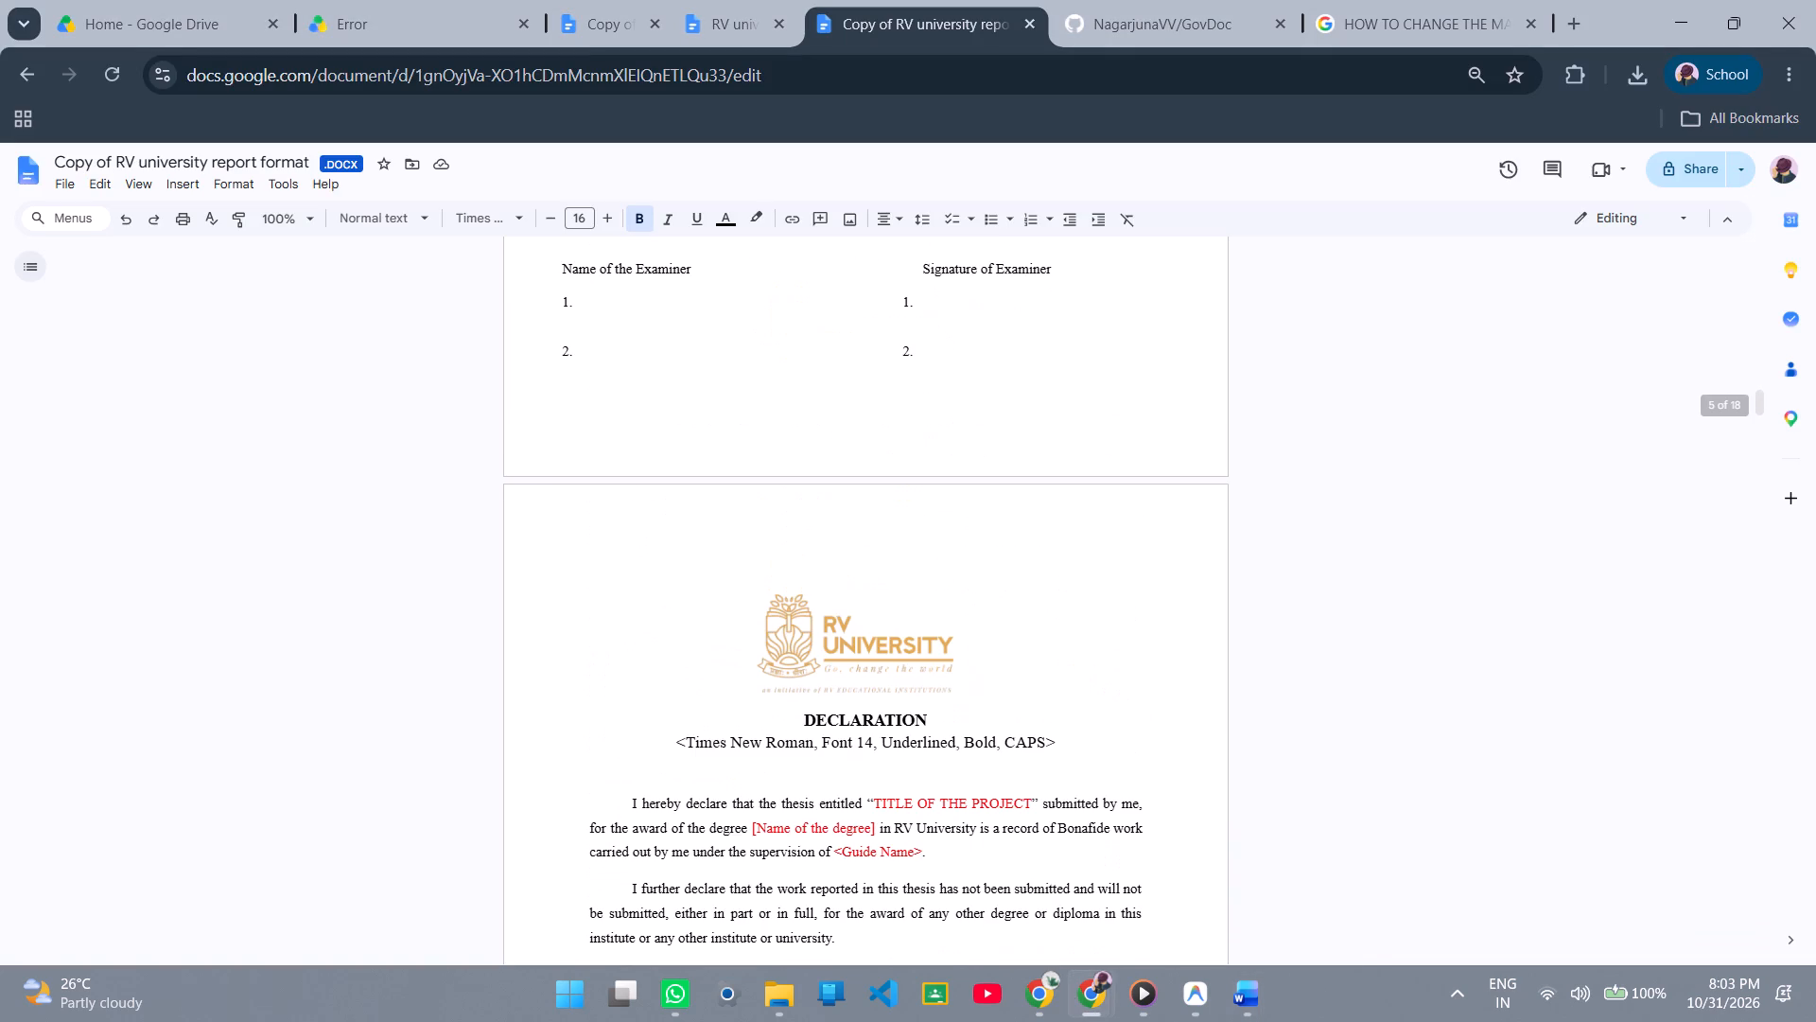
pyautogui.scroll(4, 1049, 694)
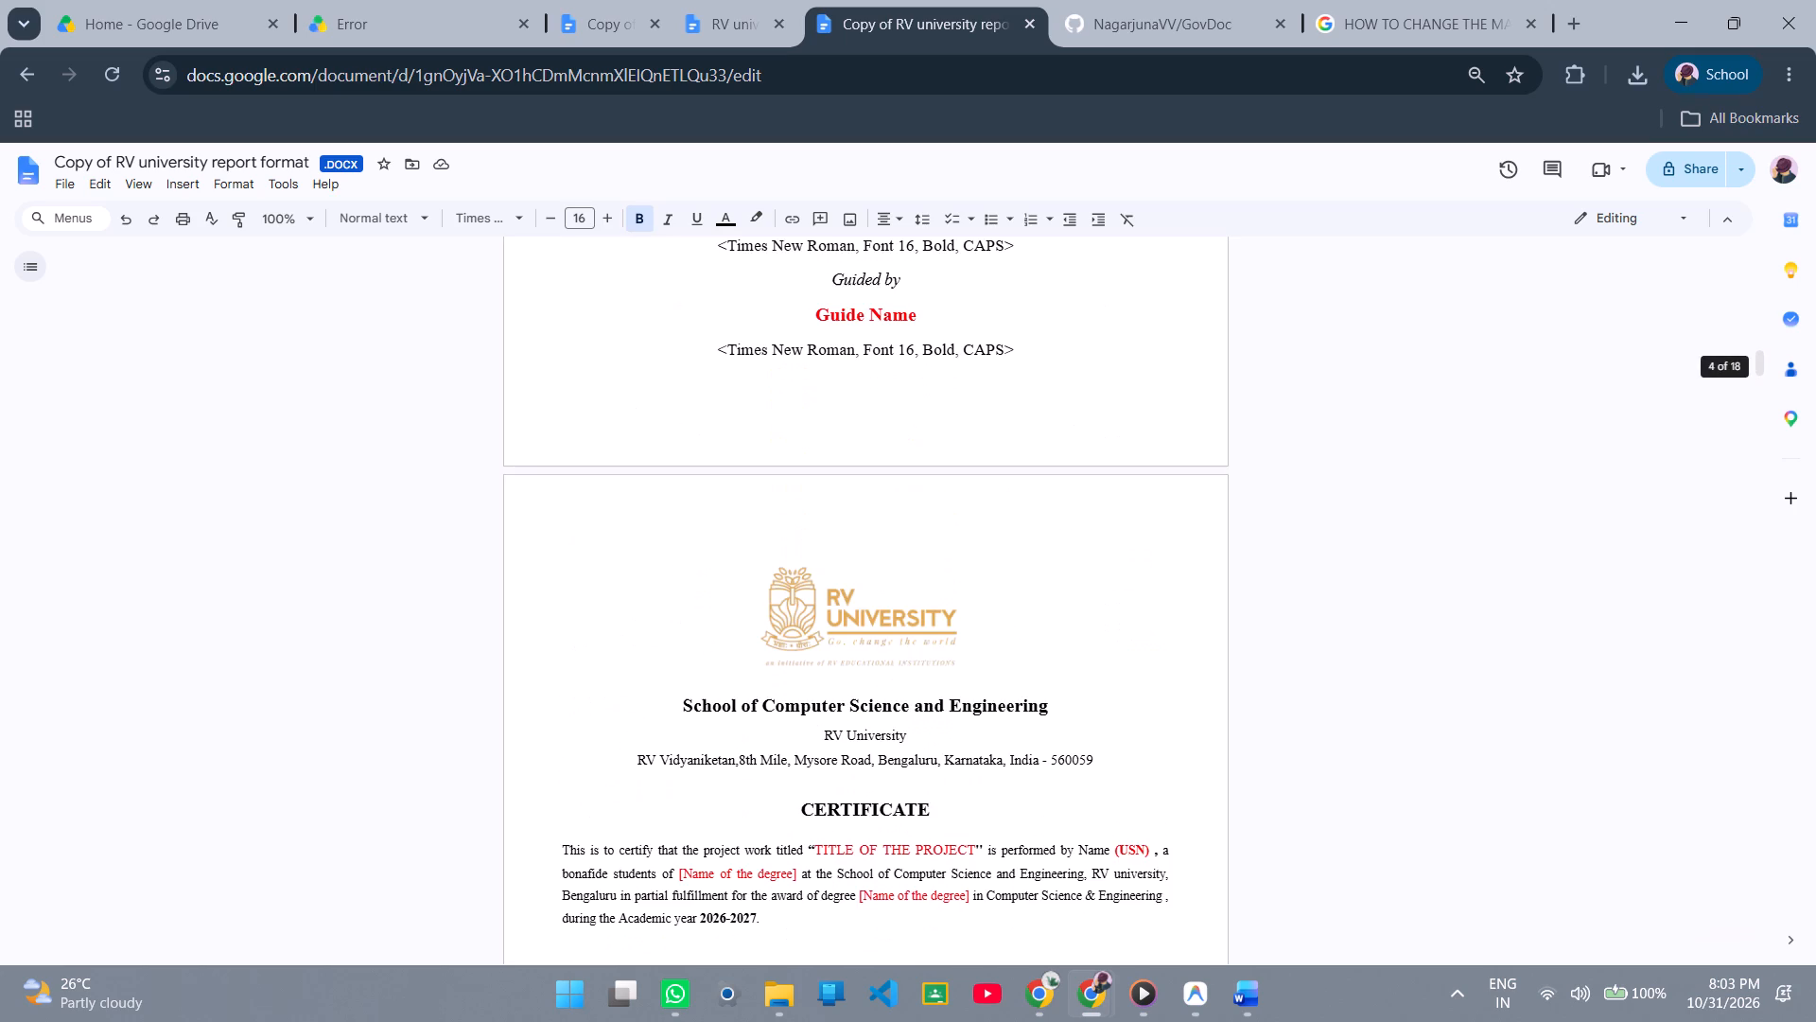
pyautogui.scroll(3, 1049, 694)
pyautogui.scroll(-2, 1049, 694)
pyautogui.scroll(6, 1049, 694)
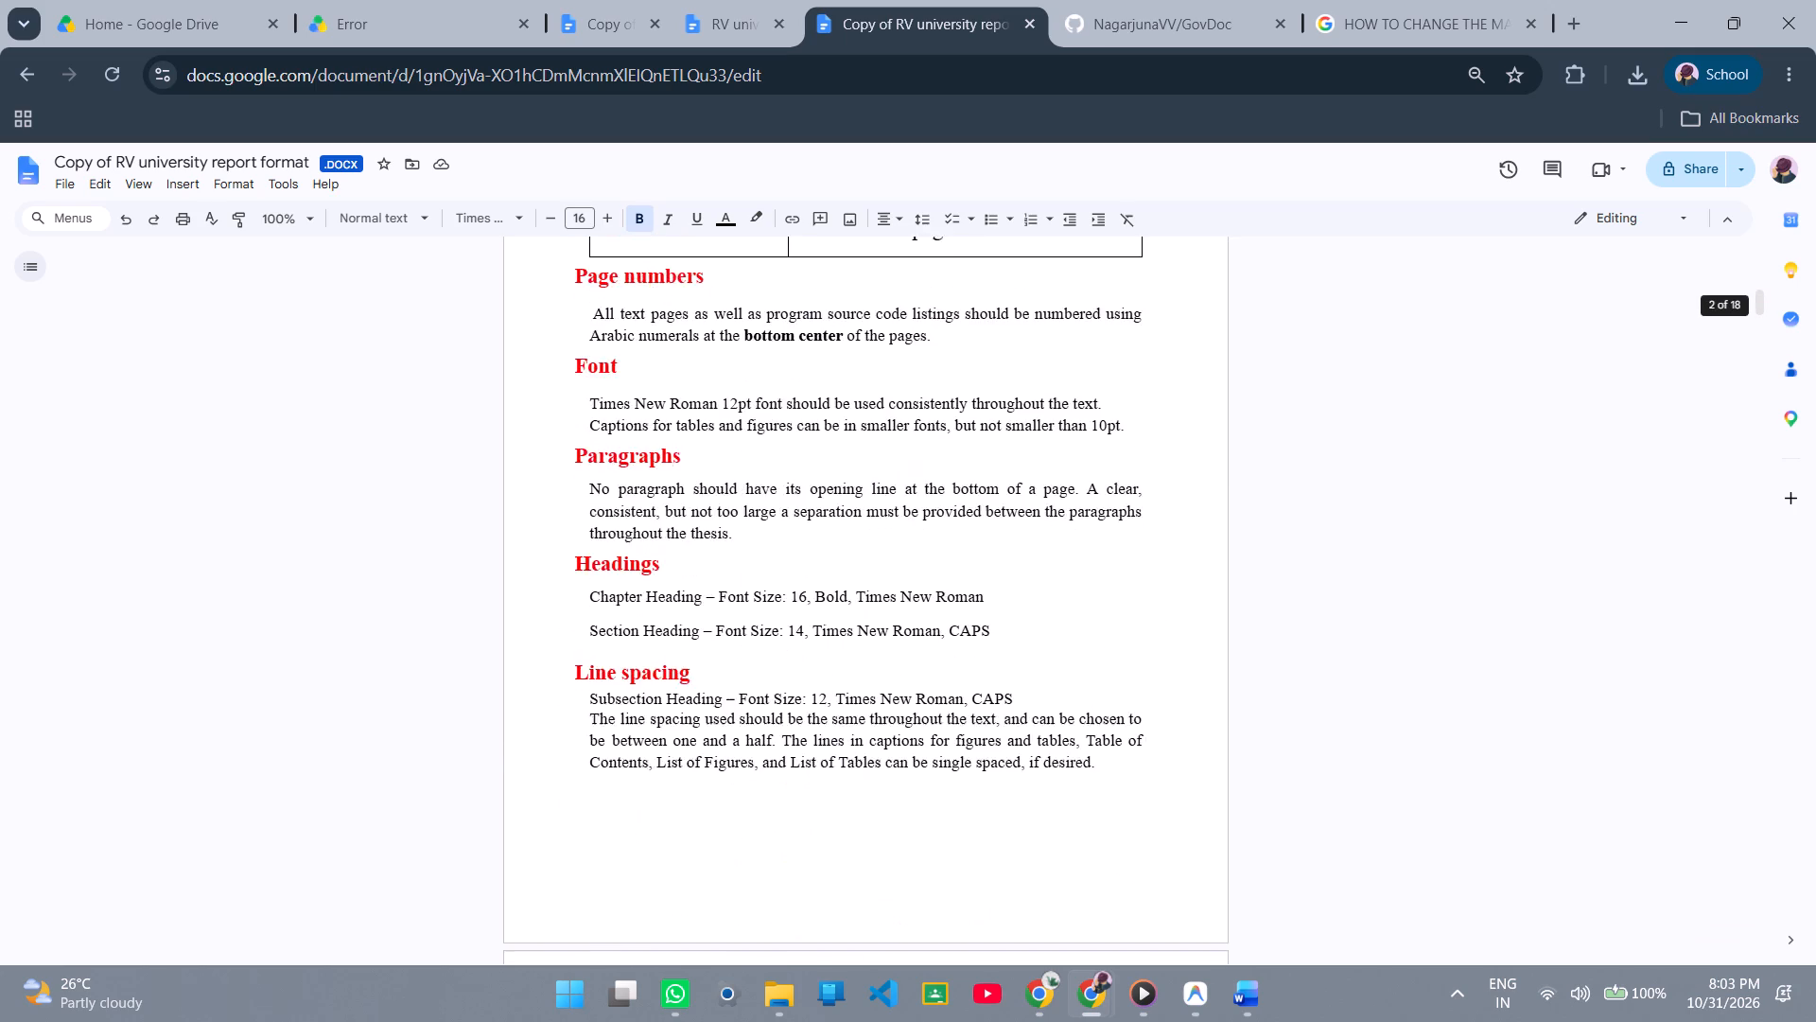
pyautogui.scroll(8, 1049, 694)
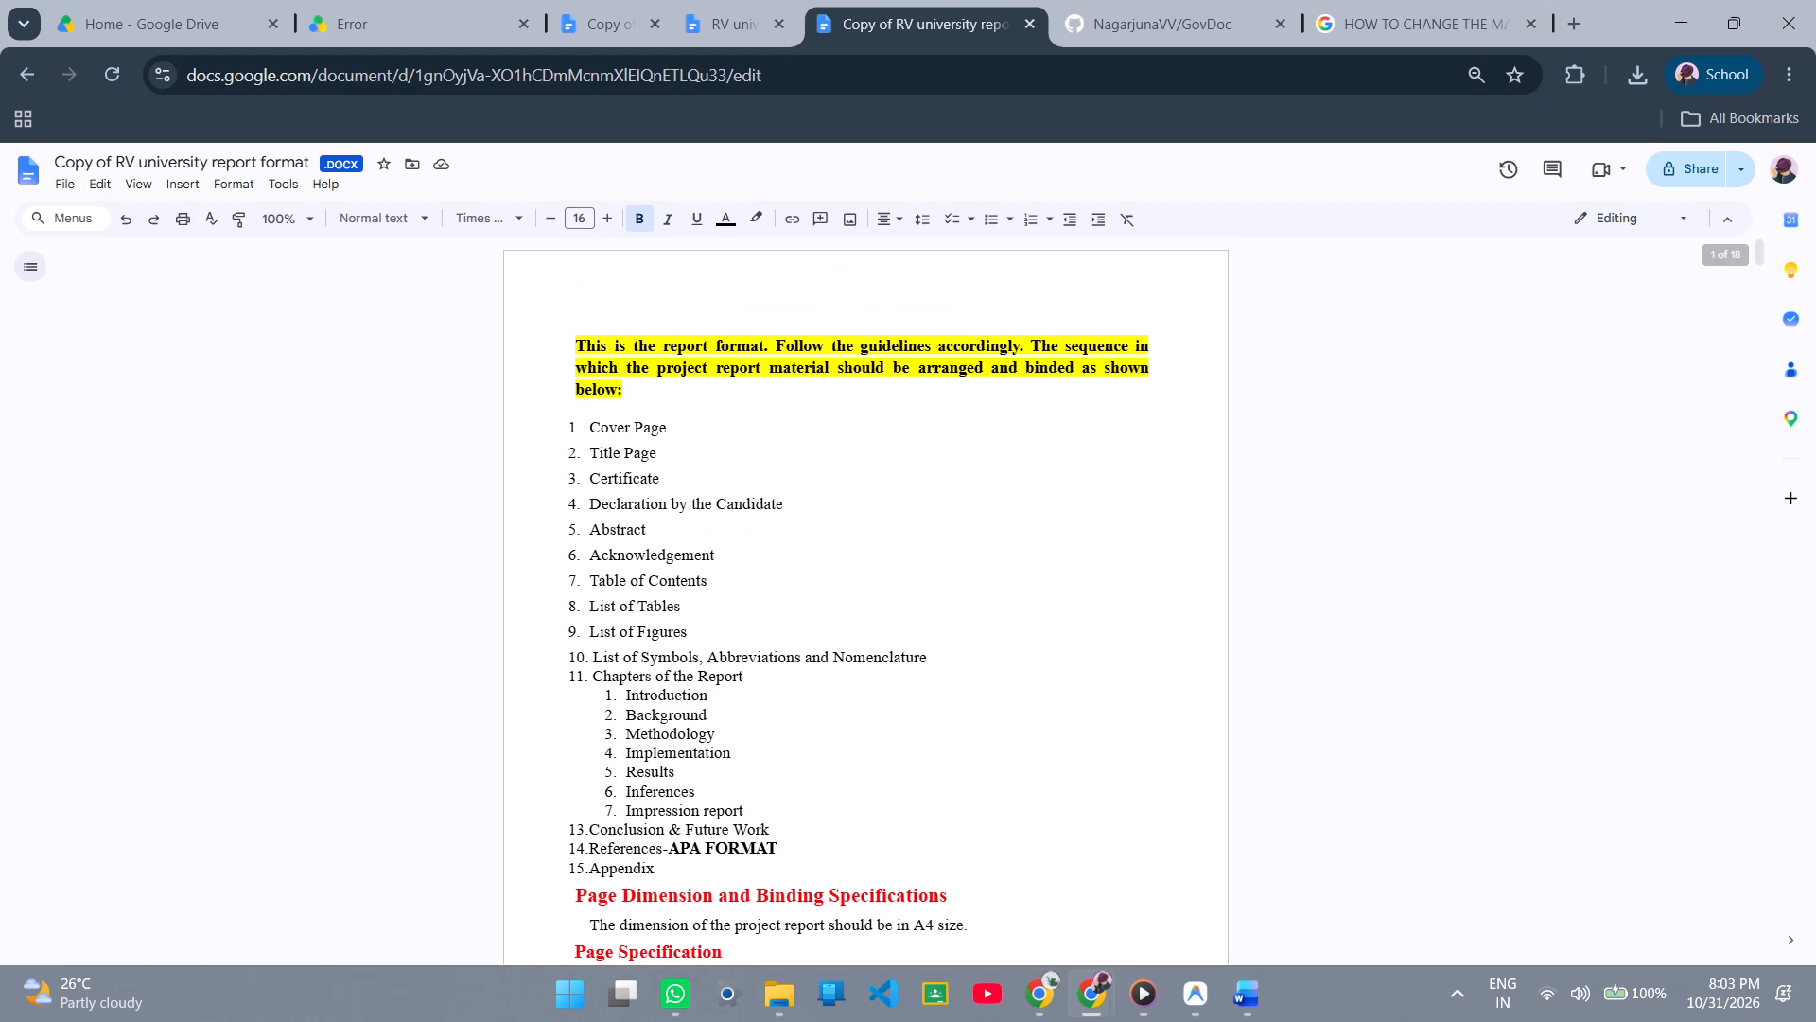
# Read the template's rules on report sequence, page margins, page numbers, font, paragraphs, headings and line spacing.
pyautogui.scroll(-4, 993, 461)
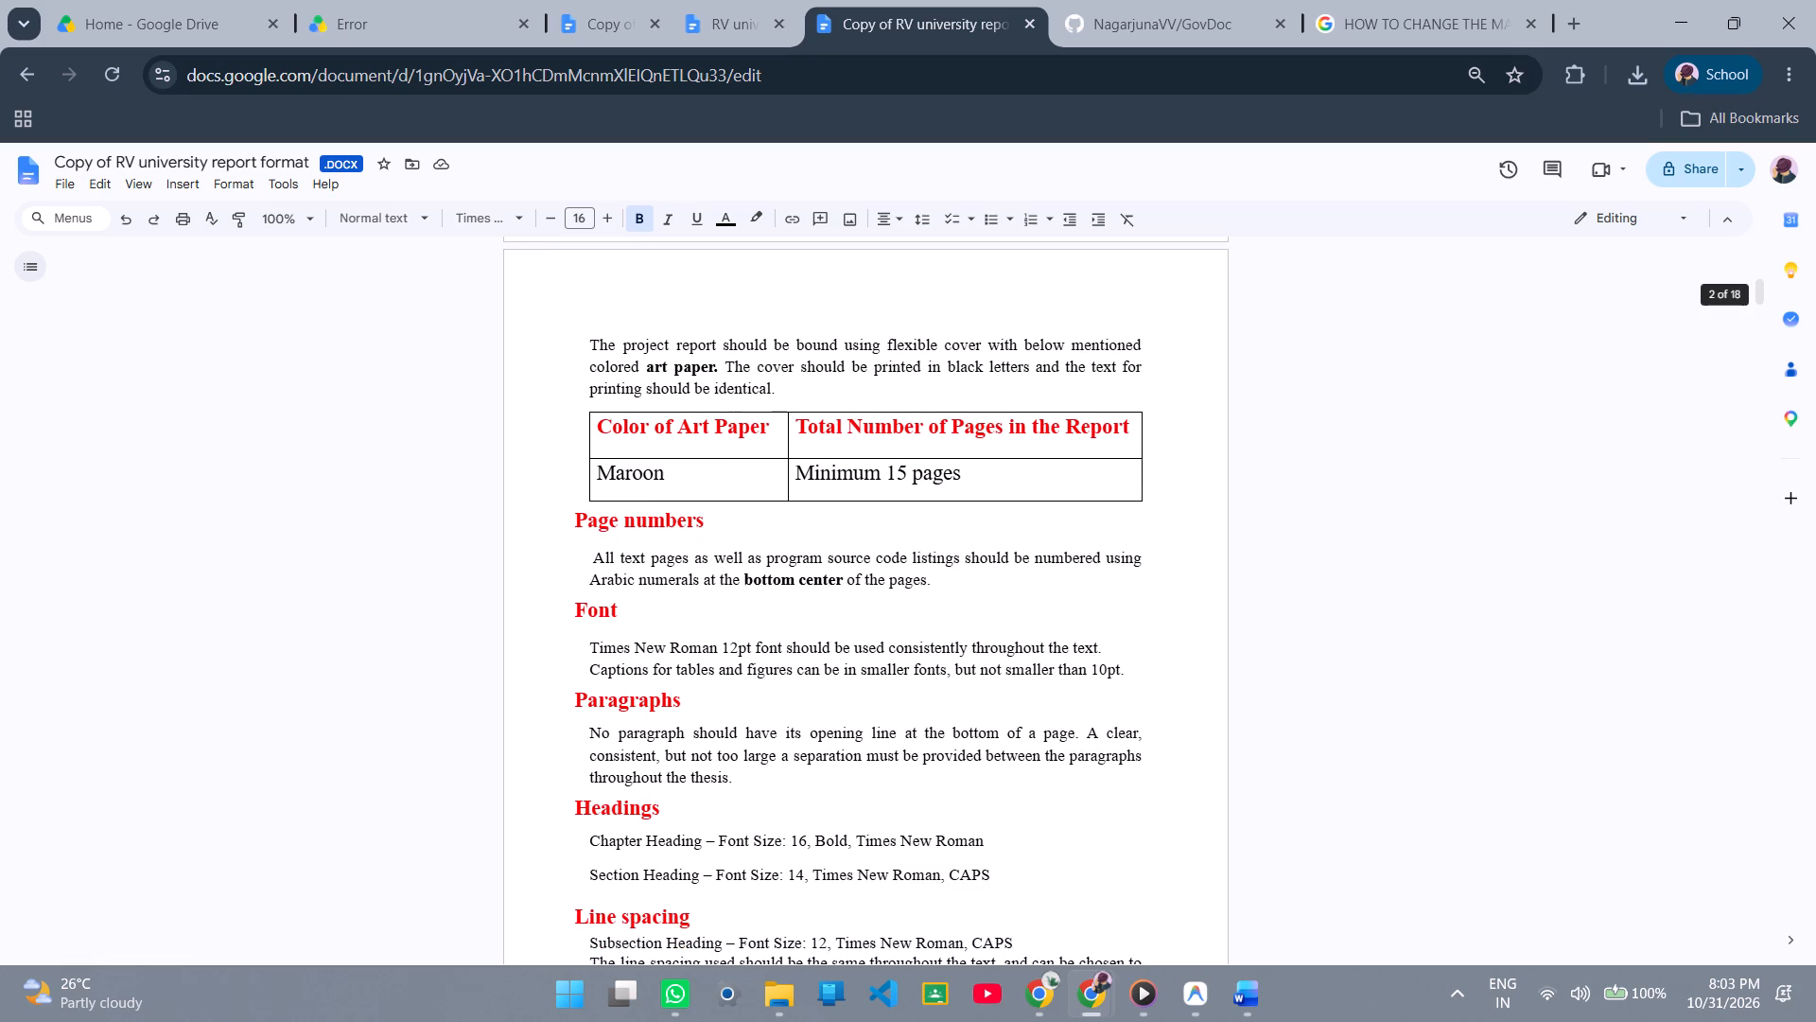
pyautogui.scroll(2, 955, 682)
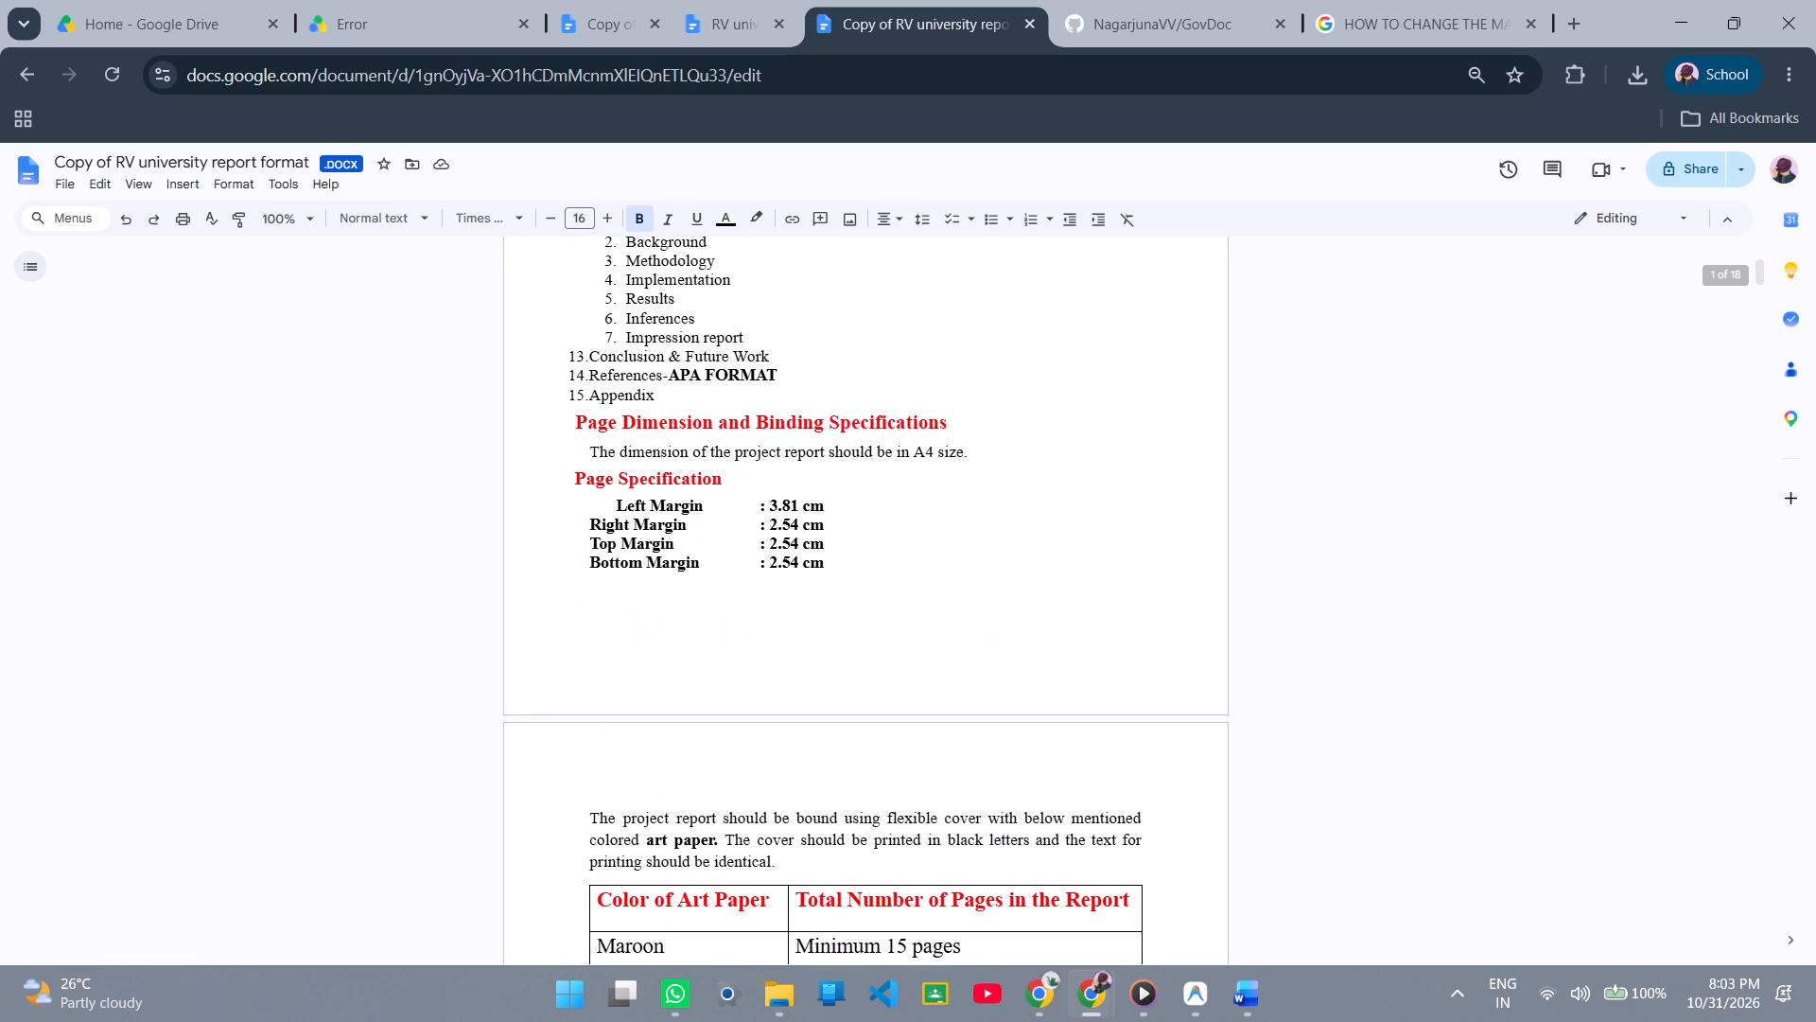
pyautogui.scroll(6, 1131, 695)
pyautogui.scroll(-2, 1131, 695)
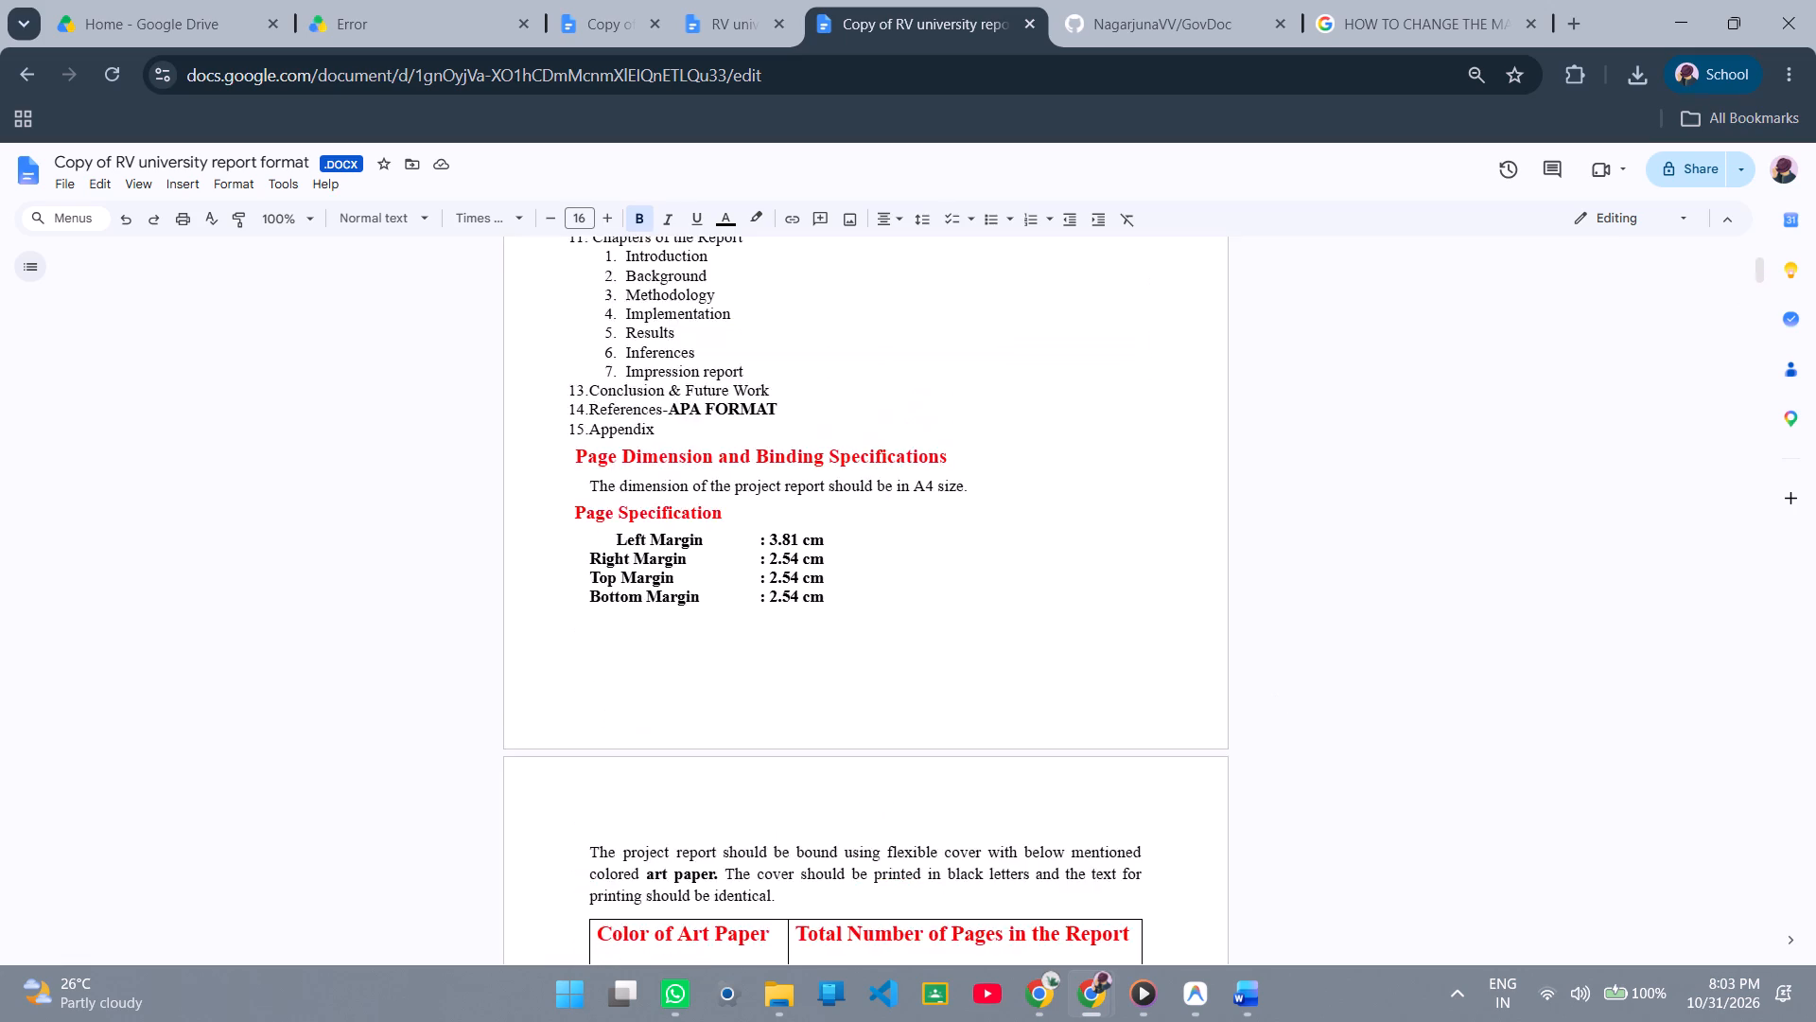
pyautogui.scroll(-2, 1131, 695)
pyautogui.scroll(12, 1131, 695)
pyautogui.scroll(-5, 1131, 695)
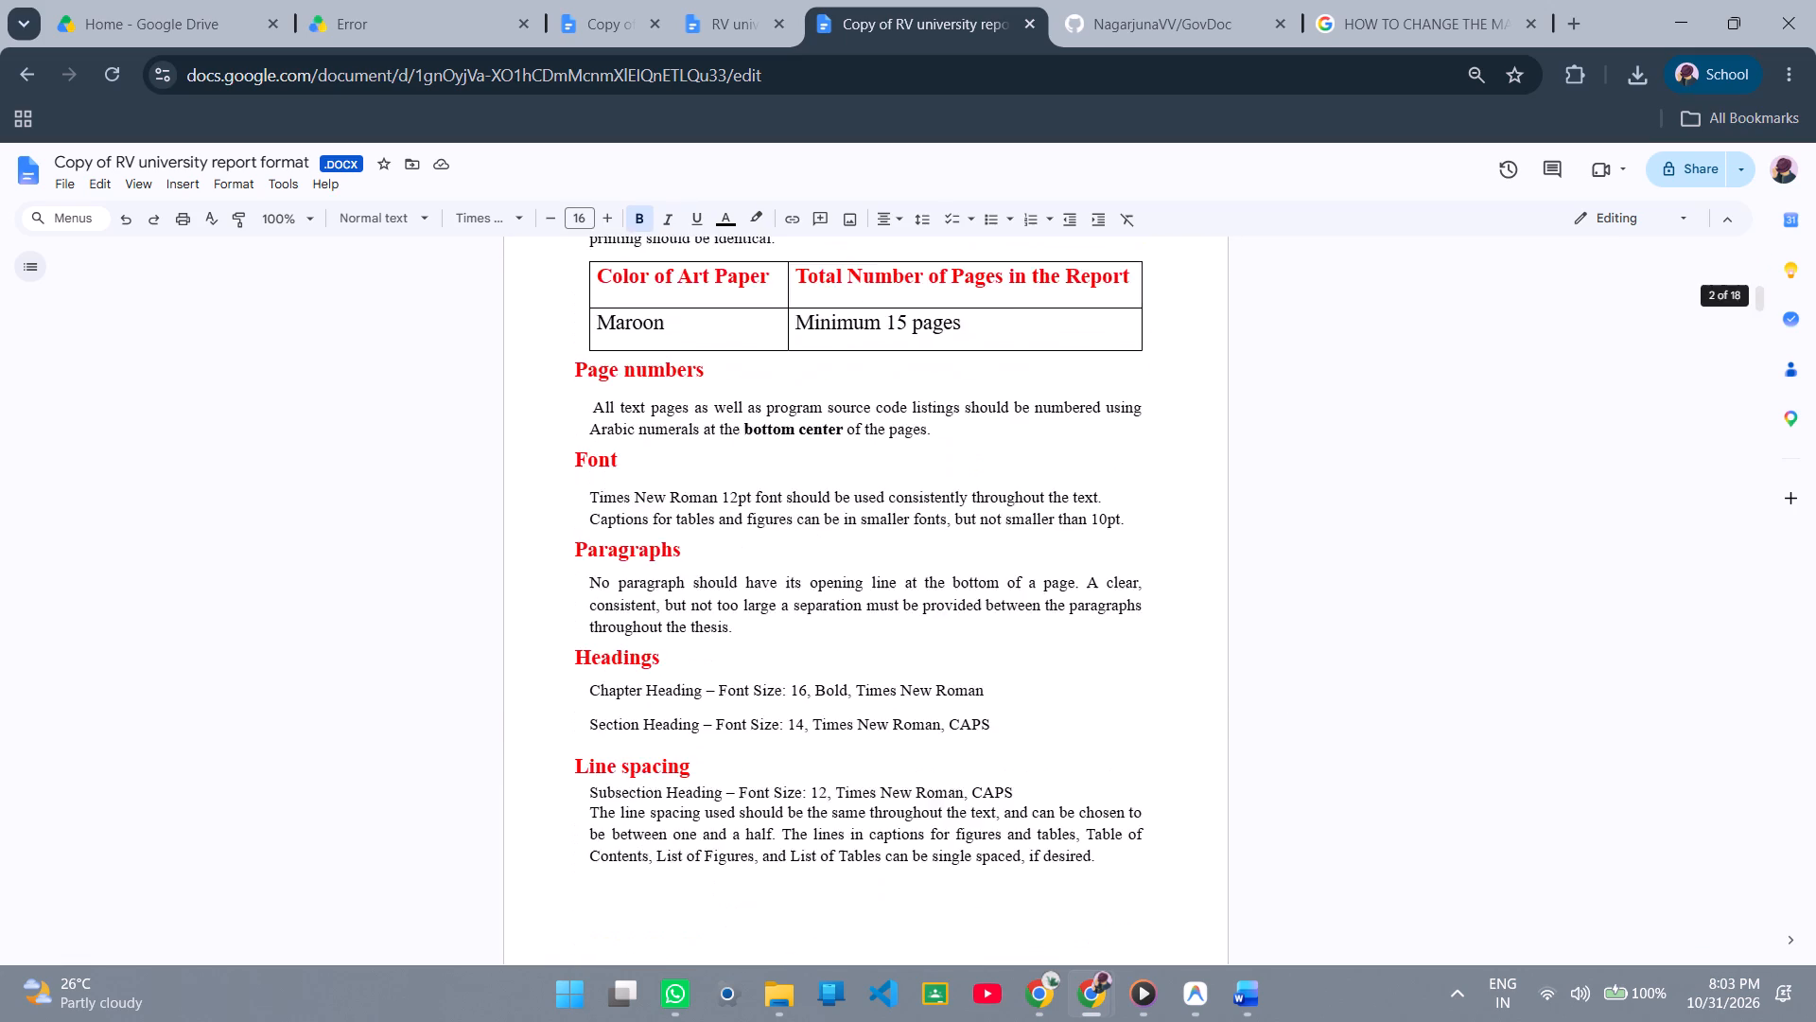
pyautogui.scroll(-1, 1131, 695)
pyautogui.scroll(13, 1131, 695)
pyautogui.scroll(-1, 1131, 695)
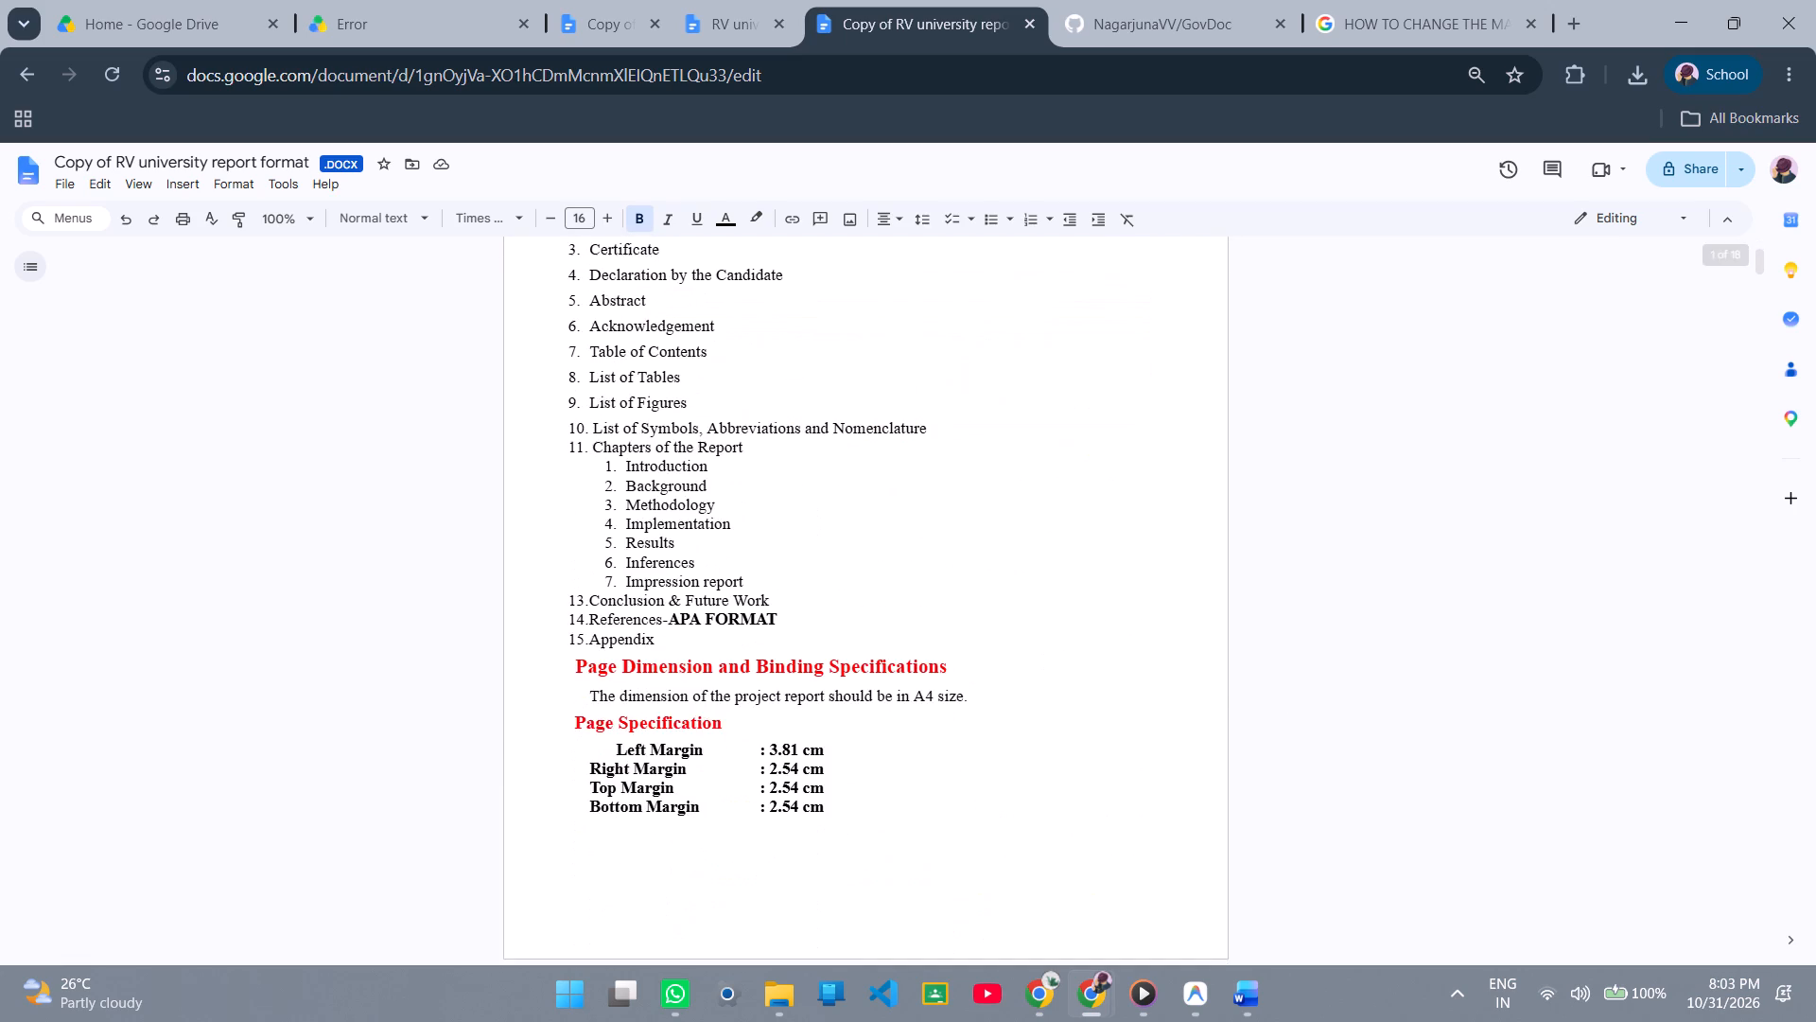
pyautogui.scroll(6, 1131, 695)
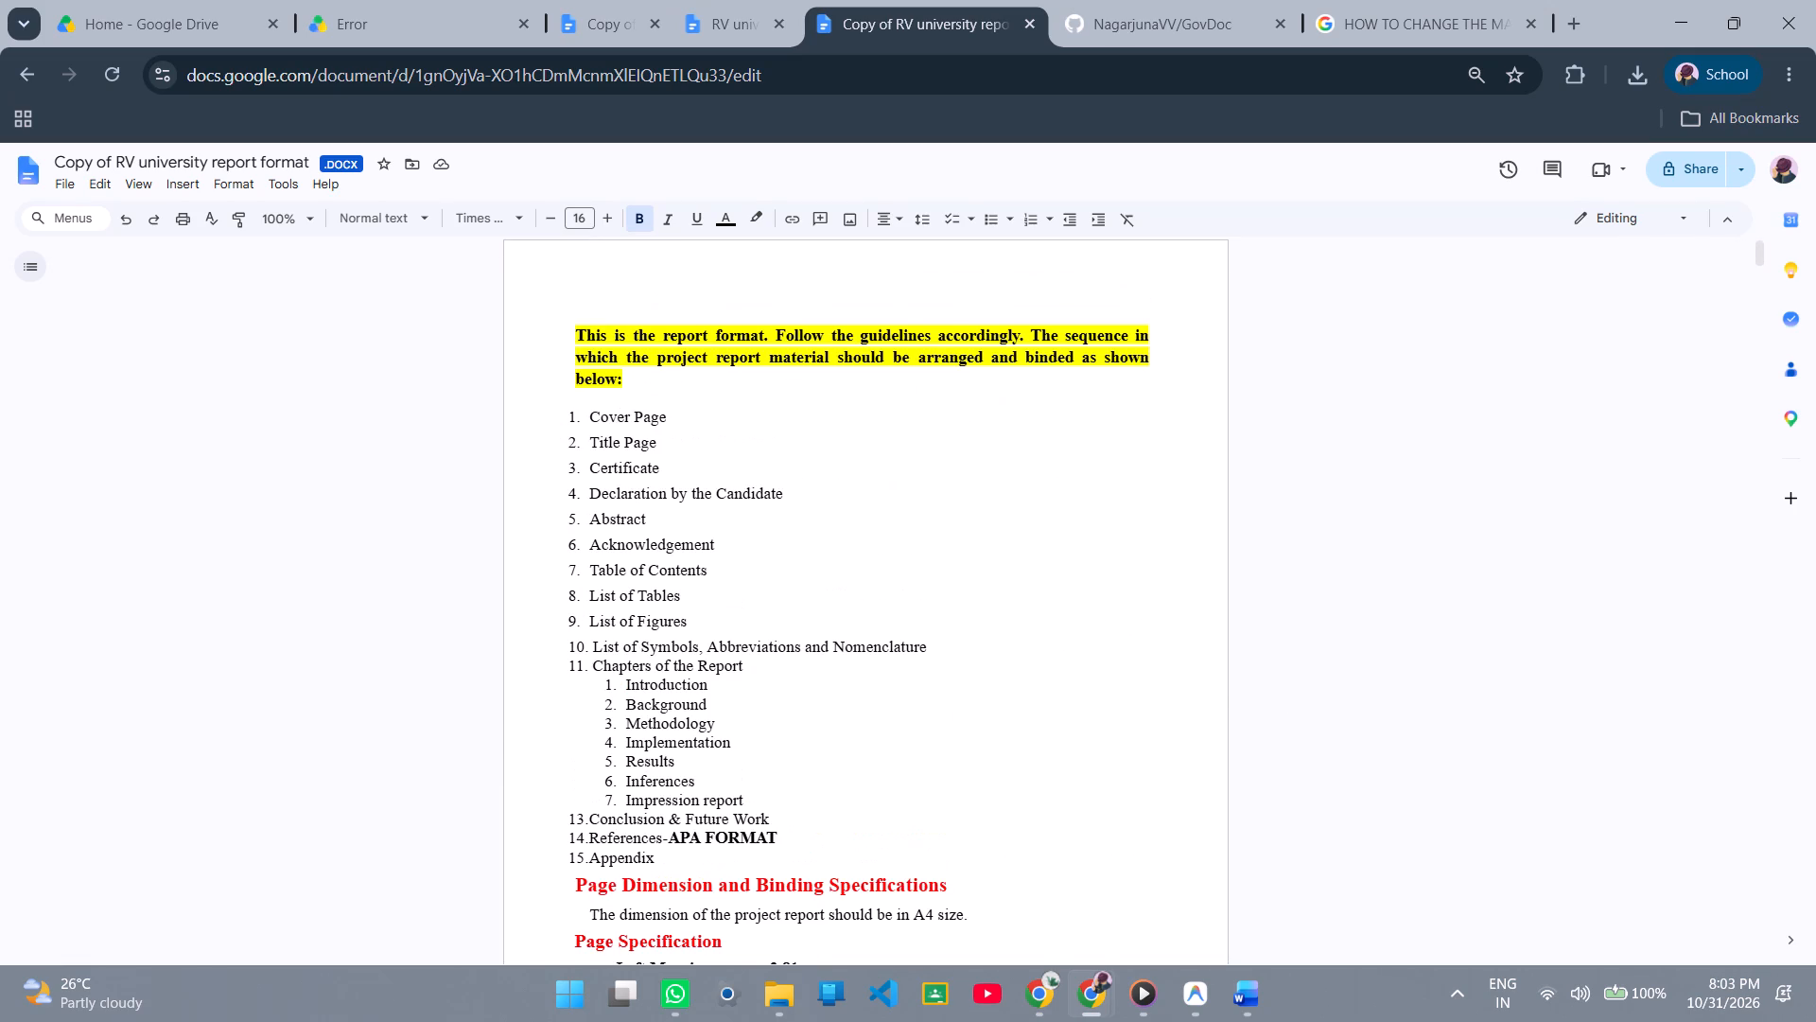
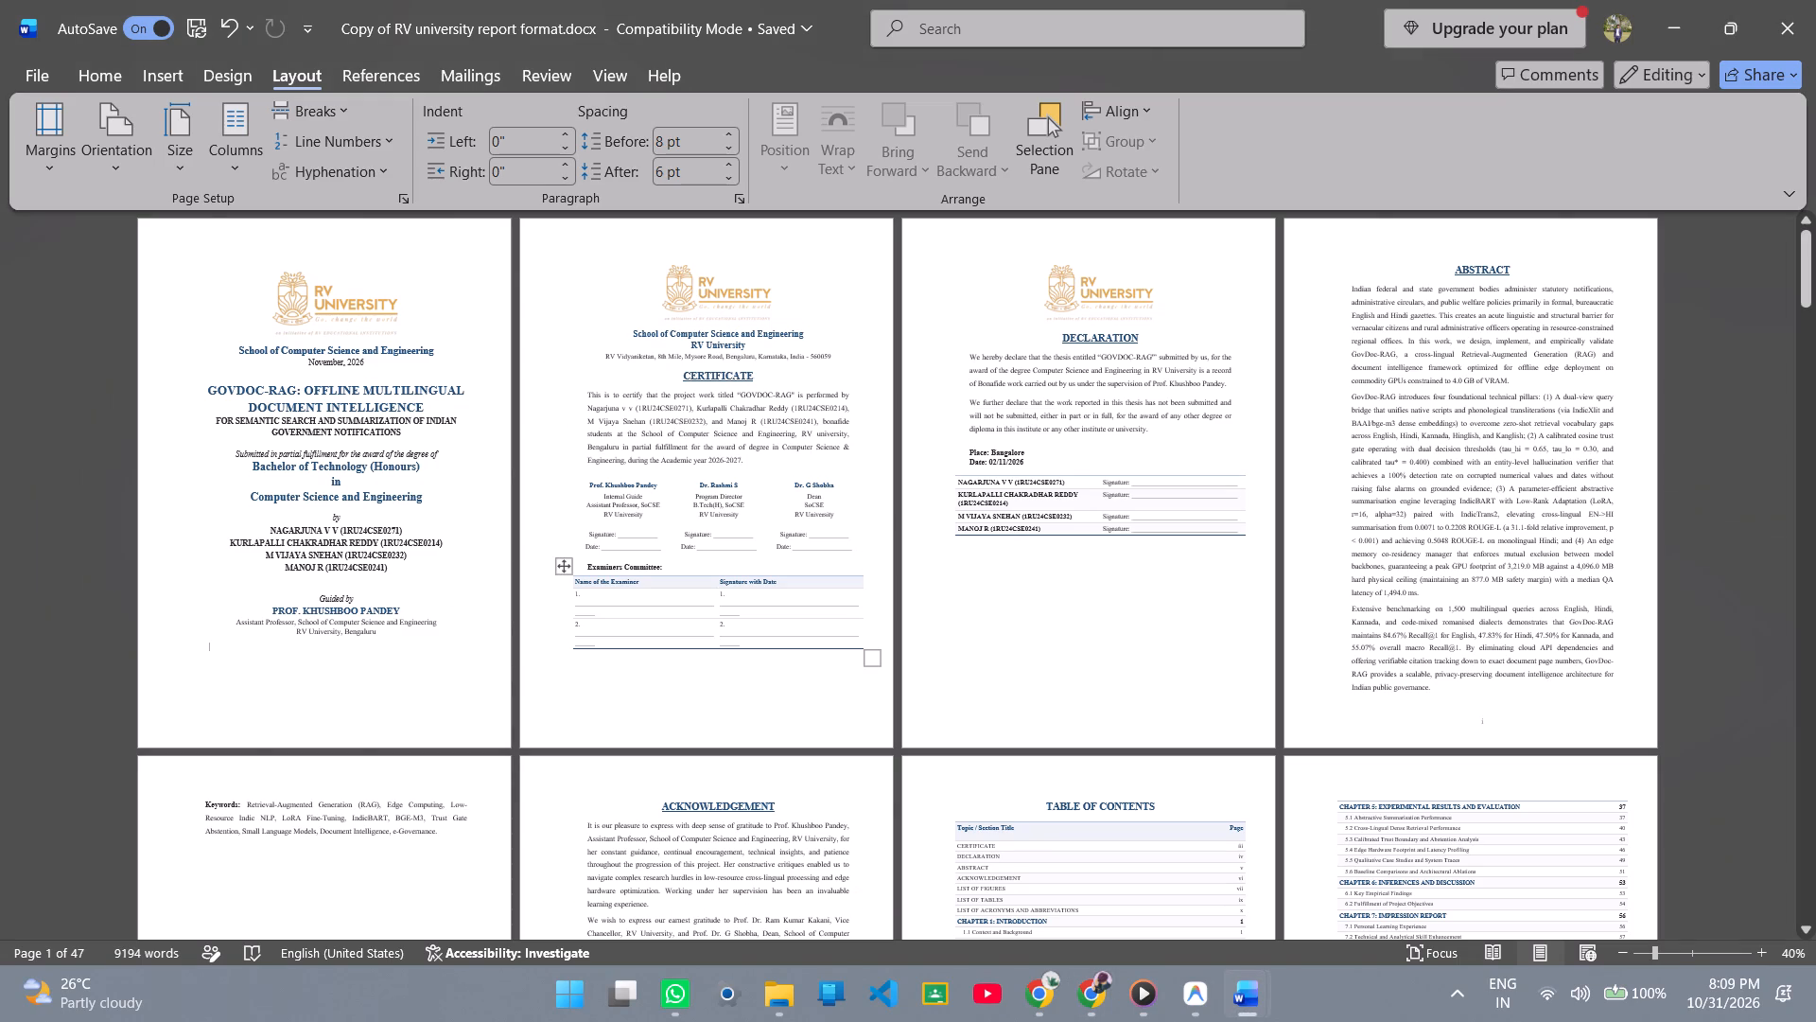
# Remove the blank line below the Examiners Committee table on the report's Certificate page.
pyautogui.click(751, 695)
pyautogui.click(569, 691)
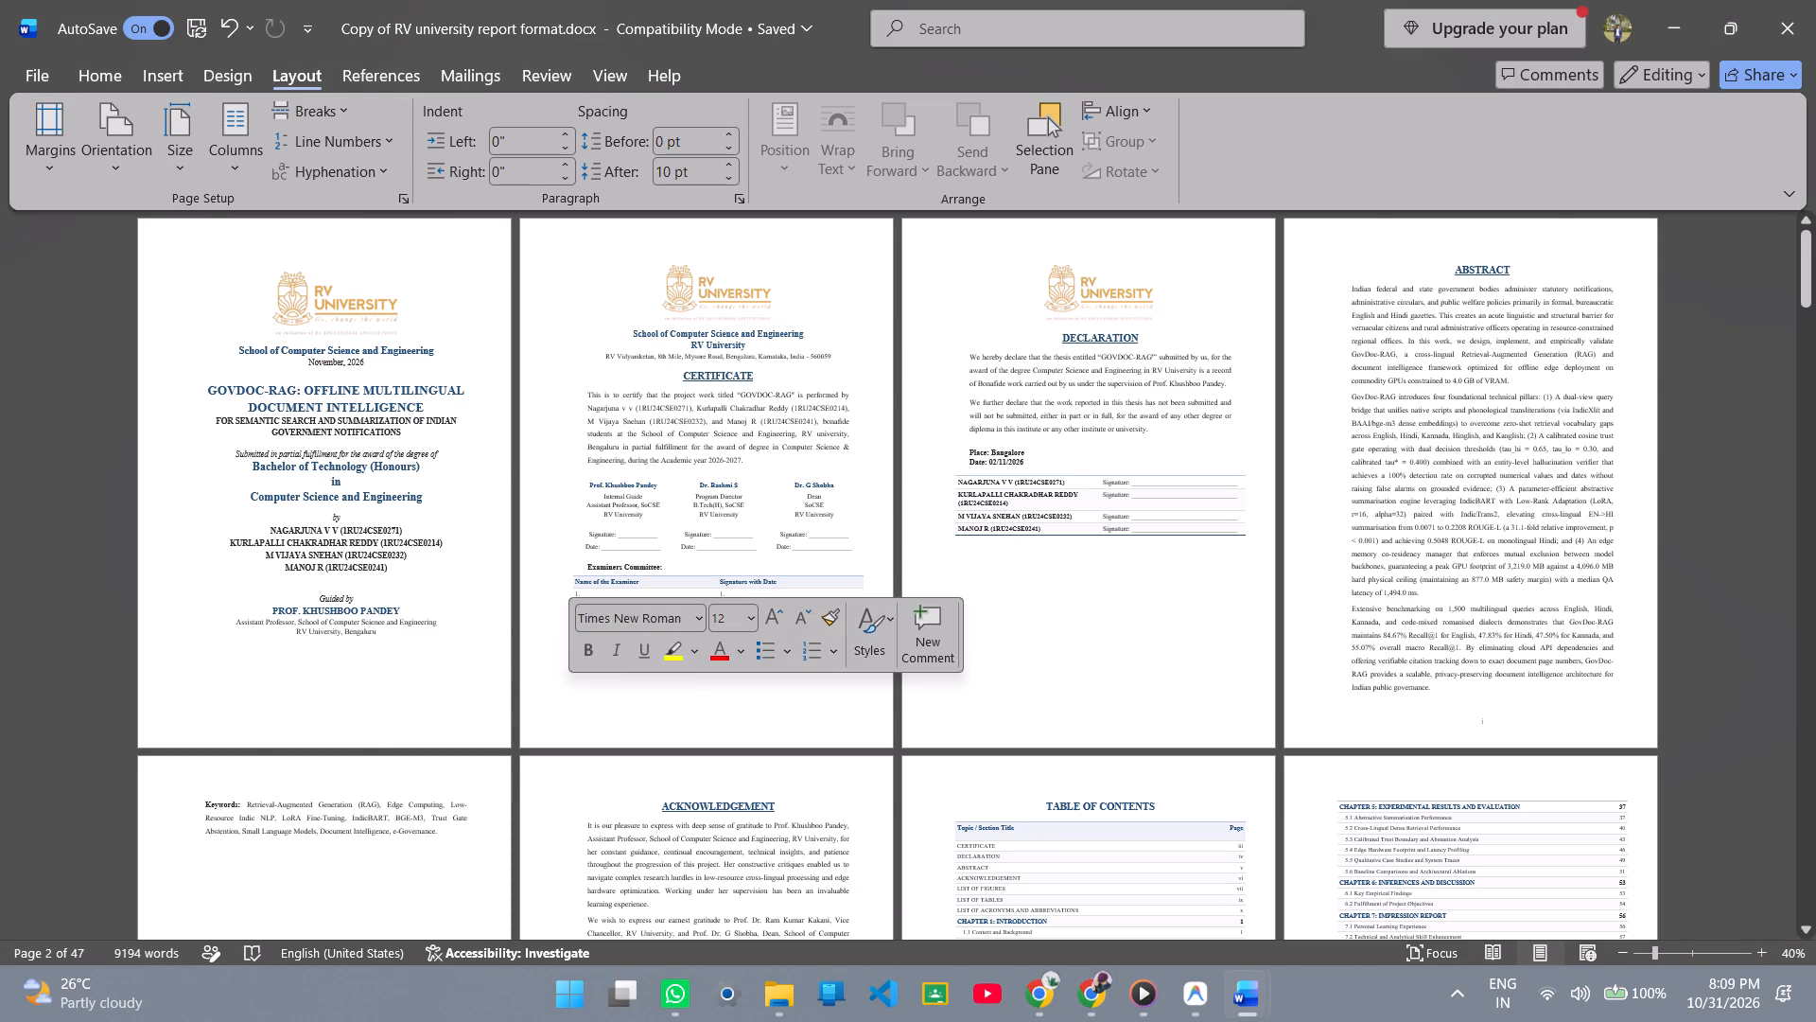
pyautogui.click(588, 709)
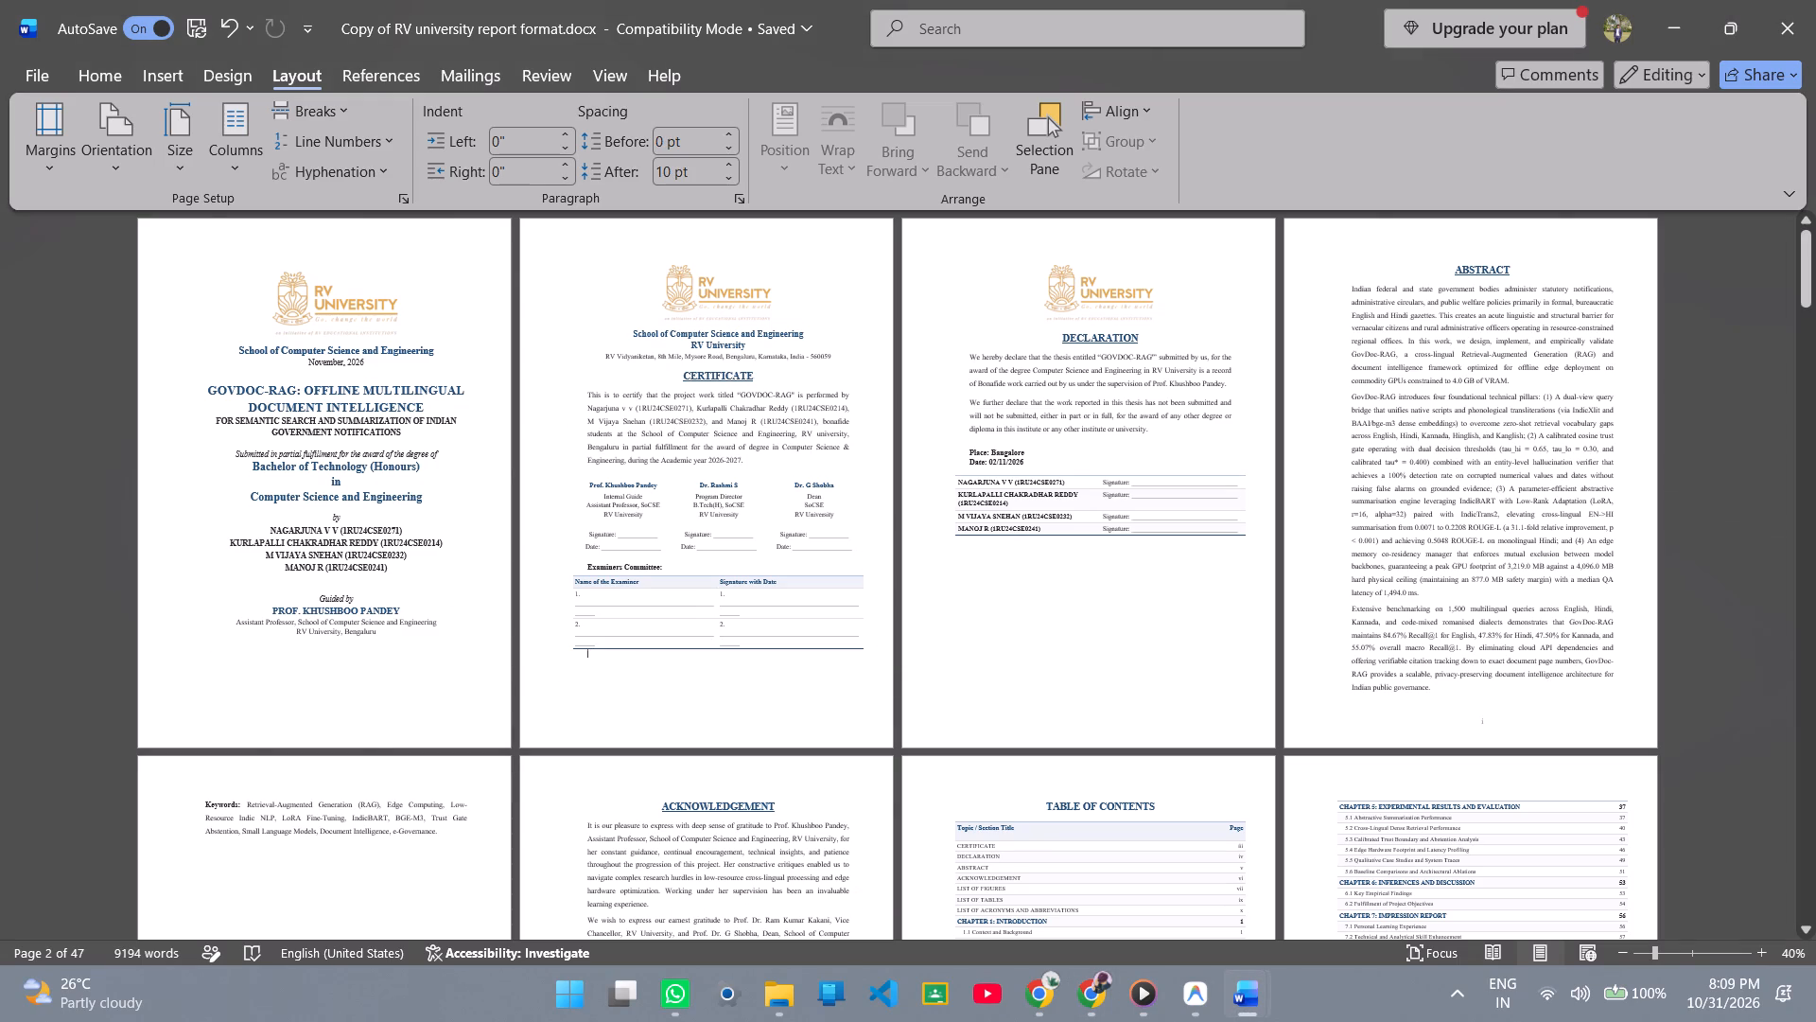
pyautogui.press('BackSpace')
# Check the layout of the report's front pages, from the cover and Certificate to the Table of Contents.
pyautogui.scroll(-3, 1093, 564)
pyautogui.scroll(7, 1093, 566)
pyautogui.scroll(-6, 1192, 590)
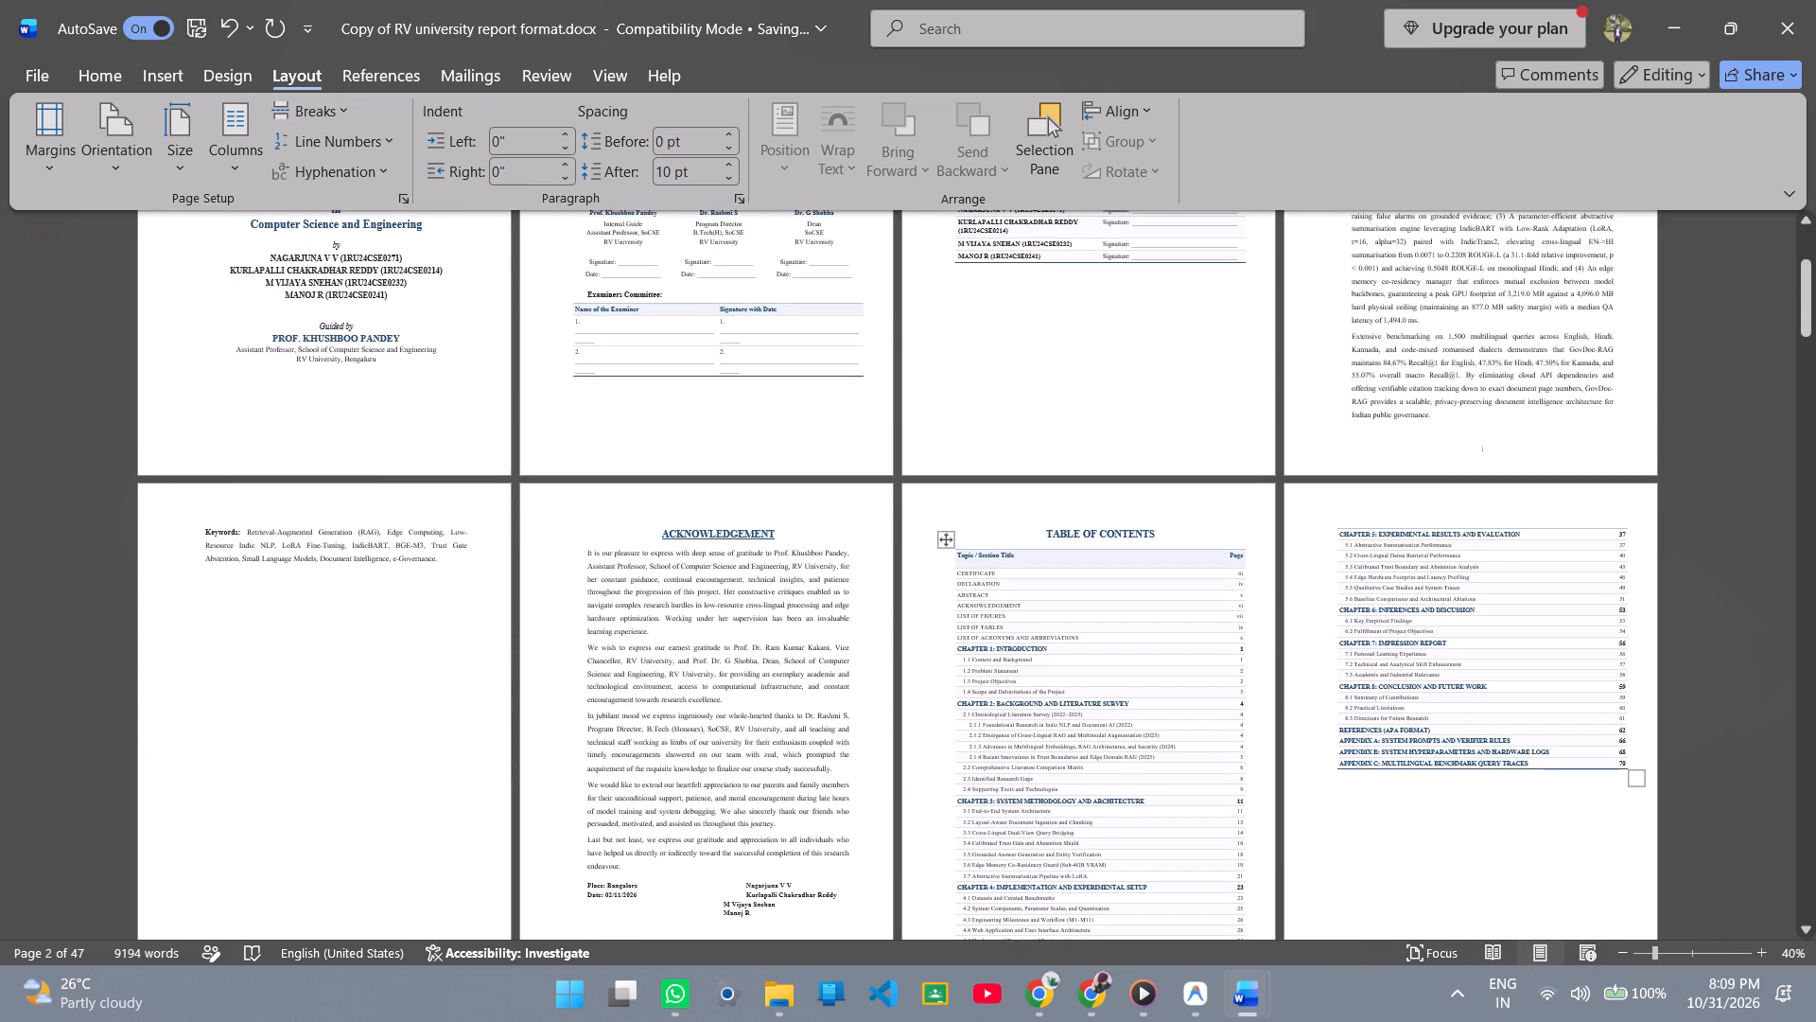
pyautogui.scroll(4, 1192, 590)
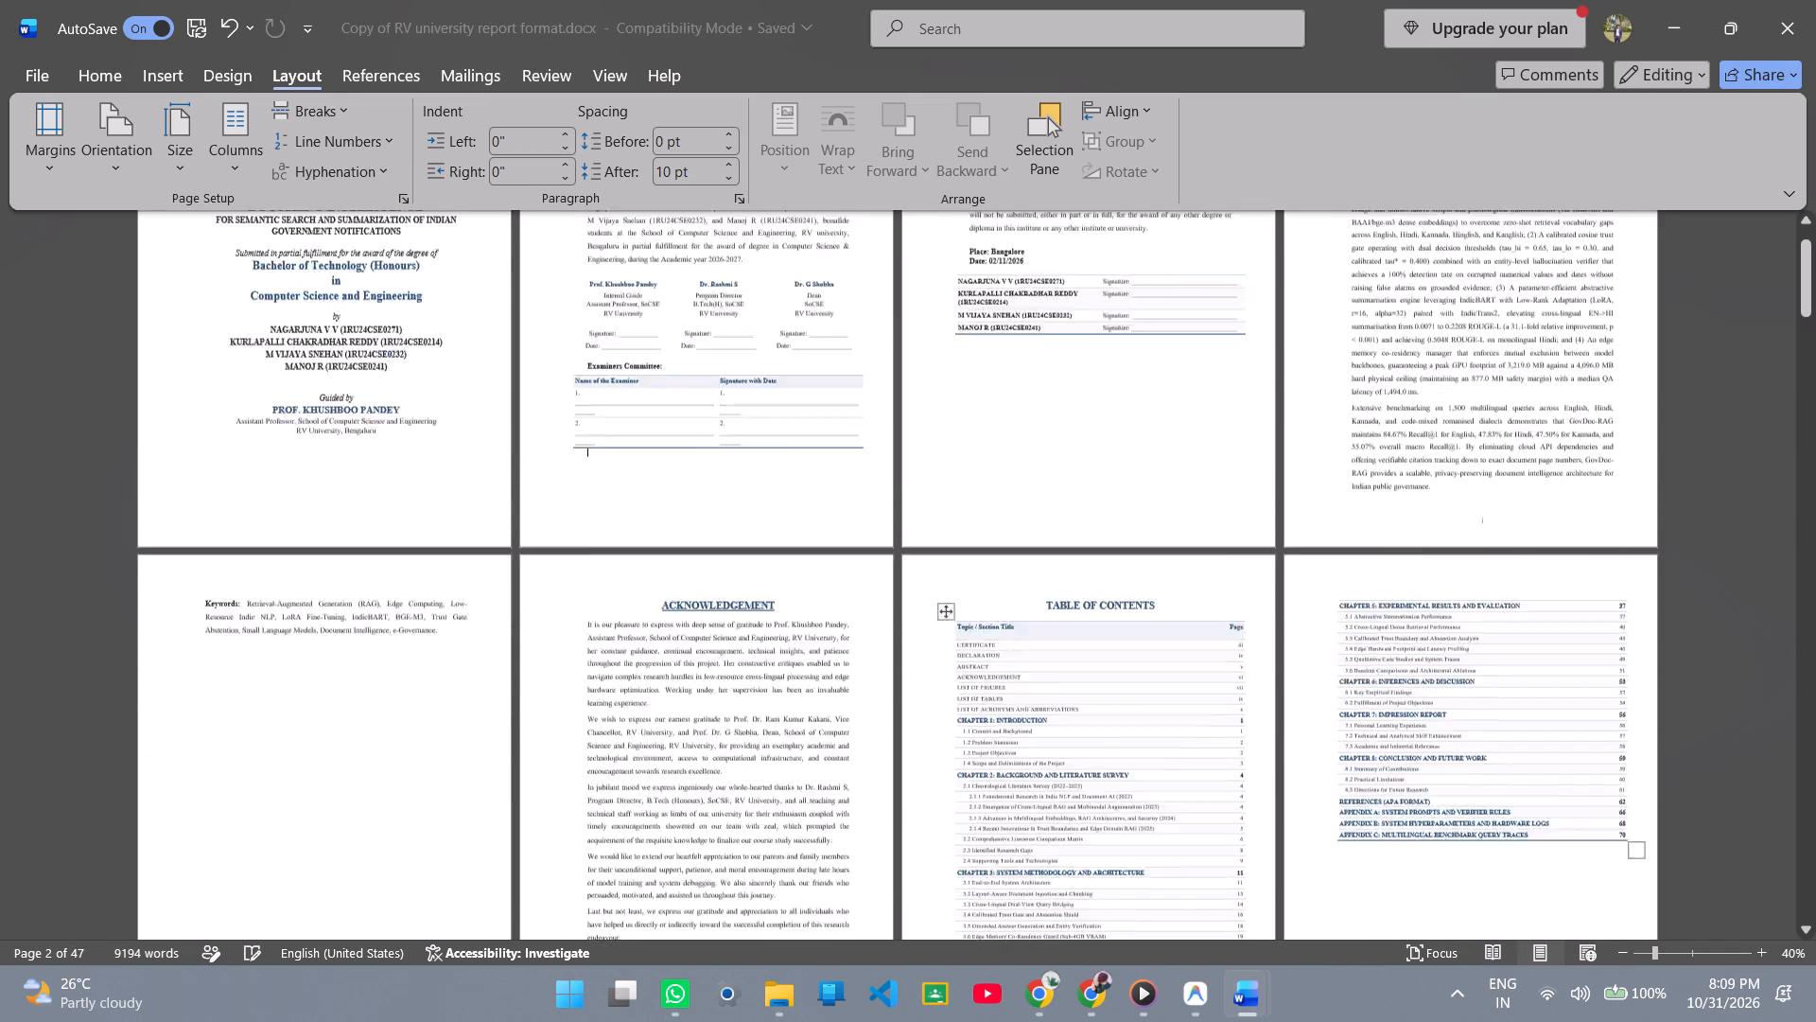
pyautogui.scroll(5, 1192, 590)
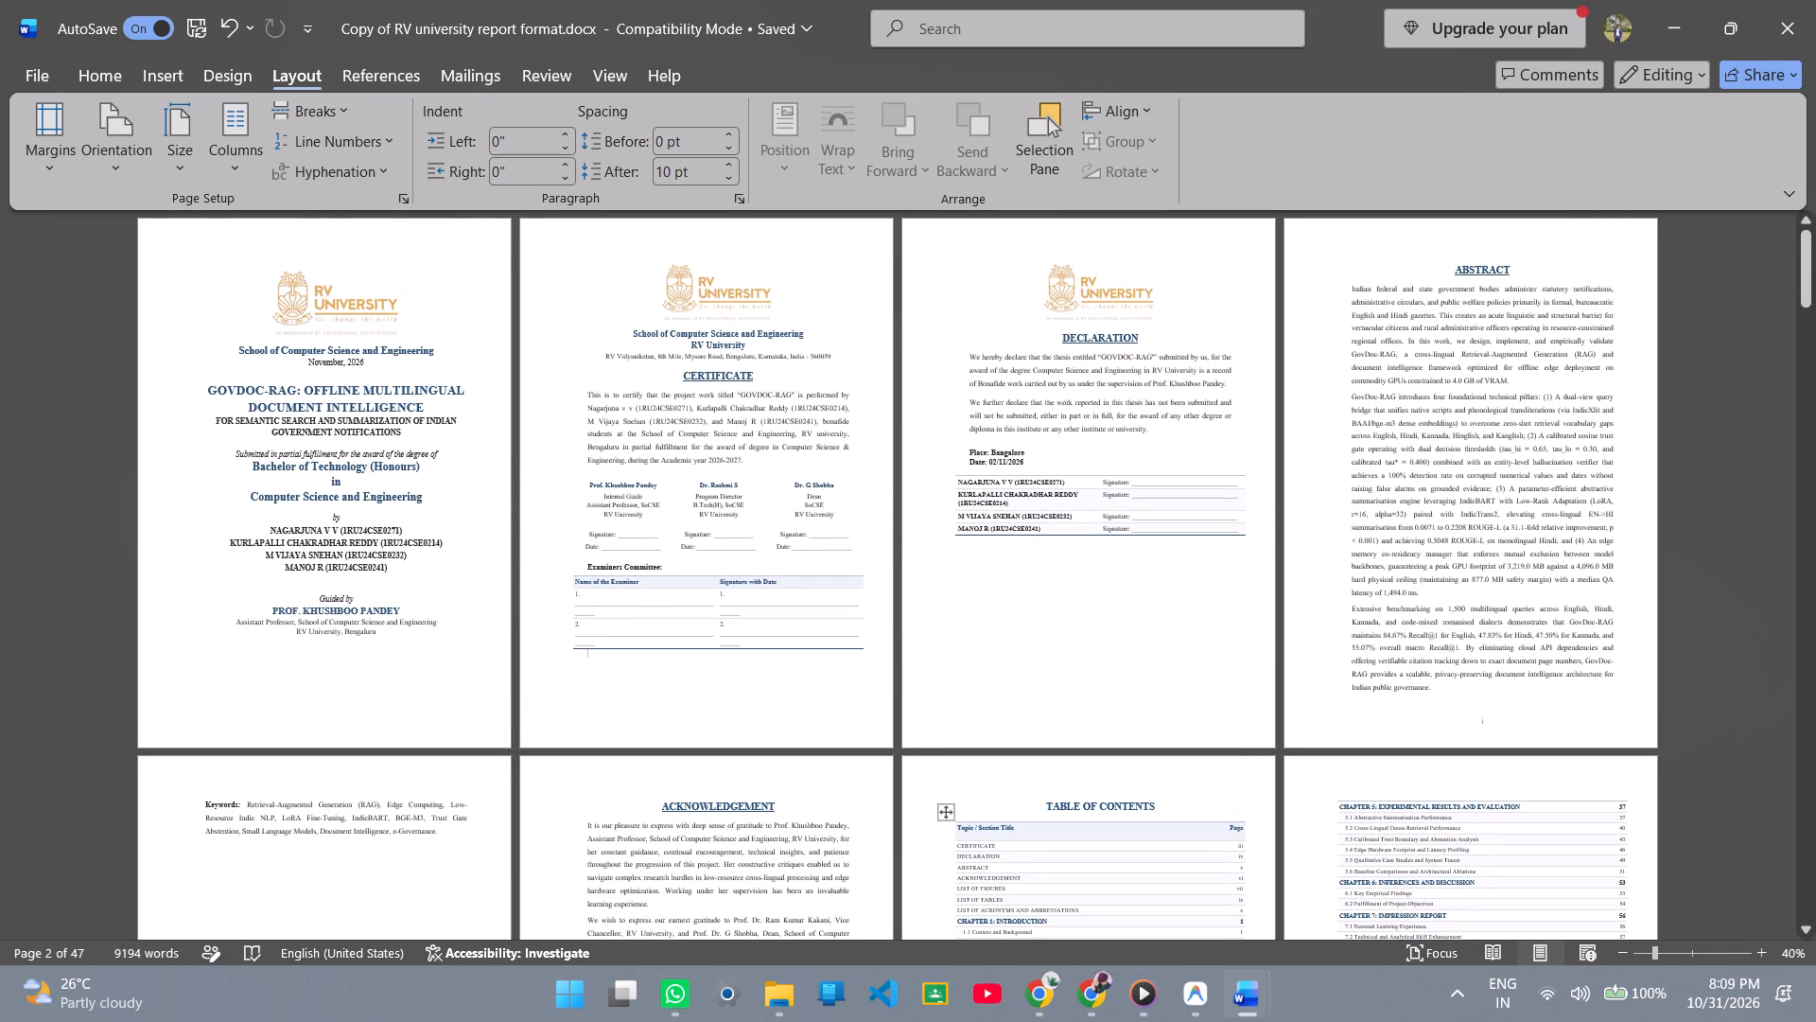
pyautogui.click(1534, 428)
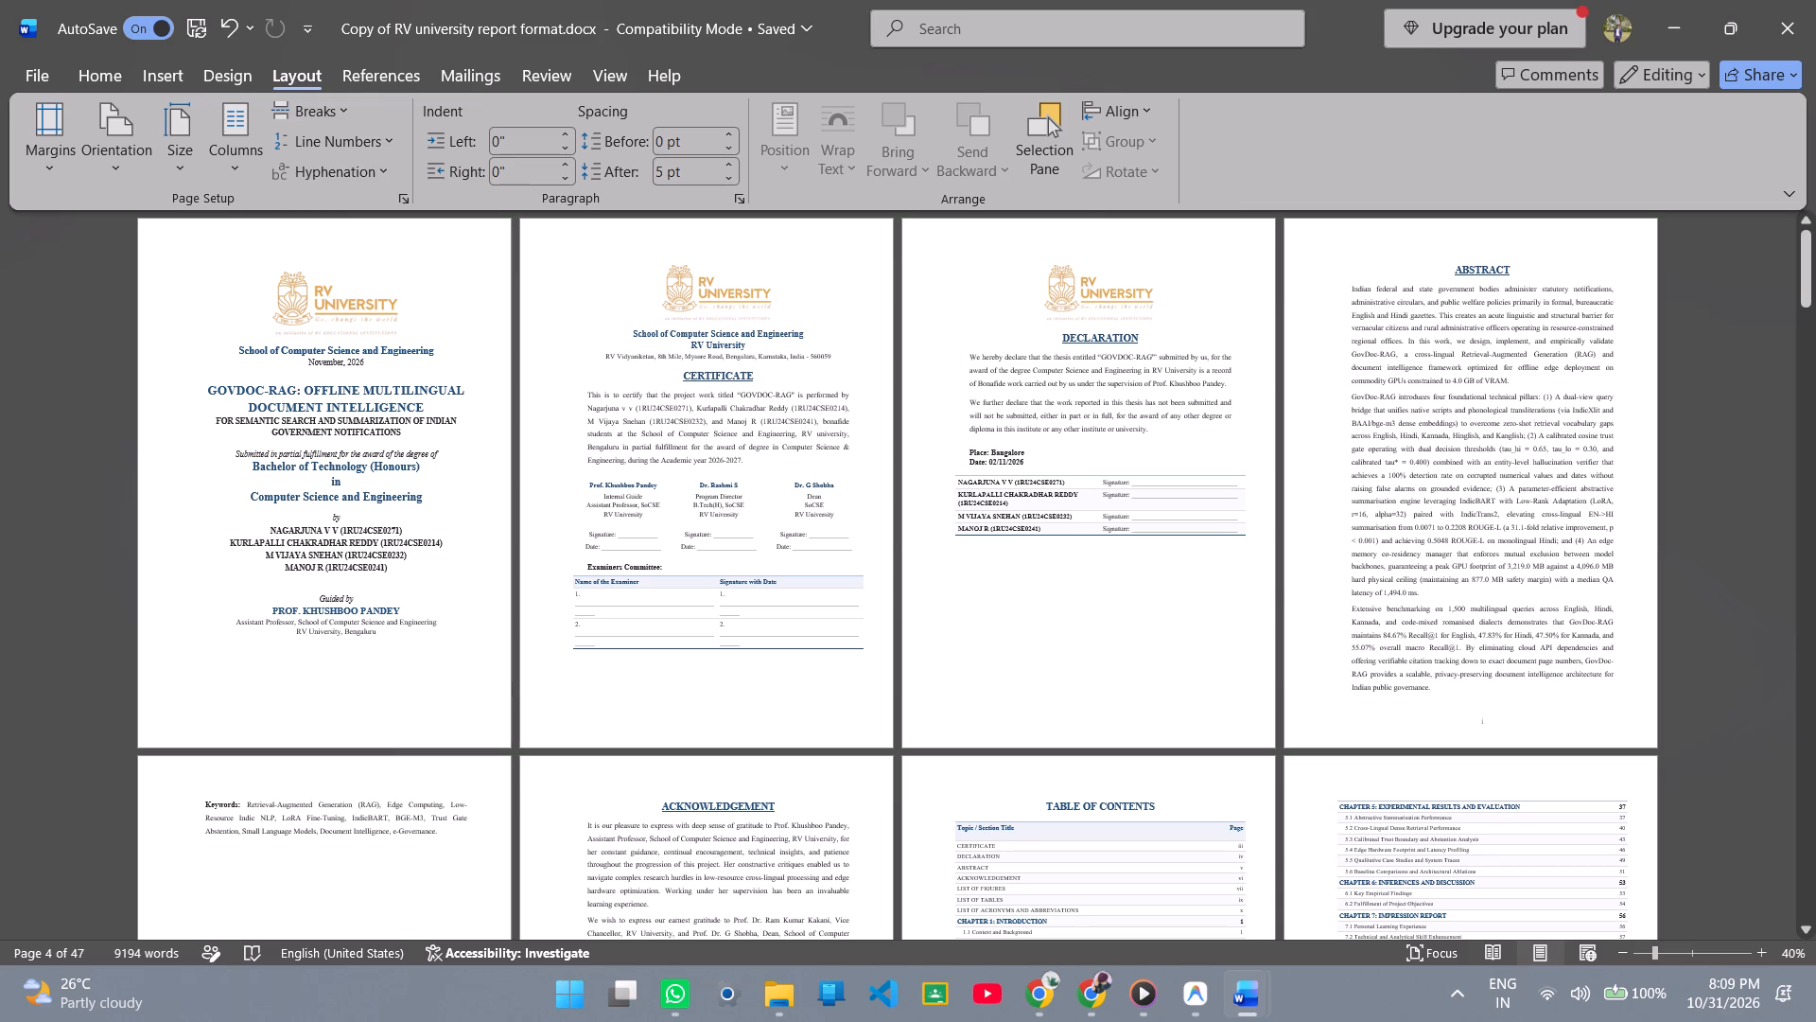
# Review the report's layout from the preliminary lists through Chapter 1 Introduction and Chapter 2 Background and Literature Survey.
pyautogui.scroll(-16, 624, 692)
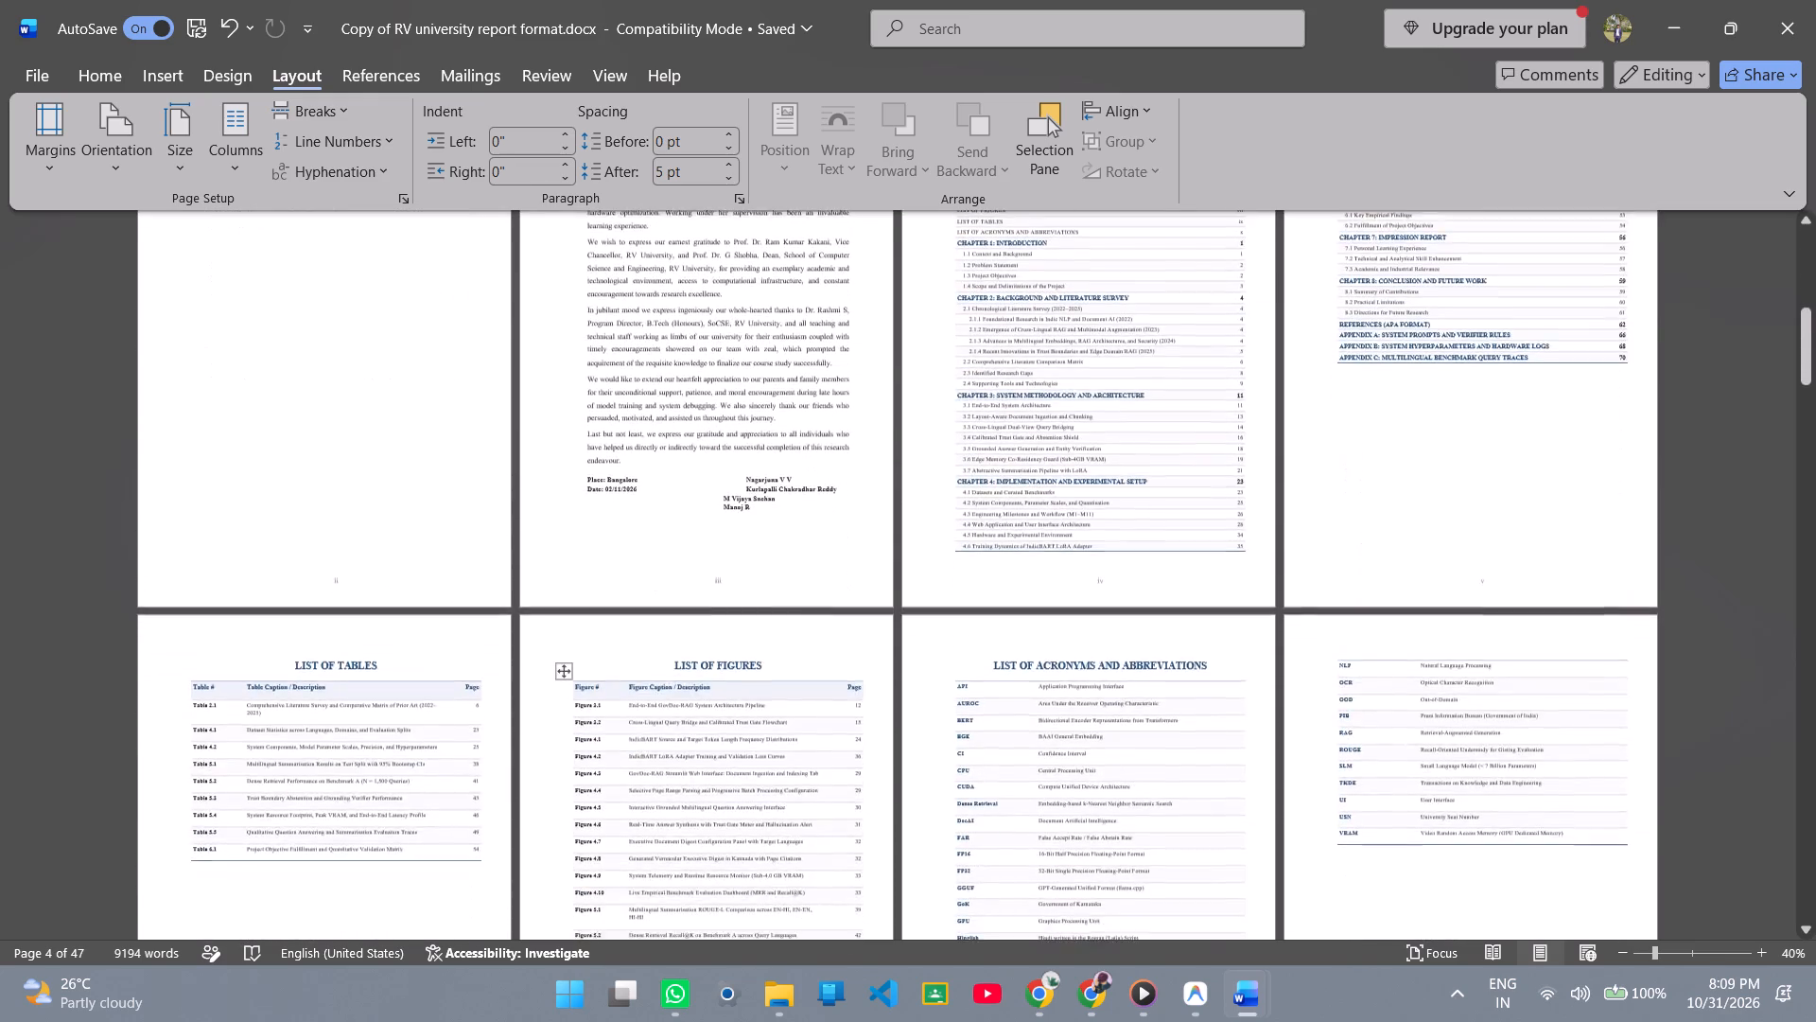
pyautogui.scroll(-17, 624, 692)
pyautogui.scroll(-6, 624, 692)
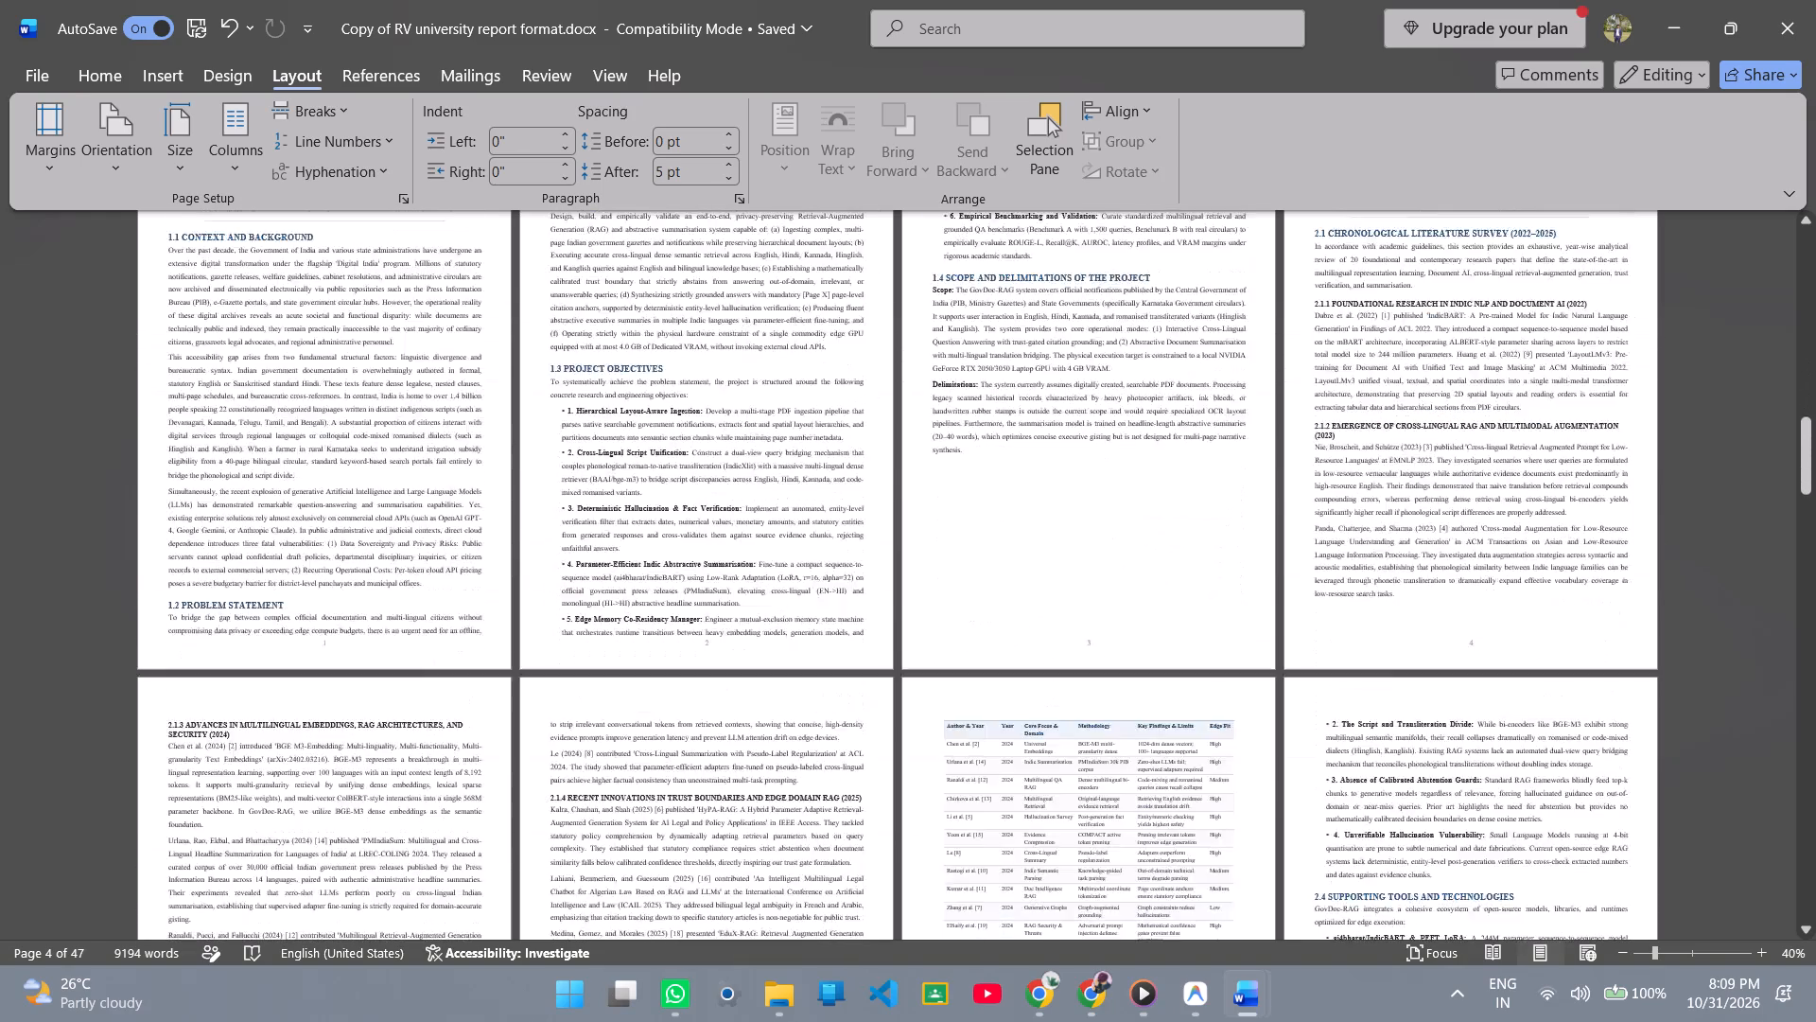
pyautogui.scroll(3, 624, 692)
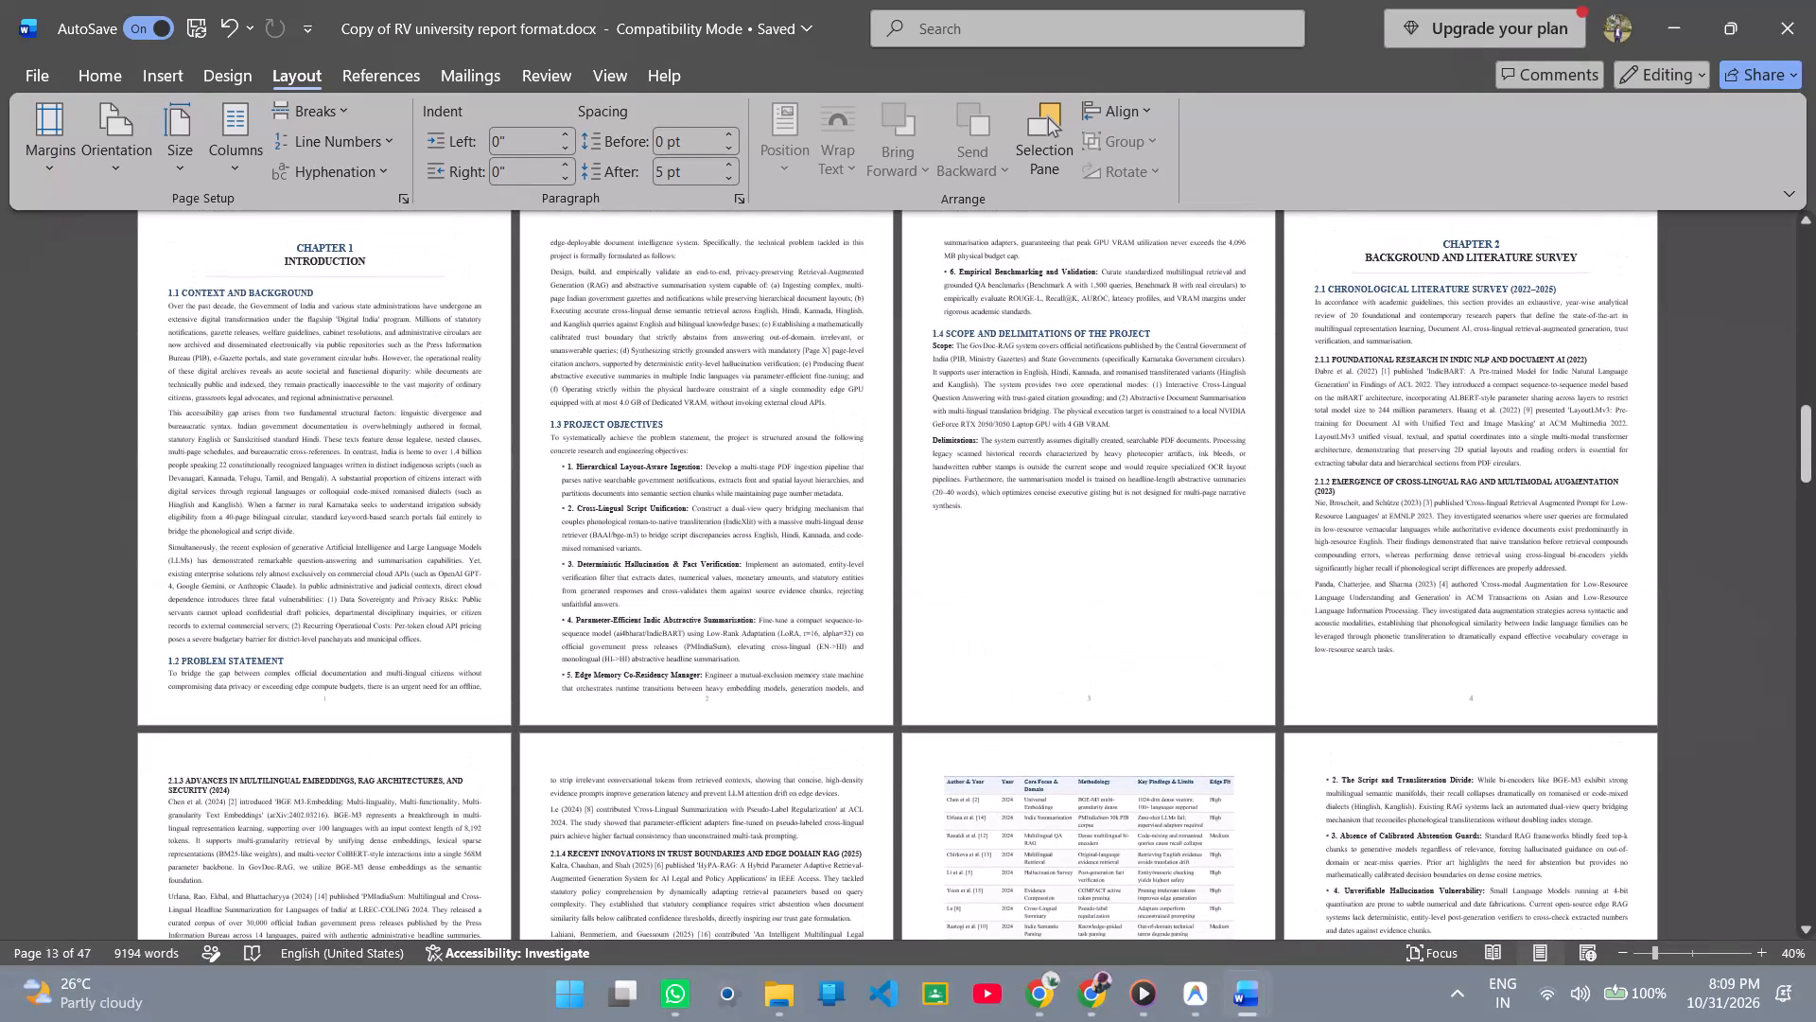
pyautogui.scroll(2, 624, 692)
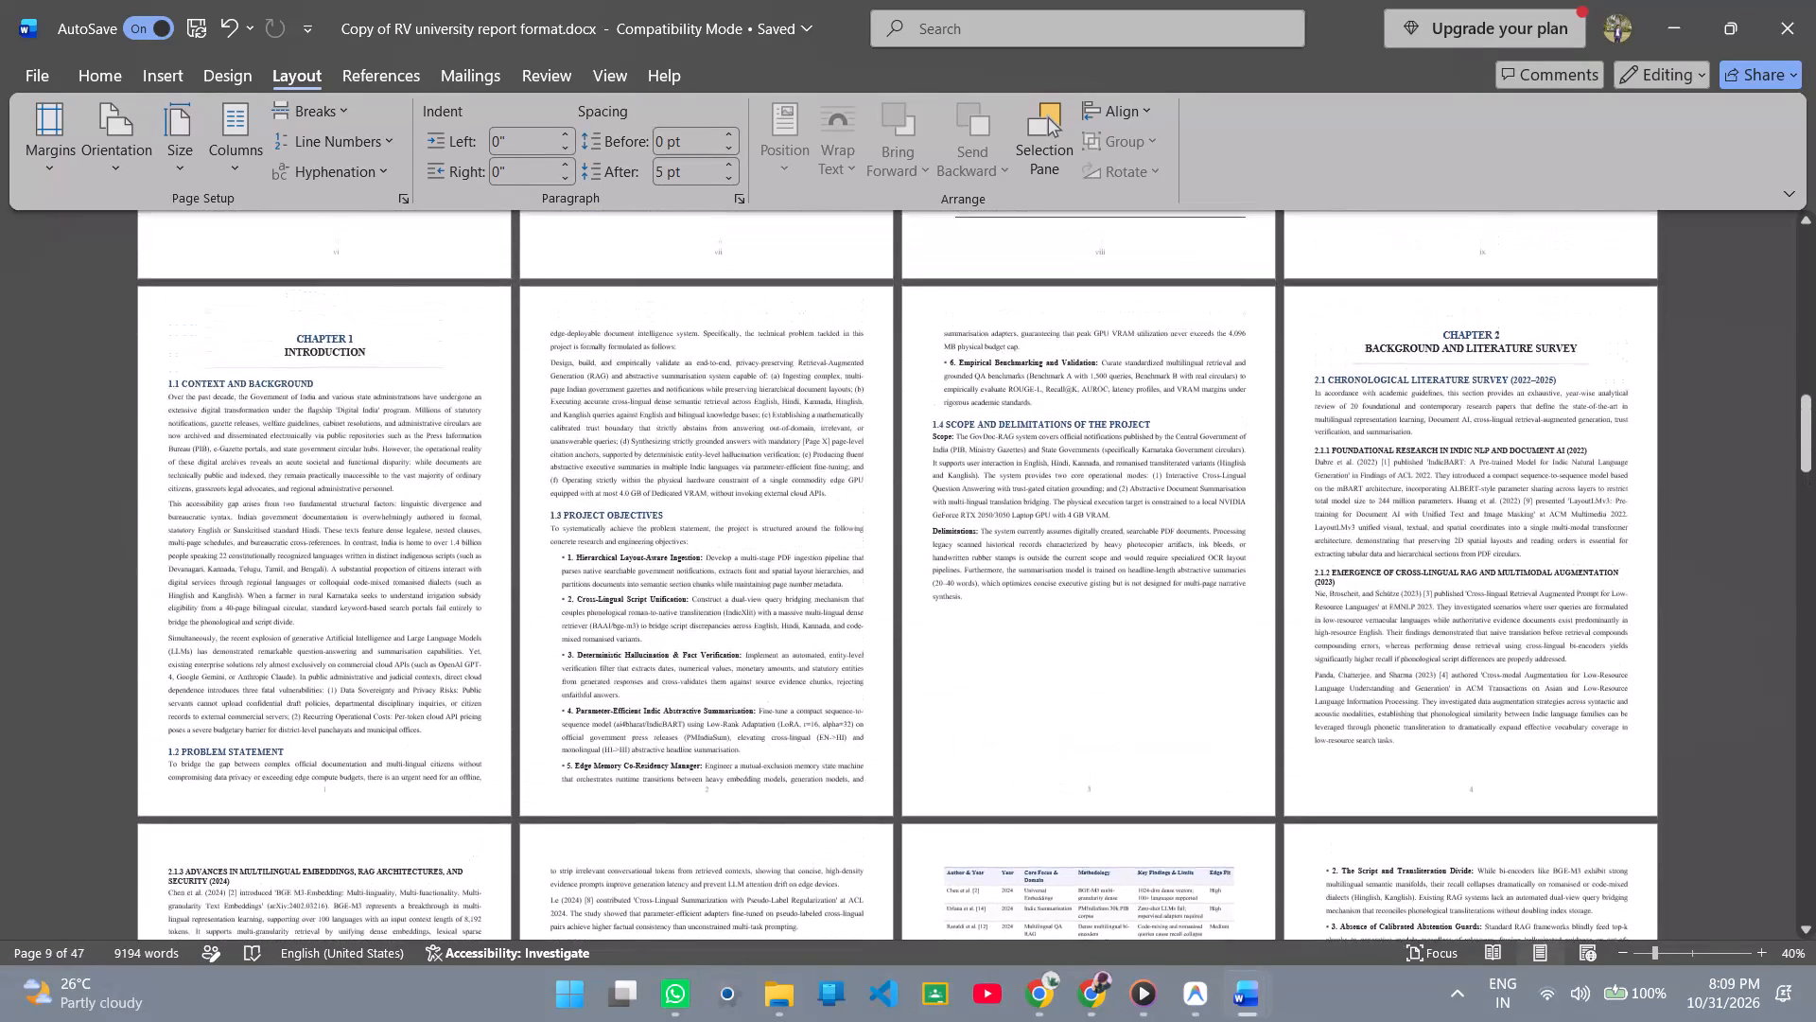
pyautogui.scroll(-3, 624, 692)
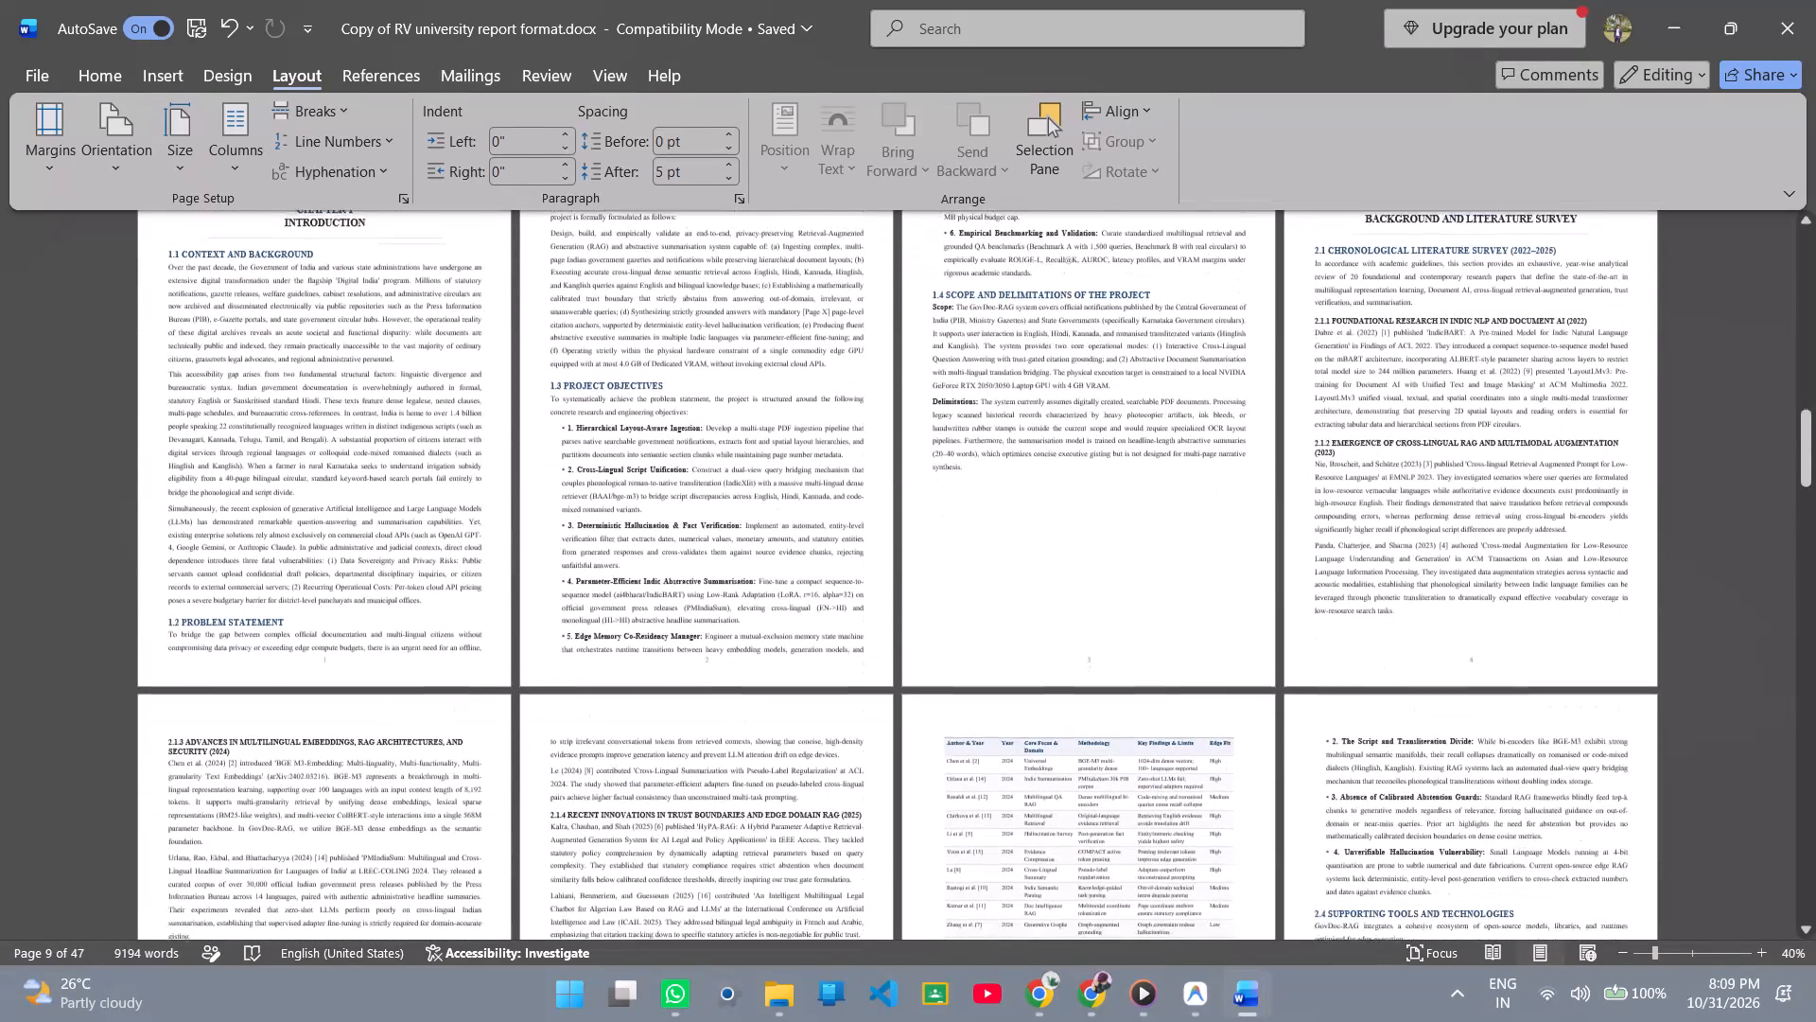
pyautogui.scroll(3, 624, 692)
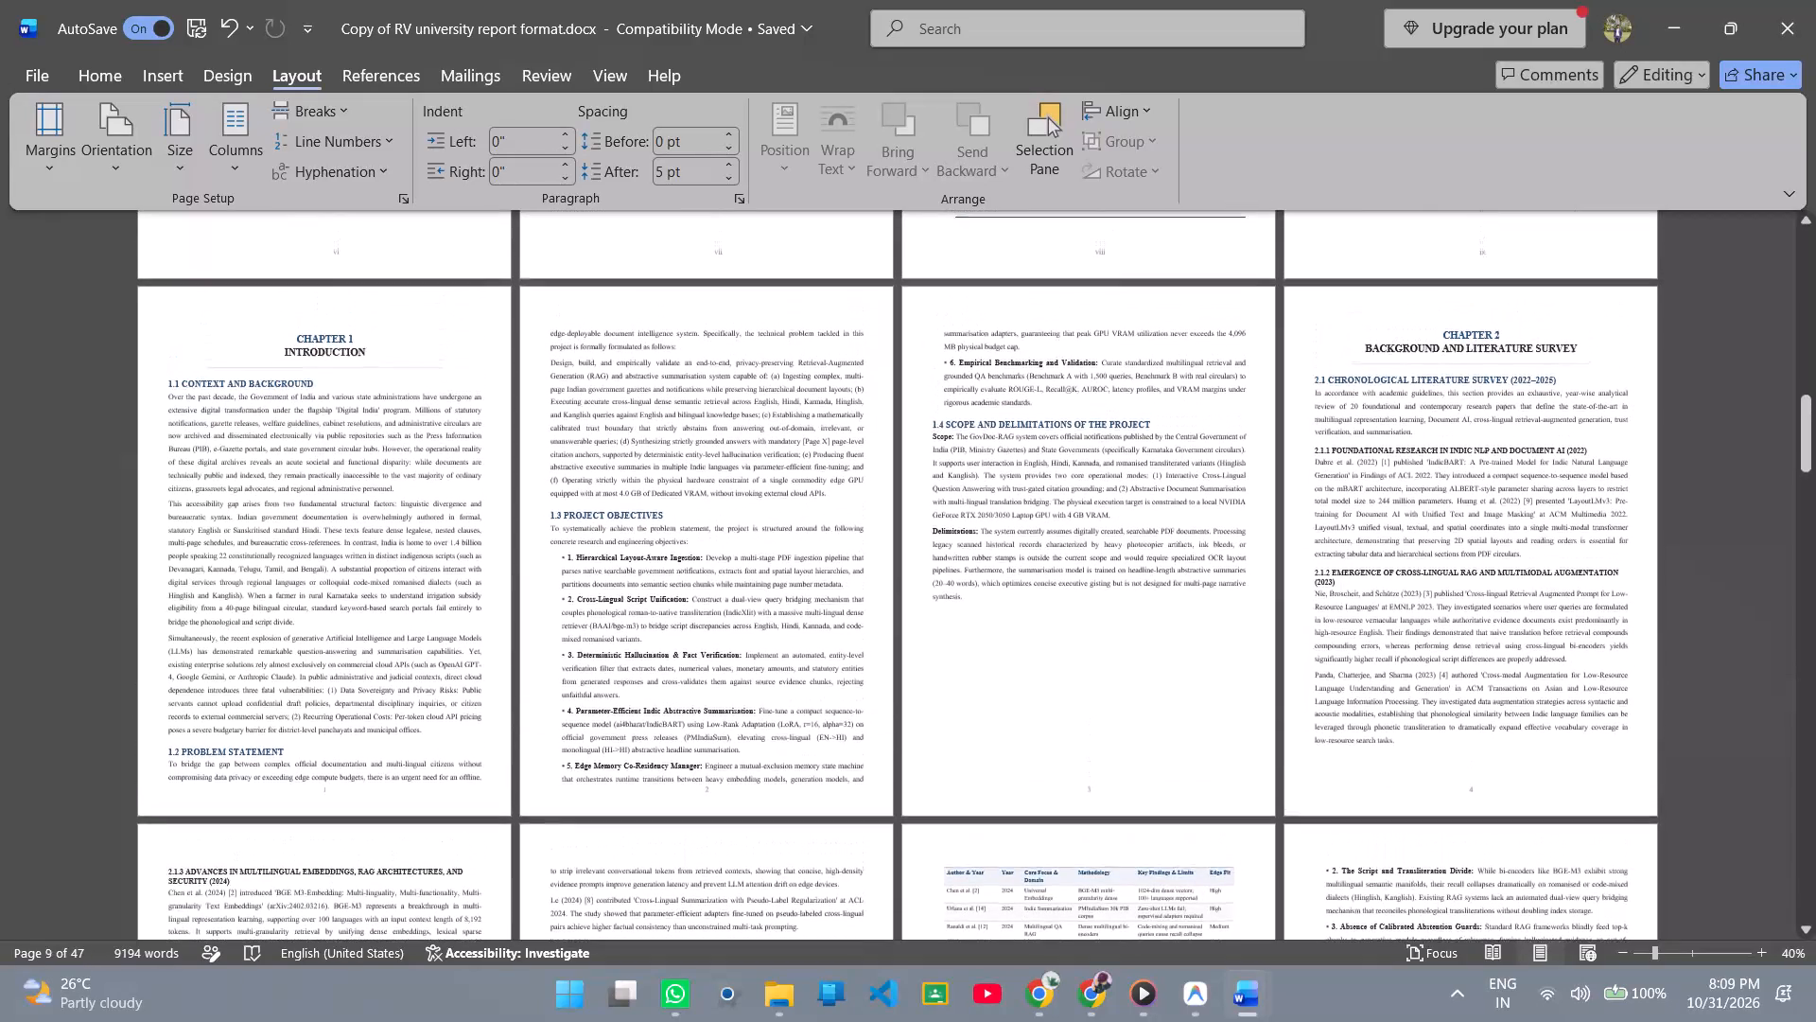
pyautogui.scroll(-12, 624, 692)
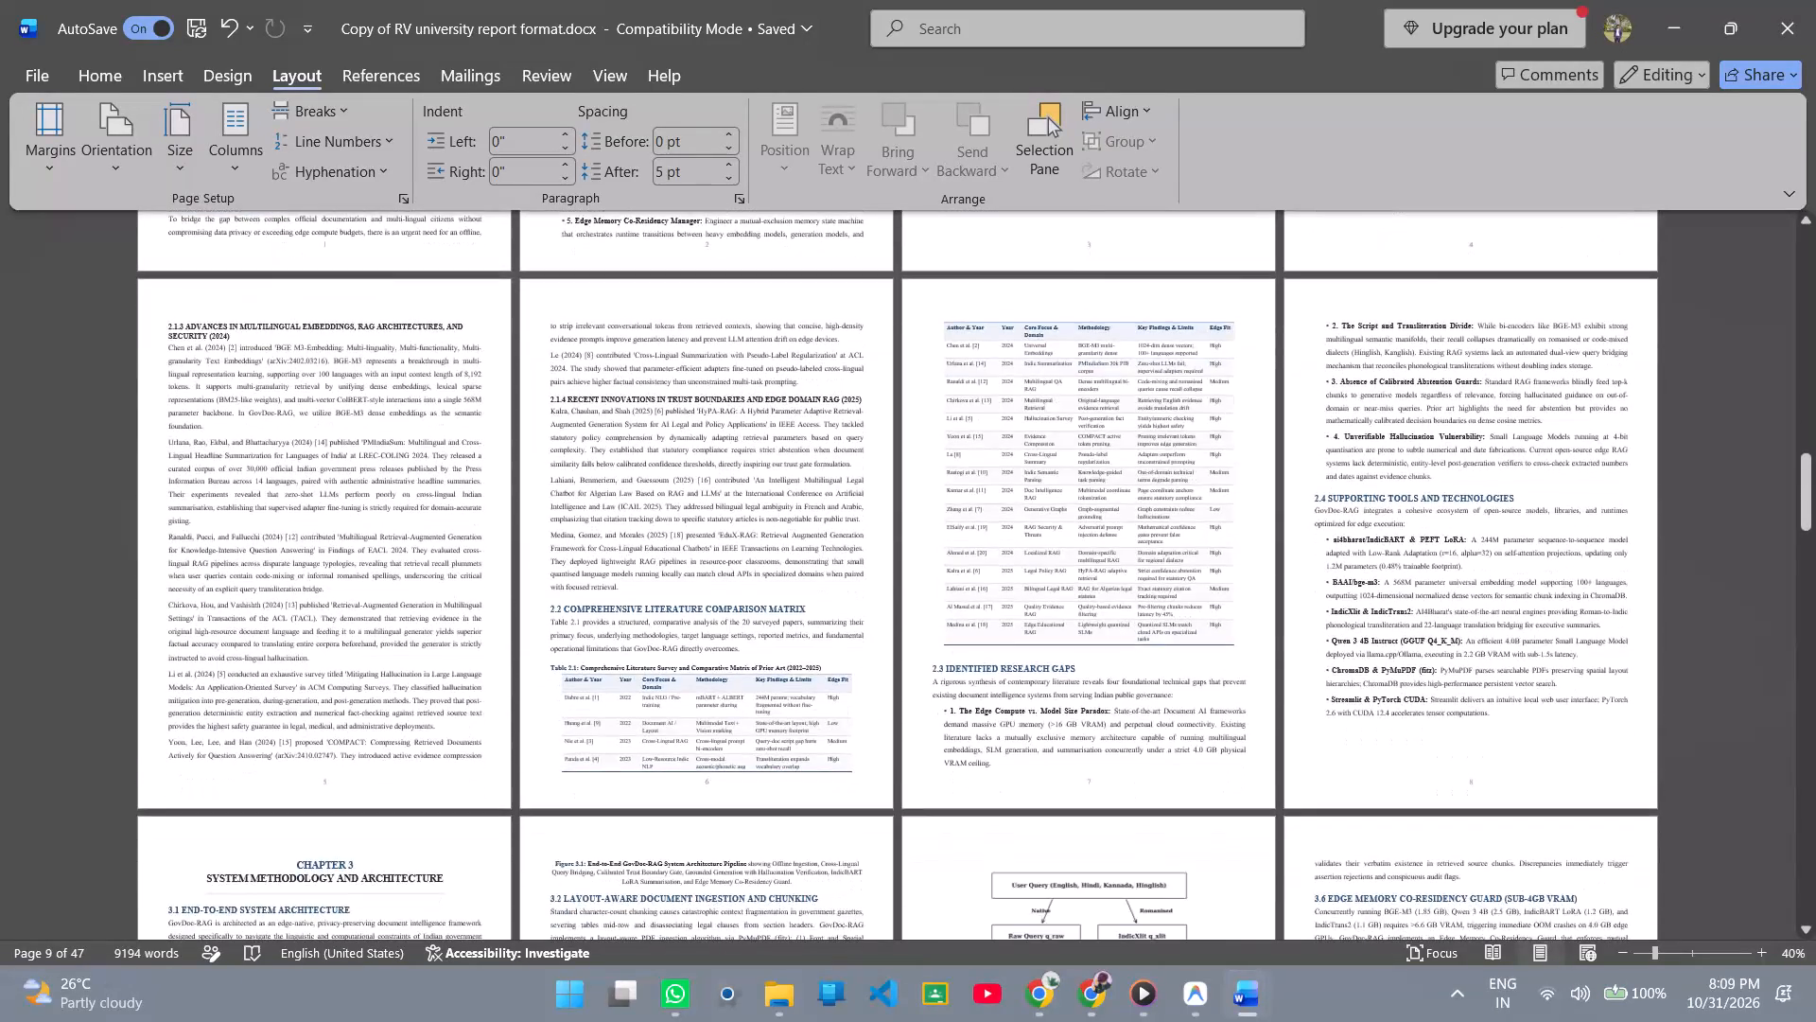
pyautogui.scroll(-6, 624, 692)
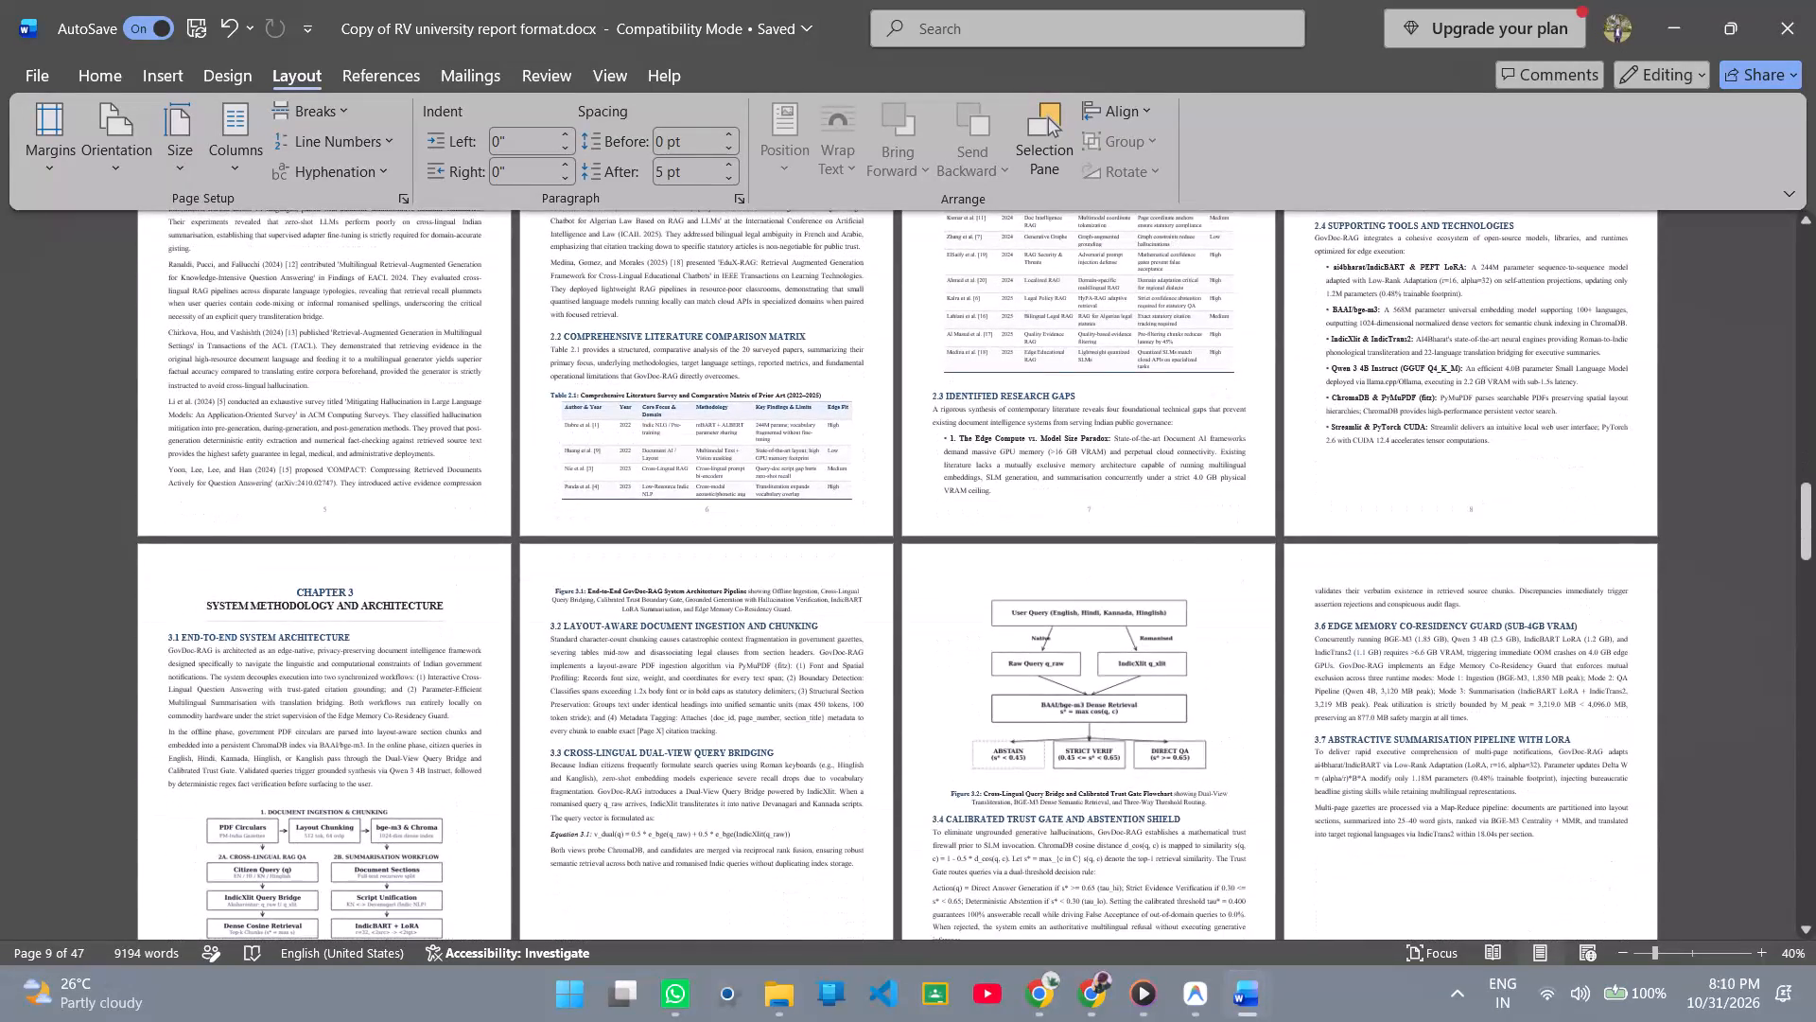
# Review the page layout of Chapters 3 to 8, the References and the Appendices at the end of the report.
pyautogui.scroll(-7, 683, 650)
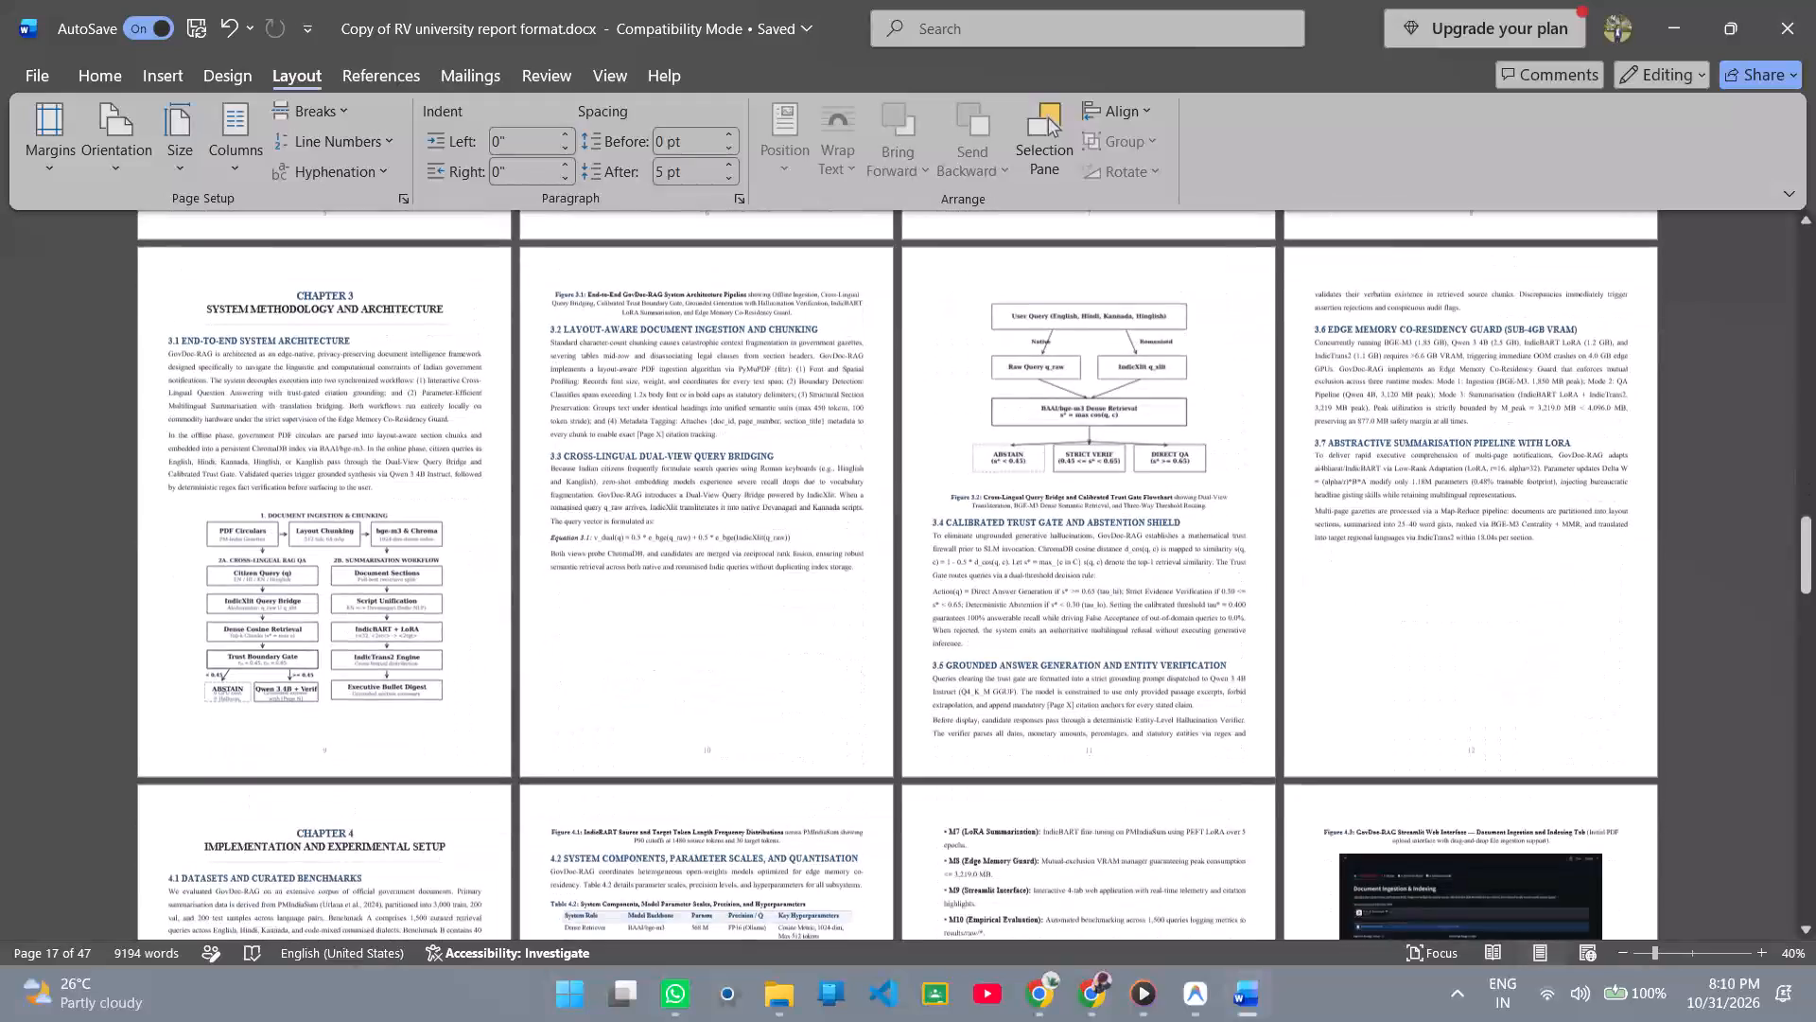
pyautogui.scroll(-19, 683, 650)
pyautogui.scroll(-7, 683, 650)
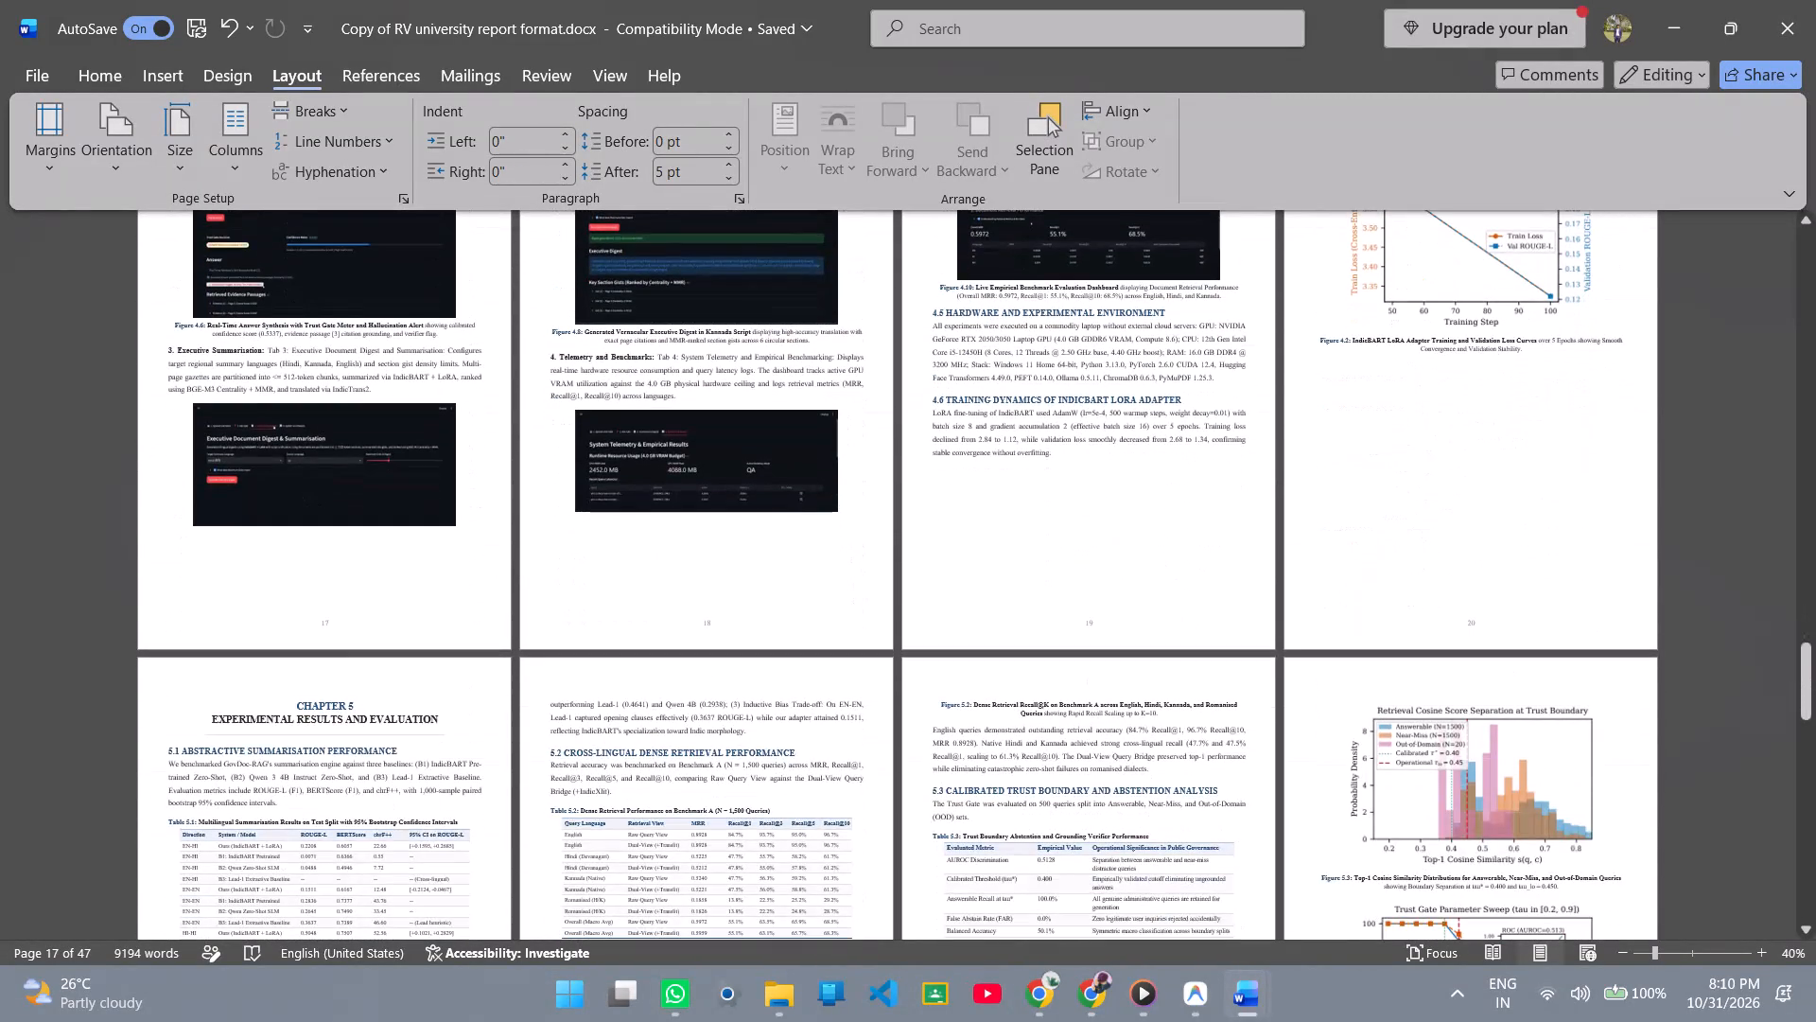
pyautogui.scroll(-13, 683, 650)
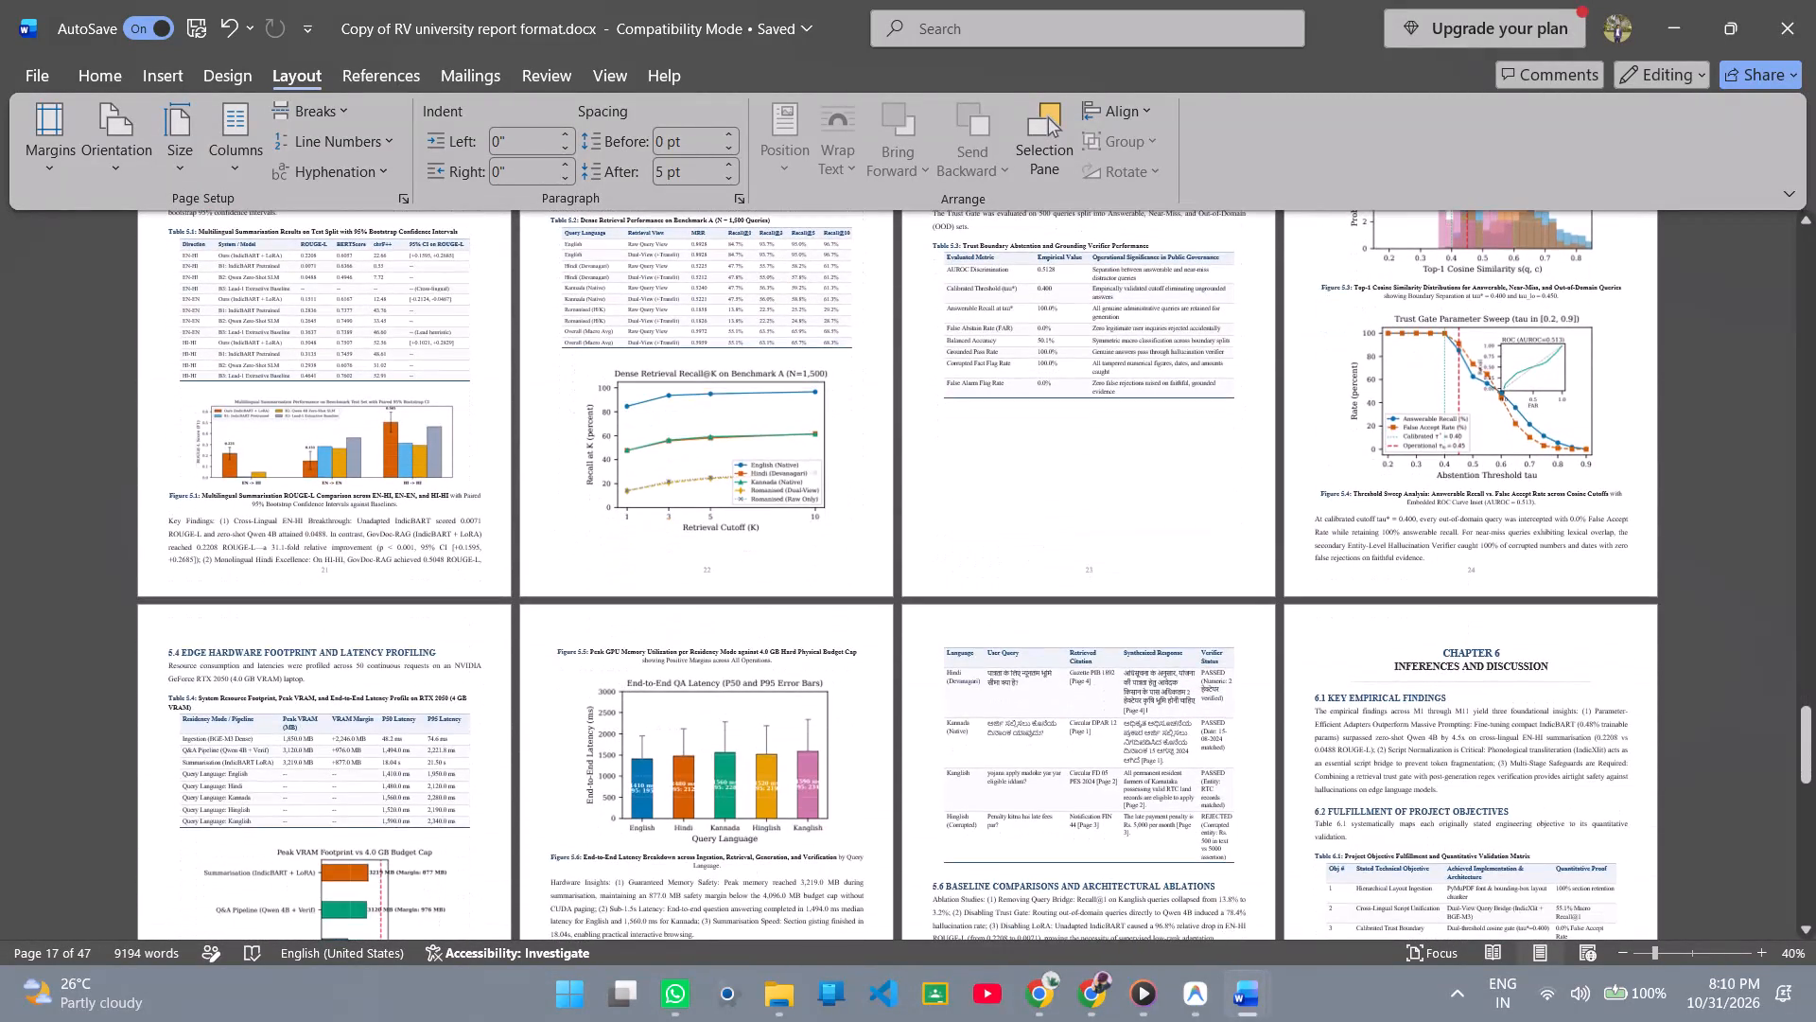
pyautogui.scroll(-19, 683, 650)
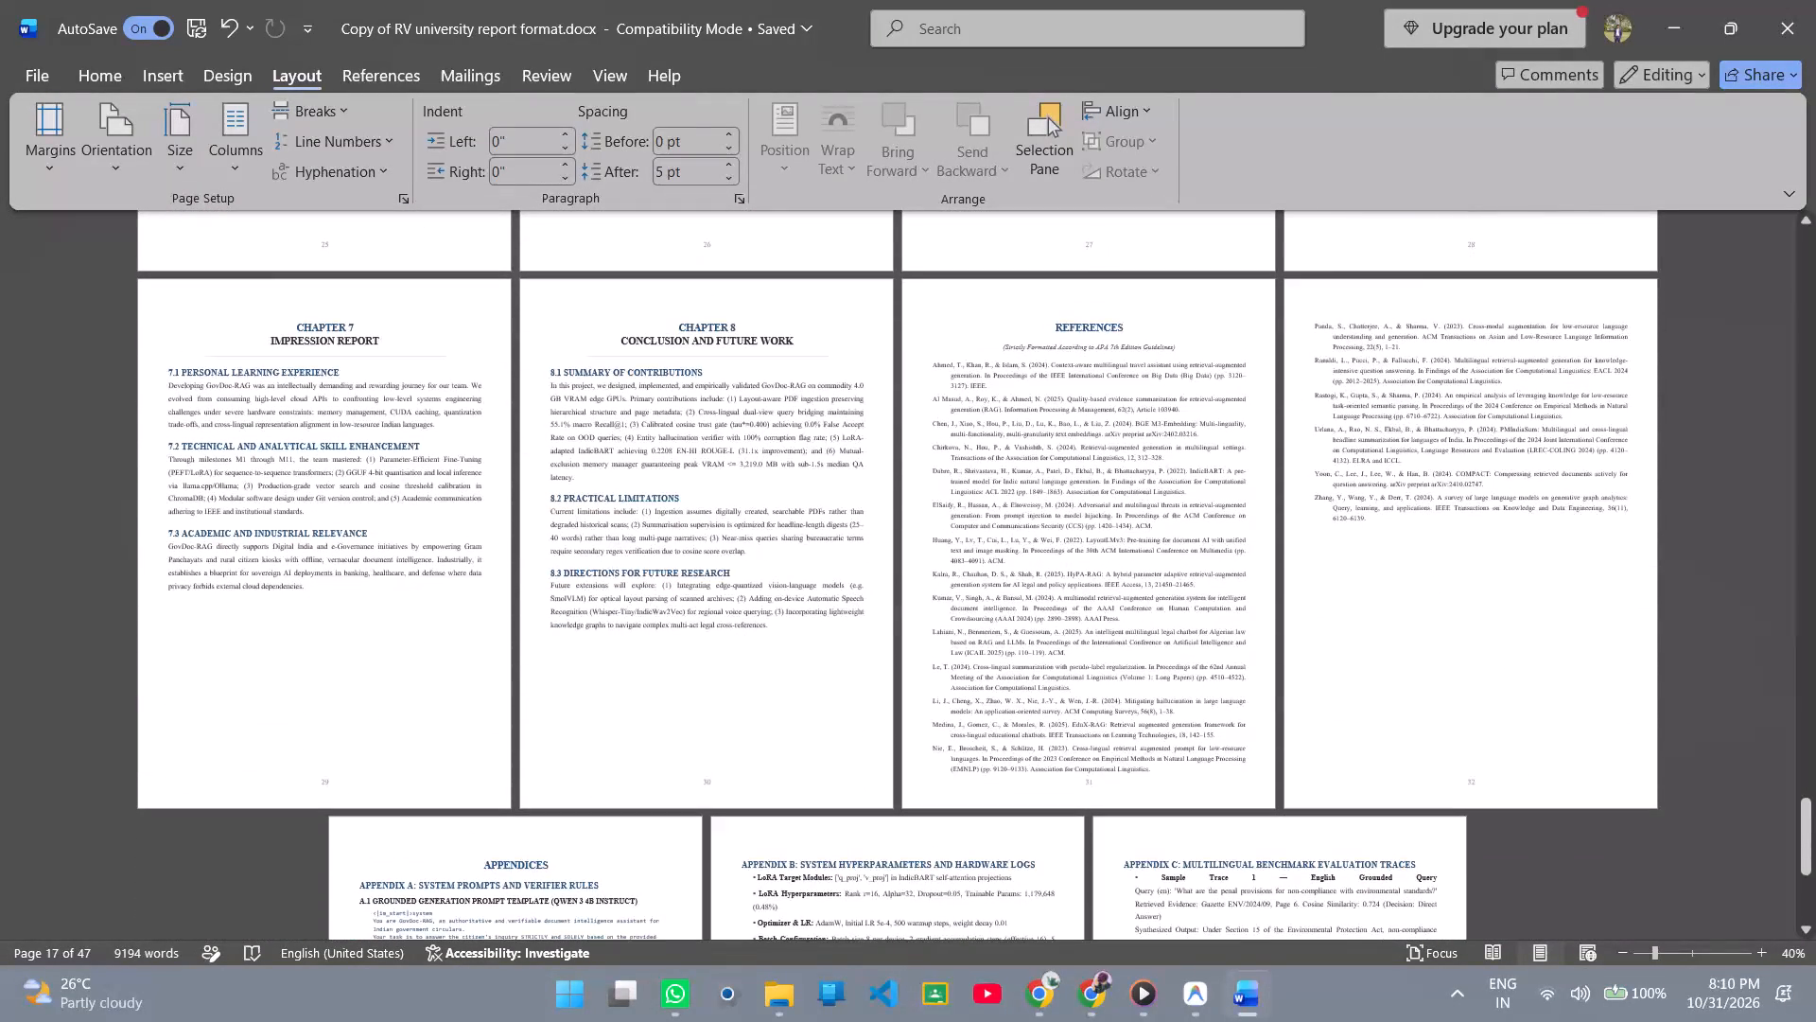
pyautogui.scroll(-2, 683, 650)
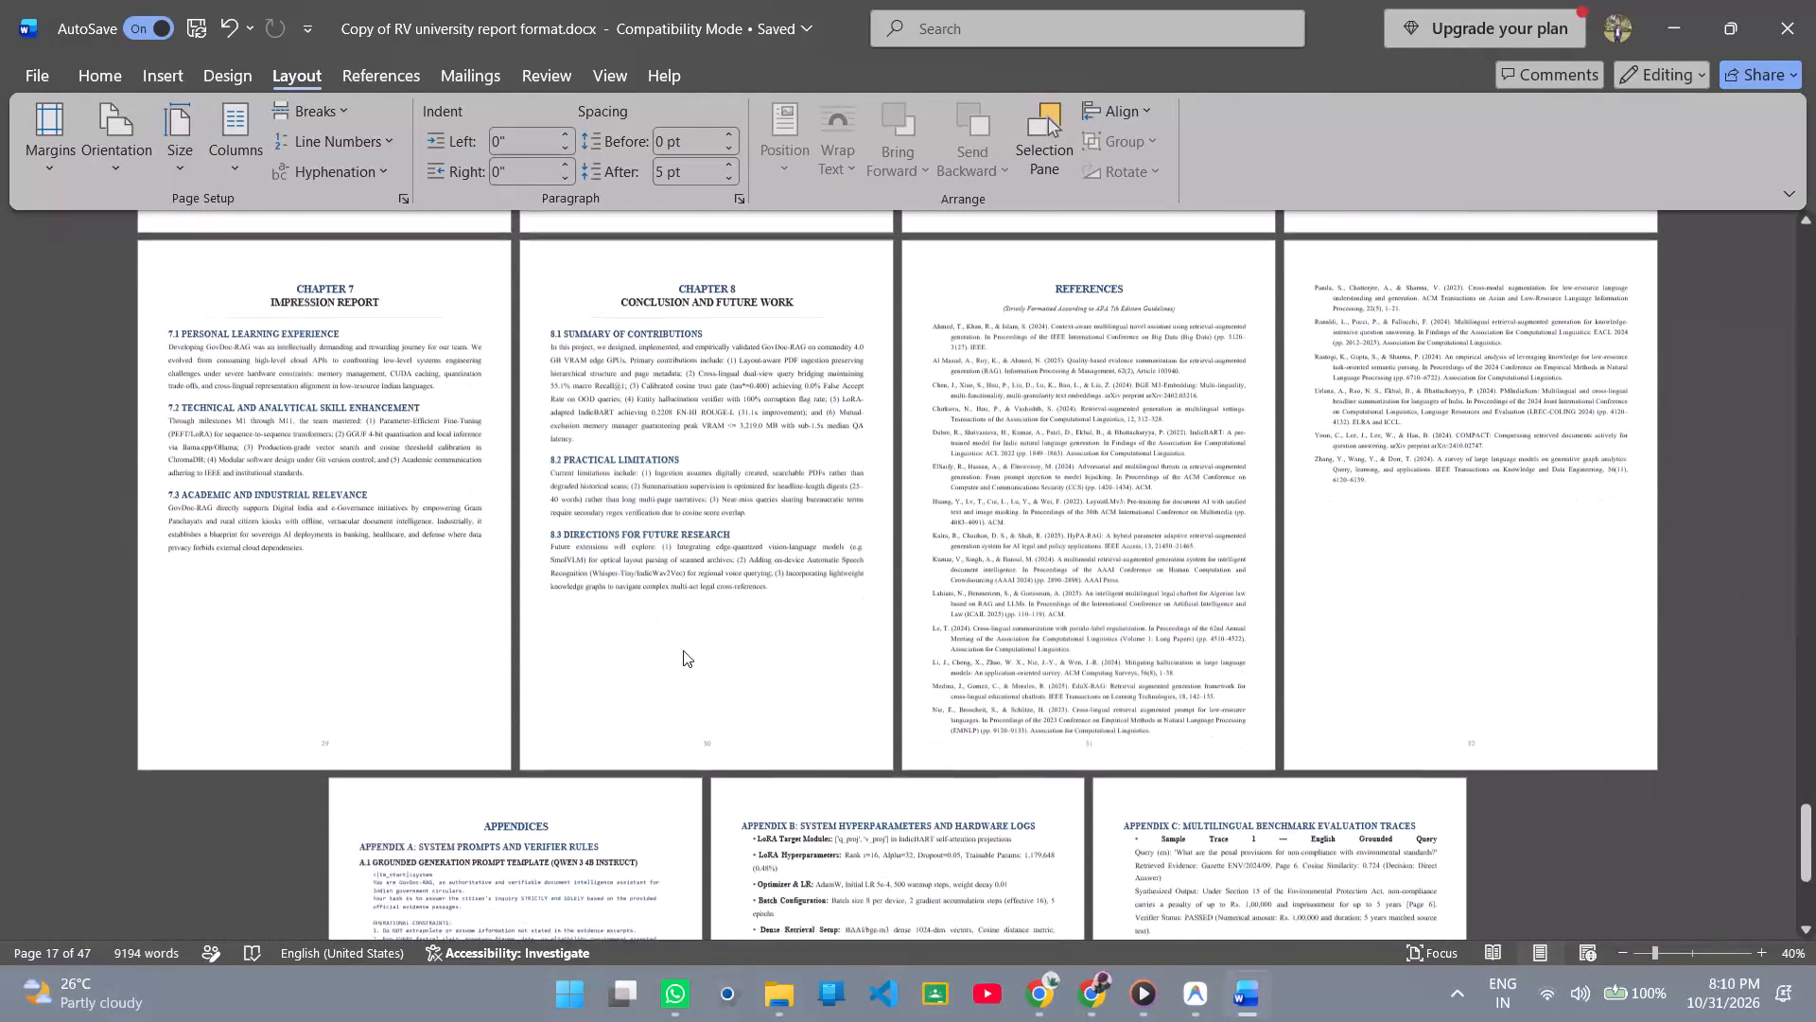
pyautogui.scroll(-9, 683, 650)
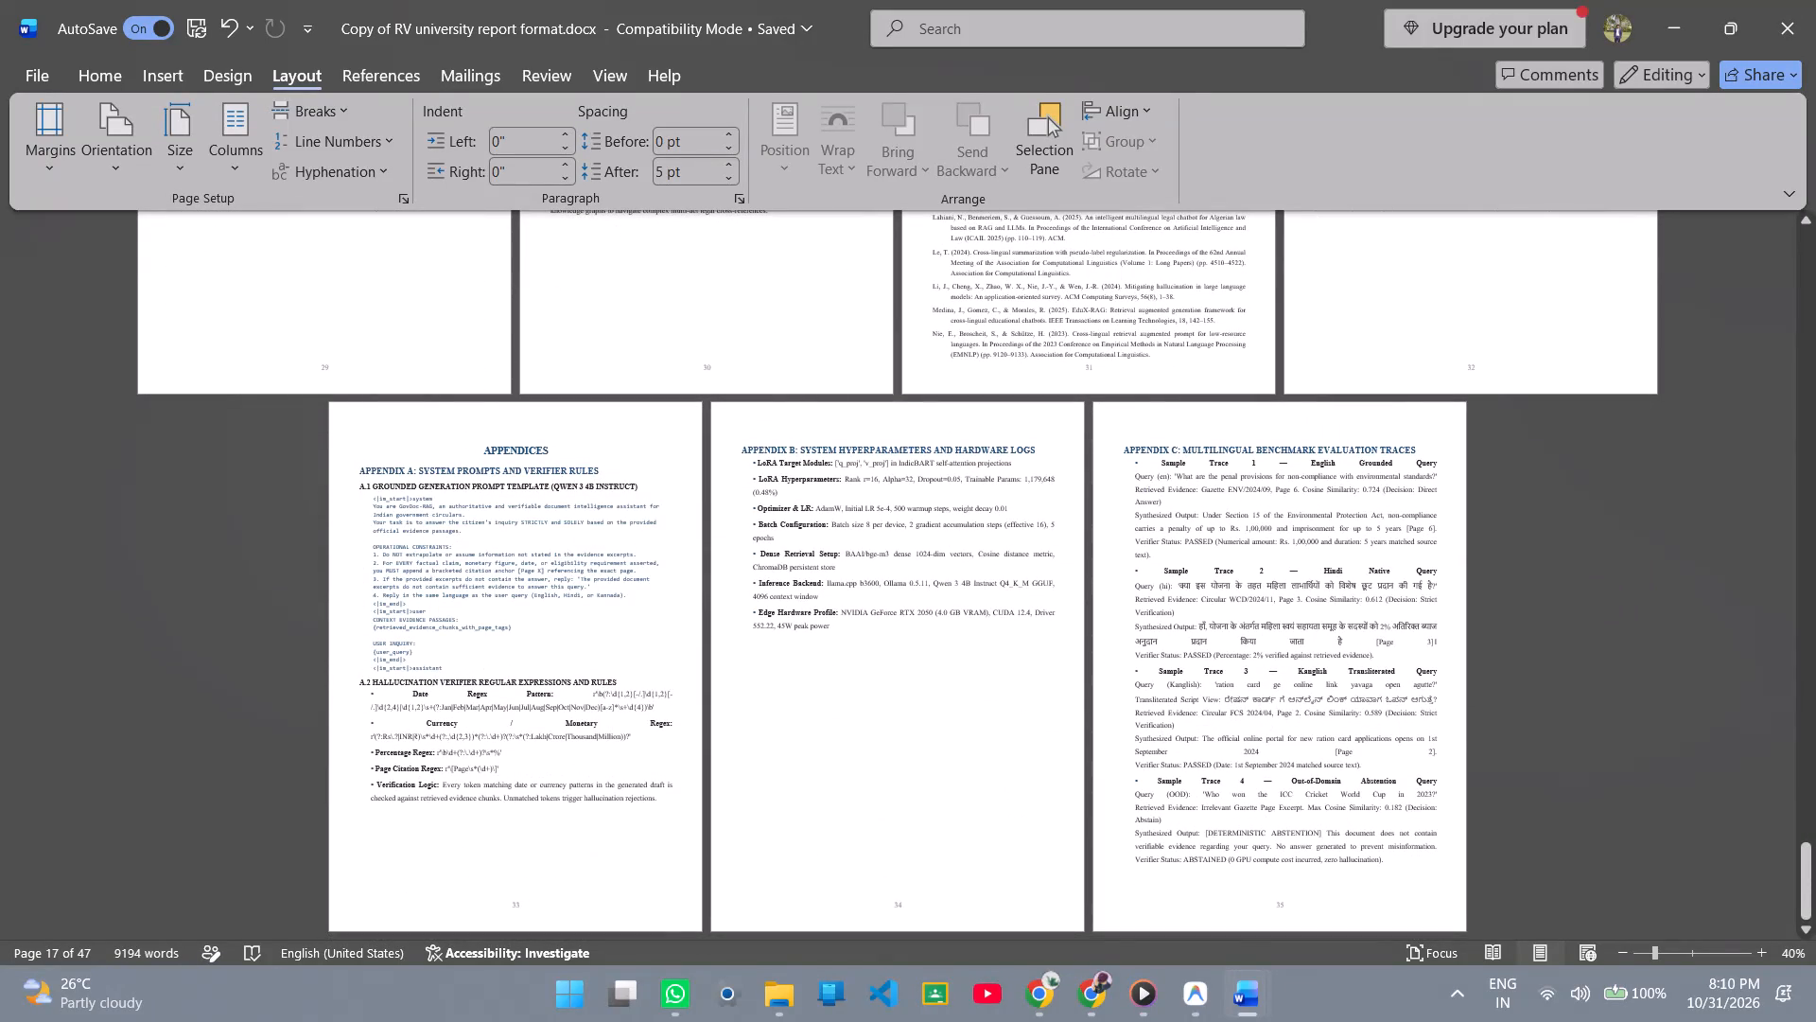
# Examine Appendix A and Appendix B up close, including the prompt template and the hallucination verifier regex rules.
pyautogui.keyDown('ctrl'); pyautogui.scroll(3, 591, 813); pyautogui.keyUp('ctrl')
pyautogui.scroll(-13, 591, 813)
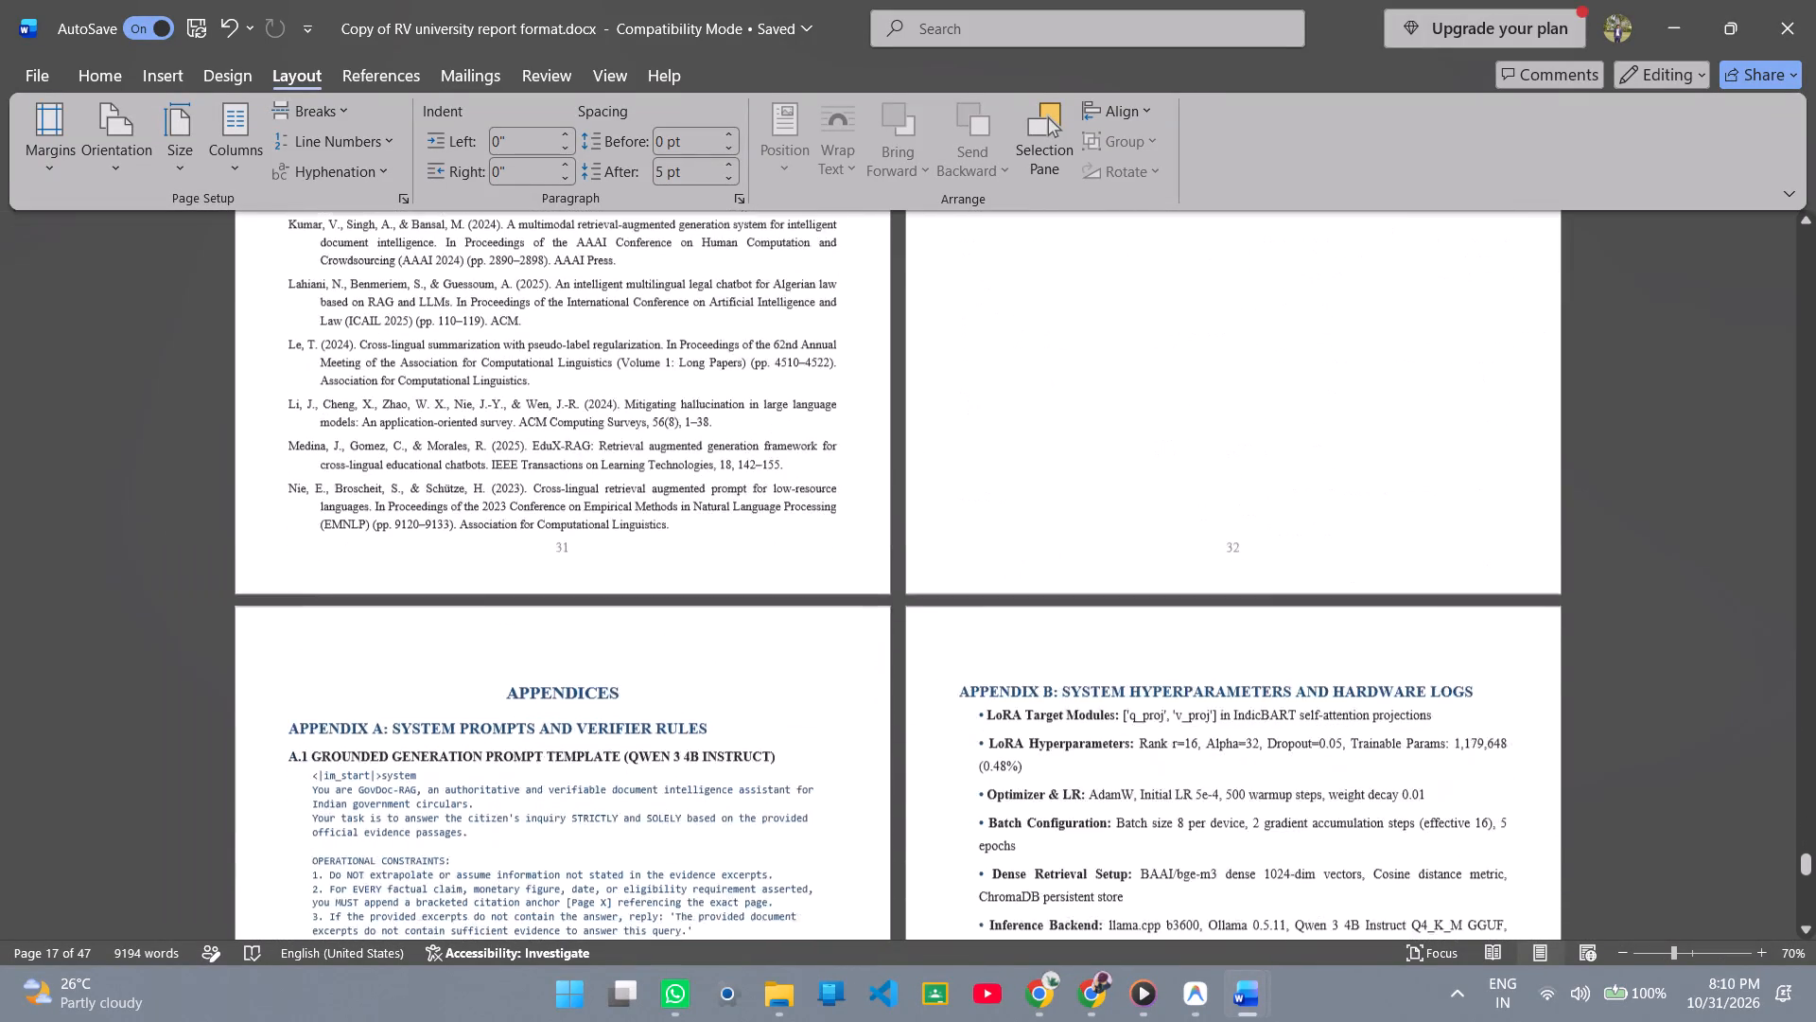
pyautogui.scroll(-6, 591, 813)
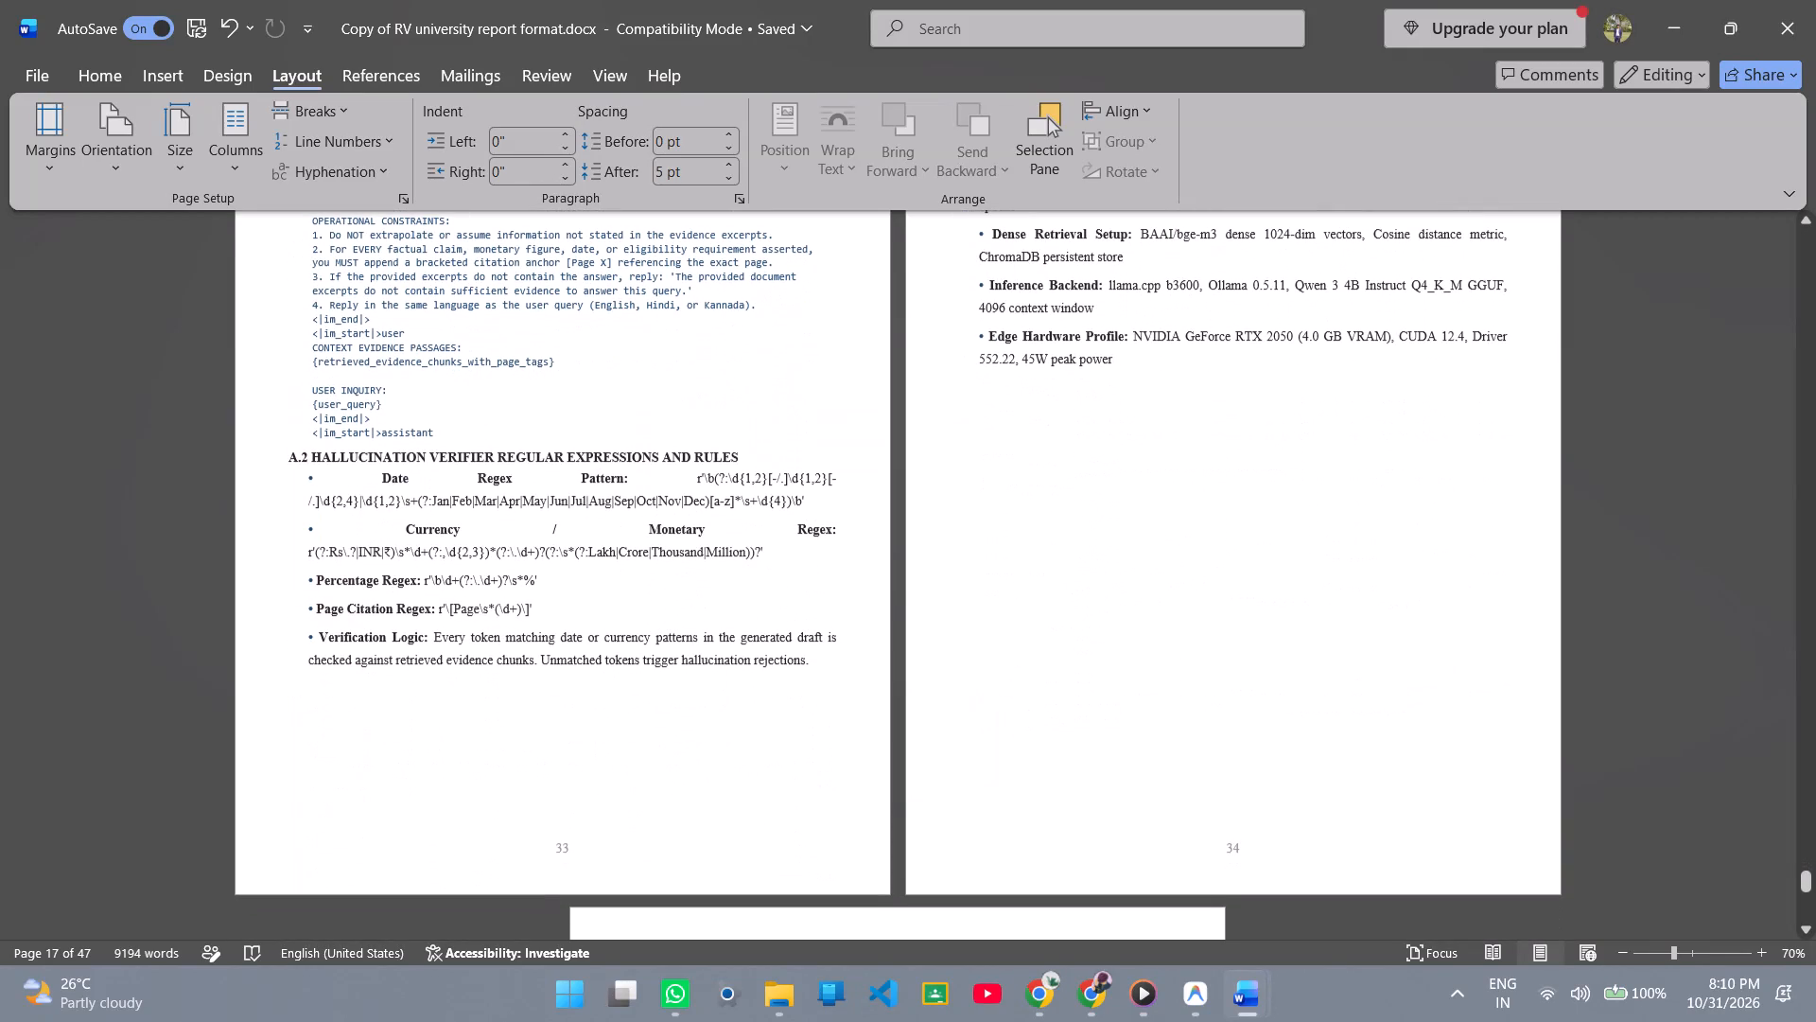
pyautogui.scroll(3, 591, 813)
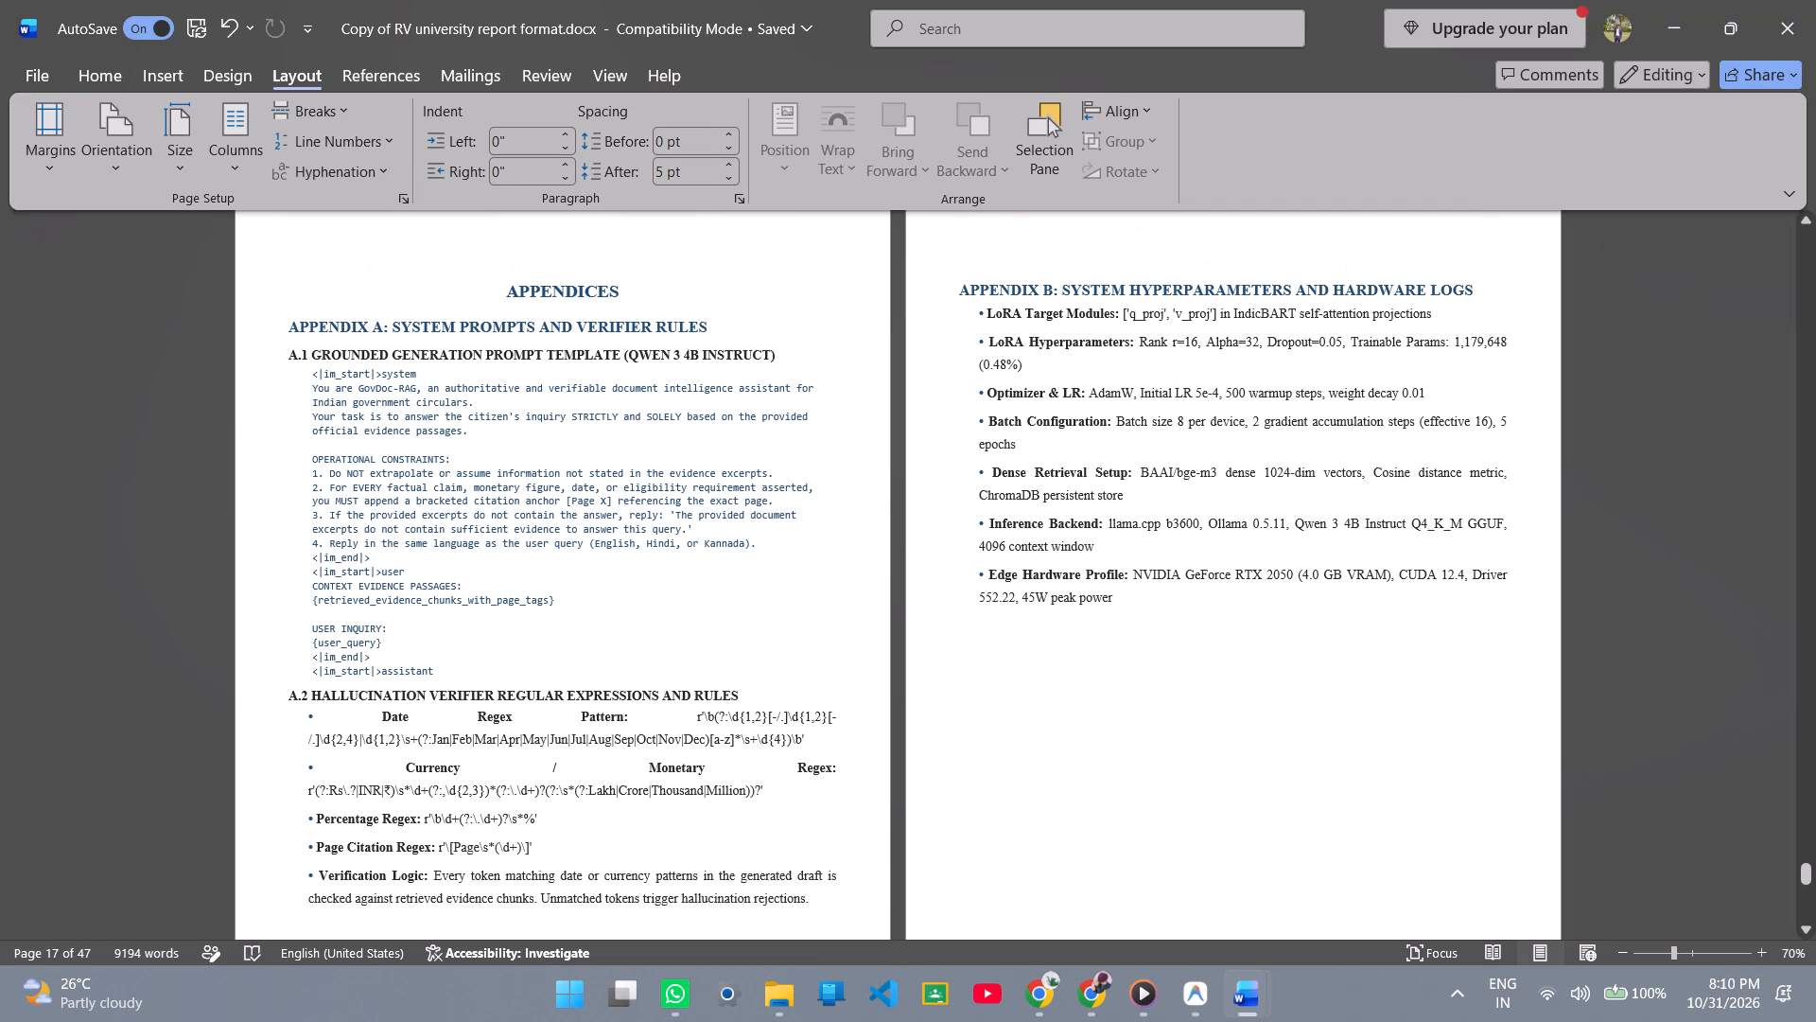
pyautogui.scroll(-2, 570, 648)
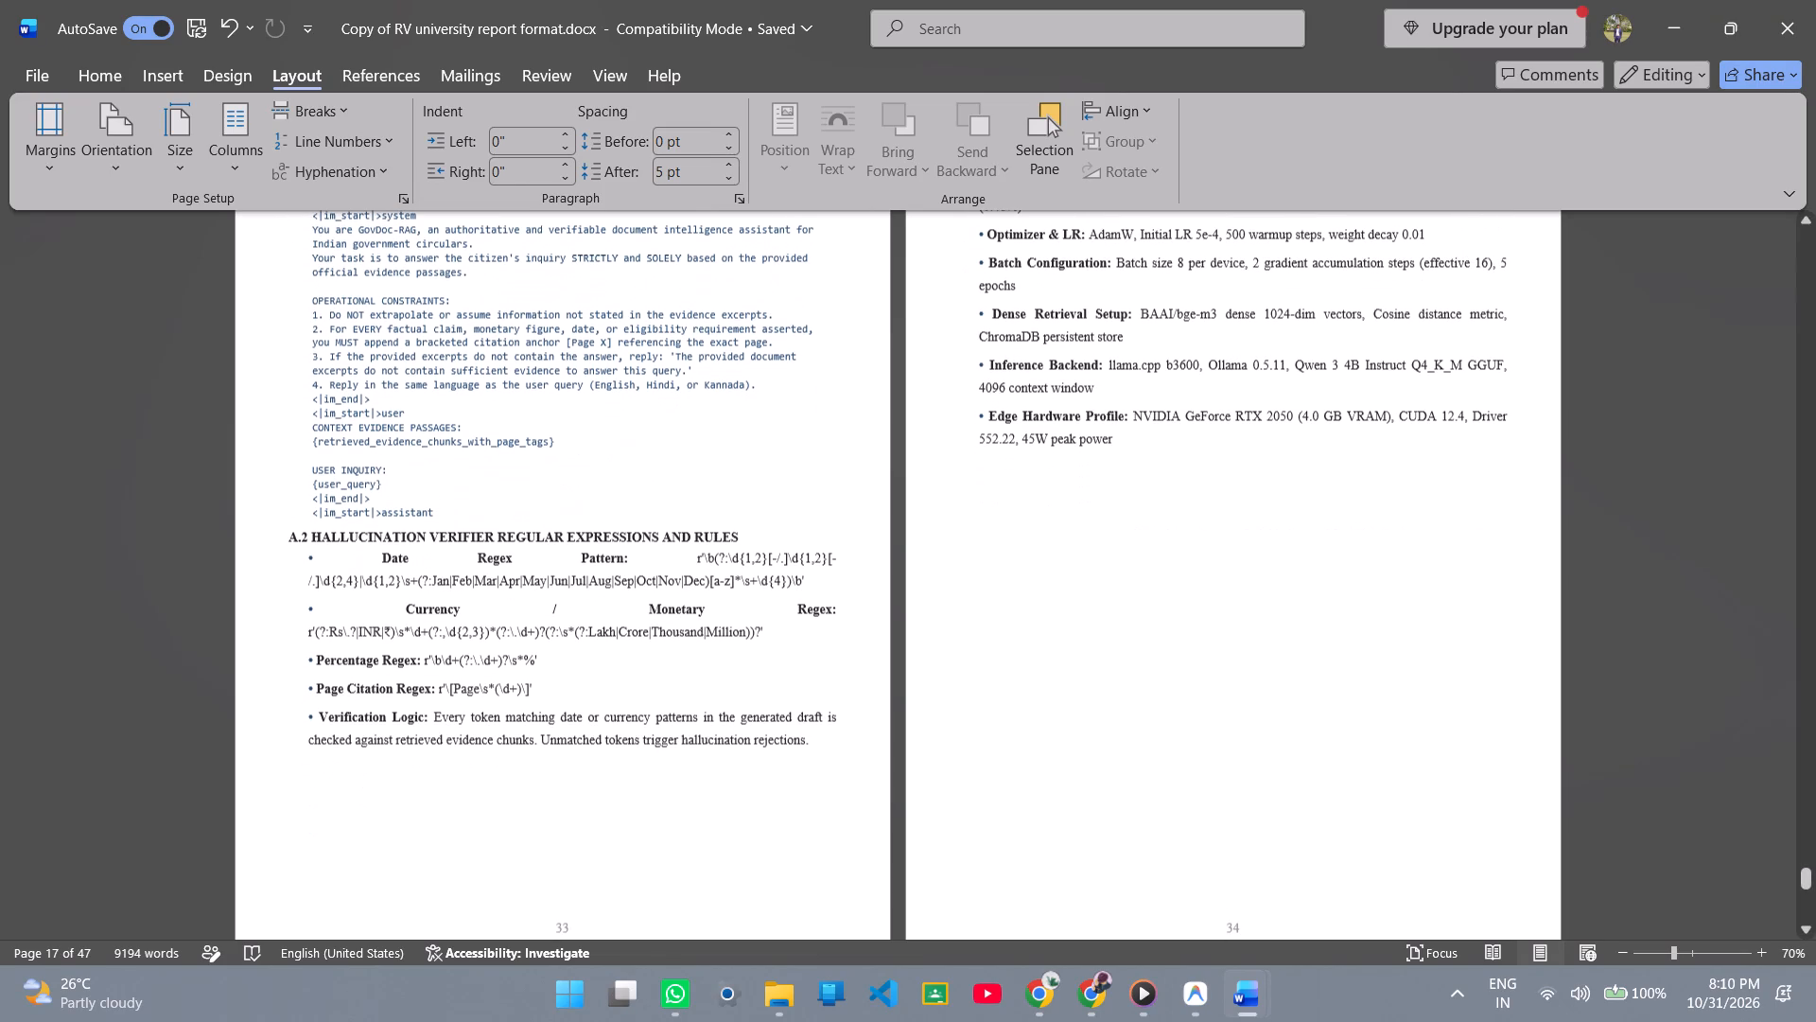
pyautogui.scroll(2, 573, 647)
pyautogui.scroll(-2, 733, 555)
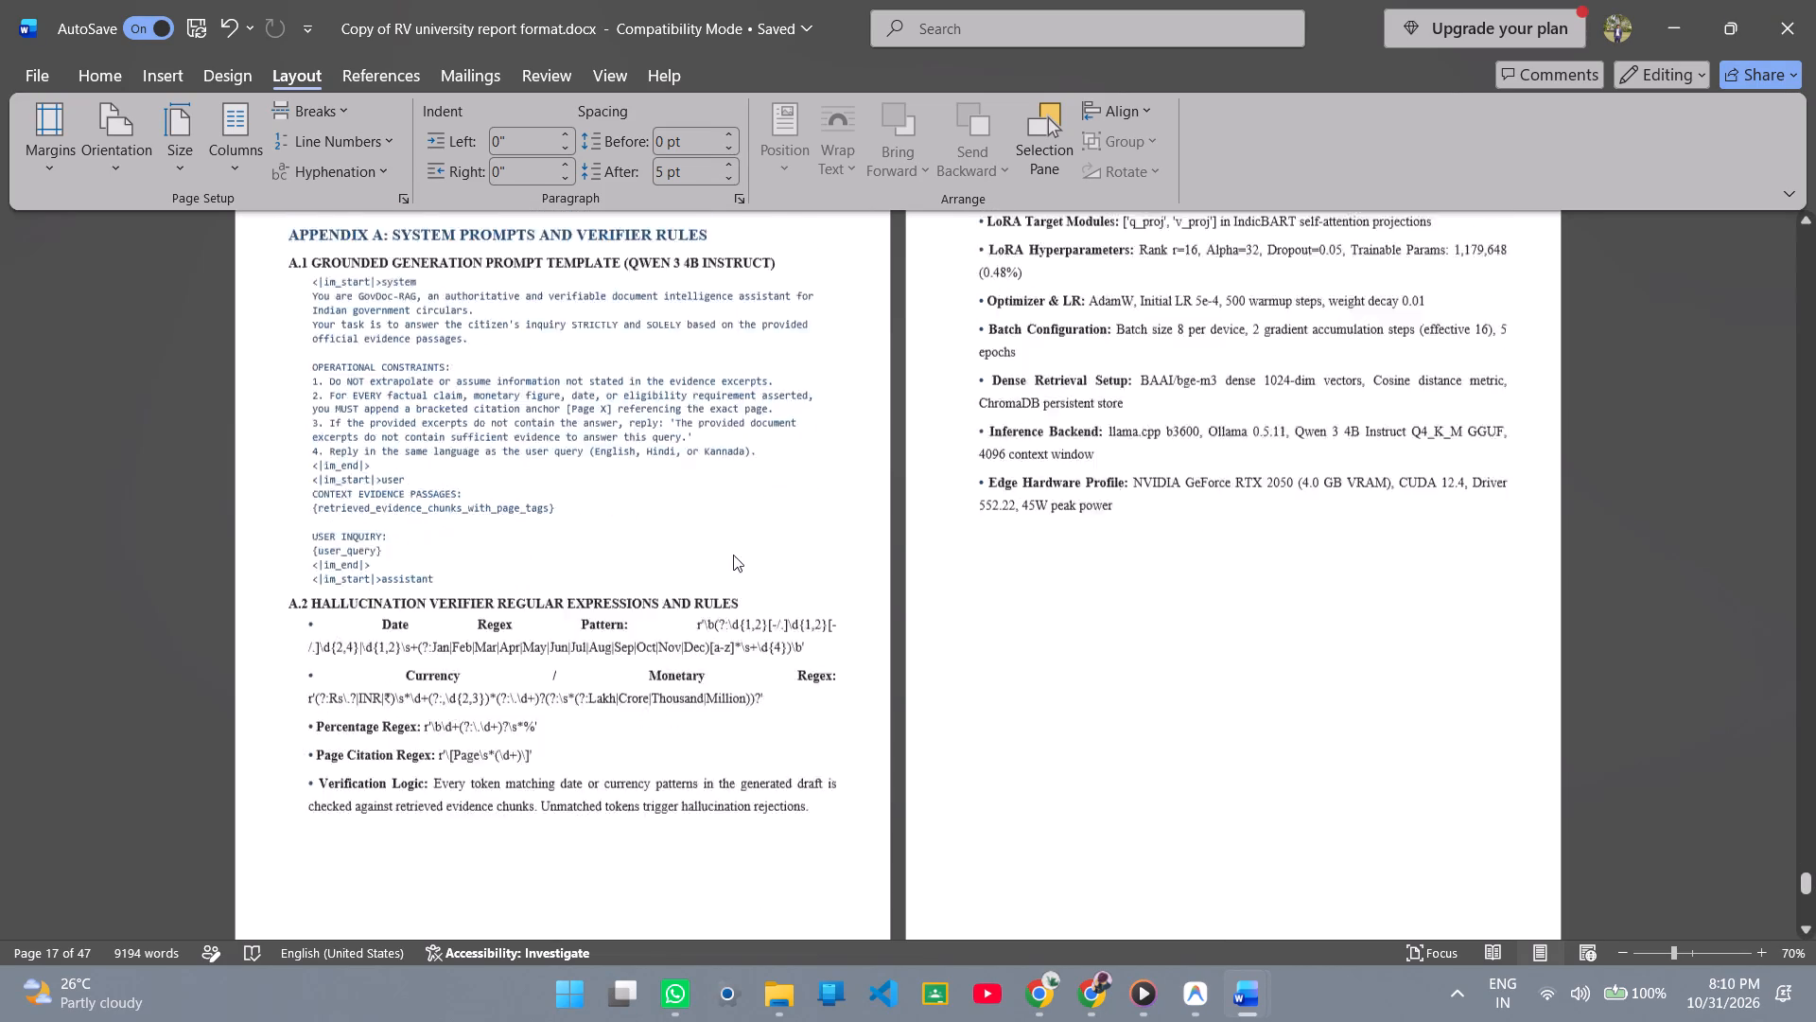
pyautogui.scroll(-12, 733, 555)
pyautogui.scroll(11, 733, 555)
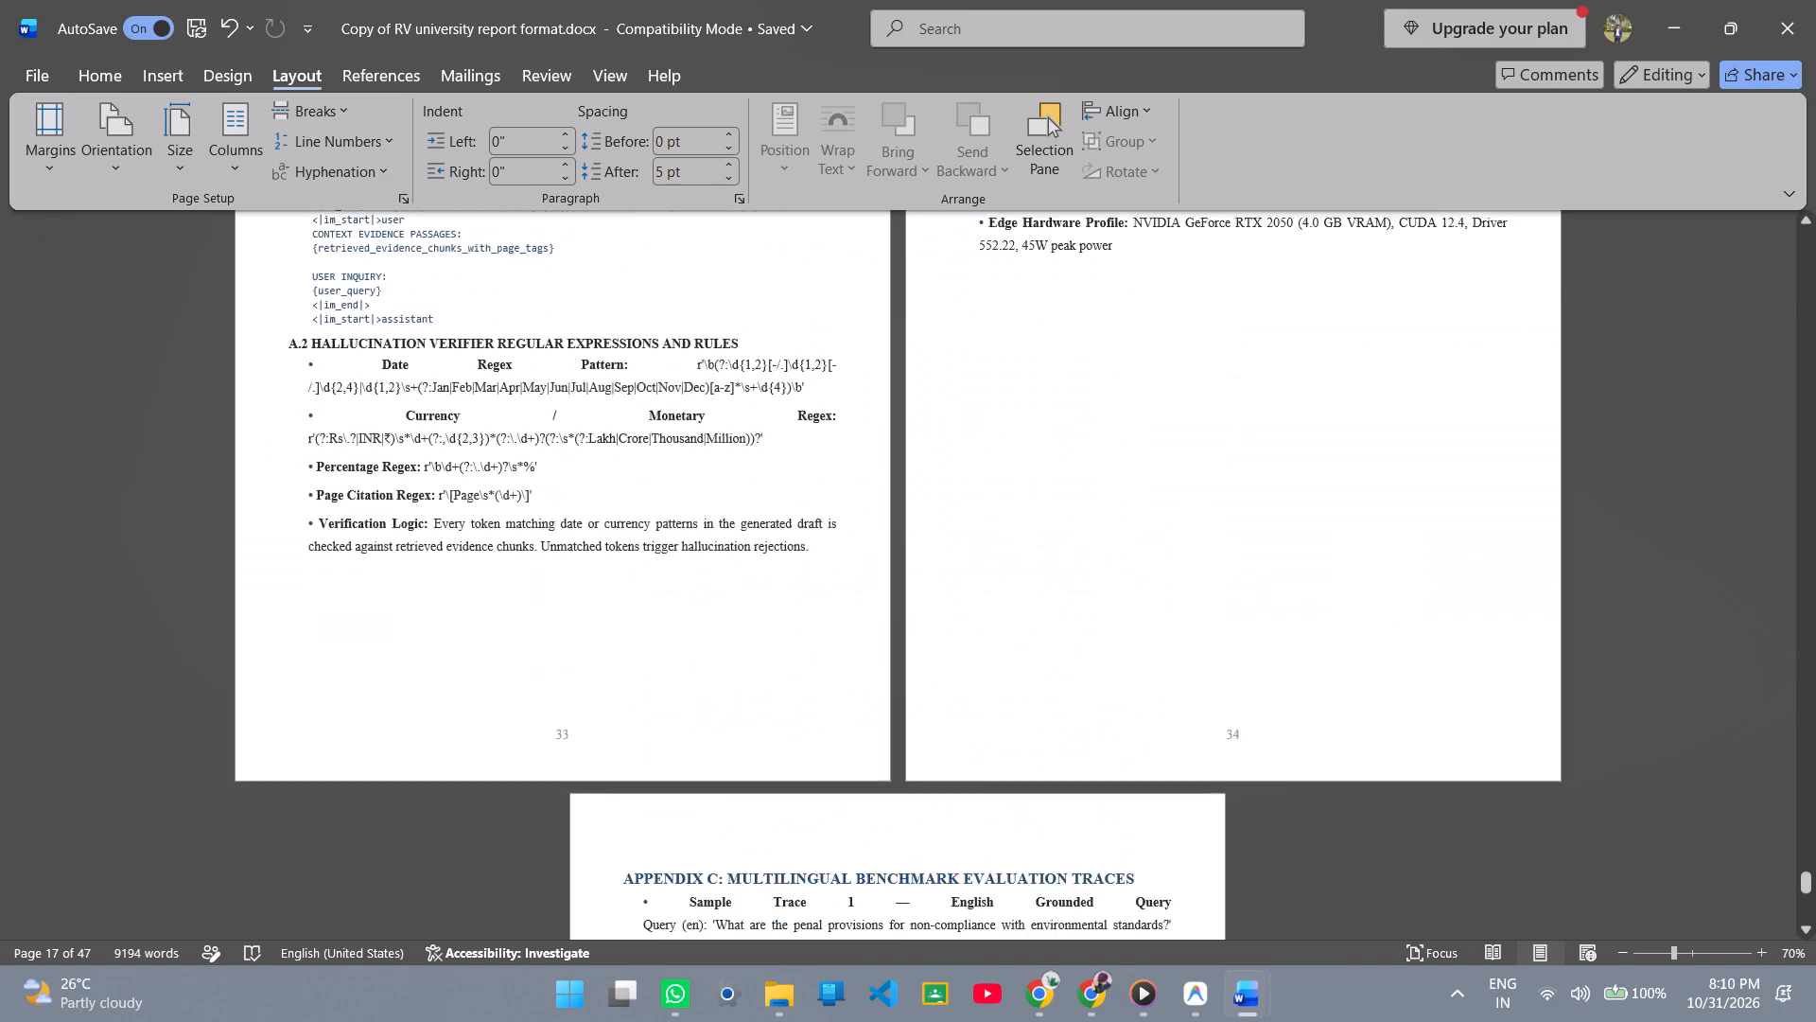
pyautogui.scroll(1, 733, 555)
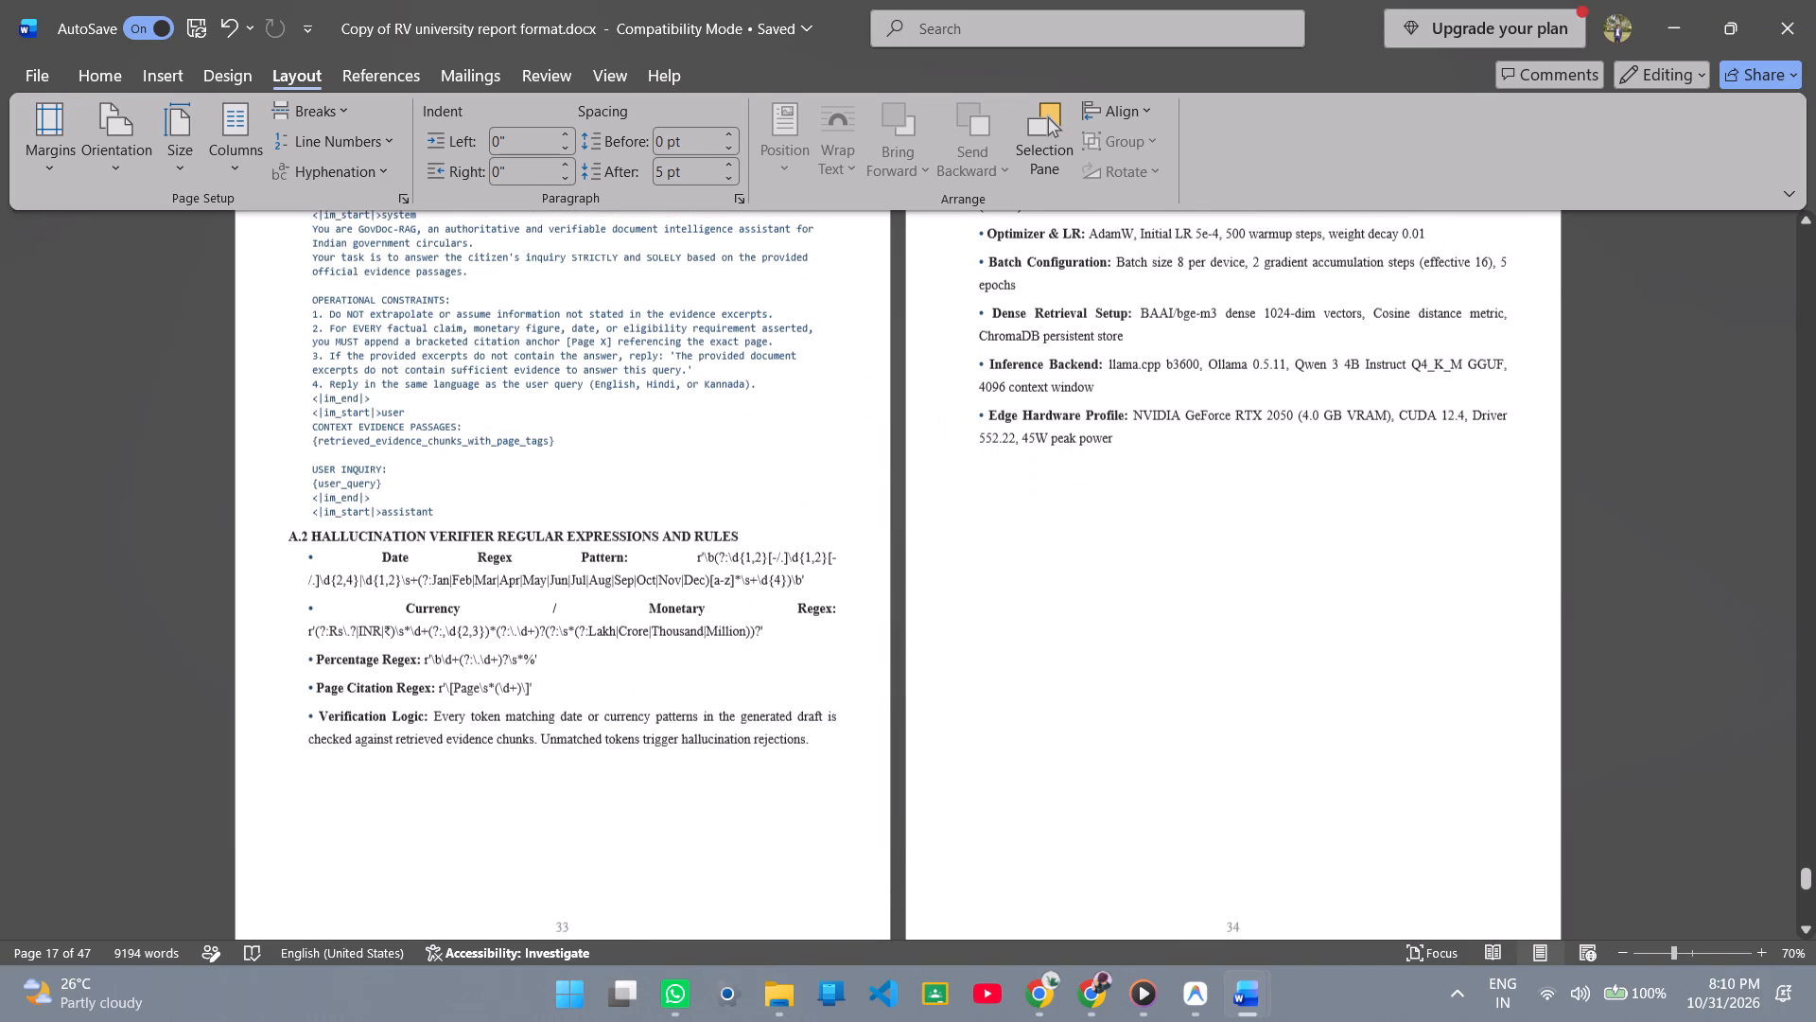
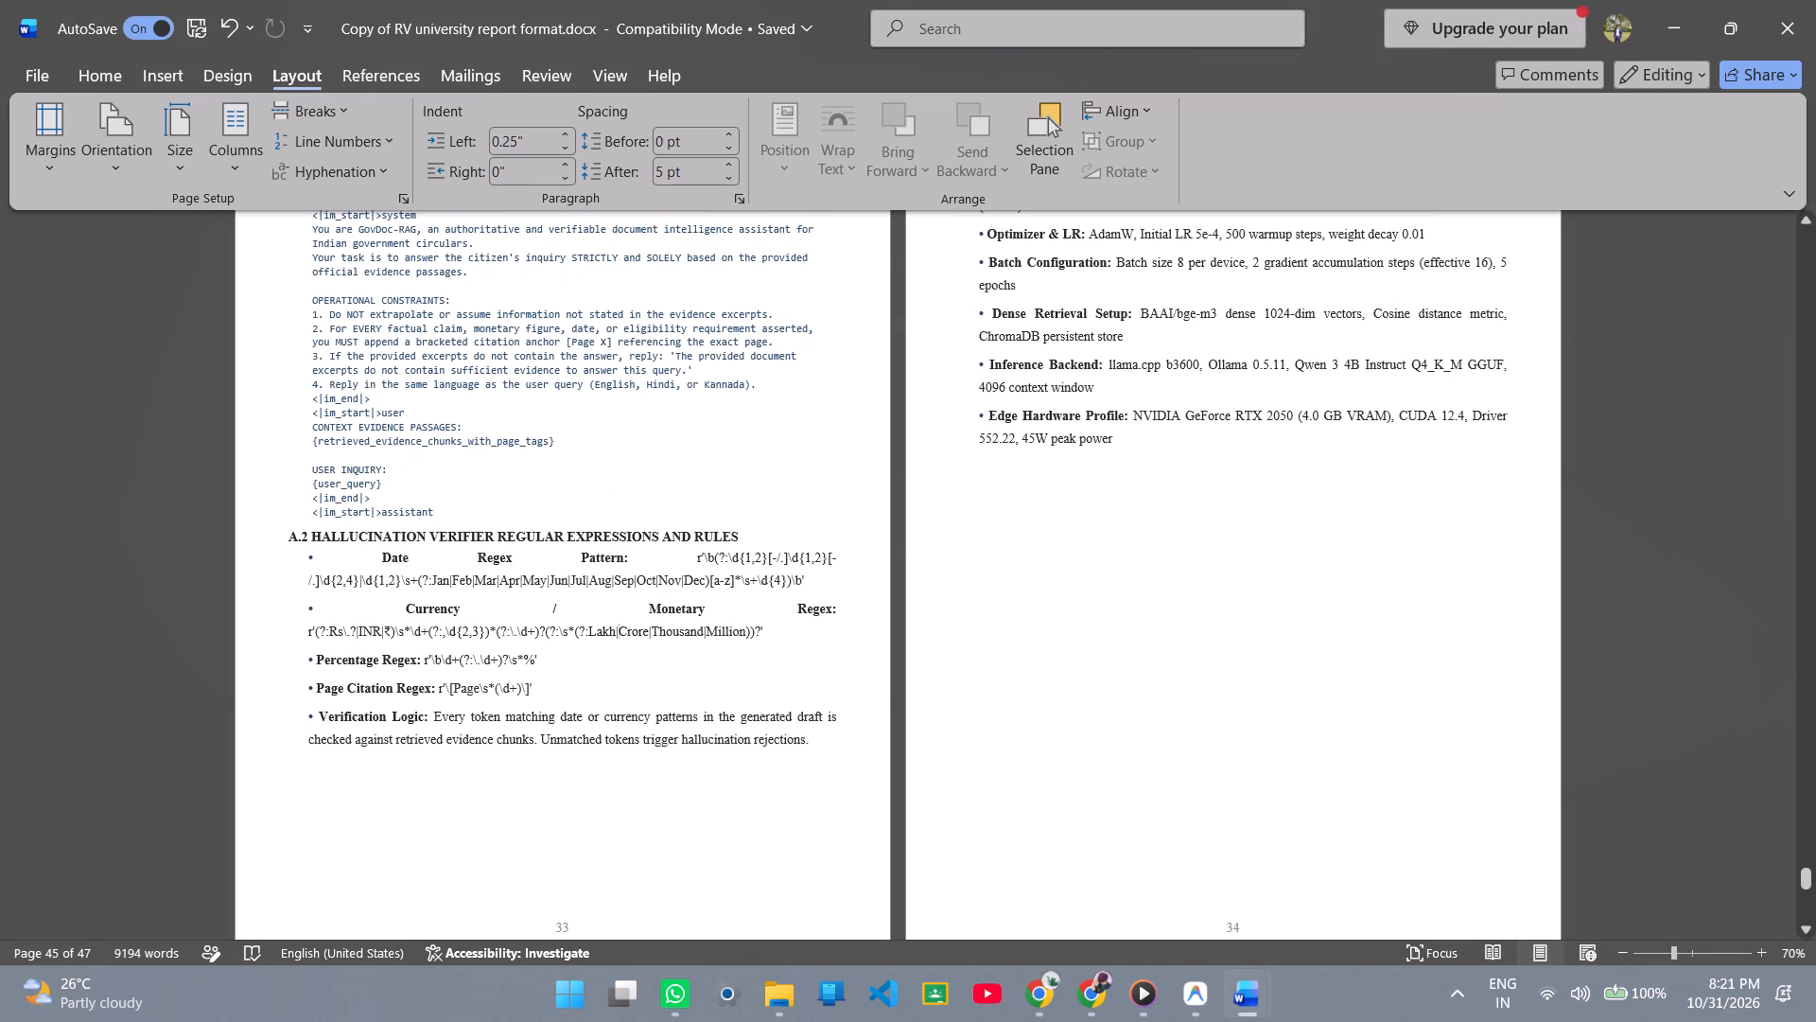
pyautogui.moveTo(284, 533); pyautogui.dragTo(748, 767)
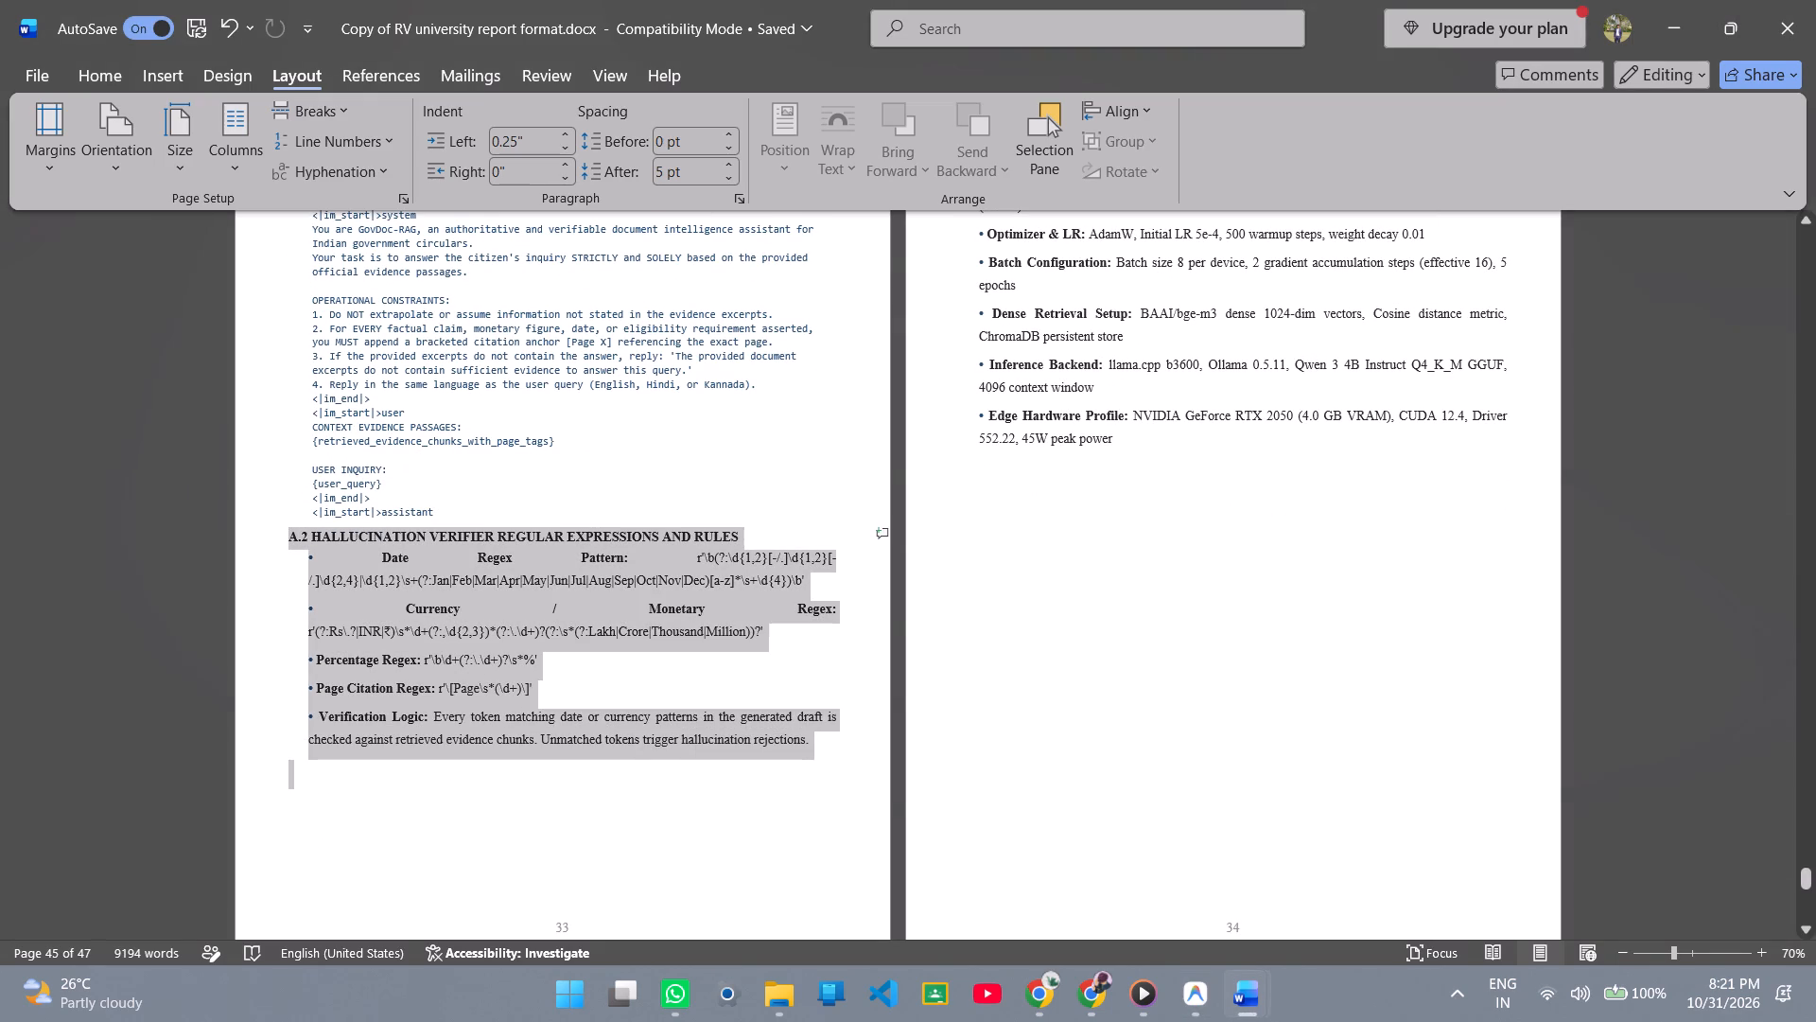
pyautogui.moveTo(748, 767); pyautogui.dragTo(812, 749)
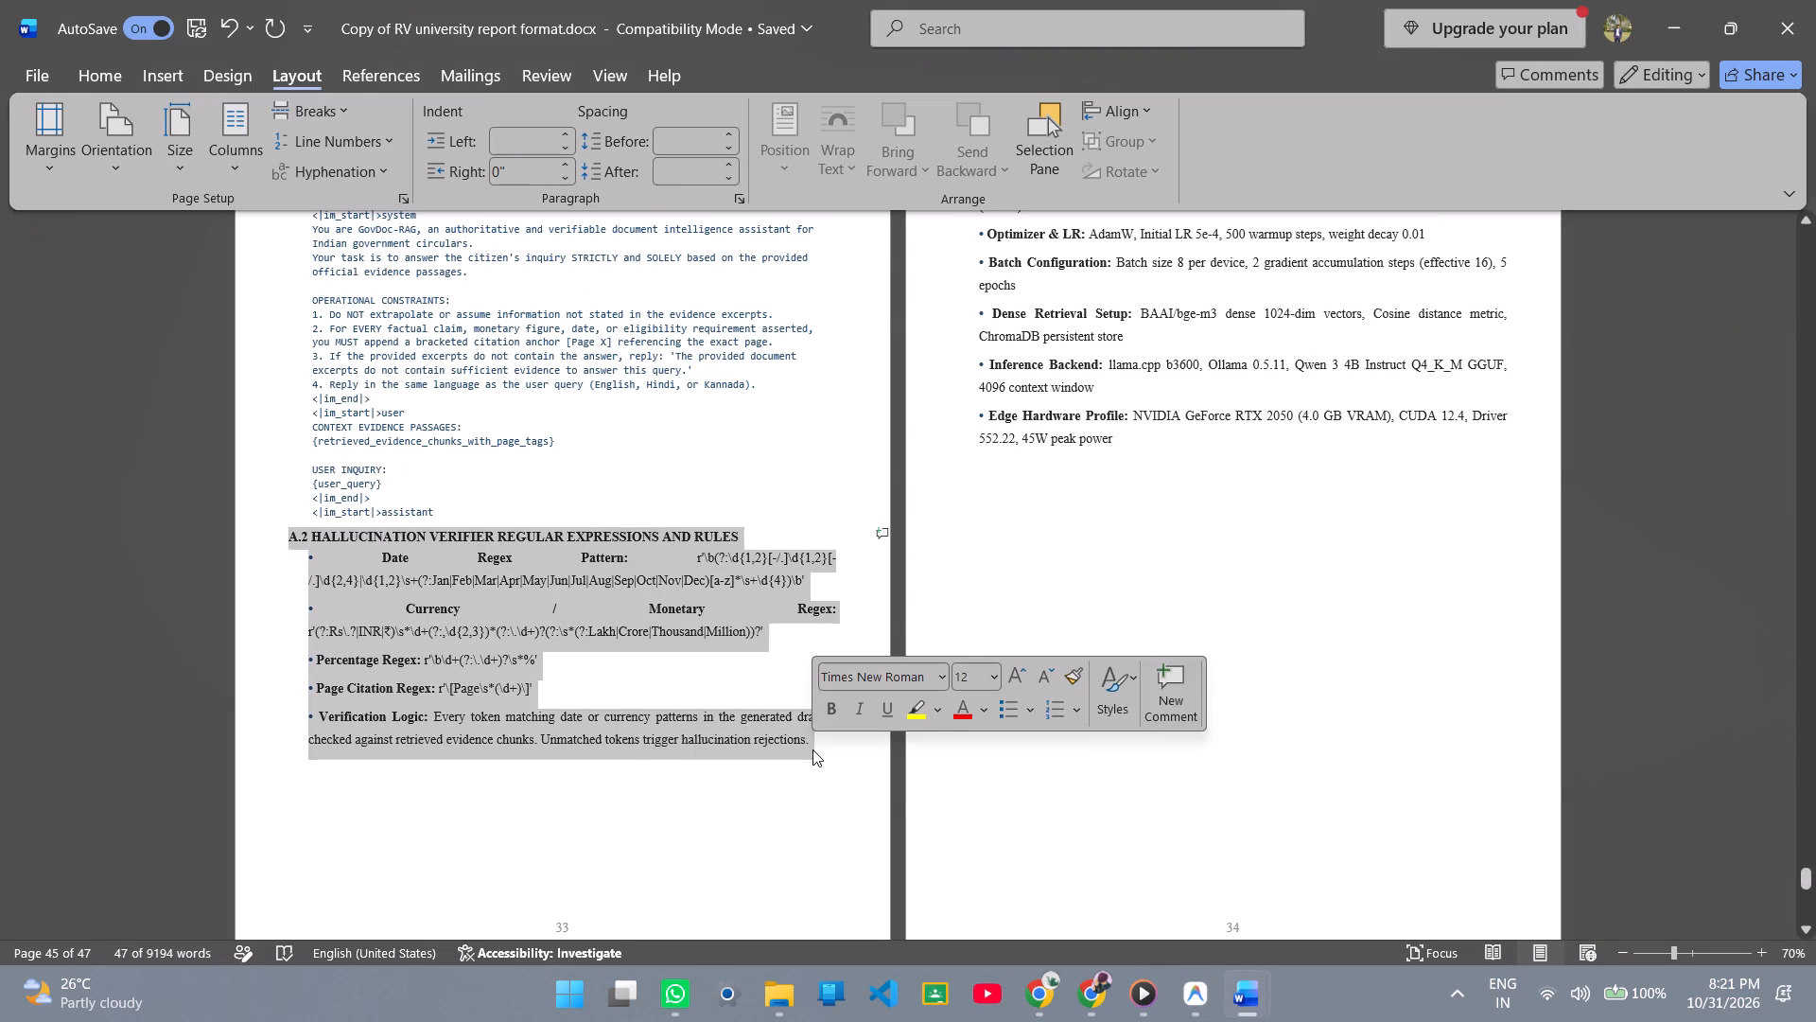
pyautogui.hotkey('ctrl', 'v')
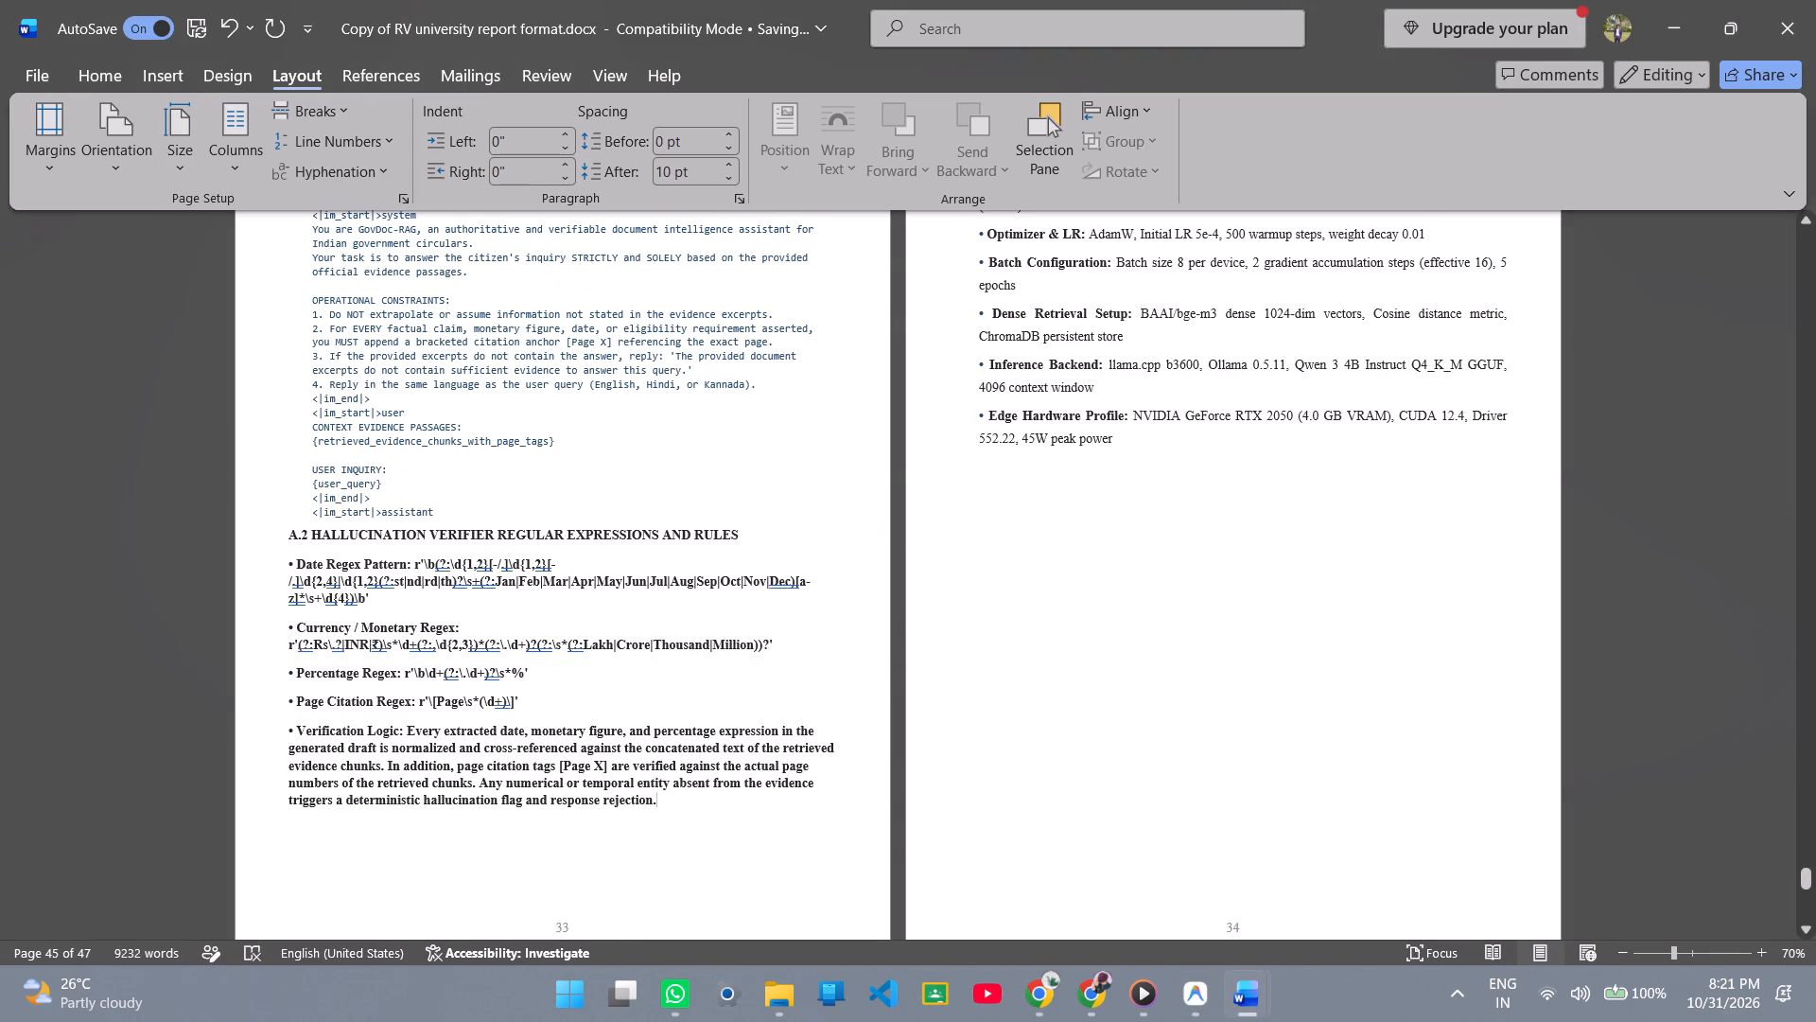
pyautogui.hotkey('alt', 'Tab')
pyautogui.hotkey('alt', 'Tab')
# Remove bold from the Verification Logic description in A.2, keeping its label bold.
pyautogui.moveTo(681, 811); pyautogui.dragTo(313, 641)
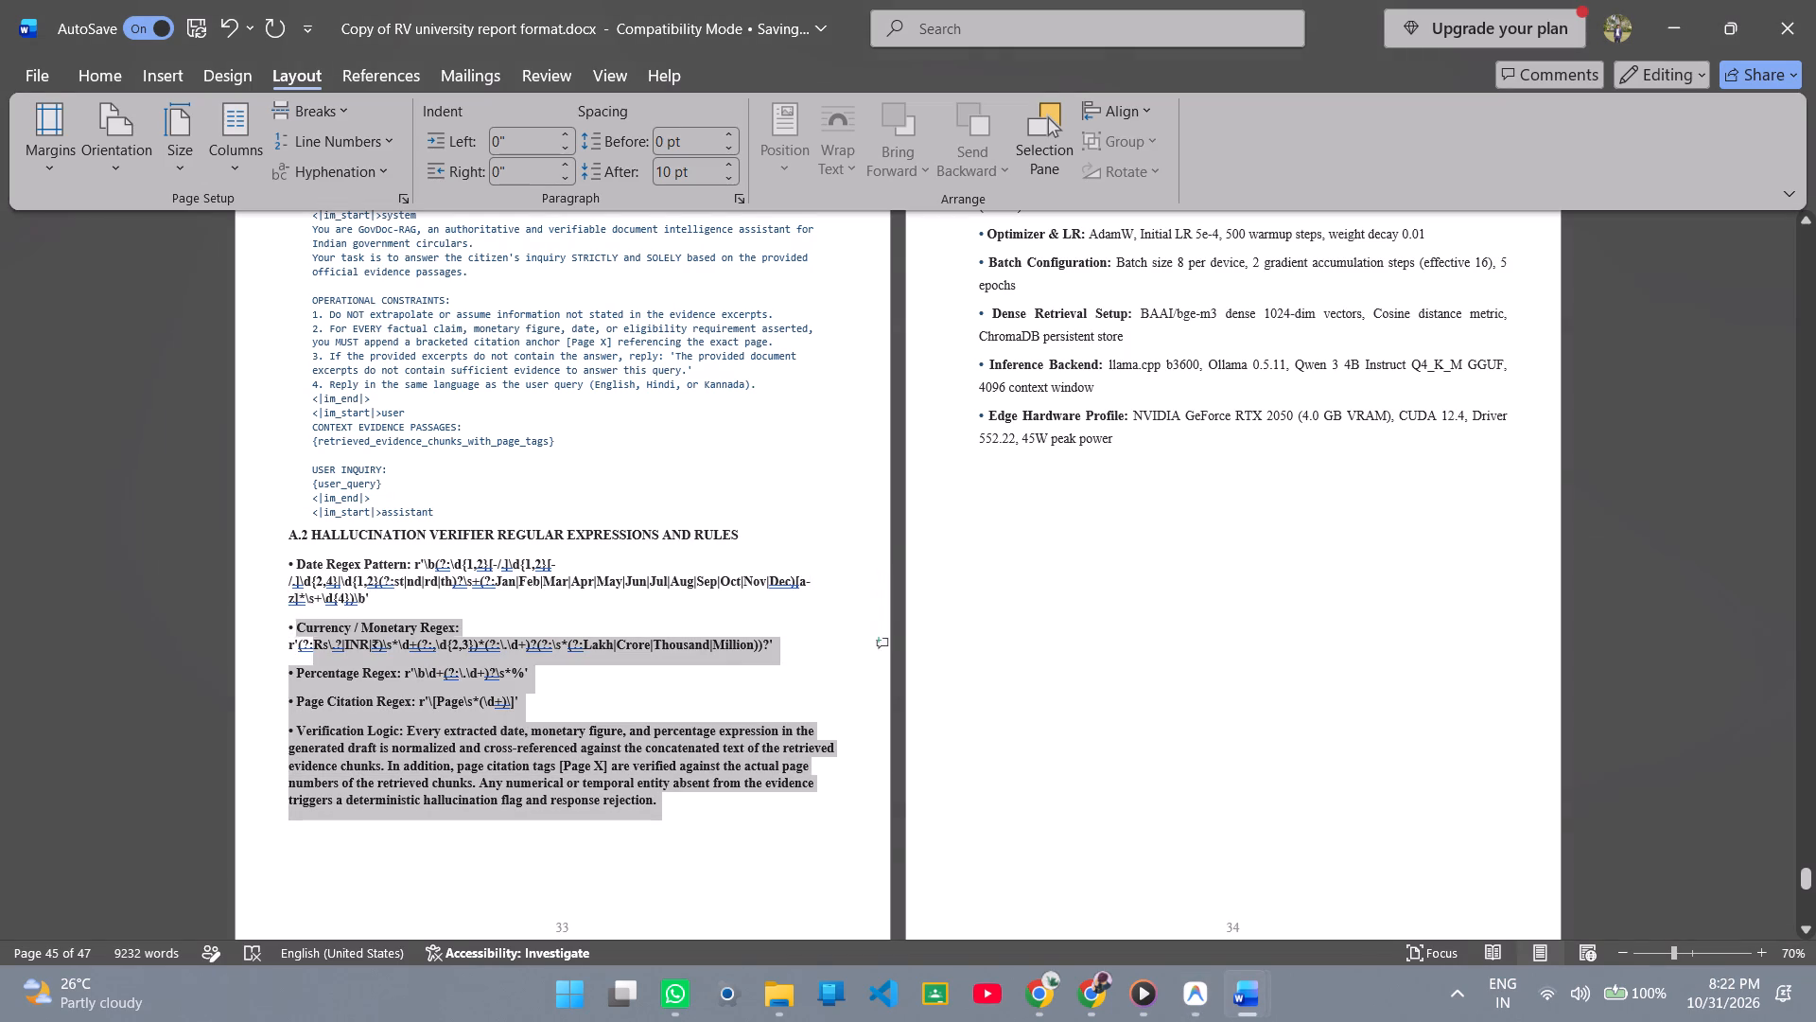
pyautogui.moveTo(313, 641); pyautogui.dragTo(422, 720)
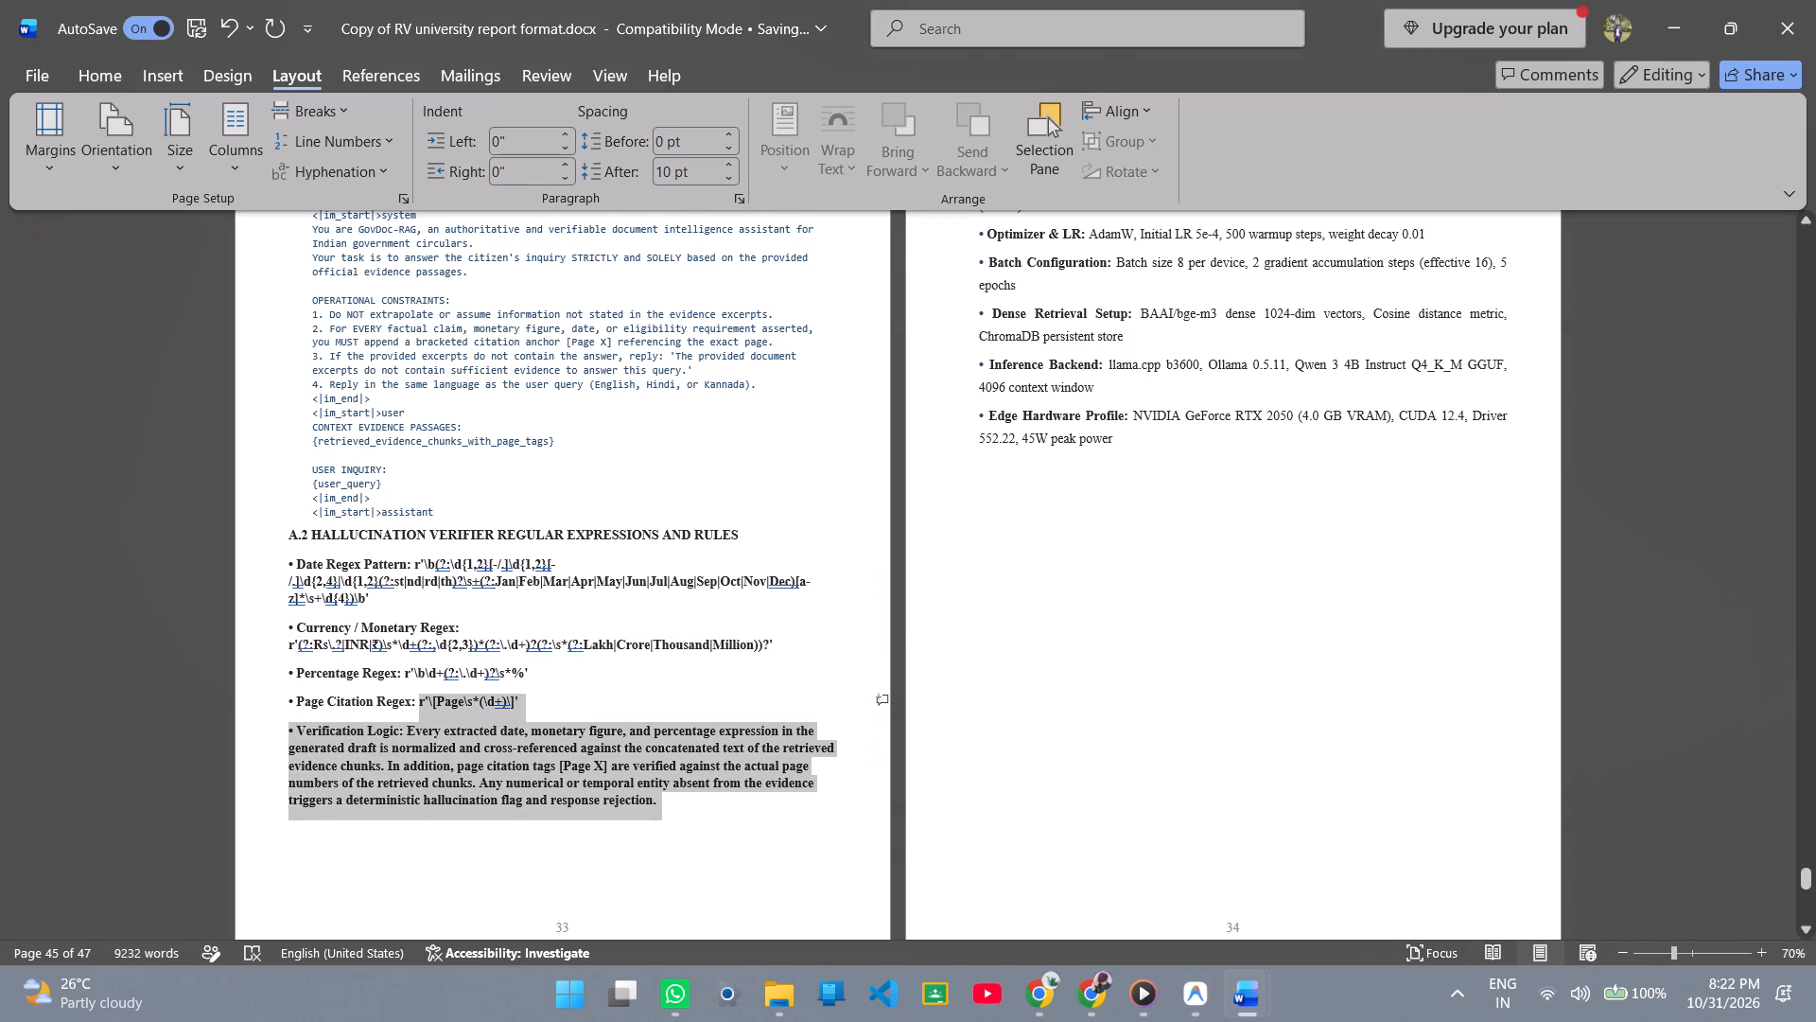
pyautogui.moveTo(422, 720); pyautogui.dragTo(410, 739)
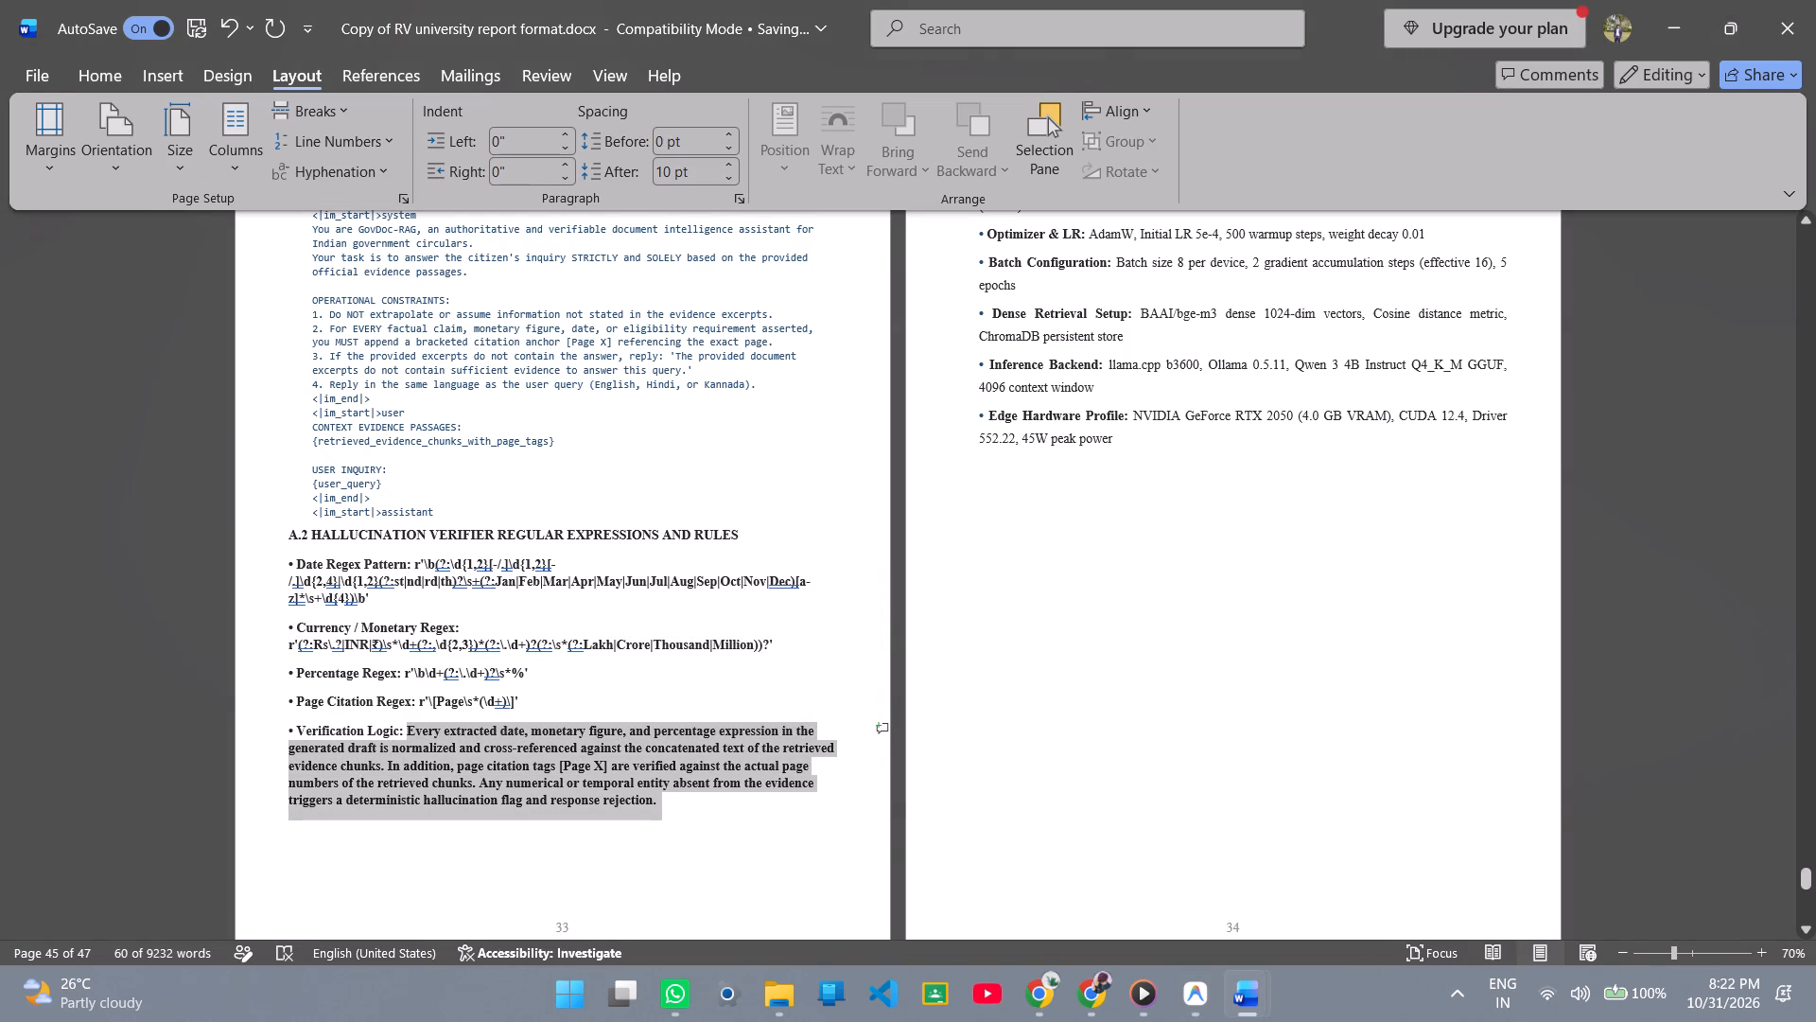
pyautogui.click(110, 75)
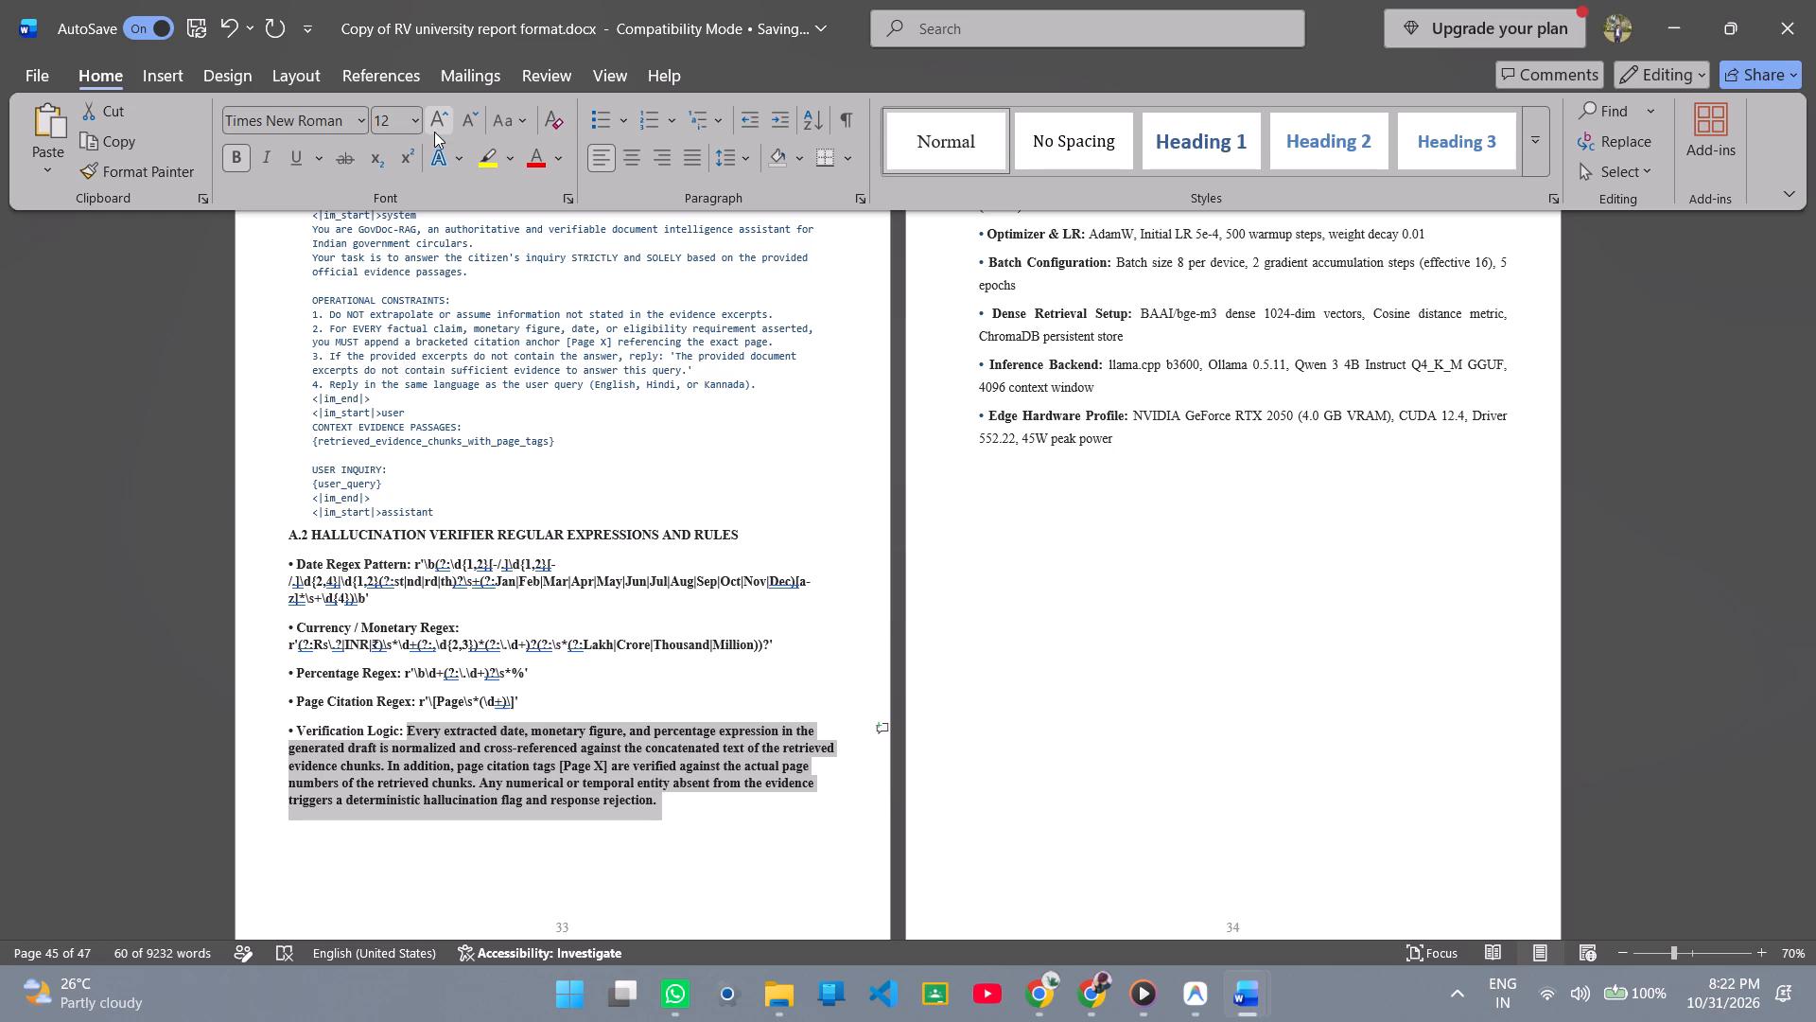
pyautogui.click(230, 157)
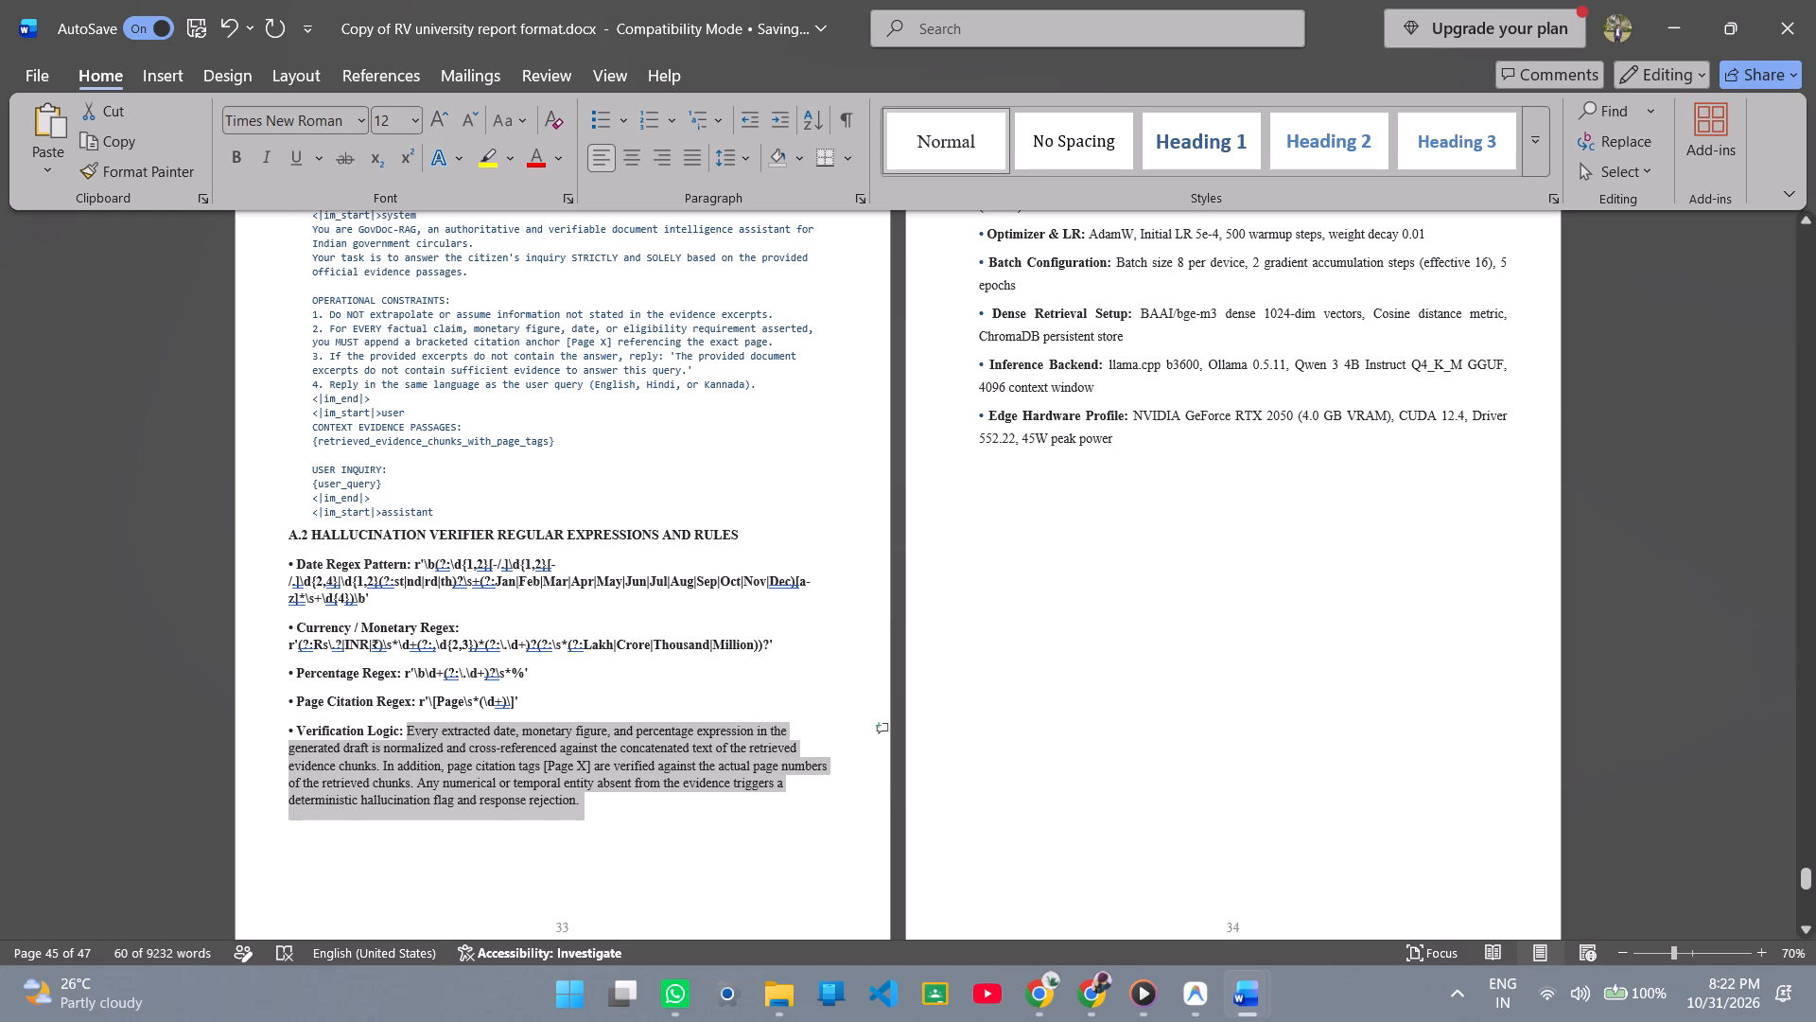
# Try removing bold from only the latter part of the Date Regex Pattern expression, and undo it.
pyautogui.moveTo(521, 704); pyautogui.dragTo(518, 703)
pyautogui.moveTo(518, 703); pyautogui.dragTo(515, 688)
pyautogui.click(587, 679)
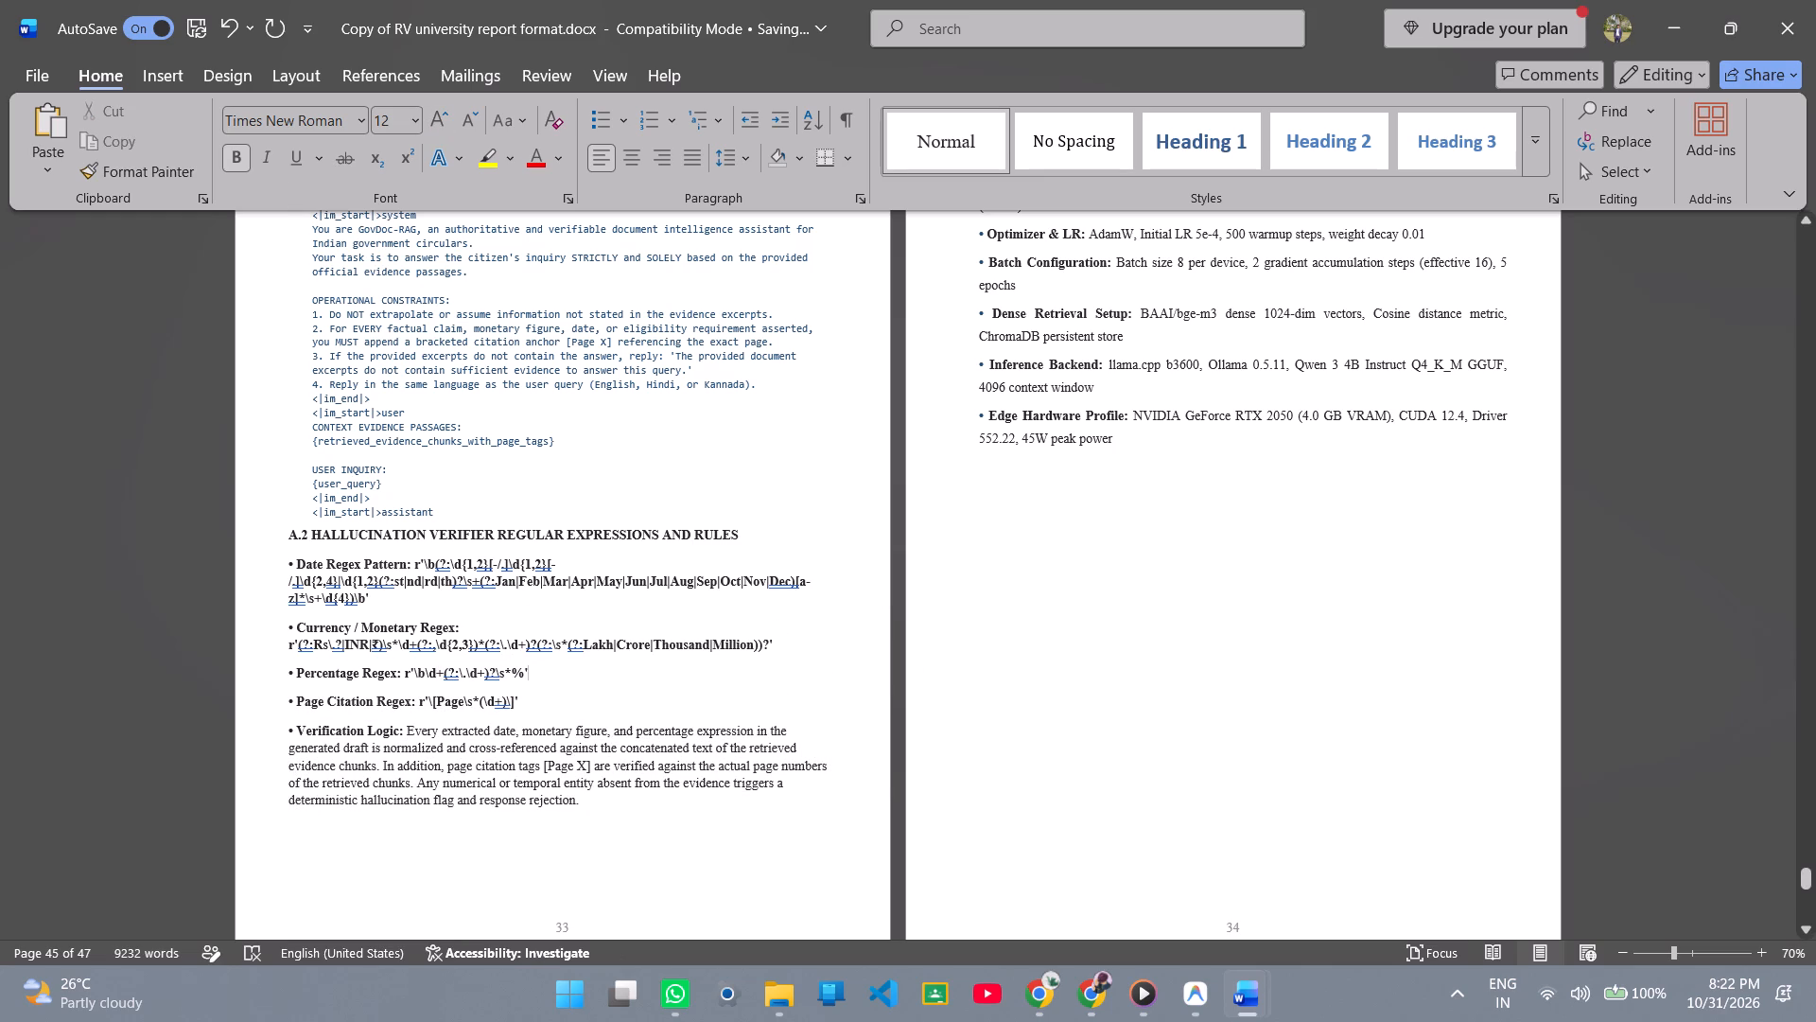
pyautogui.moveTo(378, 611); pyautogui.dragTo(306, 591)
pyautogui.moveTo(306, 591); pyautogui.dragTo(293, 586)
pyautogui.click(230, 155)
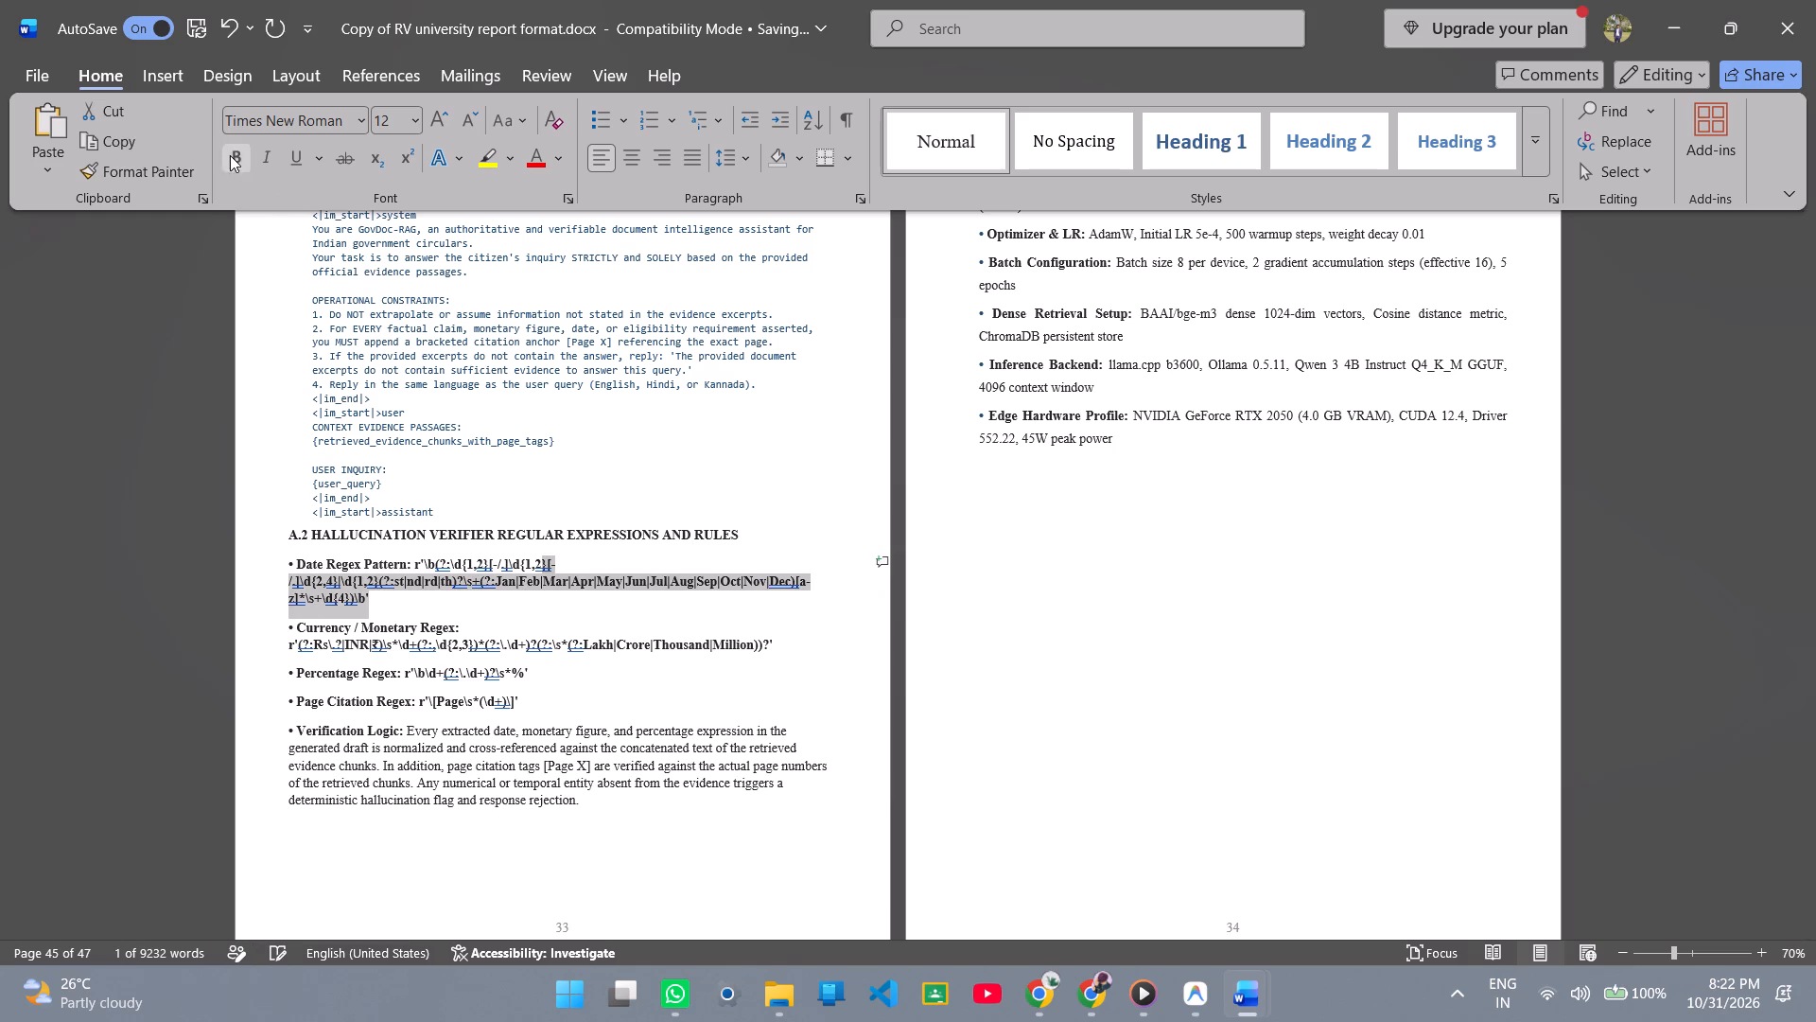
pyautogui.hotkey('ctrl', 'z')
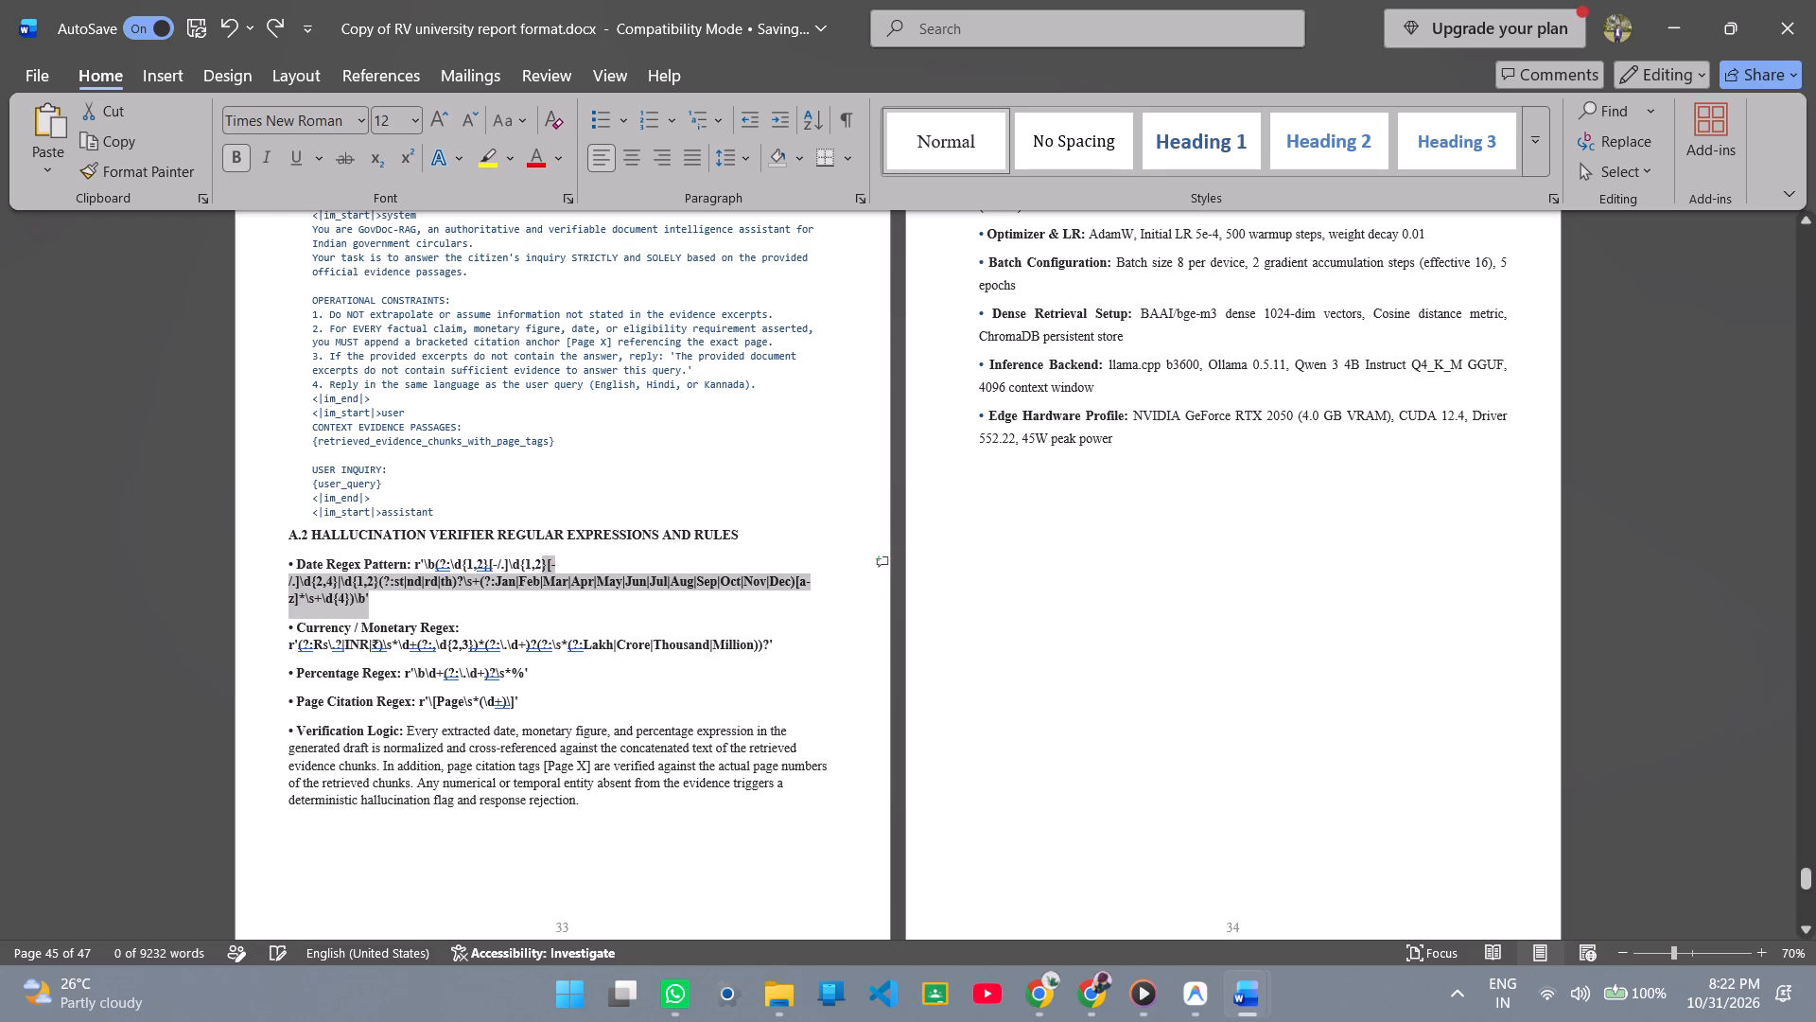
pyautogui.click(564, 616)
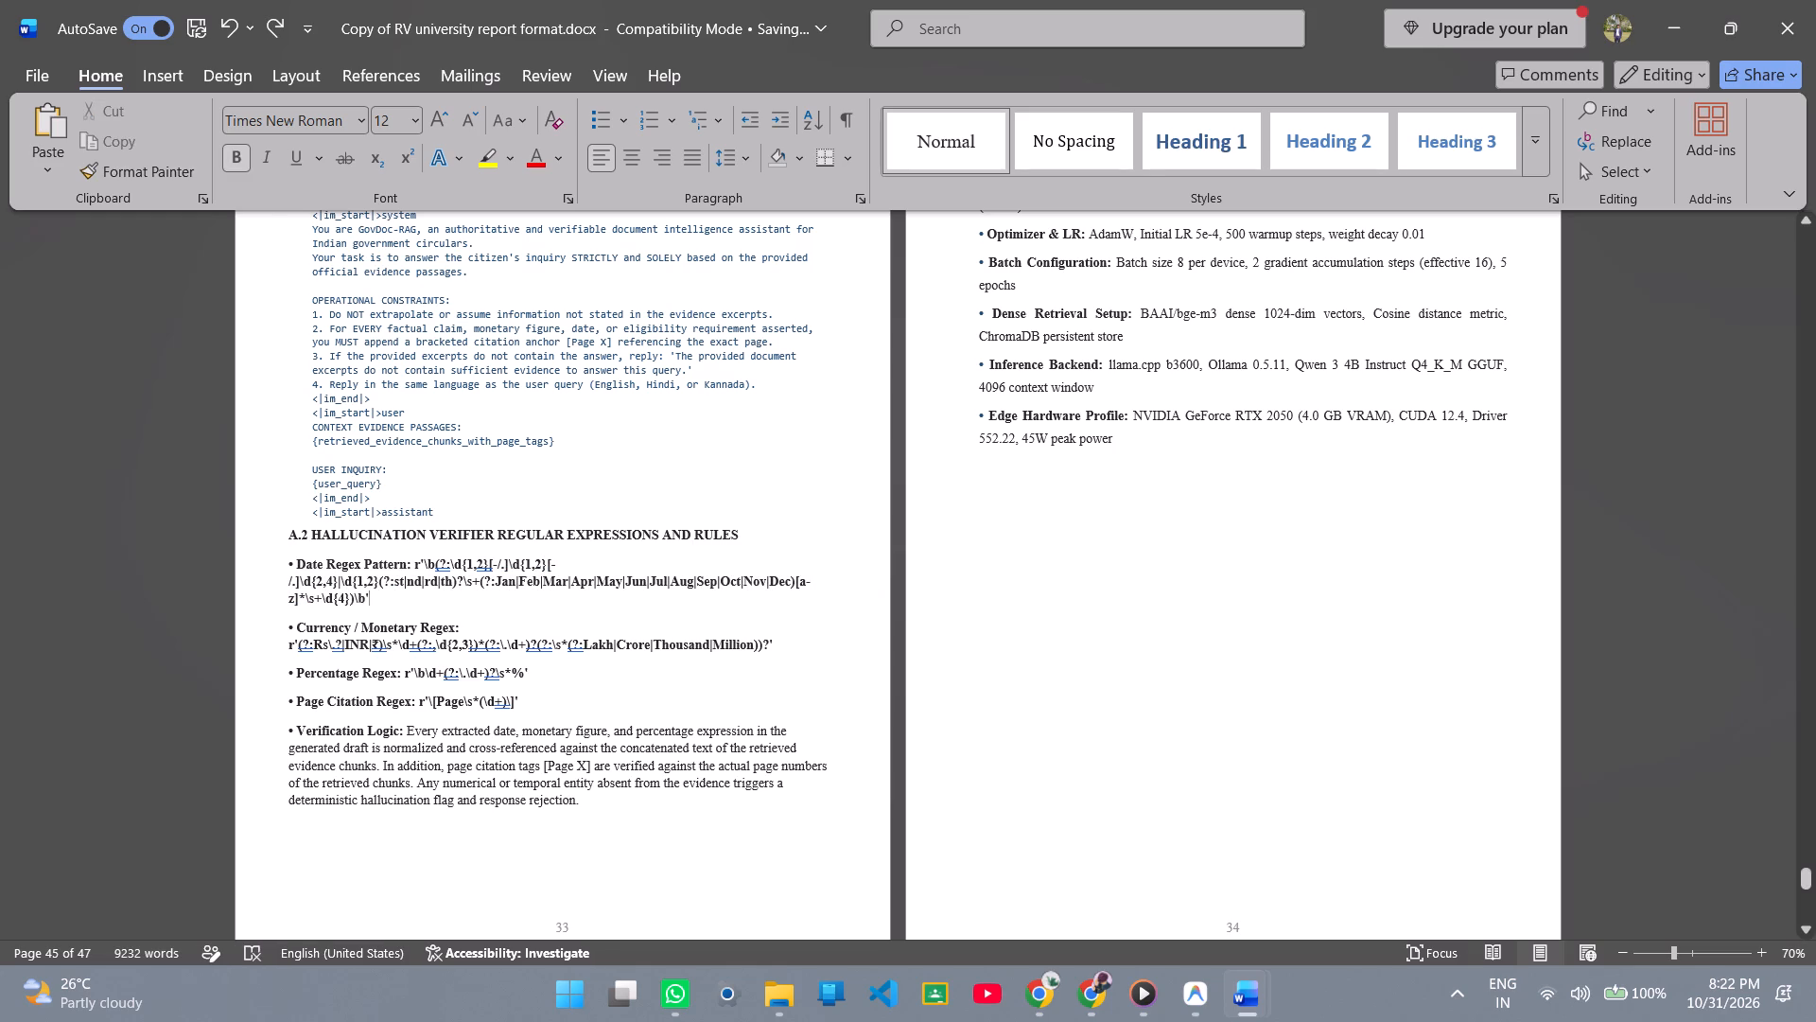
# Remove bold from the full Date Regex Pattern and Currency / Monetary Regex expressions, keeping their labels bold.
pyautogui.moveTo(415, 555); pyautogui.dragTo(445, 593)
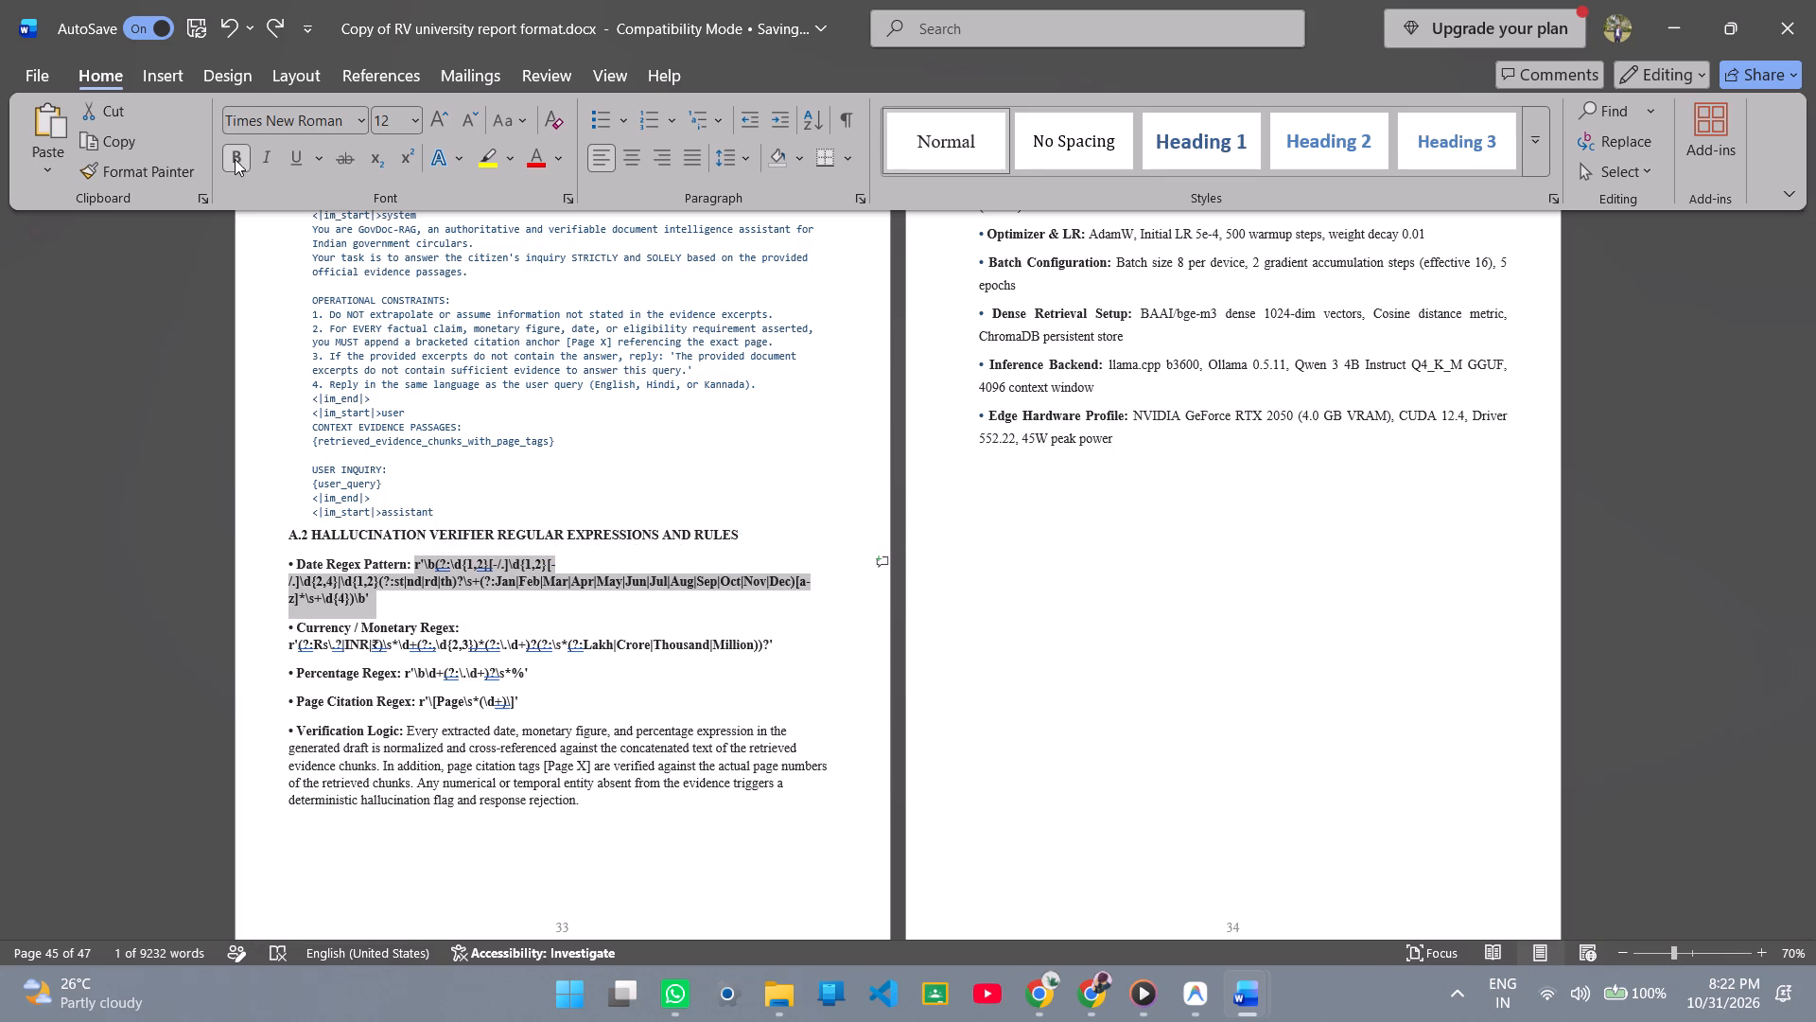
pyautogui.click(235, 159)
pyautogui.moveTo(283, 645); pyautogui.dragTo(782, 638)
pyautogui.click(244, 155)
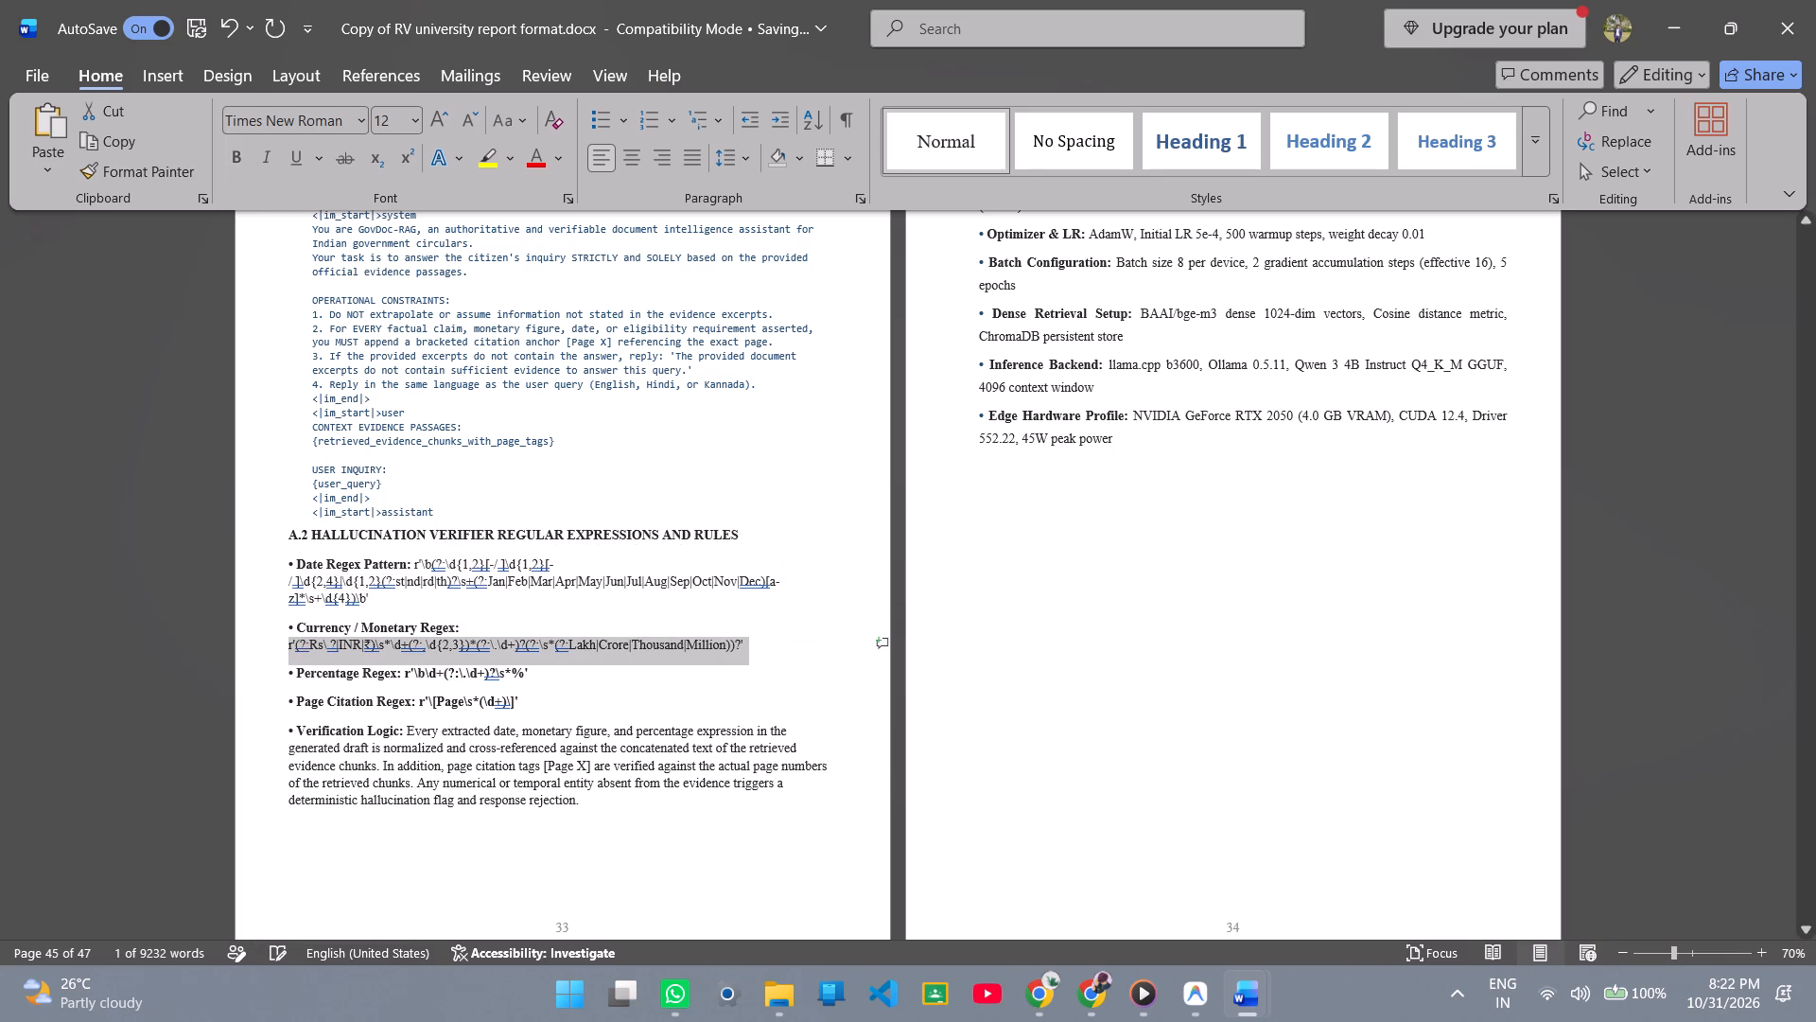
pyautogui.click(730, 614)
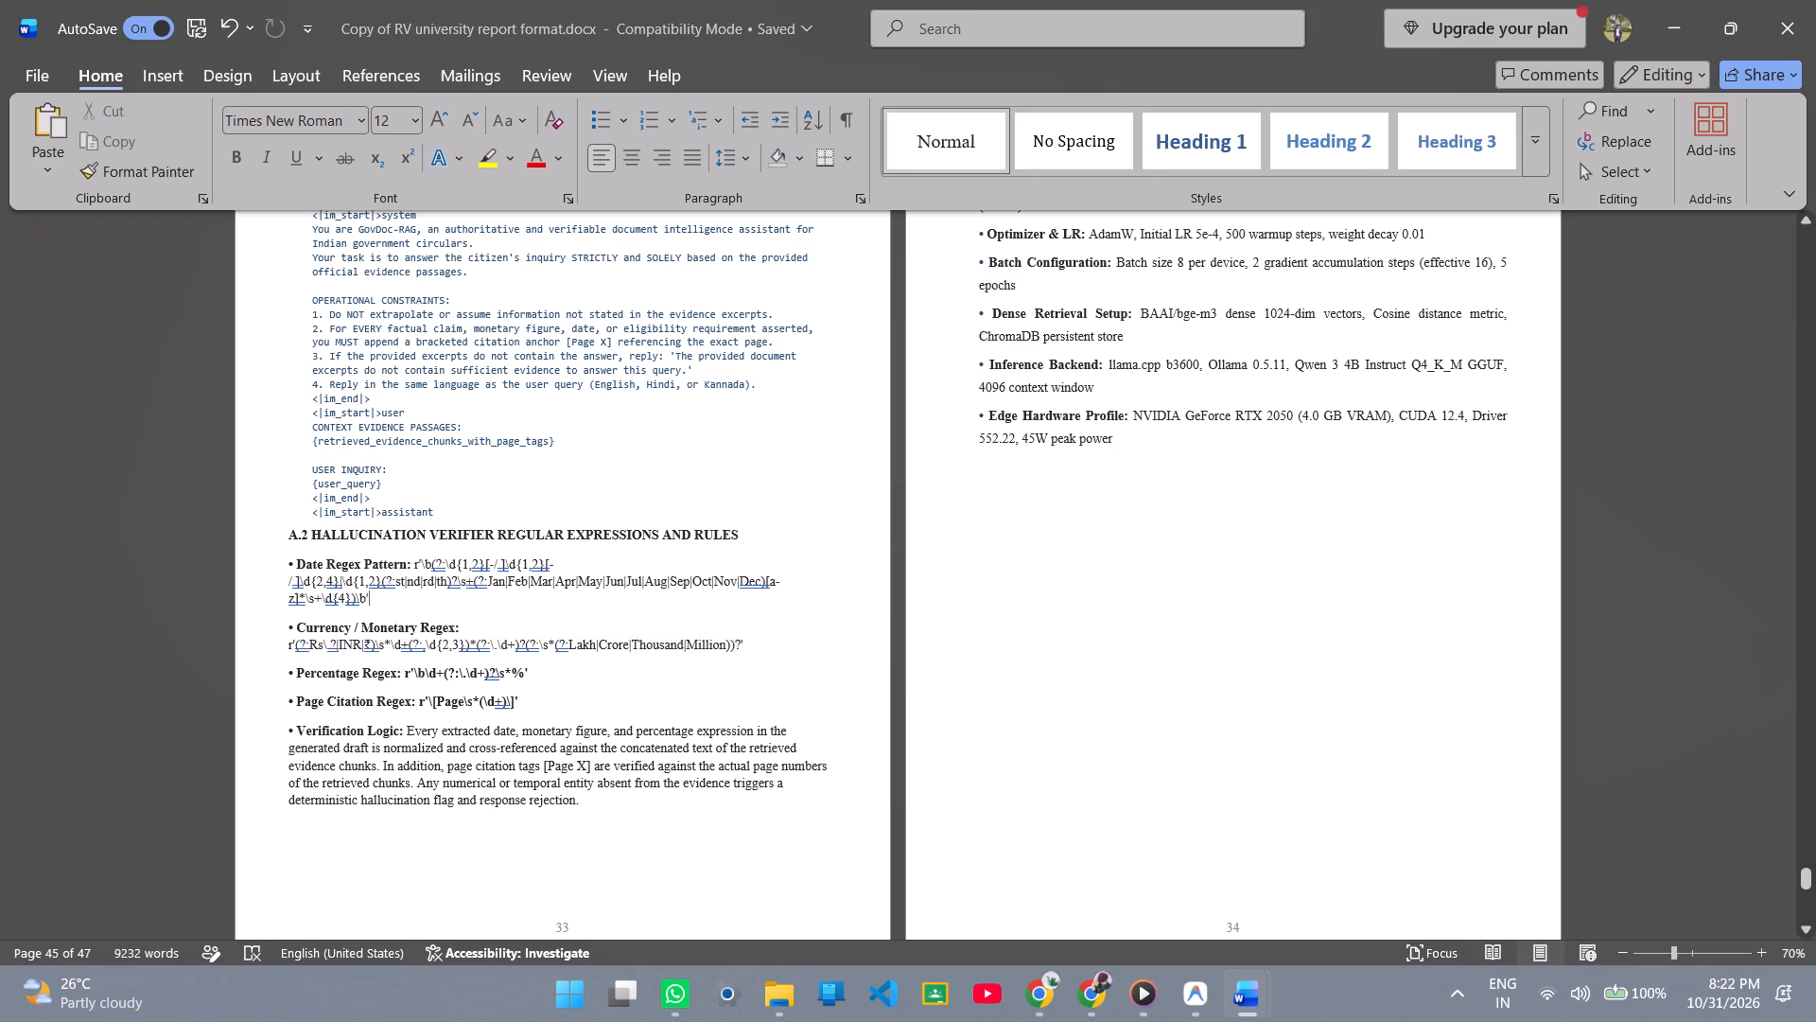
# Remove bold from the Page Citation Regex and Percentage Regex expressions, keeping their labels bold.
pyautogui.moveTo(417, 694); pyautogui.dragTo(420, 694)
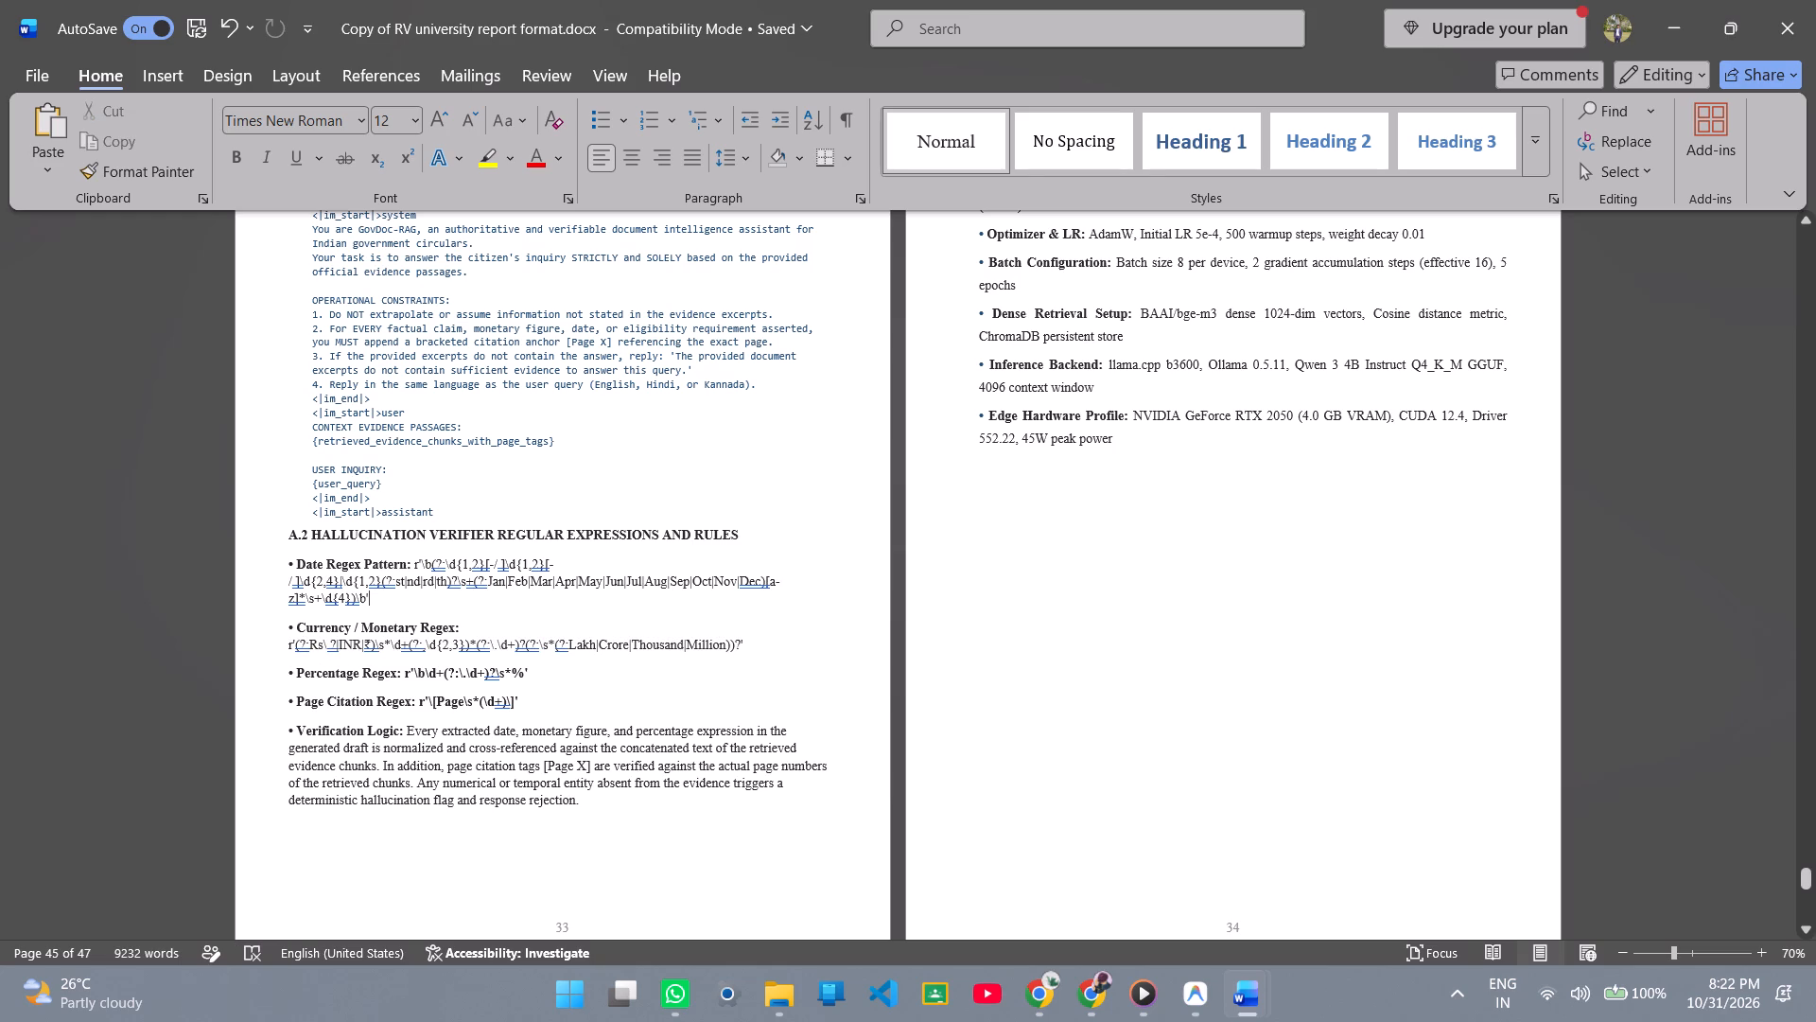
pyautogui.moveTo(420, 694); pyautogui.dragTo(548, 708)
pyautogui.click(237, 163)
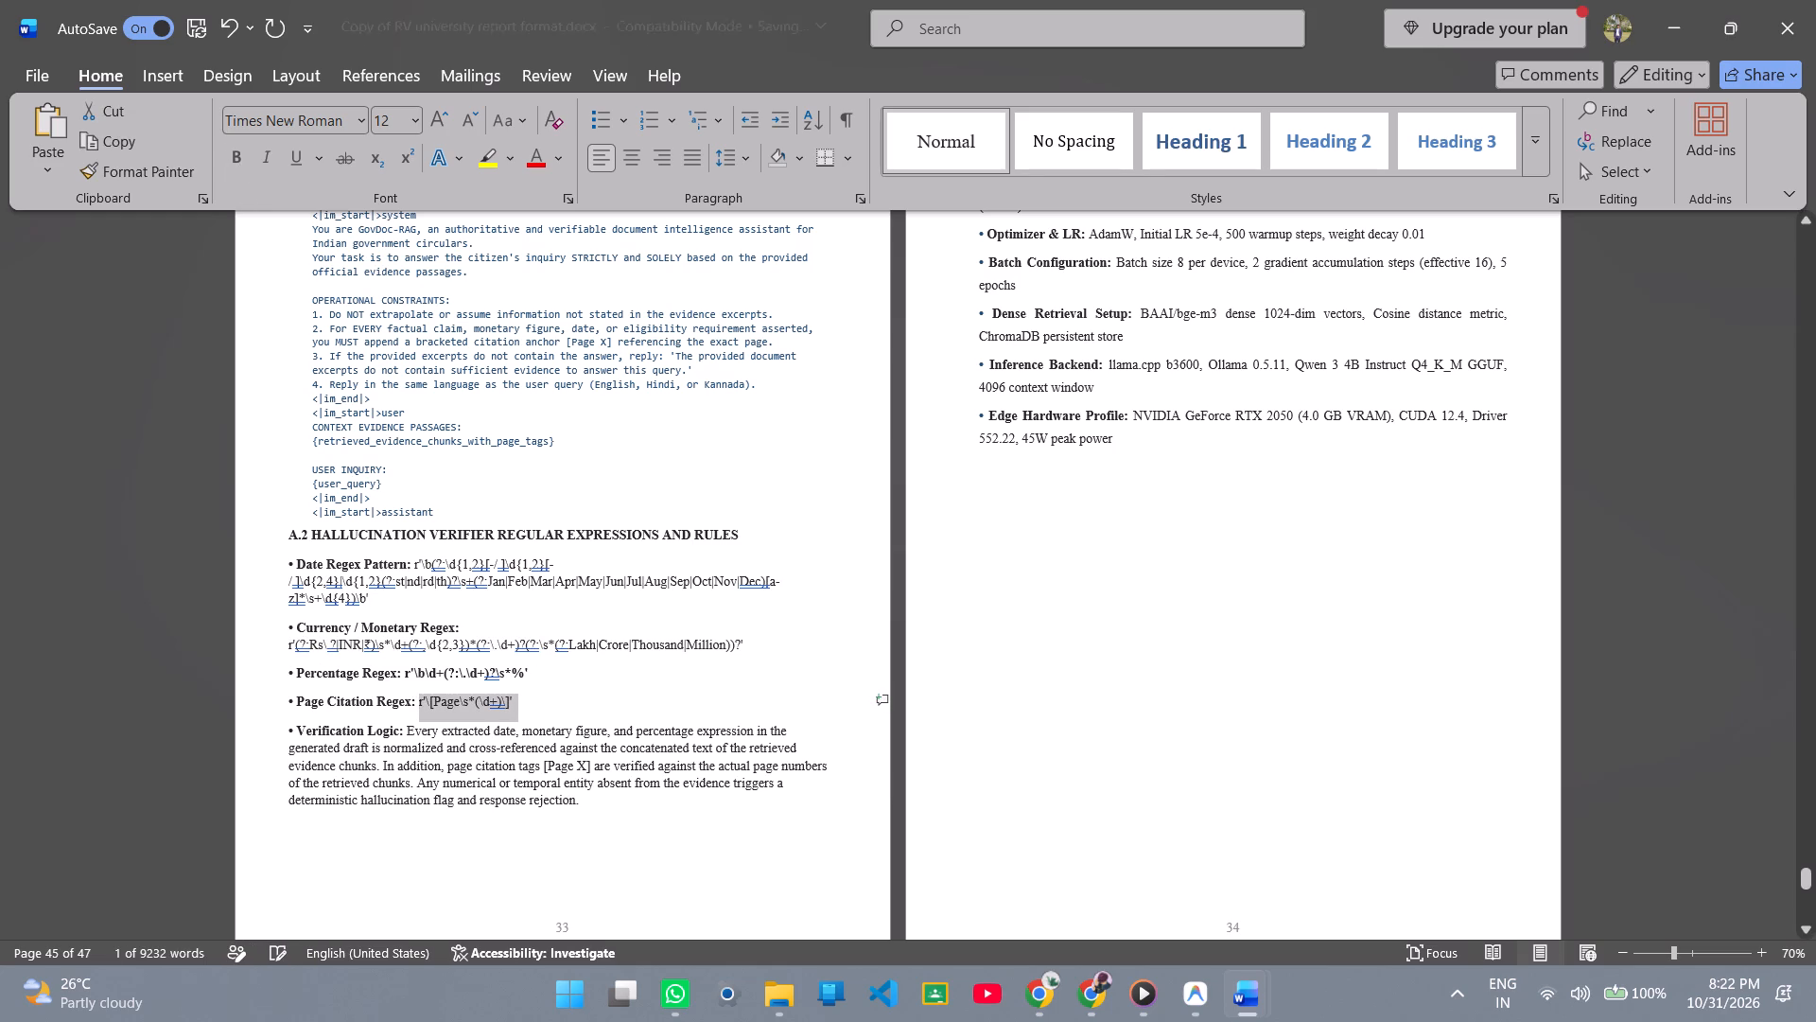
pyautogui.click(592, 666)
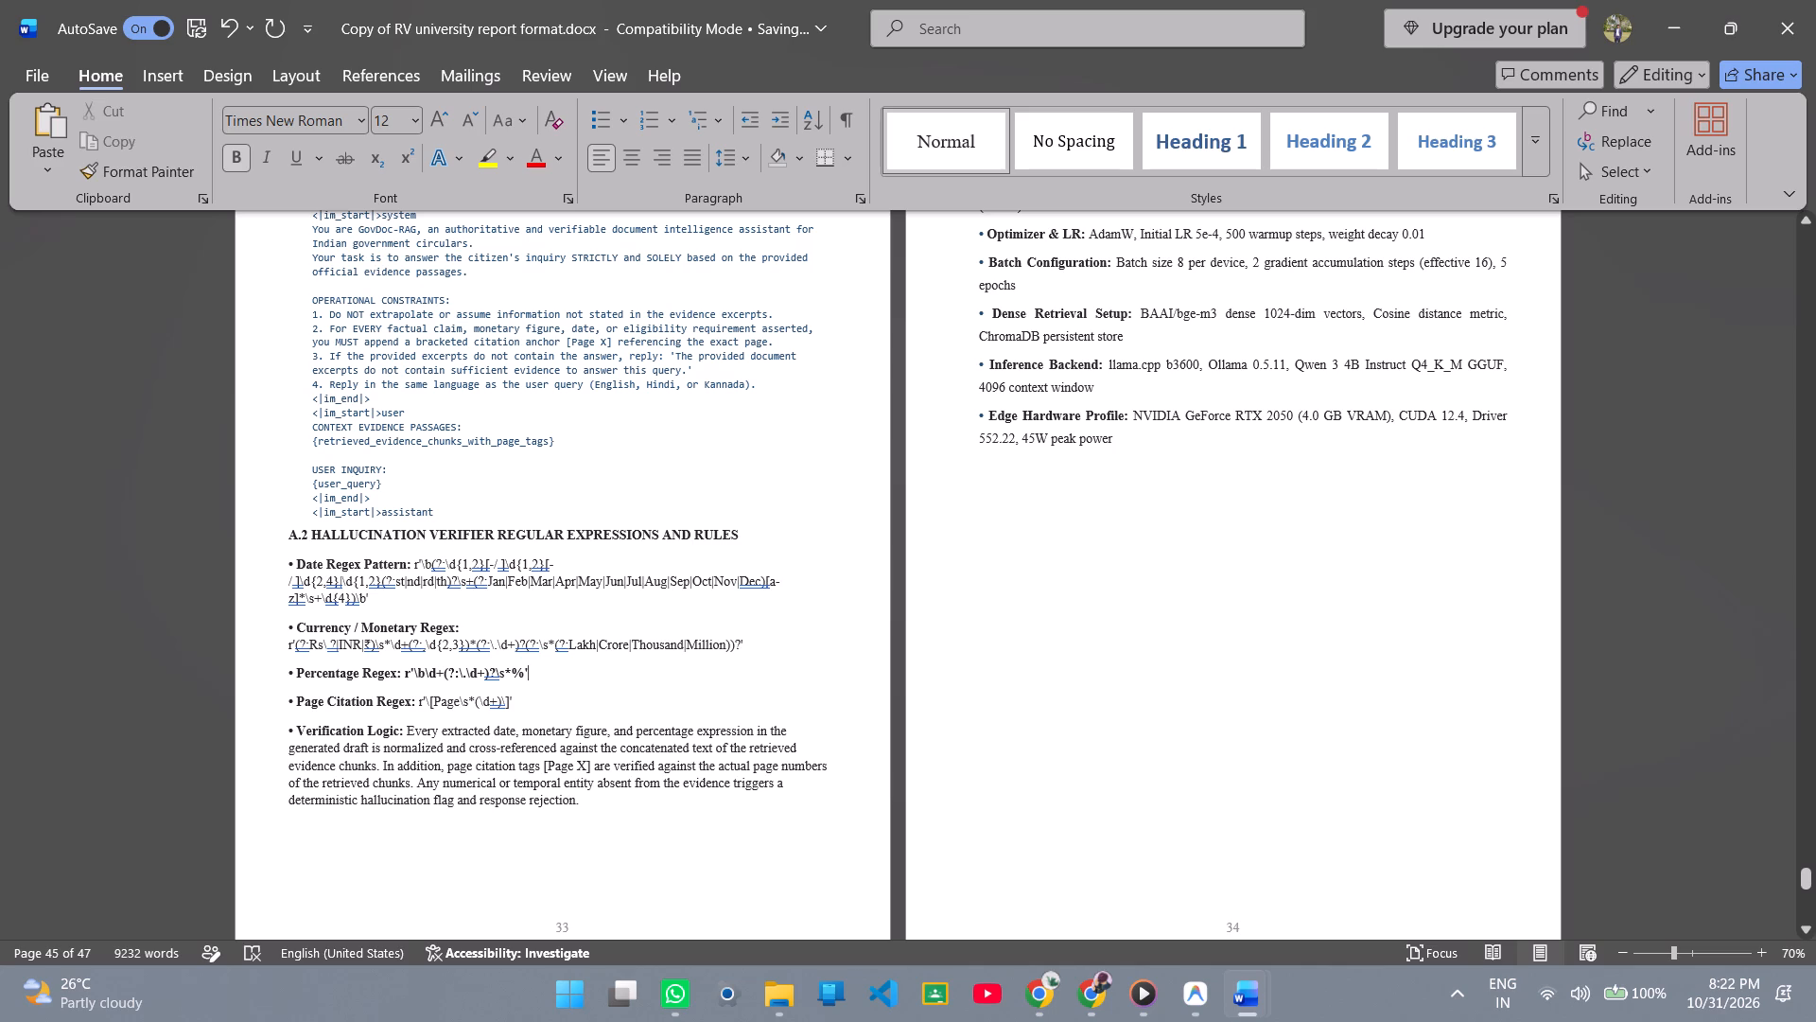
pyautogui.moveTo(566, 664); pyautogui.dragTo(469, 653)
pyautogui.click(550, 686)
pyautogui.moveTo(552, 686); pyautogui.dragTo(494, 669)
pyautogui.moveTo(494, 669); pyautogui.dragTo(407, 677)
pyautogui.click(237, 149)
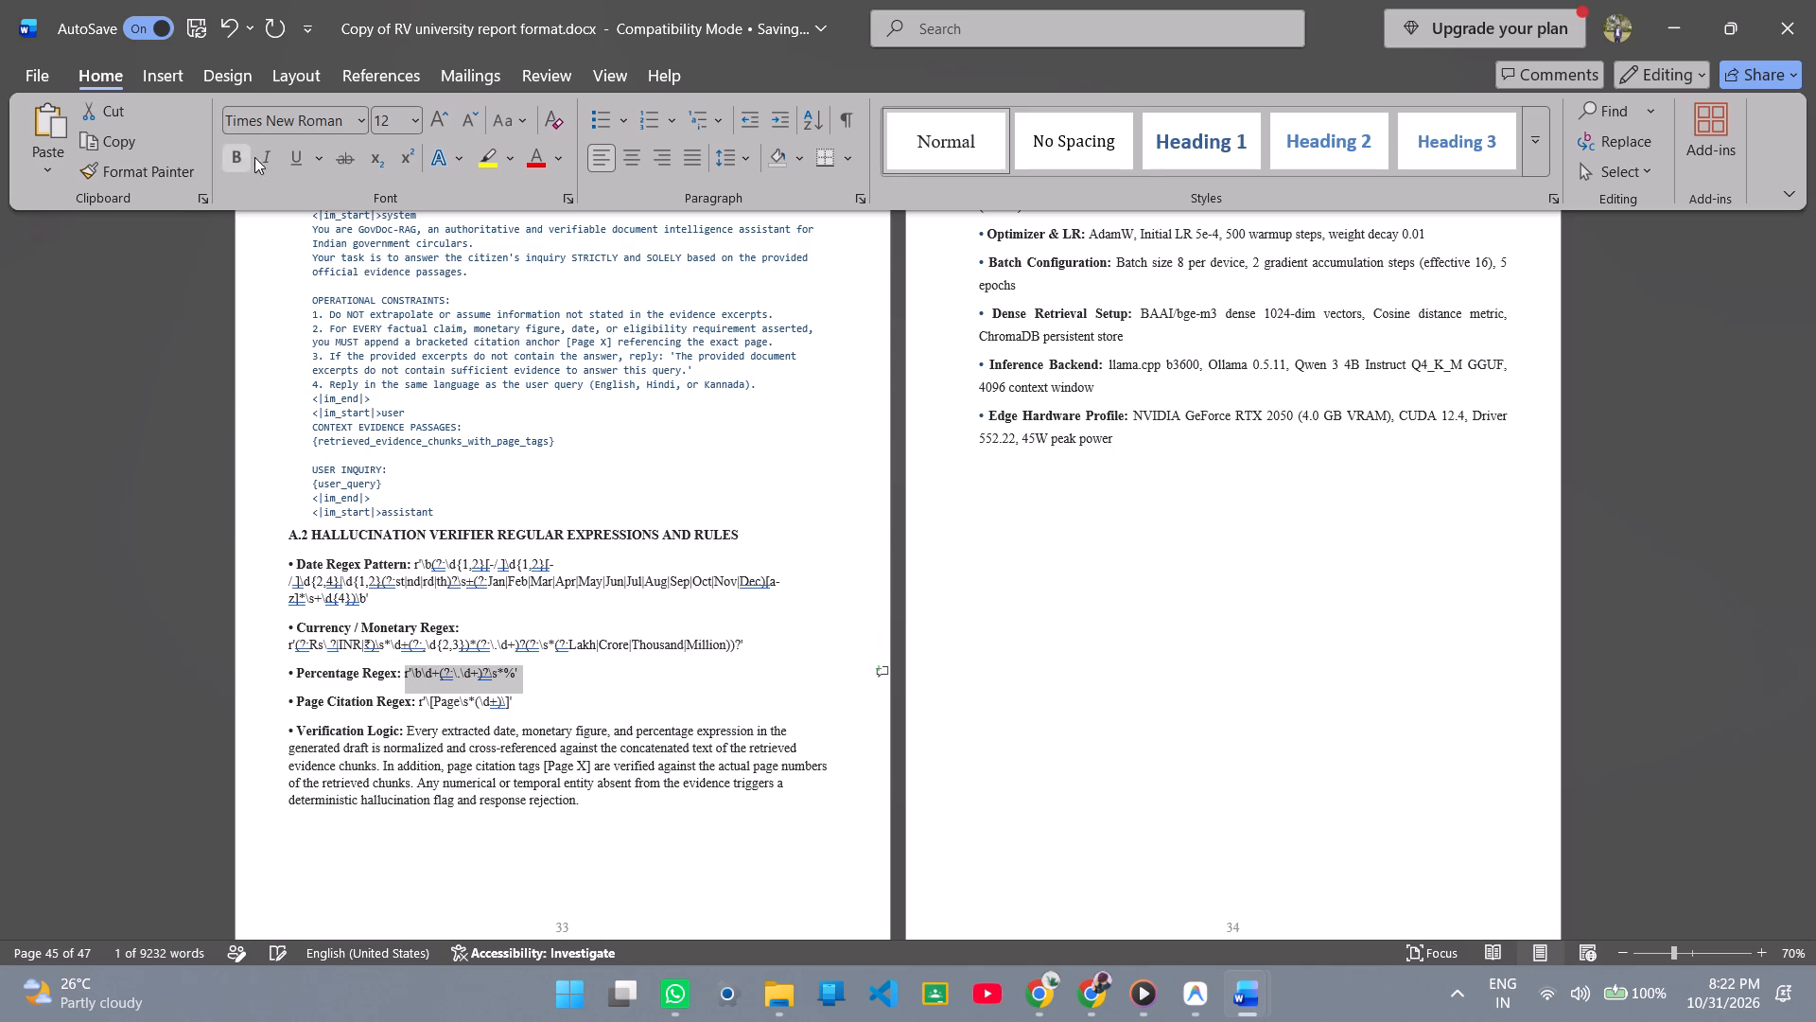
pyautogui.click(602, 688)
# Review the layout of the References, Appendices A to C, and the pages of Chapters 8 back to 5.
pyautogui.scroll(4, 607, 666)
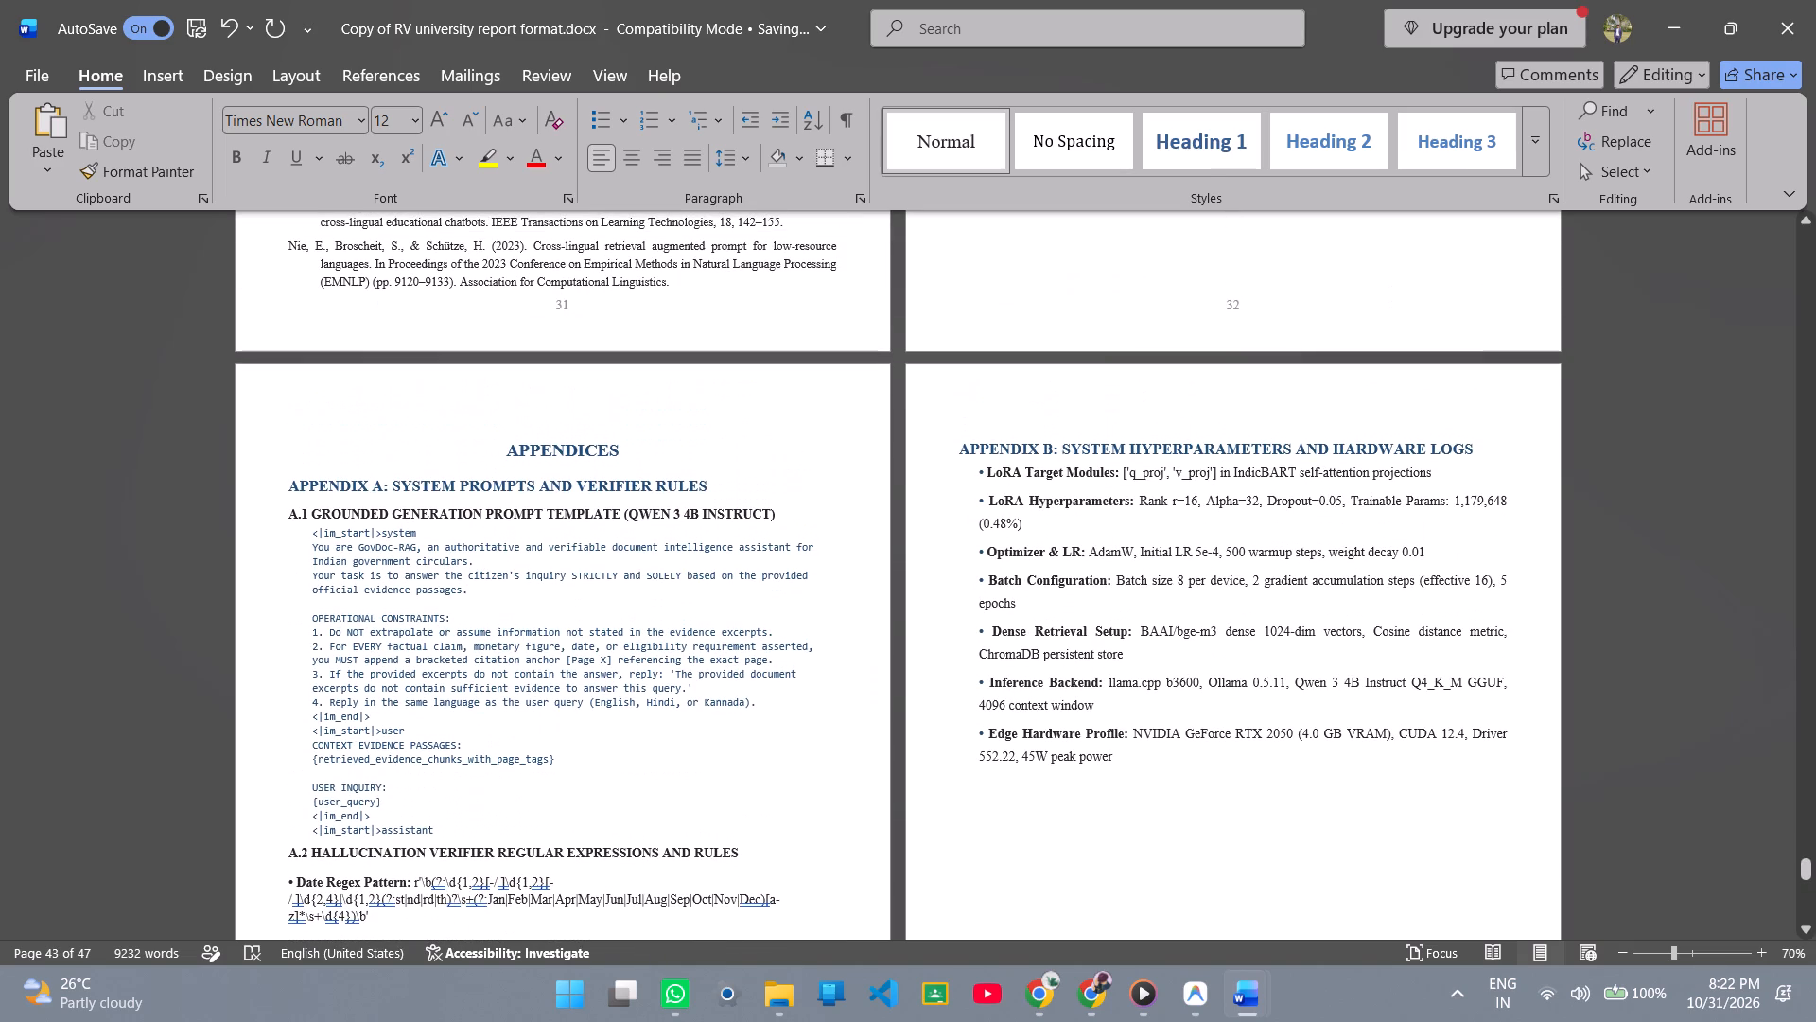
pyautogui.scroll(2, 607, 666)
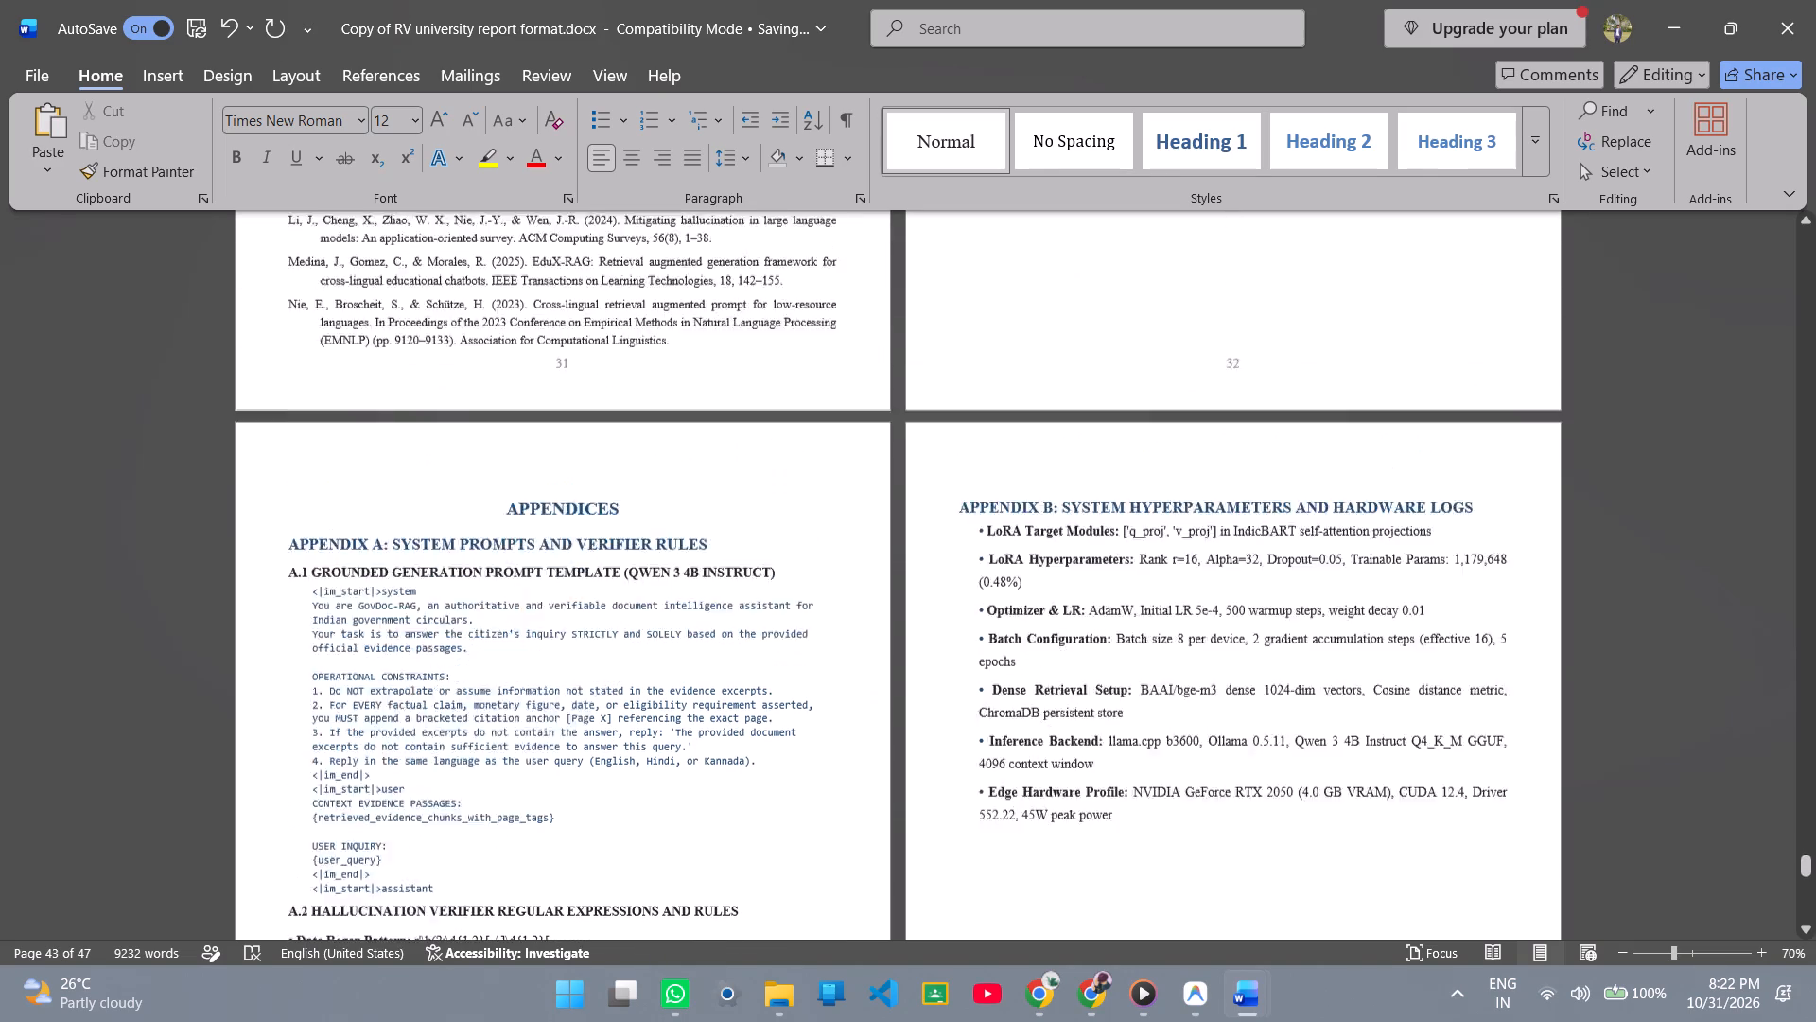
pyautogui.scroll(10, 607, 666)
pyautogui.scroll(-2, 607, 666)
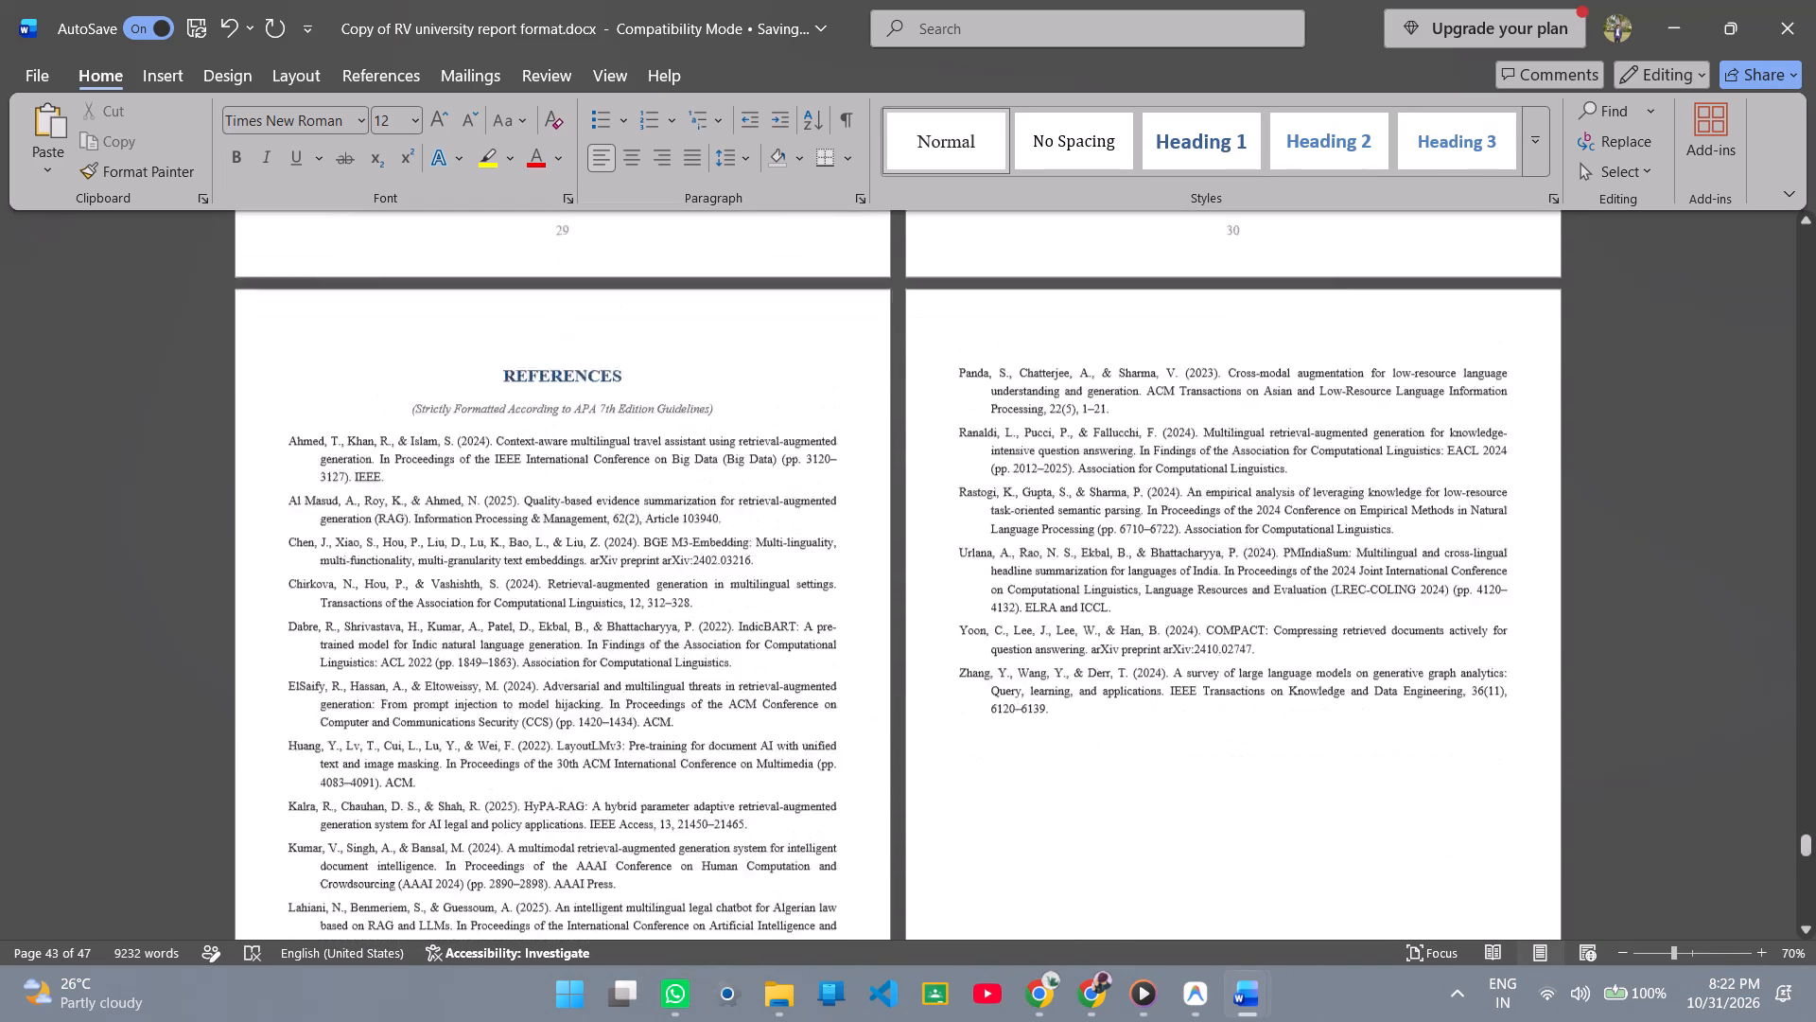
pyautogui.scroll(-12, 607, 666)
pyautogui.scroll(10, 607, 666)
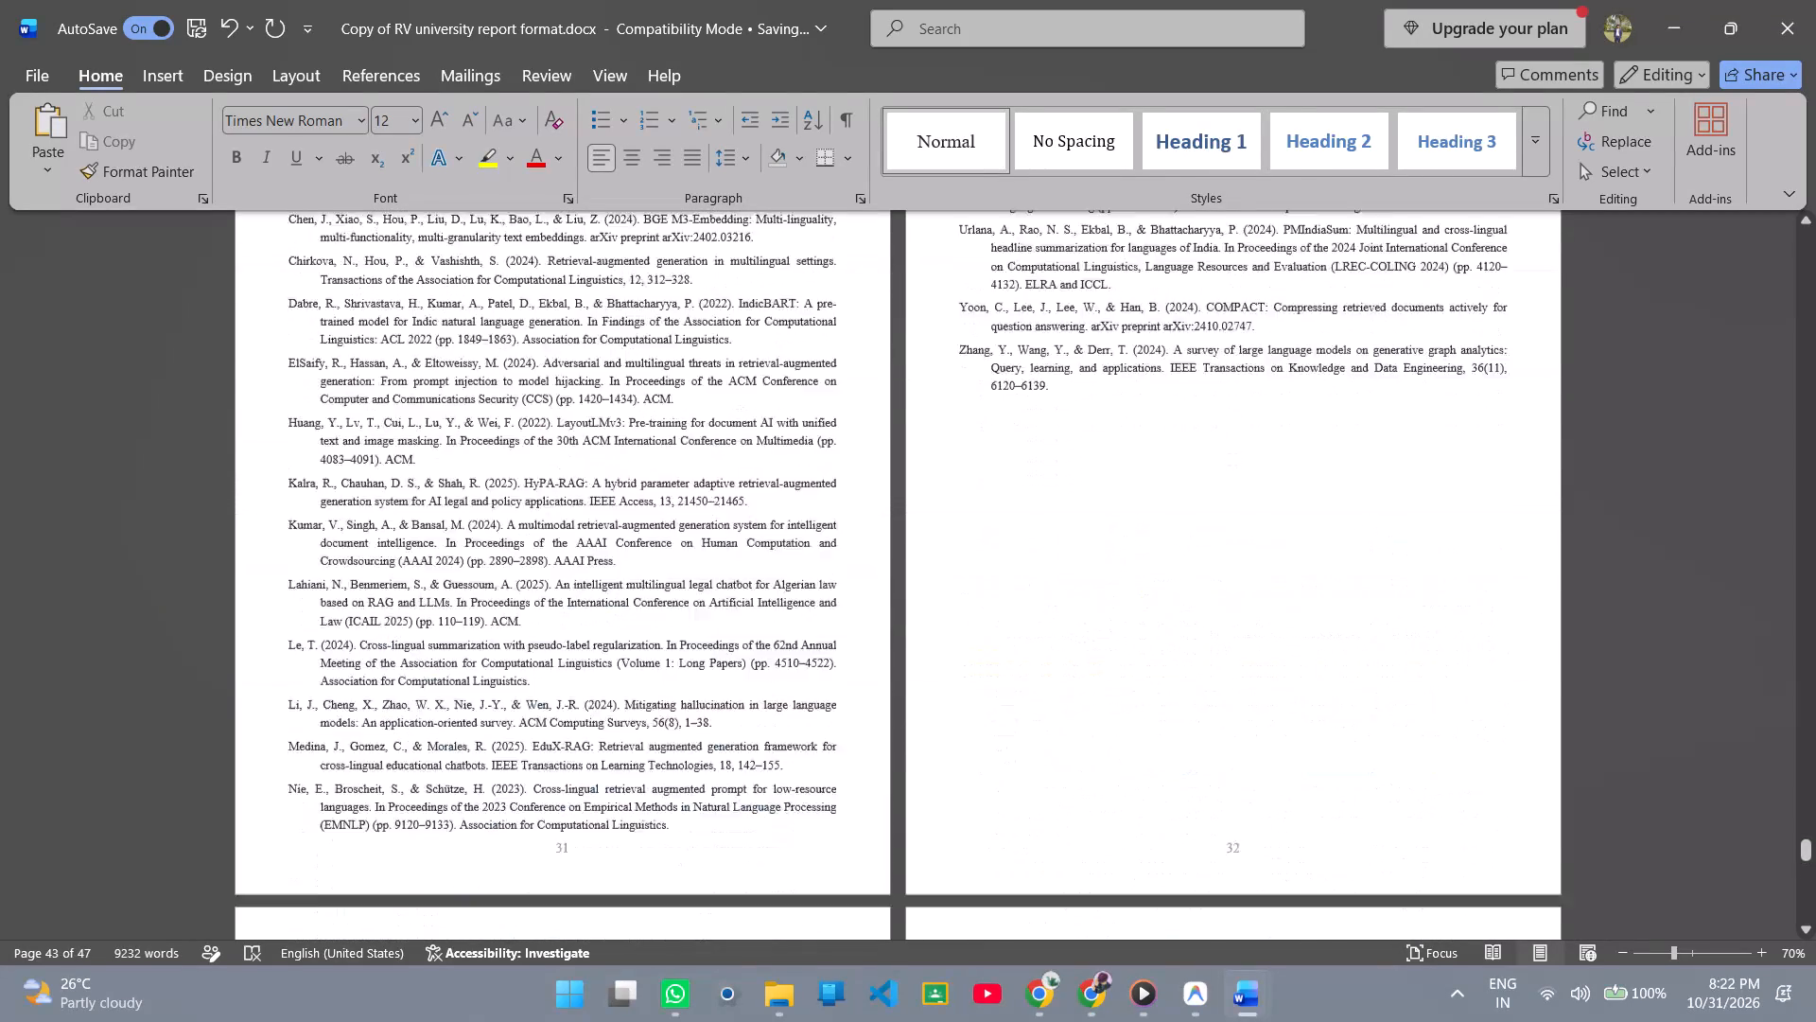
pyautogui.scroll(7, 607, 666)
pyautogui.scroll(-20, 607, 666)
pyautogui.scroll(-15, 607, 666)
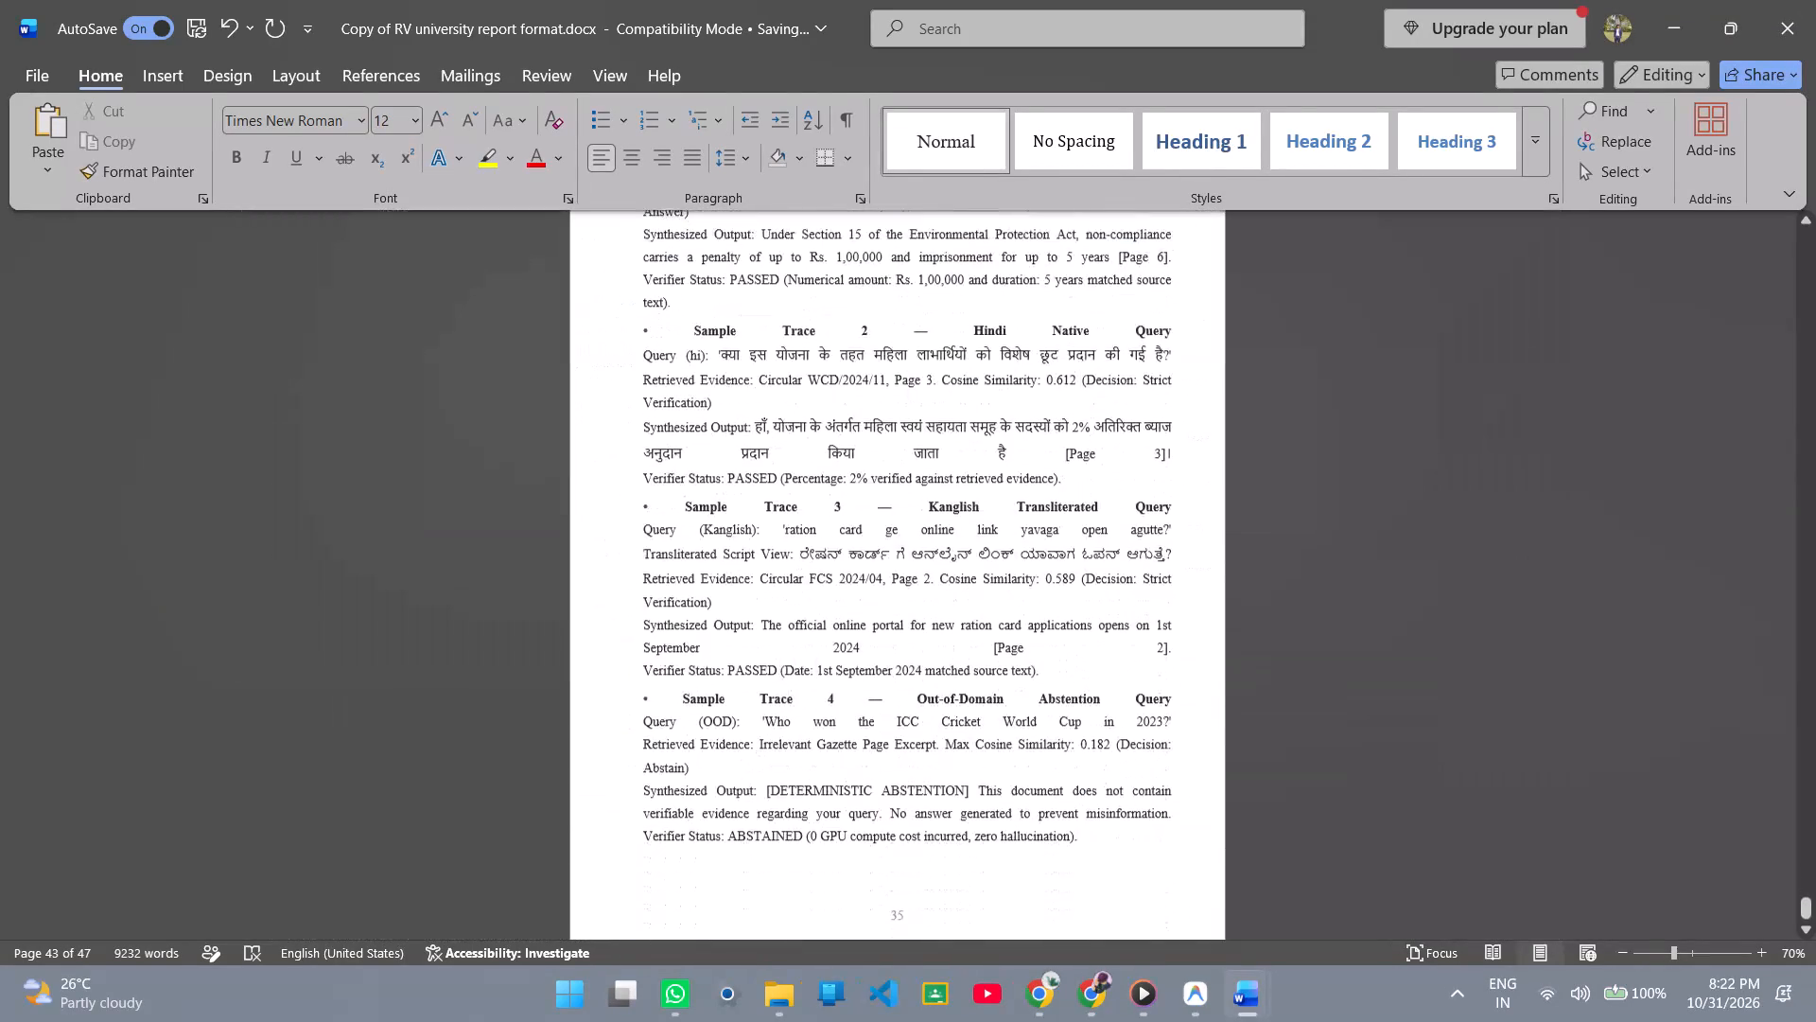
pyautogui.scroll(-7, 607, 666)
pyautogui.scroll(11, 607, 666)
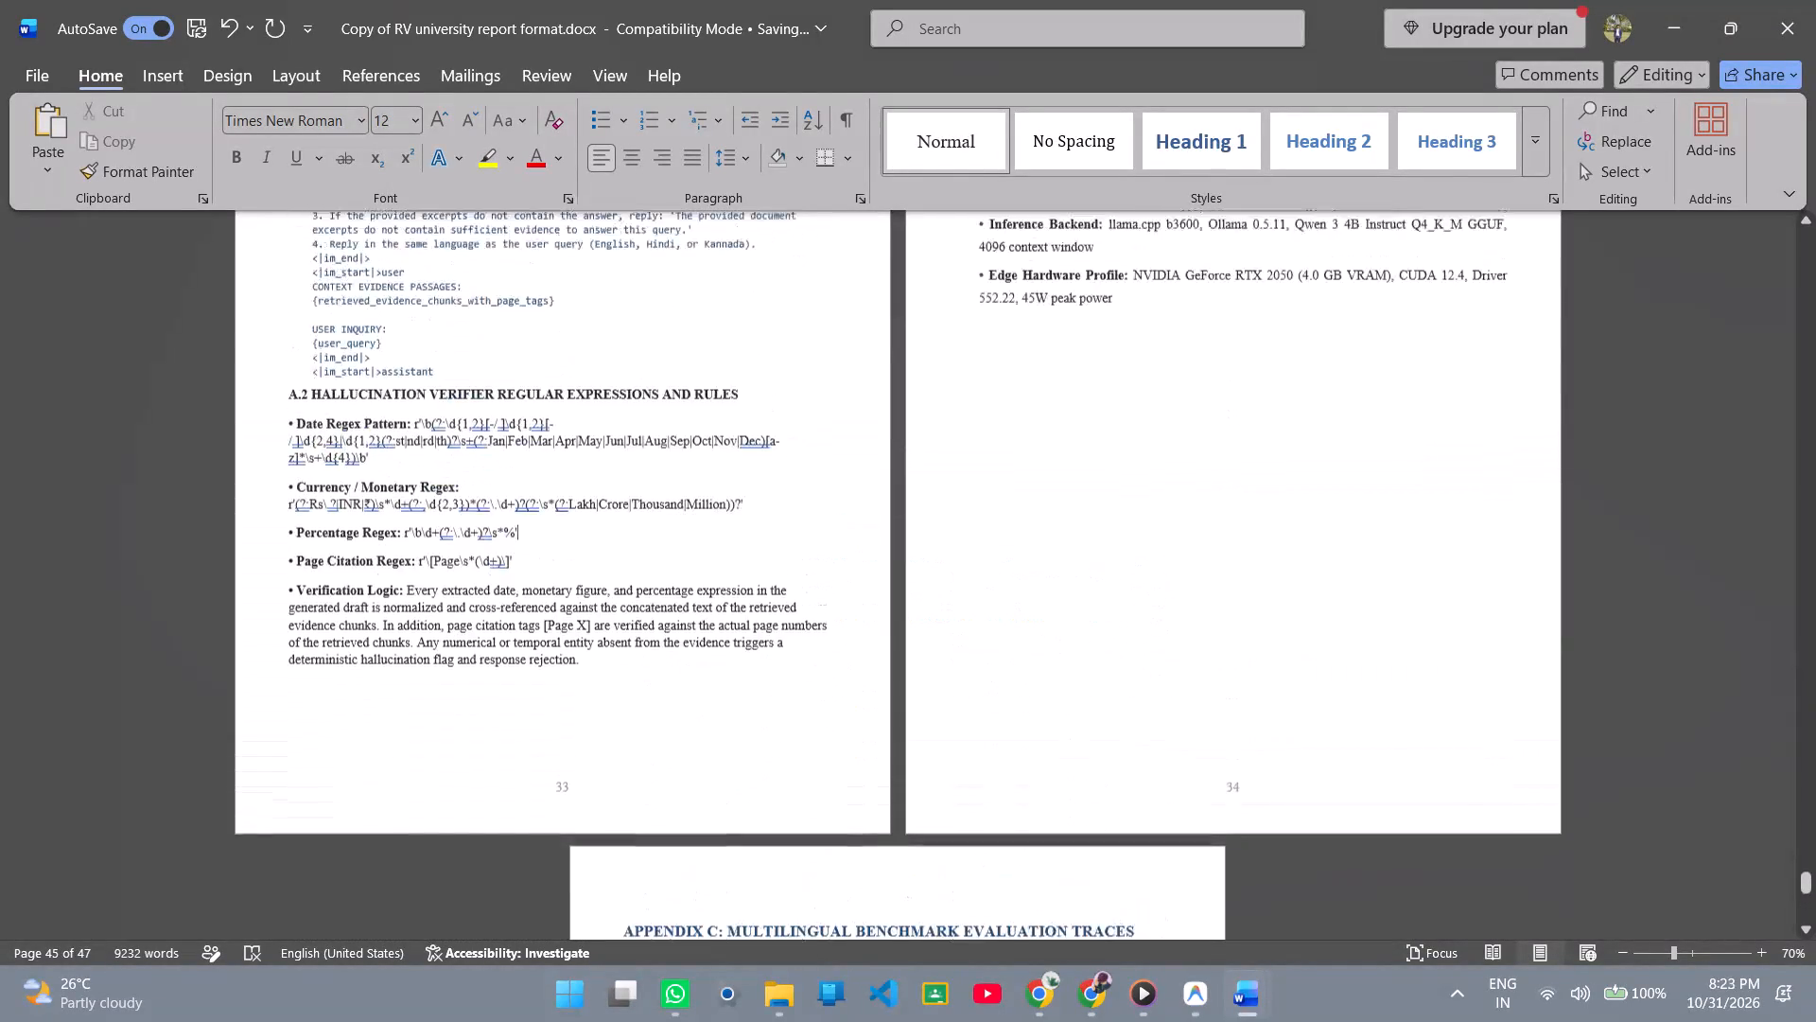
pyautogui.scroll(20, 607, 666)
pyautogui.scroll(11, 607, 666)
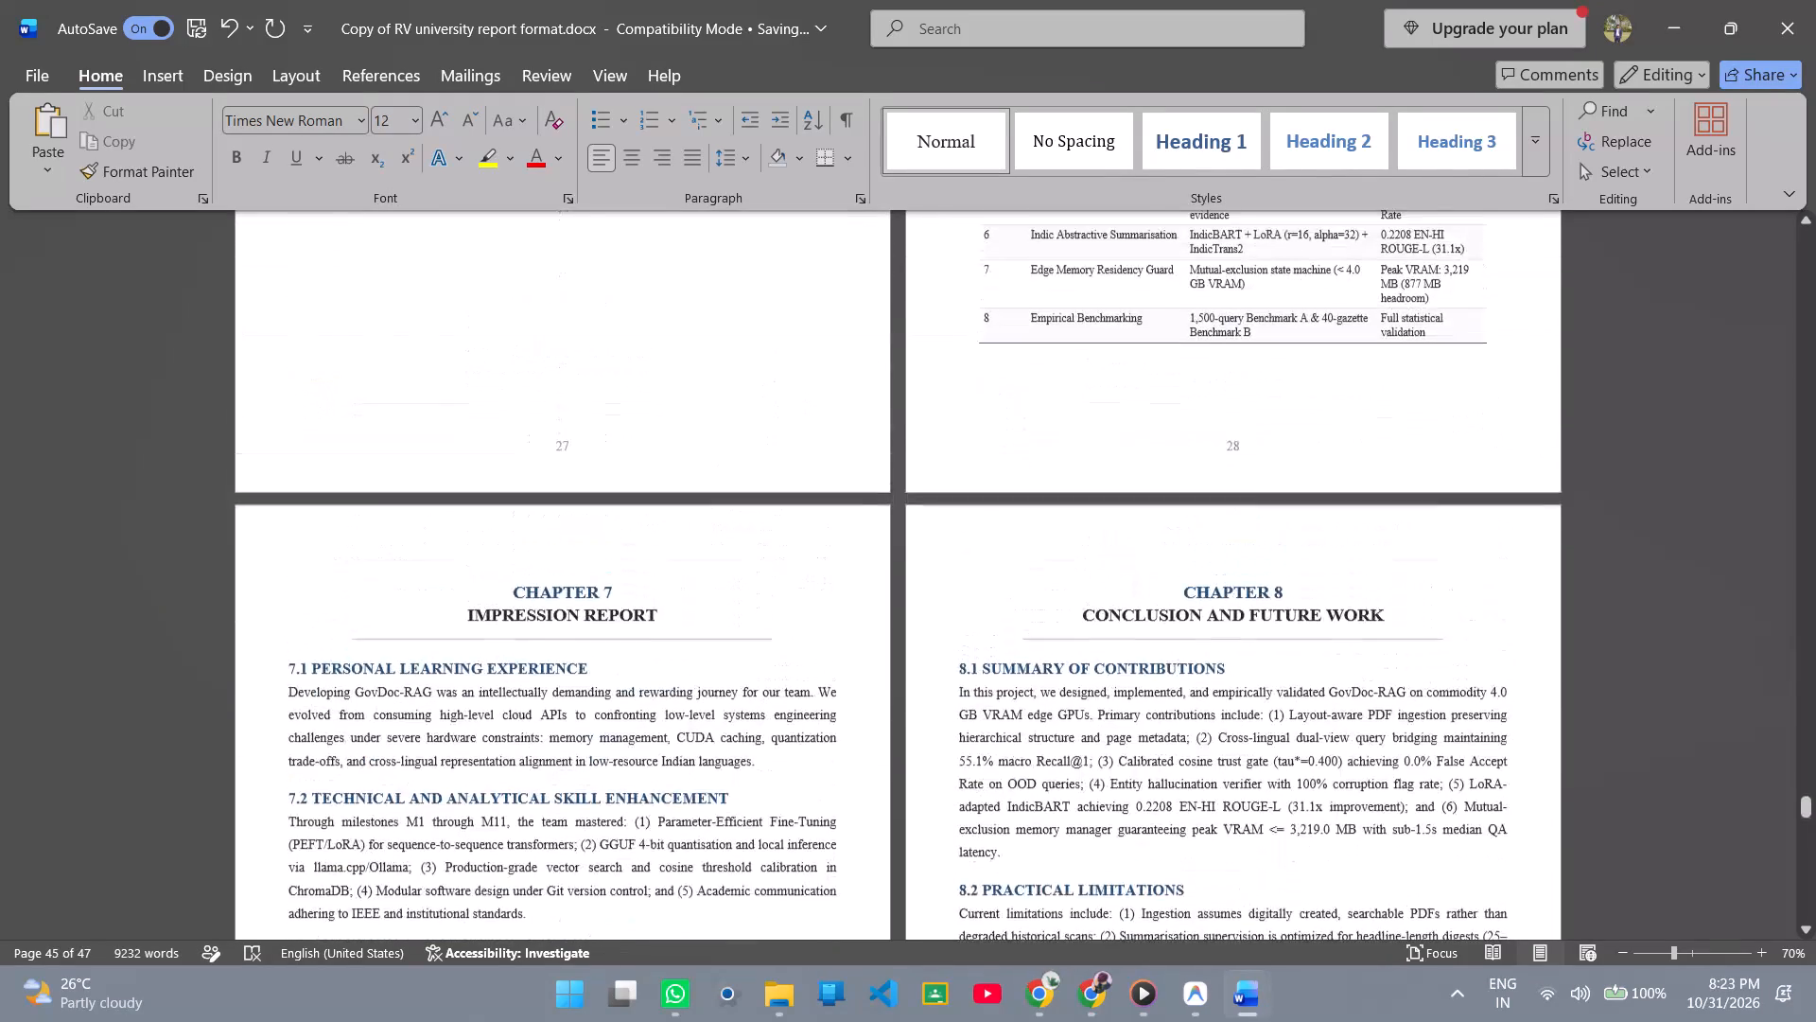
pyautogui.scroll(17, 607, 666)
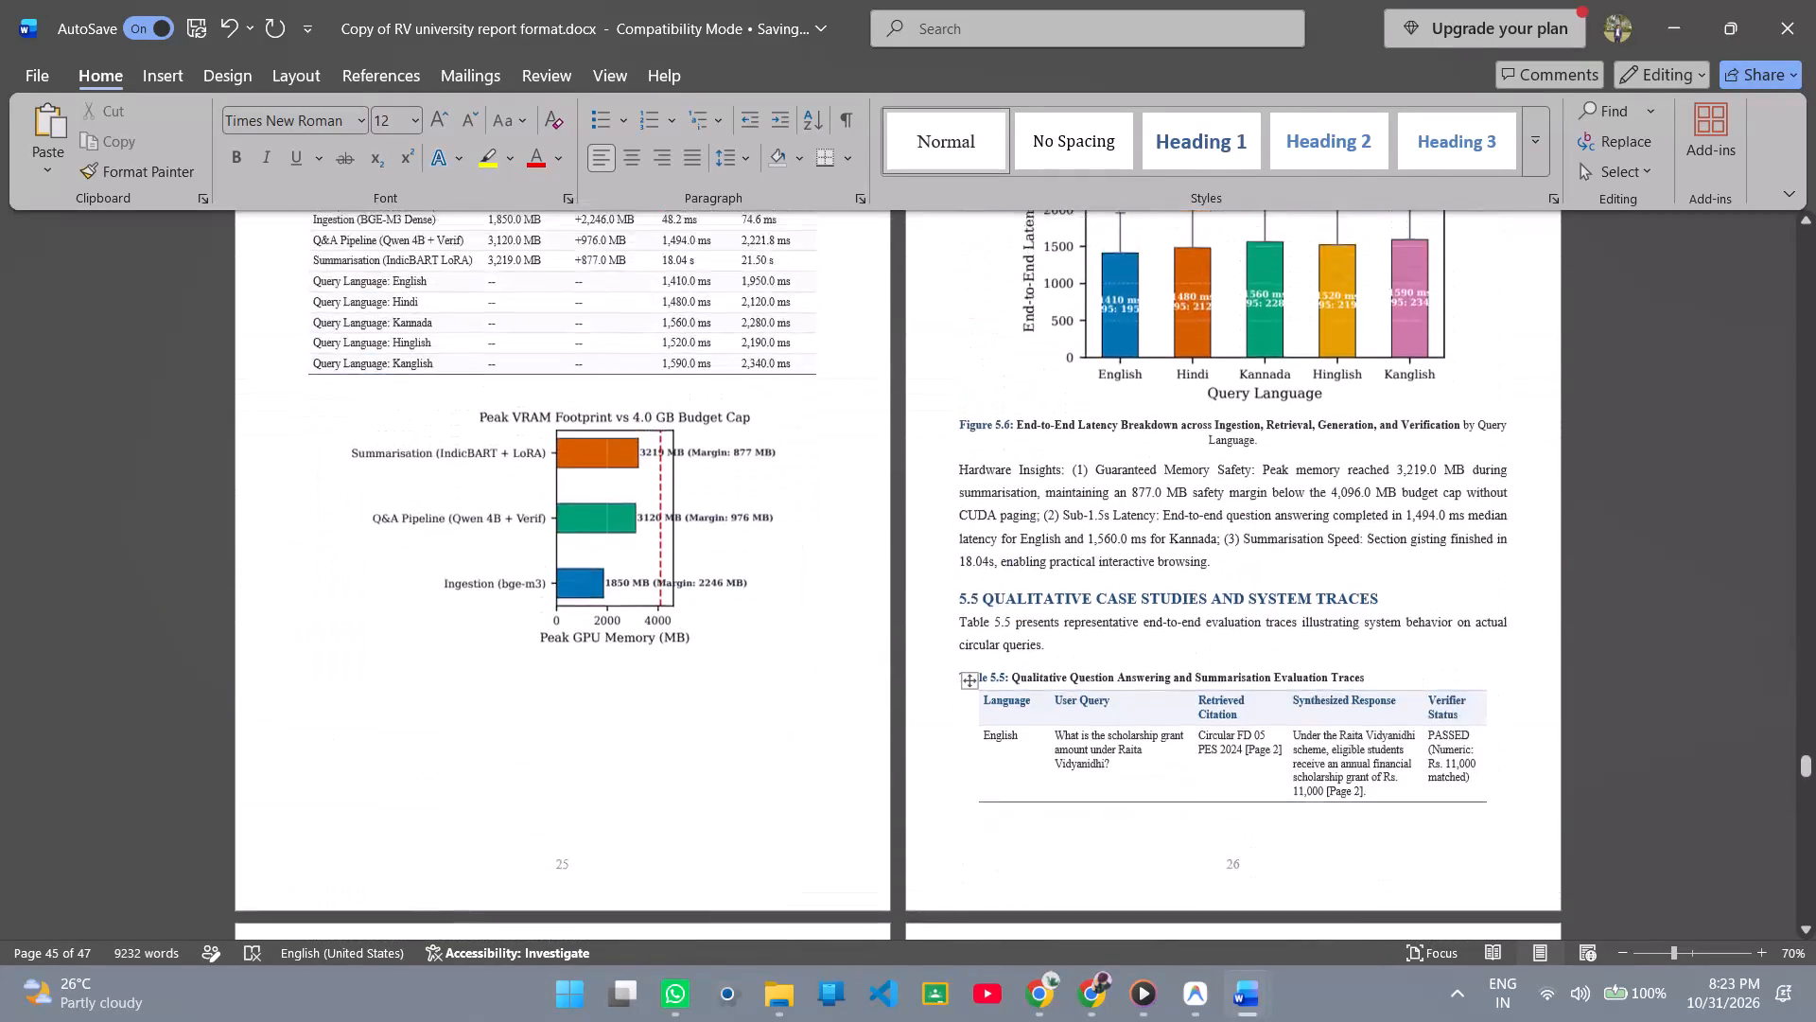
pyautogui.scroll(17, 607, 666)
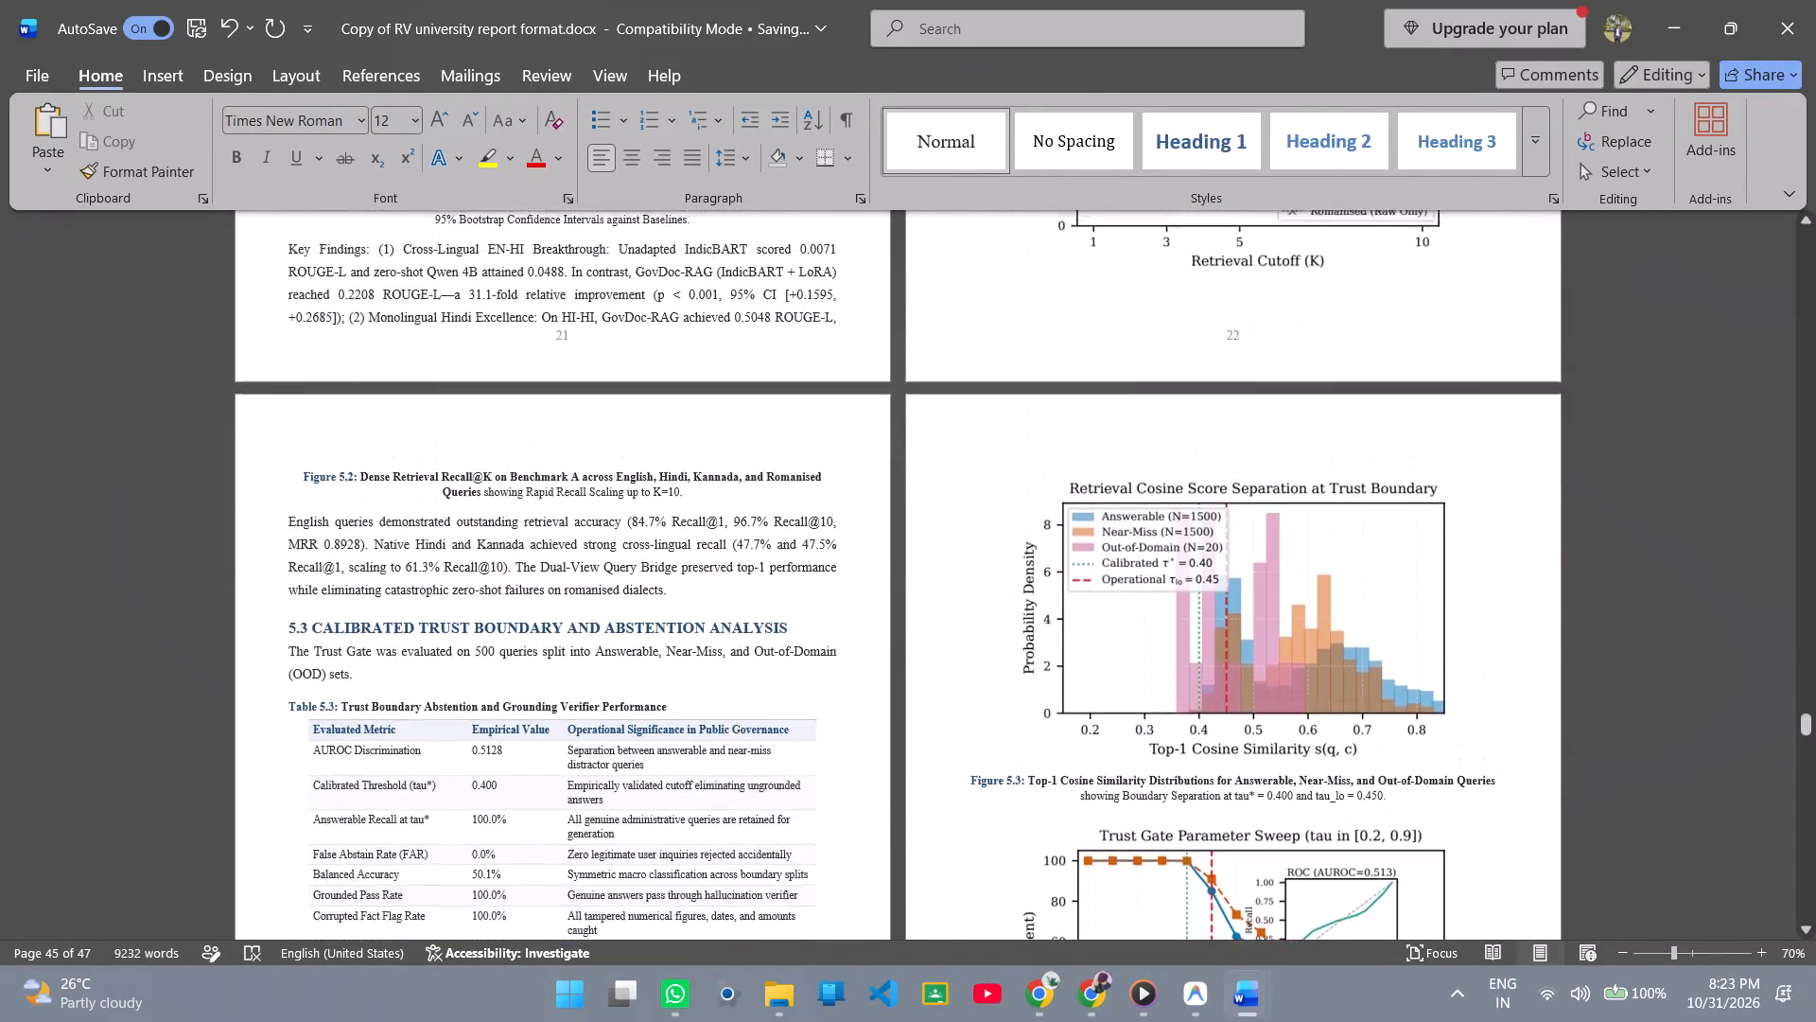
# Review the layout of the report pages from Chapter 5 back to Chapter 2, including figures and tables.
pyautogui.scroll(16, 607, 666)
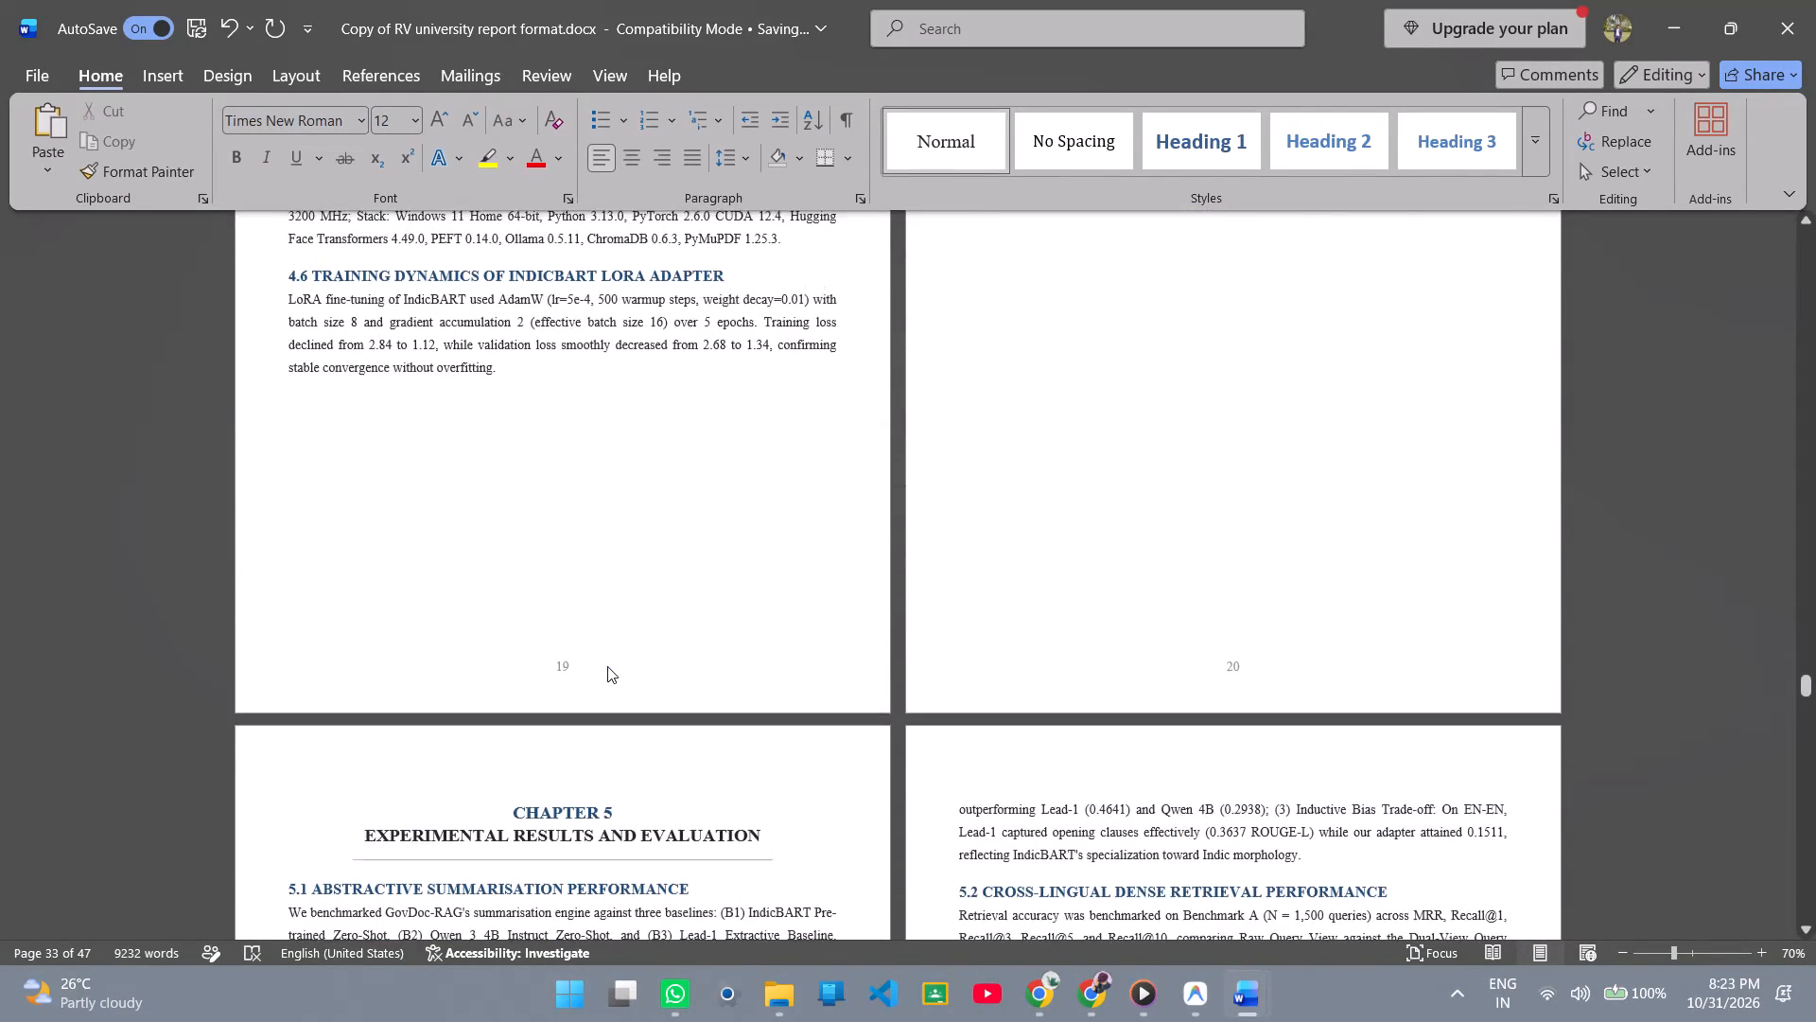
pyautogui.scroll(14, 607, 666)
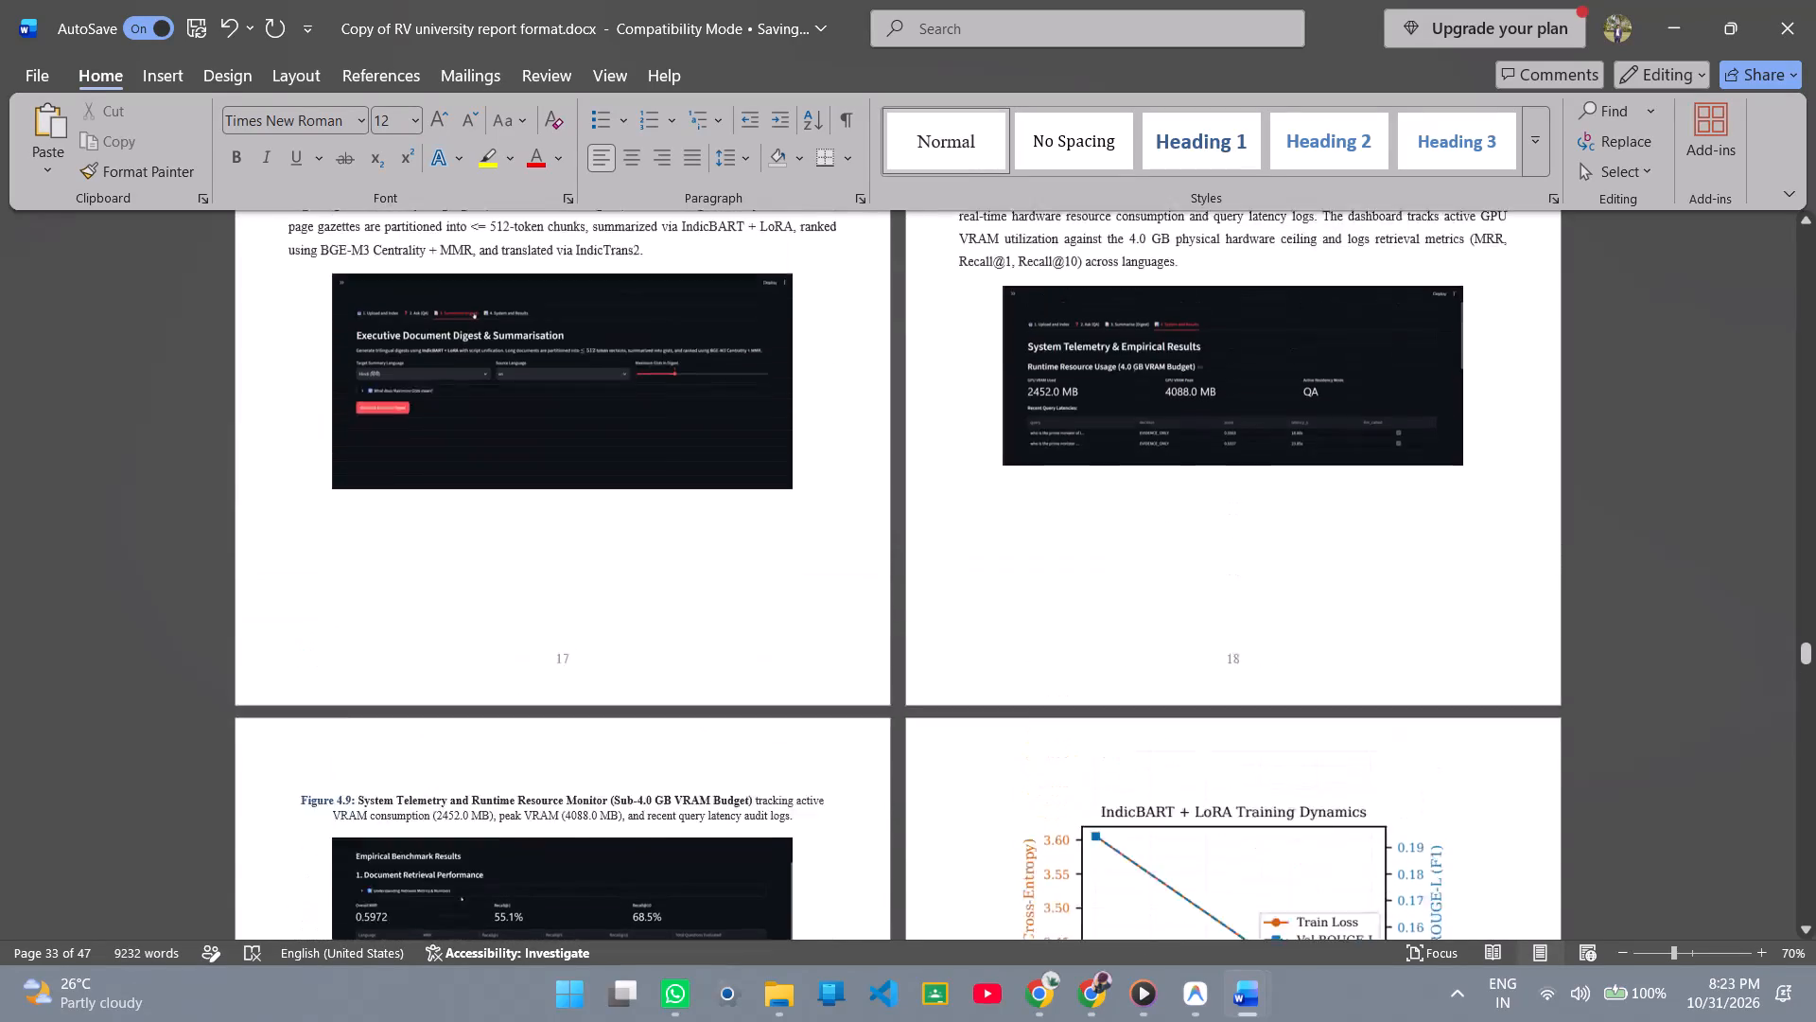
pyautogui.scroll(9, 607, 666)
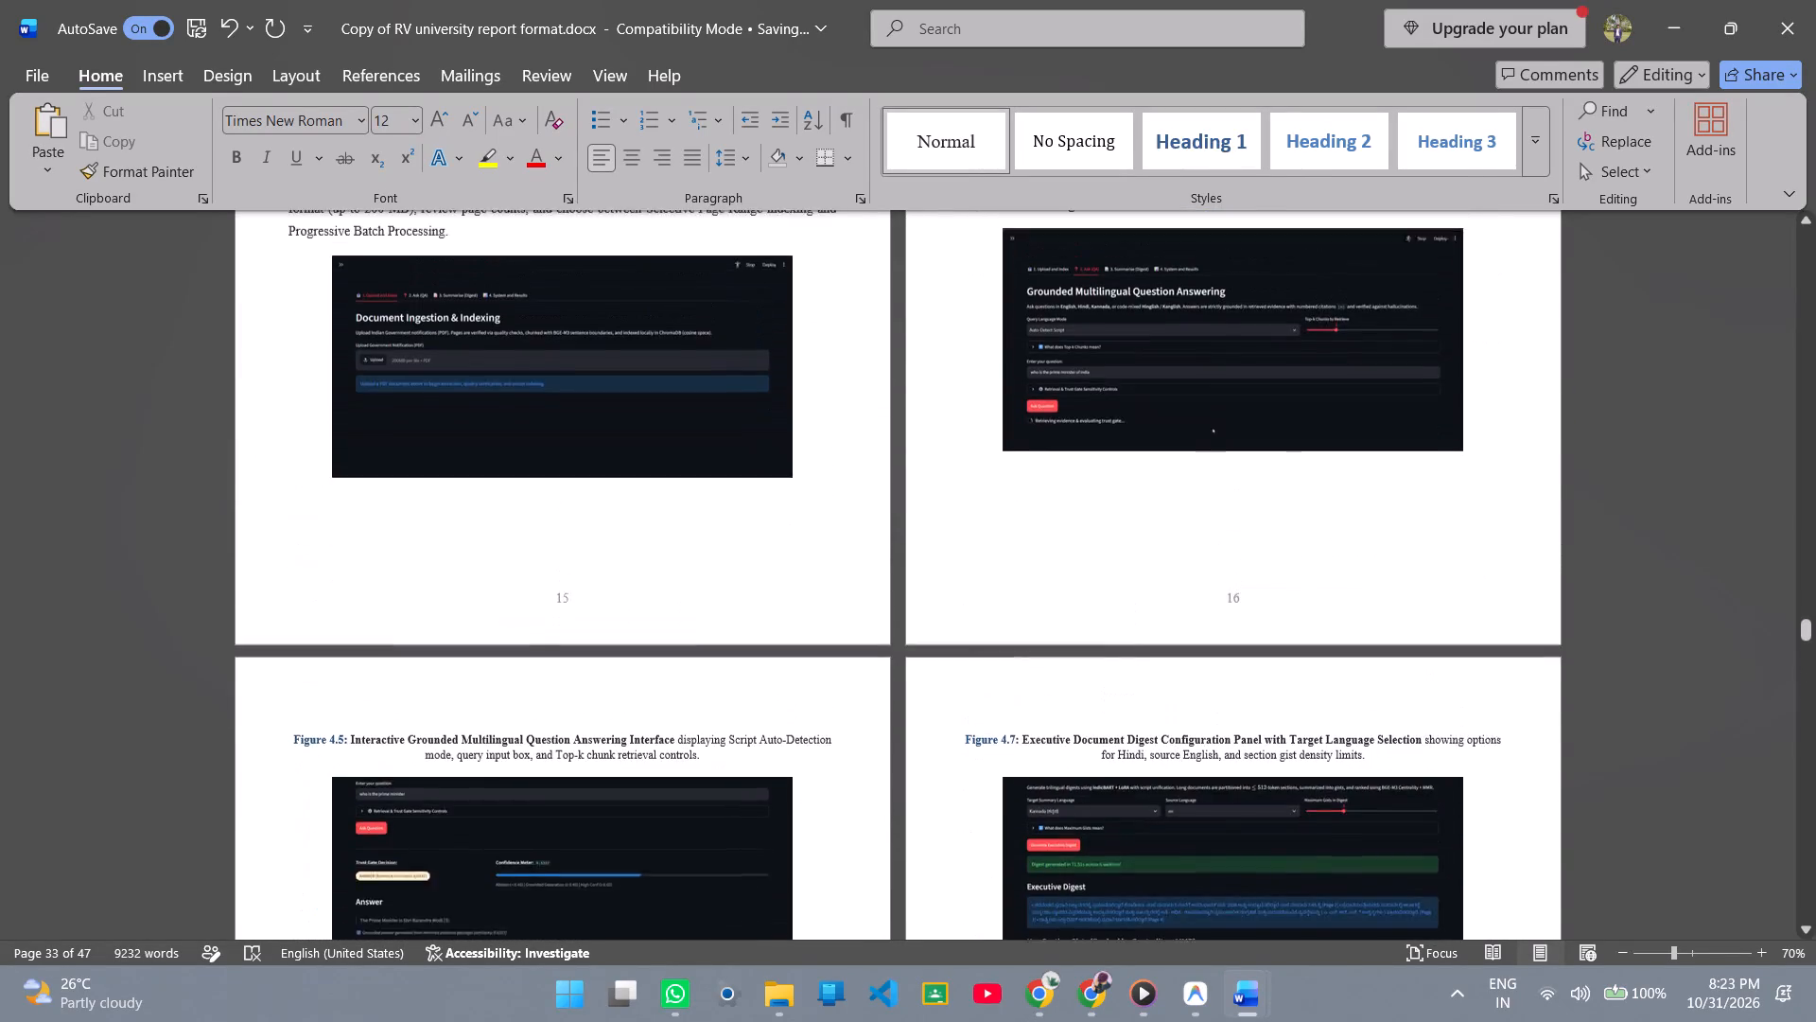
pyautogui.scroll(8, 607, 666)
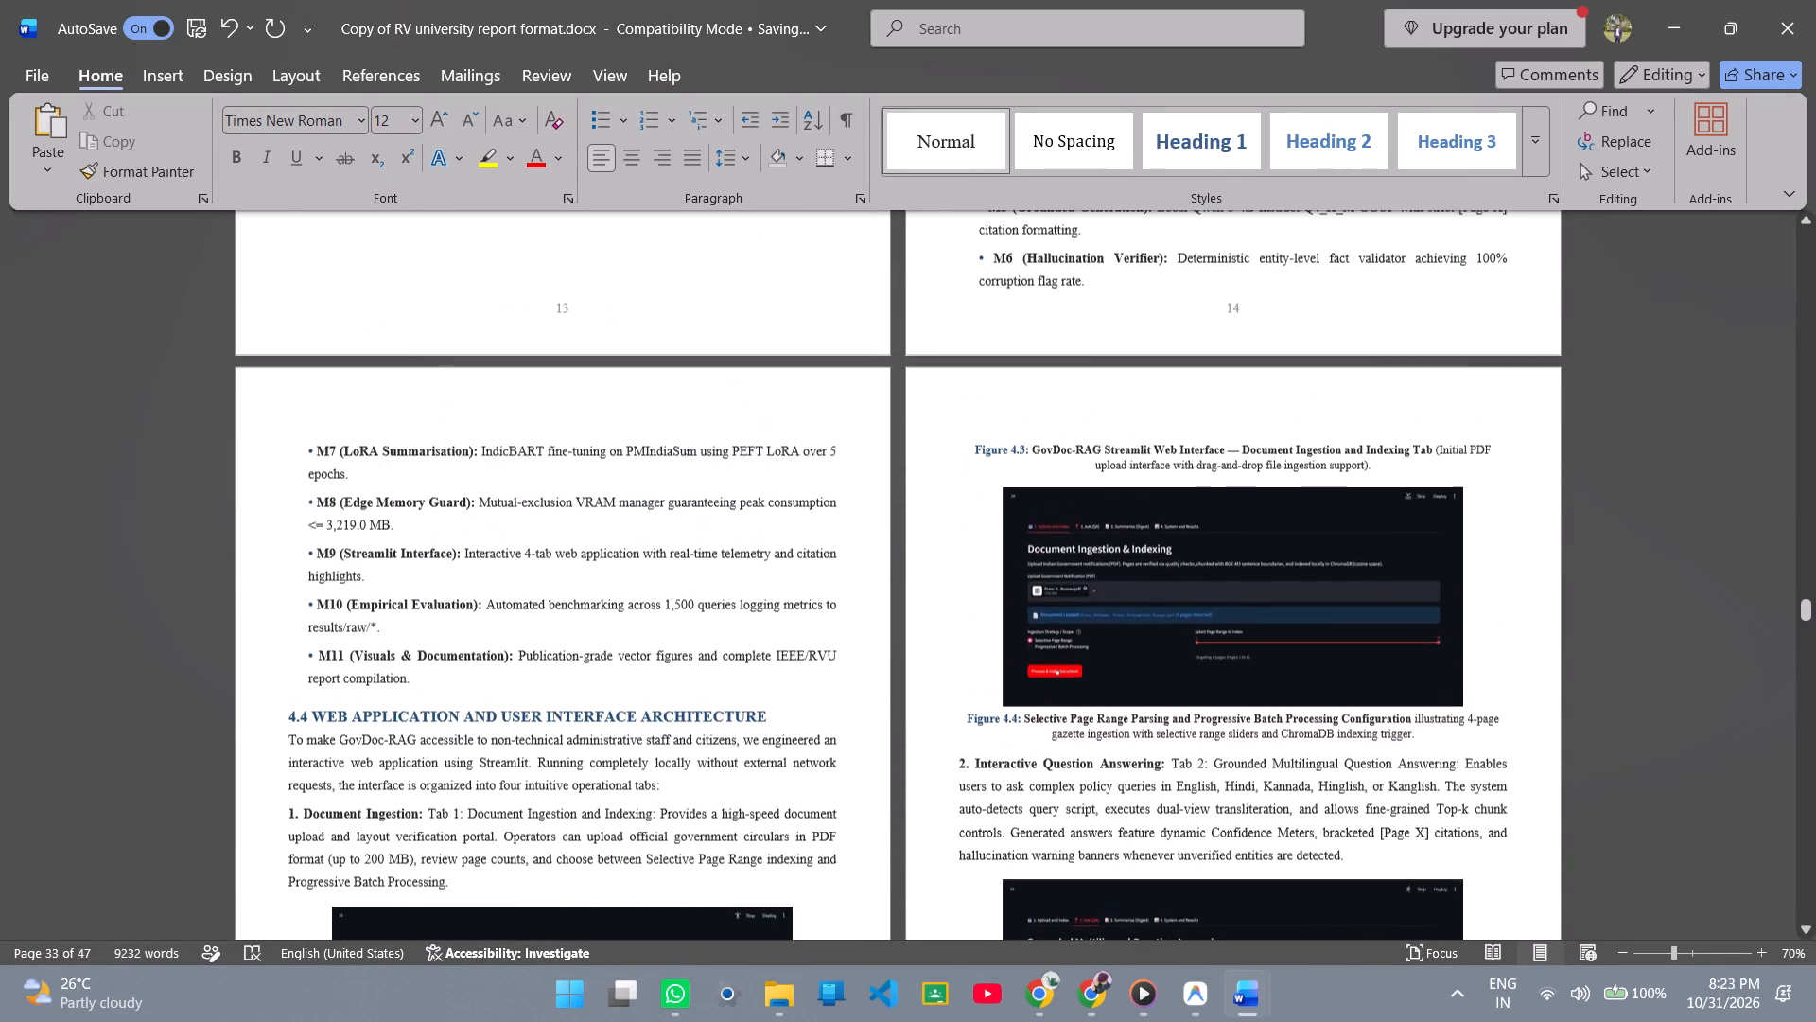
pyautogui.scroll(18, 607, 666)
pyautogui.scroll(10, 607, 666)
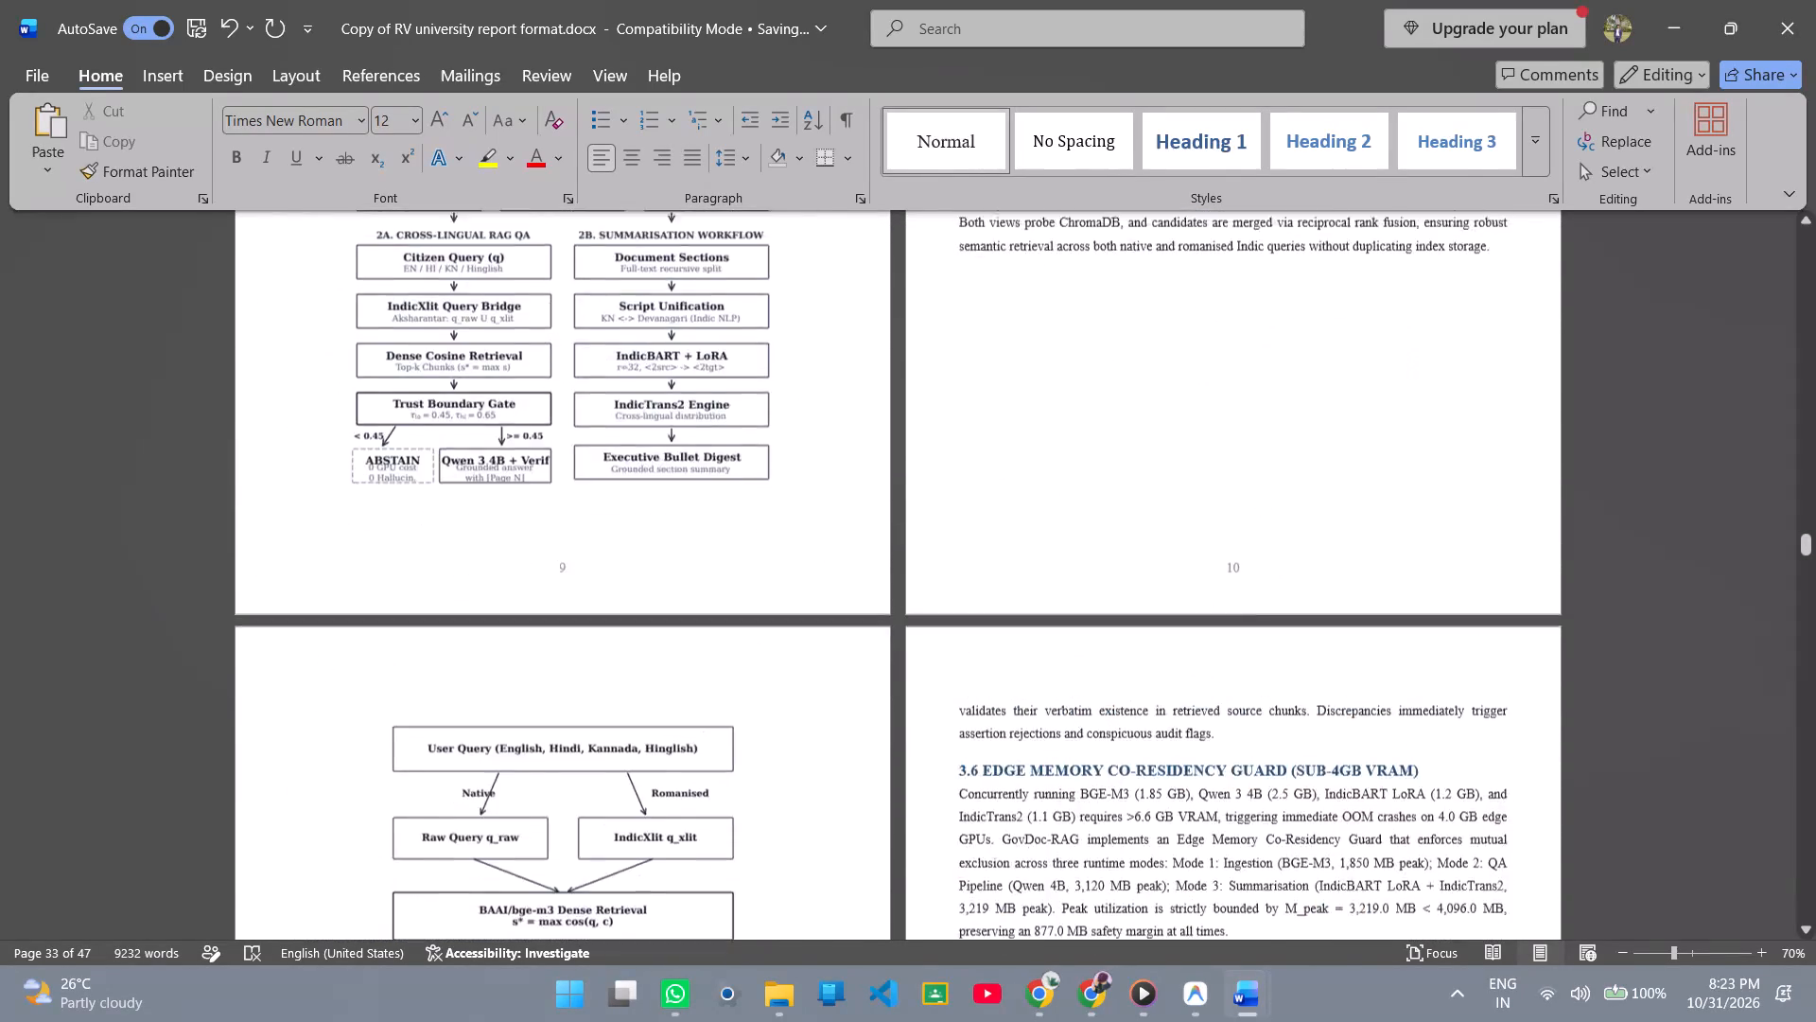
pyautogui.scroll(18, 607, 666)
pyautogui.scroll(6, 607, 666)
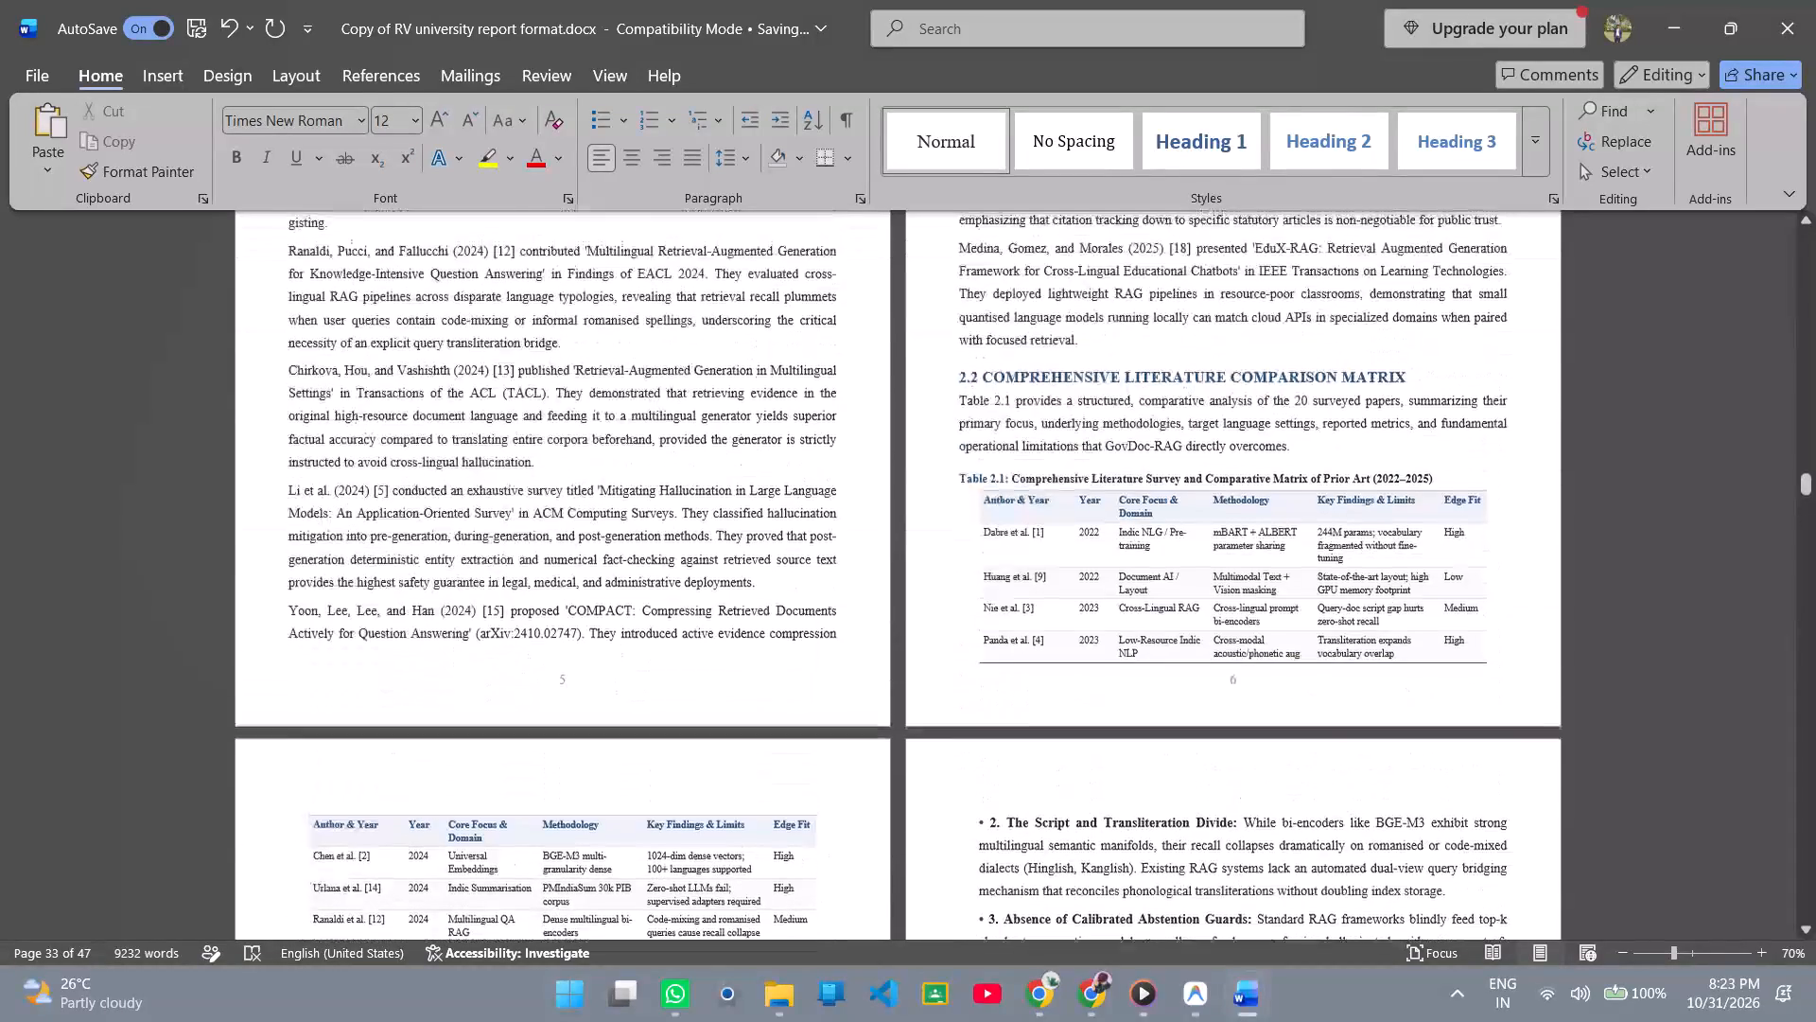
pyautogui.scroll(2, 607, 666)
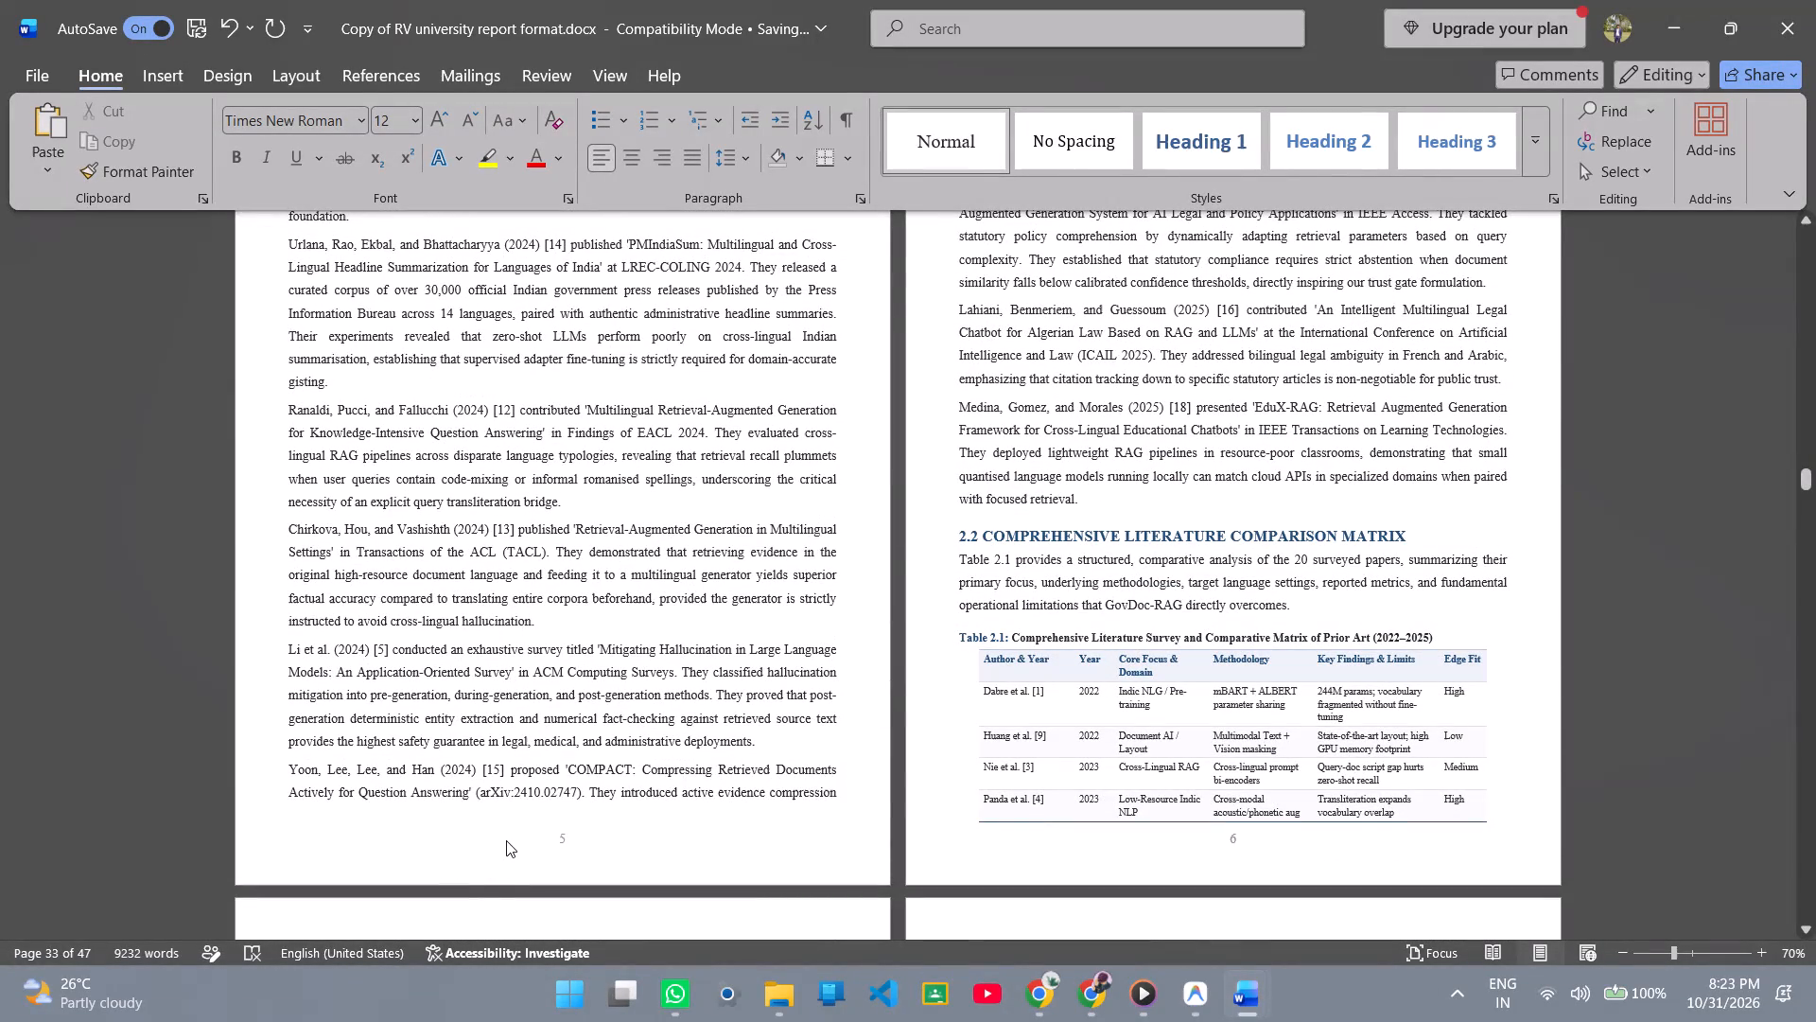
# Save the current report document.
pyautogui.click(506, 840)
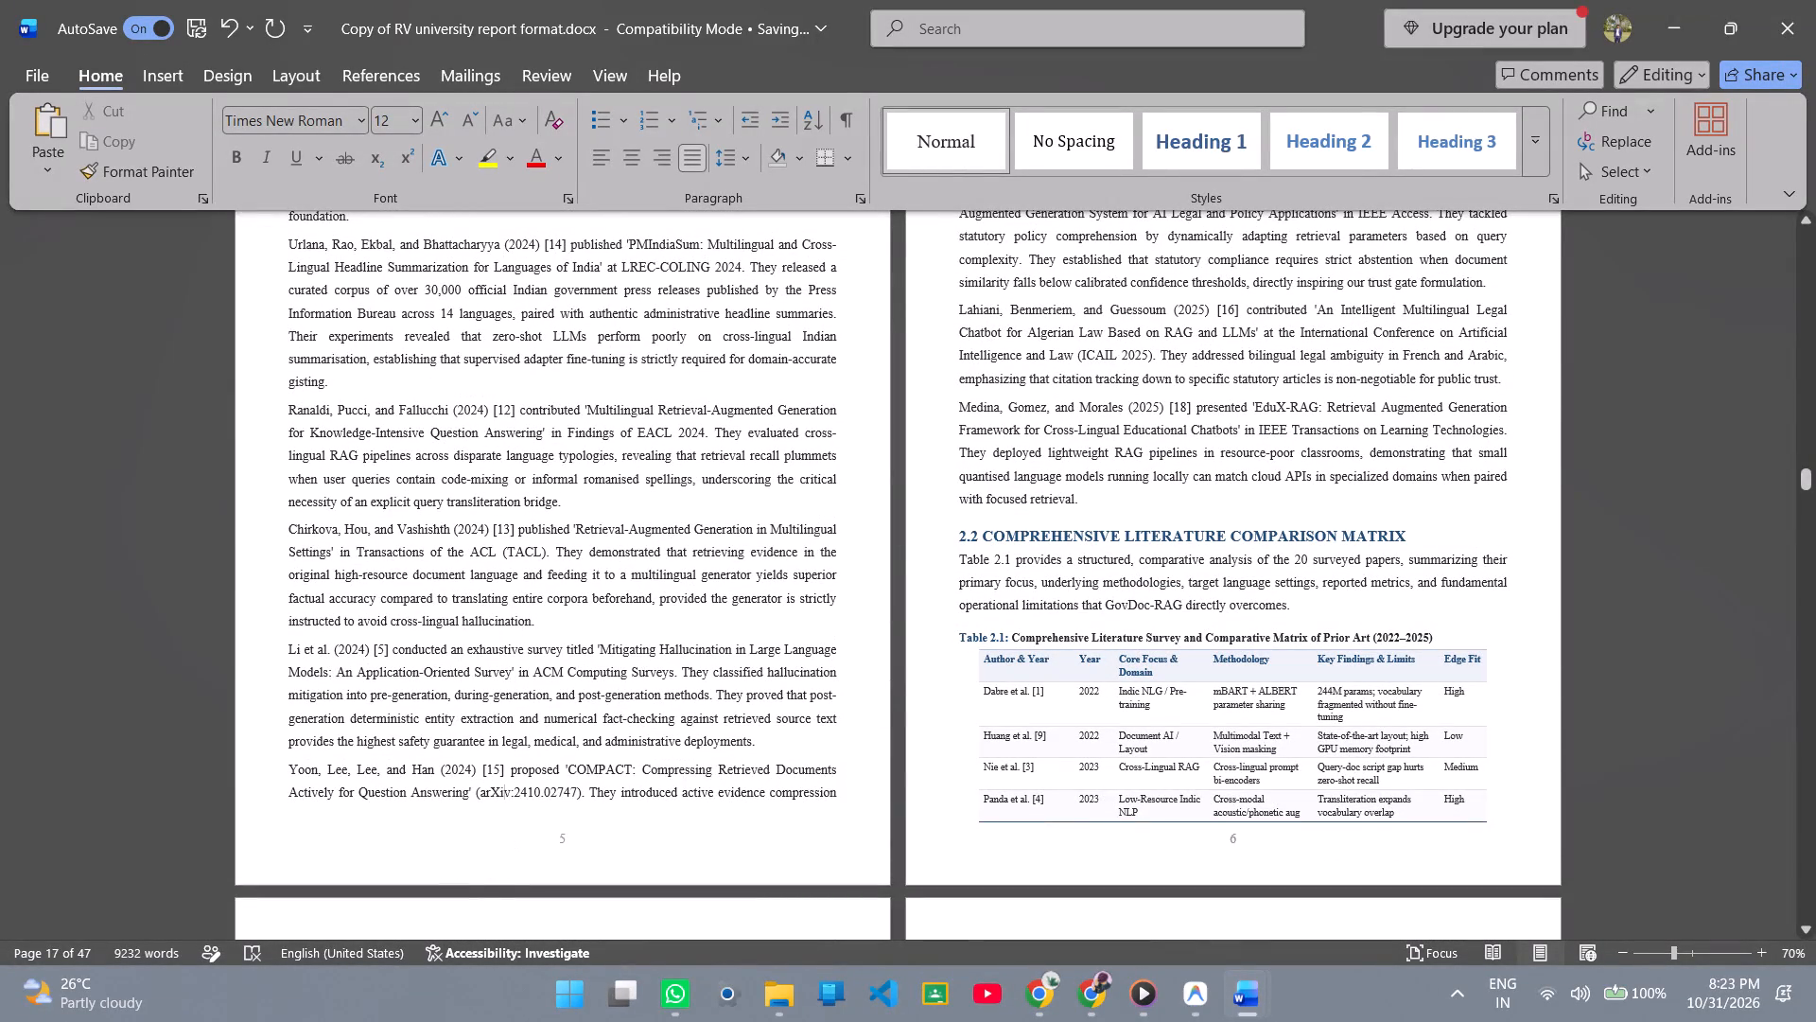
pyautogui.rightClick(278, 562)
pyautogui.click(245, 403)
pyautogui.hotkey('ctrl', 's')
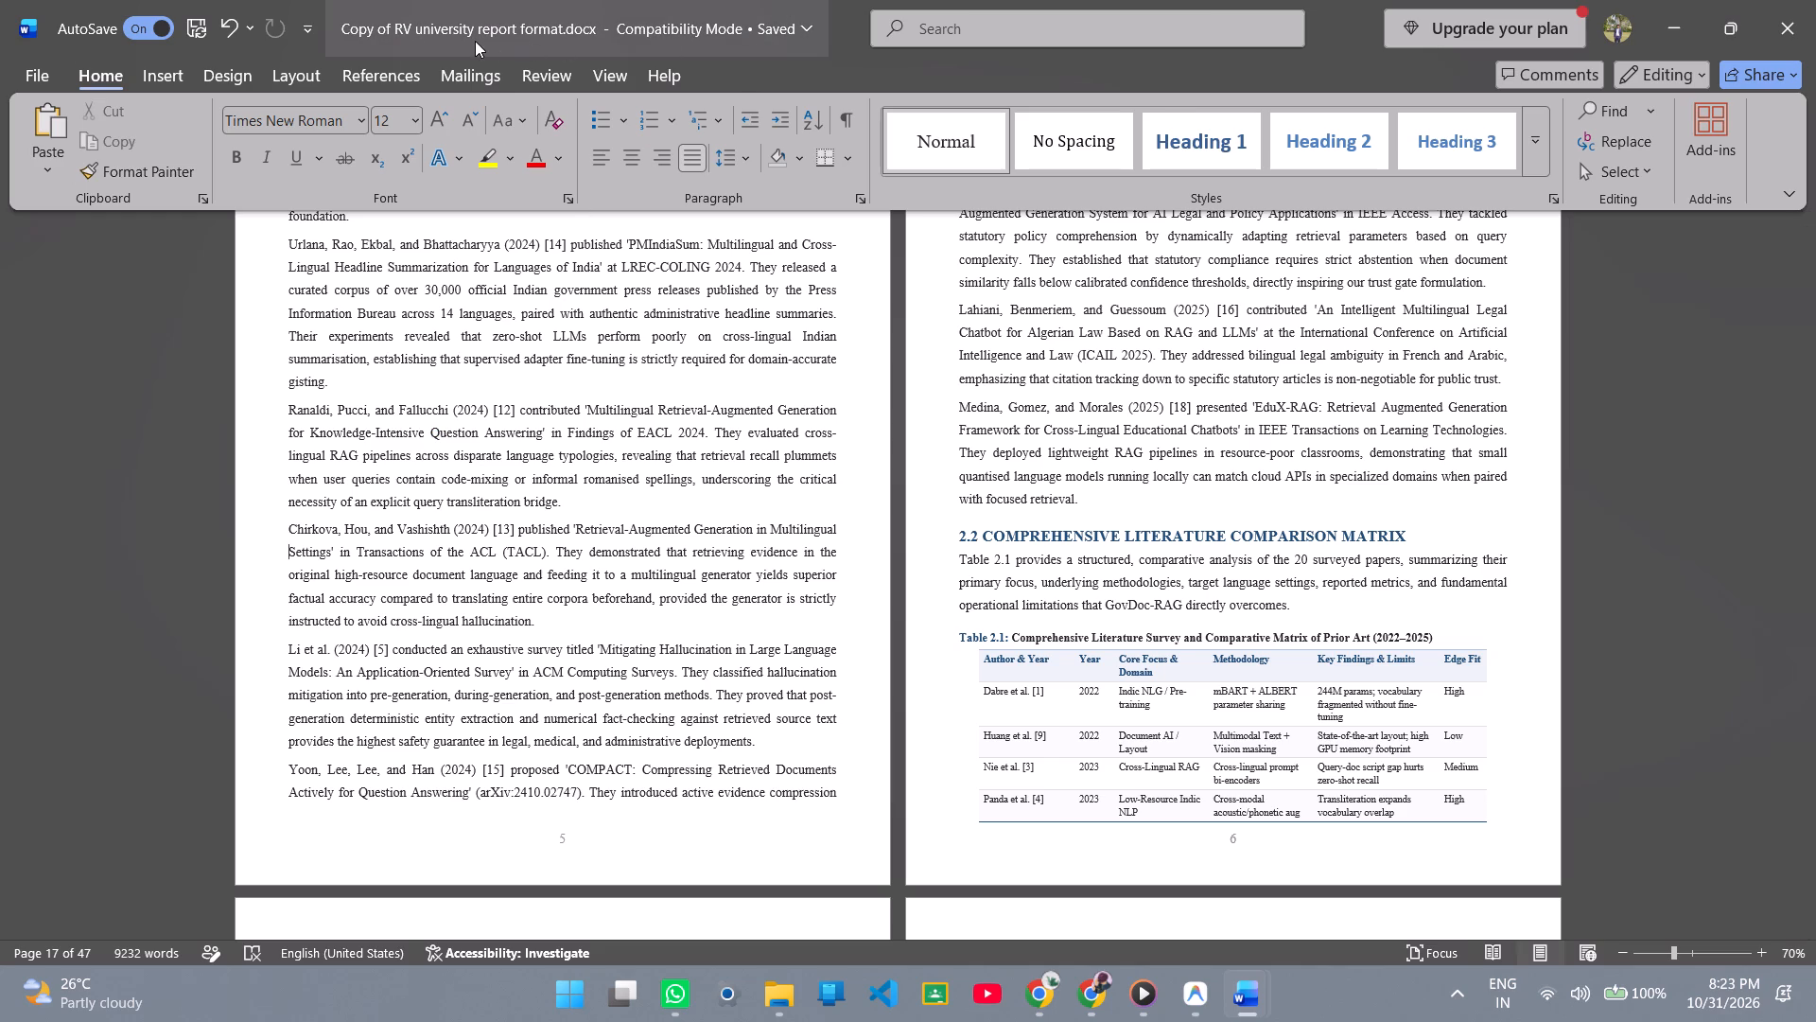
# Open "Copy of RV university report format.docx" from Downloads in File Explorer and examine its front matter and Appendices B and C.
pyautogui.click(765, 996)
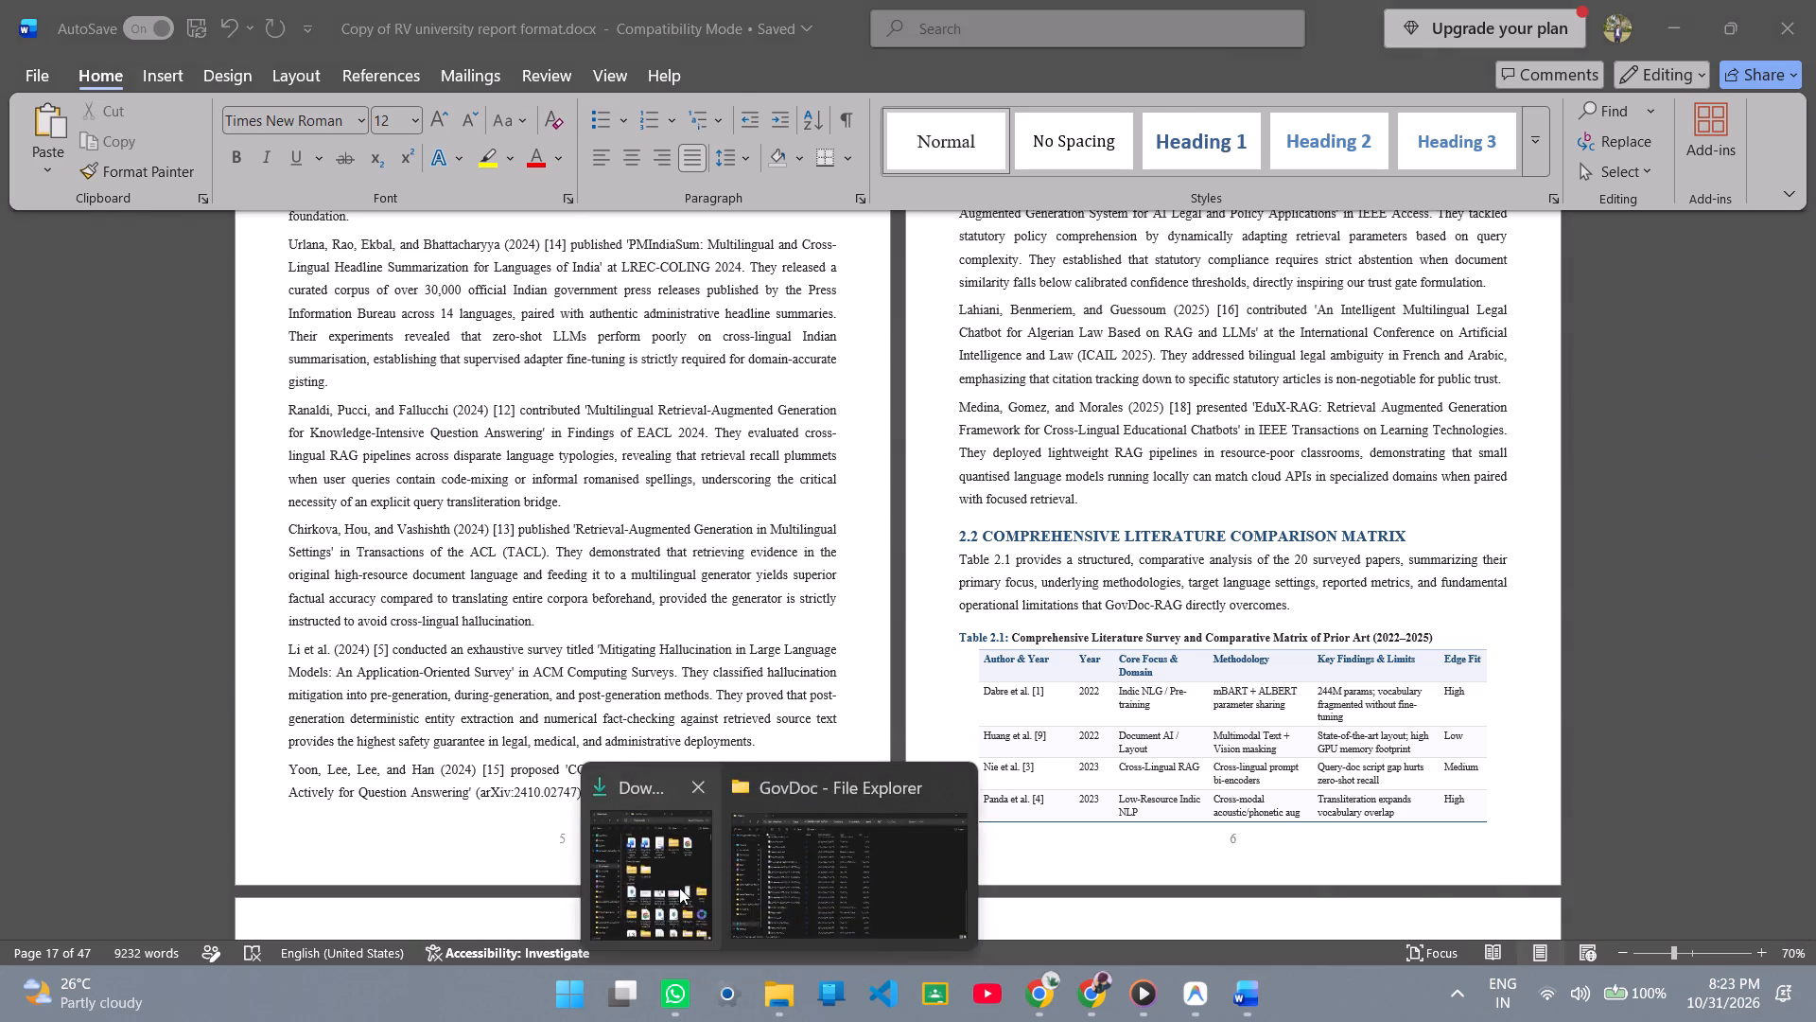
pyautogui.click(679, 888)
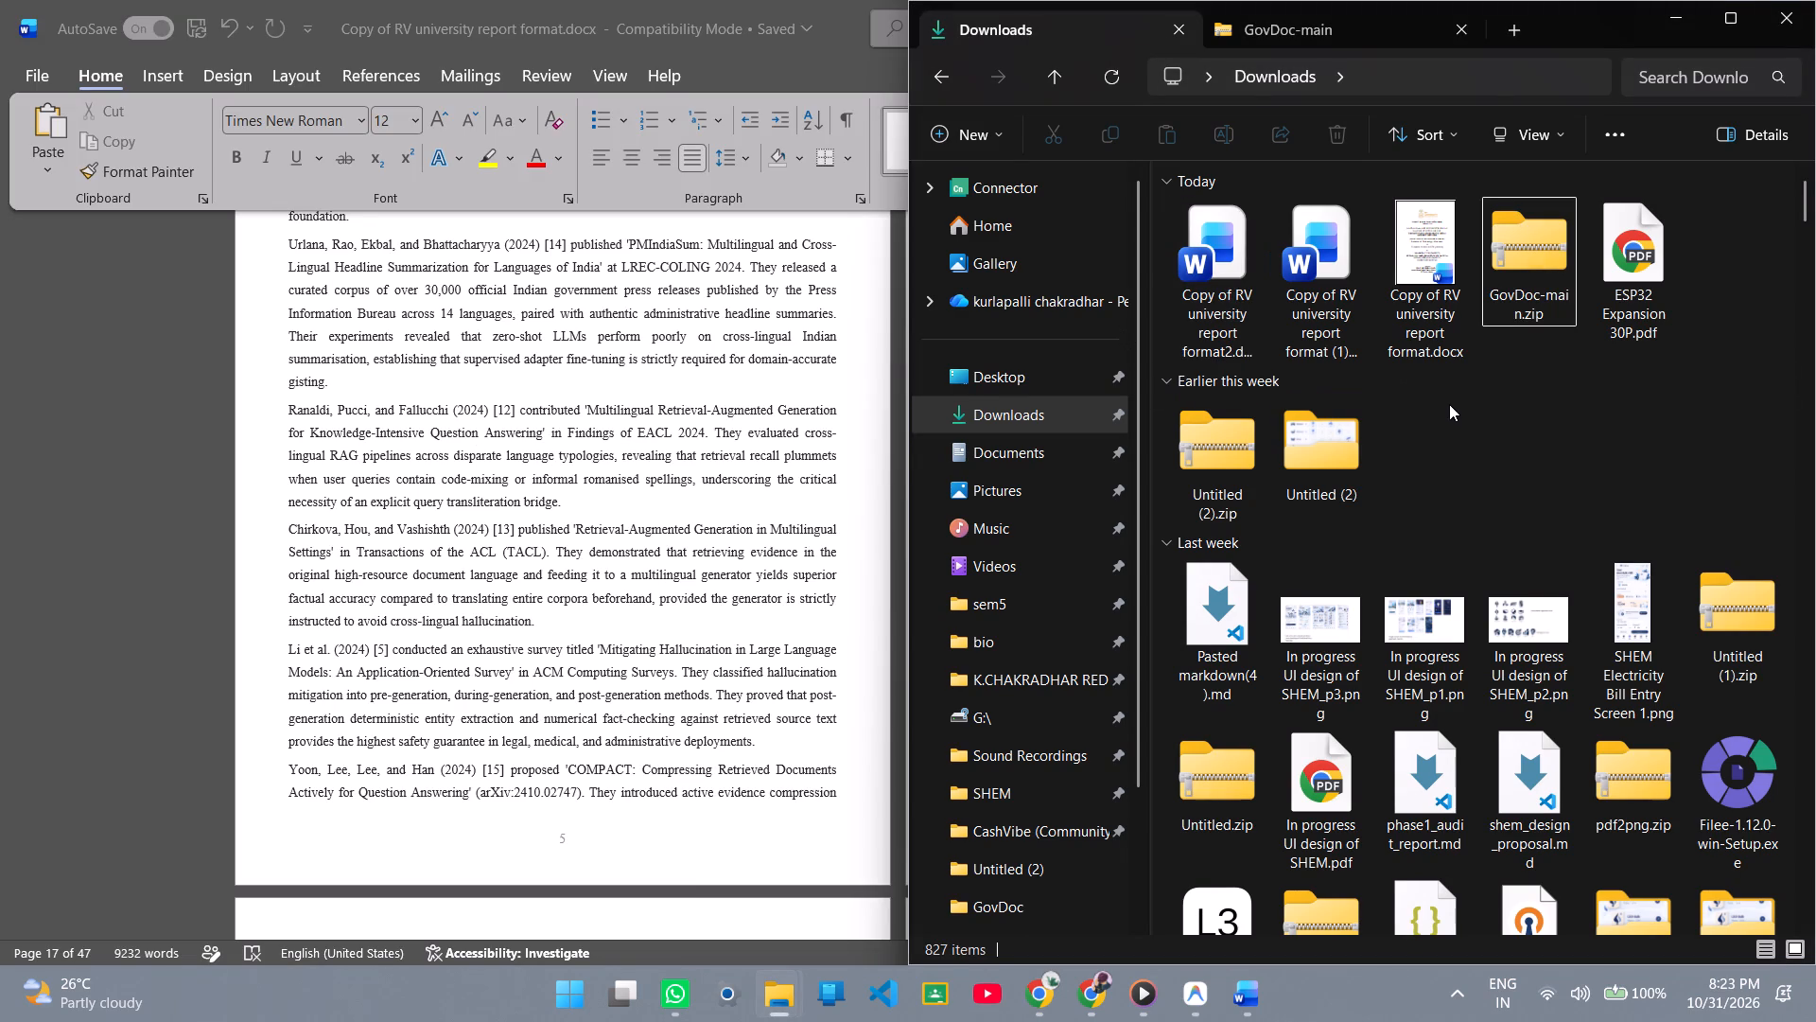
pyautogui.click(1580, 462)
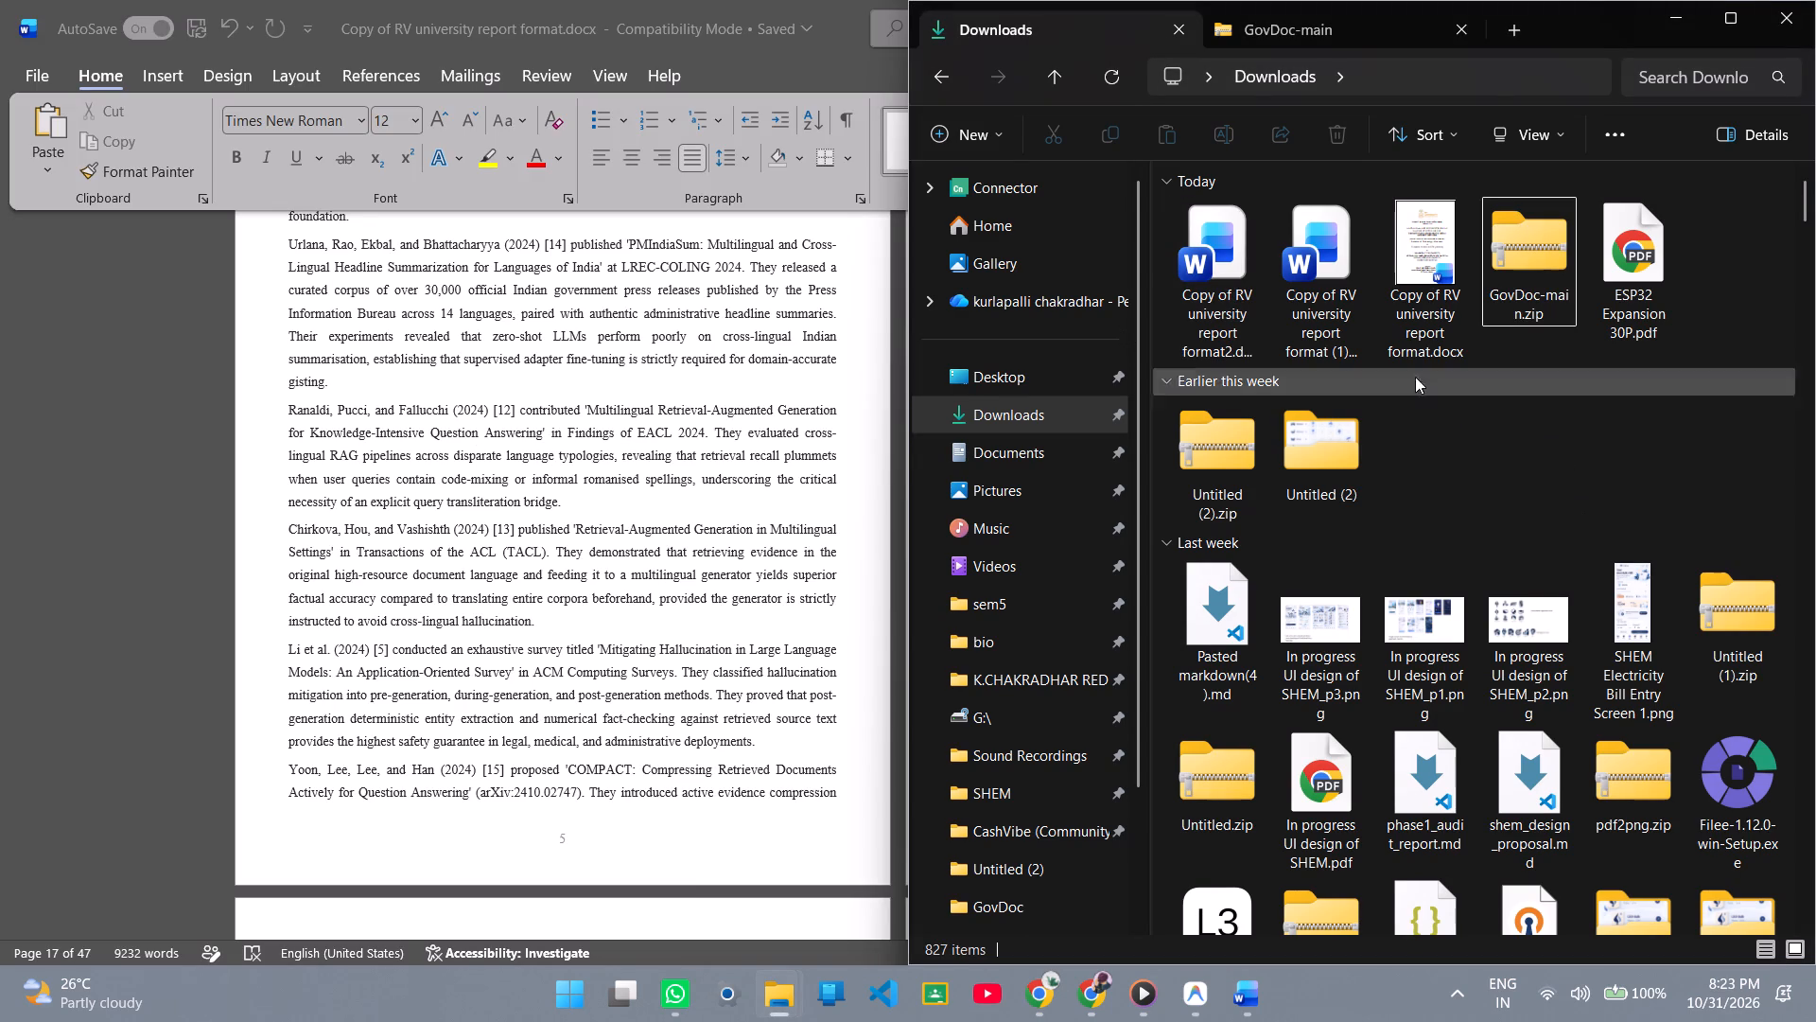
pyautogui.doubleClick(1428, 256)
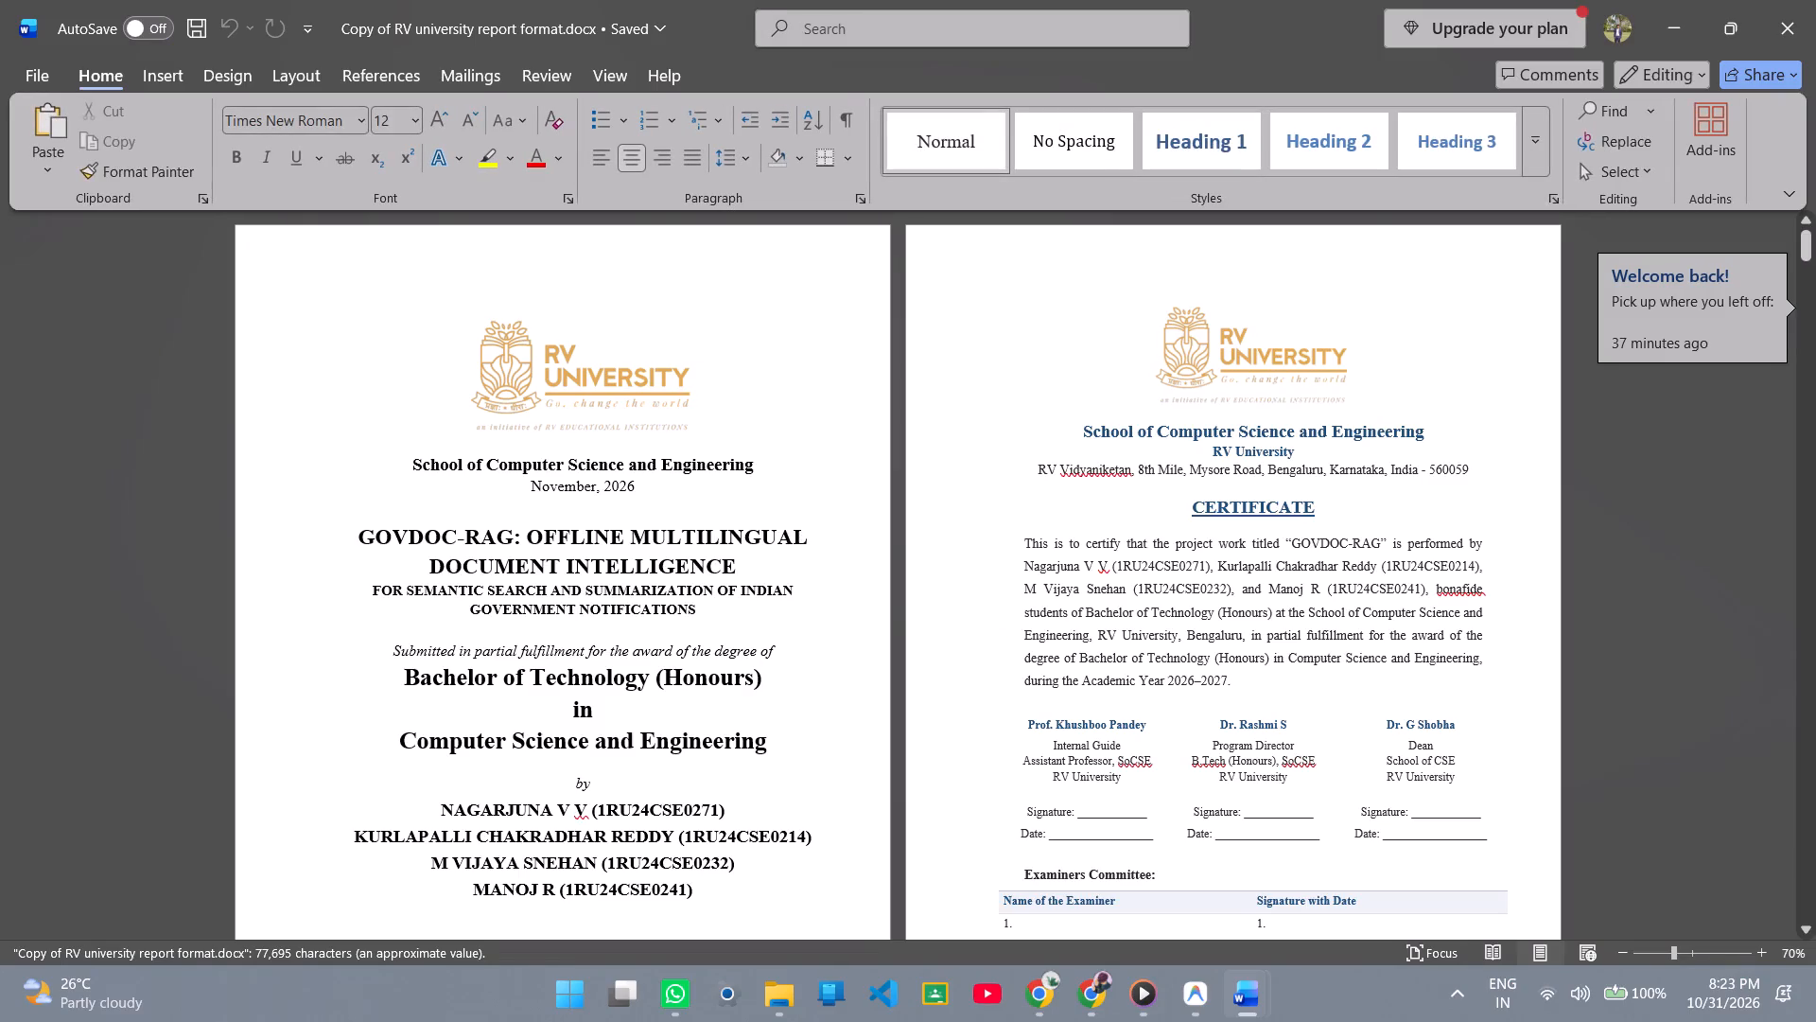
pyautogui.scroll(-9, 1088, 563)
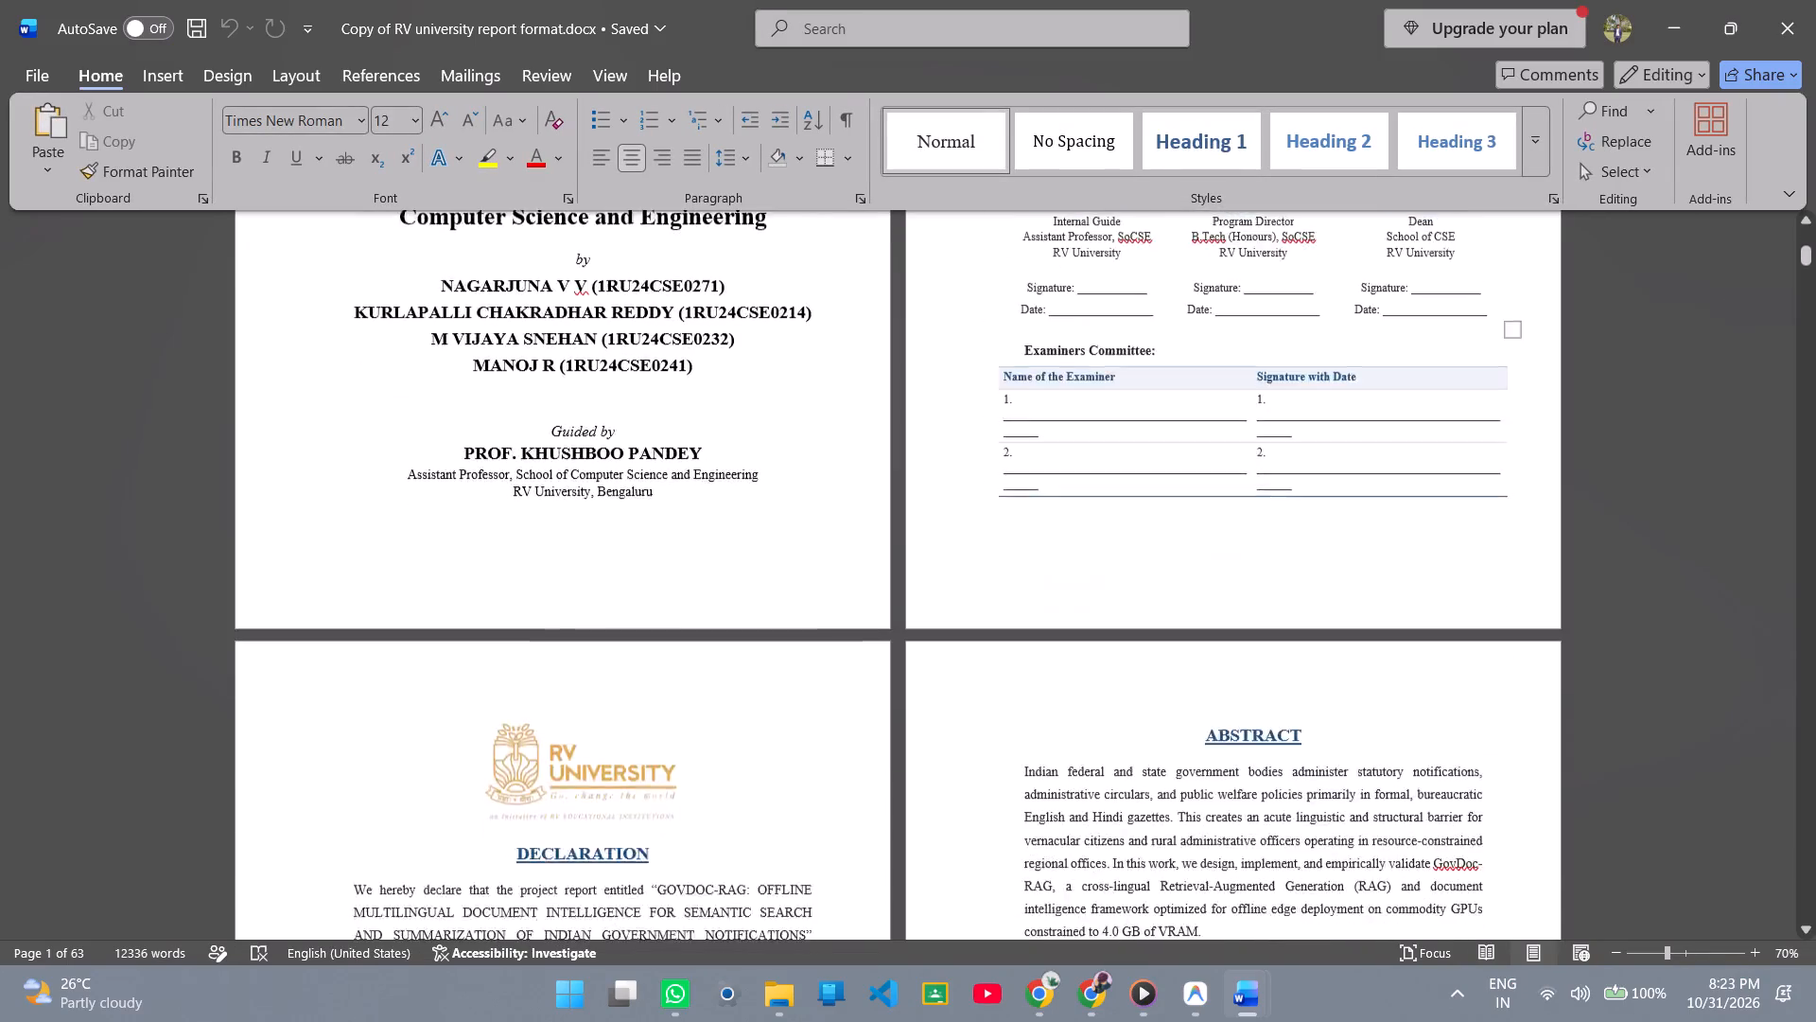
pyautogui.scroll(-5, 1088, 563)
pyautogui.scroll(-20, 1088, 563)
pyautogui.scroll(-11, 1088, 563)
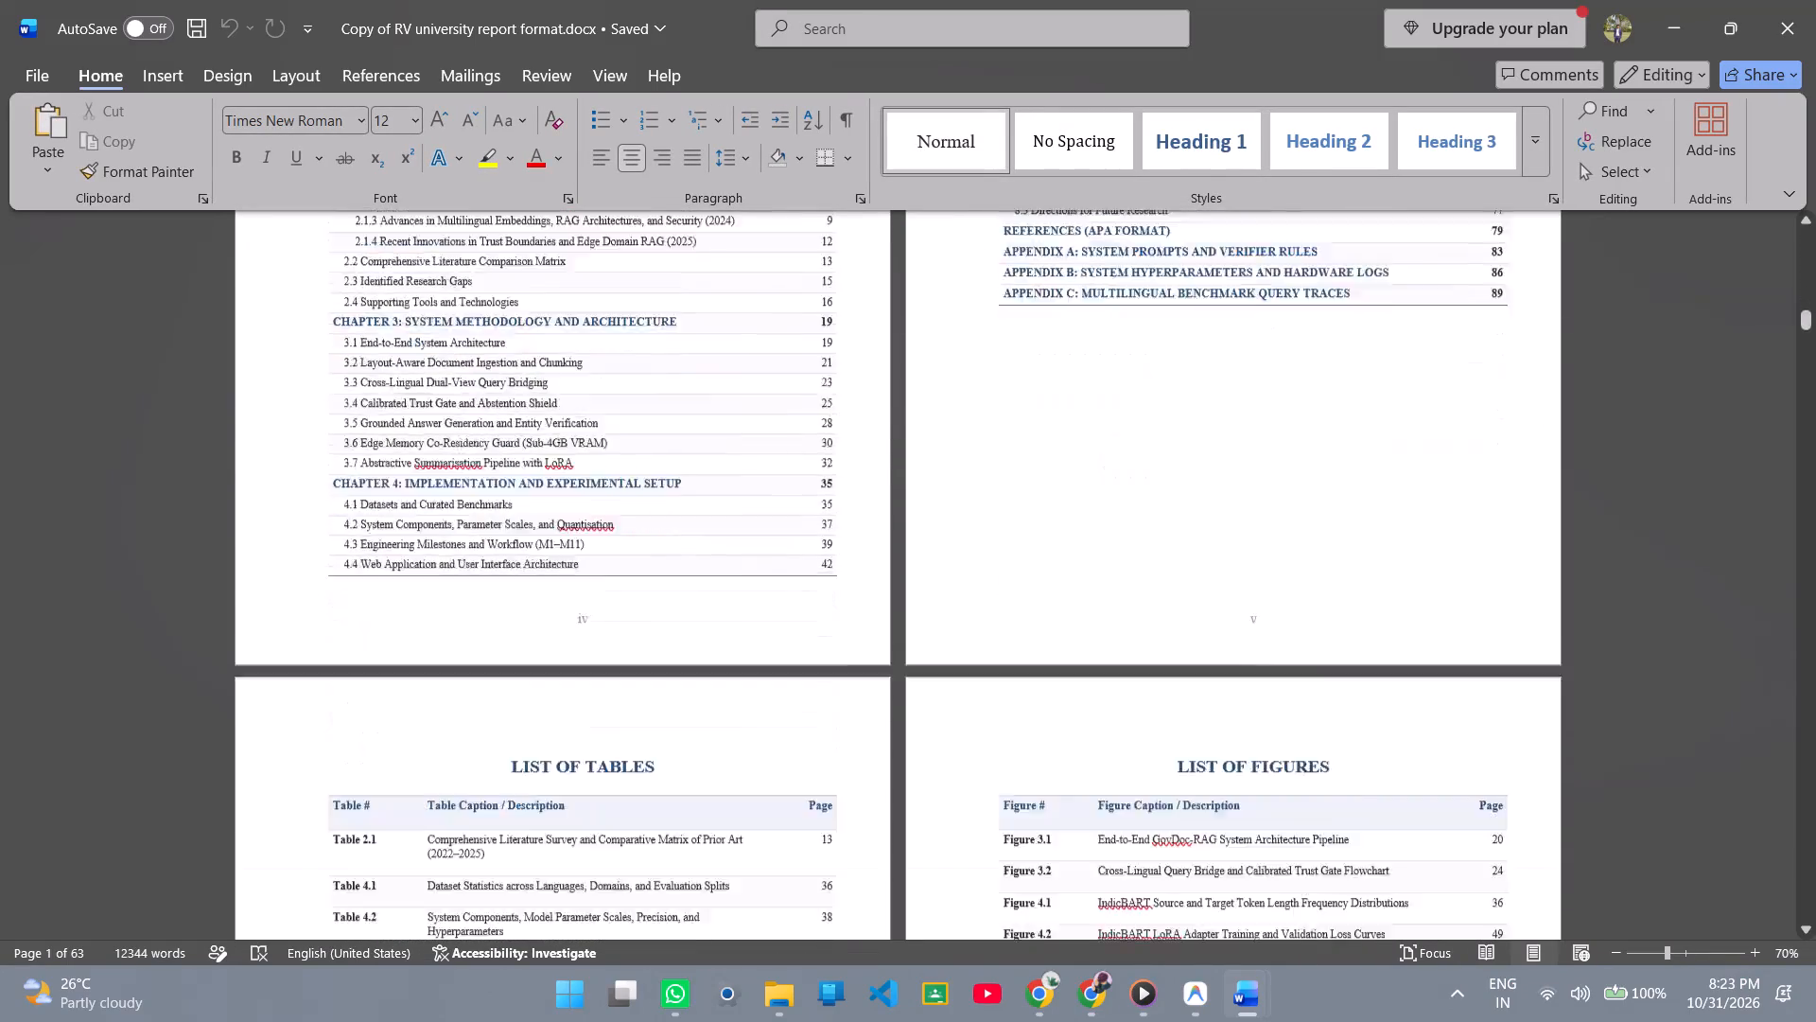
pyautogui.moveTo(1801, 327); pyautogui.dragTo(1787, 1021)
pyautogui.scroll(15, 1135, 767)
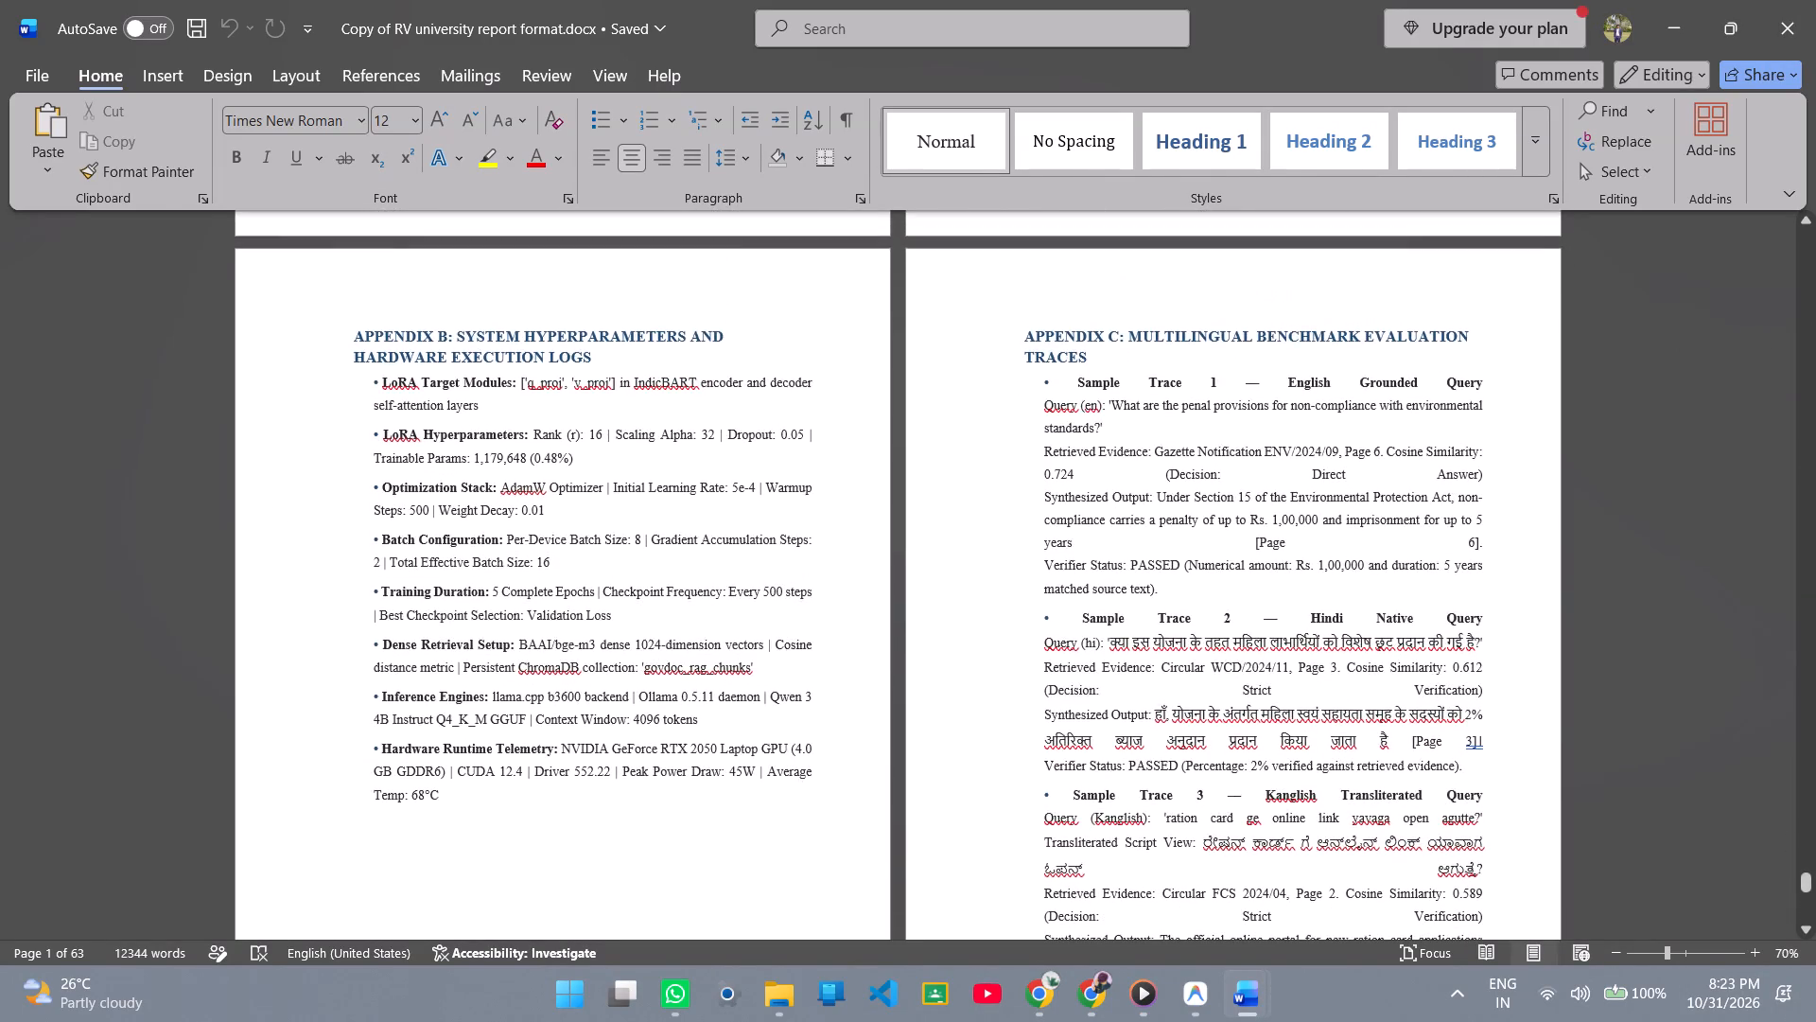
# Return to the edited 47-page report and save a copy in the Downloads folder as "RV university report.docx".
pyautogui.hotkey('alt', 'Tab')
pyautogui.scroll(10, 414, 626)
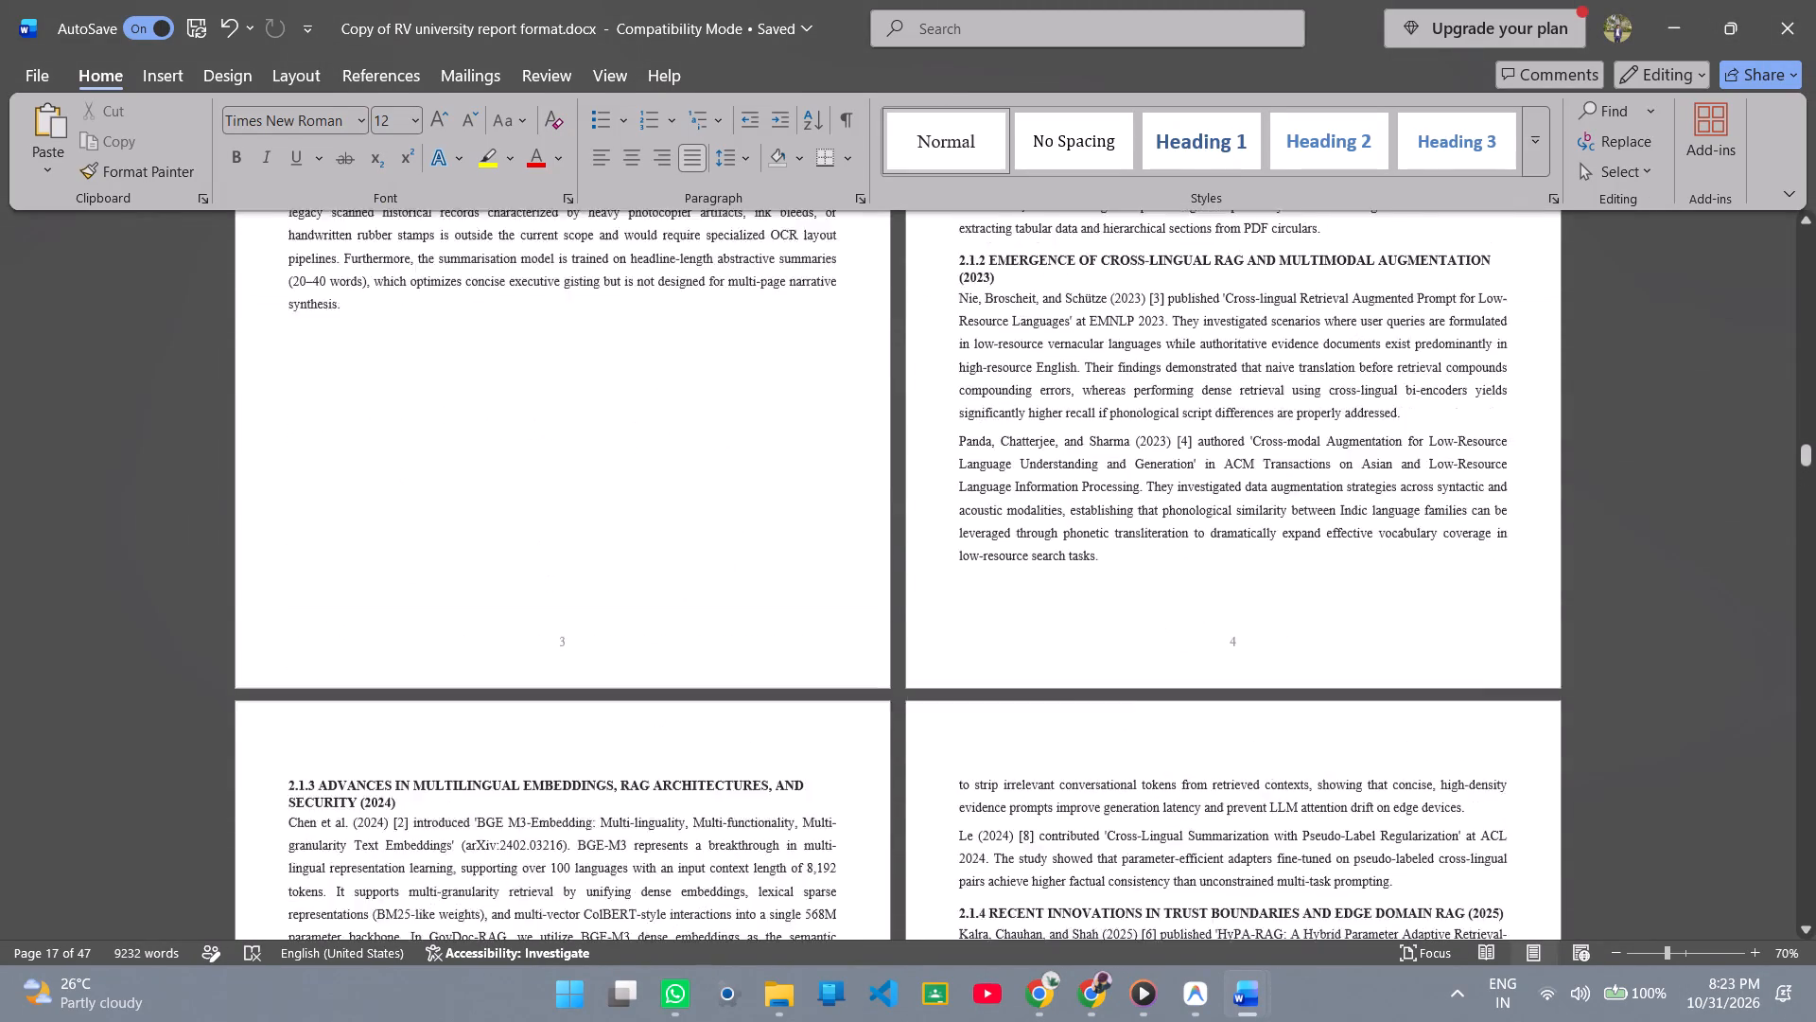
pyautogui.scroll(10, 414, 626)
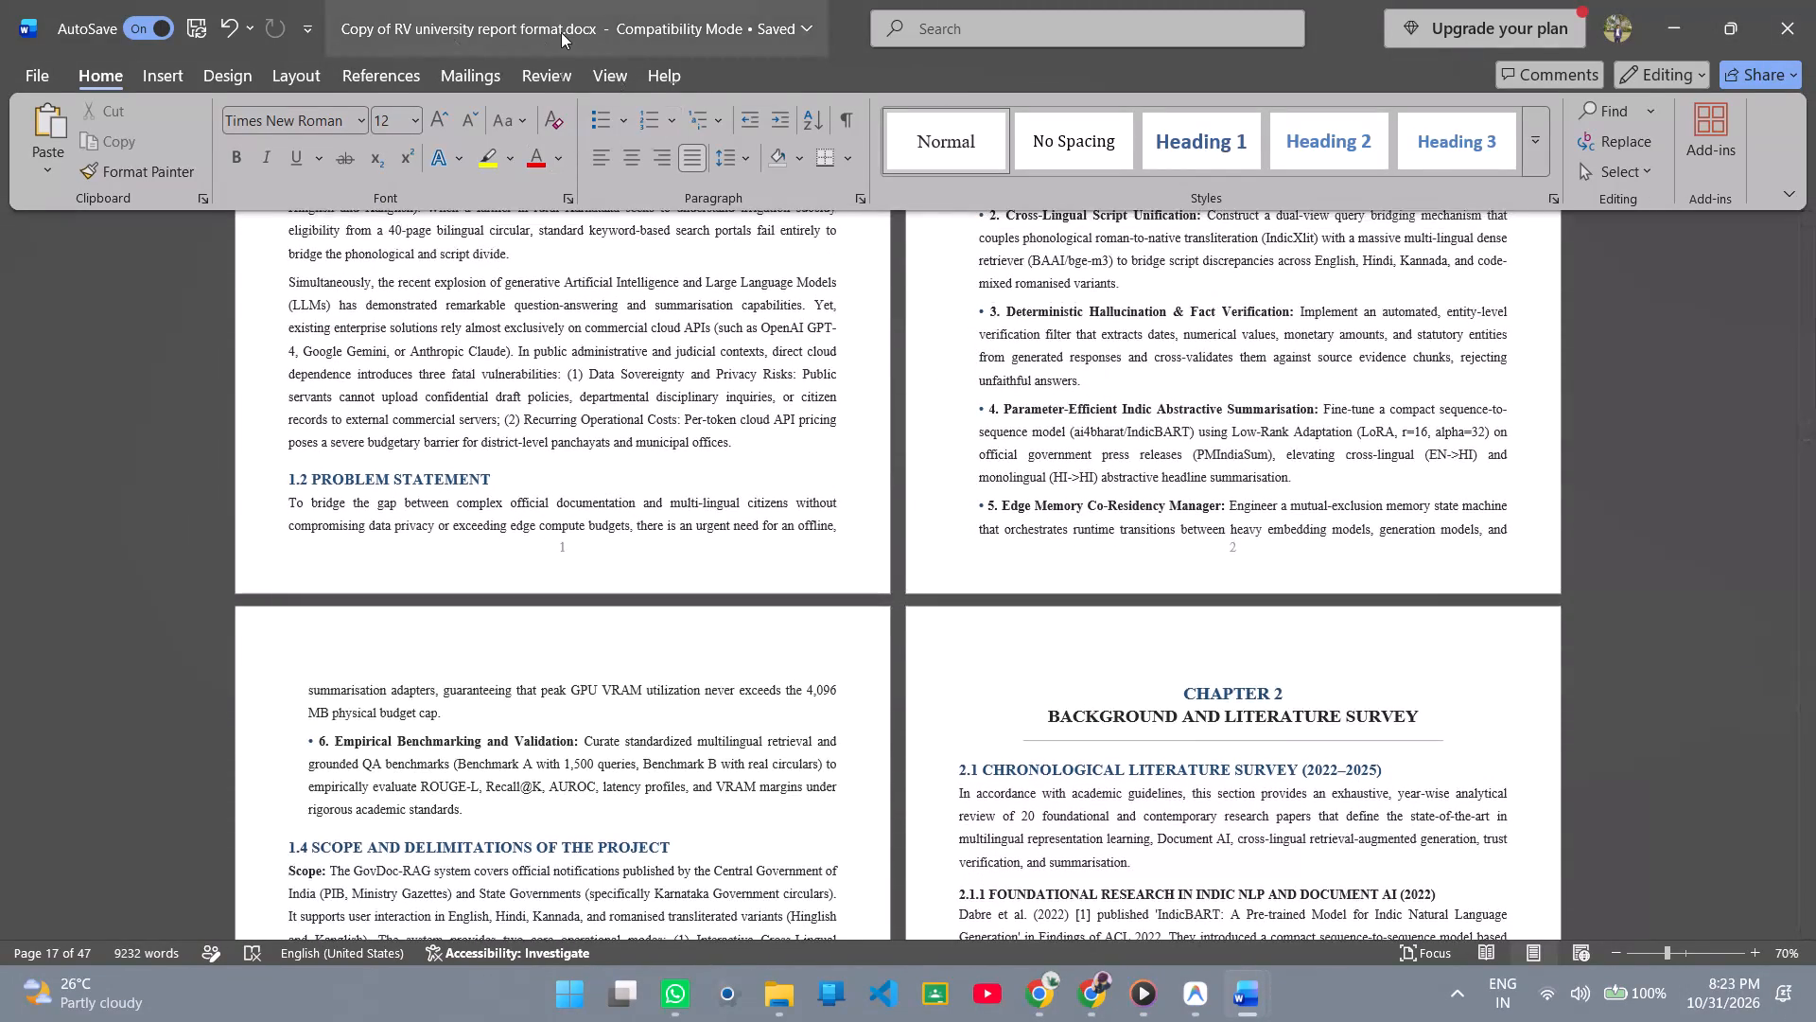
pyautogui.click(41, 78)
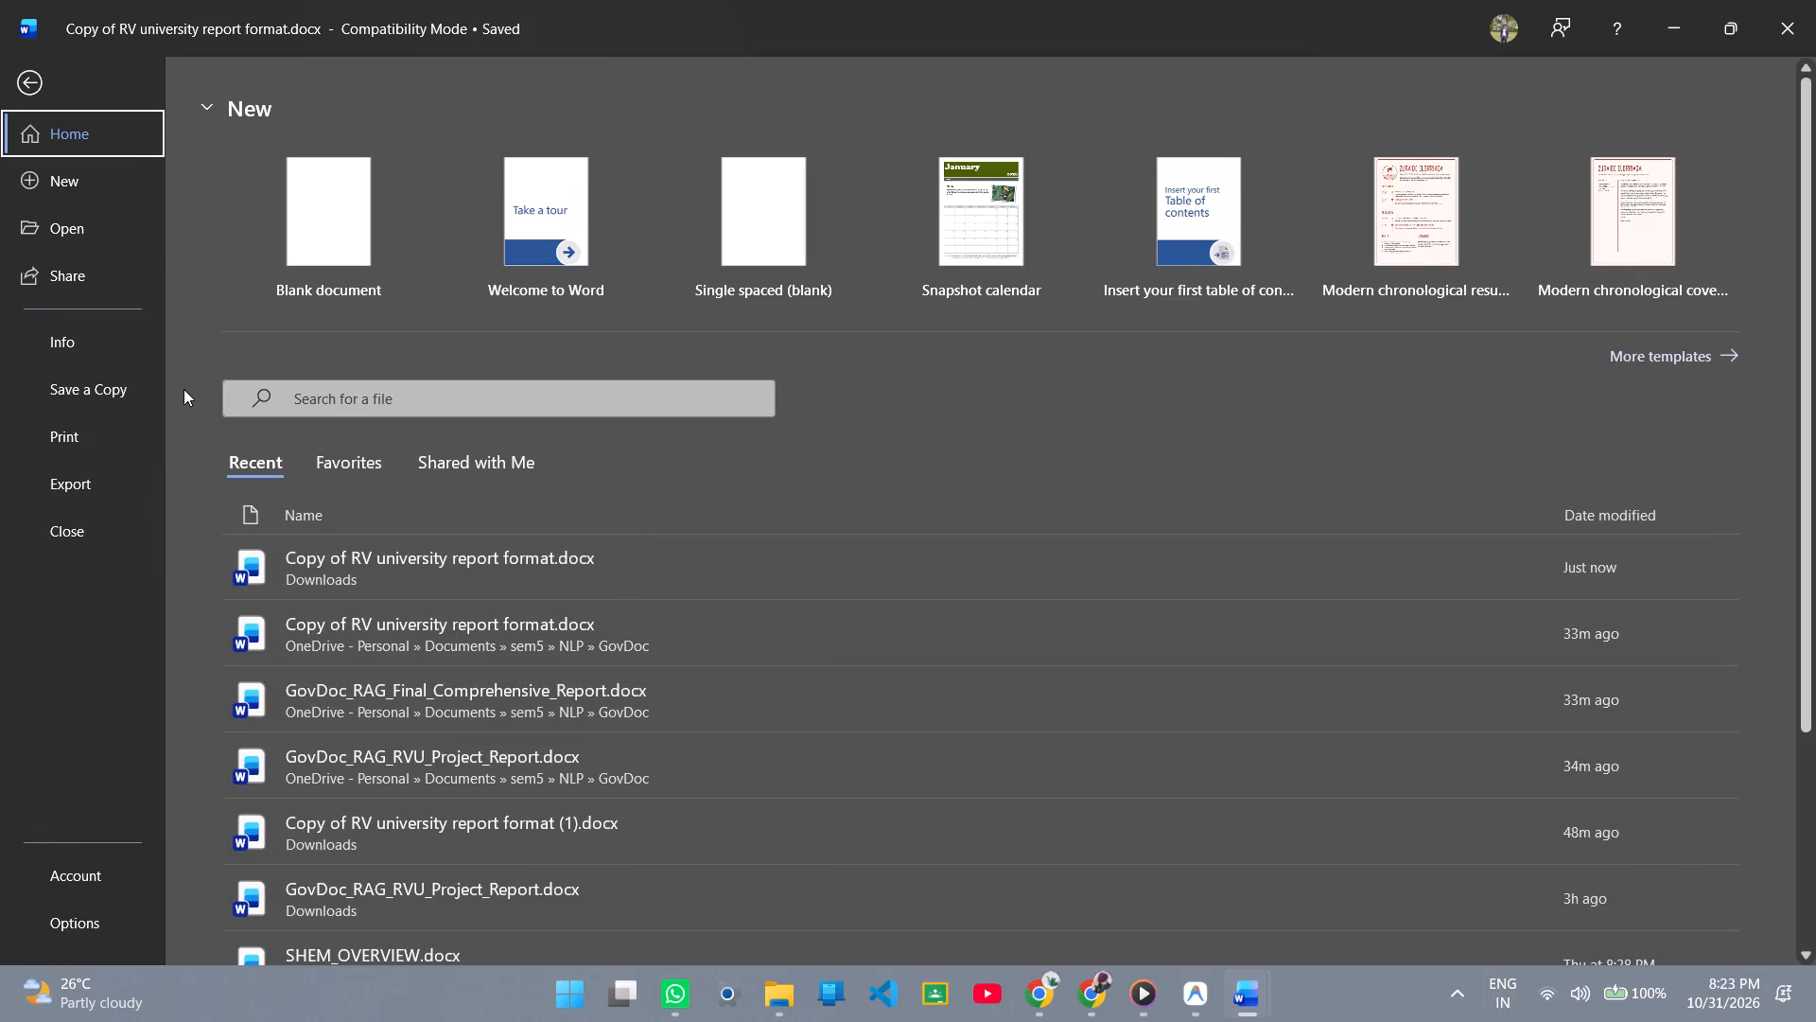
pyautogui.click(111, 382)
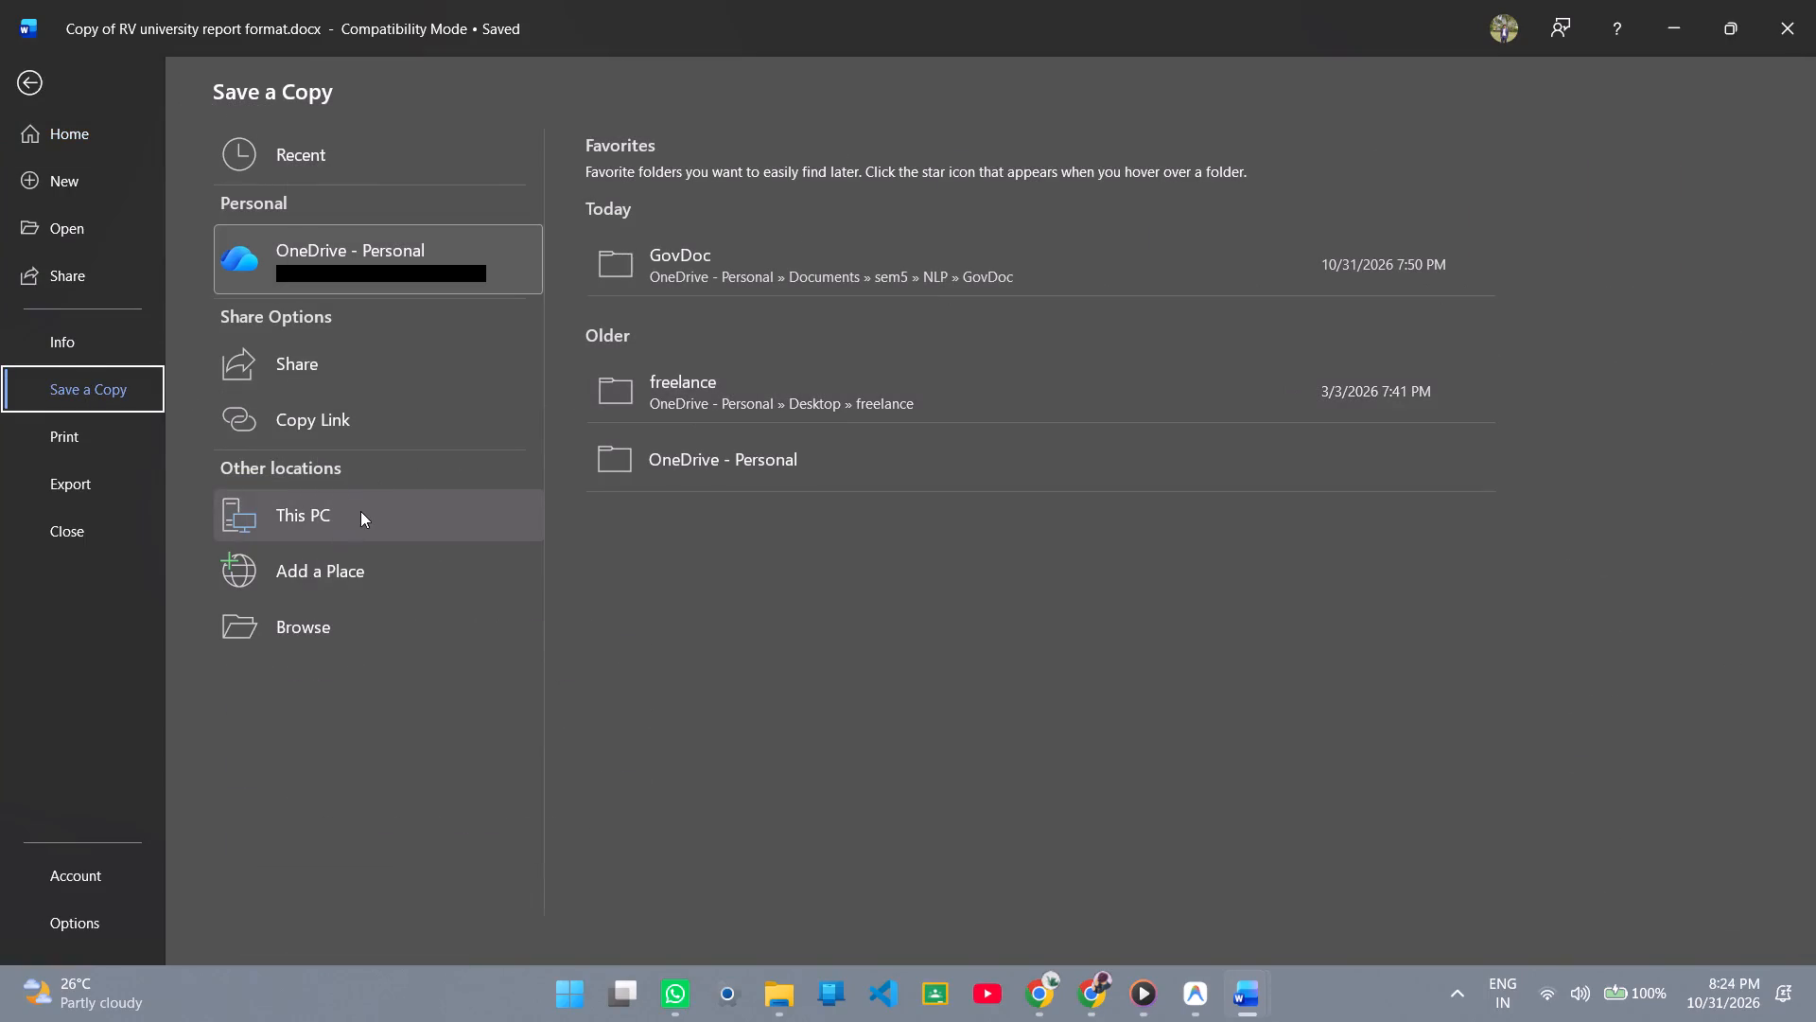
pyautogui.click(360, 511)
pyautogui.click(709, 319)
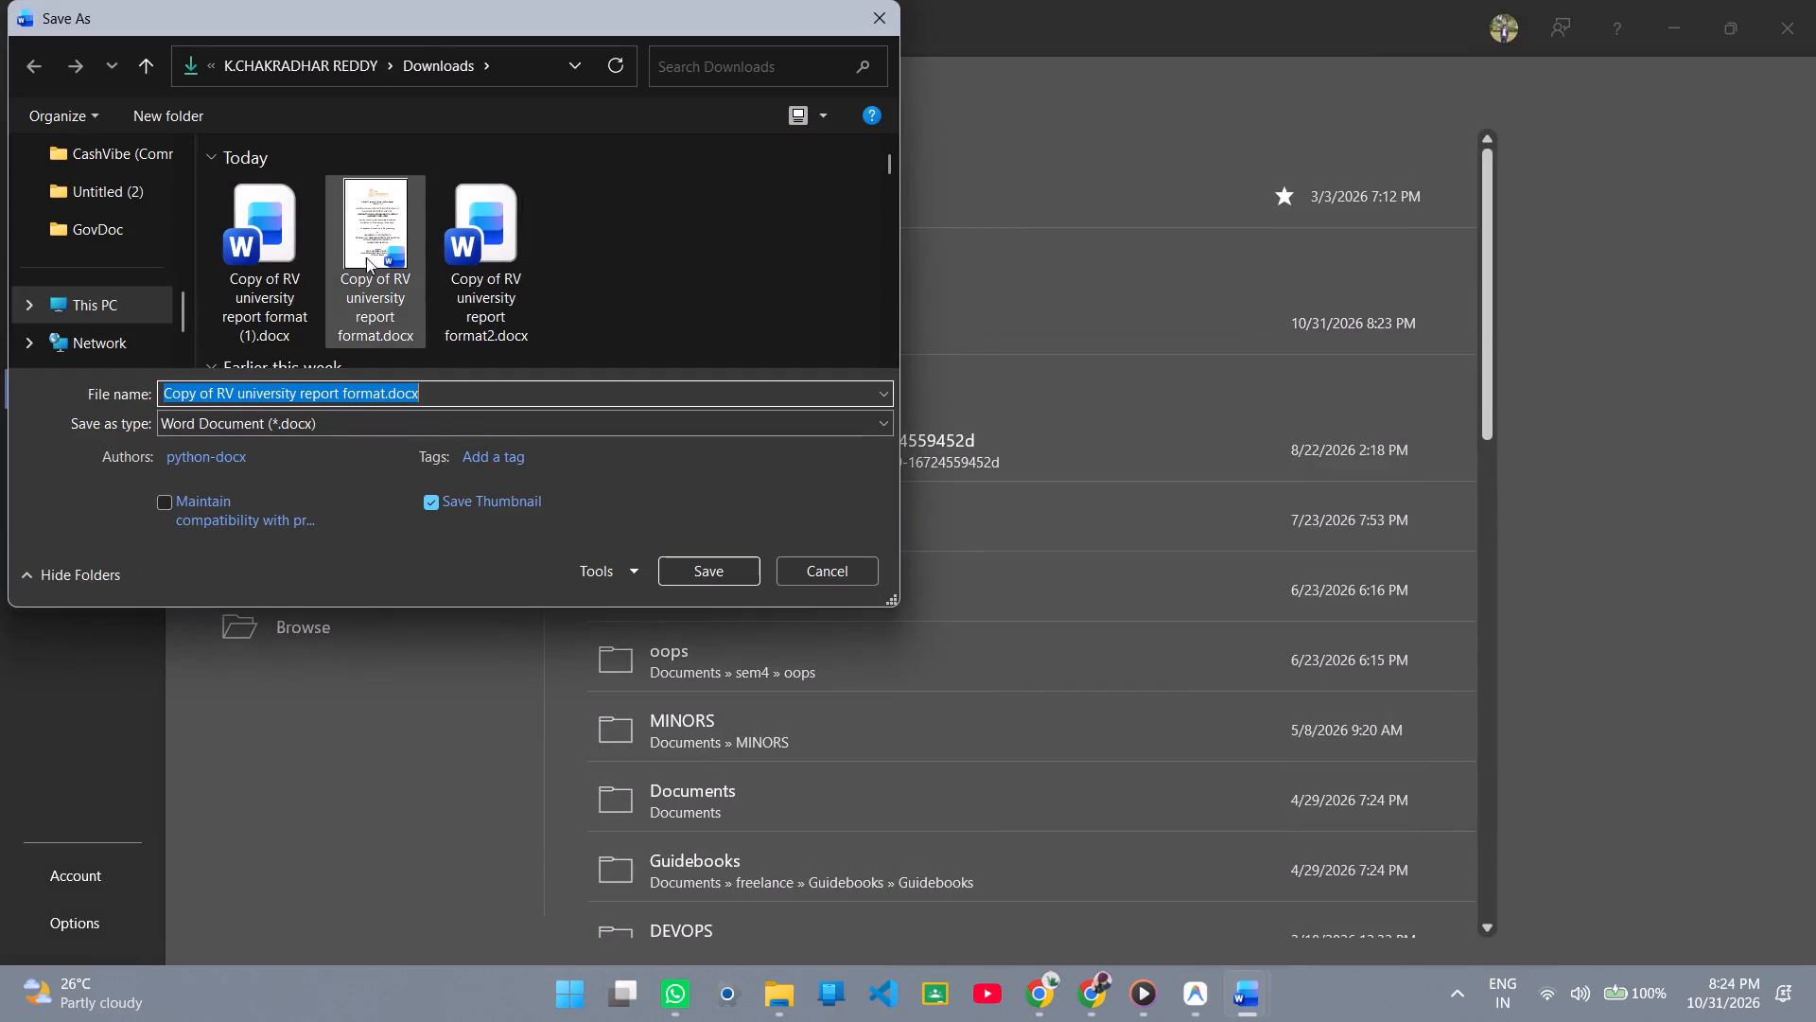
pyautogui.click(211, 396)
pyautogui.press('Right')
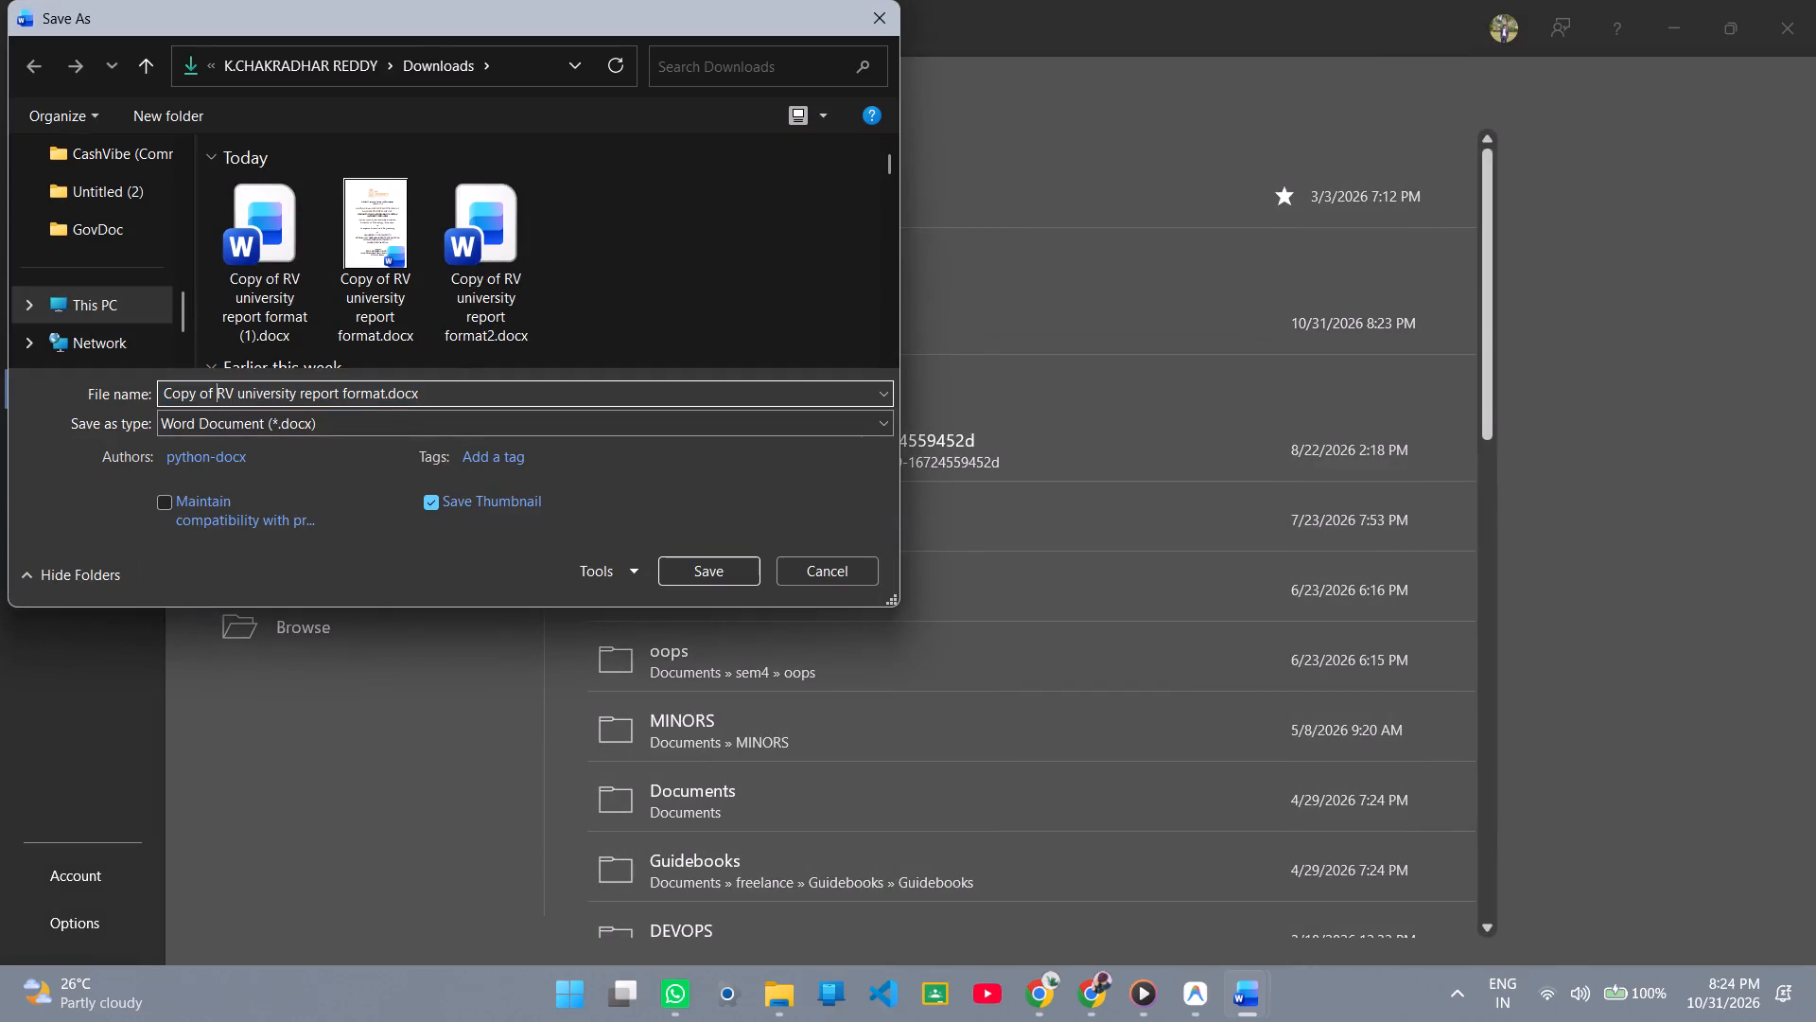
pyautogui.press('Right')
pyautogui.press('Left')
pyautogui.press('BackSpace')
pyautogui.press('BackSpace')
pyautogui.press('BackSpace')
pyautogui.press('BackSpace')
pyautogui.press('BackSpace')
pyautogui.press('BackSpace')
pyautogui.press('BackSpace')
pyautogui.press('BackSpace')
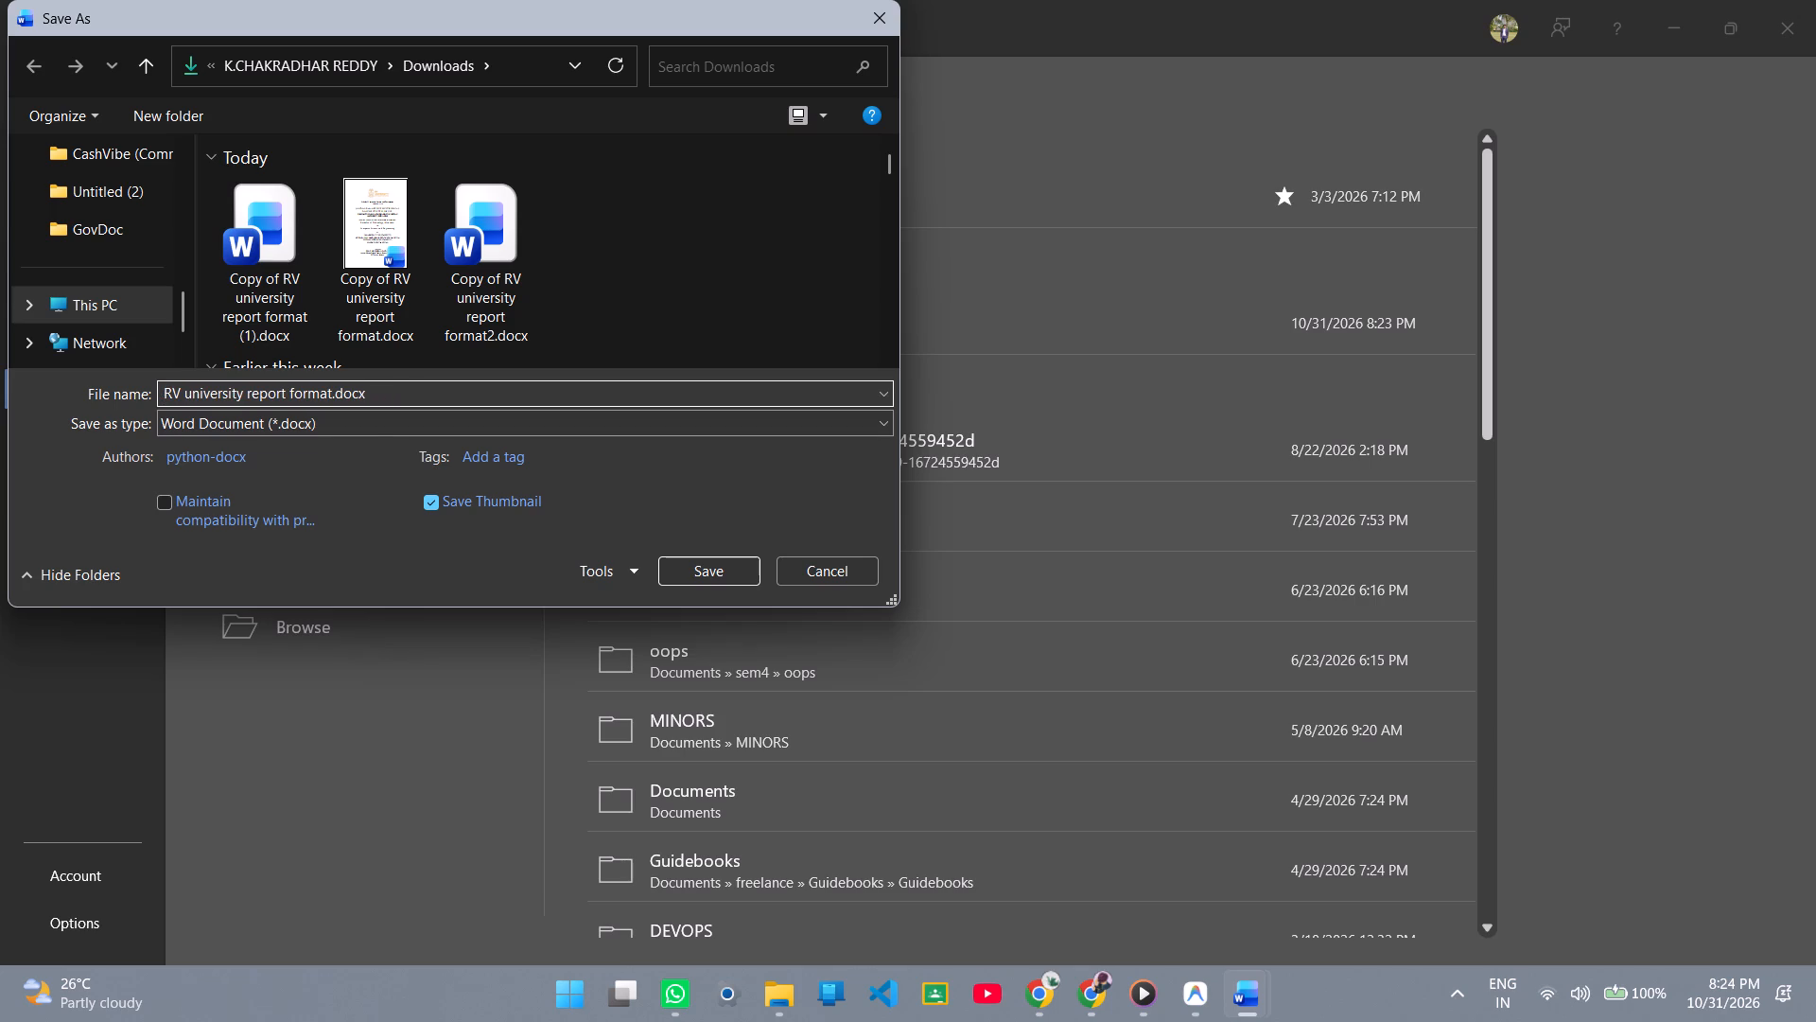
pyautogui.click(330, 389)
pyautogui.press('BackSpace')
pyautogui.press('BackSpace')
pyautogui.press('BackSpace')
pyautogui.press('BackSpace')
pyautogui.press('BackSpace')
pyautogui.press('BackSpace')
pyautogui.press('BackSpace')
pyautogui.press('Return')
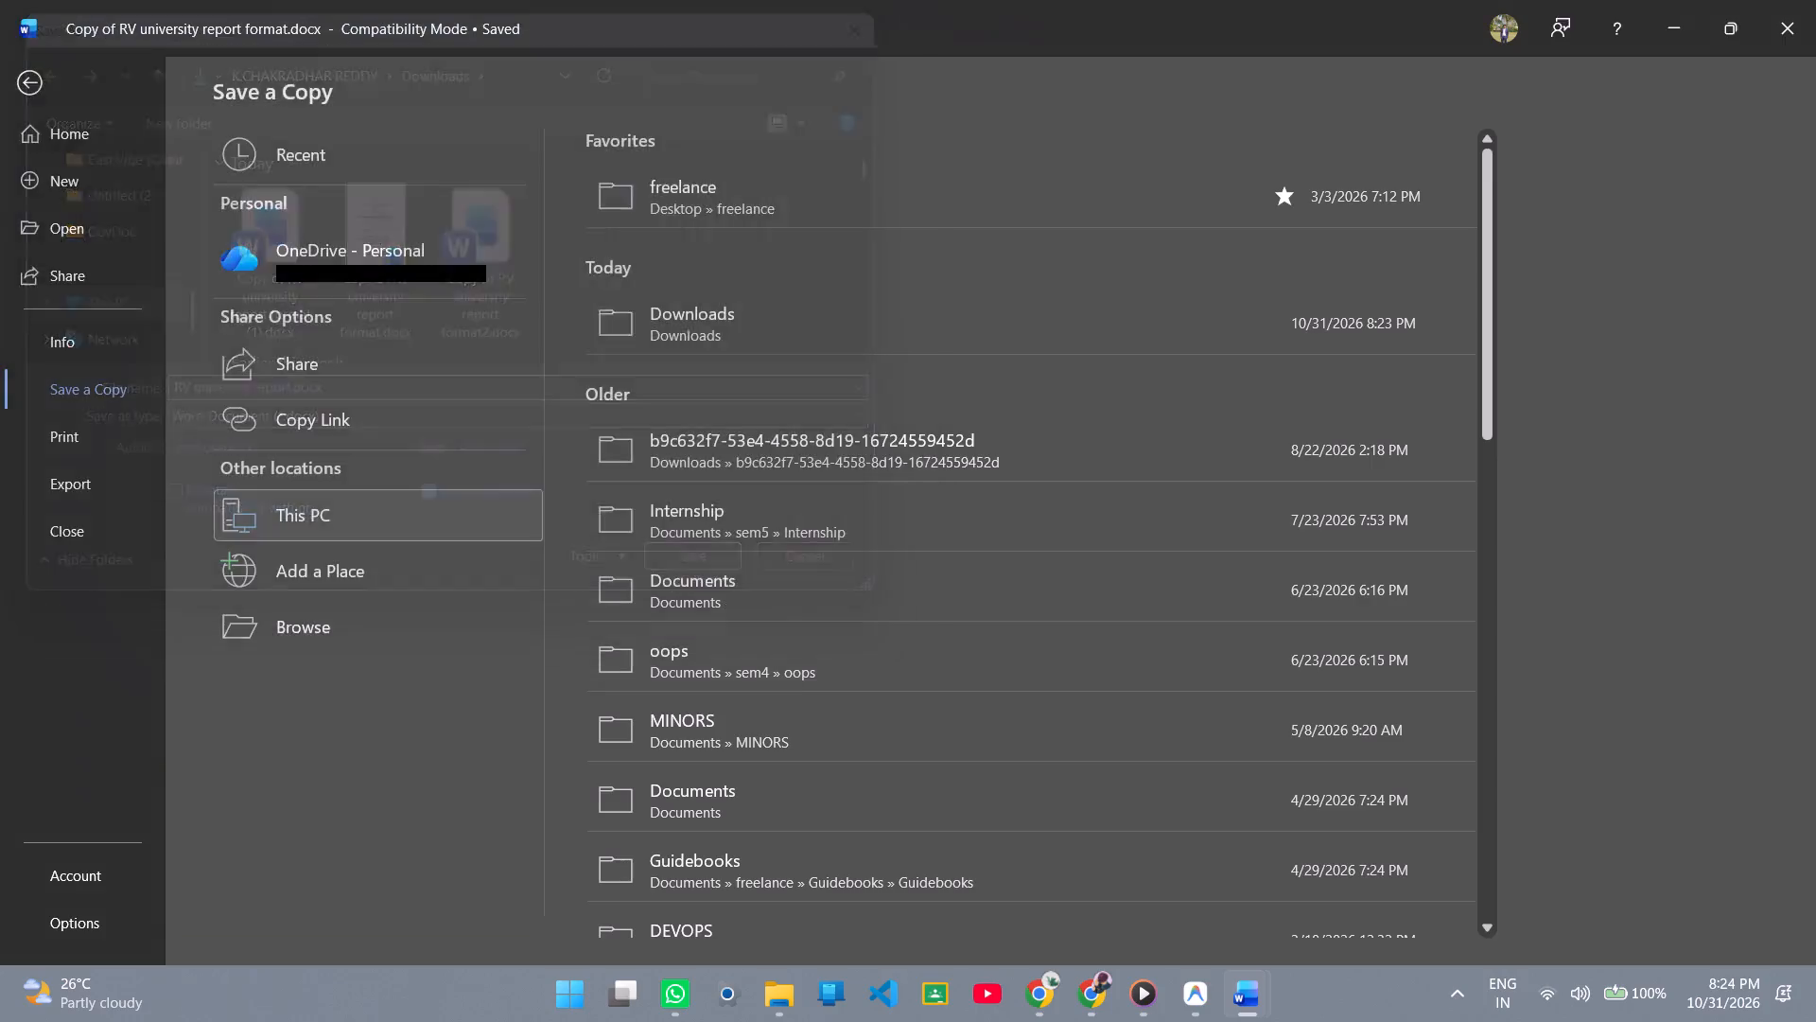
# Review the saved copy's Chapter 1, abbreviations, contents, acknowledgement, abstract, certificate and cover pages.
pyautogui.scroll(2, 707, 455)
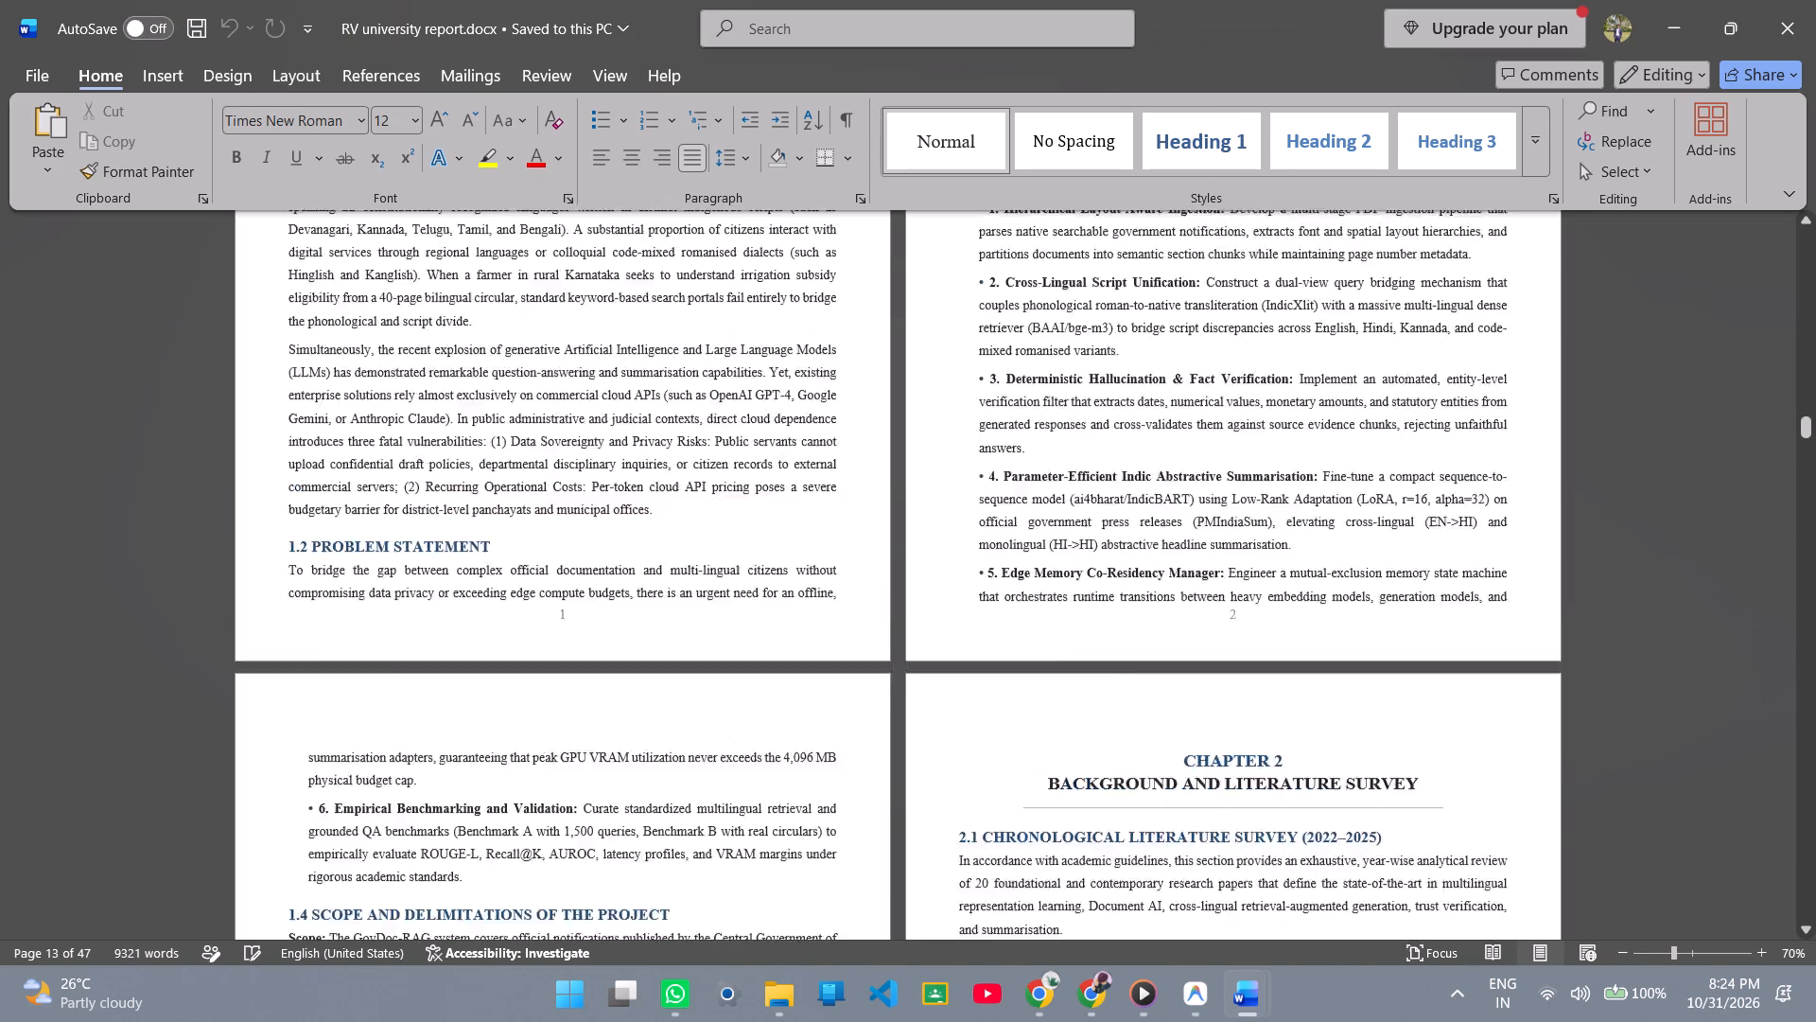
pyautogui.scroll(6, 707, 455)
pyautogui.scroll(4, 753, 532)
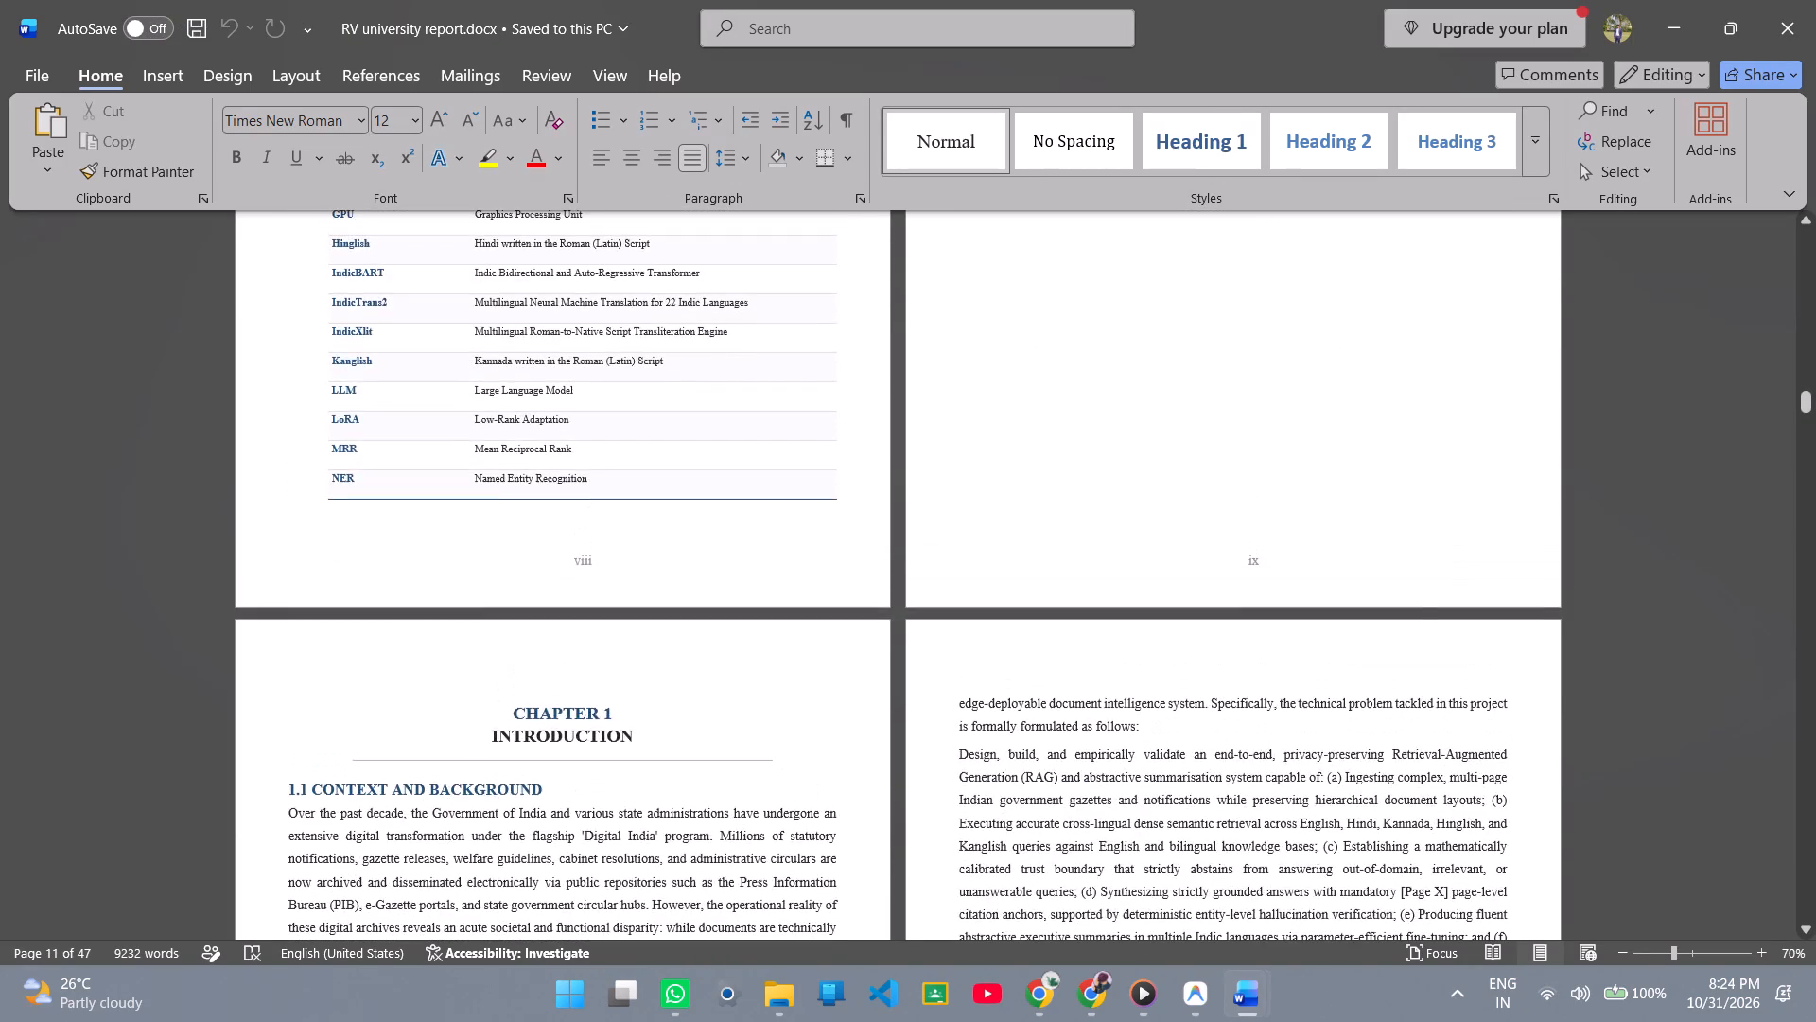
pyautogui.scroll(19, 753, 532)
pyautogui.scroll(10, 753, 532)
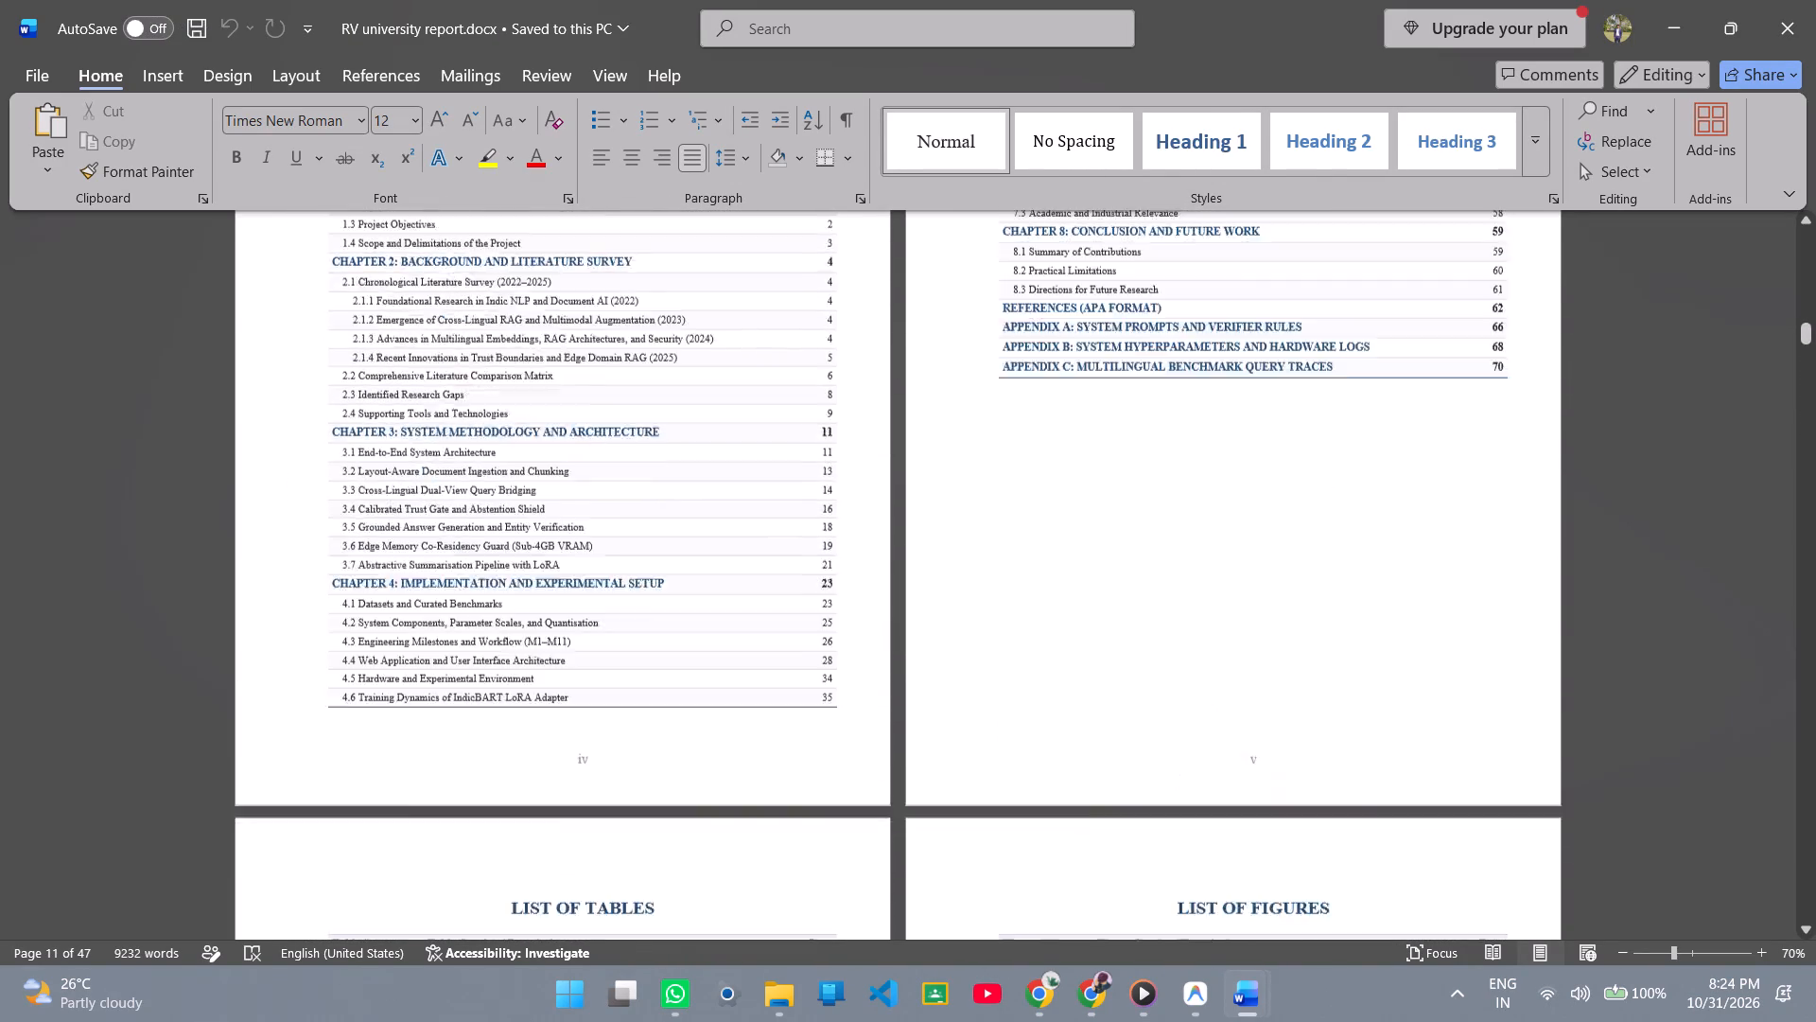
pyautogui.scroll(17, 753, 532)
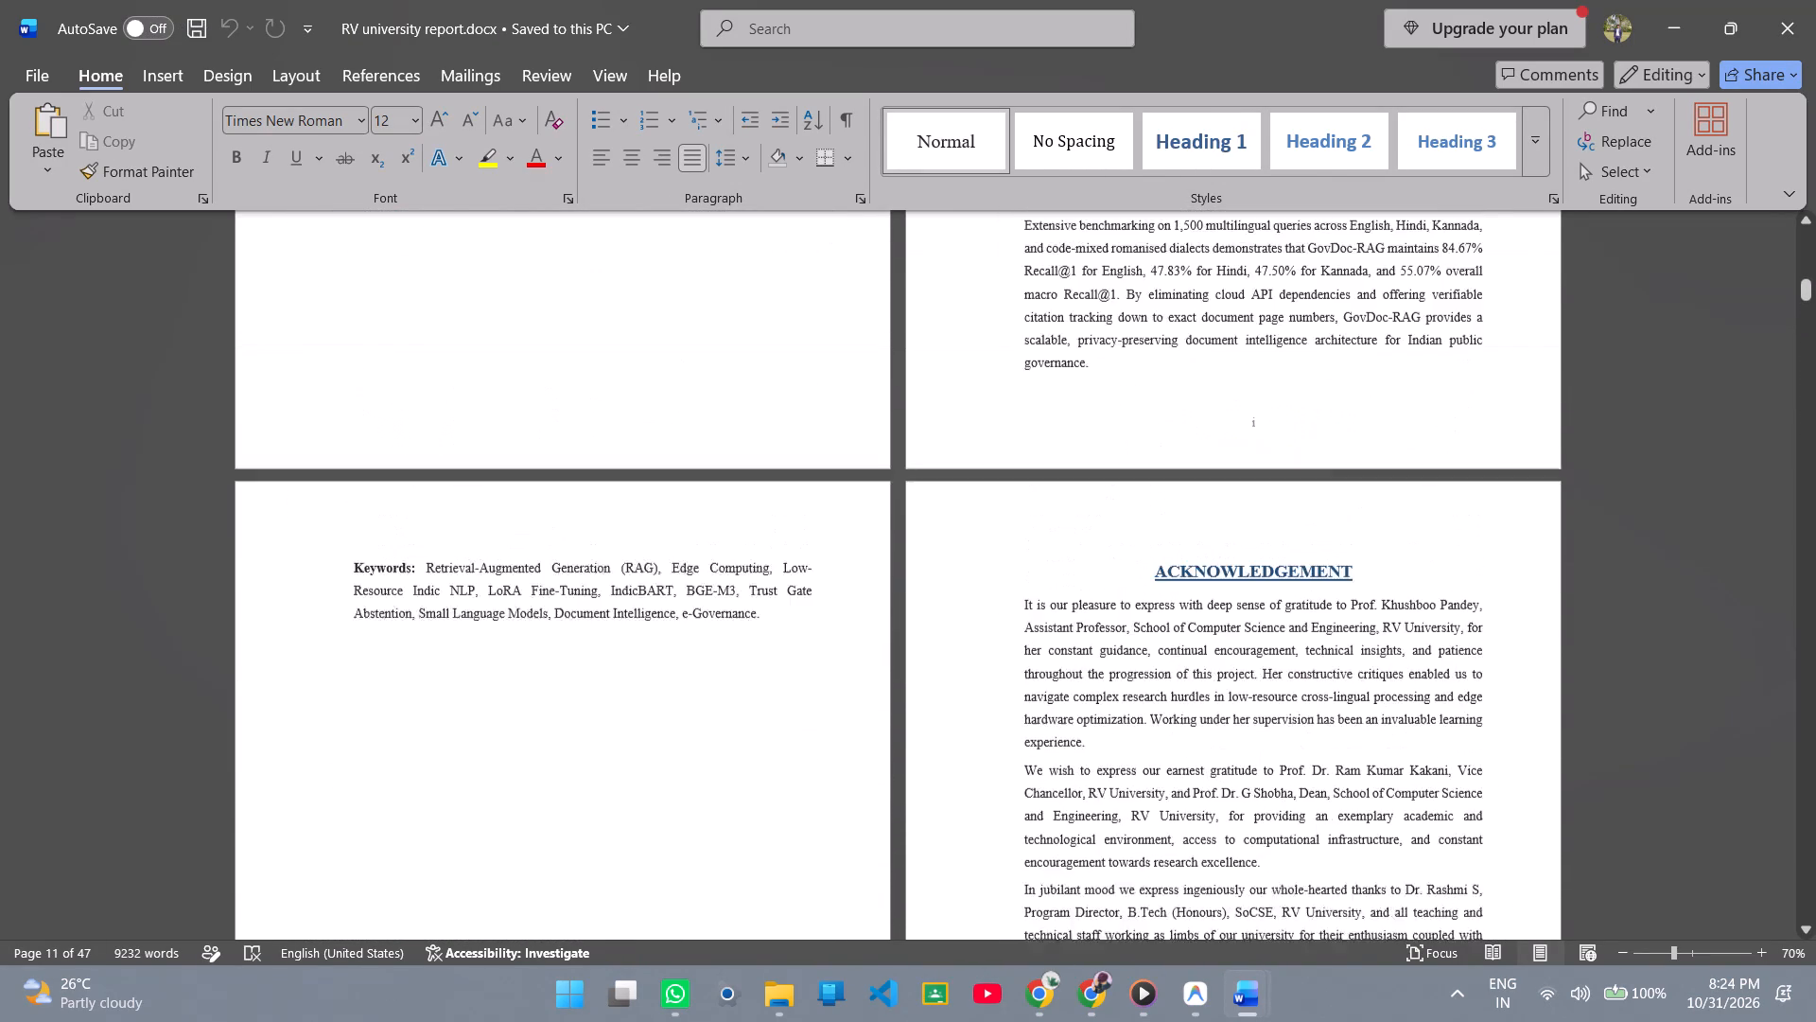
pyautogui.scroll(20, 753, 532)
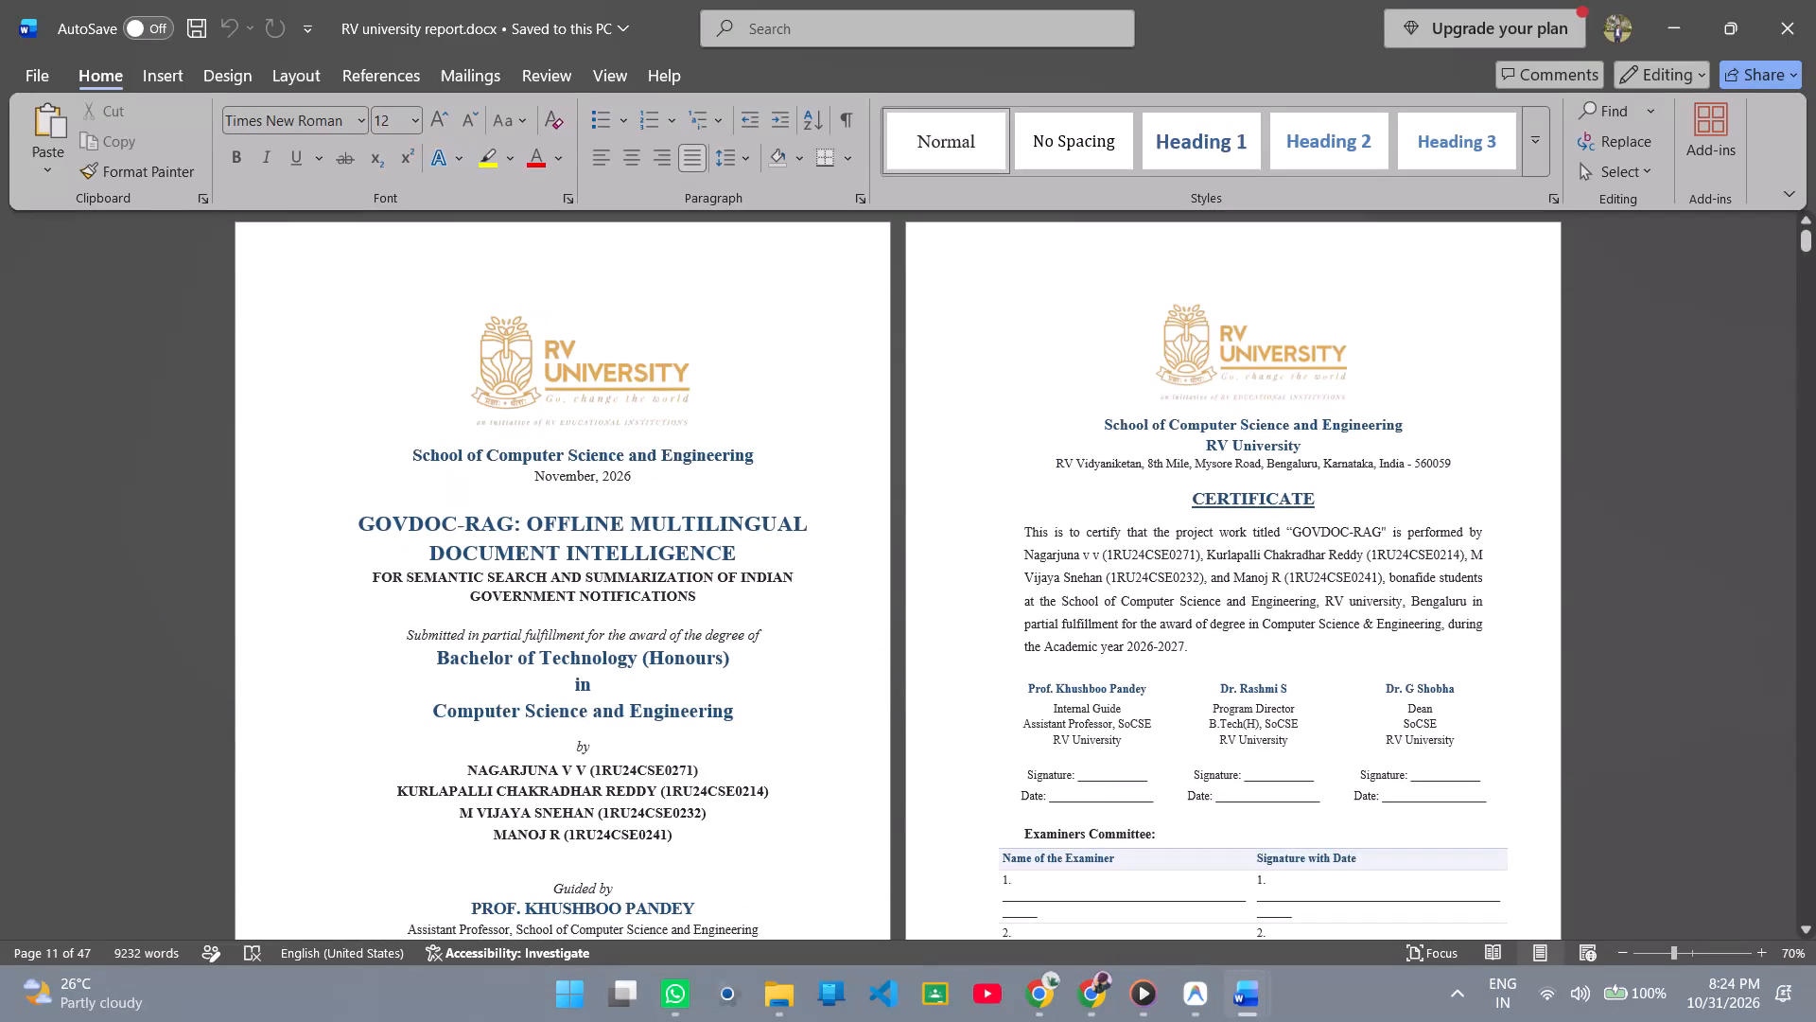
pyautogui.moveTo(1807, 244); pyautogui.dragTo(1811, 322)
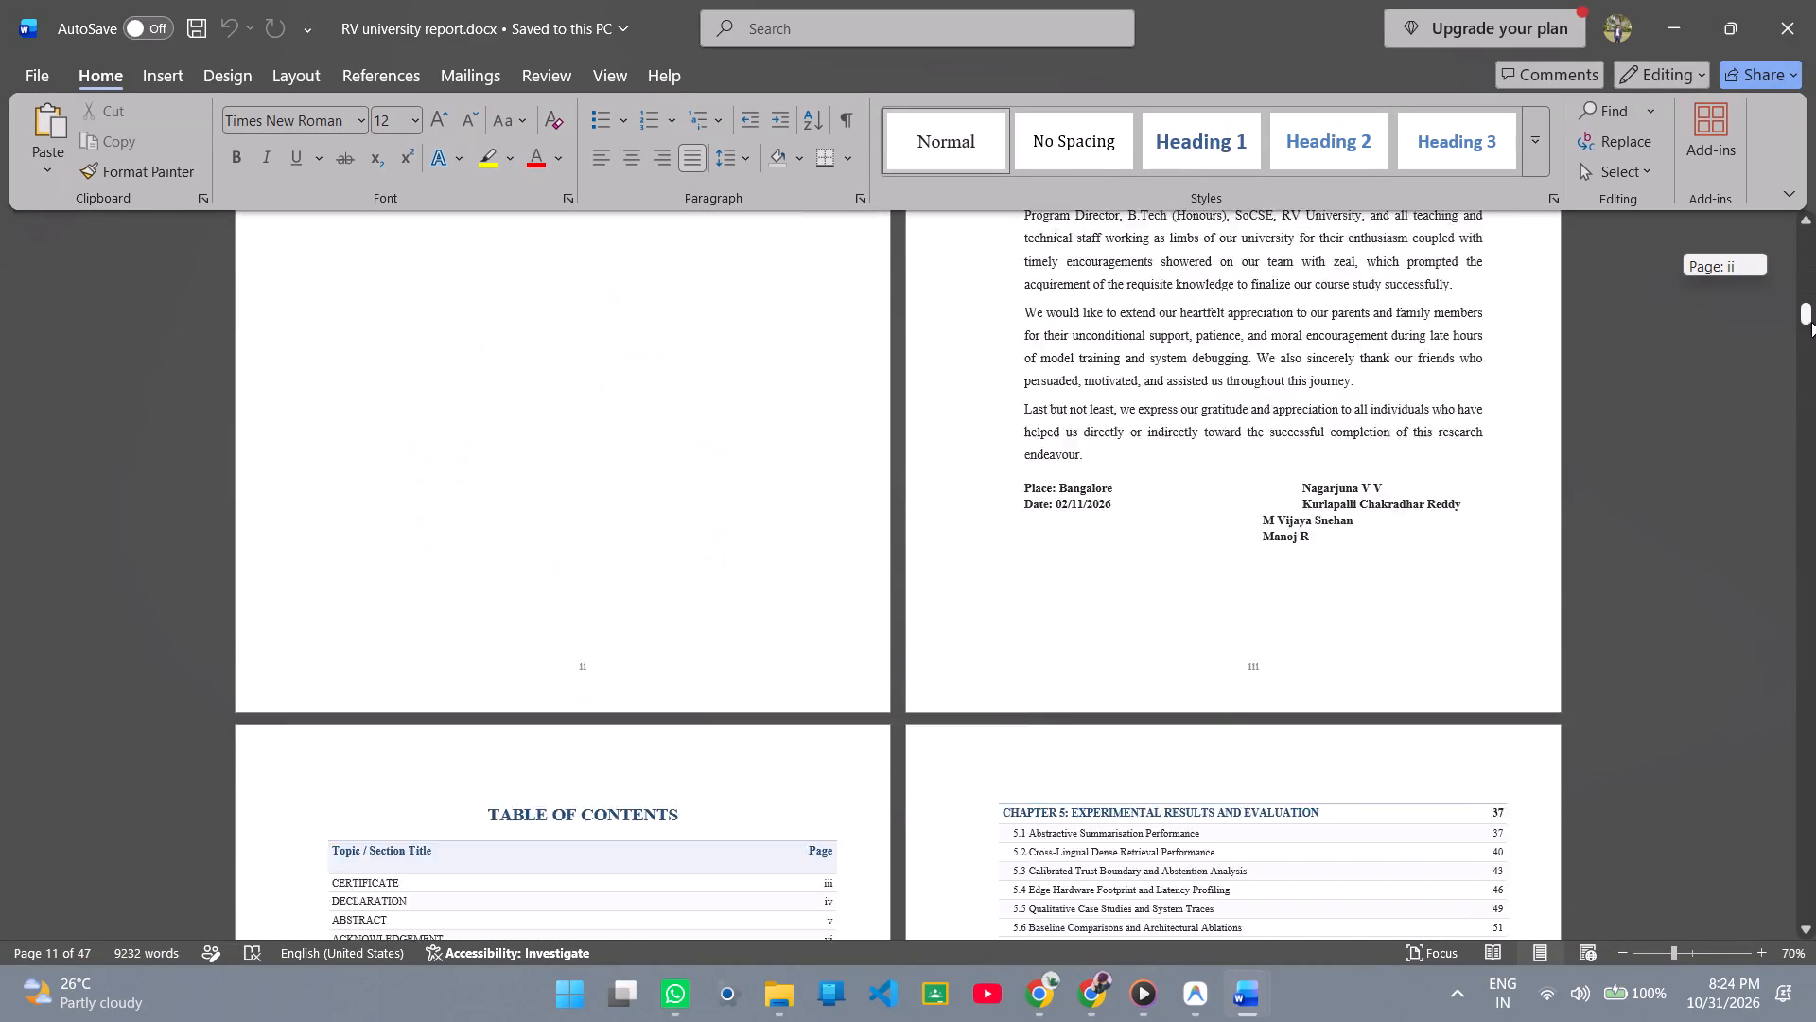
pyautogui.moveTo(1811, 322); pyautogui.dragTo(1815, 421)
pyautogui.scroll(2, 1106, 534)
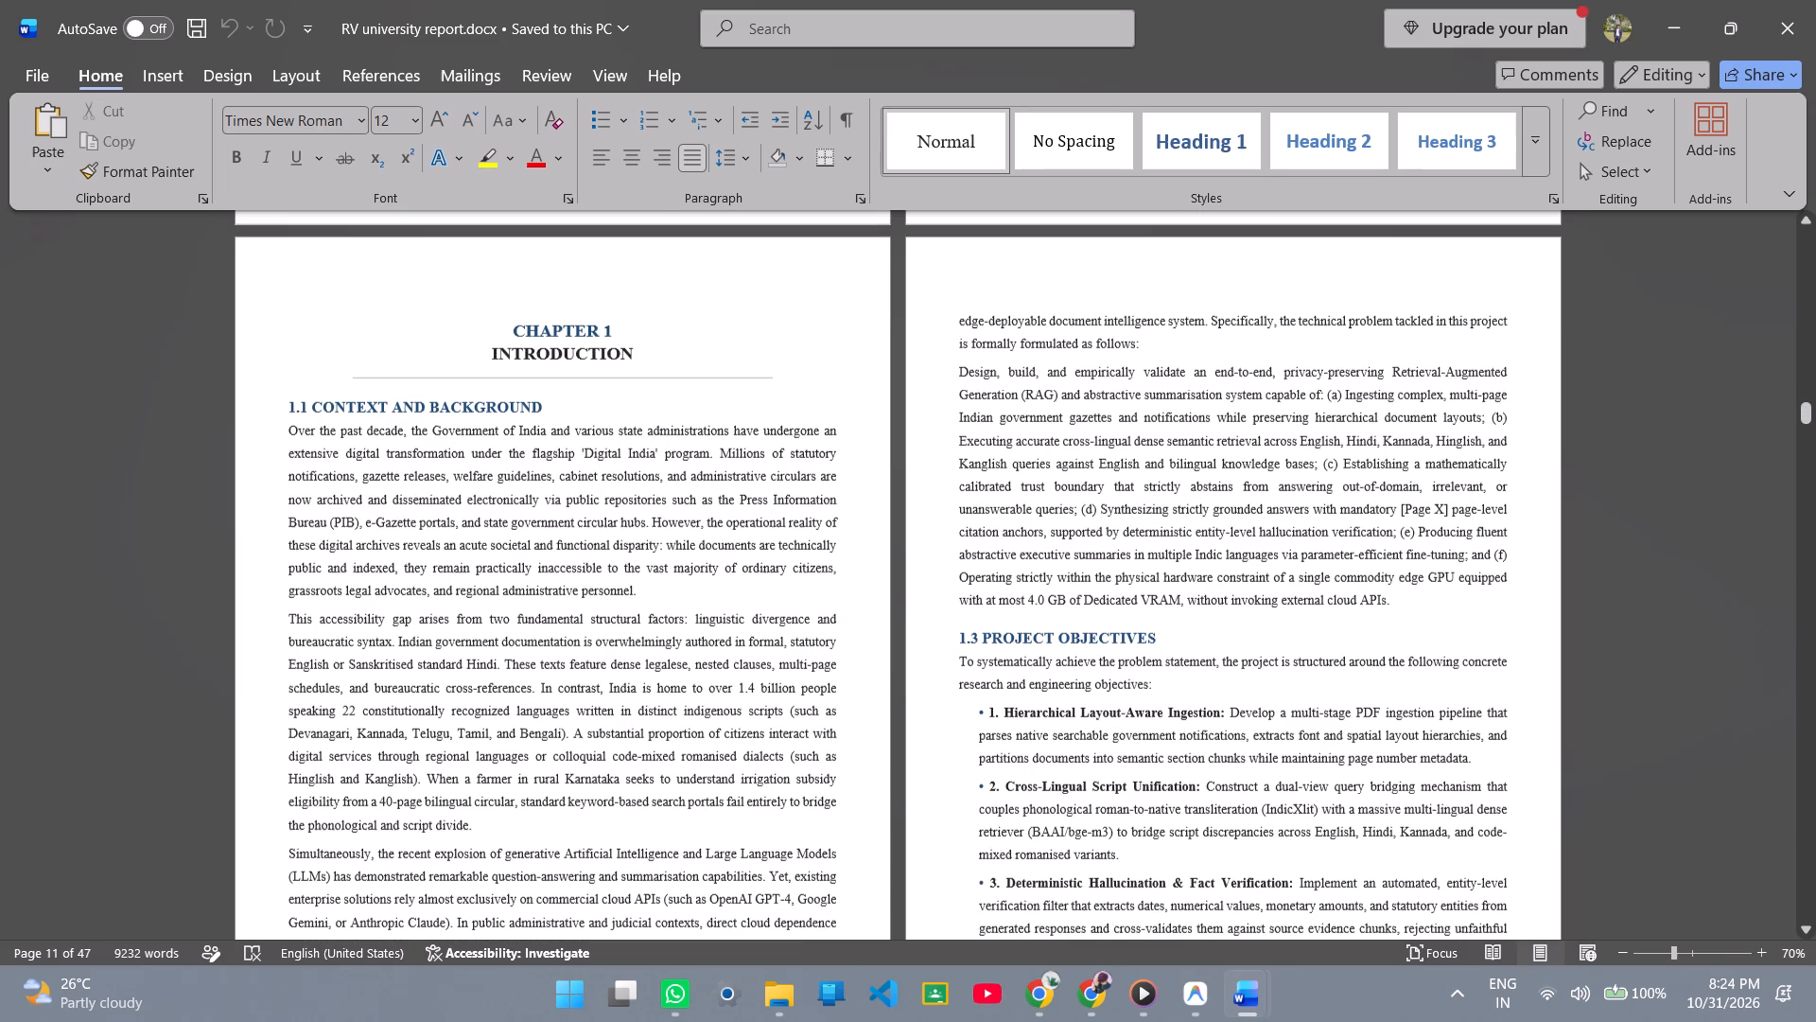
# Switch to the report format document in Google Docs and examine its sequence guidelines, front matter, Chapter 1 and Chapter 8 formatting.
pyautogui.hotkey('alt', 'Tab')
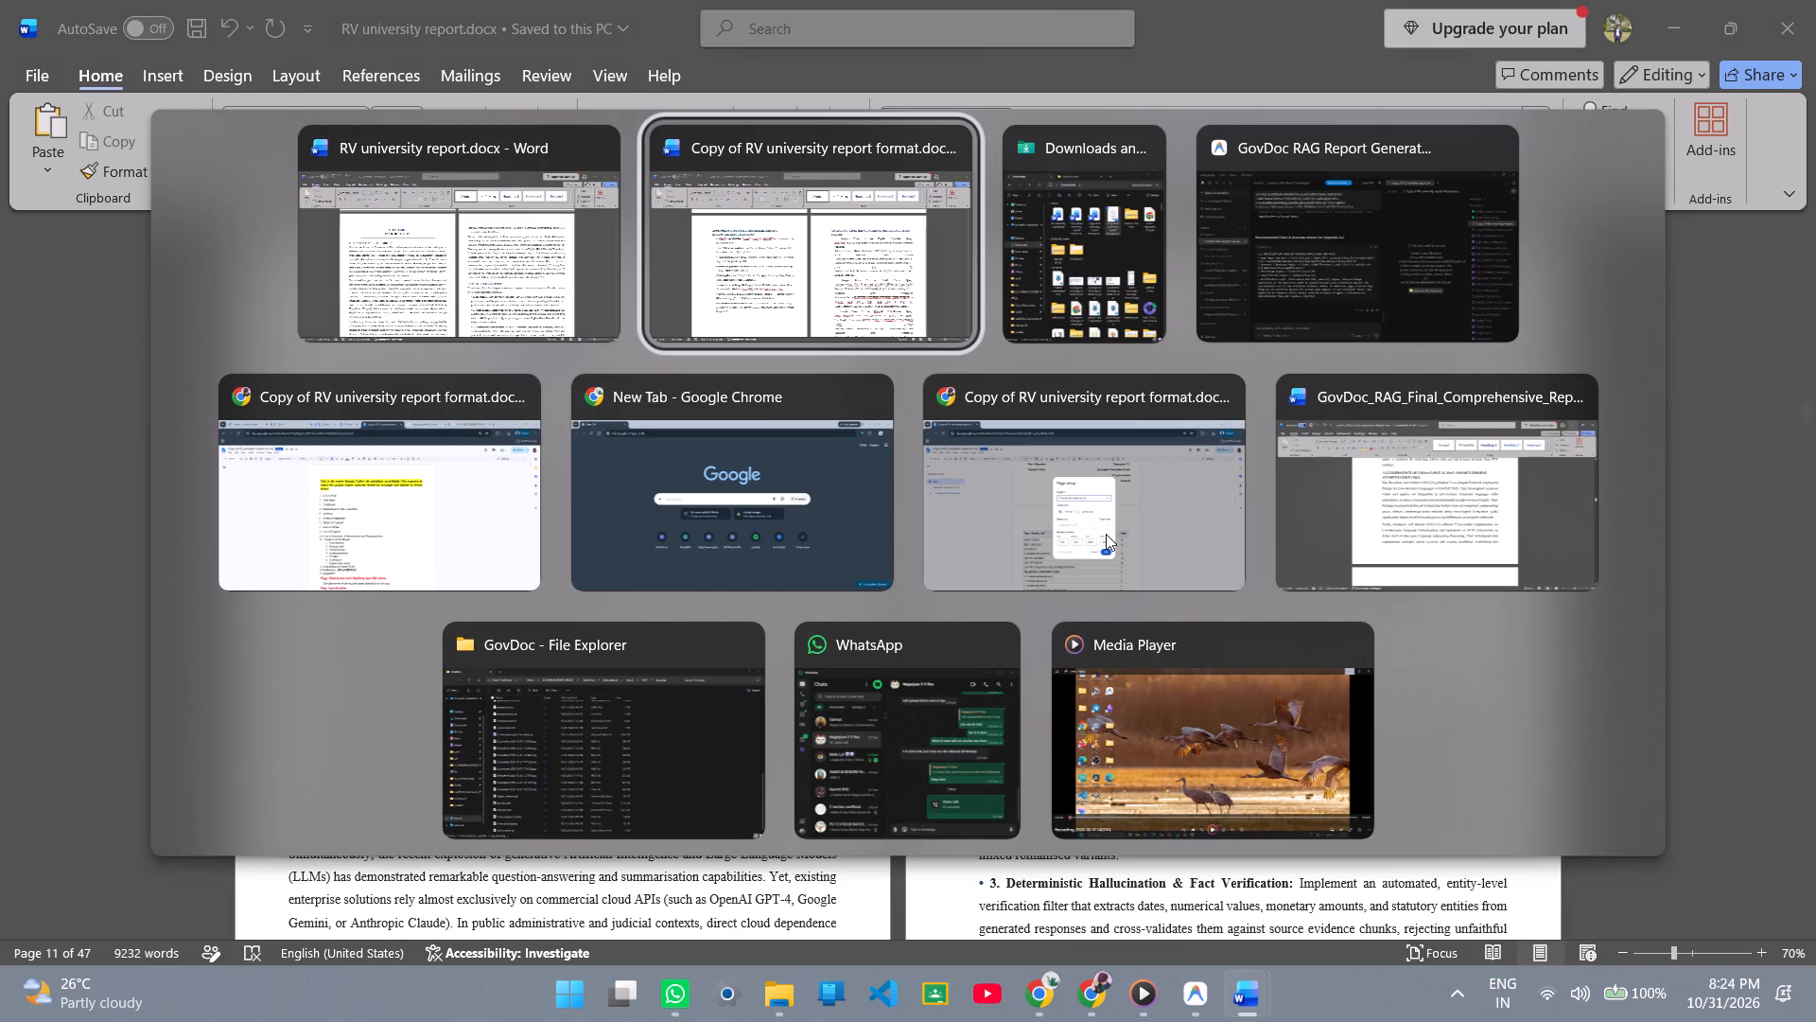
pyautogui.hotkey('alt', 'Tab')
pyautogui.hotkey('alt', 'Tab')
pyautogui.hotkey('alt', 'Tab')
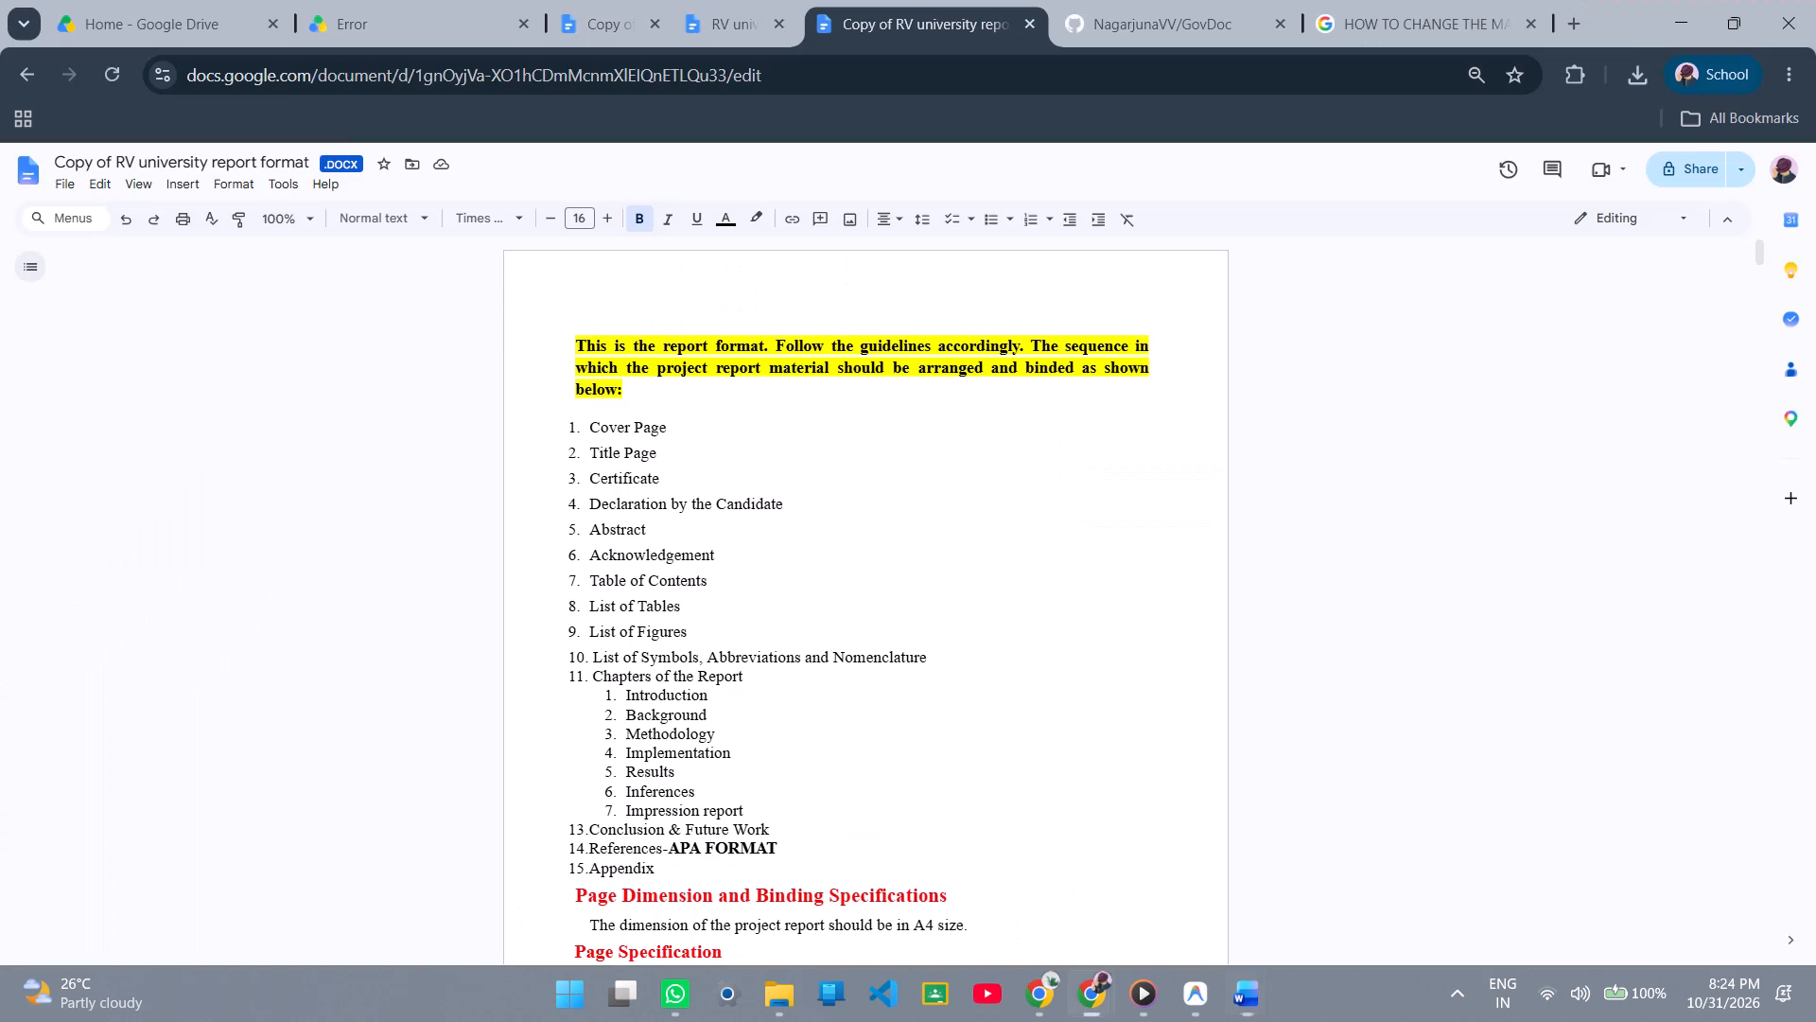
pyautogui.scroll(-15, 789, 566)
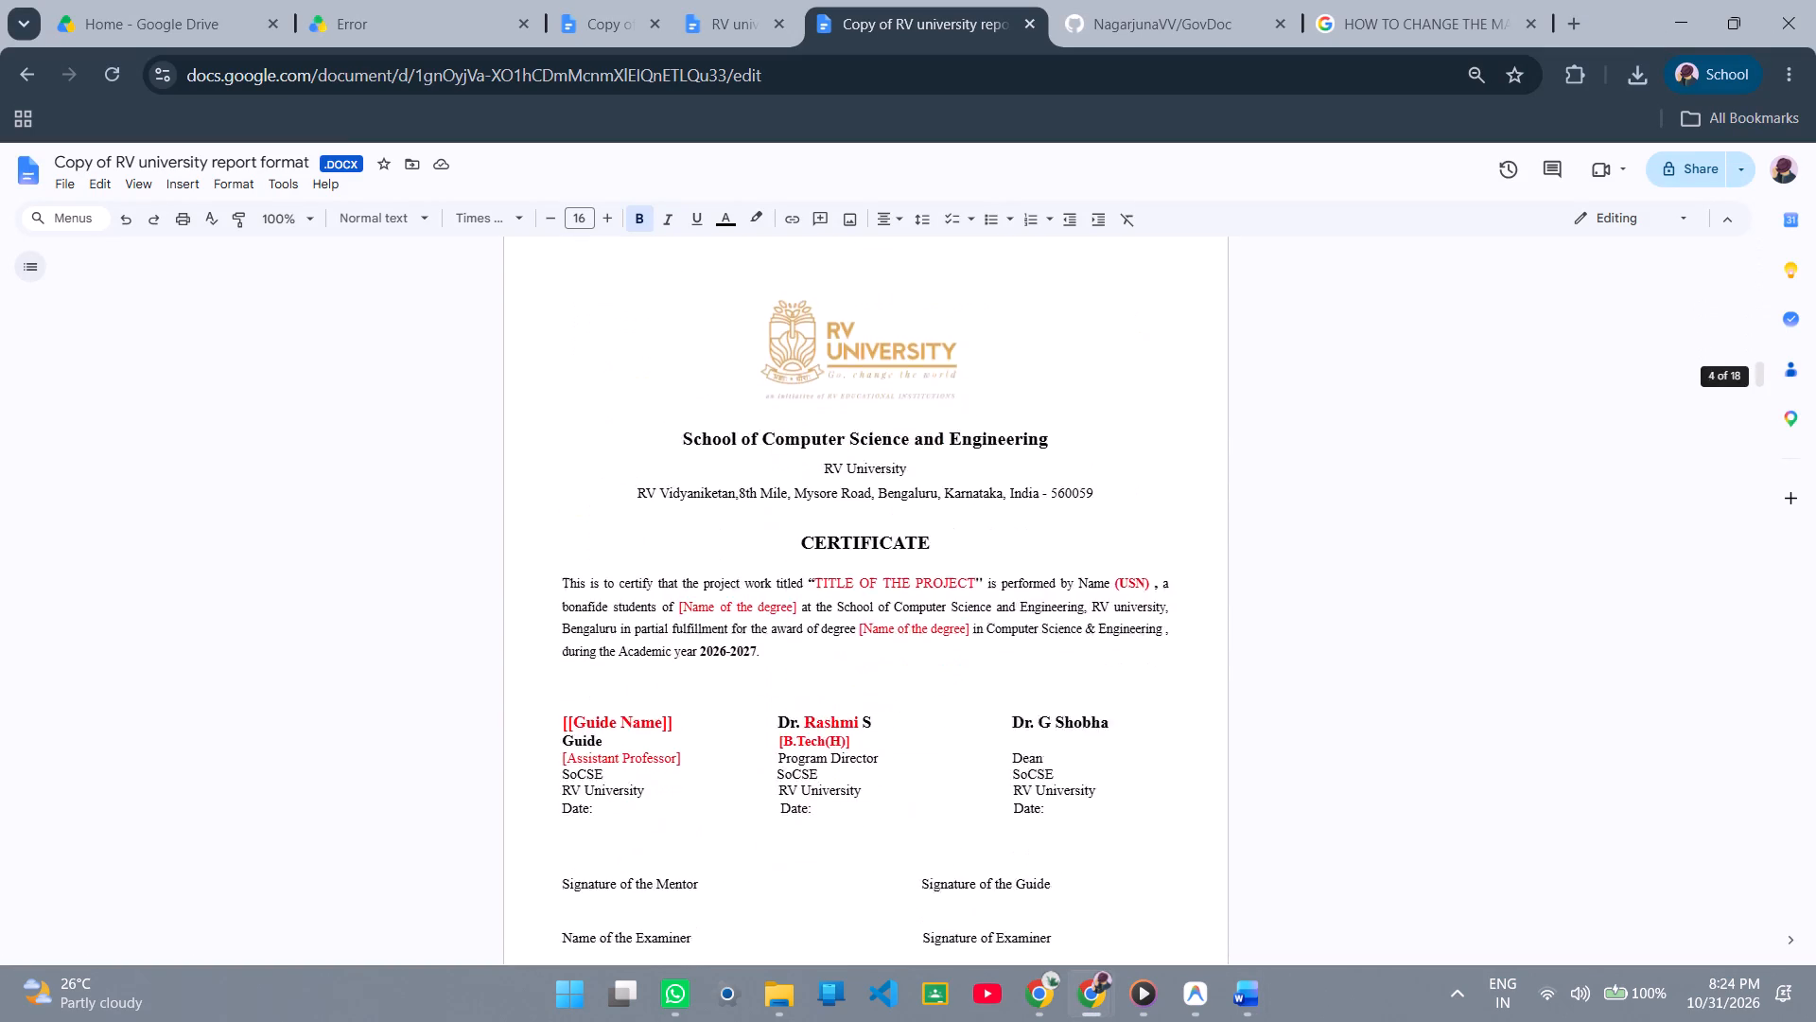
pyautogui.scroll(-17, 792, 564)
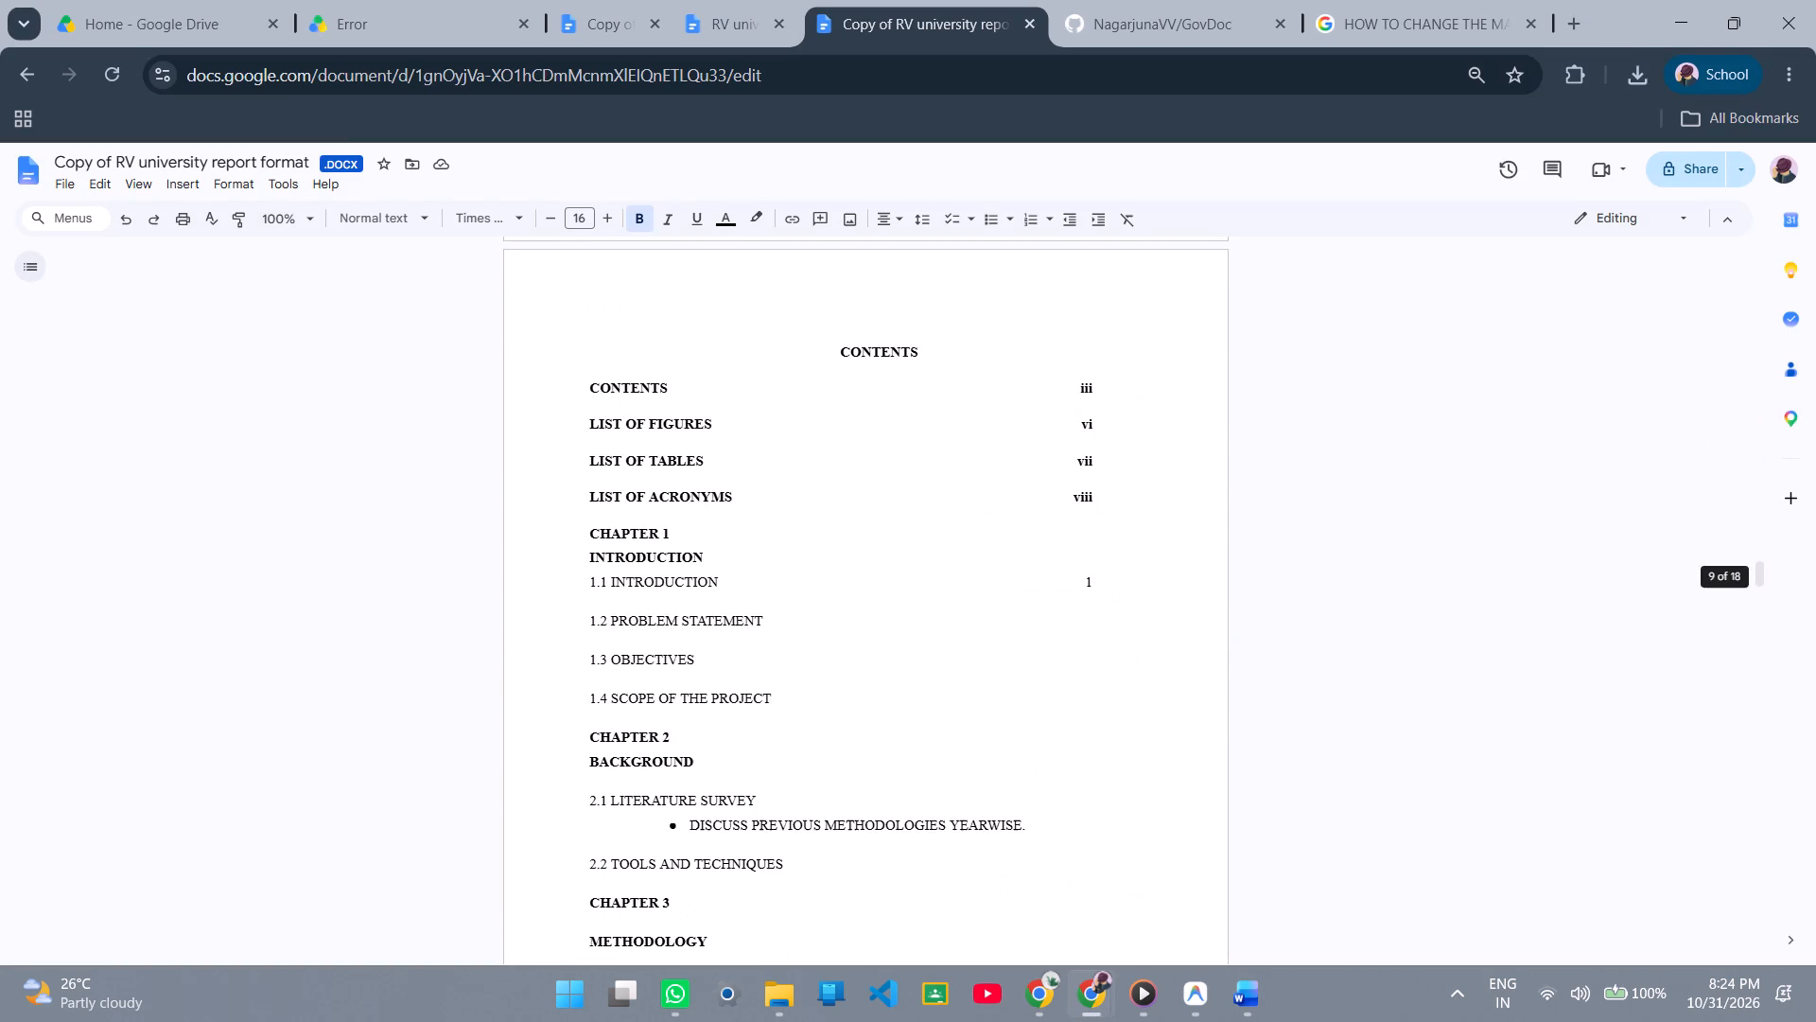
pyautogui.scroll(4, 792, 564)
pyautogui.scroll(-15, 792, 564)
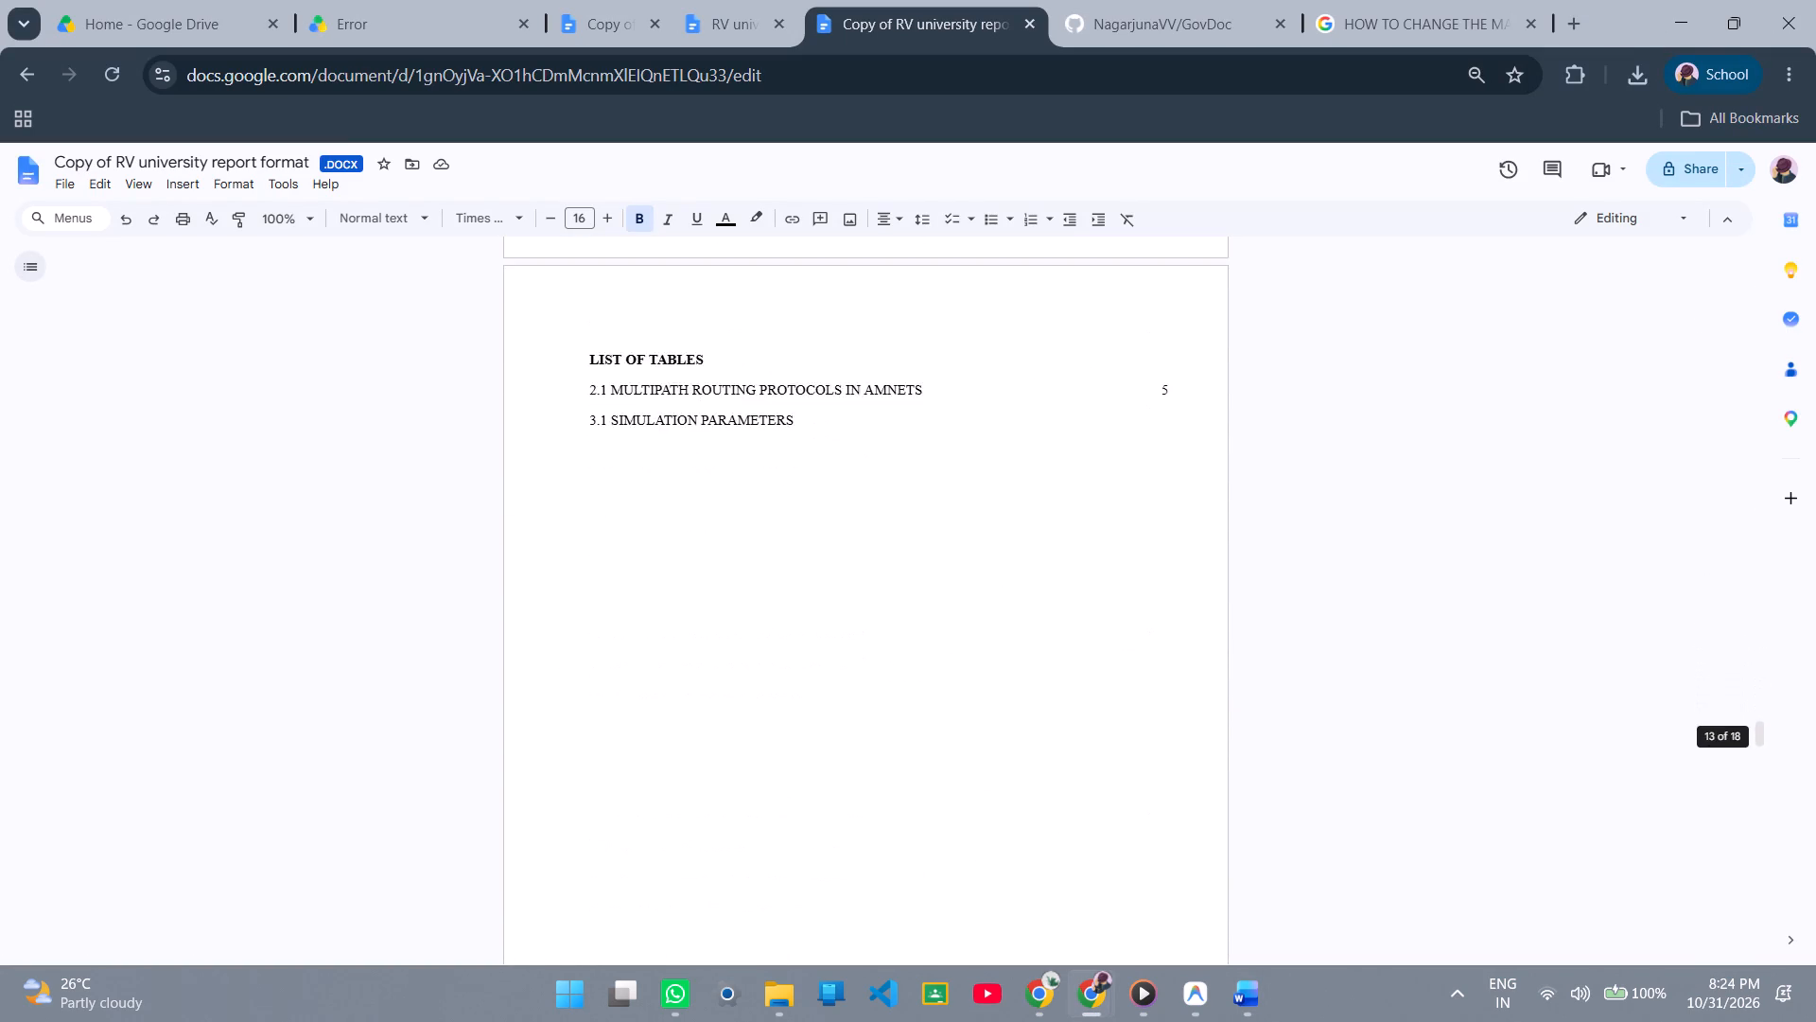
pyautogui.scroll(-17, 792, 564)
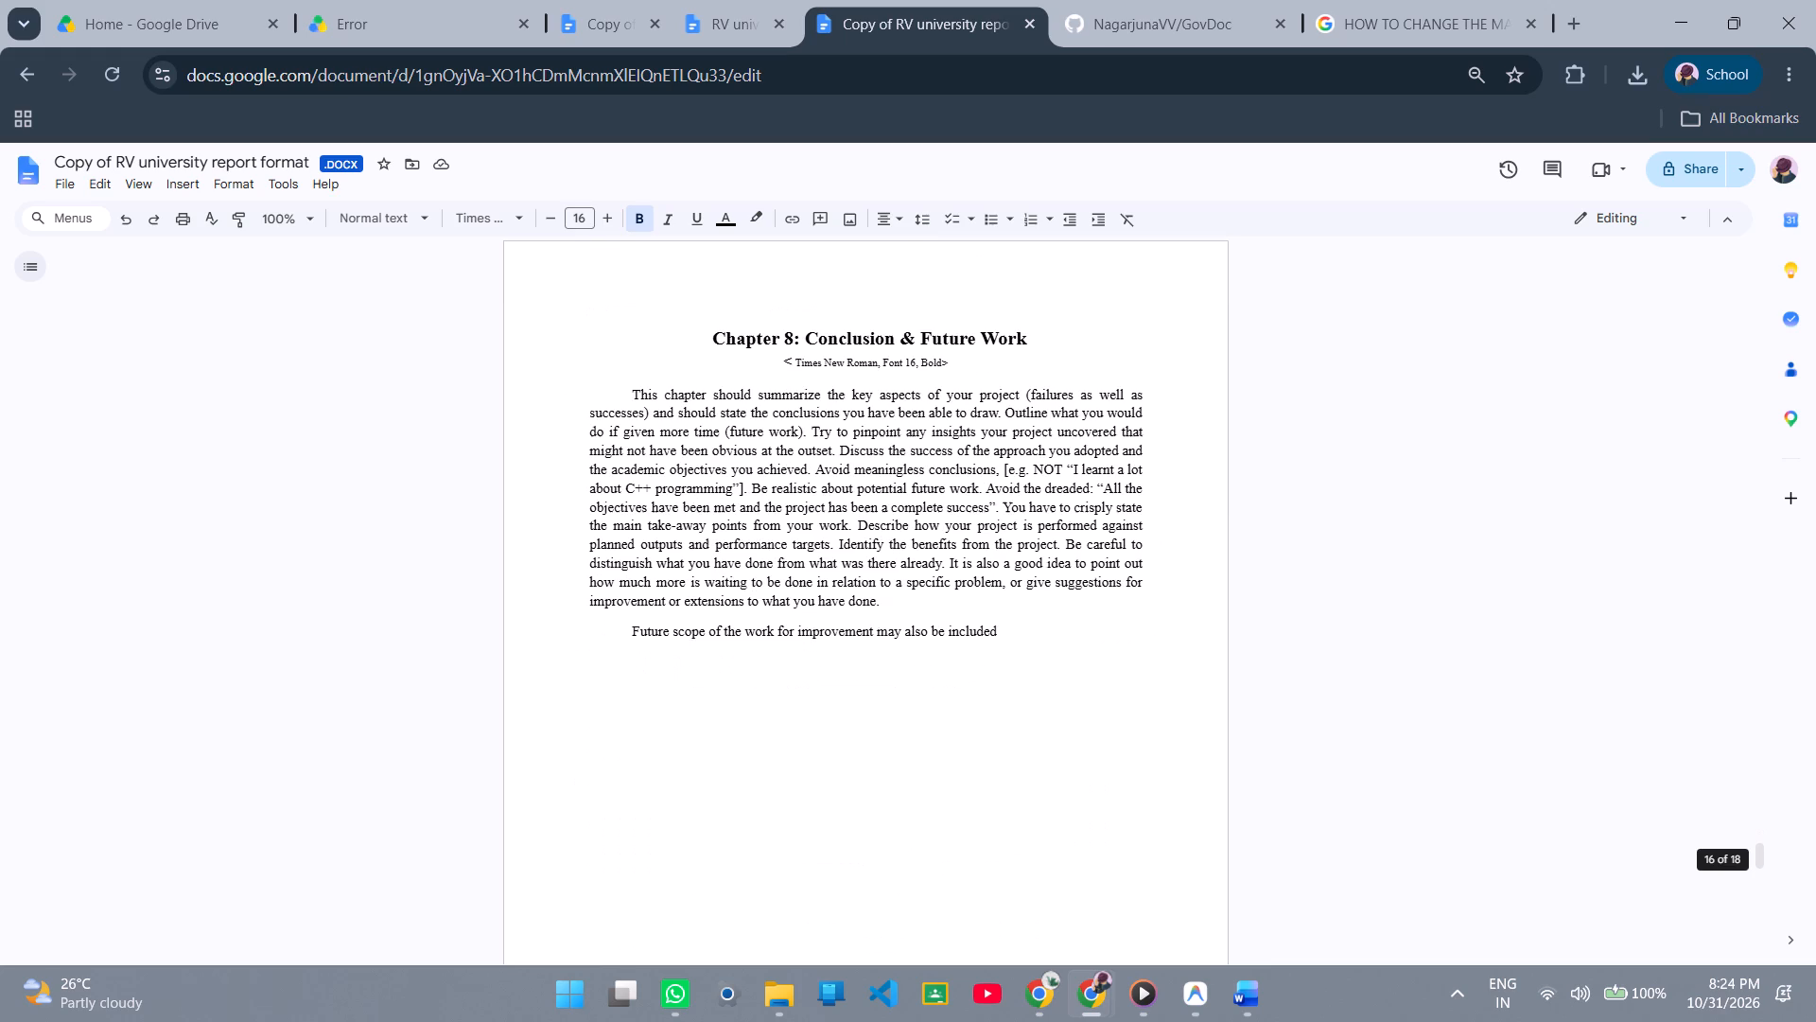
pyautogui.scroll(-3, 792, 562)
pyautogui.scroll(9, 792, 562)
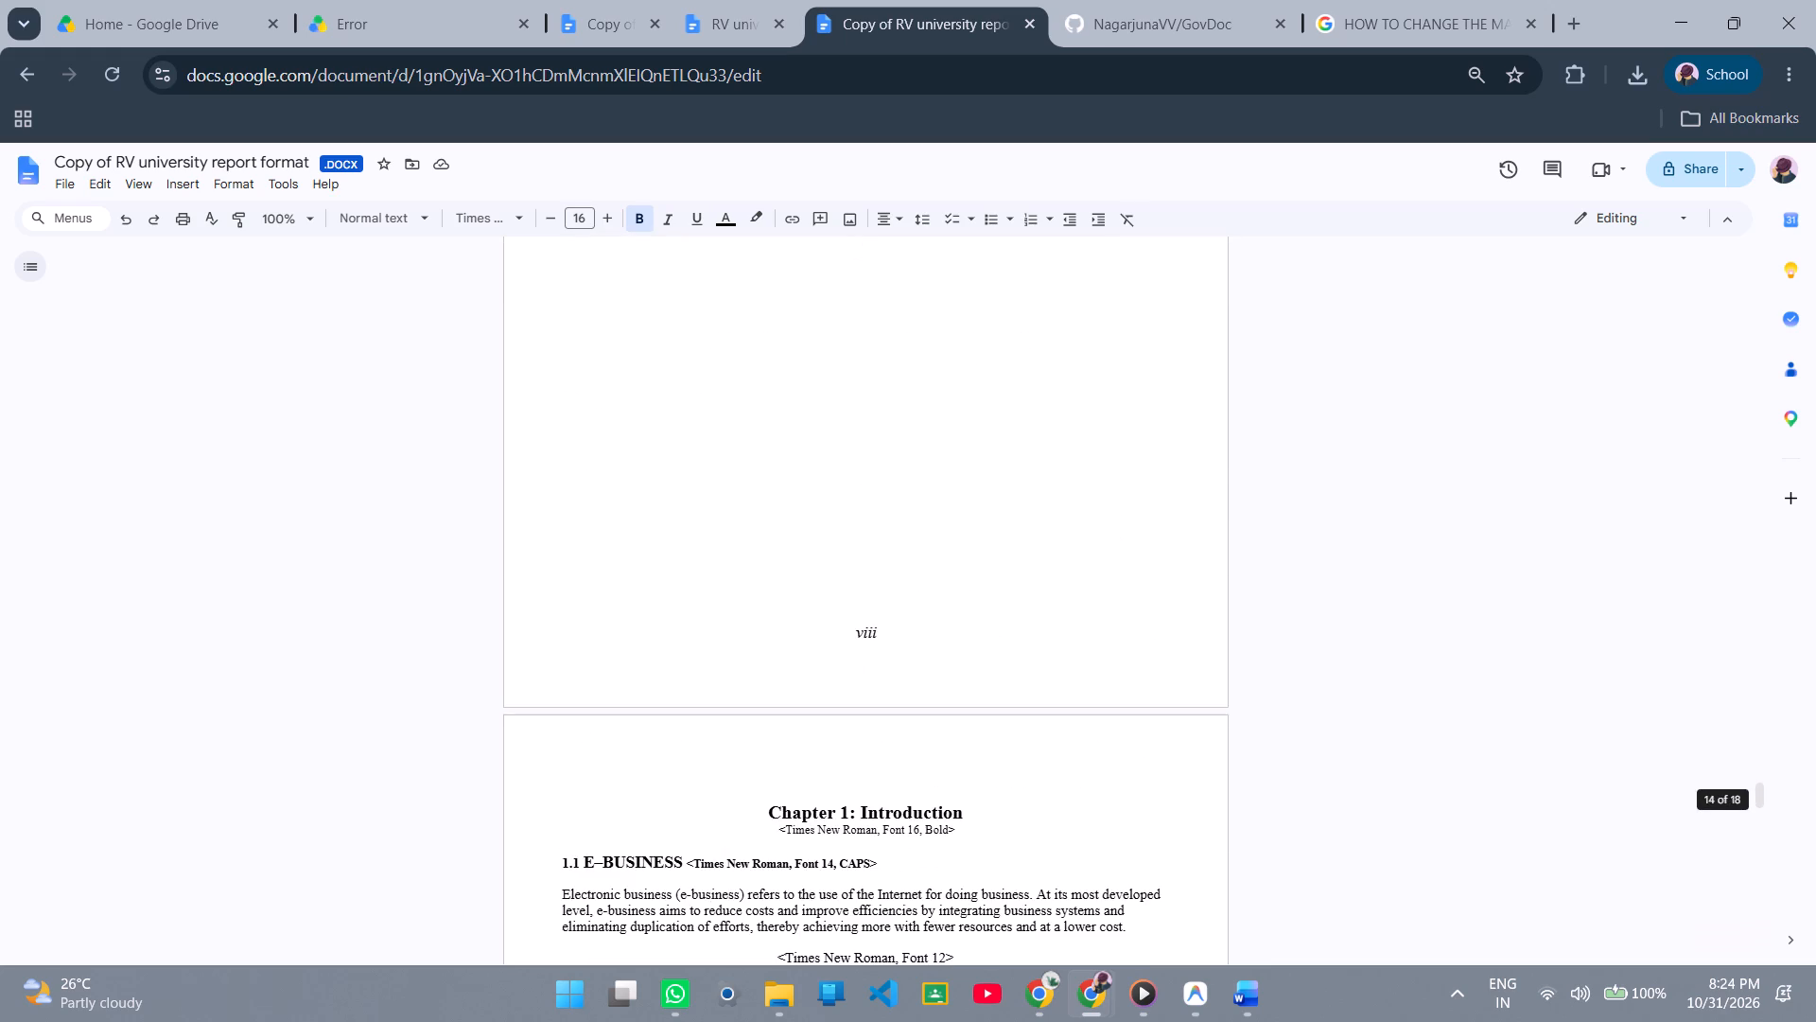
pyautogui.scroll(-4, 792, 562)
pyautogui.scroll(2, 792, 562)
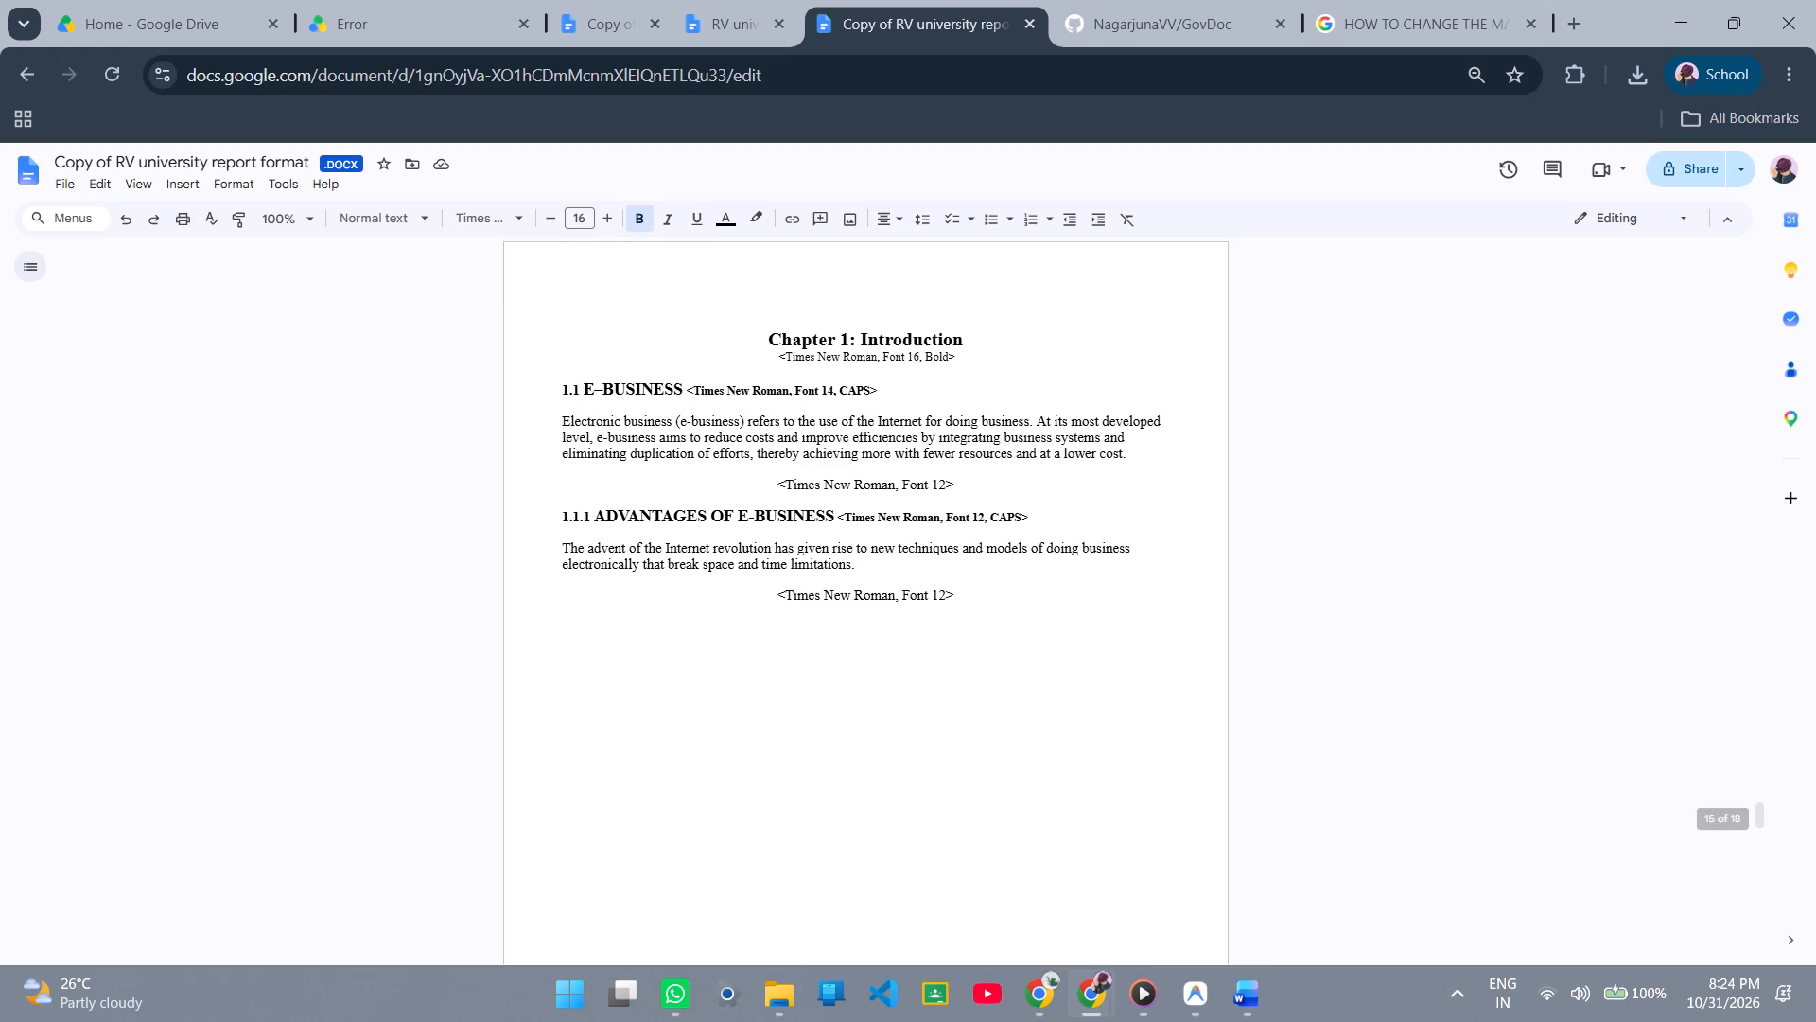
pyautogui.scroll(-2, 792, 562)
pyautogui.scroll(2, 792, 562)
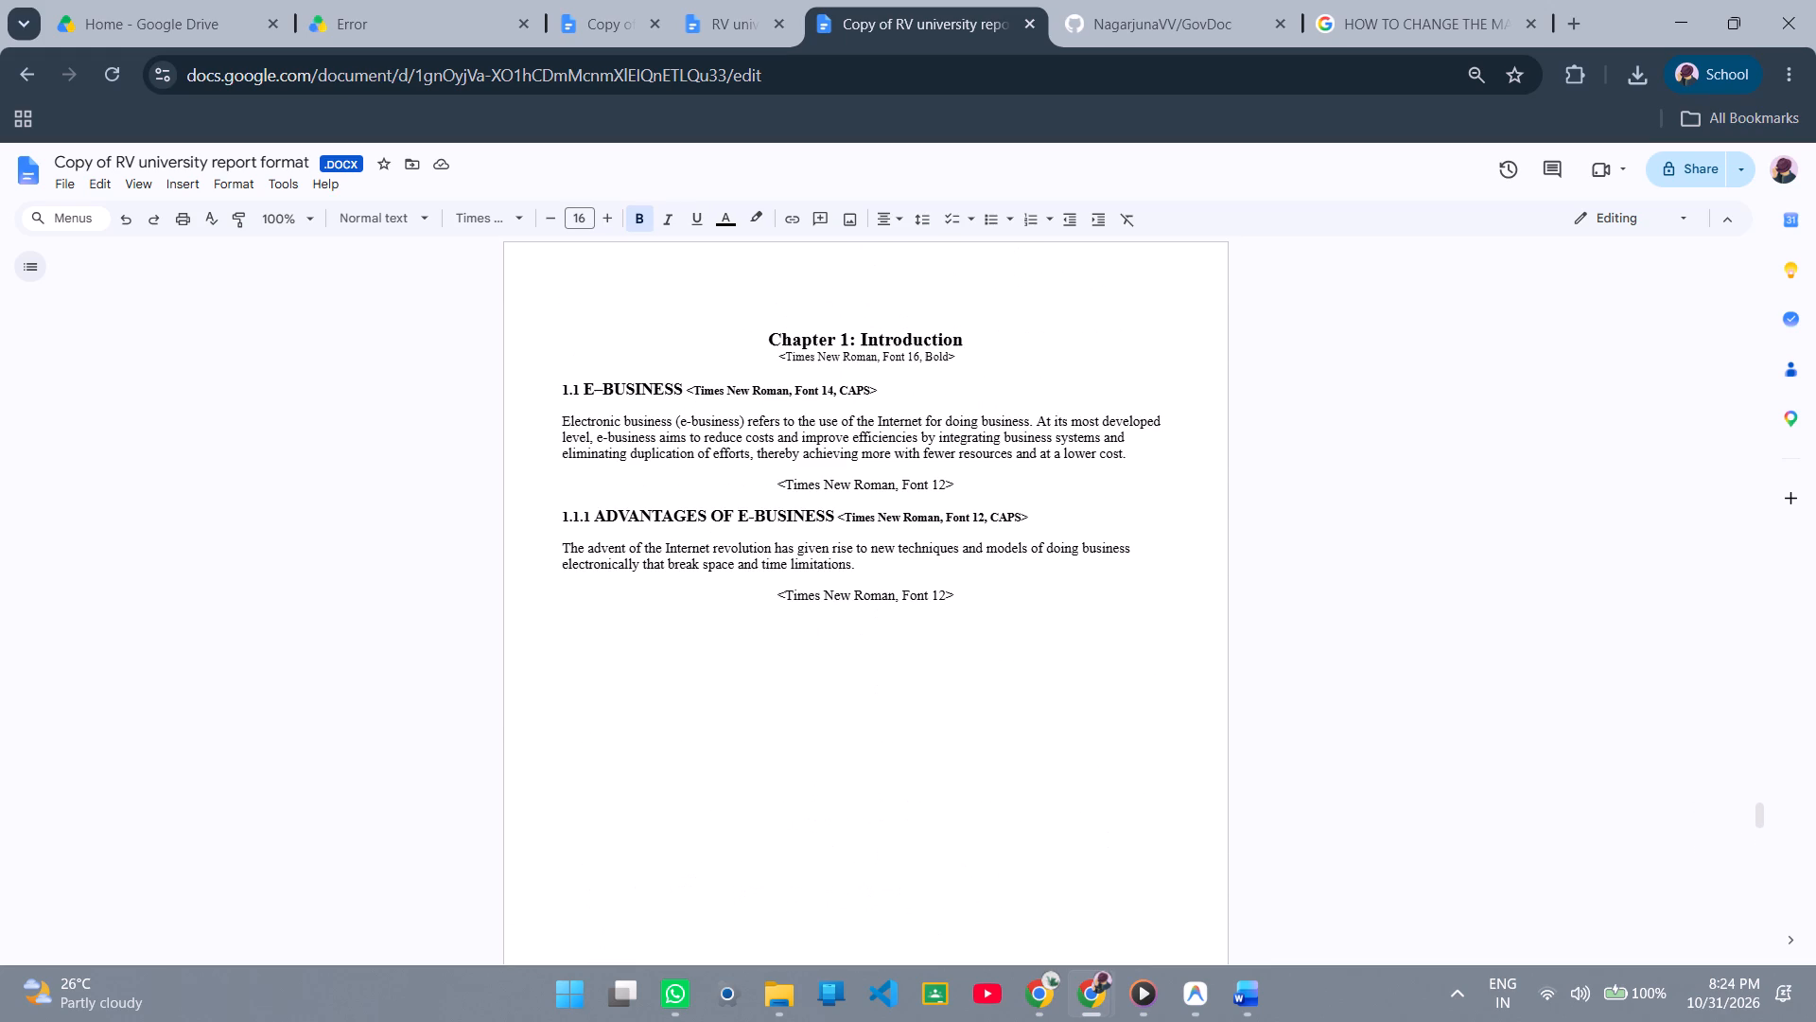
pyautogui.scroll(-2, 792, 562)
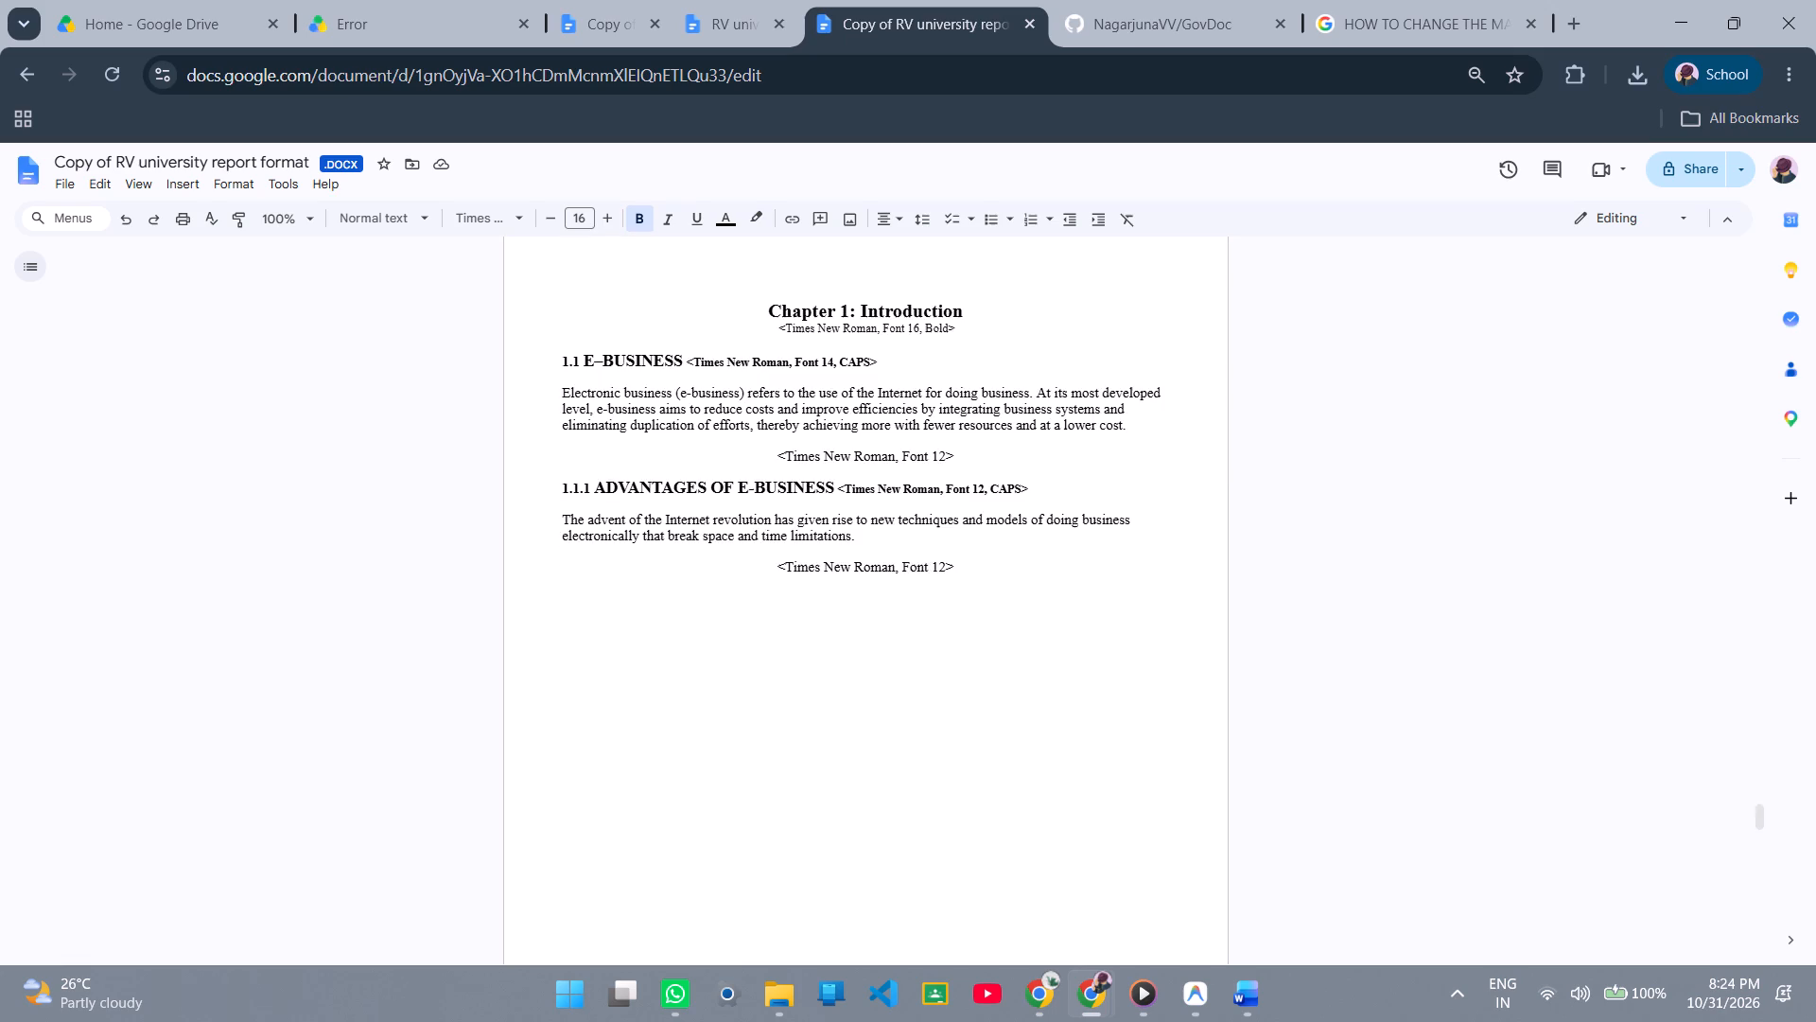
pyautogui.scroll(-1, 792, 562)
pyautogui.scroll(3, 792, 562)
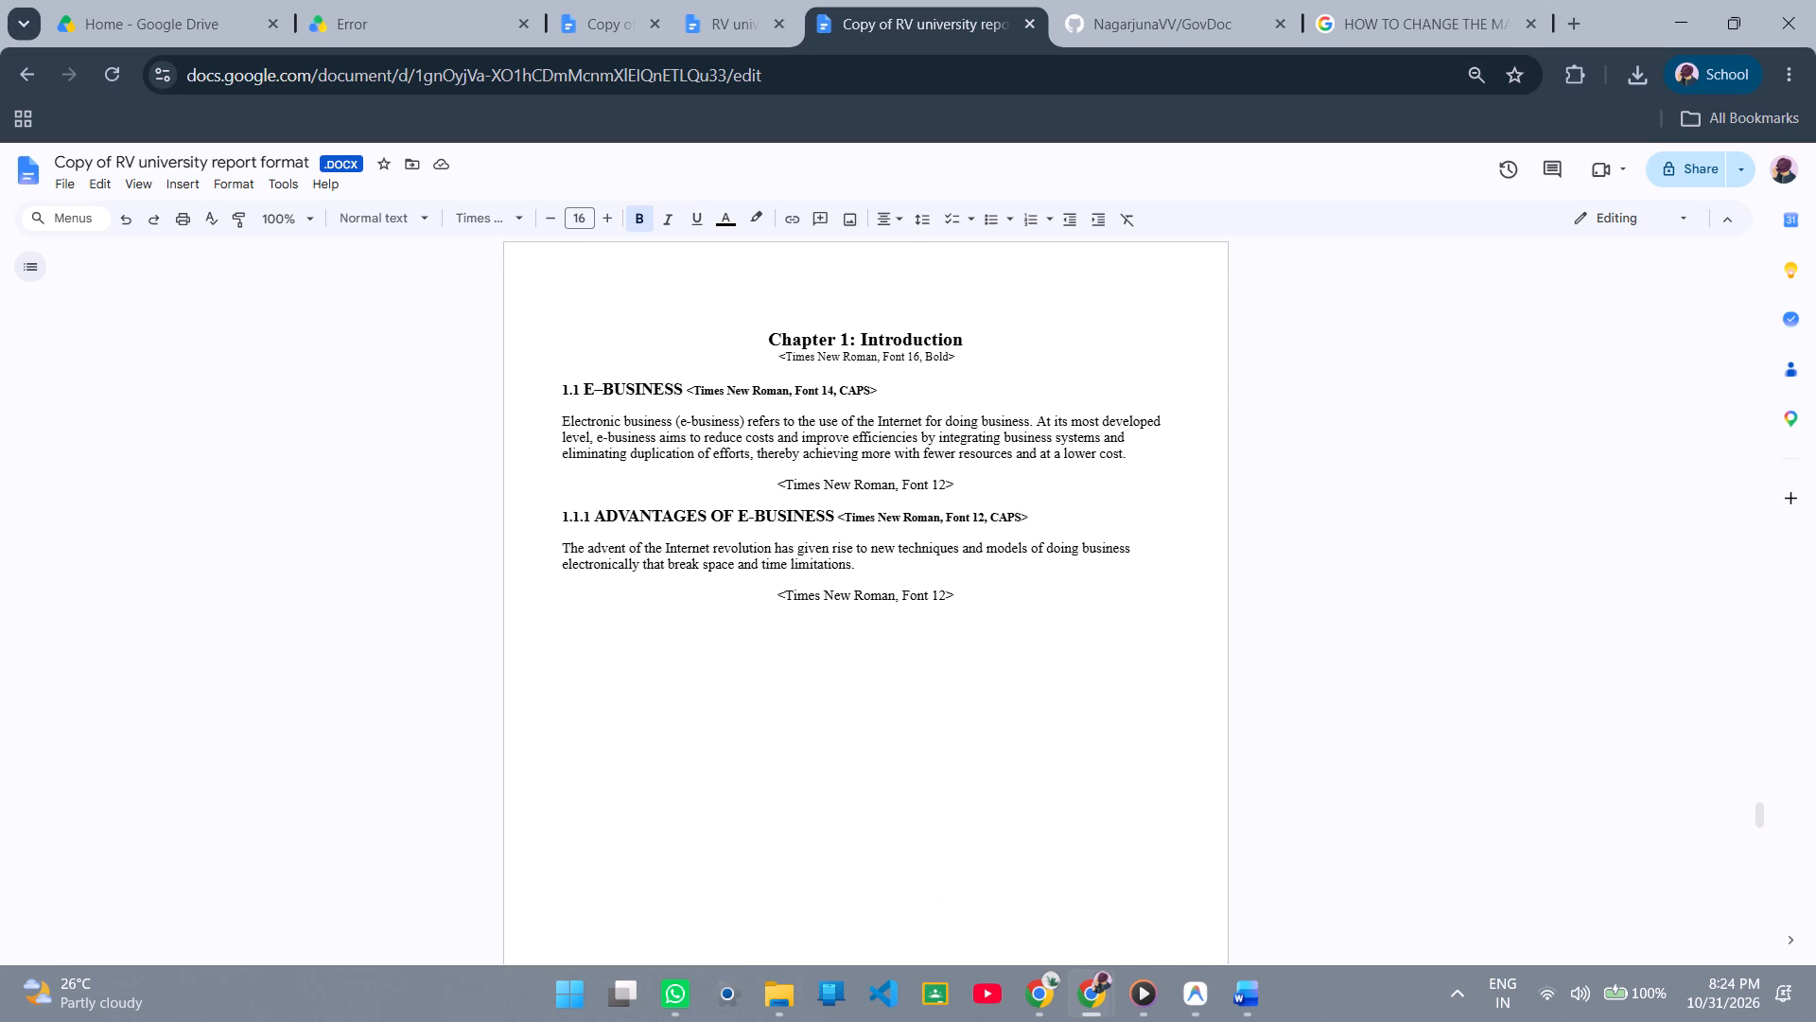
pyautogui.scroll(-5, 792, 562)
pyautogui.scroll(2, 792, 562)
# Check the page setup of the Chapter 8 section in the format document, and examine the References page.
pyautogui.rightClick(734, 539)
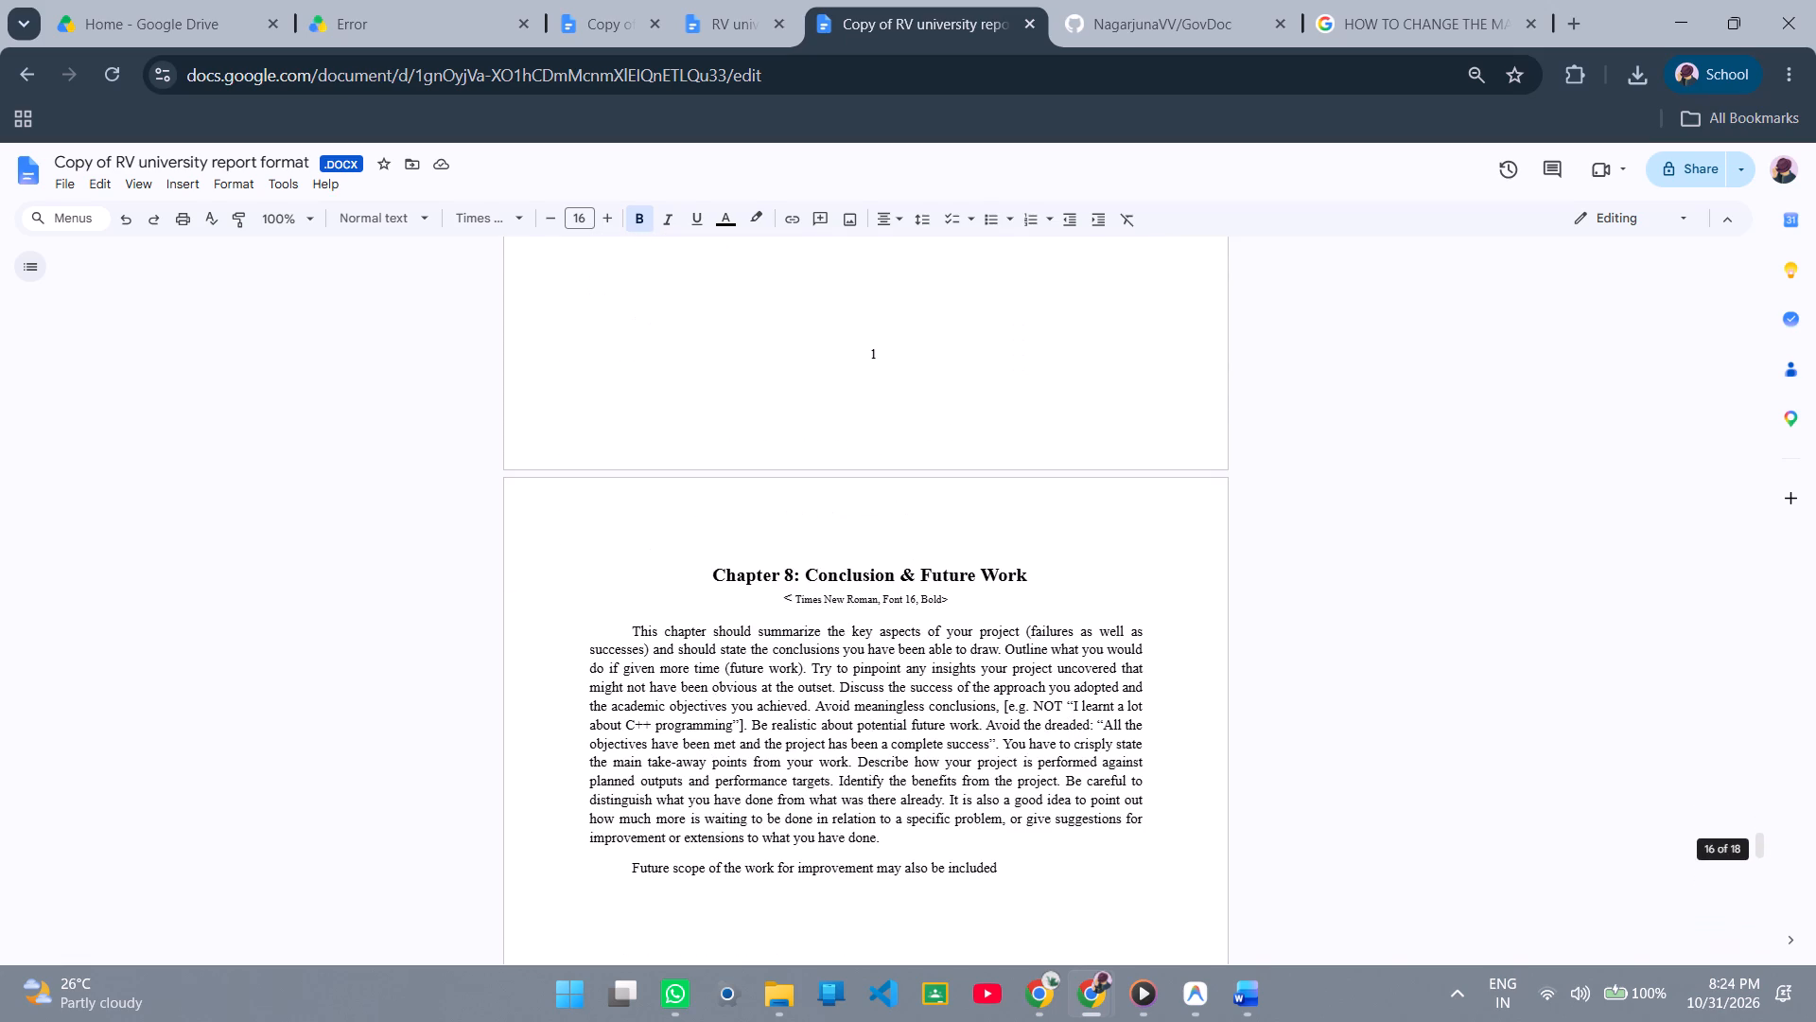
pyautogui.click(73, 178)
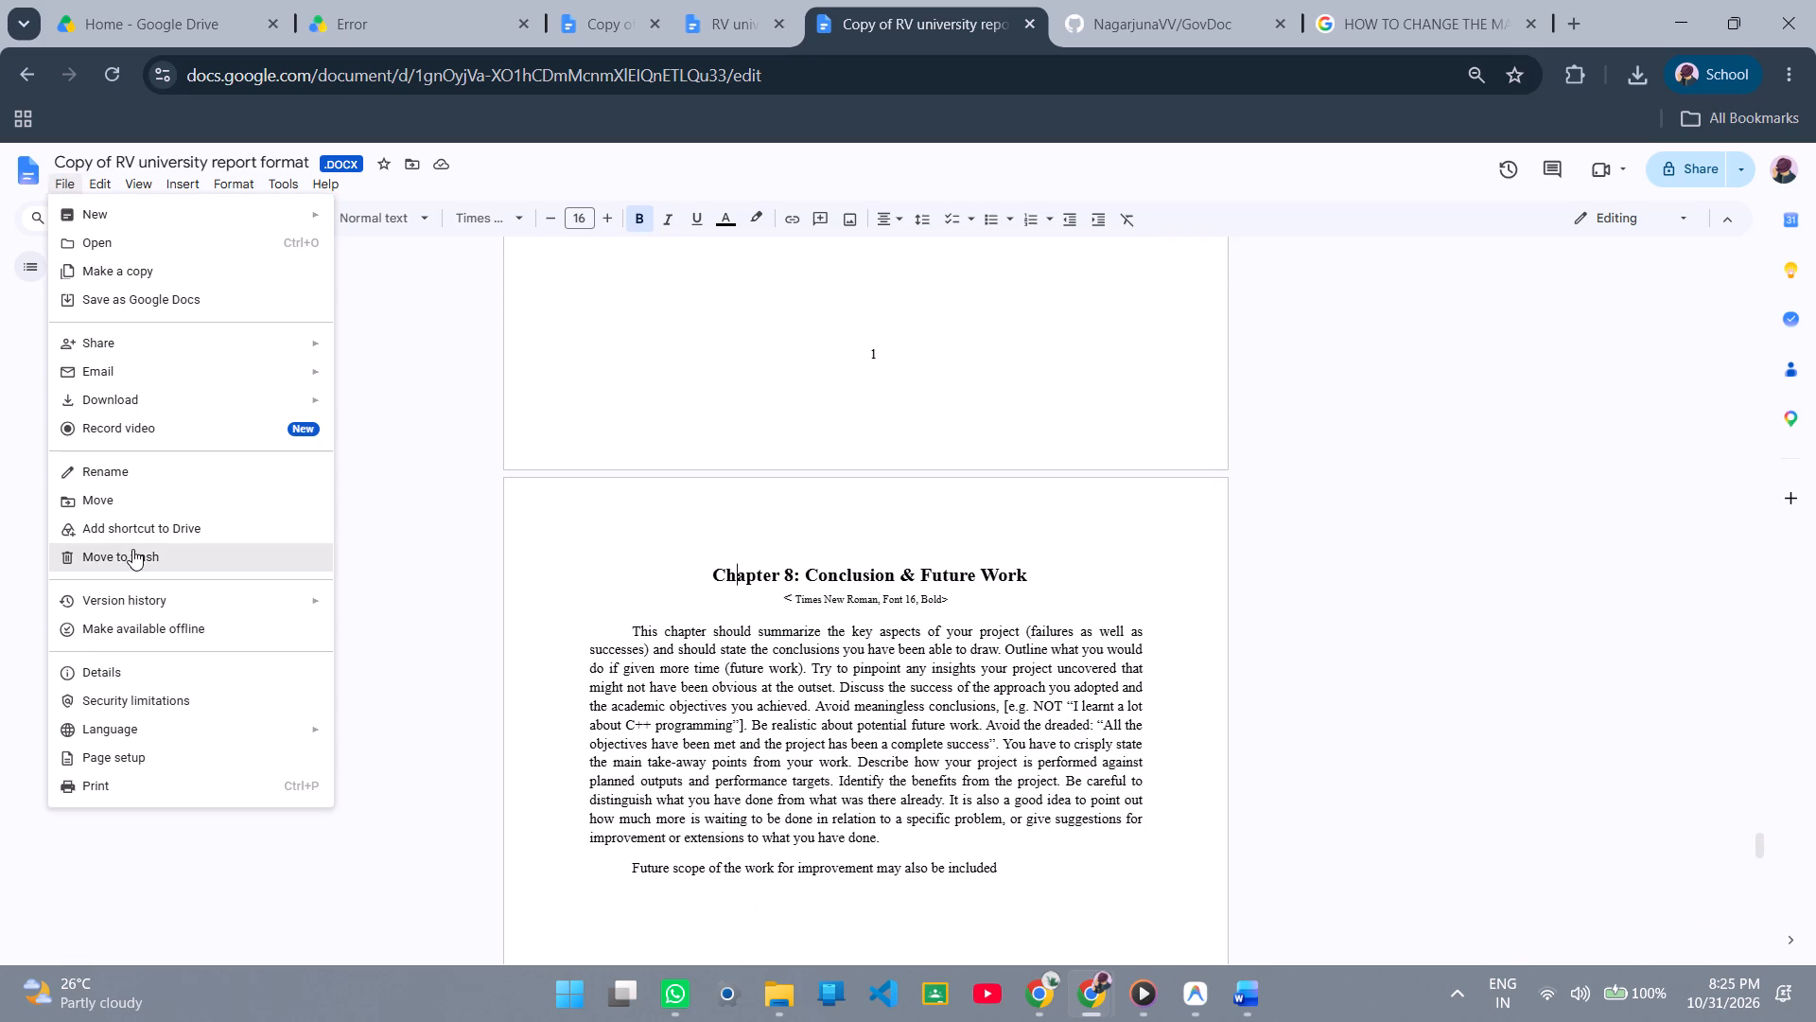
pyautogui.click(130, 756)
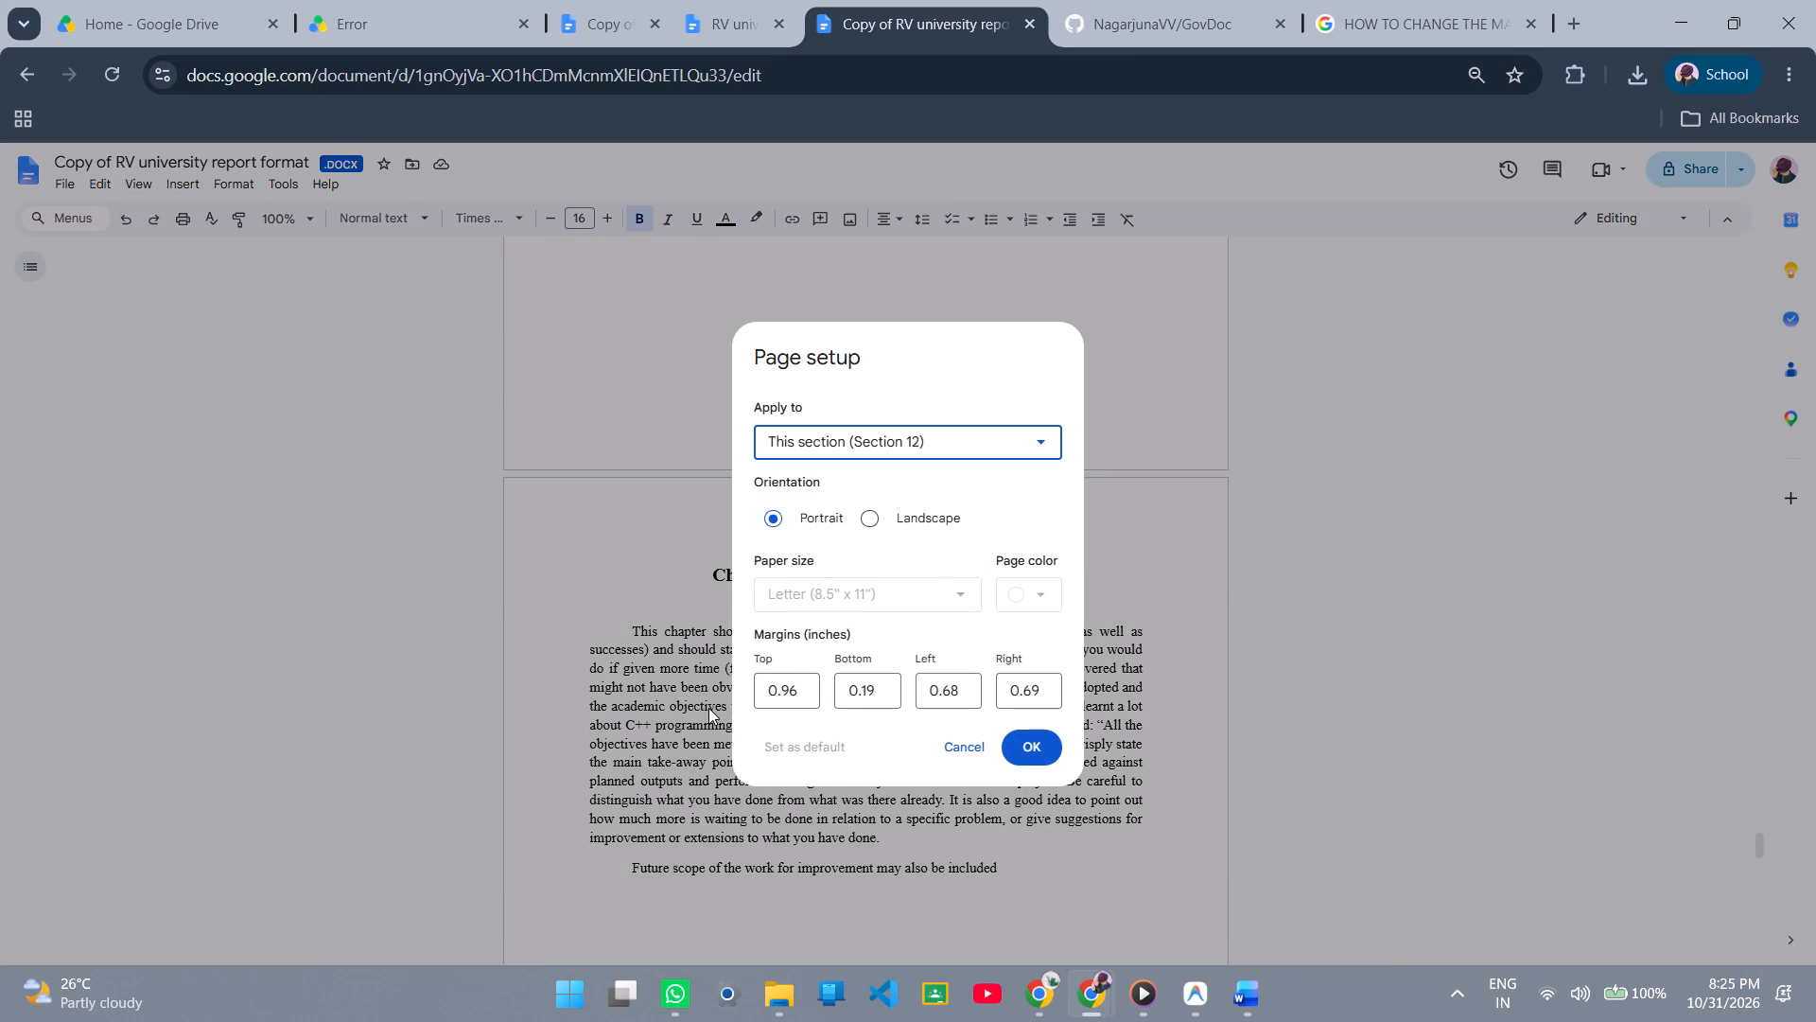
pyautogui.click(647, 532)
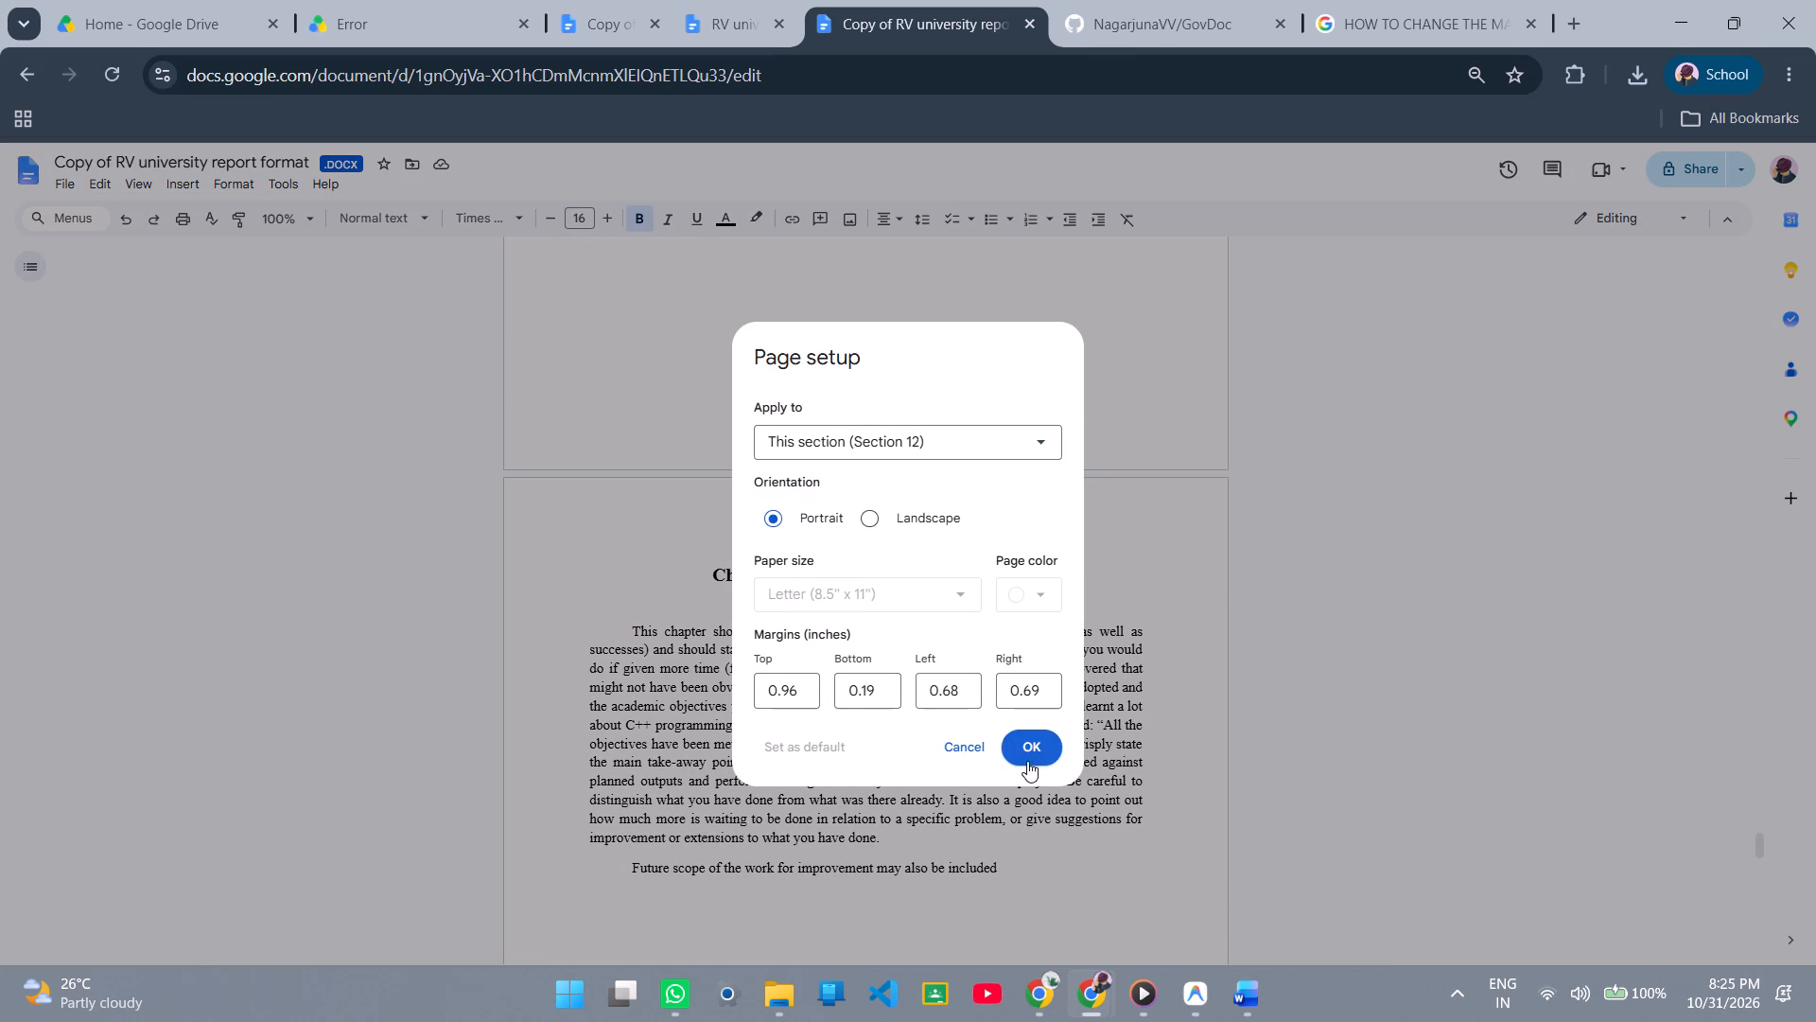
pyautogui.click(1023, 753)
pyautogui.scroll(-16, 1005, 770)
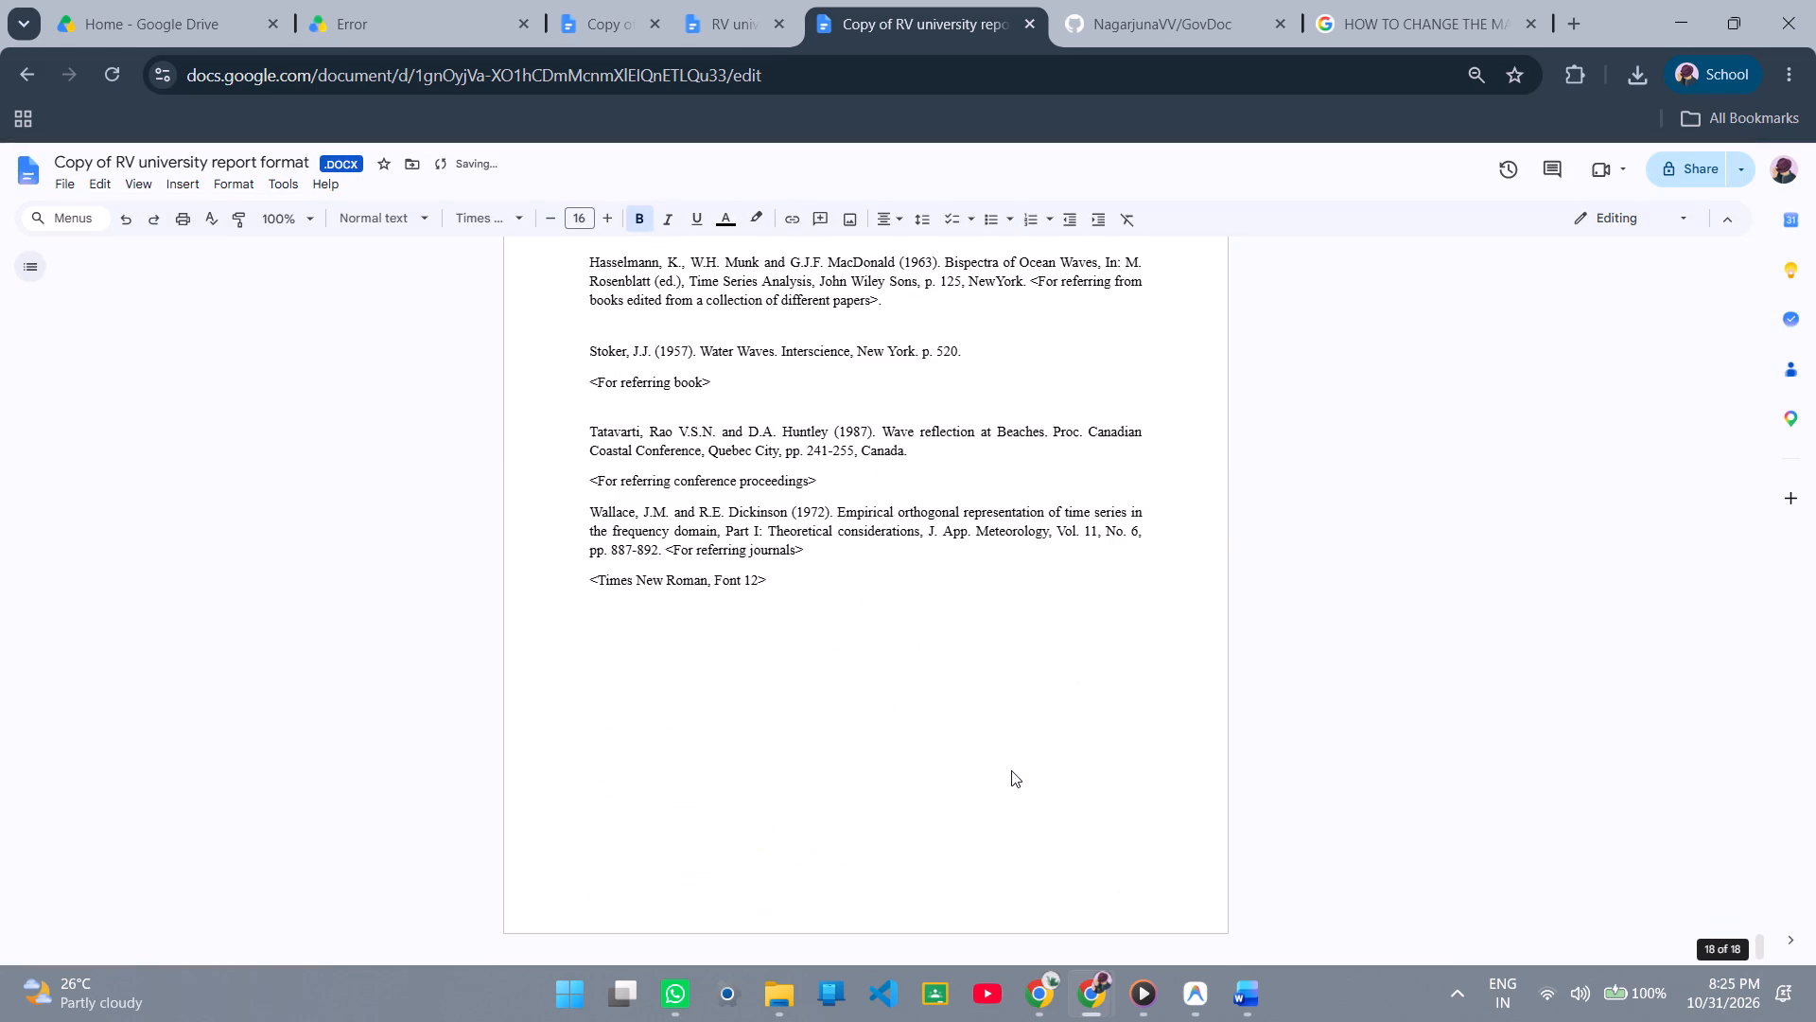
pyautogui.scroll(-3, 1272, 724)
pyautogui.scroll(2, 1272, 724)
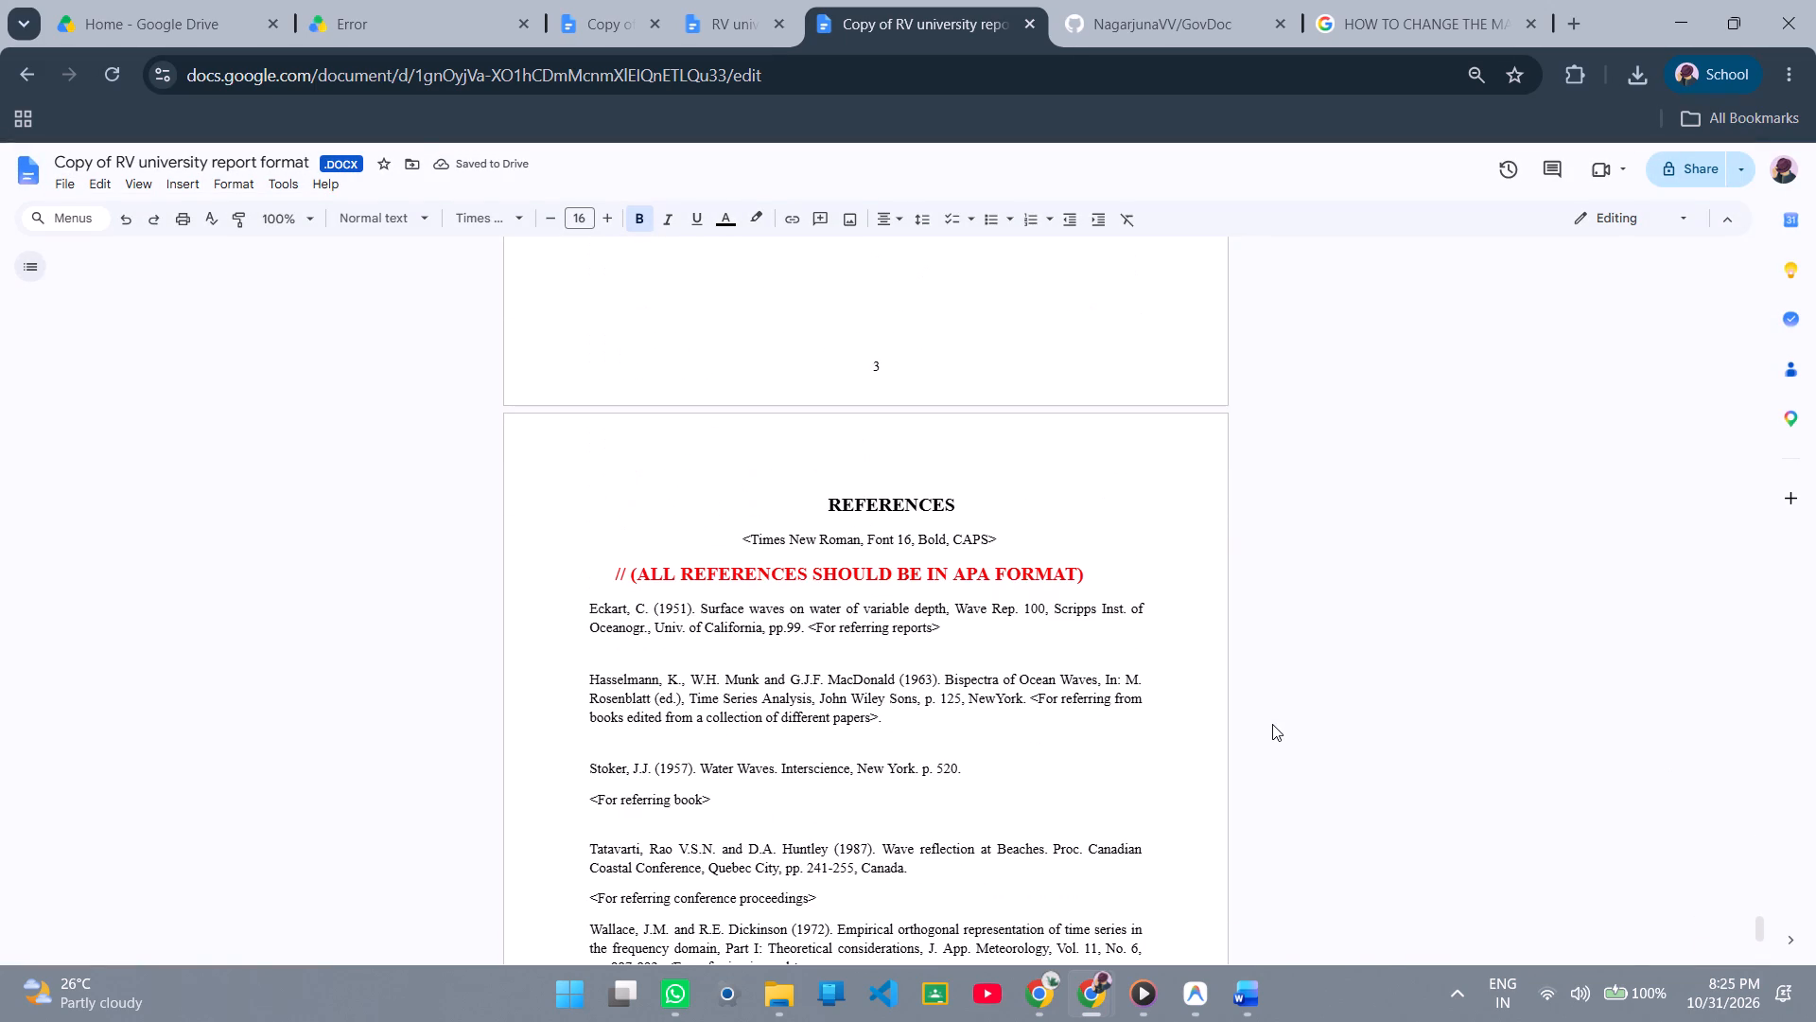
# Return to "RV university report.docx" in Word and review the layout of Chapters 1 to 5.
pyautogui.hotkey('alt', 'Tab')
pyautogui.scroll(-5, 1169, 604)
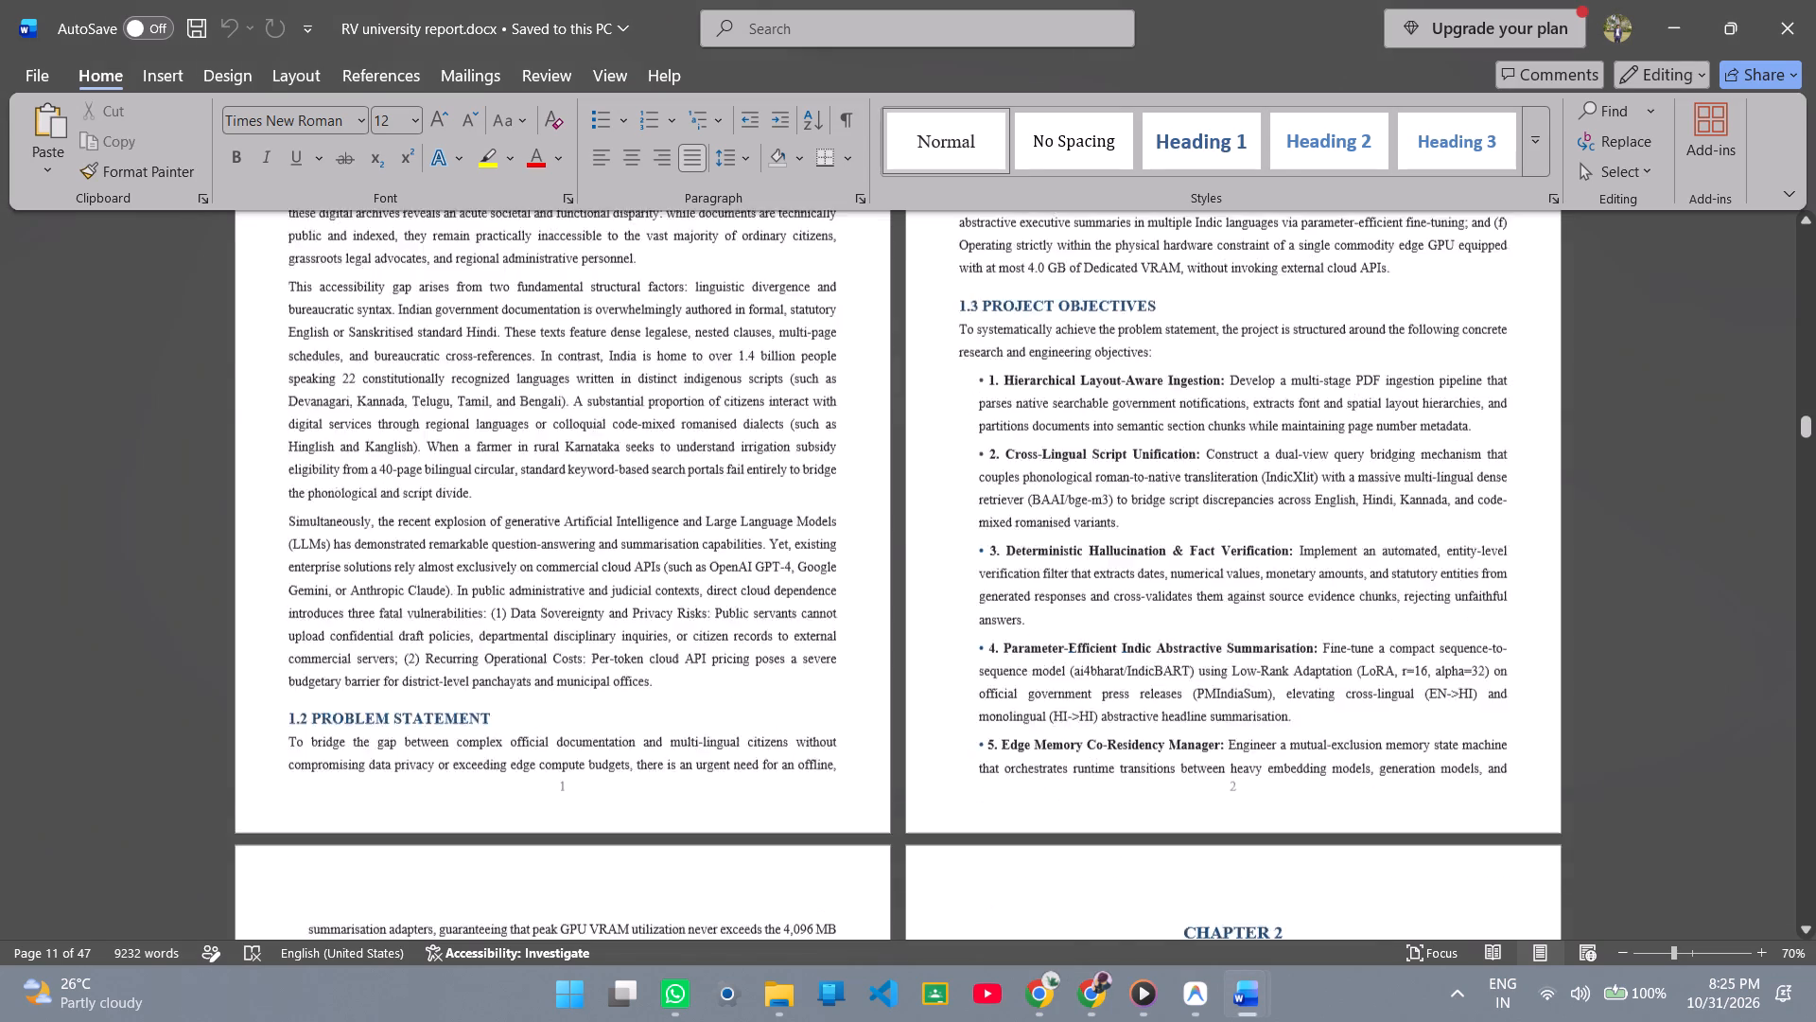
pyautogui.scroll(-20, 1169, 604)
pyautogui.scroll(-20, 1169, 604)
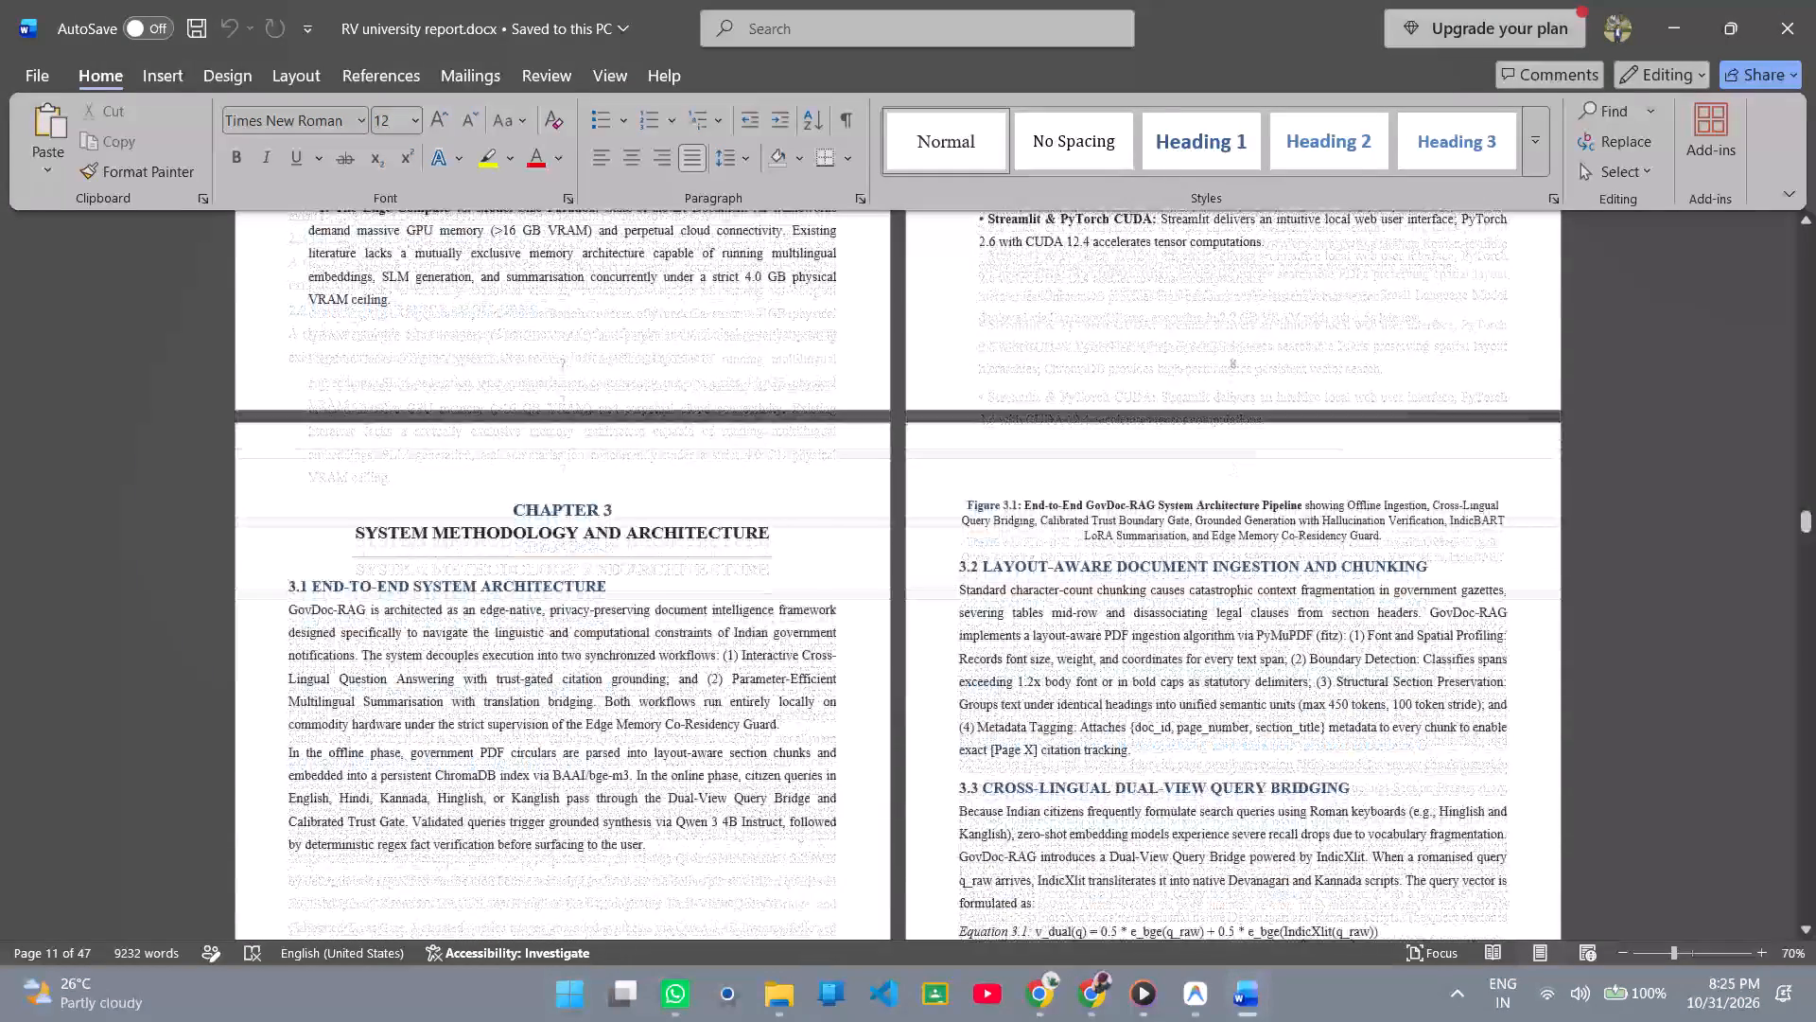
pyautogui.scroll(-16, 1169, 604)
pyautogui.scroll(-5, 1169, 604)
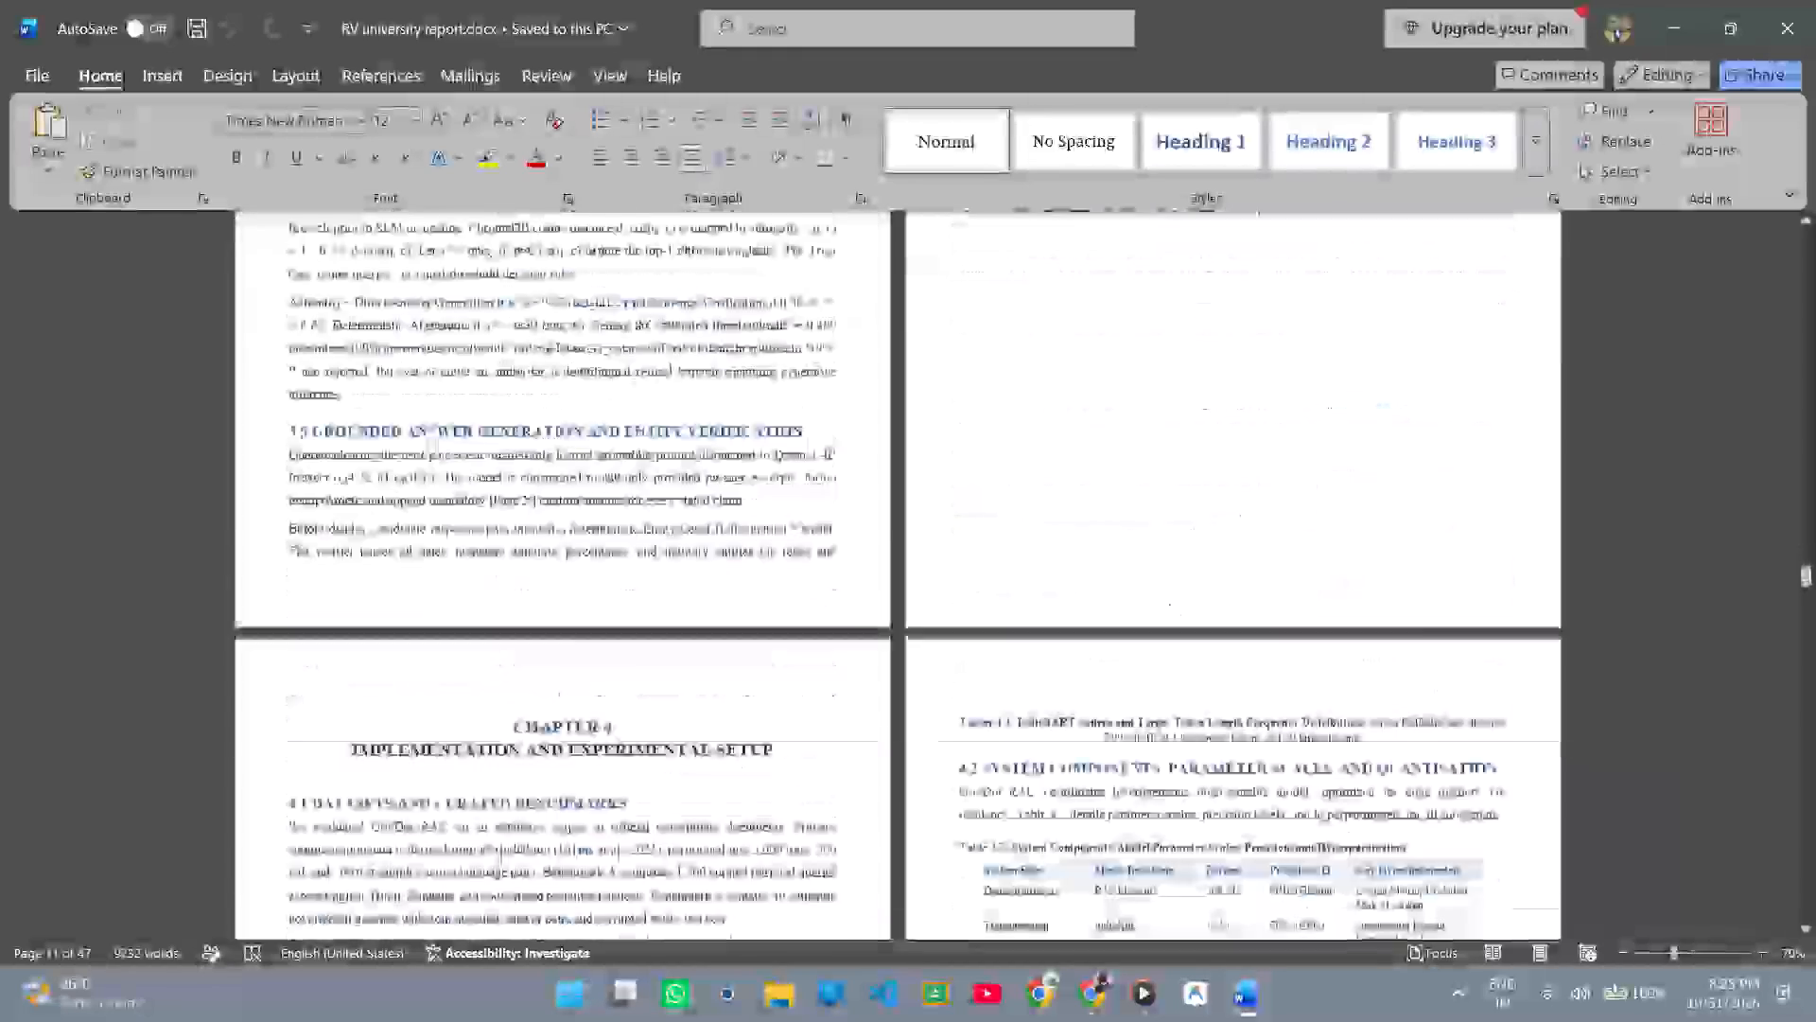
pyautogui.scroll(-20, 1169, 604)
pyautogui.scroll(-18, 1169, 604)
pyautogui.scroll(-7, 1169, 604)
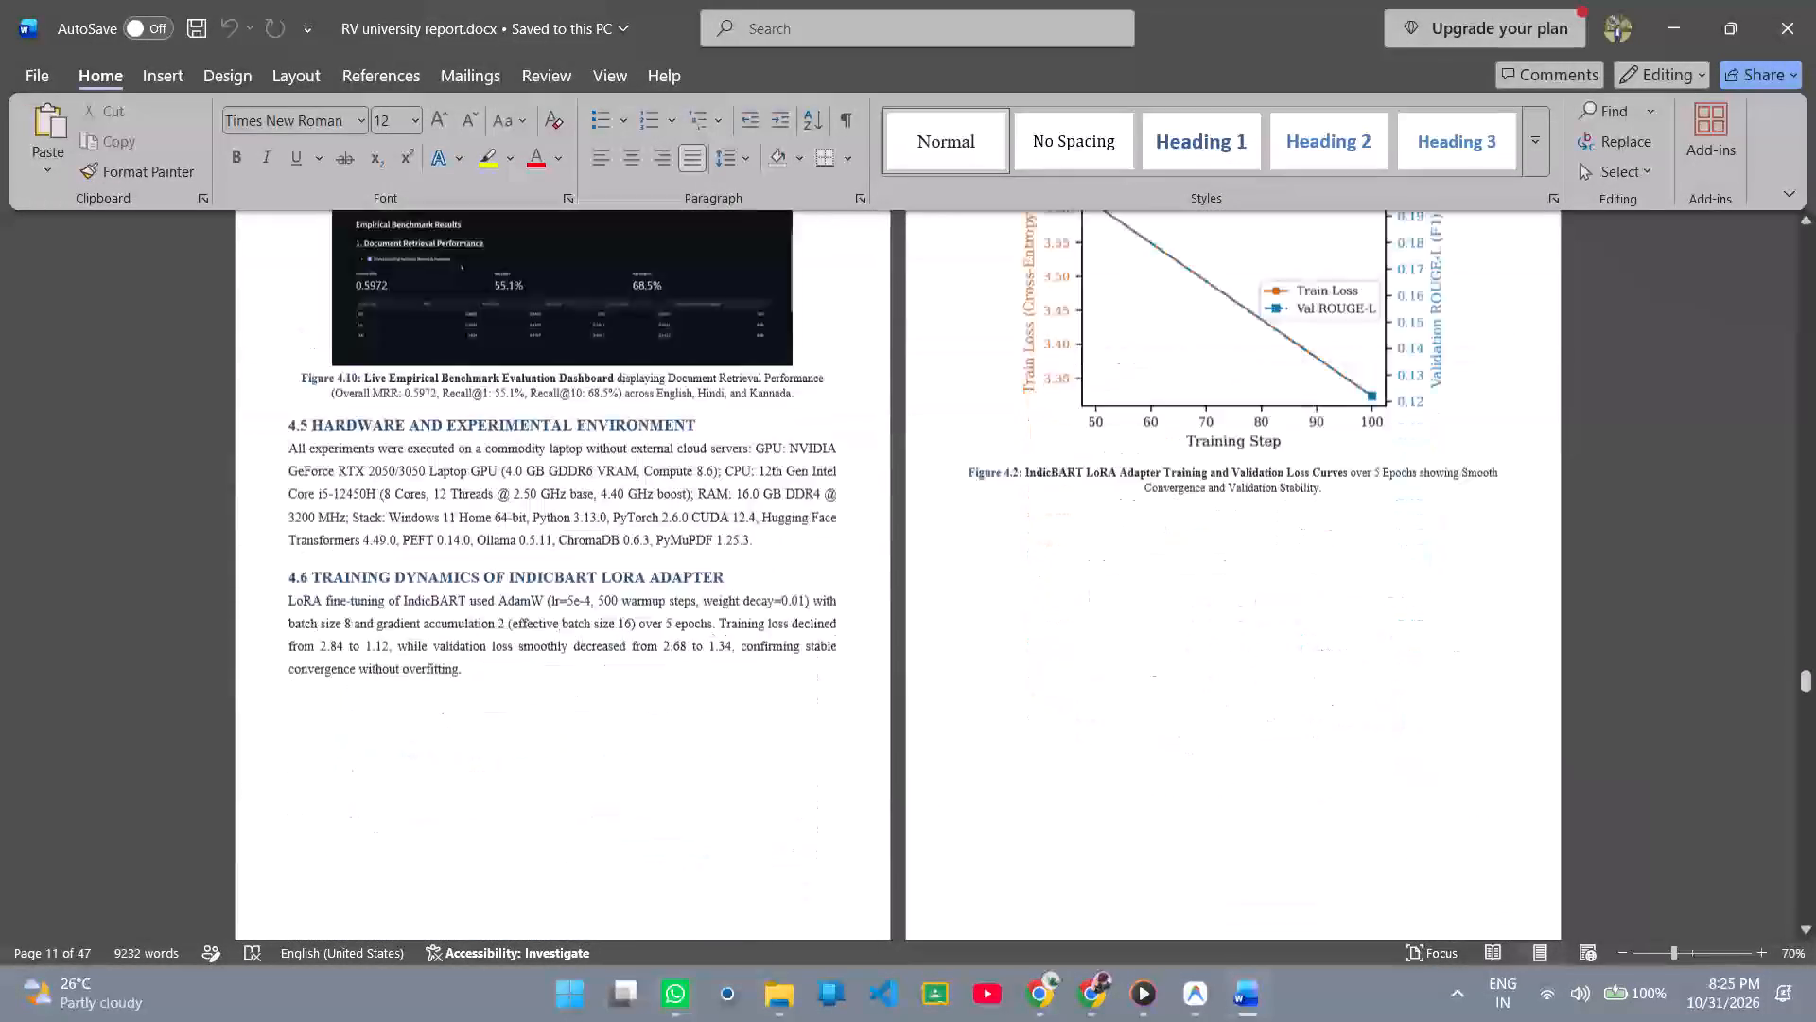
pyautogui.scroll(-20, 1169, 604)
pyautogui.scroll(-5, 1169, 604)
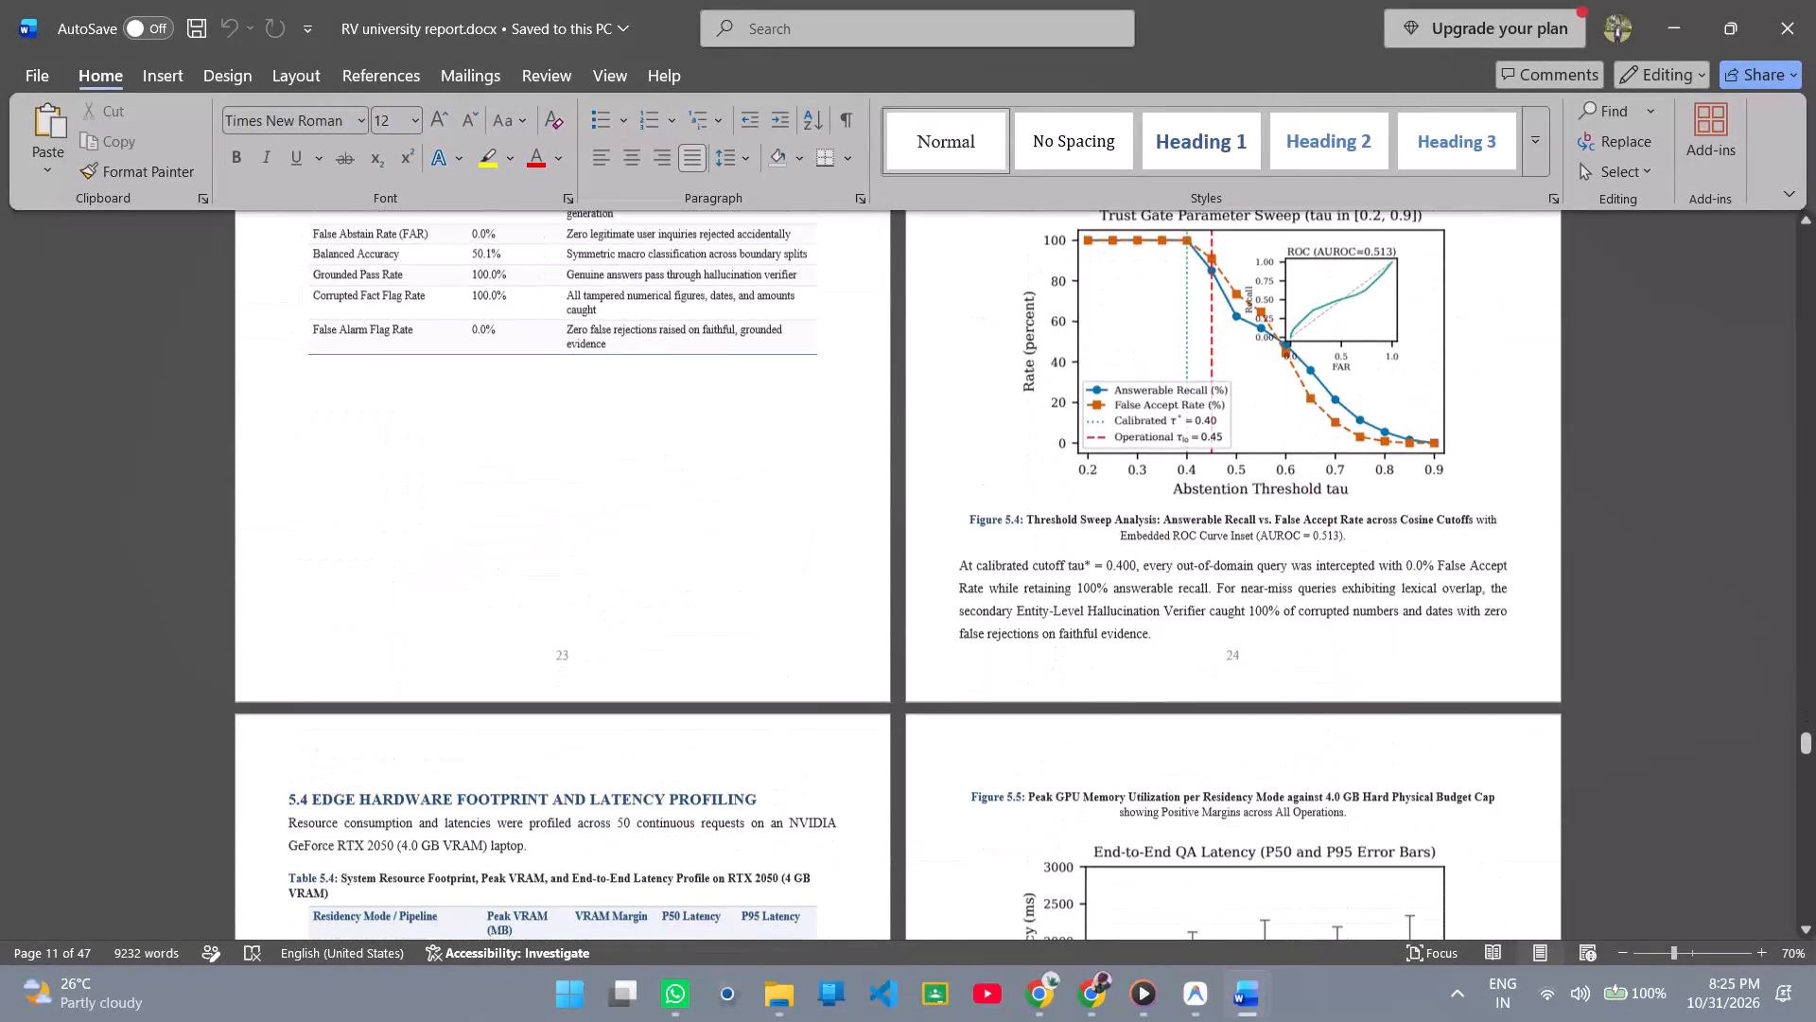
# Set the font colour of the whole report's text to Automatic.
pyautogui.hotkey('ctrl', 'a')
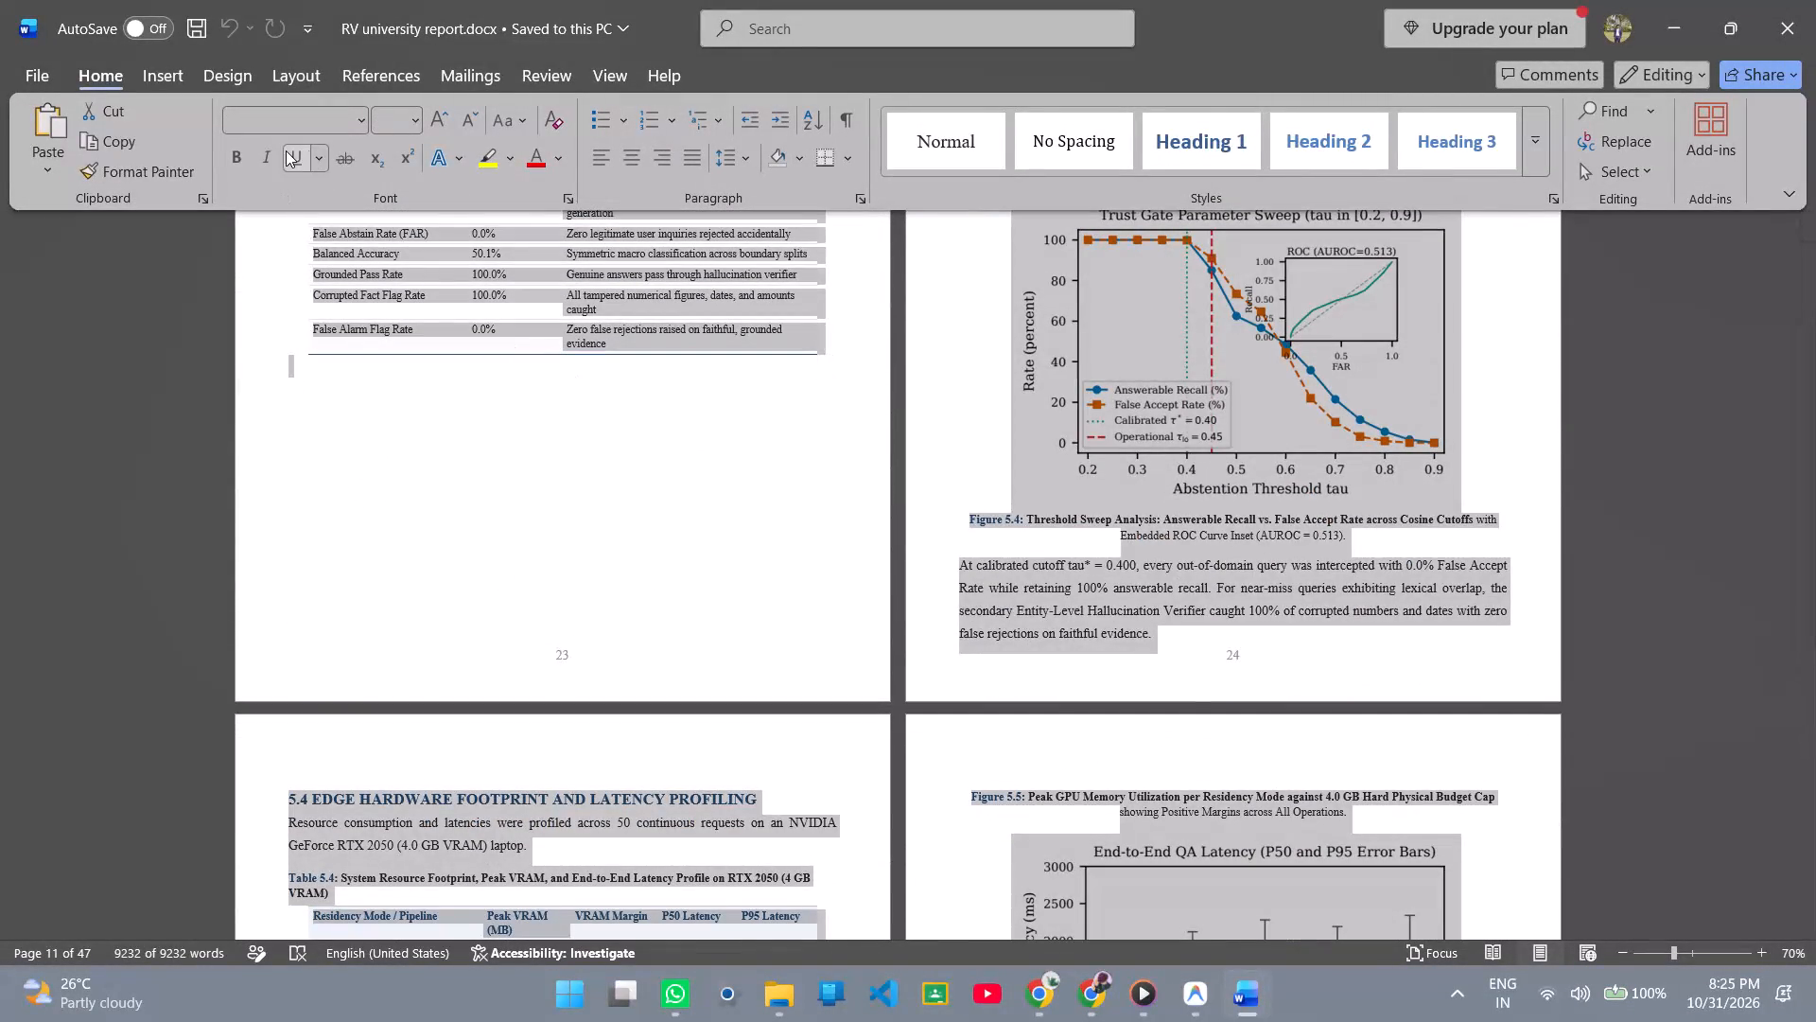
pyautogui.click(550, 163)
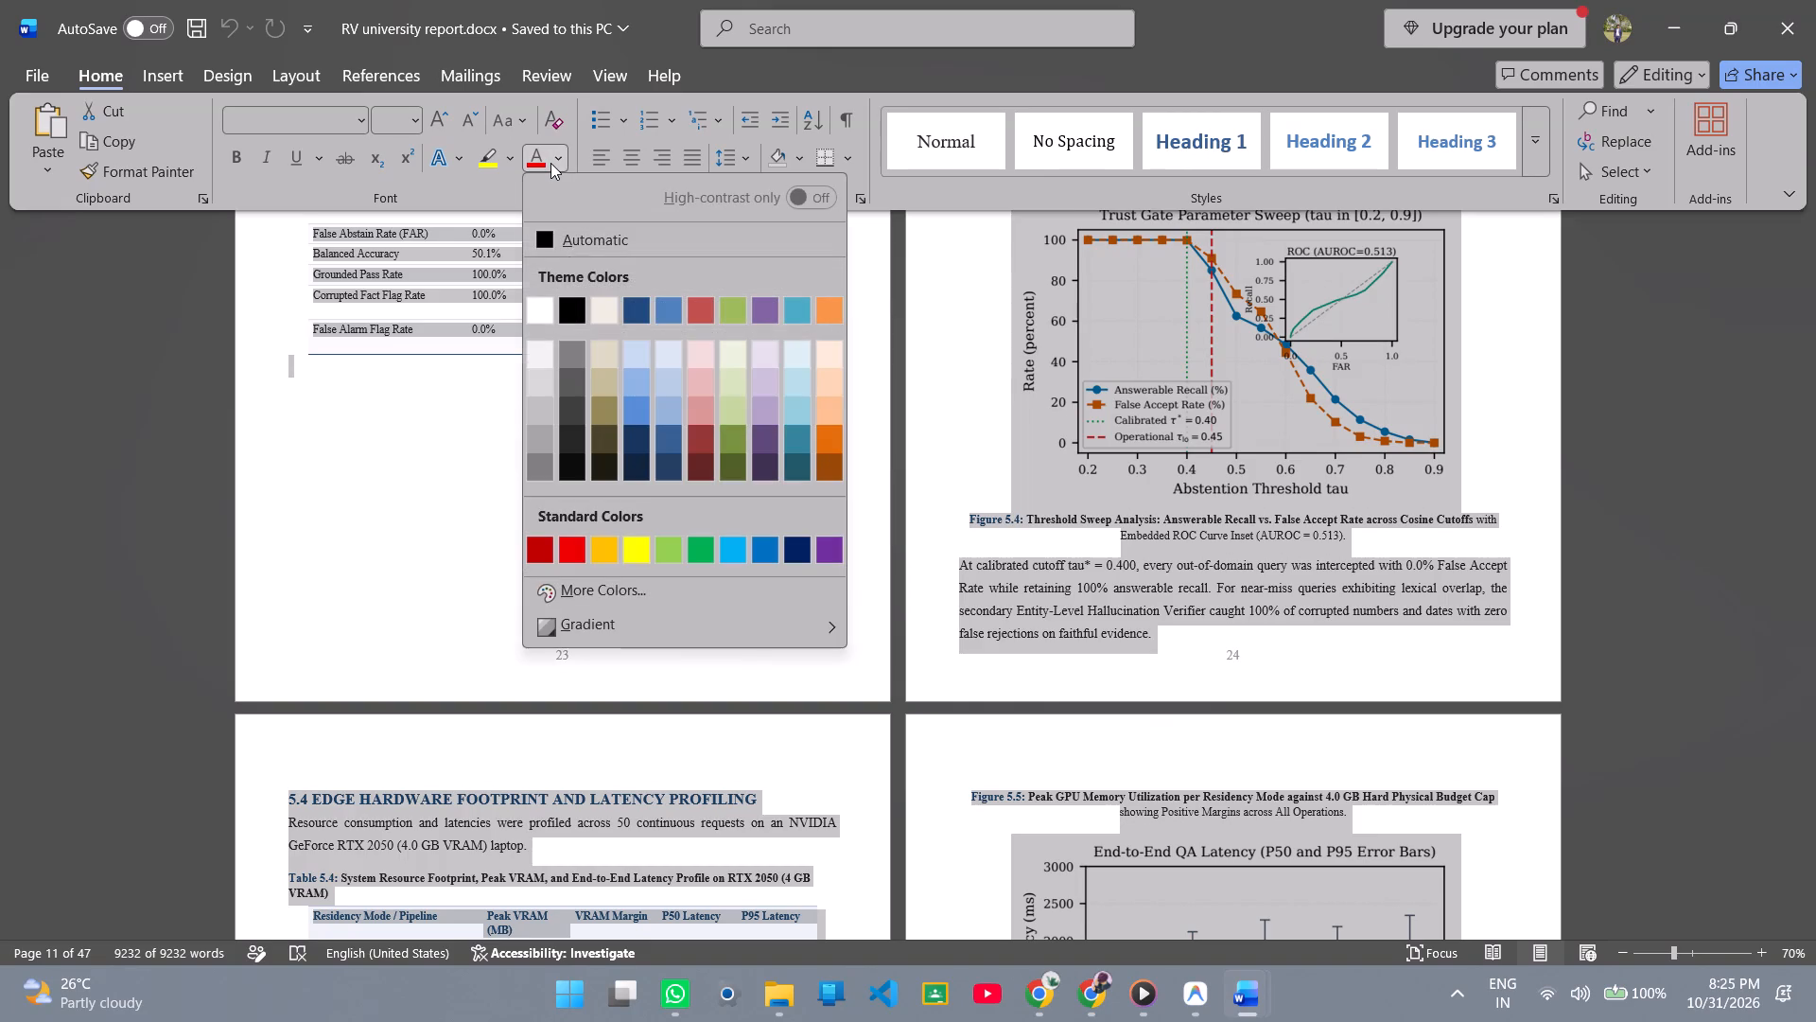
pyautogui.click(544, 235)
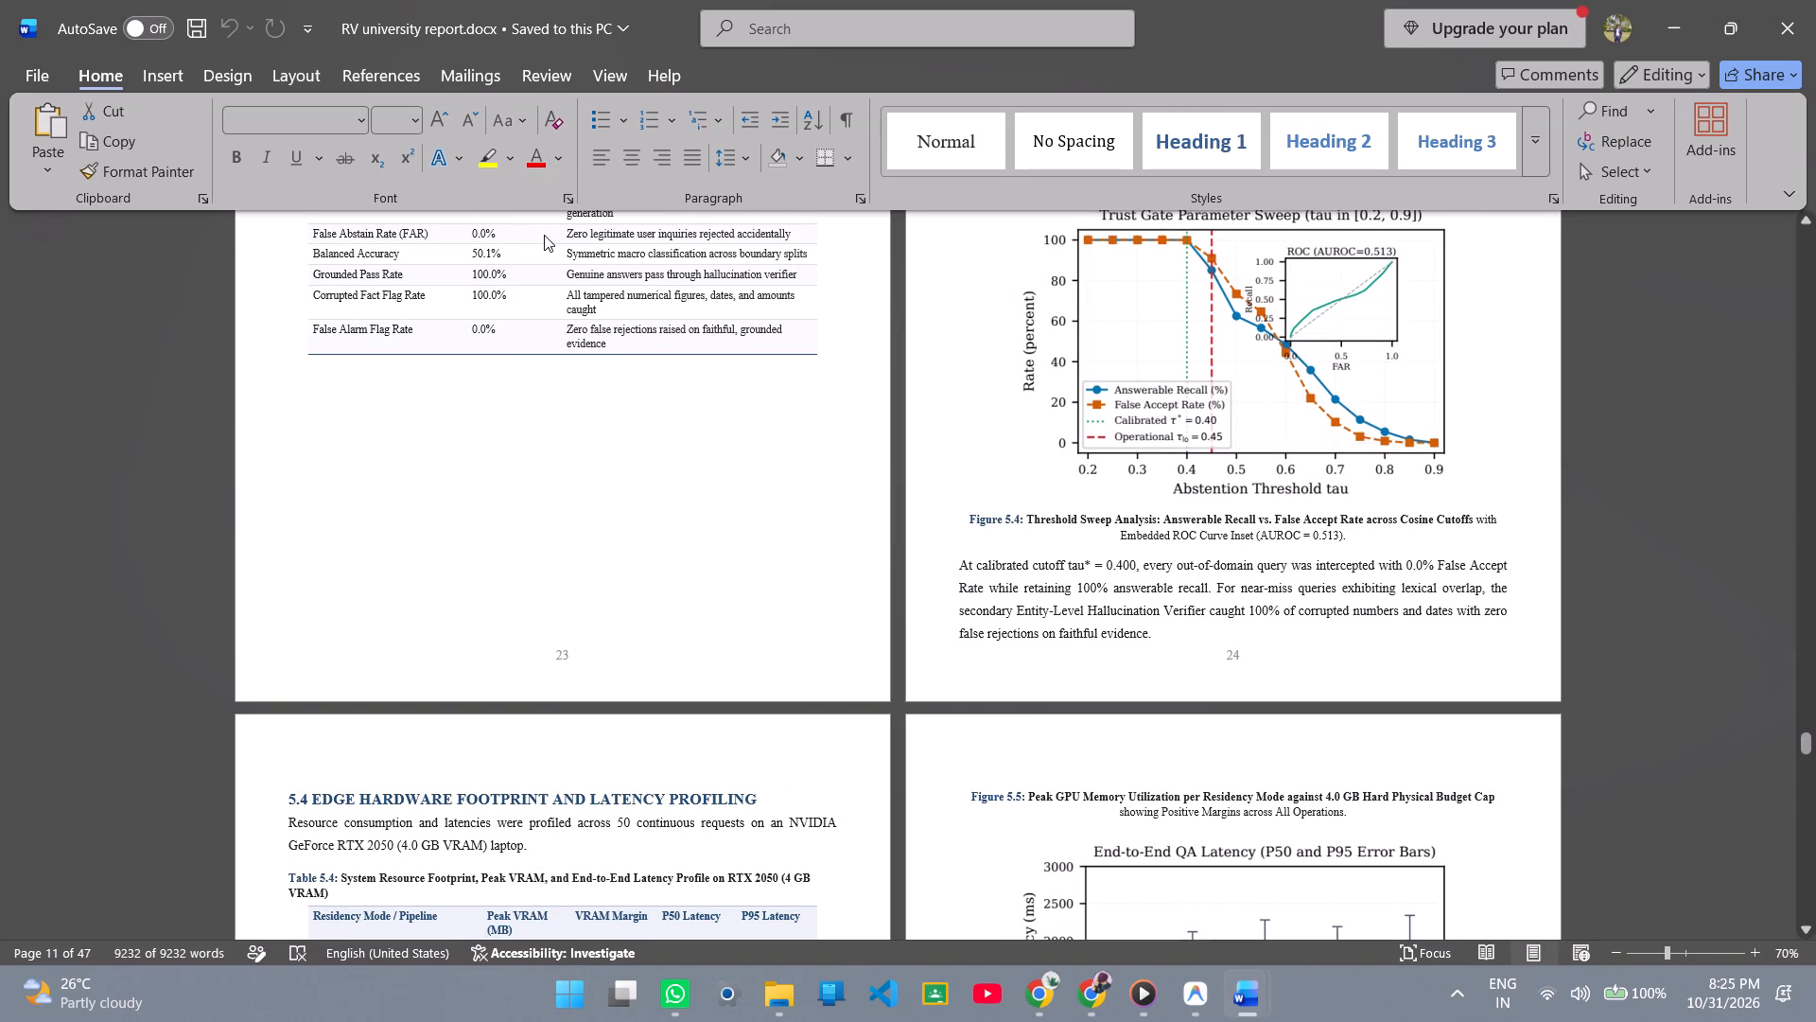
pyautogui.click(744, 543)
# Review the report's text colour and layout from Chapter 5 back to the cover, and on through the front matter to the acronyms list.
pyautogui.scroll(6, 744, 543)
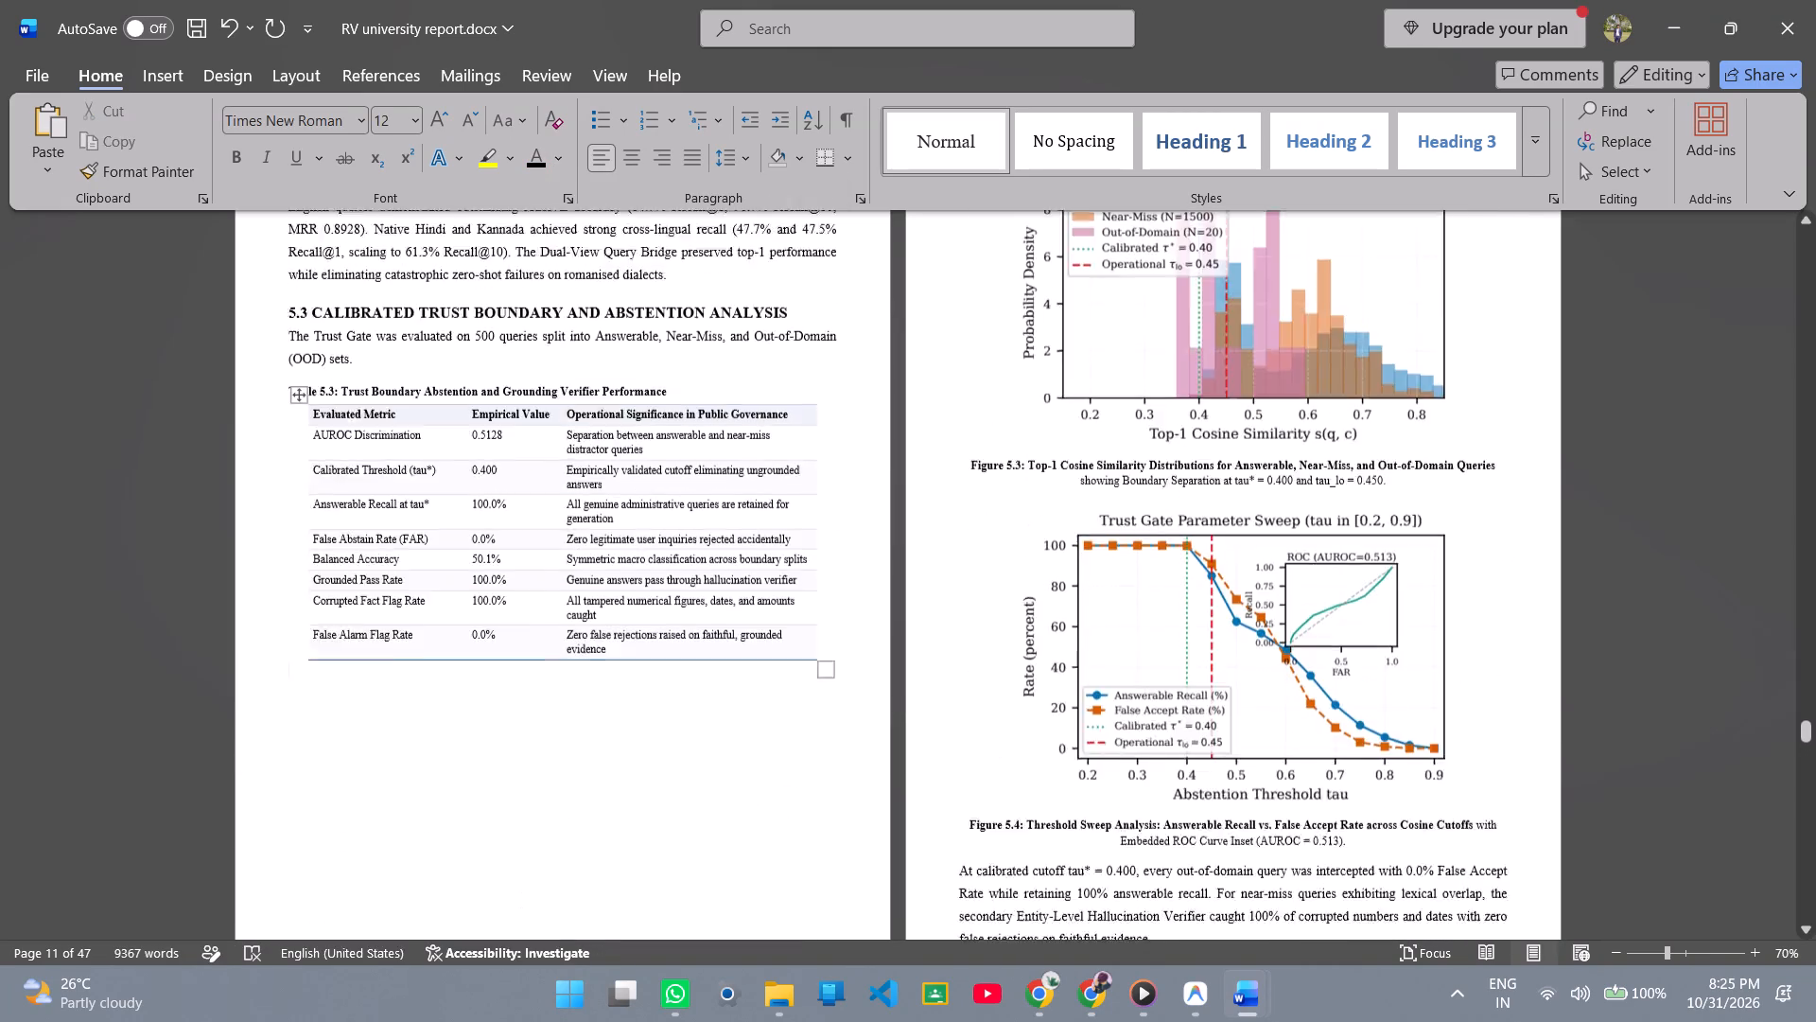
pyautogui.scroll(6, 744, 543)
pyautogui.scroll(20, 744, 543)
pyautogui.scroll(20, 744, 543)
pyautogui.scroll(11, 744, 543)
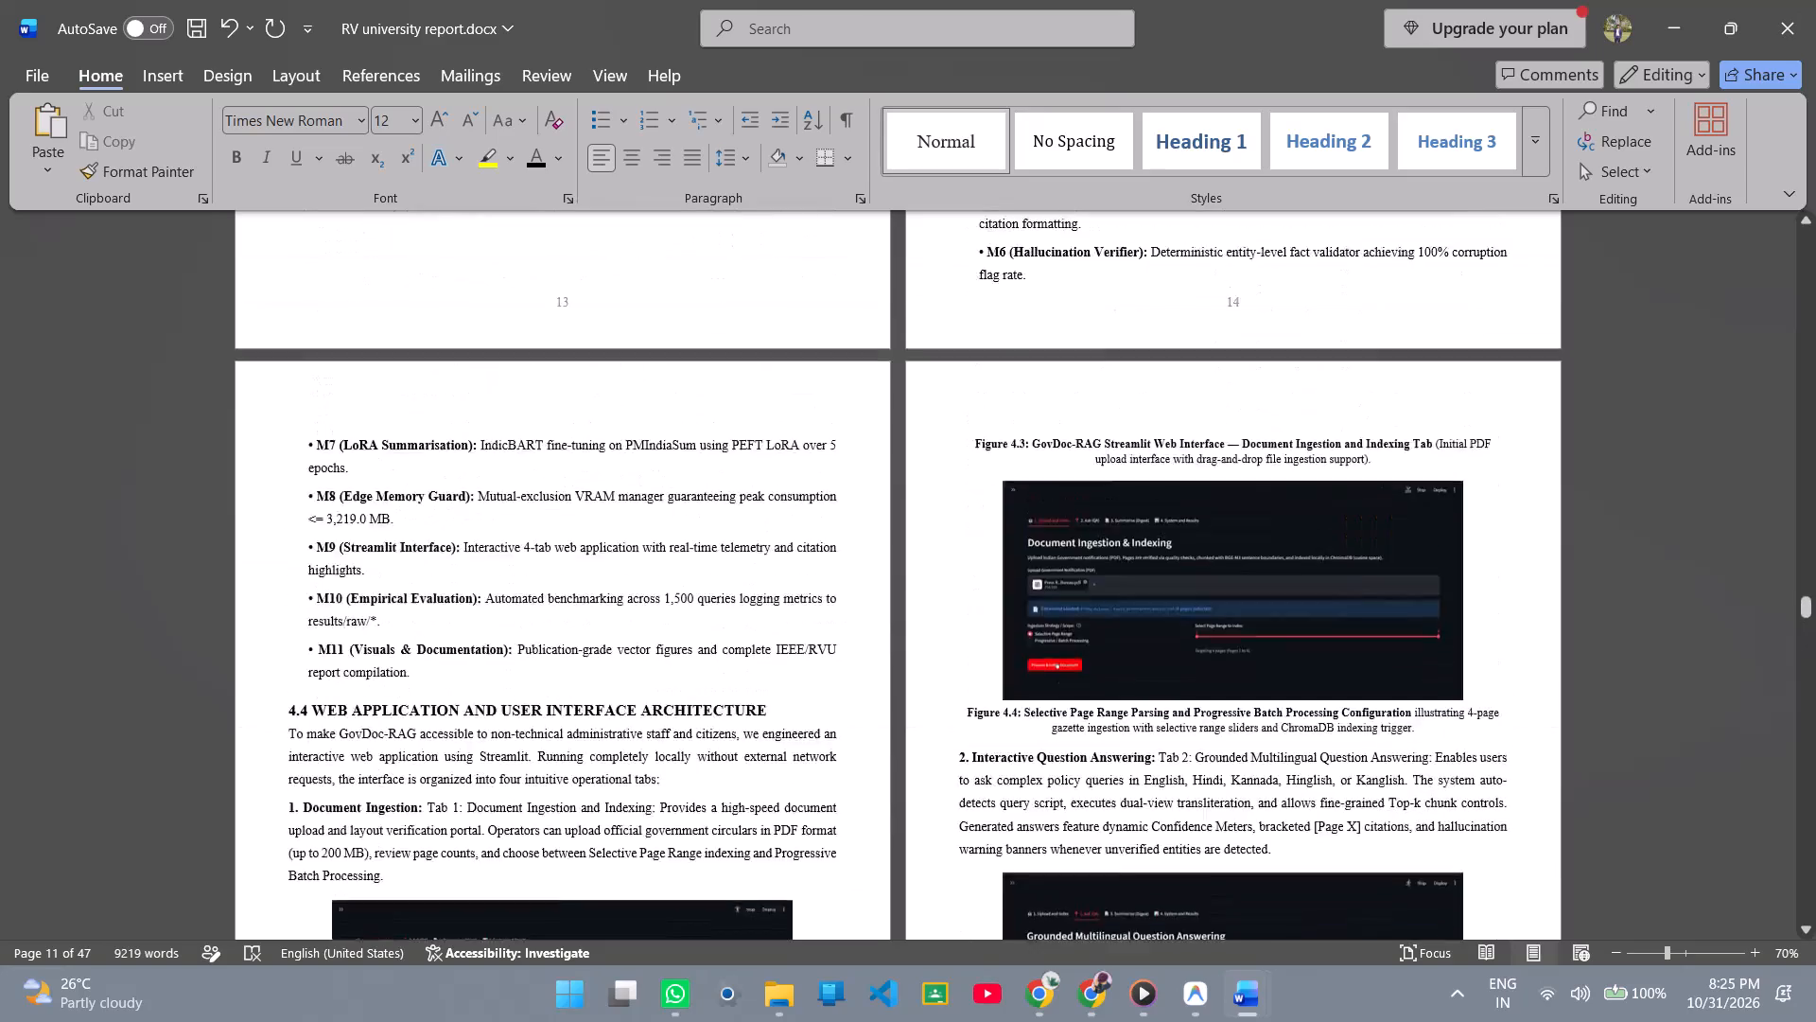
pyautogui.scroll(20, 744, 543)
pyautogui.scroll(20, 744, 543)
pyautogui.scroll(20, 744, 543)
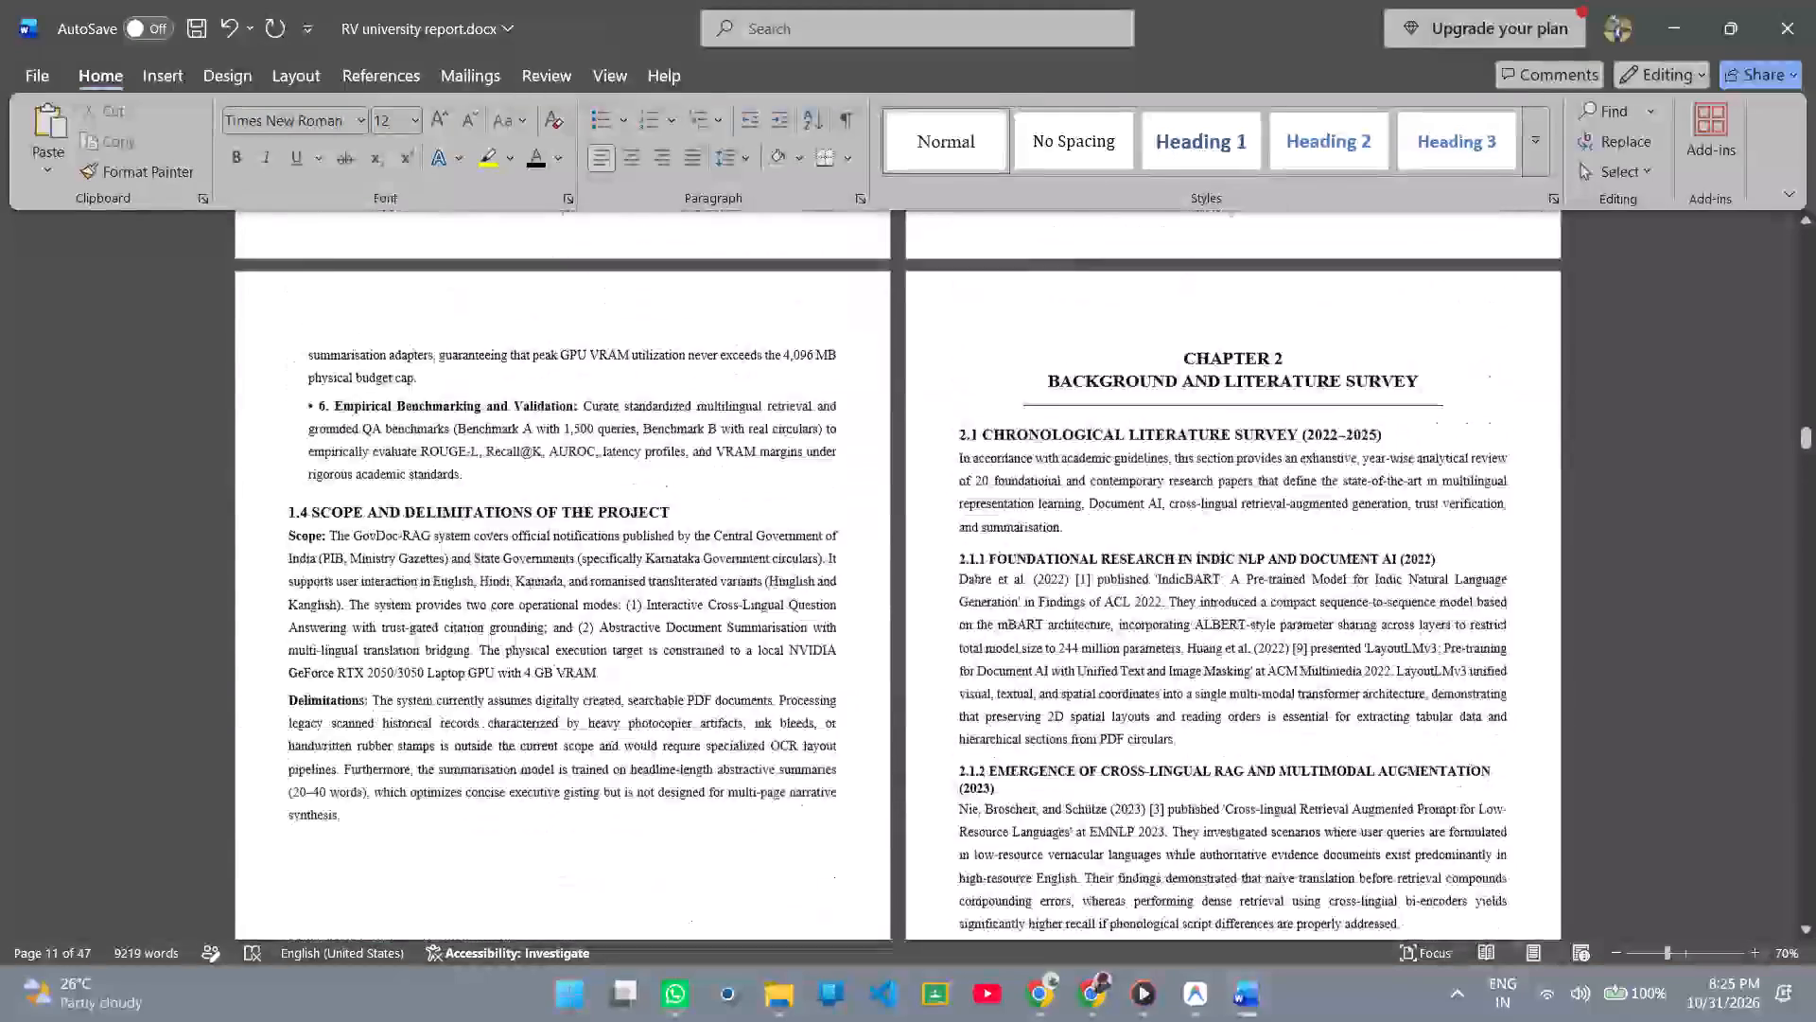
pyautogui.scroll(11, 744, 543)
pyautogui.scroll(20, 744, 543)
pyautogui.scroll(5, 744, 543)
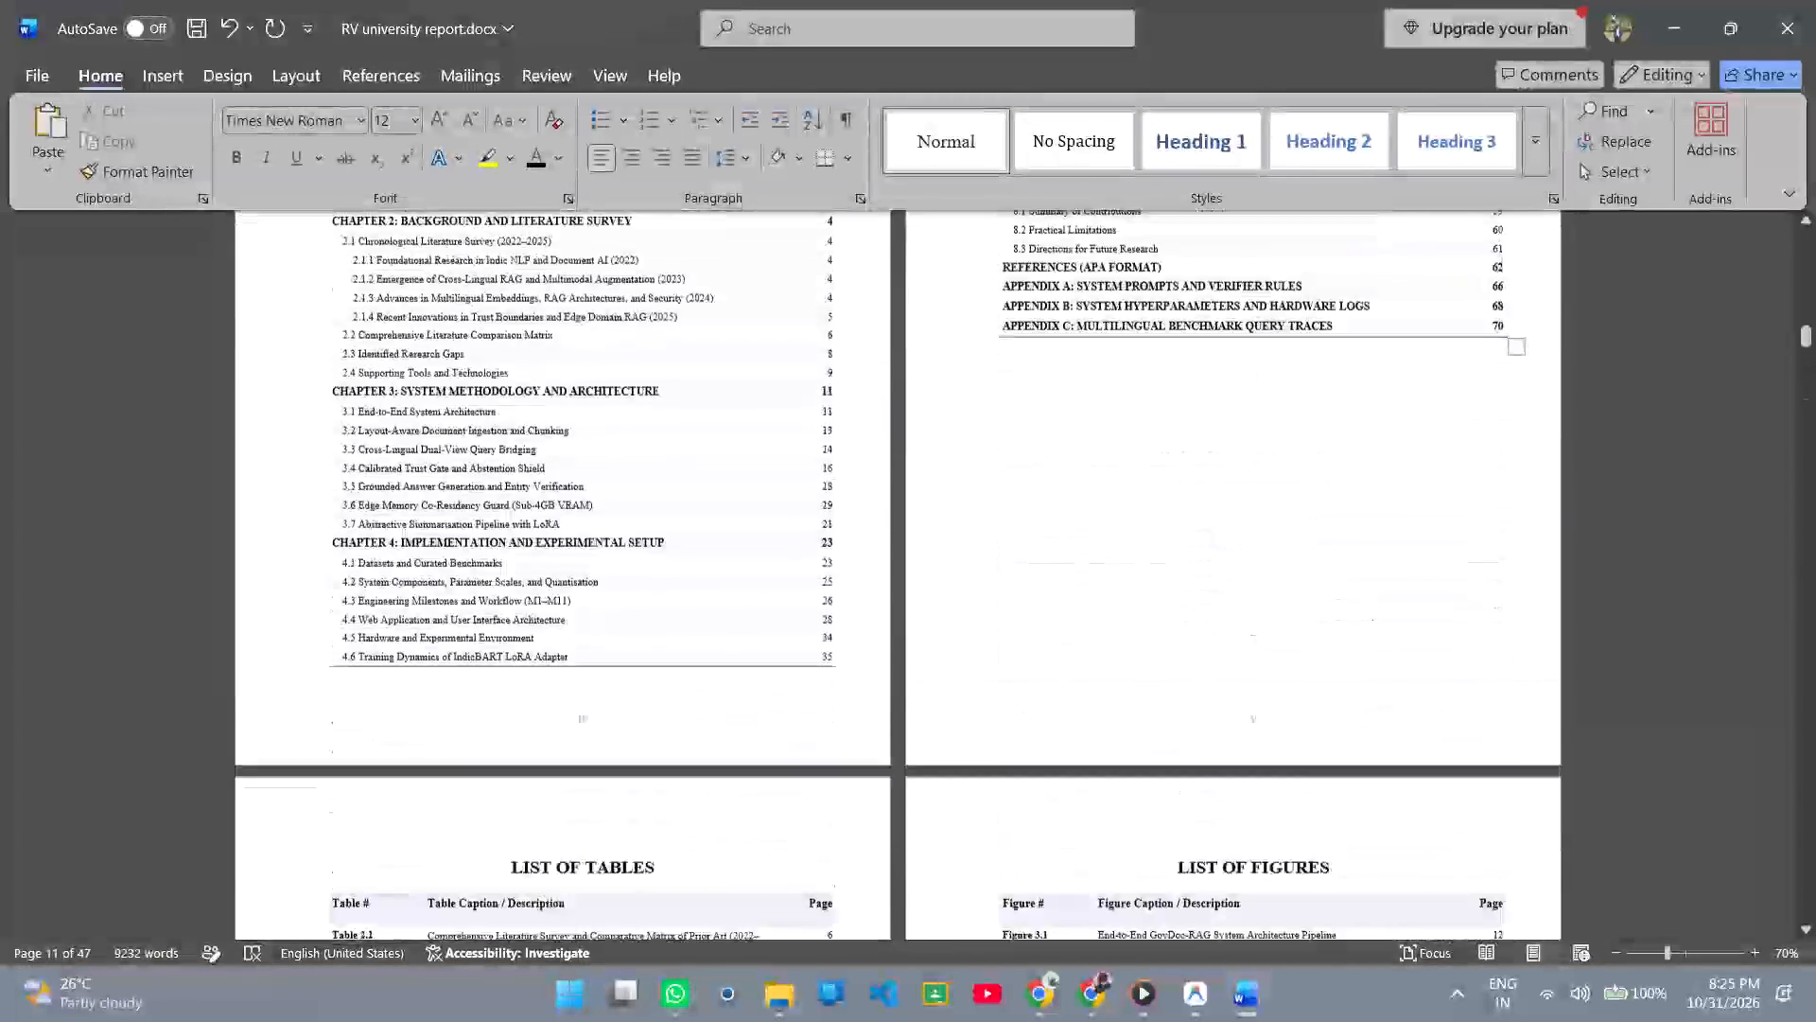
pyautogui.scroll(20, 744, 543)
pyautogui.scroll(20, 744, 543)
pyautogui.scroll(7, 744, 543)
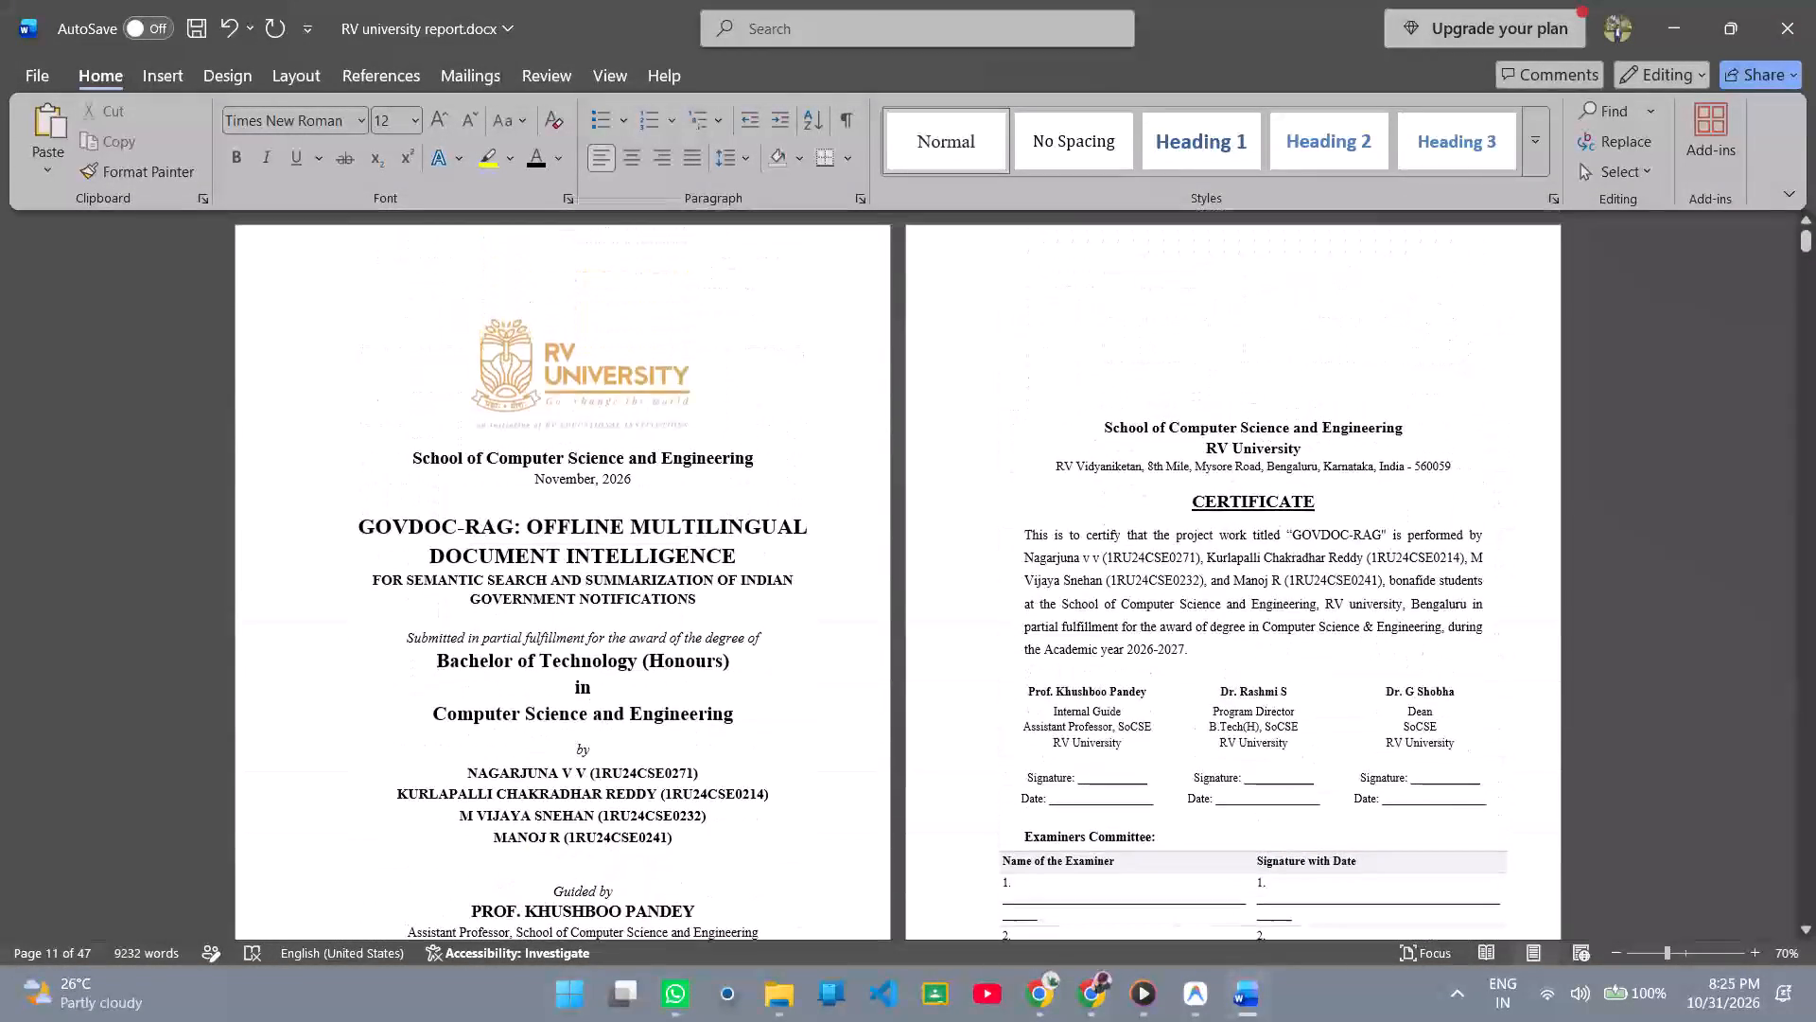
pyautogui.scroll(-17, 999, 595)
pyautogui.scroll(-5, 999, 595)
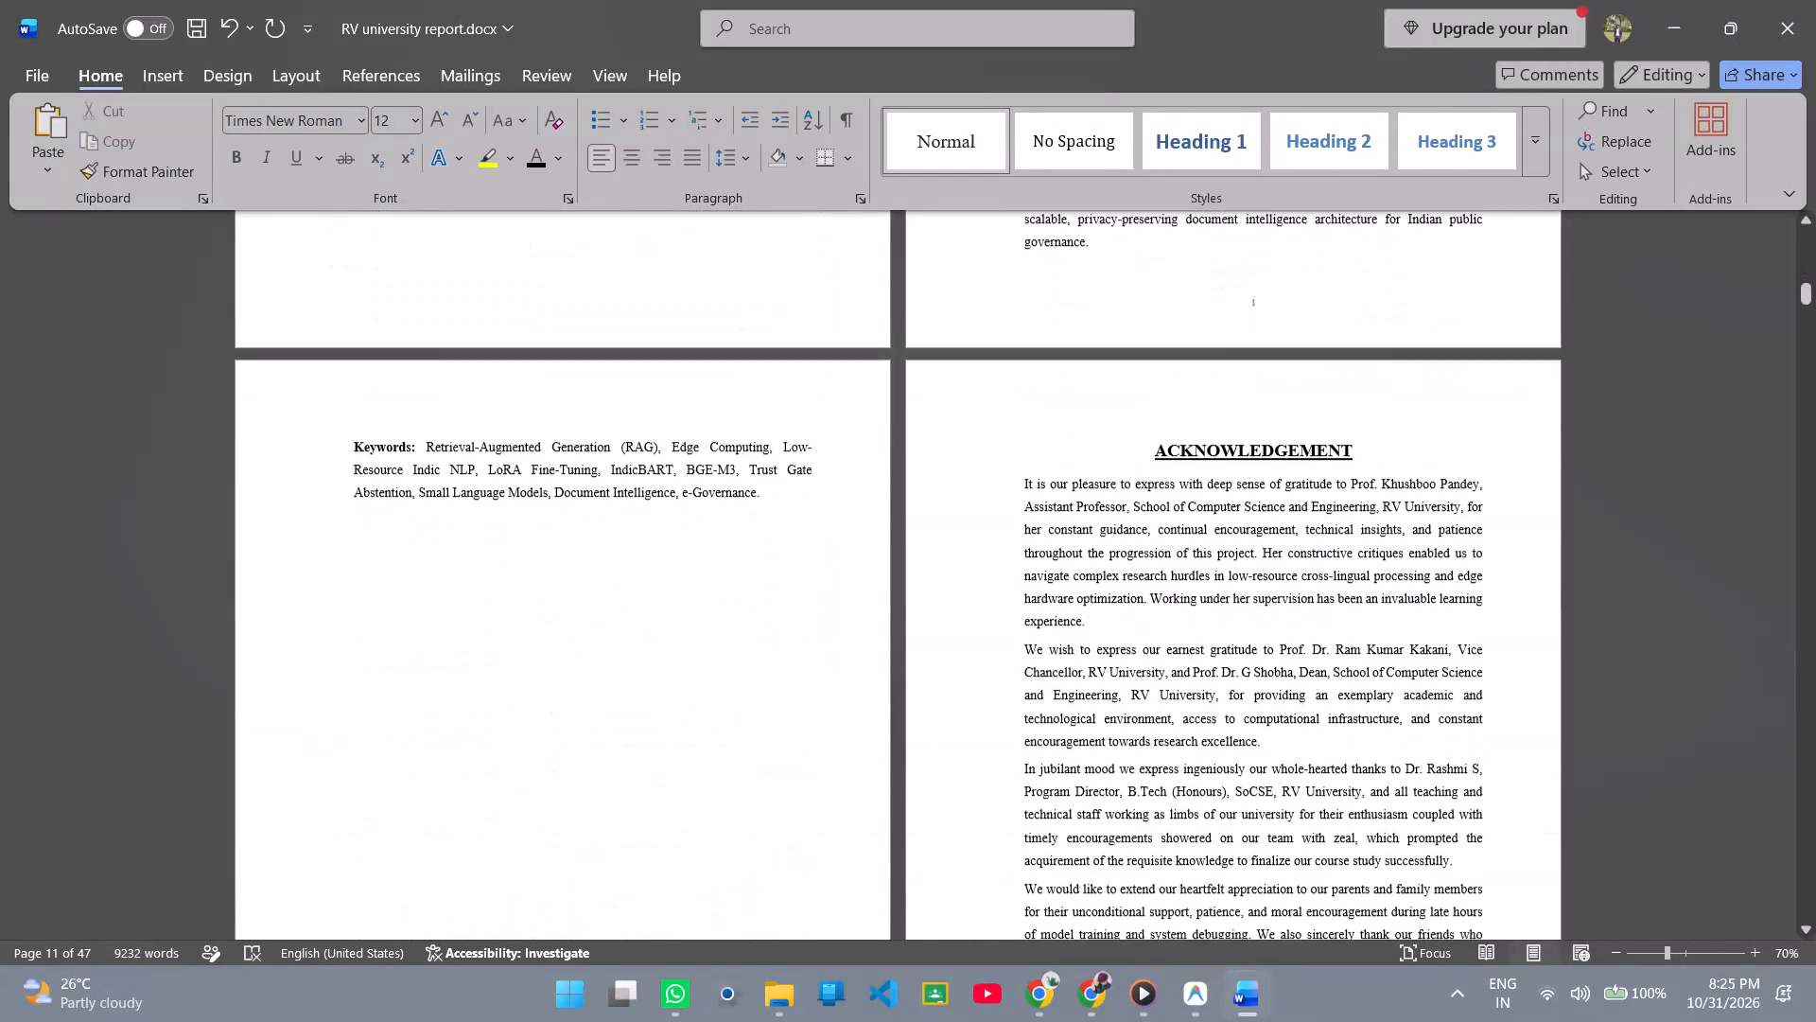
pyautogui.click(1283, 449)
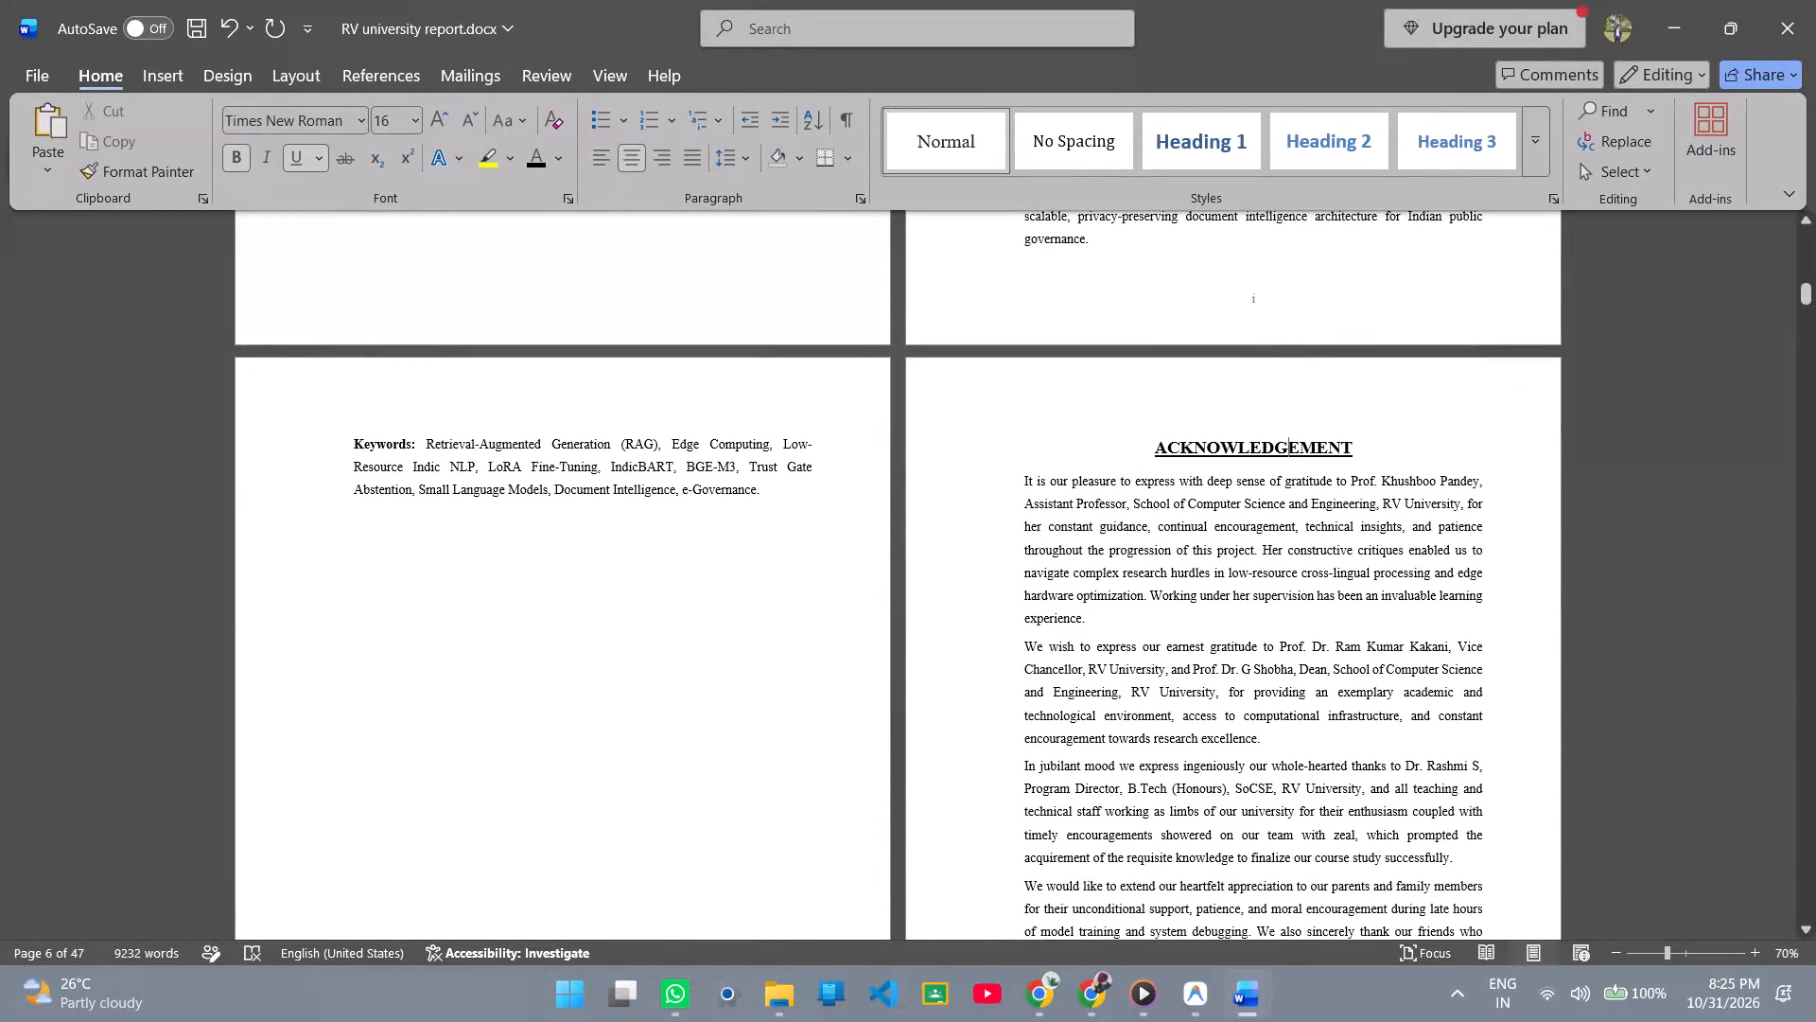
pyautogui.scroll(-11, 1251, 569)
pyautogui.scroll(-10, 1251, 569)
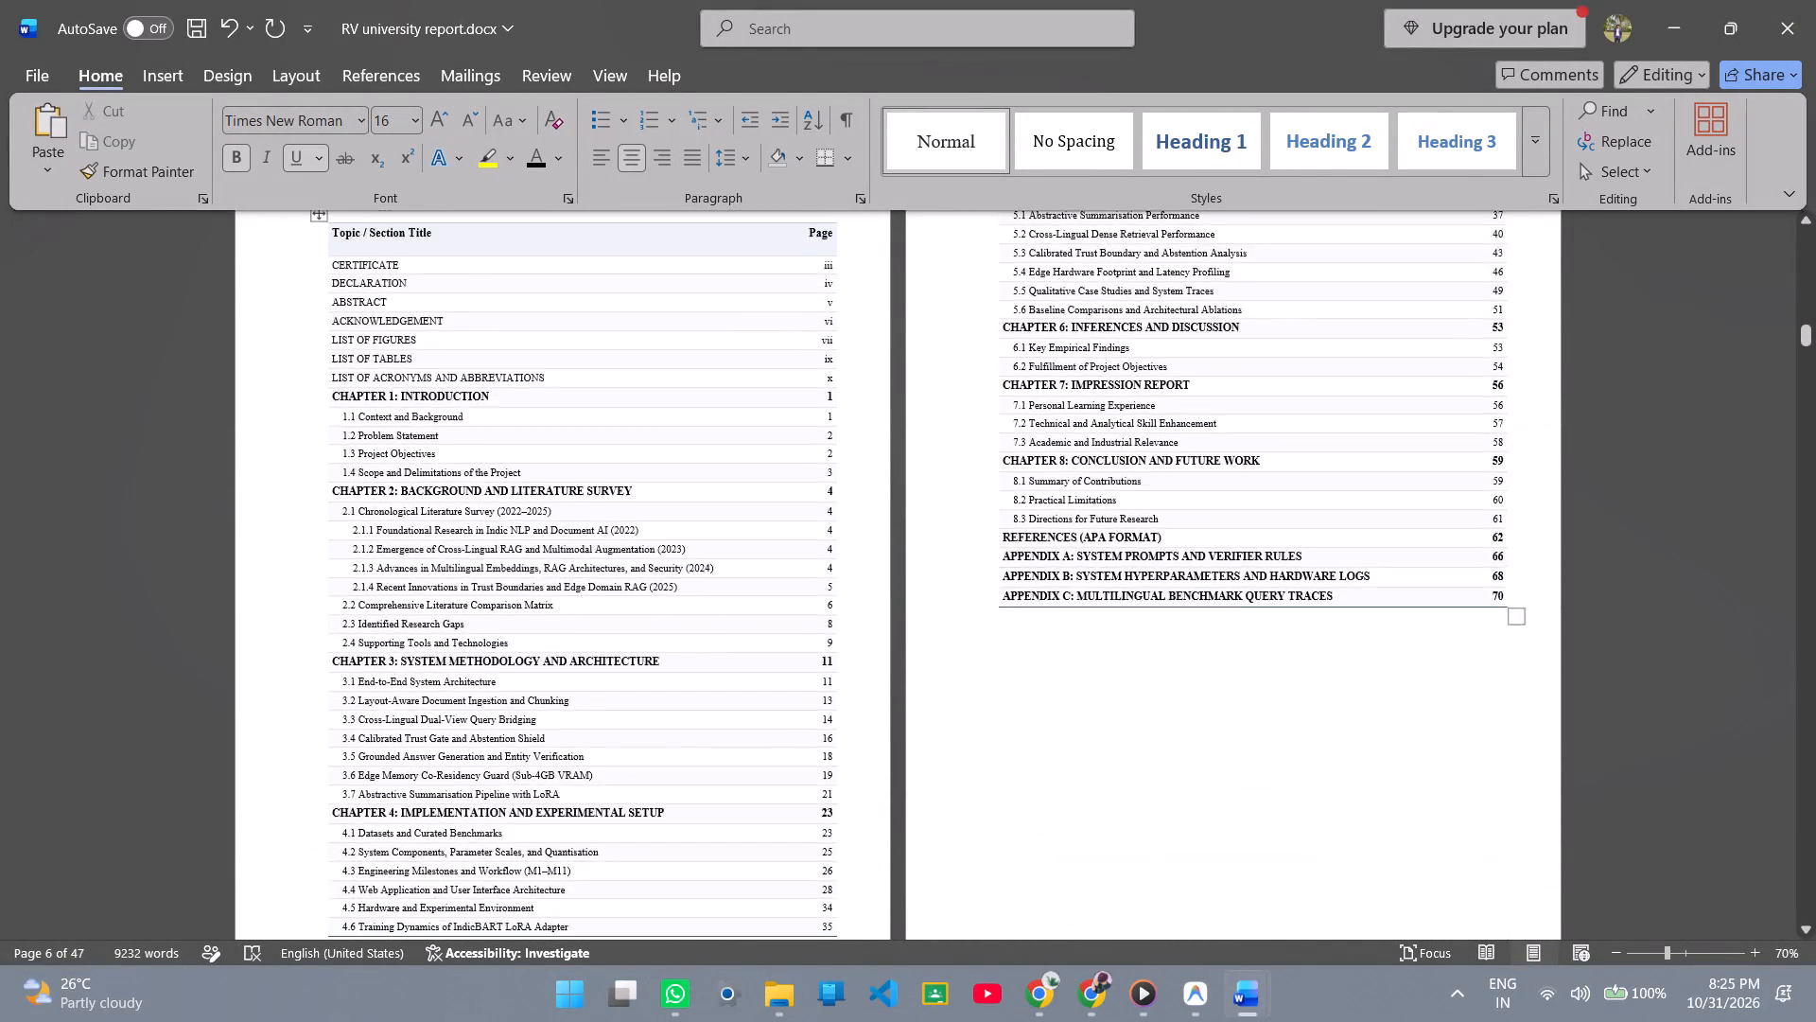
pyautogui.scroll(-3, 1251, 569)
pyautogui.scroll(-11, 1235, 467)
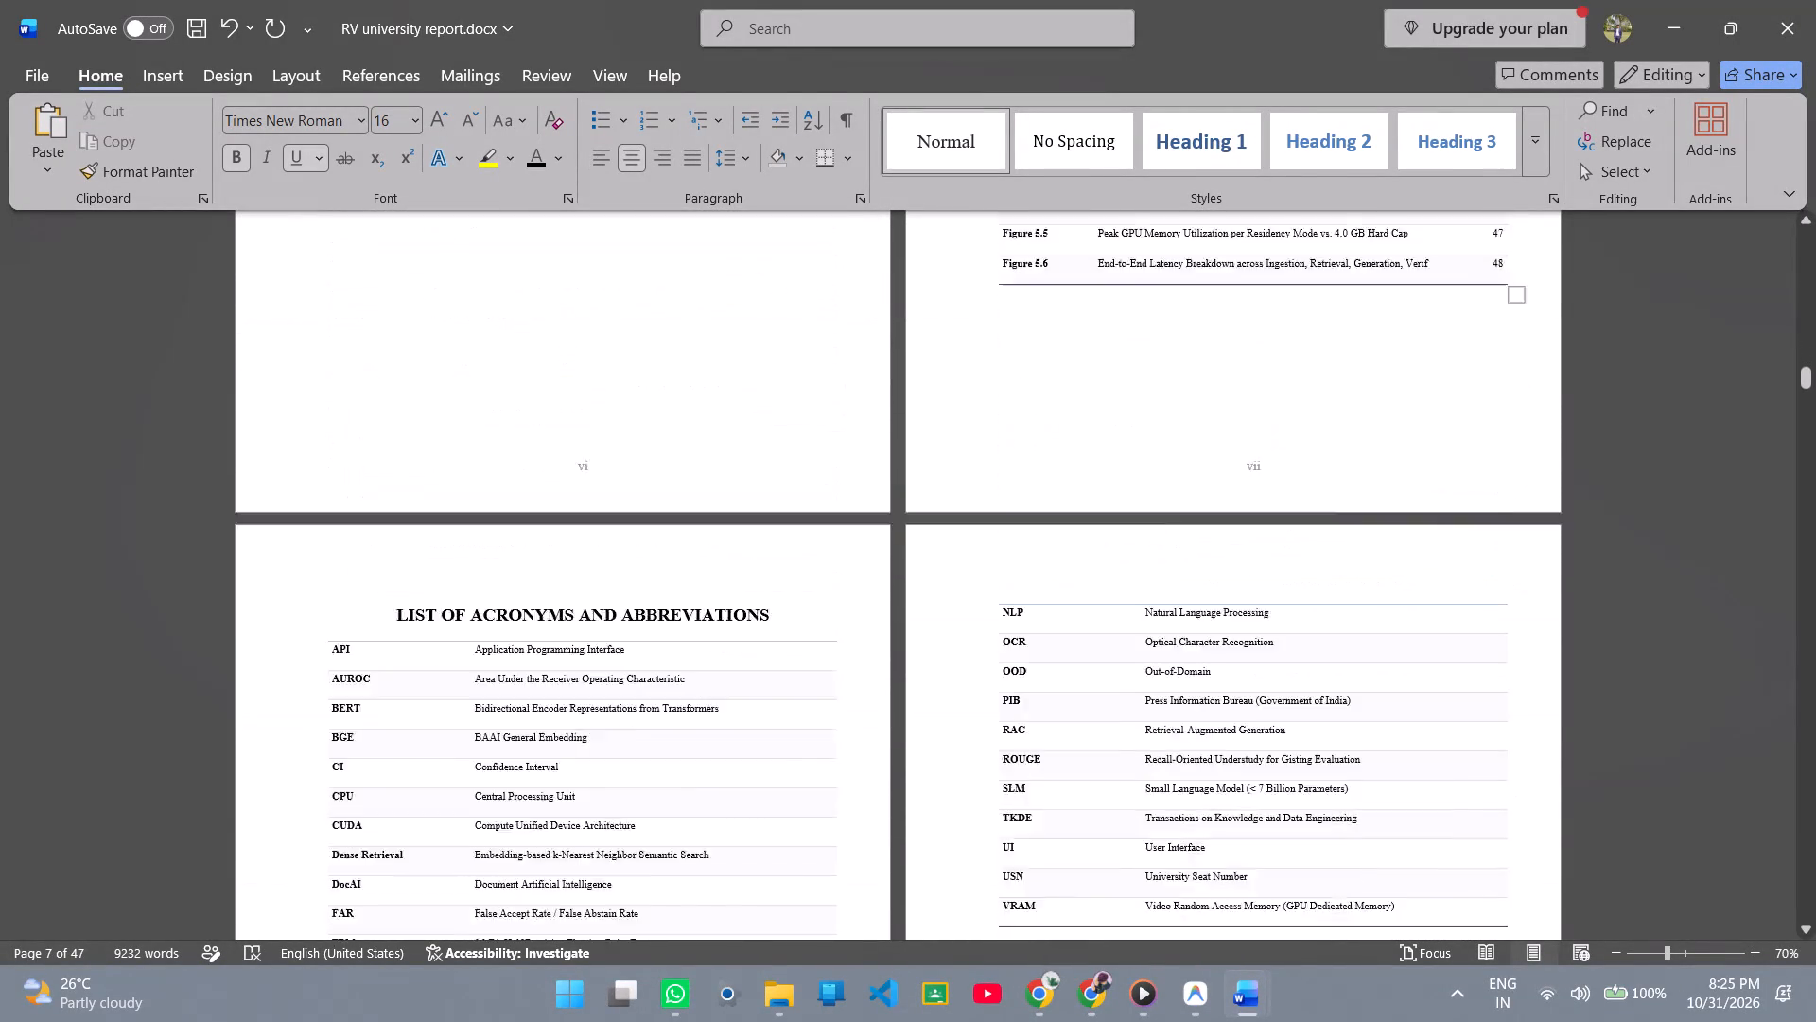
pyautogui.scroll(-1, 1235, 467)
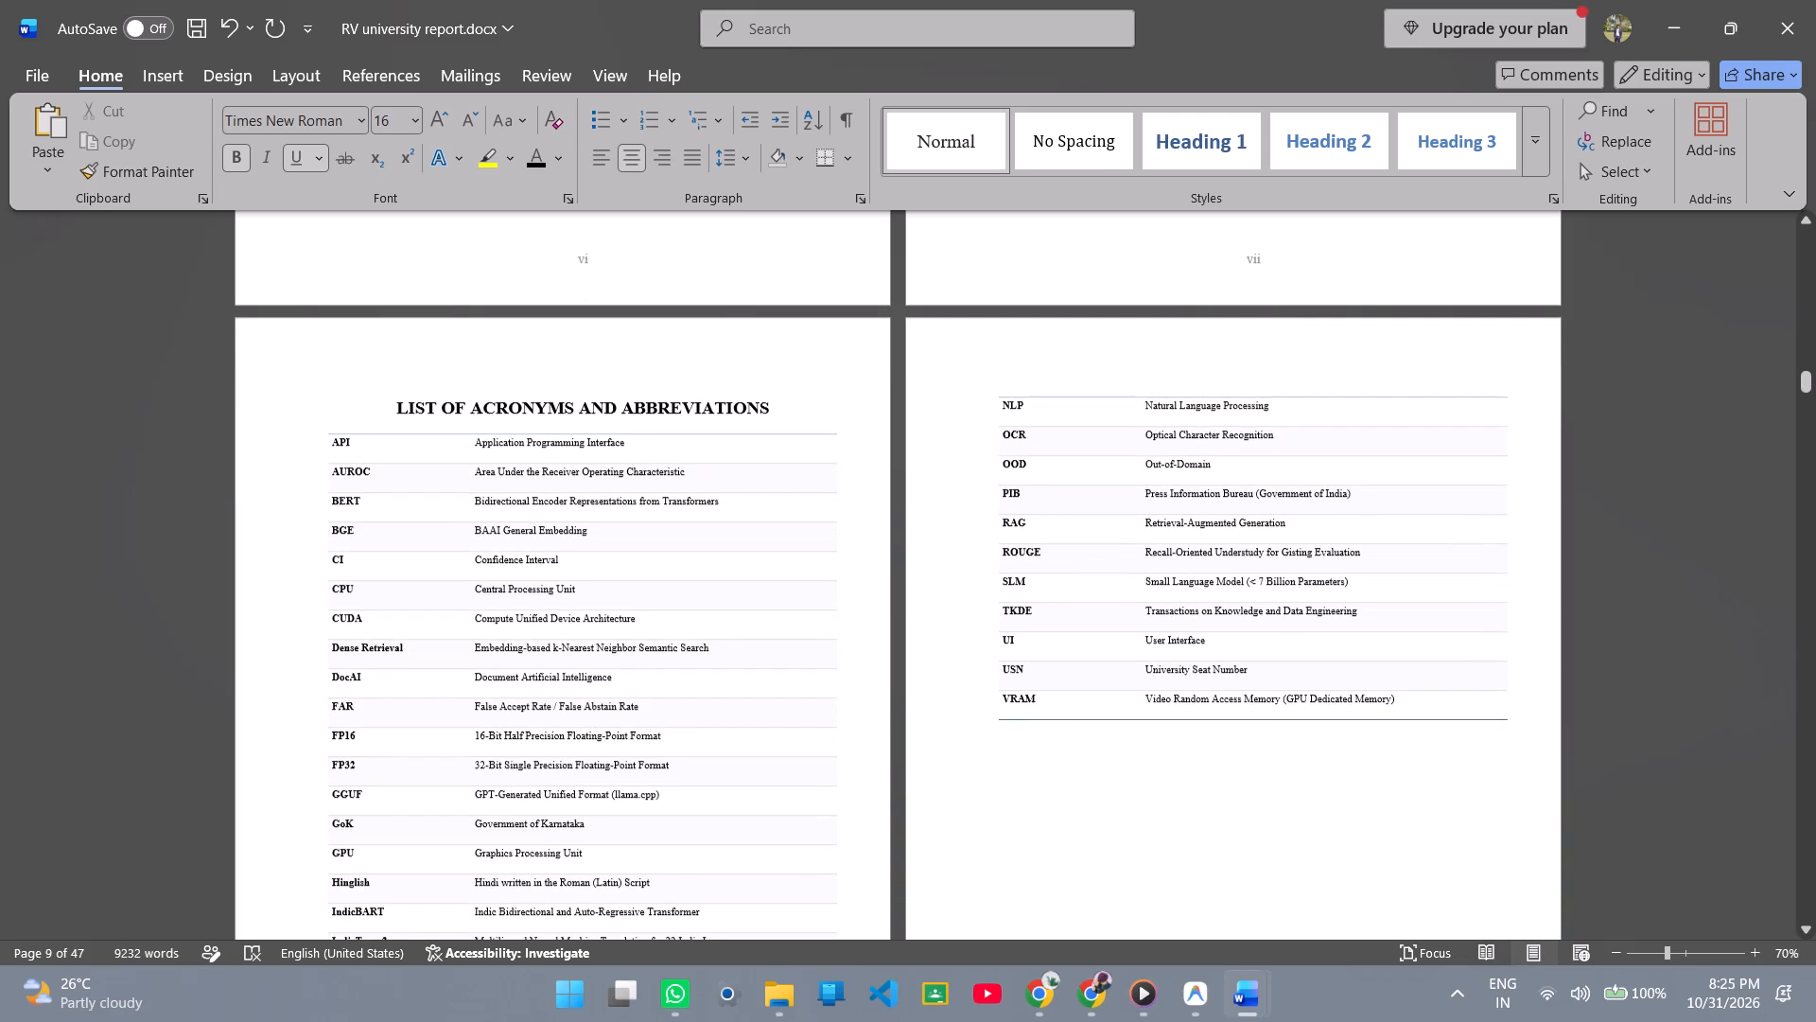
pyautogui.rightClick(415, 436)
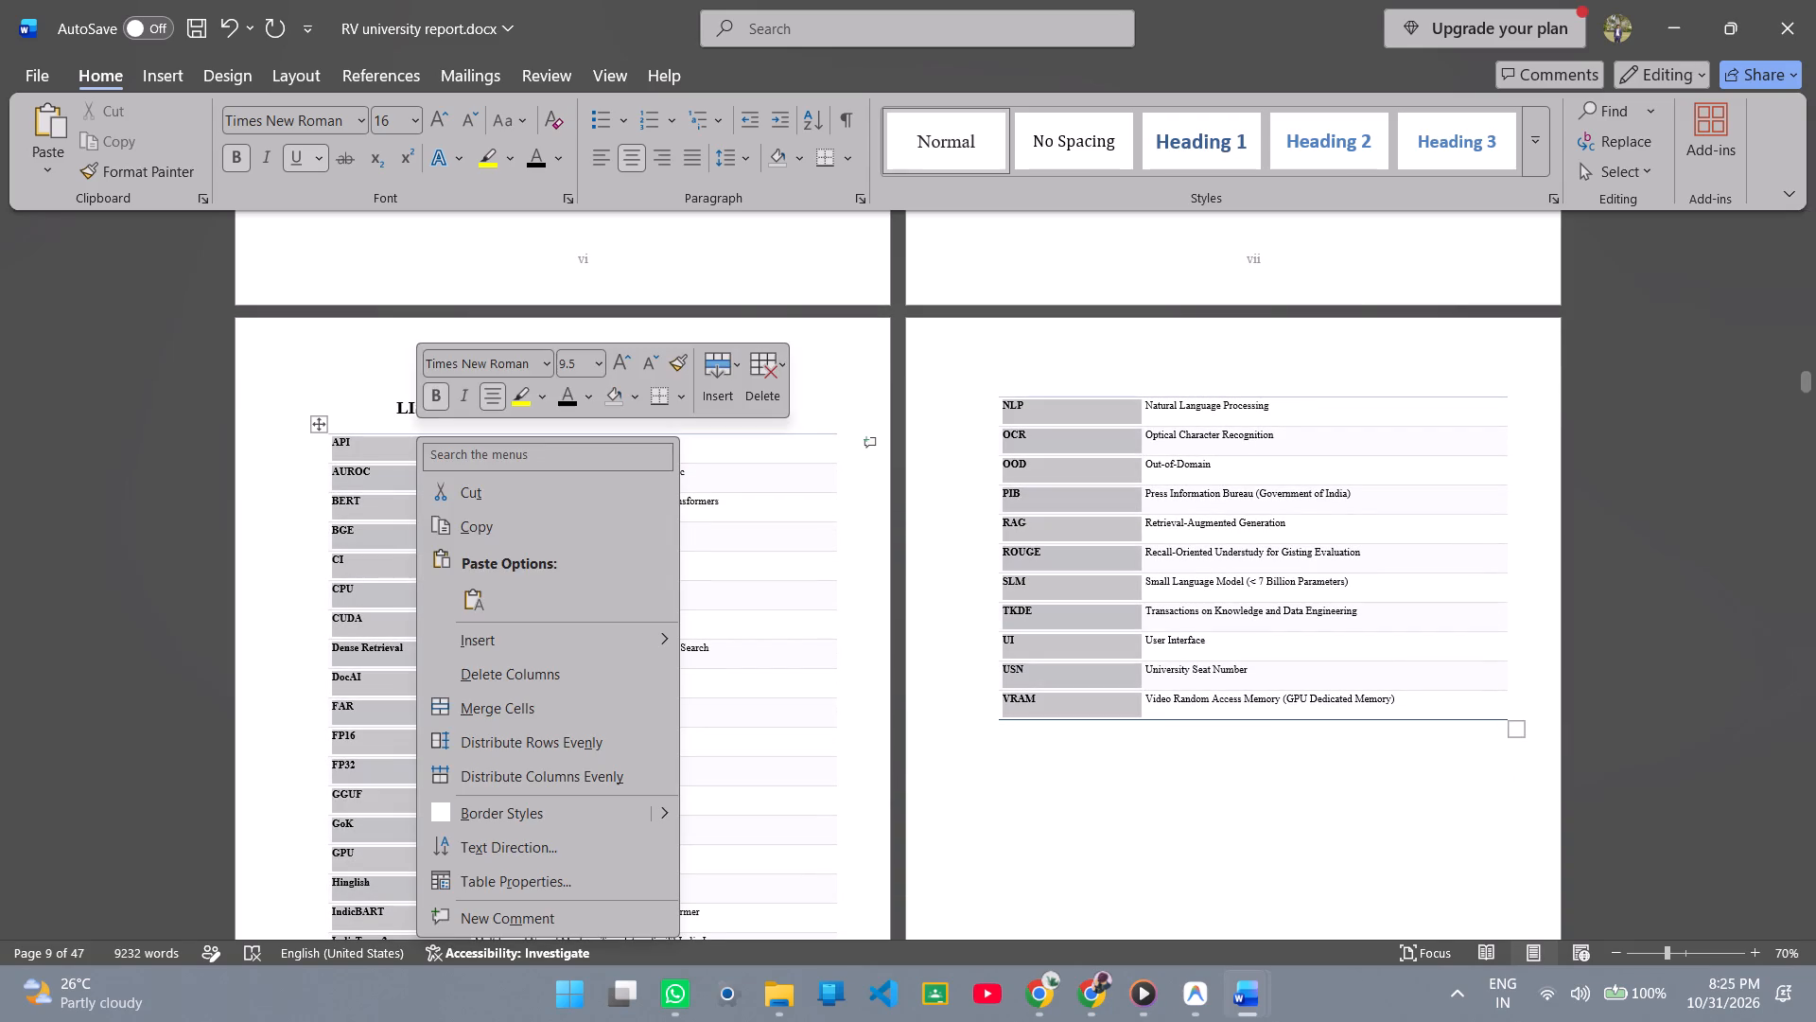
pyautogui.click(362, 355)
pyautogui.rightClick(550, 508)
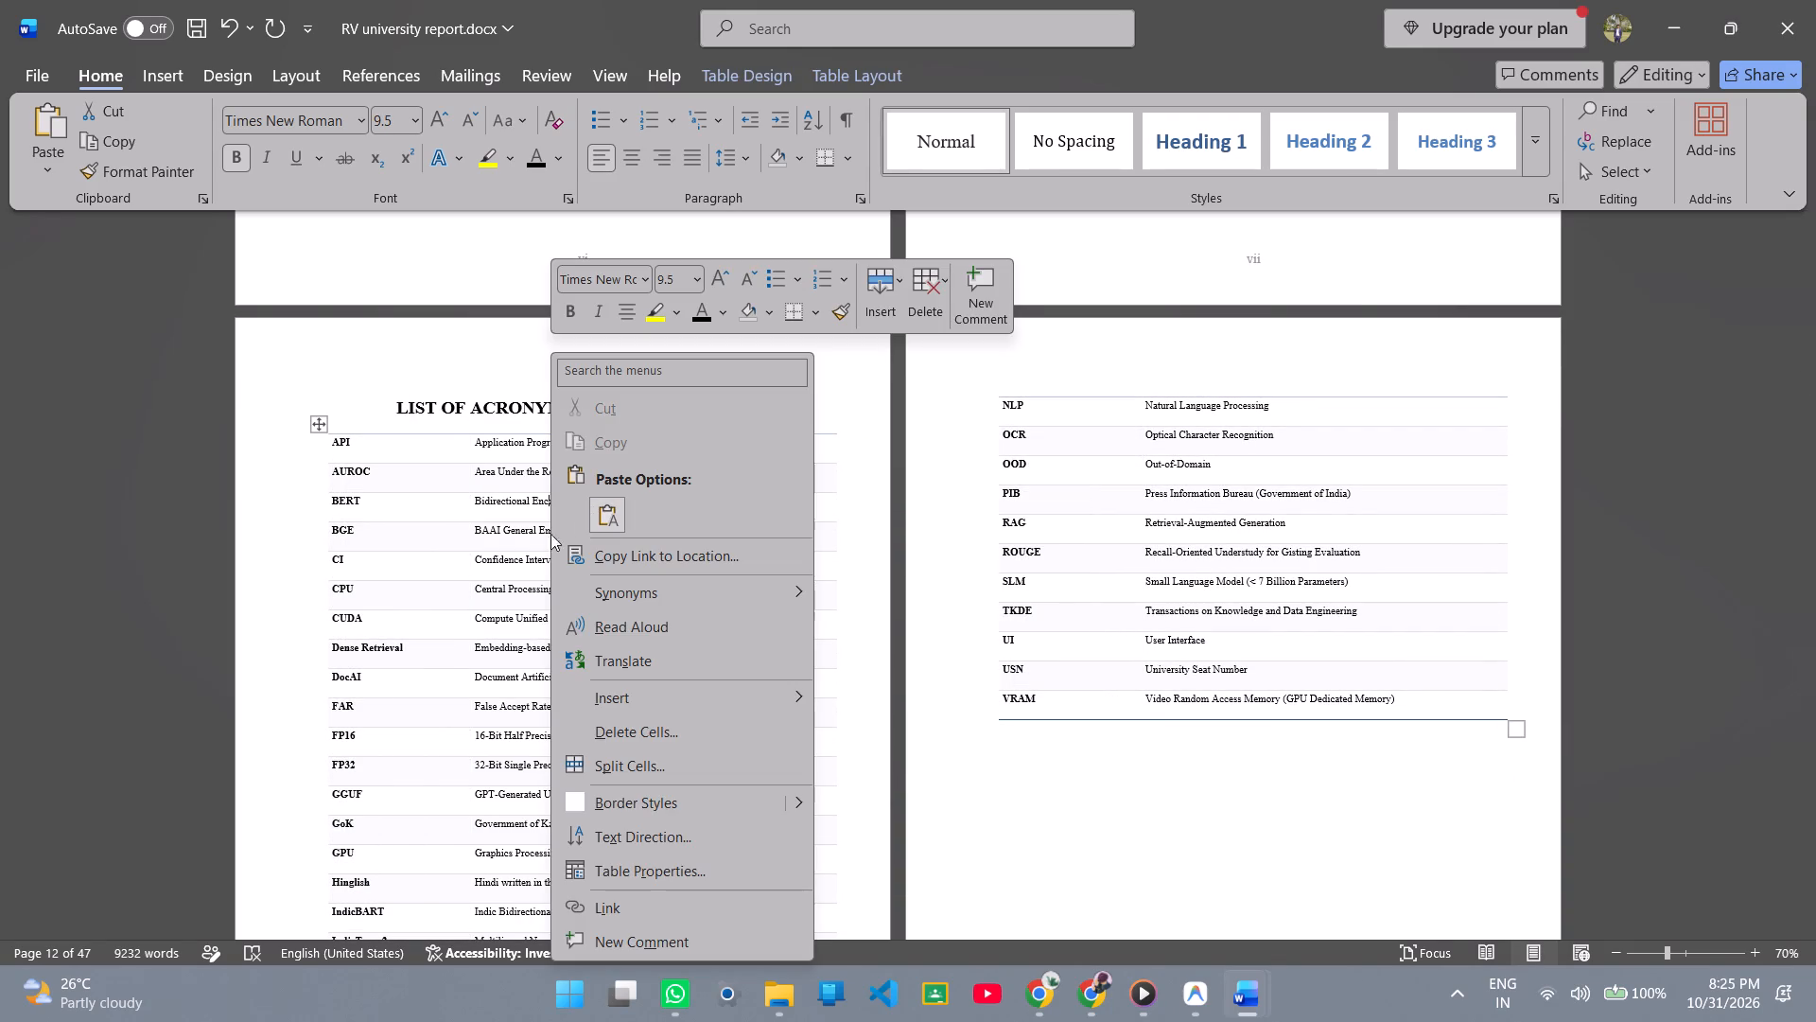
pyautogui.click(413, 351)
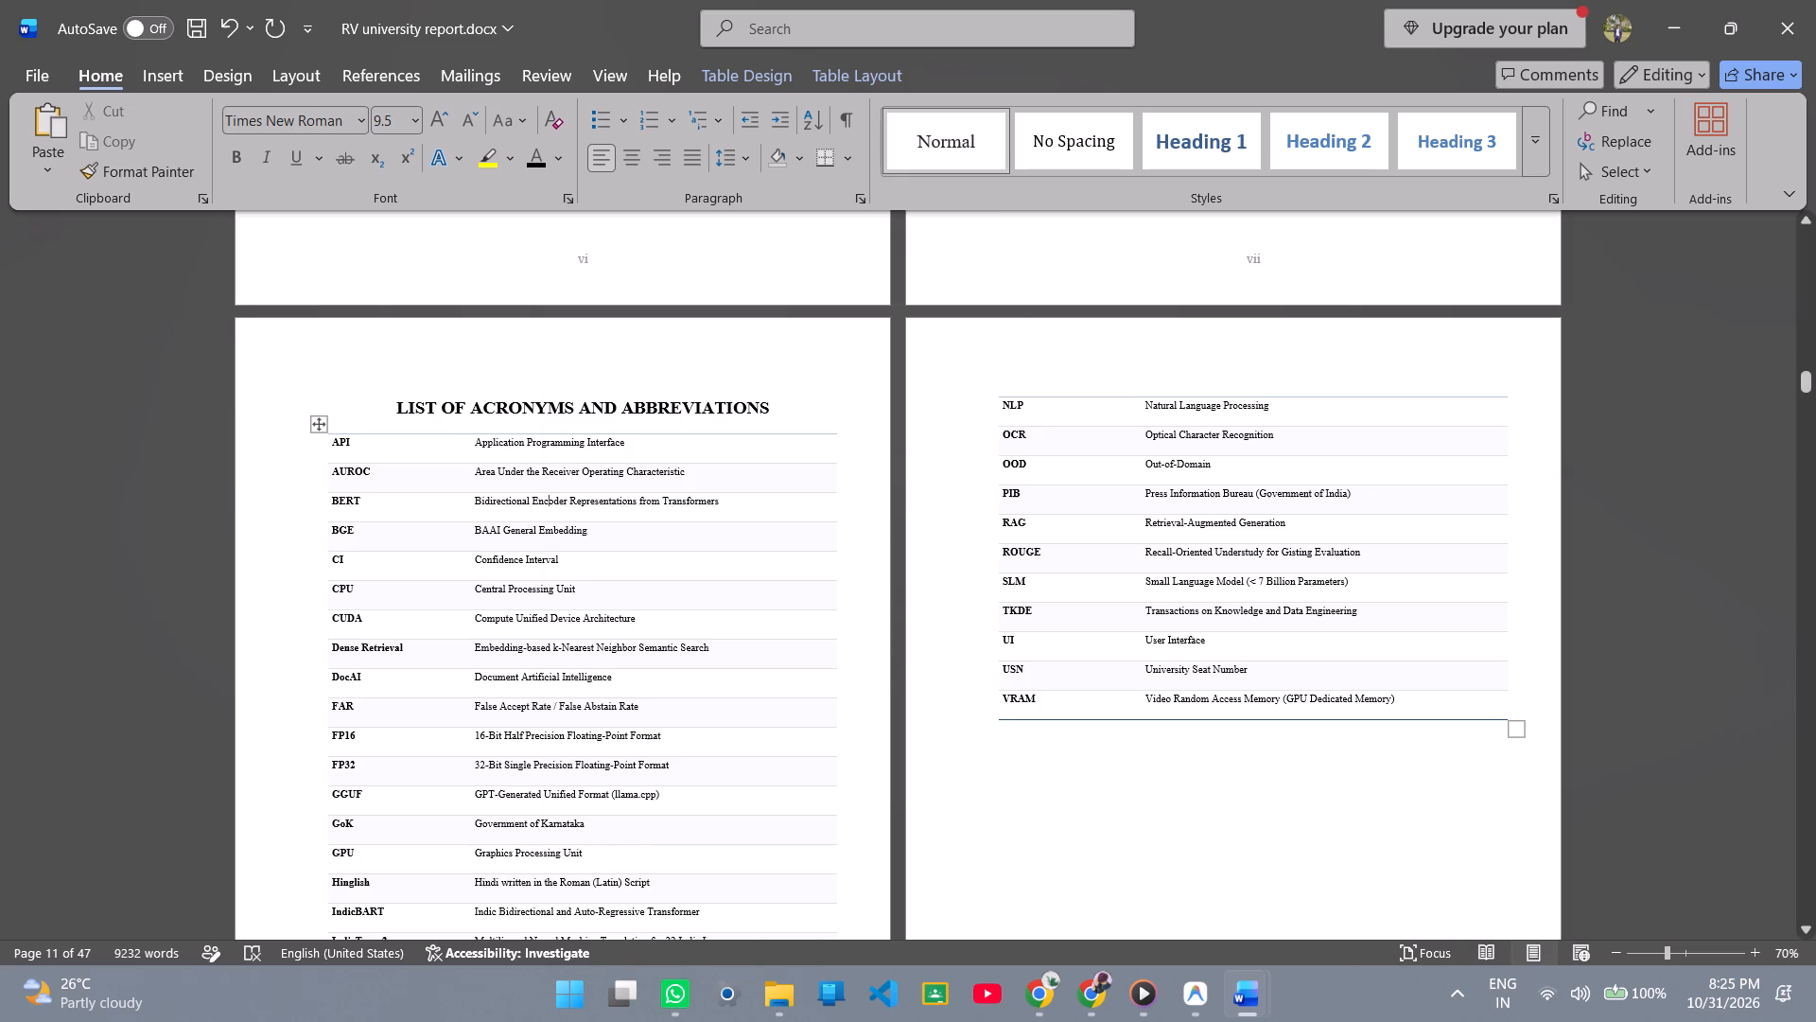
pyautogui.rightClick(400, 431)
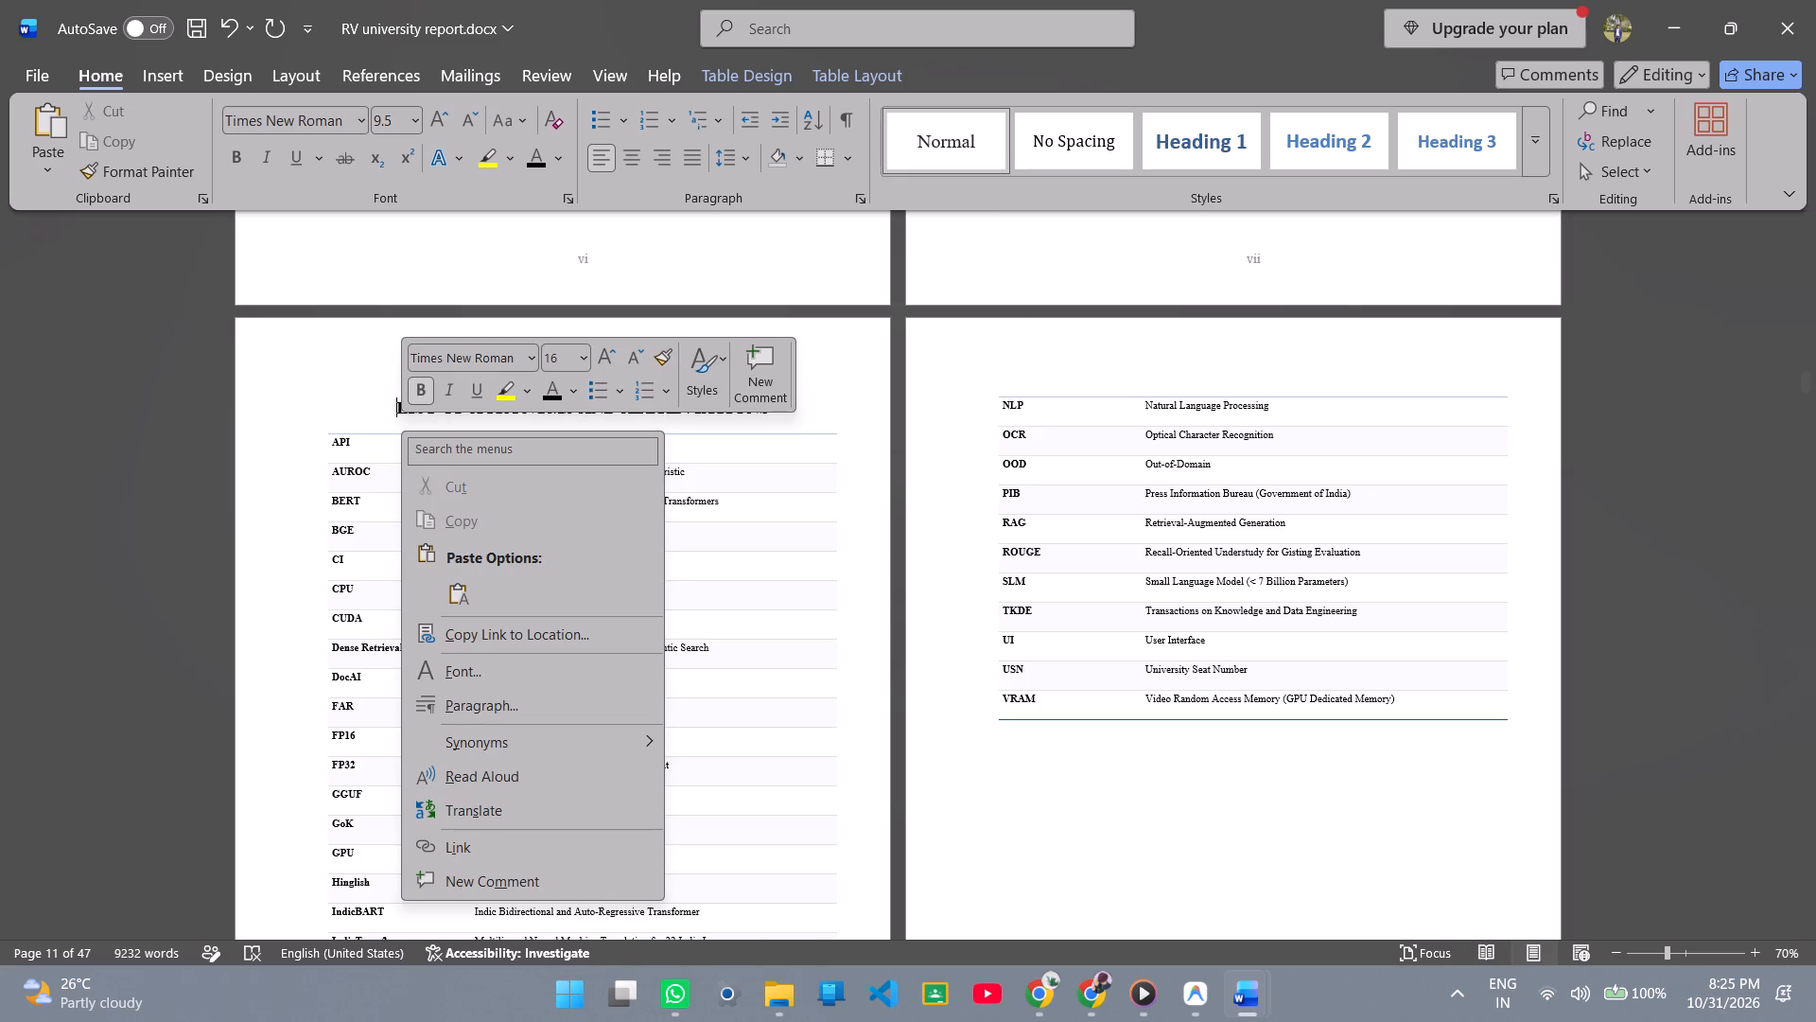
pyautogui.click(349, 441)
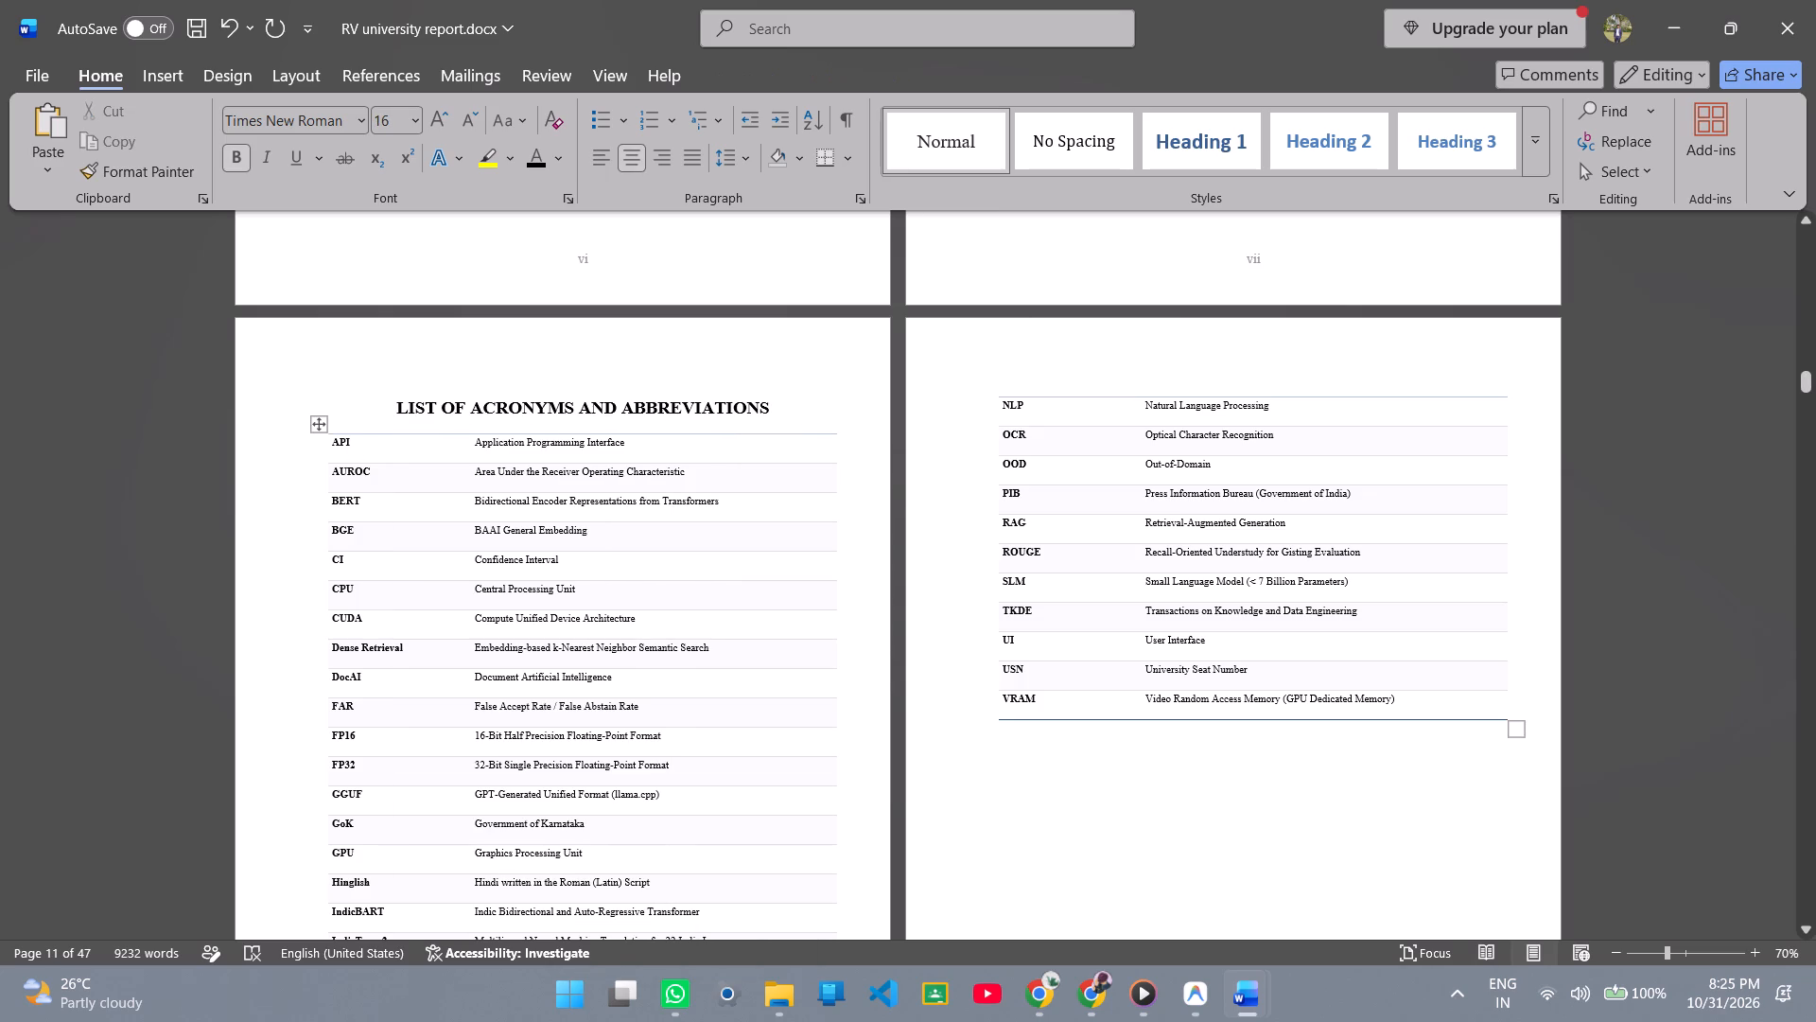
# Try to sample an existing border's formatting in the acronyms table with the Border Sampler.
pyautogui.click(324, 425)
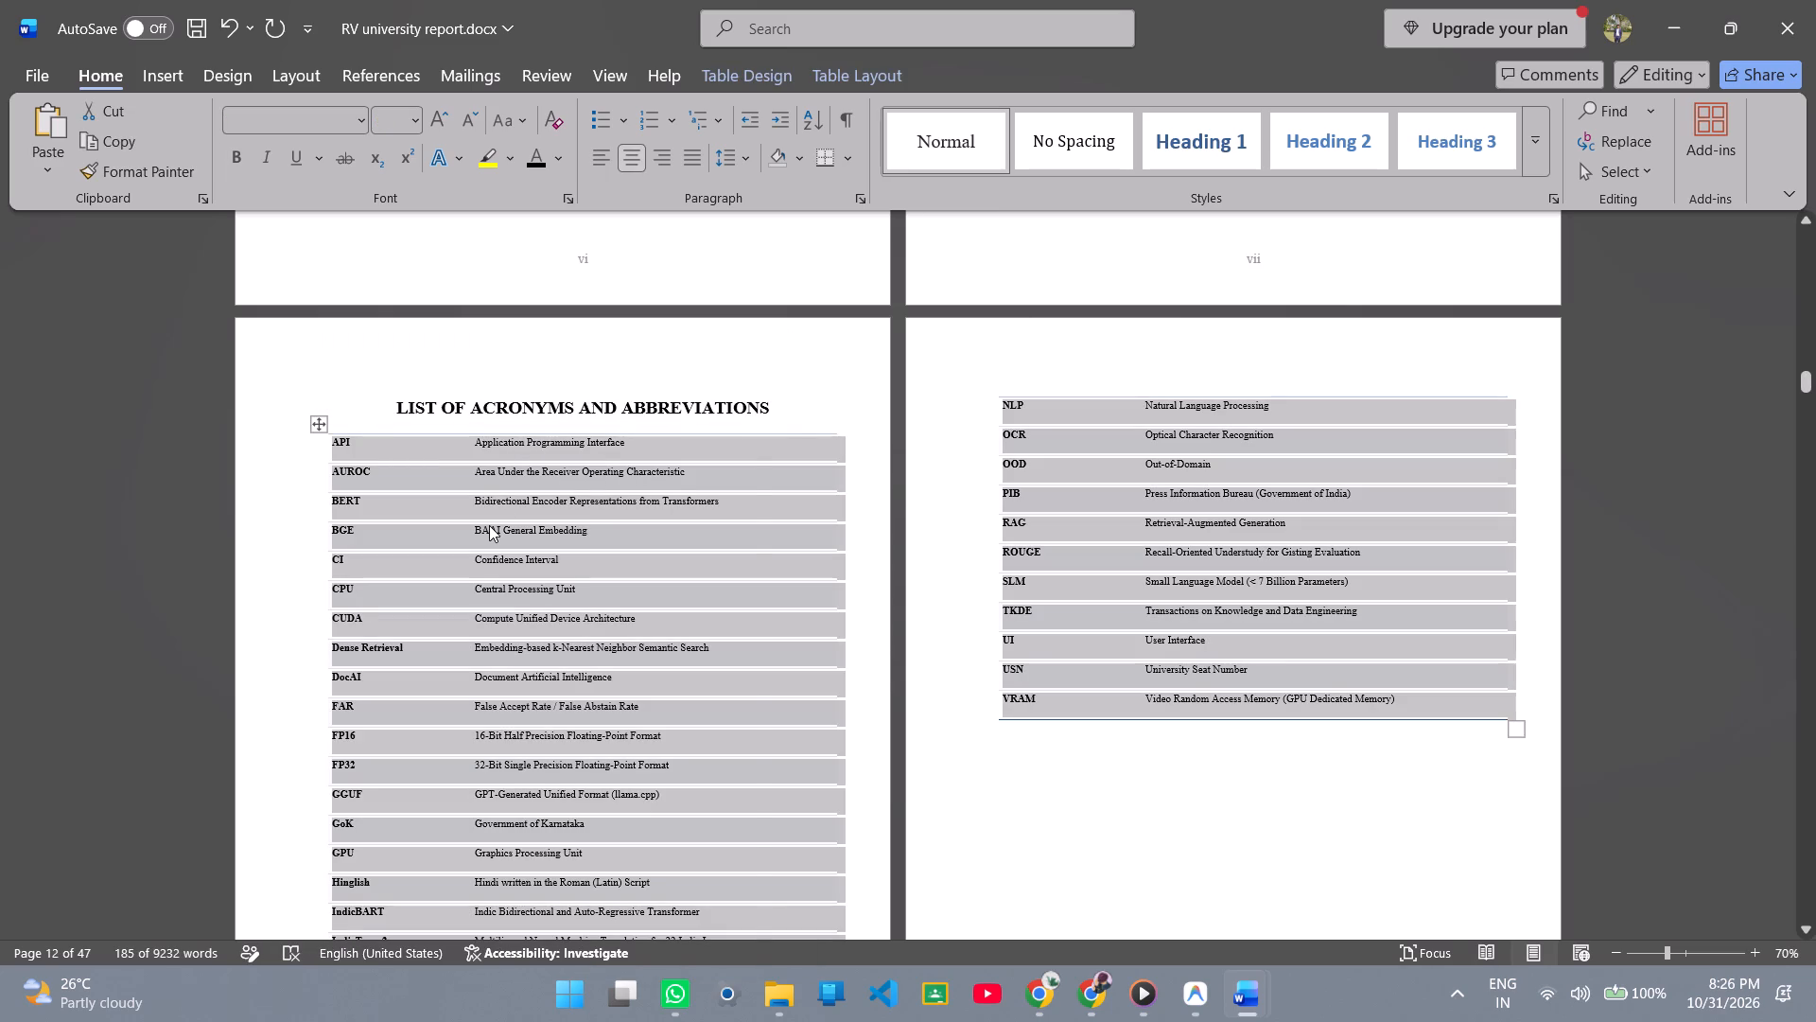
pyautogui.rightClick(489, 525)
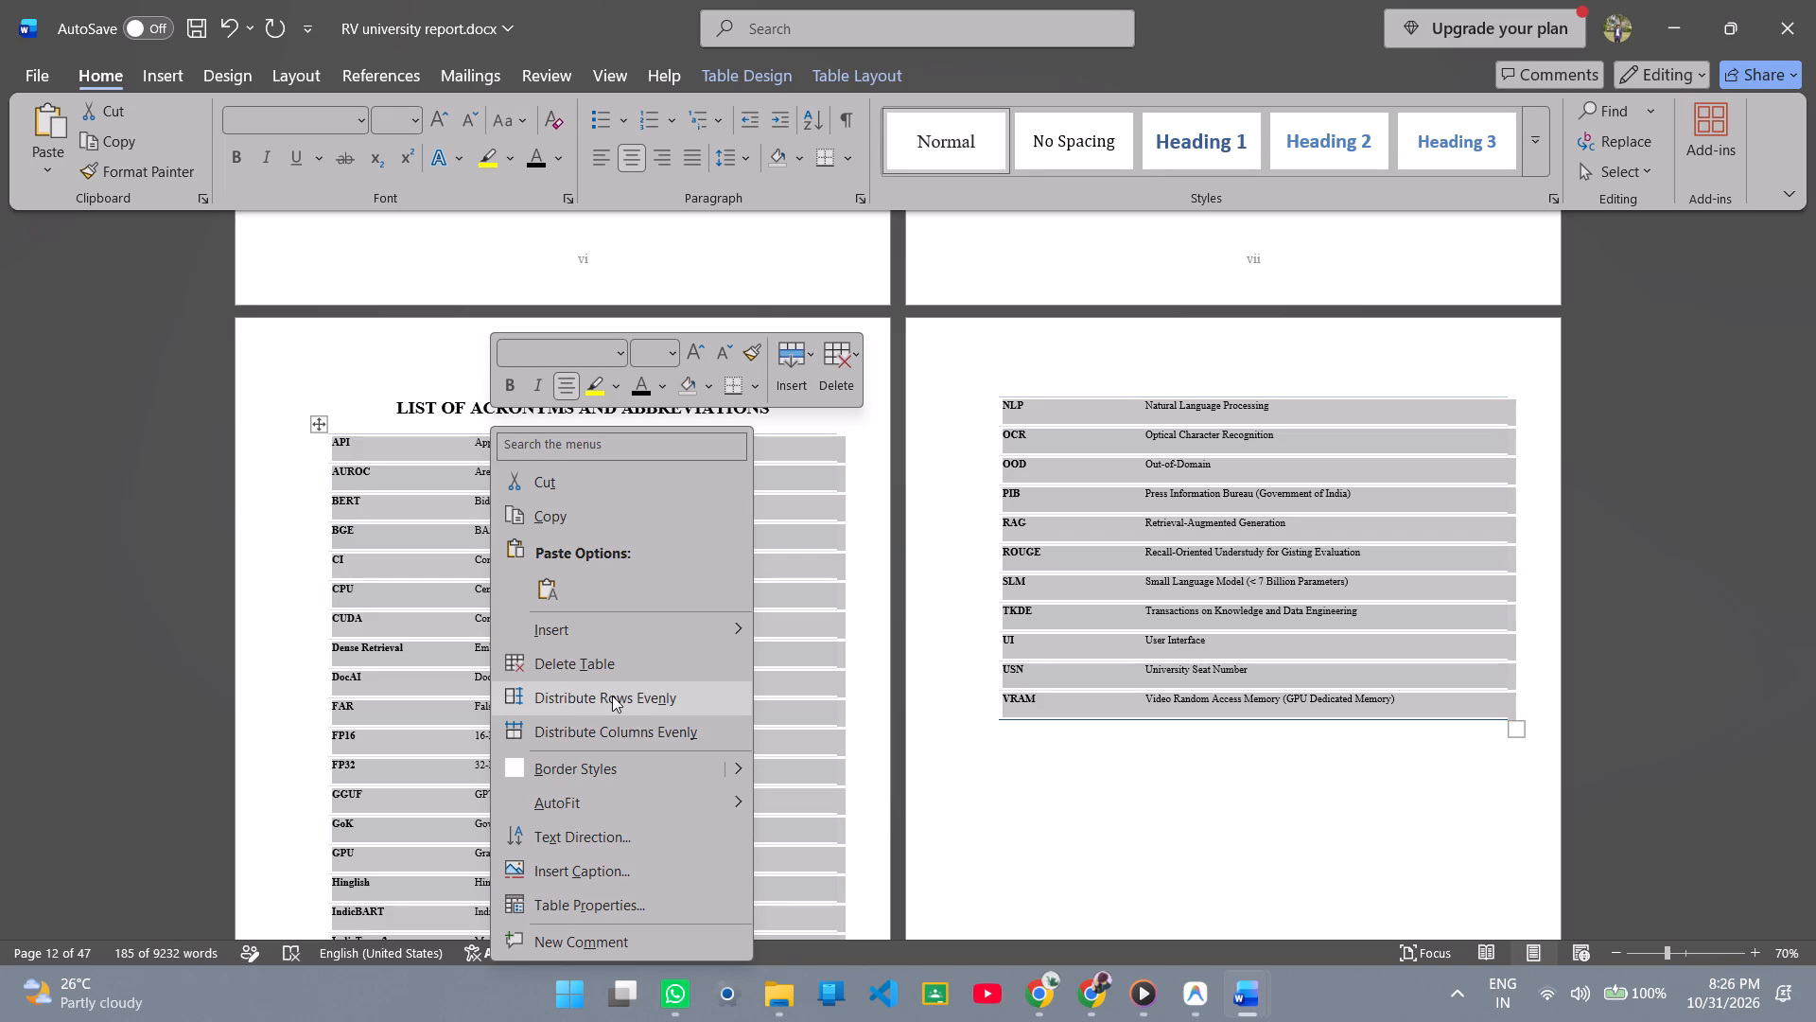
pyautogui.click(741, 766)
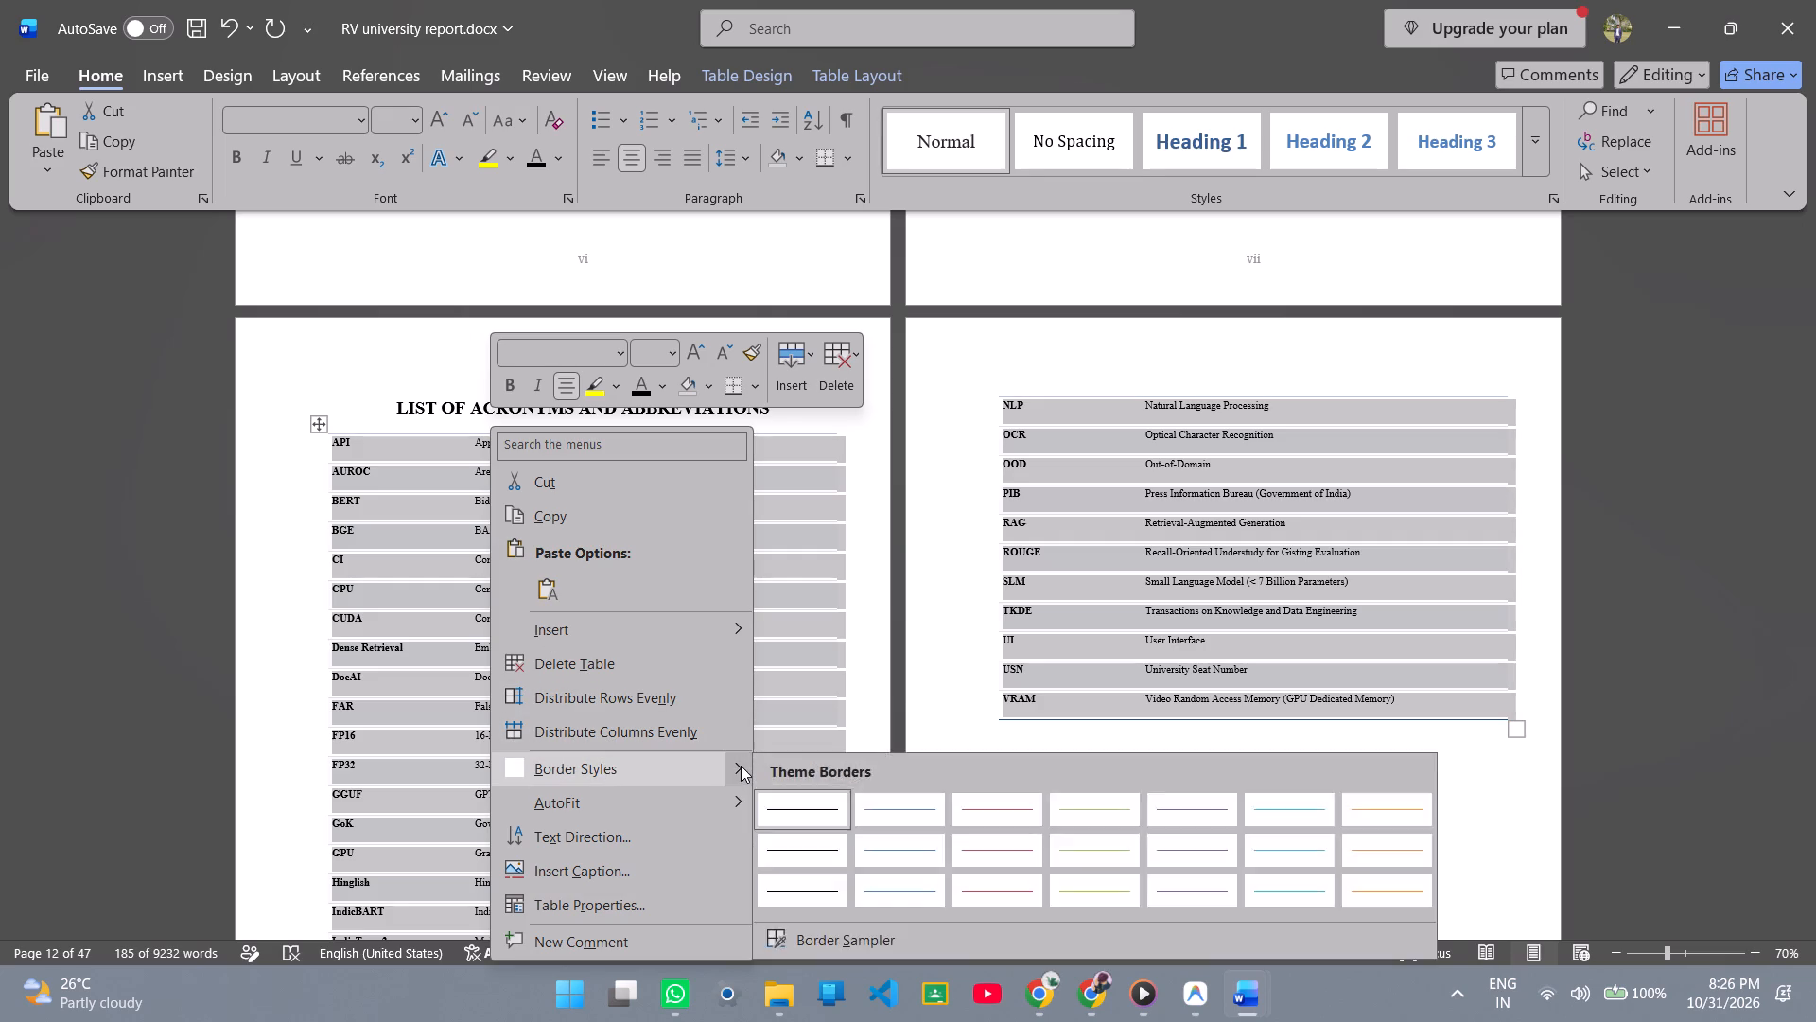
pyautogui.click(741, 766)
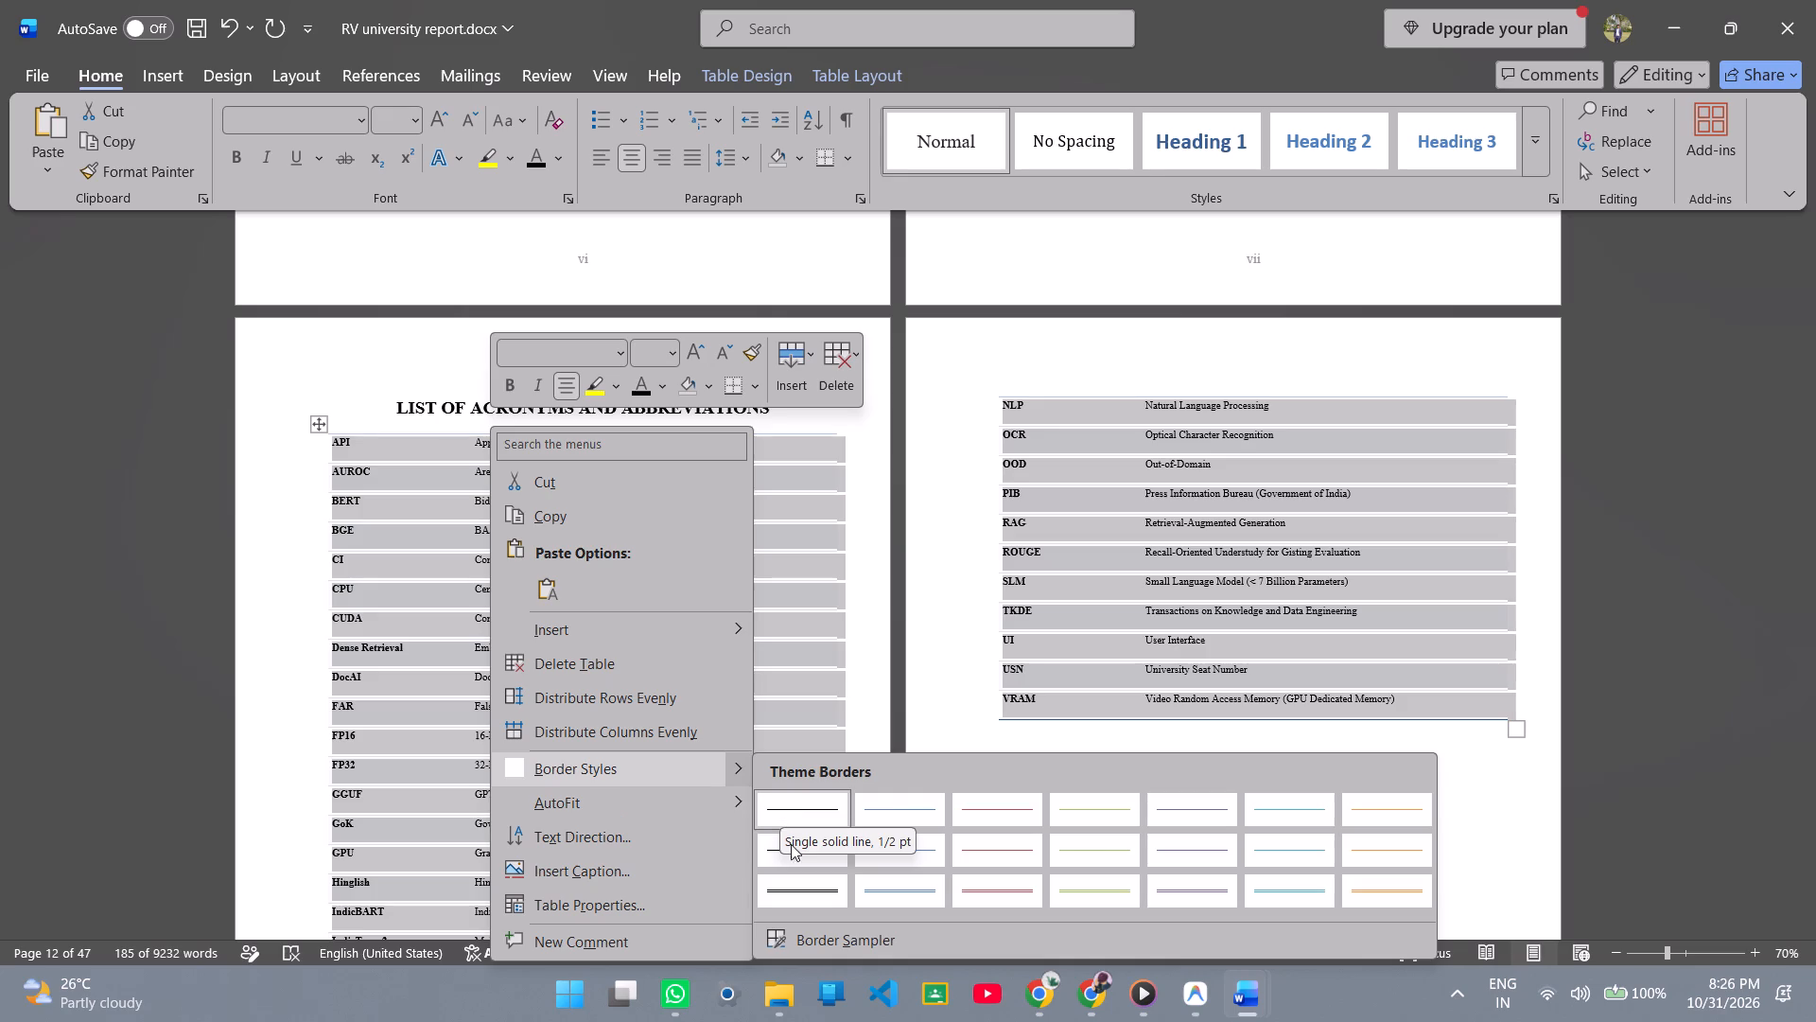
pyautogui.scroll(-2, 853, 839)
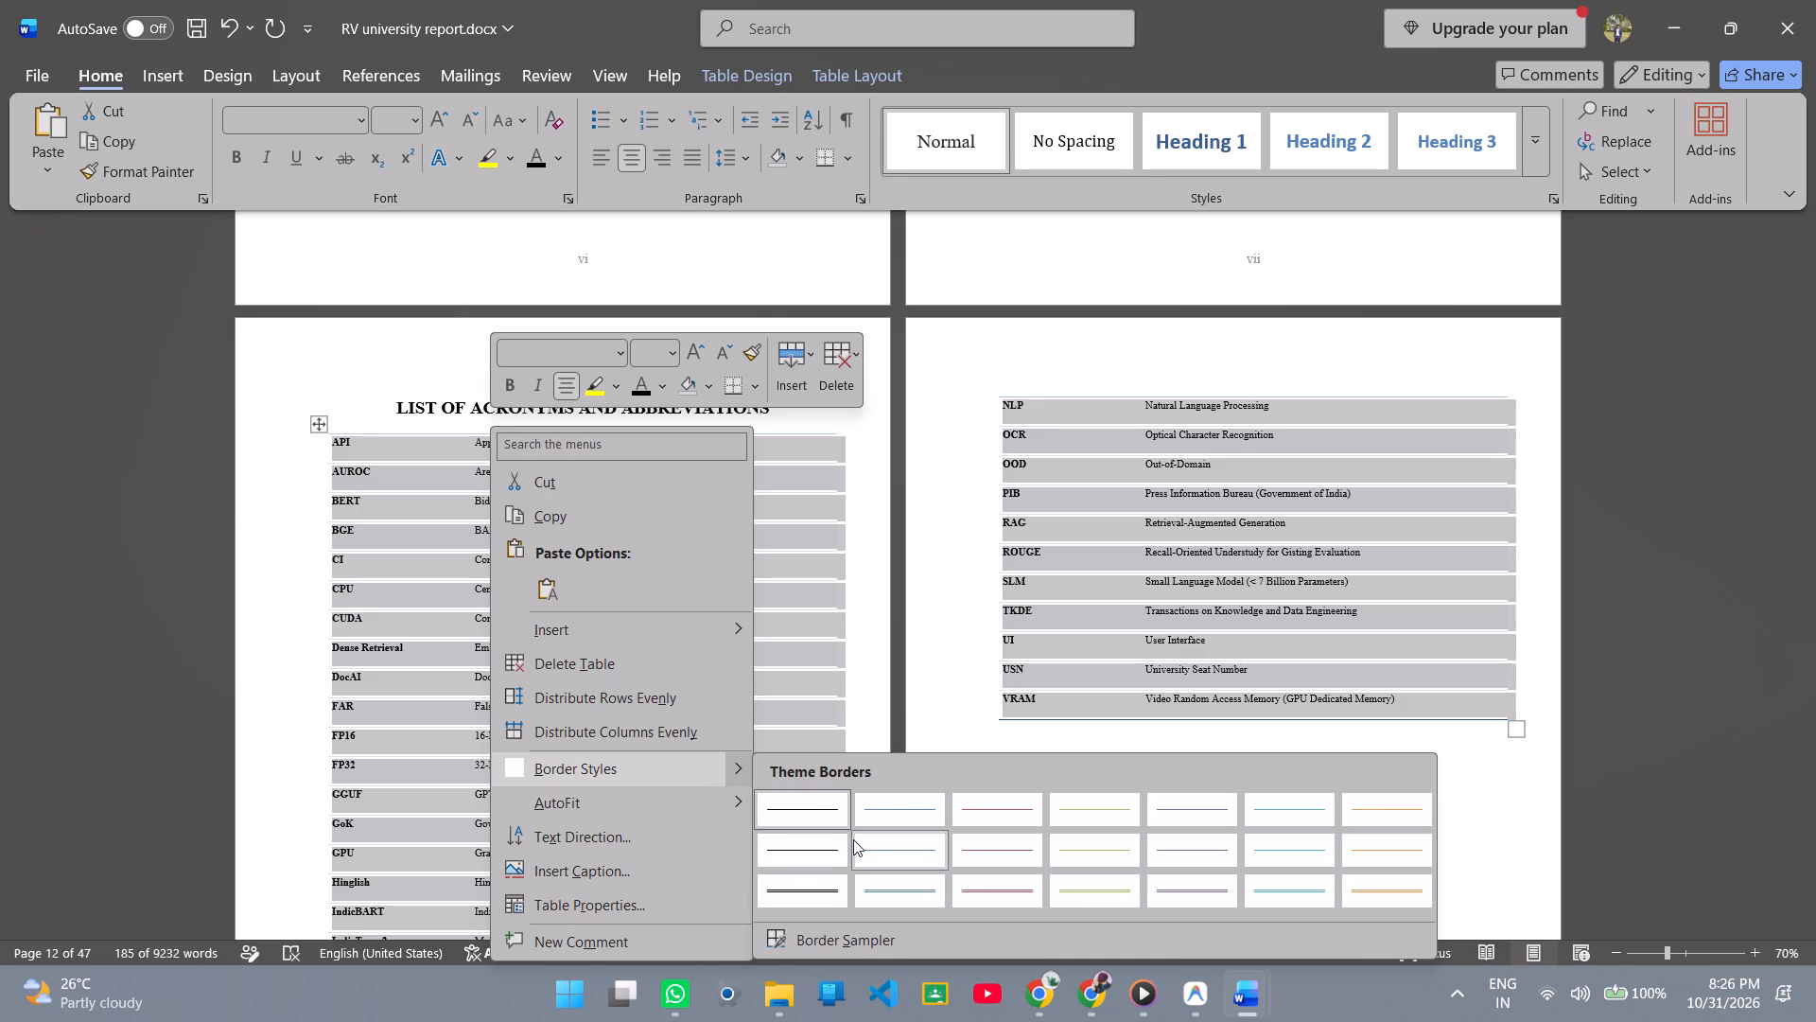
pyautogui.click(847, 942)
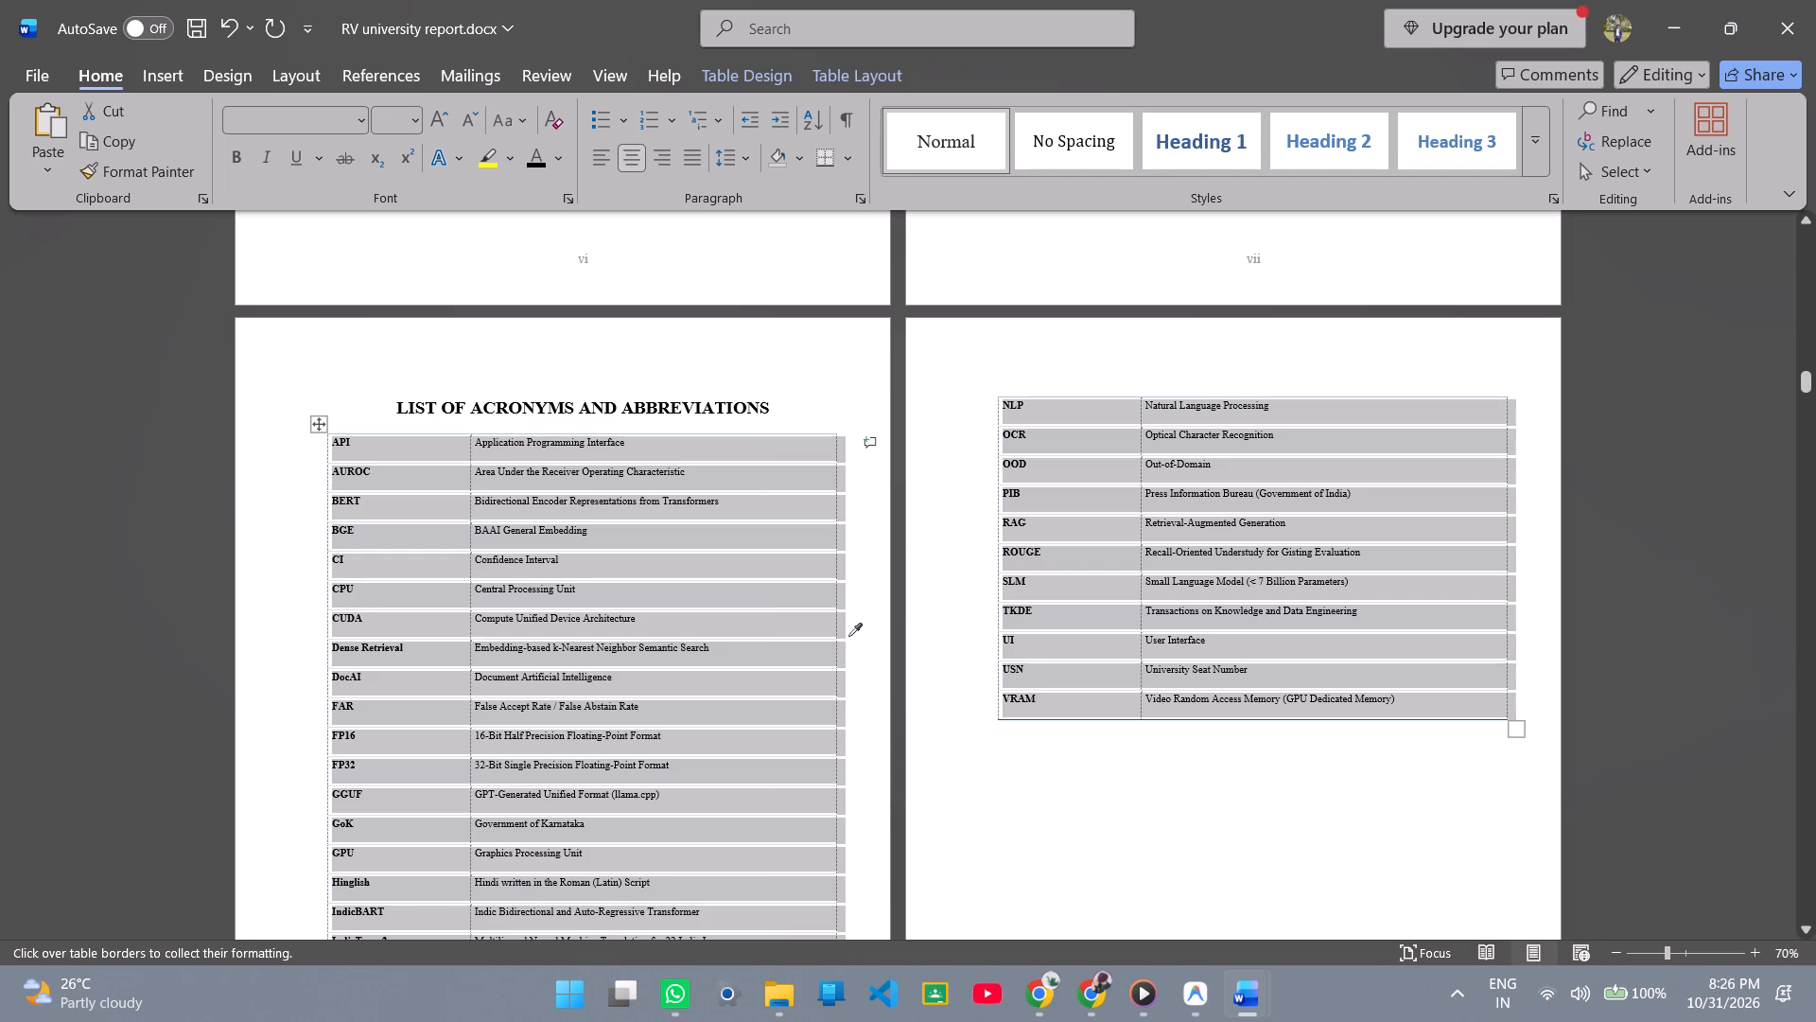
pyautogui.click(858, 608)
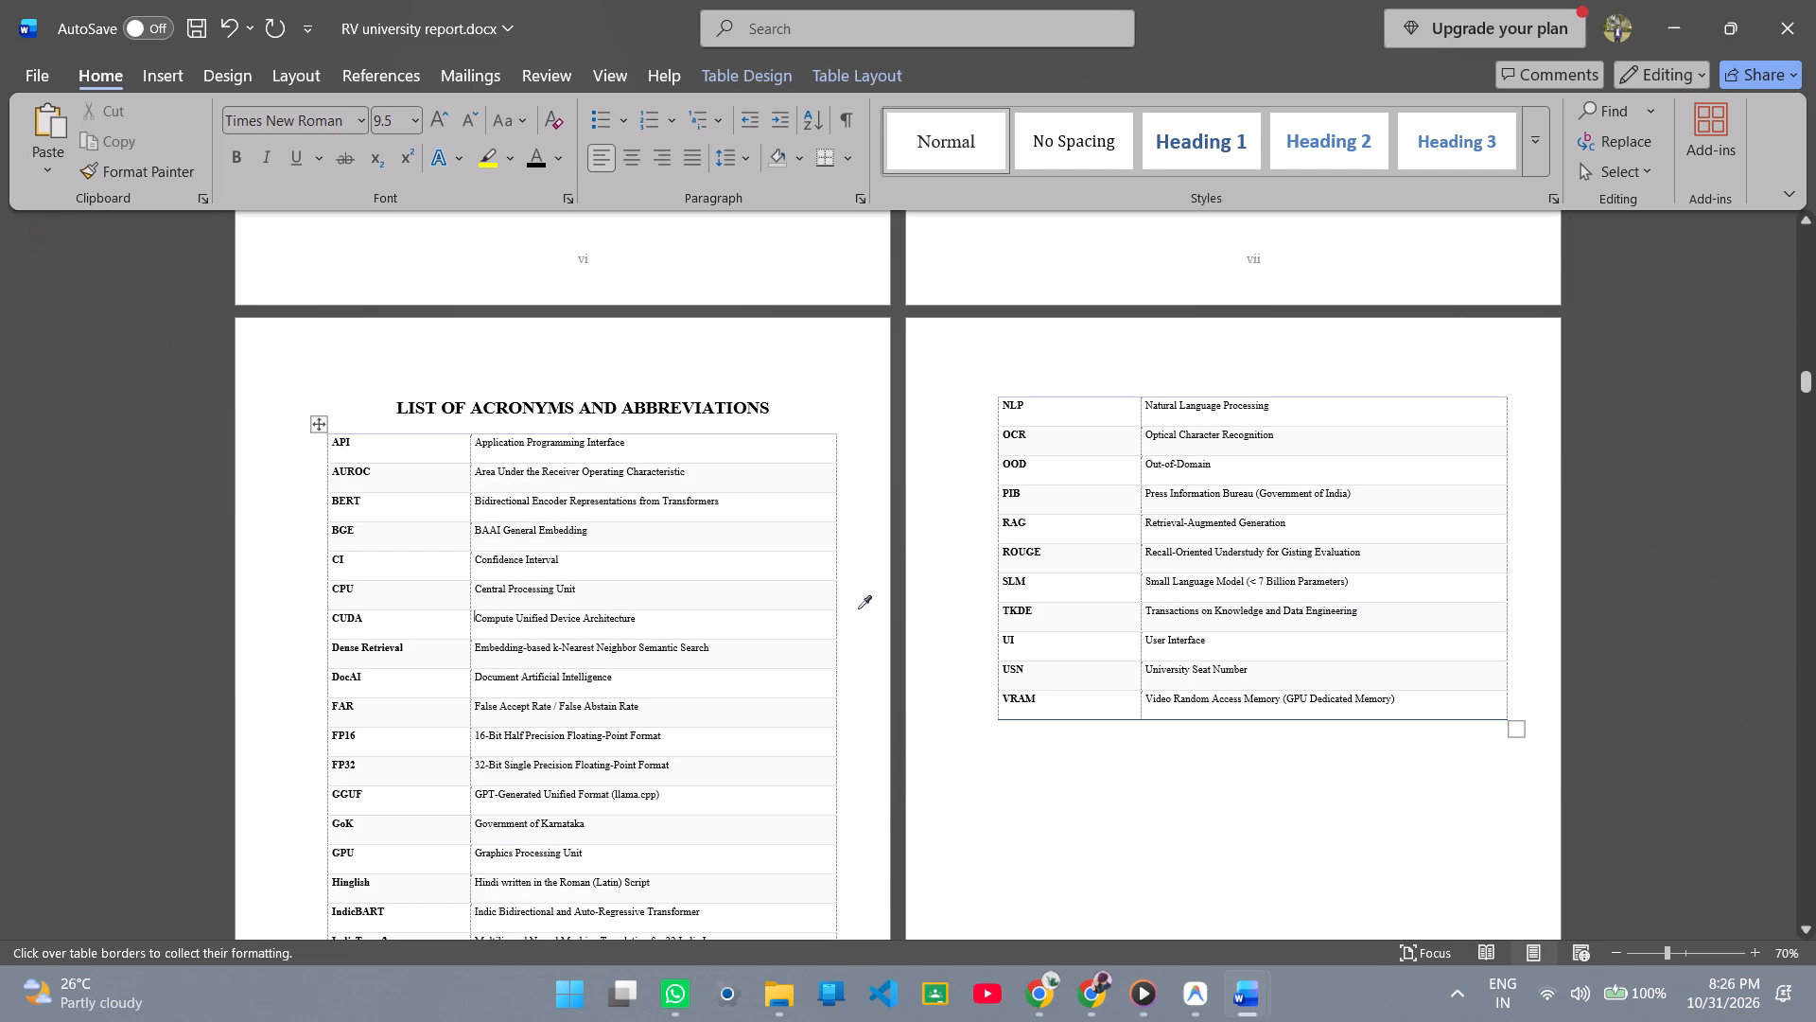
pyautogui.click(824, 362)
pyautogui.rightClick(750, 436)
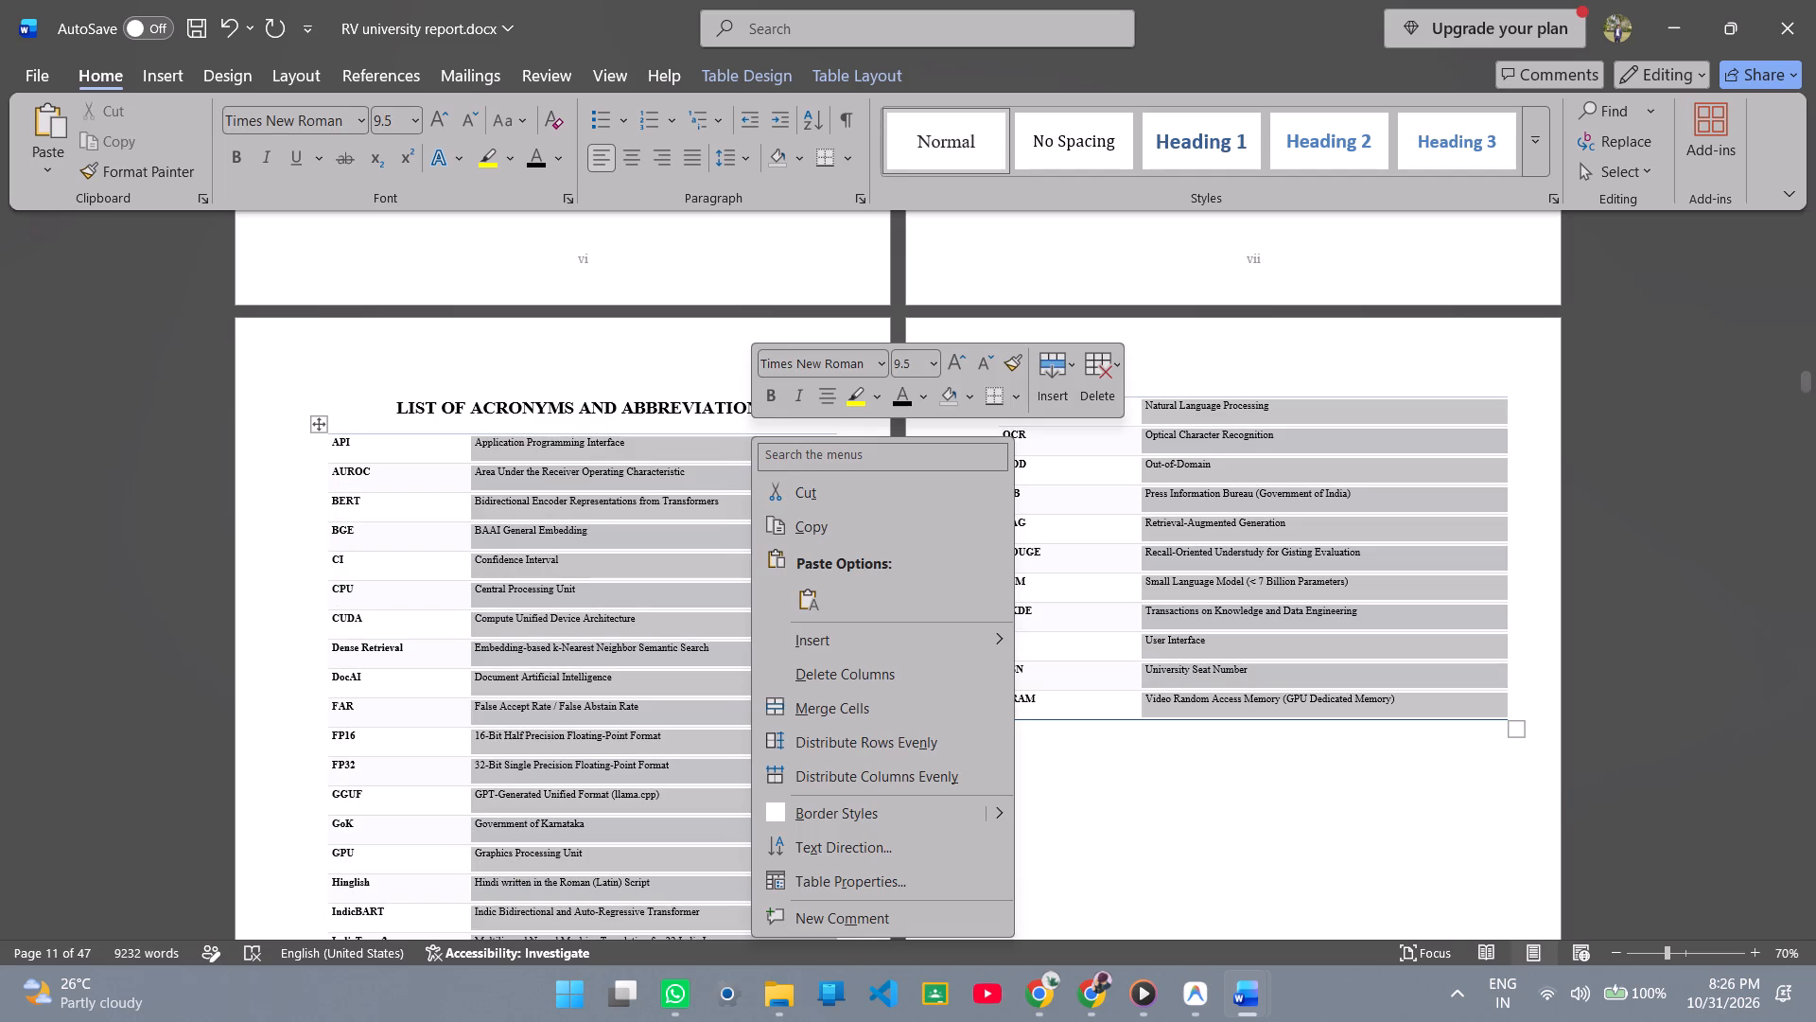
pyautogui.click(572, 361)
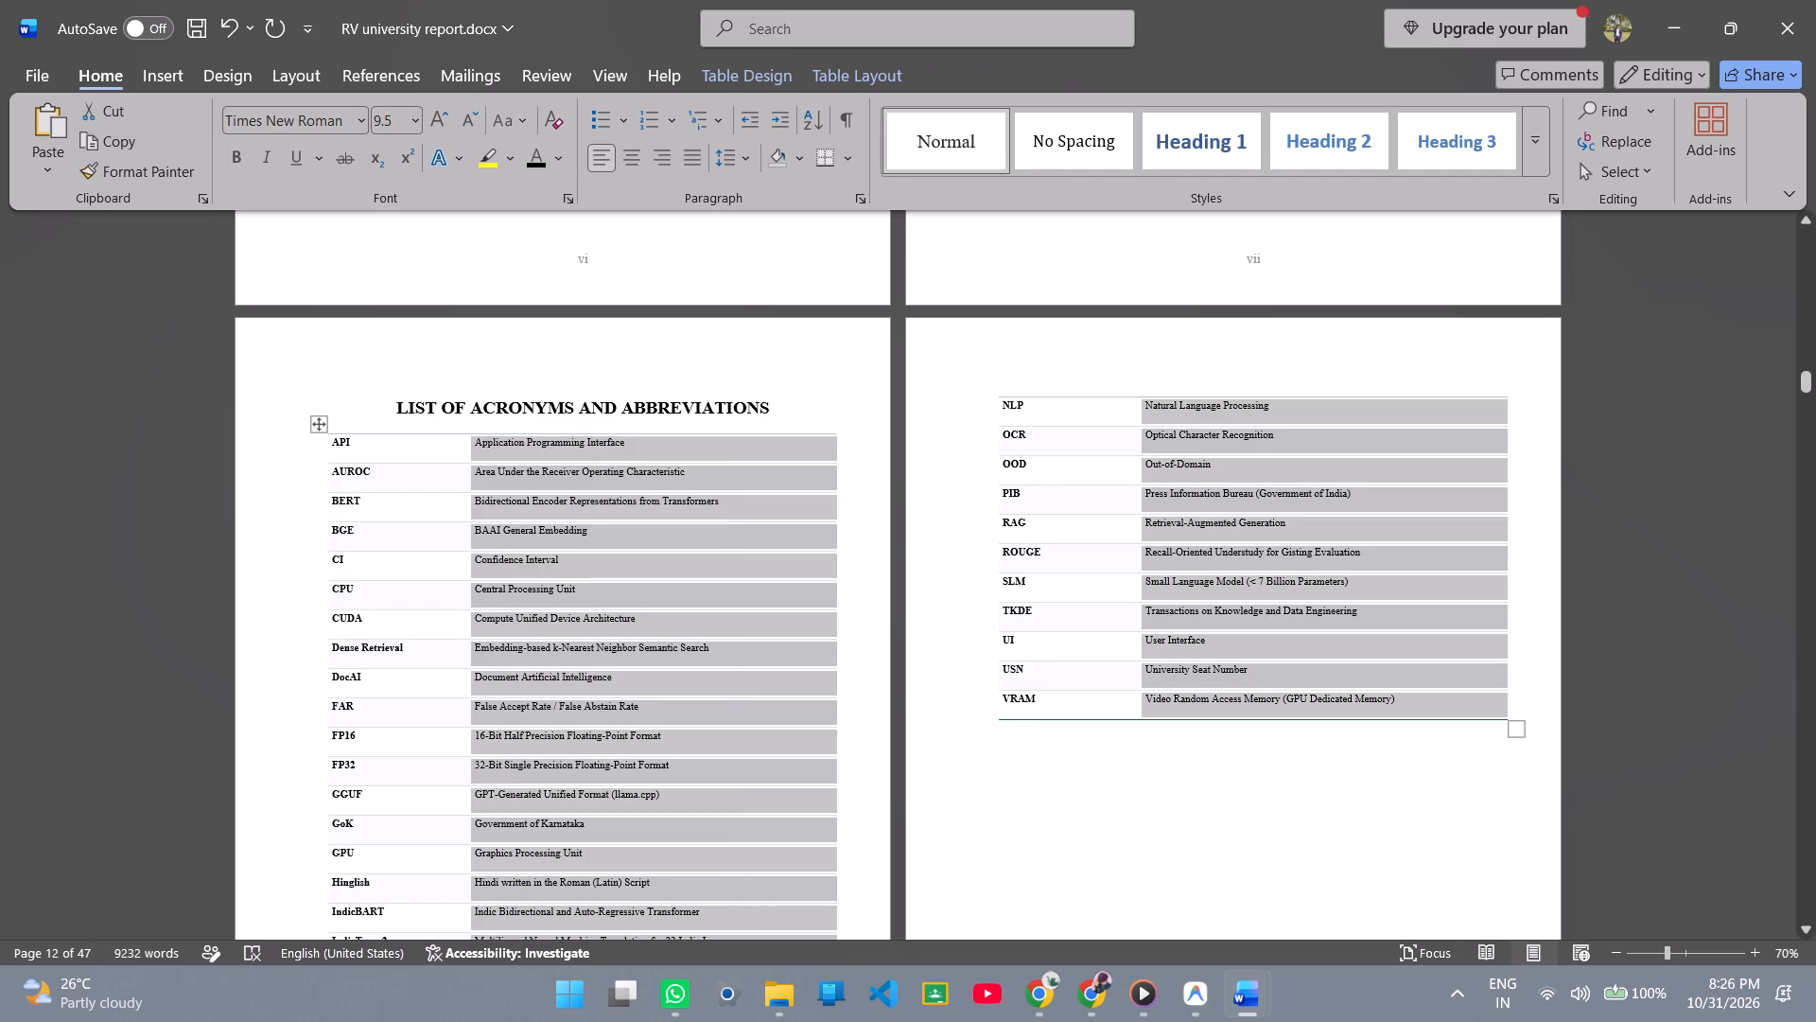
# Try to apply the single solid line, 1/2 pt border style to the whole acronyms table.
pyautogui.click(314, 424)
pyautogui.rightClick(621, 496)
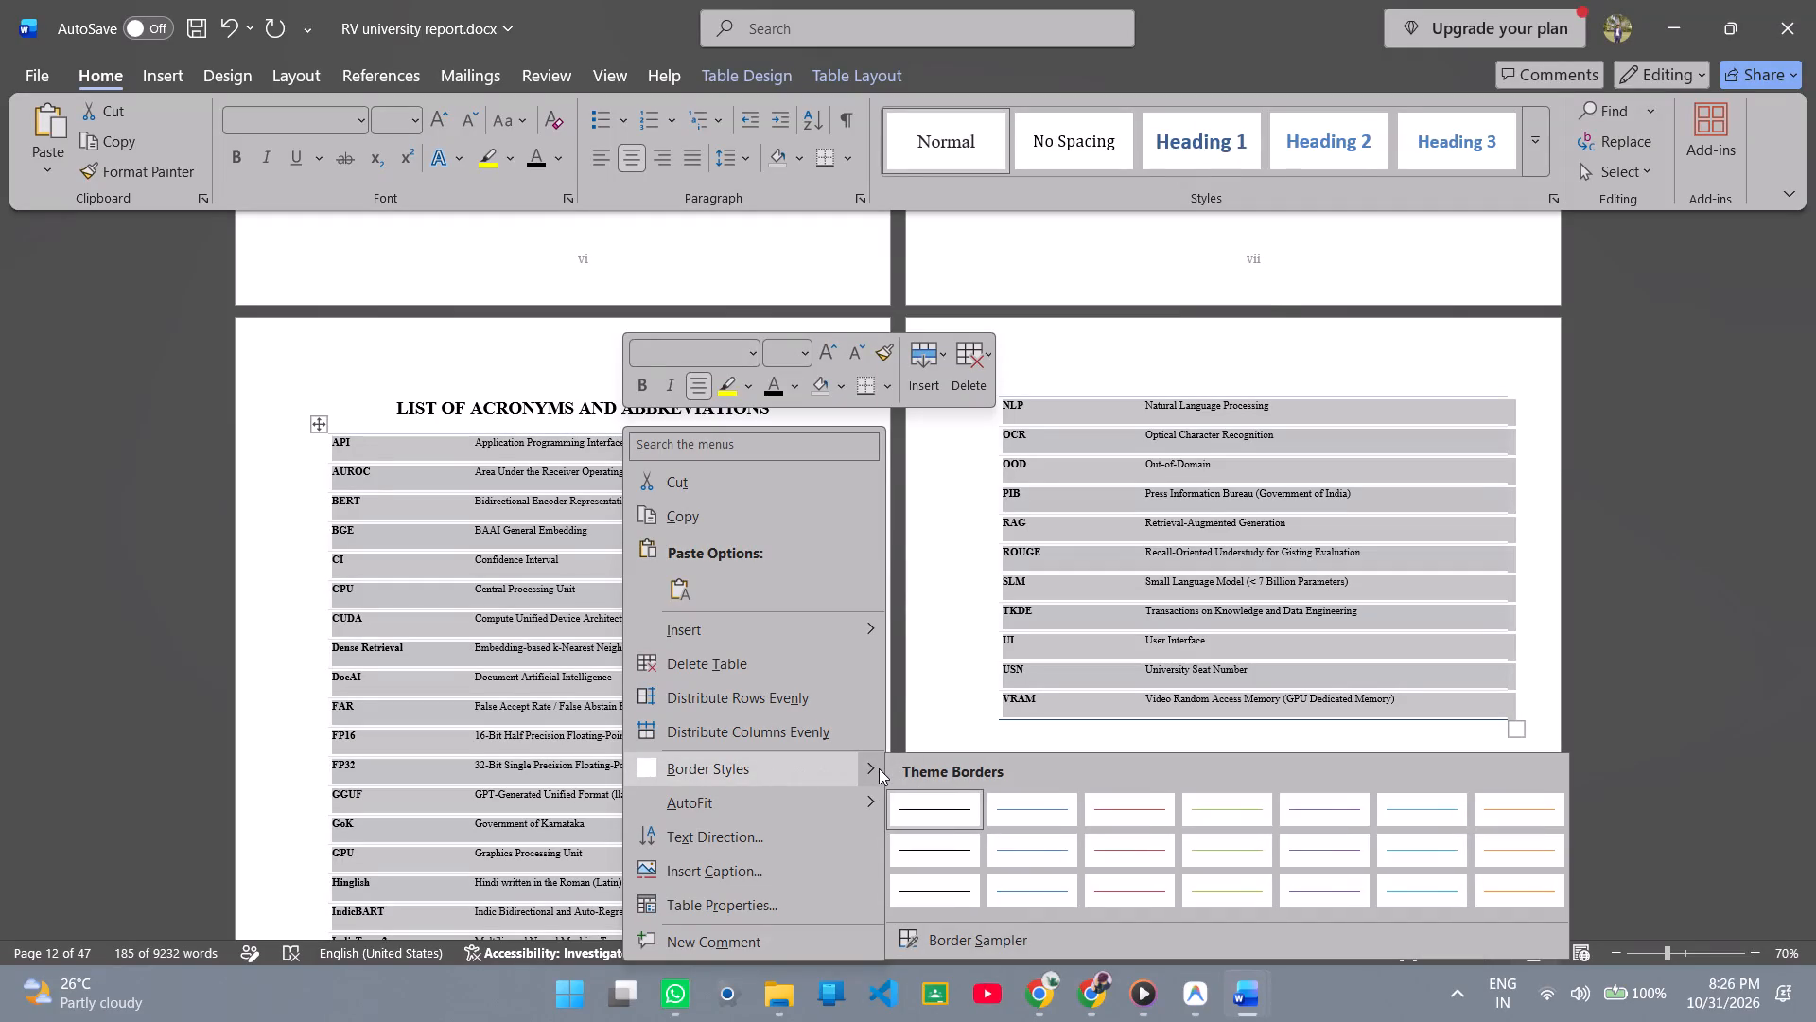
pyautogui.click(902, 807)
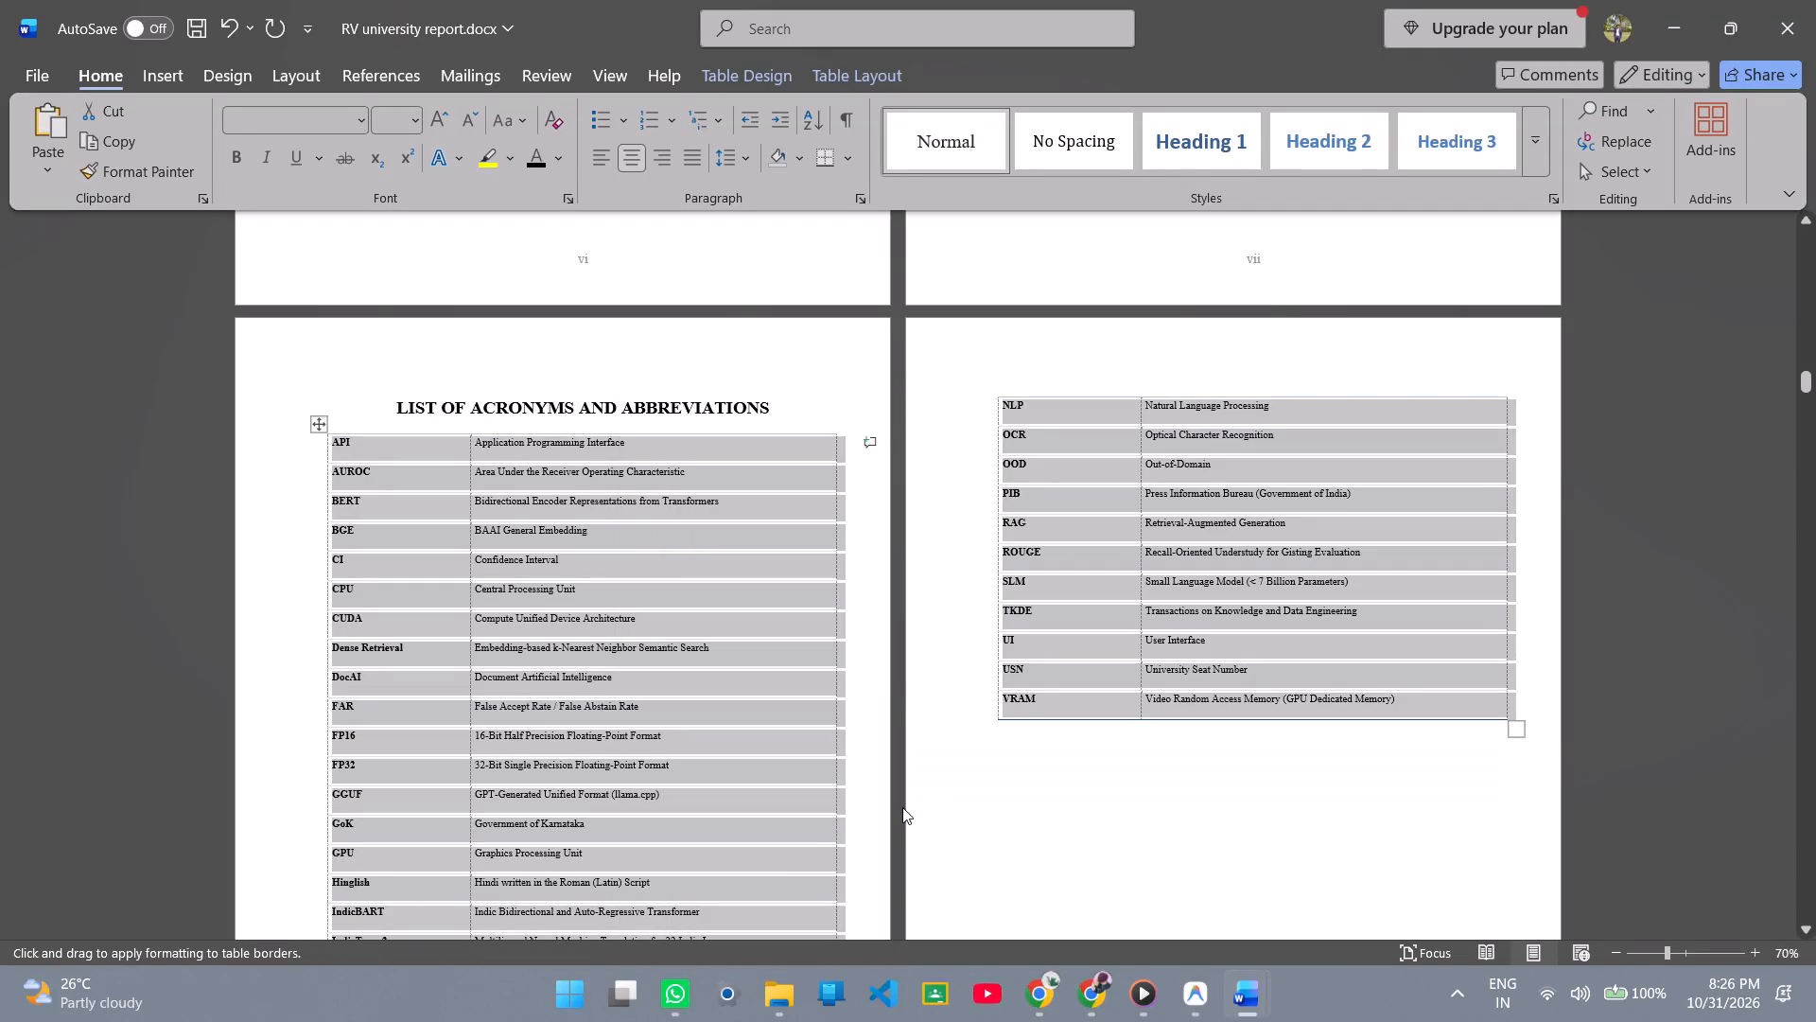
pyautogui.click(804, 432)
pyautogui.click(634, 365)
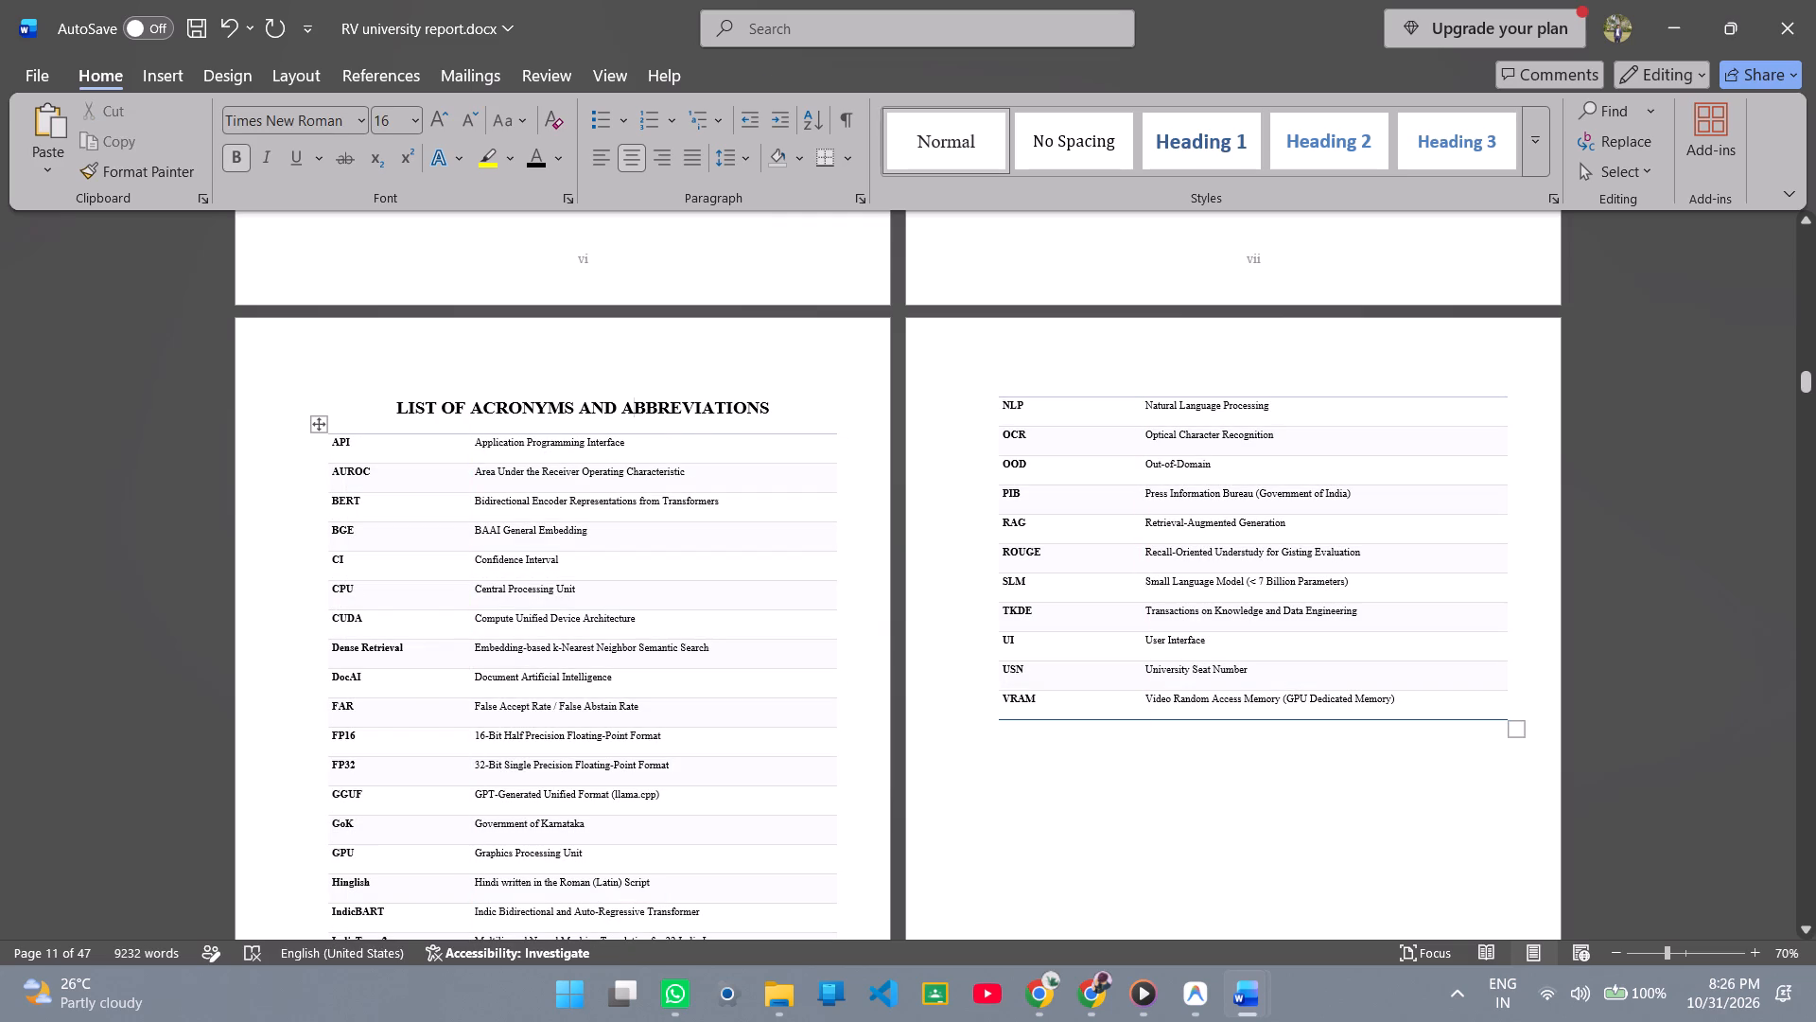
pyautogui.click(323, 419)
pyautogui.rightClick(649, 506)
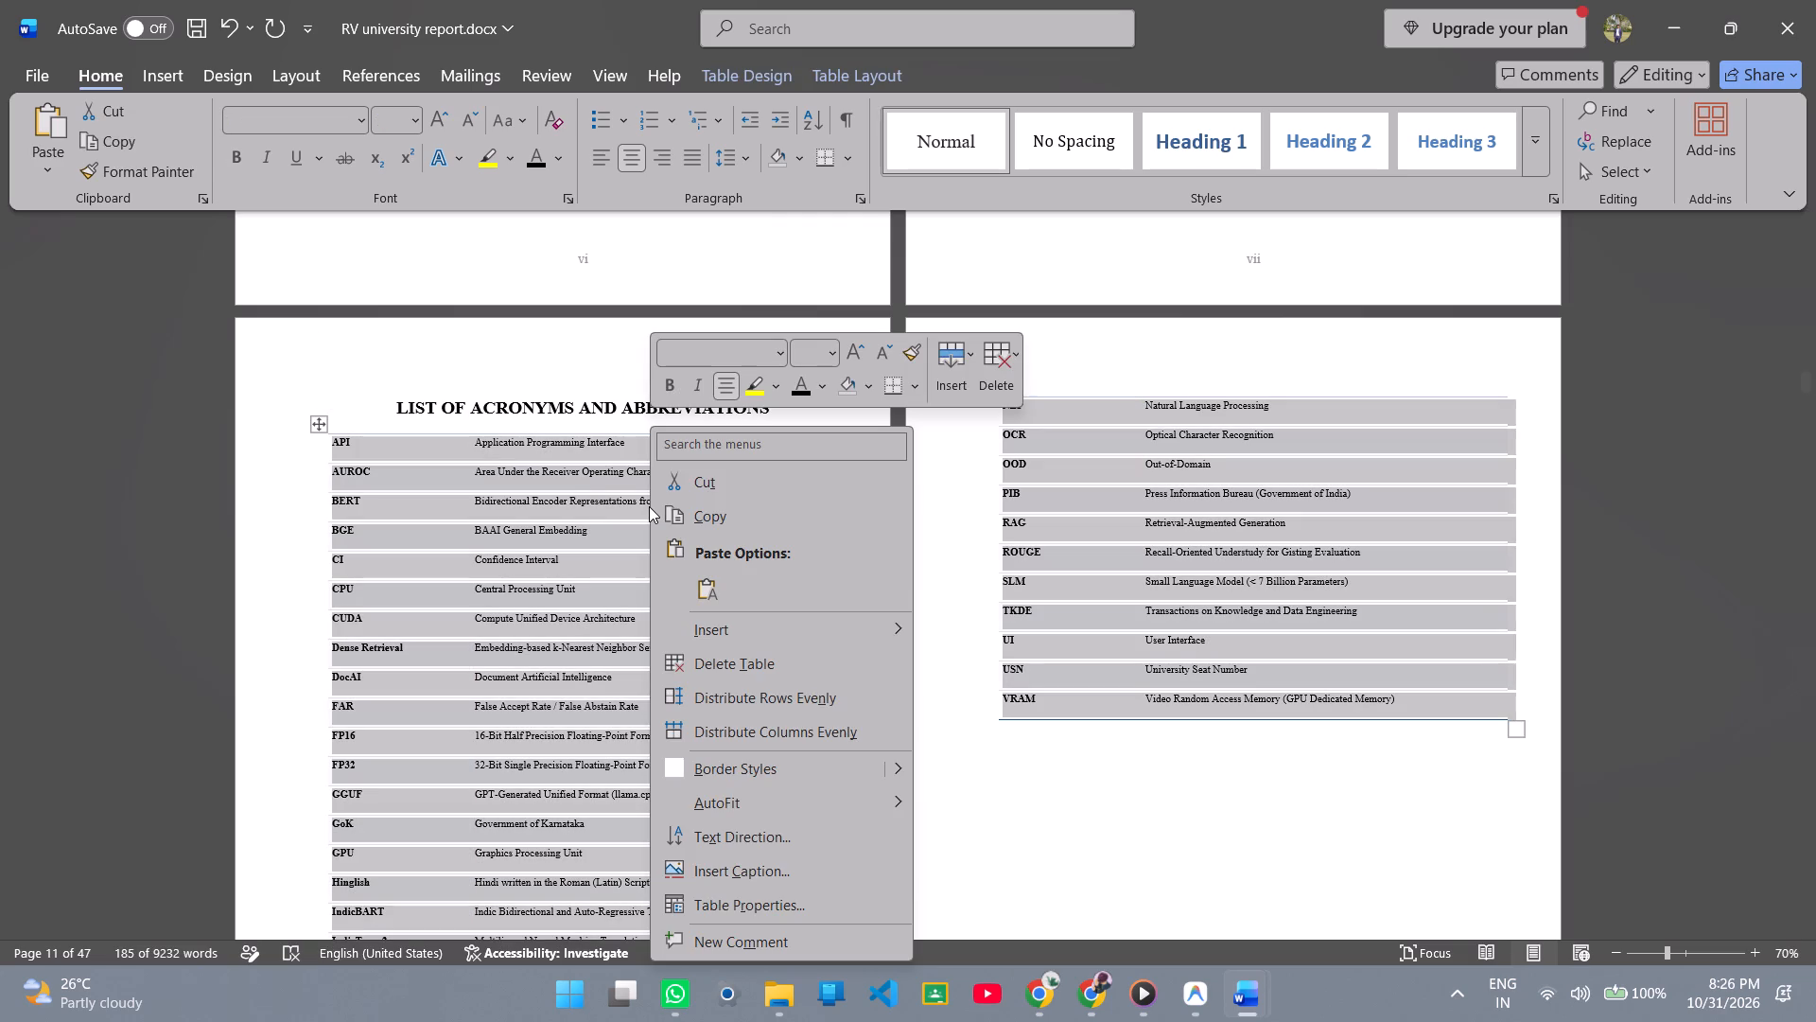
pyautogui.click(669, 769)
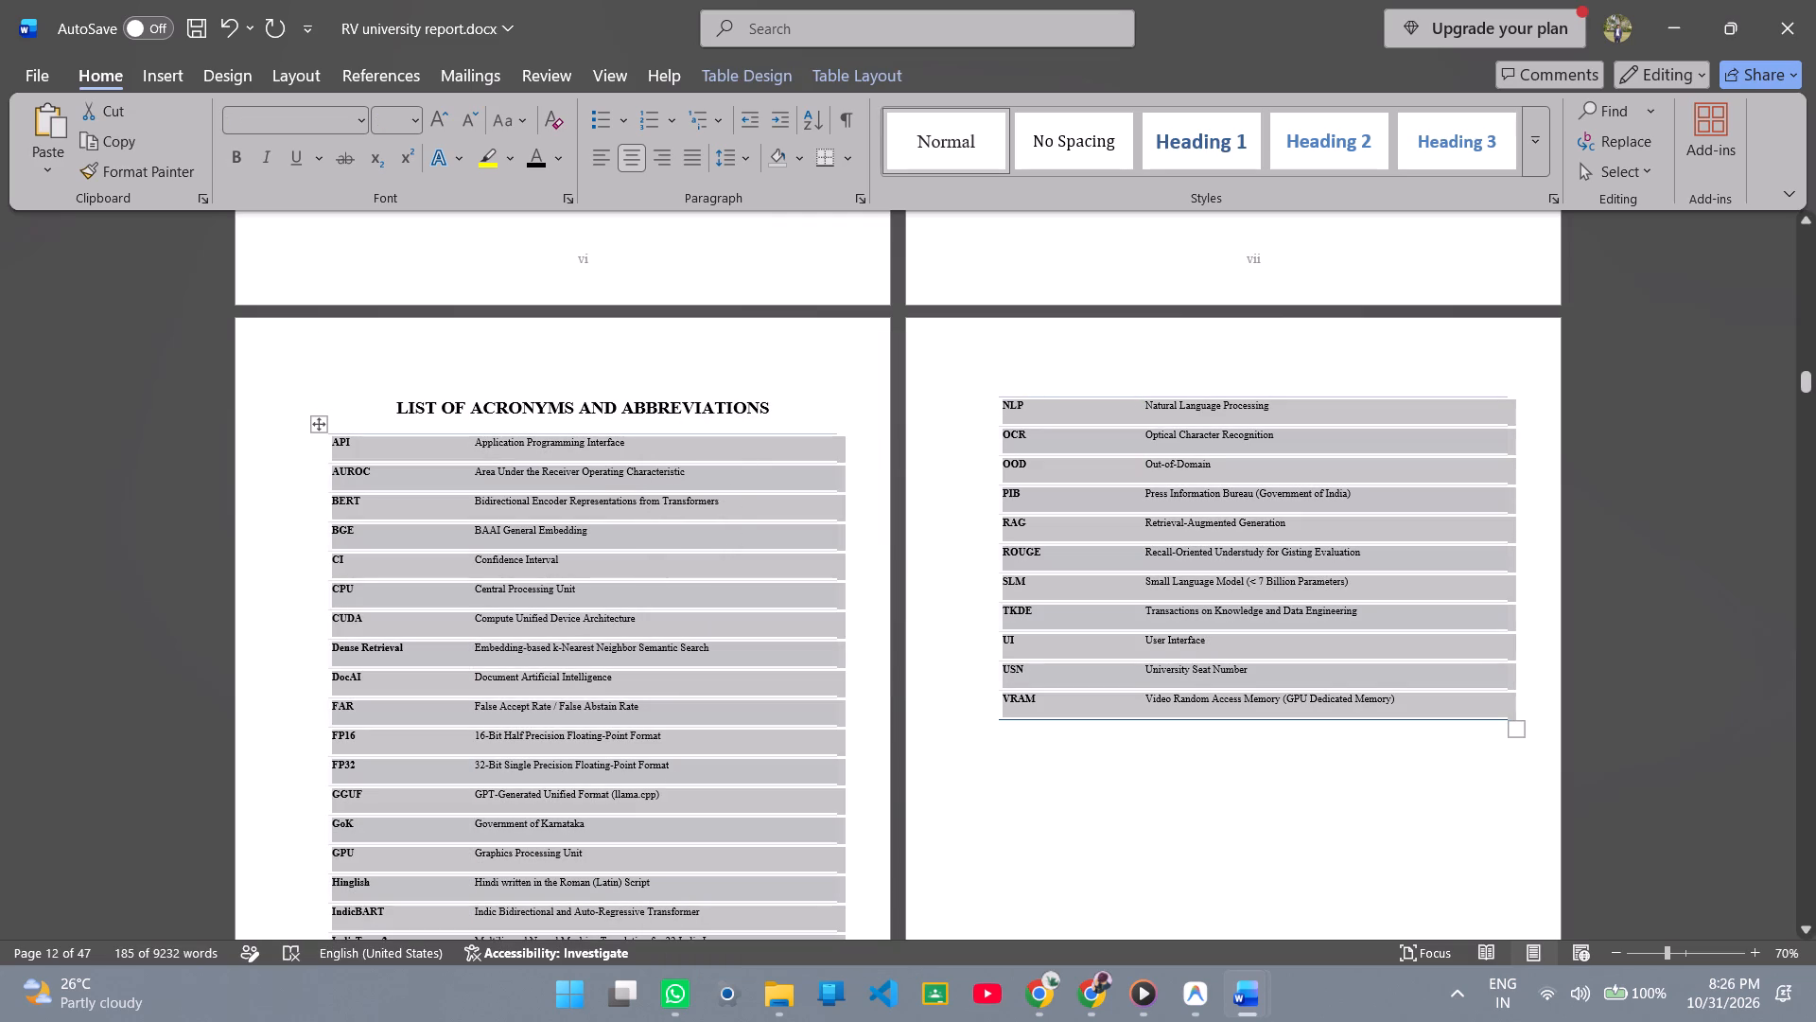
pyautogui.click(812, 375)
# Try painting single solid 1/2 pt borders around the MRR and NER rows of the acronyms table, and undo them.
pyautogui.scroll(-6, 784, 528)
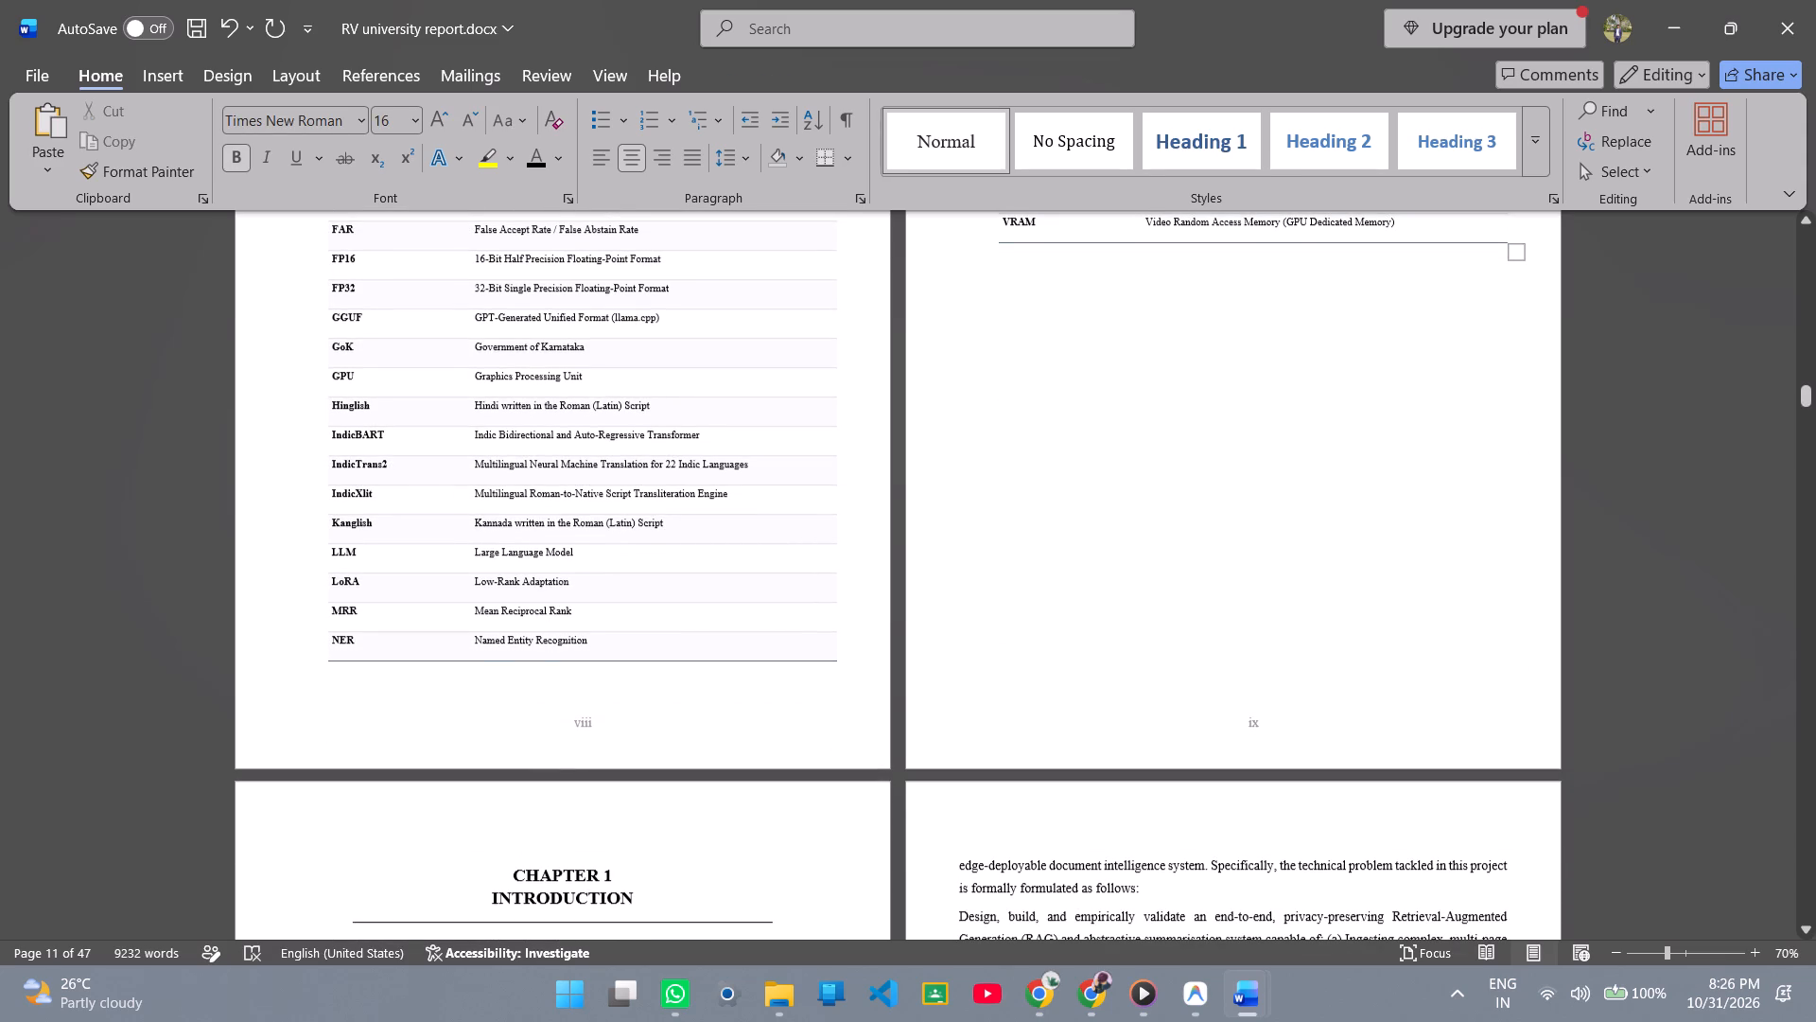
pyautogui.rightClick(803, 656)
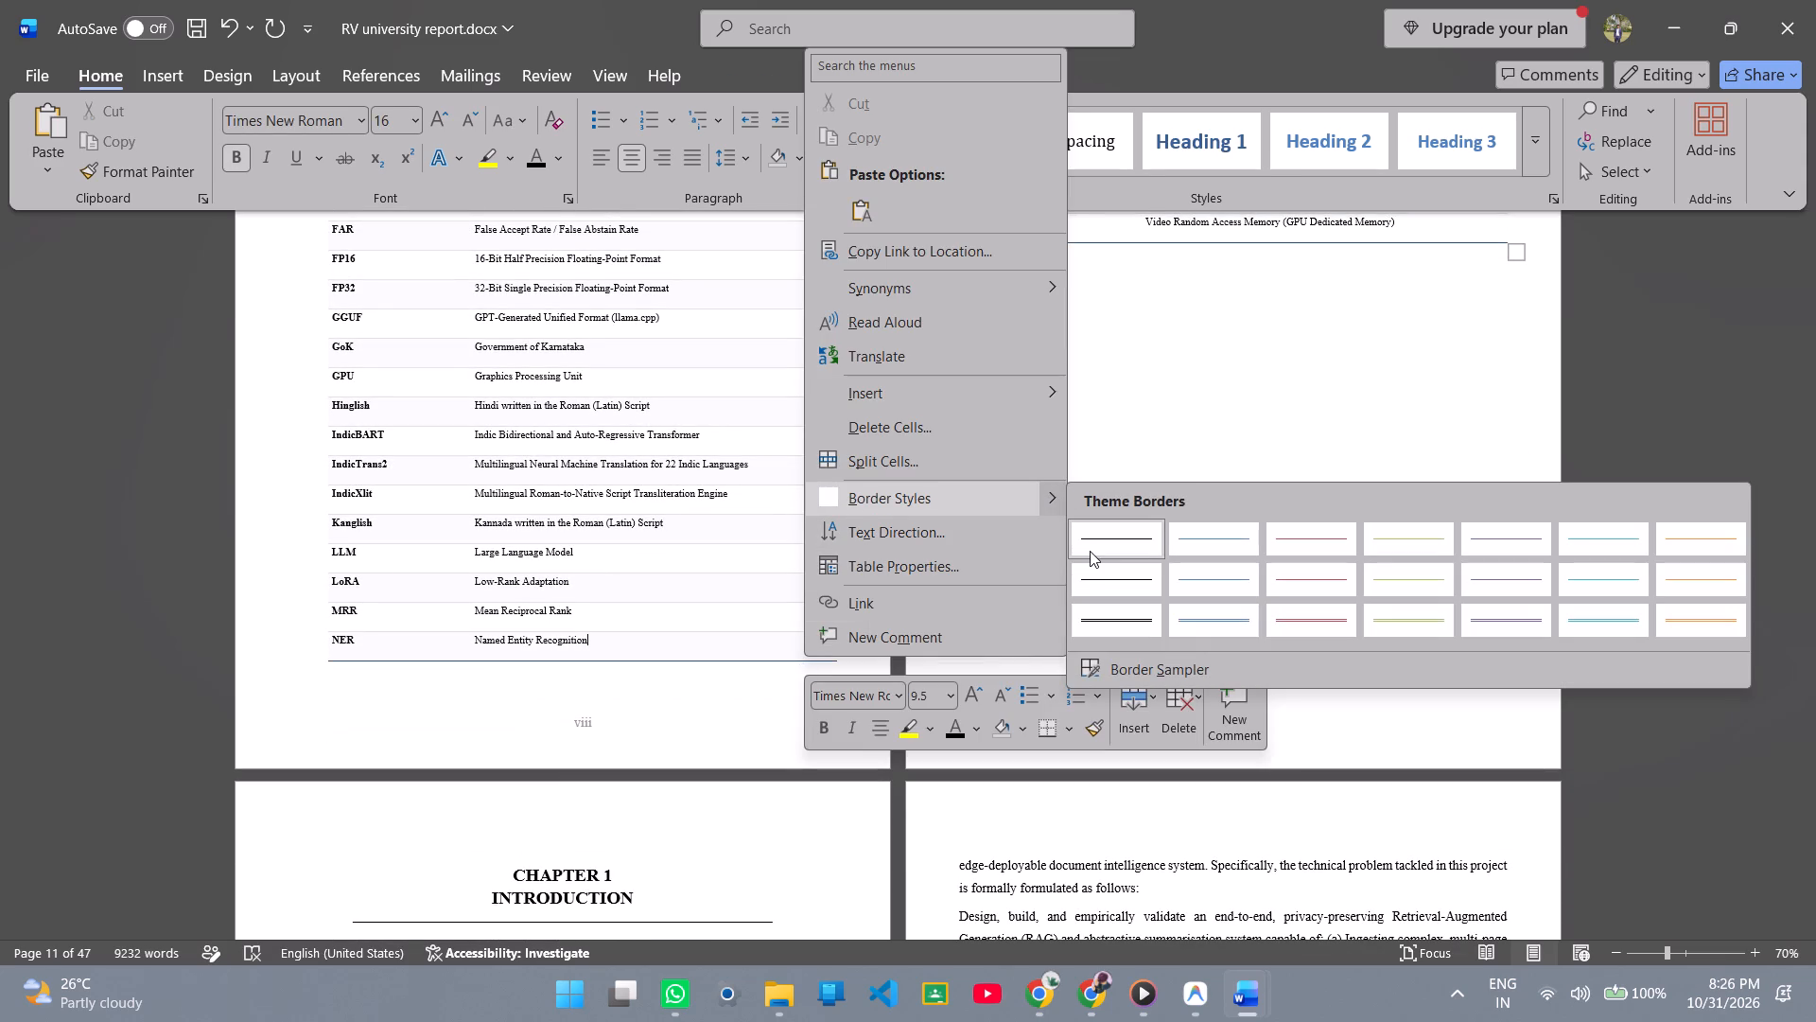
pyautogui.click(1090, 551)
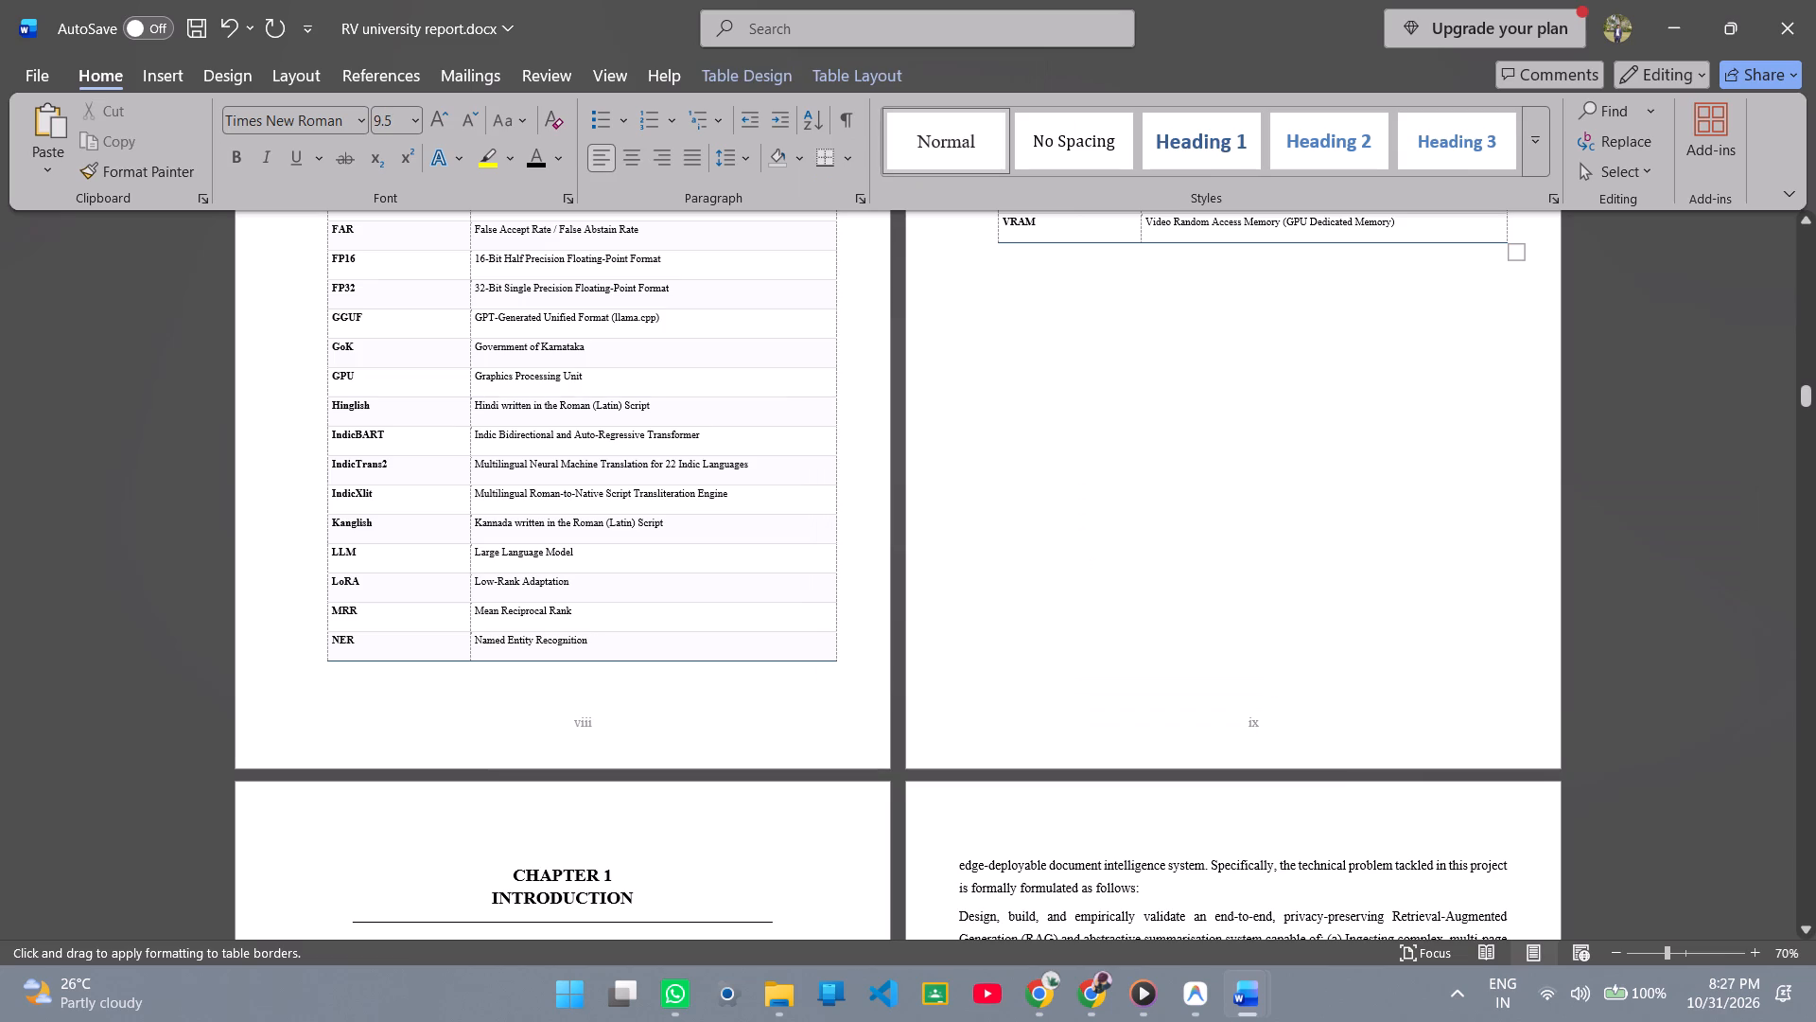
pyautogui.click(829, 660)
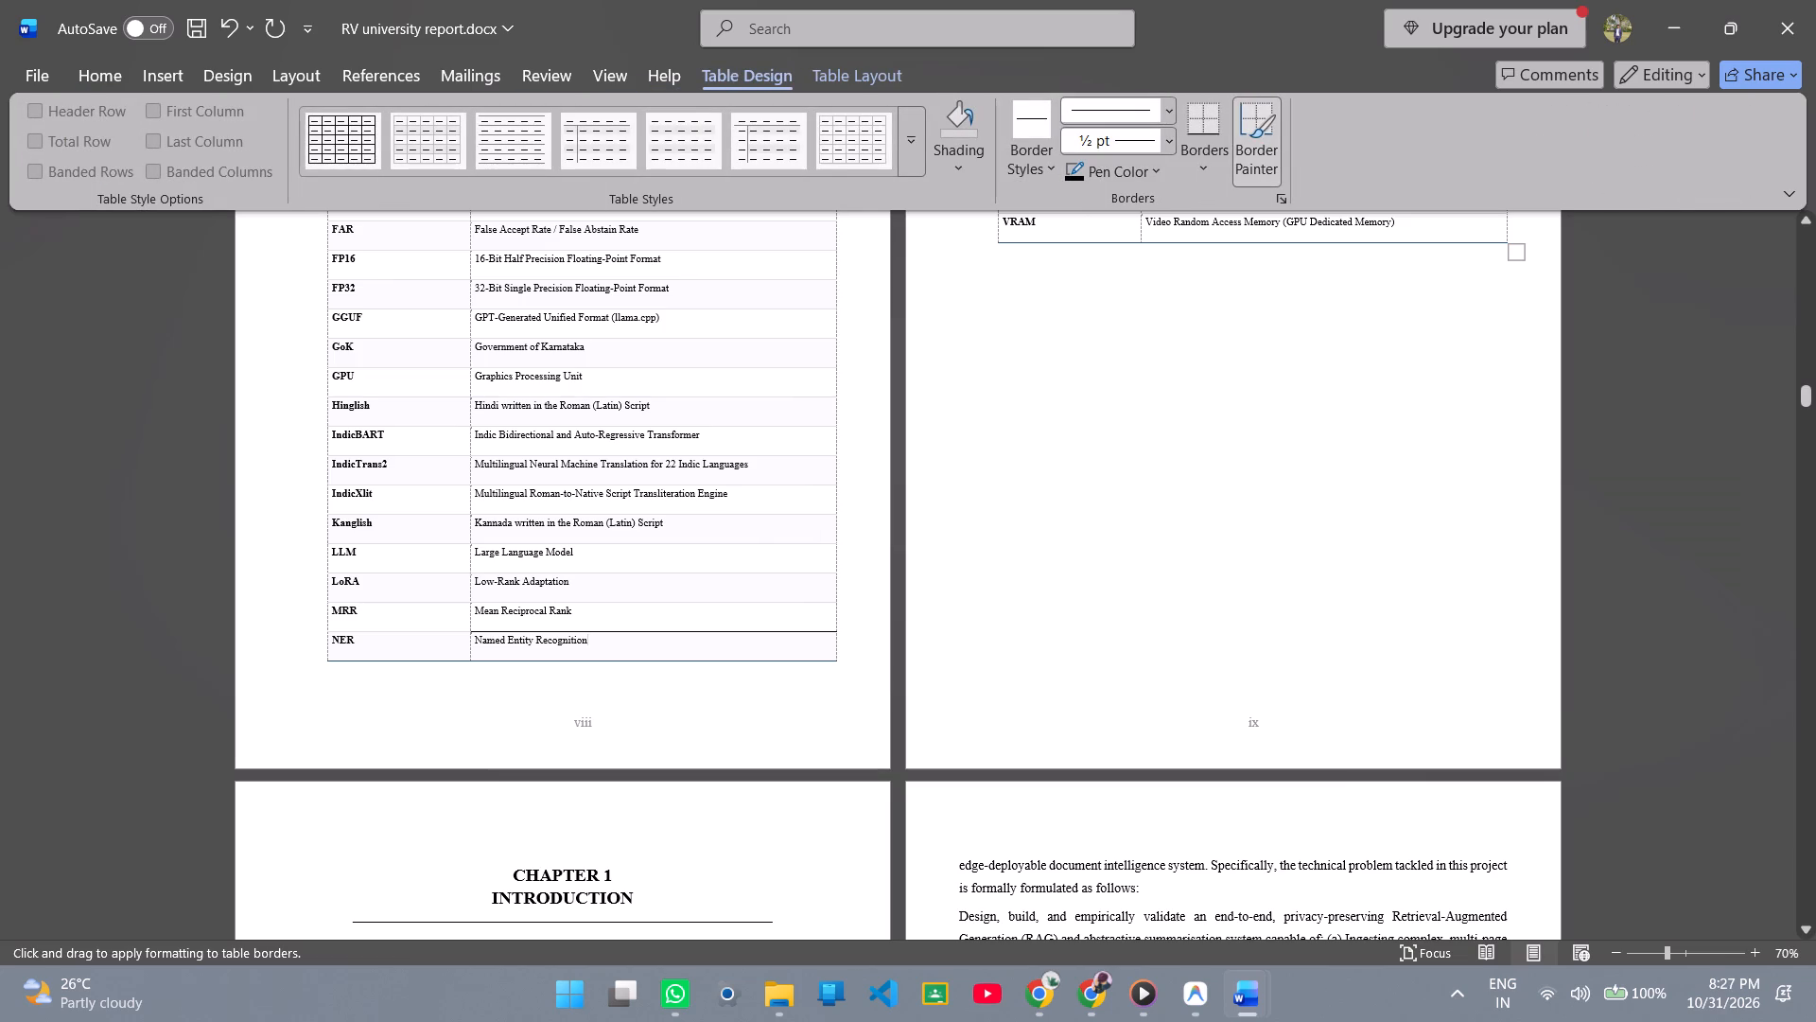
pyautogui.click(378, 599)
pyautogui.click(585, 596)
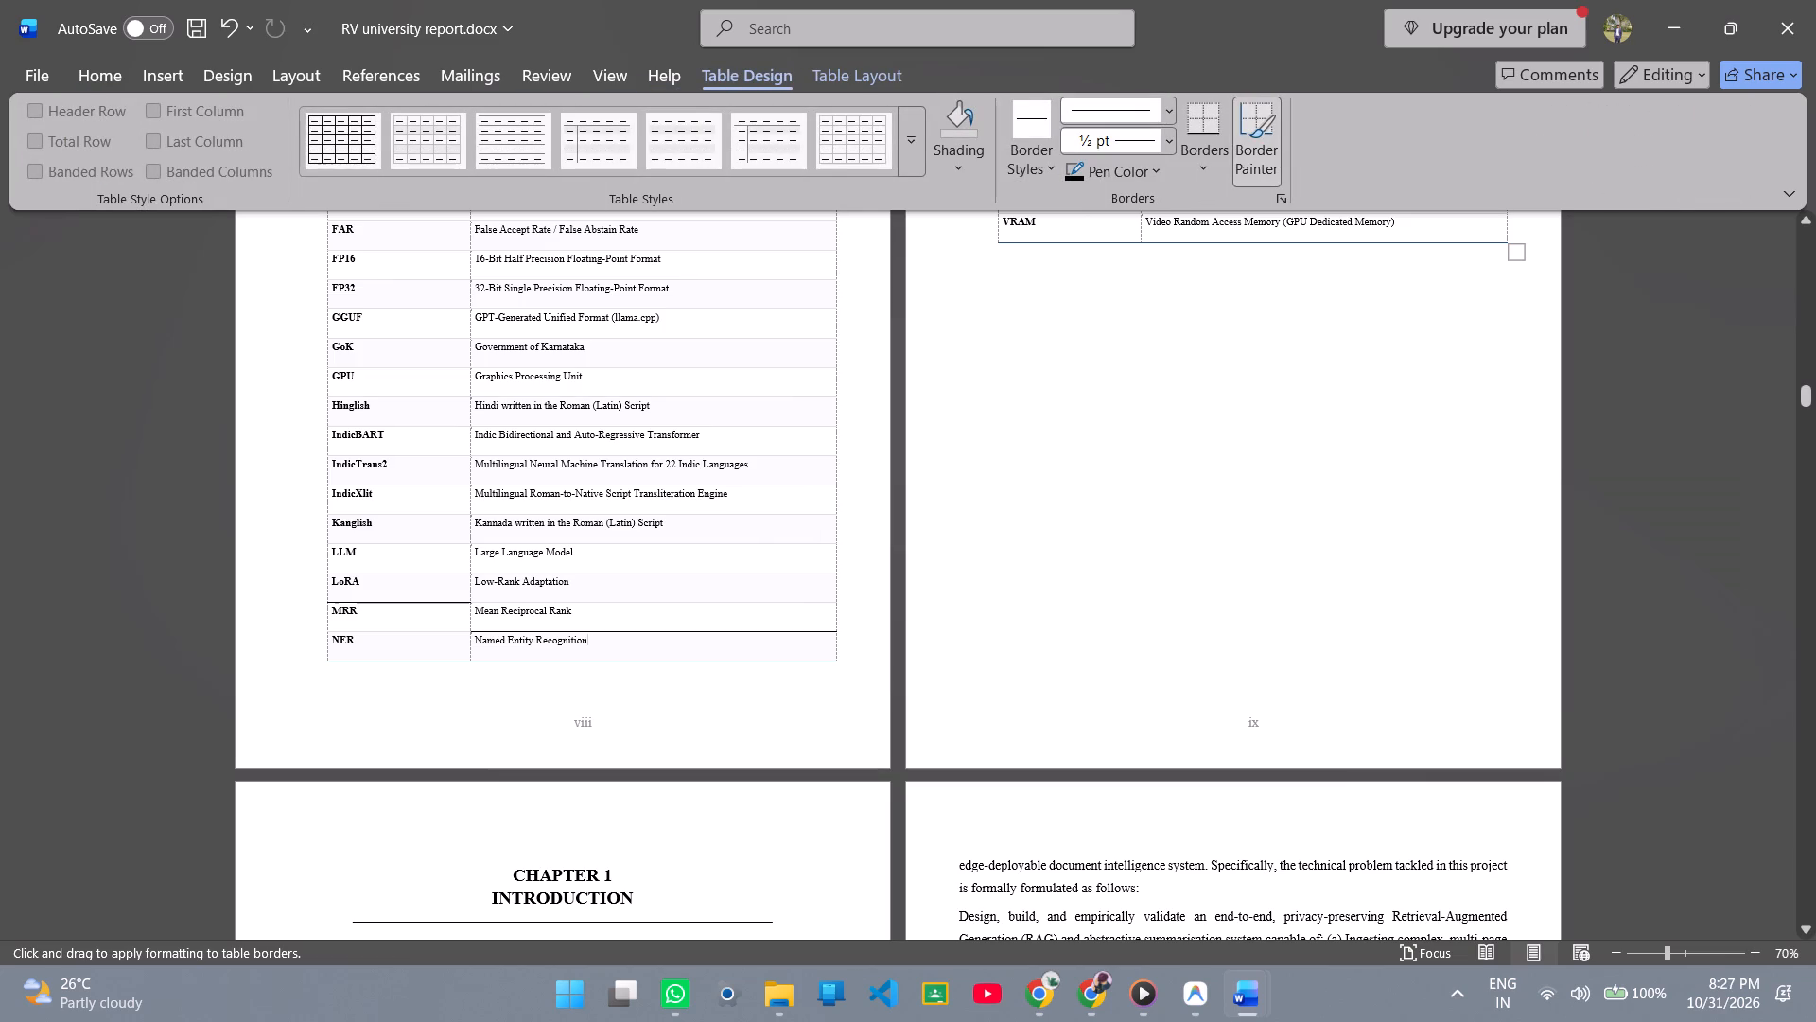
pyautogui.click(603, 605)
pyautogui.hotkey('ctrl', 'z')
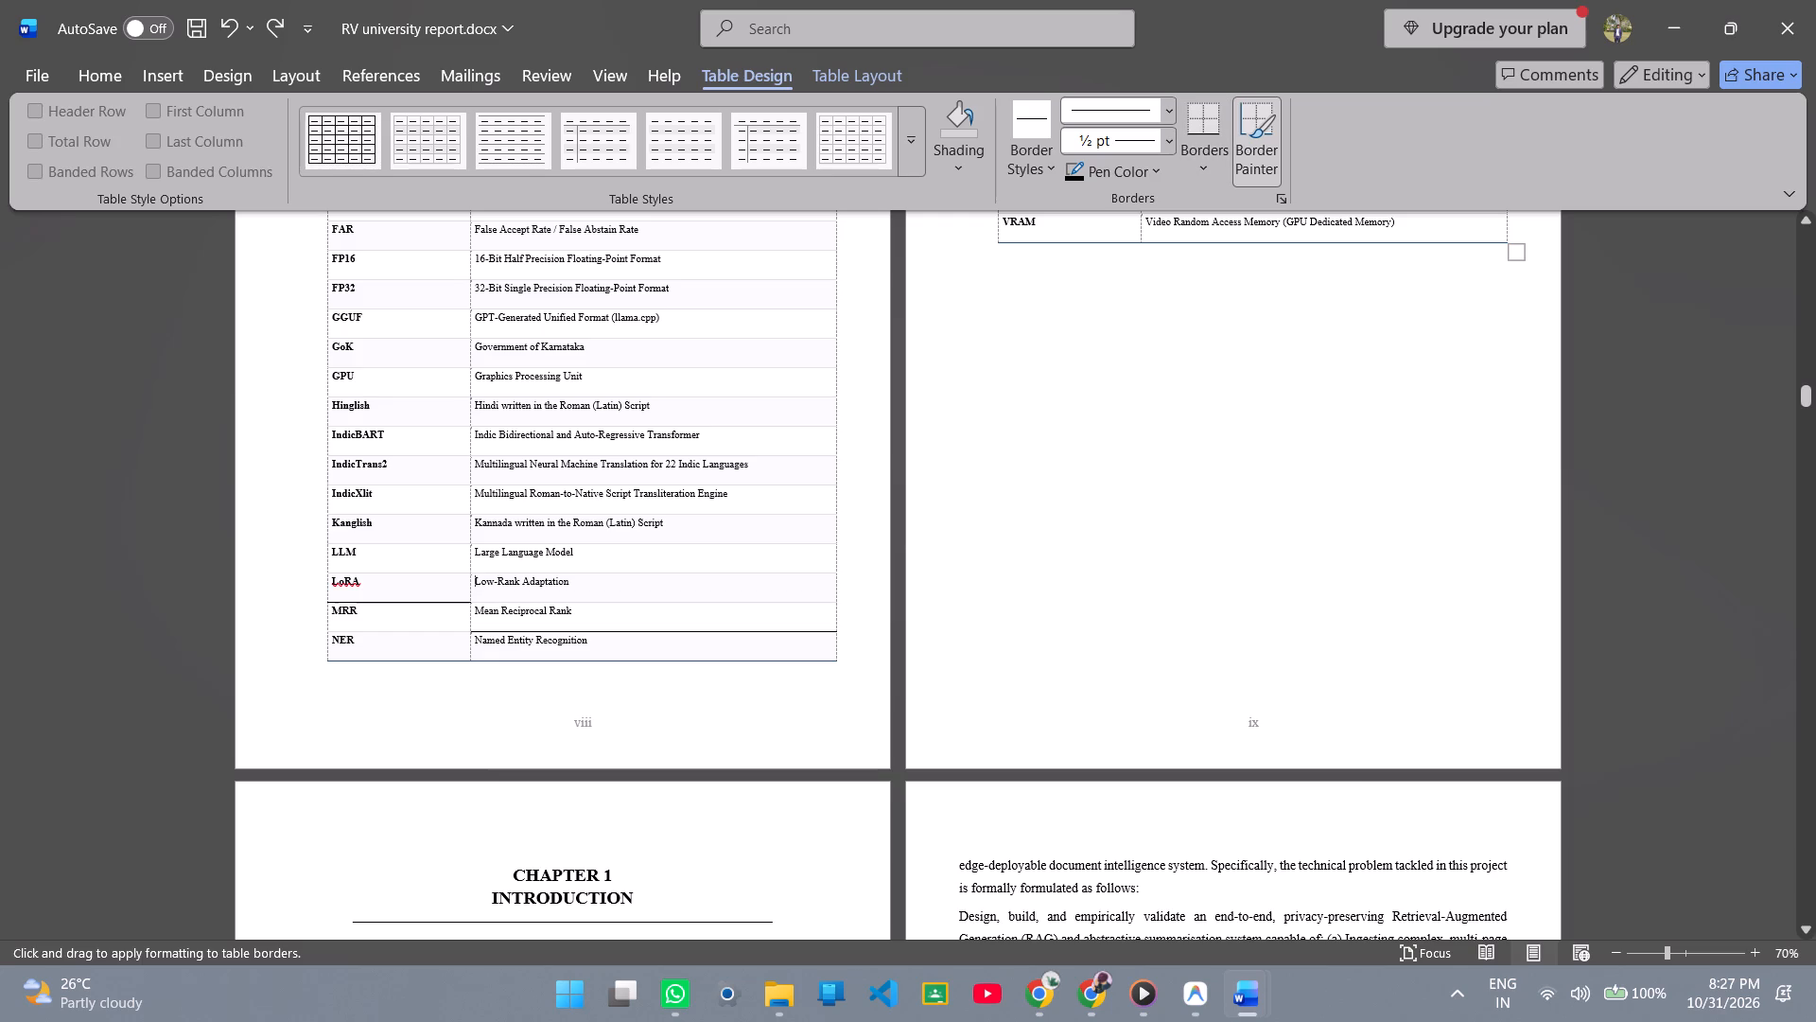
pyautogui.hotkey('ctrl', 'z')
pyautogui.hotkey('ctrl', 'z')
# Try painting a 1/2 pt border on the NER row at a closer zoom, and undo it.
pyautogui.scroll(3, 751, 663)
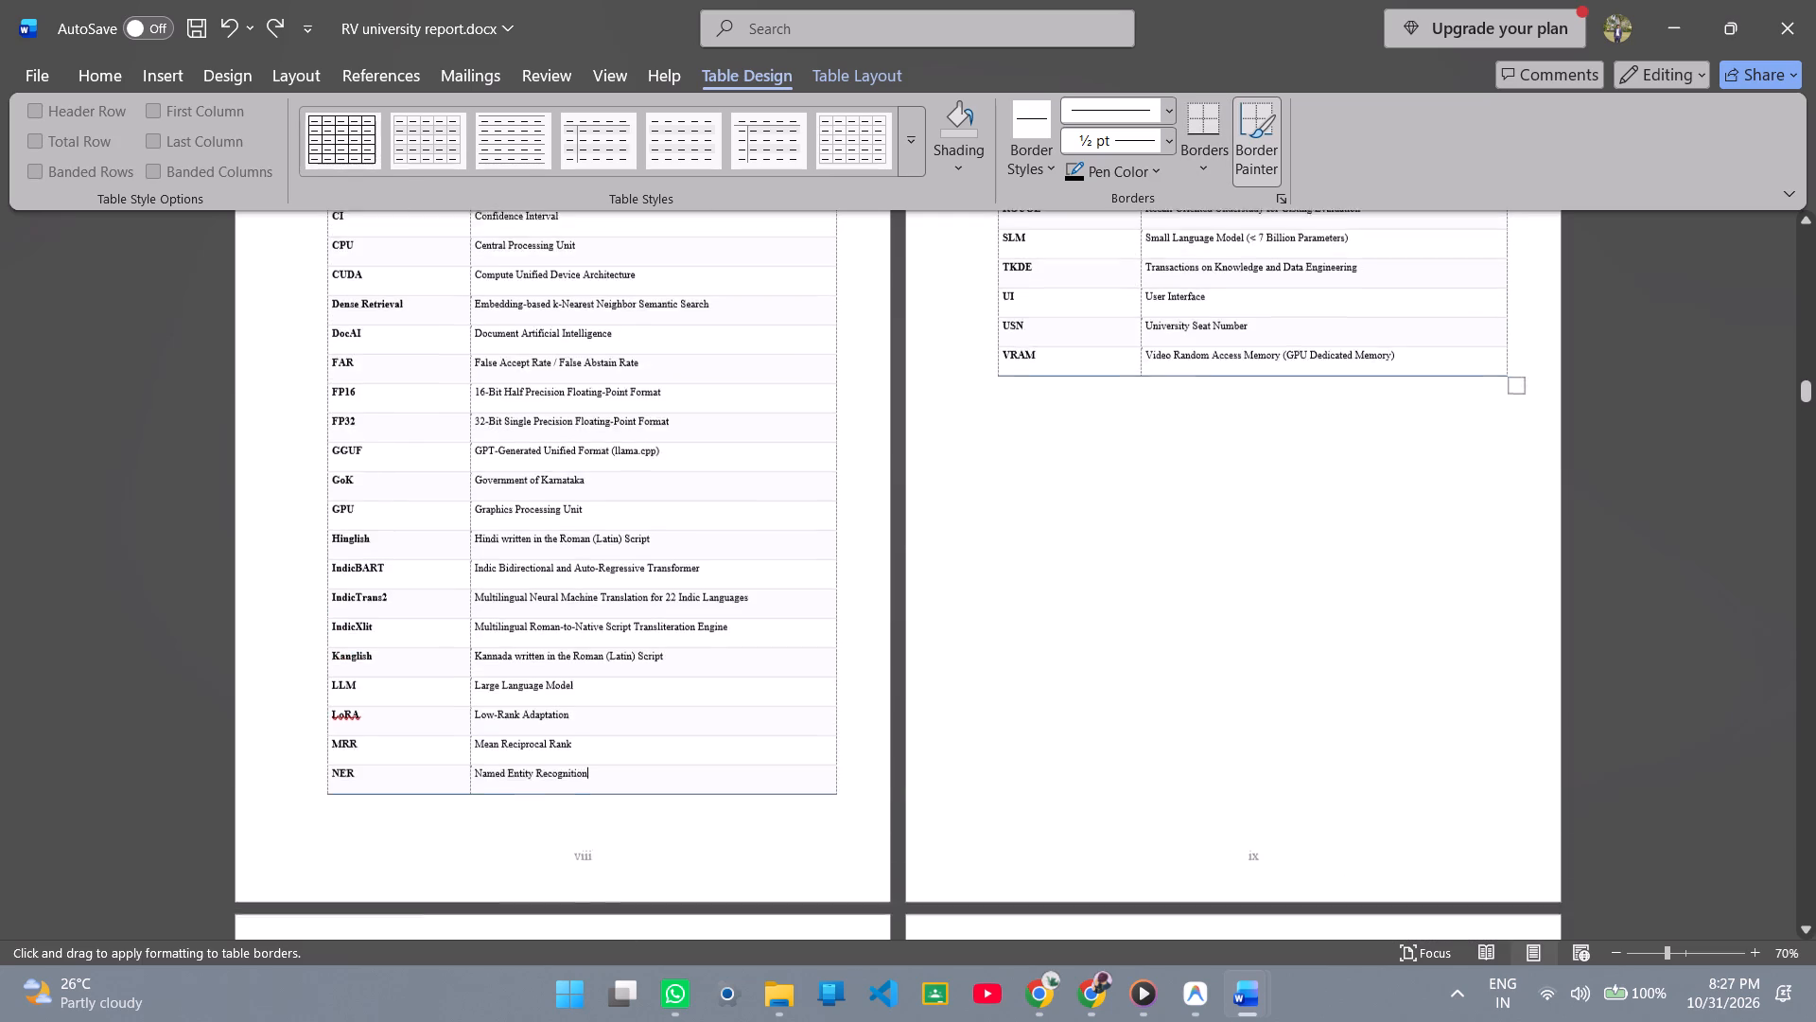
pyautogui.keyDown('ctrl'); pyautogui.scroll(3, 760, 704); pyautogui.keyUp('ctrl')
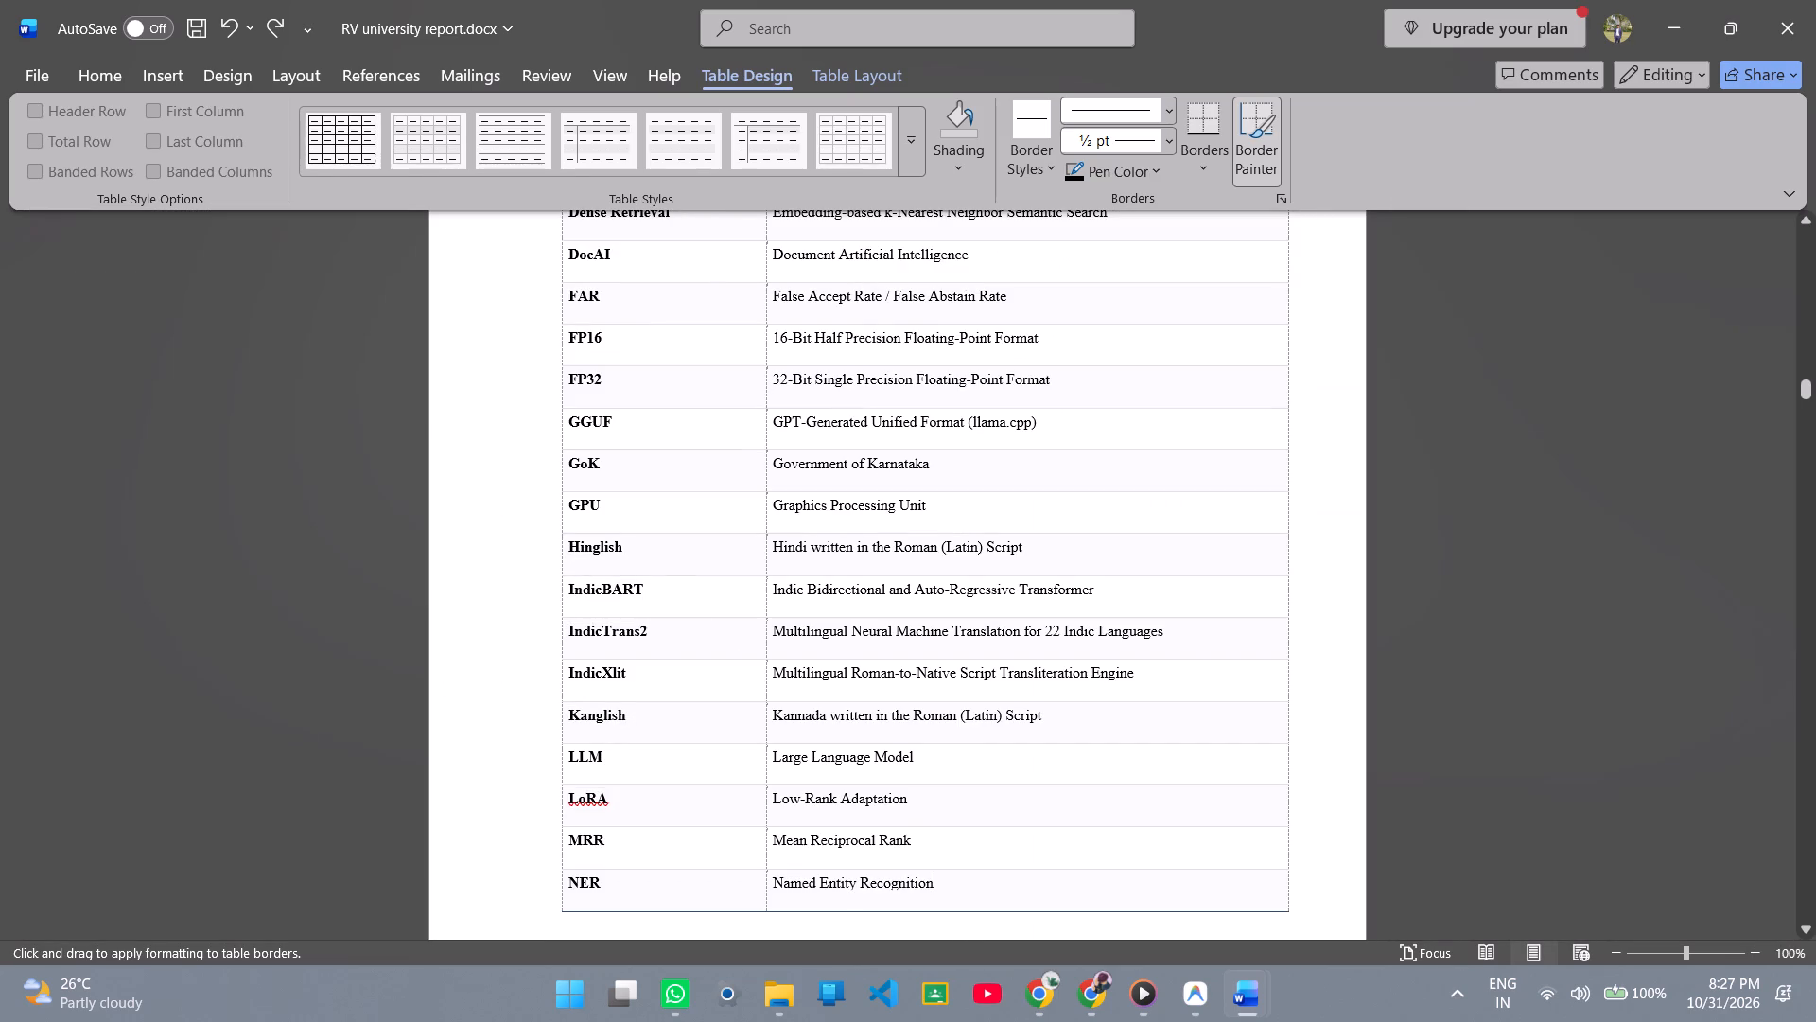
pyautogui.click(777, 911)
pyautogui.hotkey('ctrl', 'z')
# Paint a single solid 1/2 pt border above the "Named Entity Recognition" cell and leave the Border Painter.
pyautogui.scroll(-1, 810, 713)
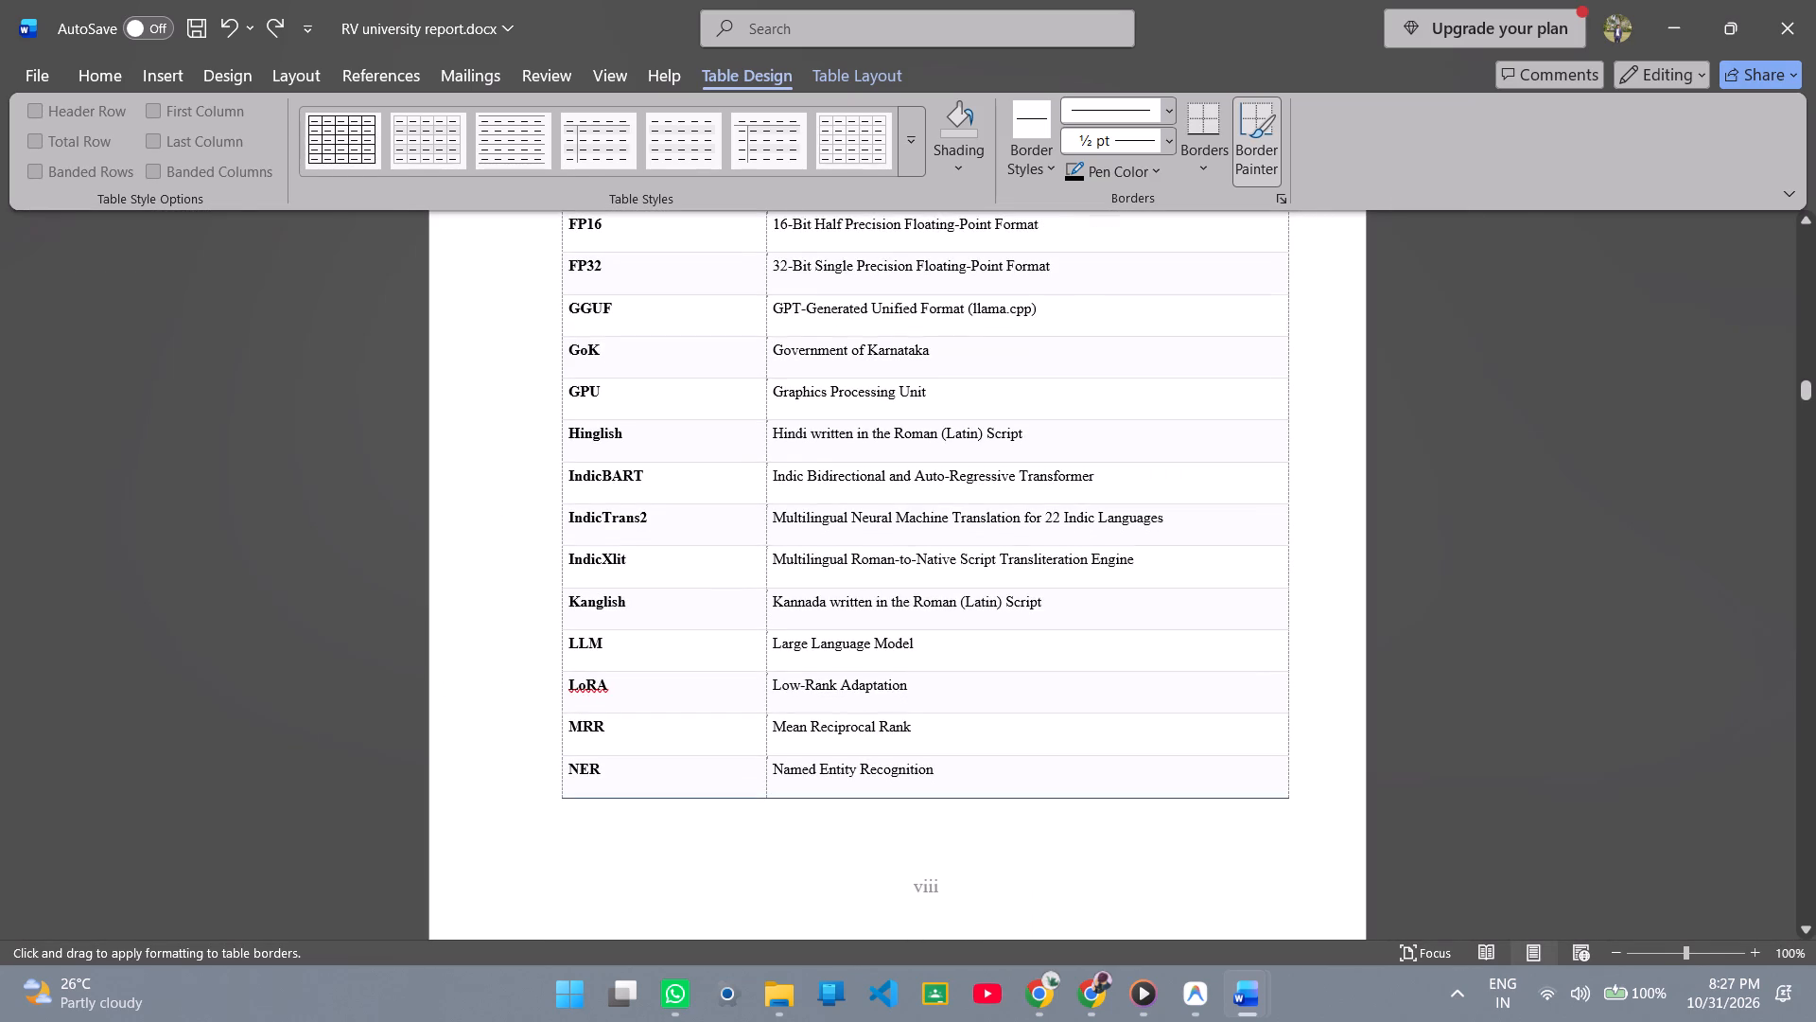
pyautogui.keyDown('ctrl'); pyautogui.scroll(4, 802, 749); pyautogui.keyUp('ctrl')
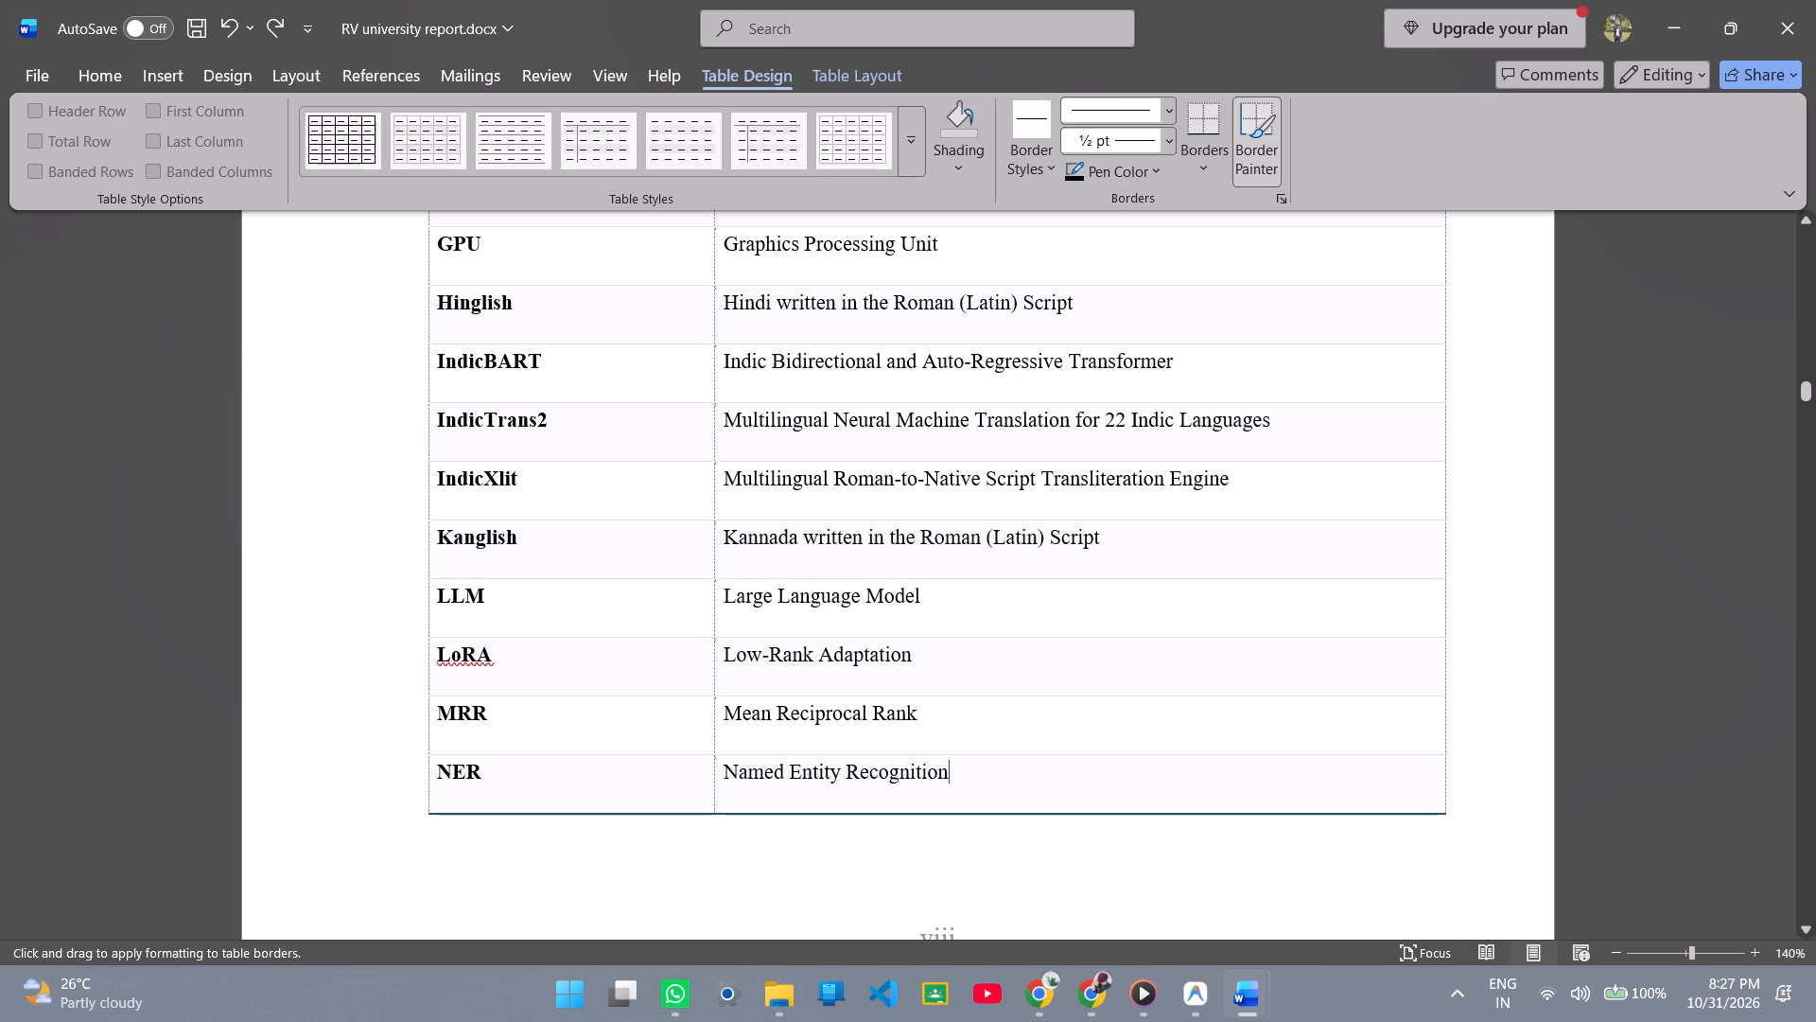
pyautogui.click(734, 816)
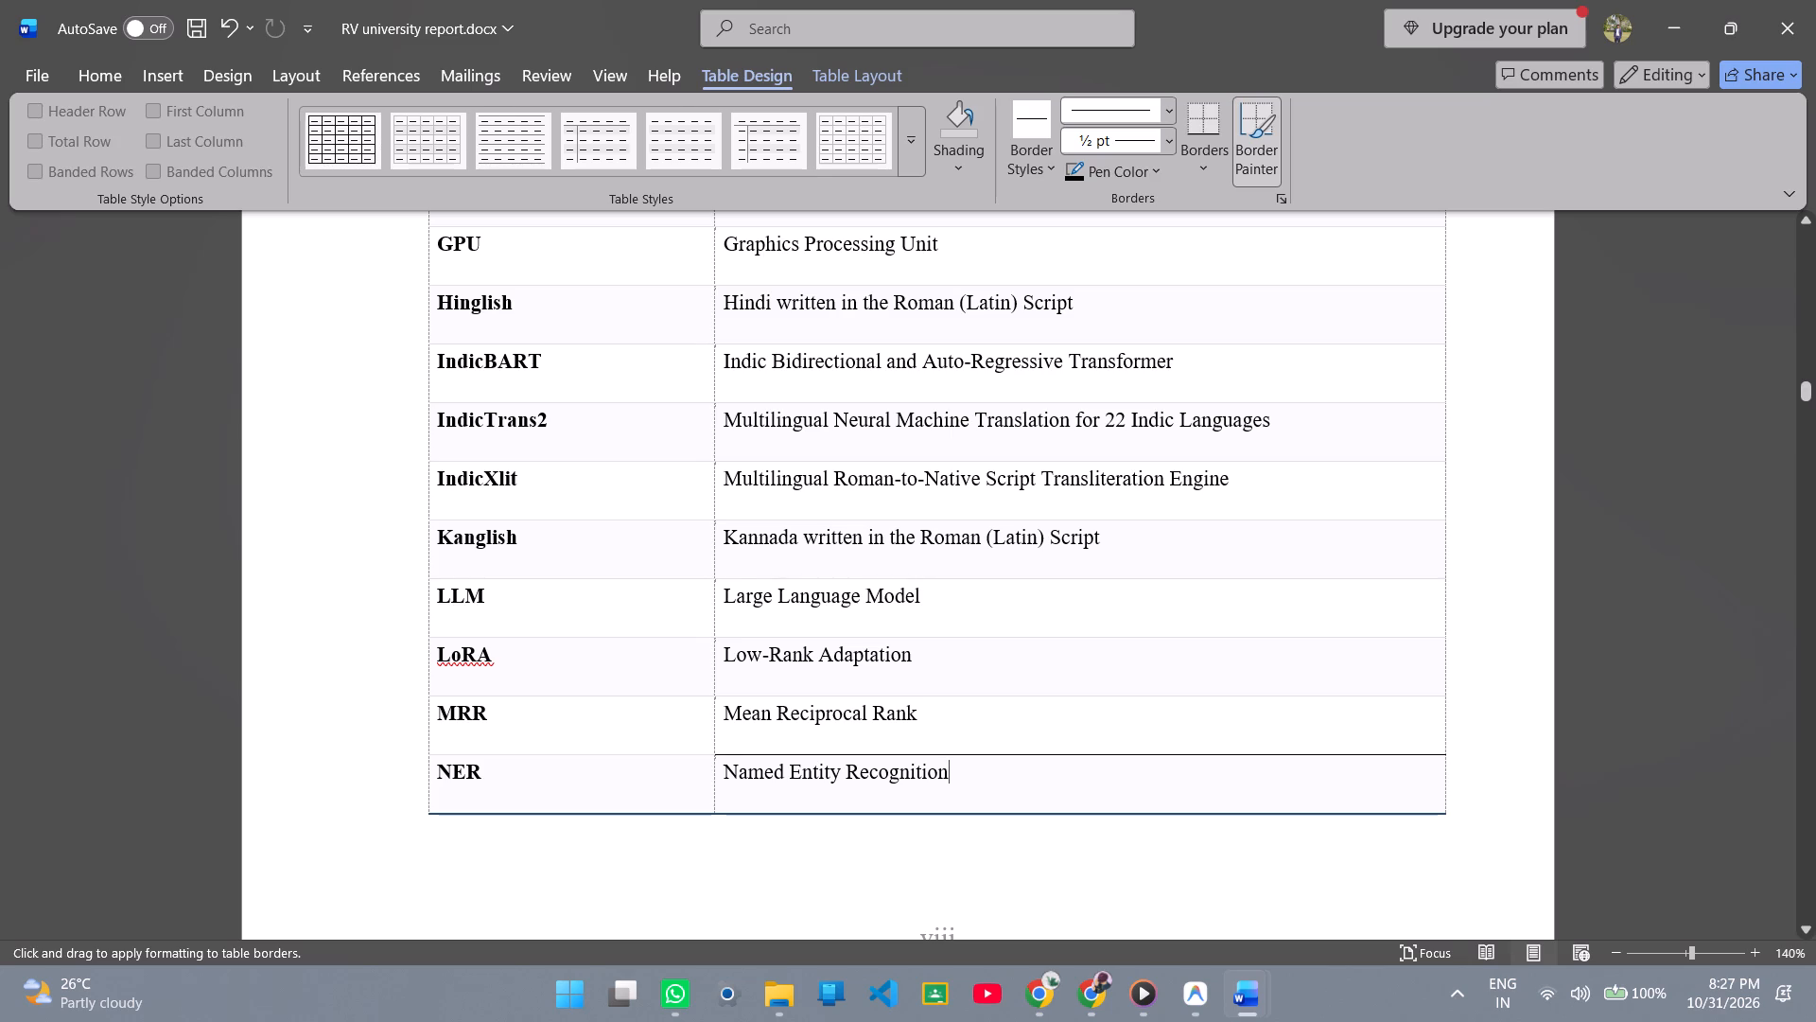
pyautogui.click(681, 828)
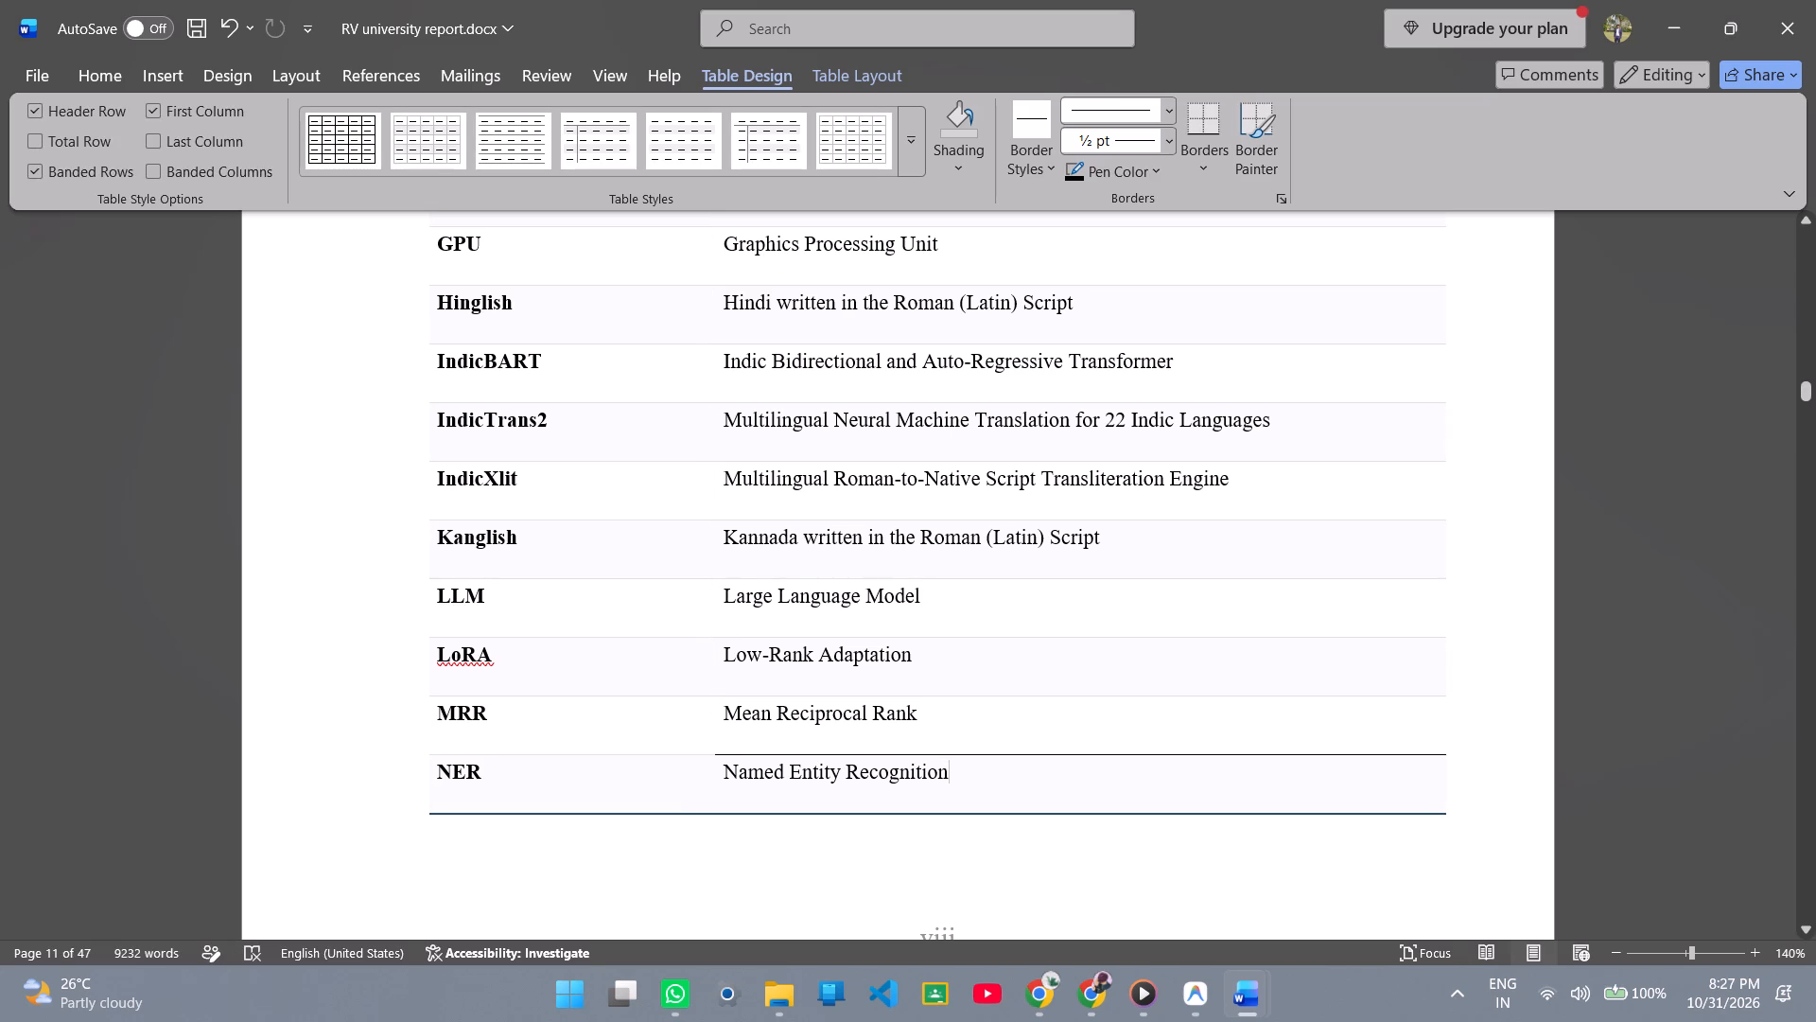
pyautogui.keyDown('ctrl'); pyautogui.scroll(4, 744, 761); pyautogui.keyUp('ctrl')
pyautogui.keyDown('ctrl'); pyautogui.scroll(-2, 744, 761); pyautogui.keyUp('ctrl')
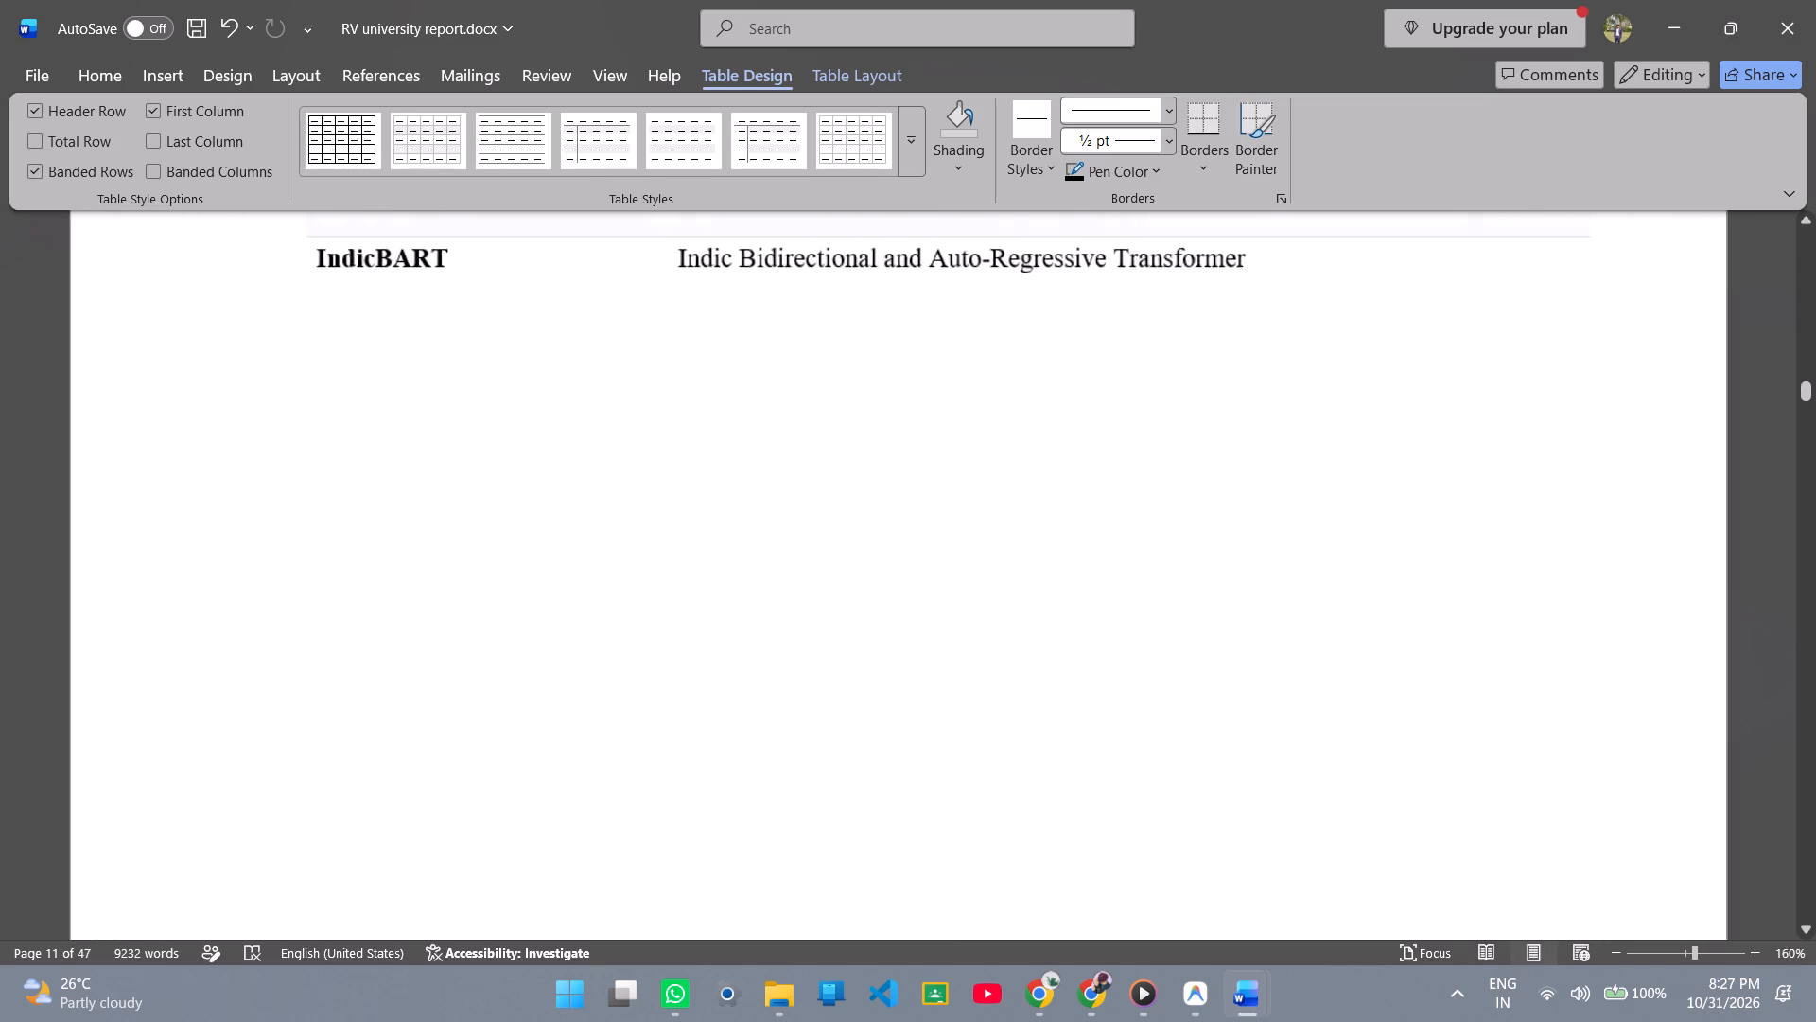
# Undo the border edits on the acronyms table together with the automatic text colour change on the acronyms section.
pyautogui.keyDown('ctrl'); pyautogui.scroll(-7, 744, 761); pyautogui.keyUp('ctrl')
pyautogui.scroll(5, 744, 761)
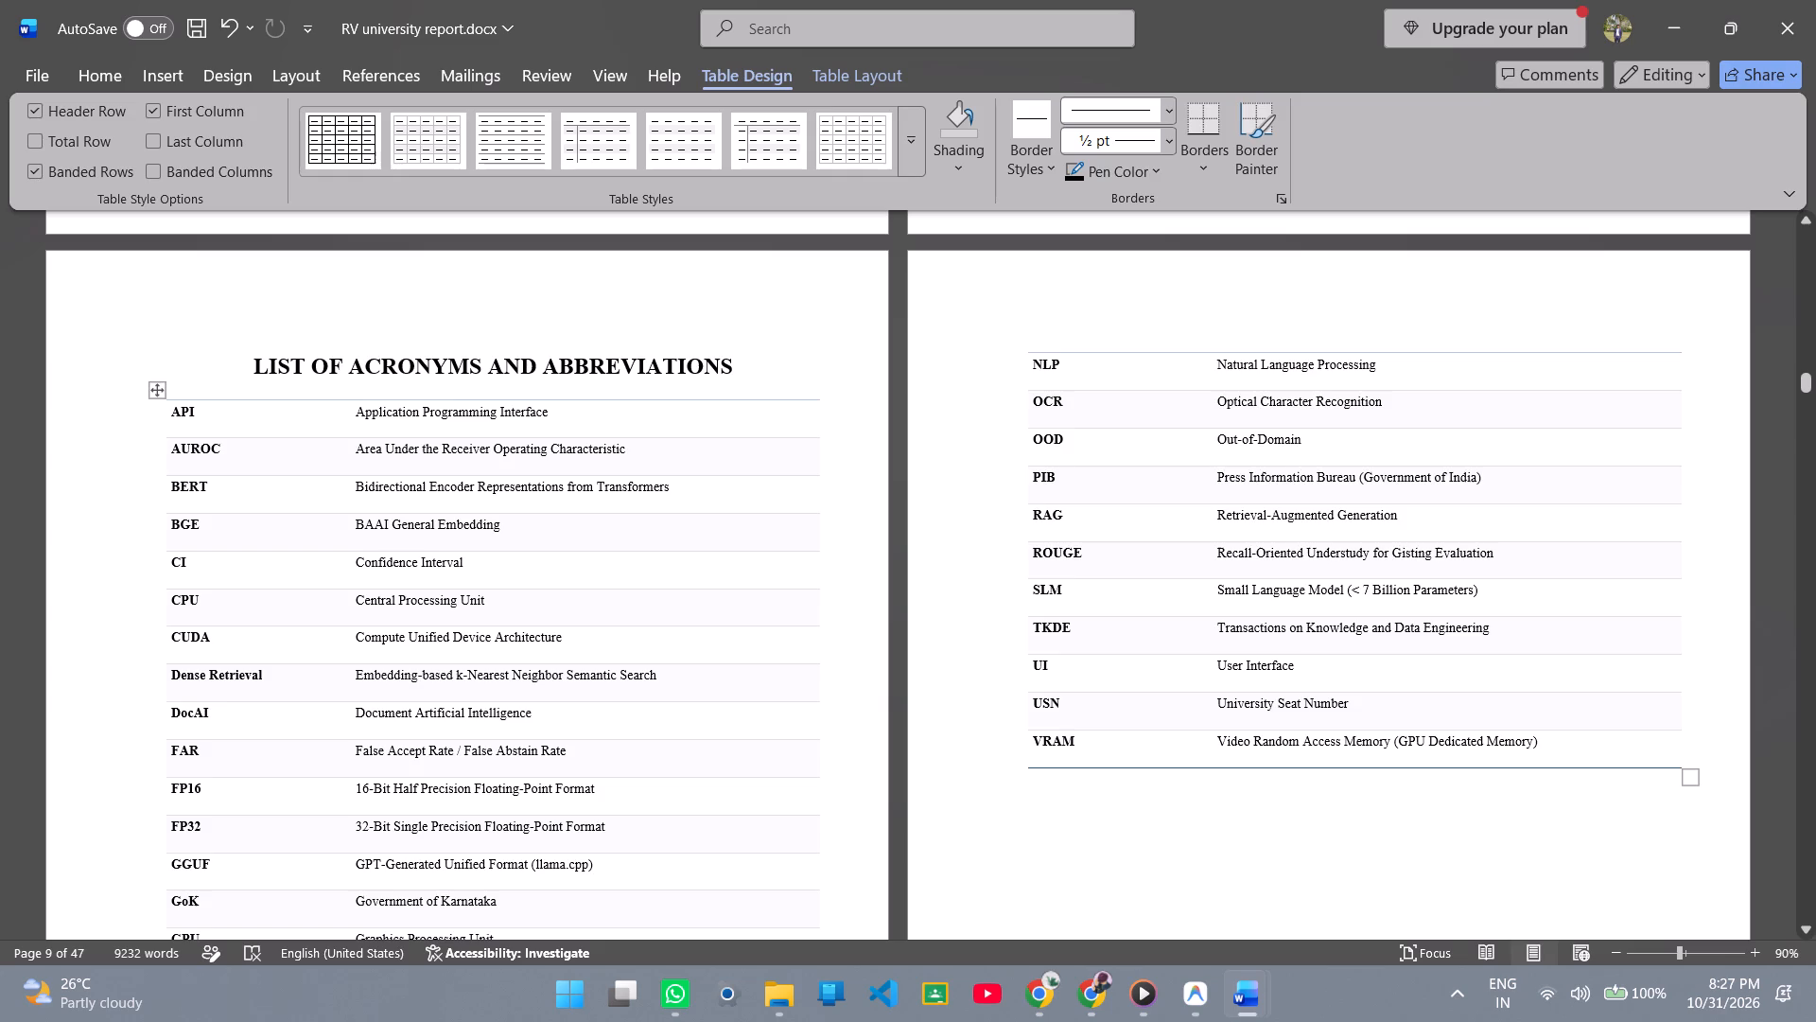
pyautogui.scroll(-4, 744, 748)
pyautogui.hotkey('ctrl', 'z')
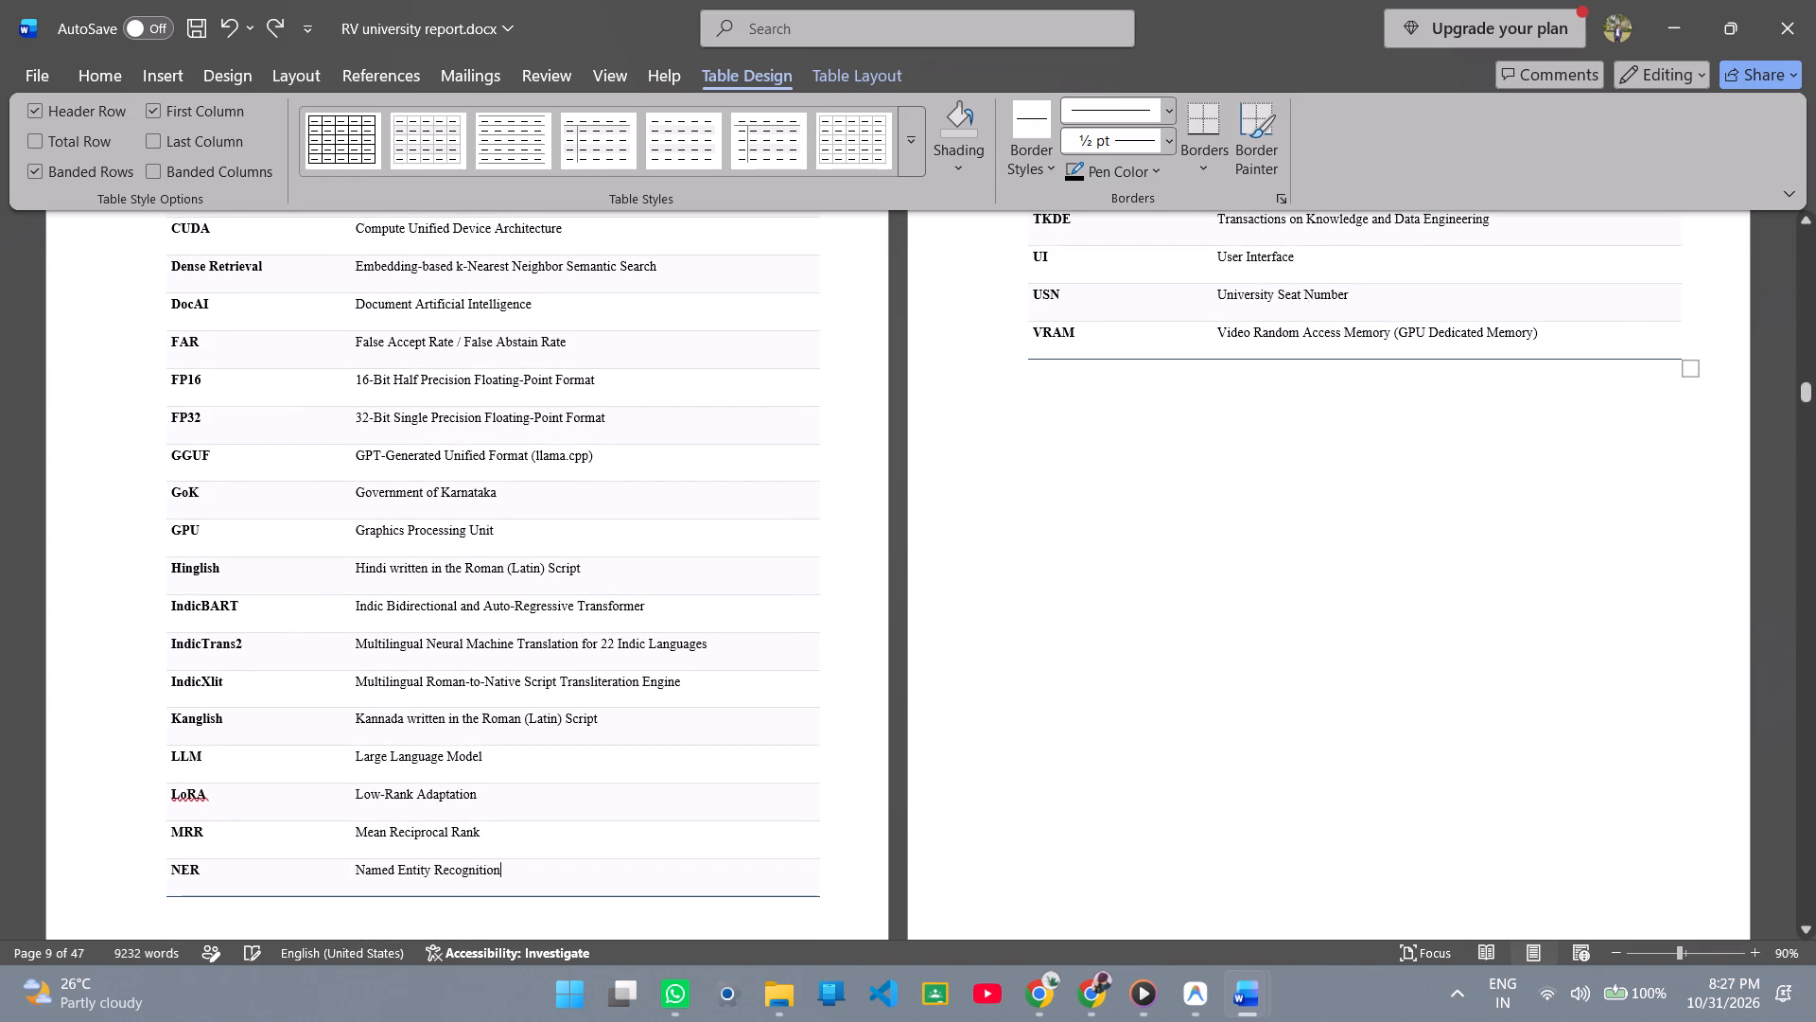
pyautogui.hotkey('ctrl', 'z')
pyautogui.scroll(4, 744, 748)
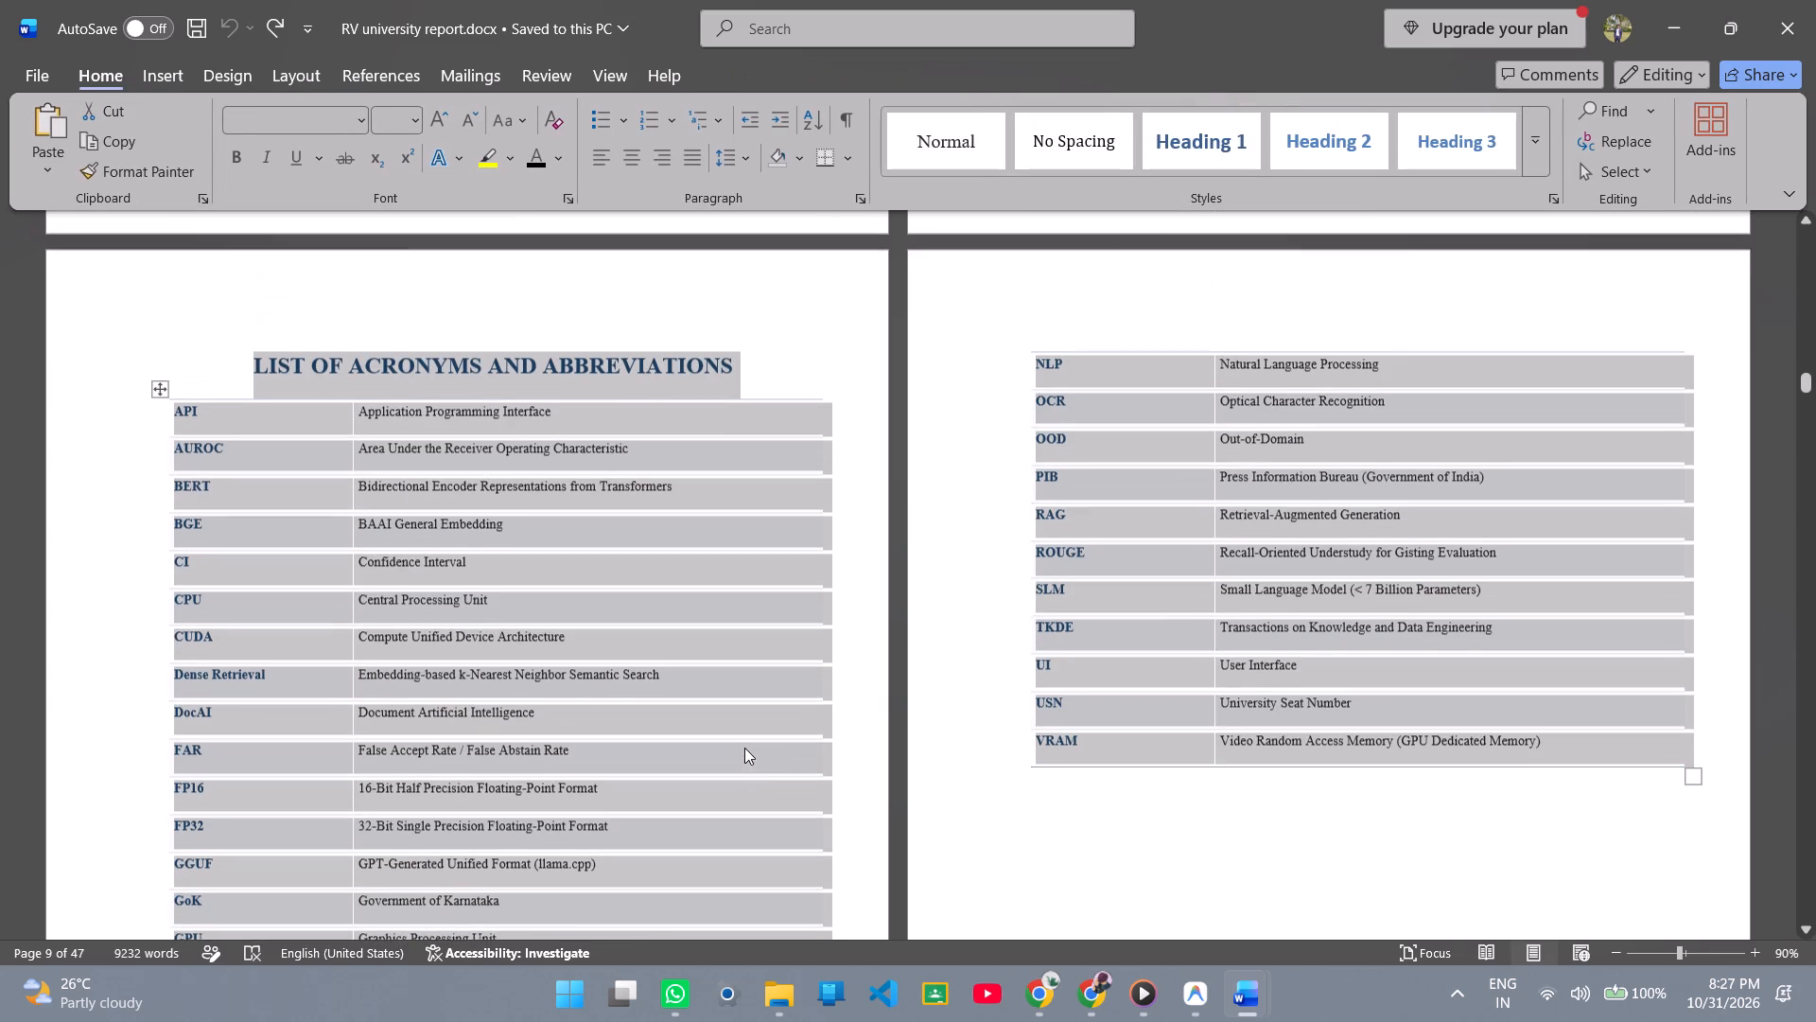
pyautogui.click(961, 283)
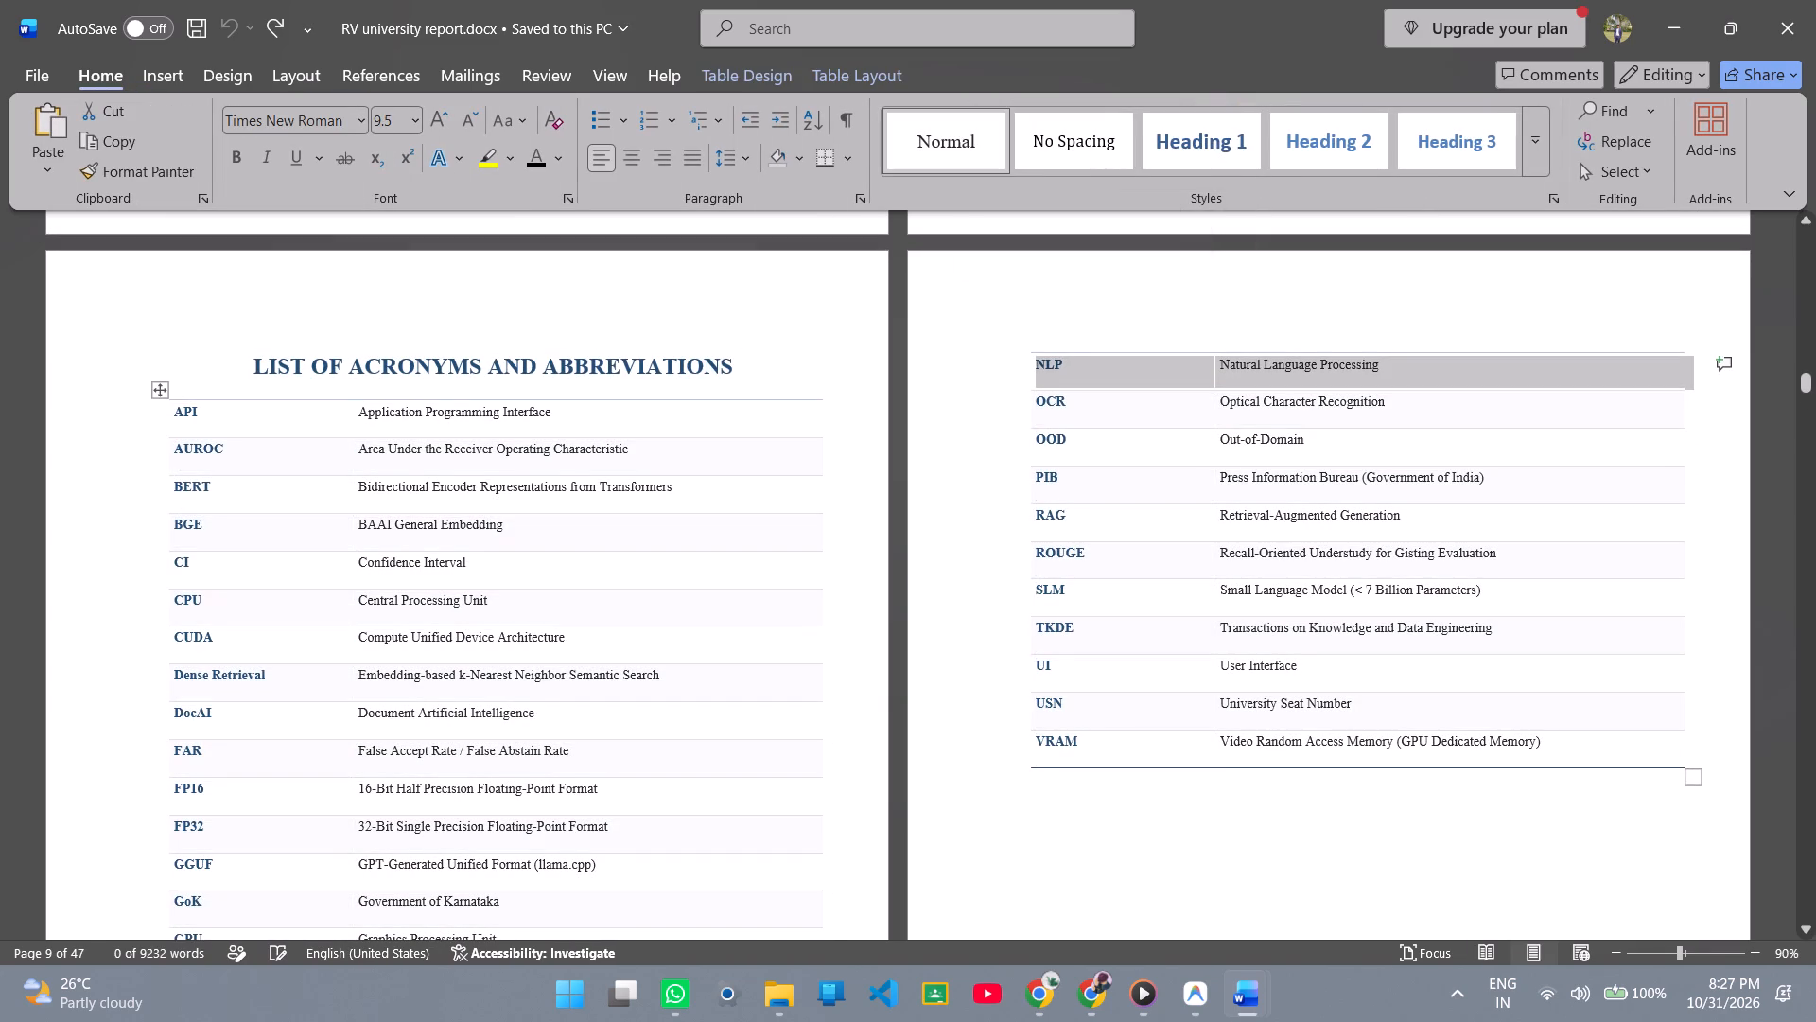
pyautogui.click(1310, 788)
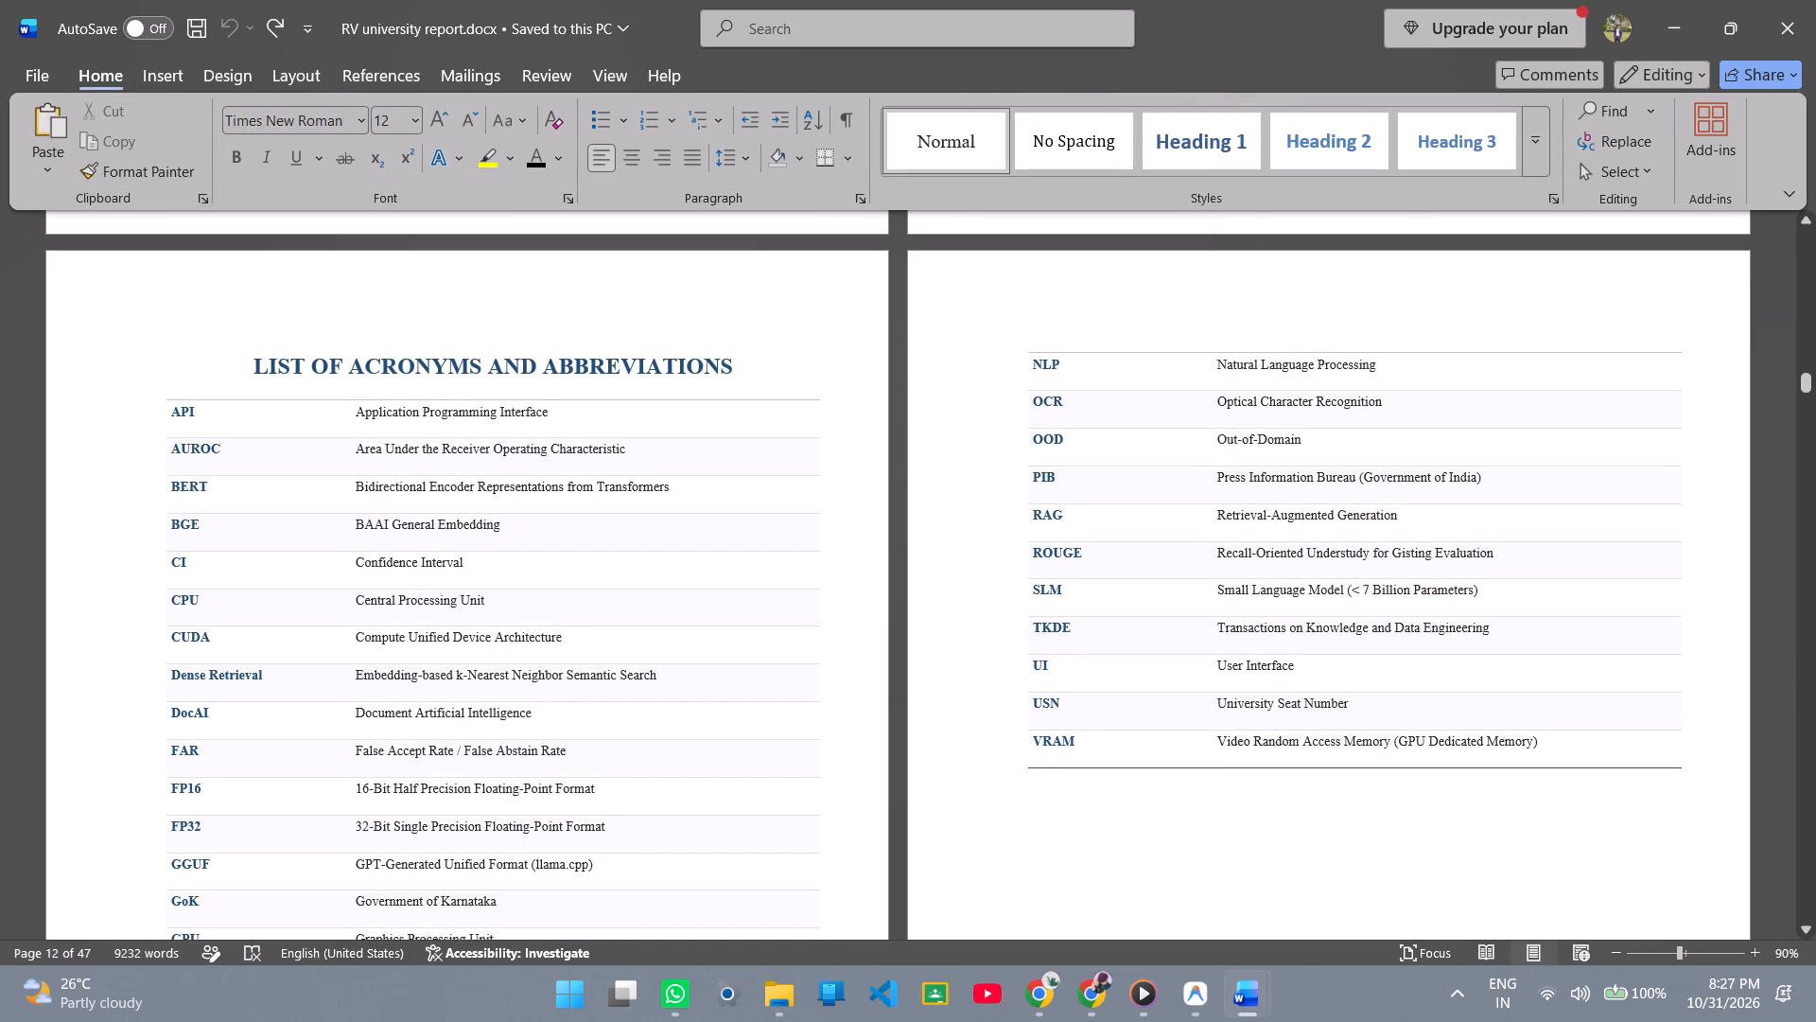
# Redo the automatic text colour on the acronyms heading and table, leaving the border edits undone.
pyautogui.scroll(9, 1143, 810)
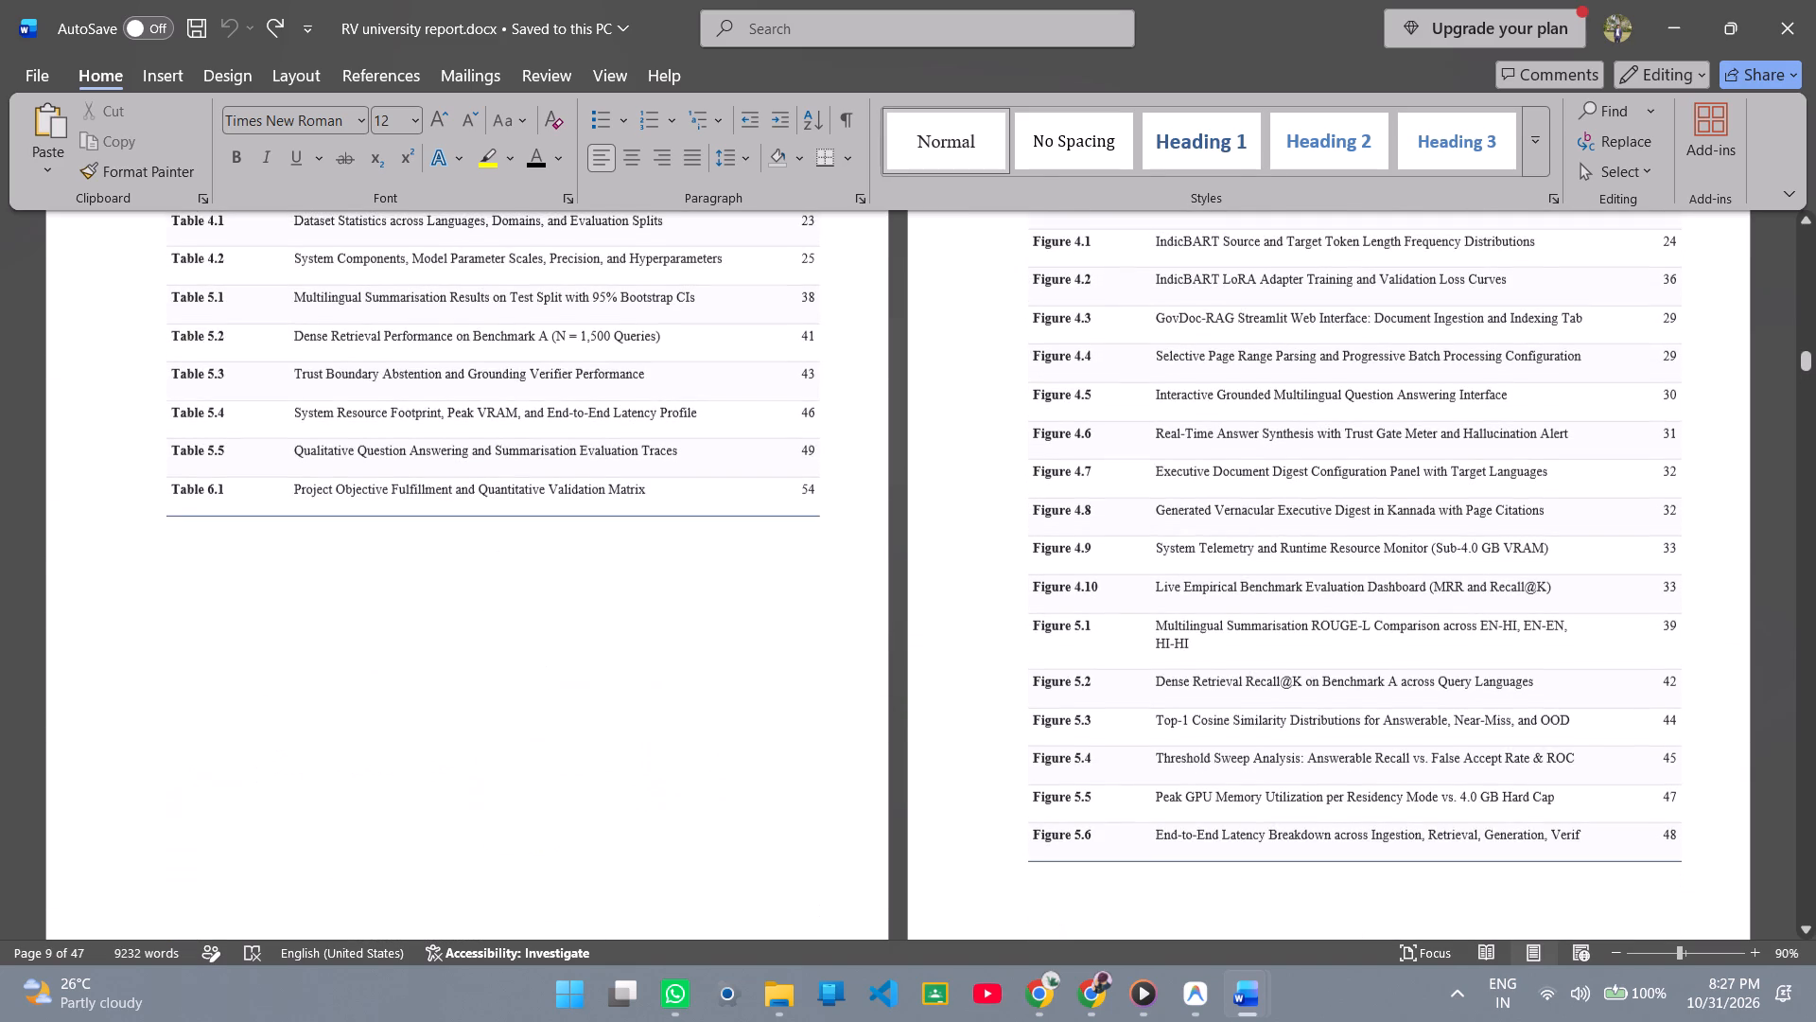
pyautogui.scroll(-8, 1142, 810)
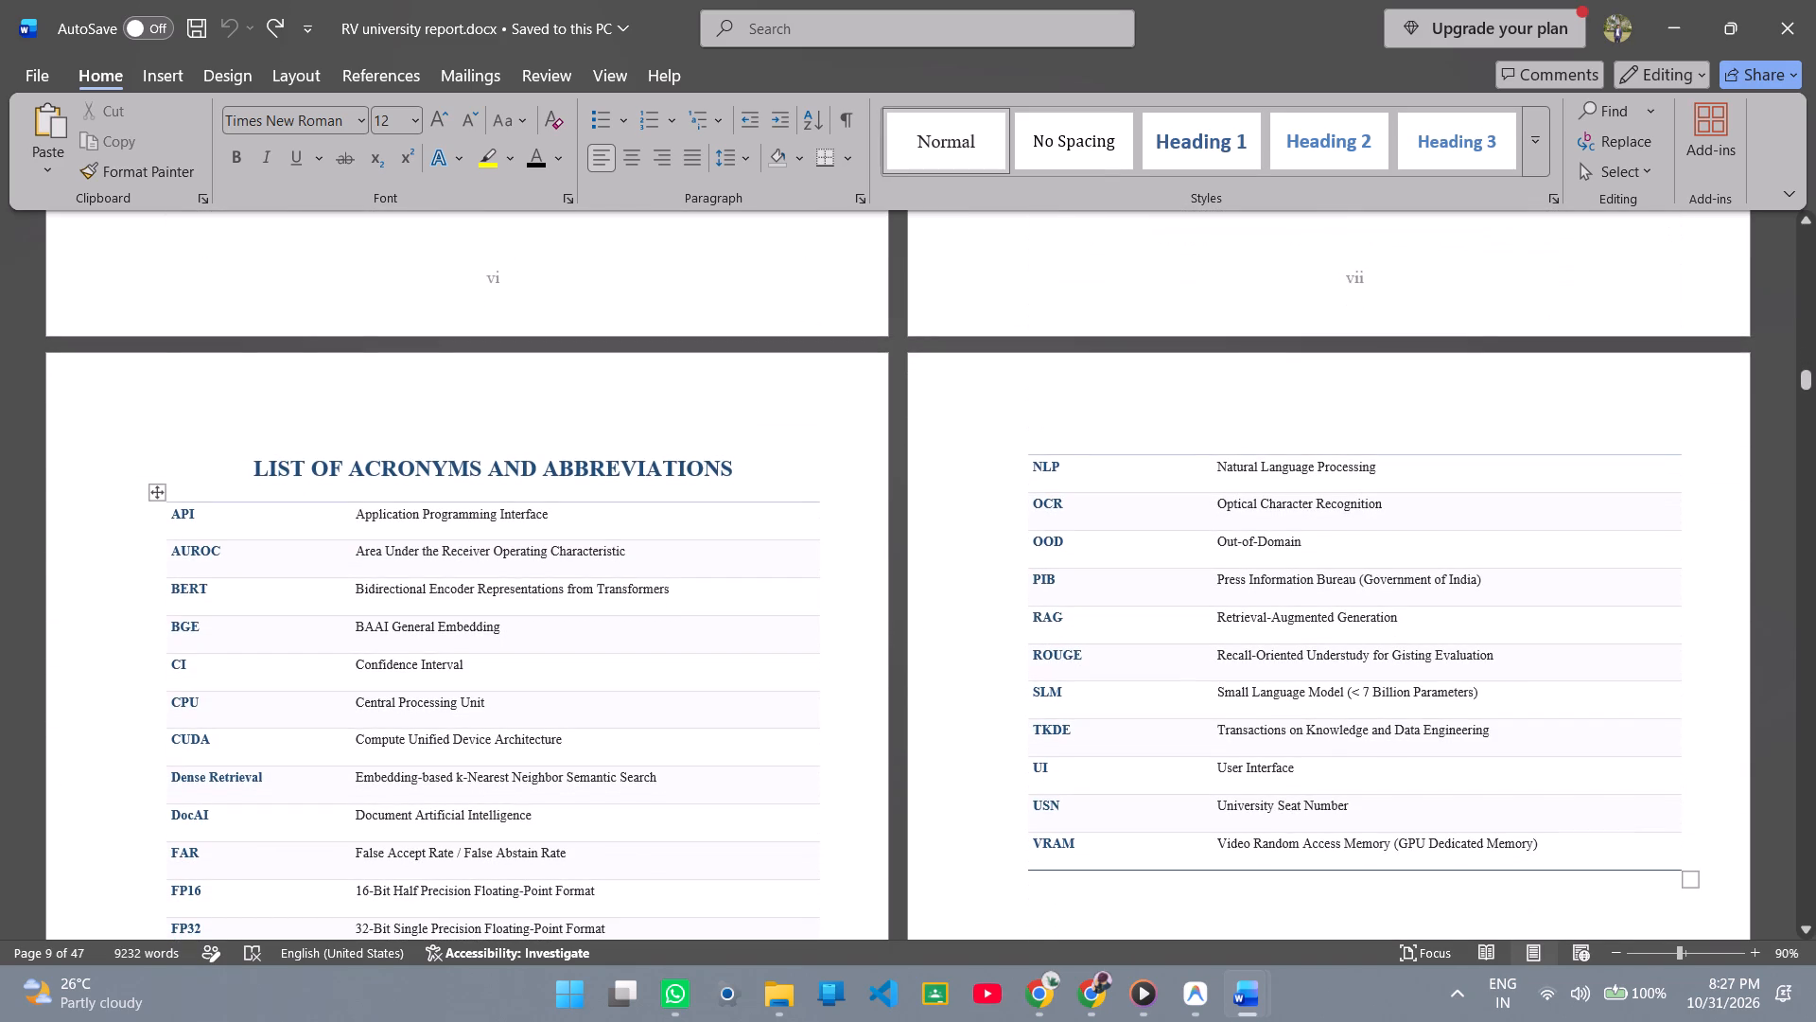
pyautogui.hotkey('ctrl', 'y')
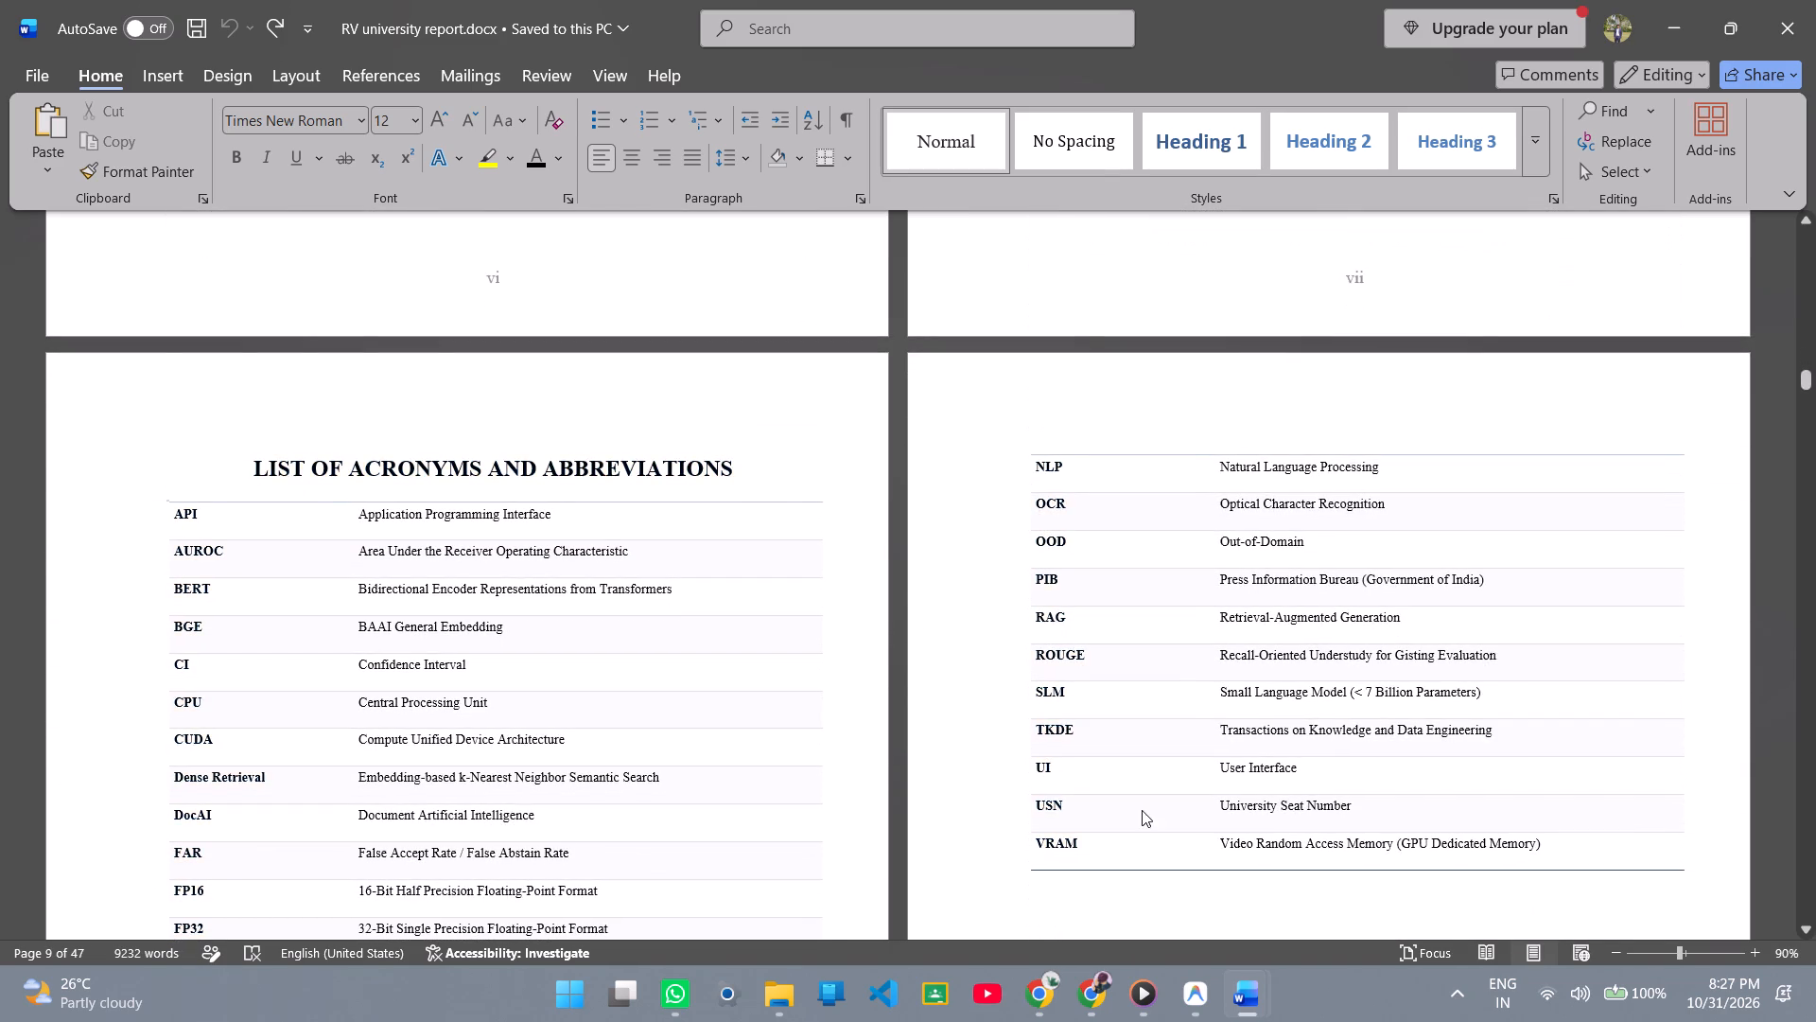
pyautogui.click(1188, 387)
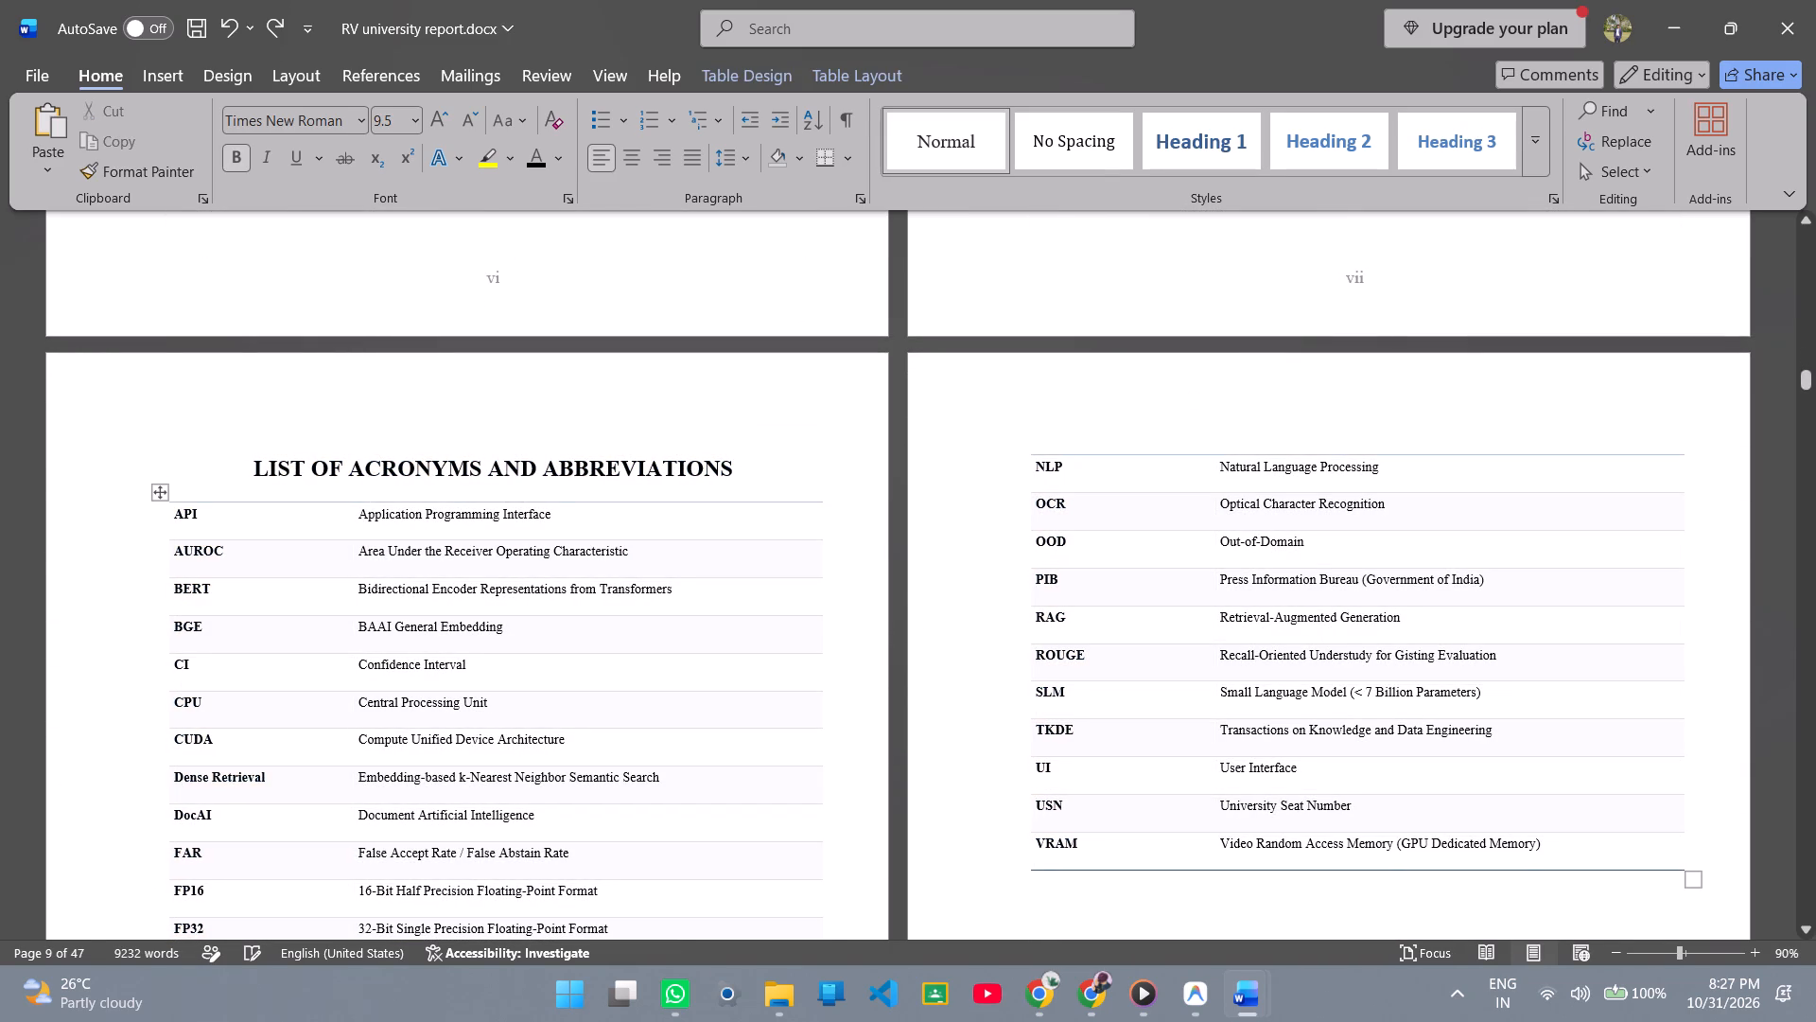
# Save the report.
pyautogui.hotkey('ctrl', 's')
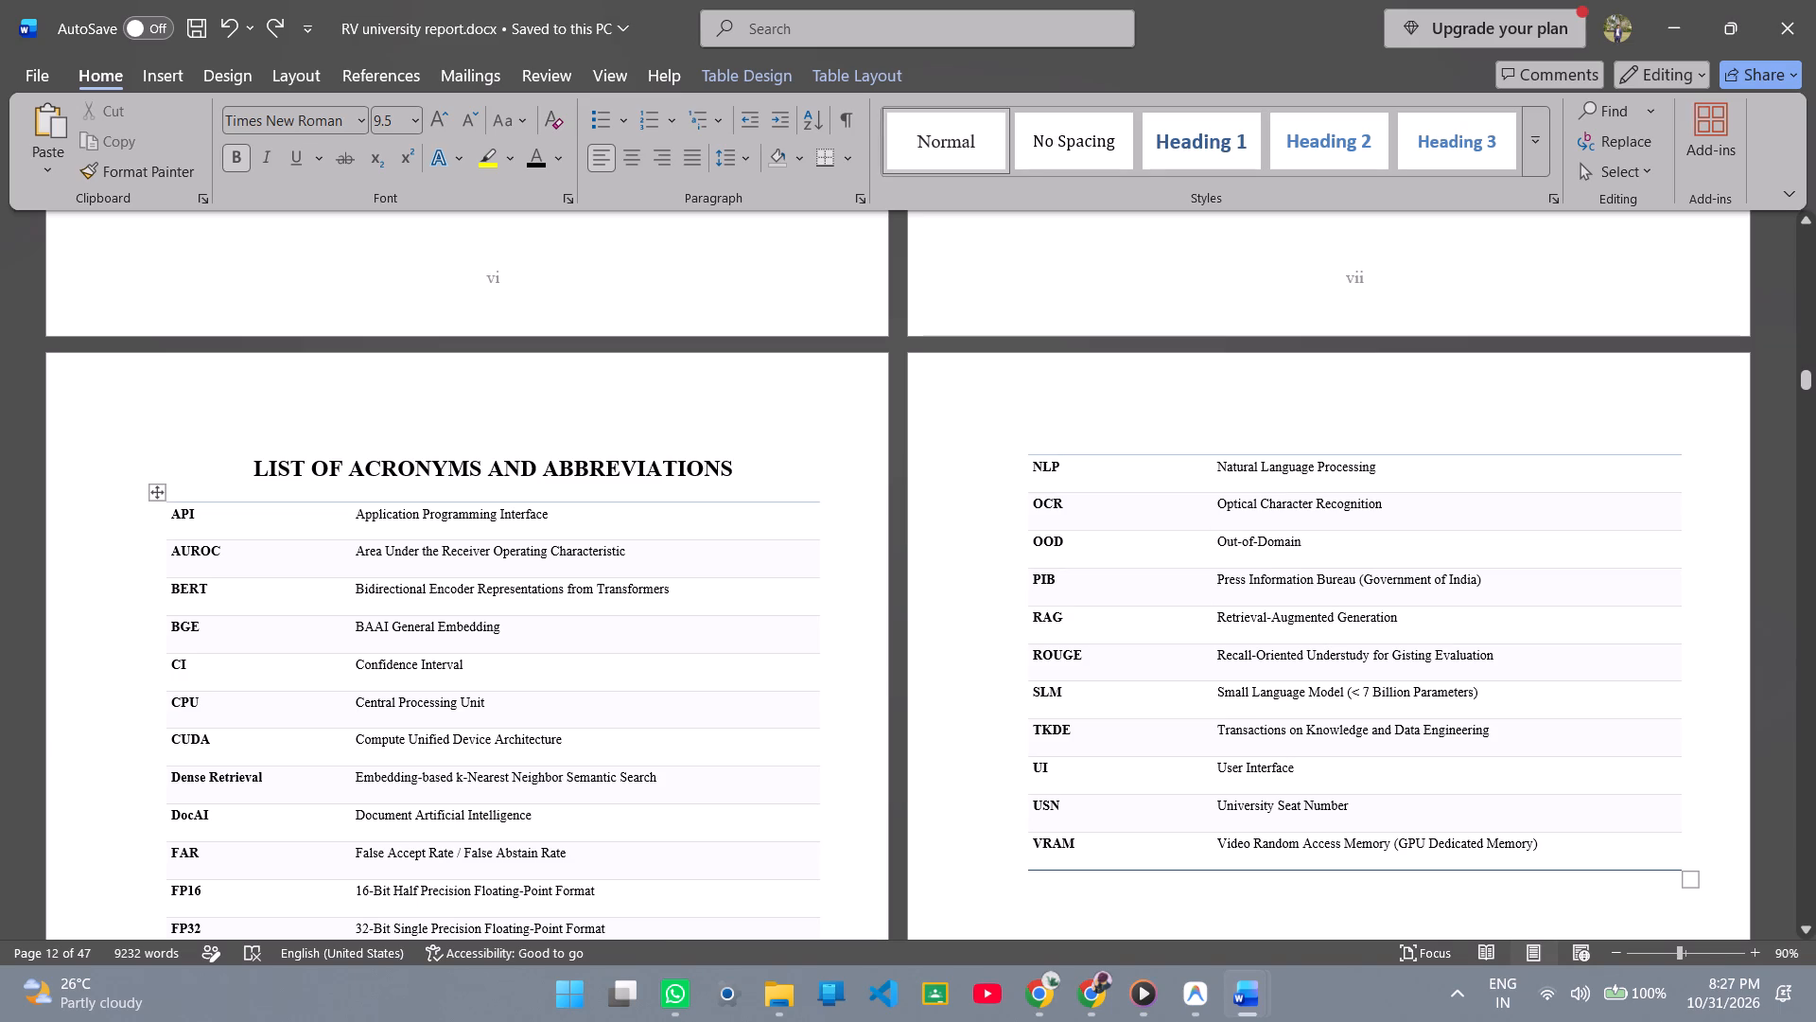
# Review the report's front matter from the list of figures back to the declaration and abstract pages.
pyautogui.scroll(4, 759, 740)
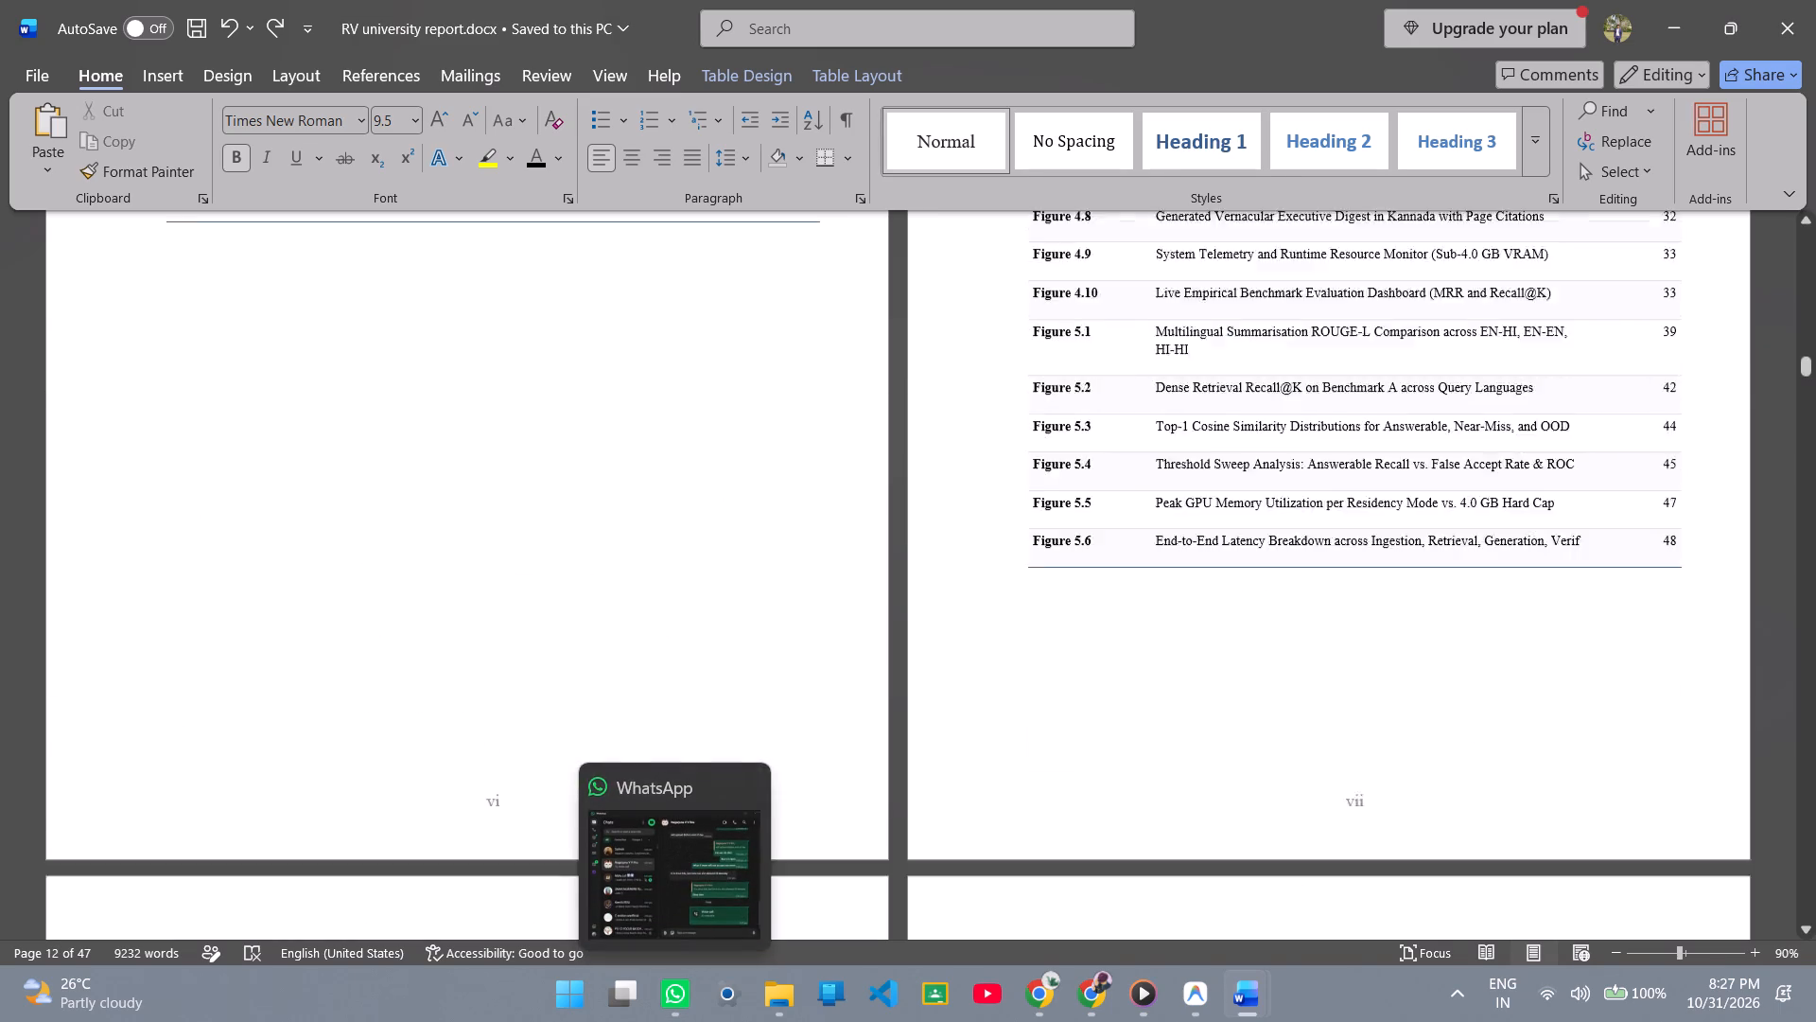
pyautogui.scroll(16, 759, 740)
pyautogui.scroll(14, 982, 619)
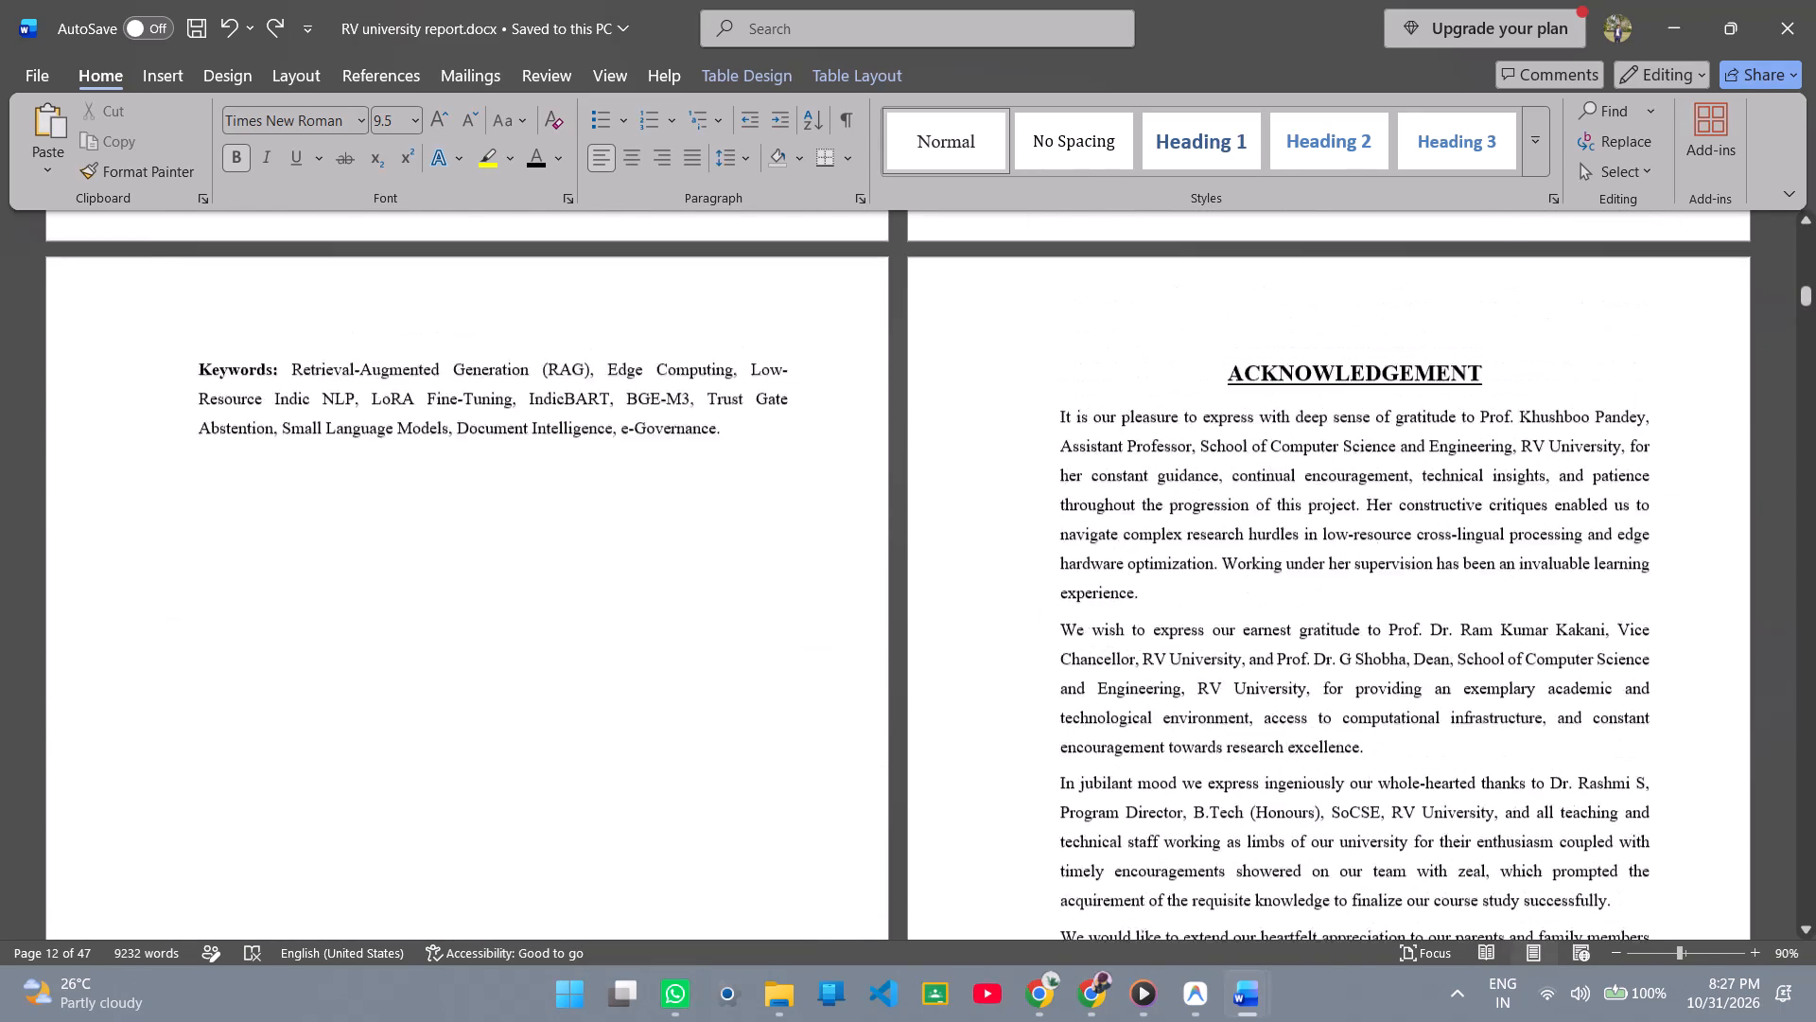
pyautogui.scroll(16, 982, 619)
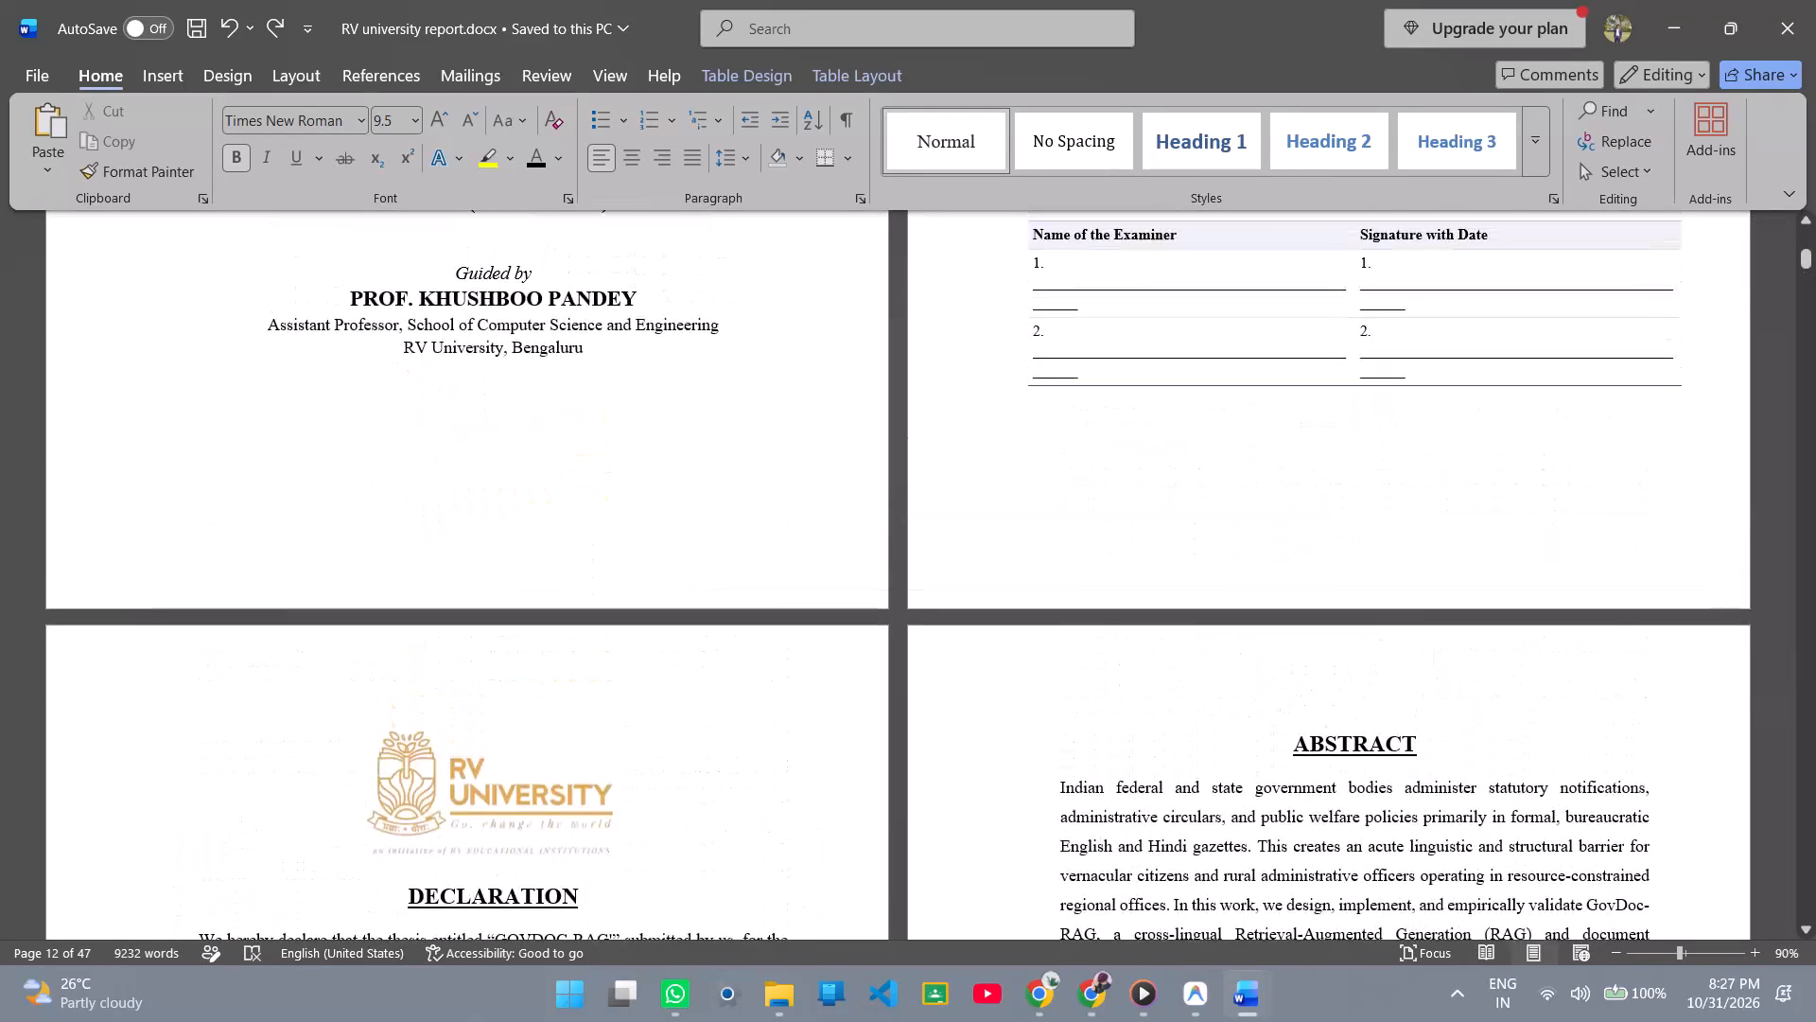
pyautogui.scroll(1, 982, 619)
pyautogui.scroll(-6, 982, 619)
pyautogui.click(1230, 426)
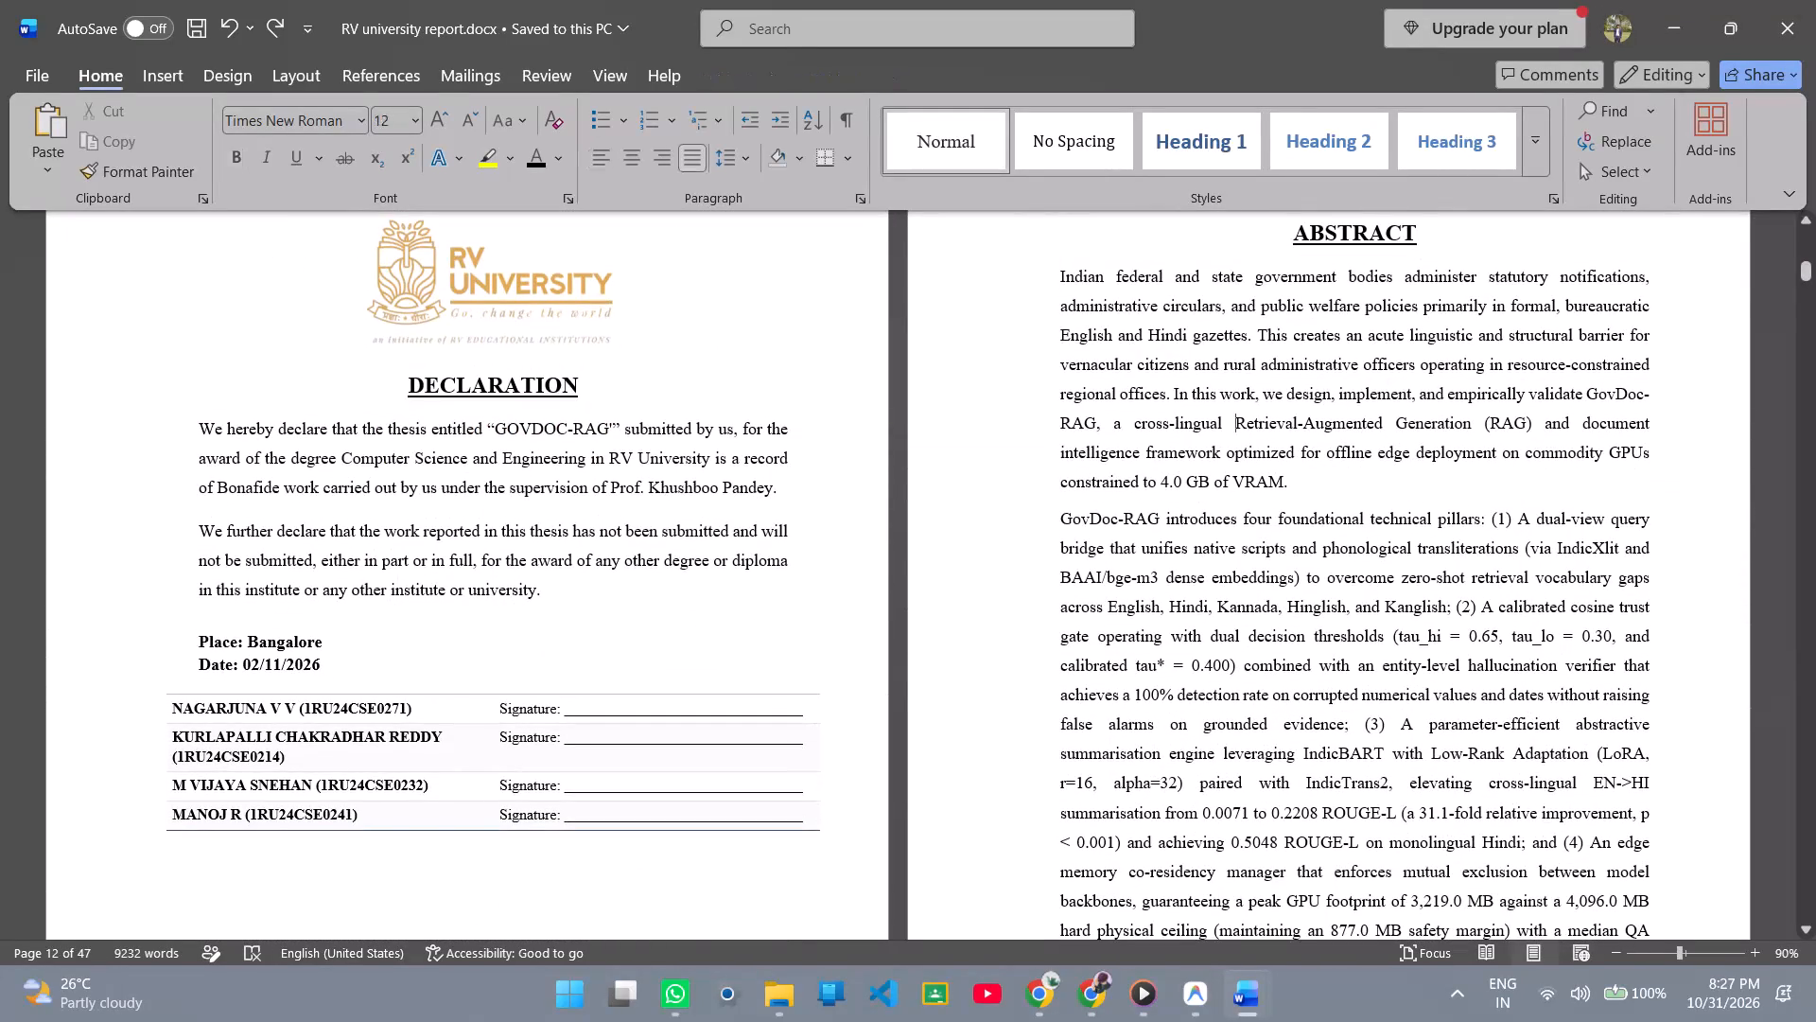
pyautogui.click(1179, 379)
pyautogui.scroll(1, 1189, 490)
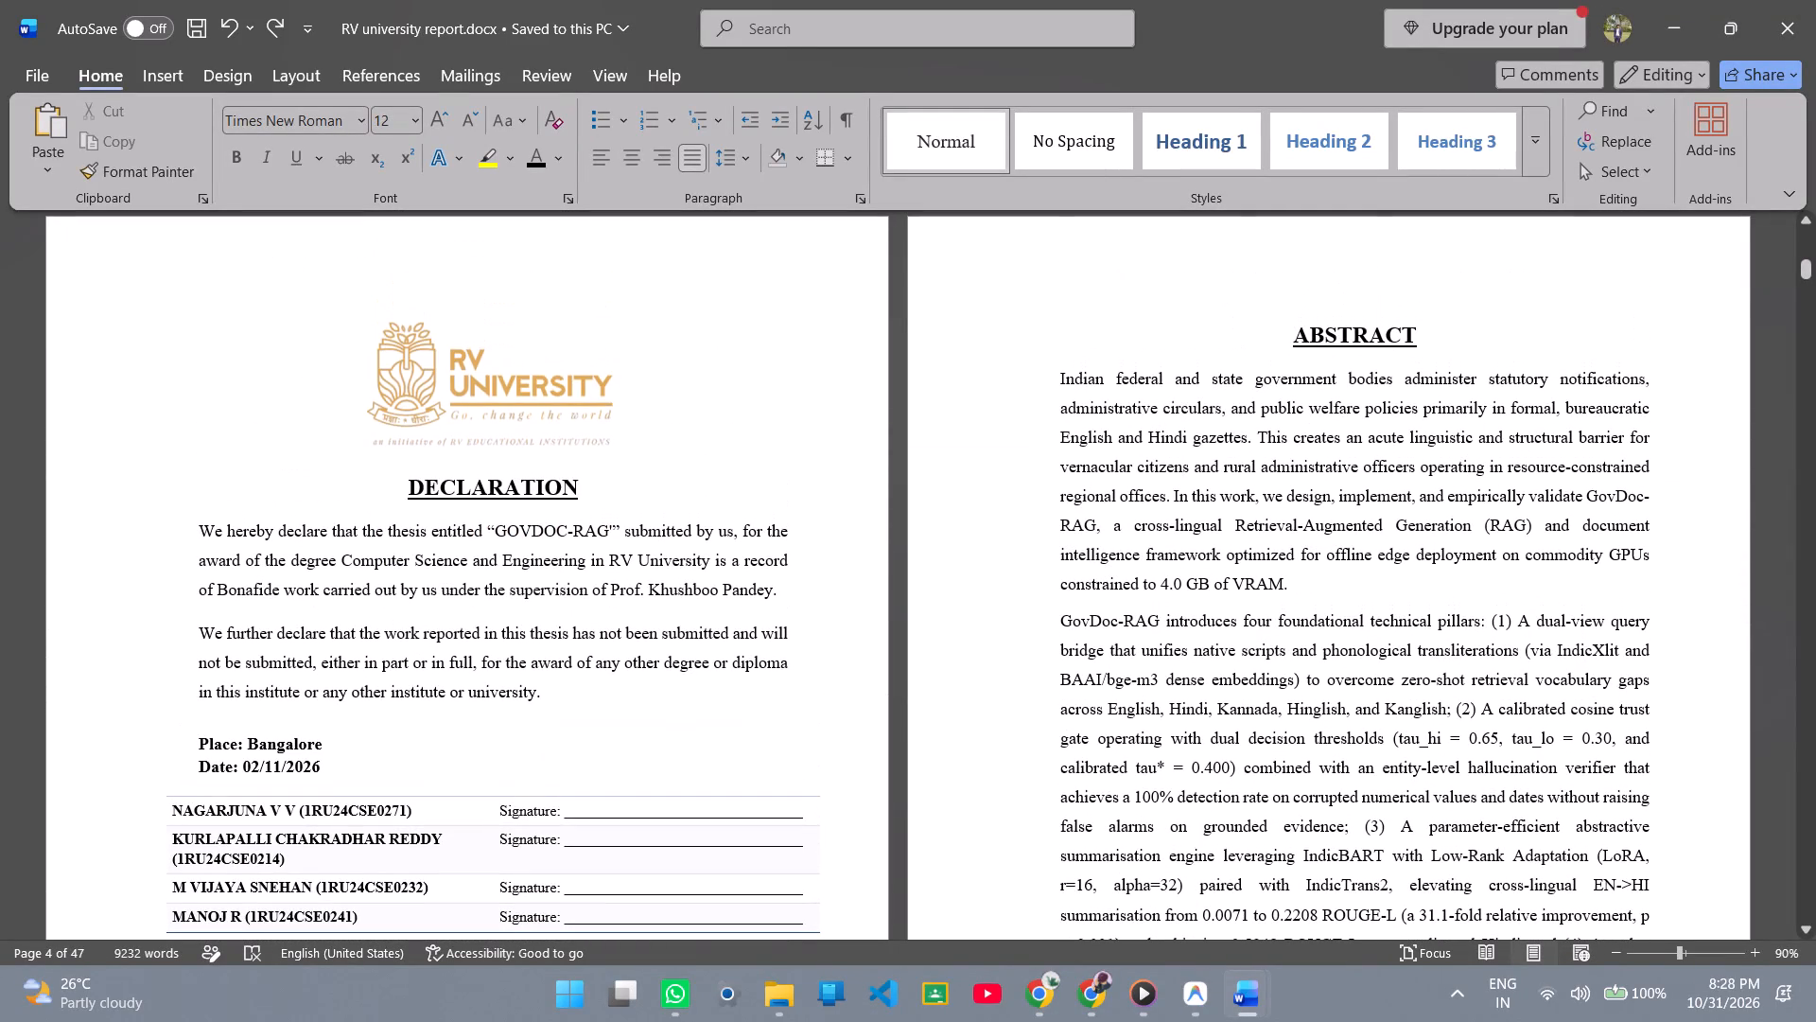
# Switch to the RV University report format in Chrome and examine its formatting rules, declaration and acknowledgement pages.
pyautogui.hotkey('alt', 'Tab')
pyautogui.keyDown('alt'); pyautogui.scroll(-1, 1189, 490); pyautogui.keyUp('alt')
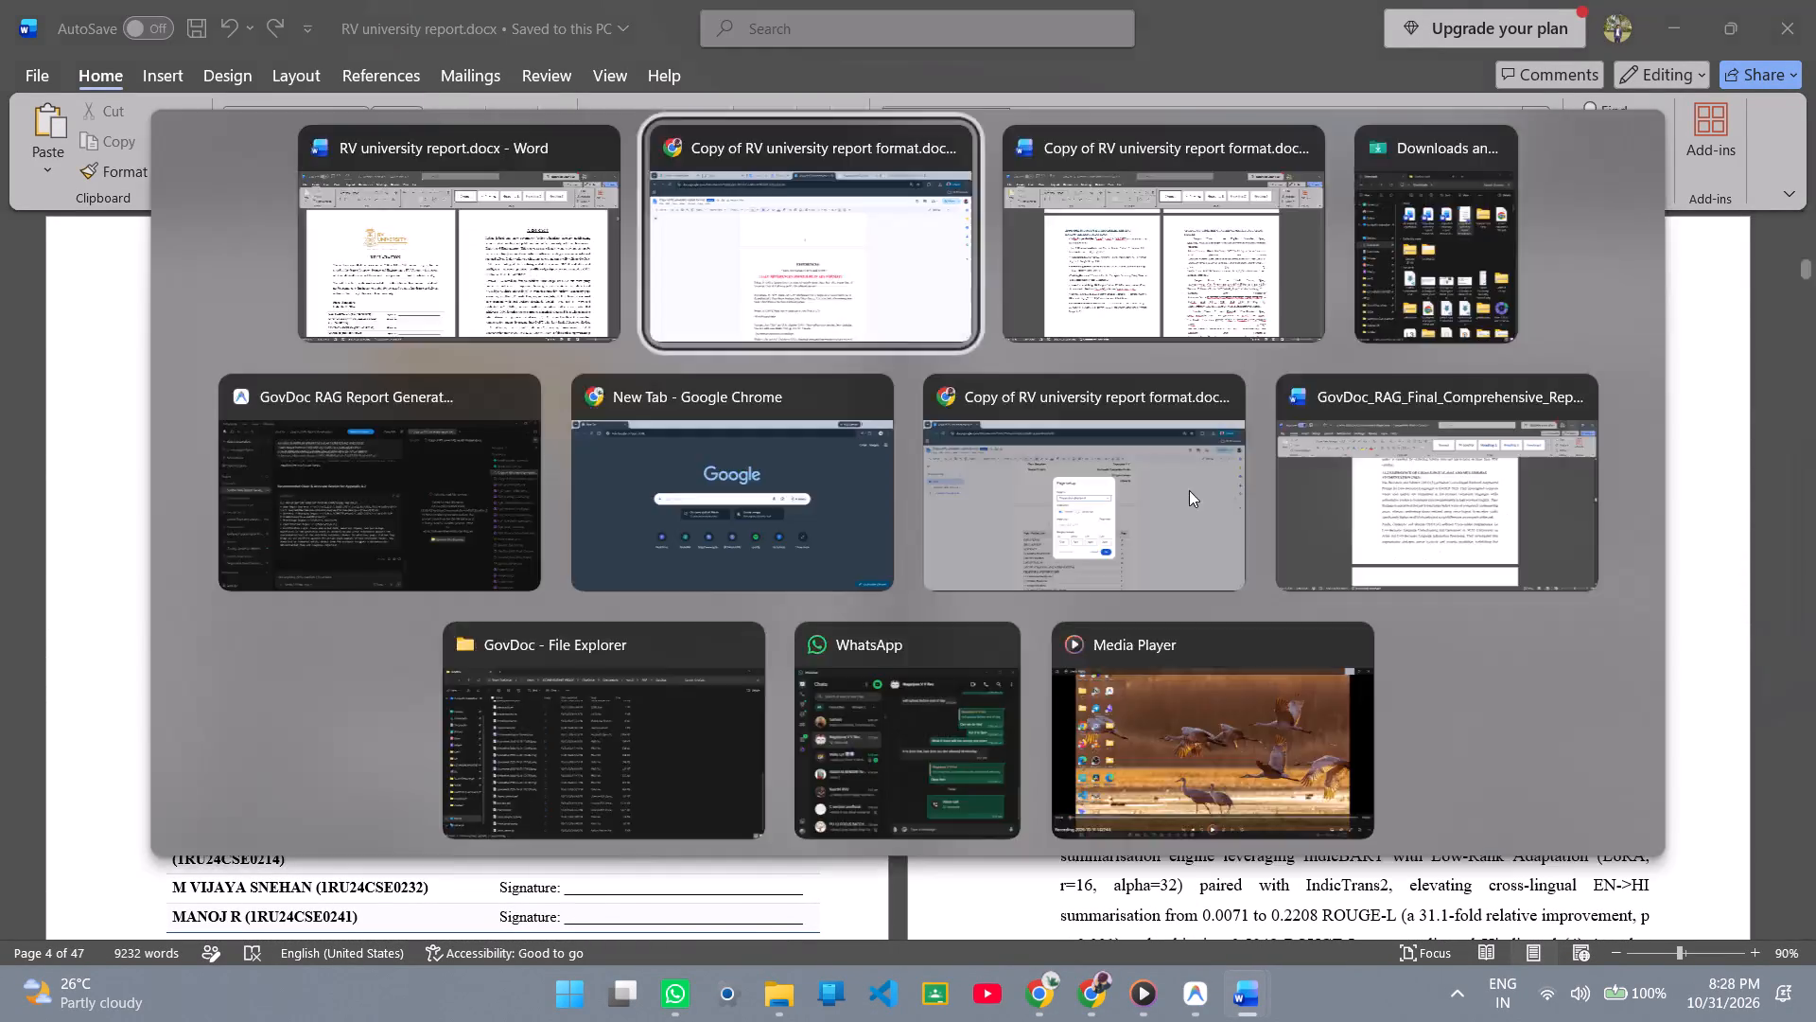
pyautogui.scroll(5, 498, 608)
pyautogui.scroll(10, 748, 590)
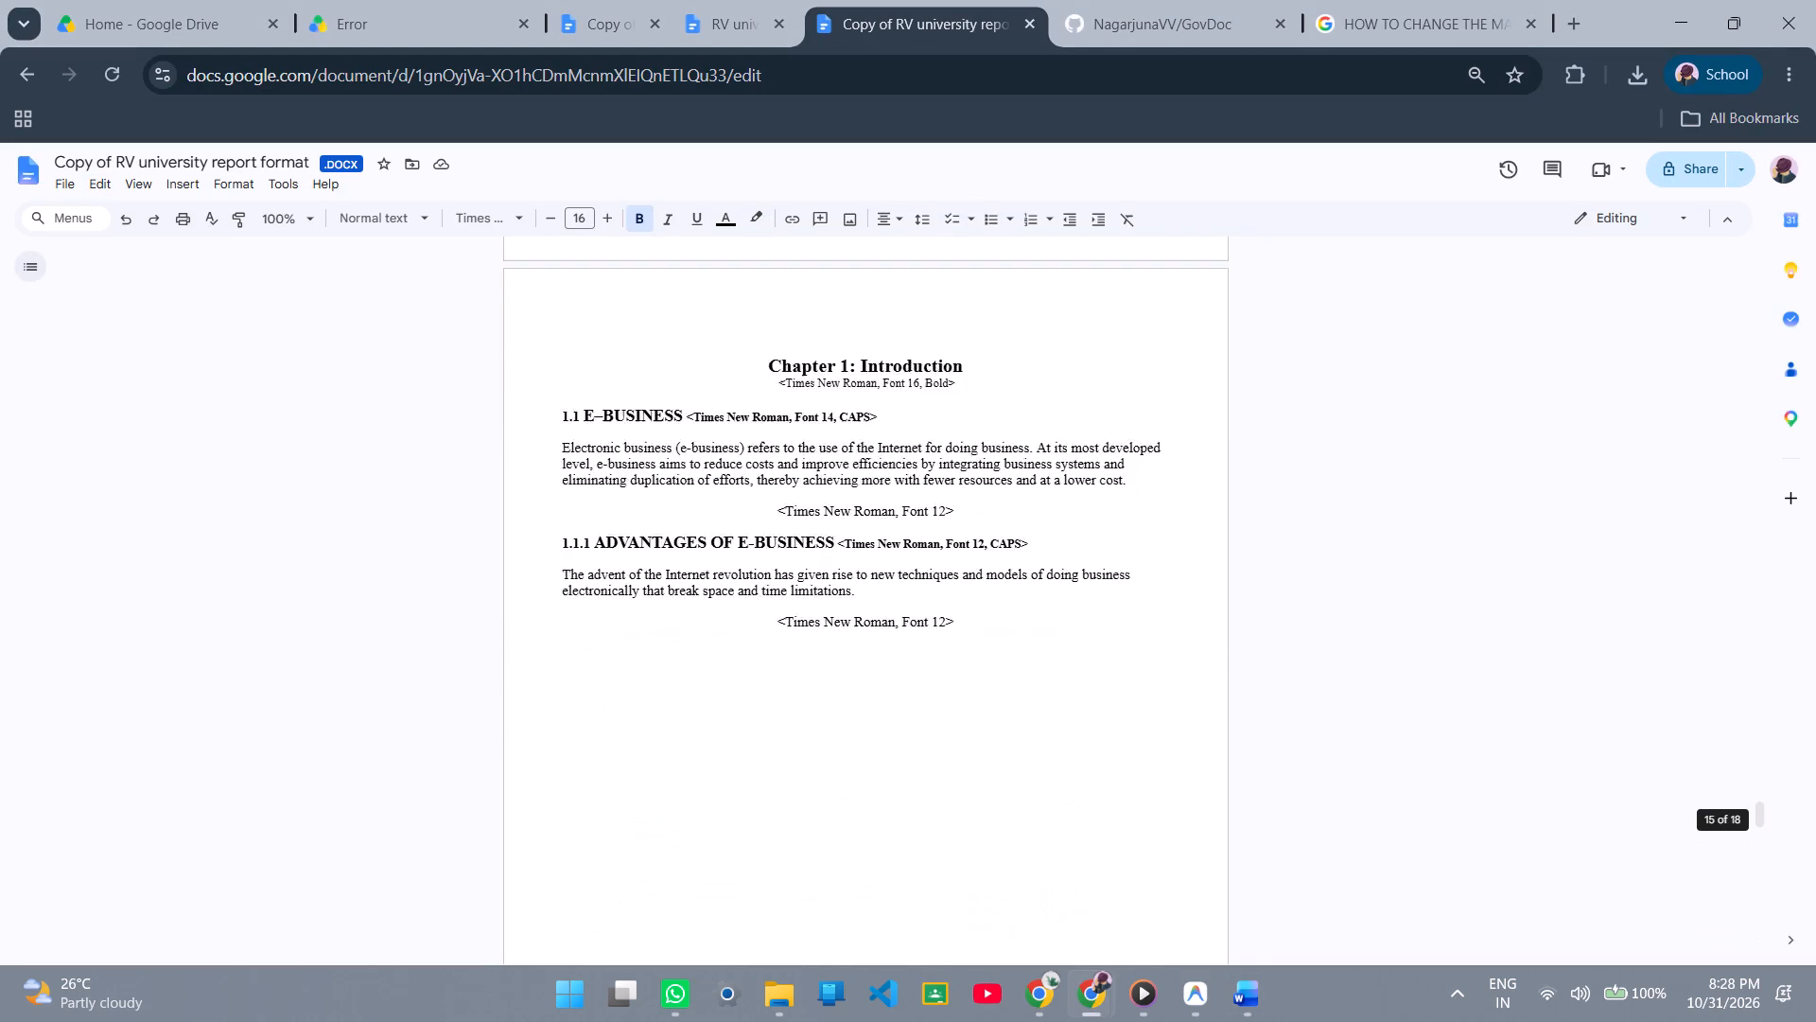
pyautogui.scroll(2, 748, 590)
pyautogui.scroll(20, 748, 590)
pyautogui.scroll(20, 748, 590)
pyautogui.scroll(11, 748, 590)
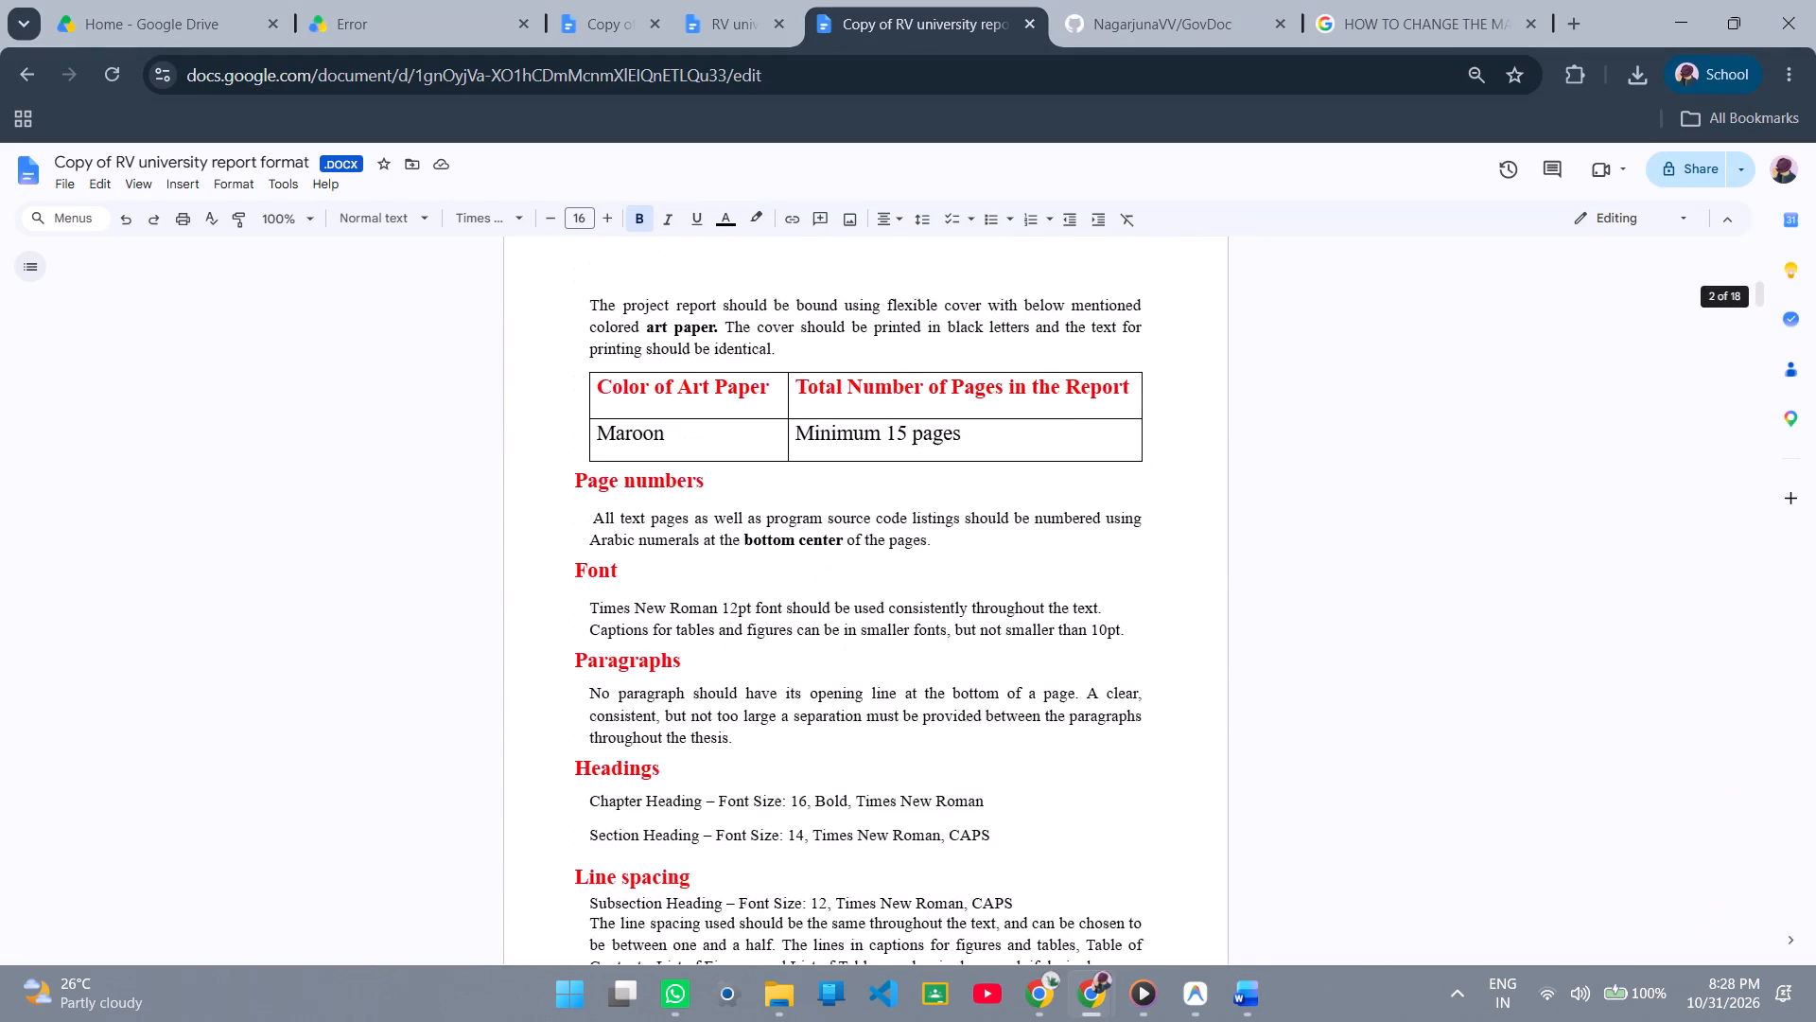
pyautogui.scroll(12, 748, 590)
pyautogui.scroll(-16, 748, 590)
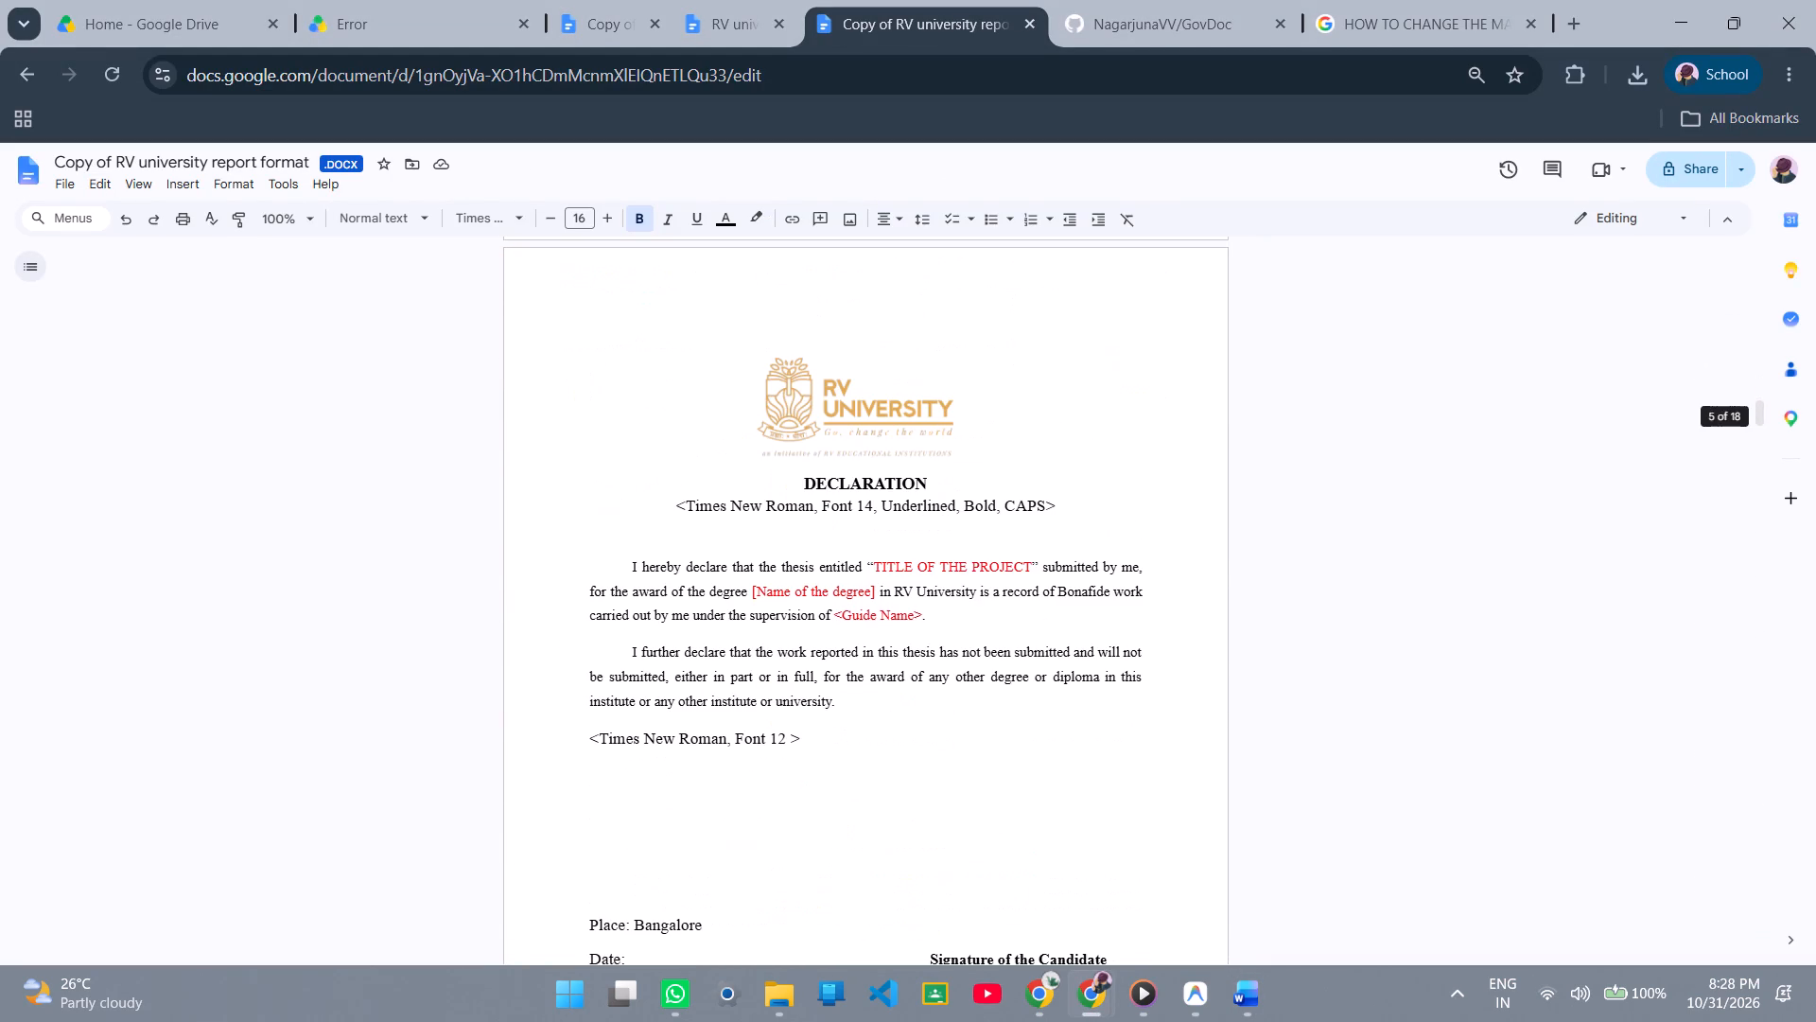
pyautogui.scroll(-12, 748, 590)
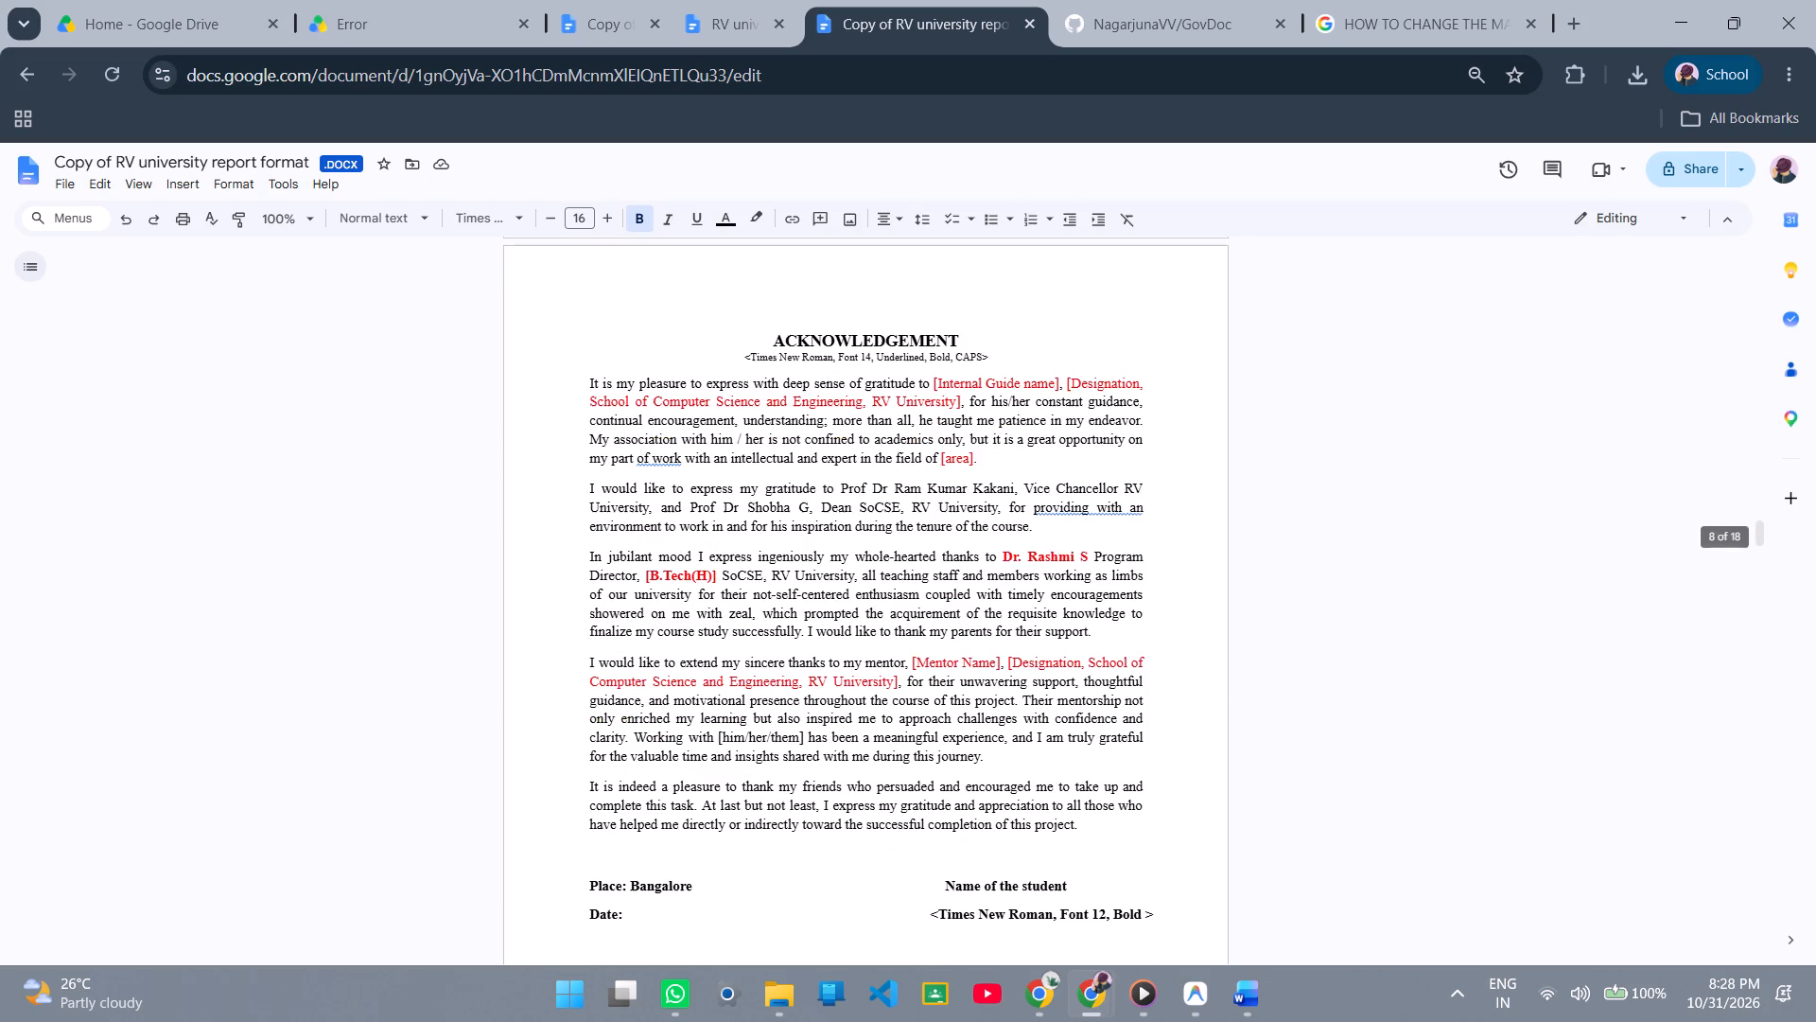
pyautogui.scroll(-6, 729, 555)
pyautogui.scroll(6, 729, 555)
pyautogui.click(723, 394)
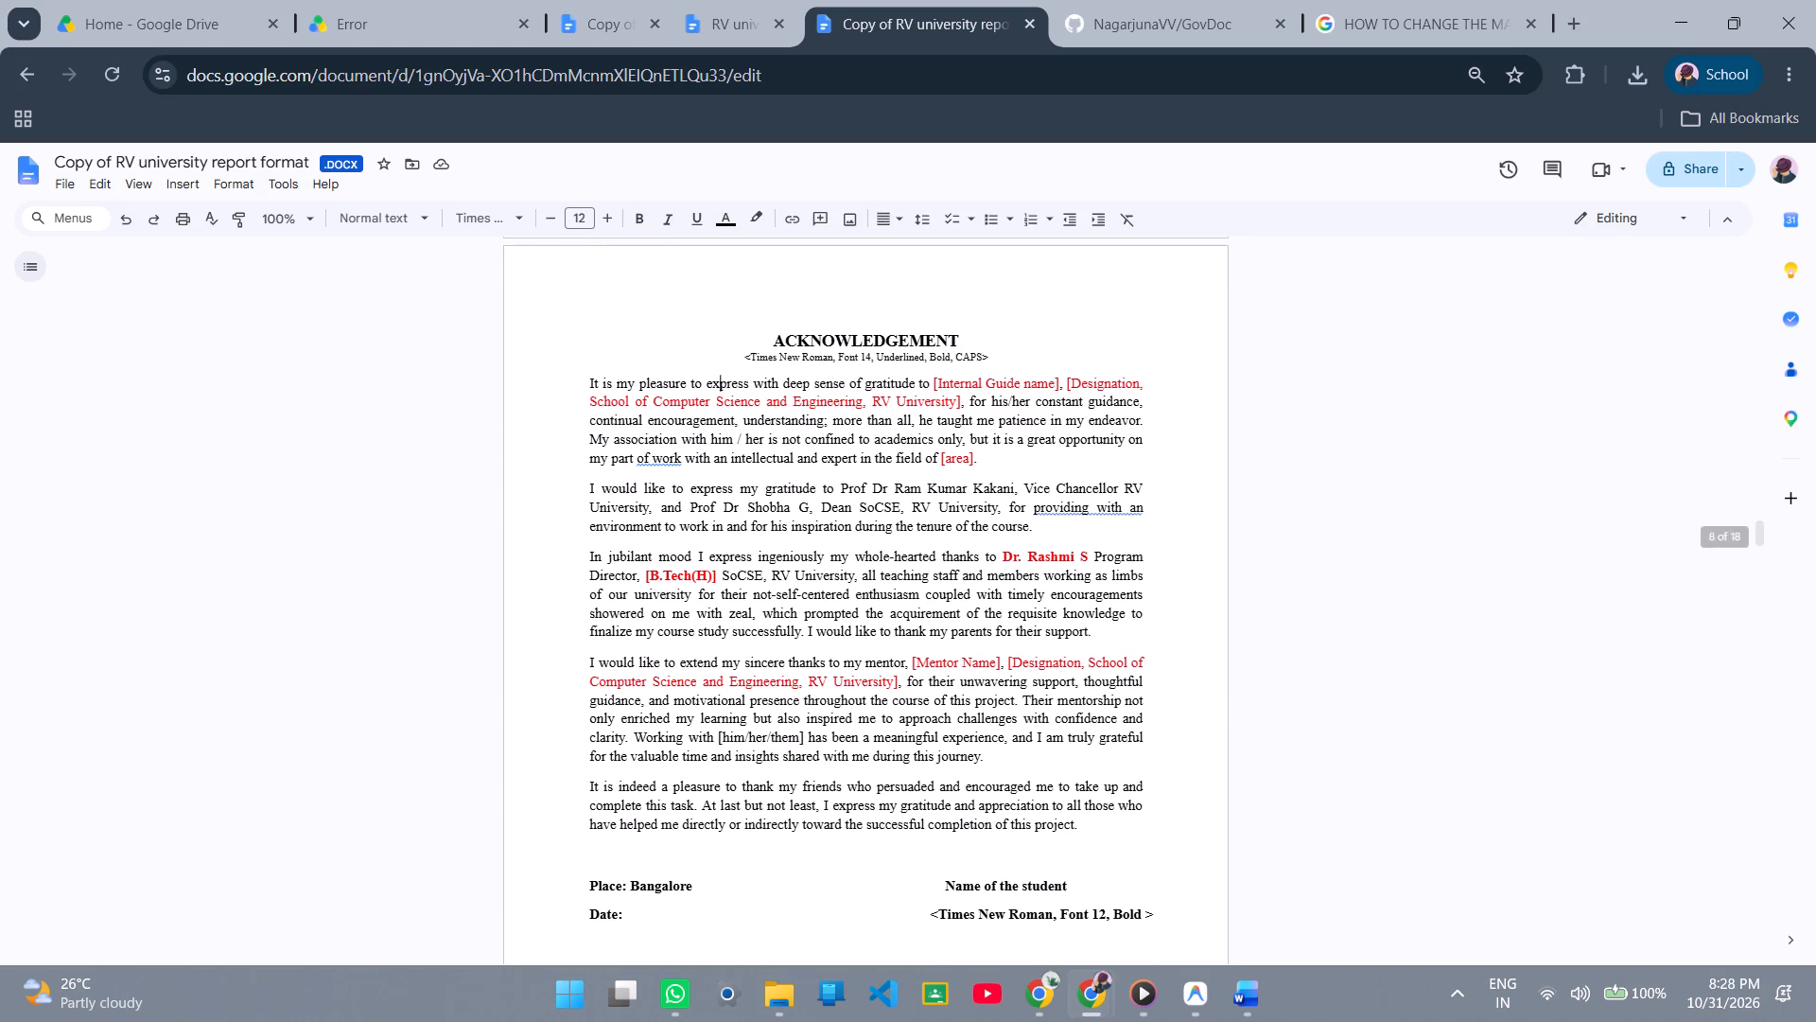
# Return to the report in Word and check its front pages through the end of the acknowledgement against the format.
pyautogui.hotkey('alt', 'Tab')
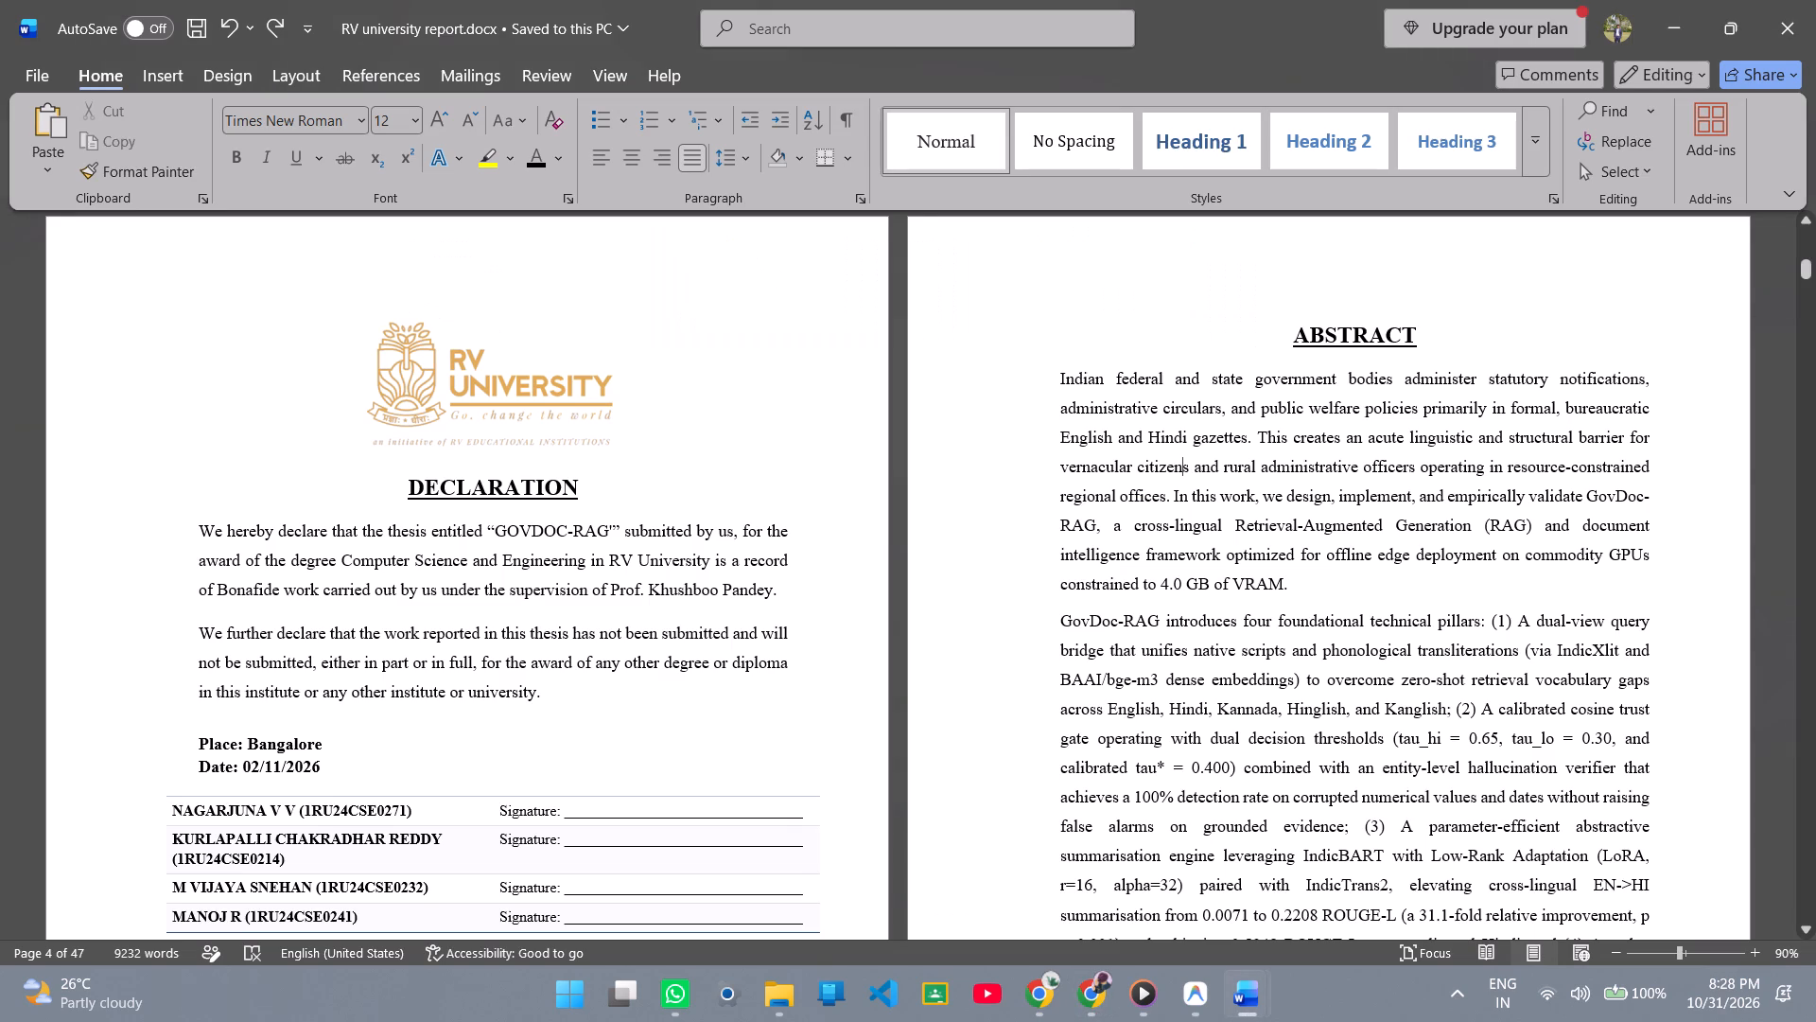
pyautogui.scroll(13, 721, 390)
pyautogui.scroll(3, 1217, 532)
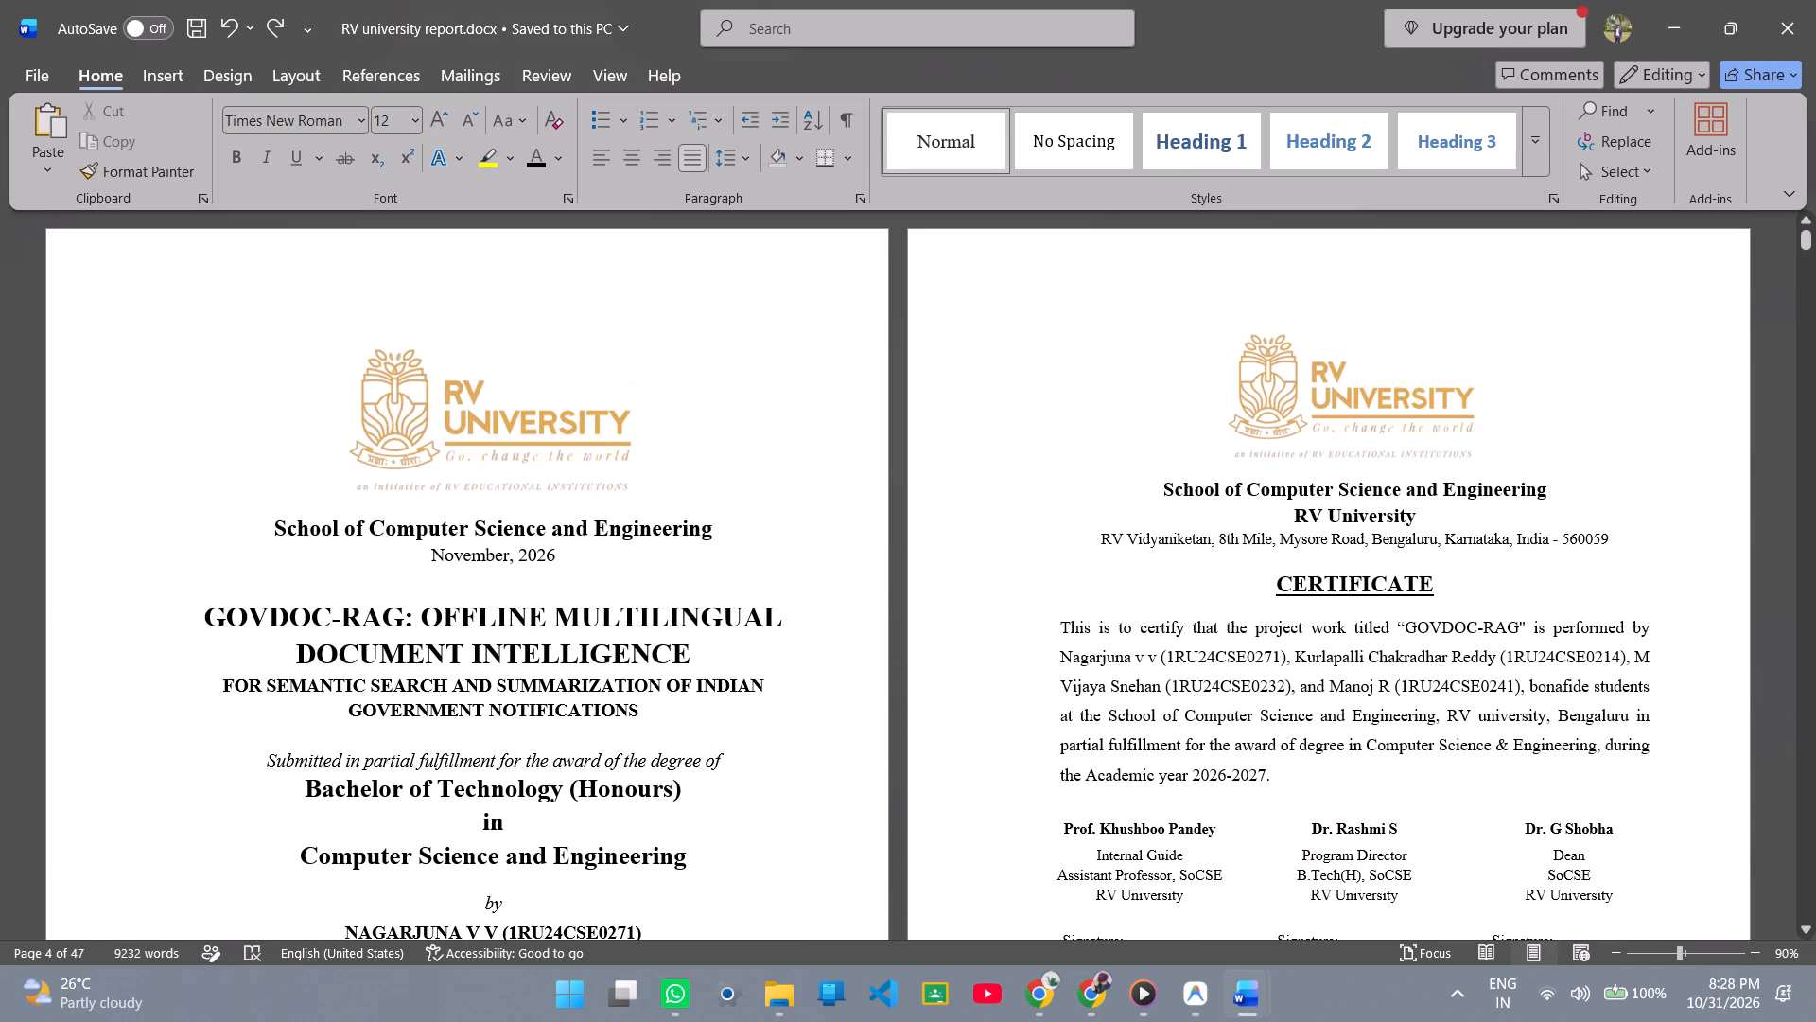
pyautogui.scroll(-19, 1217, 532)
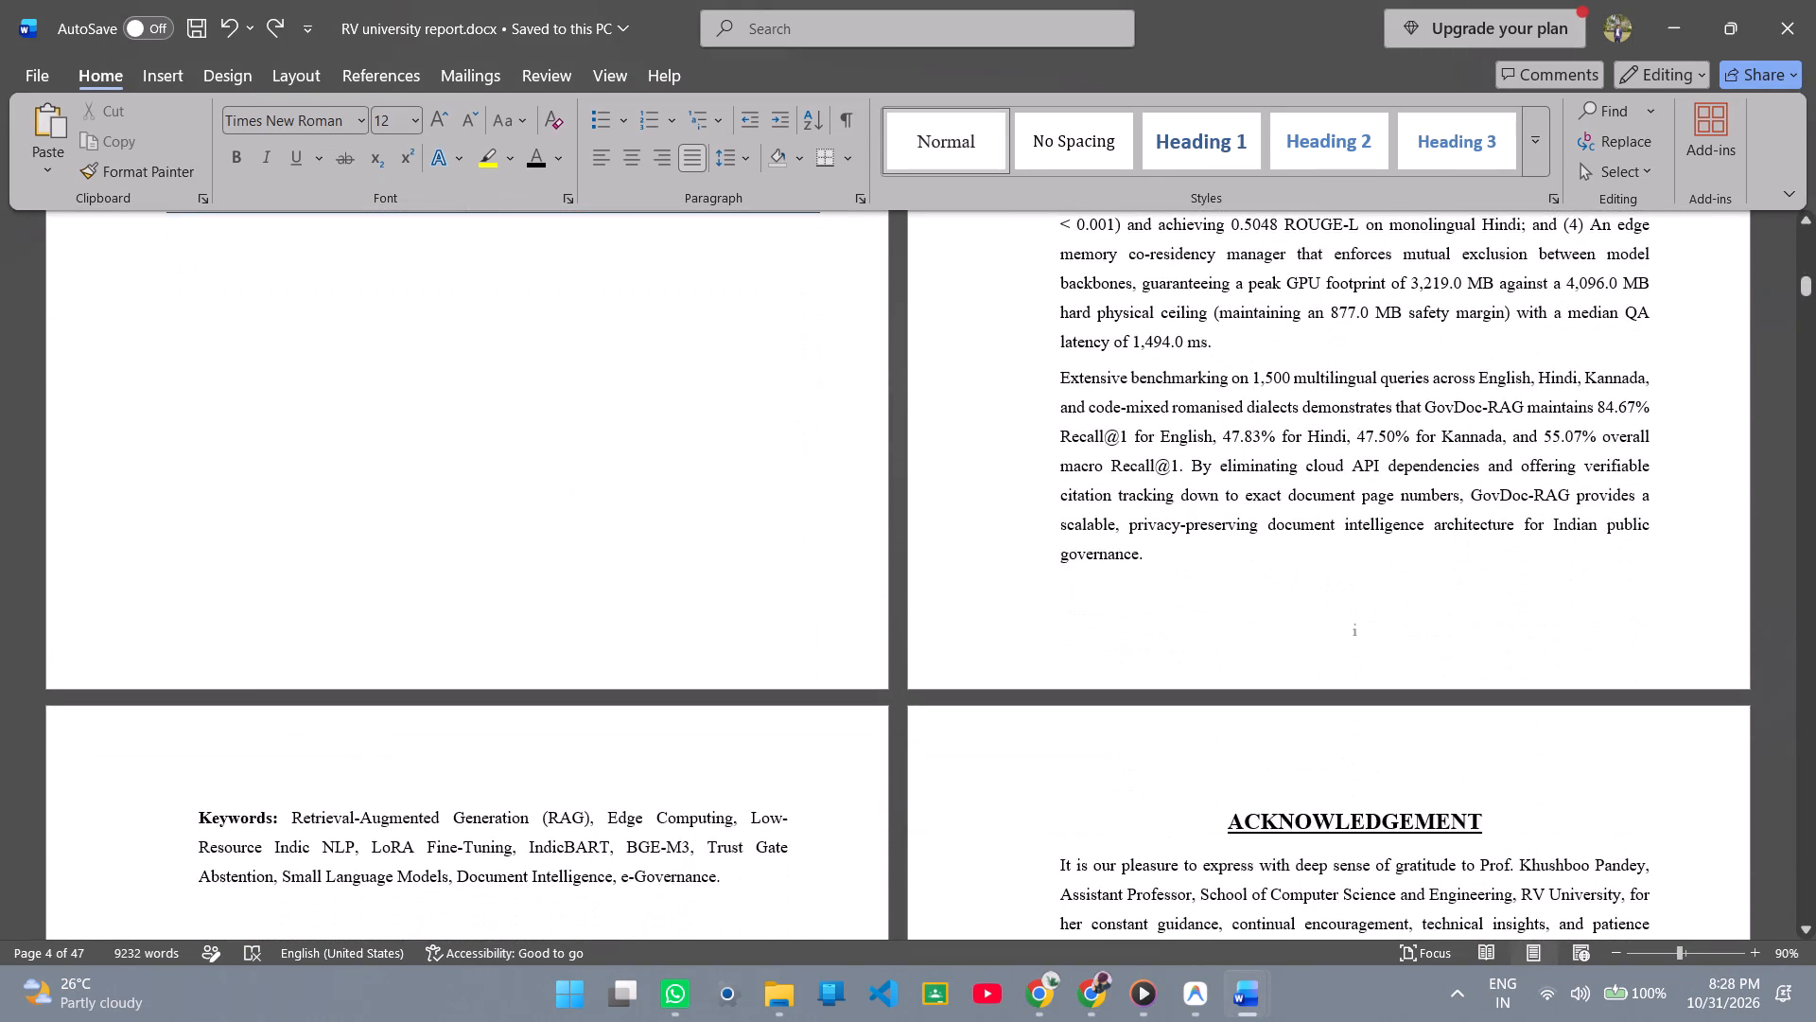
pyautogui.scroll(-3, 1217, 524)
pyautogui.click(1260, 558)
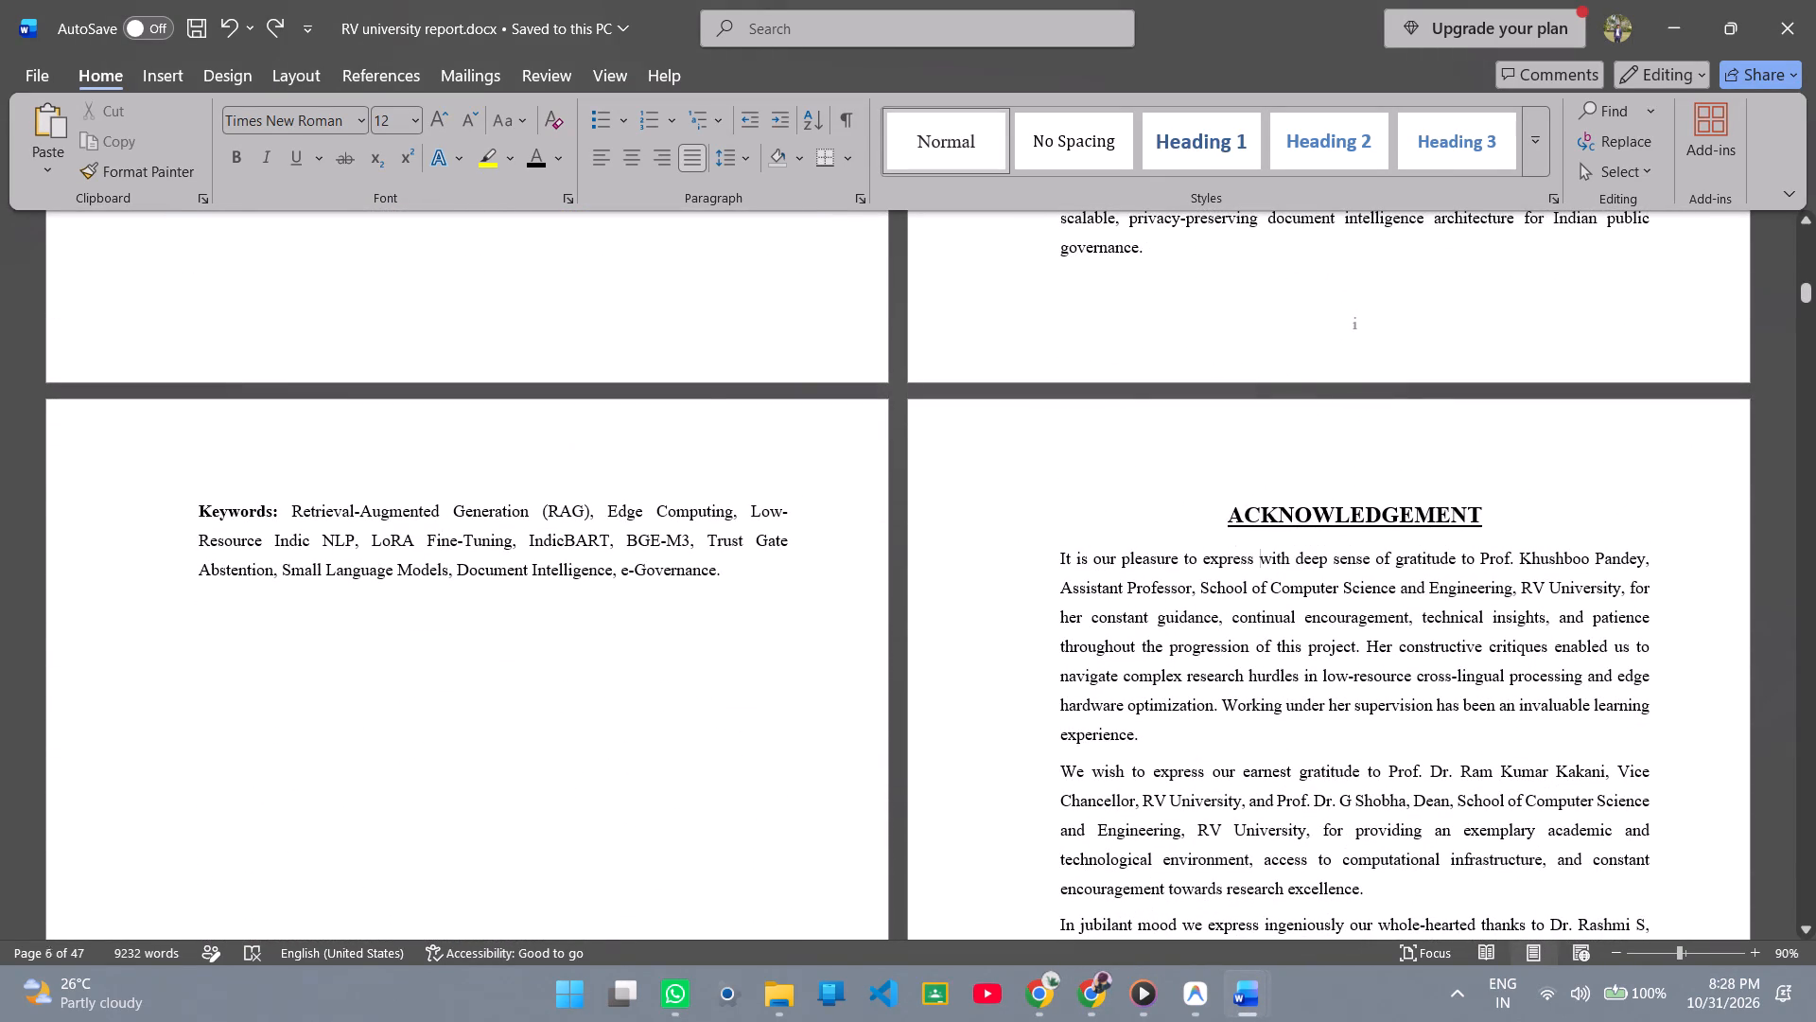
pyautogui.scroll(-6, 1204, 512)
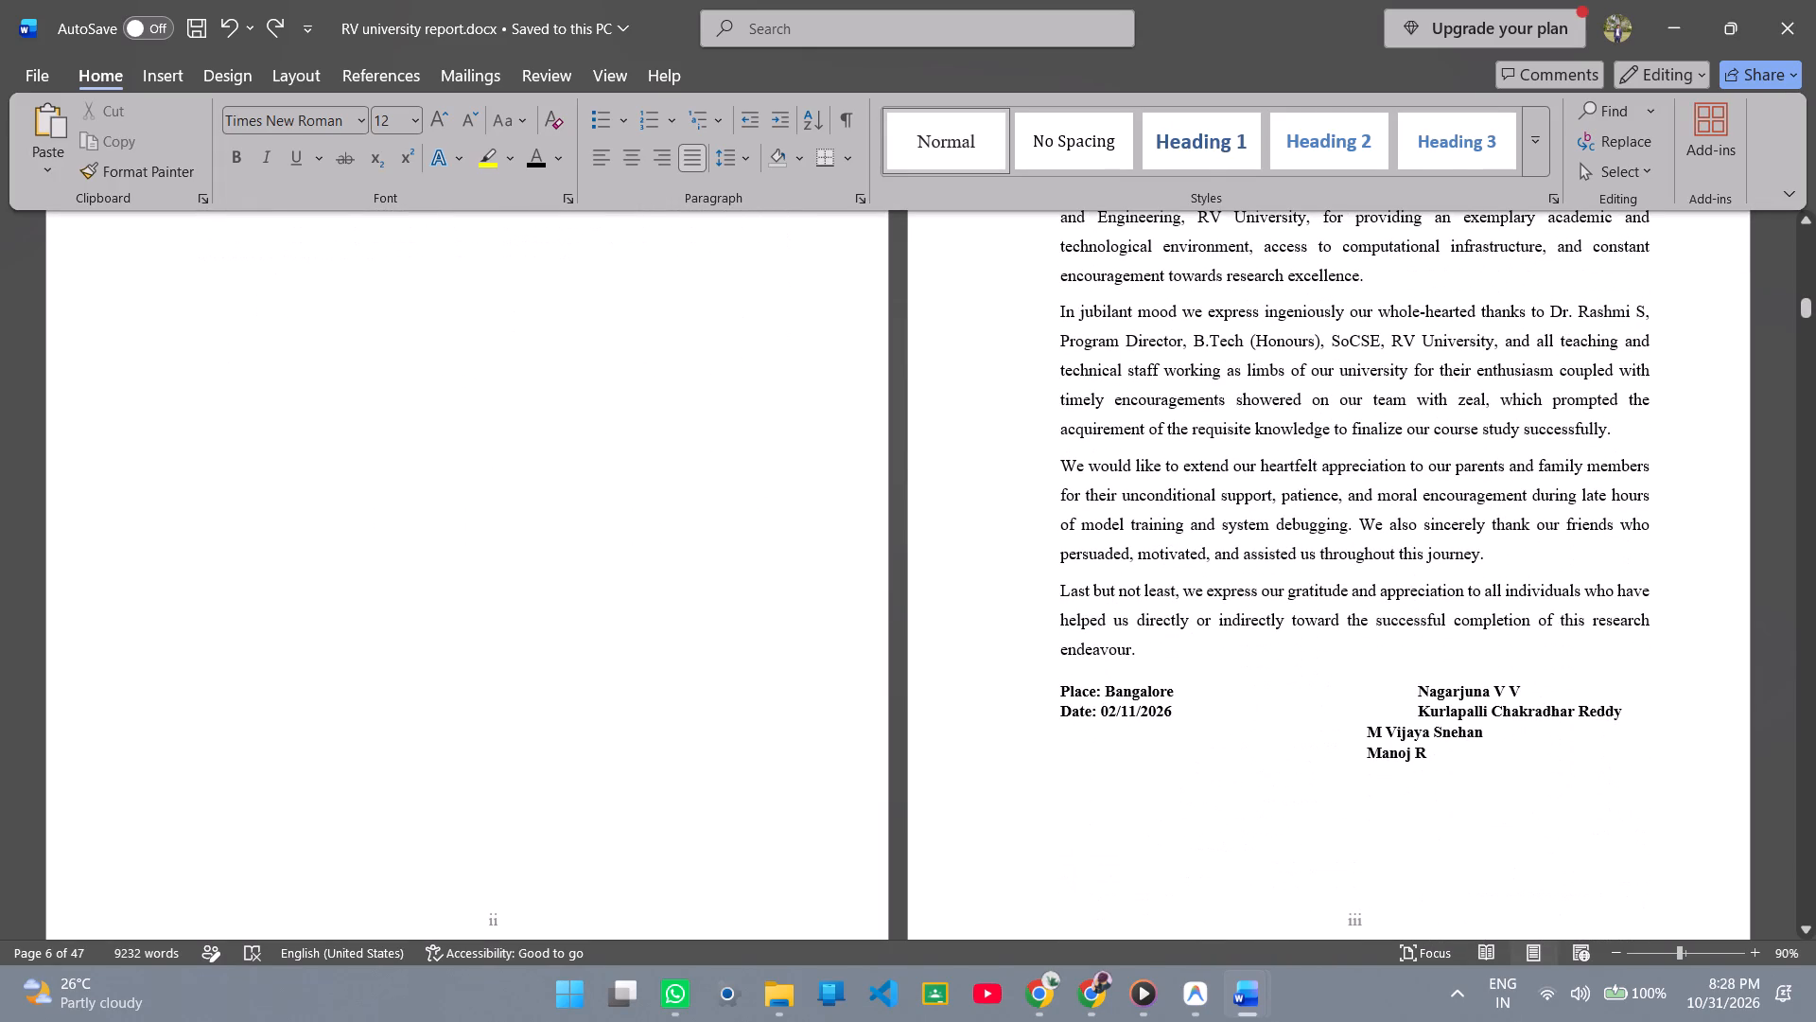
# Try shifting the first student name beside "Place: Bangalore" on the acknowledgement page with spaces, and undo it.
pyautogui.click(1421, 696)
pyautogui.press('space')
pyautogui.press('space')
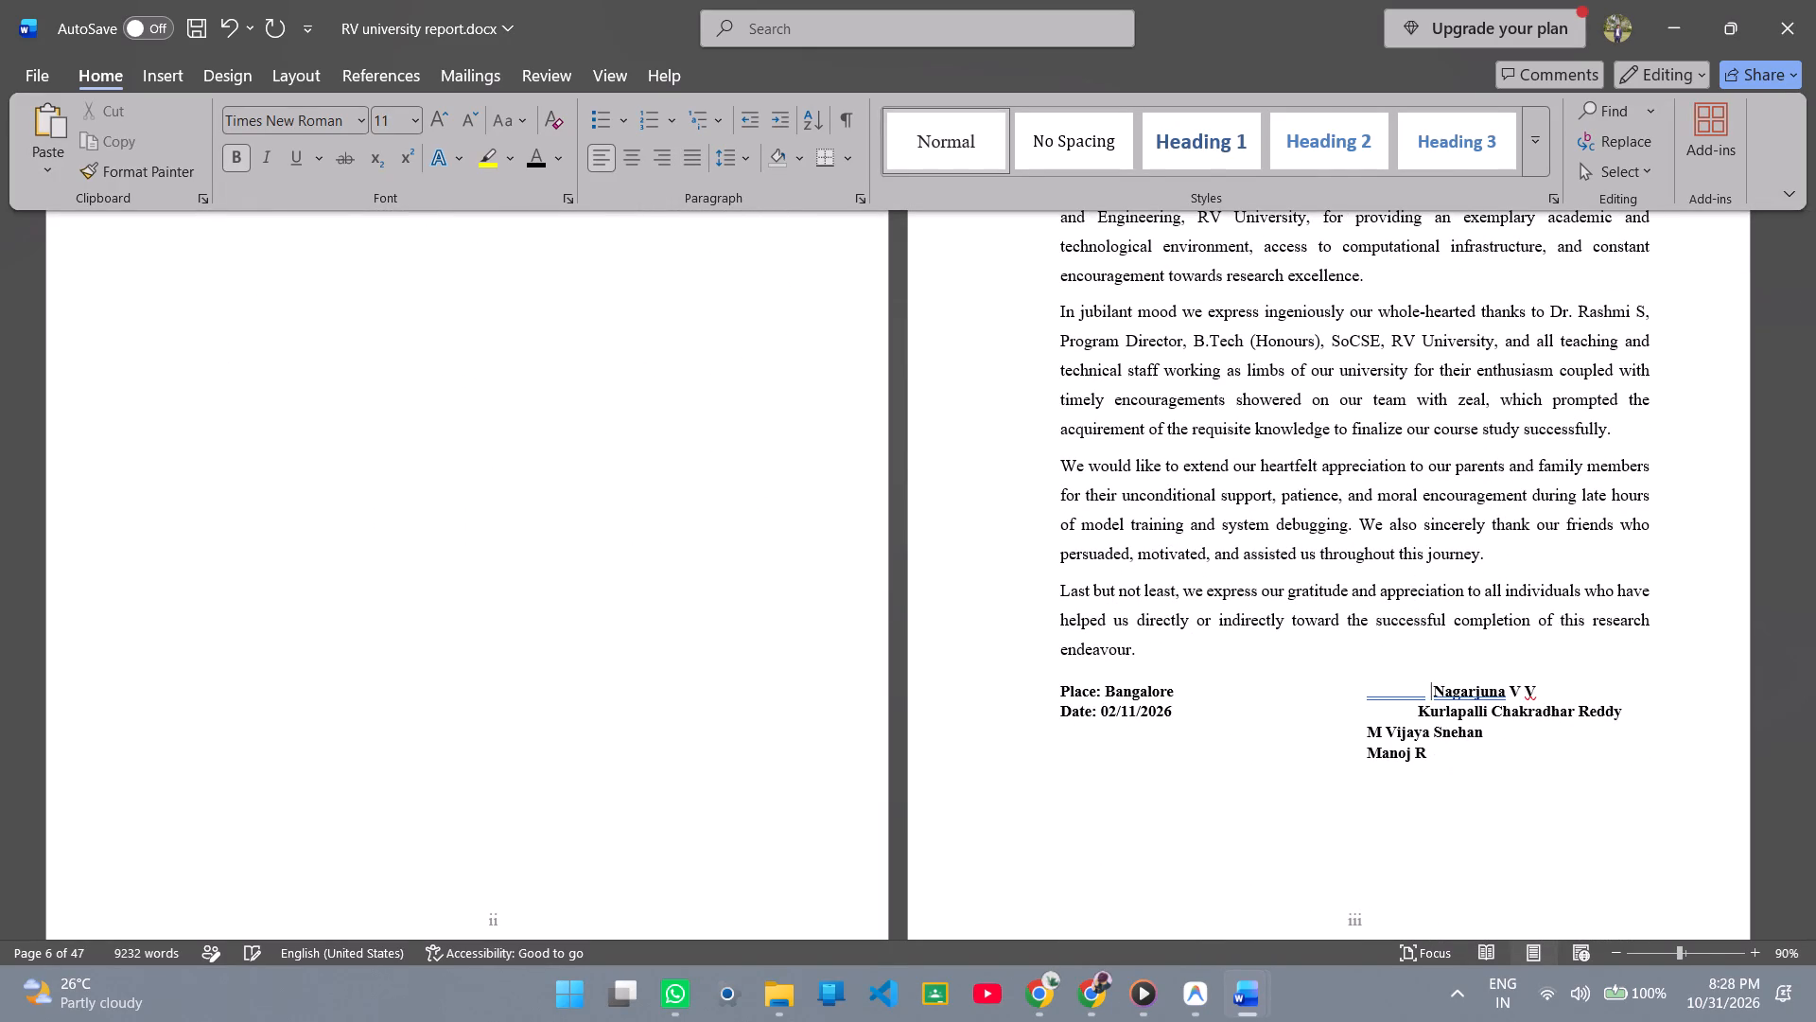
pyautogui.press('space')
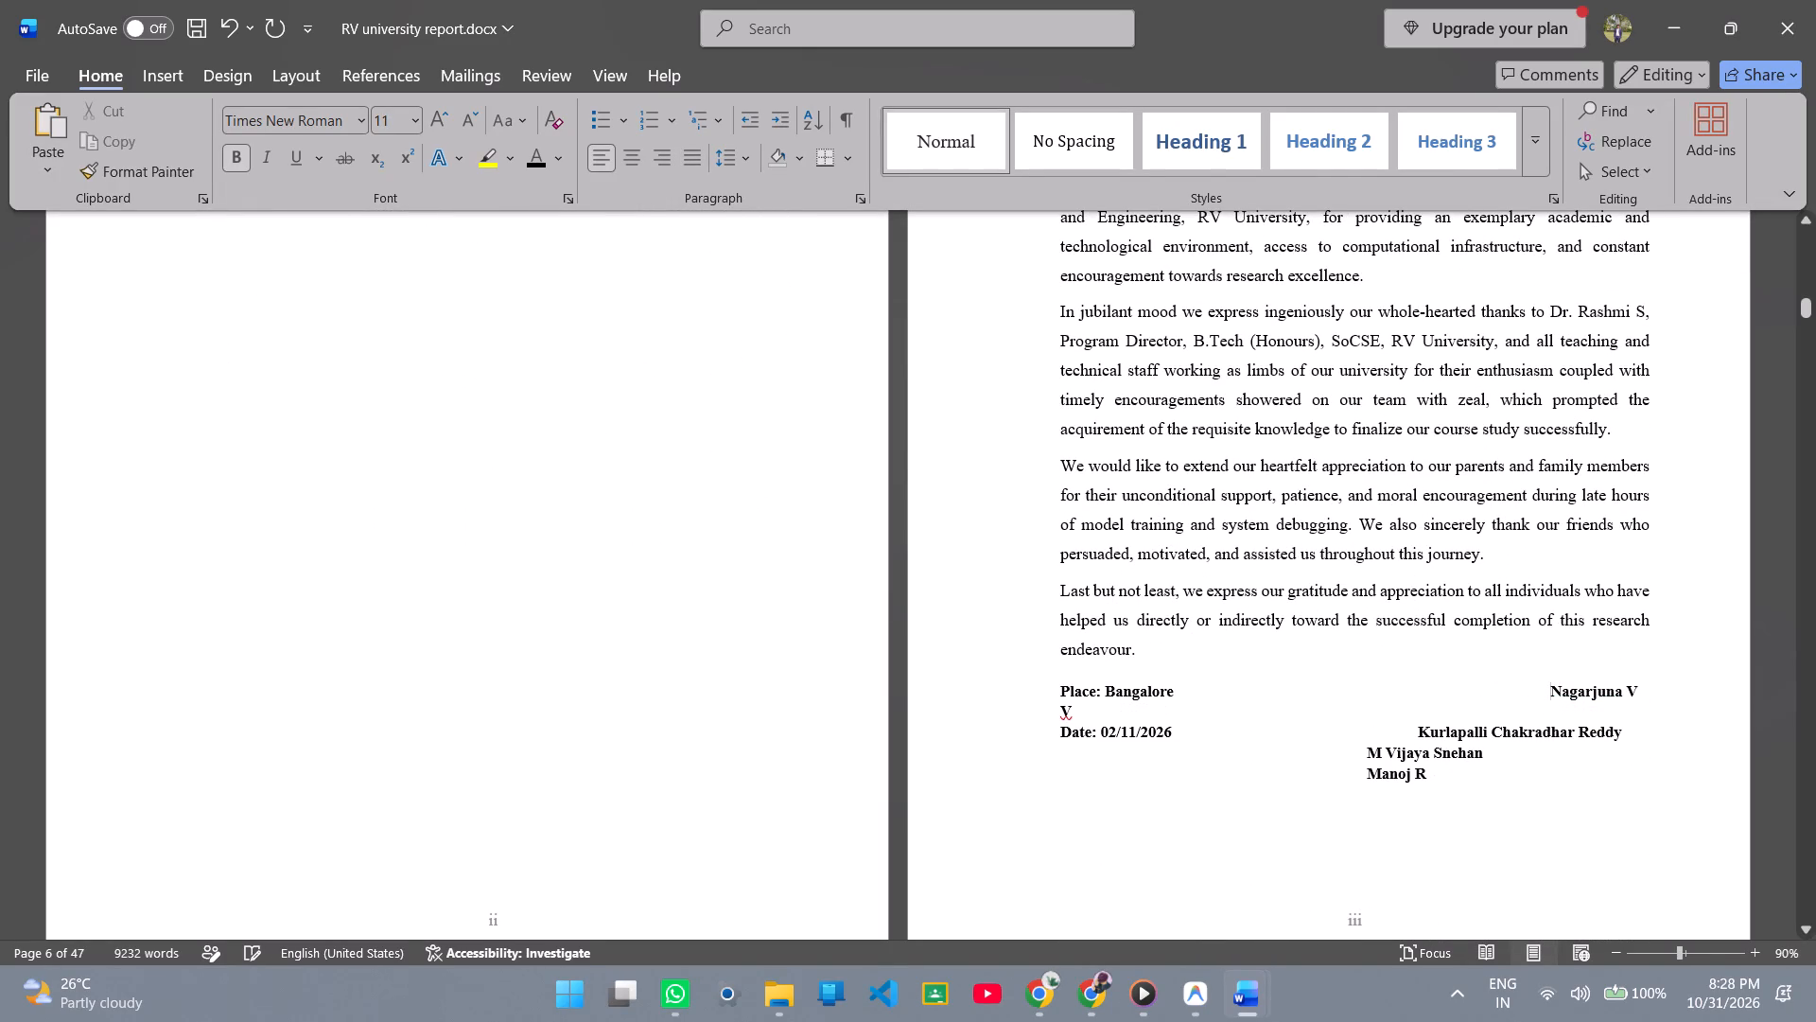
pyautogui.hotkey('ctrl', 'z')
# Insert spaces before the first student name beside "Place: Bangalore" to move it close to the page's right margin.
pyautogui.press('space')
pyautogui.press('space')
pyautogui.press('space')
pyautogui.press('space')
pyautogui.press('space')
pyautogui.press('space')
pyautogui.press('space')
pyautogui.press('space')
pyautogui.press('space')
pyautogui.press('space')
pyautogui.press('space')
pyautogui.press('space')
pyautogui.press('space')
pyautogui.press('space')
pyautogui.press('space')
pyautogui.press('space')
pyautogui.press('space')
pyautogui.press('space')
pyautogui.press('space')
pyautogui.press('space')
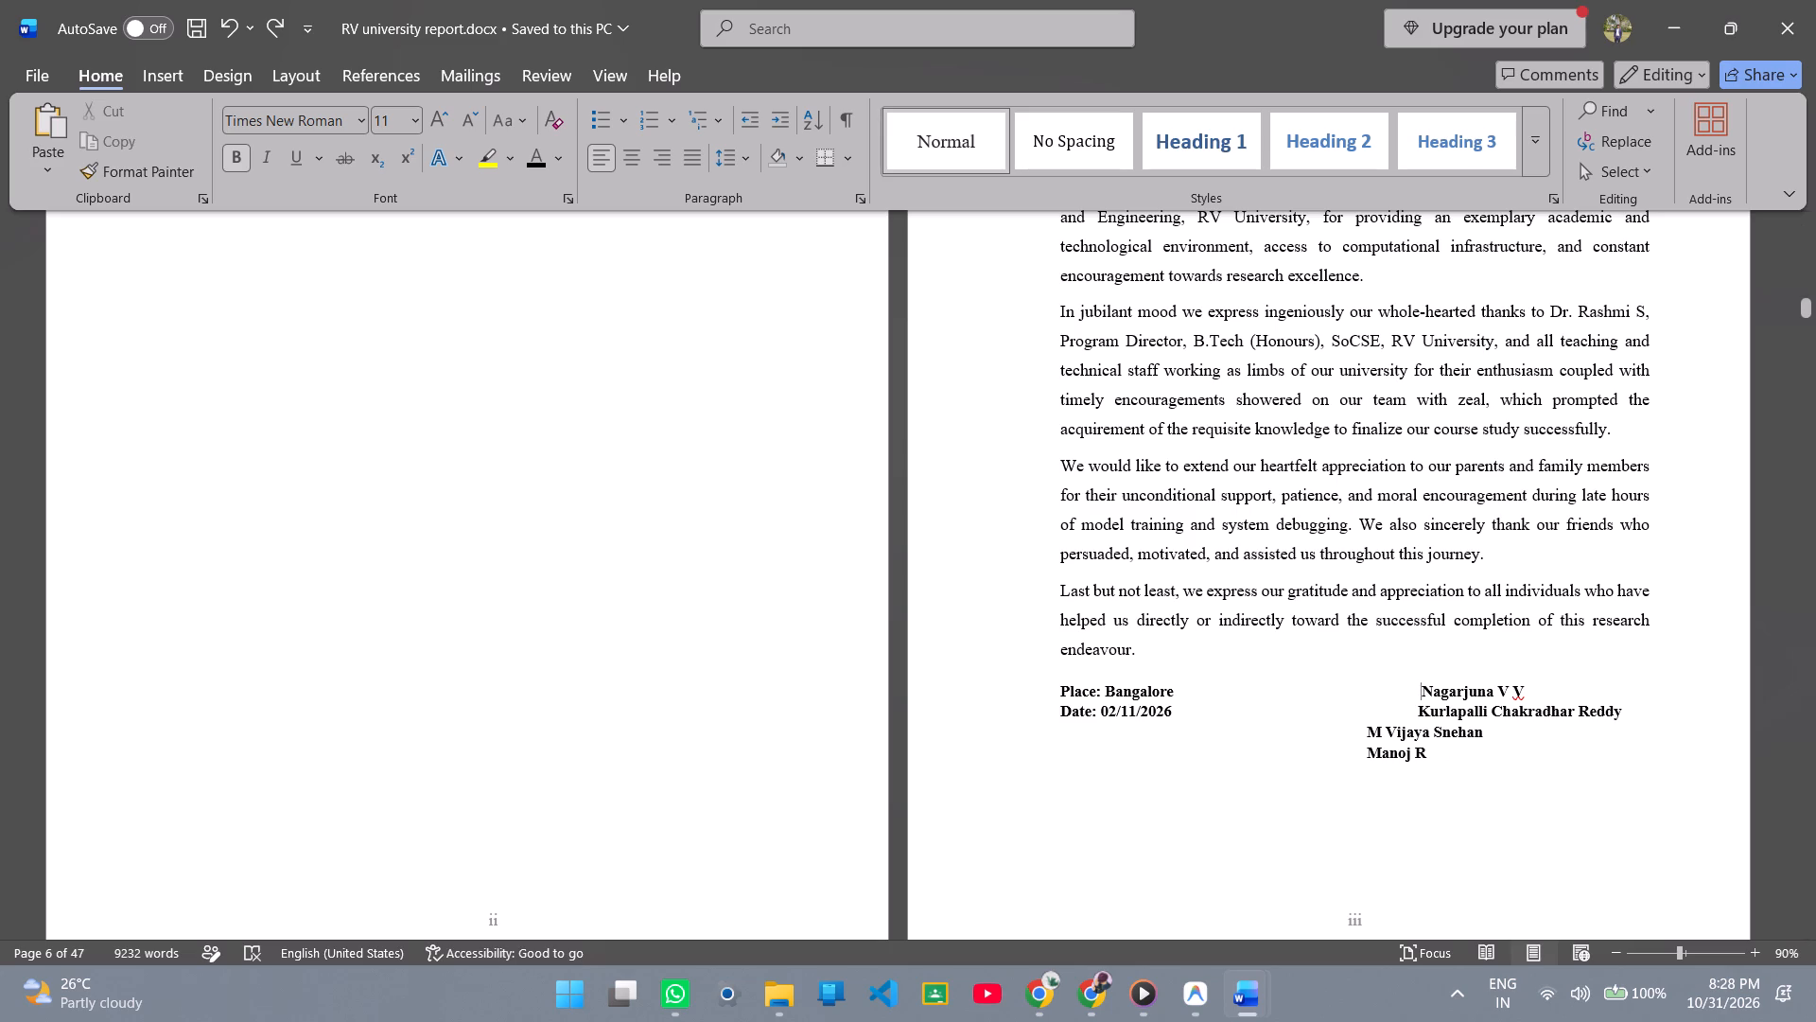
pyautogui.press('space')
pyautogui.press('space')
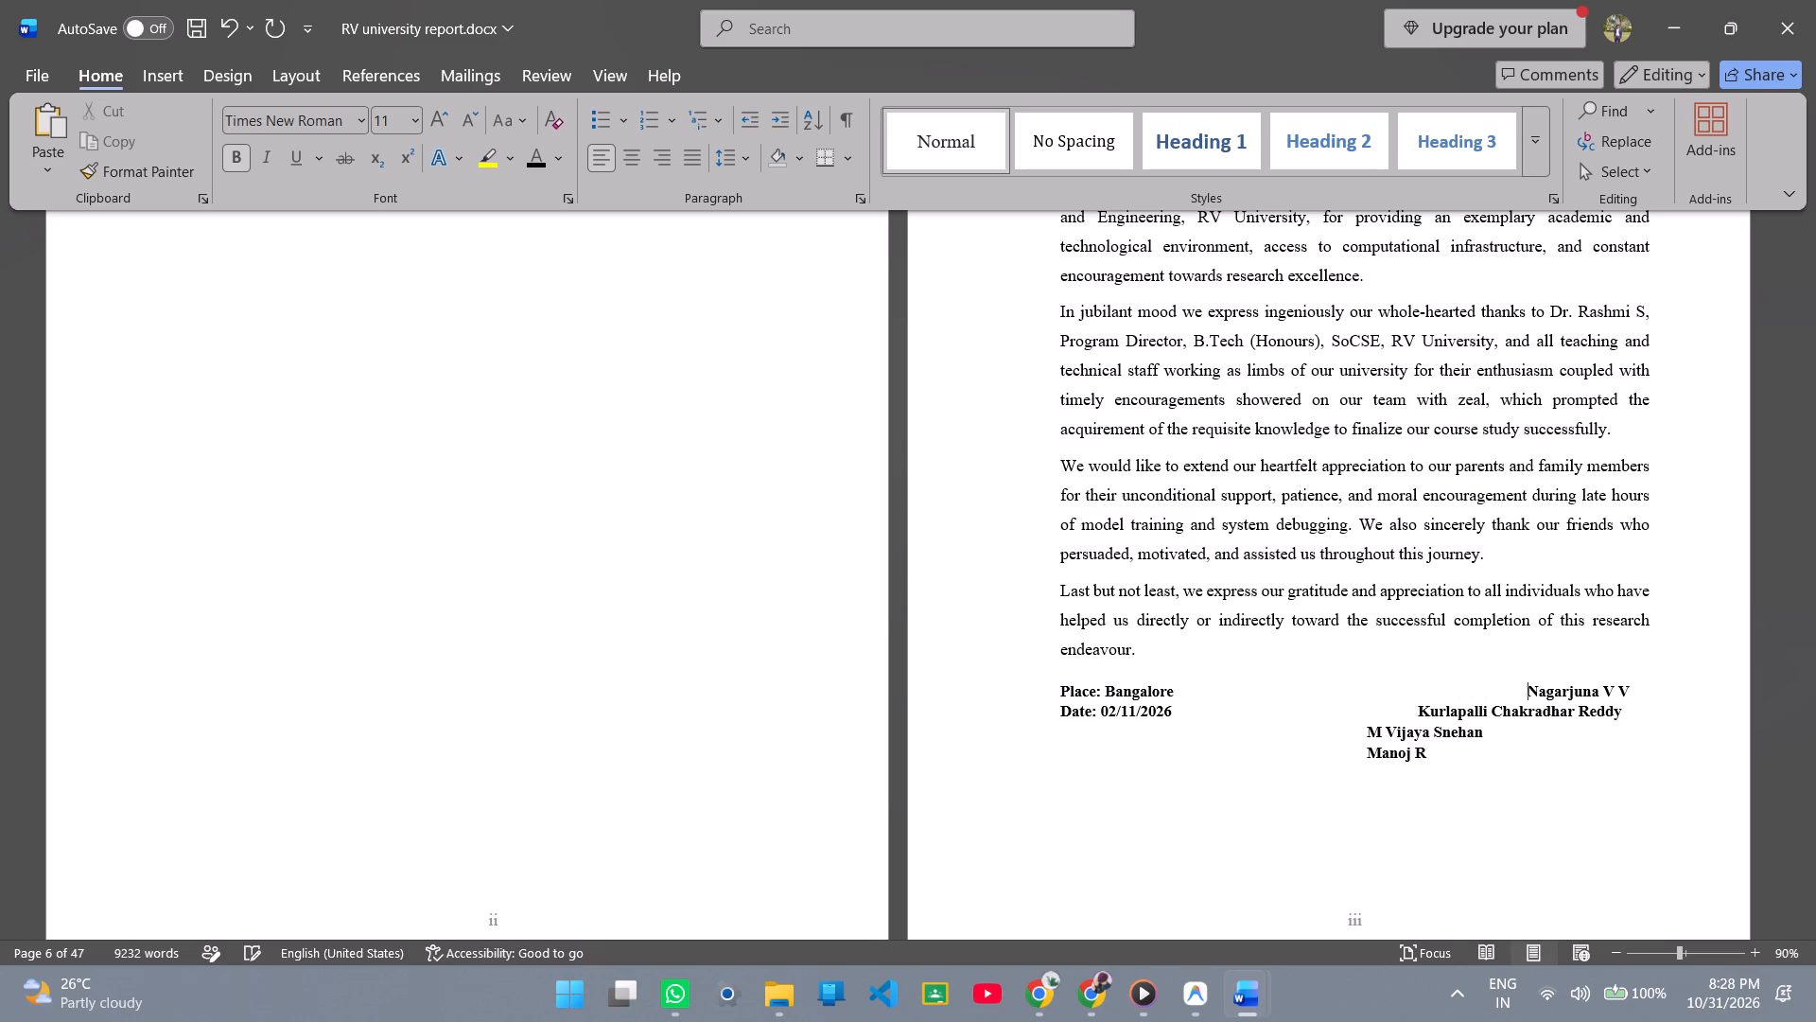
pyautogui.press('space')
pyautogui.press('space')
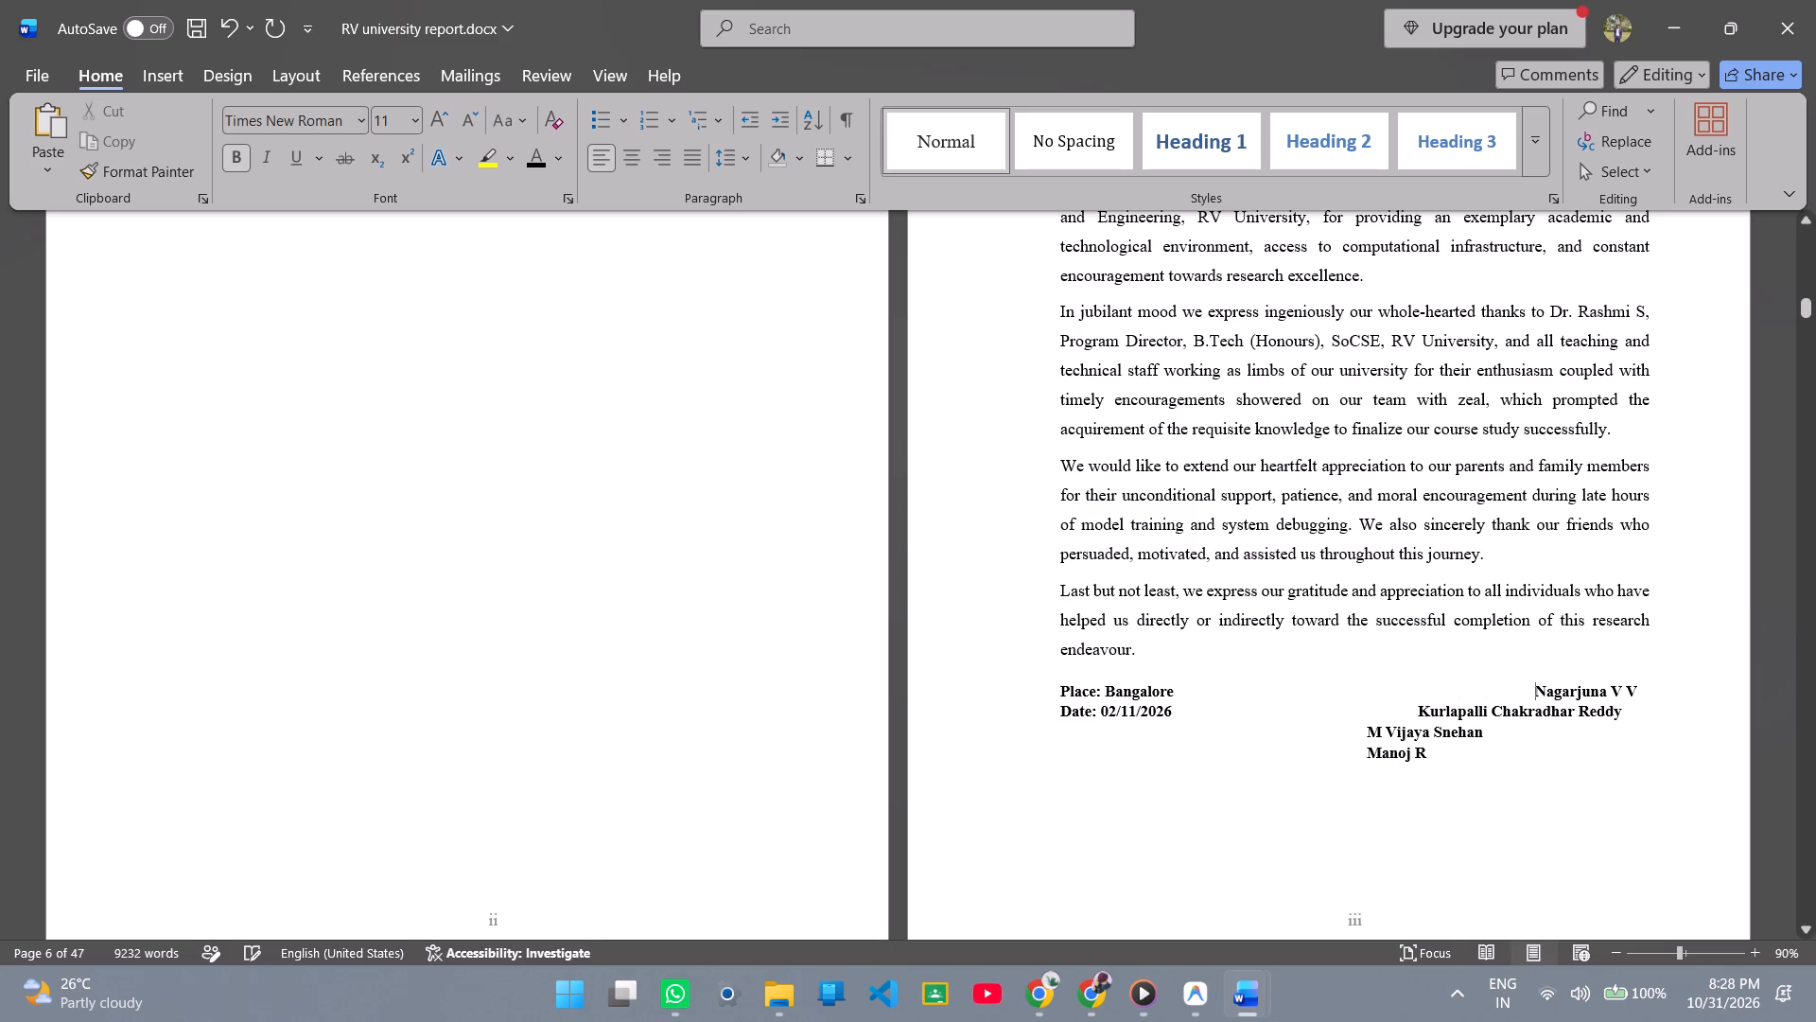
# Insert spaces before the second student name beside "Date: 02/11/2026" so it ends at the page's right margin.
pyautogui.click(1415, 710)
pyautogui.press('space')
pyautogui.press('space')
pyautogui.press('space')
pyautogui.press('space')
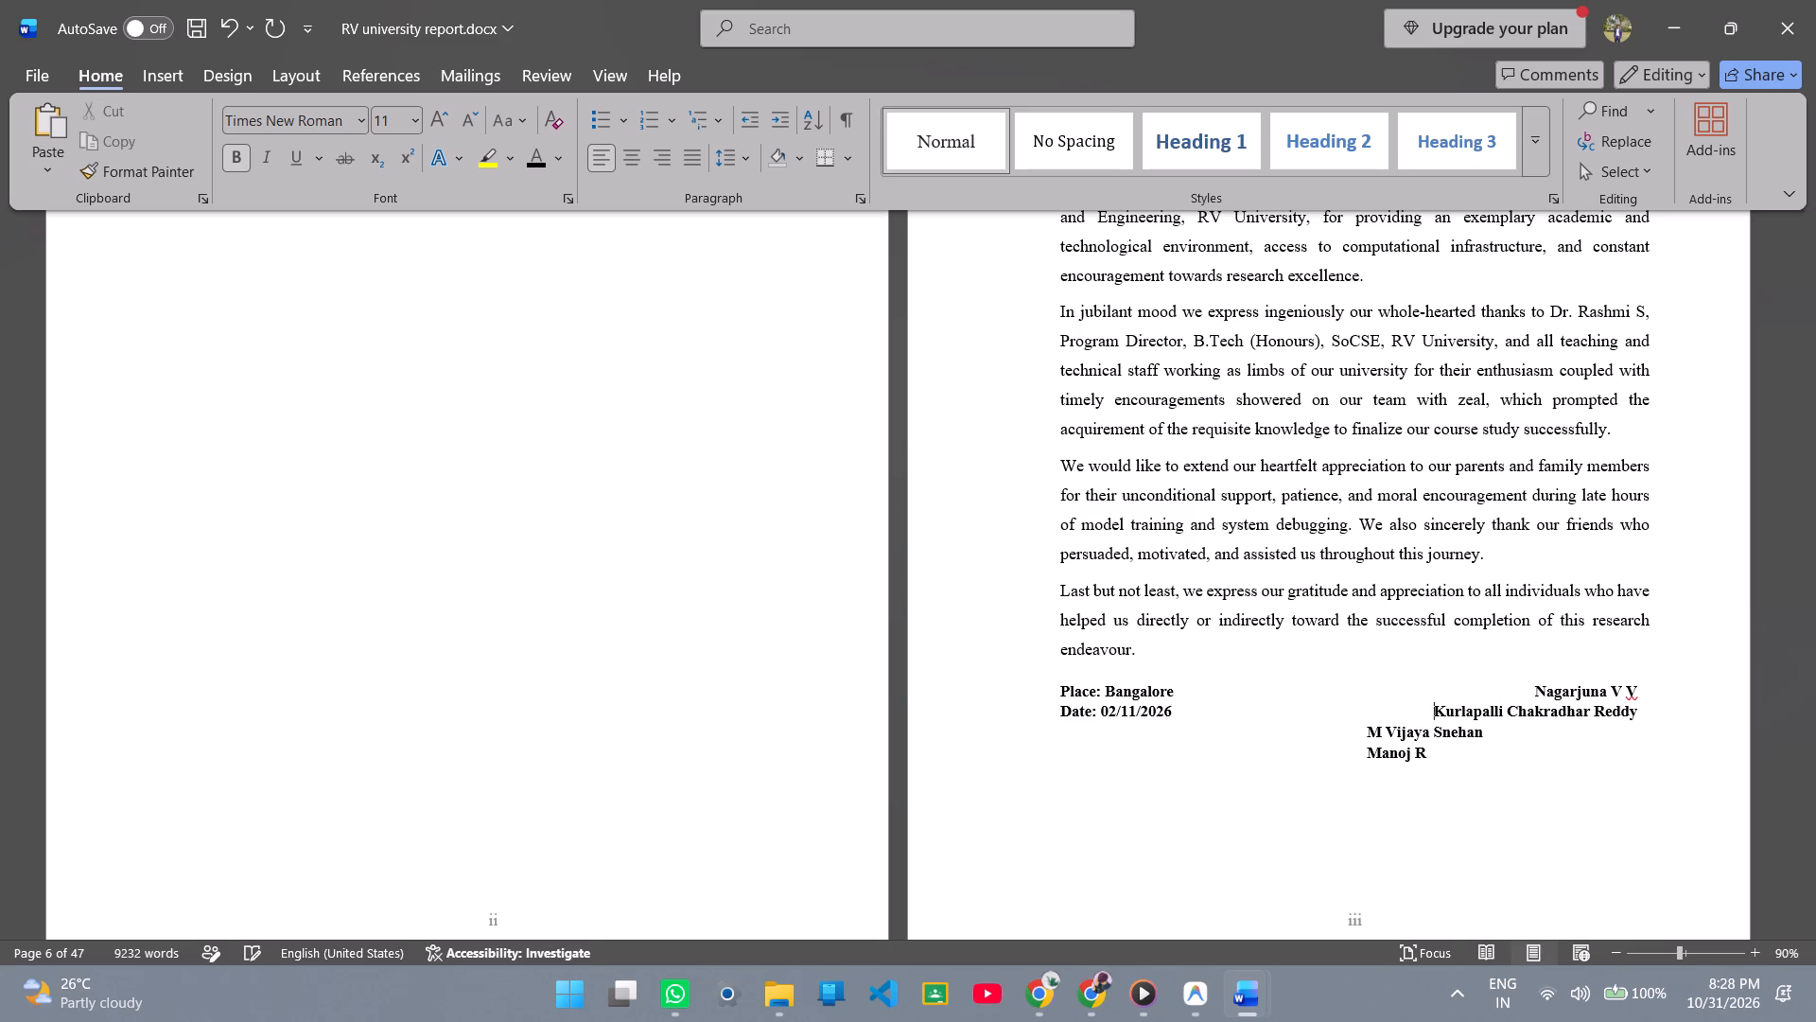
pyautogui.press('space')
pyautogui.press('space')
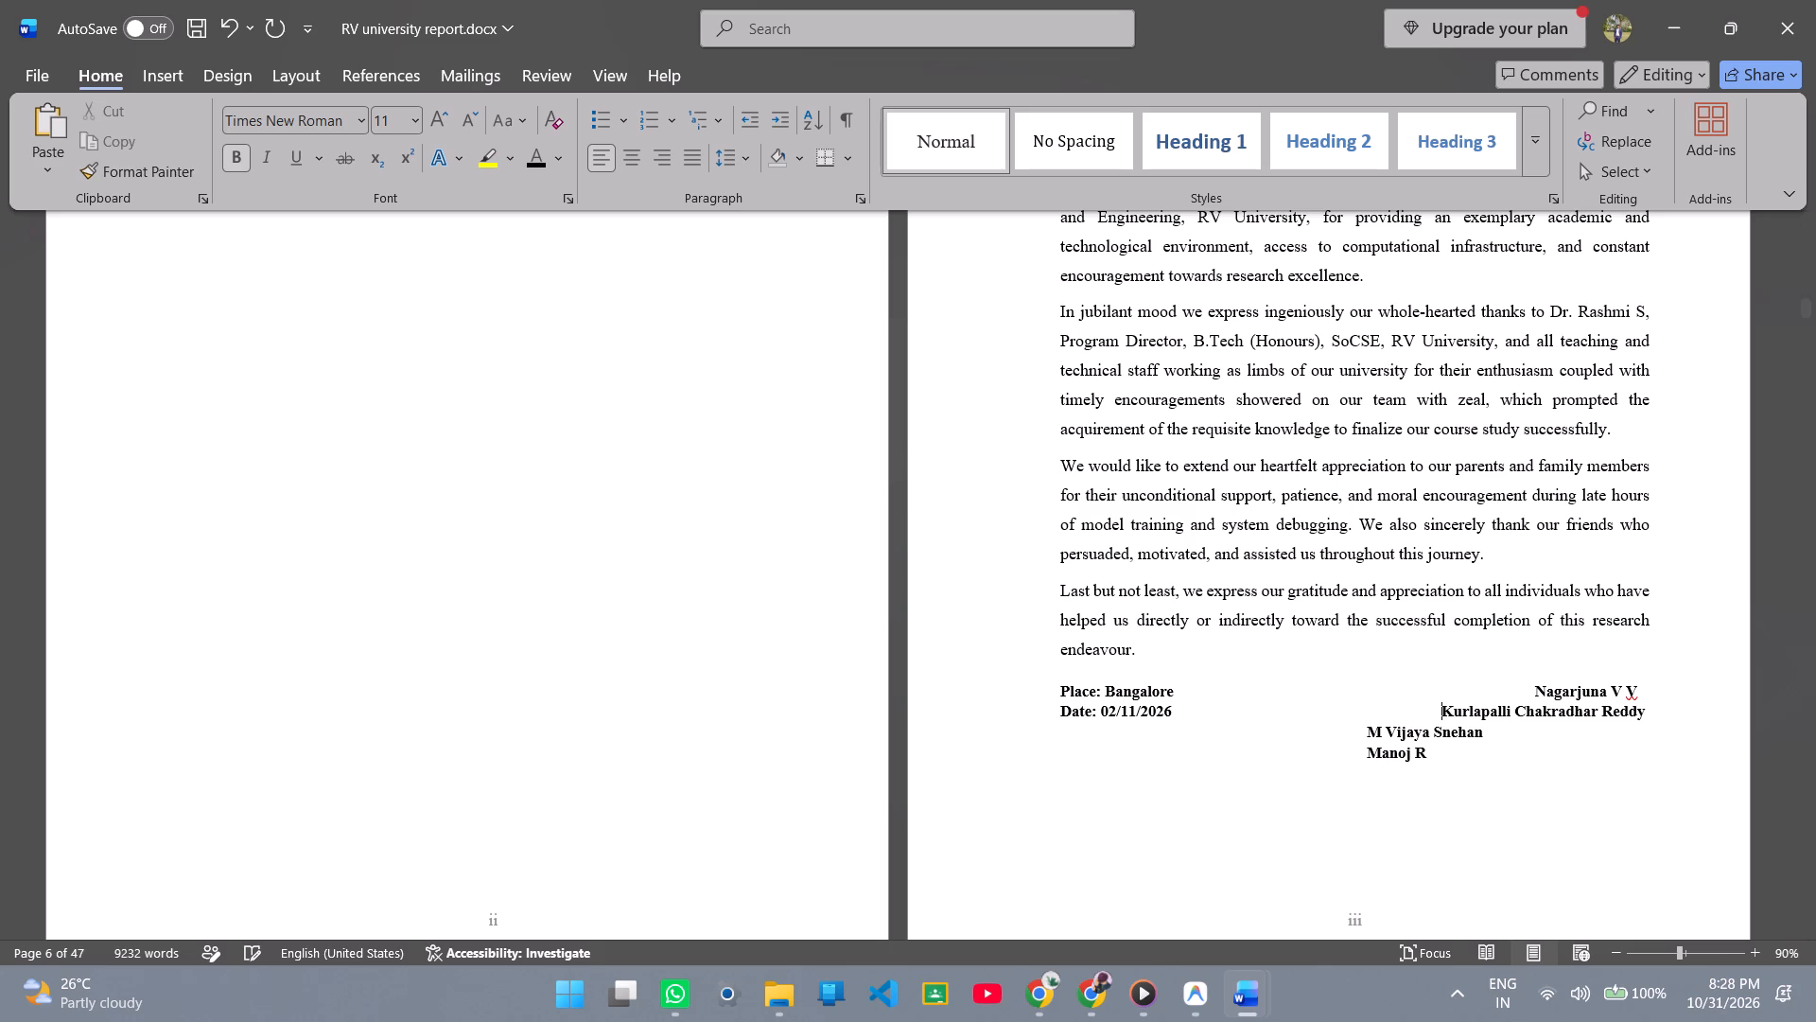
pyautogui.press('space')
# Add two more spaces before the first student name to bring its end in line with the second name.
pyautogui.click(1533, 680)
pyautogui.press('space')
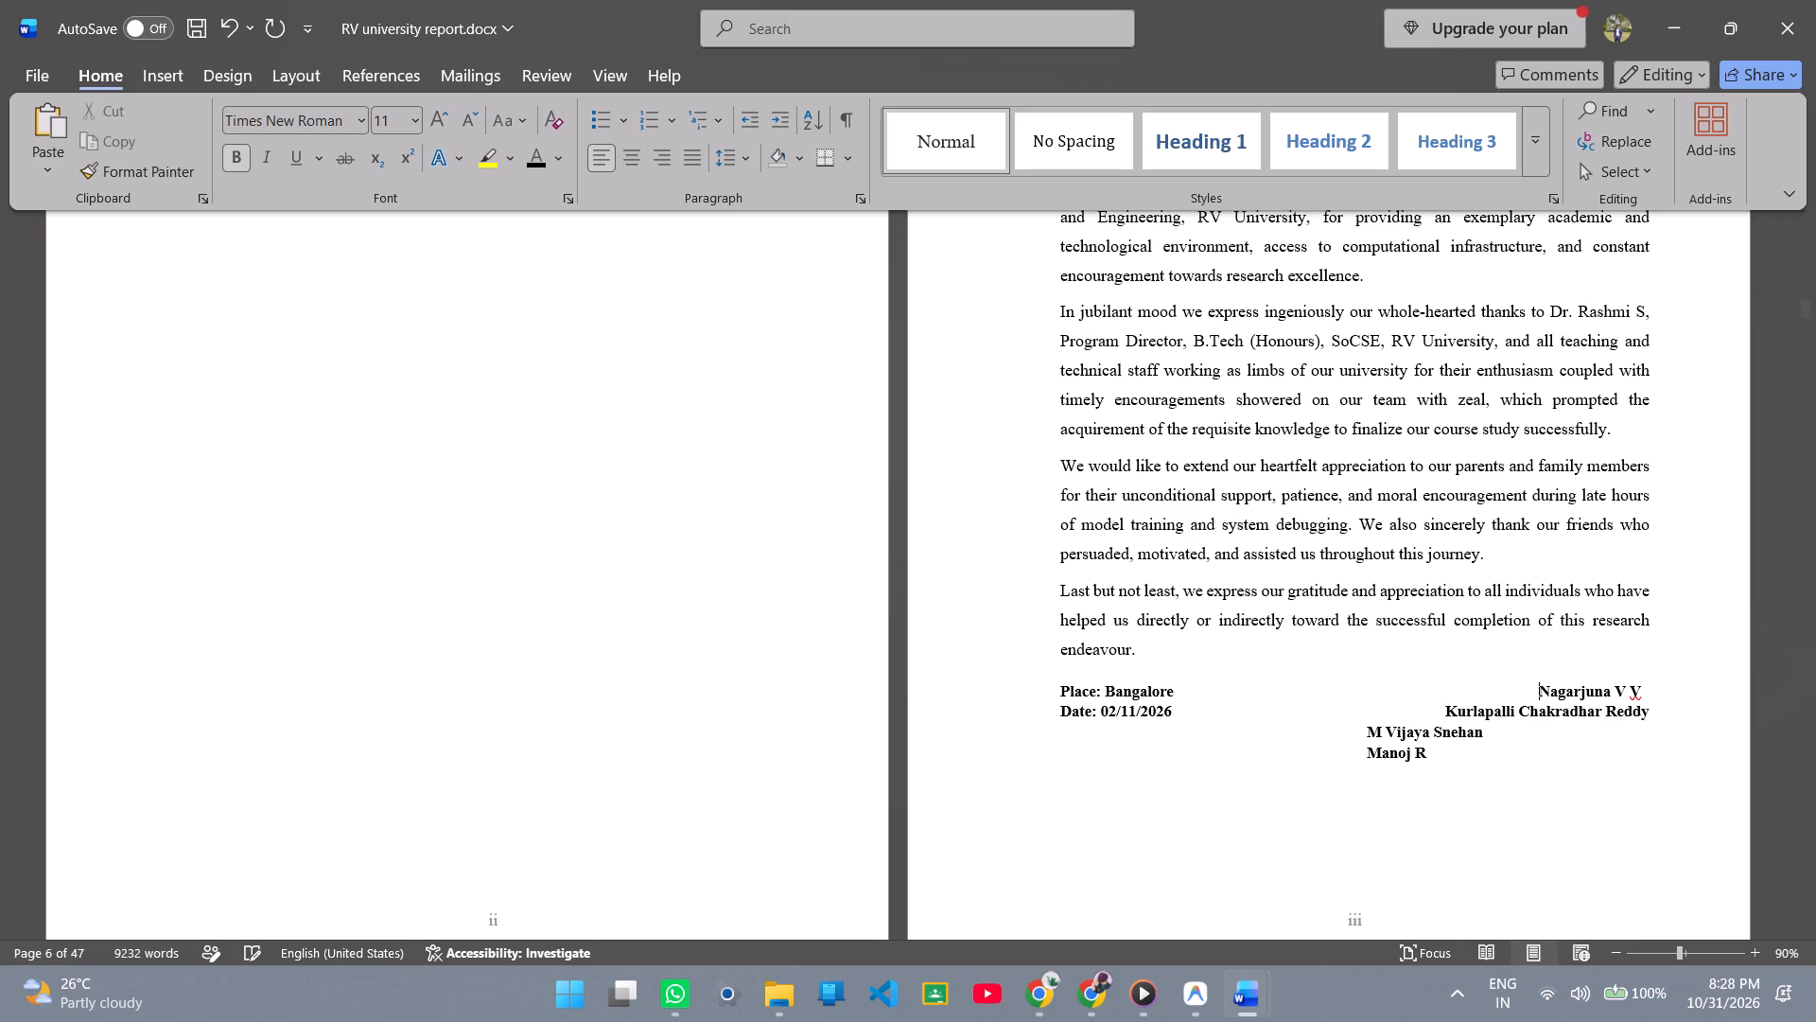
pyautogui.press('space')
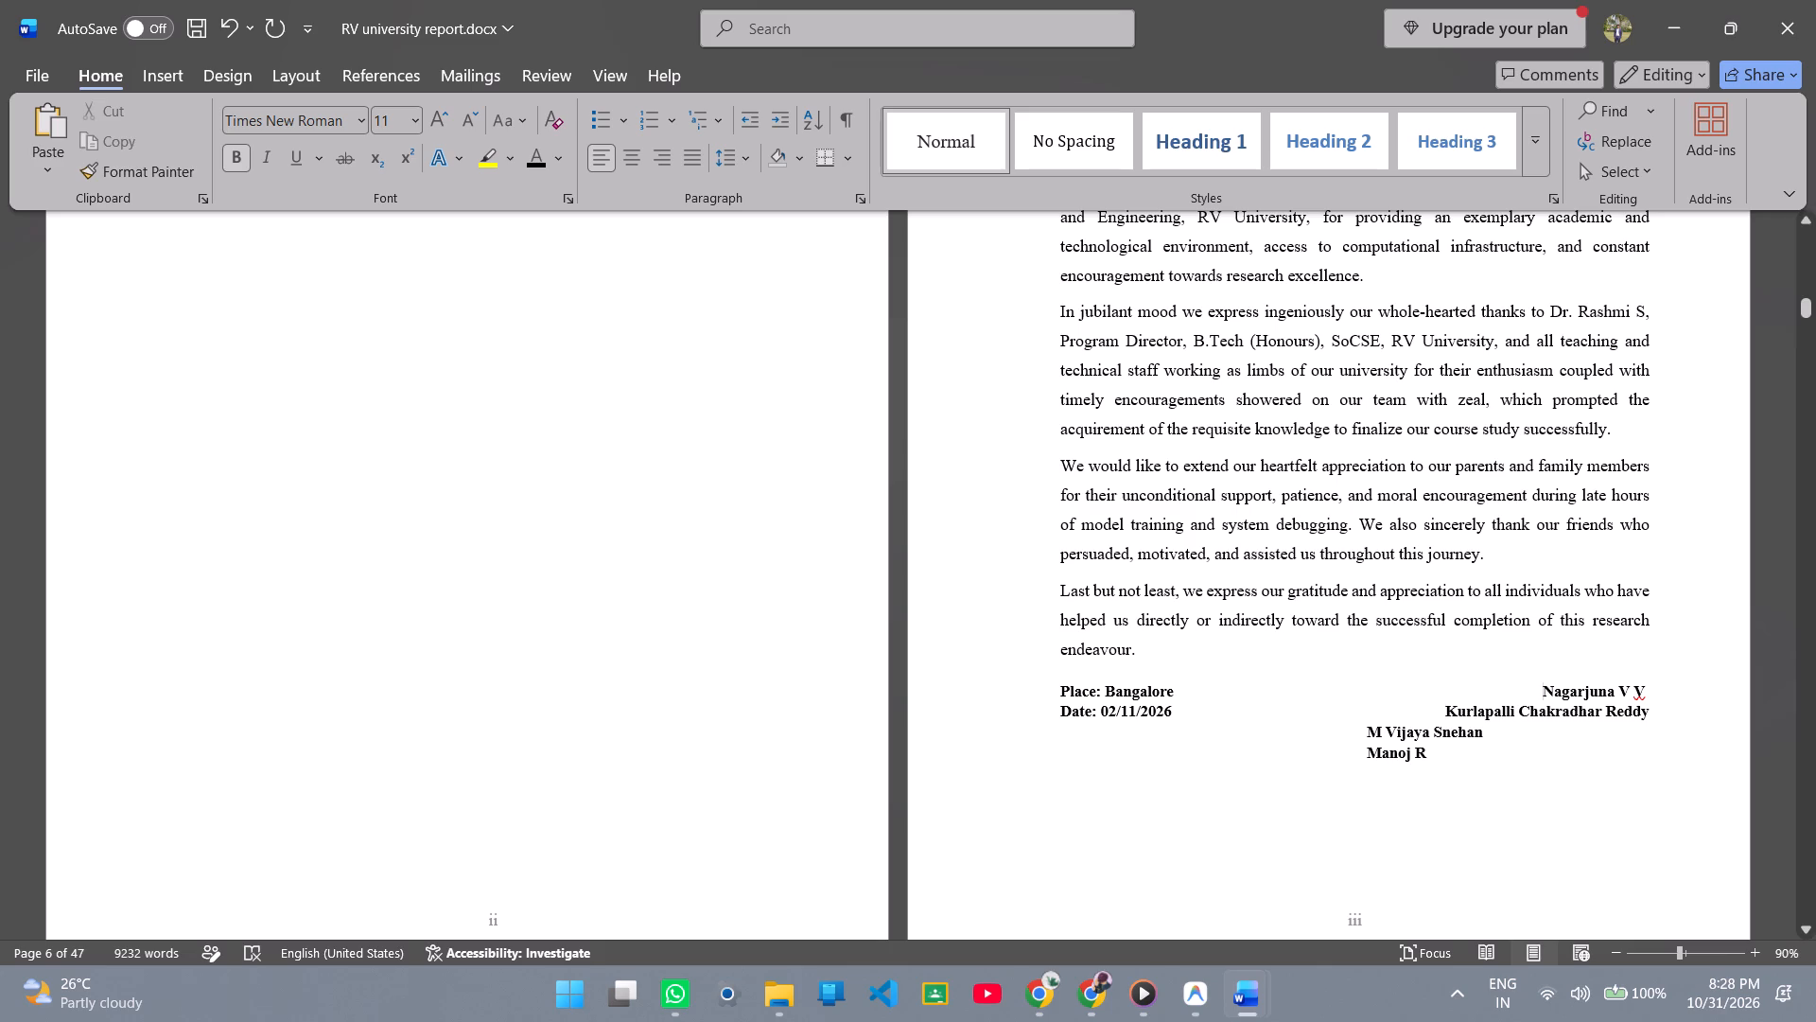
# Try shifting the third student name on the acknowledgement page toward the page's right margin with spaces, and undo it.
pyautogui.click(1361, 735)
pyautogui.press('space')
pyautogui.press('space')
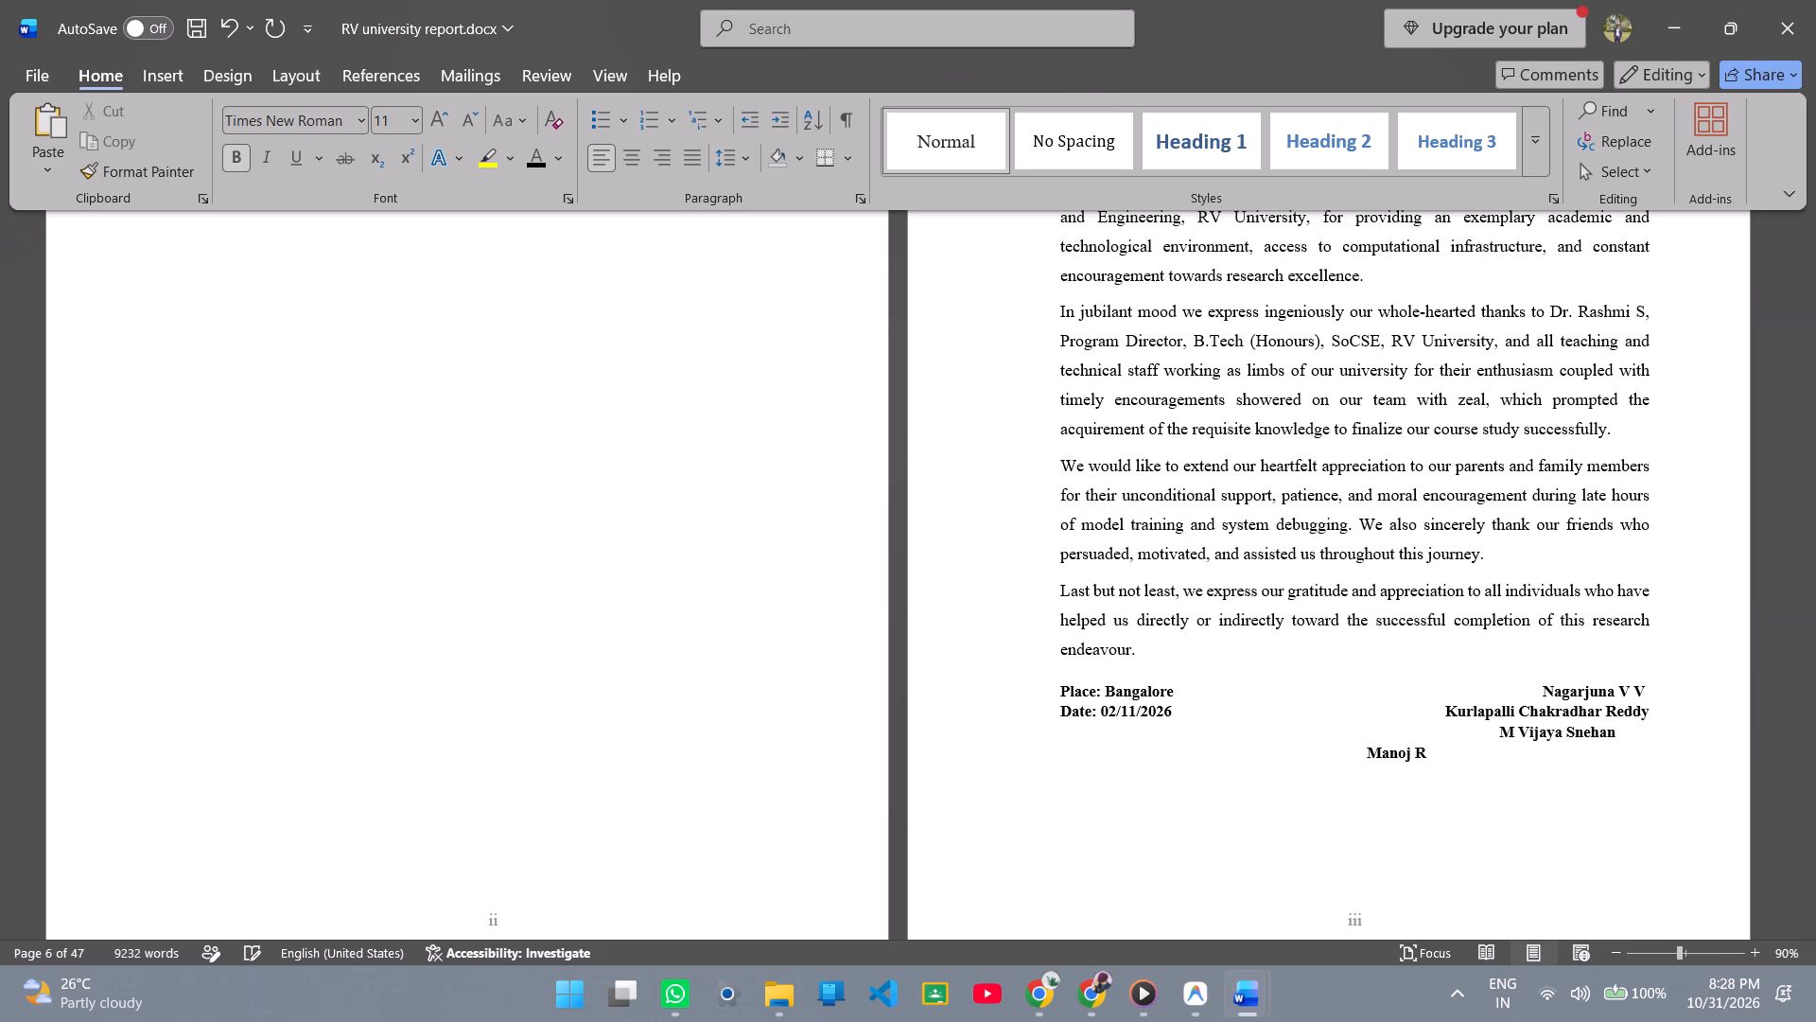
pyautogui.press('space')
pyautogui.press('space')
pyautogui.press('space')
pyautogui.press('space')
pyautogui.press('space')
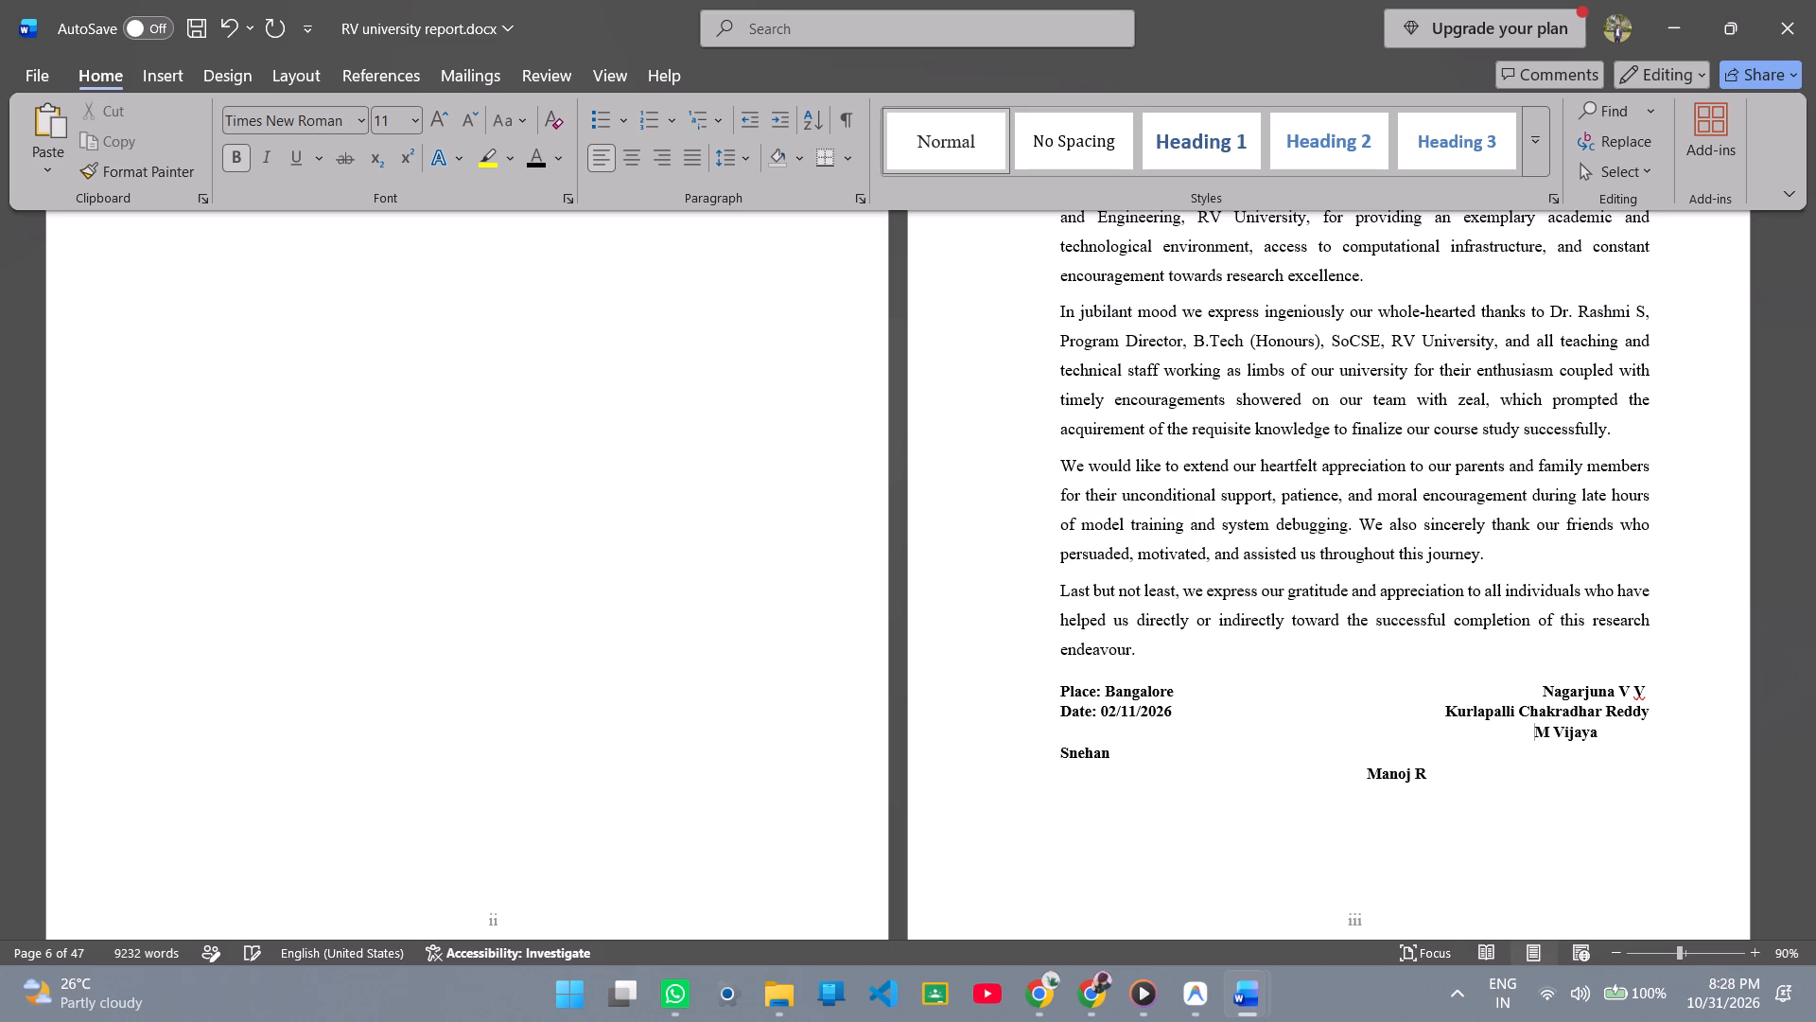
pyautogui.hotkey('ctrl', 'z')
# Insert spaces before the third student name on the acknowledgement page so it ends close to the page's right margin.
pyautogui.press('space')
pyautogui.press('space')
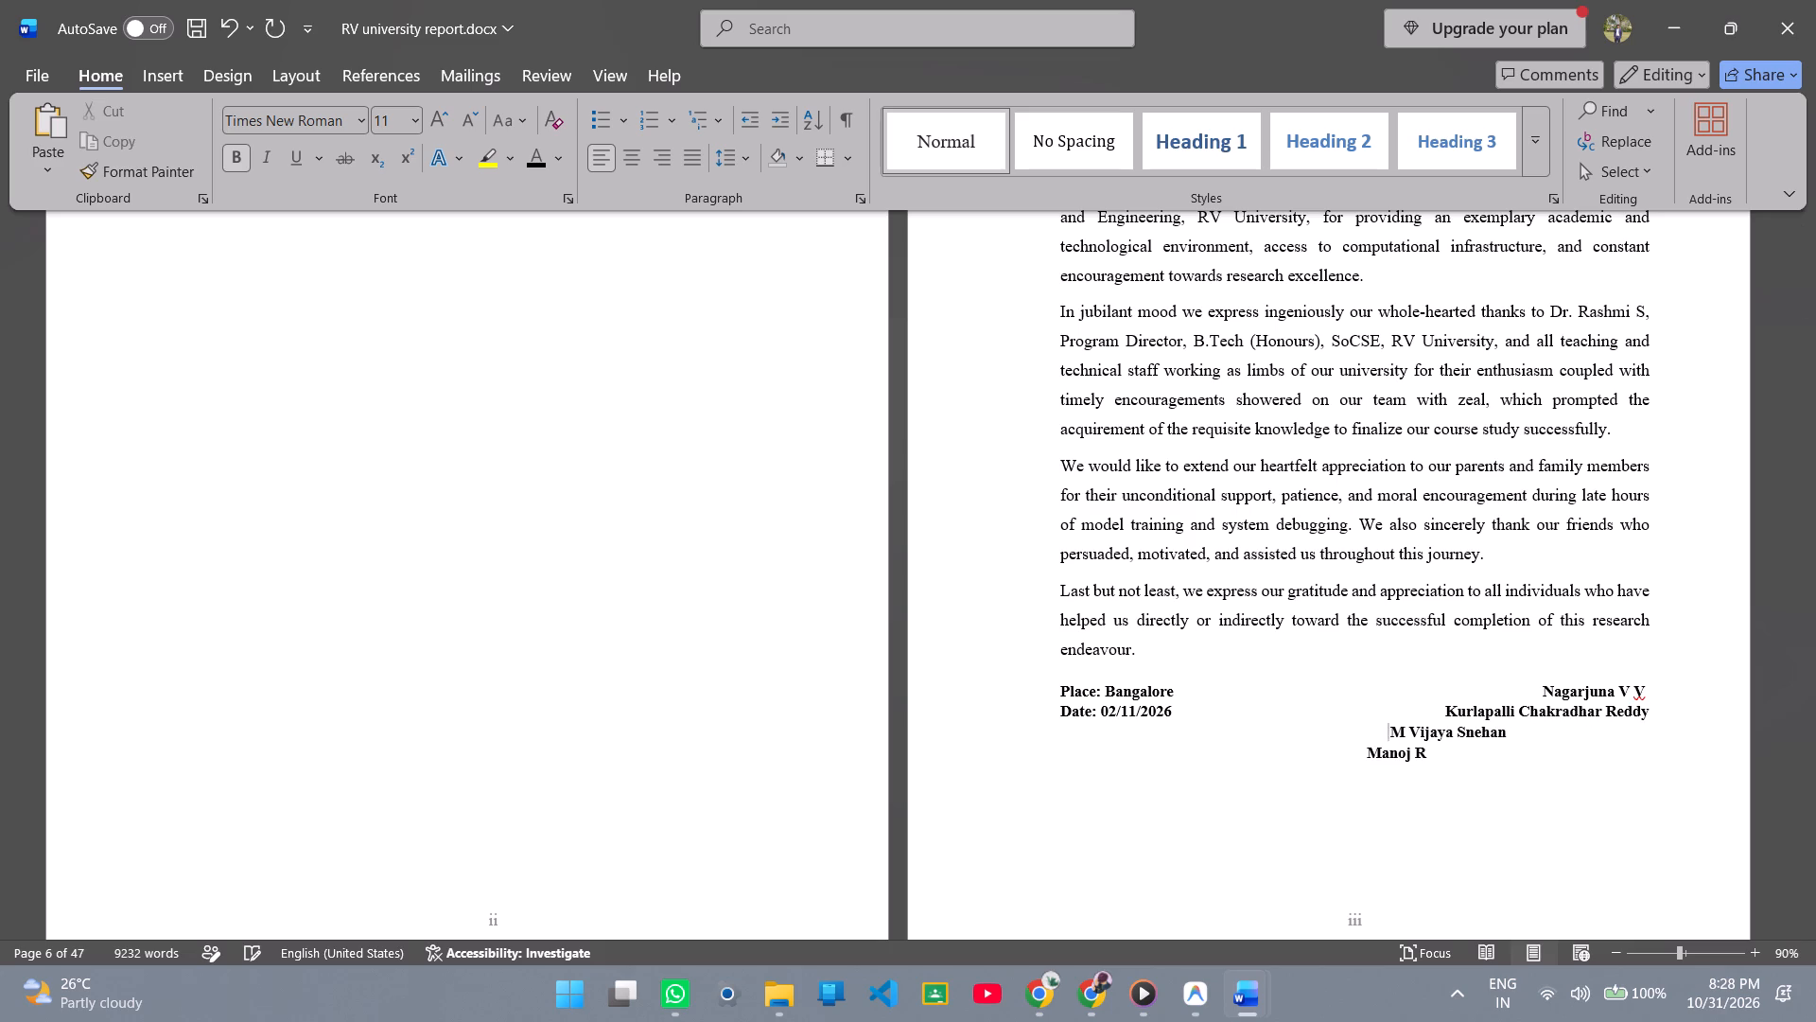
pyautogui.press('space')
pyautogui.press('space')
pyautogui.press('space')
pyautogui.press('space')
pyautogui.press('space')
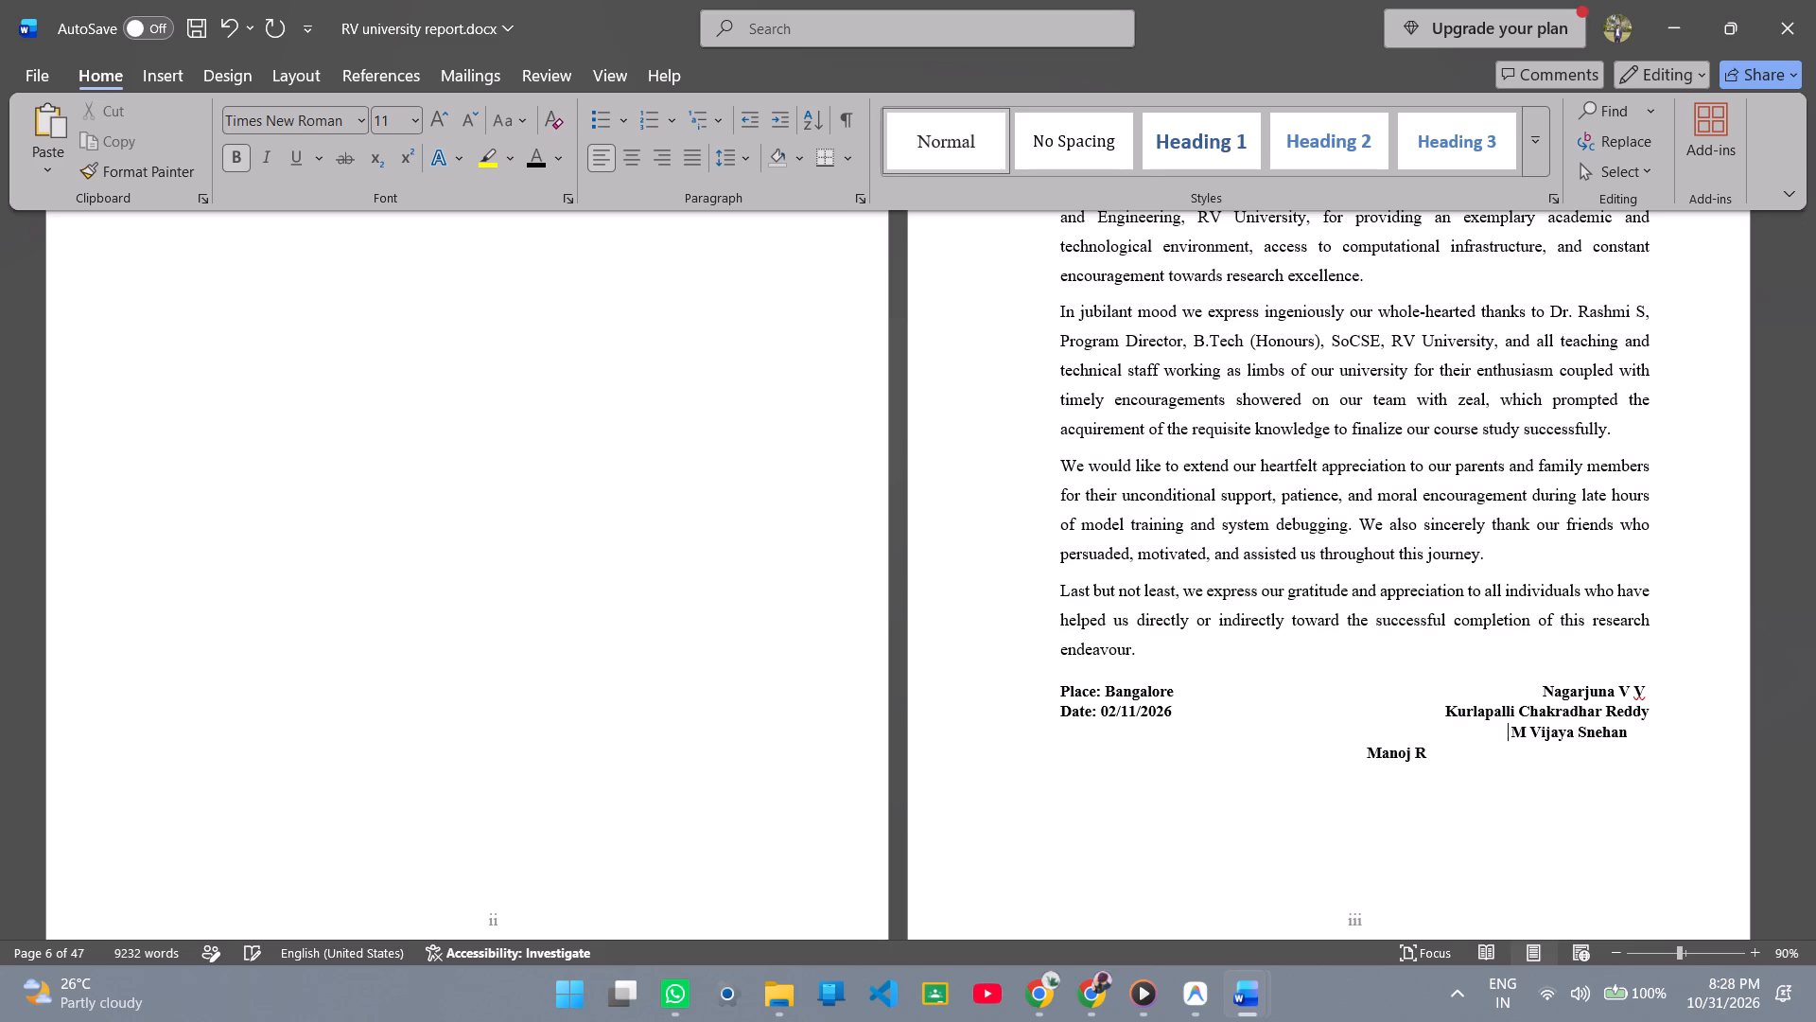
pyautogui.press('space')
pyautogui.press('space')
pyautogui.press('space')
pyautogui.press('space')
pyautogui.press('space')
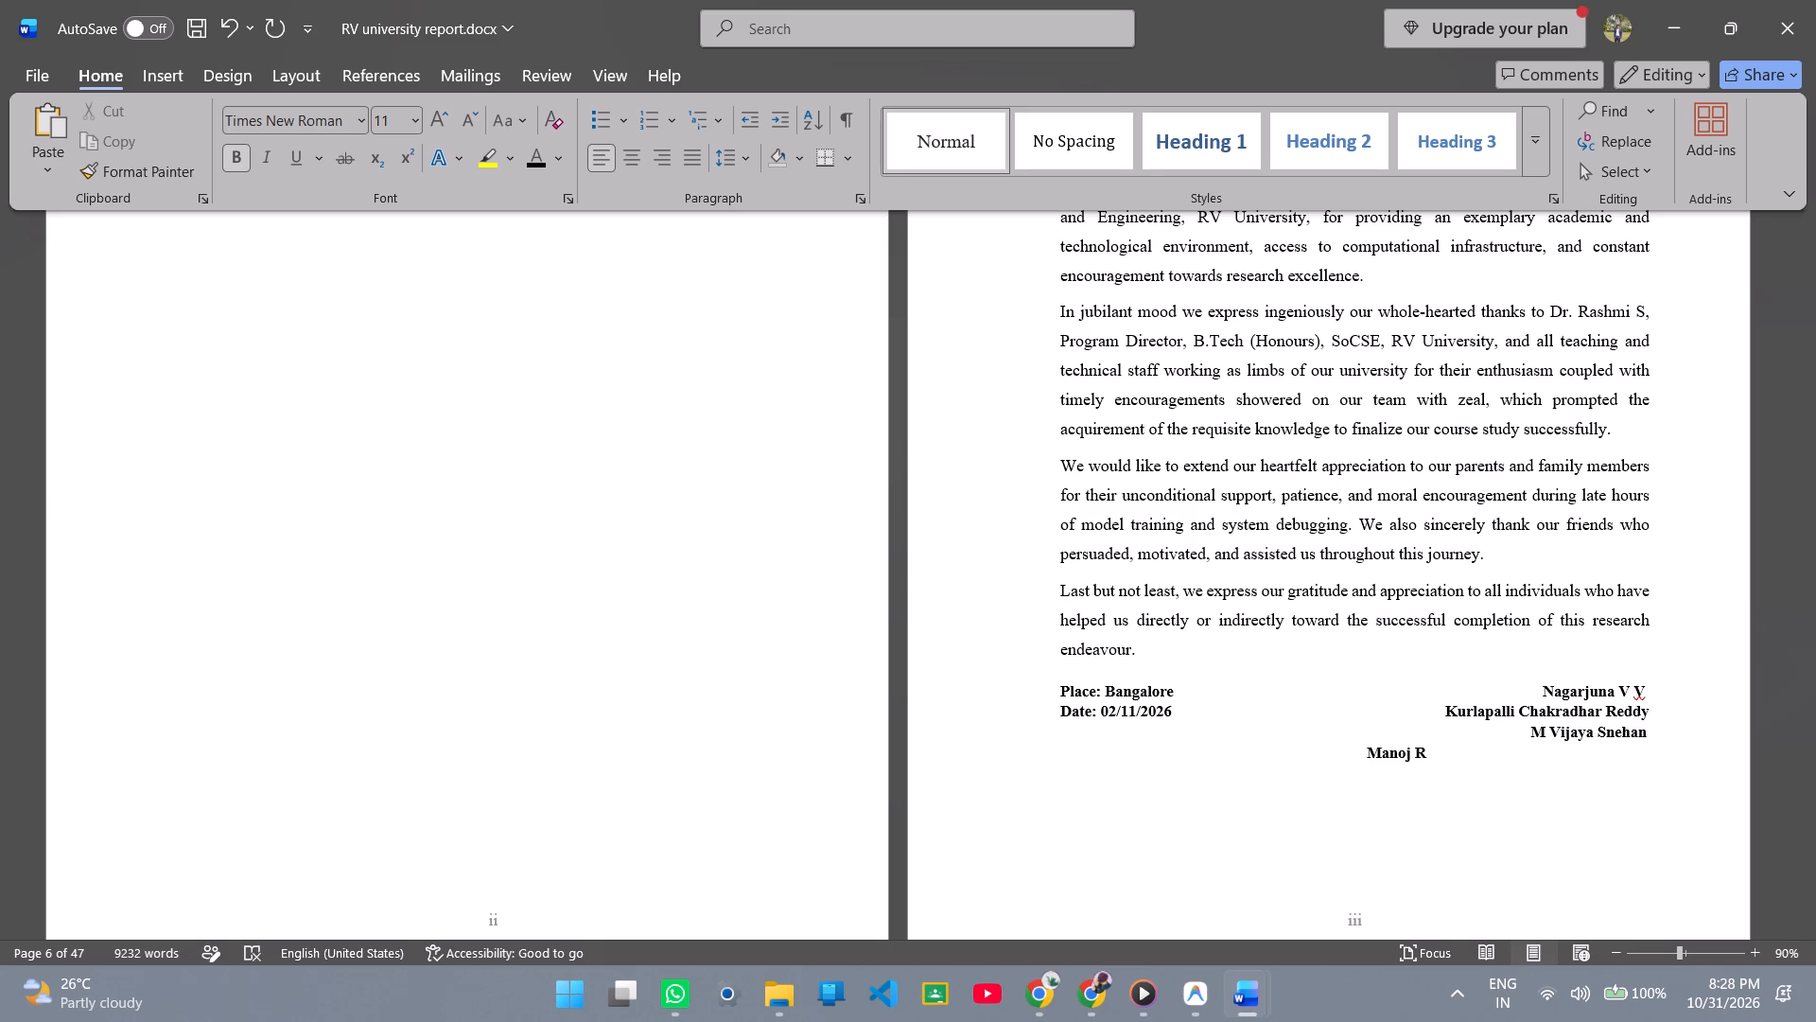
pyautogui.press('space')
pyautogui.press('BackSpace')
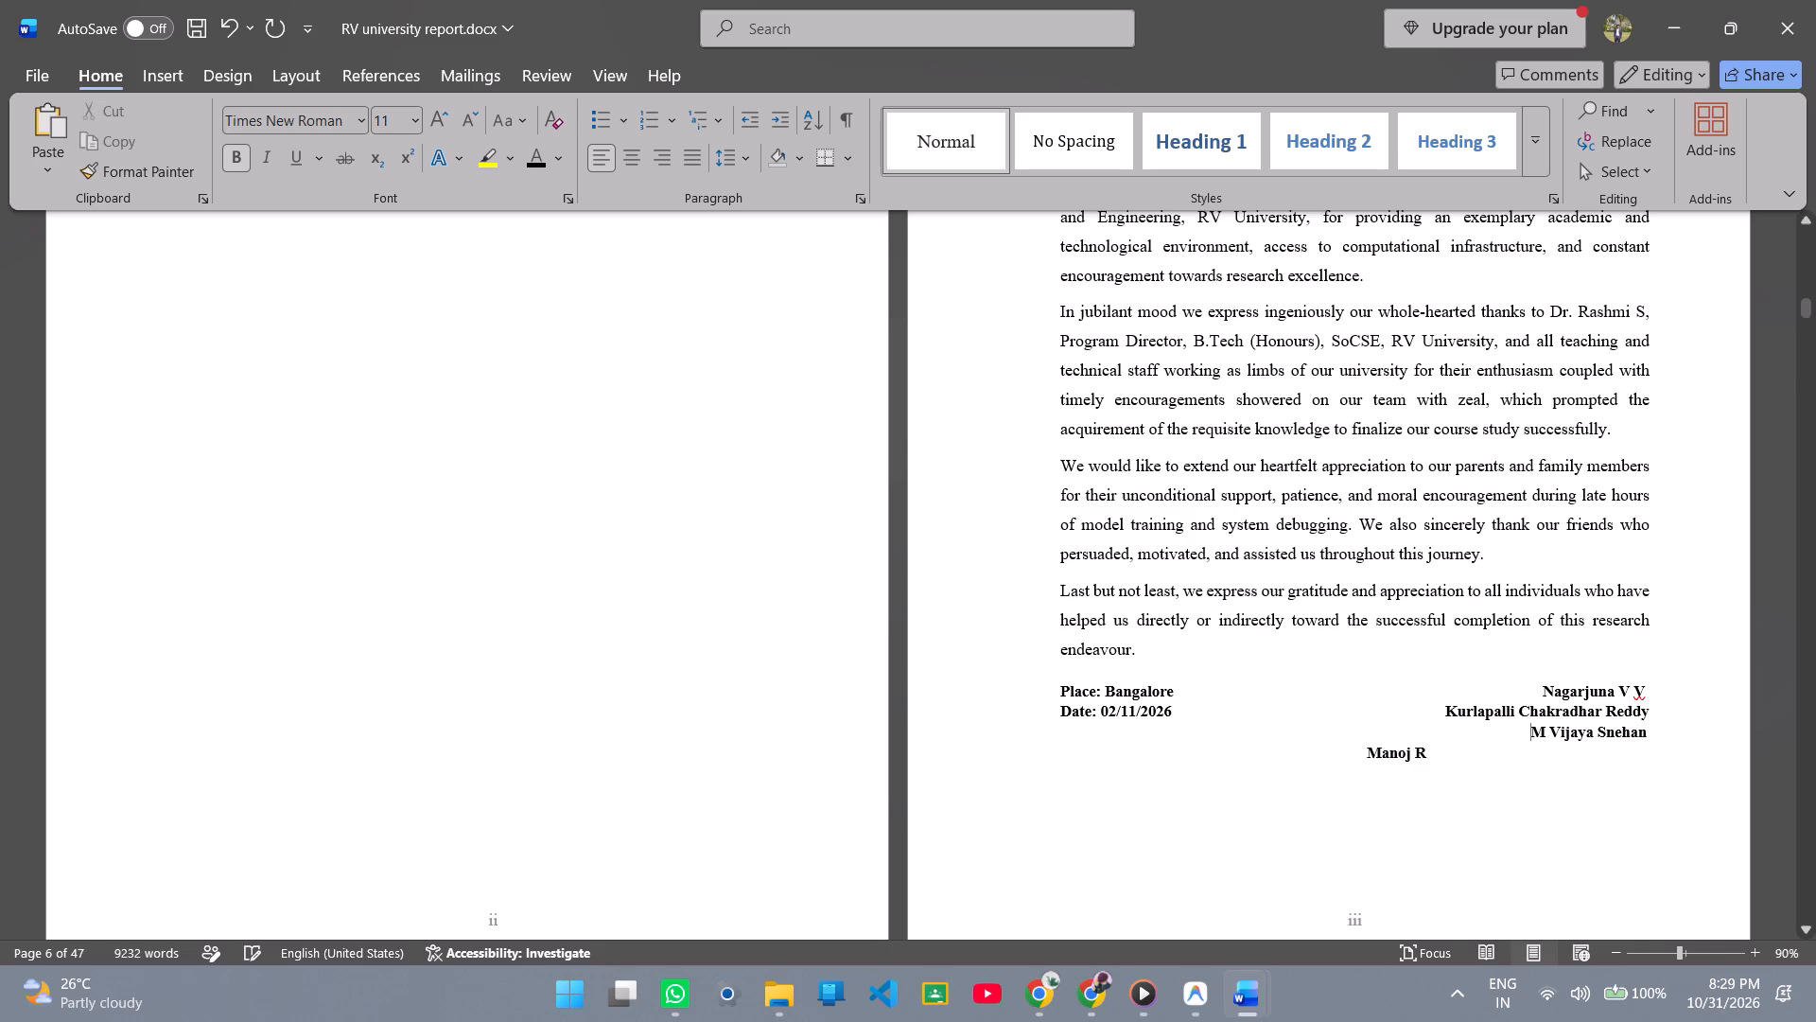
# Add one more space before the first student name beside "Place: Bangalore" to bring its end to the right margin.
pyautogui.click(1545, 699)
pyautogui.press('space')
# Insert spaces before the fourth student name on the acknowledgement page so it ends at the page's right margin.
pyautogui.click(1368, 750)
pyautogui.press('space')
pyautogui.press('space')
pyautogui.press('space')
pyautogui.press('space')
pyautogui.press('space')
pyautogui.press('space')
pyautogui.press('space')
pyautogui.press('space')
pyautogui.press('space')
pyautogui.press('space')
pyautogui.press('space')
pyautogui.press('space')
pyautogui.press('space')
pyautogui.press('space')
pyautogui.press('space')
pyautogui.press('space')
pyautogui.press('space')
pyautogui.press('space')
pyautogui.press('space')
pyautogui.press('space')
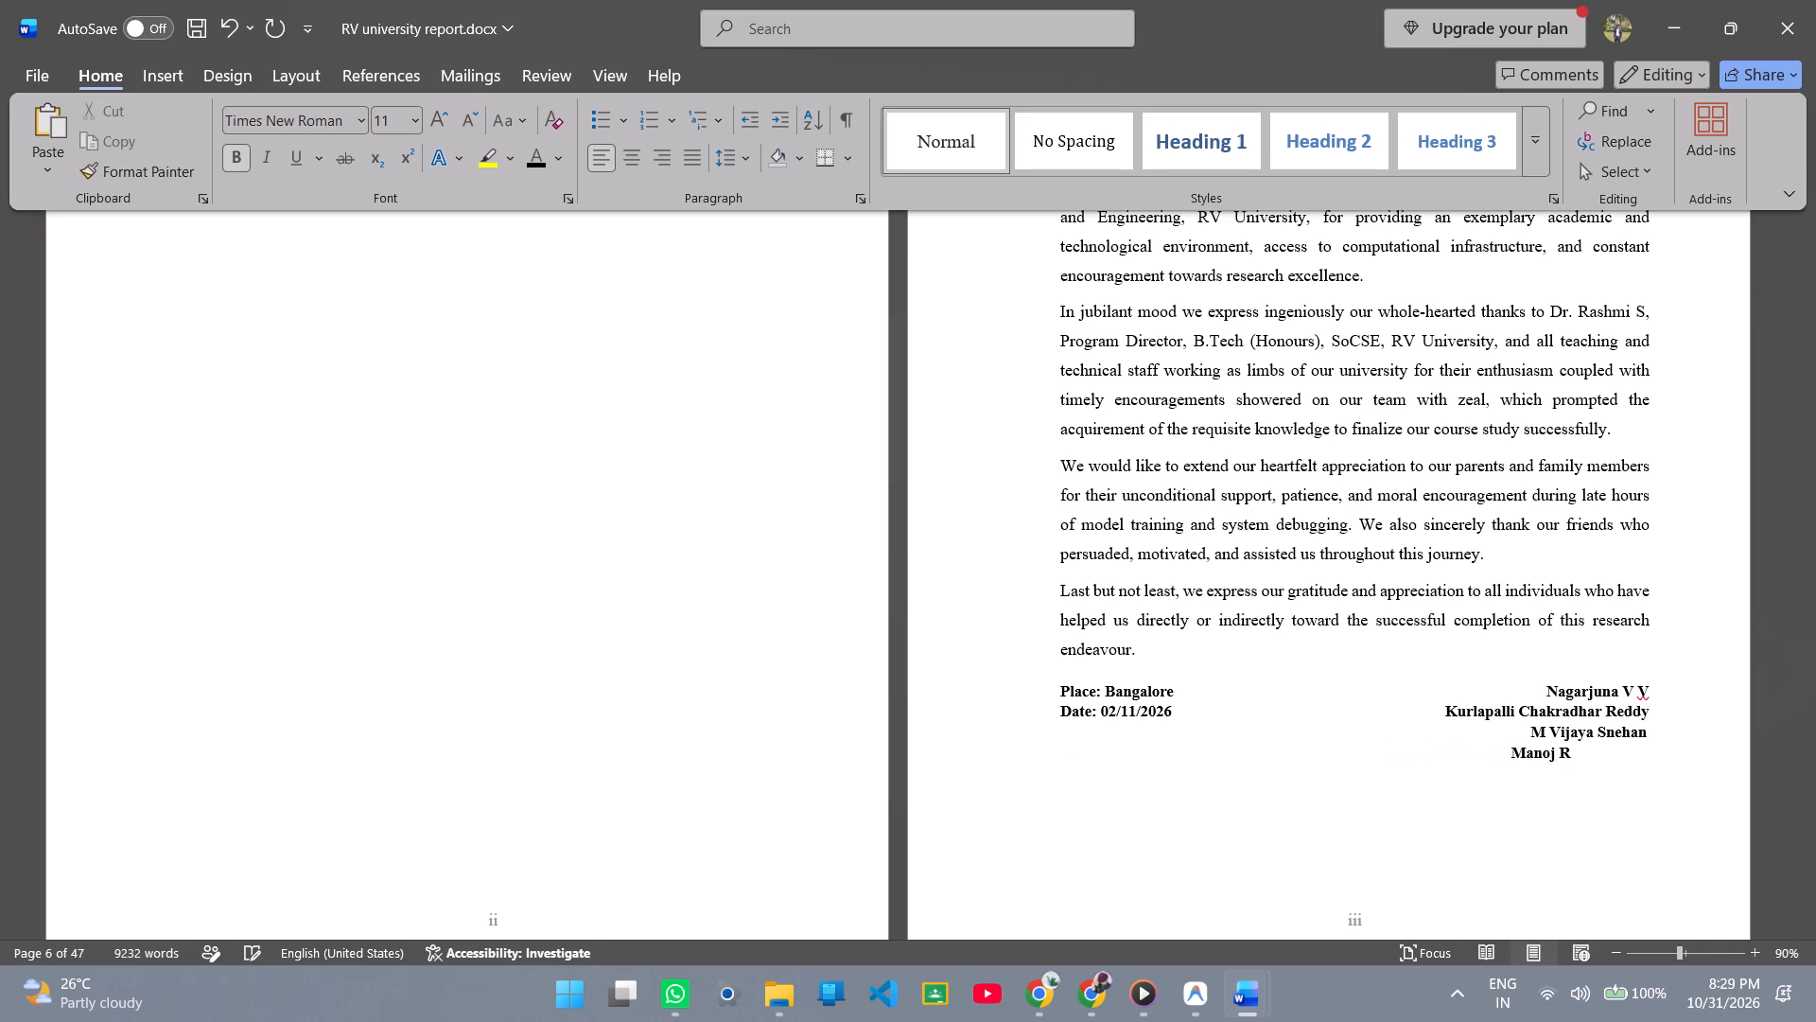
pyautogui.press('space')
pyautogui.press('space')
pyautogui.press('space')
pyautogui.press('space')
pyautogui.press('space')
pyautogui.press('space')
pyautogui.press('space')
# Remove all borders from the whole table under the TABLE OF CONTENTS heading with No Border.
pyautogui.scroll(-5, 1353, 814)
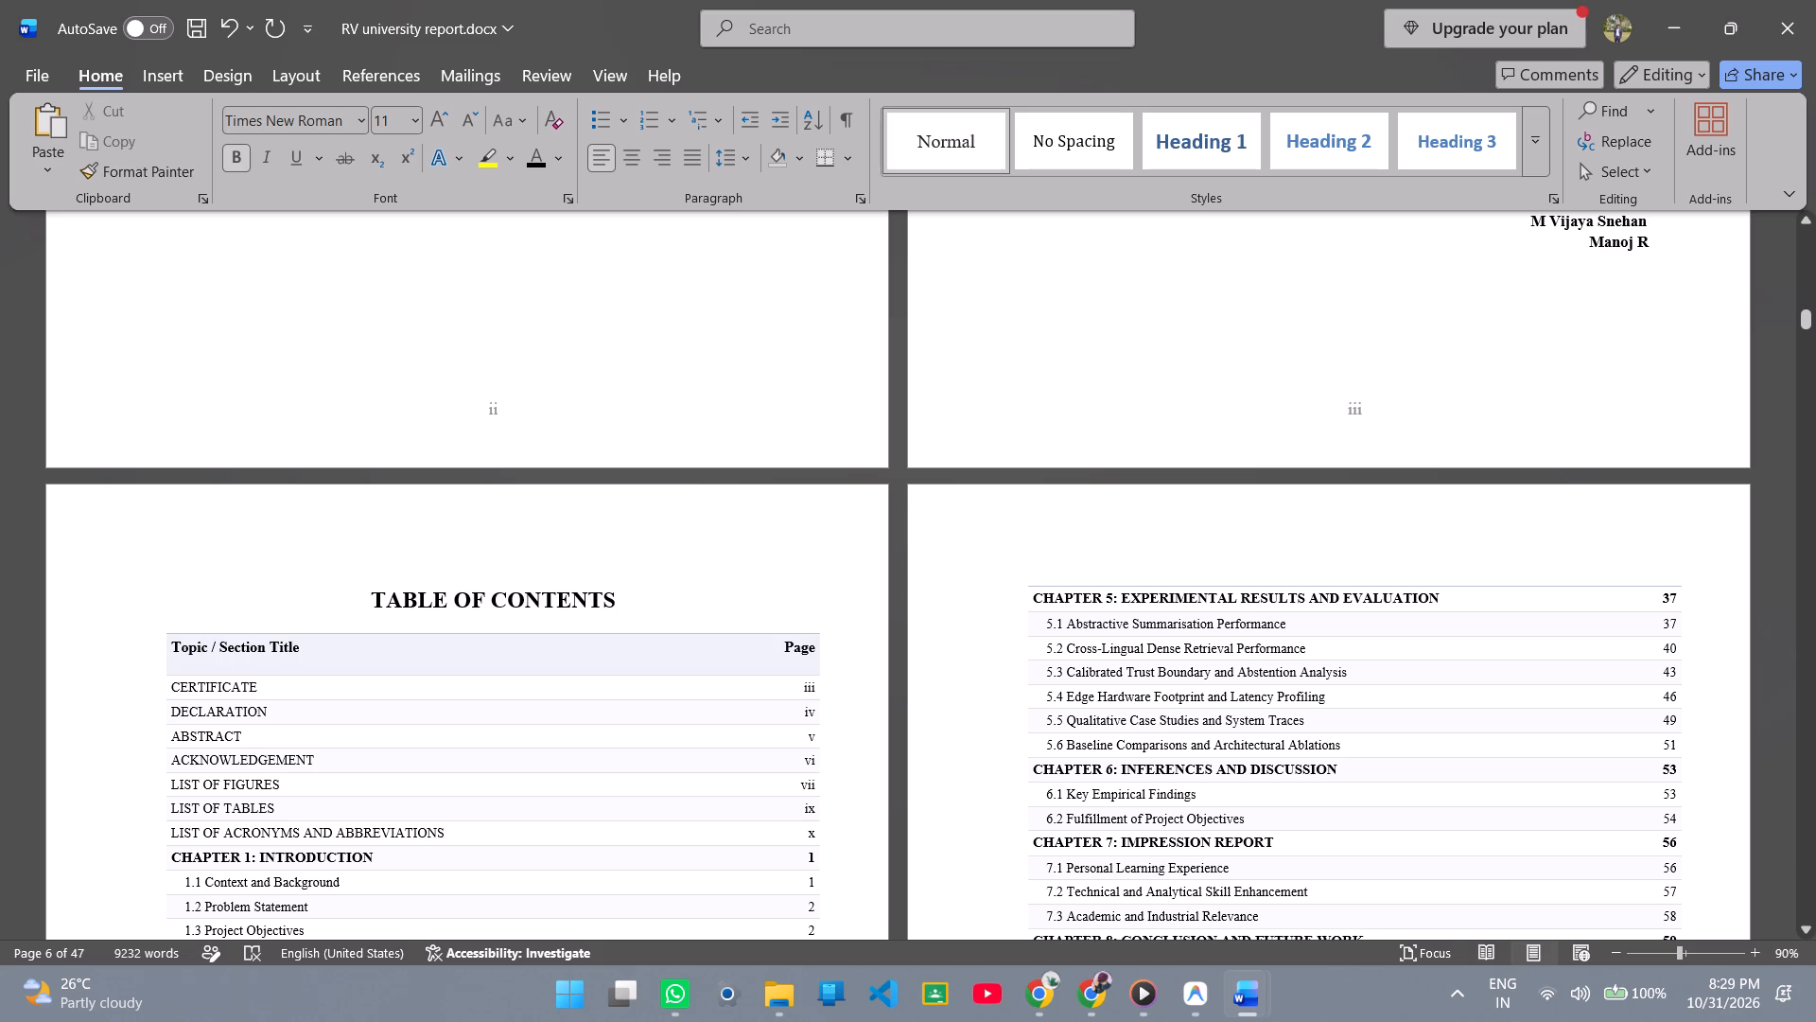
pyautogui.click(192, 628)
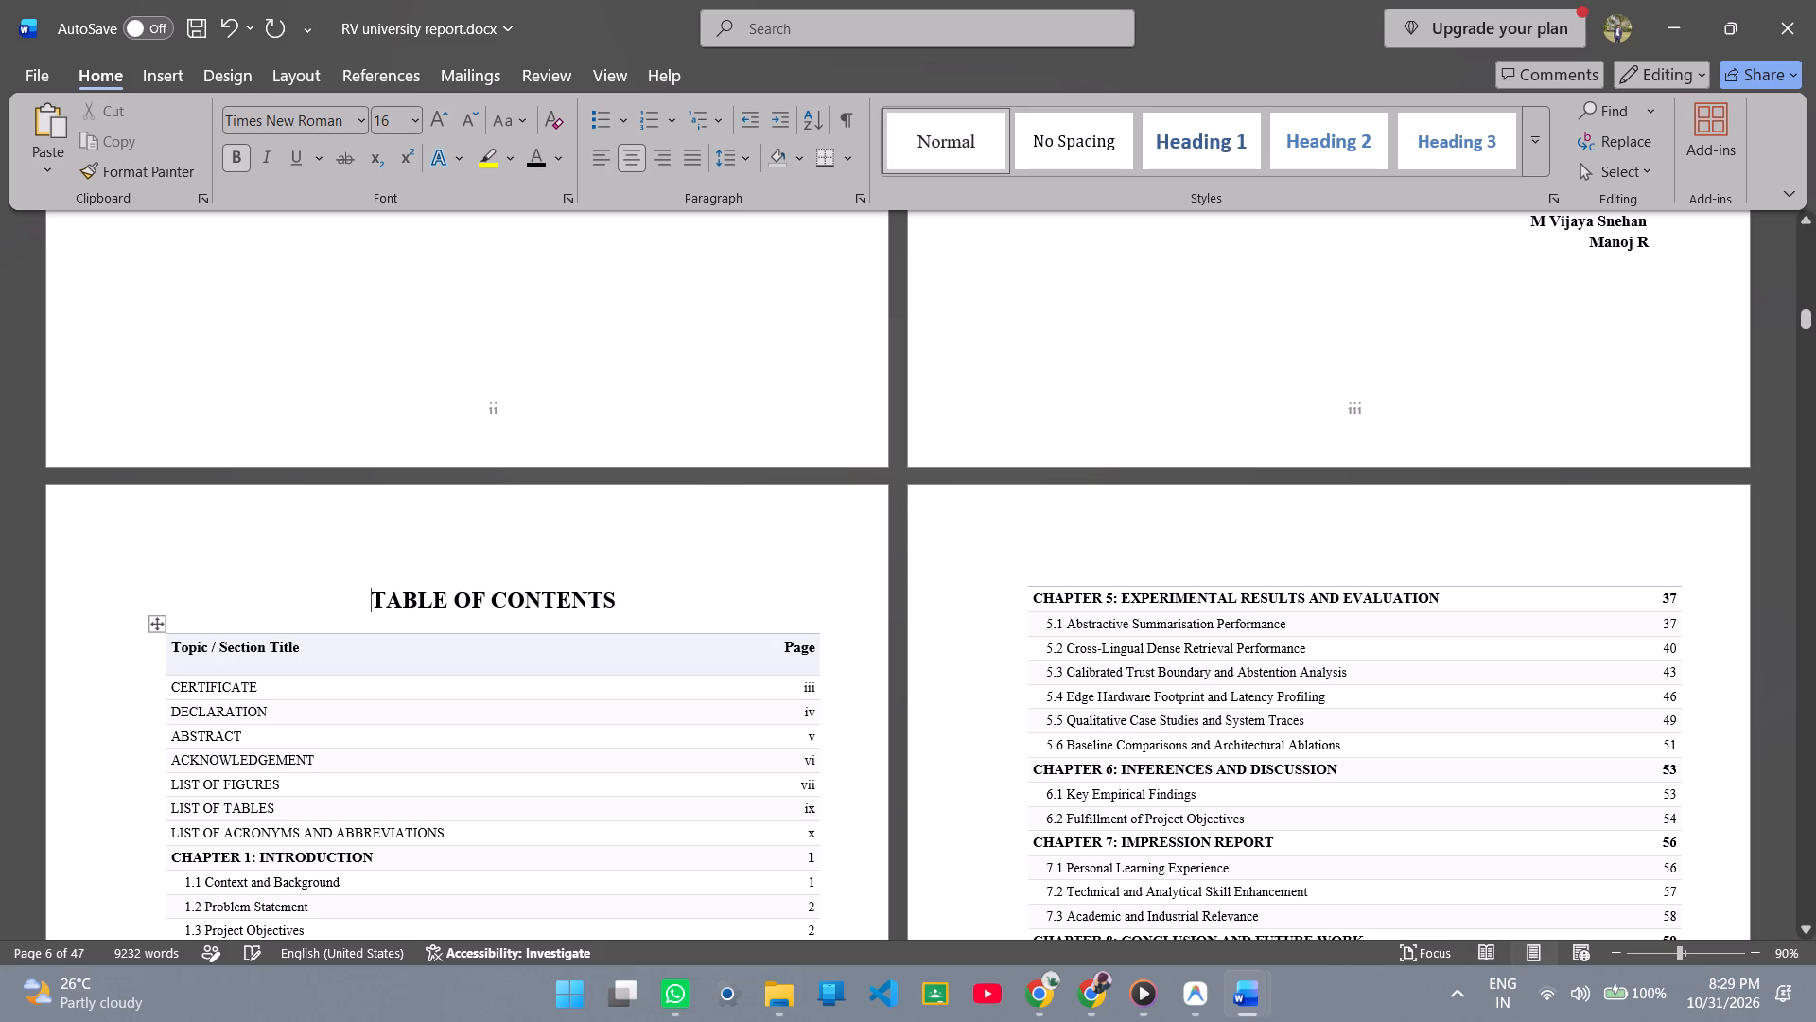
pyautogui.click(159, 624)
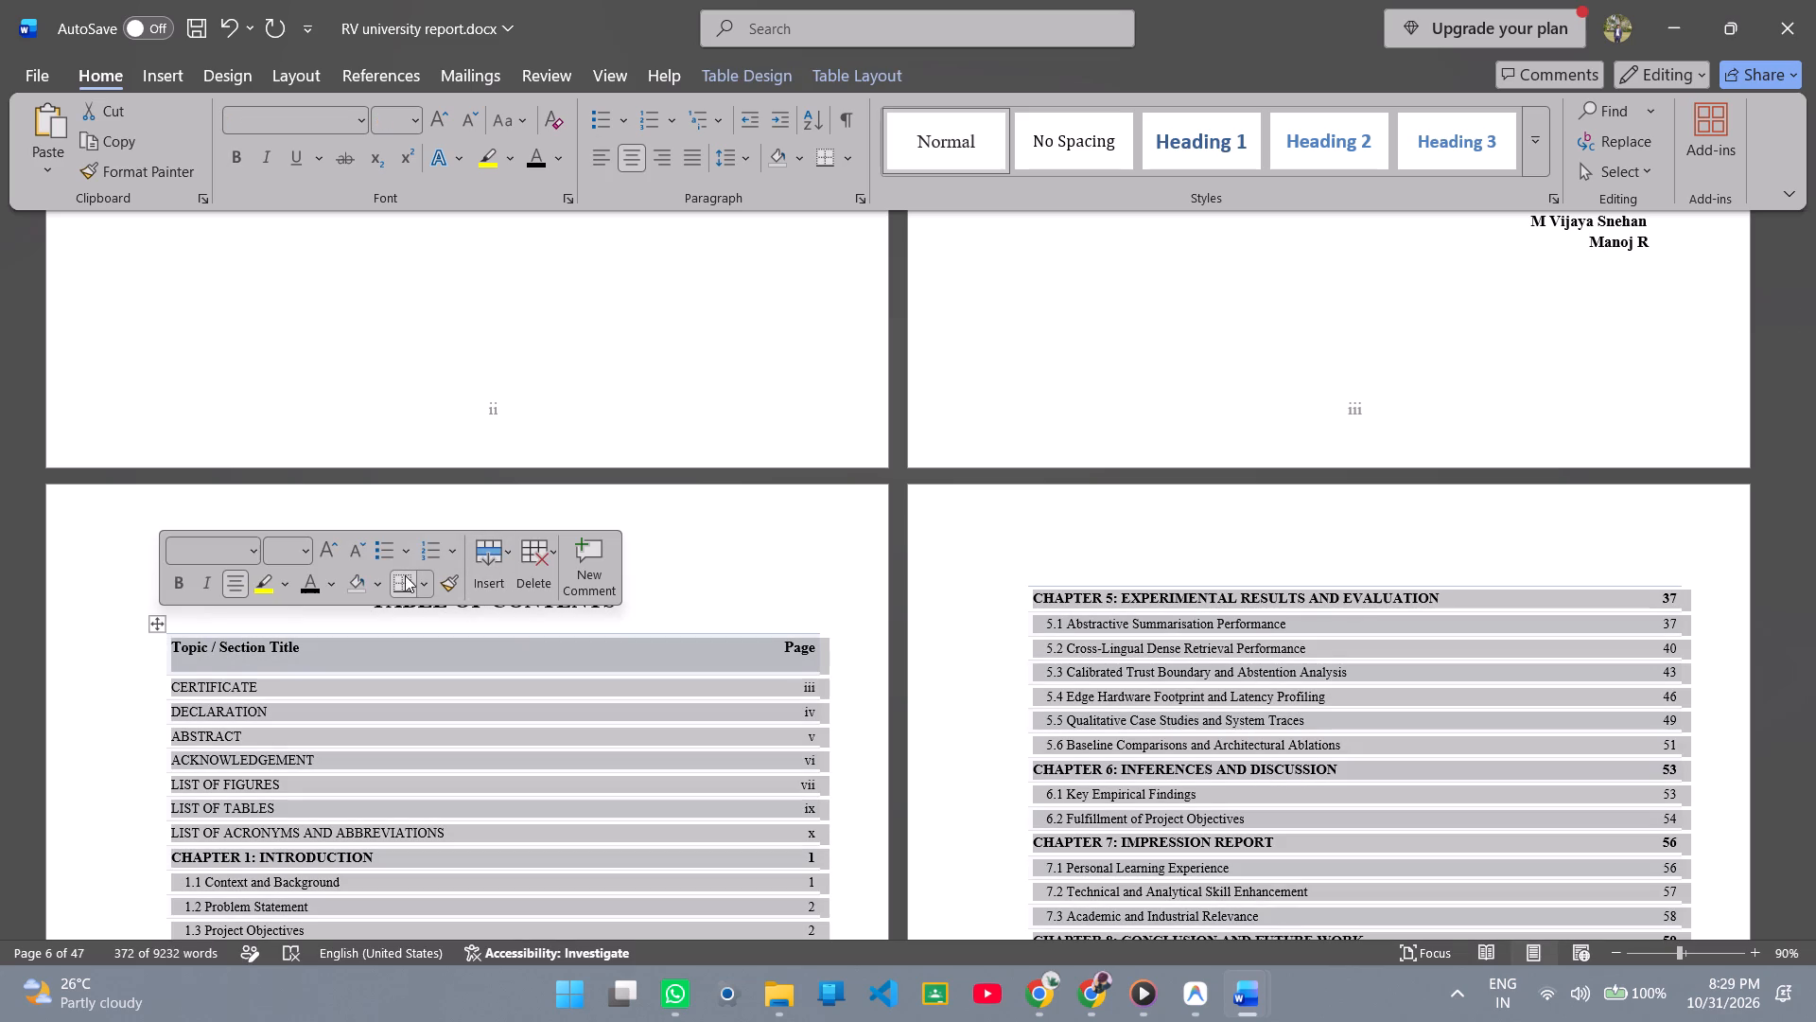
pyautogui.click(425, 584)
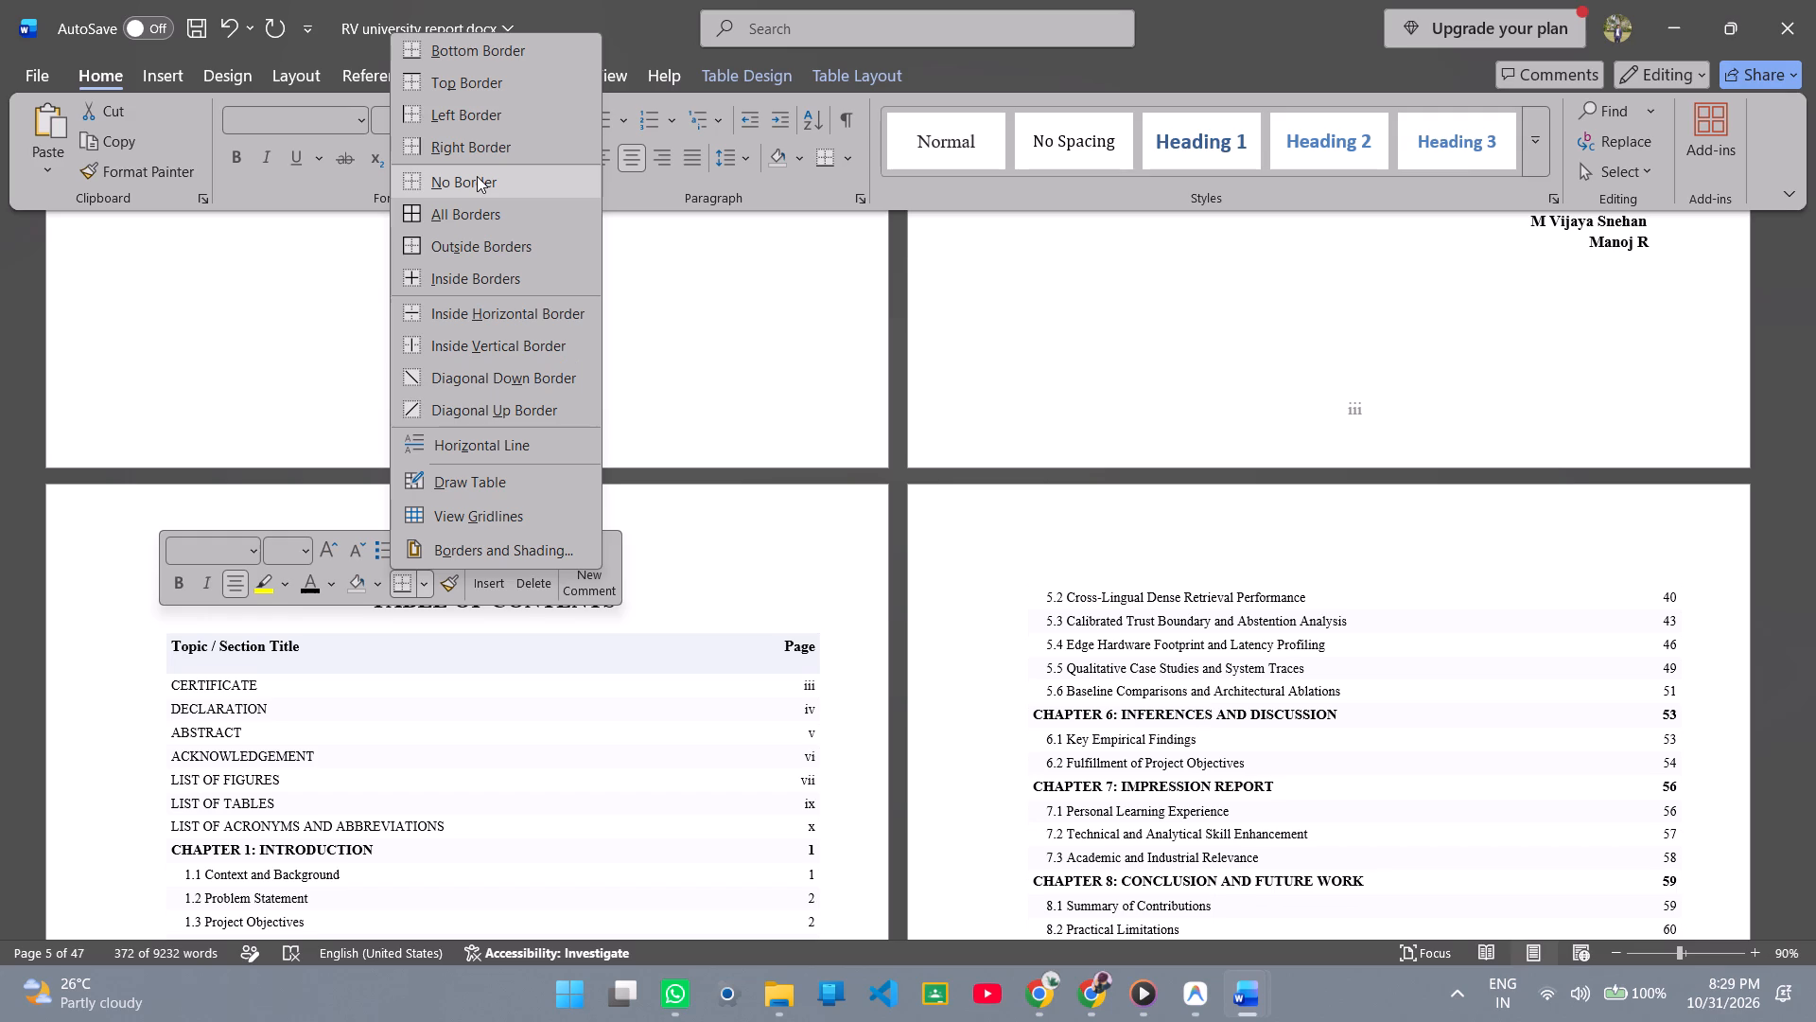
pyautogui.click(477, 176)
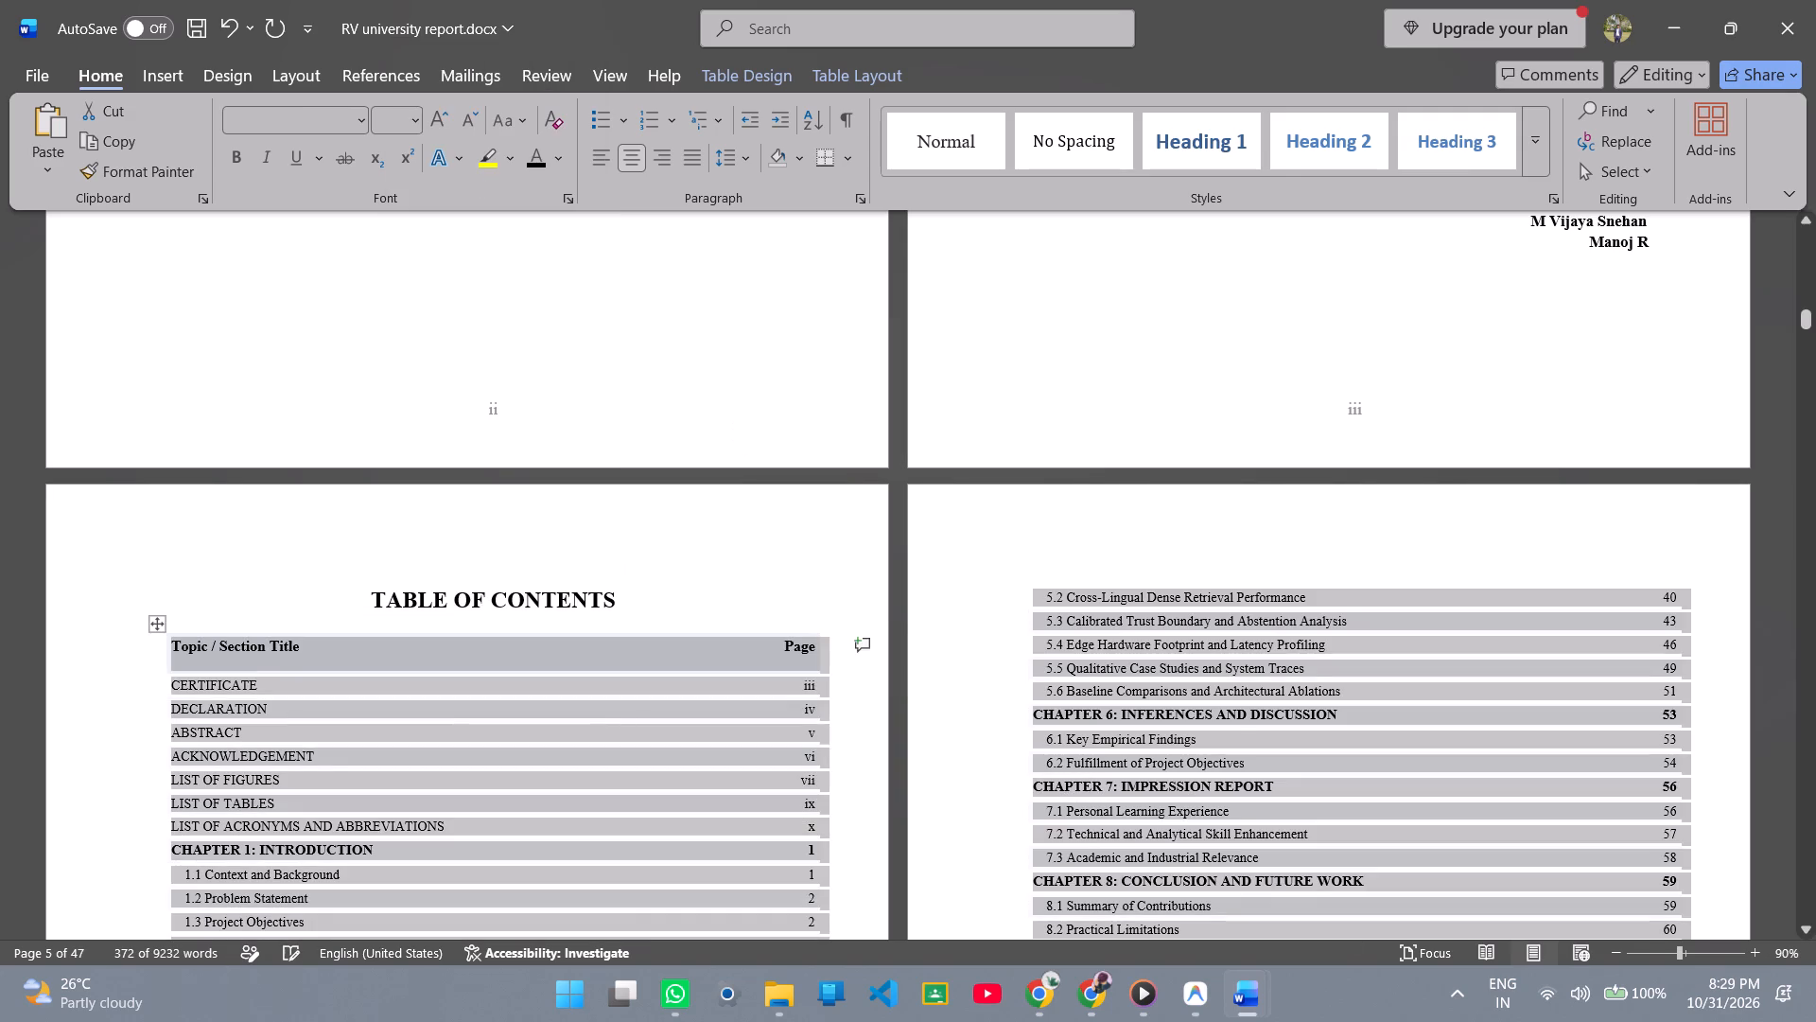
# Deselect the table of contents and examine its pages and the acknowledgement page before it.
pyautogui.click(696, 540)
pyautogui.scroll(-8, 696, 540)
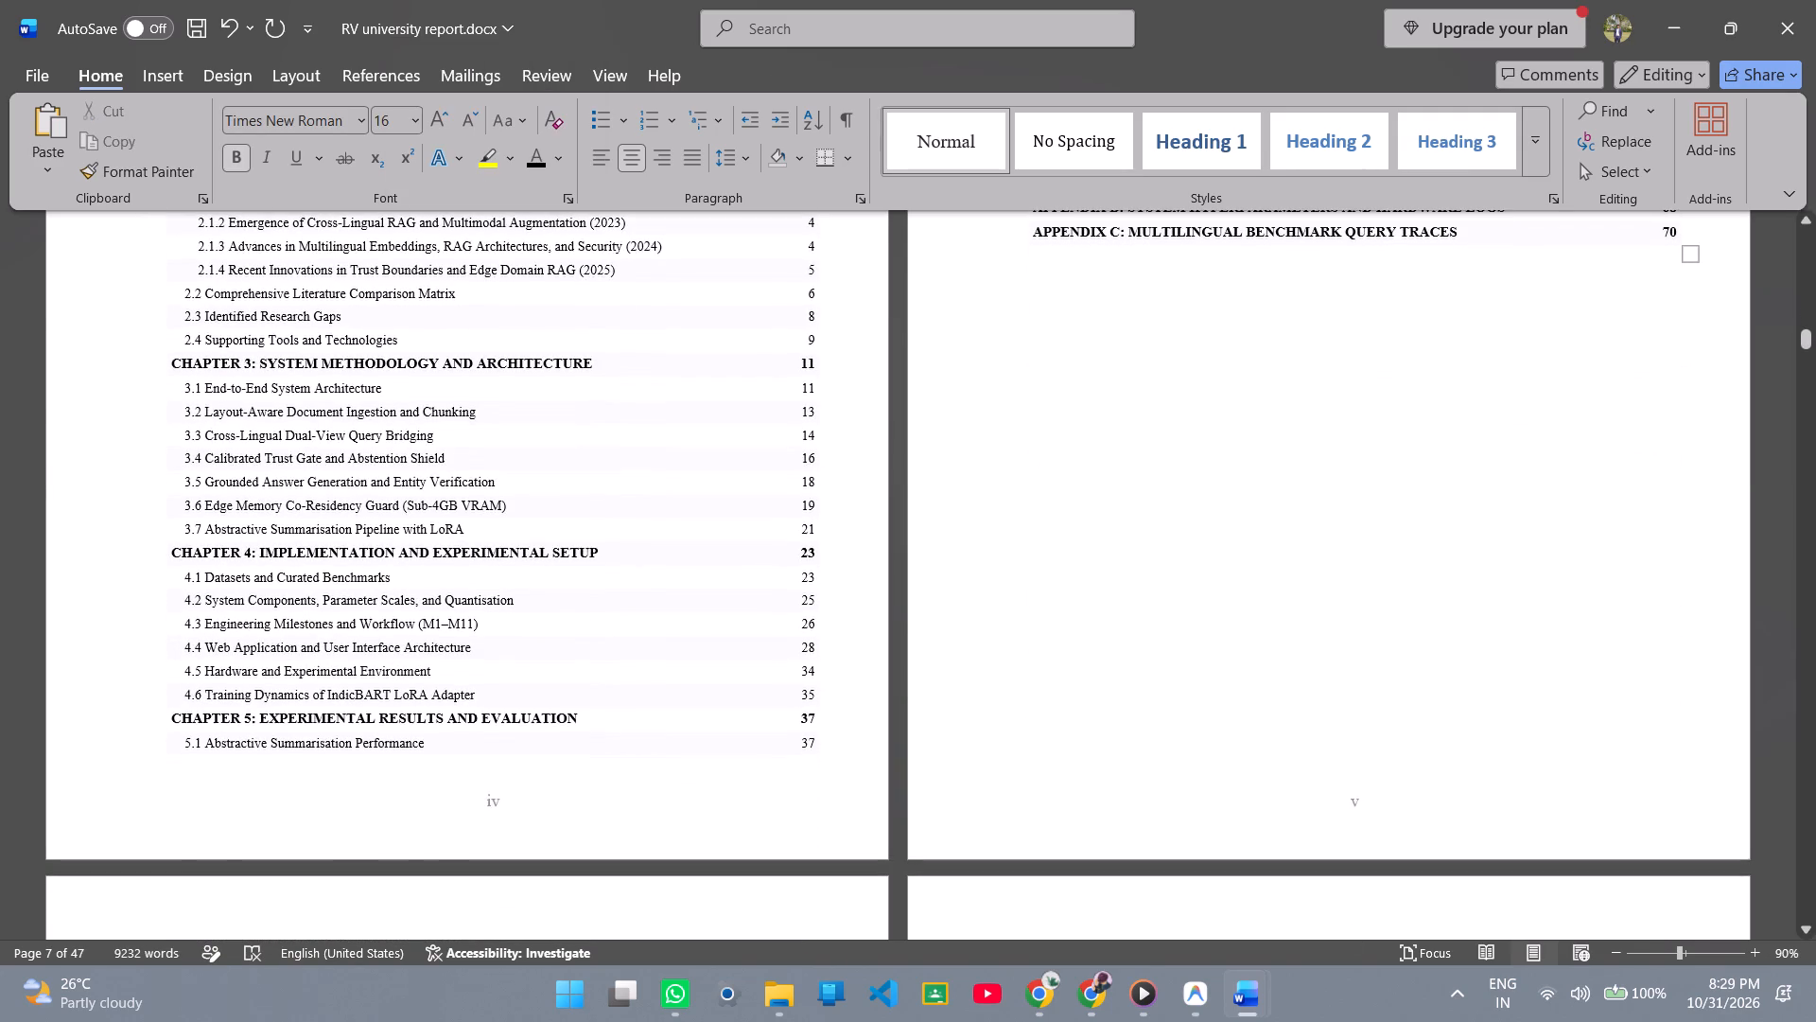
pyautogui.scroll(12, 696, 540)
pyautogui.scroll(-2, 696, 540)
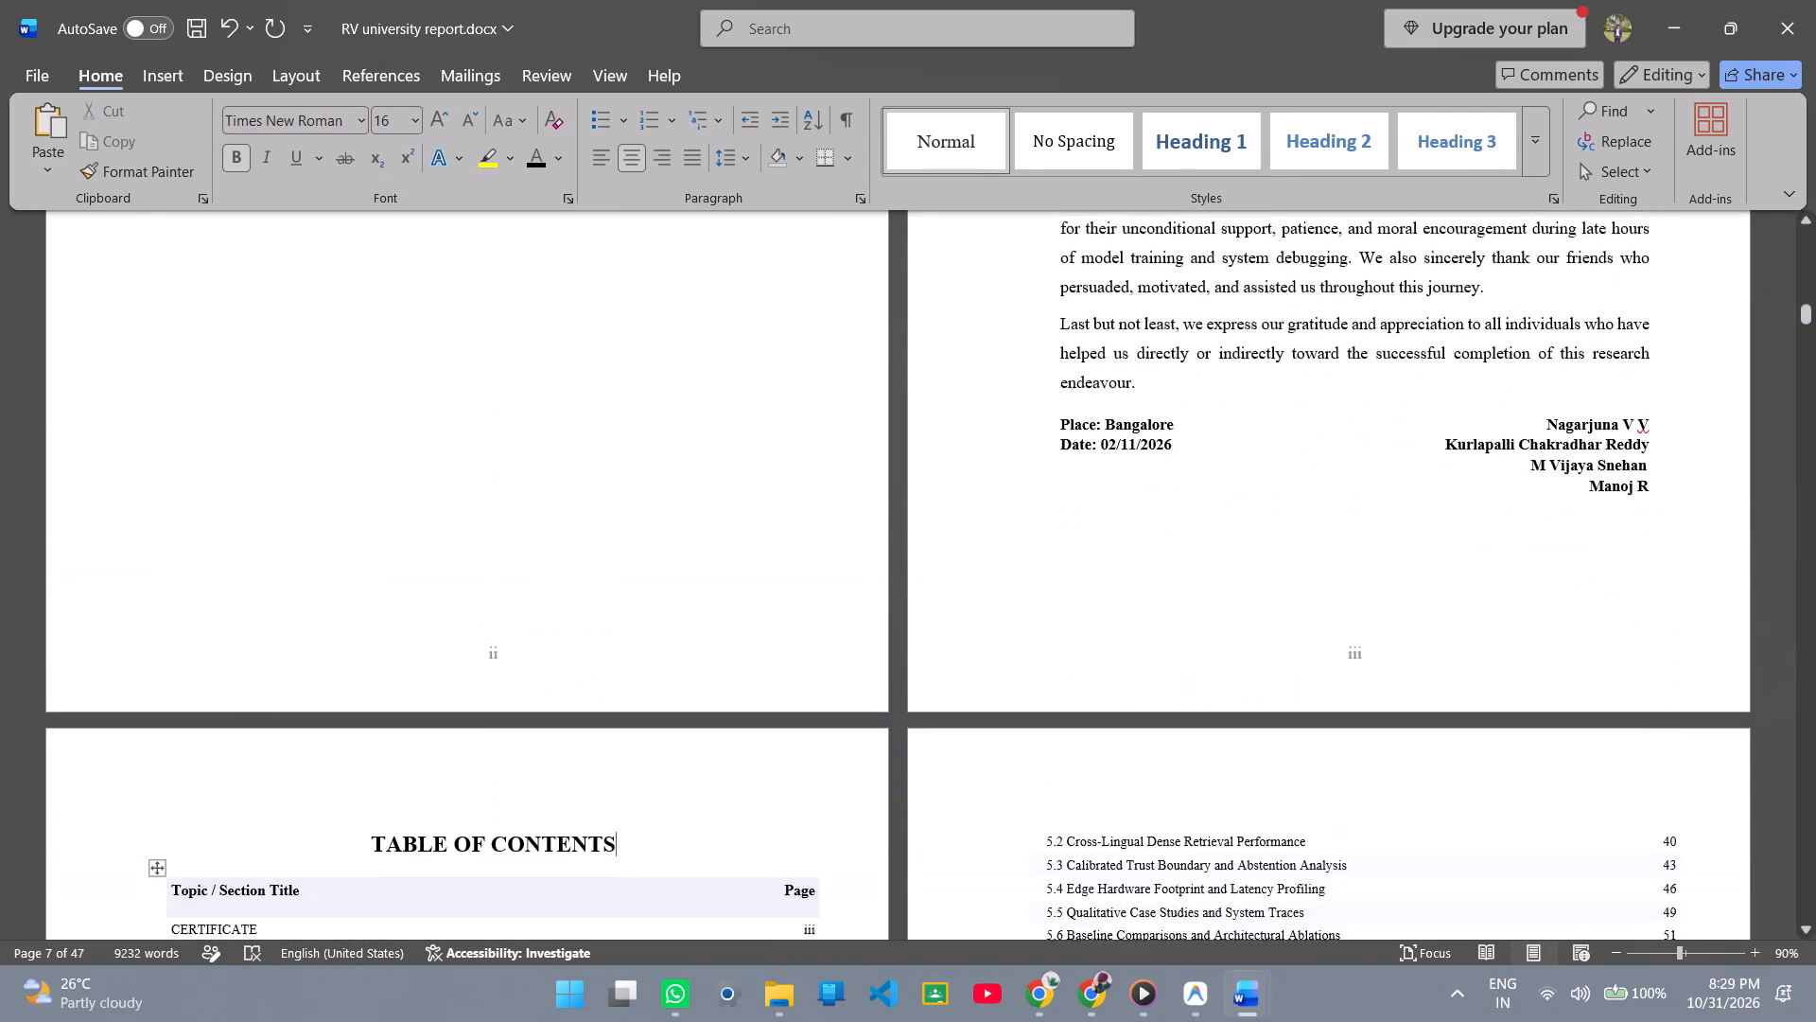
pyautogui.scroll(-1, 696, 540)
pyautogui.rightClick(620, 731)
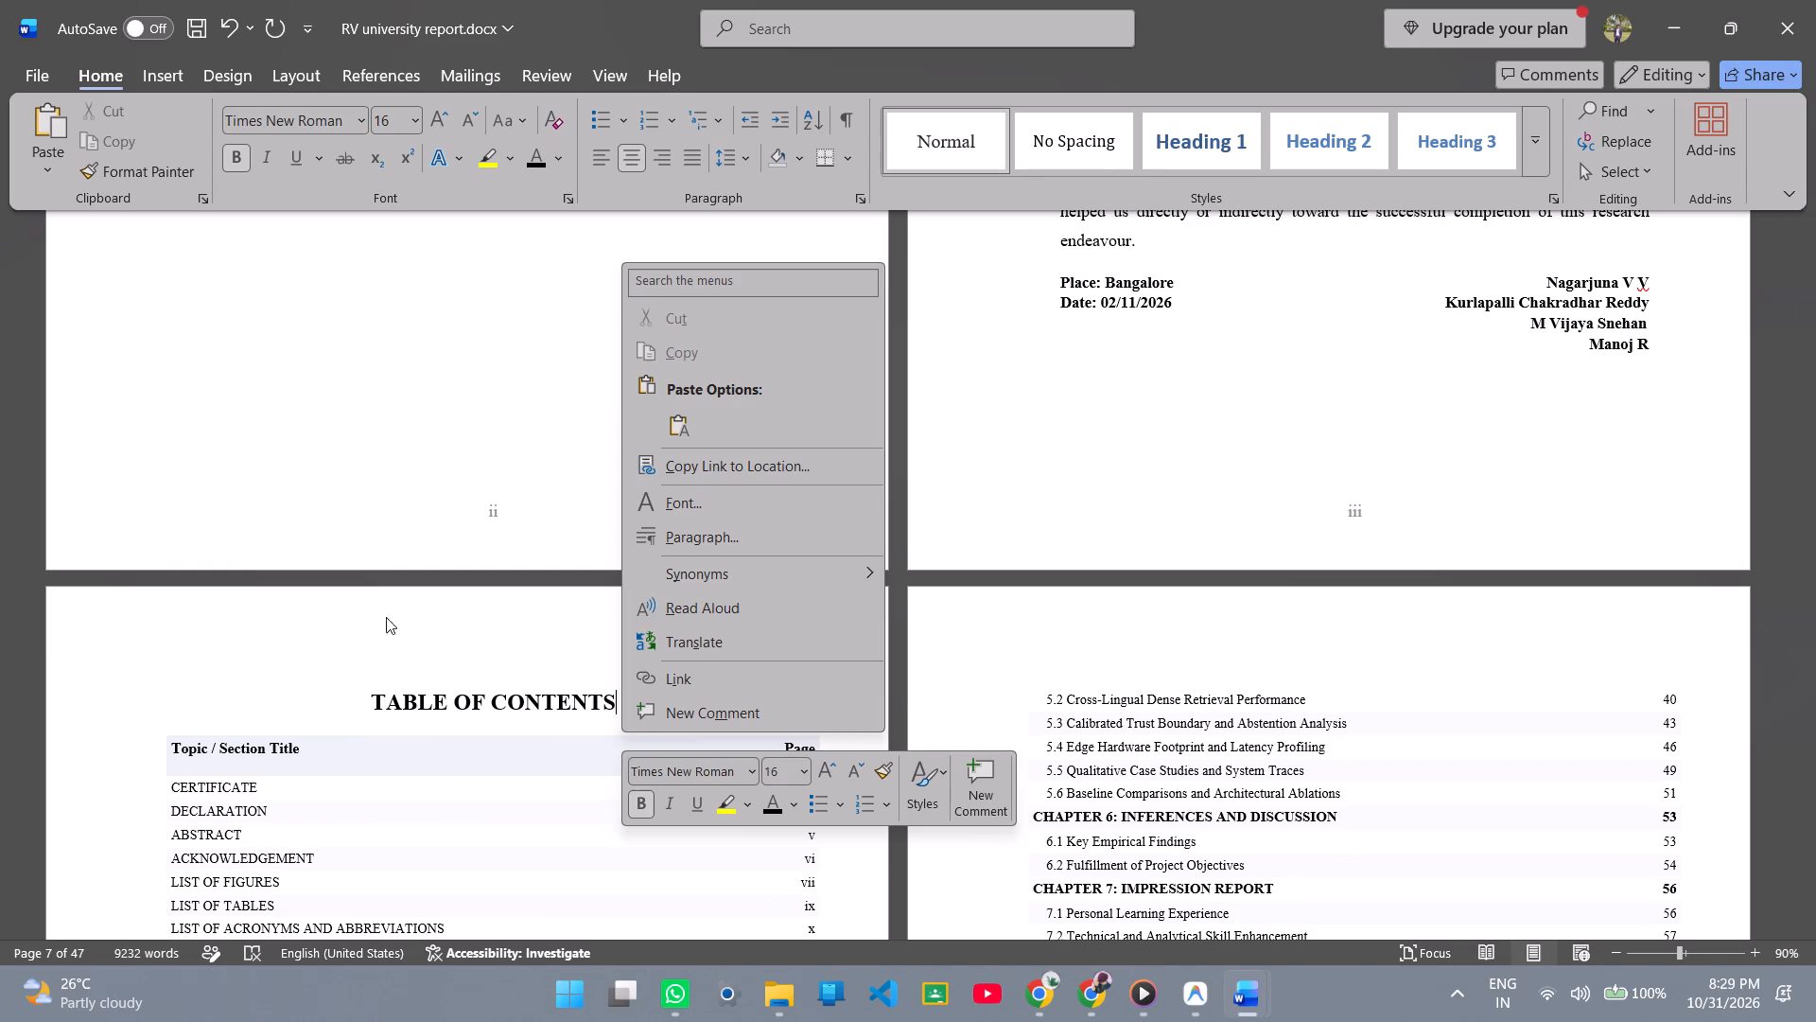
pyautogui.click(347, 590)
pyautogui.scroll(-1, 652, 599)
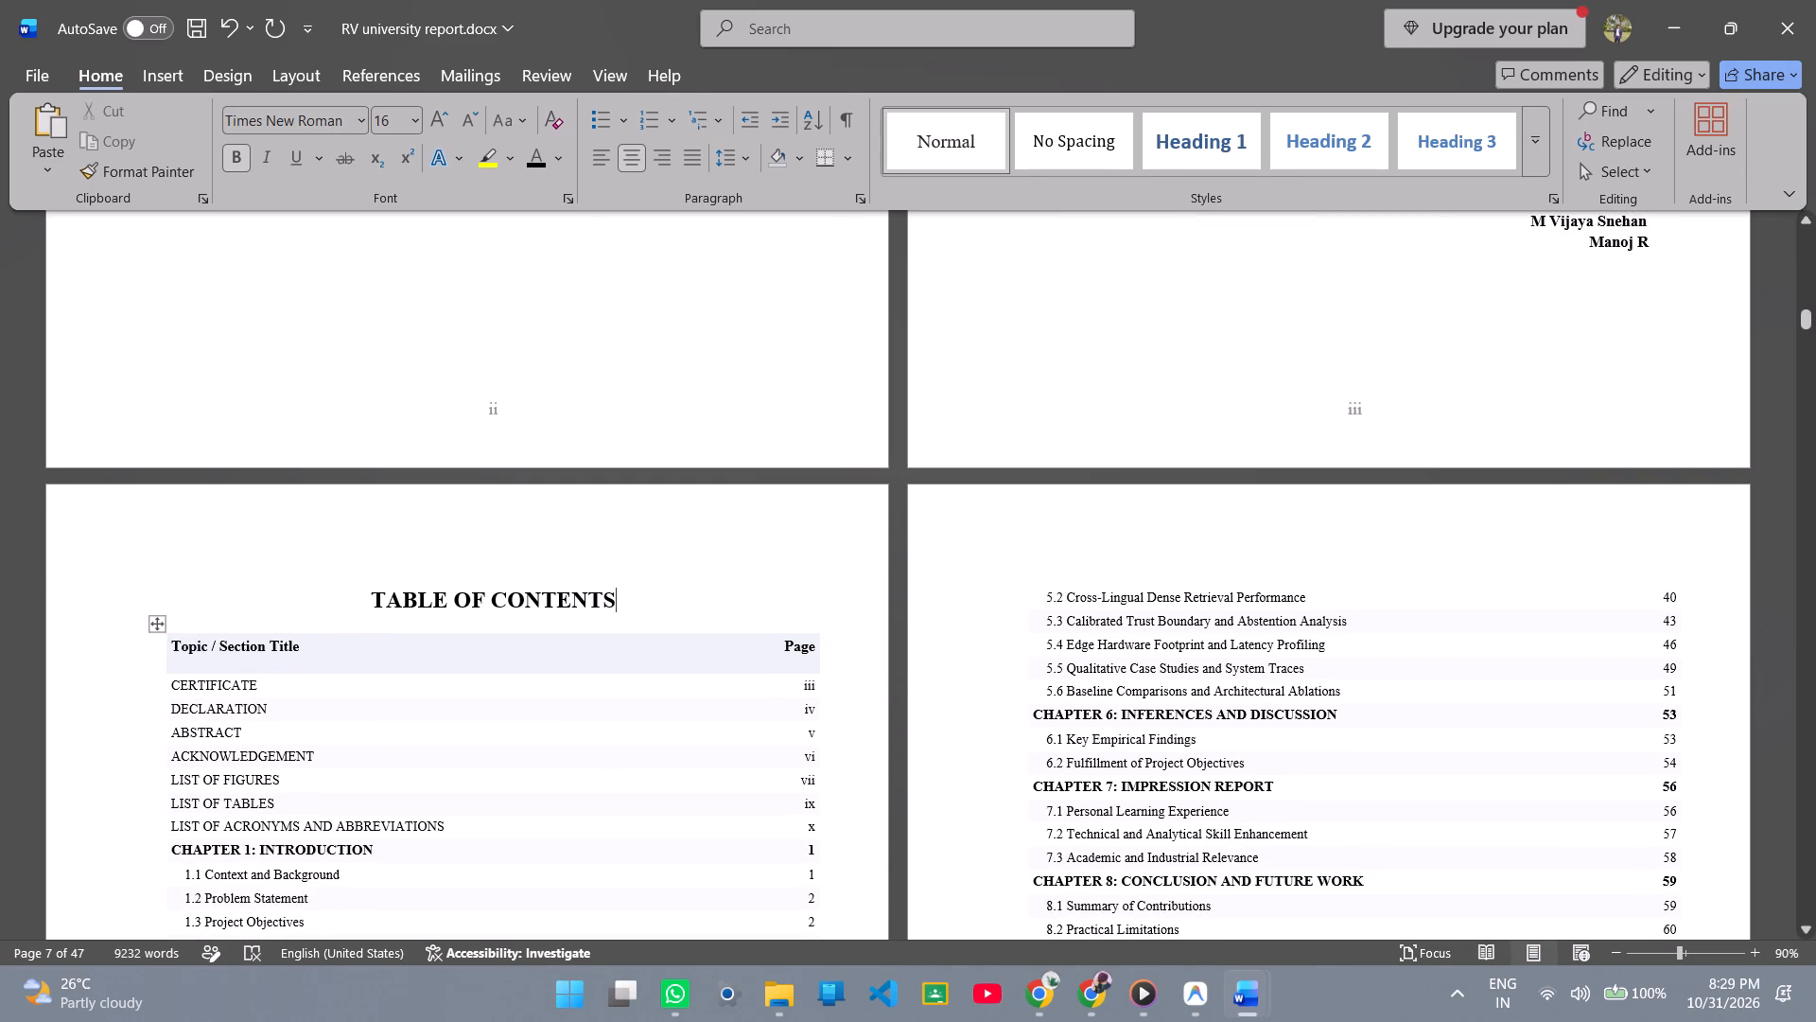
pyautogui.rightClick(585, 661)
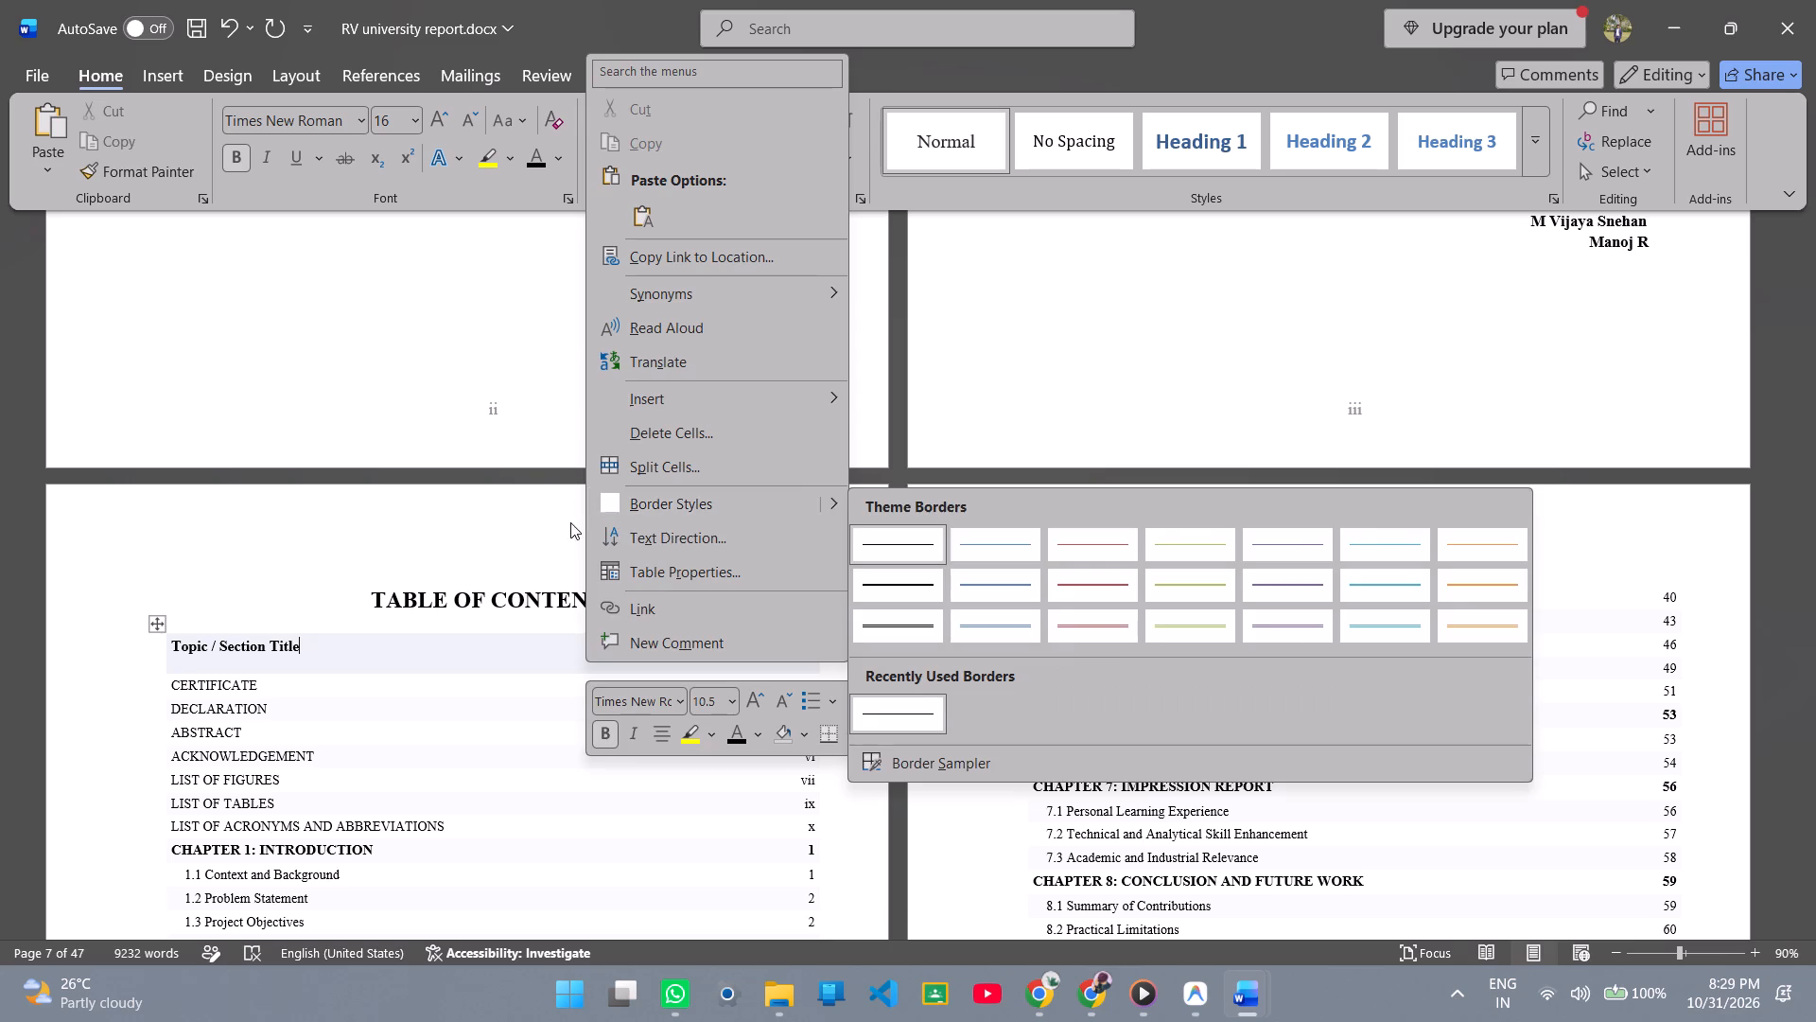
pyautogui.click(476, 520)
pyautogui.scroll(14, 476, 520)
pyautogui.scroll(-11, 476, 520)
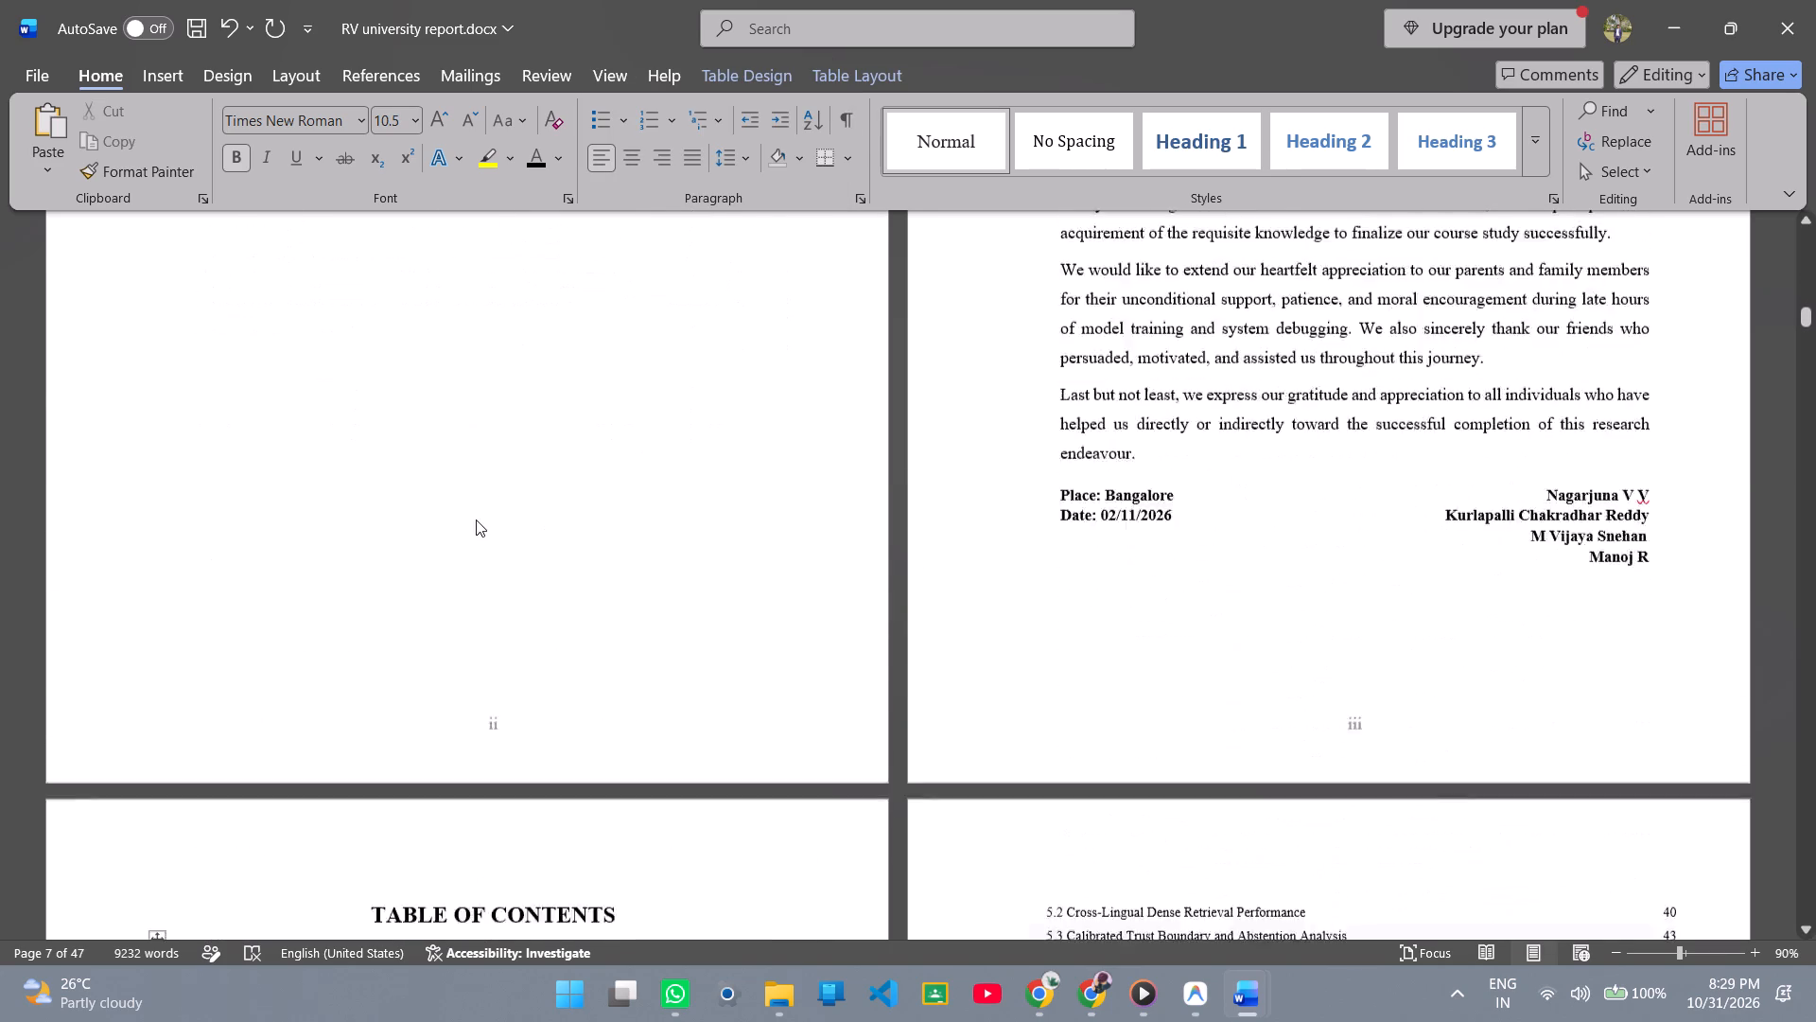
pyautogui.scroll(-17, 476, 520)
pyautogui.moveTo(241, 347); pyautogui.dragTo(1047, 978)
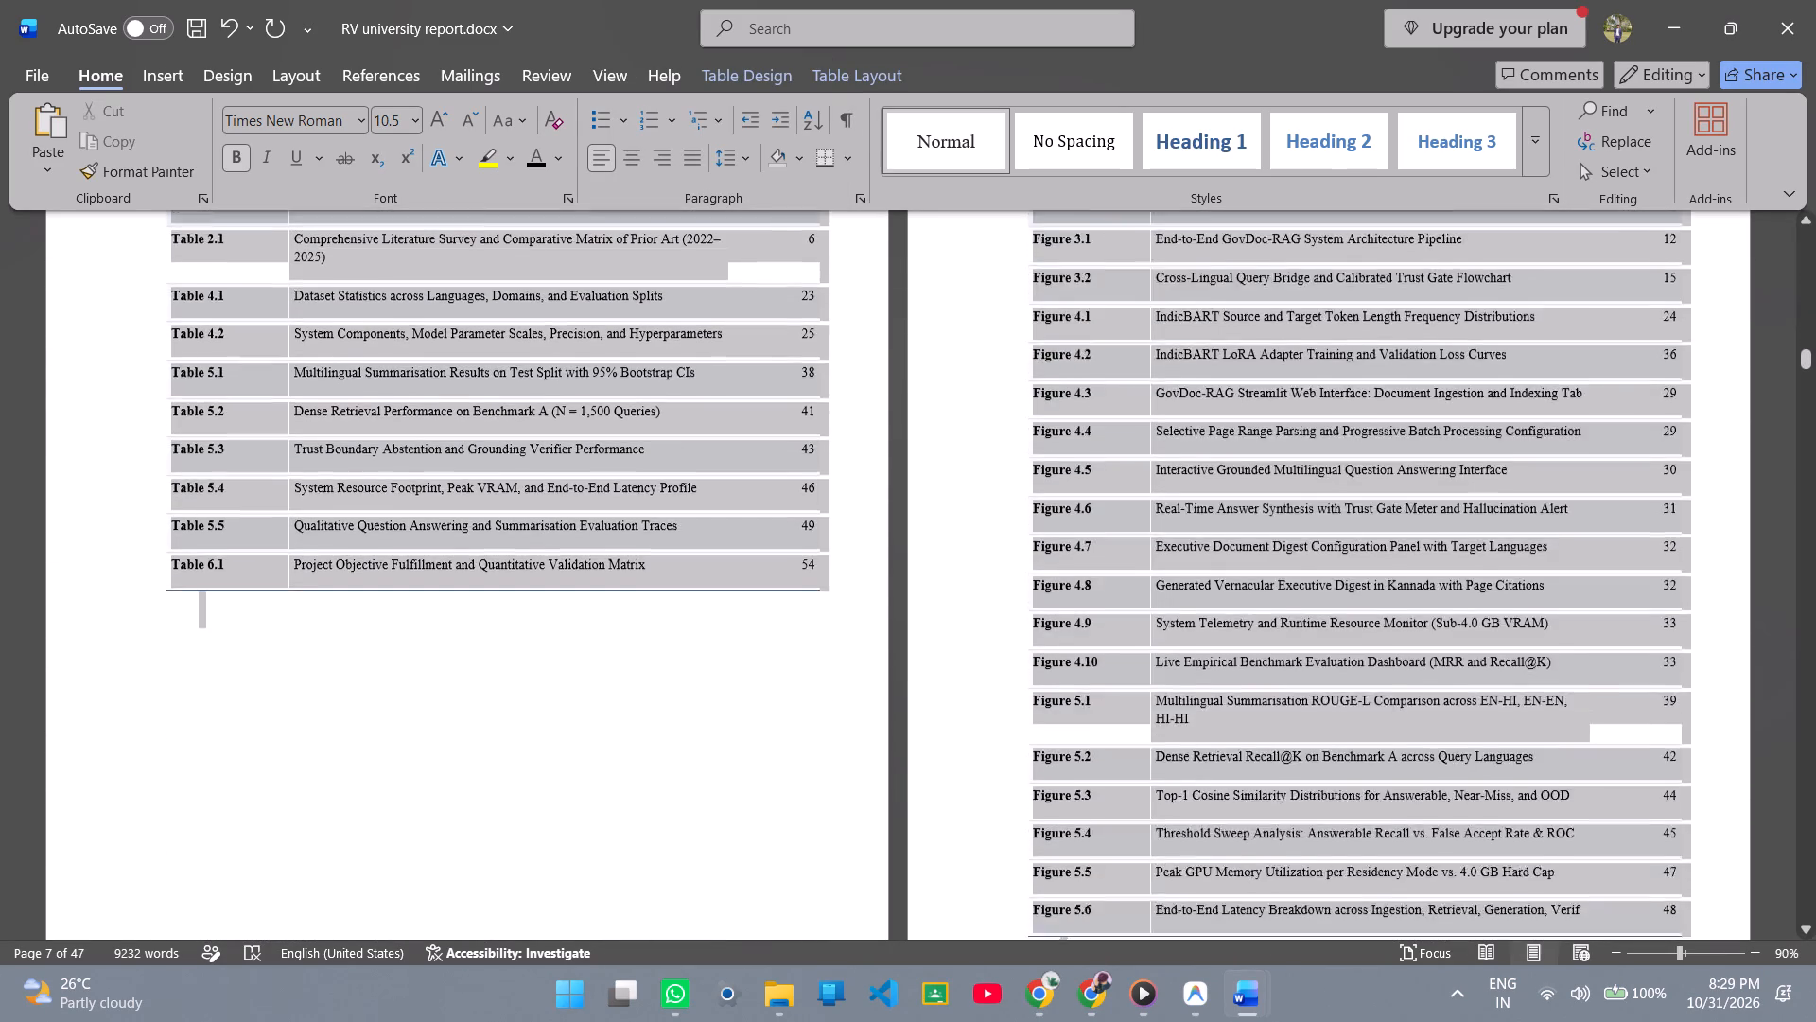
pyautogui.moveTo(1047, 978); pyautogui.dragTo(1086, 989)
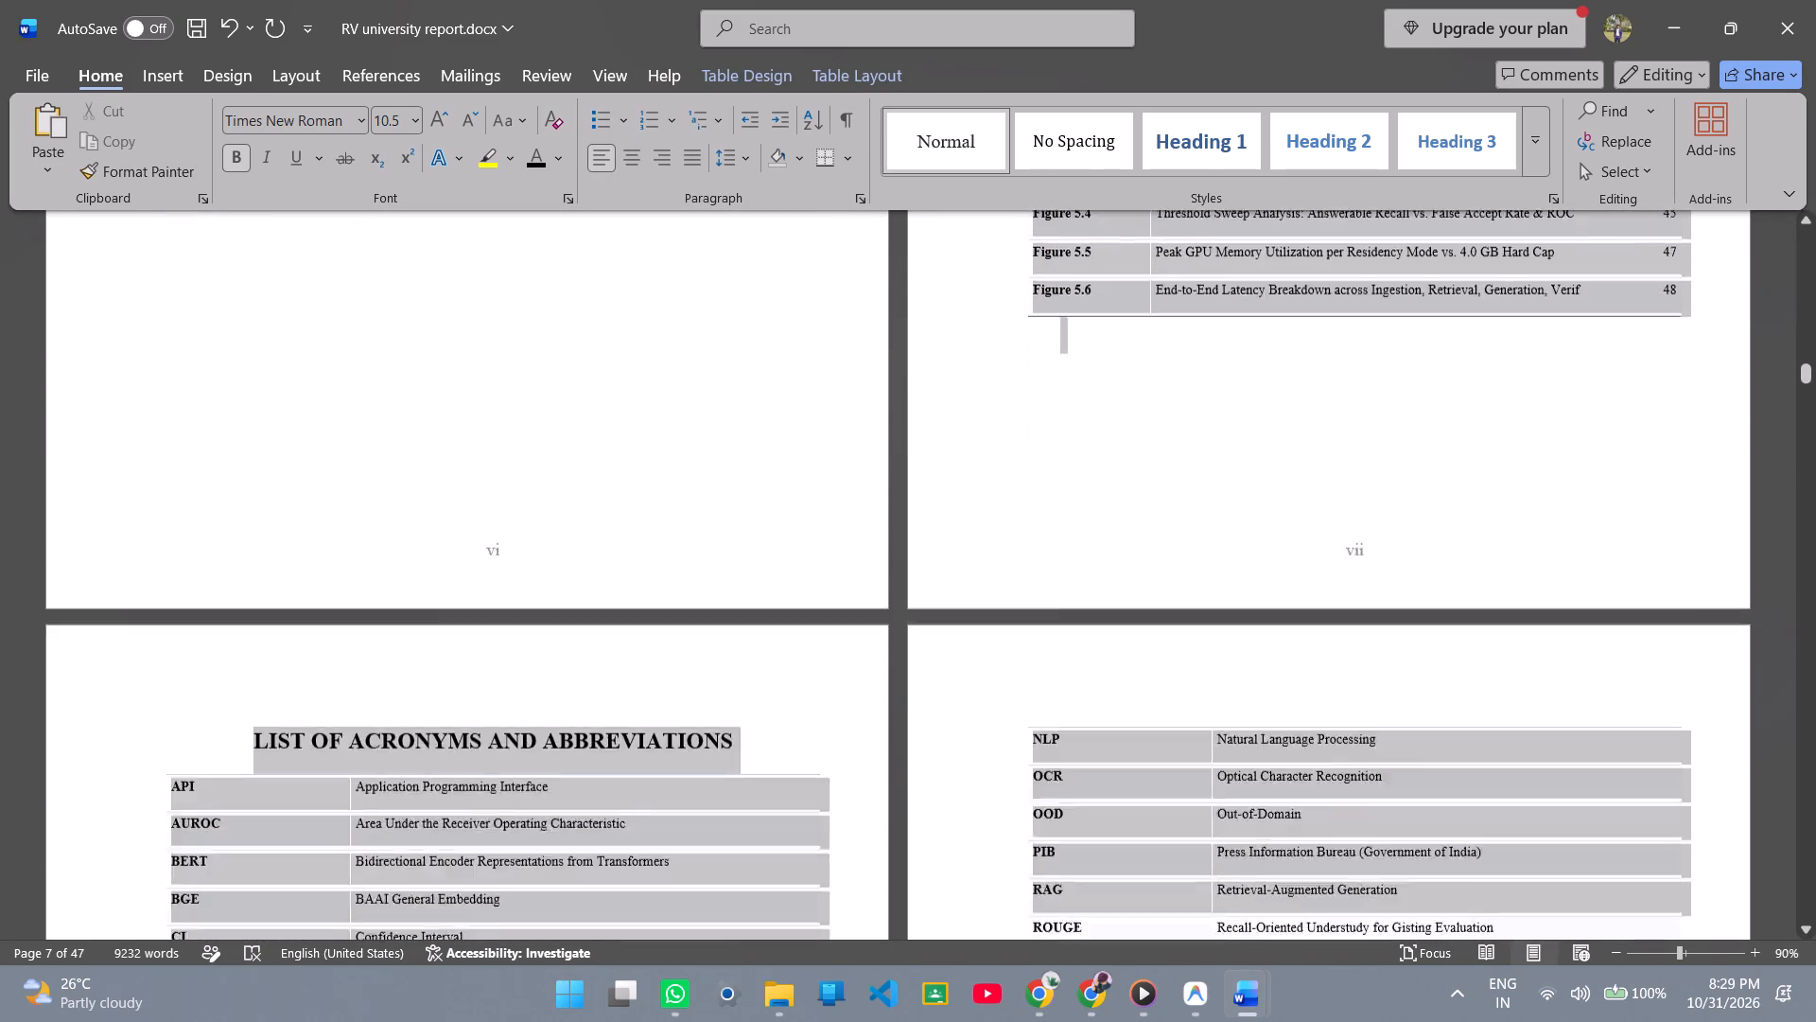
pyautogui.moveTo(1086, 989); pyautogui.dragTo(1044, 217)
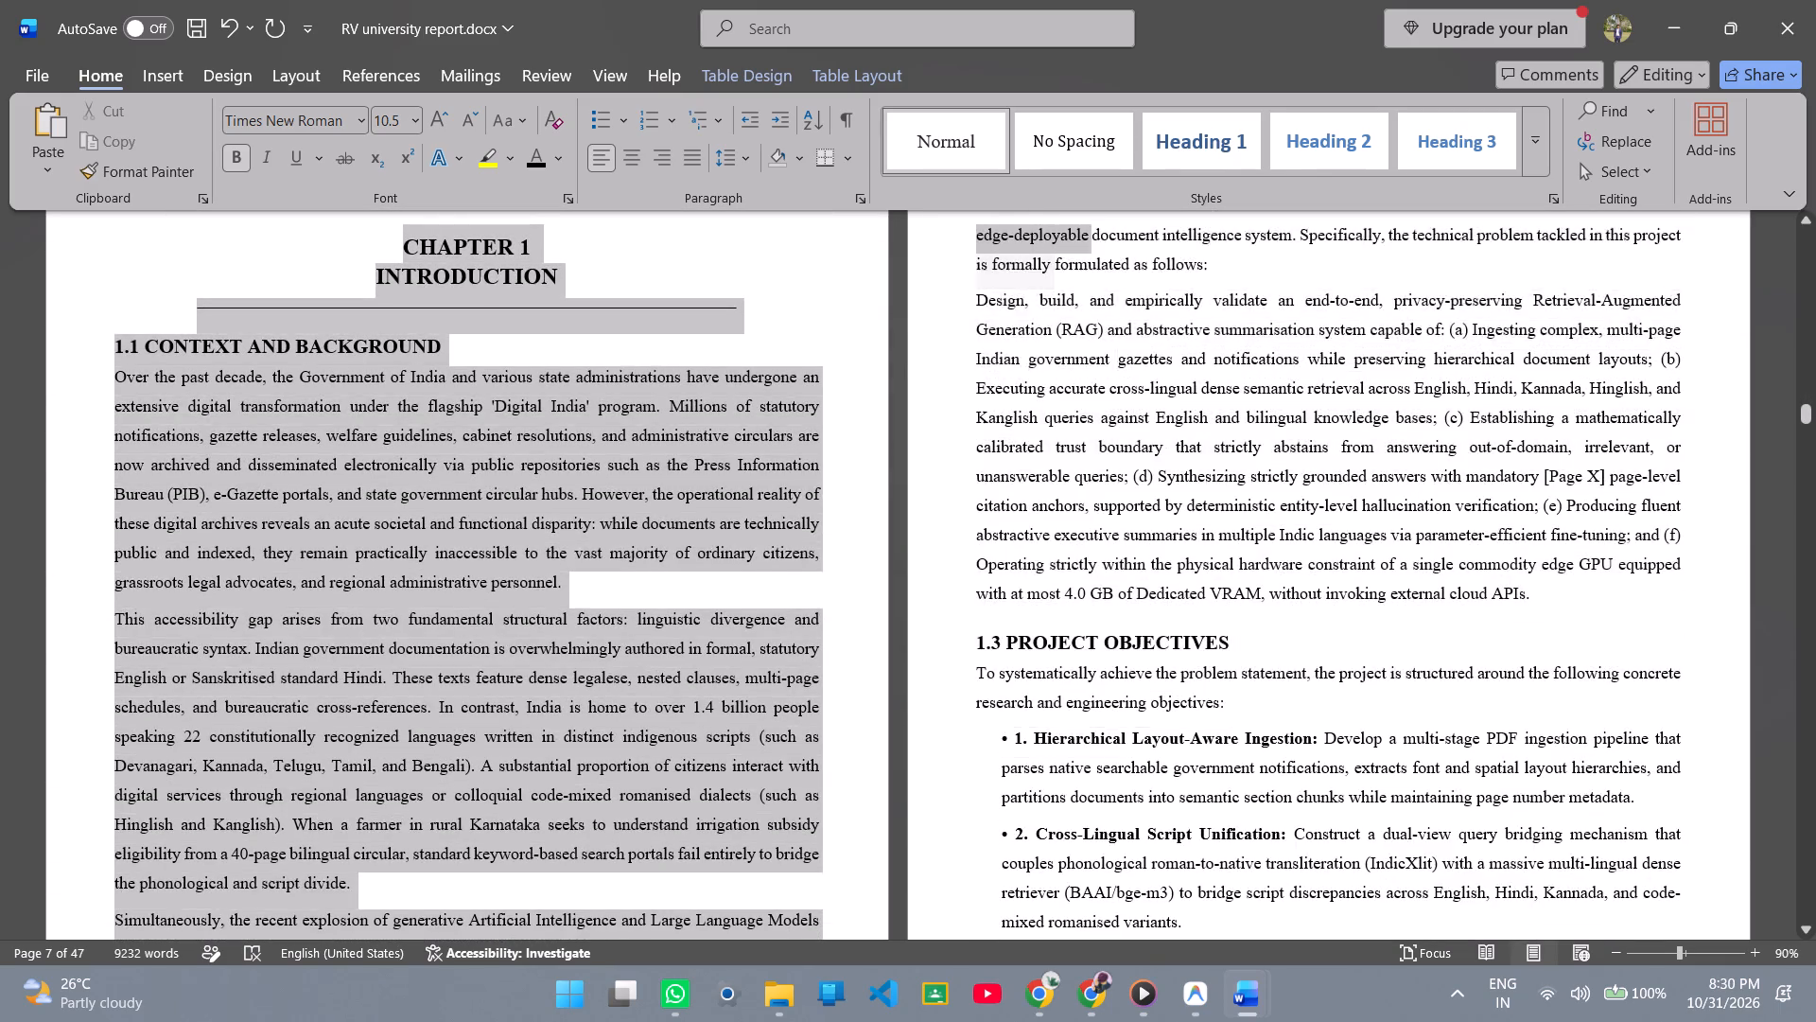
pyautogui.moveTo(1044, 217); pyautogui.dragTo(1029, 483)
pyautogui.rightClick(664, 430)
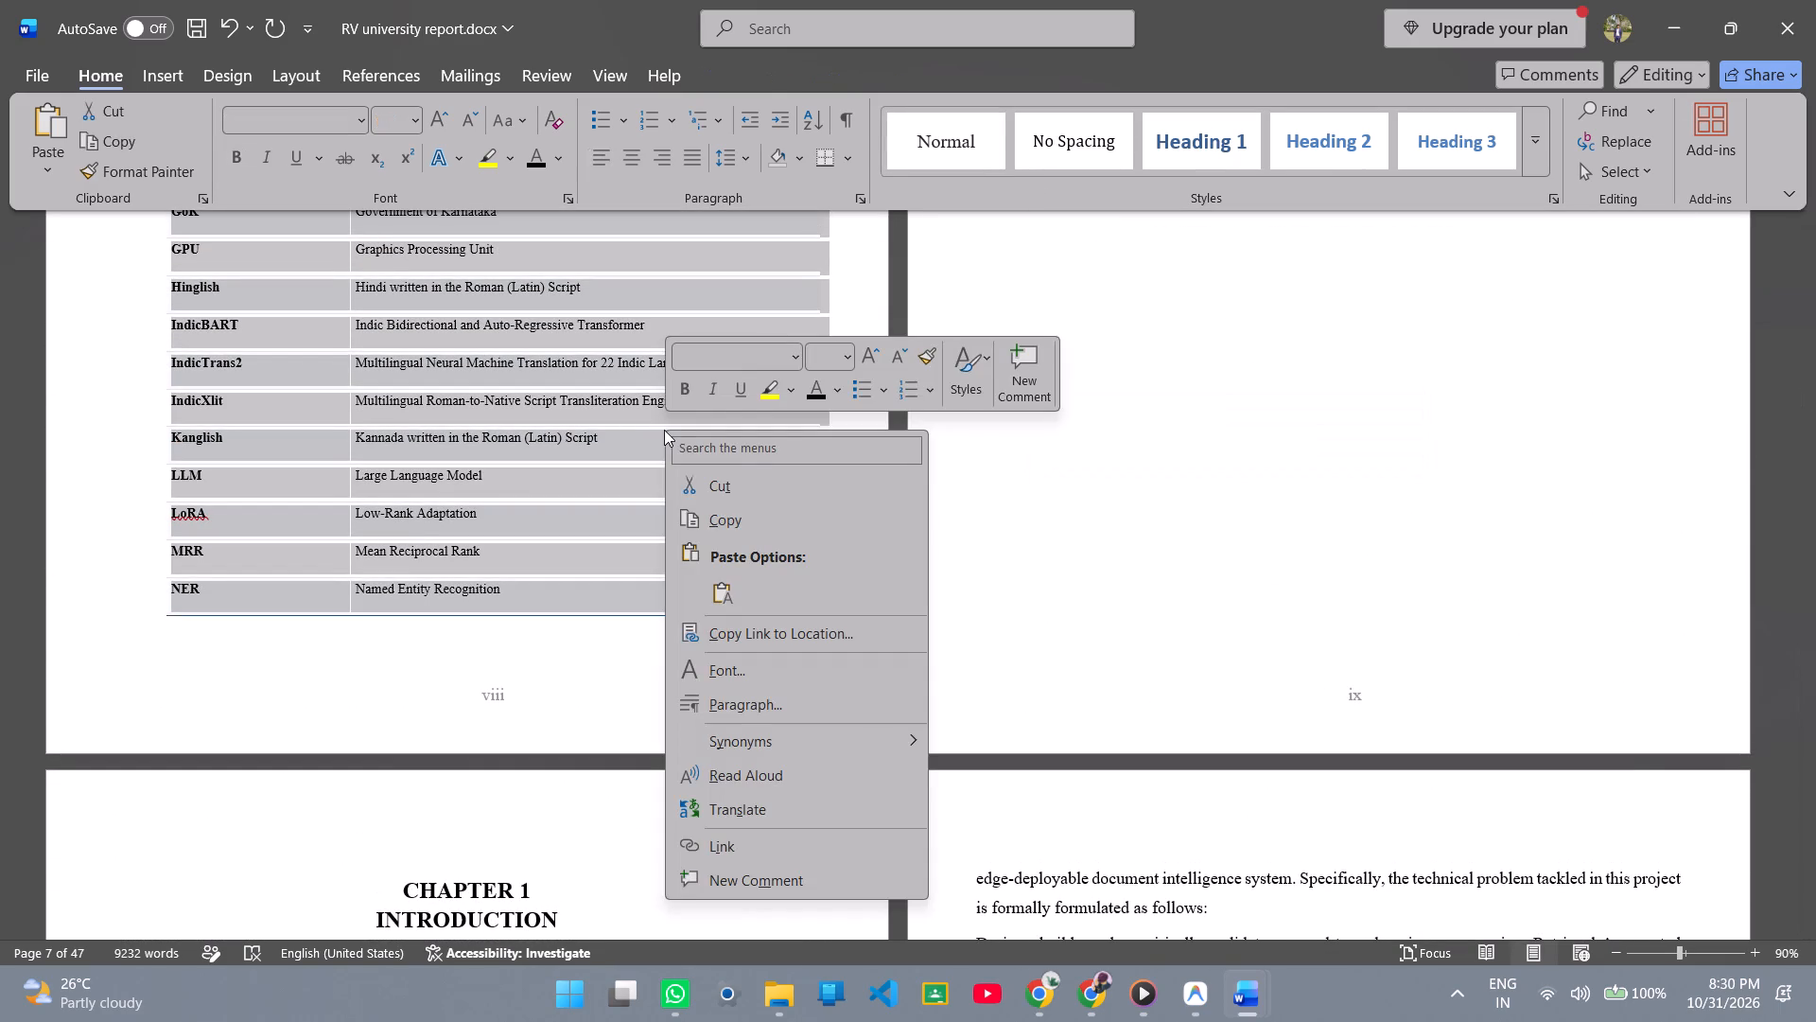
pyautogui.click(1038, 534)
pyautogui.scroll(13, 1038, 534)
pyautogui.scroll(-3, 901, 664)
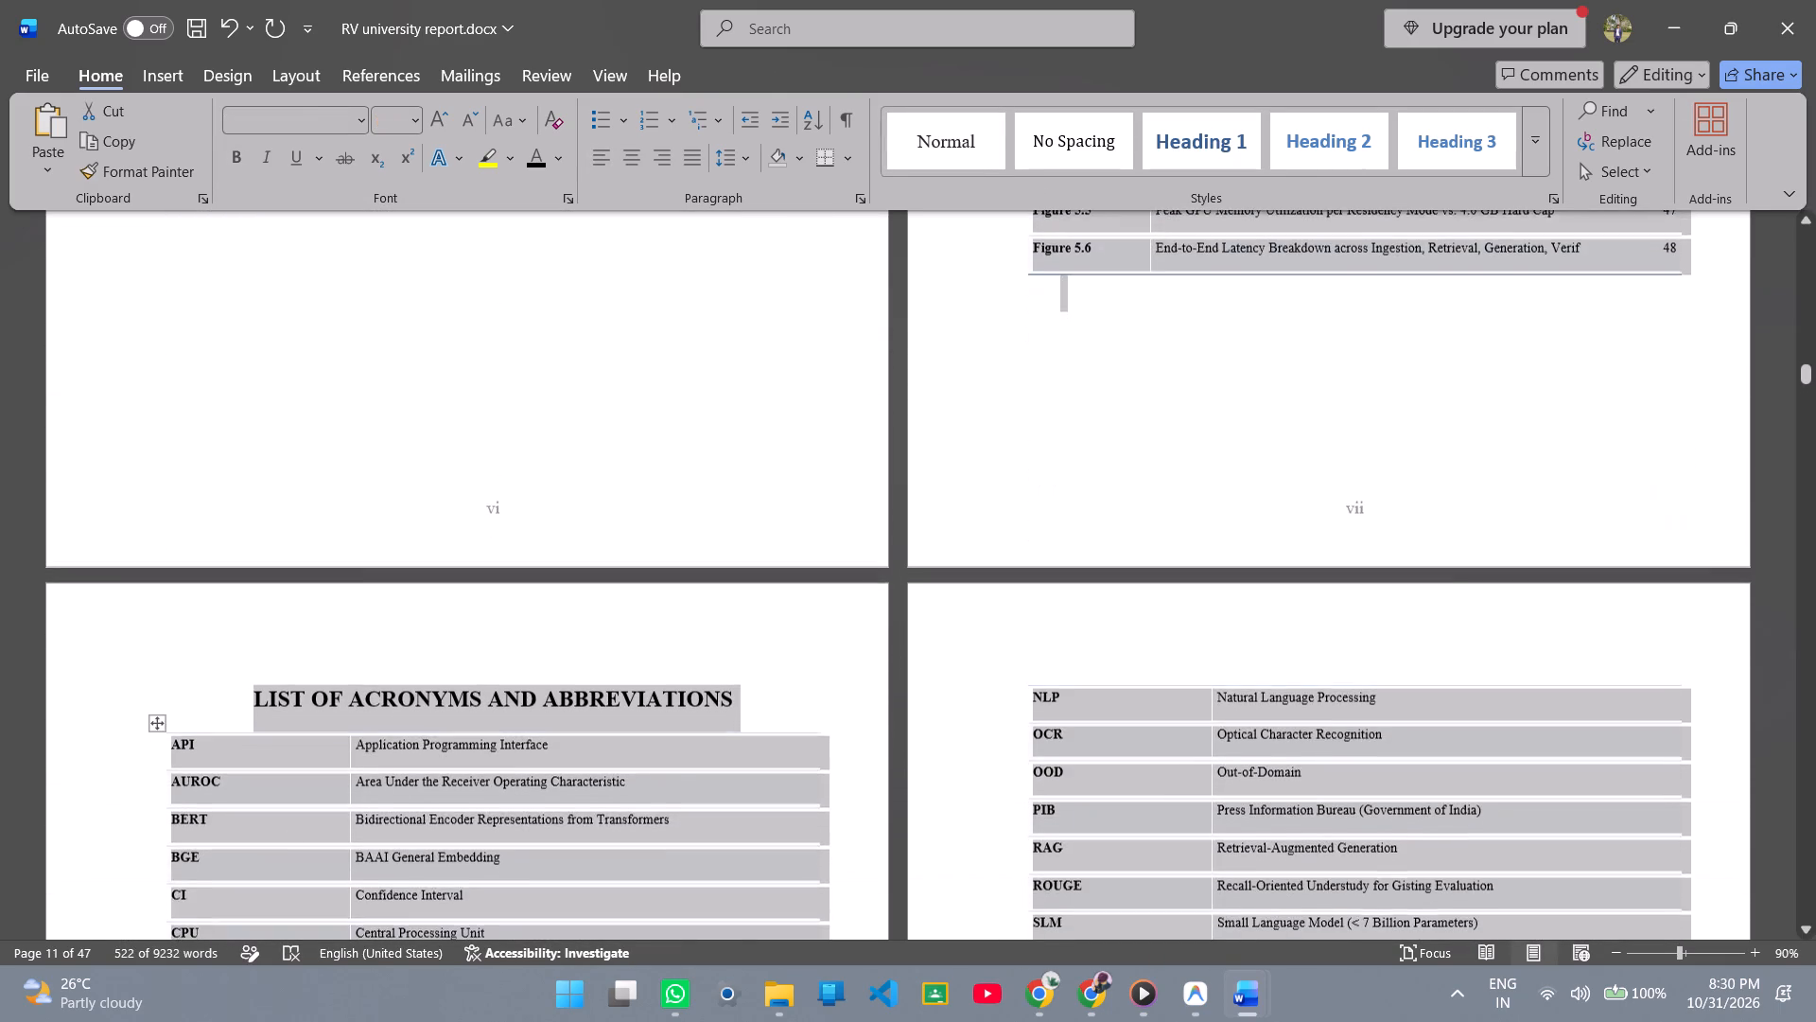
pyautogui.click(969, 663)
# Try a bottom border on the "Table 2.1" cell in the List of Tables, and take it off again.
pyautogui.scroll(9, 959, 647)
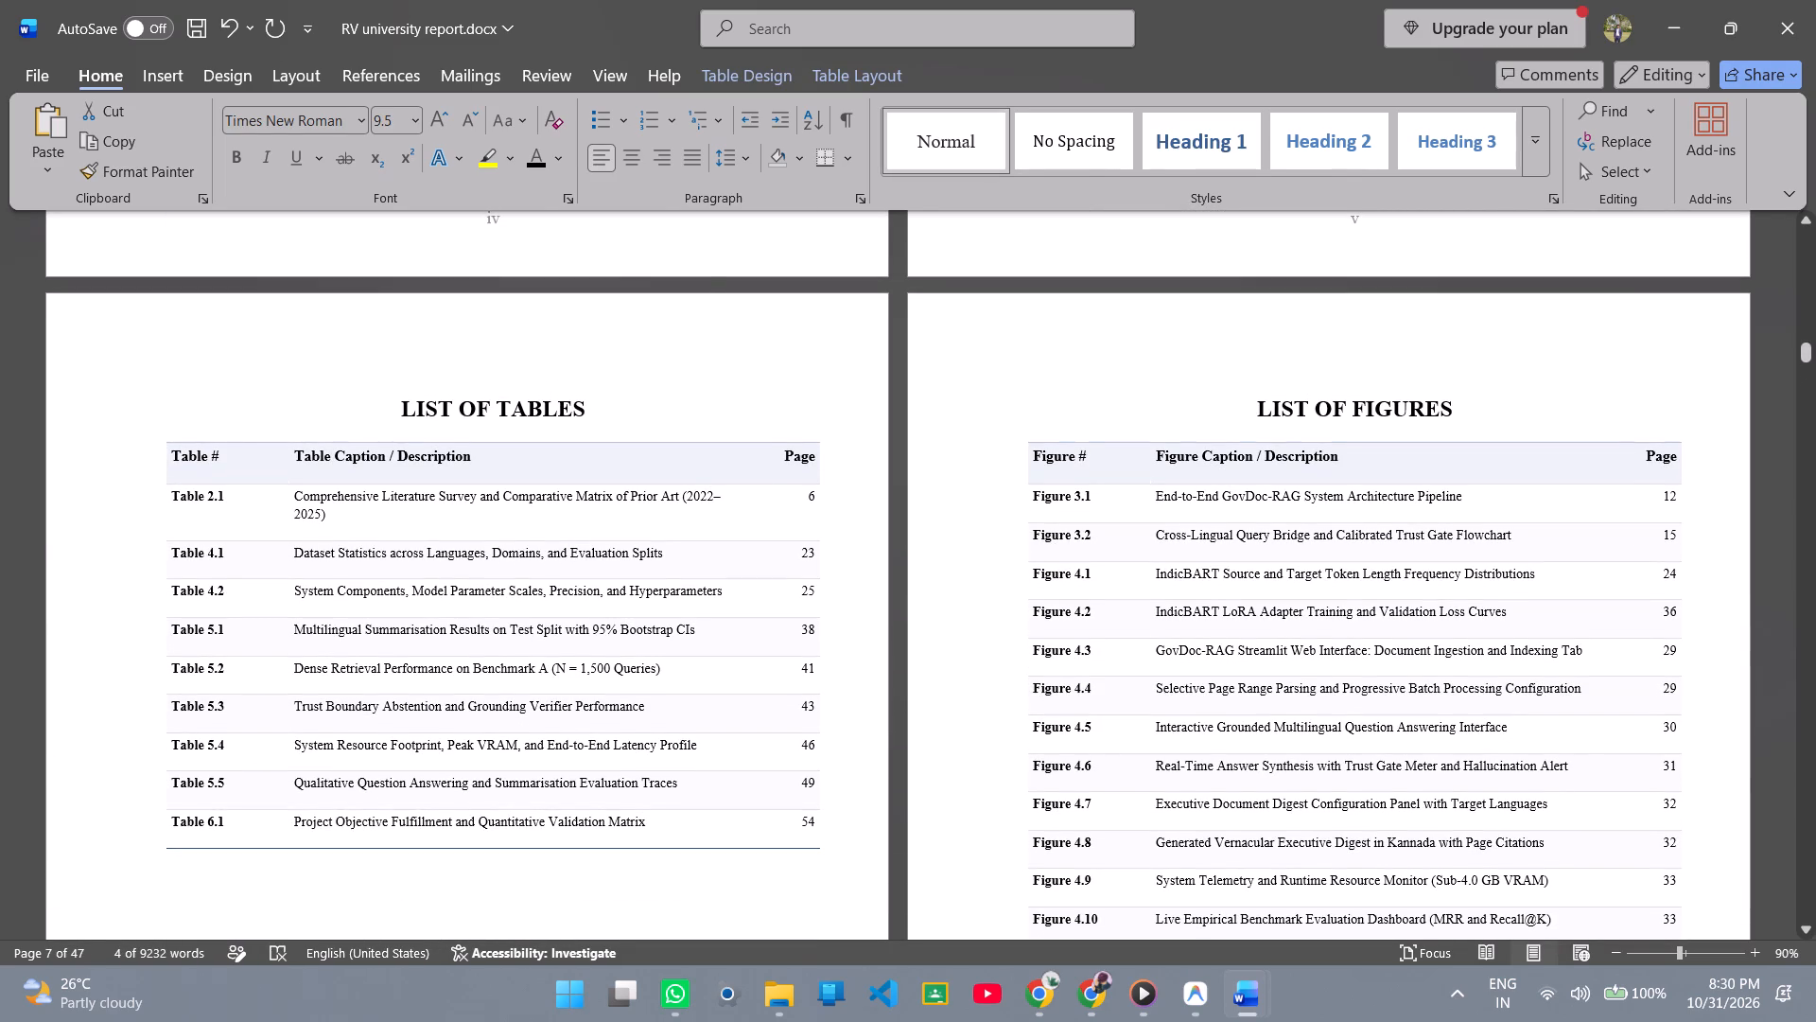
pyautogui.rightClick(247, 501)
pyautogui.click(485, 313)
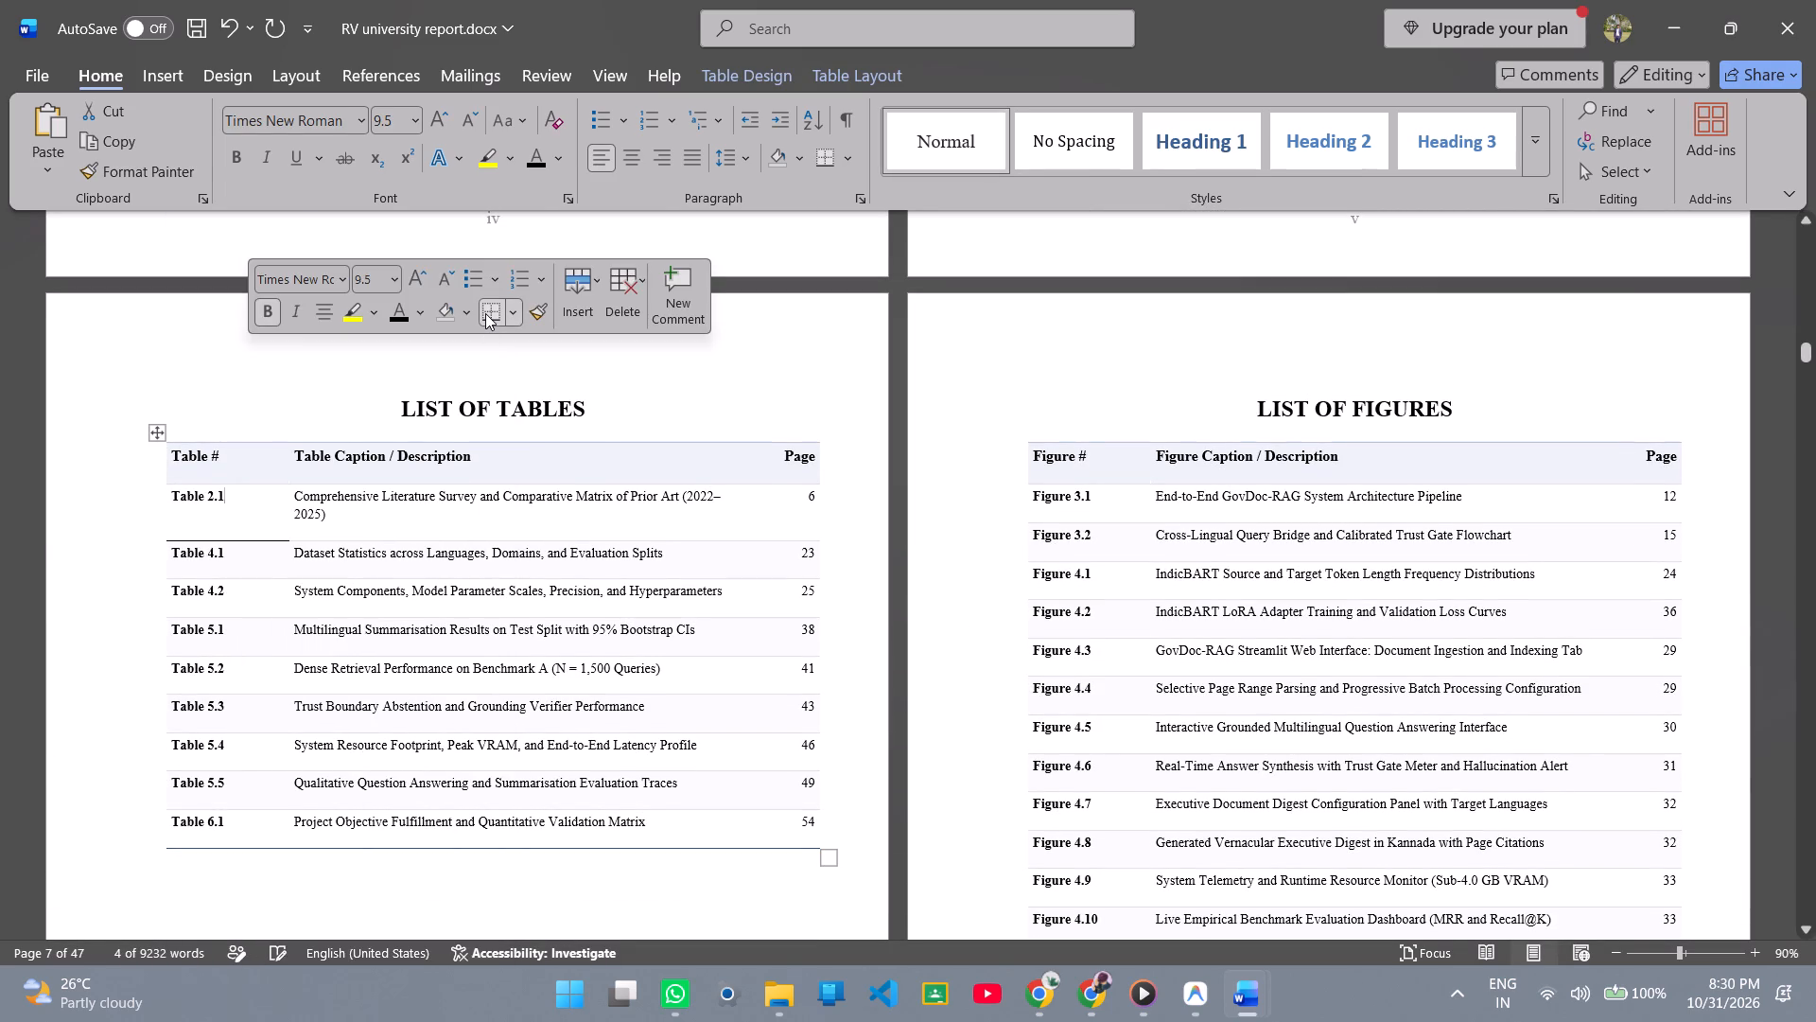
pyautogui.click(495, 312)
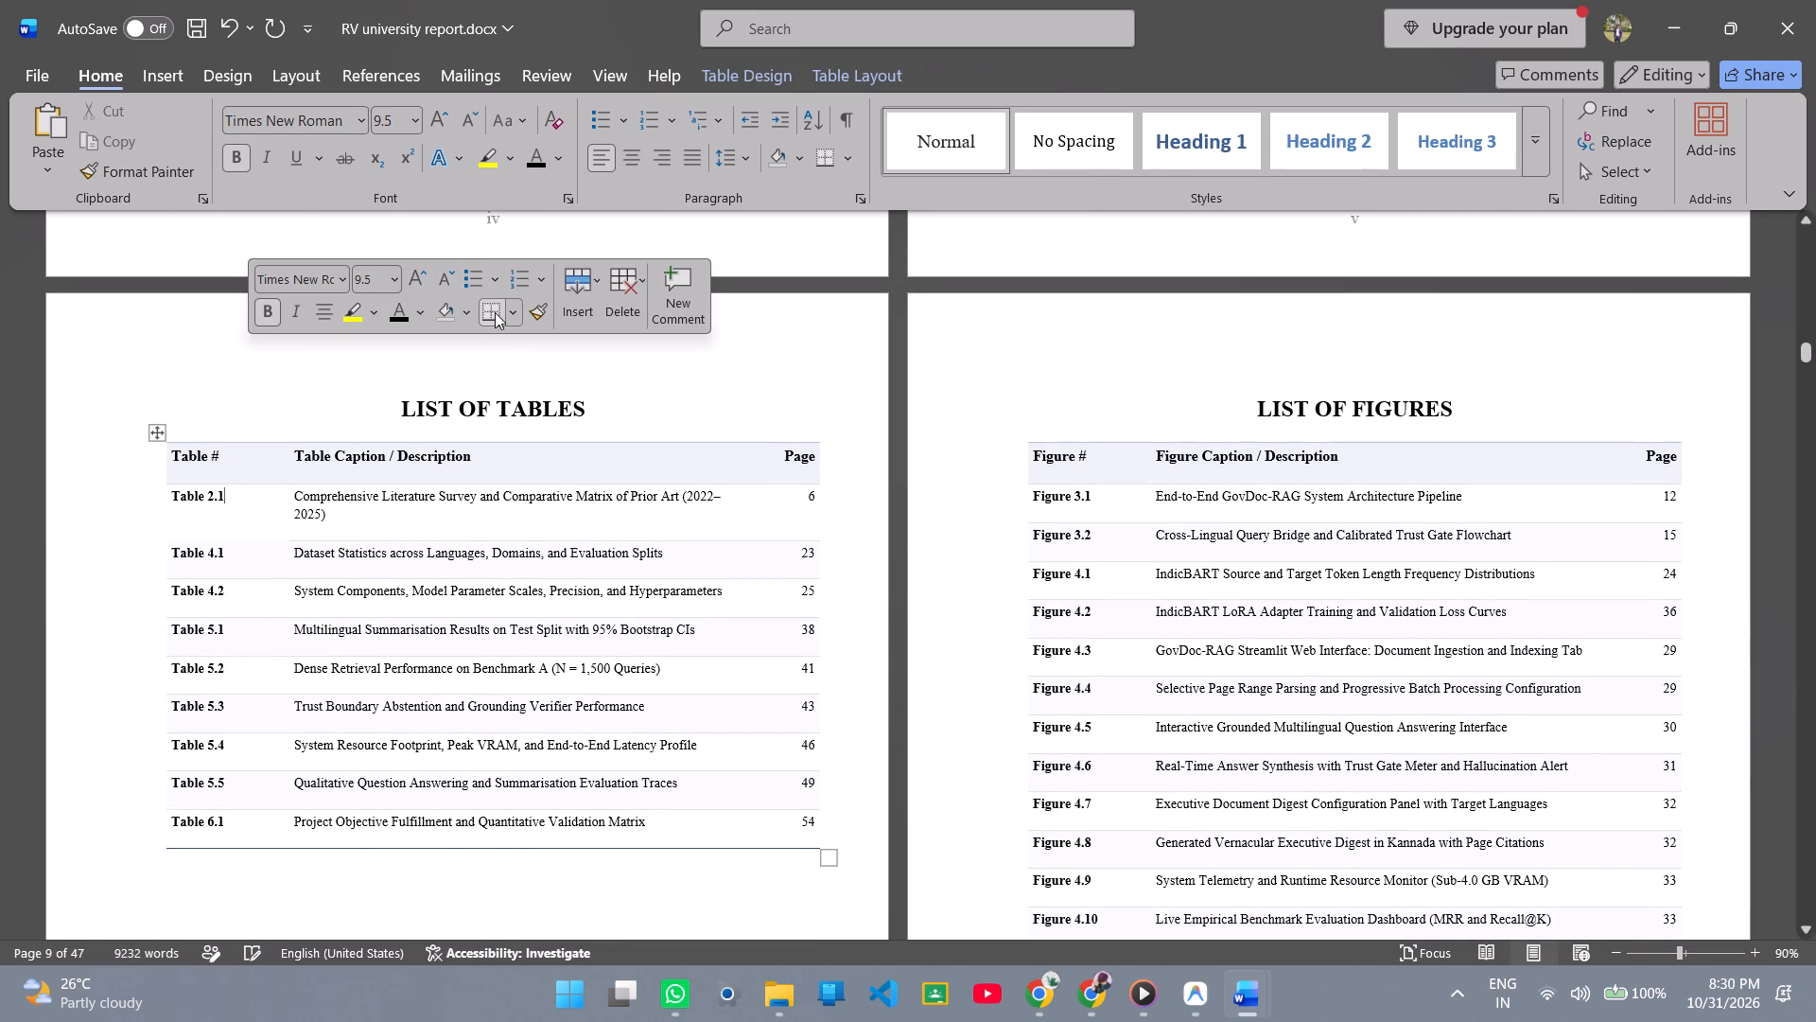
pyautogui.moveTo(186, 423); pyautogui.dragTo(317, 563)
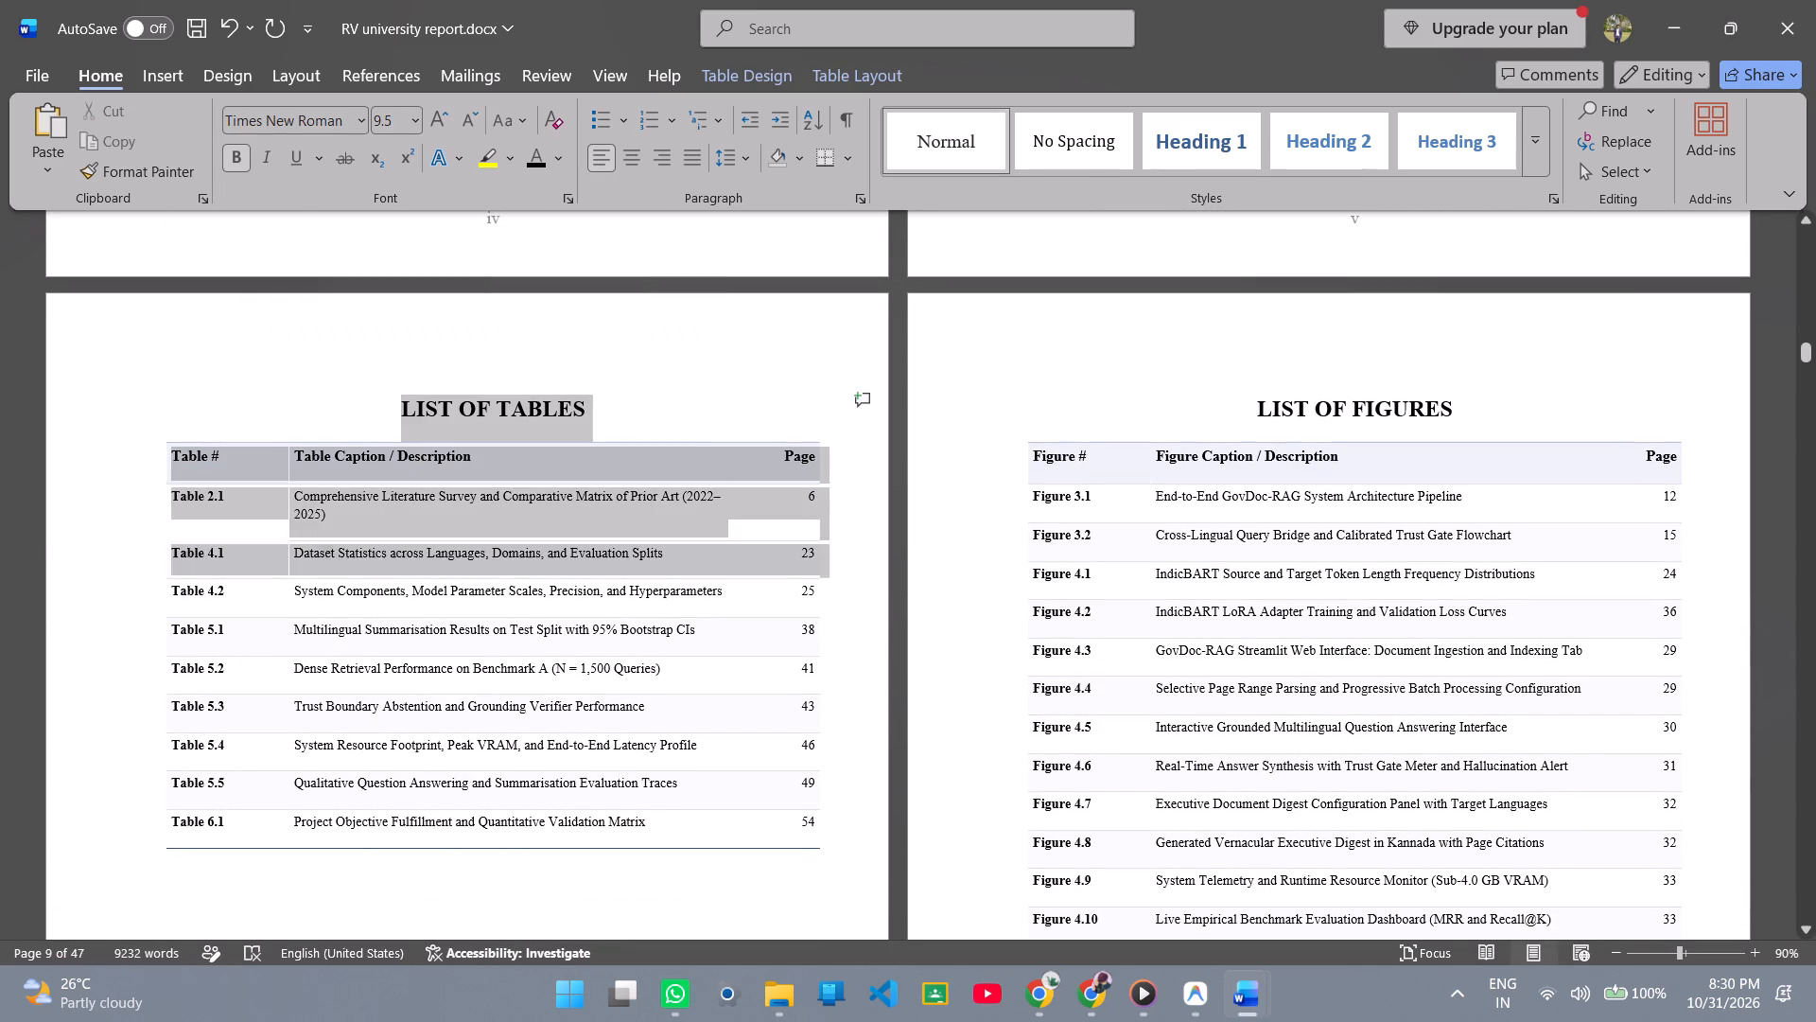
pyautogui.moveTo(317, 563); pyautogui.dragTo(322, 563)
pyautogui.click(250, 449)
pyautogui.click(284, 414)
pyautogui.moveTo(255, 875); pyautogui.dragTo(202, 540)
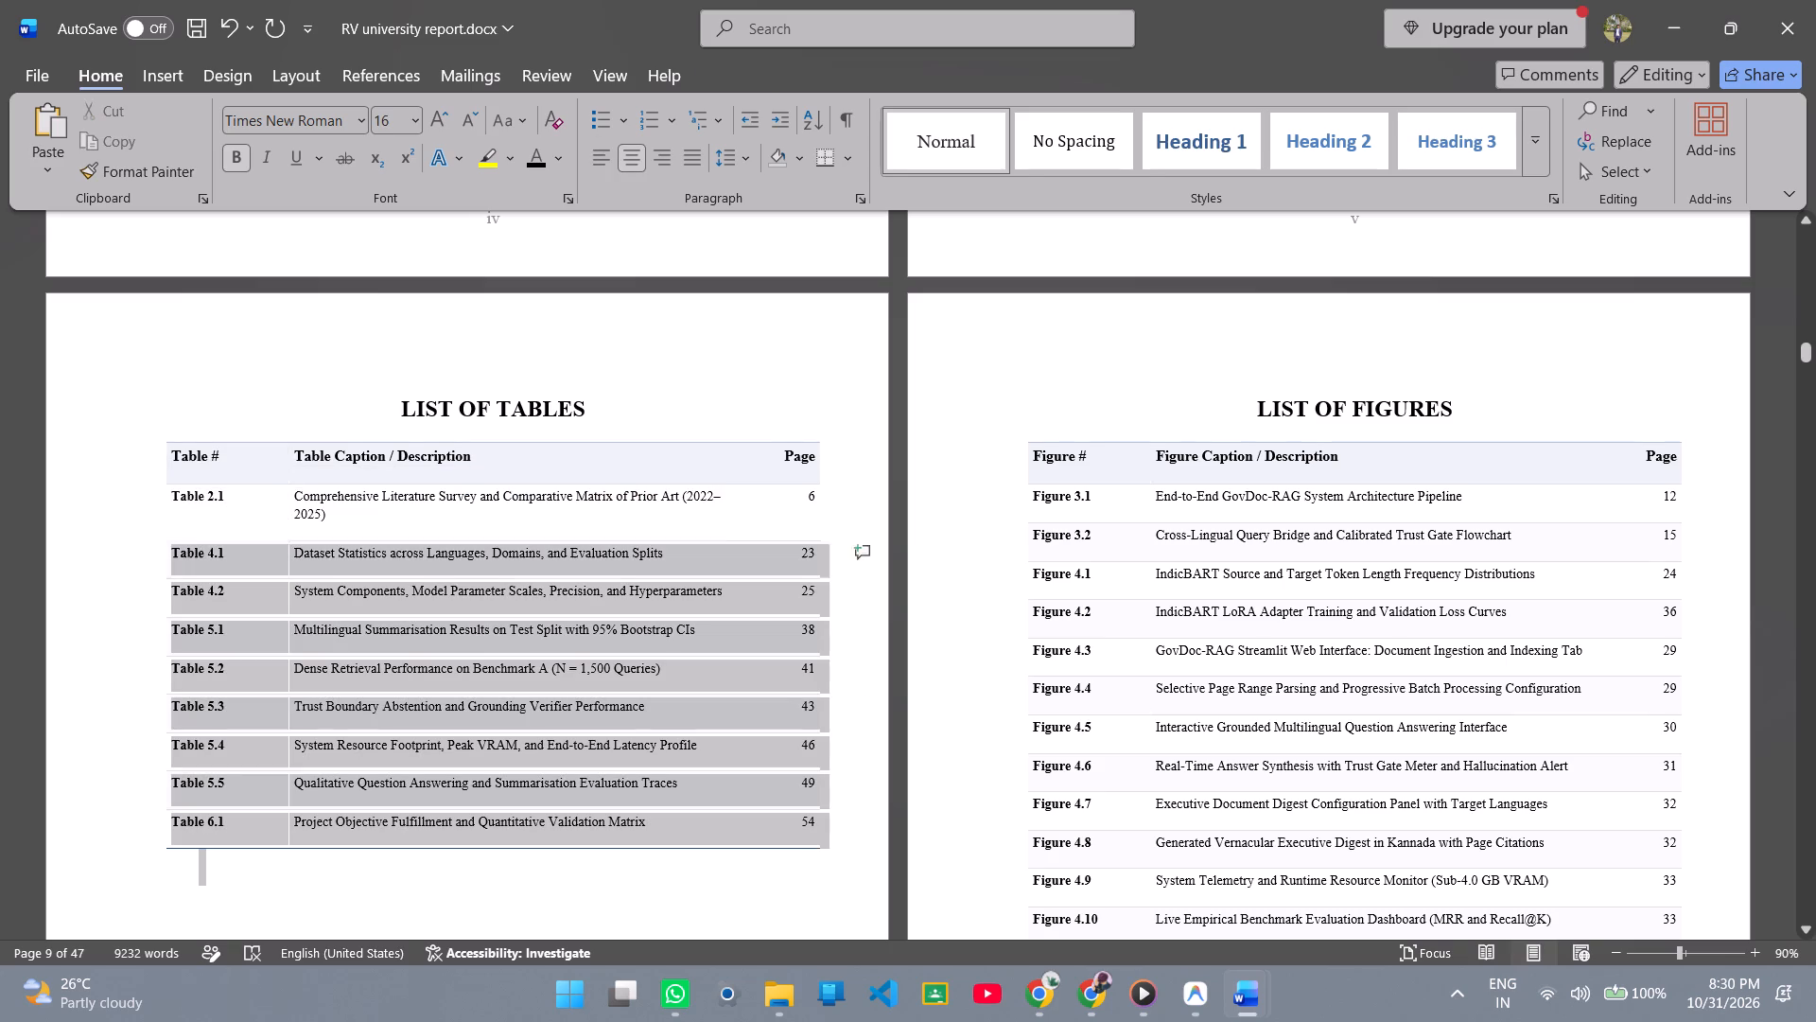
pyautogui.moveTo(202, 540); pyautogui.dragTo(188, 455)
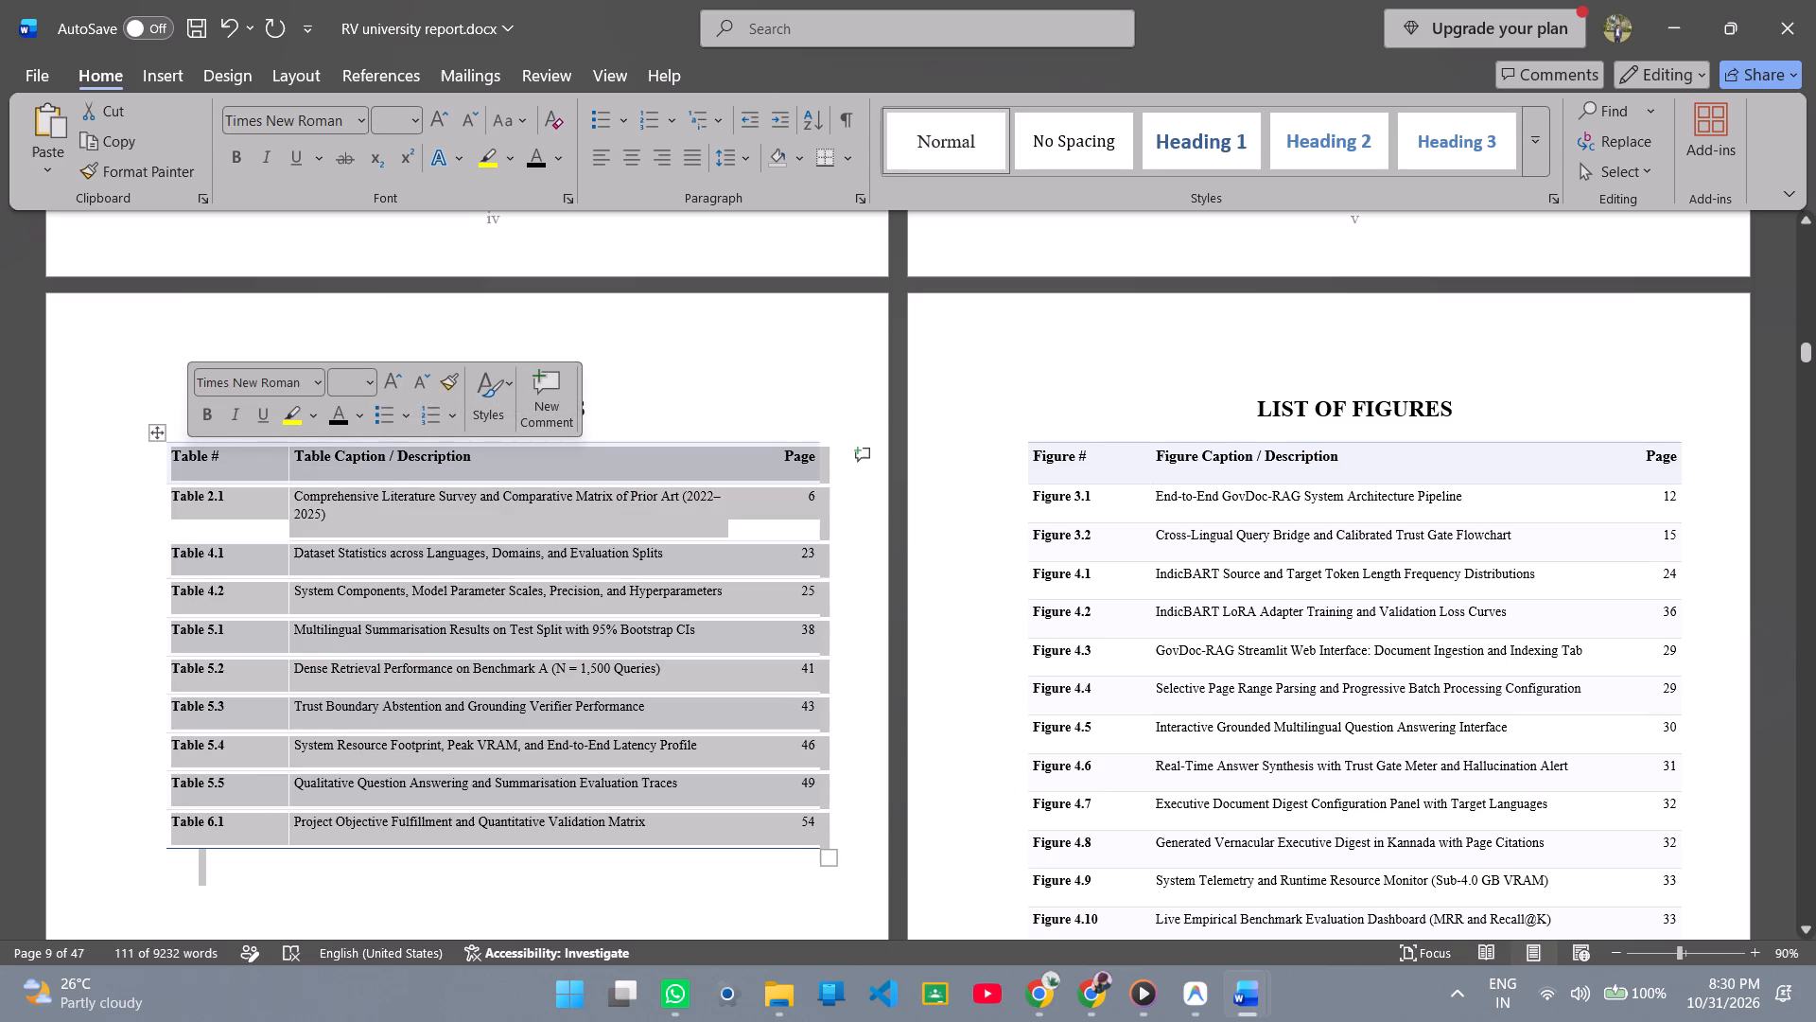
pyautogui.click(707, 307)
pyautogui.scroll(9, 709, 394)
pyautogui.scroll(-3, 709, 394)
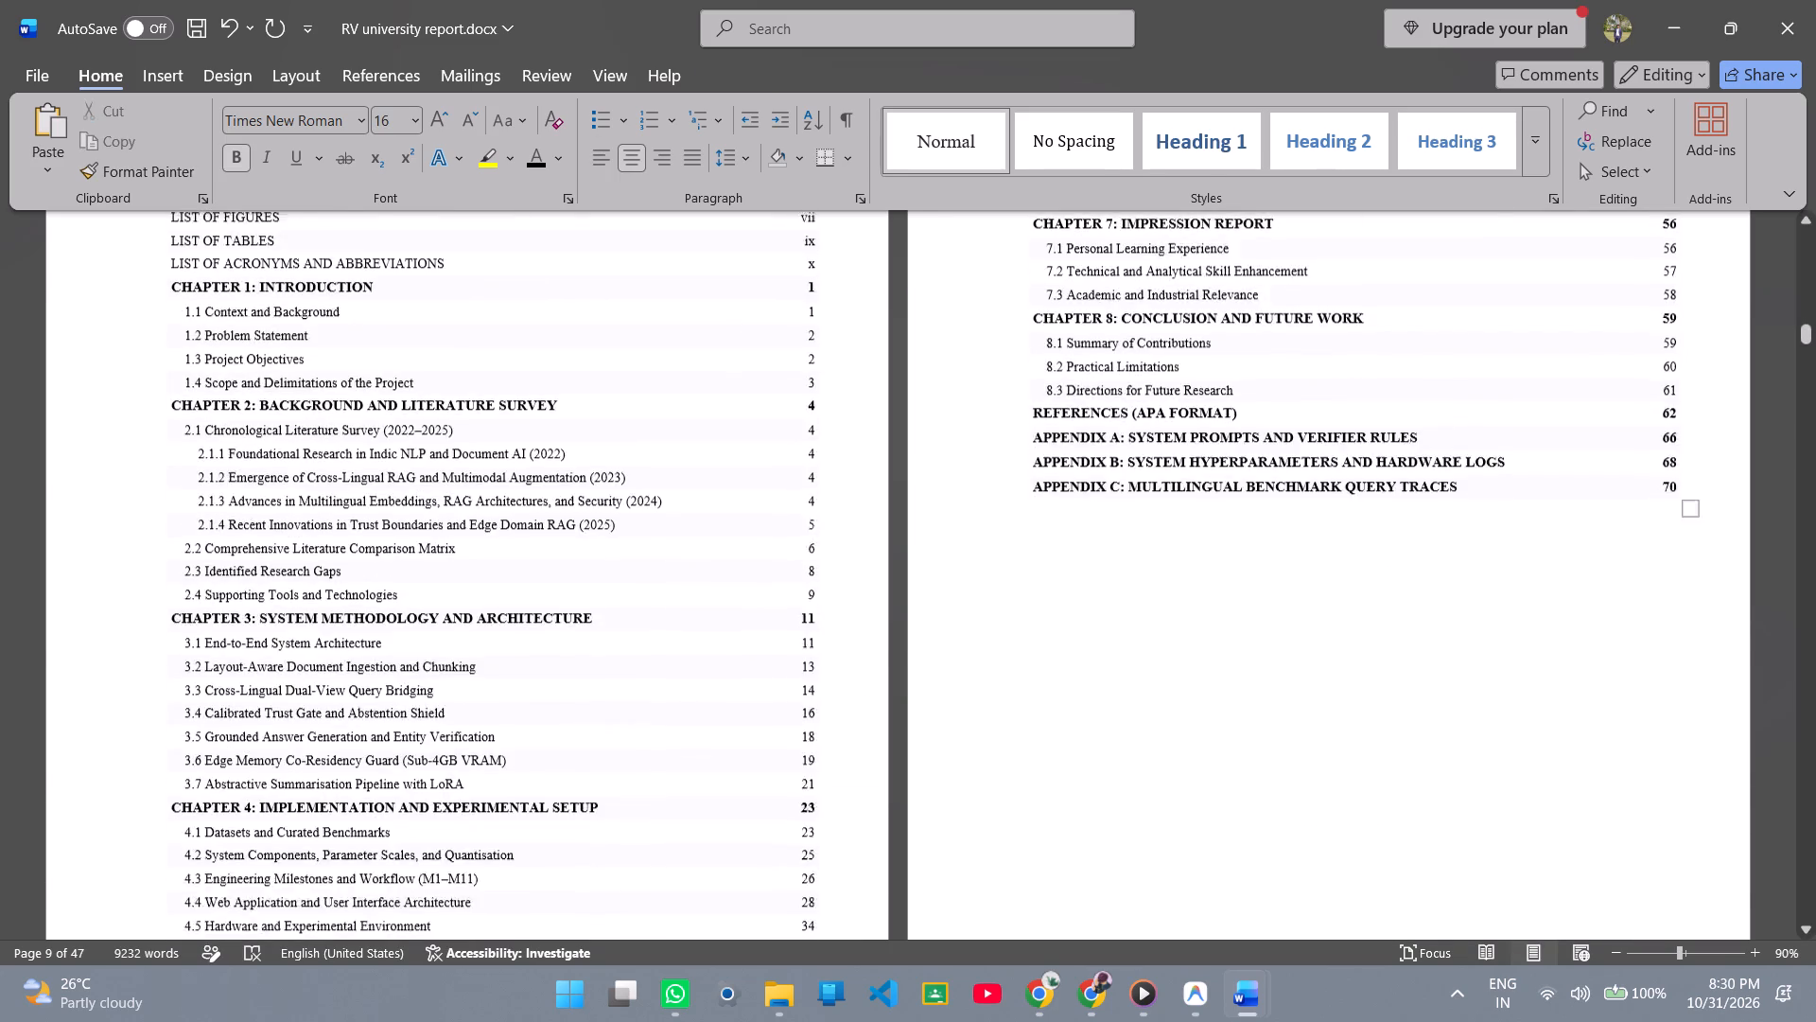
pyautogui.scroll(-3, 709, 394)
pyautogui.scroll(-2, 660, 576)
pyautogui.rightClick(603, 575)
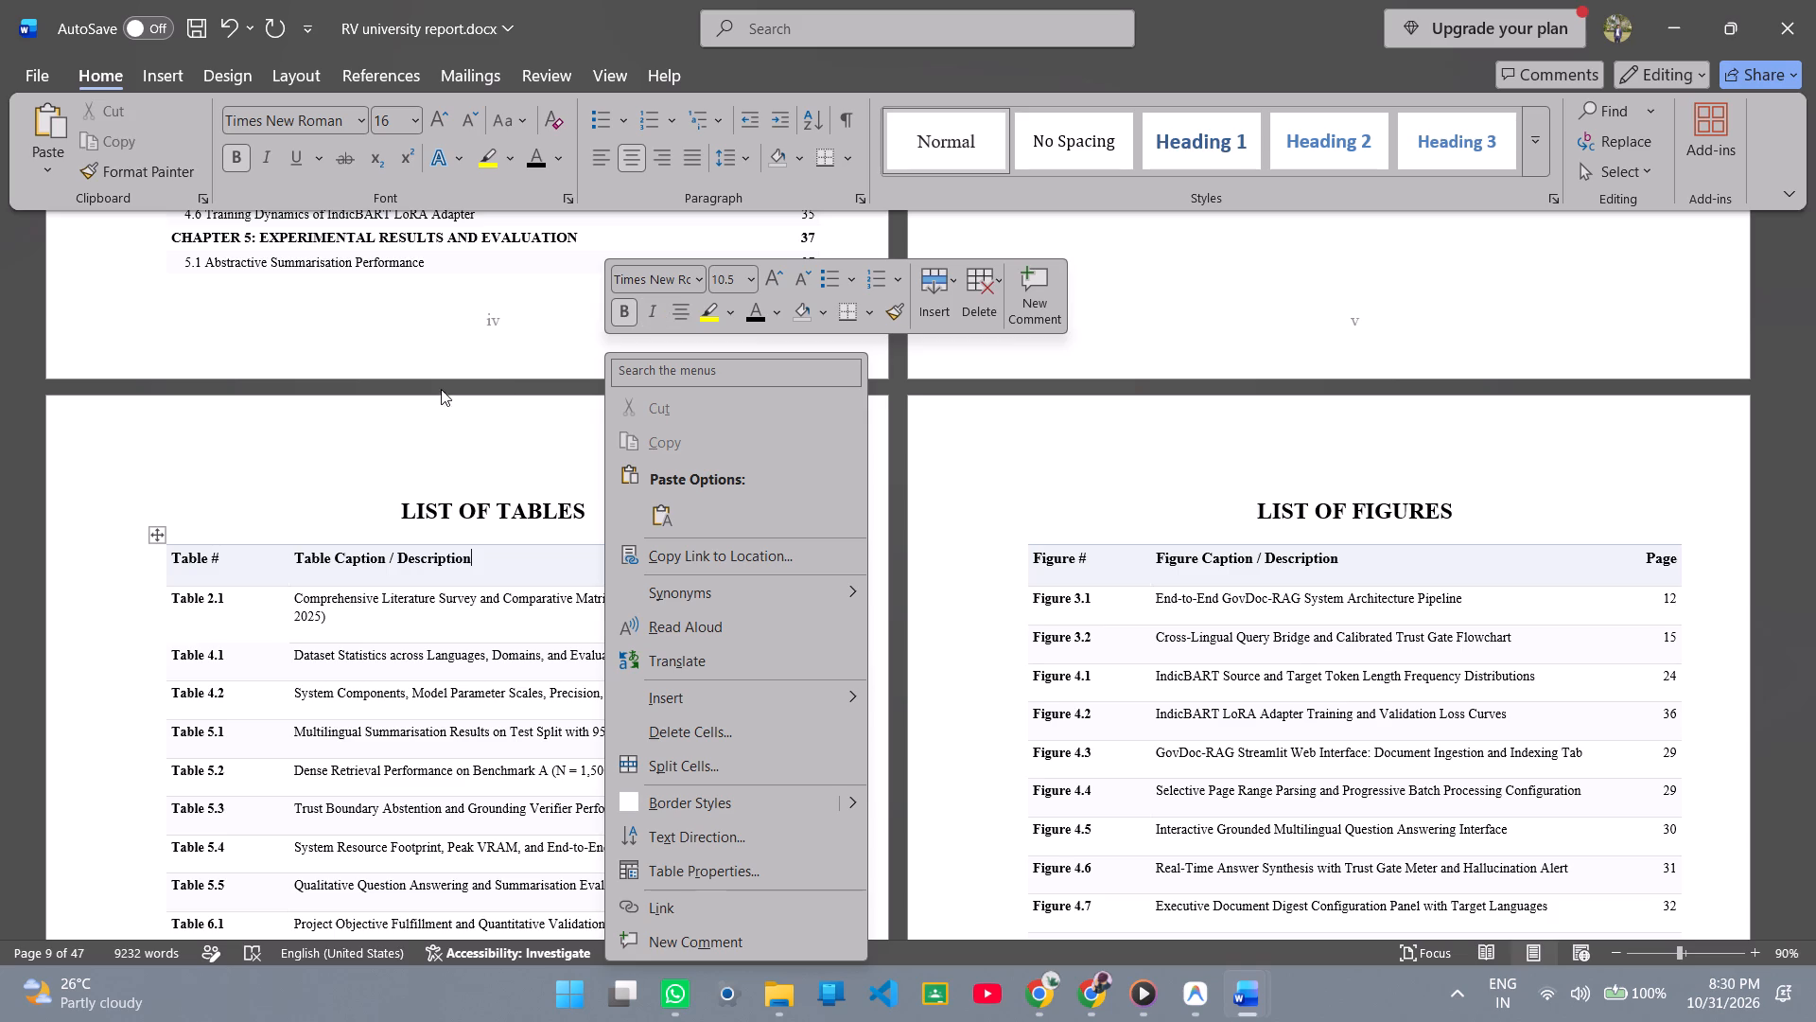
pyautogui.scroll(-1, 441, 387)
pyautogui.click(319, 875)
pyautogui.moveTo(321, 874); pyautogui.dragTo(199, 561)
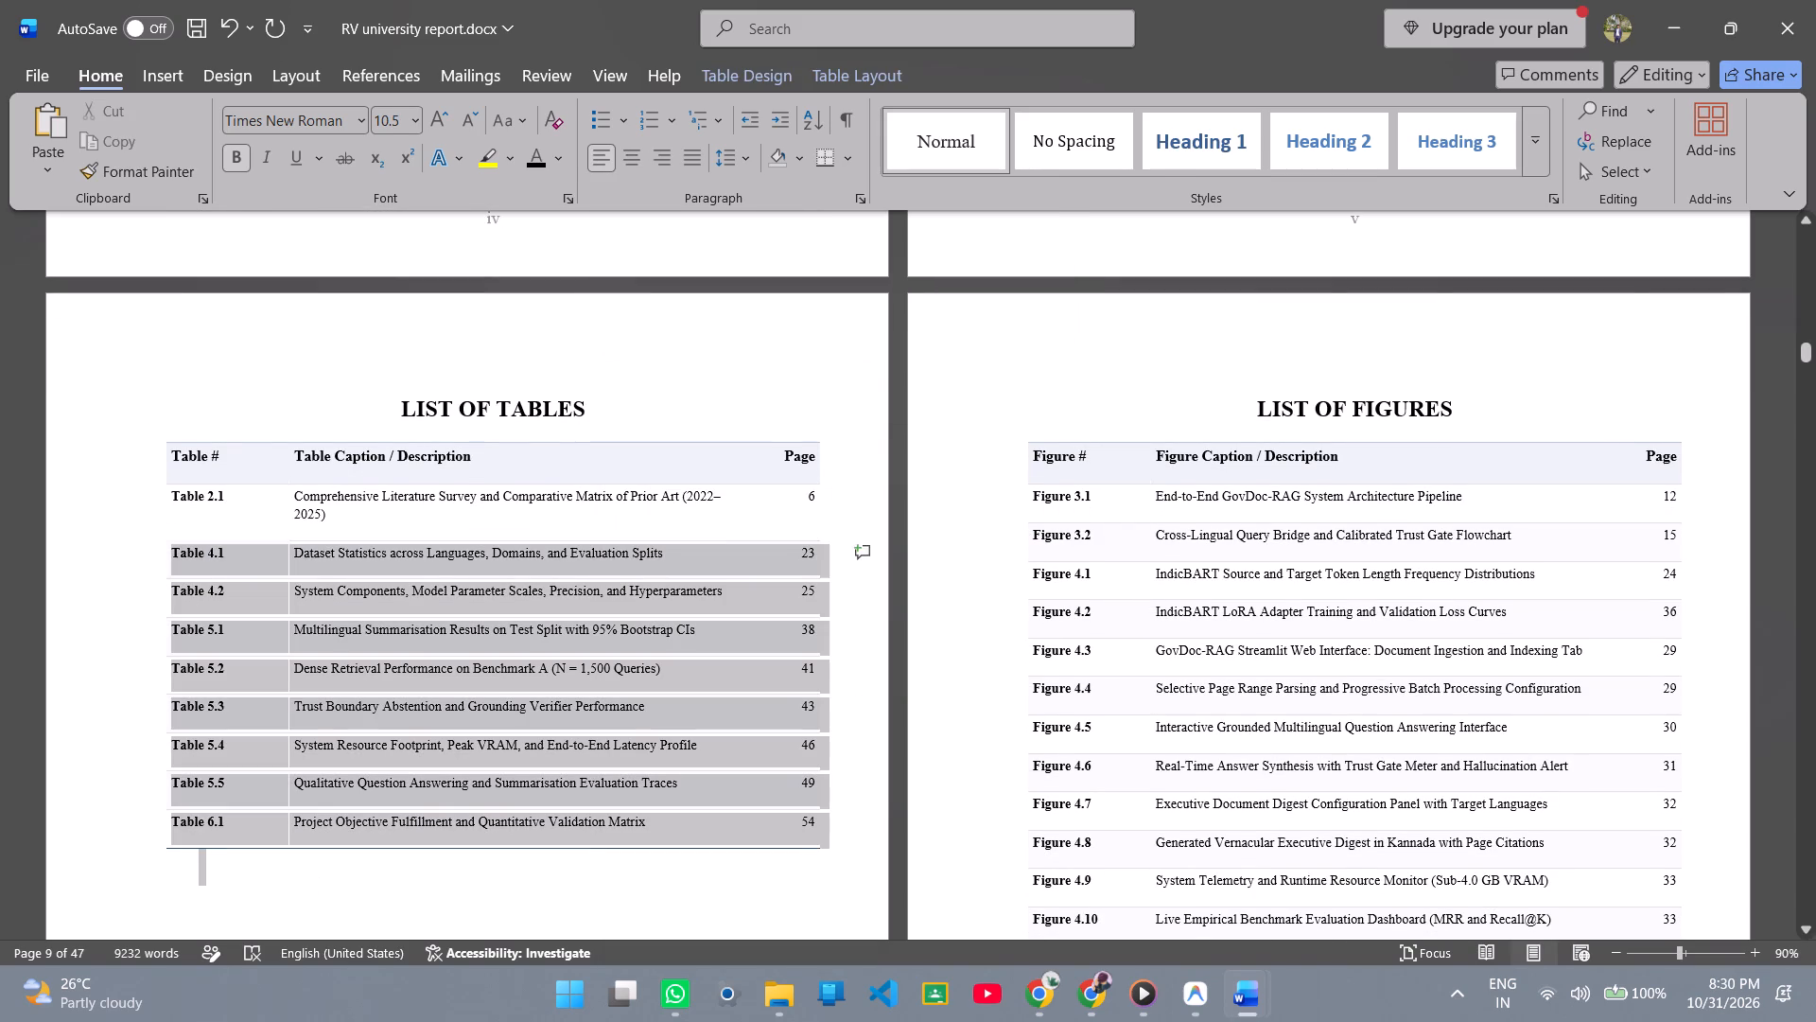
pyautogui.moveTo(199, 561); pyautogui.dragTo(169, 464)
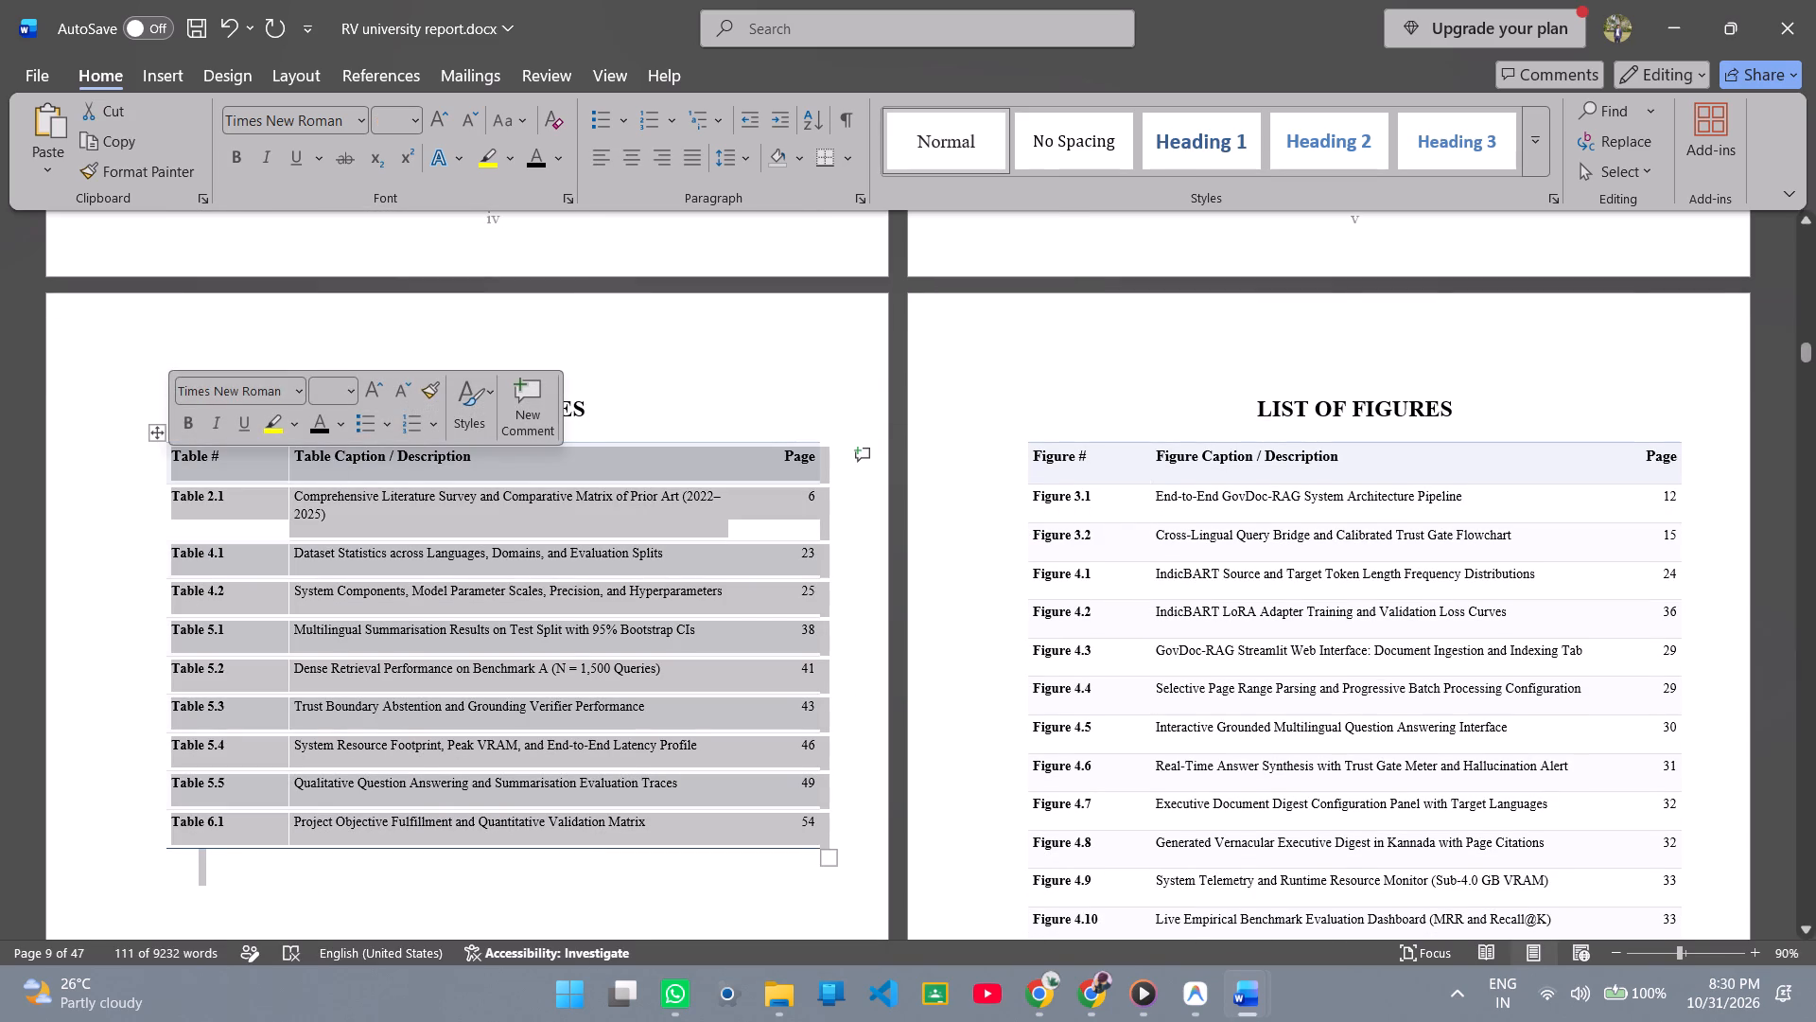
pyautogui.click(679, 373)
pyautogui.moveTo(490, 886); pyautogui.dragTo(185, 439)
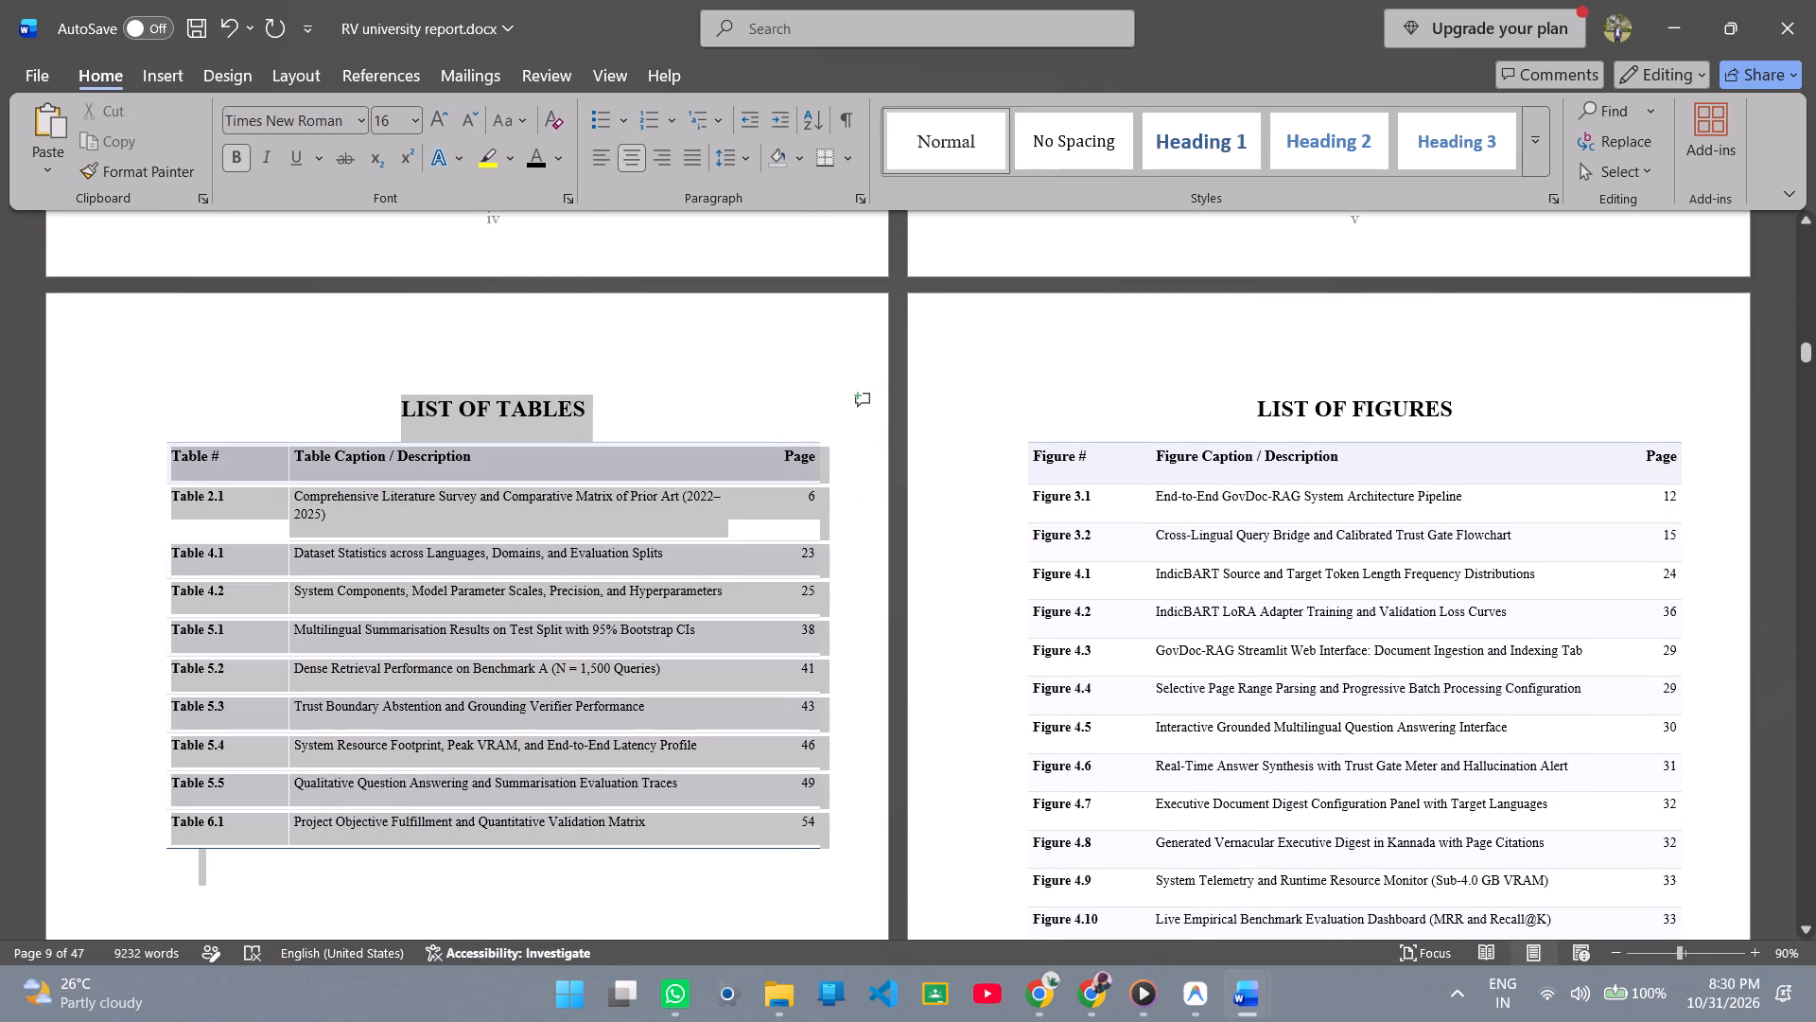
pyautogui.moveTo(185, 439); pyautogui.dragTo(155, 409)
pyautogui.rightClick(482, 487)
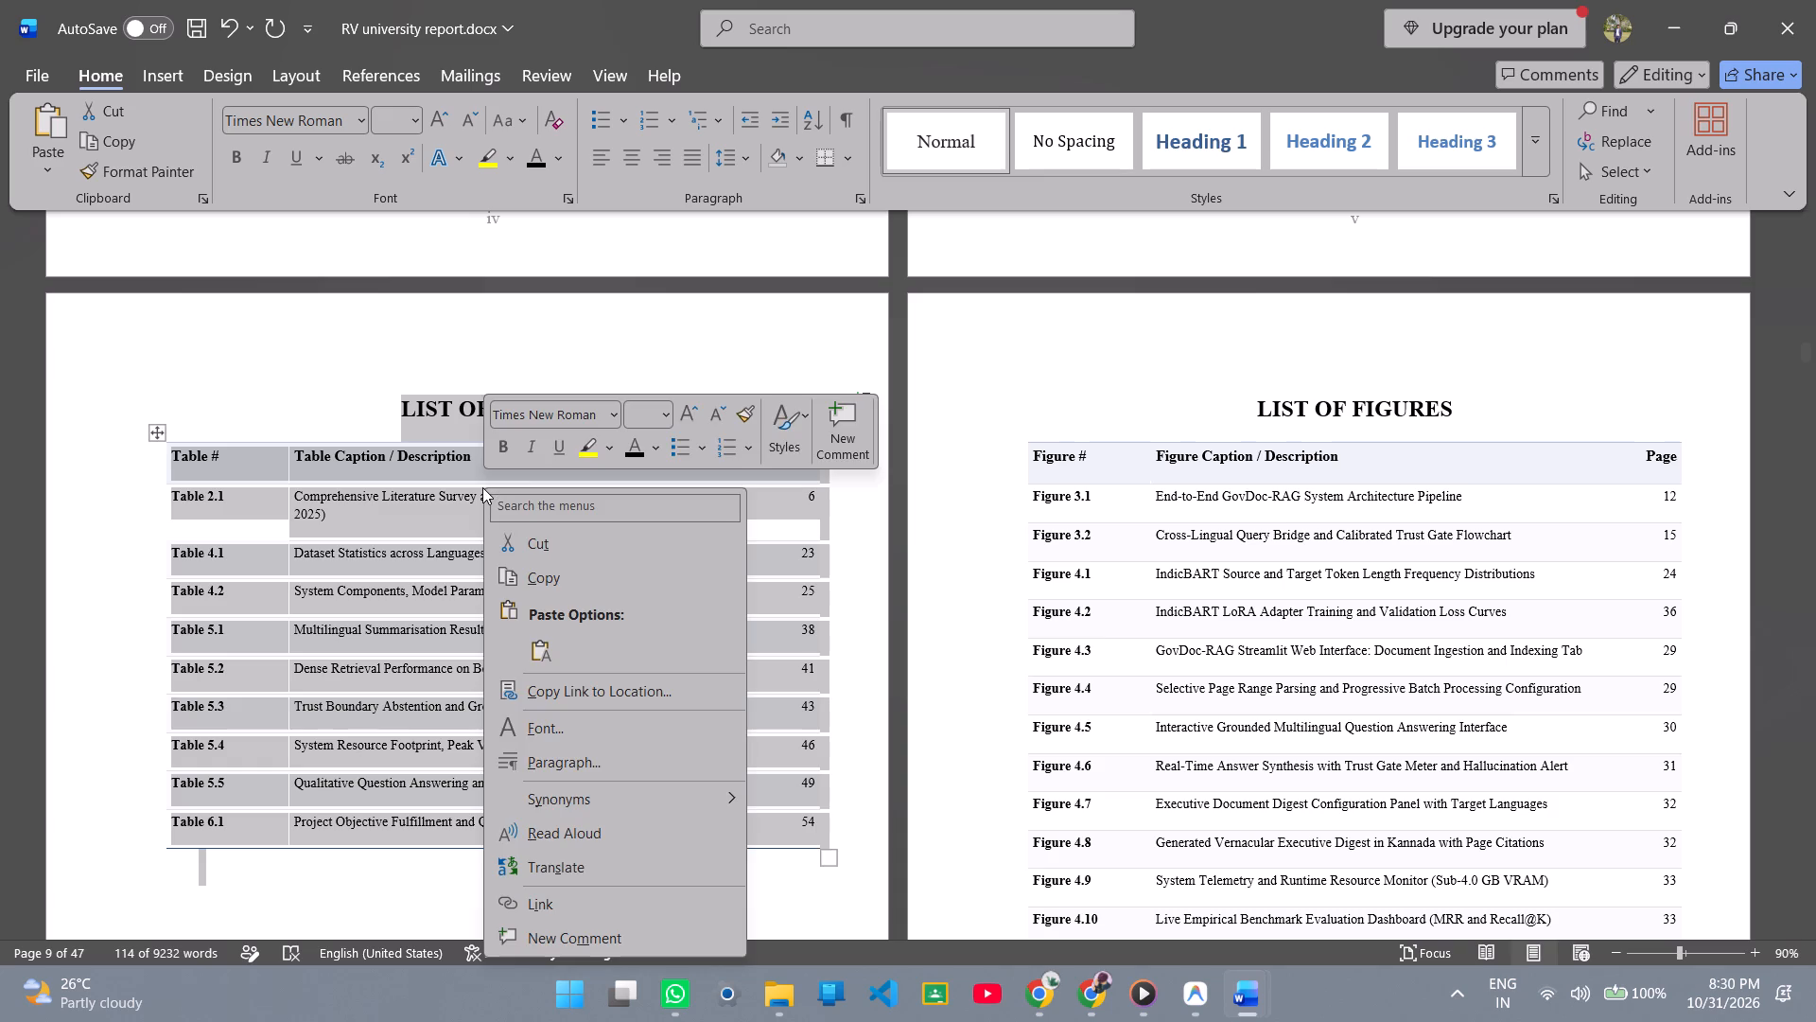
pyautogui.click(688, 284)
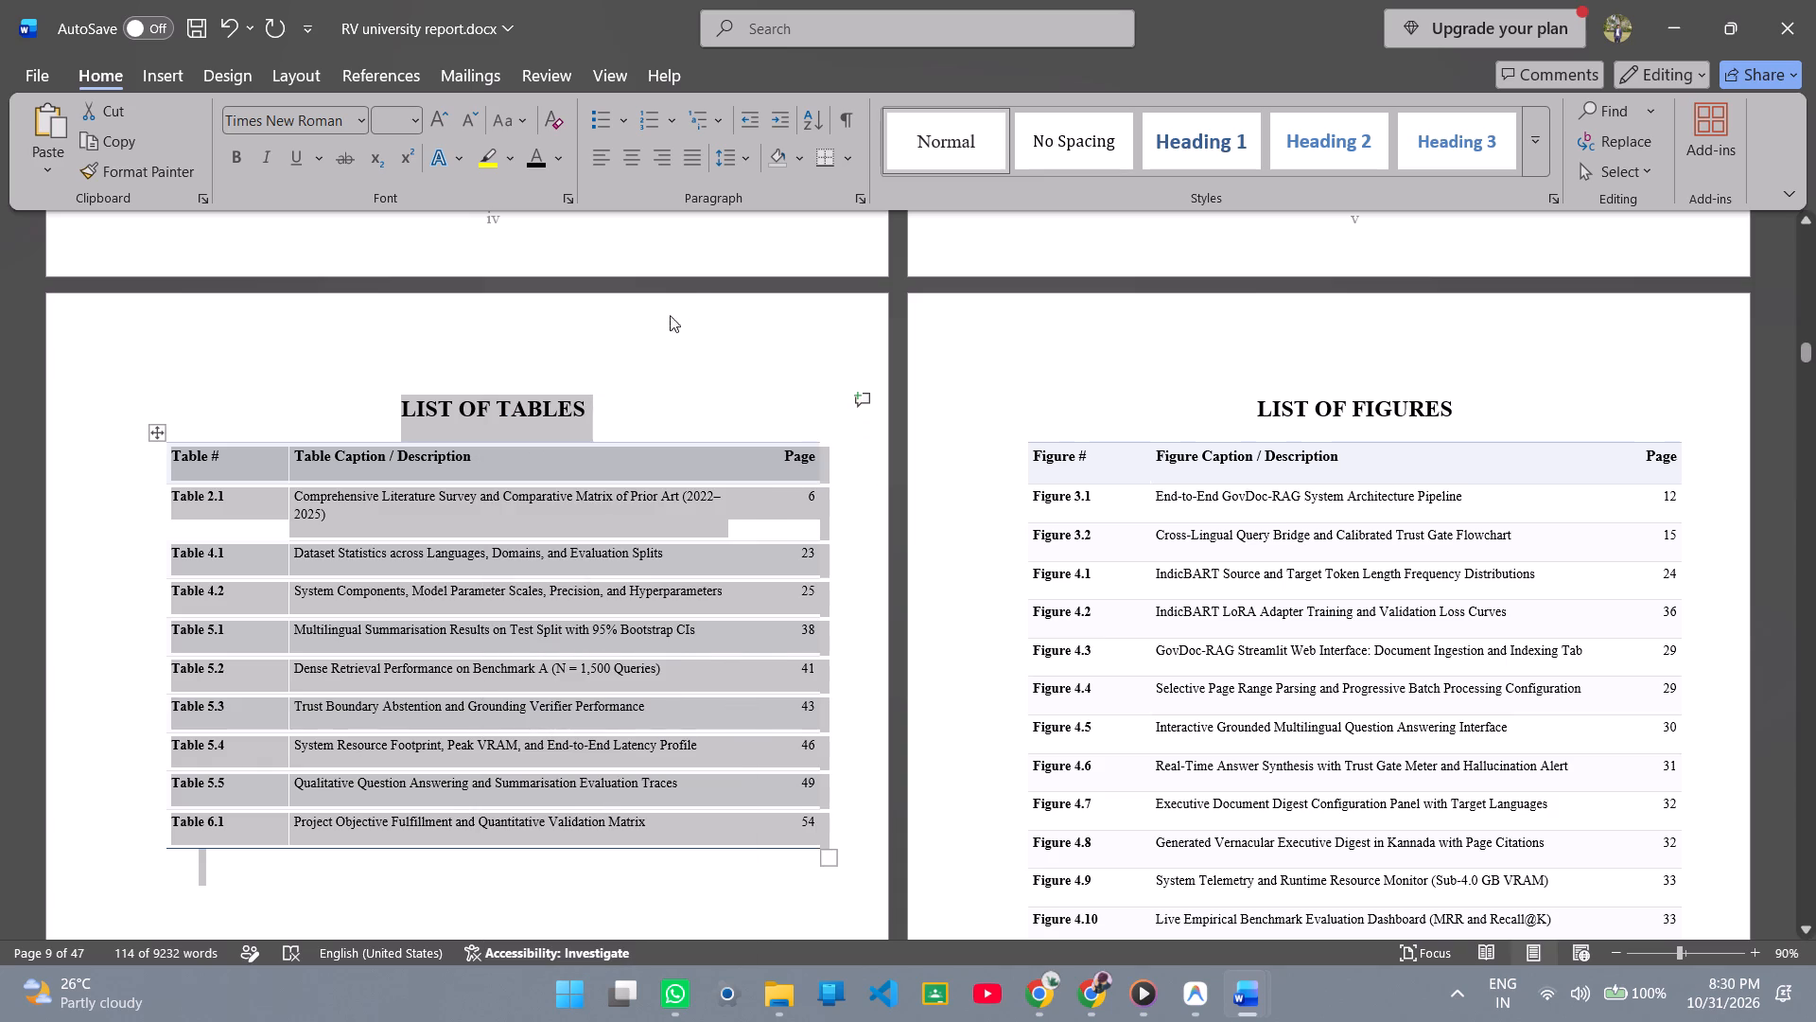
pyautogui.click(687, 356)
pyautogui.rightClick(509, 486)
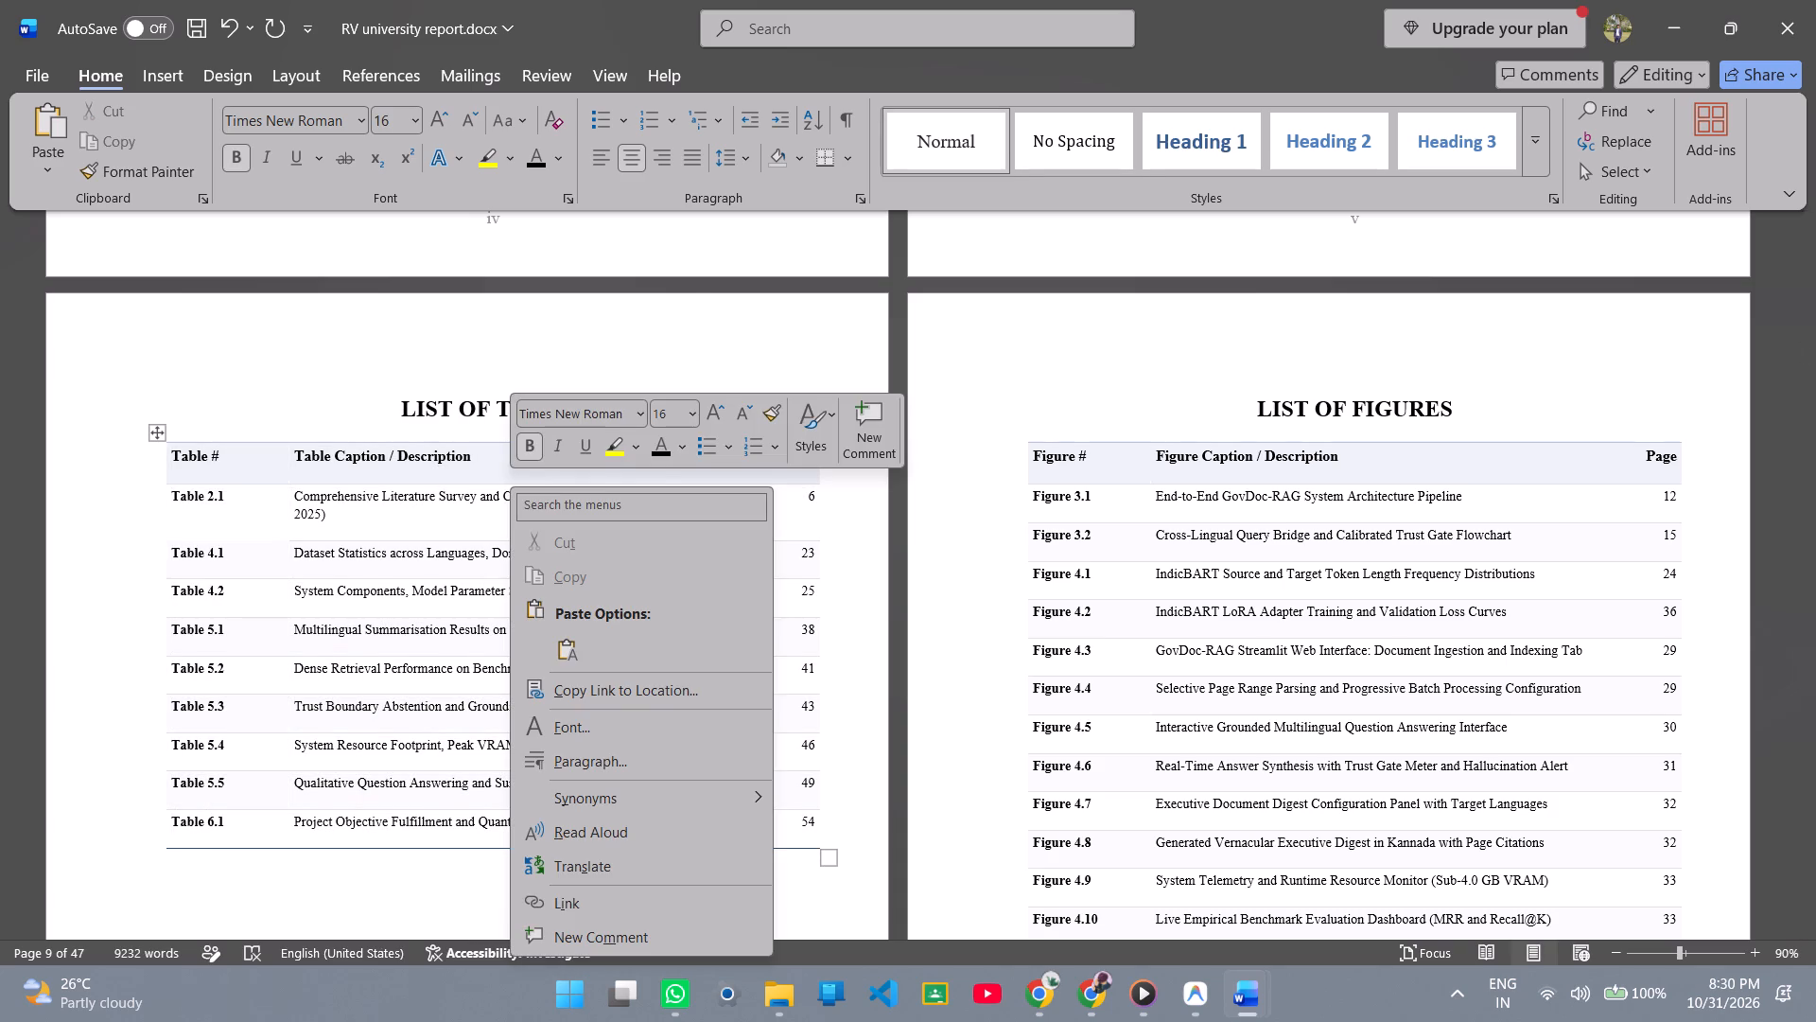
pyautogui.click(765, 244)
# Apply No Border to the "Table Caption / Description" header cell in the List of Tables.
pyautogui.rightClick(562, 457)
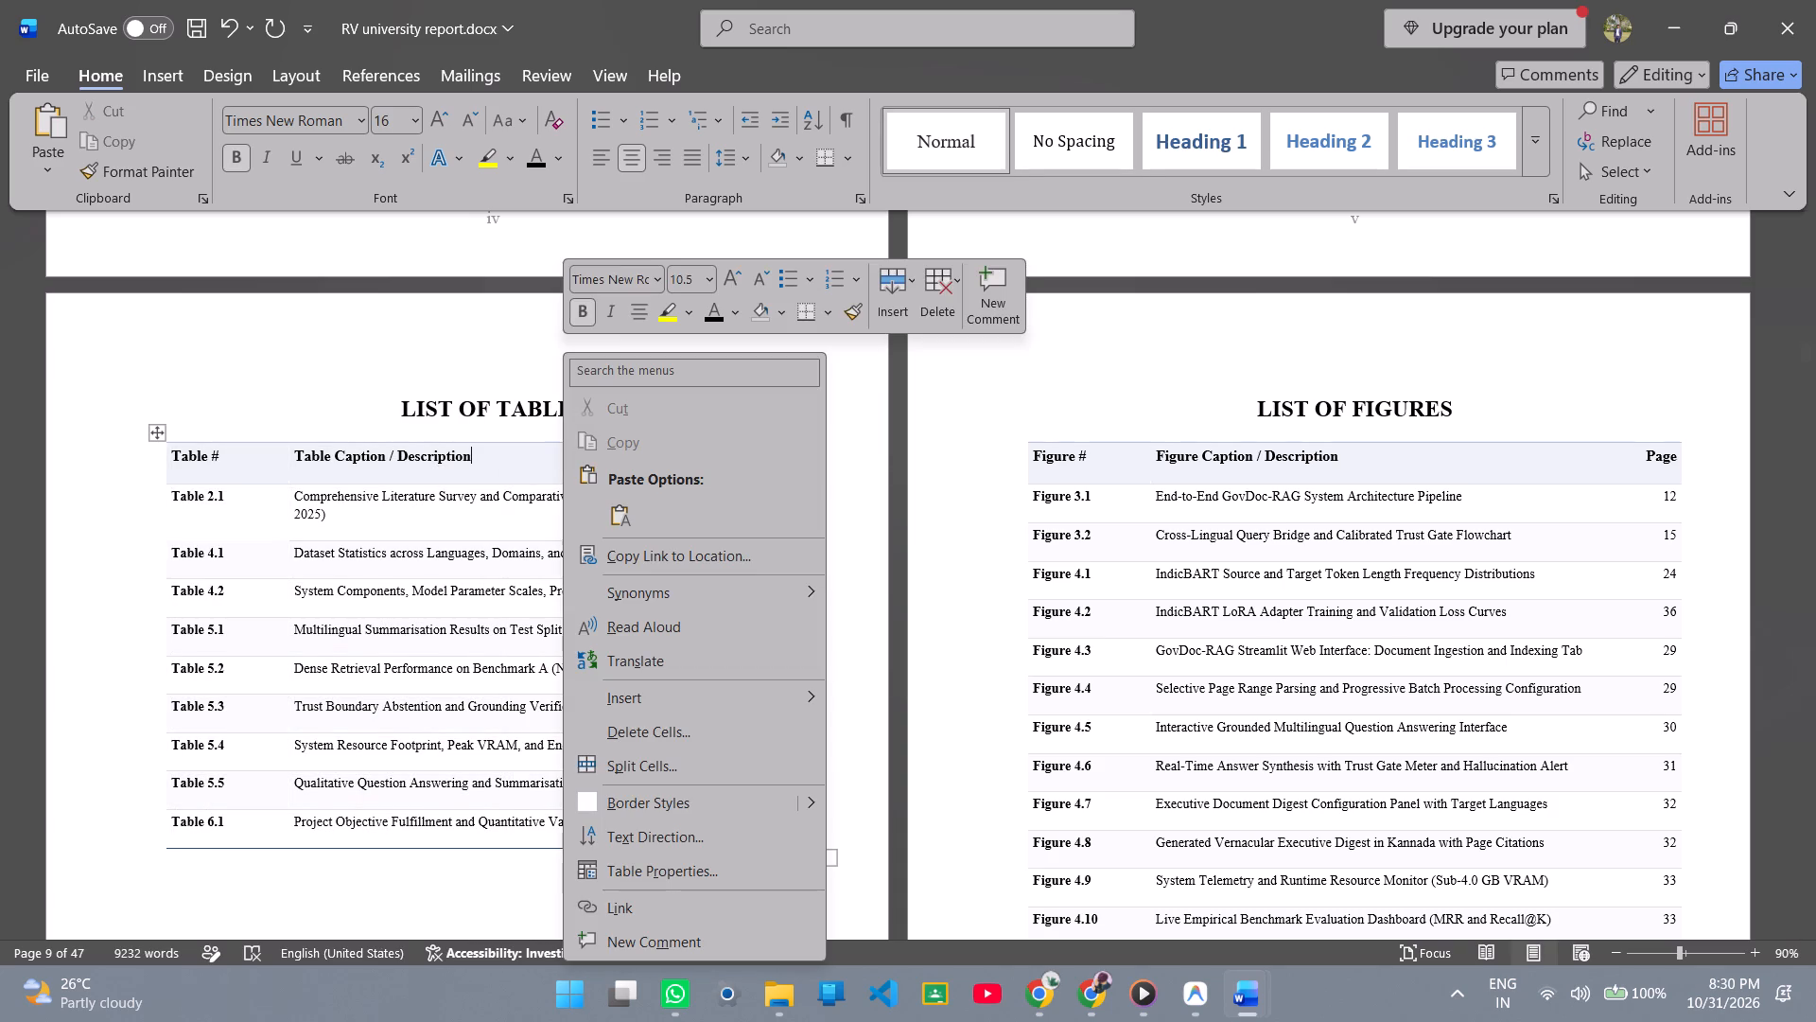
pyautogui.click(825, 313)
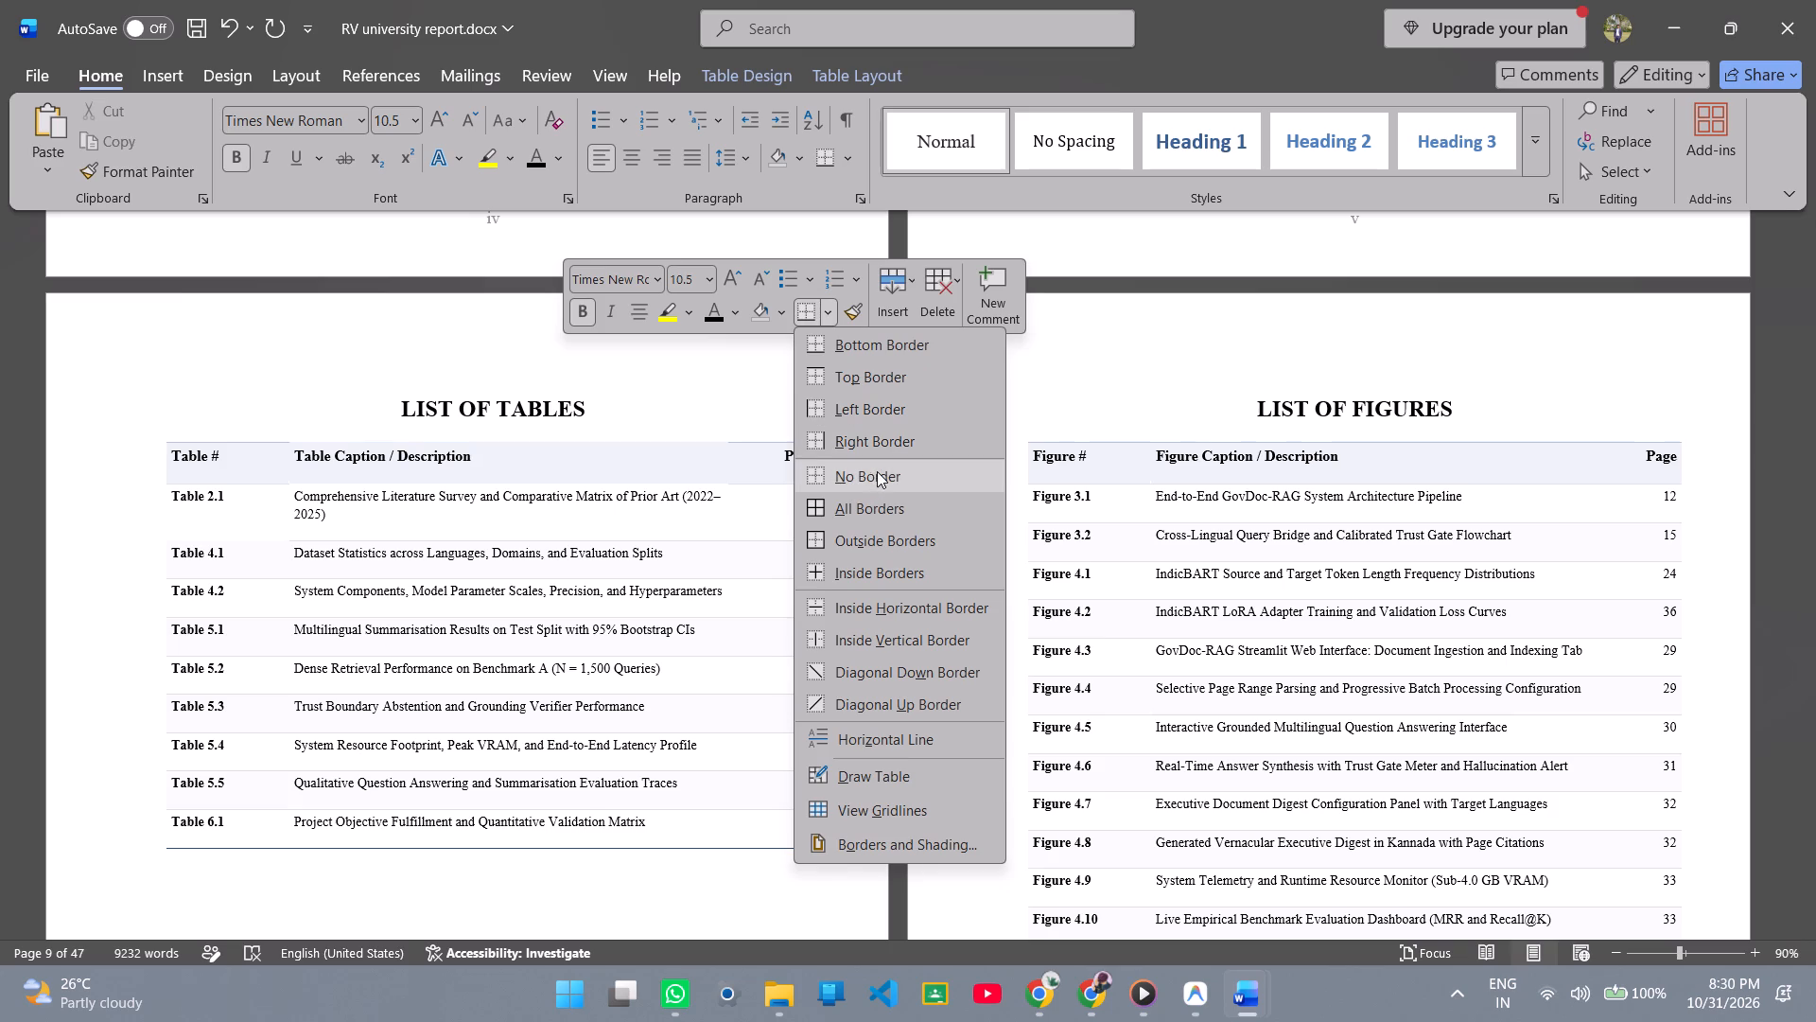
pyautogui.click(870, 474)
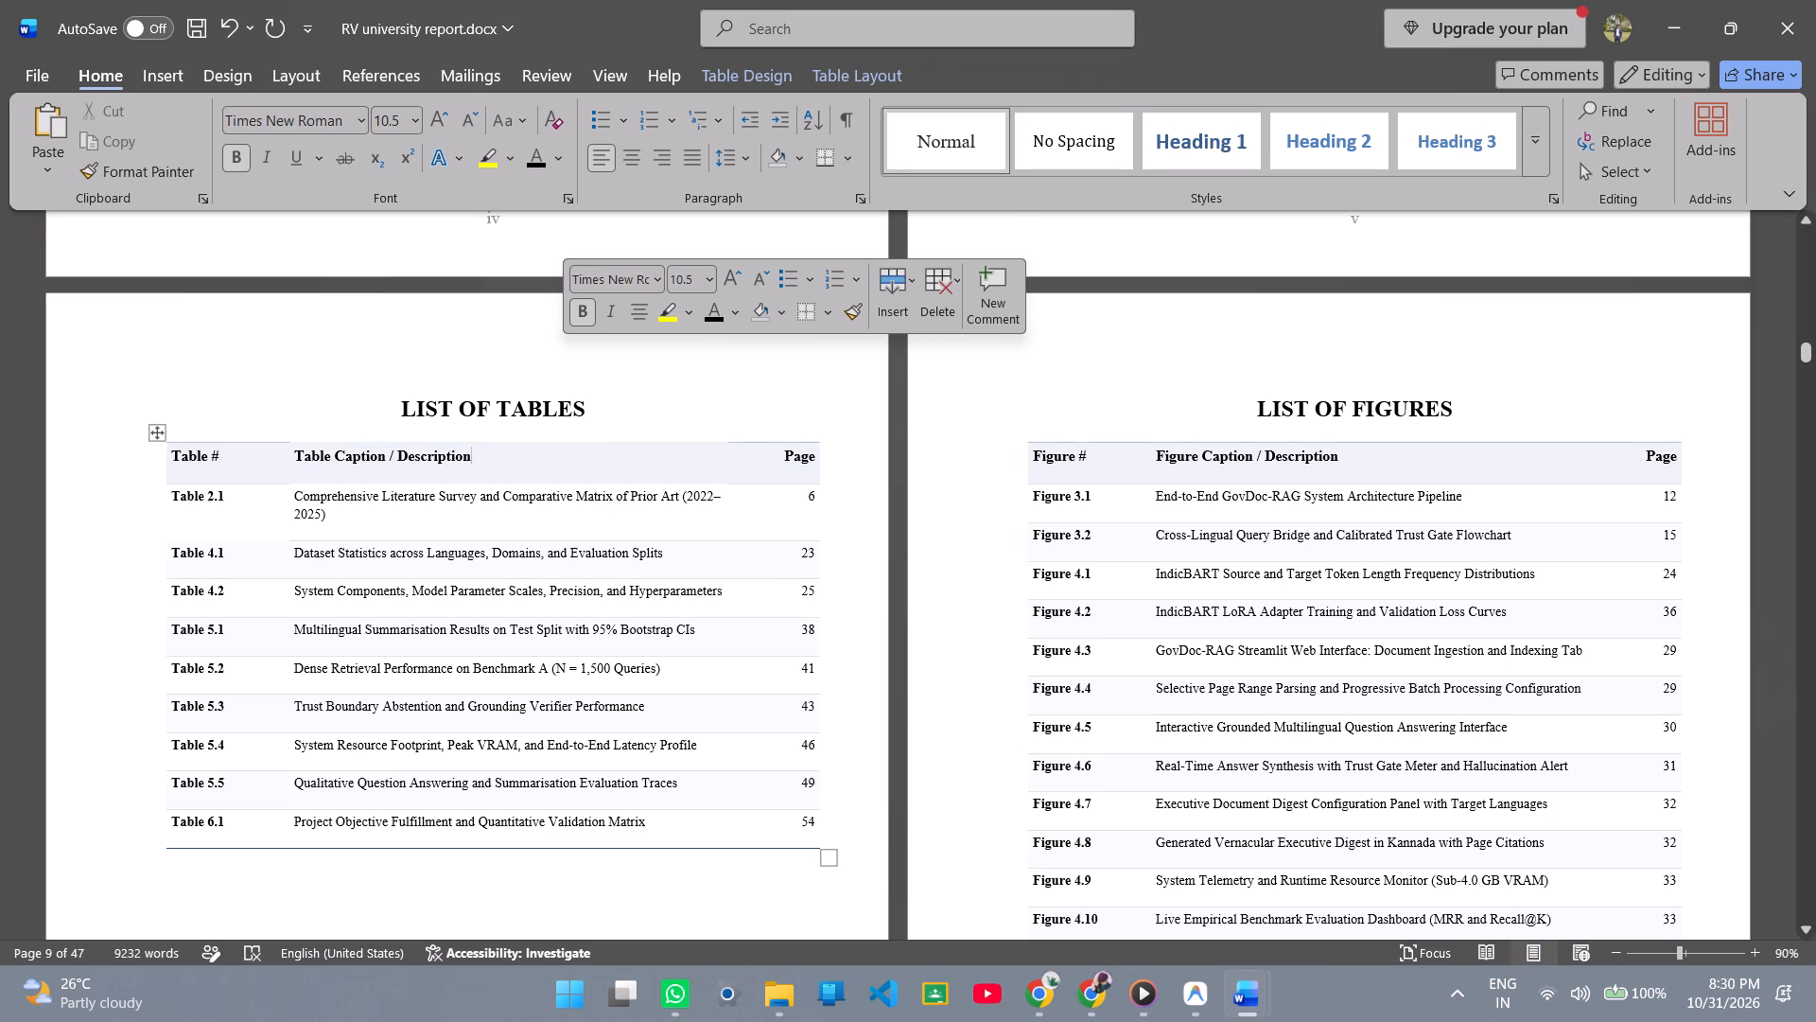
# Apply No Border to the "Project Objective Fulfillment and Quantitative Validation Matrix" cell in the last row of the List of Tables.
pyautogui.rightClick(604, 843)
pyautogui.click(528, 850)
pyautogui.scroll(-2, 511, 839)
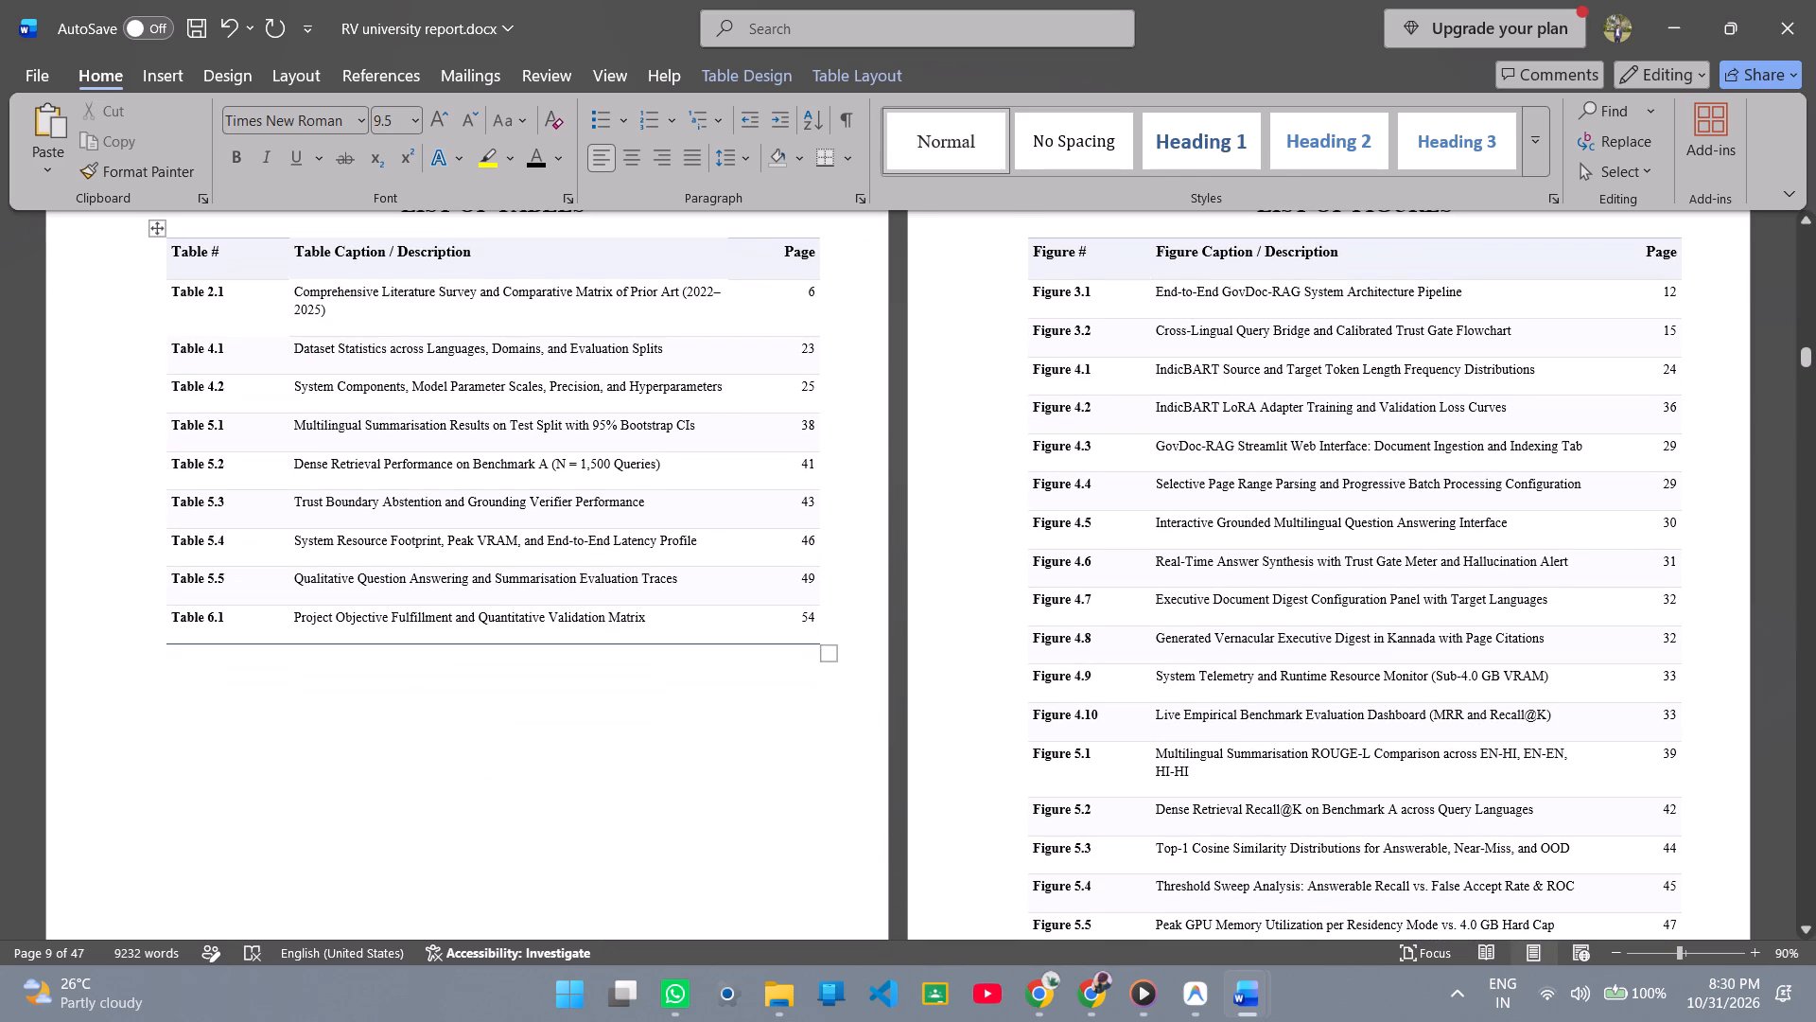
pyautogui.rightClick(484, 645)
pyautogui.click(401, 648)
pyautogui.click(480, 646)
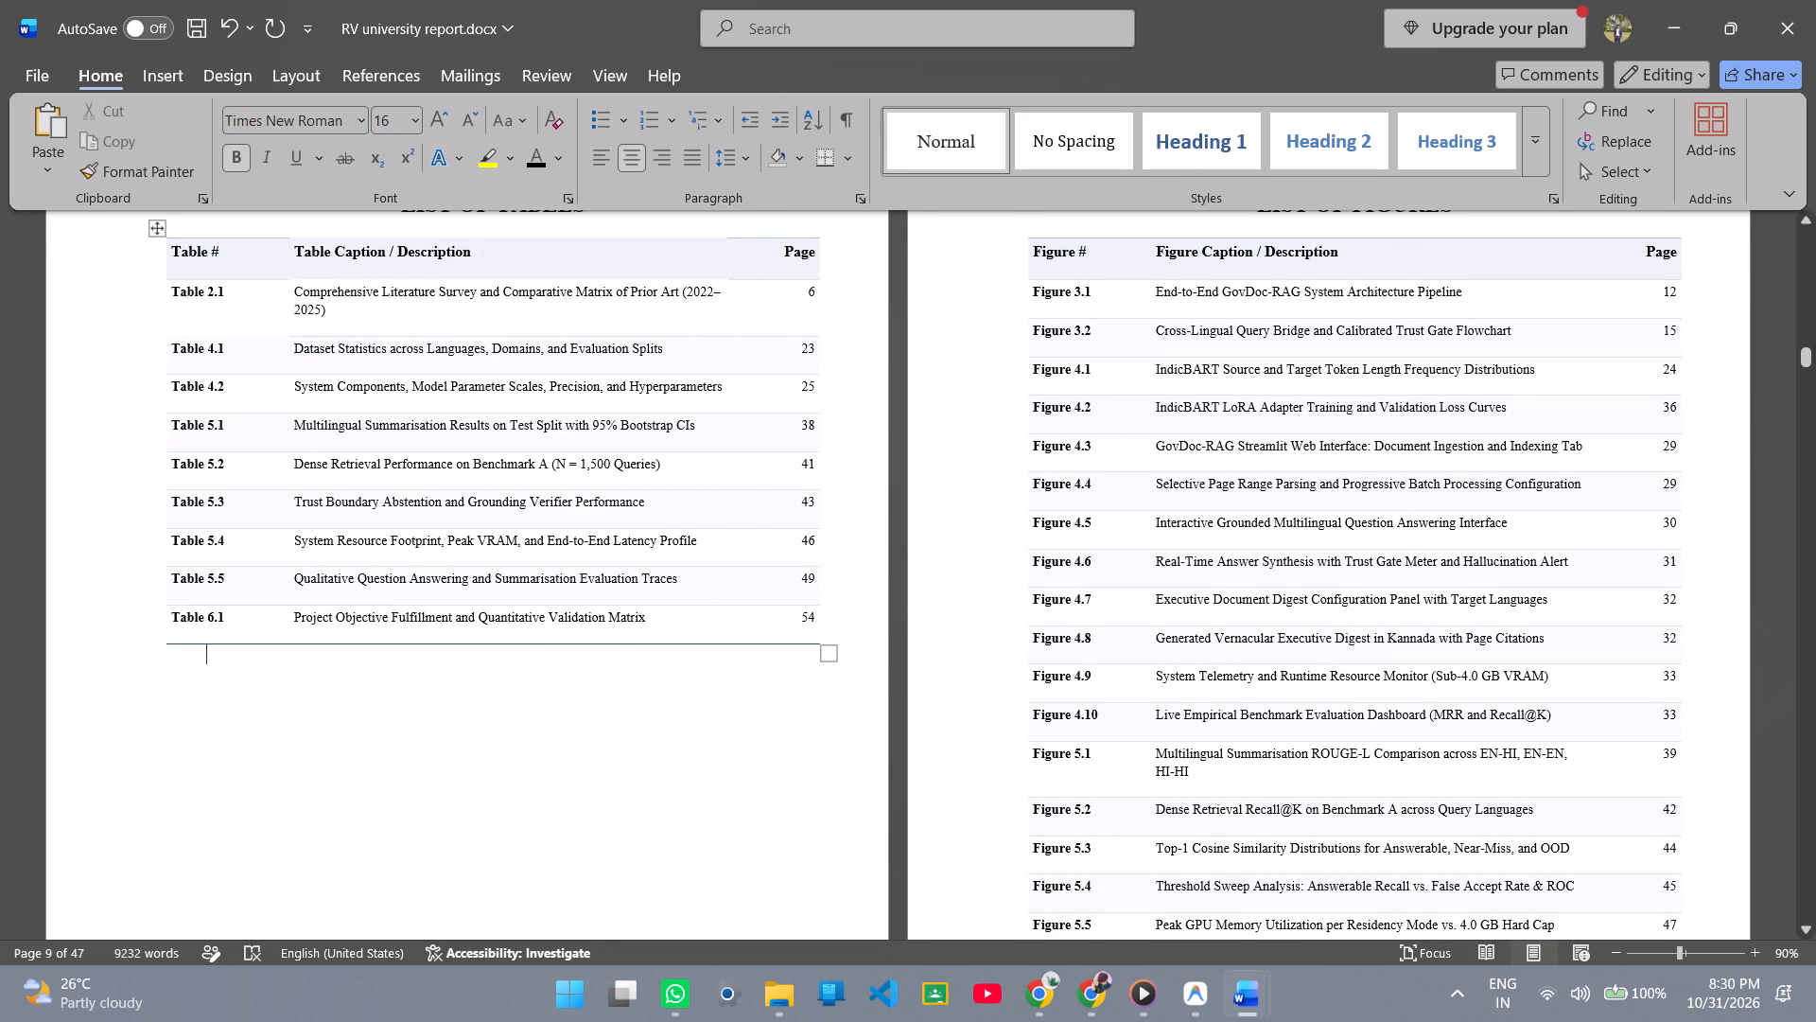
pyautogui.rightClick(495, 646)
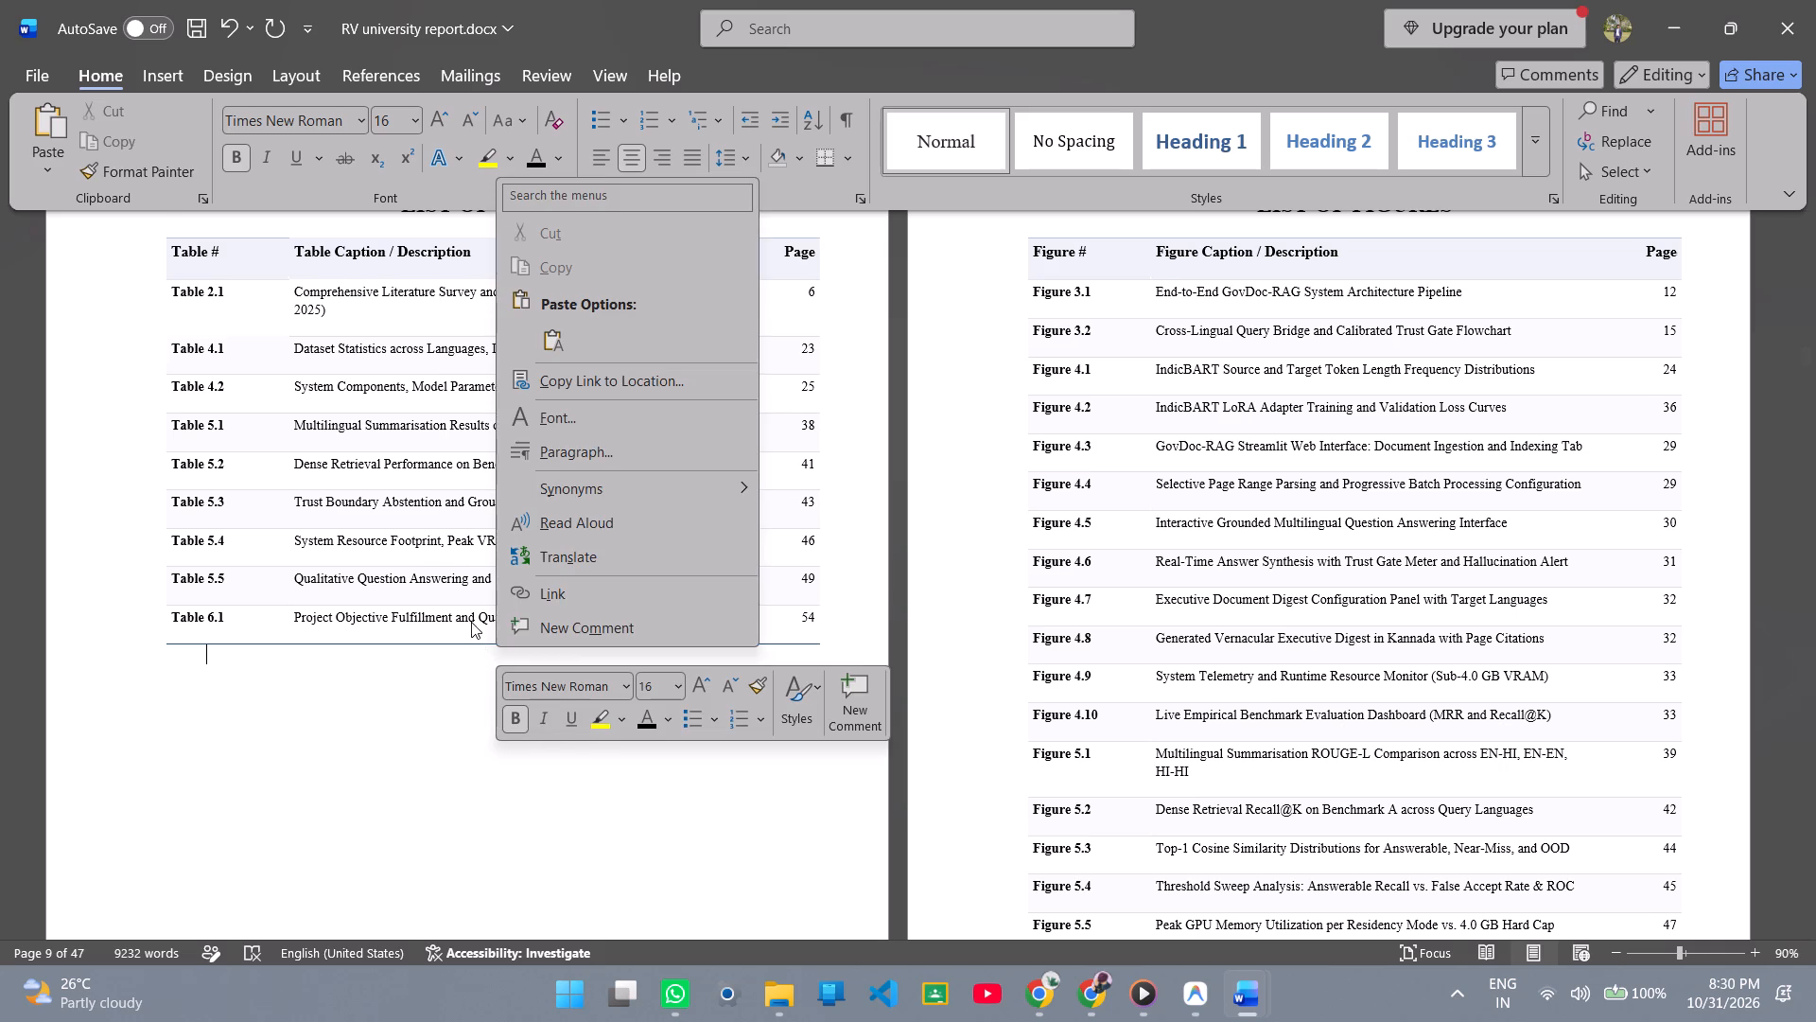
pyautogui.click(471, 622)
pyautogui.click(471, 622)
pyautogui.rightClick(471, 622)
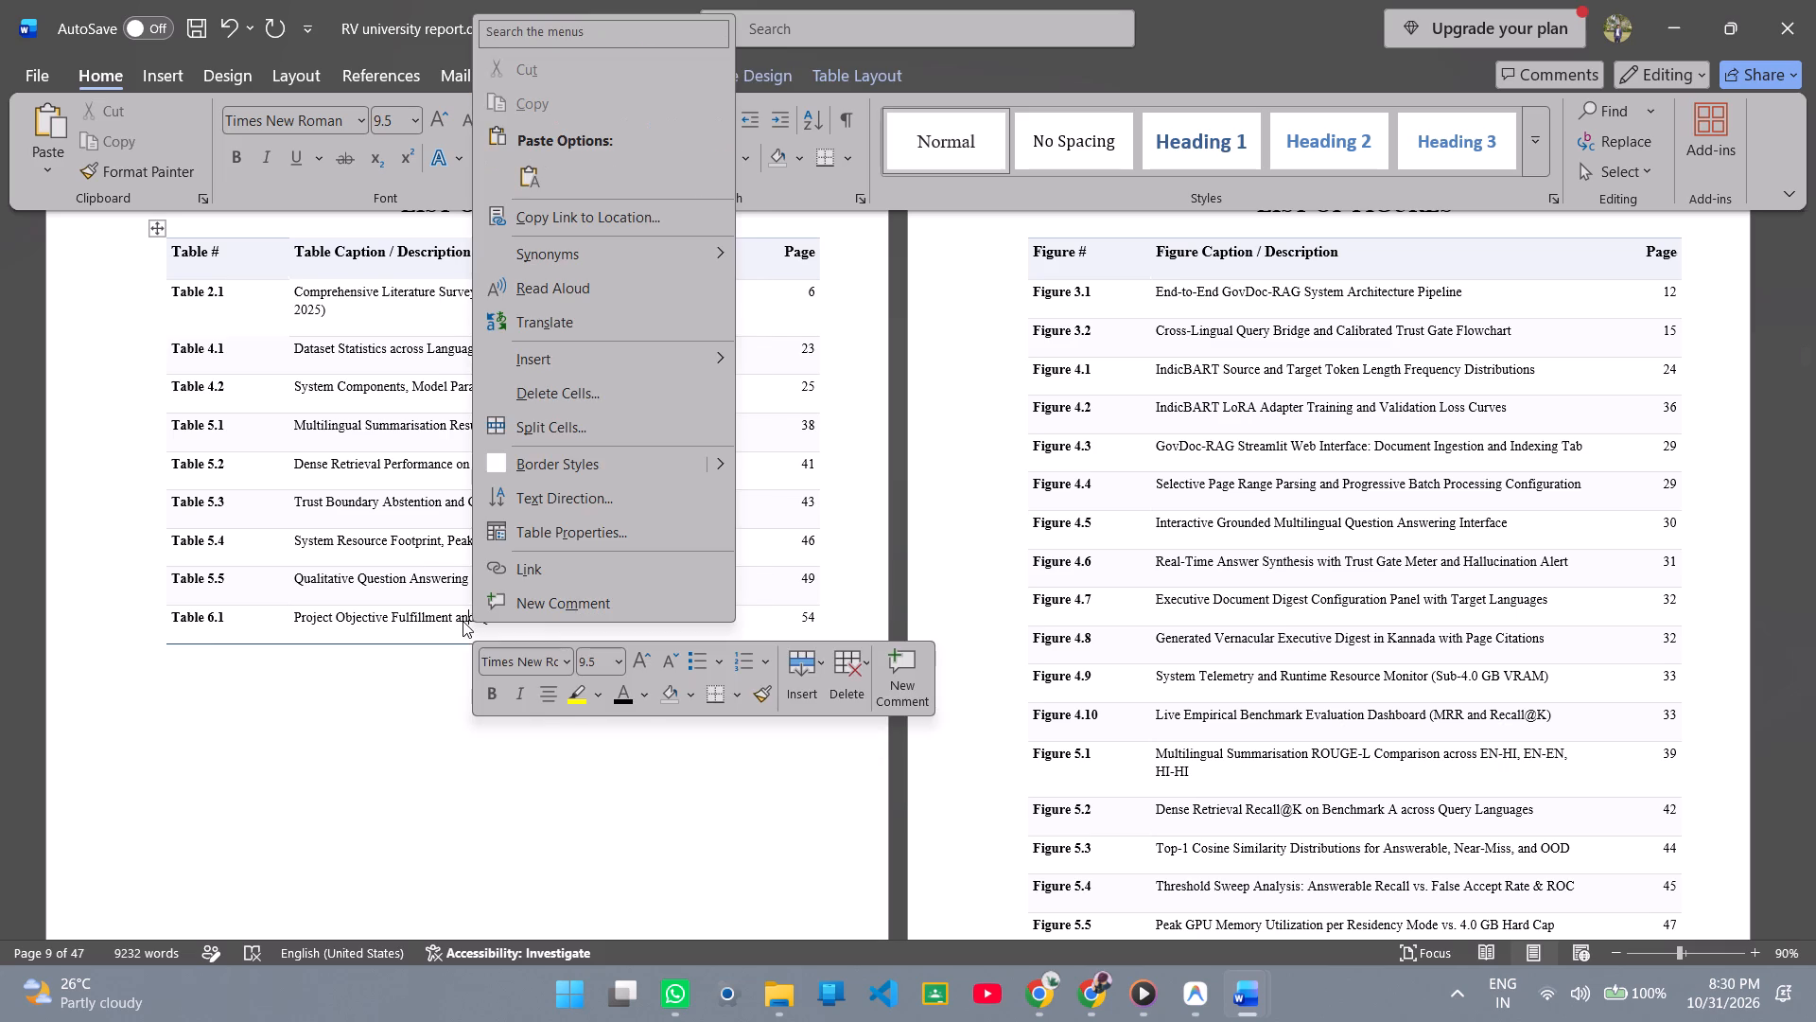
pyautogui.click(463, 621)
pyautogui.rightClick(463, 621)
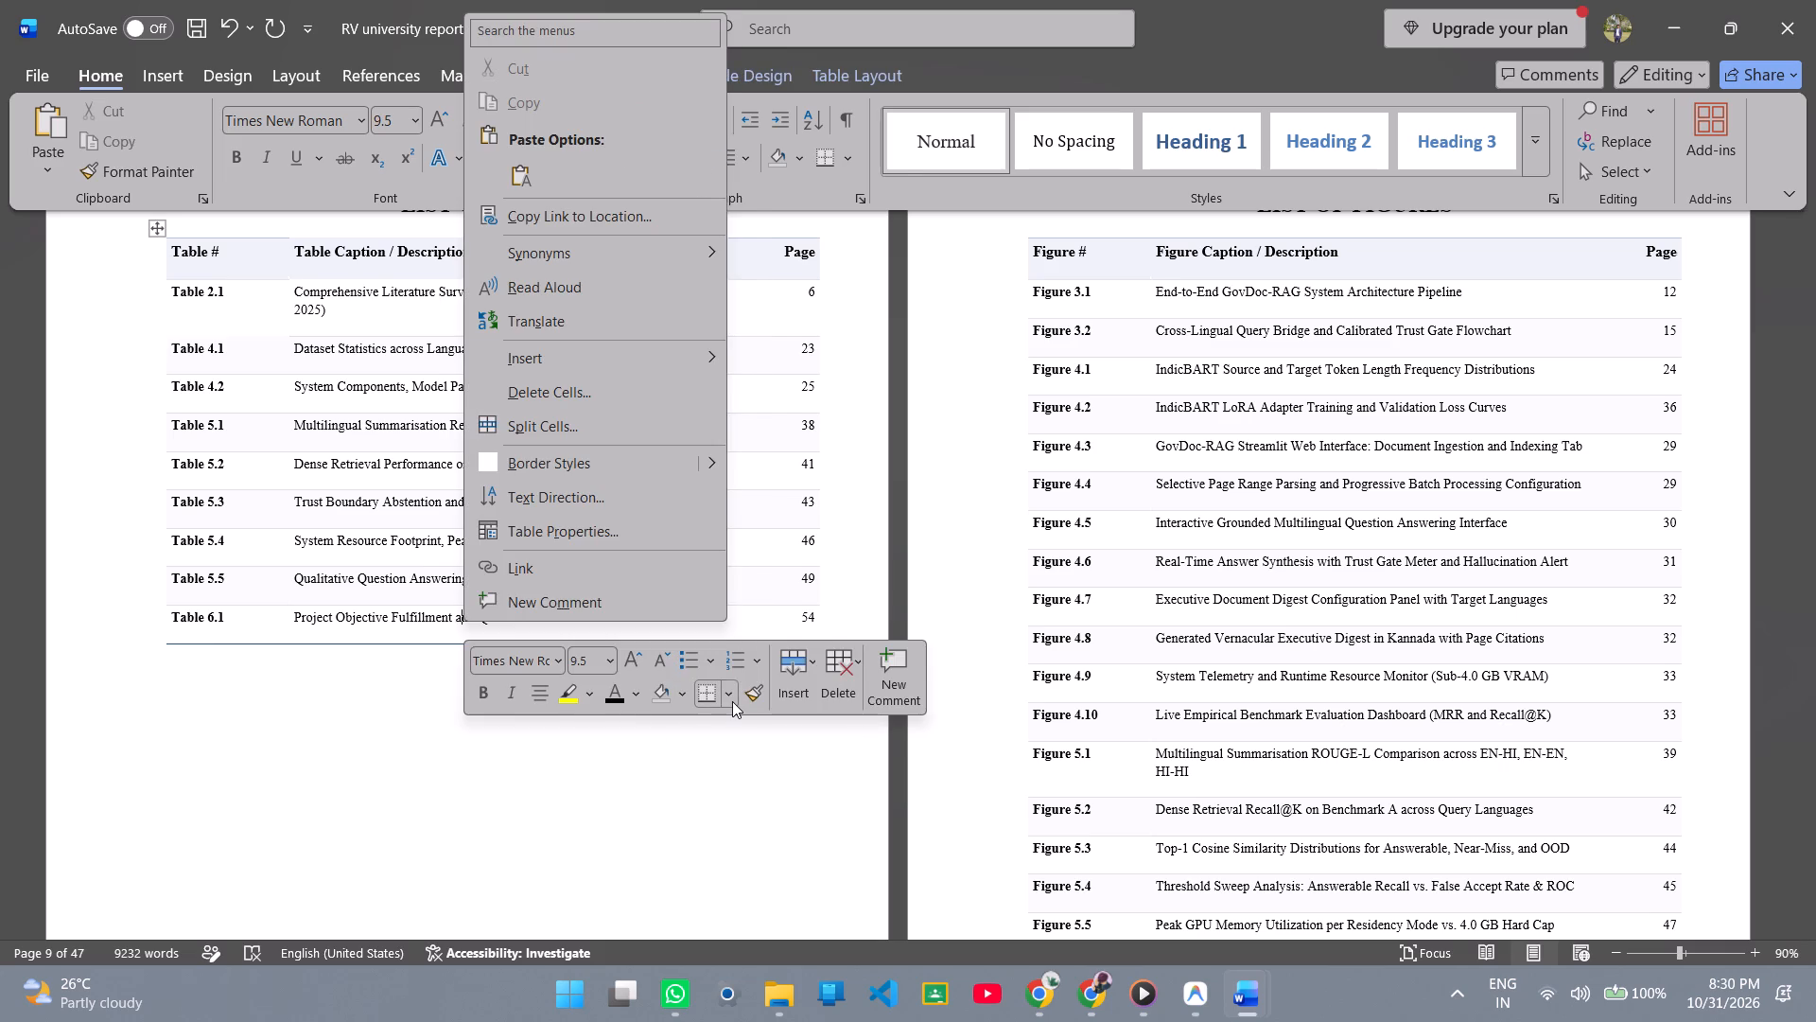
pyautogui.click(732, 701)
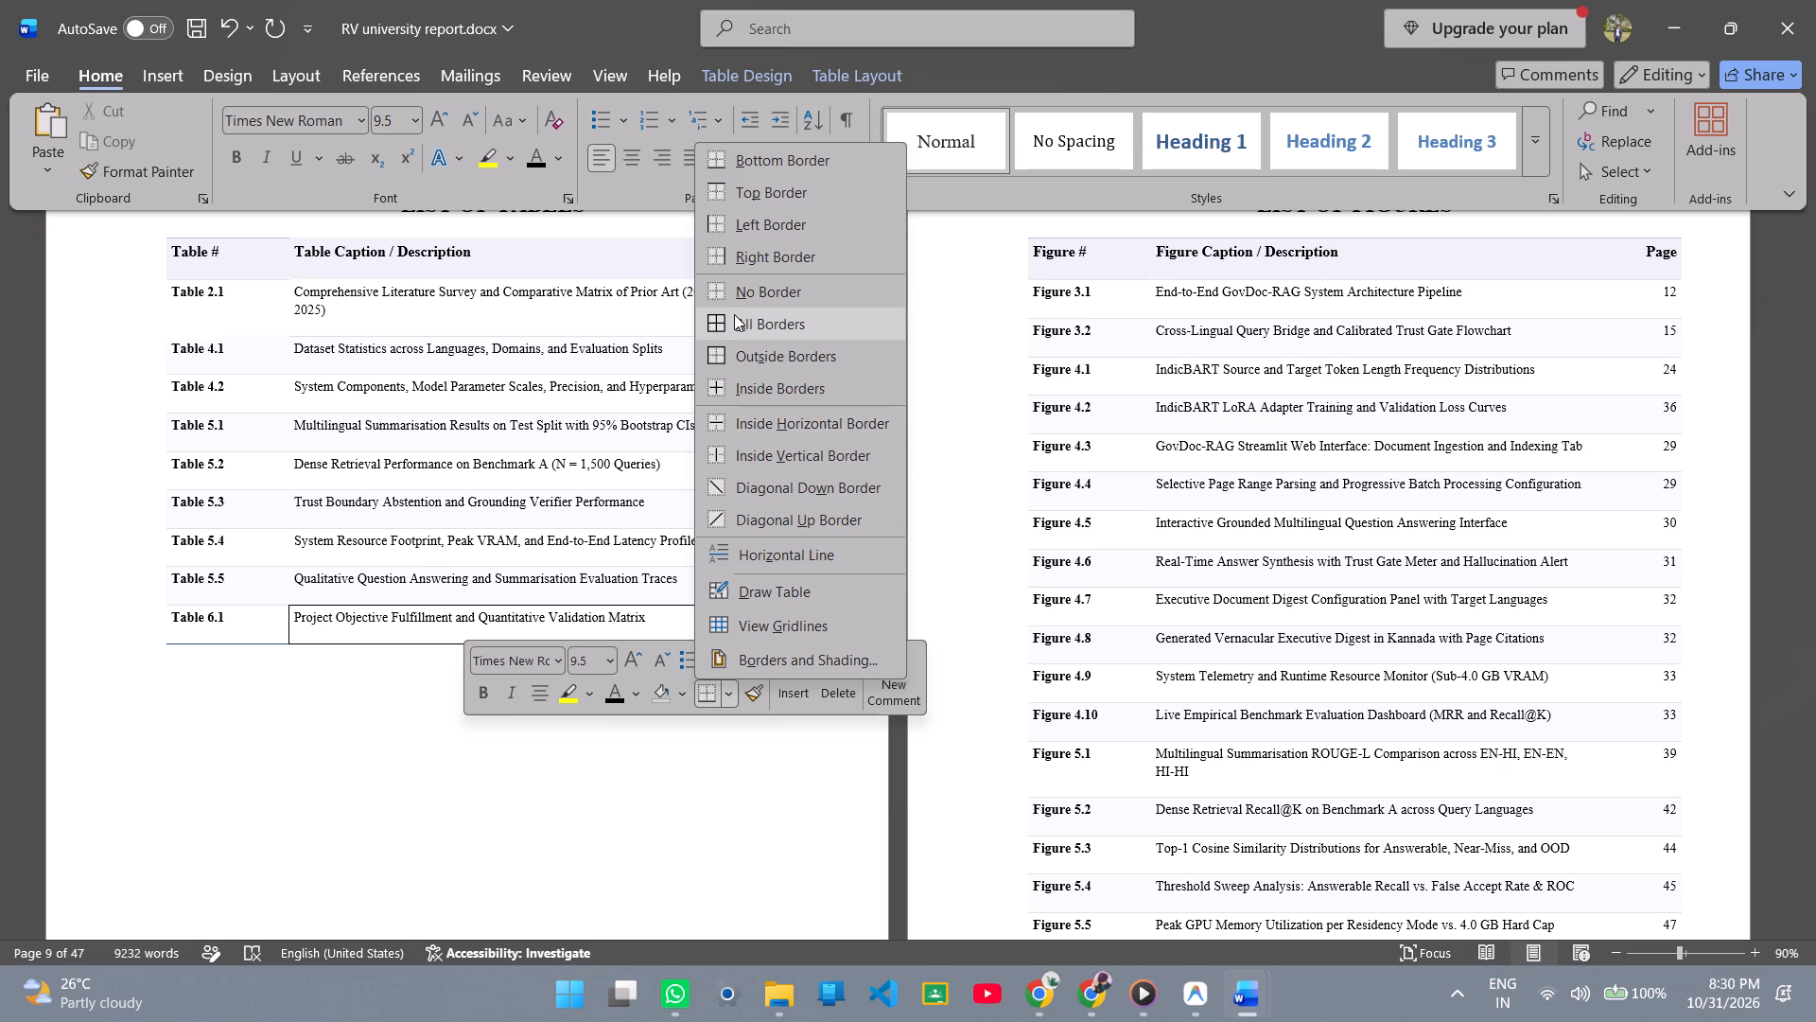
pyautogui.click(740, 289)
# Apply No Border to the "Table 6.1" cell in the last row of the List of Tables.
pyautogui.rightClick(268, 640)
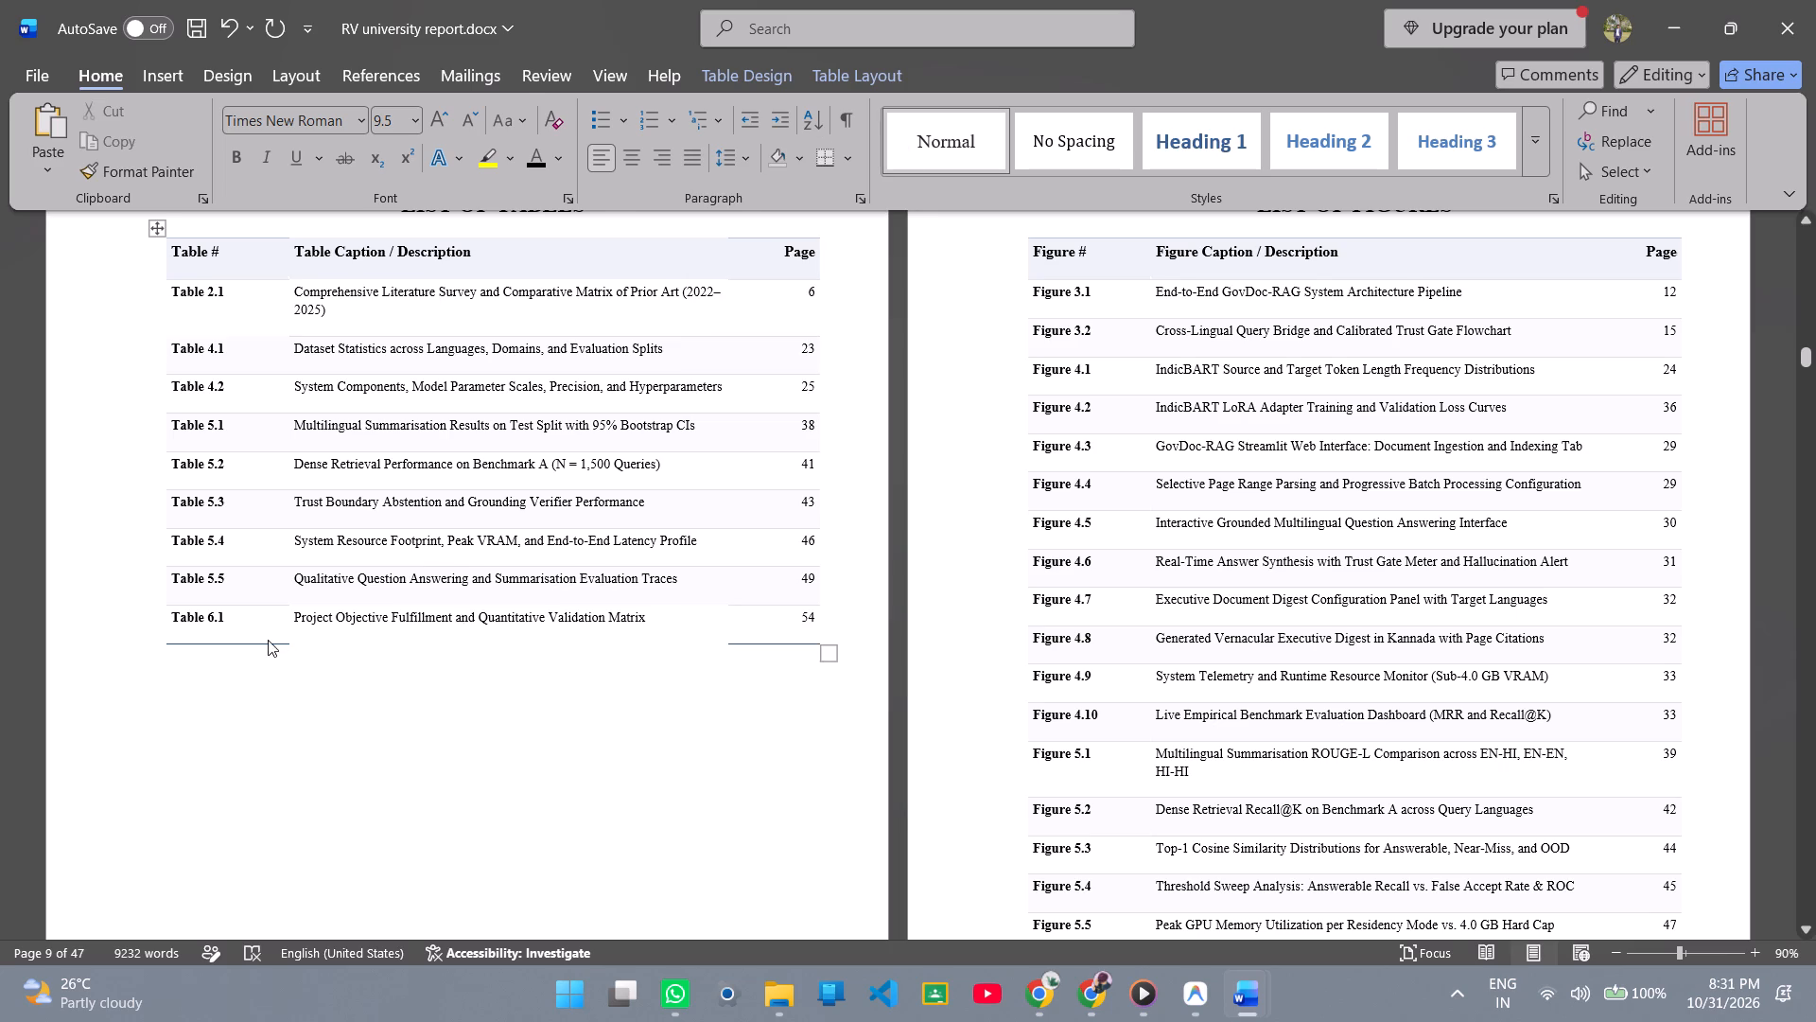
pyautogui.click(220, 632)
pyautogui.rightClick(255, 645)
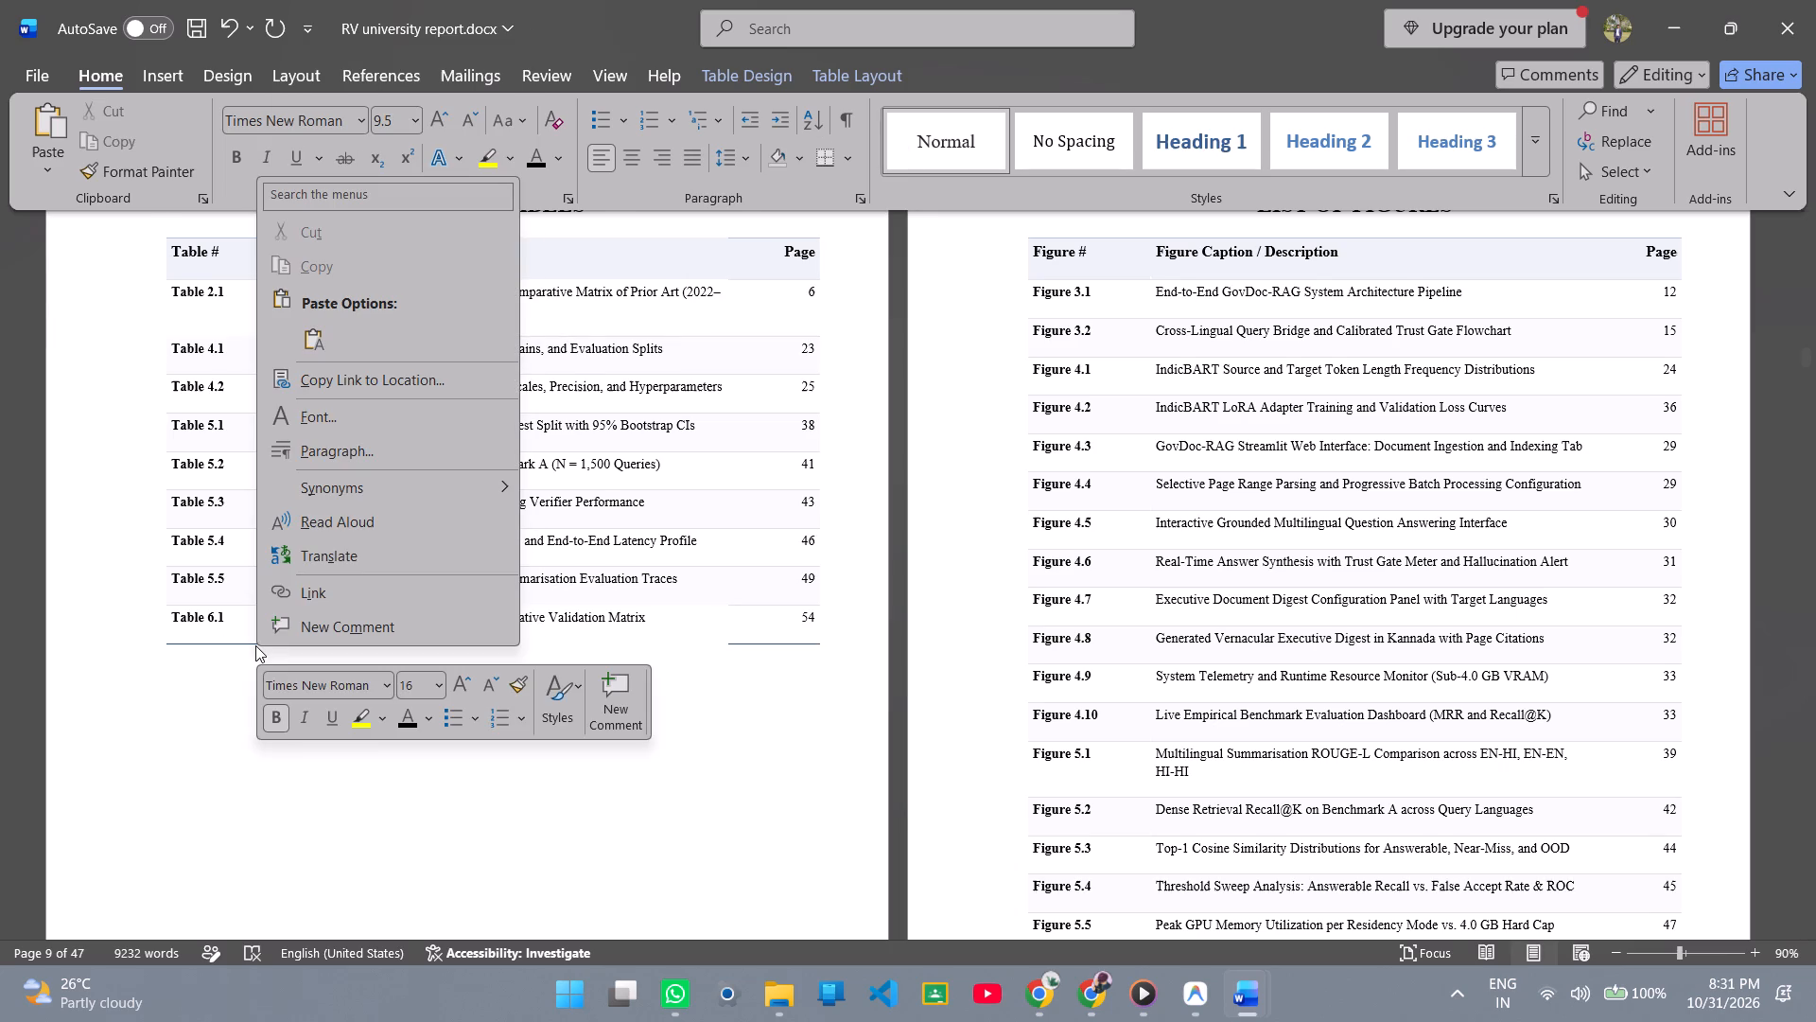
pyautogui.click(248, 647)
pyautogui.click(252, 631)
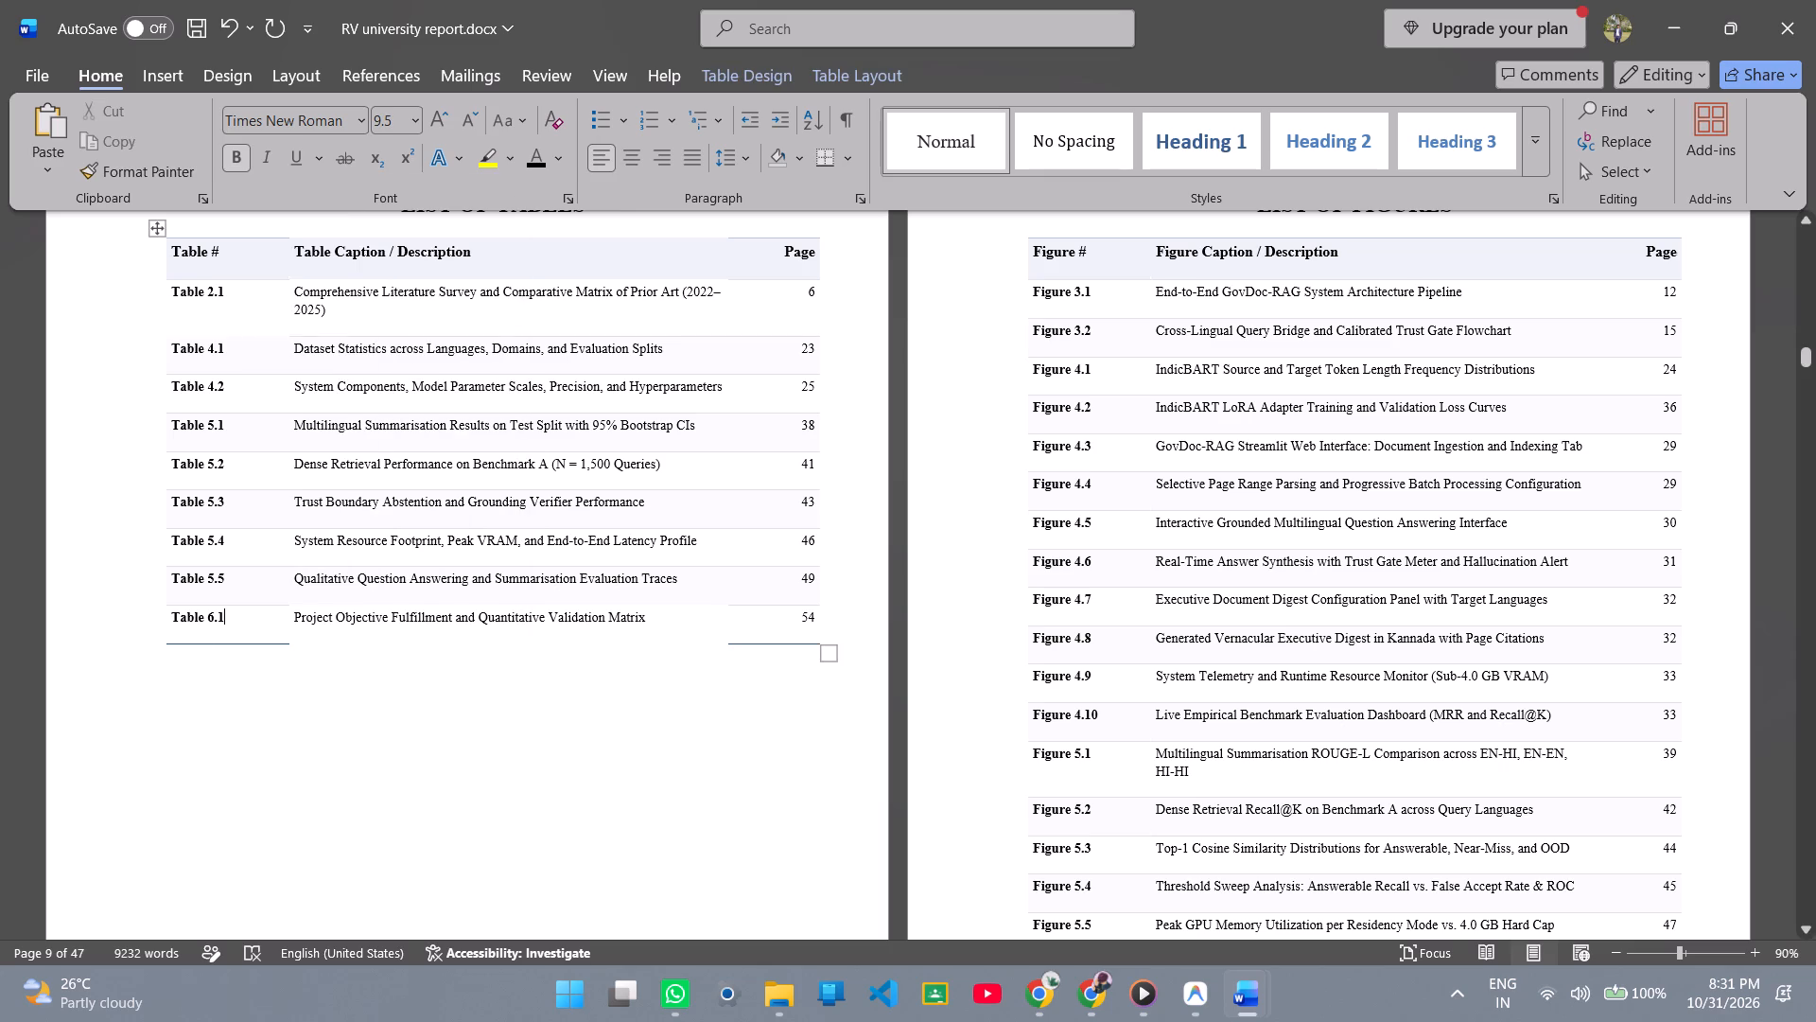
pyautogui.rightClick(271, 624)
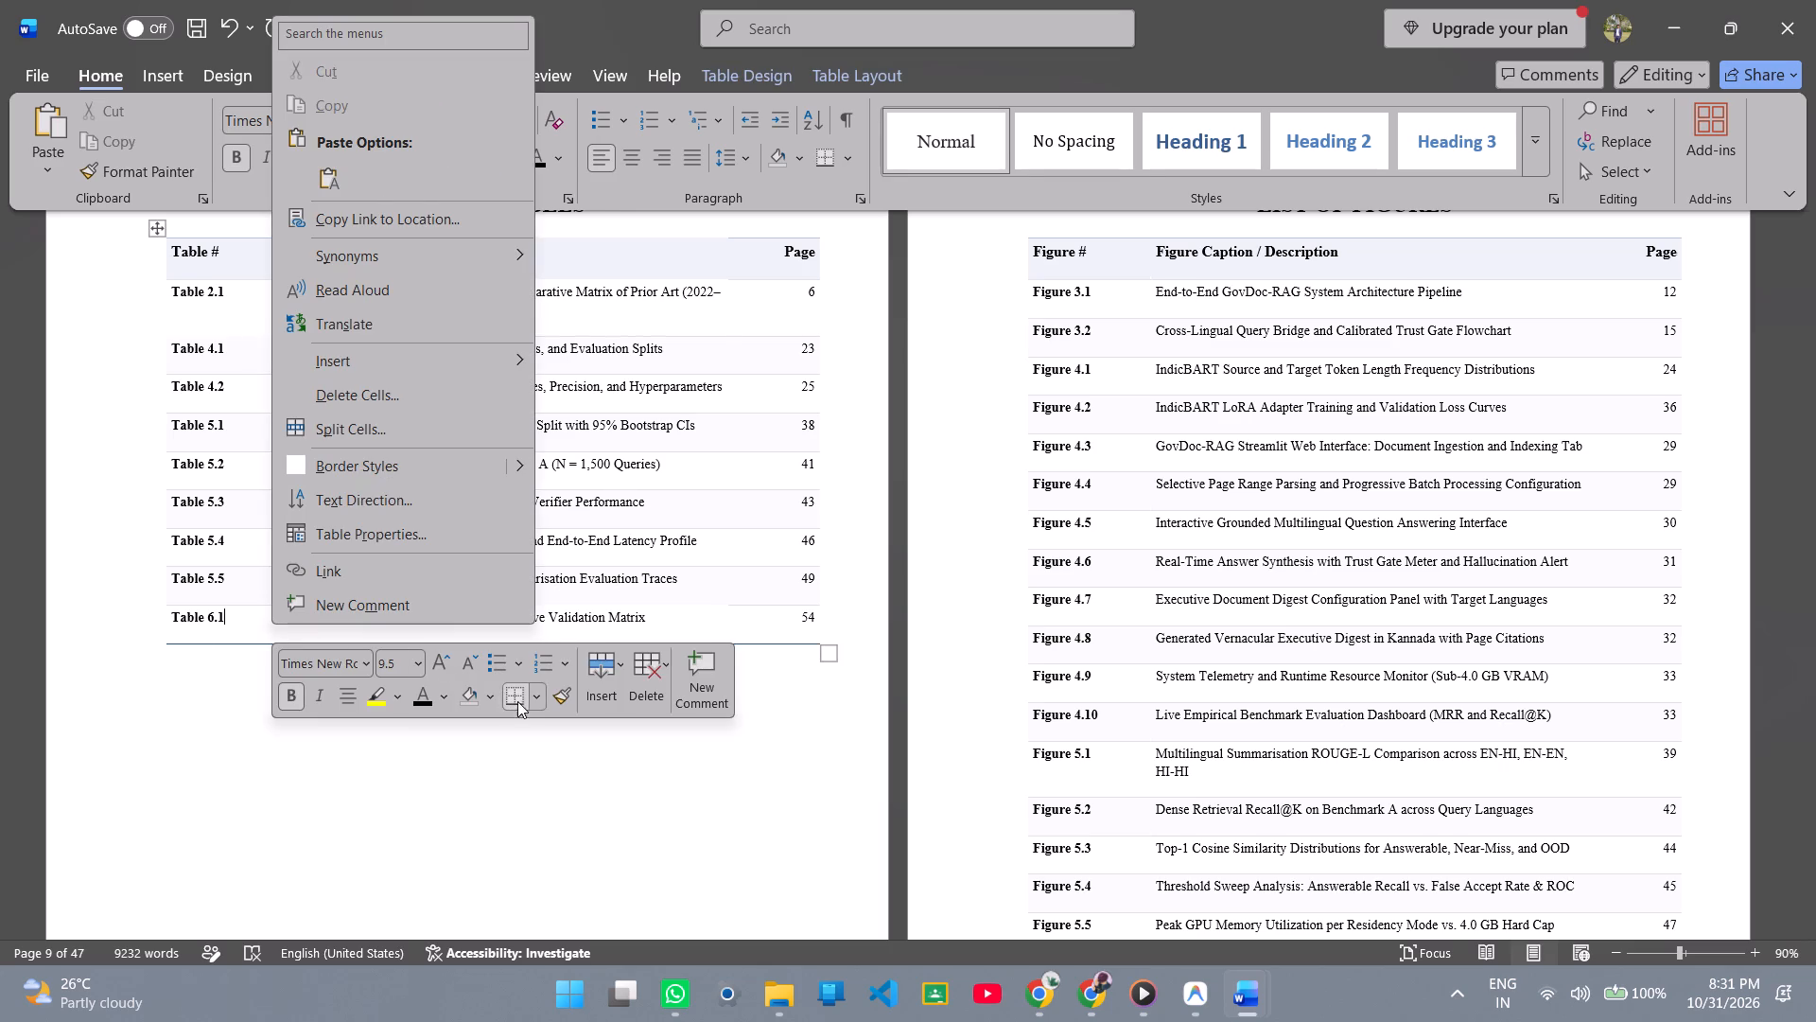
pyautogui.click(545, 698)
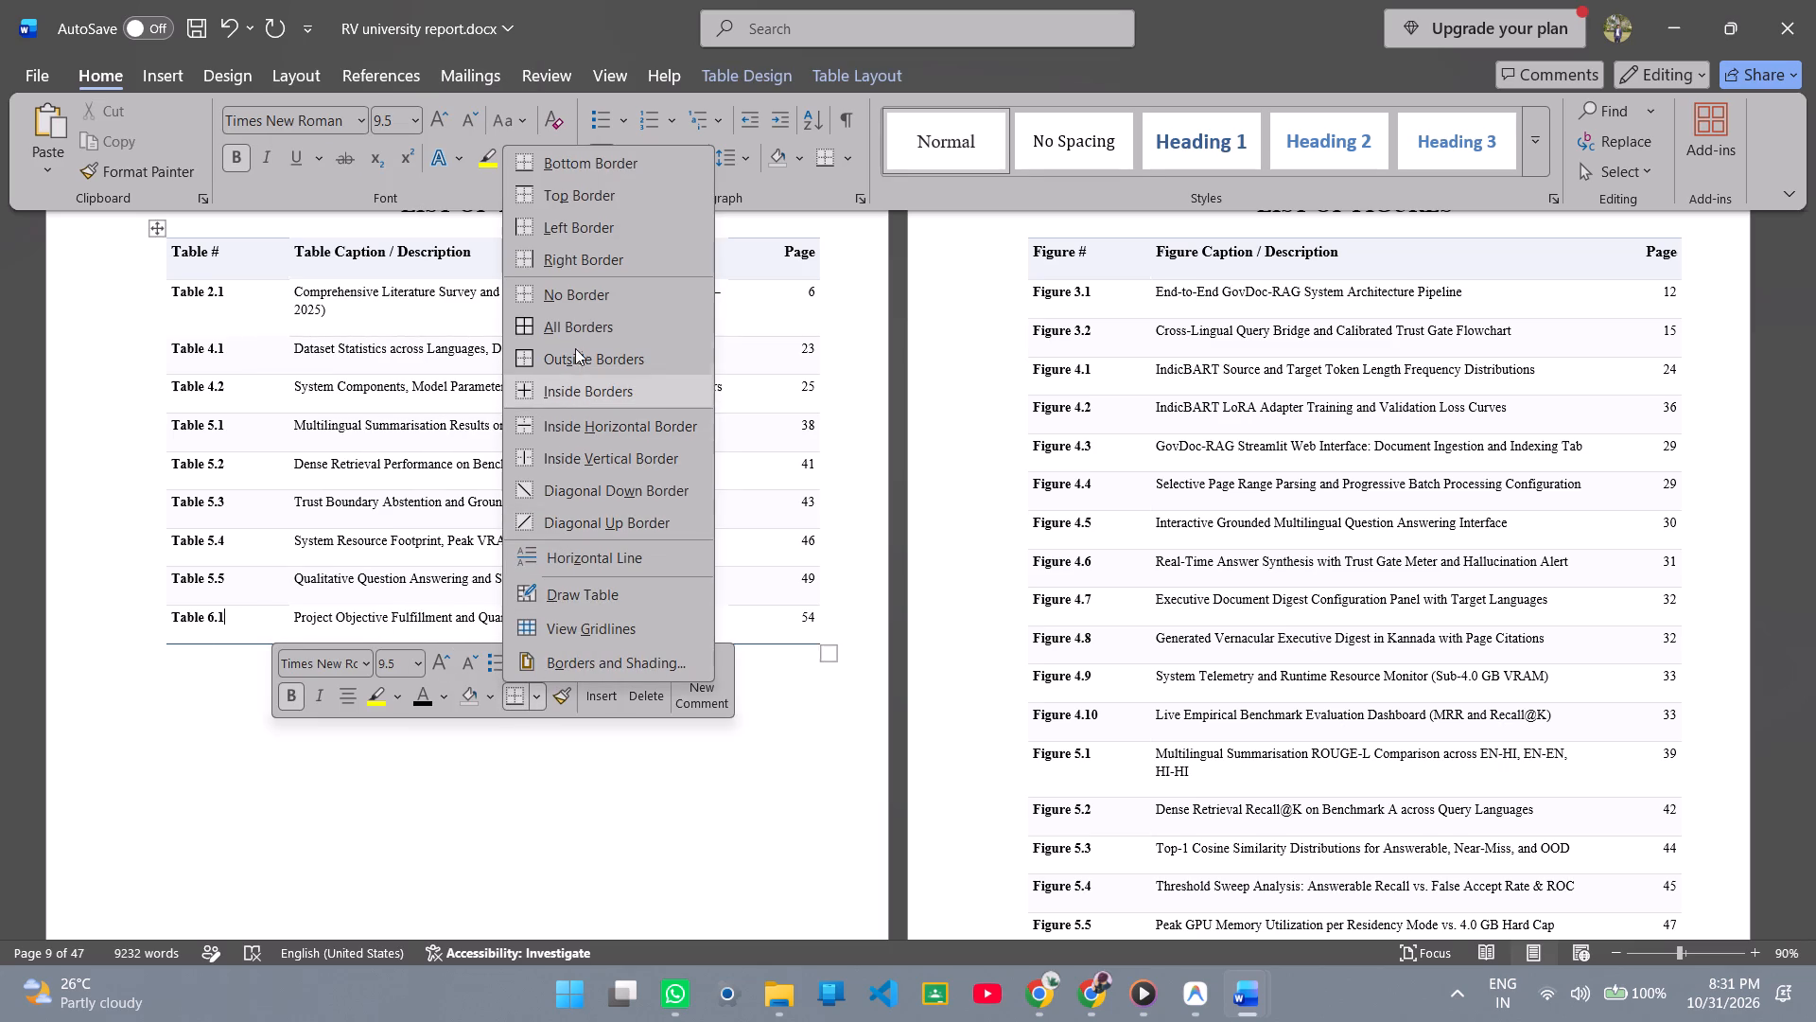
pyautogui.click(544, 291)
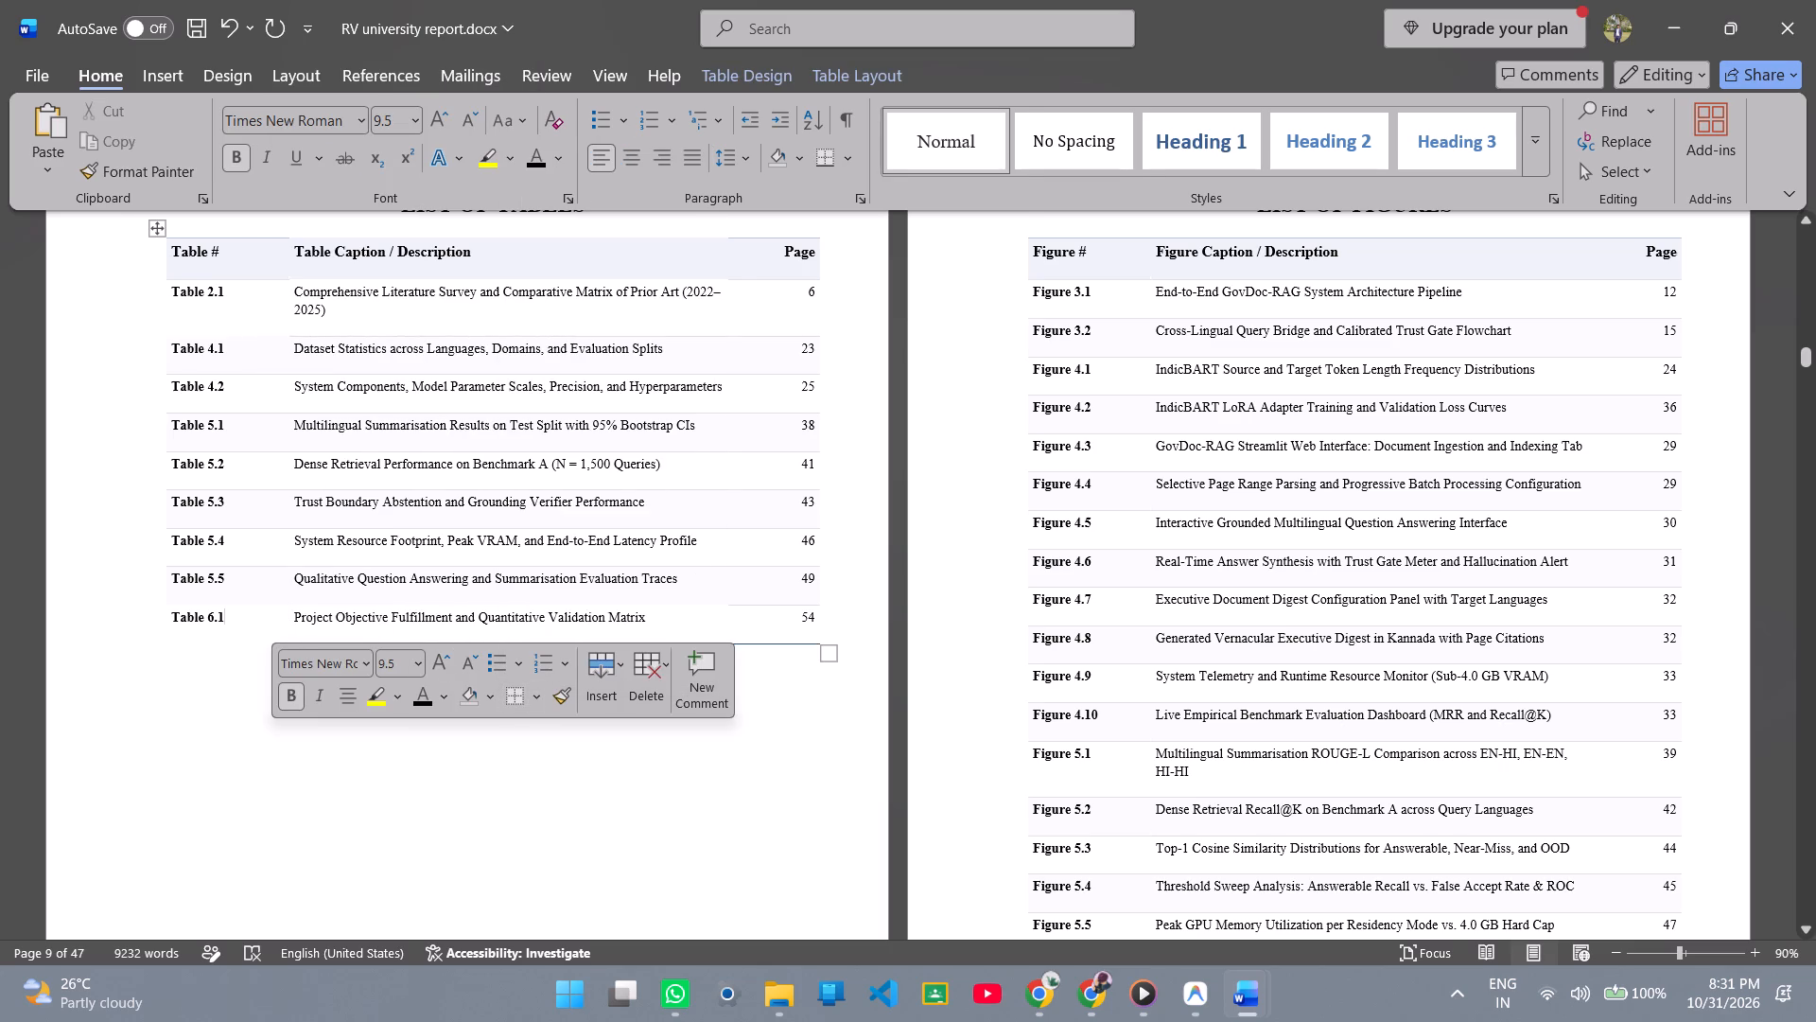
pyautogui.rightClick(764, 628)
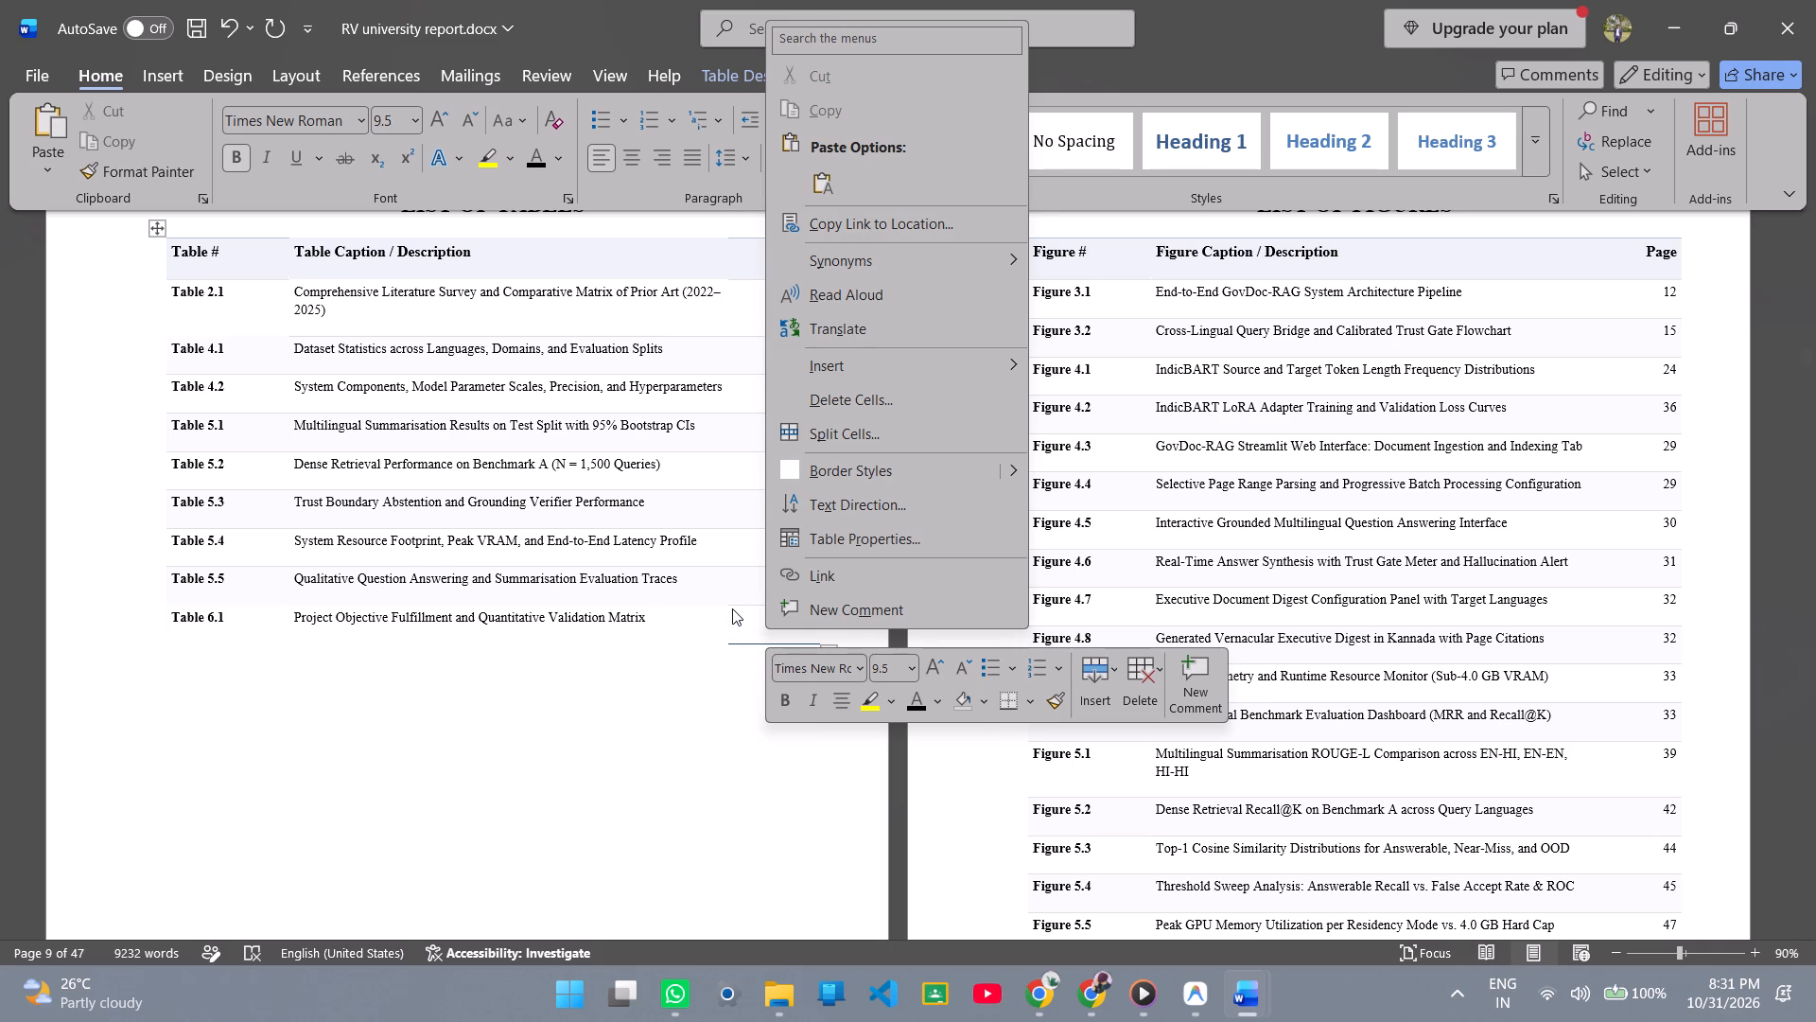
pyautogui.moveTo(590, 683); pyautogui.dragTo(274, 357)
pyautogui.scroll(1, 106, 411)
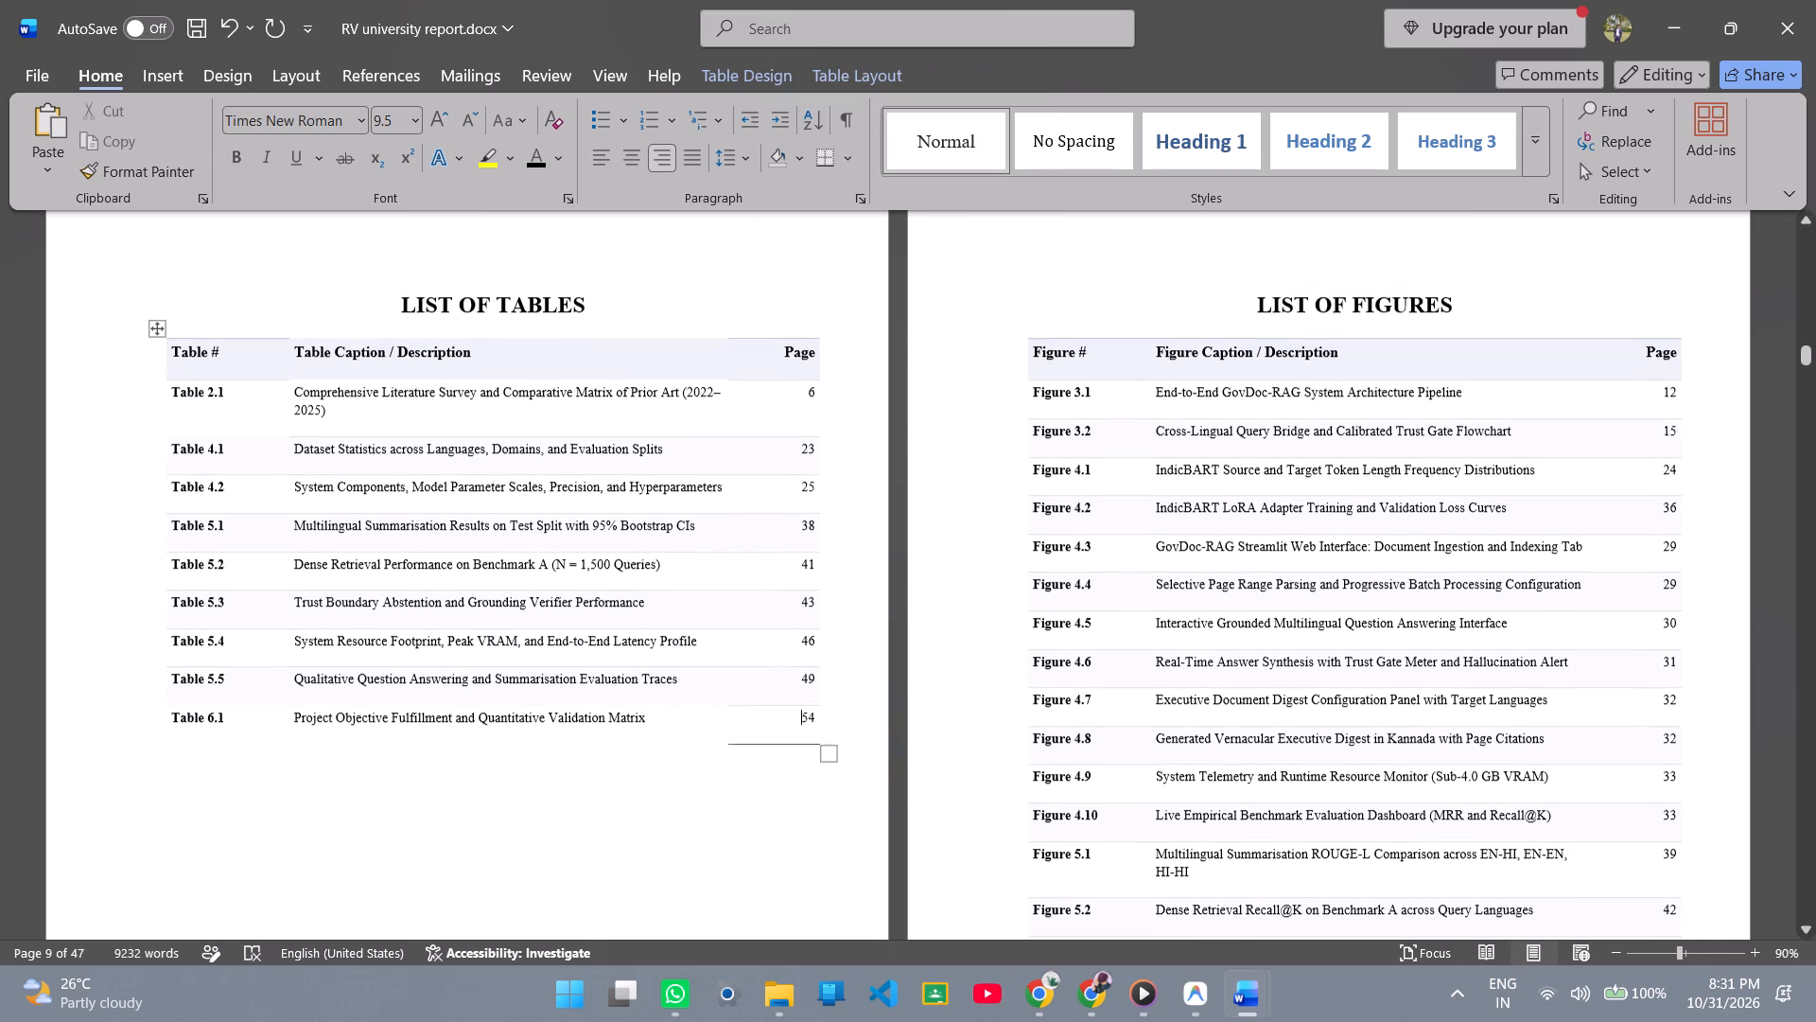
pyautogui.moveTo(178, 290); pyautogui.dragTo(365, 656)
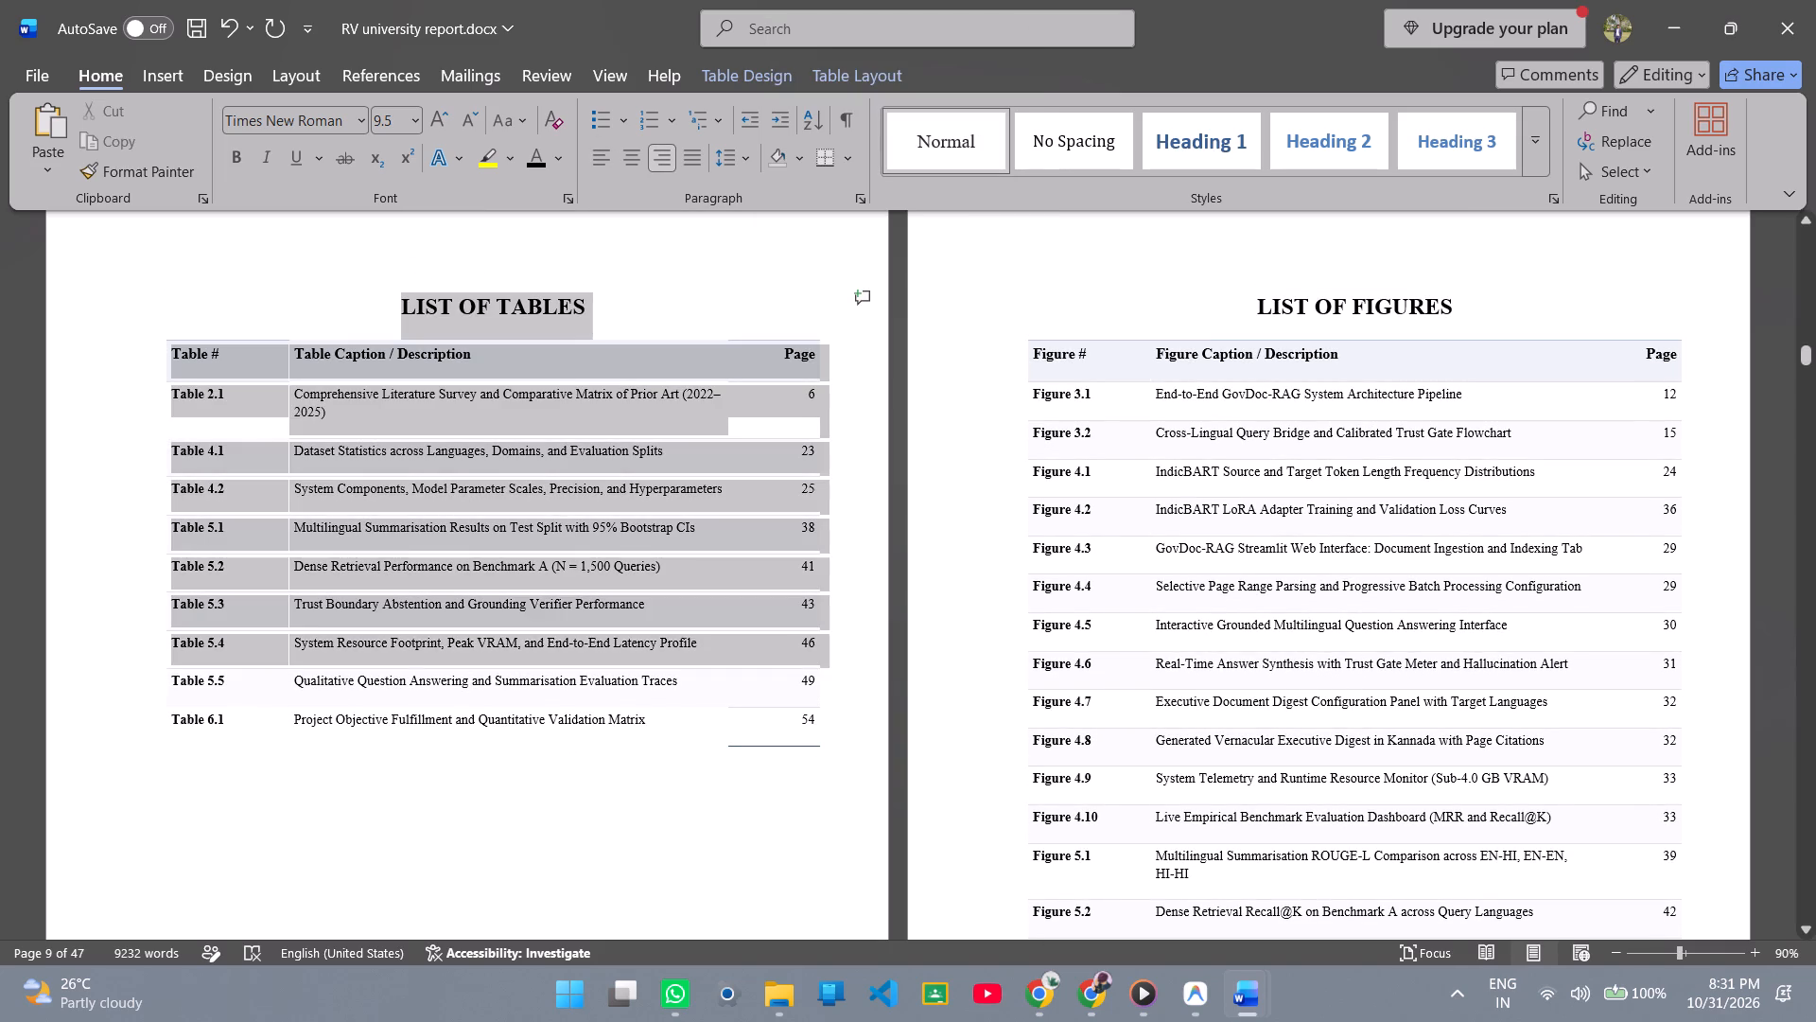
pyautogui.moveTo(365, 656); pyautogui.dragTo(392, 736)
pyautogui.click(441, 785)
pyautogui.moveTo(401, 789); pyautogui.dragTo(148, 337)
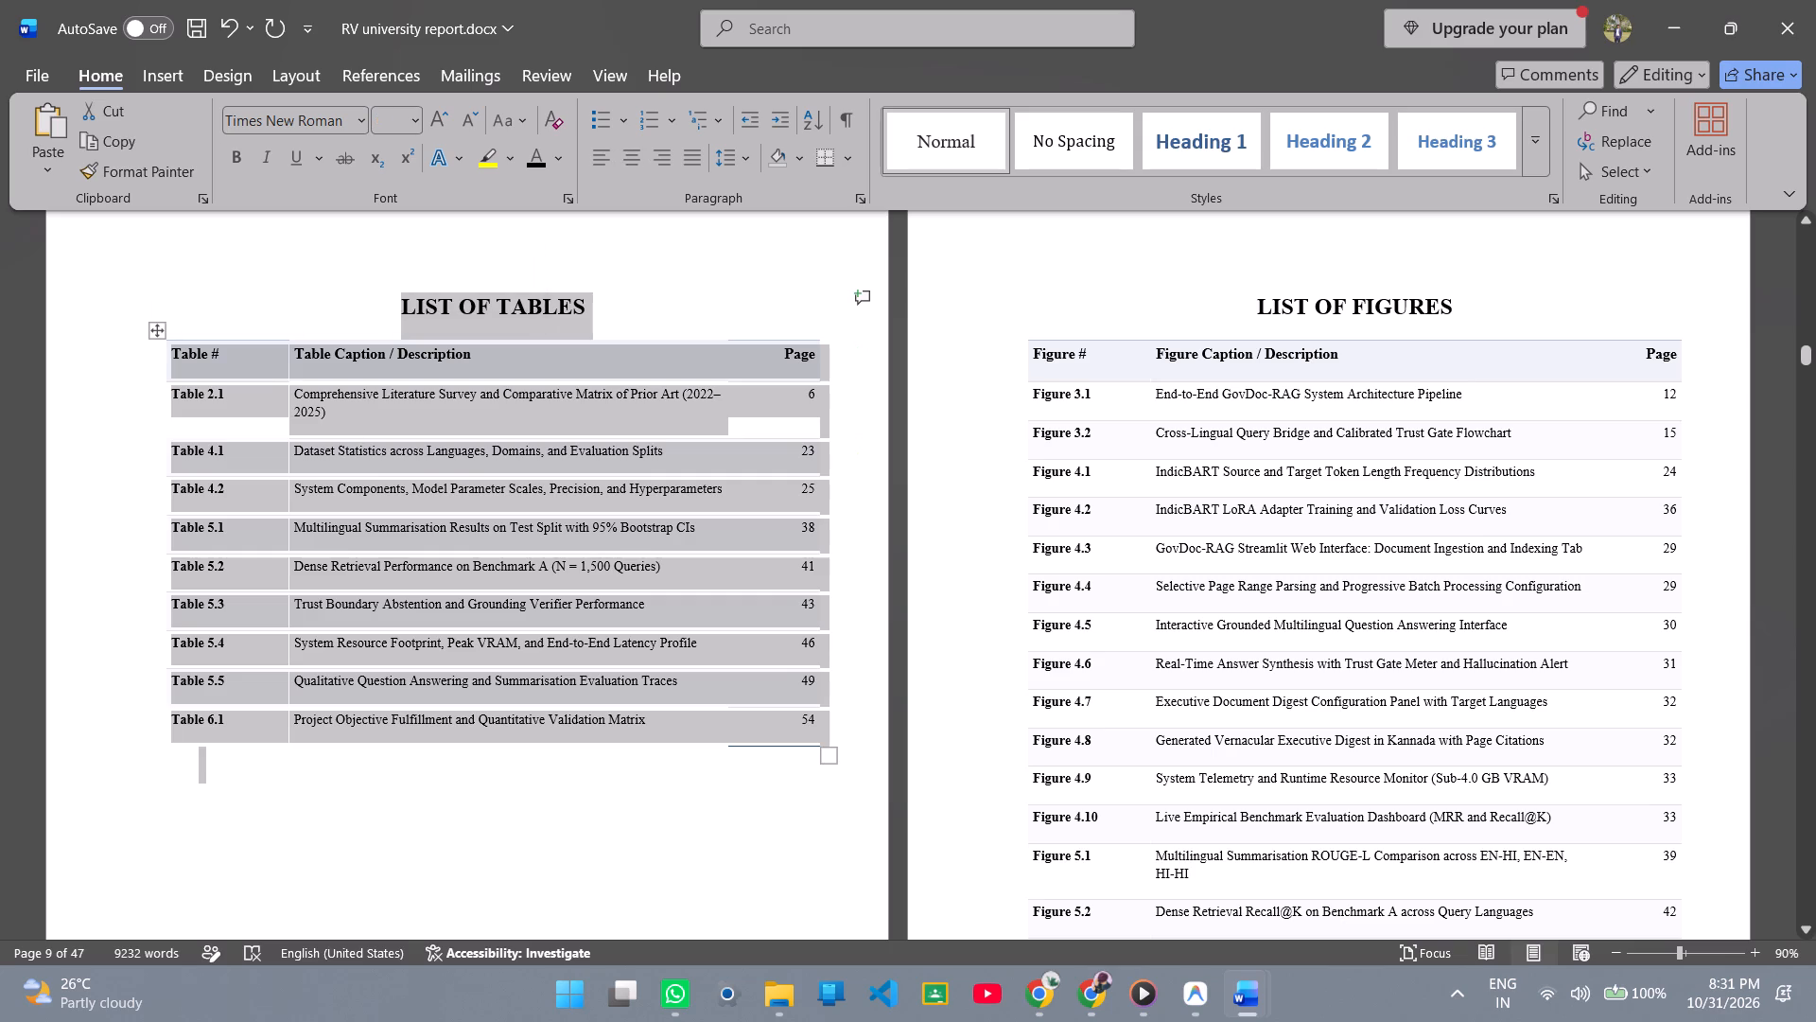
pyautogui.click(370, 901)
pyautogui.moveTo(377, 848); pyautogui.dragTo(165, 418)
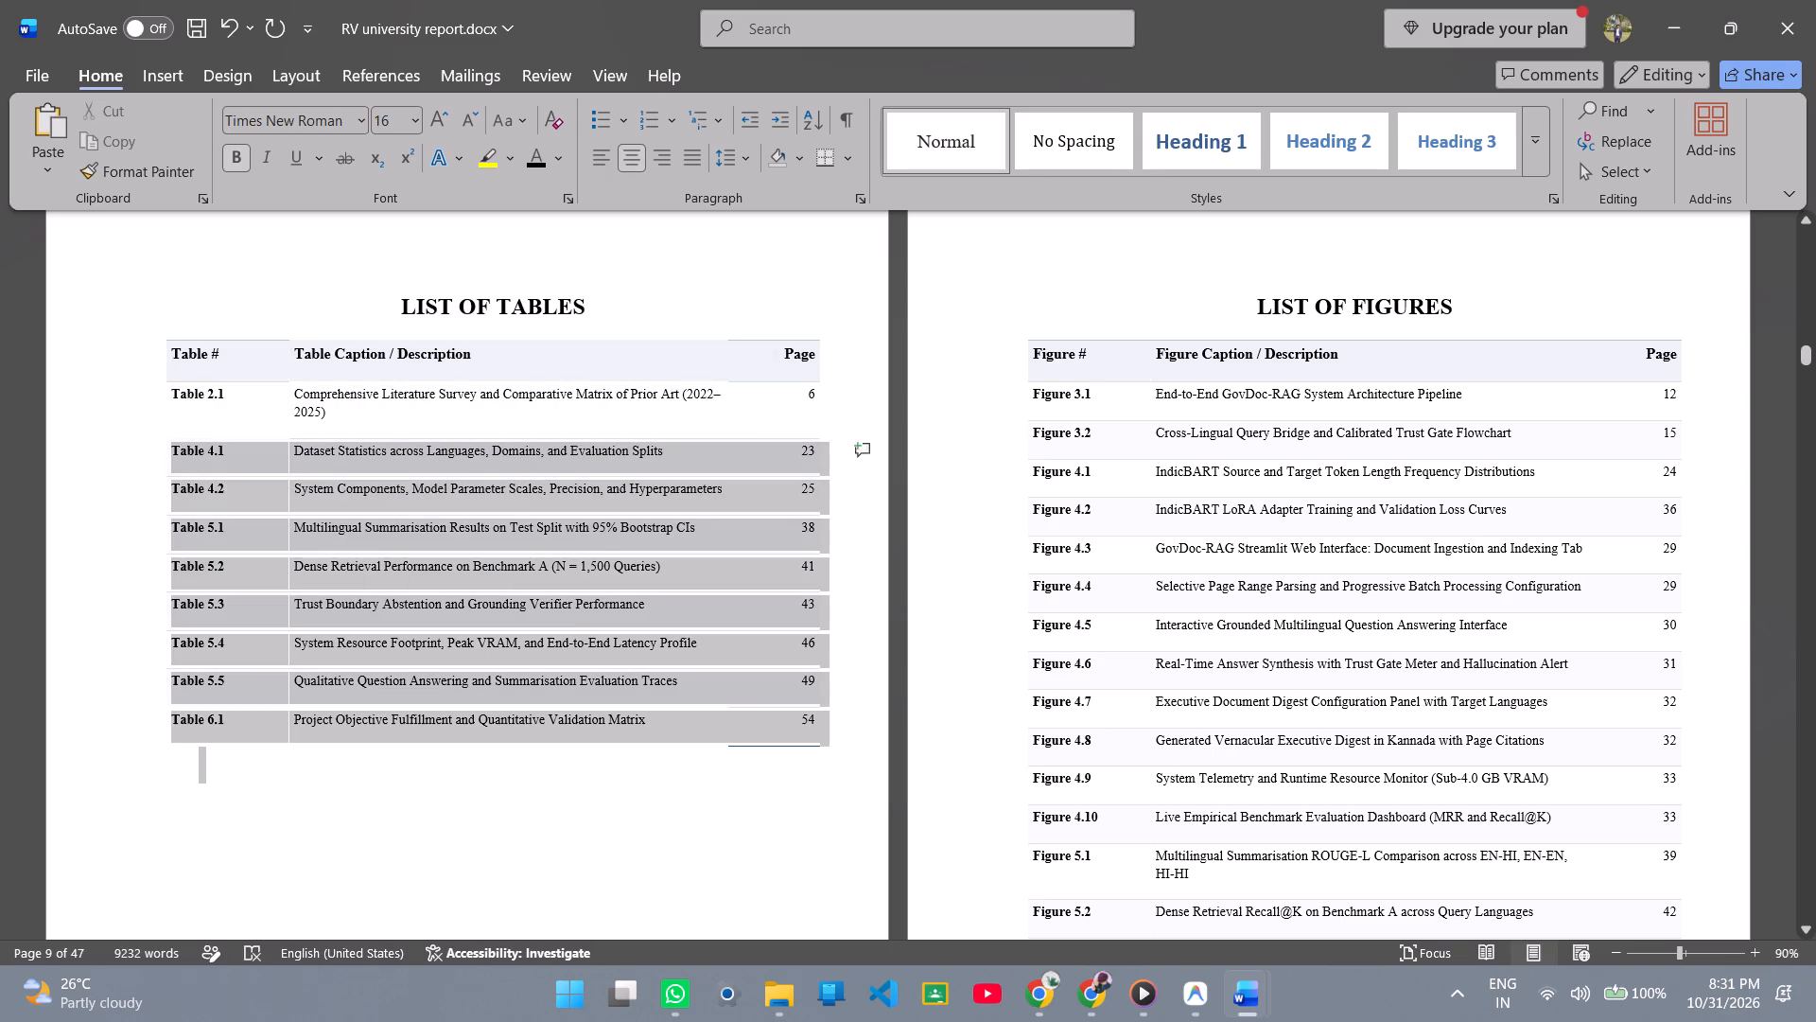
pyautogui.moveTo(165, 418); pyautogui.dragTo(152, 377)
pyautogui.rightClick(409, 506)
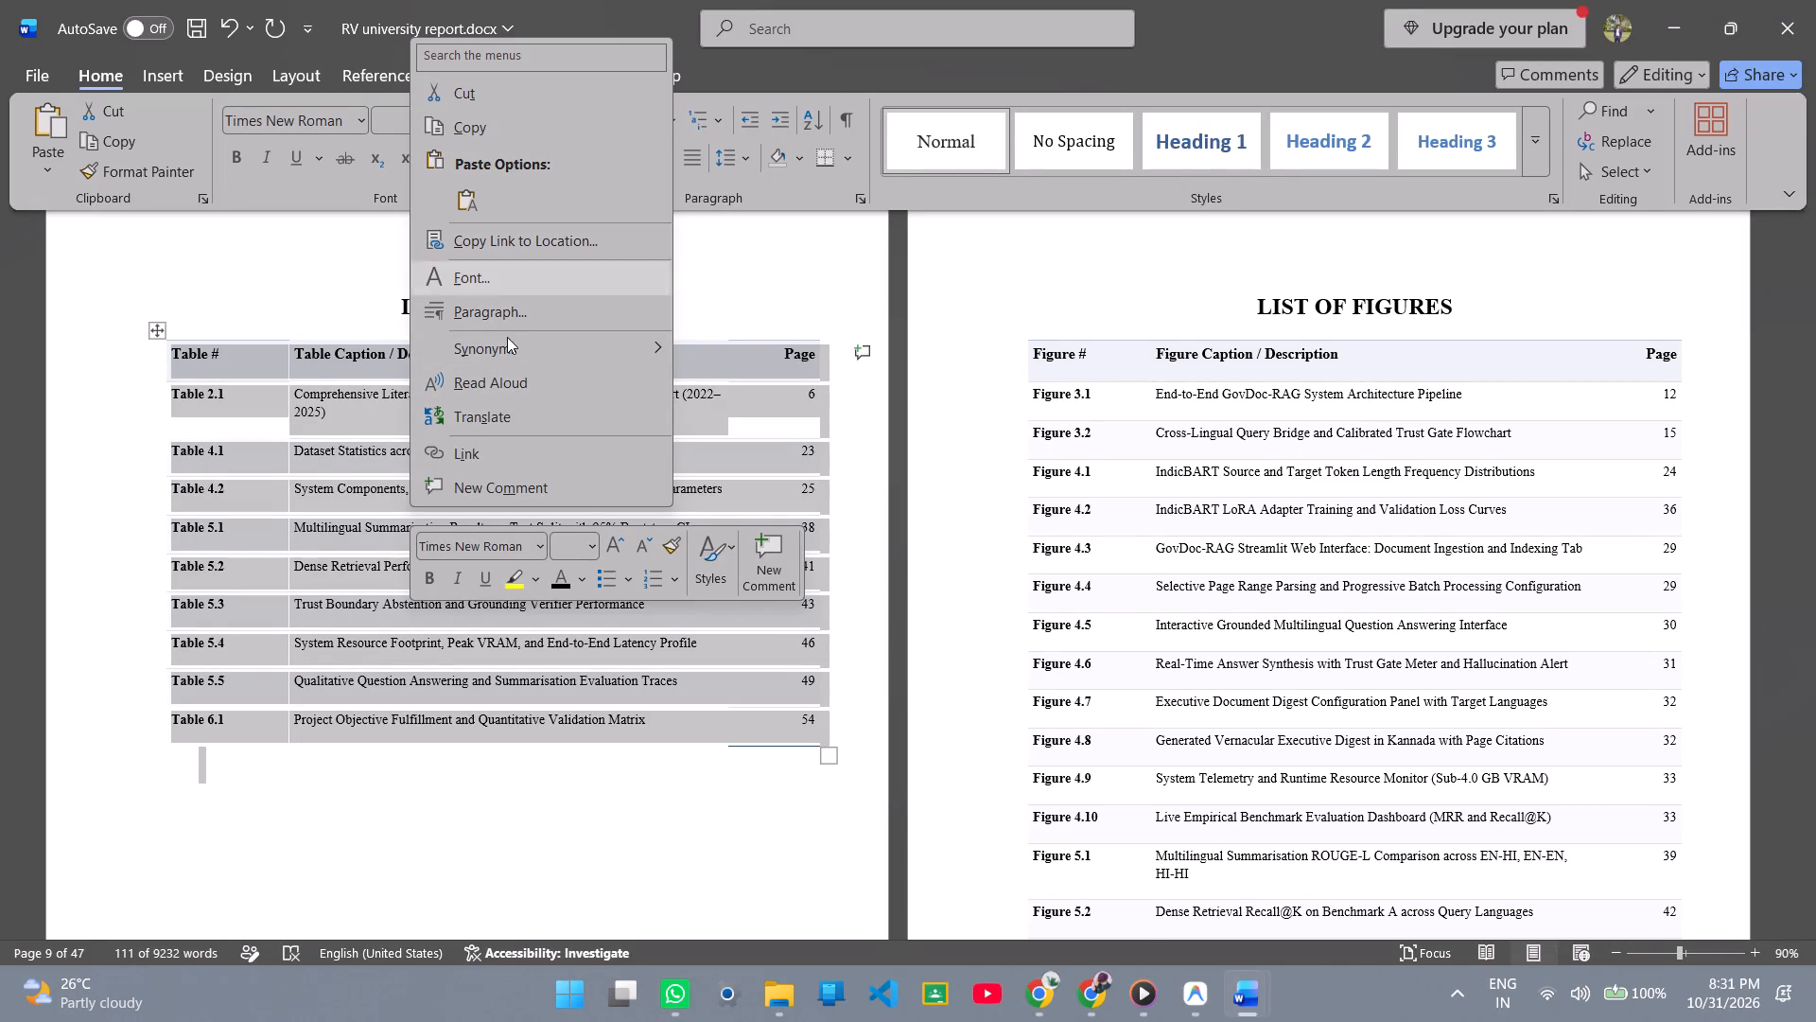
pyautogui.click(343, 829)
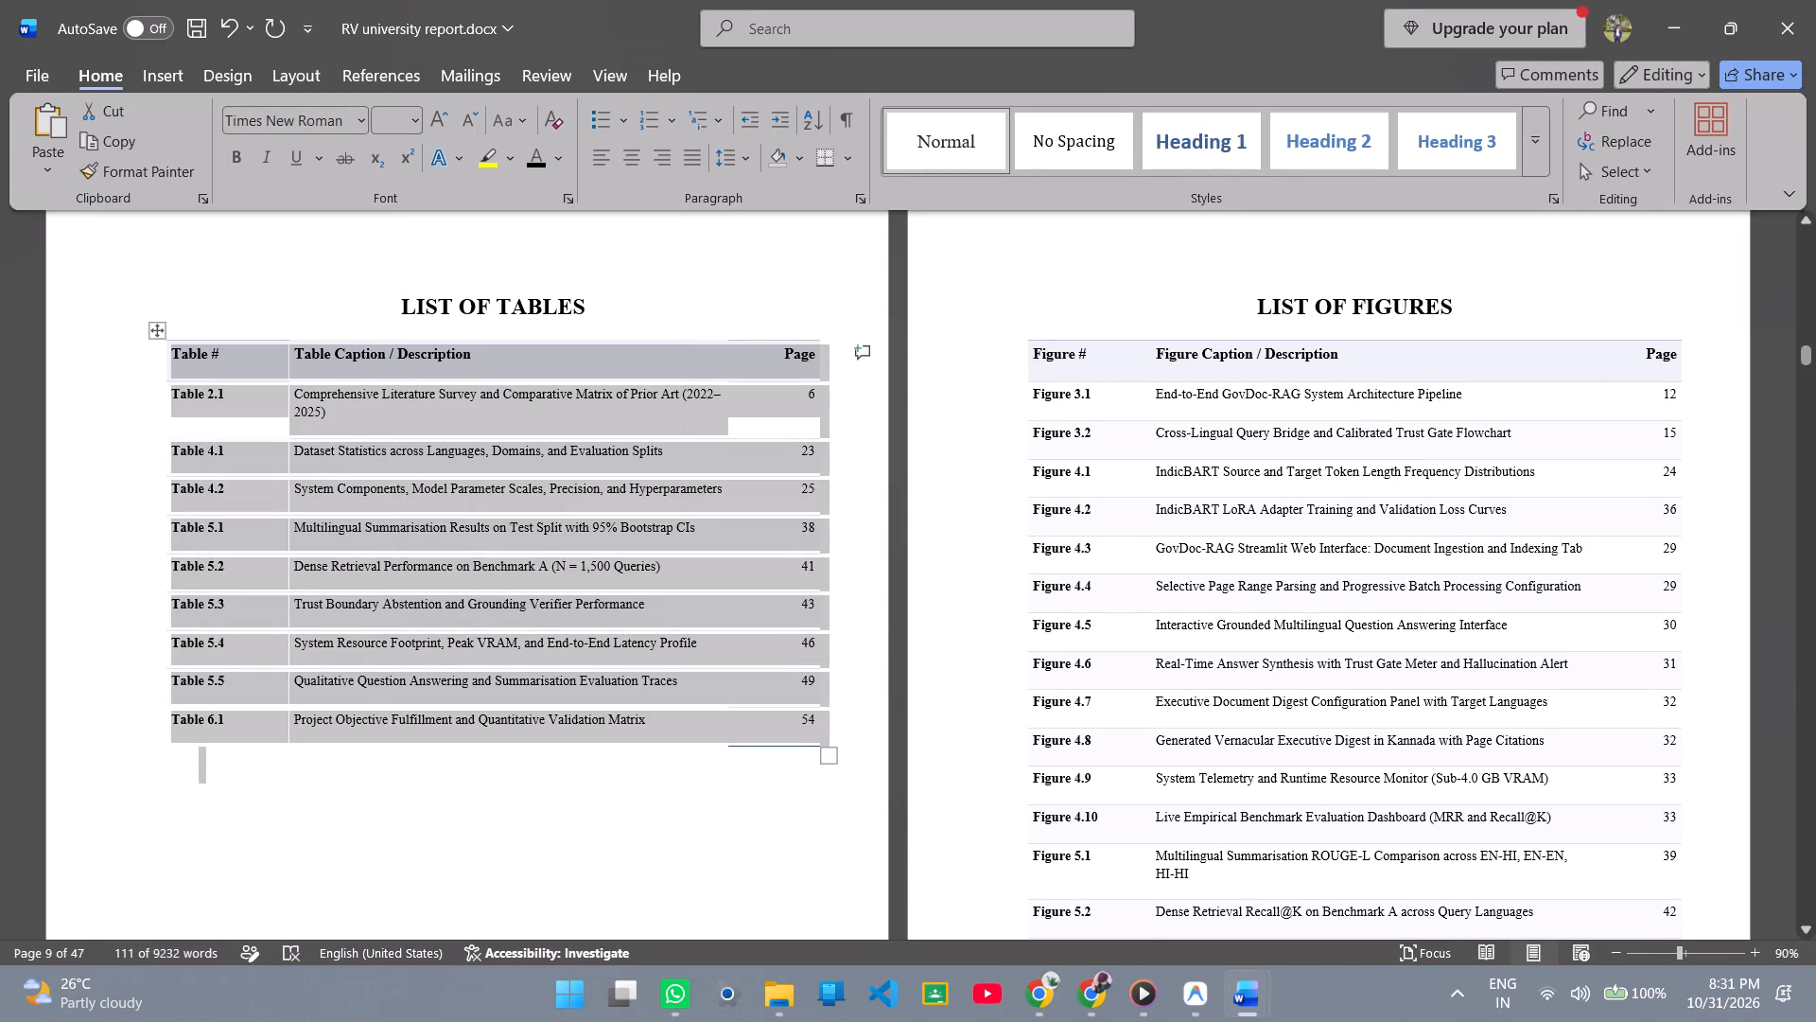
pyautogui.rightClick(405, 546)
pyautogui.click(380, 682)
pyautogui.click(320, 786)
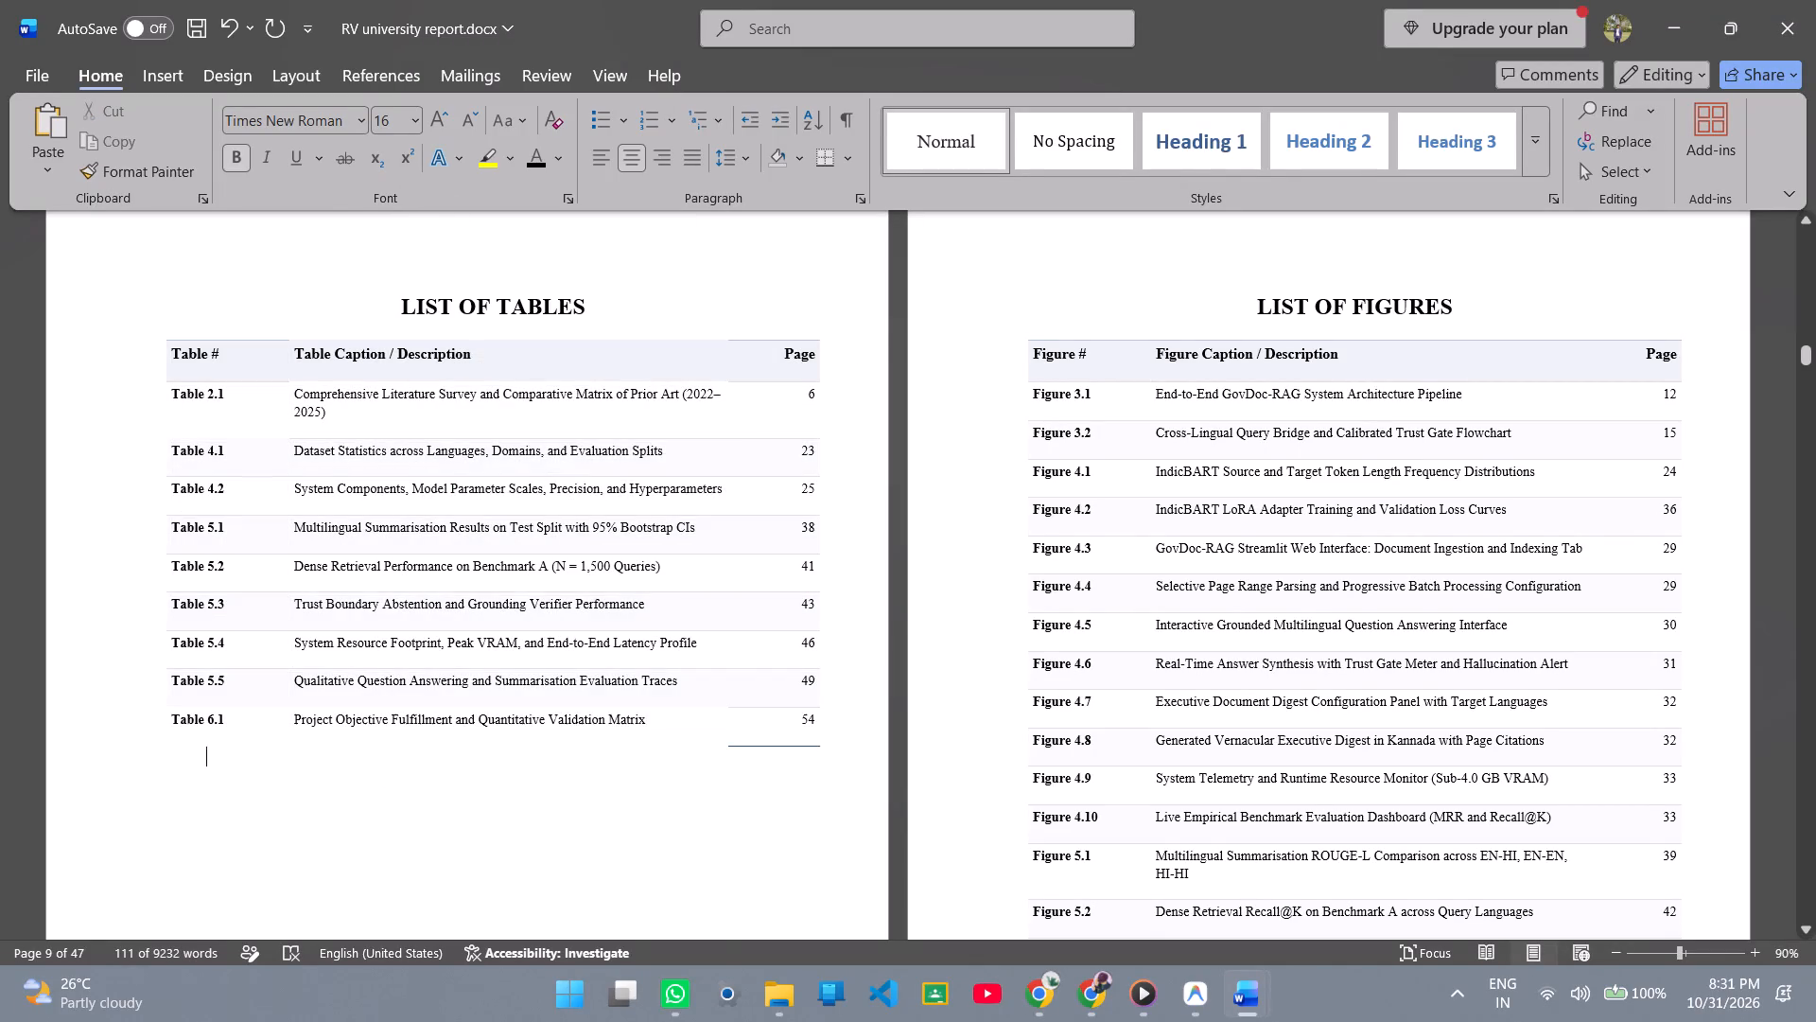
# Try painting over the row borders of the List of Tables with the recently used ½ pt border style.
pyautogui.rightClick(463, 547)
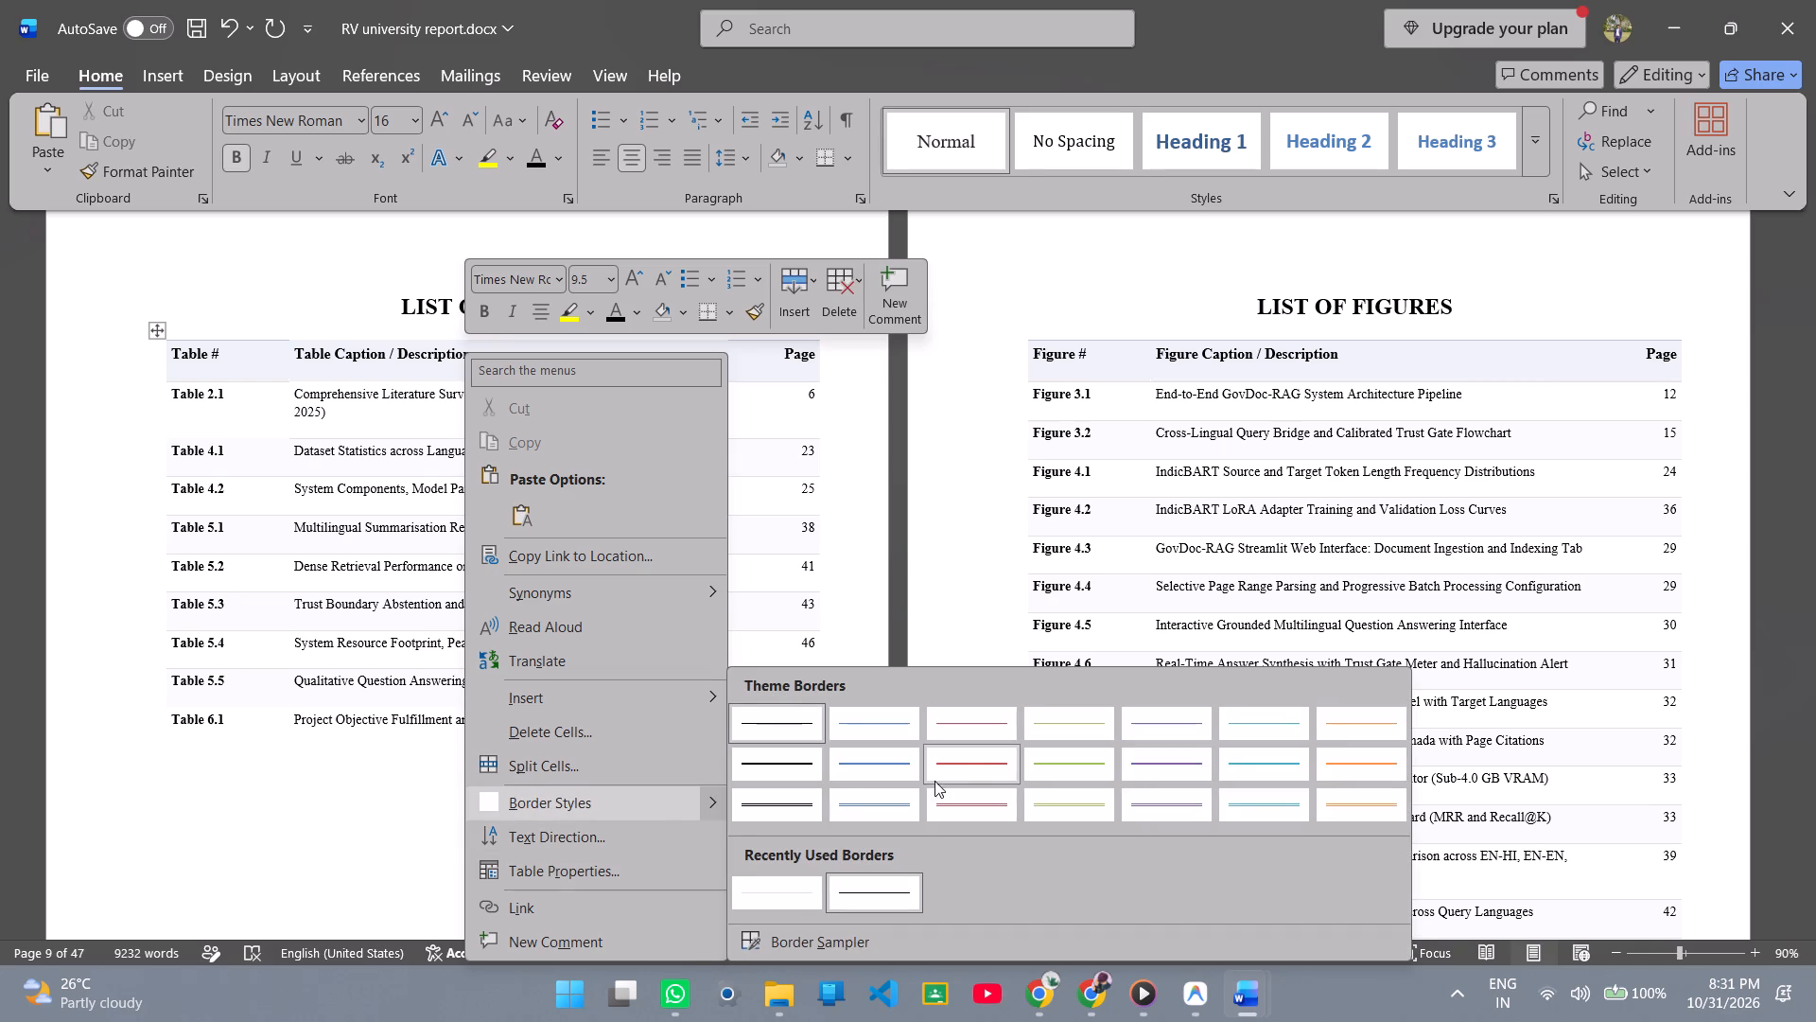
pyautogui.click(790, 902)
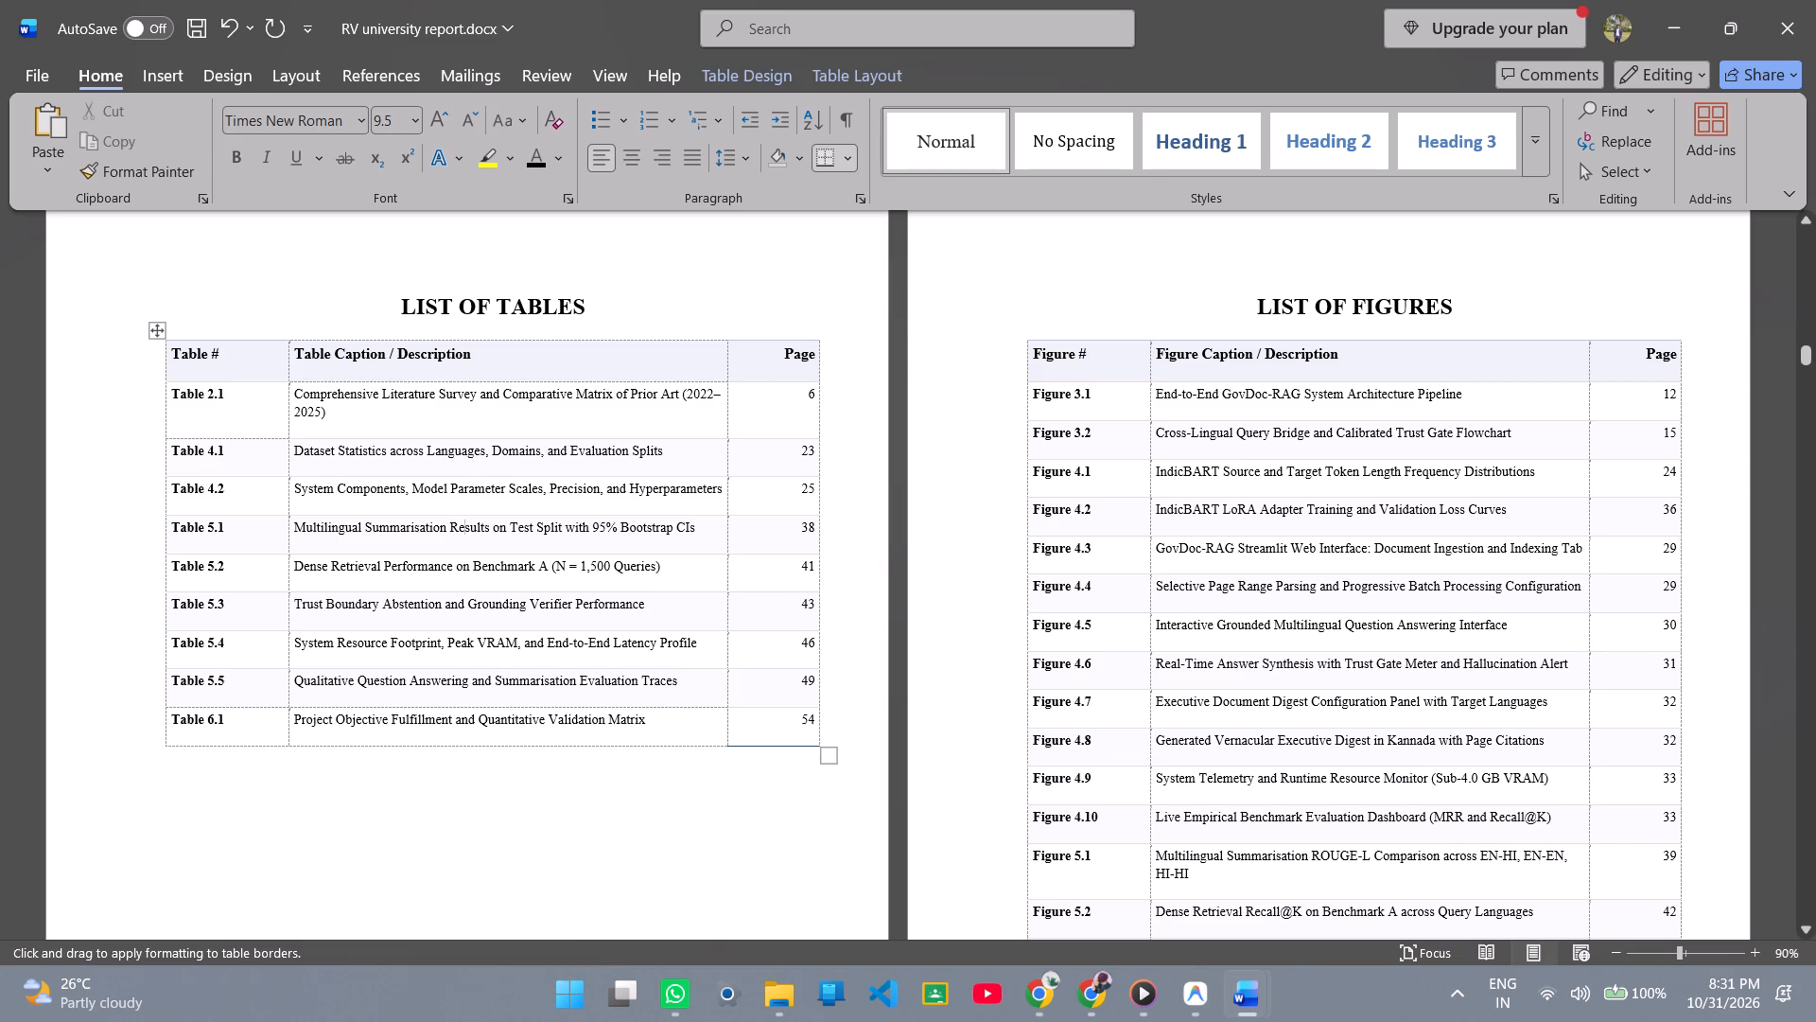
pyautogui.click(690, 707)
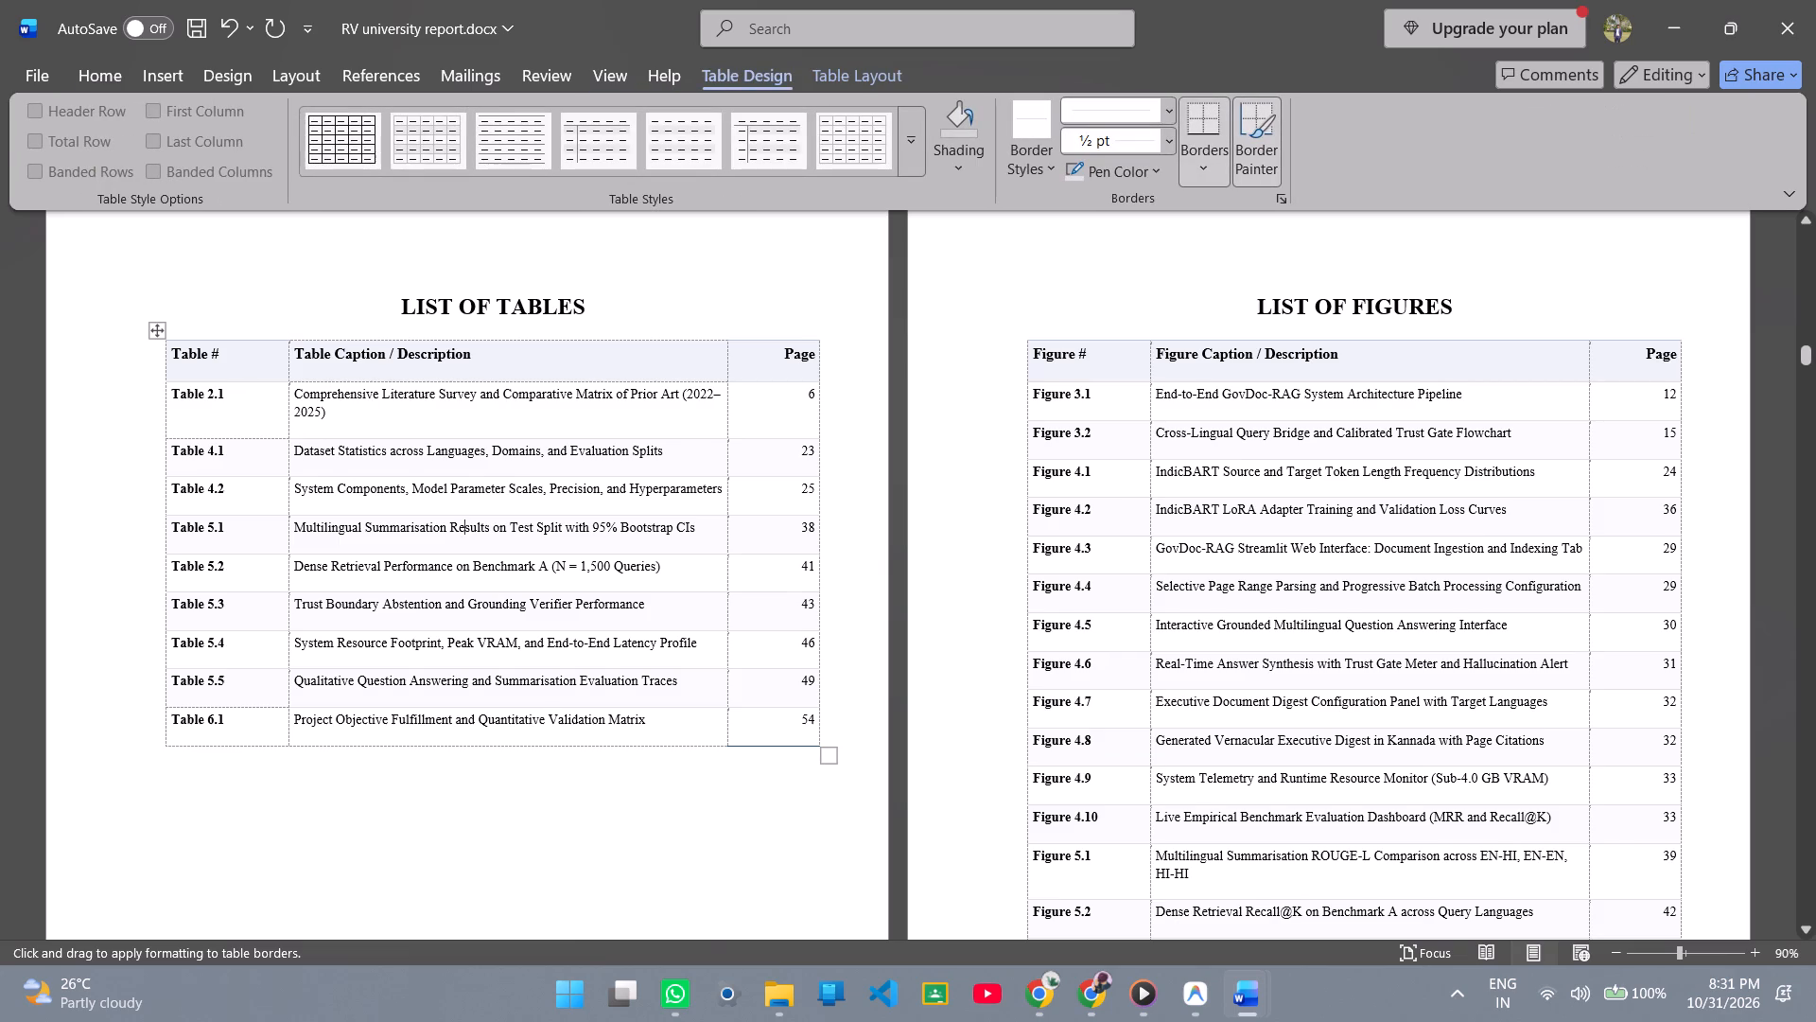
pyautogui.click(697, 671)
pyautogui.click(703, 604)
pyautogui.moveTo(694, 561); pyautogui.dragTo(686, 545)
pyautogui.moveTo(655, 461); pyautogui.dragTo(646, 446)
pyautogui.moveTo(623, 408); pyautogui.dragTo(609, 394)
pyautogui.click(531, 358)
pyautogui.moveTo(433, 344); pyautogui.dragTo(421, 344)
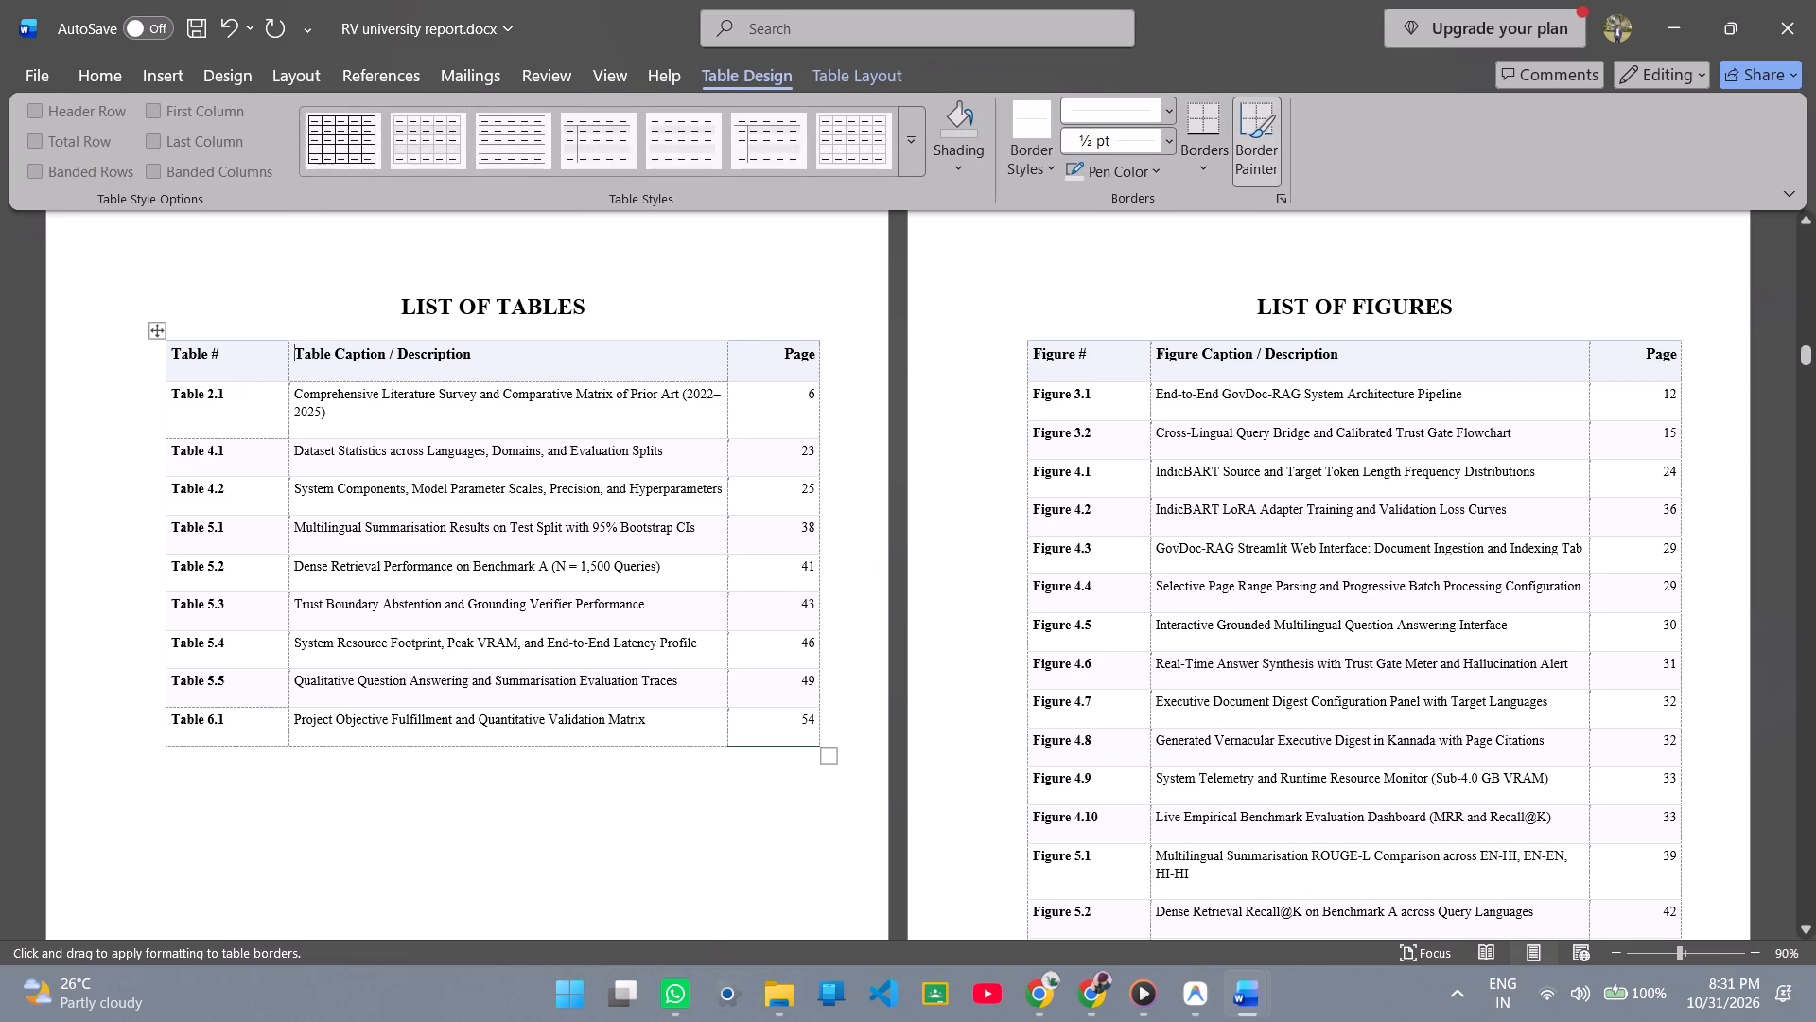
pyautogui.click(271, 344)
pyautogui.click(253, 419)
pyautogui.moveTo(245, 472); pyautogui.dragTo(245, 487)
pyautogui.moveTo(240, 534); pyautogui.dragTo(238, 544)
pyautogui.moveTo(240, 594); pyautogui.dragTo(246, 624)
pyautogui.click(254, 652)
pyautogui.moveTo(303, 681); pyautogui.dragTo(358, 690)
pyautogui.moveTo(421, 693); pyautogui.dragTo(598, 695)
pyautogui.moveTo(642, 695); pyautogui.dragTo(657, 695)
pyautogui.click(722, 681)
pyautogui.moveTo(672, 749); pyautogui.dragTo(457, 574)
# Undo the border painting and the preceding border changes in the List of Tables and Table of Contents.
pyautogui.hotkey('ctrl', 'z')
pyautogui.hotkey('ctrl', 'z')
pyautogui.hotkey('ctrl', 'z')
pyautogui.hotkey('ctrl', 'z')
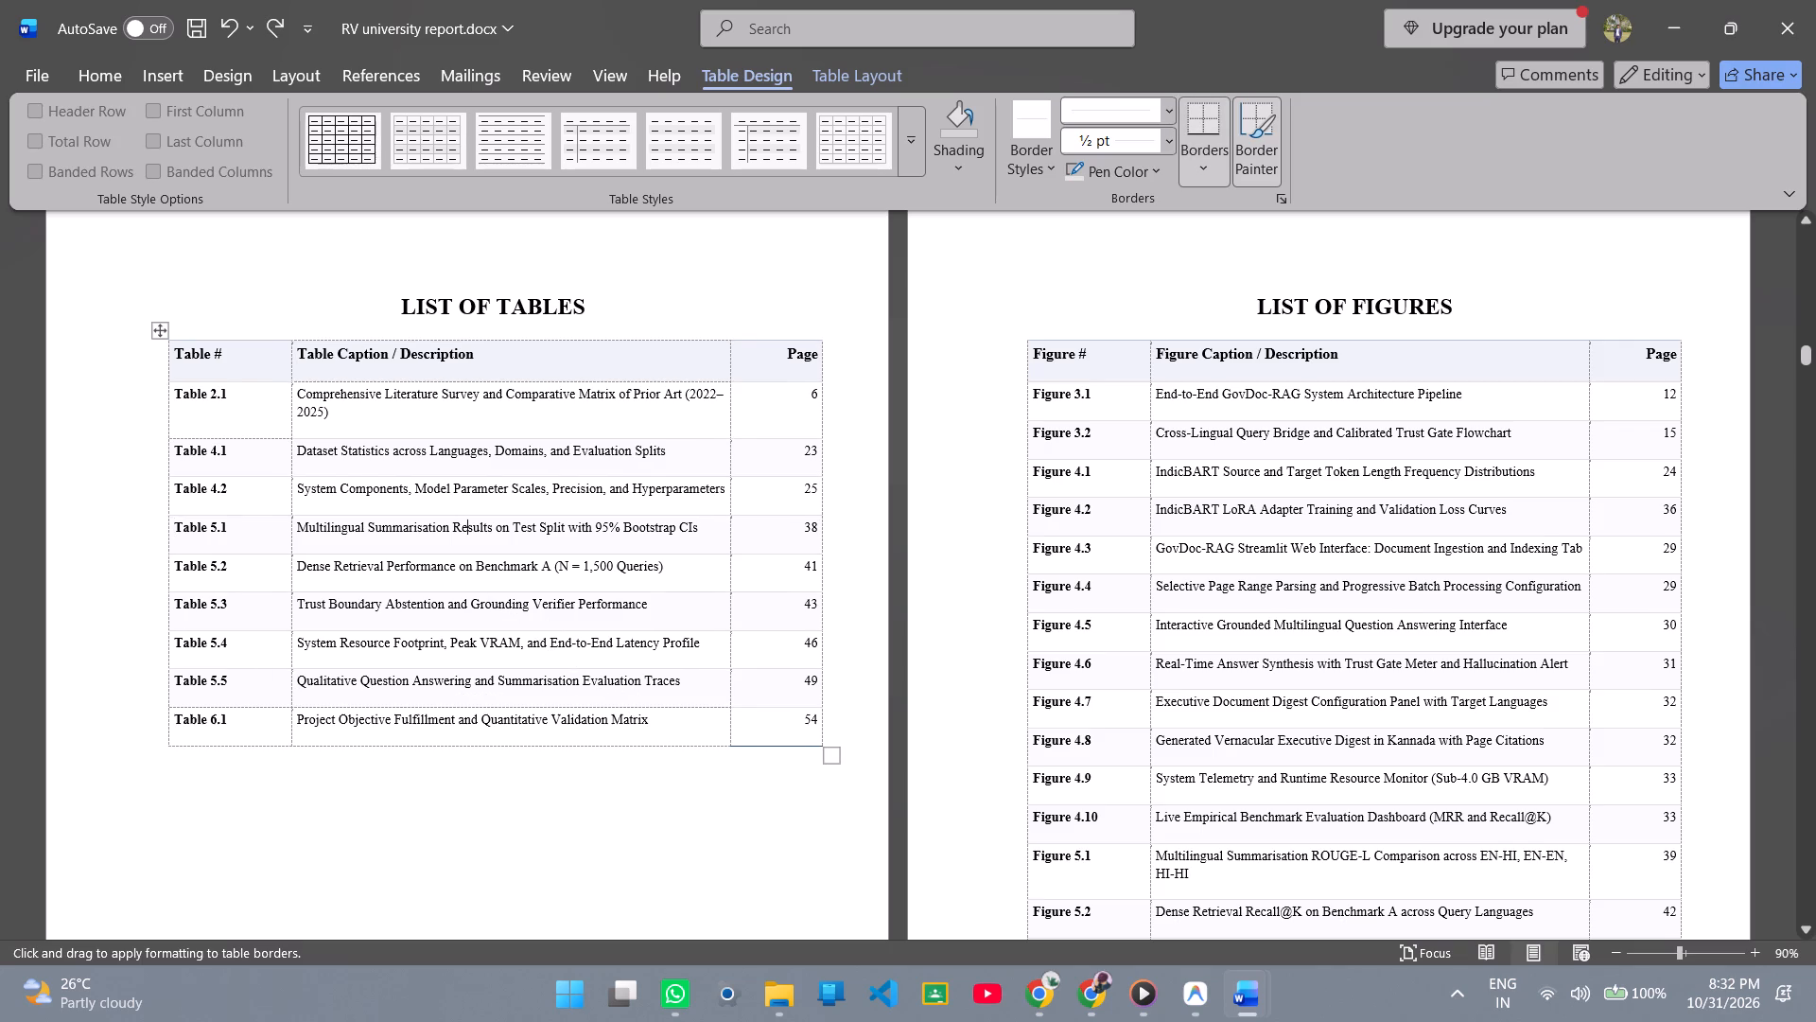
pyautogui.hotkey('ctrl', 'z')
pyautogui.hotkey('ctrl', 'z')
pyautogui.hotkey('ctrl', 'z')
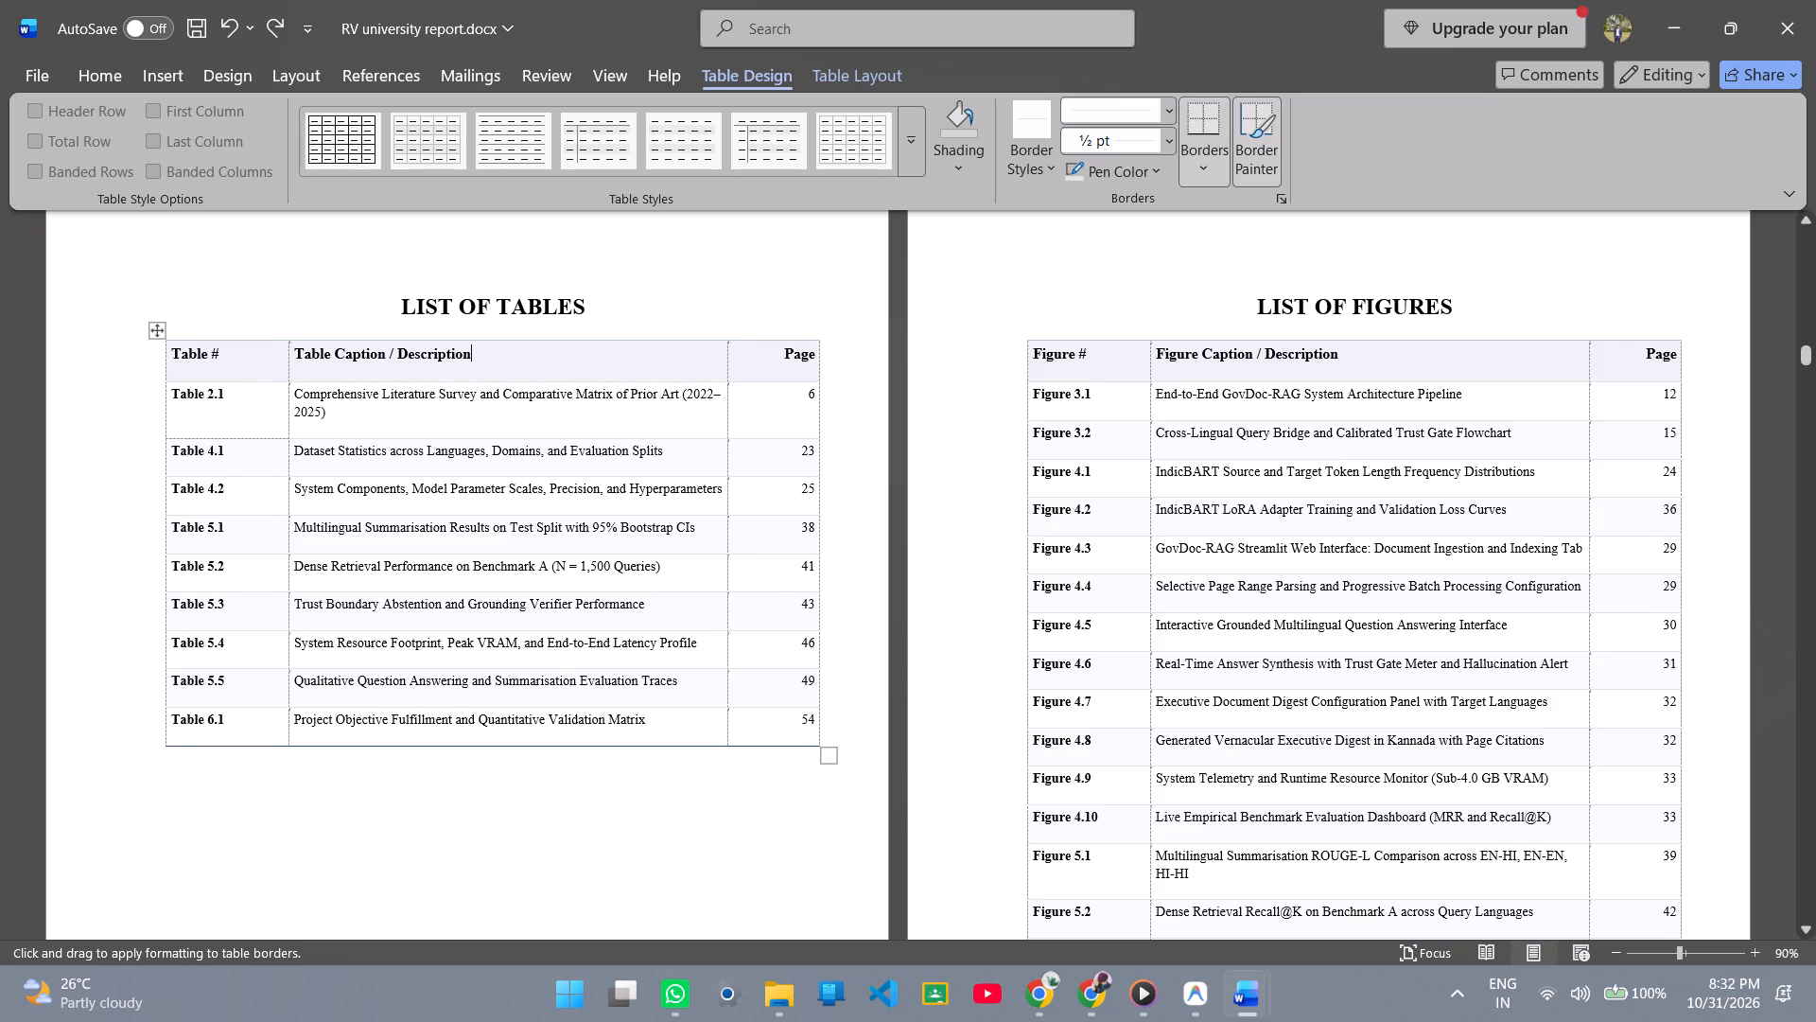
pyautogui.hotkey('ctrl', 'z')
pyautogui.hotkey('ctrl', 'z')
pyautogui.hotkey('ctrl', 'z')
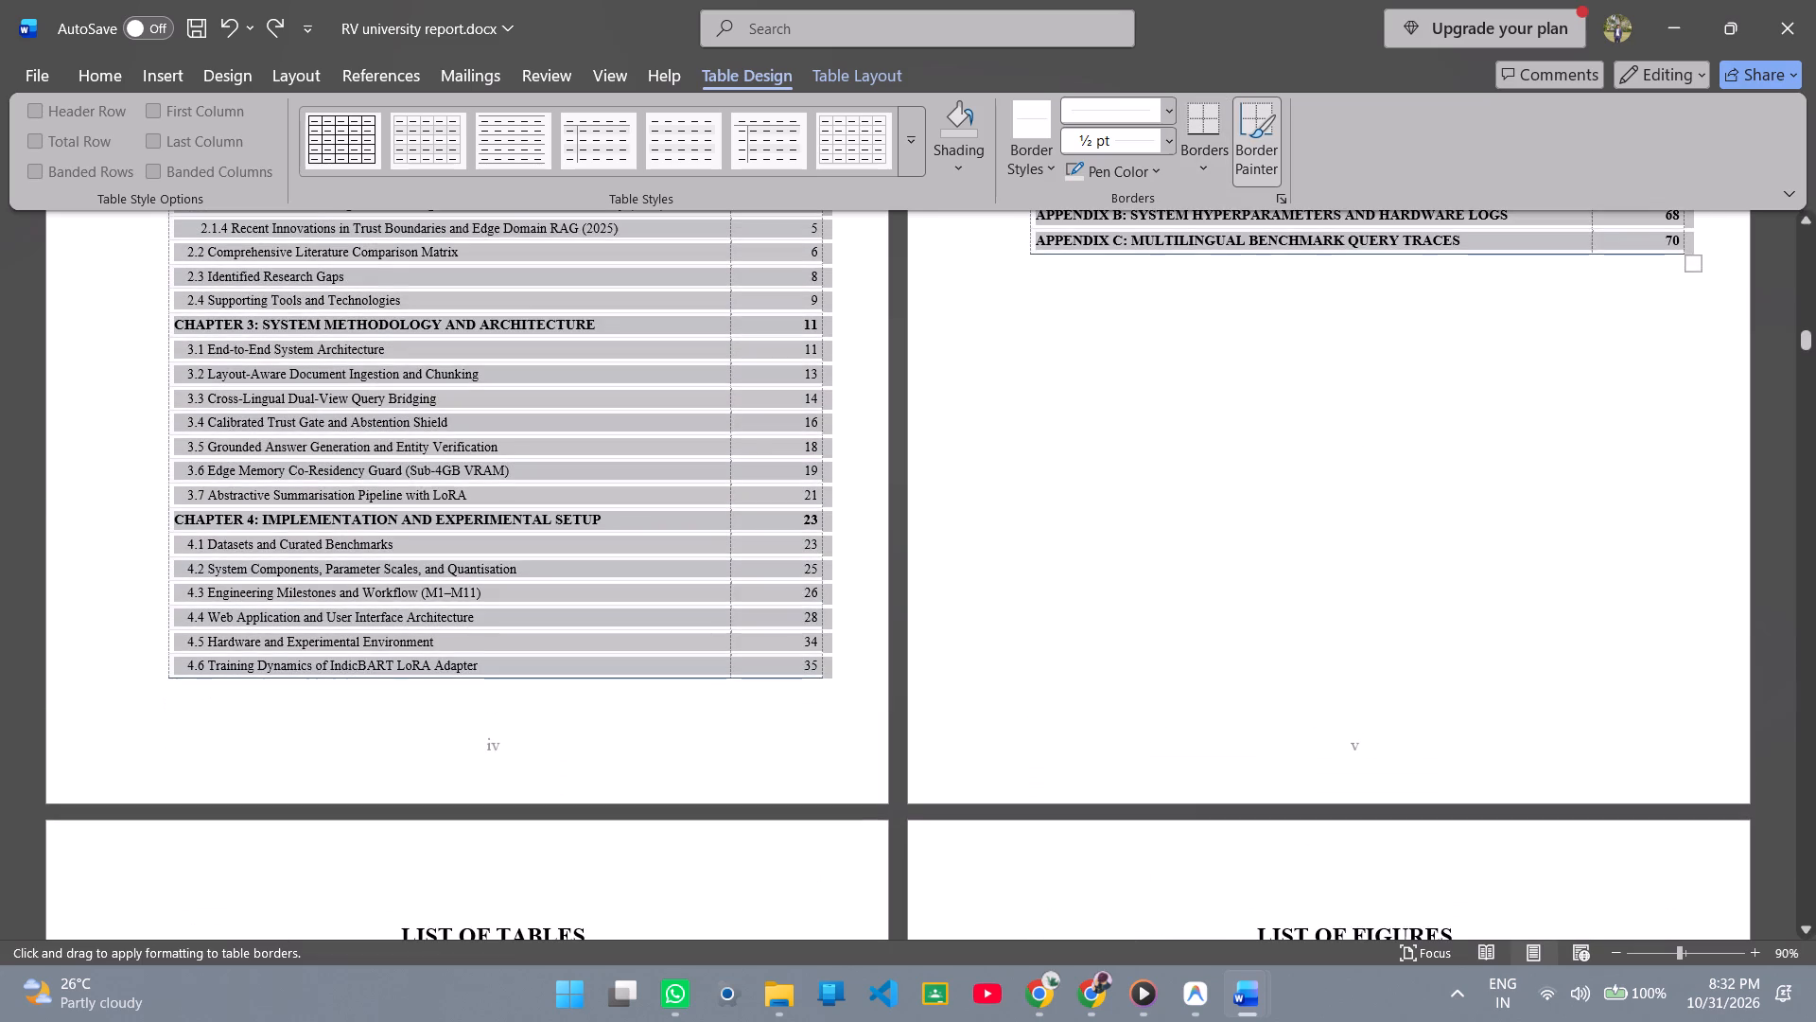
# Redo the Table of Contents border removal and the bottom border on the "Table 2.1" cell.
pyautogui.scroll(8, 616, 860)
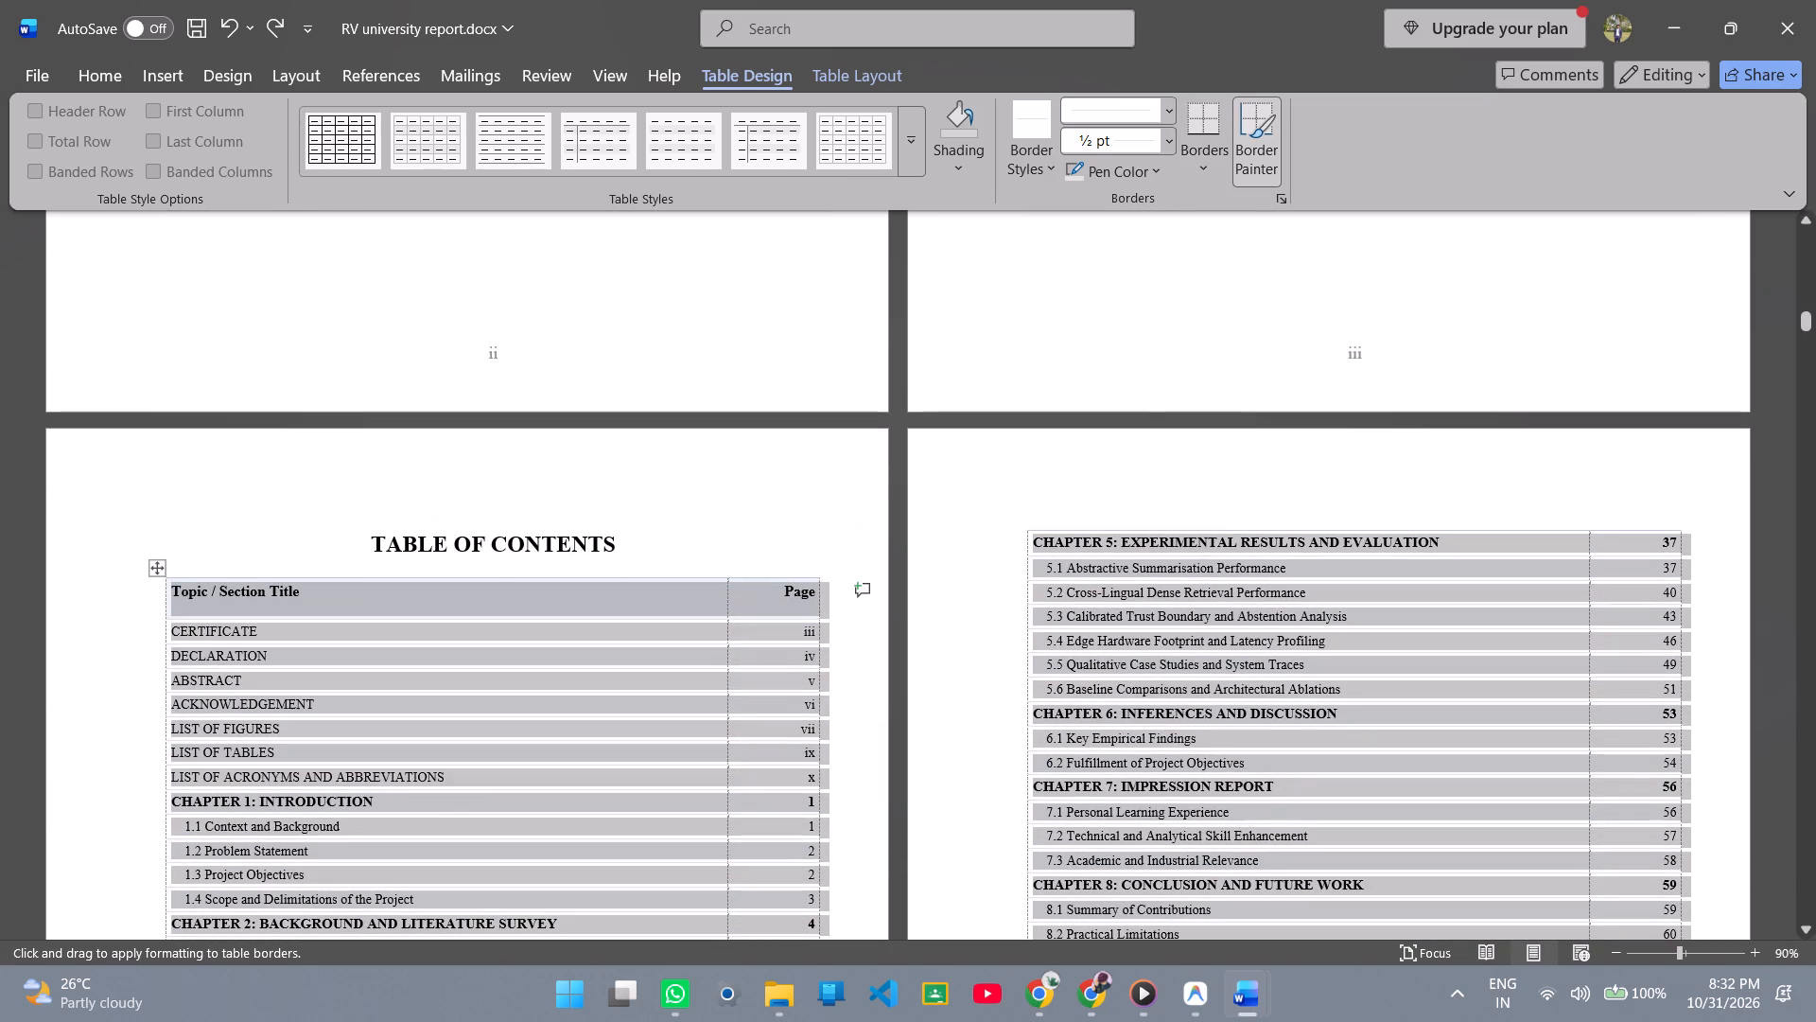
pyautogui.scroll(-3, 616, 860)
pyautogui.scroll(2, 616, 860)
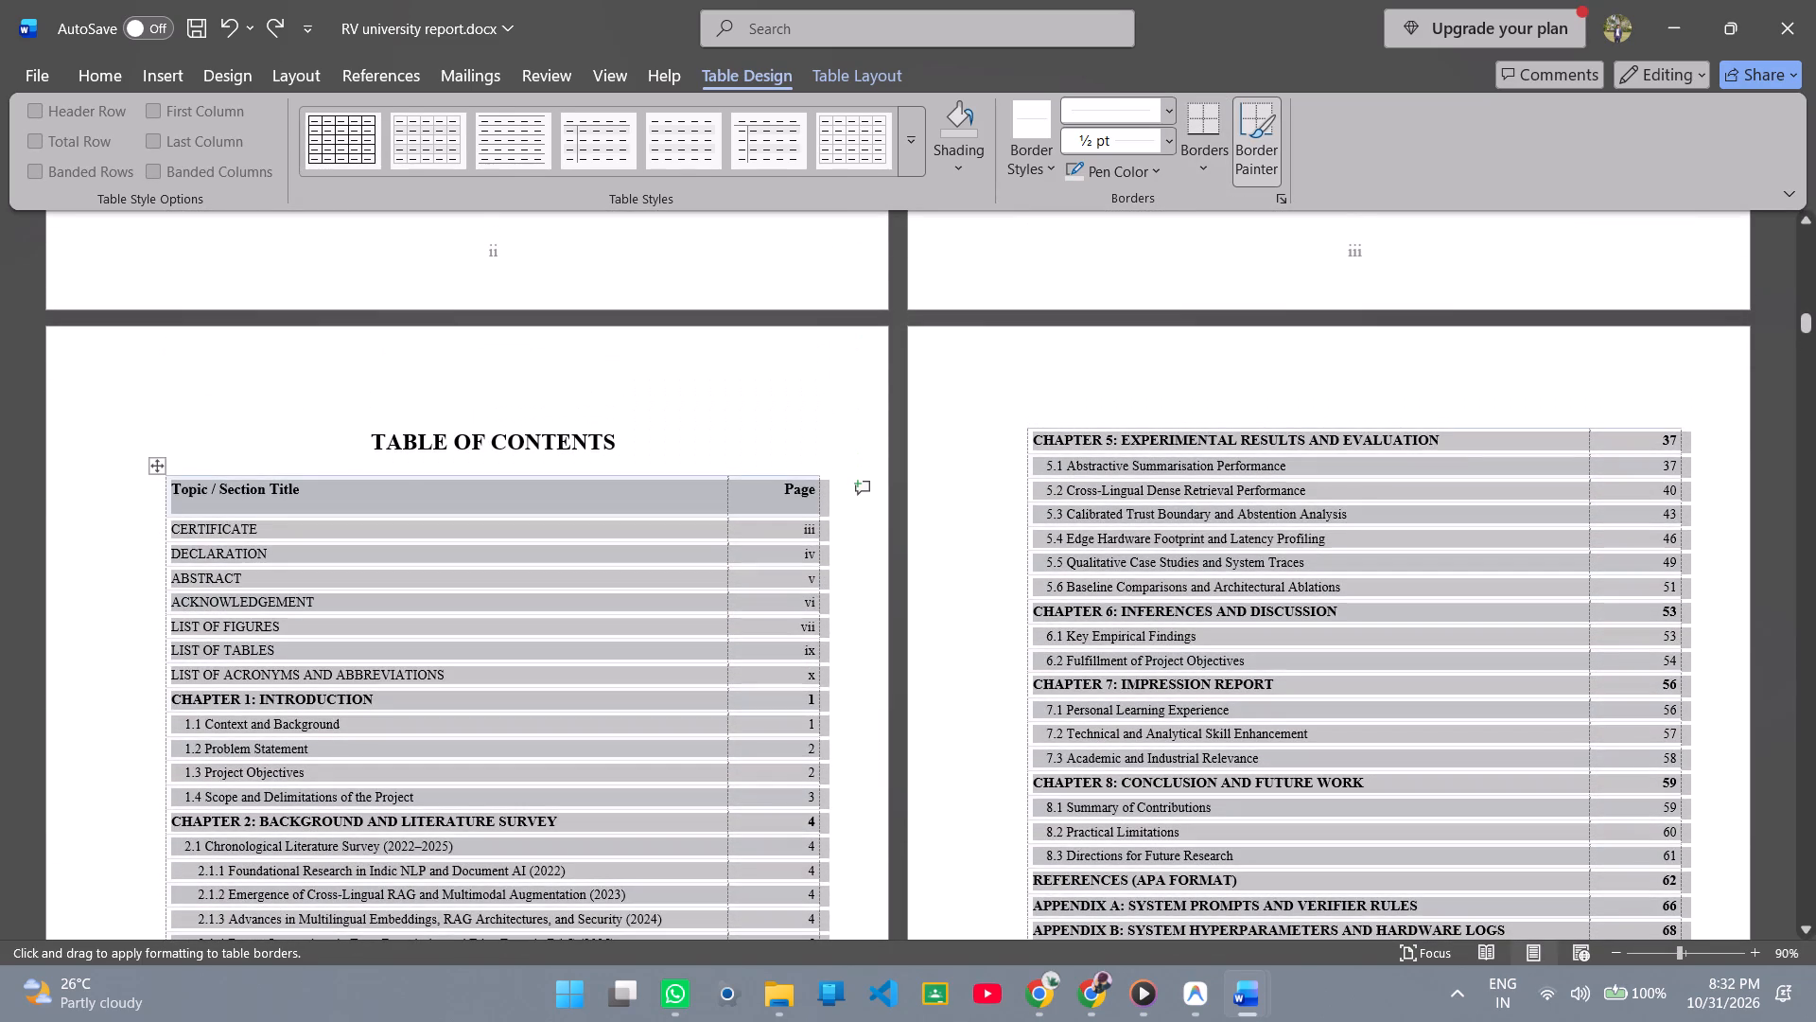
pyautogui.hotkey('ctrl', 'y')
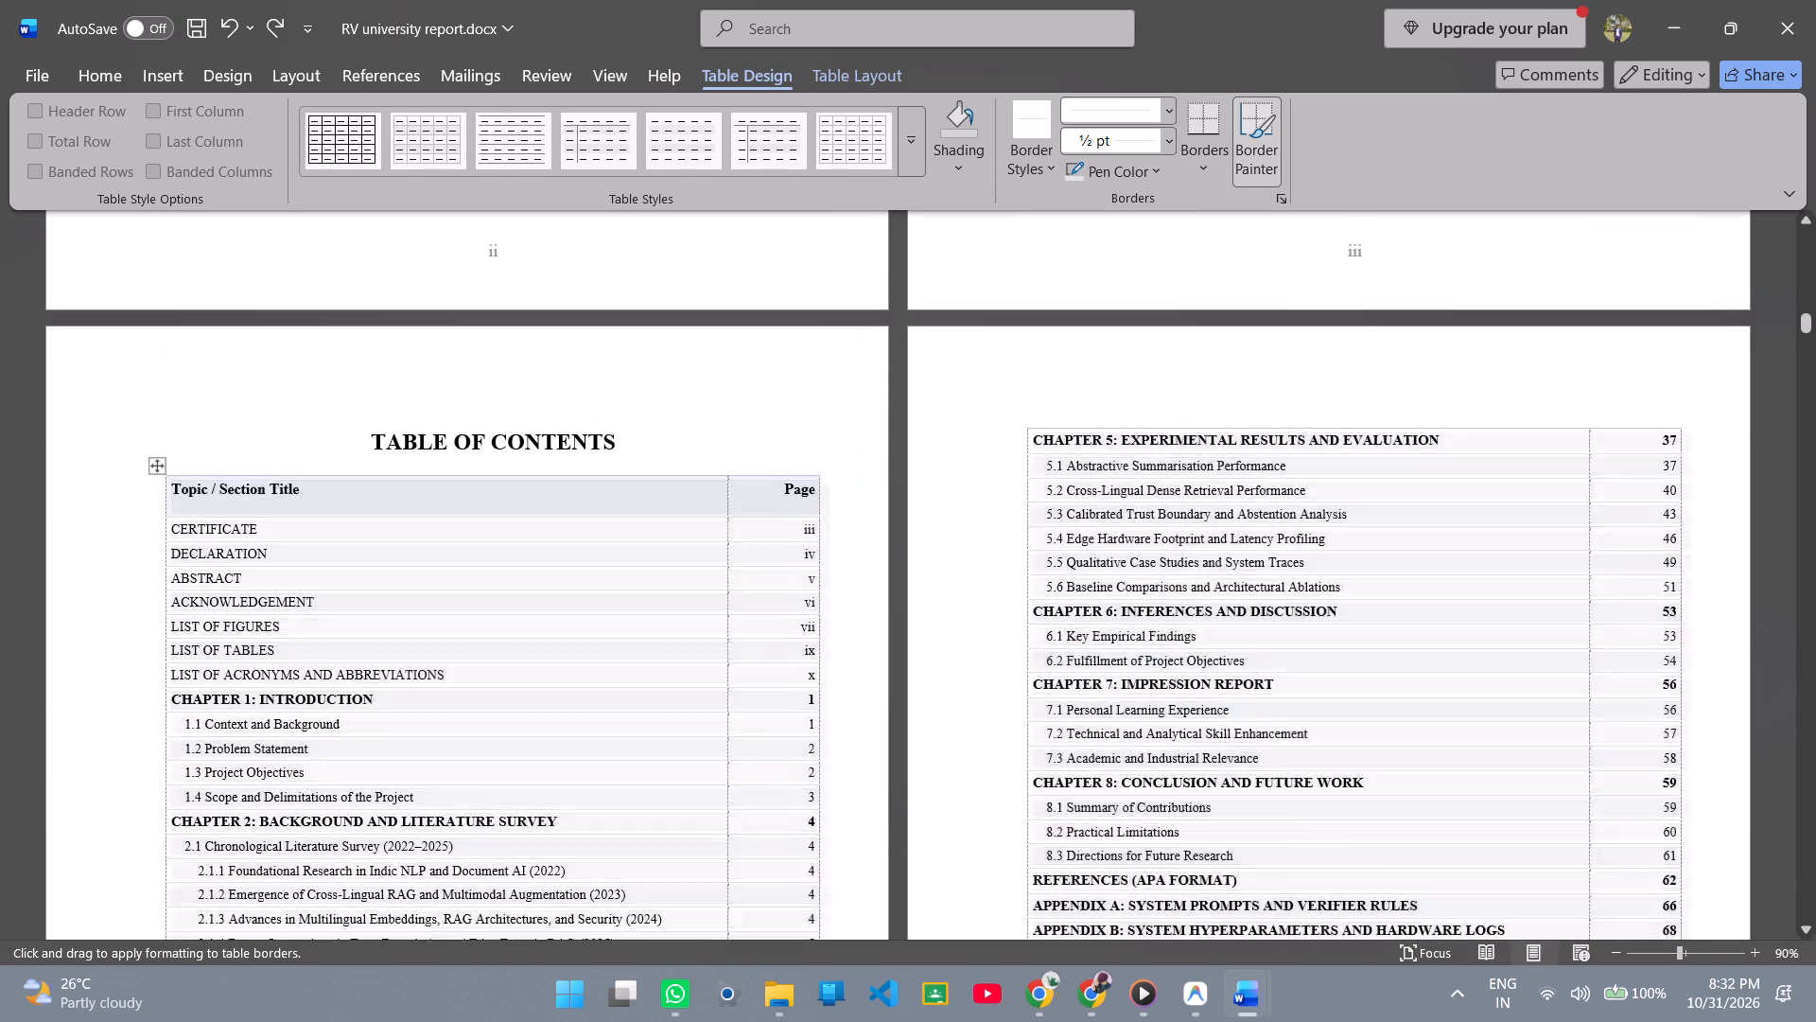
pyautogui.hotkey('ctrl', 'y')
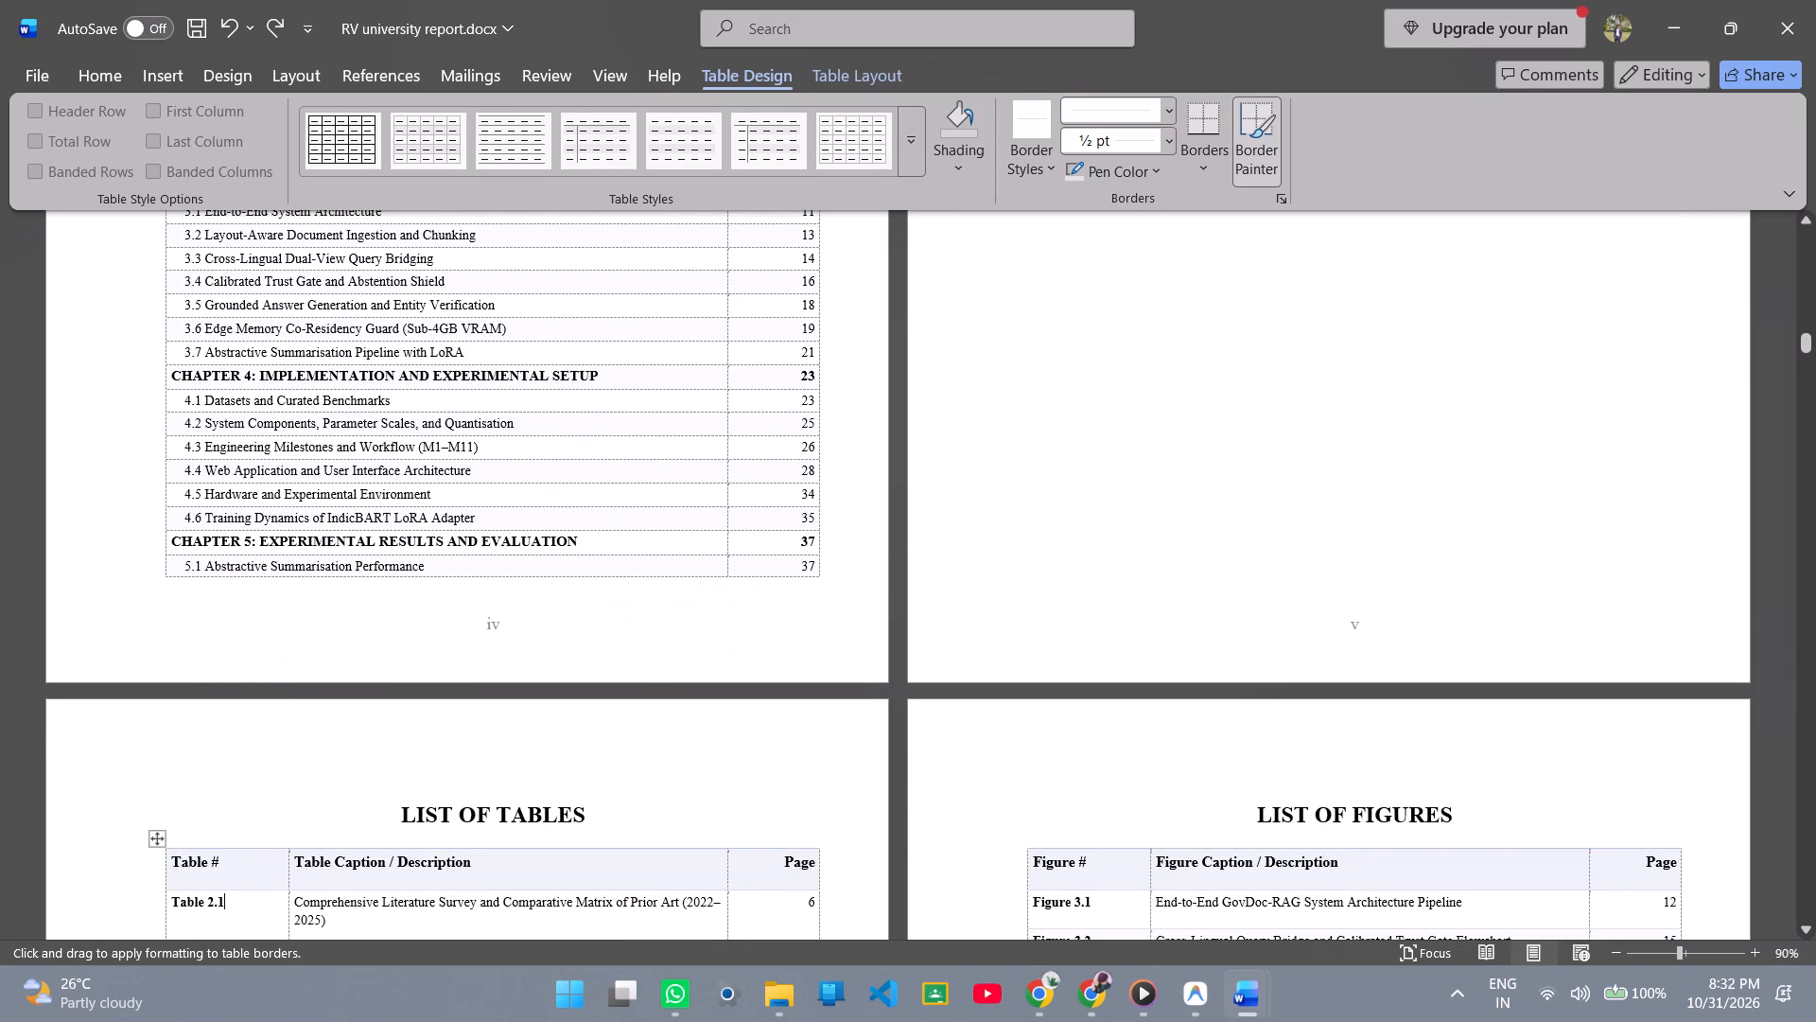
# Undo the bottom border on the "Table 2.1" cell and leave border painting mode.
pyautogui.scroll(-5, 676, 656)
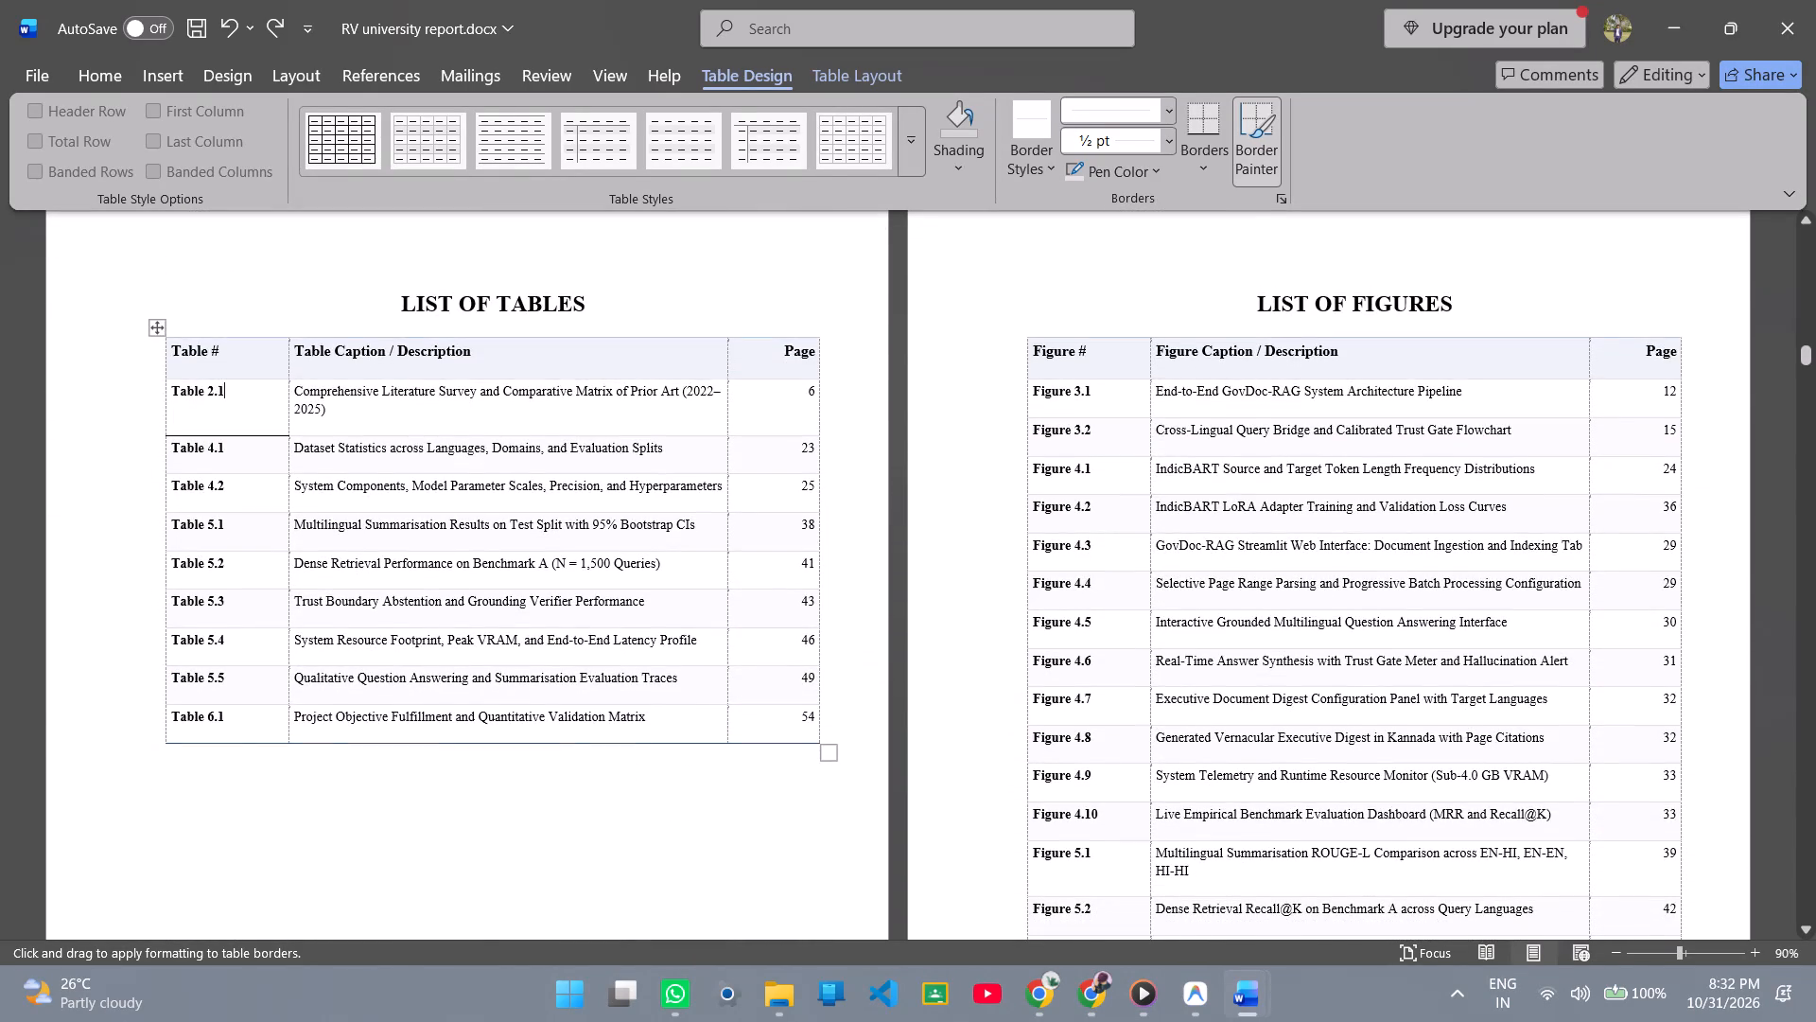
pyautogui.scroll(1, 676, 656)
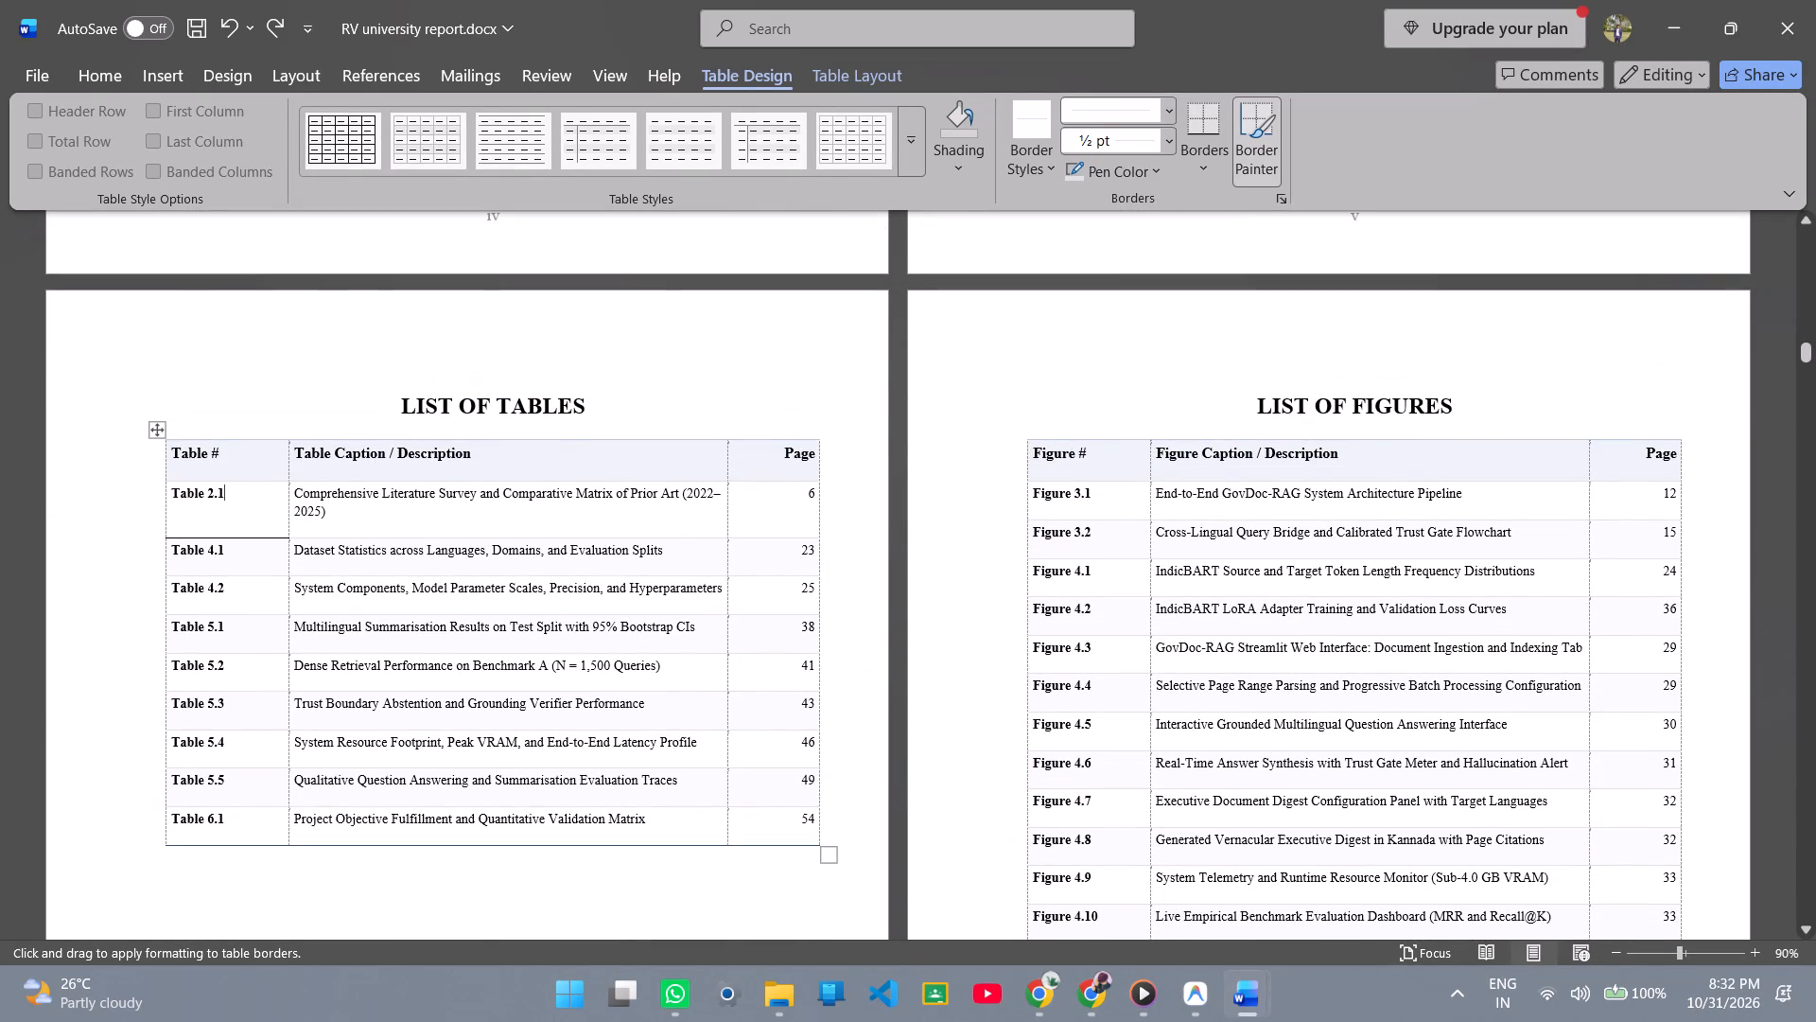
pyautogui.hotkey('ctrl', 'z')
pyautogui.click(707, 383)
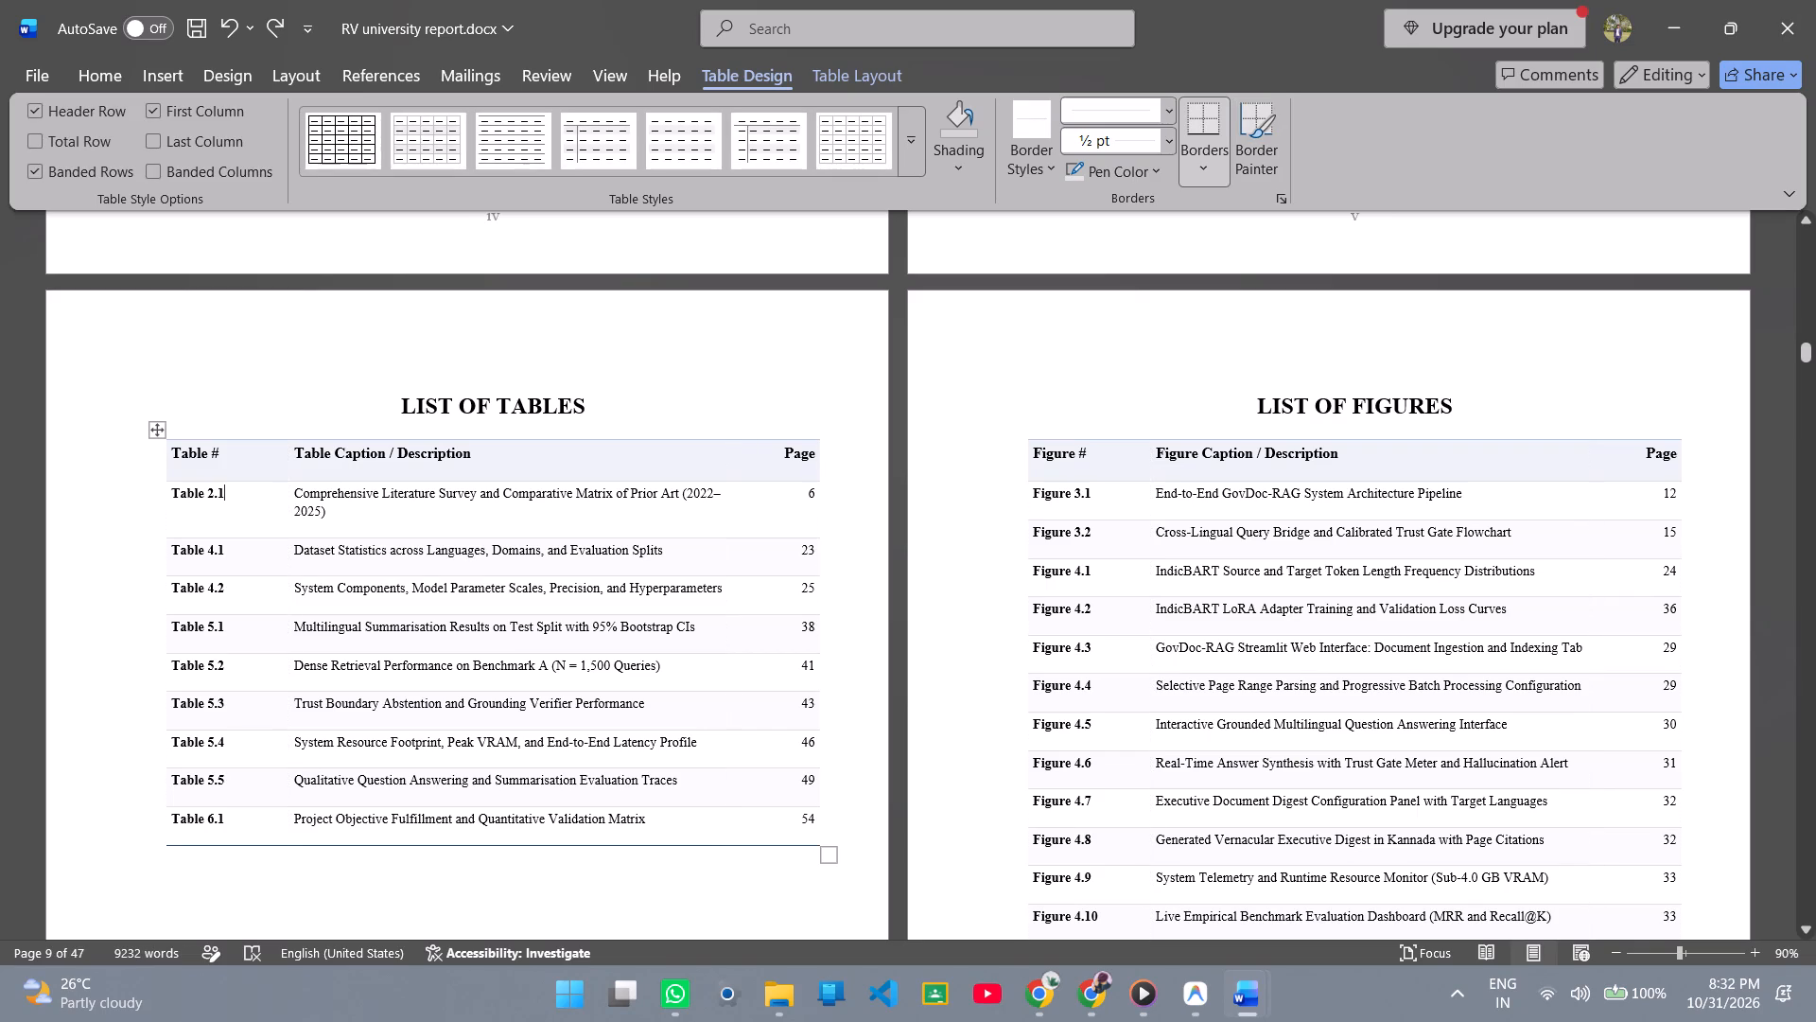
# Look over the borders of the Table of Contents, List of Tables and List of Figures.
pyautogui.scroll(3, 715, 406)
pyautogui.scroll(4, 755, 541)
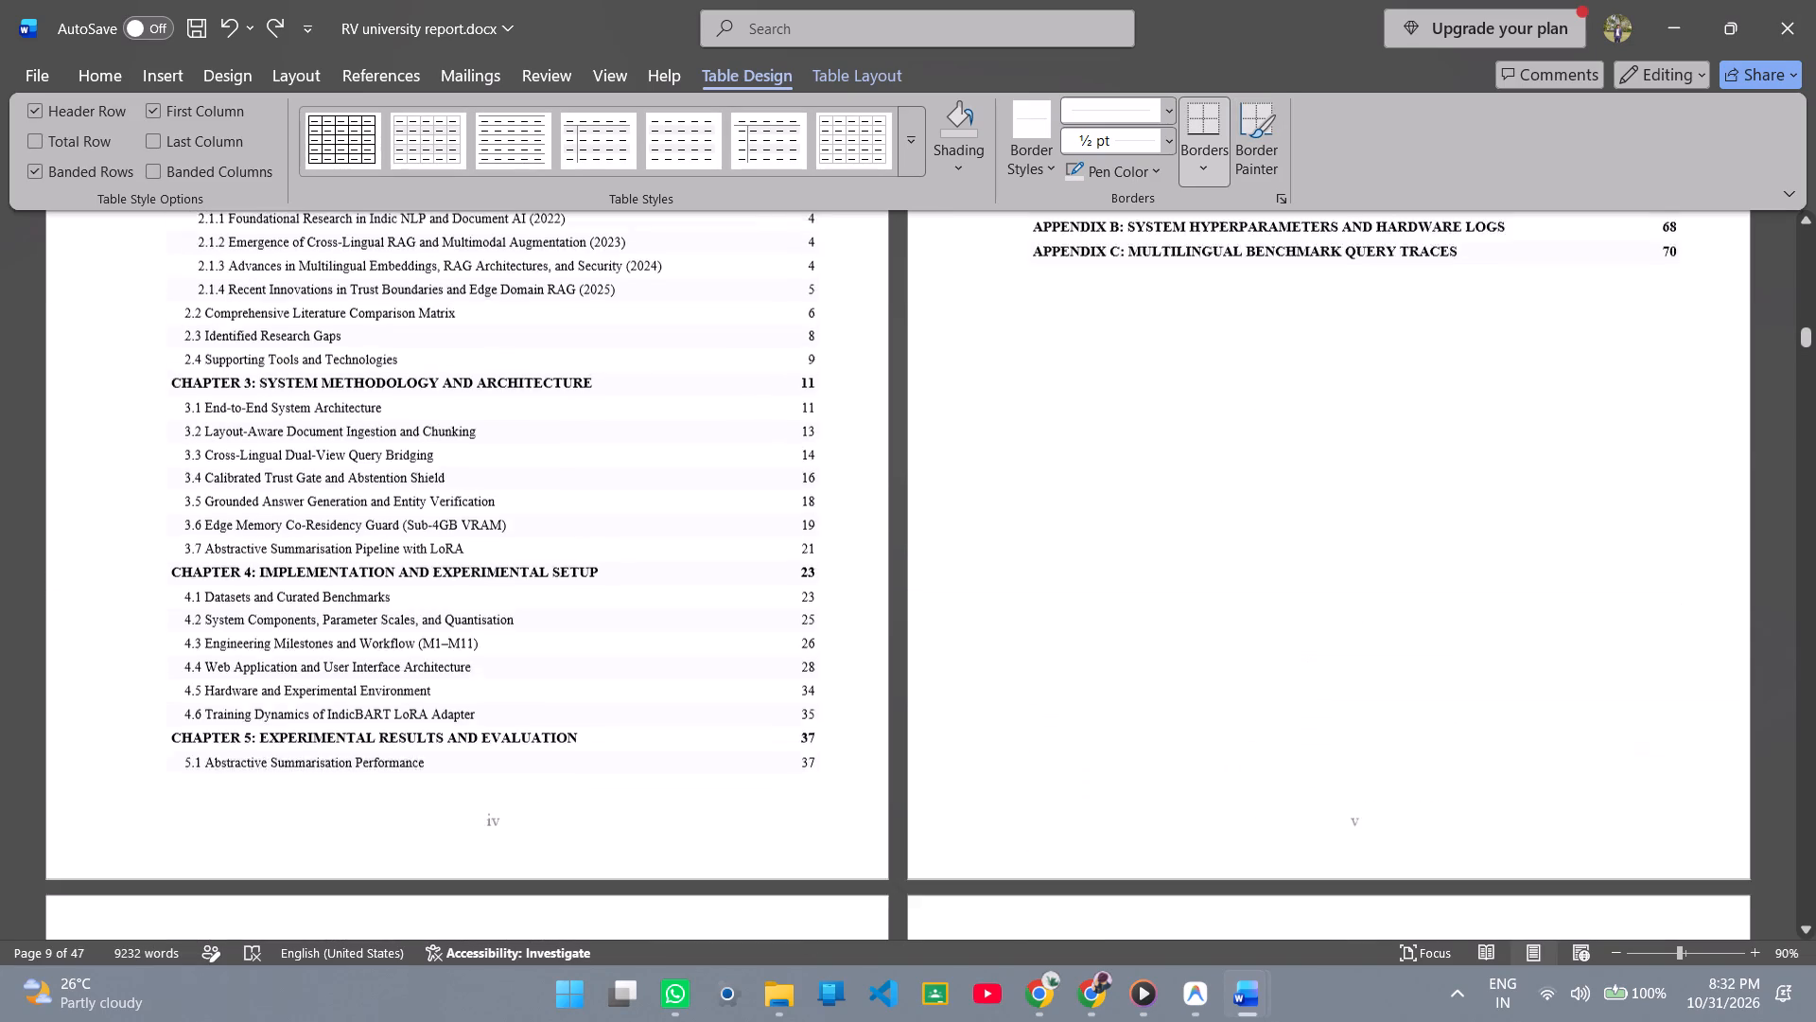
pyautogui.scroll(4, 755, 541)
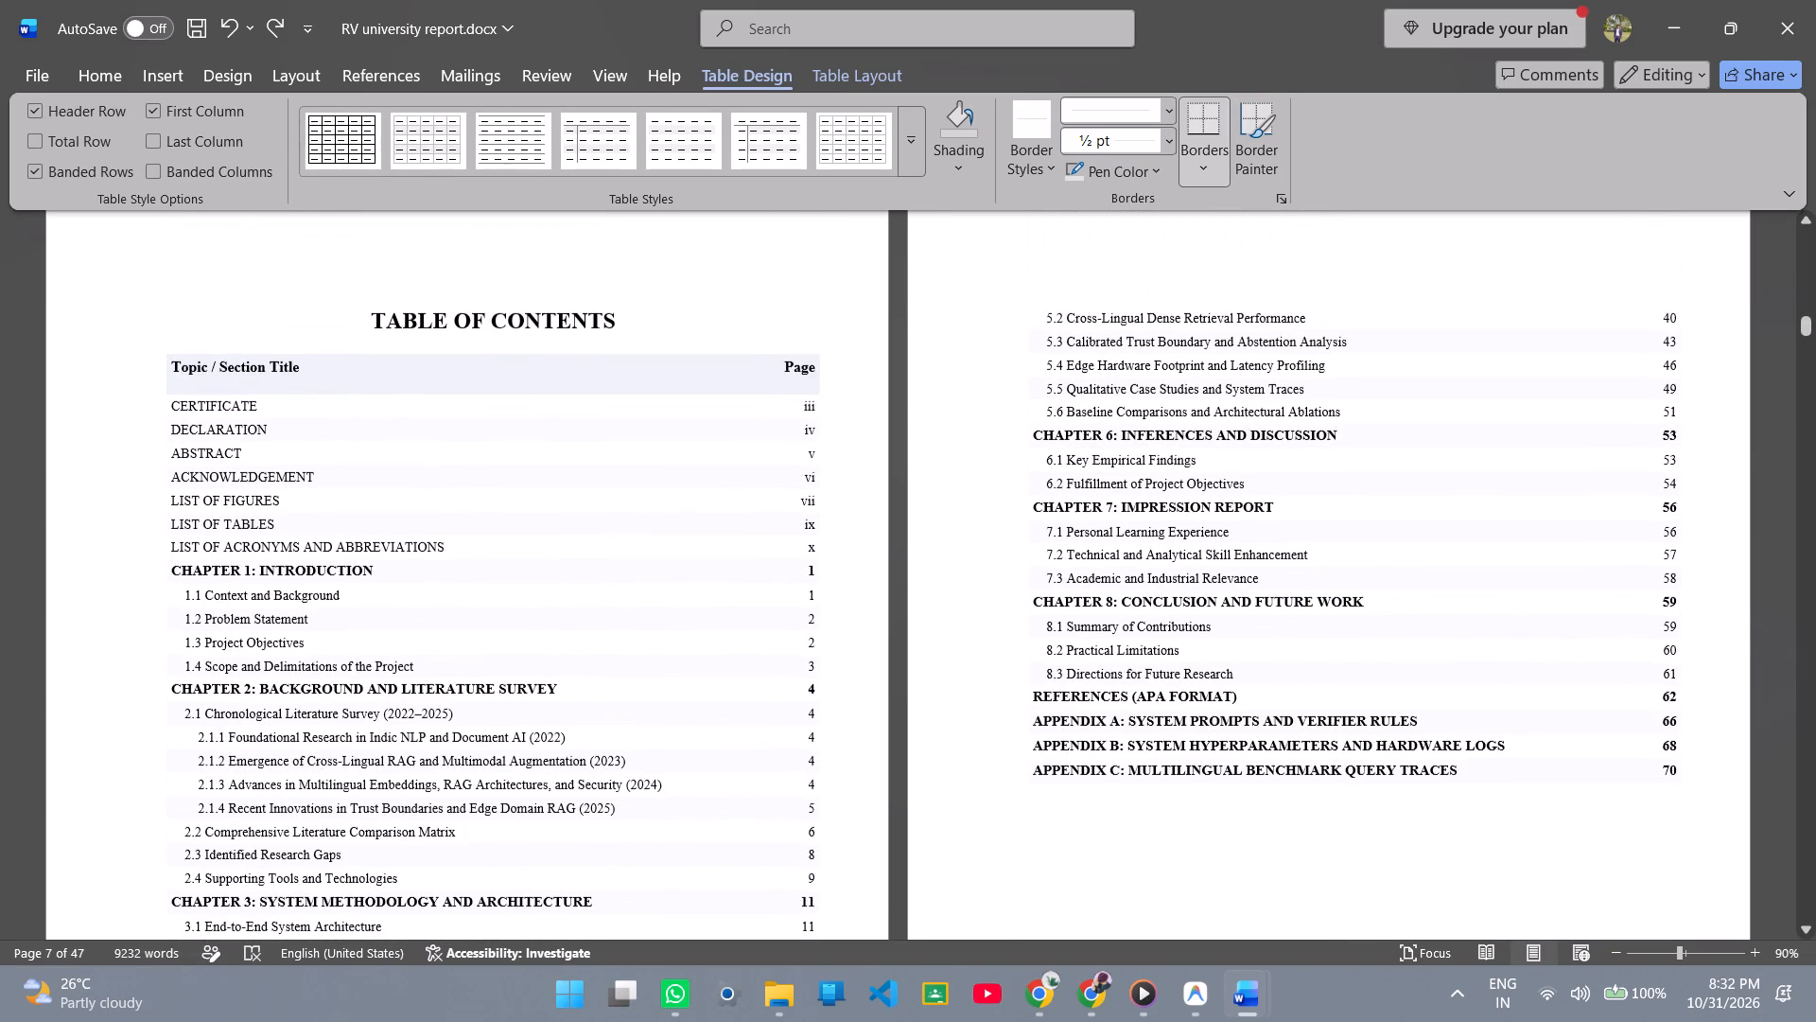
pyautogui.scroll(-12, 755, 541)
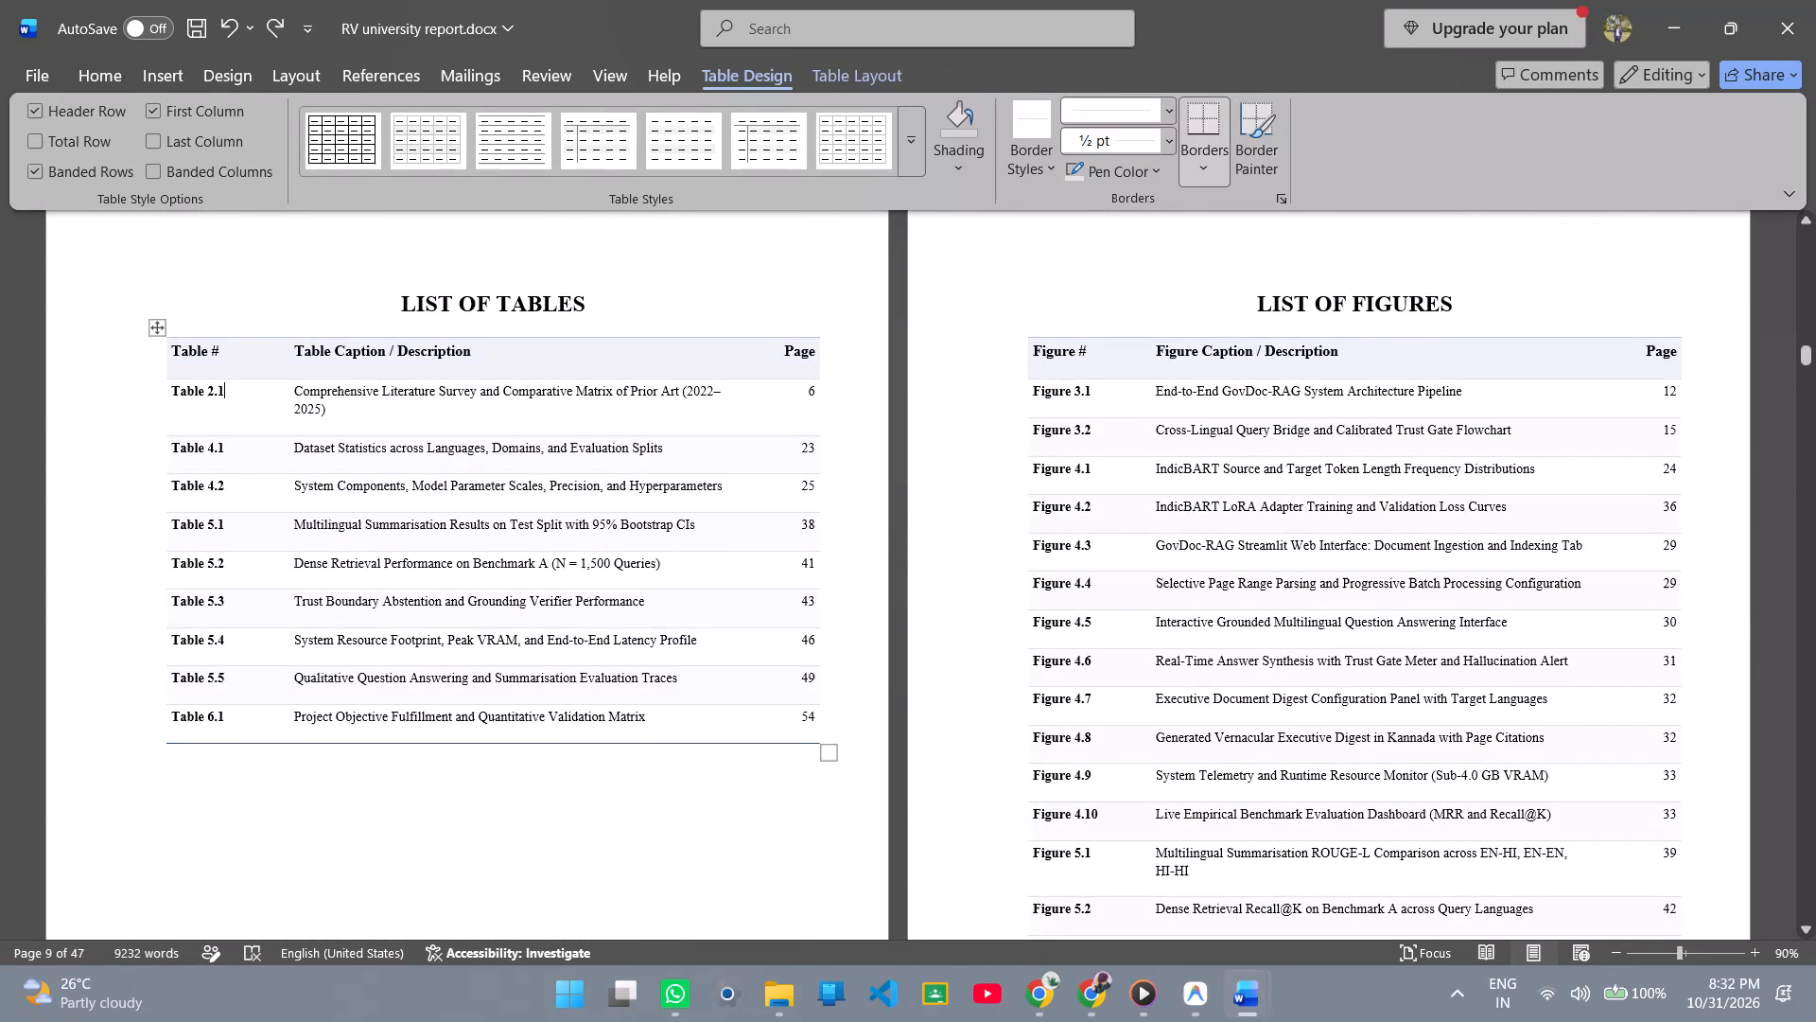
pyautogui.scroll(-4, 755, 541)
pyautogui.scroll(2, 755, 541)
pyautogui.scroll(3, 672, 667)
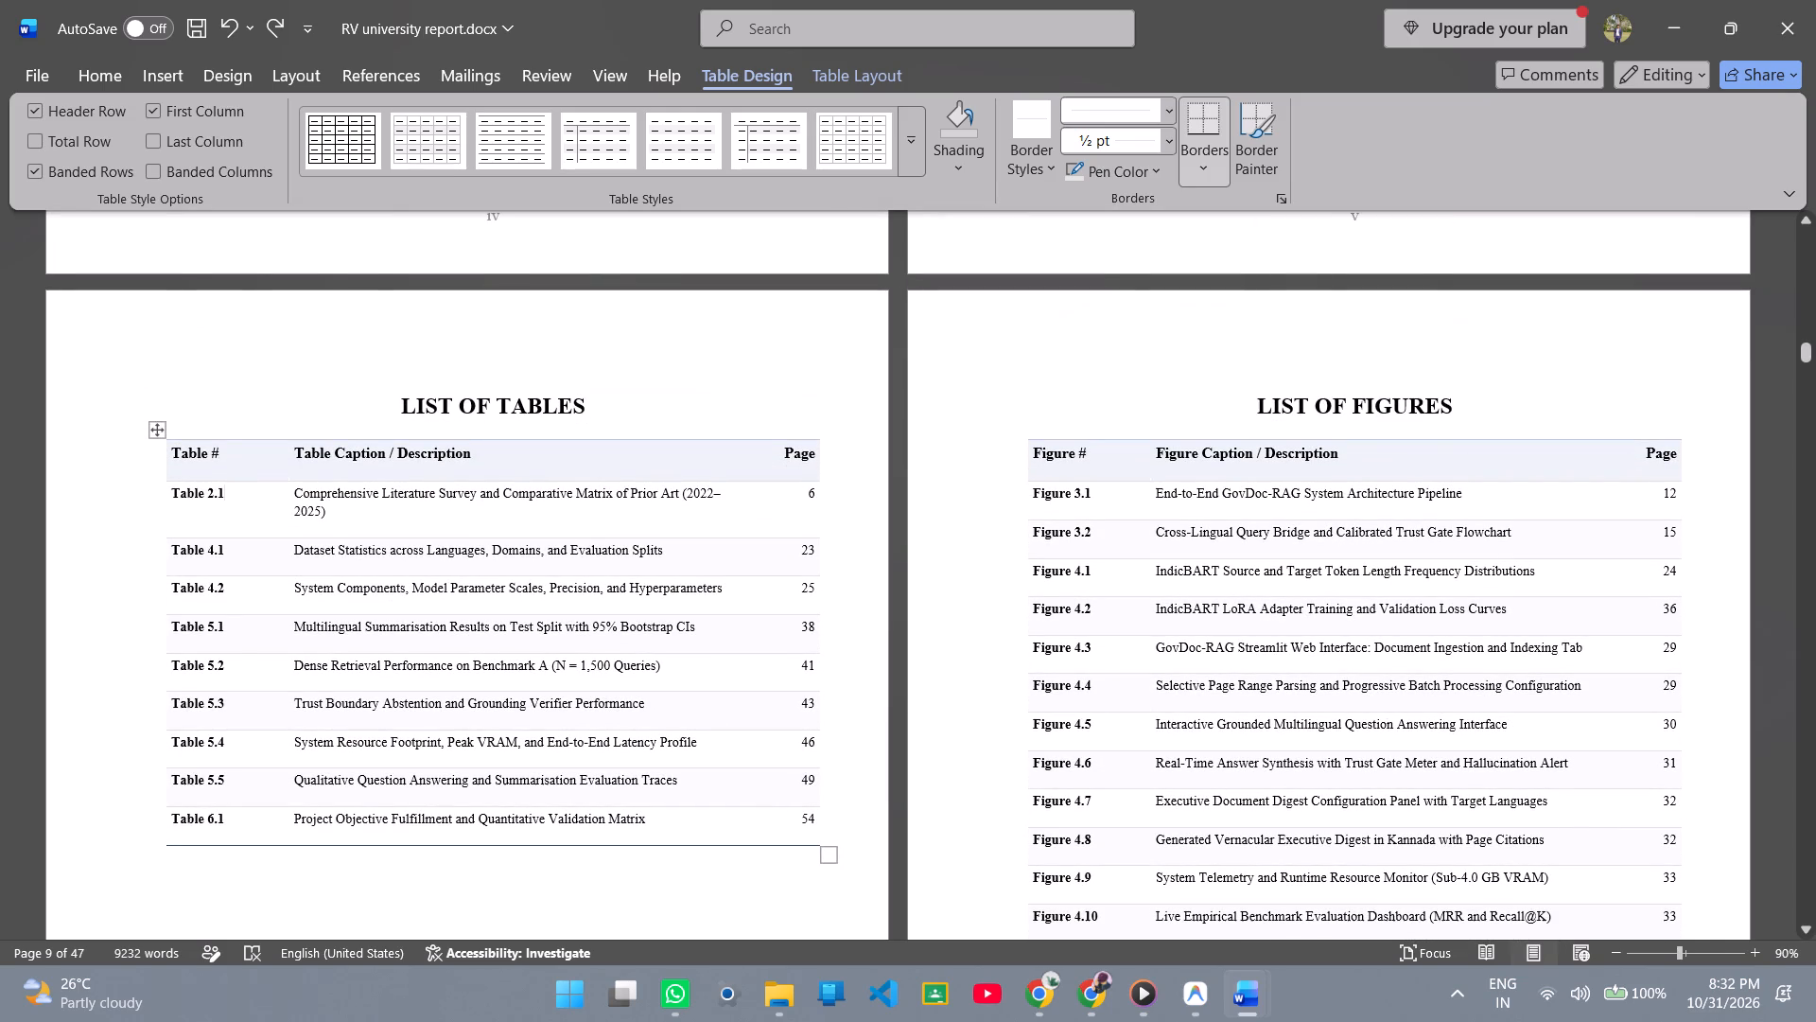
# Apply No Border to the "Table Caption / Description", "Table #" and "Page" header cells in the List of Tables.
pyautogui.click(644, 470)
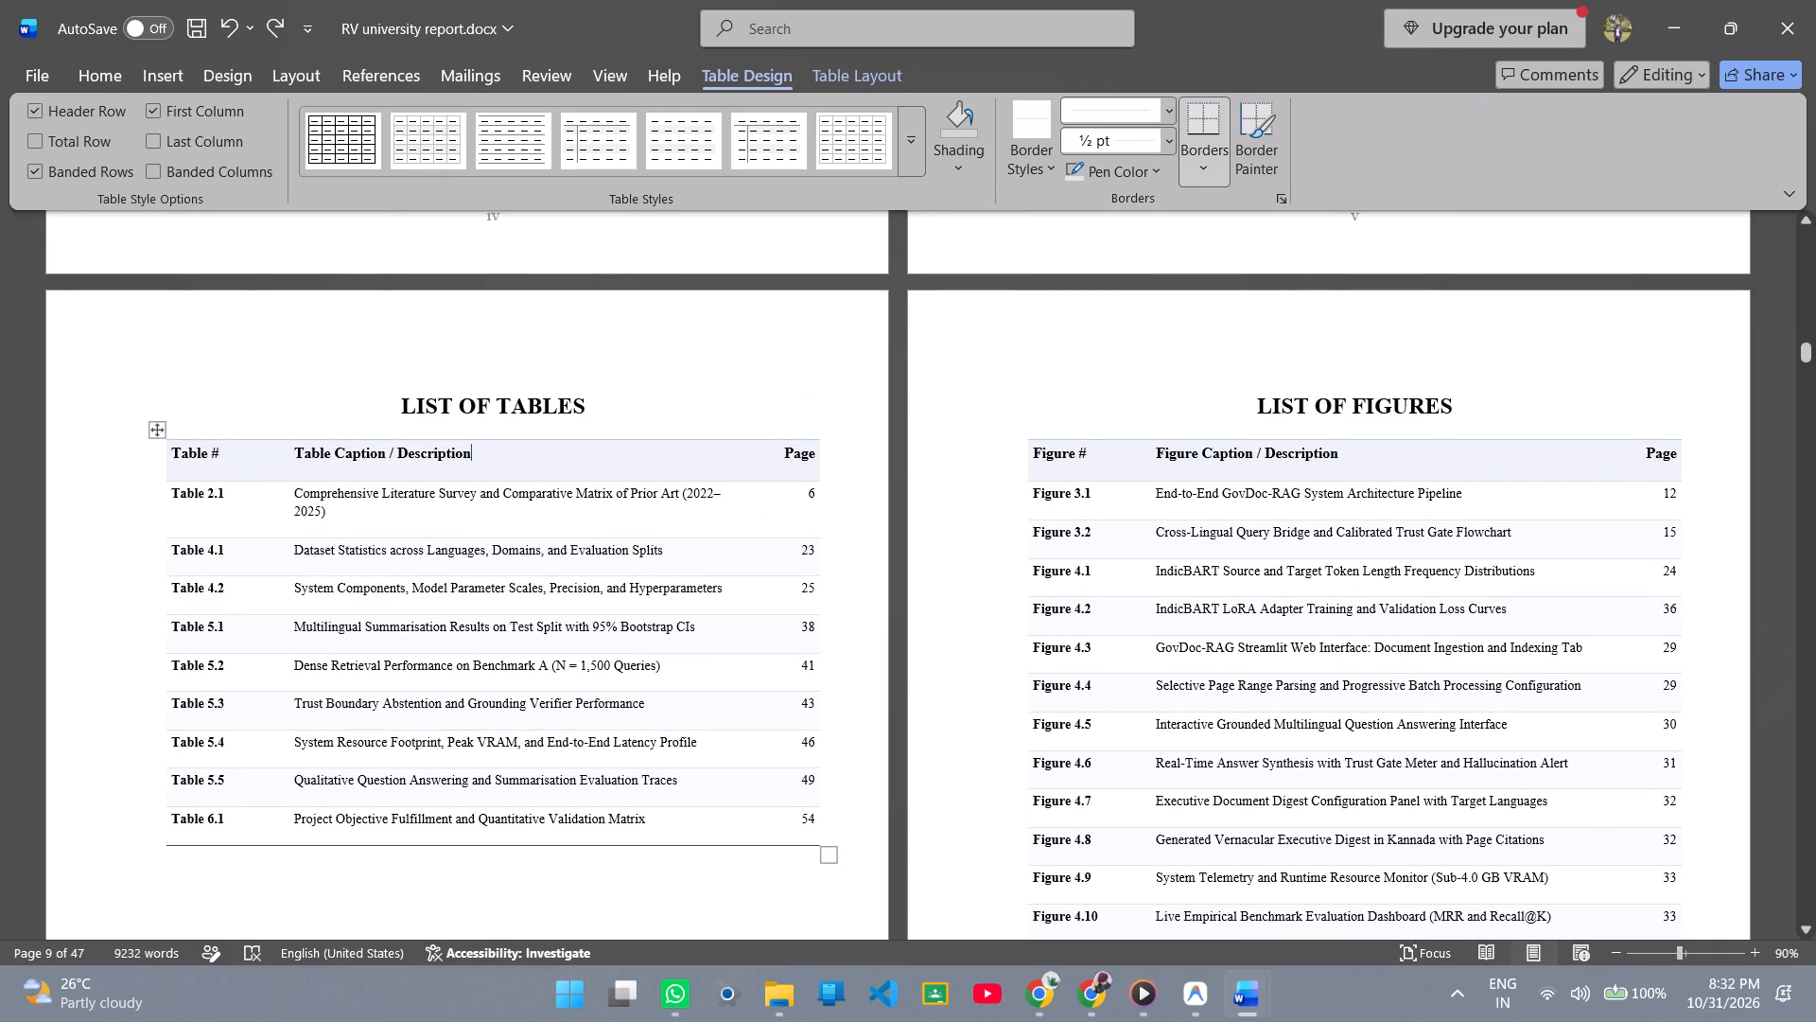
pyautogui.rightClick(632, 467)
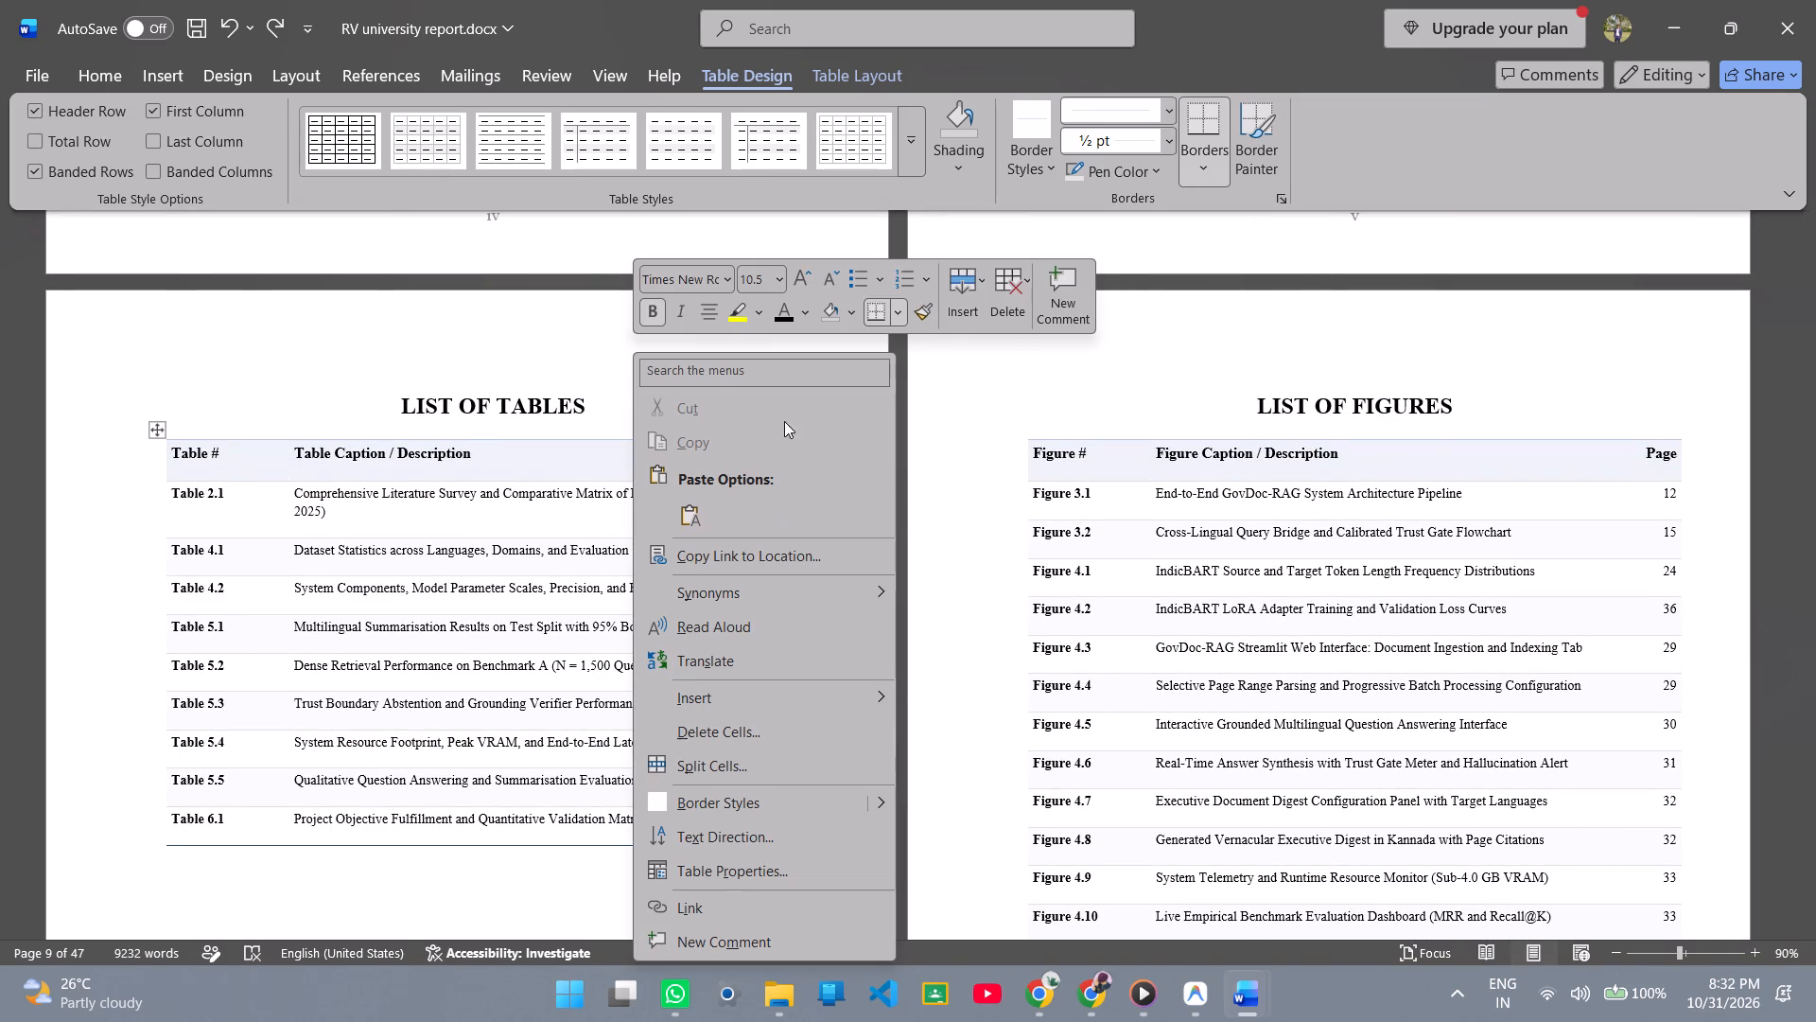
pyautogui.click(903, 306)
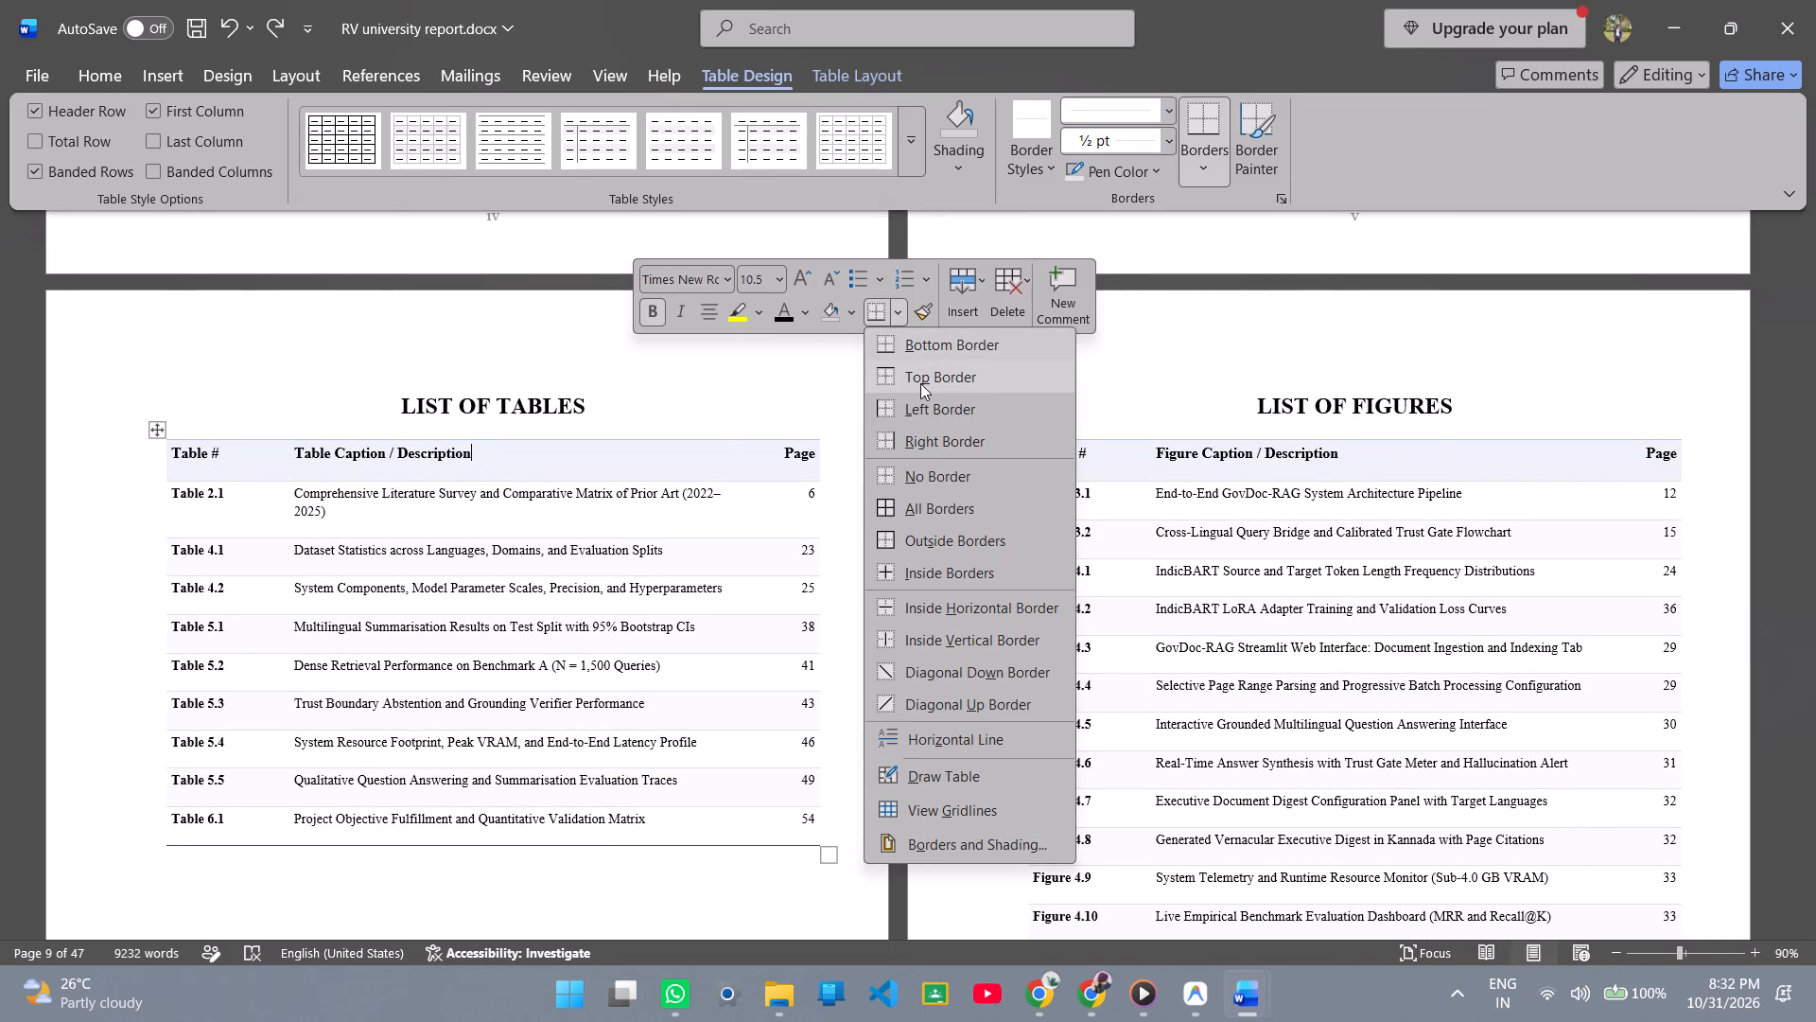
pyautogui.click(906, 479)
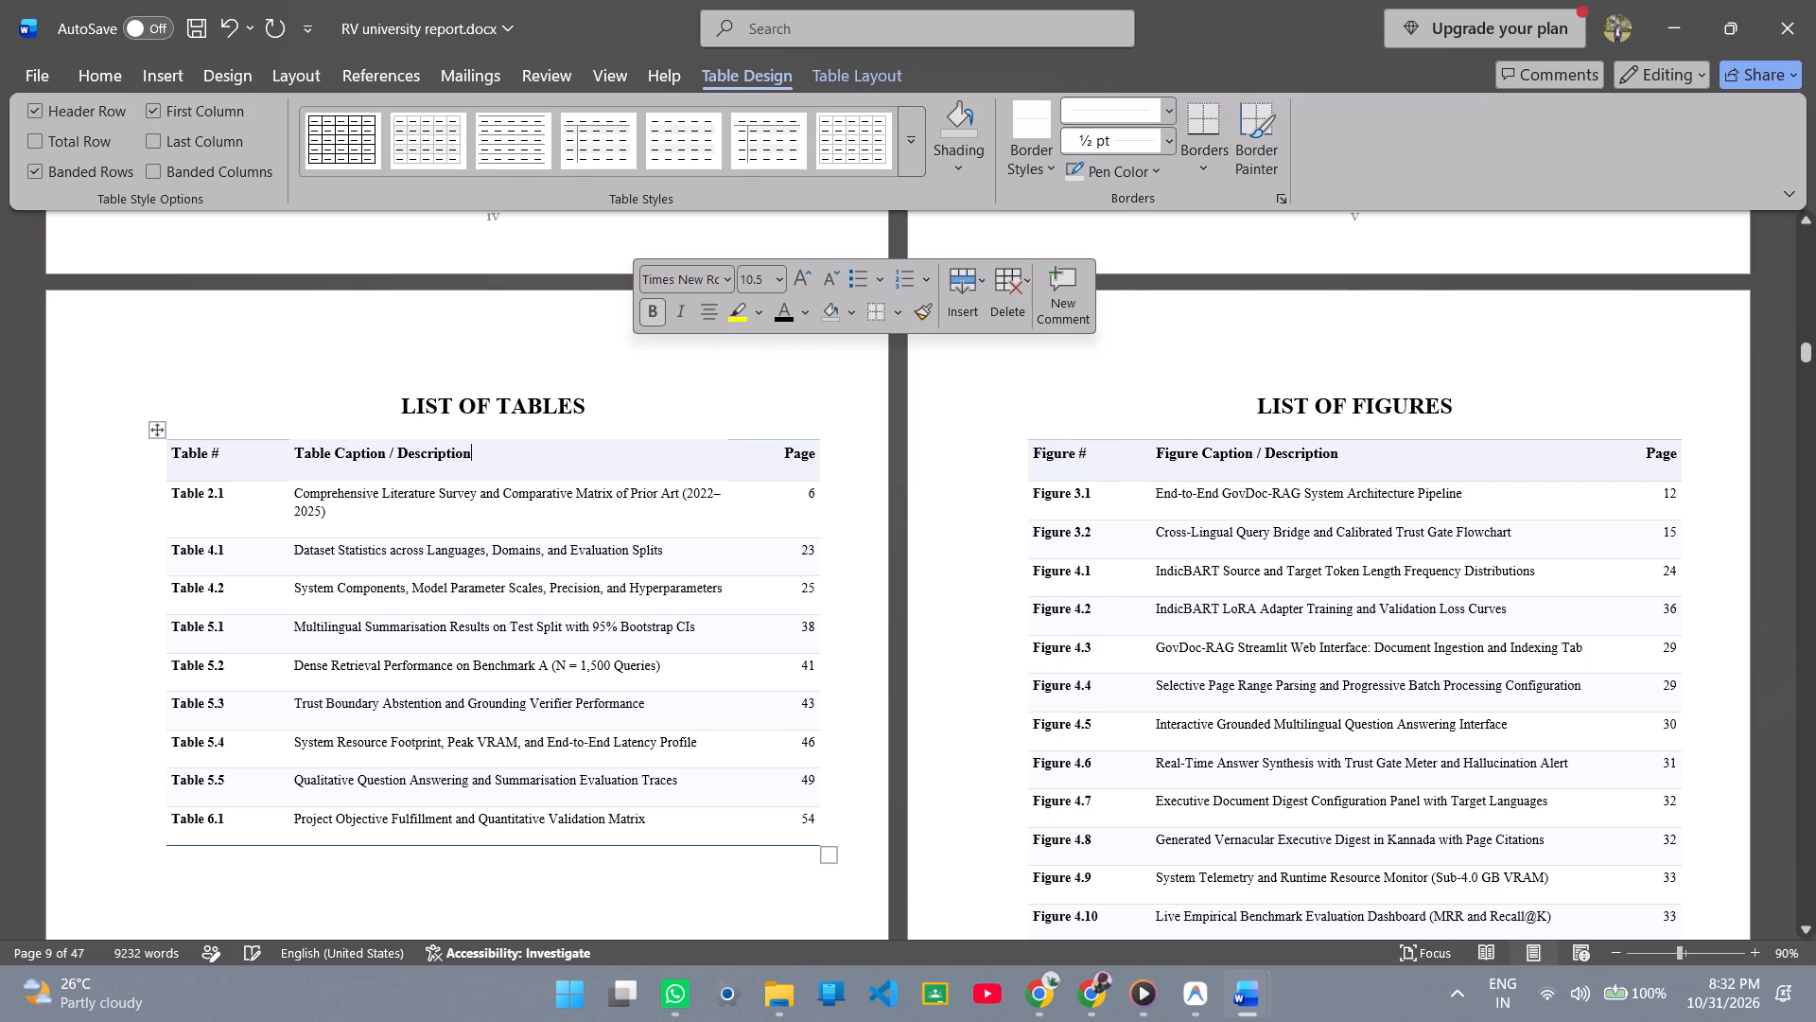
pyautogui.rightClick(255, 461)
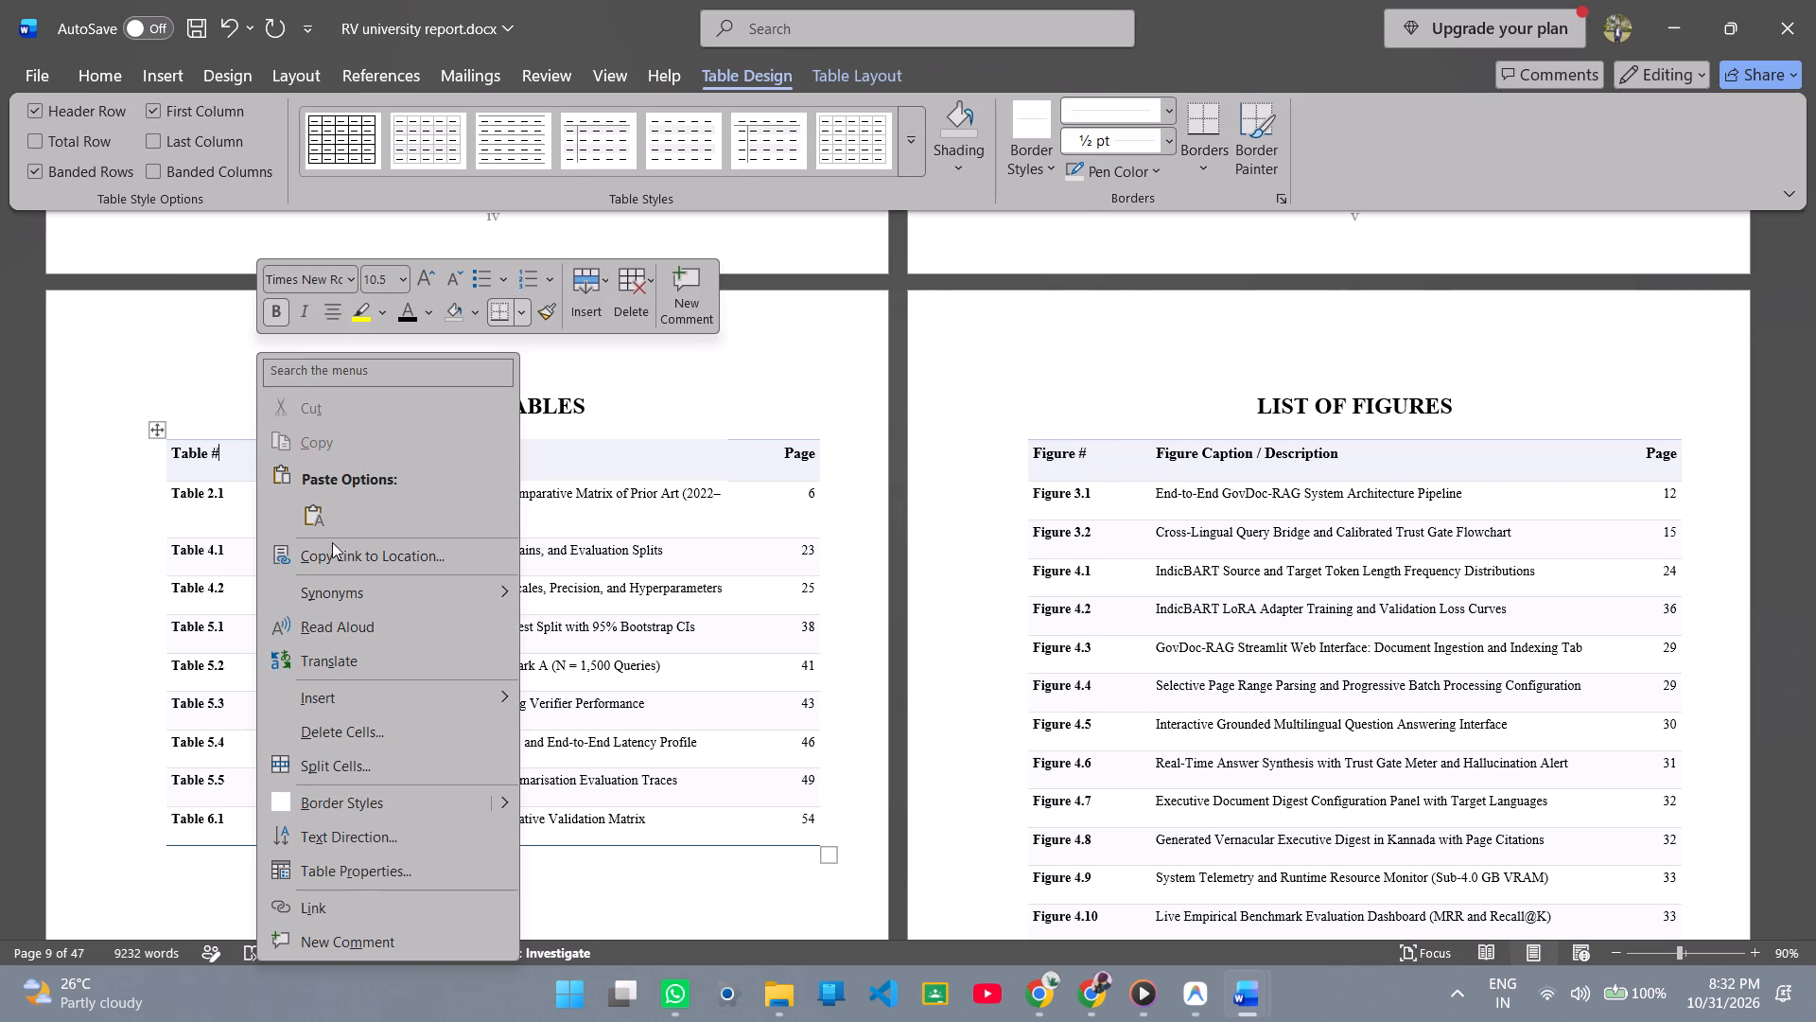
pyautogui.click(528, 322)
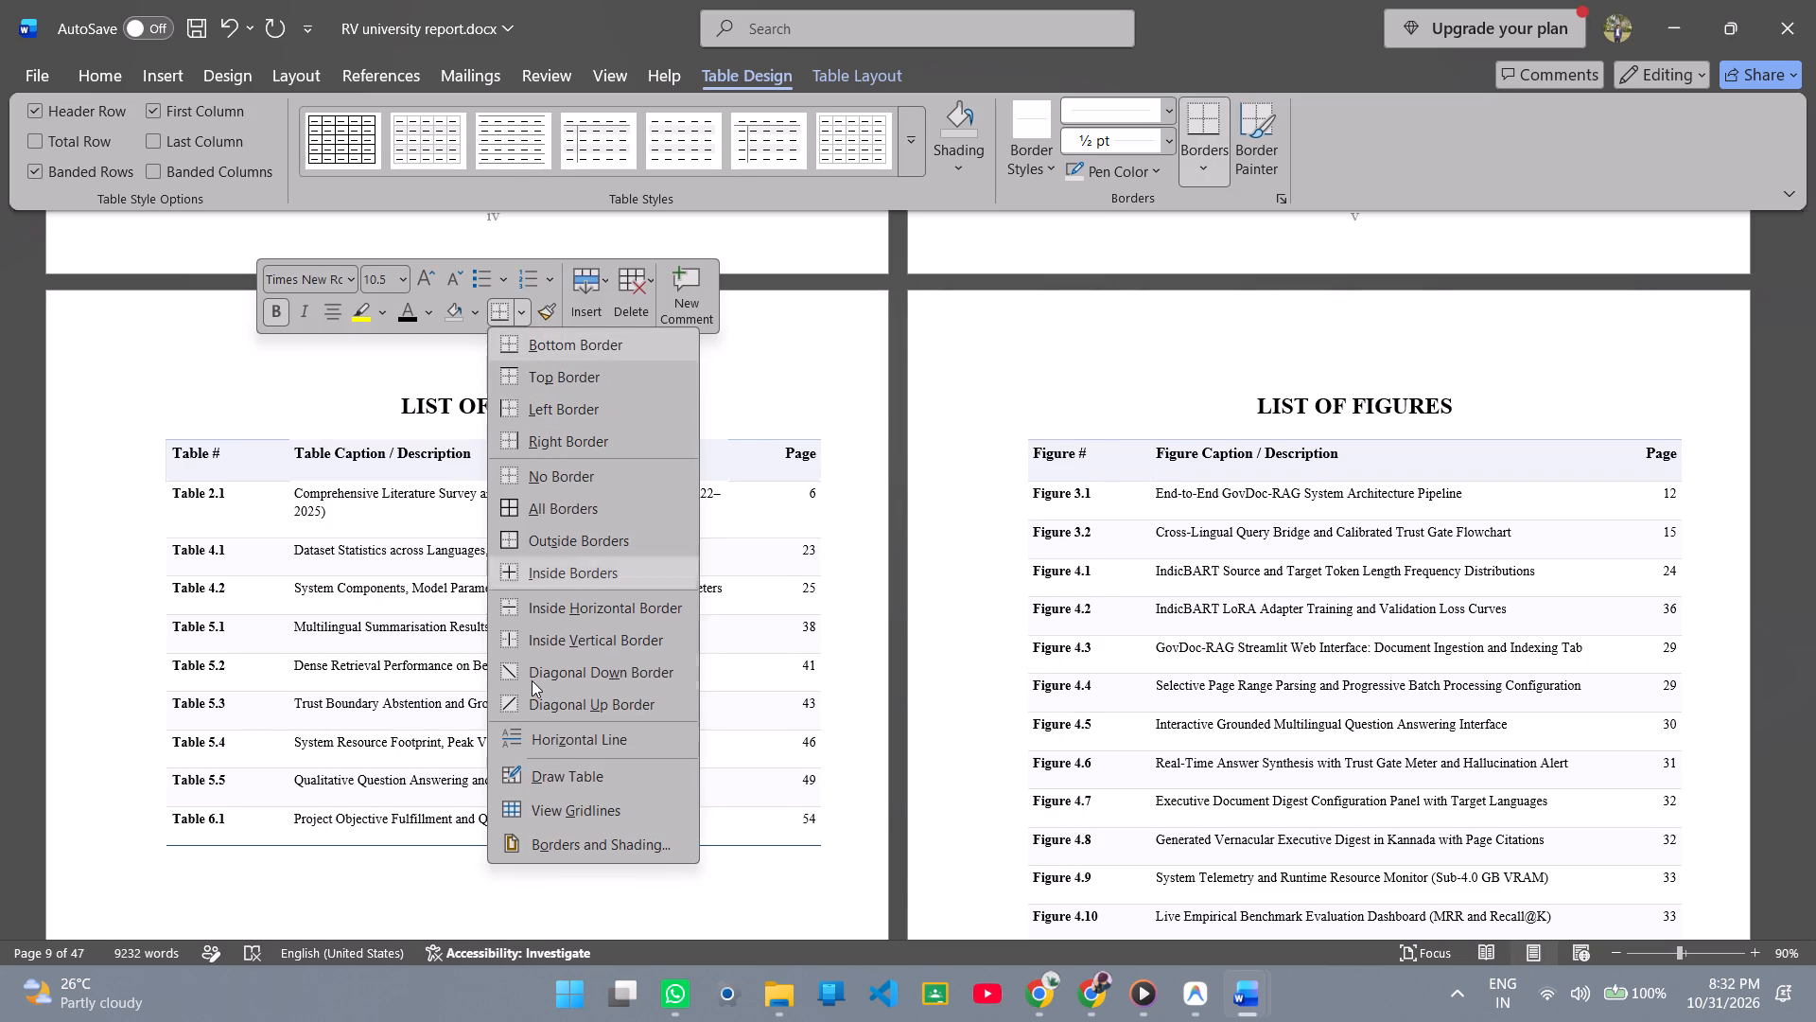
pyautogui.click(550, 467)
pyautogui.rightClick(756, 459)
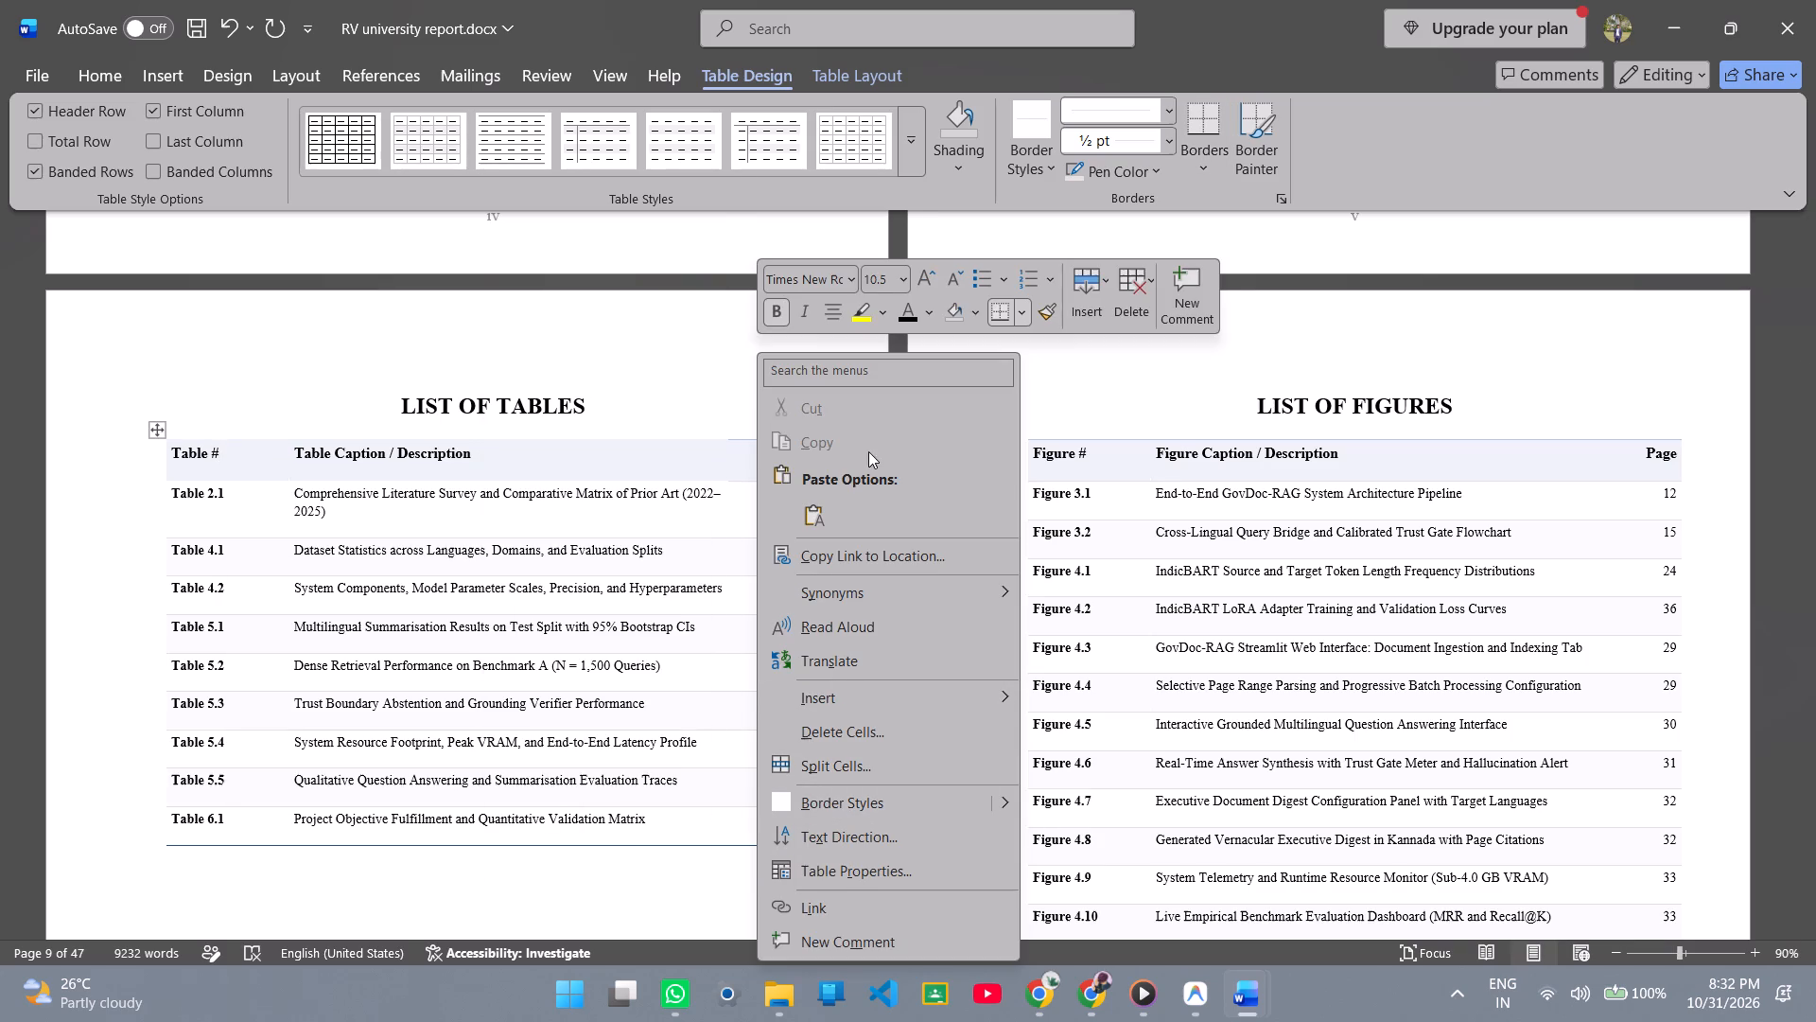
pyautogui.click(1018, 308)
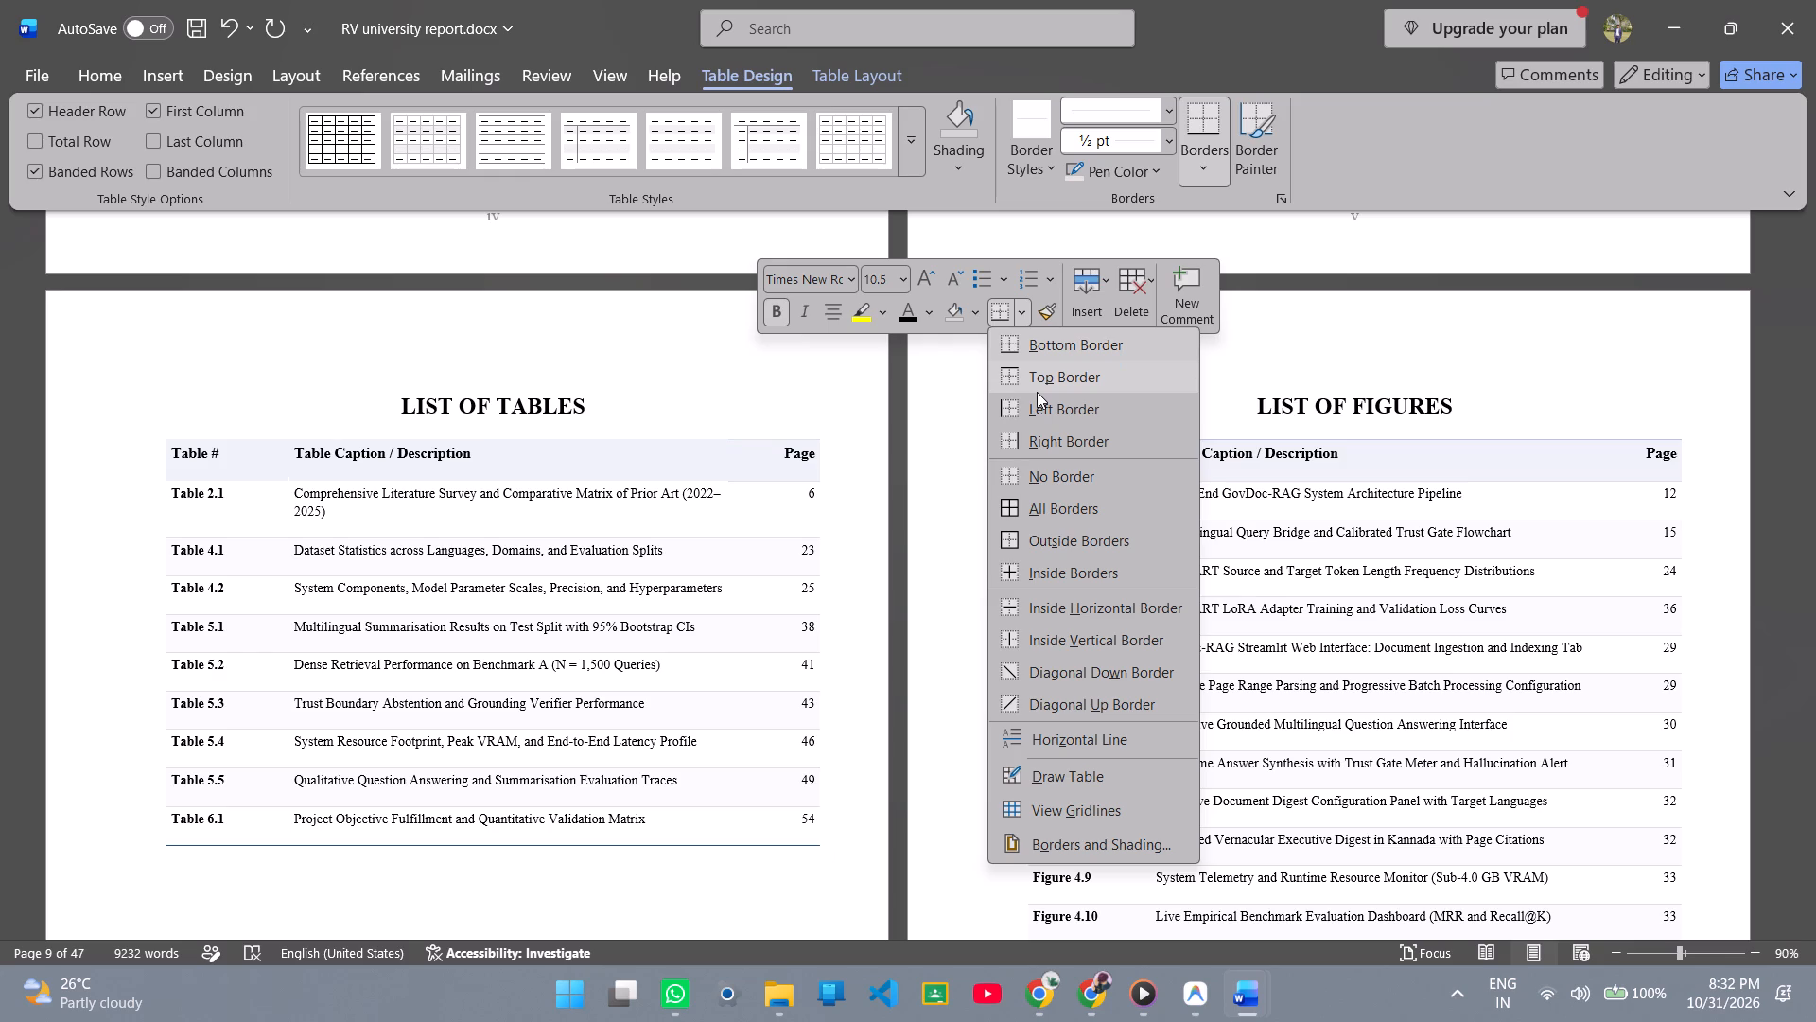
pyautogui.click(1048, 485)
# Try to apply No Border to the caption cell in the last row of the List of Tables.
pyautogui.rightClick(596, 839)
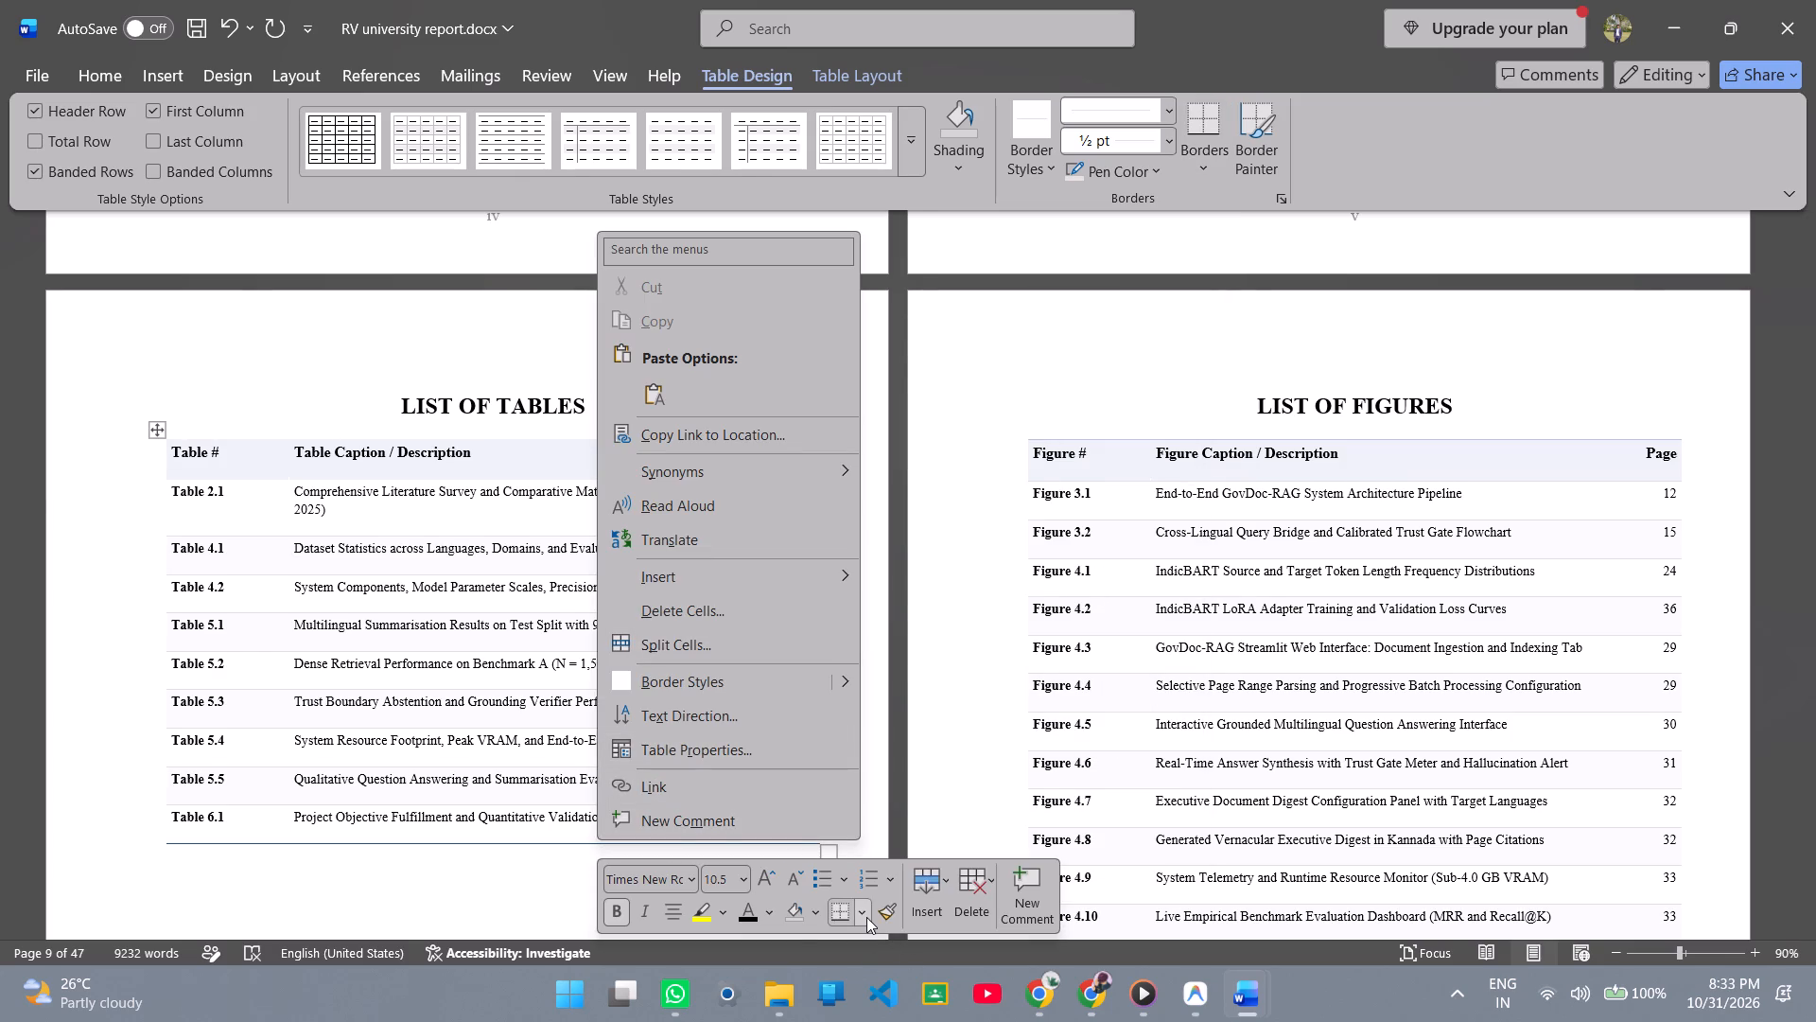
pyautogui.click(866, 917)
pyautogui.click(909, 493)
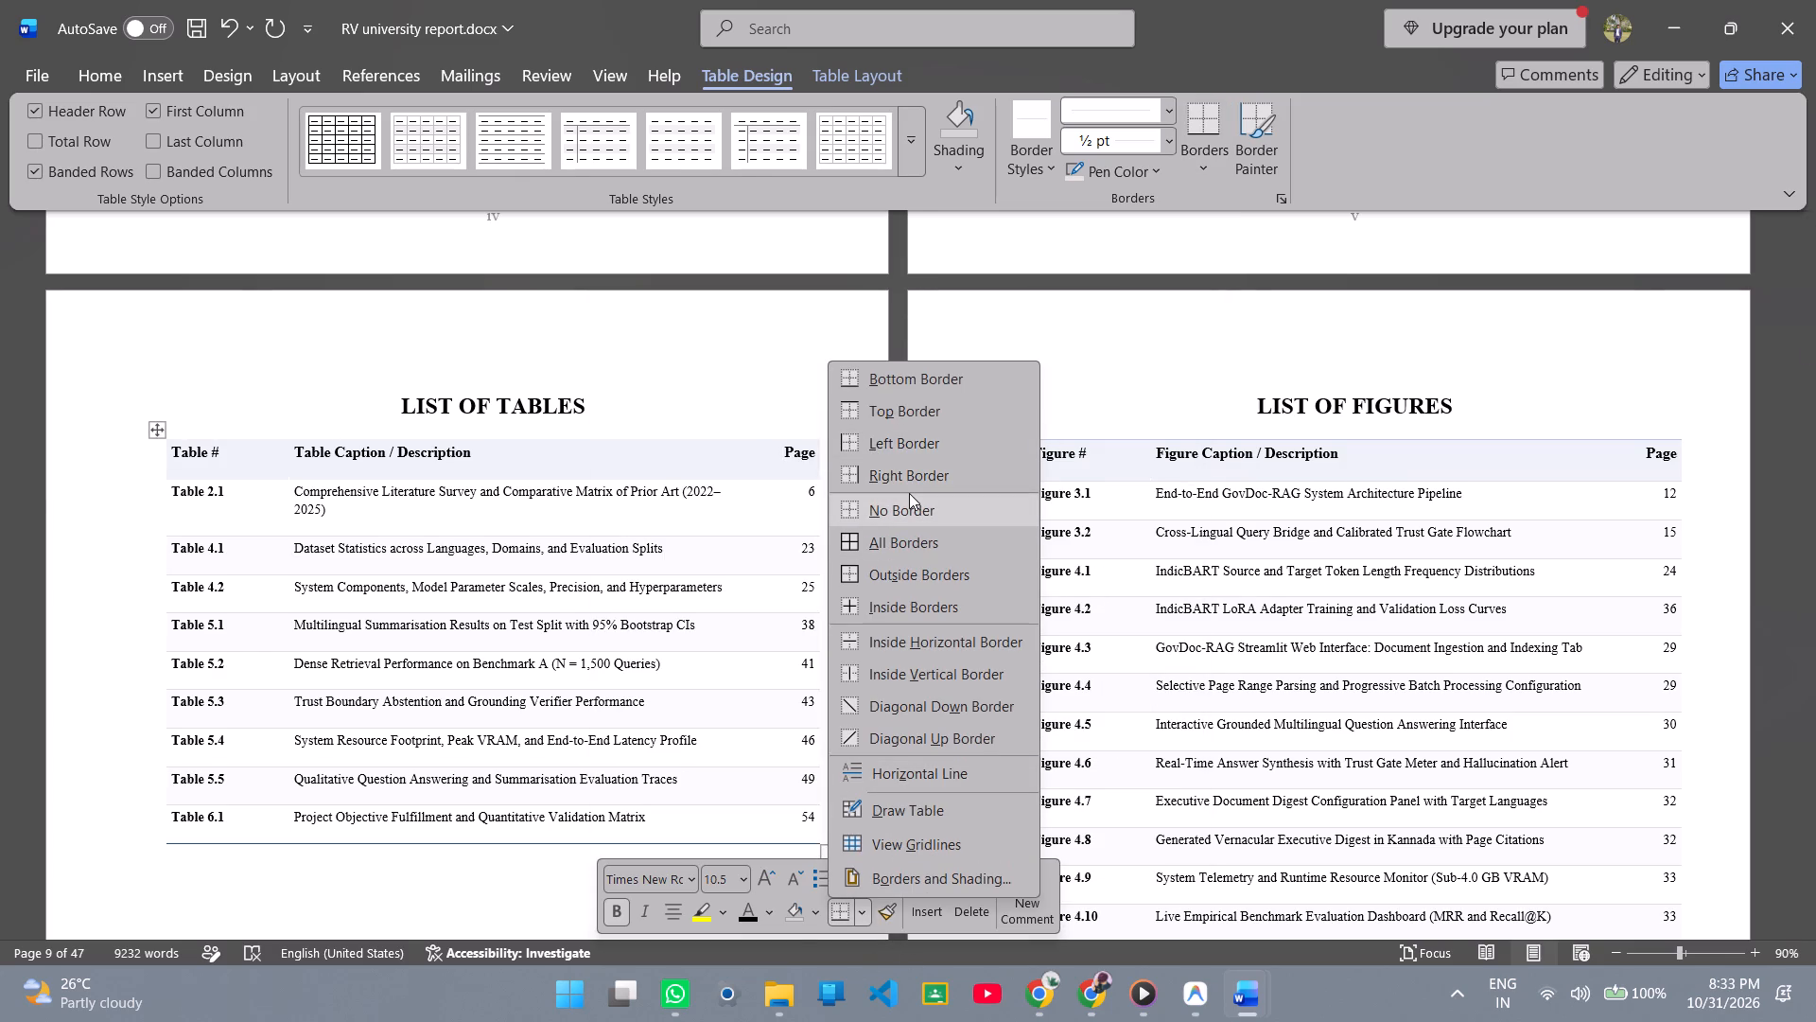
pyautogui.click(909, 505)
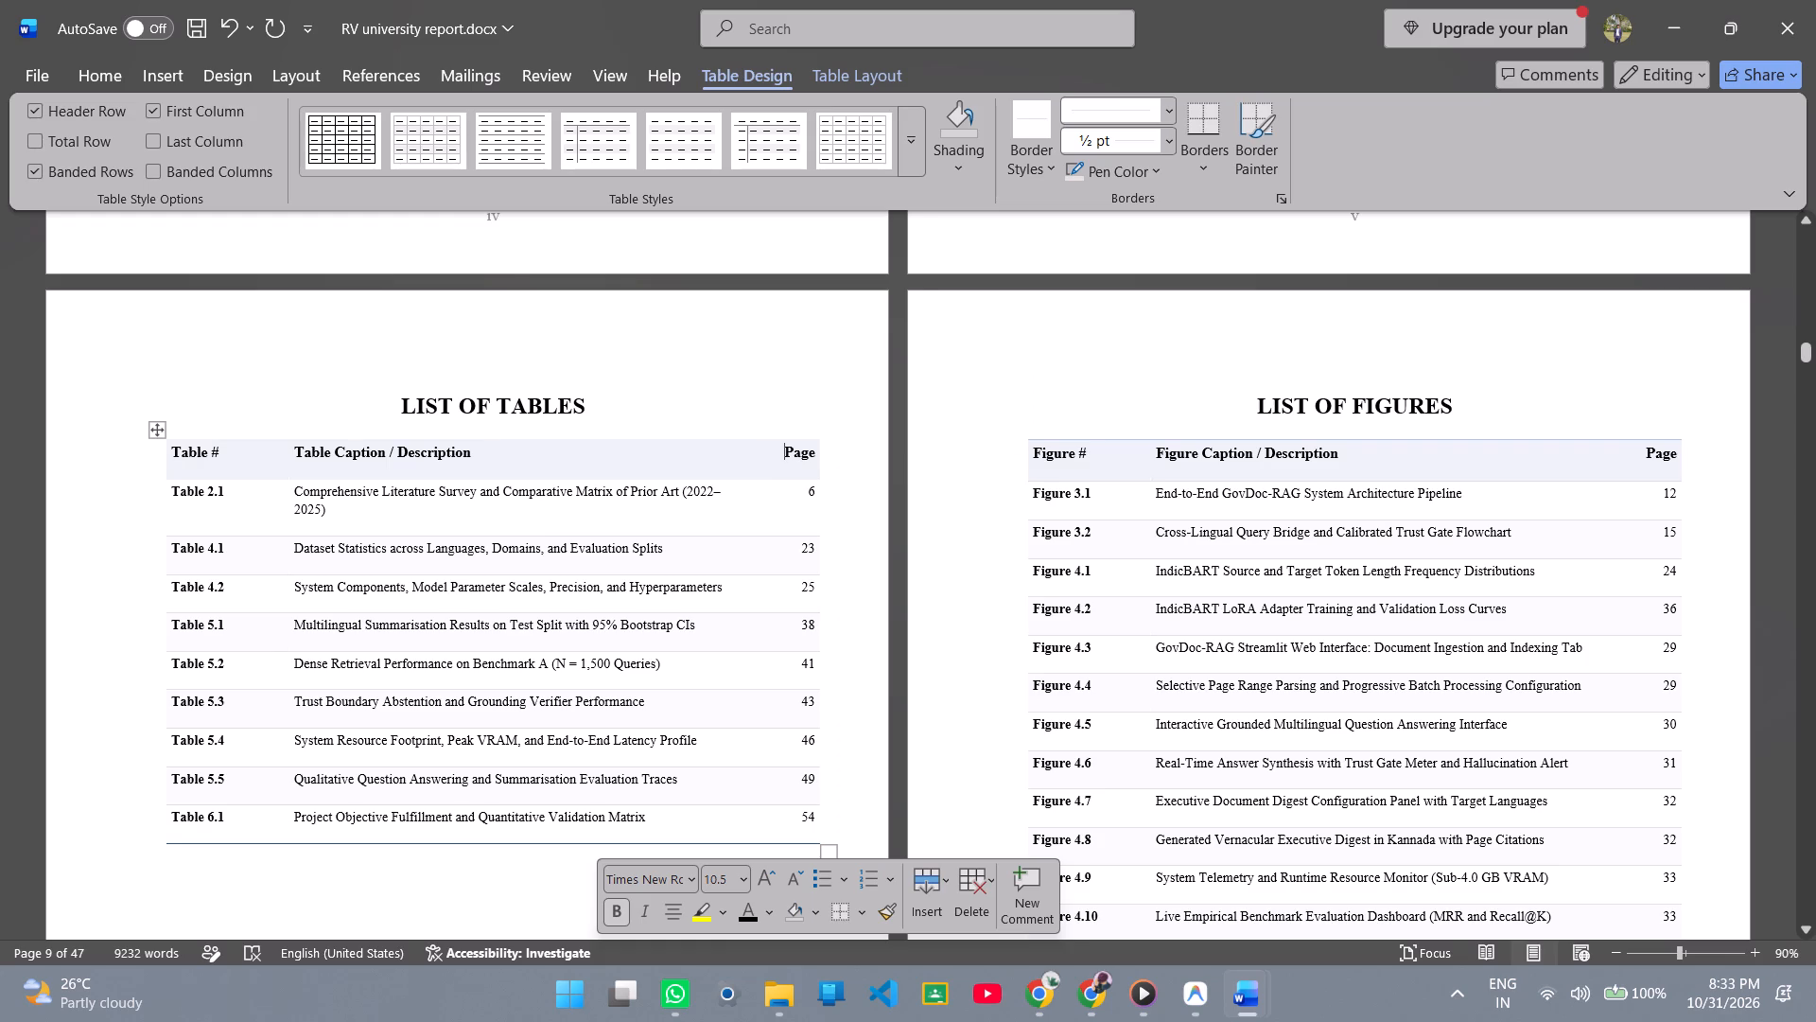
# Apply No Border to the "Table 6.1" cell in the last row of the List of Tables.
pyautogui.rightClick(257, 821)
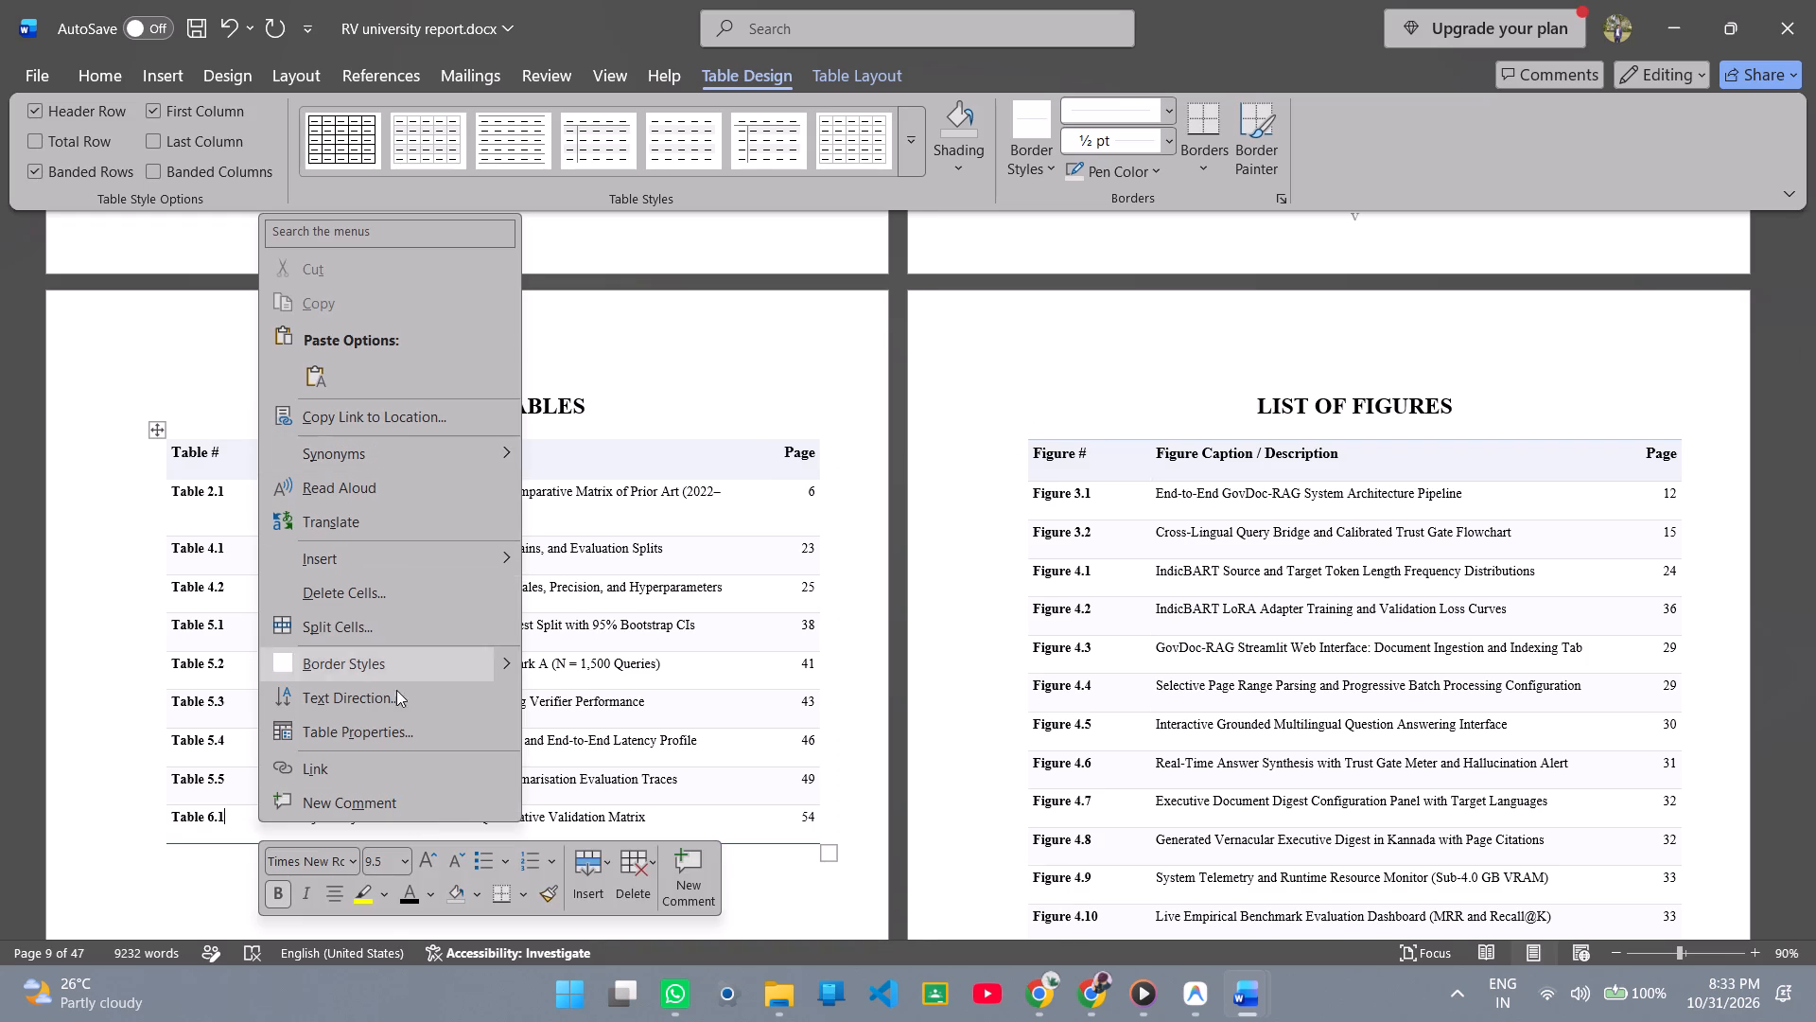
pyautogui.click(519, 901)
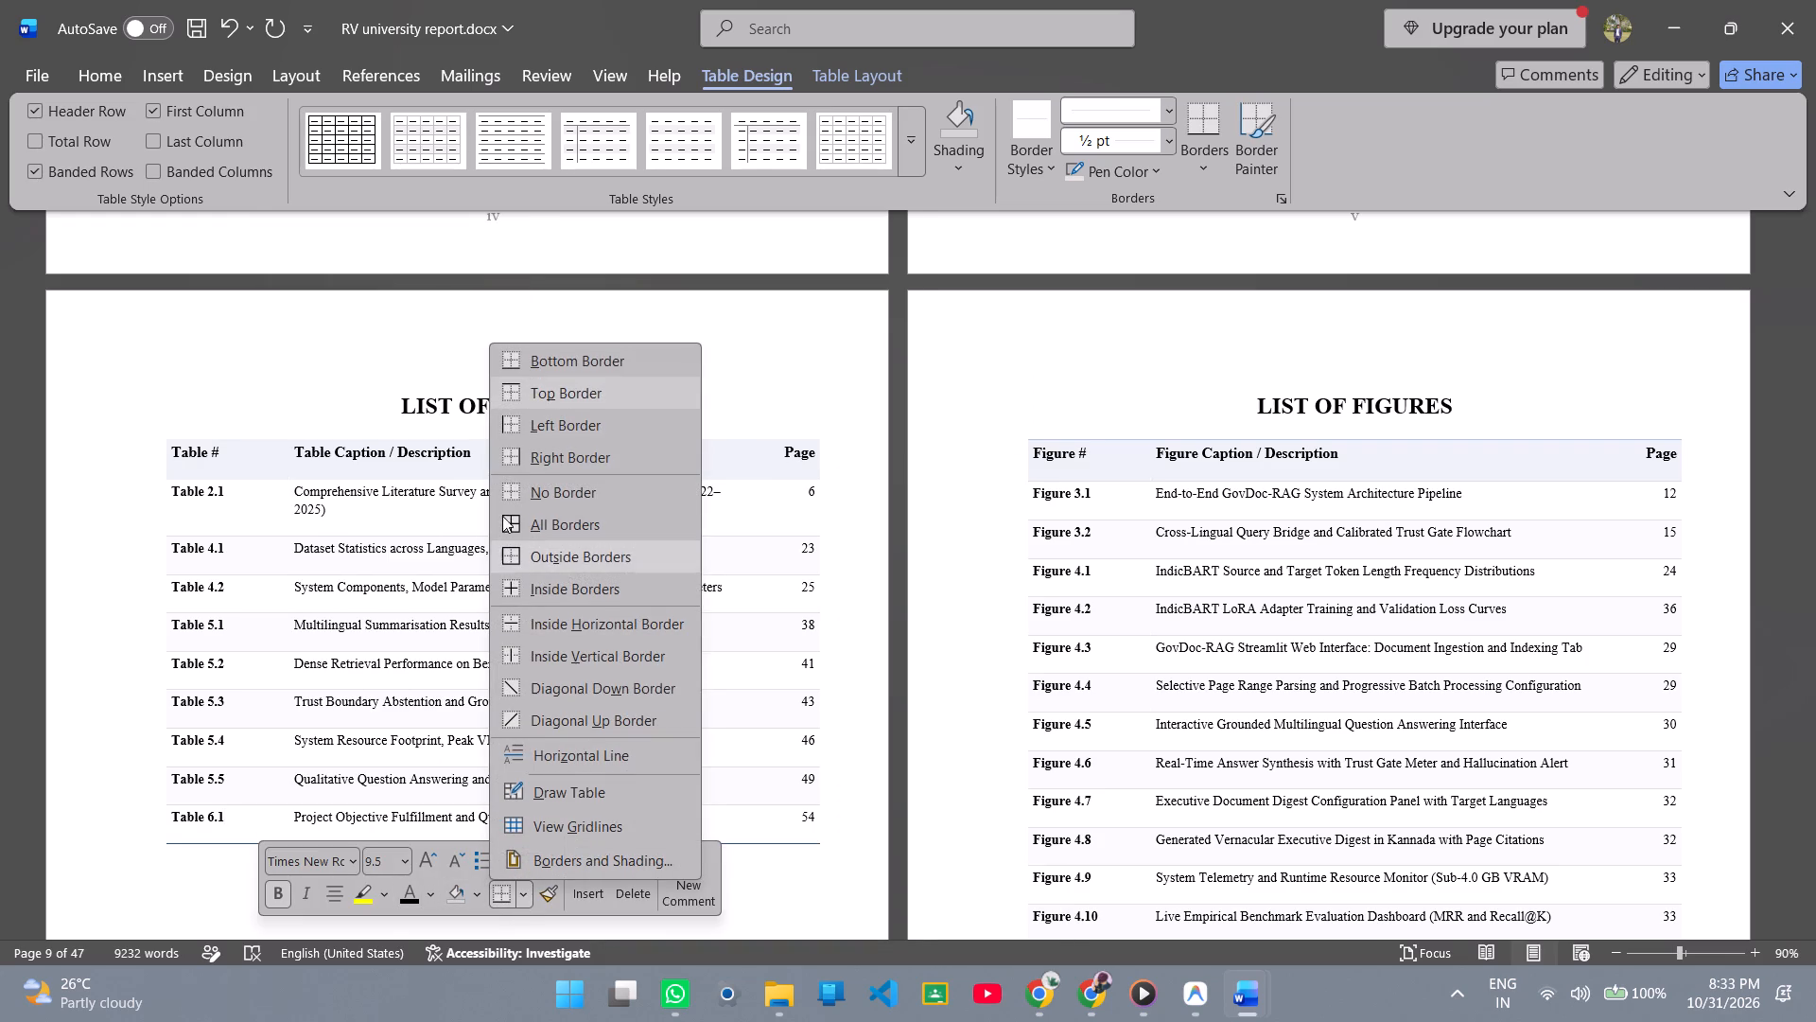
pyautogui.click(530, 492)
# Apply No Border to the page-number cell and the caption cell in the Table 6.1 row of the List of Tables.
pyautogui.rightClick(774, 828)
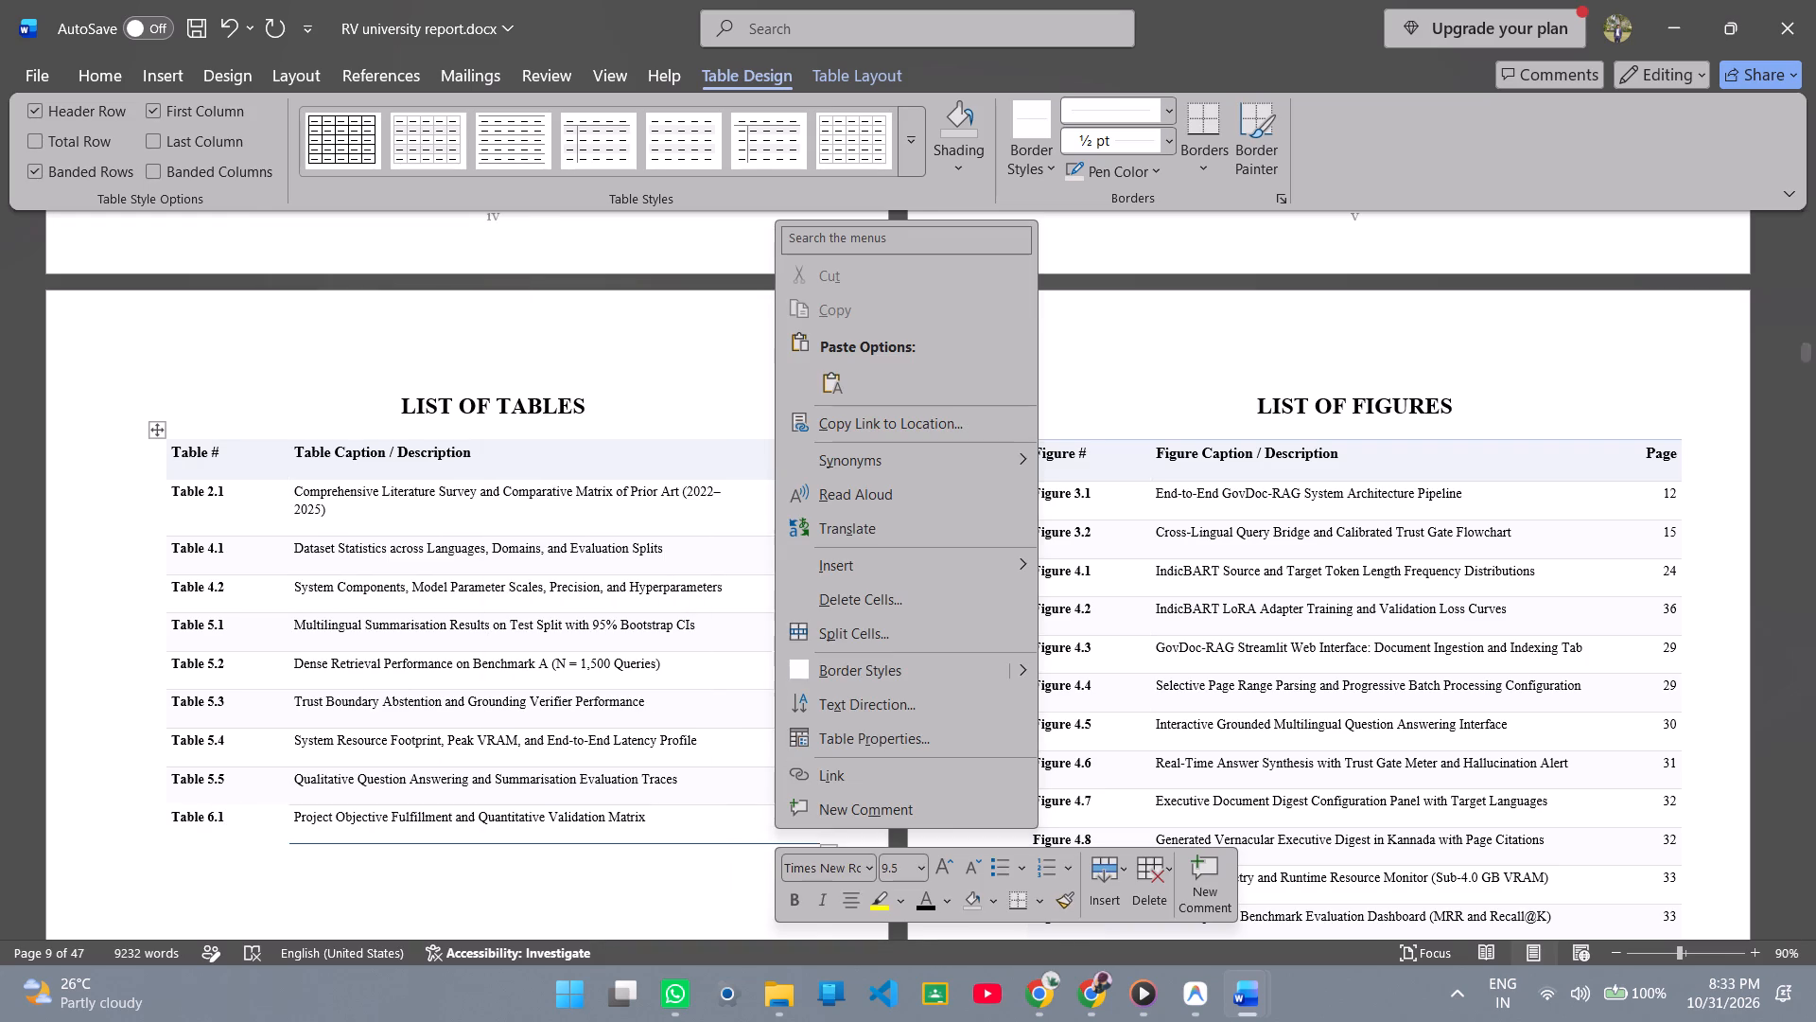
pyautogui.click(1037, 909)
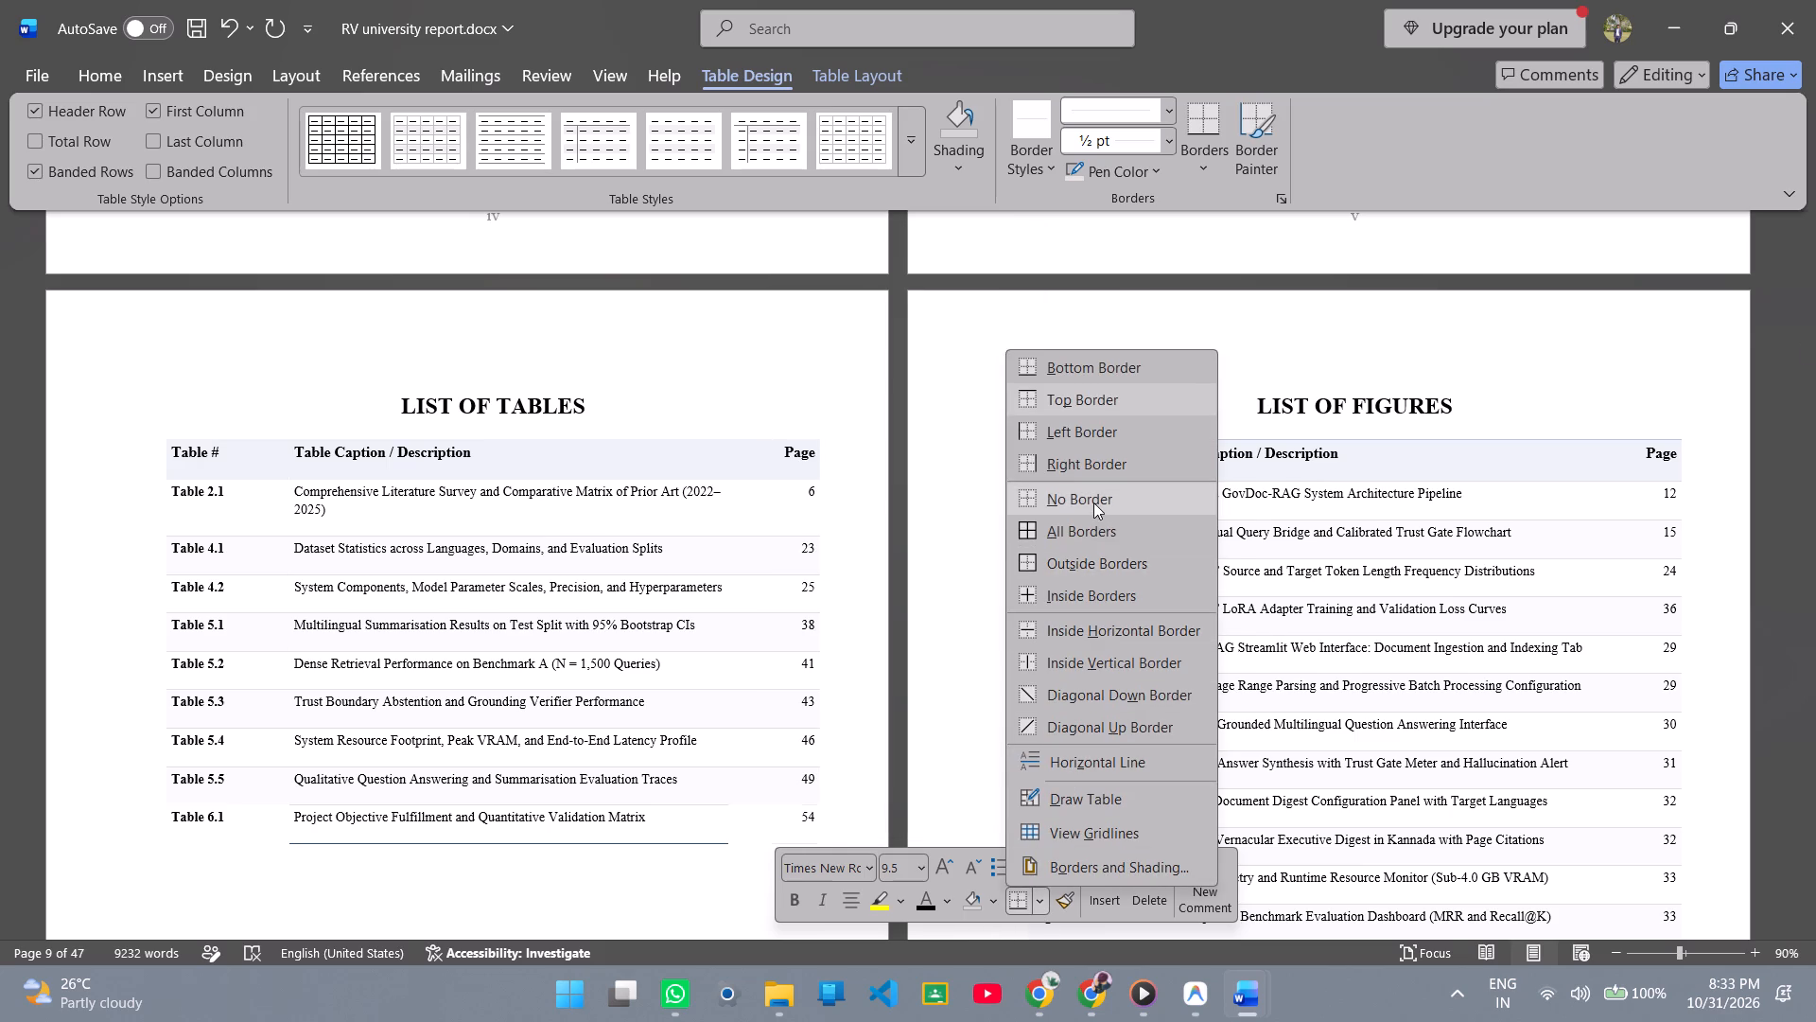
pyautogui.click(1093, 502)
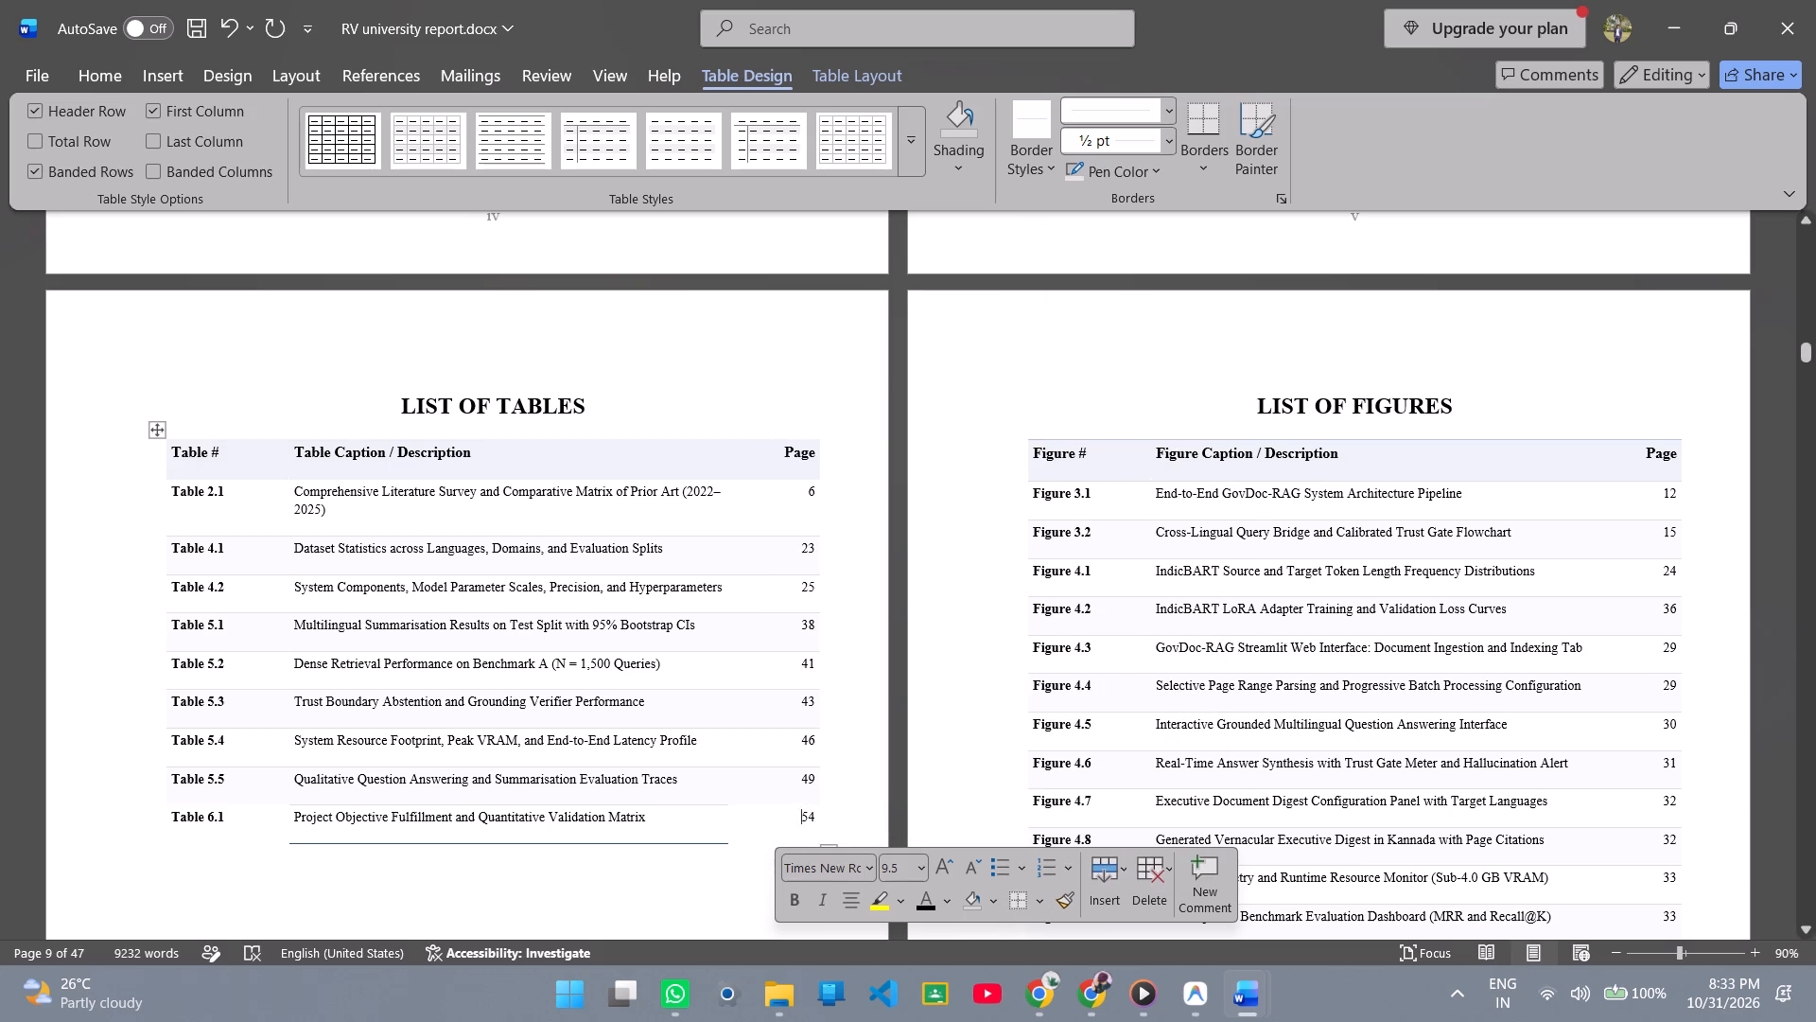
pyautogui.rightClick(632, 853)
pyautogui.click(515, 827)
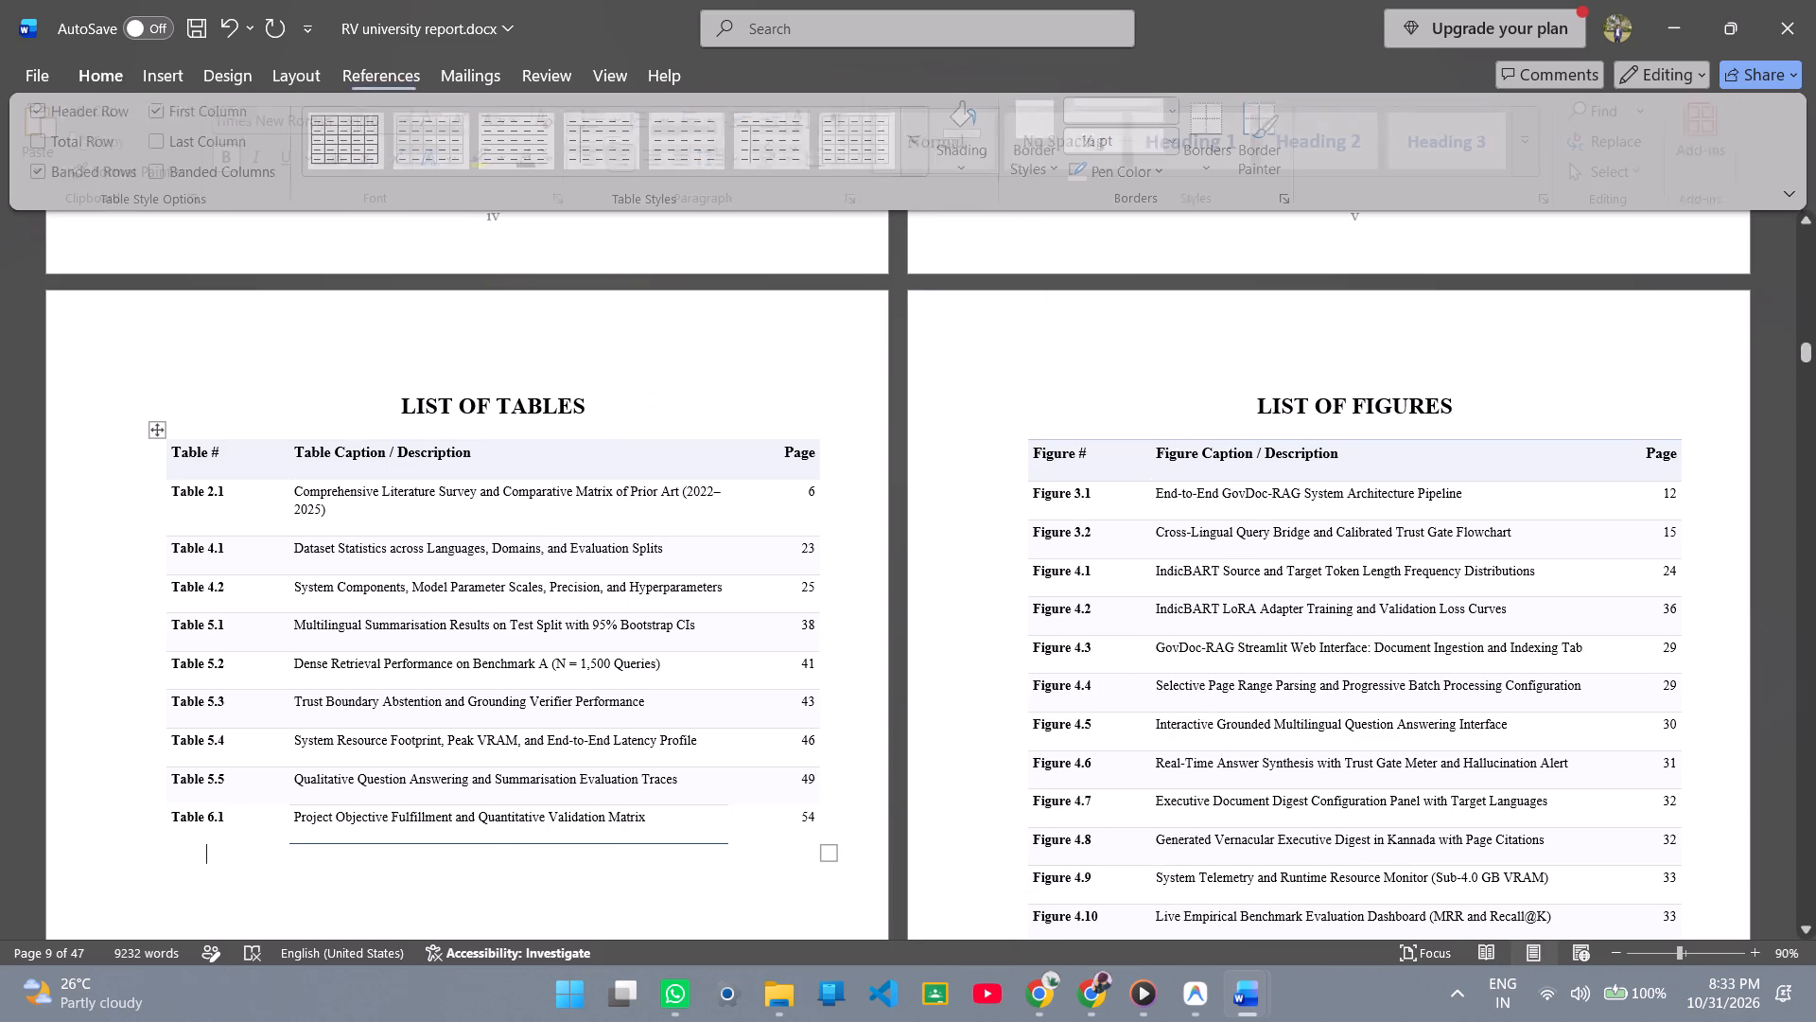
pyautogui.rightClick(515, 827)
pyautogui.click(789, 907)
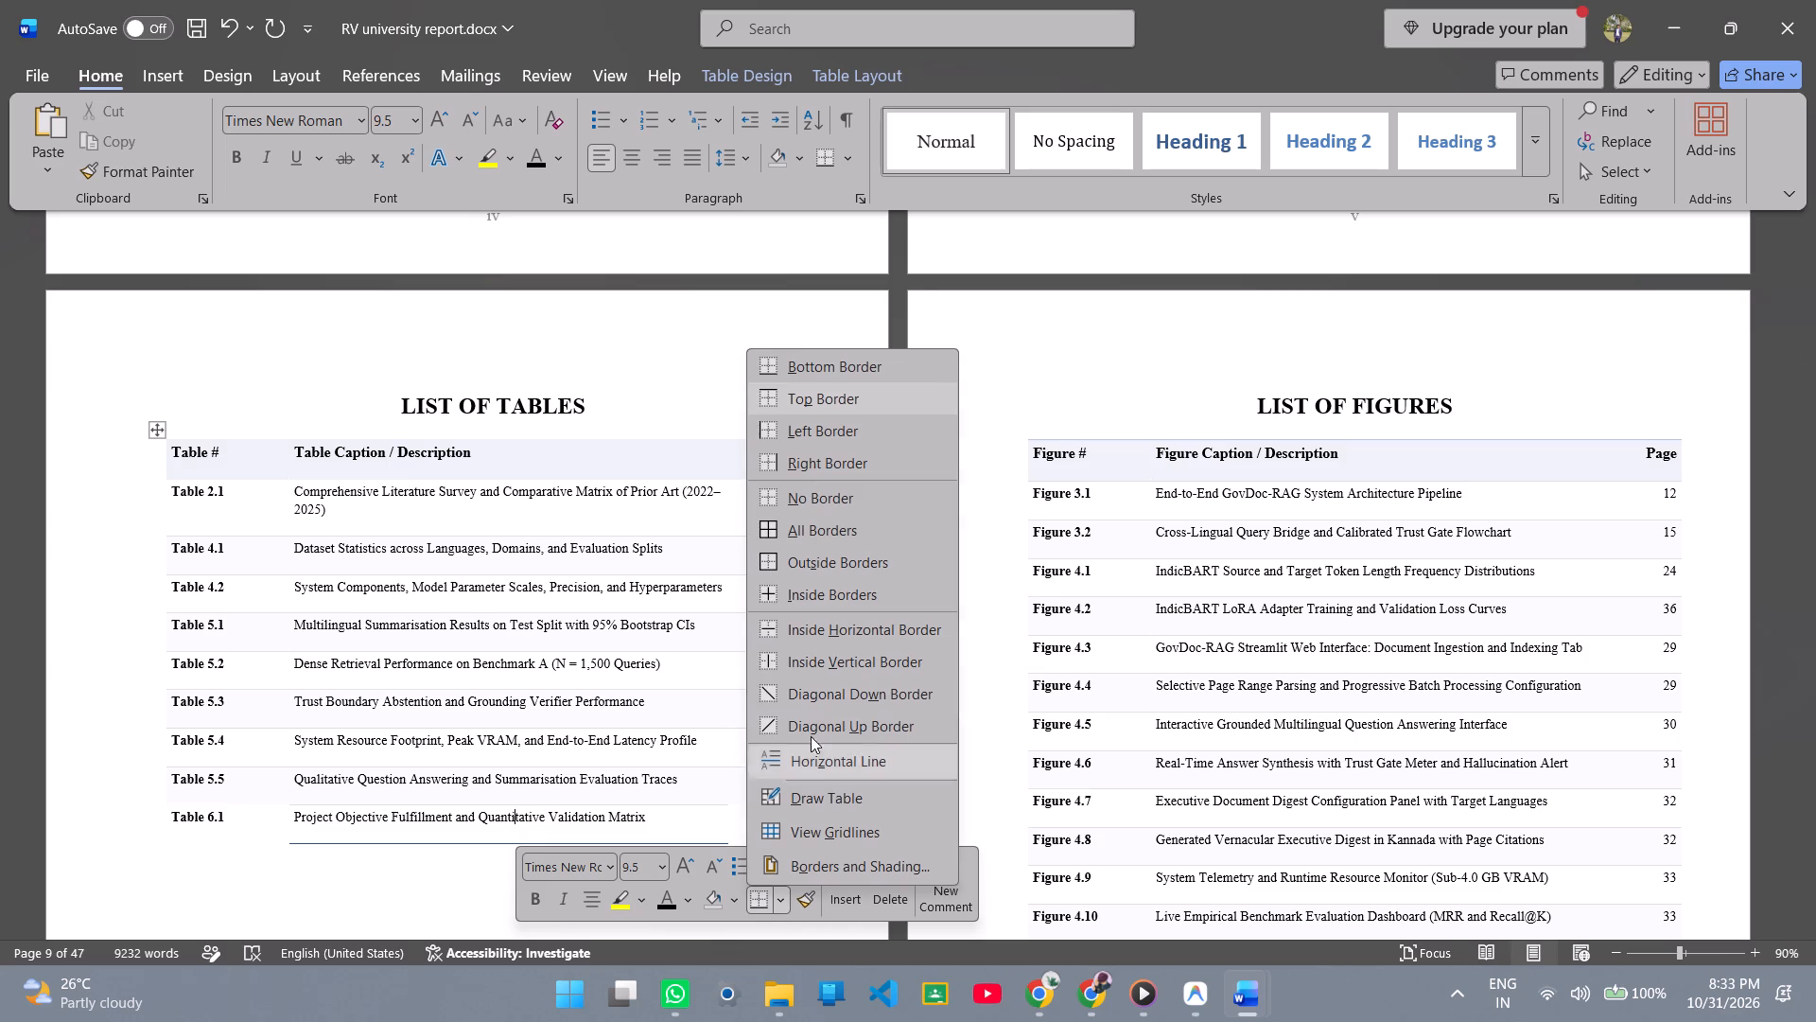
pyautogui.click(815, 492)
pyautogui.click(417, 876)
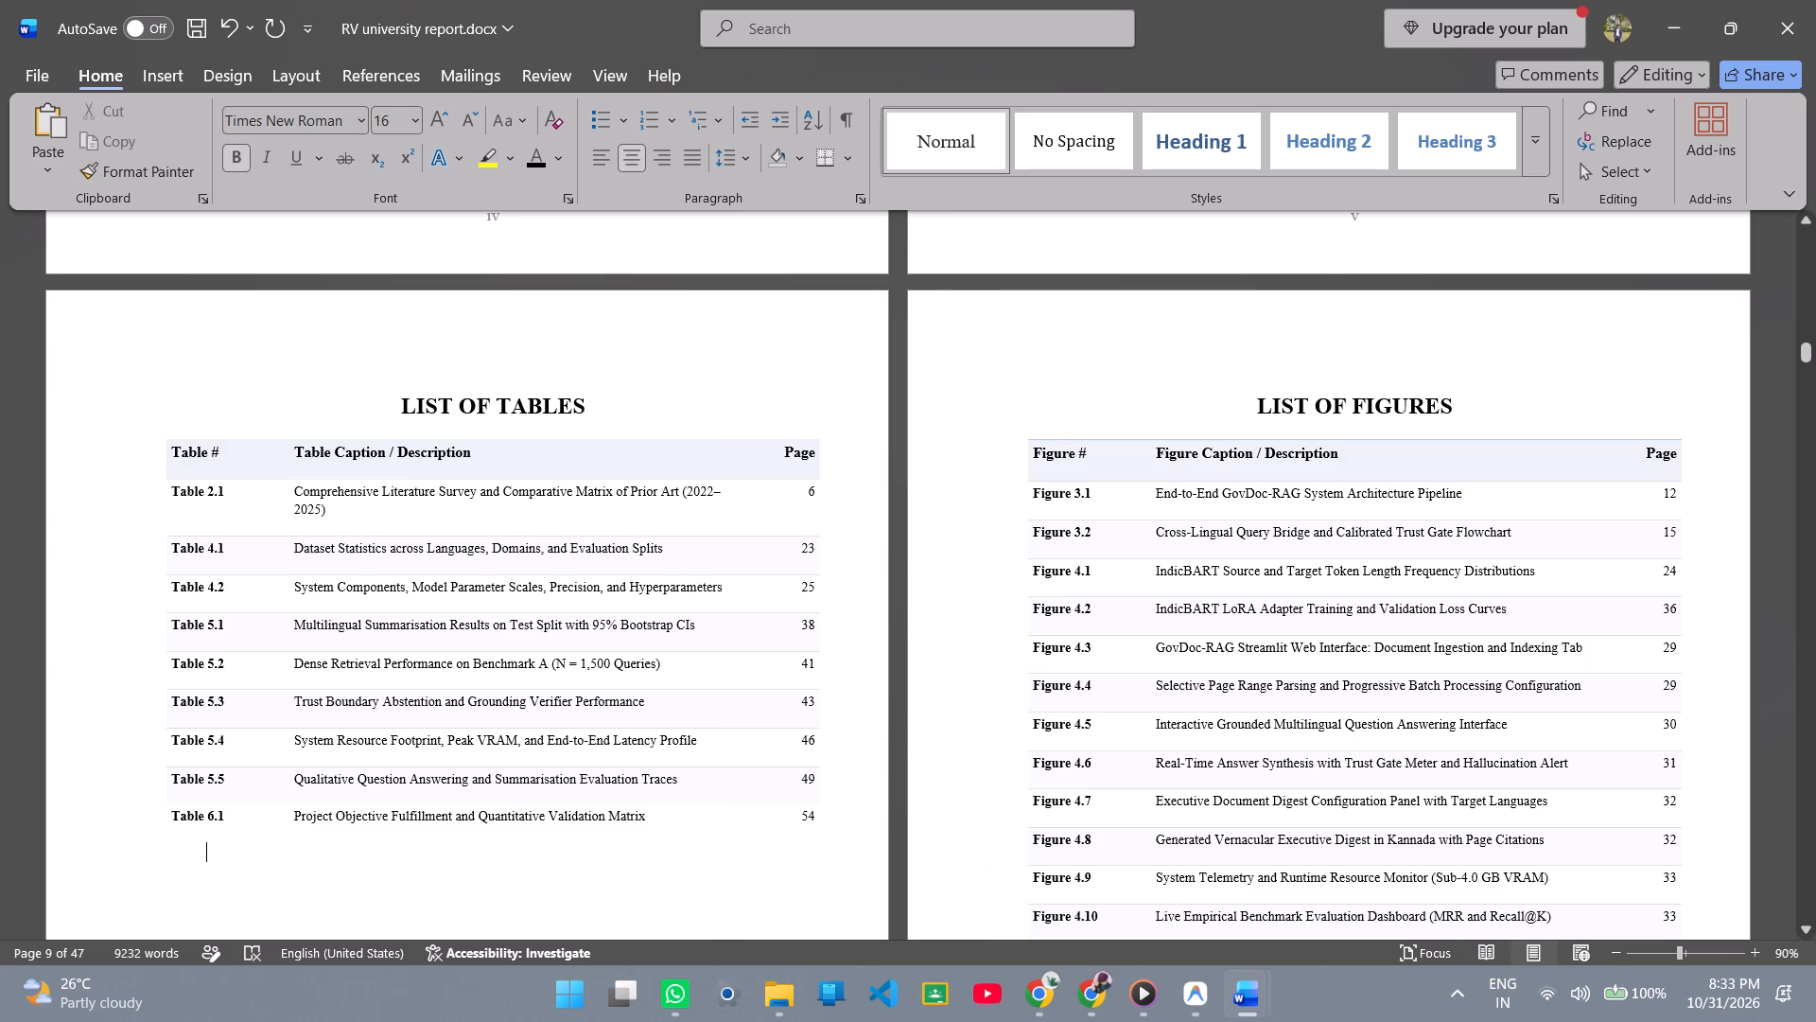
# Apply No Border to the header row and the Figure 3.1 row of the List of Figures.
pyautogui.rightClick(1398, 454)
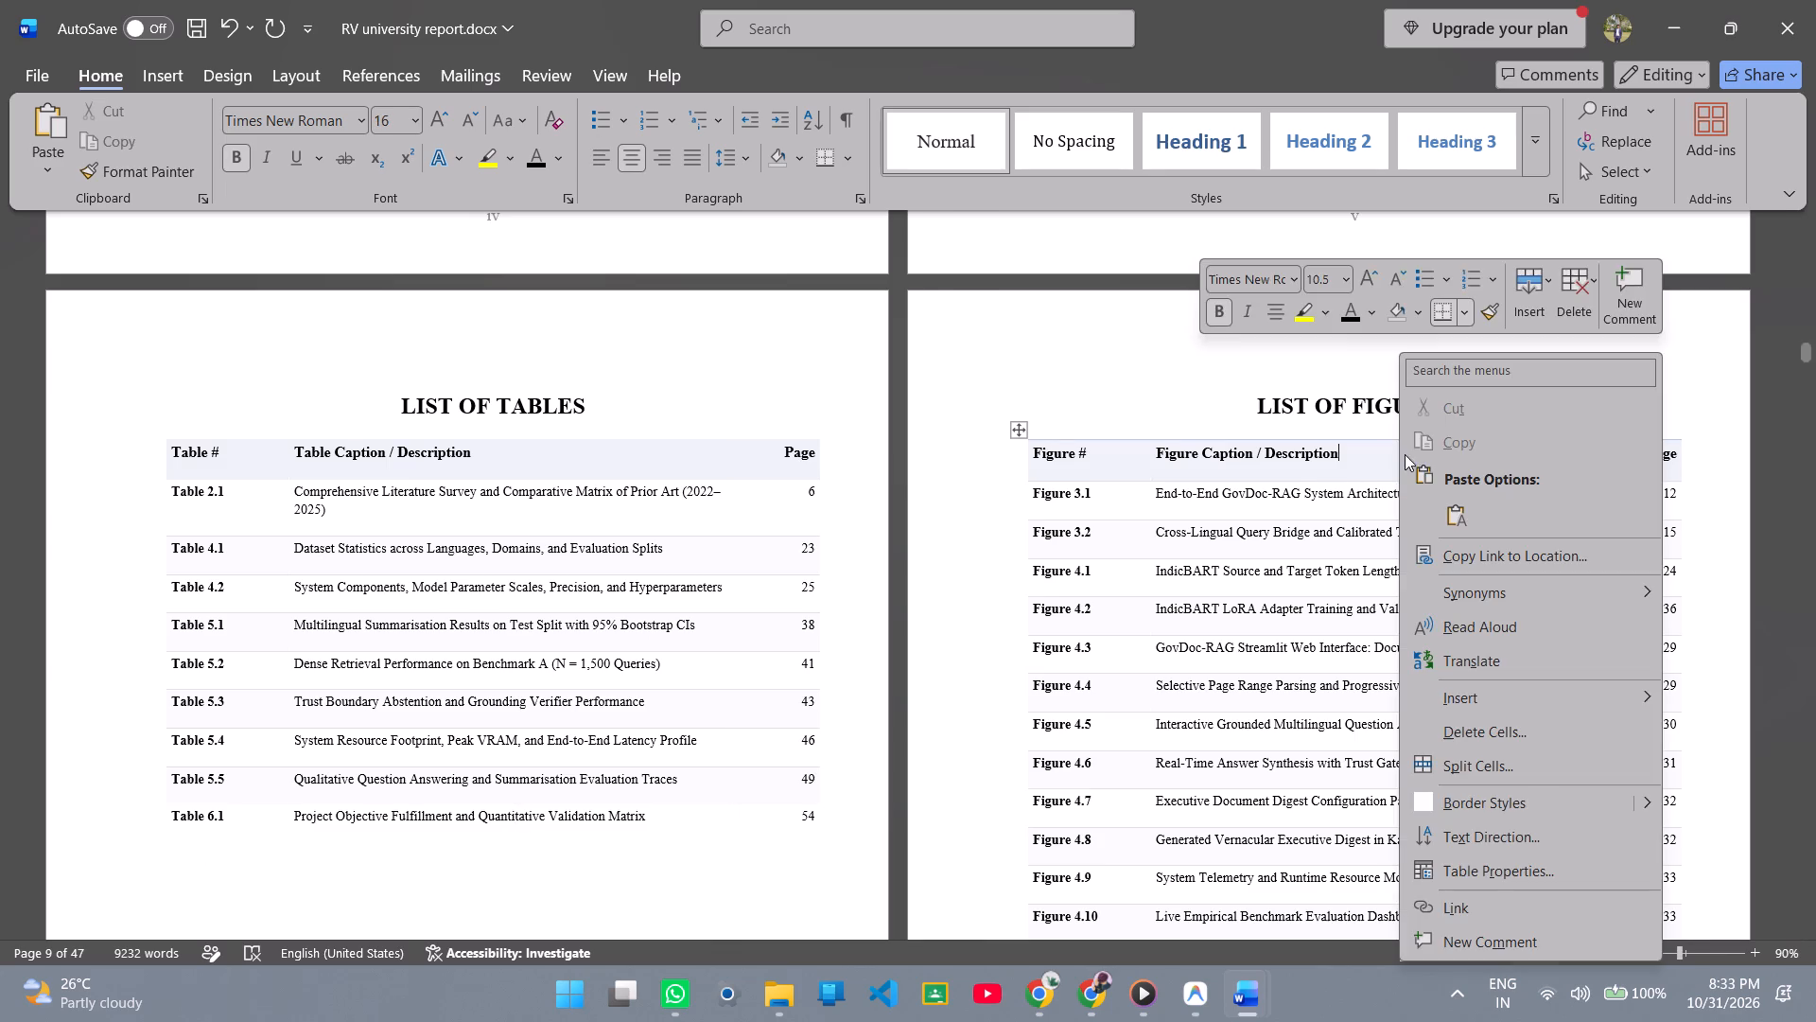
pyautogui.click(1118, 386)
pyautogui.click(1008, 460)
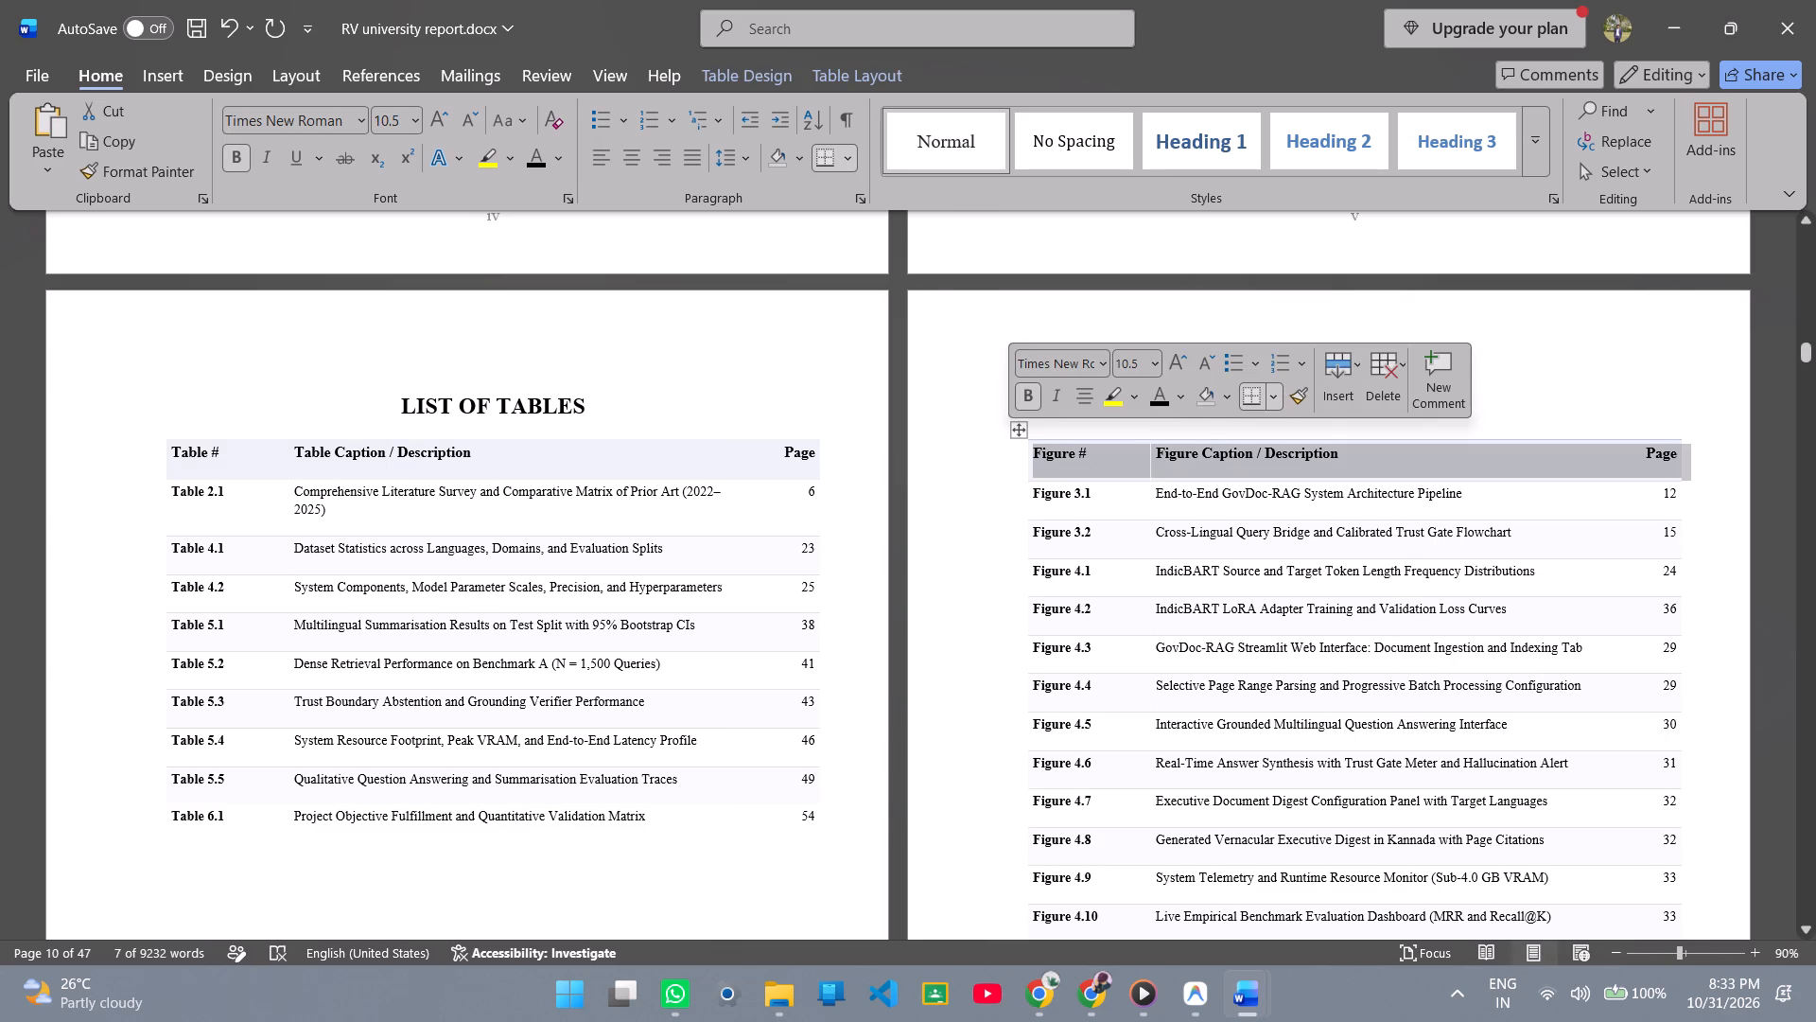
pyautogui.click(1279, 403)
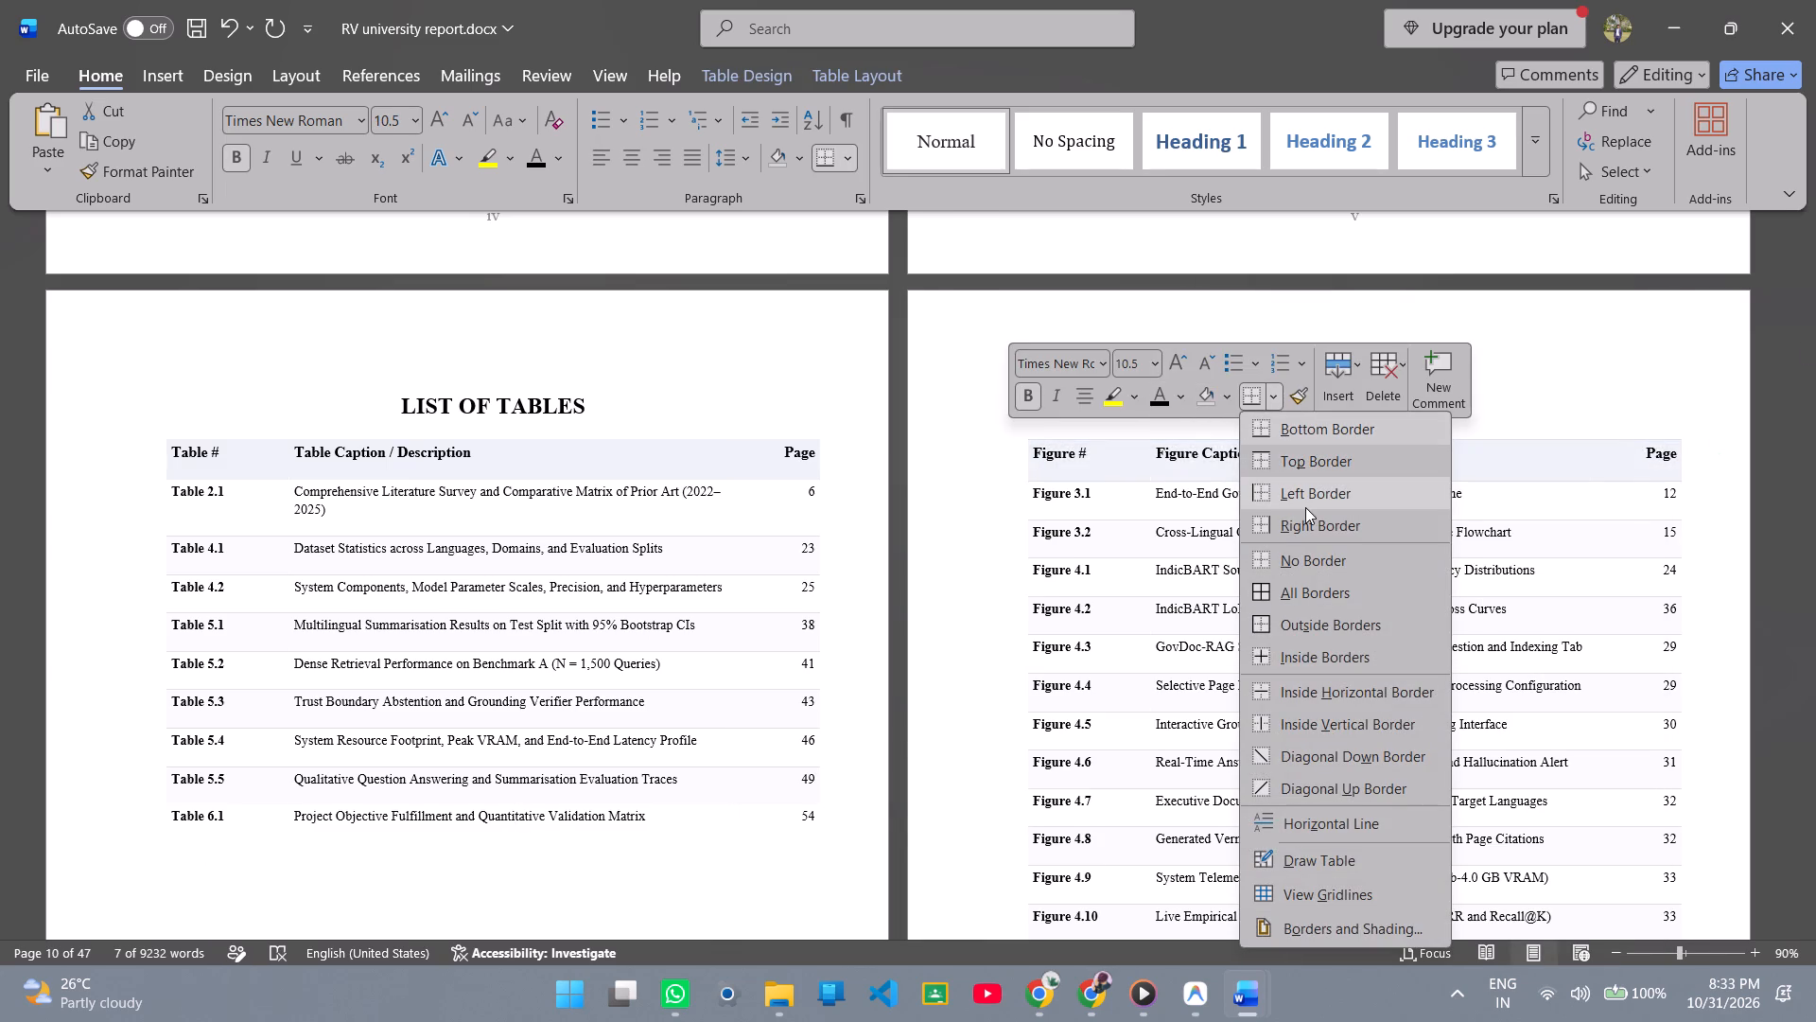
pyautogui.click(1294, 555)
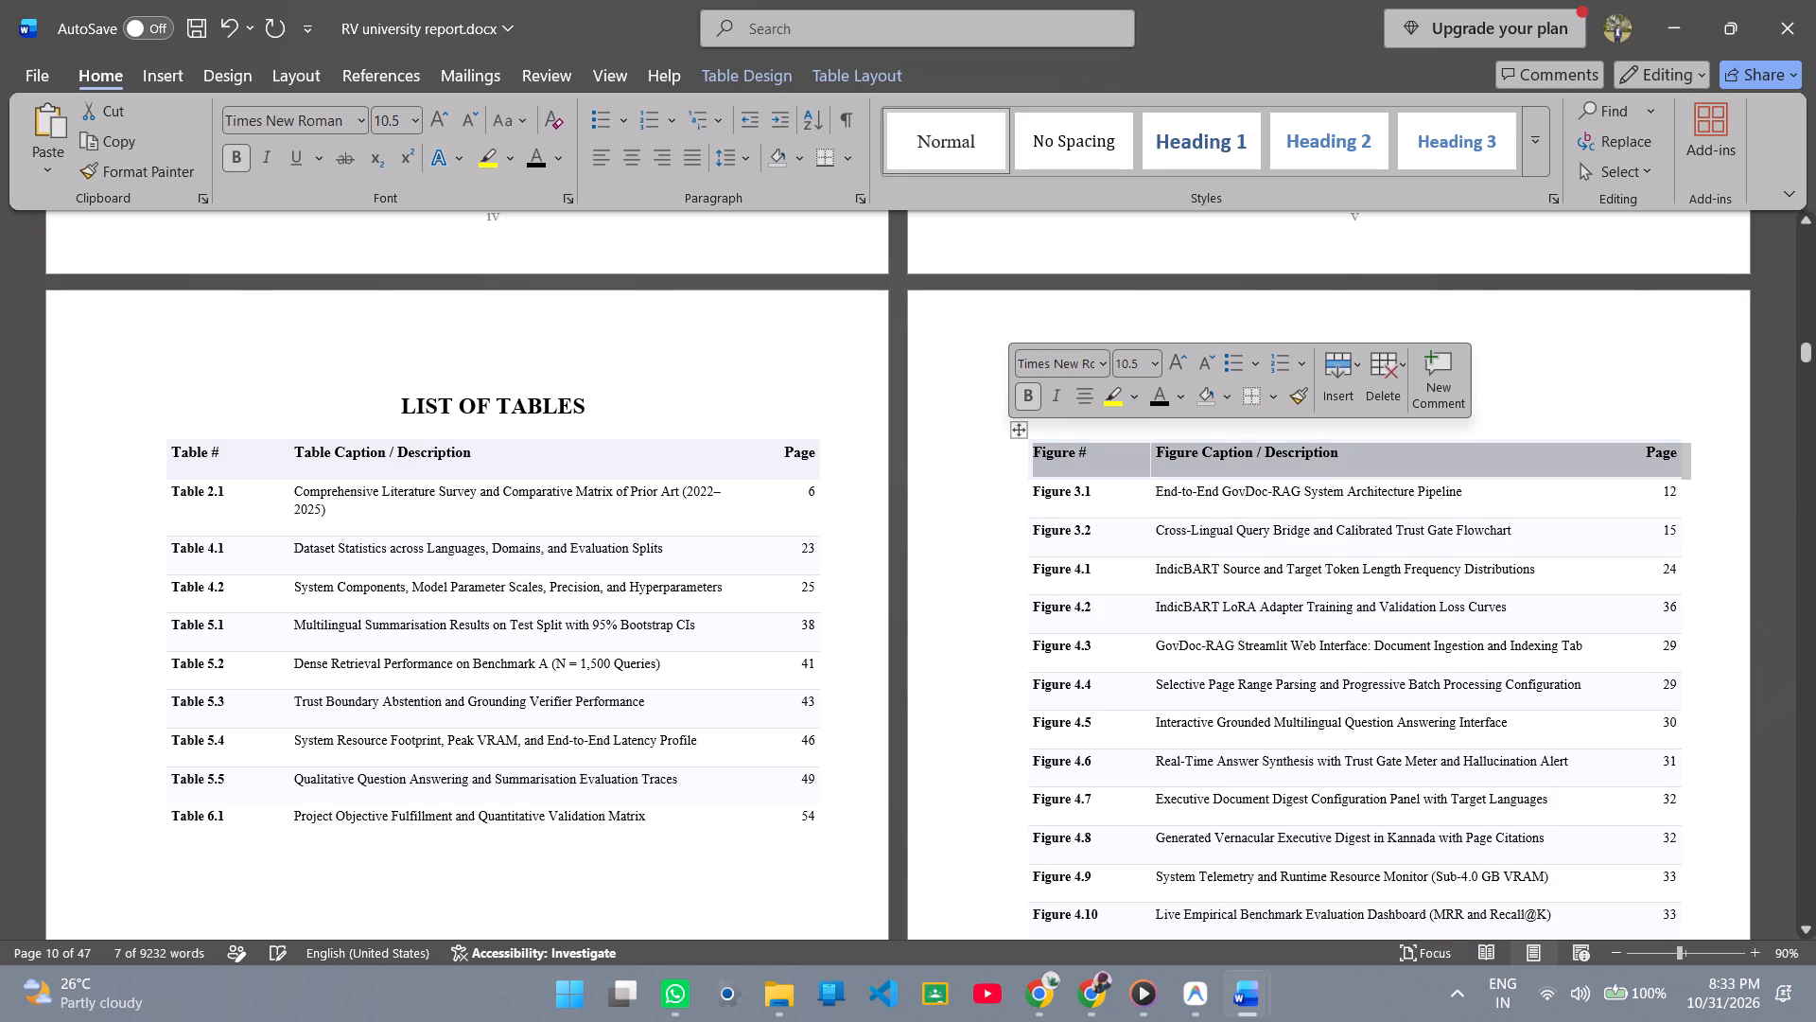
pyautogui.click(988, 510)
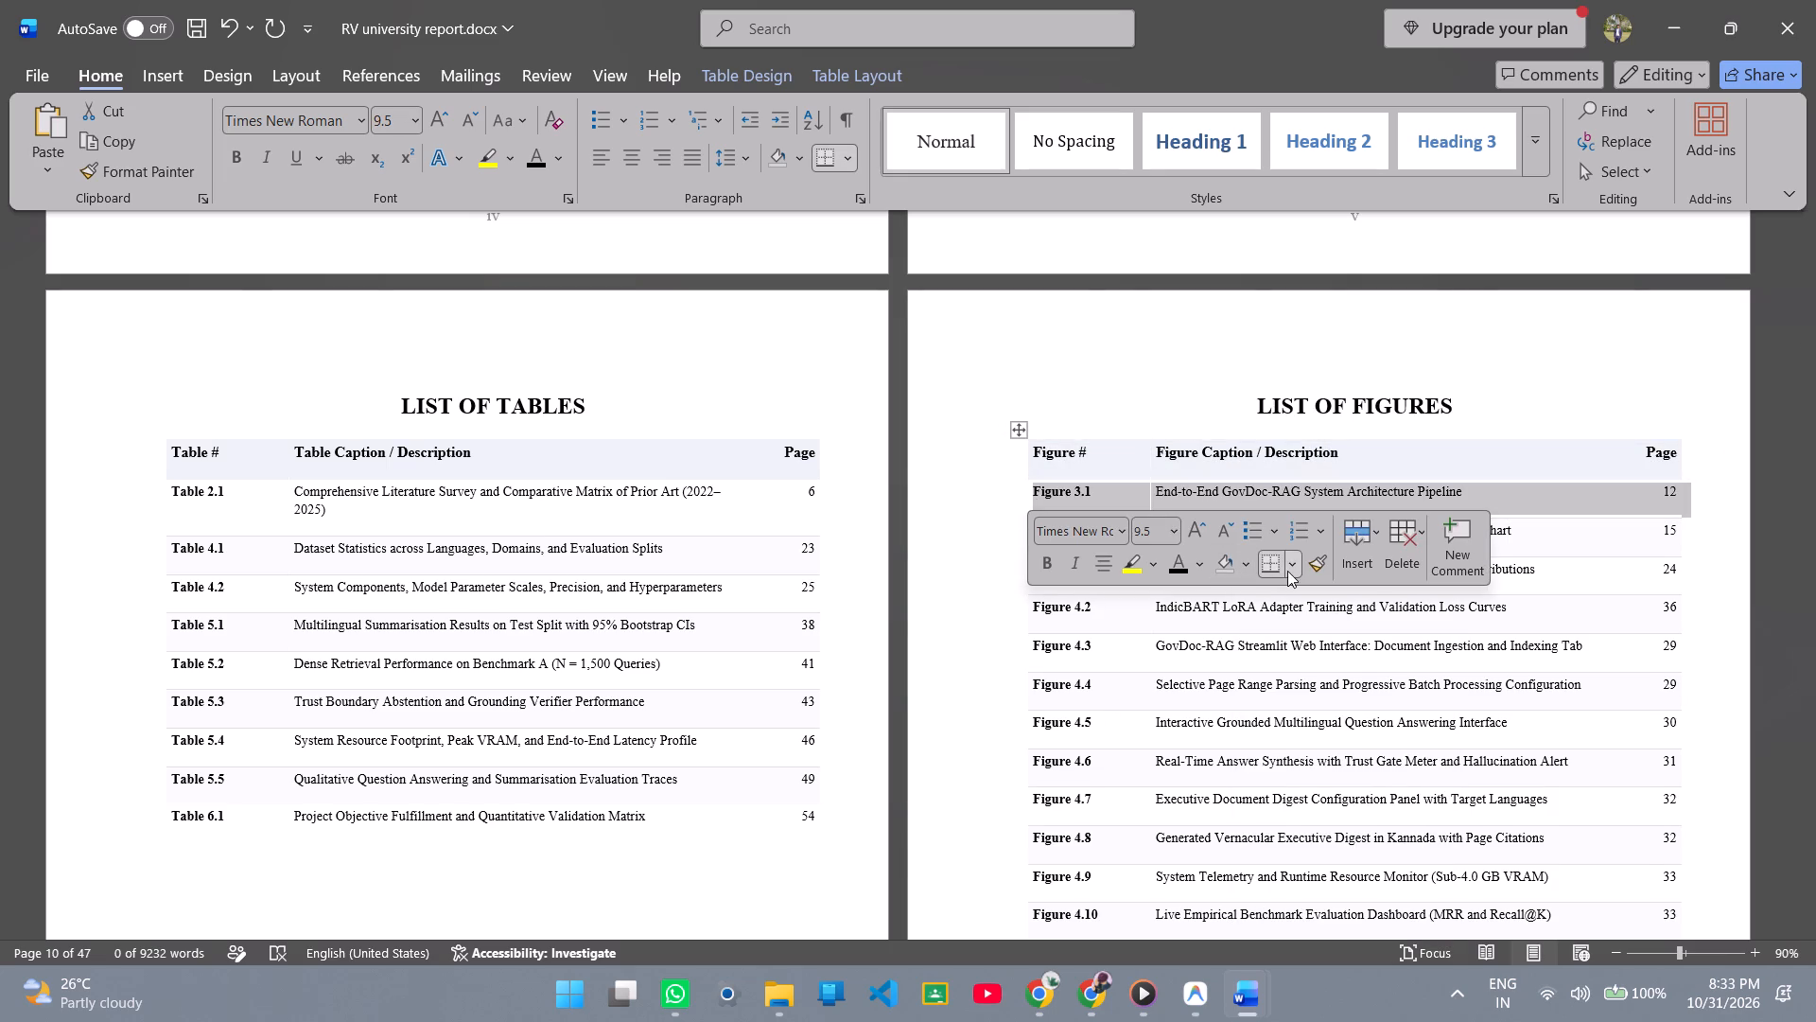
pyautogui.click(1302, 571)
pyautogui.click(1297, 565)
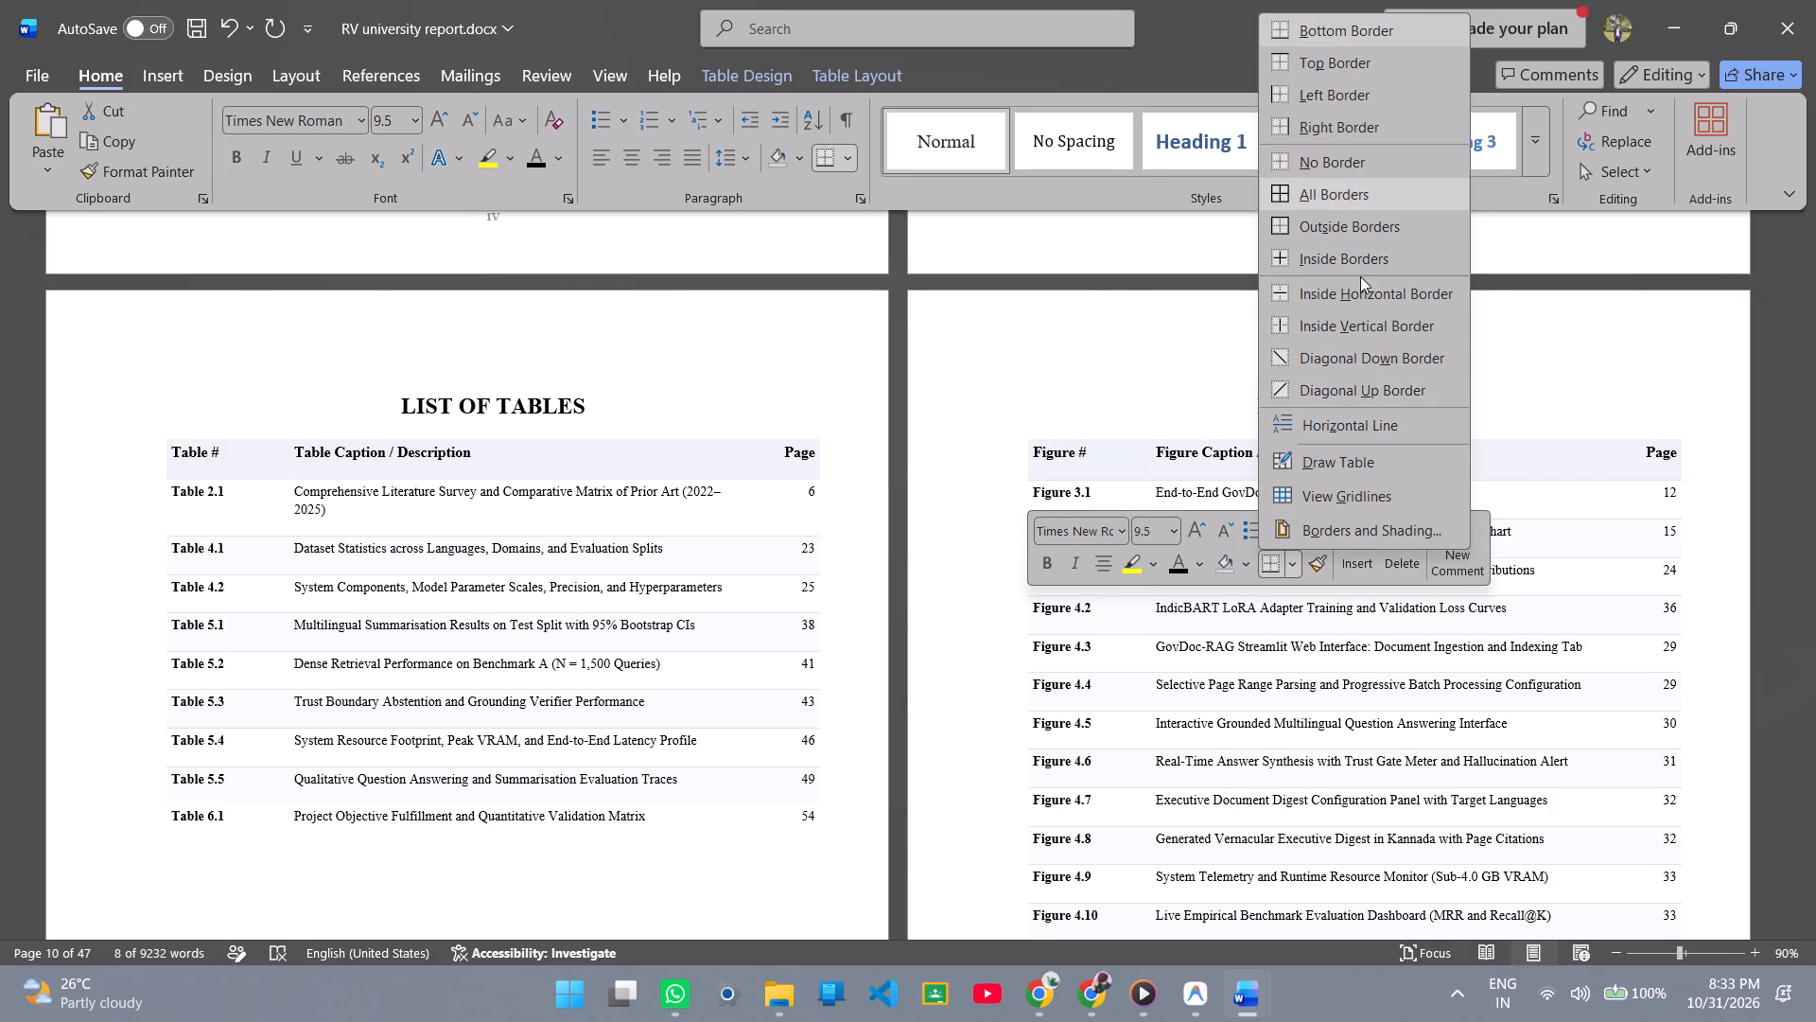
pyautogui.click(1316, 162)
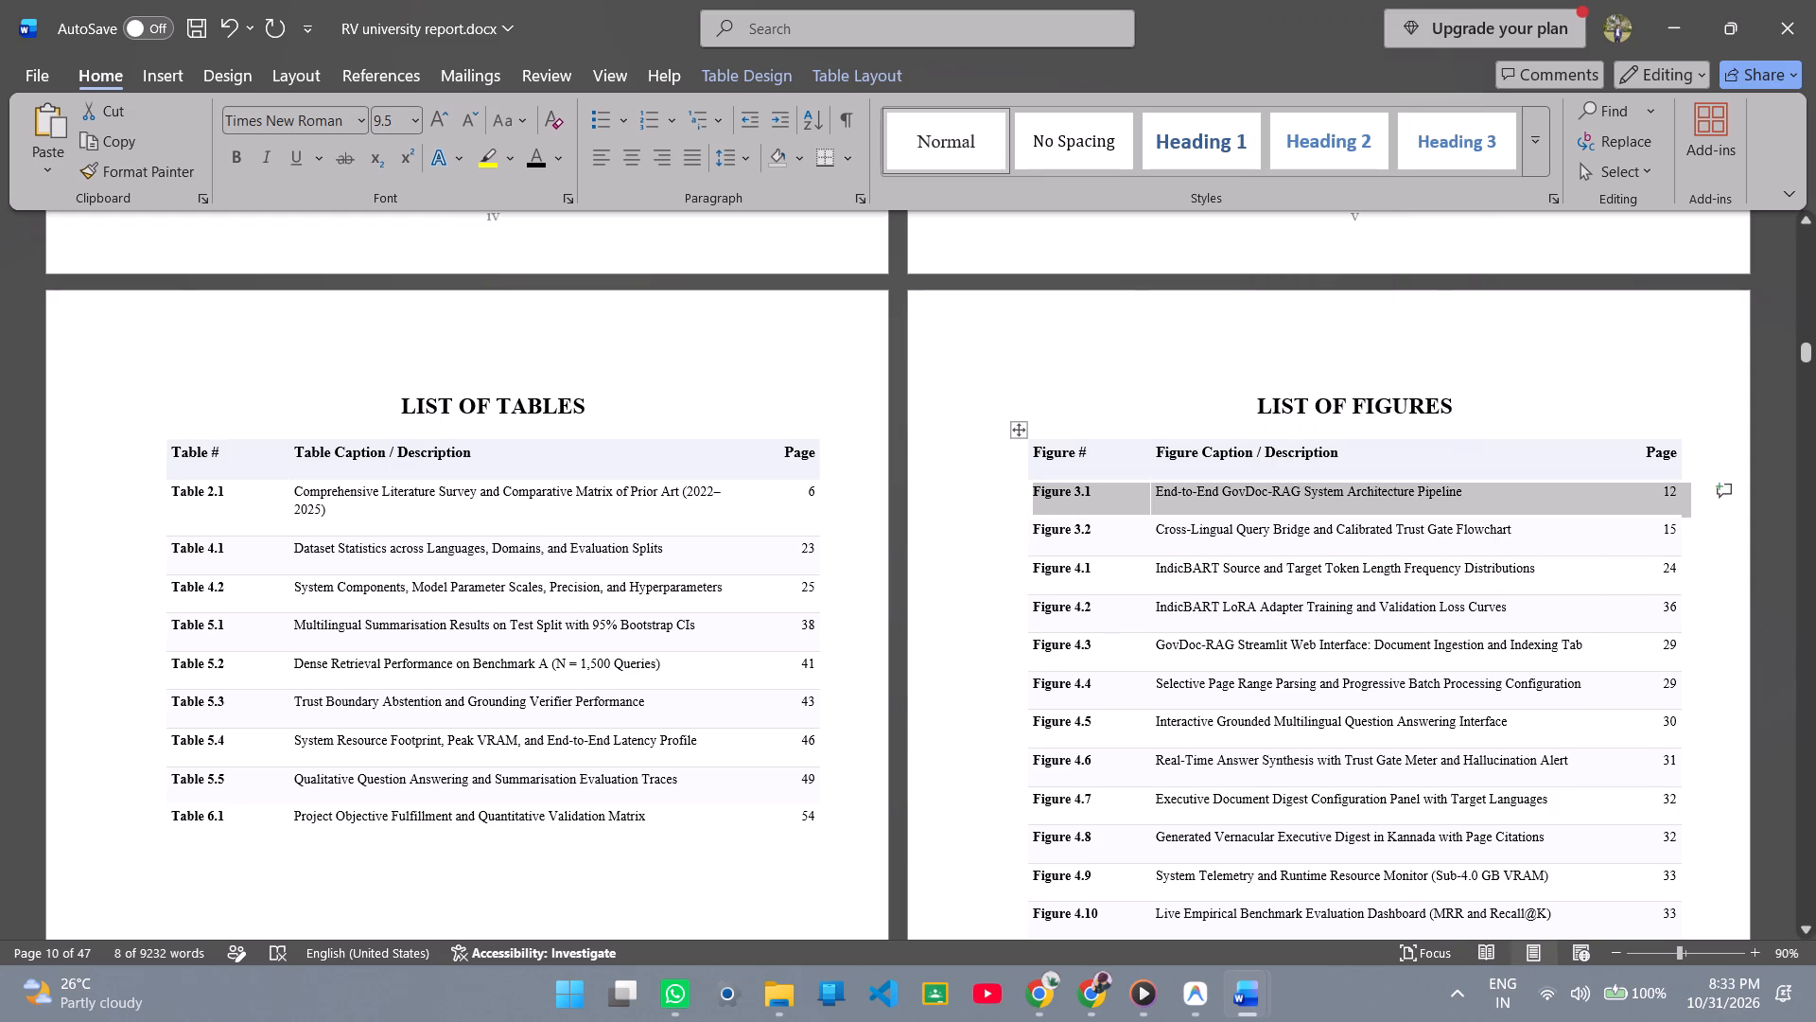
pyautogui.click(1425, 358)
pyautogui.click(1463, 355)
pyautogui.click(1573, 411)
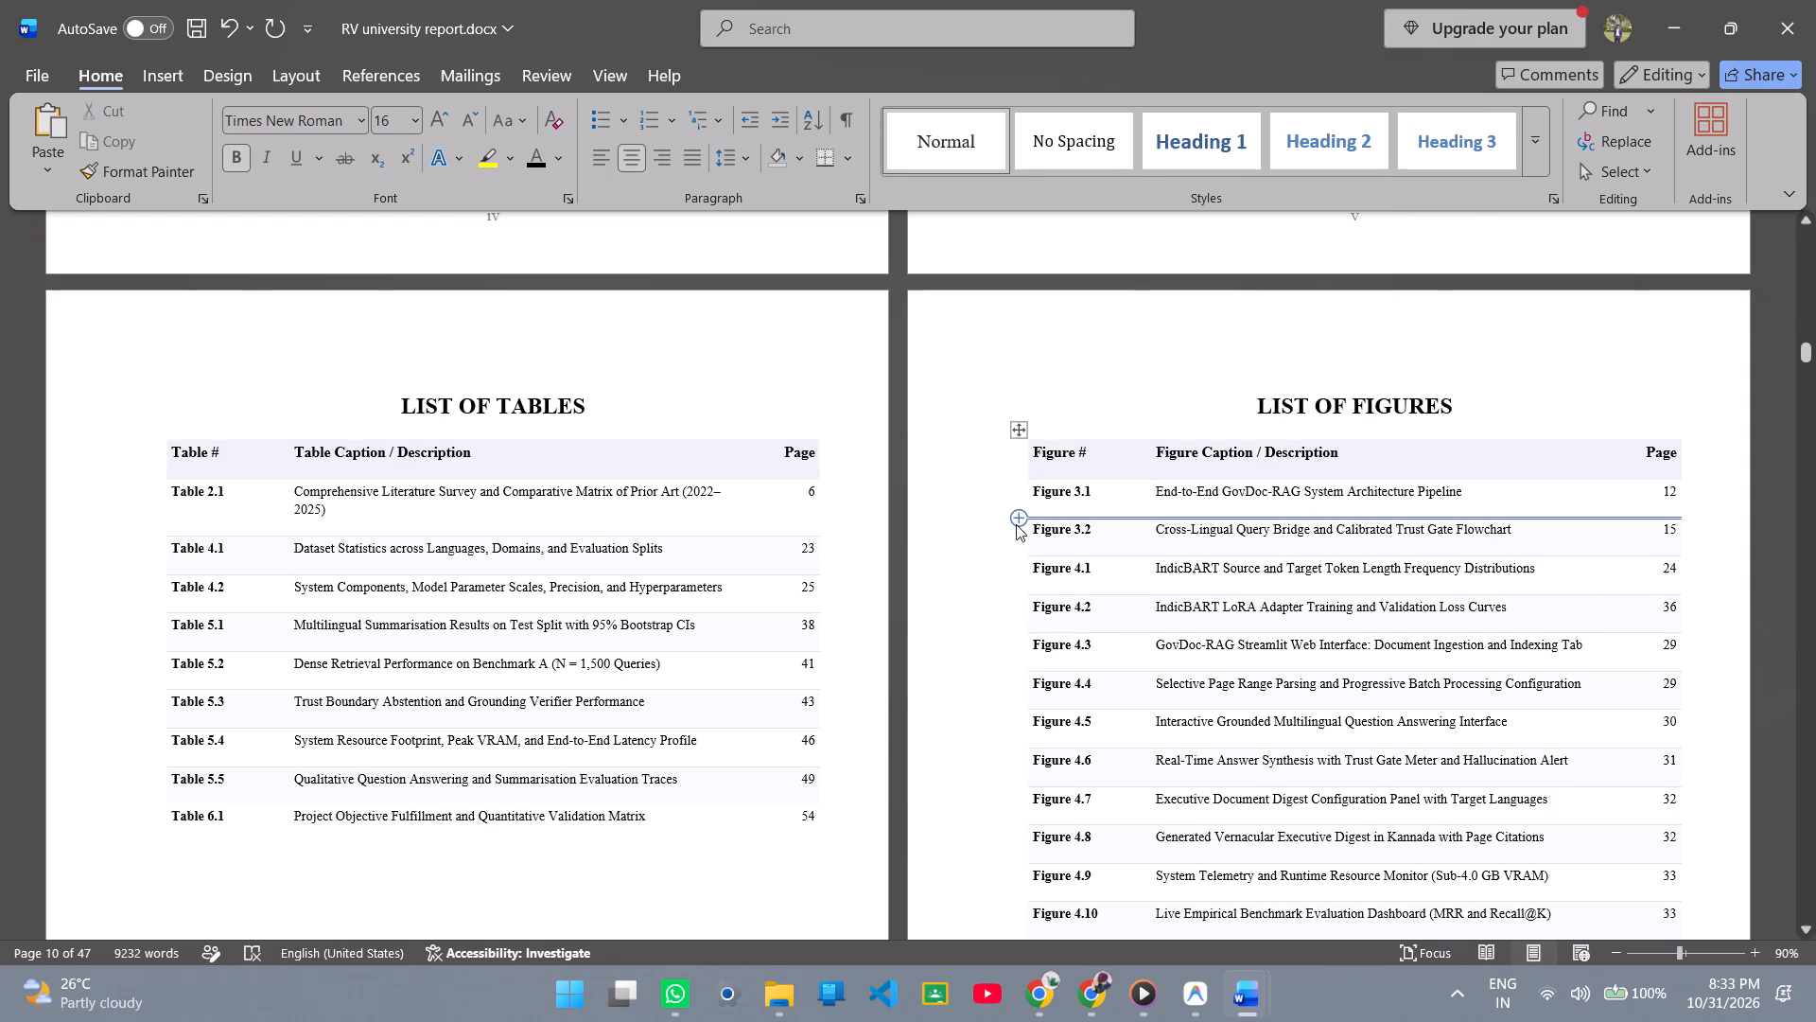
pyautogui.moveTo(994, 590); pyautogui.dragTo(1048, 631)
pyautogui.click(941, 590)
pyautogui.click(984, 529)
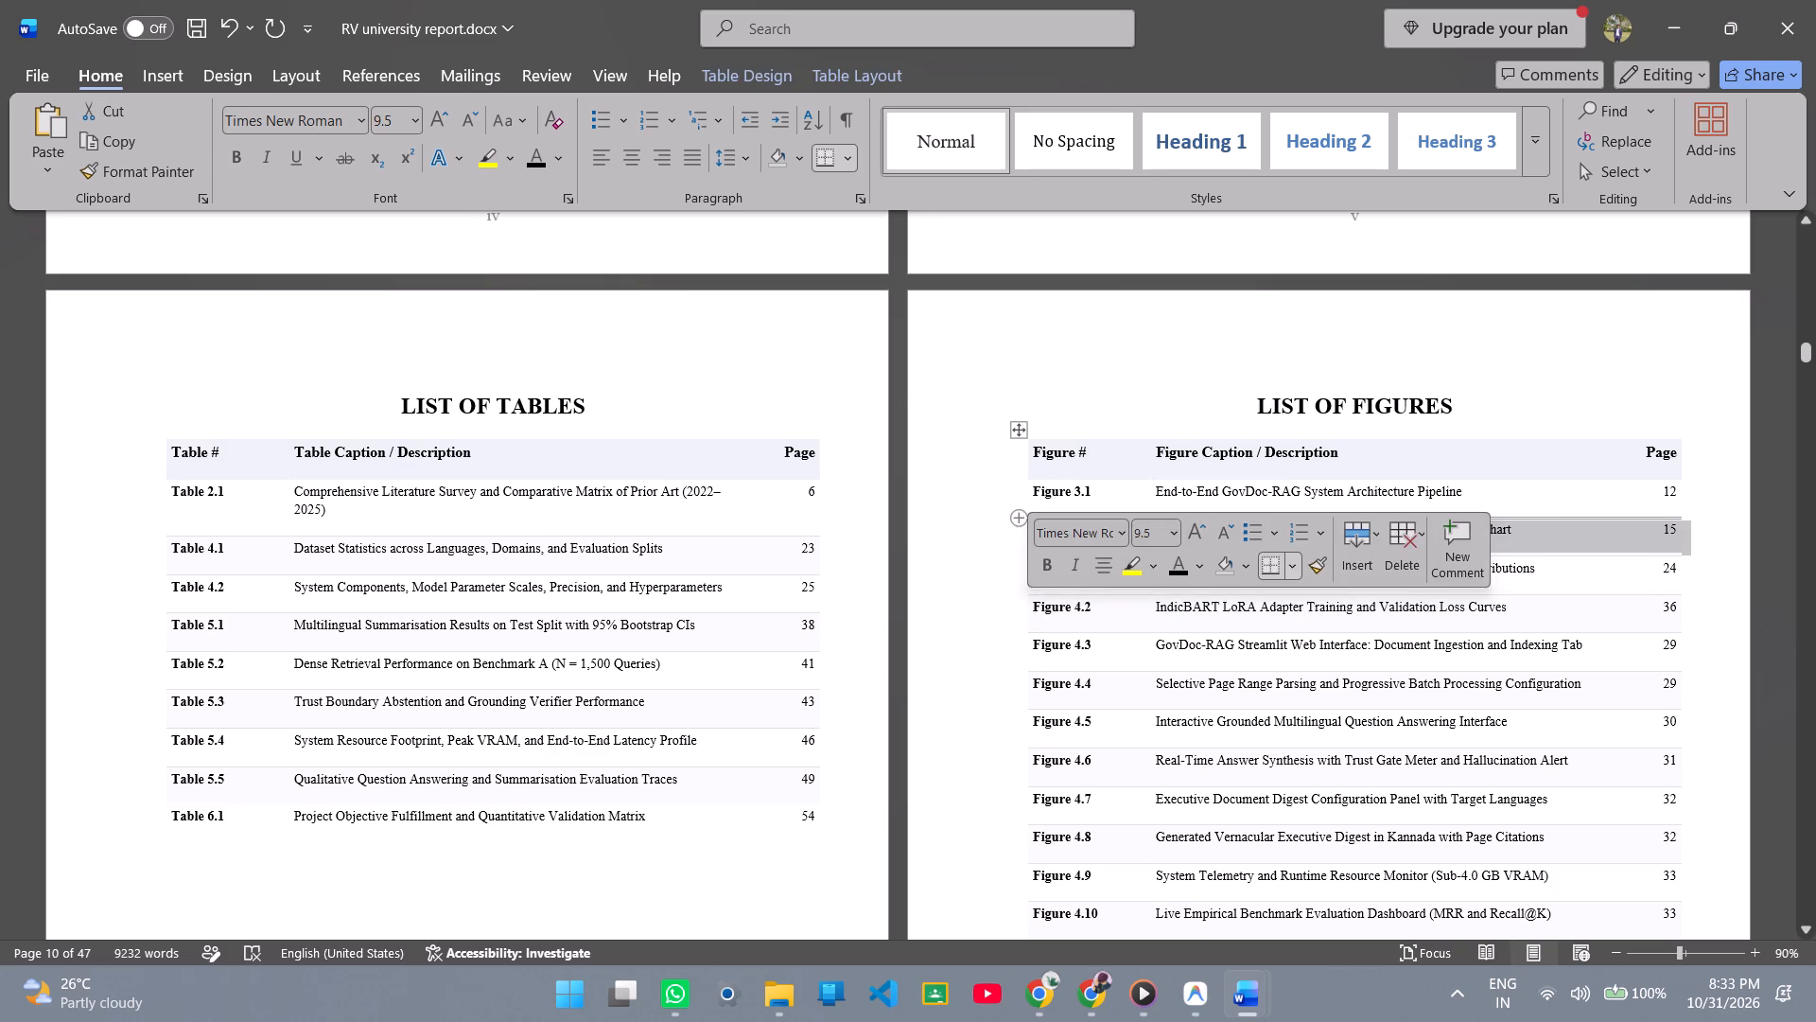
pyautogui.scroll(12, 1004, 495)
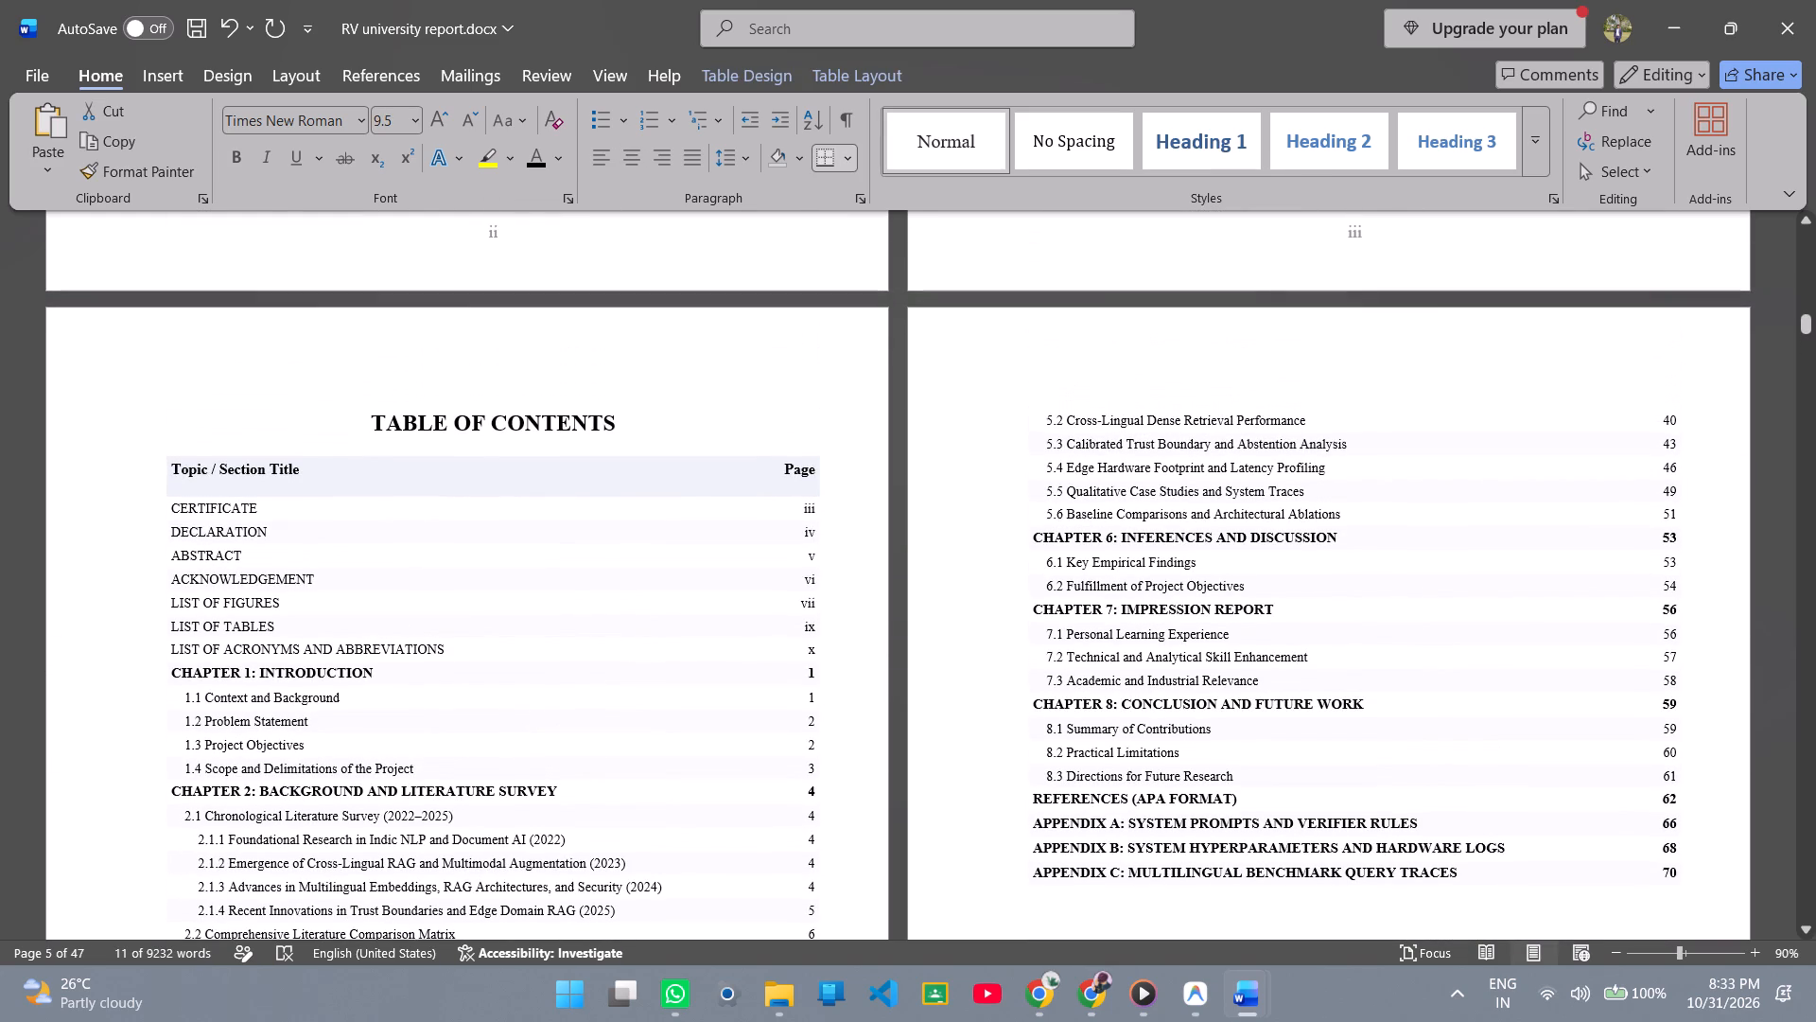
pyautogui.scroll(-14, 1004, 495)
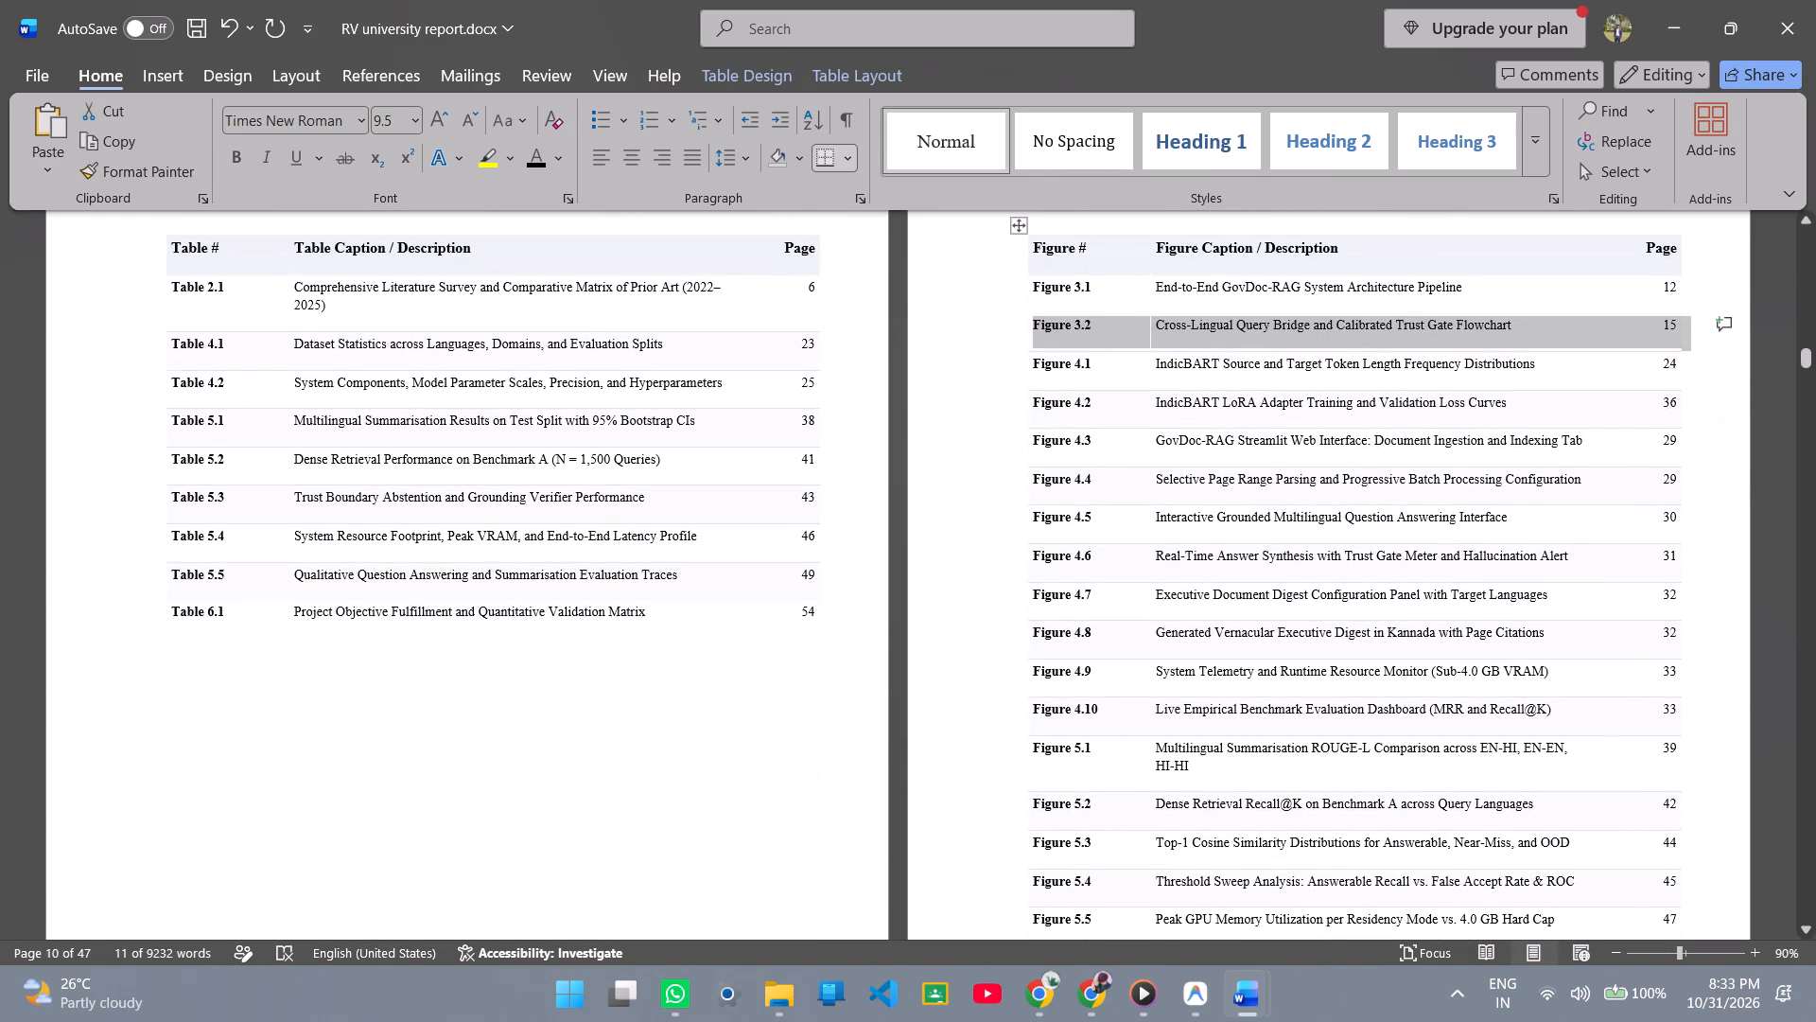
# Apply No Border to the Table 2.1 through Table 5.4 rows of the List of Tables.
pyautogui.moveTo(765, 641); pyautogui.dragTo(670, 287)
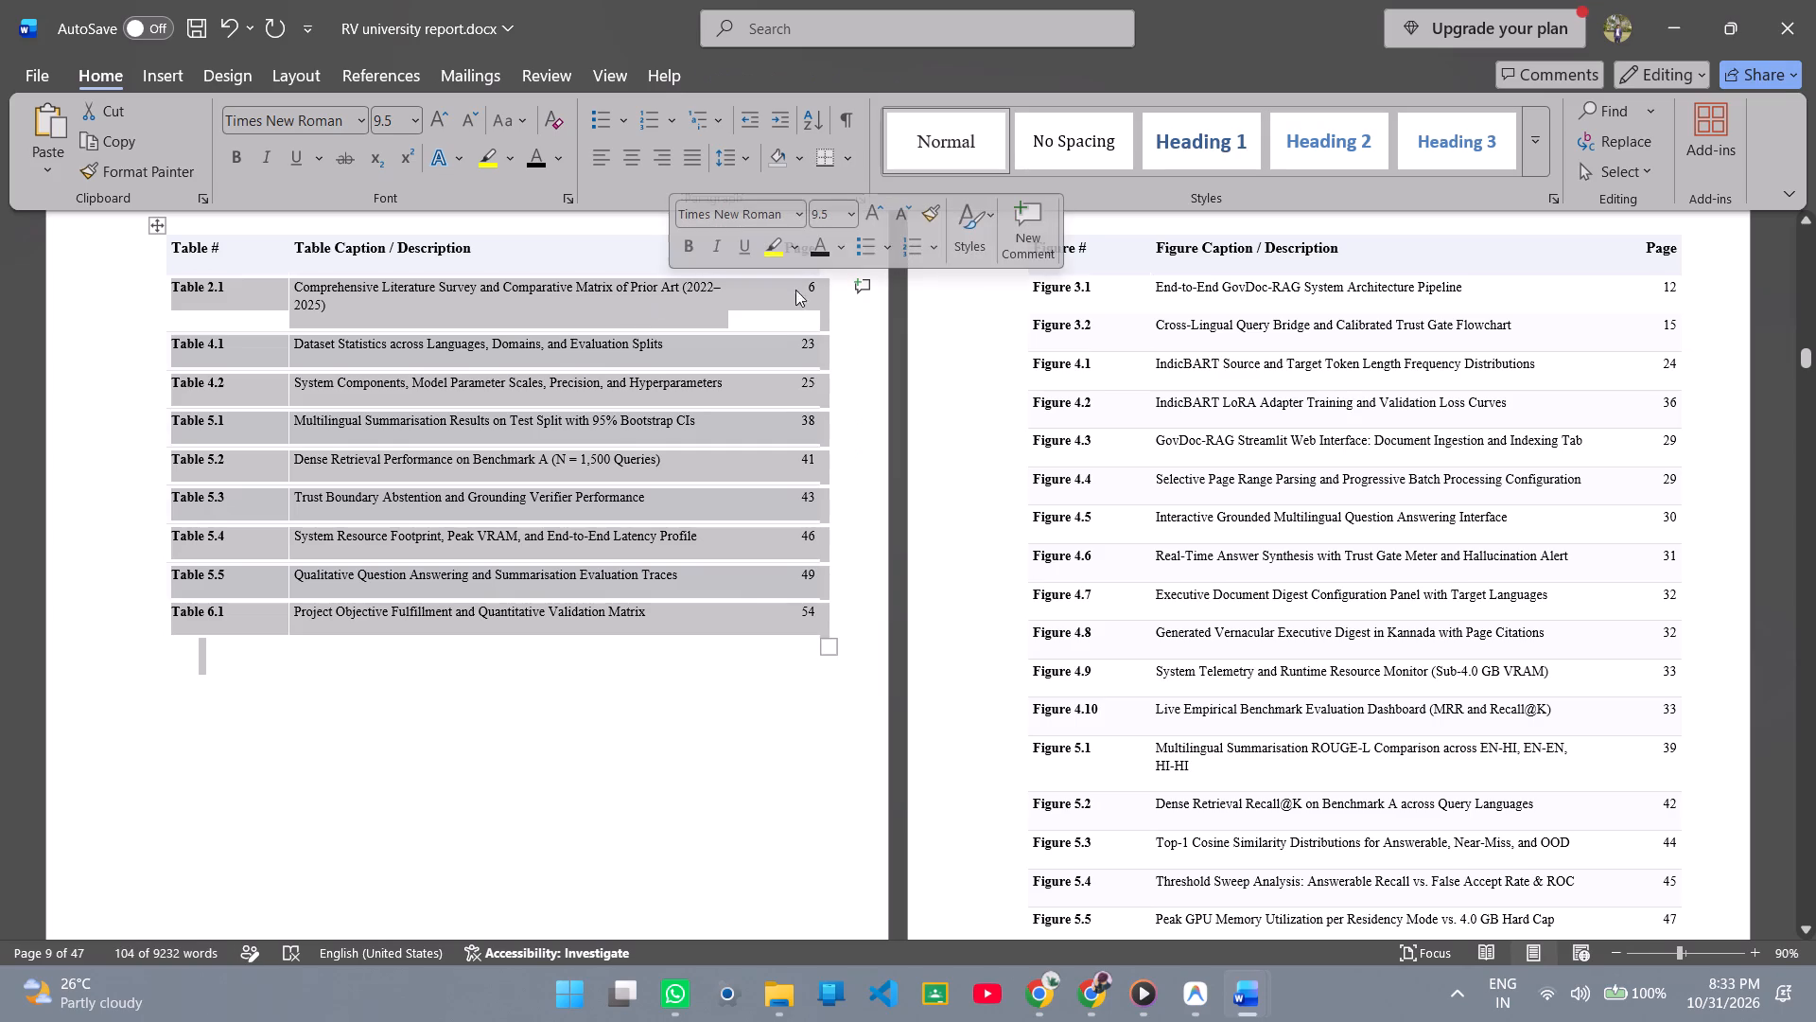
pyautogui.click(478, 692)
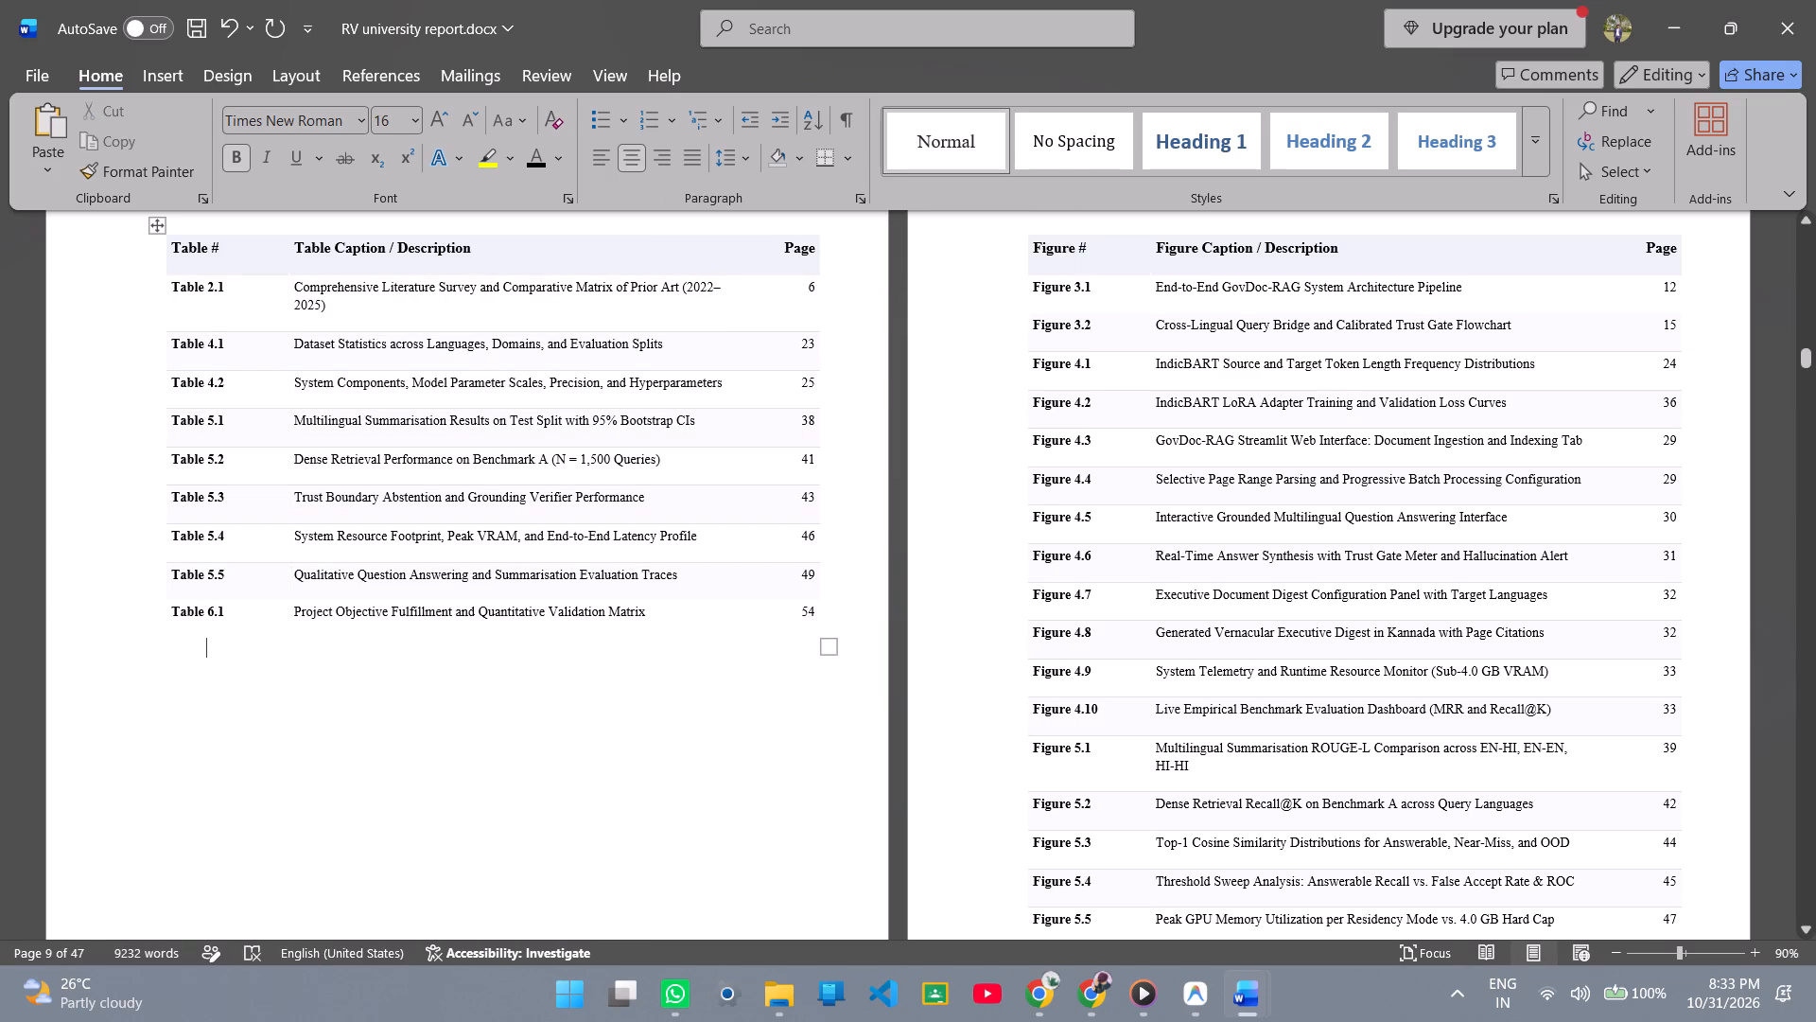
pyautogui.moveTo(841, 296); pyautogui.dragTo(841, 526)
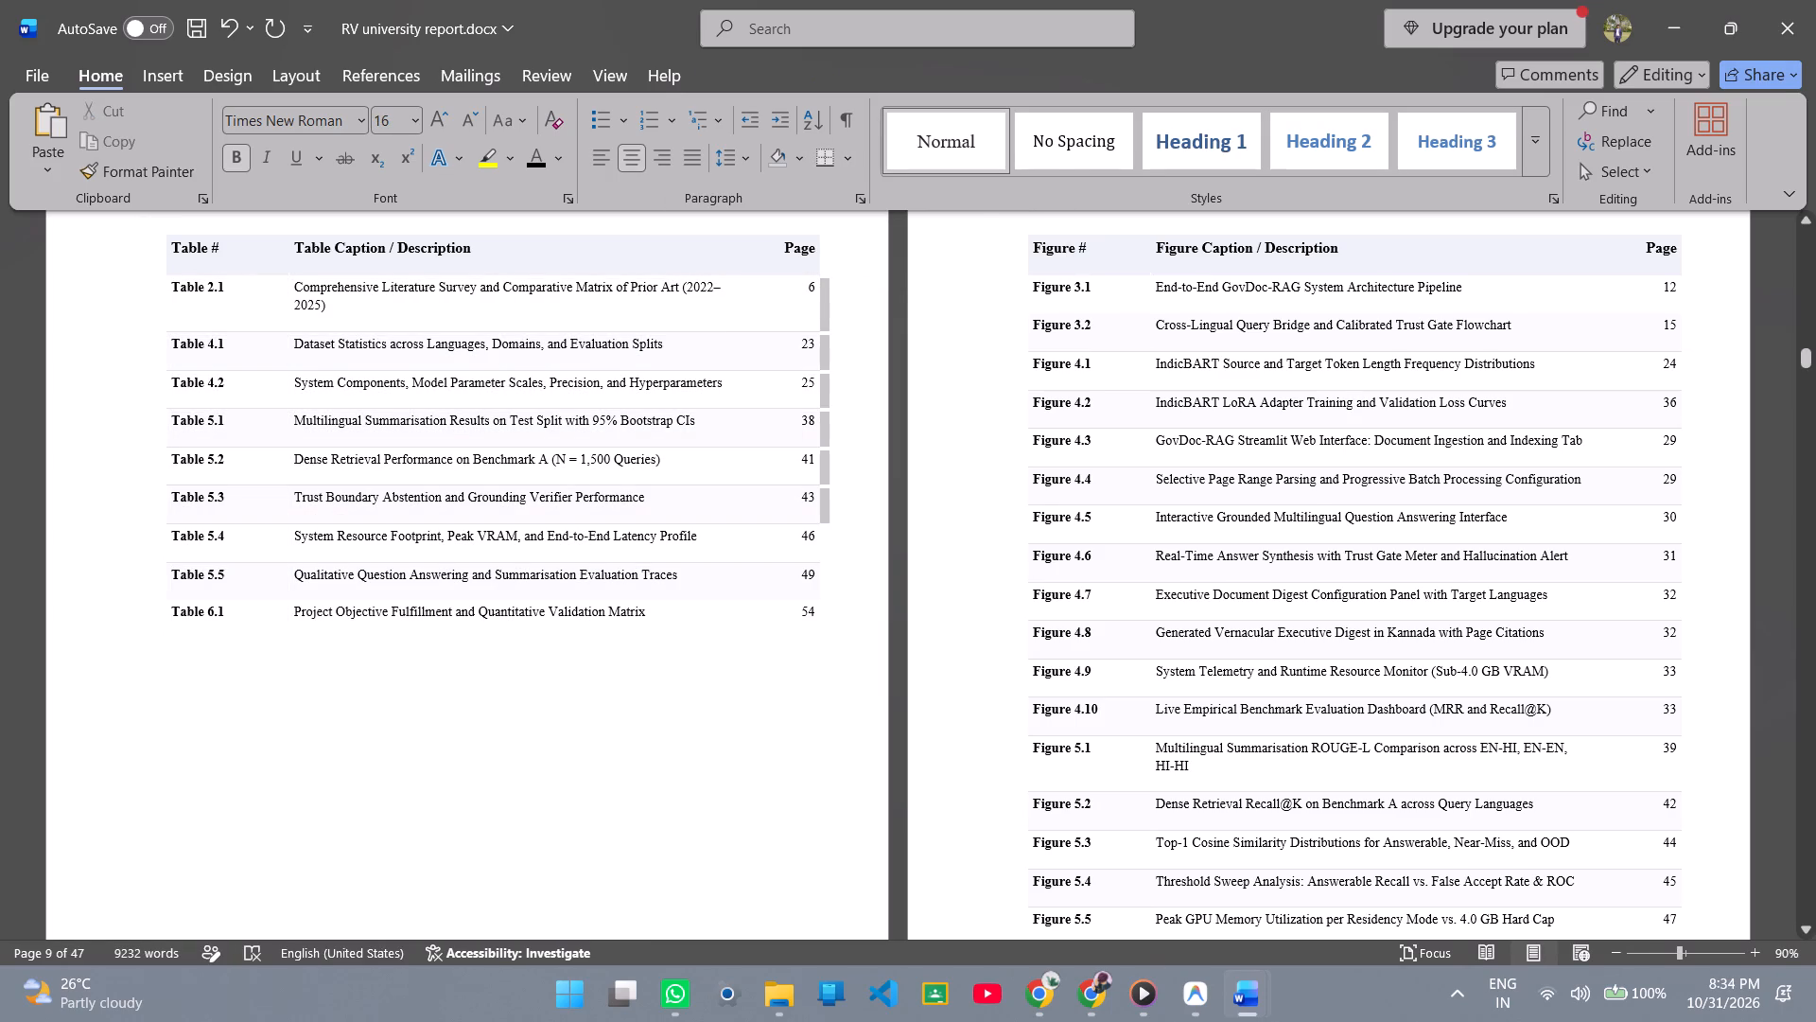
pyautogui.moveTo(841, 526); pyautogui.dragTo(841, 597)
pyautogui.click(638, 645)
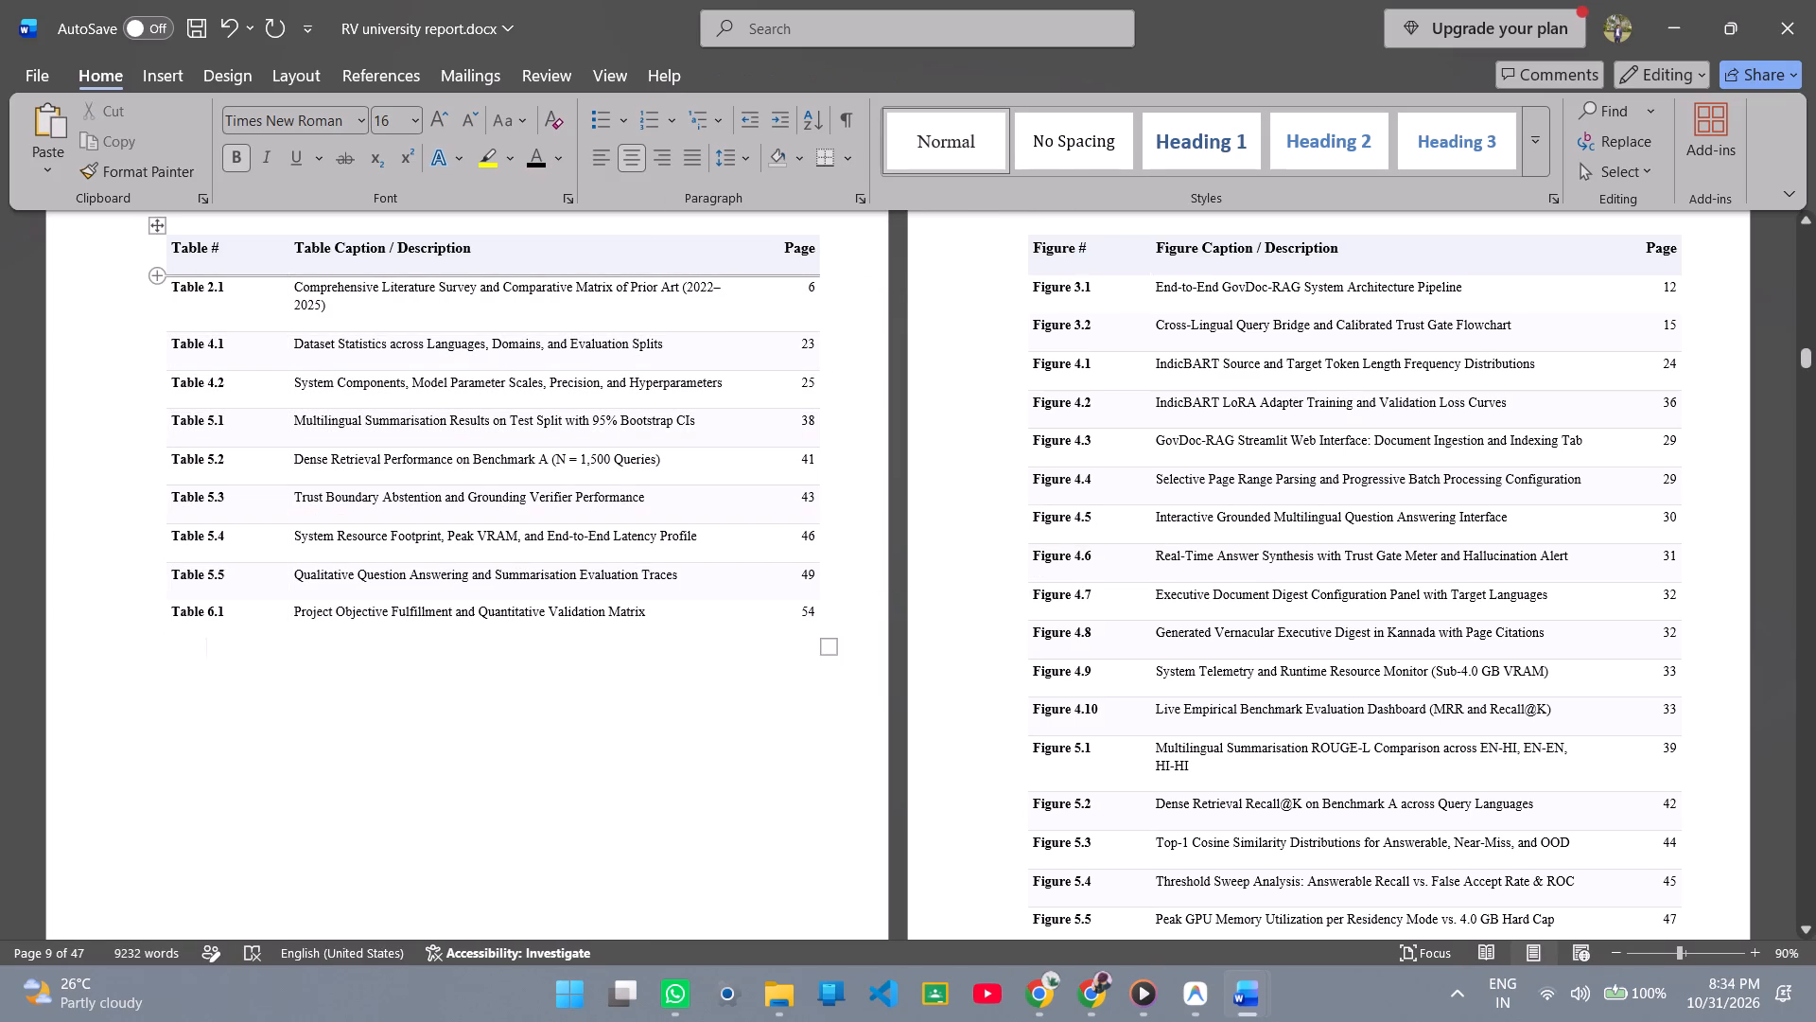
pyautogui.moveTo(149, 292); pyautogui.dragTo(151, 559)
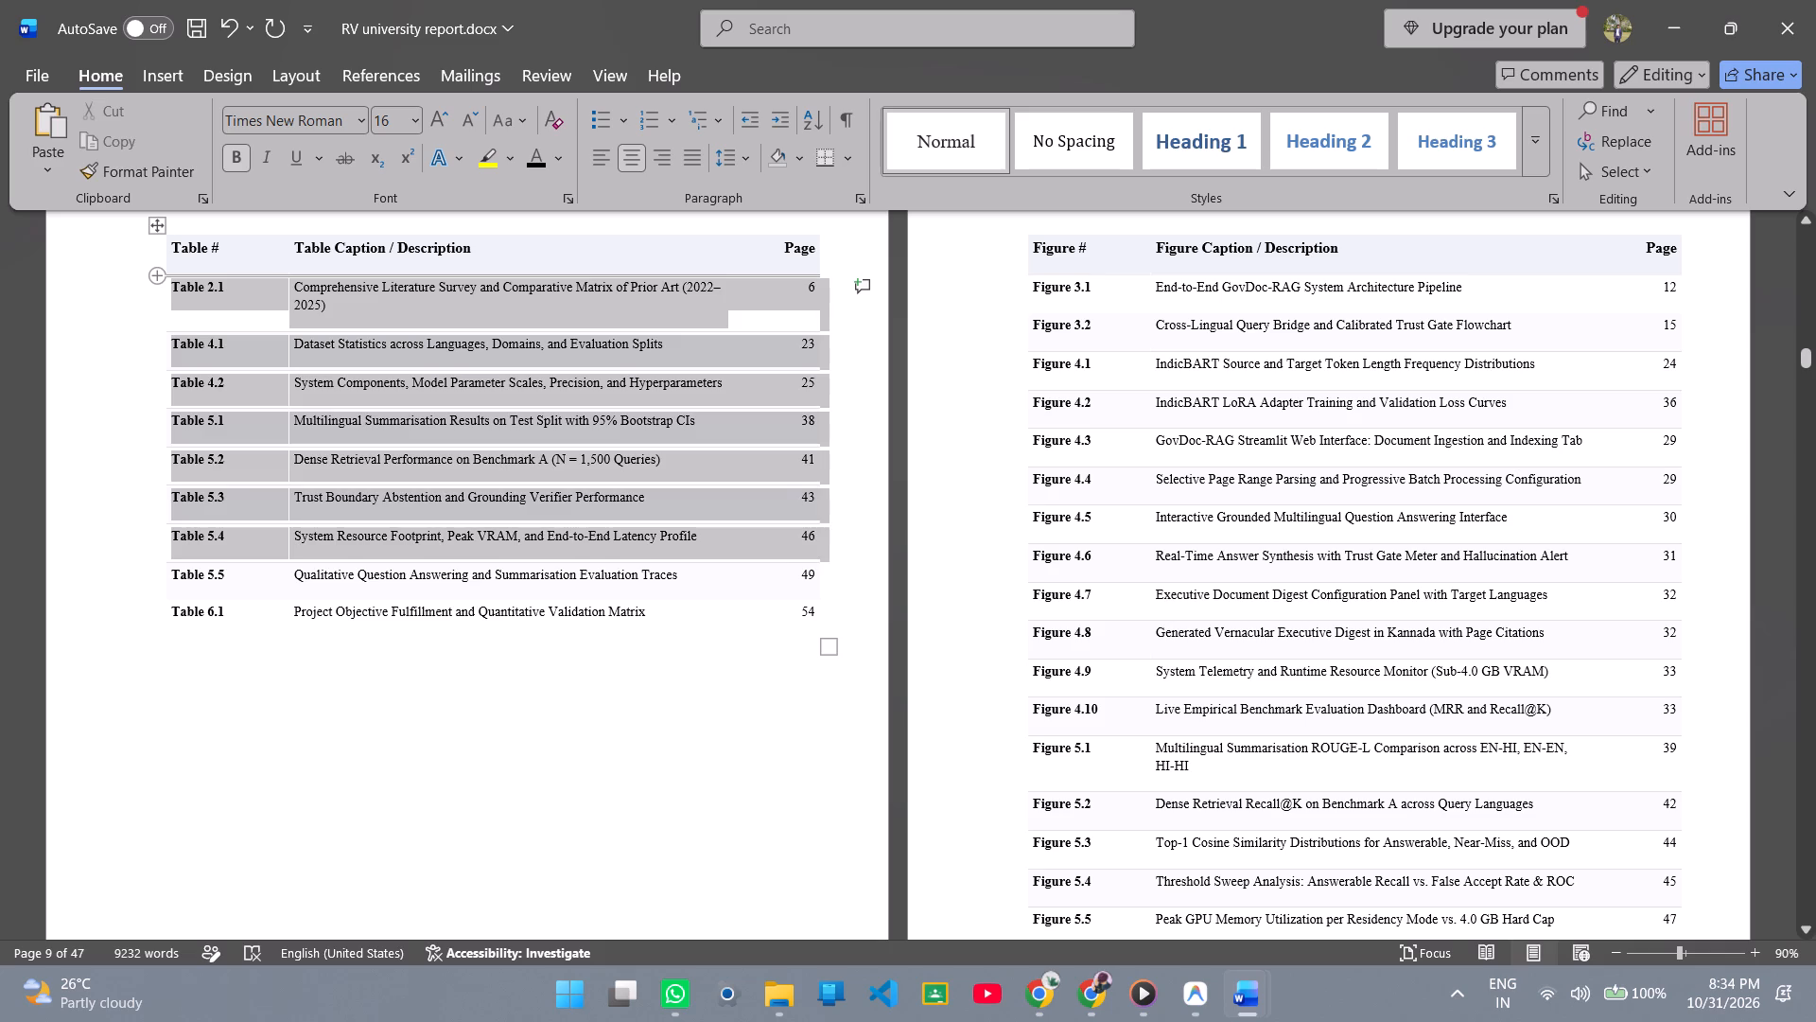
pyautogui.moveTo(151, 559); pyautogui.dragTo(159, 520)
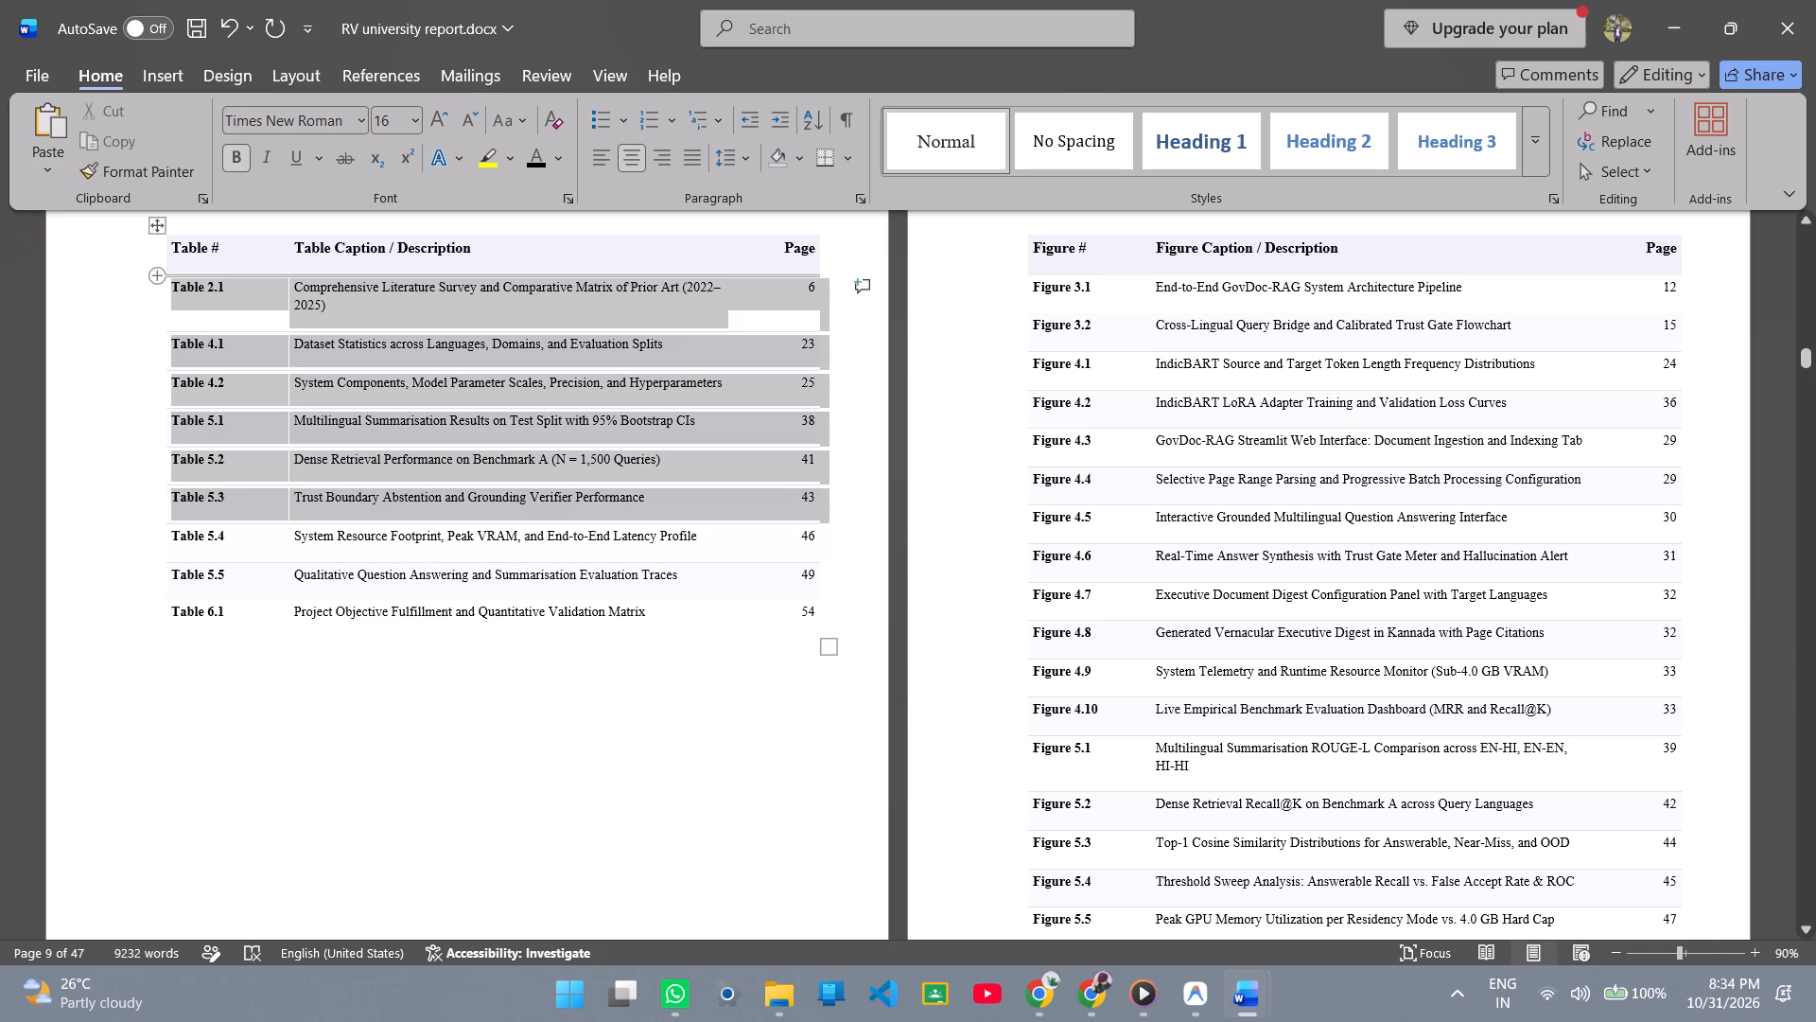
pyautogui.moveTo(159, 520); pyautogui.dragTo(151, 546)
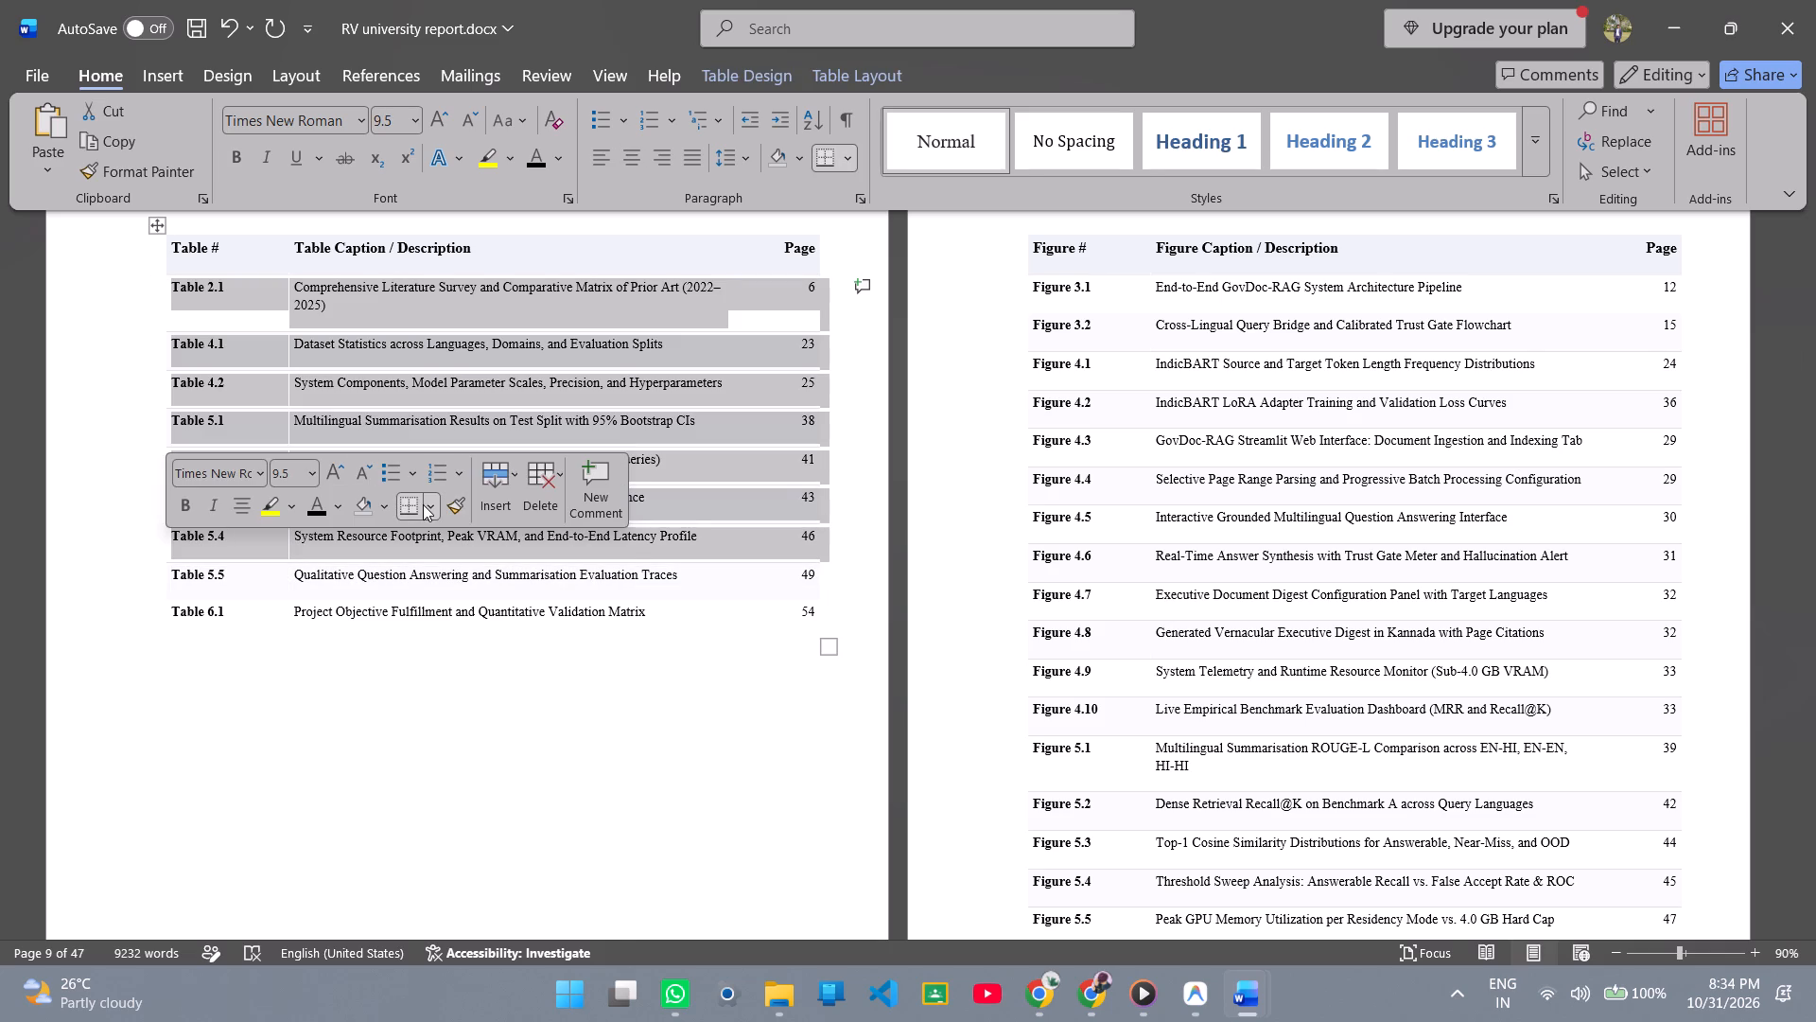
pyautogui.click(430, 509)
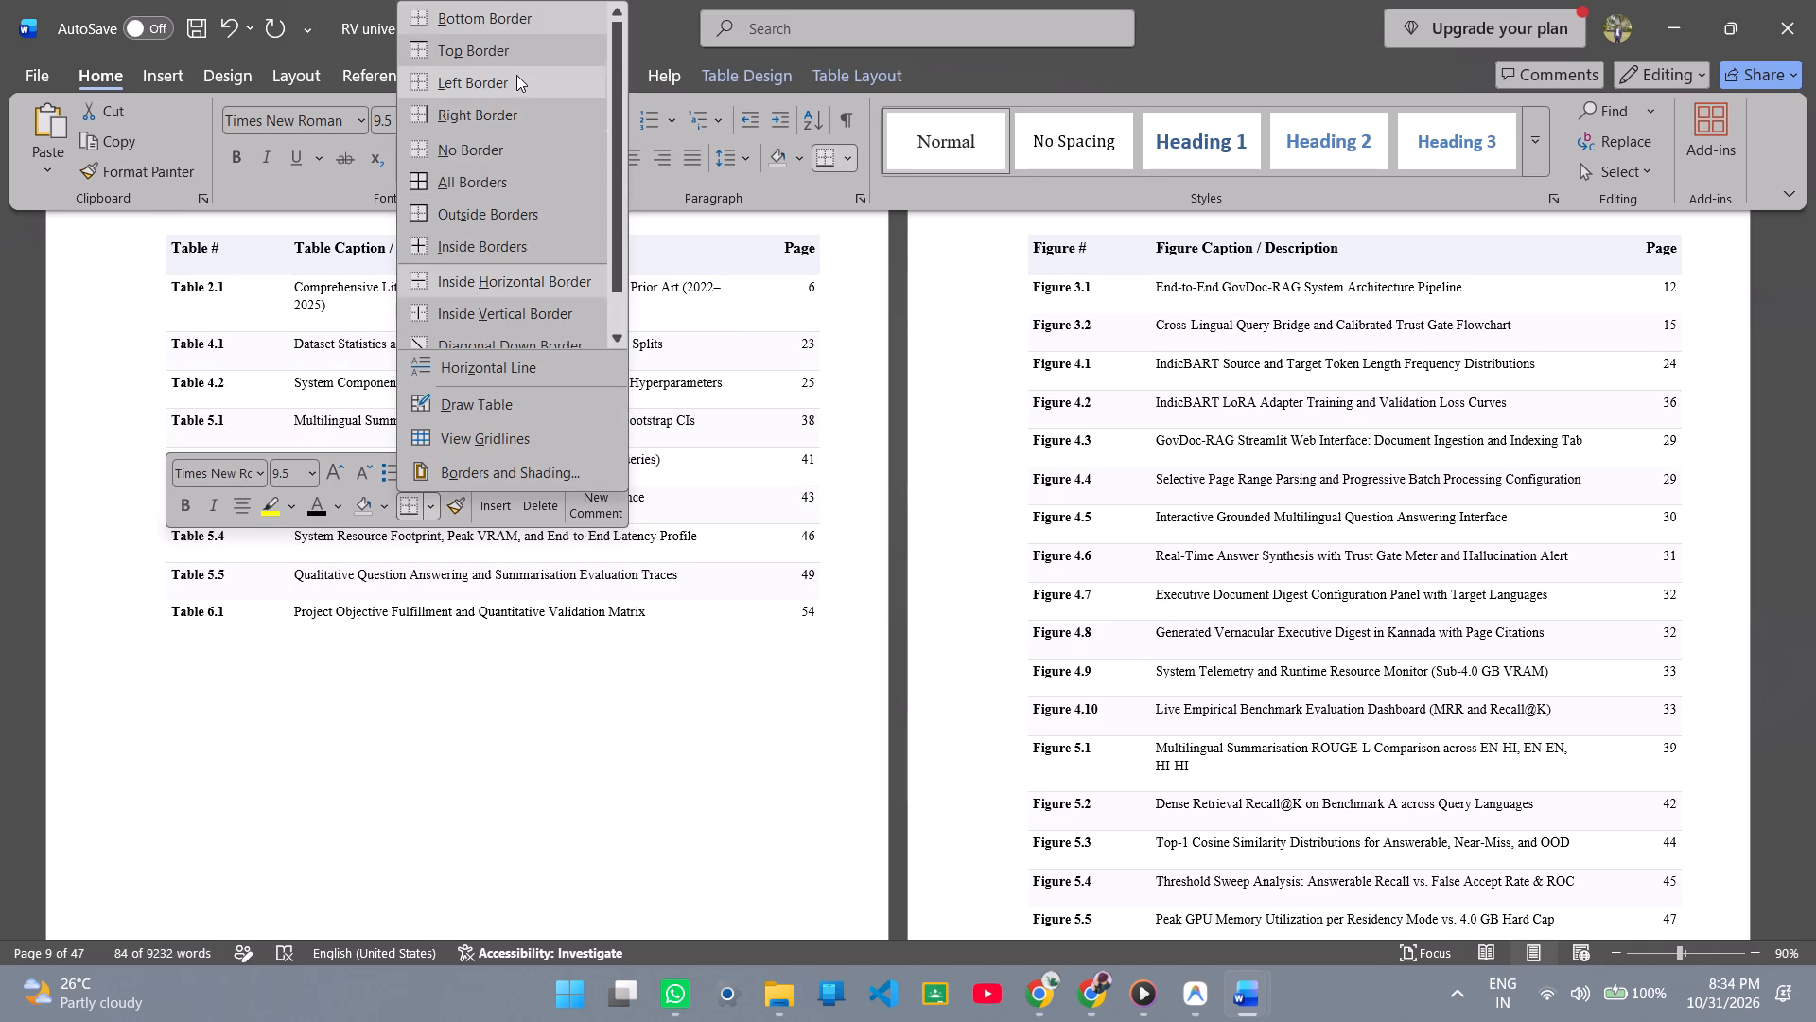
pyautogui.click(442, 148)
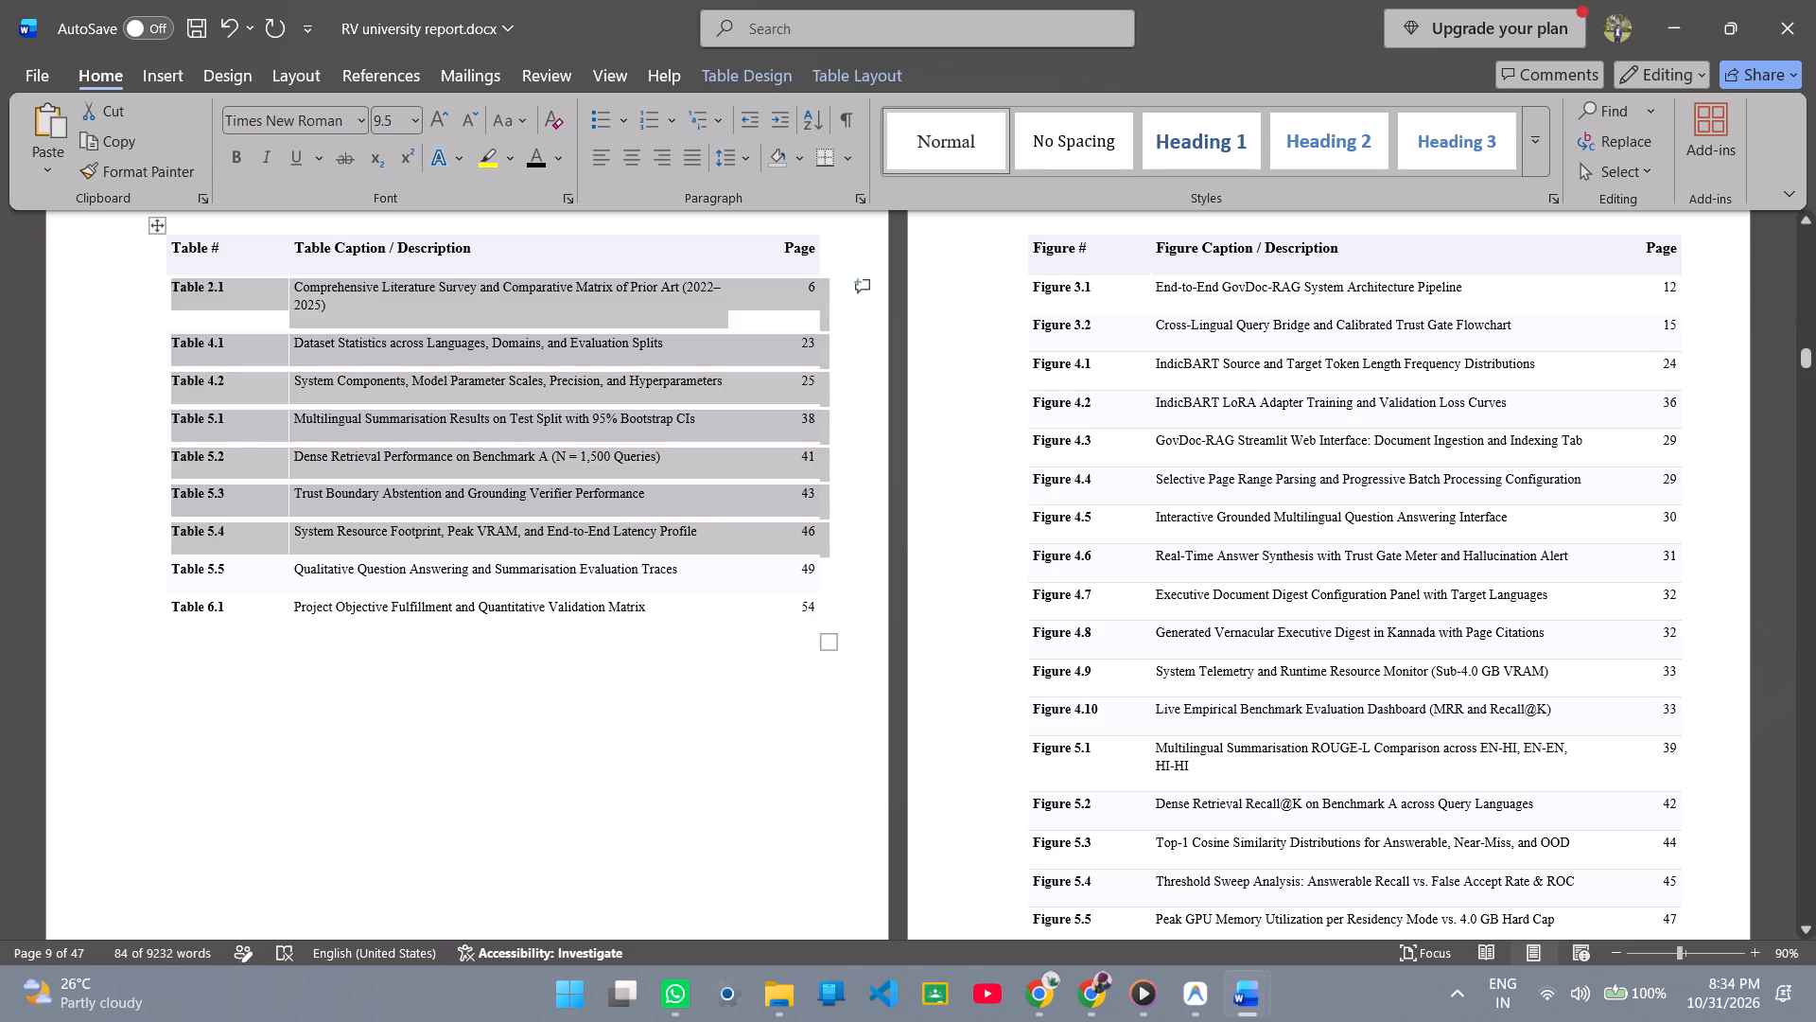
pyautogui.click(343, 696)
# Apply No Border to the Figure 4.1 through Figure 5.6 rows of the List of Figures.
pyautogui.scroll(2, 644, 639)
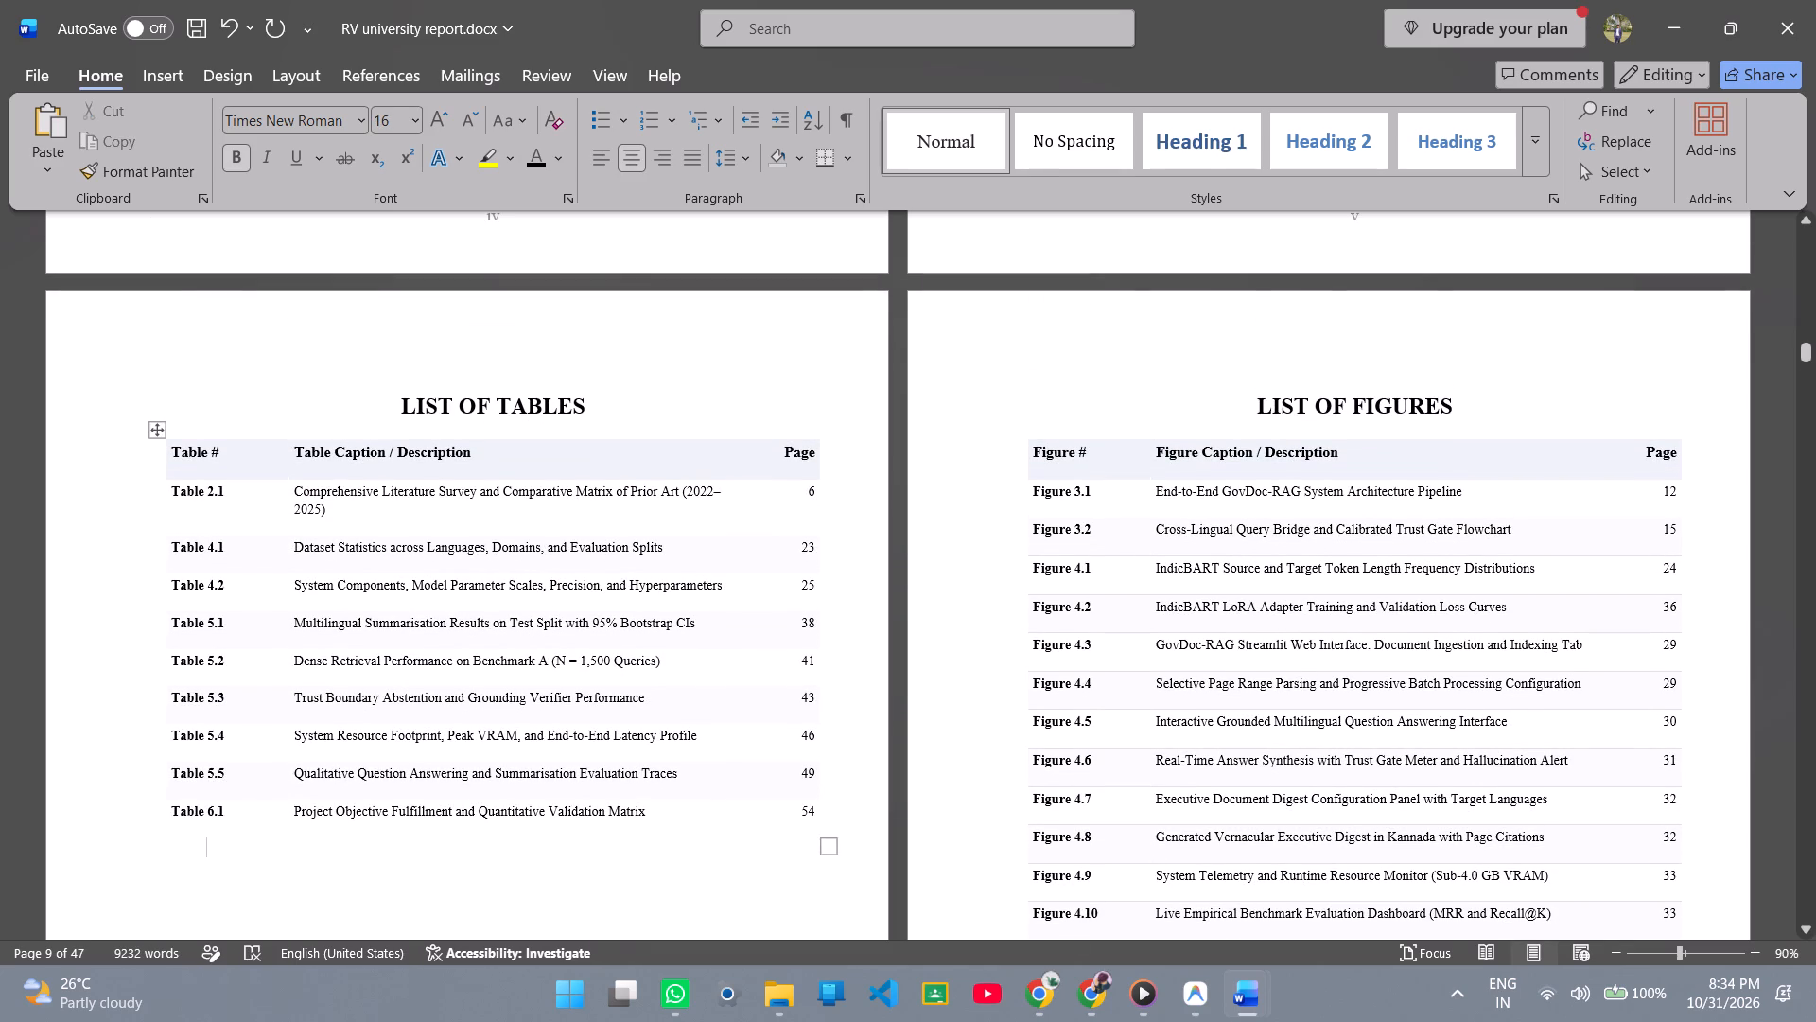
pyautogui.scroll(-1, 1347, 470)
pyautogui.scroll(-2, 1247, 472)
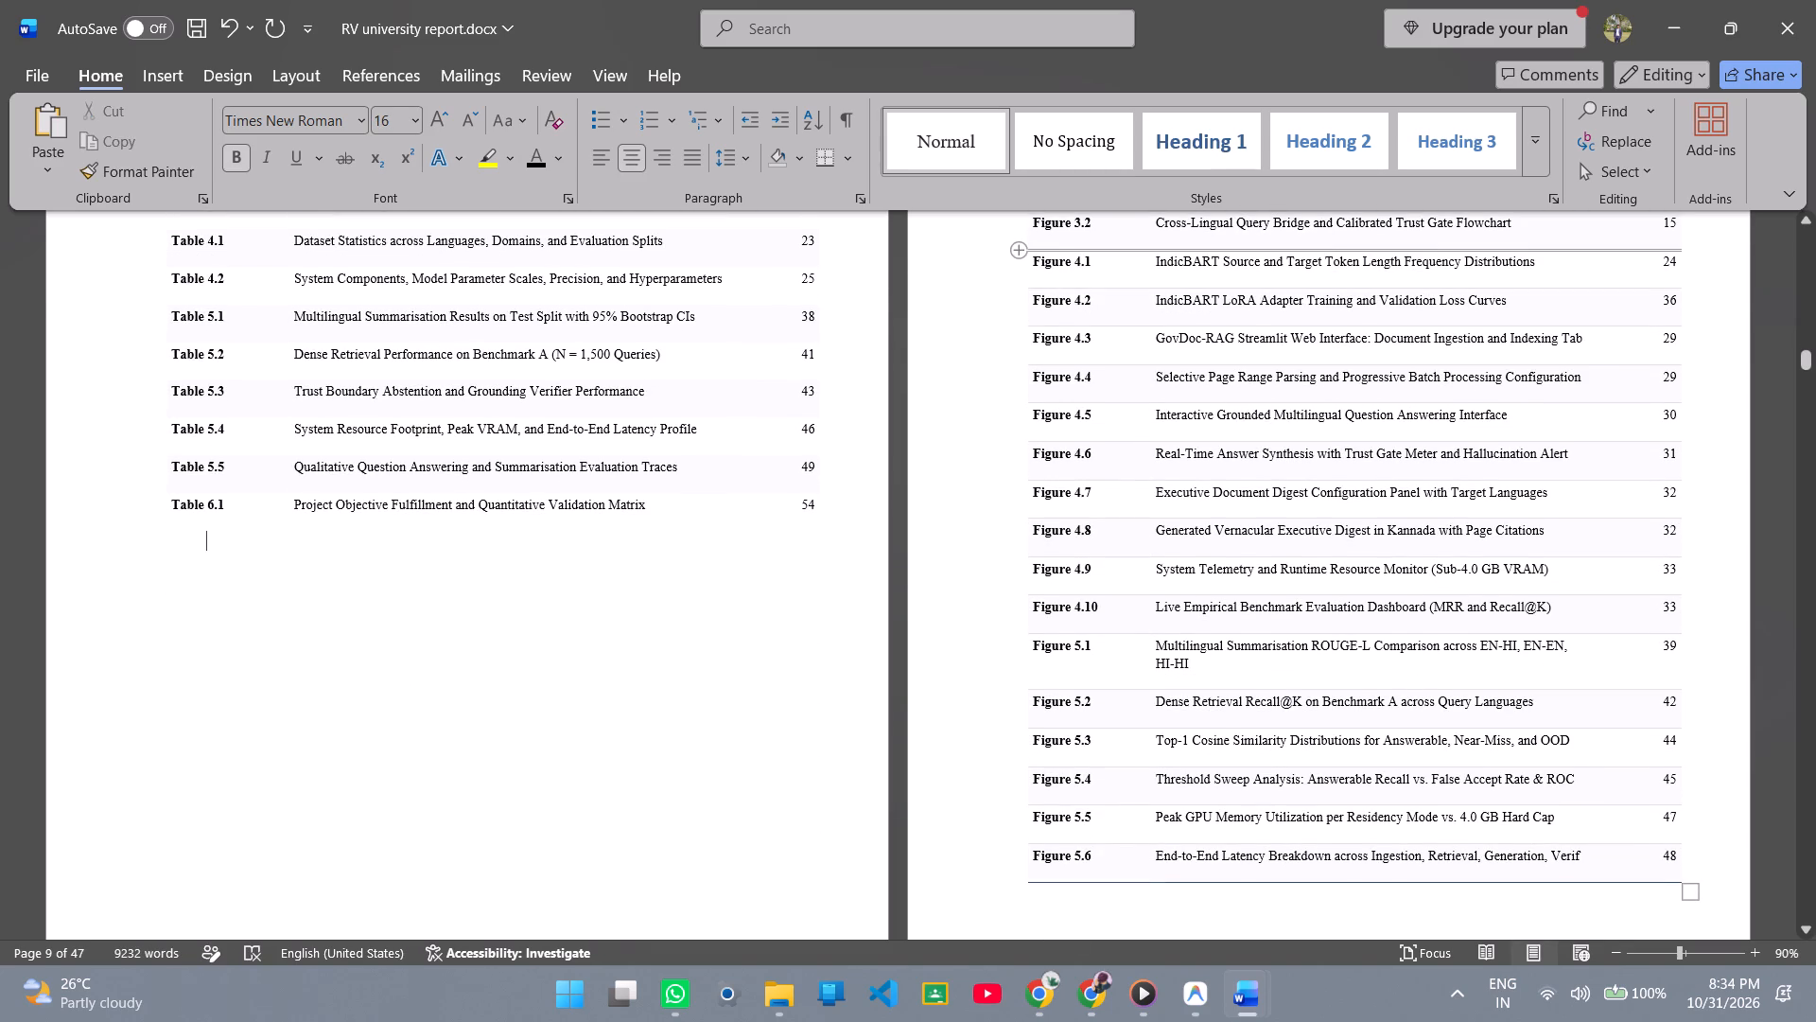
pyautogui.moveTo(1012, 267); pyautogui.dragTo(1045, 874)
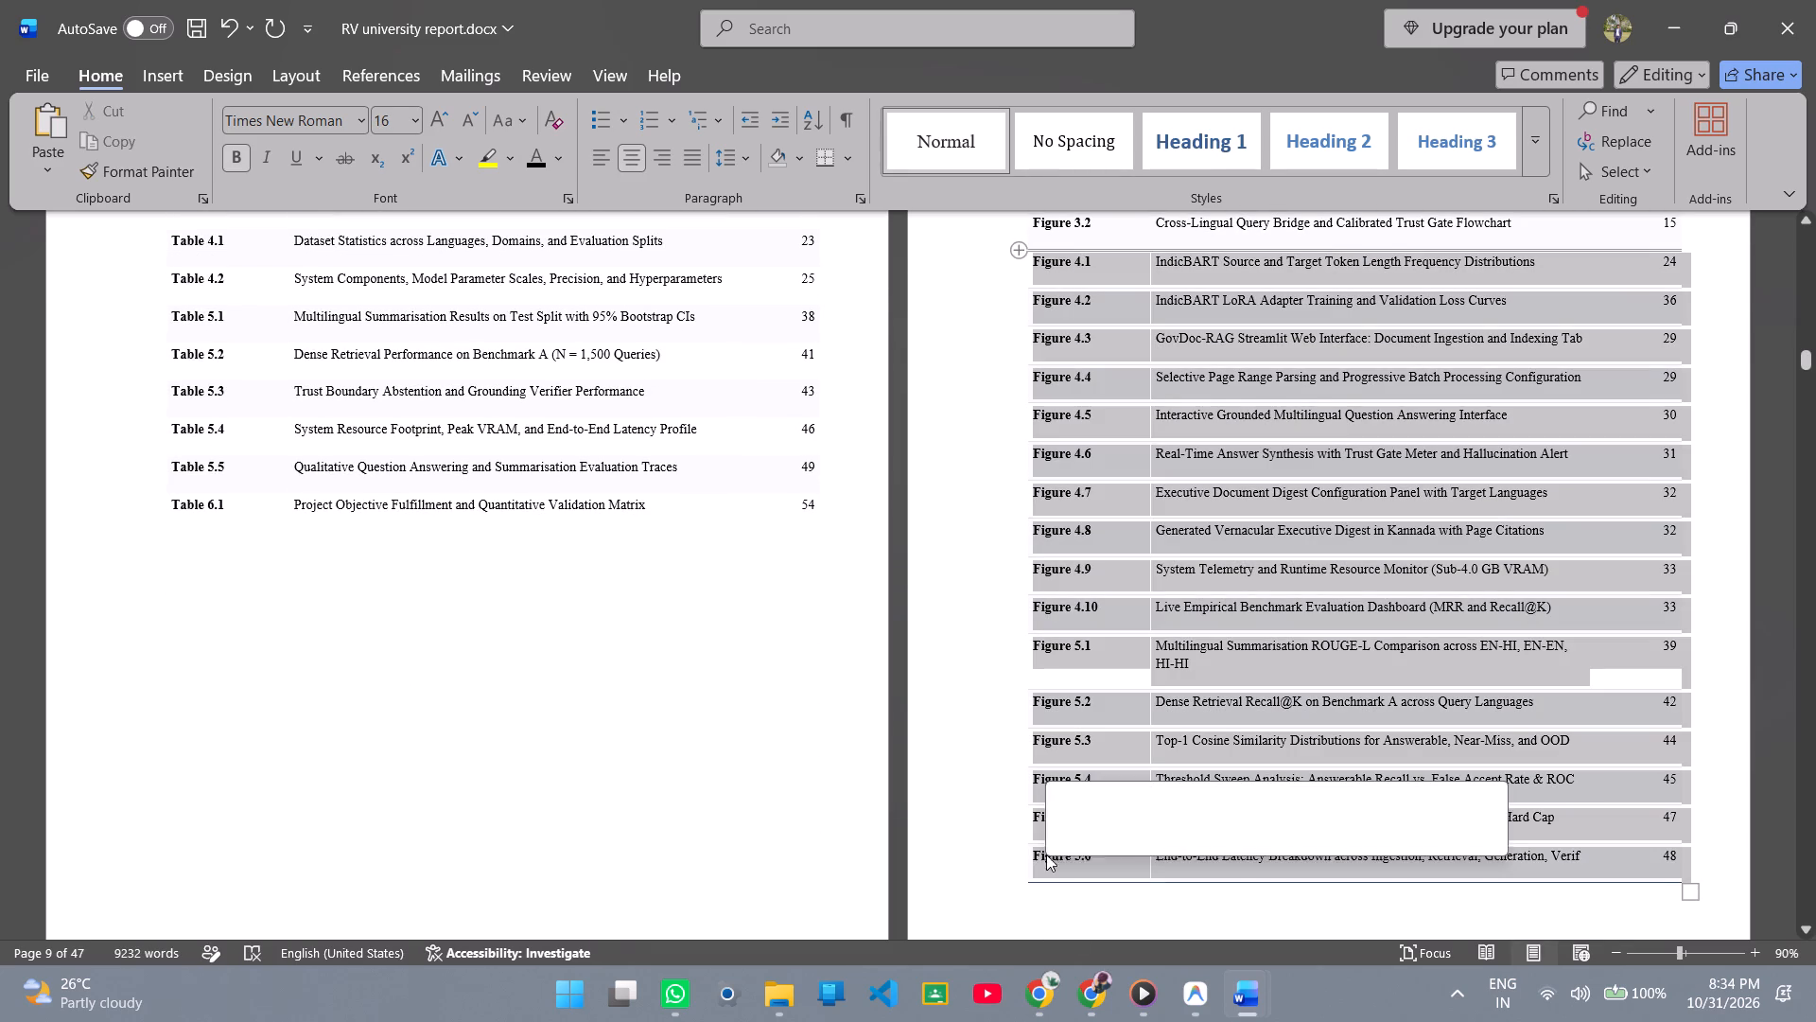
pyautogui.click(1305, 841)
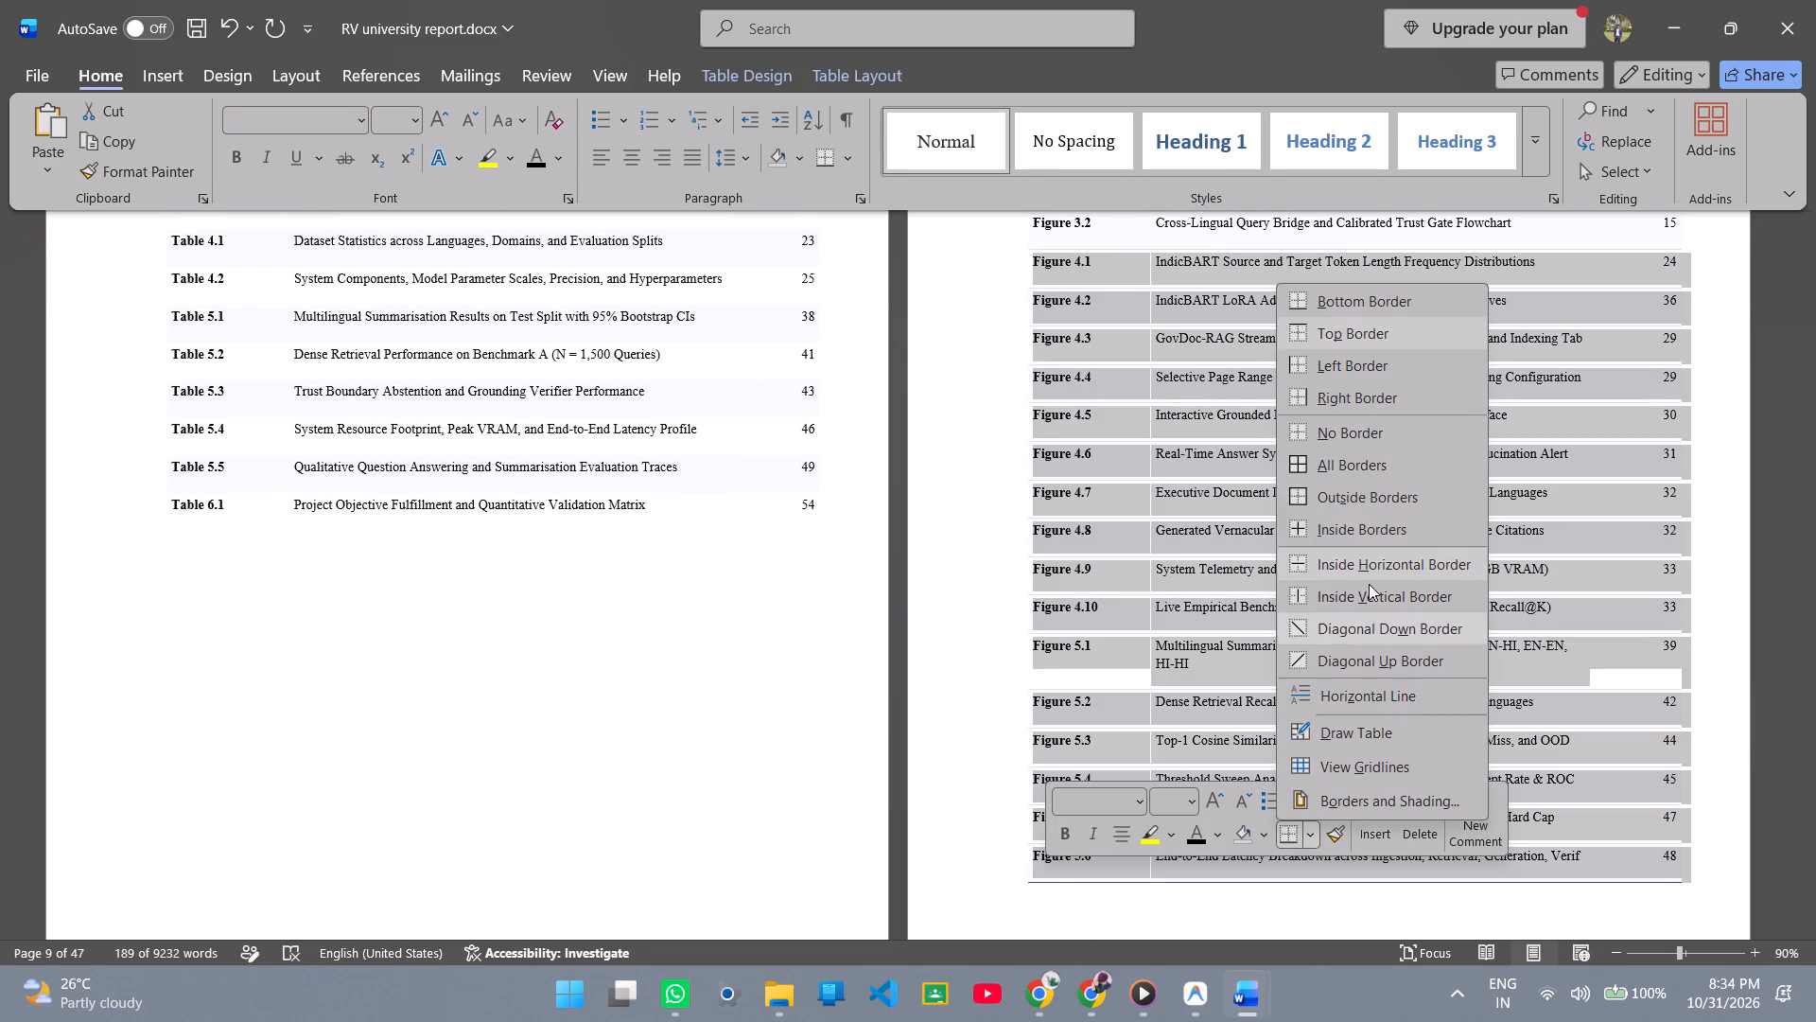
pyautogui.click(1355, 419)
pyautogui.click(1360, 432)
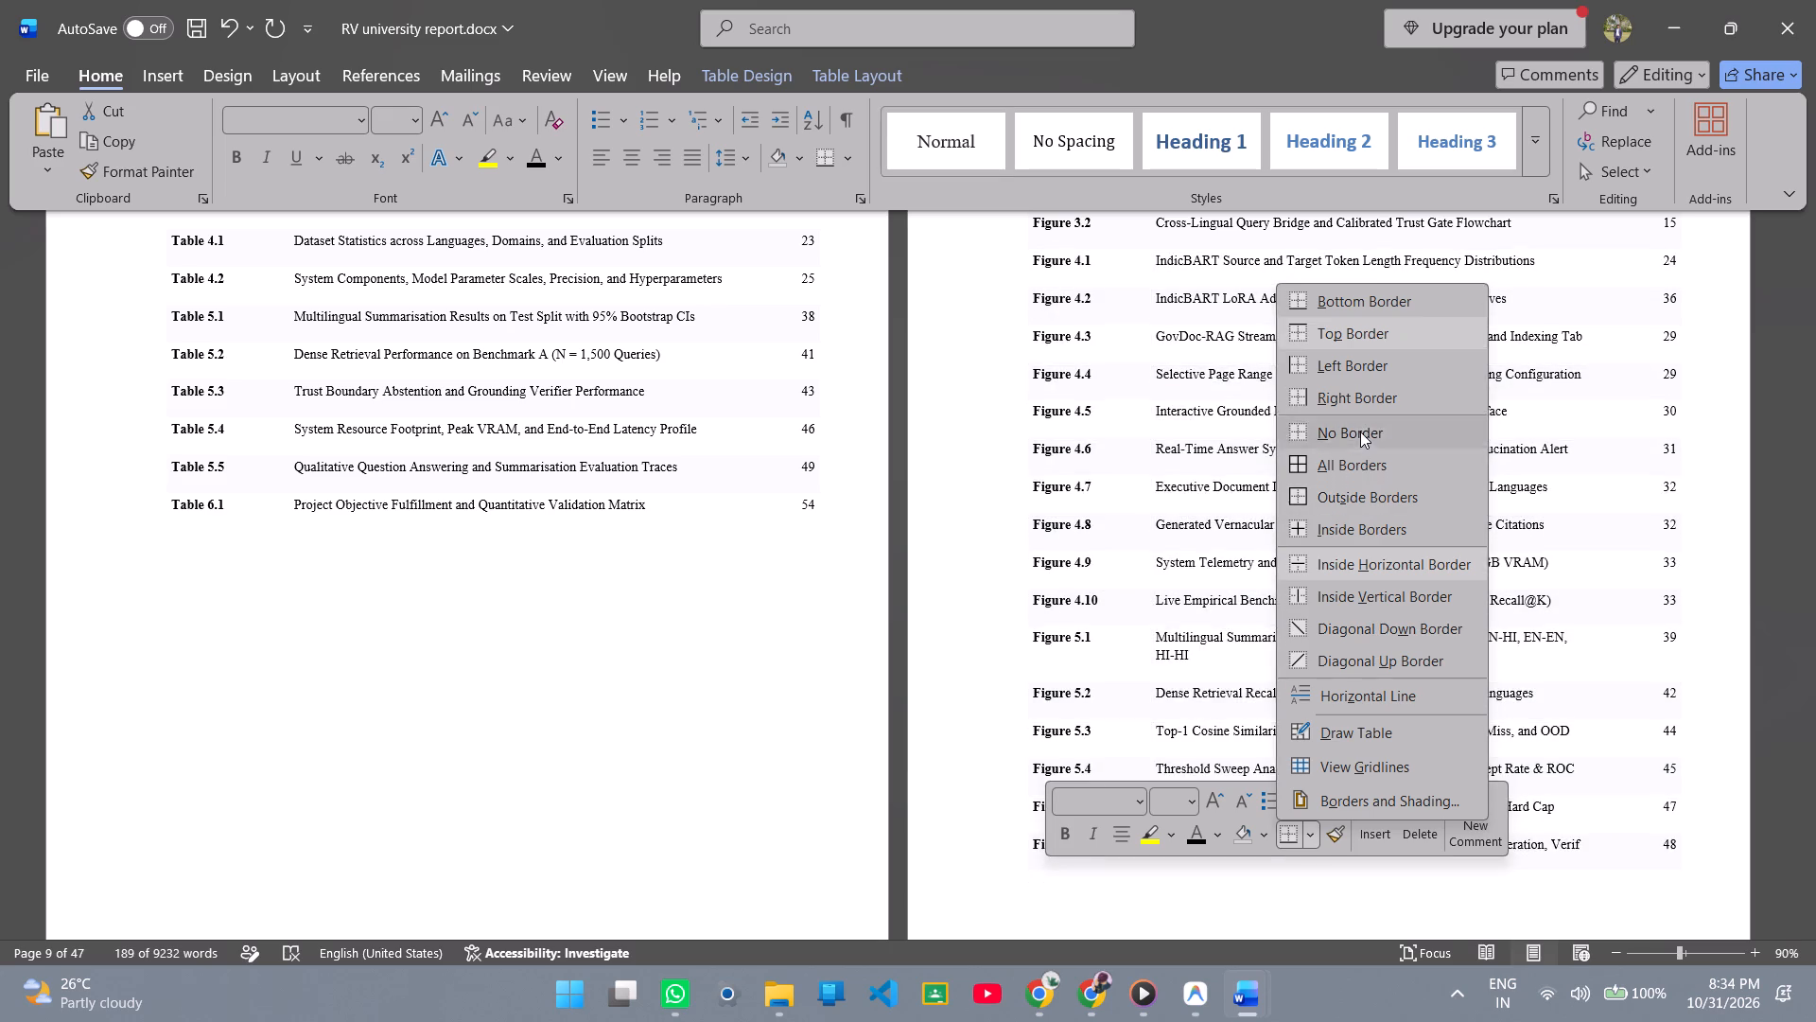
pyautogui.click(926, 570)
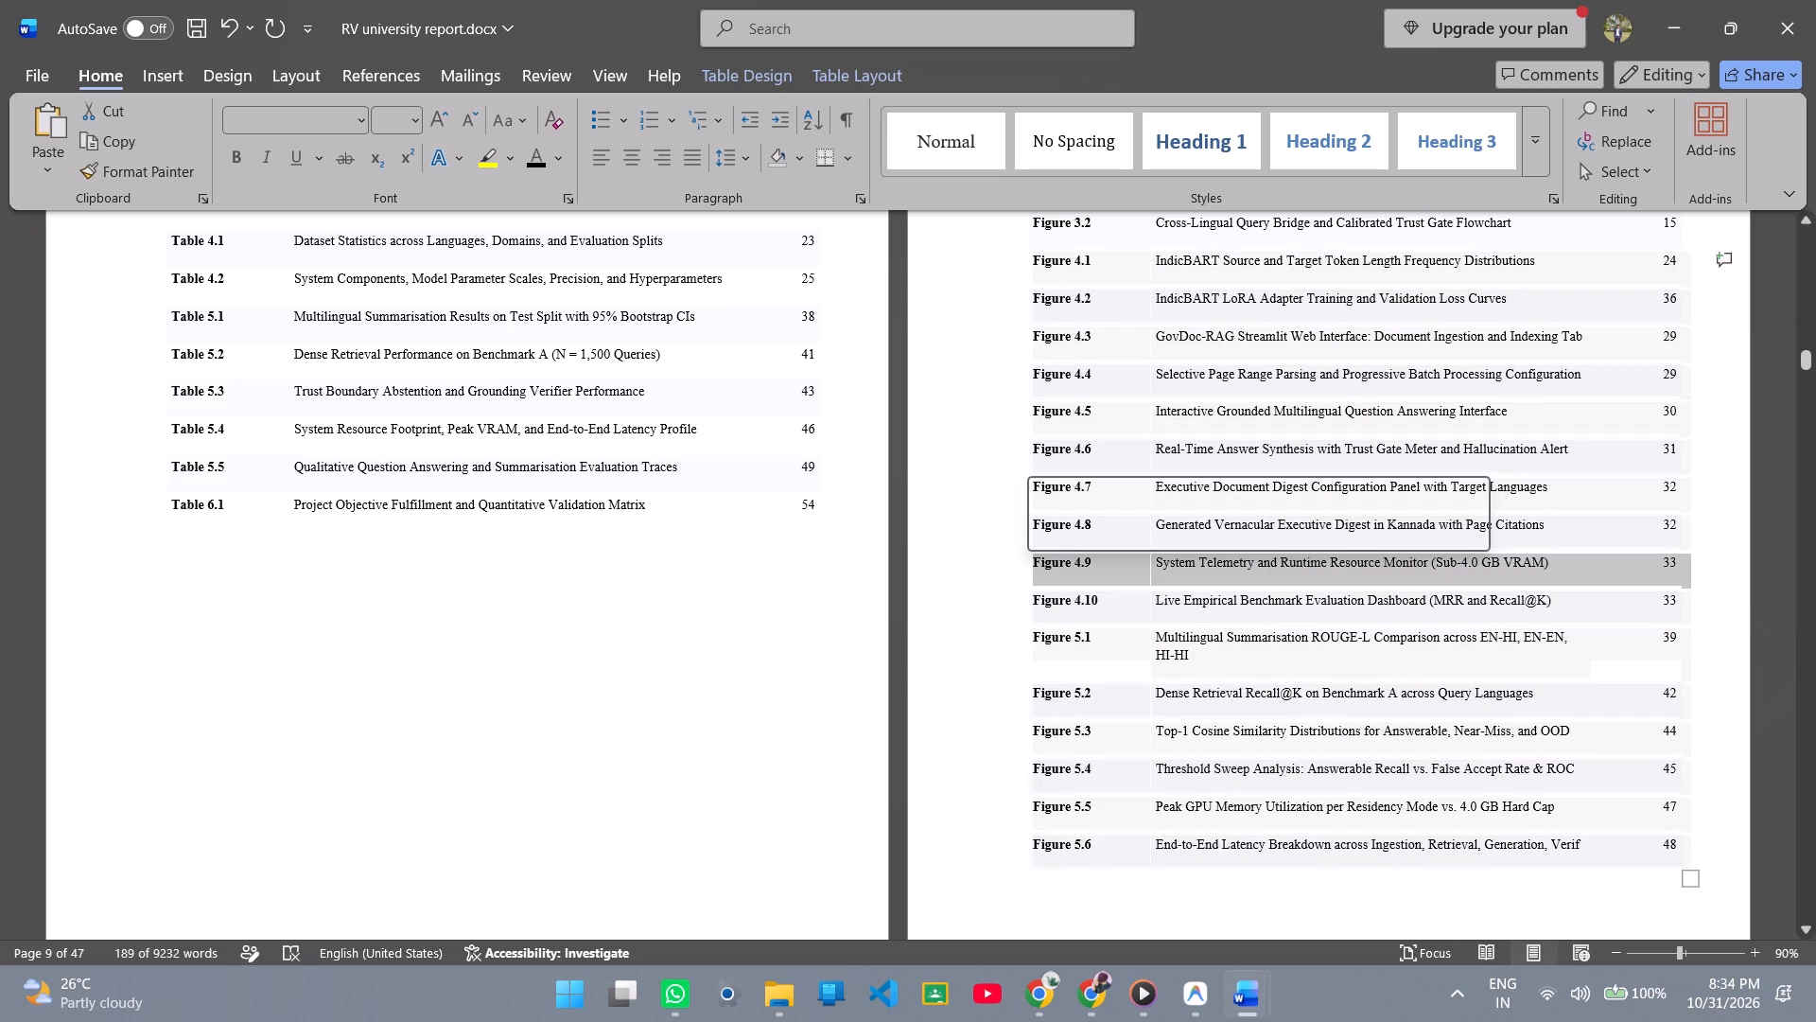
pyautogui.click(952, 660)
pyautogui.scroll(-4, 986, 608)
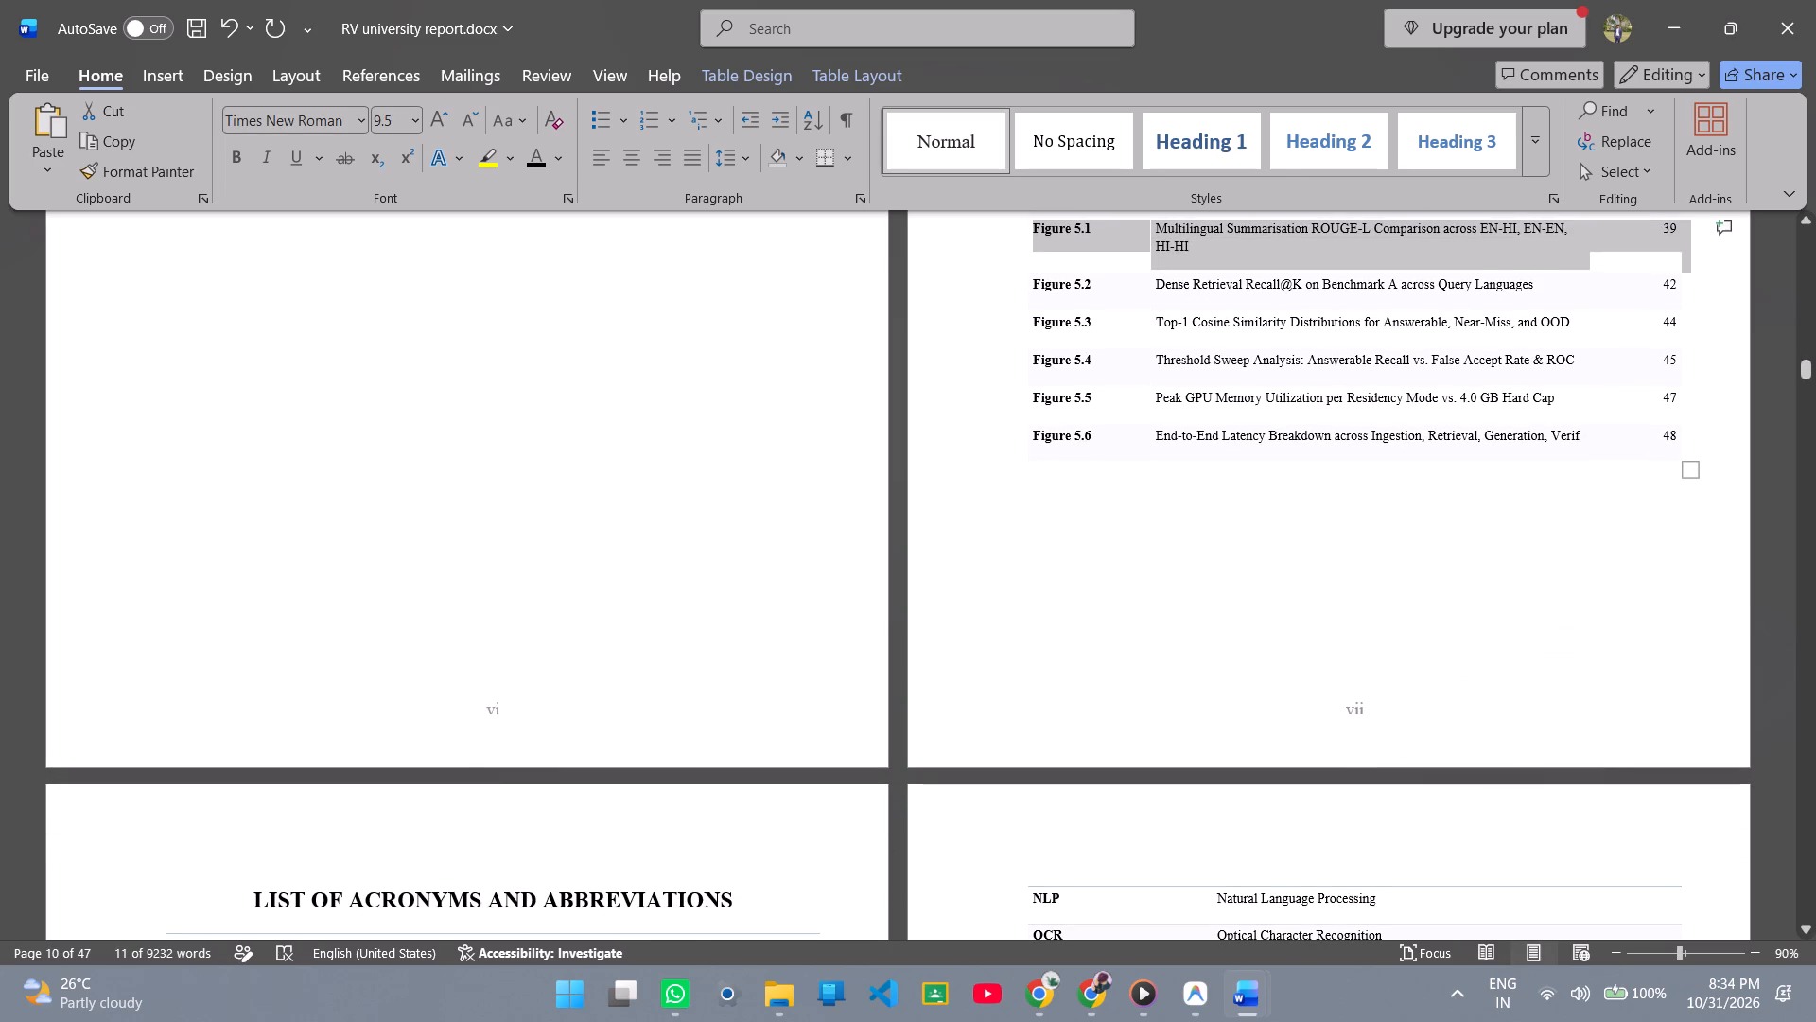
pyautogui.click(1004, 573)
# Look over the borders of the List of Acronyms and Abbreviations.
pyautogui.scroll(-3, 1092, 608)
pyautogui.scroll(-4, 1057, 489)
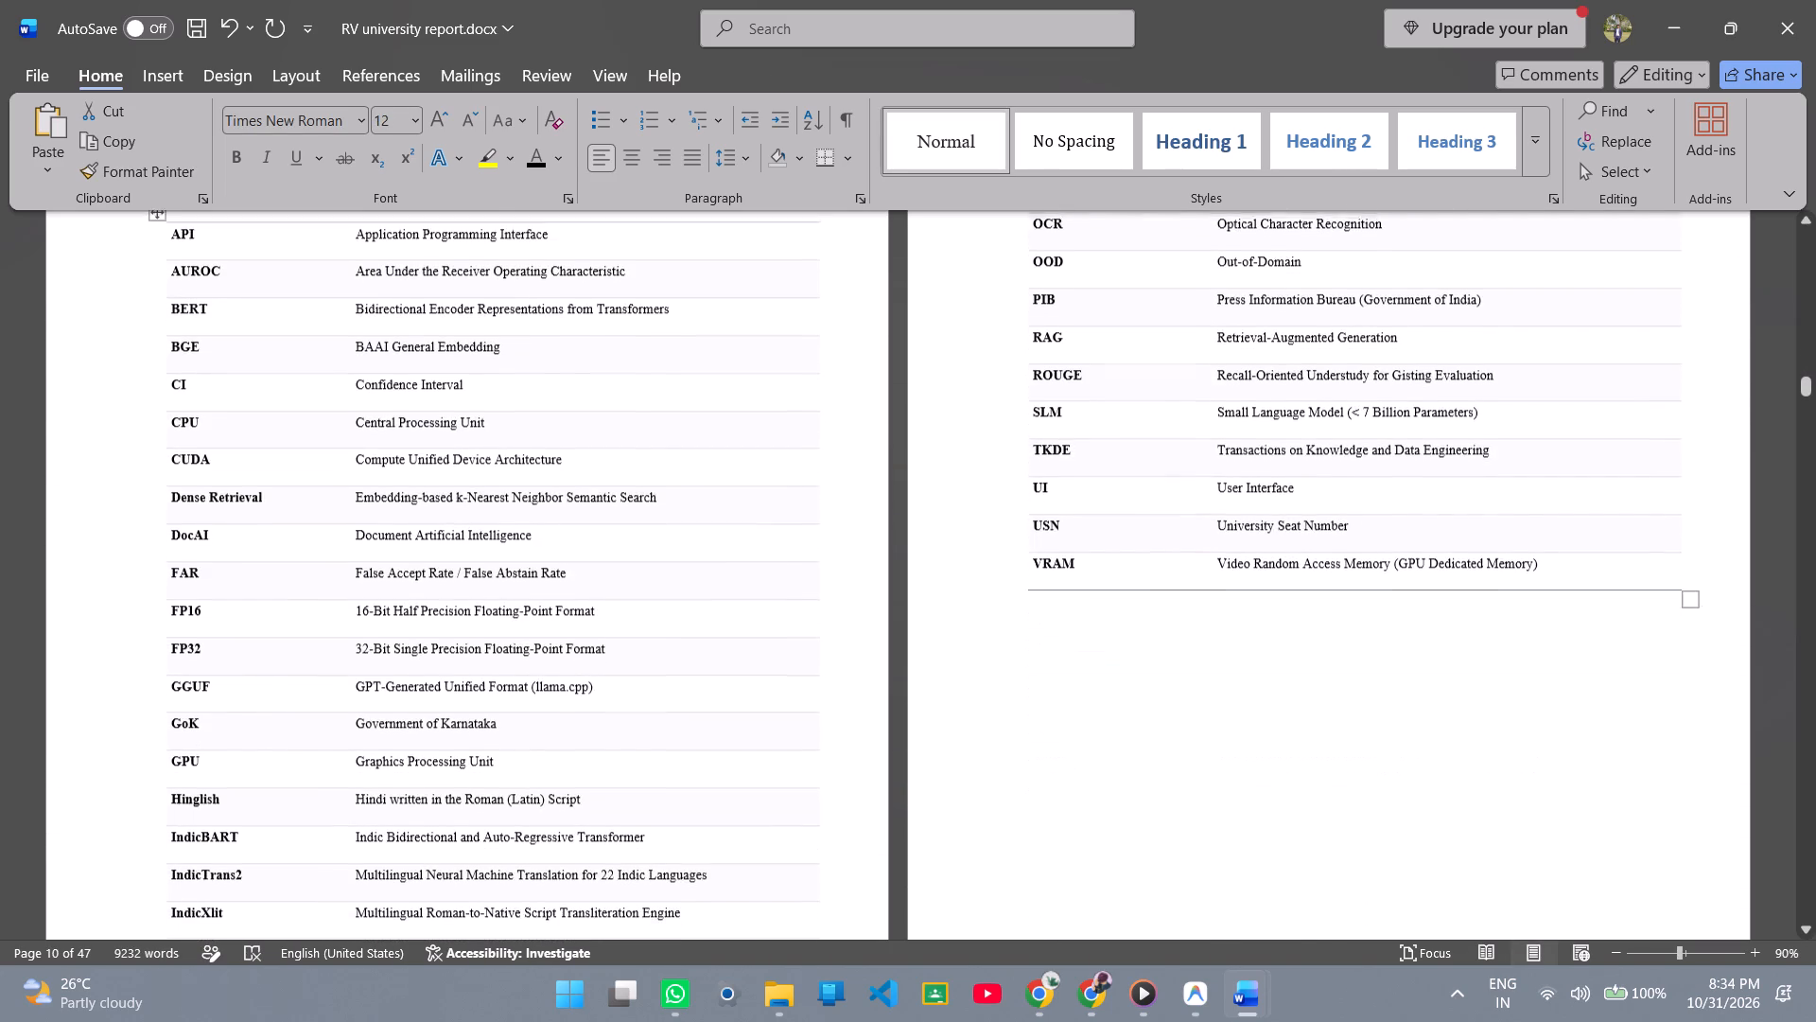
pyautogui.scroll(-4, 1057, 489)
pyautogui.scroll(11, 1057, 489)
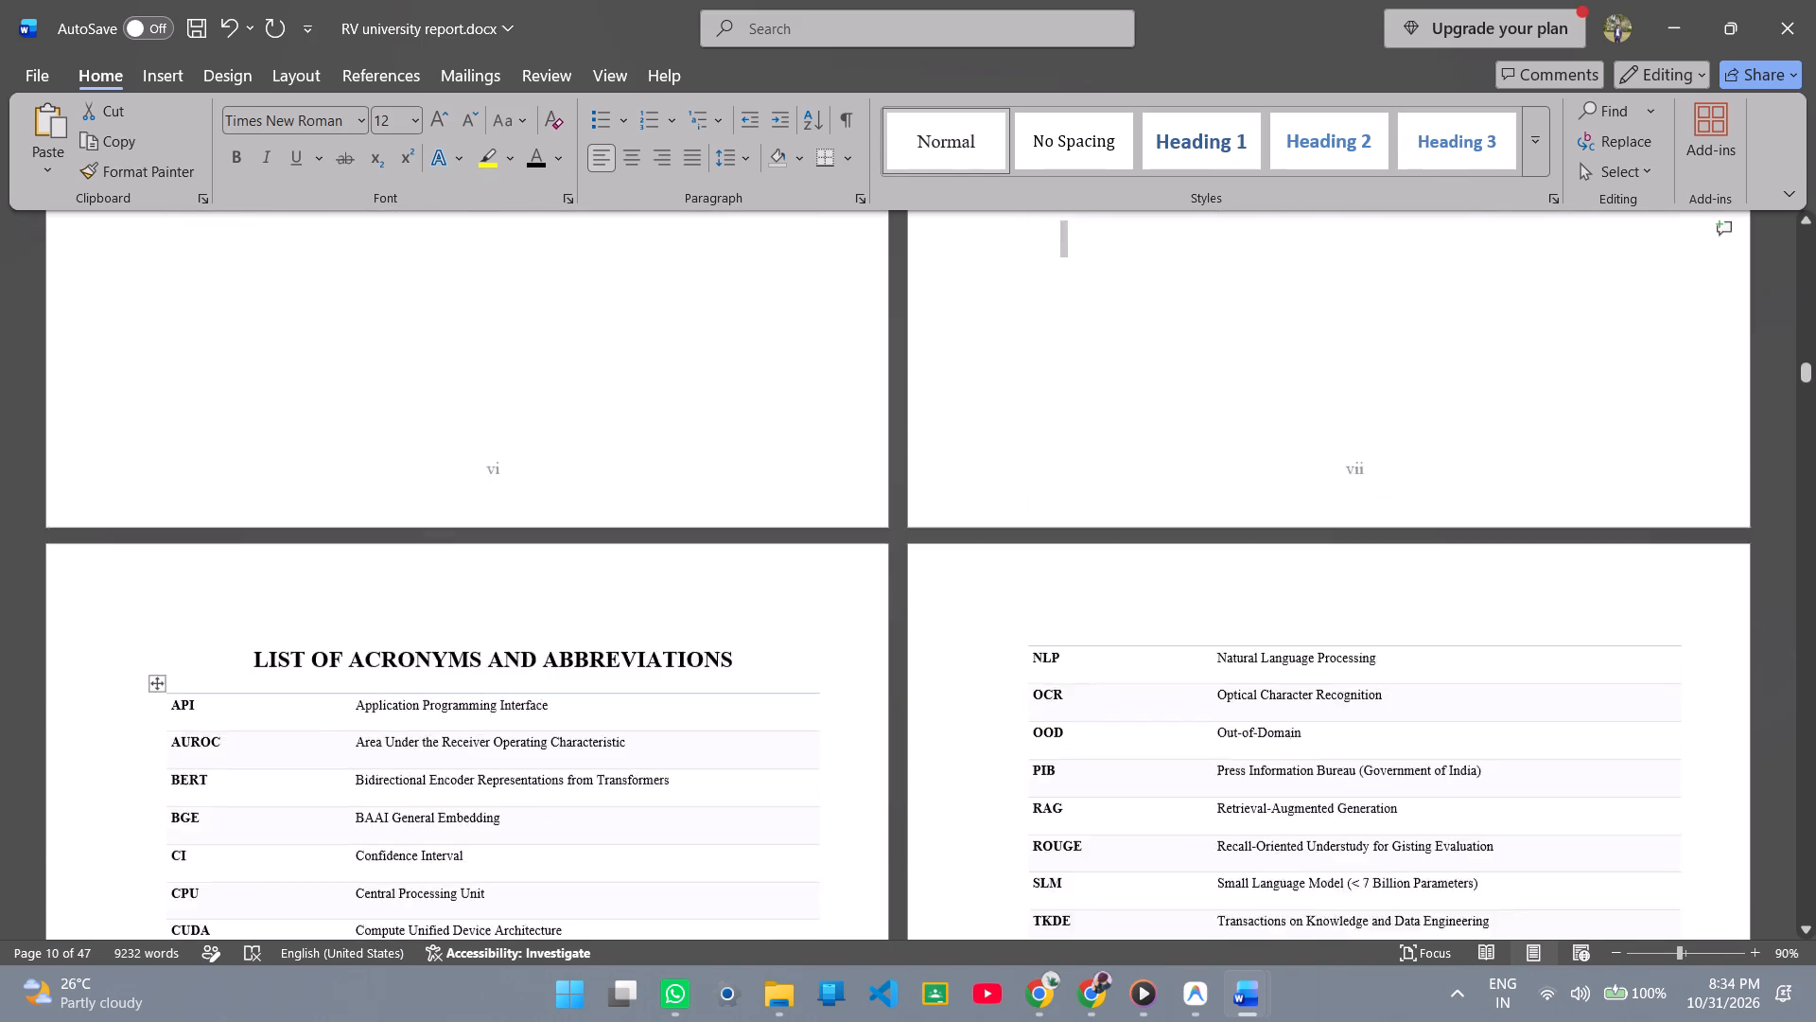
# Recheck the table of contents, figure, table and acronym lists for remaining borders.
pyautogui.scroll(10, 1057, 489)
pyautogui.scroll(-1, 1057, 489)
pyautogui.scroll(9, 1057, 489)
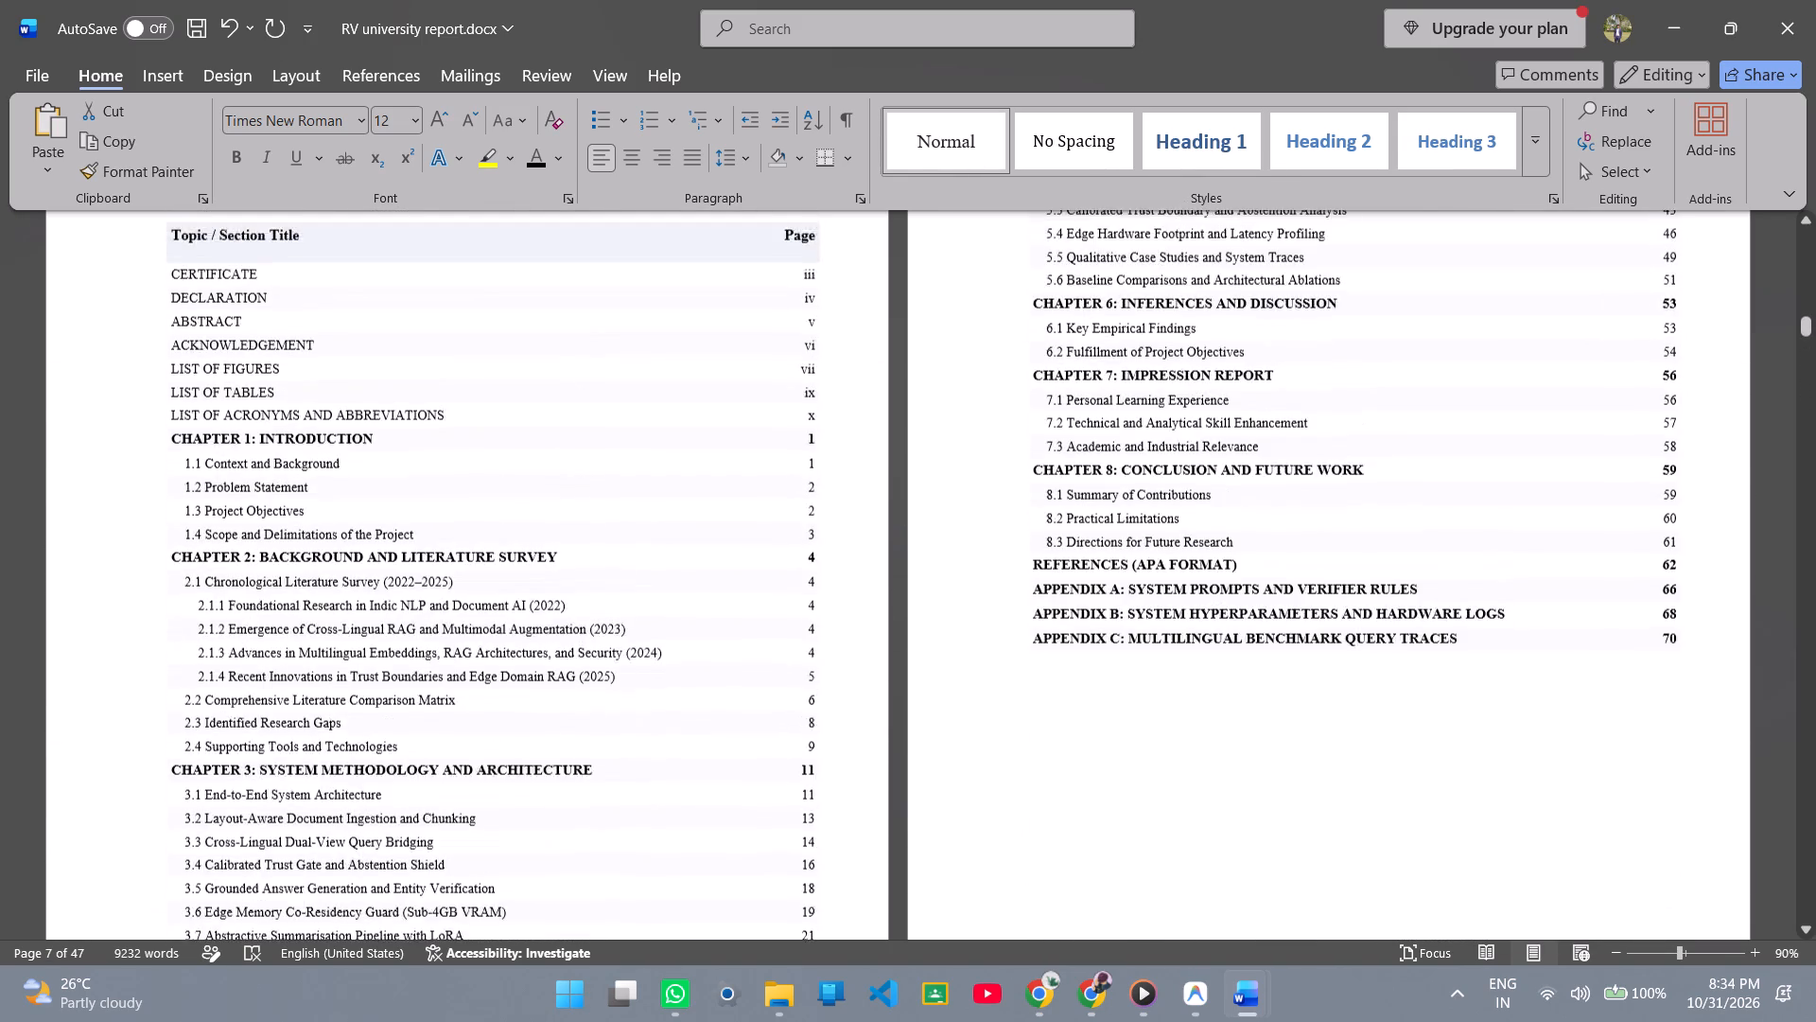
pyautogui.scroll(11, 1057, 489)
pyautogui.scroll(-20, 1057, 489)
pyautogui.scroll(-1, 1057, 489)
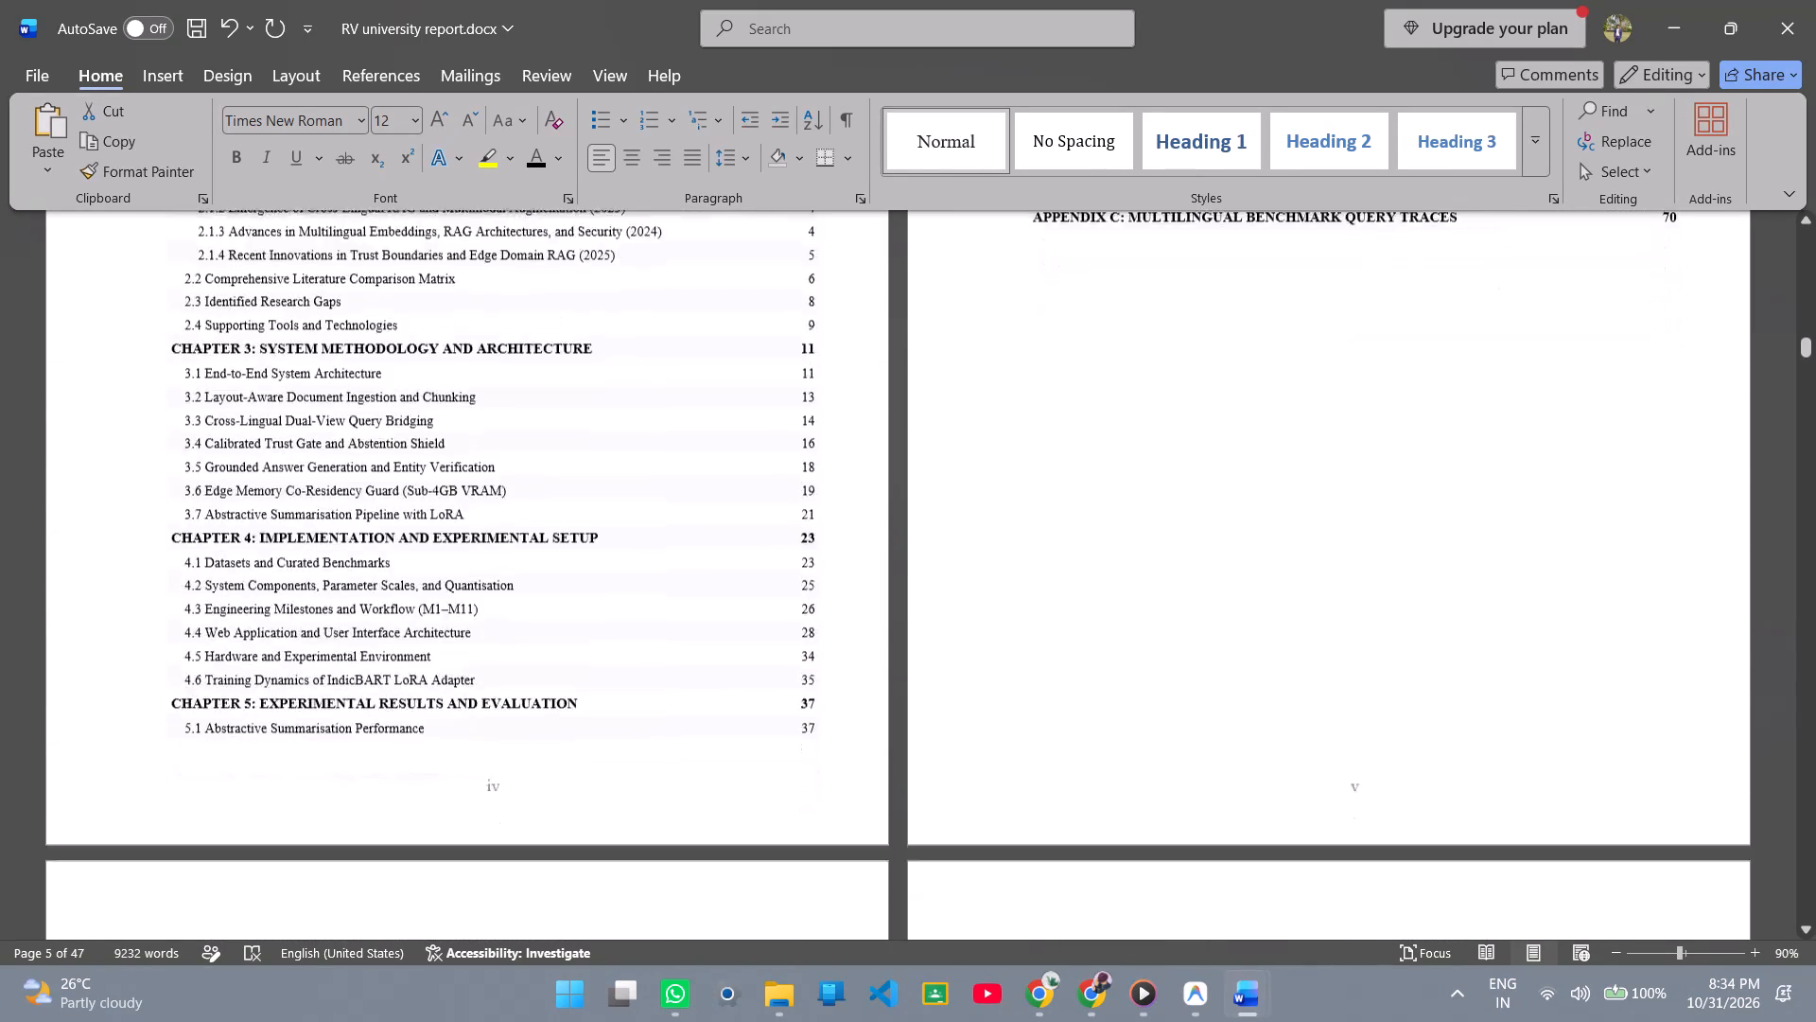
pyautogui.scroll(-14, 1057, 489)
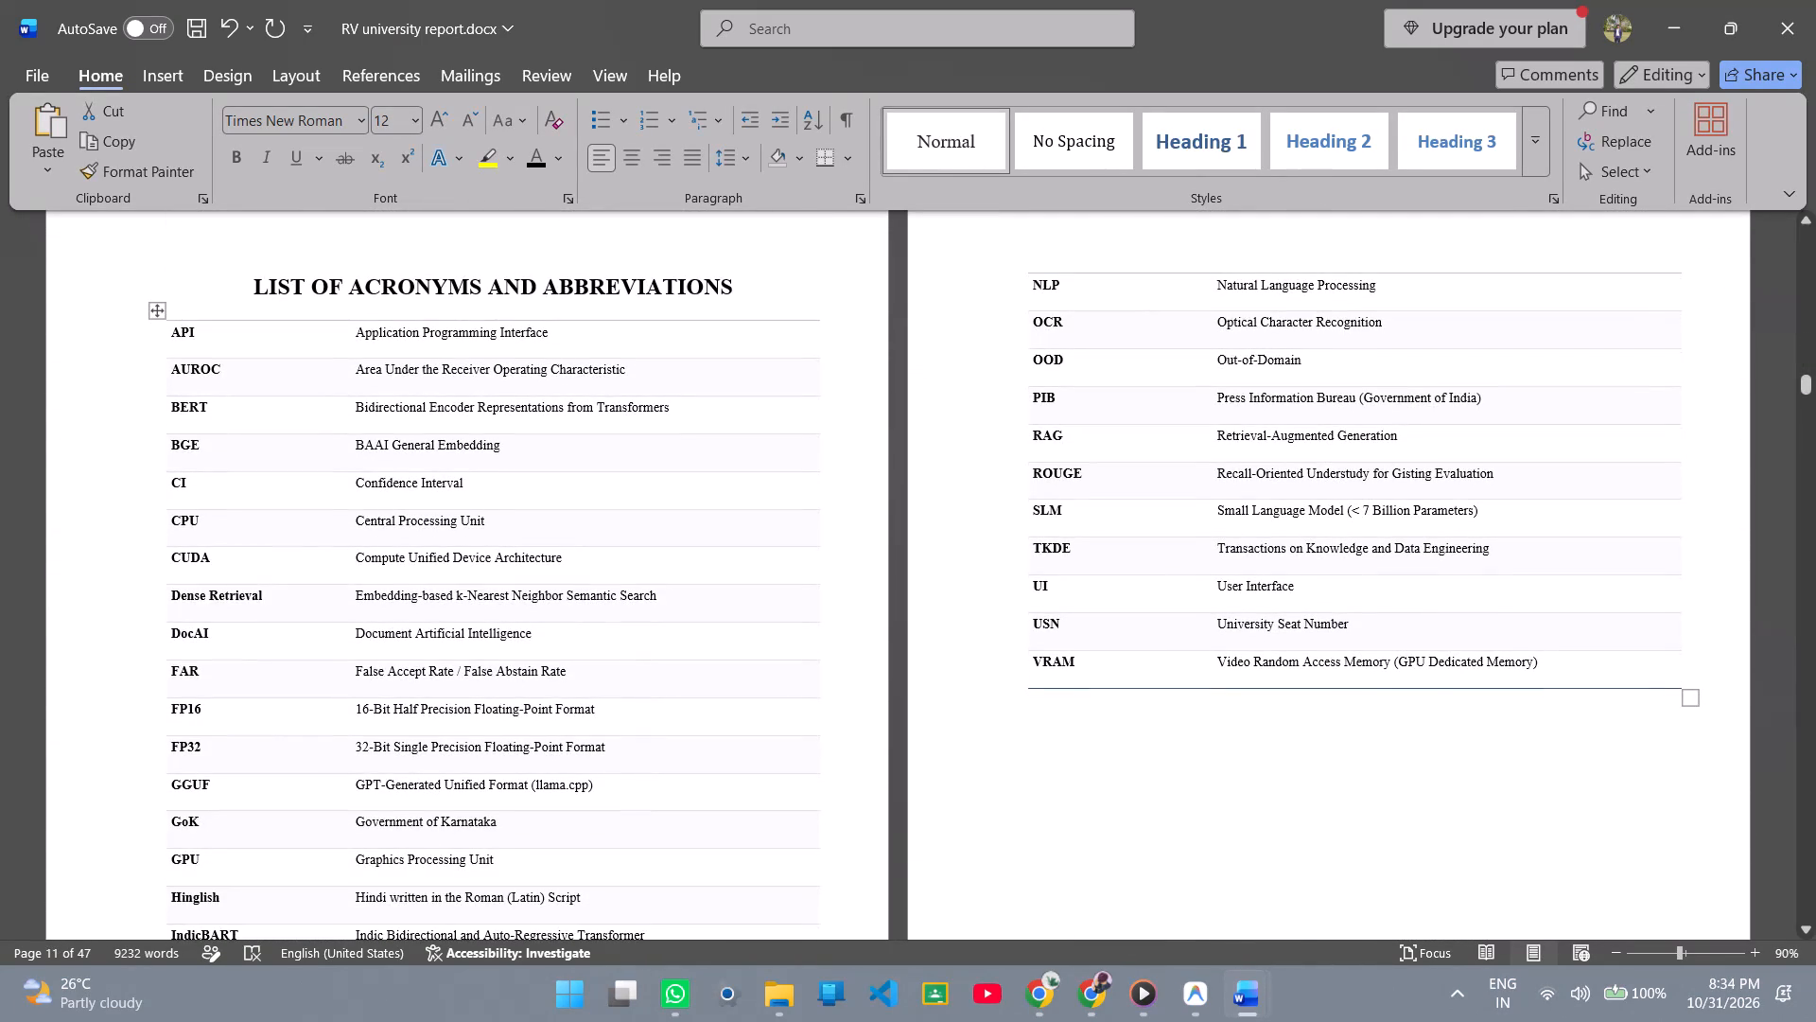
# Apply No Border to all rows of the List of Acronyms and Abbreviations, from API through VRAM.
pyautogui.click(778, 339)
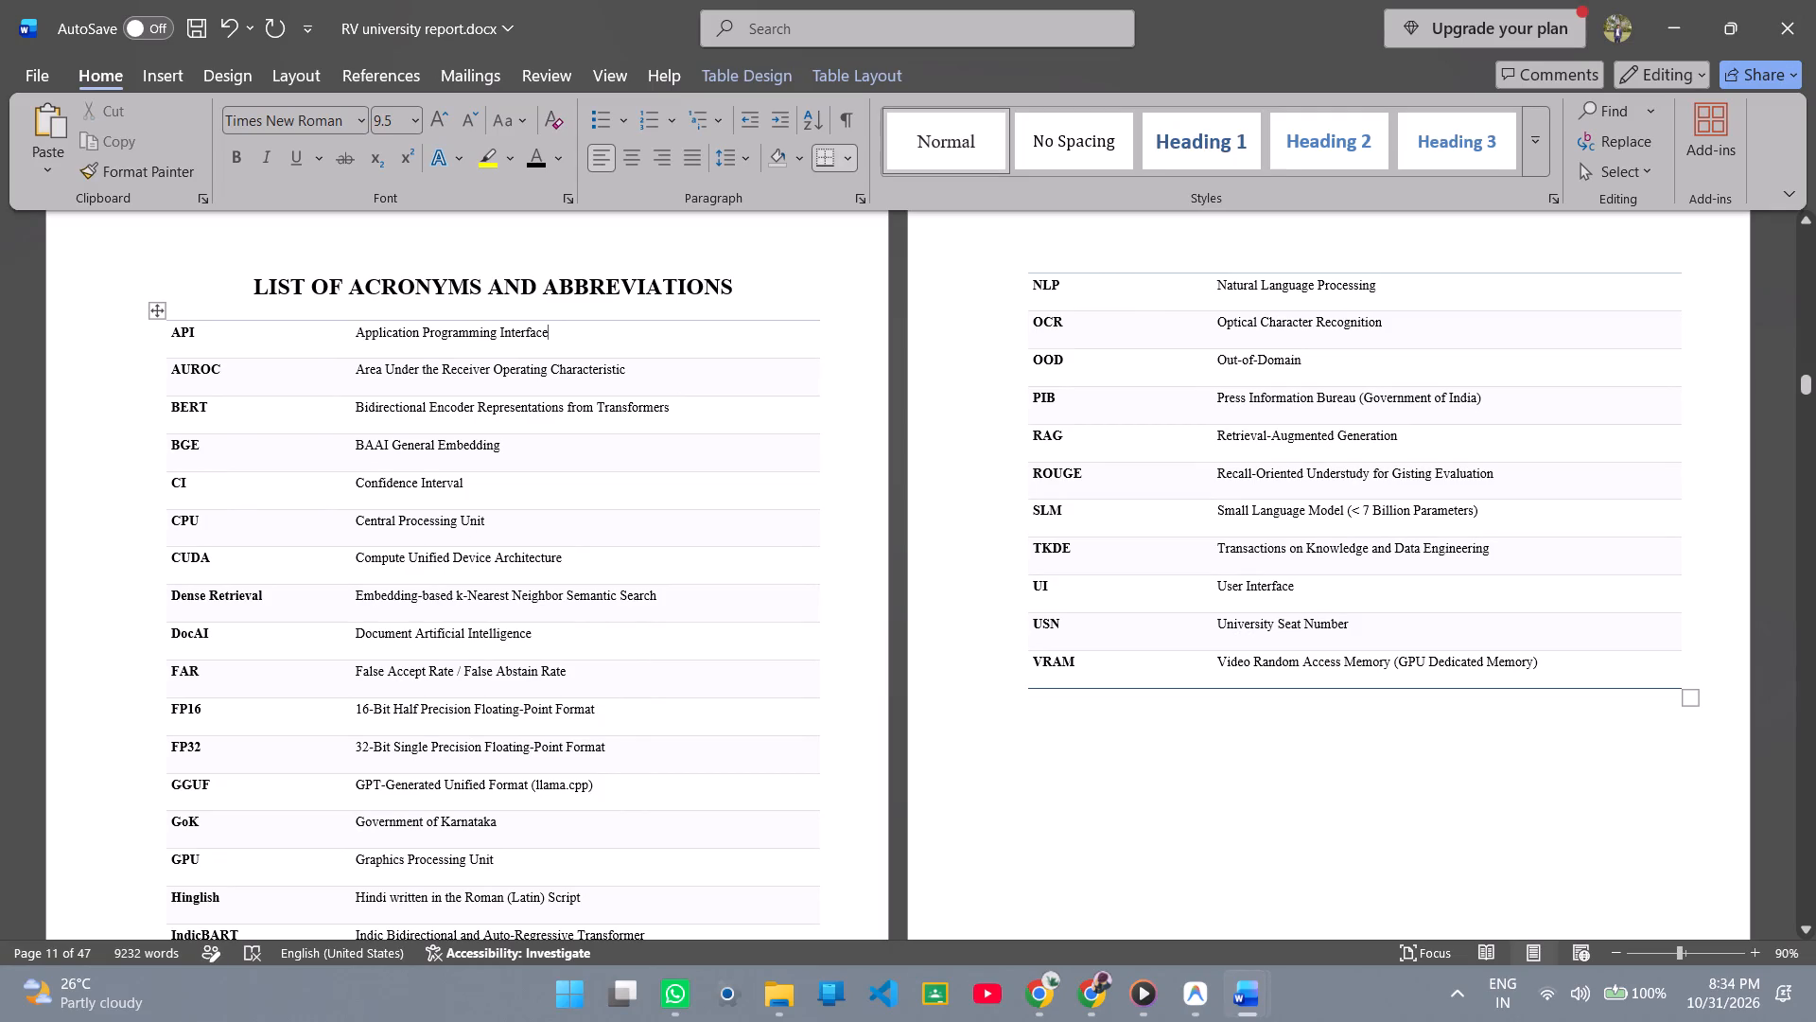
pyautogui.moveTo(141, 336); pyautogui.dragTo(121, 707)
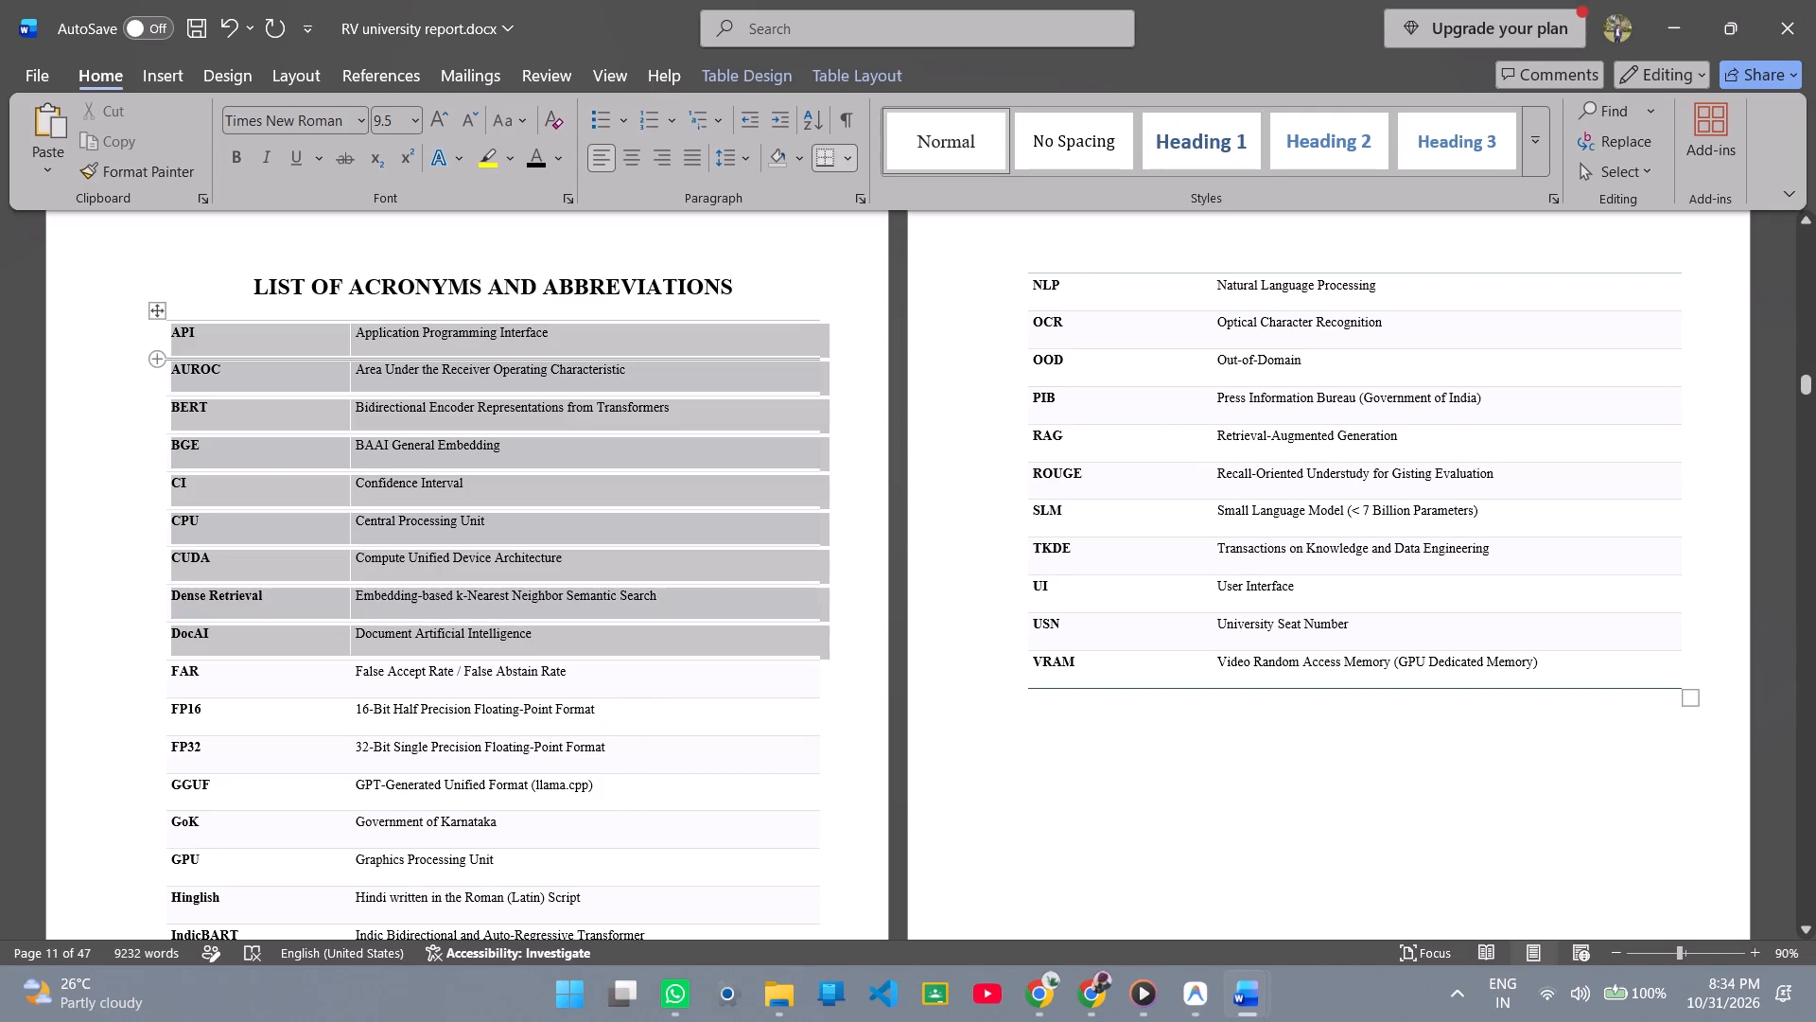
pyautogui.moveTo(121, 707); pyautogui.dragTo(152, 880)
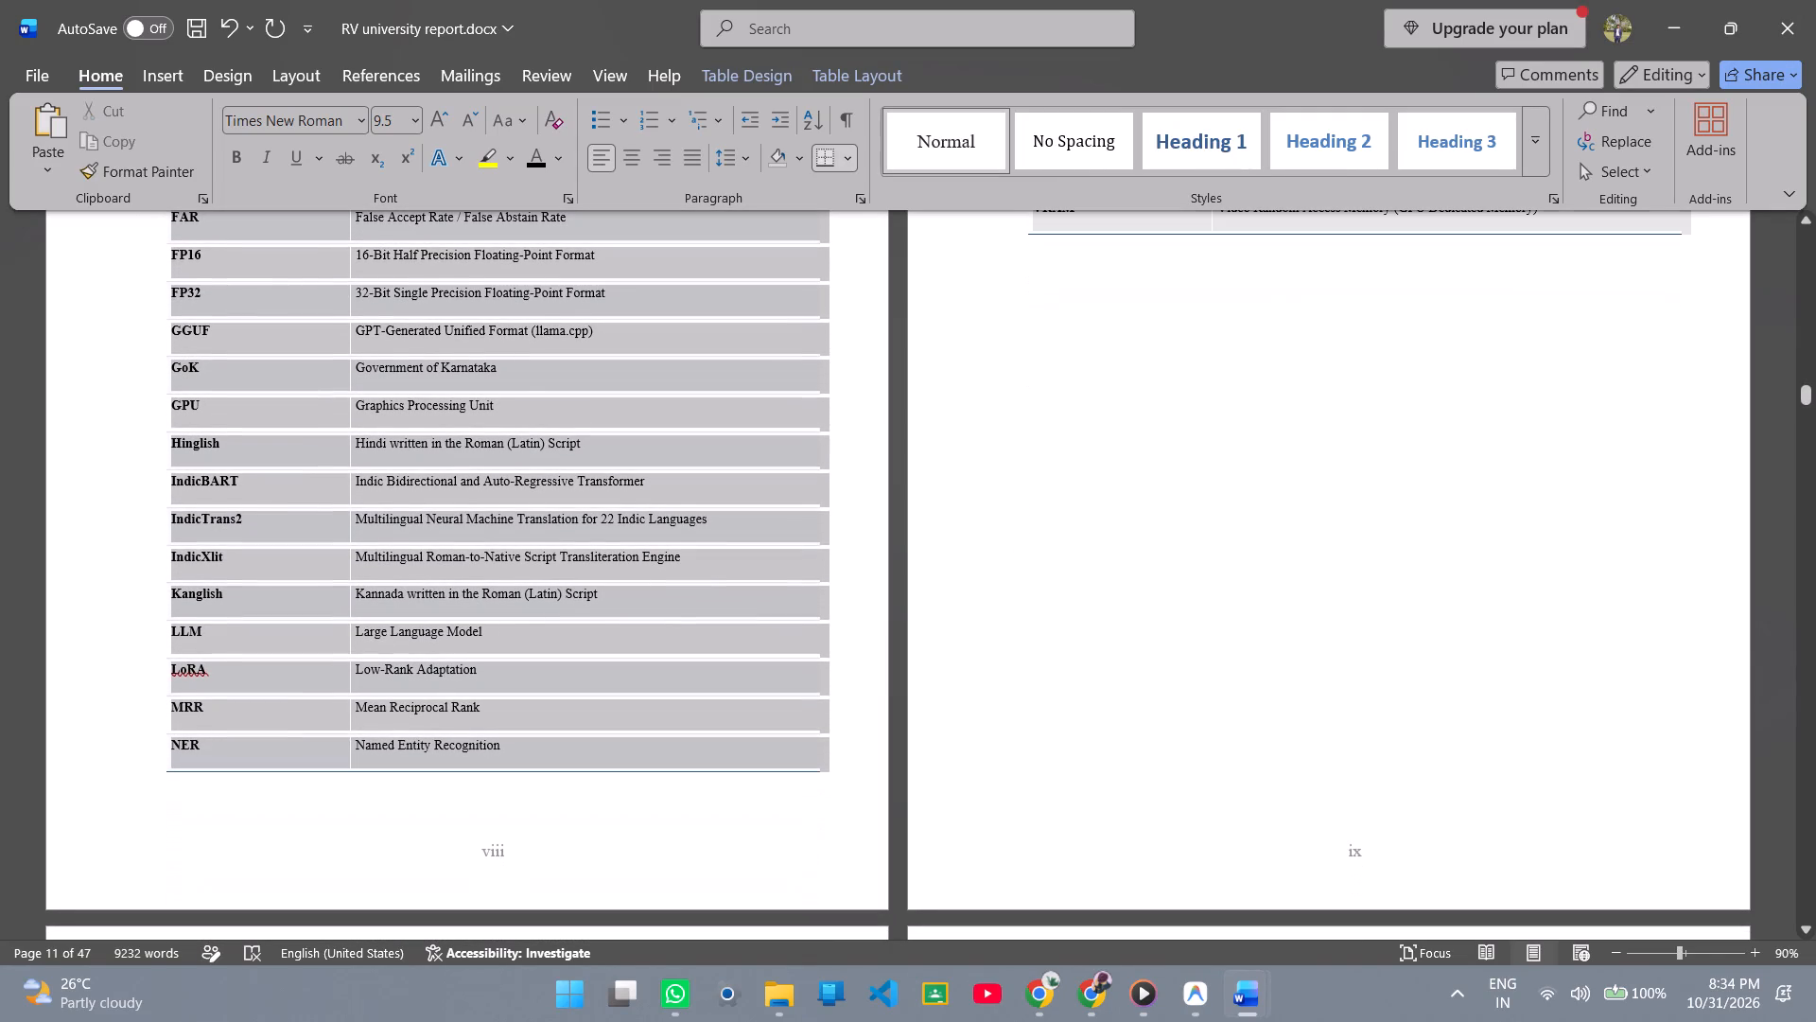
pyautogui.moveTo(152, 880); pyautogui.dragTo(245, 858)
pyautogui.moveTo(245, 858); pyautogui.dragTo(1009, 451)
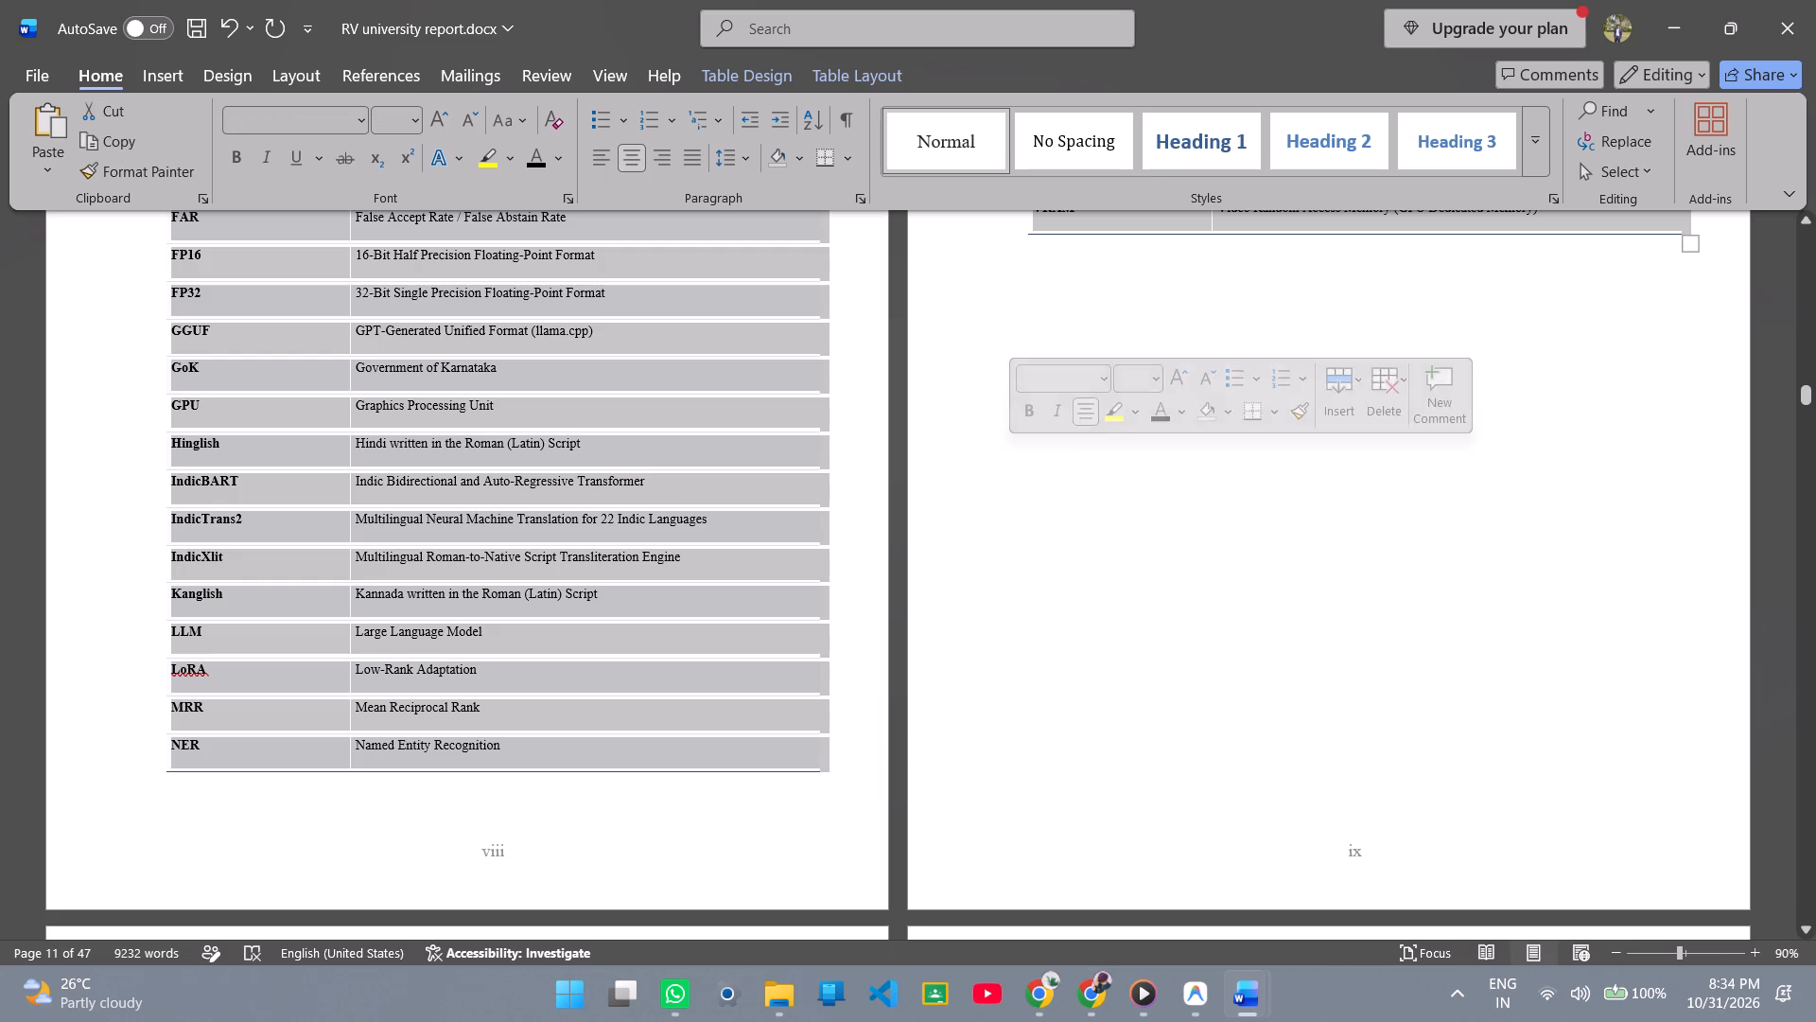
pyautogui.click(1281, 404)
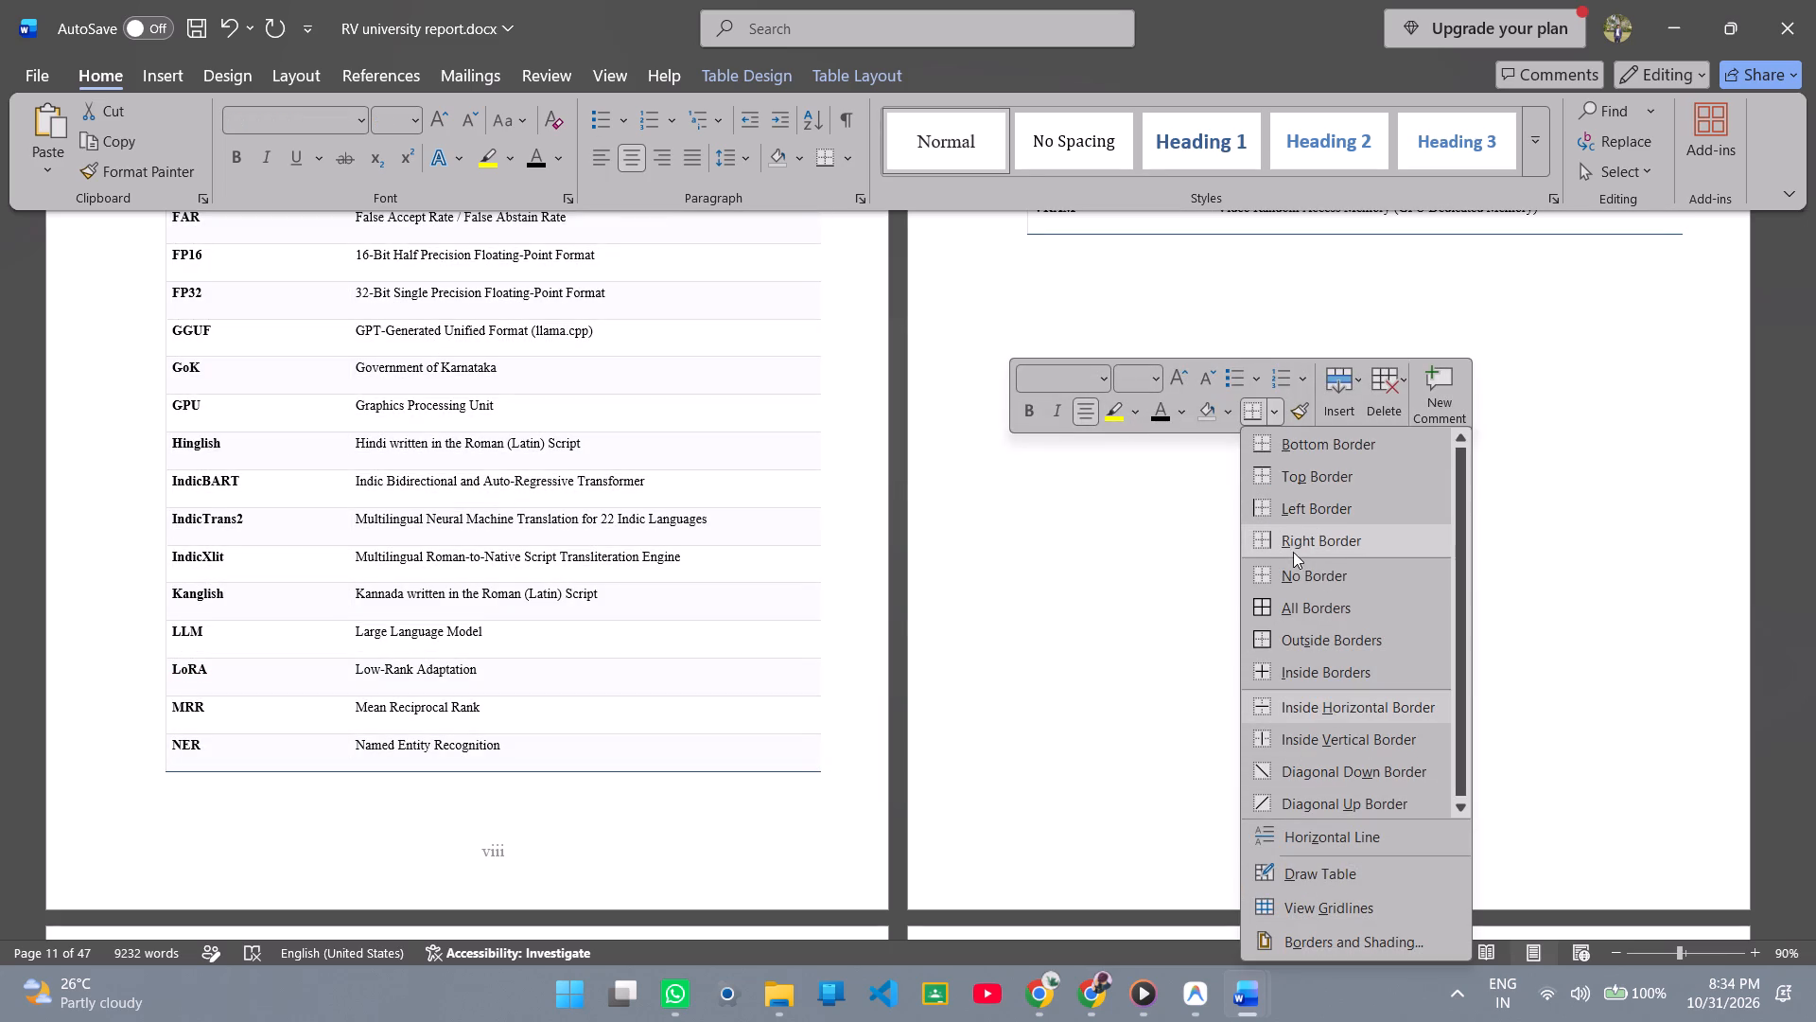
pyautogui.click(1291, 570)
pyautogui.click(1162, 593)
# Check the List of Acronyms and Abbreviations, and look through Chapters 1 and 2 for tables with borders.
pyautogui.scroll(-11, 1162, 593)
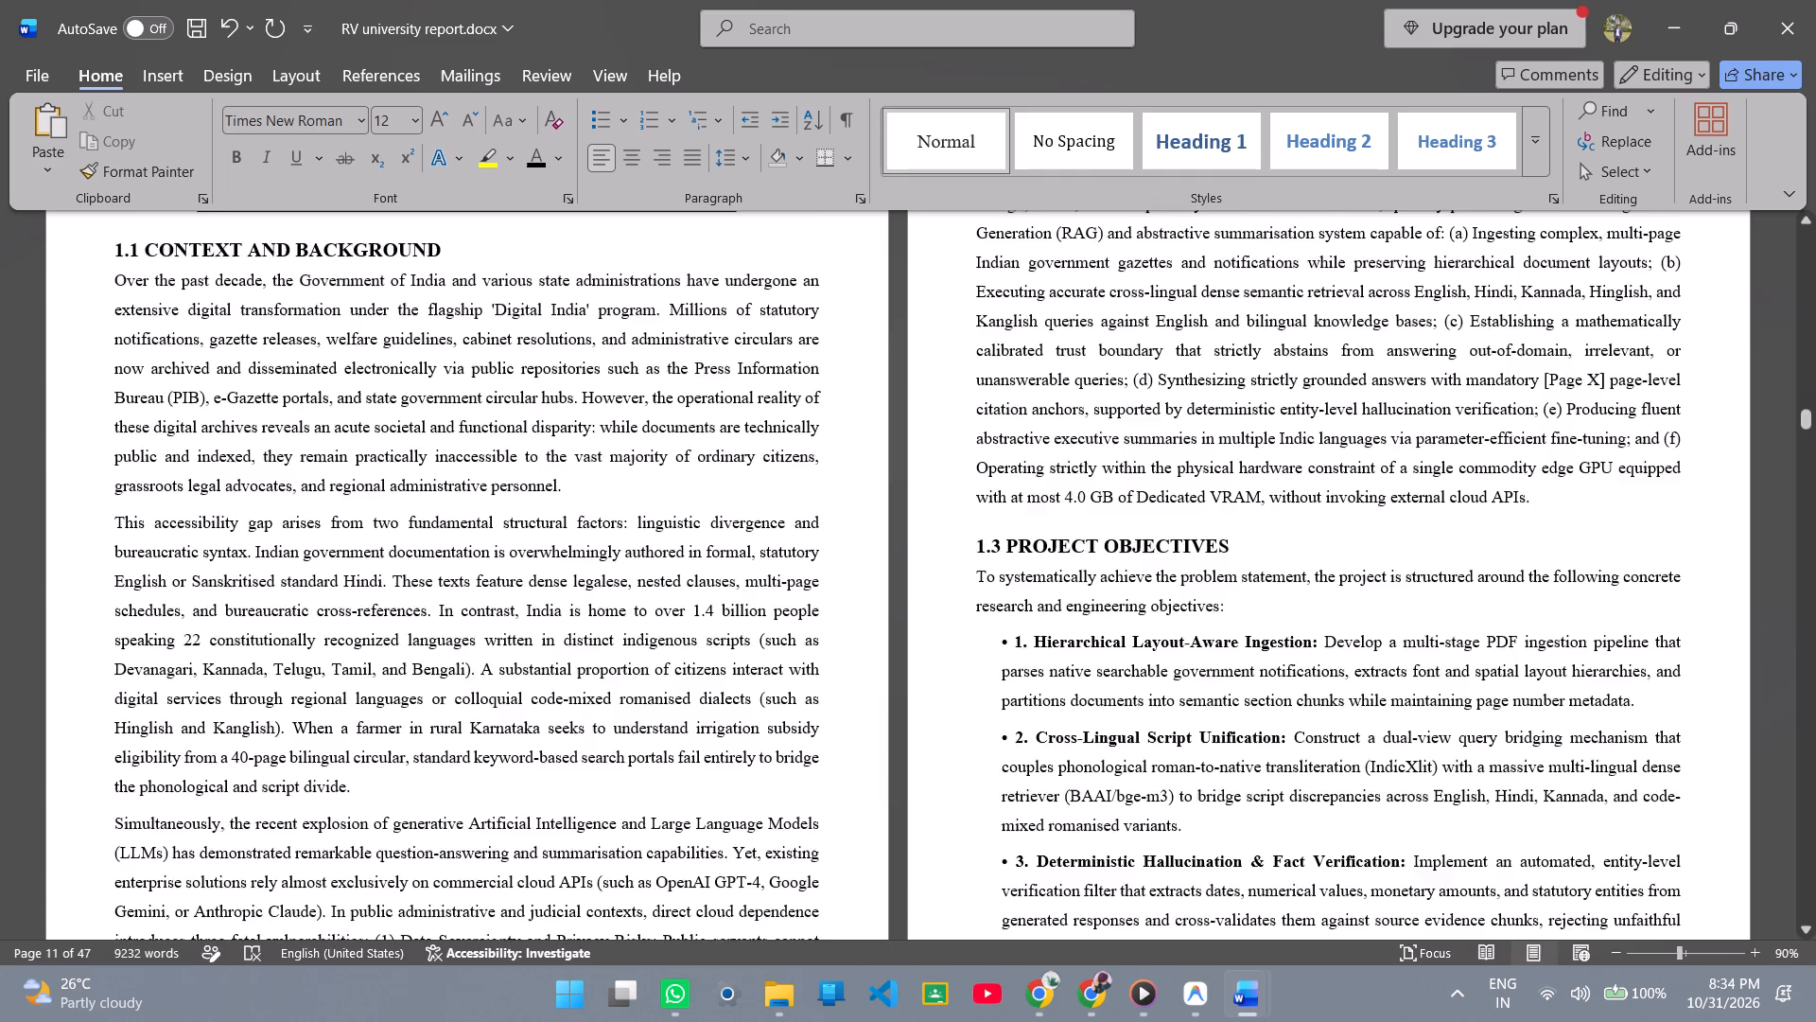
pyautogui.scroll(7, 1162, 593)
pyautogui.scroll(-4, 1162, 593)
pyautogui.scroll(14, 1162, 593)
pyautogui.scroll(-5, 1162, 593)
pyautogui.scroll(1, 1162, 593)
pyautogui.scroll(-1, 1162, 593)
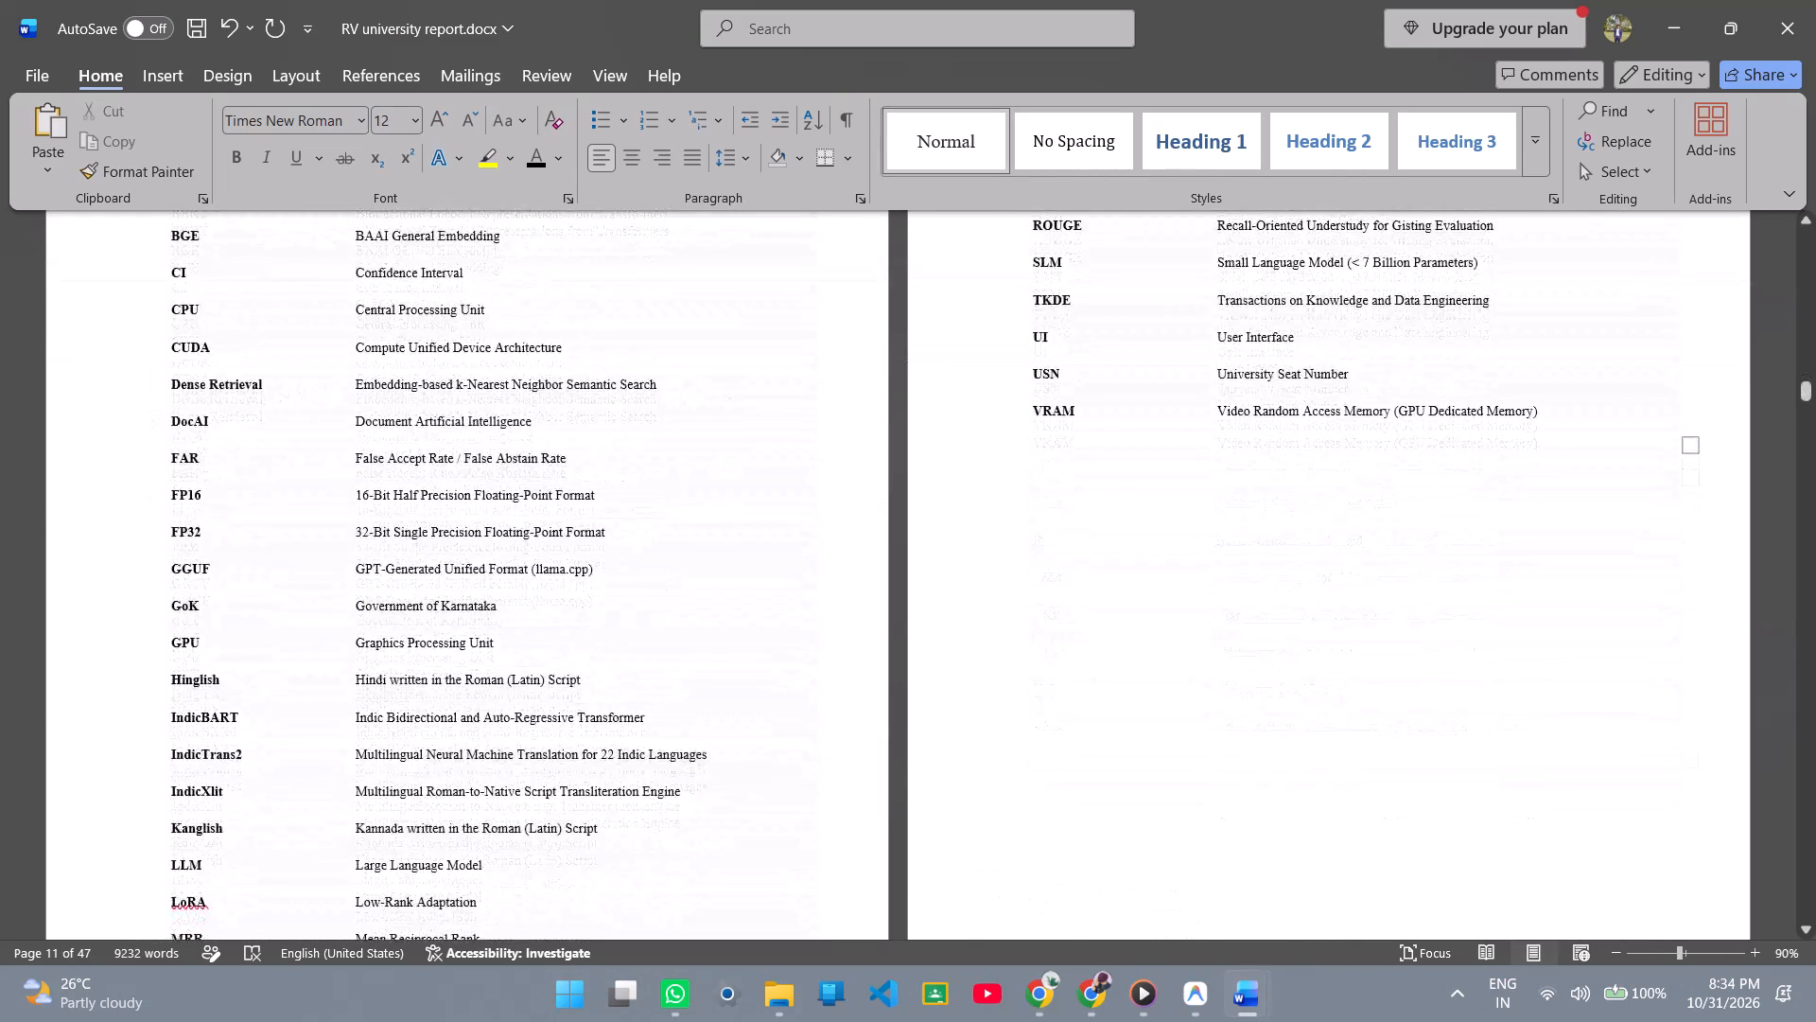
pyautogui.scroll(-13, 1162, 593)
pyautogui.scroll(-20, 1162, 593)
pyautogui.scroll(-4, 1162, 593)
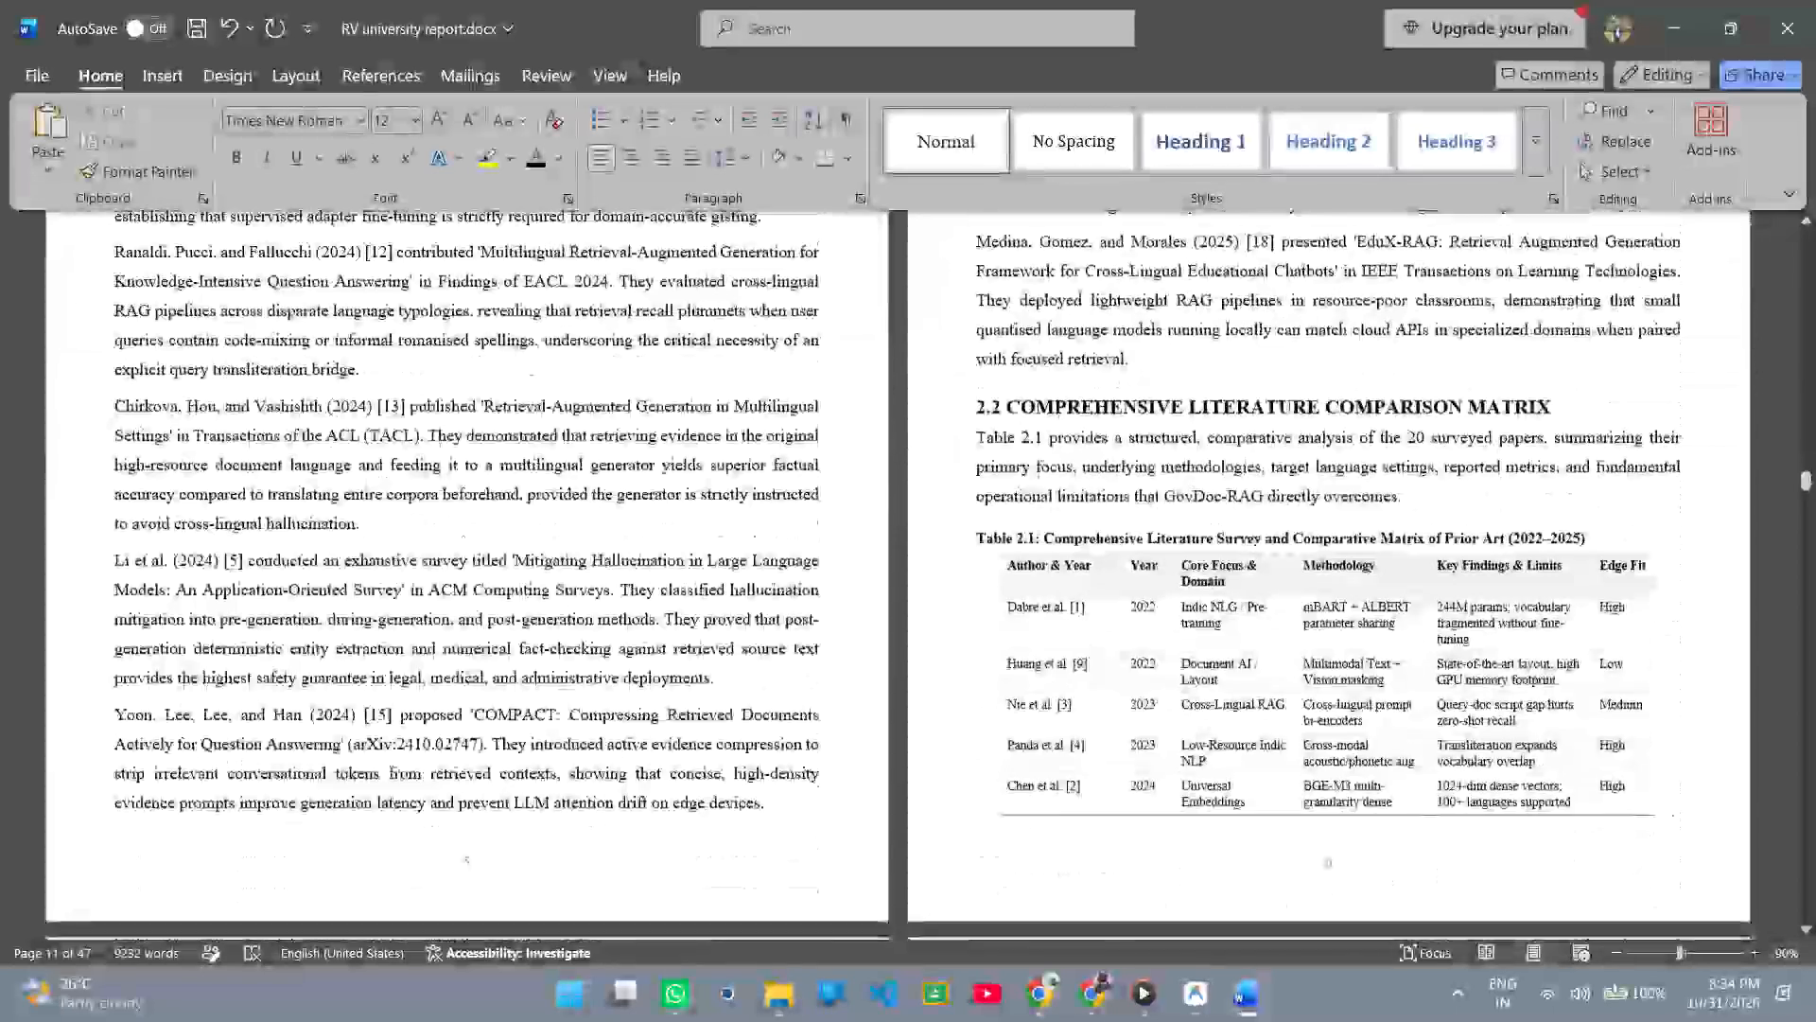
pyautogui.scroll(-6, 1162, 593)
pyautogui.scroll(7, 1162, 593)
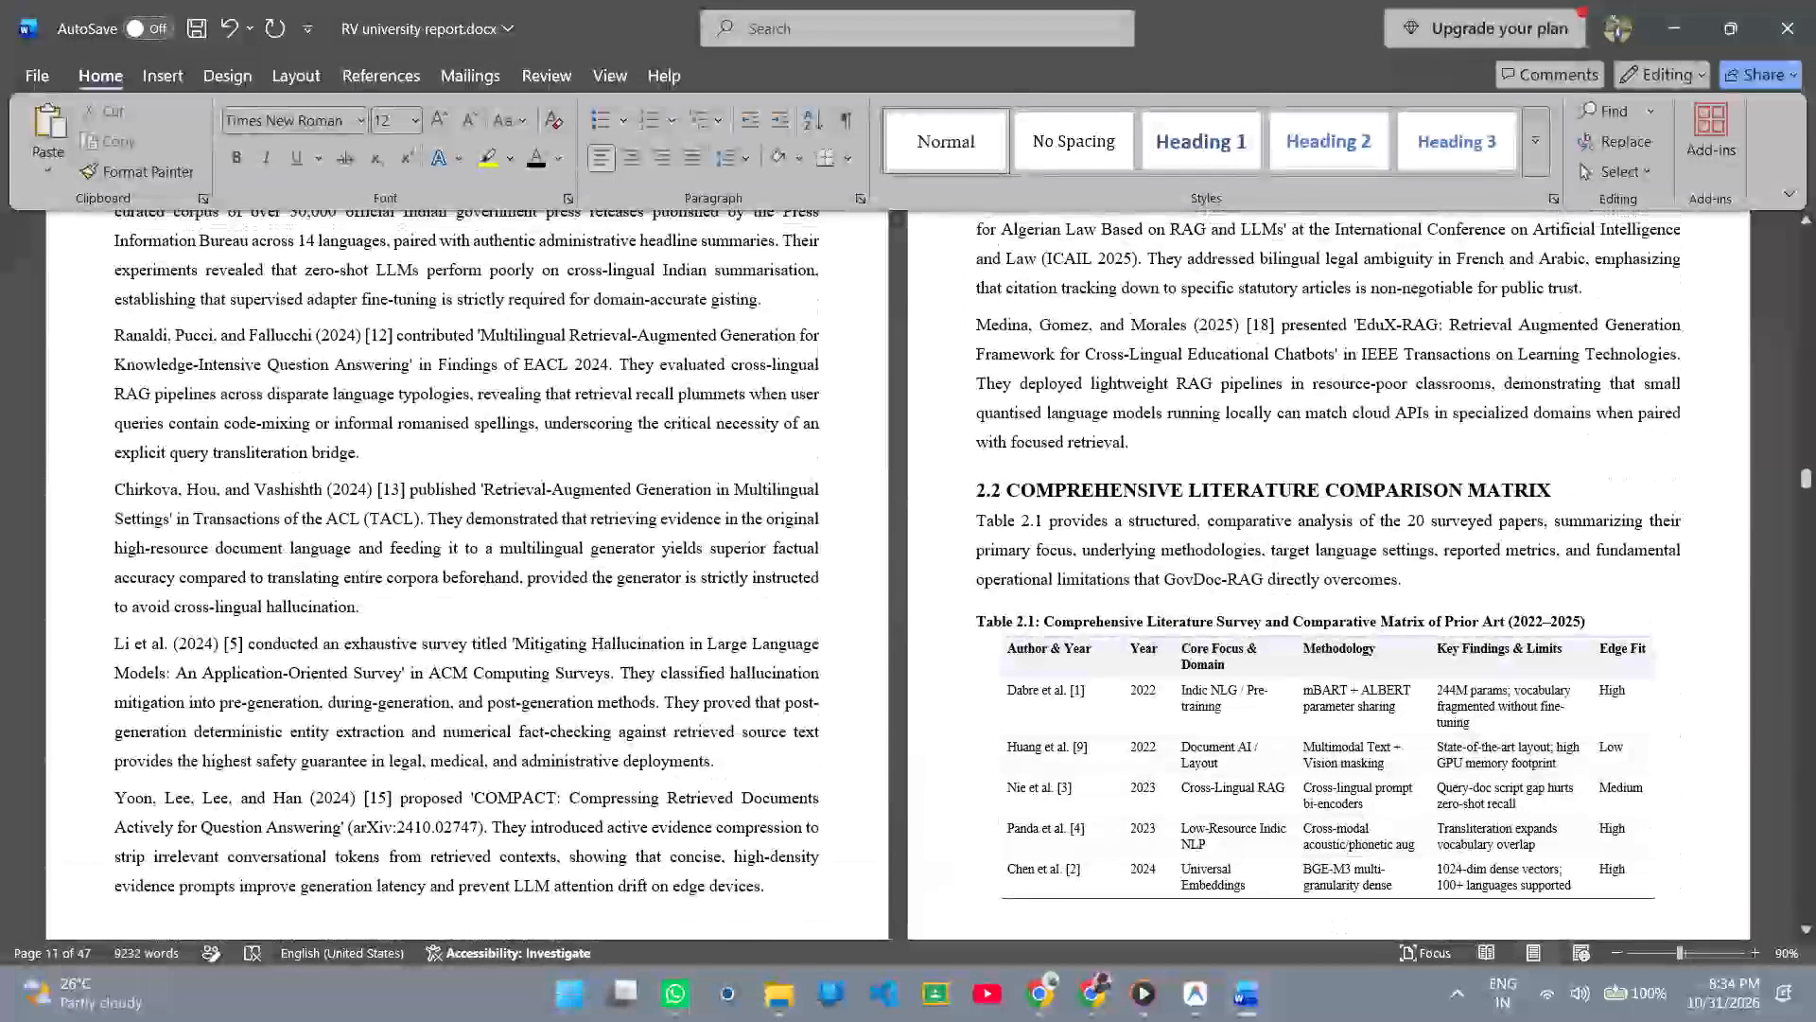
pyautogui.scroll(-2, 1162, 593)
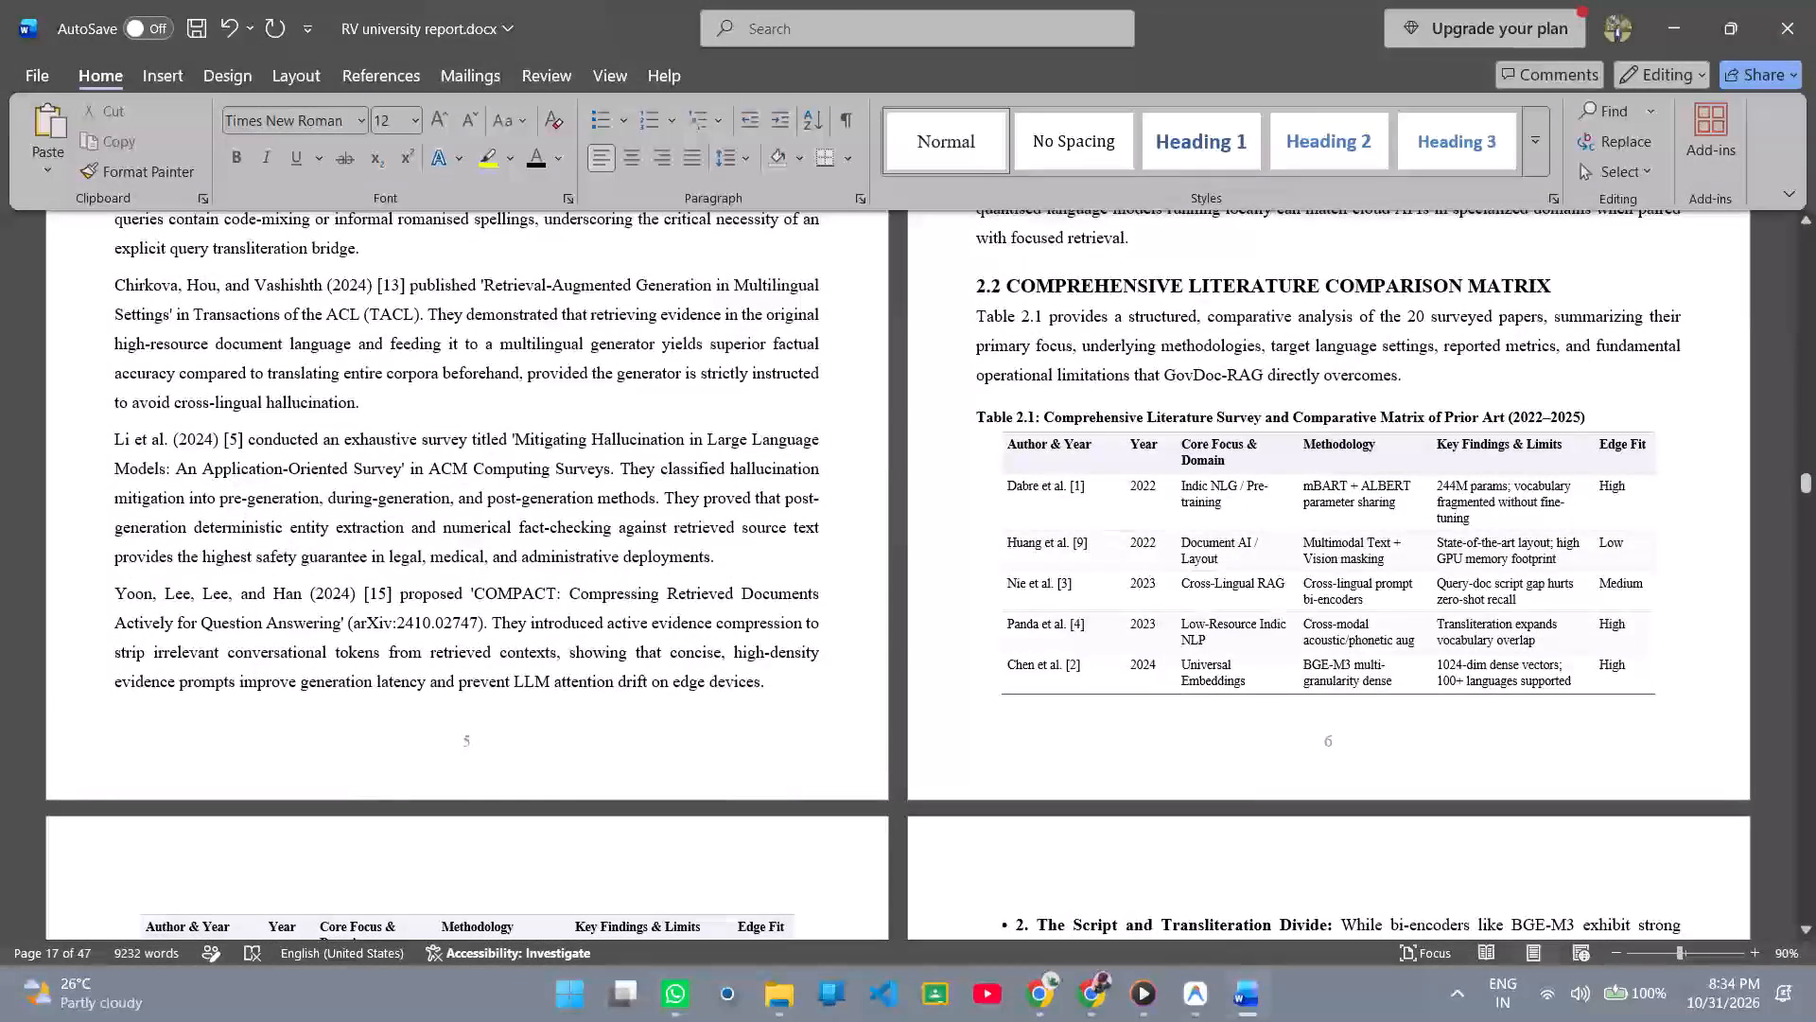
# Apply No Border to the header through Chen et al. [2] rows of Table 2.1 in section 2.2.
pyautogui.moveTo(979, 444); pyautogui.dragTo(1009, 678)
pyautogui.click(1272, 642)
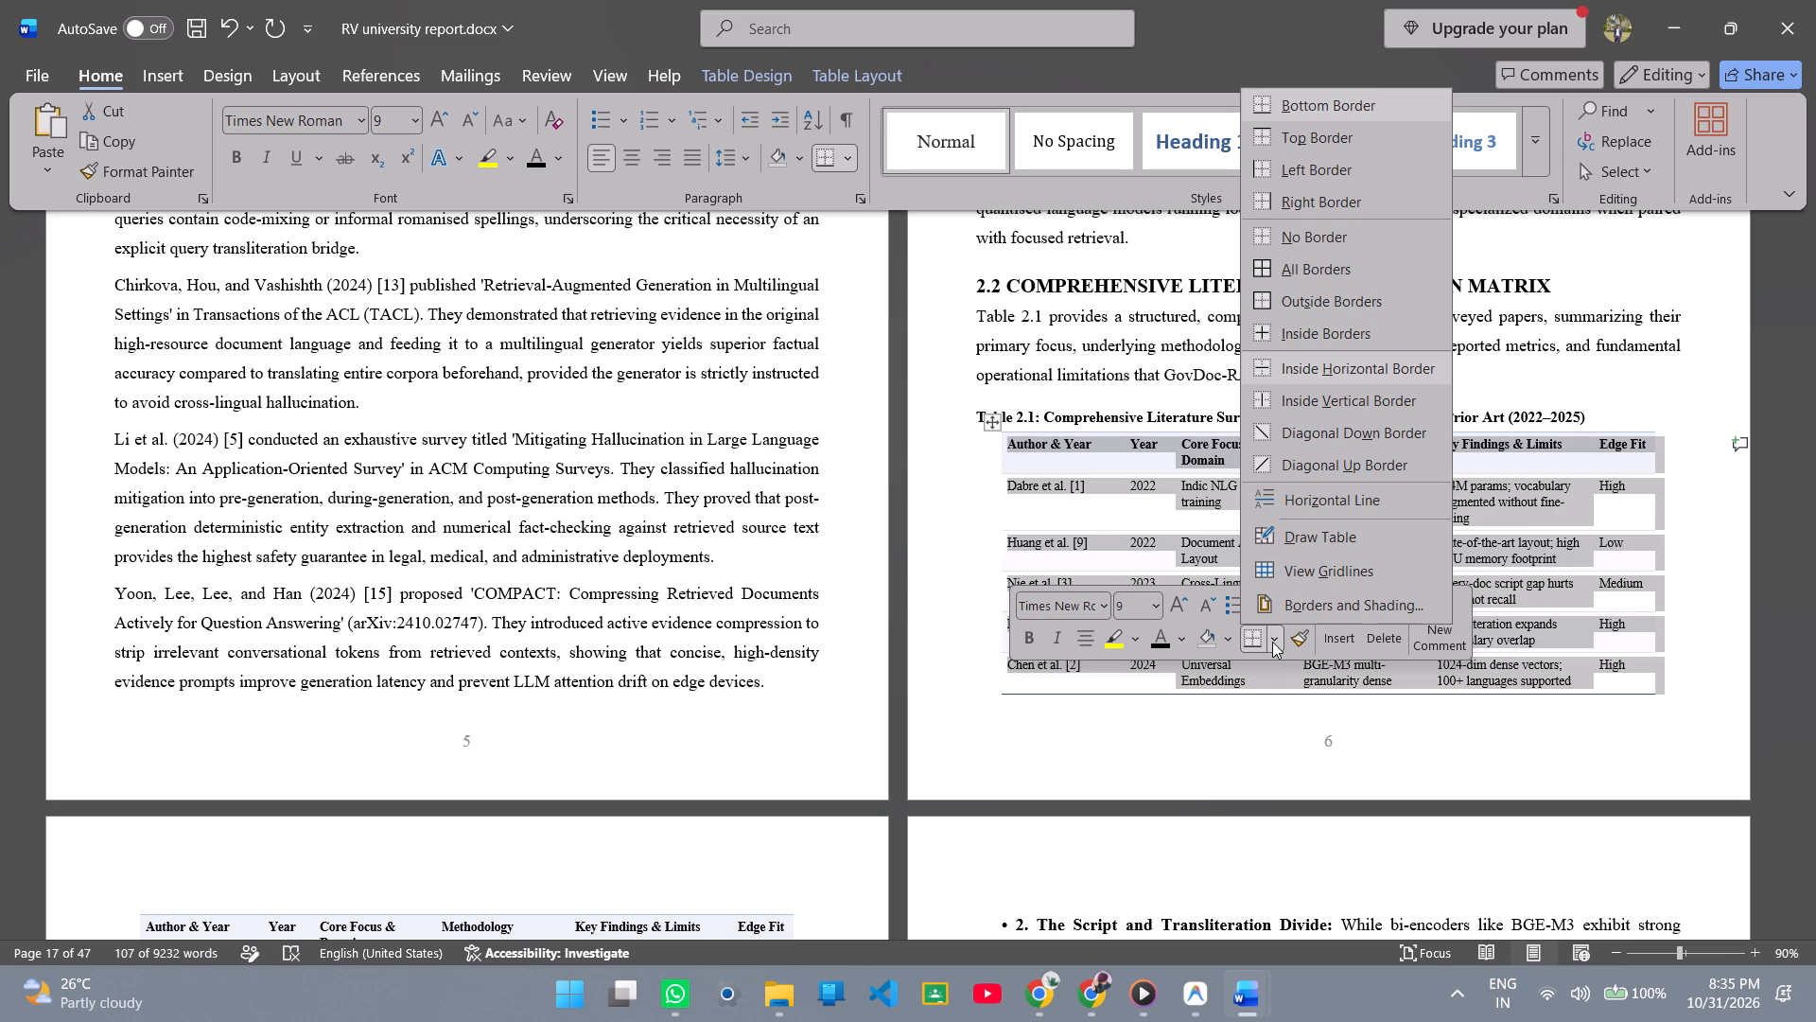
pyautogui.click(1323, 231)
pyautogui.click(1167, 765)
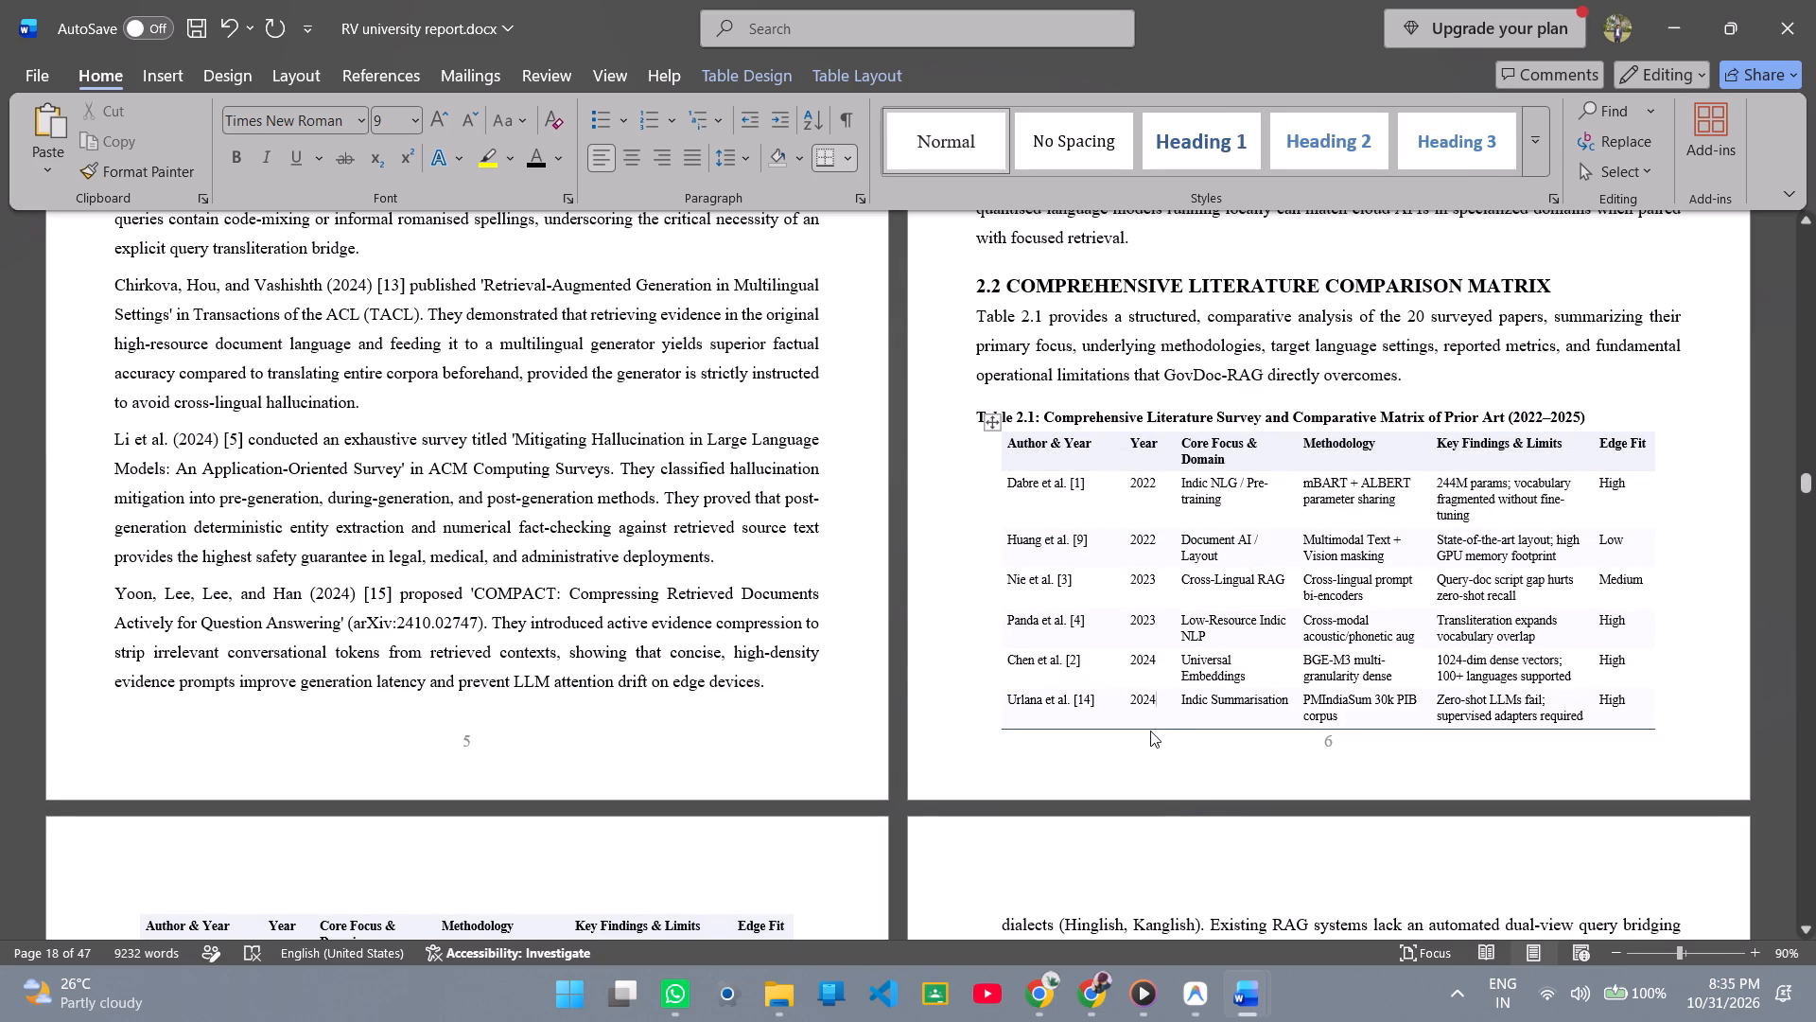
pyautogui.click(1150, 731)
pyautogui.click(1160, 731)
pyautogui.click(1159, 748)
# Select the Ranaldi et al. [12] through Medina et al. [18] rows of Table 2.1 on its continuation page.
pyautogui.scroll(-14, 1159, 748)
pyautogui.scroll(10, 1159, 748)
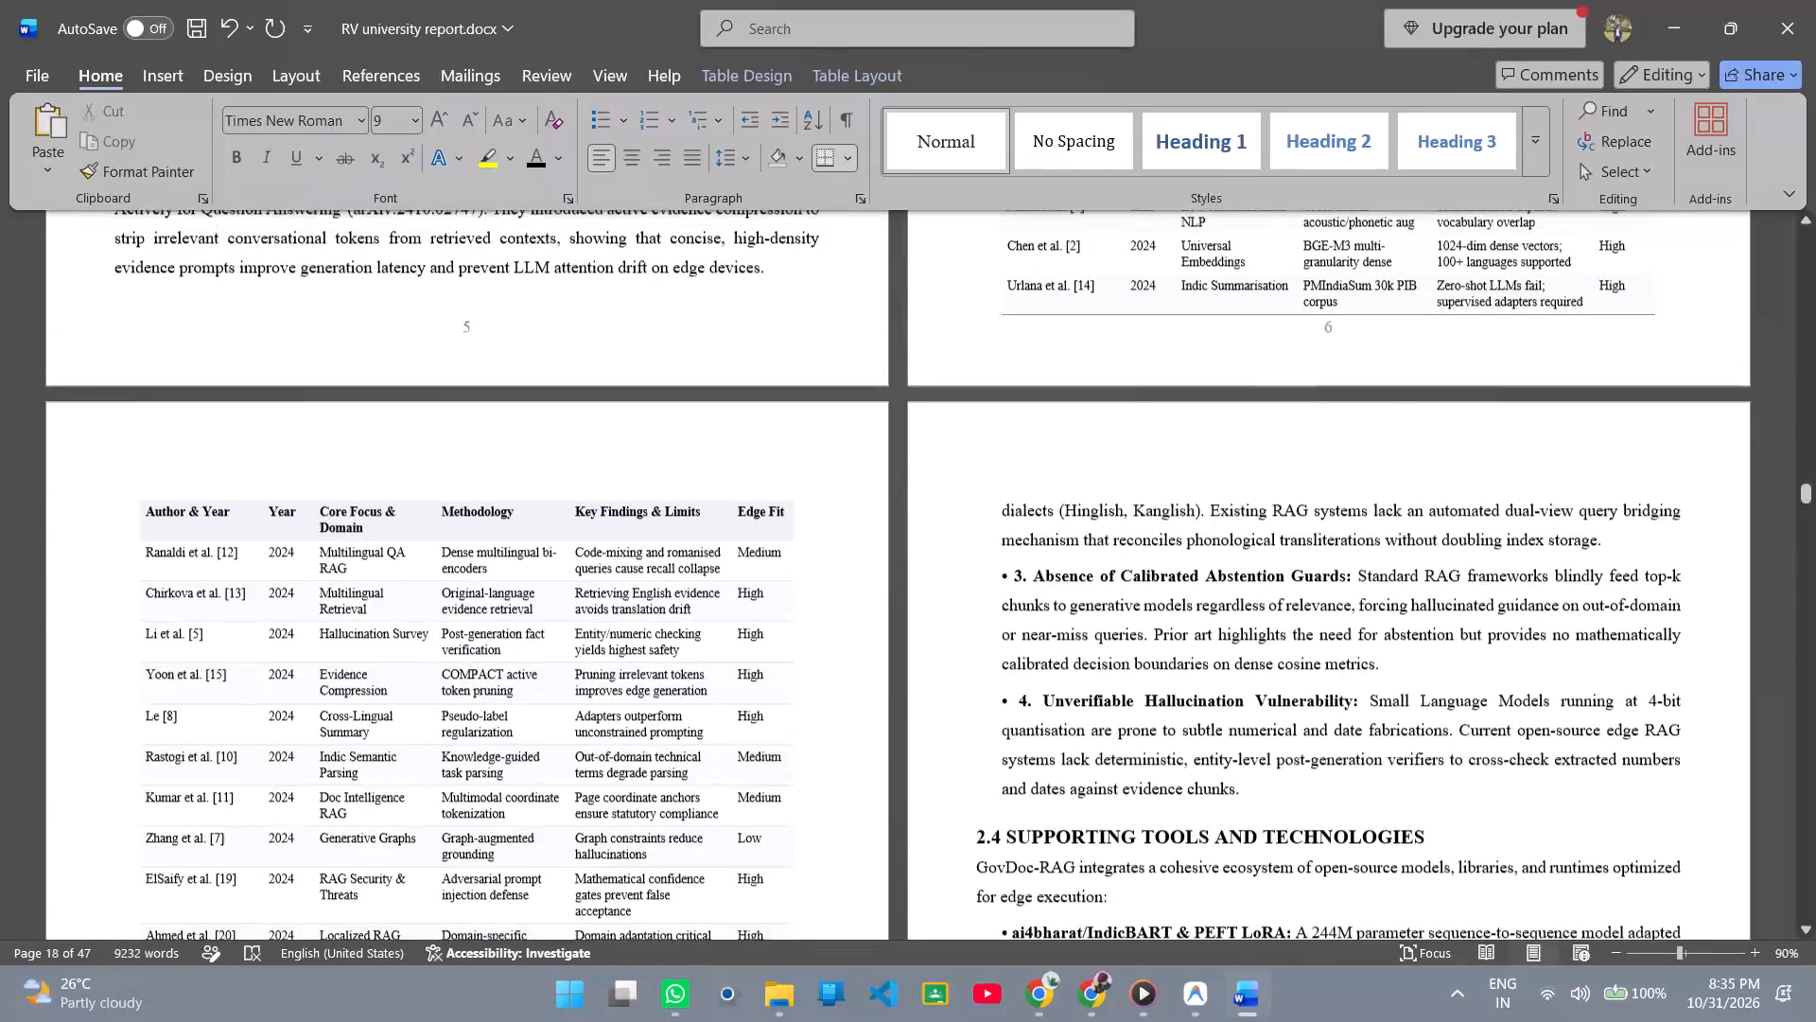
pyautogui.scroll(-5, 1159, 748)
pyautogui.scroll(3, 1159, 748)
pyautogui.moveTo(98, 334); pyautogui.dragTo(105, 518)
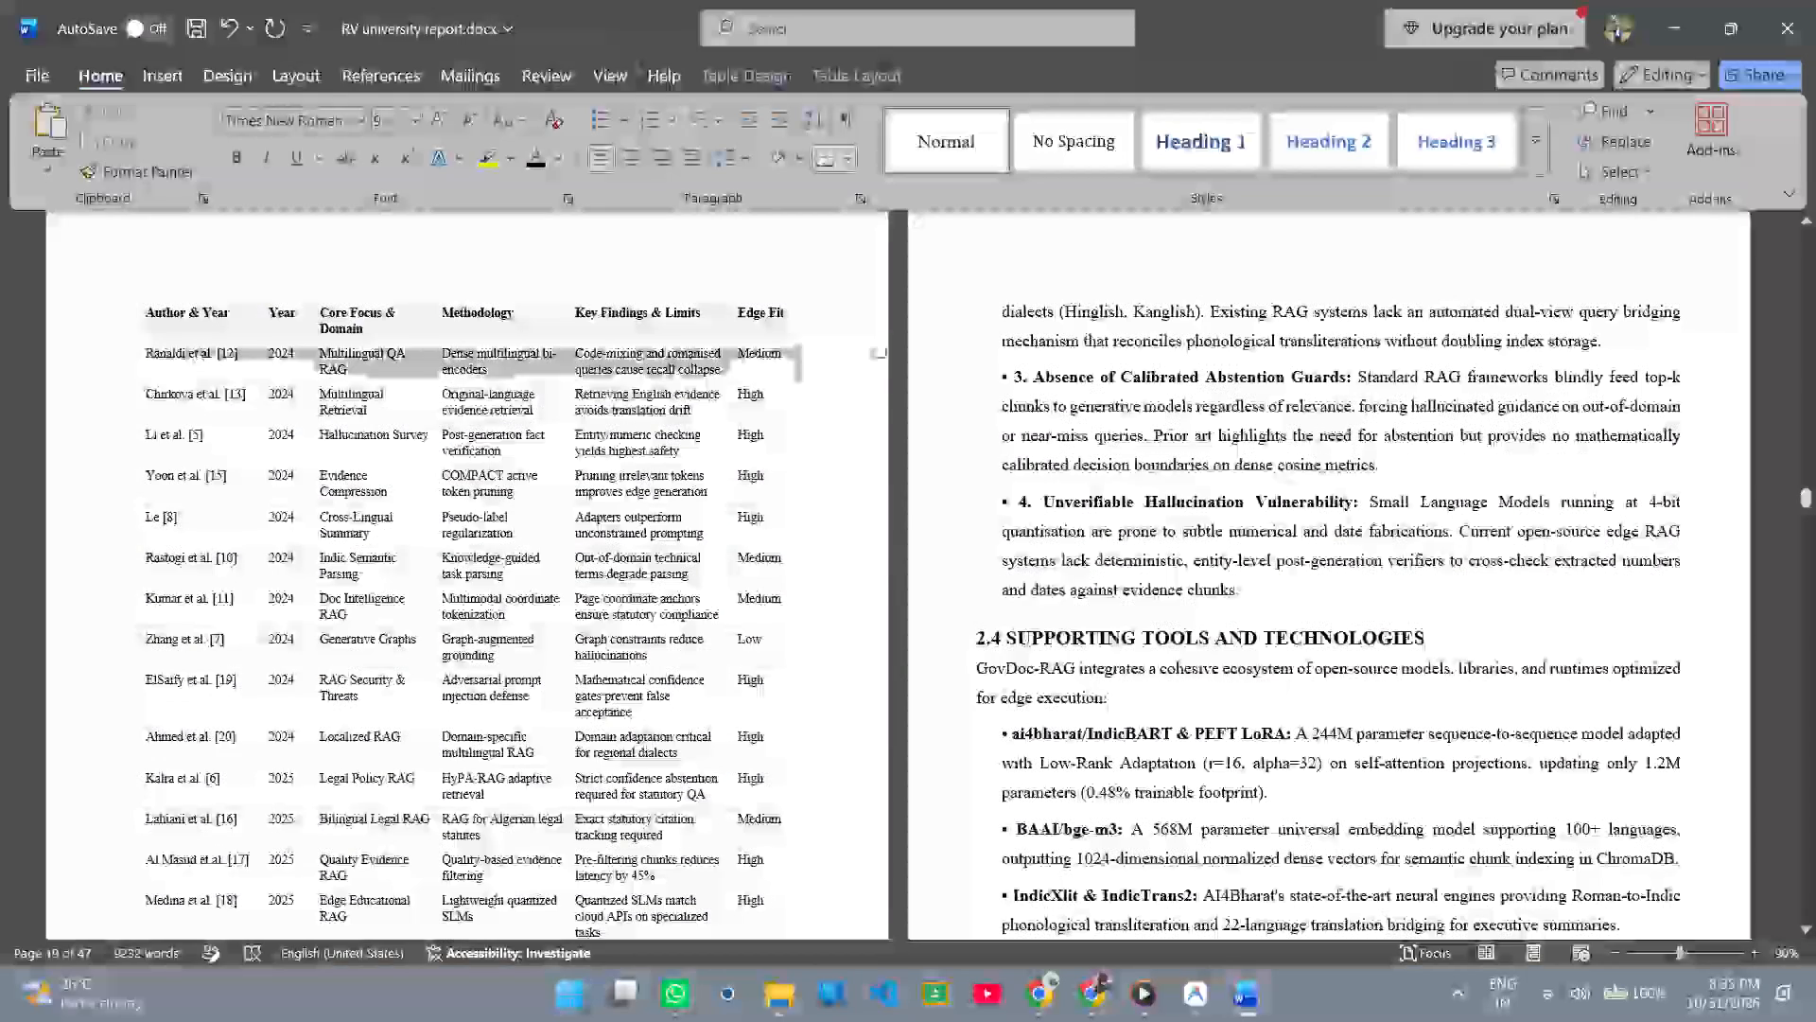
pyautogui.moveTo(105, 518); pyautogui.dragTo(124, 922)
pyautogui.scroll(-1, 145, 819)
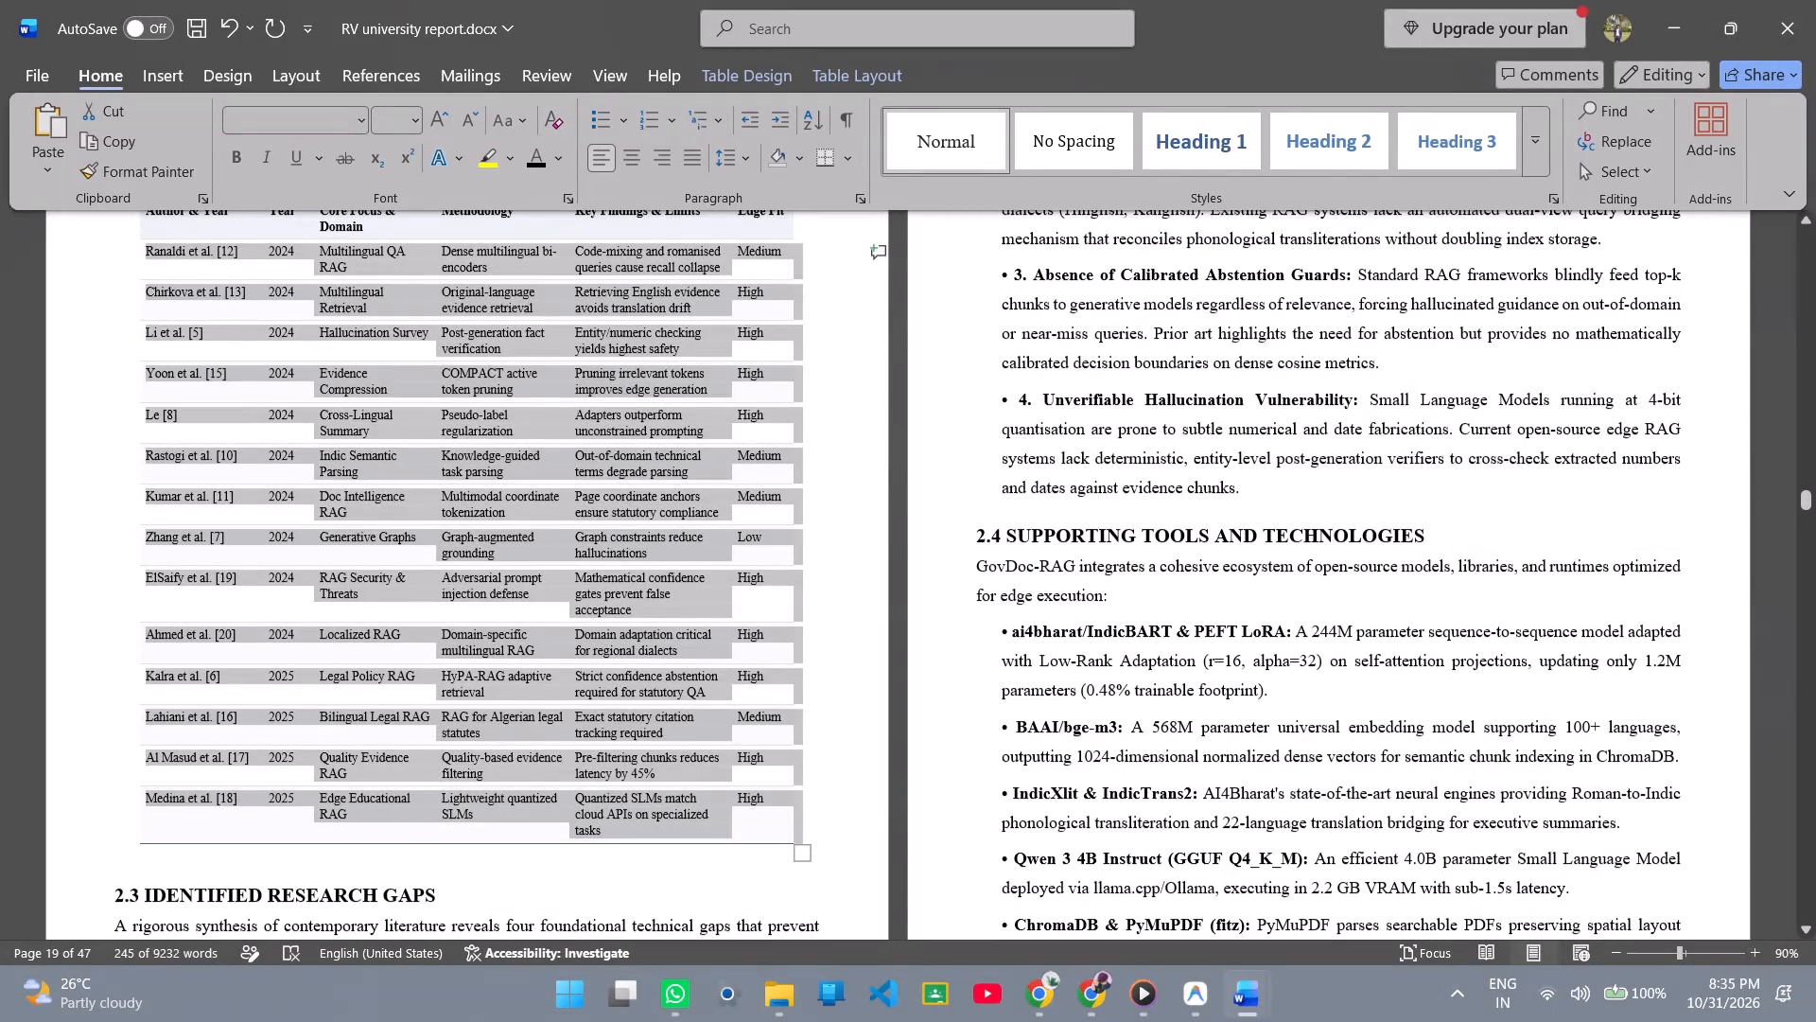
# Apply No Border to the Ranaldi et al. [12] through Medina et al. [18] rows of Table 2.1 on its continuation page.
pyautogui.rightClick(340, 691)
pyautogui.click(613, 761)
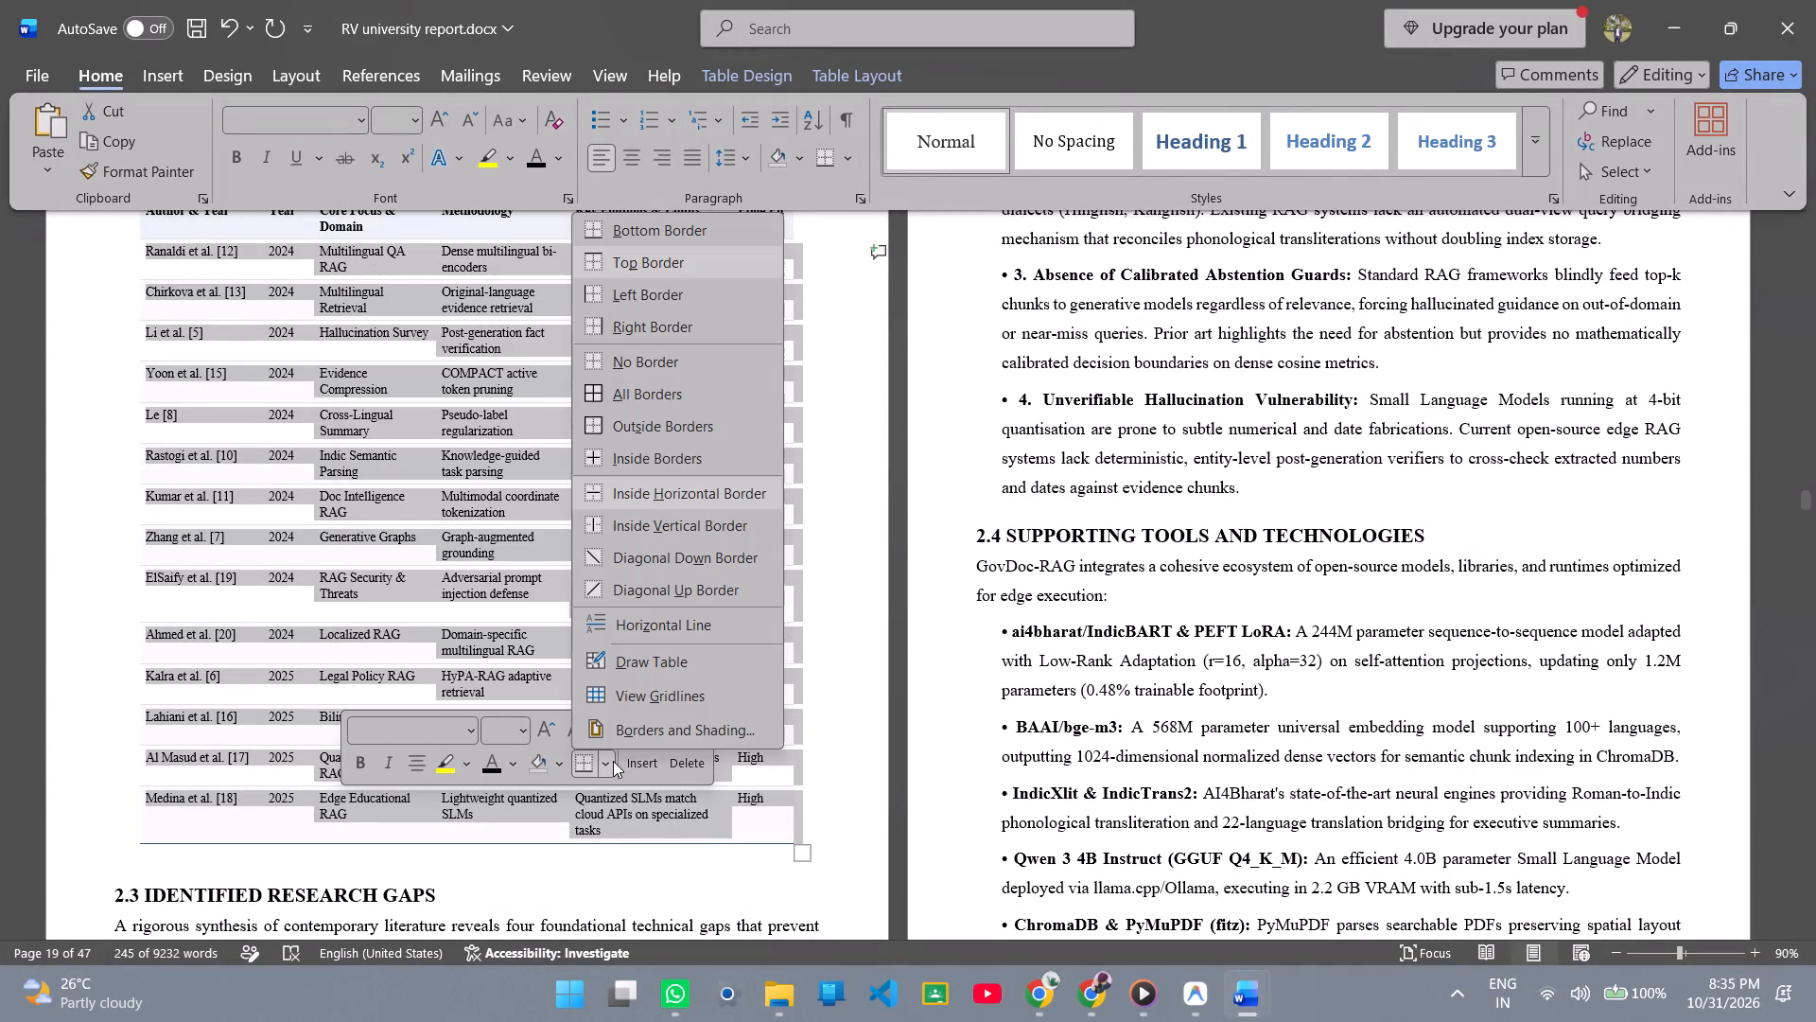
pyautogui.click(653, 361)
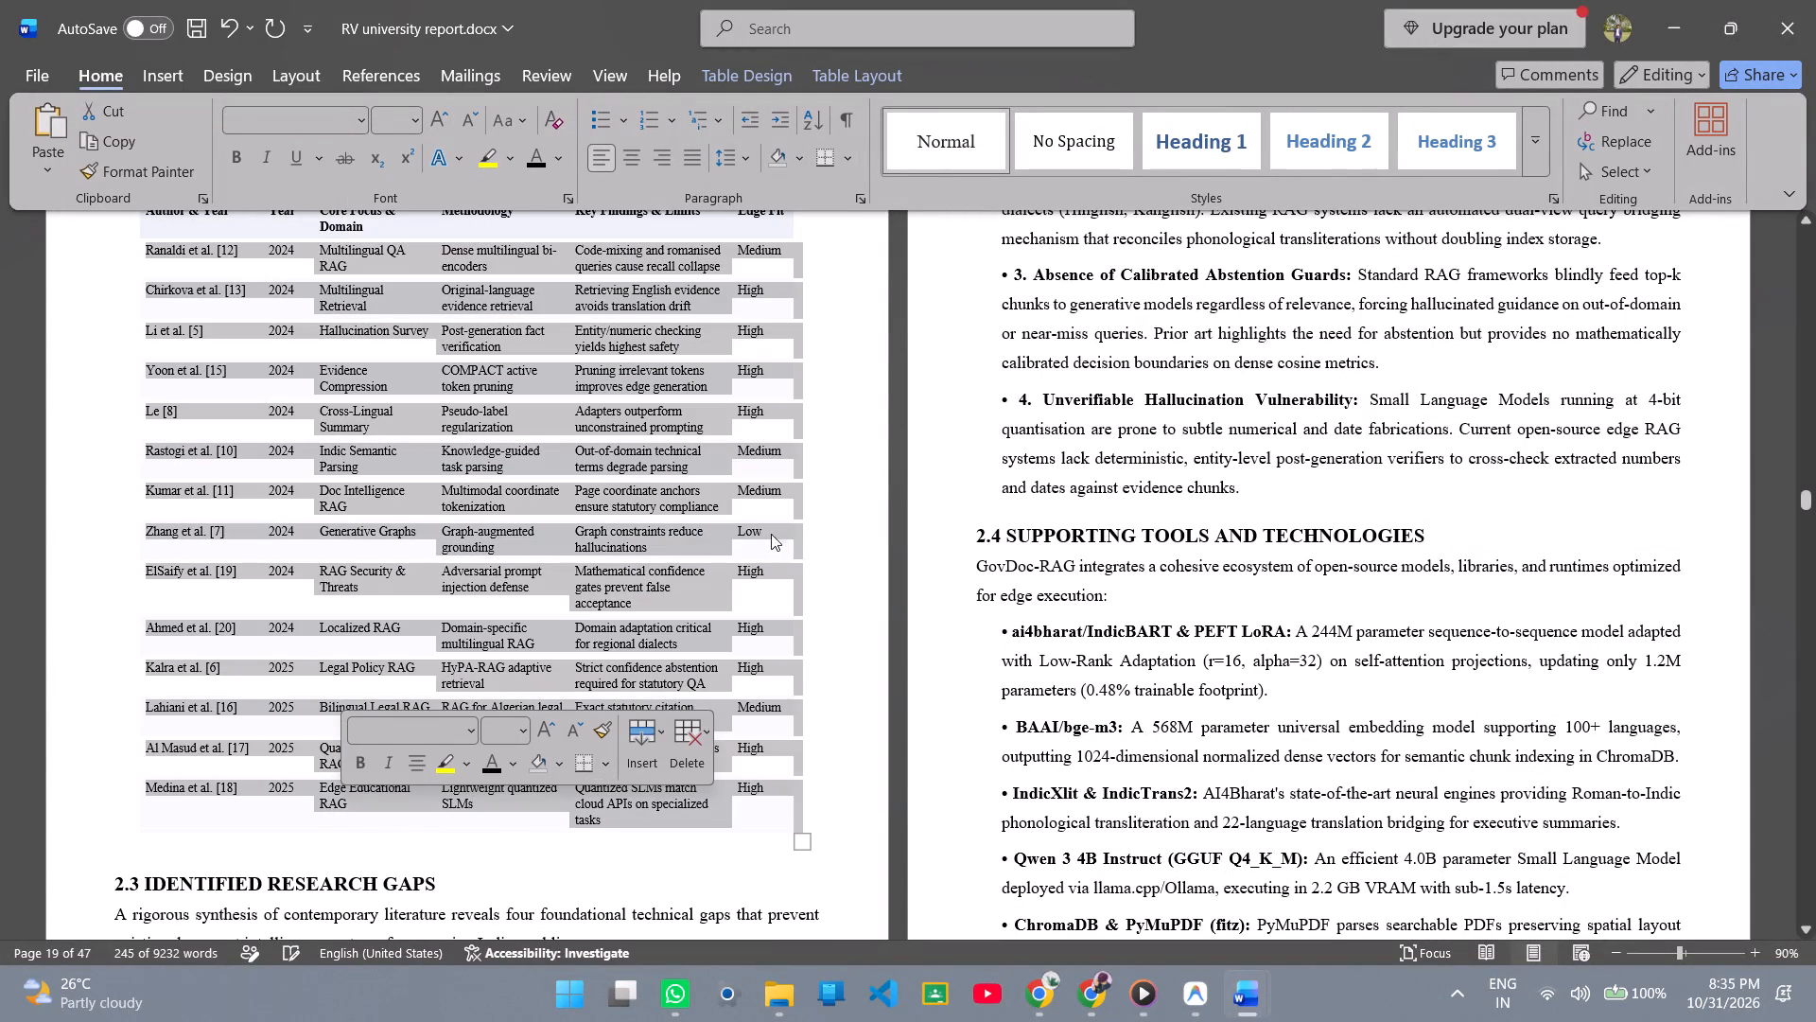
pyautogui.click(813, 538)
# Check the borders of Table 2.1 on both of its pages, and look through Chapters 3 and 4 for further tables.
pyautogui.scroll(6, 806, 572)
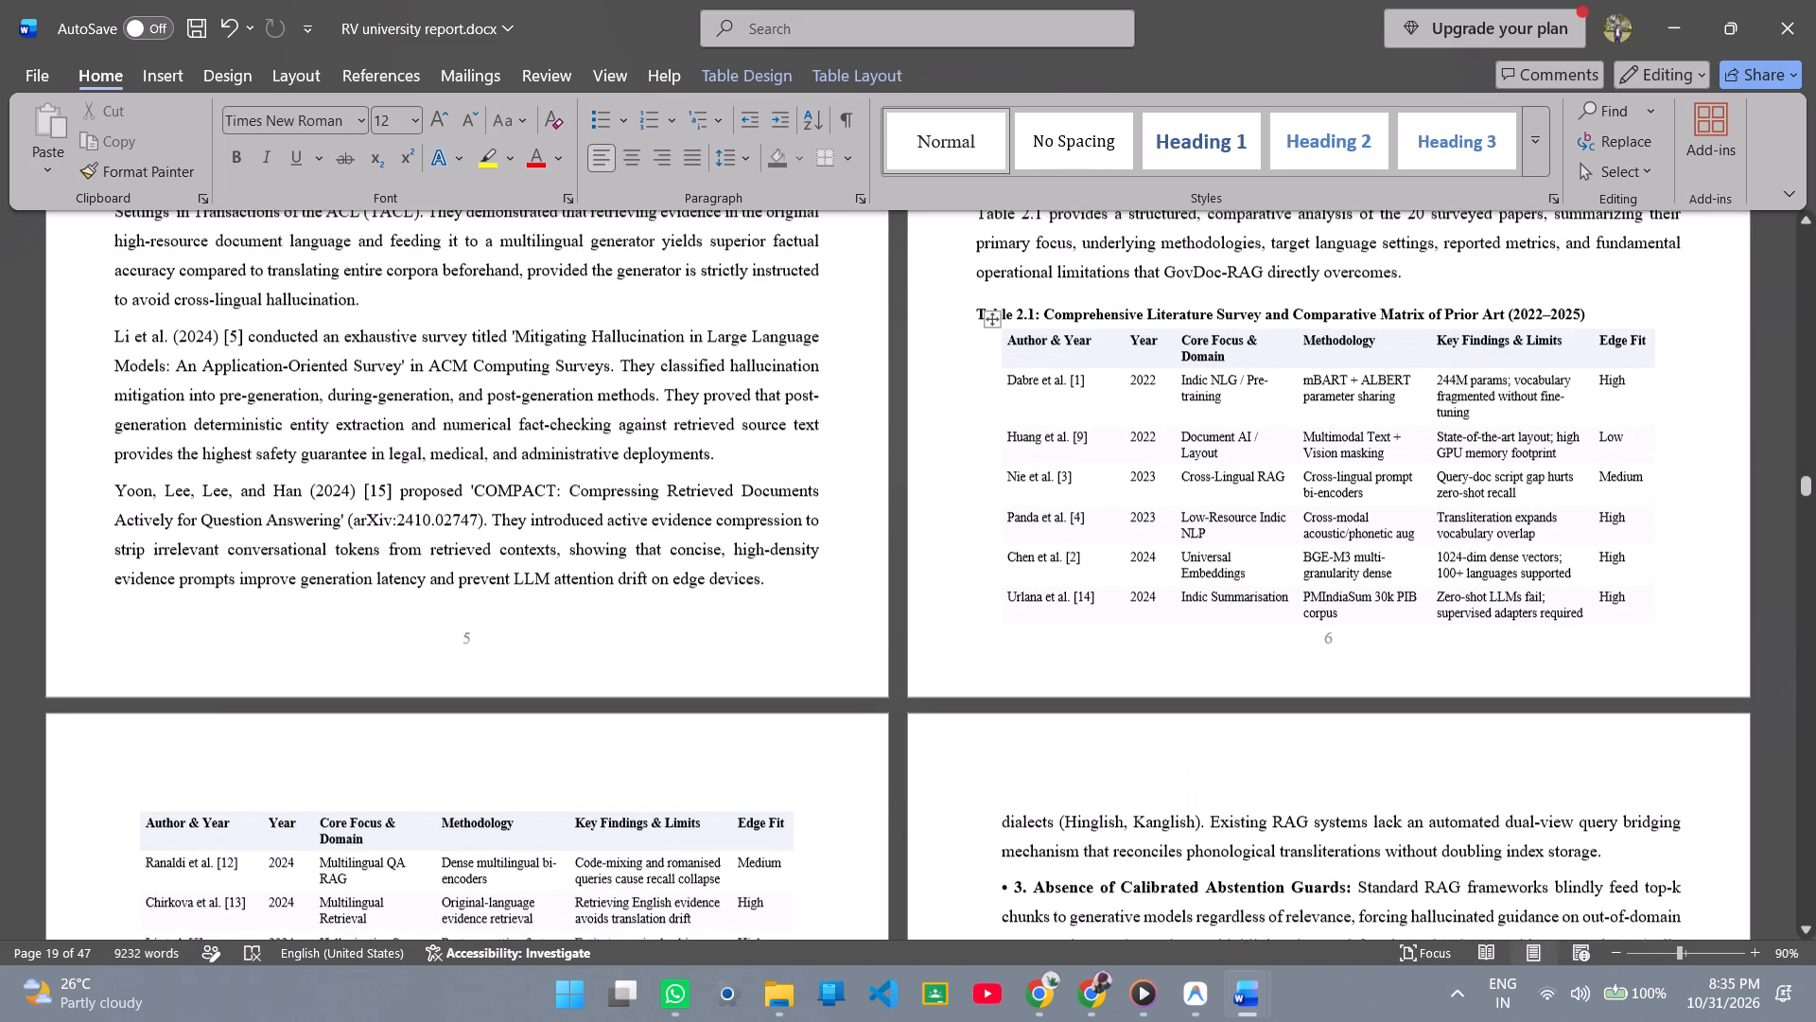
pyautogui.scroll(-4, 806, 572)
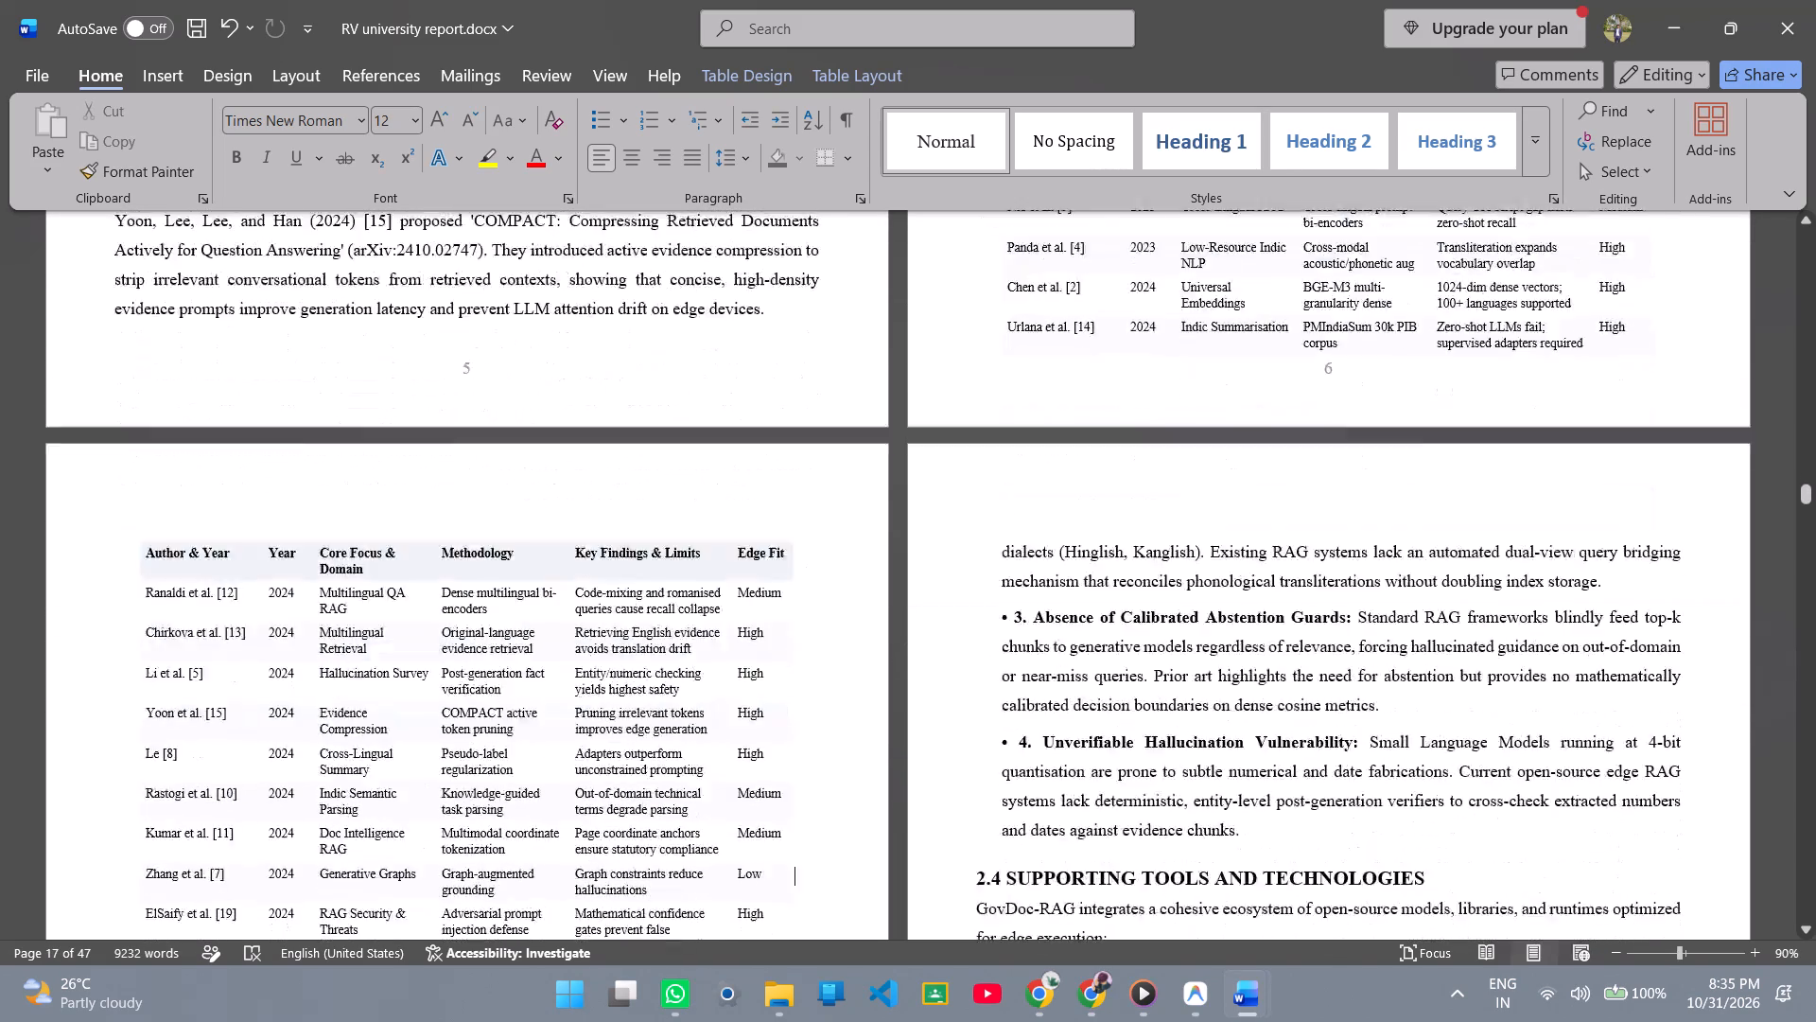
pyautogui.scroll(-19, 806, 572)
pyautogui.scroll(4, 806, 572)
pyautogui.scroll(-9, 806, 572)
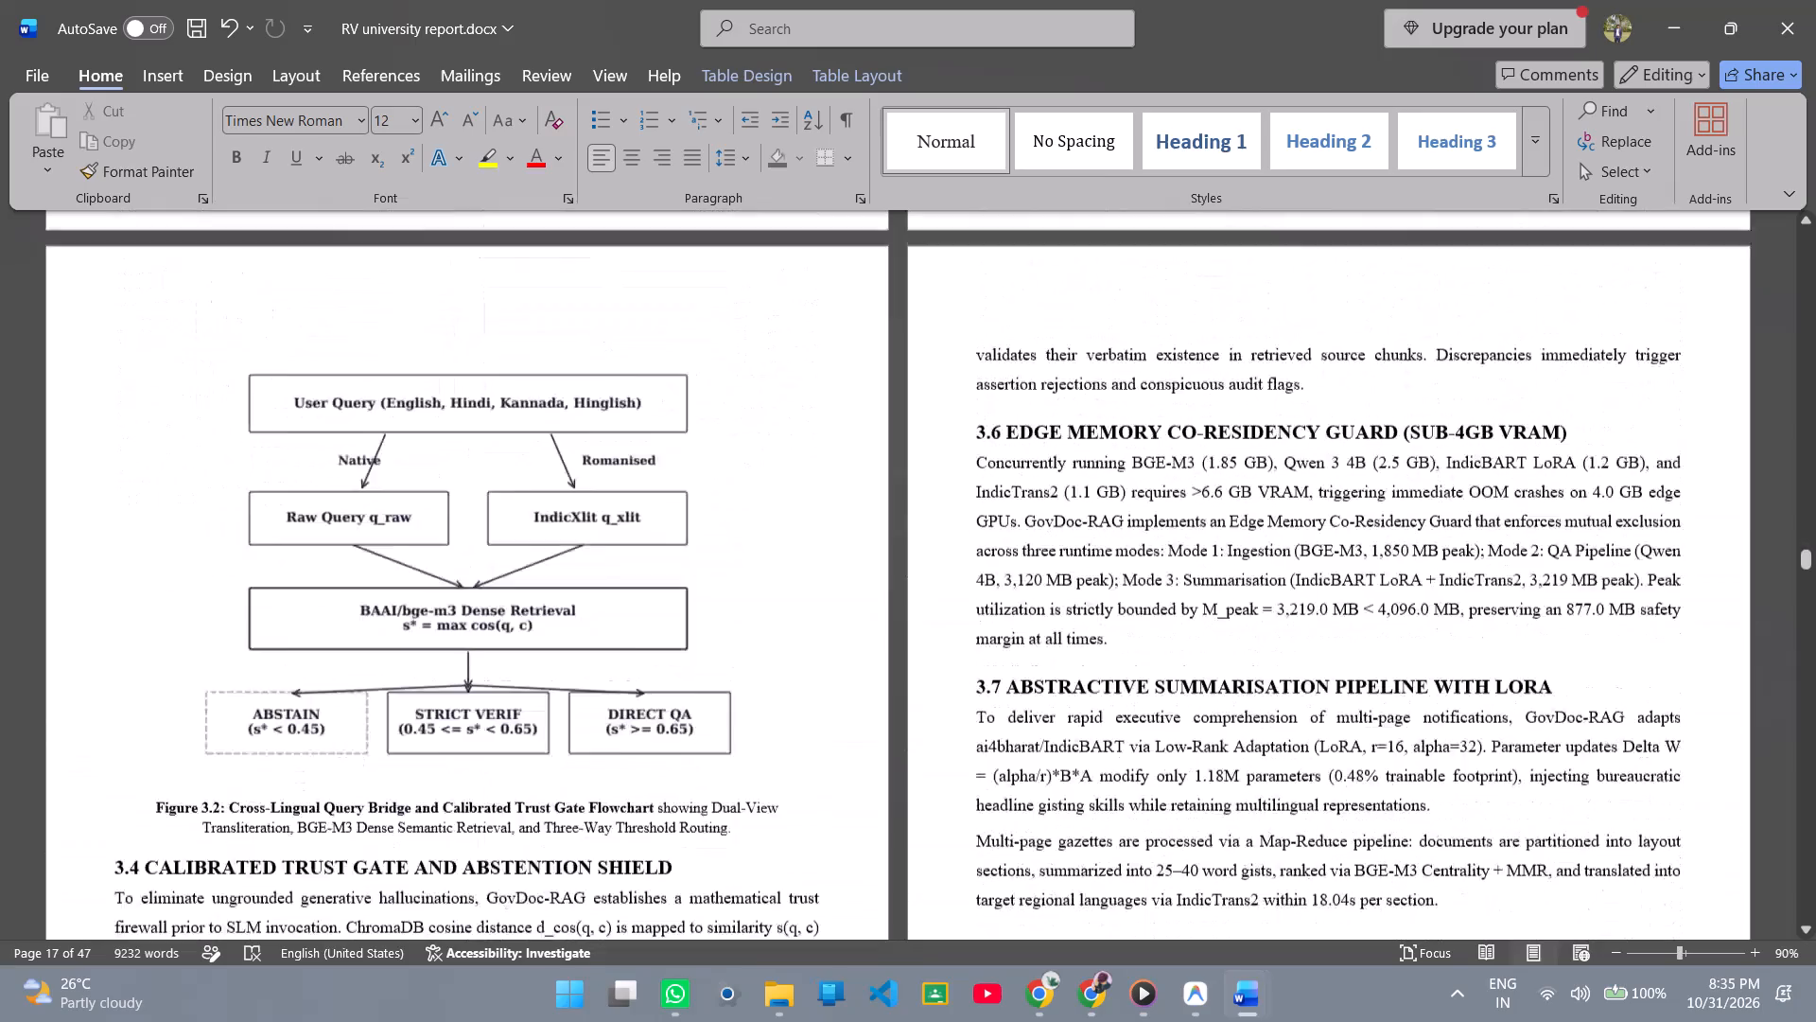
pyautogui.scroll(-20, 806, 572)
pyautogui.scroll(-5, 806, 572)
# Save the university report document.
pyautogui.hotkey('ctrl', 's')
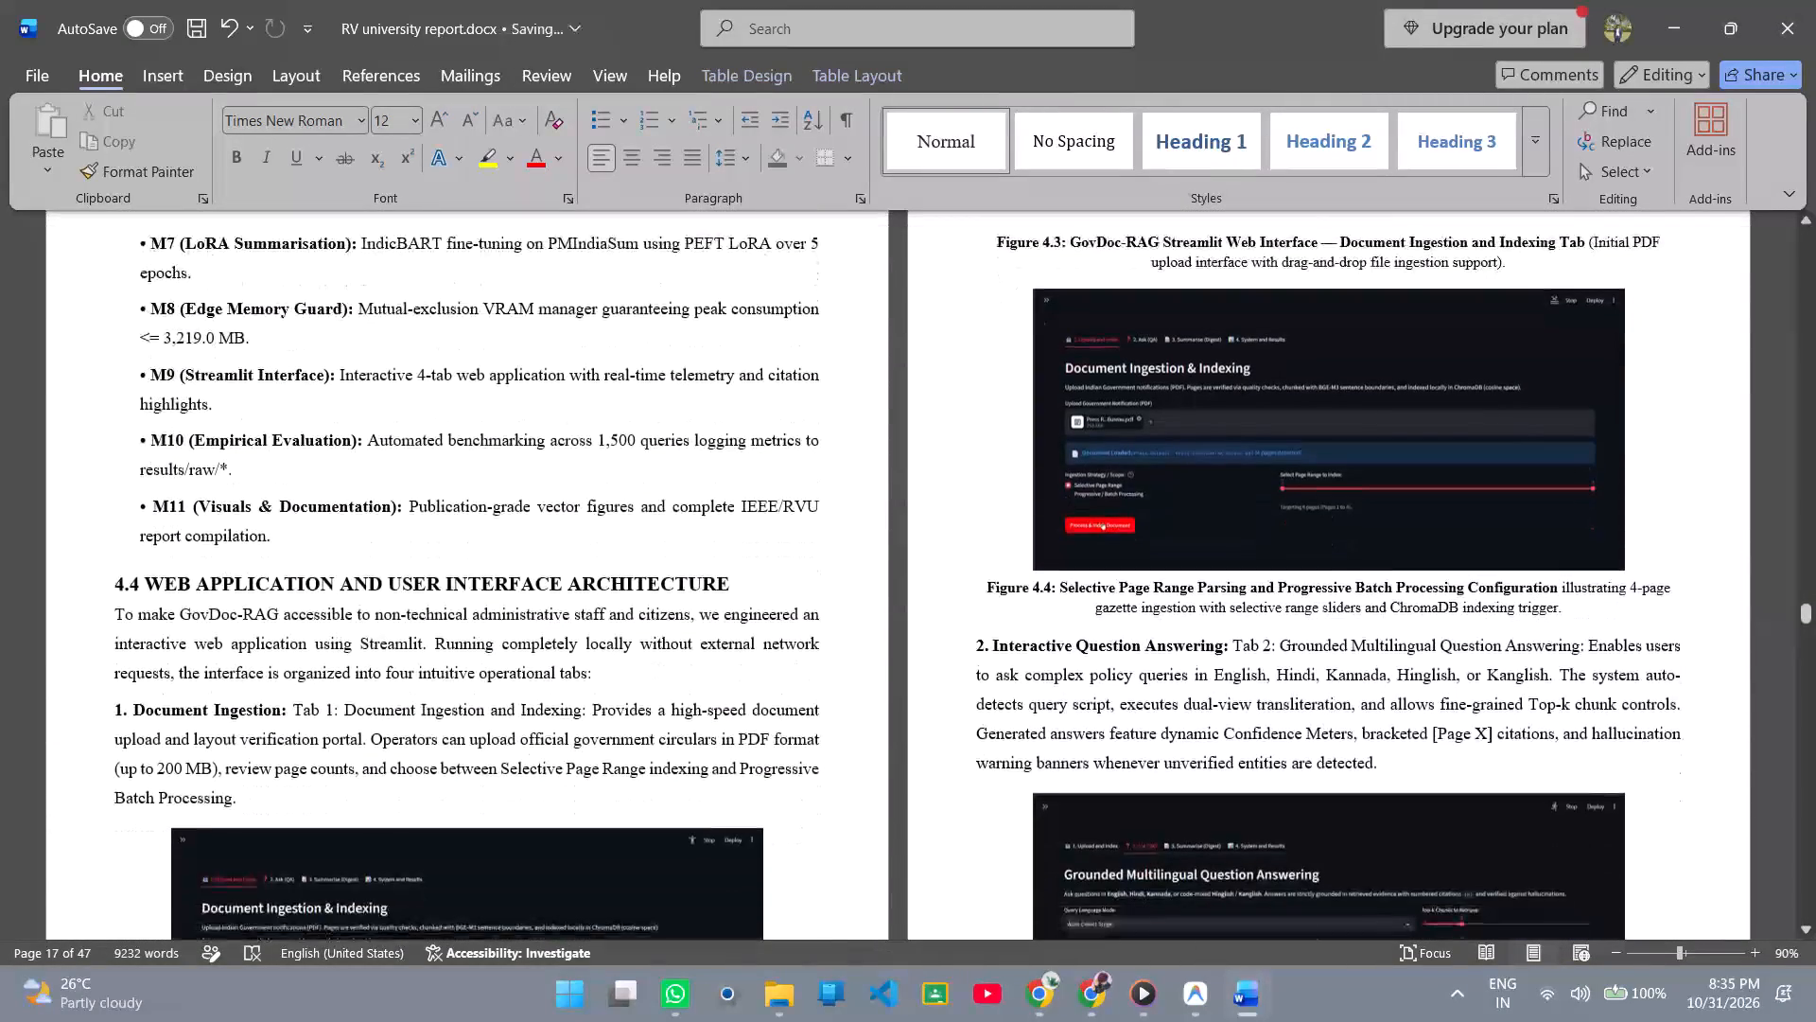
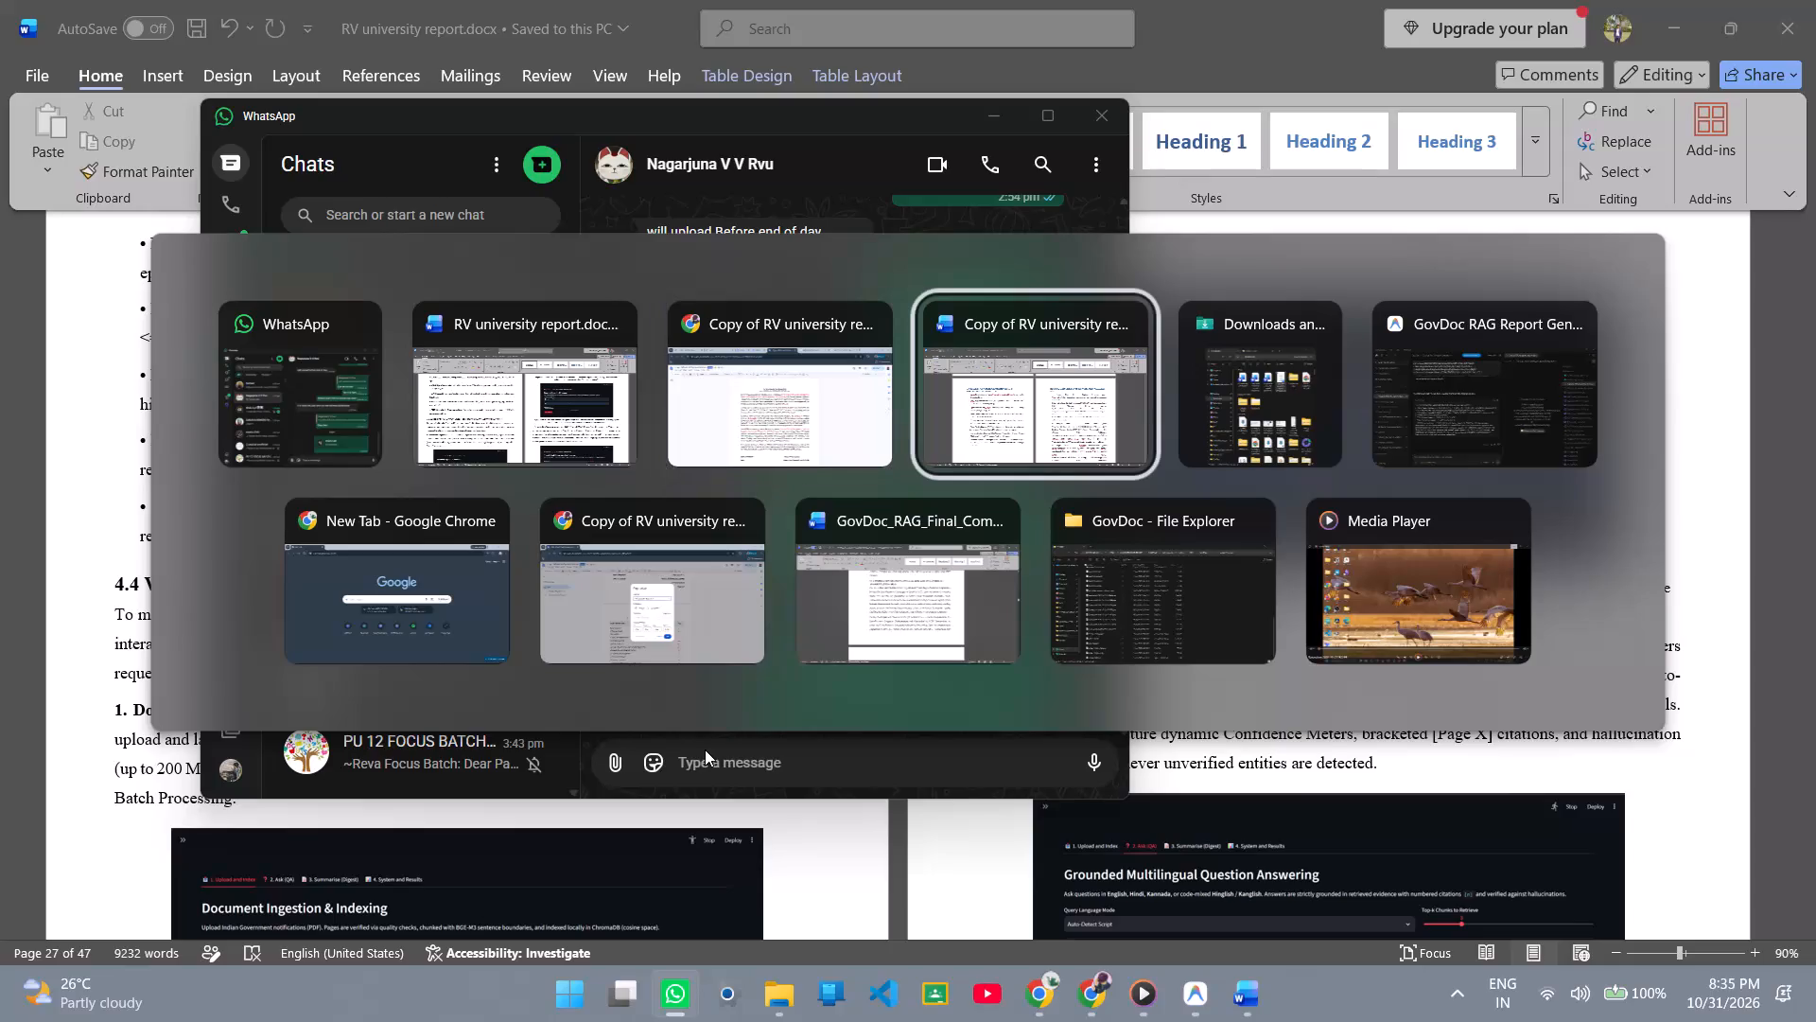
# Switch to the Downloads folder in File Explorer and pick up RV university report.docx for transfer to another open window.
pyautogui.hotkey('alt', 'Tab')
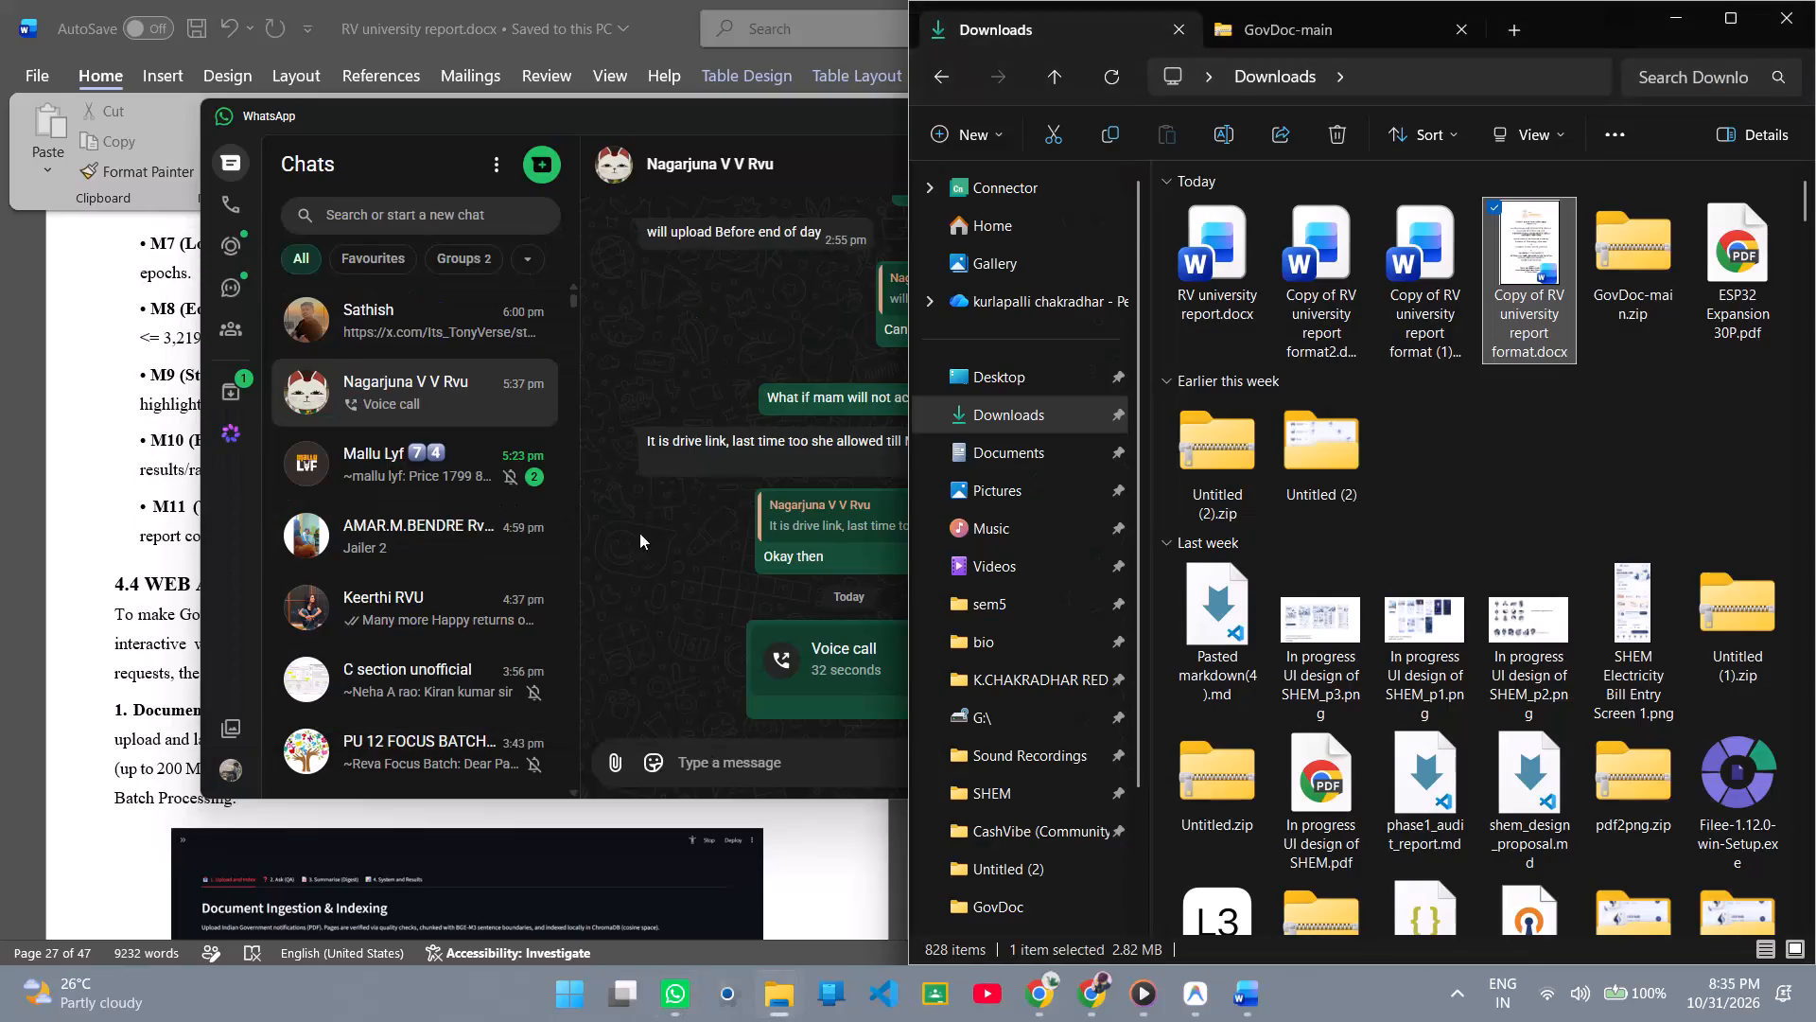
pyautogui.click(1219, 249)
pyautogui.hotkey('alt', 'Tab')
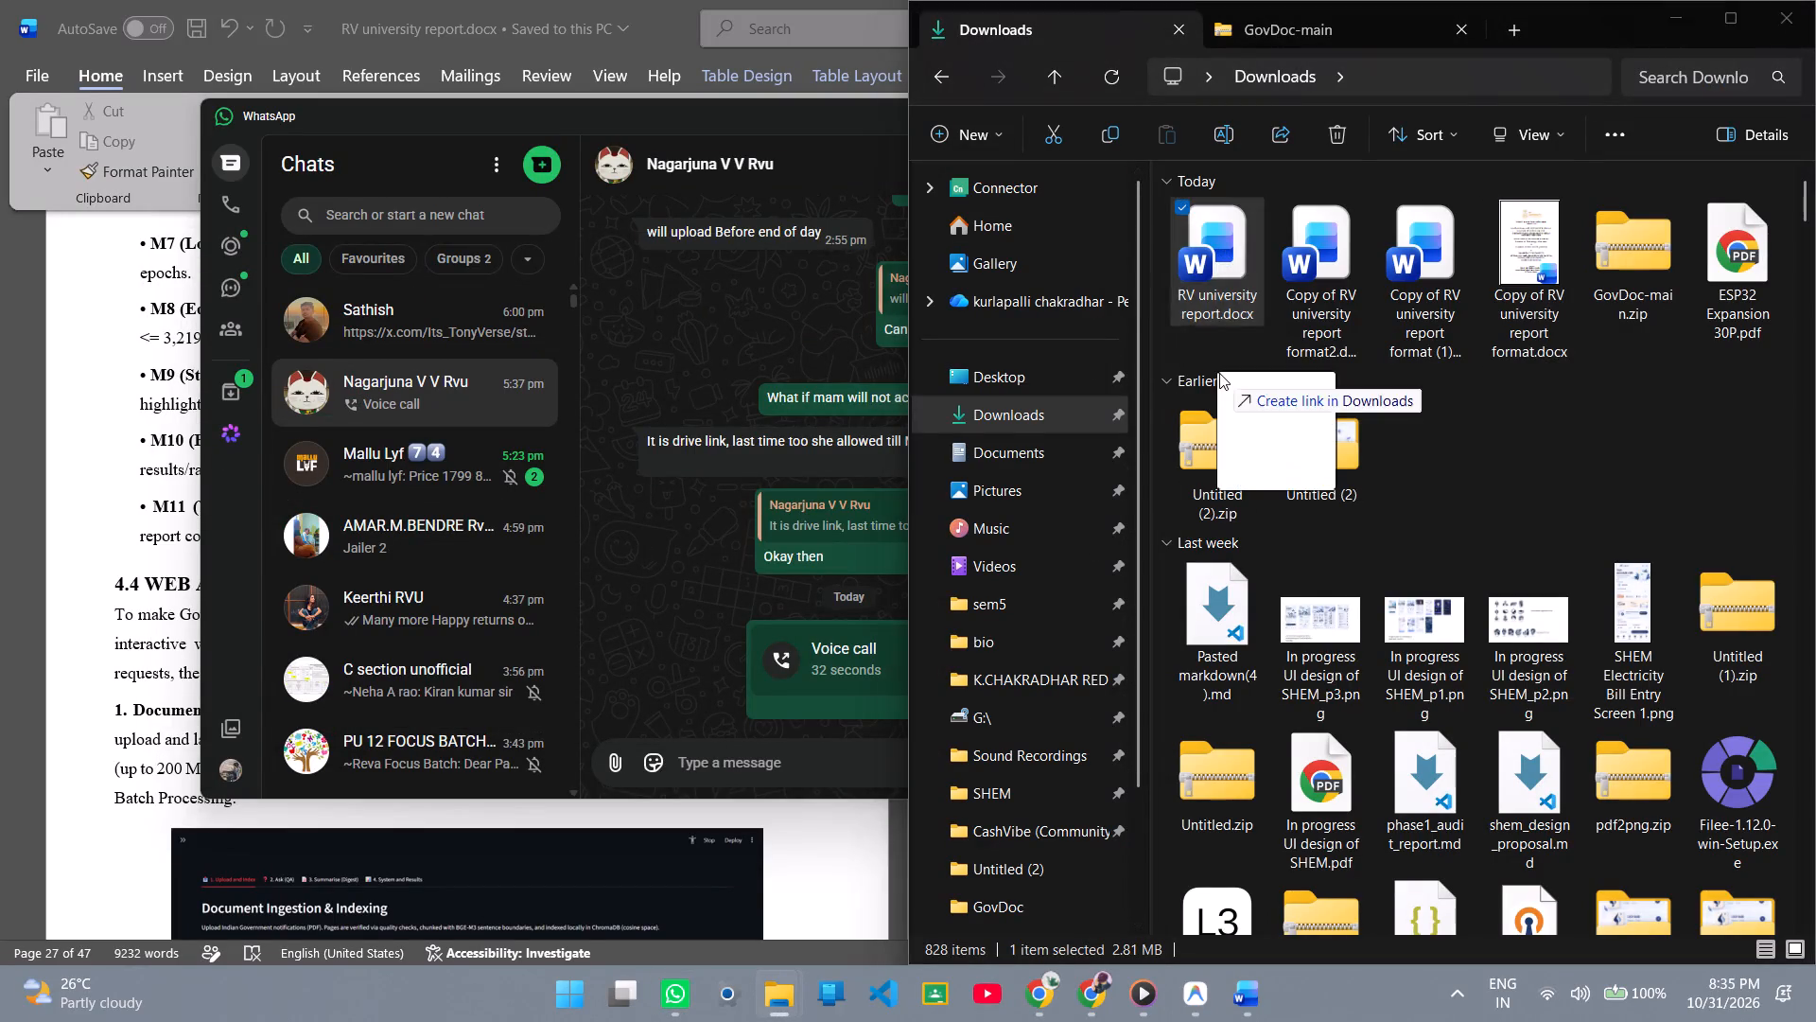
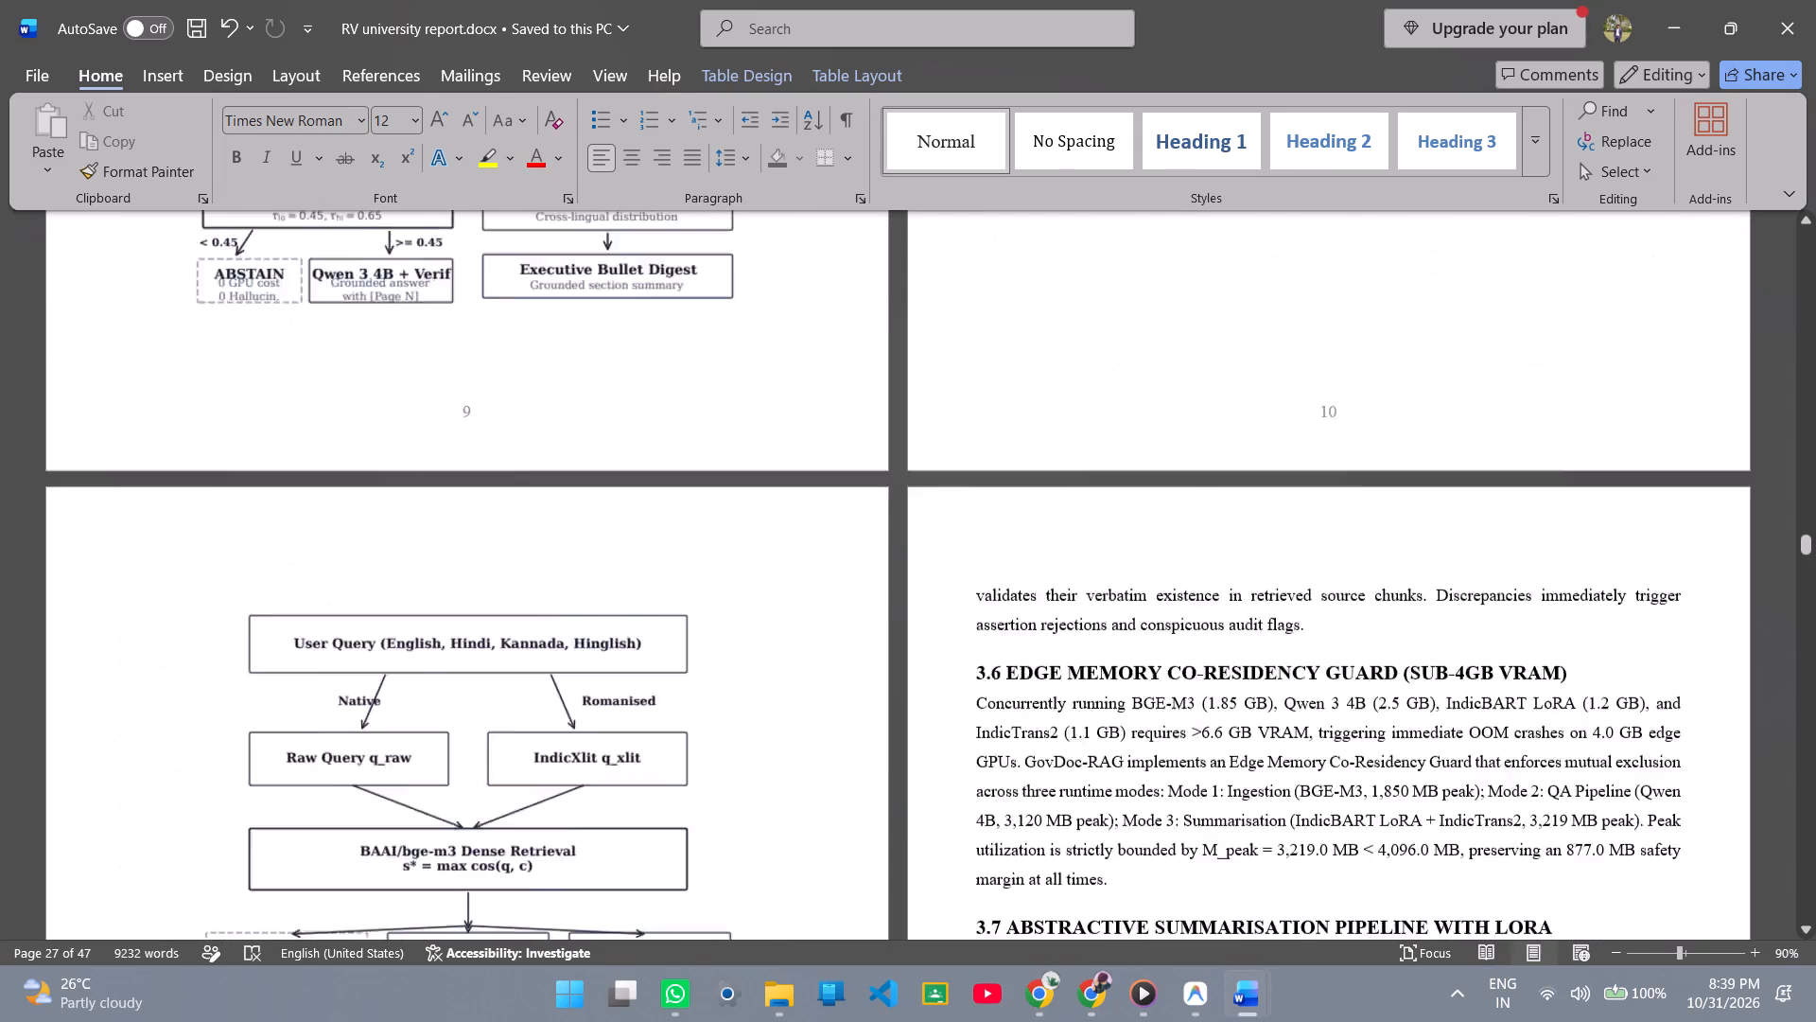
pyautogui.scroll(20, 1017, 776)
pyautogui.scroll(20, 1017, 776)
pyautogui.scroll(20, 1017, 776)
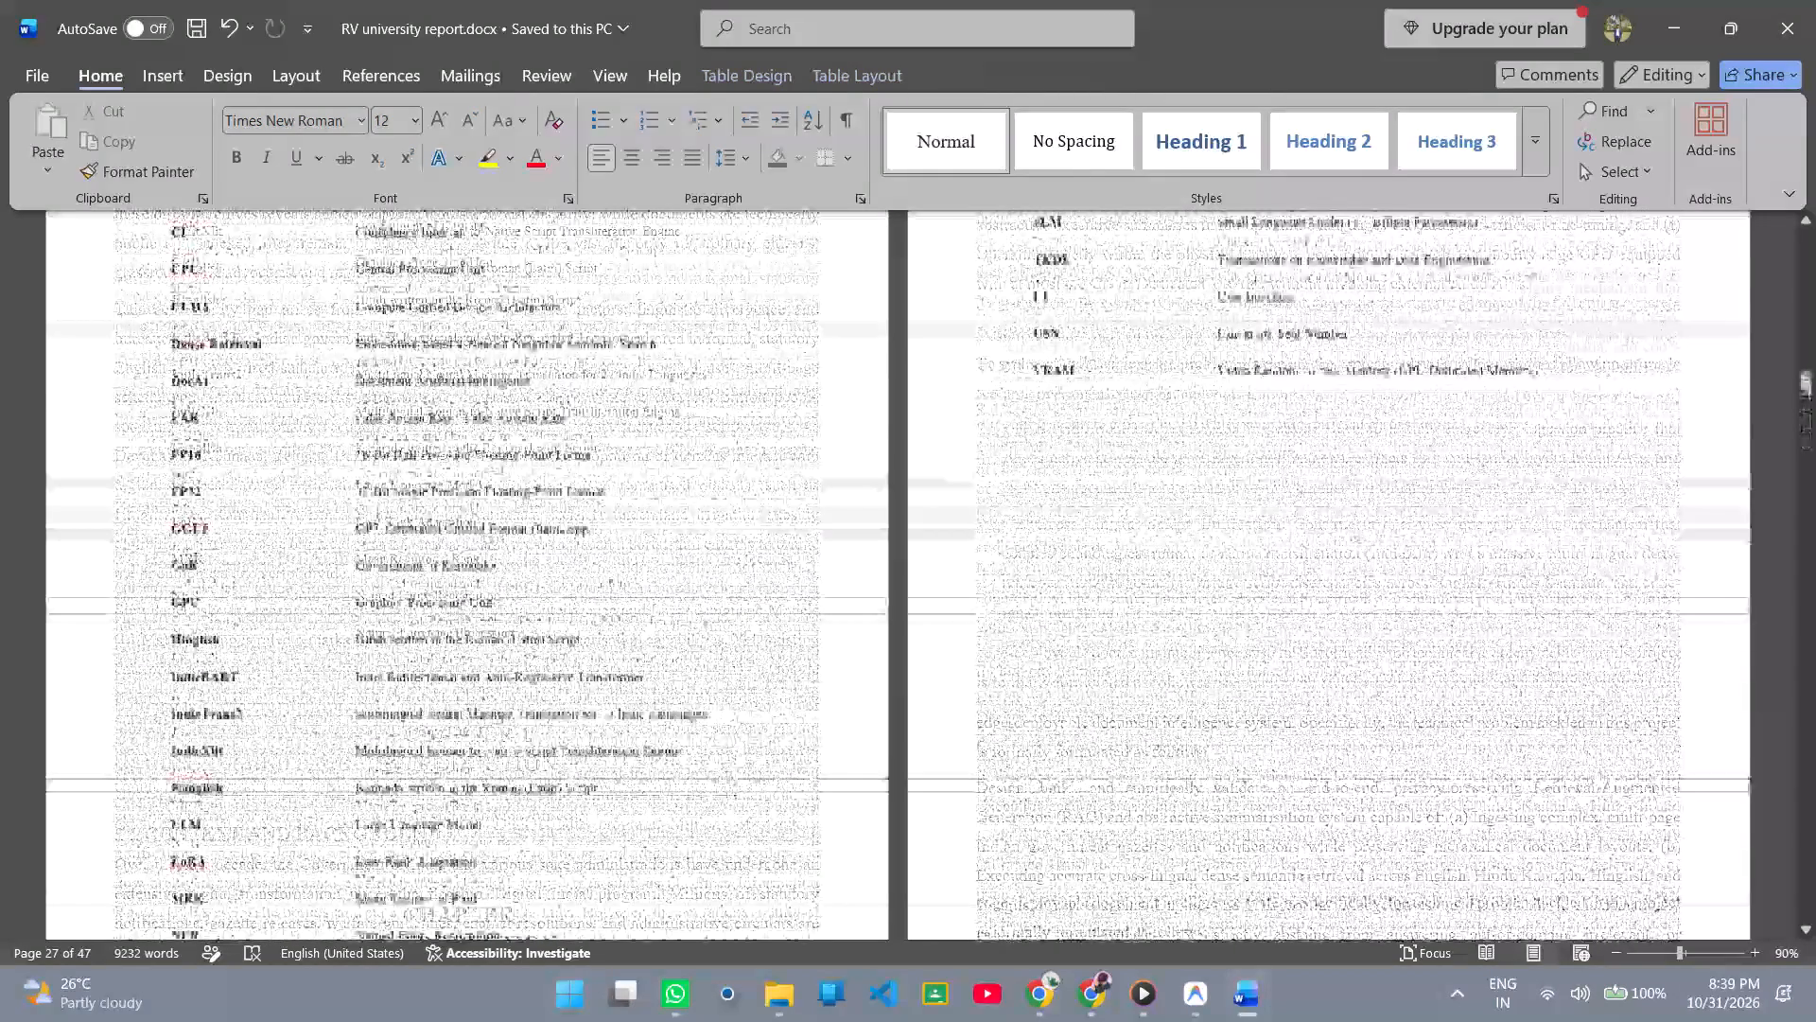
pyautogui.scroll(20, 1017, 776)
pyautogui.scroll(20, 1017, 776)
pyautogui.scroll(20, 1017, 776)
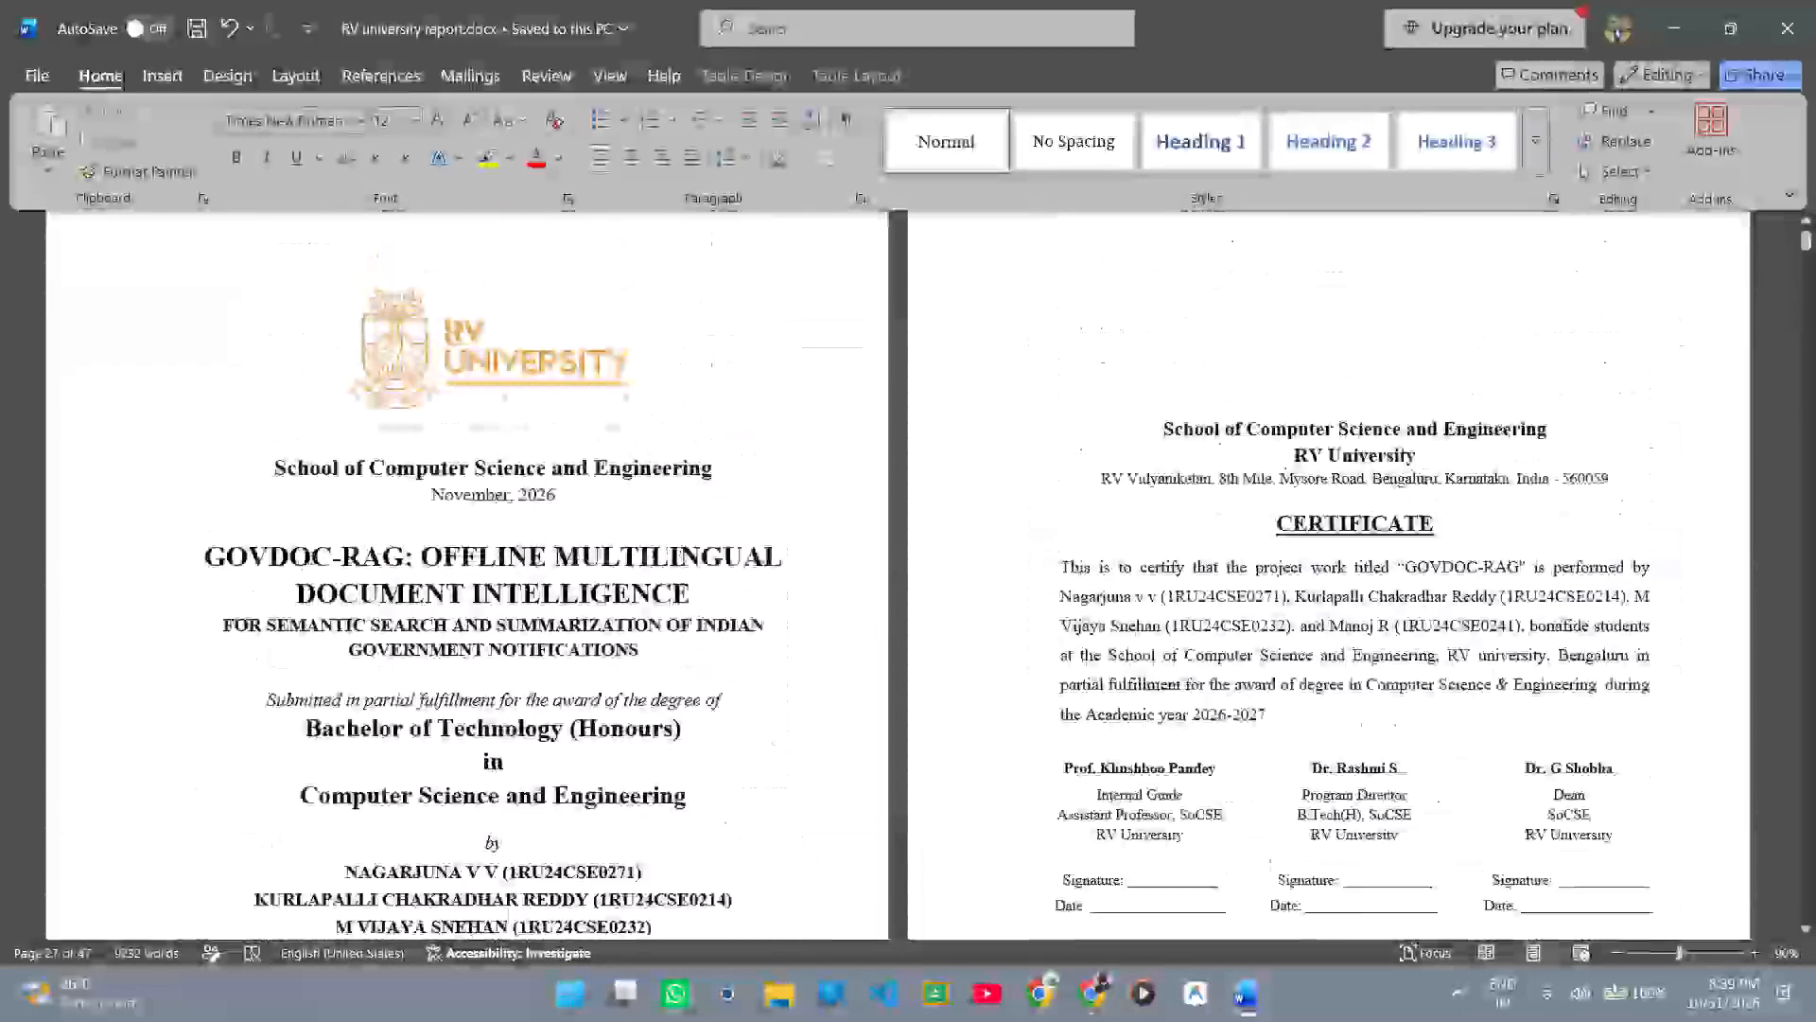
pyautogui.scroll(7, 1017, 776)
pyautogui.scroll(-2, 1017, 776)
pyautogui.click(604, 426)
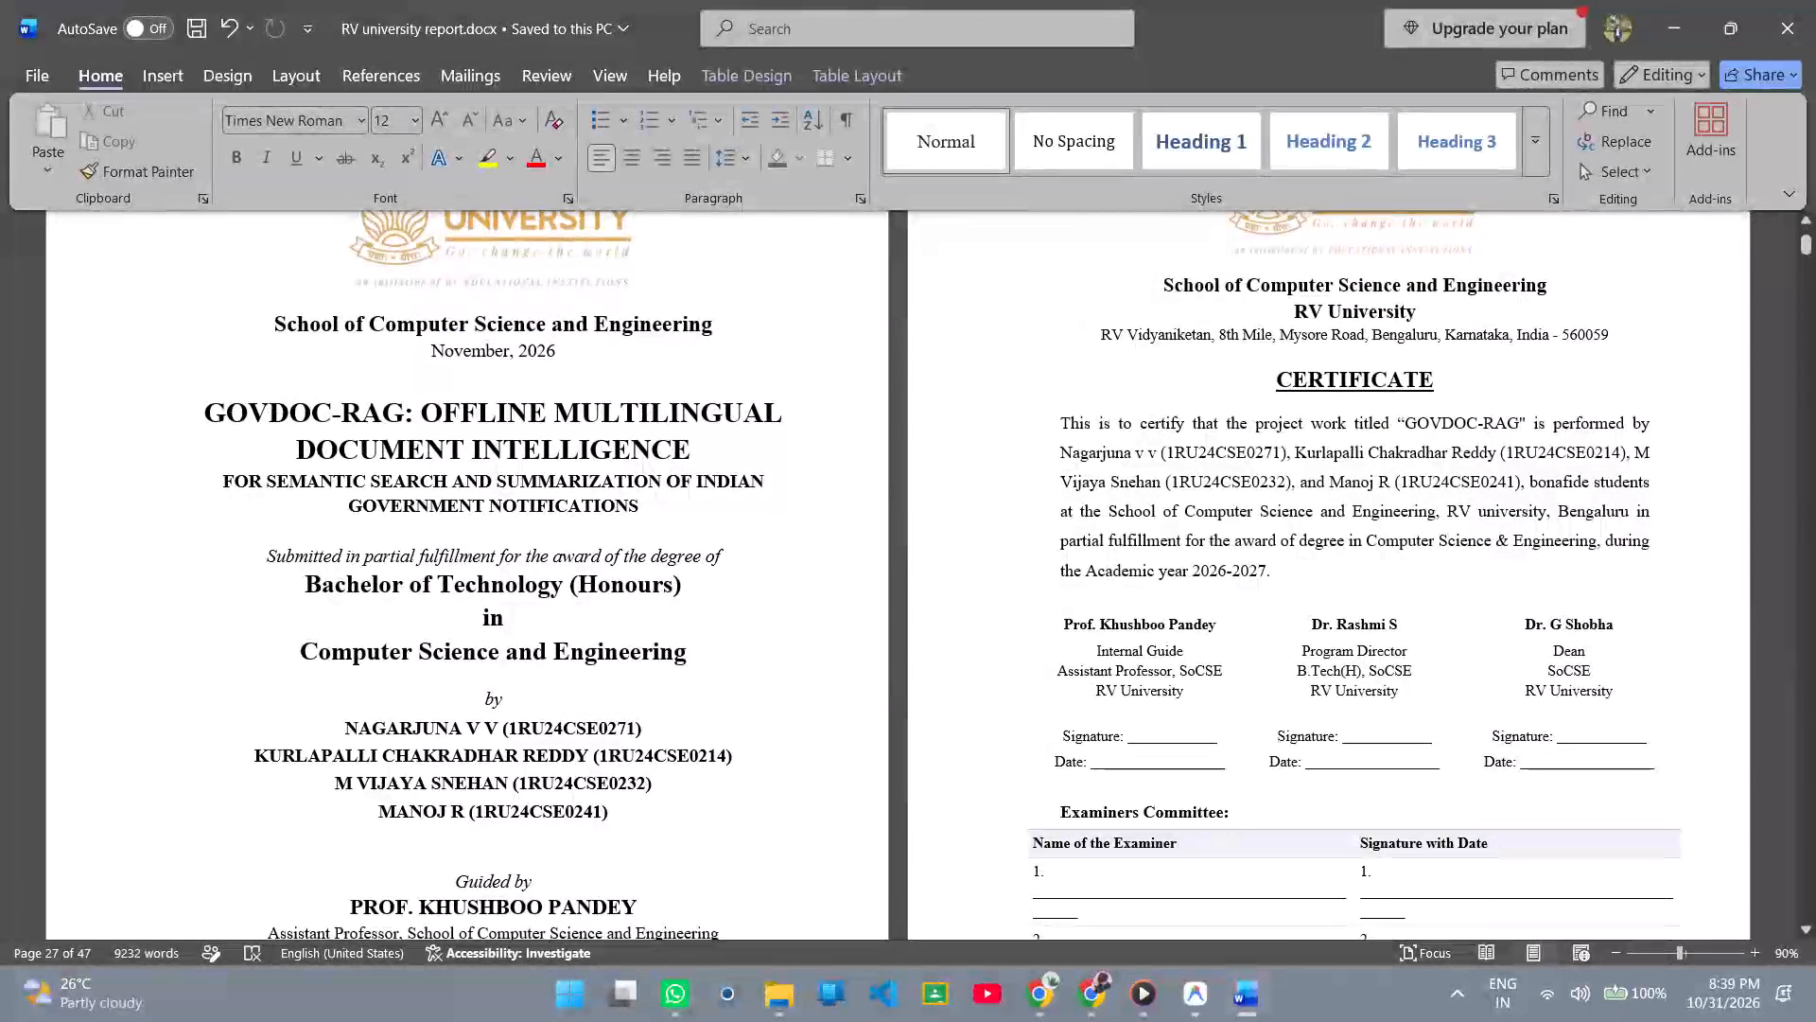
pyautogui.click(521, 336)
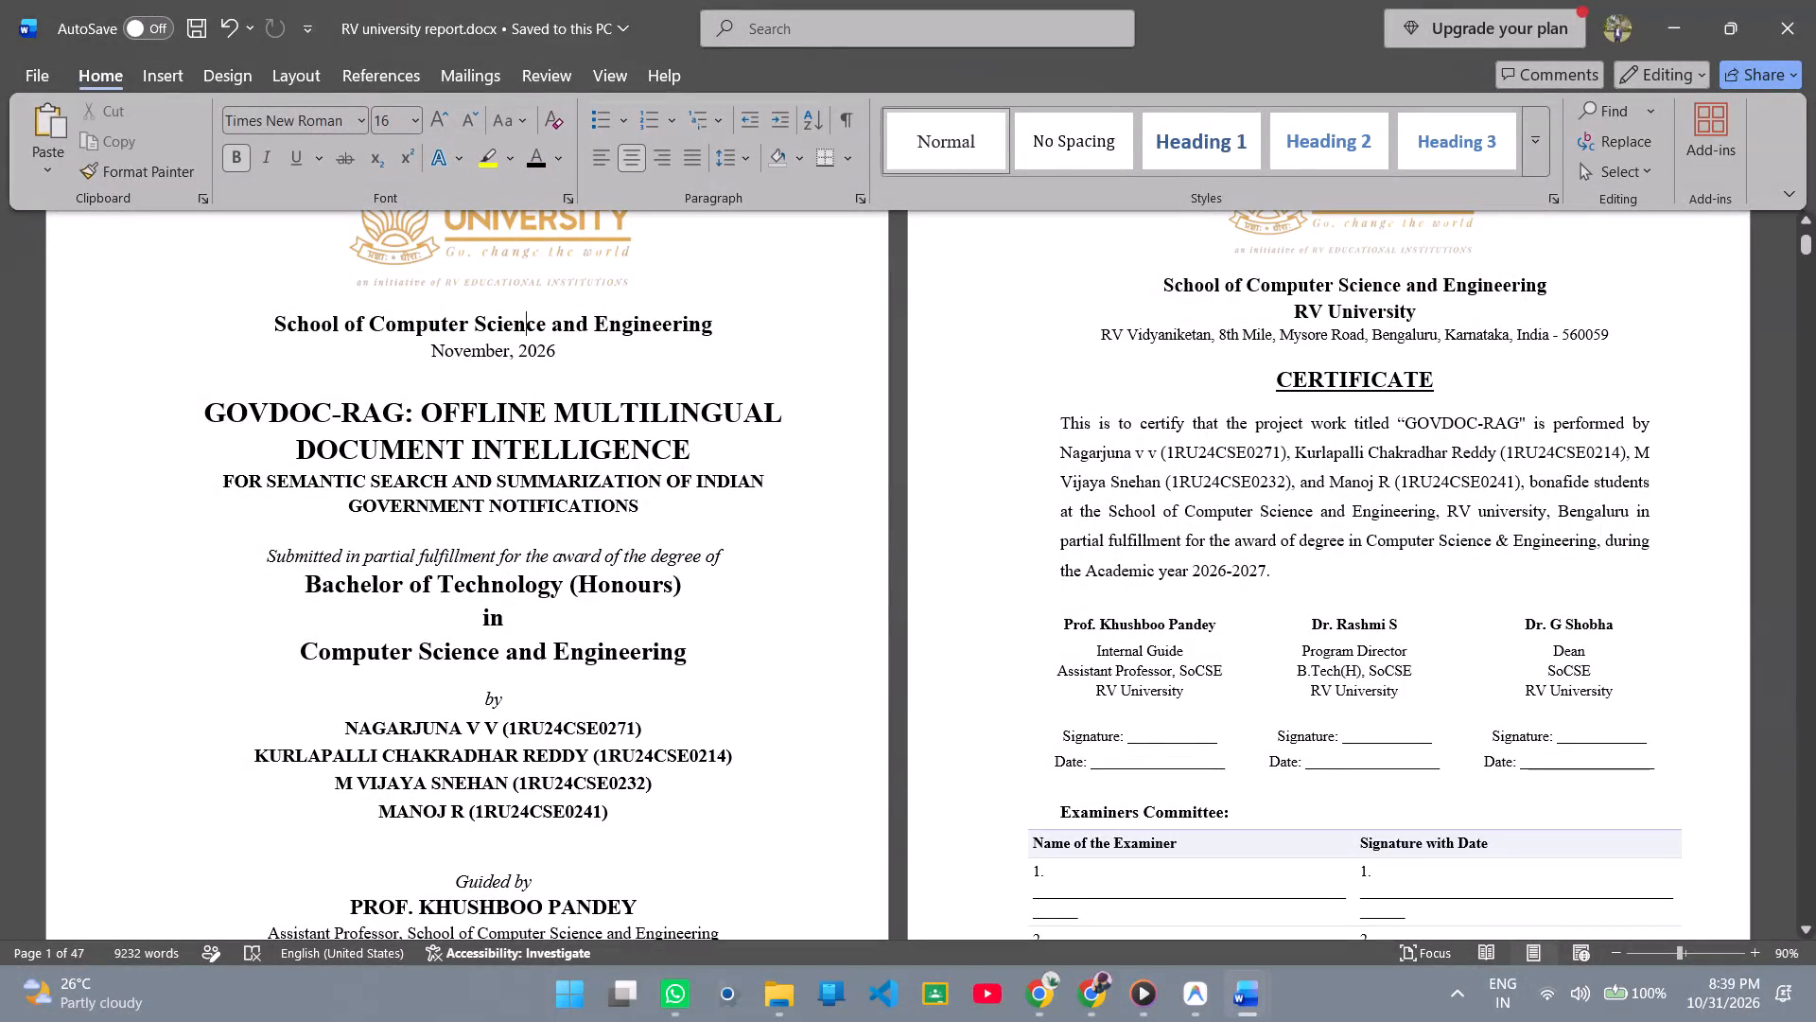
pyautogui.click(491, 355)
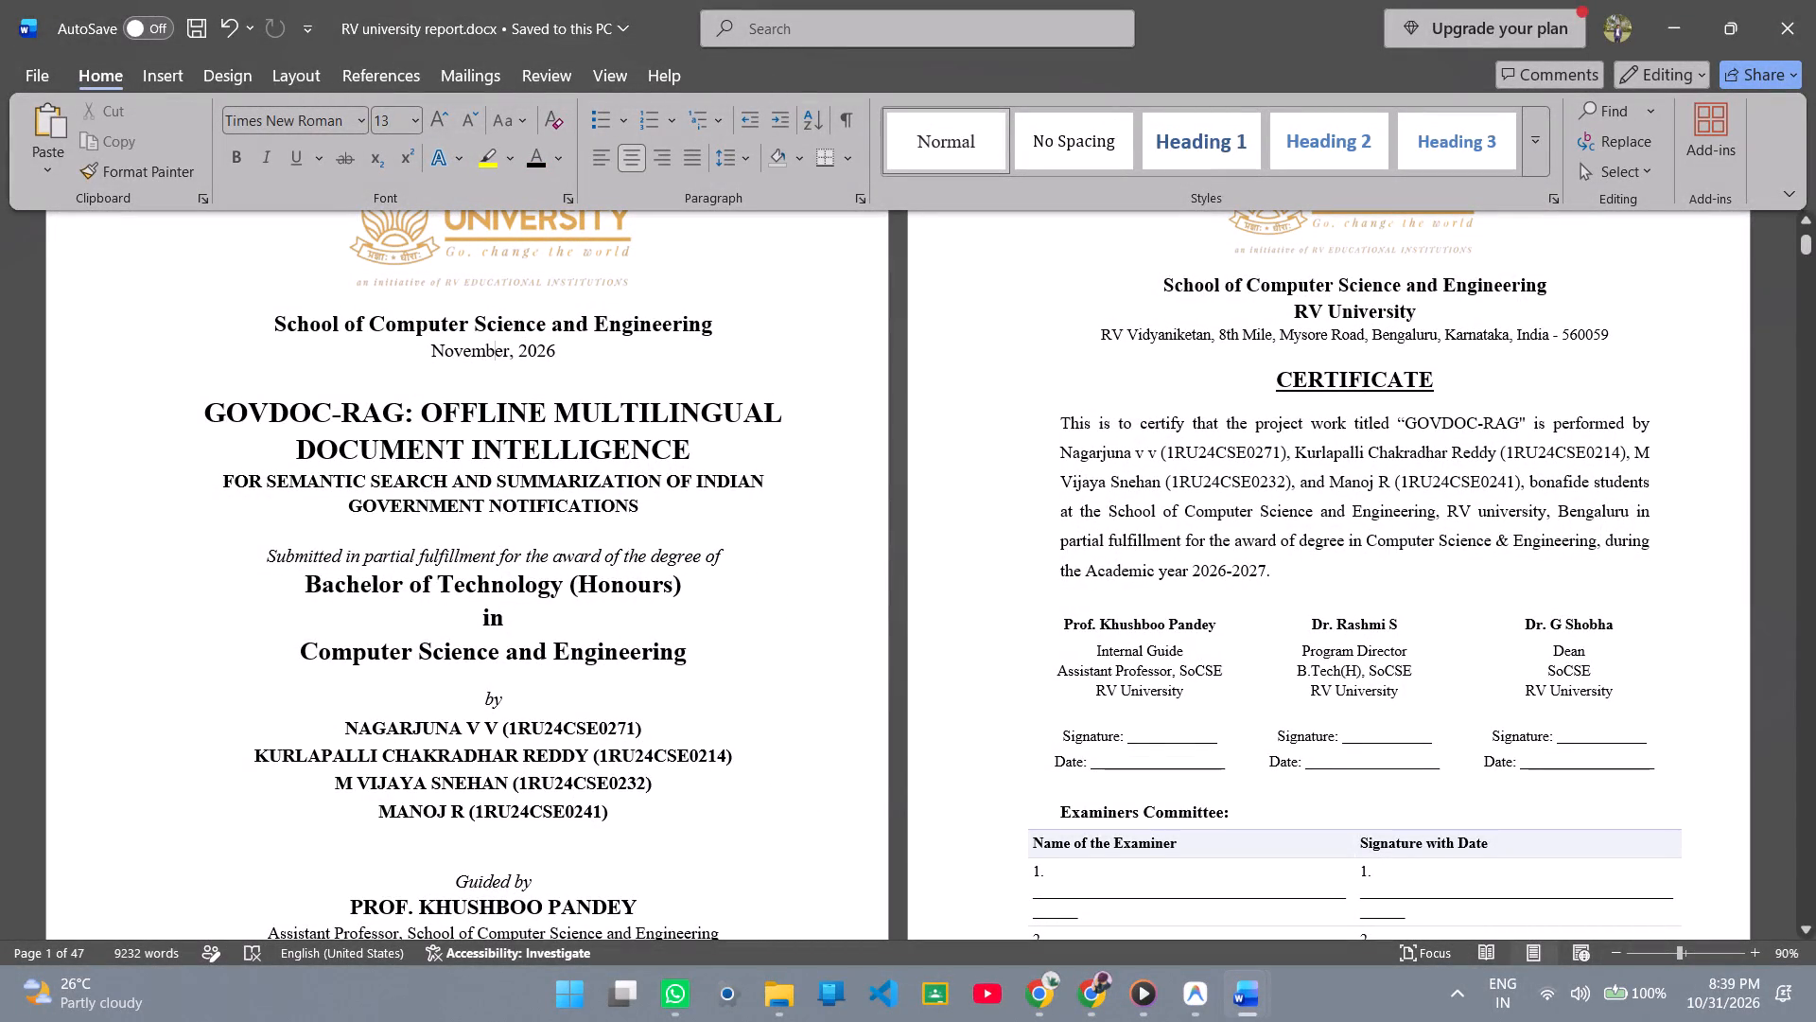
# Review the report from the title page through the front-matter lists to the first pages of Chapter 1.
pyautogui.click(512, 455)
pyautogui.click(494, 487)
pyautogui.click(478, 559)
pyautogui.scroll(-2, 664, 590)
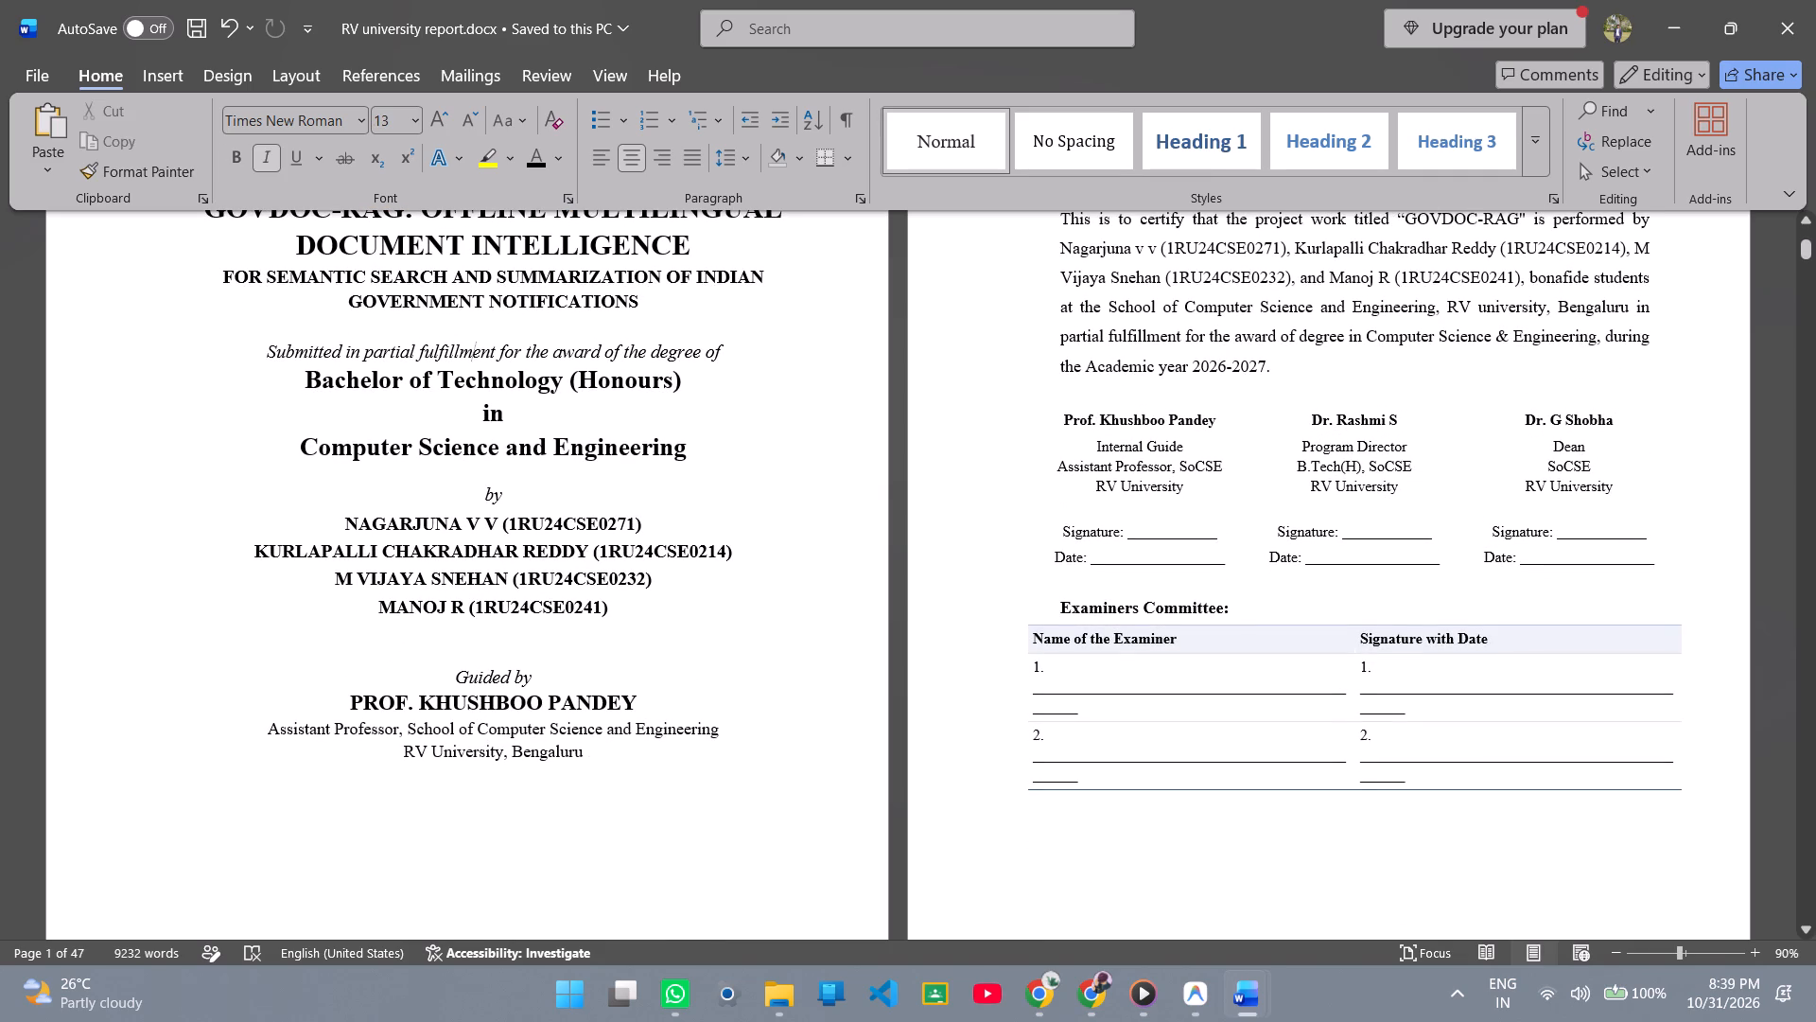
pyautogui.scroll(3, 958, 746)
pyautogui.scroll(-9, 962, 736)
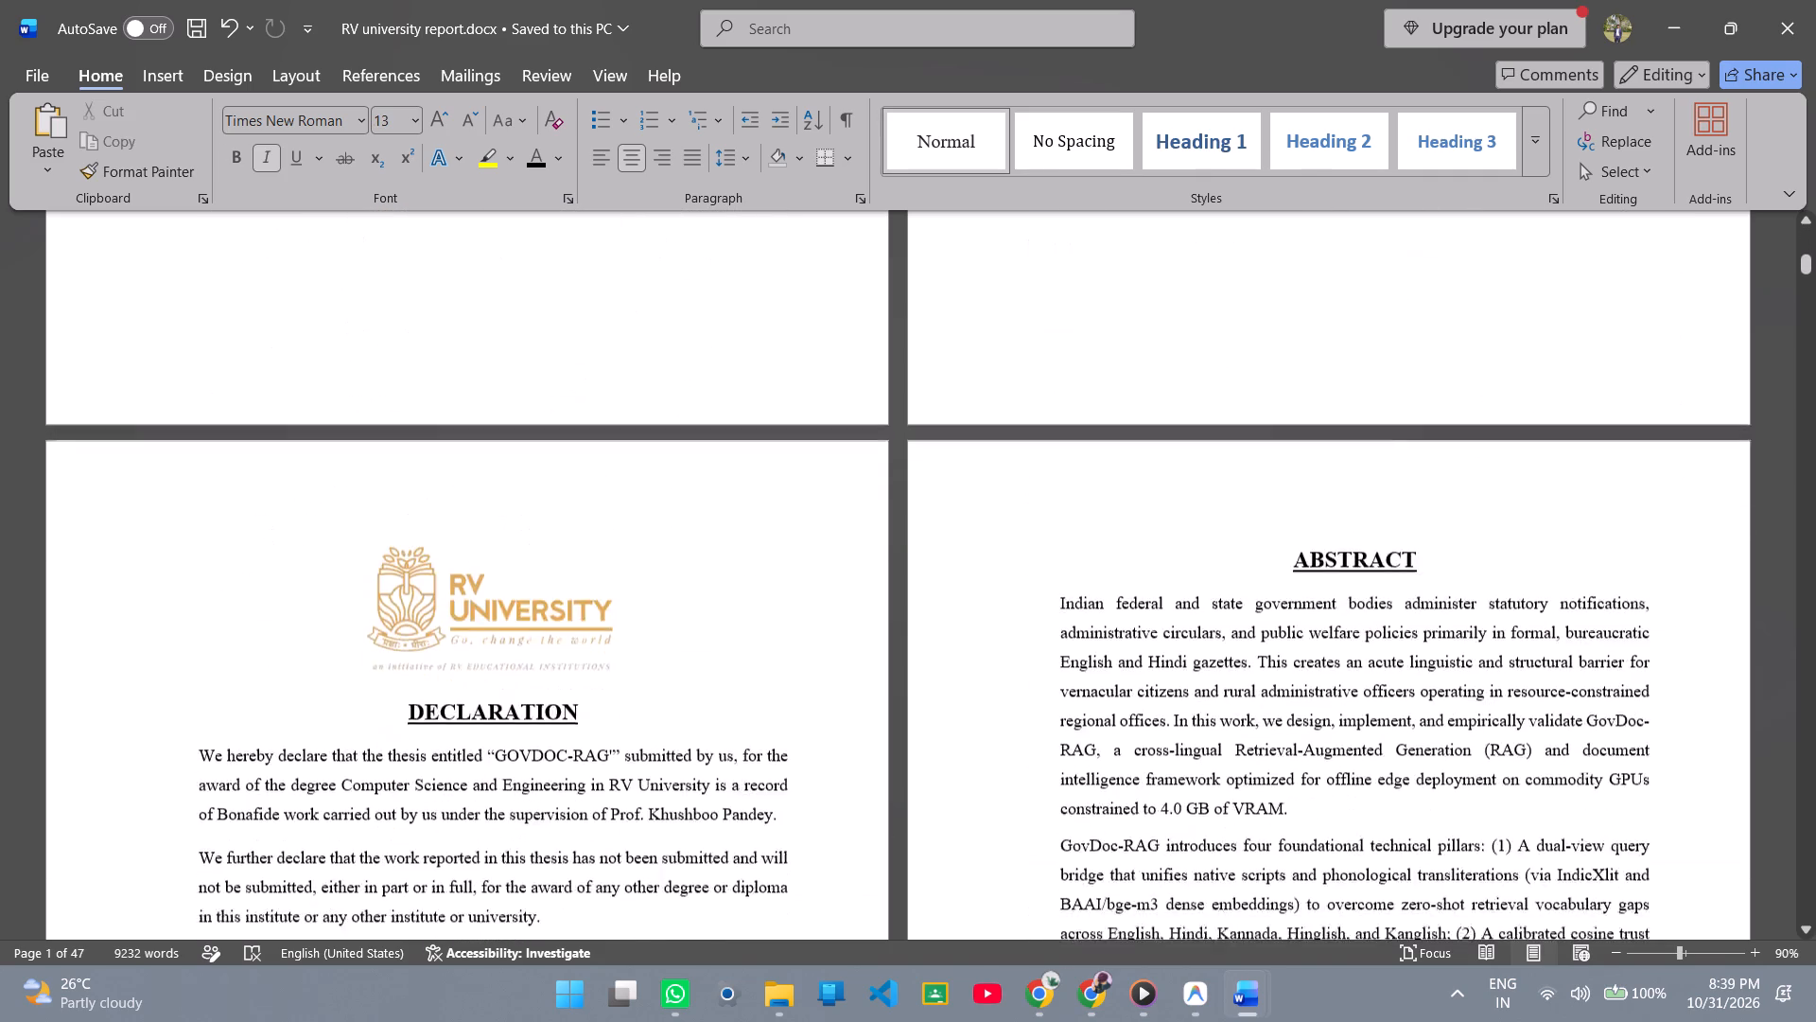
pyautogui.scroll(-13, 964, 734)
pyautogui.scroll(-12, 964, 734)
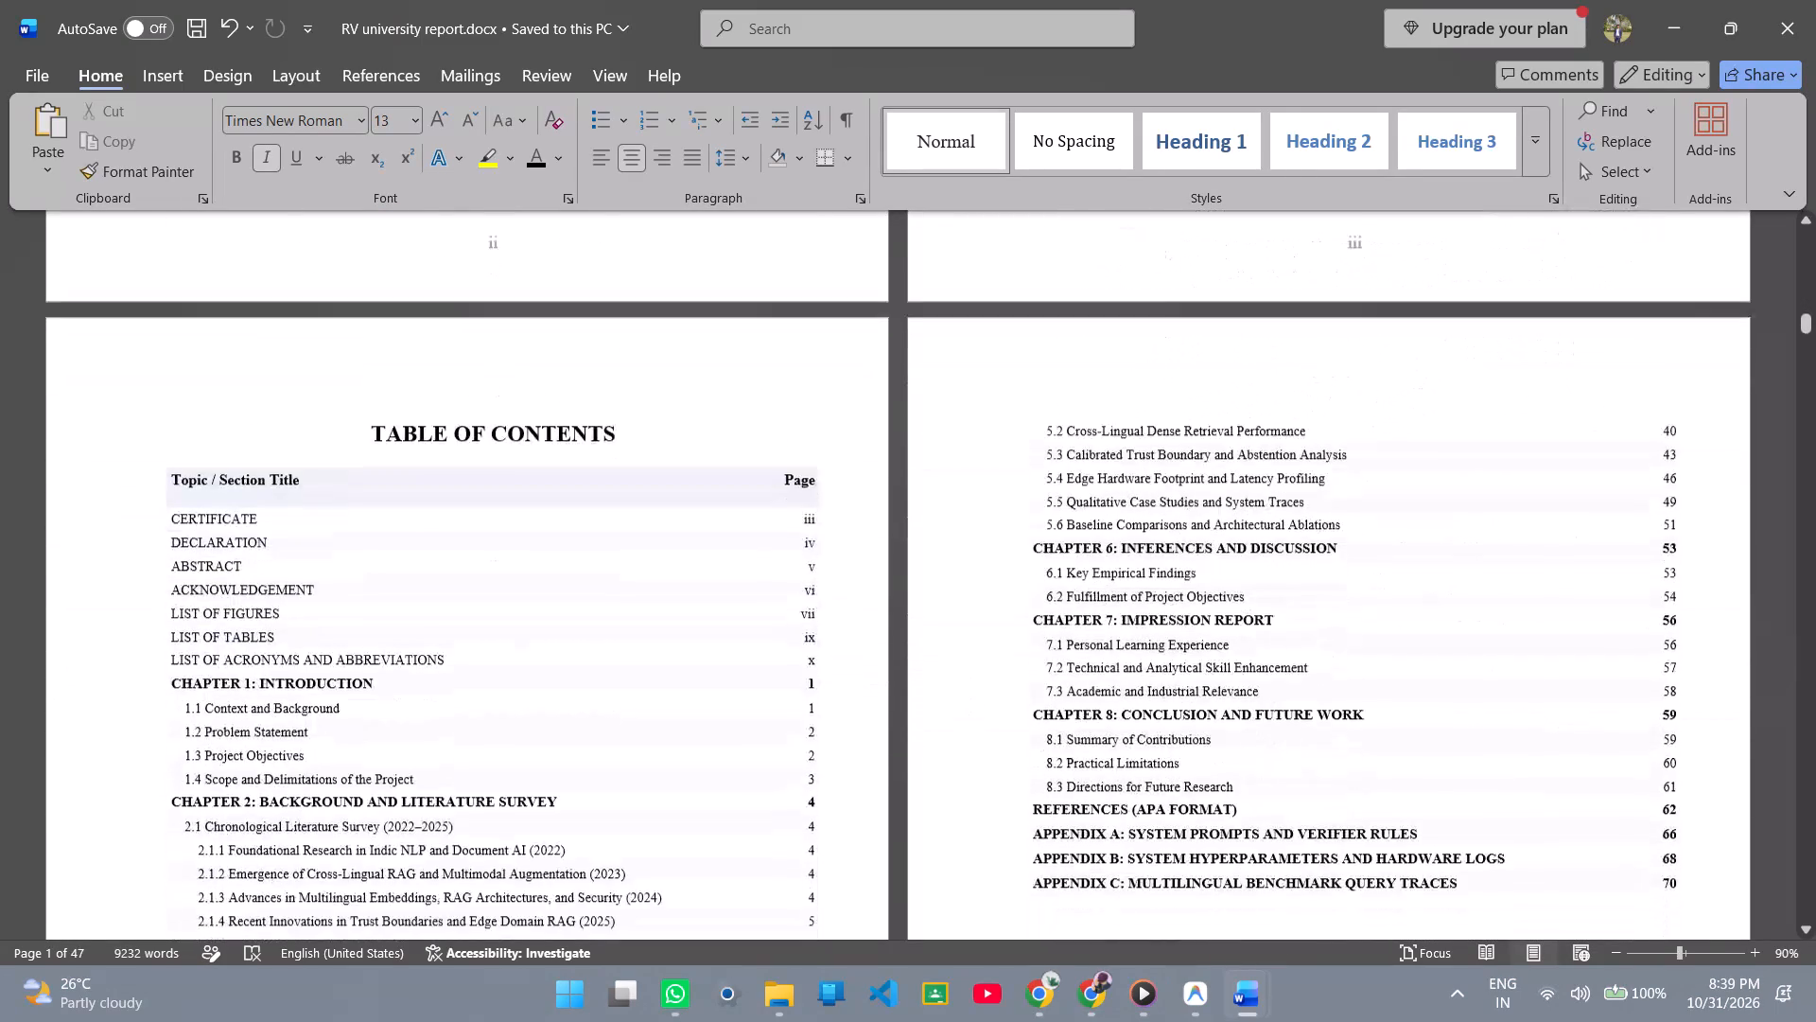
pyautogui.scroll(-6, 964, 734)
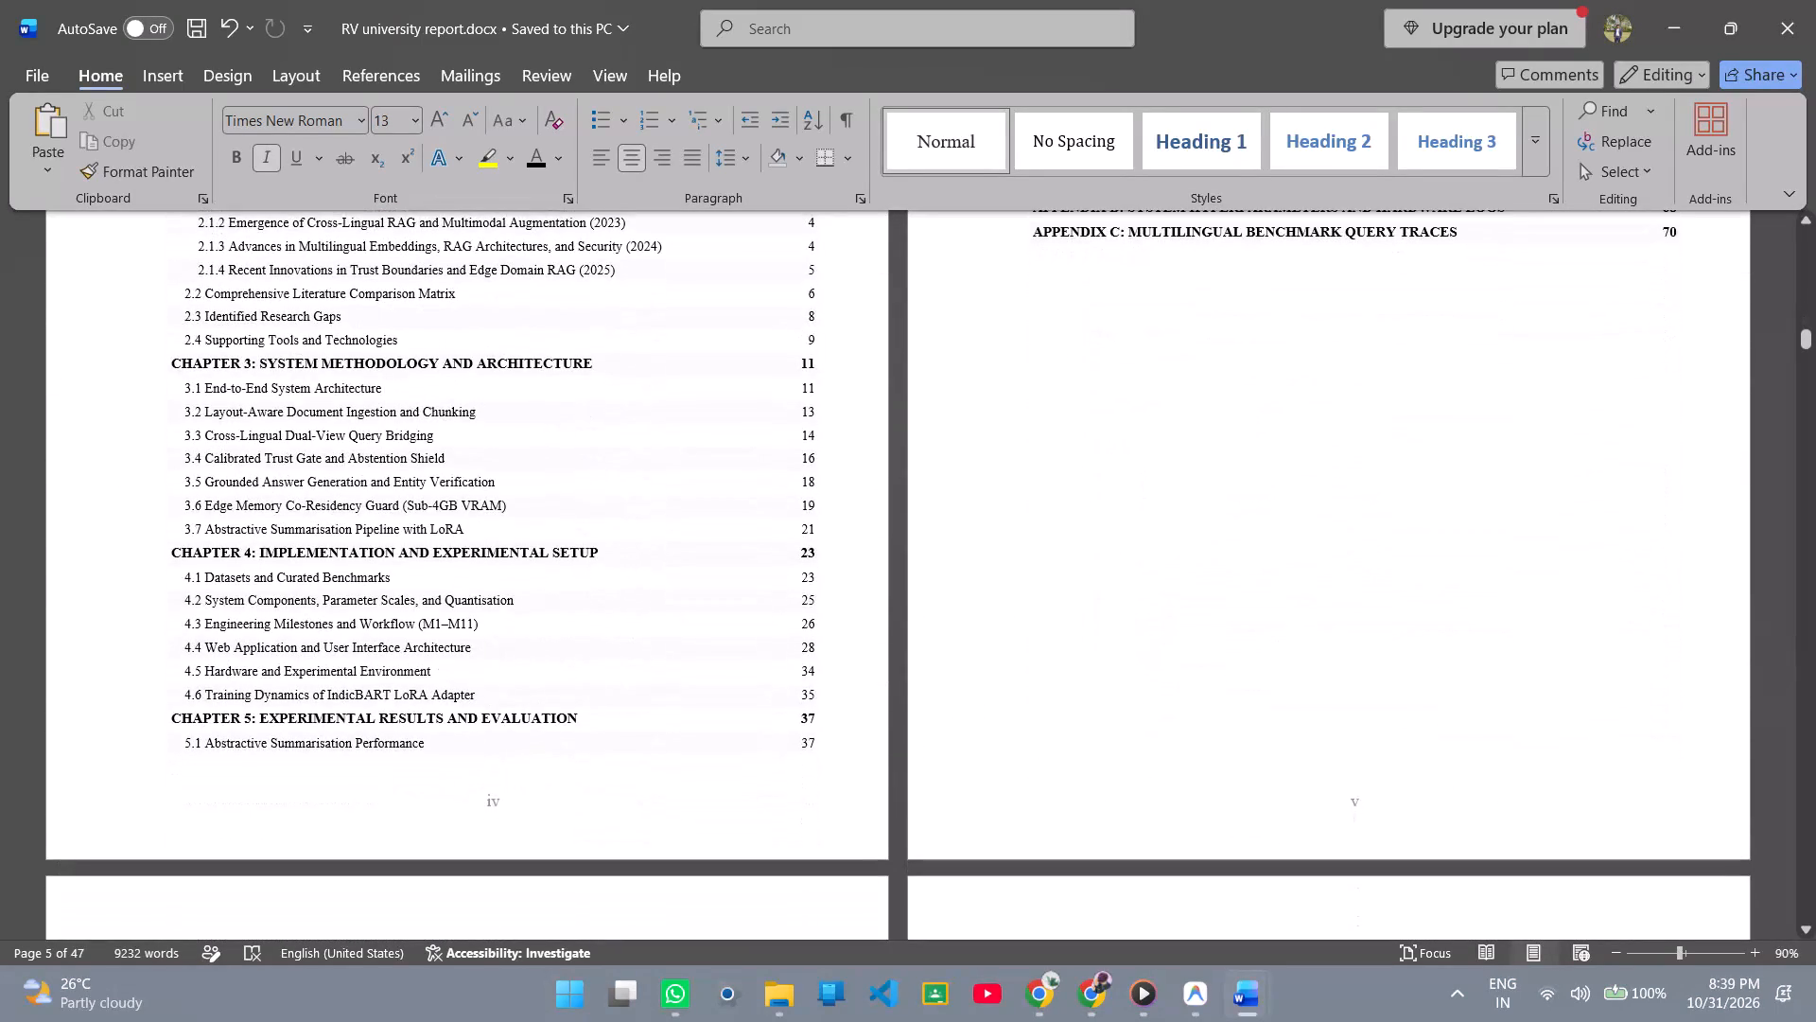
pyautogui.scroll(7, 964, 734)
pyautogui.scroll(-2, 964, 734)
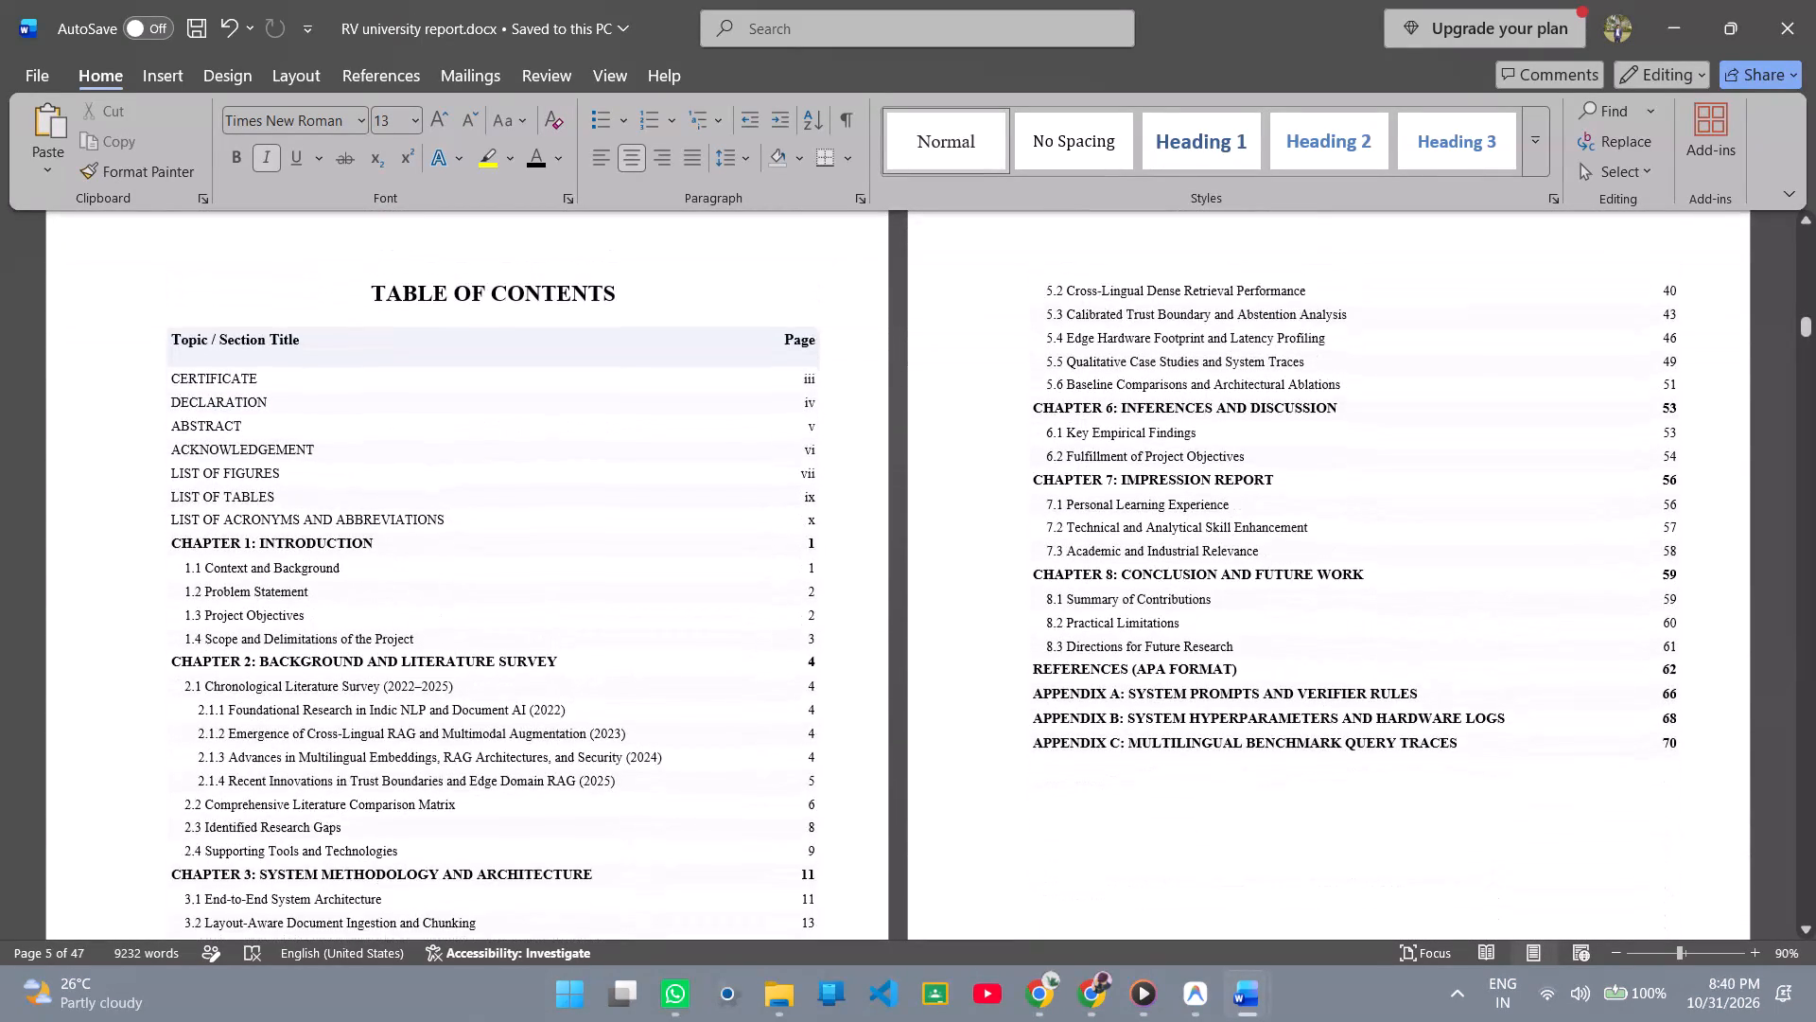
pyautogui.scroll(-5, 964, 734)
pyautogui.scroll(5, 964, 734)
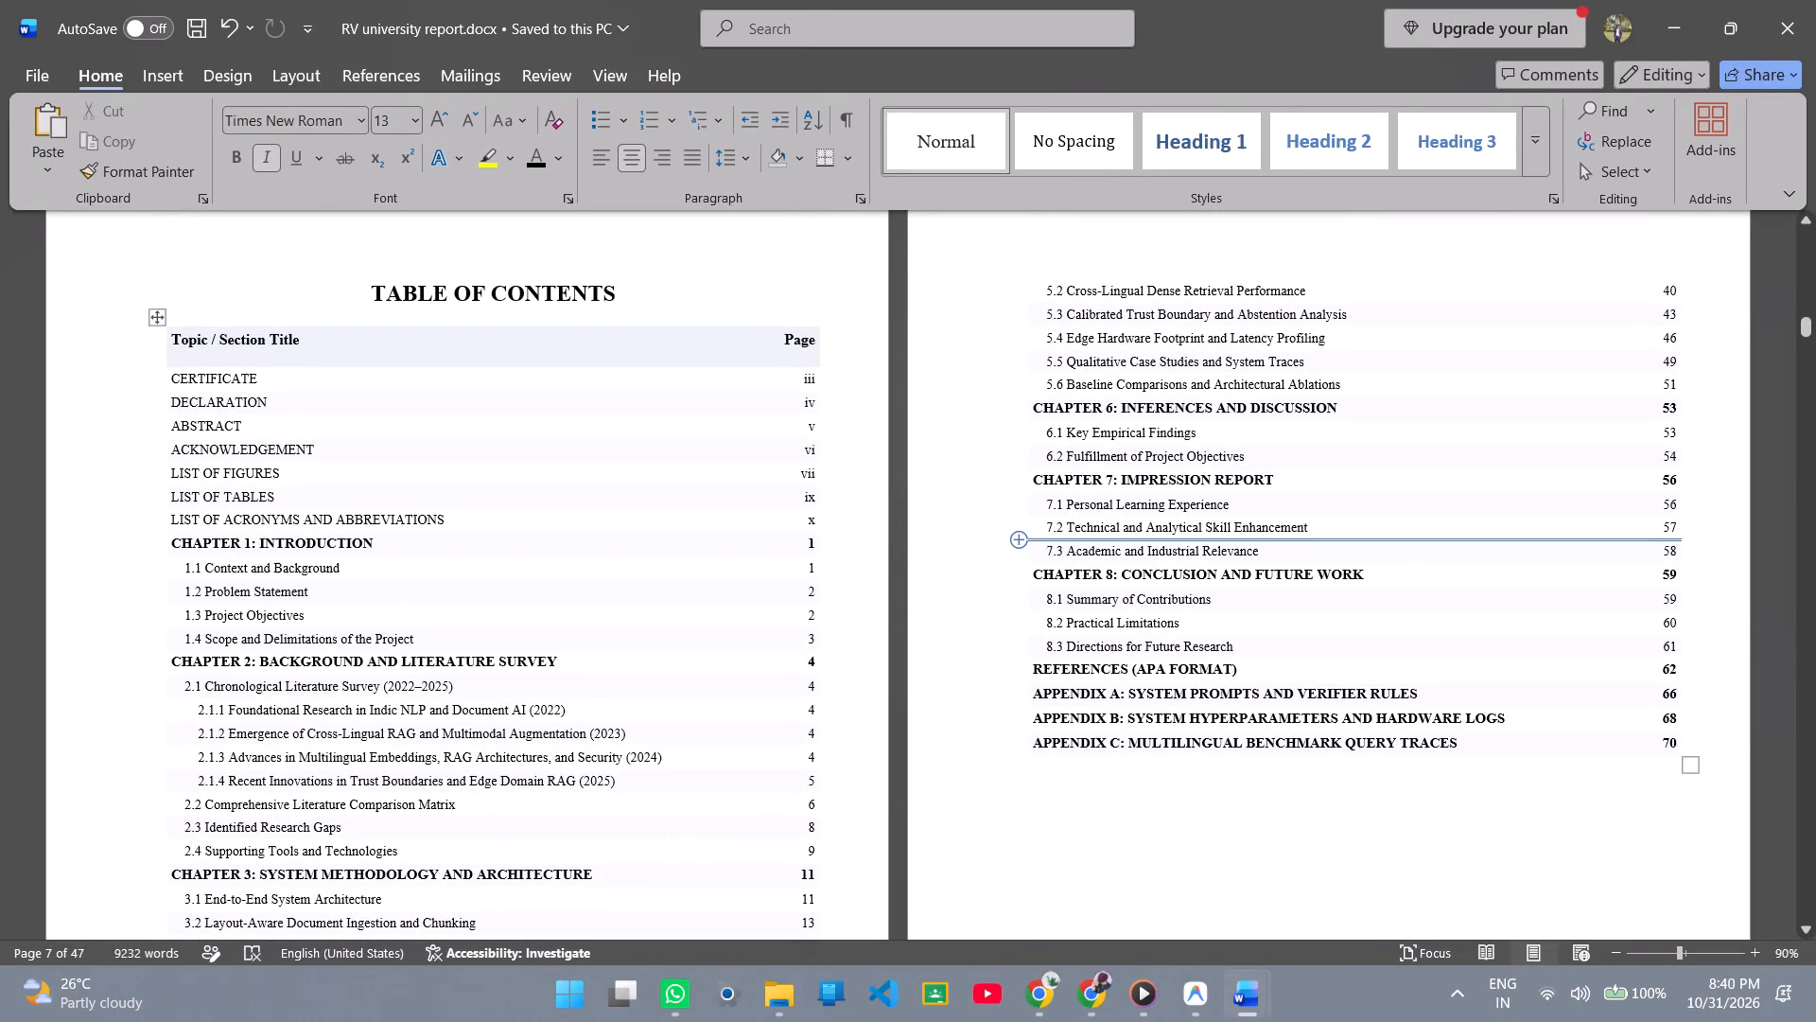
pyautogui.scroll(-20, 951, 447)
pyautogui.scroll(-5, 951, 447)
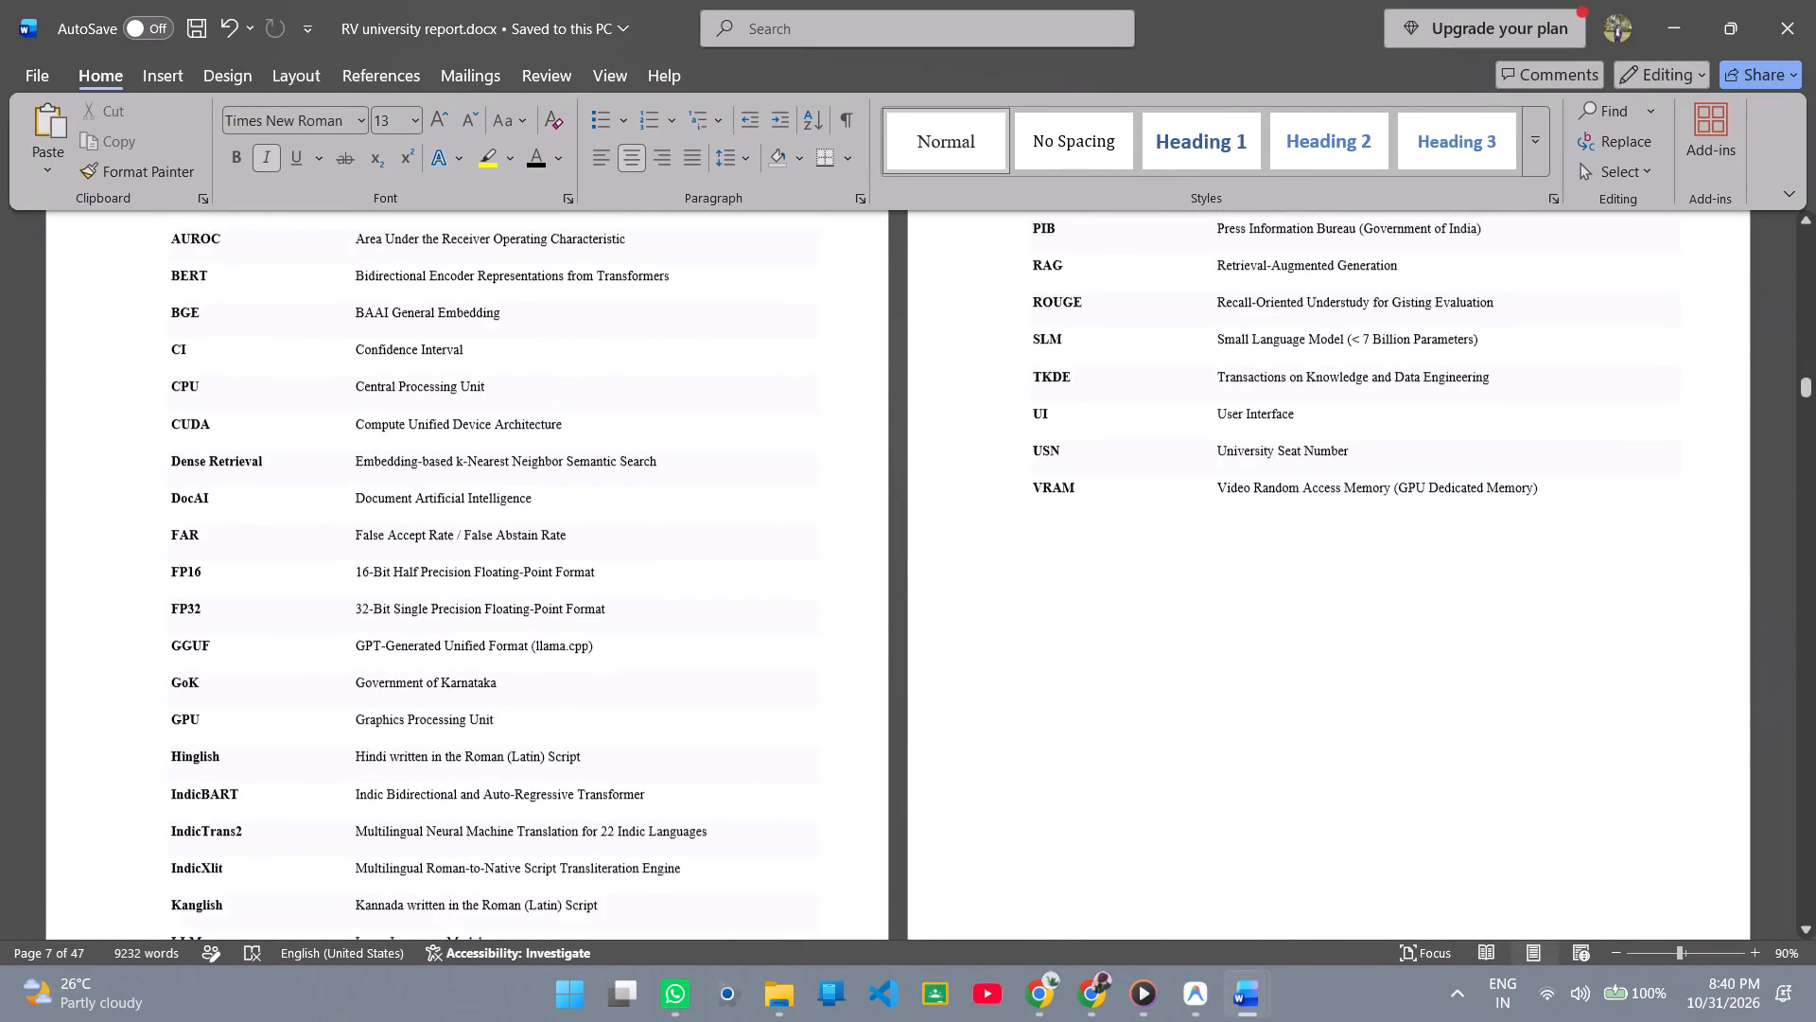
pyautogui.scroll(-13, 951, 447)
pyautogui.scroll(4, 951, 447)
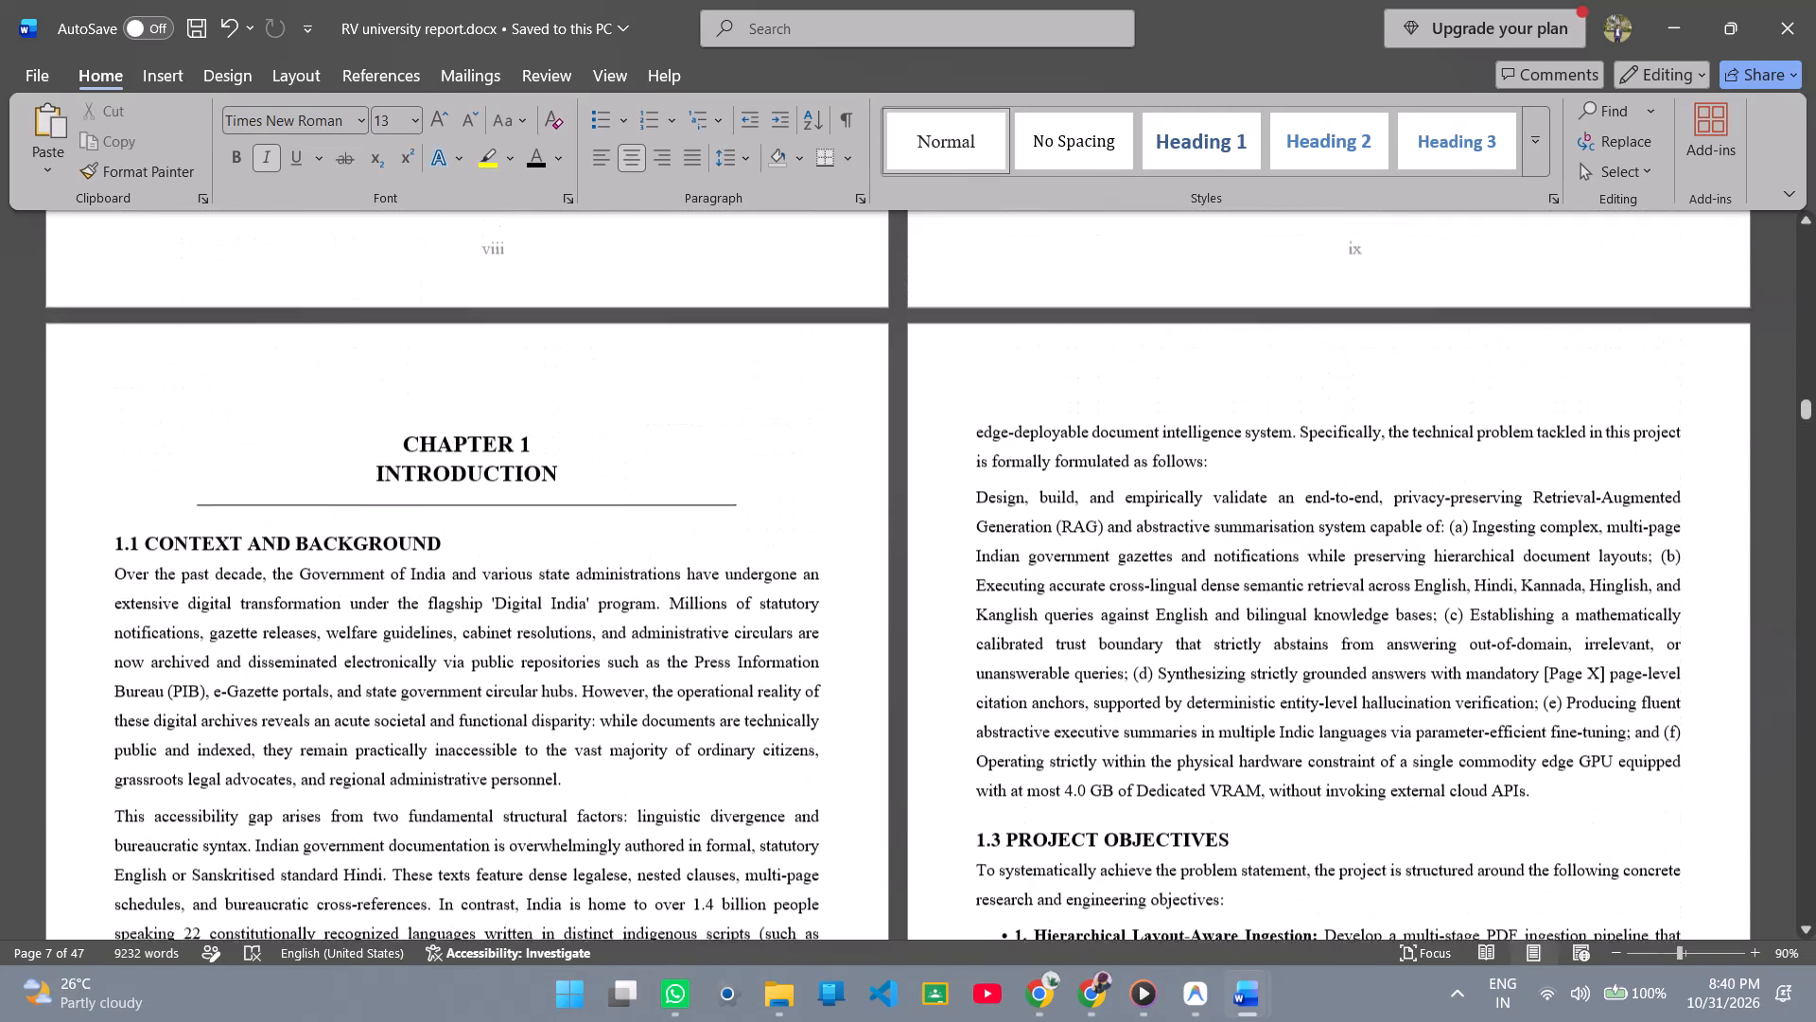
pyautogui.scroll(-4, 1036, 591)
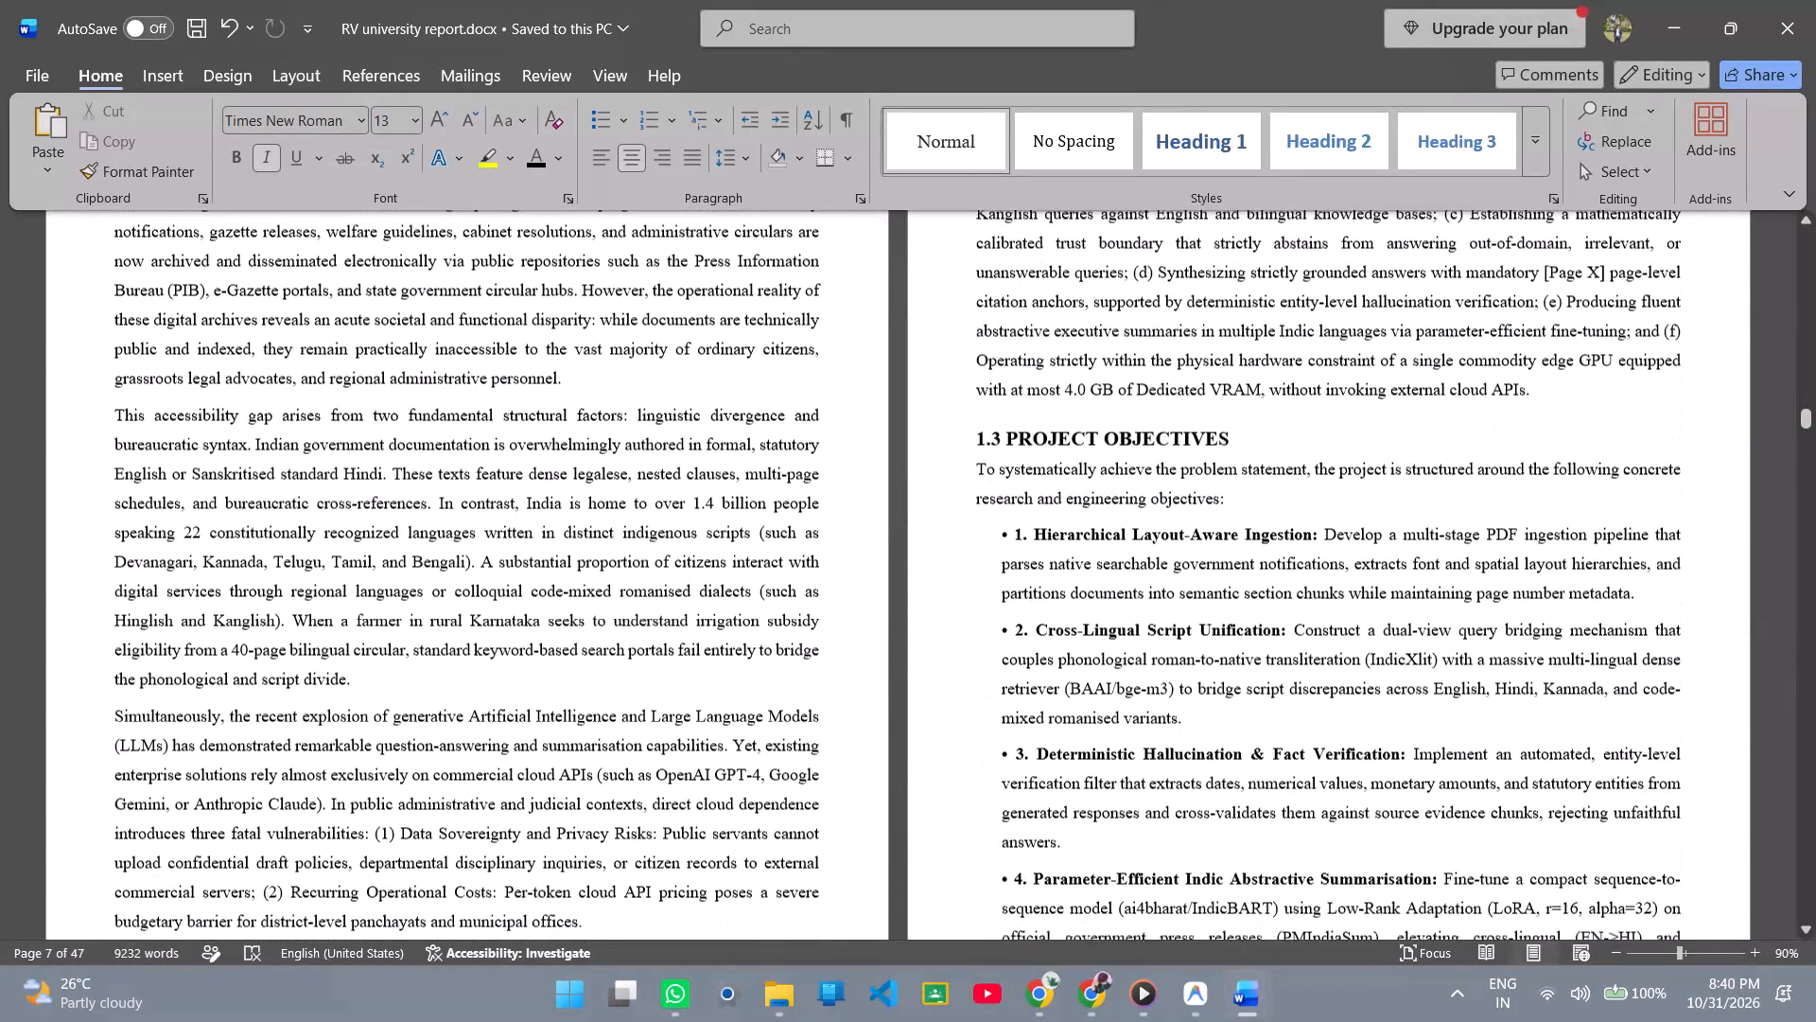
pyautogui.scroll(3, 1036, 591)
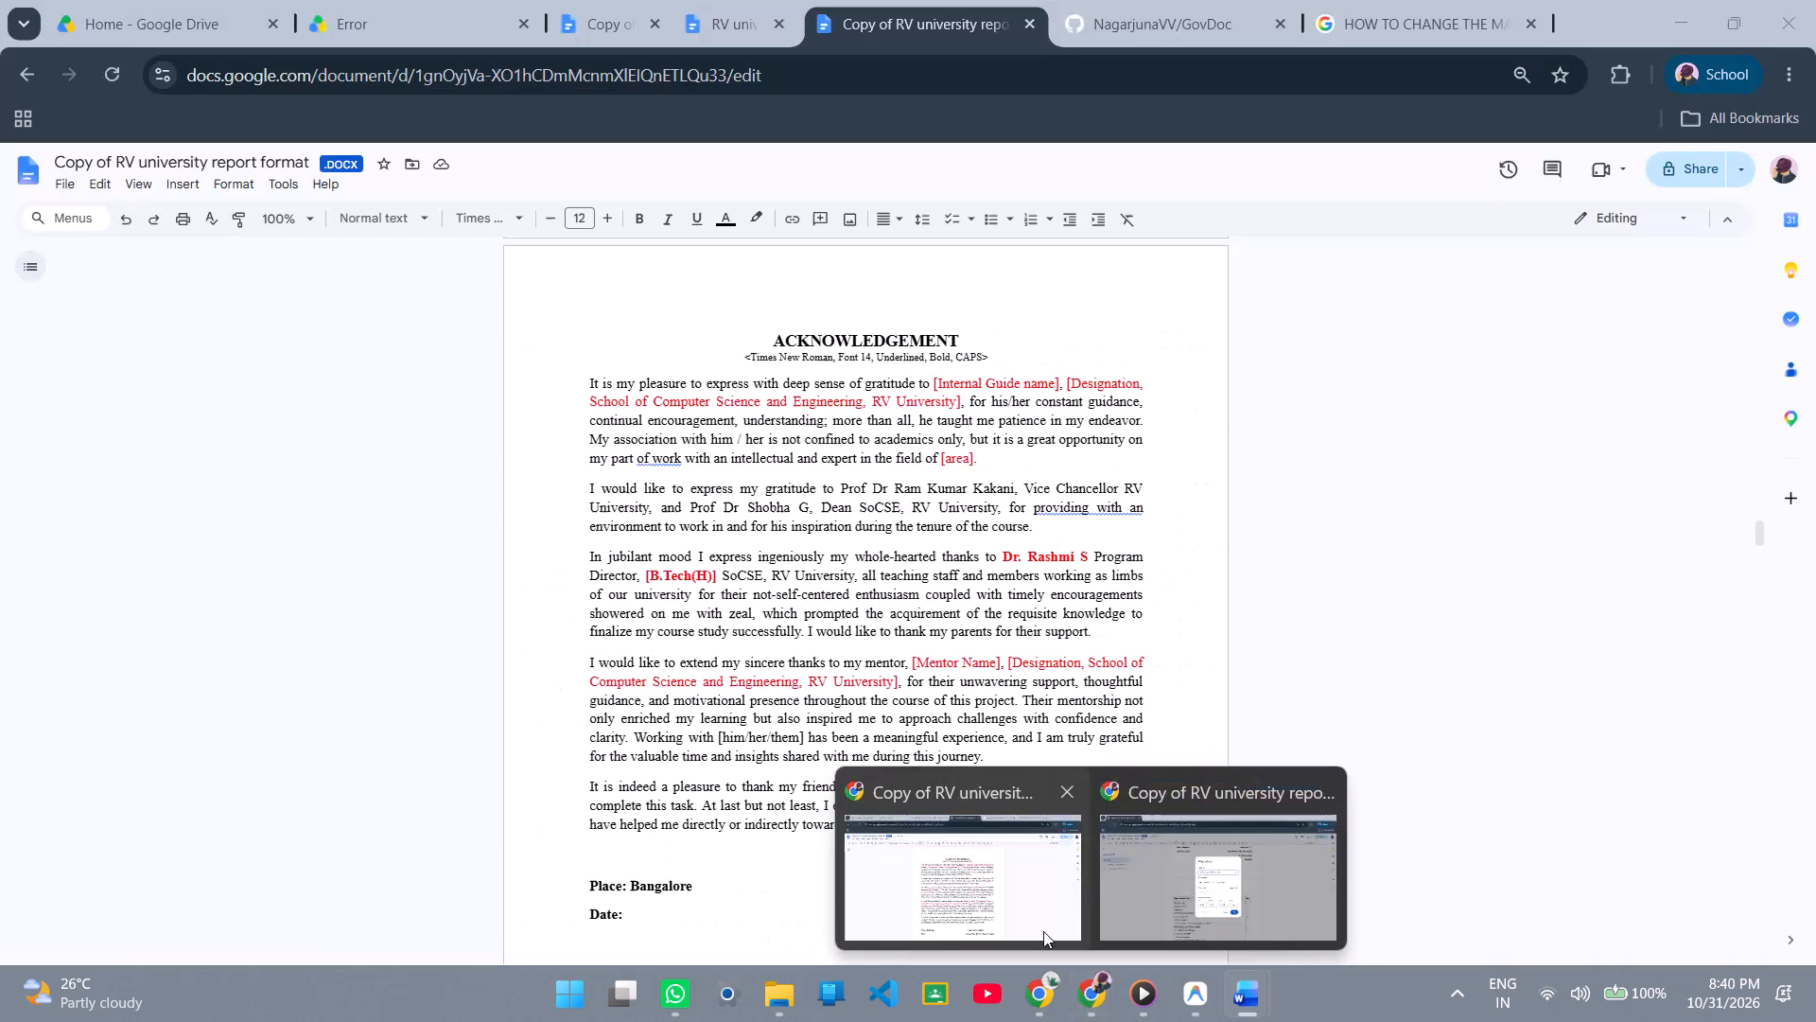
# Switch to Chrome and examine the official report format from the Acknowledgement through the Chapter 1 heading and font rules.
pyautogui.click(1043, 931)
pyautogui.scroll(-14, 966, 620)
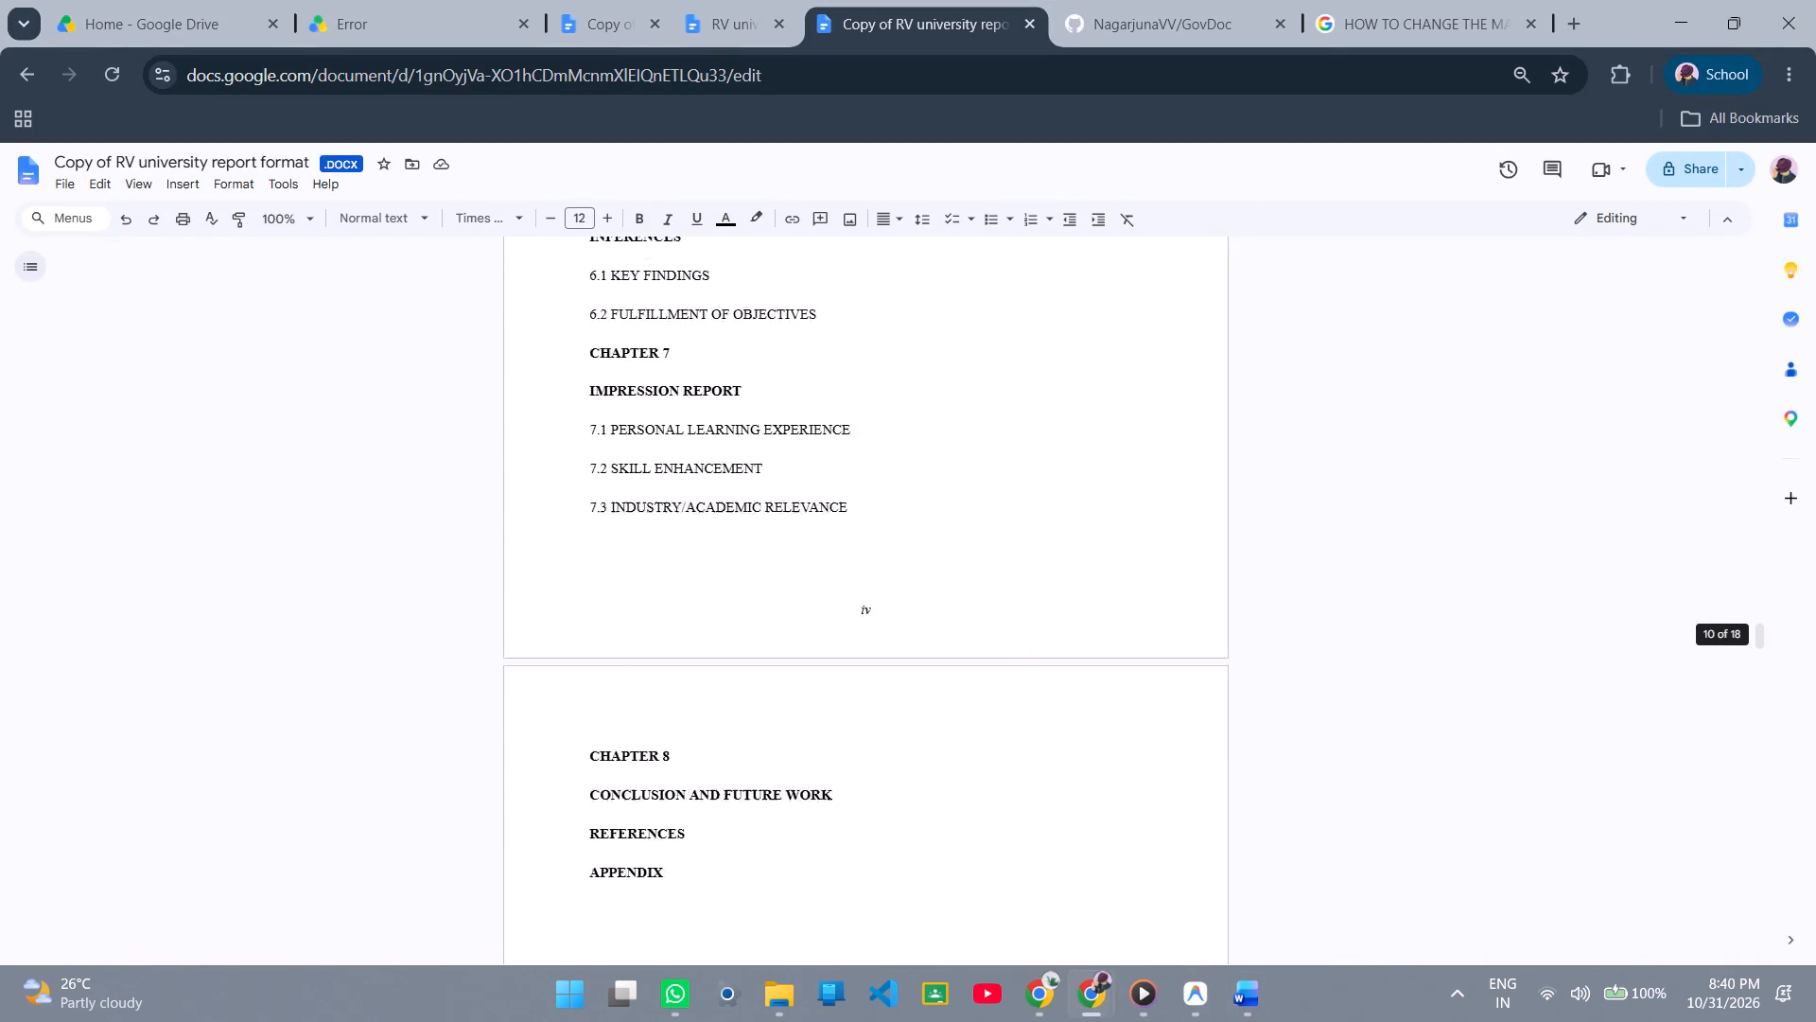
pyautogui.scroll(-13, 966, 620)
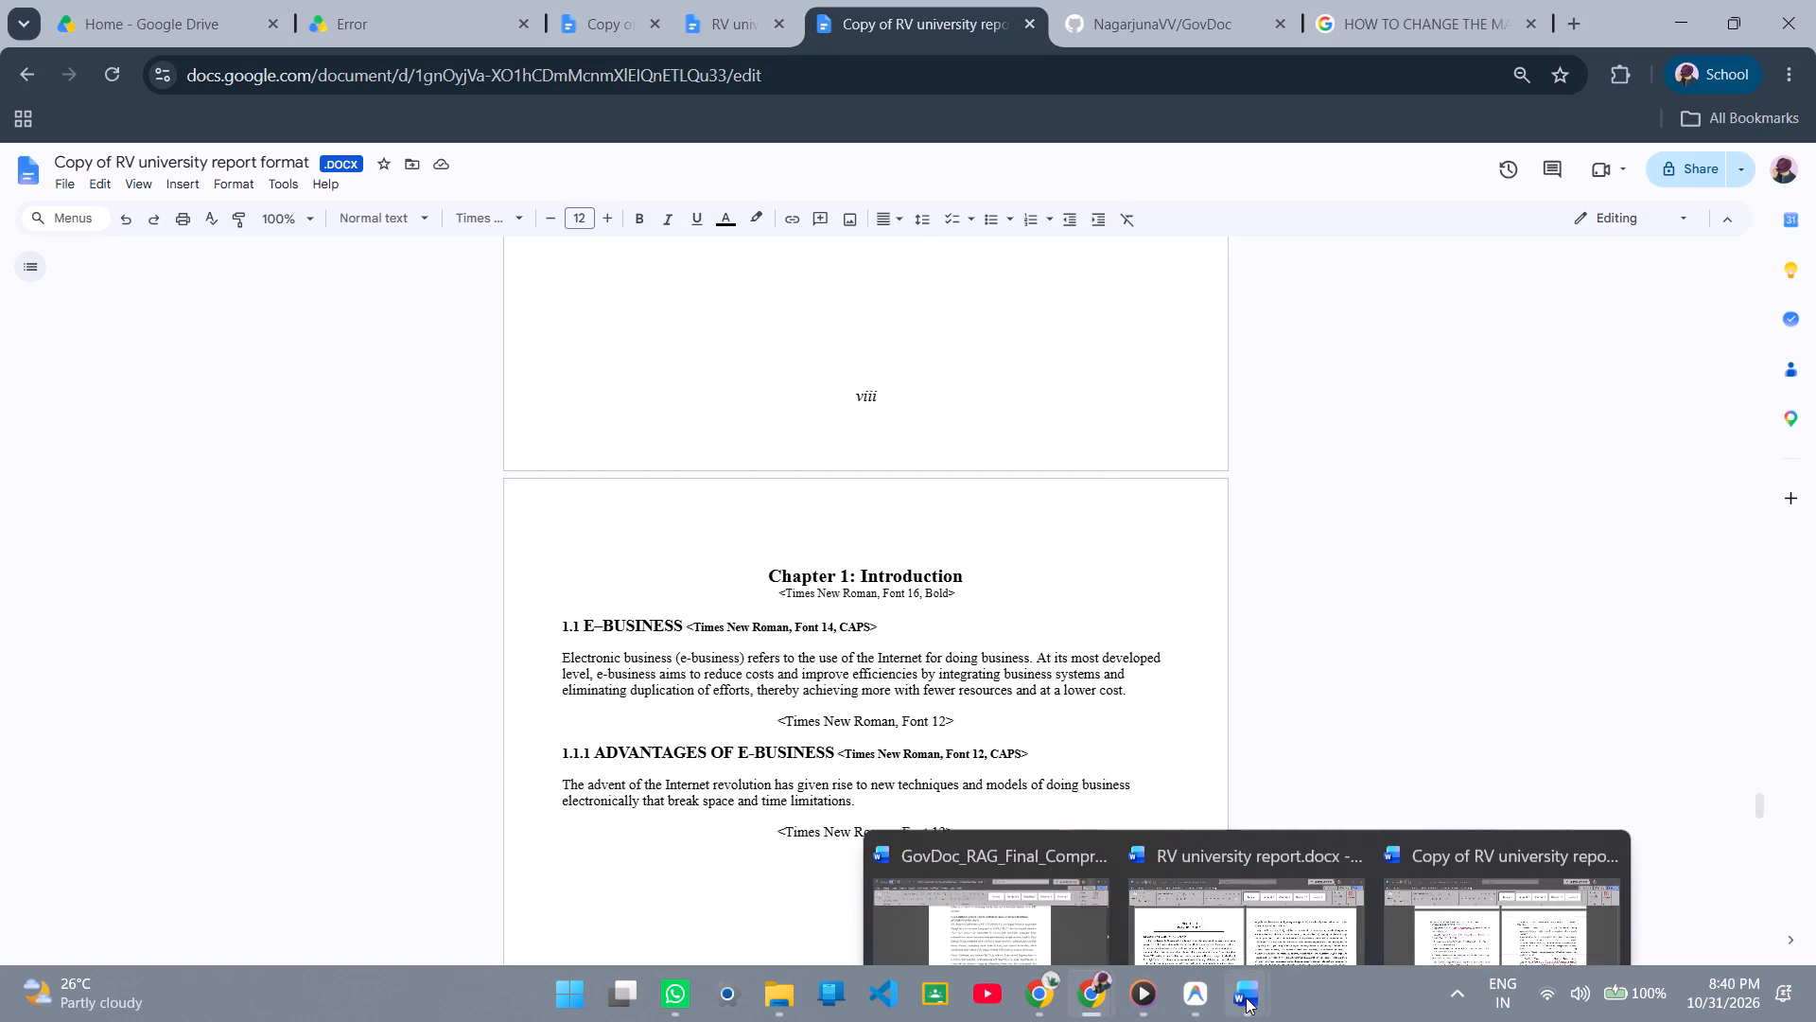
# Return to "RV university report.docx" in Word and examine the layout of Chapters 1 to 3, including Table 2.1.
pyautogui.click(1233, 879)
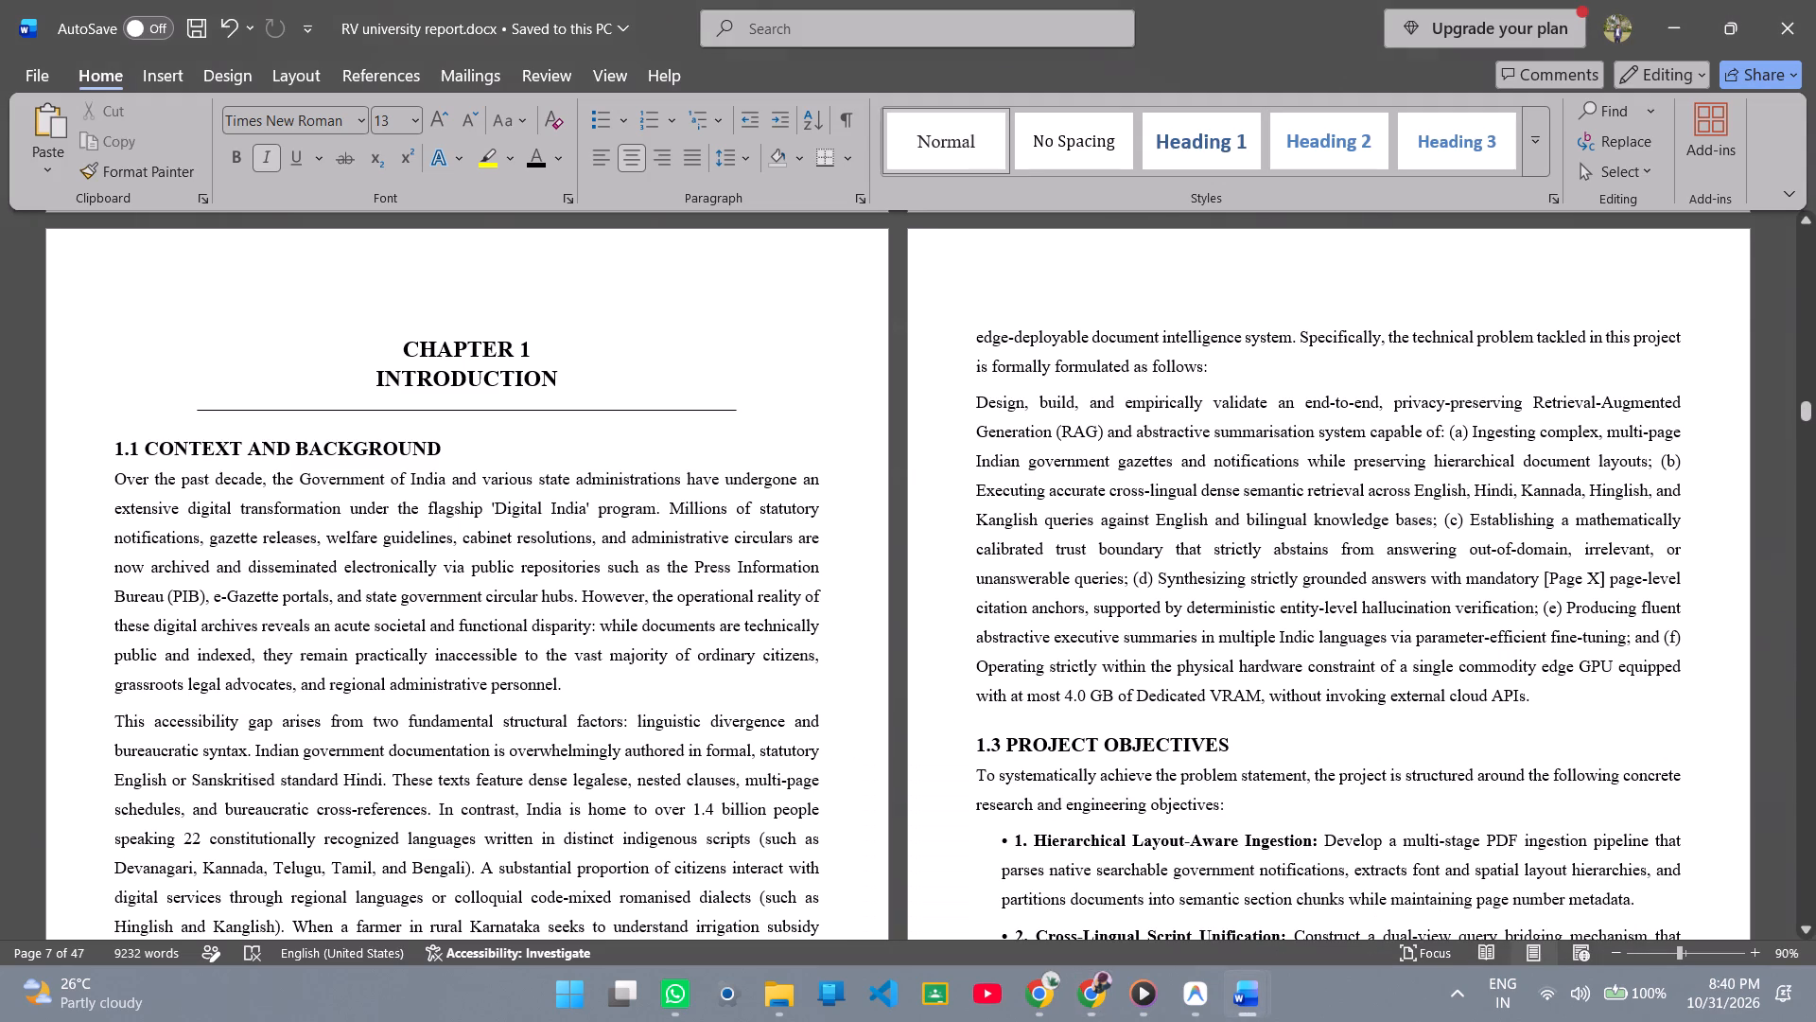
pyautogui.scroll(-11, 1109, 546)
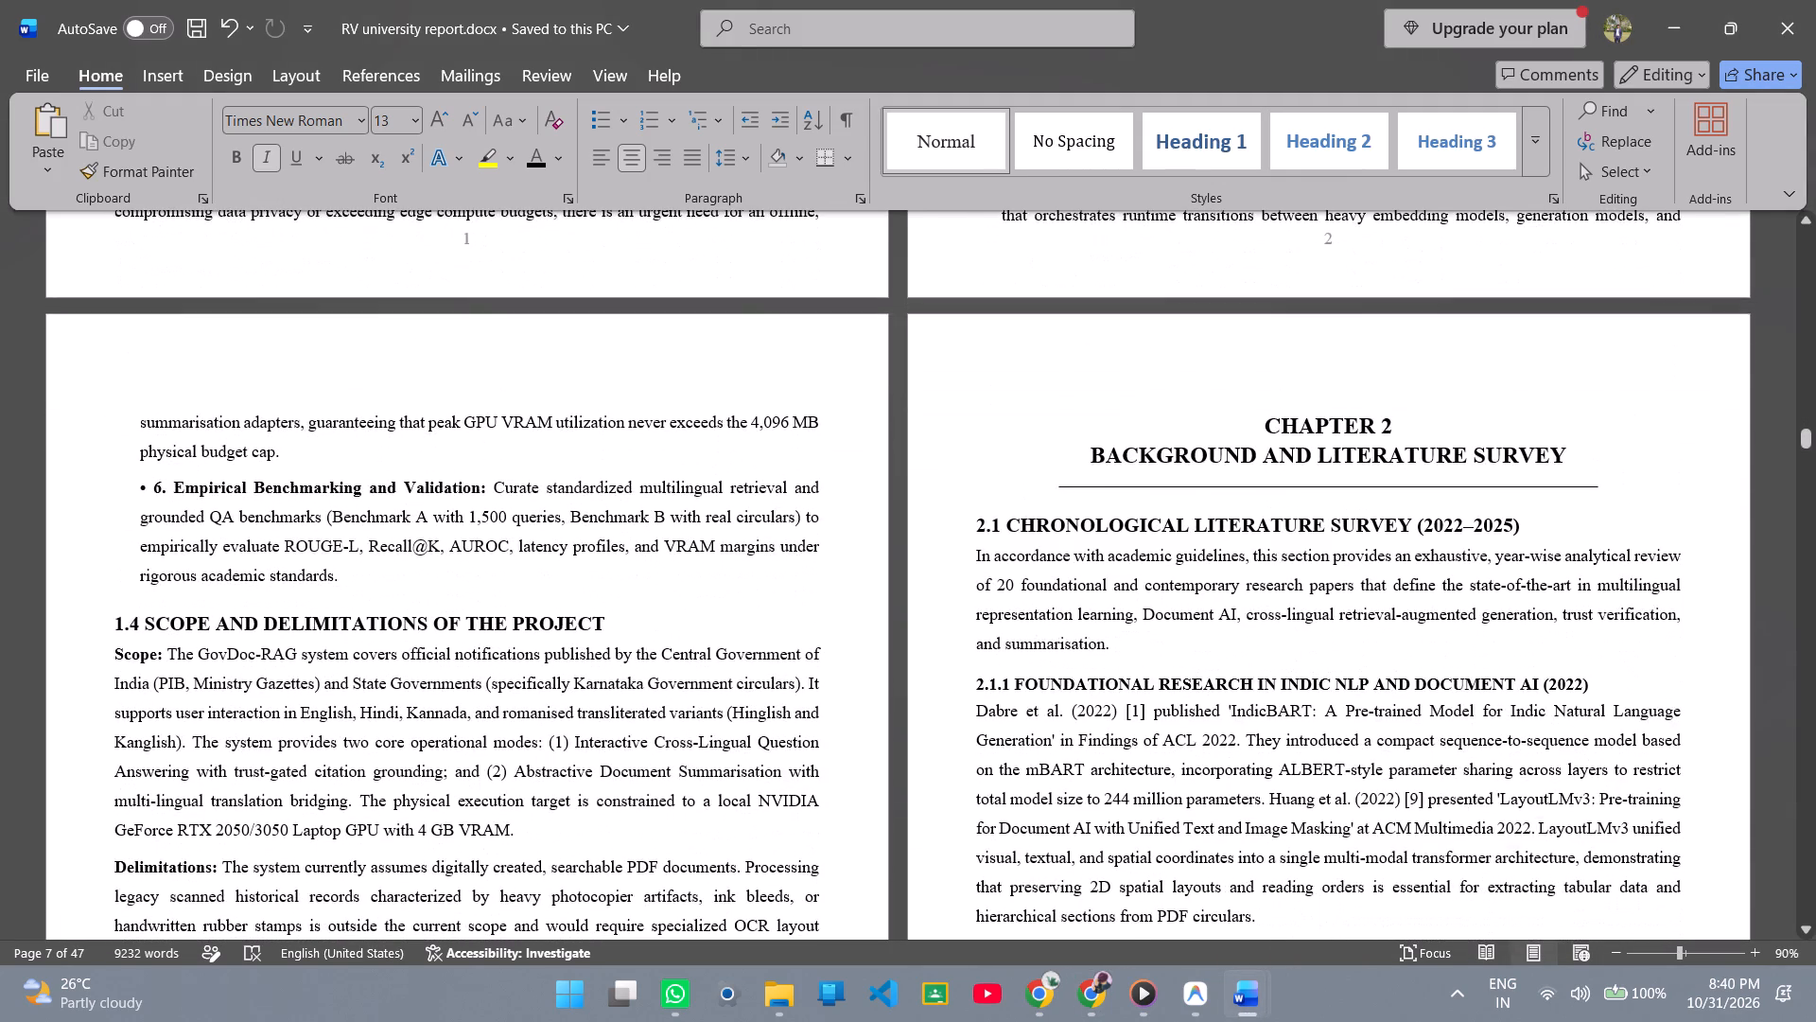
pyautogui.scroll(-1, 1170, 576)
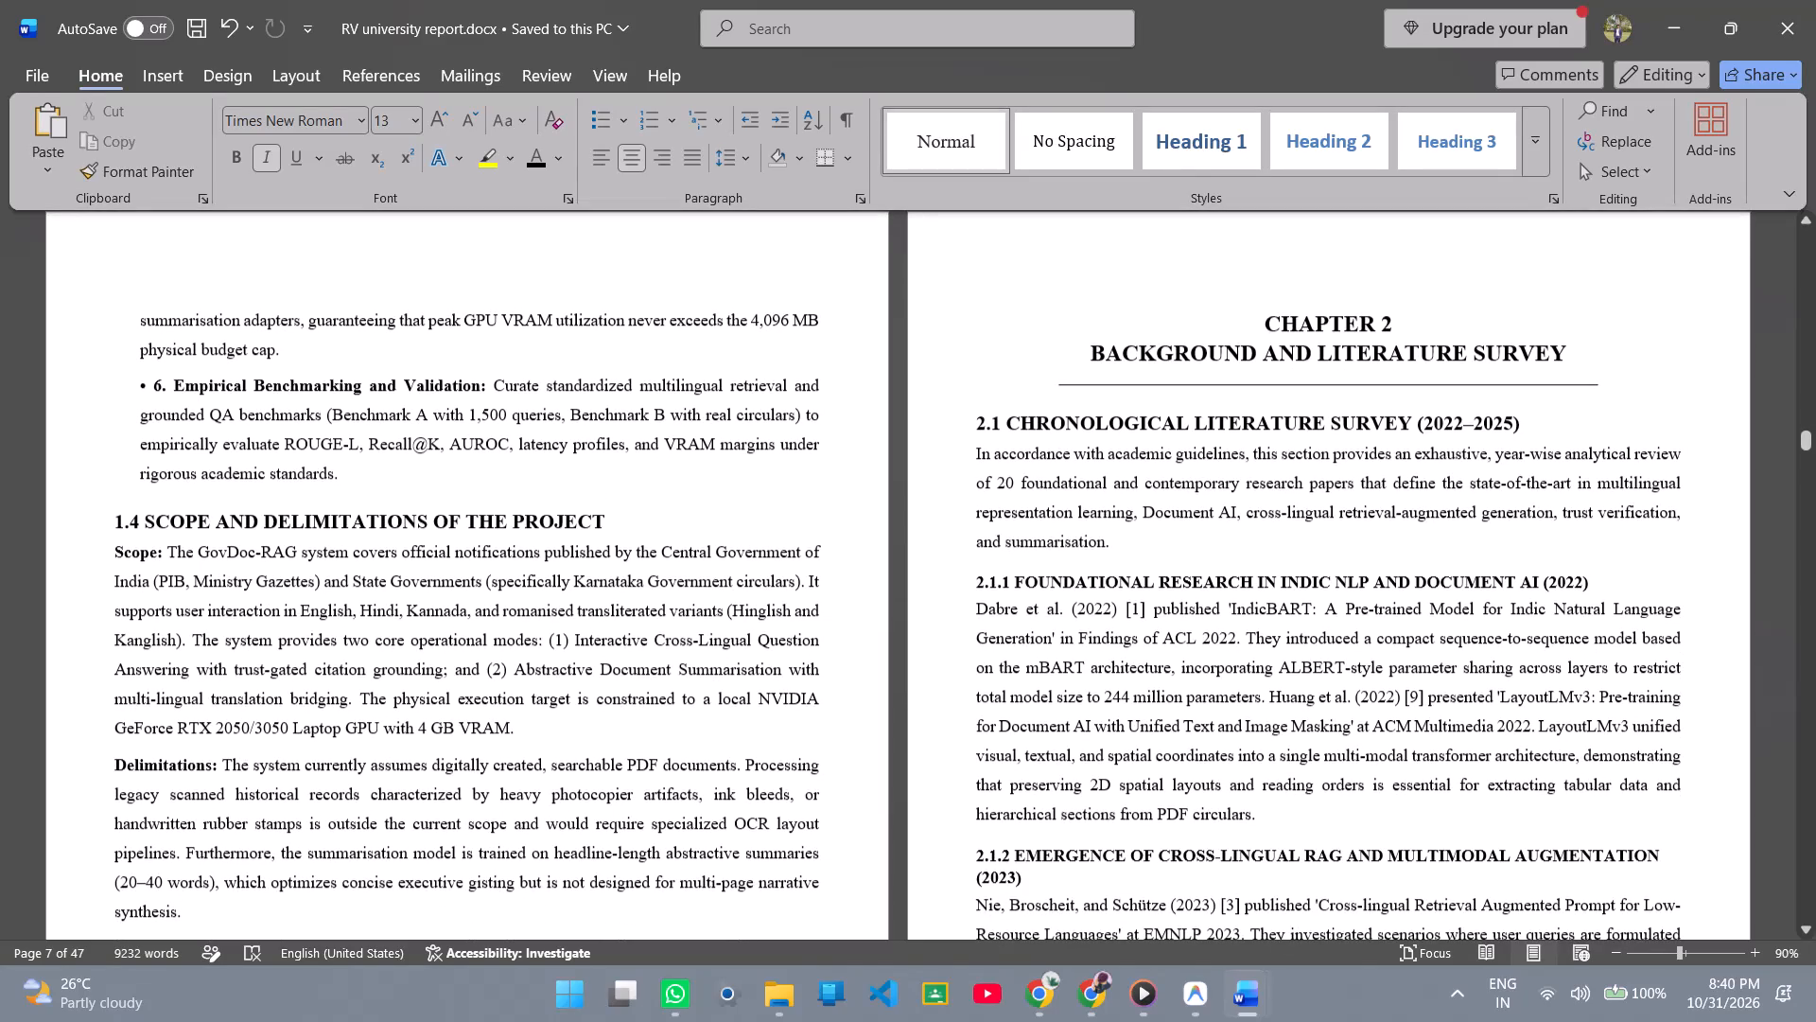
pyautogui.click(656, 589)
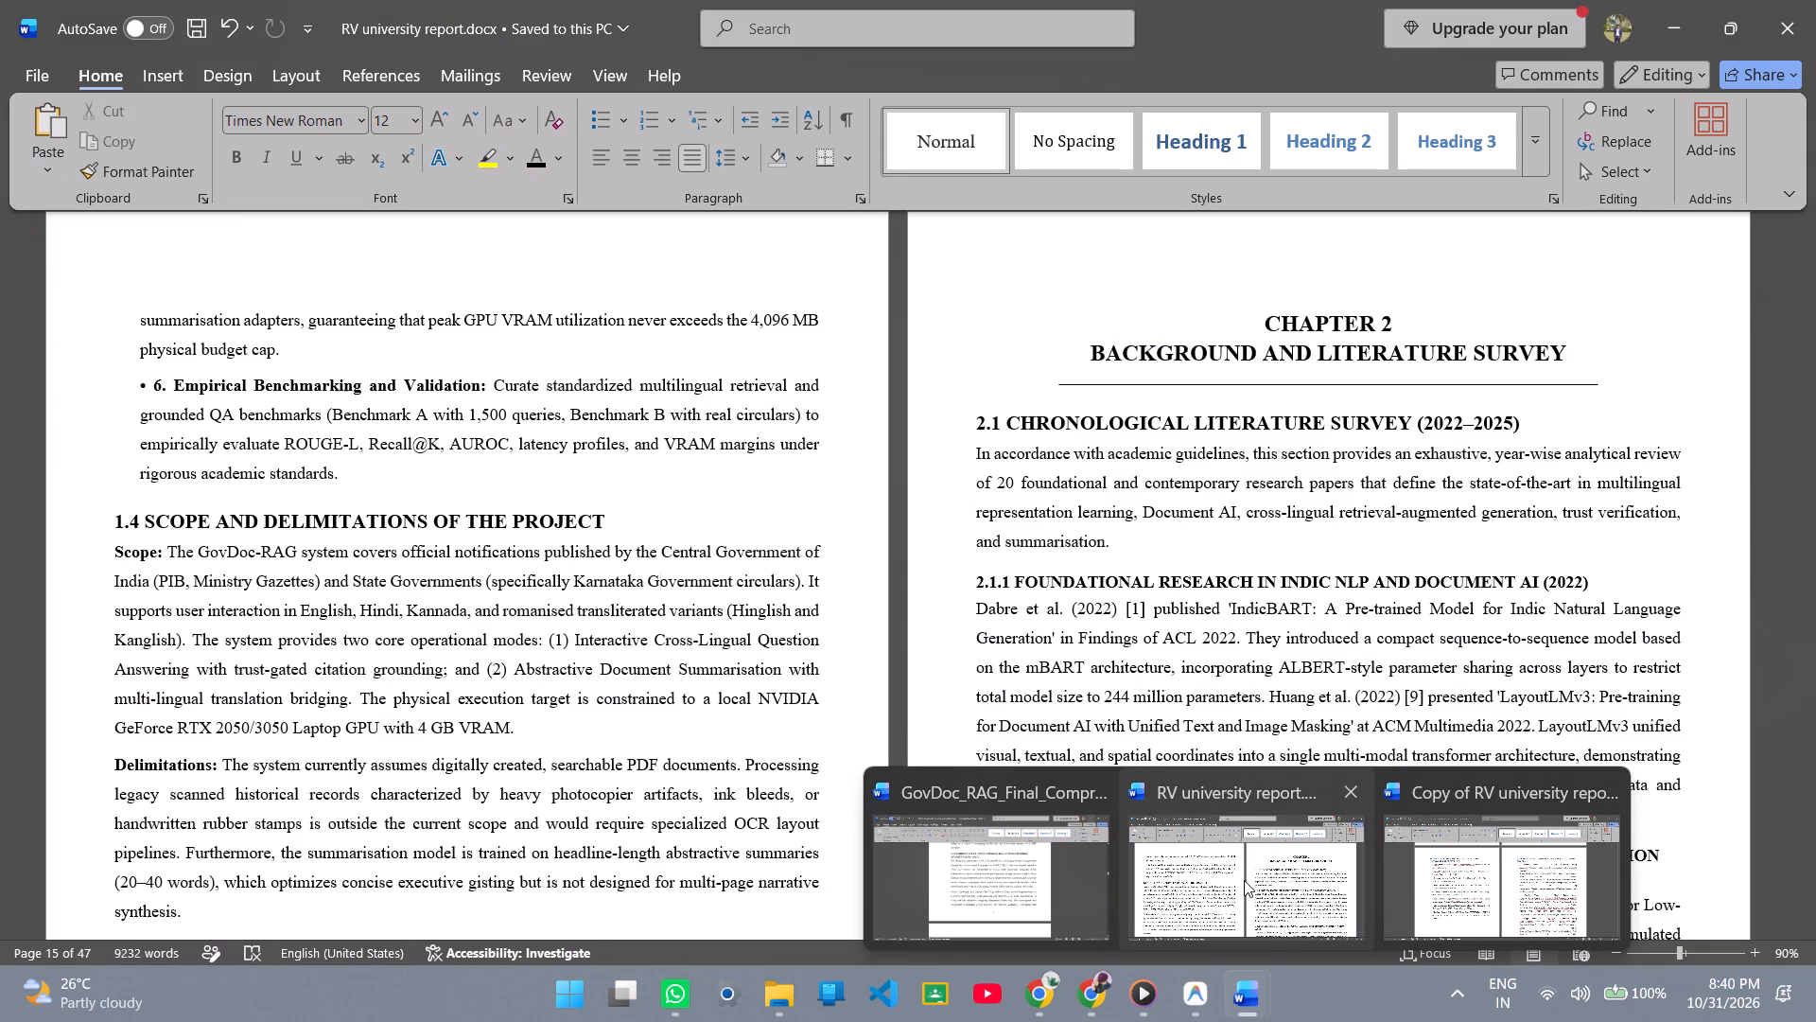
pyautogui.scroll(-7, 533, 538)
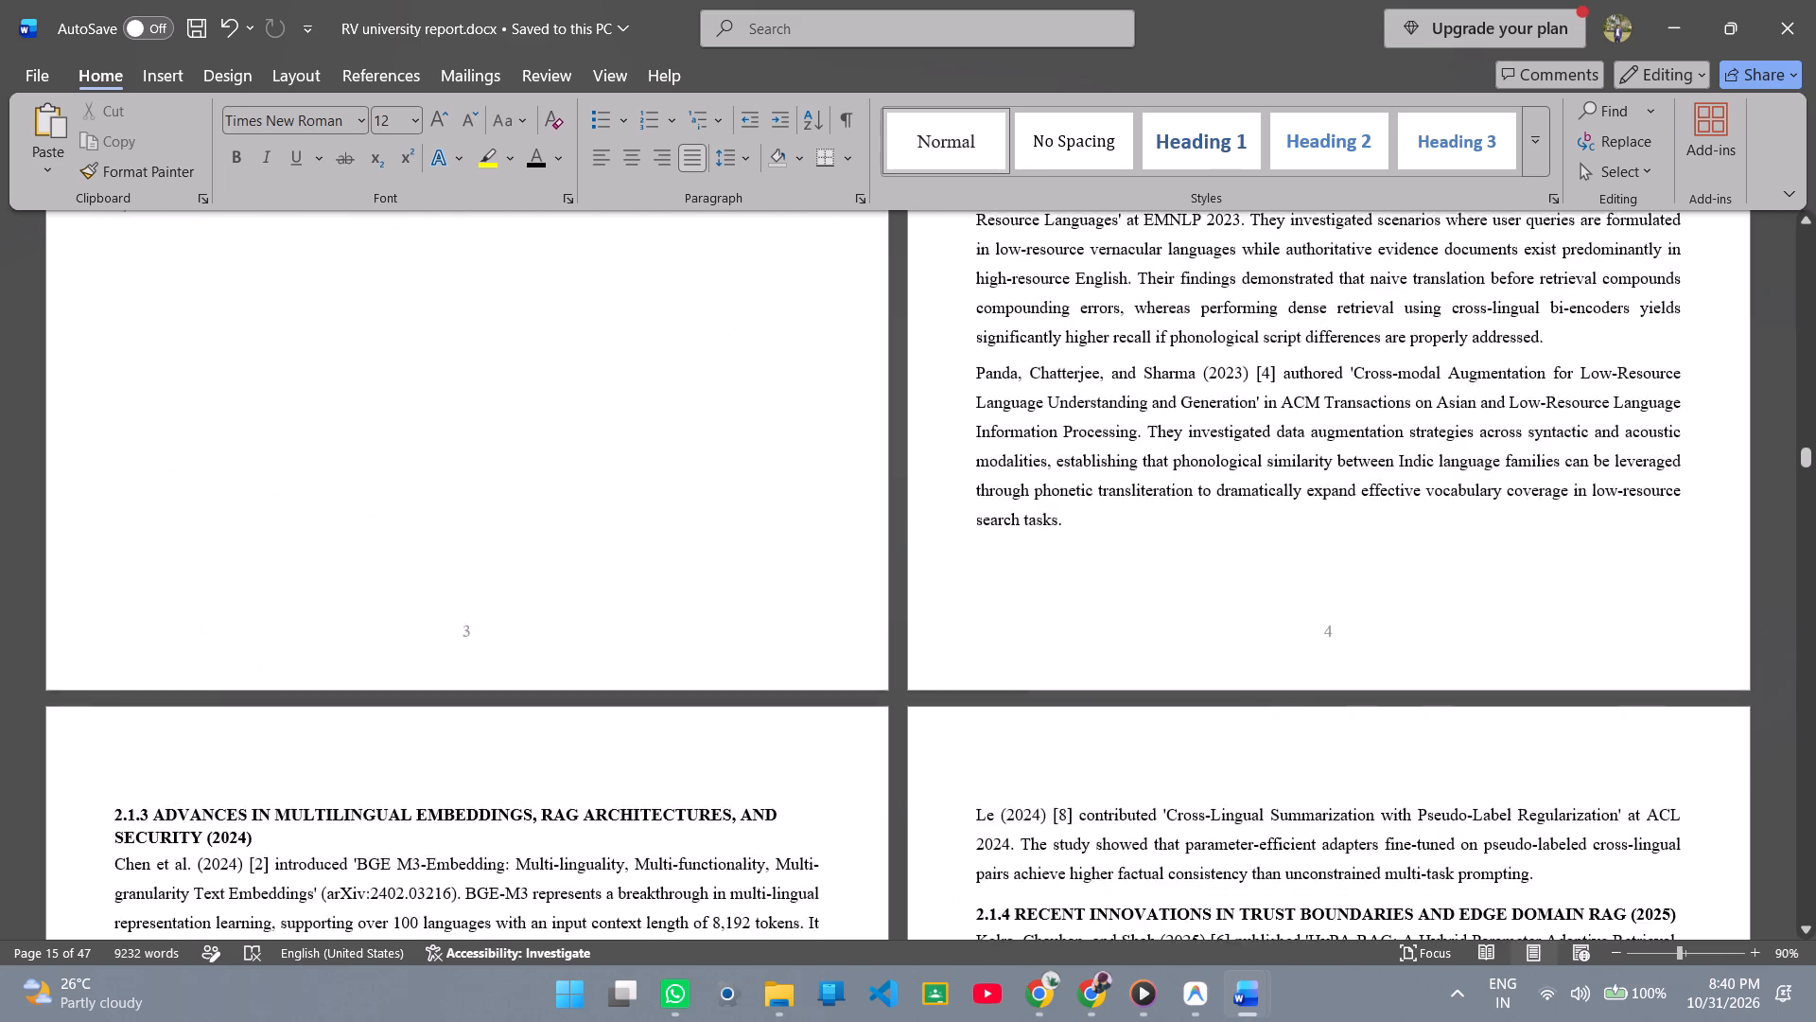
pyautogui.scroll(-4, 533, 538)
pyautogui.scroll(-8, 961, 629)
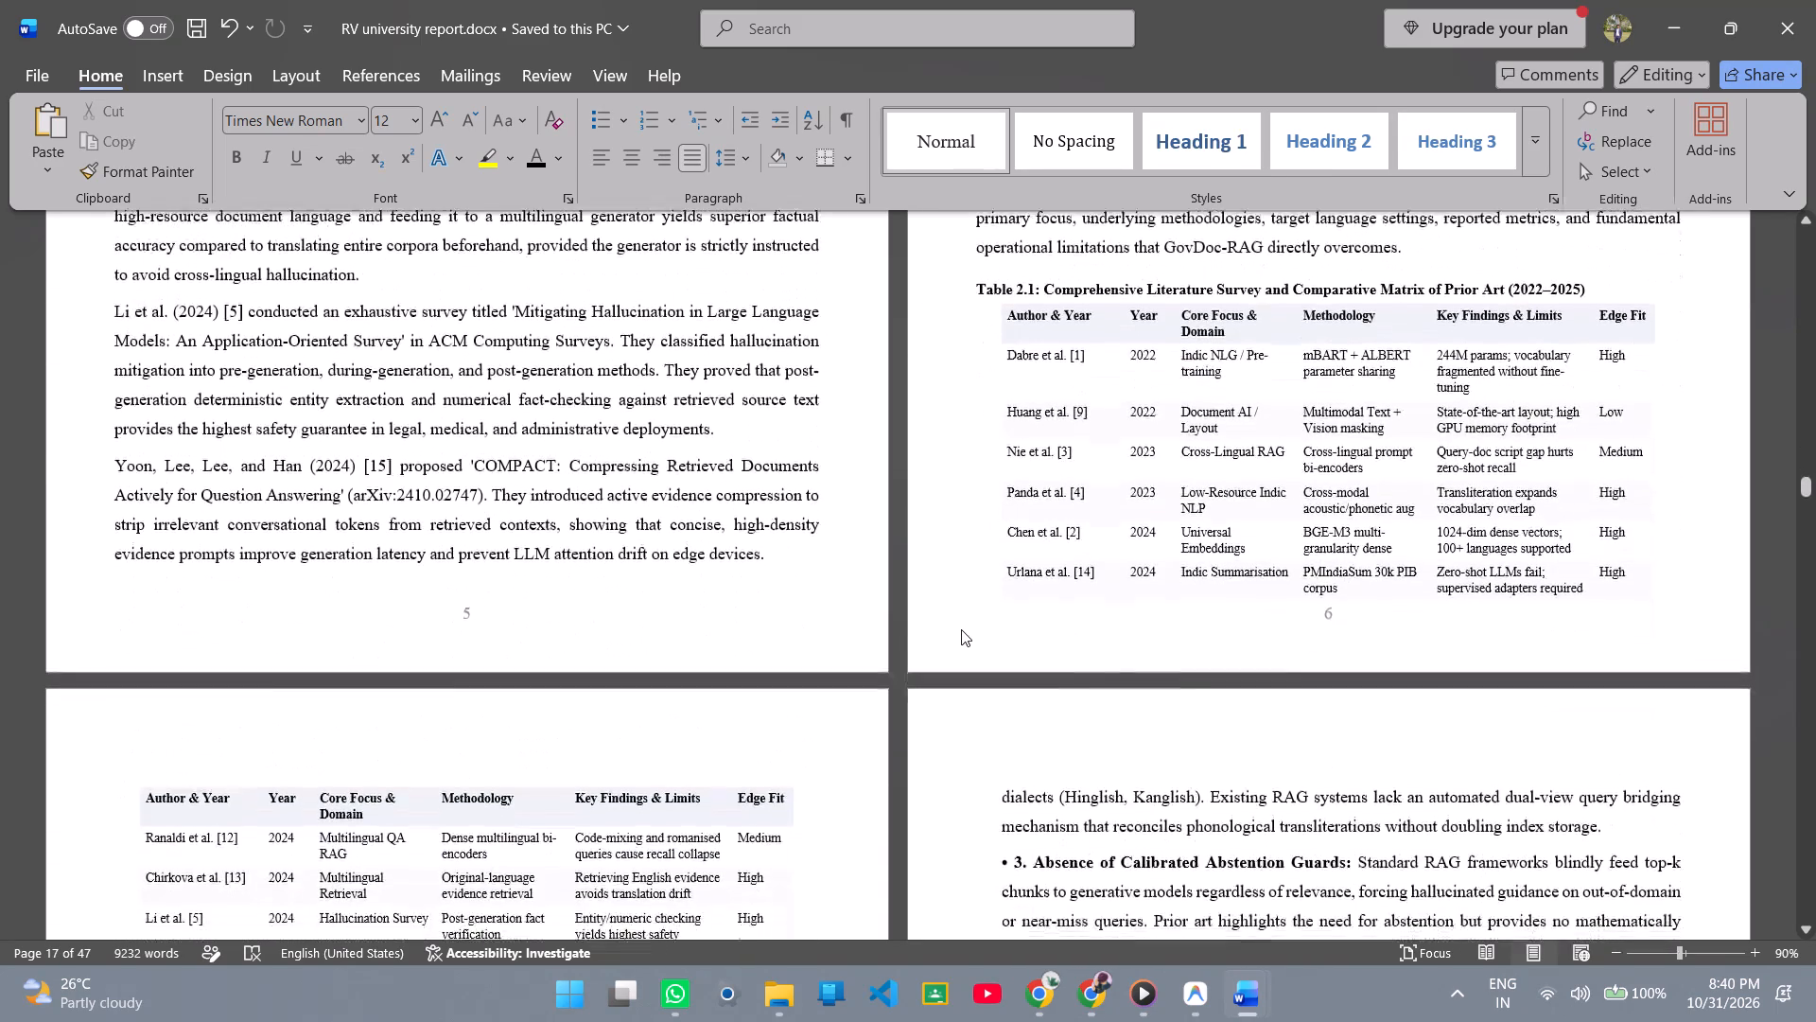
pyautogui.scroll(8, 961, 629)
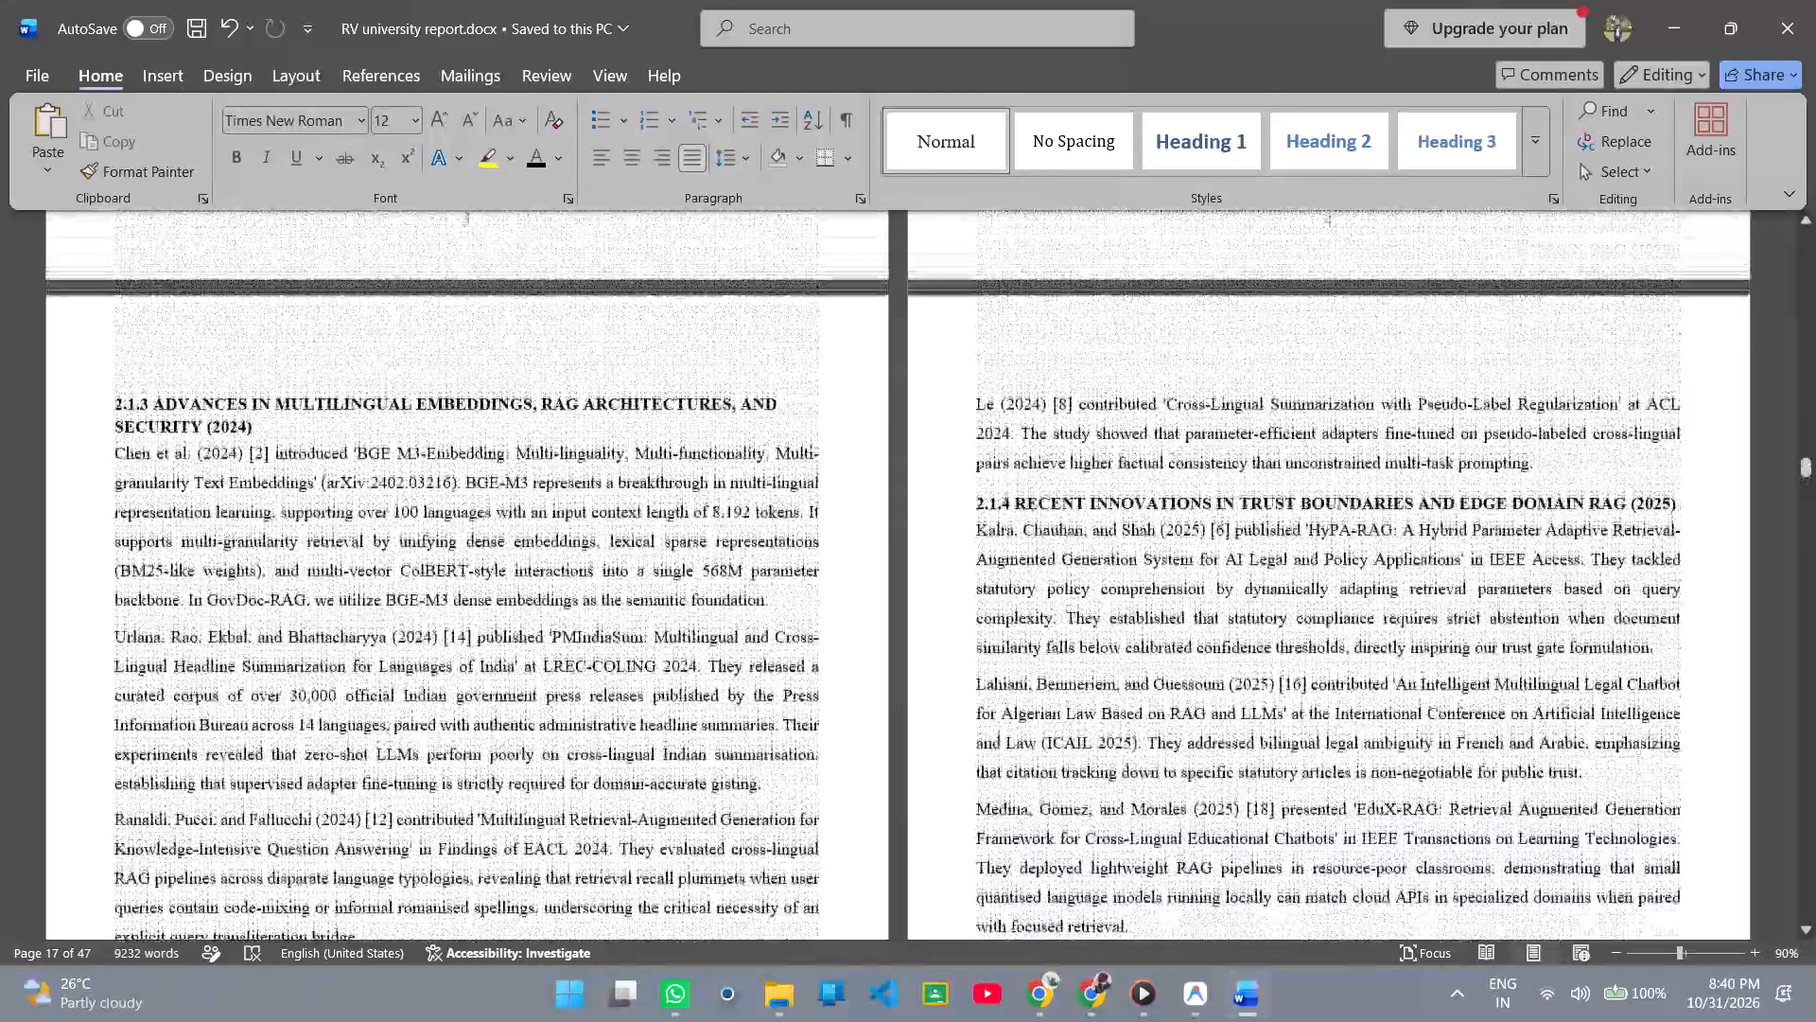
pyautogui.scroll(1, 961, 629)
pyautogui.scroll(-19, 961, 629)
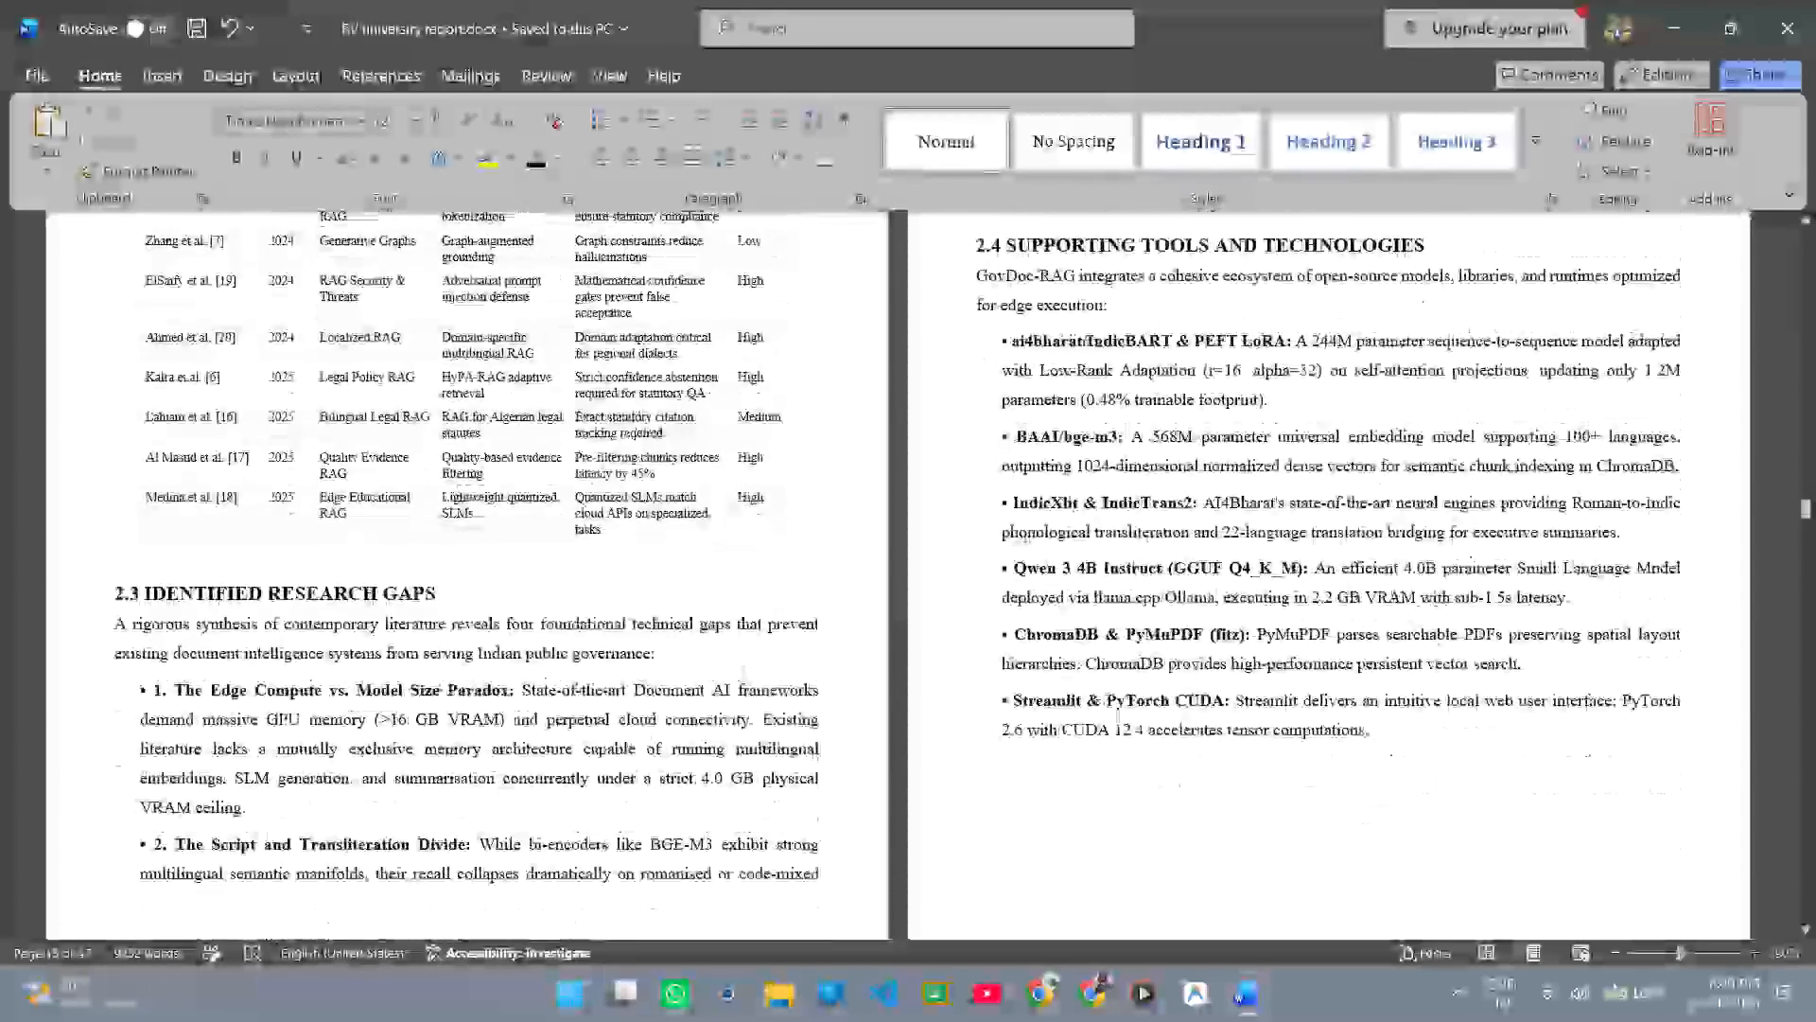
pyautogui.scroll(-13, 961, 629)
pyautogui.scroll(3, 961, 629)
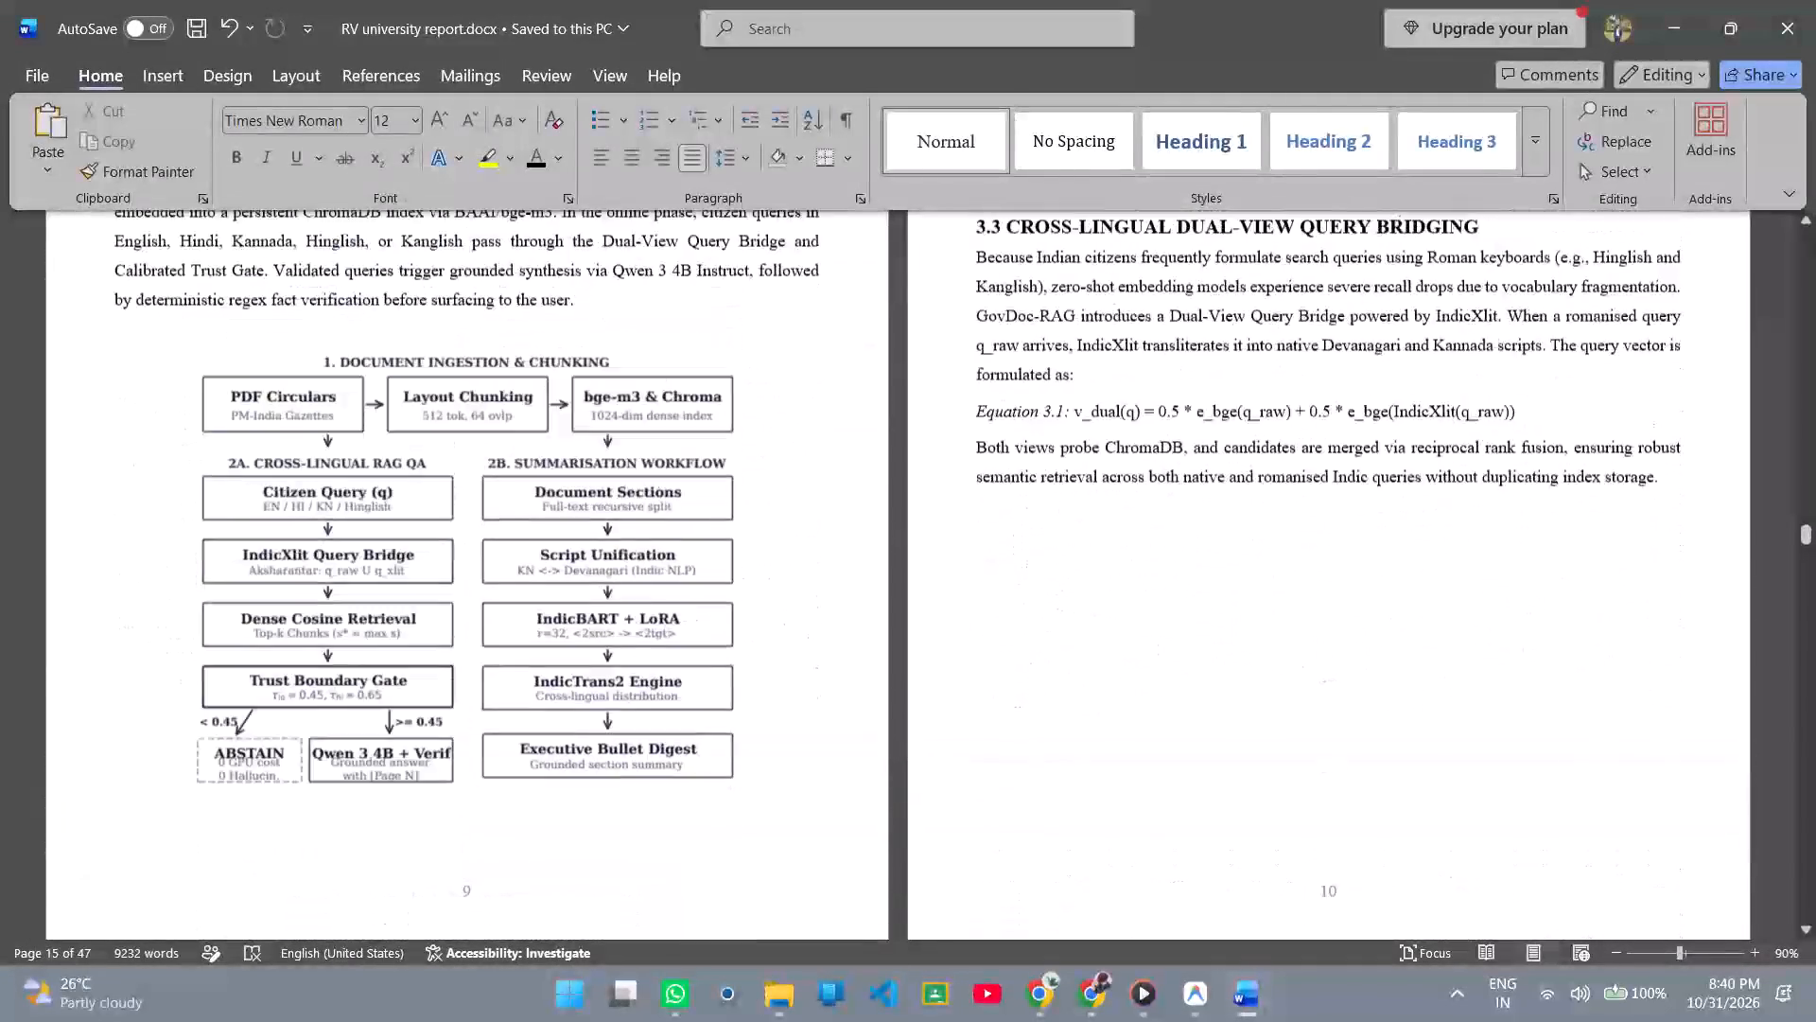
# Go back to the front pages and examine the title page, Certificate with its examiners table, and Declaration with its signature table.
pyautogui.scroll(12, 961, 629)
pyautogui.scroll(18, 961, 629)
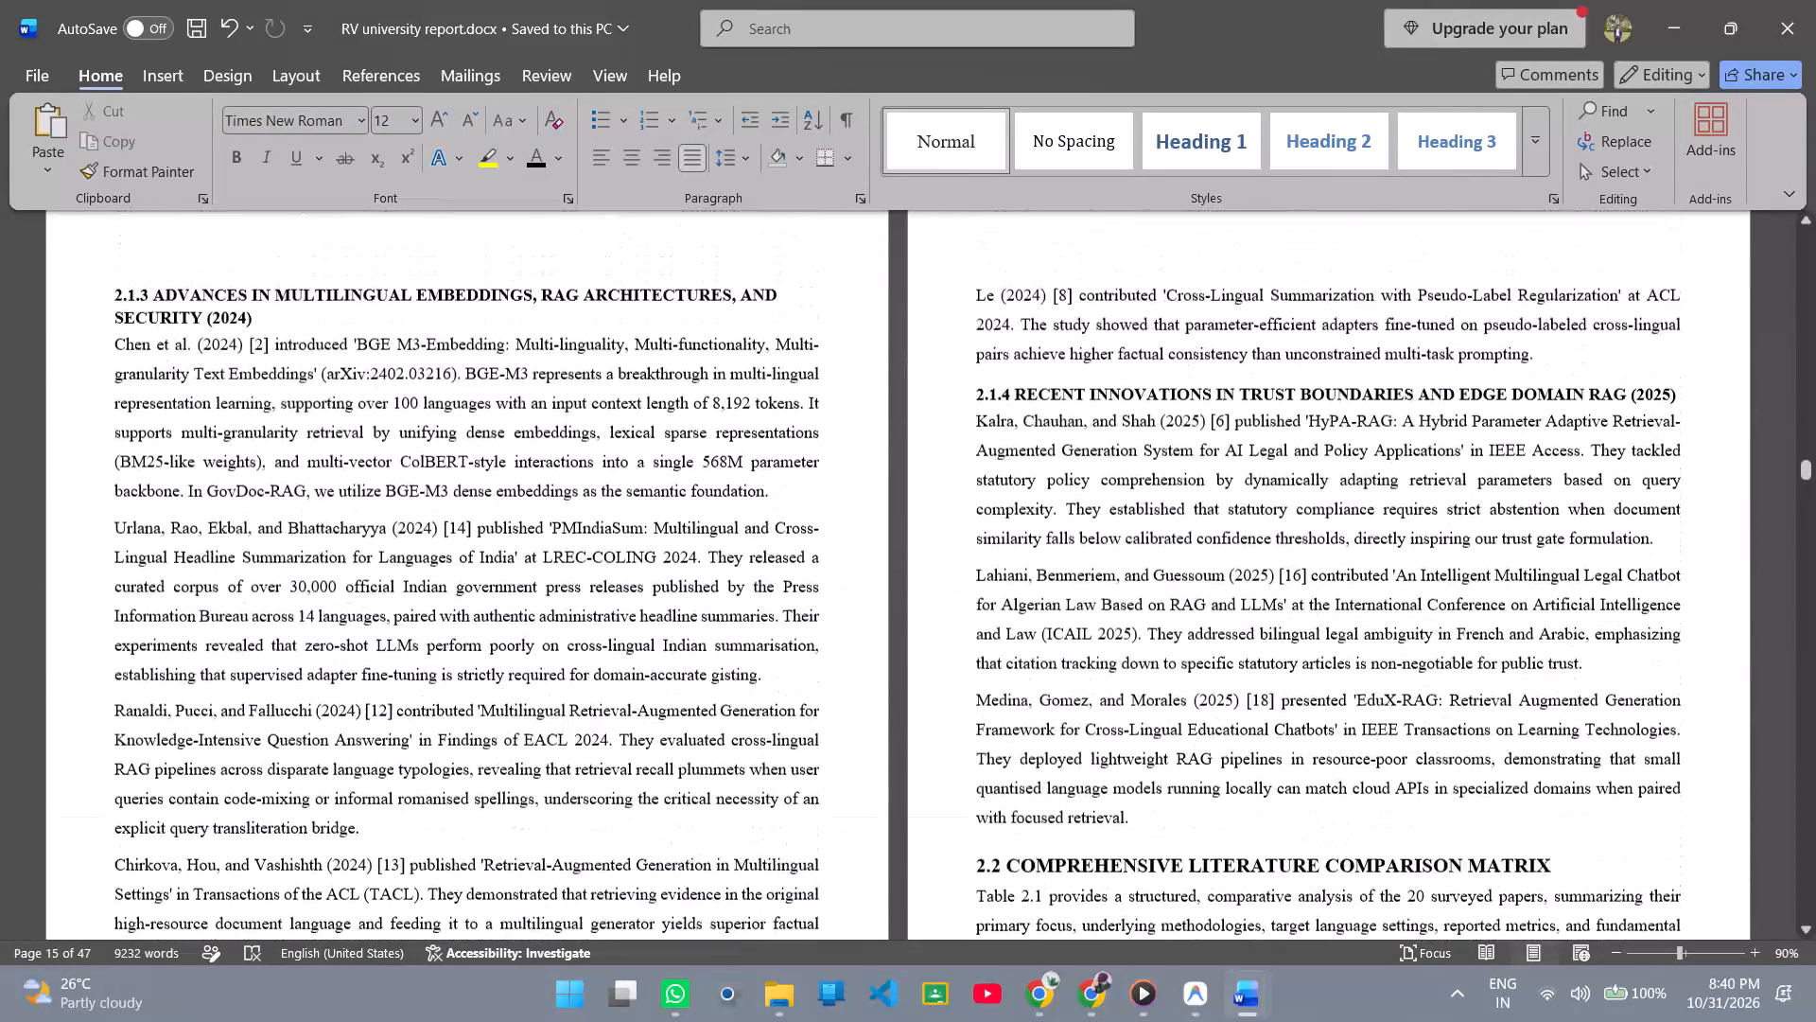
pyautogui.scroll(20, 961, 629)
pyautogui.scroll(18, 961, 629)
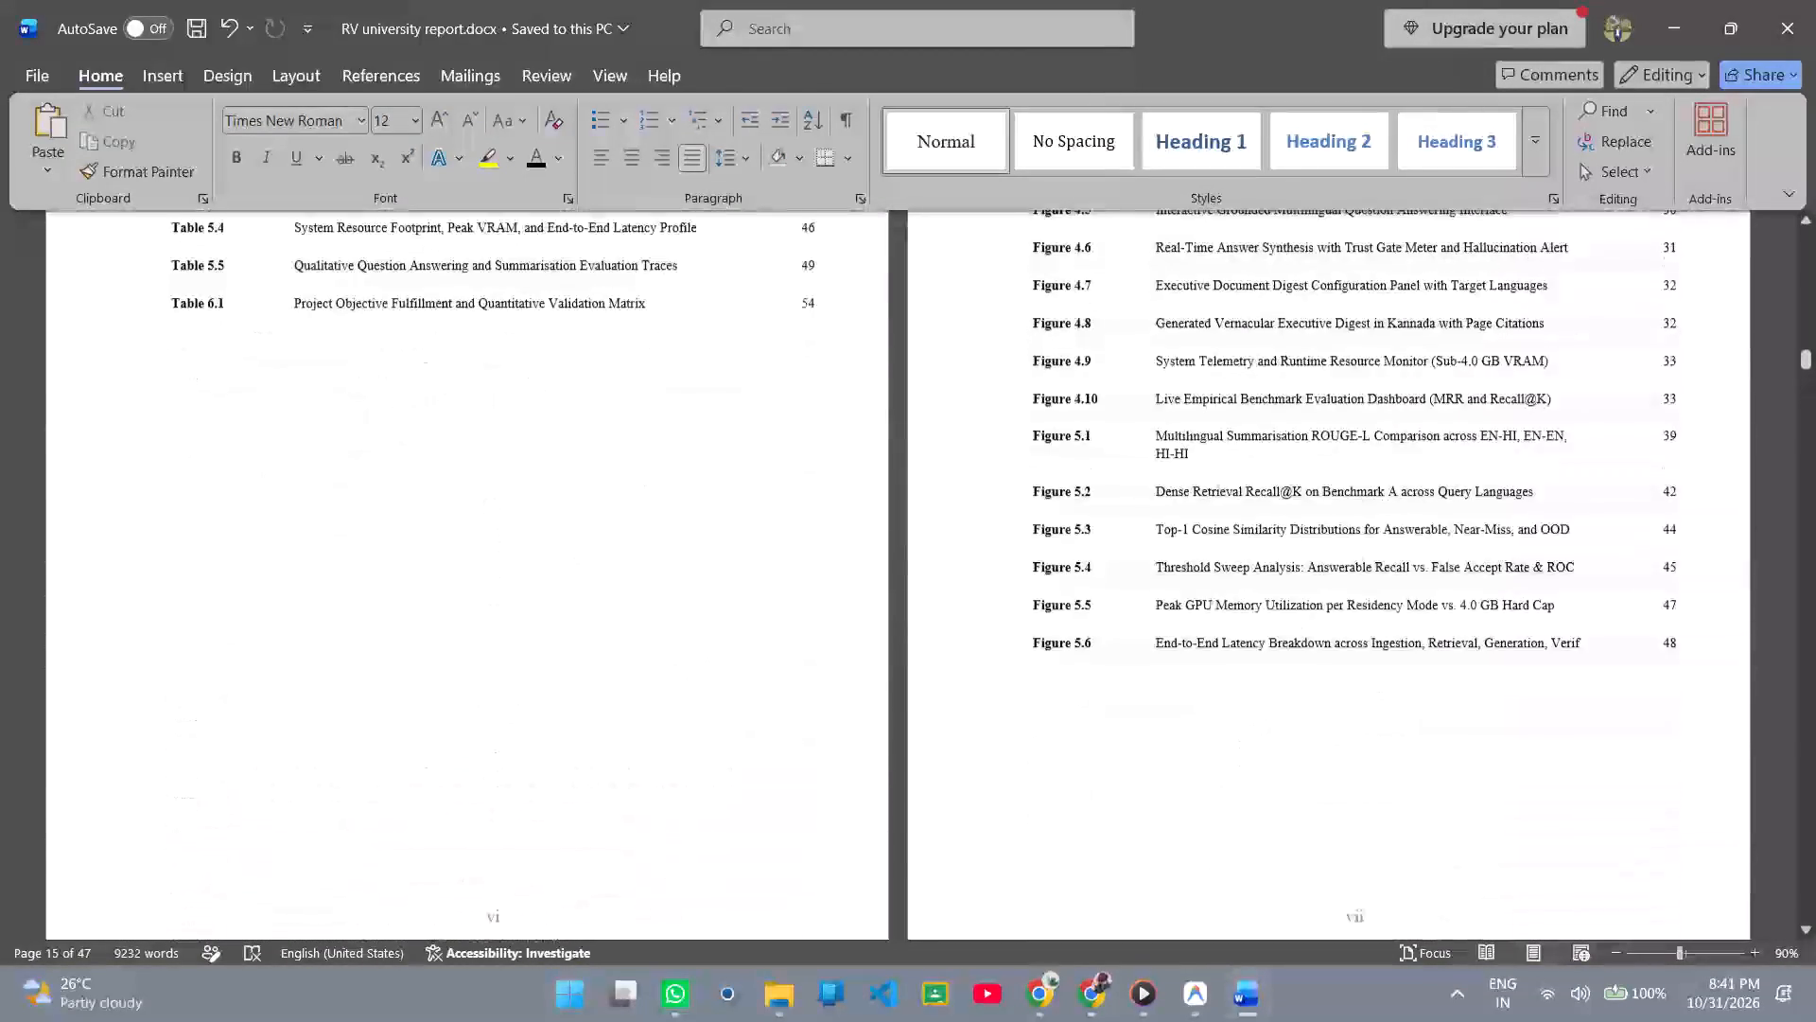
pyautogui.scroll(20, 962, 630)
pyautogui.scroll(18, 962, 630)
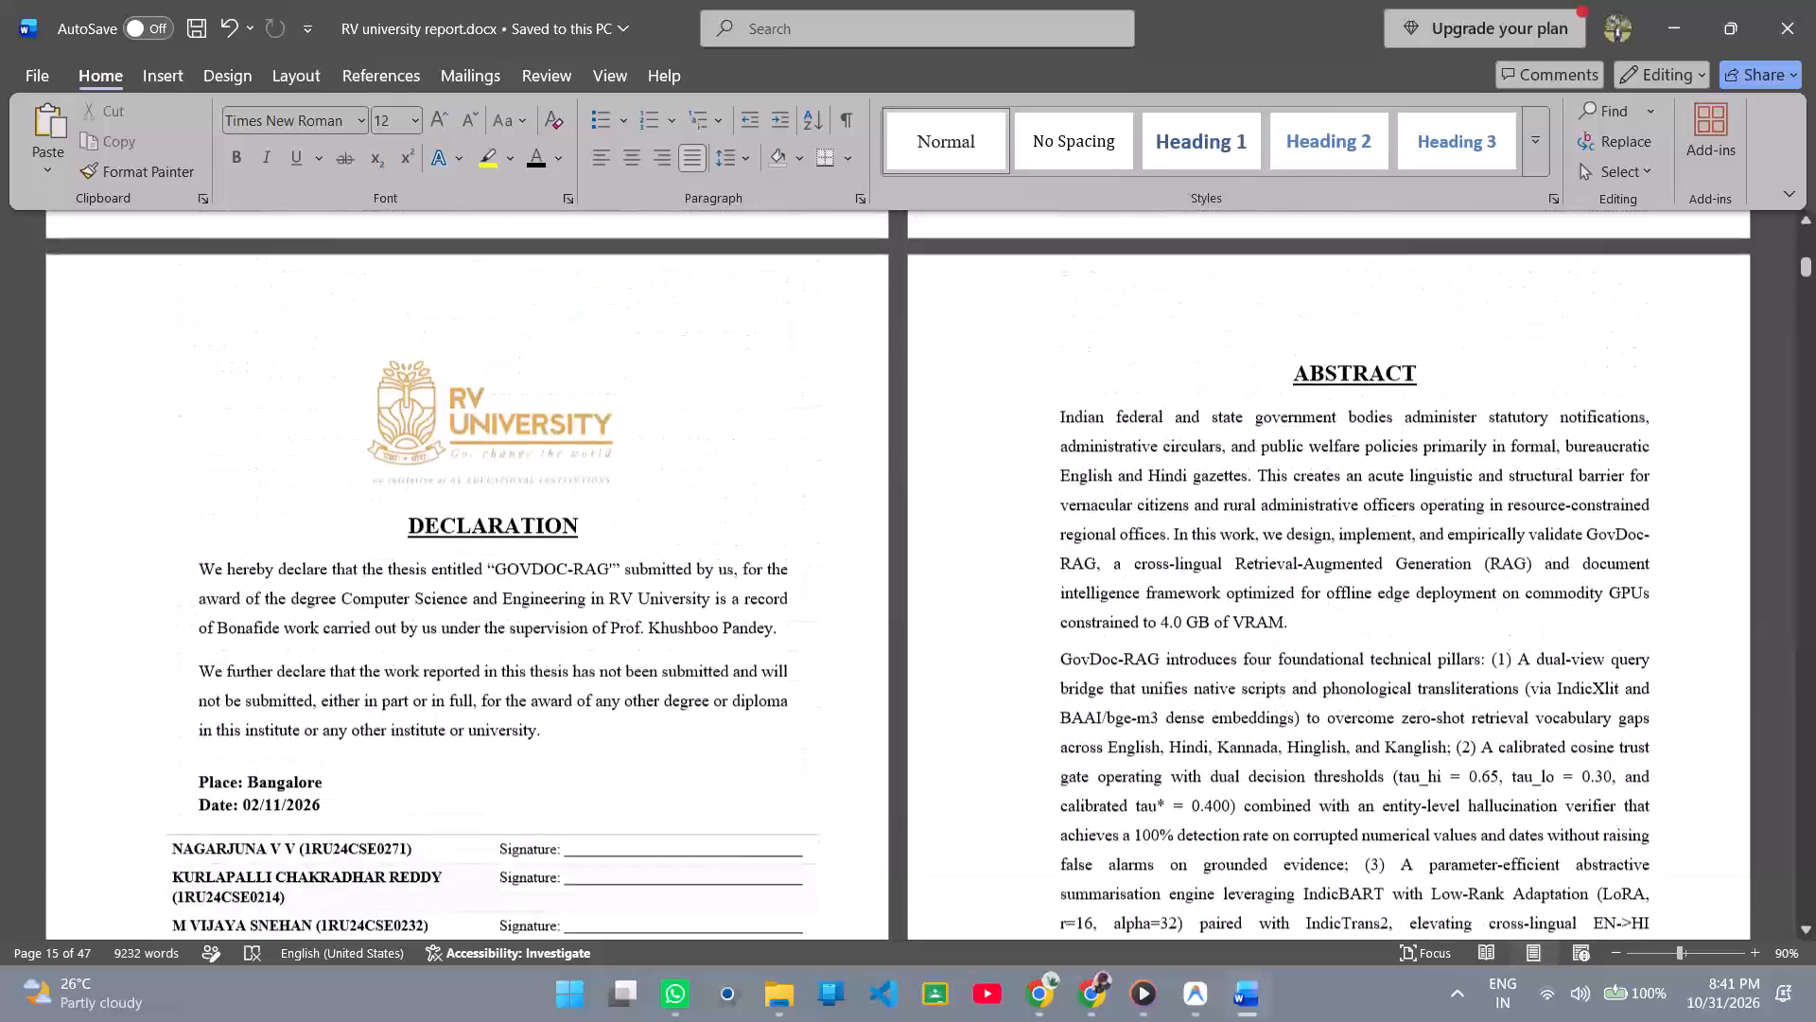
pyautogui.scroll(18, 962, 630)
pyautogui.scroll(-3, 962, 630)
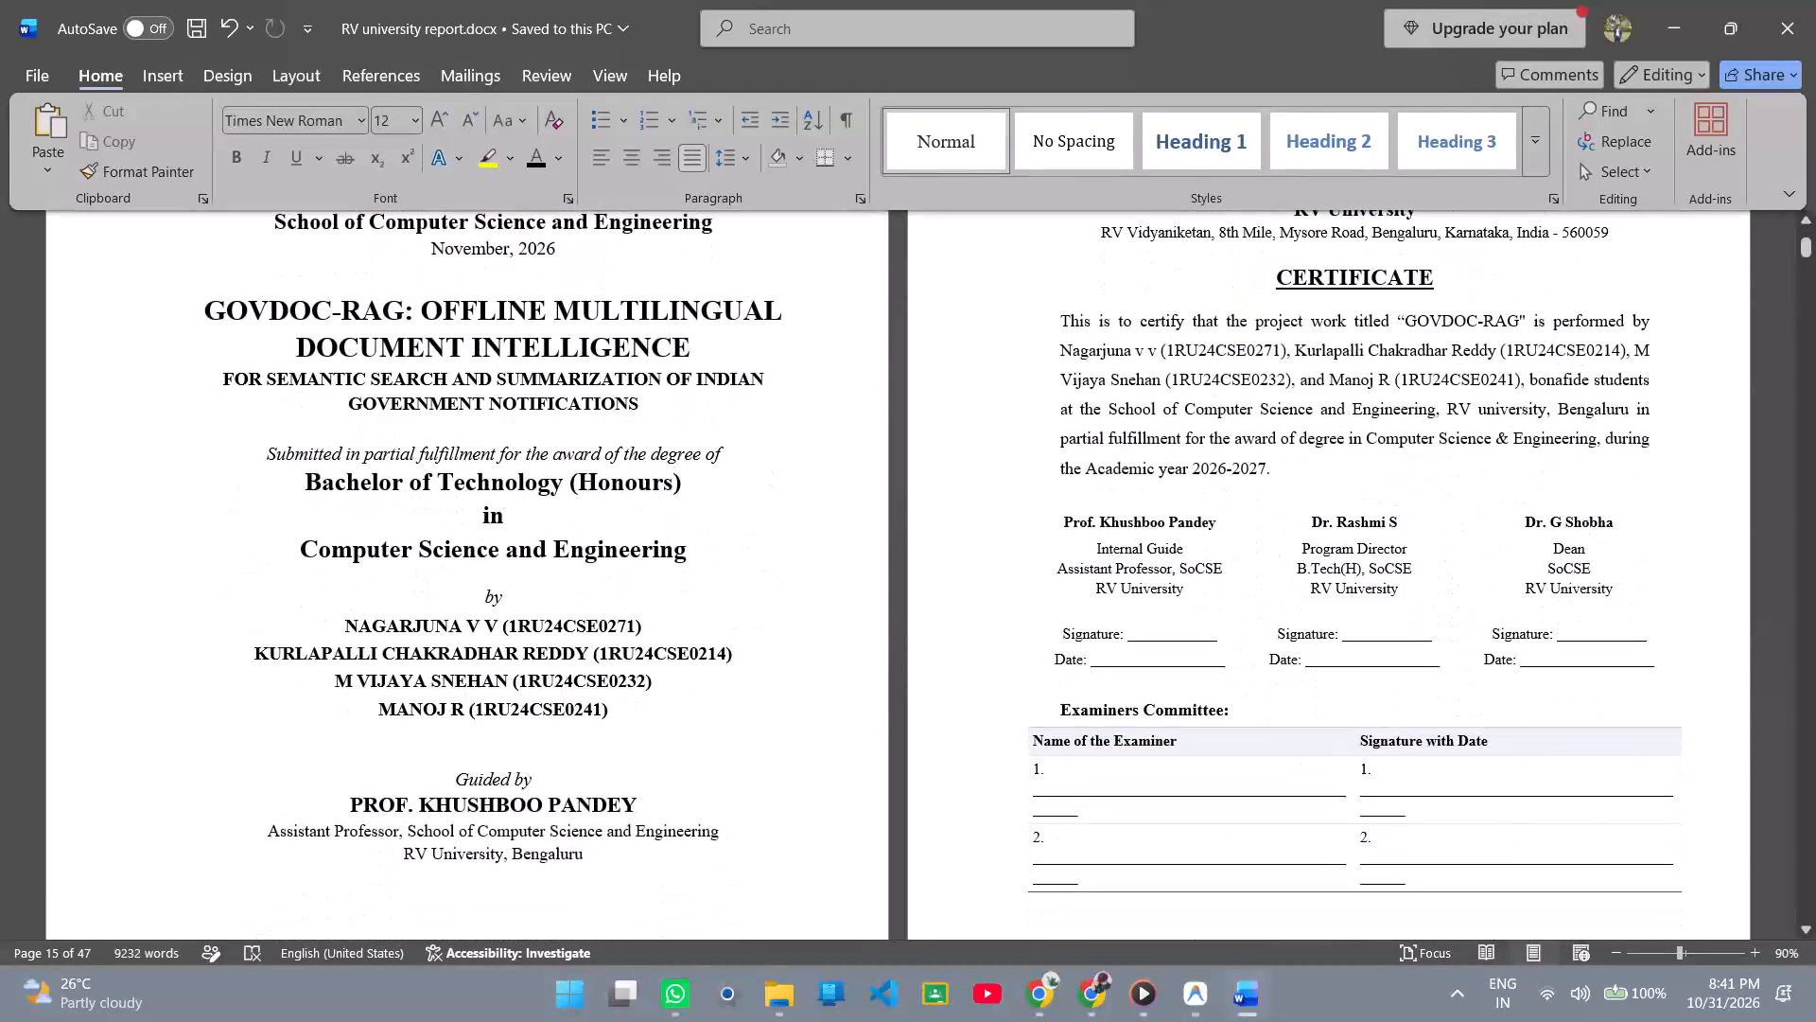
pyautogui.scroll(-9, 962, 630)
pyautogui.scroll(4, 962, 630)
pyautogui.scroll(1, 1058, 536)
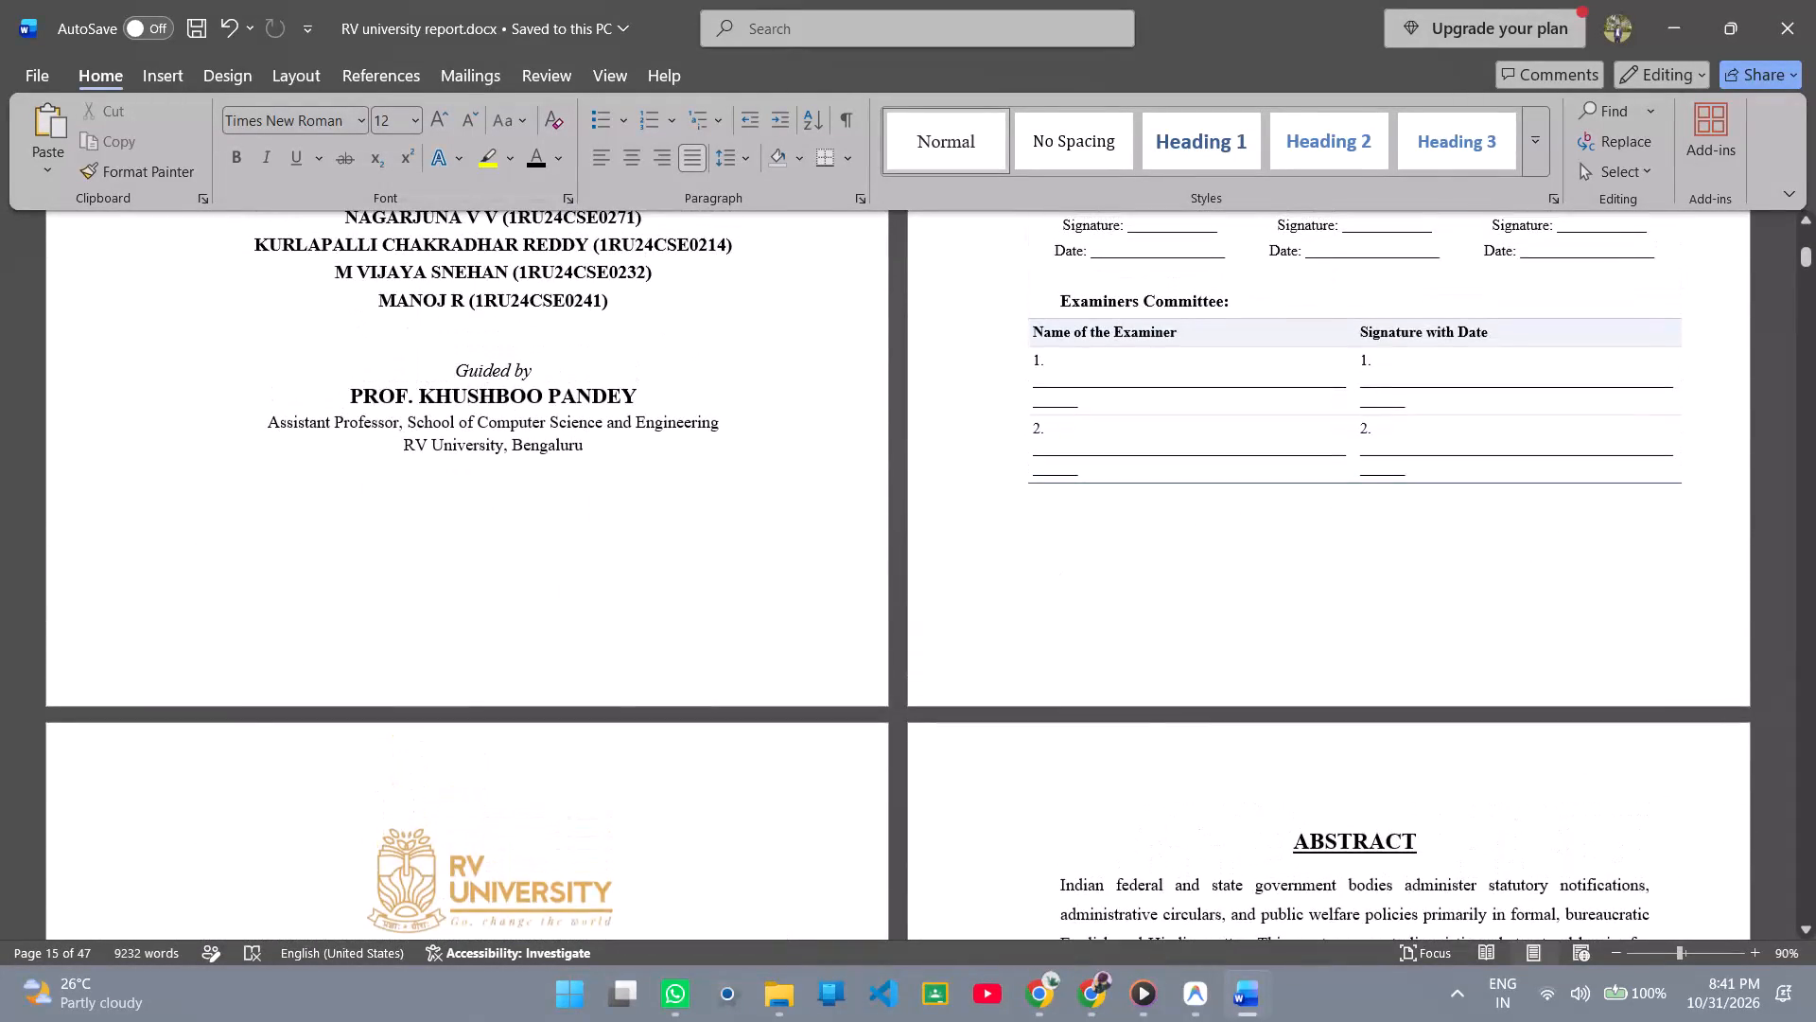
pyautogui.scroll(-15, 1104, 563)
pyautogui.scroll(10, 1104, 563)
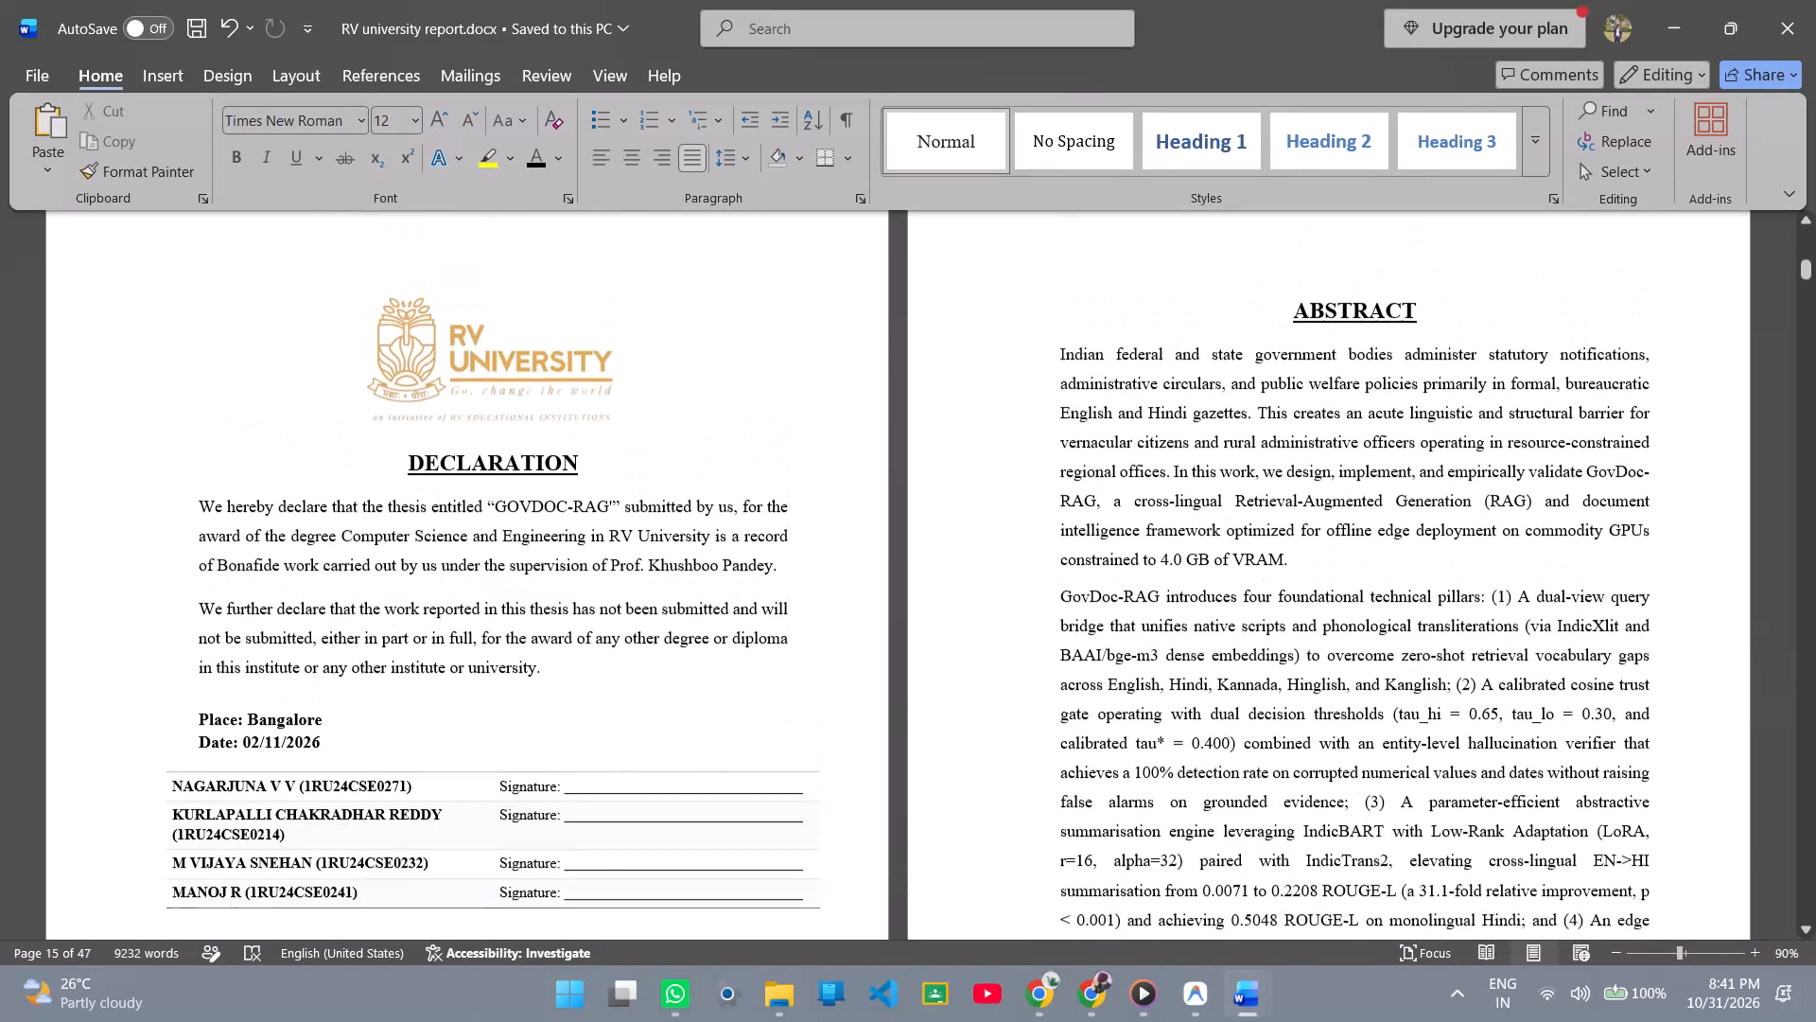
pyautogui.scroll(-3, 693, 504)
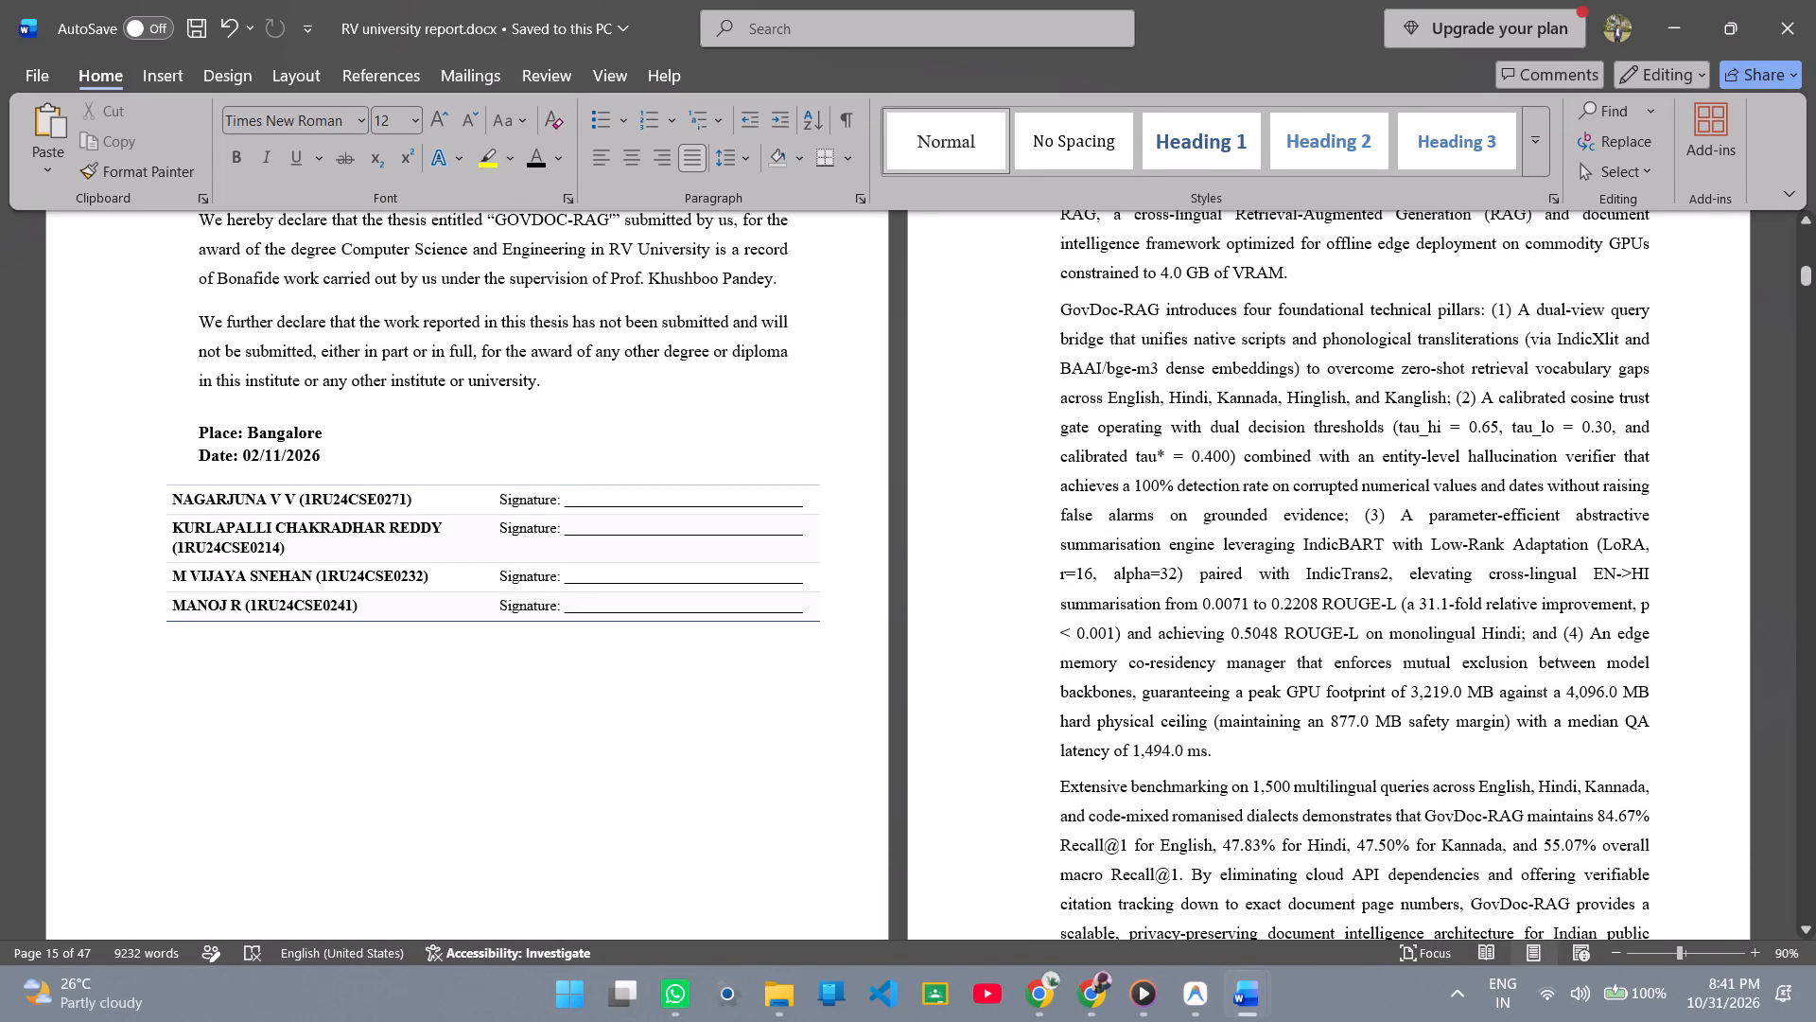
# Examine the front matter from the Abstract and Acknowledgement through the lists of tables, figures and abbreviations to the Chapter 1 opening.
pyautogui.scroll(-10, 1120, 645)
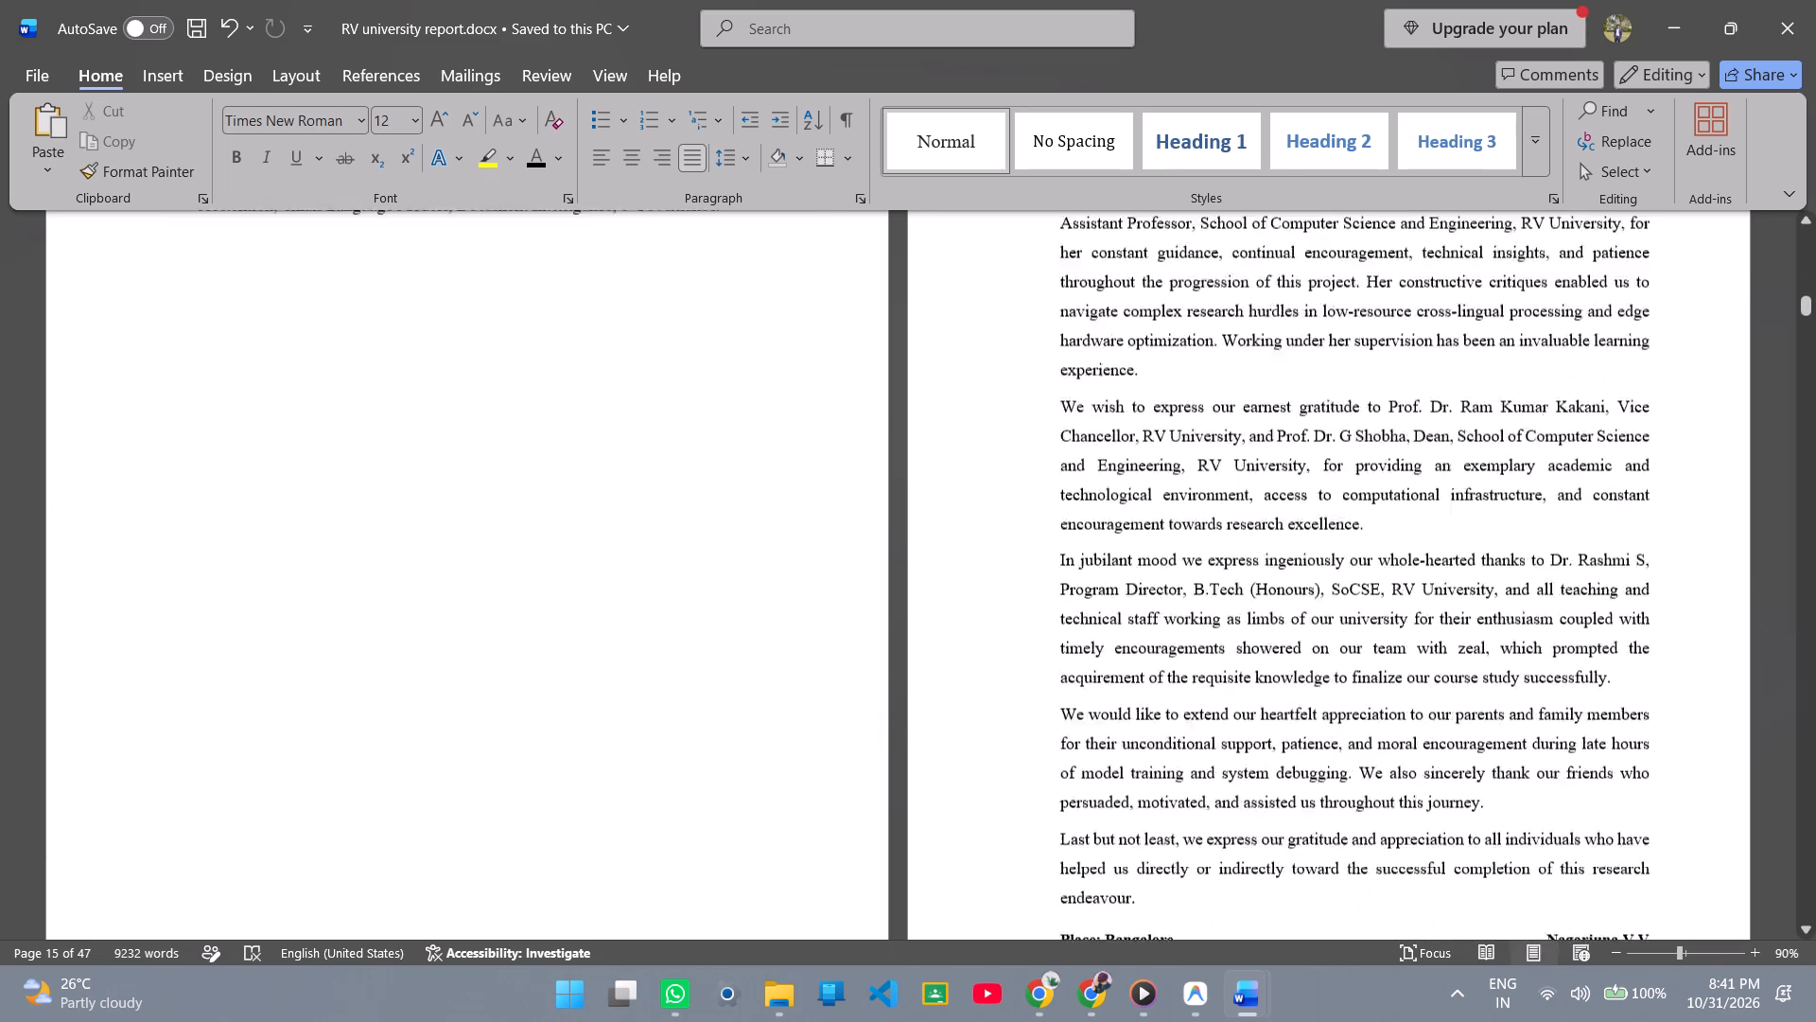
pyautogui.scroll(-11, 1127, 643)
pyautogui.scroll(3, 1137, 645)
pyautogui.scroll(-14, 1137, 645)
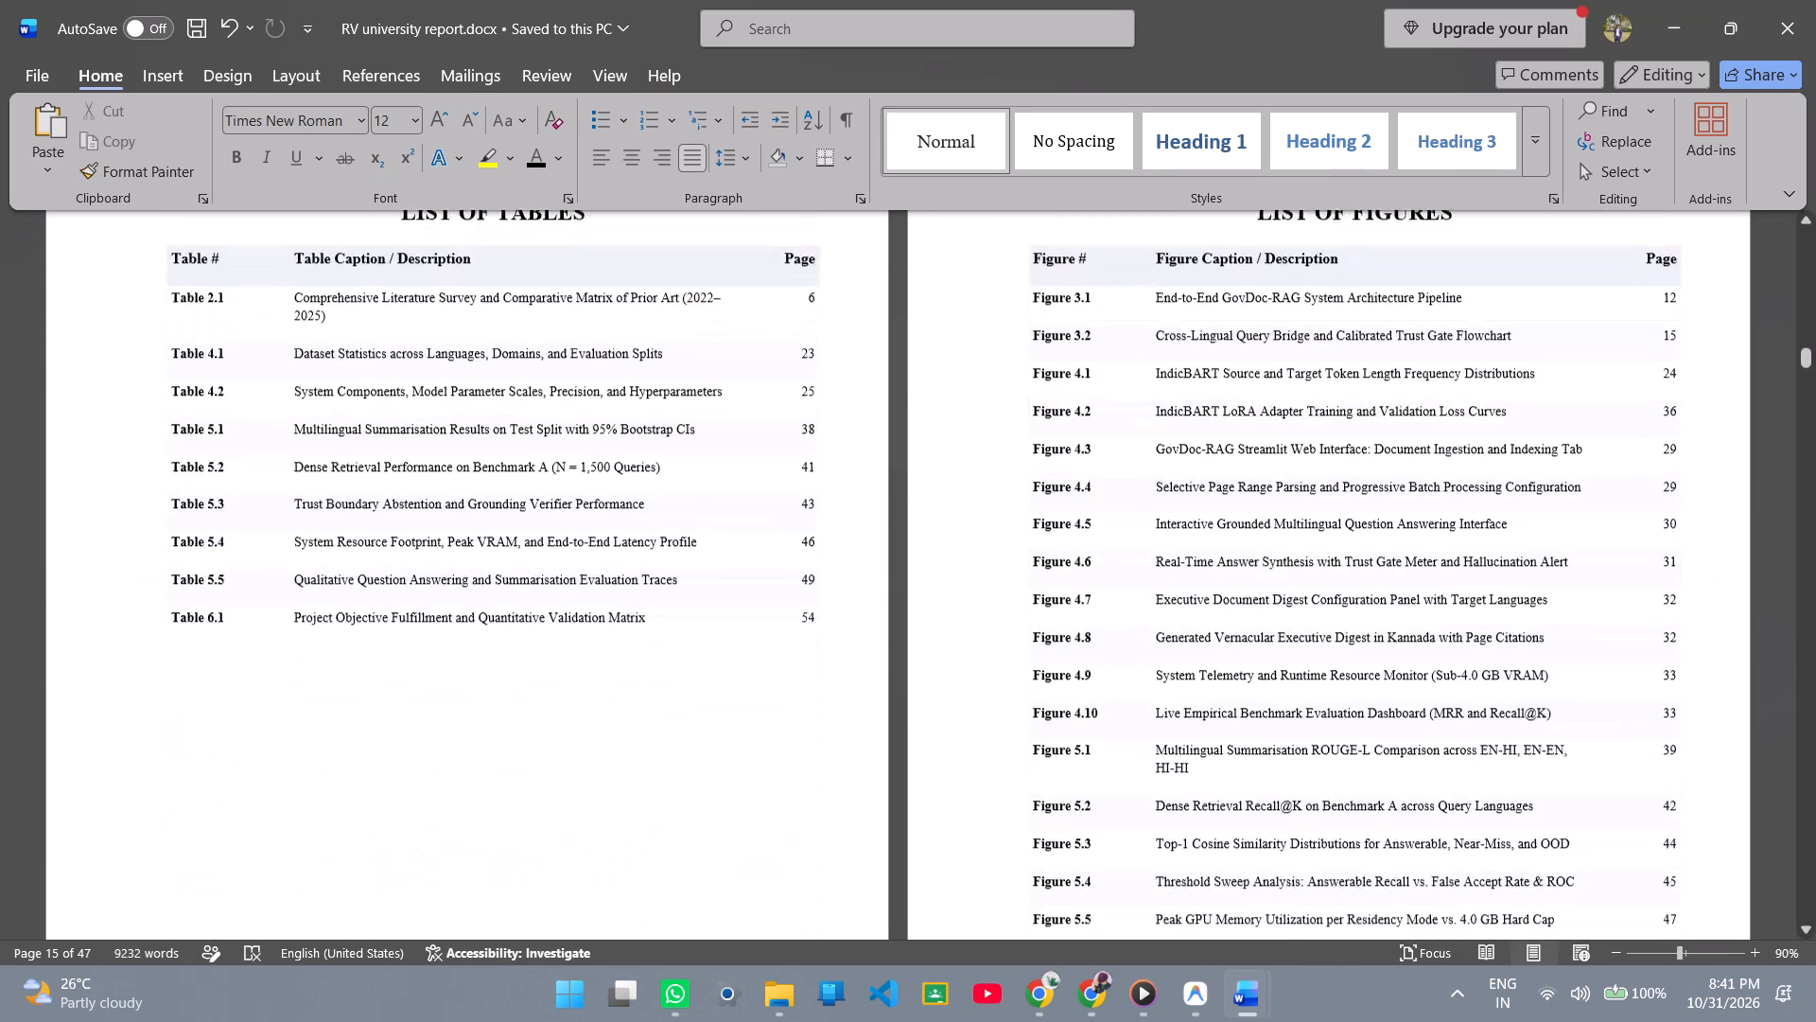
pyautogui.scroll(-20, 1137, 645)
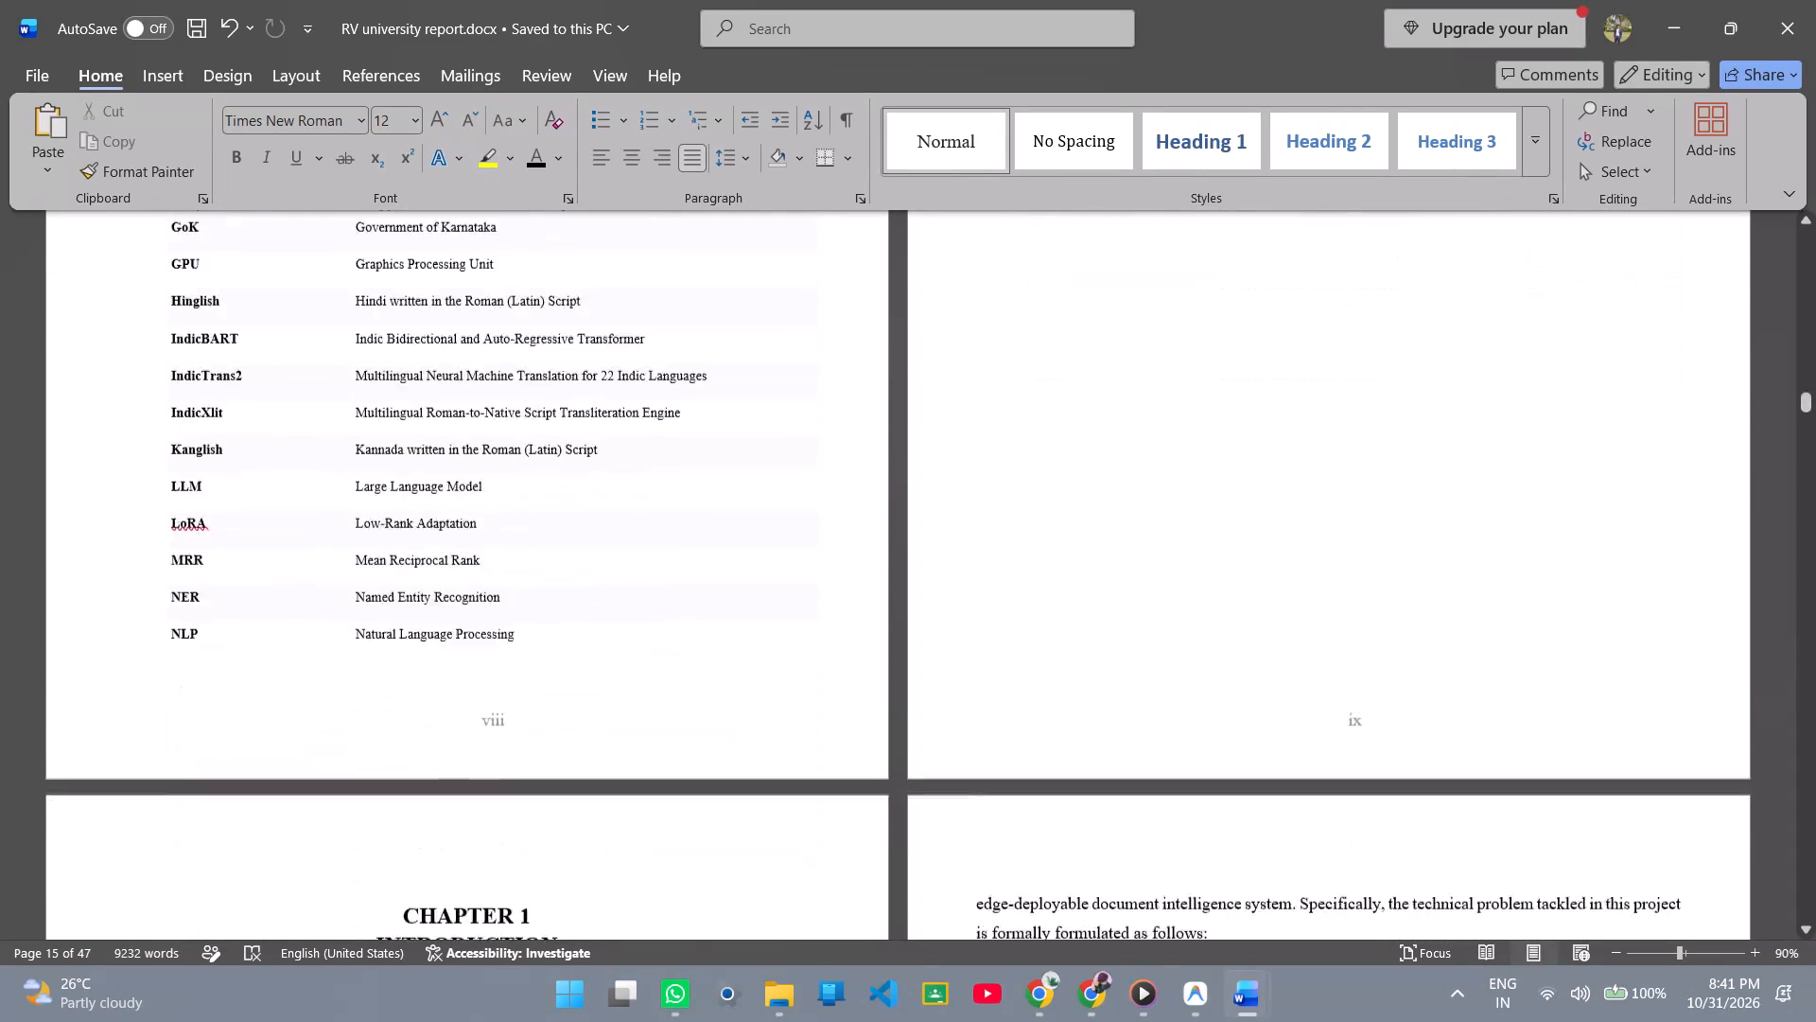
pyautogui.scroll(-5, 1137, 645)
pyautogui.scroll(3, 1137, 645)
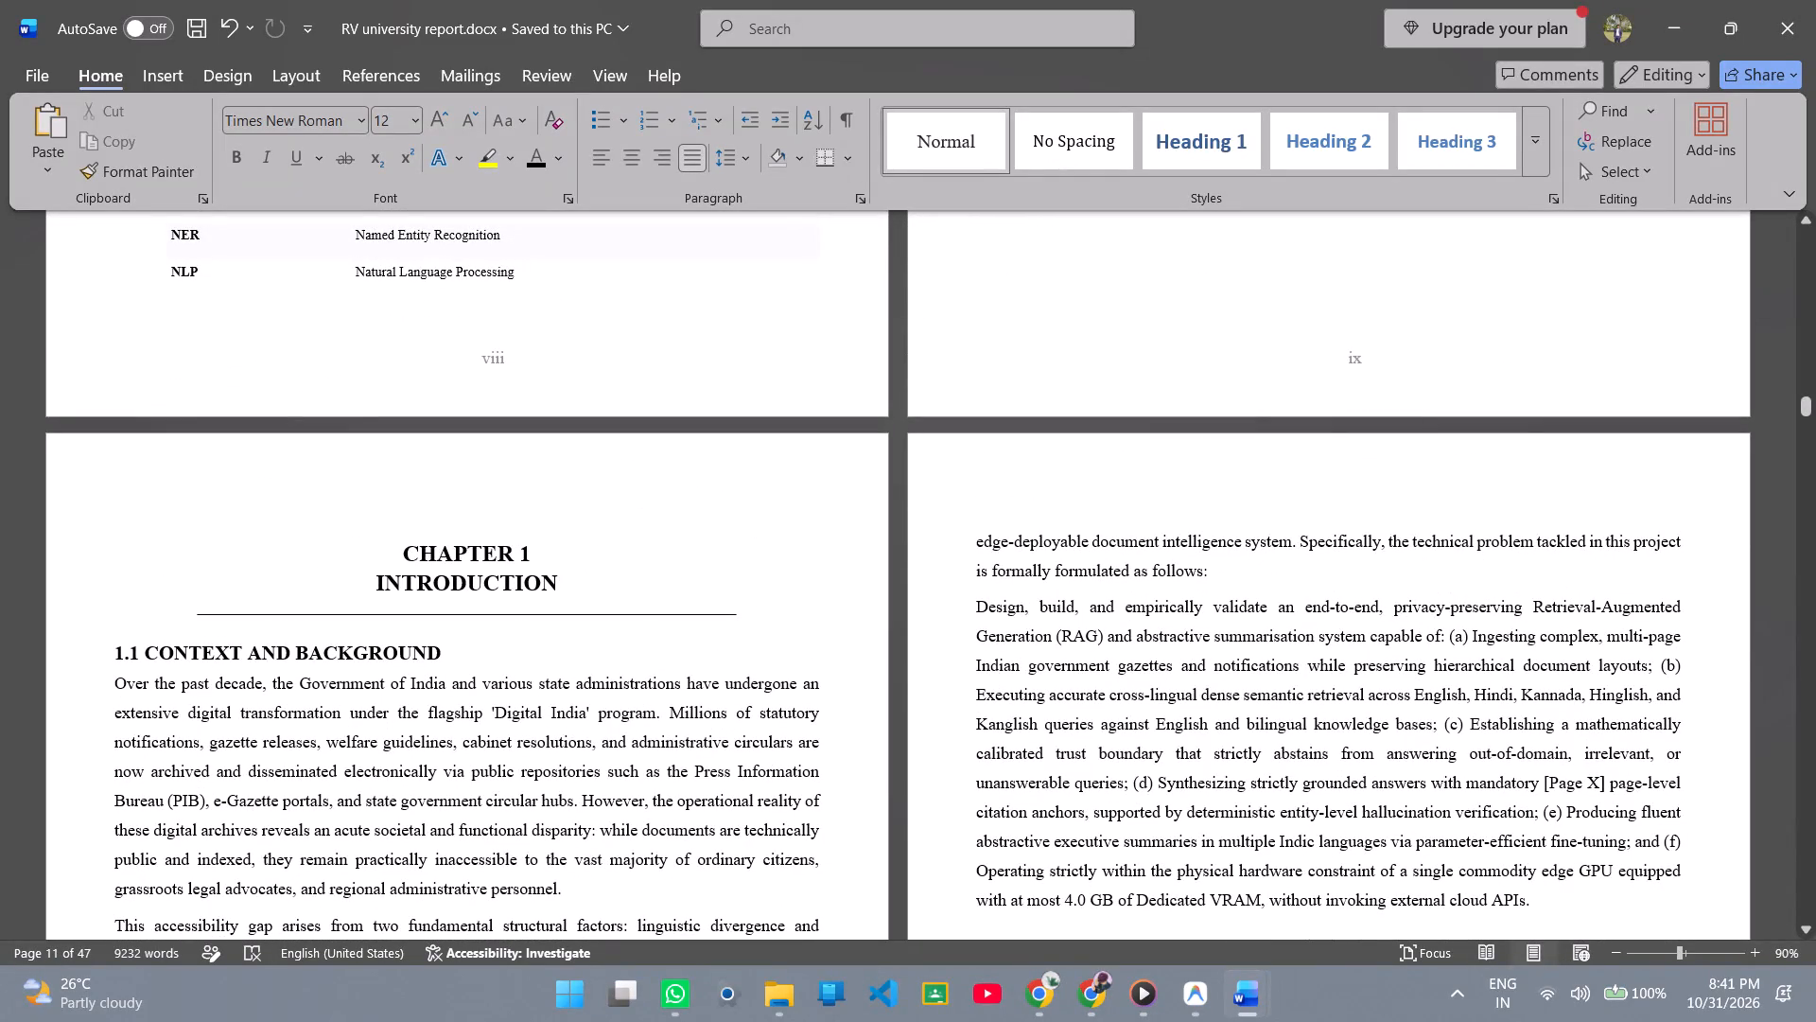
# Examine the layout of Chapters 1 to 3, including the literature comparison in Table 2.1 and the system architecture diagram.
pyautogui.scroll(-14, 1026, 588)
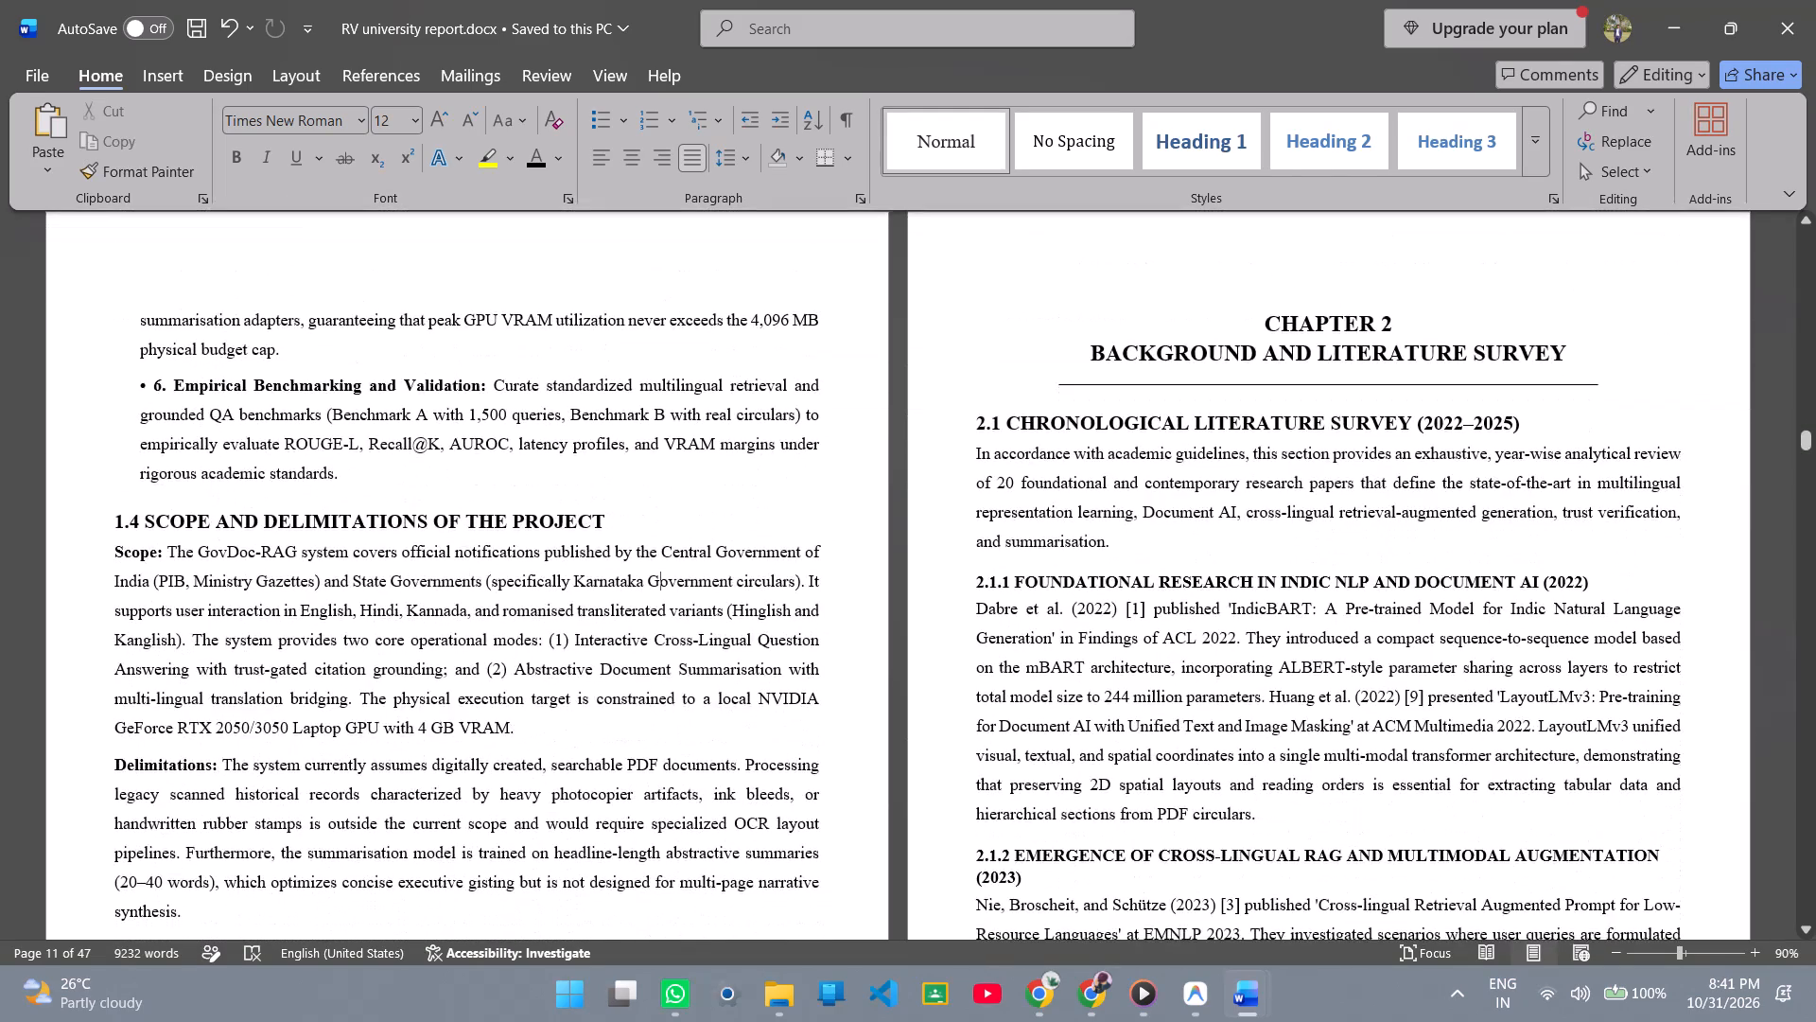
pyautogui.scroll(-13, 1026, 588)
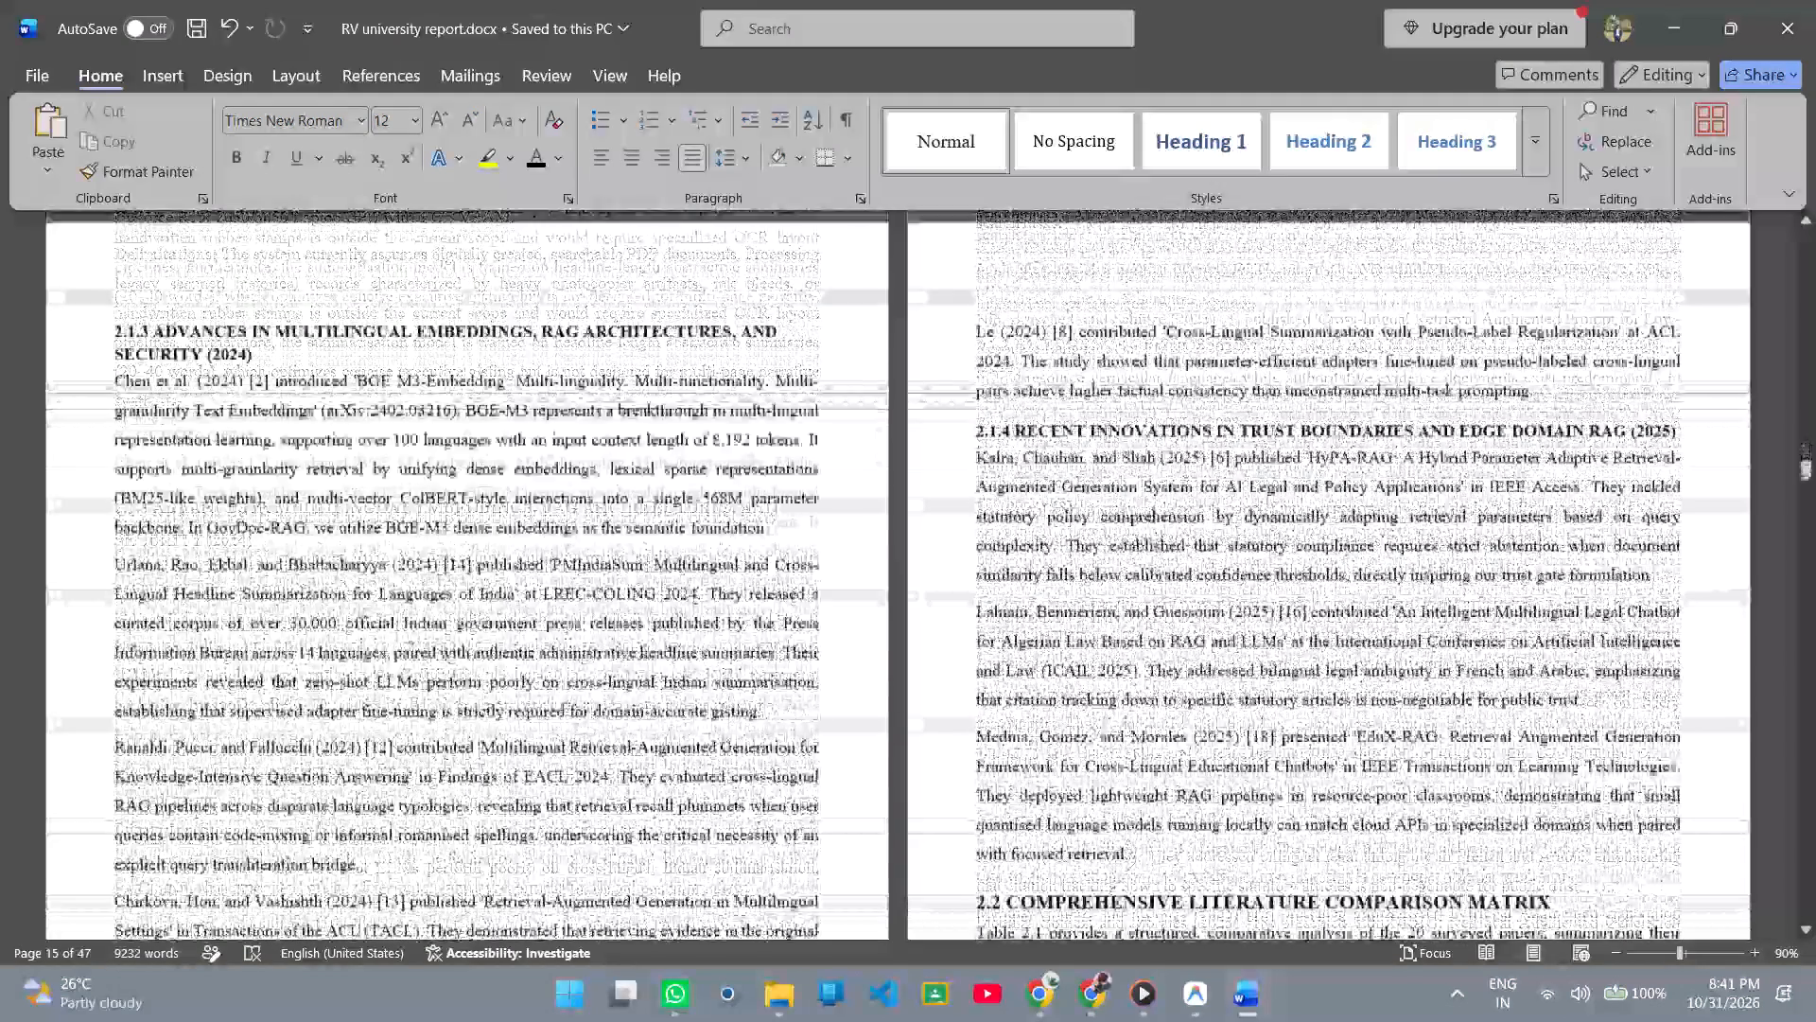
pyautogui.scroll(-6, 1026, 588)
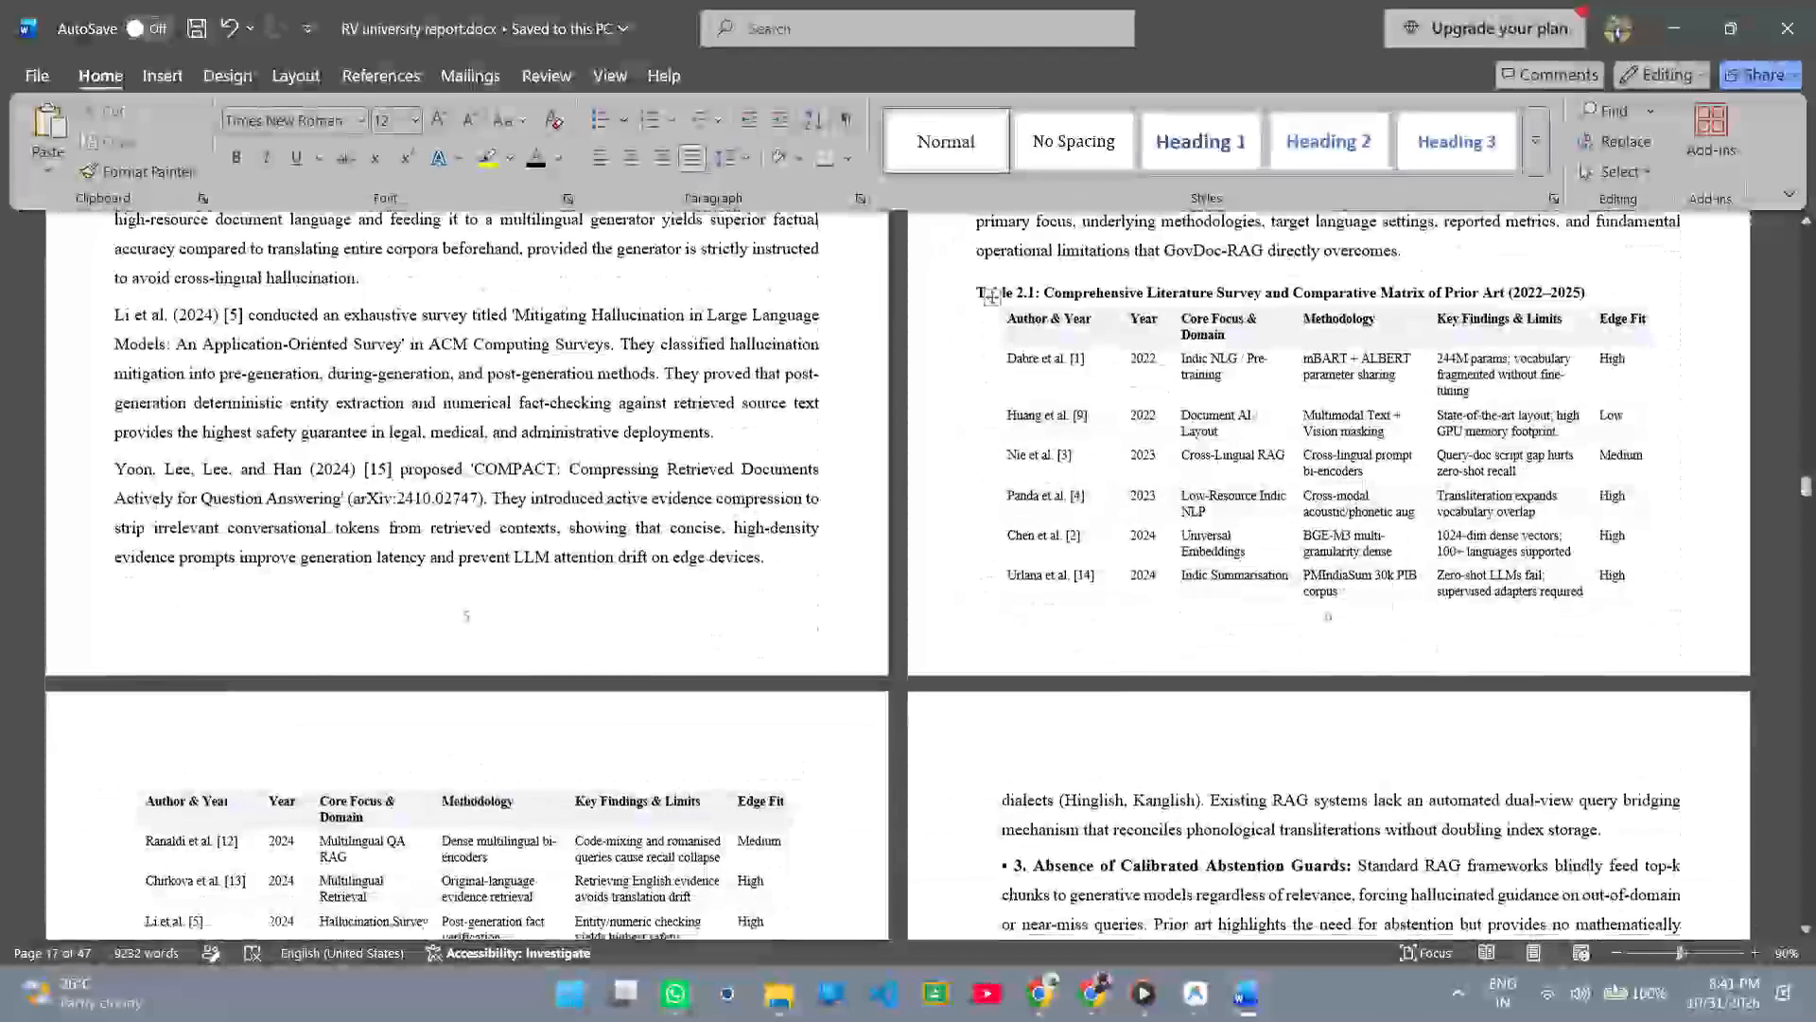
pyautogui.scroll(-19, 1026, 588)
pyautogui.scroll(-2, 1026, 588)
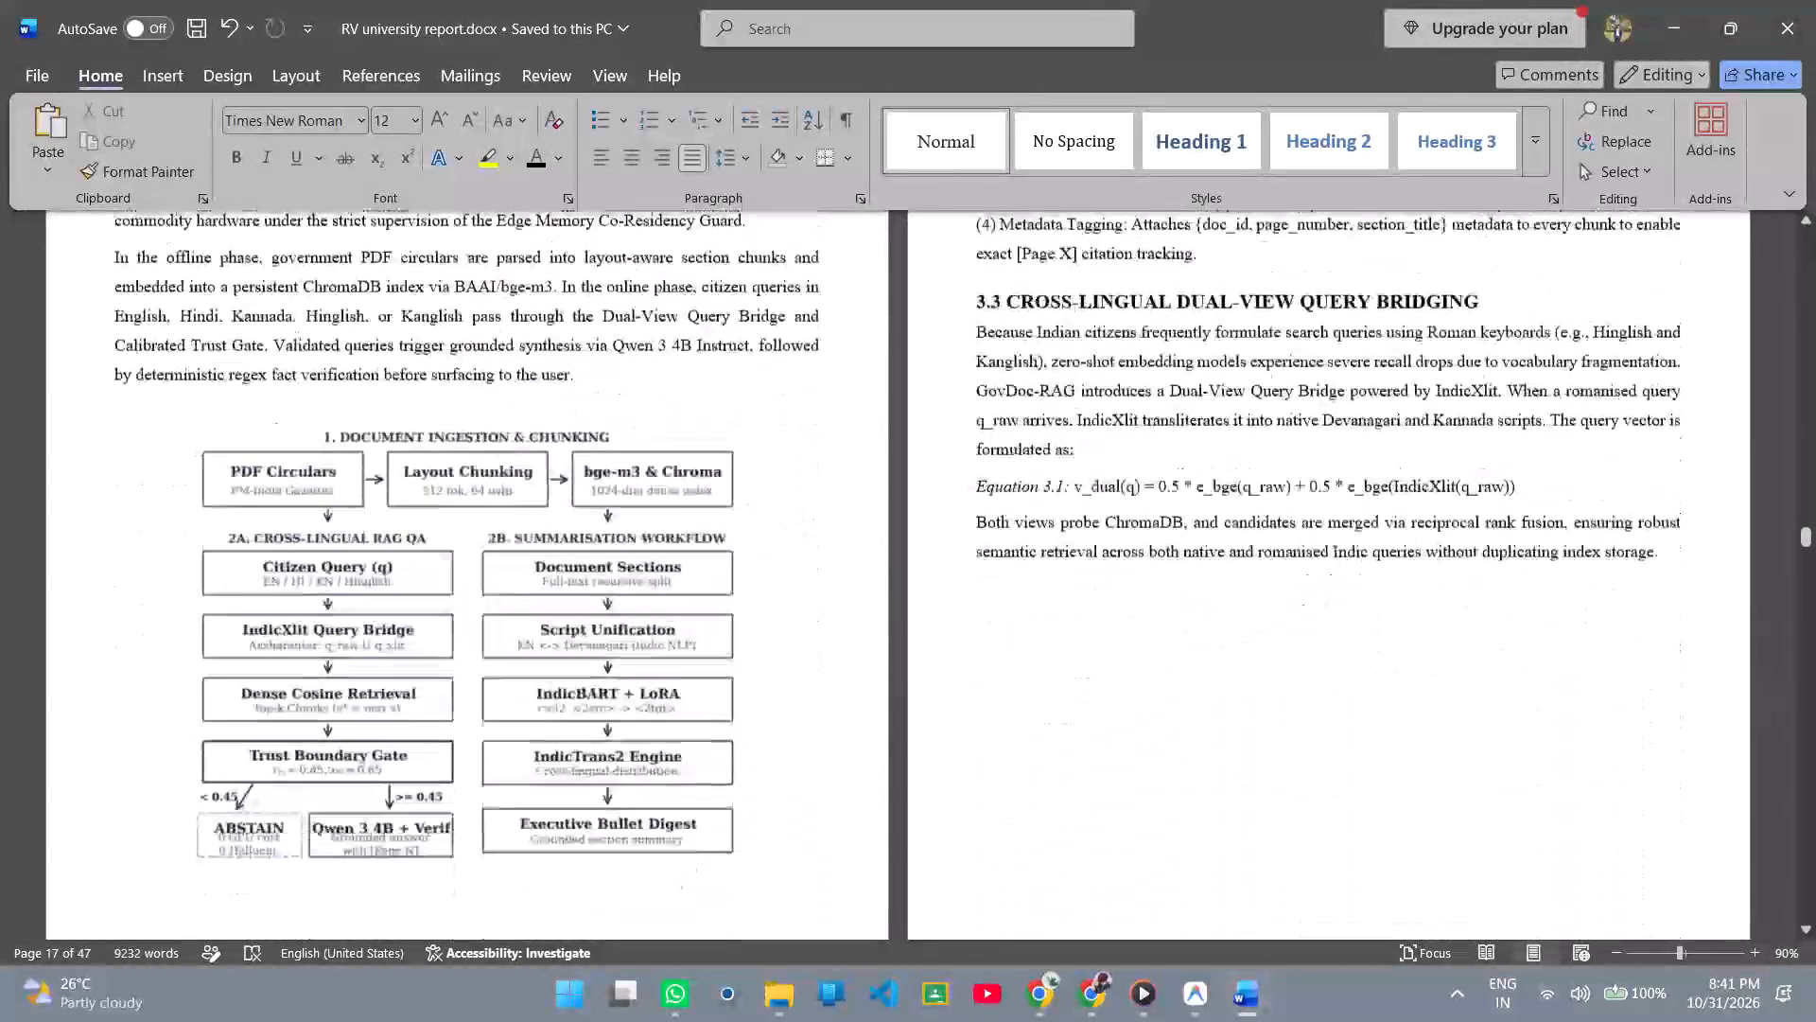
# Examine Chapter 4's tables, charts and interface screenshots, continuing to the Chapter 5 heading and Tables 5.1 and 5.2.
pyautogui.scroll(-10, 1026, 588)
pyautogui.scroll(-11, 1026, 588)
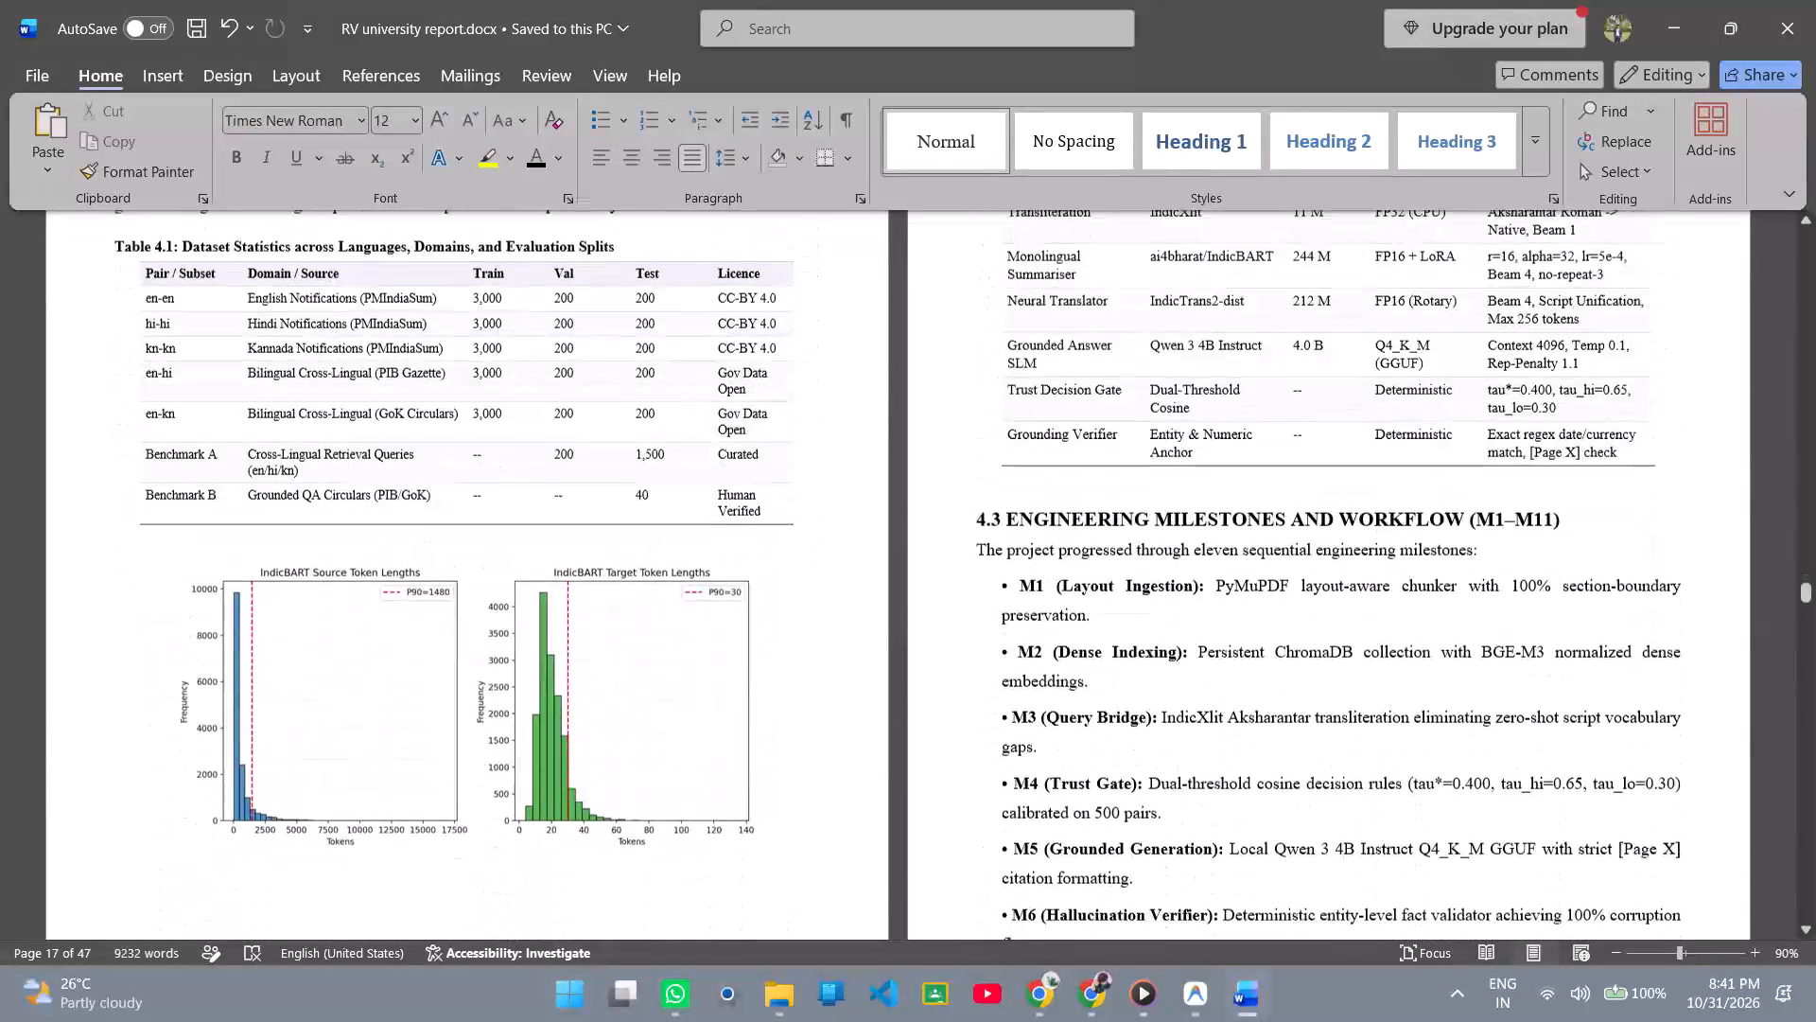
pyautogui.scroll(-20, 1026, 588)
pyautogui.scroll(-3, 1026, 588)
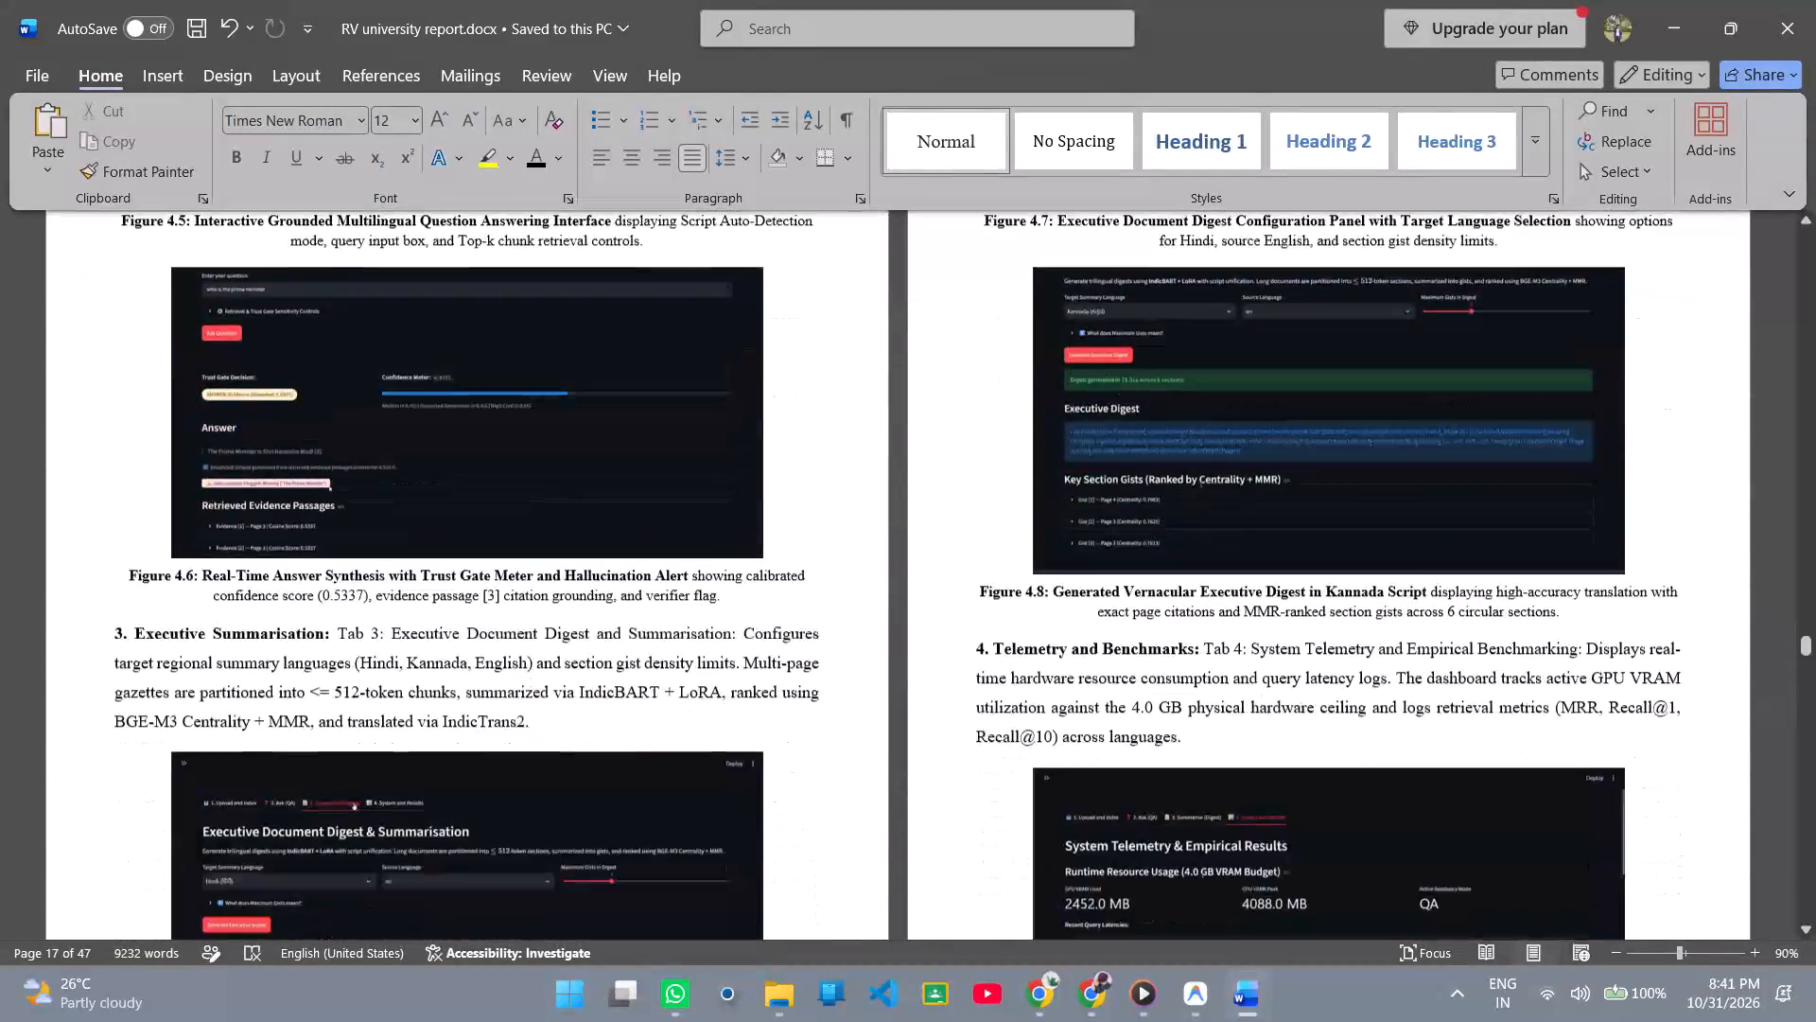
pyautogui.scroll(-18, 1026, 588)
pyautogui.scroll(-4, 1026, 588)
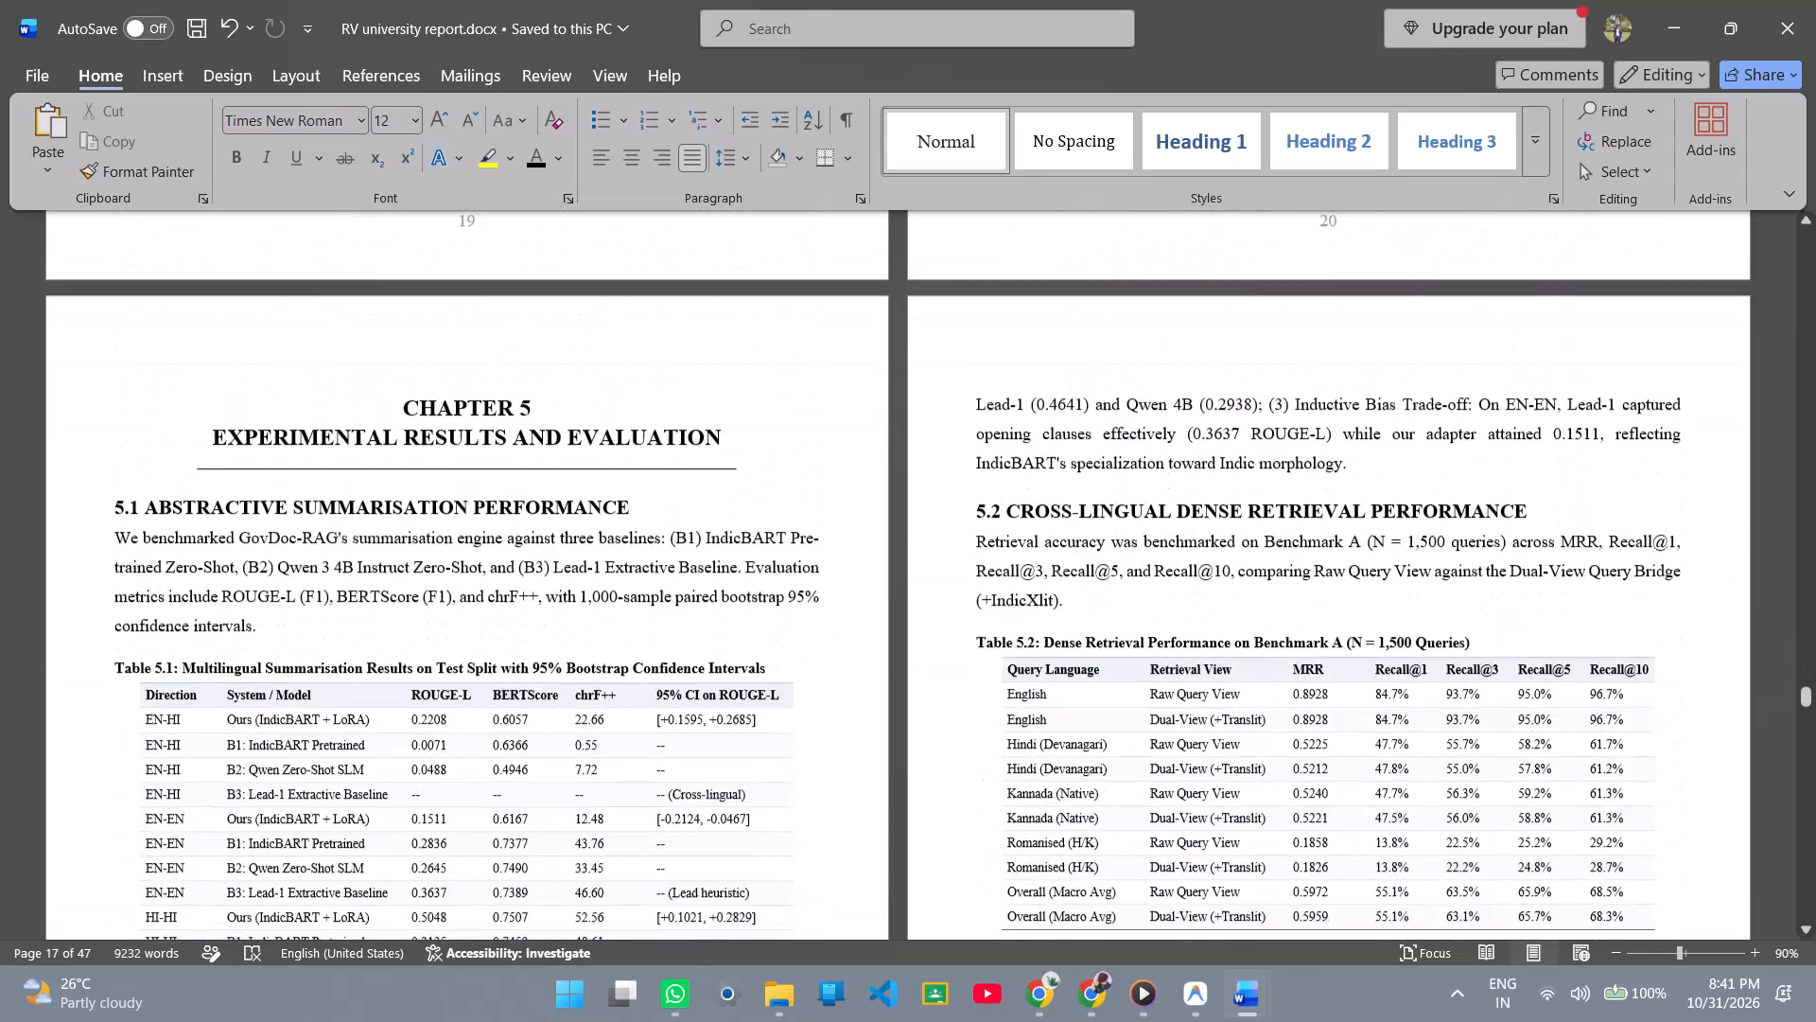
pyautogui.scroll(-8, 1026, 588)
pyautogui.scroll(11, 1026, 588)
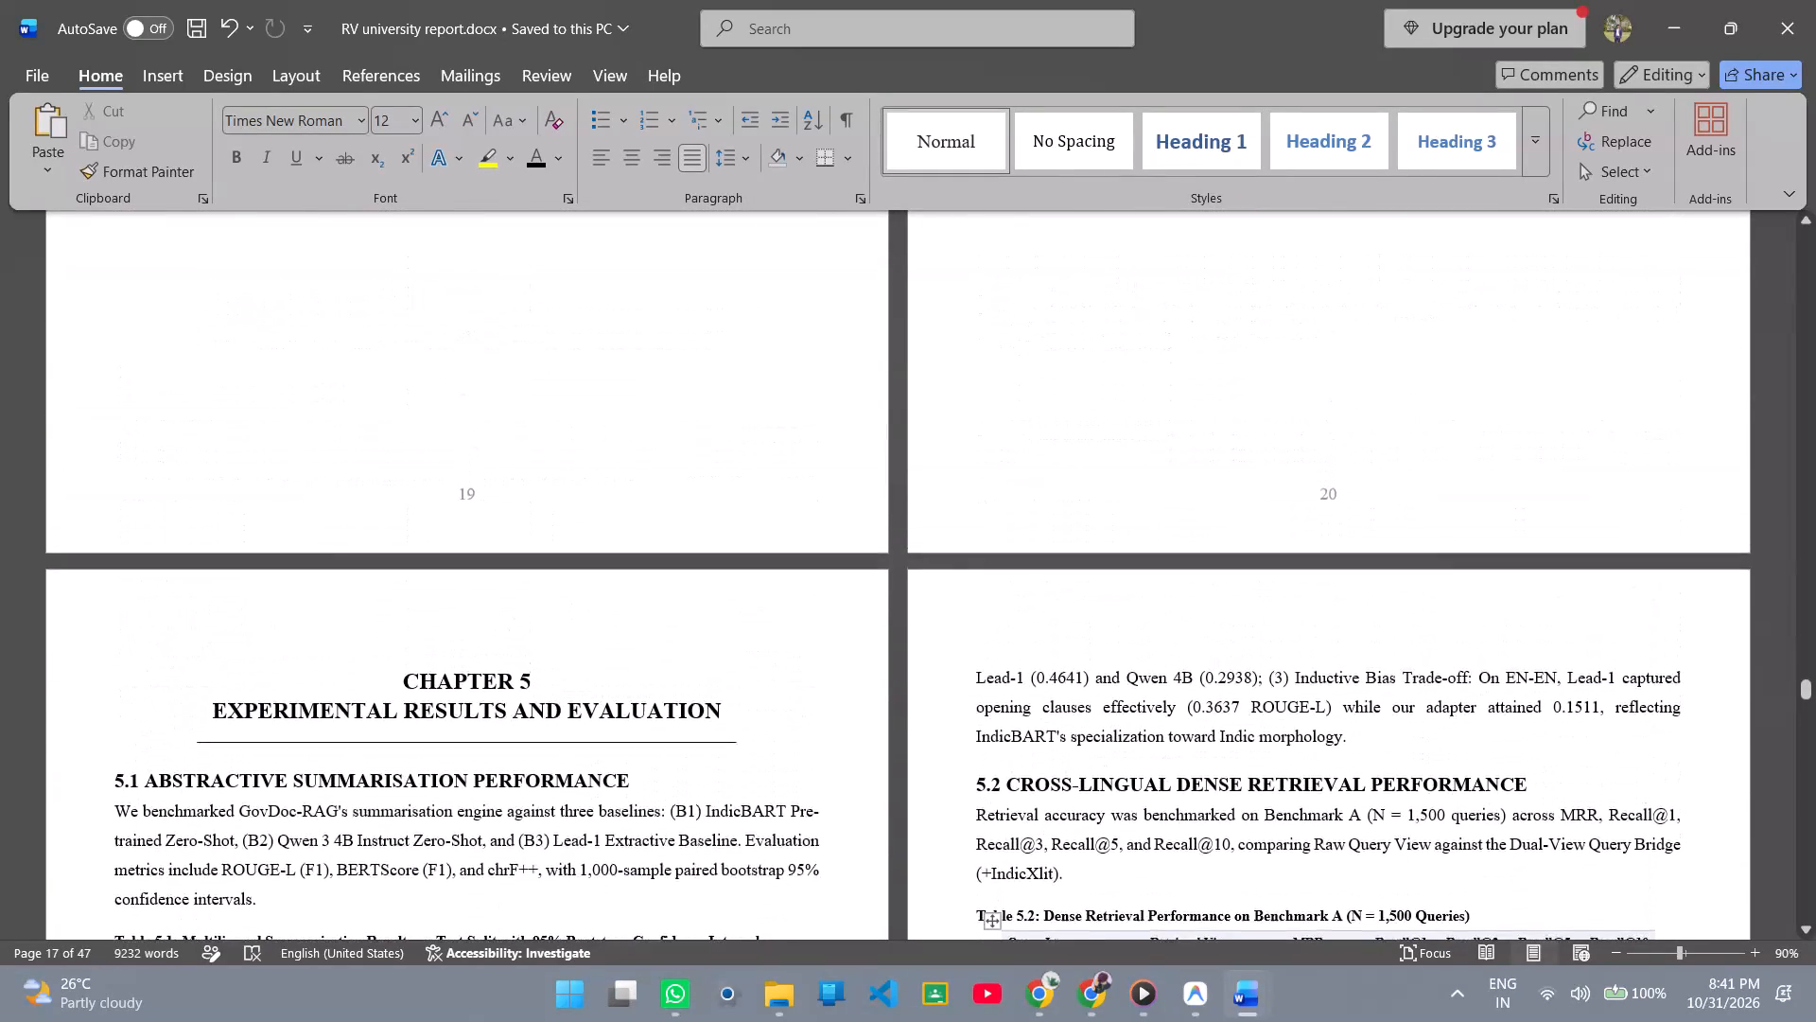
# Examine Chapter 5's result tables and charts, from summarisation and retrieval performance through latency profiling to the qualitative traces in Table 5.5.
pyautogui.click(530, 684)
pyautogui.scroll(-2, 737, 605)
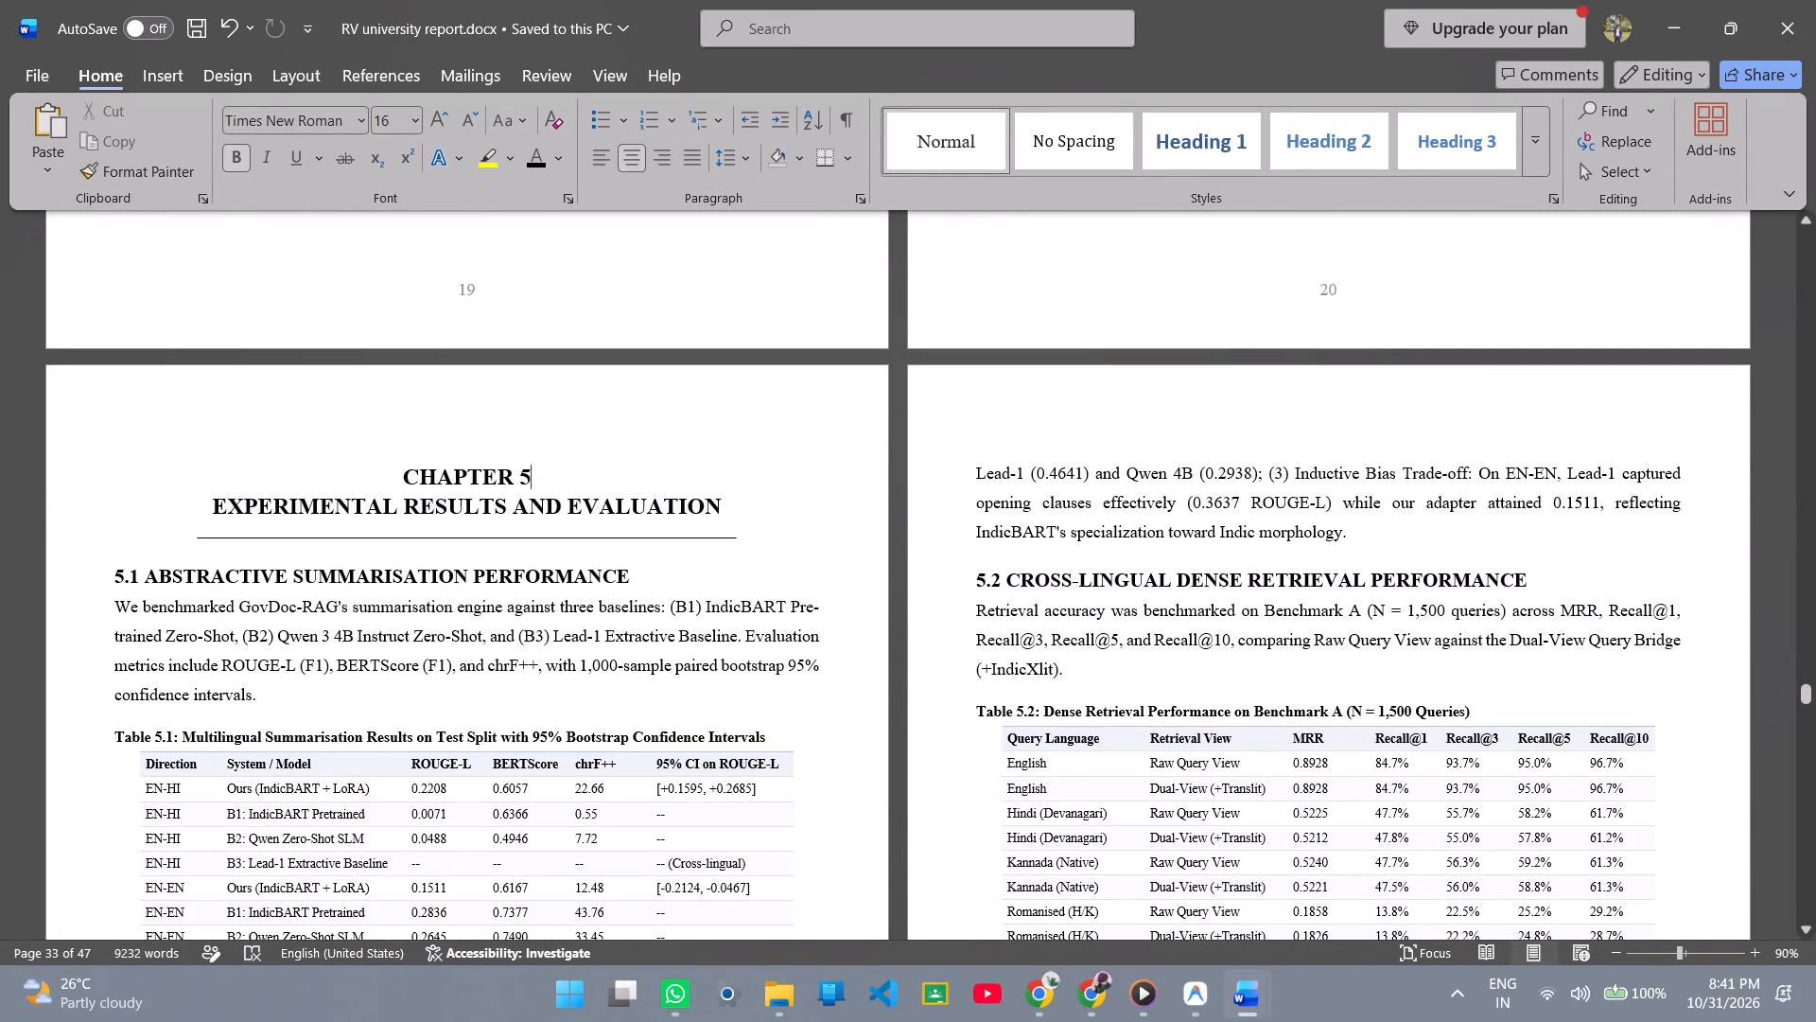
pyautogui.scroll(-7, 584, 599)
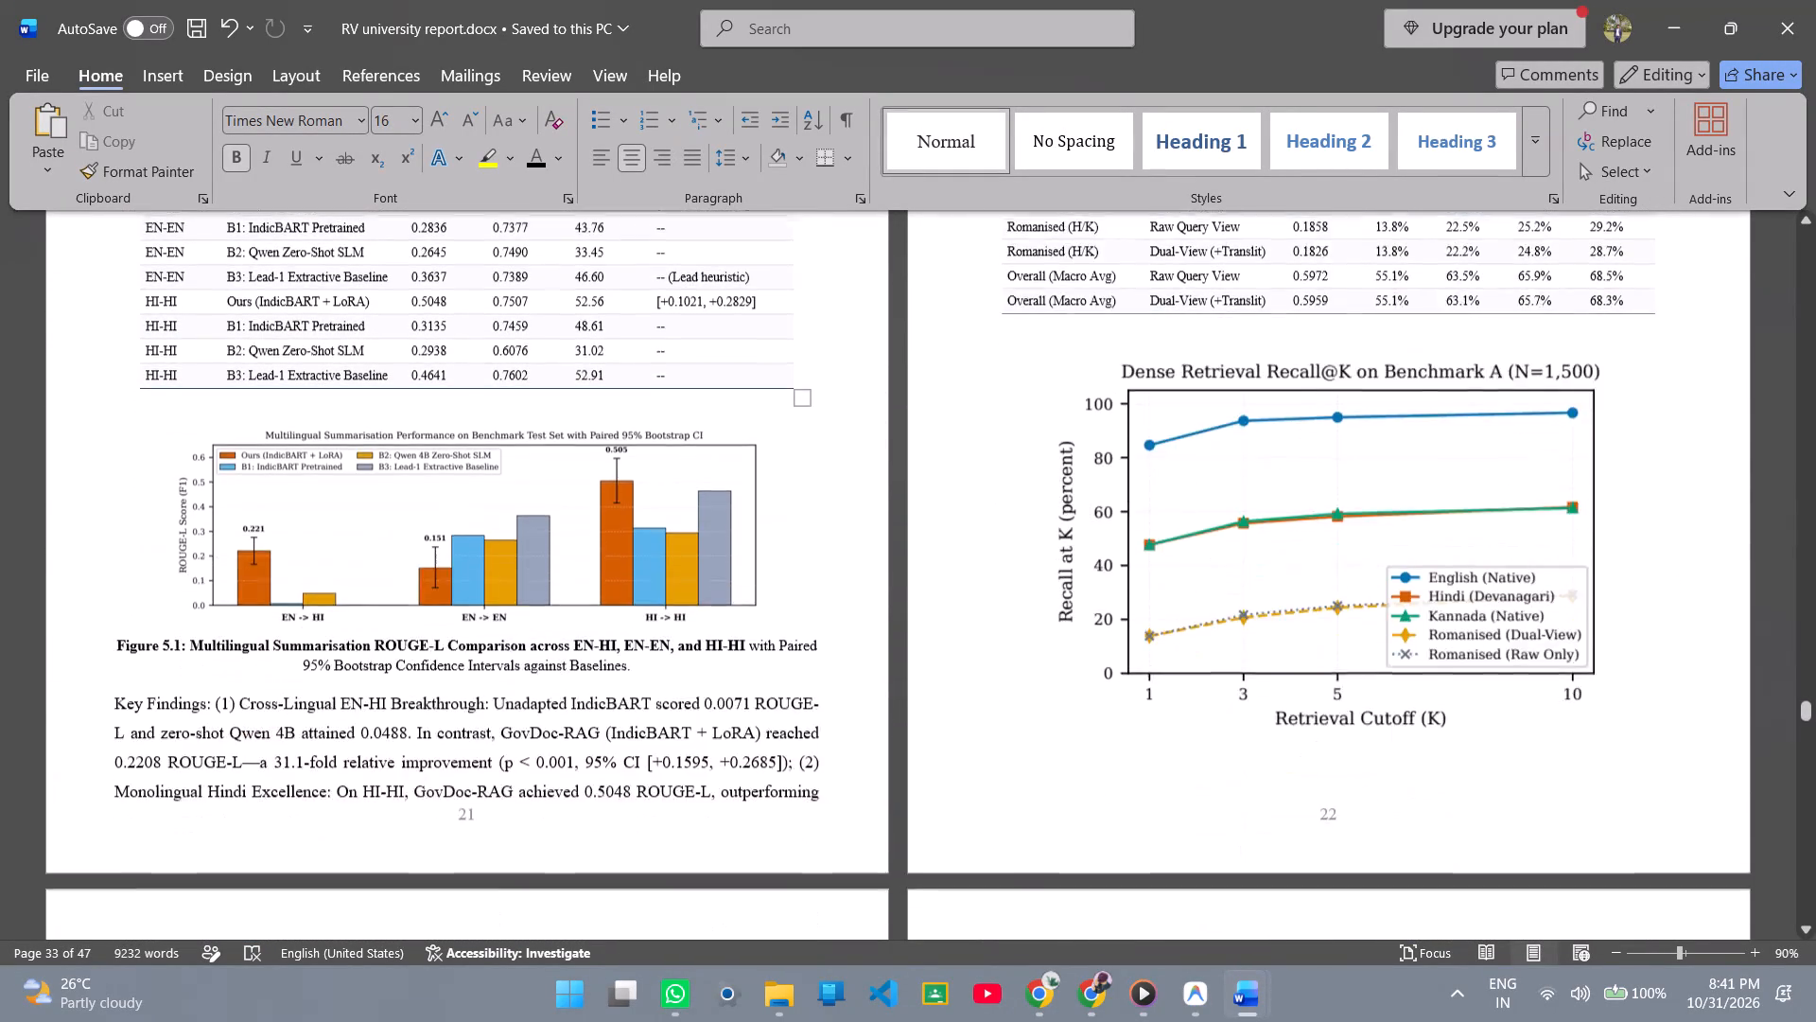
pyautogui.scroll(-17, 603, 571)
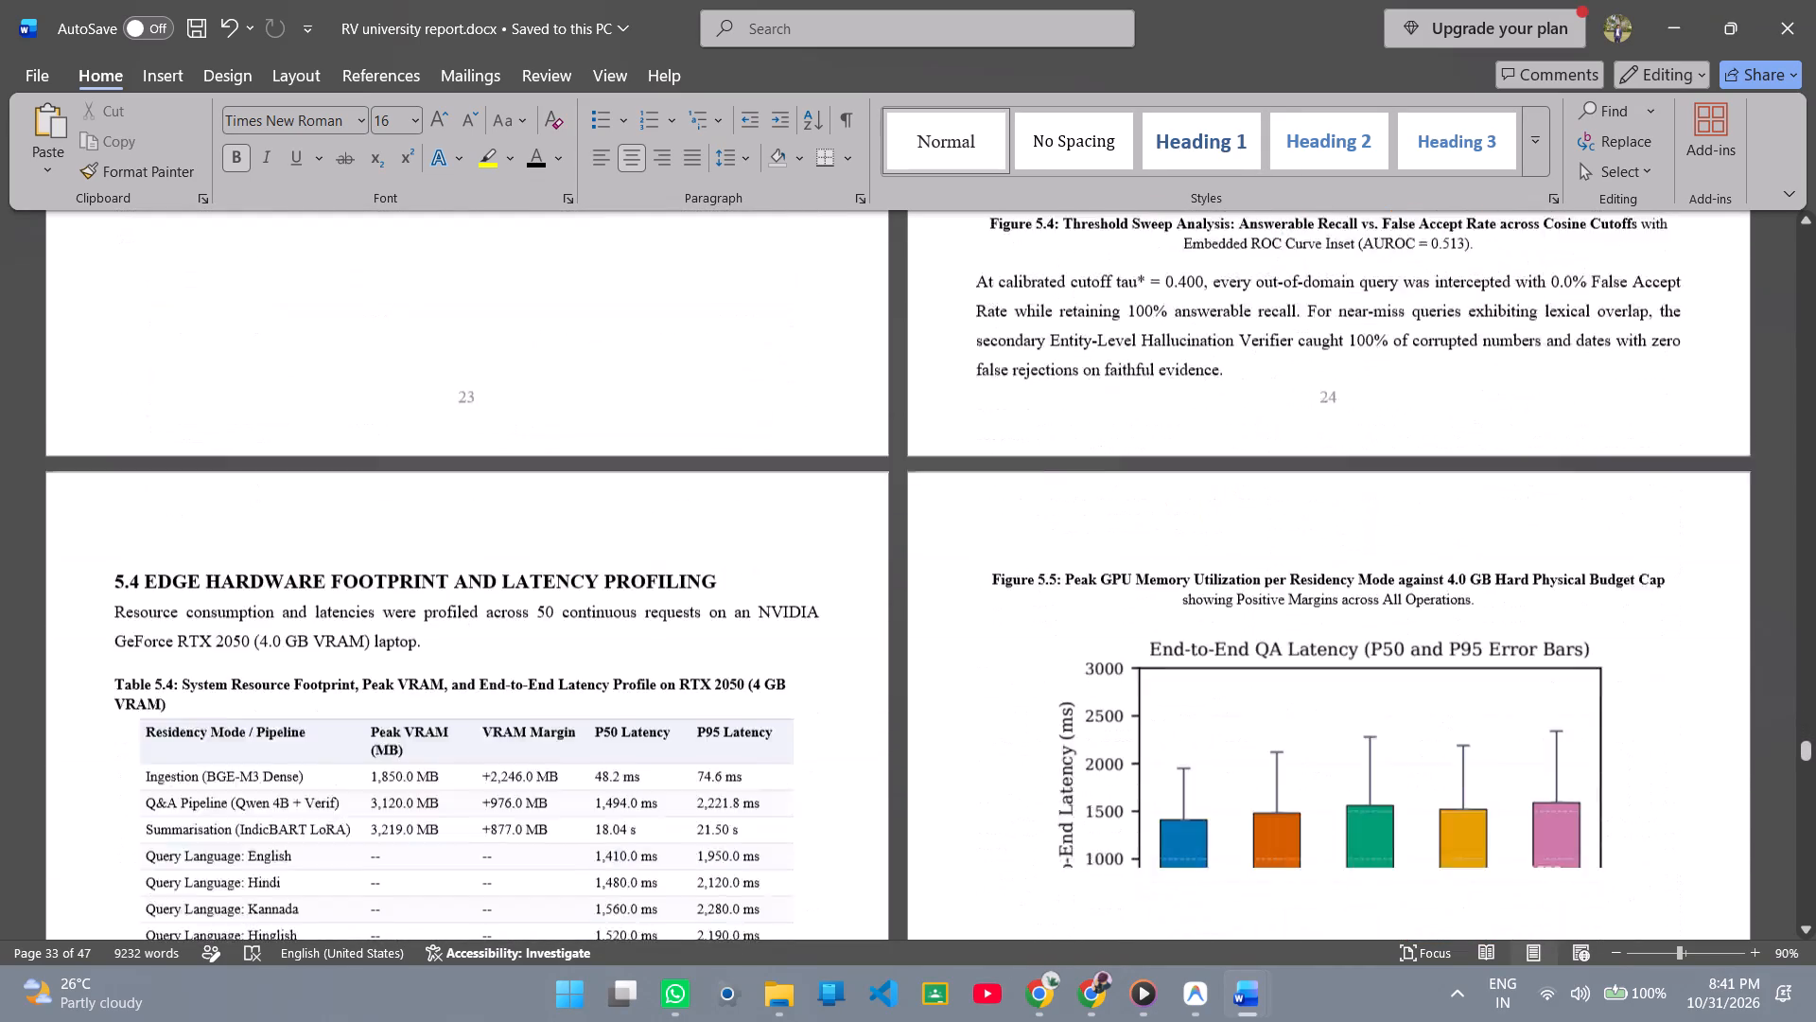
pyautogui.scroll(-7, 603, 571)
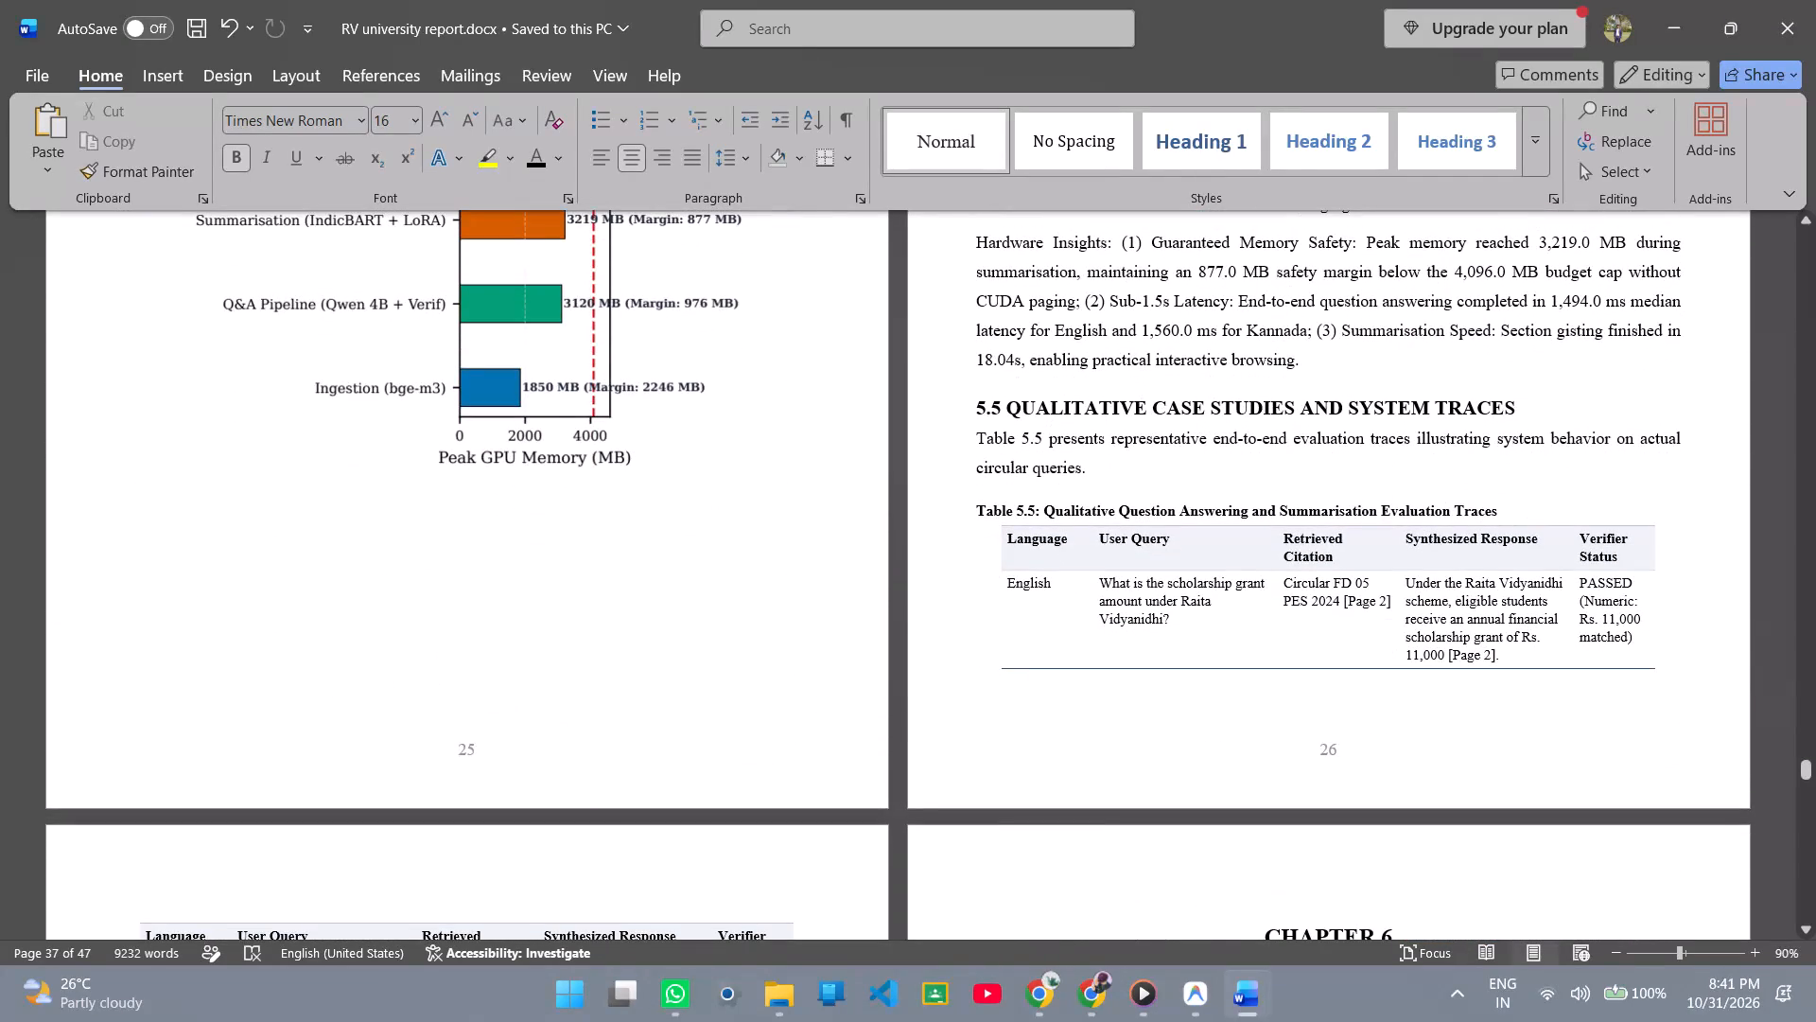
pyautogui.click(799, 569)
# Go back through Chapters 5 to 2 to the front matter and examine the List of Tables and List of Figures.
pyautogui.scroll(4, 773, 608)
pyautogui.scroll(4, 864, 647)
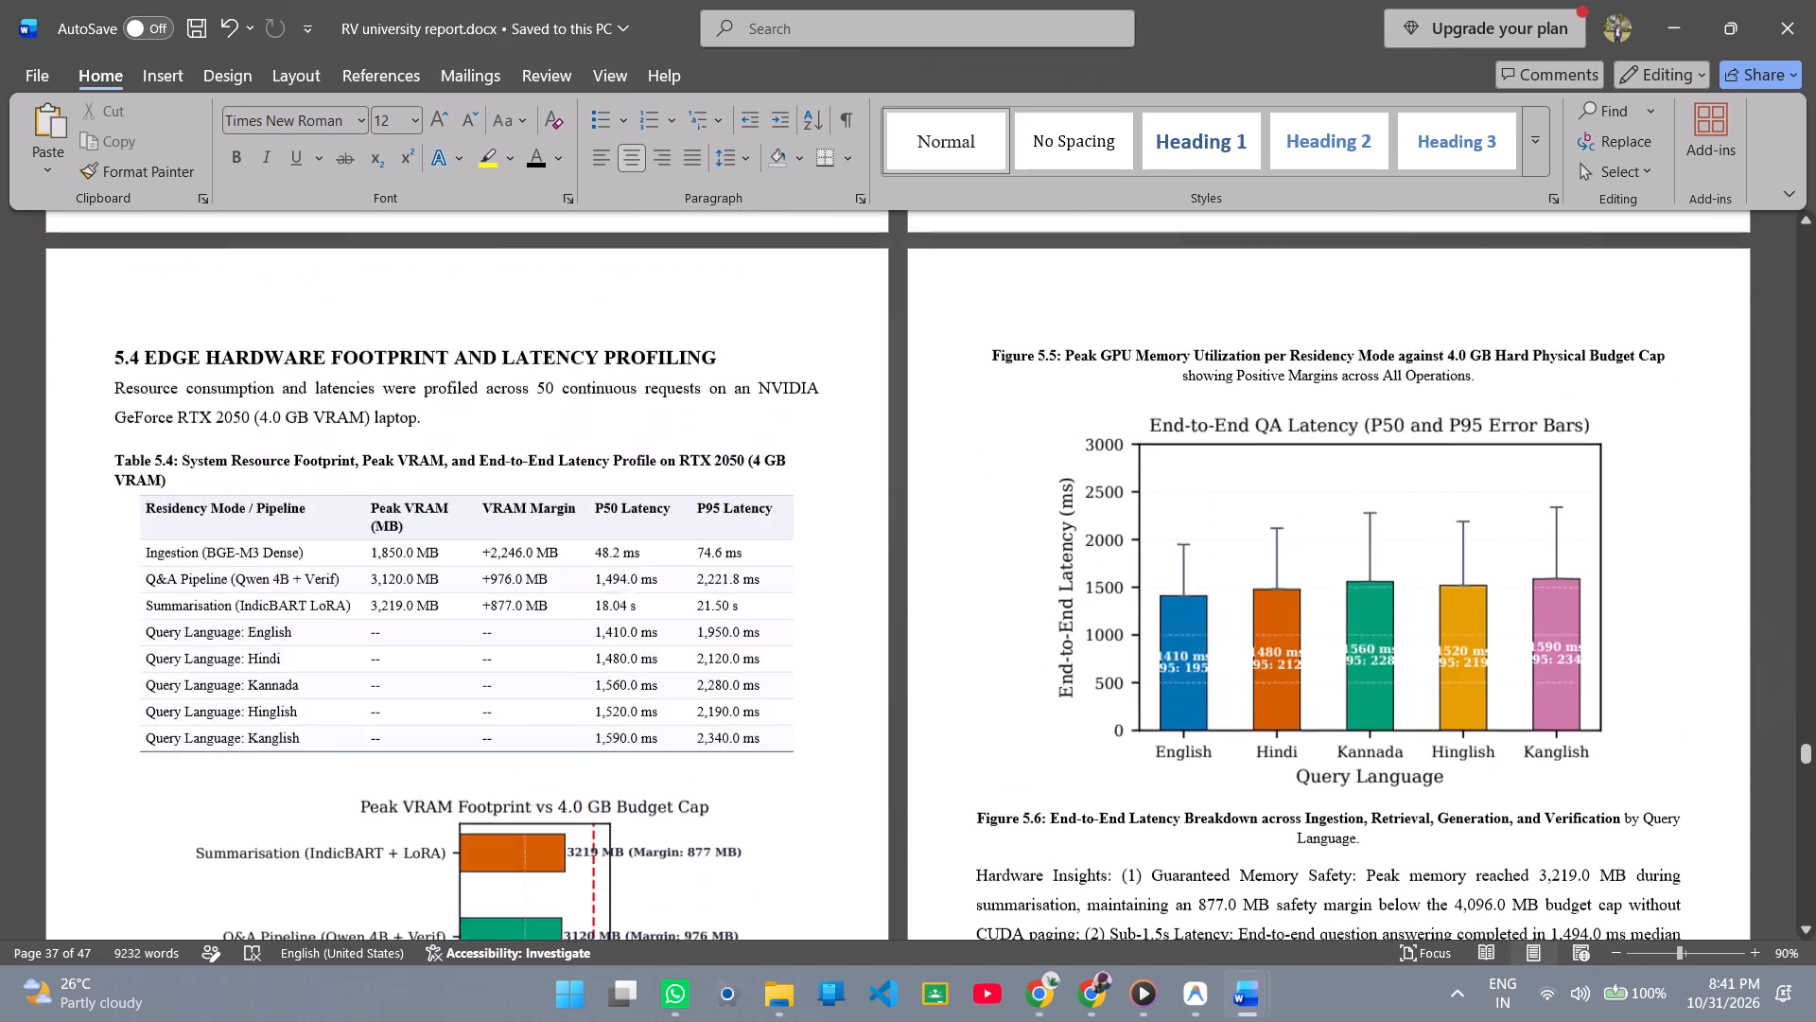
pyautogui.scroll(20, 826, 642)
pyautogui.scroll(19, 826, 642)
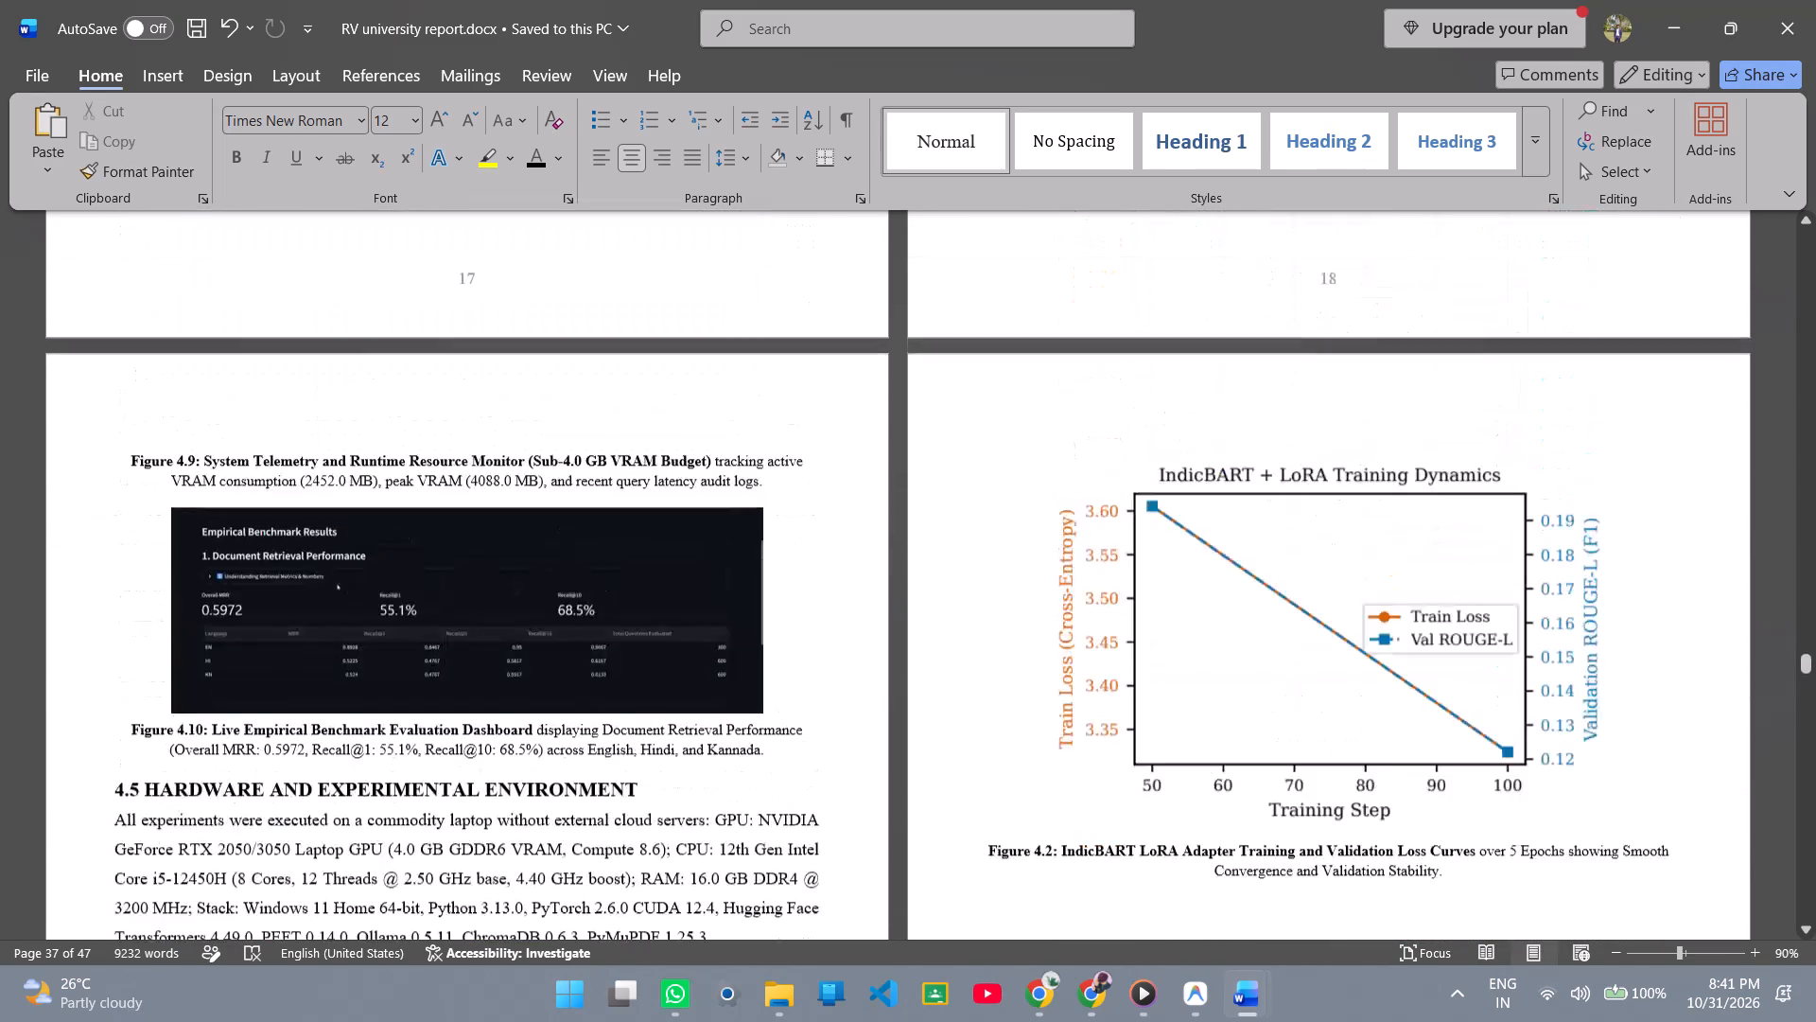
pyautogui.scroll(20, 826, 642)
pyautogui.scroll(20, 826, 642)
pyautogui.scroll(5, 826, 642)
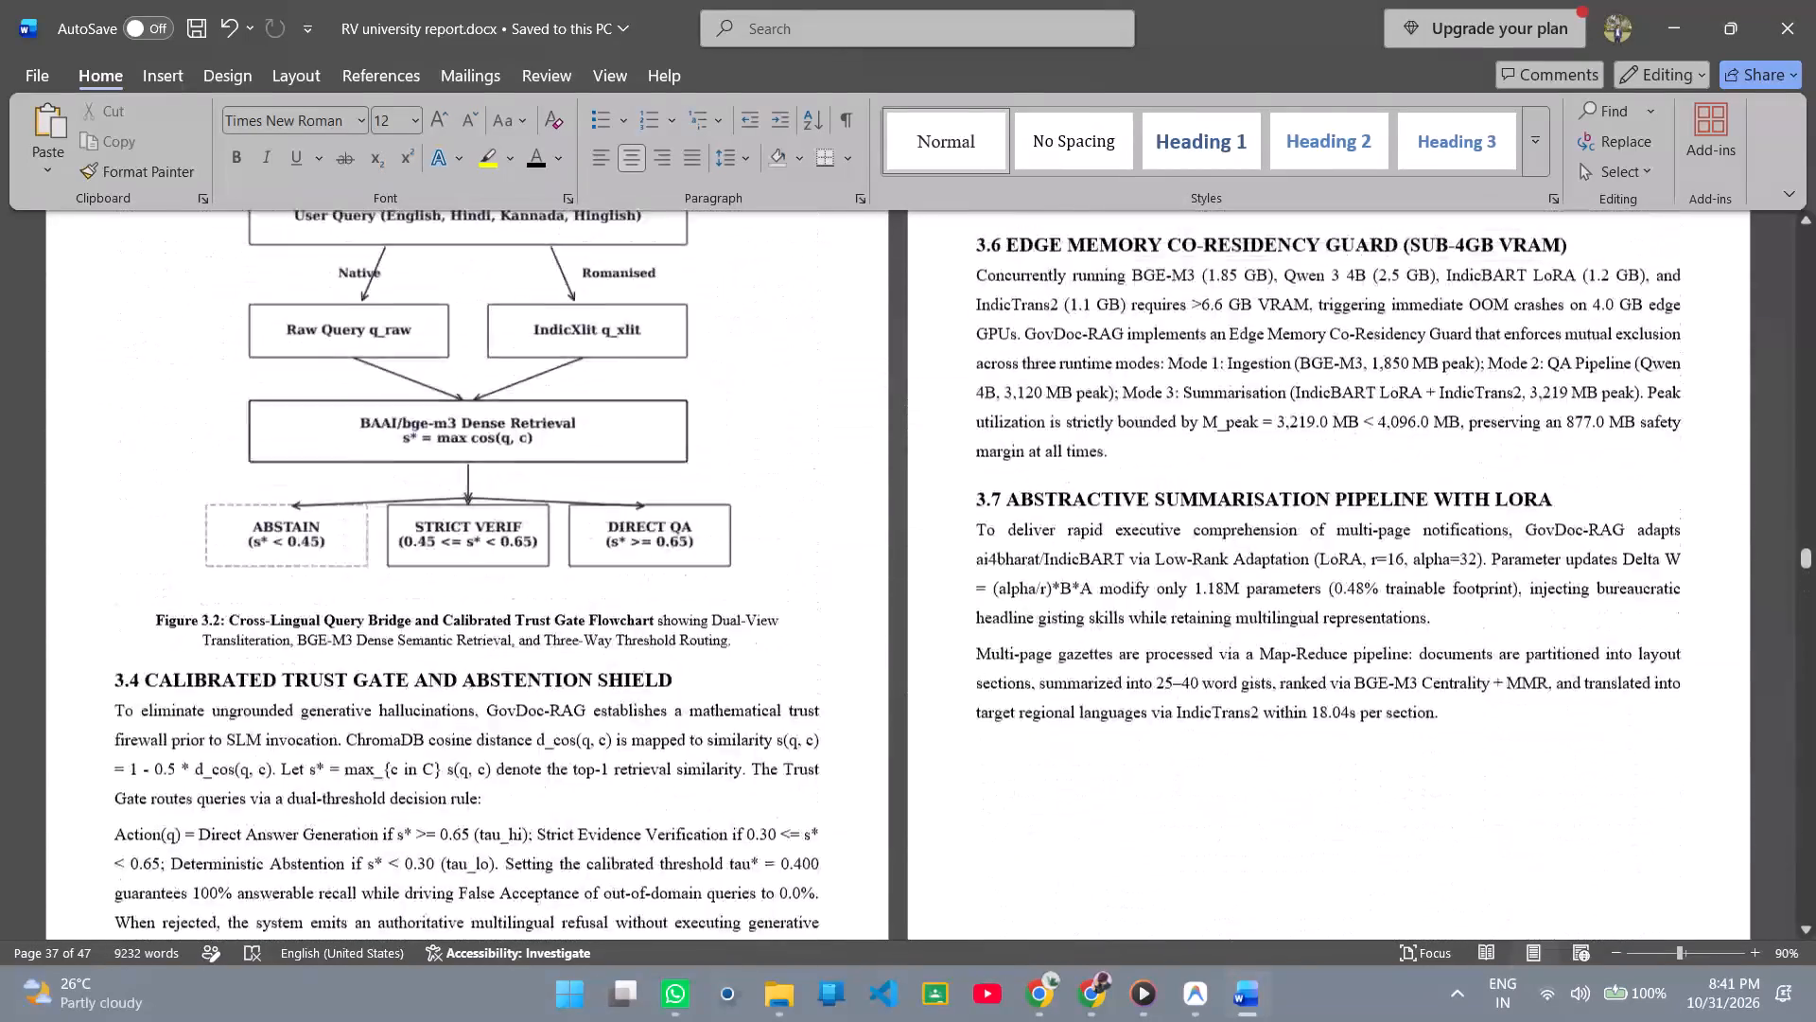
pyautogui.scroll(20, 826, 642)
pyautogui.scroll(20, 826, 642)
pyautogui.scroll(5, 826, 642)
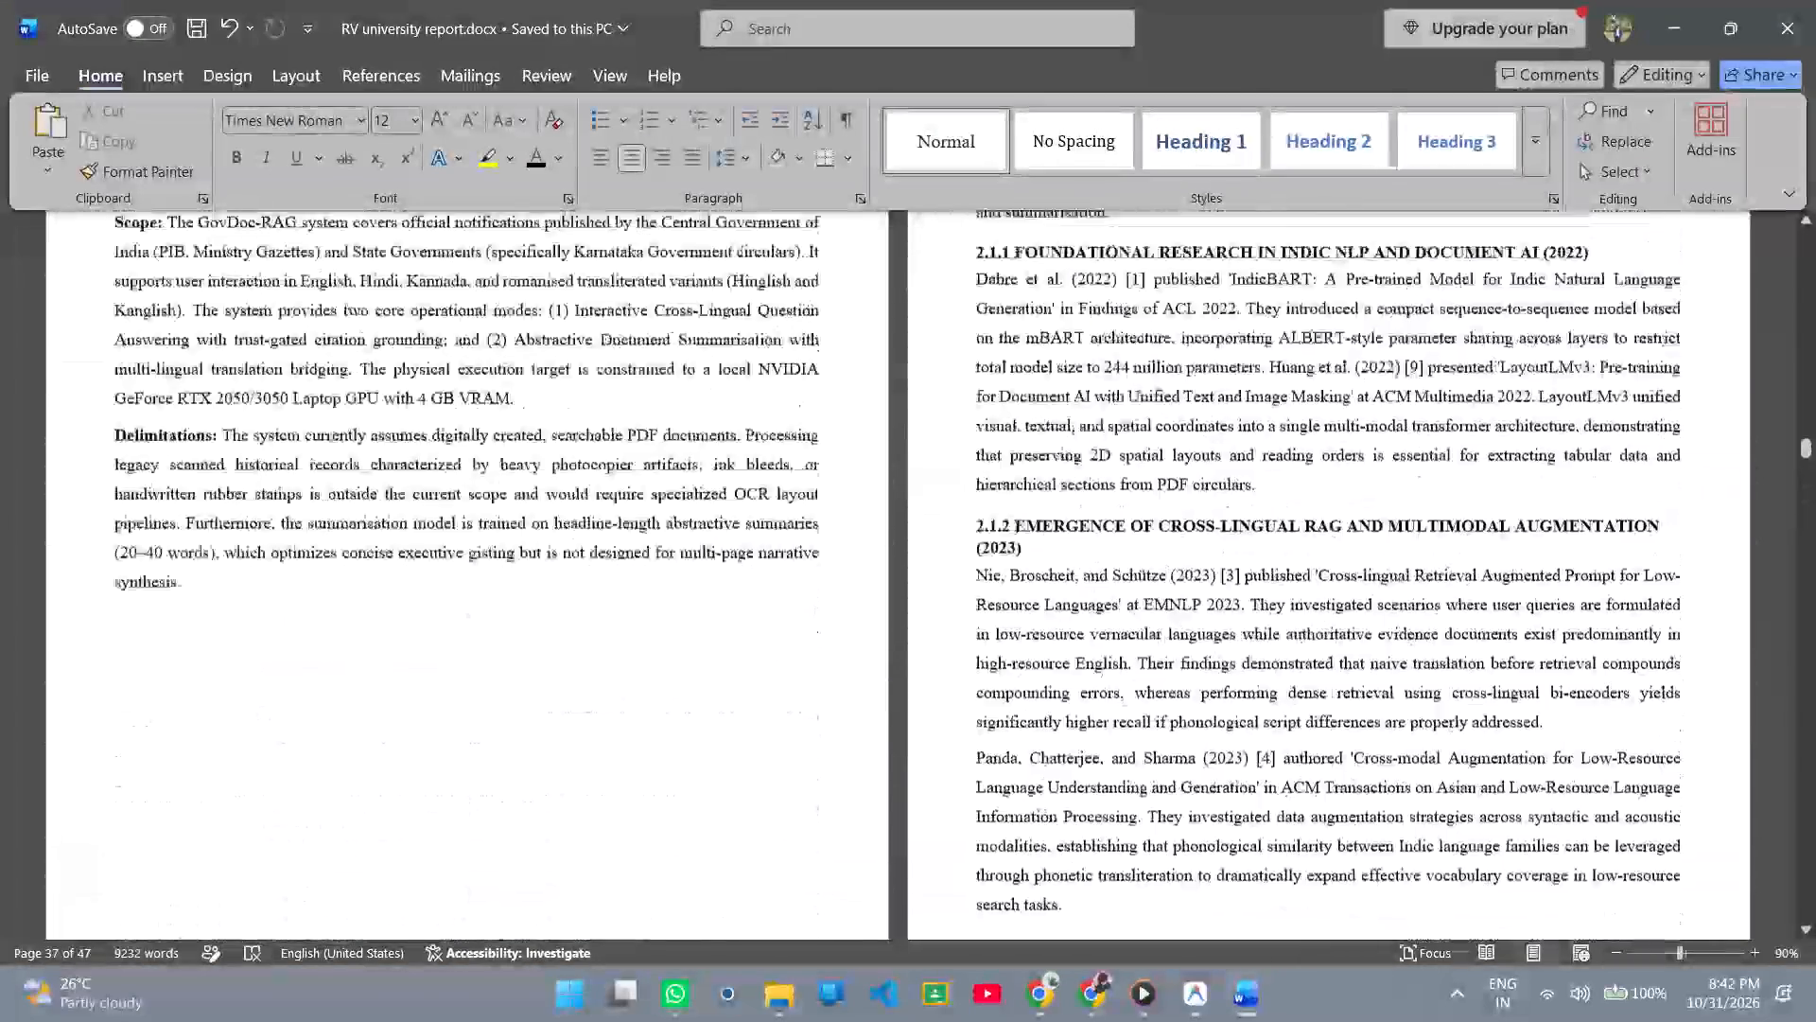
pyautogui.scroll(20, 826, 642)
pyautogui.scroll(16, 826, 642)
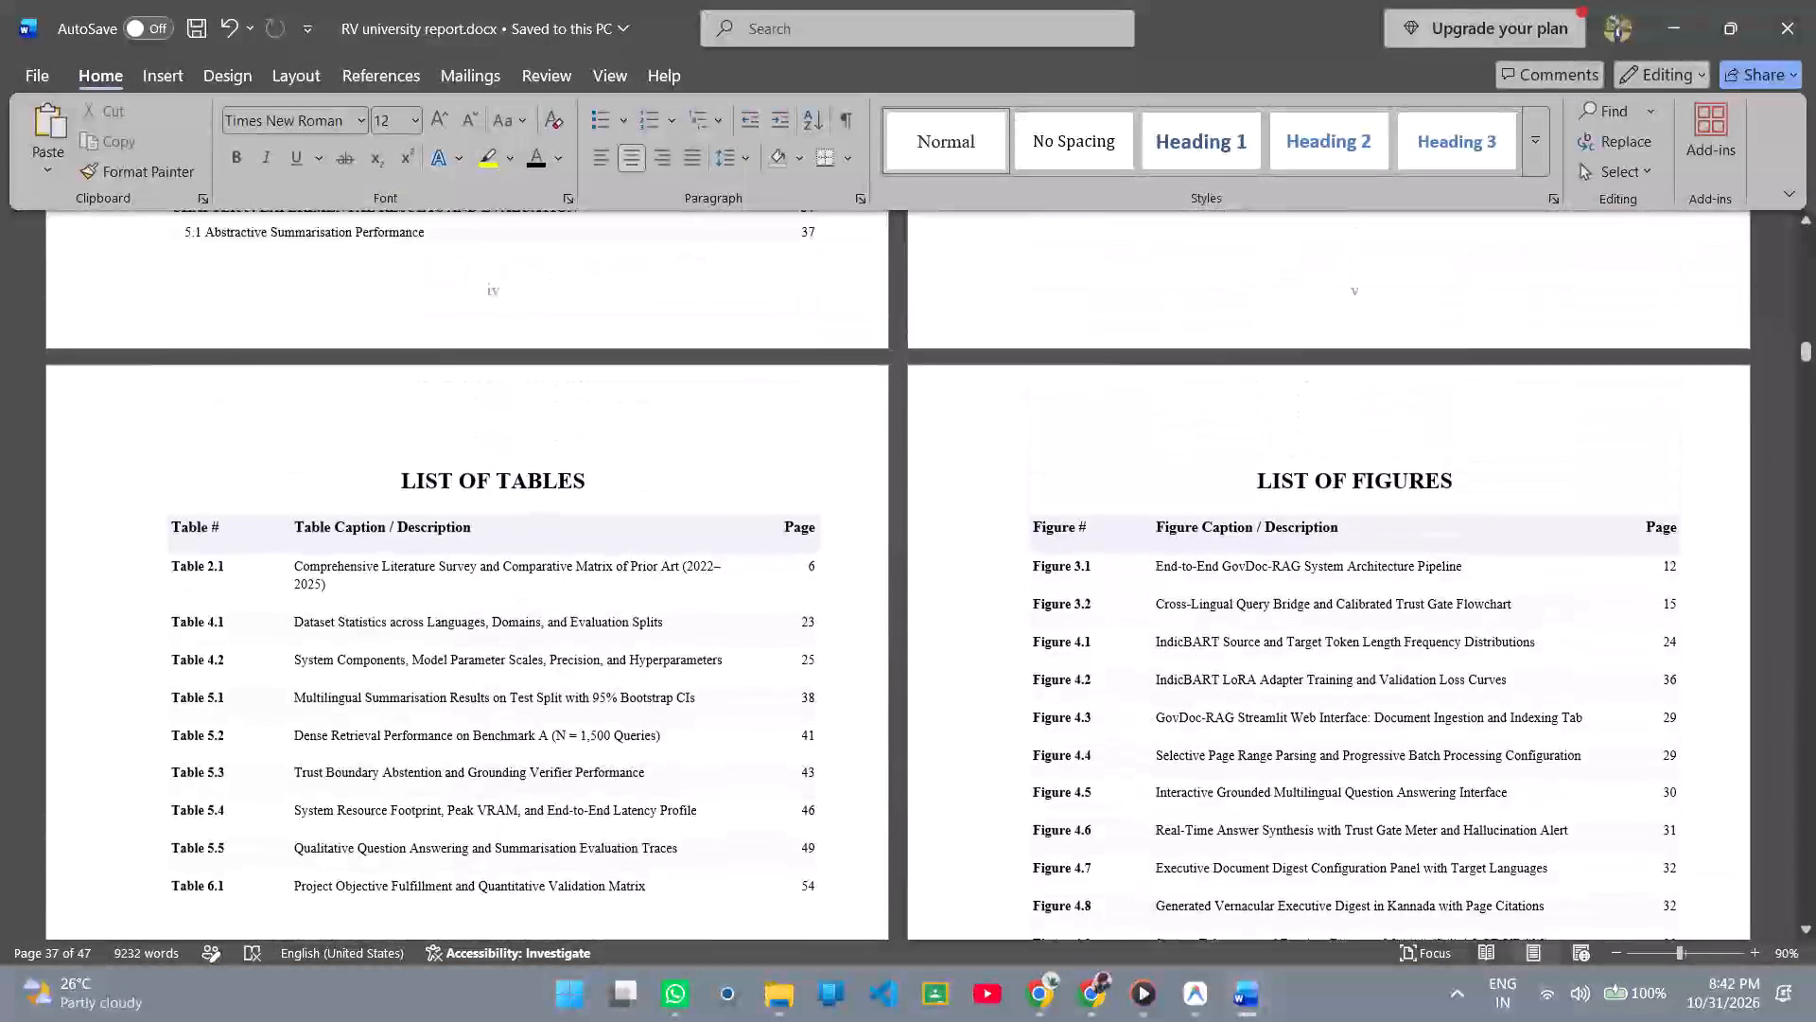
pyautogui.scroll(-2, 826, 642)
pyautogui.scroll(1, 826, 642)
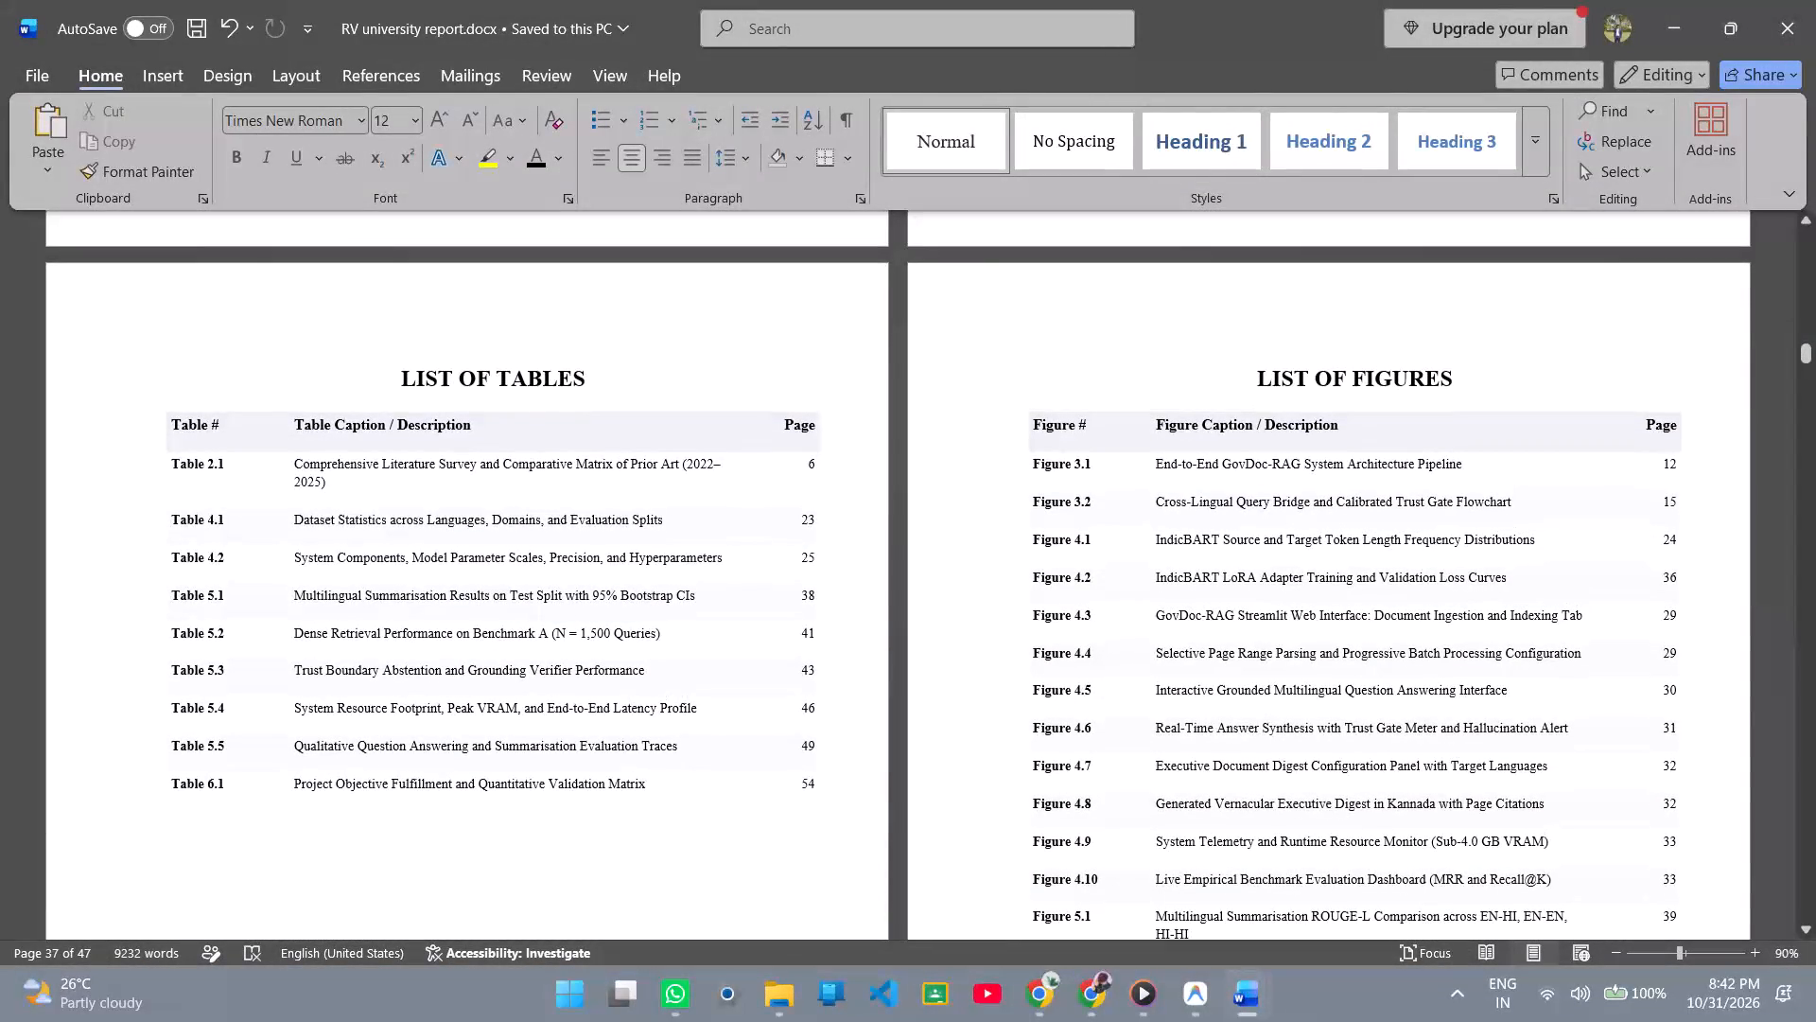
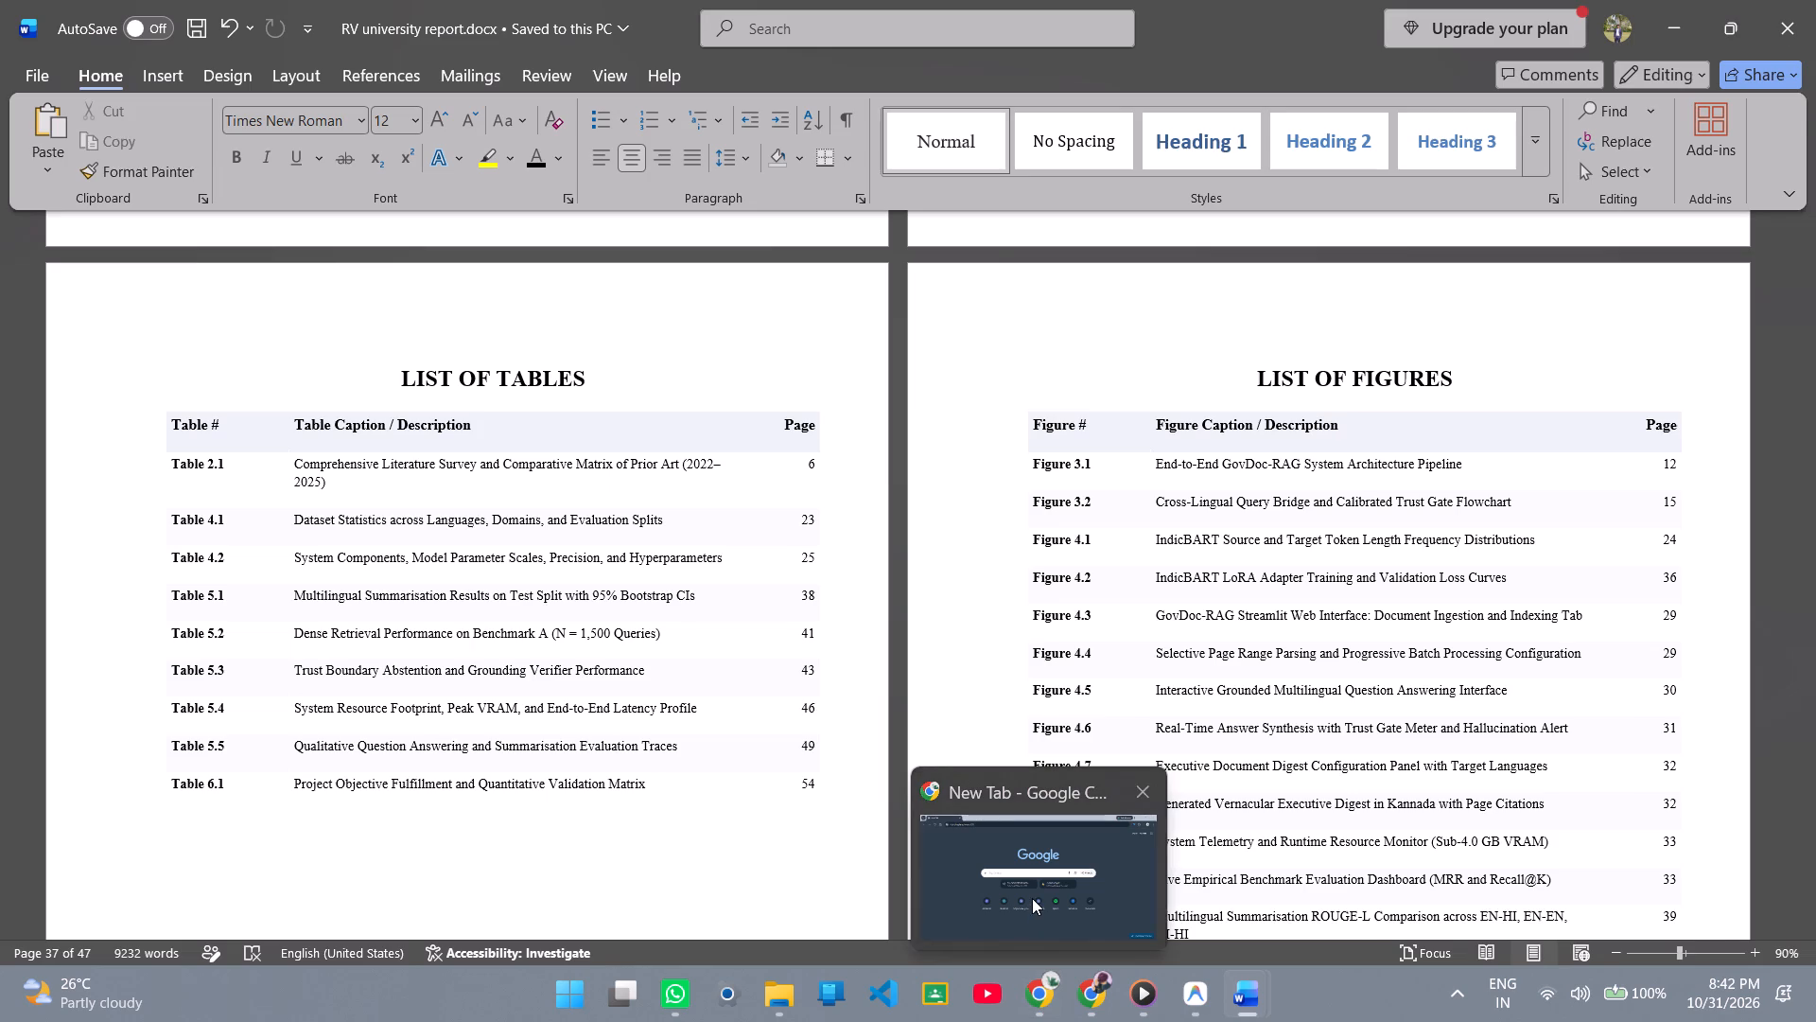
# Switch to Chrome to bring up the open Google Docs copies of the RV university report.
pyautogui.click(1046, 1004)
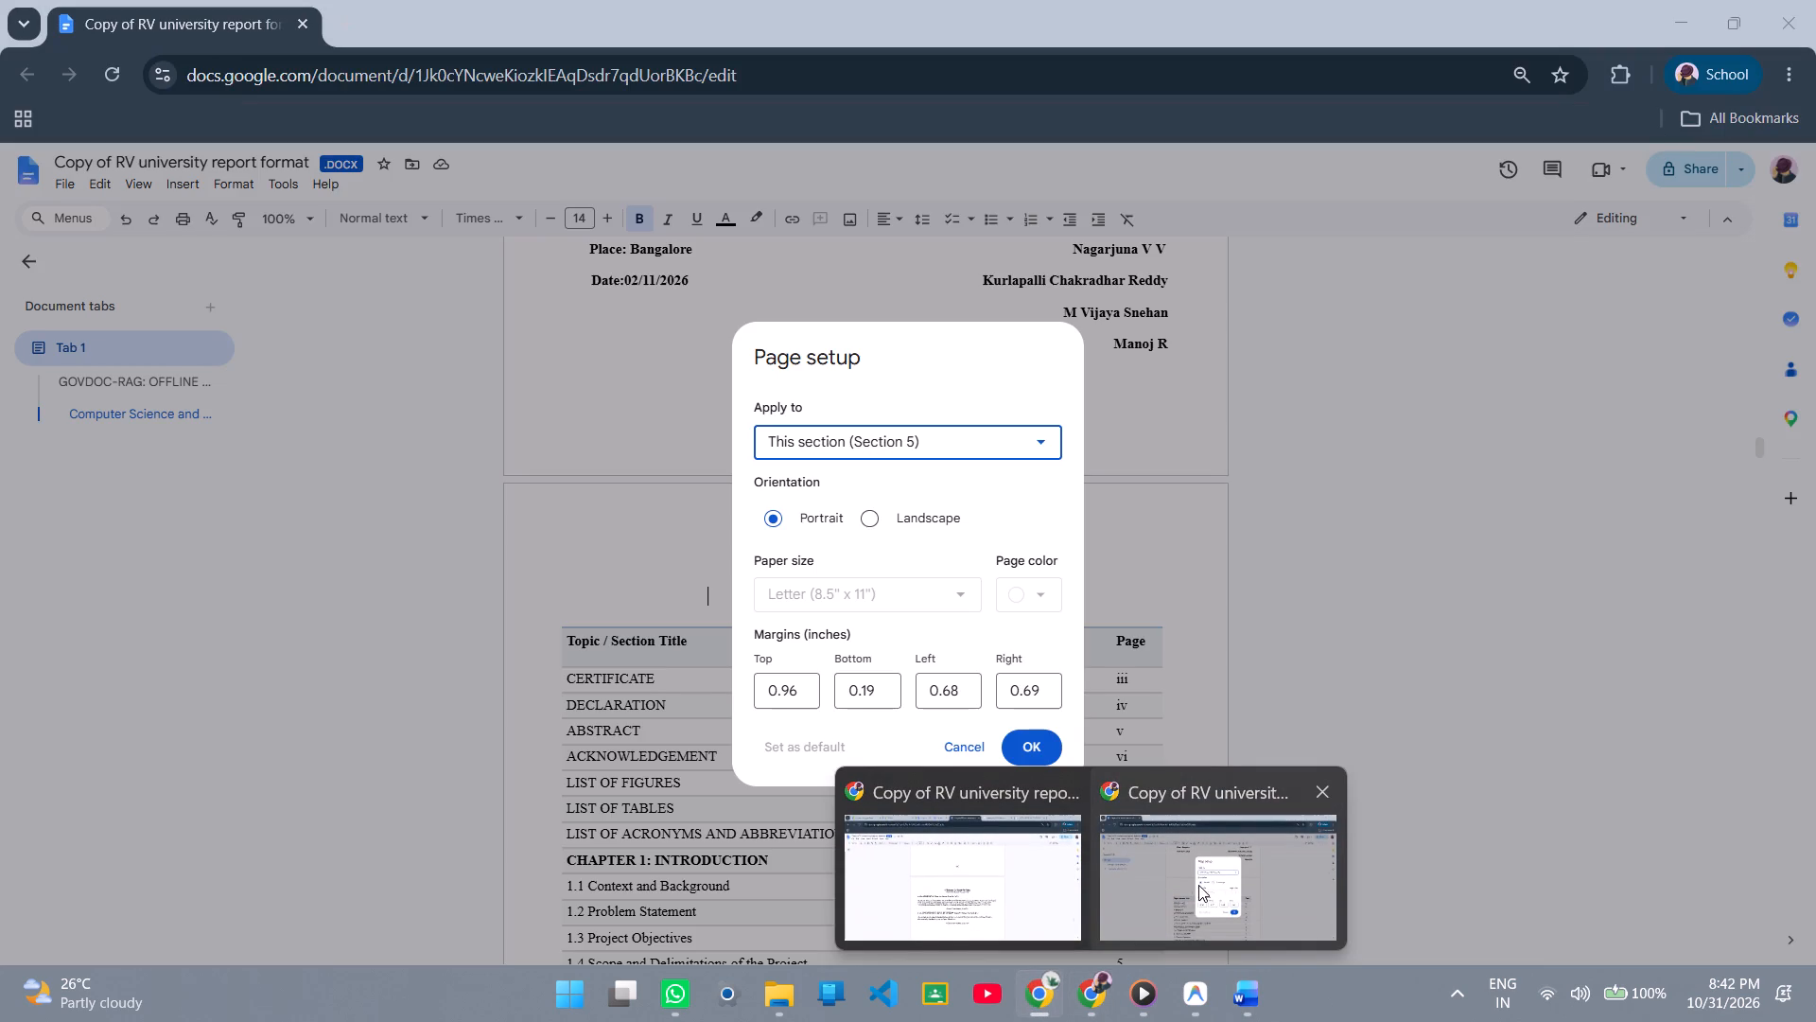
# In the Google Docs copy of the report, dismiss the page setup and examine the front matter from title page to list of acronyms.
pyautogui.click(1198, 885)
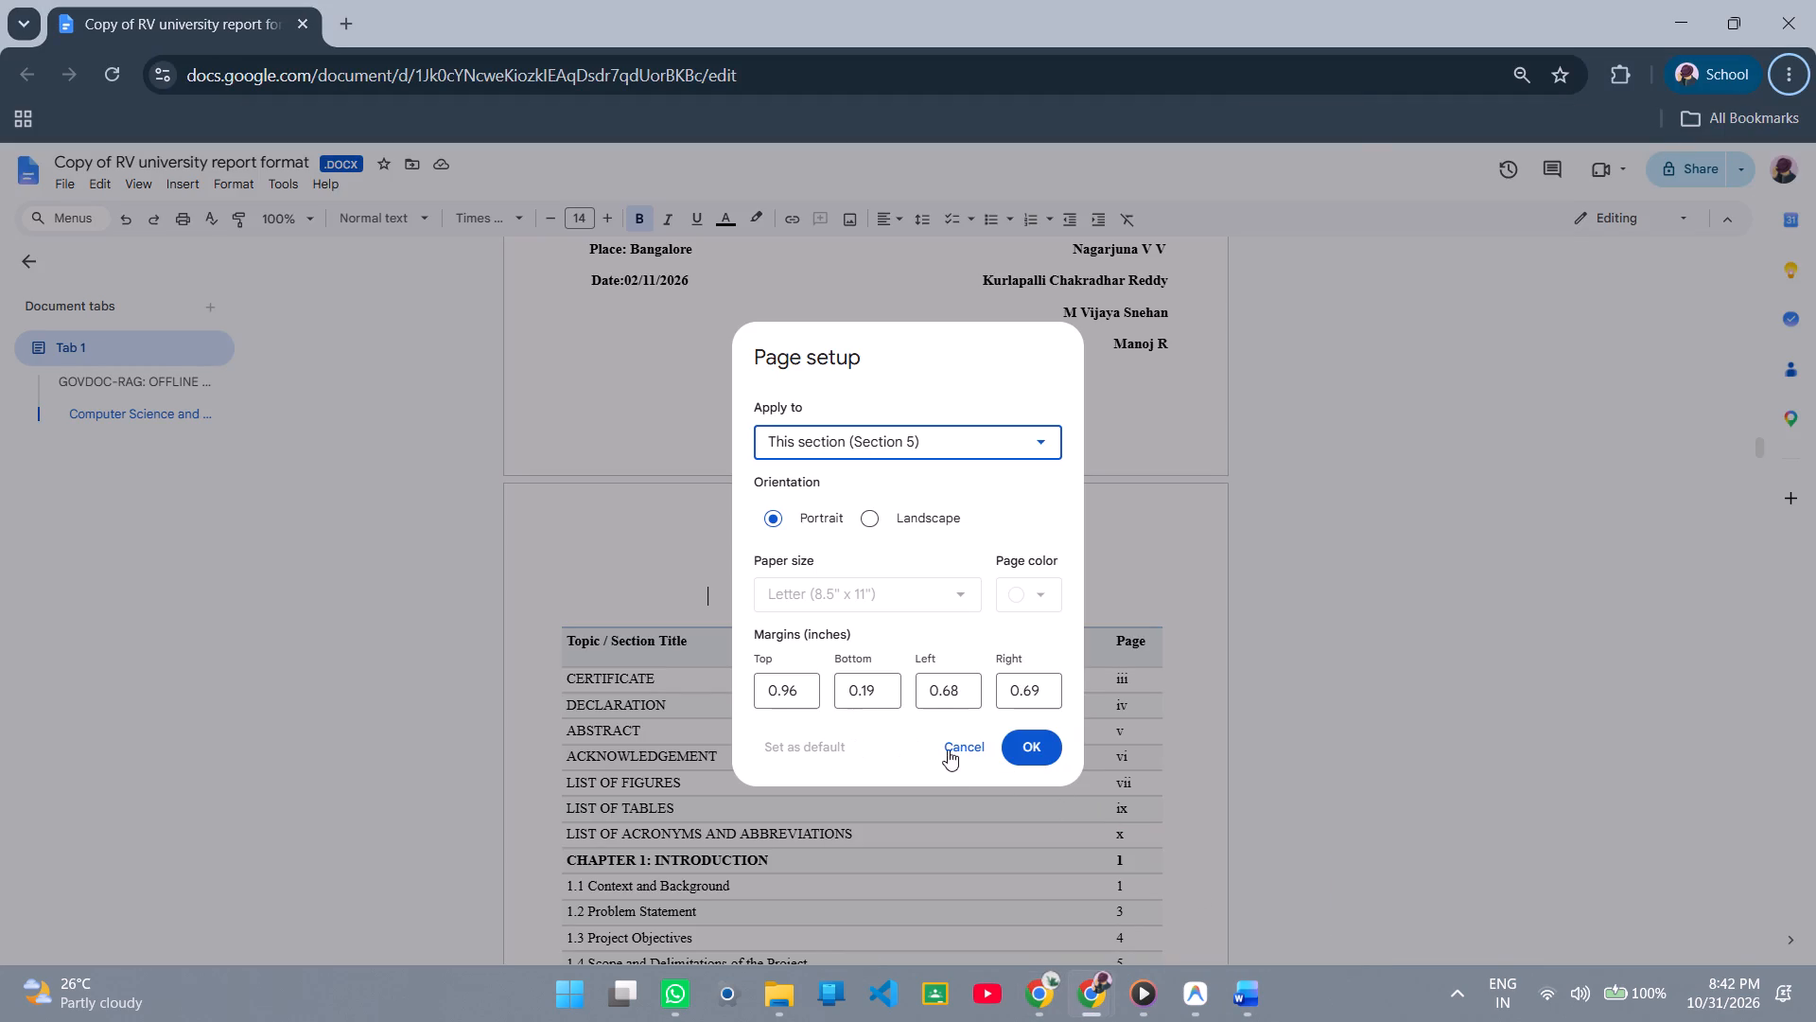
pyautogui.scroll(3, 555, 646)
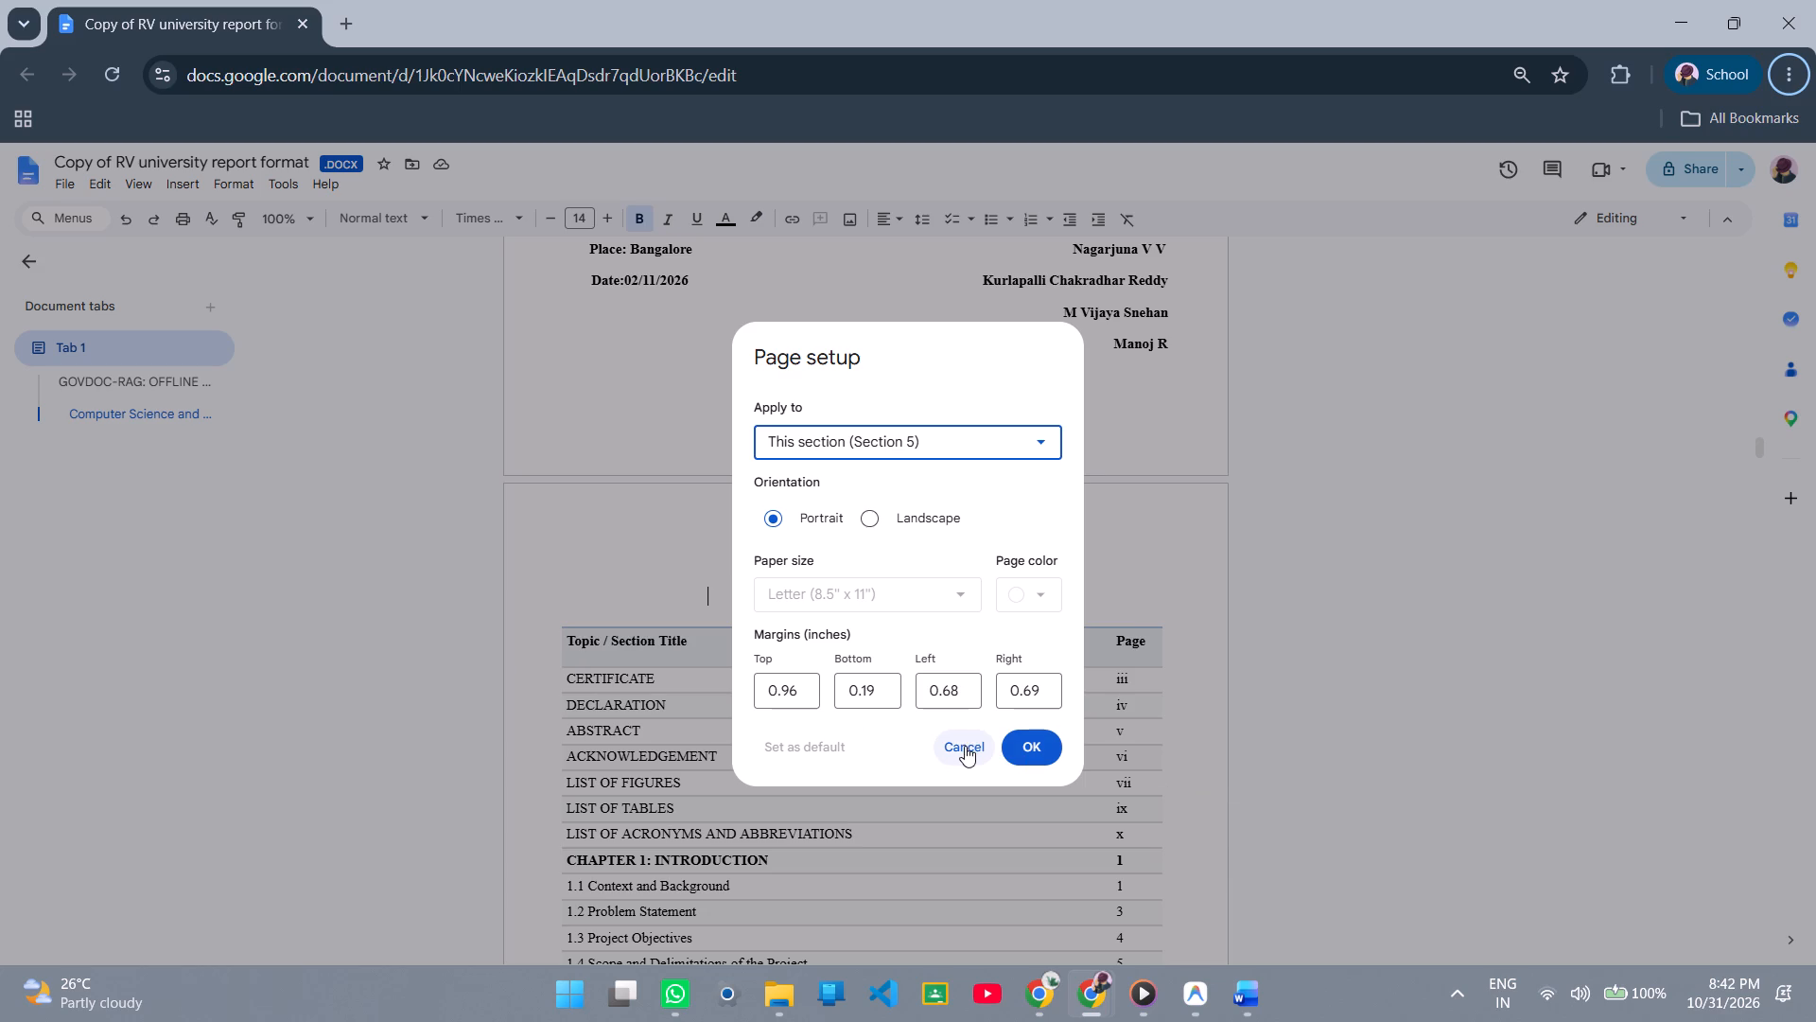
pyautogui.click(965, 746)
pyautogui.scroll(16, 994, 749)
pyautogui.scroll(10, 996, 749)
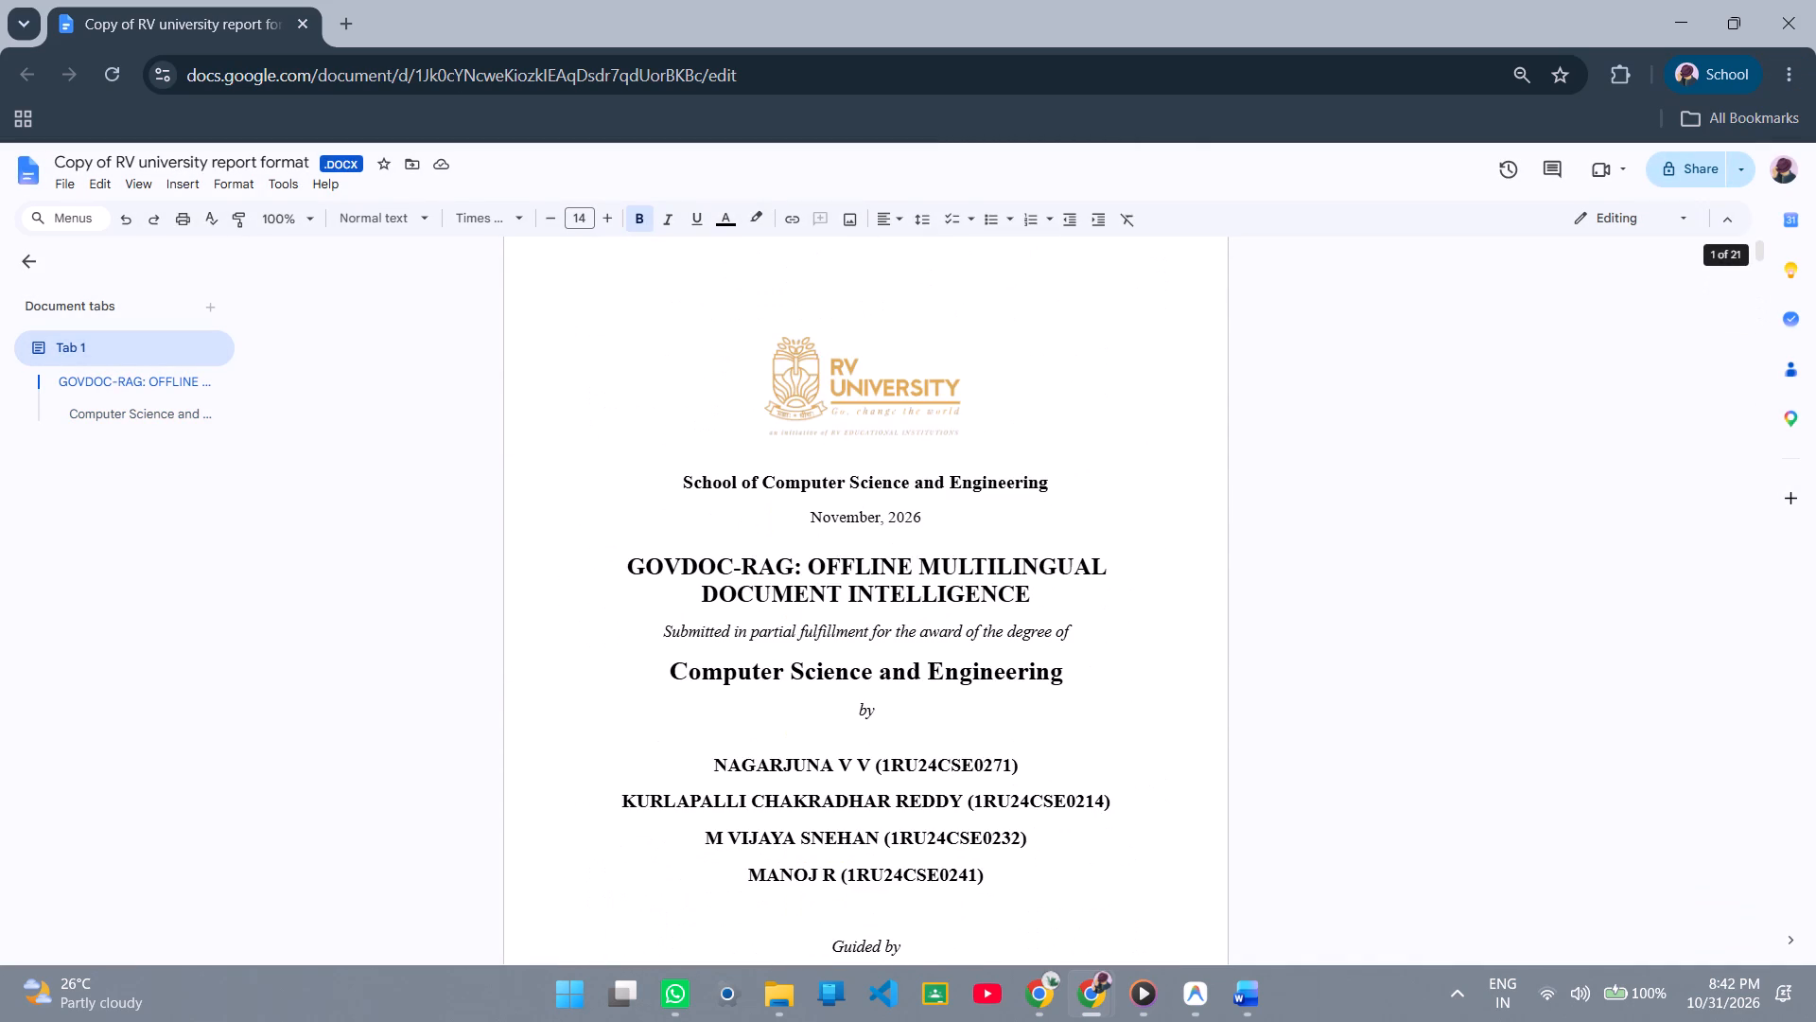
pyautogui.scroll(2, 1004, 741)
pyautogui.scroll(-20, 1004, 741)
pyautogui.scroll(-10, 1004, 741)
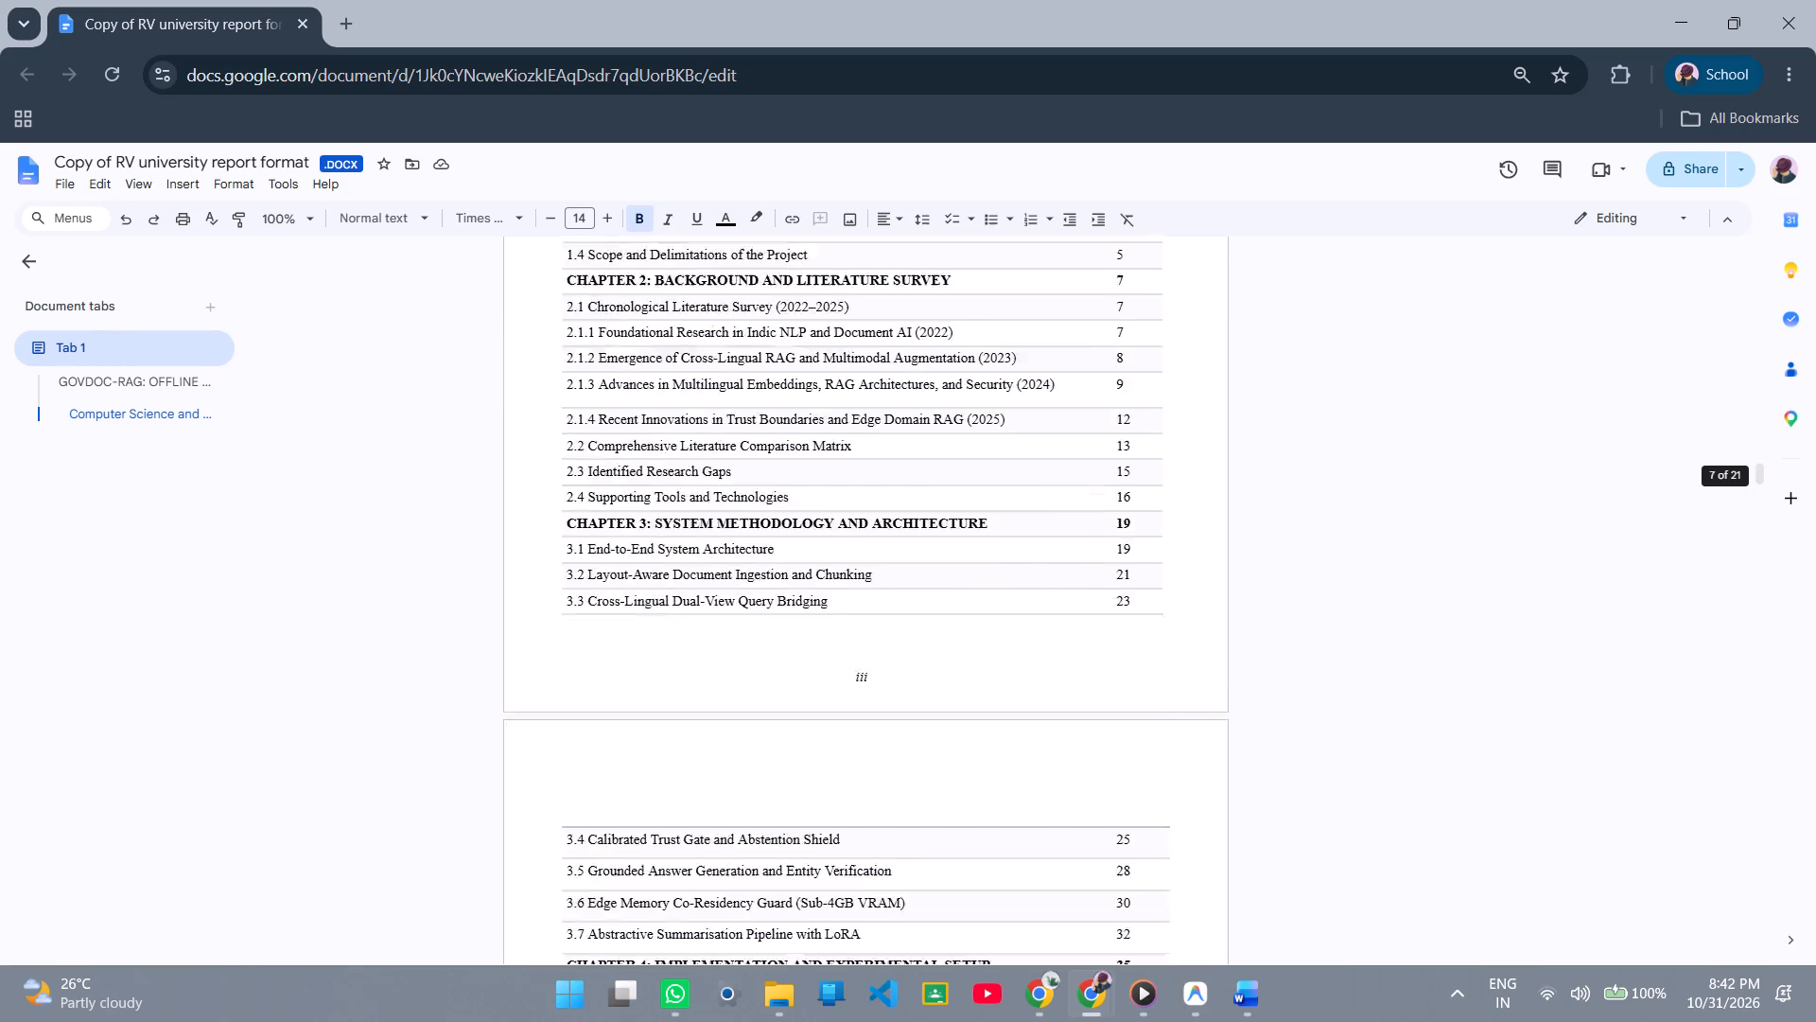
pyautogui.scroll(-9, 1023, 712)
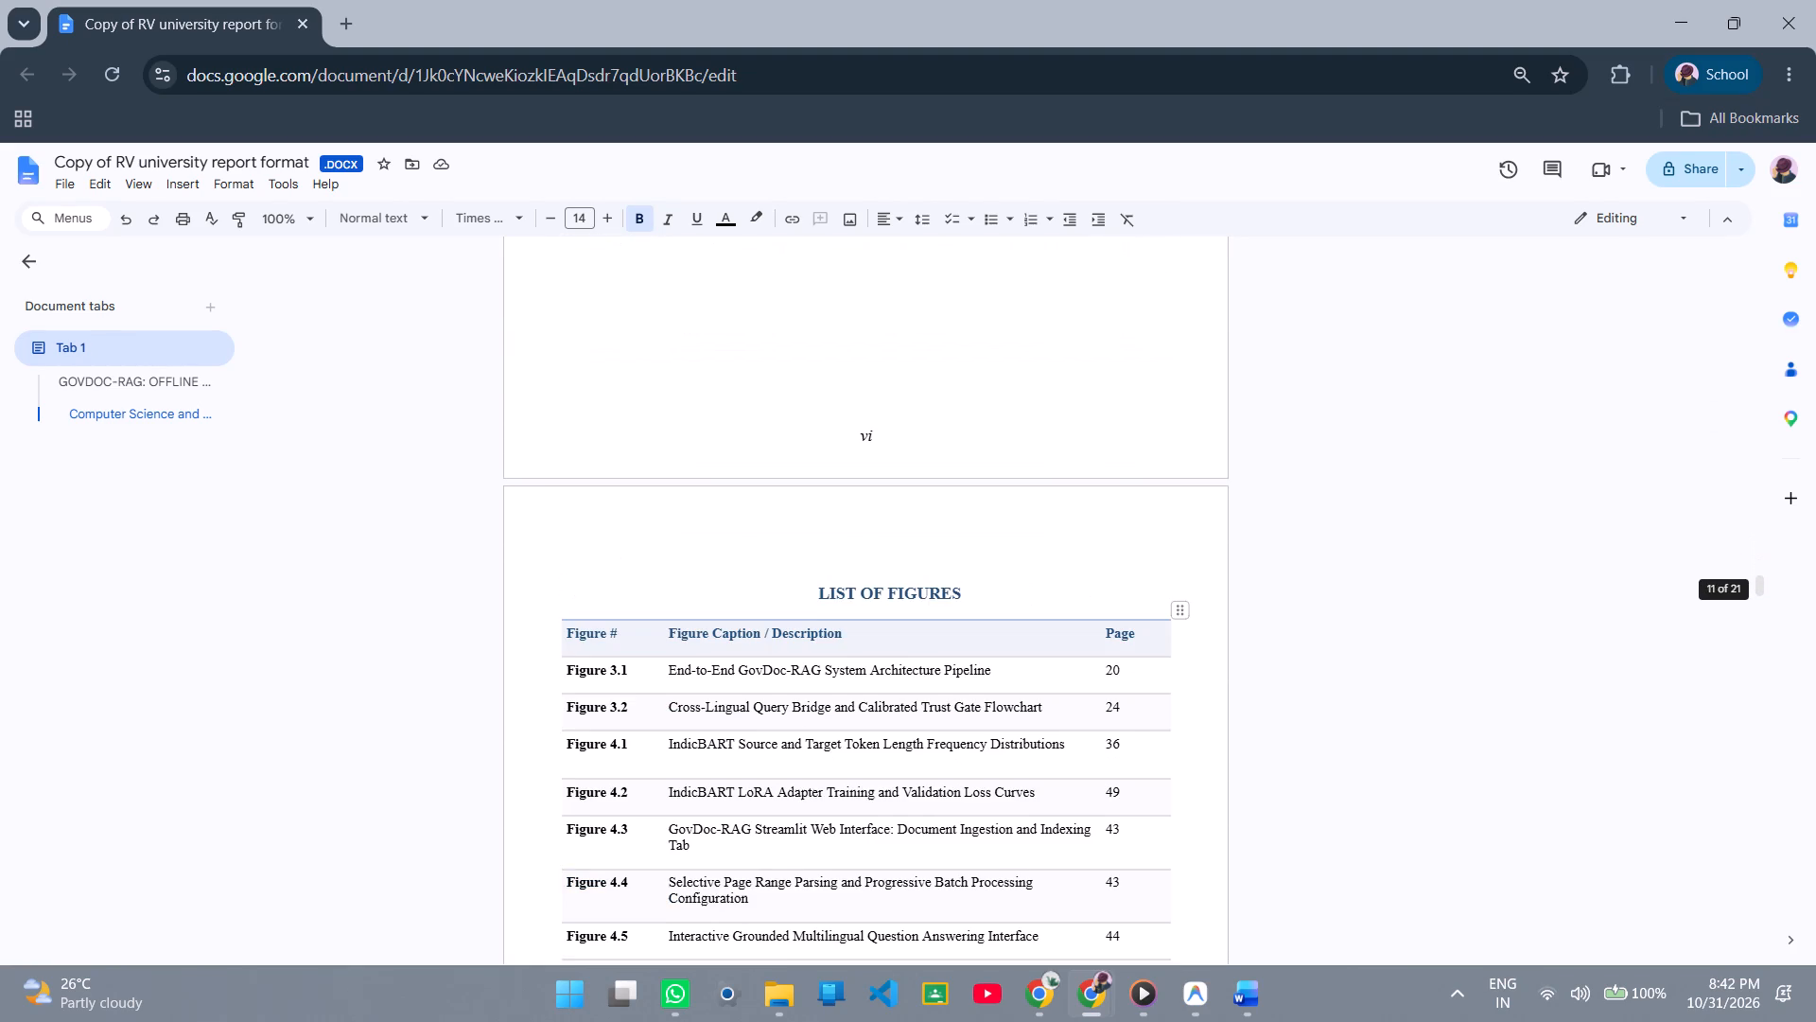
pyautogui.scroll(-4, 991, 614)
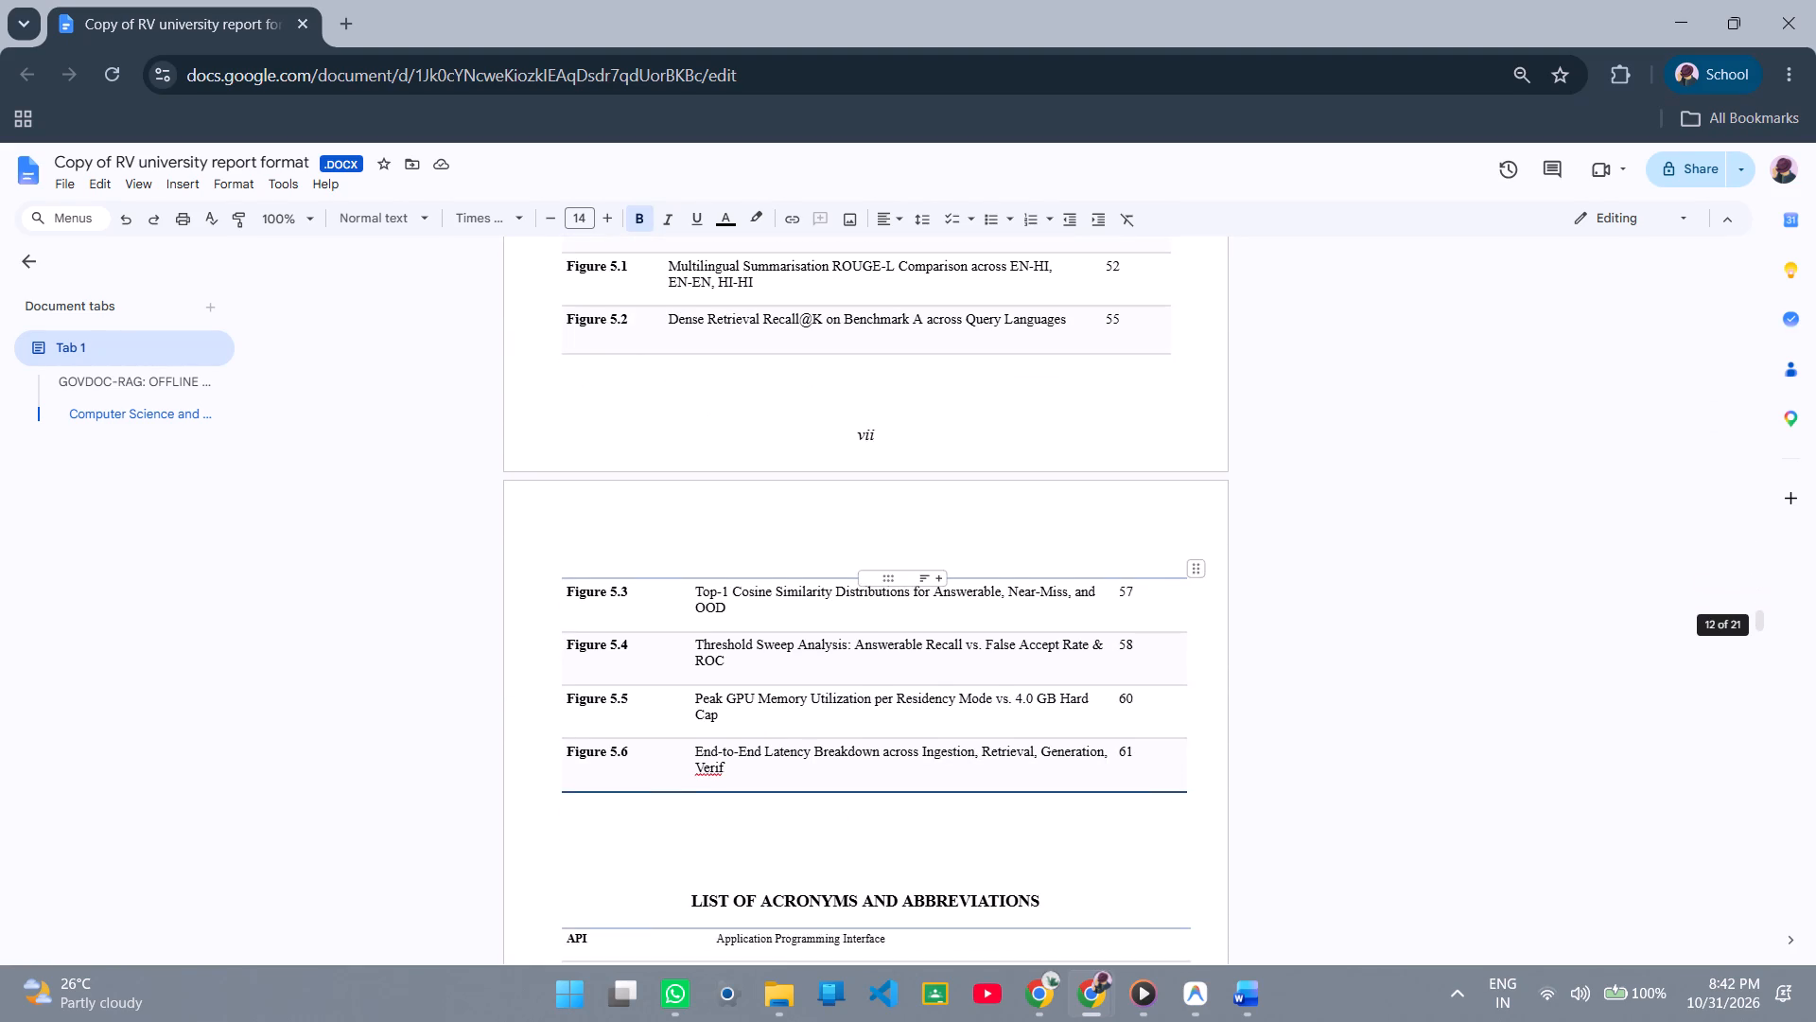
pyautogui.scroll(-4, 991, 614)
# Examine the Google Docs copy from Chapter 1 through Table 2.1 to the template's APA-format References page.
pyautogui.scroll(-6, 991, 614)
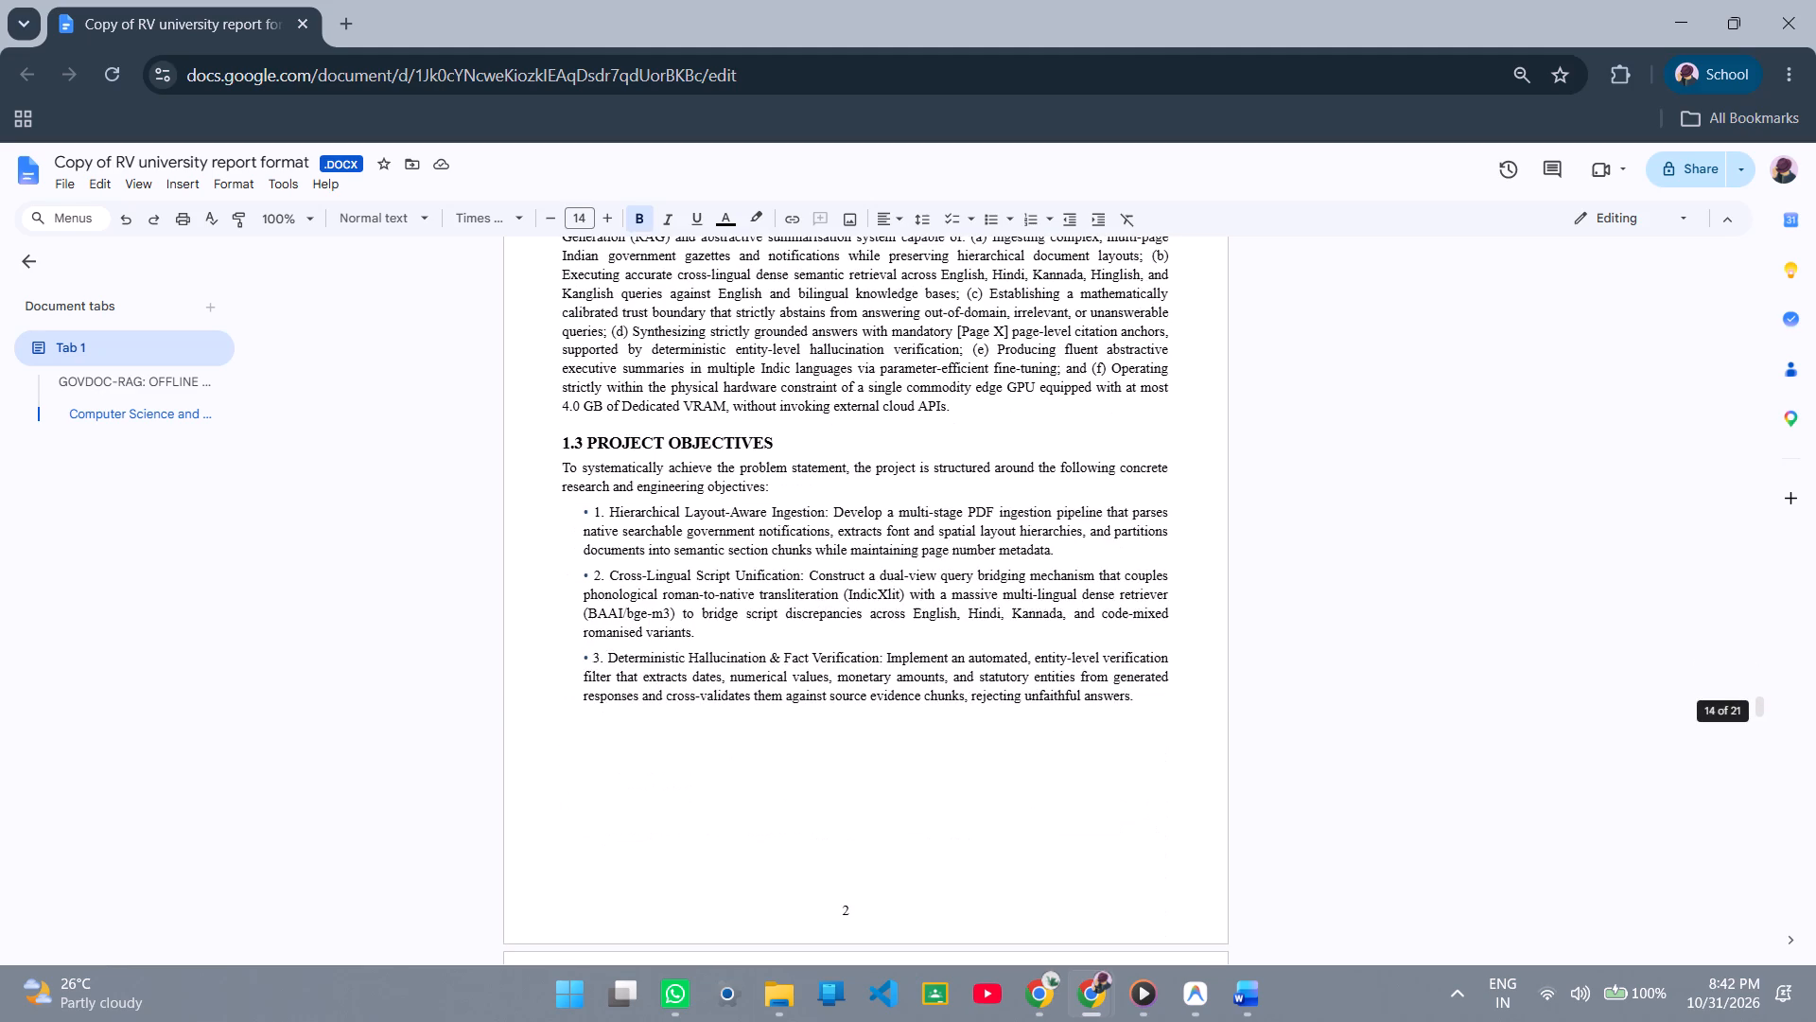
pyautogui.scroll(2, 991, 614)
pyautogui.scroll(-6, 991, 614)
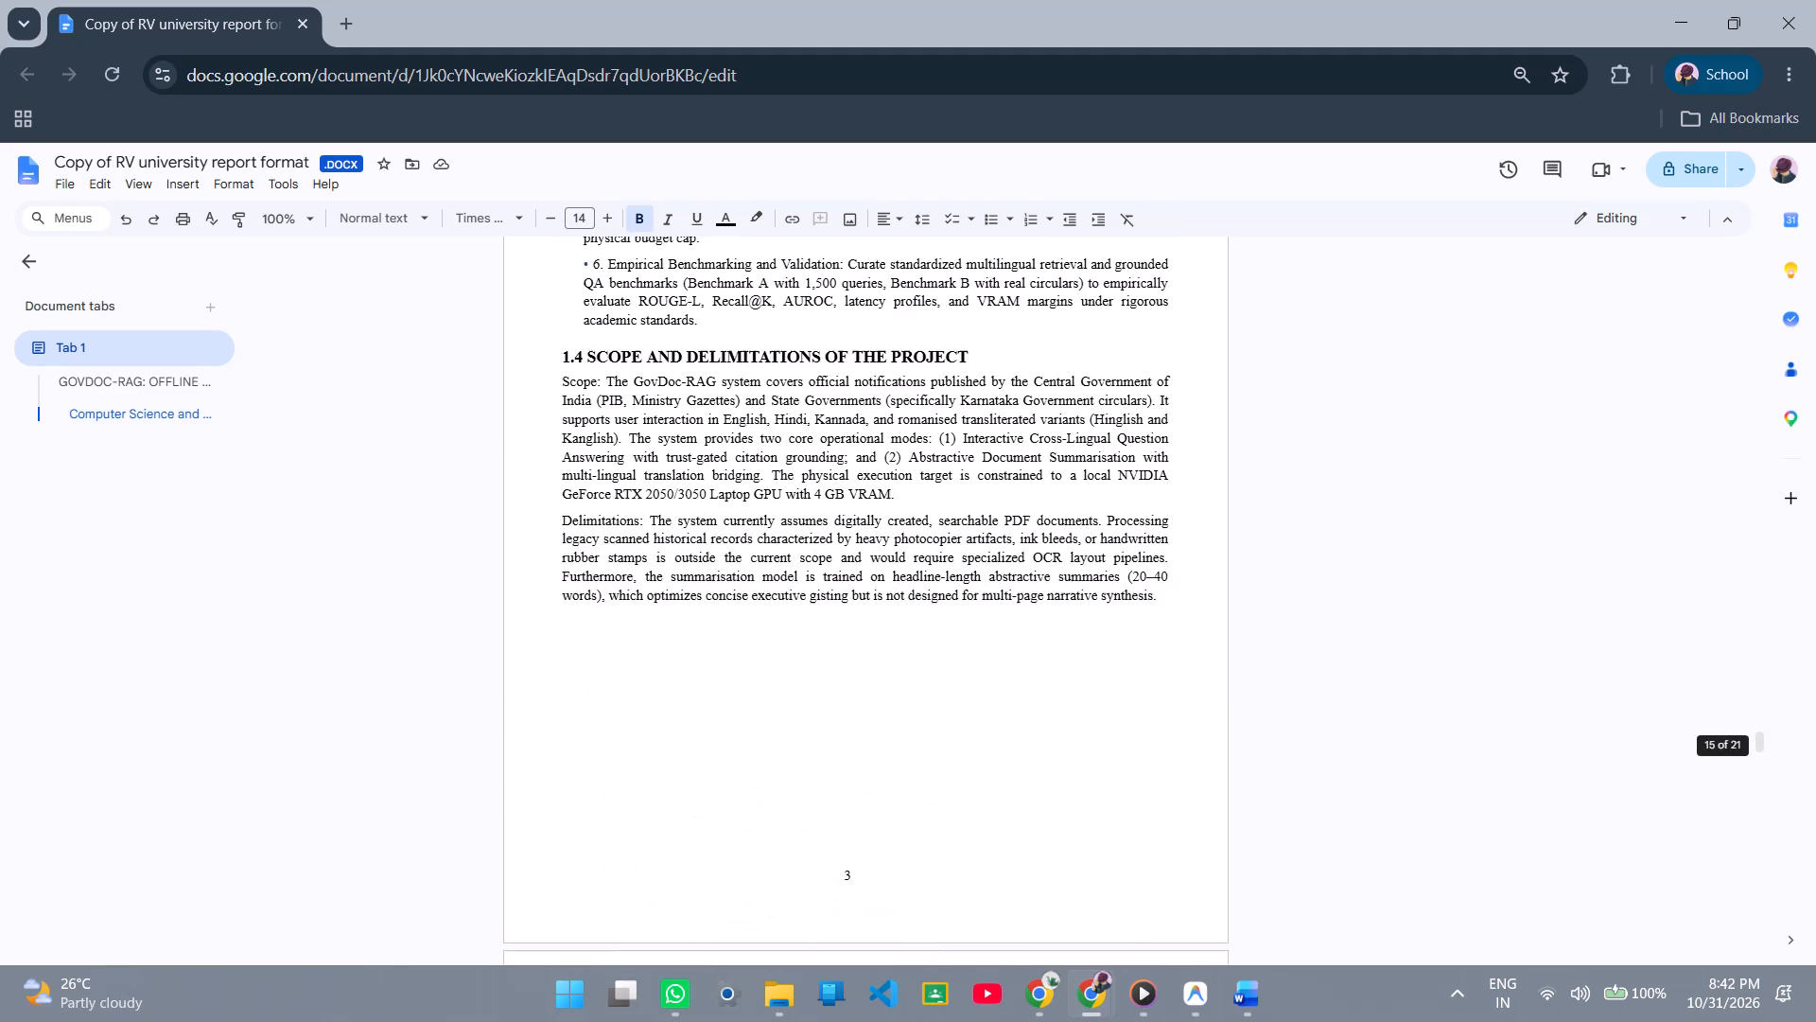
pyautogui.scroll(-12, 991, 614)
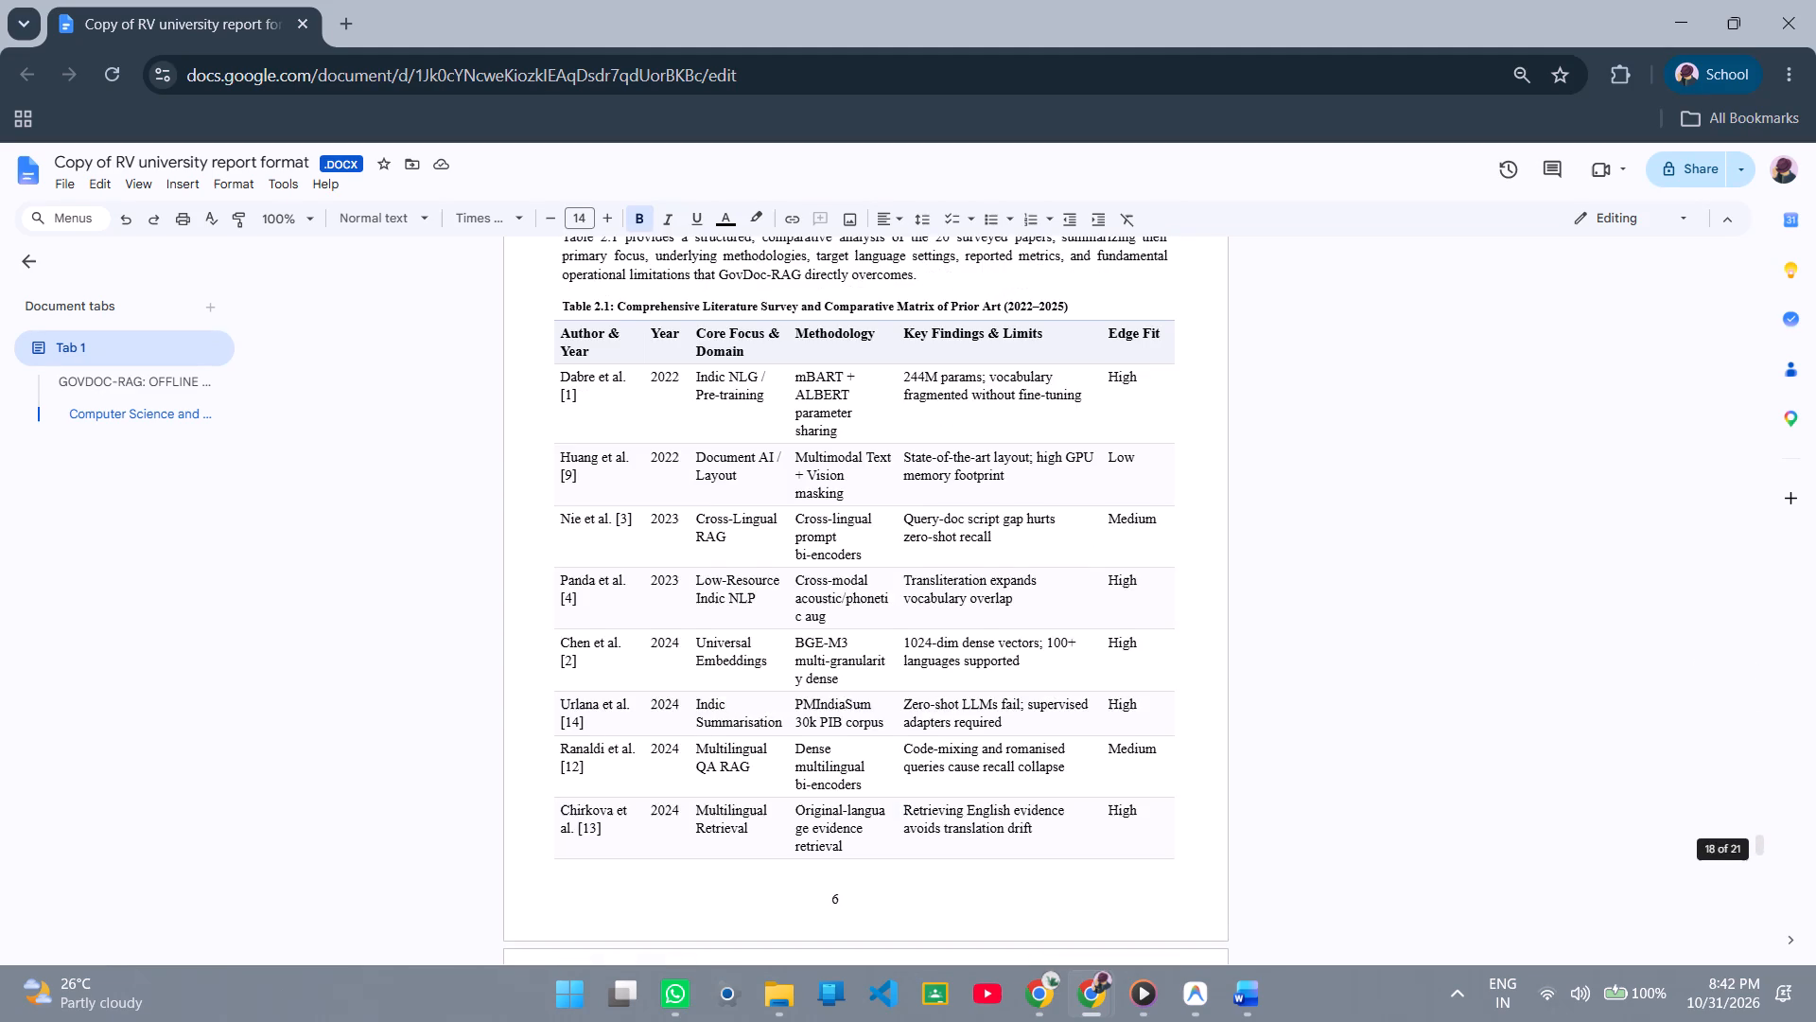
pyautogui.scroll(-11, 991, 614)
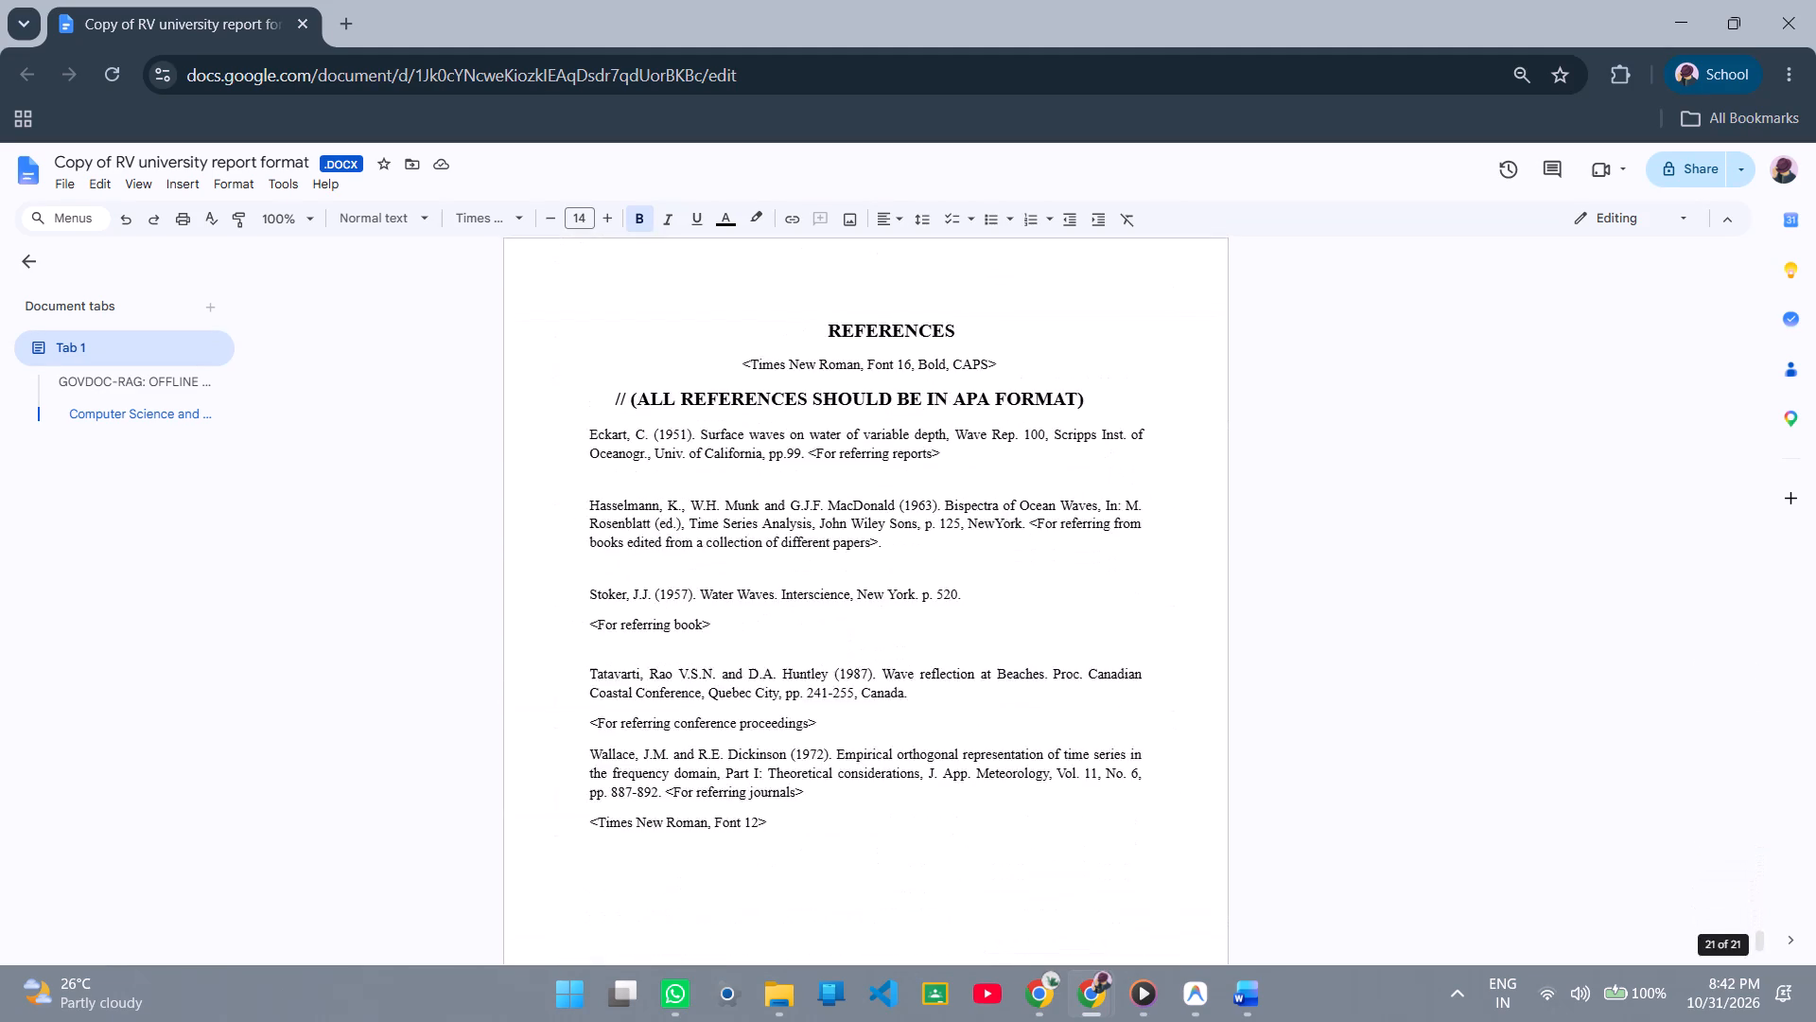
pyautogui.scroll(-5, 991, 614)
pyautogui.scroll(2, 991, 614)
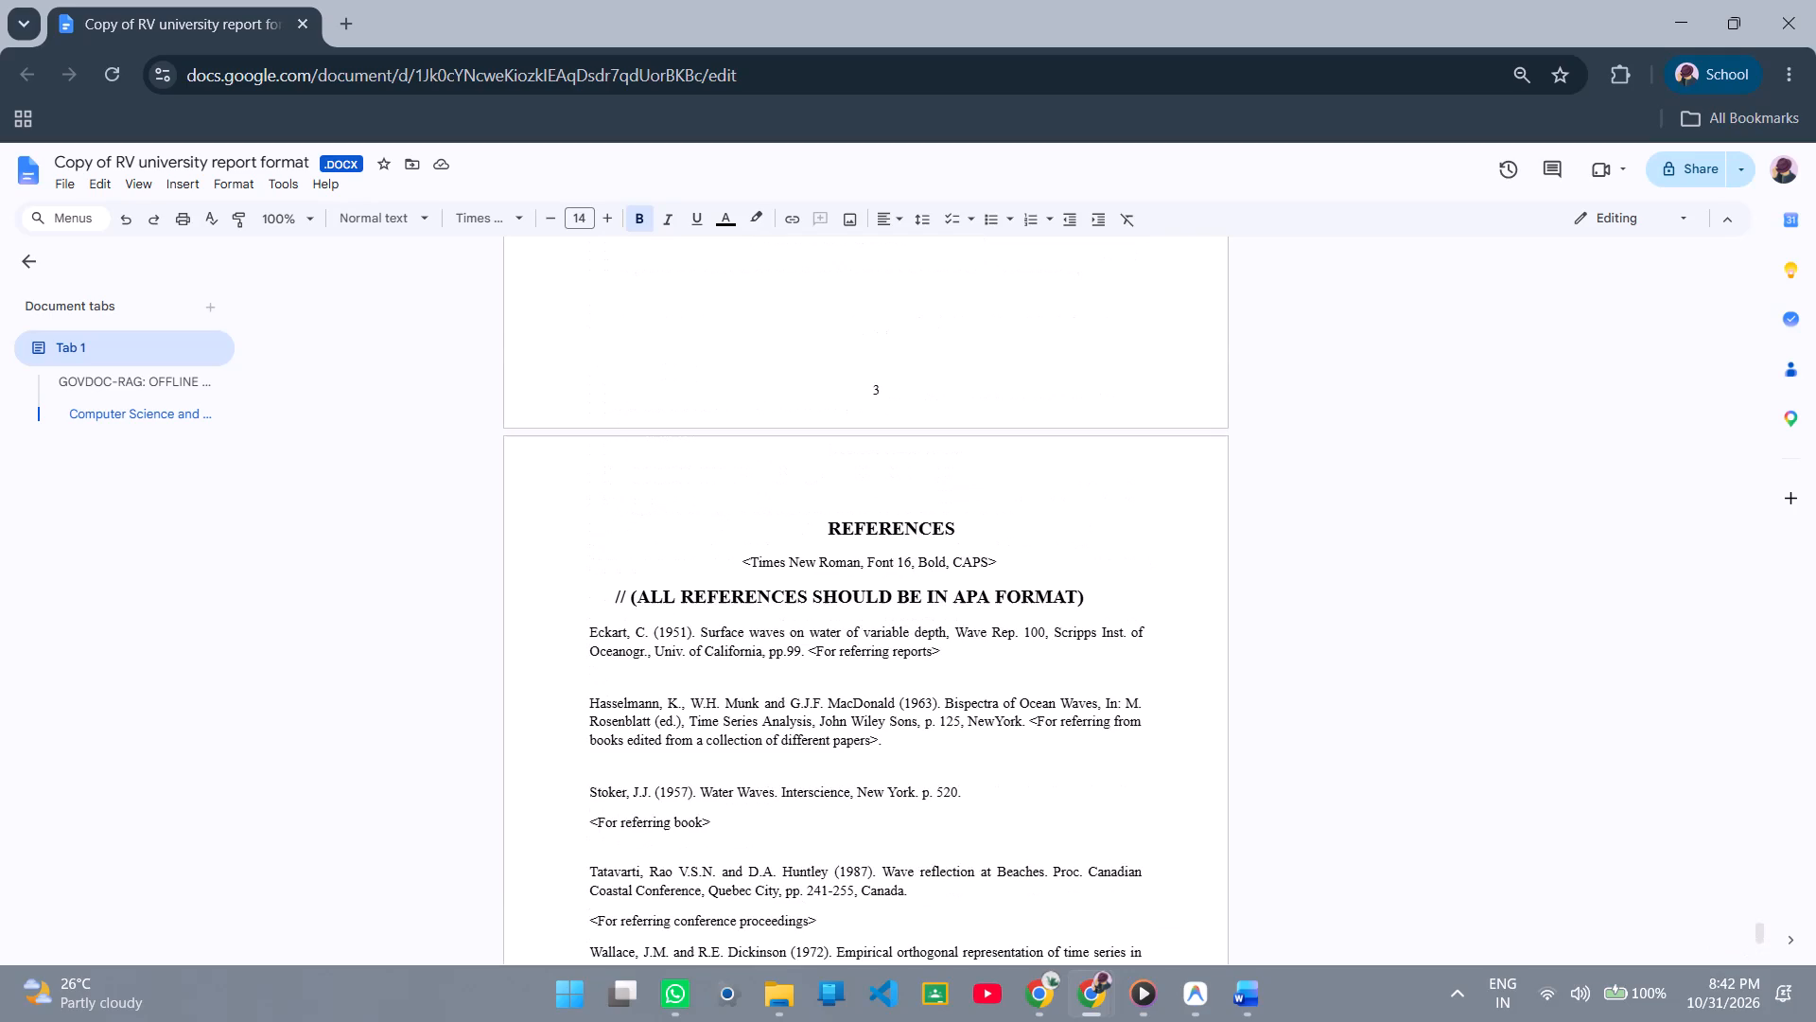
pyautogui.scroll(-1, 991, 614)
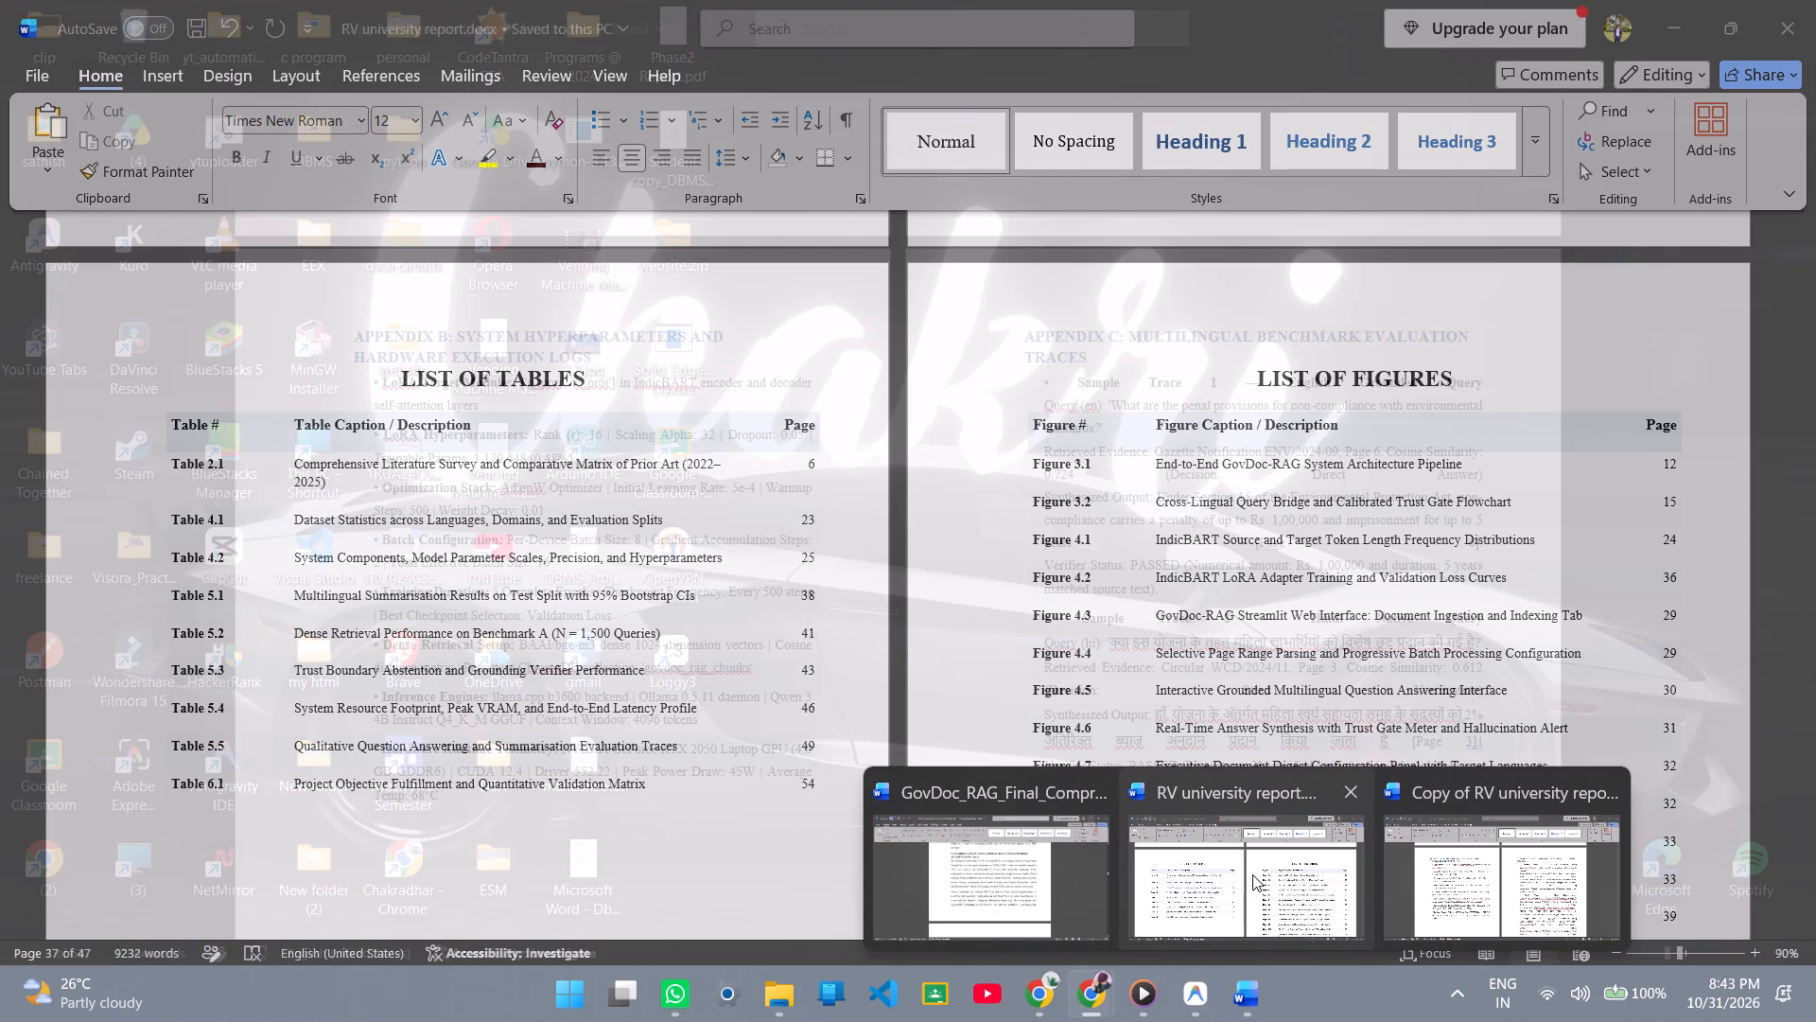
# Switch to RV university report.docx in Word and examine the table of contents, lists of tables and figures, and Chapter 1 opening.
pyautogui.click(1252, 874)
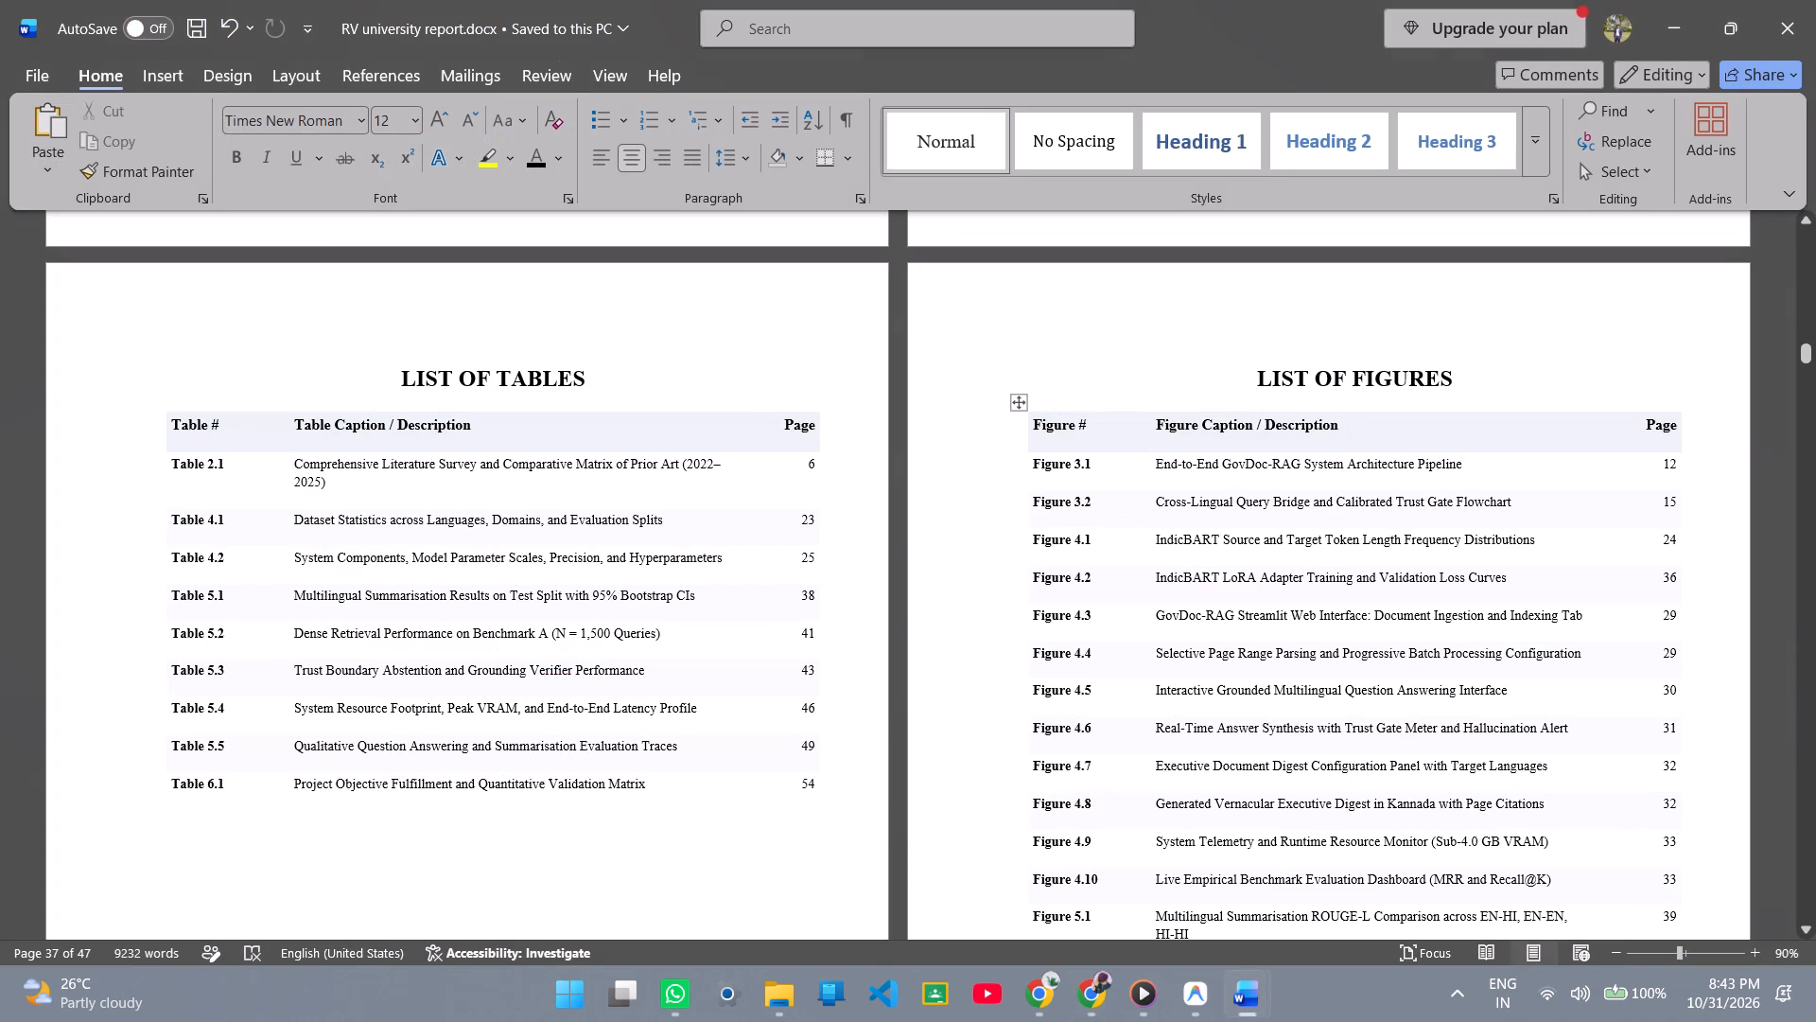
pyautogui.scroll(14, 700, 580)
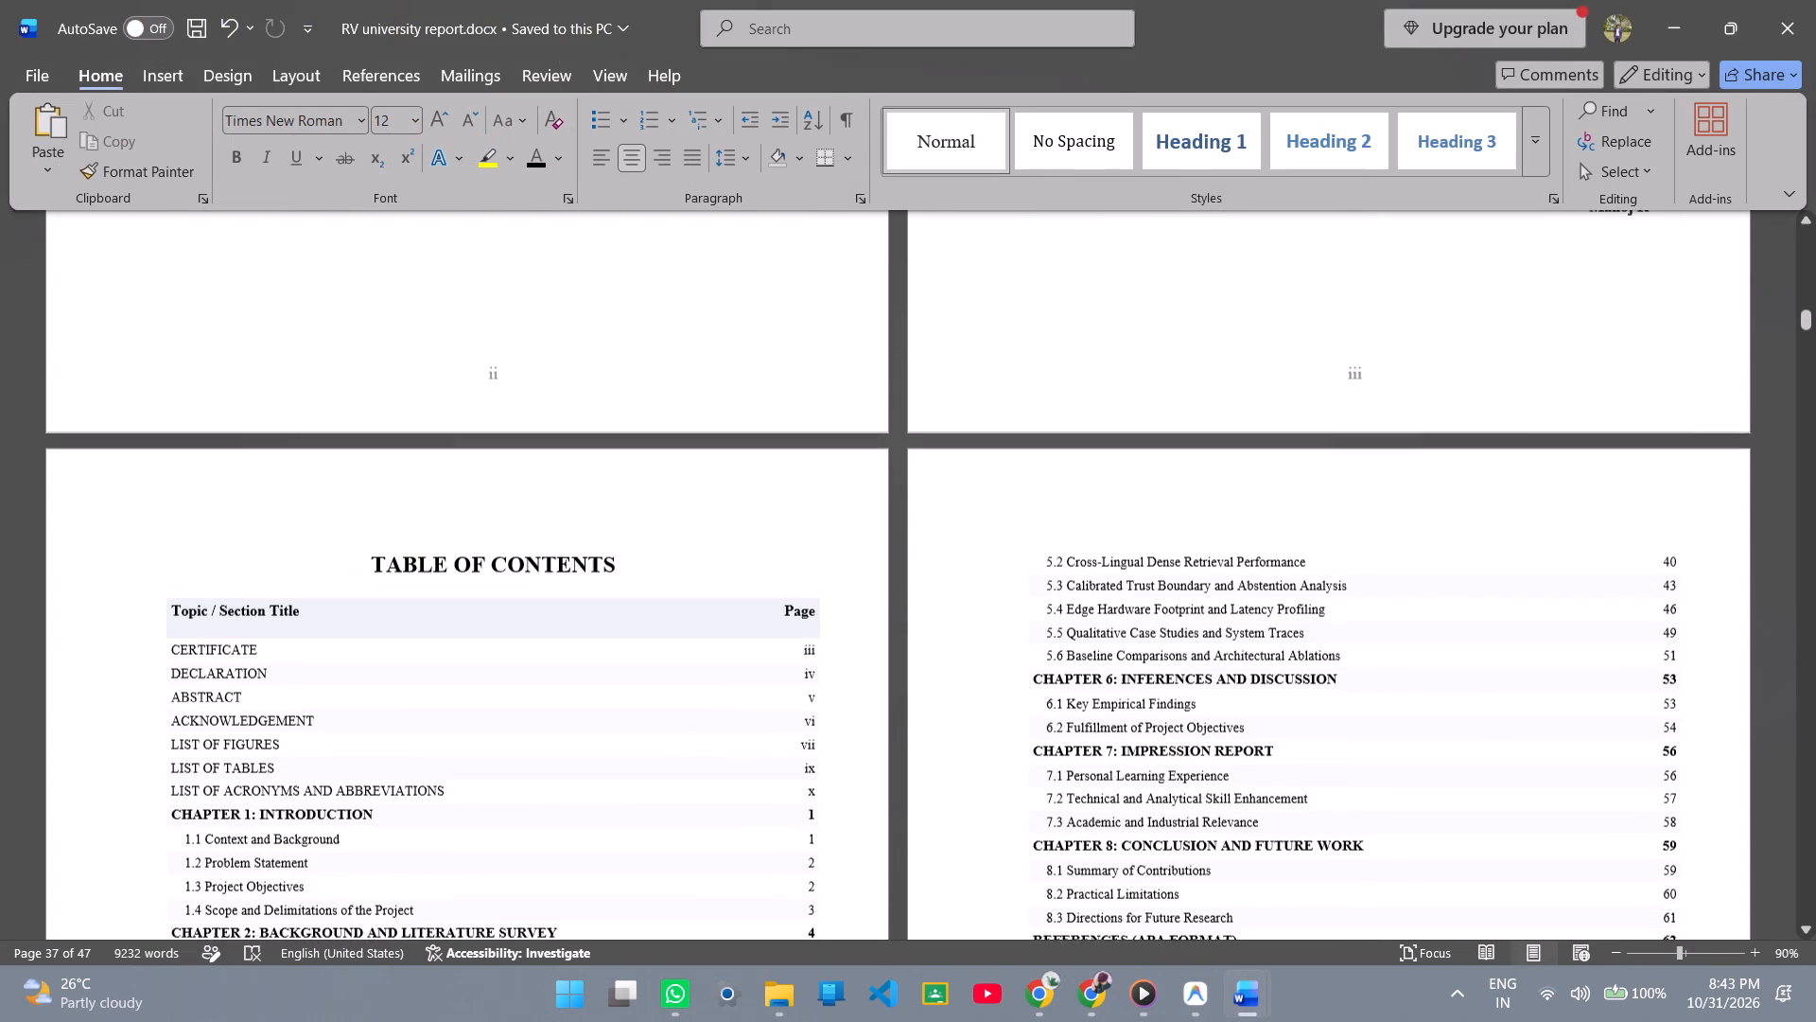
pyautogui.scroll(-12, 700, 580)
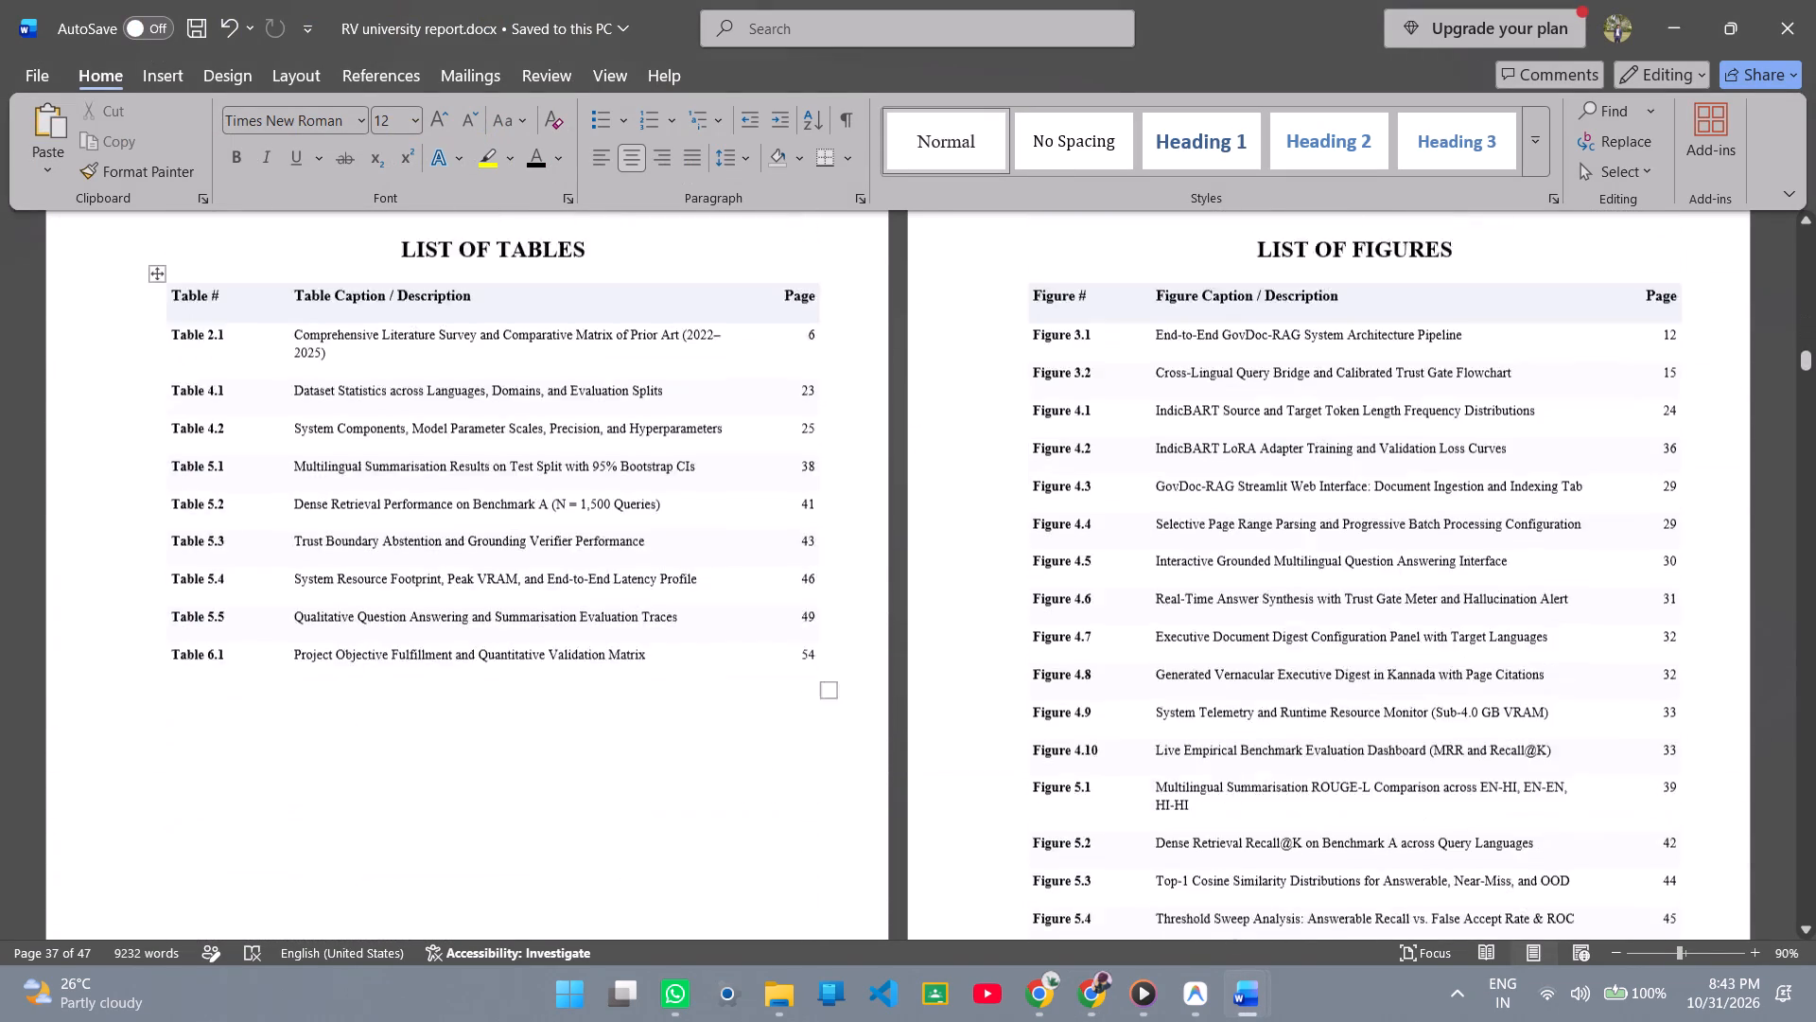
pyautogui.scroll(-20, 700, 580)
pyautogui.scroll(-5, 700, 580)
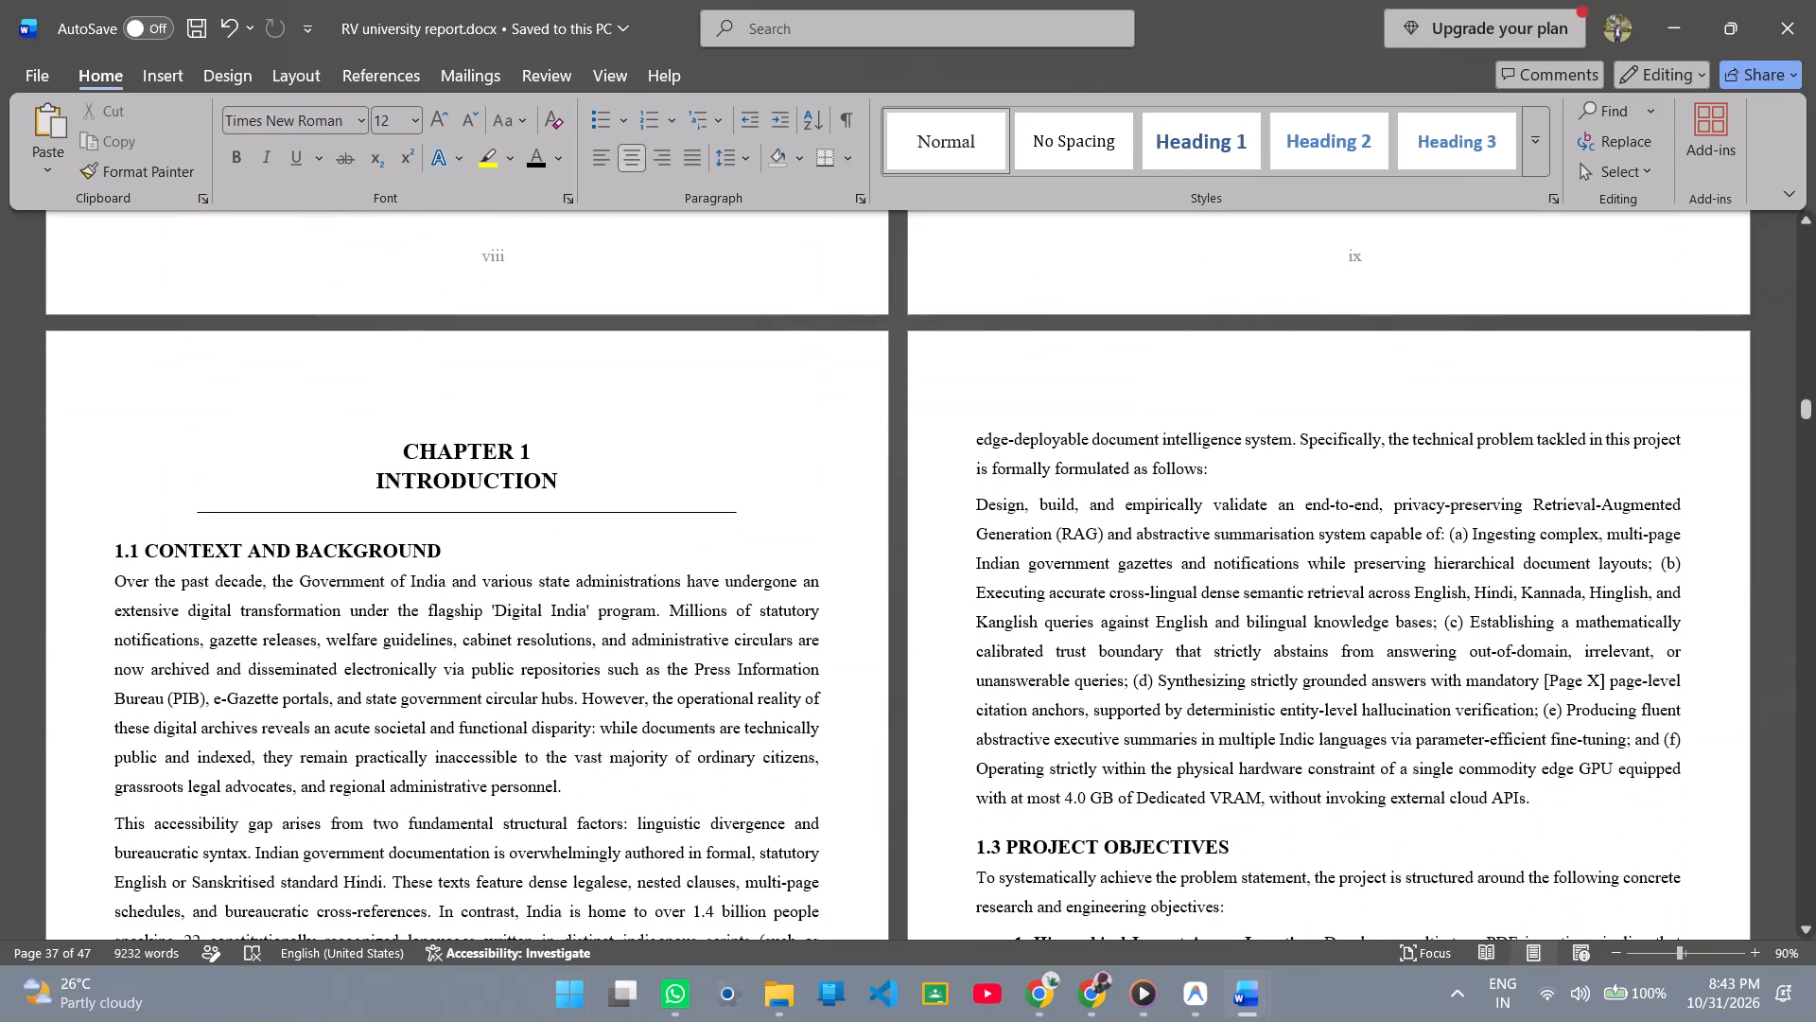
pyautogui.scroll(11, 700, 580)
pyautogui.scroll(10, 700, 580)
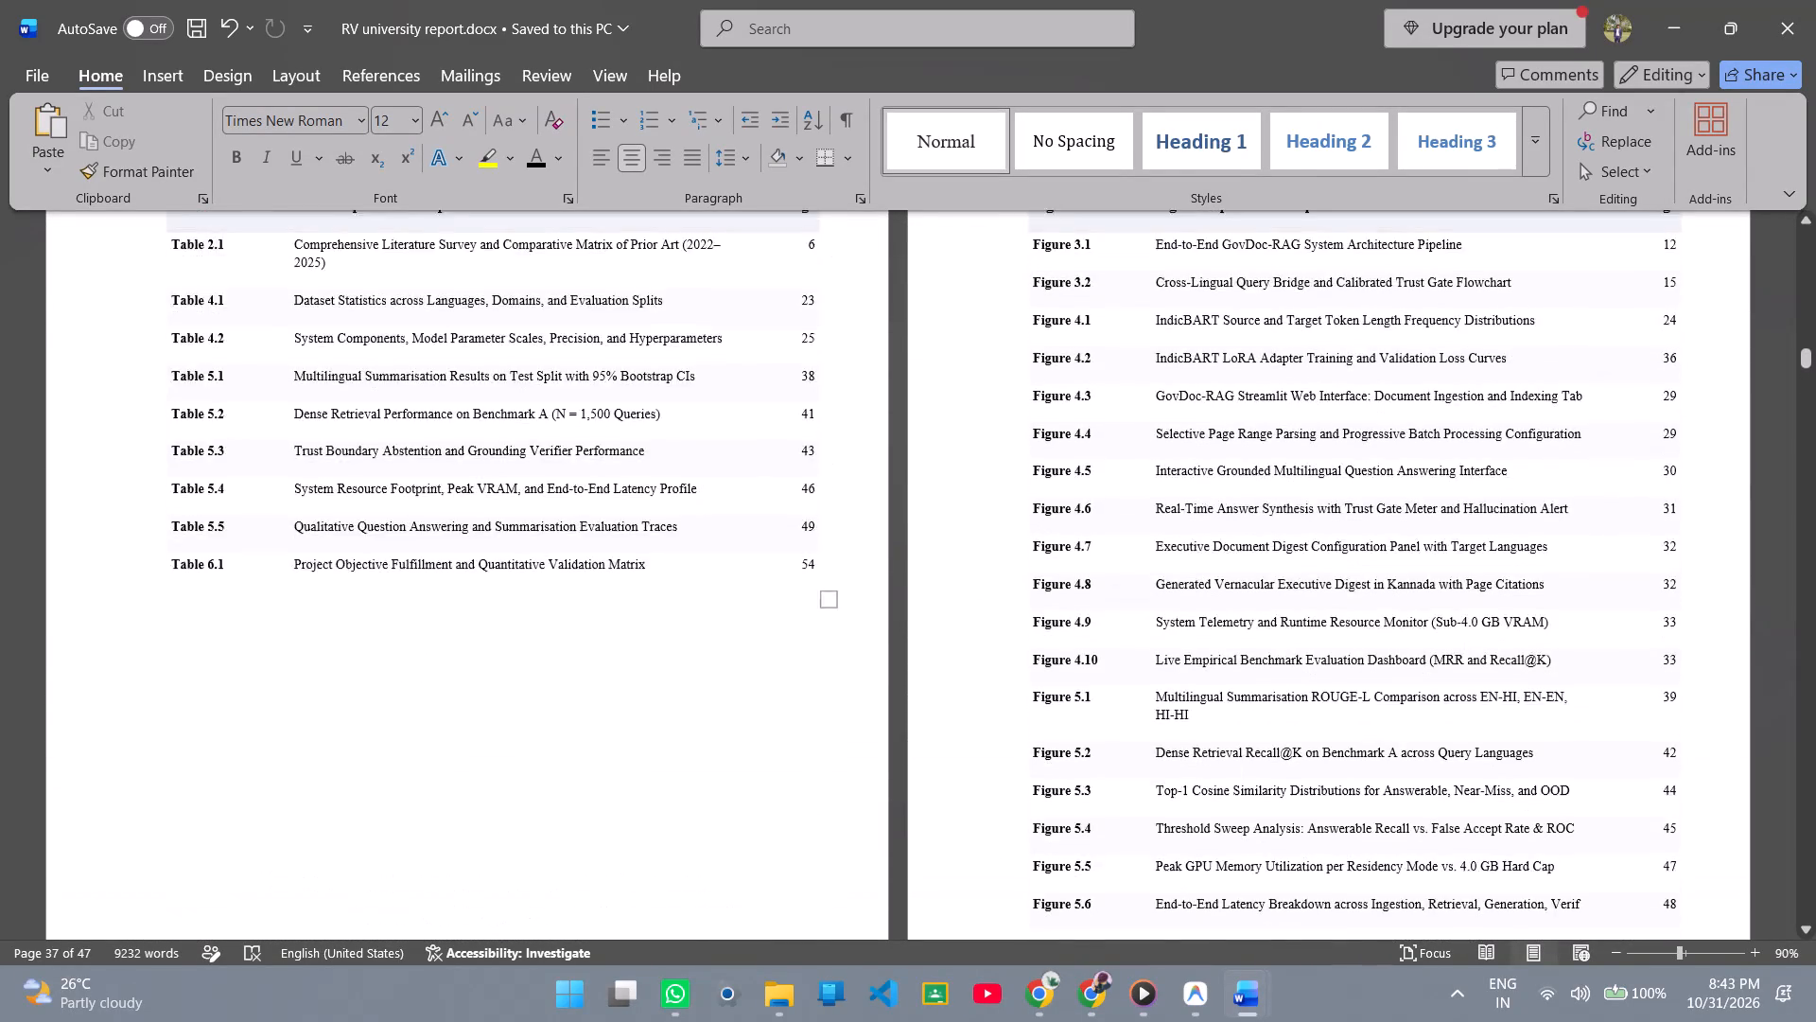
pyautogui.scroll(3, 700, 580)
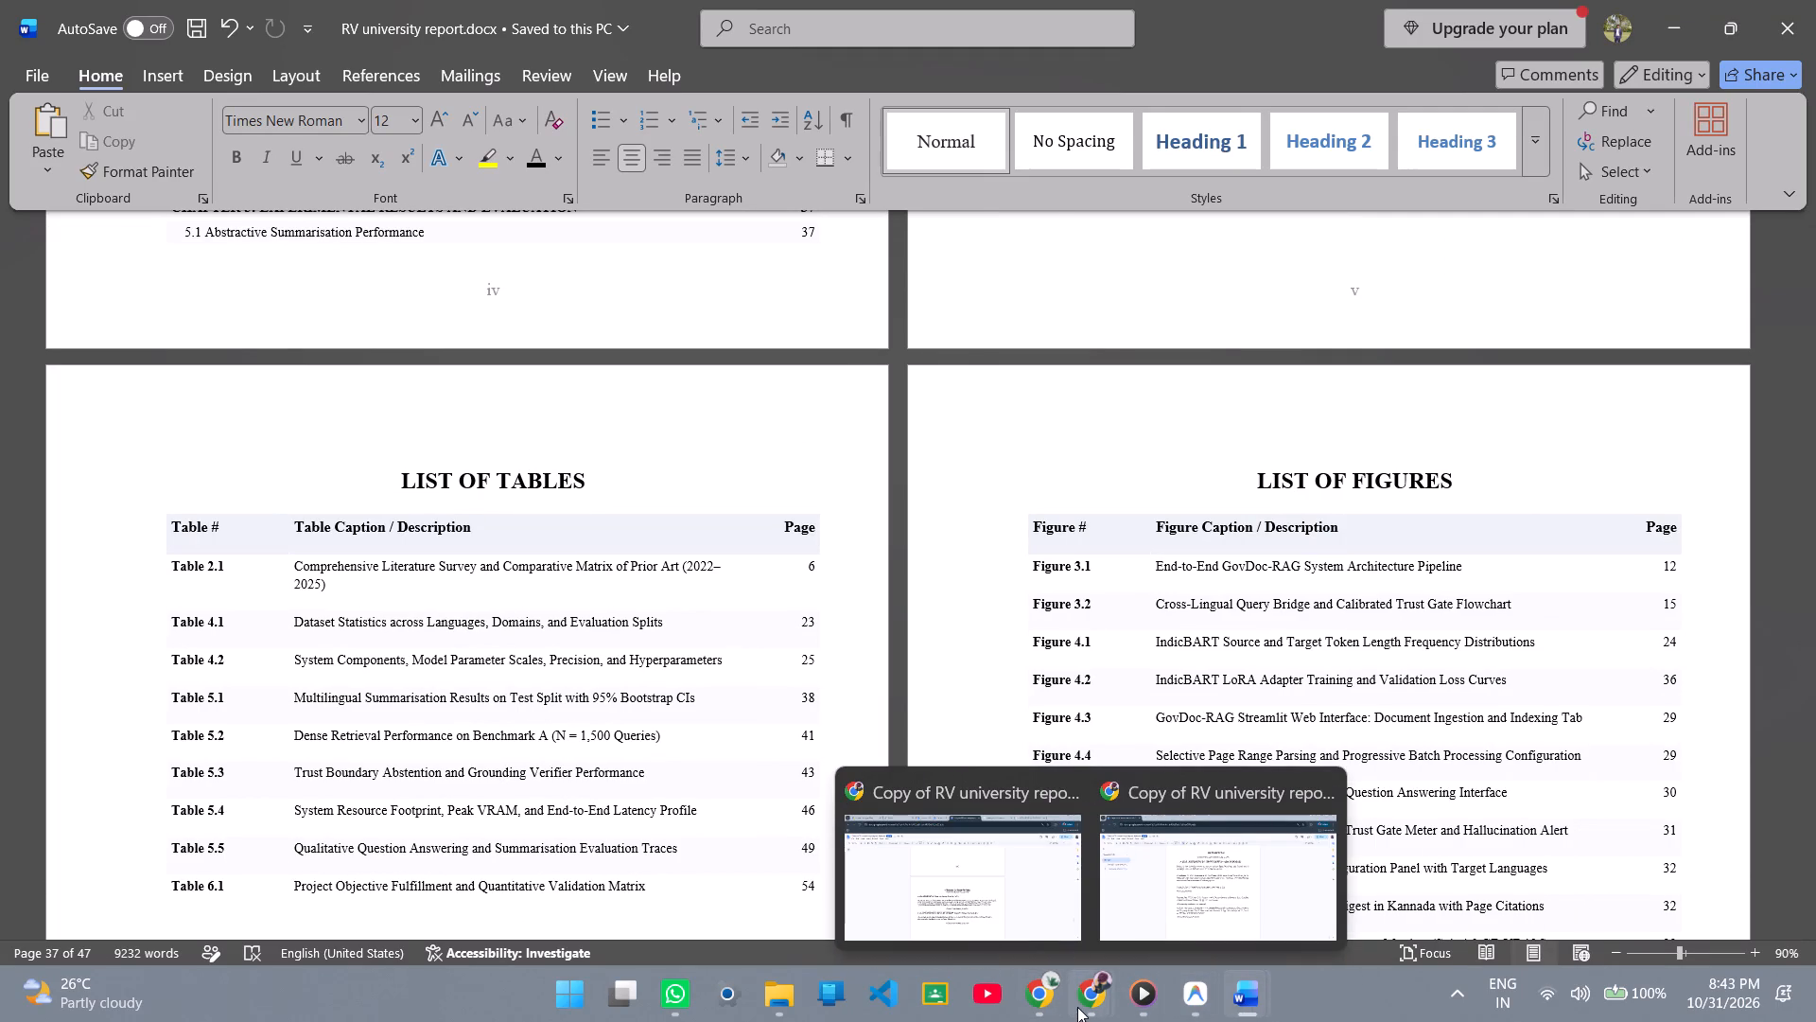
# Switch to Chrome's split view, widen the official RV university report format, and examine its section order, page specifications and title page formatting.
pyautogui.click(1053, 899)
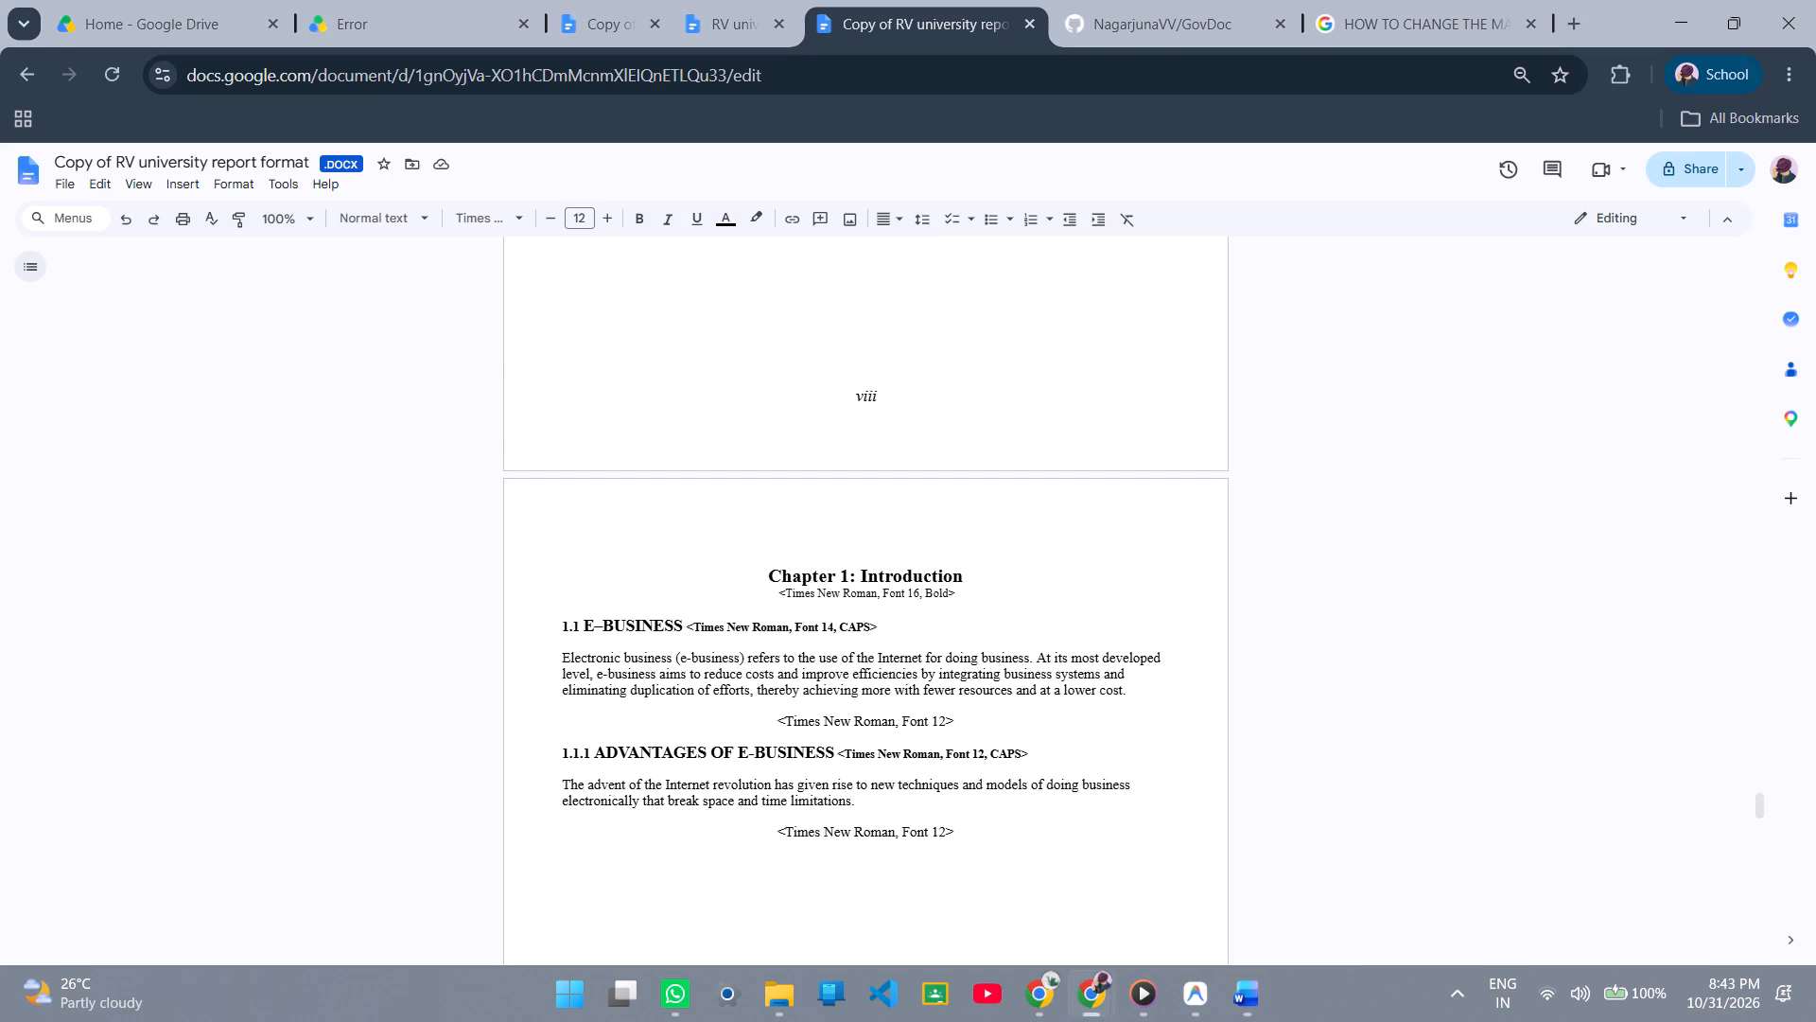
pyautogui.click(615, 0)
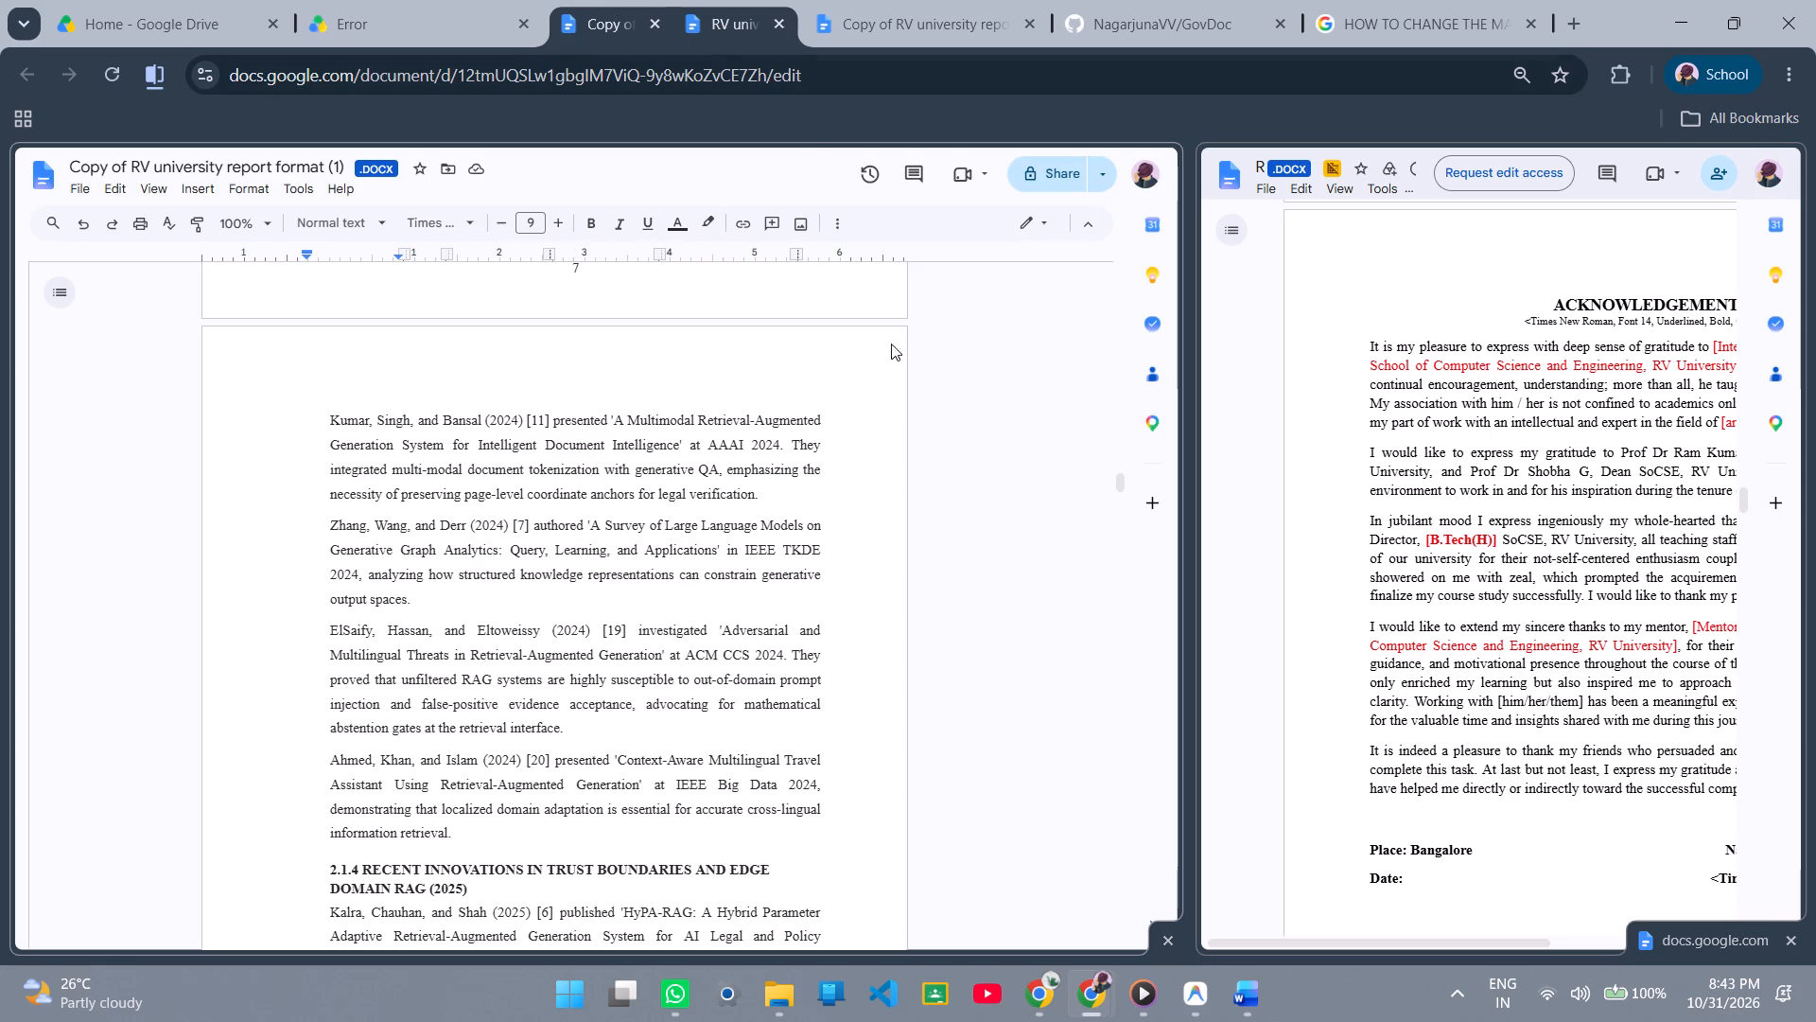
pyautogui.moveTo(1189, 574); pyautogui.dragTo(812, 547)
pyautogui.scroll(20, 1061, 558)
pyautogui.scroll(15, 1061, 558)
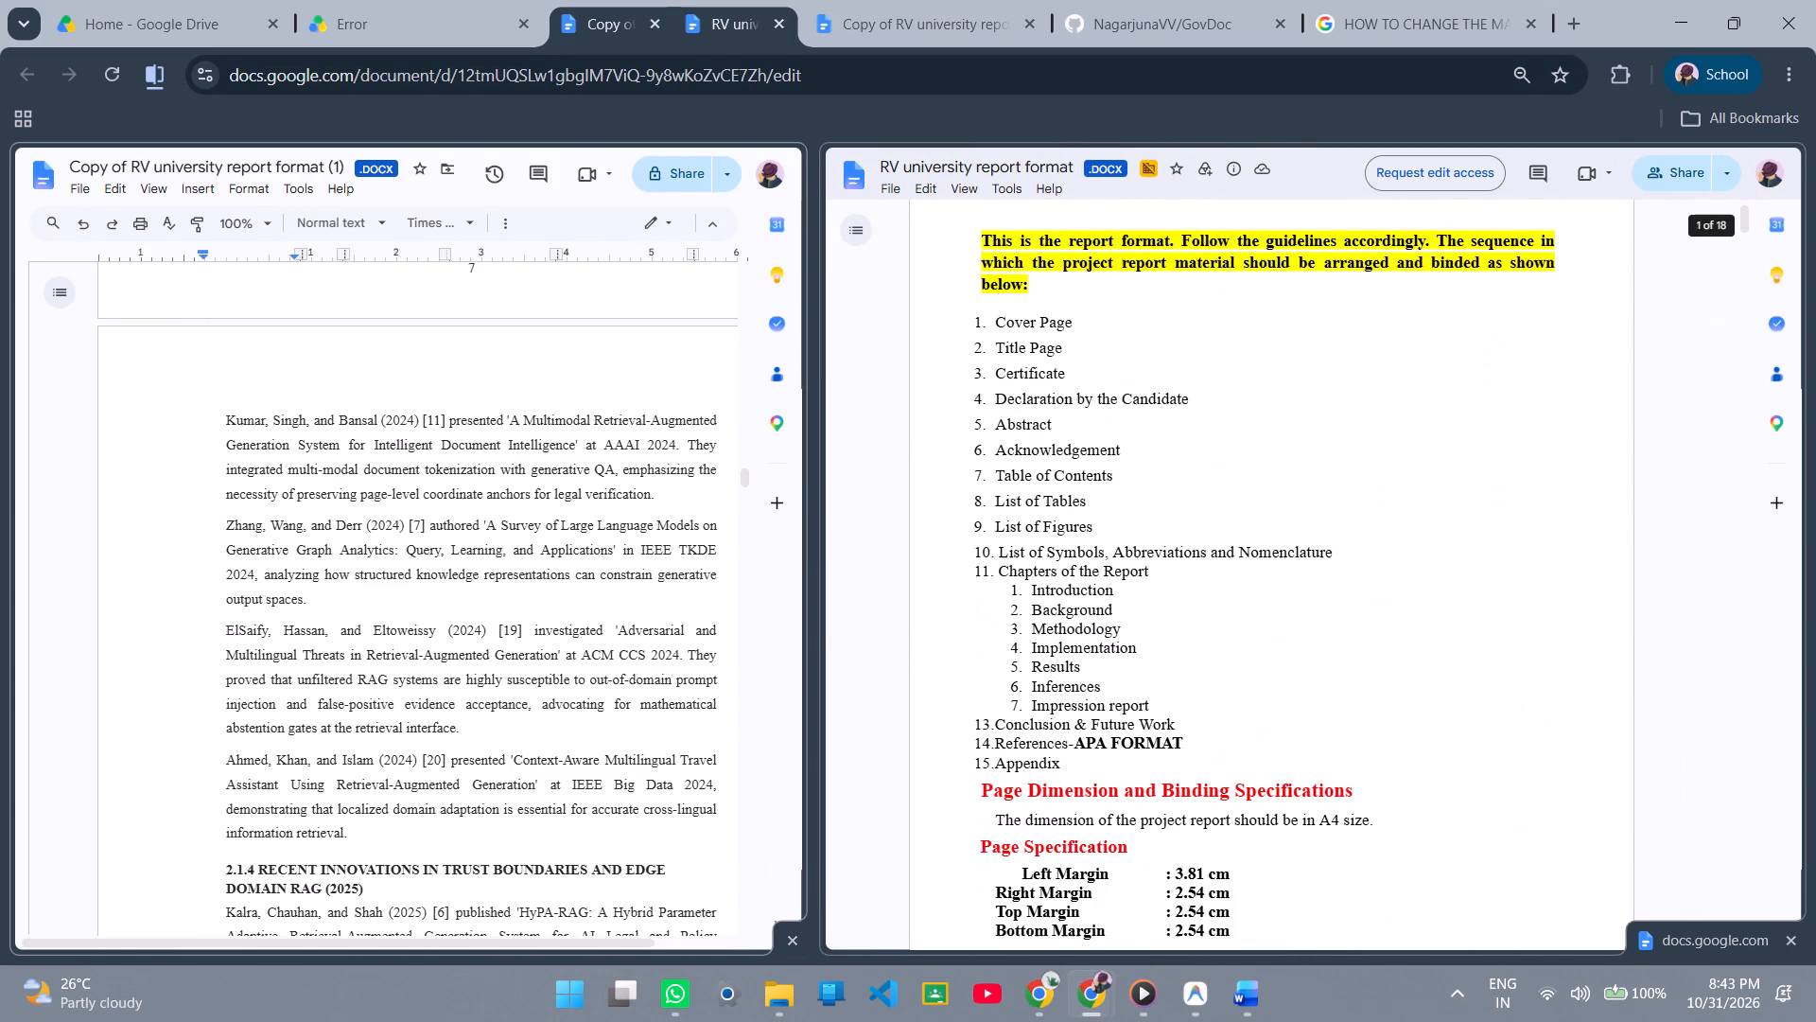
pyautogui.scroll(3, 1061, 558)
pyautogui.scroll(-10, 1061, 558)
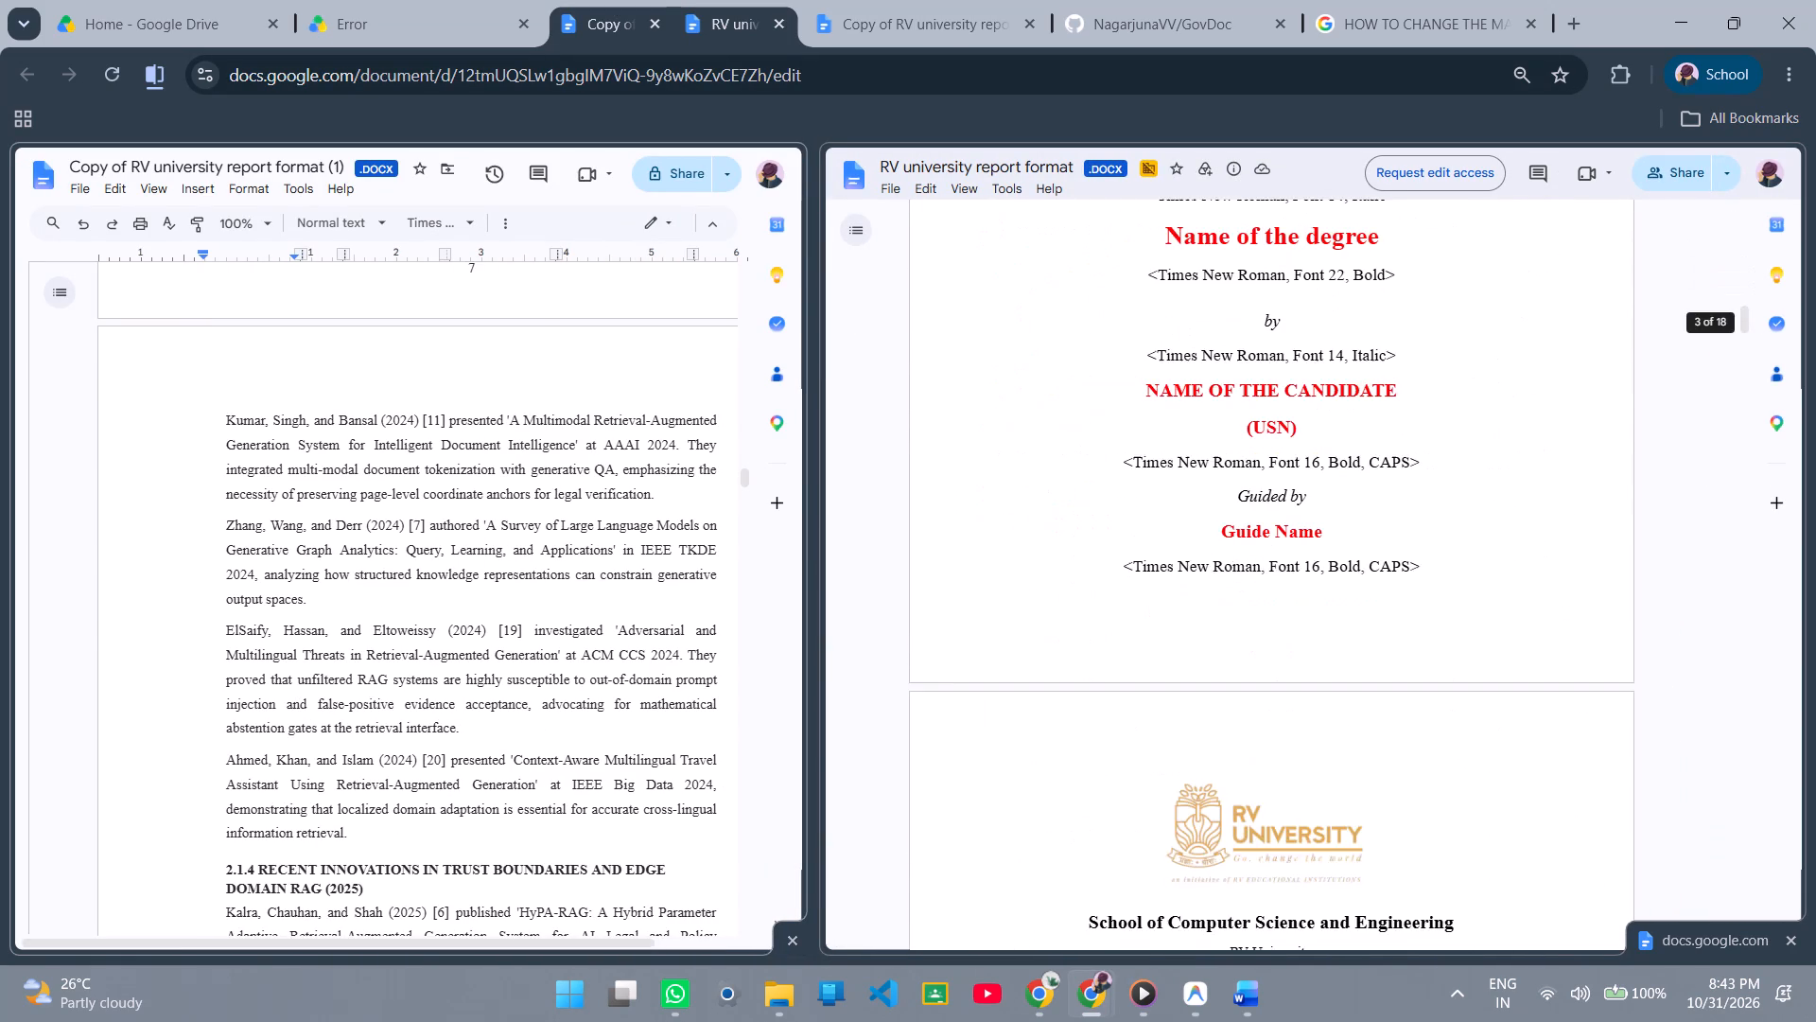
pyautogui.scroll(-15, 1061, 558)
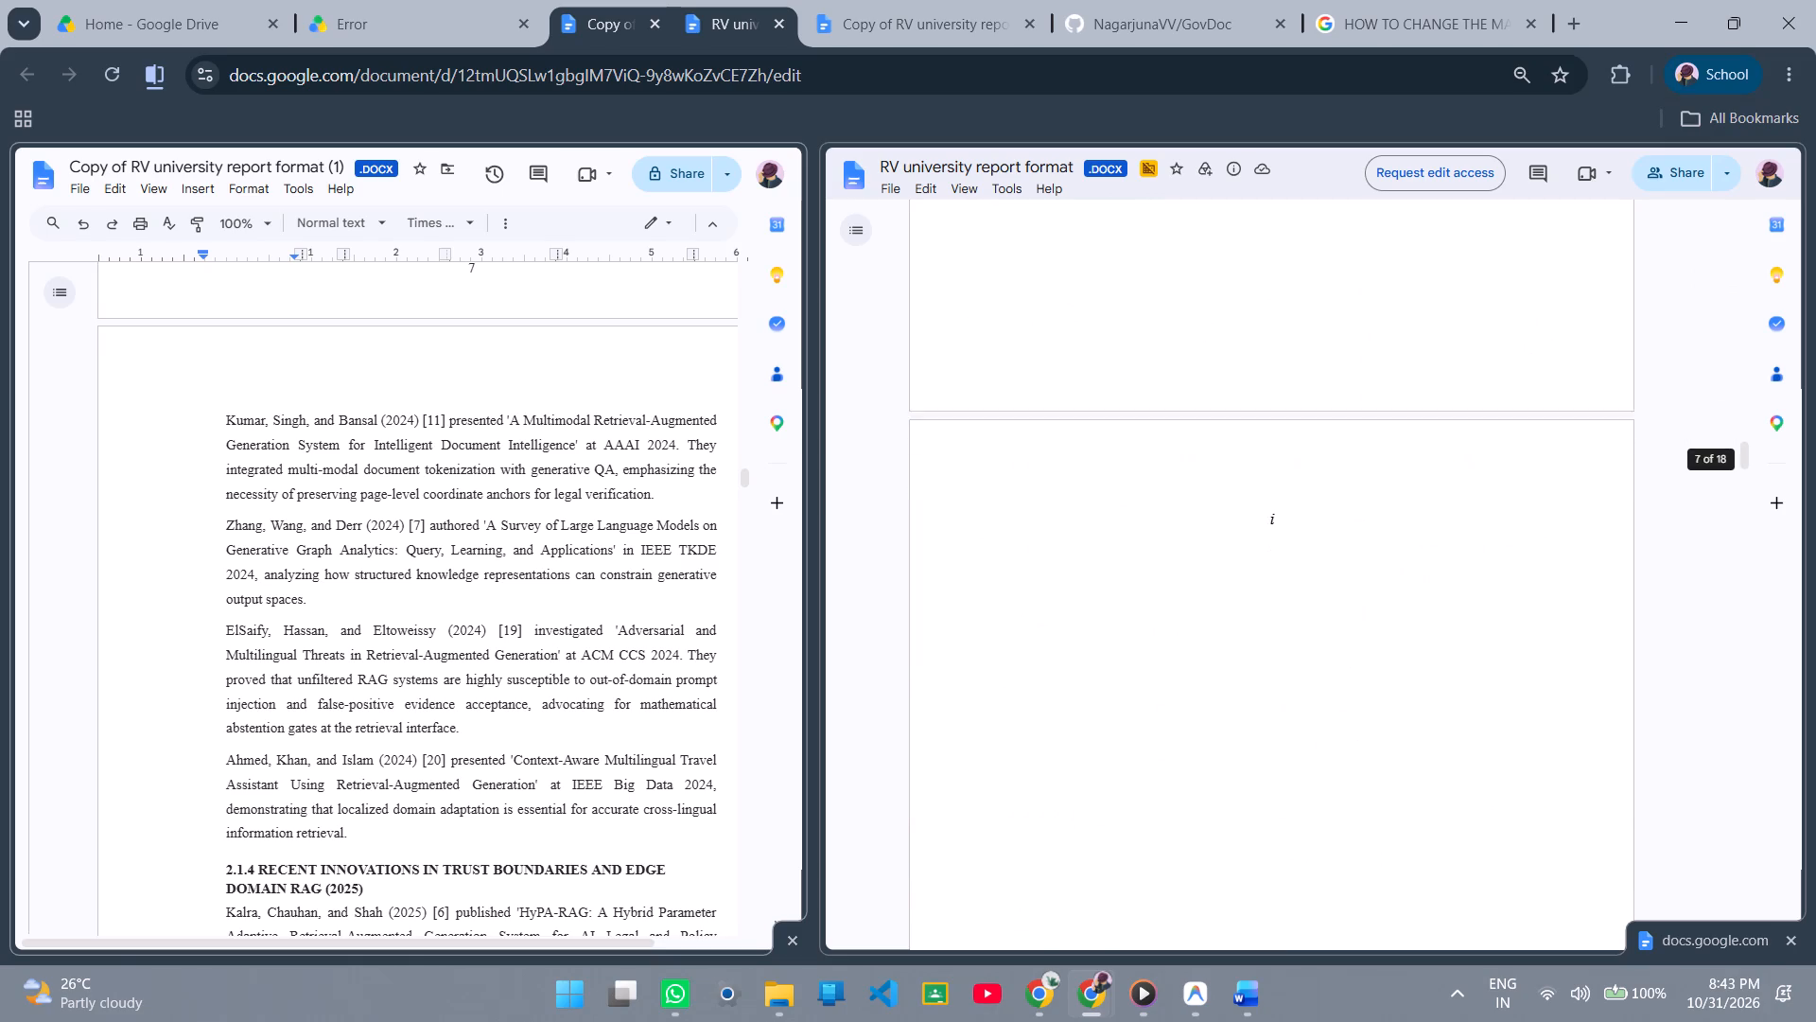
# Examine the official format's CONTENTS pages, checking the entry order, page numbering and section headings from Chapter 1 to Chapter 7.
pyautogui.scroll(-8, 1061, 558)
pyautogui.scroll(2, 1061, 558)
pyautogui.scroll(-2, 1061, 558)
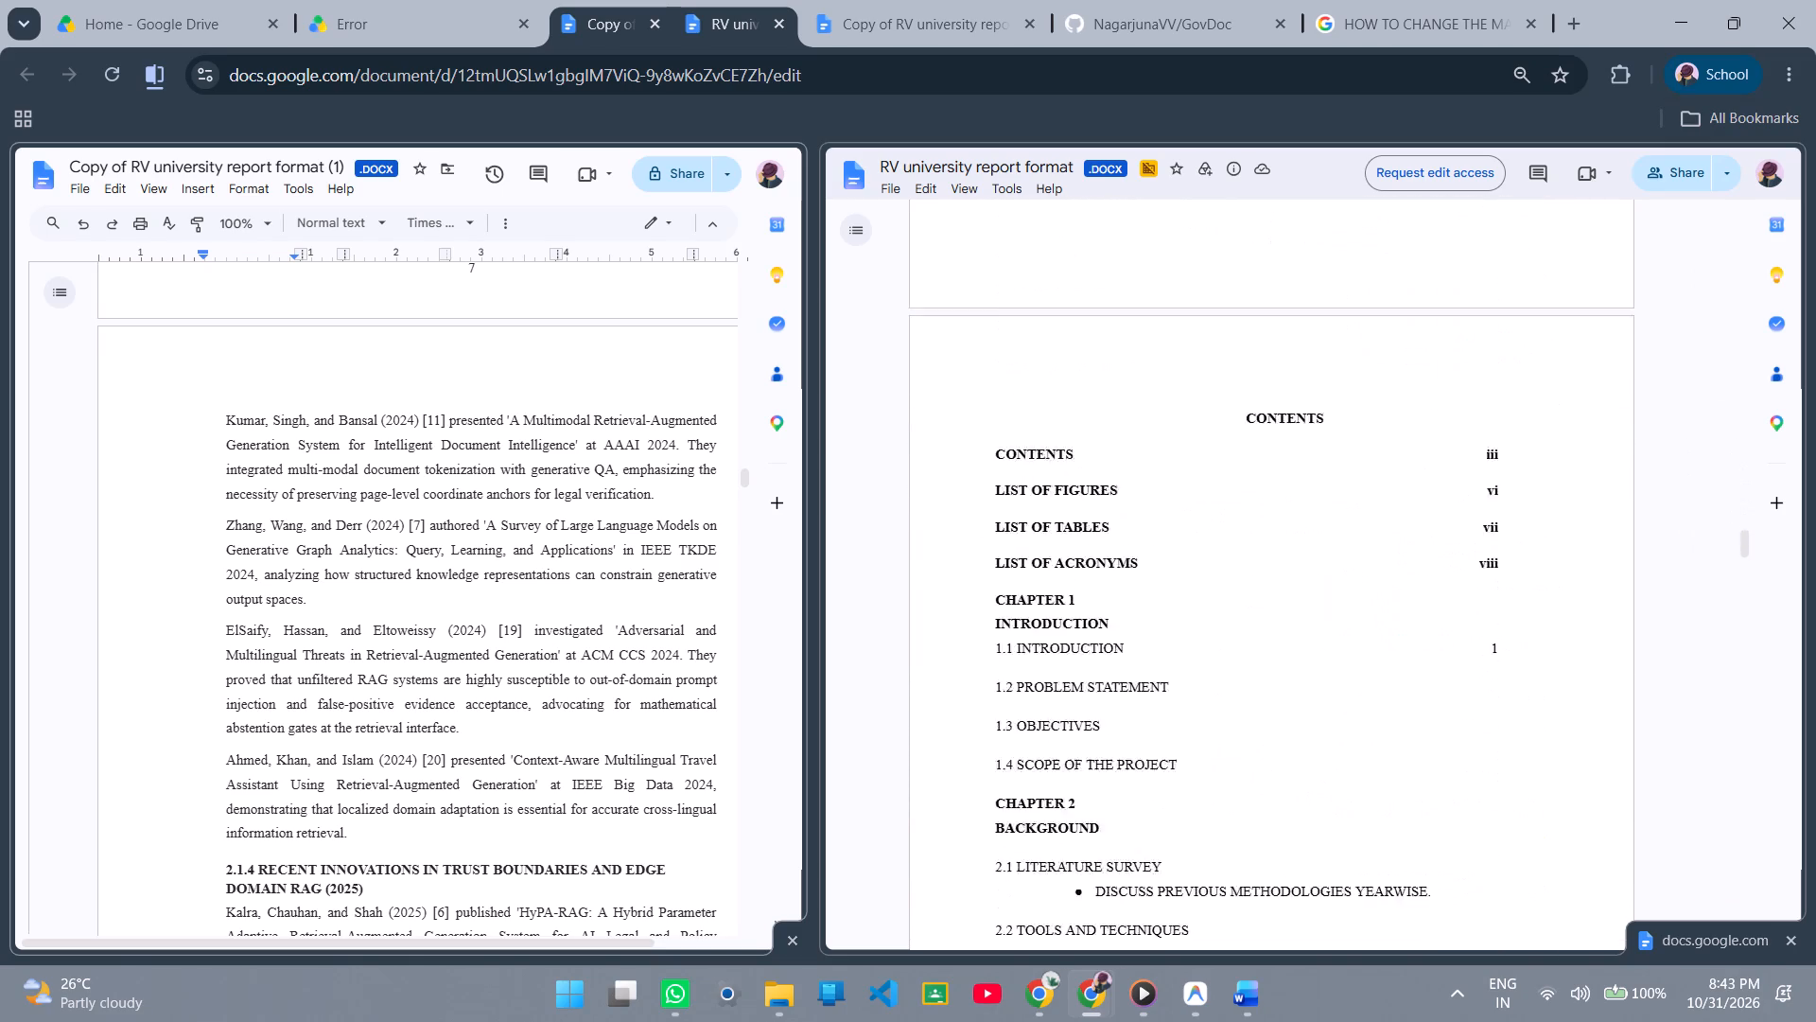
pyautogui.scroll(2, 1061, 558)
pyautogui.scroll(-1, 1061, 558)
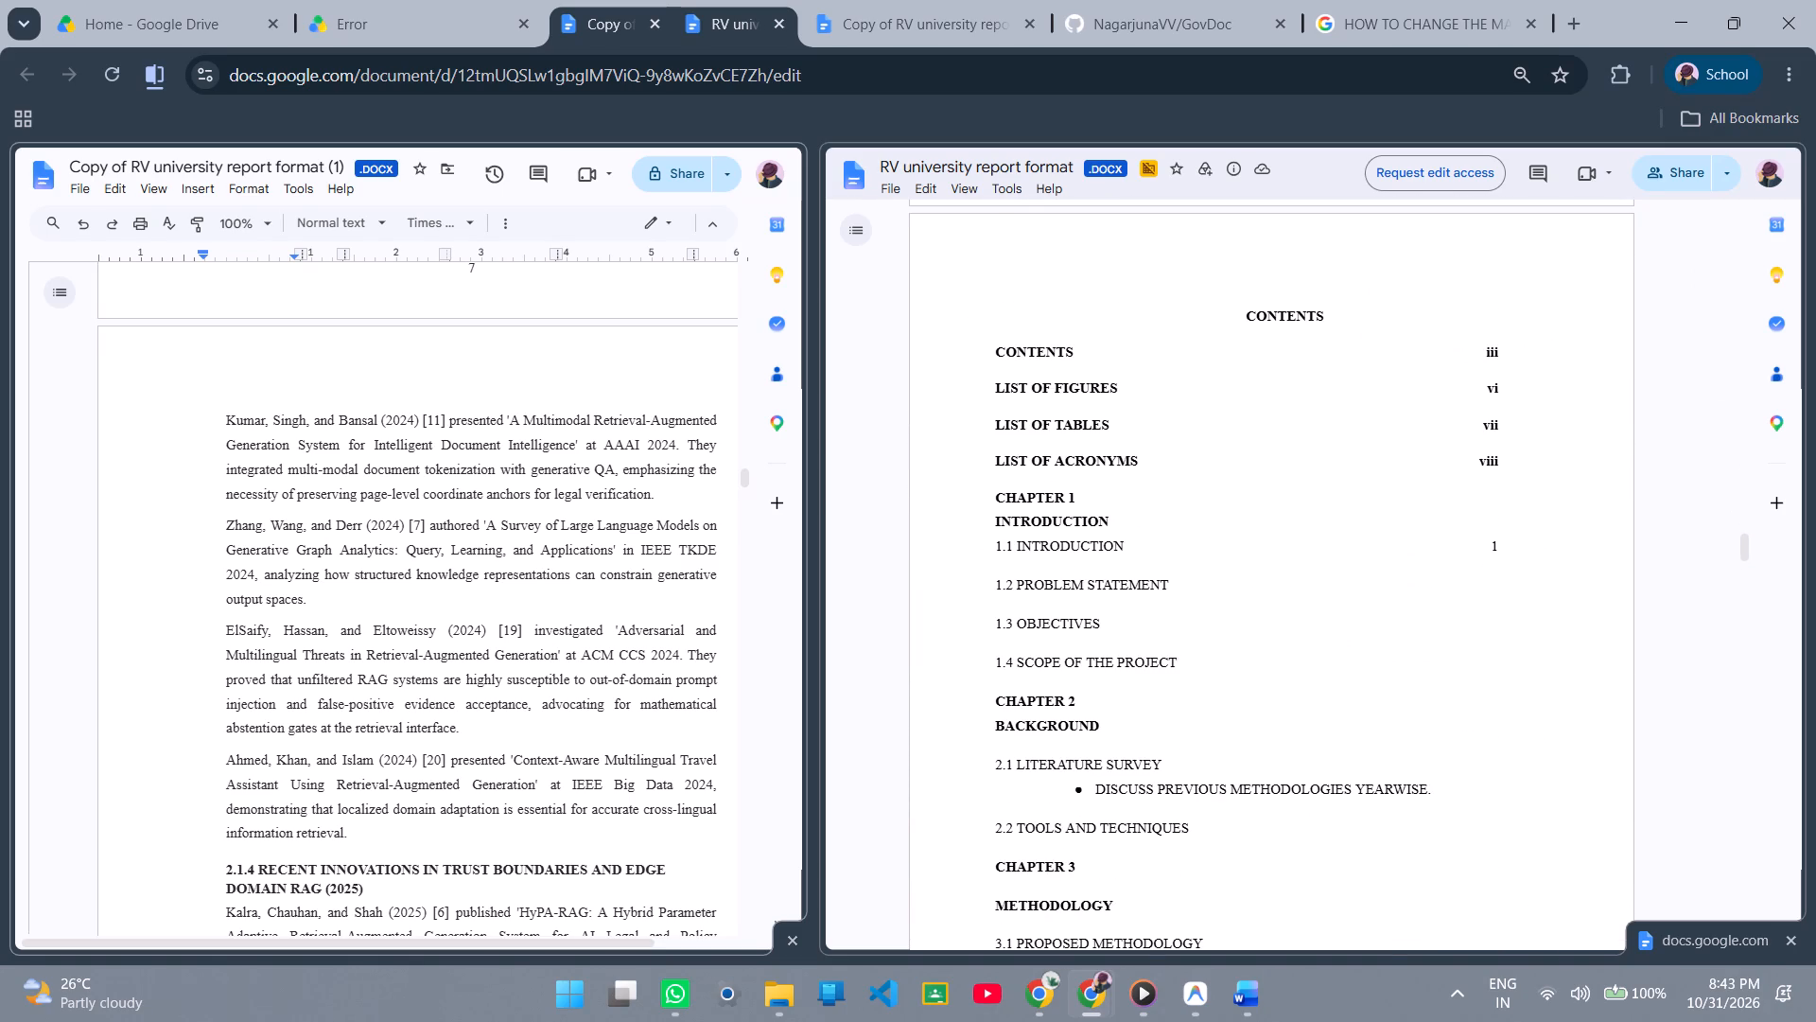
pyautogui.scroll(-1, 1371, 577)
pyautogui.scroll(2, 1371, 577)
pyautogui.scroll(-1, 1371, 577)
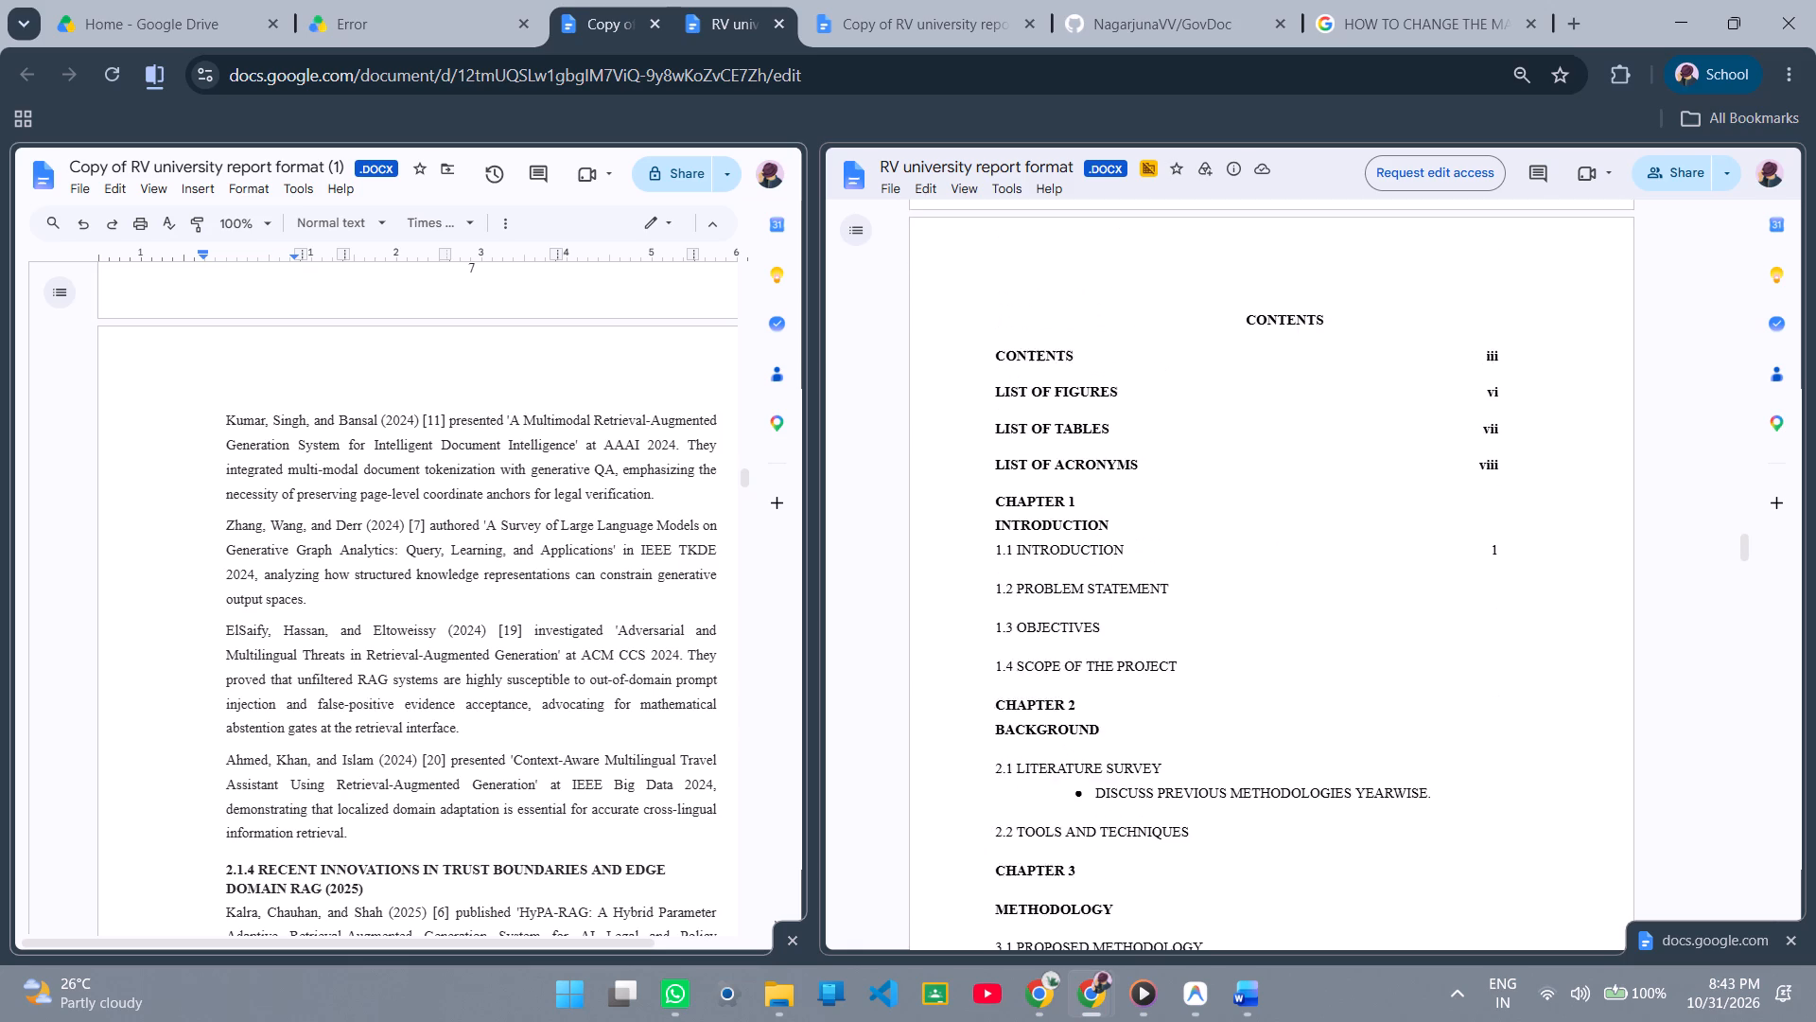
pyautogui.scroll(-1, 1371, 577)
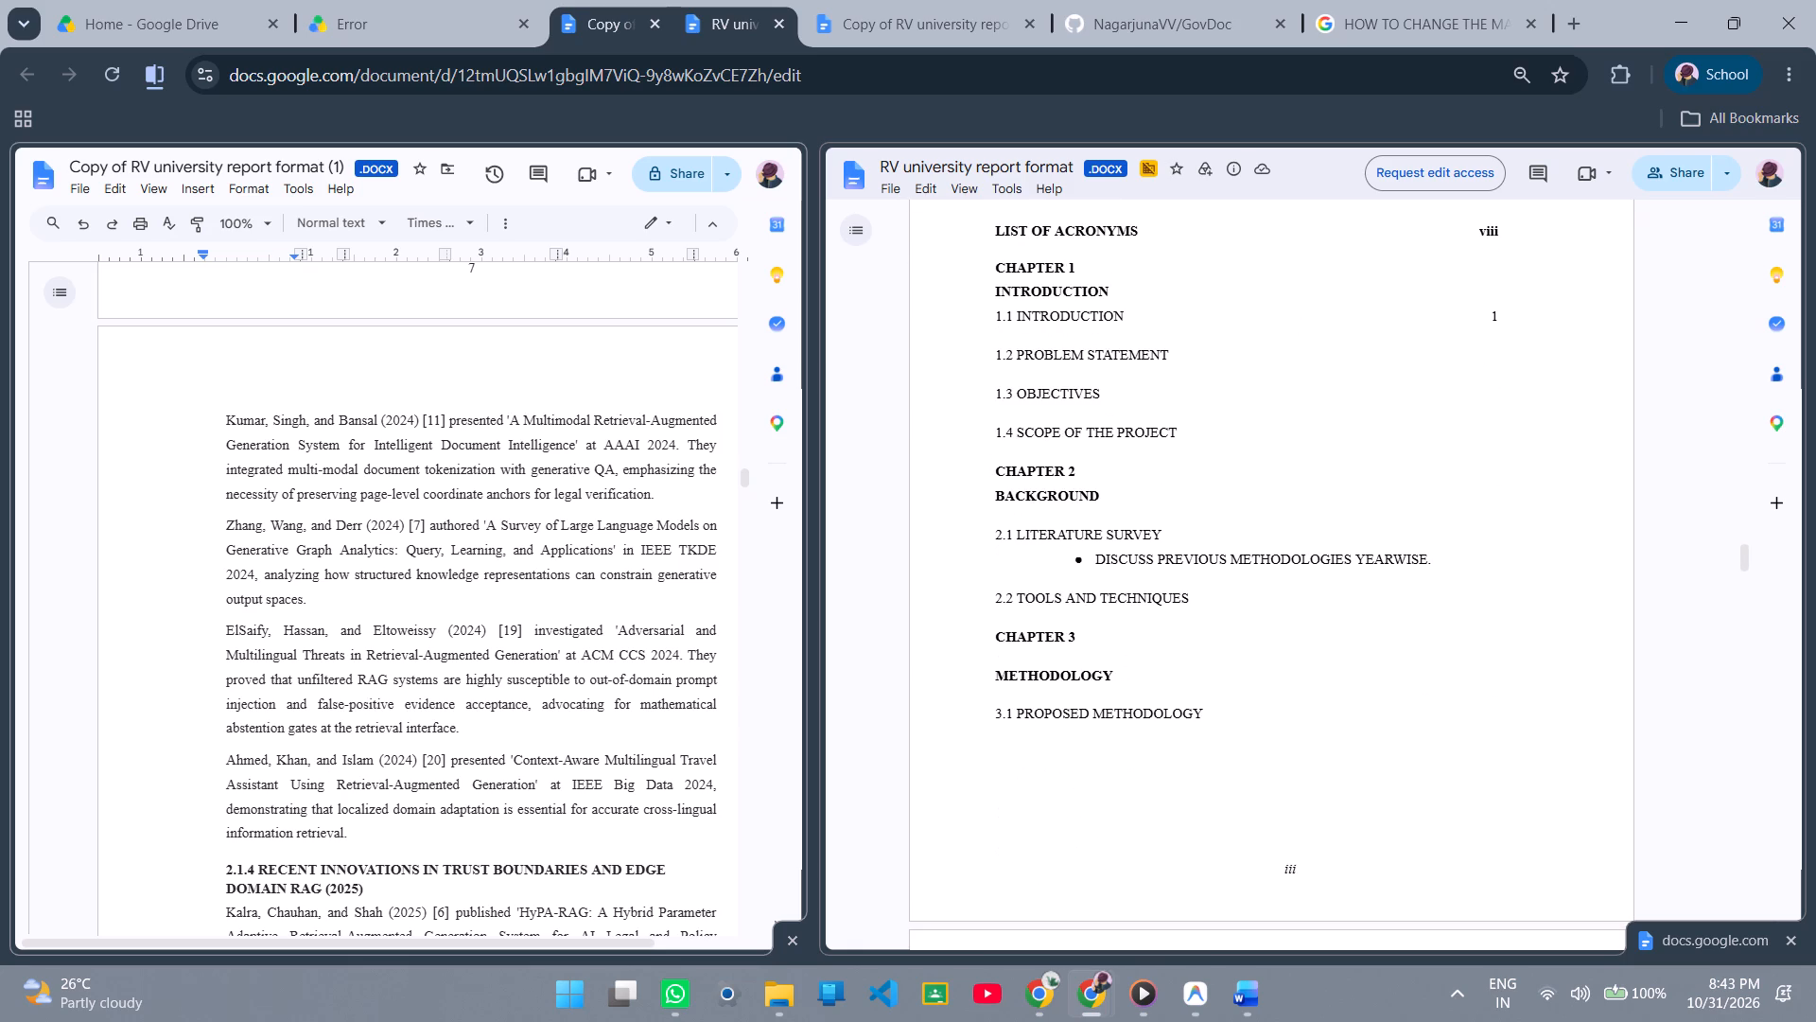
pyautogui.scroll(1, 1371, 577)
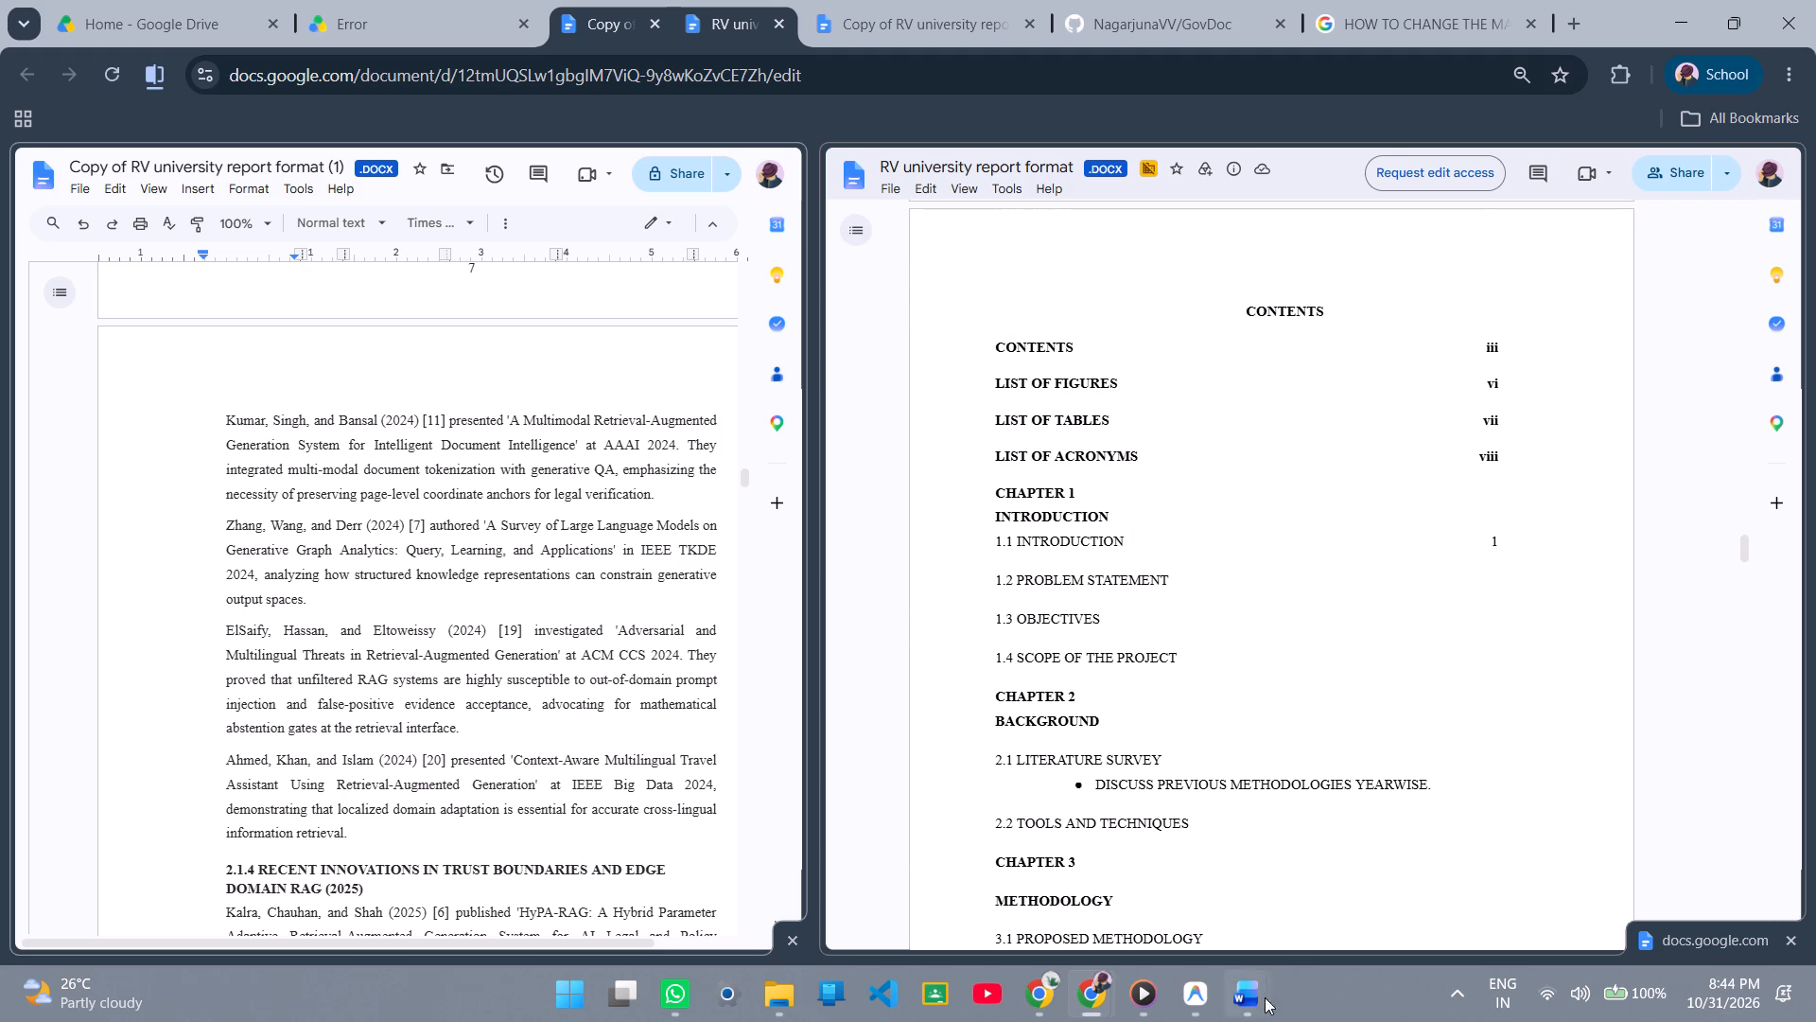
pyautogui.scroll(-8, 1212, 581)
pyautogui.scroll(3, 1212, 581)
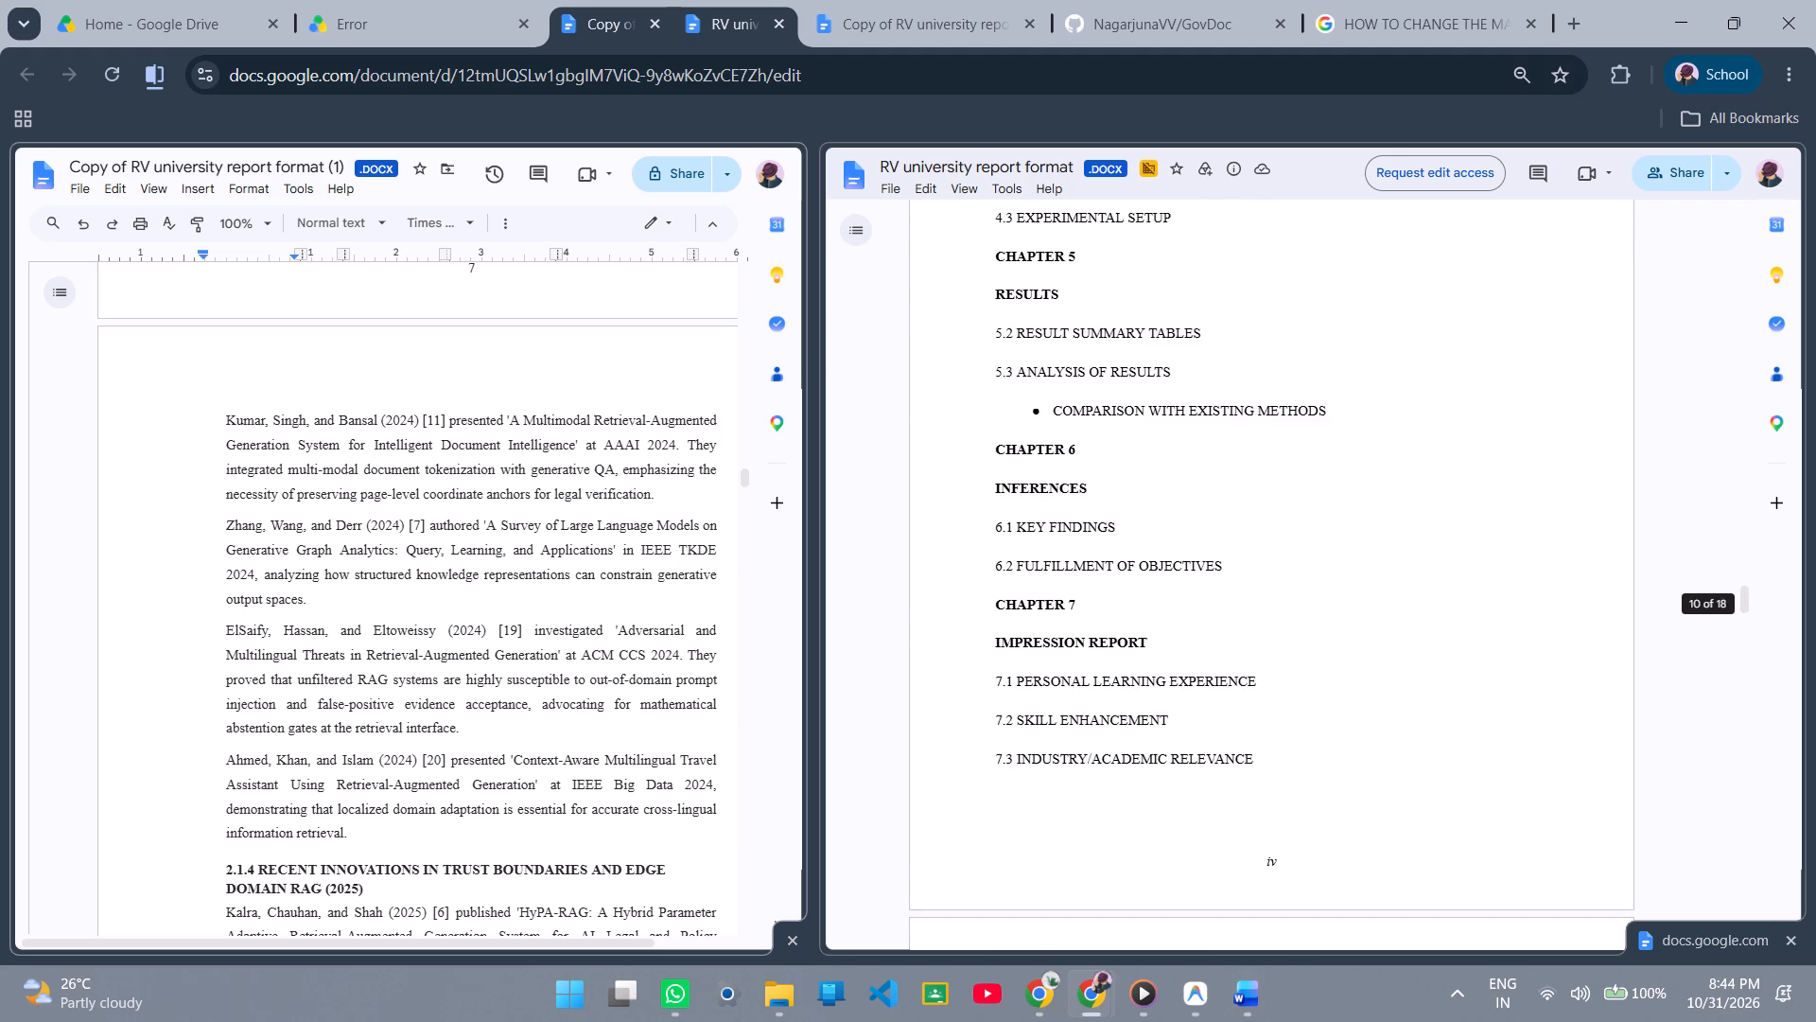
pyautogui.scroll(5, 1212, 581)
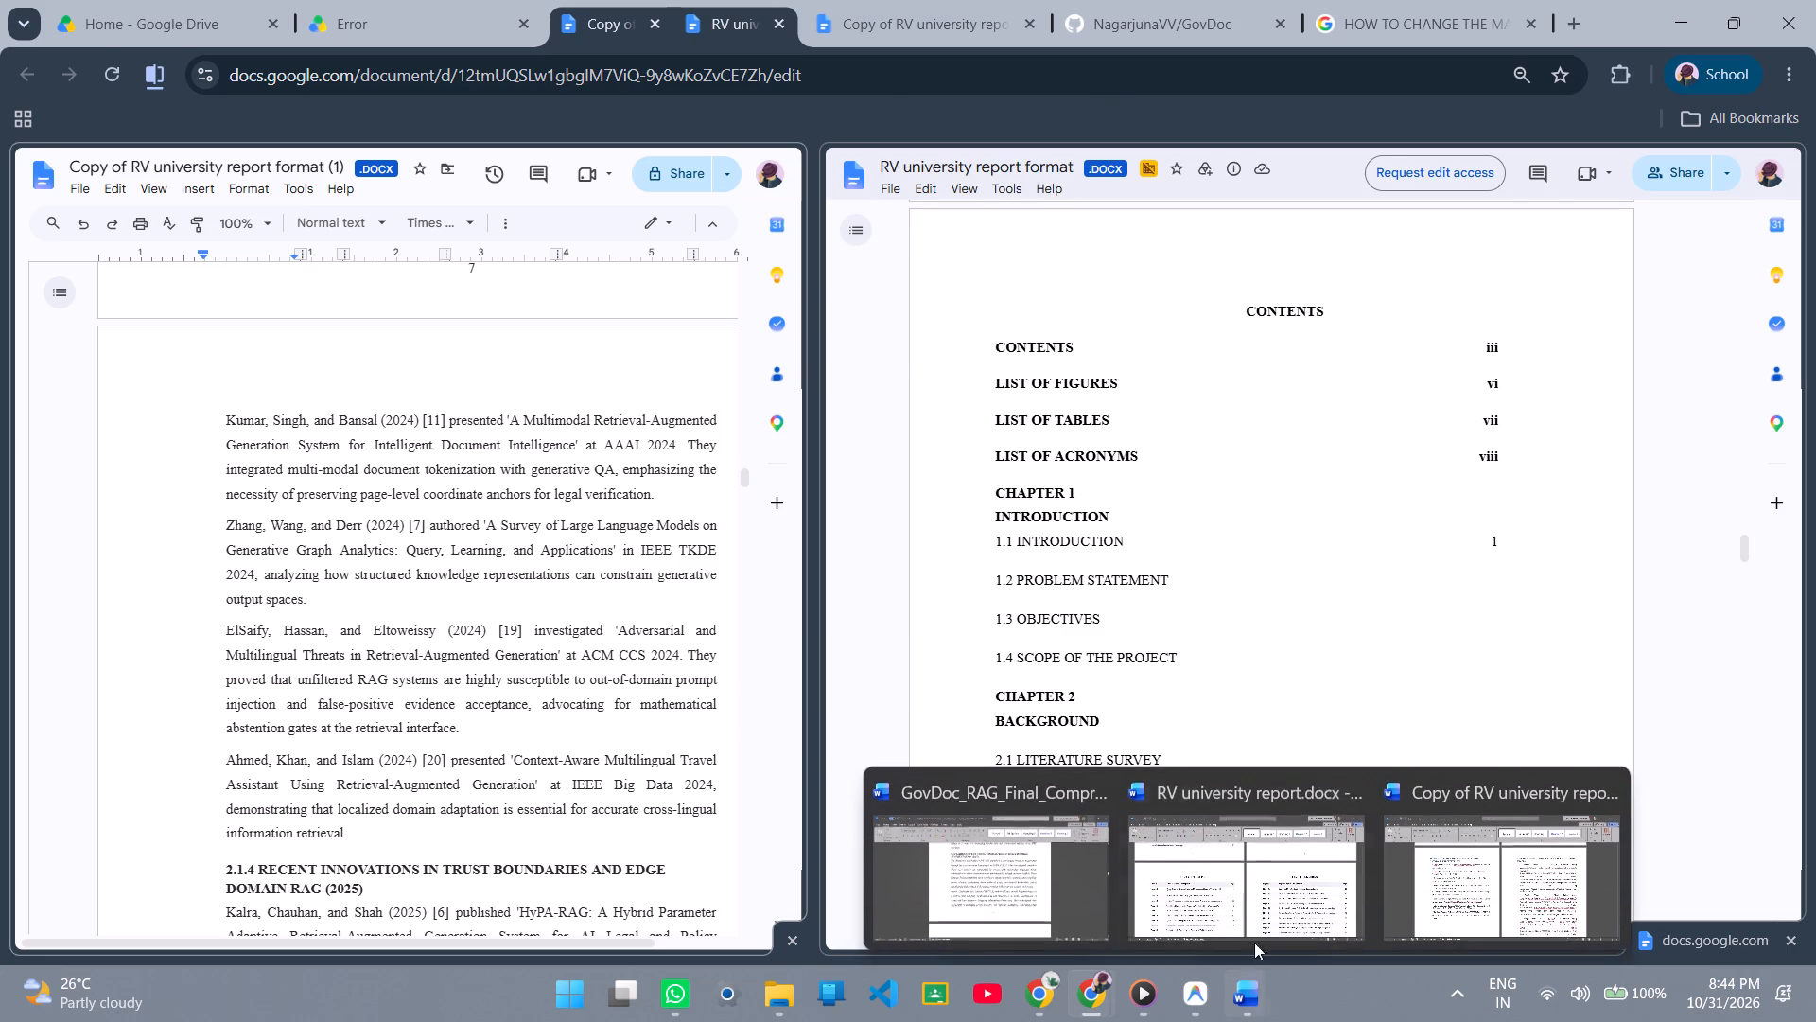
# Return to RV university report.docx in Word and examine the title page, Certificate, Declaration, Abstract and Acknowledgement against the official format.
pyautogui.click(1258, 909)
pyautogui.scroll(19, 729, 626)
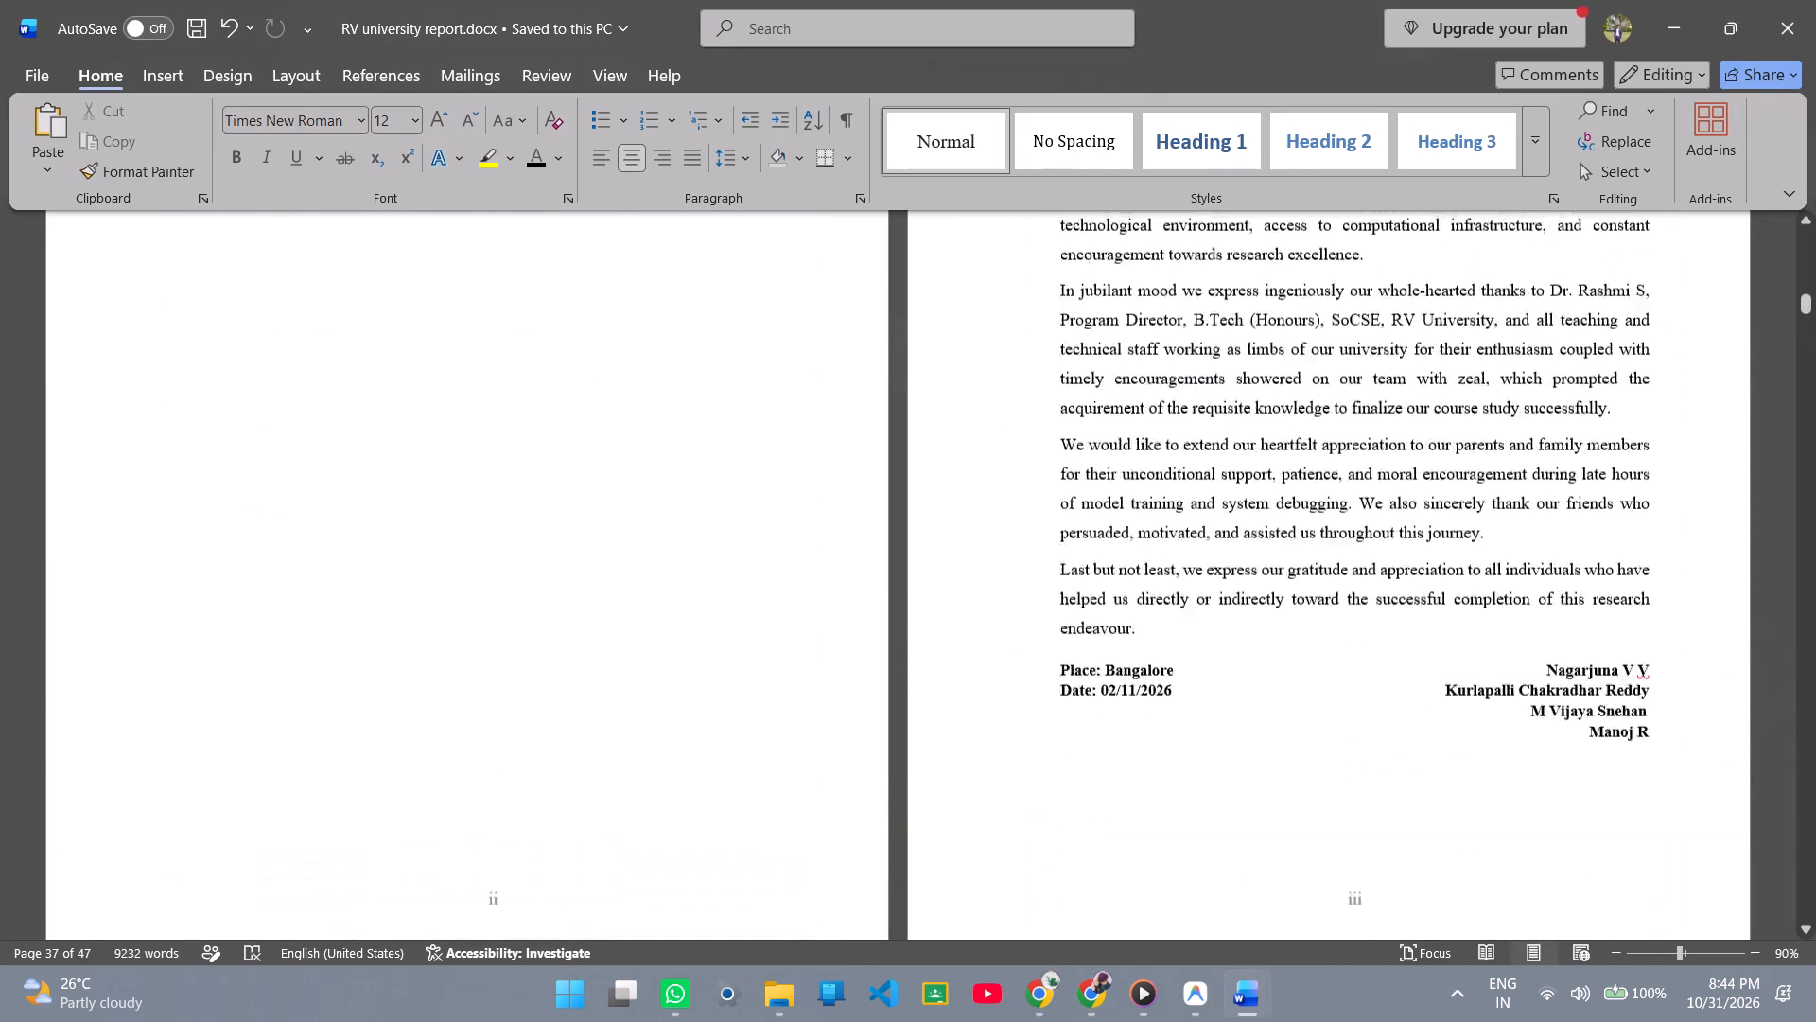
pyautogui.scroll(18, 729, 626)
pyautogui.scroll(-5, 729, 626)
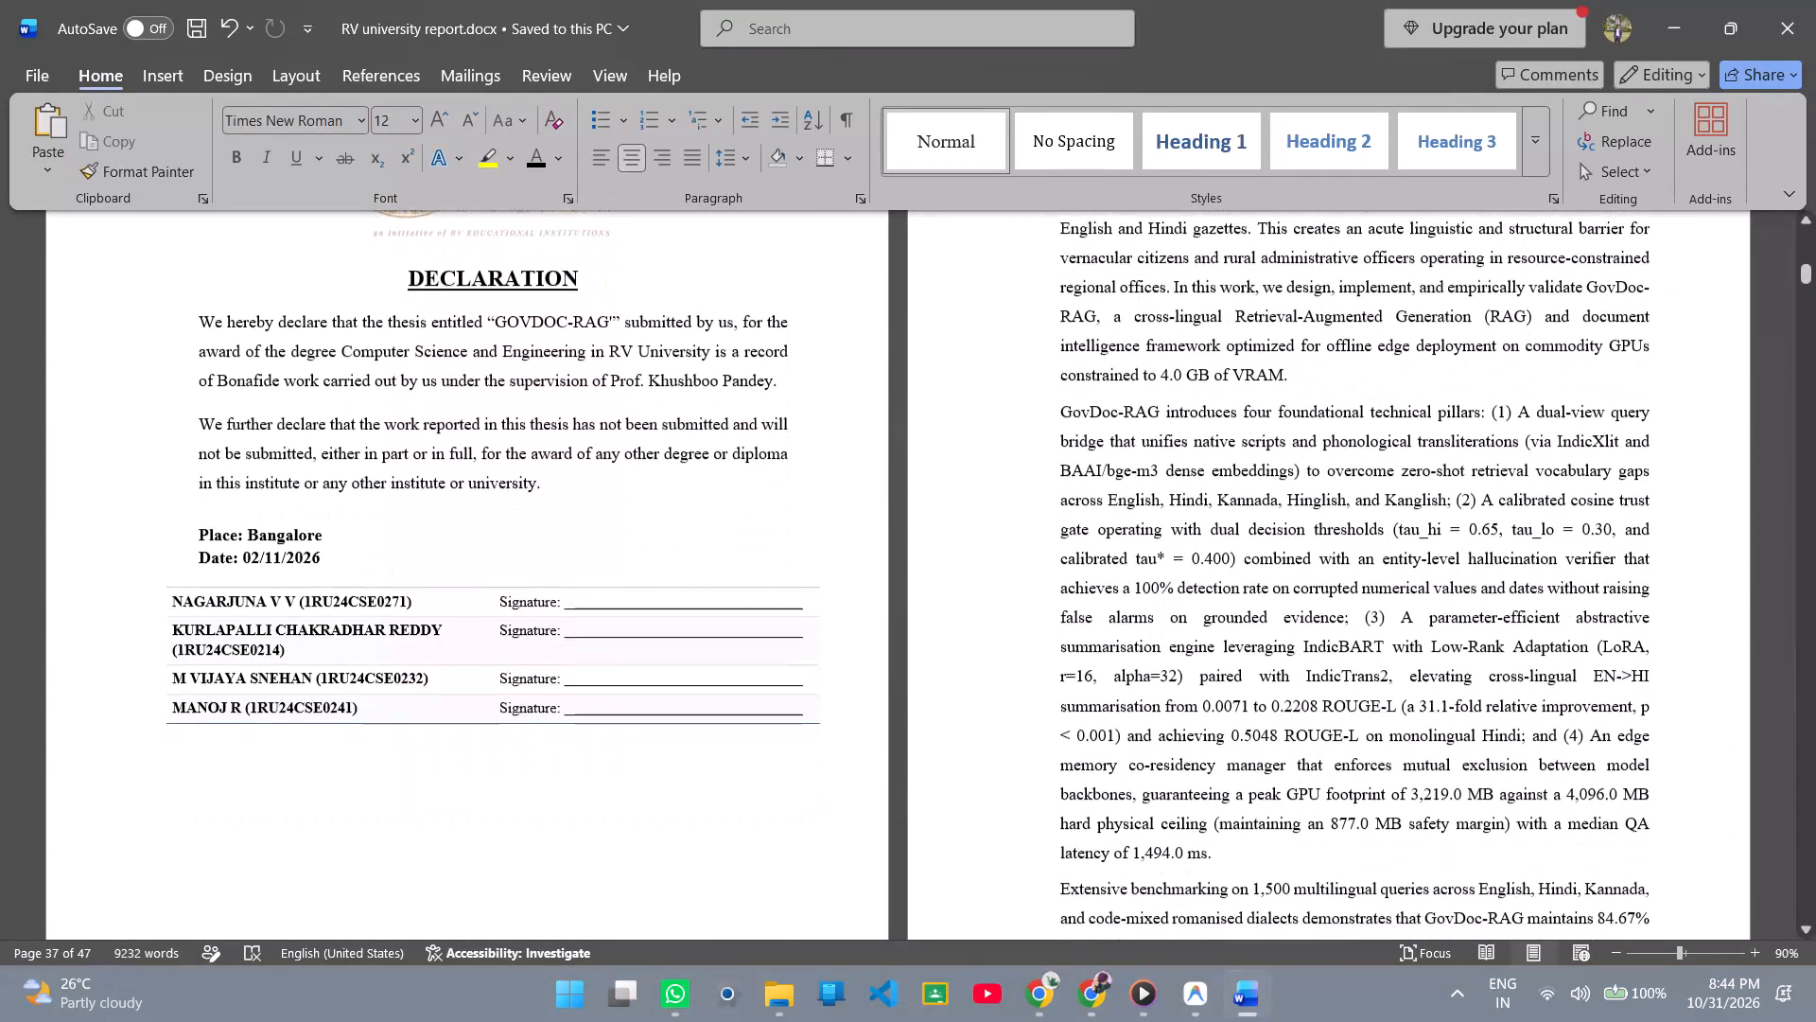
pyautogui.scroll(4, 441, 764)
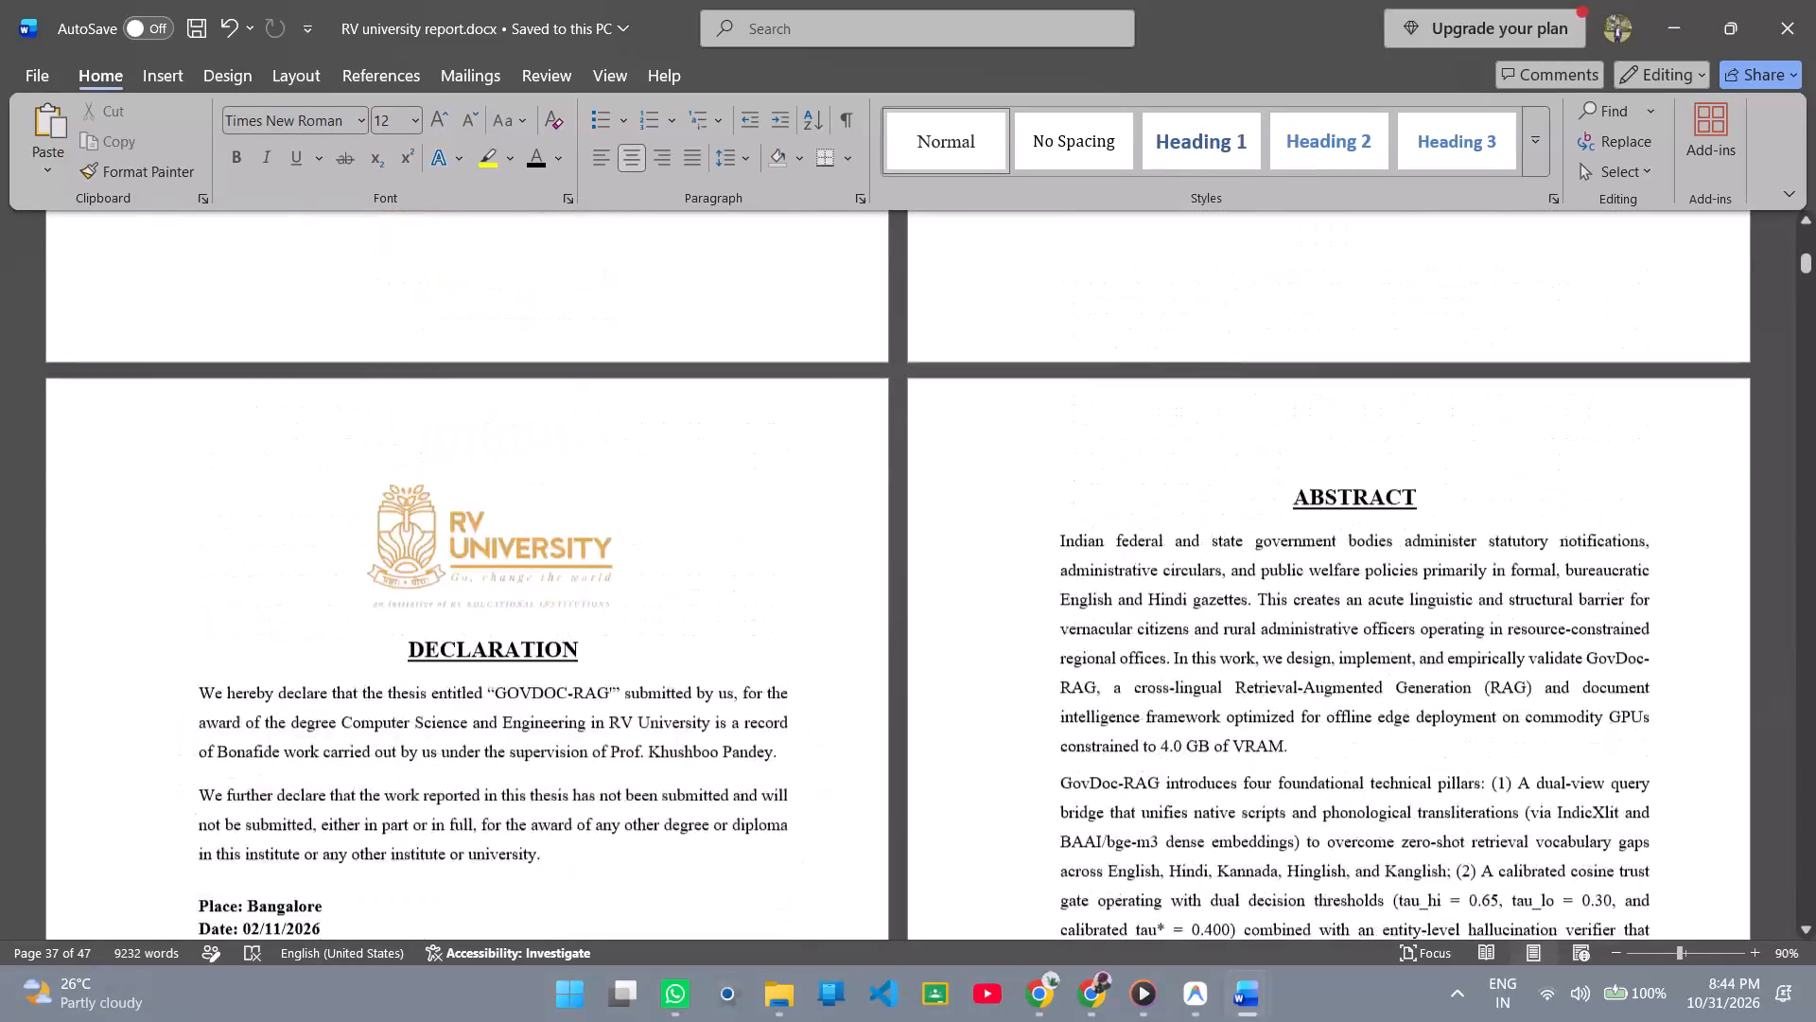
pyautogui.scroll(12, 441, 764)
pyautogui.scroll(-4, 441, 763)
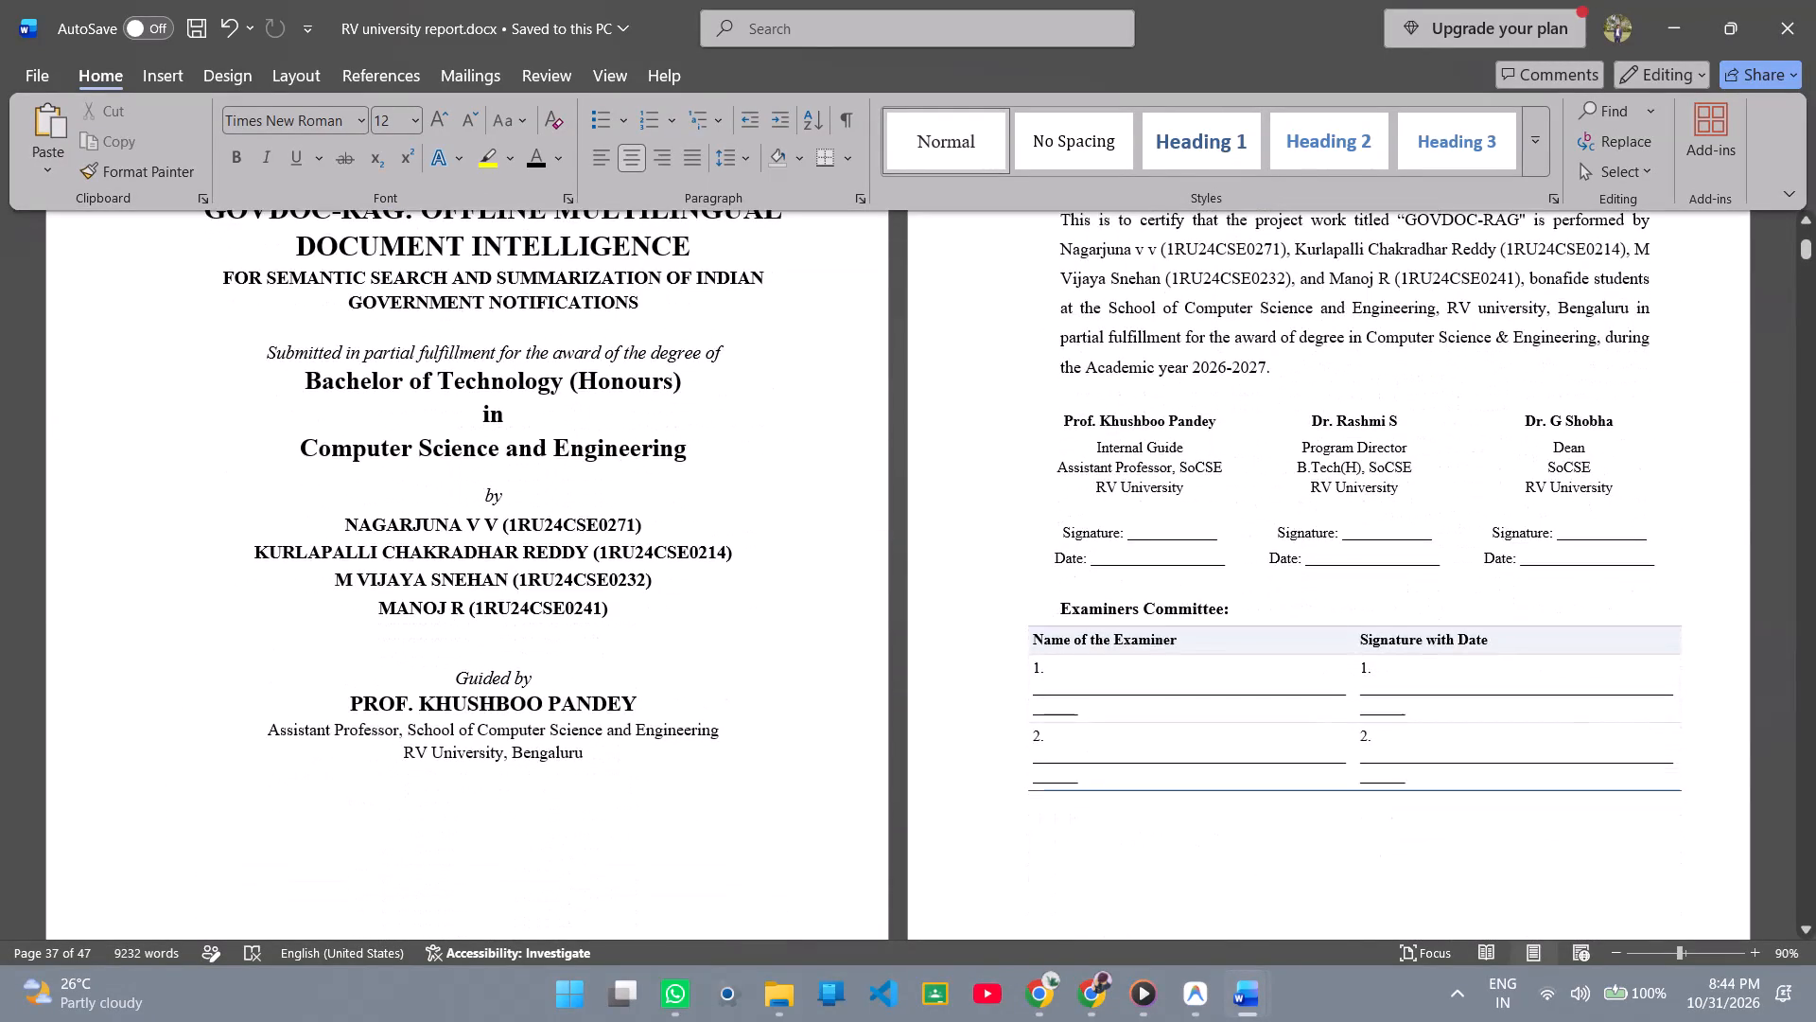
pyautogui.scroll(-15, 441, 763)
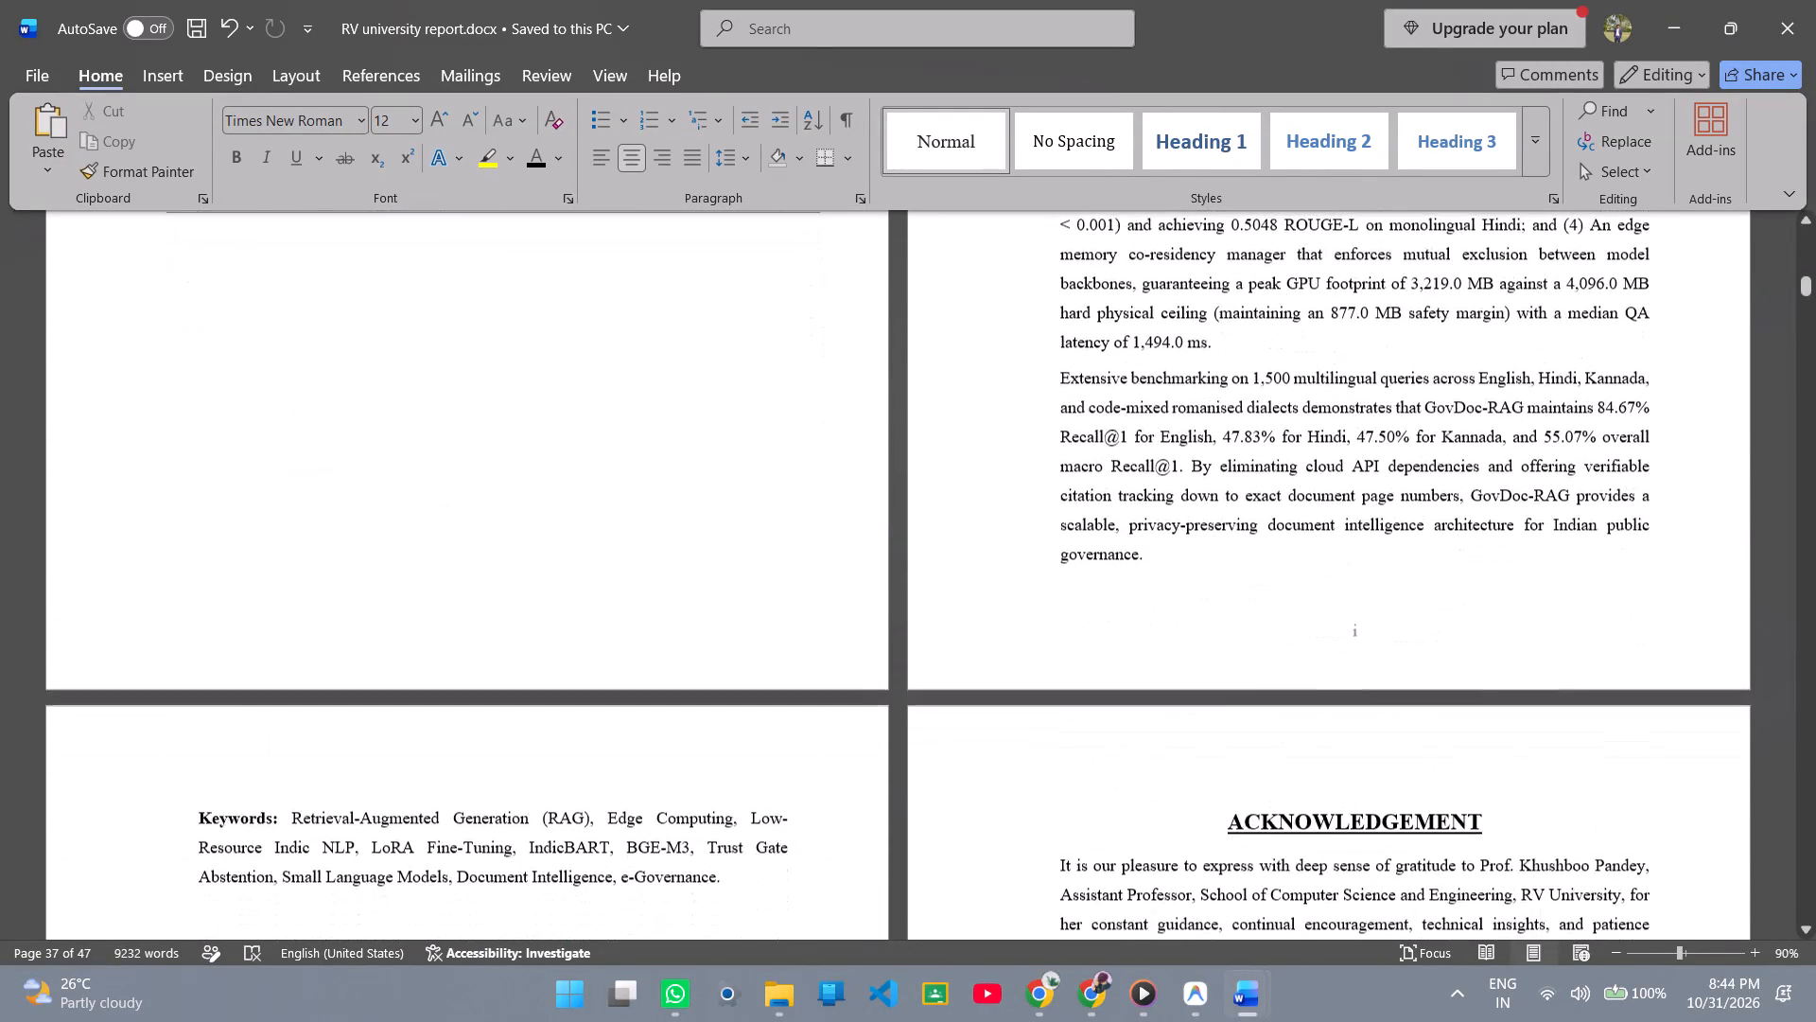
# Examine the abstract's Keywords page, the Acknowledgement and the TABLE OF CONTENTS, checking its front matter entries, chapter headings and page numbers.
pyautogui.scroll(-4, 470, 760)
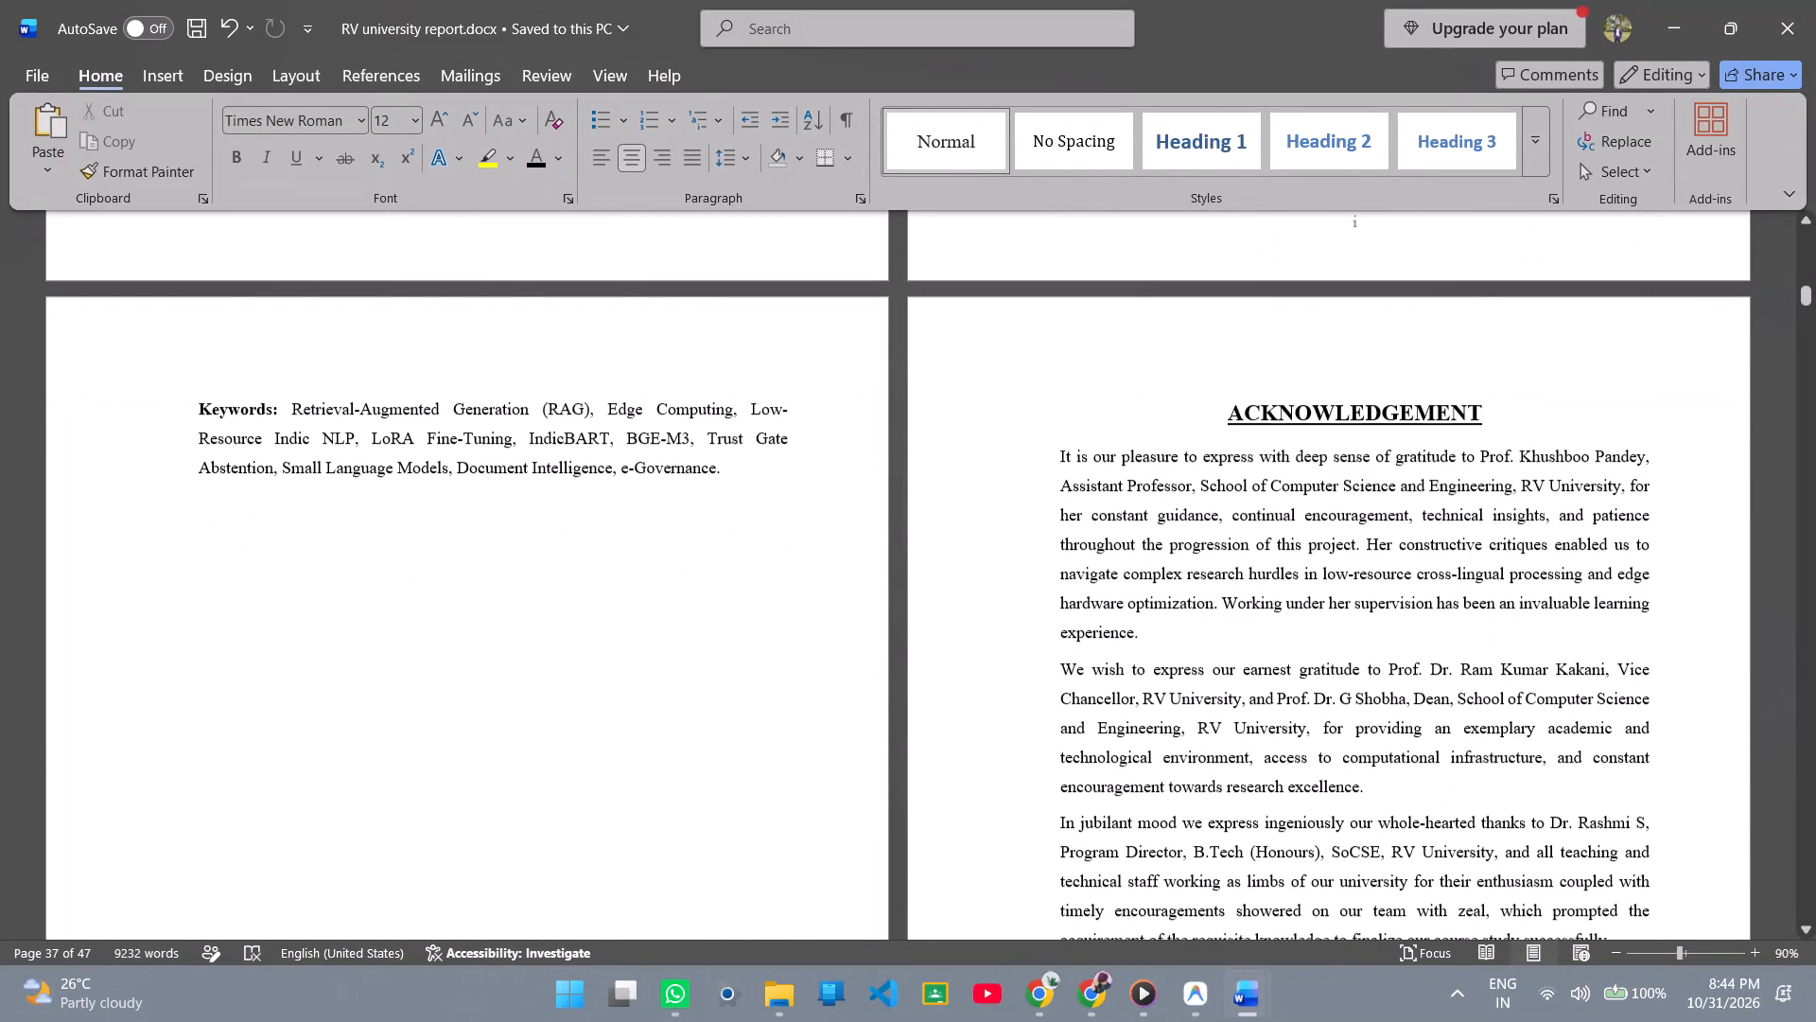
pyautogui.scroll(-11, 894, 423)
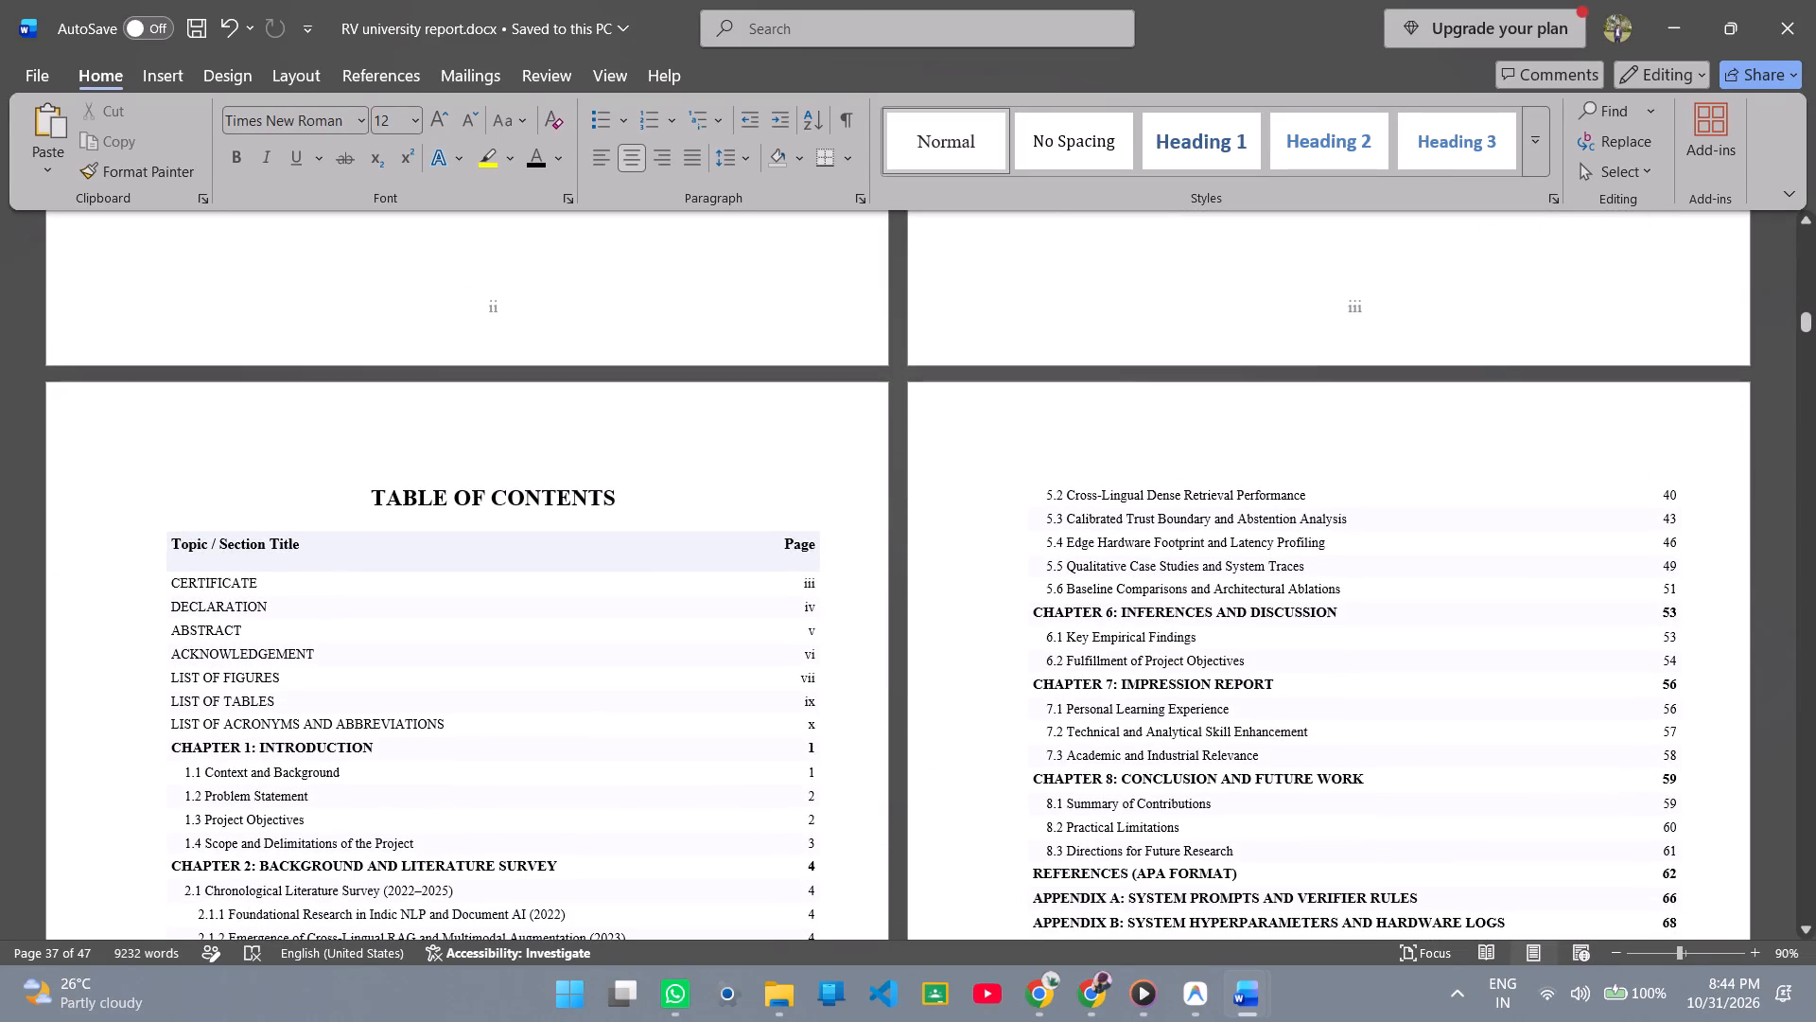
pyautogui.scroll(-2, 738, 432)
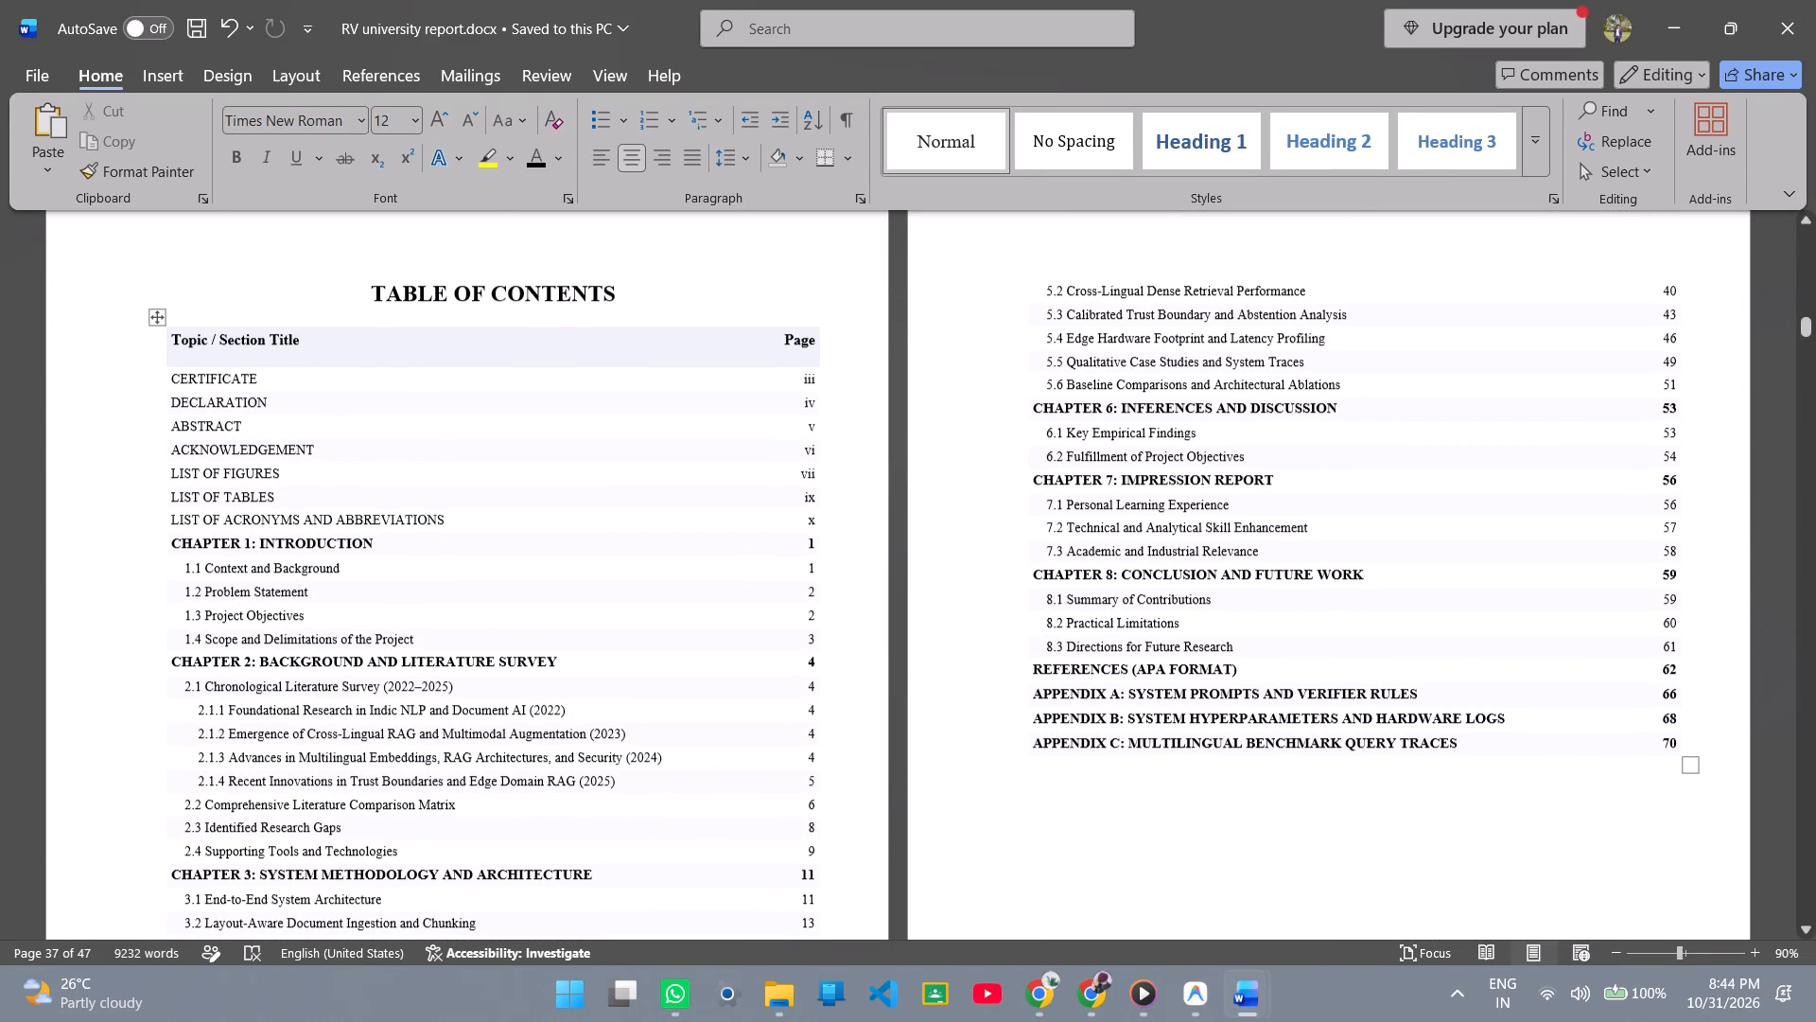
pyautogui.rightClick(545, 354)
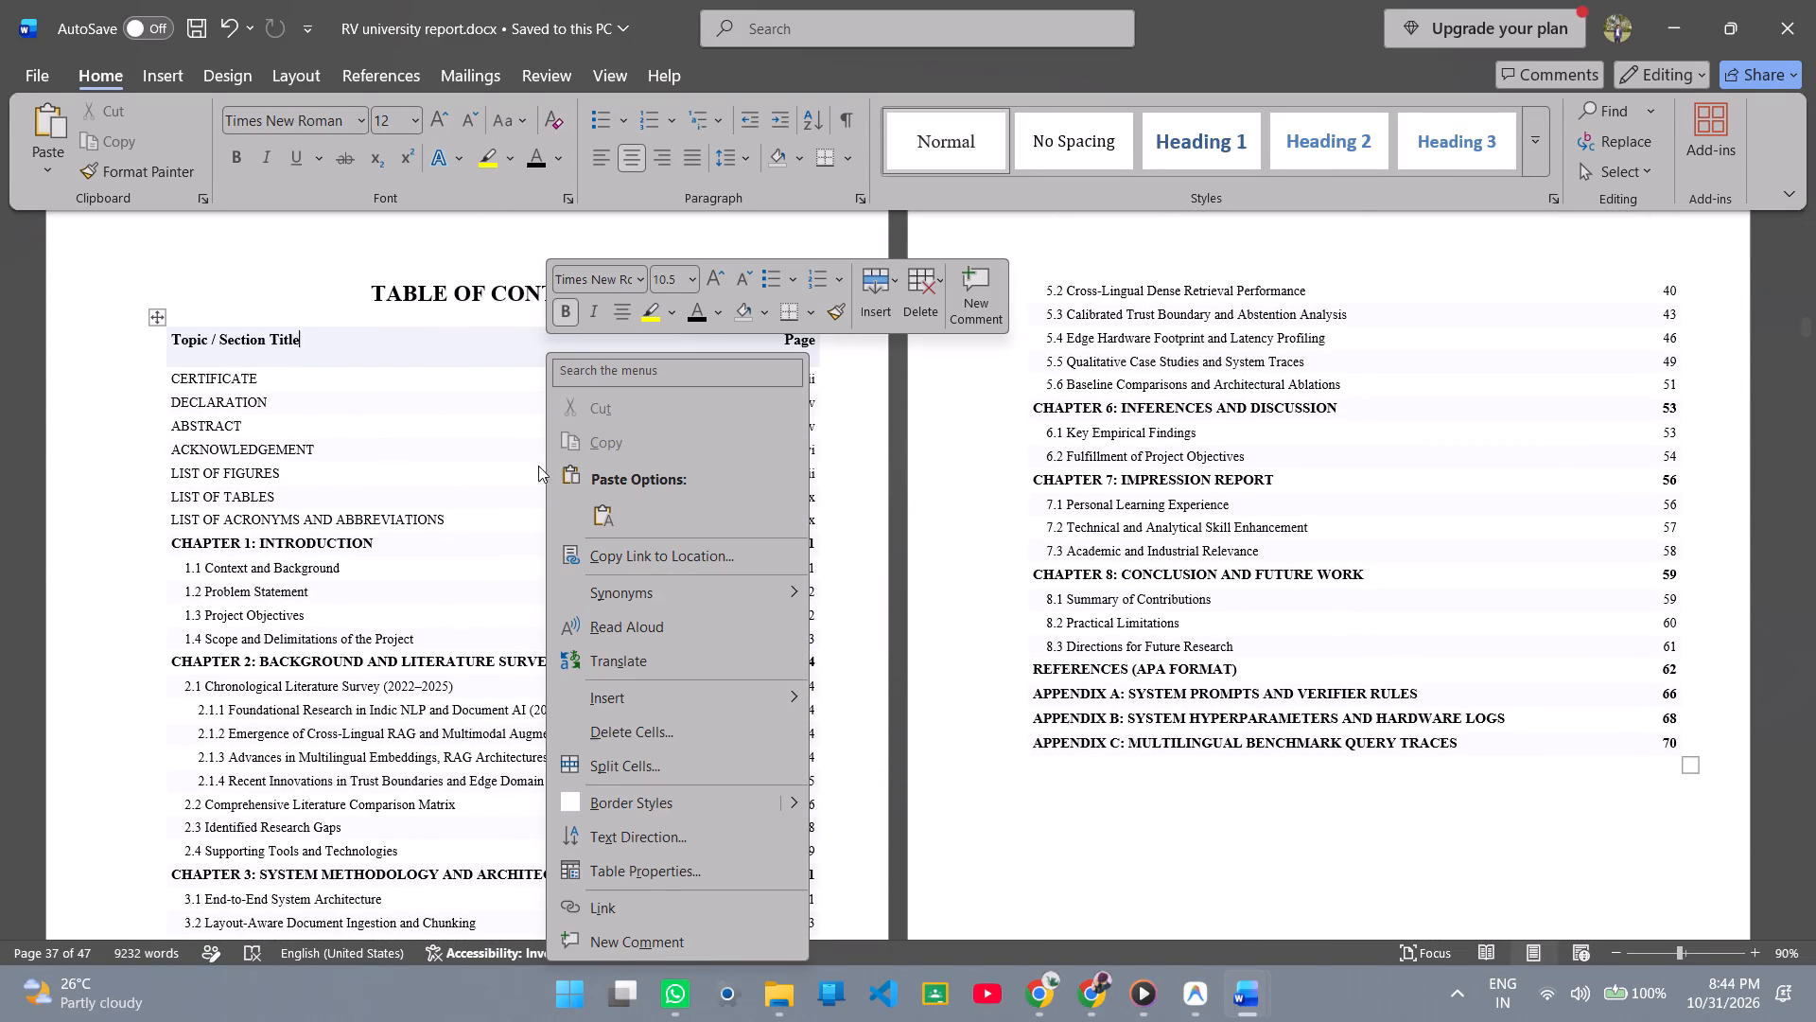
pyautogui.click(320, 257)
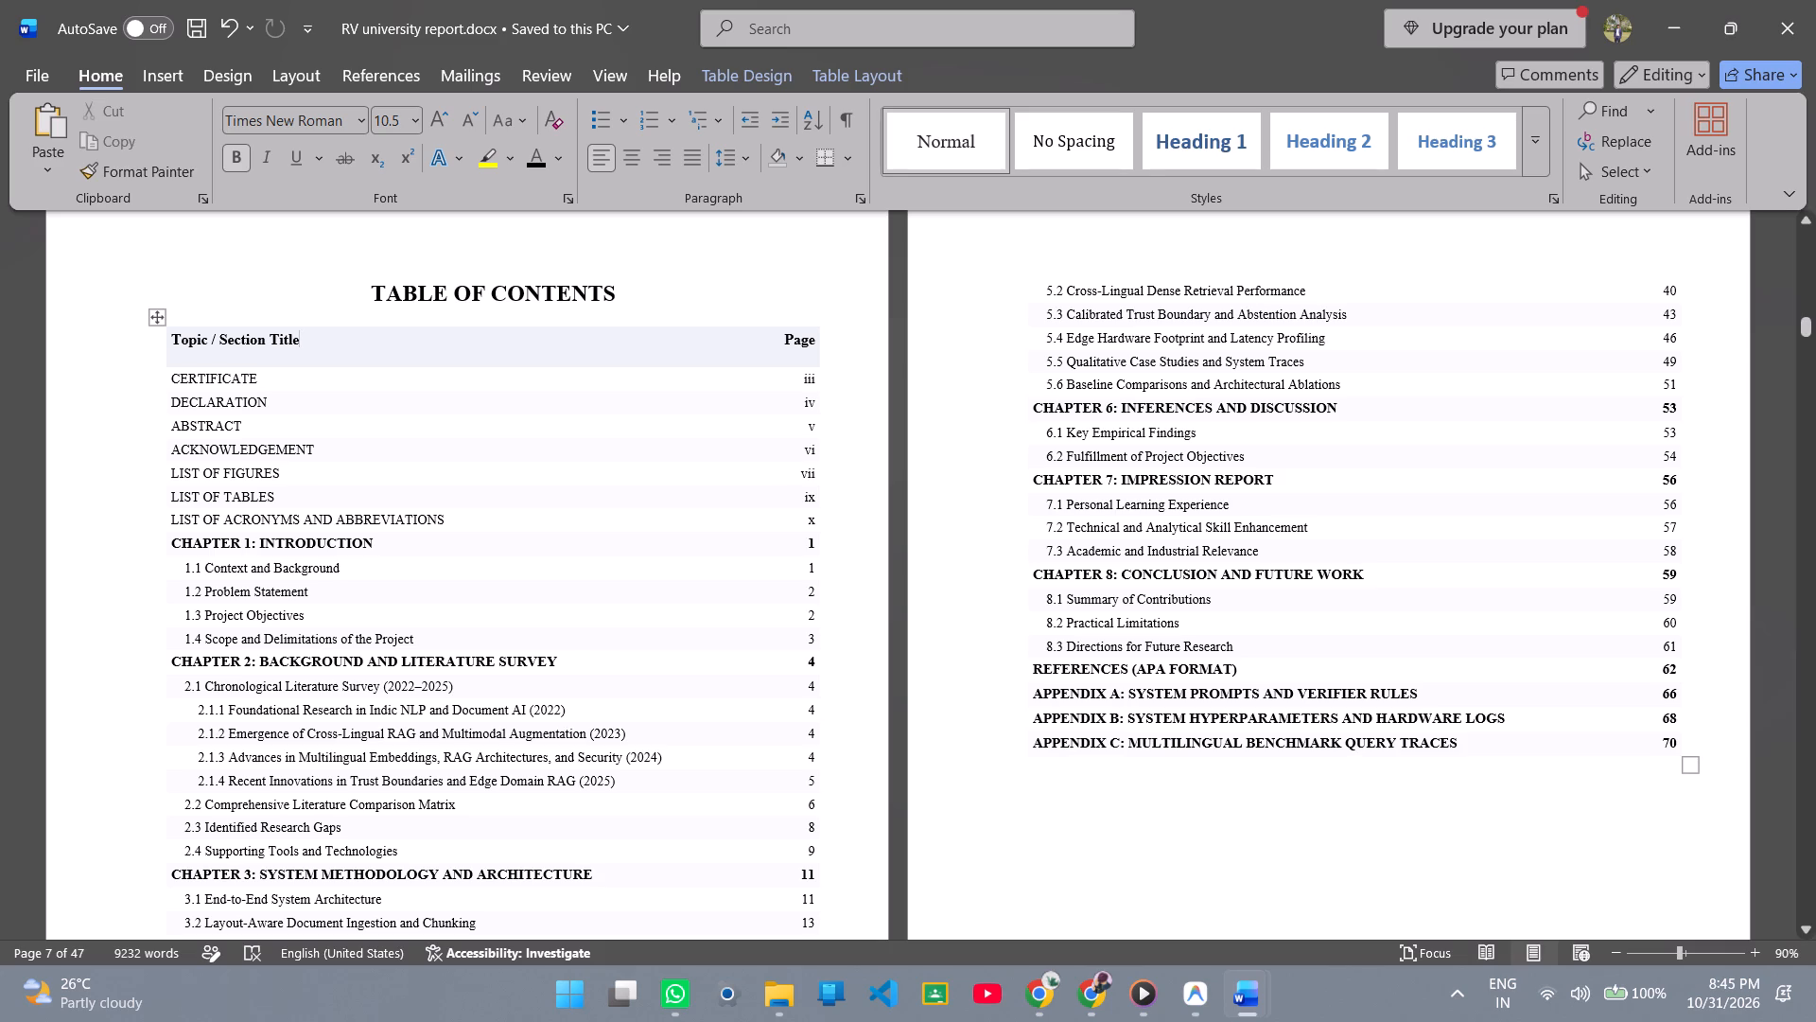
pyautogui.scroll(-3, 611, 450)
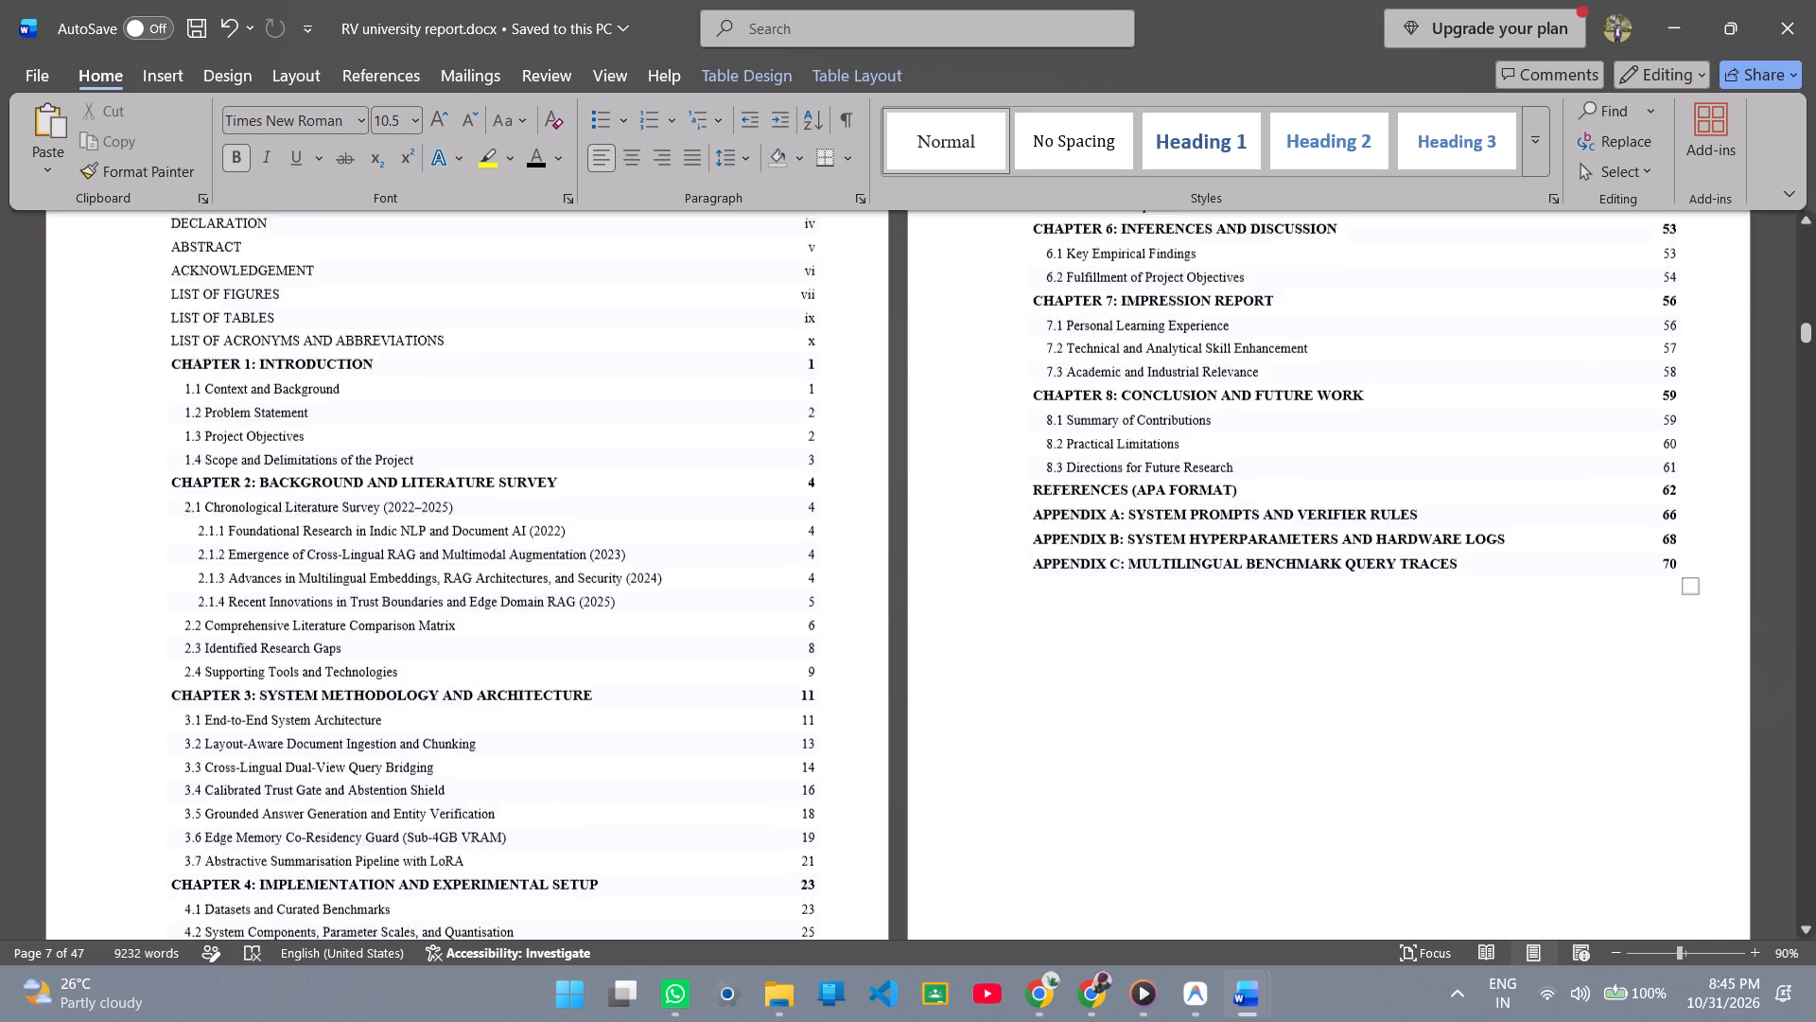
pyautogui.scroll(-3, 611, 450)
pyautogui.scroll(8, 611, 450)
pyautogui.scroll(-4, 611, 450)
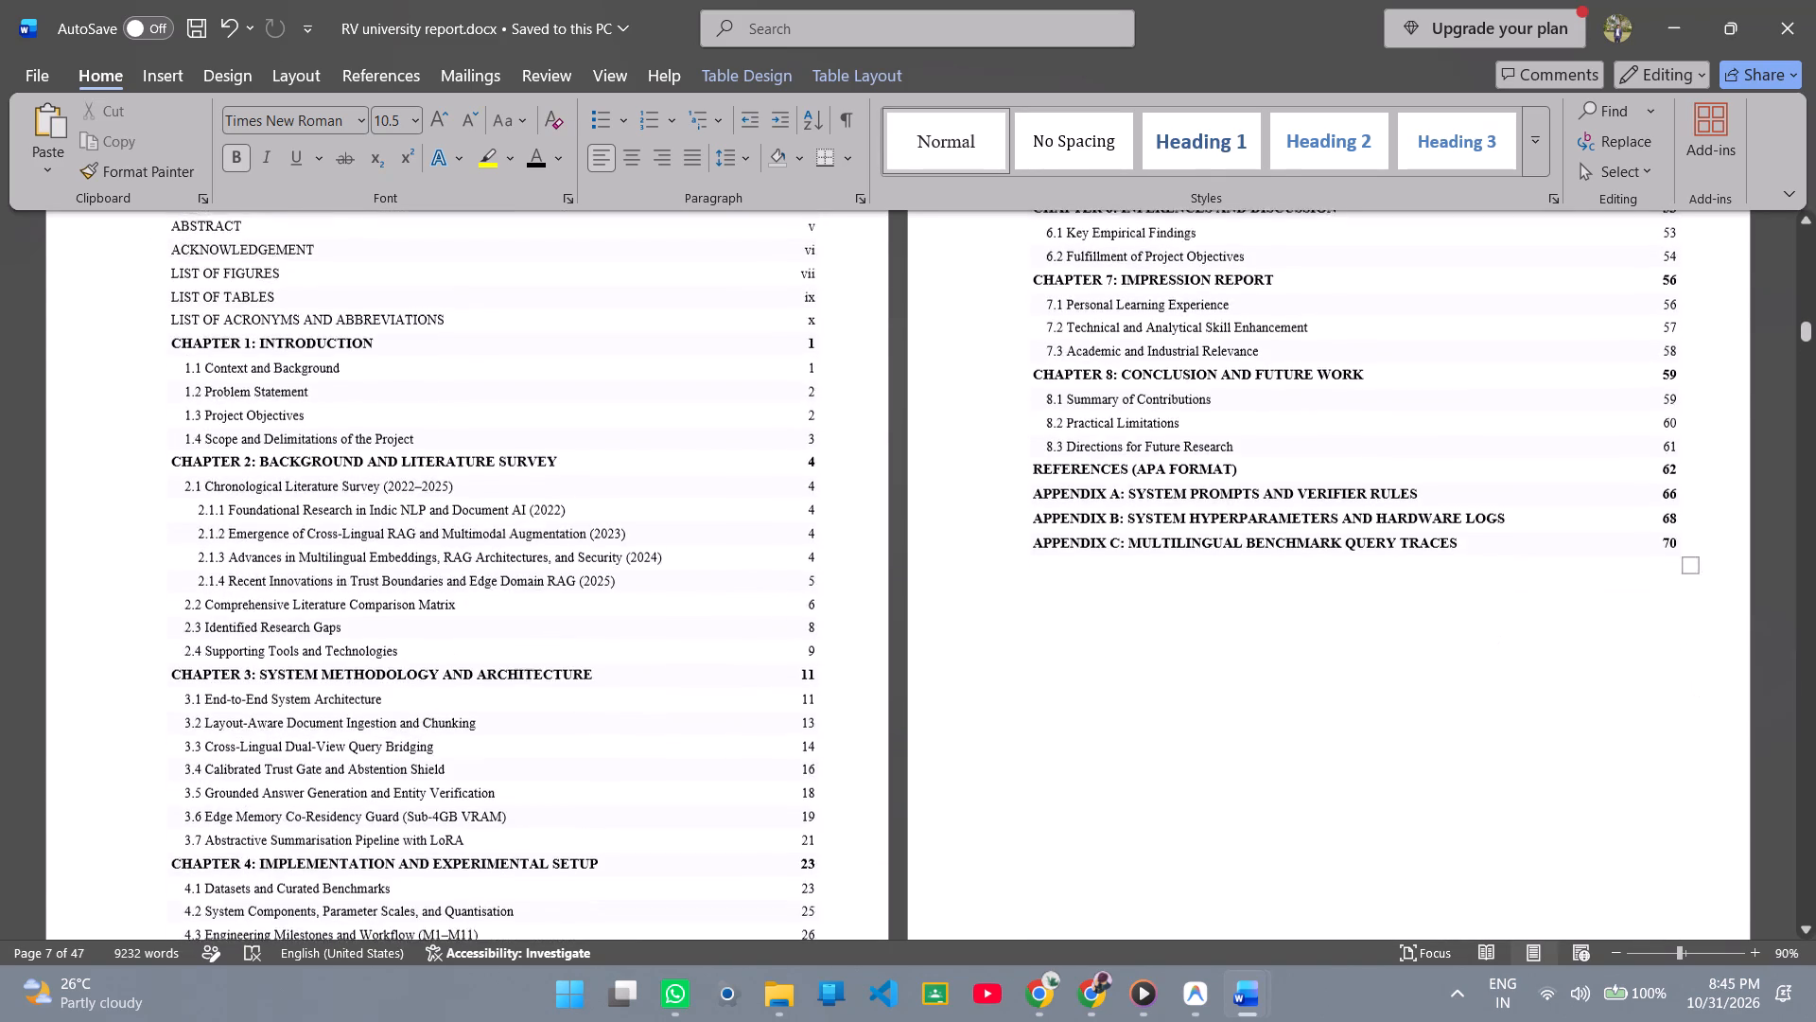
pyautogui.scroll(-10, 611, 450)
pyautogui.scroll(5, 611, 450)
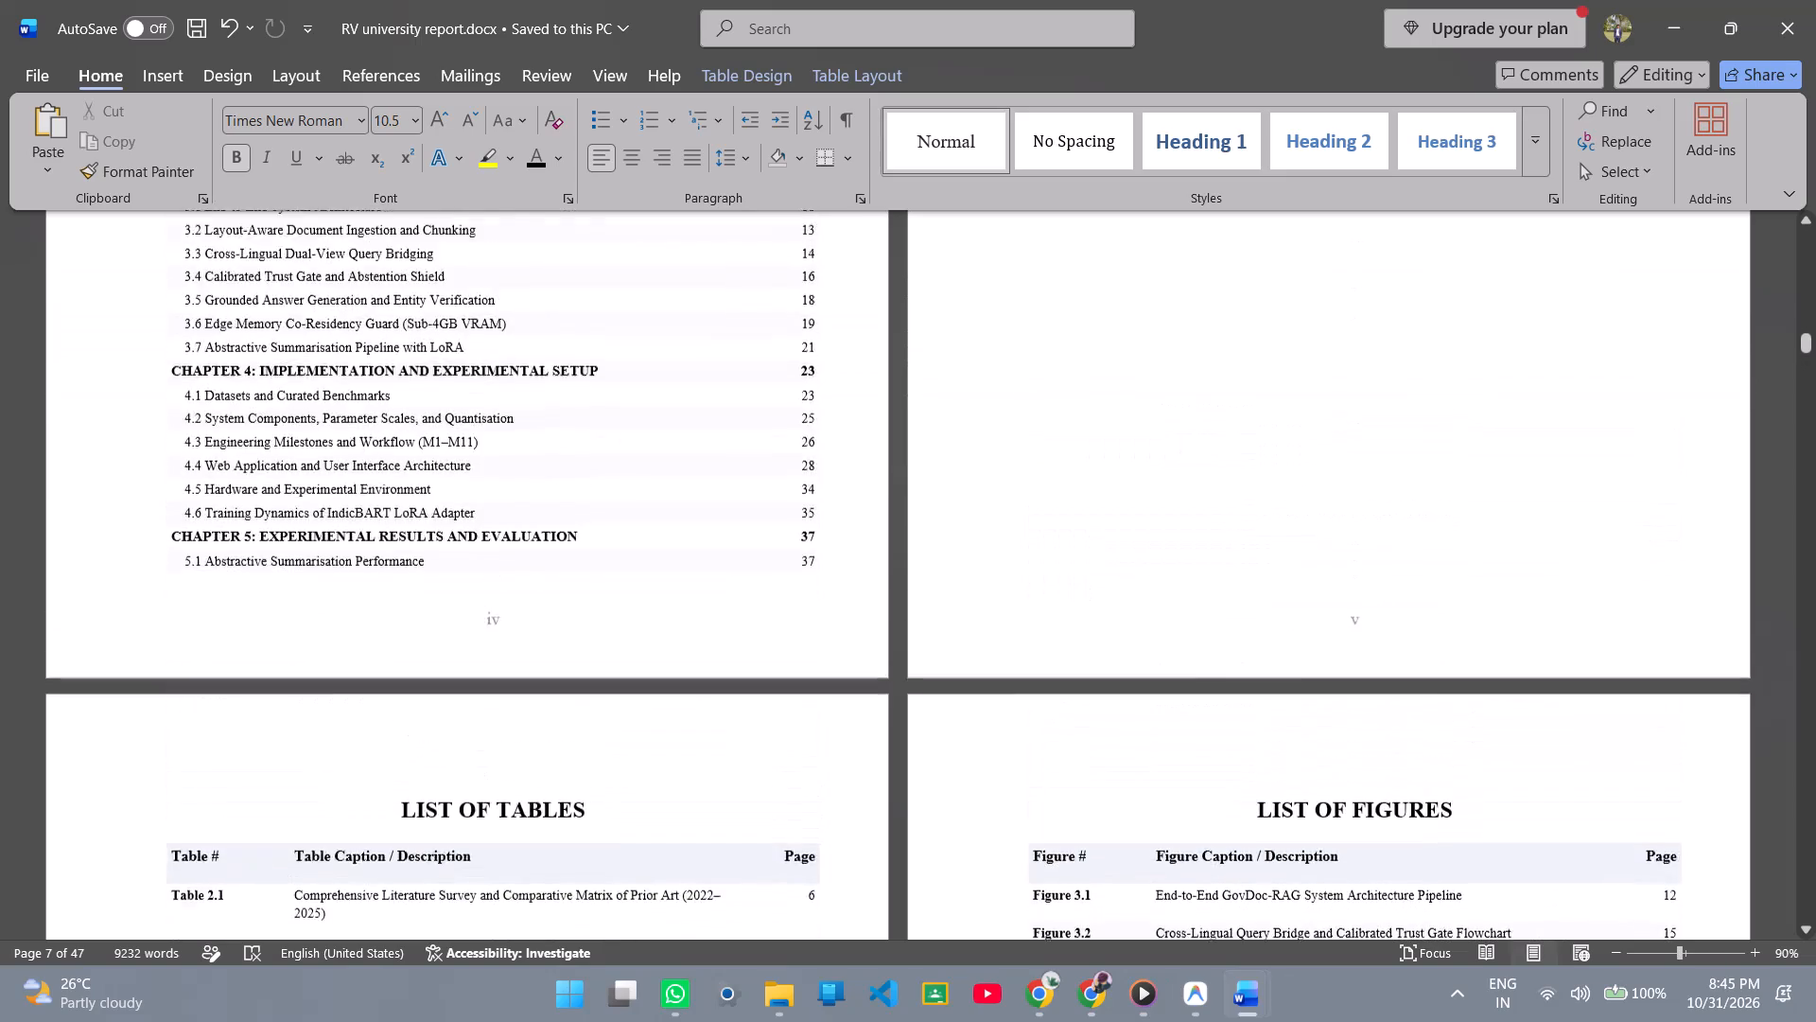
pyautogui.scroll(9, 611, 450)
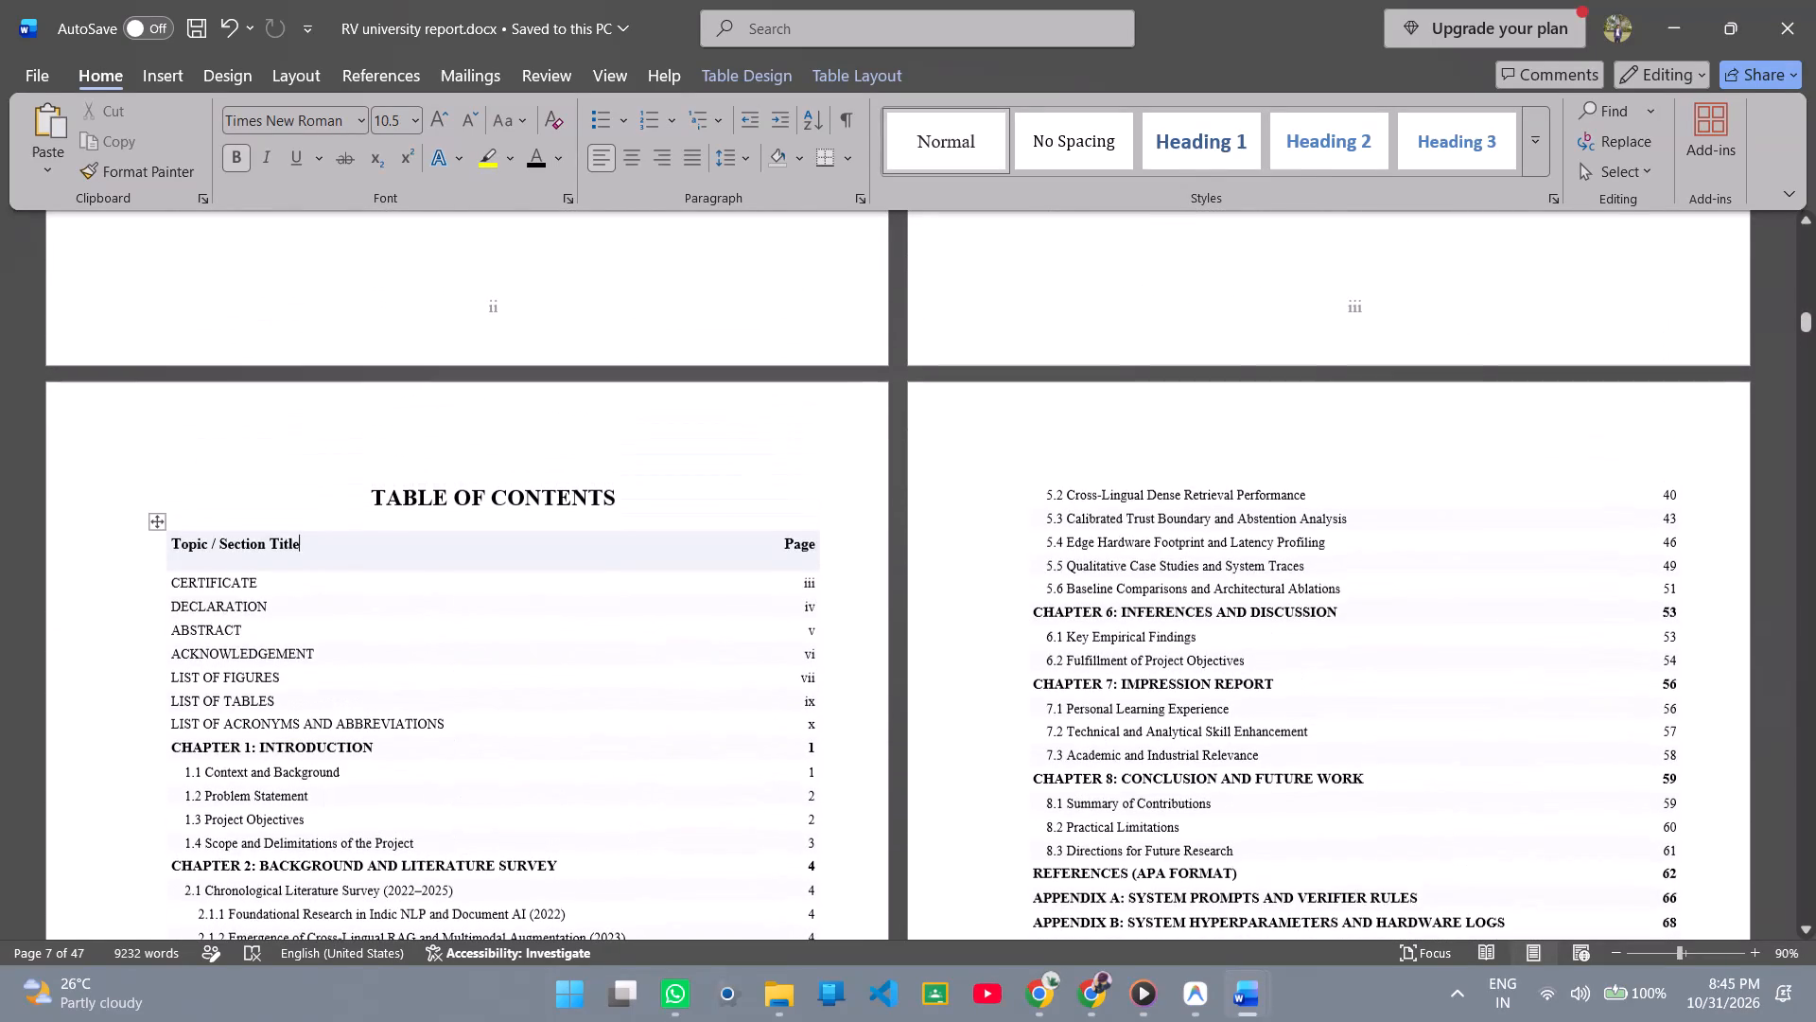
pyautogui.scroll(-1, 611, 450)
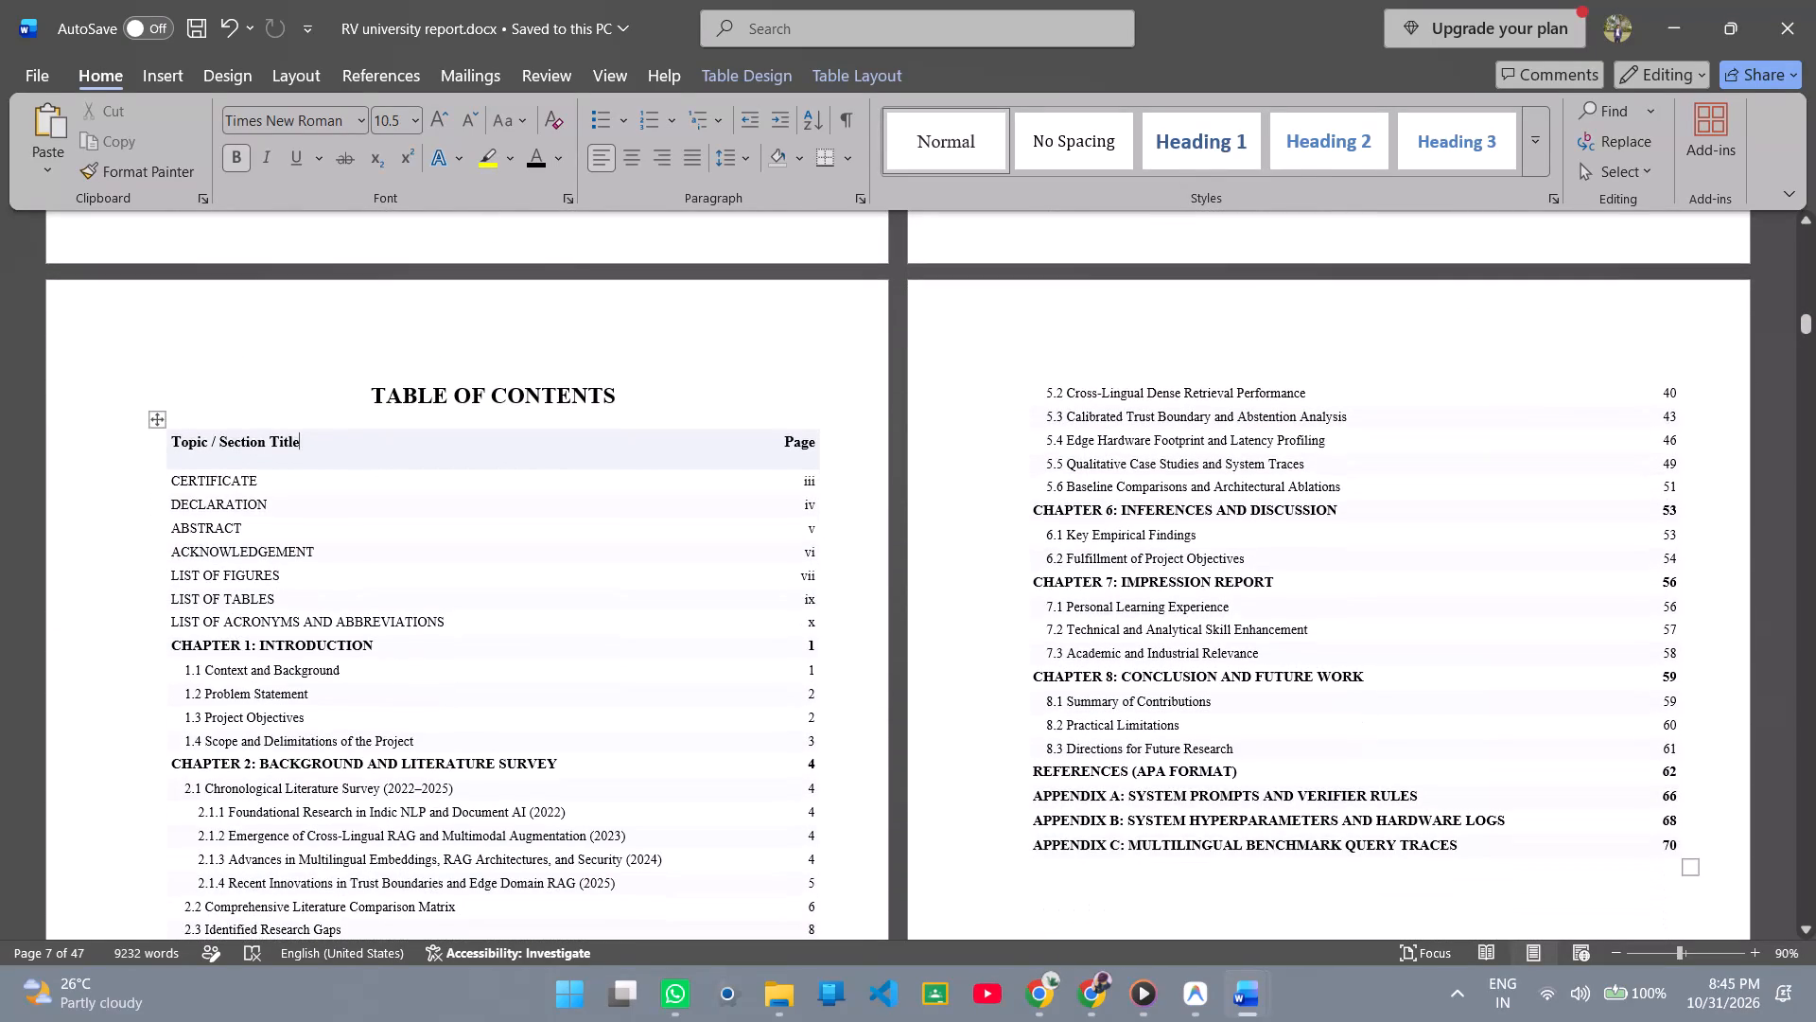
pyautogui.scroll(-7, 611, 450)
pyautogui.scroll(3, 611, 450)
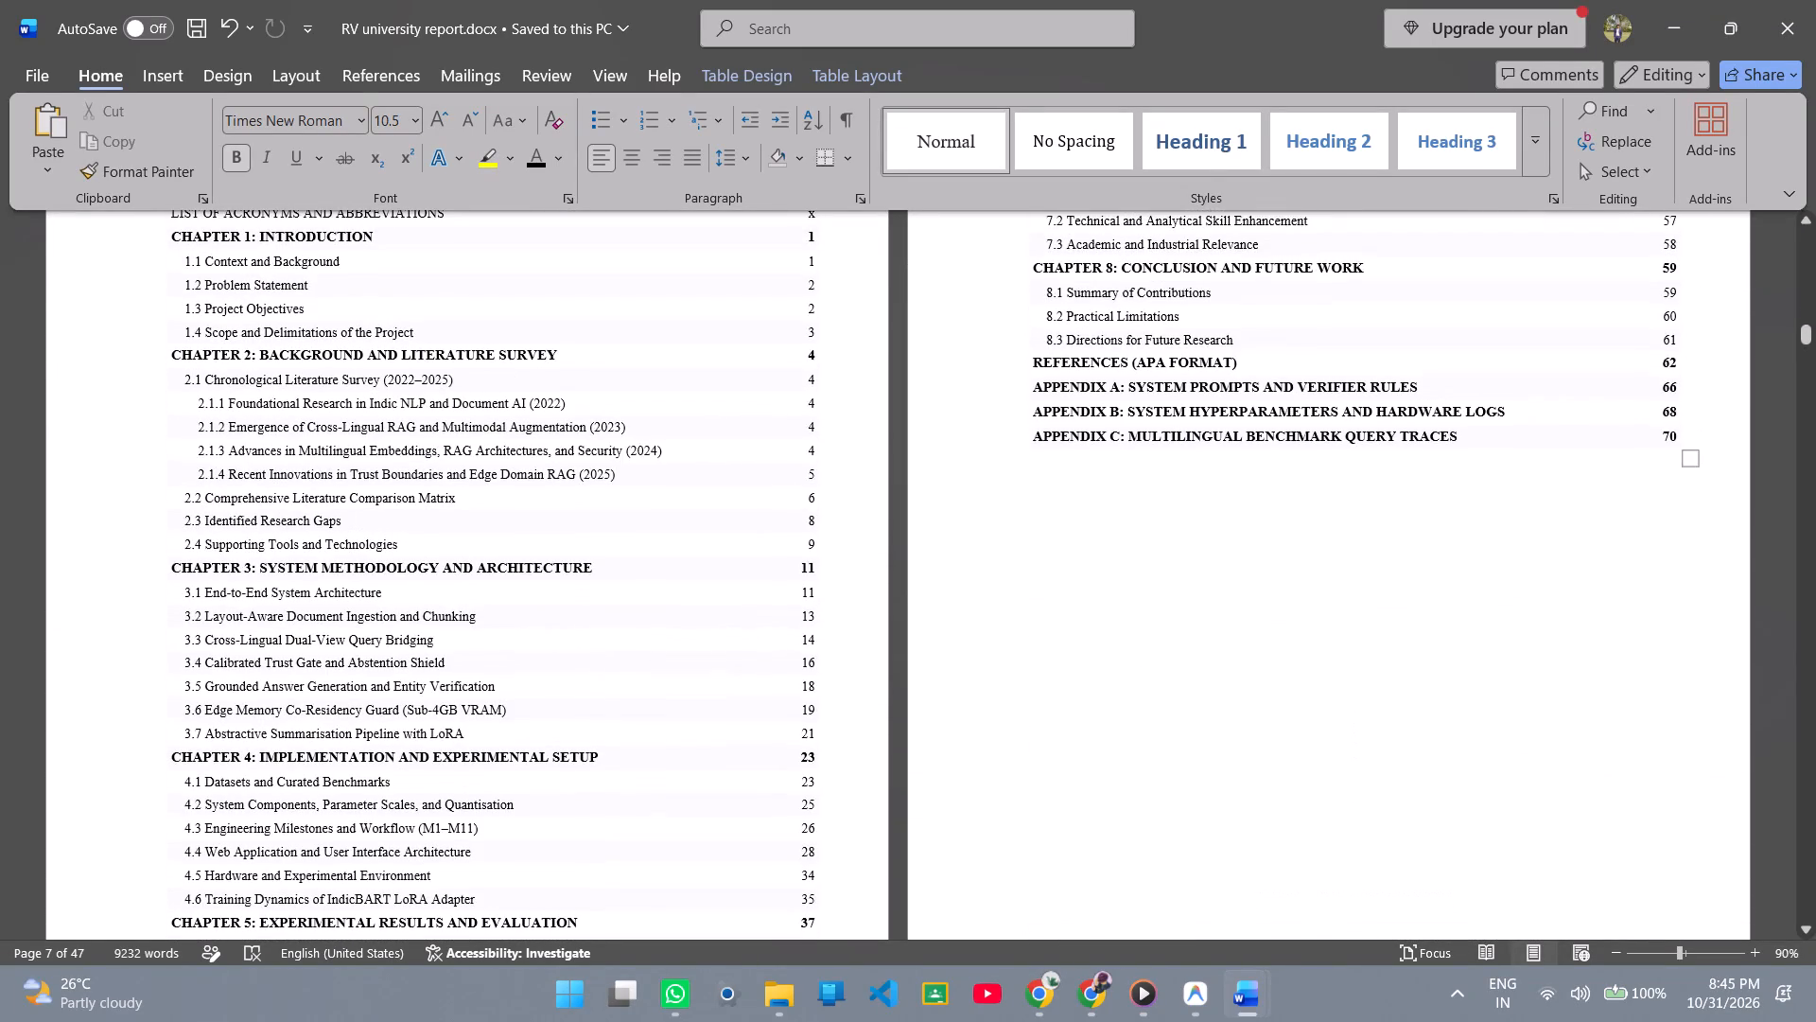
pyautogui.scroll(3, 611, 450)
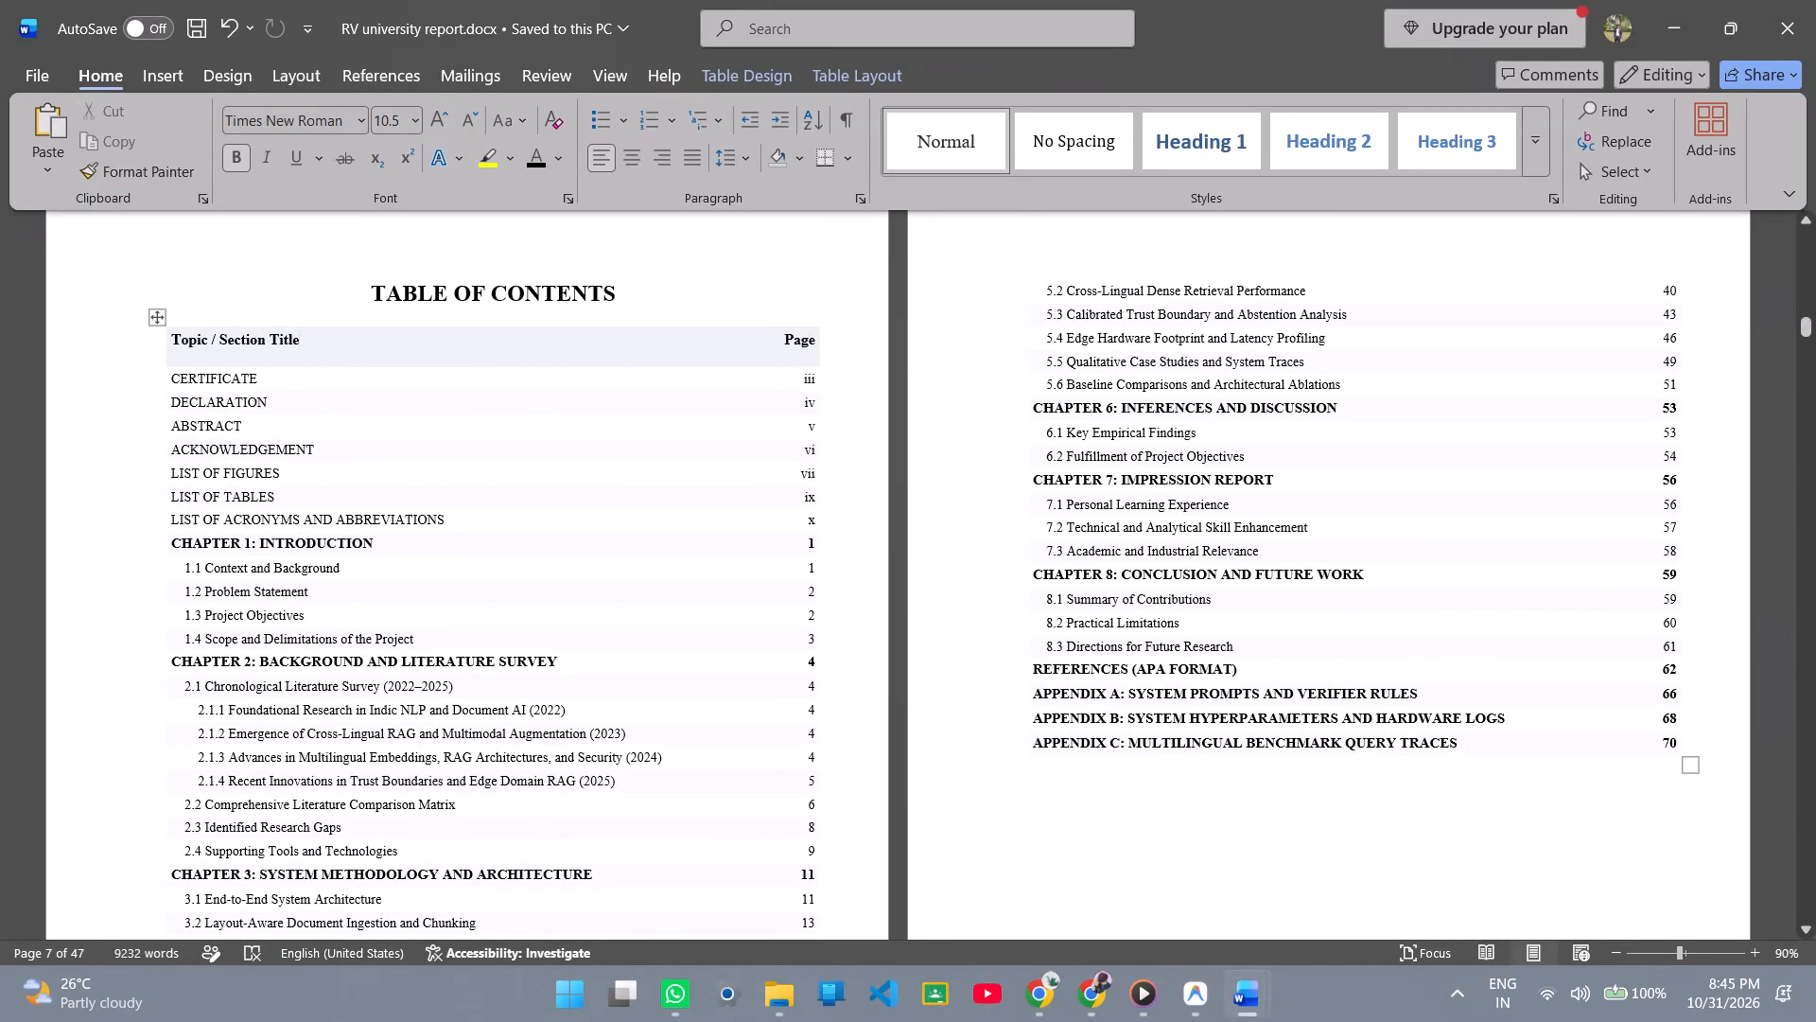
# Examine the Acknowledgement and Keywords pages preceding the TABLE OF CONTENTS, including their Roman page numbering.
pyautogui.scroll(-5, 735, 524)
pyautogui.scroll(11, 735, 524)
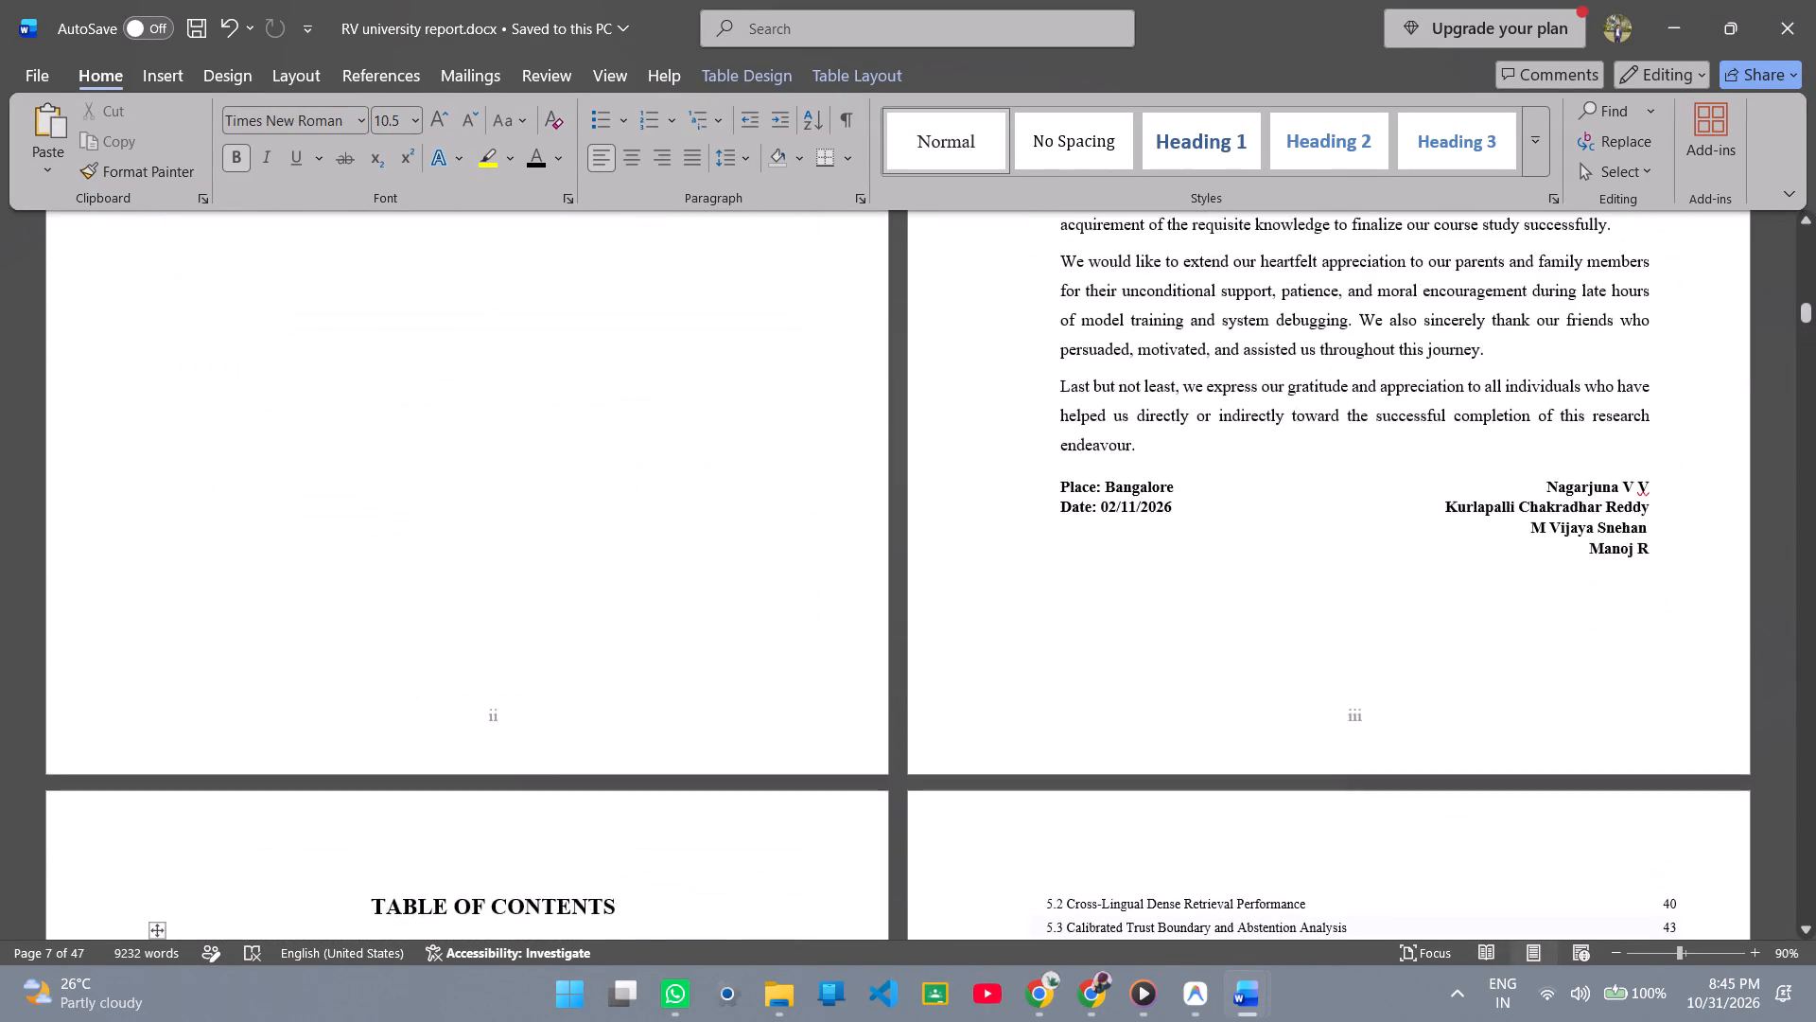
pyautogui.scroll(6, 735, 524)
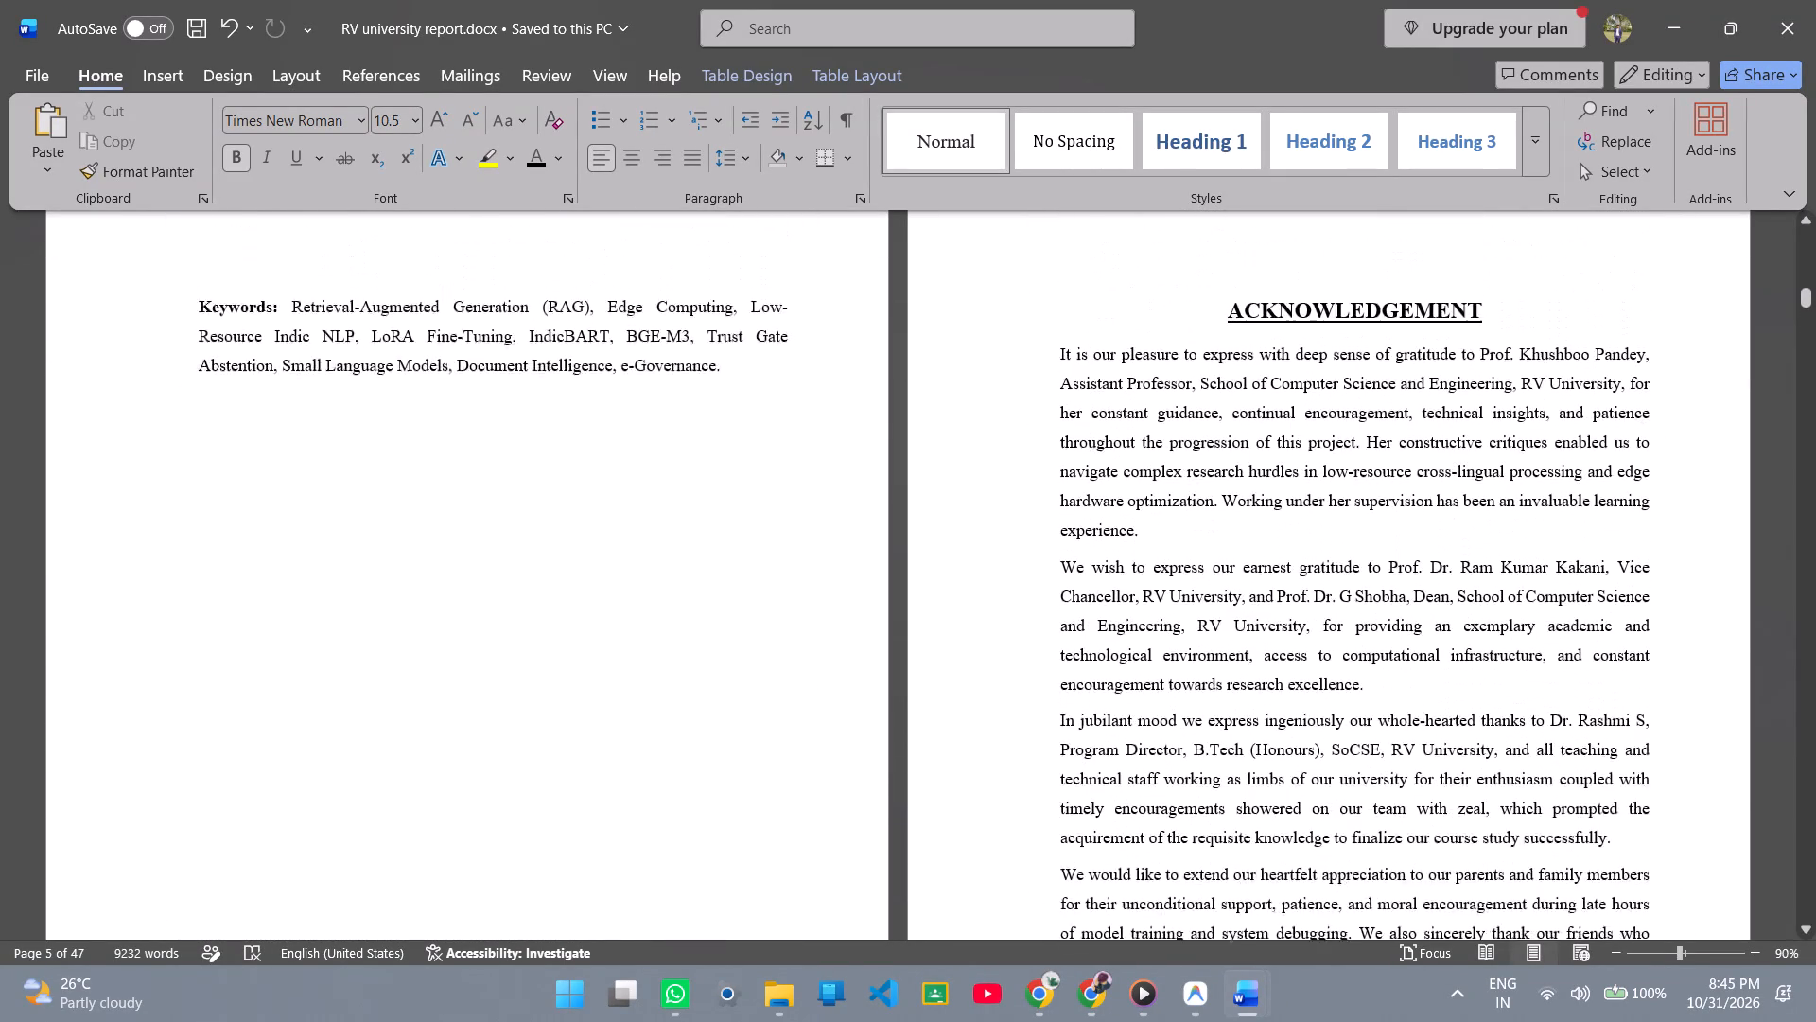
pyautogui.scroll(1, 735, 524)
pyautogui.scroll(-14, 735, 524)
pyautogui.scroll(16, 735, 524)
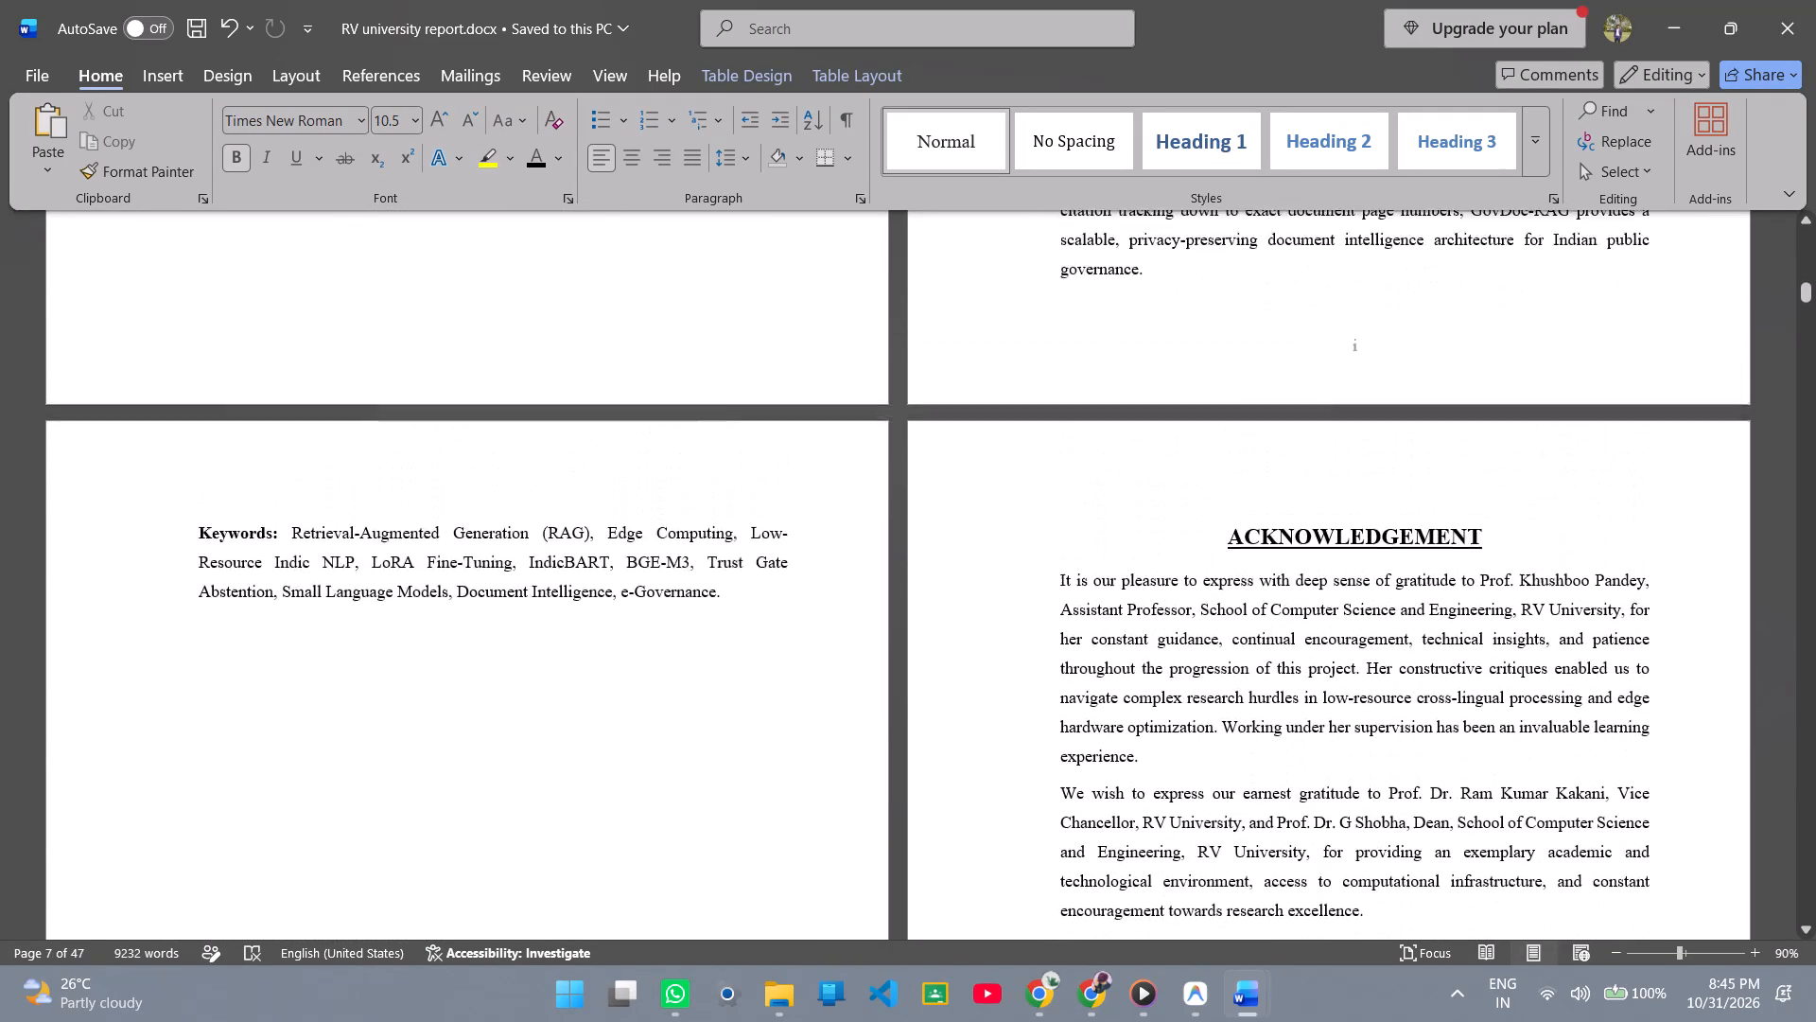
pyautogui.scroll(-15, 735, 524)
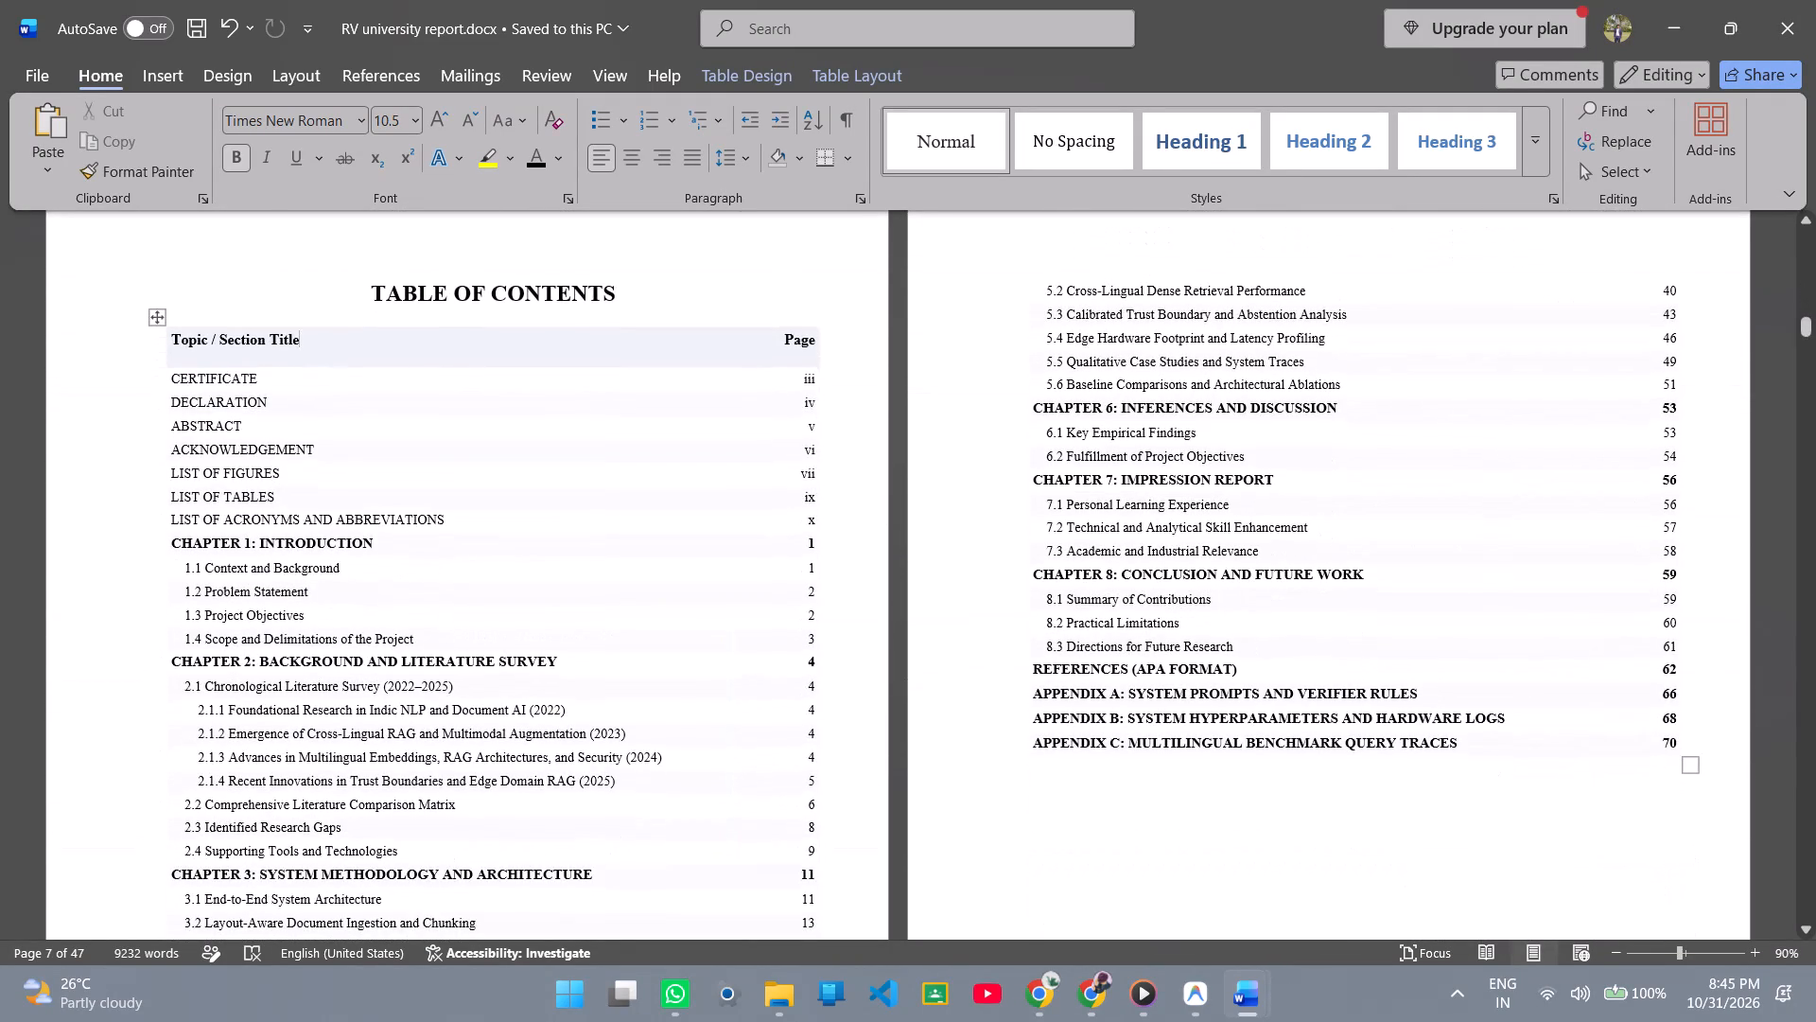
# Examine the lists of tables, figures and acronyms and the openings of Chapters 1 and 2, then return to the TABLE OF CONTENTS.
pyautogui.scroll(-10, 816, 419)
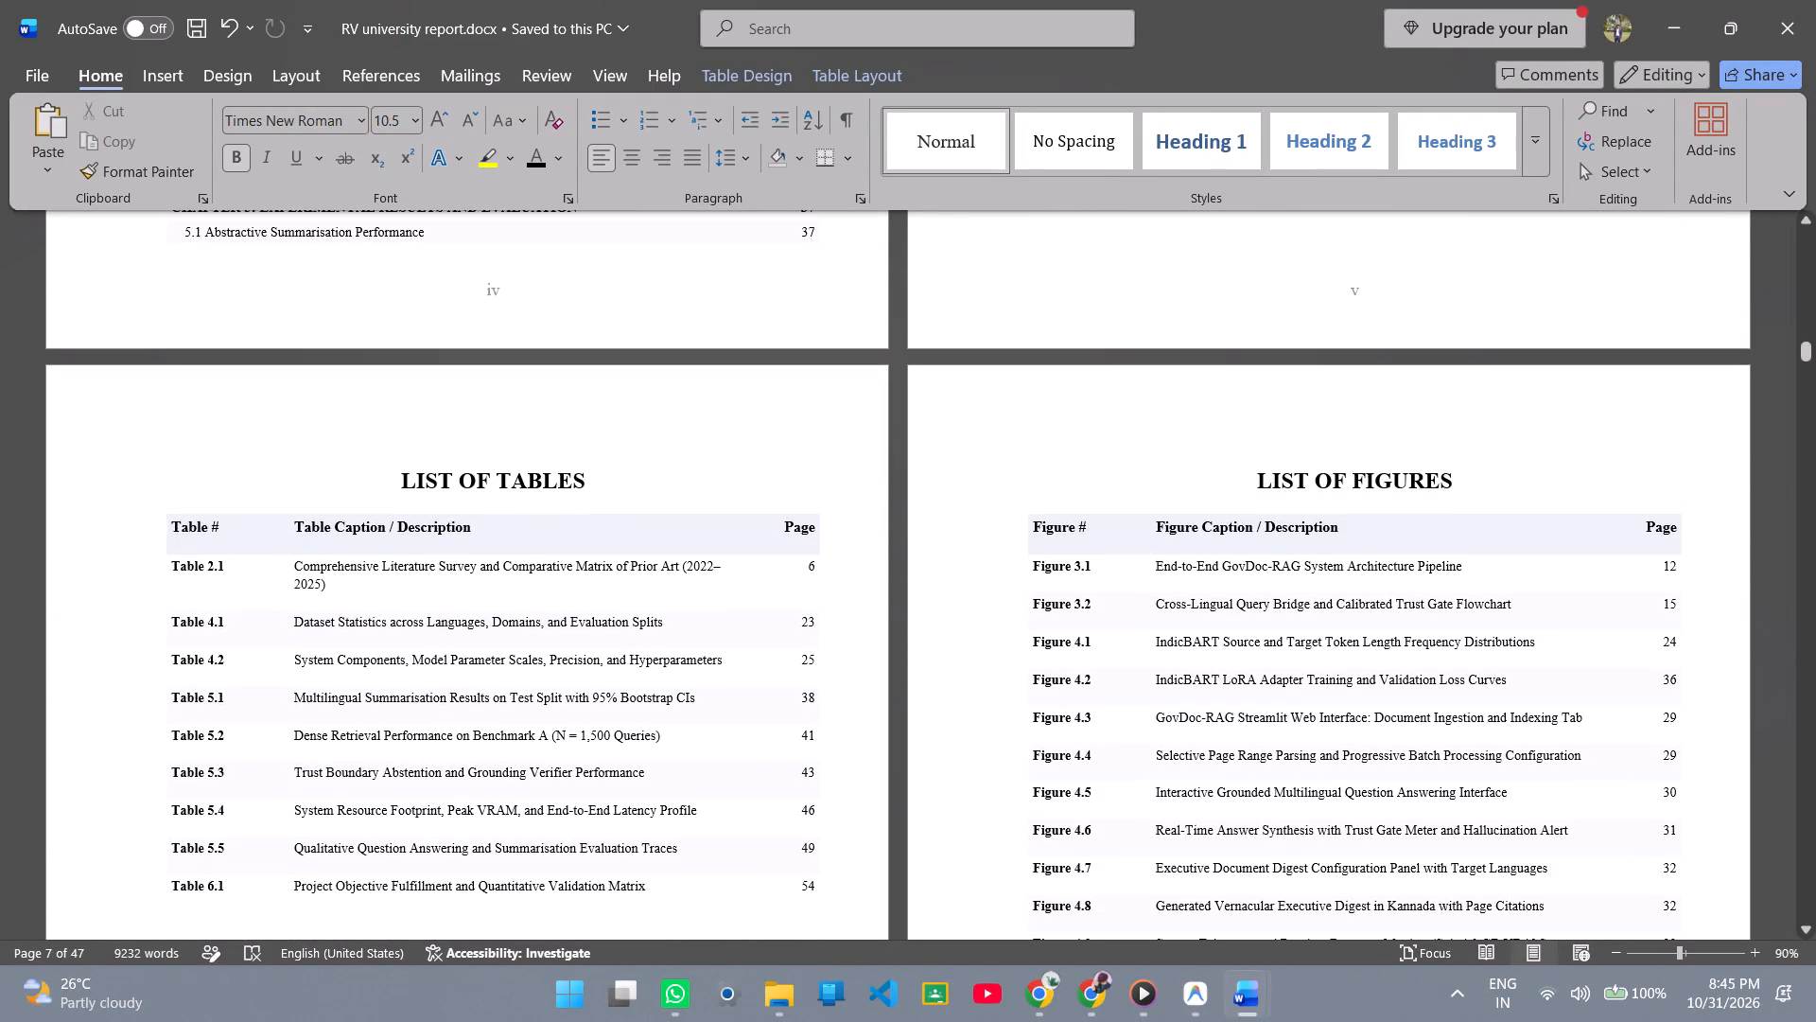
pyautogui.scroll(-13, 632, 509)
pyautogui.scroll(-9, 635, 505)
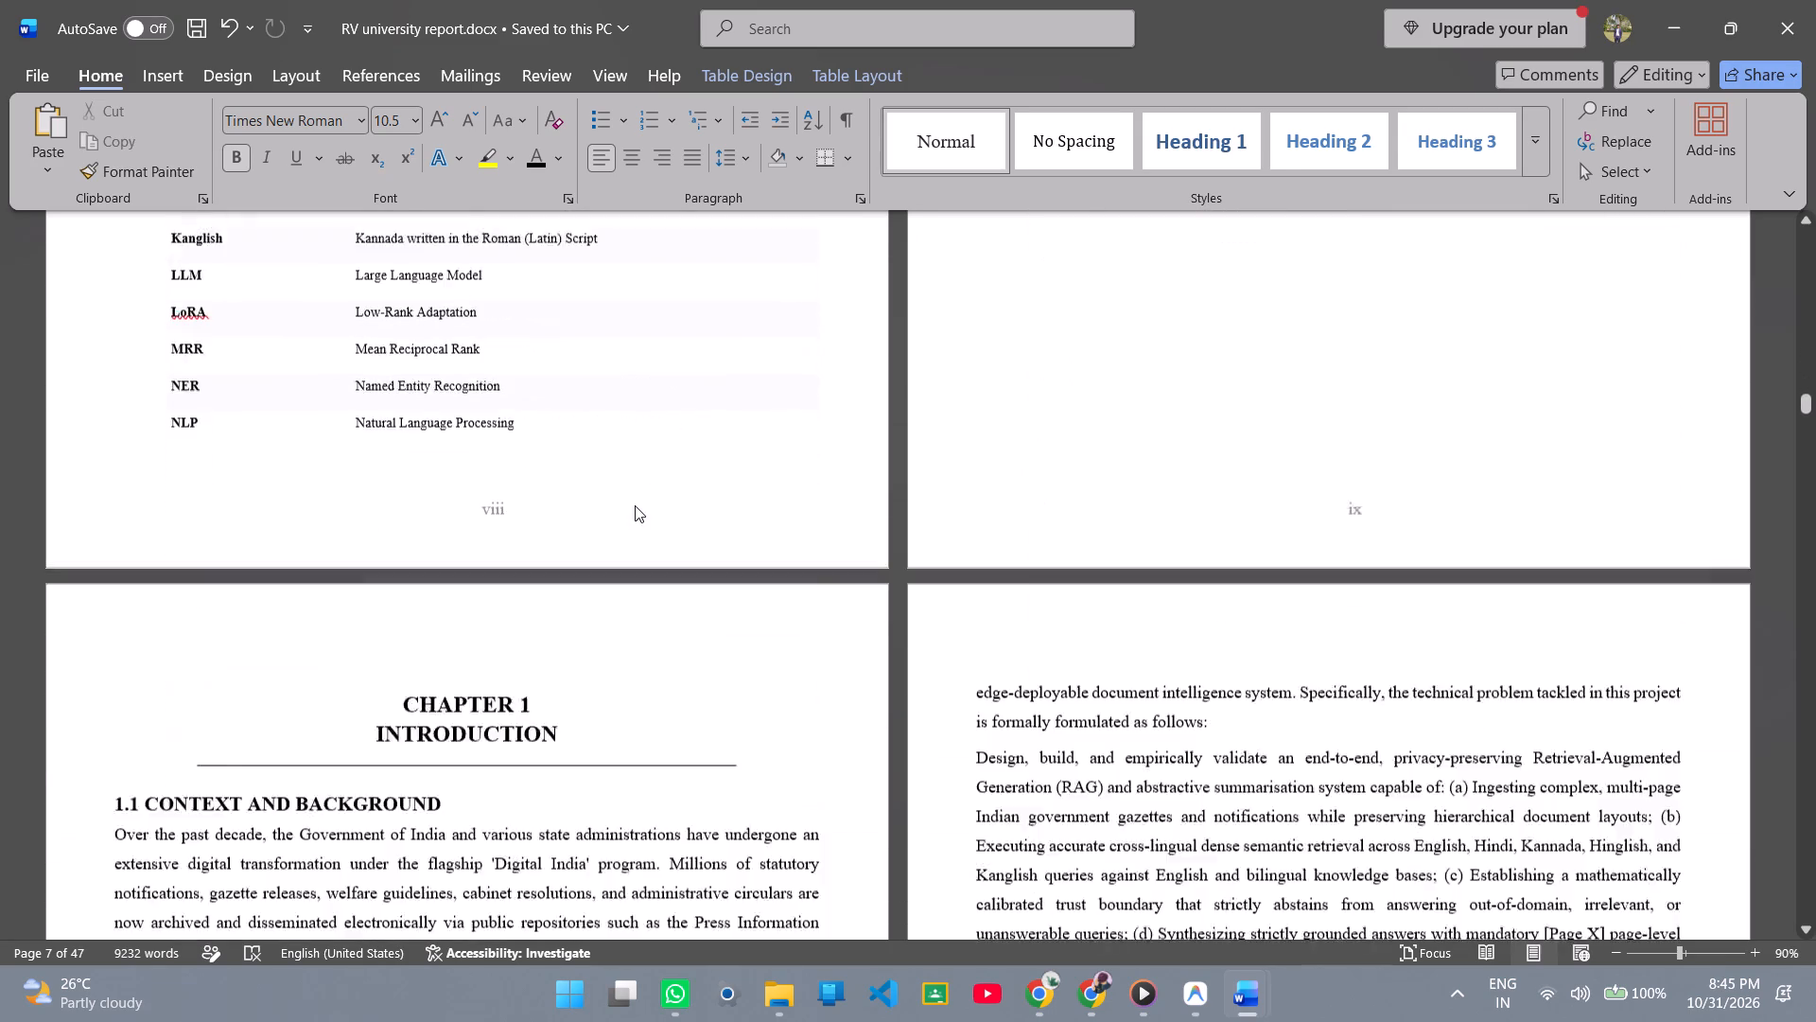
pyautogui.scroll(-1, 635, 505)
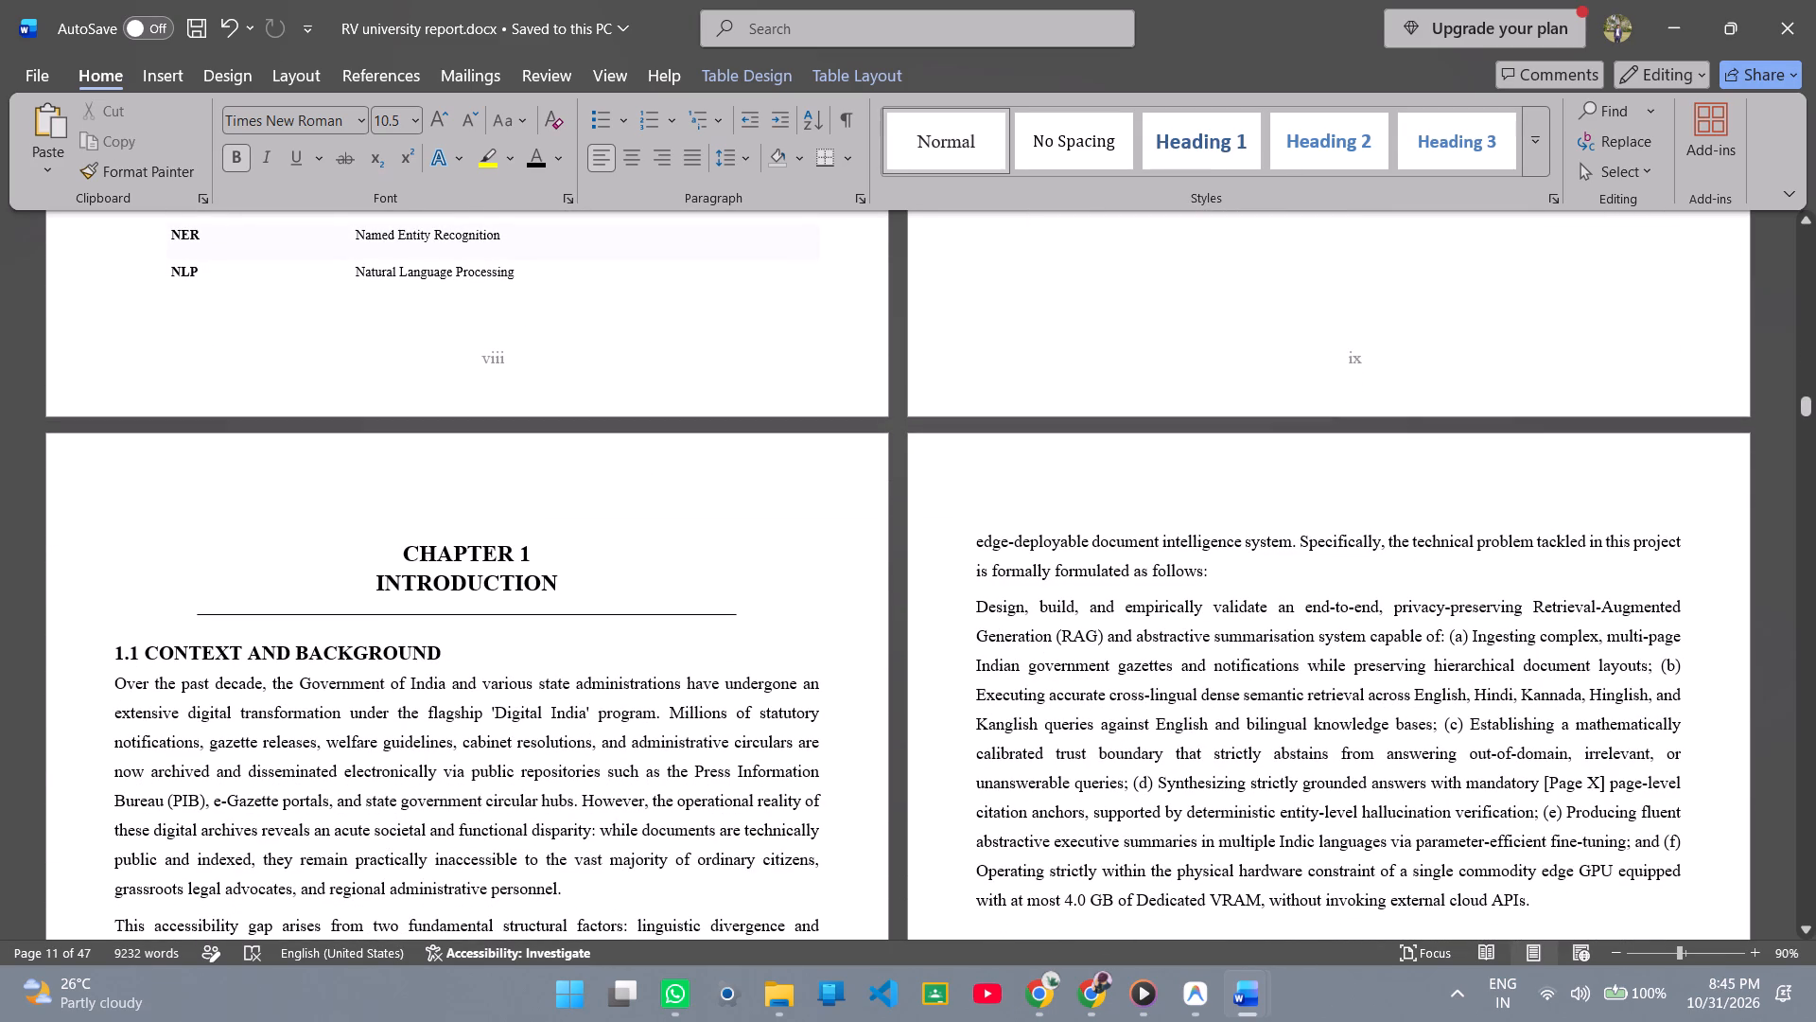
pyautogui.click(529, 553)
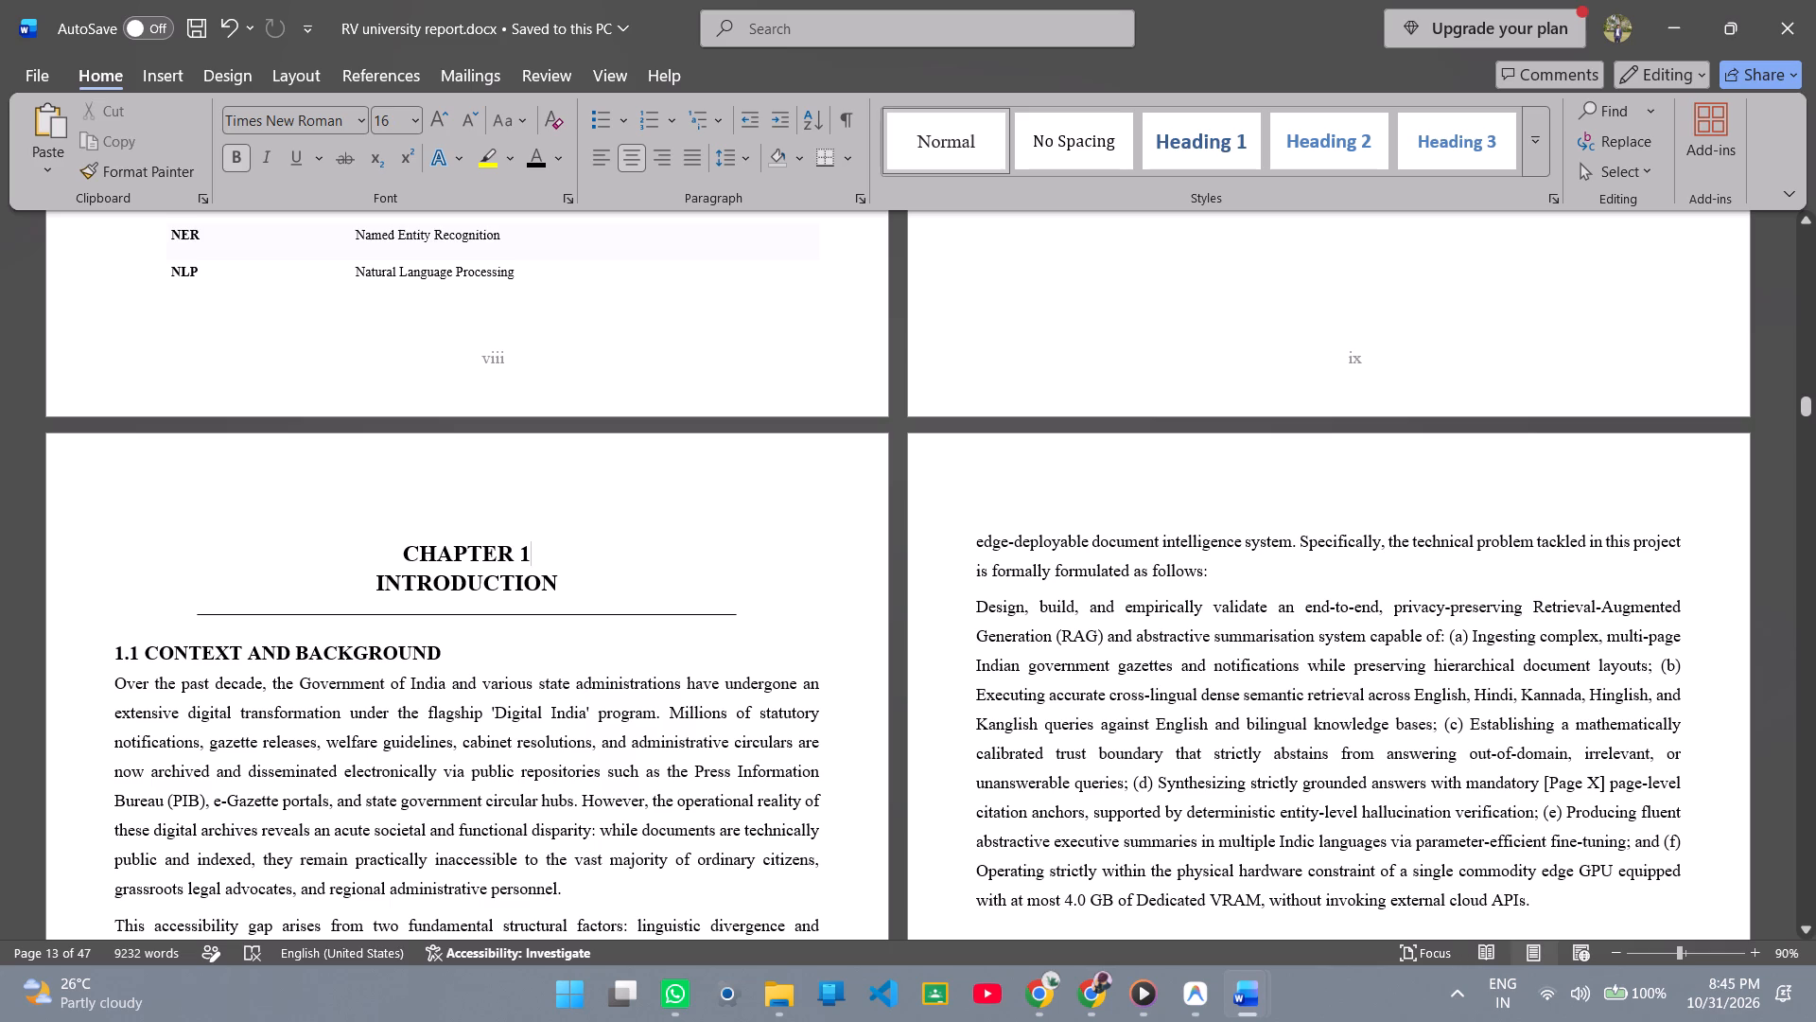
pyautogui.scroll(-13, 643, 547)
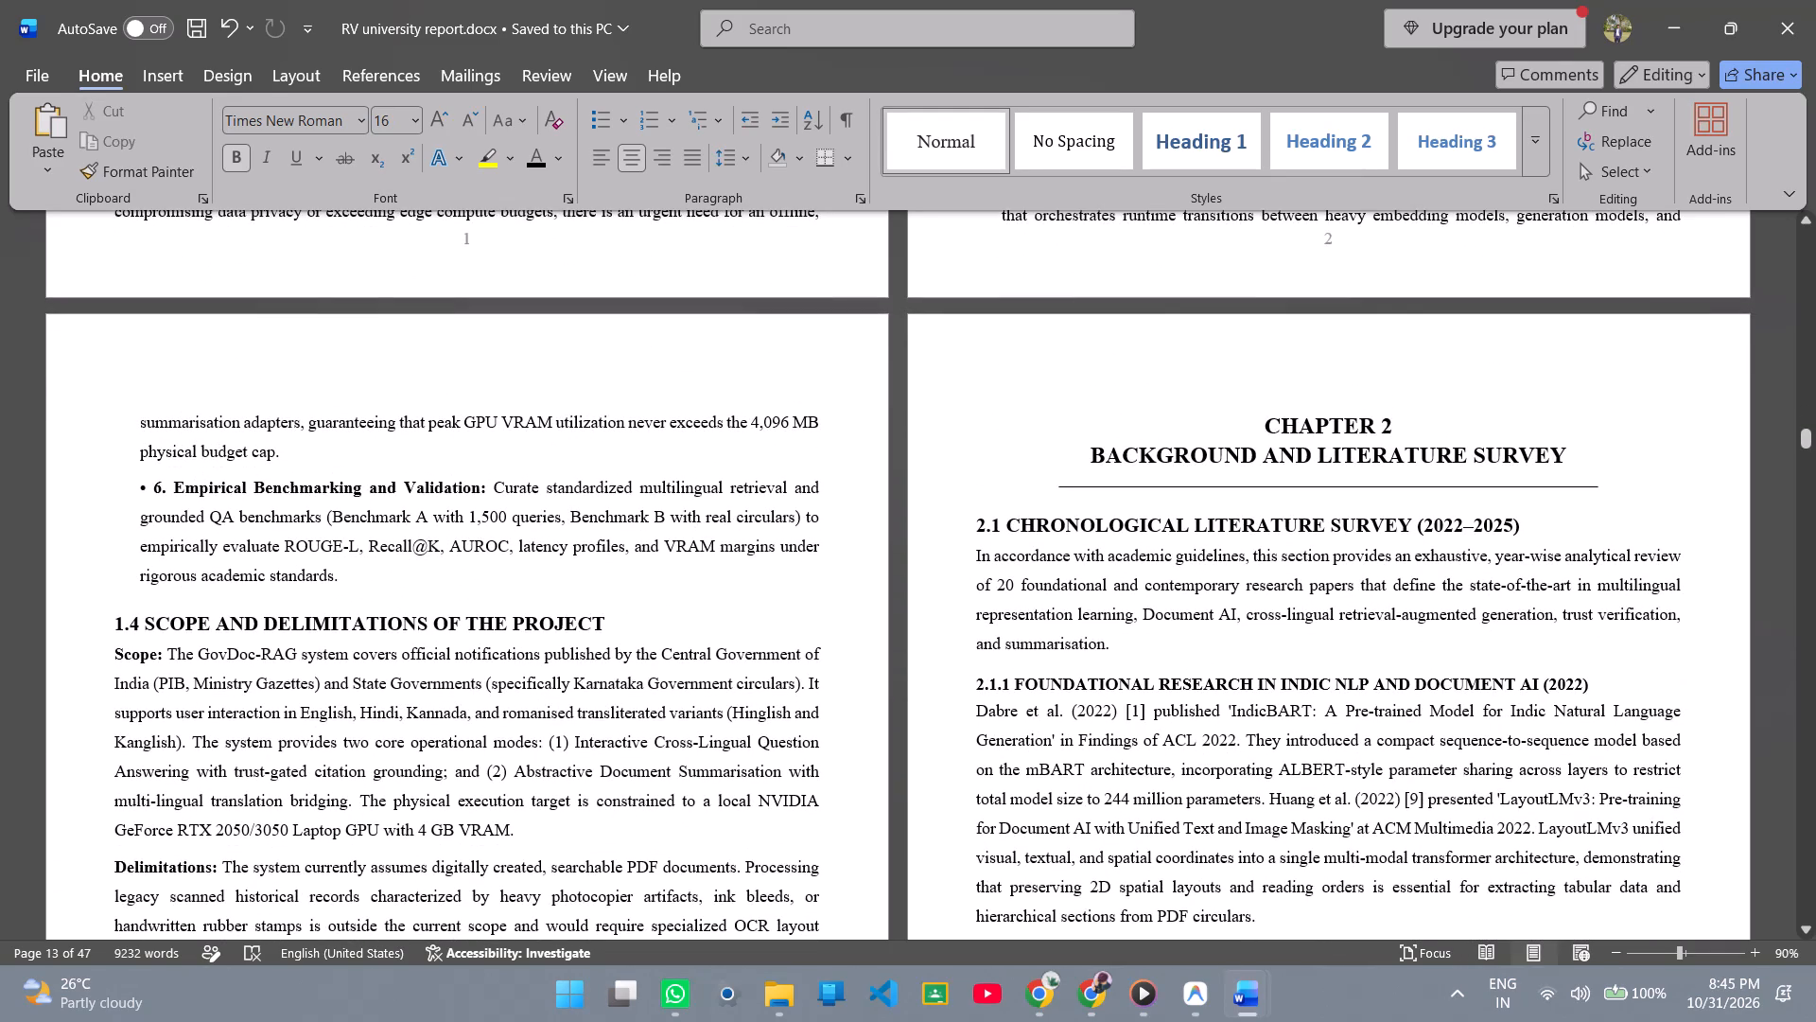
pyautogui.scroll(8, 912, 508)
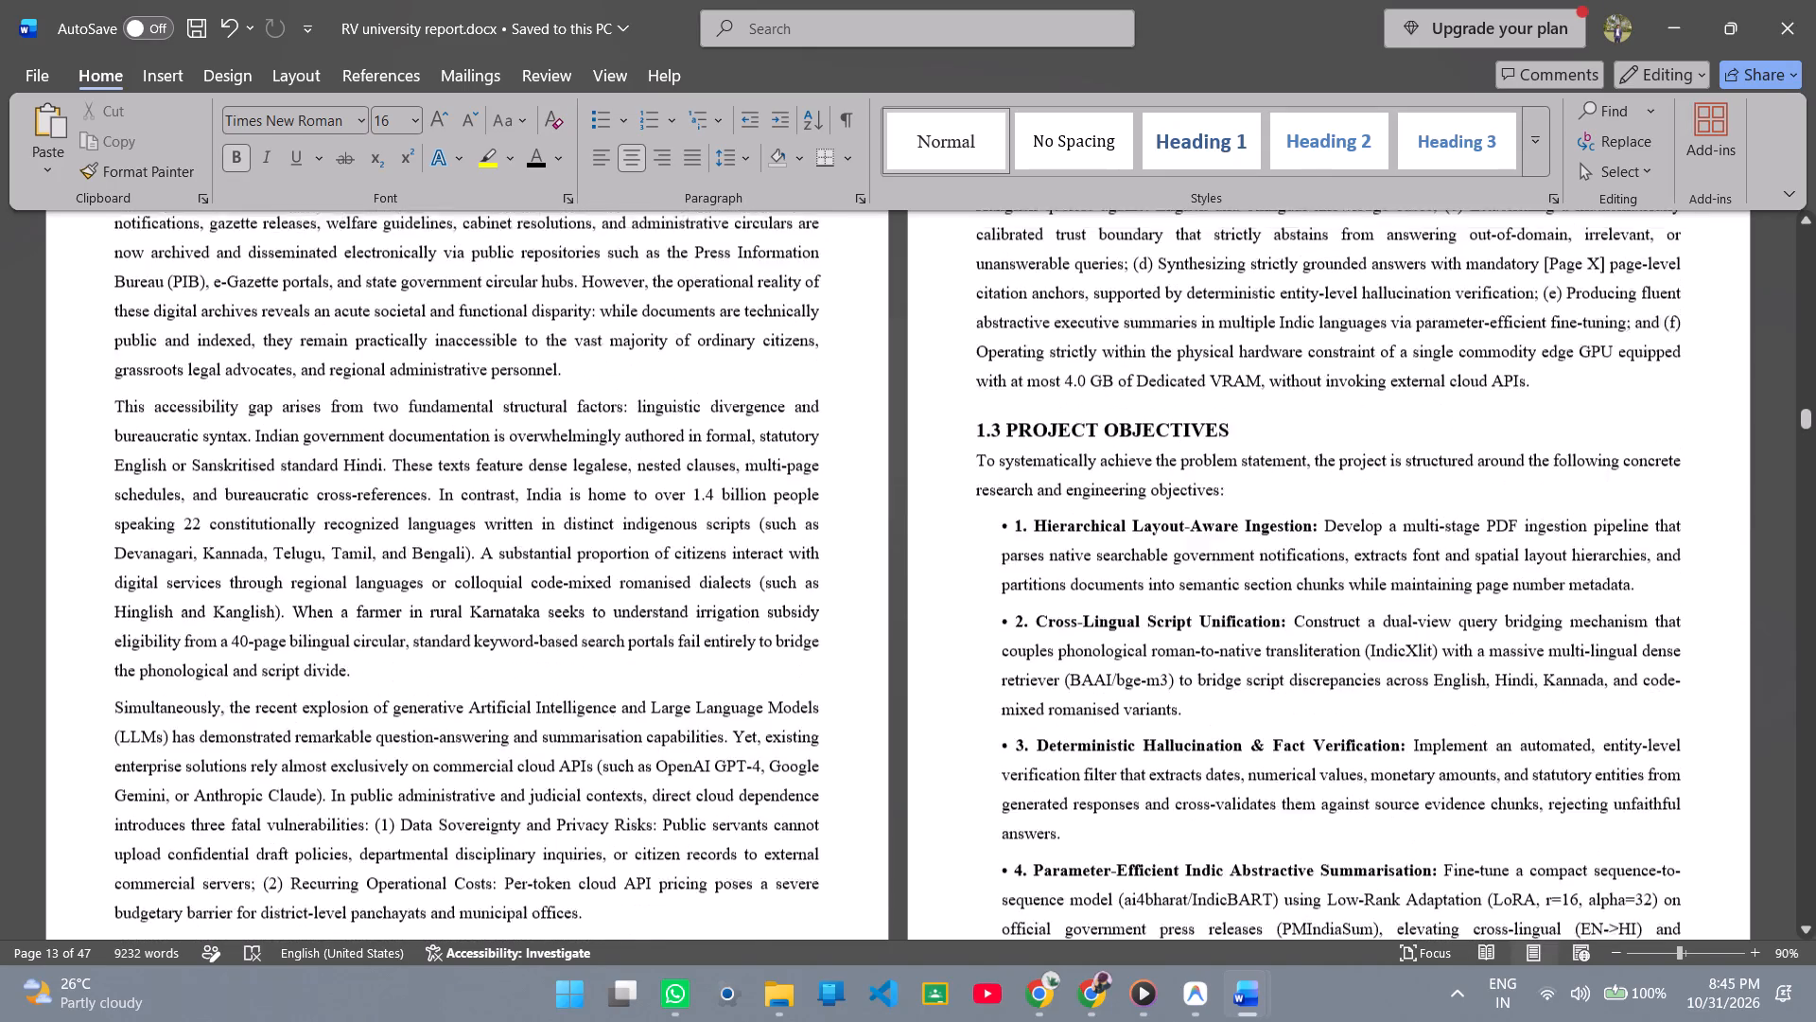
pyautogui.scroll(2, 831, 496)
pyautogui.scroll(16, 611, 434)
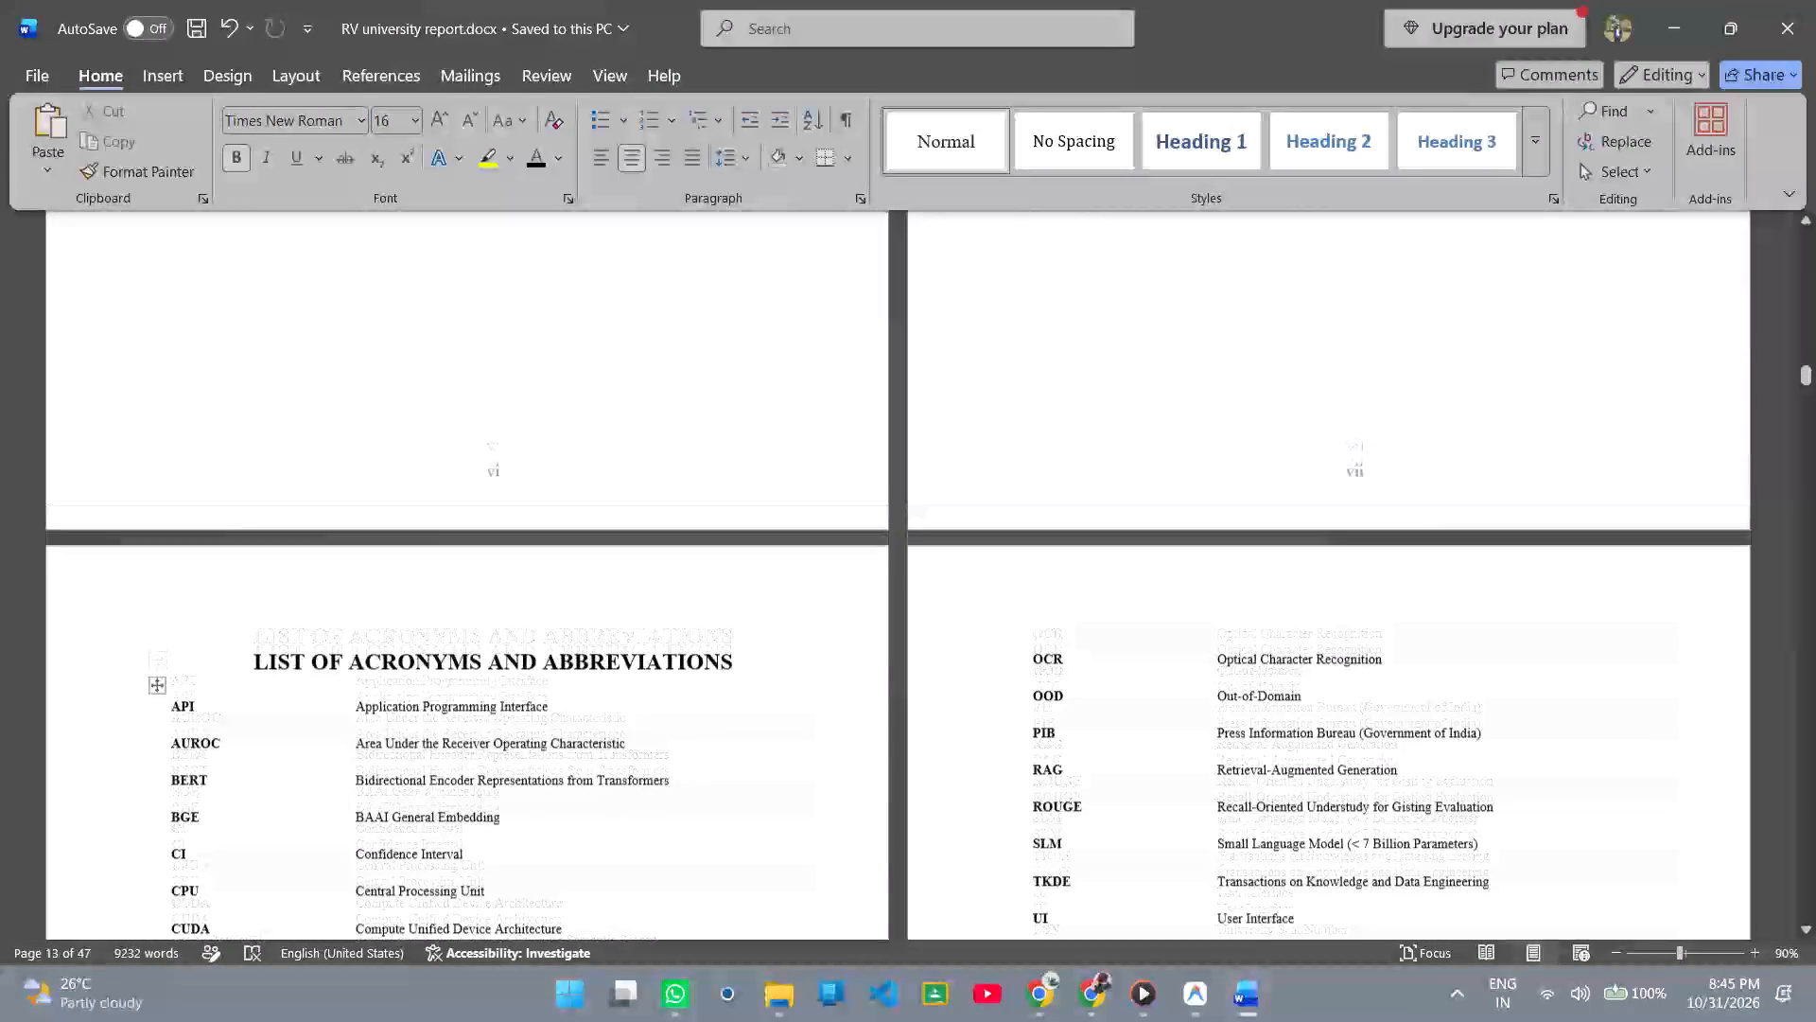
pyautogui.scroll(20, 624, 436)
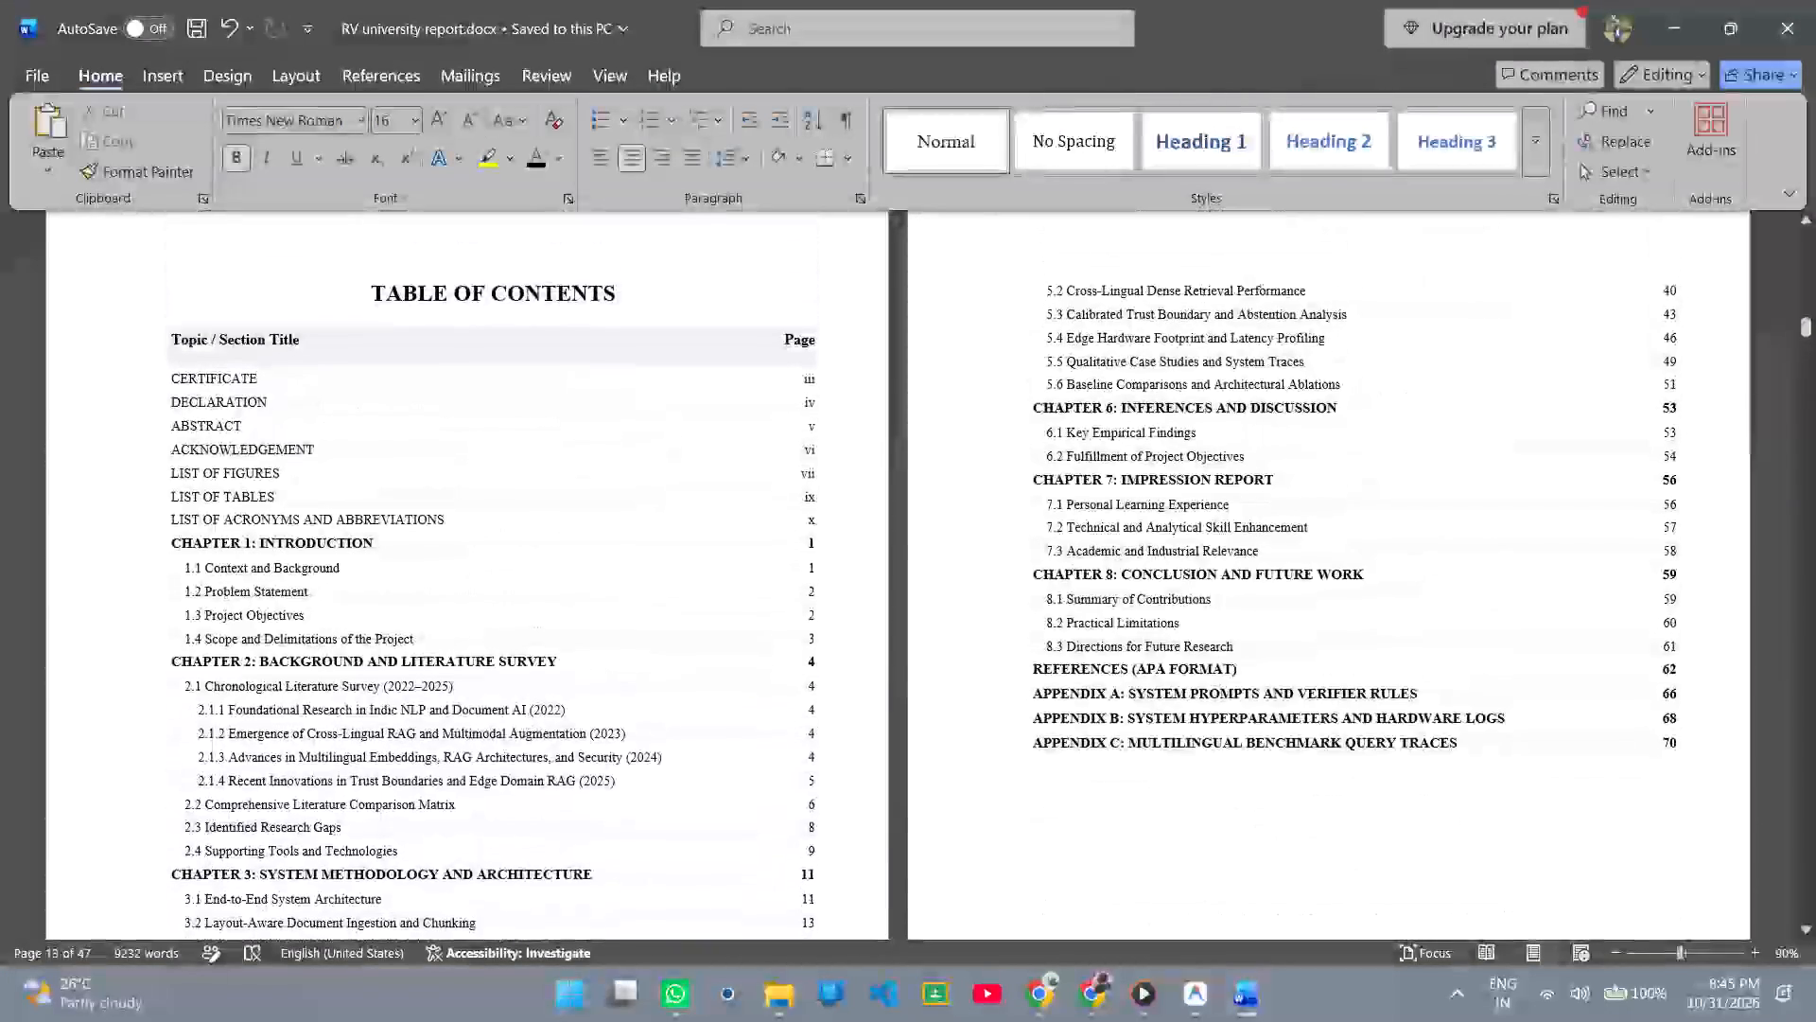
pyautogui.scroll(14, 668, 460)
pyautogui.scroll(-14, 668, 460)
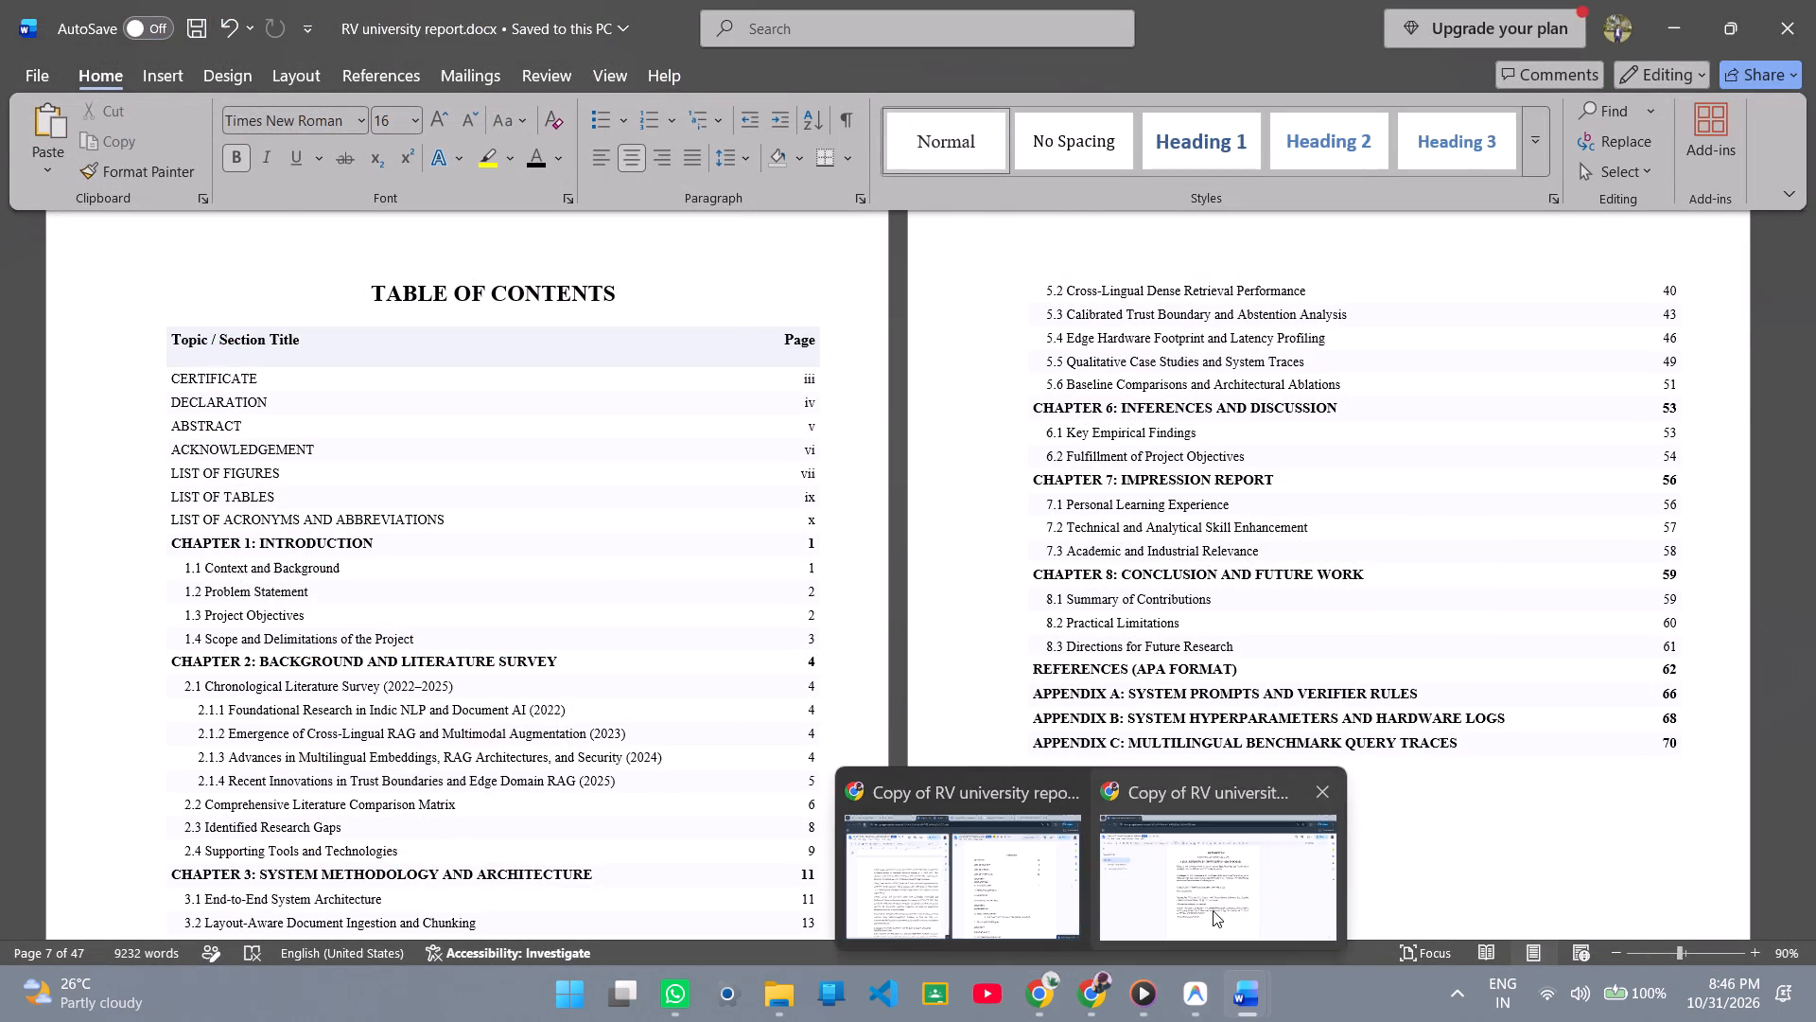
# Switch to Copy of RV university report format in Chrome and examine it from Table 2.1 back through the front matter to the title page.
pyautogui.click(1213, 910)
pyautogui.scroll(11, 1055, 614)
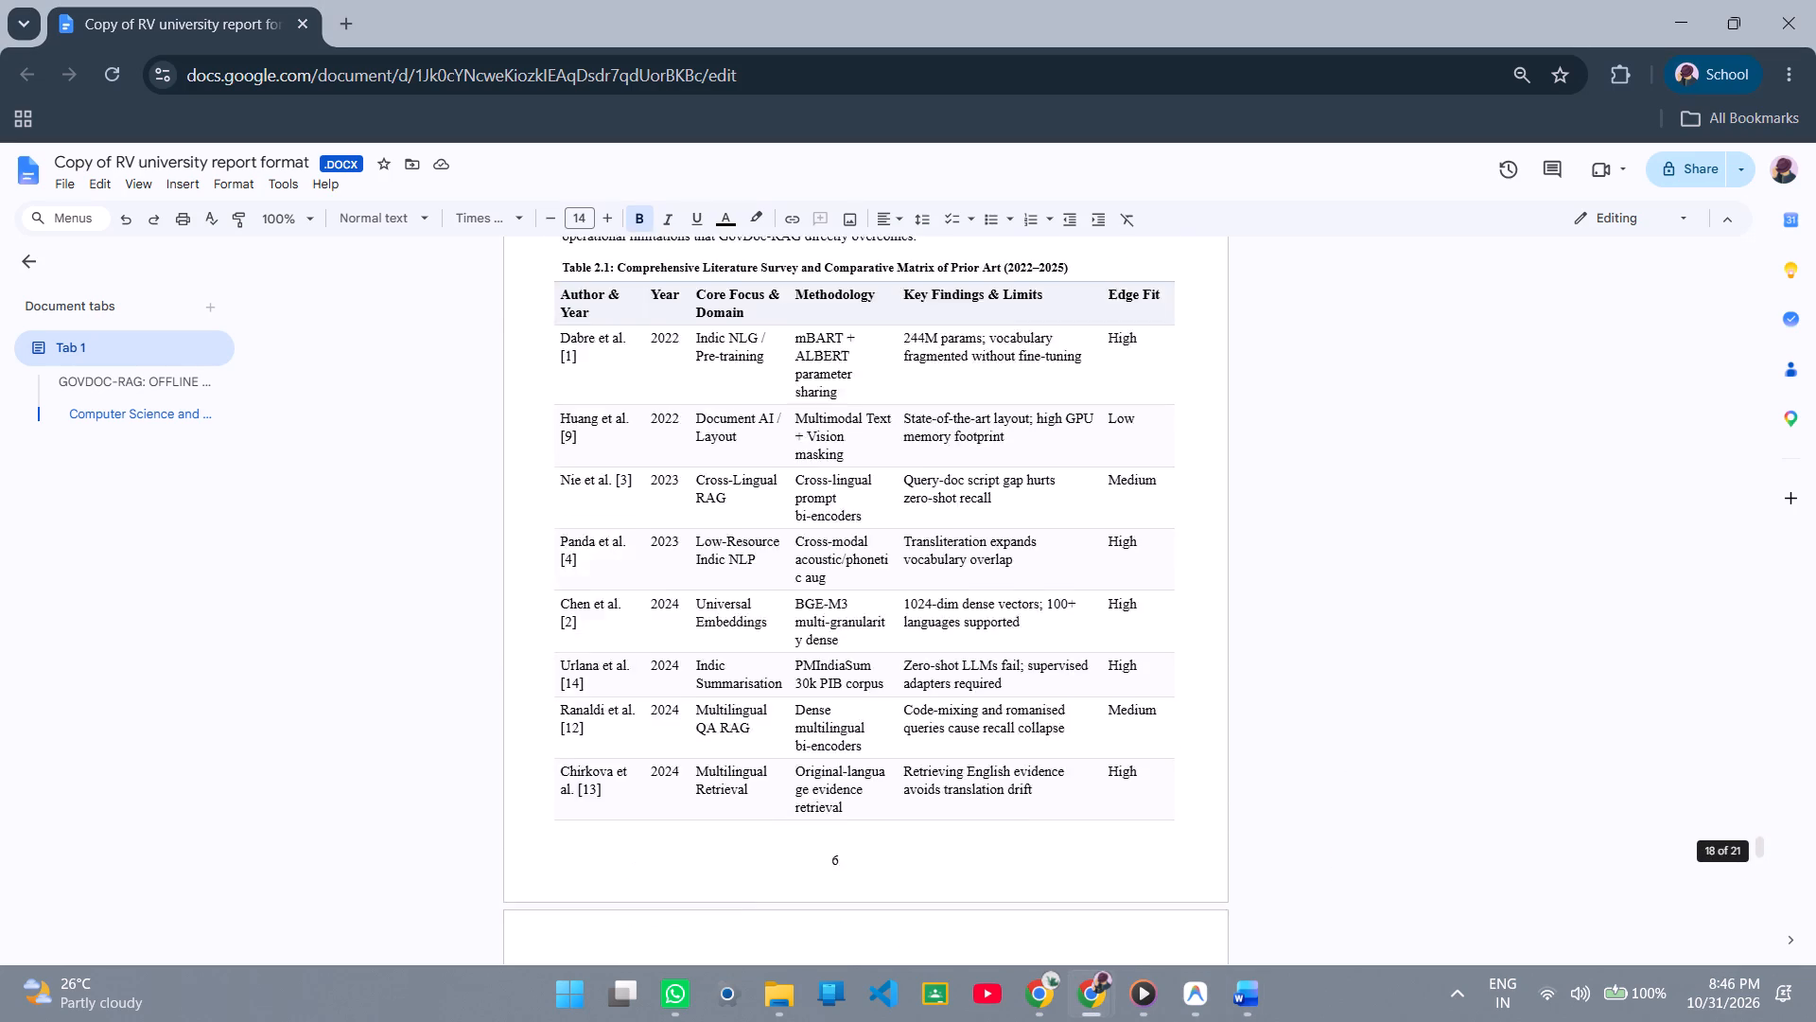
pyautogui.scroll(4, 1055, 614)
pyautogui.scroll(20, 1055, 614)
pyautogui.scroll(1, 1055, 614)
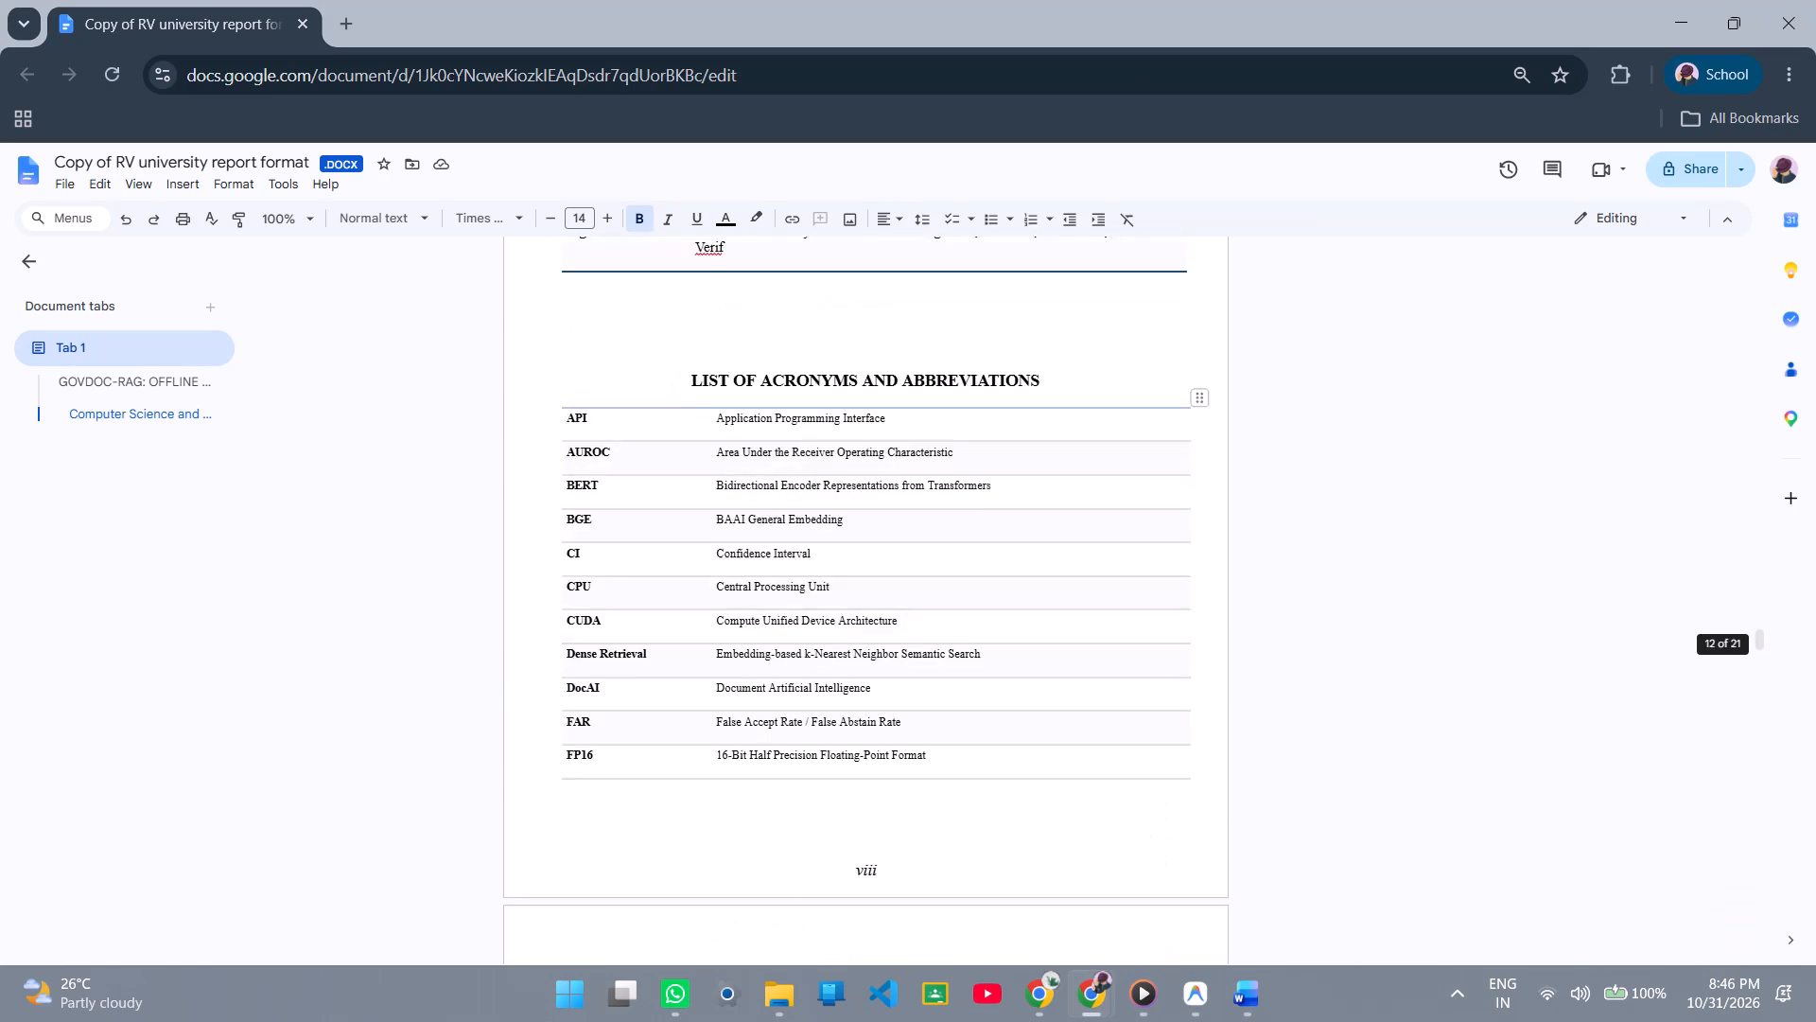
pyautogui.scroll(10, 1055, 614)
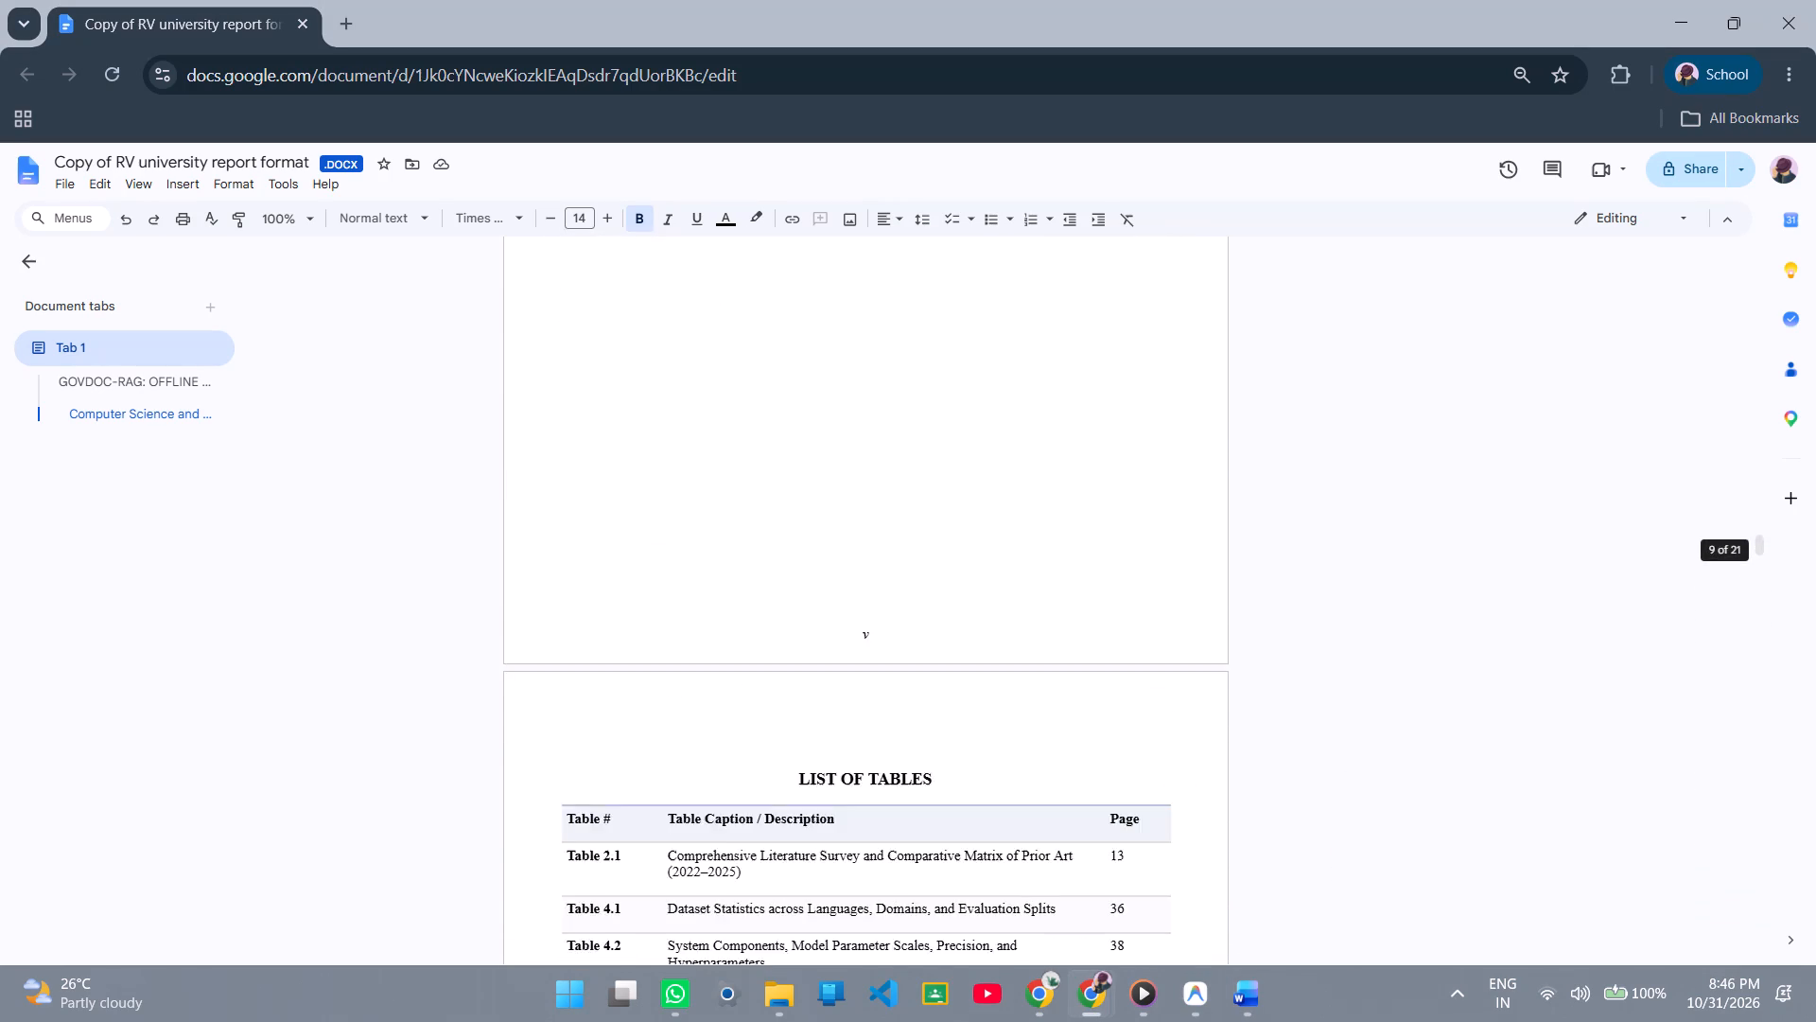
pyautogui.scroll(20, 1055, 614)
pyautogui.scroll(20, 1055, 614)
pyautogui.scroll(6, 1055, 614)
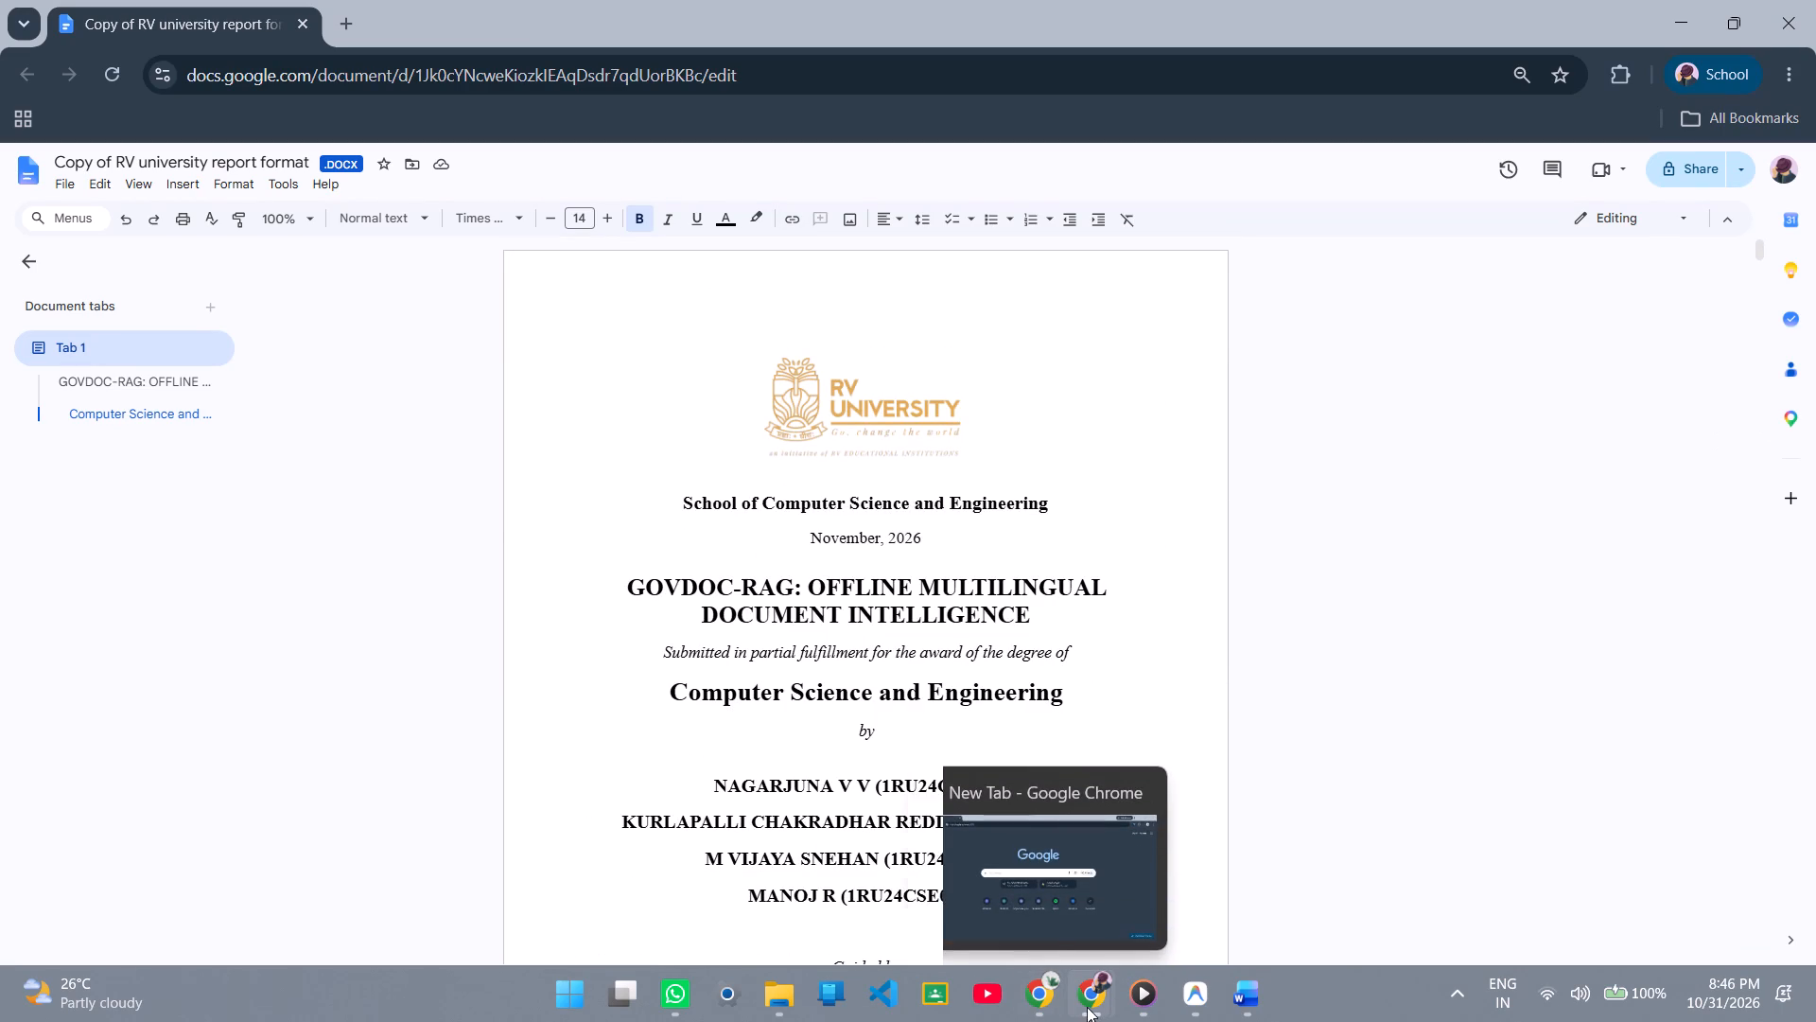
# Switch to Chrome's split view and examine the official format's Certificate, Declaration and Acknowledgement pages and the start of its CONTENTS.
pyautogui.click(1172, 903)
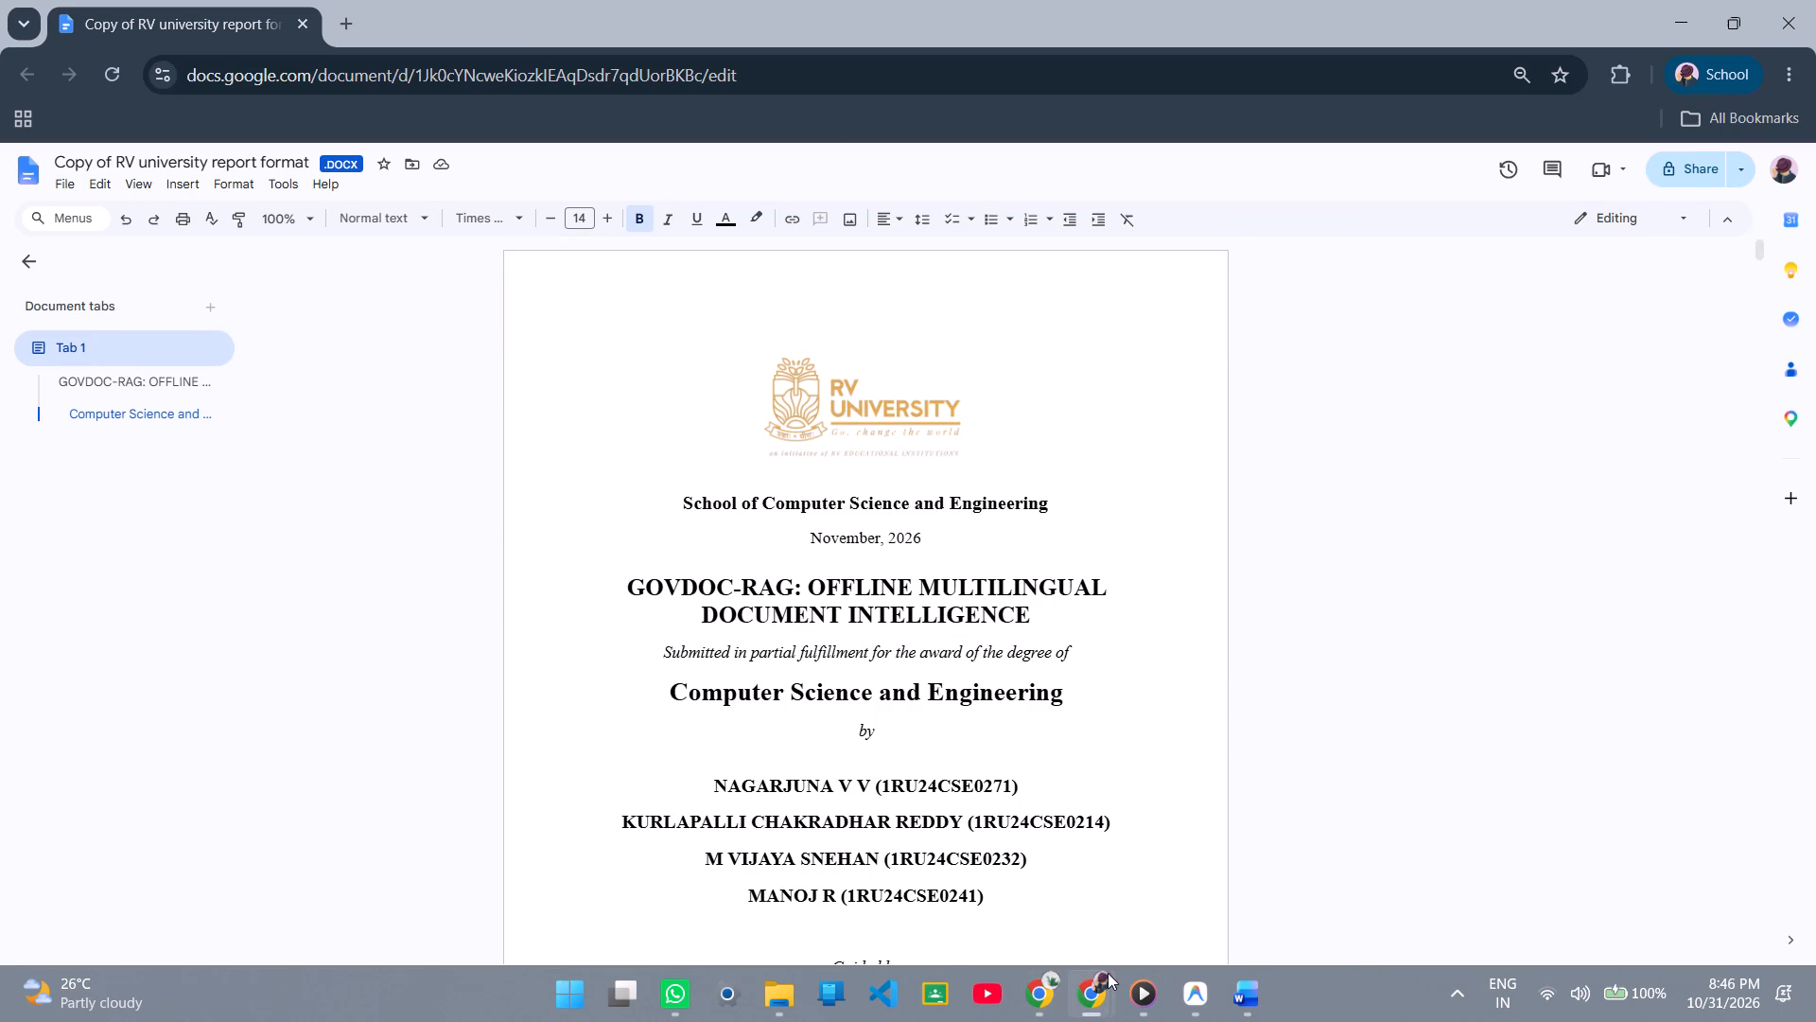
pyautogui.click(995, 918)
pyautogui.scroll(6, 1193, 546)
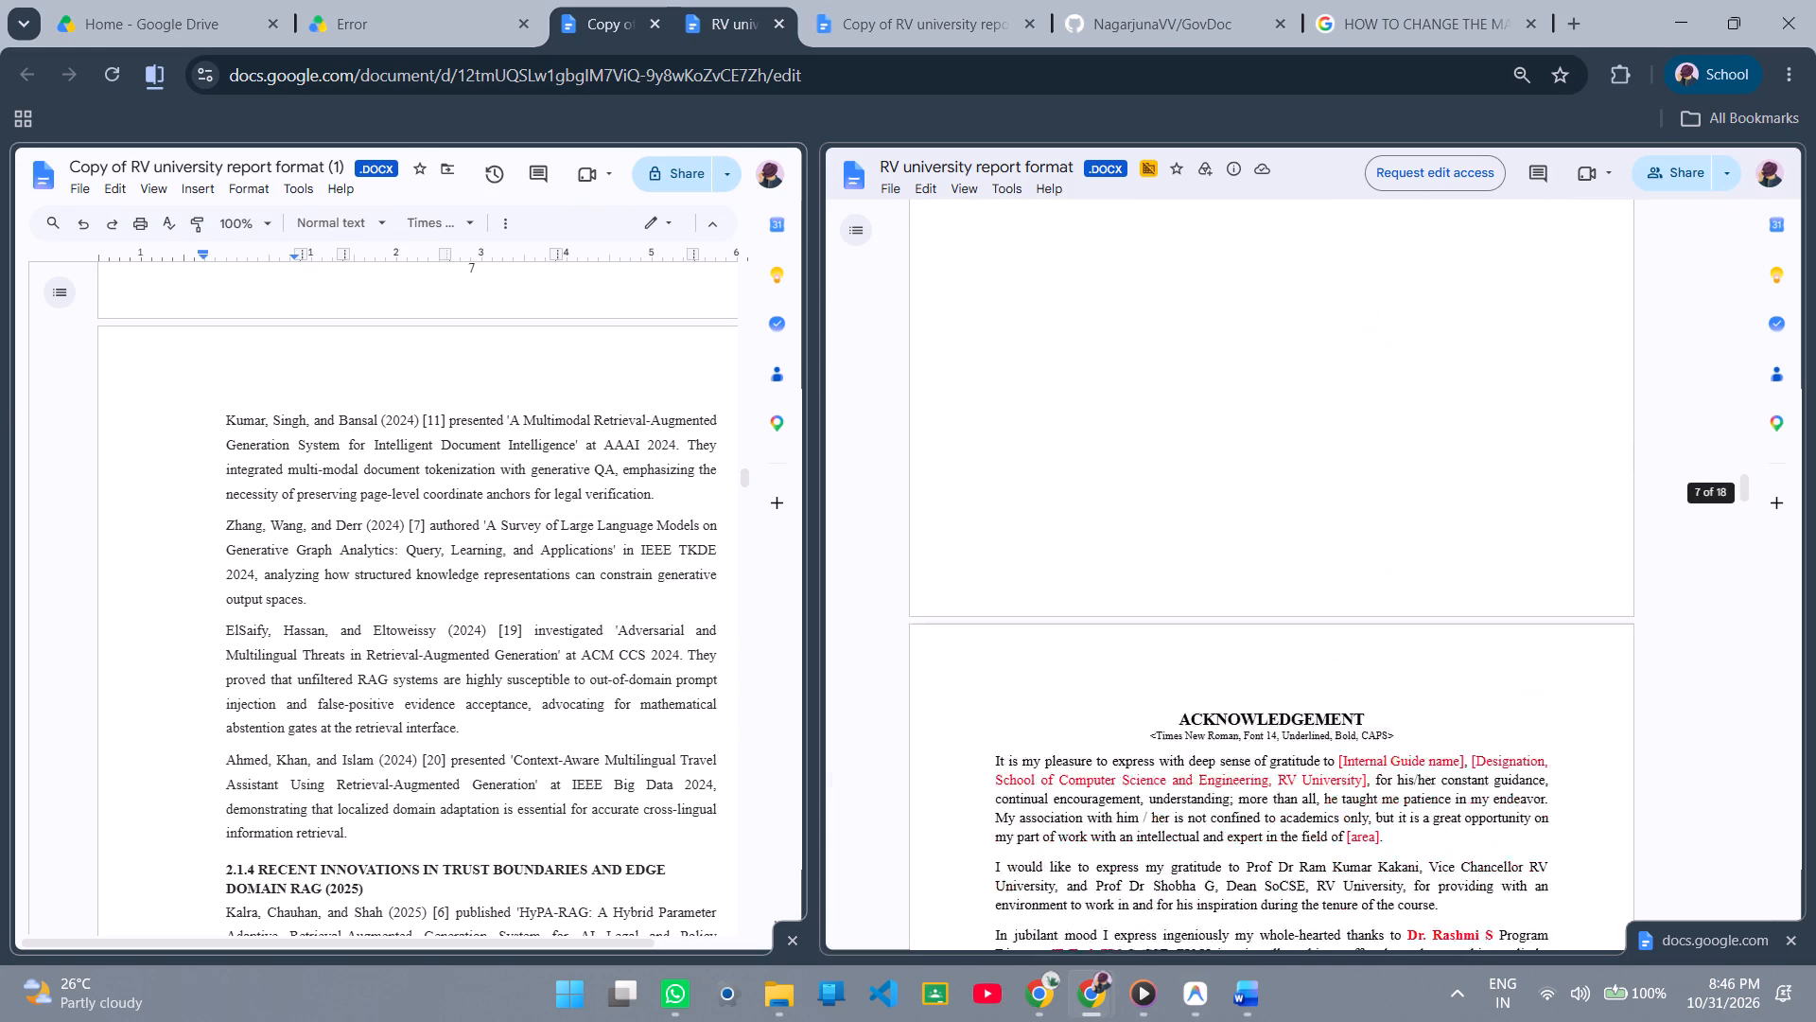
pyautogui.scroll(-5, 1193, 546)
pyautogui.scroll(19, 1193, 546)
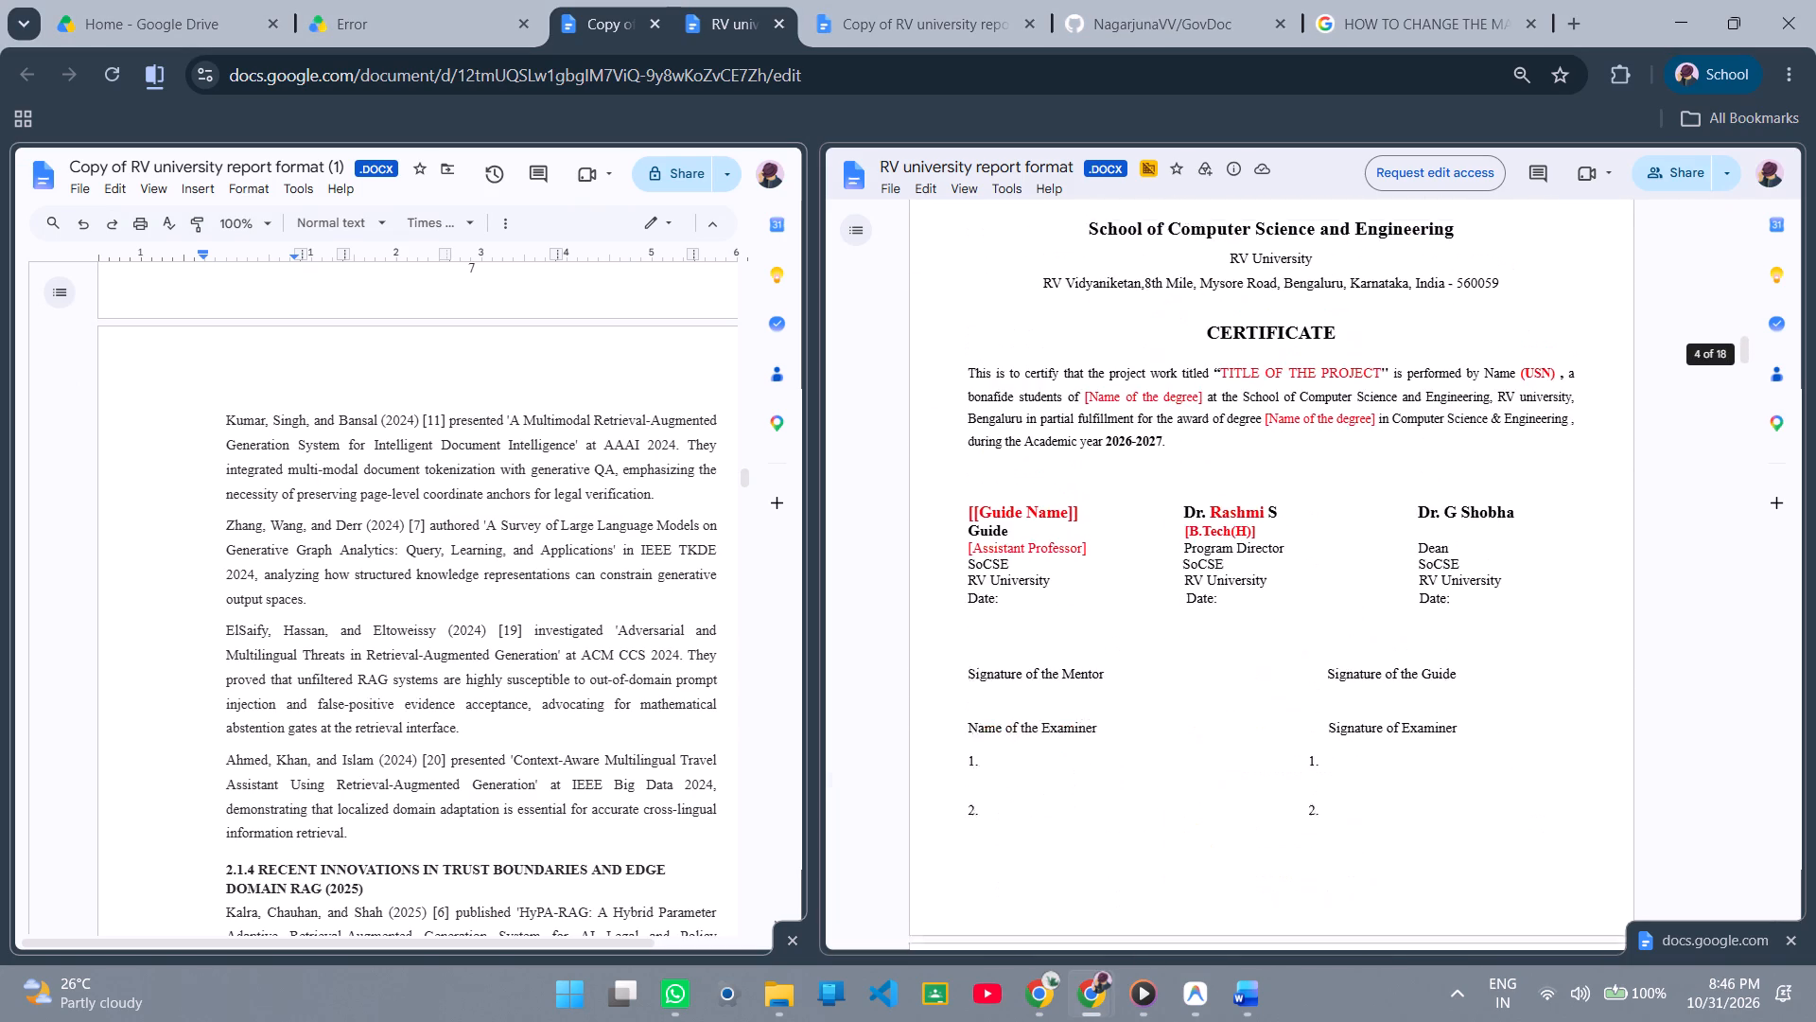
pyautogui.scroll(-4, 1193, 546)
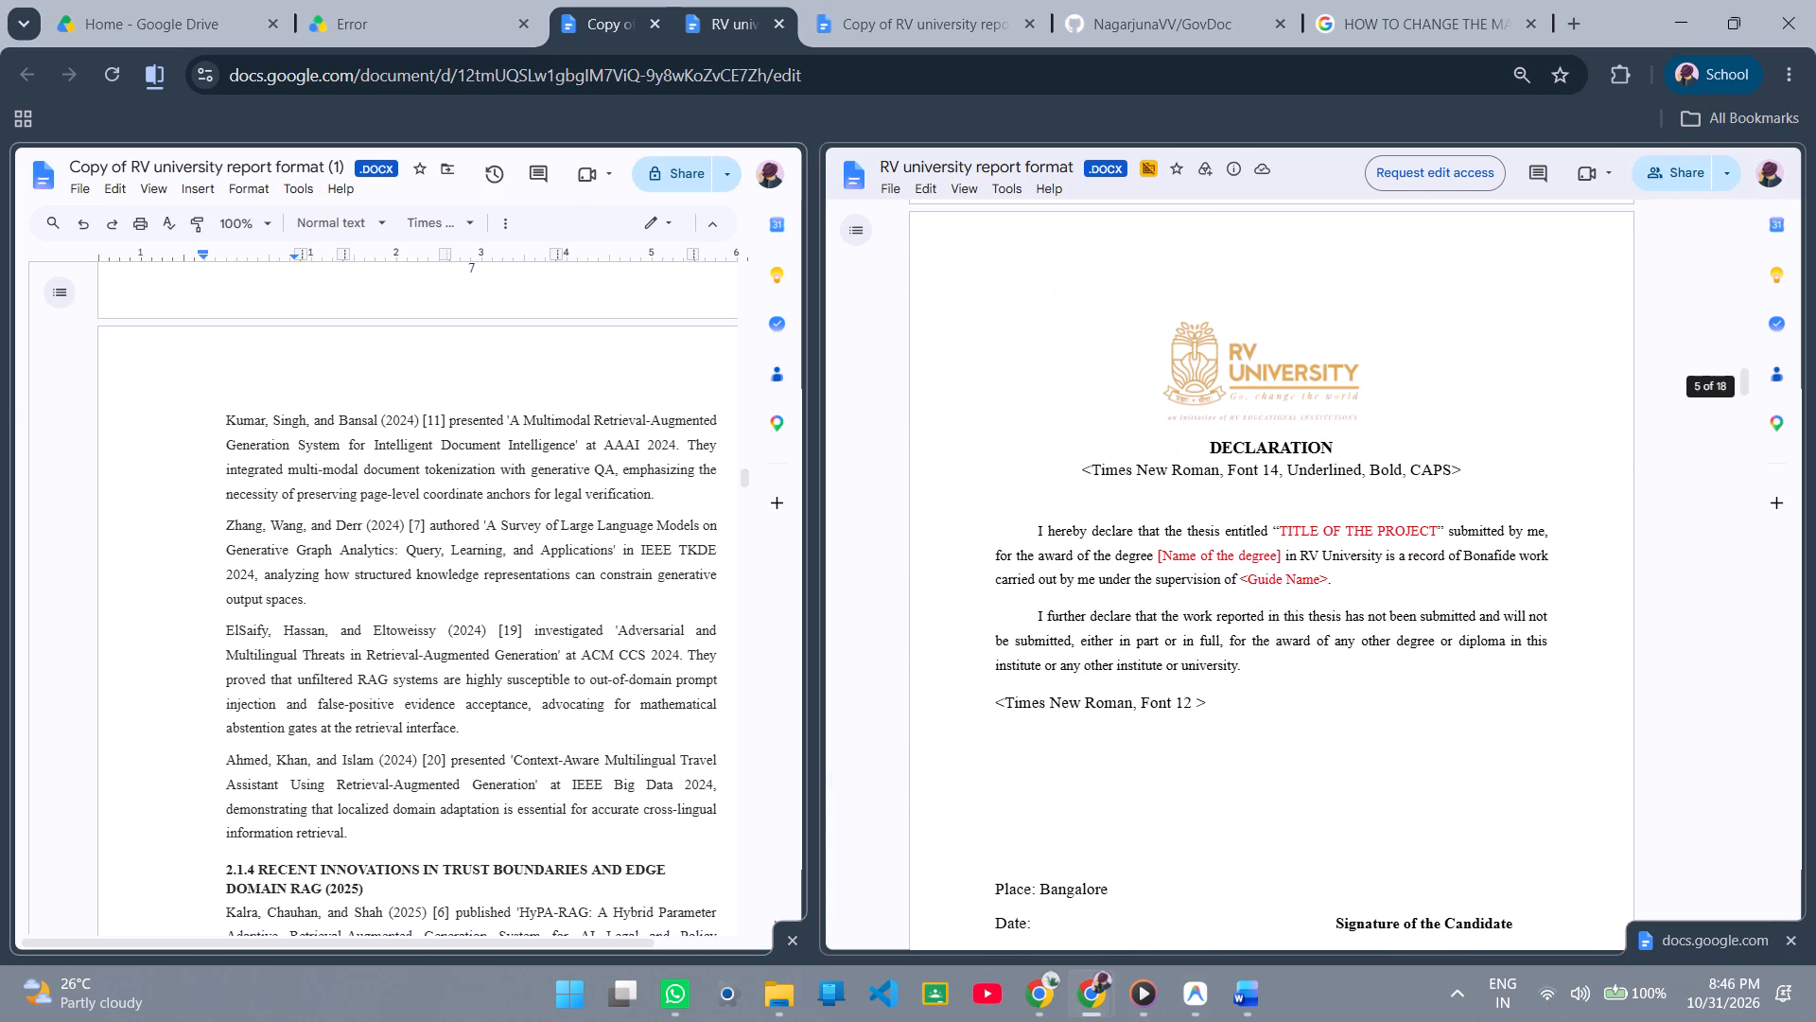
pyautogui.scroll(-16, 1193, 546)
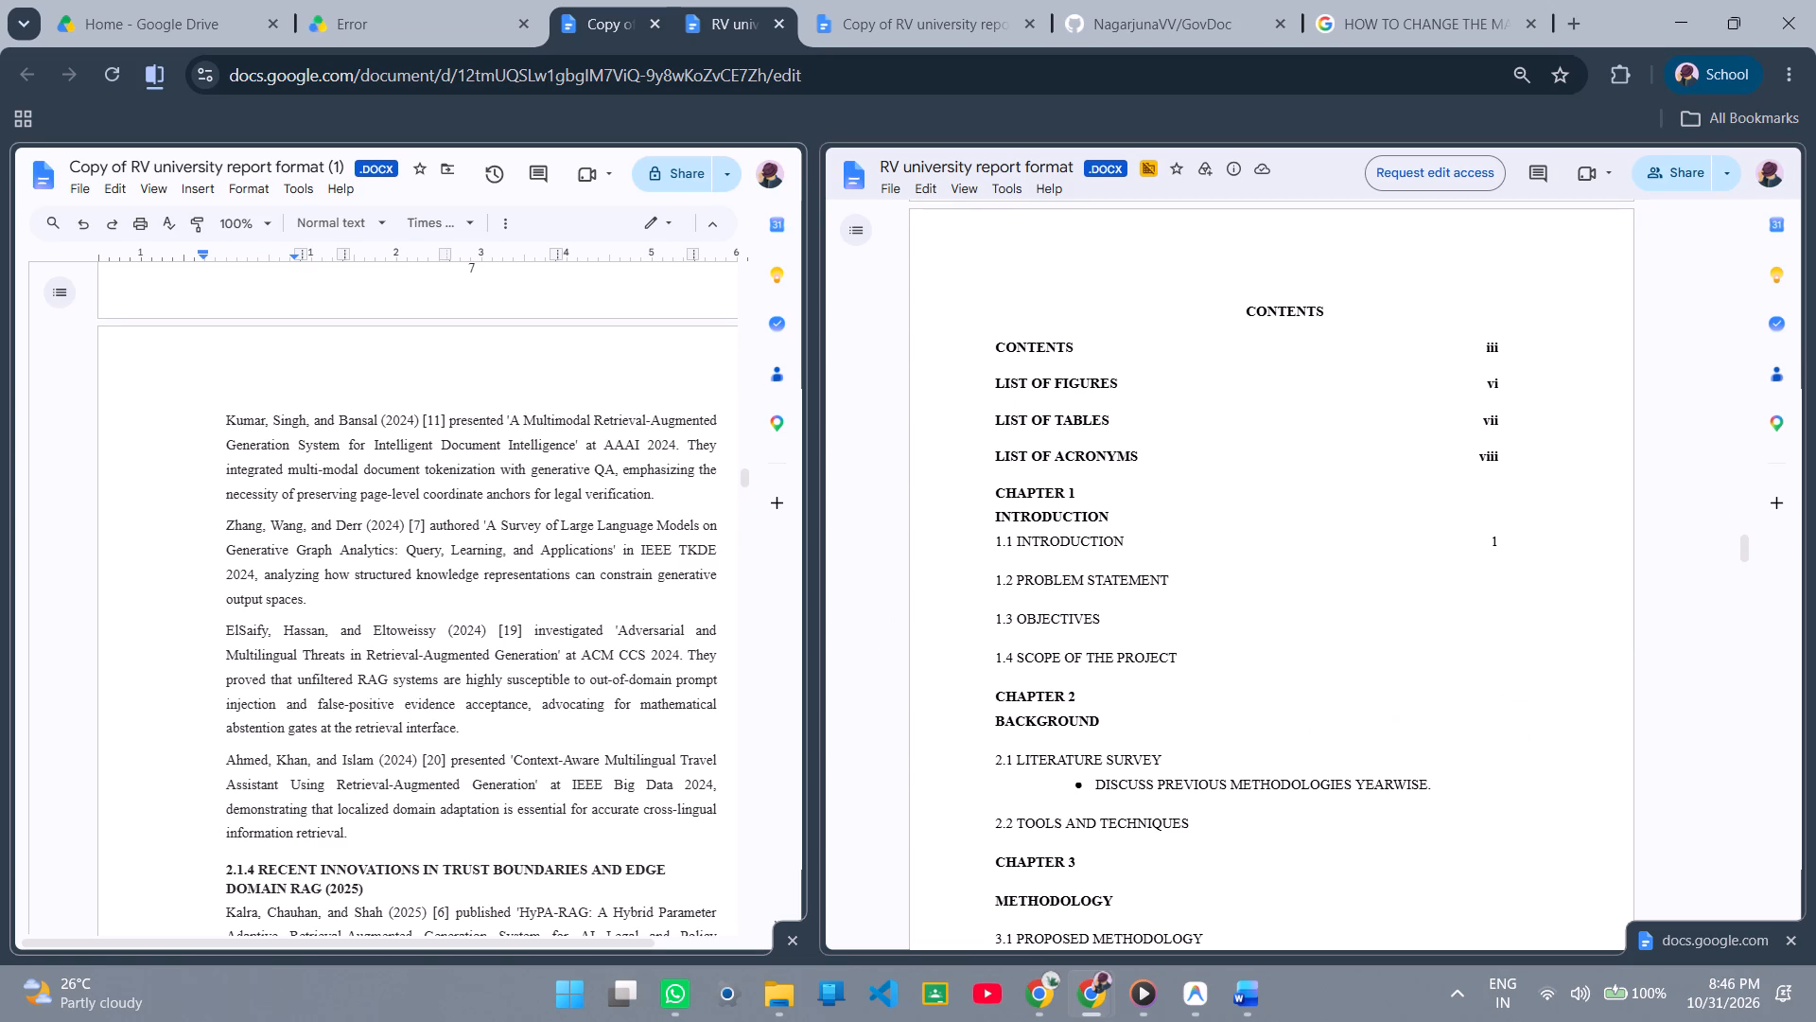
pyautogui.scroll(1, 1110, 486)
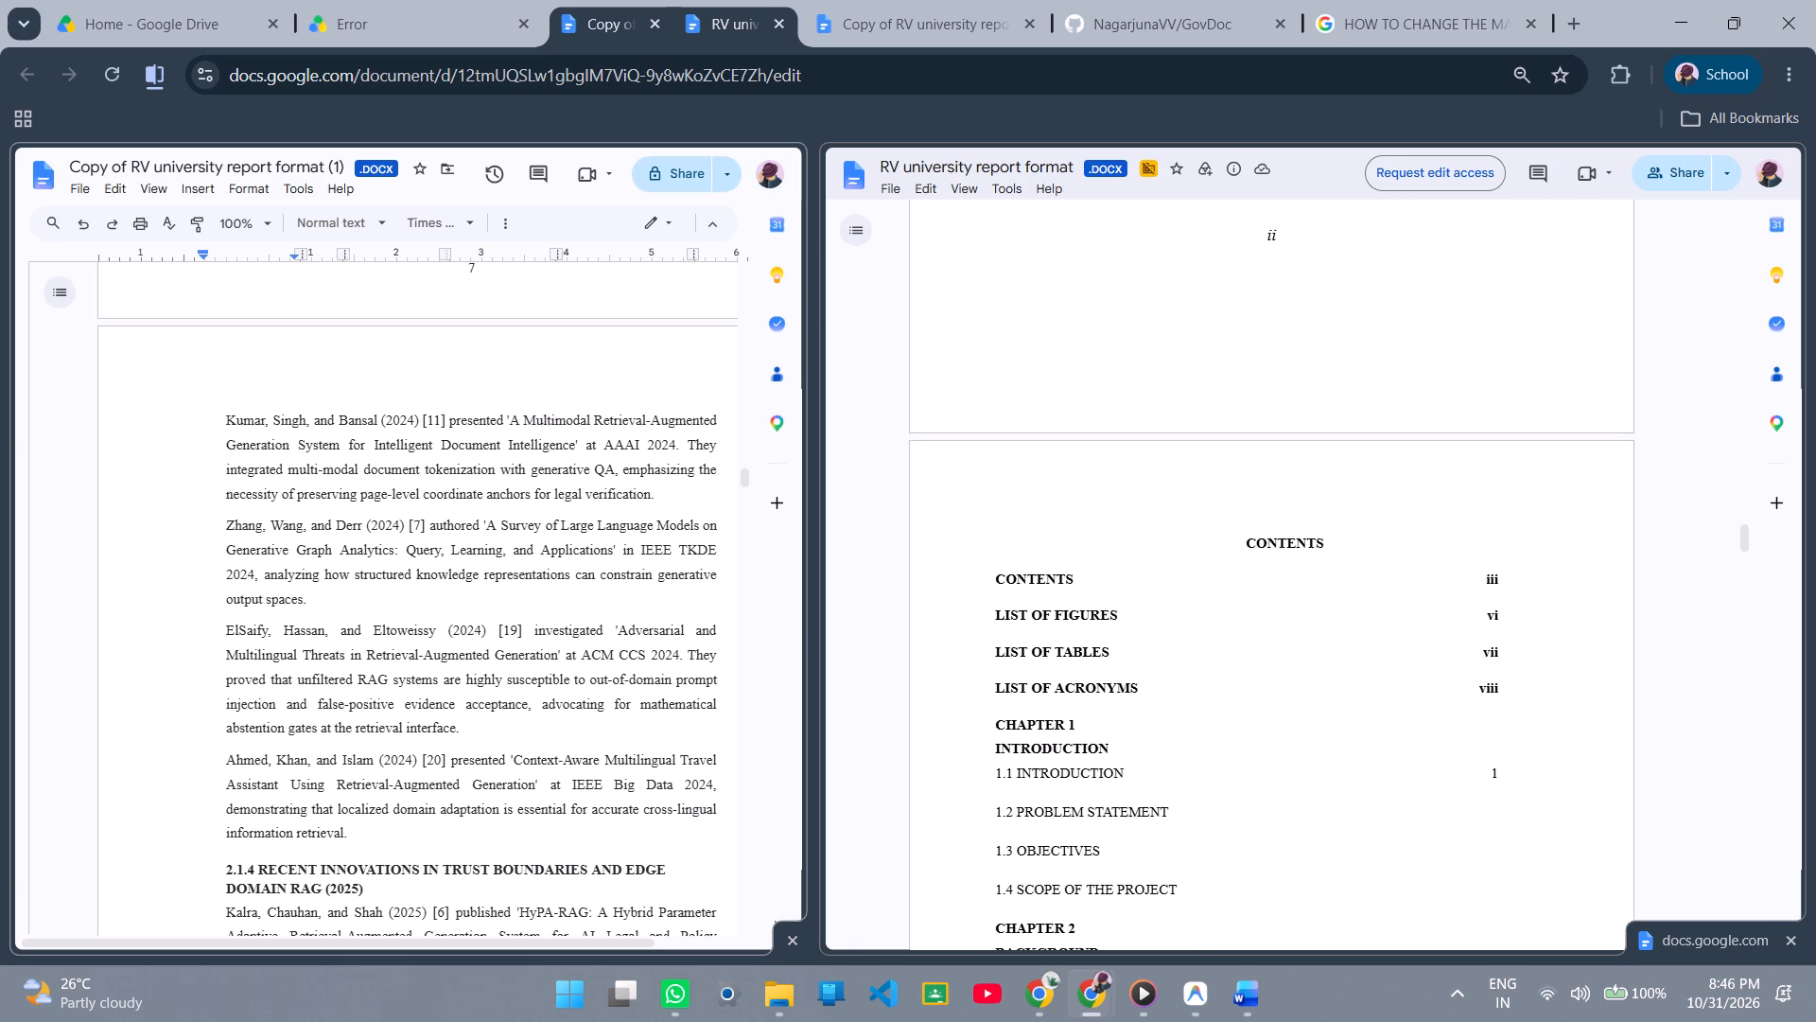
# Check the official CONTENTS page, switch to the report in Word, and examine its TABLE OF CONTENTS and the preceding Acknowledgement page.
pyautogui.scroll(-1, 1110, 486)
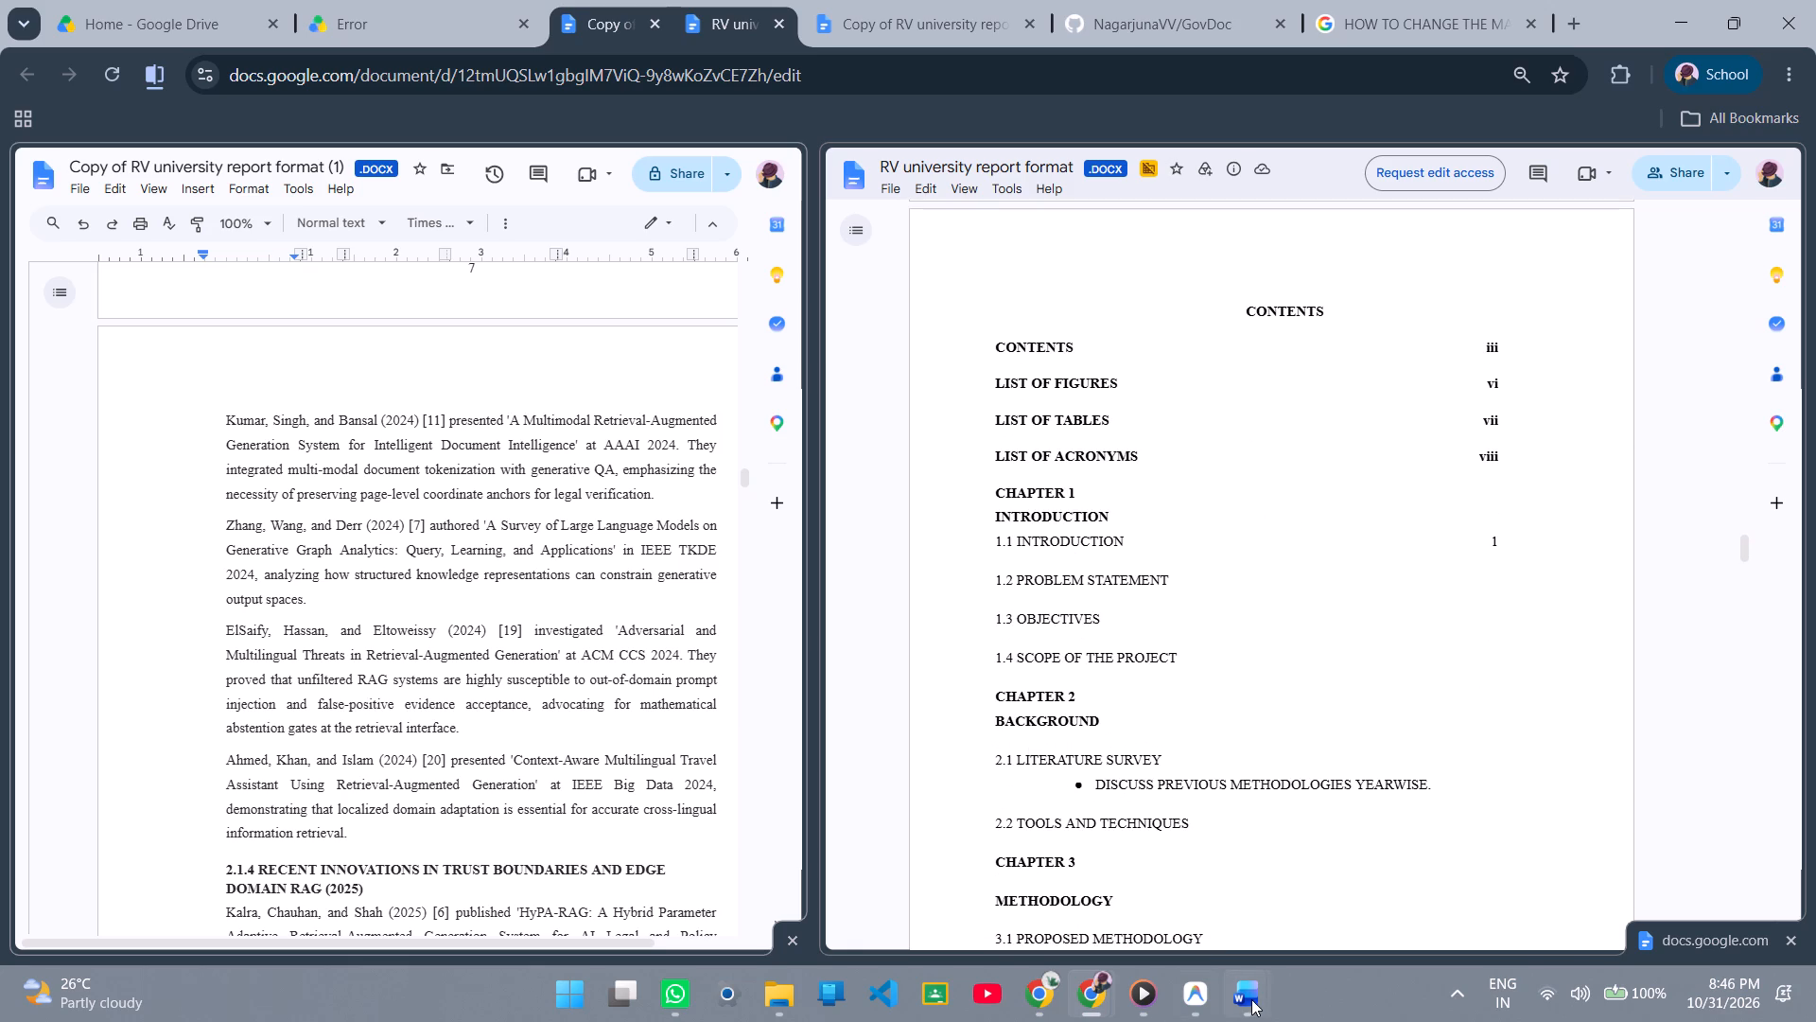
pyautogui.click(1250, 895)
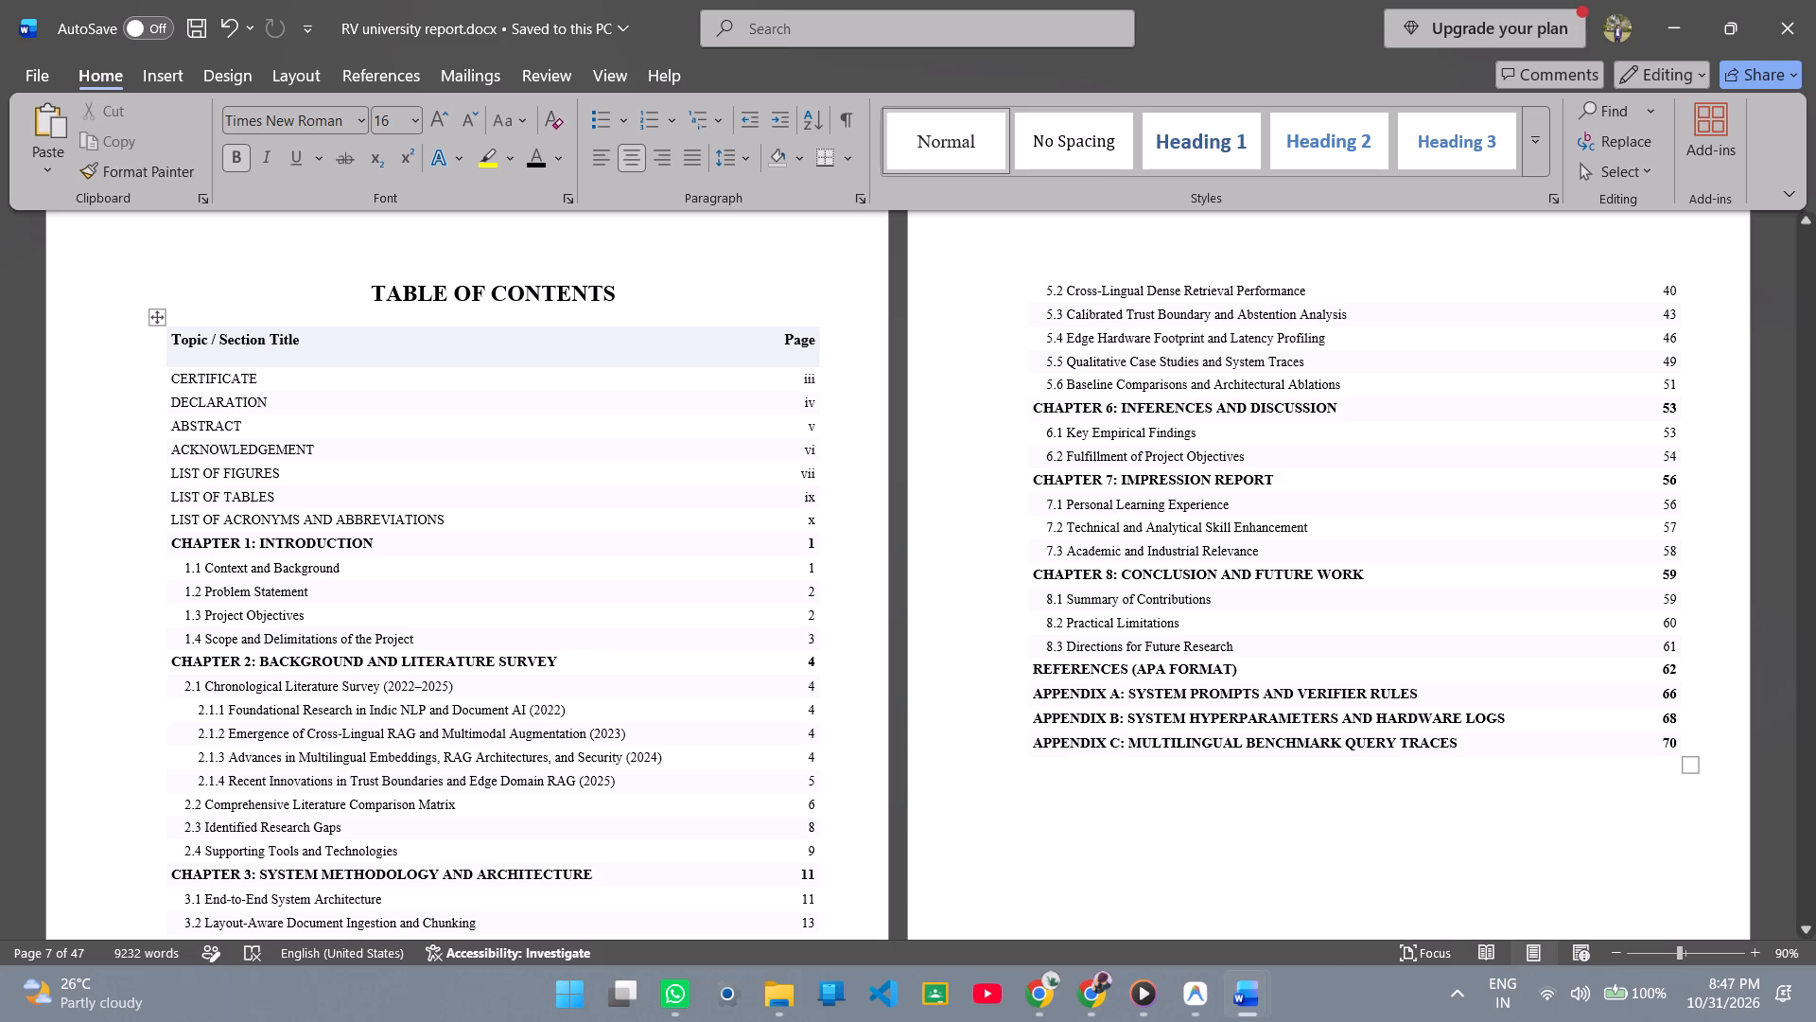
pyautogui.scroll(5, 463, 450)
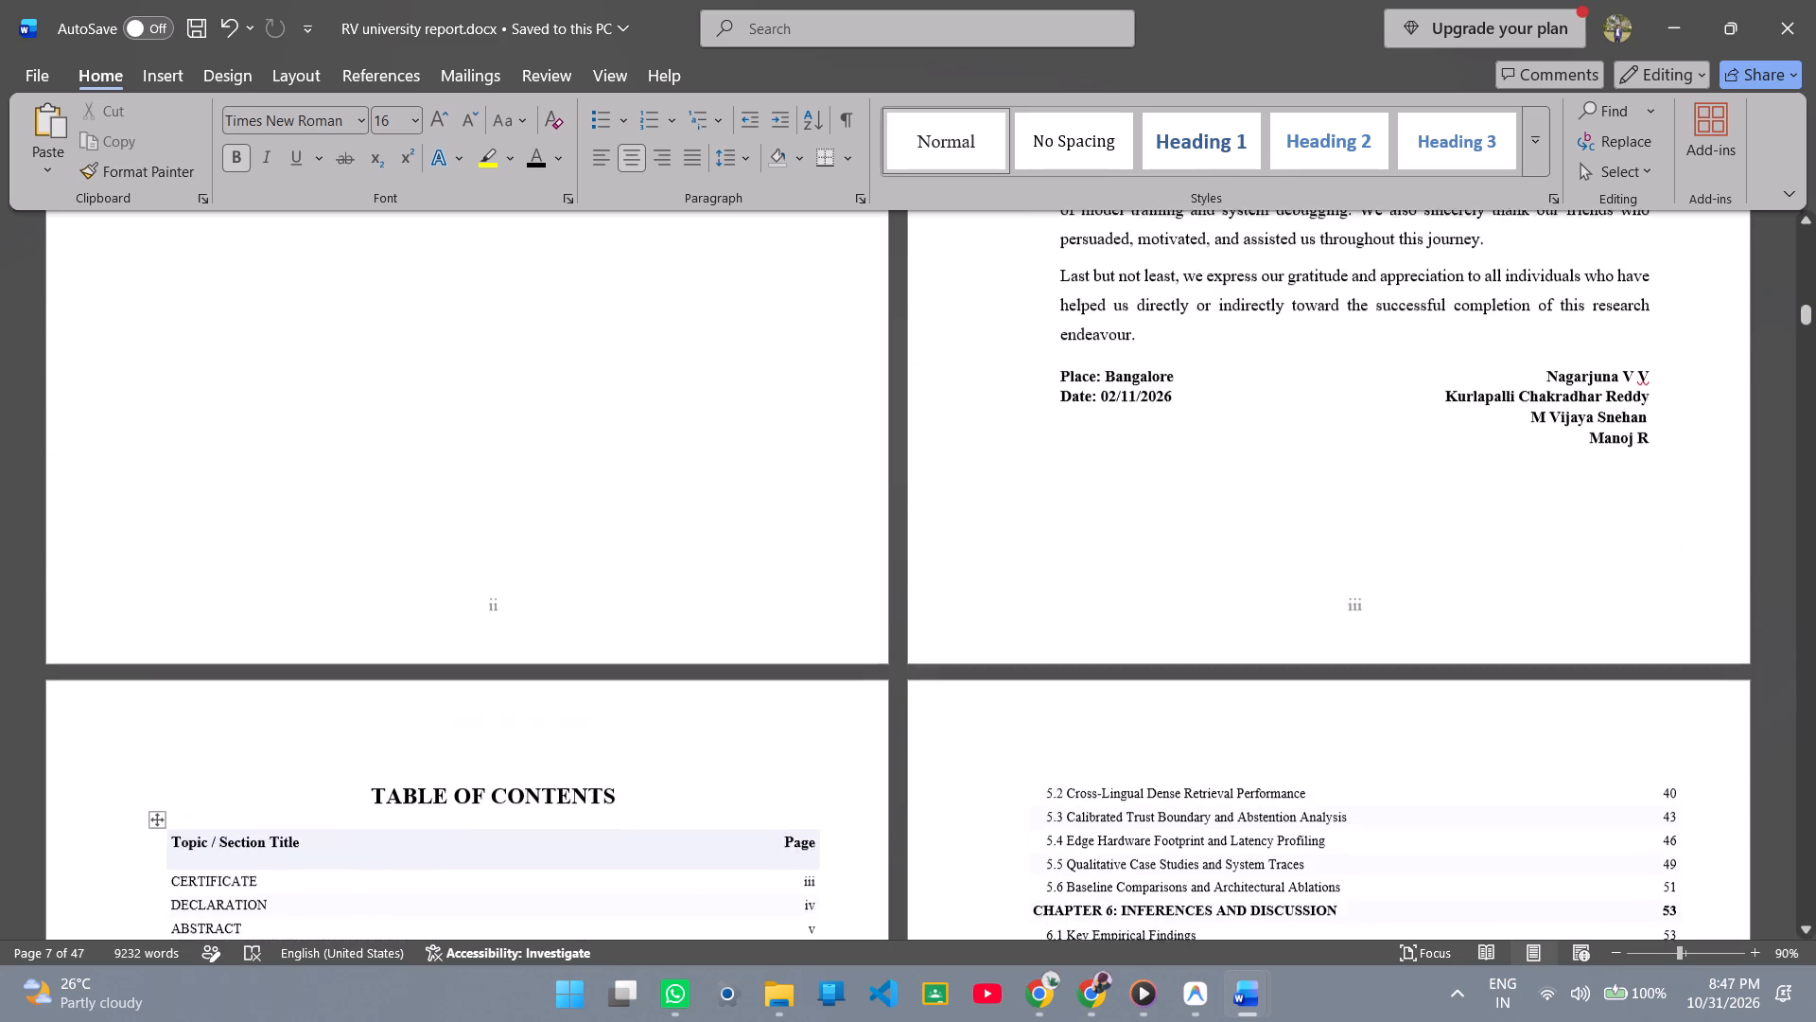
pyautogui.scroll(-6, 463, 450)
pyautogui.scroll(3, 463, 450)
pyautogui.scroll(-1, 247, 536)
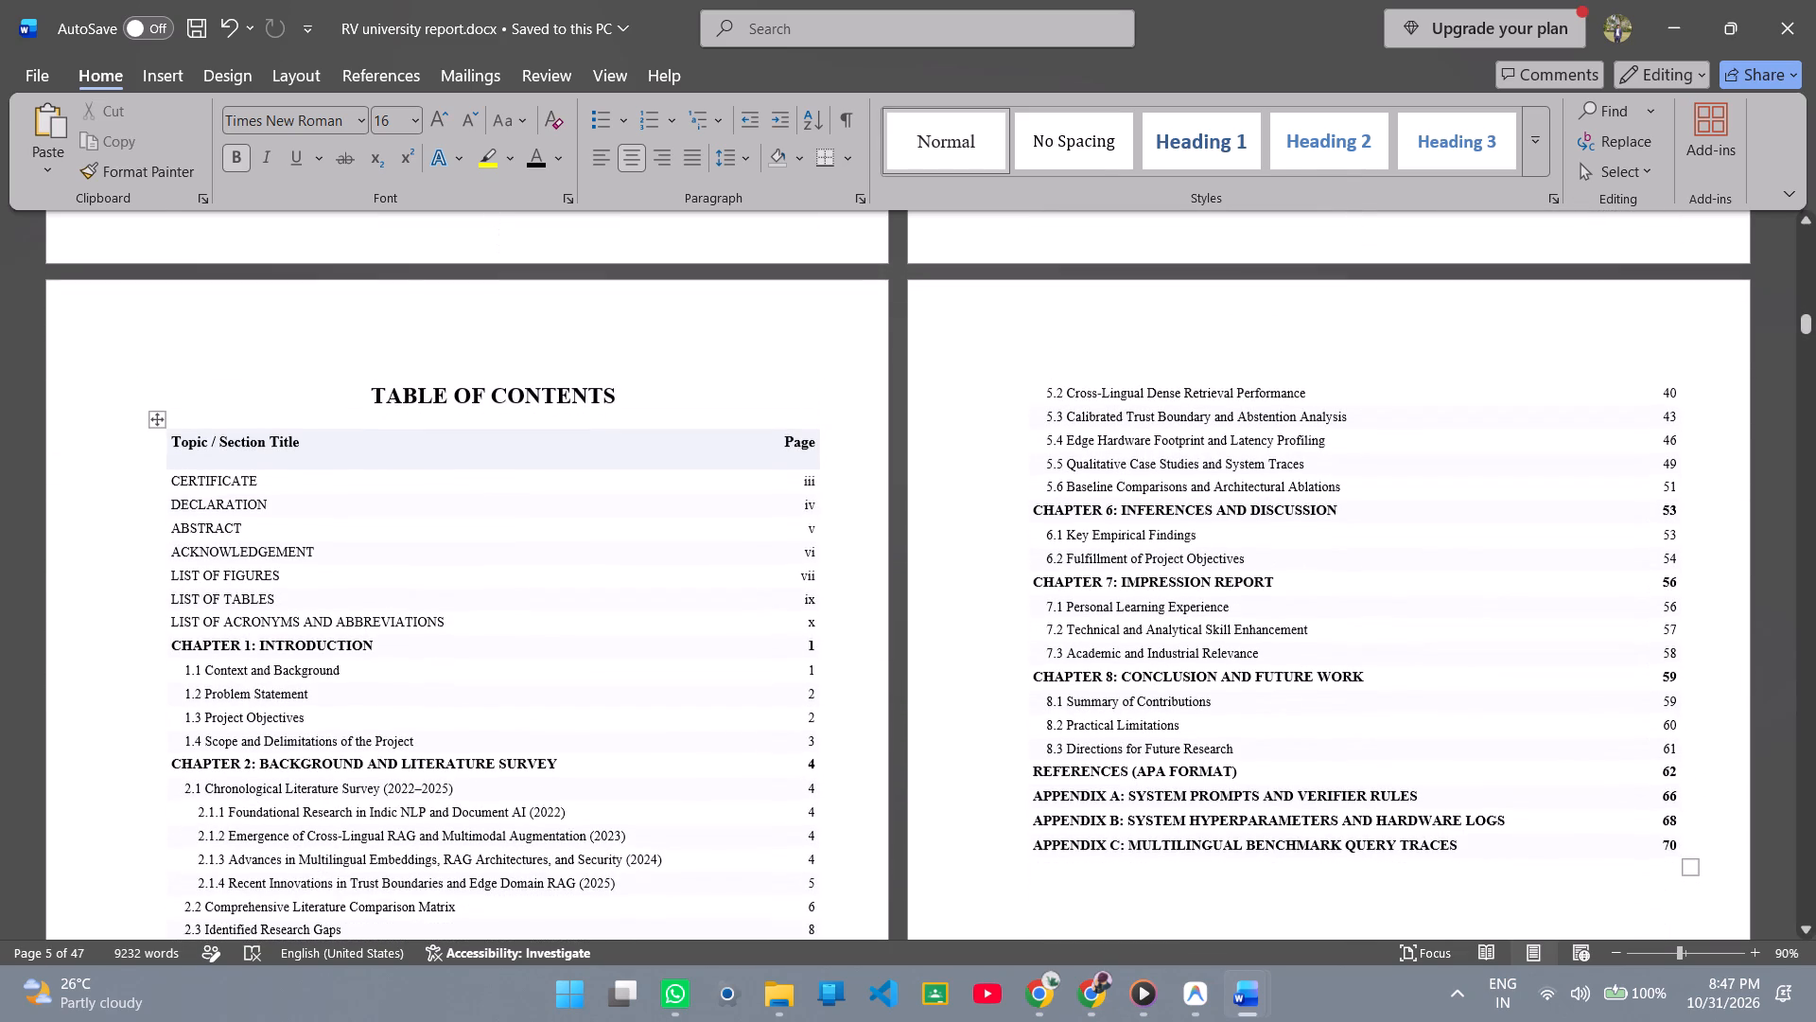
pyautogui.scroll(-1, 466, 478)
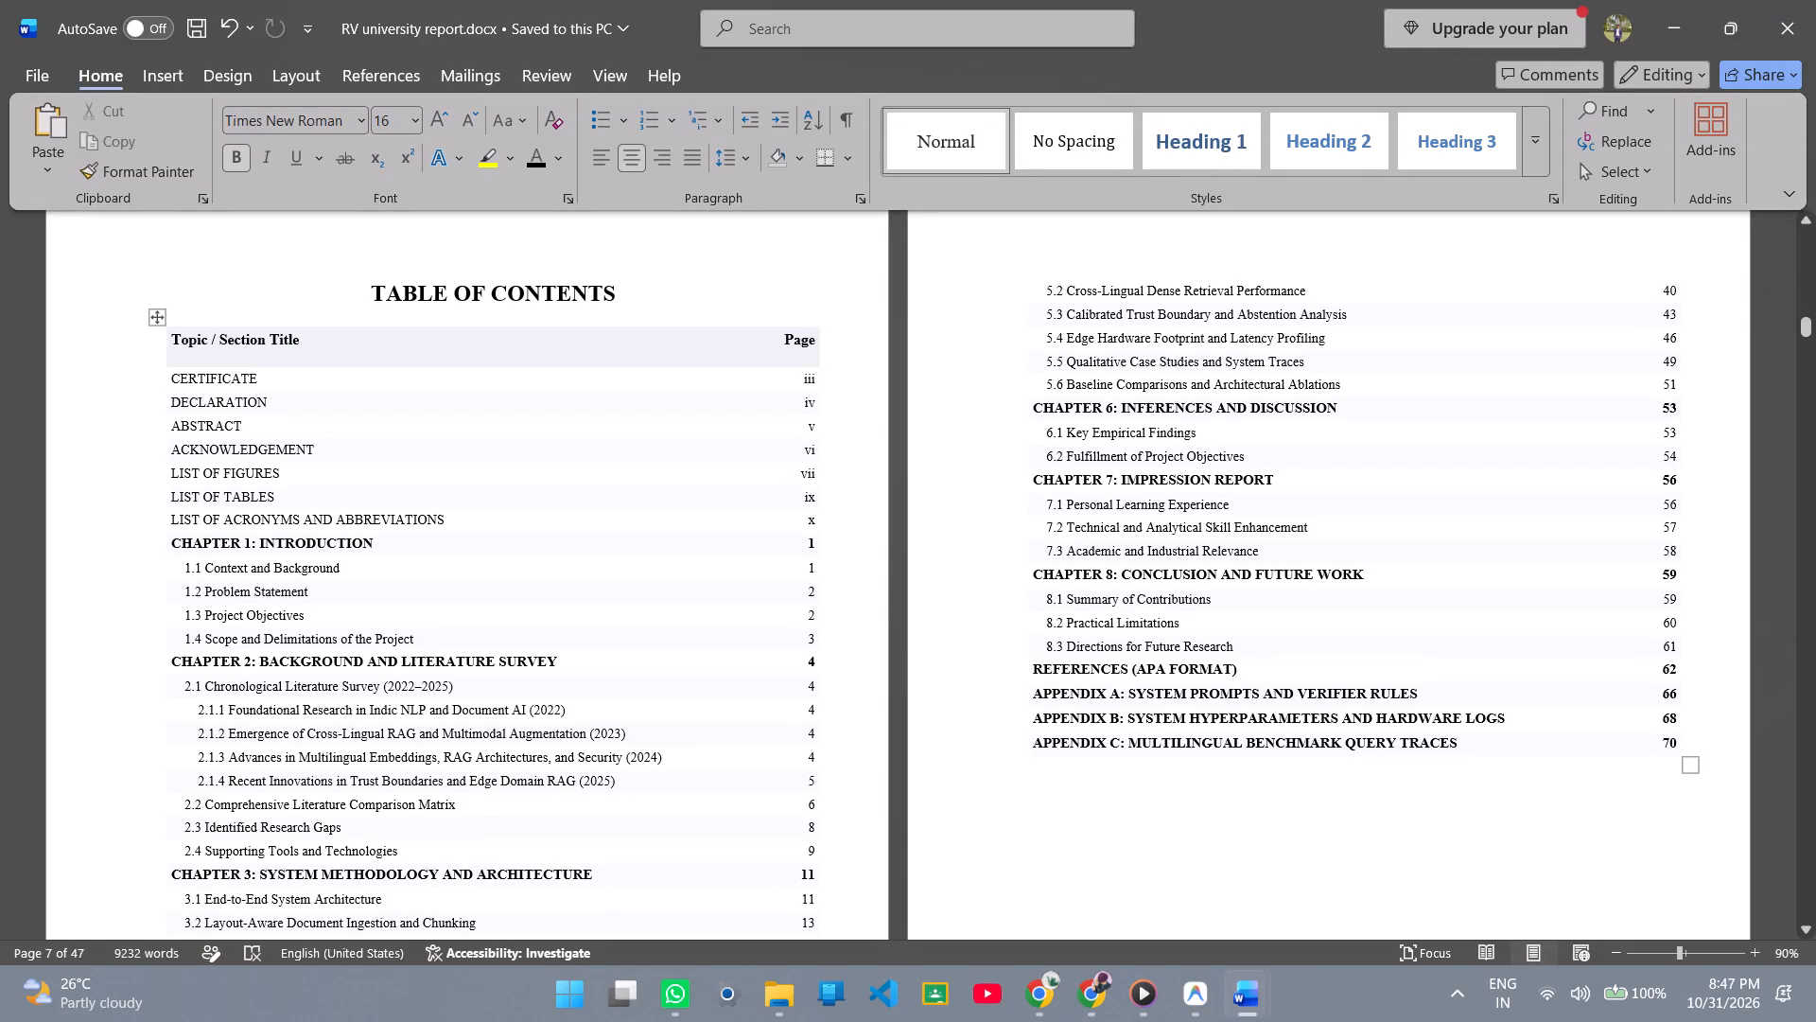
pyautogui.scroll(7, 456, 422)
pyautogui.scroll(-7, 456, 422)
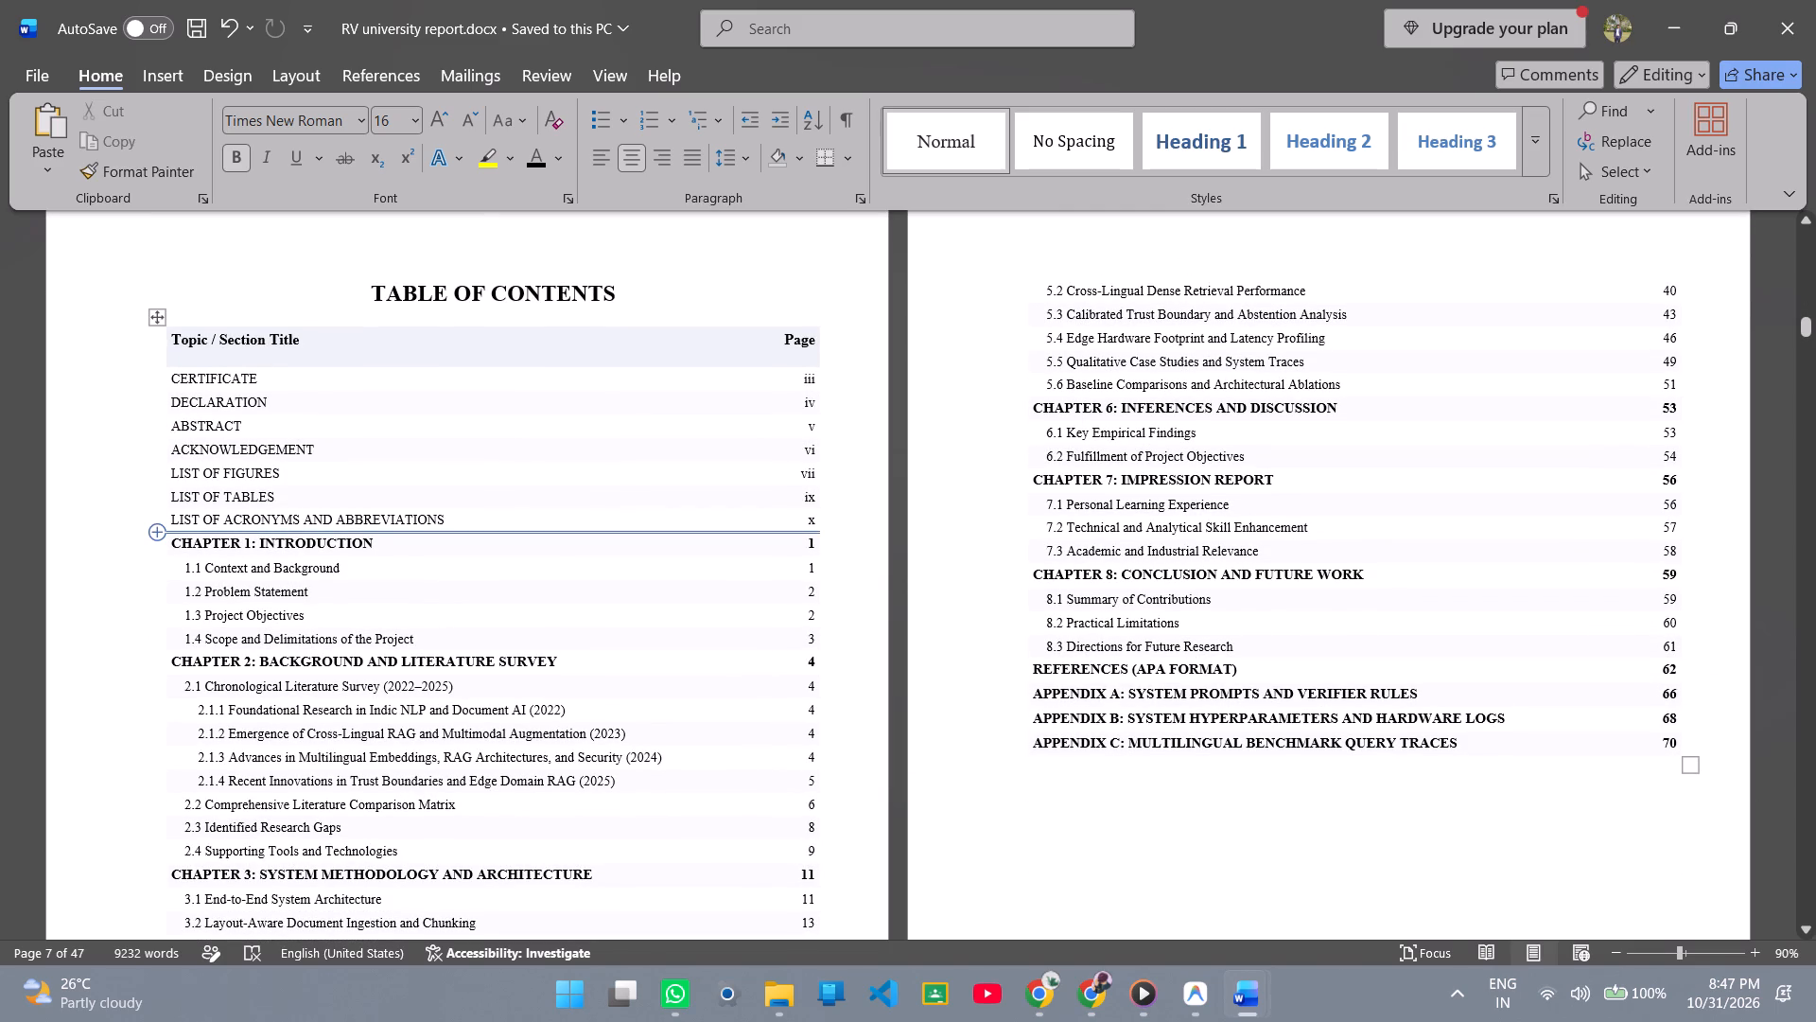
pyautogui.scroll(-4, 520, 378)
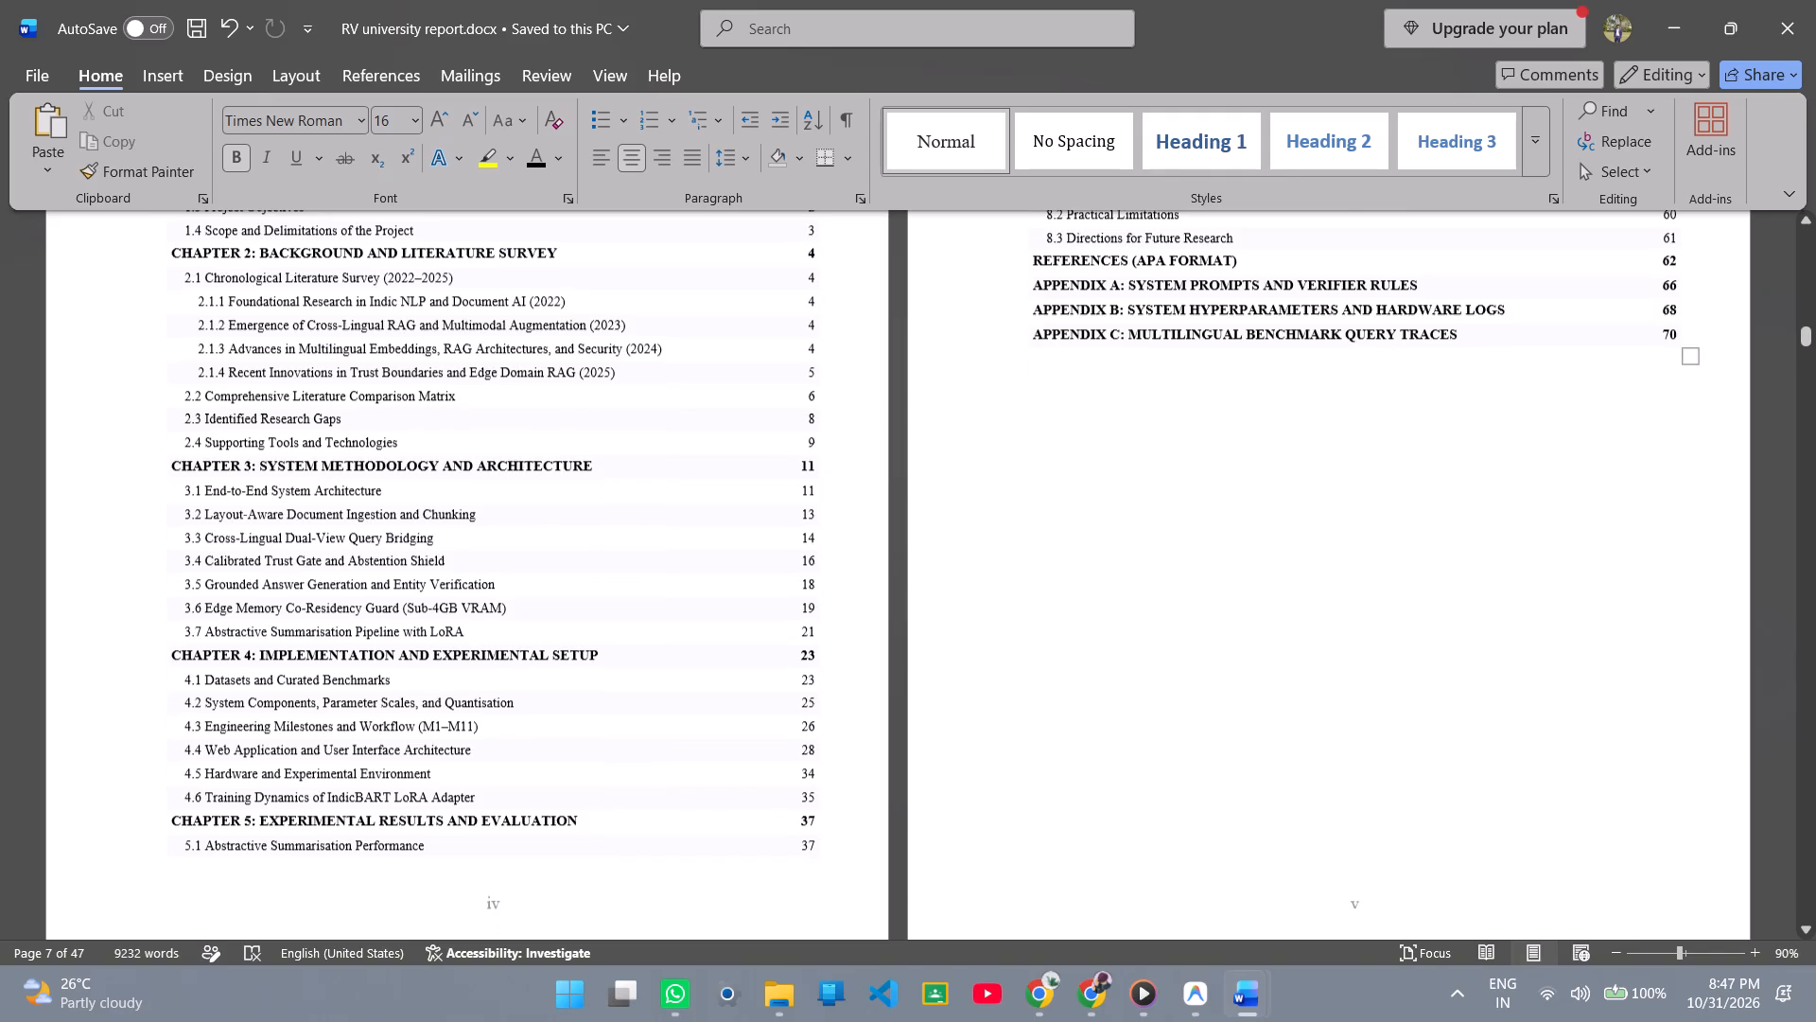
pyautogui.scroll(5, 520, 378)
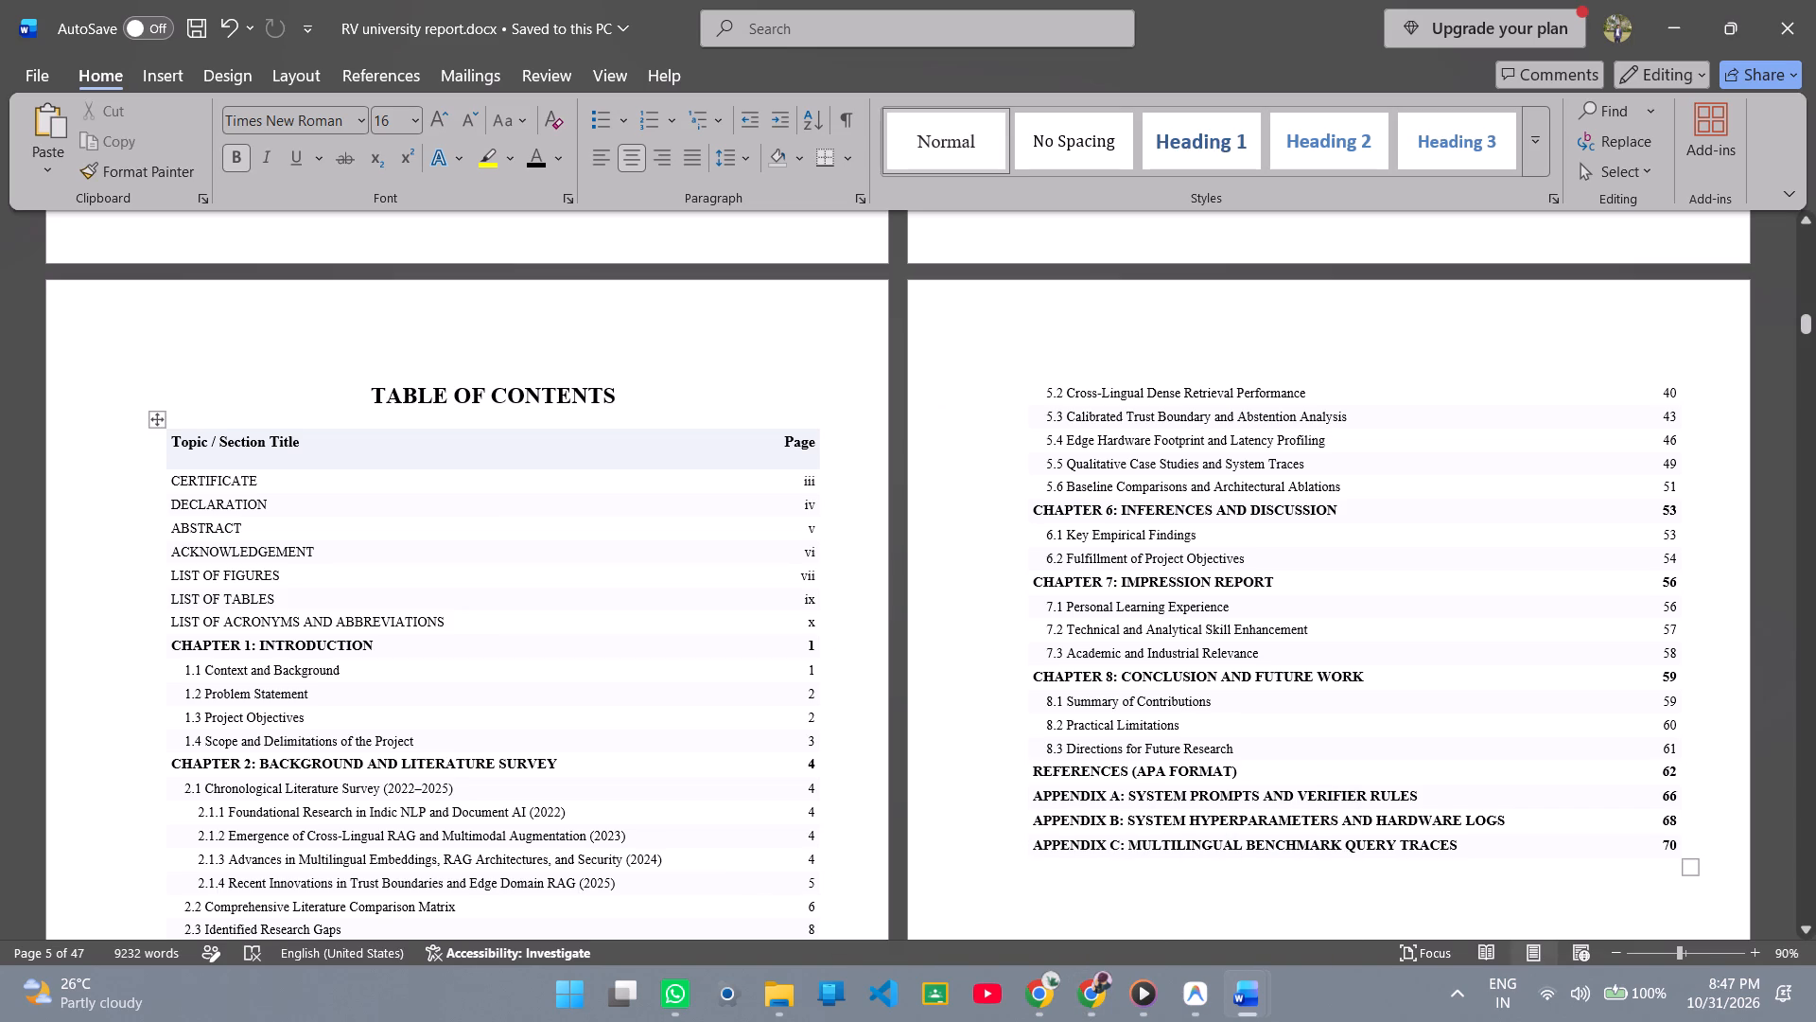
pyautogui.scroll(-2, 601, 541)
pyautogui.scroll(1, 601, 541)
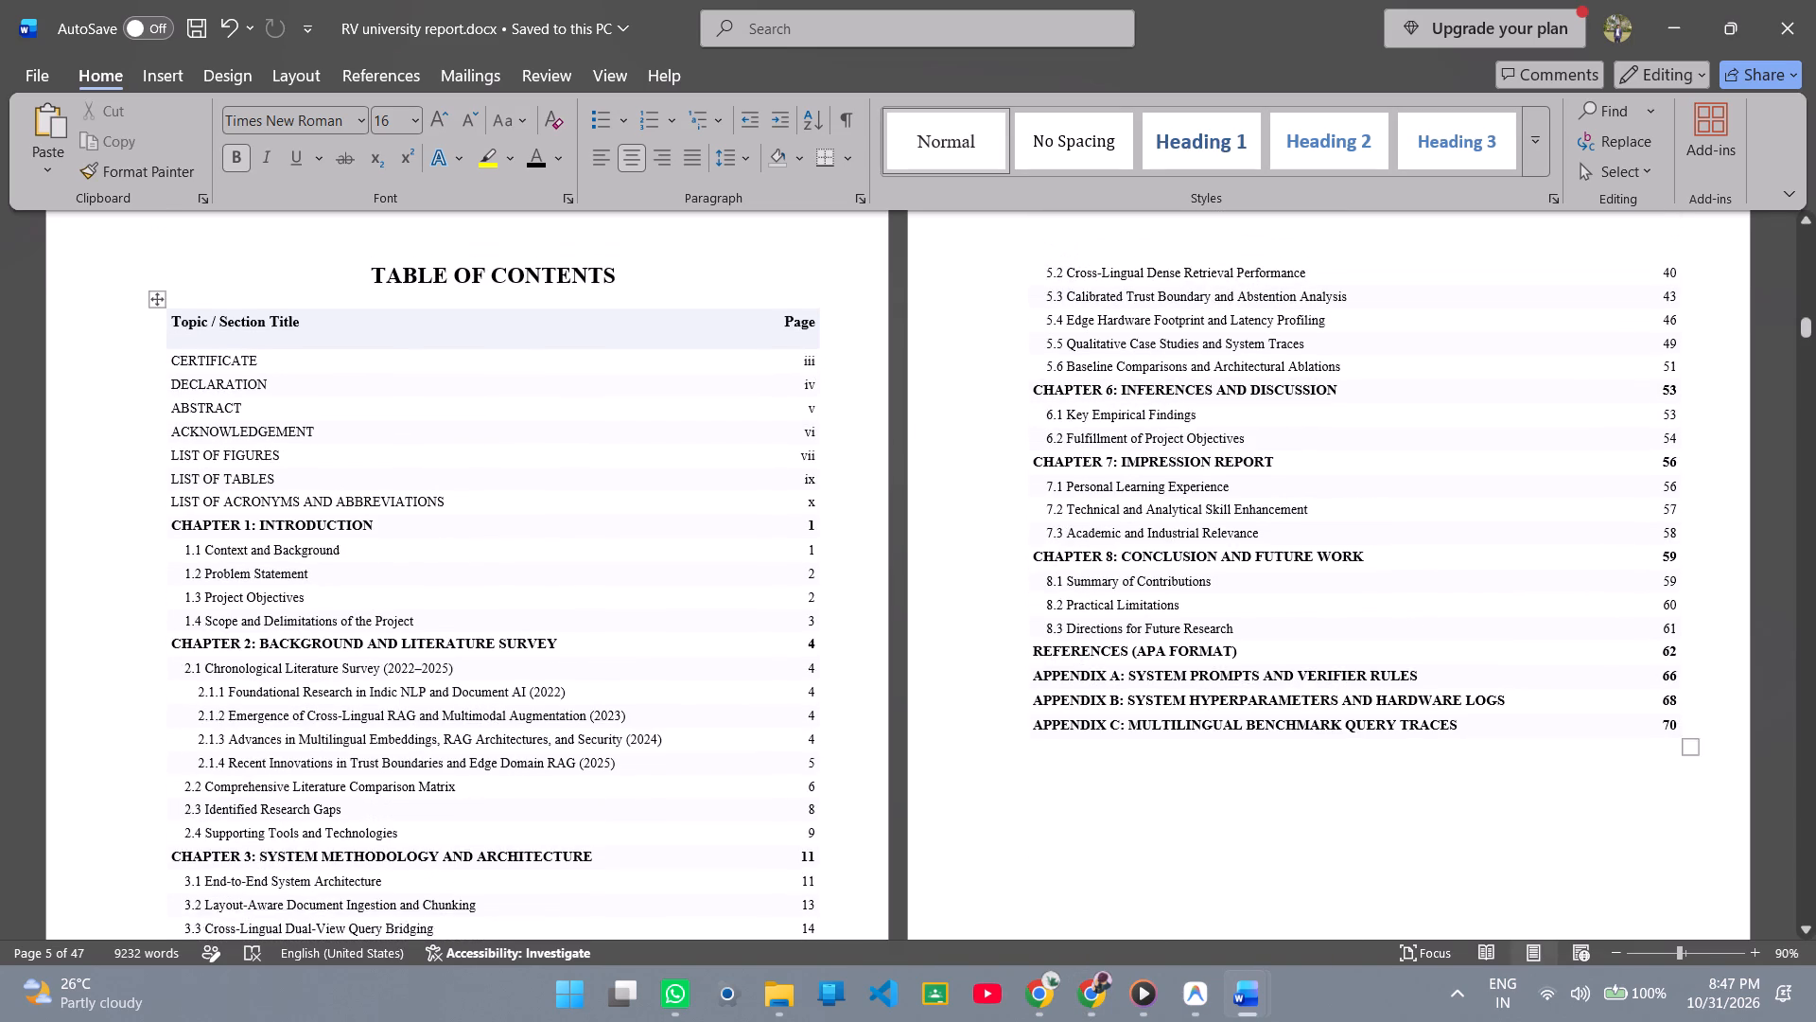
pyautogui.scroll(-6, 601, 541)
pyautogui.scroll(16, 601, 541)
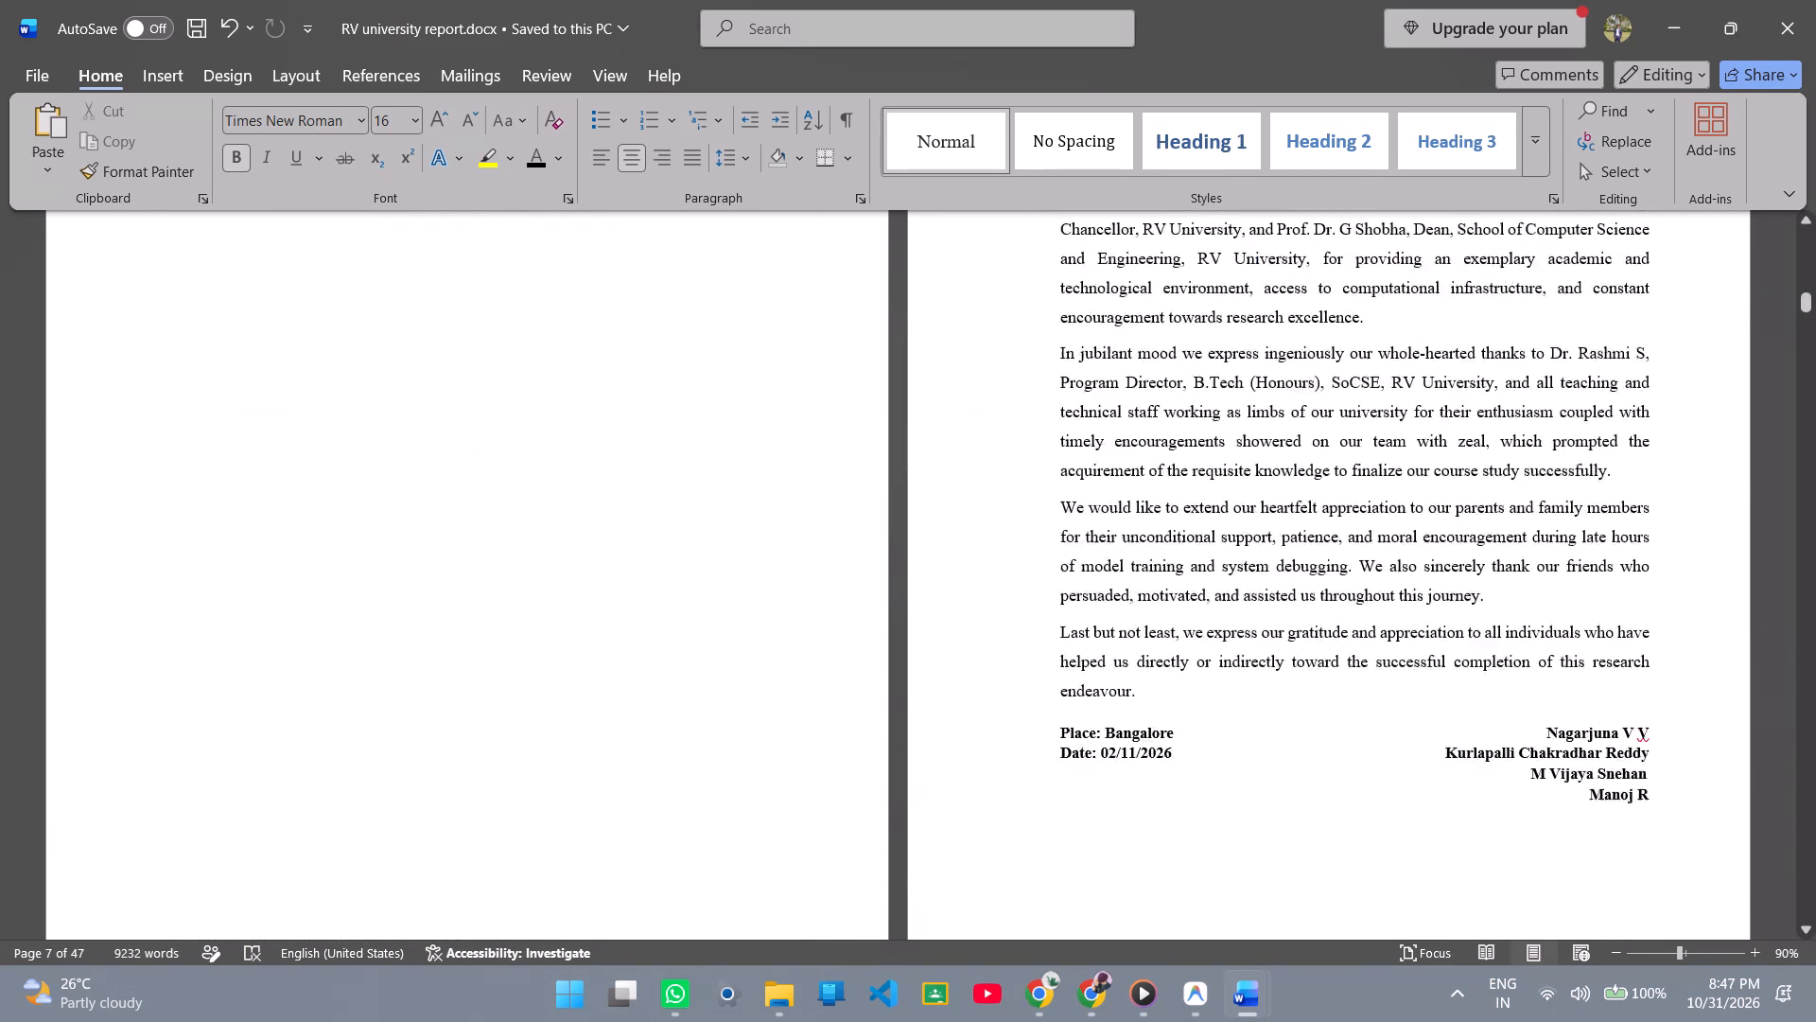
pyautogui.scroll(2, 601, 541)
pyautogui.scroll(-10, 601, 541)
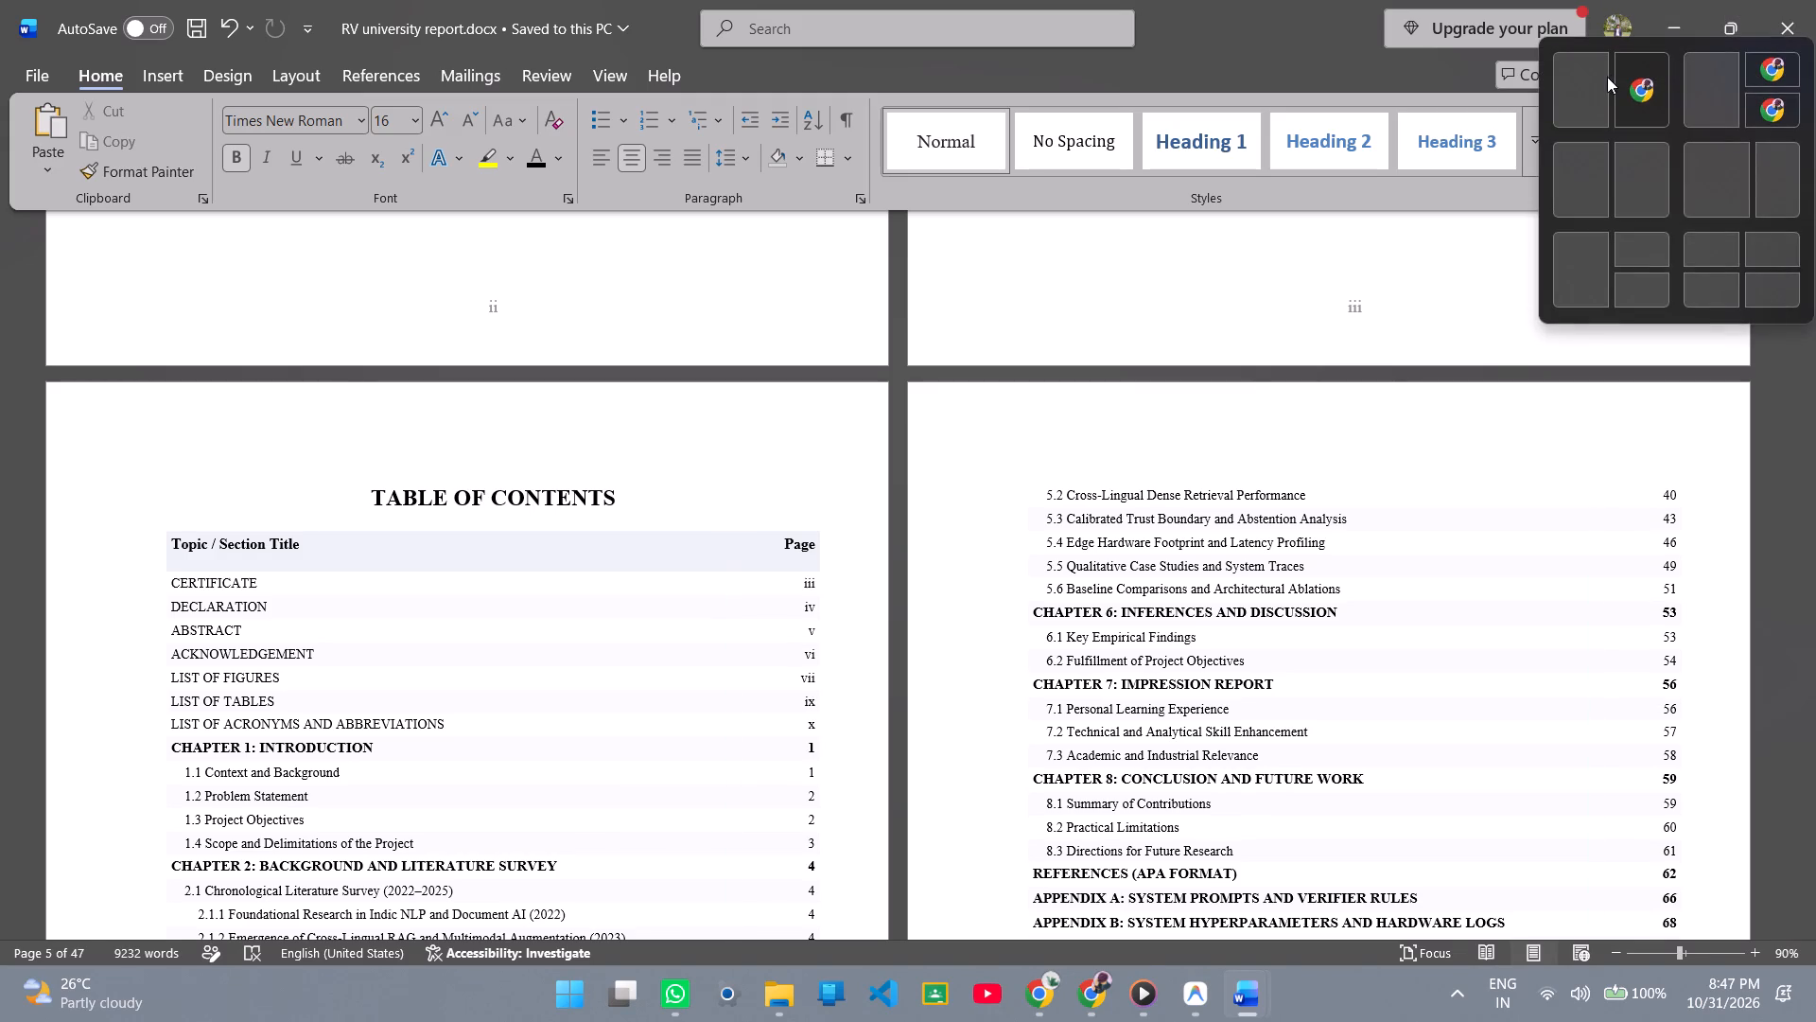
# Place Word and Chrome side by side and close the Copy of RV university report format view, keeping only the official format.
pyautogui.click(1607, 77)
pyautogui.moveTo(1314, 337); pyautogui.dragTo(1815, 354)
pyautogui.hscroll(-1, 1358, 423)
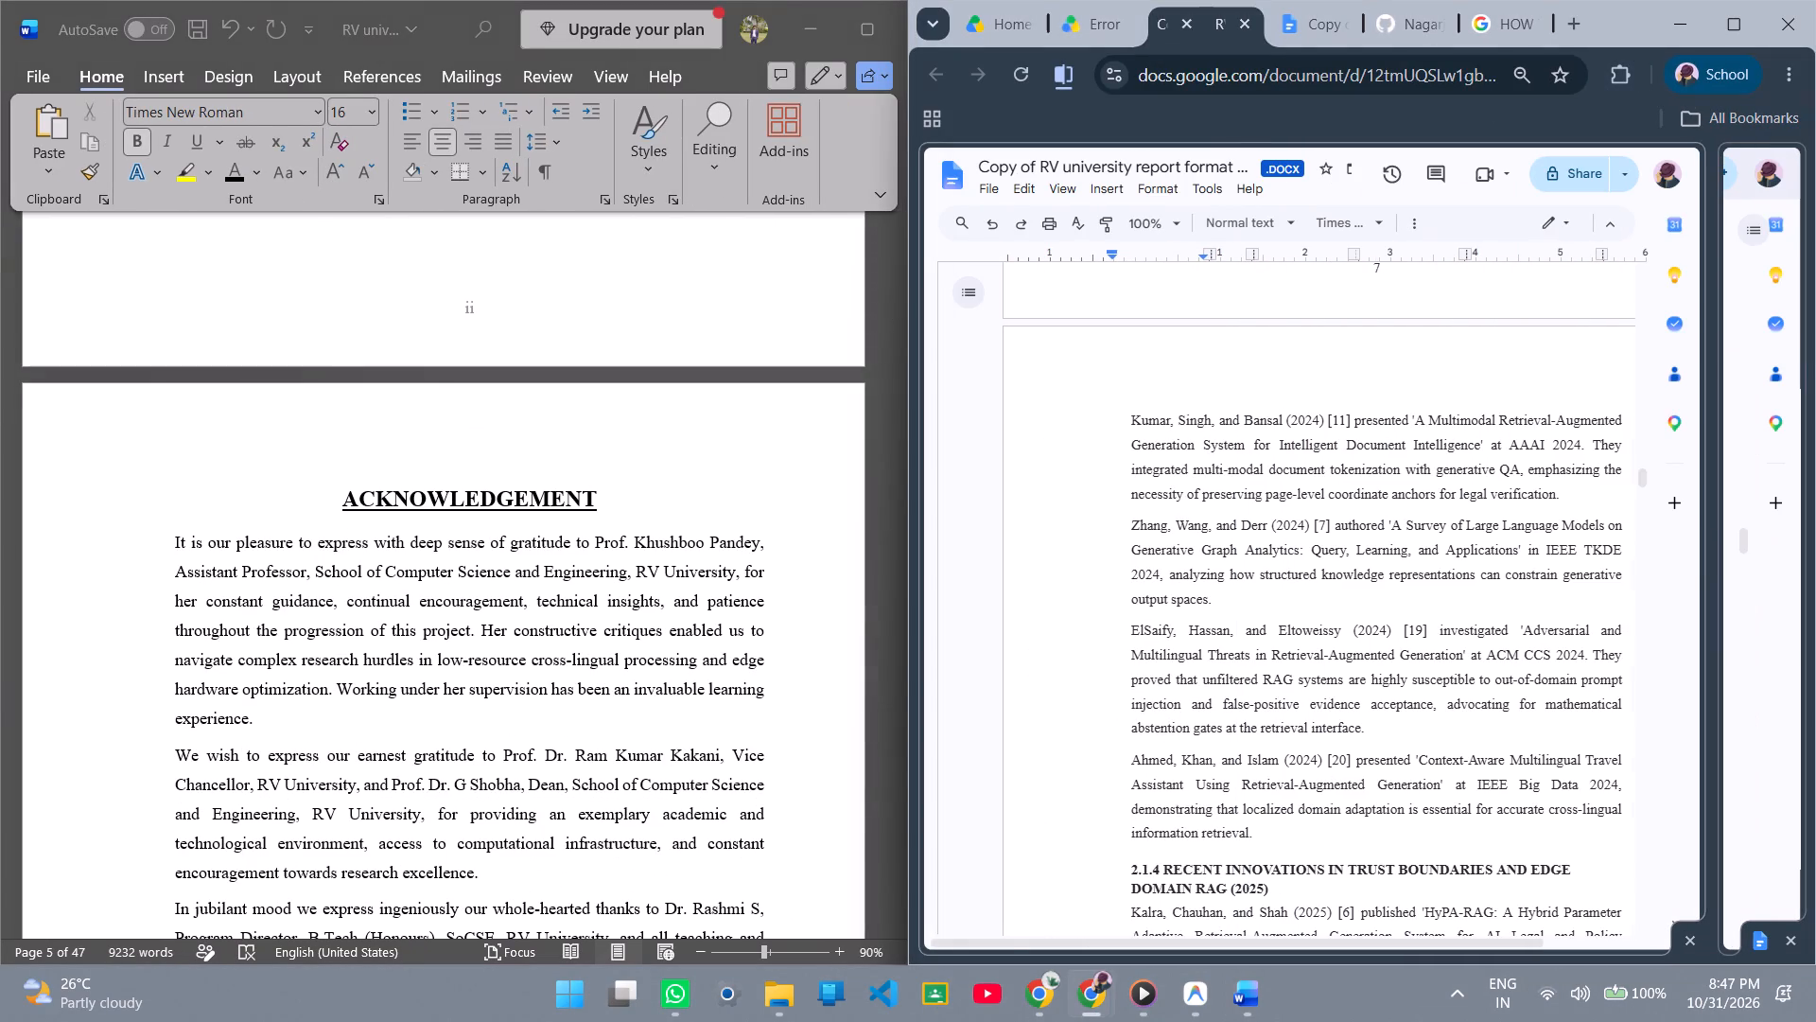
pyautogui.hscroll(-6, 1358, 423)
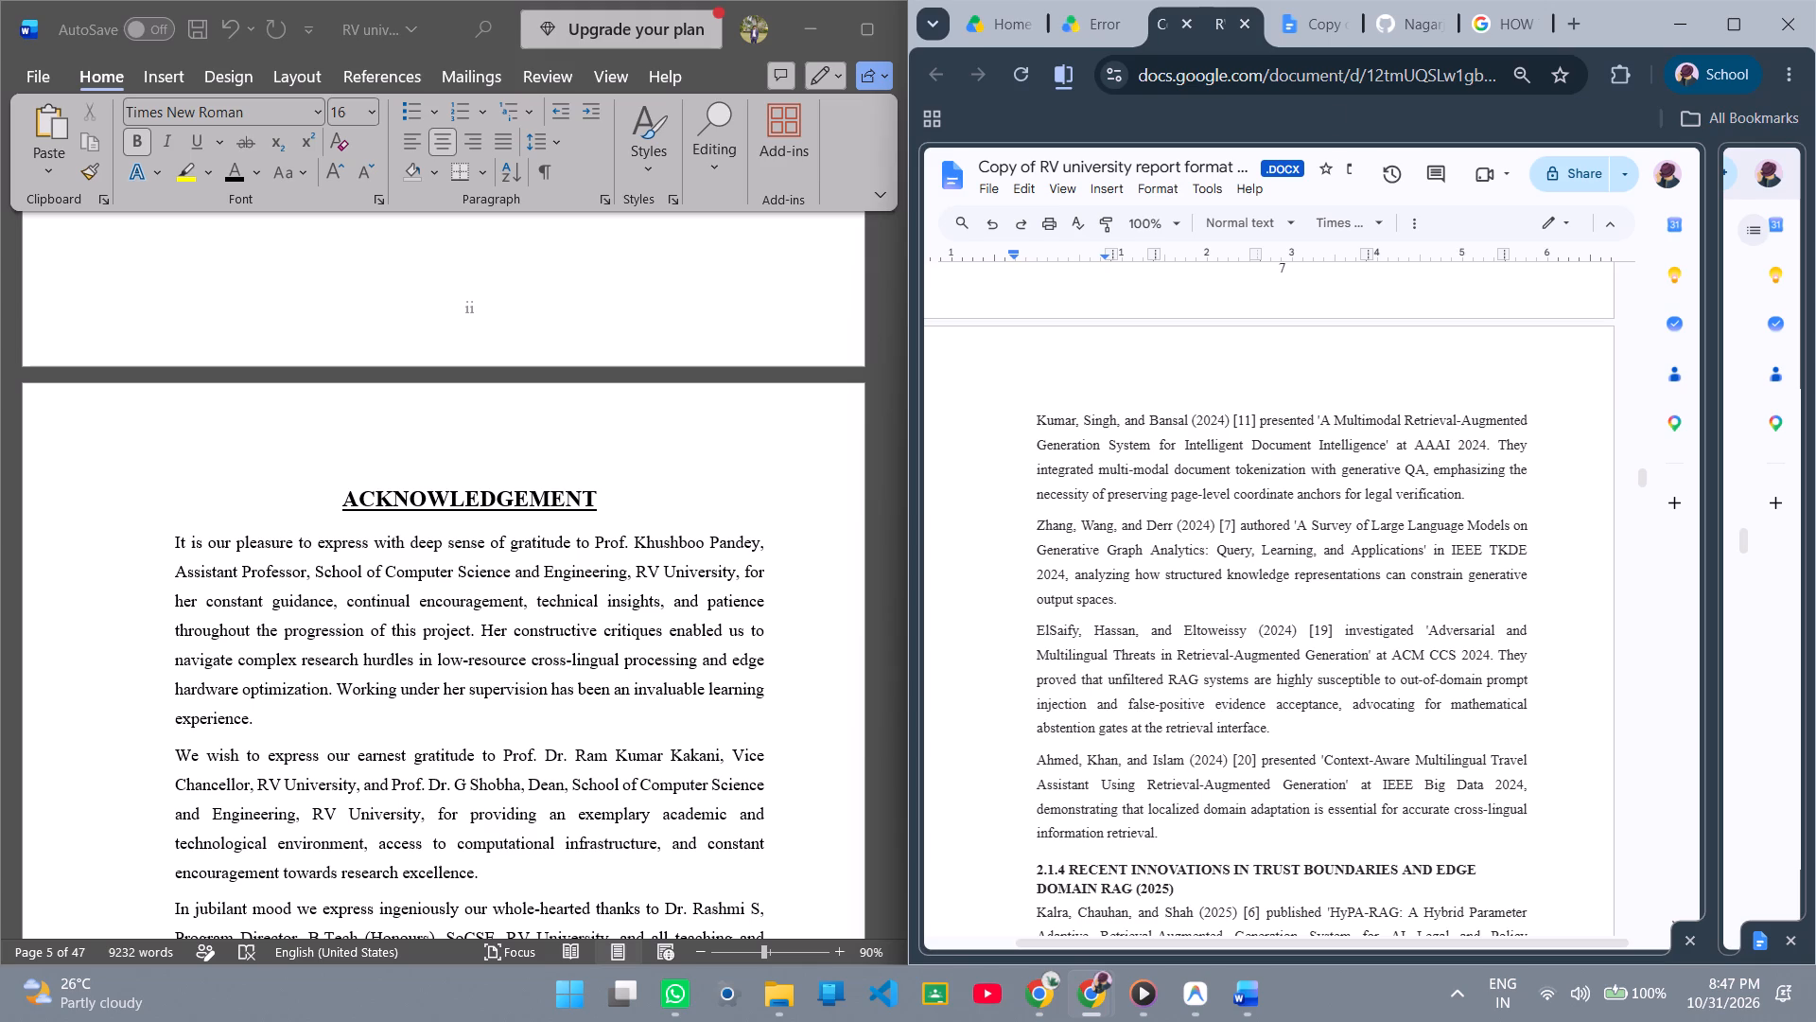
pyautogui.click(1179, 23)
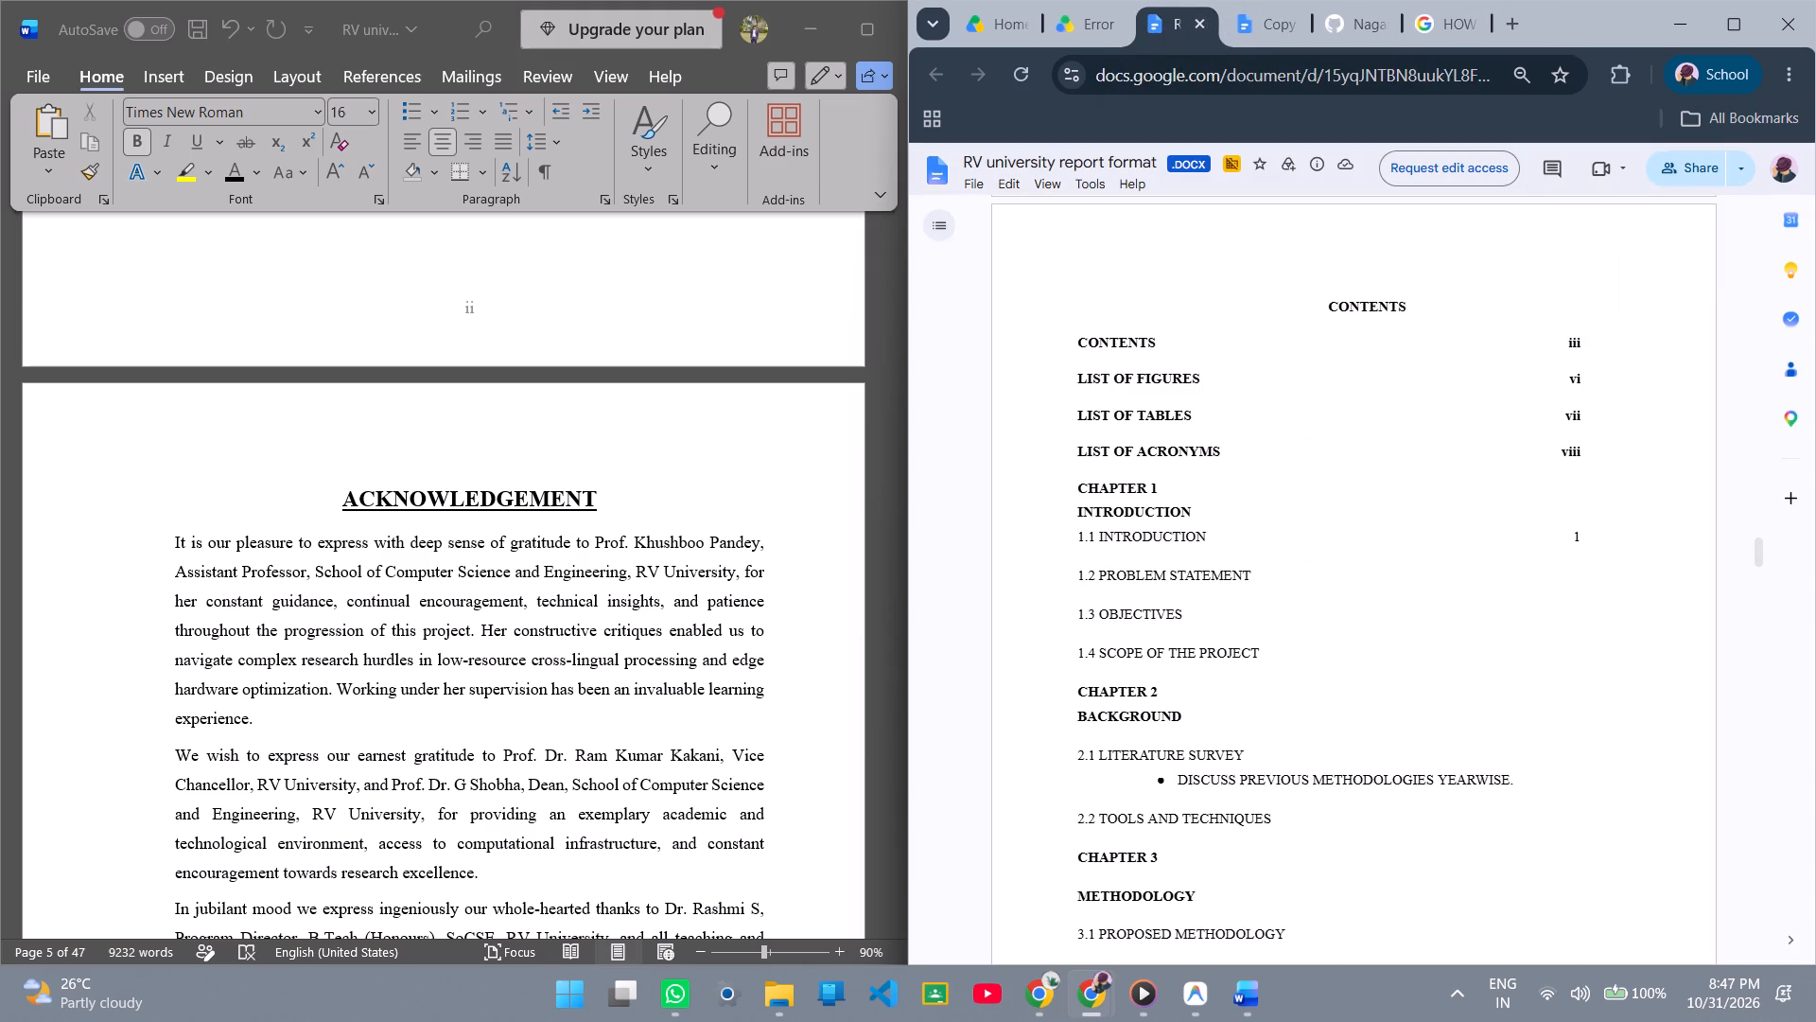
# Compare the official format's Acknowledgement and CONTENTS pages with the report's Declaration, Acknowledgement and TABLE OF CONTENTS pages.
pyautogui.scroll(10, 1290, 463)
pyautogui.scroll(-9, 1290, 463)
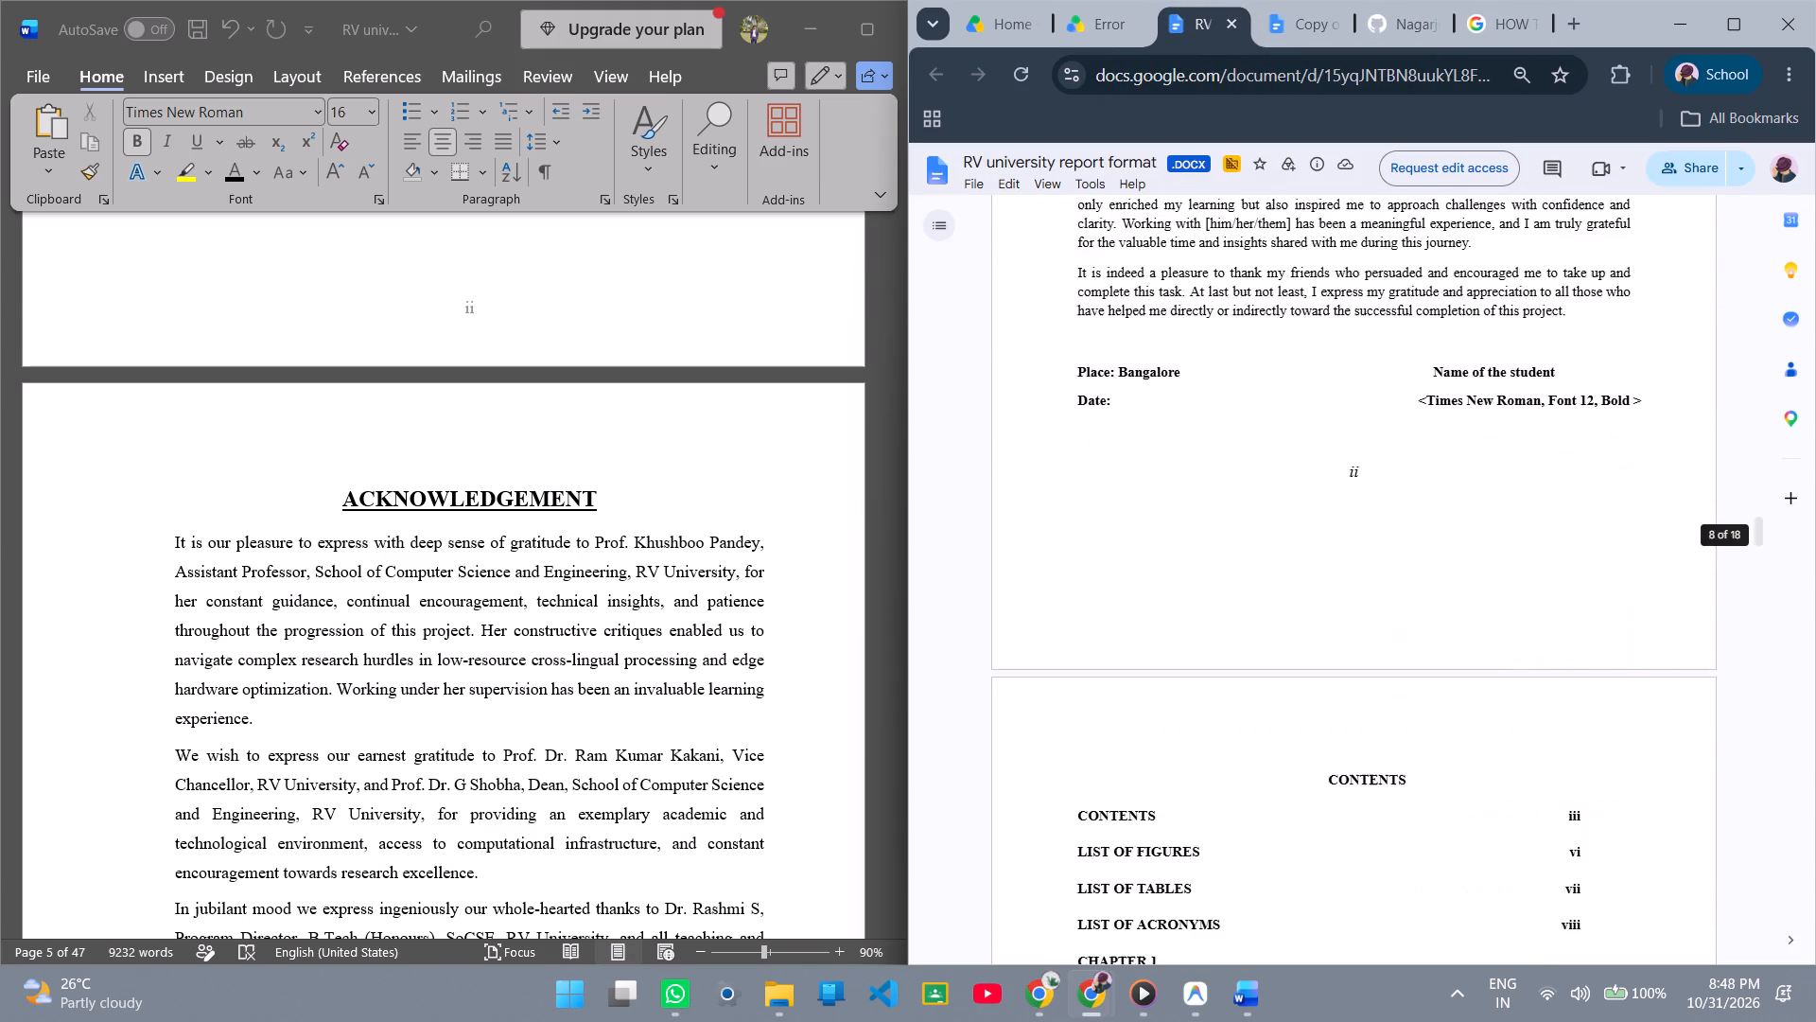
pyautogui.scroll(-4, 1290, 463)
pyautogui.scroll(3, 1290, 463)
pyautogui.scroll(3, 590, 498)
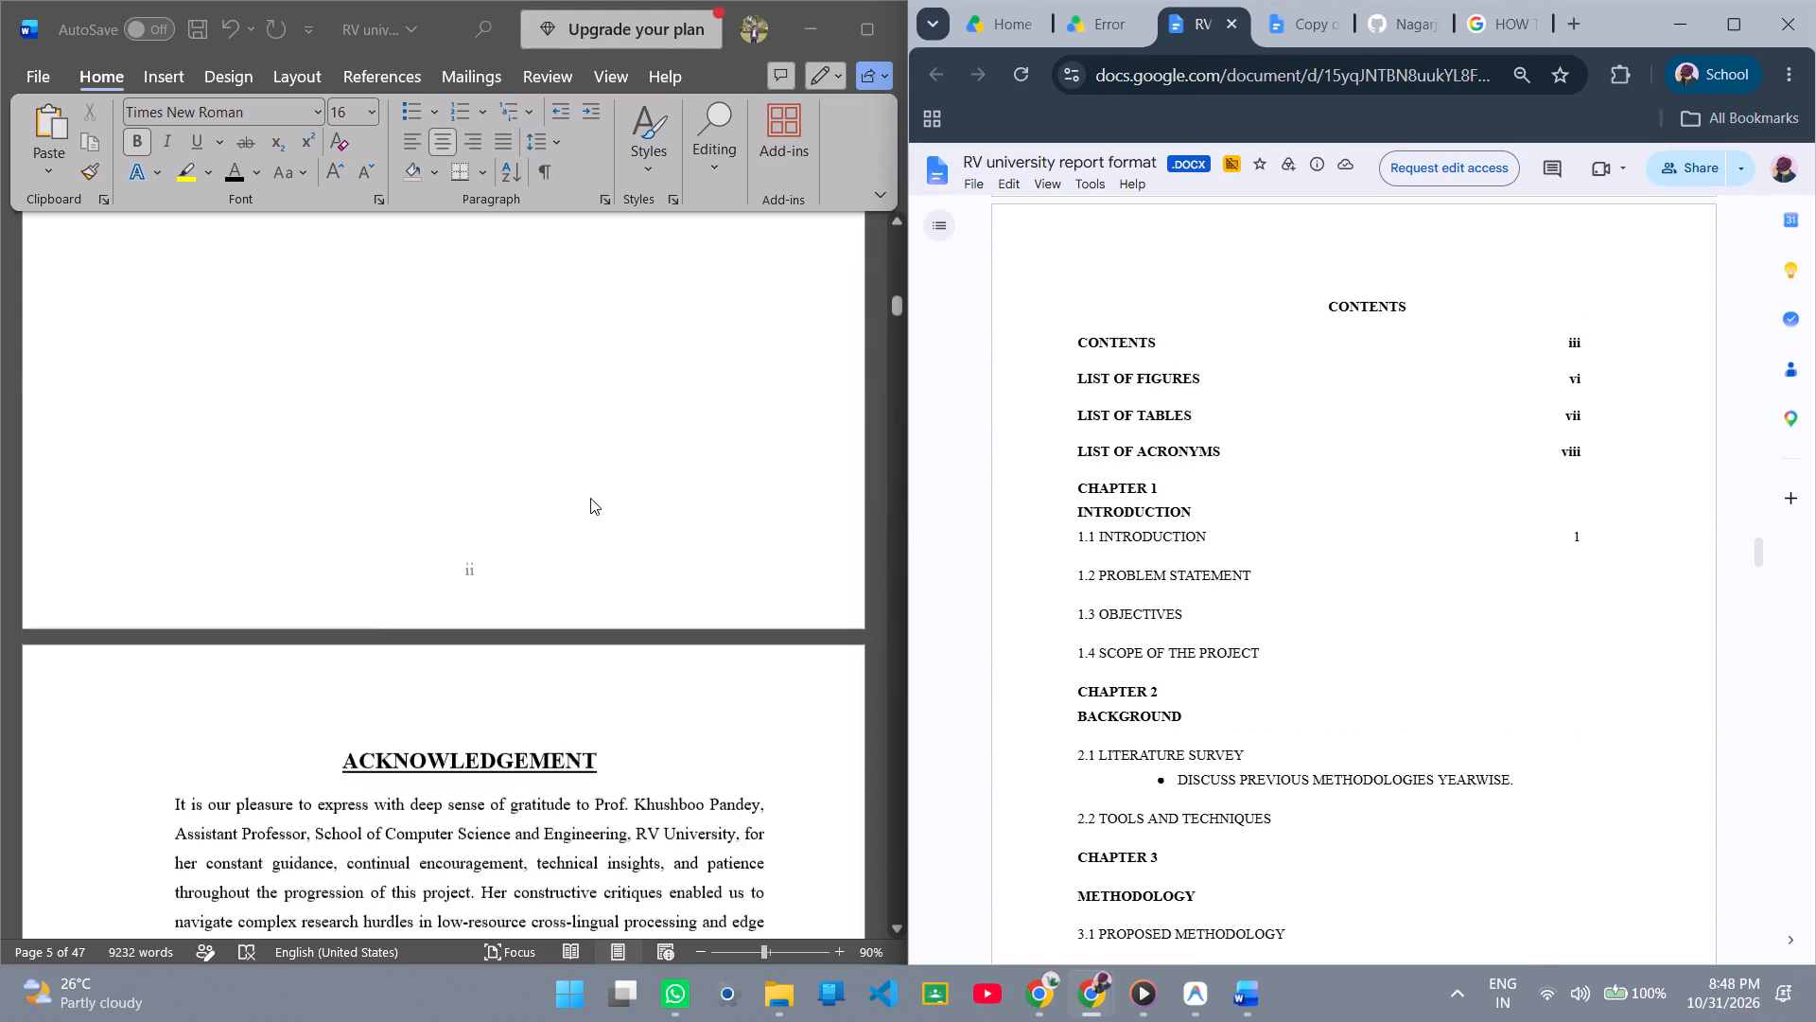
pyautogui.scroll(20, 590, 498)
pyautogui.scroll(13, 590, 498)
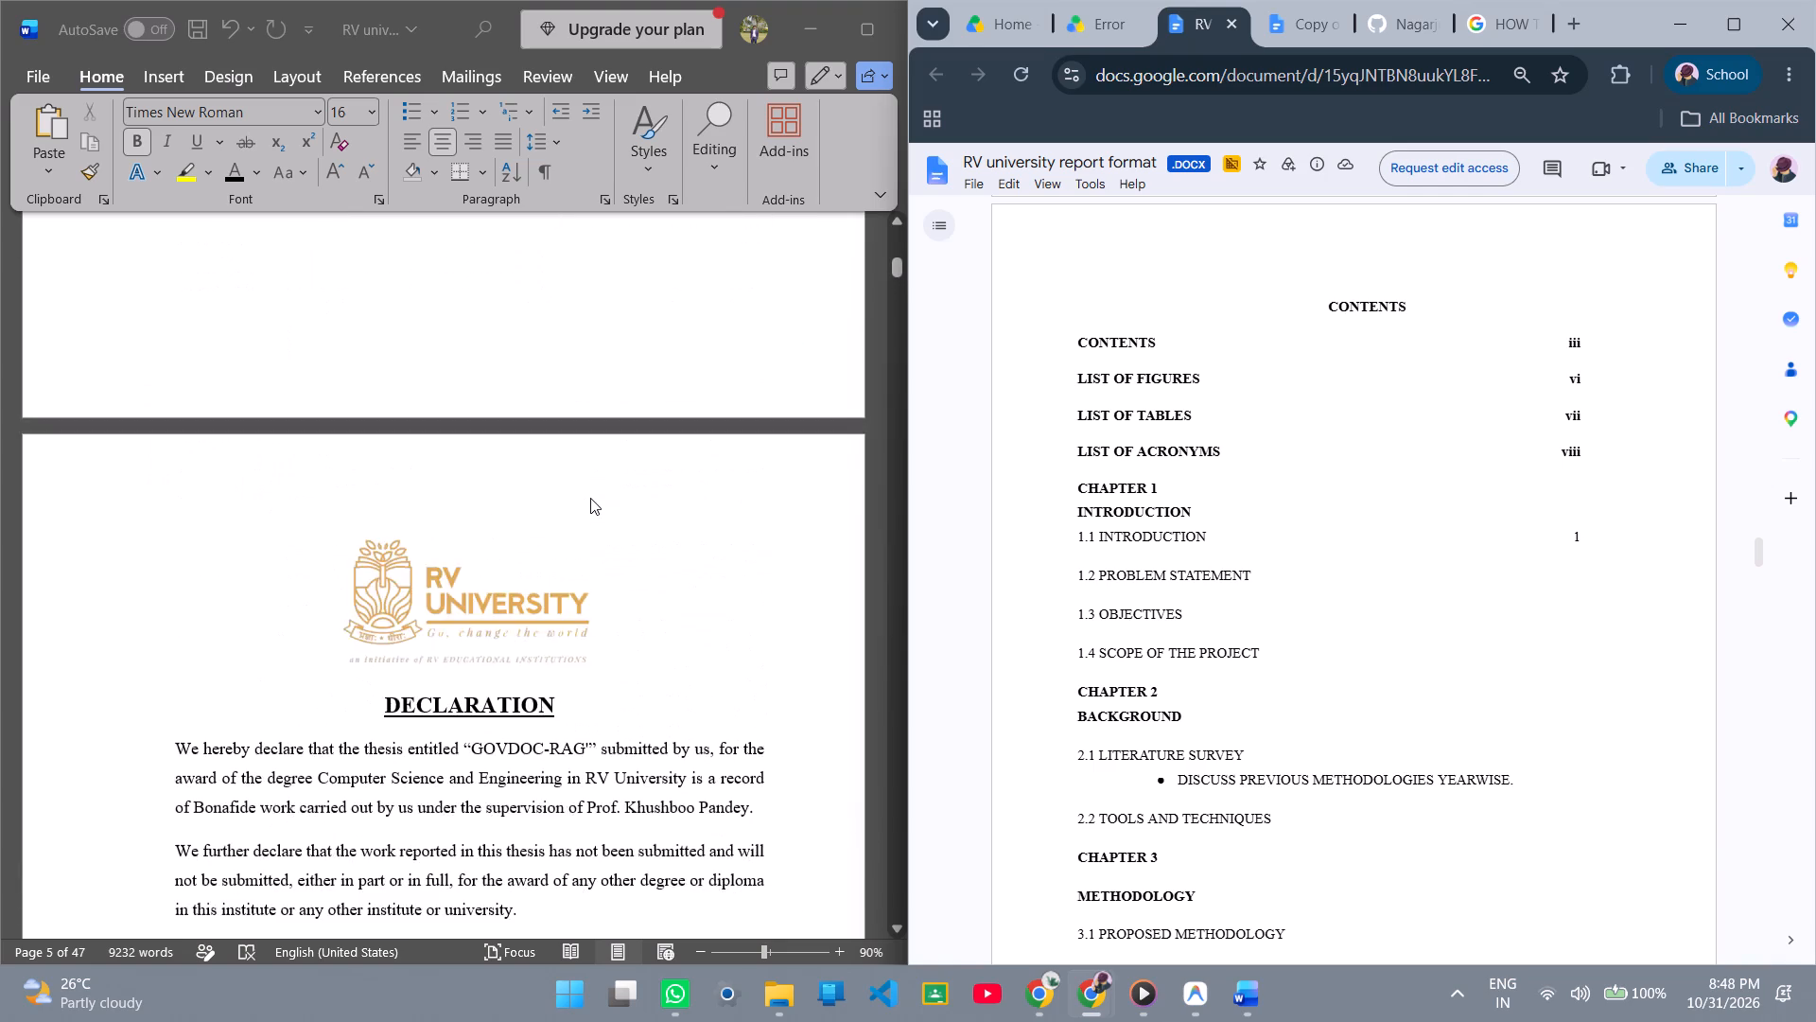
pyautogui.scroll(-10, 590, 498)
pyautogui.scroll(1, 590, 498)
pyautogui.scroll(-20, 590, 498)
pyautogui.scroll(-8, 590, 498)
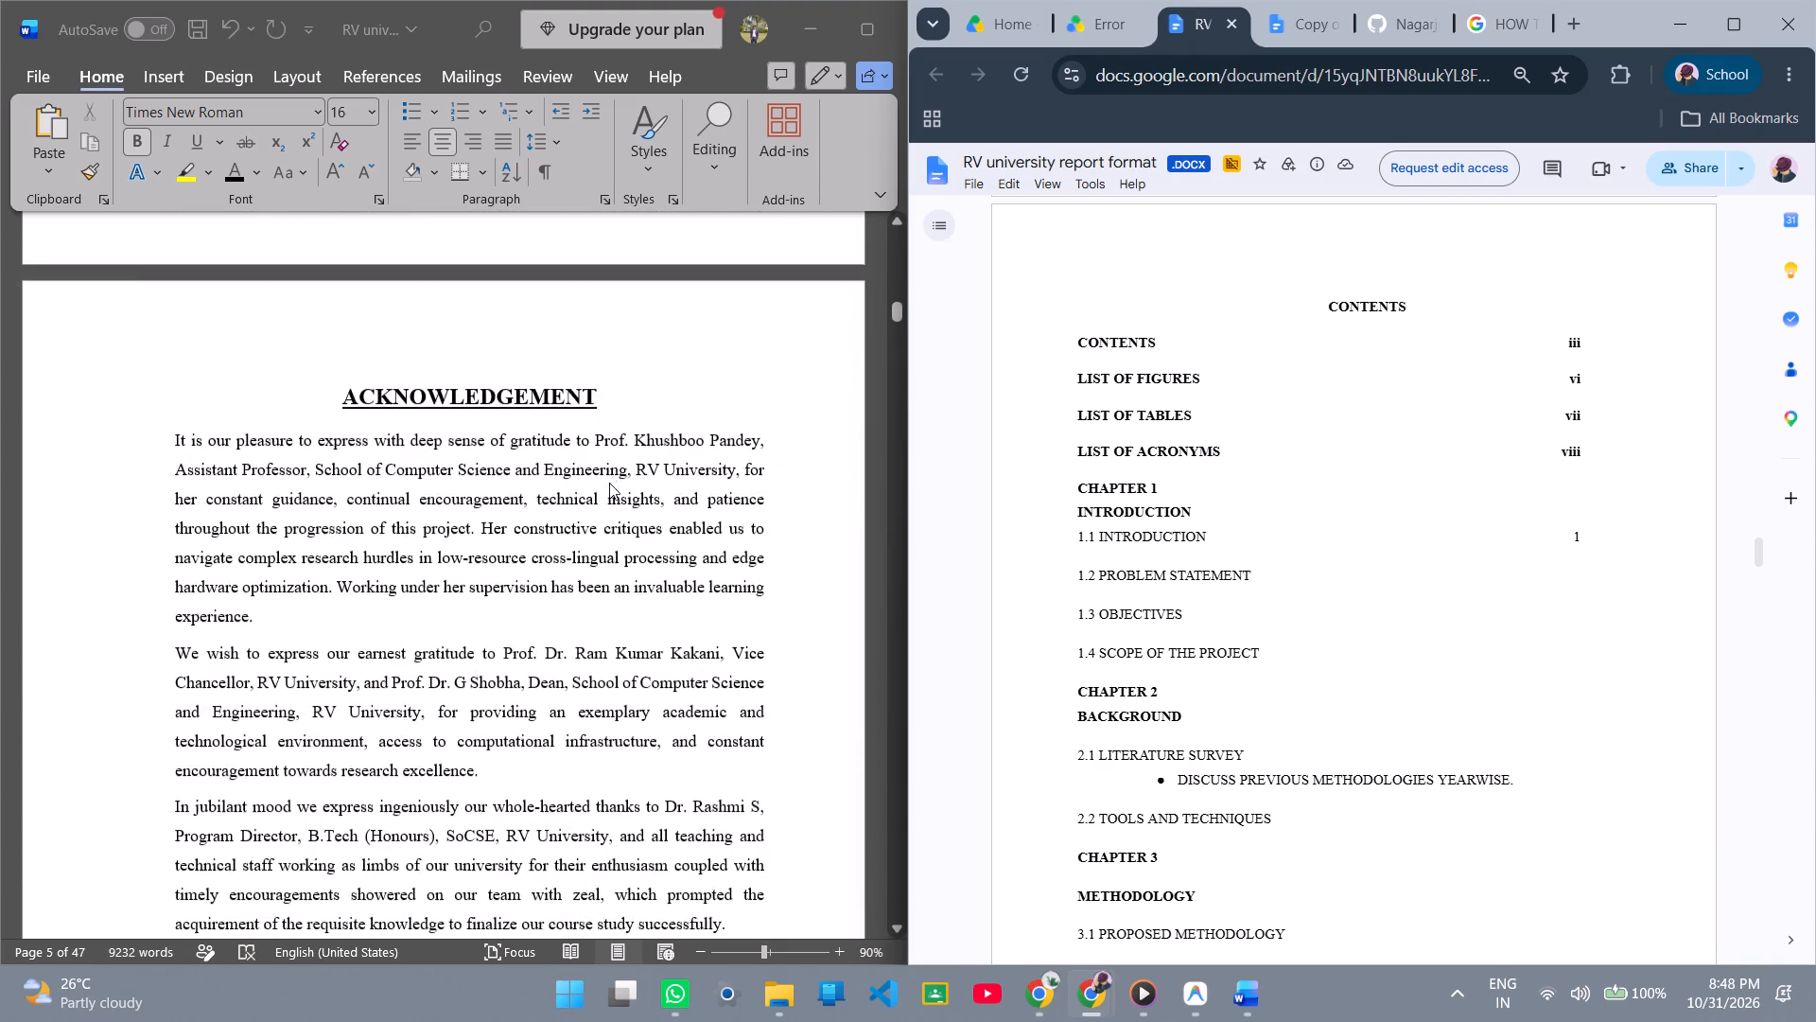
pyautogui.scroll(-13, 609, 483)
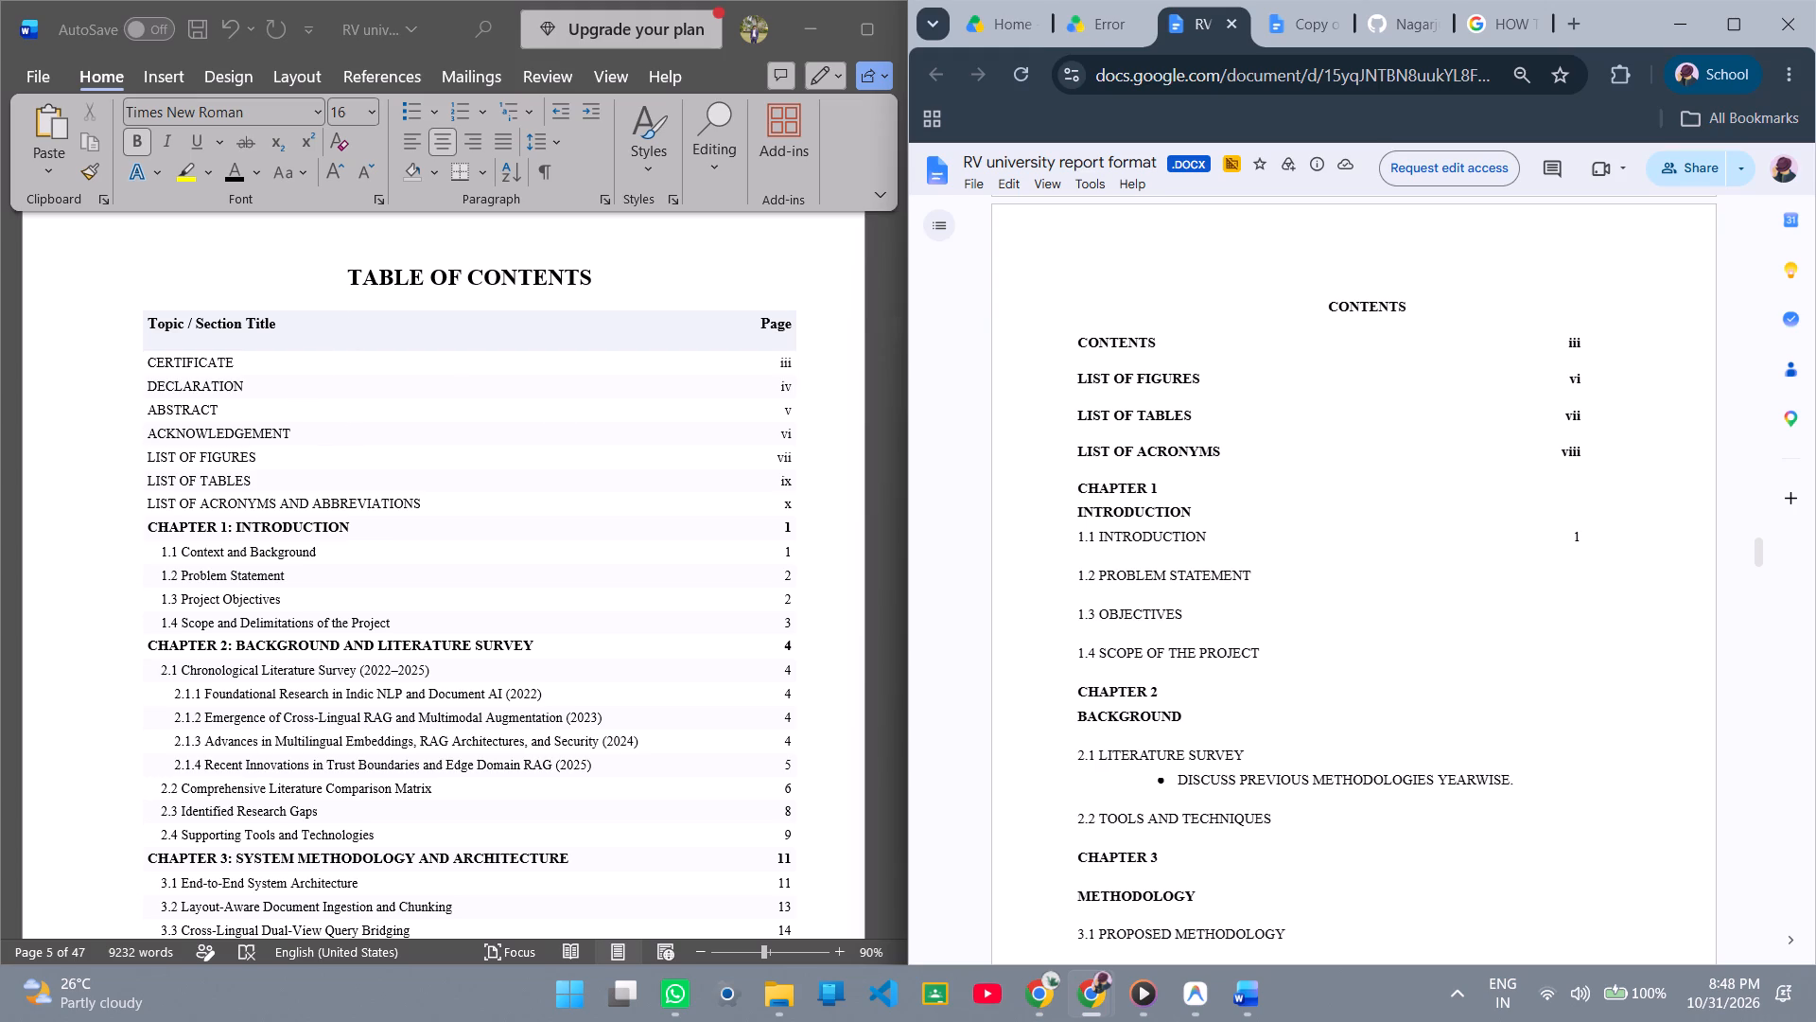
# Compare the official CONTENTS entries, from LIST OF FIGURES to Chapter 3, with the matching entries in the report's TABLE OF CONTENTS.
pyautogui.moveTo(1078, 383); pyautogui.dragTo(1218, 469)
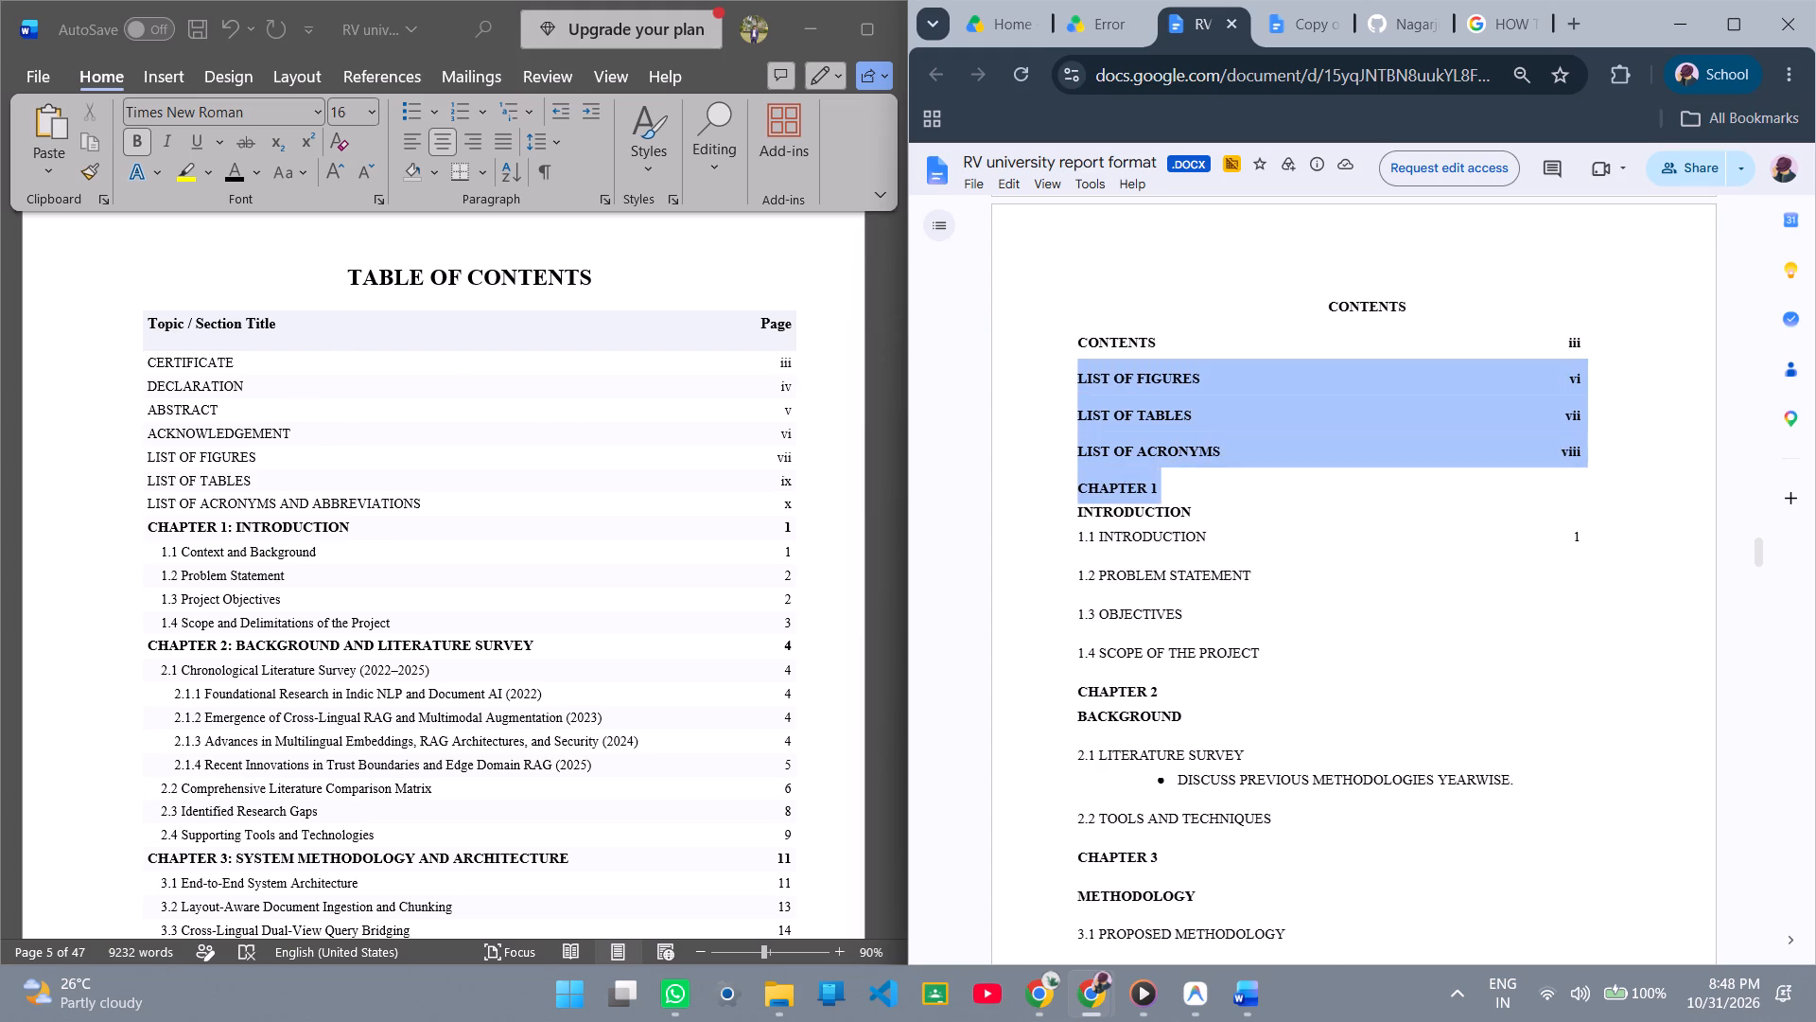
pyautogui.click(1279, 475)
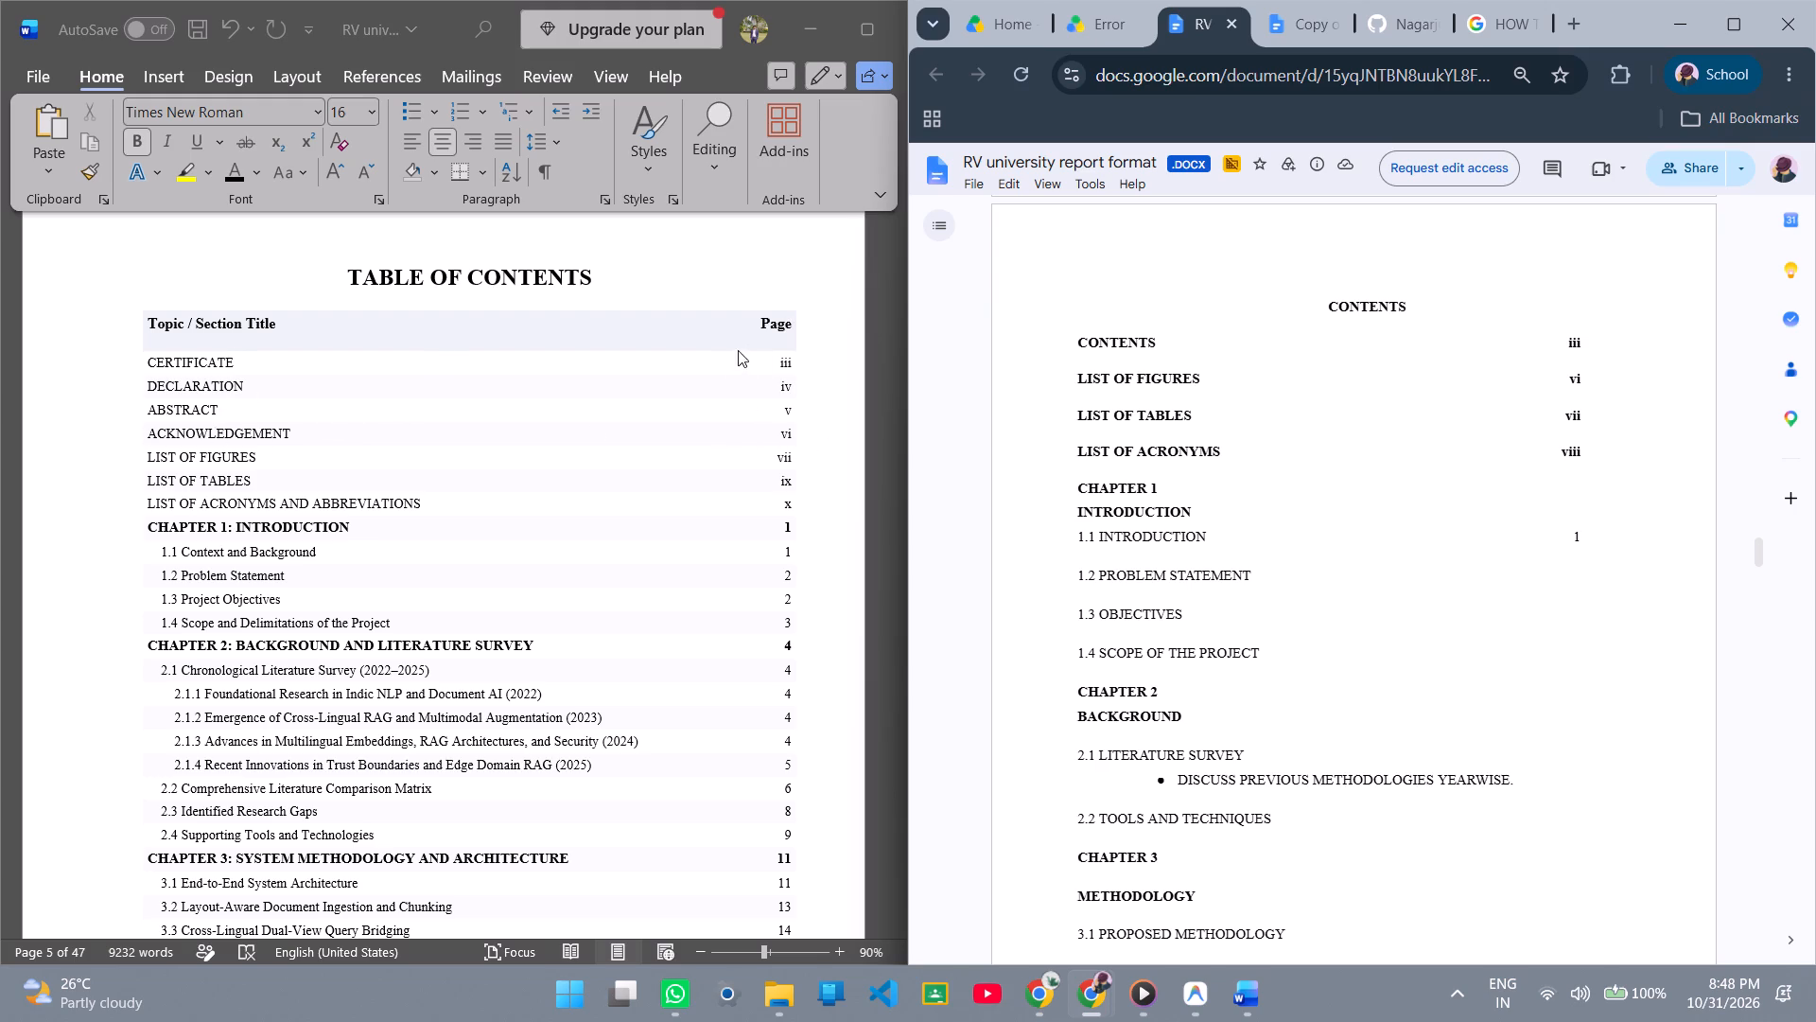
pyautogui.scroll(2, 428, 398)
pyautogui.scroll(-2, 428, 398)
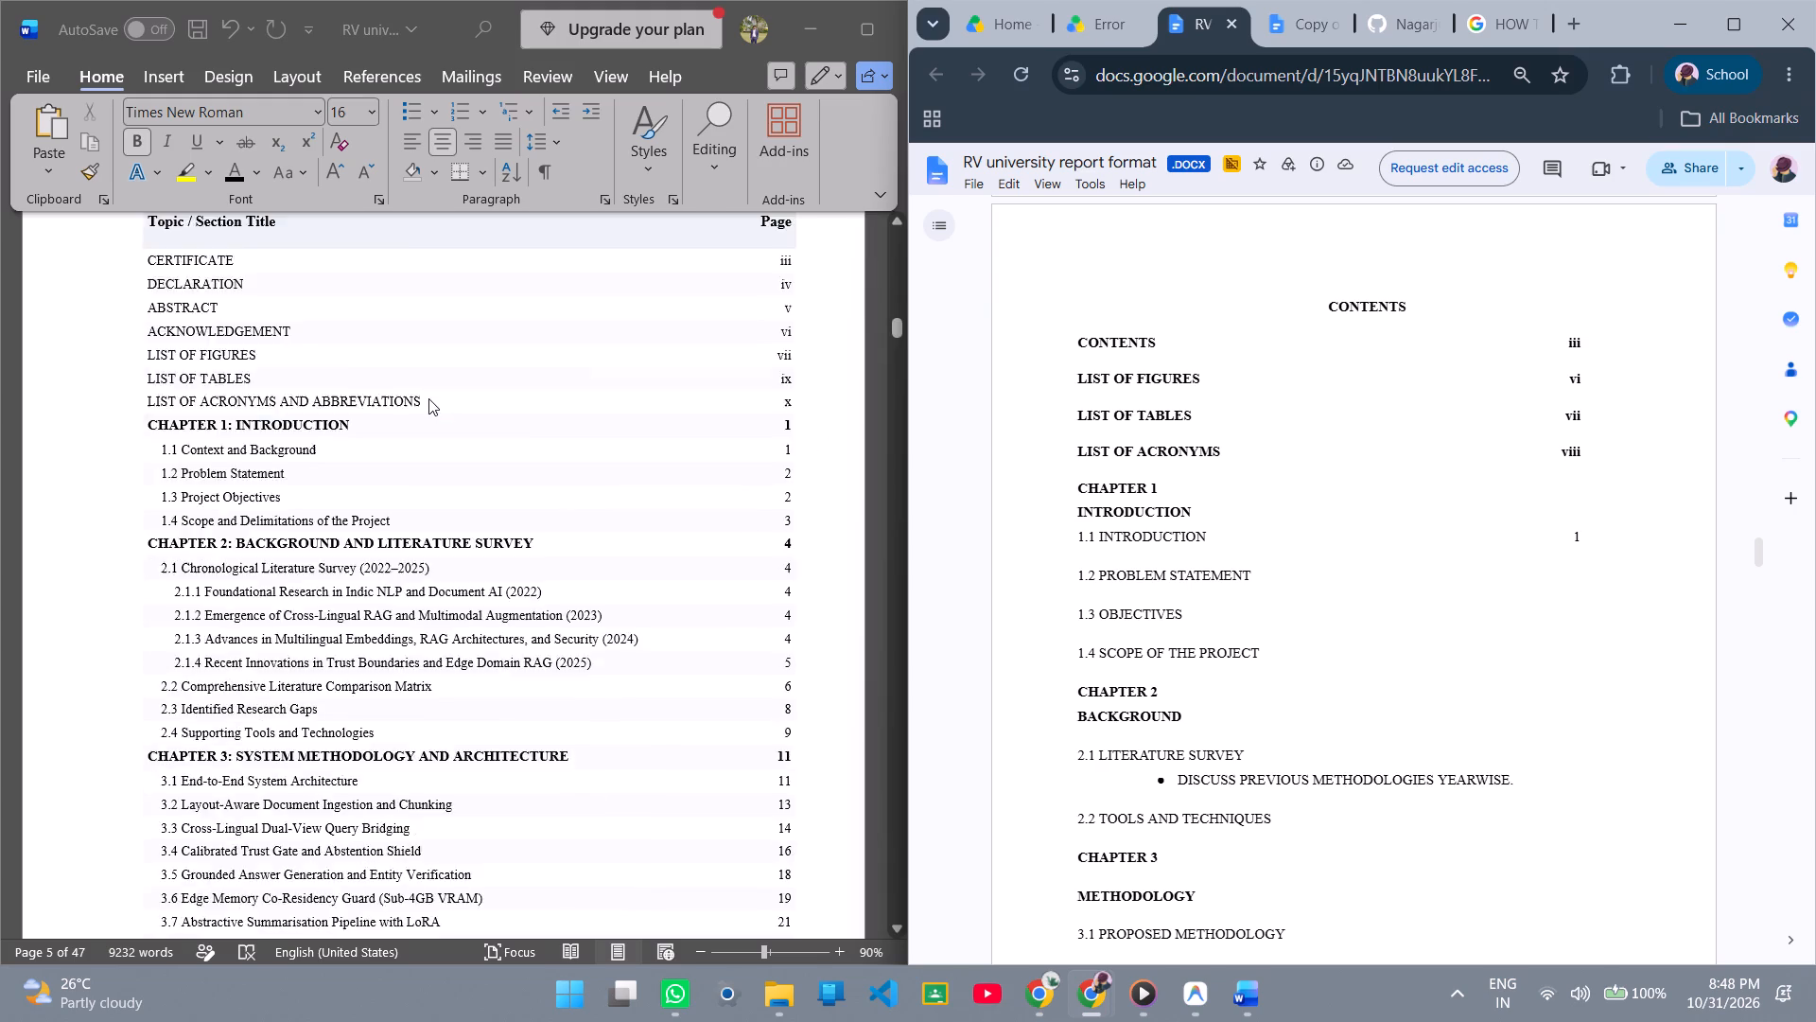
pyautogui.scroll(-5, 428, 398)
pyautogui.scroll(5, 428, 398)
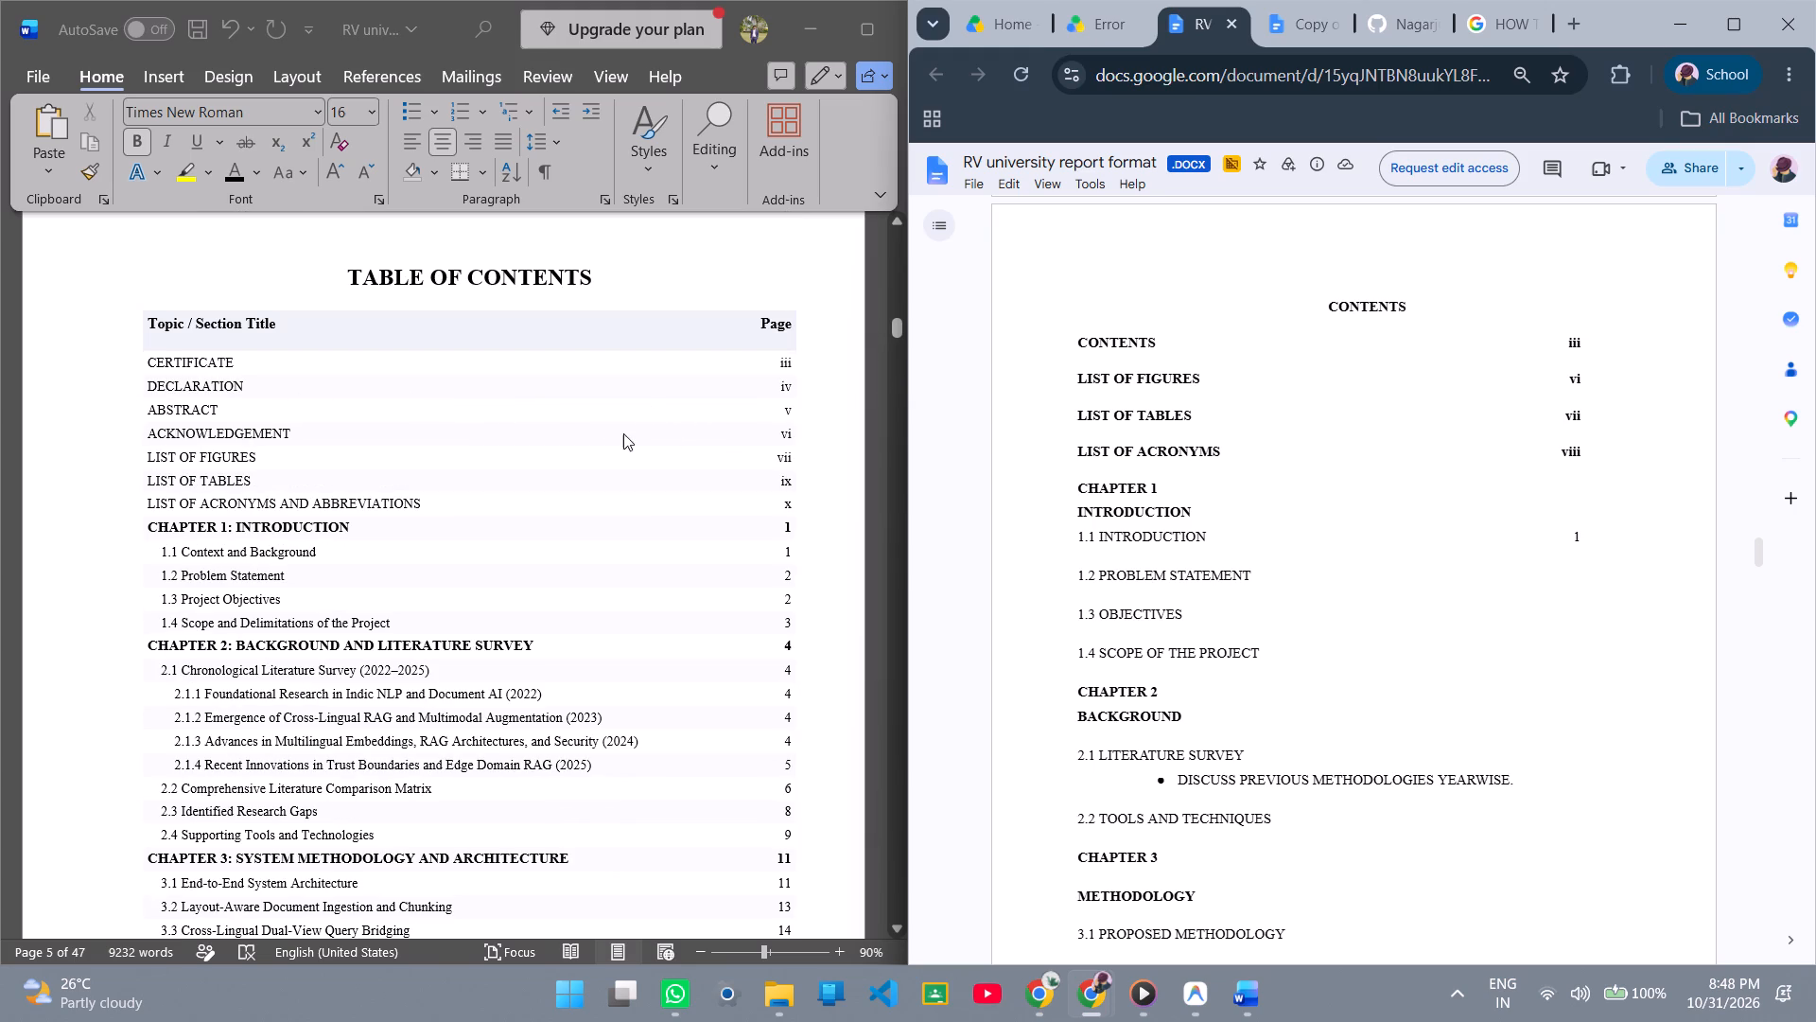
pyautogui.scroll(-1, 1363, 436)
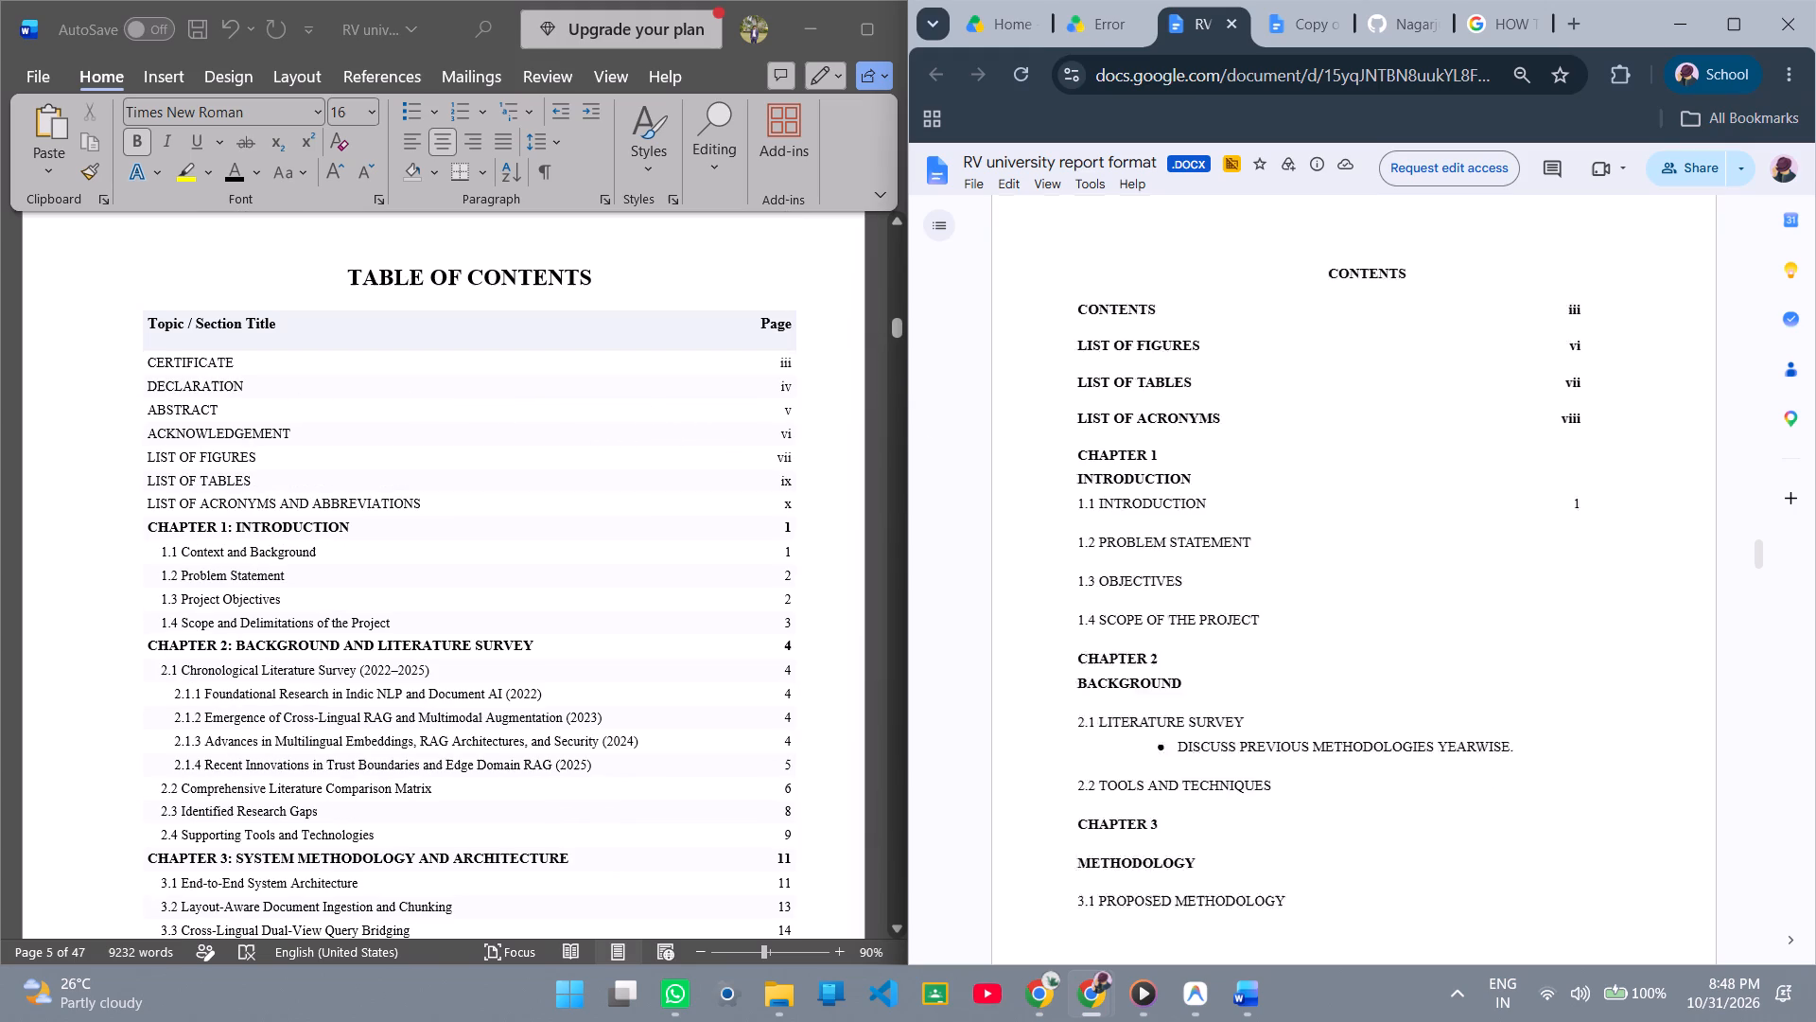
pyautogui.scroll(-1, 465, 479)
pyautogui.scroll(2, 465, 479)
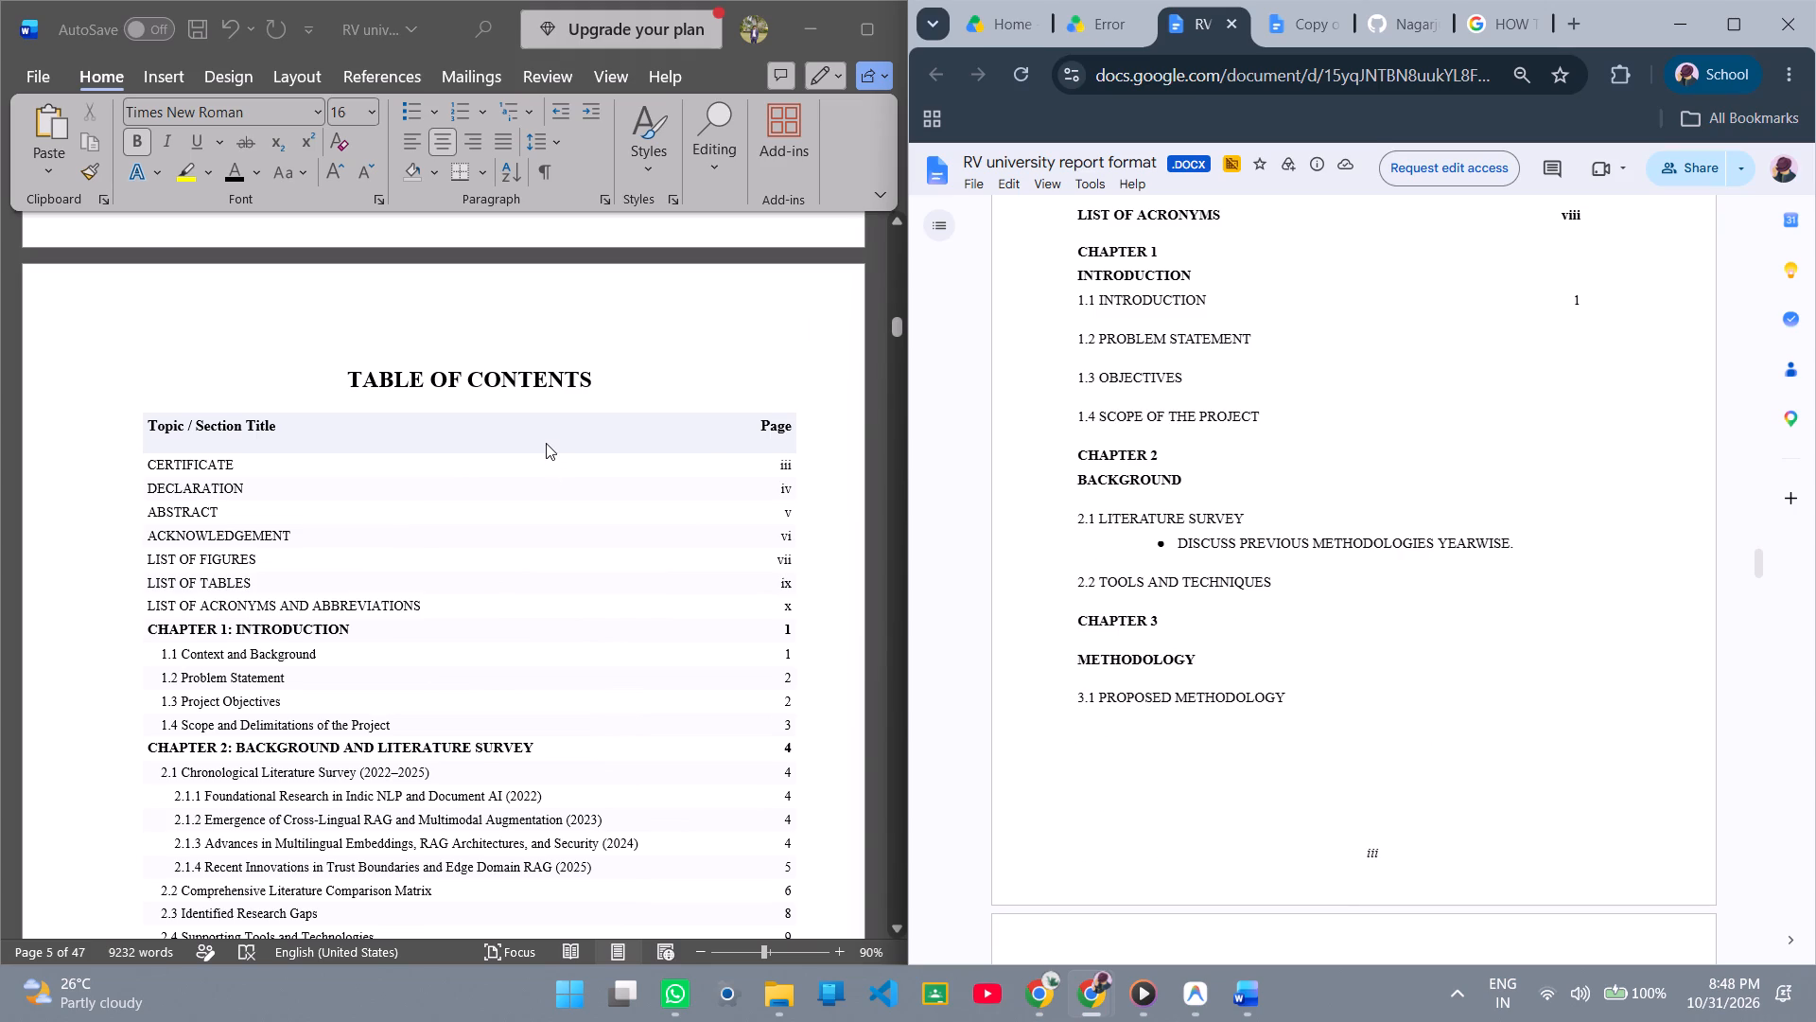
# Examine the report's TABLE OF CONTENTS from the Topic / Section Title row to the appendices, along with the pages before it.
pyautogui.rightClick(545, 431)
pyautogui.scroll(-5, 577, 530)
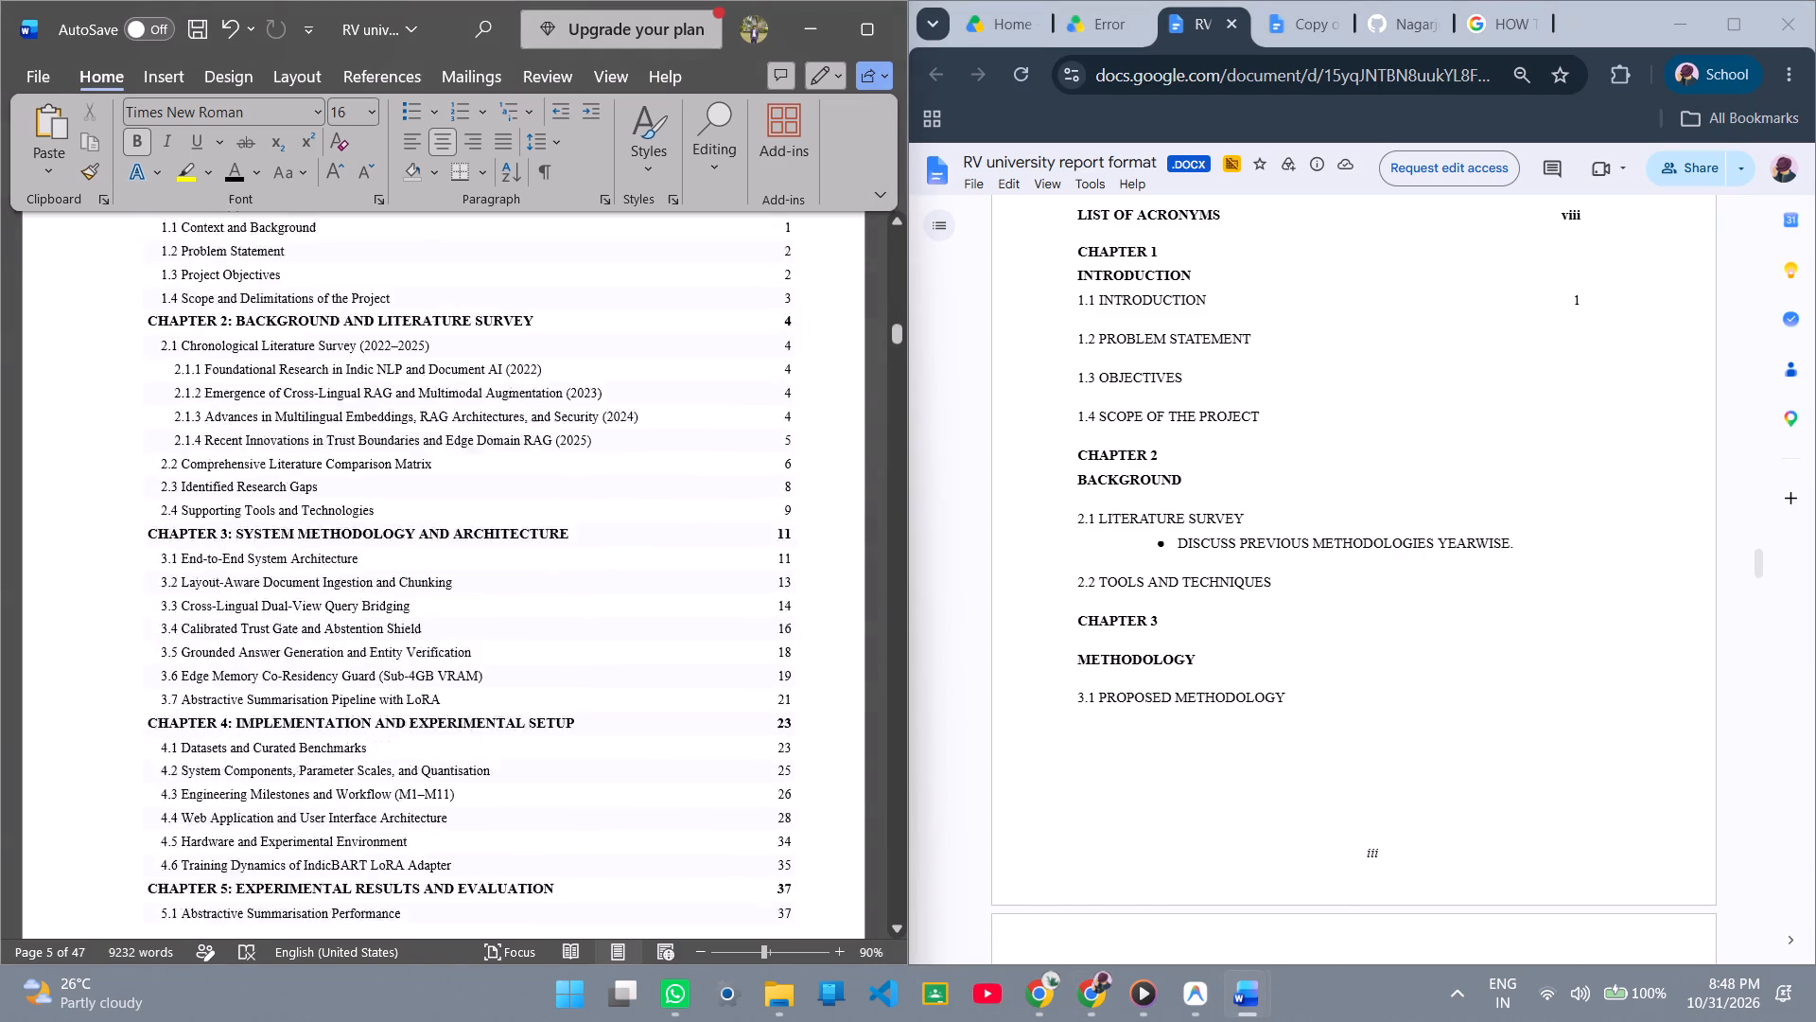
pyautogui.scroll(-7, 577, 530)
pyautogui.scroll(10, 577, 530)
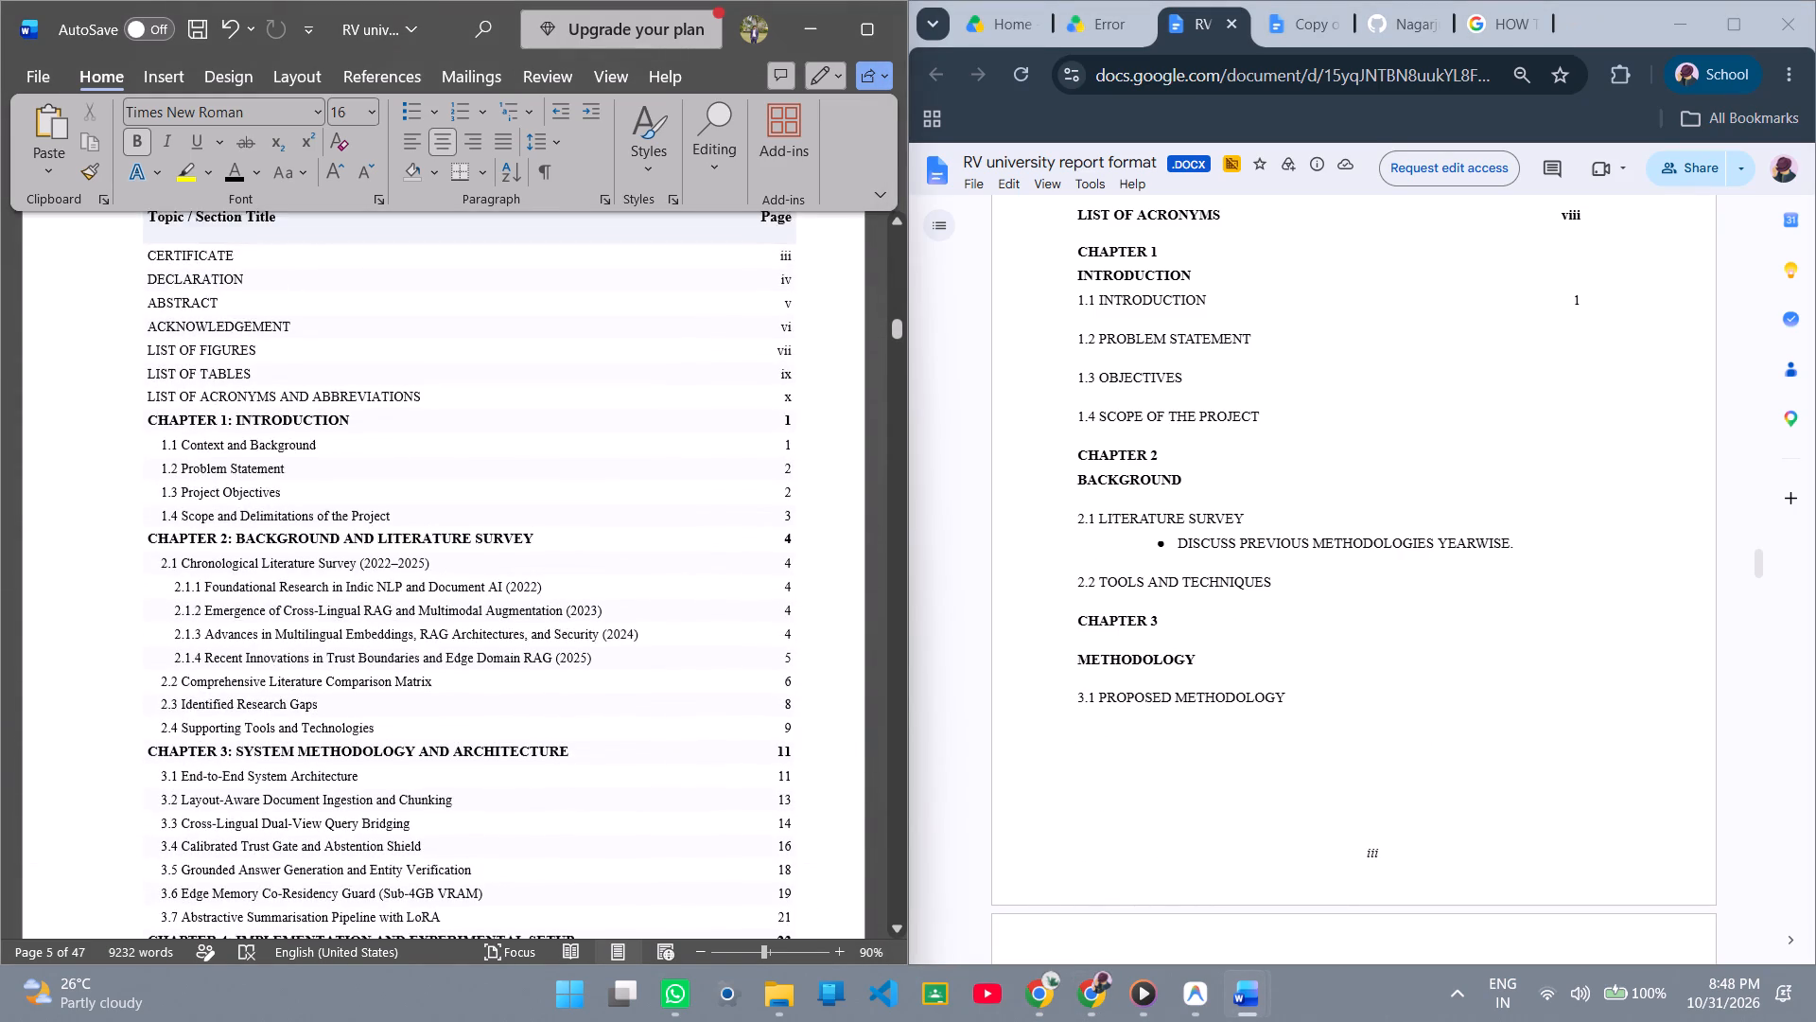
pyautogui.scroll(1, 577, 530)
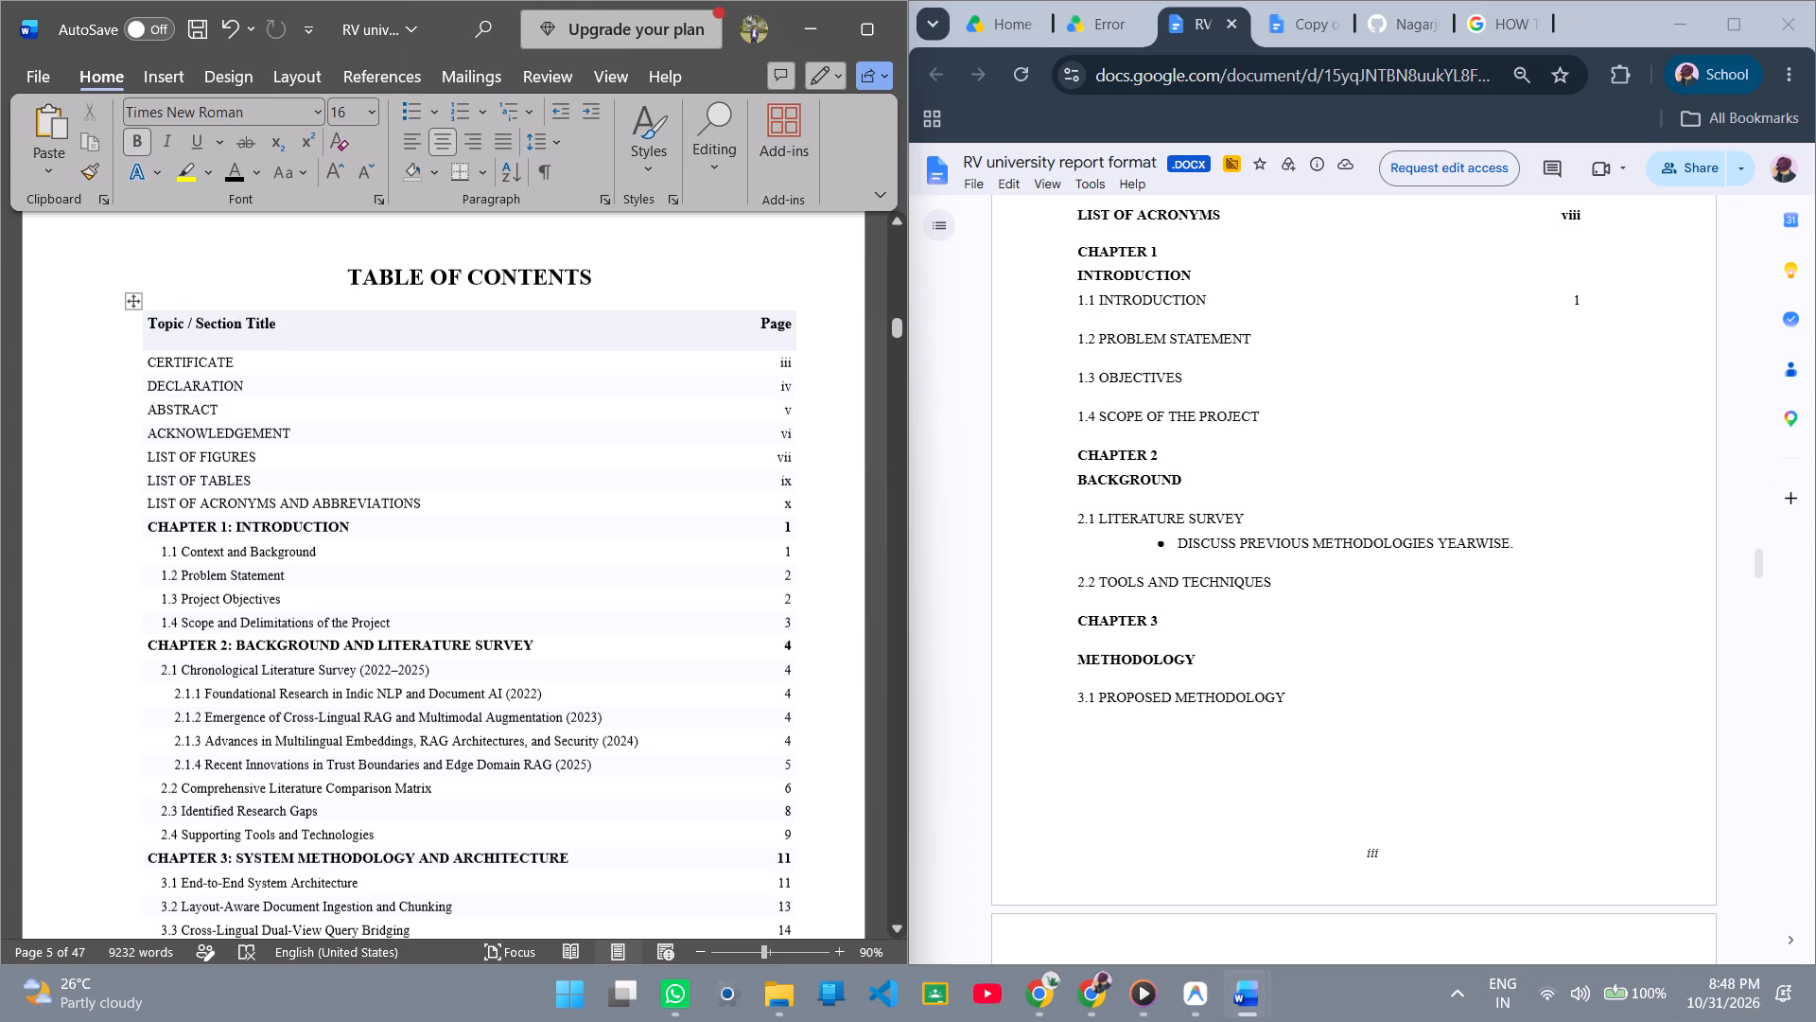
pyautogui.rightClick(472, 330)
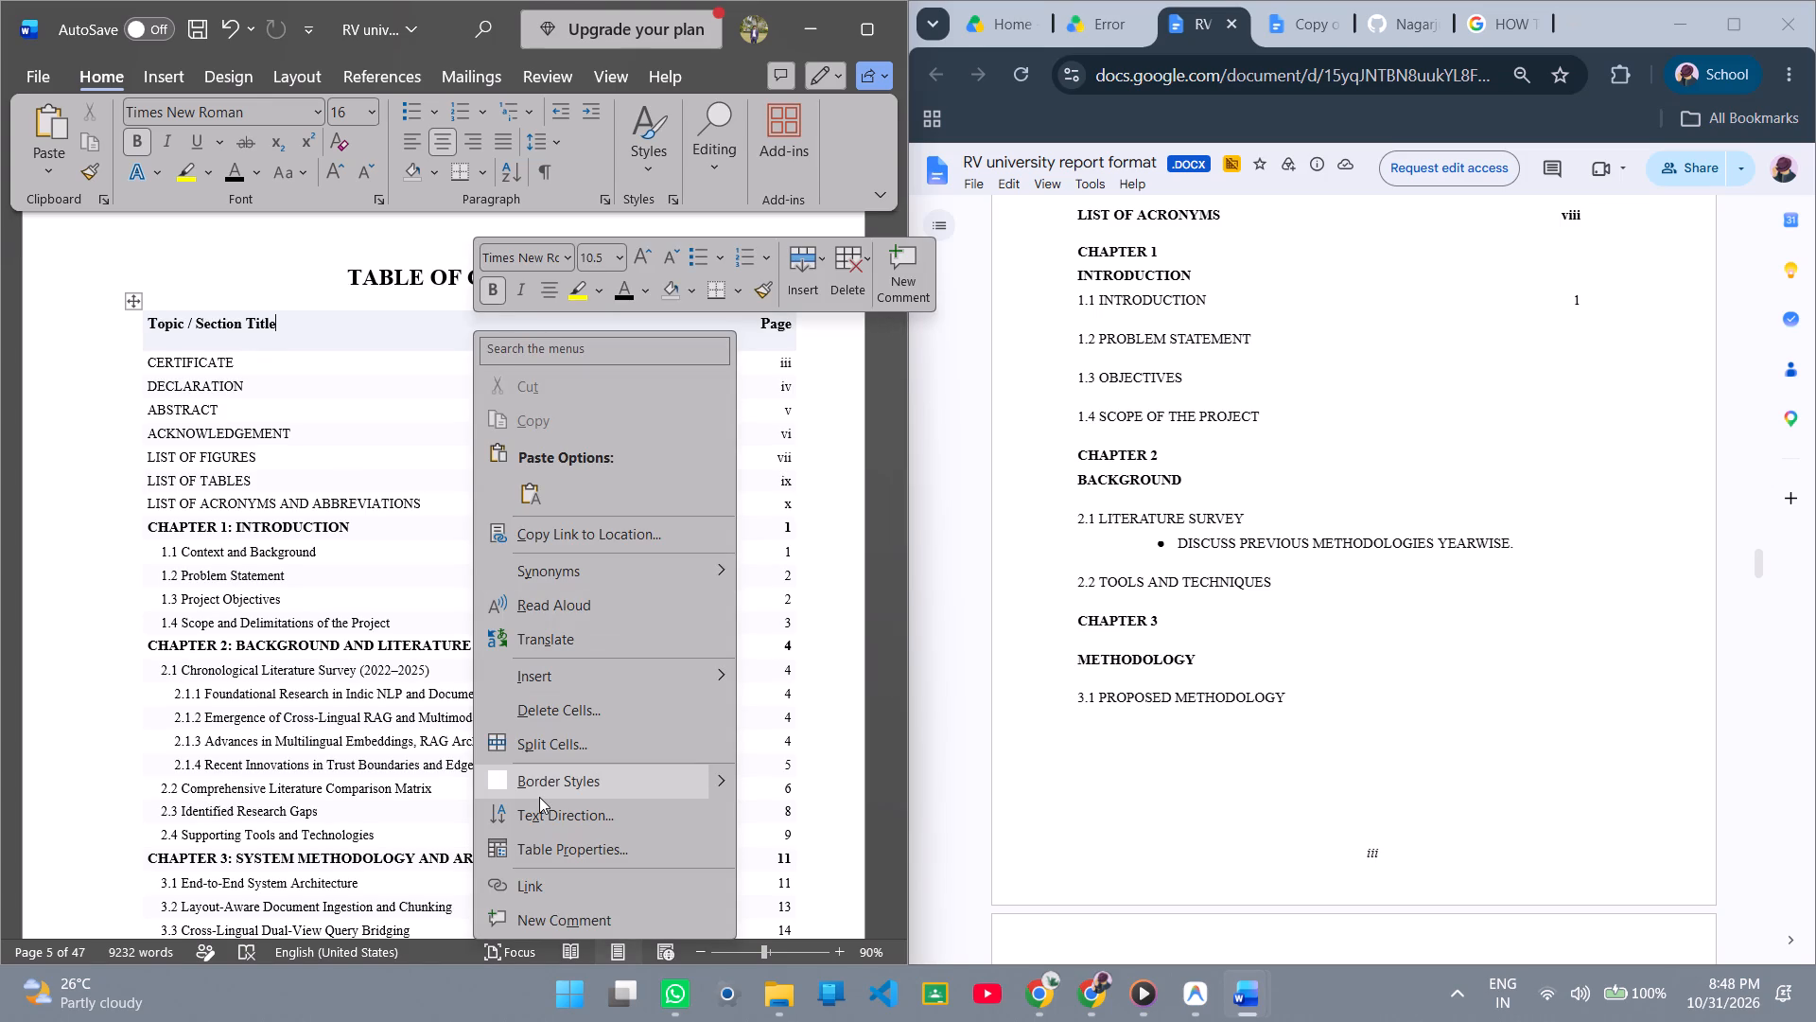
pyautogui.click(309, 336)
pyautogui.scroll(-12, 606, 536)
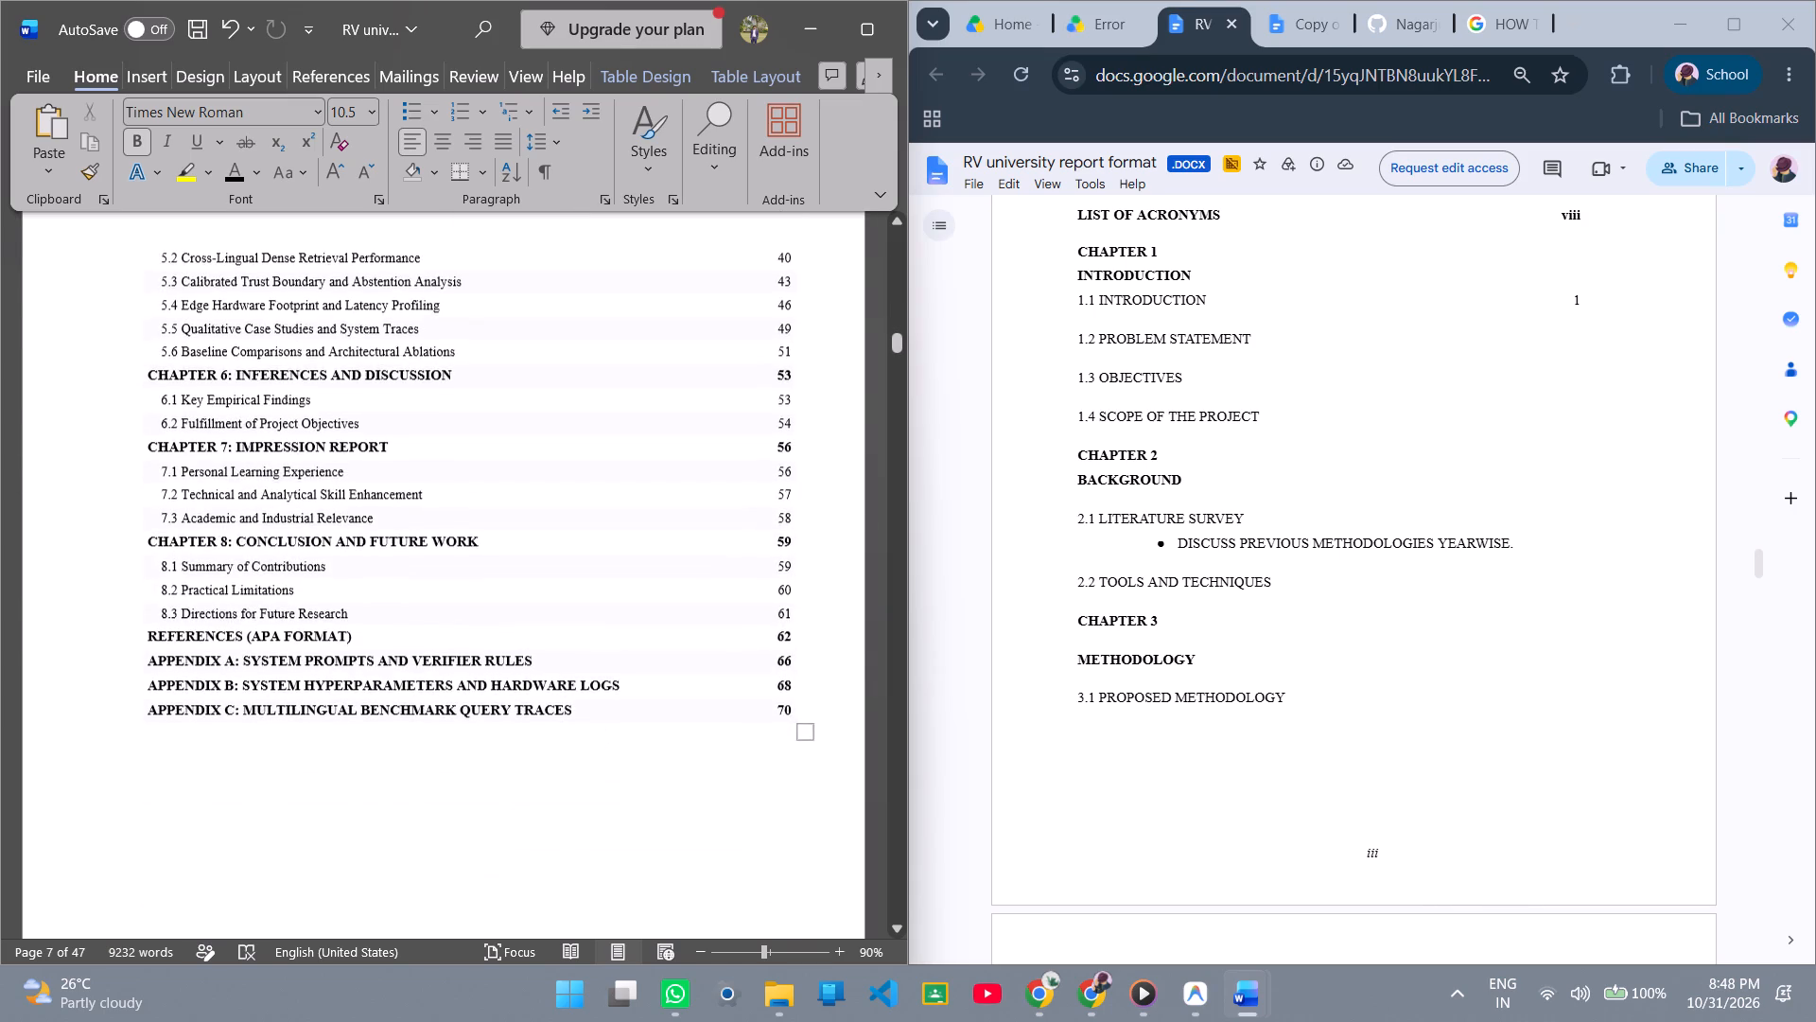
pyautogui.scroll(3, 606, 536)
pyautogui.scroll(-6, 606, 536)
pyautogui.scroll(12, 606, 536)
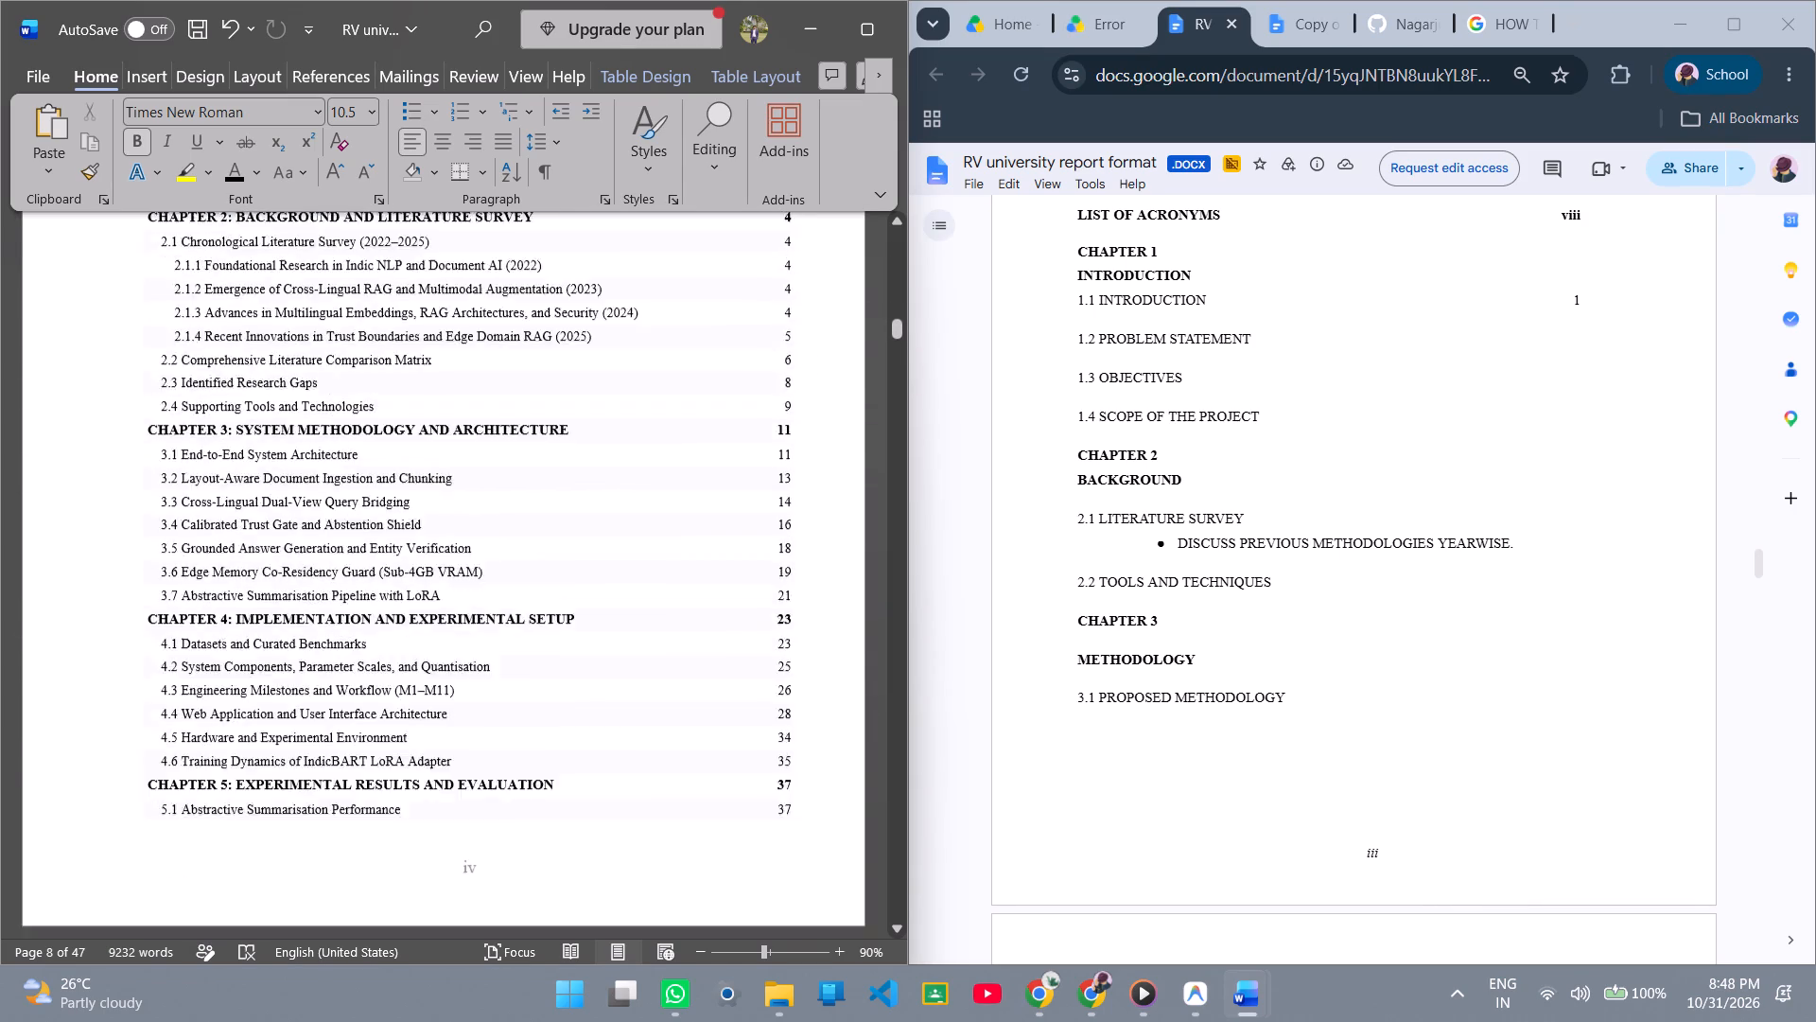
pyautogui.scroll(13, 606, 536)
pyautogui.scroll(8, 606, 536)
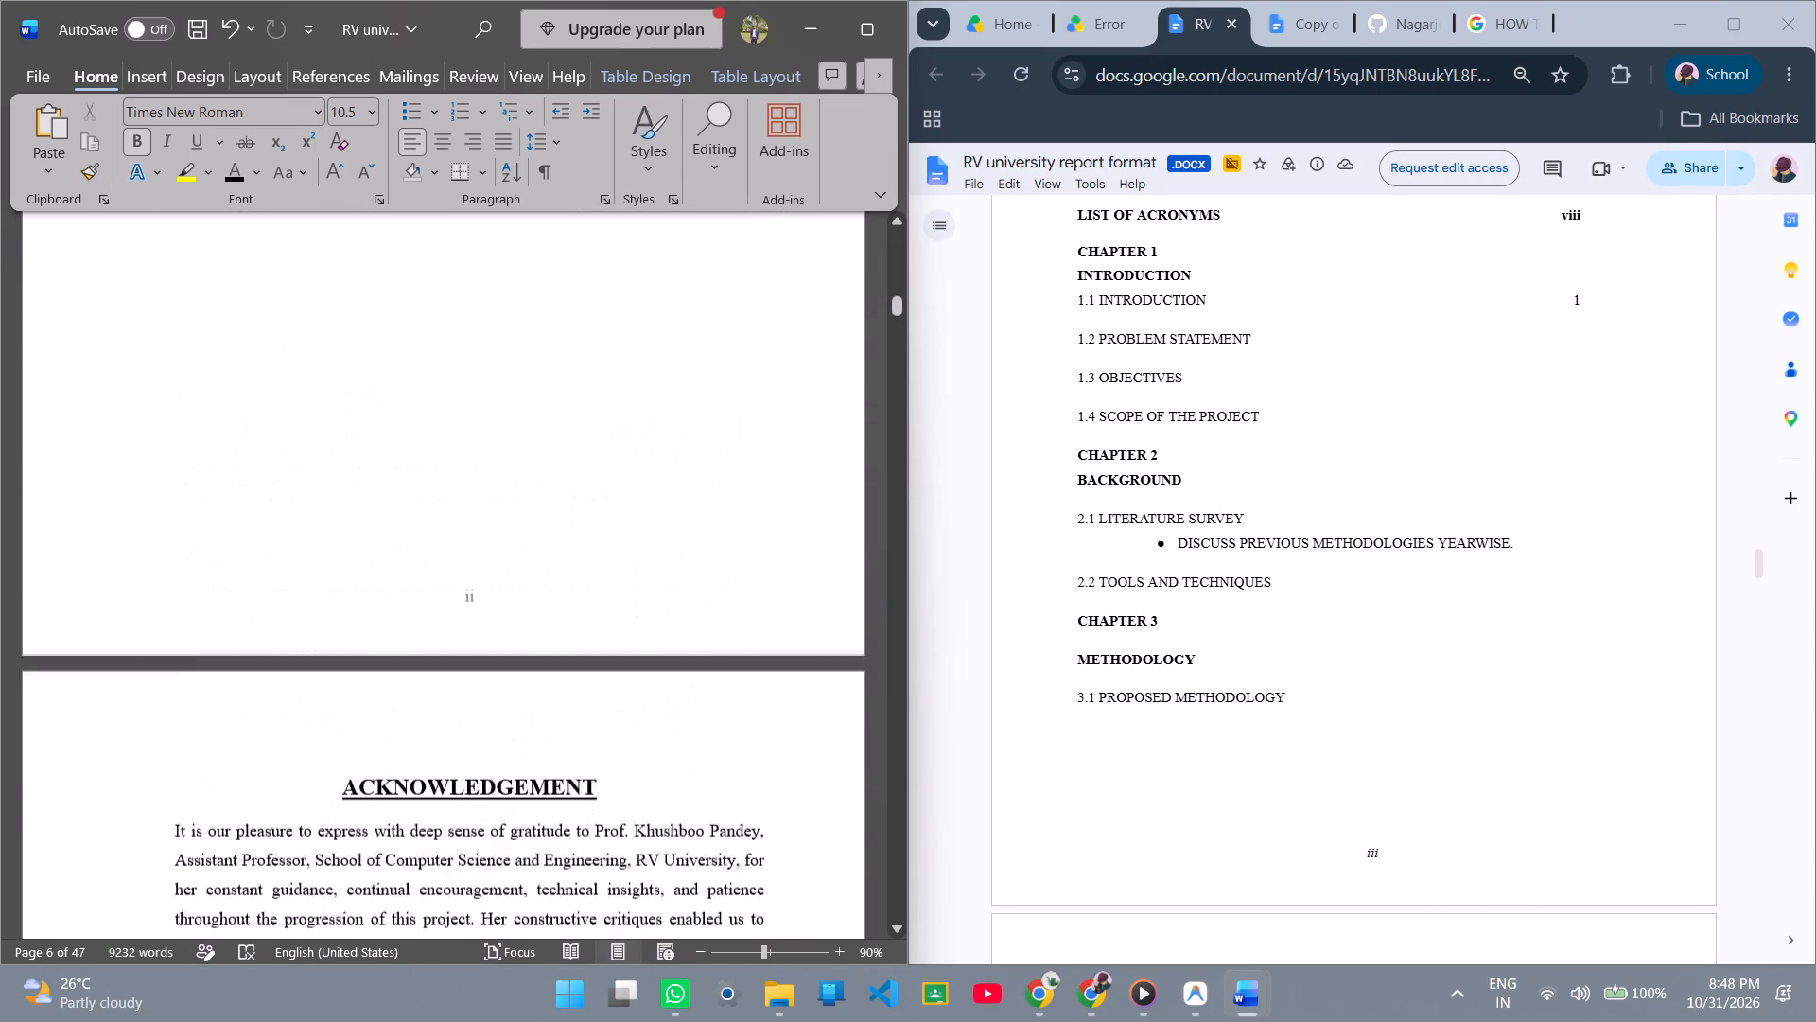
pyautogui.scroll(6, 606, 536)
pyautogui.scroll(-20, 606, 536)
pyautogui.scroll(-3, 606, 536)
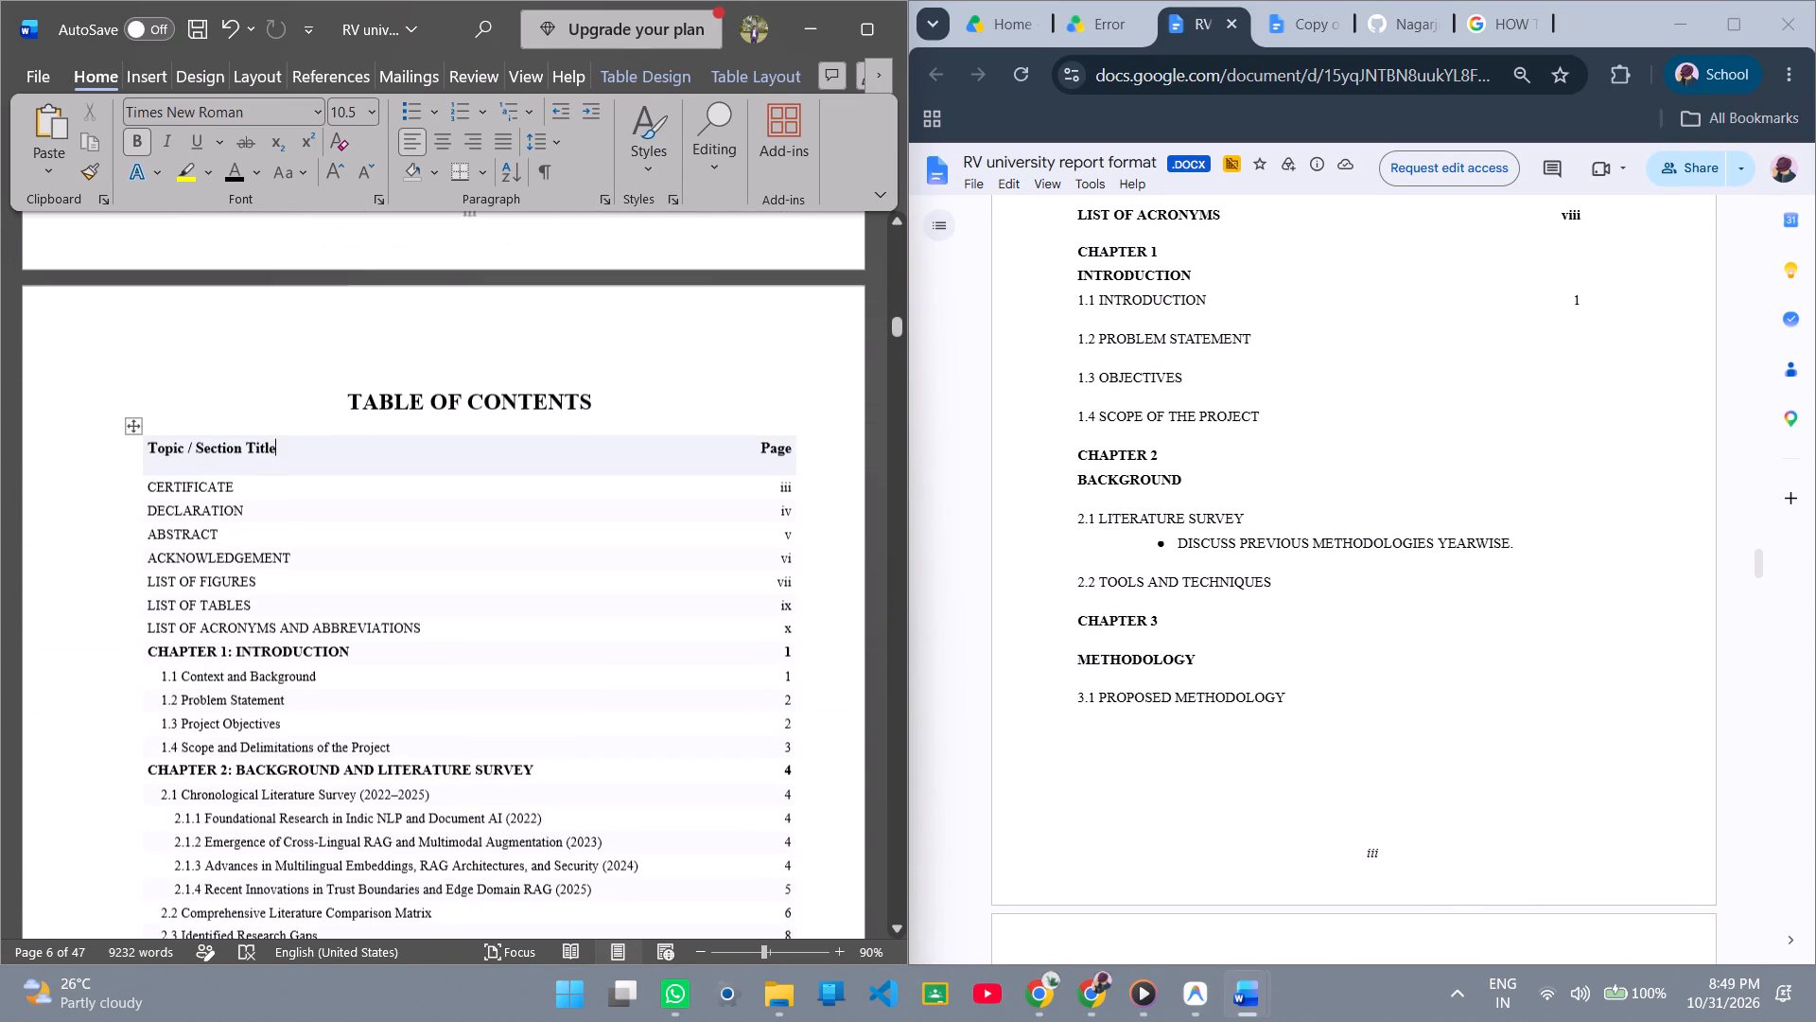
pyautogui.scroll(-1, 606, 536)
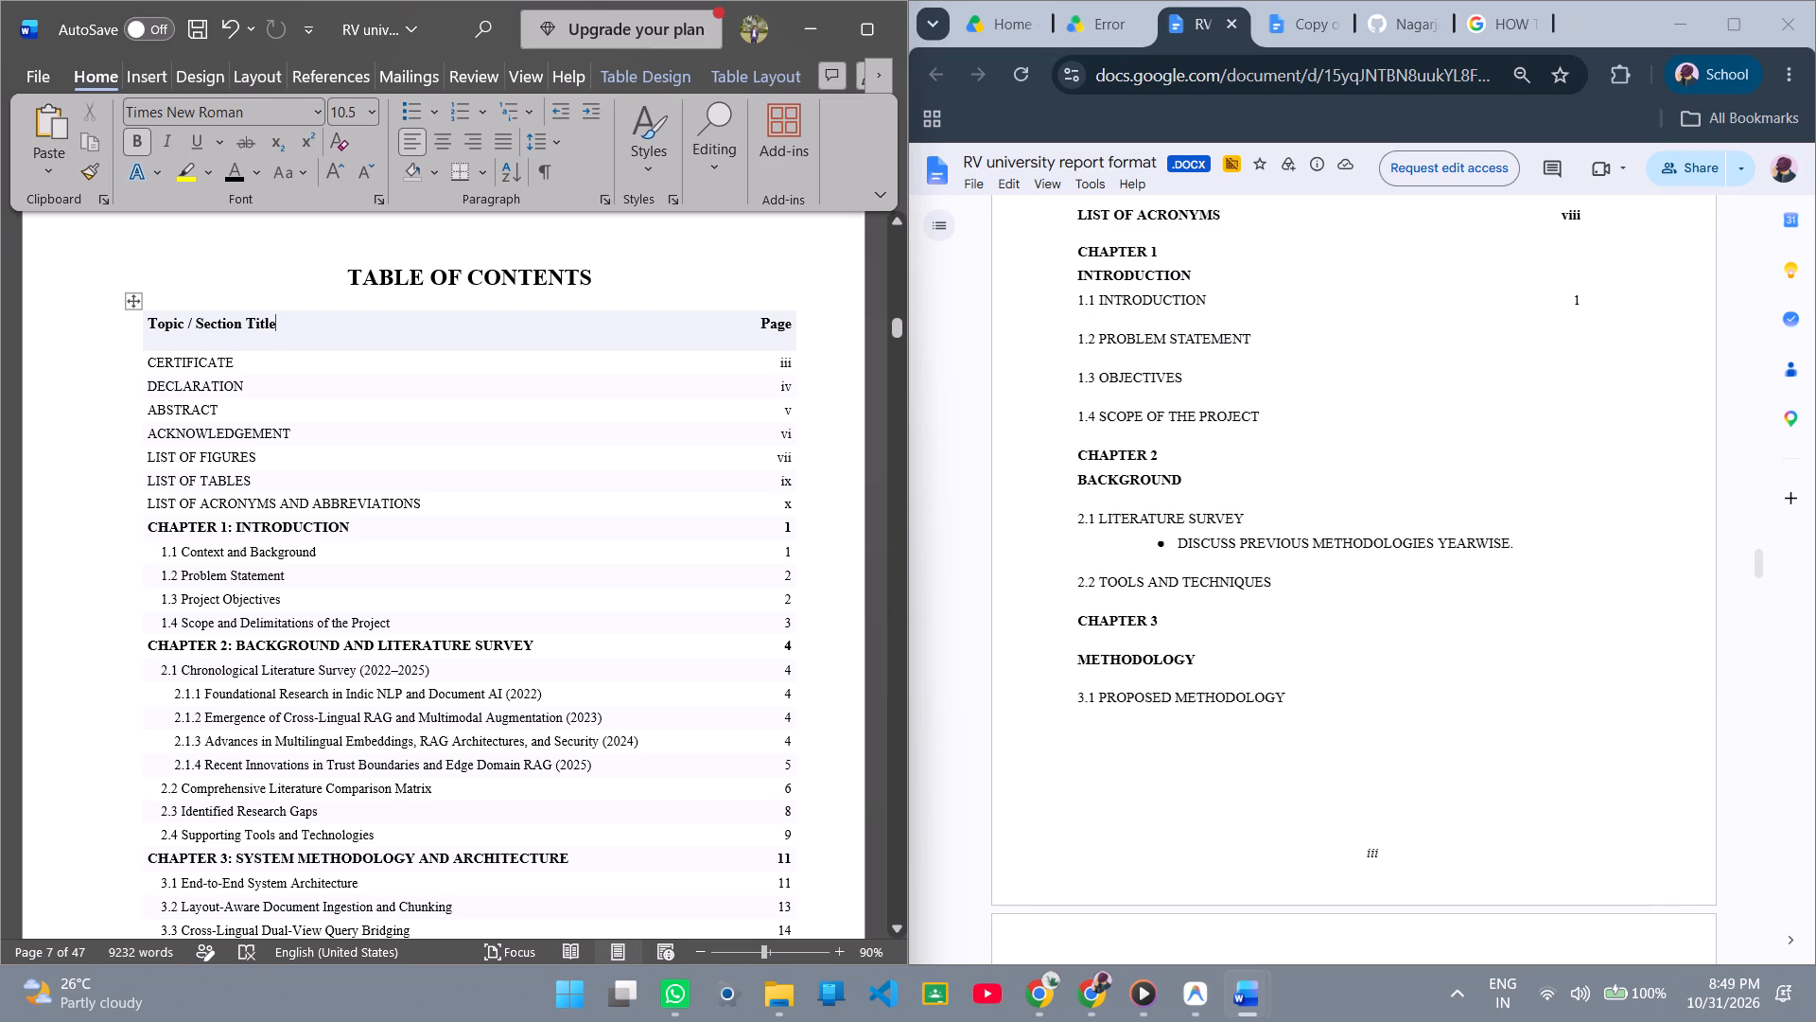
pyautogui.scroll(-4, 464, 482)
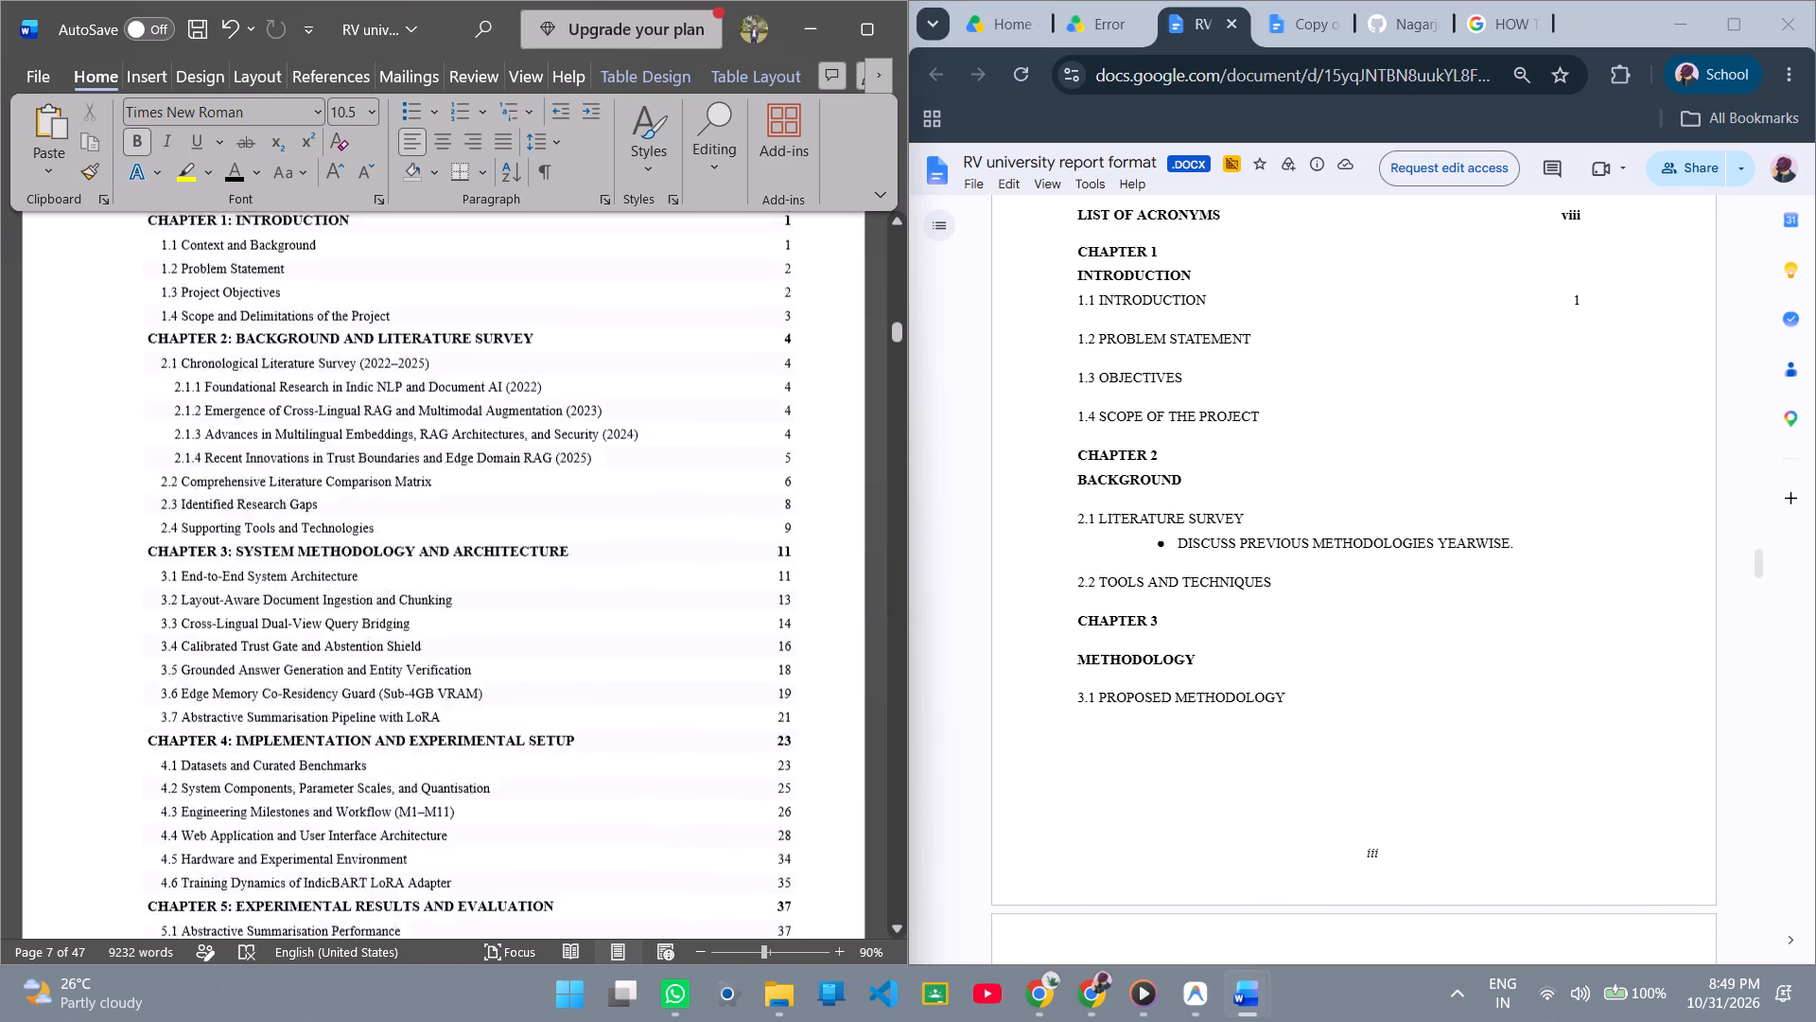
# Examine the report's LIST OF TABLES and LIST OF FIGURES pages, along with the Acknowledgement, Declaration and Certificate pages.
pyautogui.scroll(-16, 464, 482)
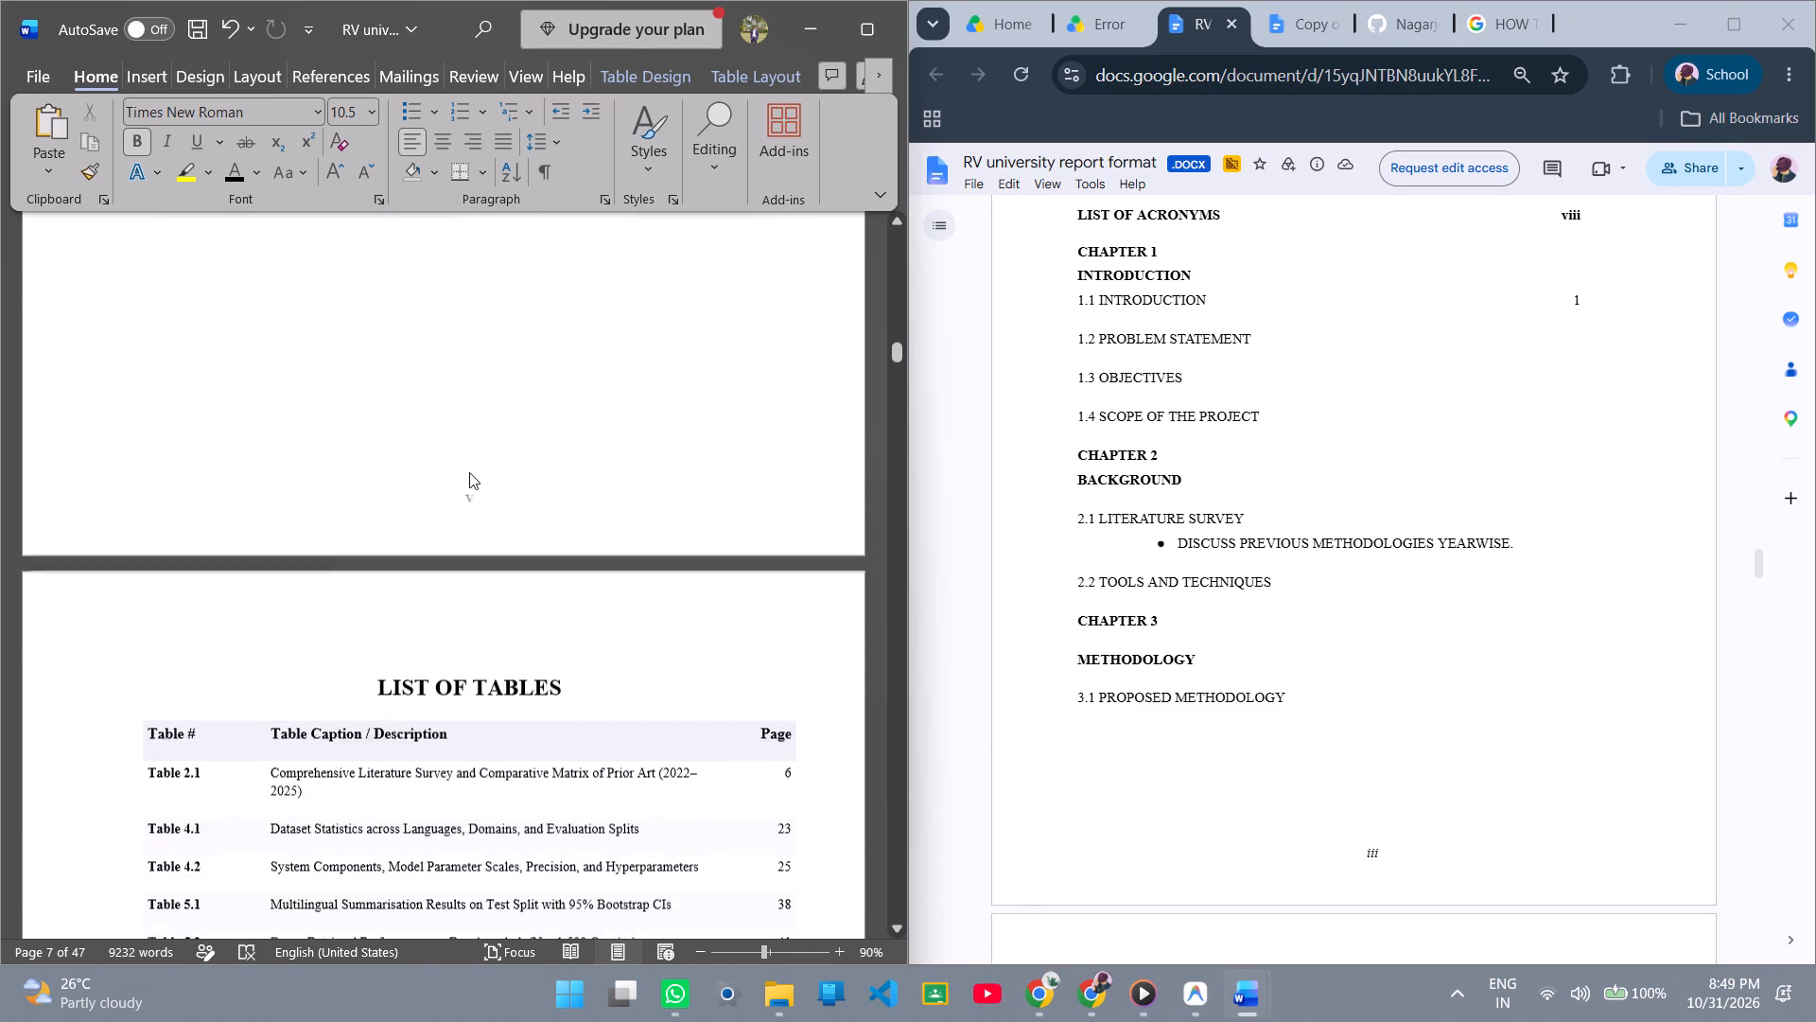
pyautogui.scroll(-13, 469, 472)
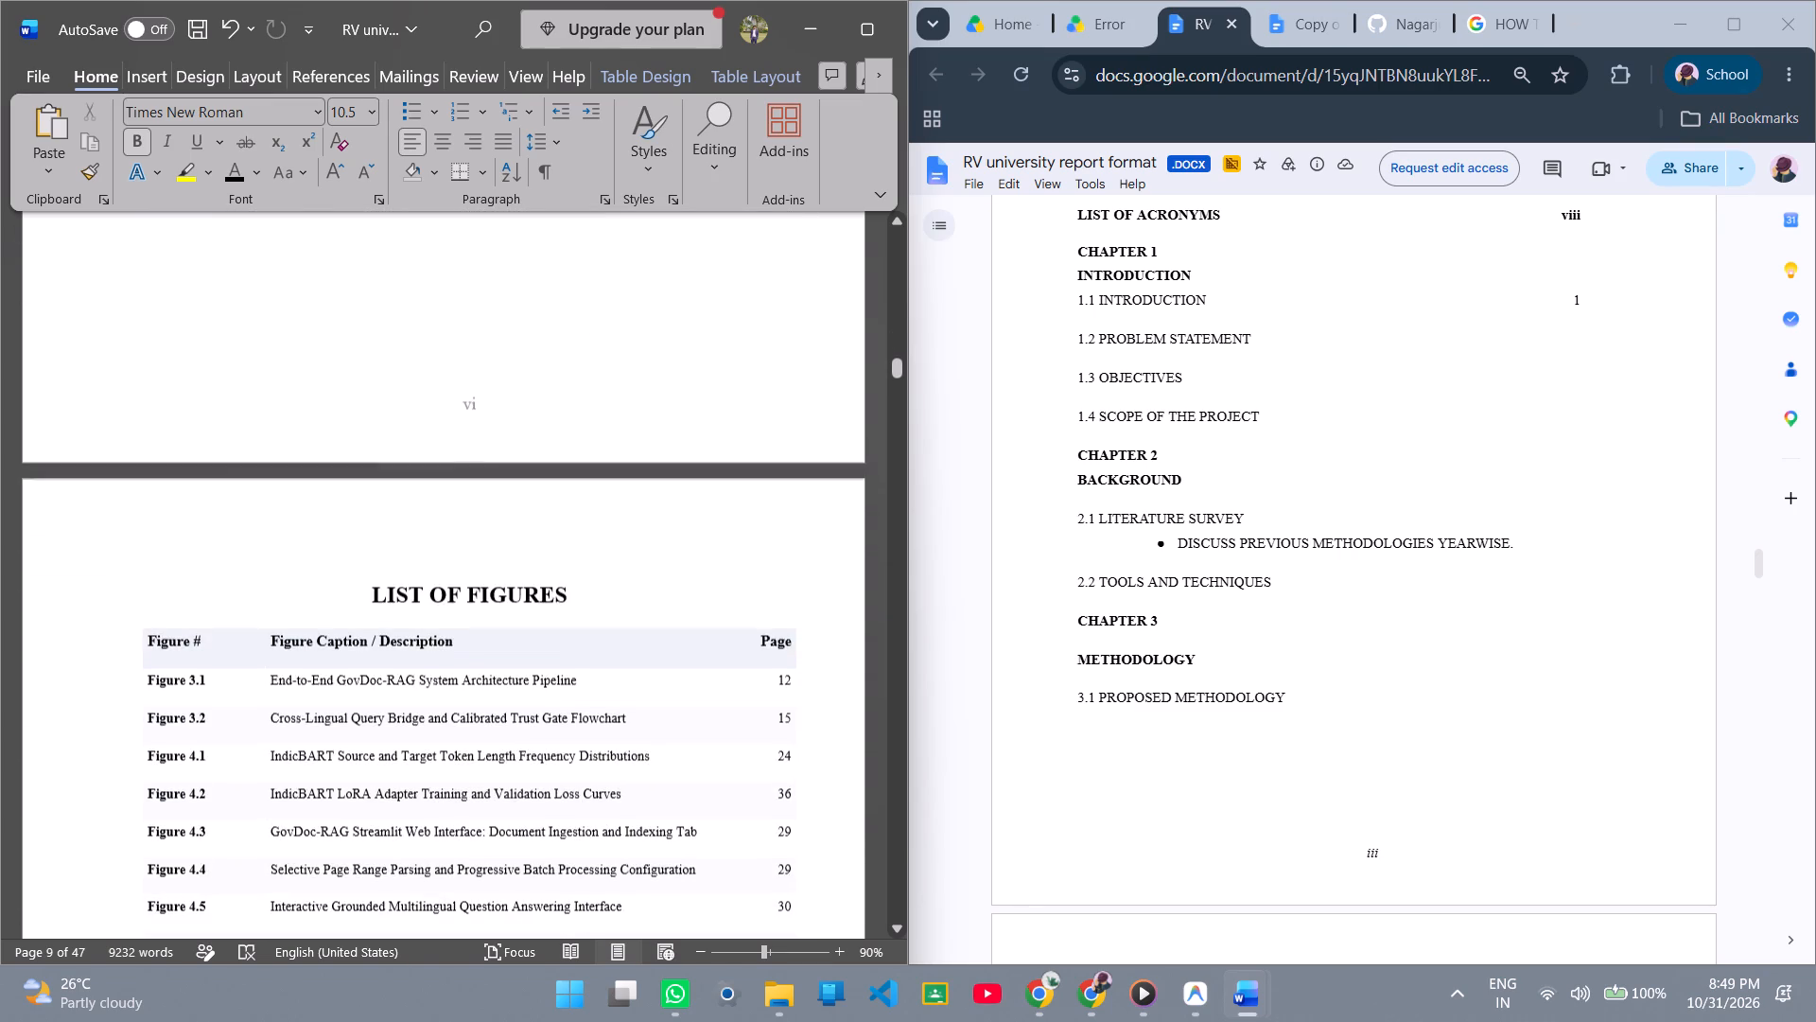
pyautogui.scroll(20, 469, 472)
pyautogui.scroll(20, 469, 472)
pyautogui.scroll(2, 469, 472)
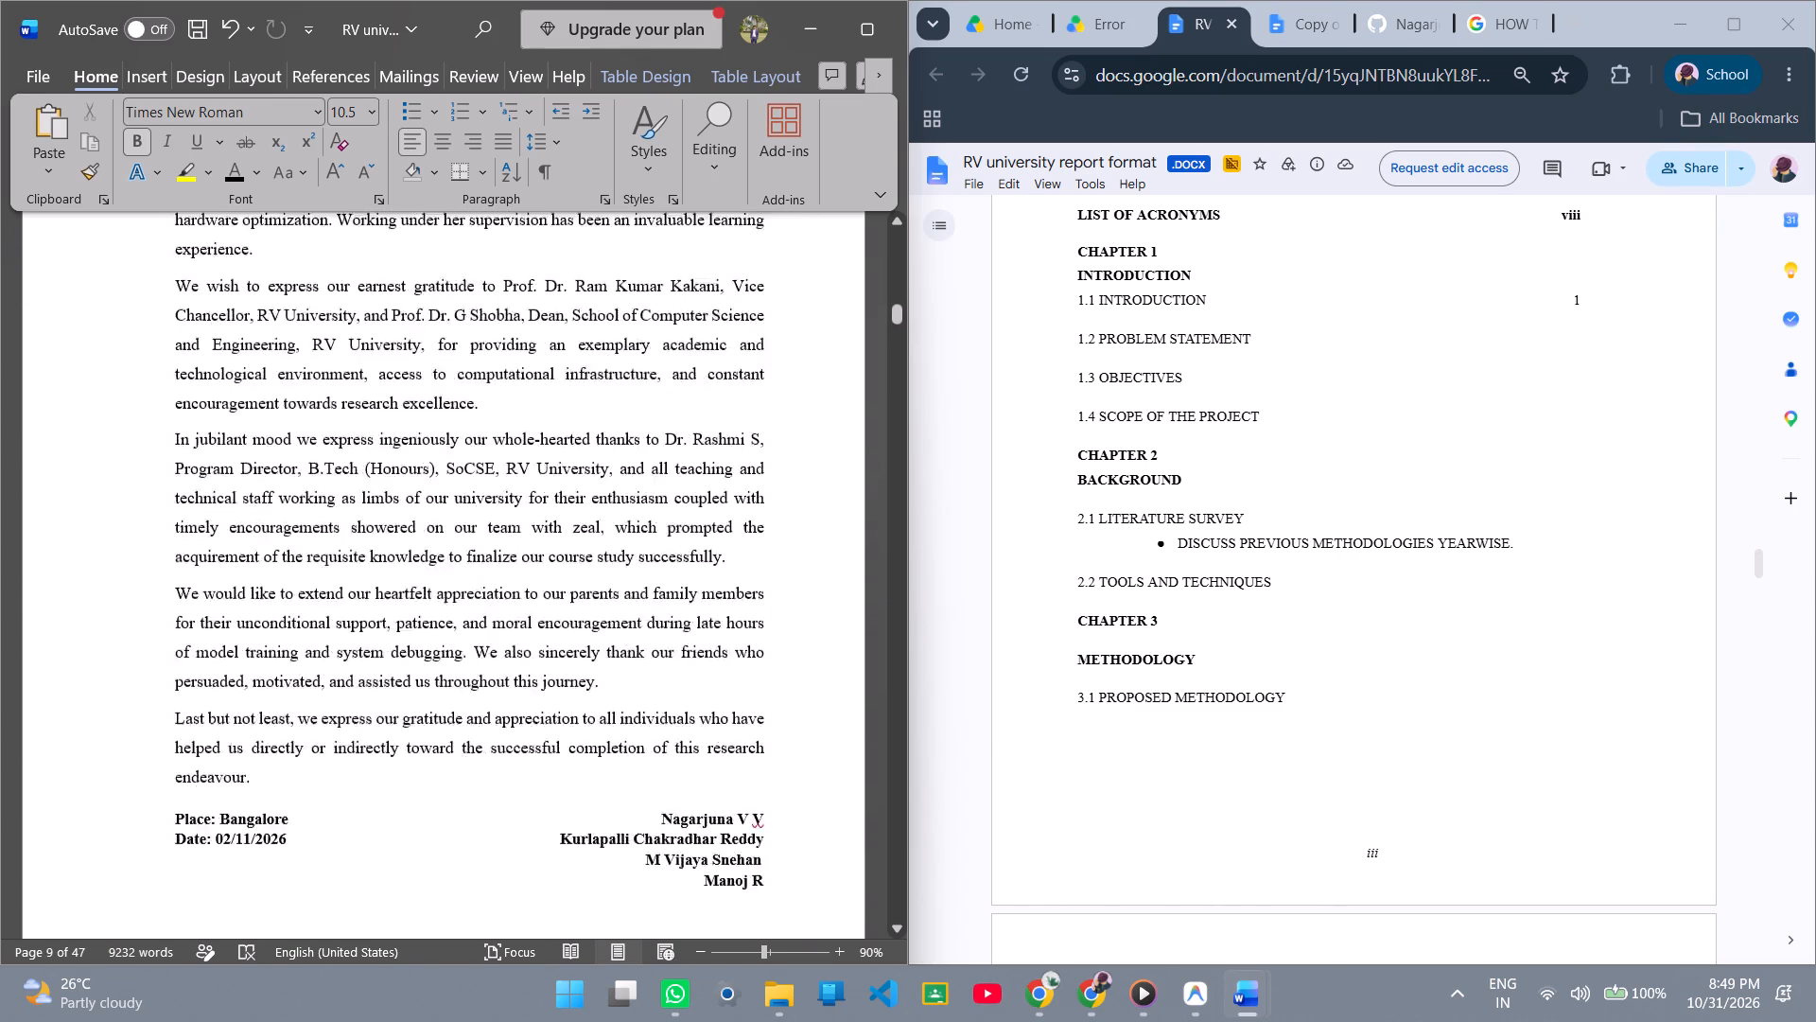
pyautogui.scroll(14, 503, 418)
pyautogui.scroll(20, 503, 418)
pyautogui.scroll(1, 503, 418)
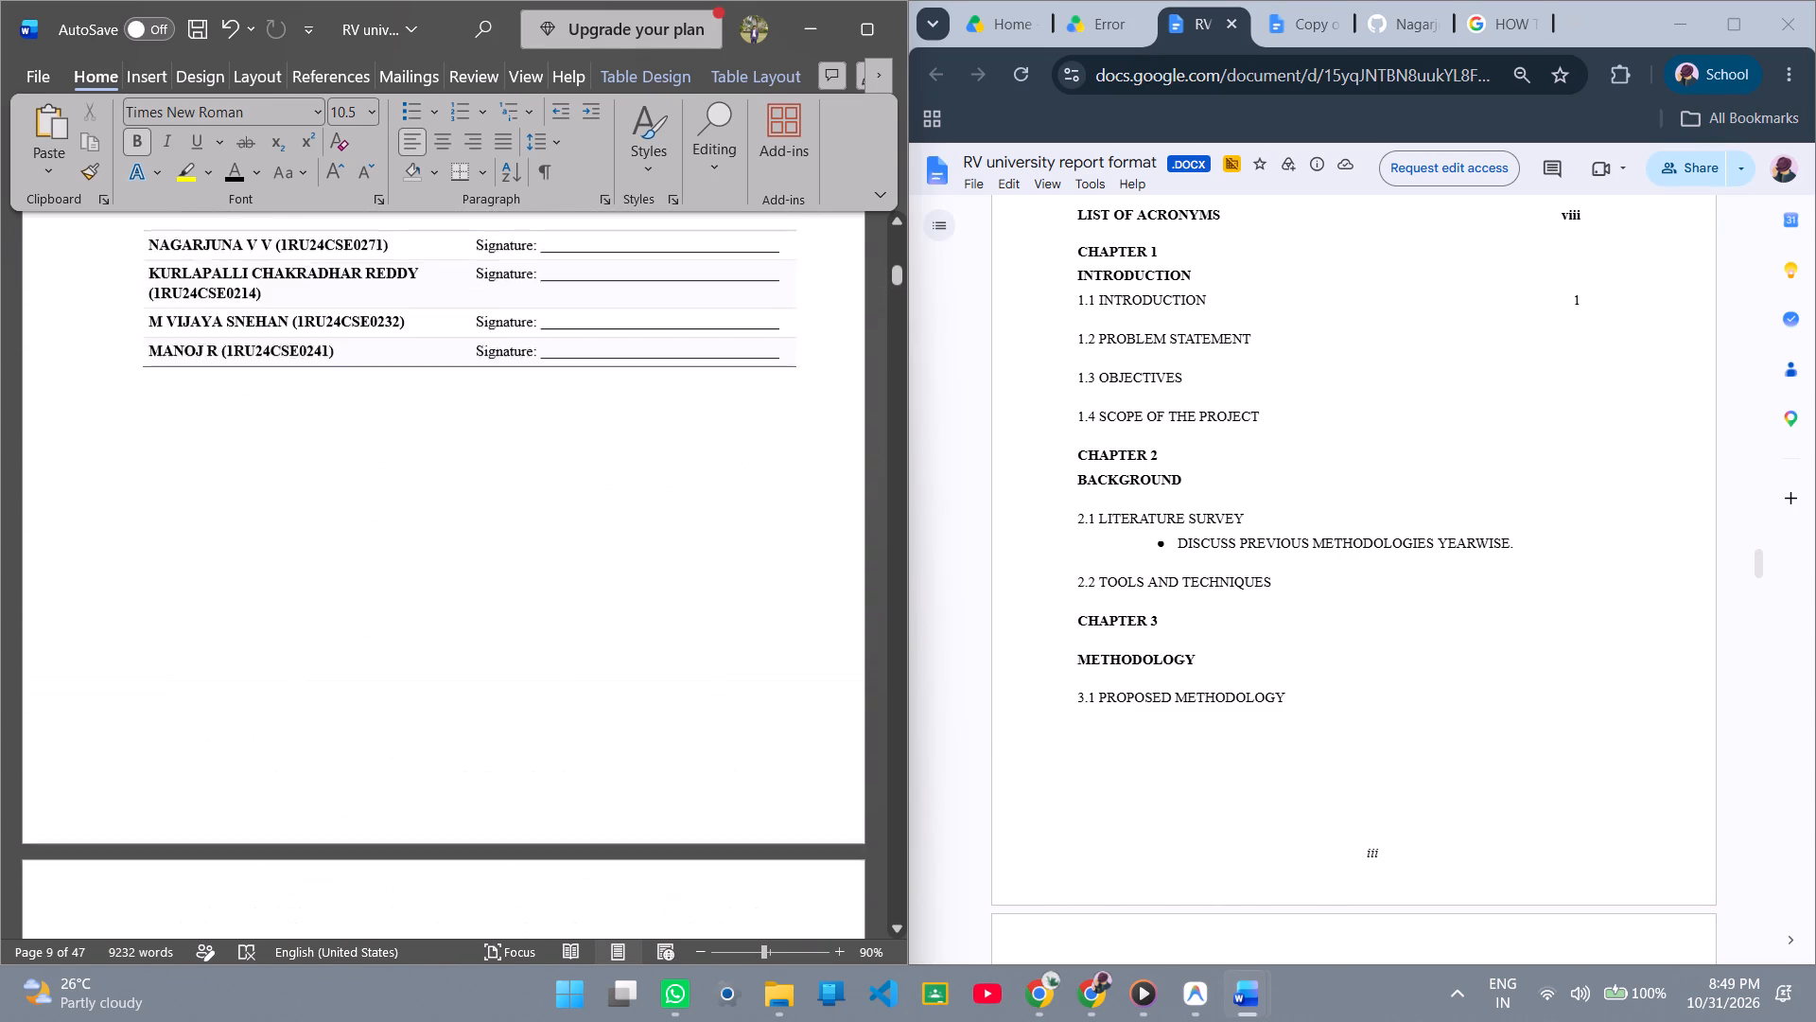
pyautogui.scroll(15, 503, 418)
pyautogui.scroll(-3, 503, 418)
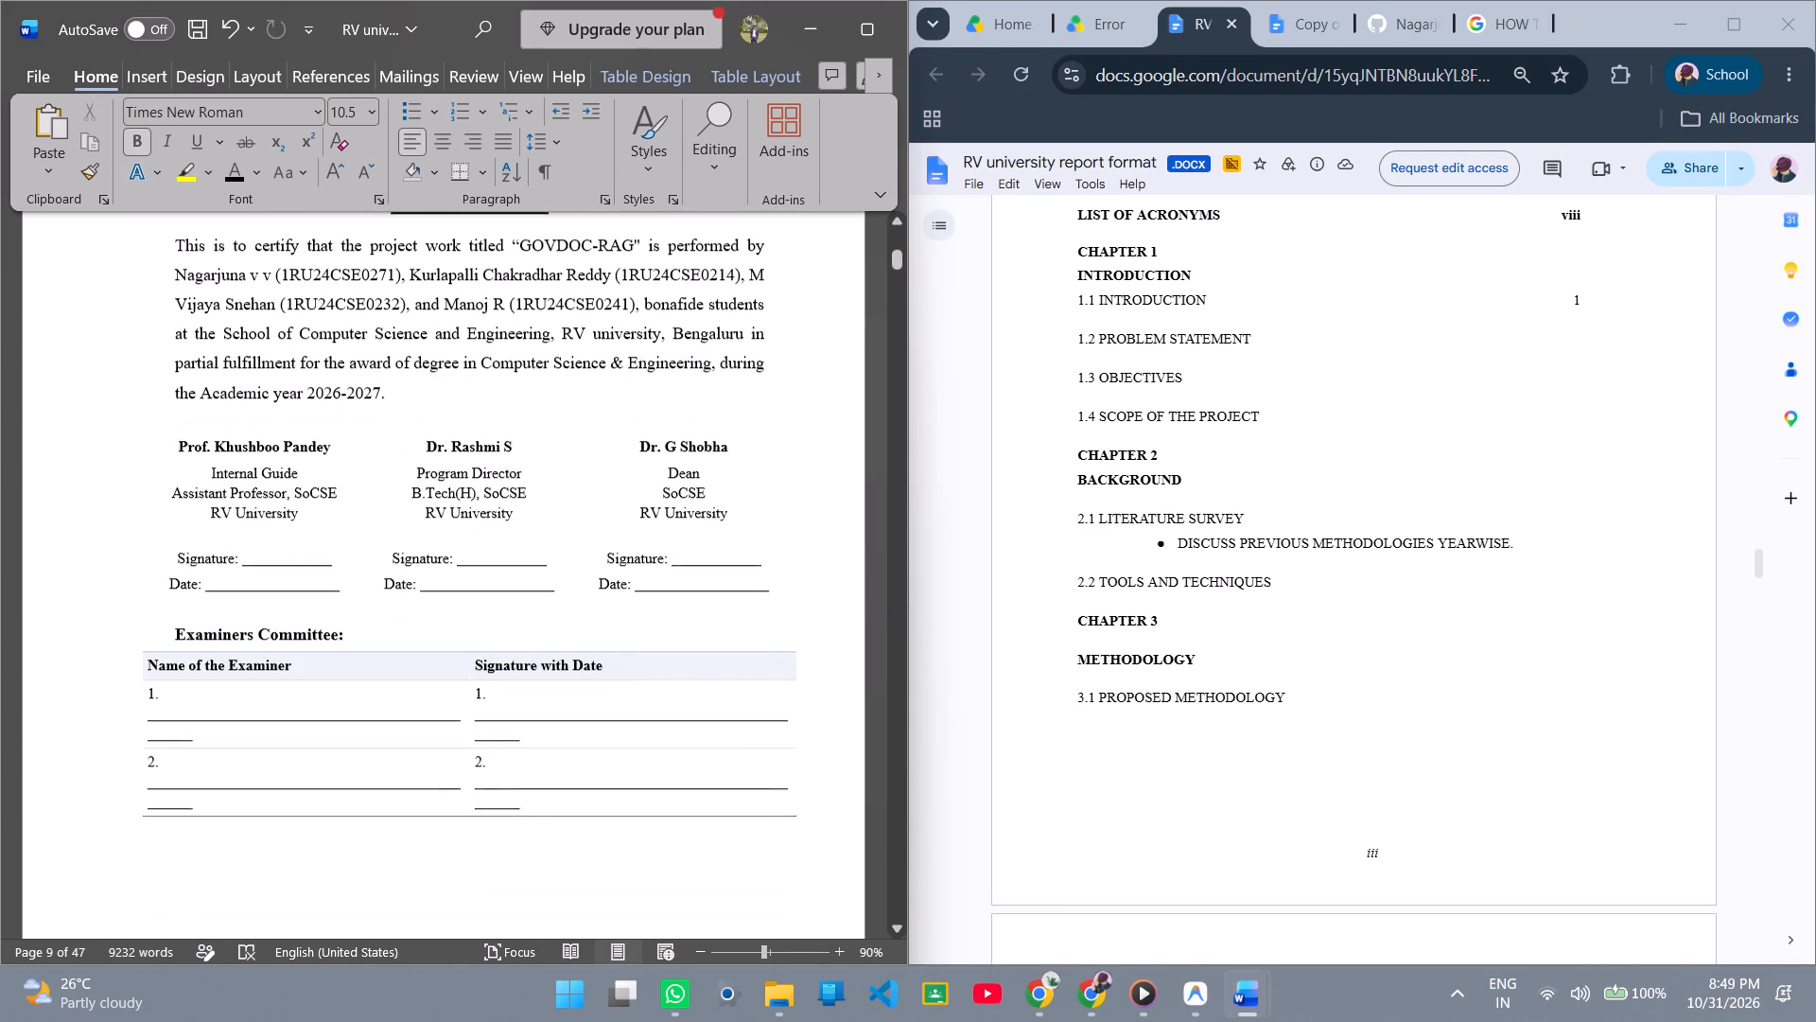
pyautogui.scroll(-1, 503, 418)
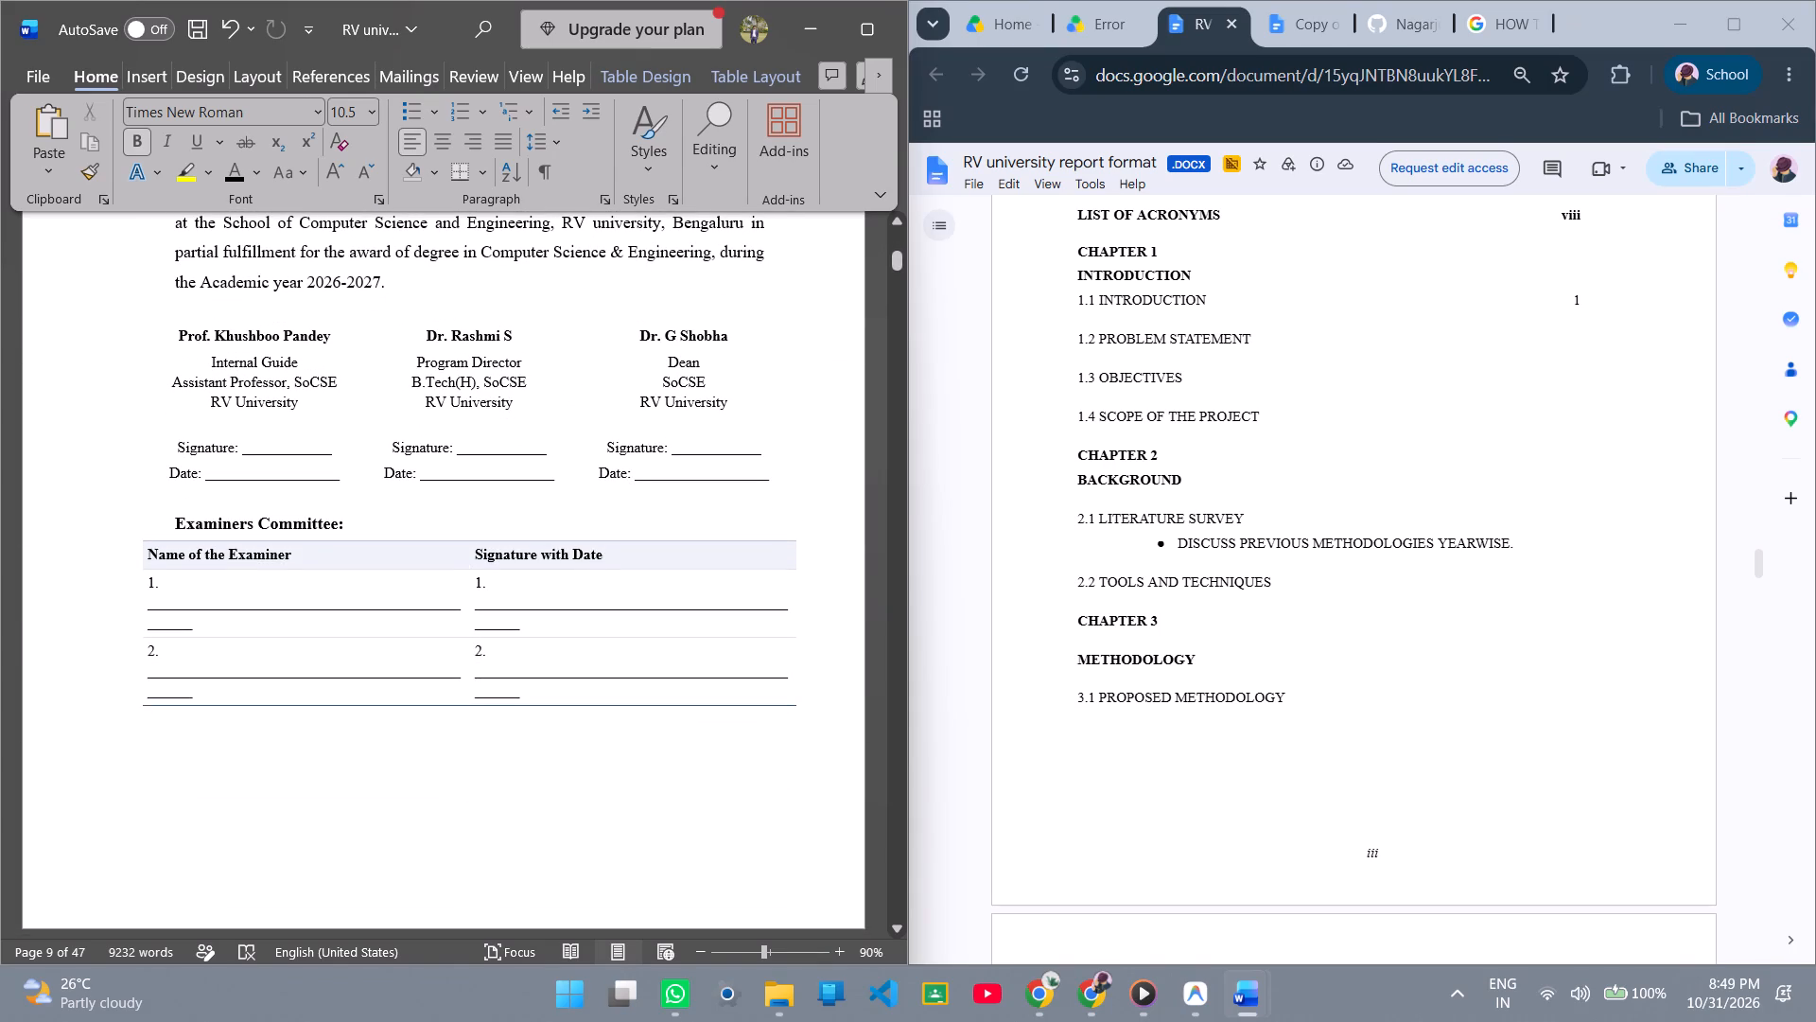
pyautogui.scroll(11, 601, 666)
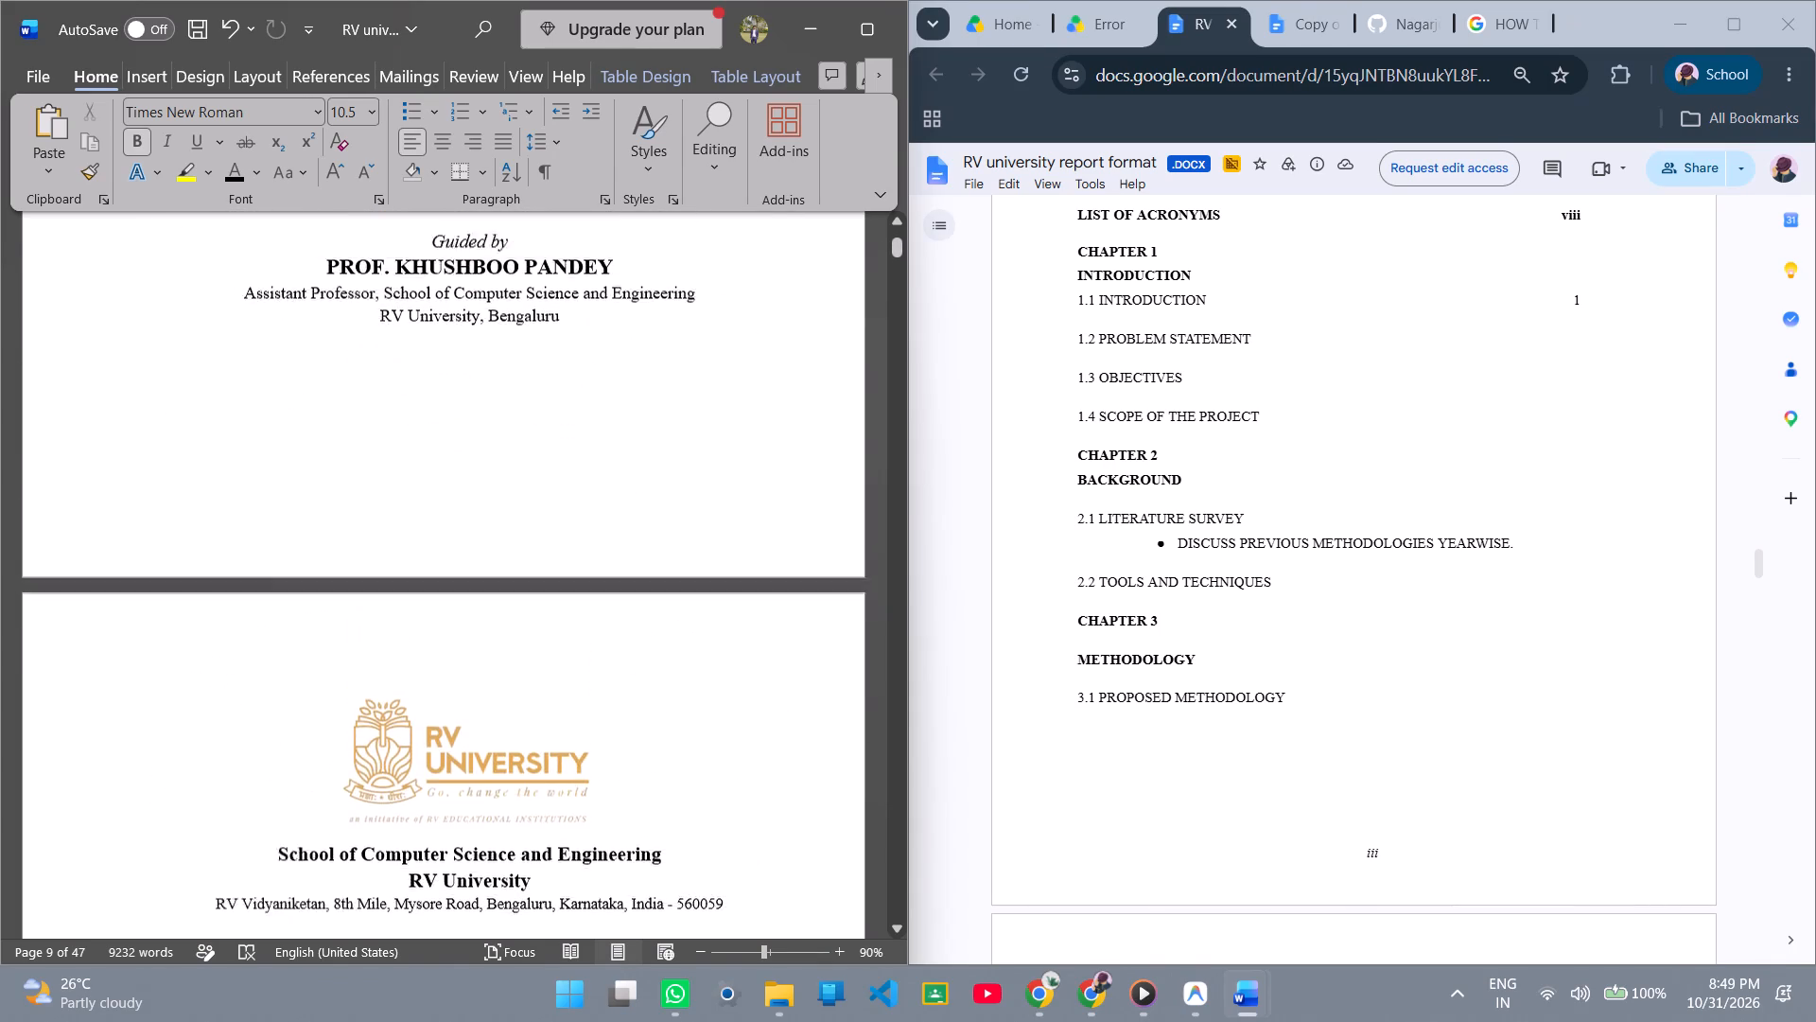
# Delete the subtitle "FOR SEMANTIC SEARCH AND SUMMARIZATION OF INDIAN GOVERNMENT NOTIFICATIONS" below the project title on the cover page.
pyautogui.scroll(6, 602, 661)
pyautogui.scroll(-1, 599, 609)
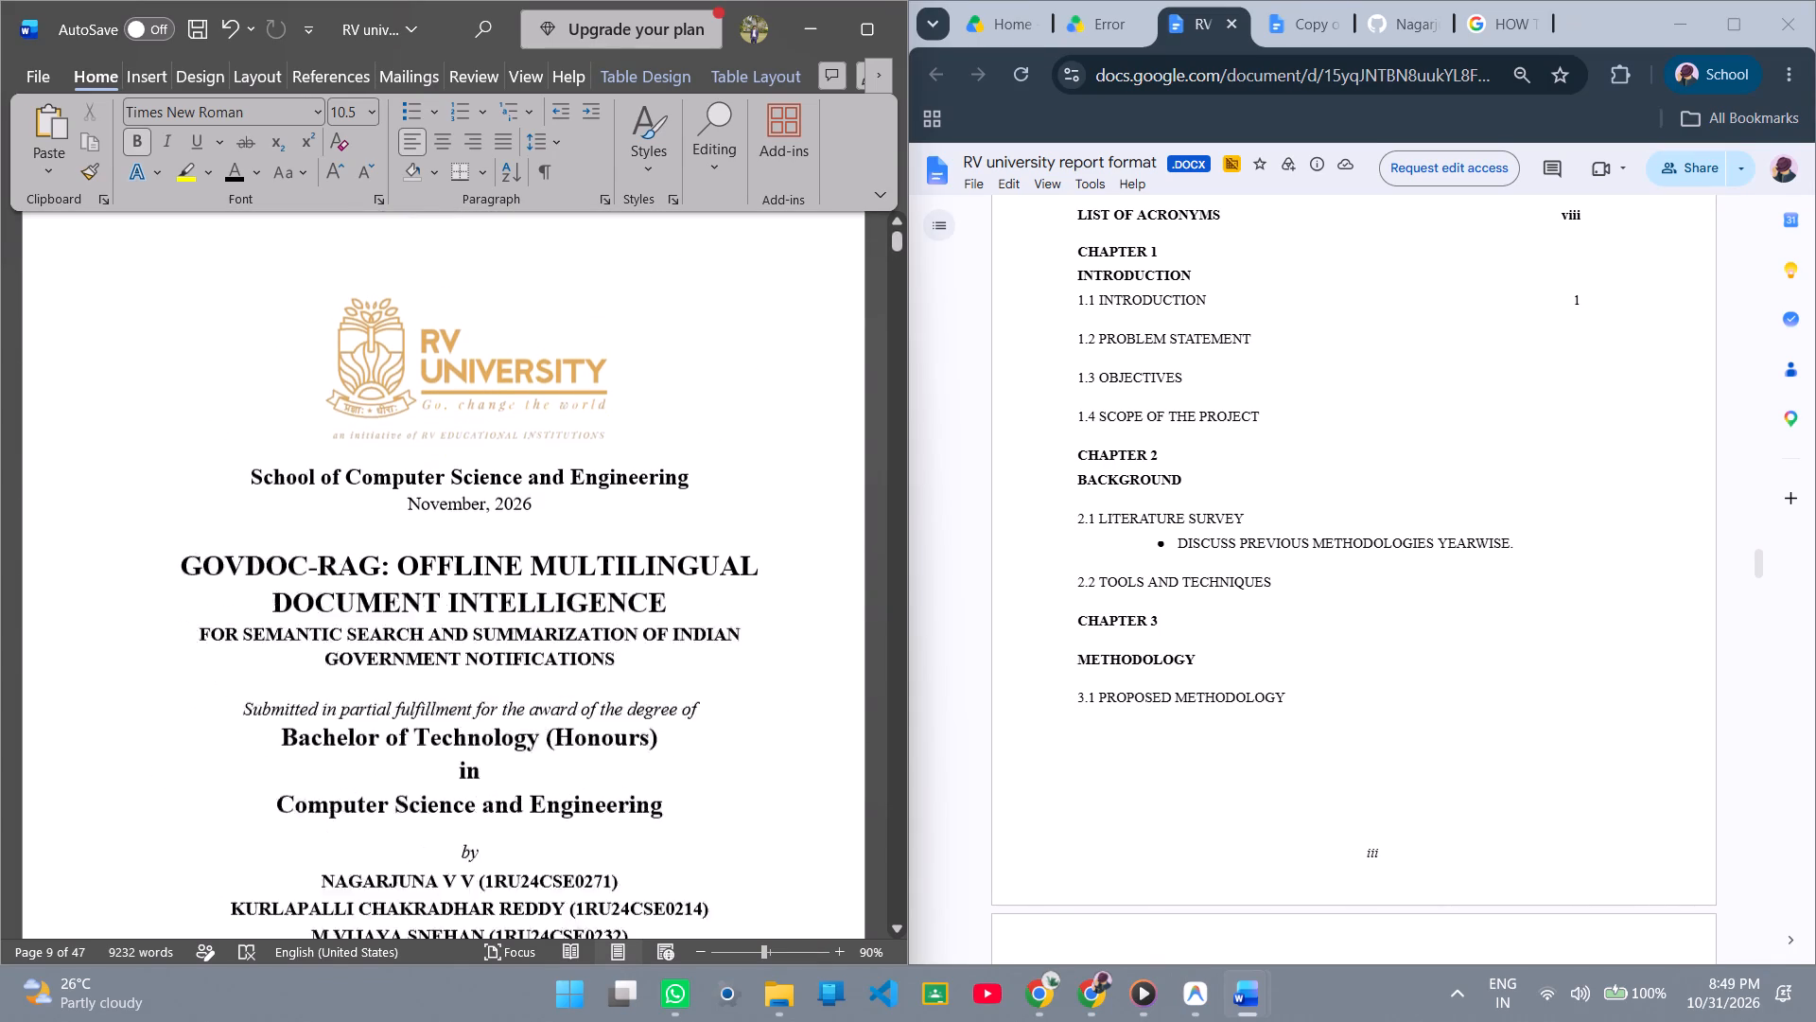
pyautogui.scroll(-2, 599, 609)
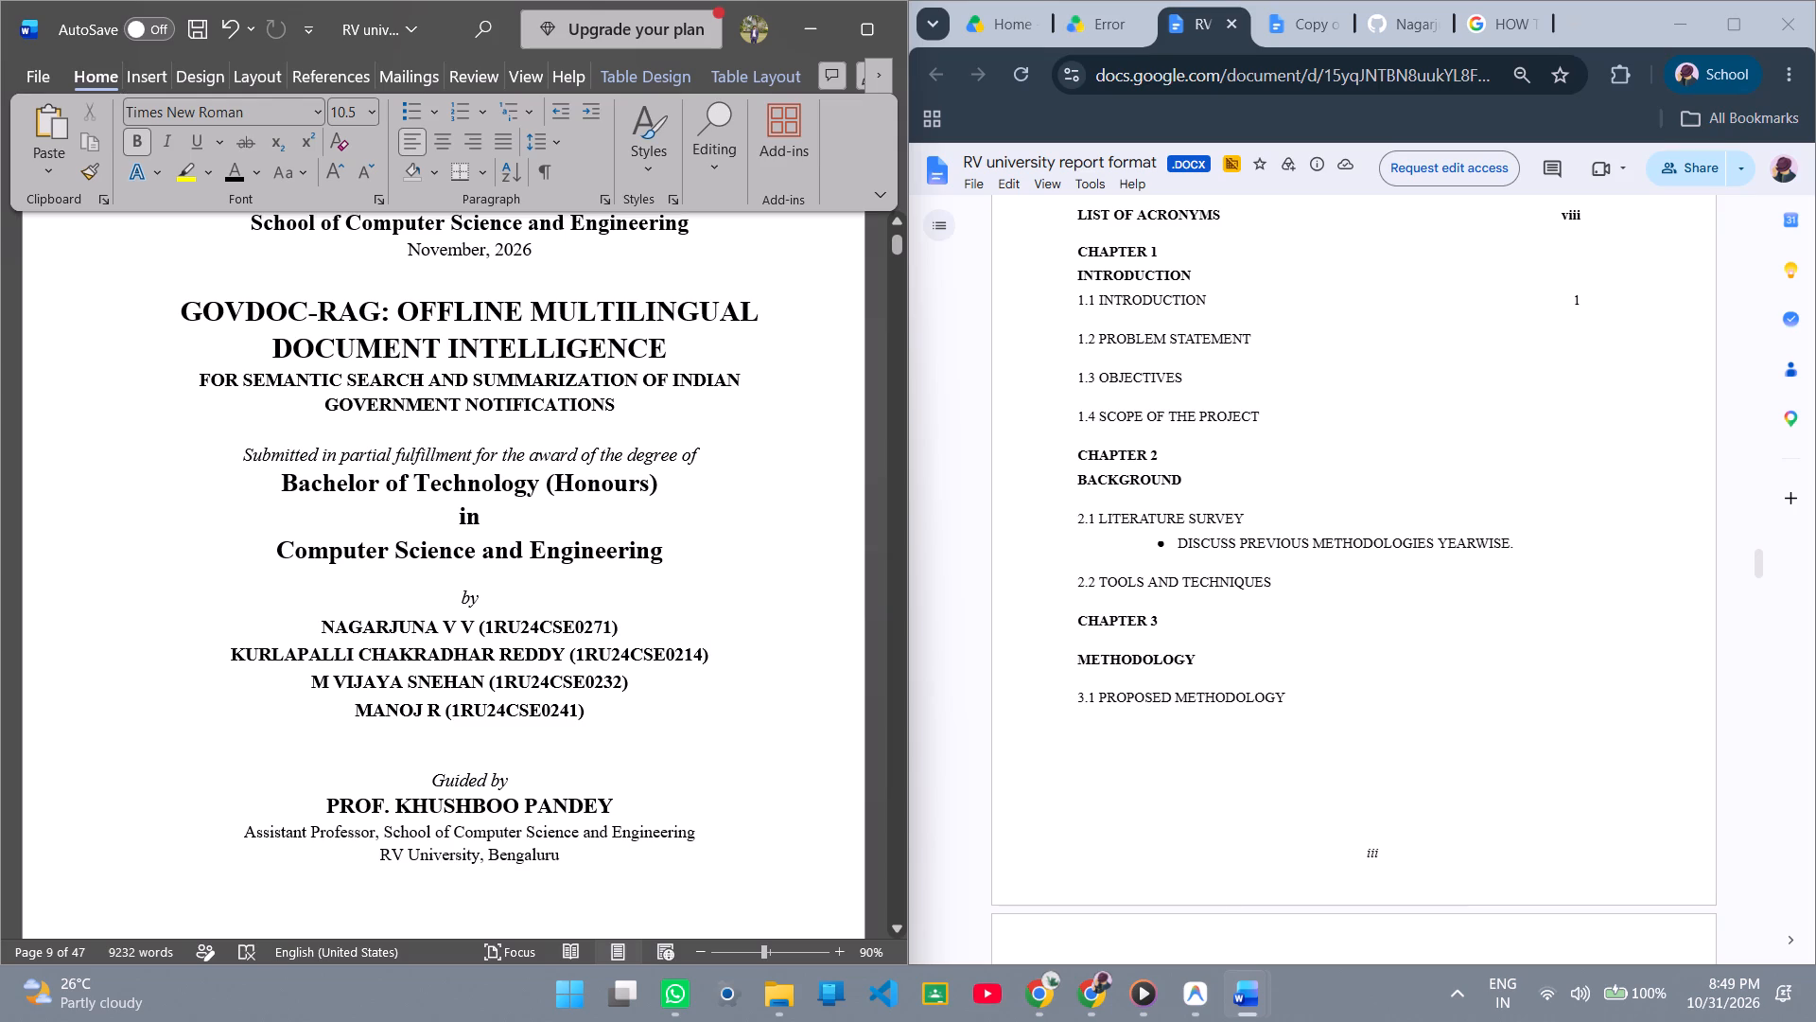
pyautogui.scroll(-12, 652, 428)
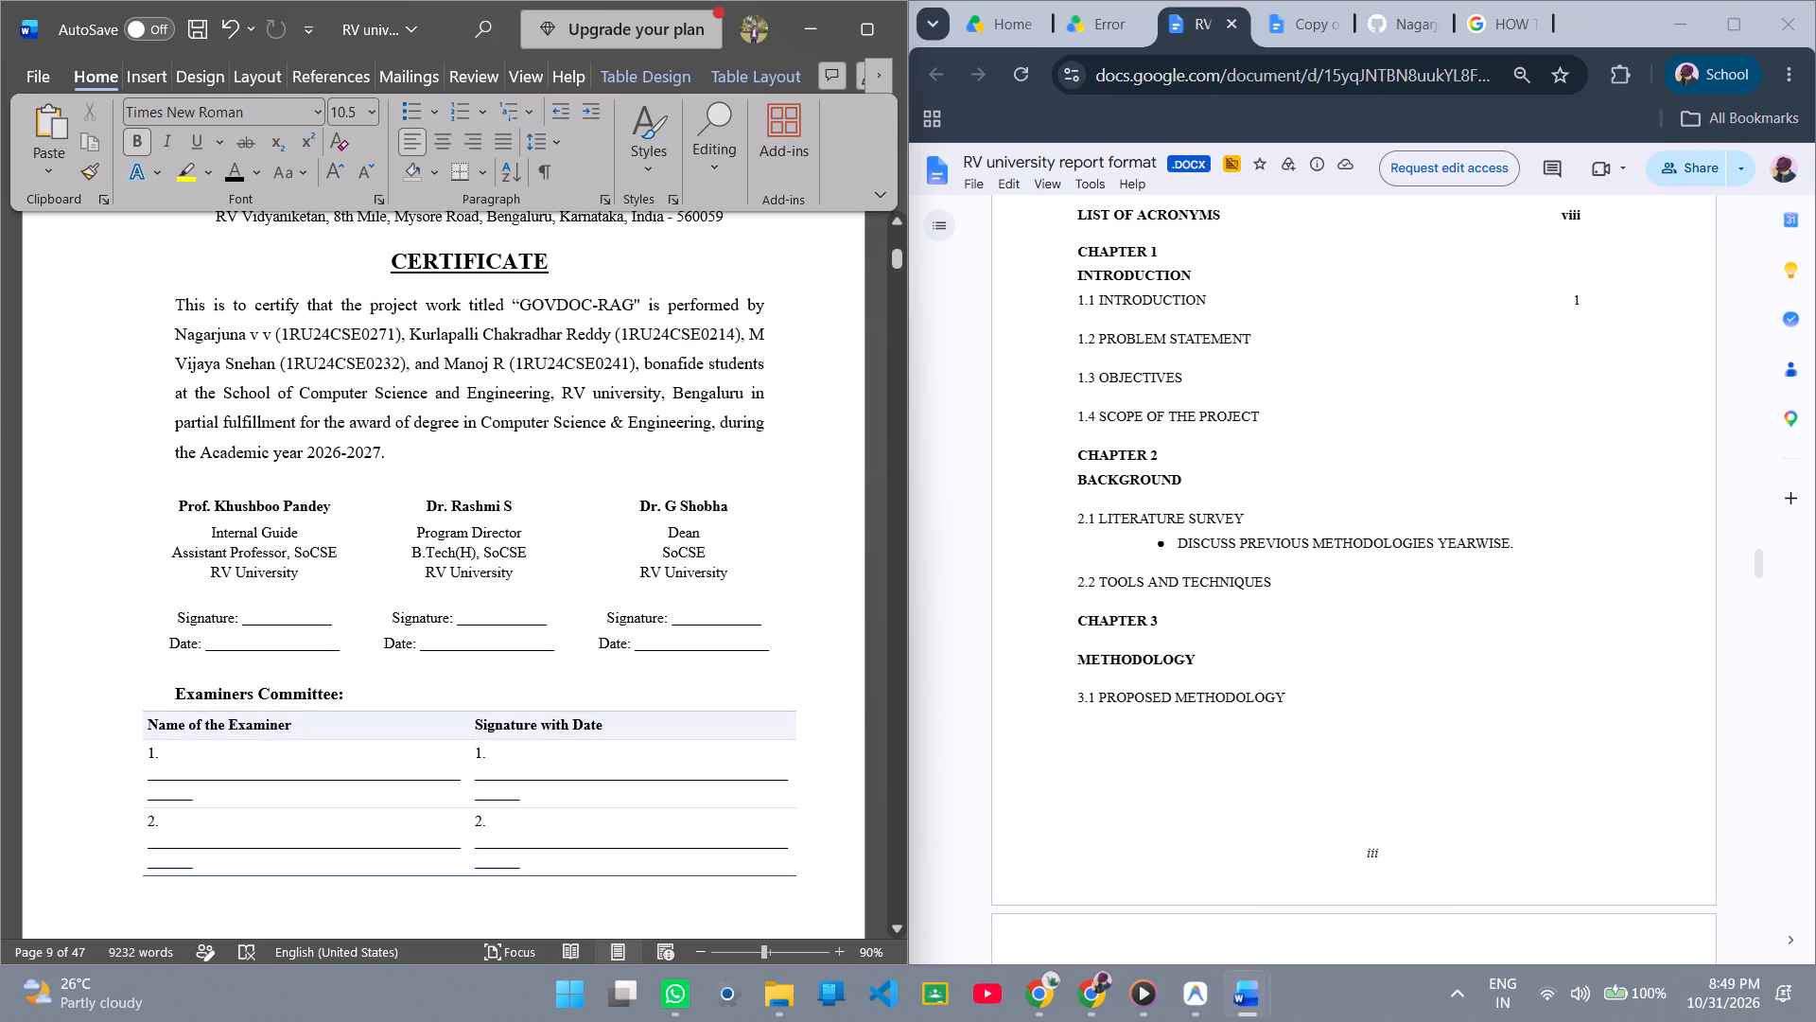
pyautogui.scroll(12, 652, 428)
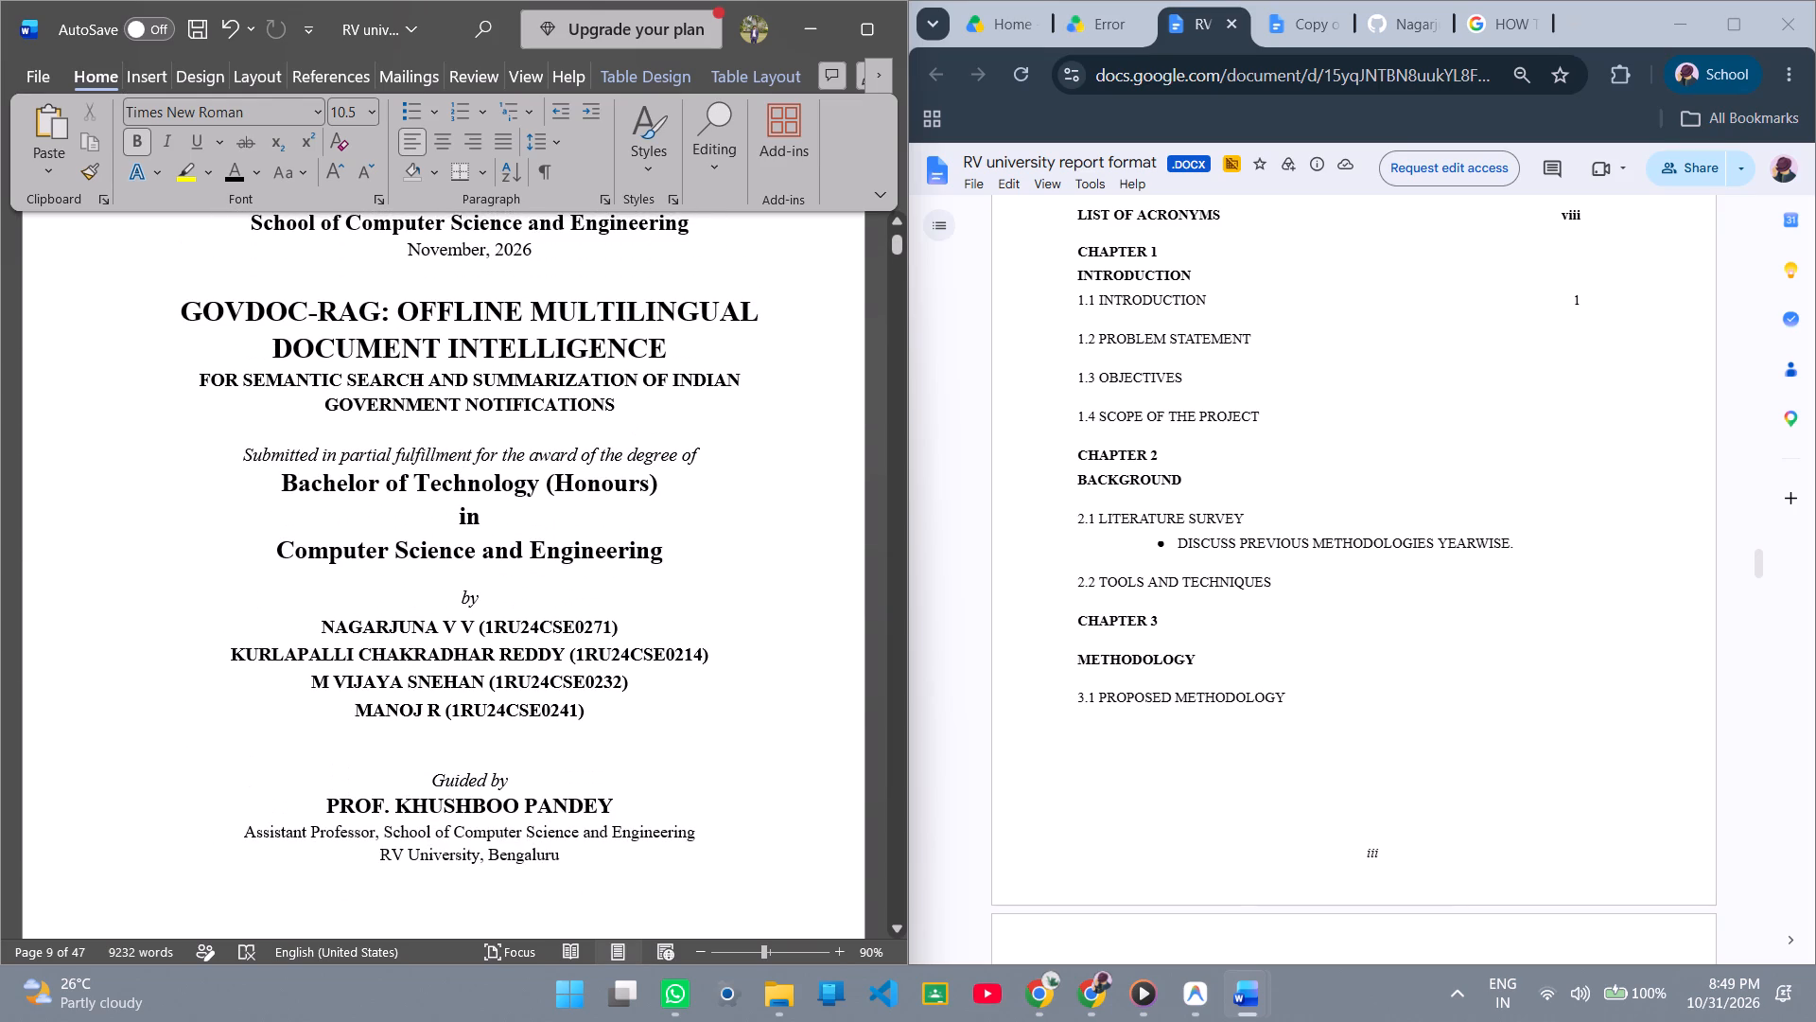
pyautogui.moveTo(200, 379); pyautogui.dragTo(620, 391)
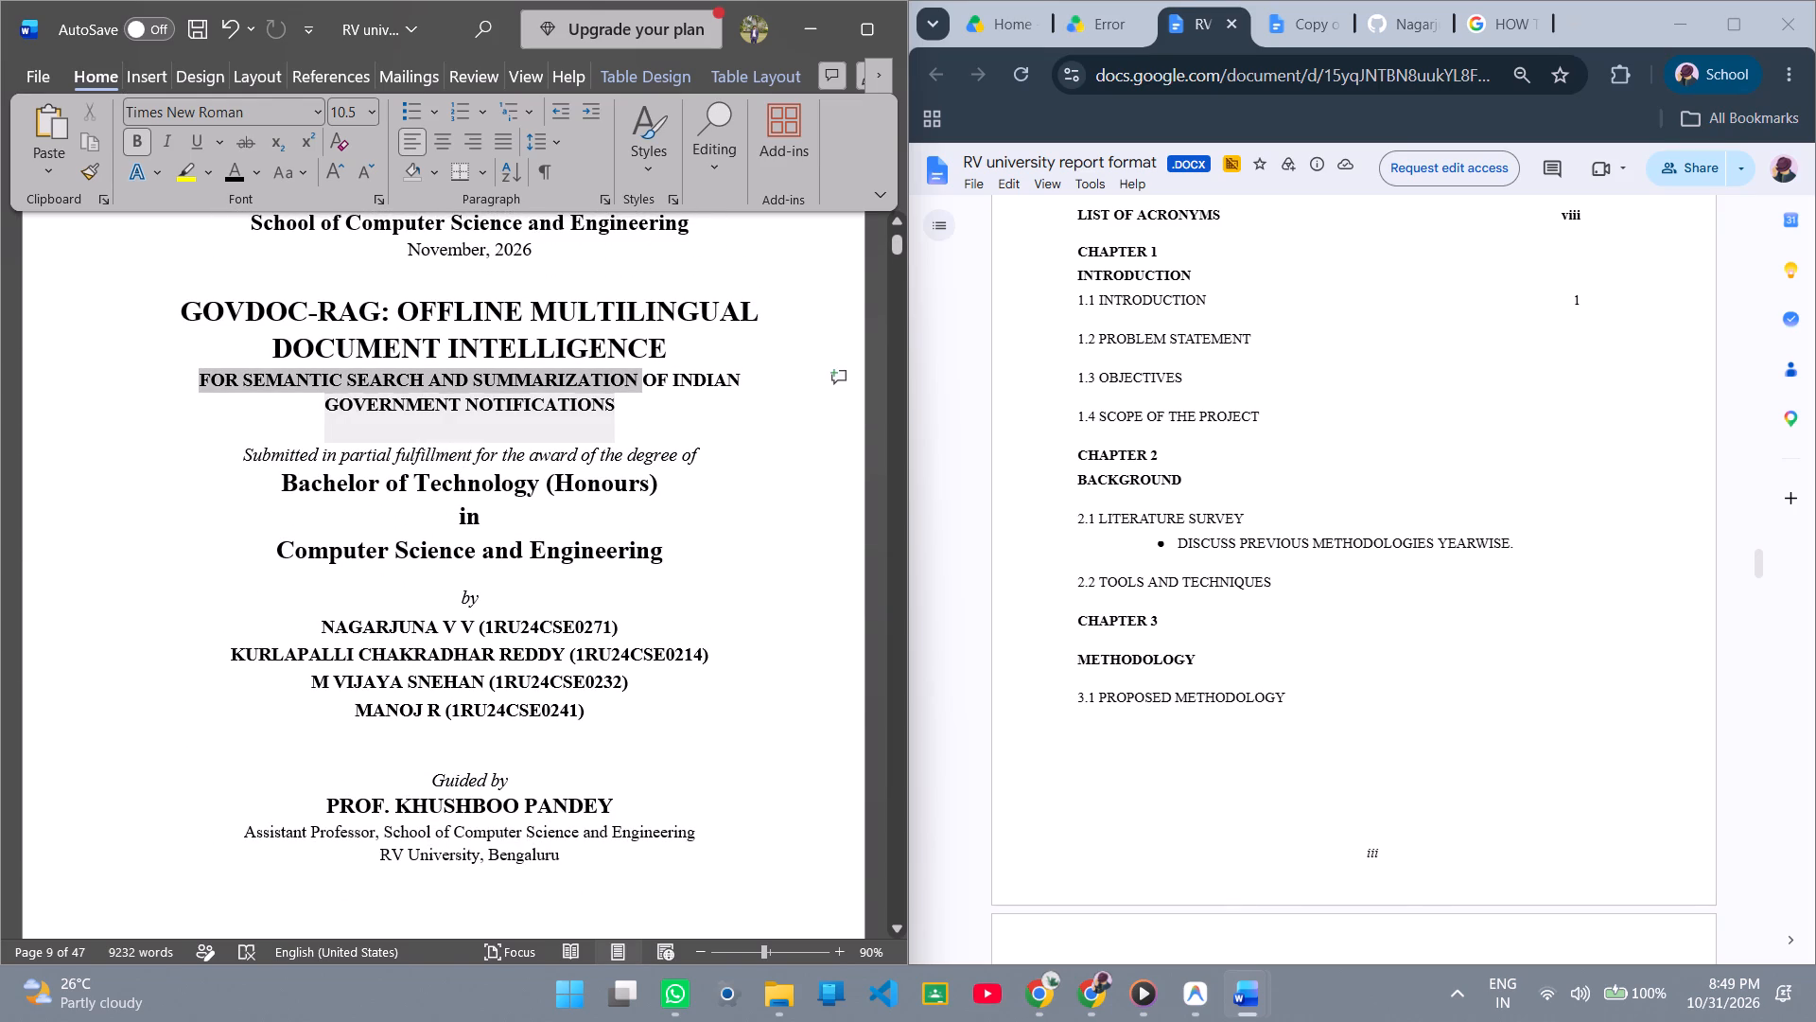
pyautogui.moveTo(620, 391); pyautogui.dragTo(628, 409)
pyautogui.press('BackSpace')
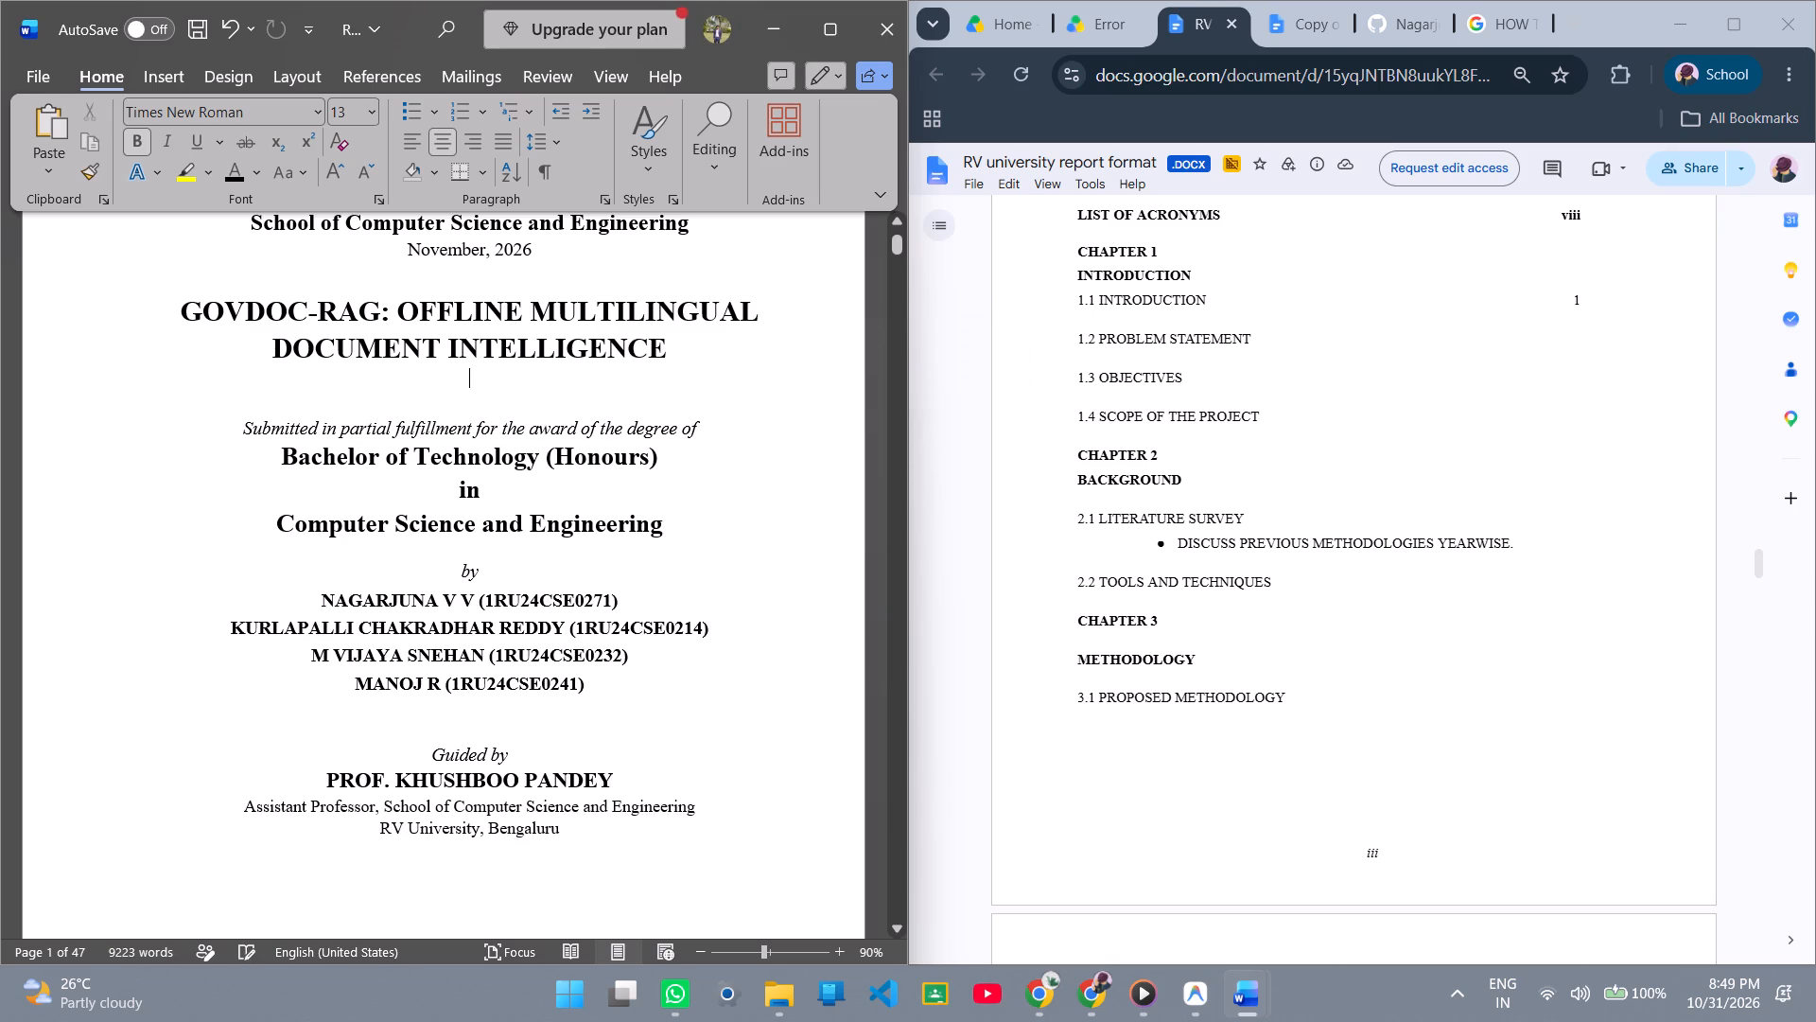
# Review the layout of the report's cover page against its CERTIFICATE page.
pyautogui.scroll(-1, 602, 404)
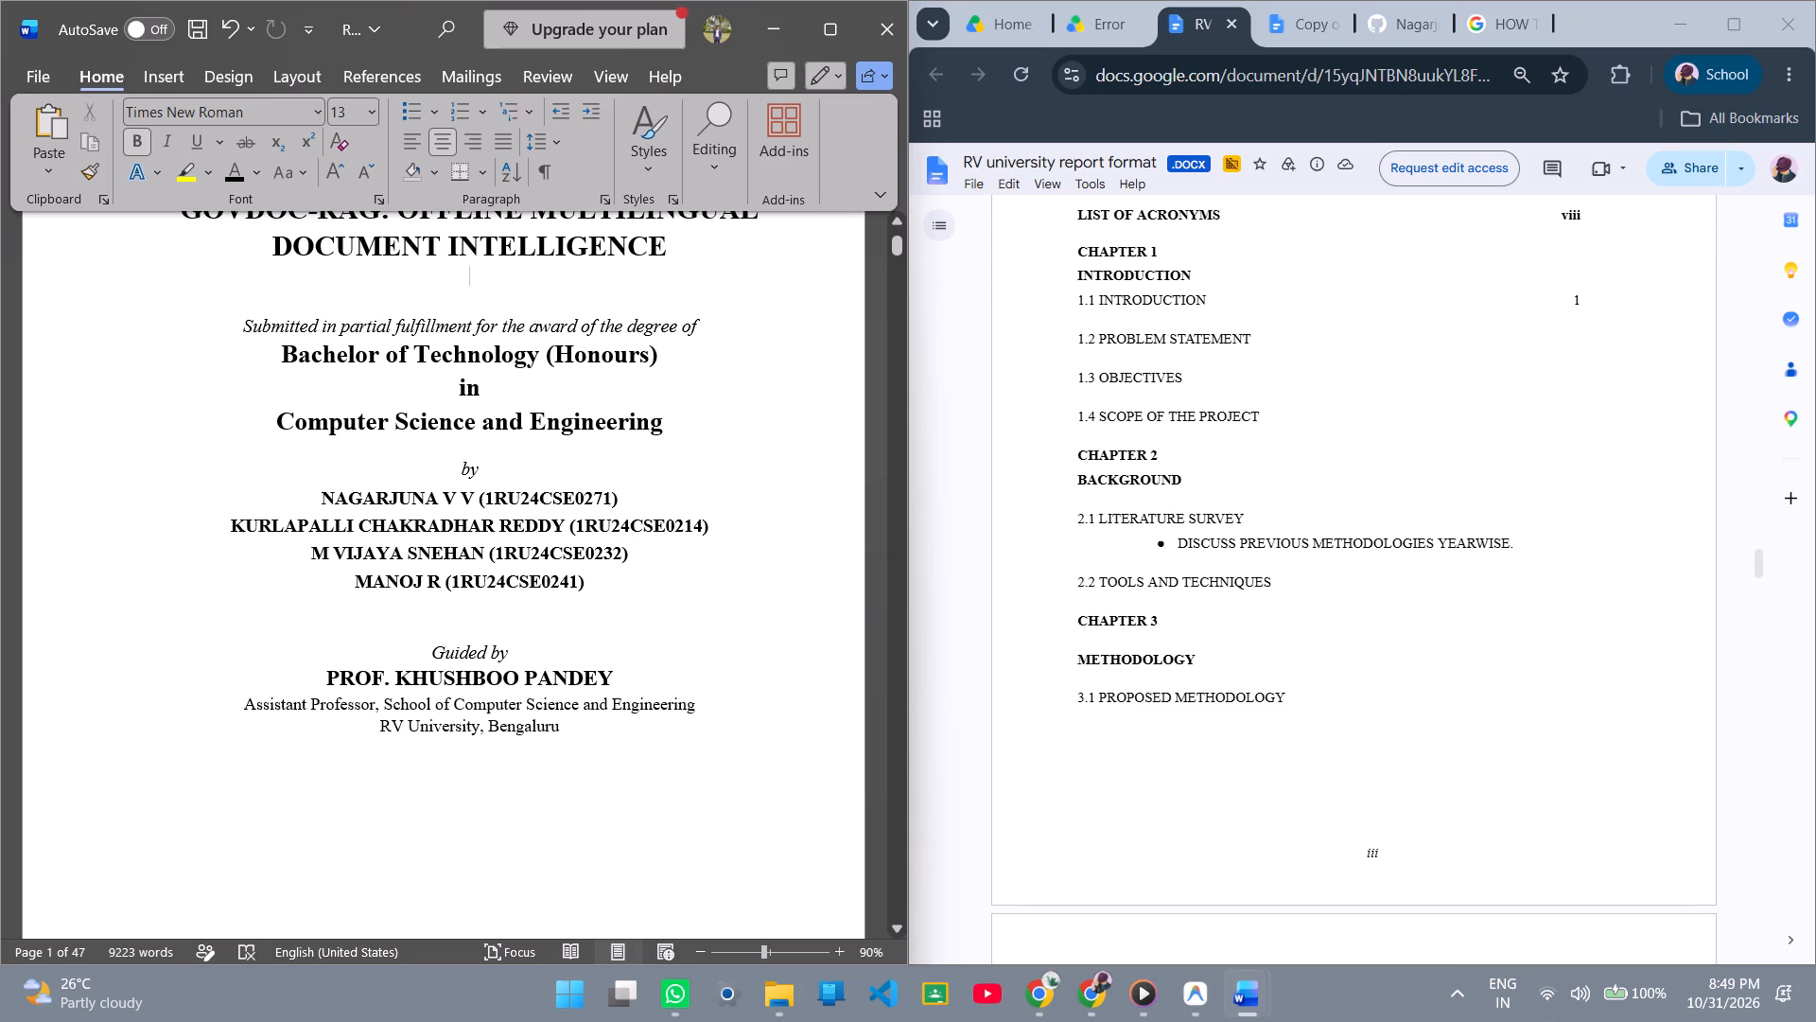
pyautogui.scroll(6, 564, 738)
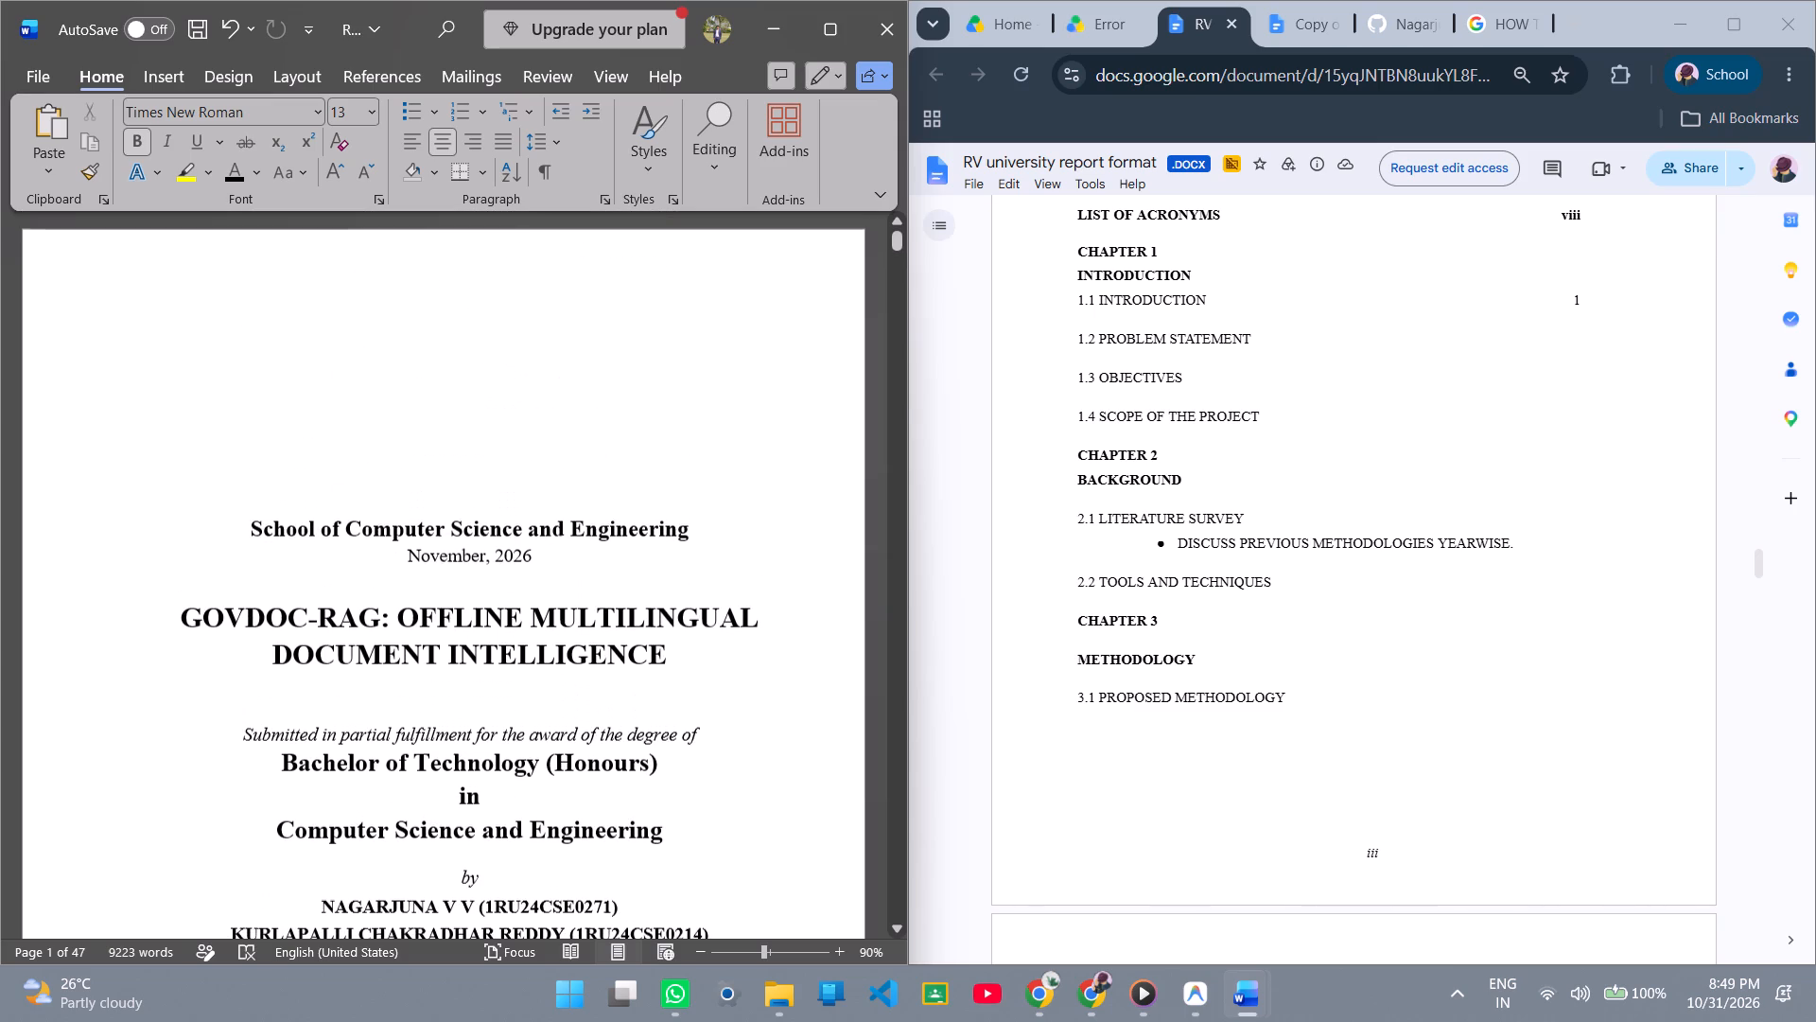
pyautogui.scroll(-12, 564, 738)
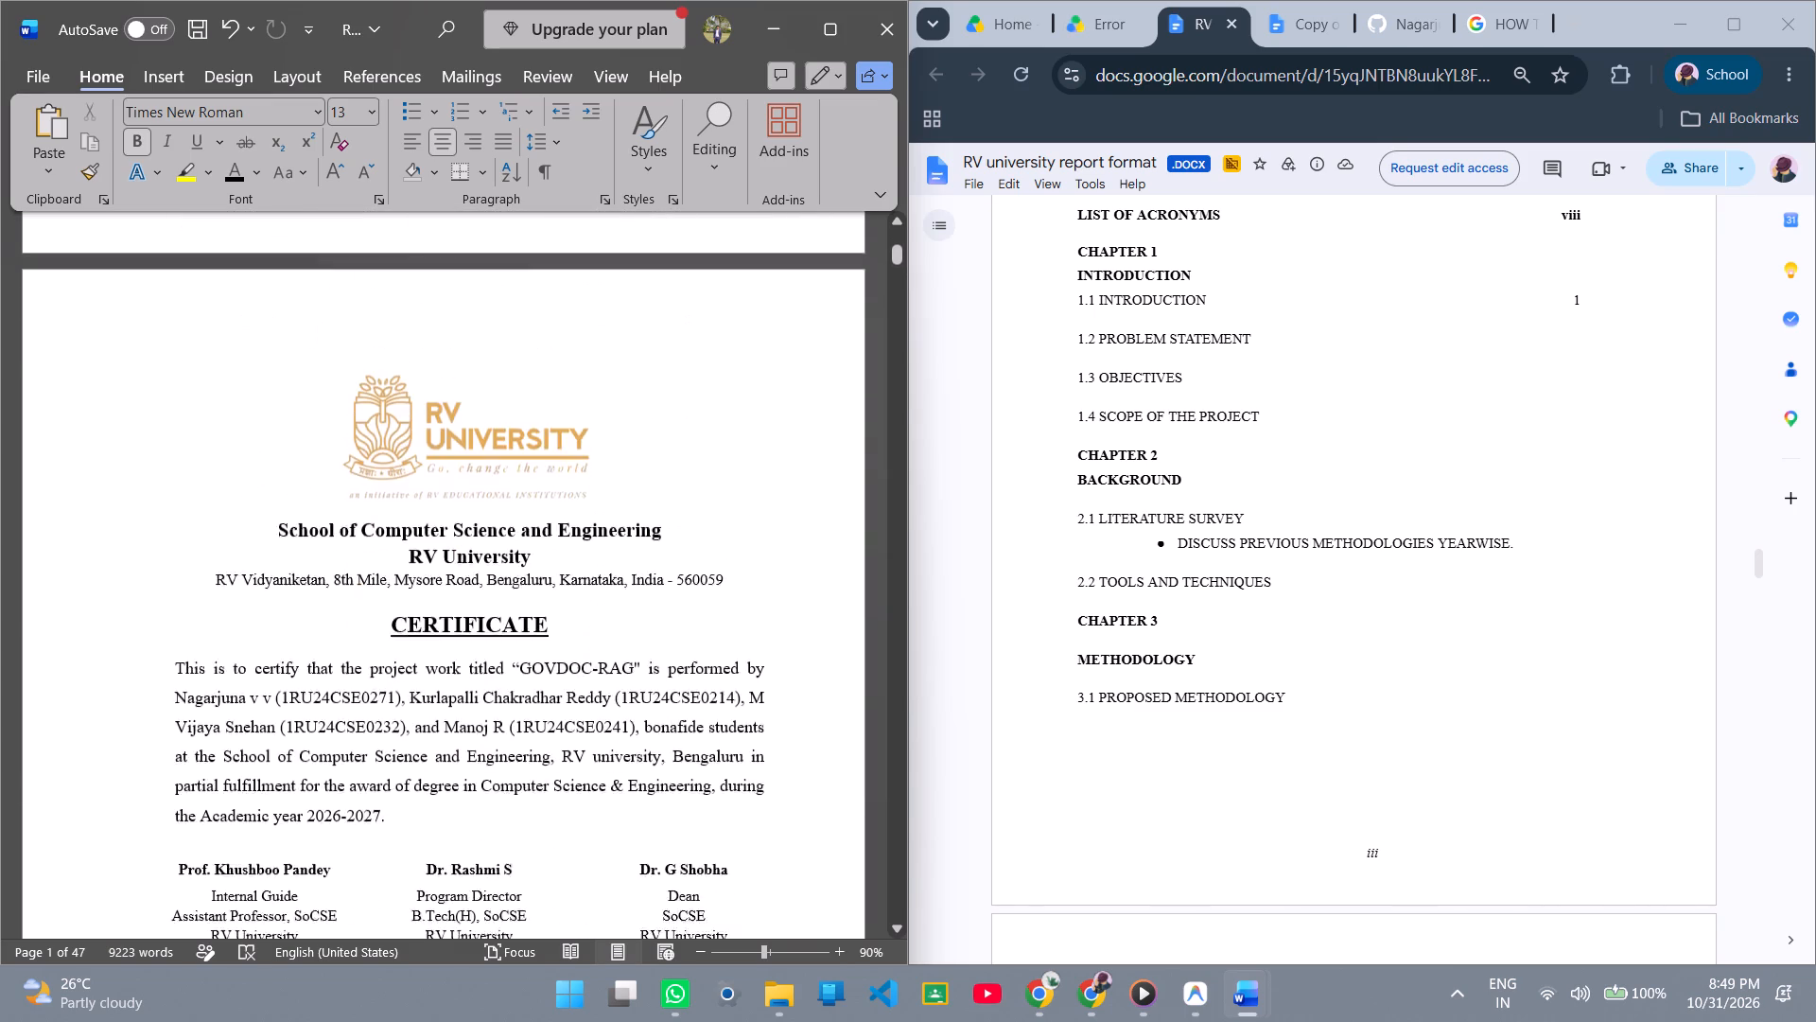
pyautogui.scroll(-3, 559, 716)
pyautogui.scroll(2, 559, 716)
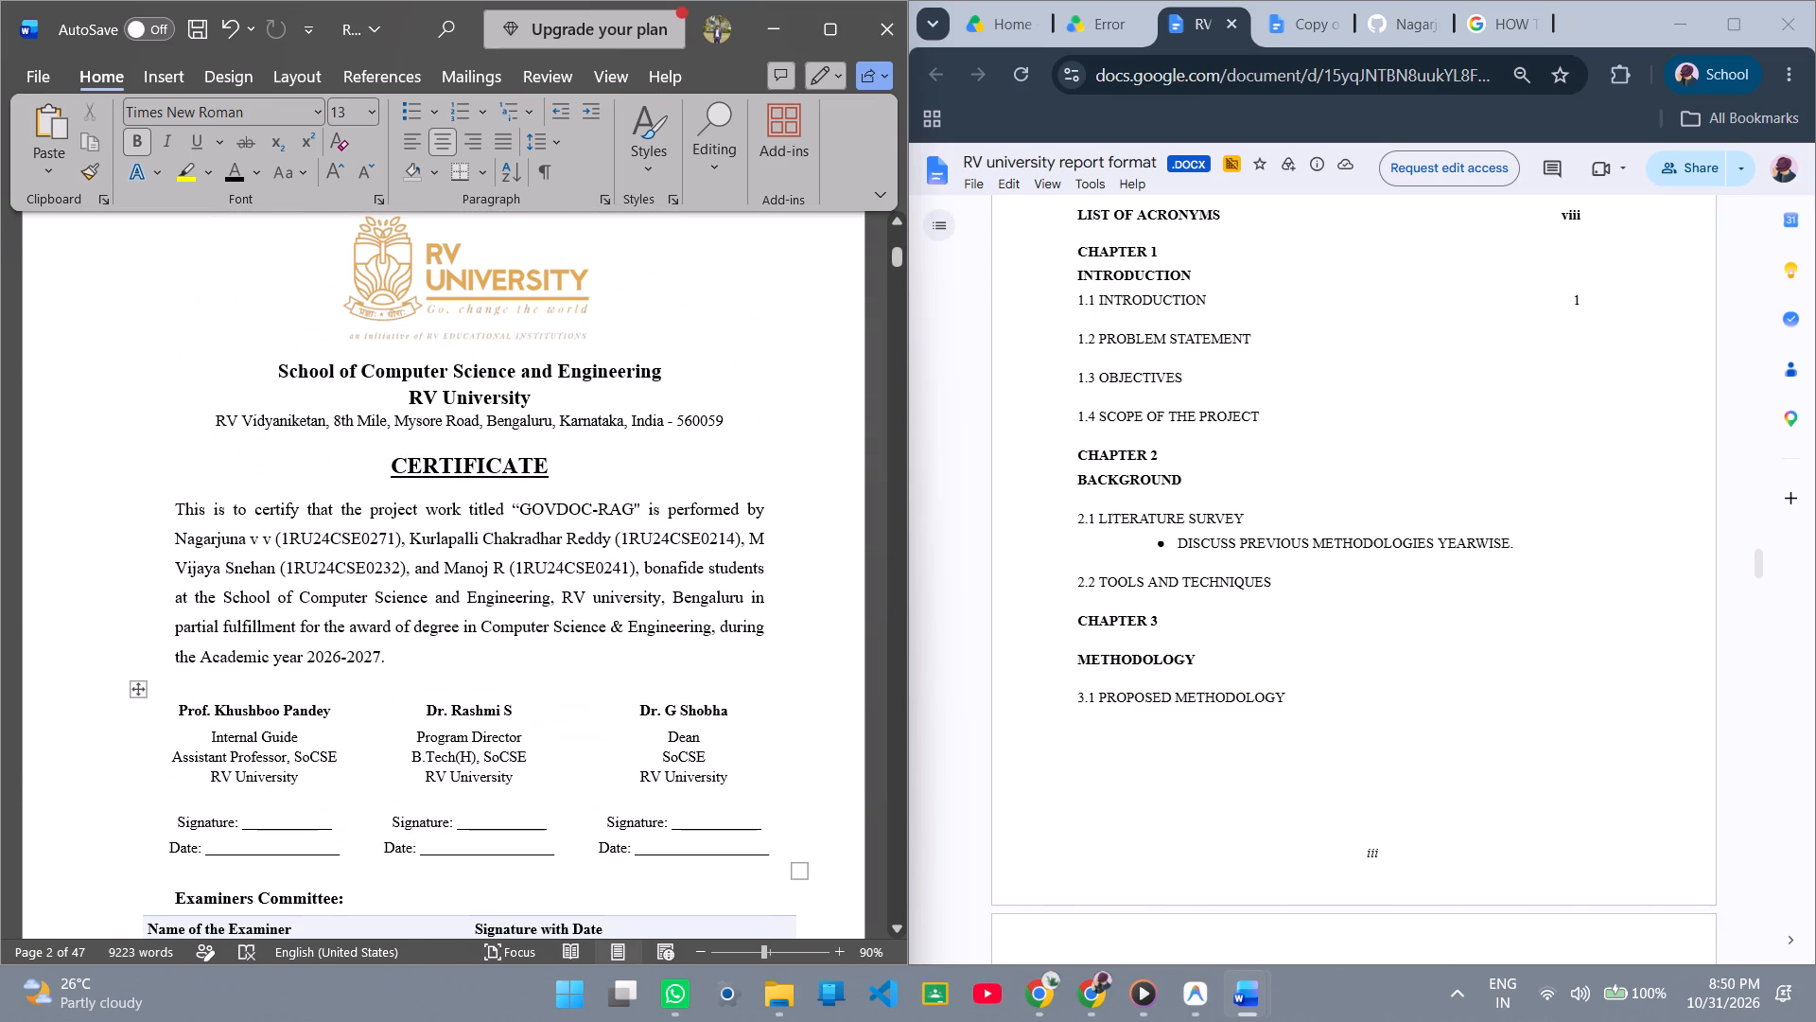
pyautogui.scroll(-3, 549, 554)
pyautogui.scroll(5, 549, 554)
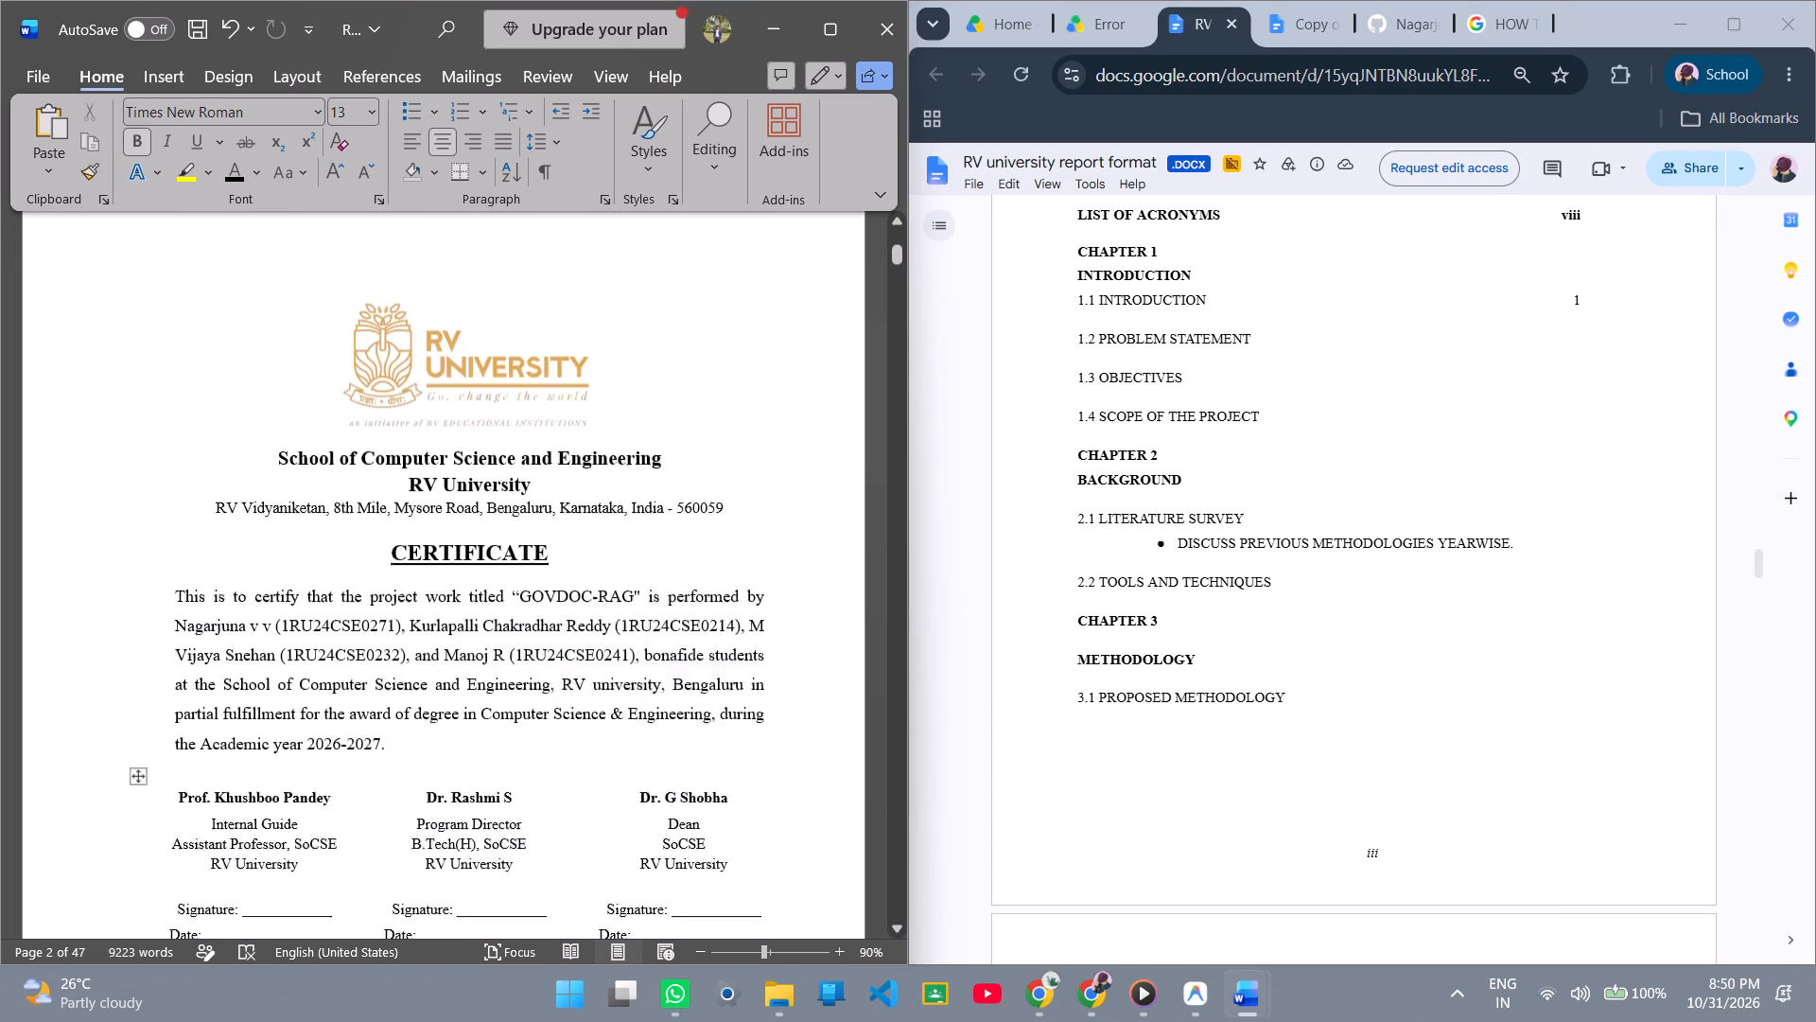
pyautogui.scroll(10, 549, 554)
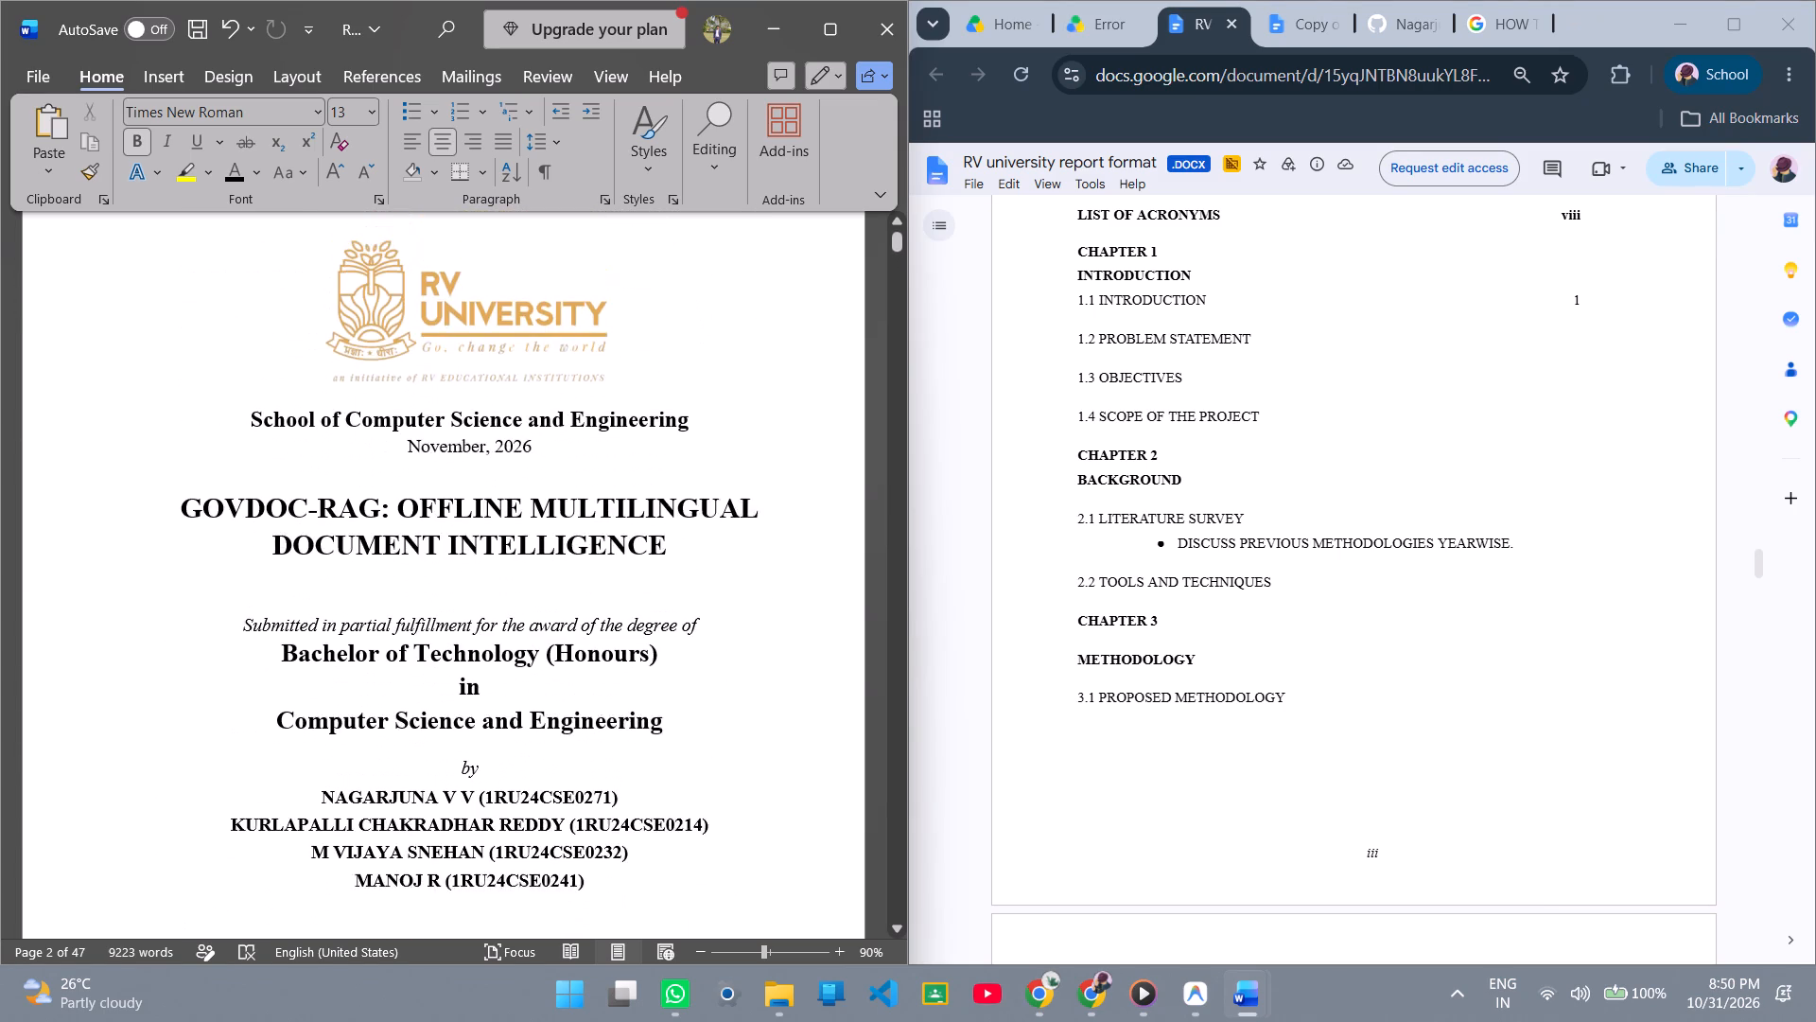
# Replace the "Assistant Professor, School of Computer Science and Engineering" and "RV University, Bengaluru" lines under the guide's name on the cover page with blank space.
pyautogui.scroll(-4, 549, 554)
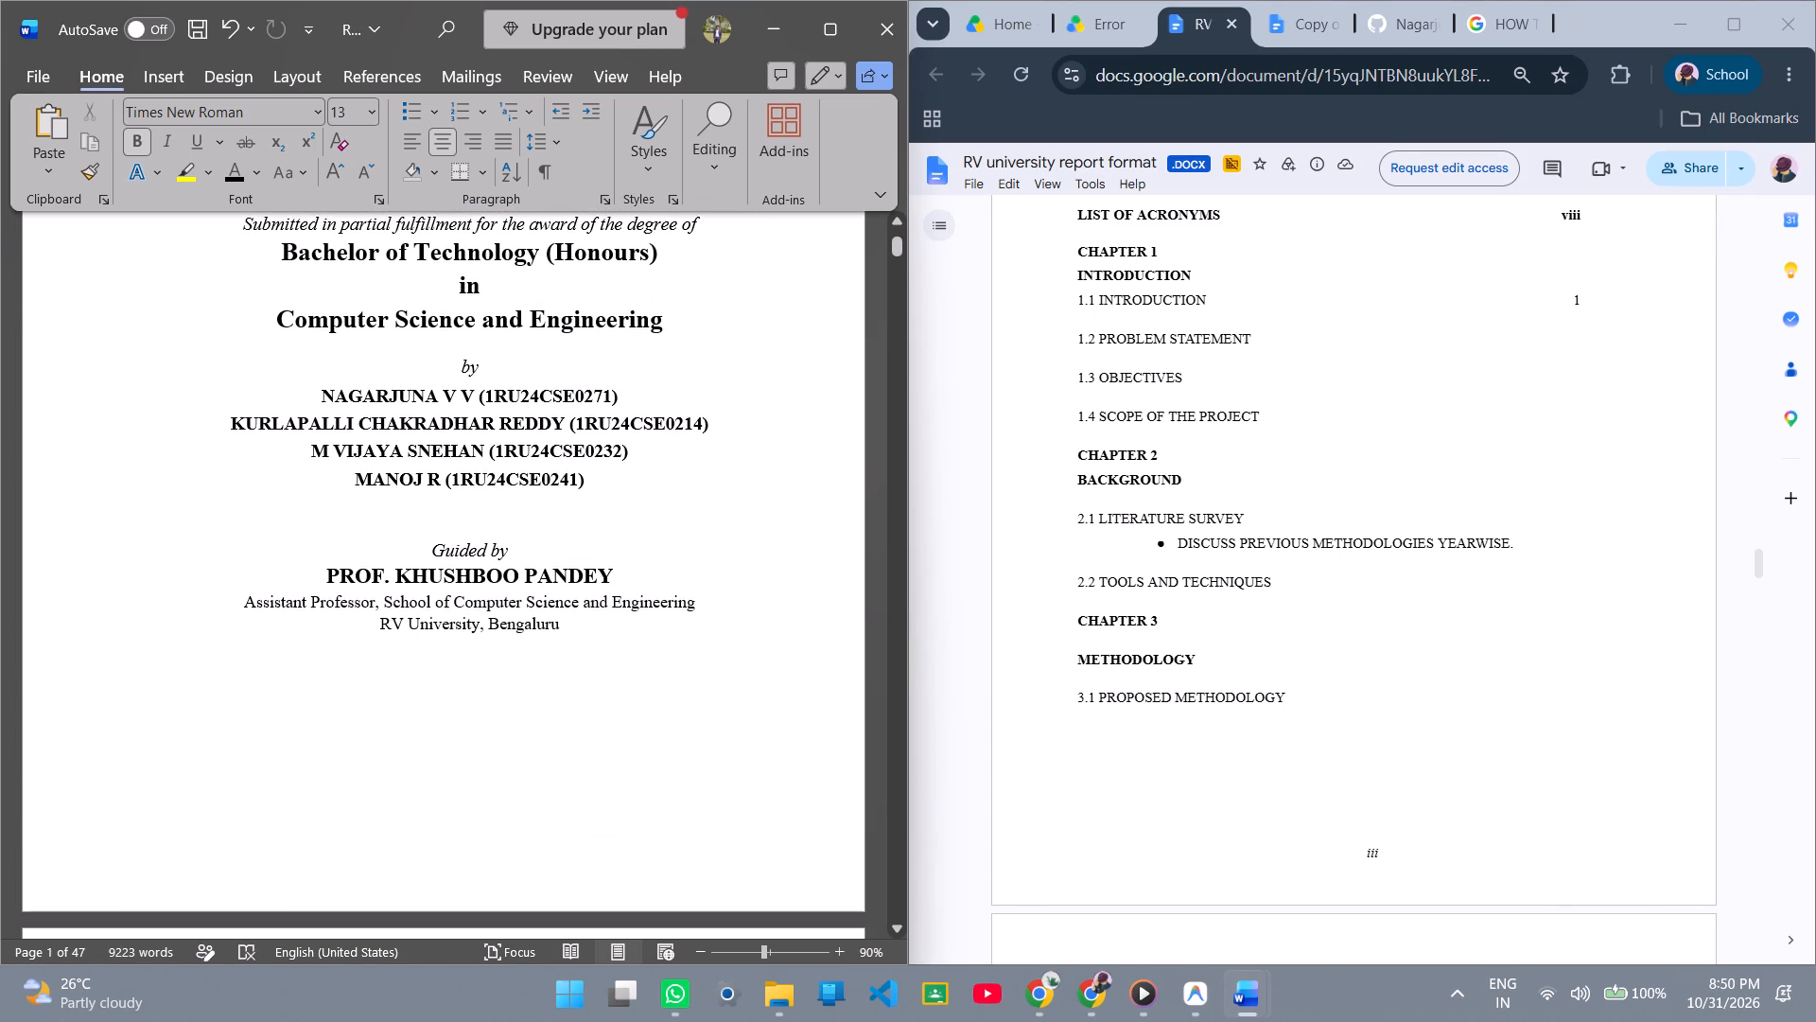
pyautogui.moveTo(565, 640); pyautogui.dragTo(375, 609)
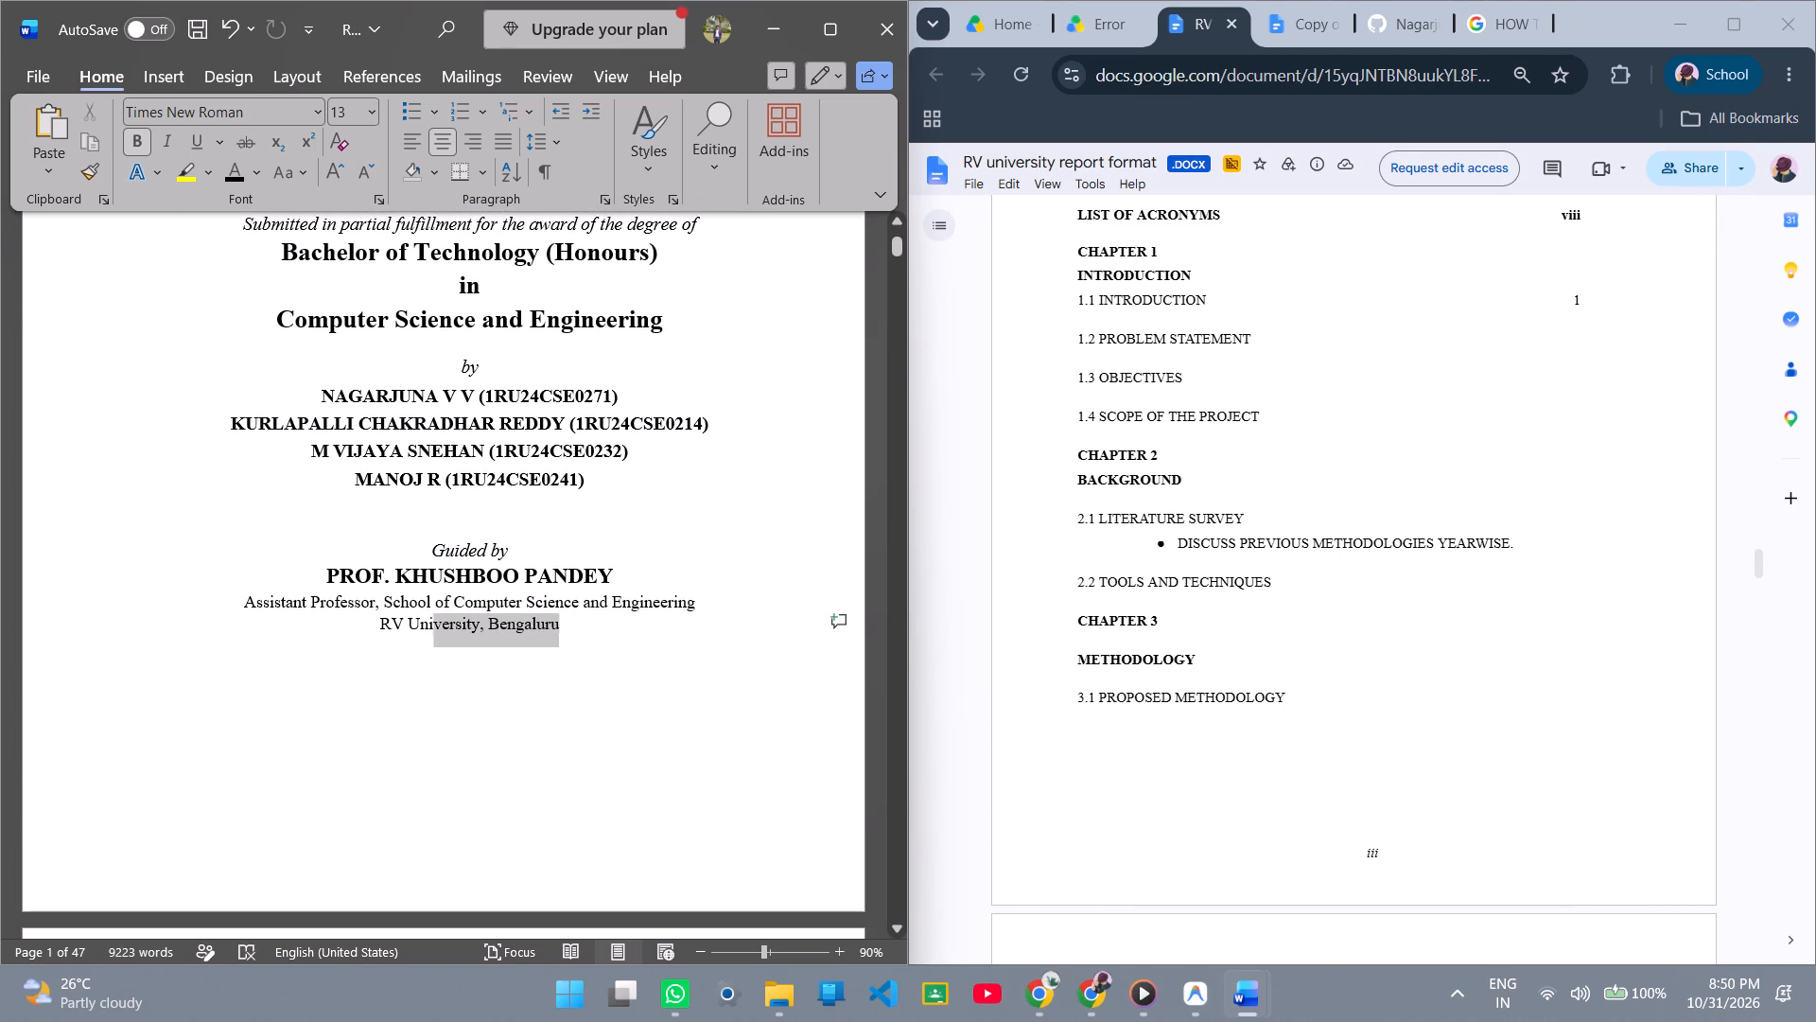
pyautogui.moveTo(375, 609); pyautogui.dragTo(247, 607)
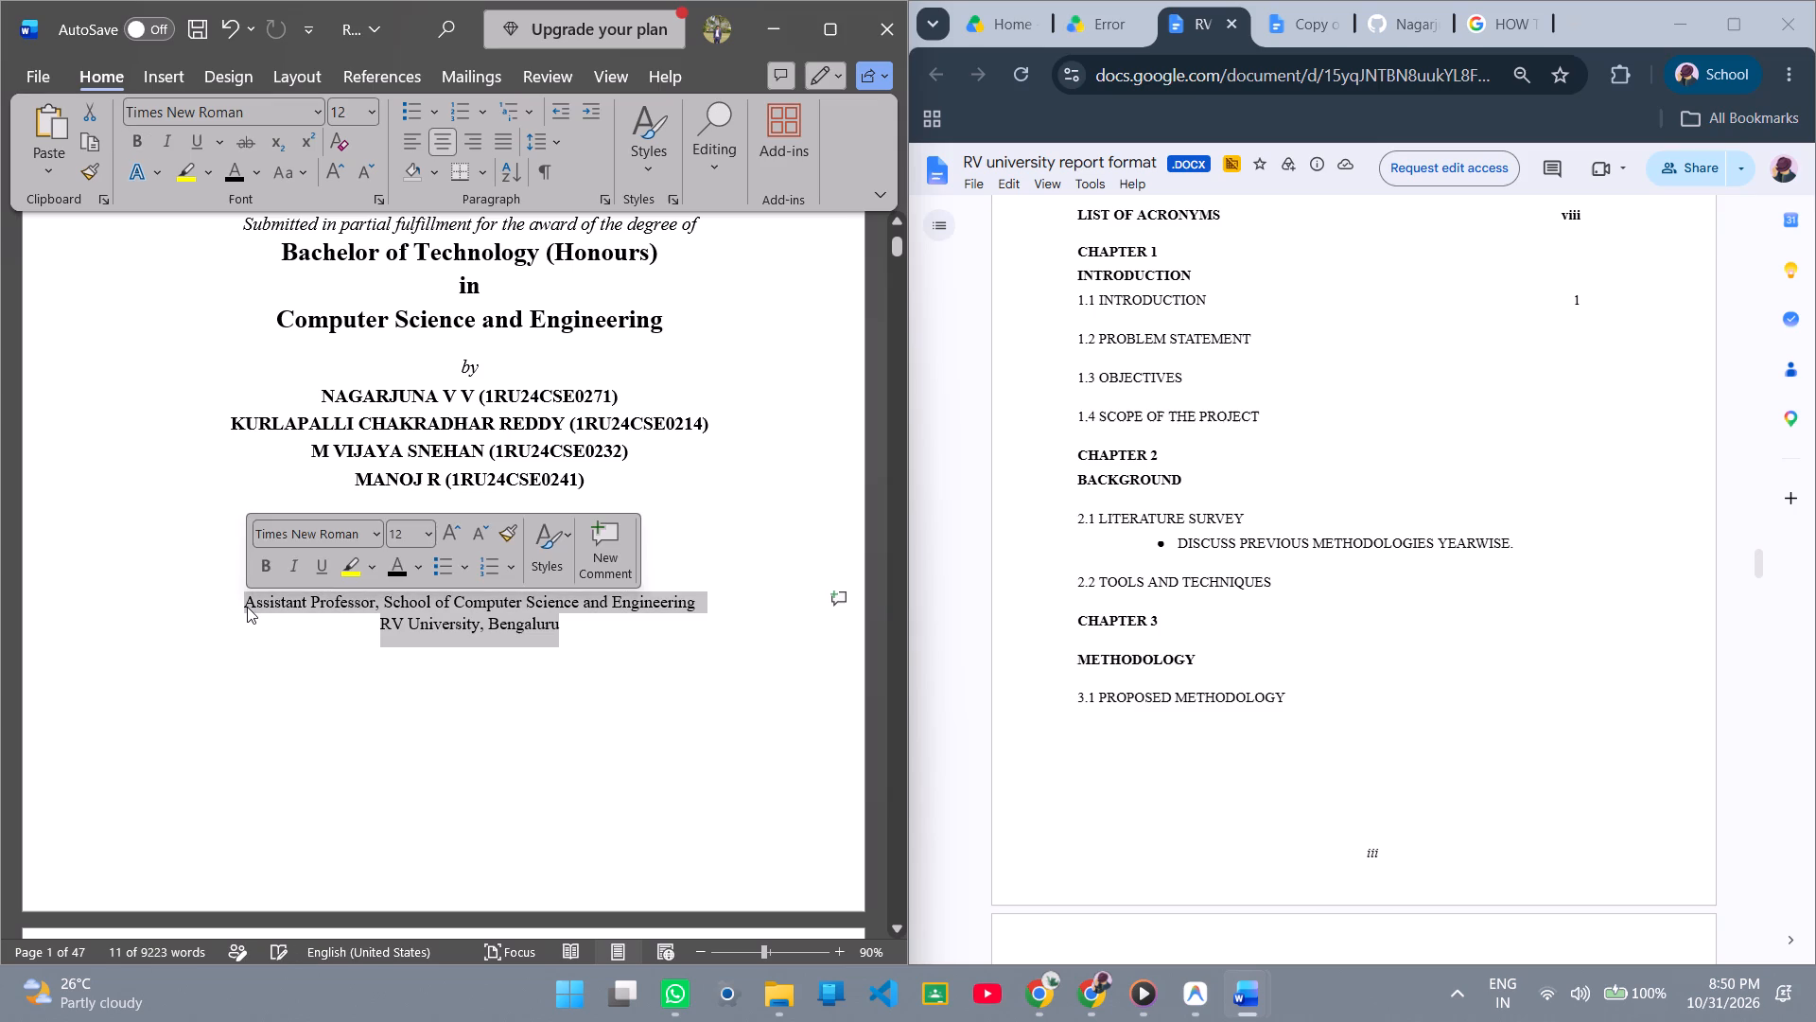
pyautogui.press('BackSpace')
pyautogui.press('Return')
pyautogui.press(']')
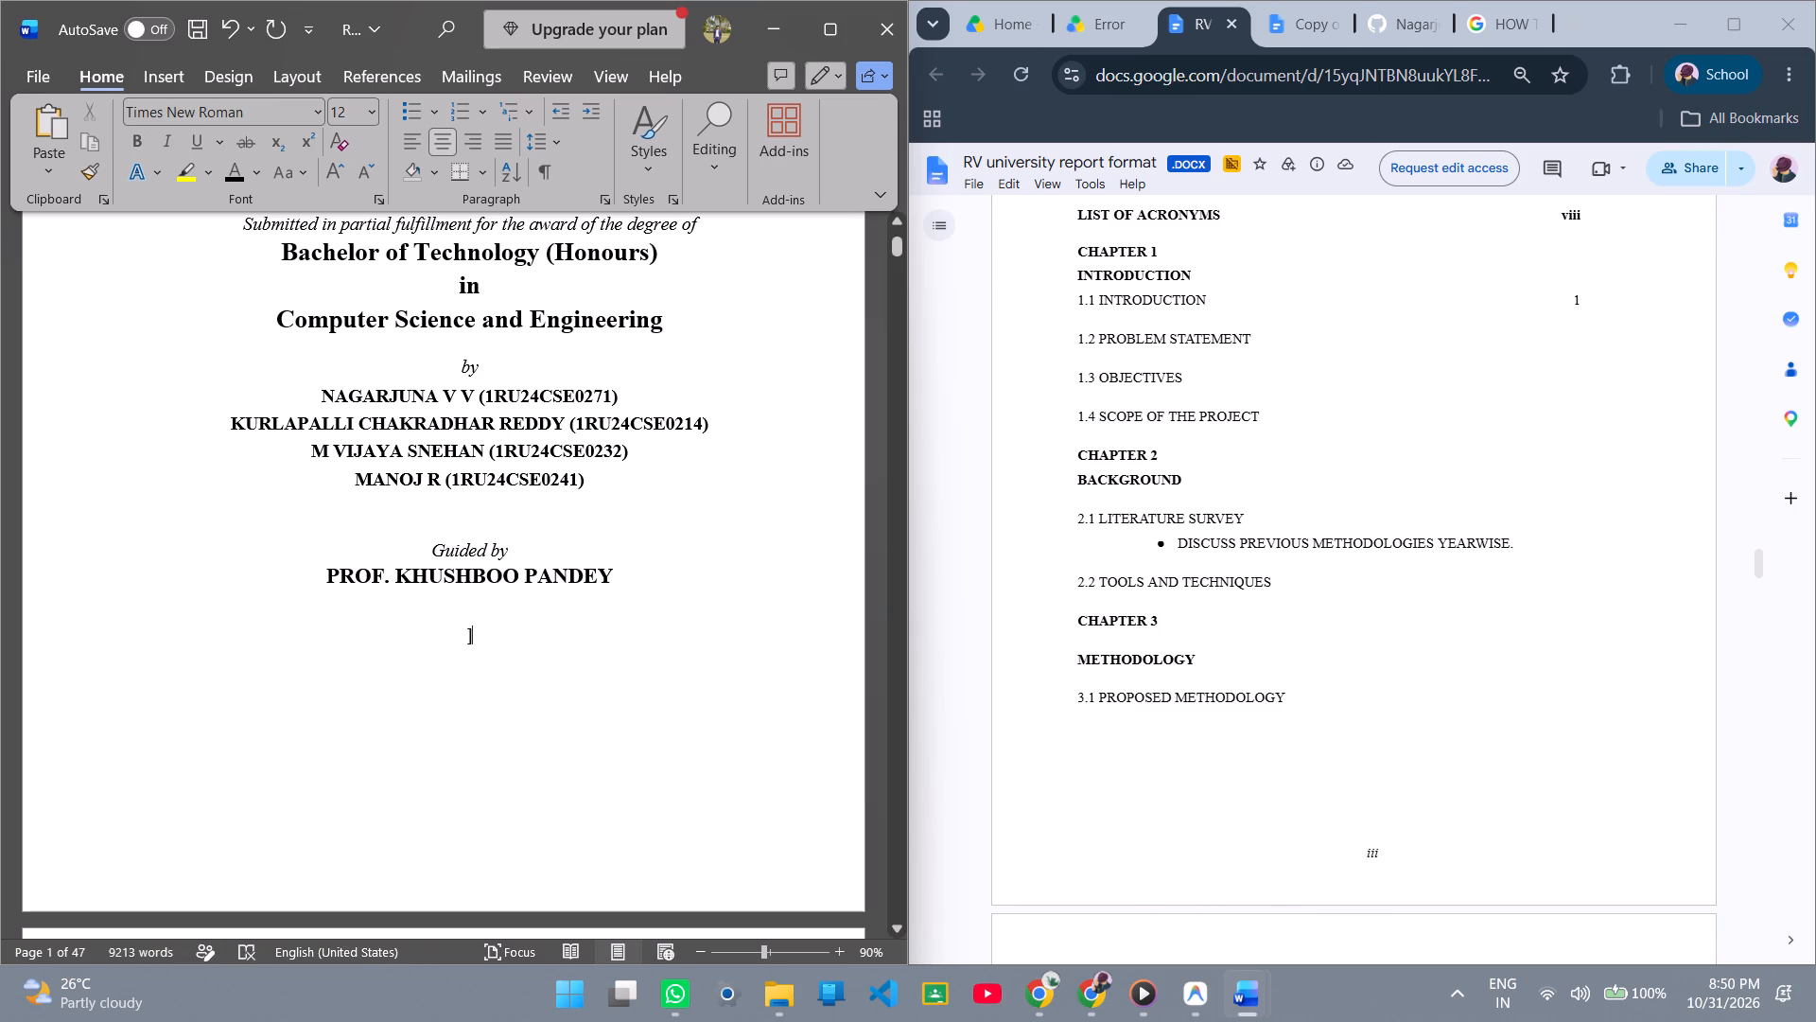
pyautogui.press('BackSpace')
# Examine the report's front matter from the CERTIFICATE page through the ABSTRACT to the end of the Acknowledgement.
pyautogui.scroll(-5, 697, 536)
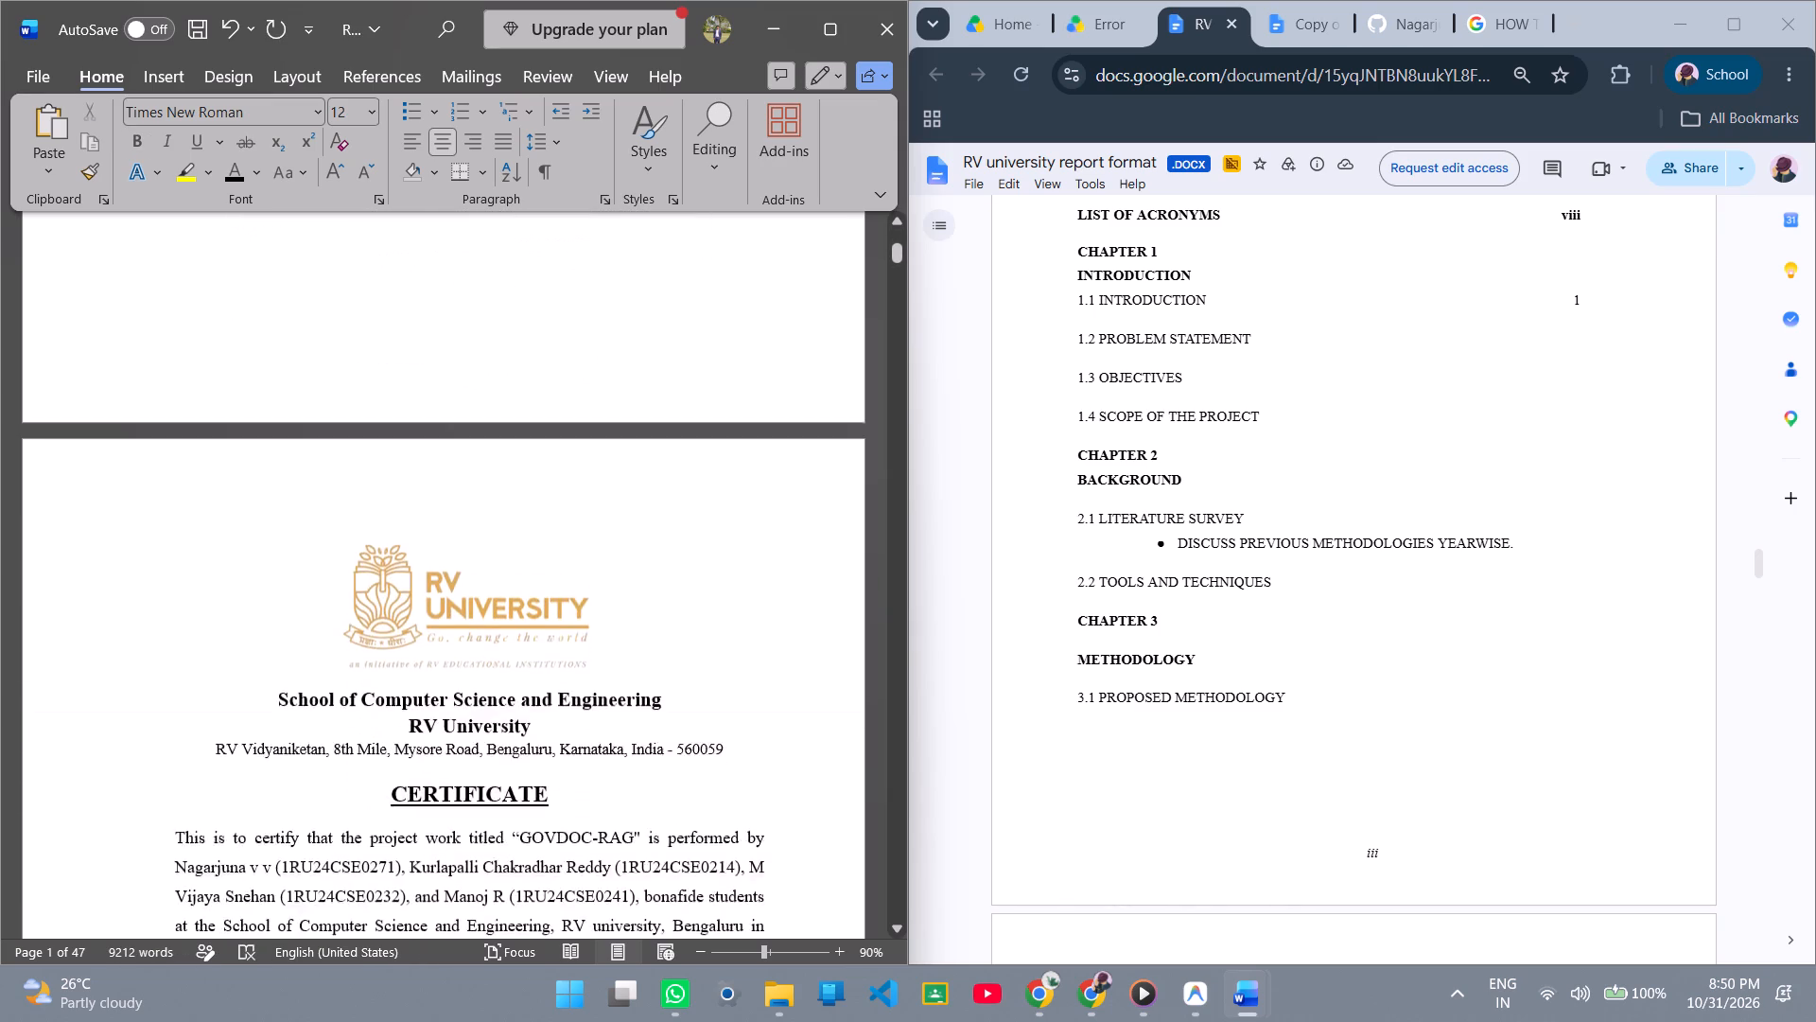
pyautogui.scroll(-5, 697, 536)
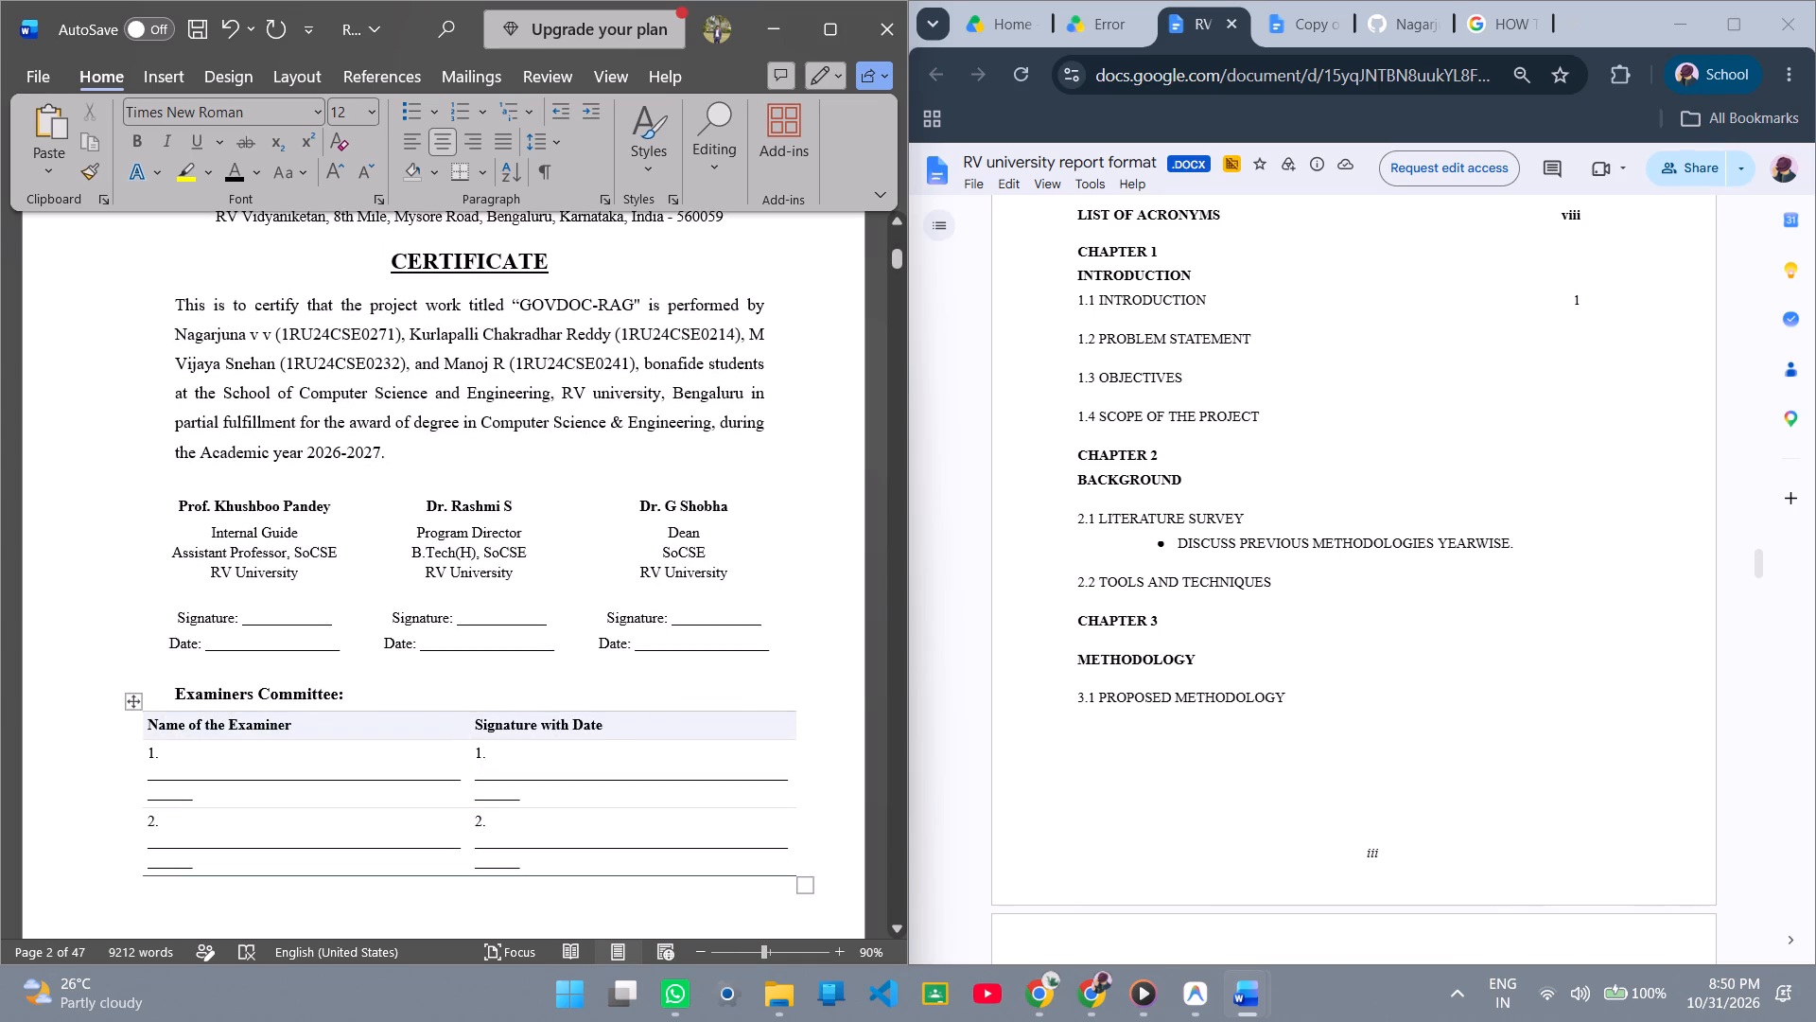
pyautogui.scroll(-1, 594, 685)
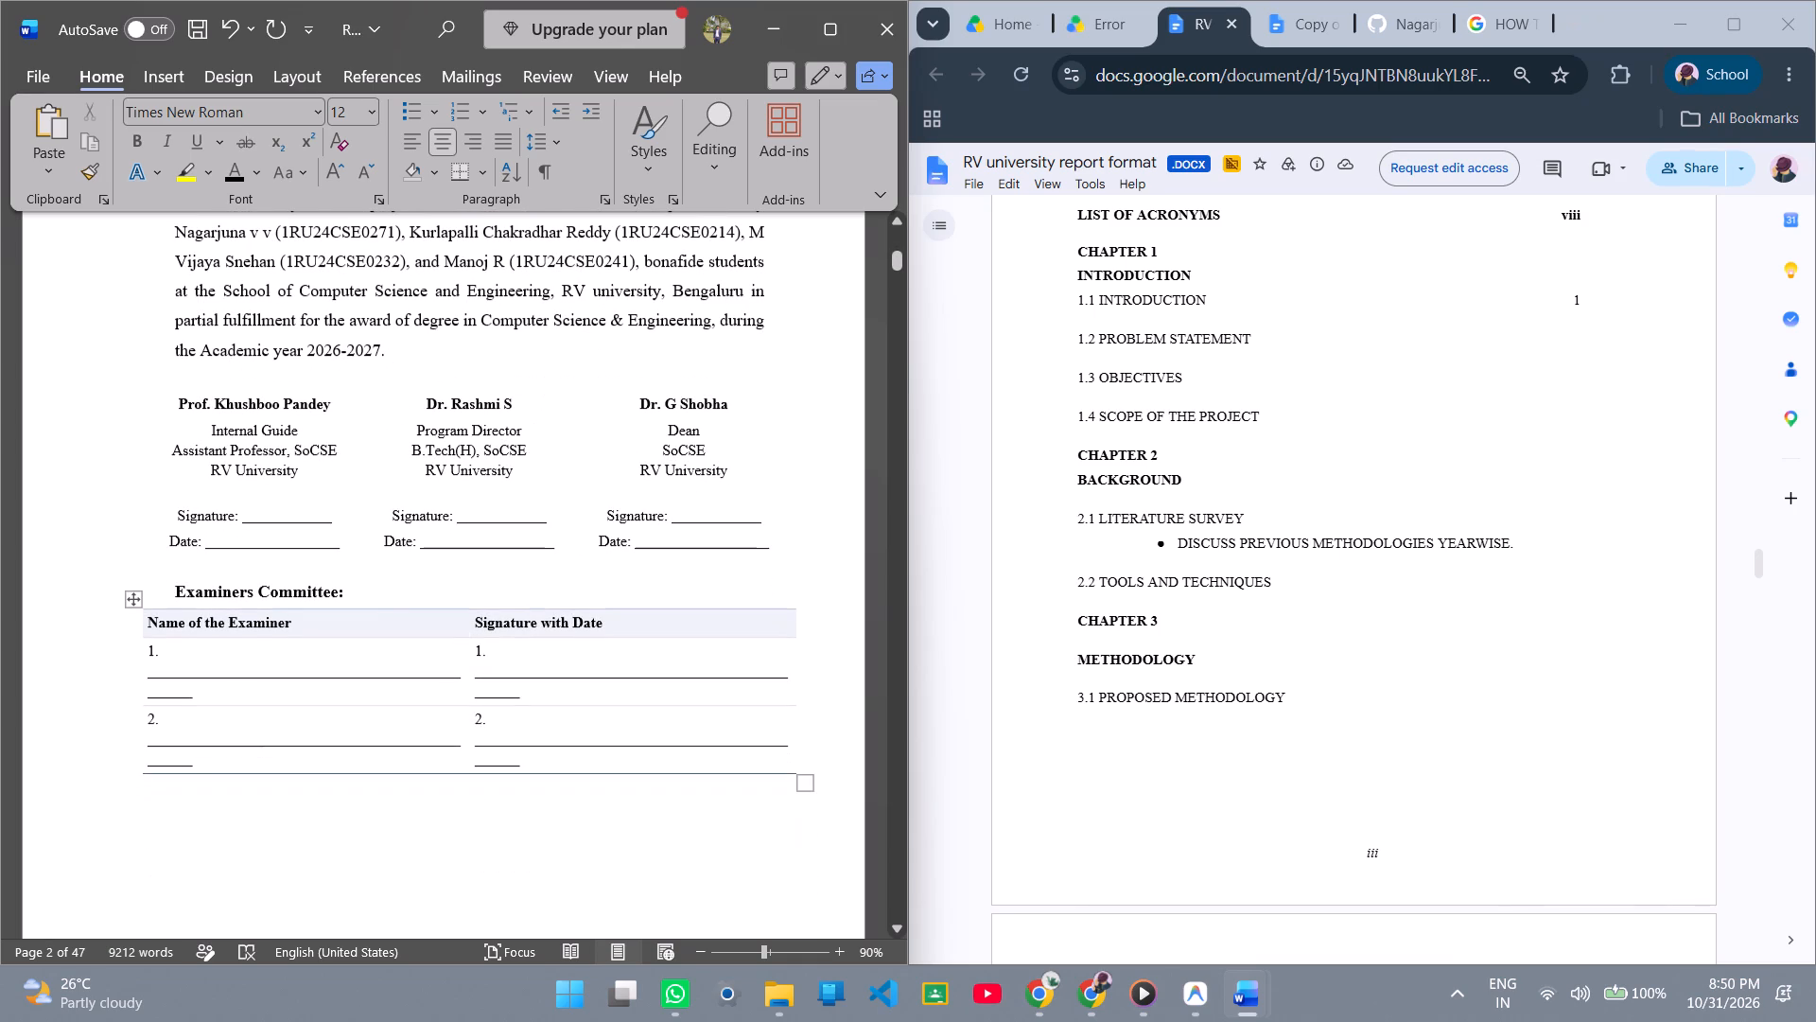
pyautogui.scroll(-19, 528, 710)
pyautogui.scroll(-2, 528, 710)
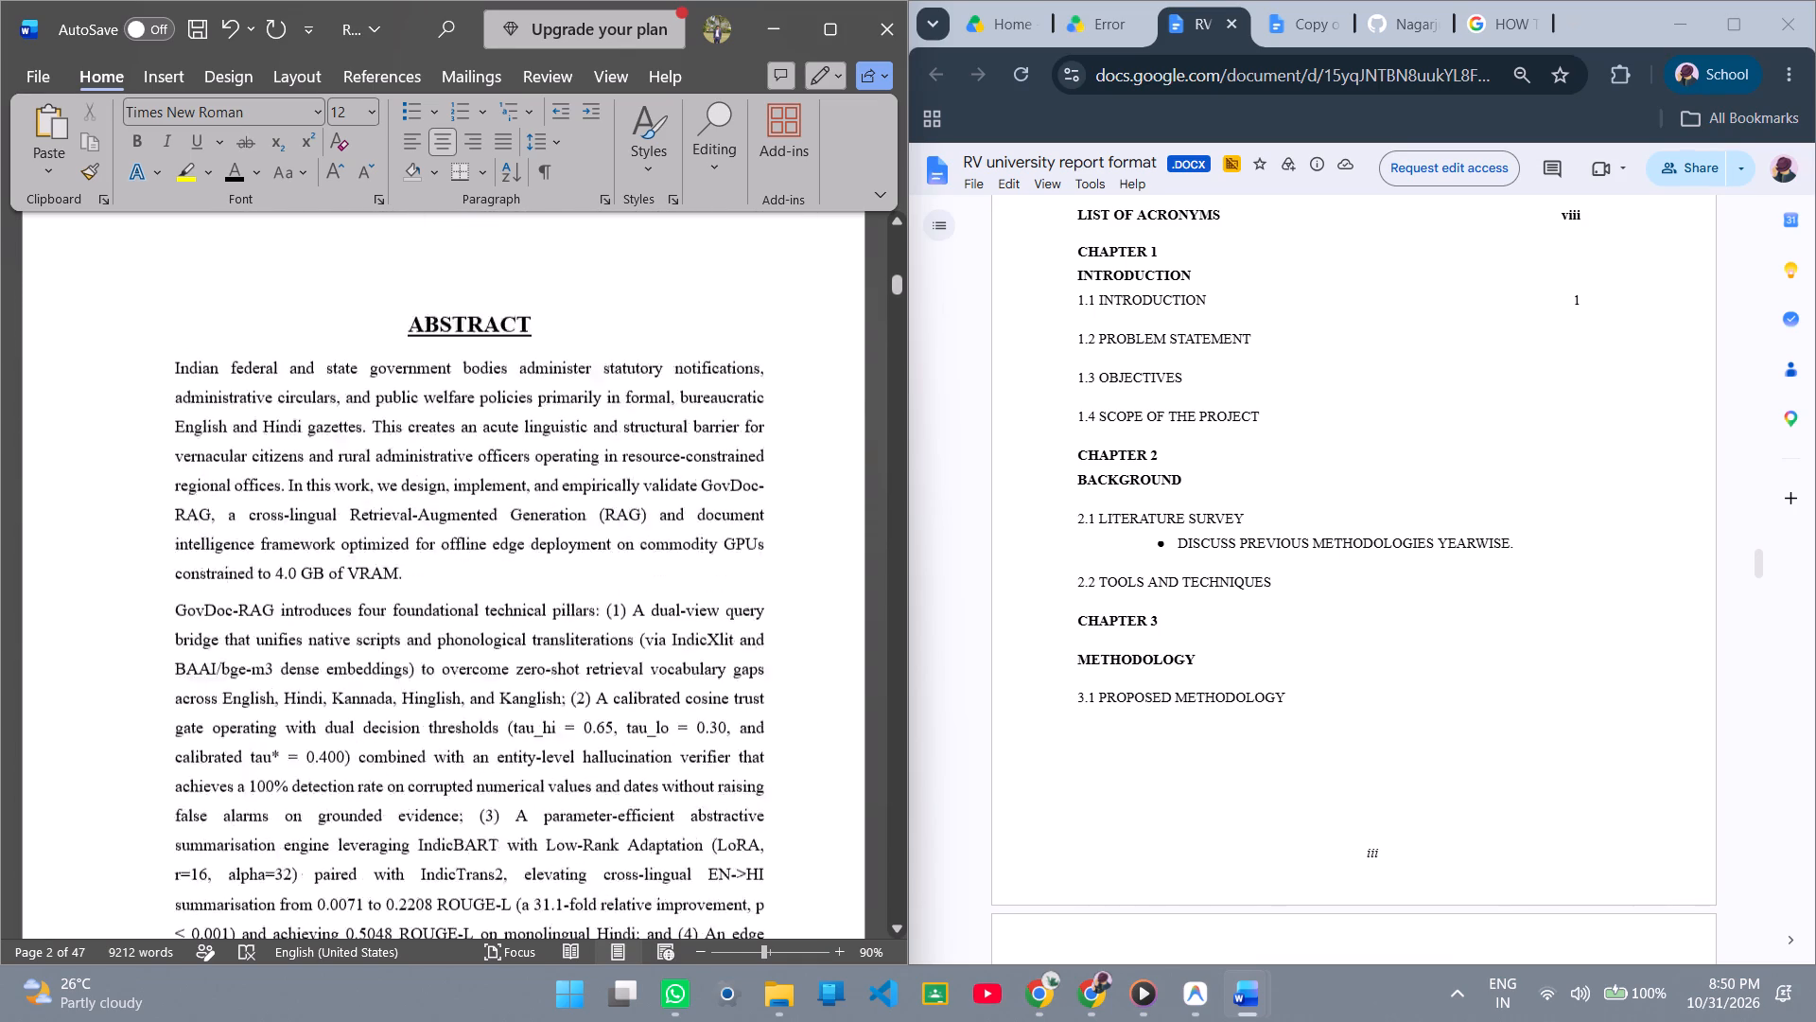
pyautogui.scroll(-18, 528, 710)
pyautogui.scroll(-10, 529, 700)
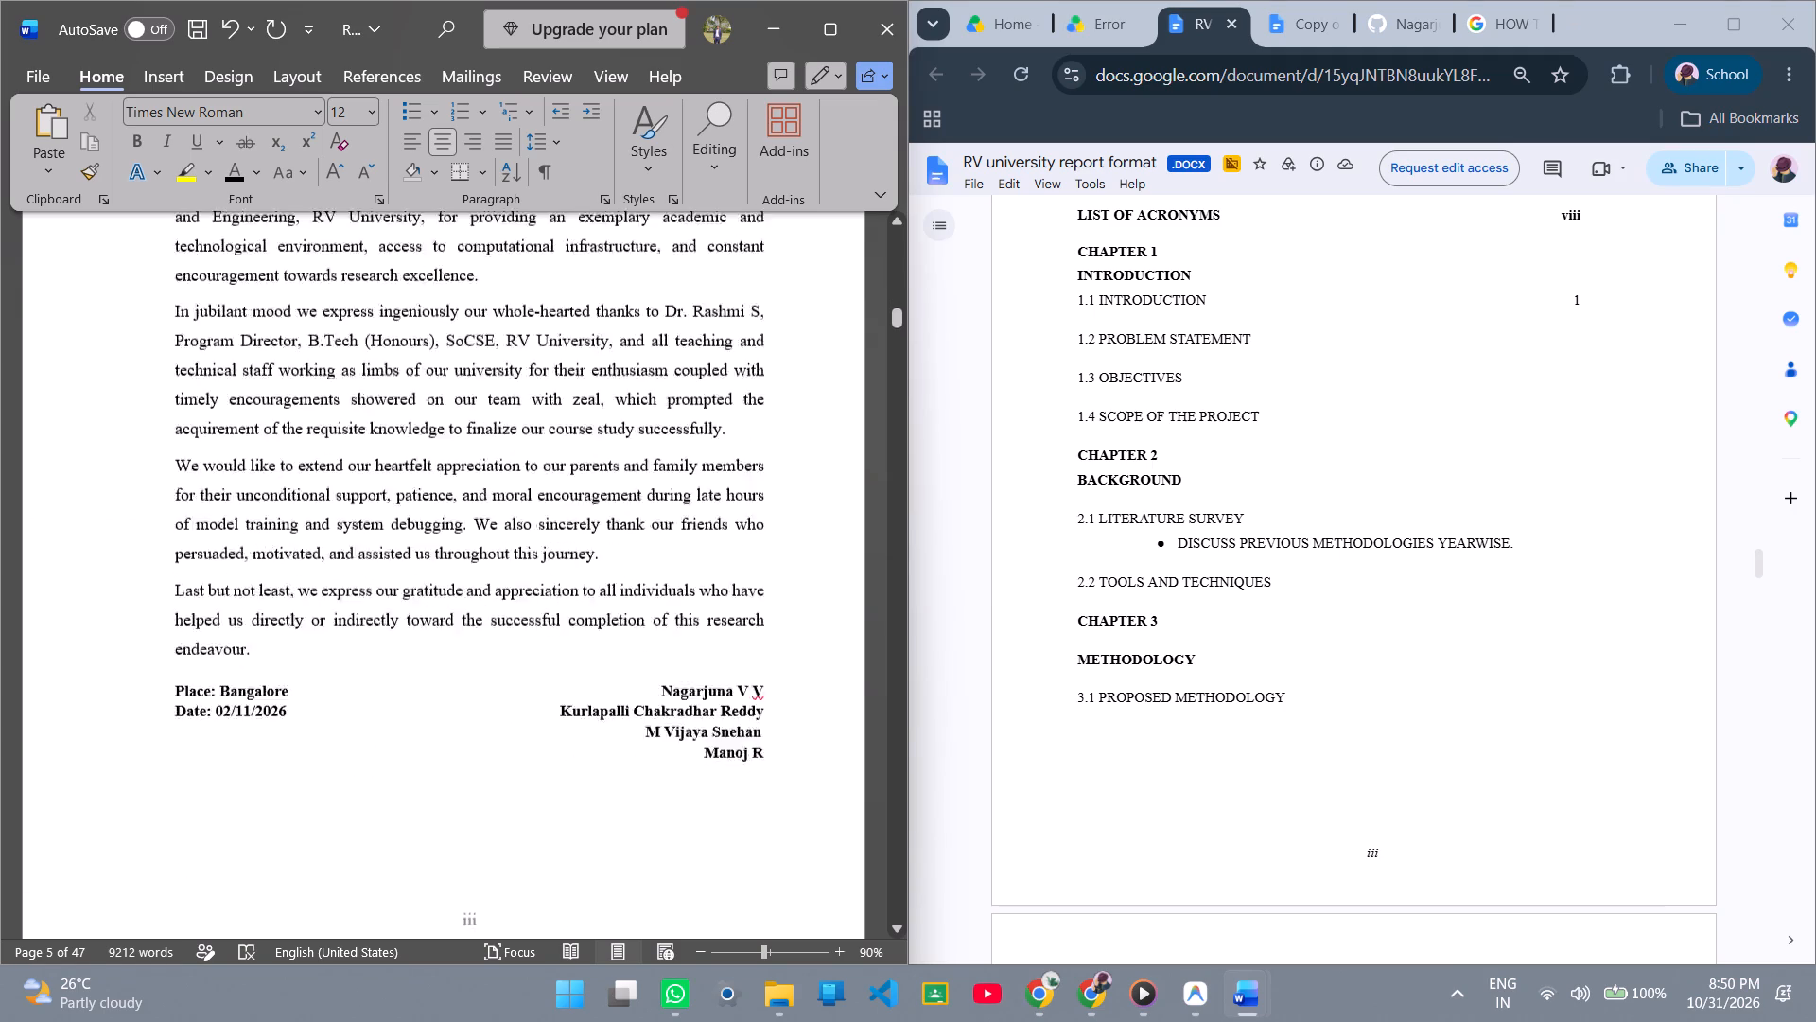
# Check the report's TABLE OF CONTENTS, LIST OF TABLES and LIST OF ACRONYMS AND ABBREVIATIONS pages, including their page numbering.
pyautogui.scroll(-8, 529, 700)
pyautogui.scroll(6, 529, 700)
pyautogui.scroll(-2, 529, 700)
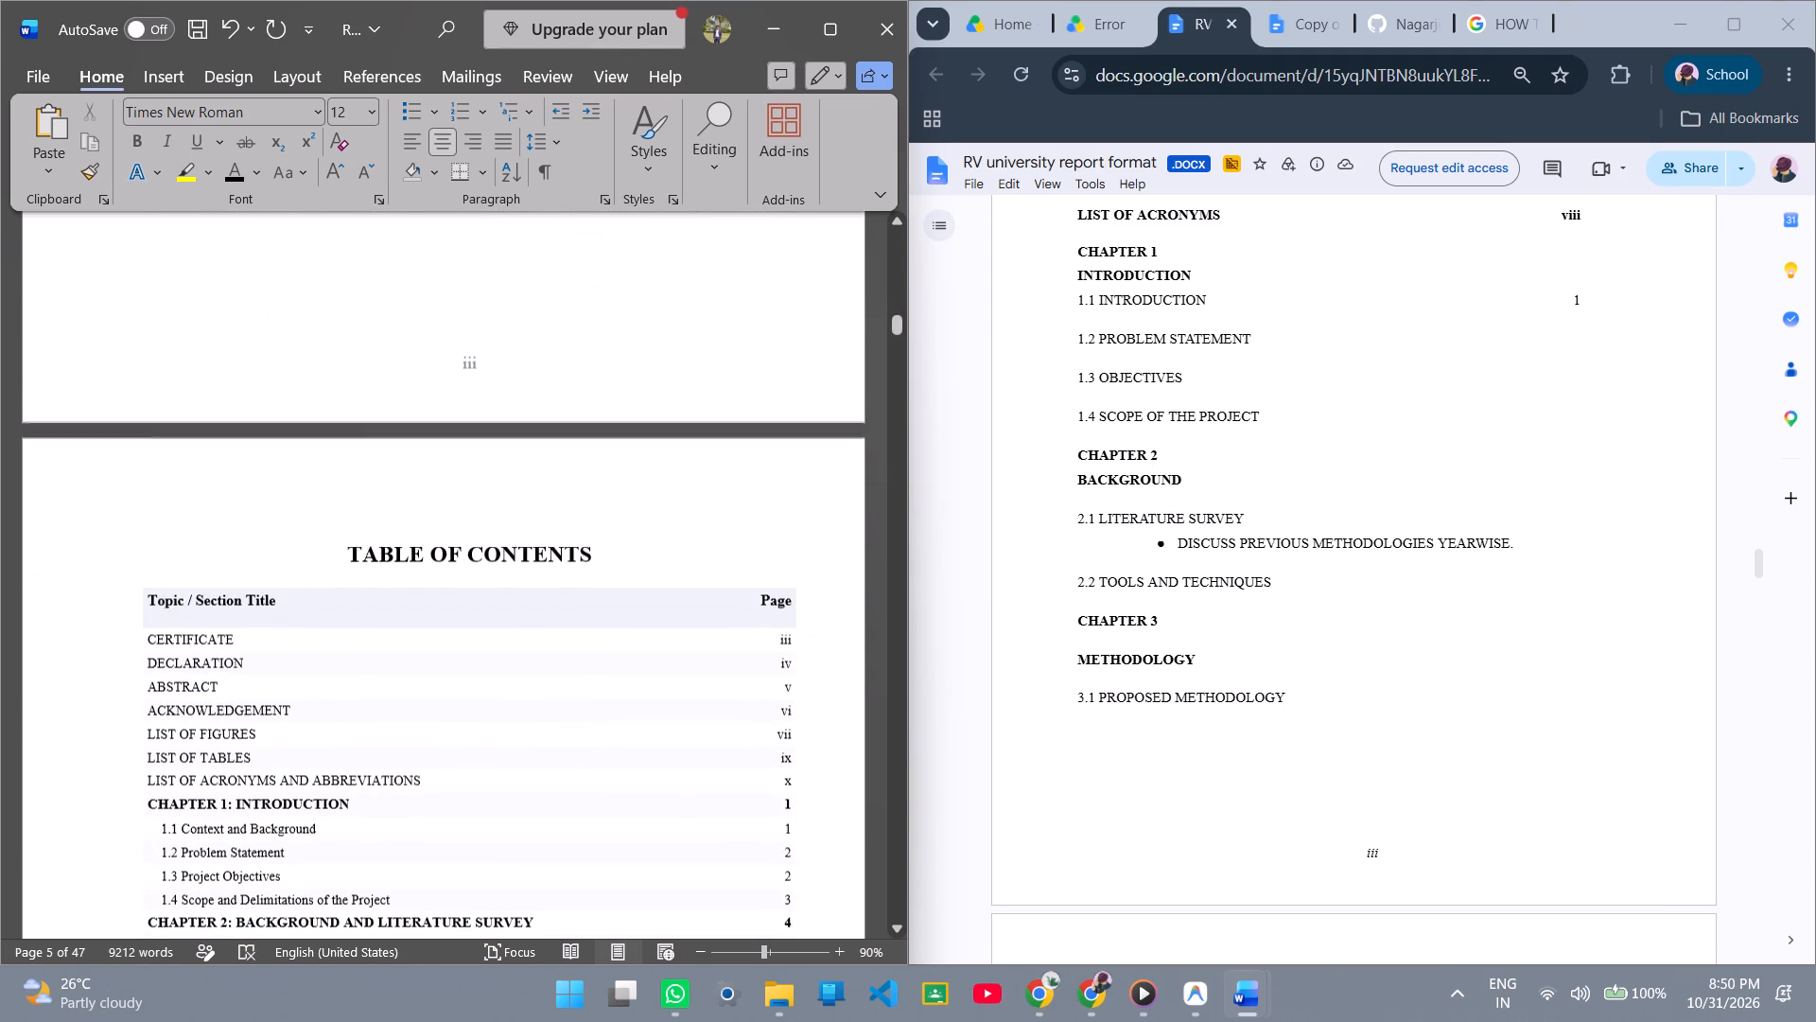
pyautogui.scroll(-7, 529, 700)
pyautogui.scroll(2, 529, 700)
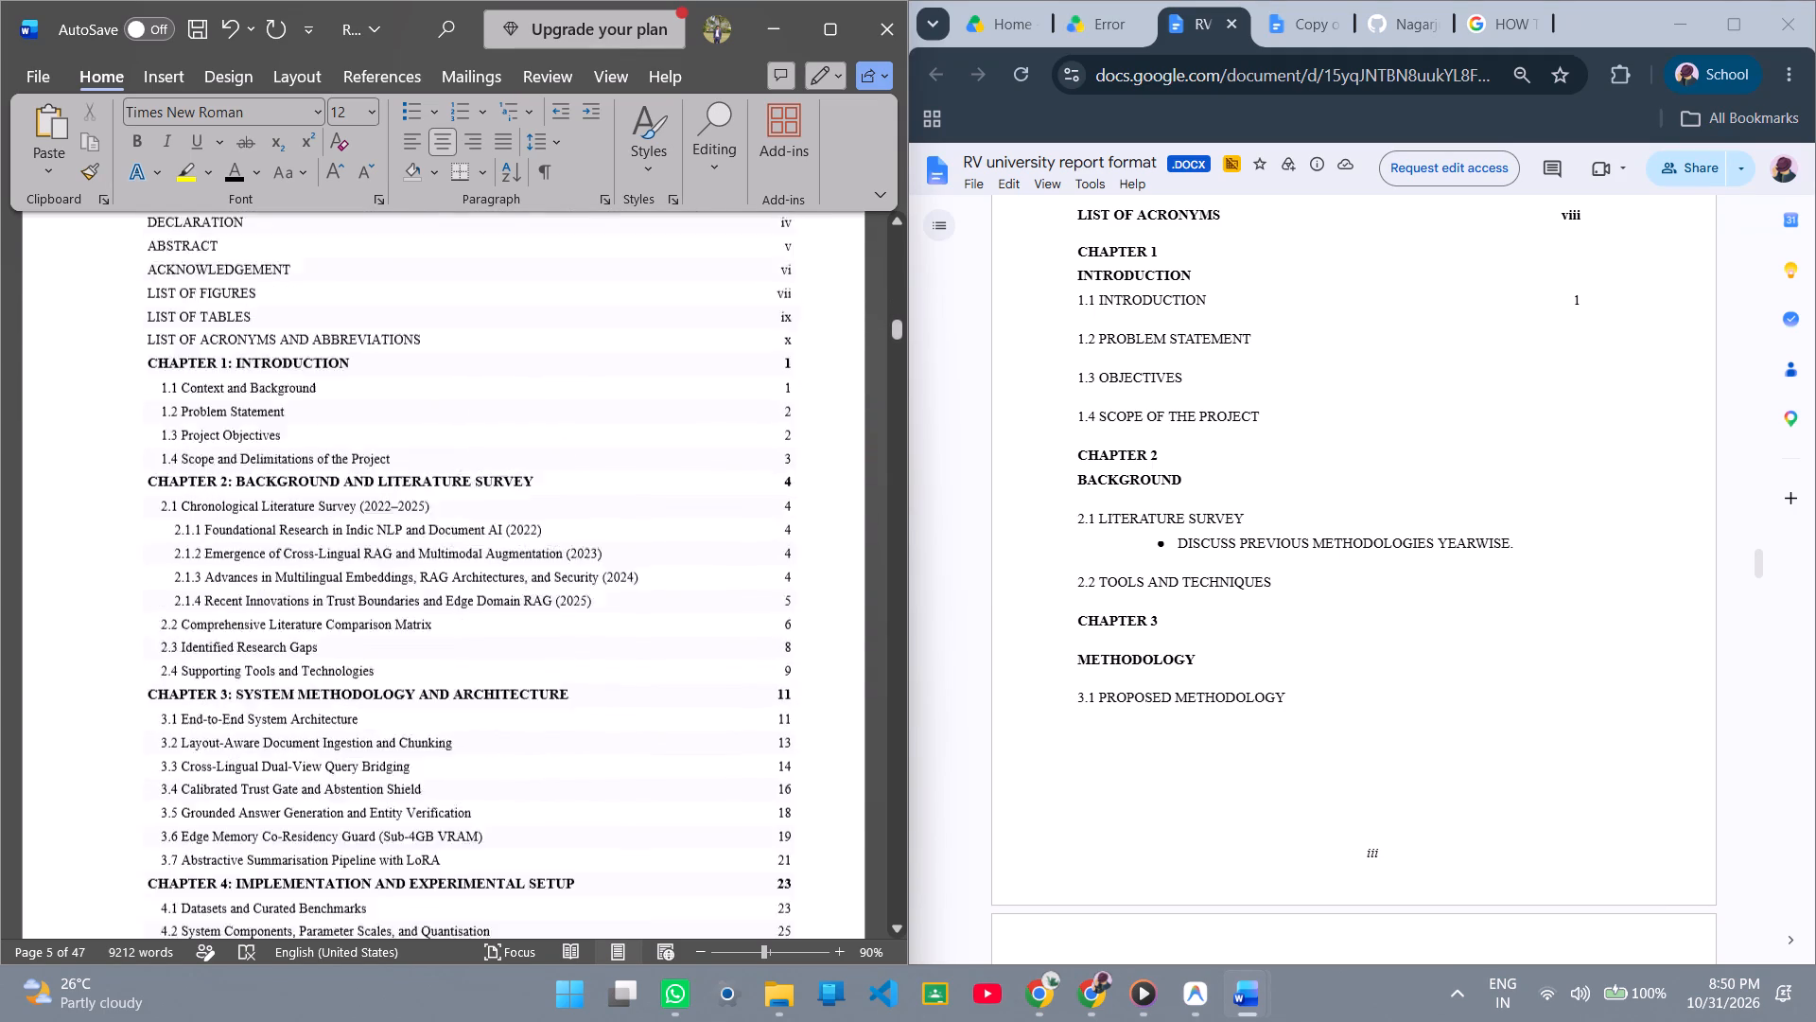
pyautogui.scroll(4, 529, 700)
pyautogui.scroll(-17, 537, 566)
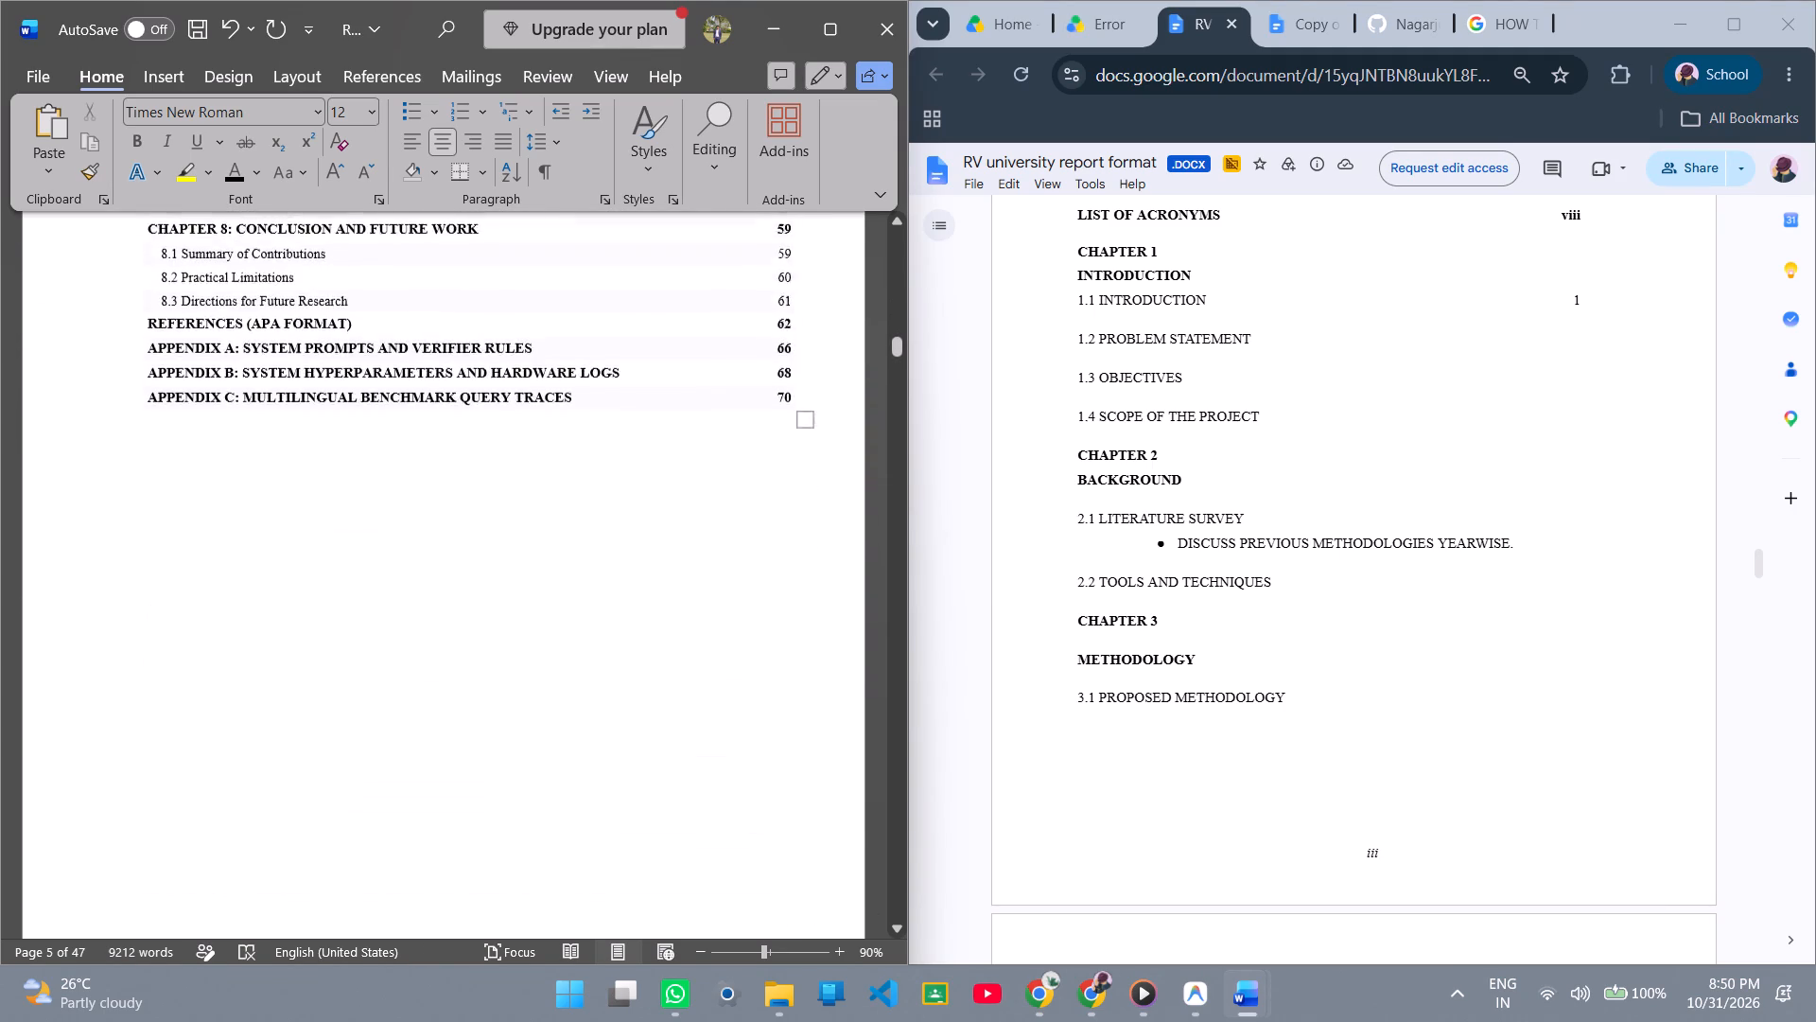
pyautogui.scroll(-4, 537, 566)
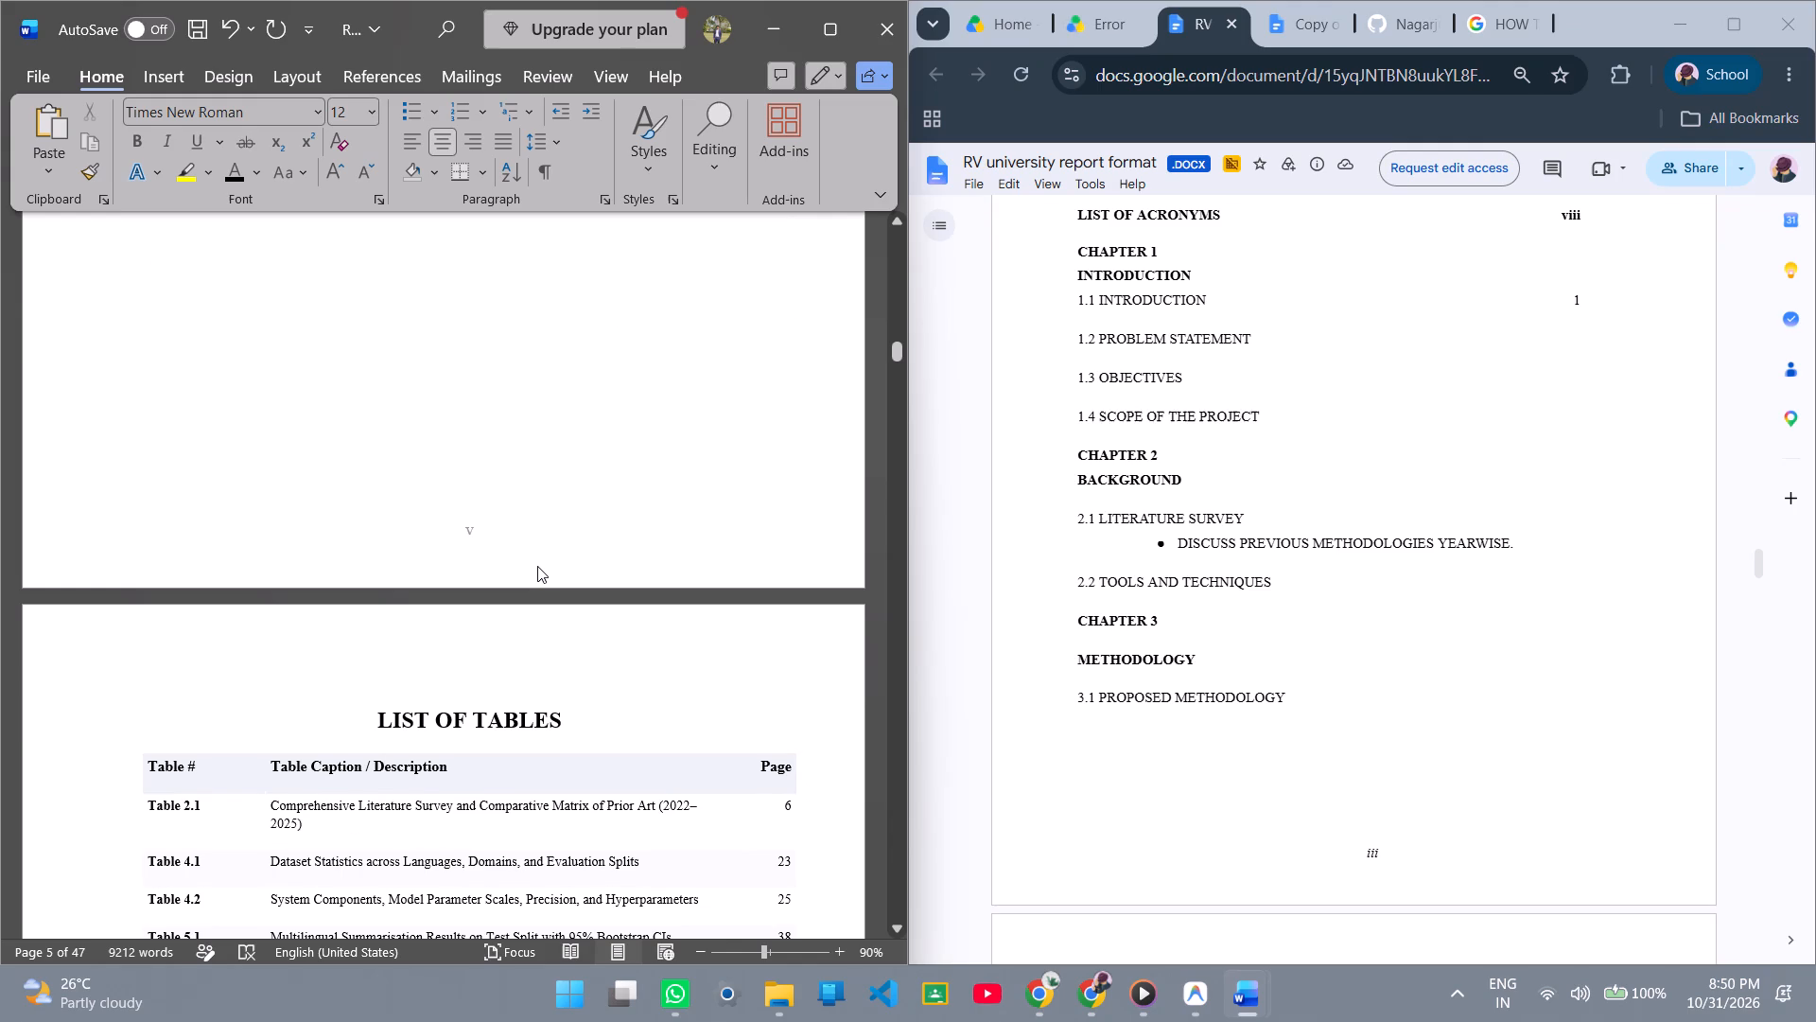
pyautogui.scroll(-7, 537, 566)
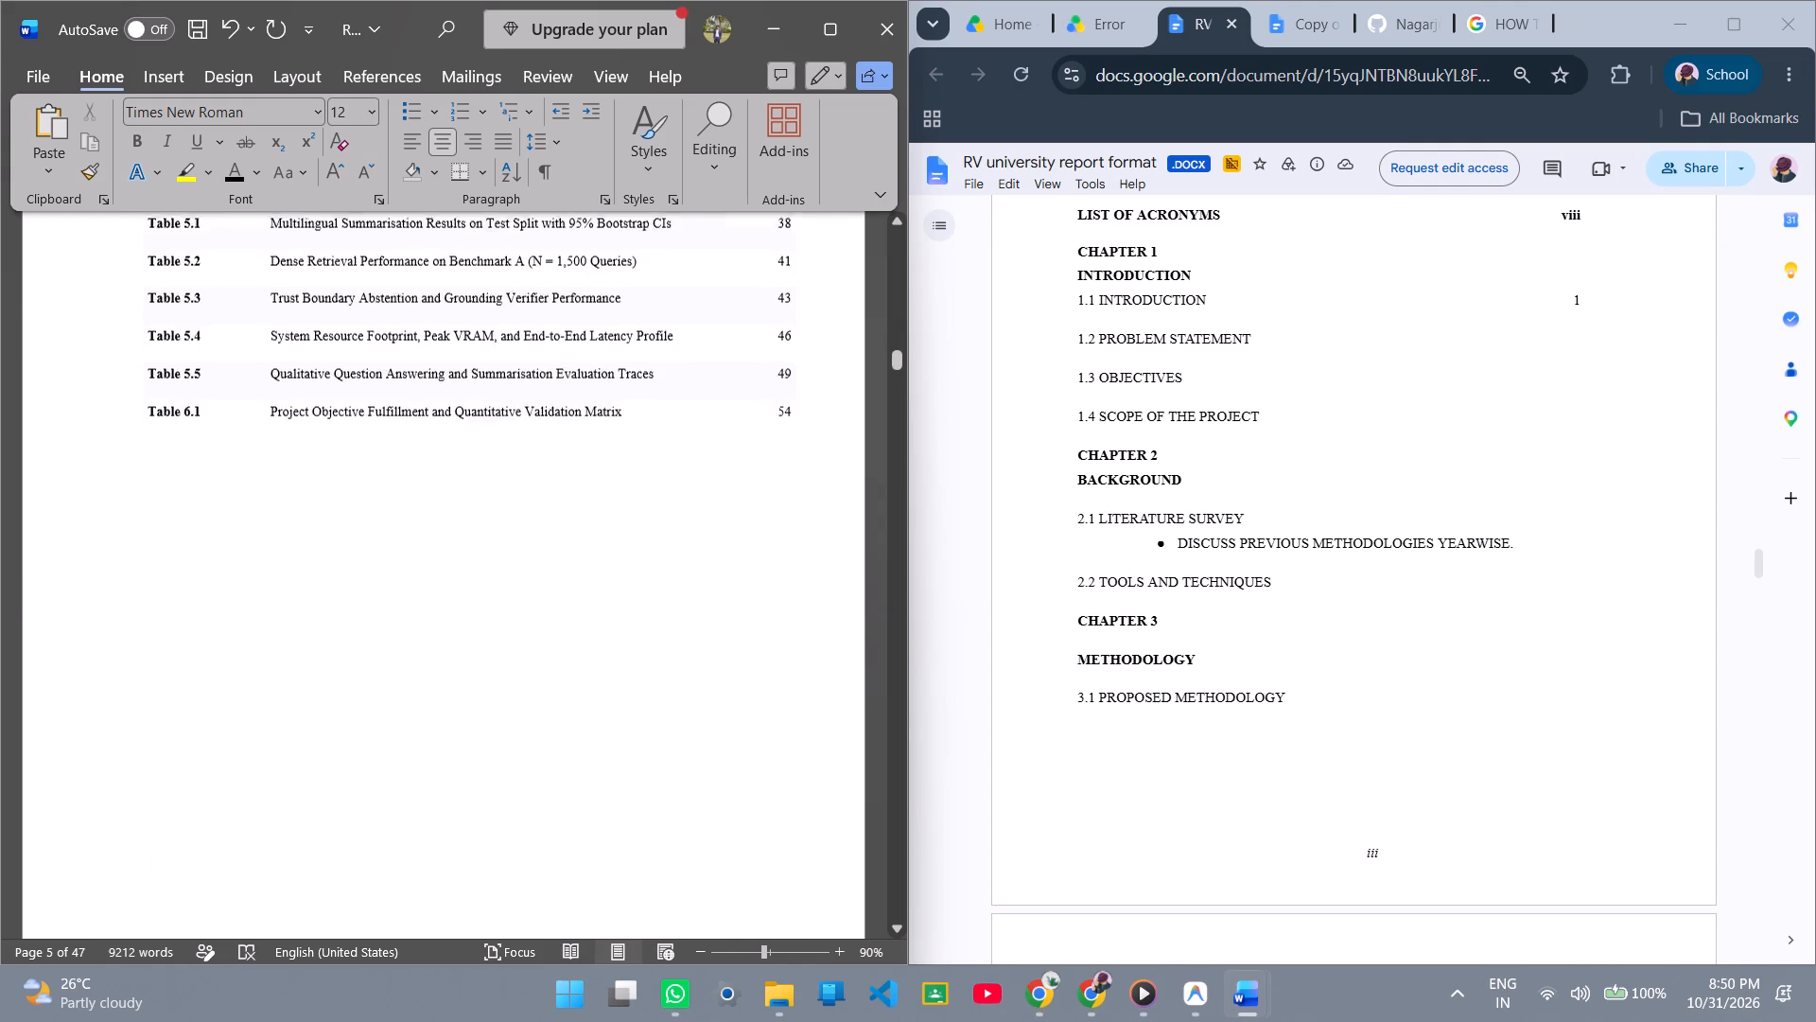
pyautogui.scroll(-19, 537, 566)
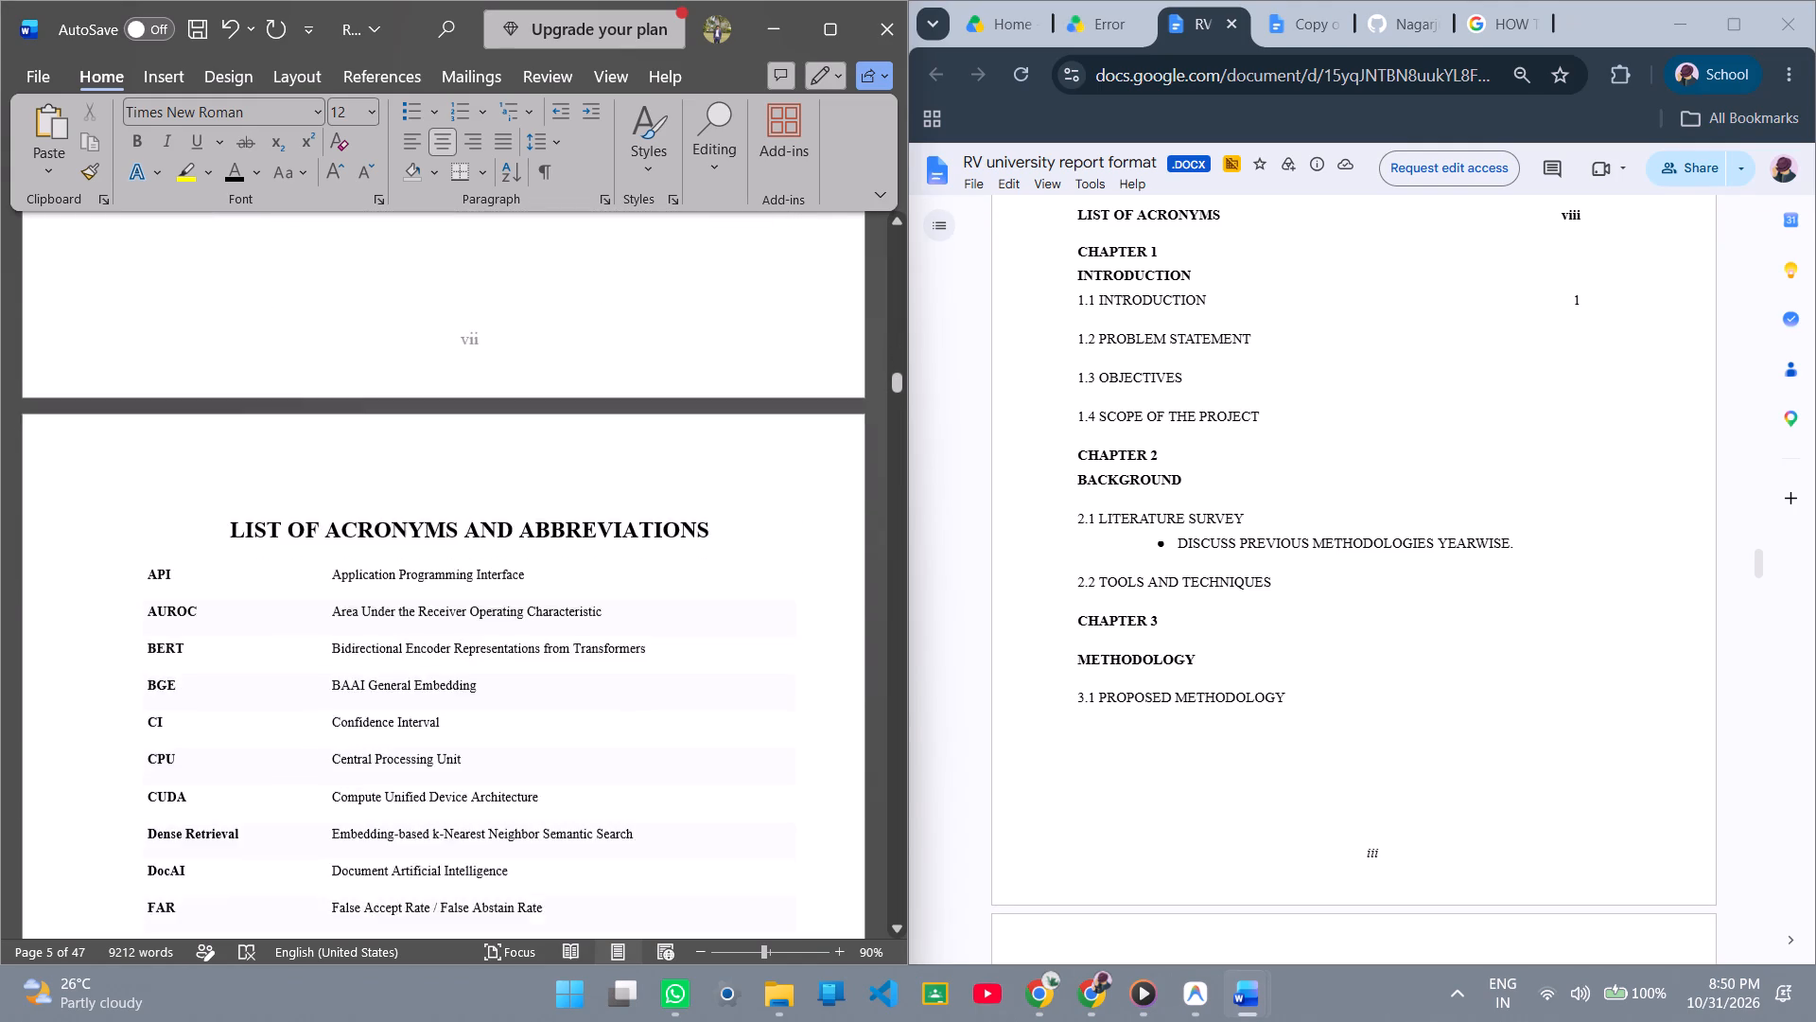
# Check the report's LIST OF FIGURES and LIST OF ACRONYMS AND ABBREVIATIONS pages through to the opening of CHAPTER 1 INTRODUCTION.
pyautogui.scroll(12, 537, 566)
pyautogui.scroll(-3, 537, 566)
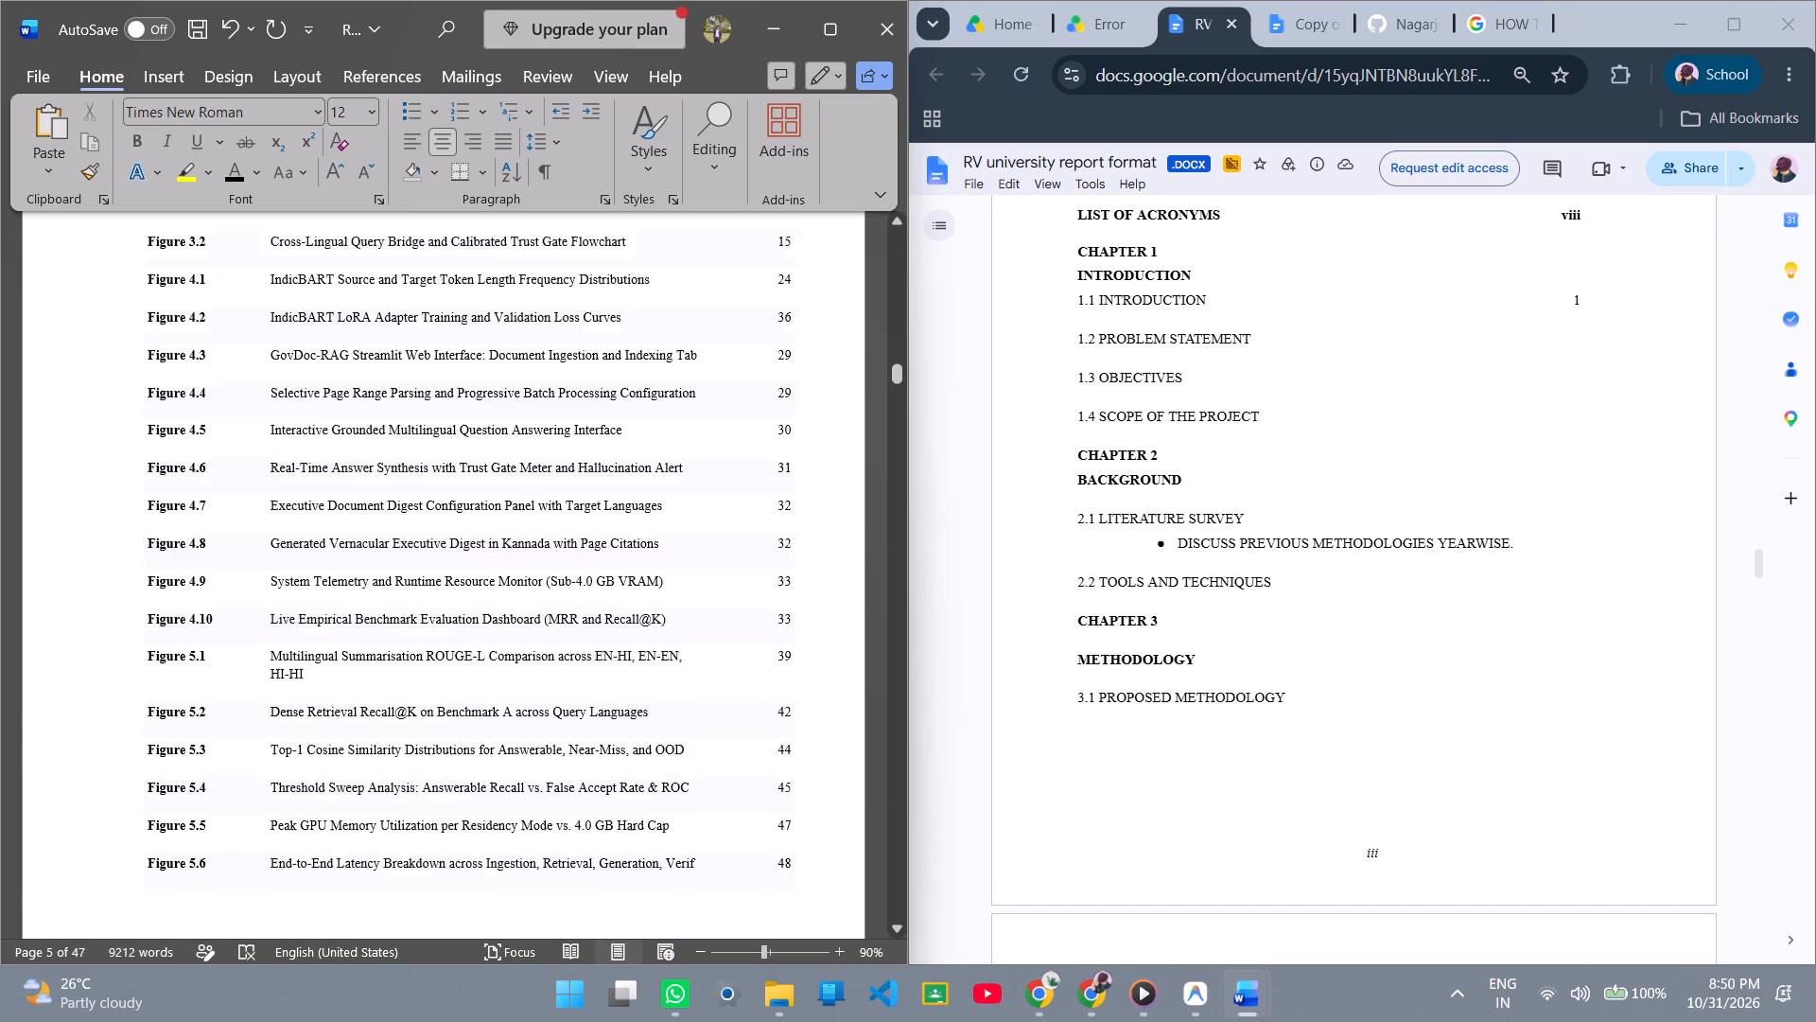
pyautogui.scroll(-20, 537, 566)
pyautogui.scroll(-4, 537, 566)
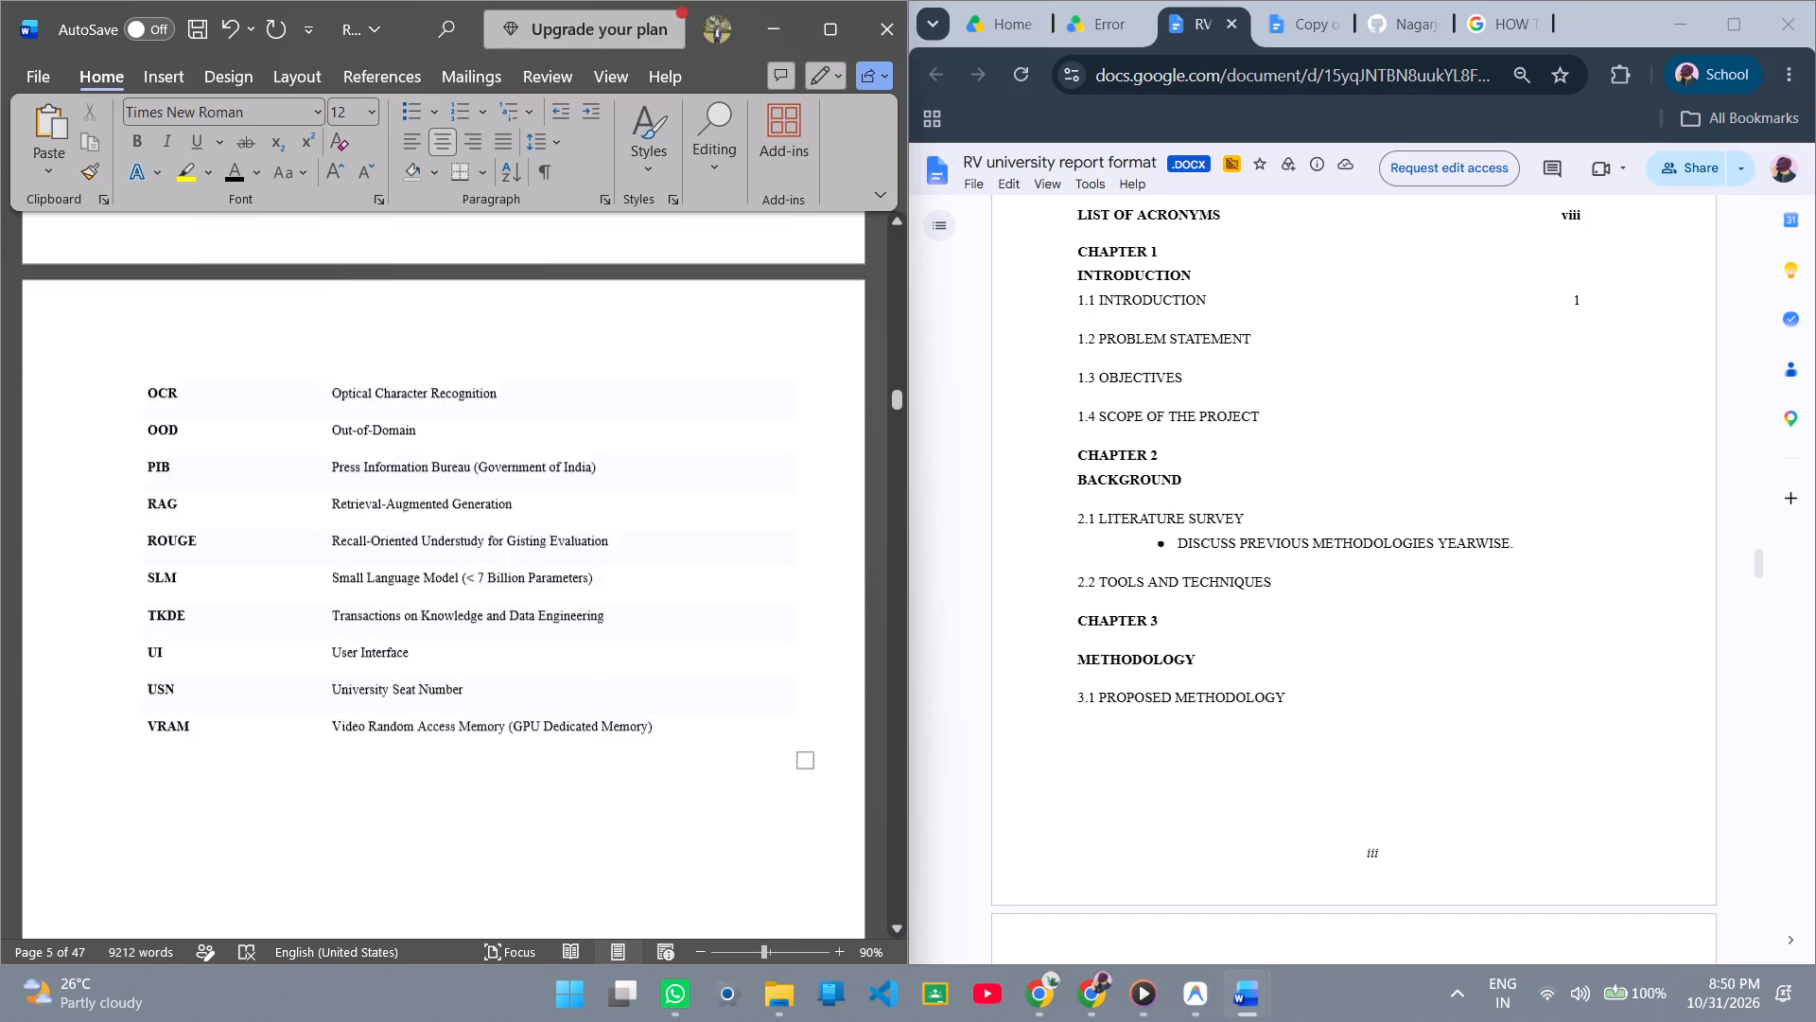
pyautogui.scroll(-8, 537, 566)
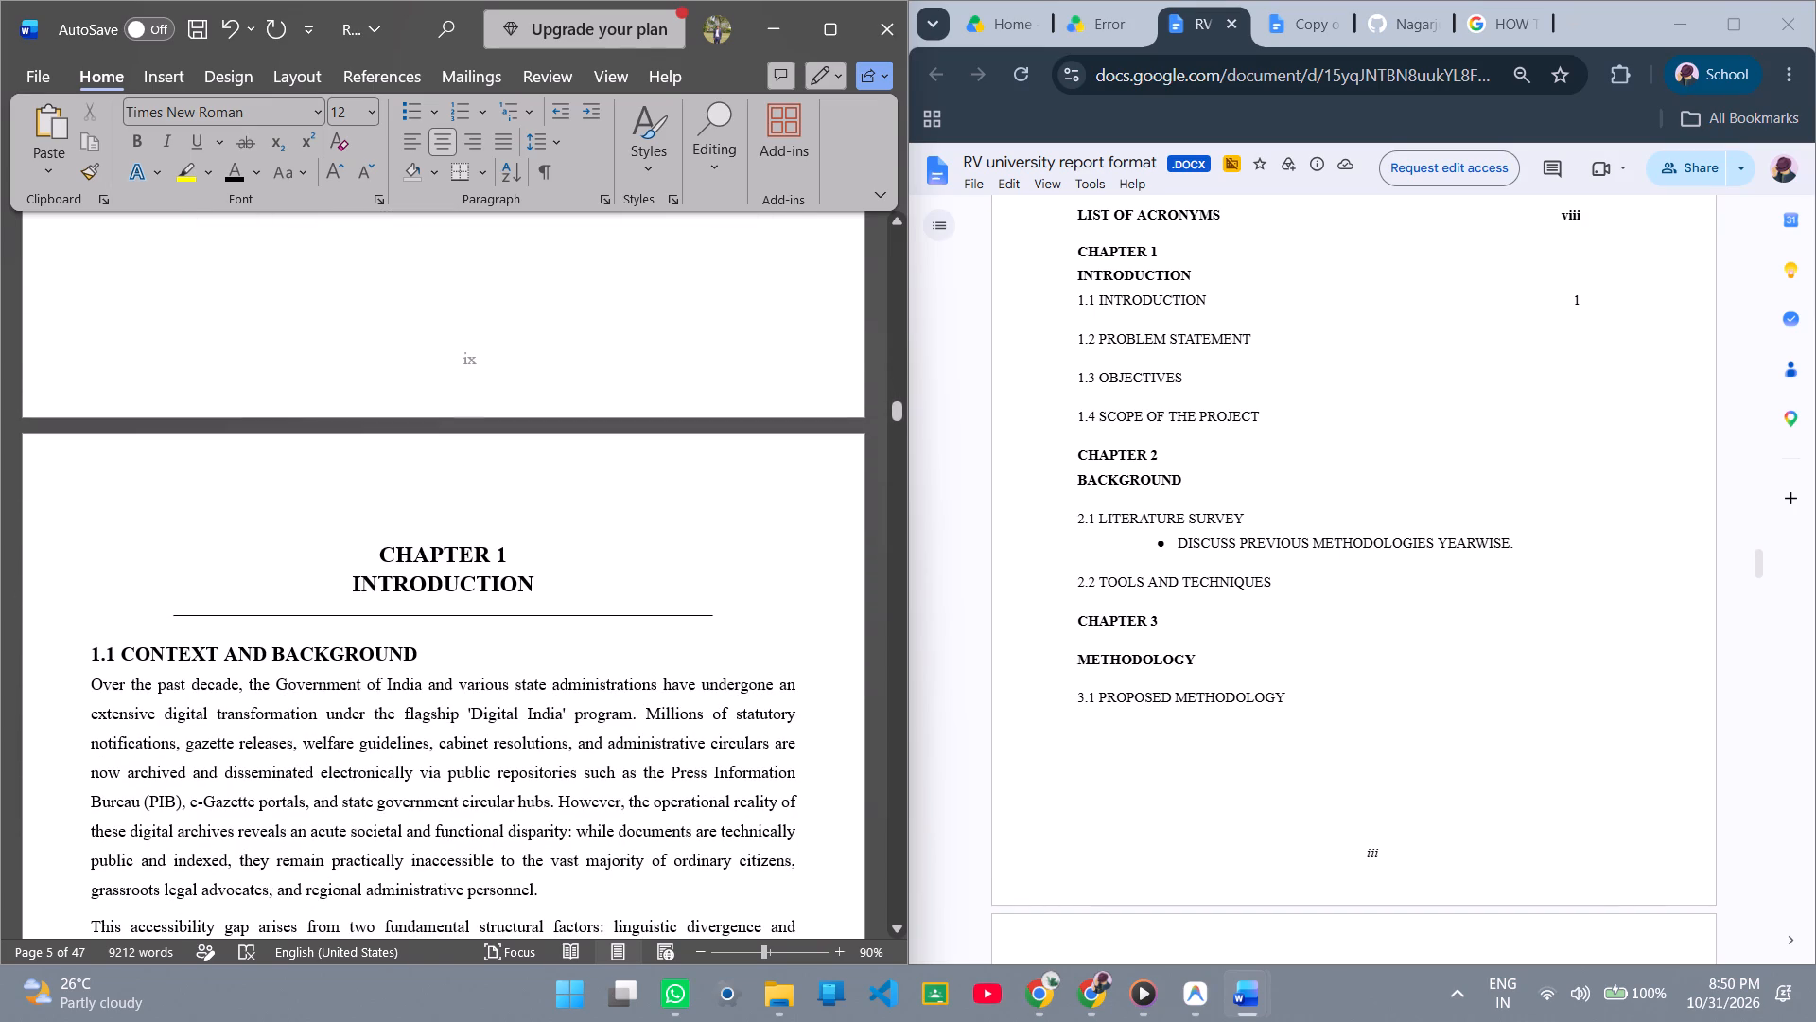
pyautogui.scroll(-4, 537, 566)
pyautogui.scroll(3, 537, 566)
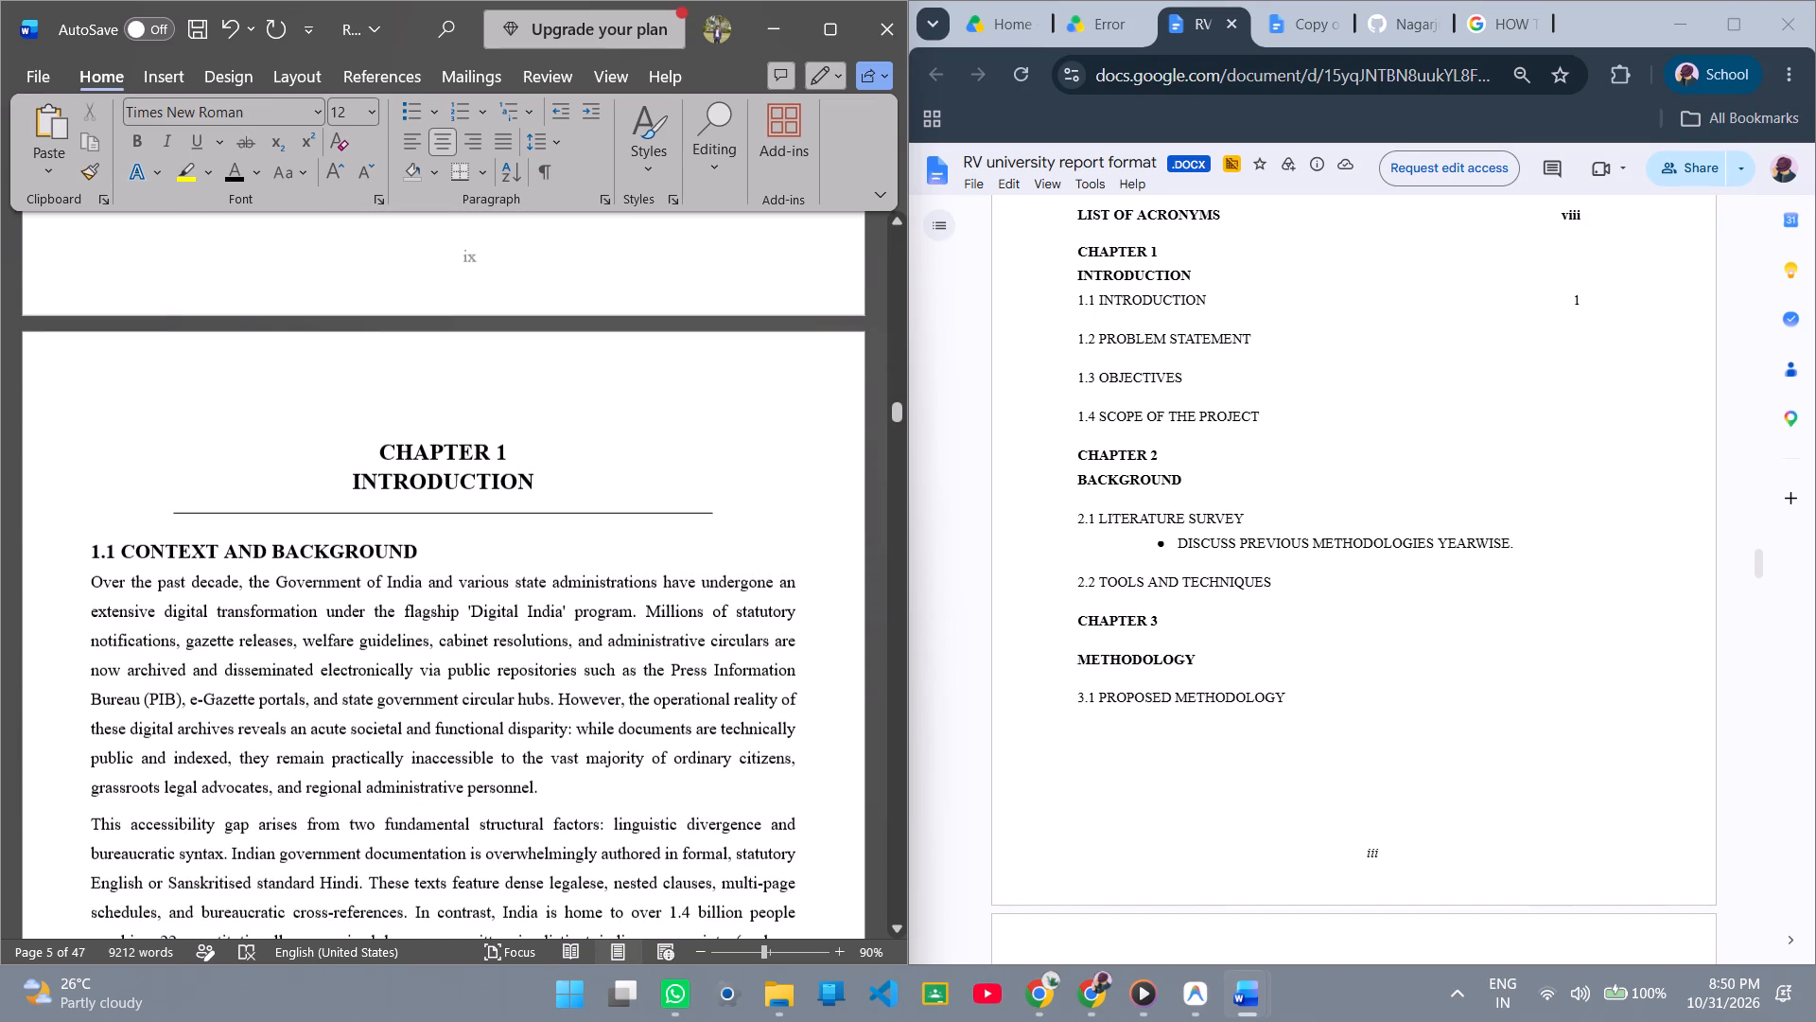
pyautogui.click(243, 562)
# Return to the report's cover page and re-examine its layout from the university logo to the guide's name.
pyautogui.scroll(8, 437, 539)
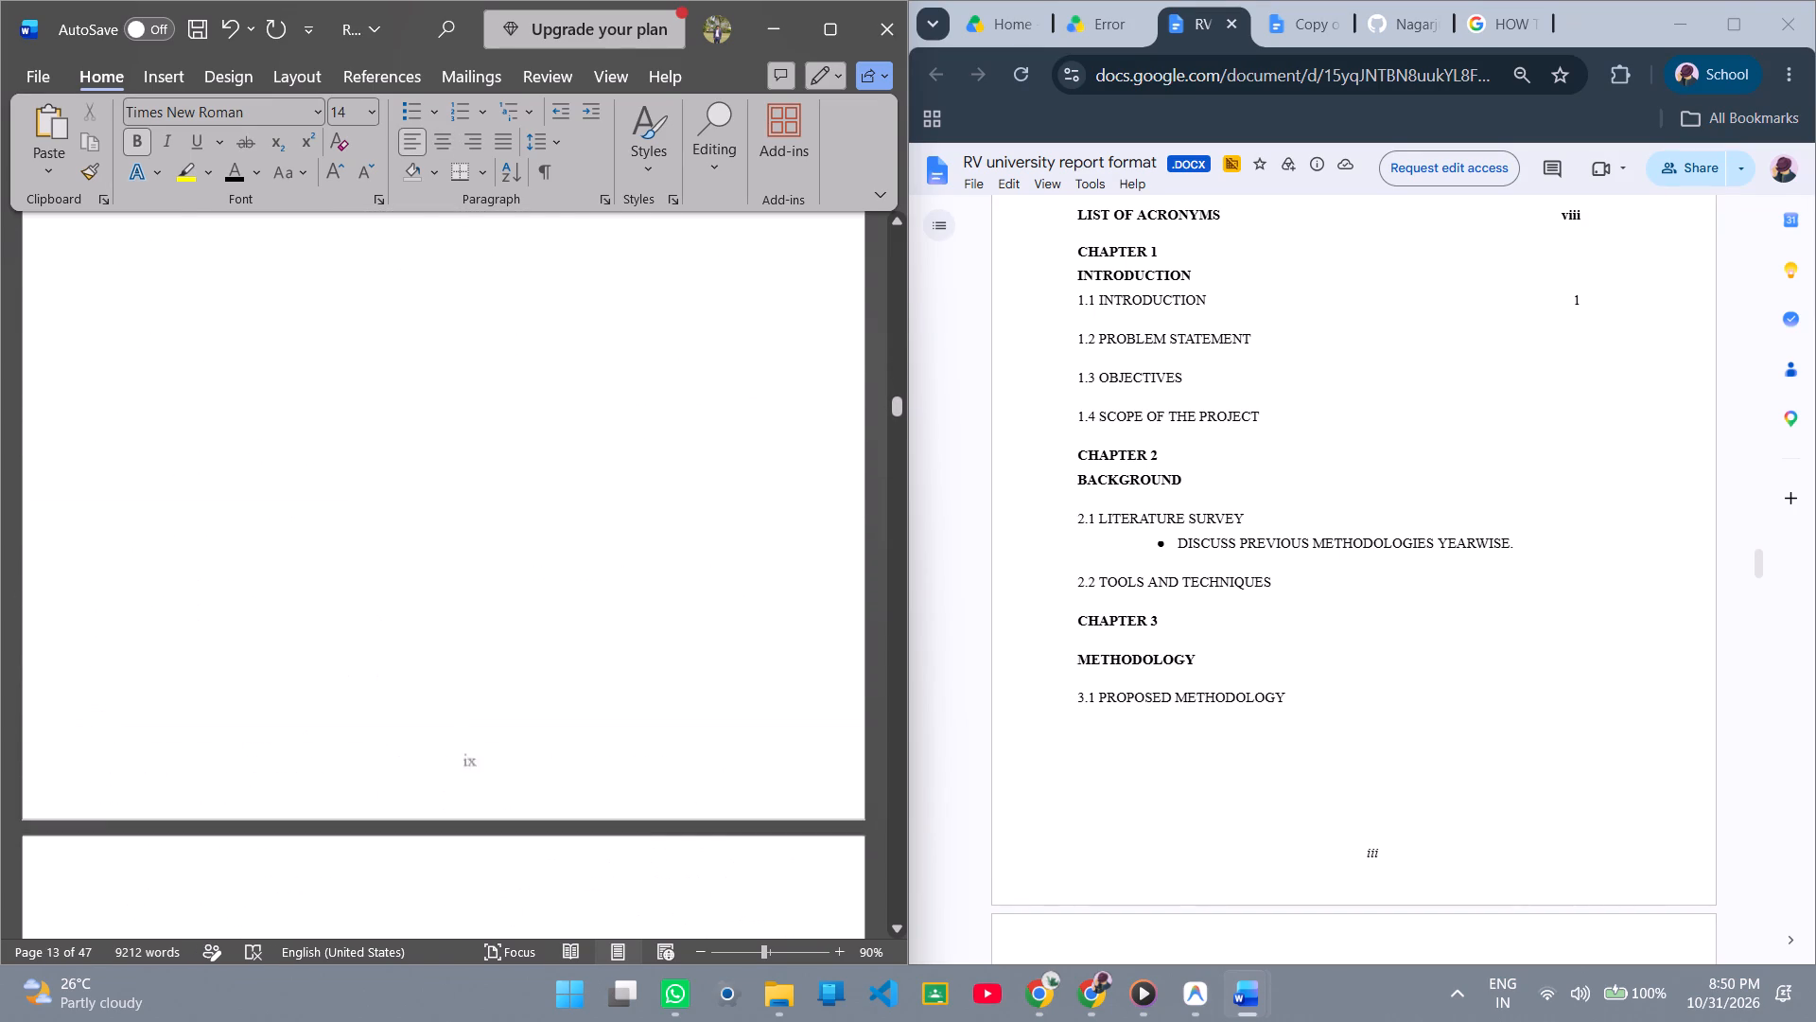
pyautogui.scroll(20, 437, 539)
pyautogui.scroll(20, 437, 539)
pyautogui.scroll(5, 437, 539)
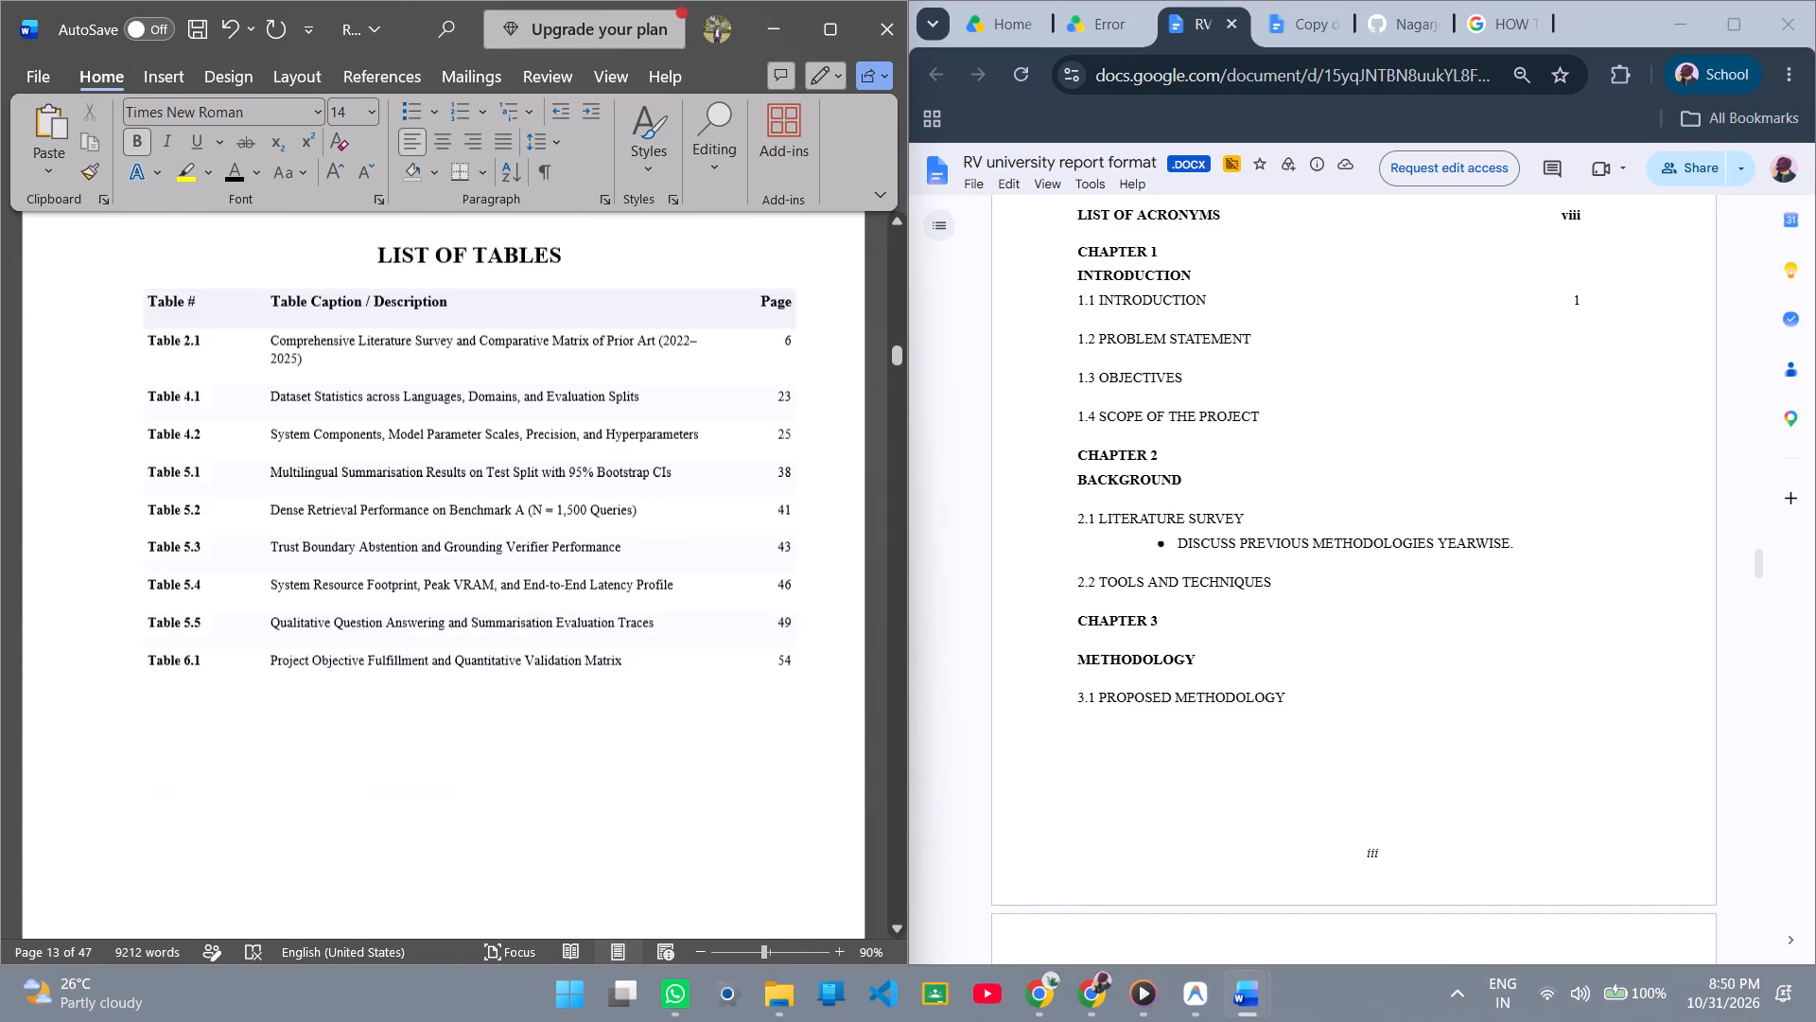
pyautogui.scroll(20, 453, 509)
pyautogui.scroll(20, 453, 509)
pyautogui.scroll(5, 453, 509)
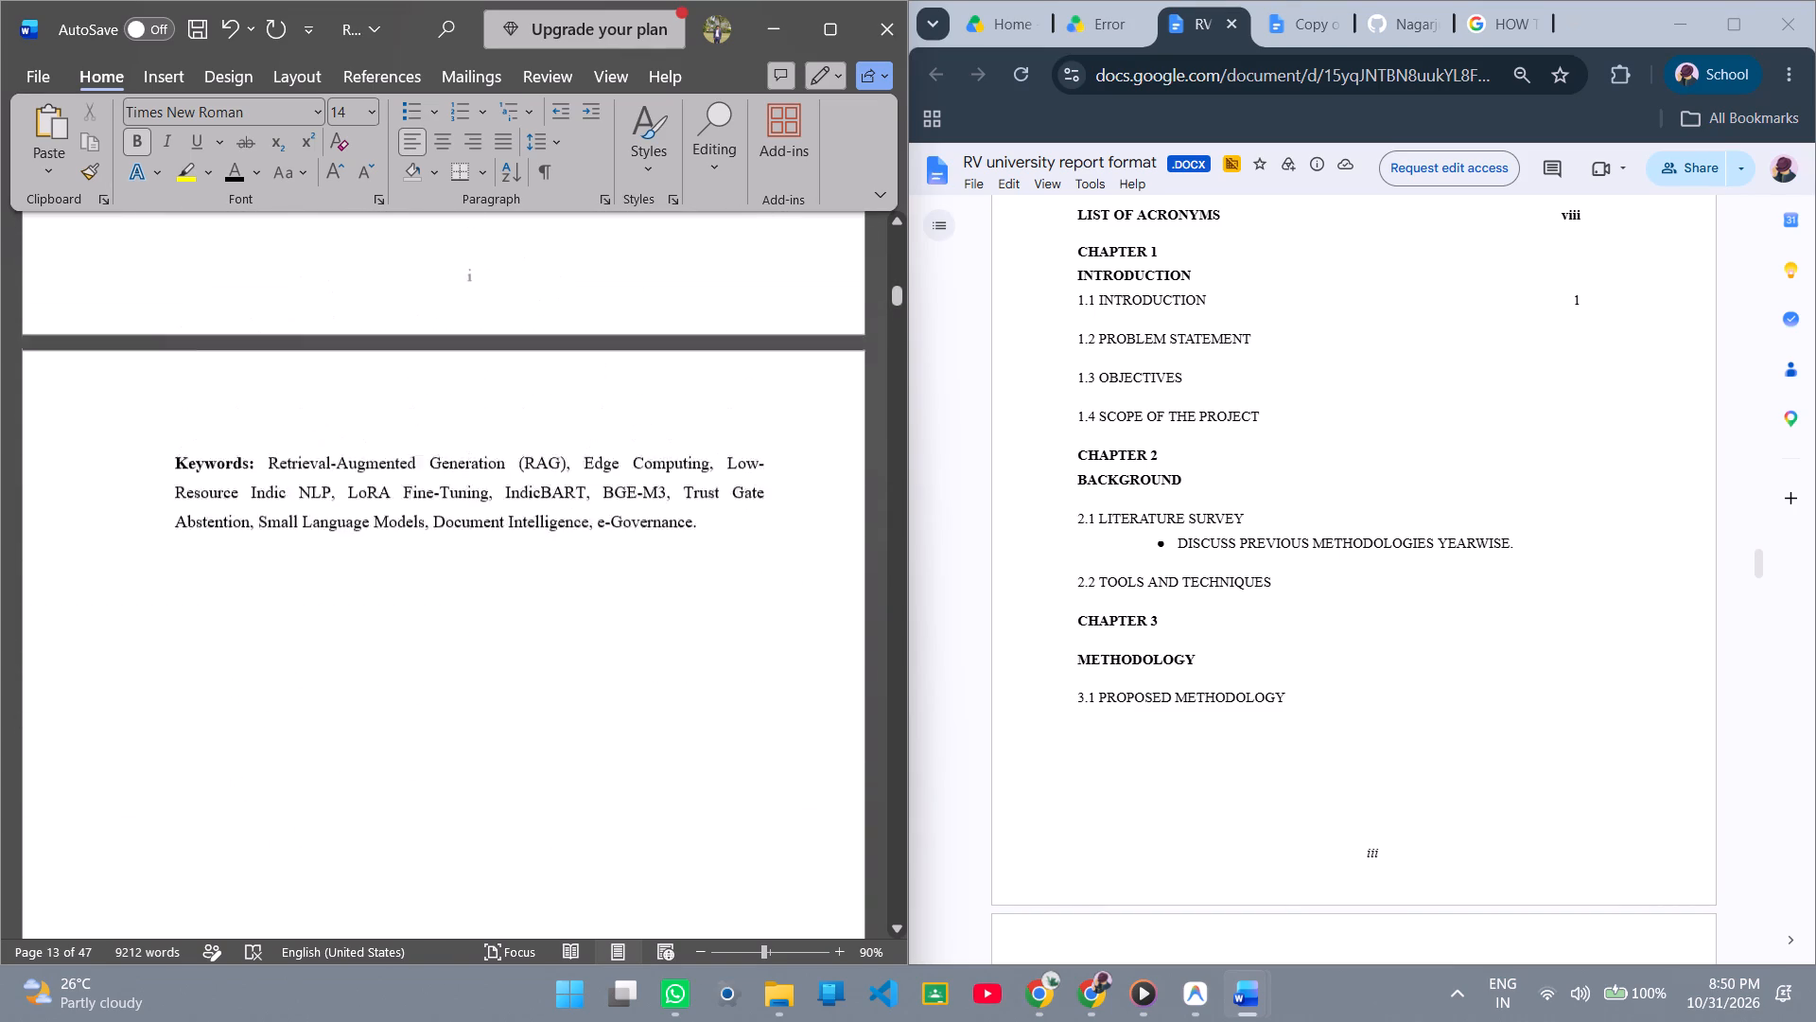
pyautogui.scroll(20, 453, 509)
pyautogui.scroll(16, 453, 509)
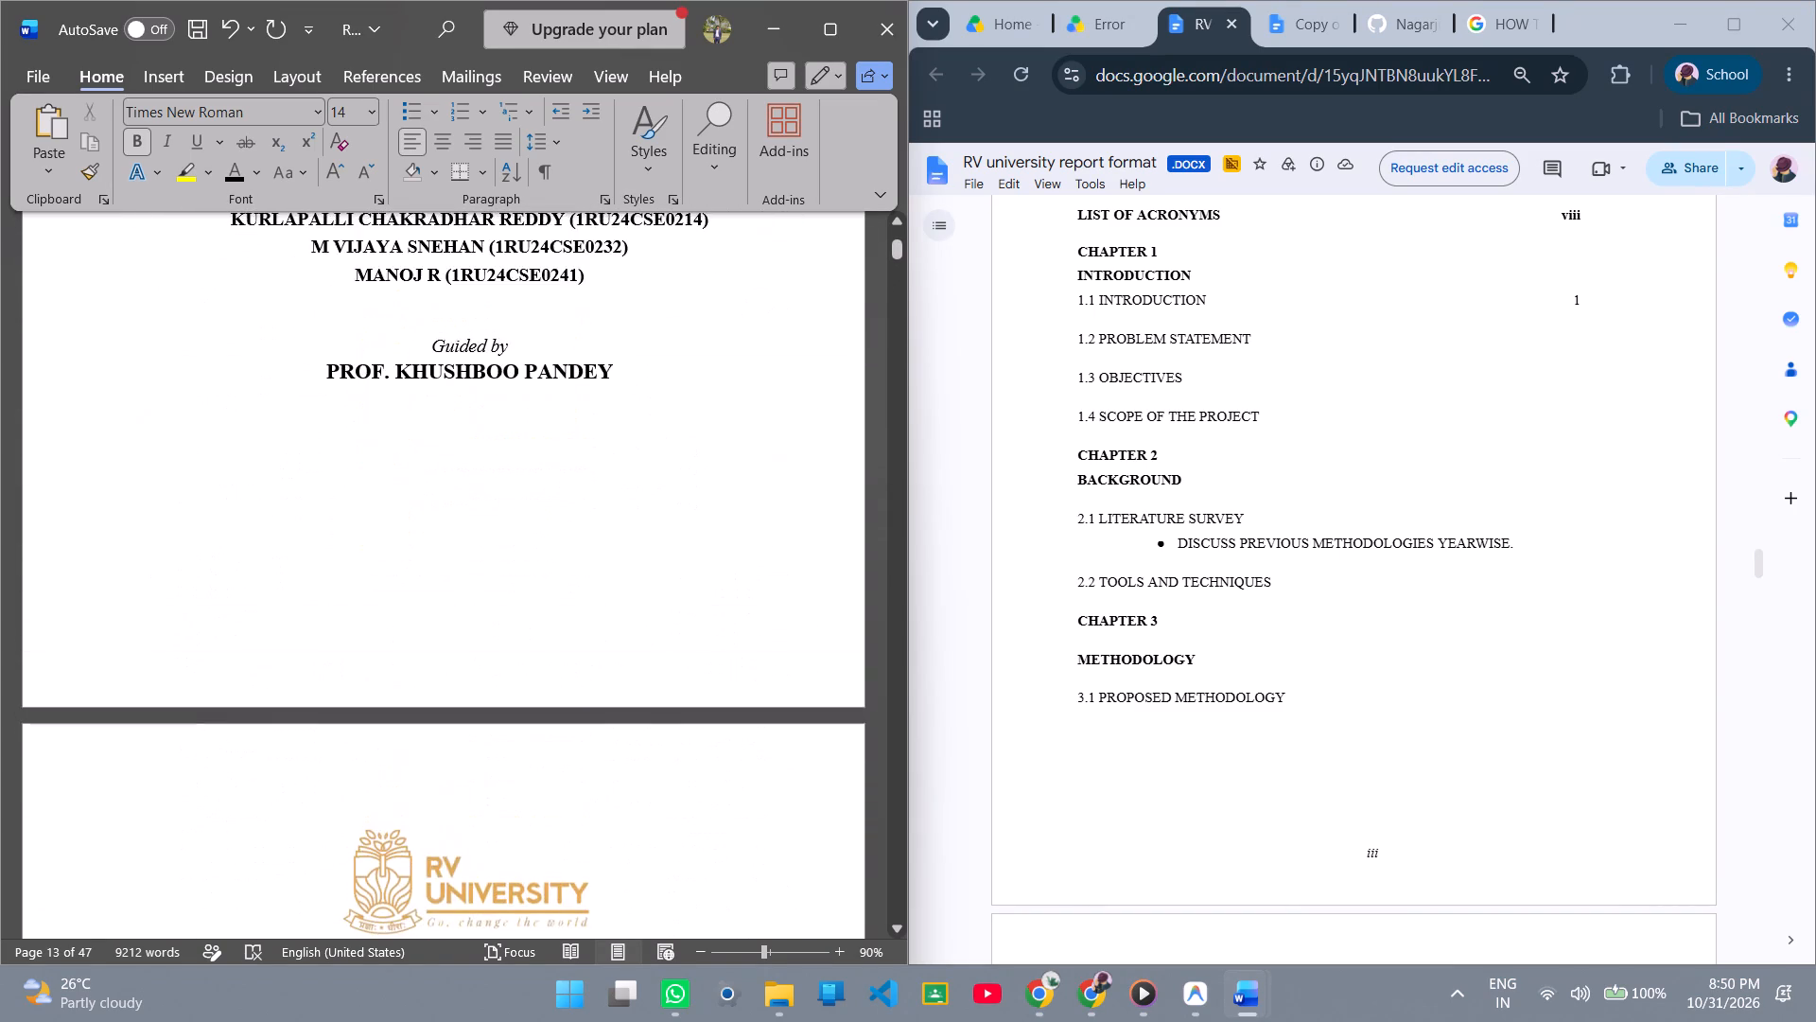
pyautogui.scroll(10, 450, 514)
pyautogui.scroll(-8, 450, 514)
pyautogui.scroll(3, 450, 514)
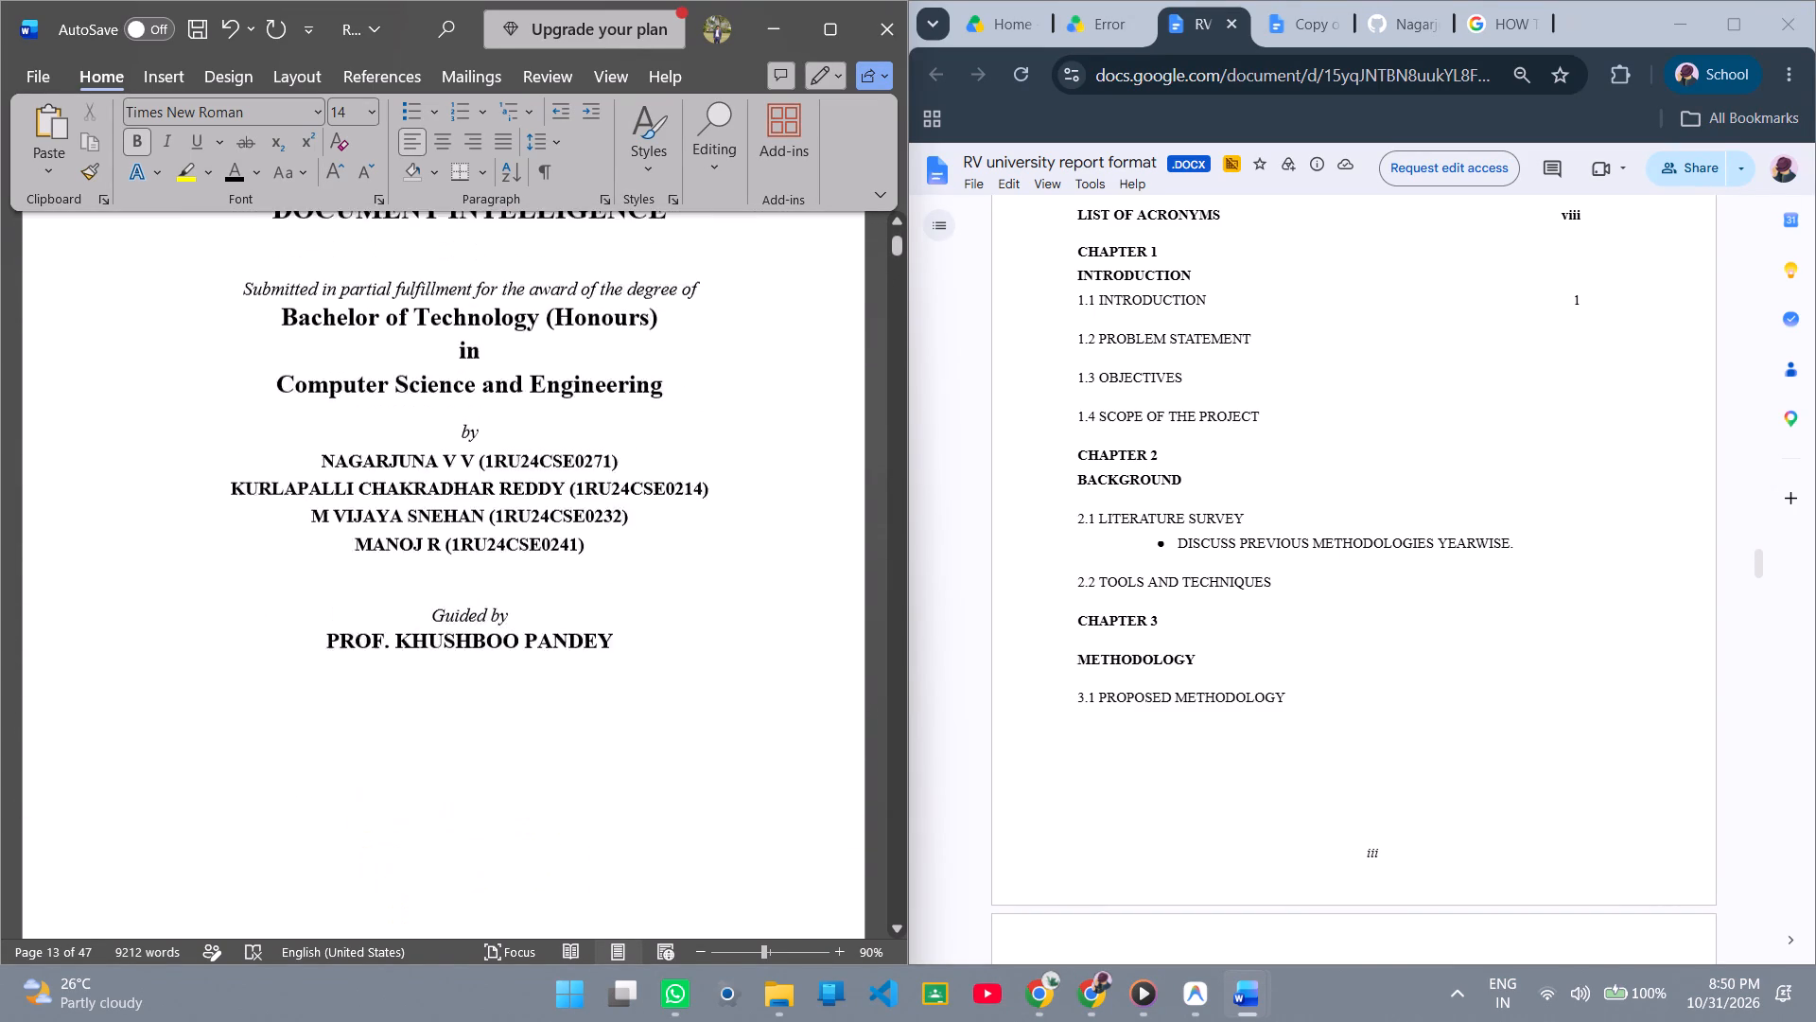
pyautogui.scroll(4, 450, 514)
pyautogui.scroll(-1, 450, 514)
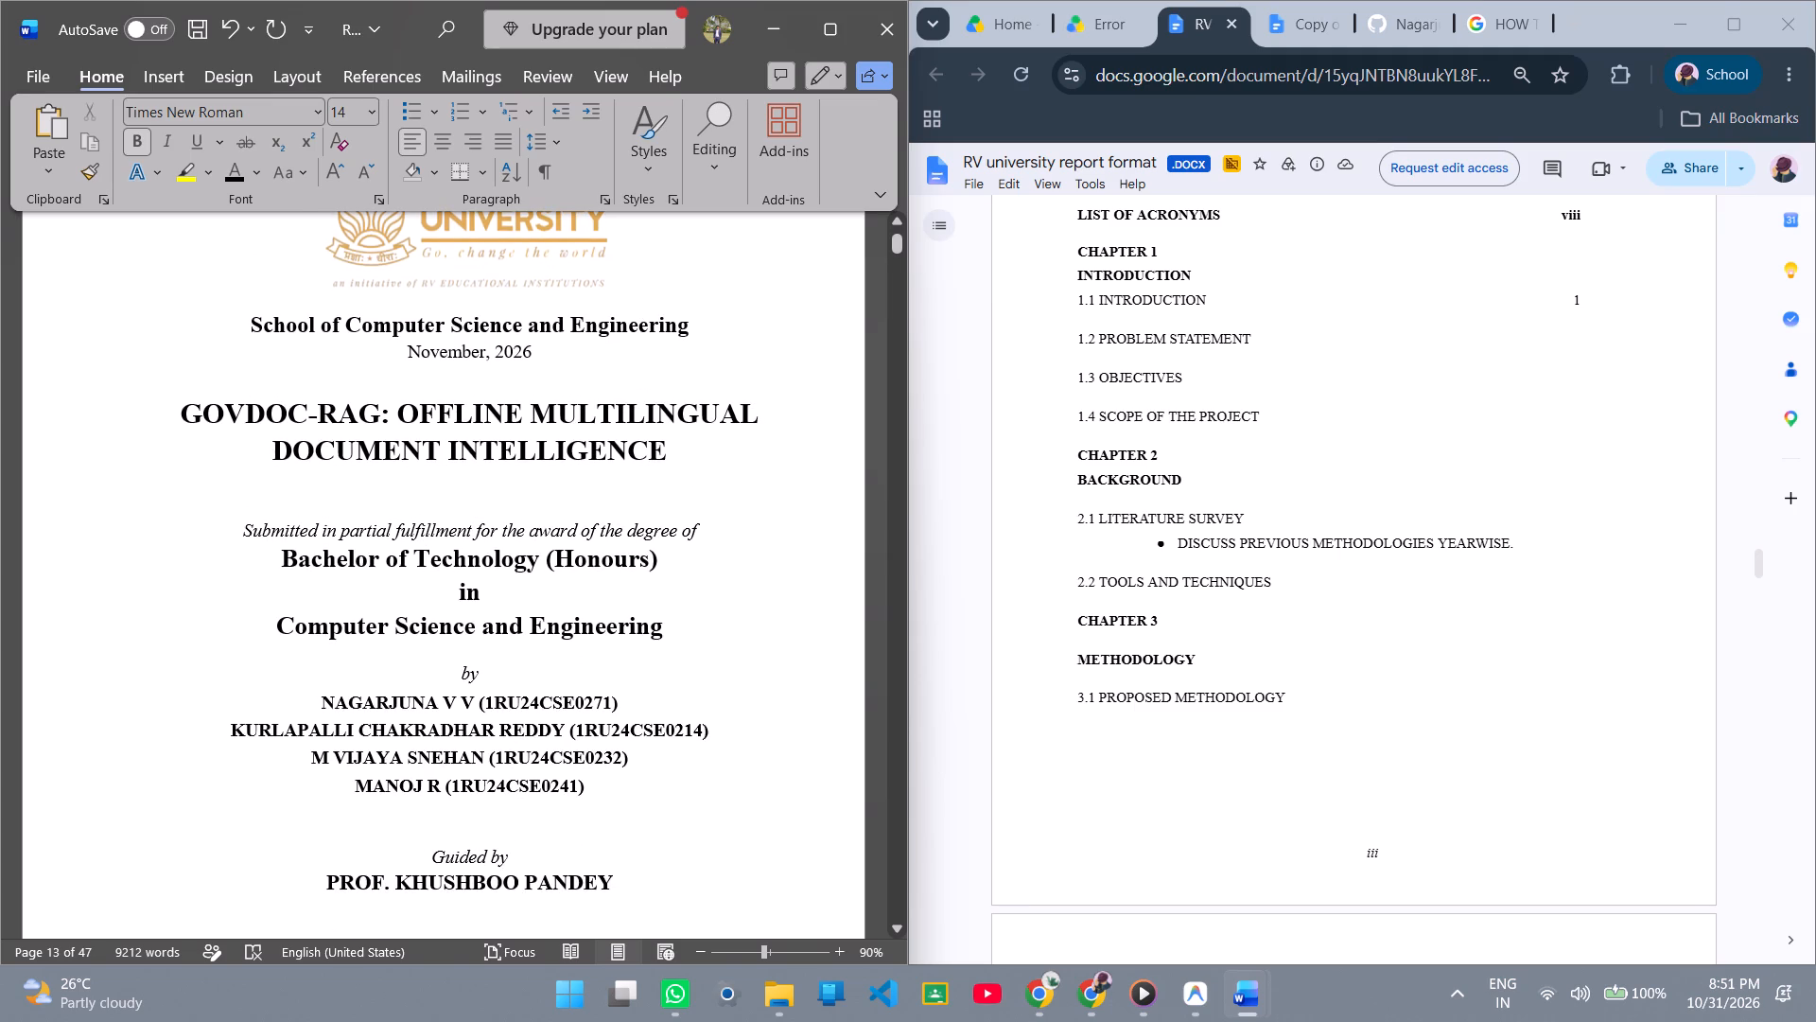
# Review the report's front matter from the cover page through the signature table and abstract to the acknowledgement text.
pyautogui.scroll(-20, 450, 514)
pyautogui.scroll(-8, 450, 514)
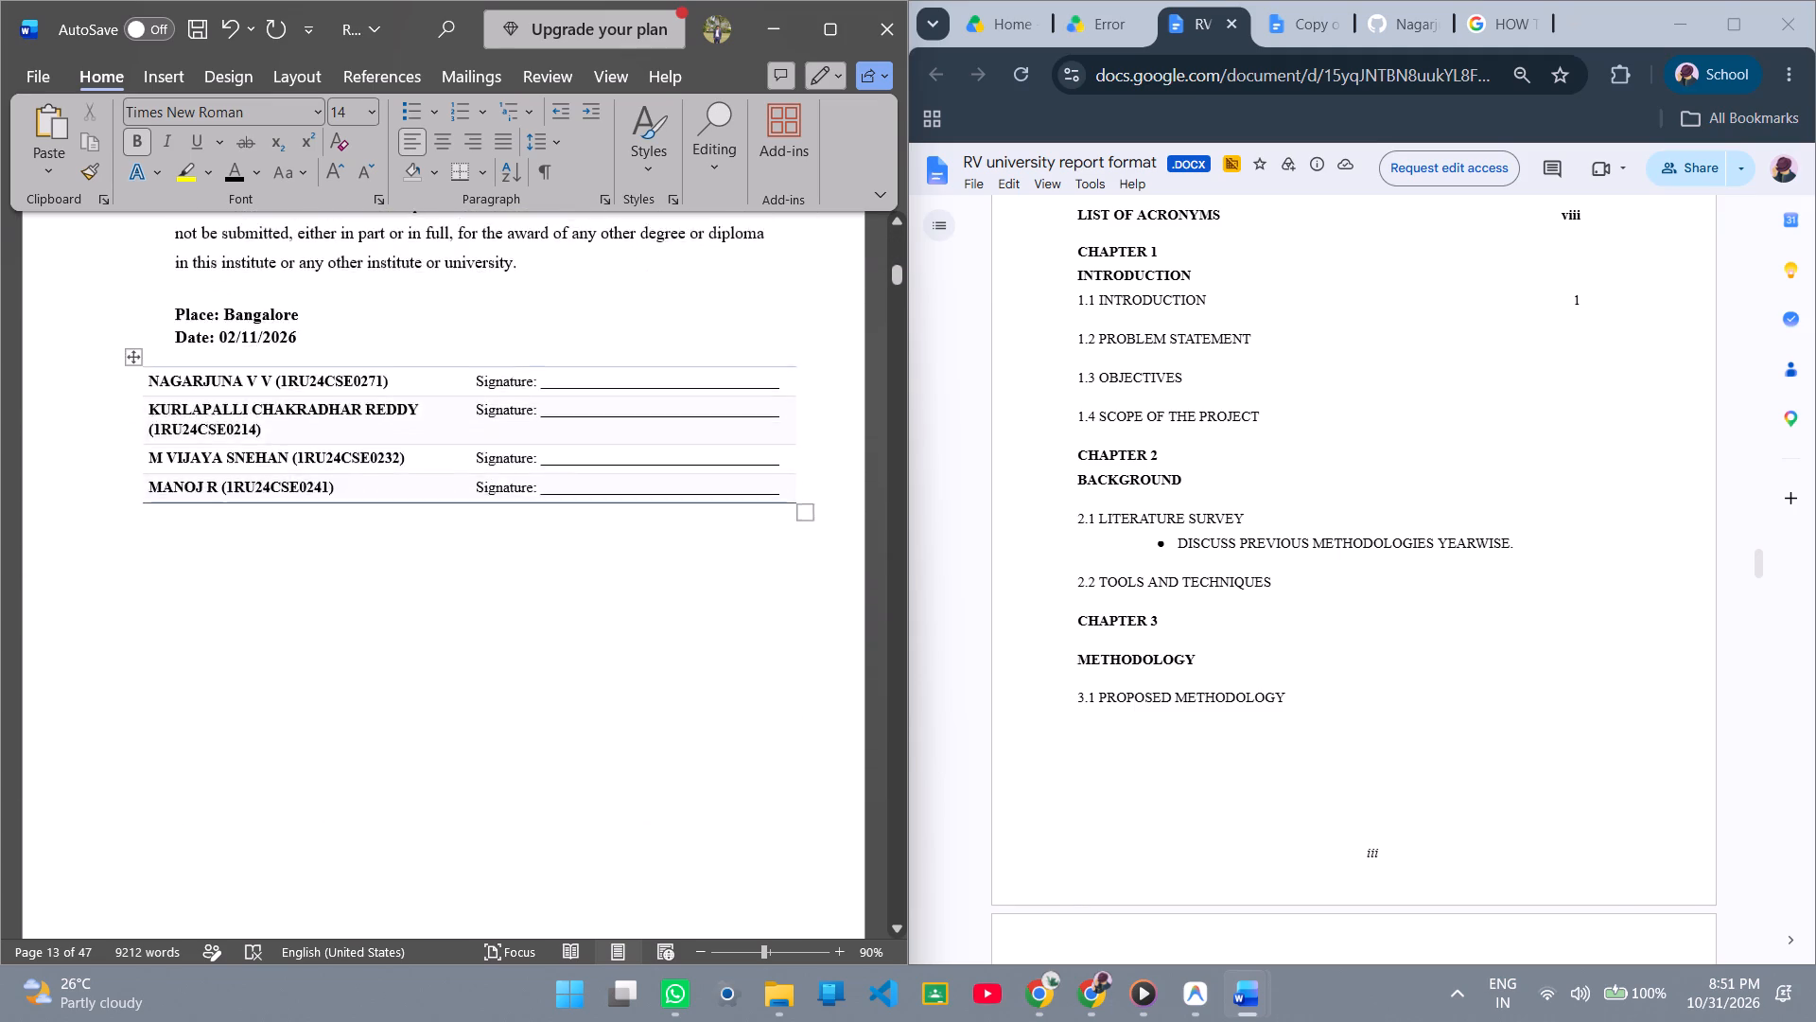
pyautogui.scroll(-11, 450, 514)
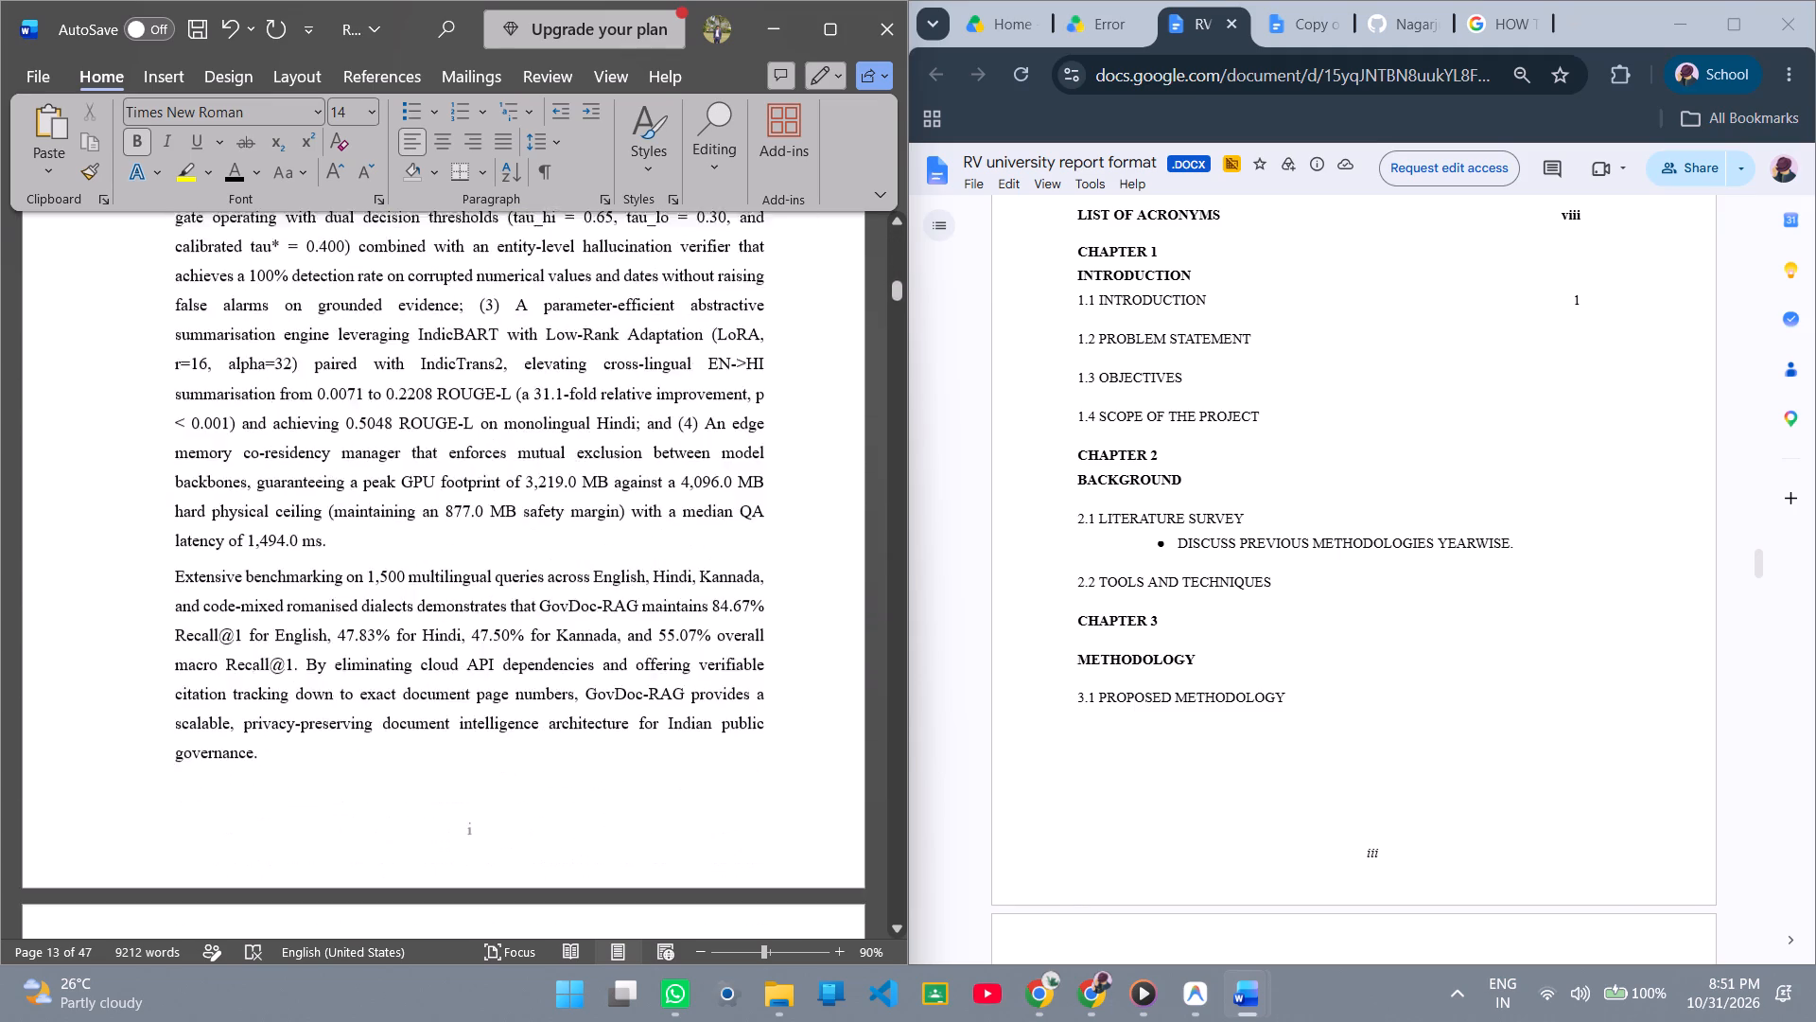
pyautogui.scroll(-18, 450, 514)
pyautogui.scroll(-4, 450, 514)
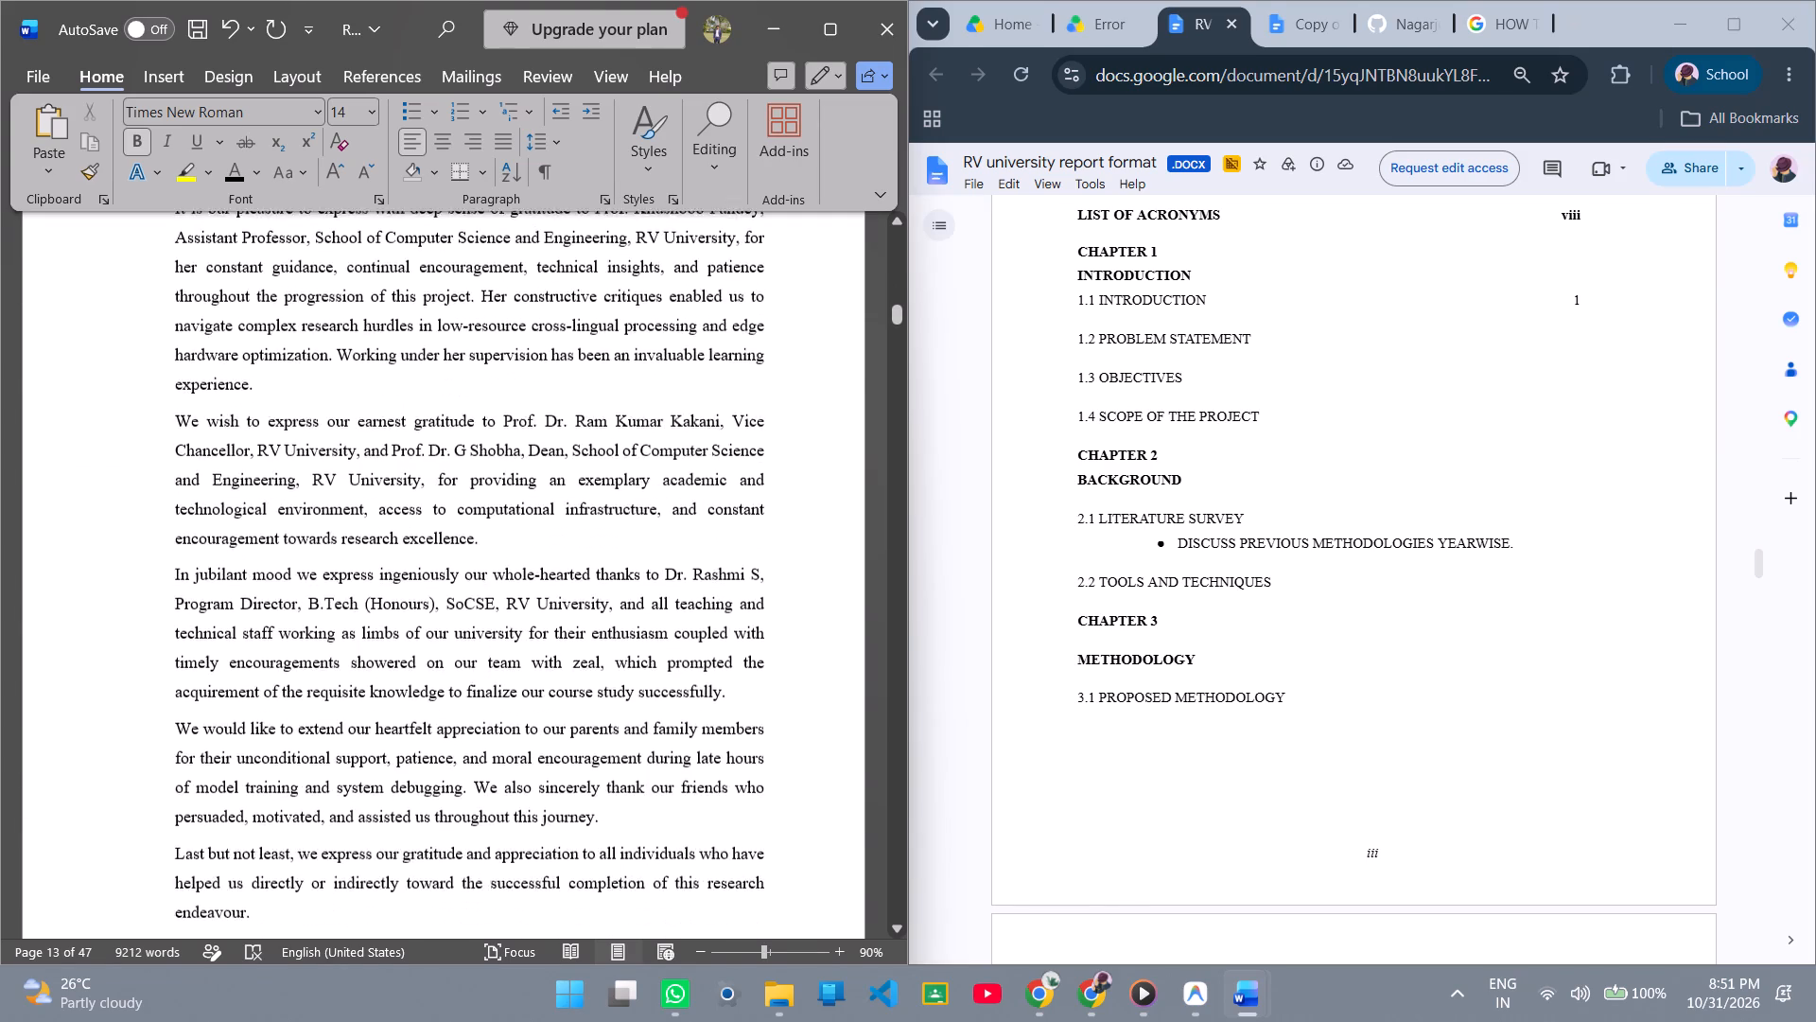
# Examine the report's TABLE OF CONTENTS entries and page references against the page numbers in the footers.
pyautogui.scroll(-8, 450, 514)
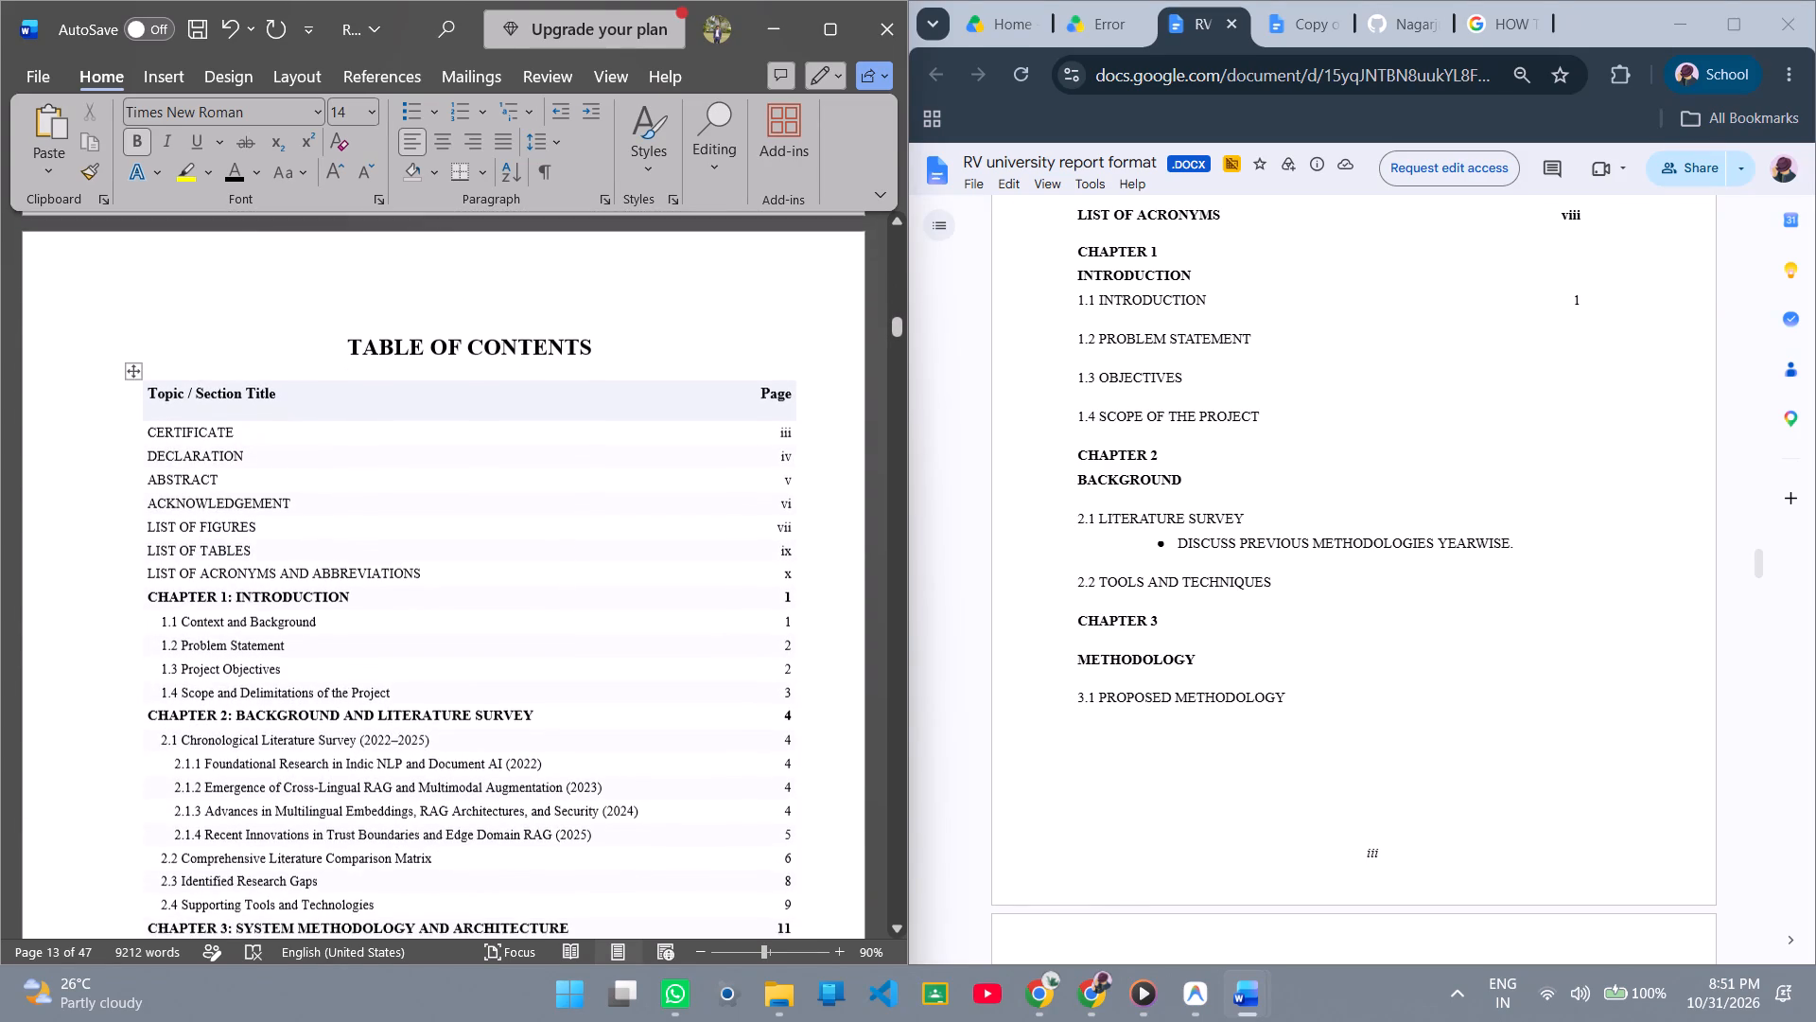
pyautogui.scroll(-5, 450, 514)
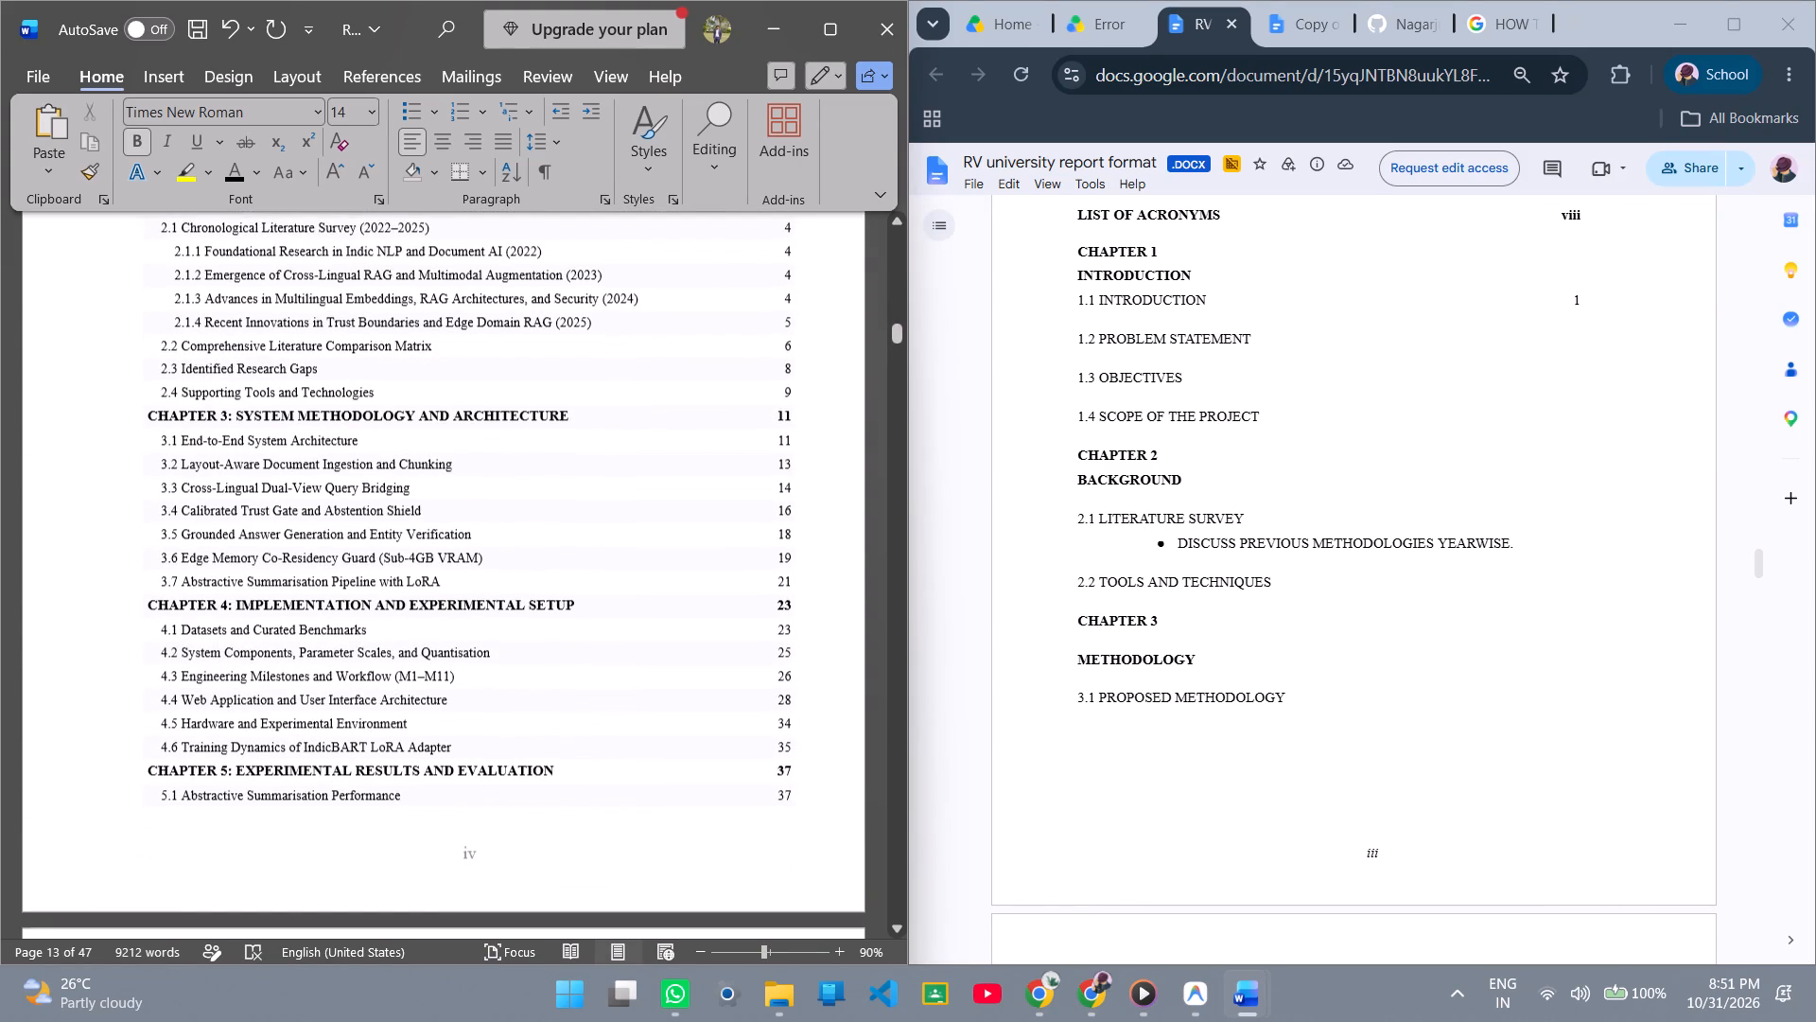
pyautogui.scroll(5, 450, 514)
pyautogui.rightClick(463, 402)
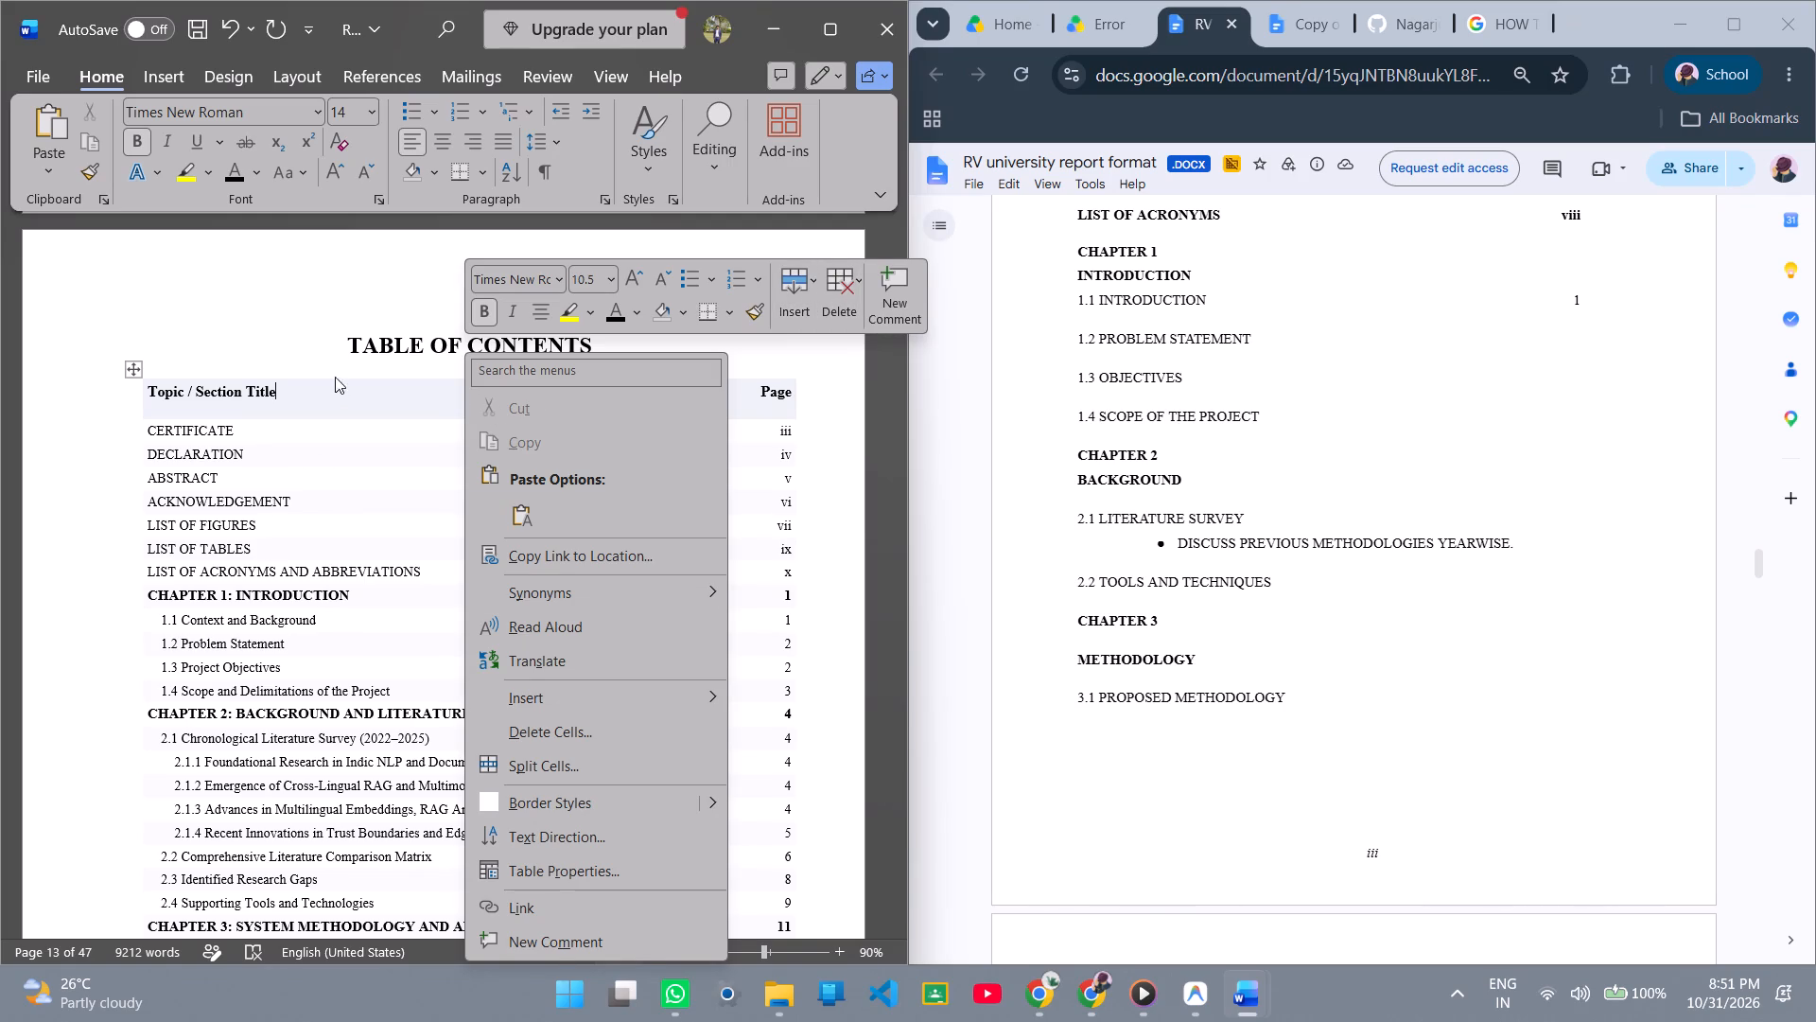
pyautogui.click(314, 326)
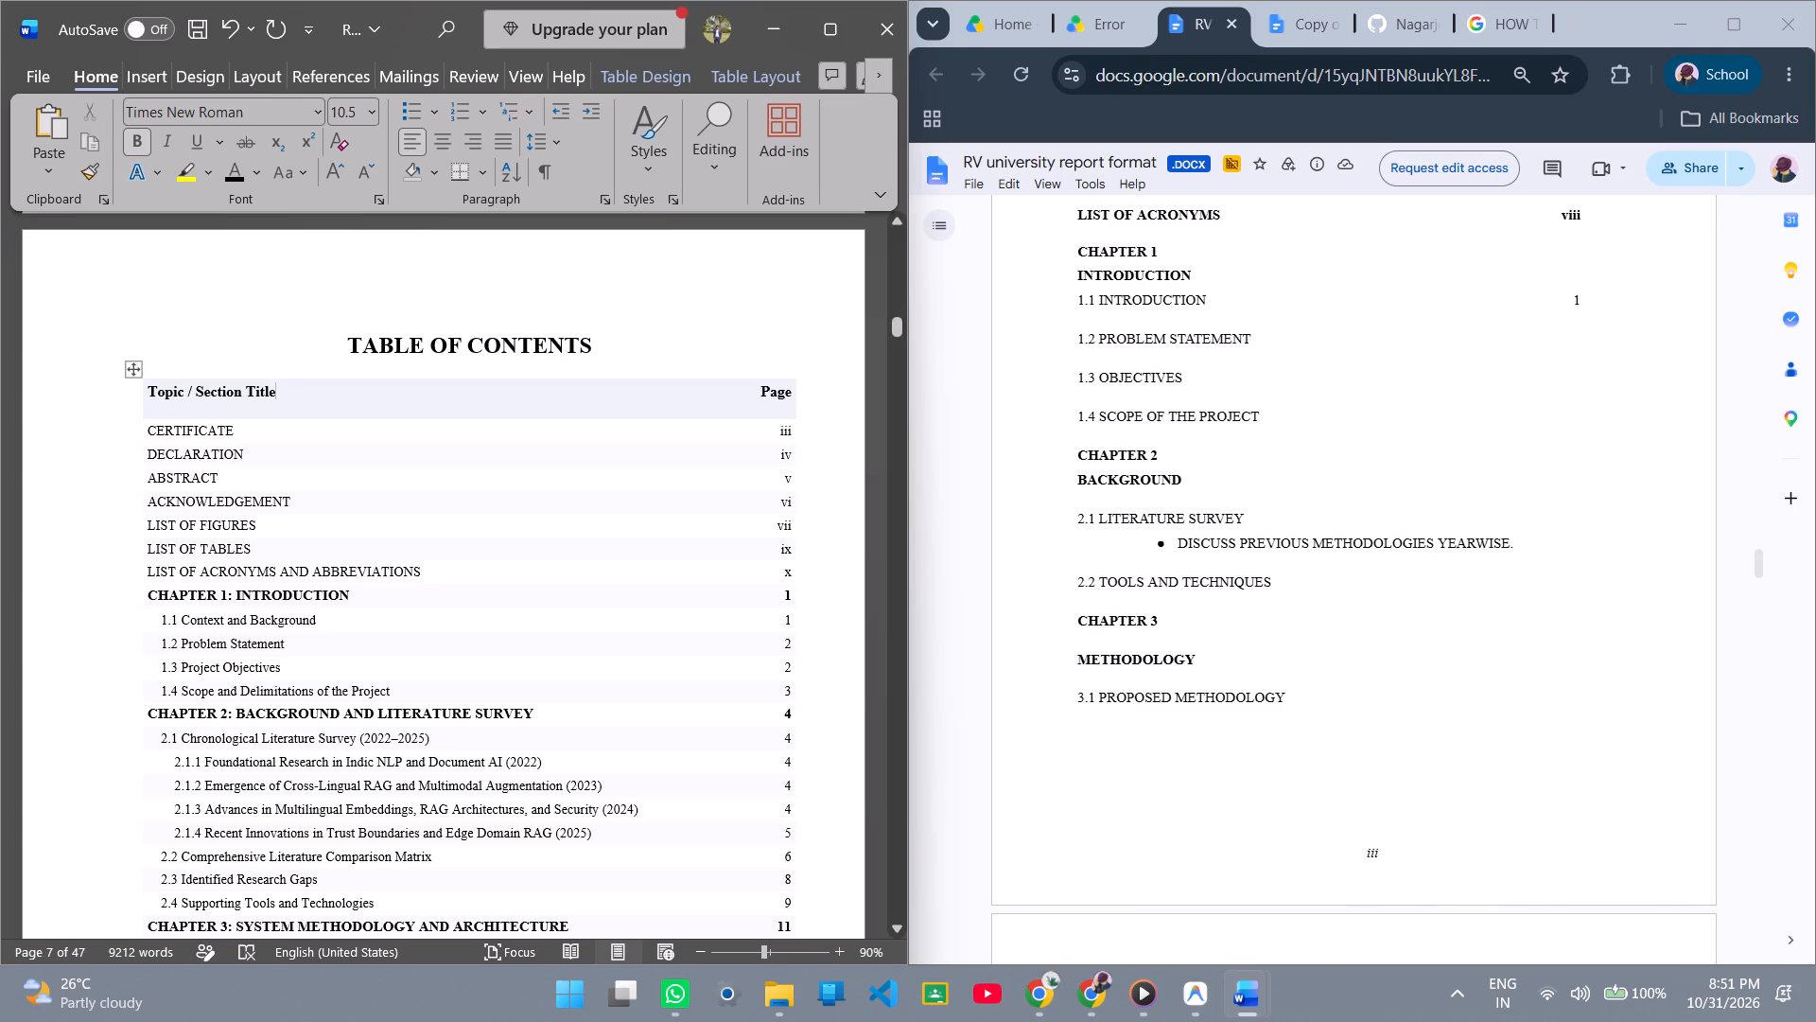
pyautogui.scroll(-4, 535, 514)
pyautogui.scroll(7, 535, 514)
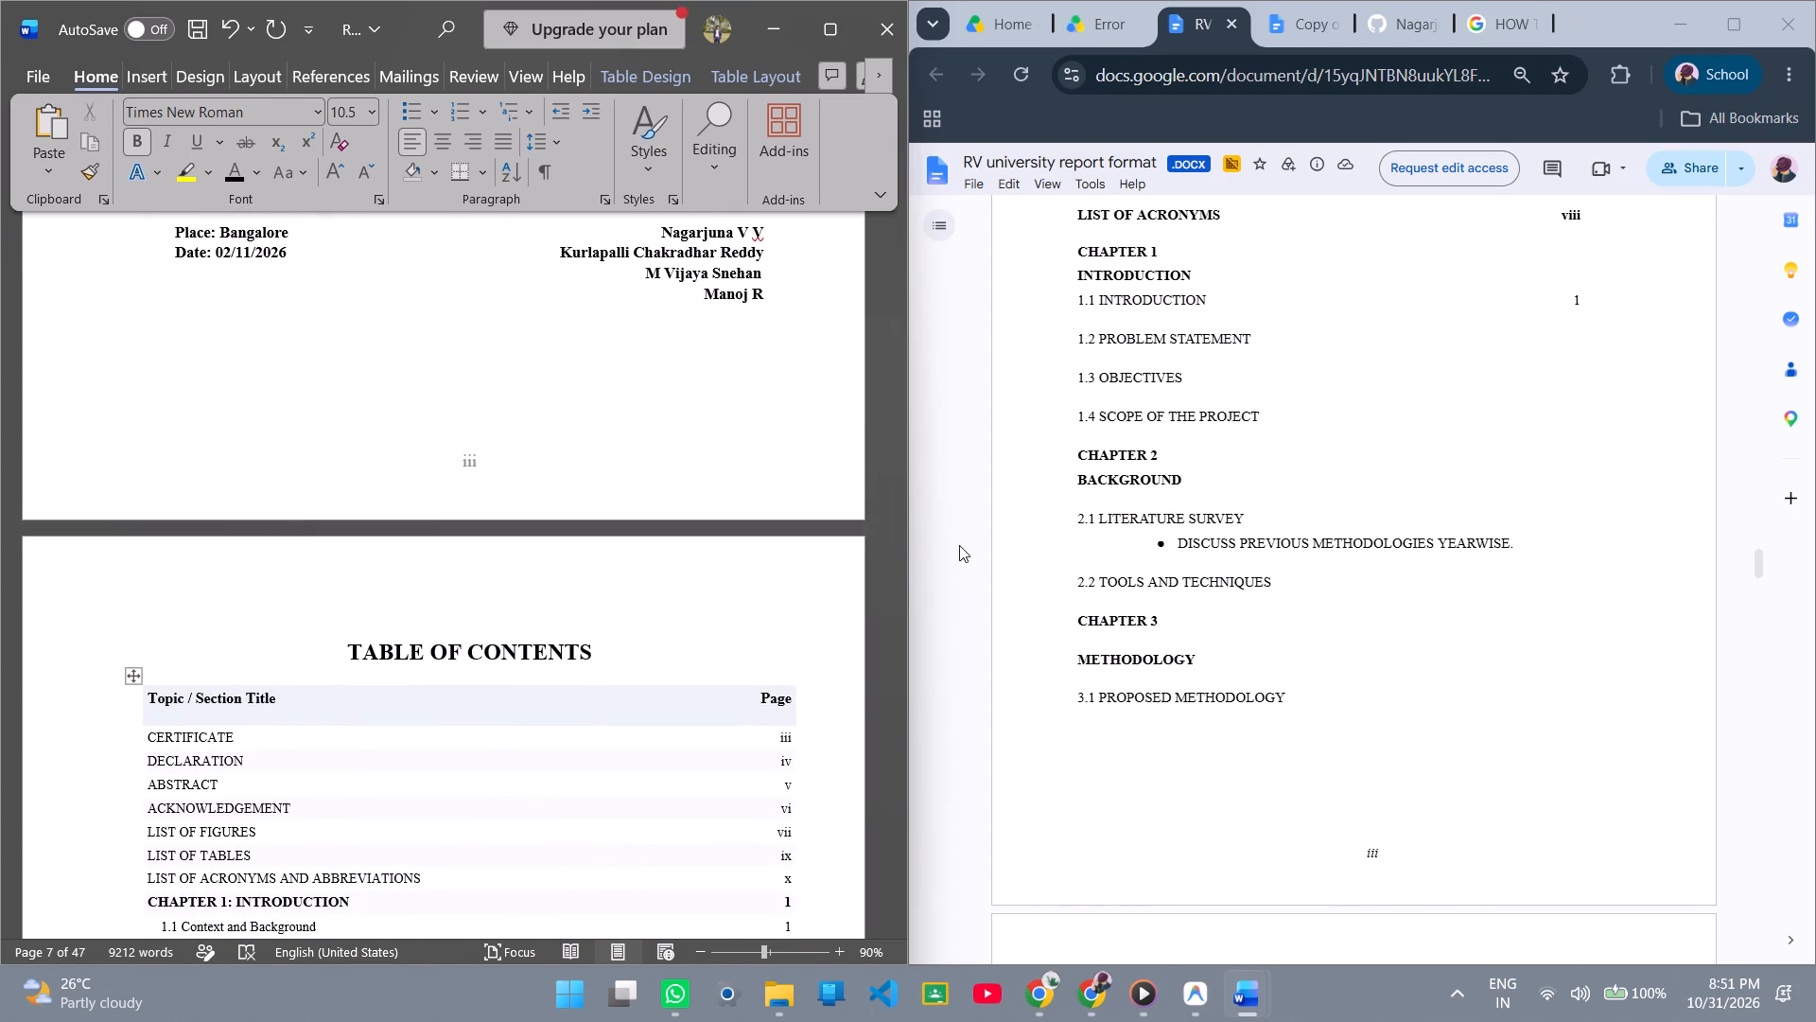
pyautogui.scroll(2, 959, 545)
# Review the format document from its LIST OF FIGURES to the Chapter 1 page with the heading and body font specifications.
pyautogui.scroll(-11, 1107, 553)
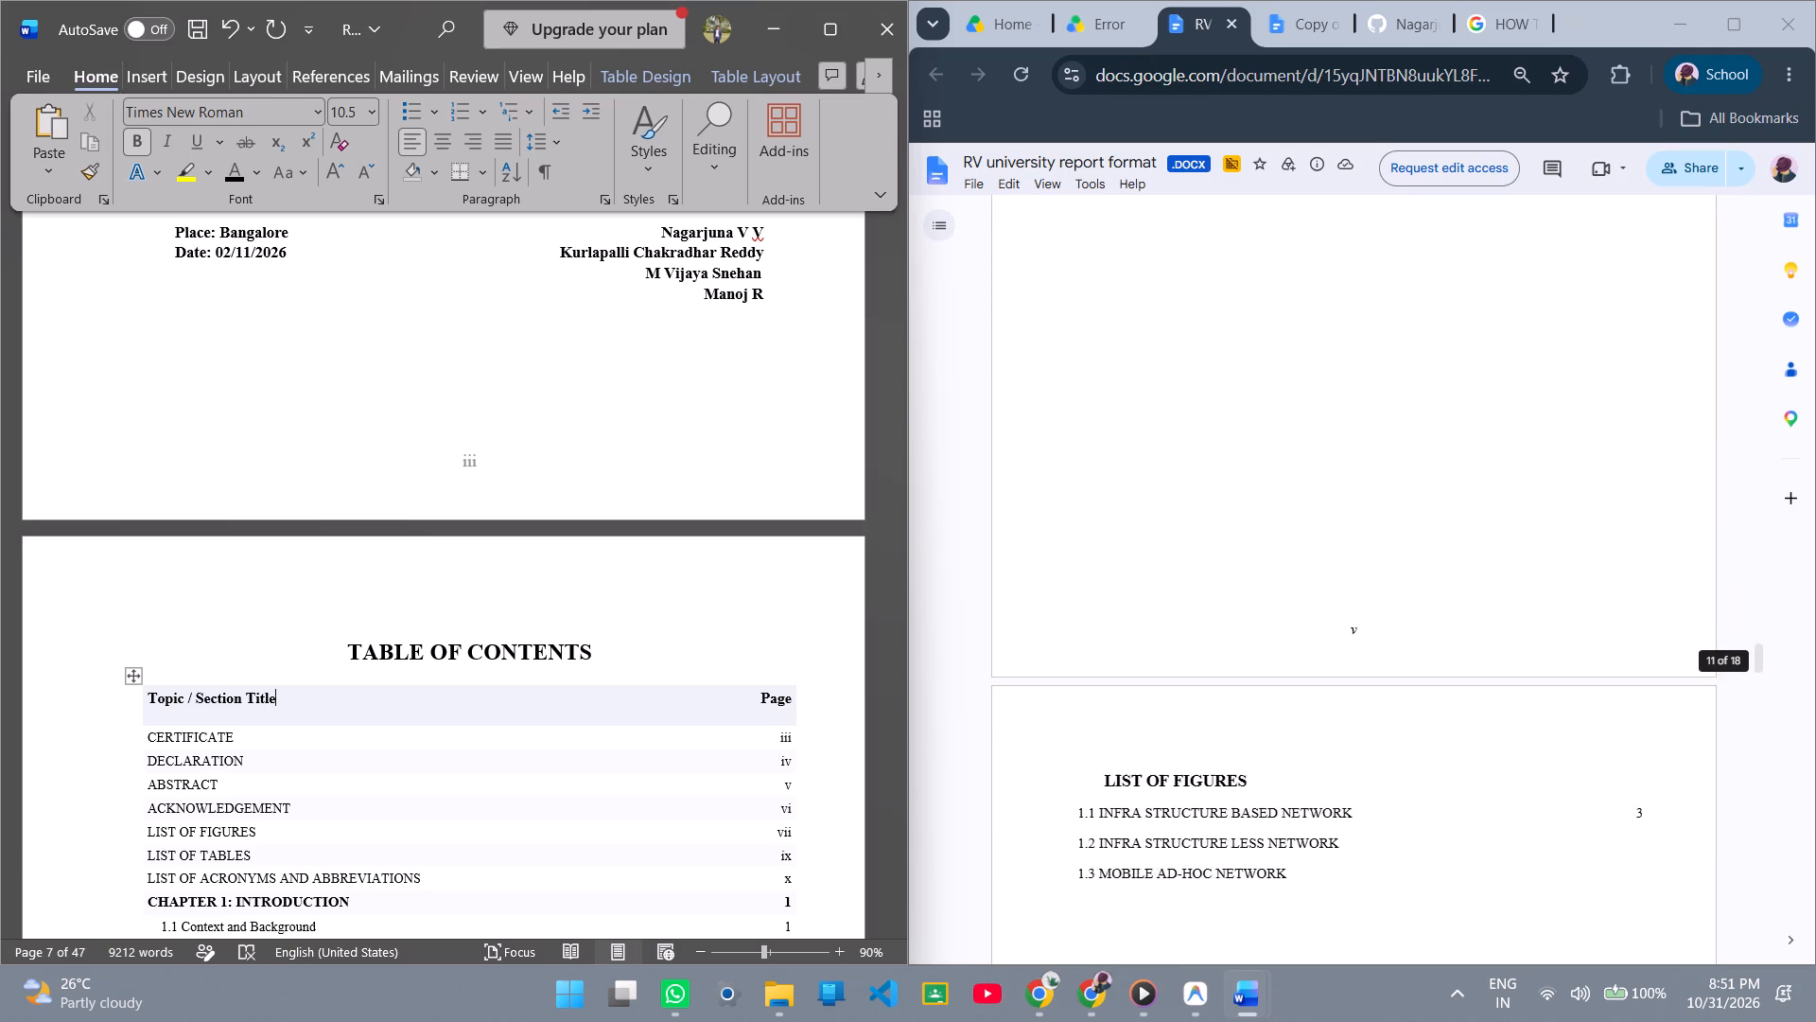
pyautogui.scroll(-12, 1107, 553)
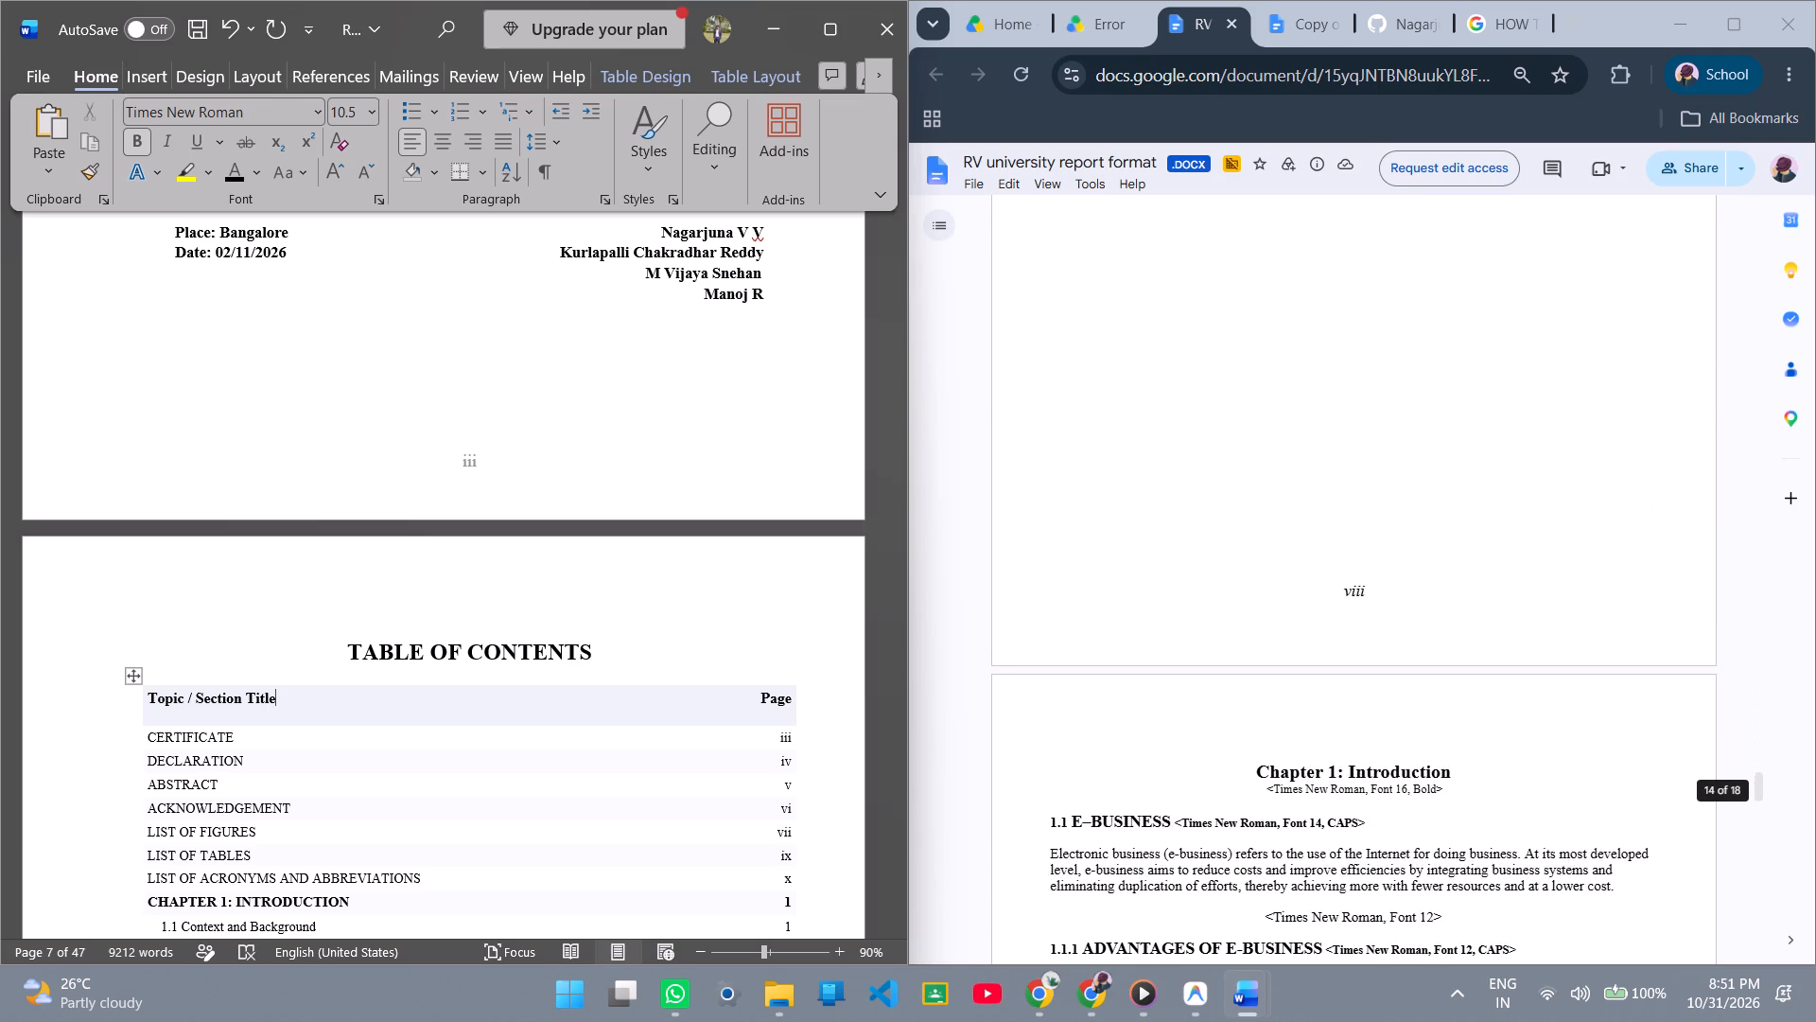
pyautogui.scroll(-2, 1107, 553)
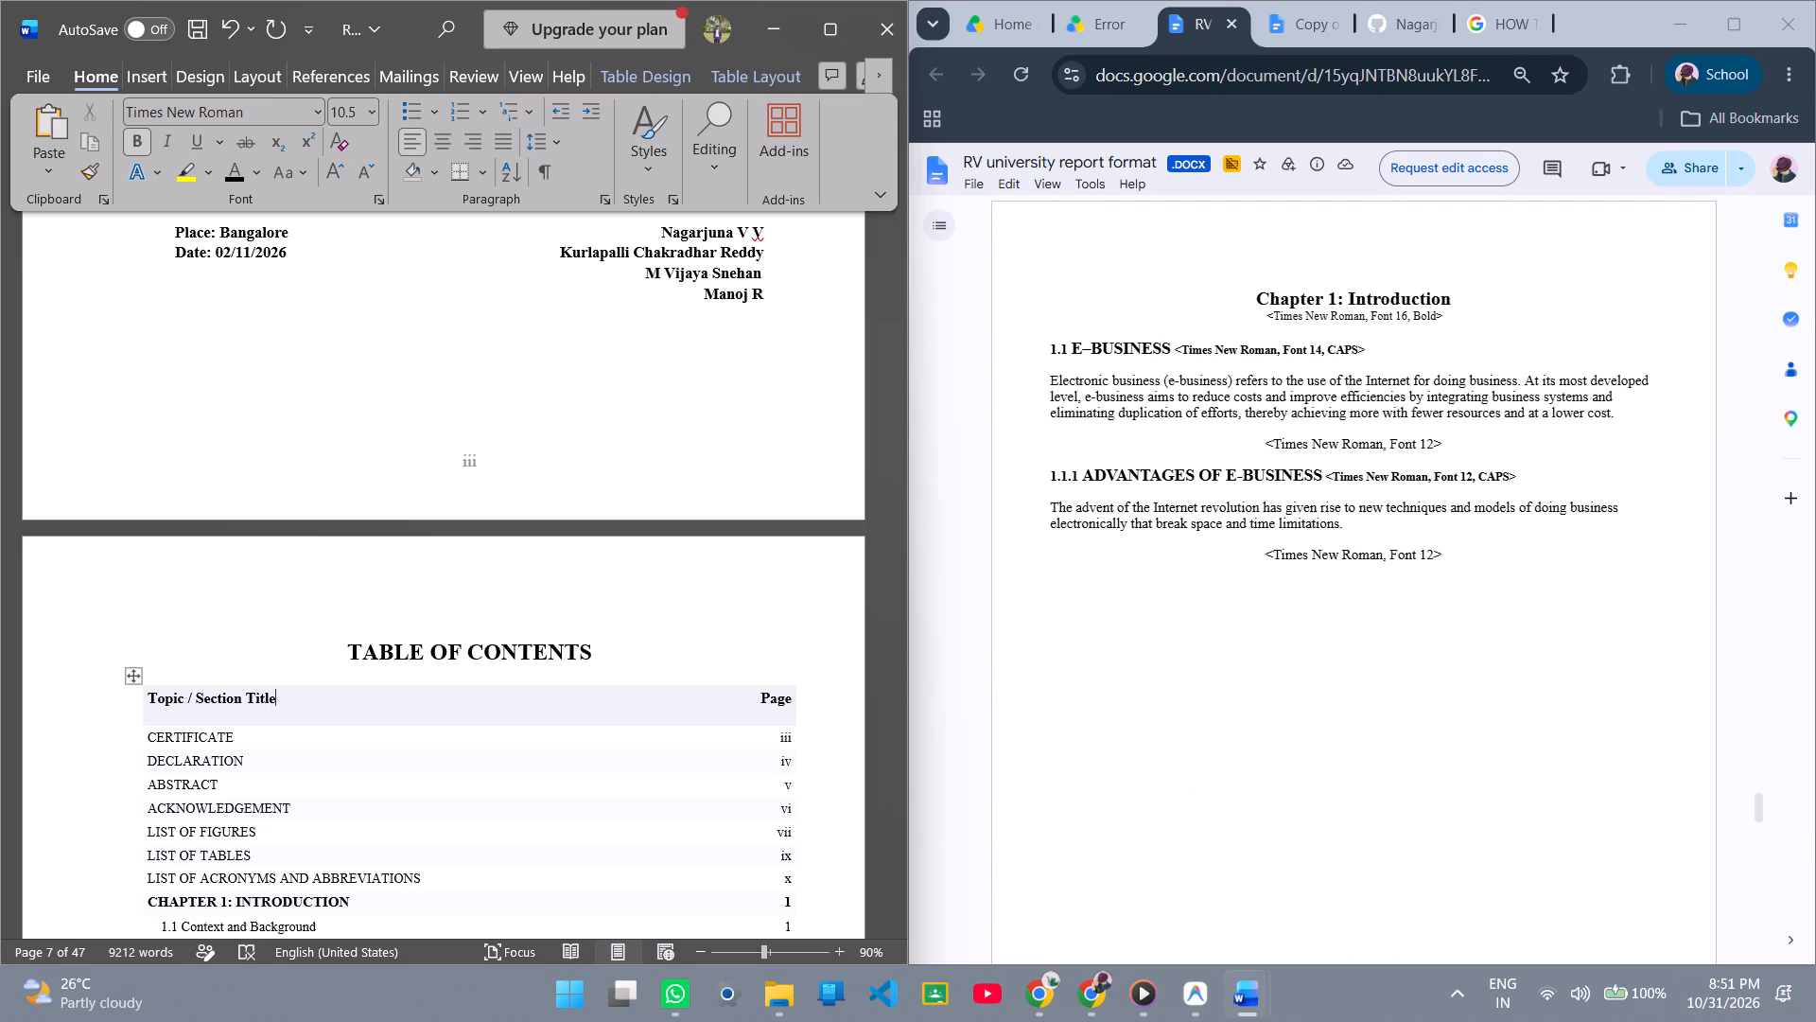
# Save the report document.
pyautogui.click(688, 439)
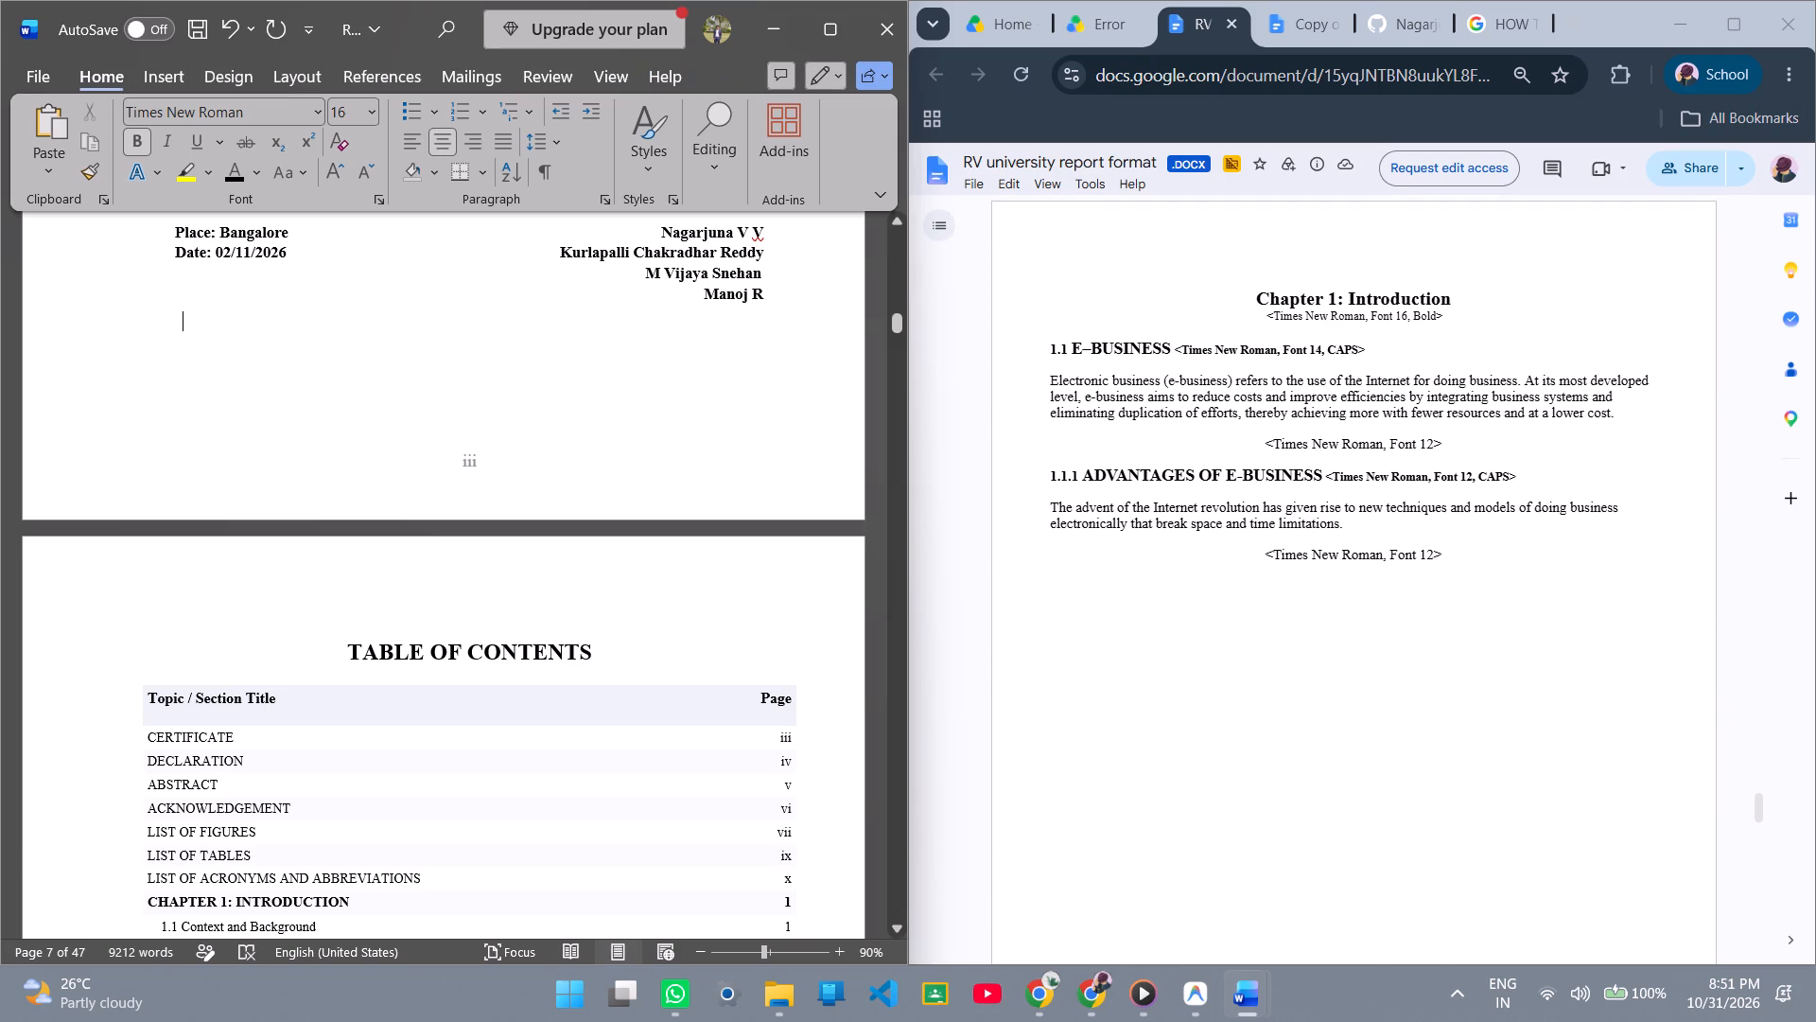
pyautogui.hotkey('ctrl', 's')
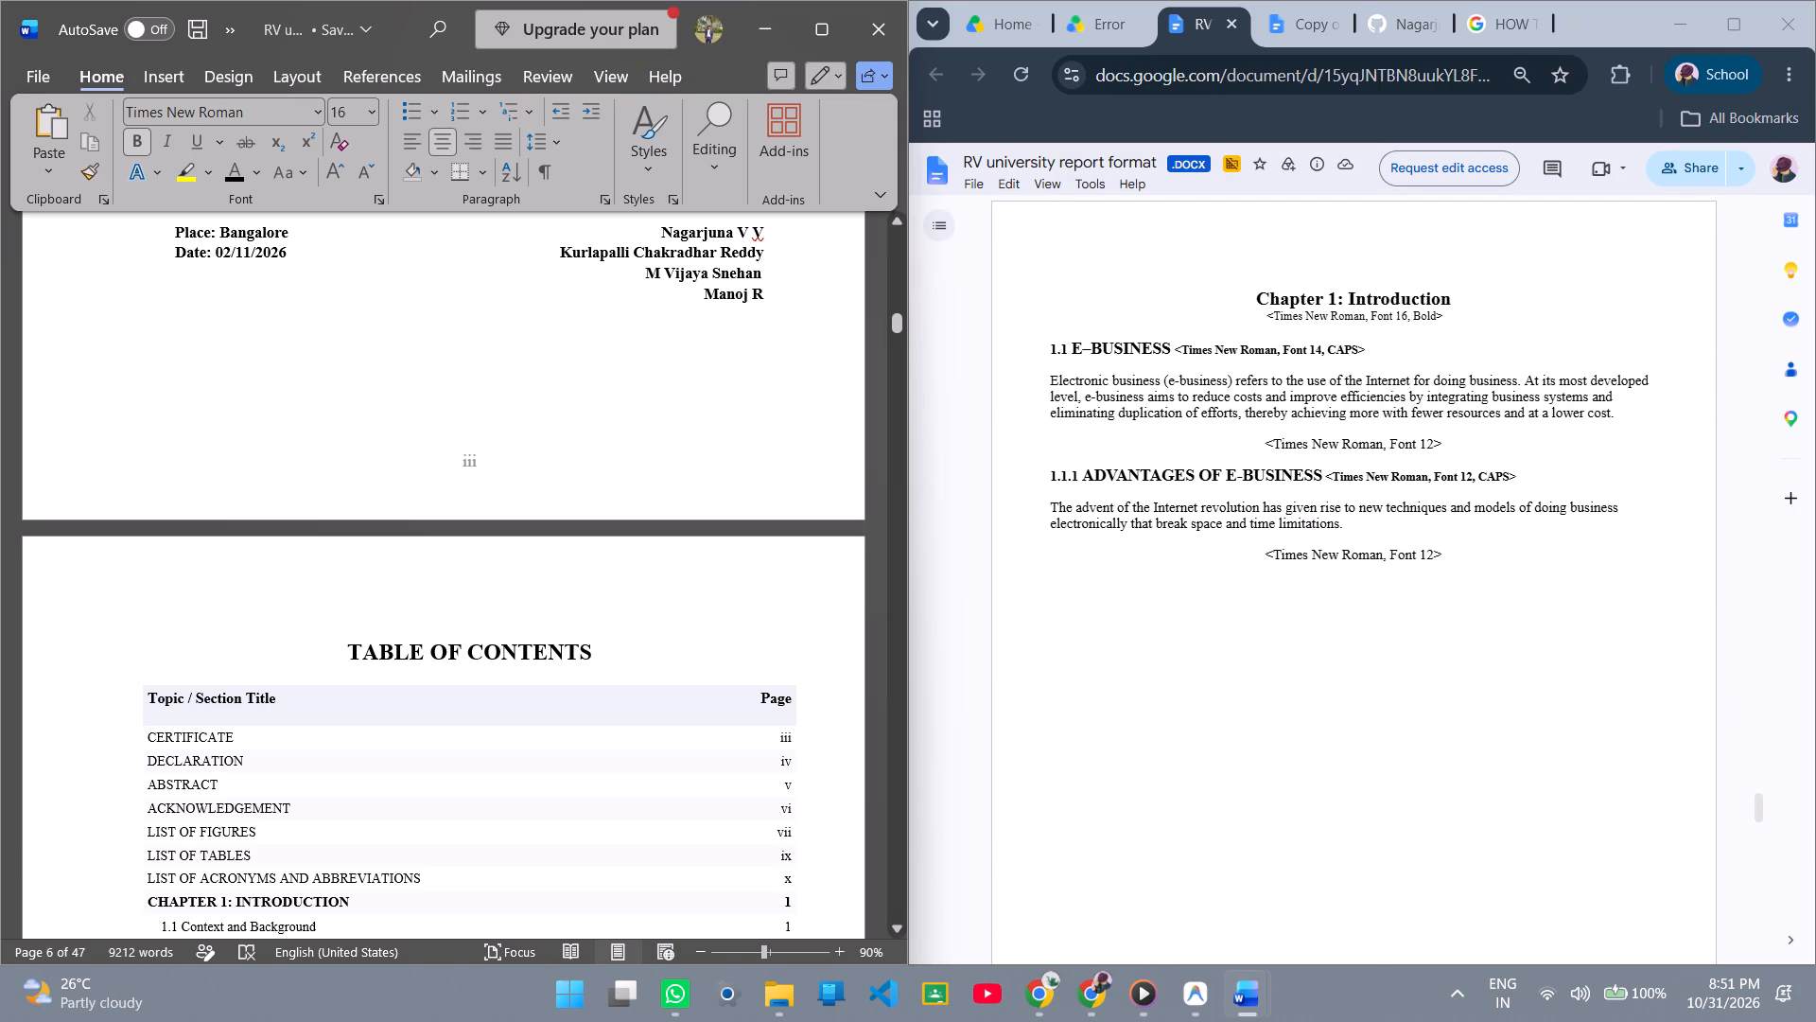
# Recheck the report's pages from the abstract's keywords to the TABLE OF CONTENTS.
pyautogui.scroll(14, 688, 439)
pyautogui.scroll(7, 688, 439)
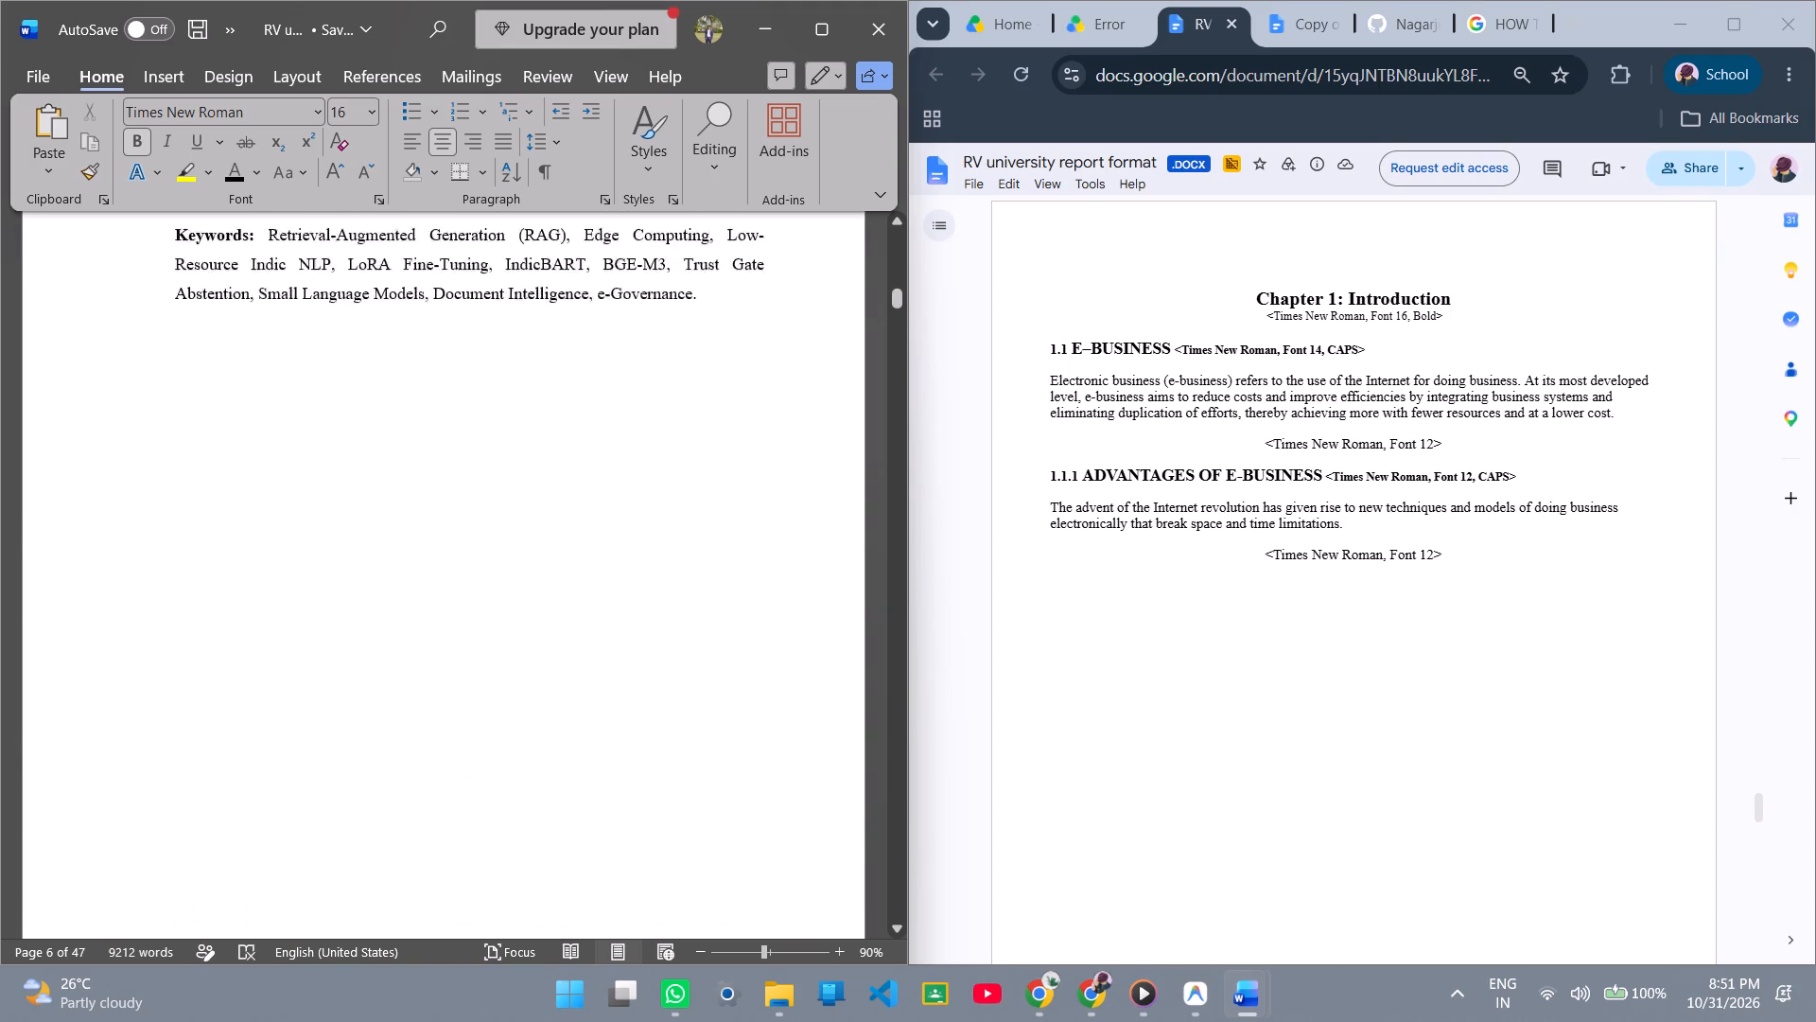
pyautogui.scroll(-20, 688, 439)
pyautogui.scroll(-2, 688, 439)
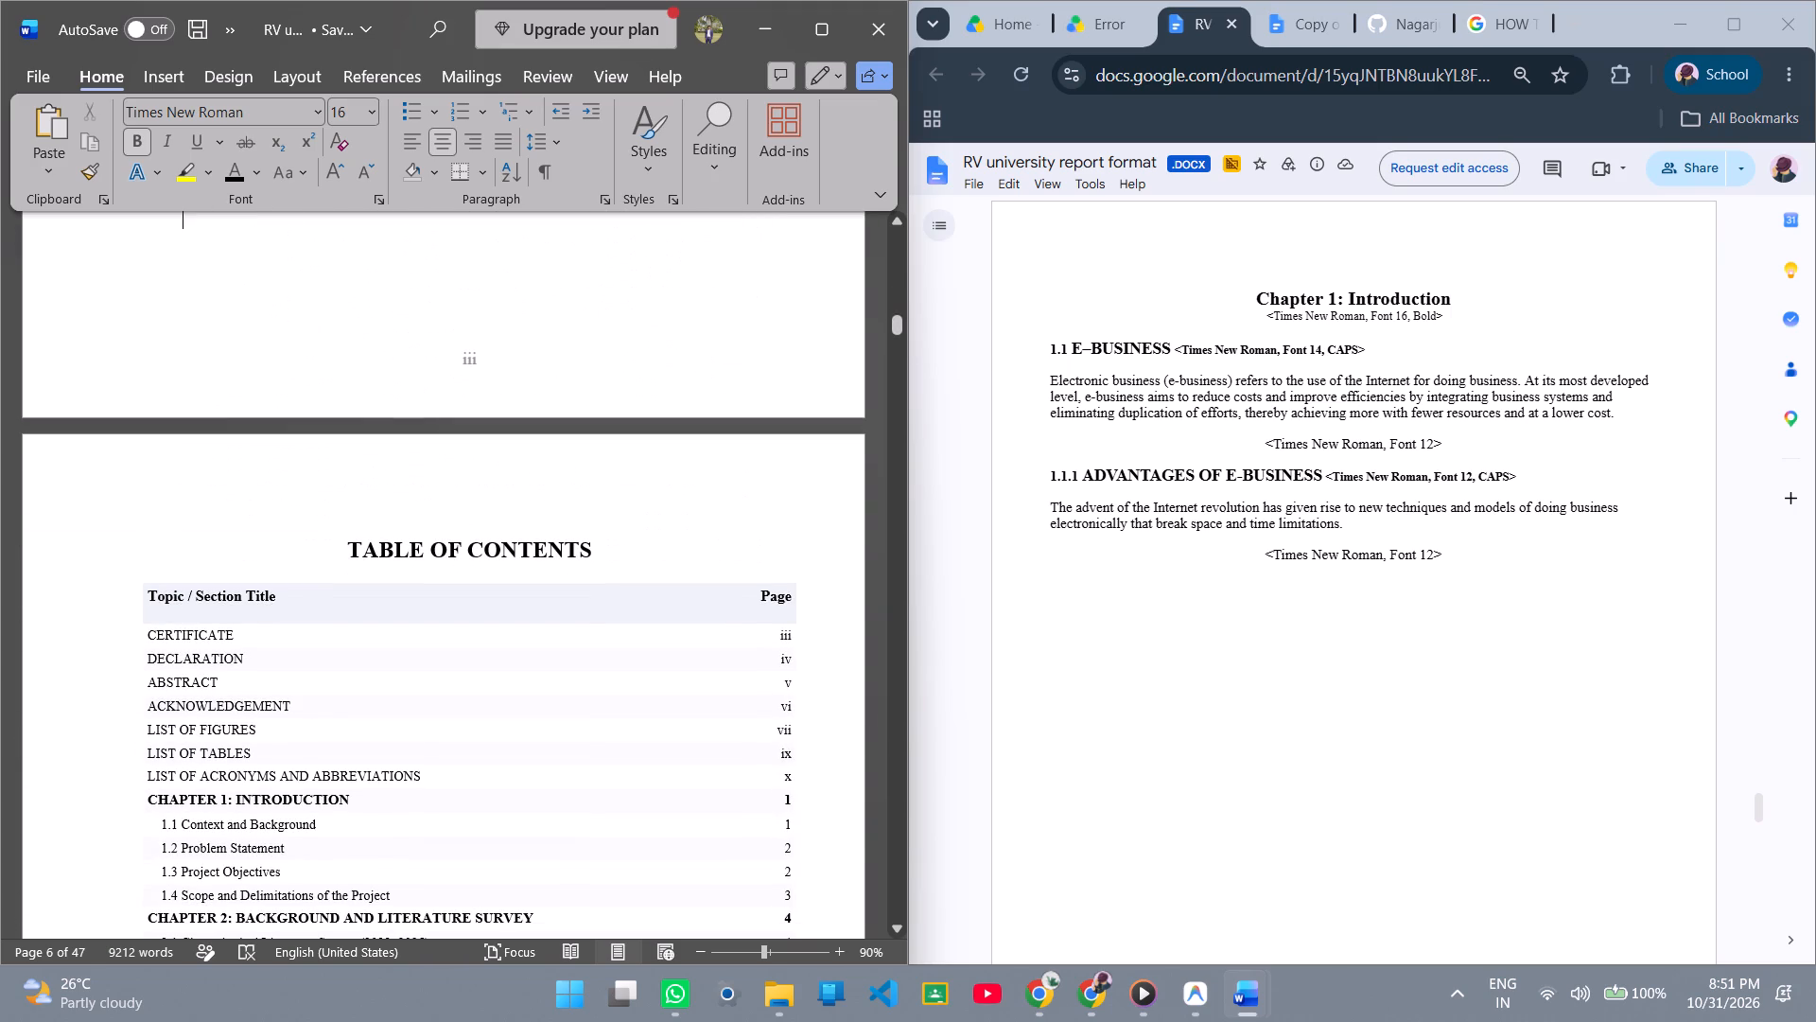
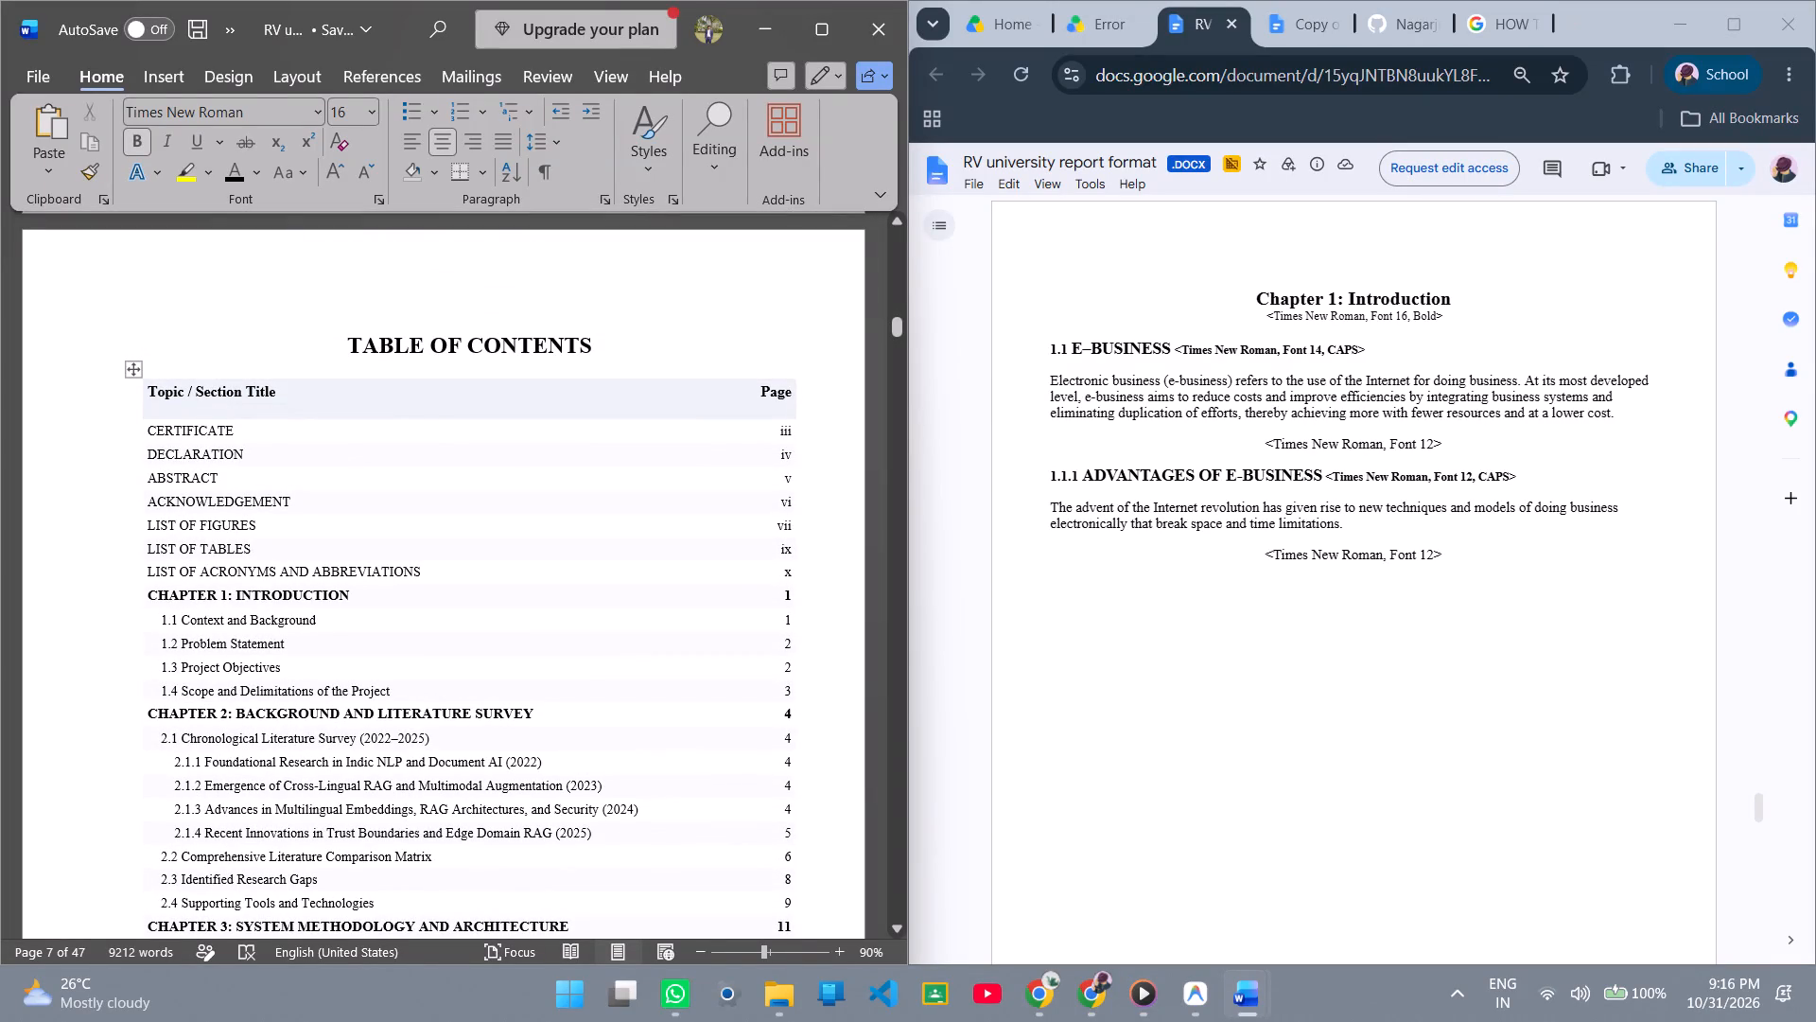
# Clear the "Topic / Section Title" and "Page" header text from the TABLE OF CONTENTS table.
pyautogui.moveTo(302, 506); pyautogui.dragTo(179, 404)
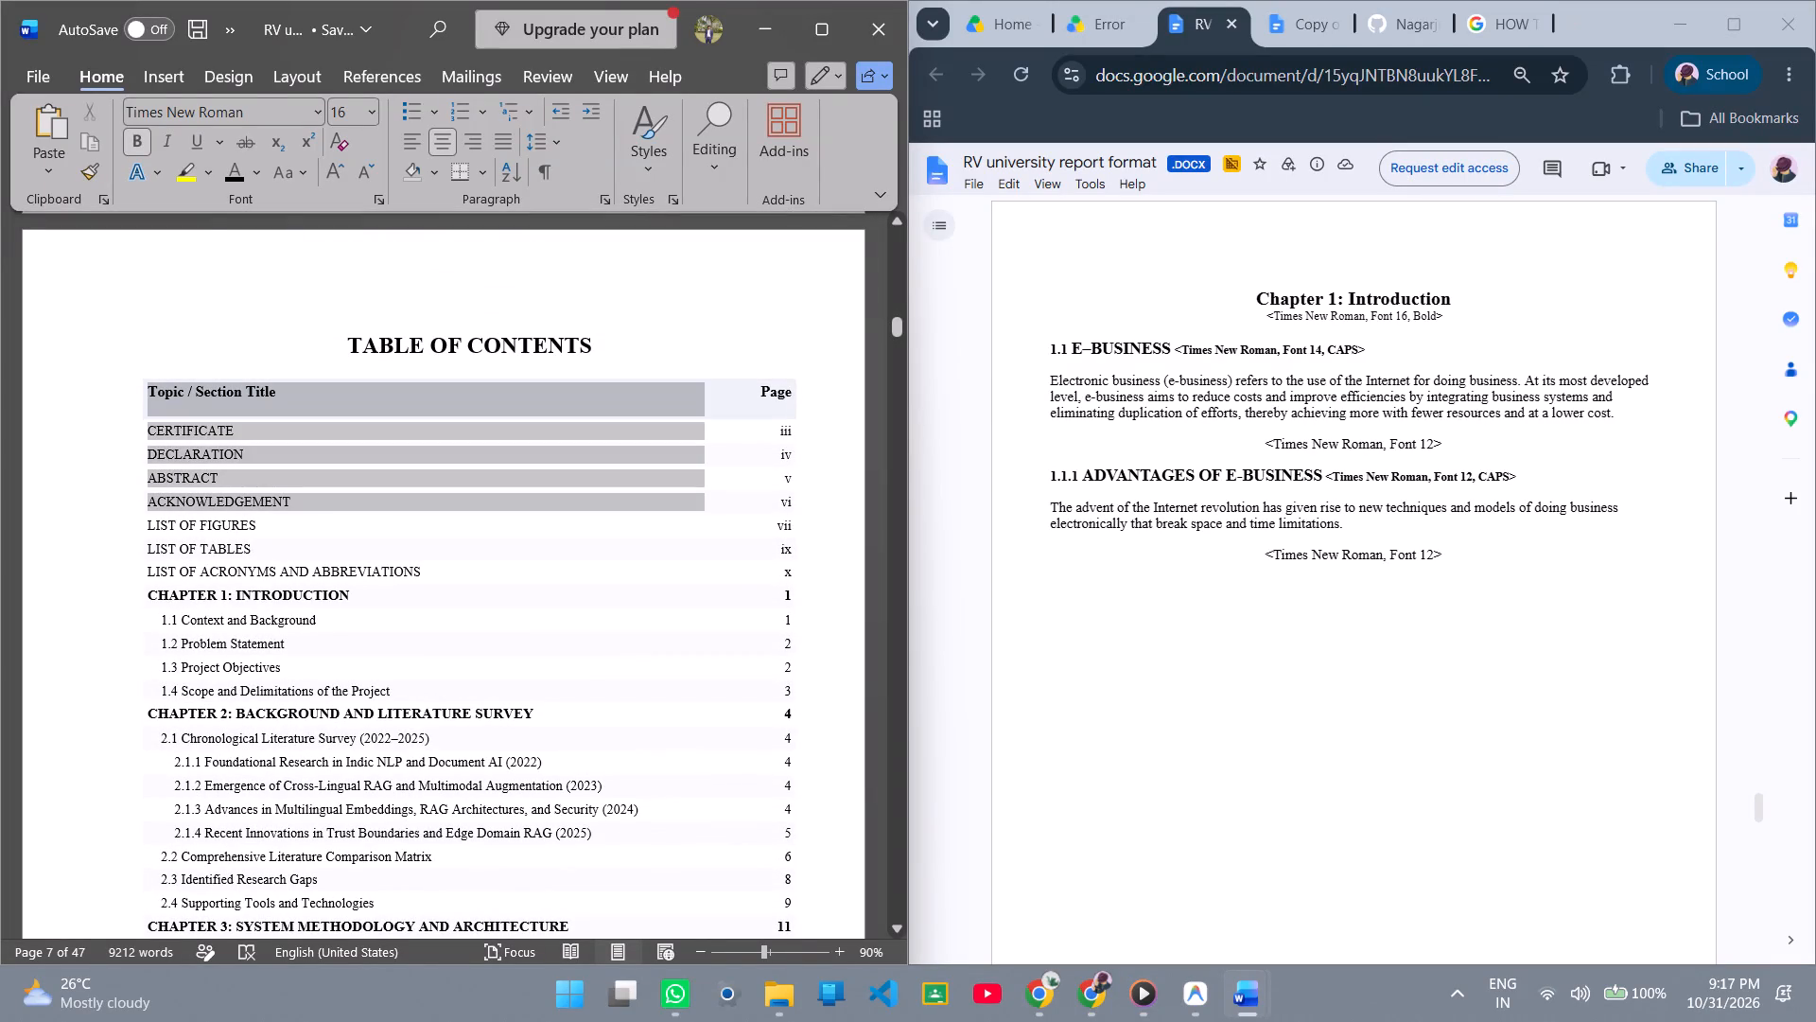
pyautogui.moveTo(179, 404); pyautogui.dragTo(176, 408)
pyautogui.click(217, 275)
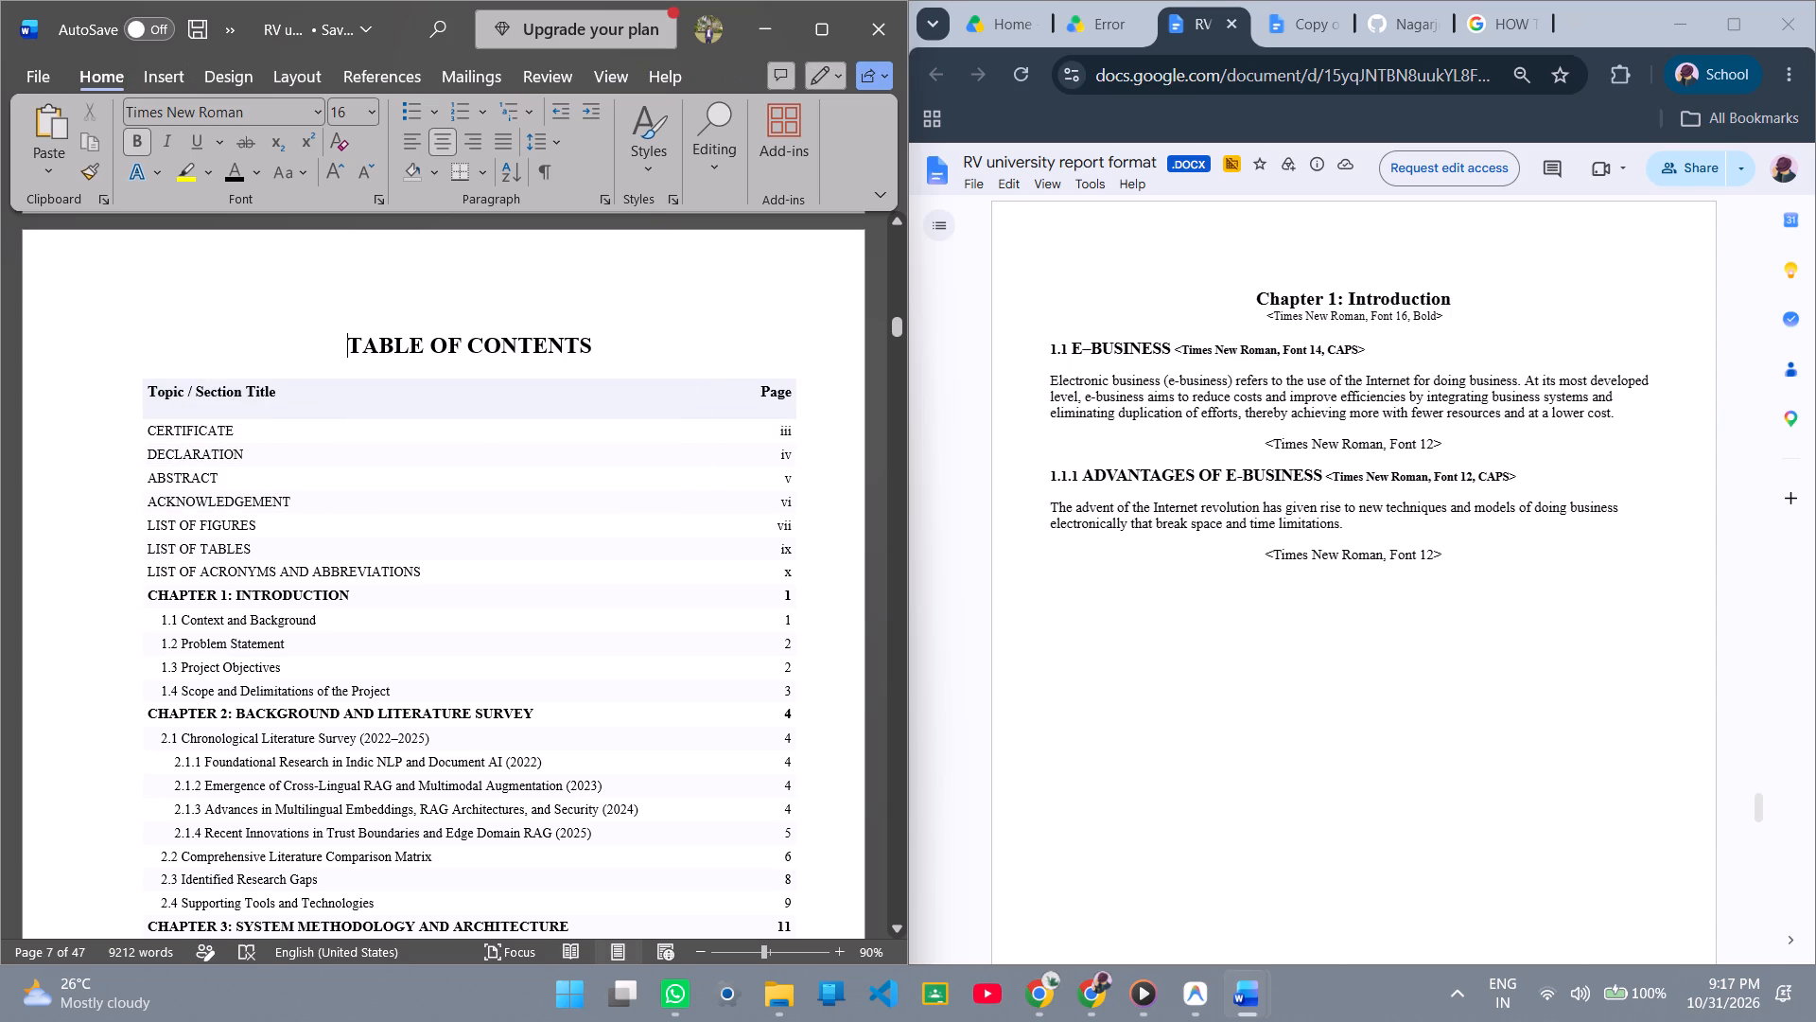
pyautogui.moveTo(154, 387); pyautogui.dragTo(790, 406)
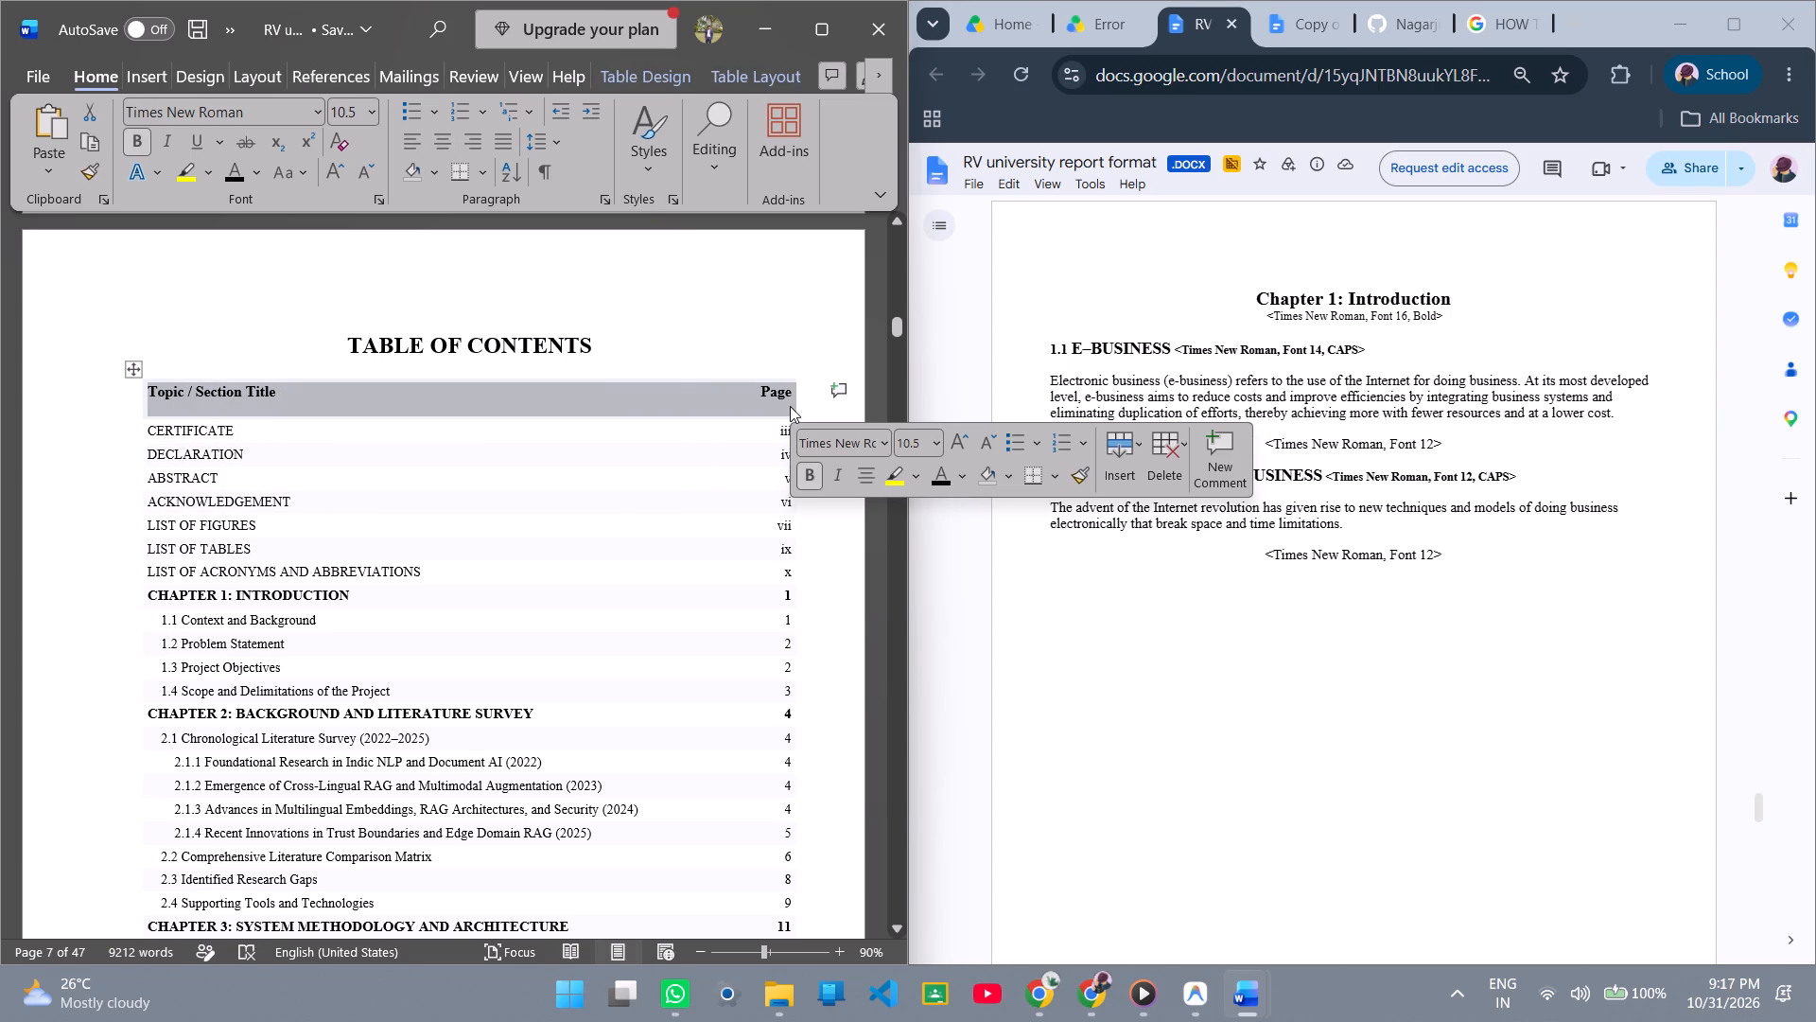
pyautogui.press('Delete')
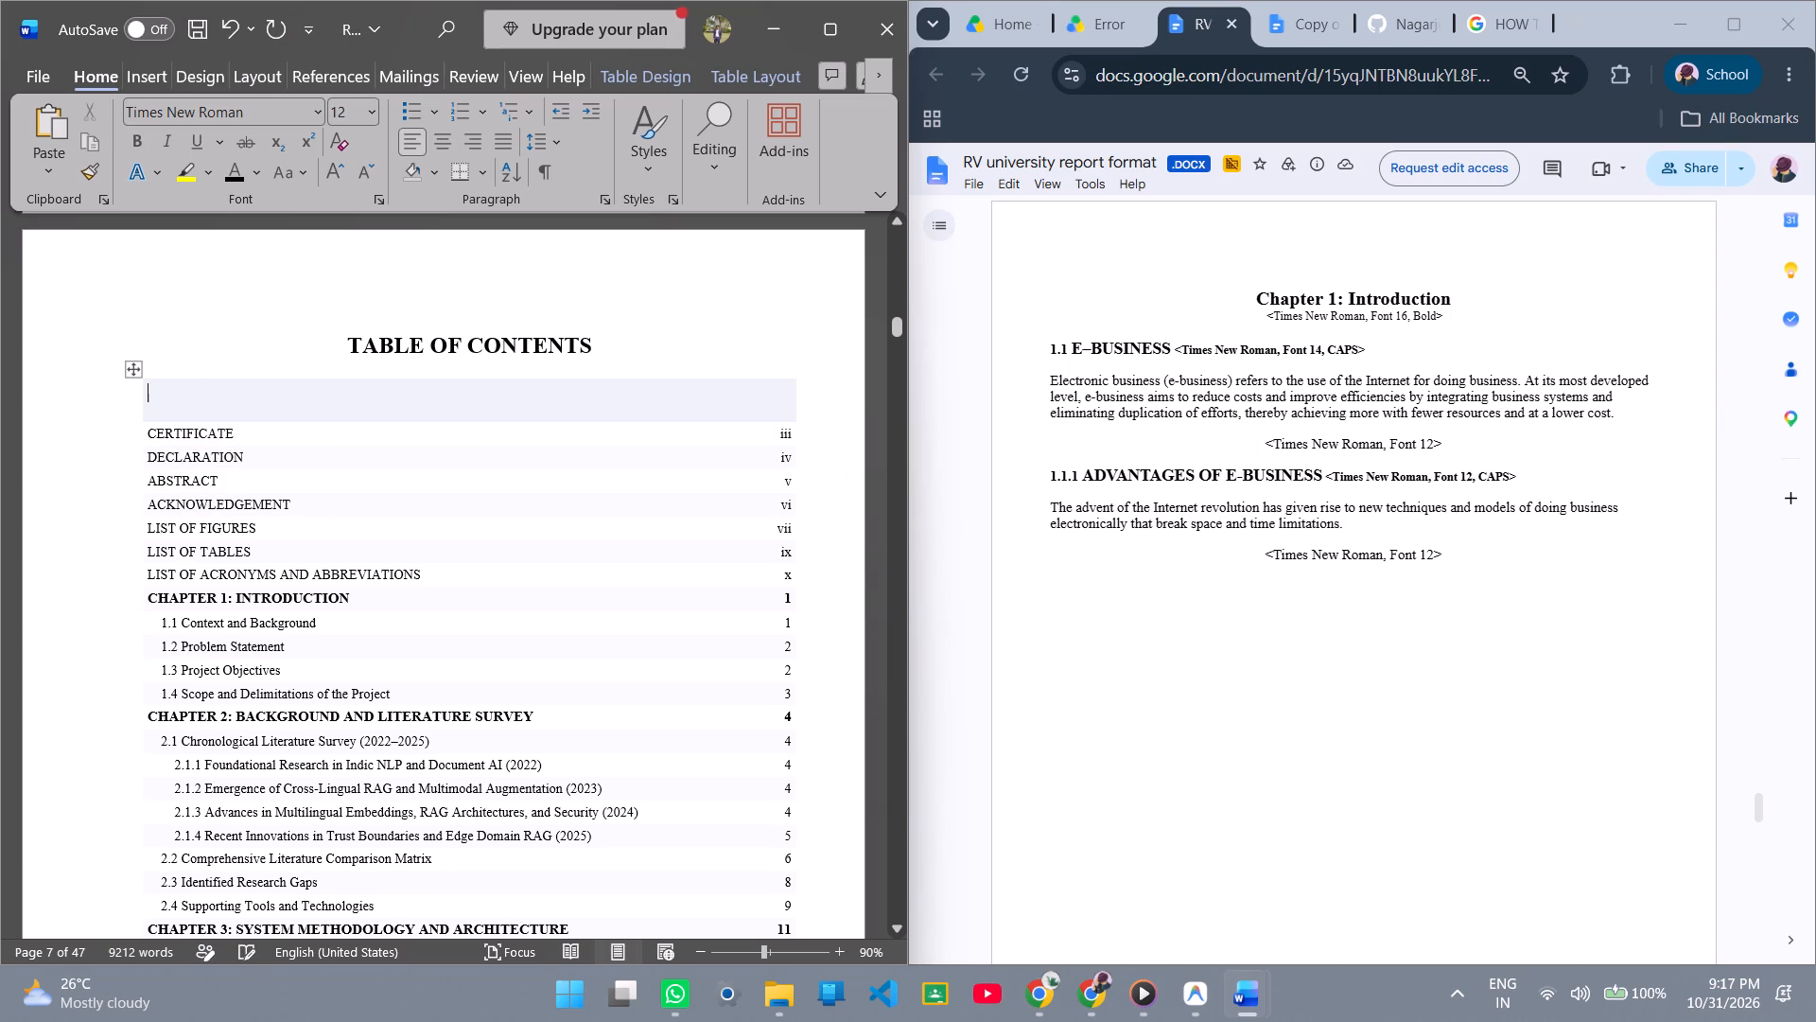
# Delete both emptied header cells of the contents table, shifting the topic and page-number cells up.
pyautogui.rightClick(765, 398)
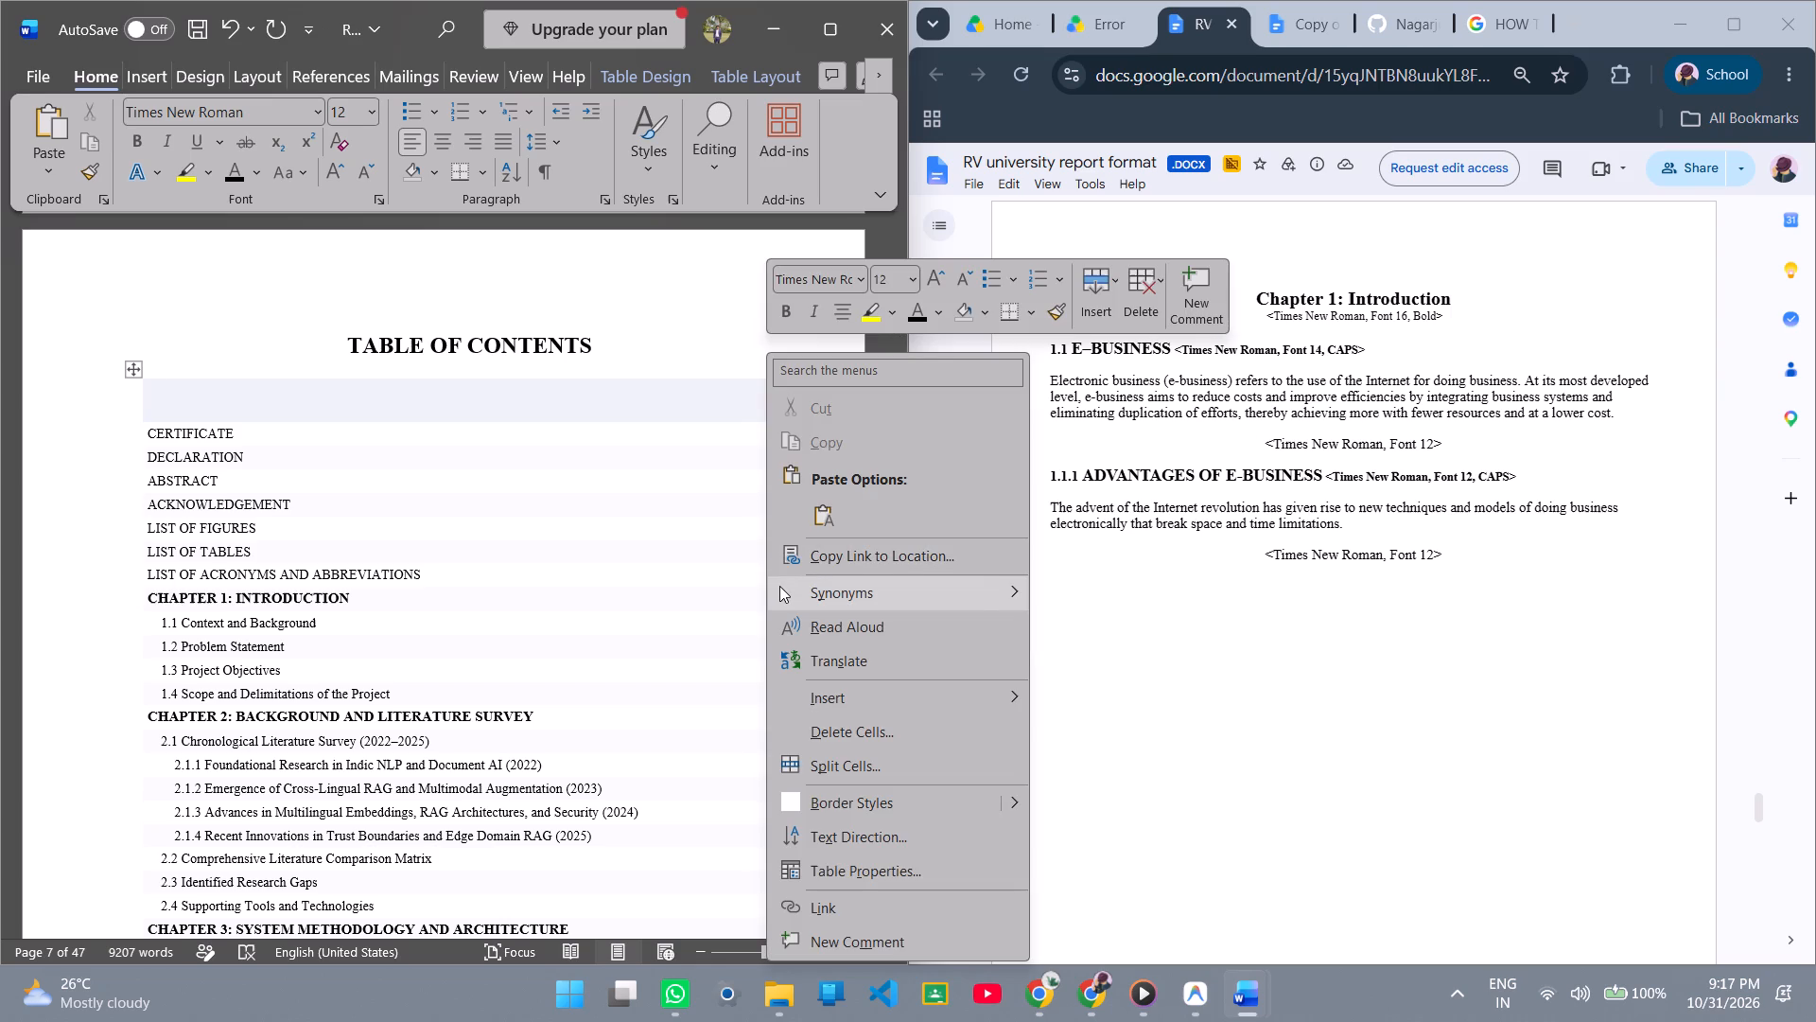
pyautogui.rightClick(606, 407)
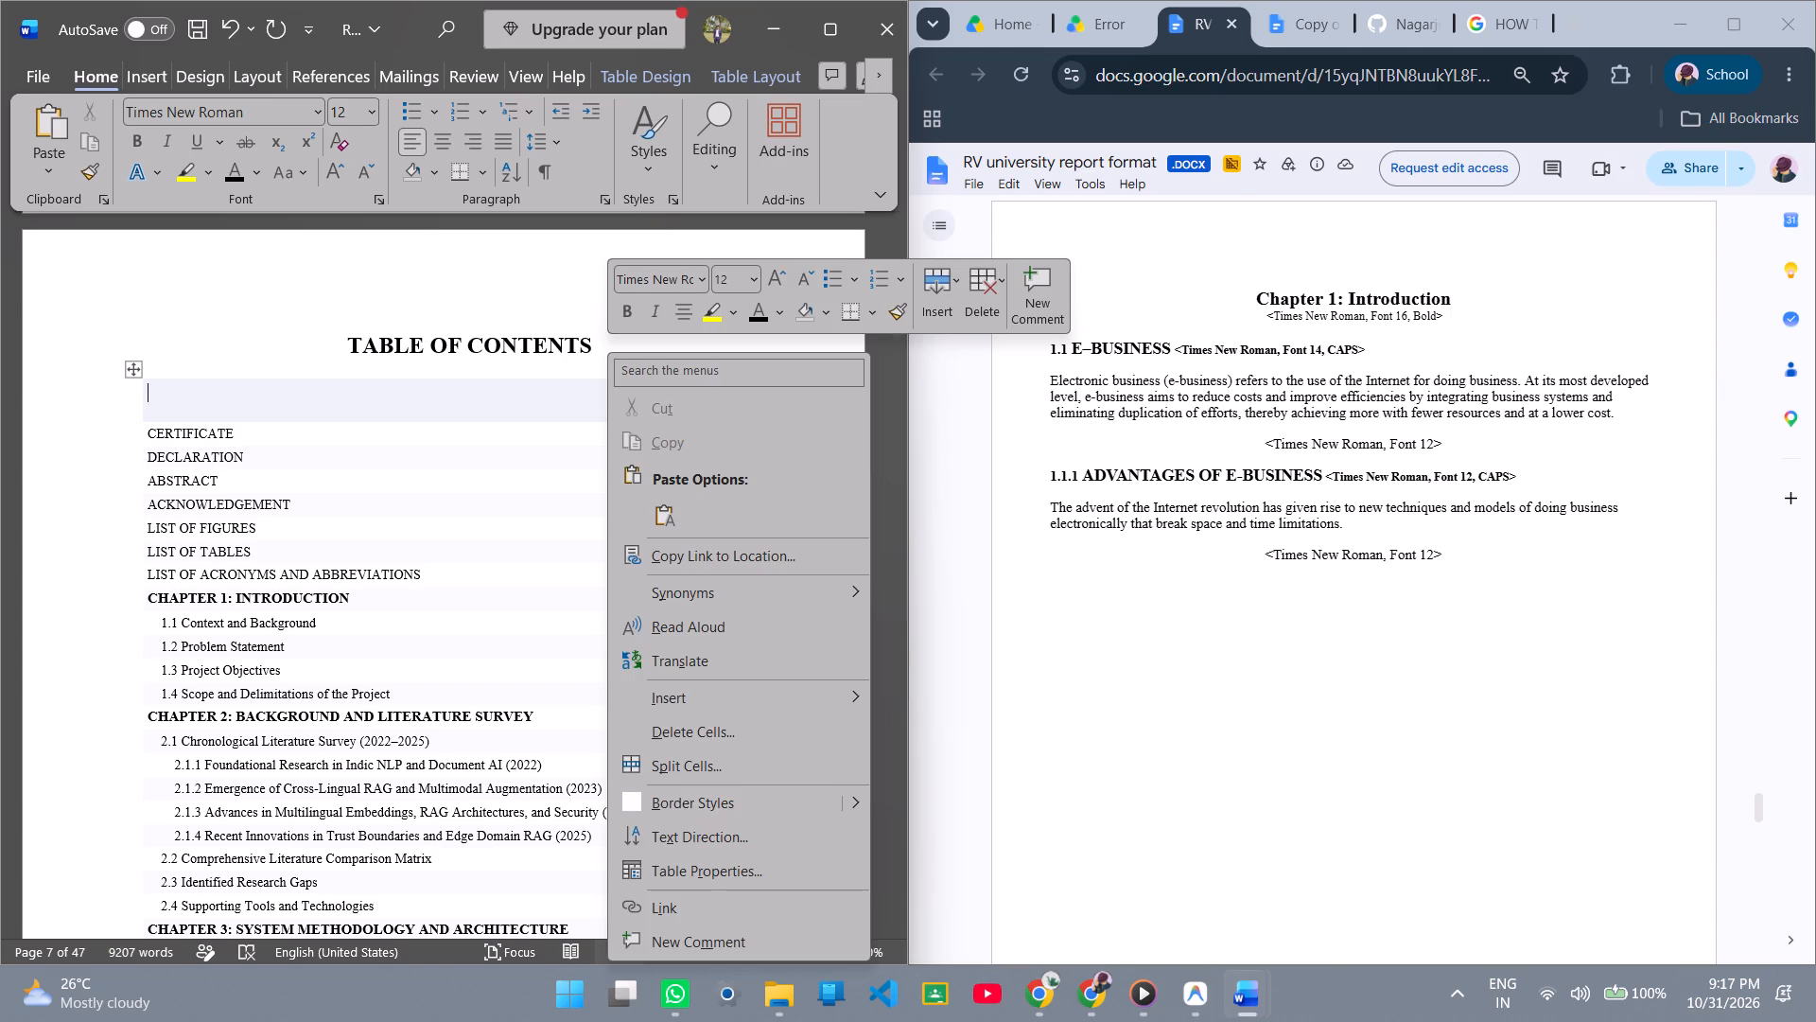
pyautogui.click(734, 739)
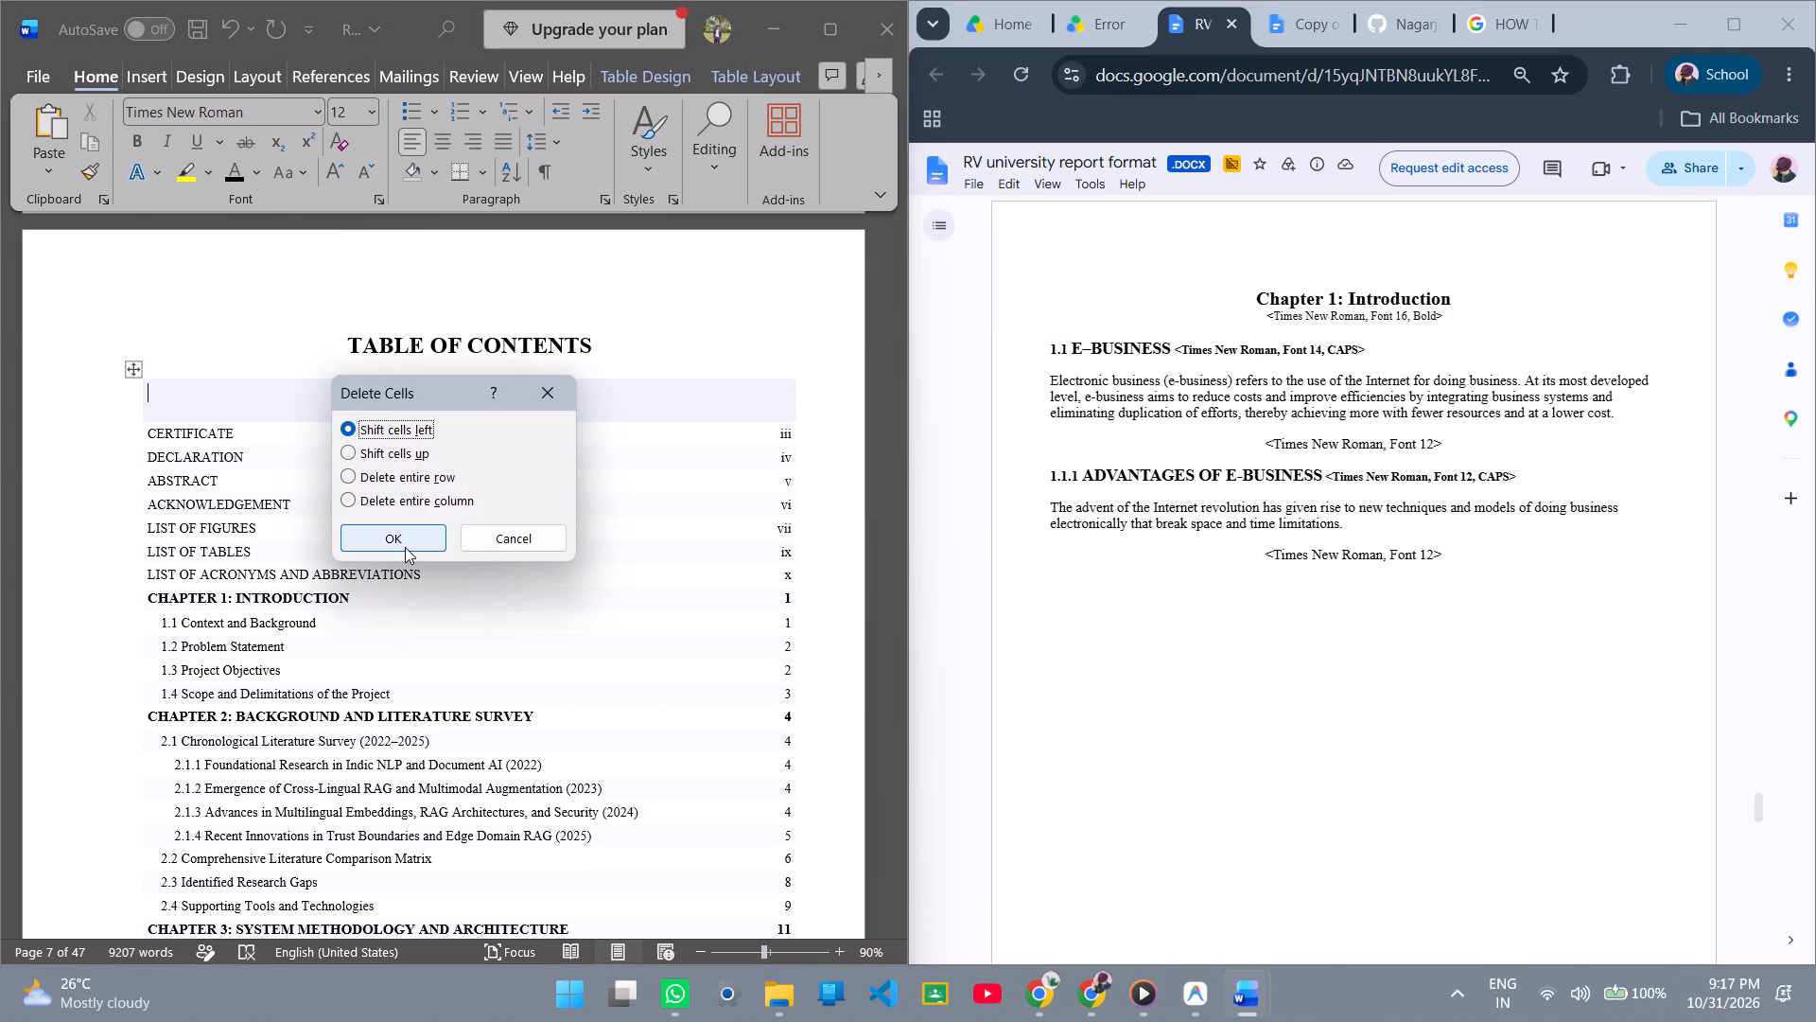
pyautogui.click(348, 459)
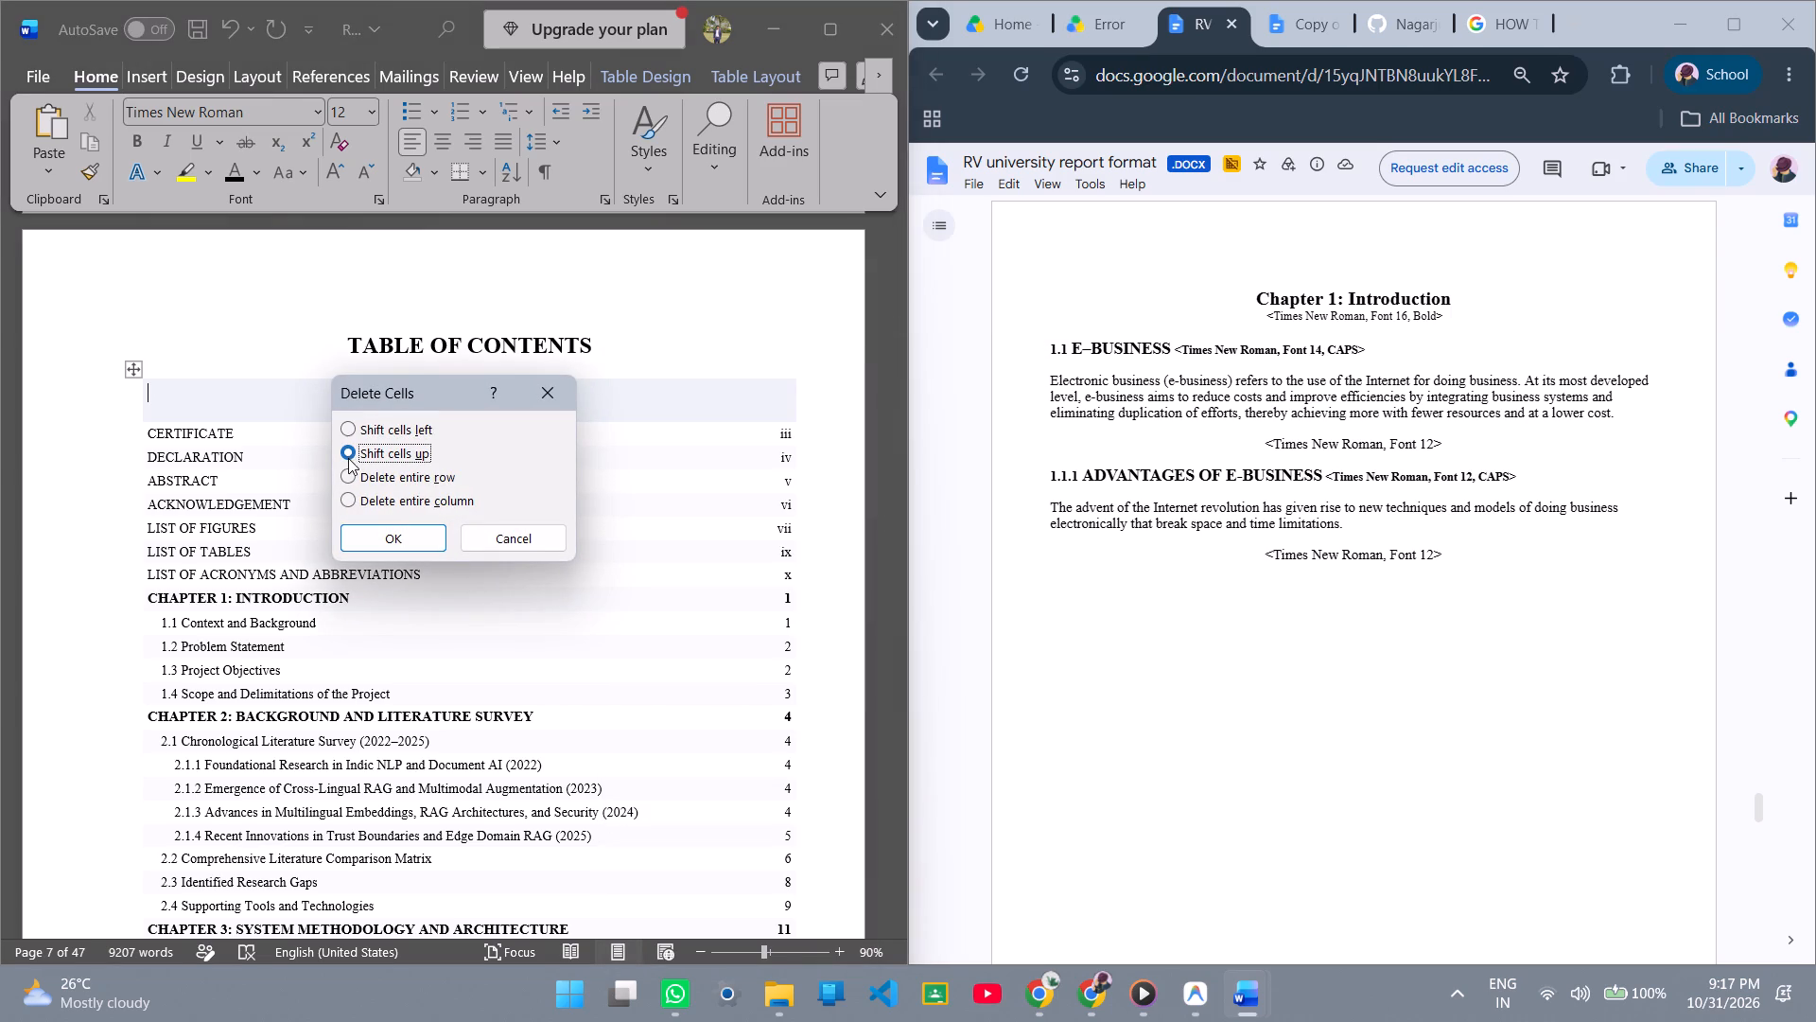
pyautogui.click(379, 532)
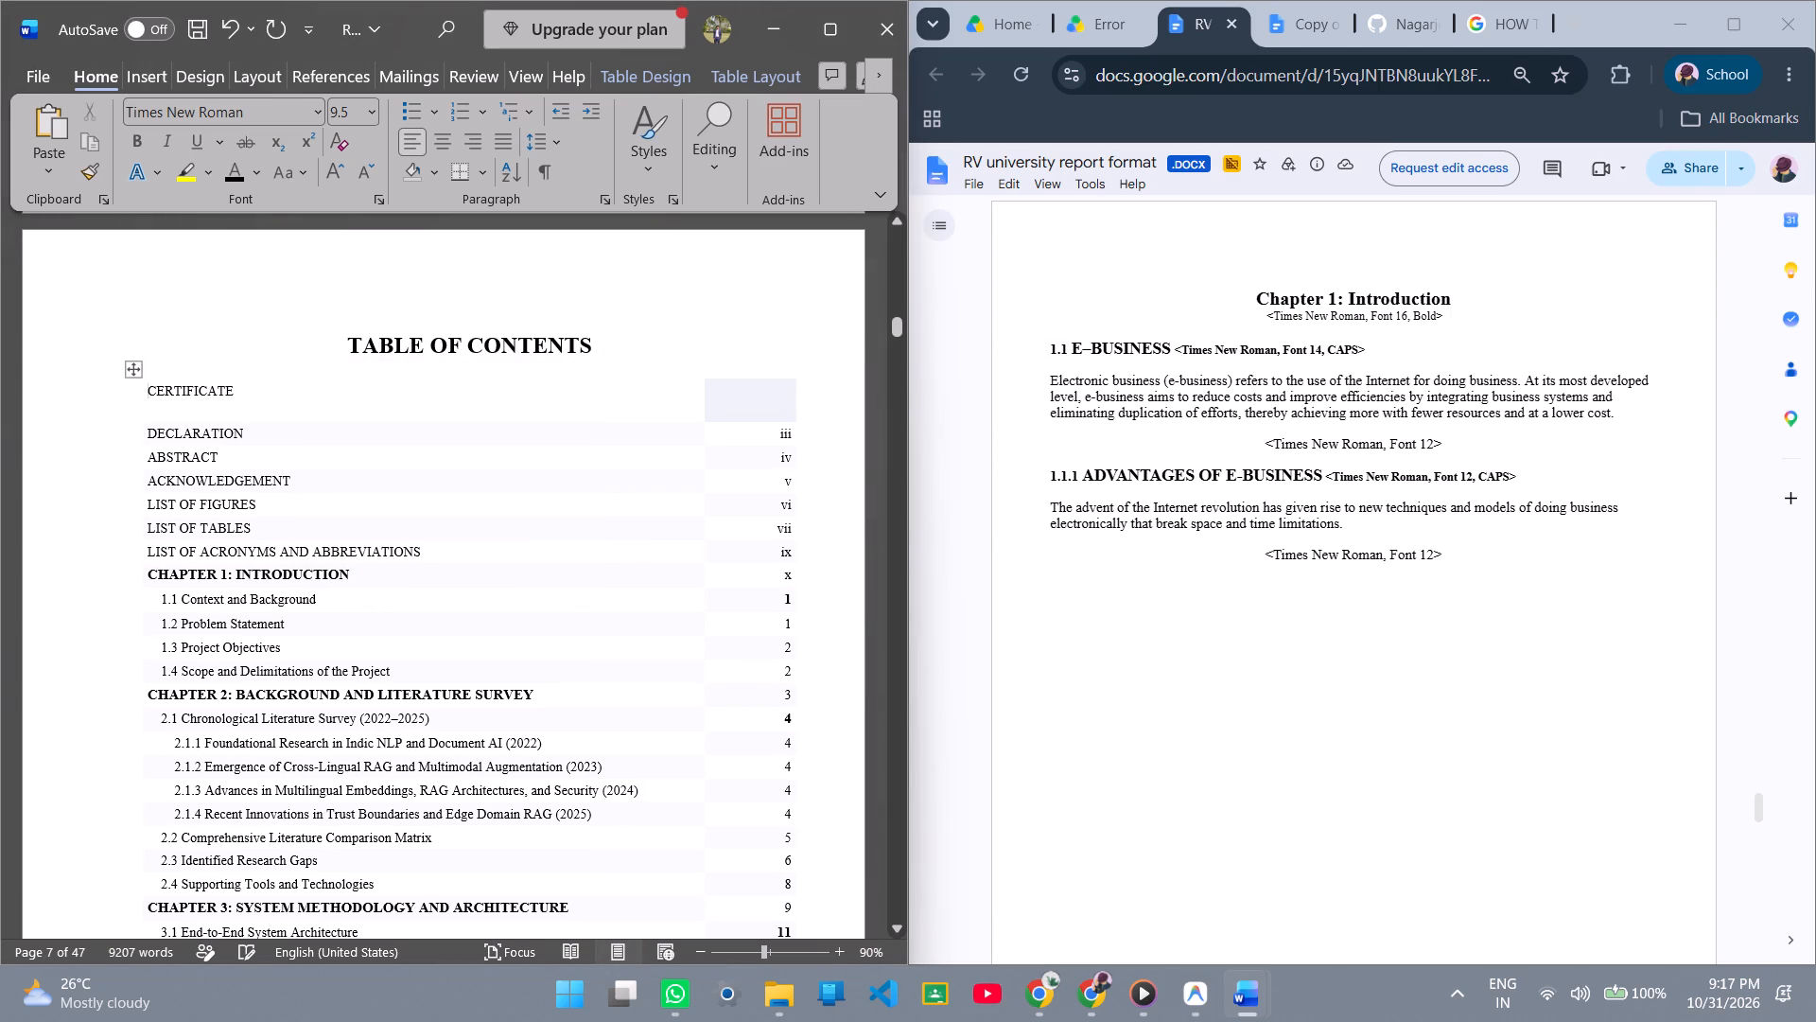
pyautogui.rightClick(725, 403)
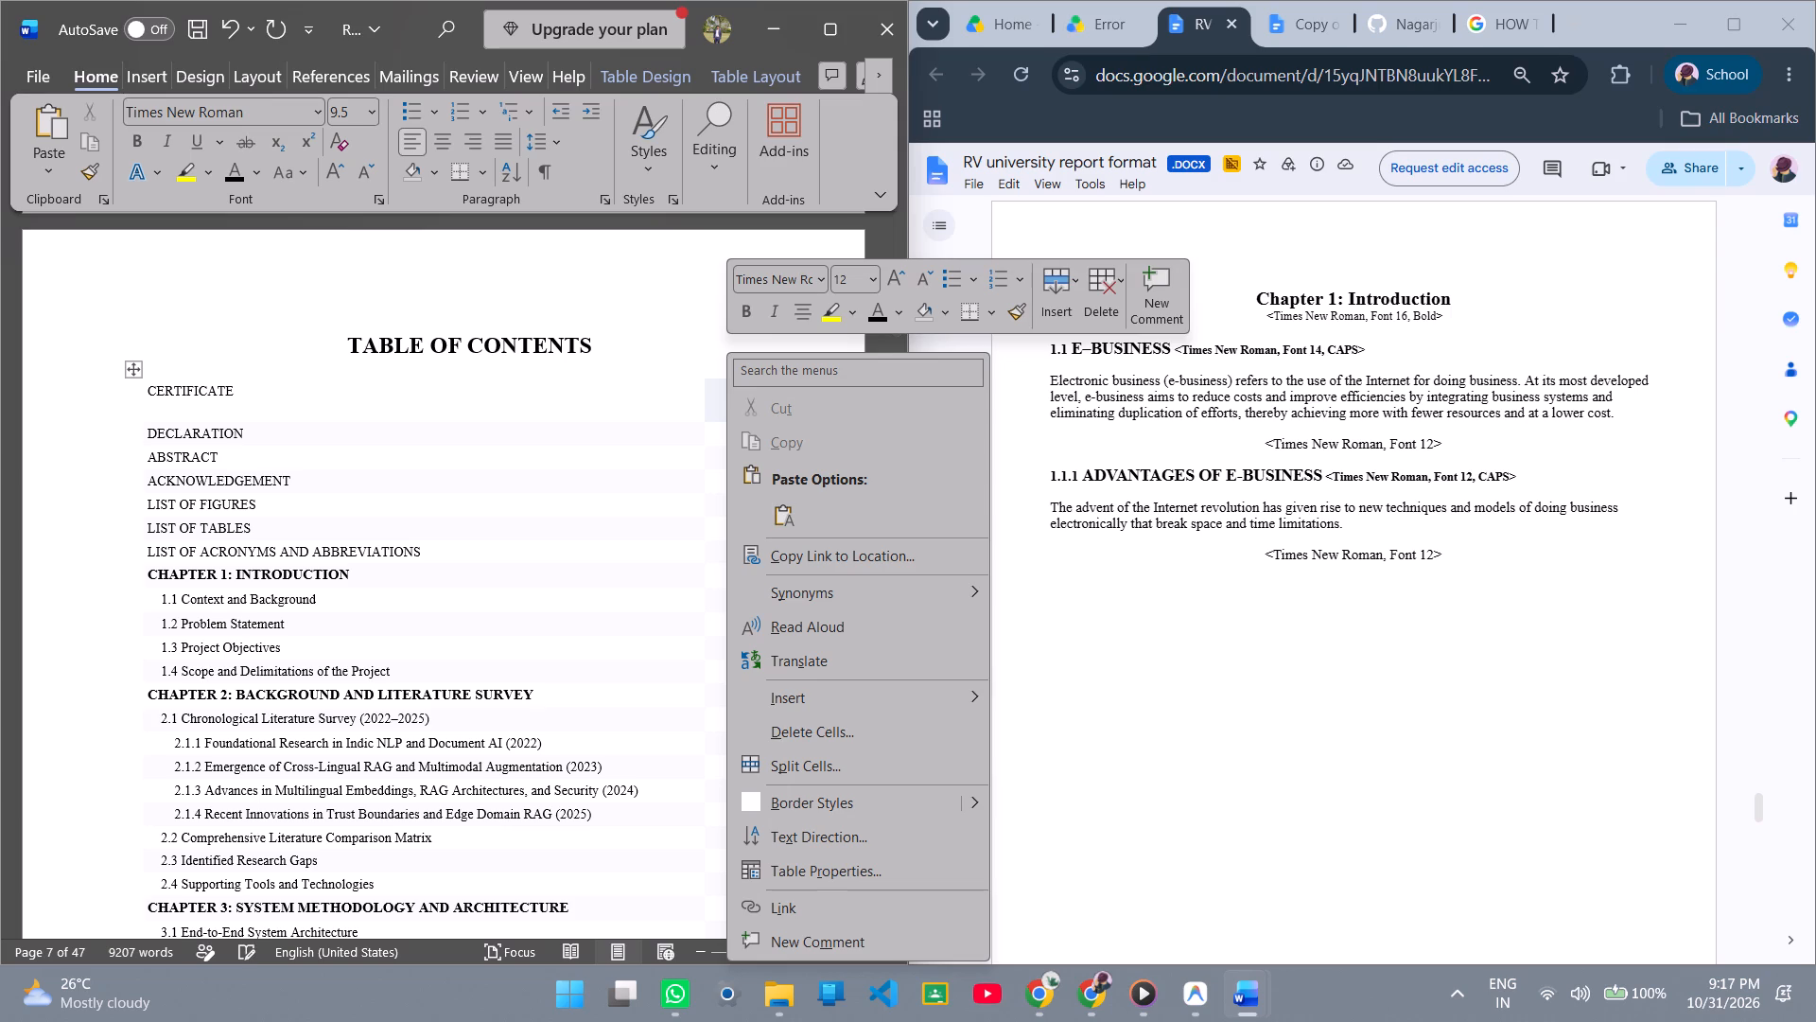
pyautogui.click(784, 724)
pyautogui.click(366, 460)
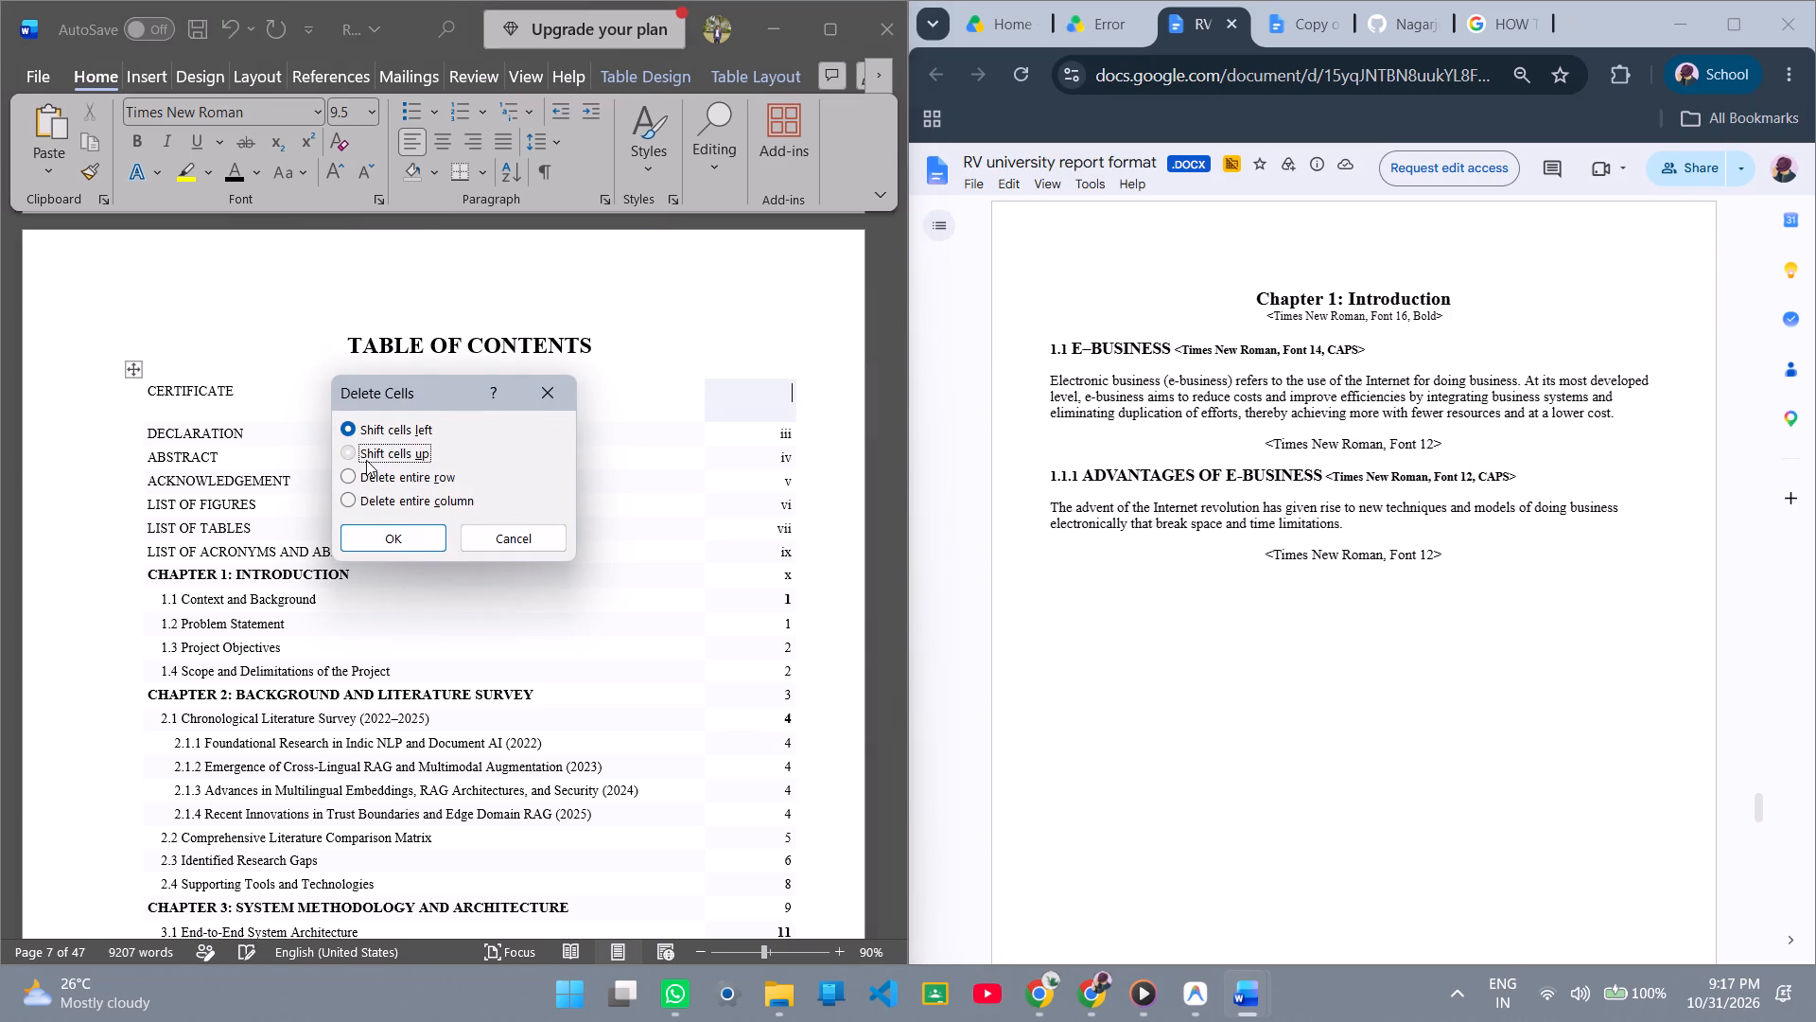
pyautogui.click(359, 542)
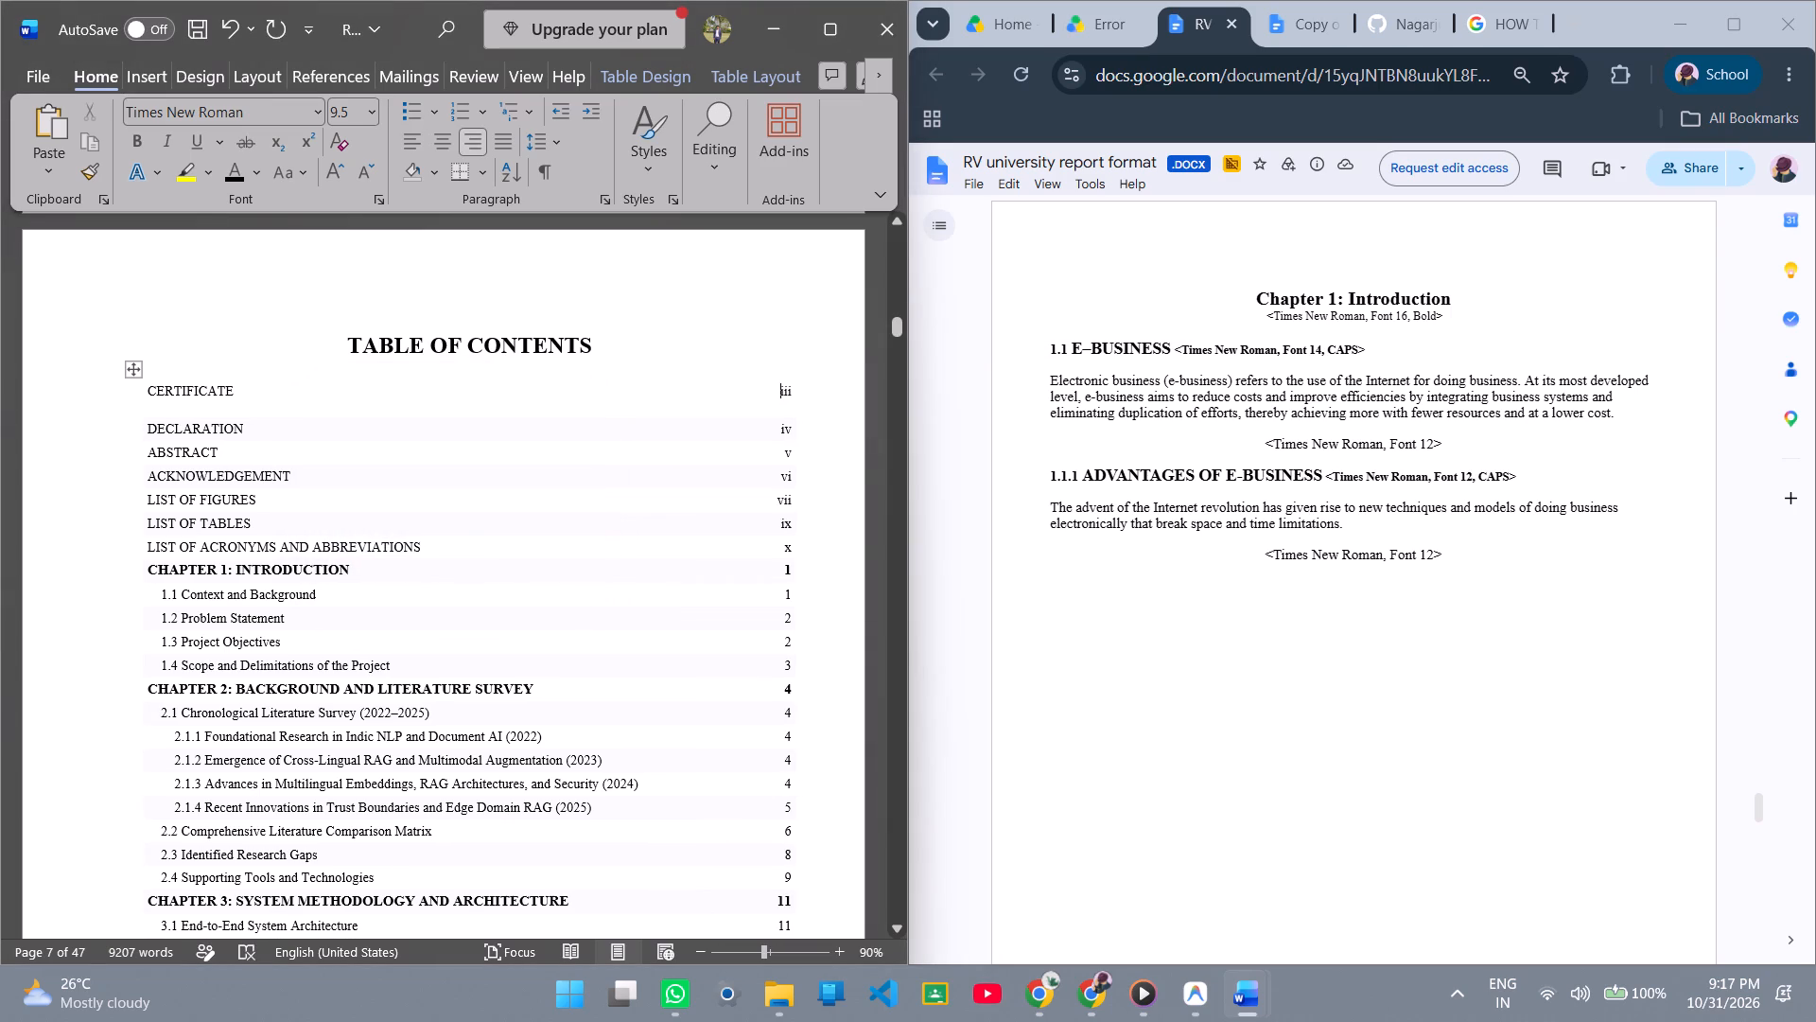
# Delete the DECLARATION, ABSTRACT and ACKNOWLEDGEMENT rows from the contents table.
pyautogui.click(196, 402)
pyautogui.click(196, 412)
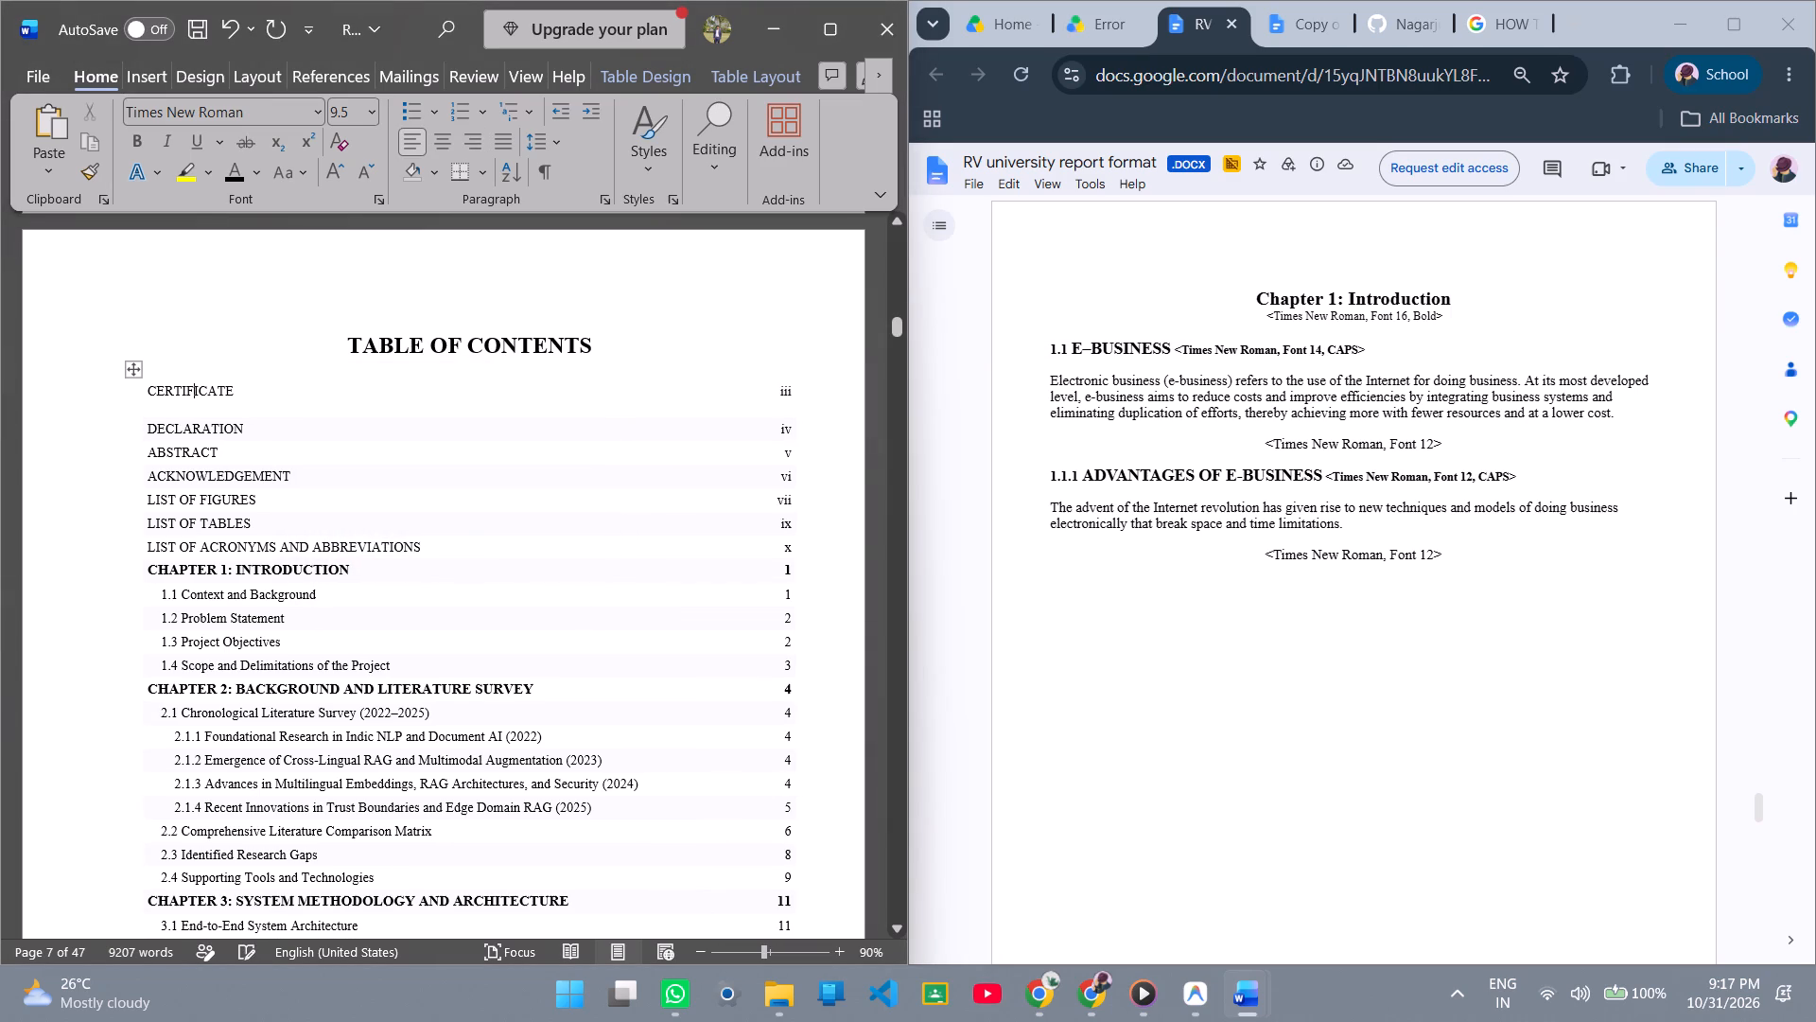
pyautogui.click(163, 409)
pyautogui.click(287, 401)
pyautogui.moveTo(301, 480); pyautogui.dragTo(183, 429)
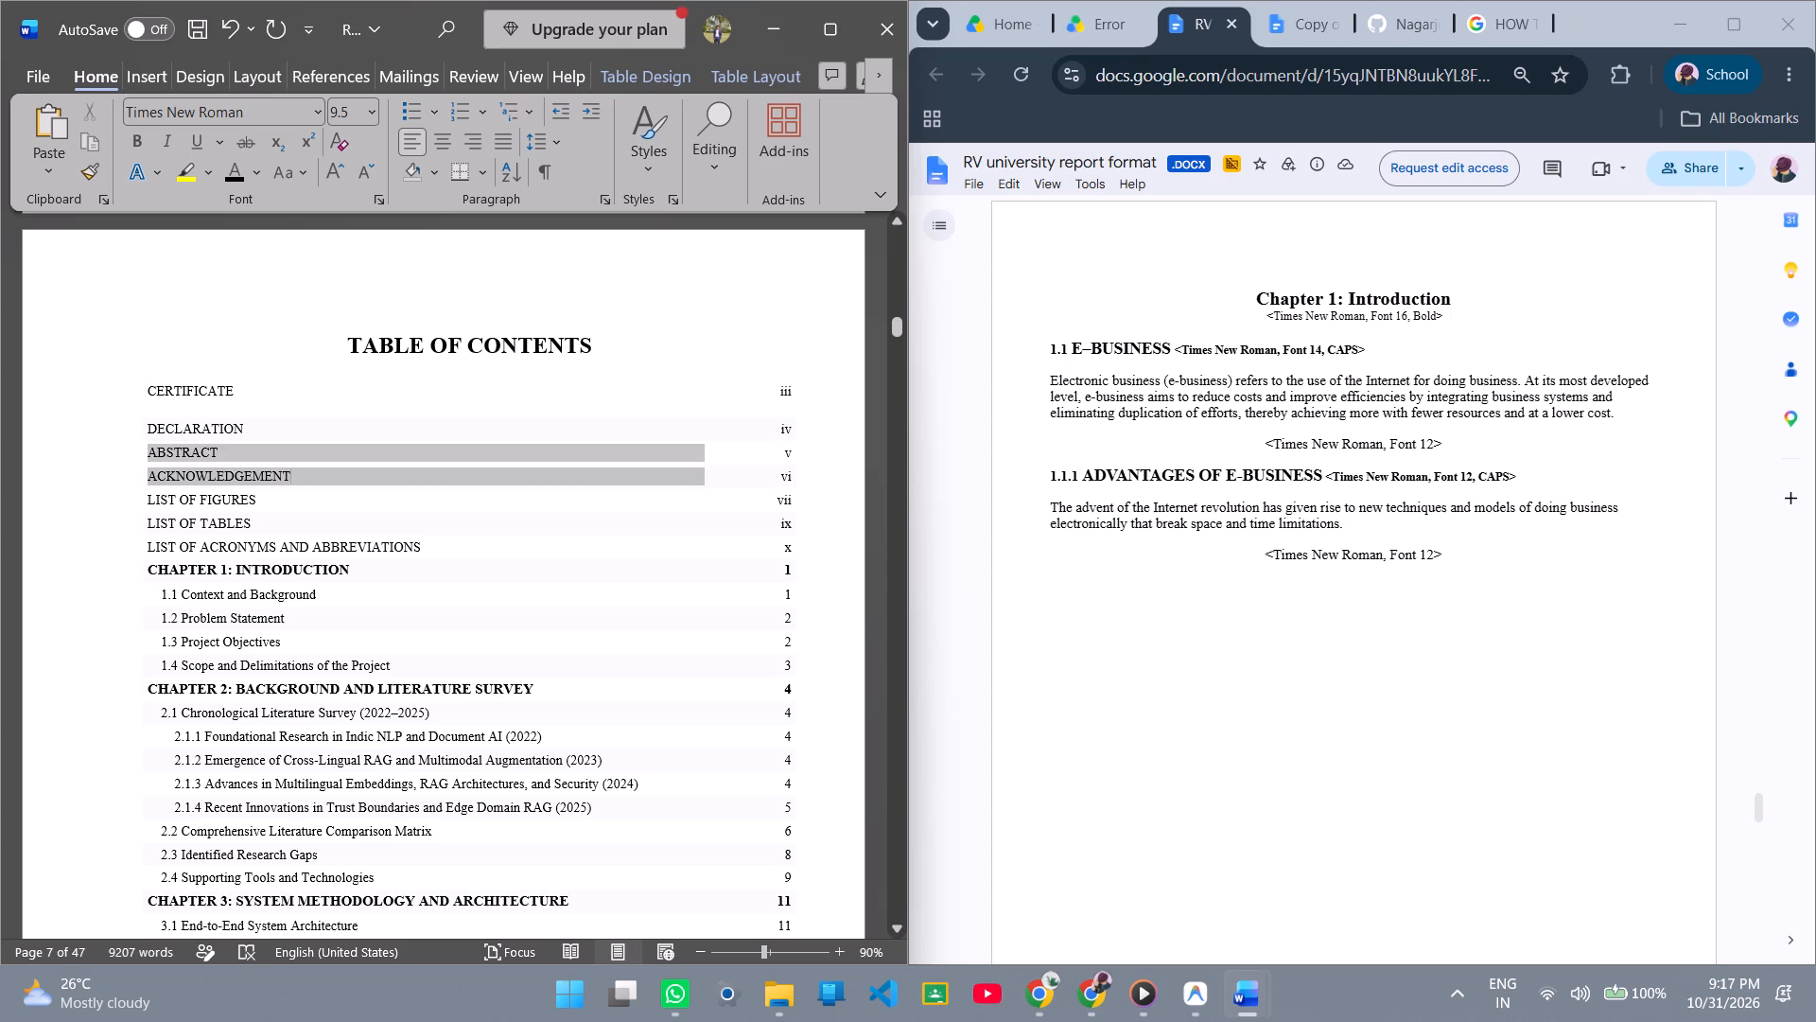
pyautogui.moveTo(183, 429); pyautogui.dragTo(171, 432)
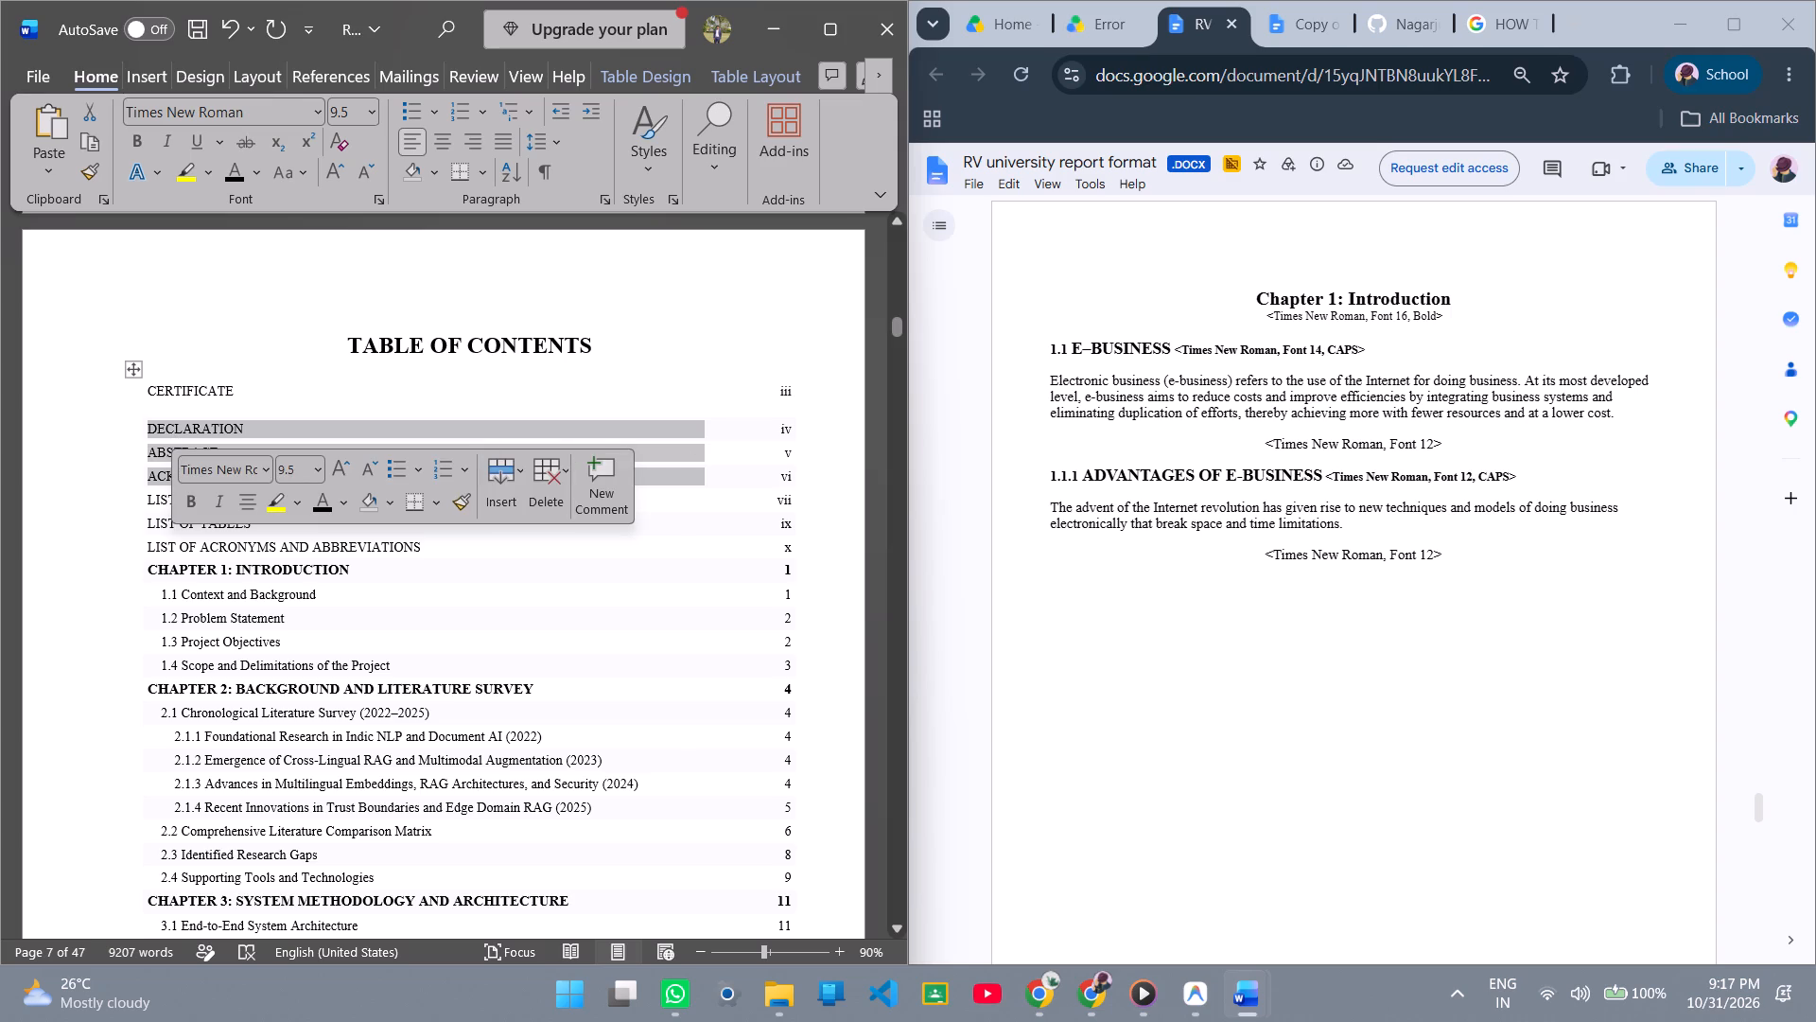
pyautogui.click(803, 485)
pyautogui.moveTo(803, 485); pyautogui.dragTo(618, 430)
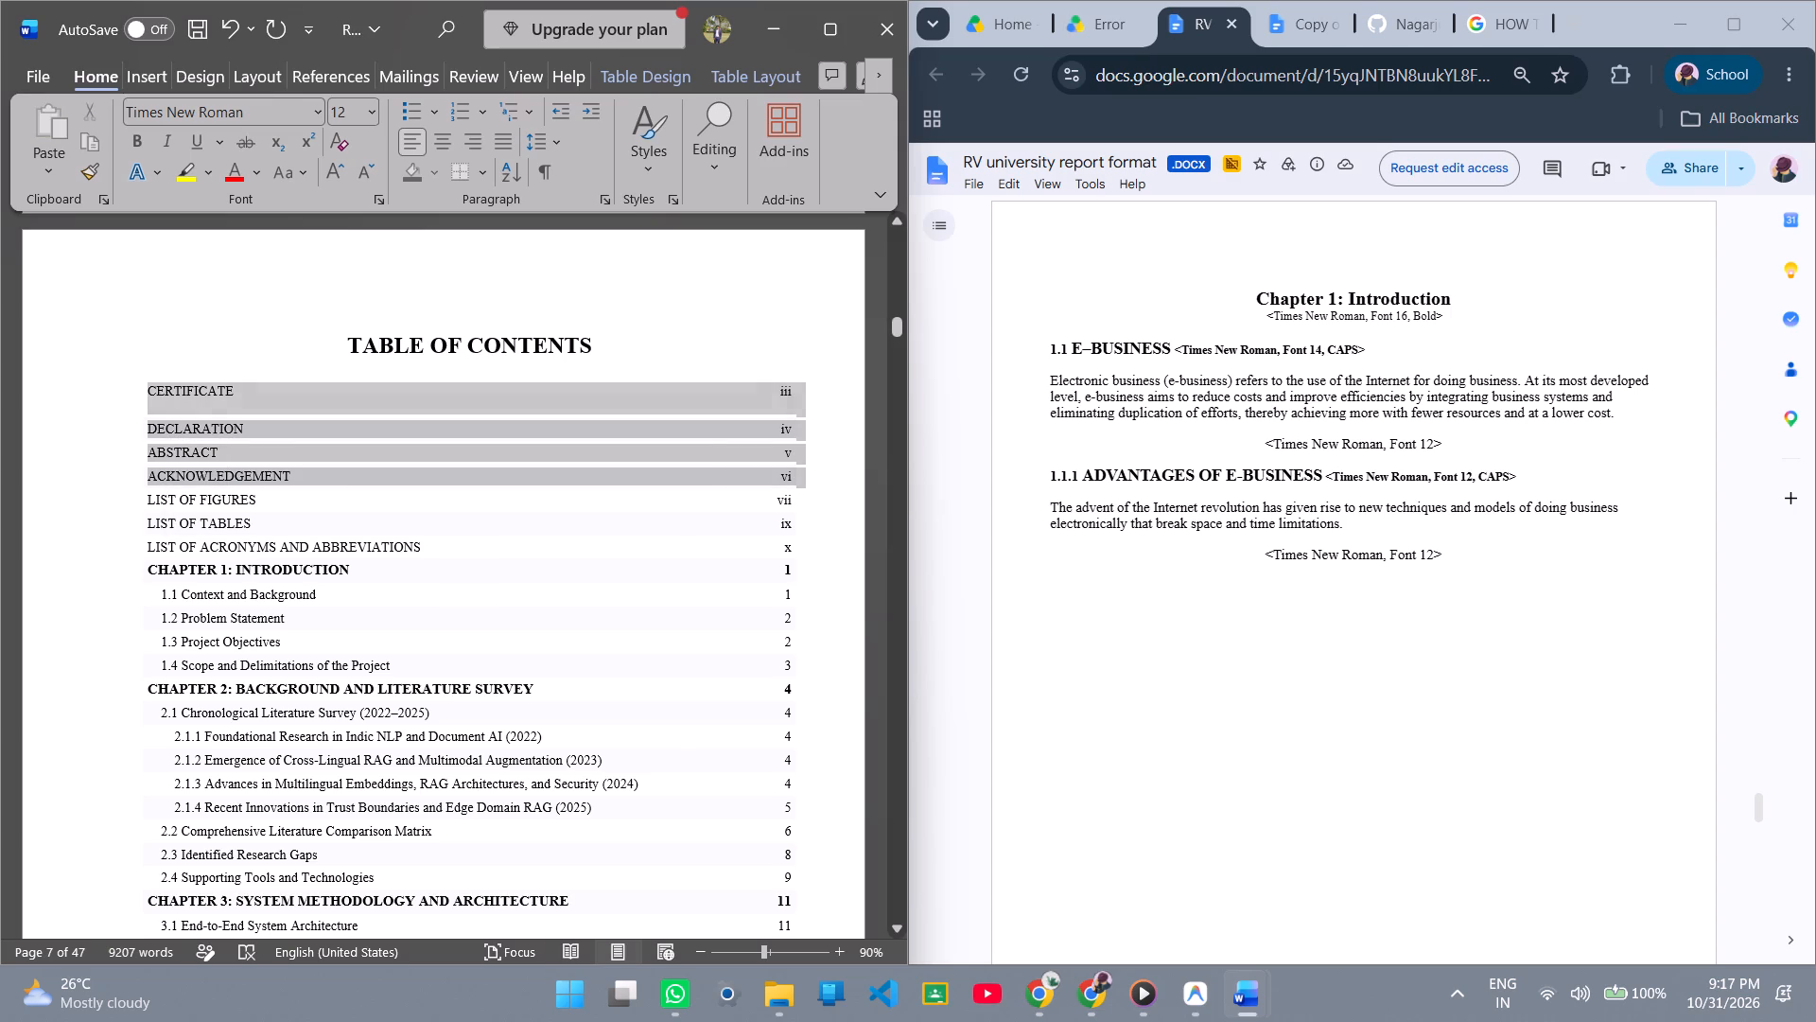
pyautogui.moveTo(618, 430); pyautogui.dragTo(615, 435)
pyautogui.rightClick(552, 441)
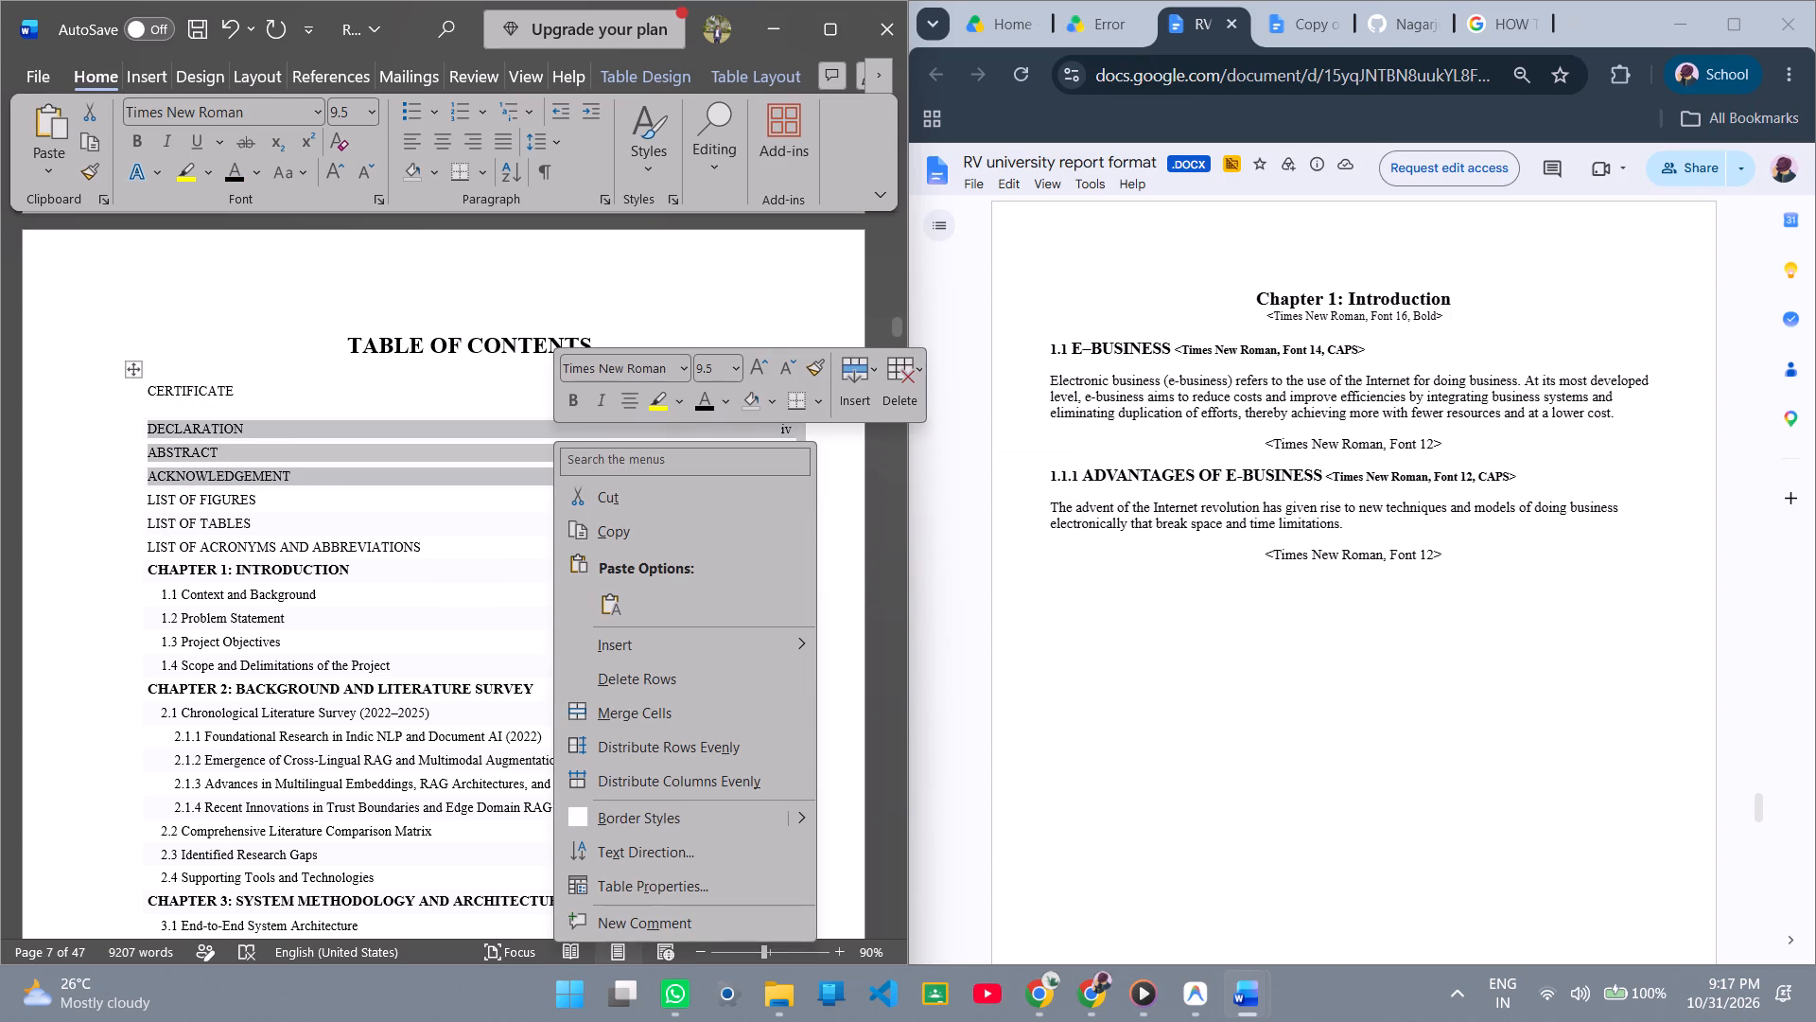
pyautogui.click(605, 696)
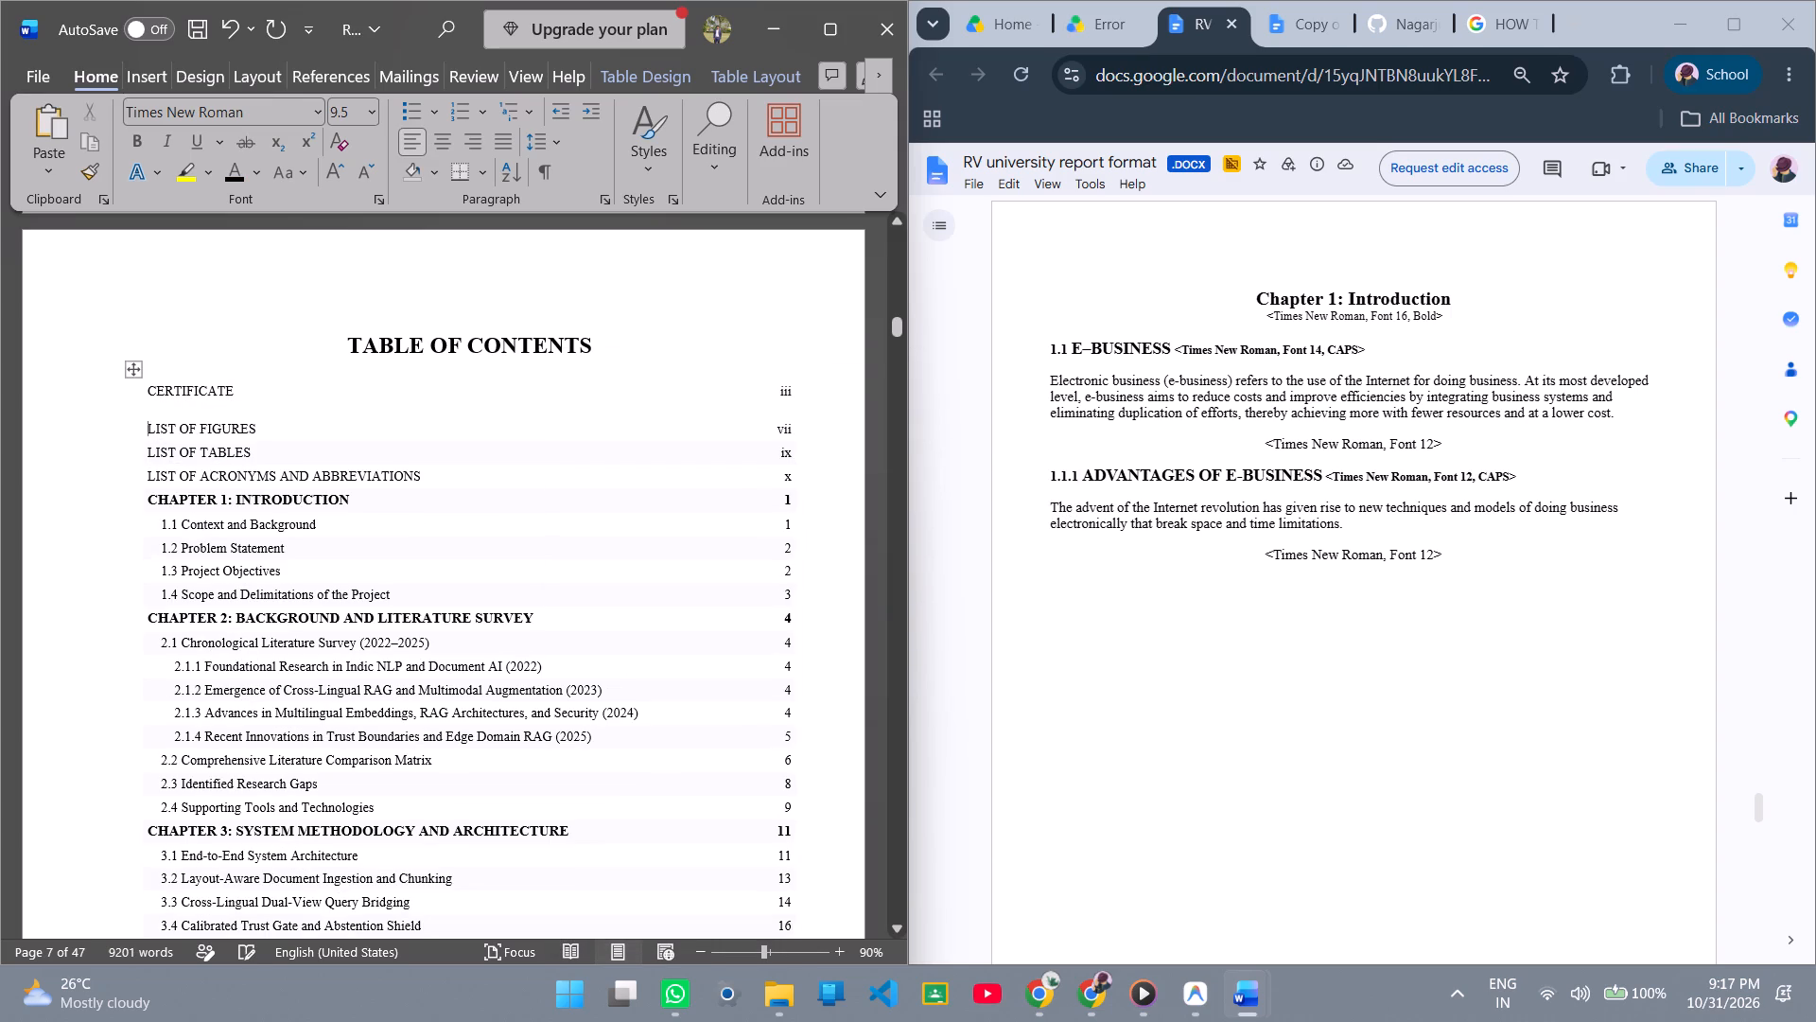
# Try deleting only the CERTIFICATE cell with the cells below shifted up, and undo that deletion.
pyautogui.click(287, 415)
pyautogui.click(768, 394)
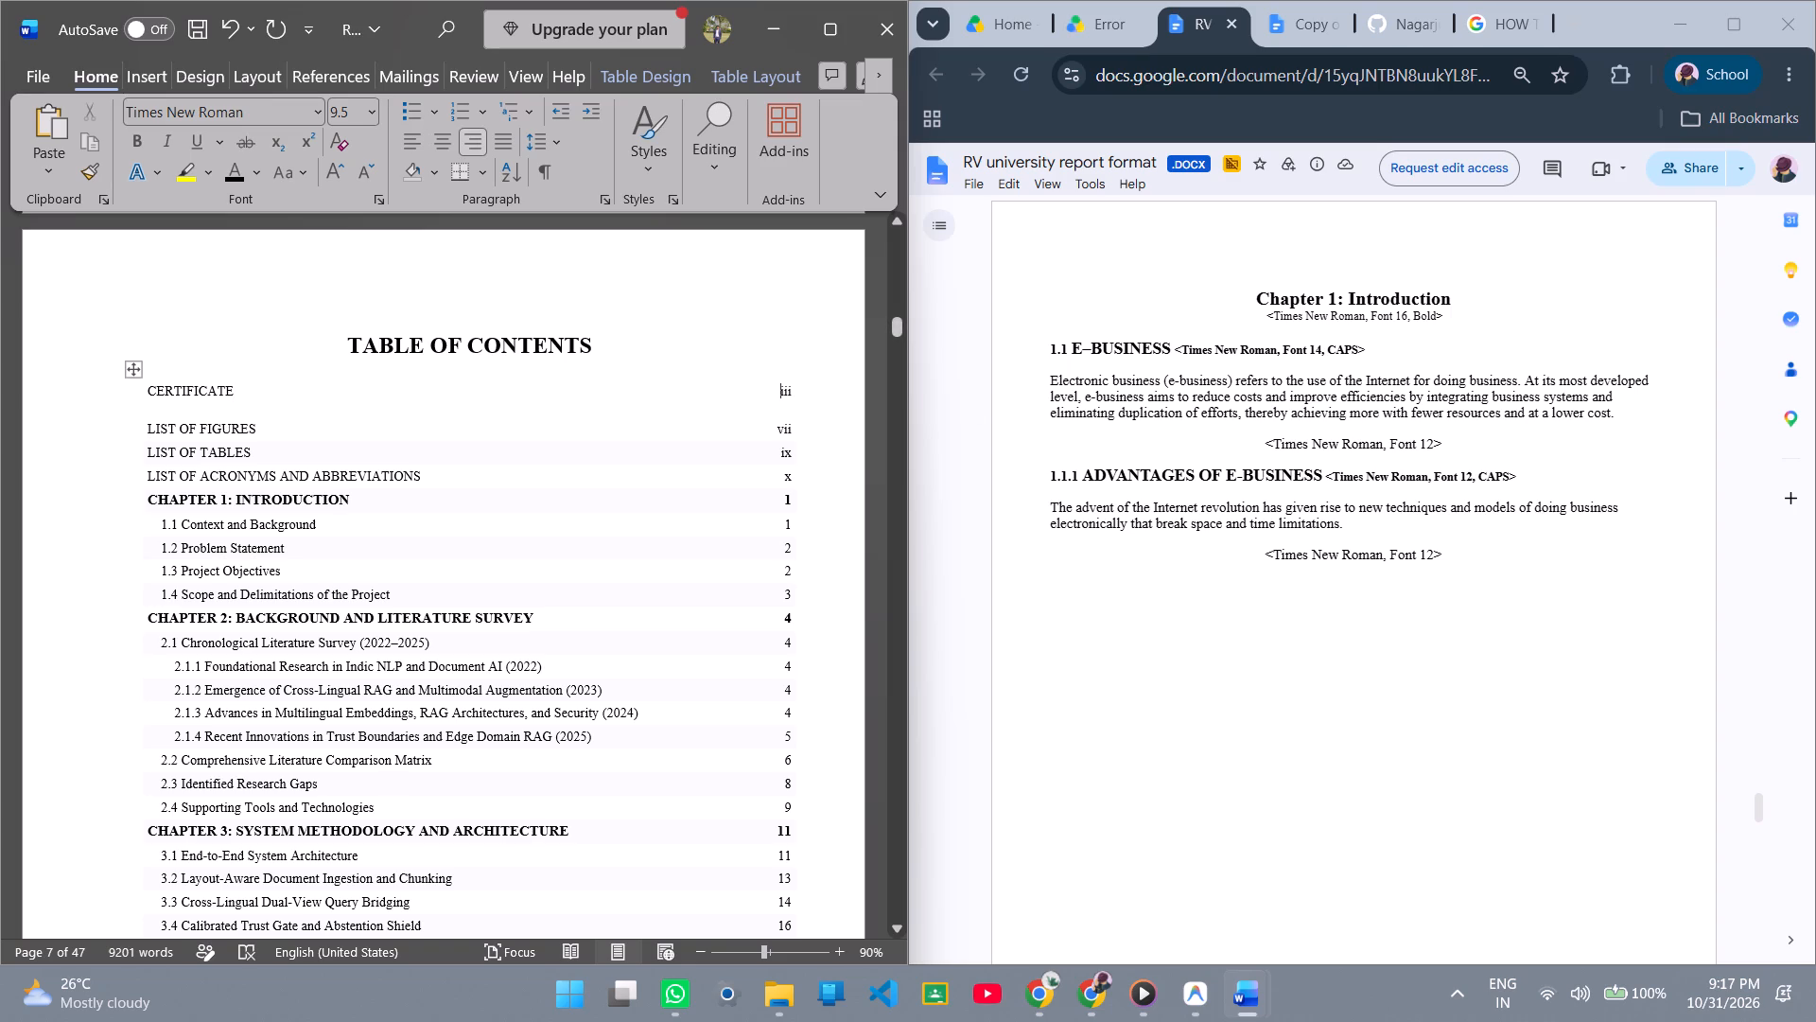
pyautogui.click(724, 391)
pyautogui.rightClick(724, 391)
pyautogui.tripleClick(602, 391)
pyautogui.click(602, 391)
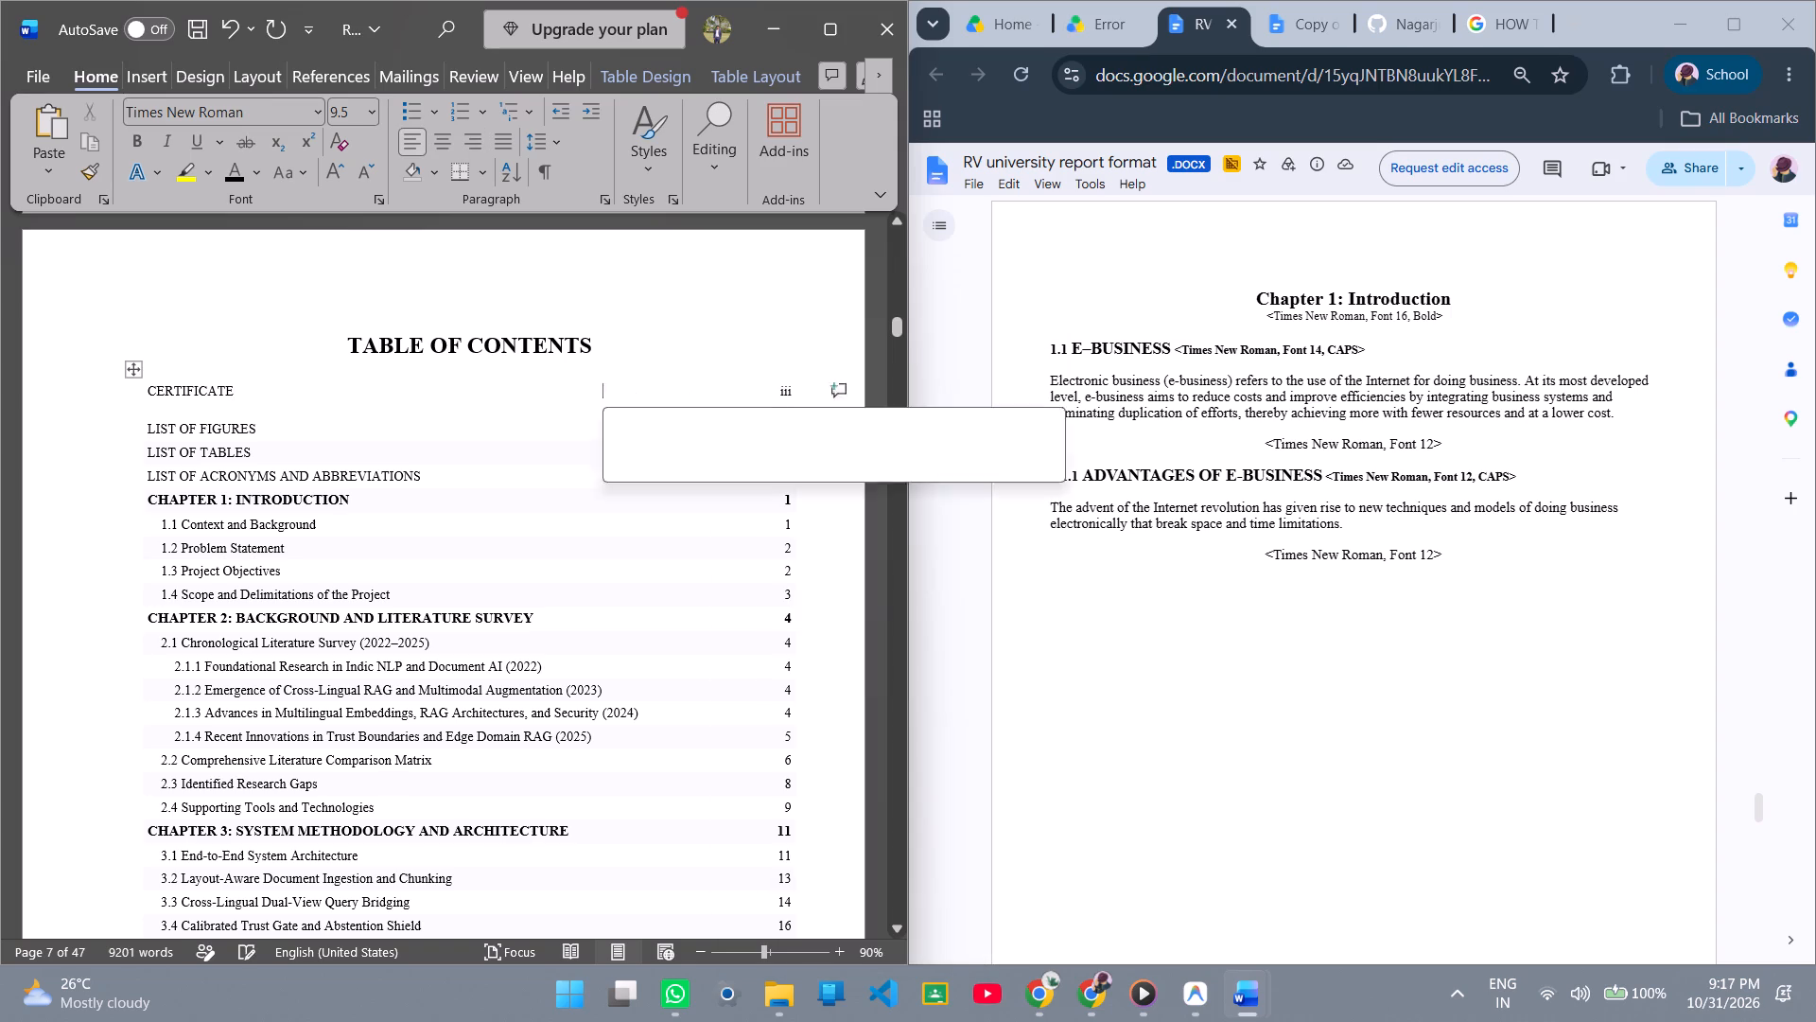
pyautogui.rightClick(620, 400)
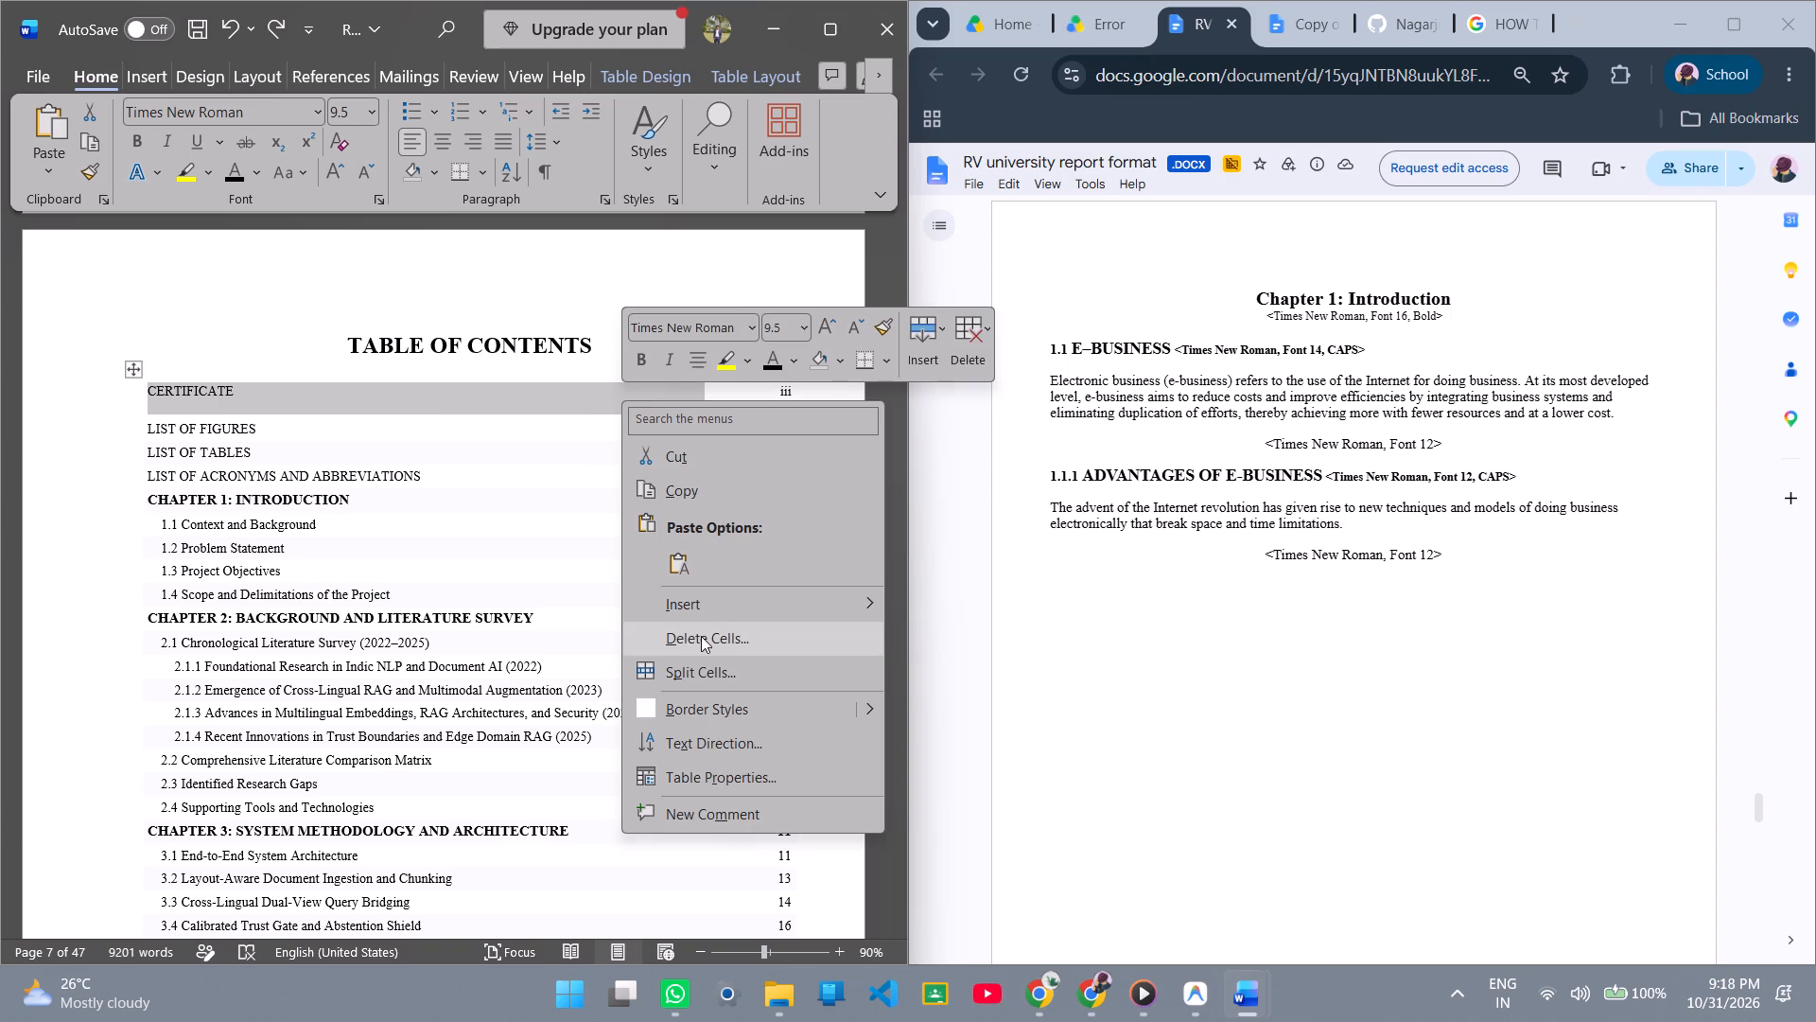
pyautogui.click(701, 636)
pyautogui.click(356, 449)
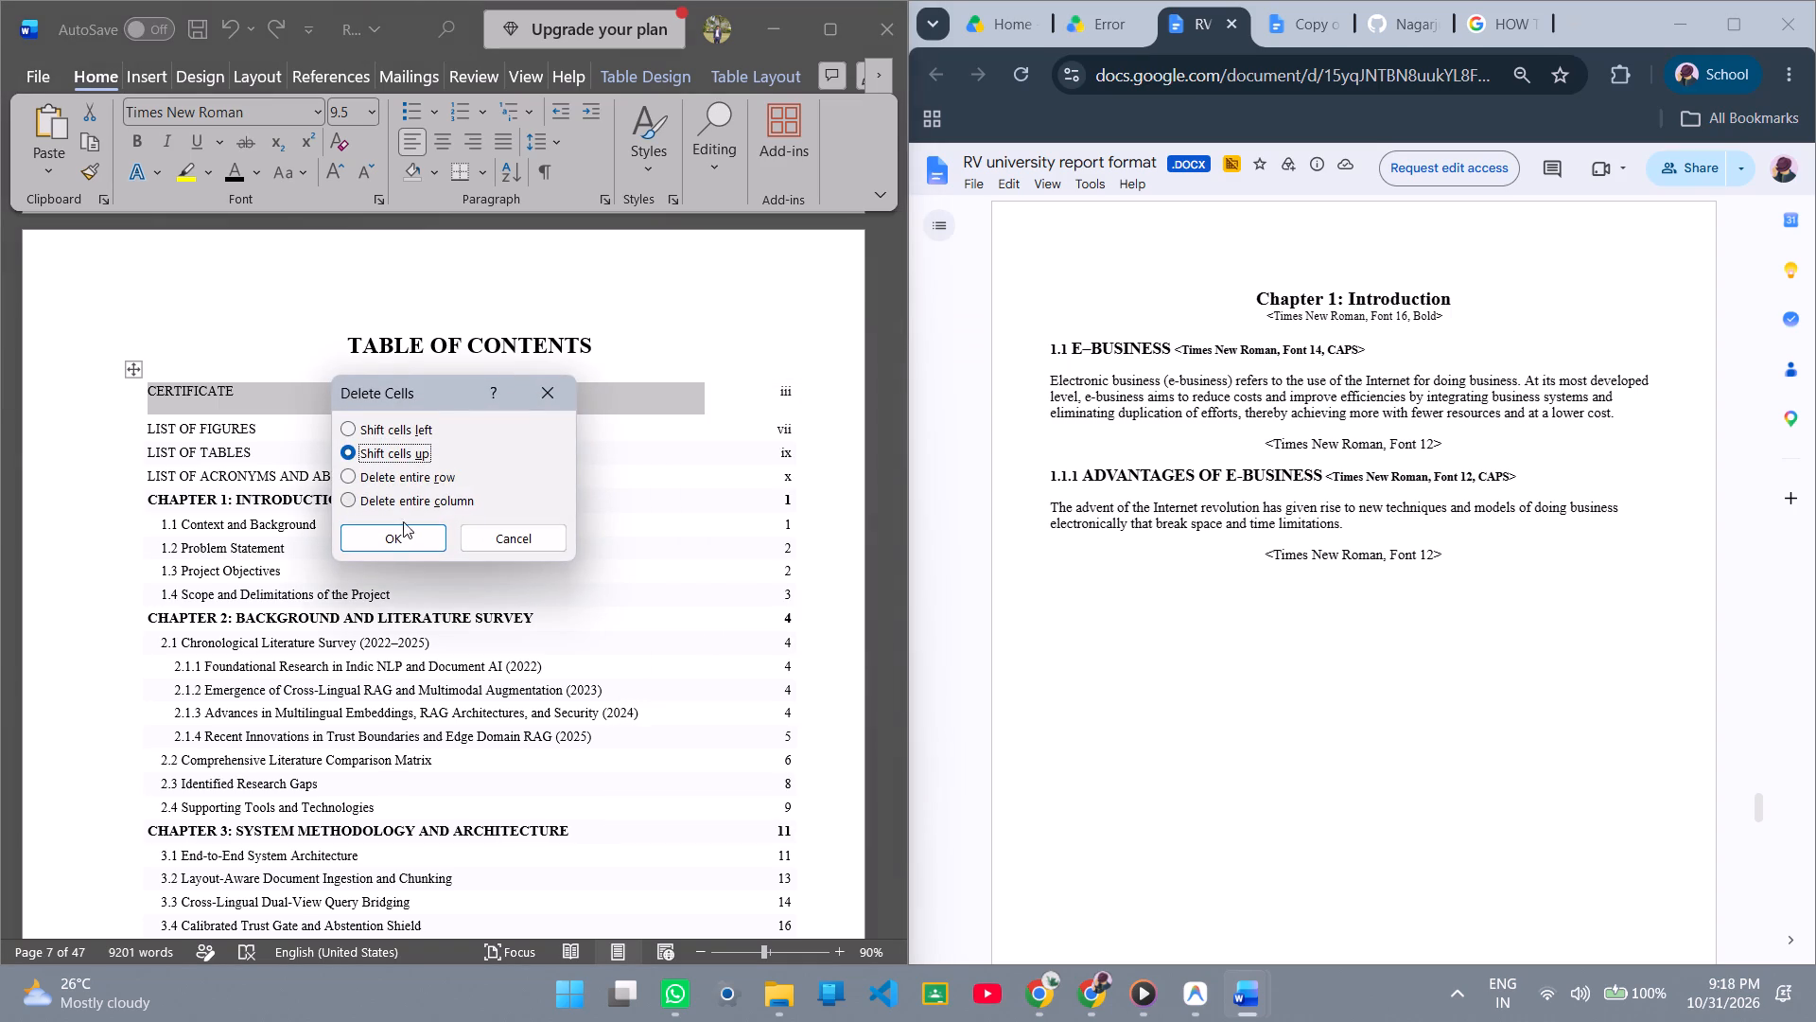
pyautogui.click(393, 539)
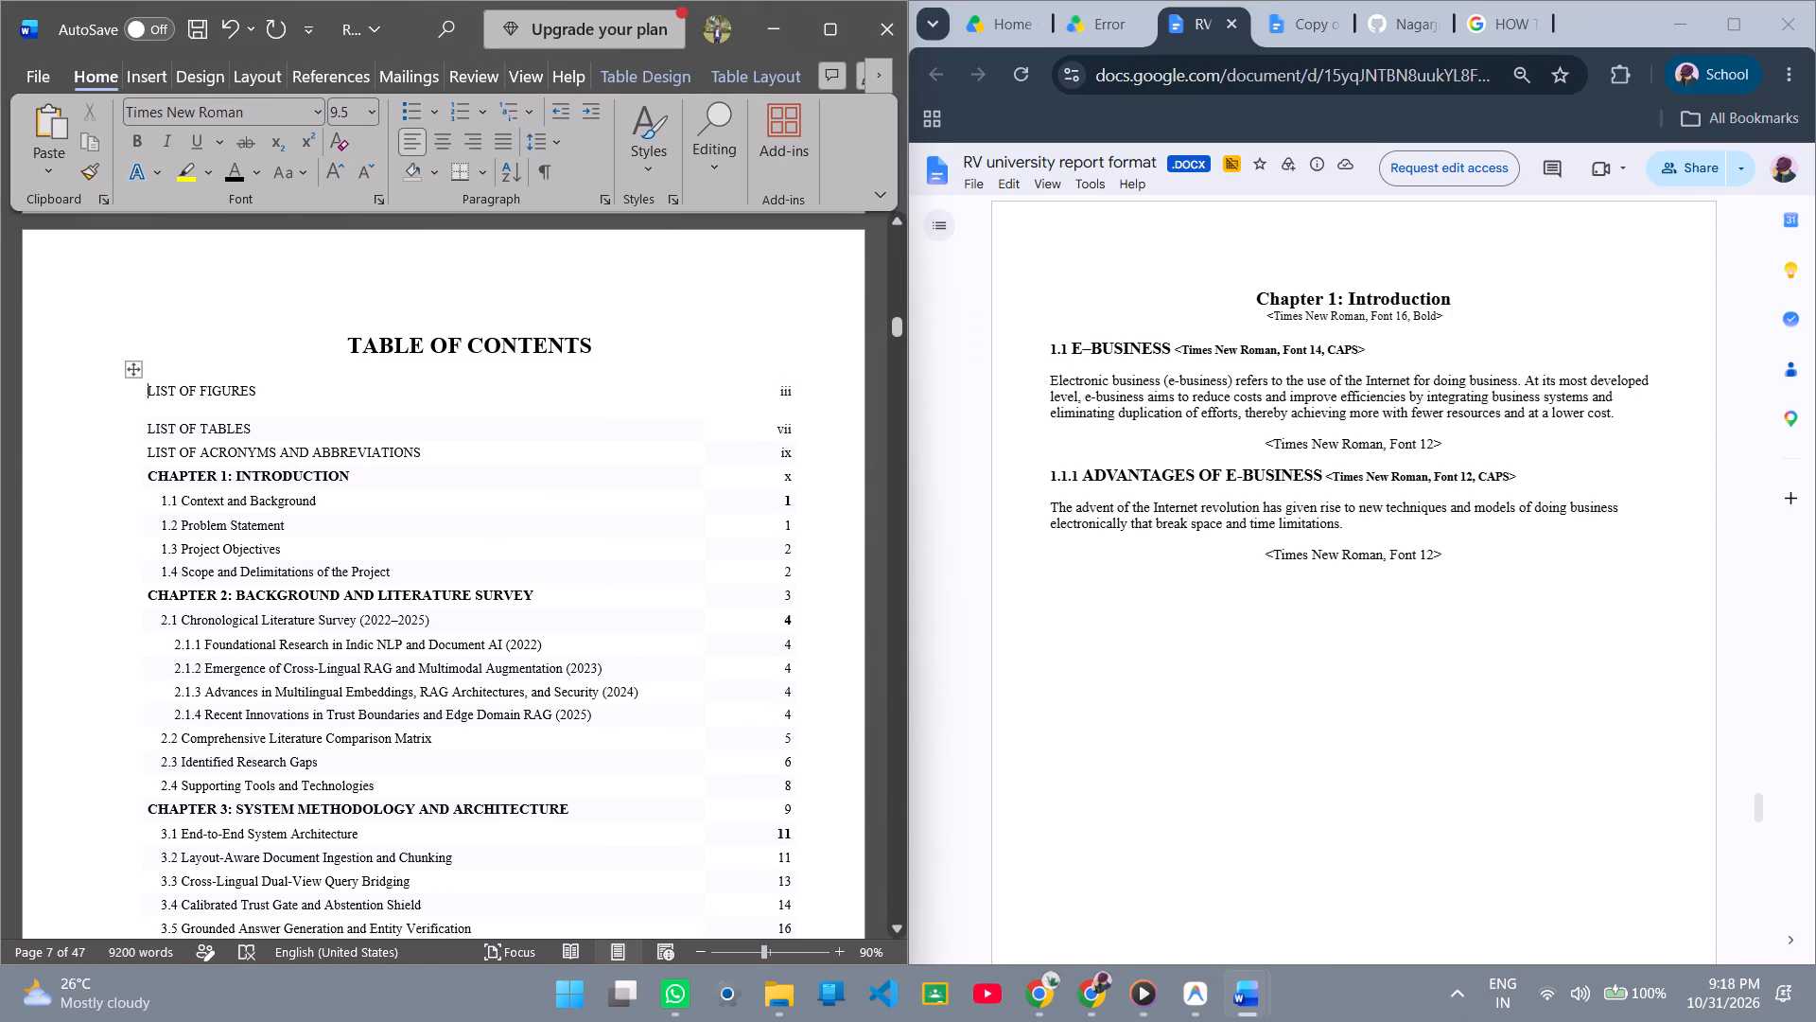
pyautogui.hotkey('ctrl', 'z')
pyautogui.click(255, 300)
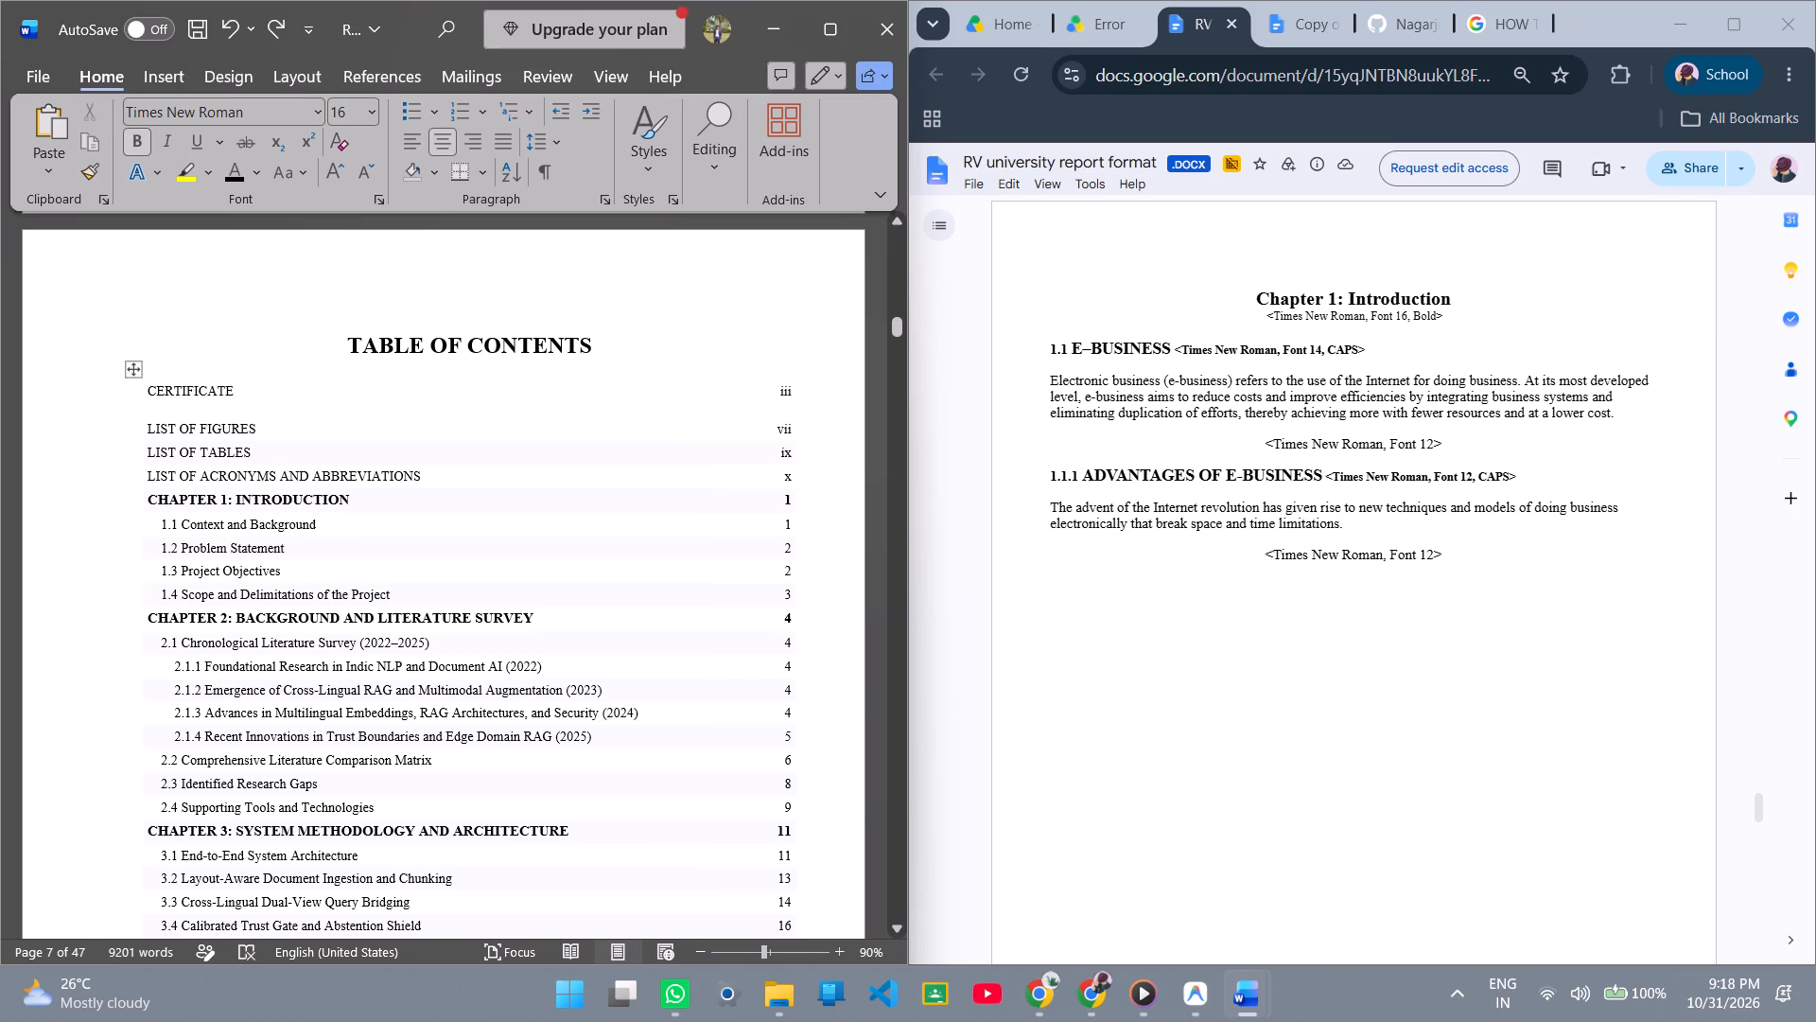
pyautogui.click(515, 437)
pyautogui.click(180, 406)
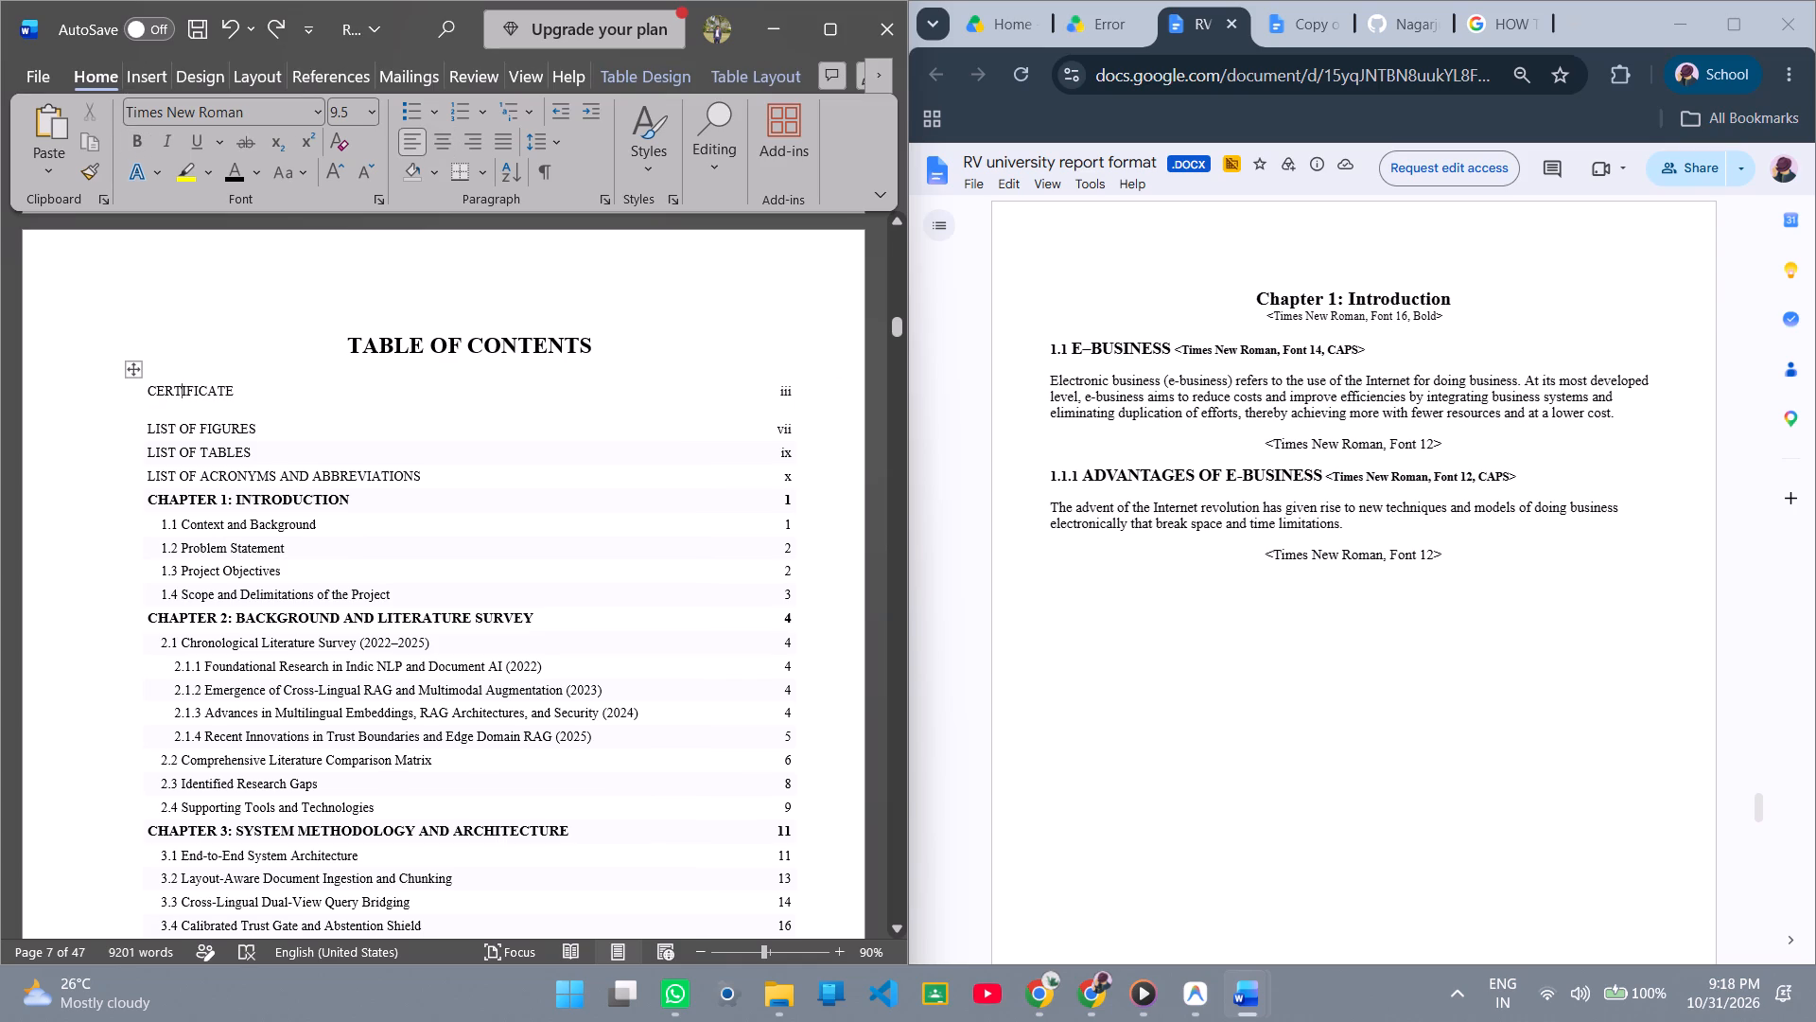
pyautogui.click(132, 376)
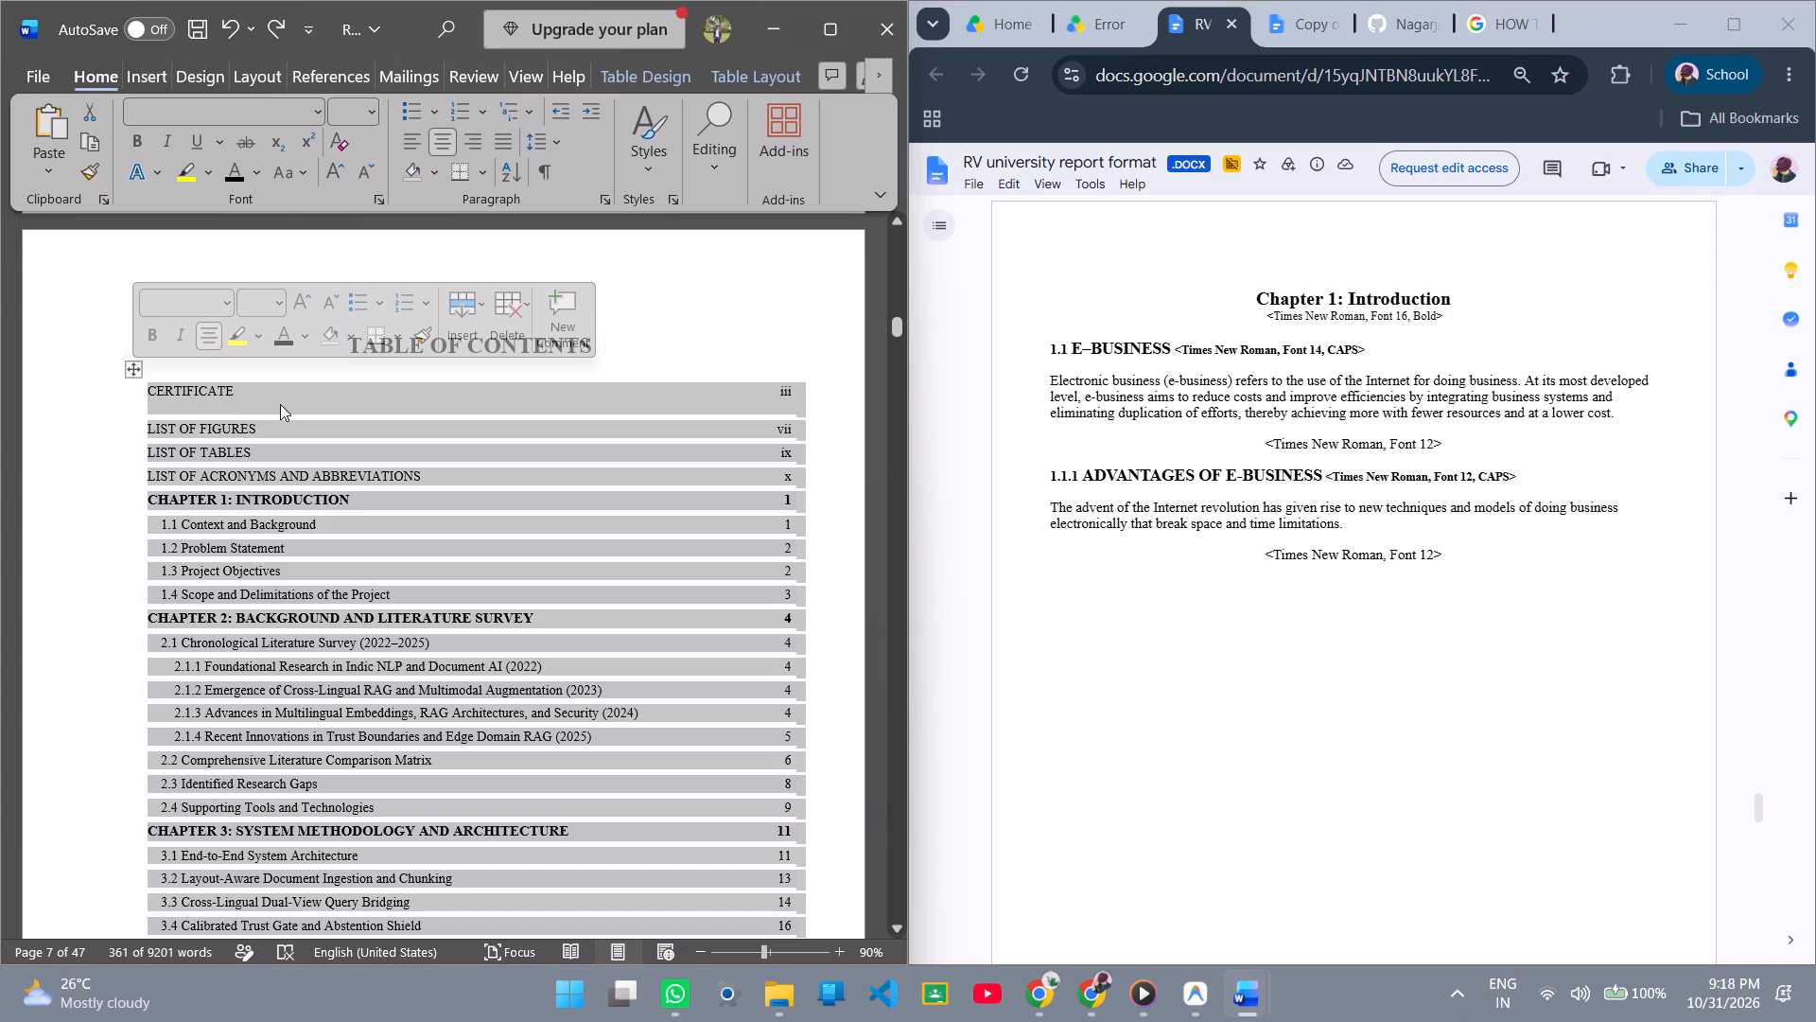
# Replace the CERTIFICATE entry in the first row of the contents table with "contents".
pyautogui.click(670, 406)
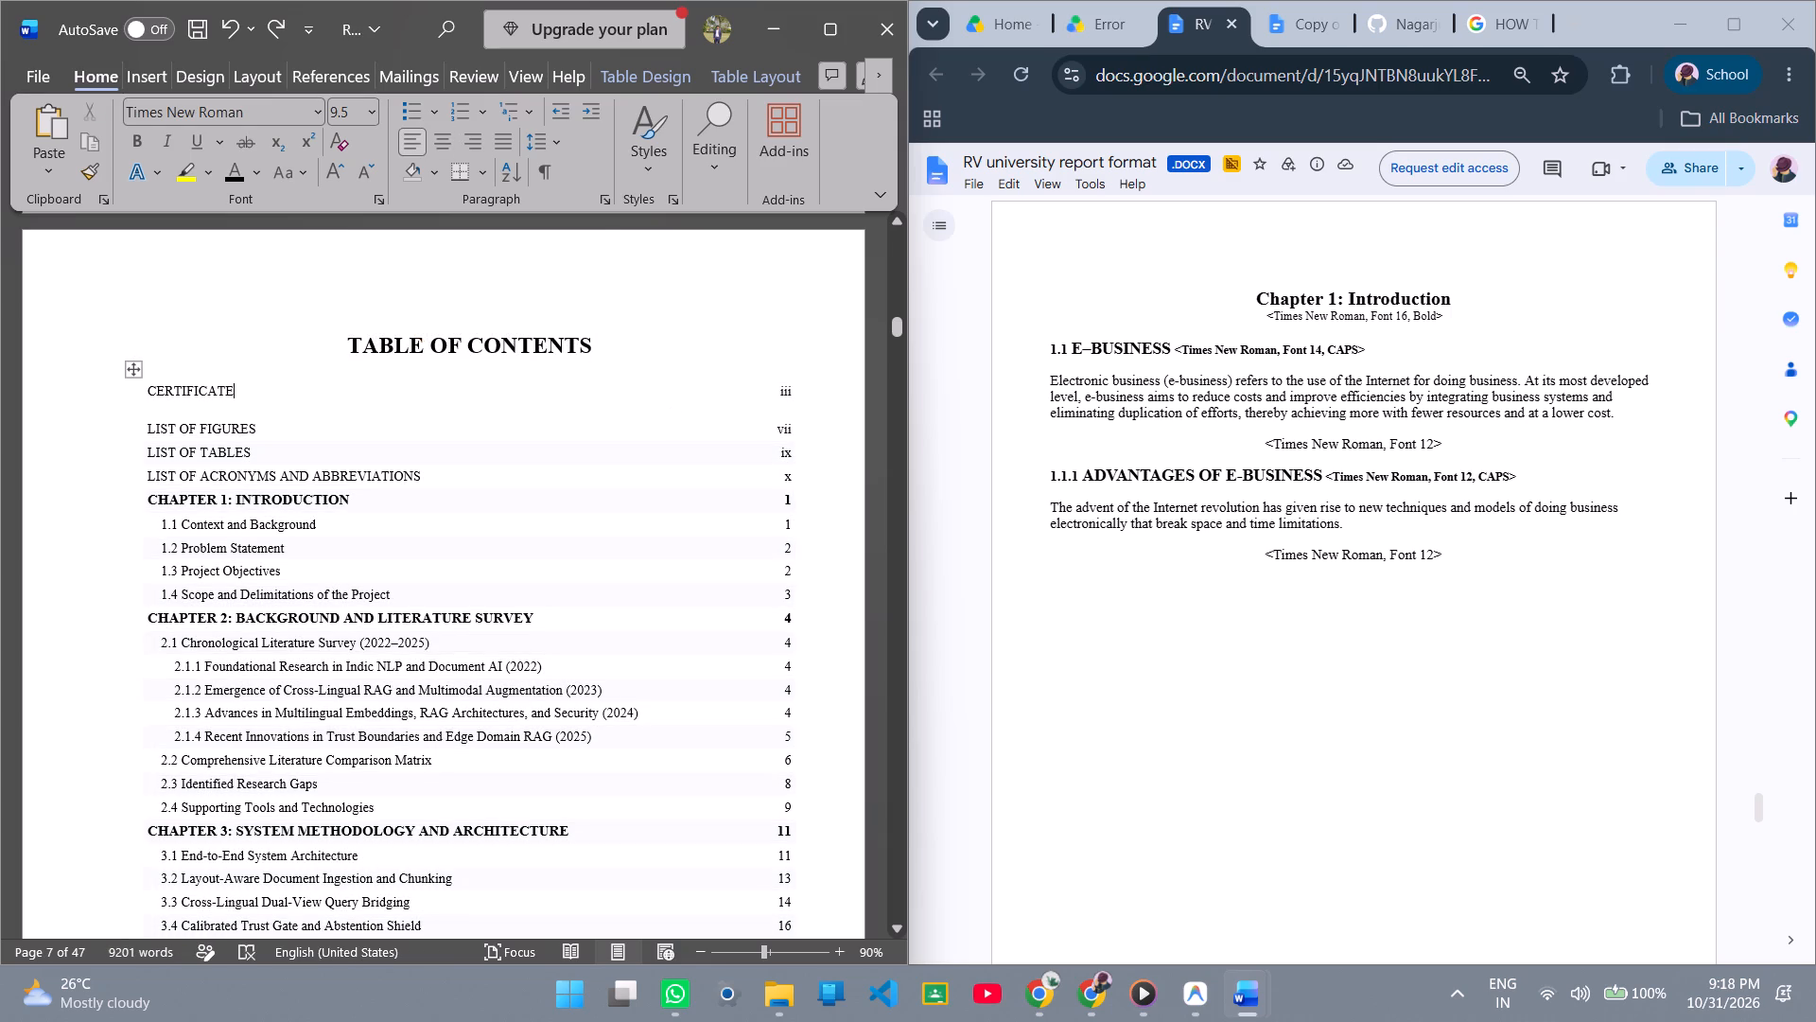
pyautogui.scroll(-1, 336, 495)
pyautogui.scroll(1, 336, 495)
pyautogui.press('BackSpace')
pyautogui.press('BackSpace')
pyautogui.press('BackSpace')
pyautogui.press('BackSpace')
pyautogui.press('BackSpace')
pyautogui.press('BackSpace')
pyautogui.press('BackSpace')
pyautogui.press('BackSpace')
pyautogui.press('BackSpace')
pyautogui.press('BackSpace')
pyautogui.press('BackSpace')
pyautogui.write('contents')
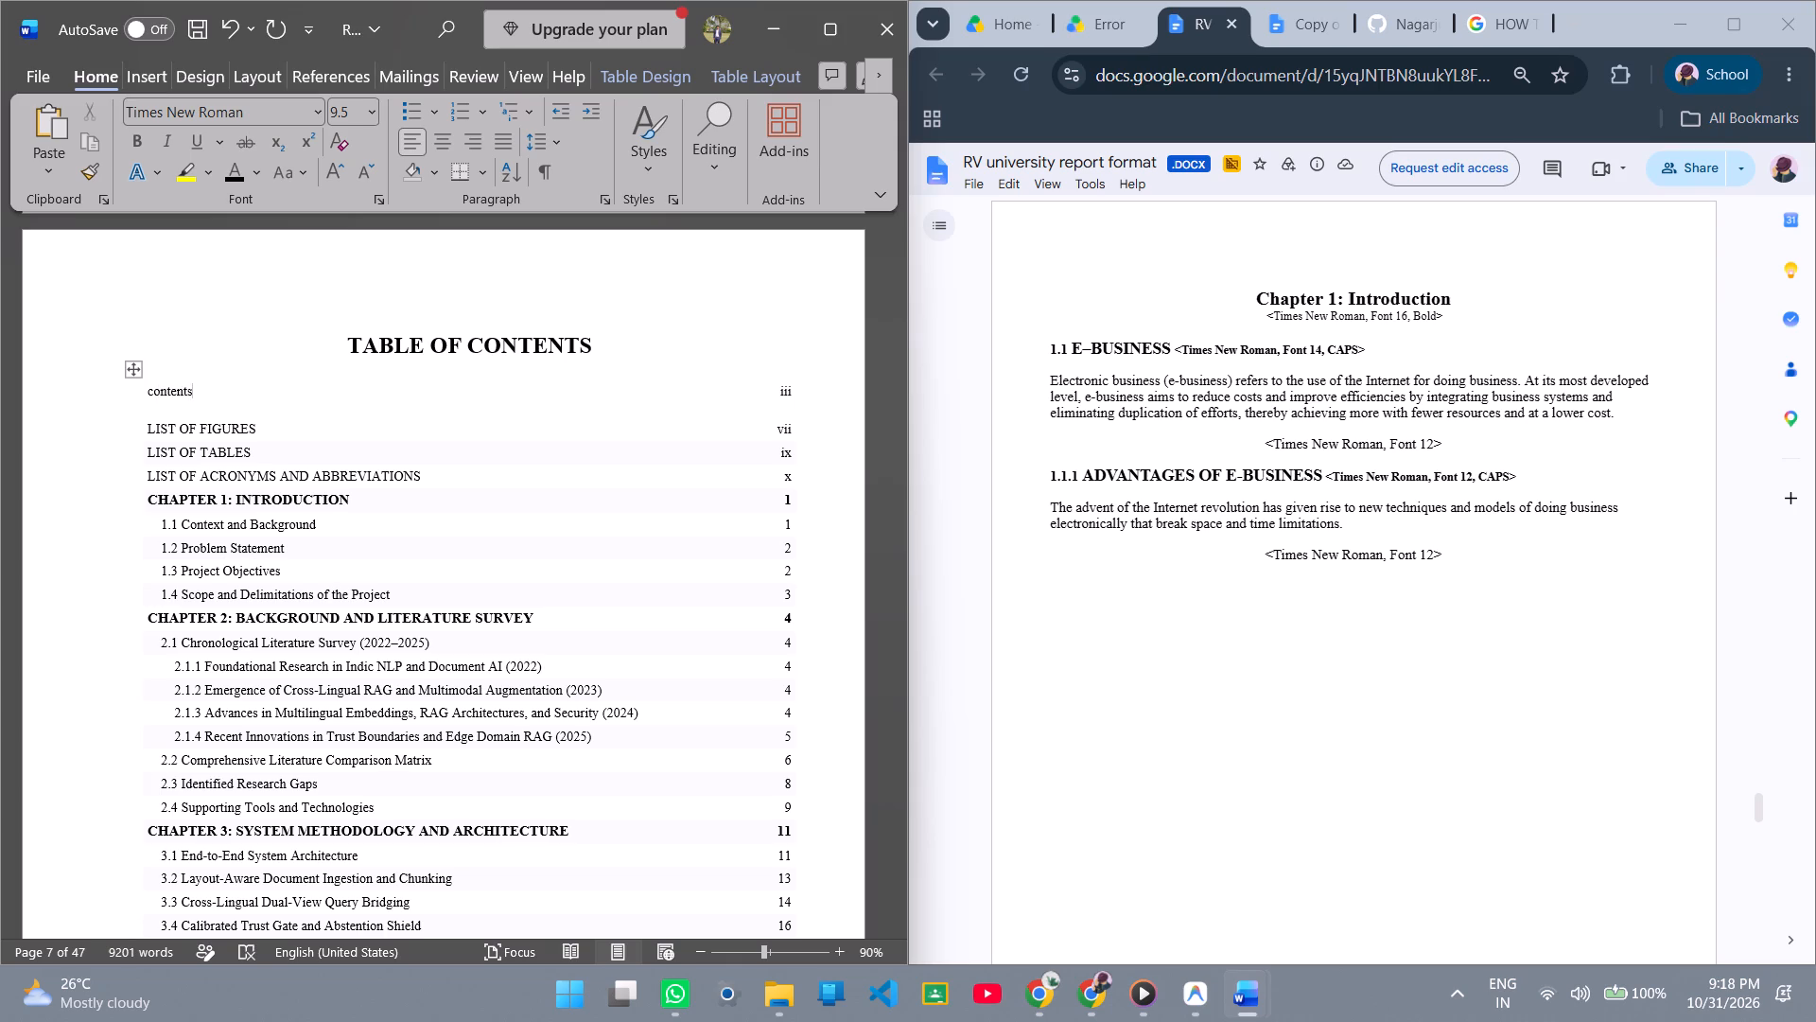
pyautogui.doubleClick(187, 436)
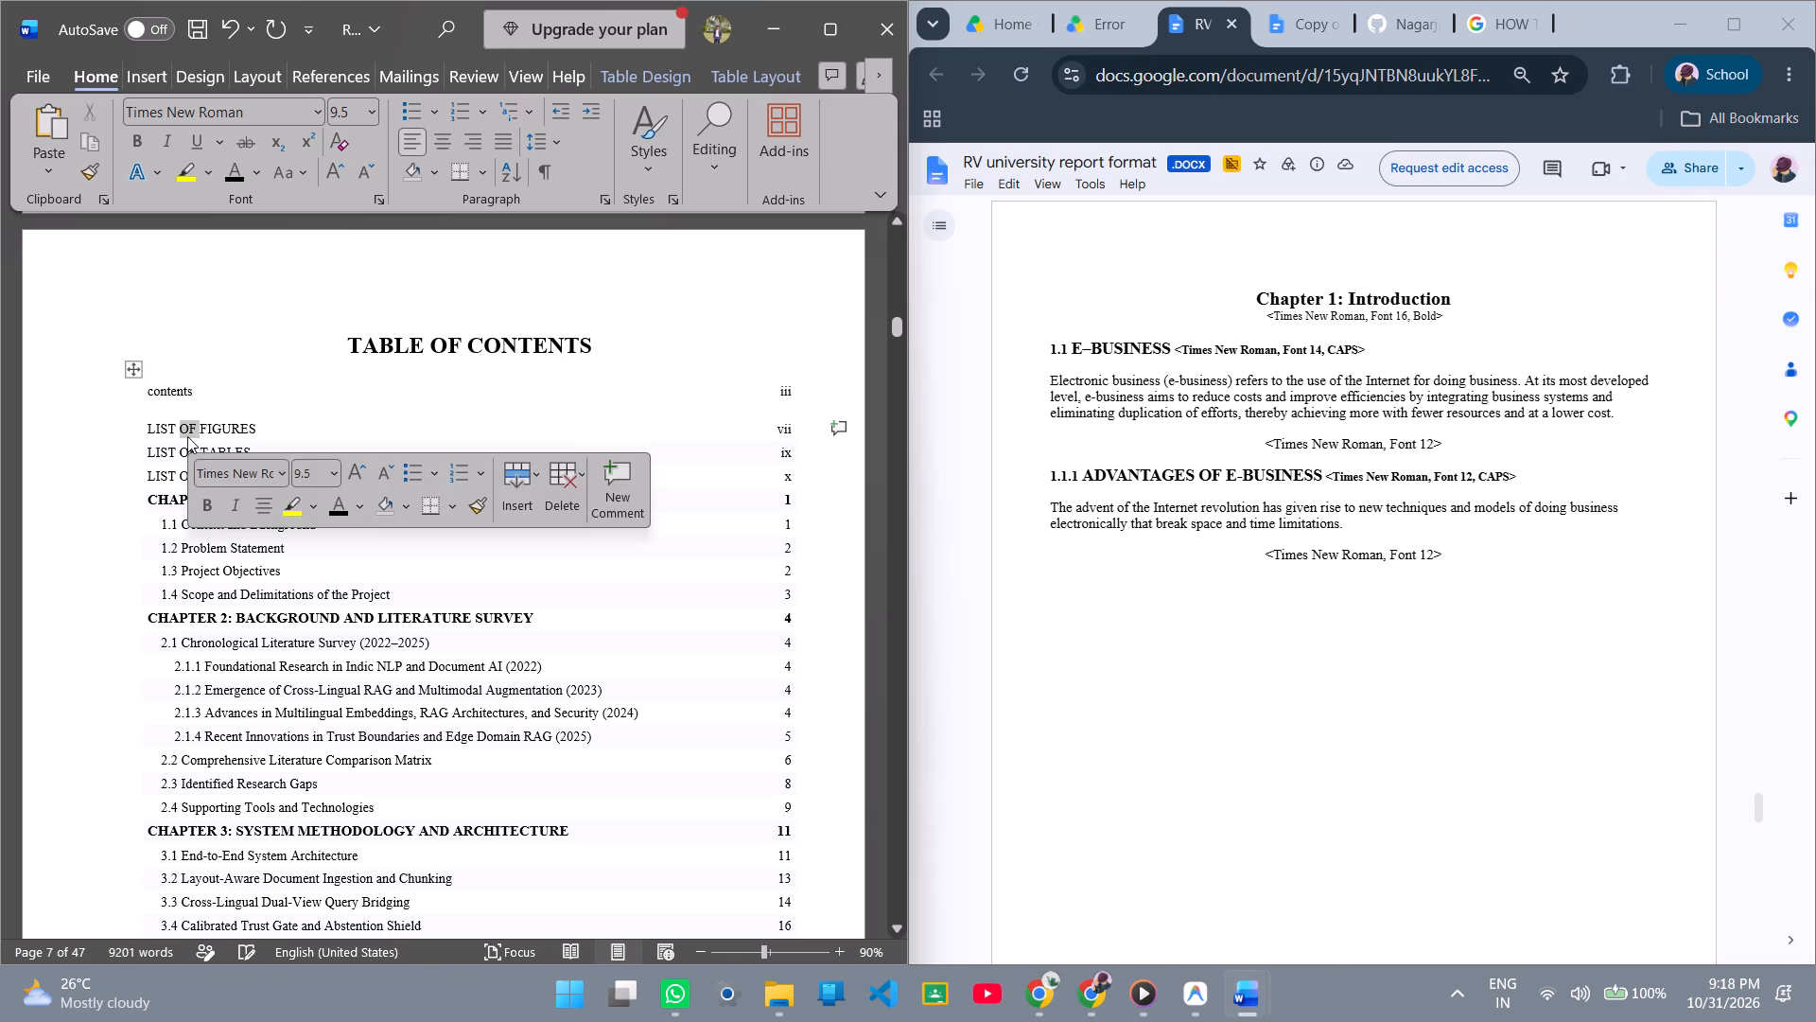
pyautogui.click(216, 419)
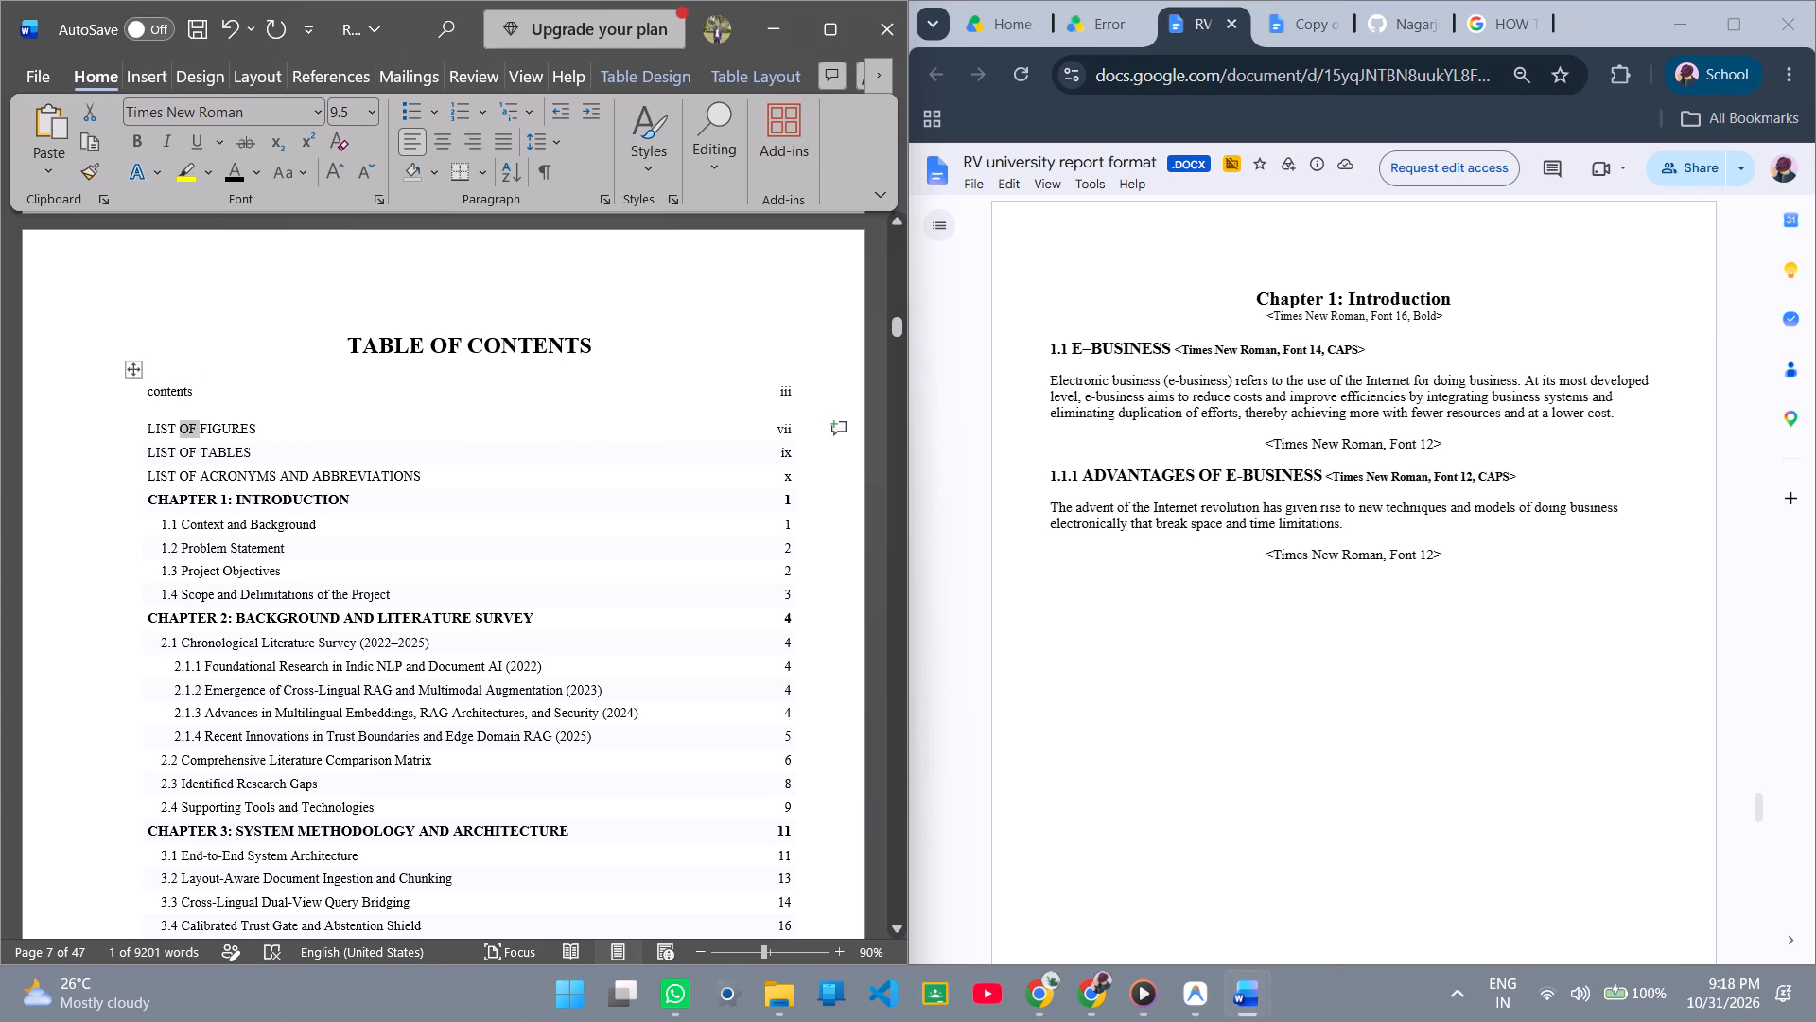
# Review the TABLE OF CONTENTS heading and entries, along with the preceding ACKNOWLEDGEMENT page, checking their text formatting.
pyautogui.click(221, 422)
pyautogui.click(218, 426)
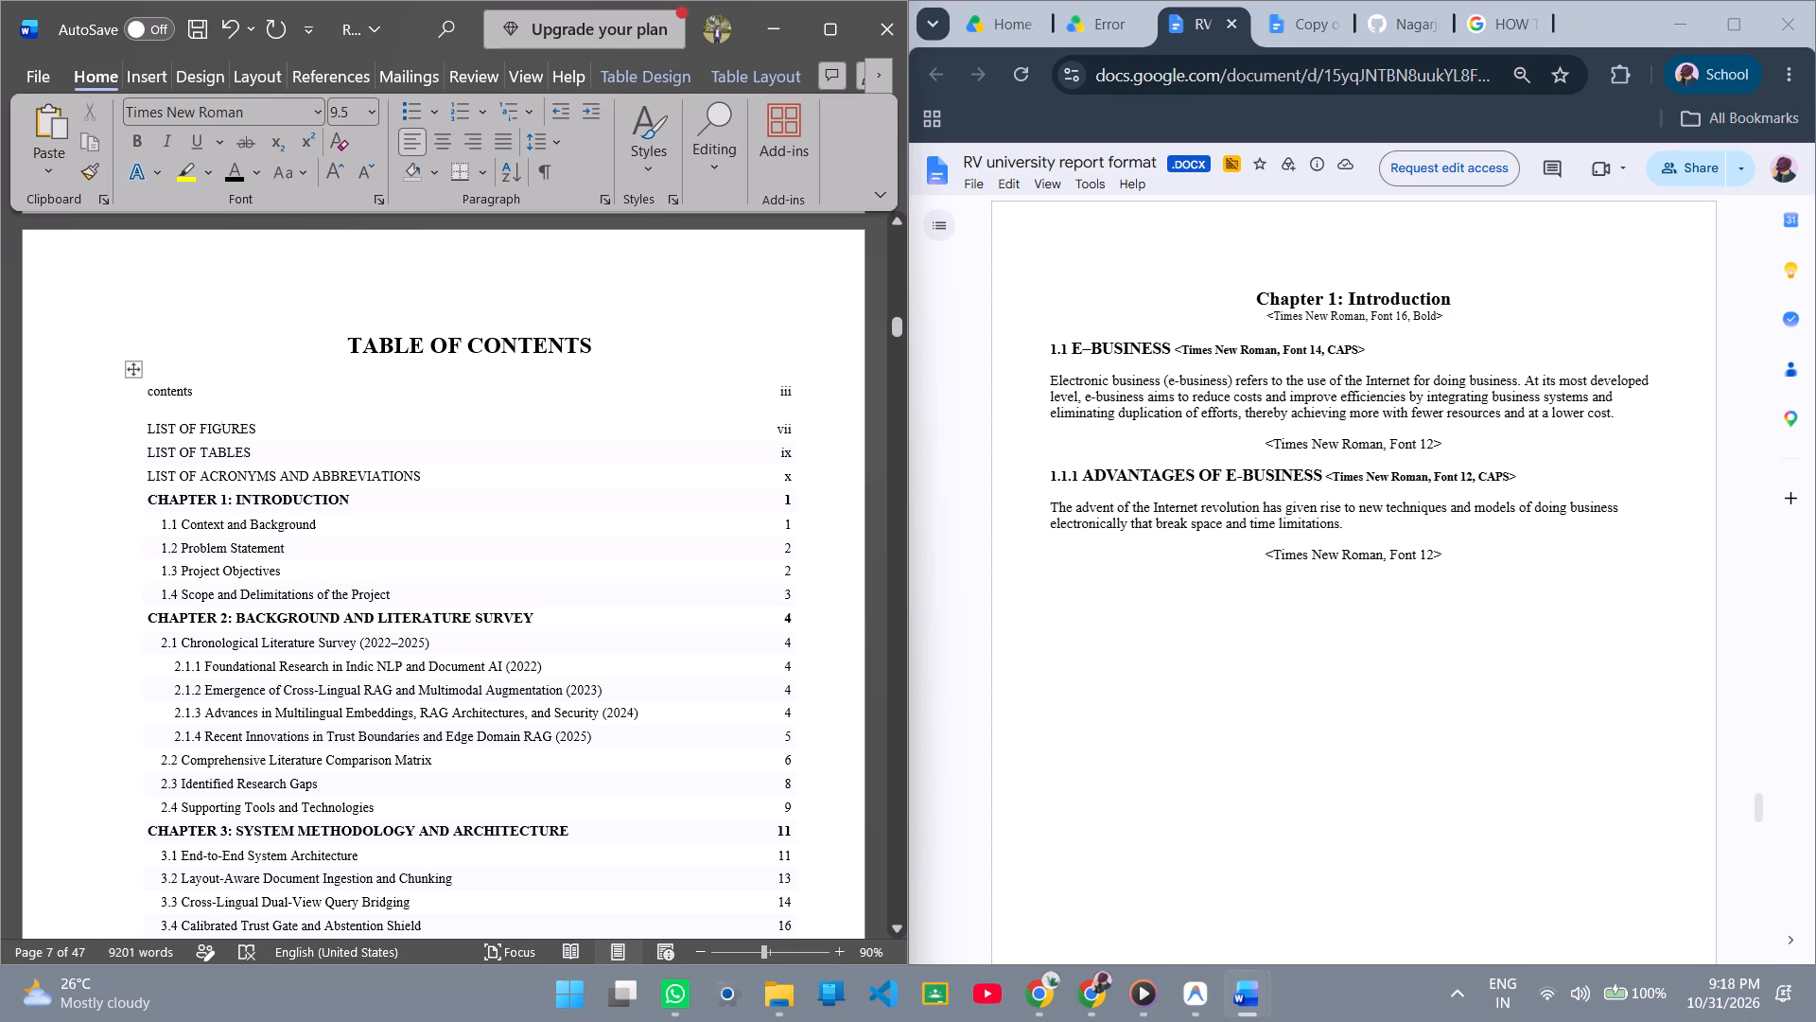
pyautogui.click(207, 459)
pyautogui.click(210, 489)
pyautogui.click(277, 471)
pyautogui.scroll(-4, 443, 393)
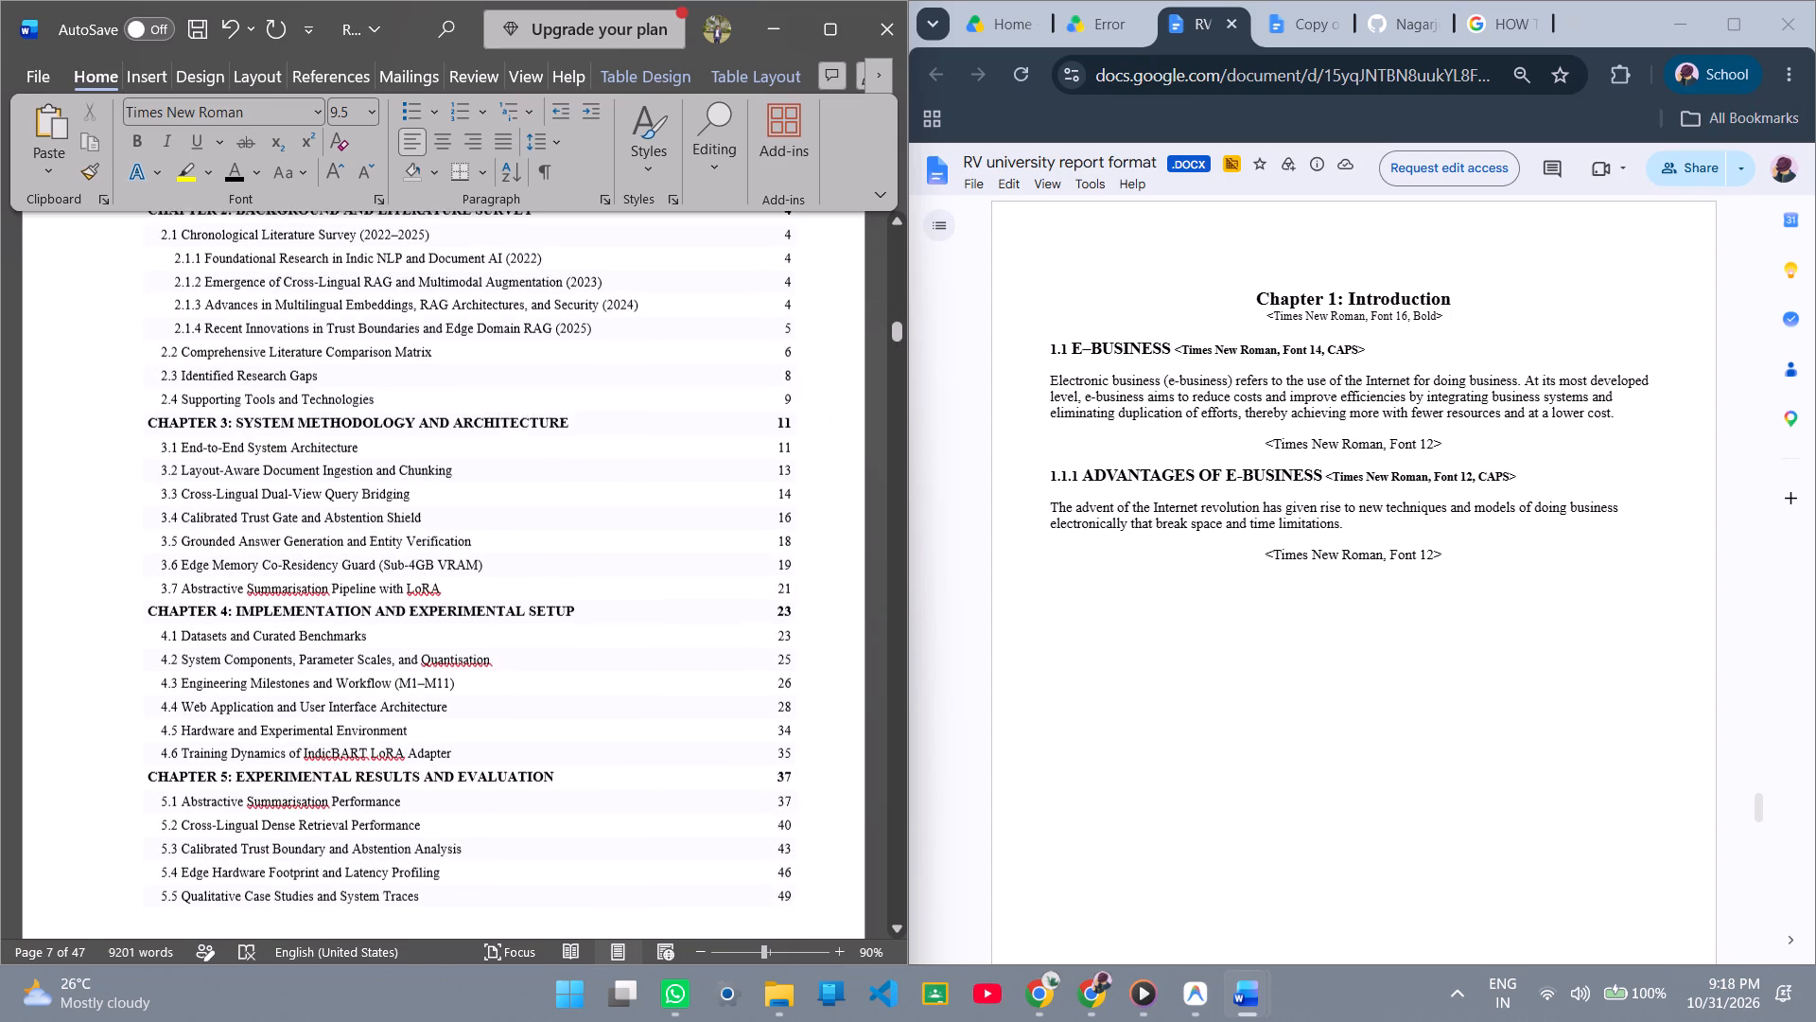
pyautogui.scroll(-4, 443, 393)
pyautogui.scroll(11, 443, 393)
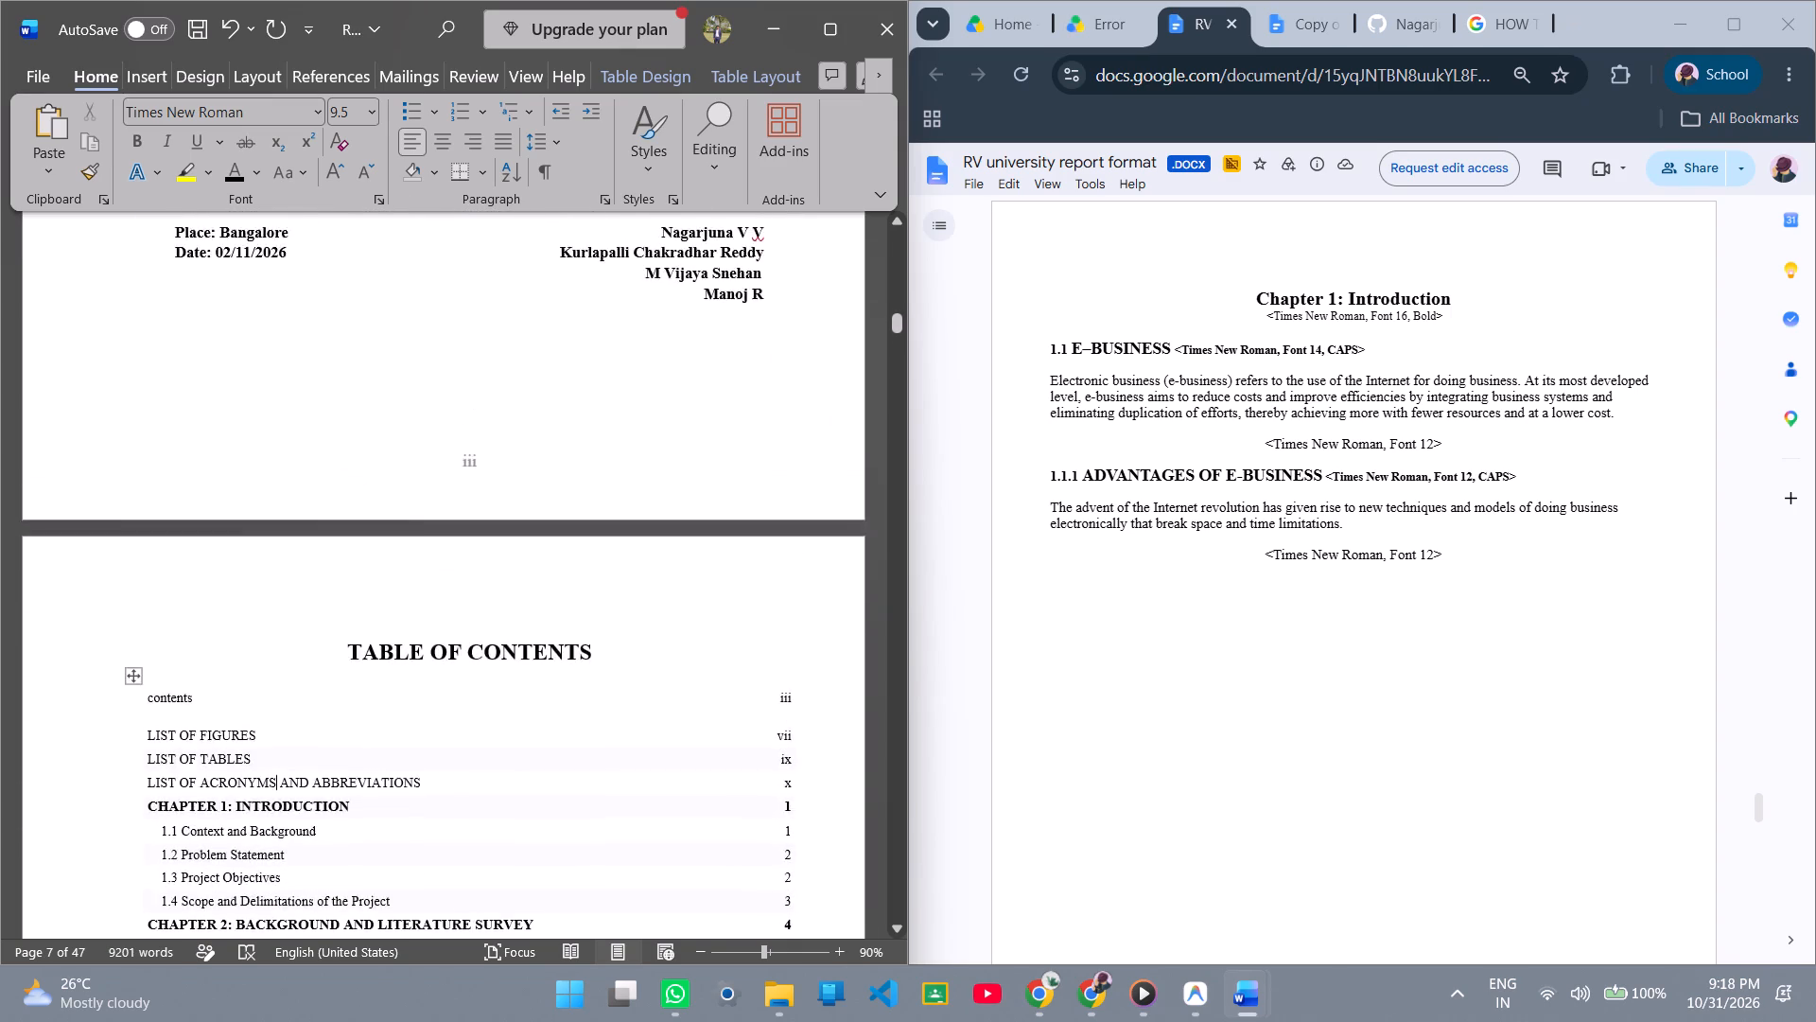
pyautogui.scroll(8, 443, 393)
pyautogui.click(443, 393)
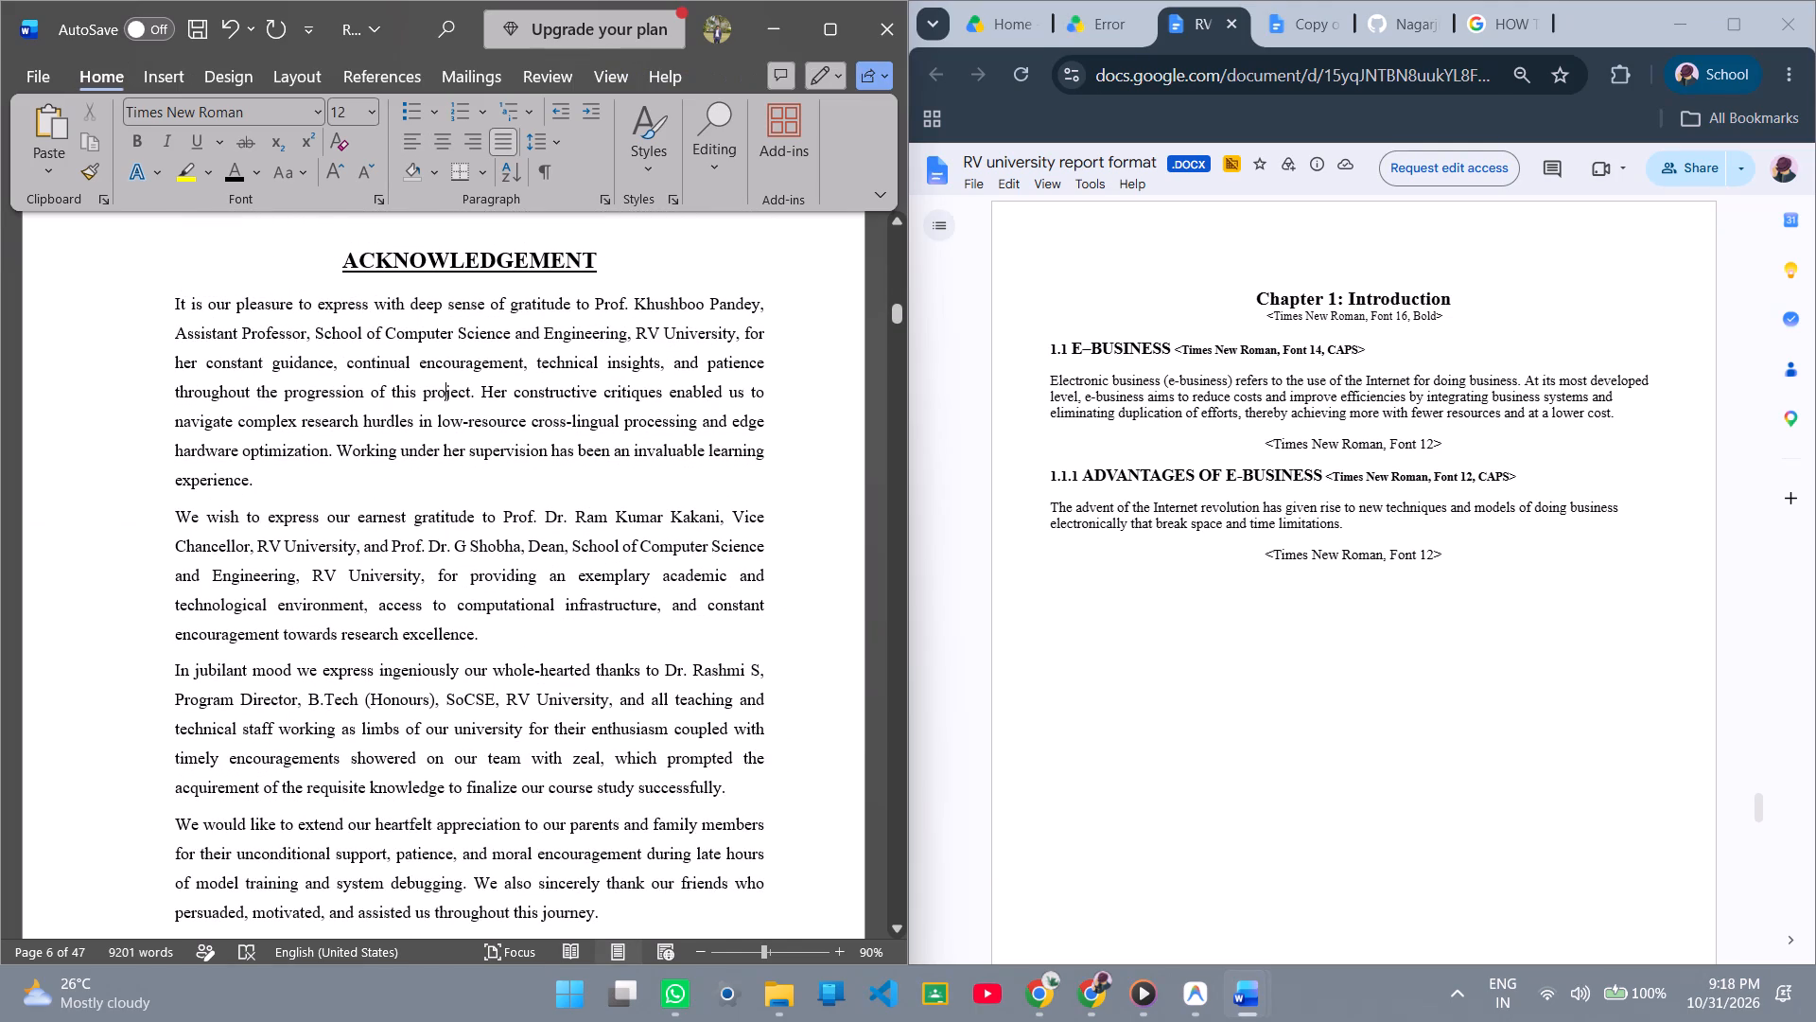
pyautogui.scroll(-13, 443, 506)
pyautogui.click(302, 512)
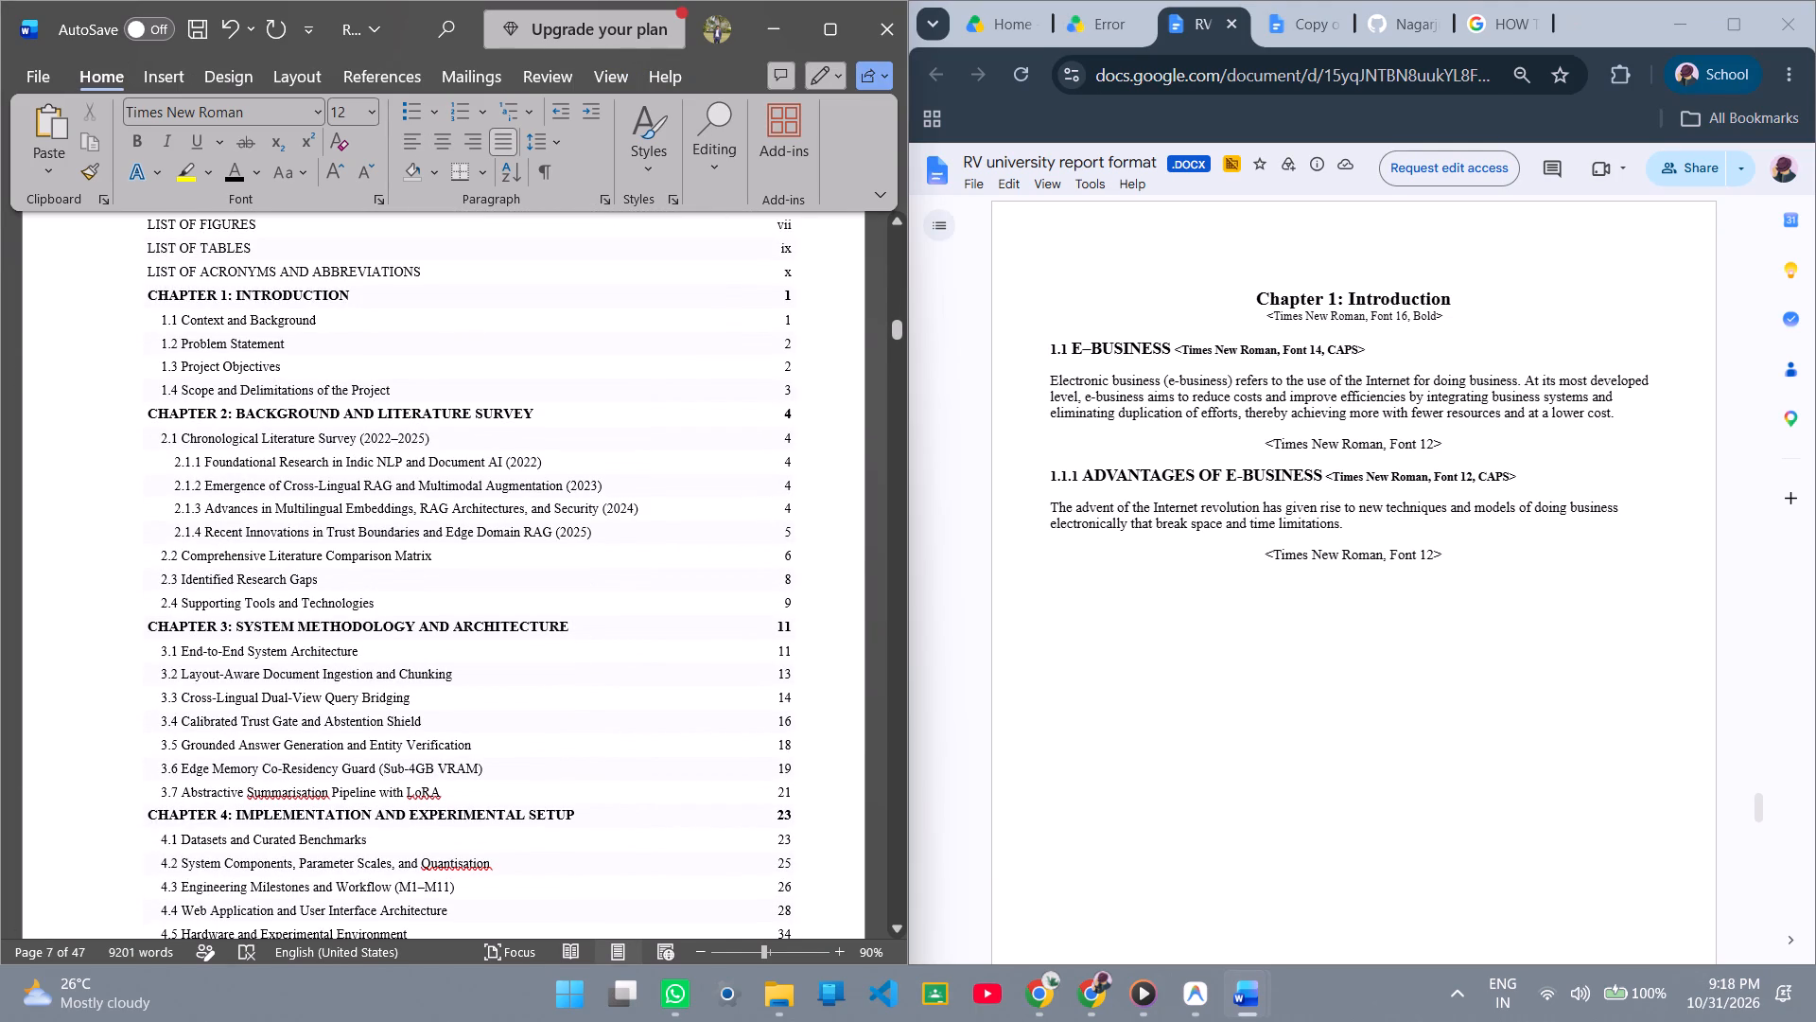
pyautogui.scroll(3, 302, 512)
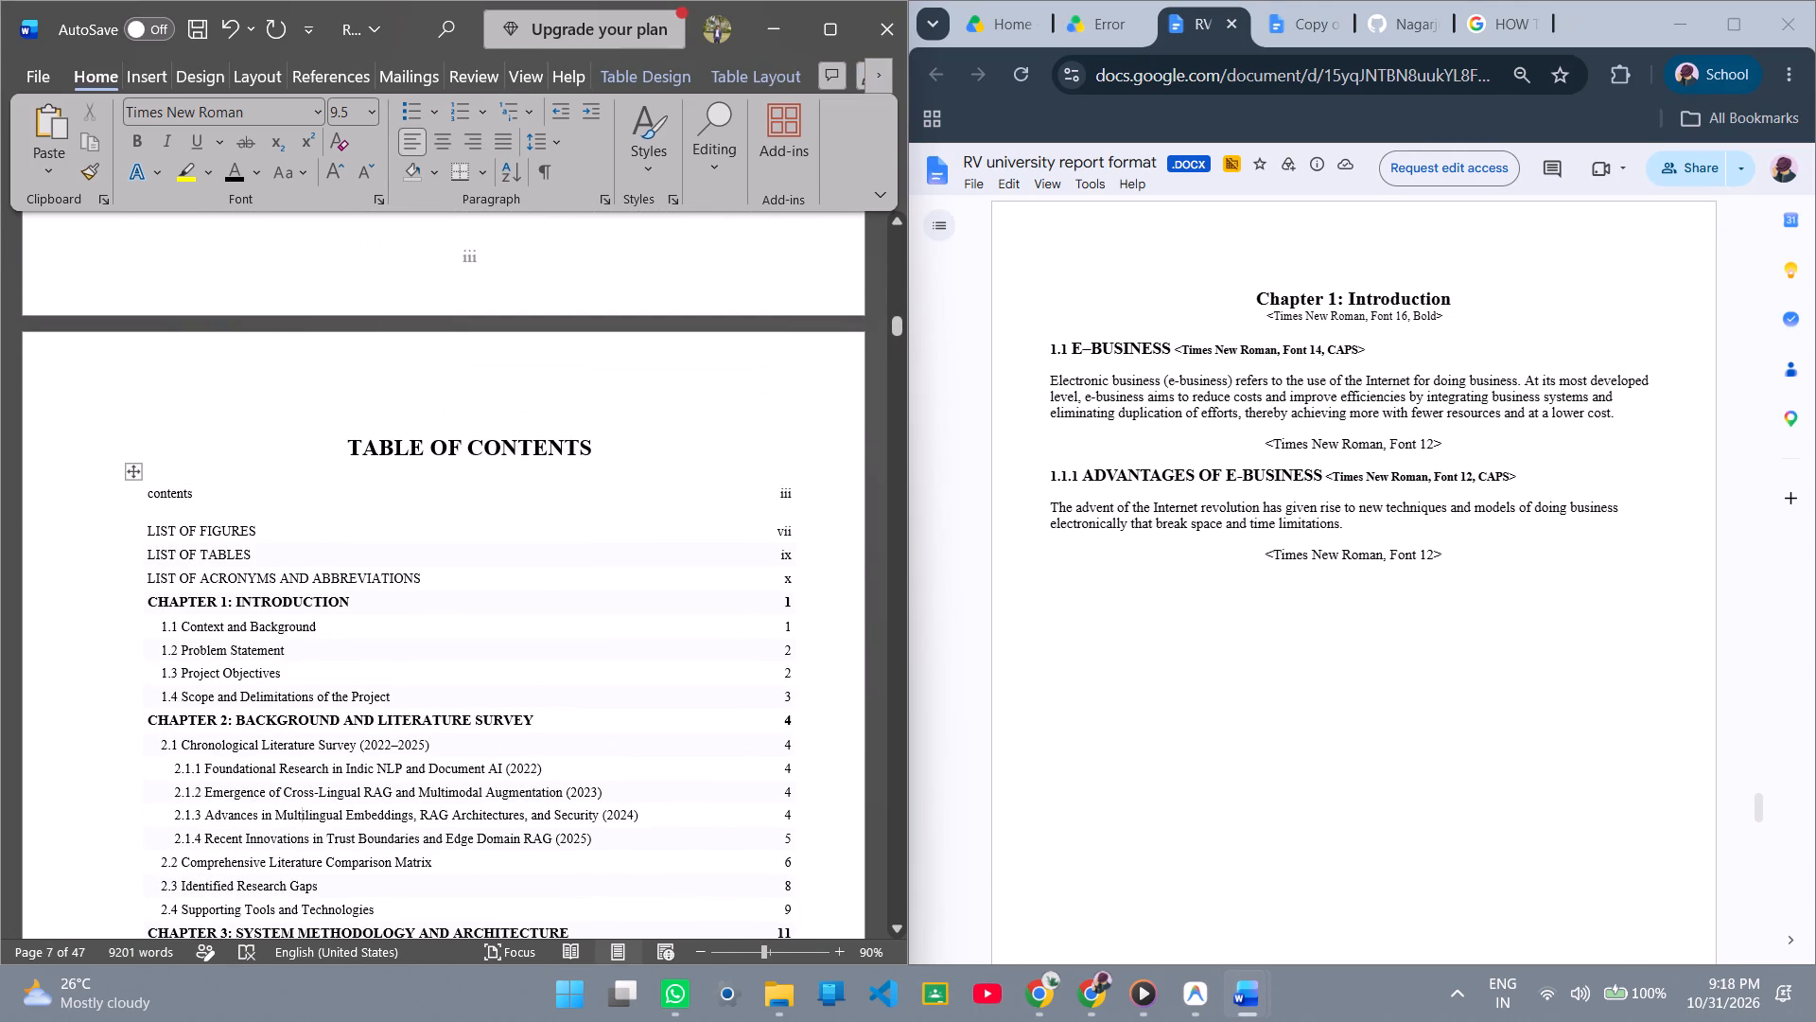
pyautogui.click(399, 456)
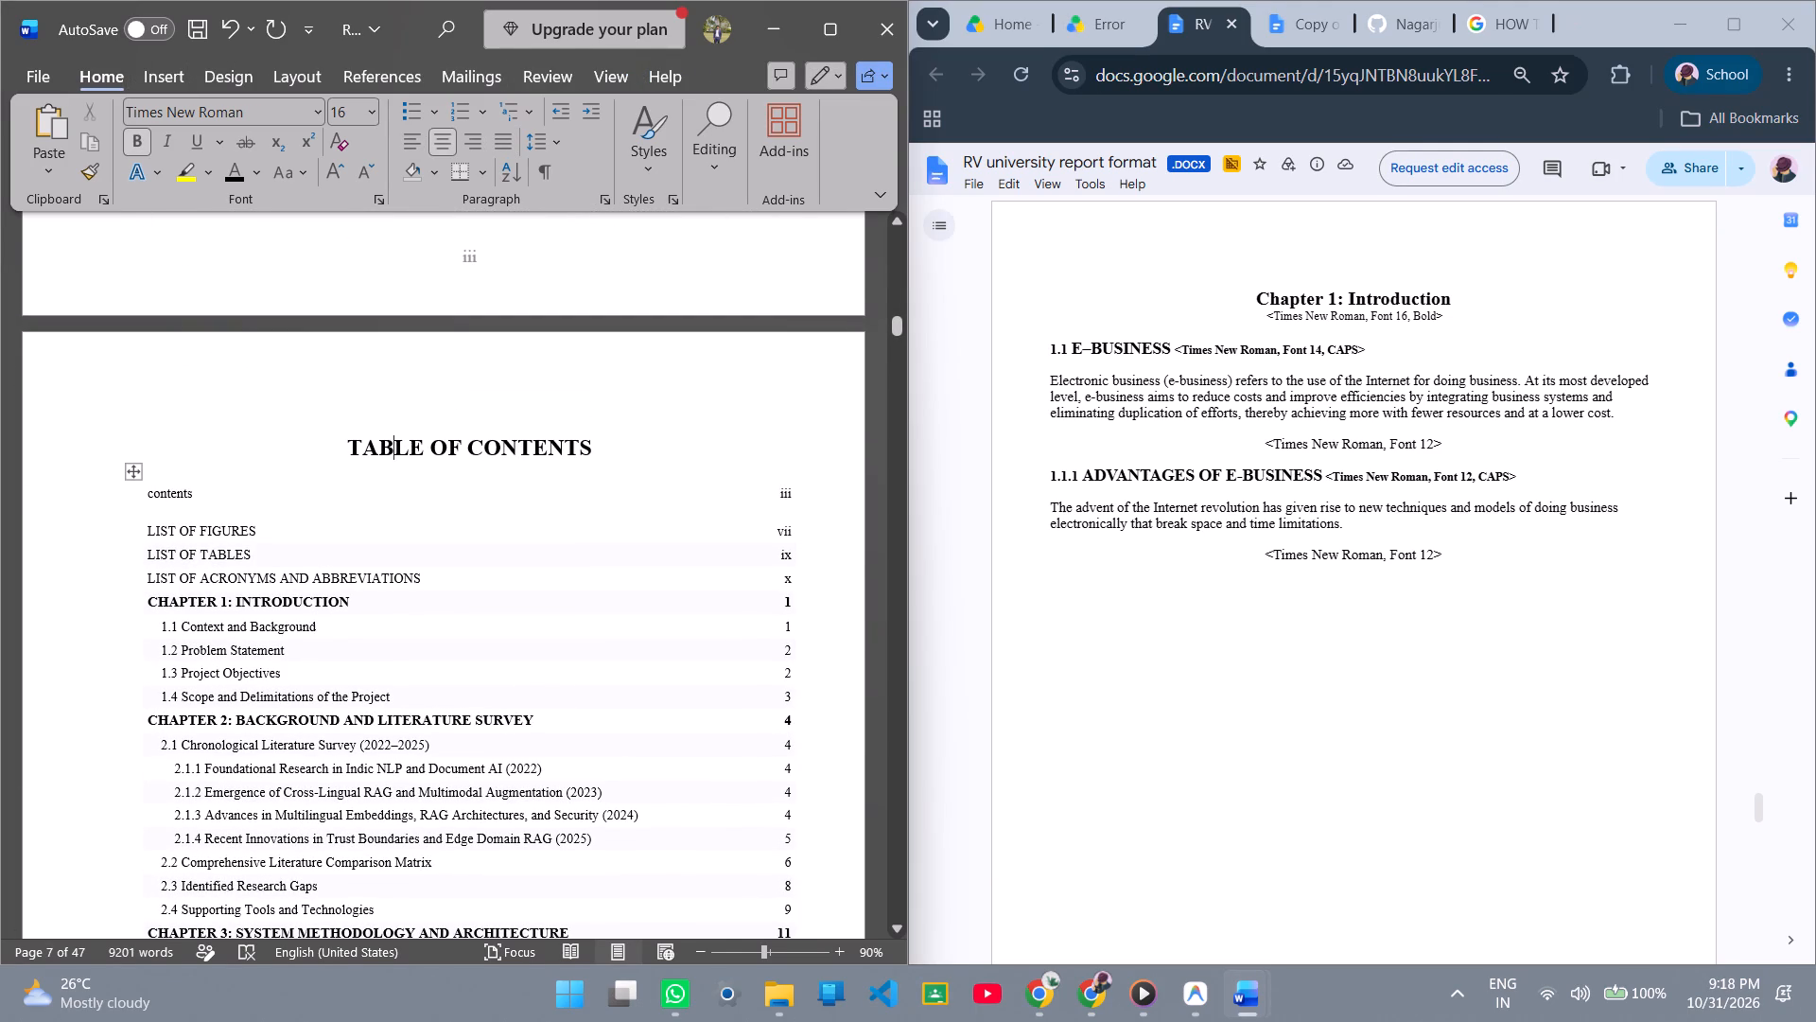
pyautogui.click(176, 496)
pyautogui.click(205, 535)
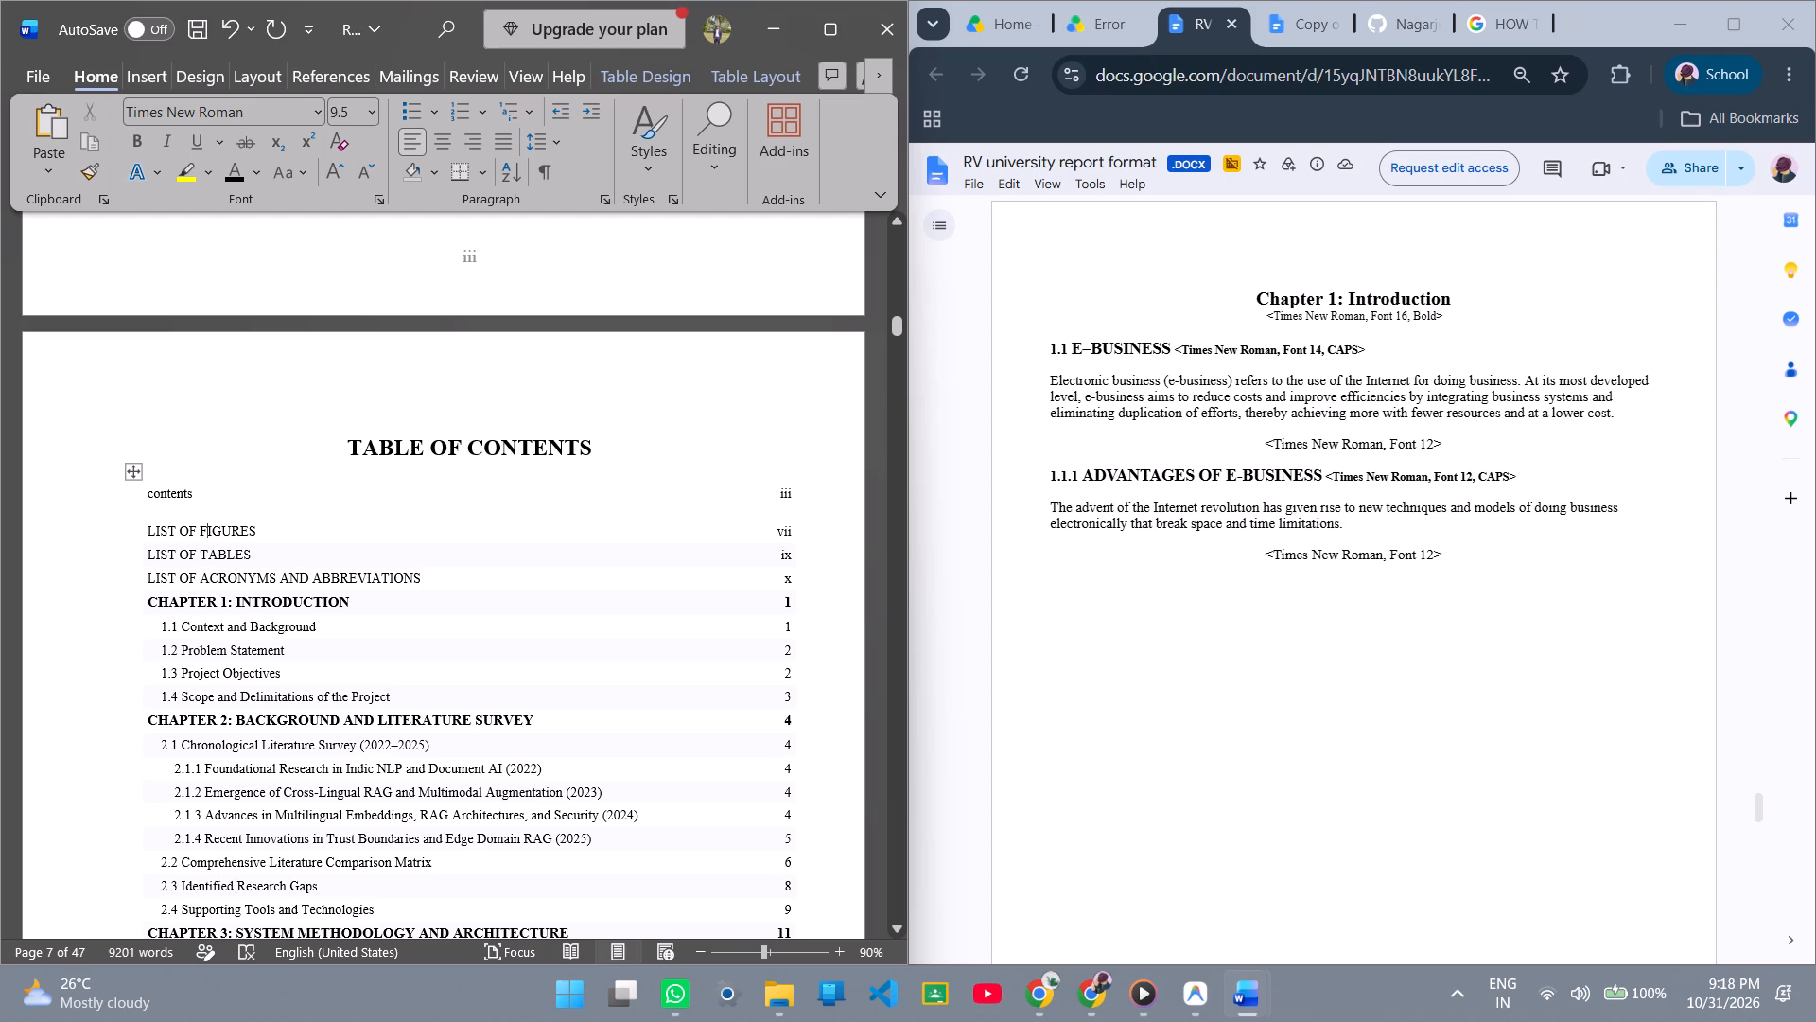
pyautogui.click(268, 605)
pyautogui.click(197, 605)
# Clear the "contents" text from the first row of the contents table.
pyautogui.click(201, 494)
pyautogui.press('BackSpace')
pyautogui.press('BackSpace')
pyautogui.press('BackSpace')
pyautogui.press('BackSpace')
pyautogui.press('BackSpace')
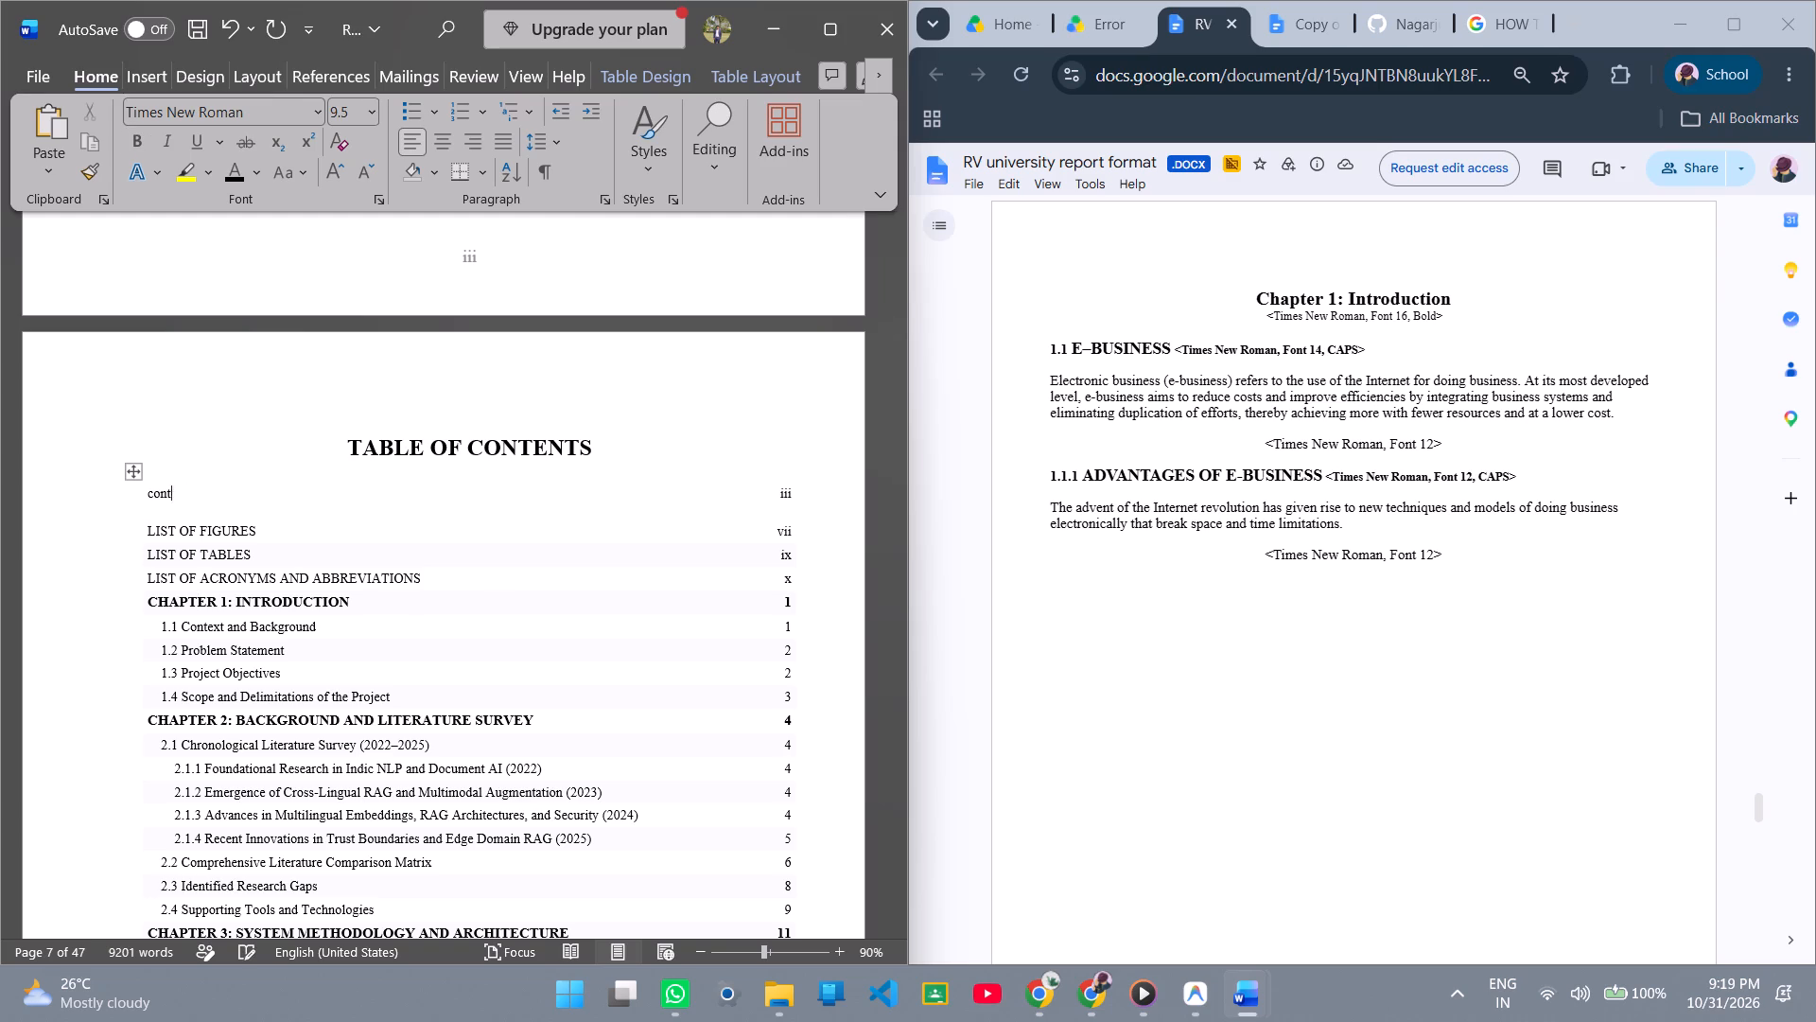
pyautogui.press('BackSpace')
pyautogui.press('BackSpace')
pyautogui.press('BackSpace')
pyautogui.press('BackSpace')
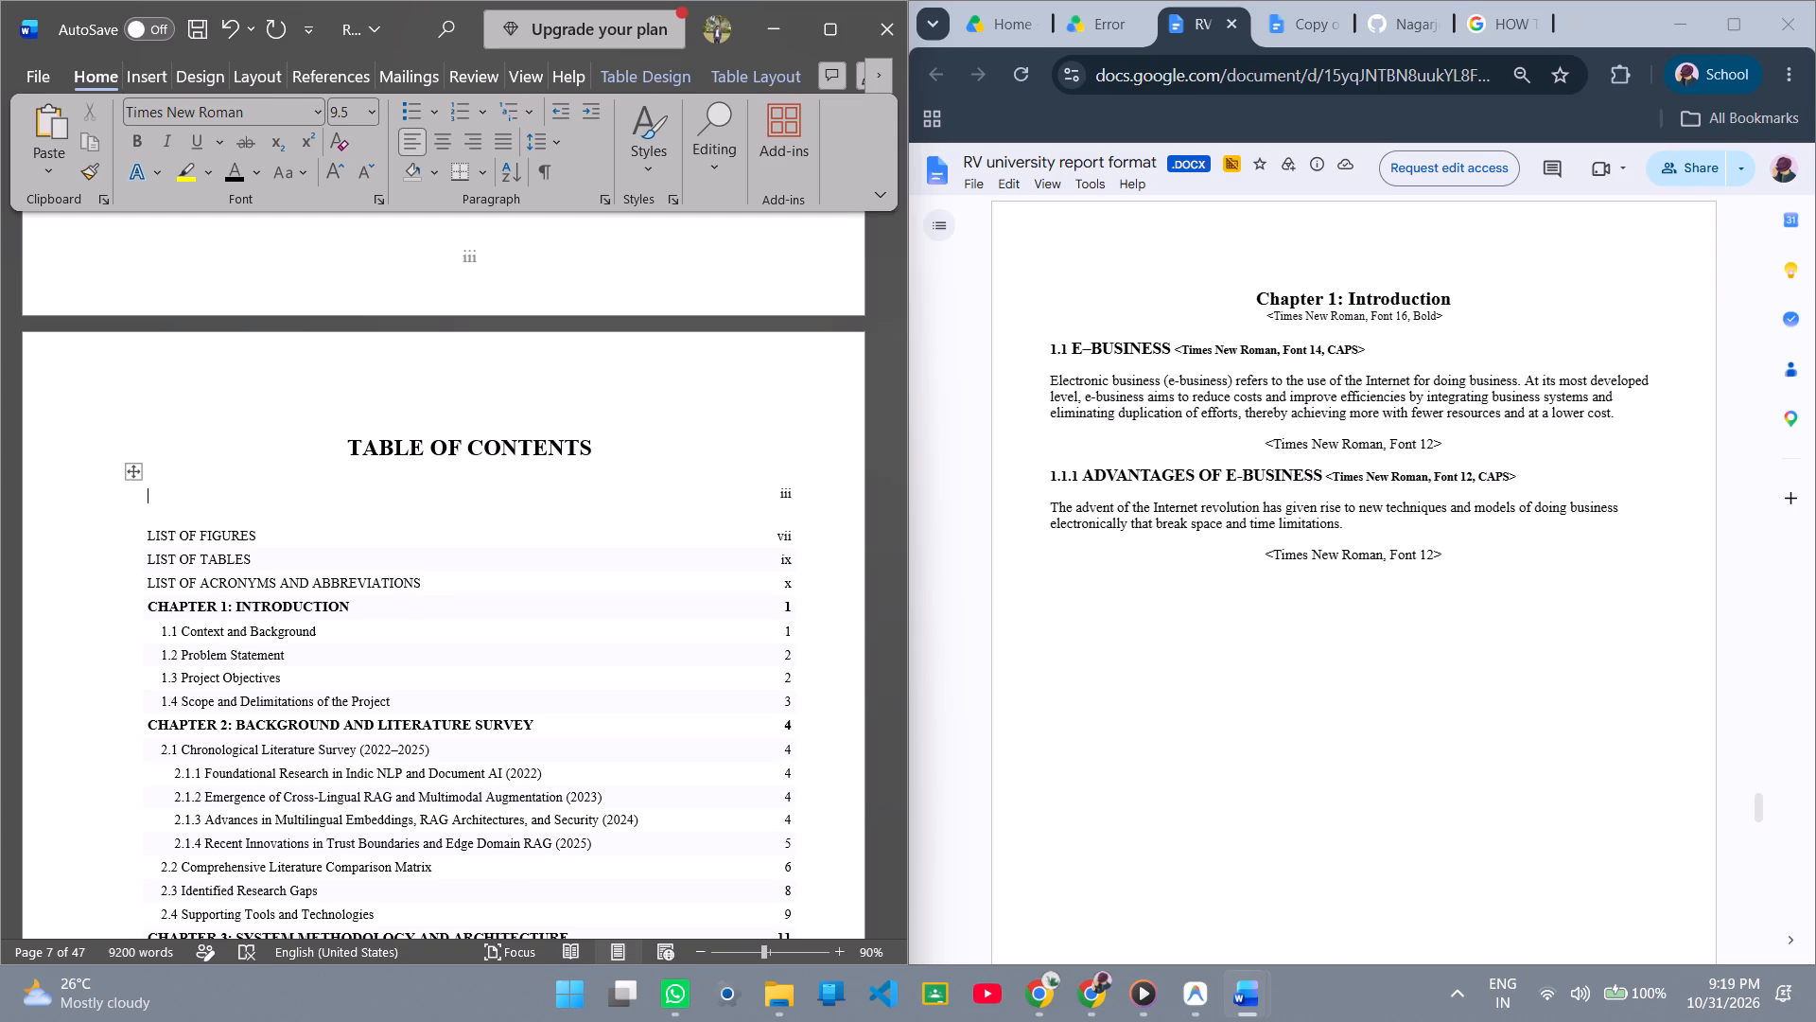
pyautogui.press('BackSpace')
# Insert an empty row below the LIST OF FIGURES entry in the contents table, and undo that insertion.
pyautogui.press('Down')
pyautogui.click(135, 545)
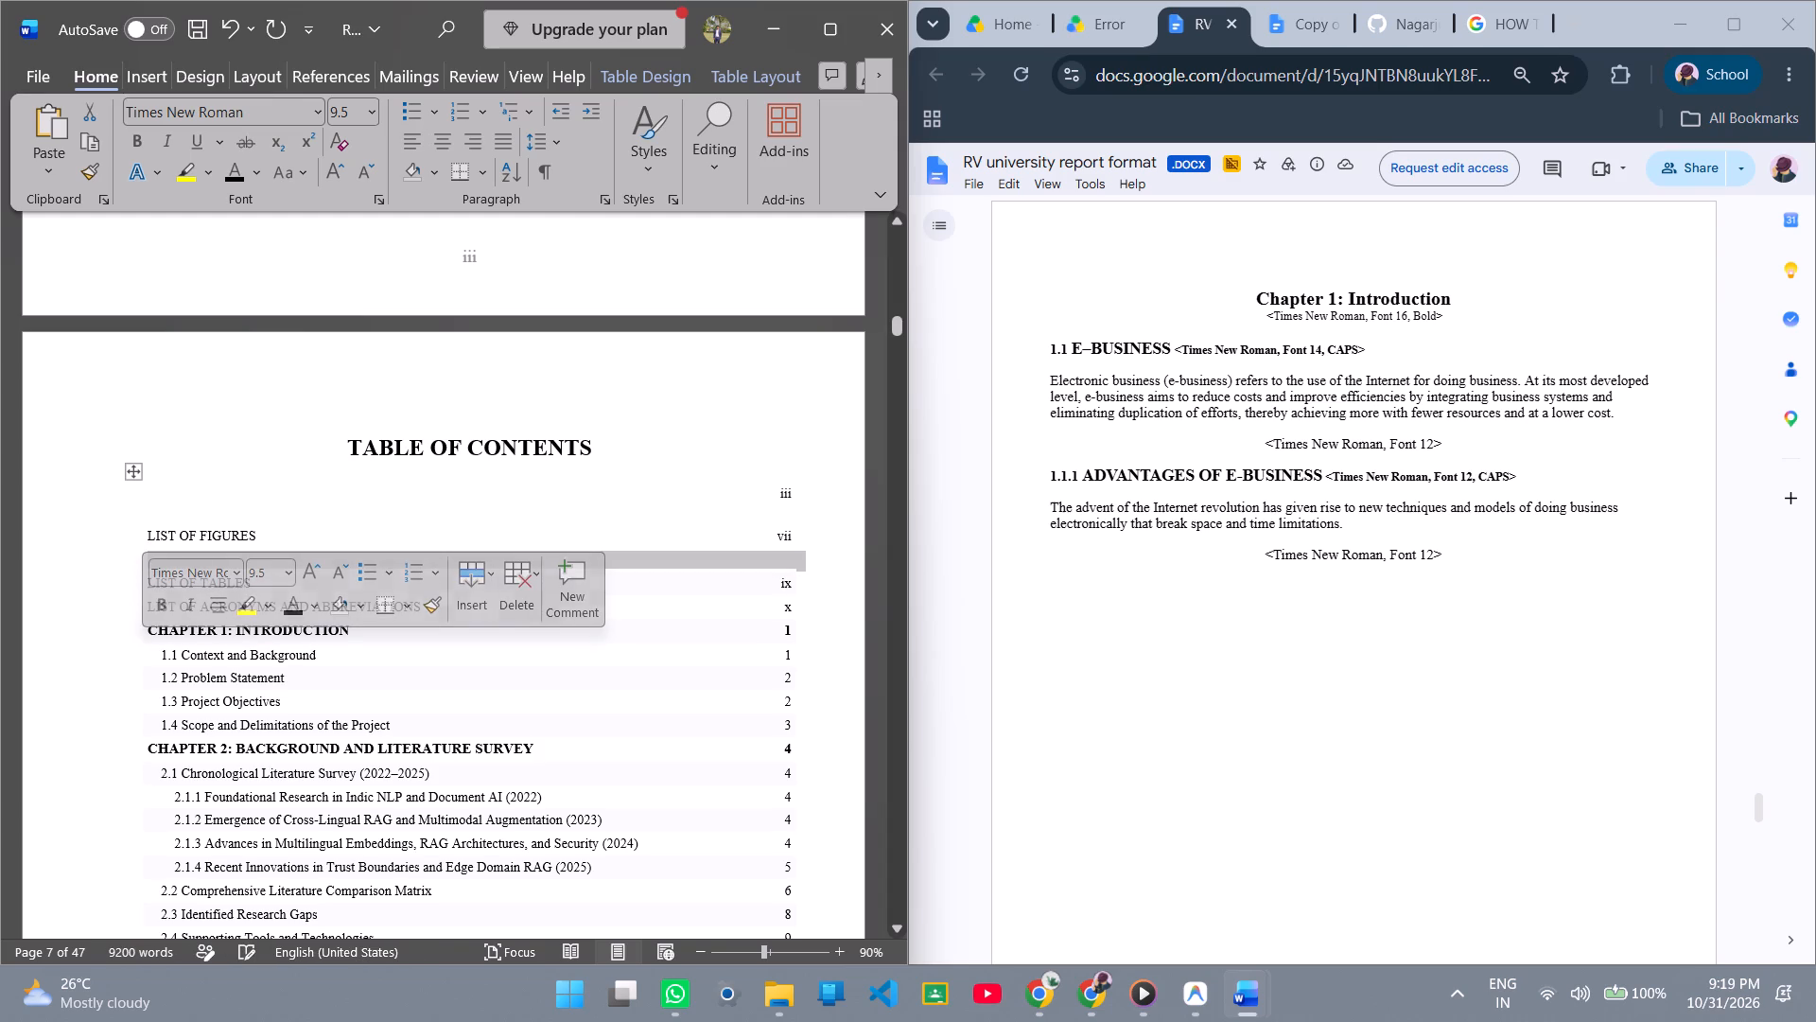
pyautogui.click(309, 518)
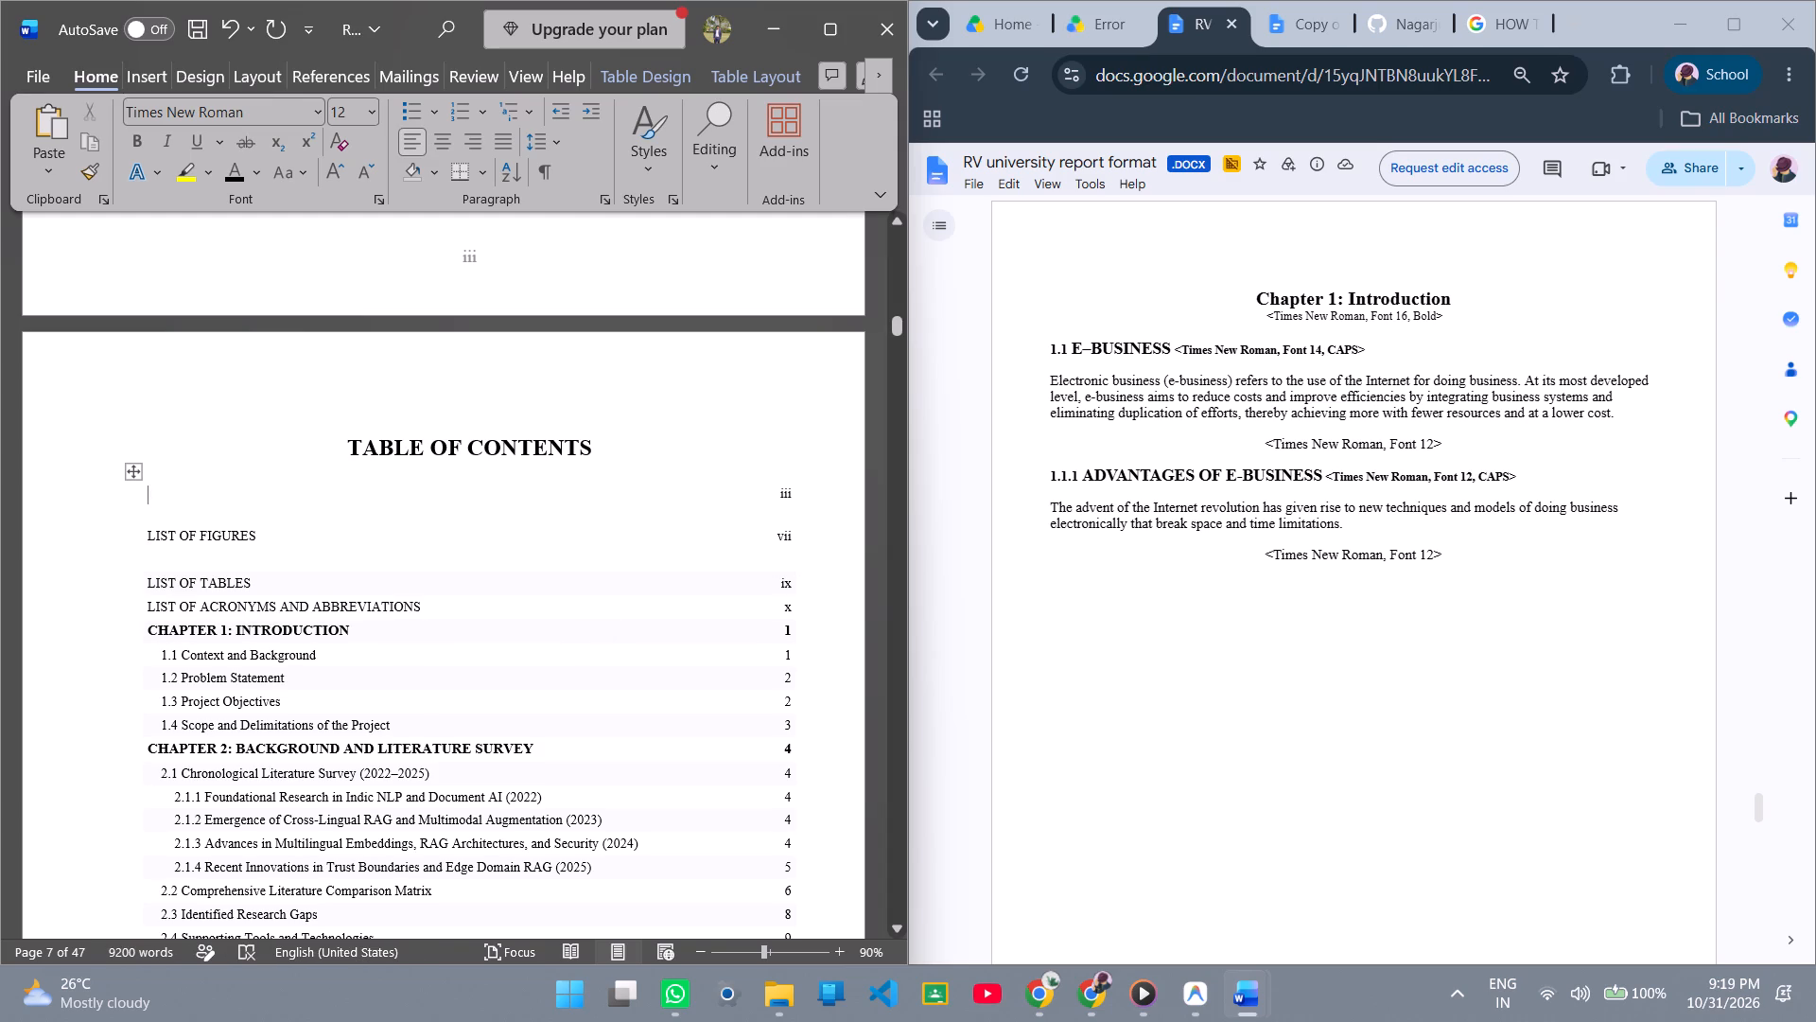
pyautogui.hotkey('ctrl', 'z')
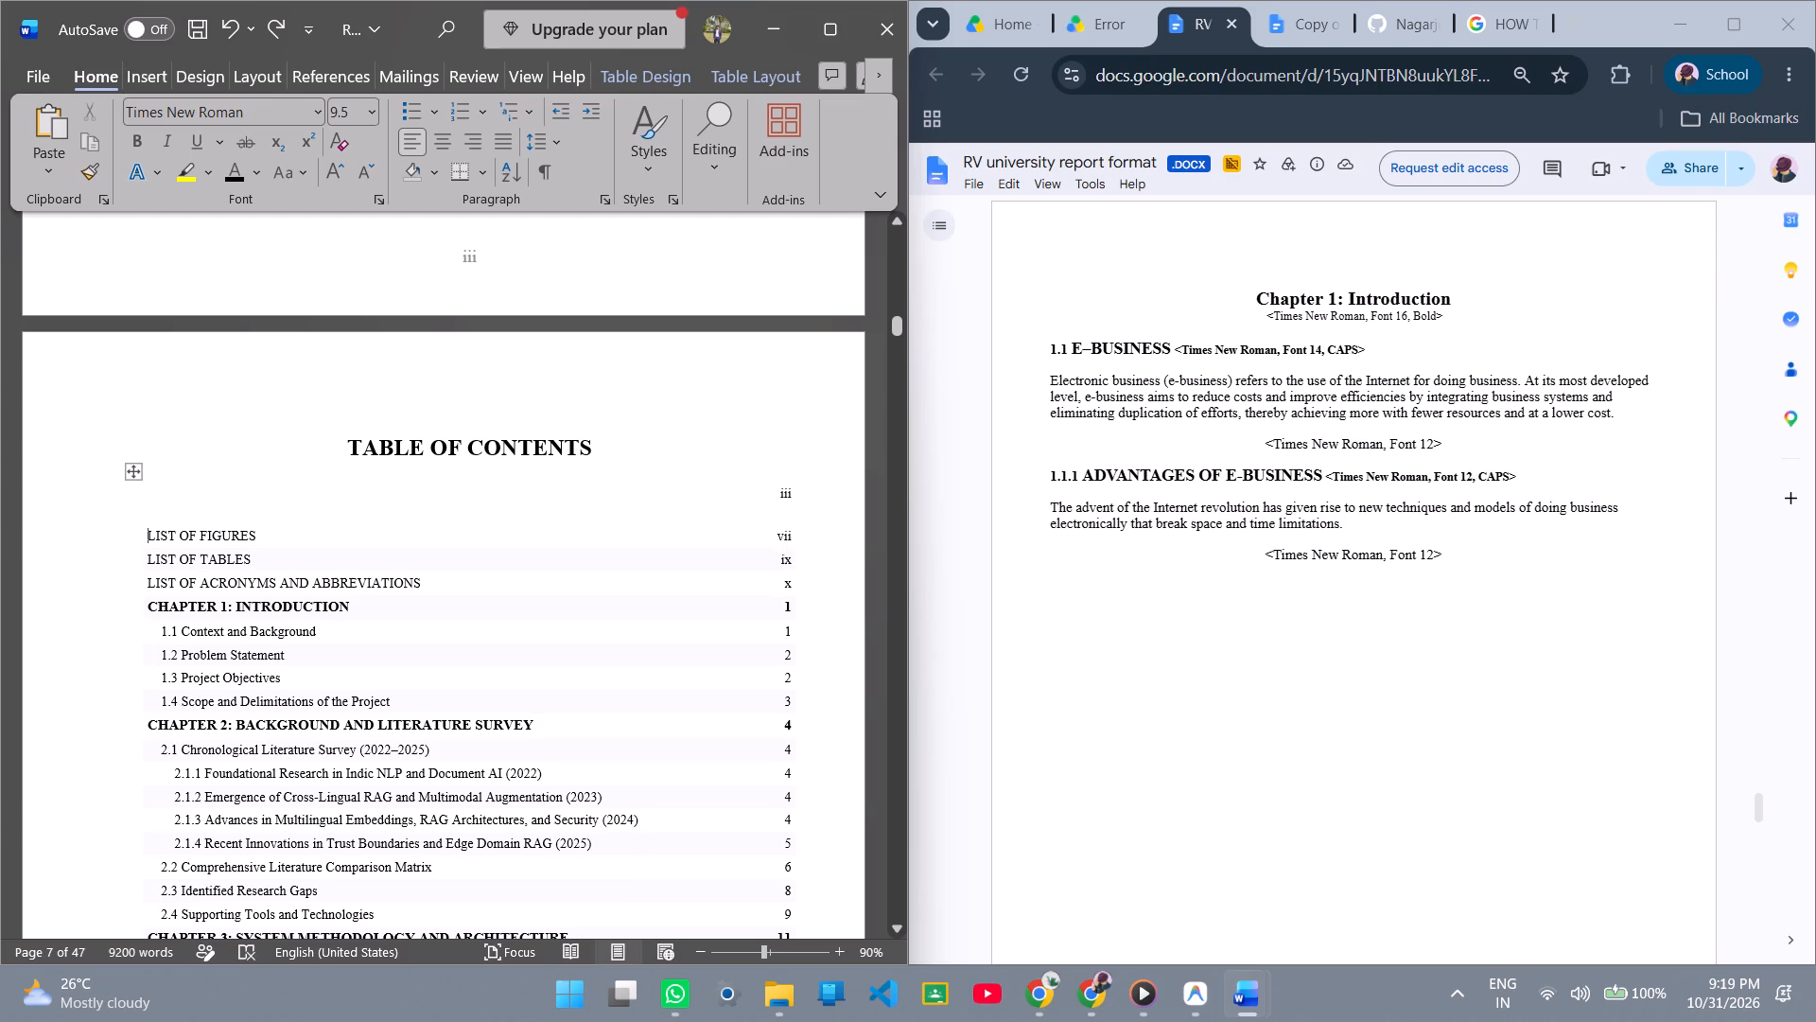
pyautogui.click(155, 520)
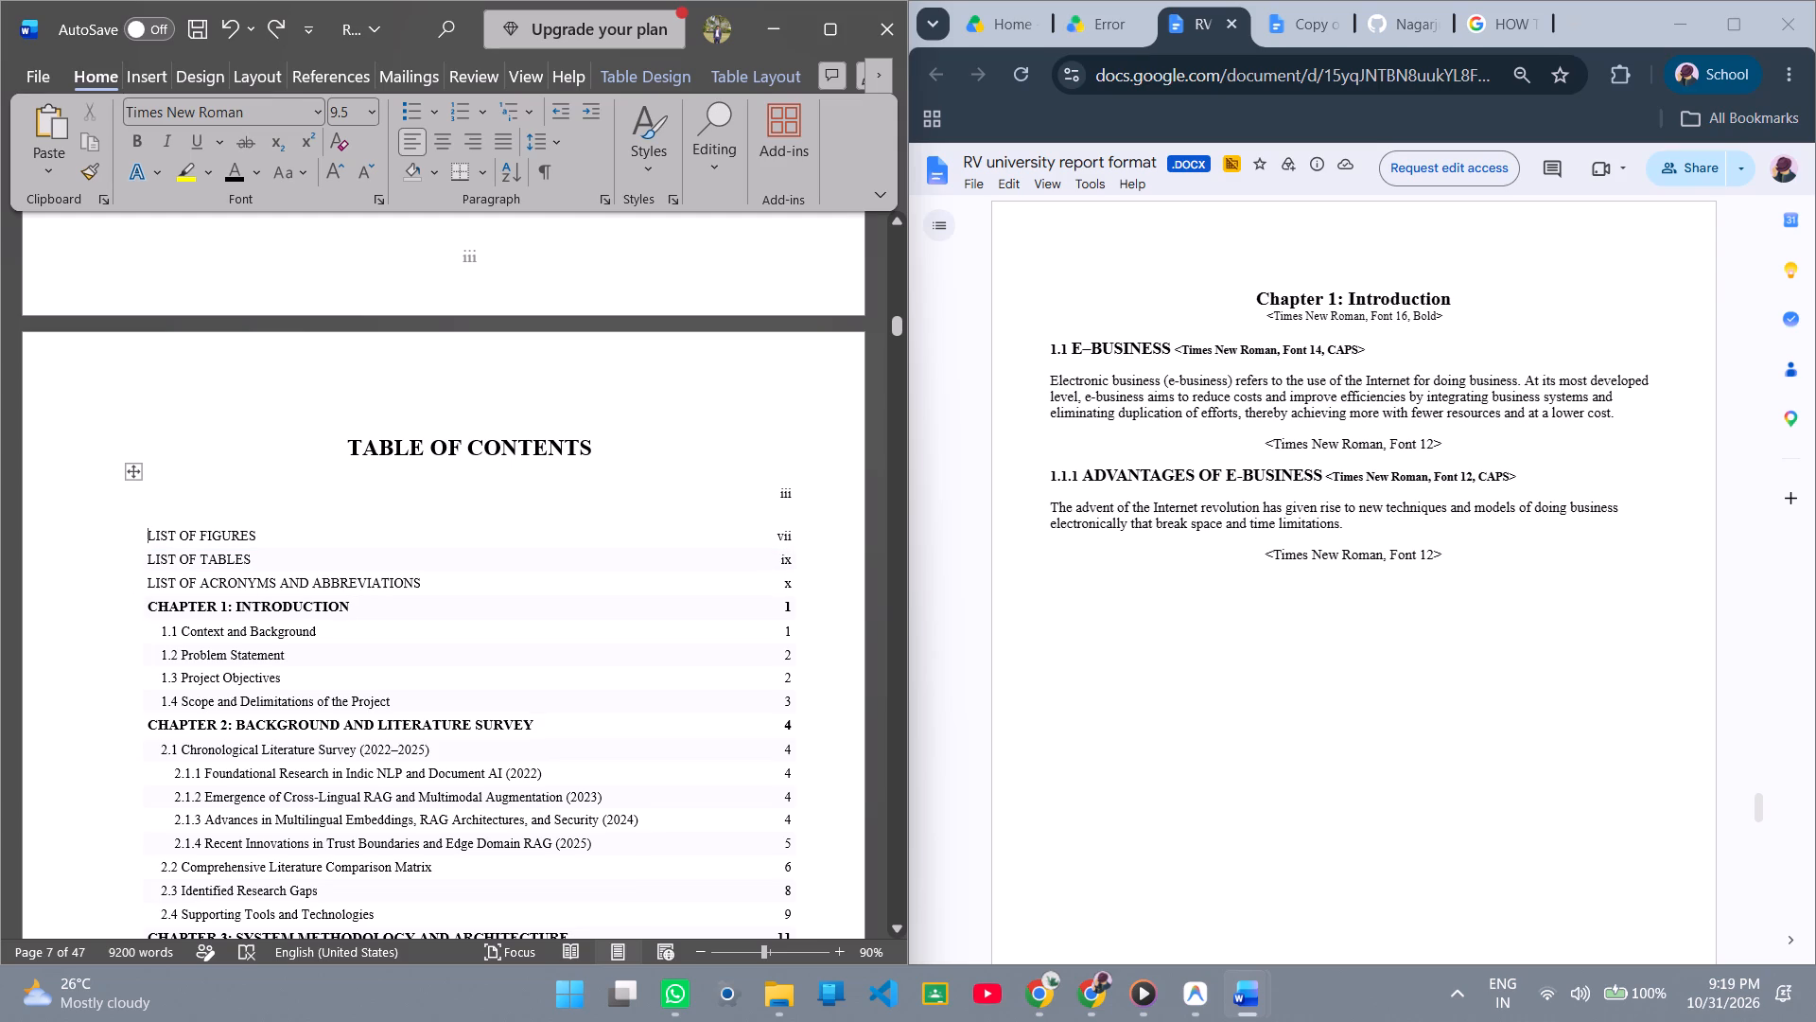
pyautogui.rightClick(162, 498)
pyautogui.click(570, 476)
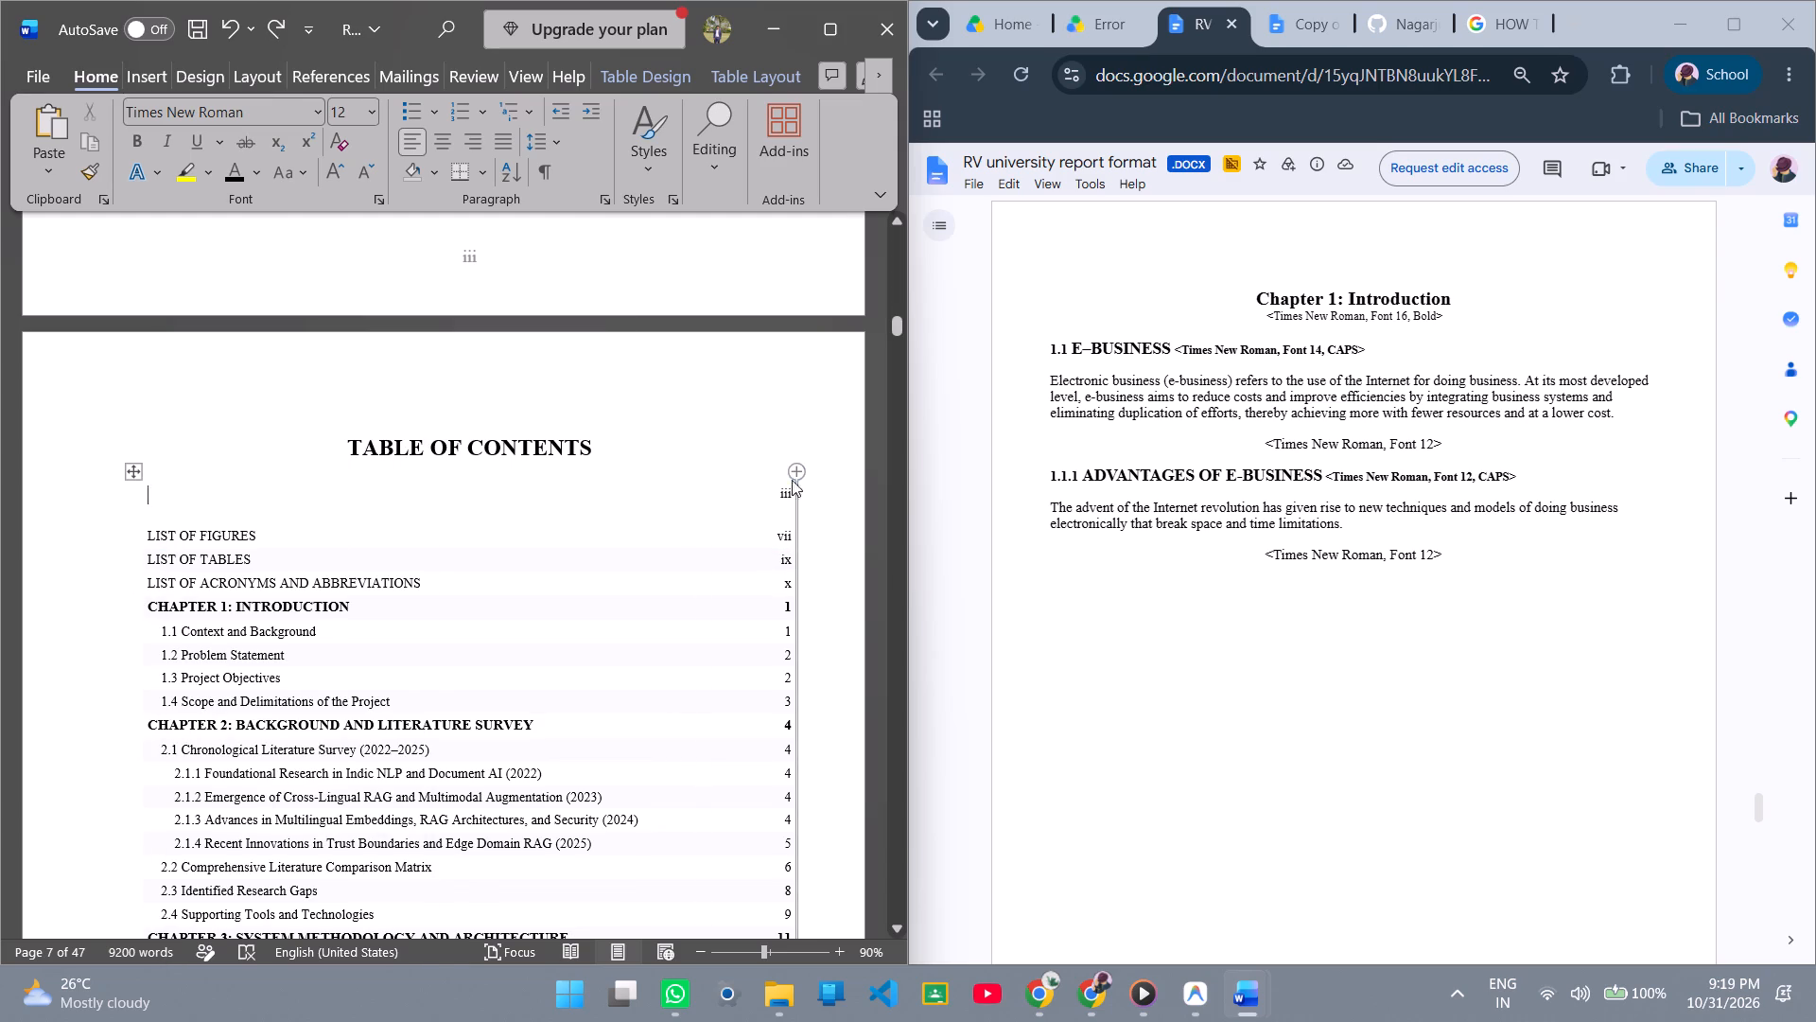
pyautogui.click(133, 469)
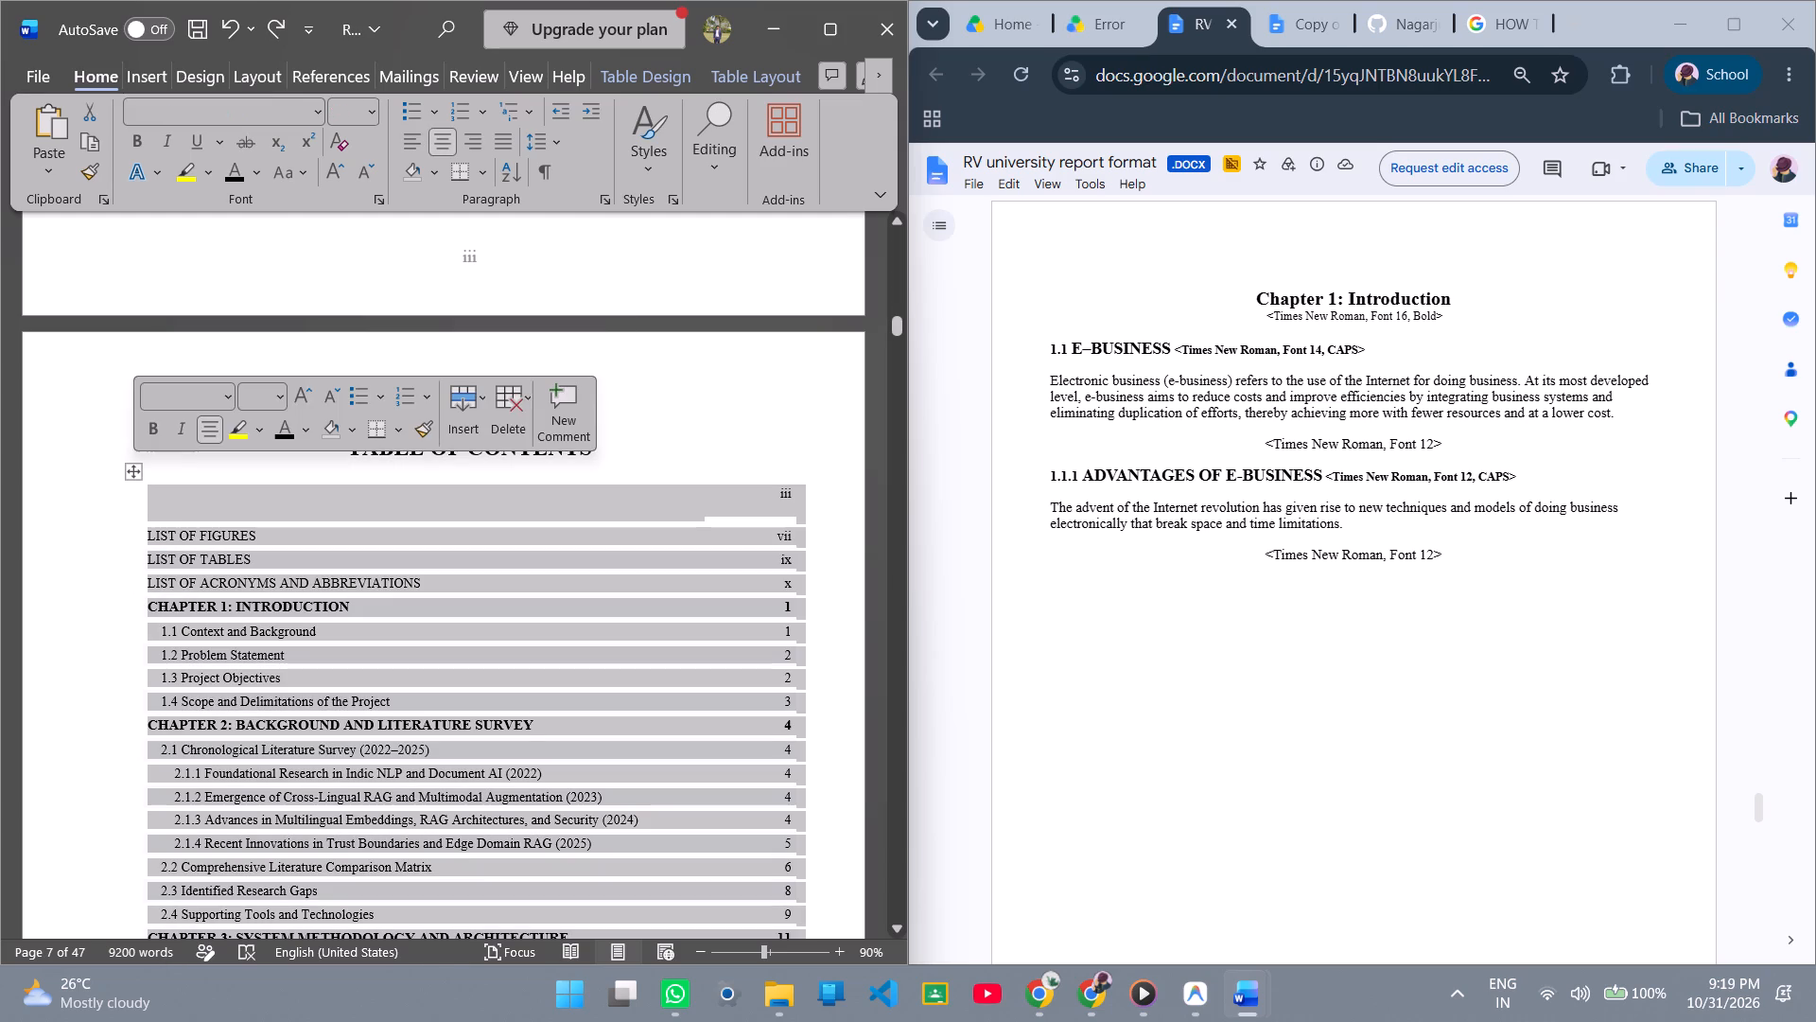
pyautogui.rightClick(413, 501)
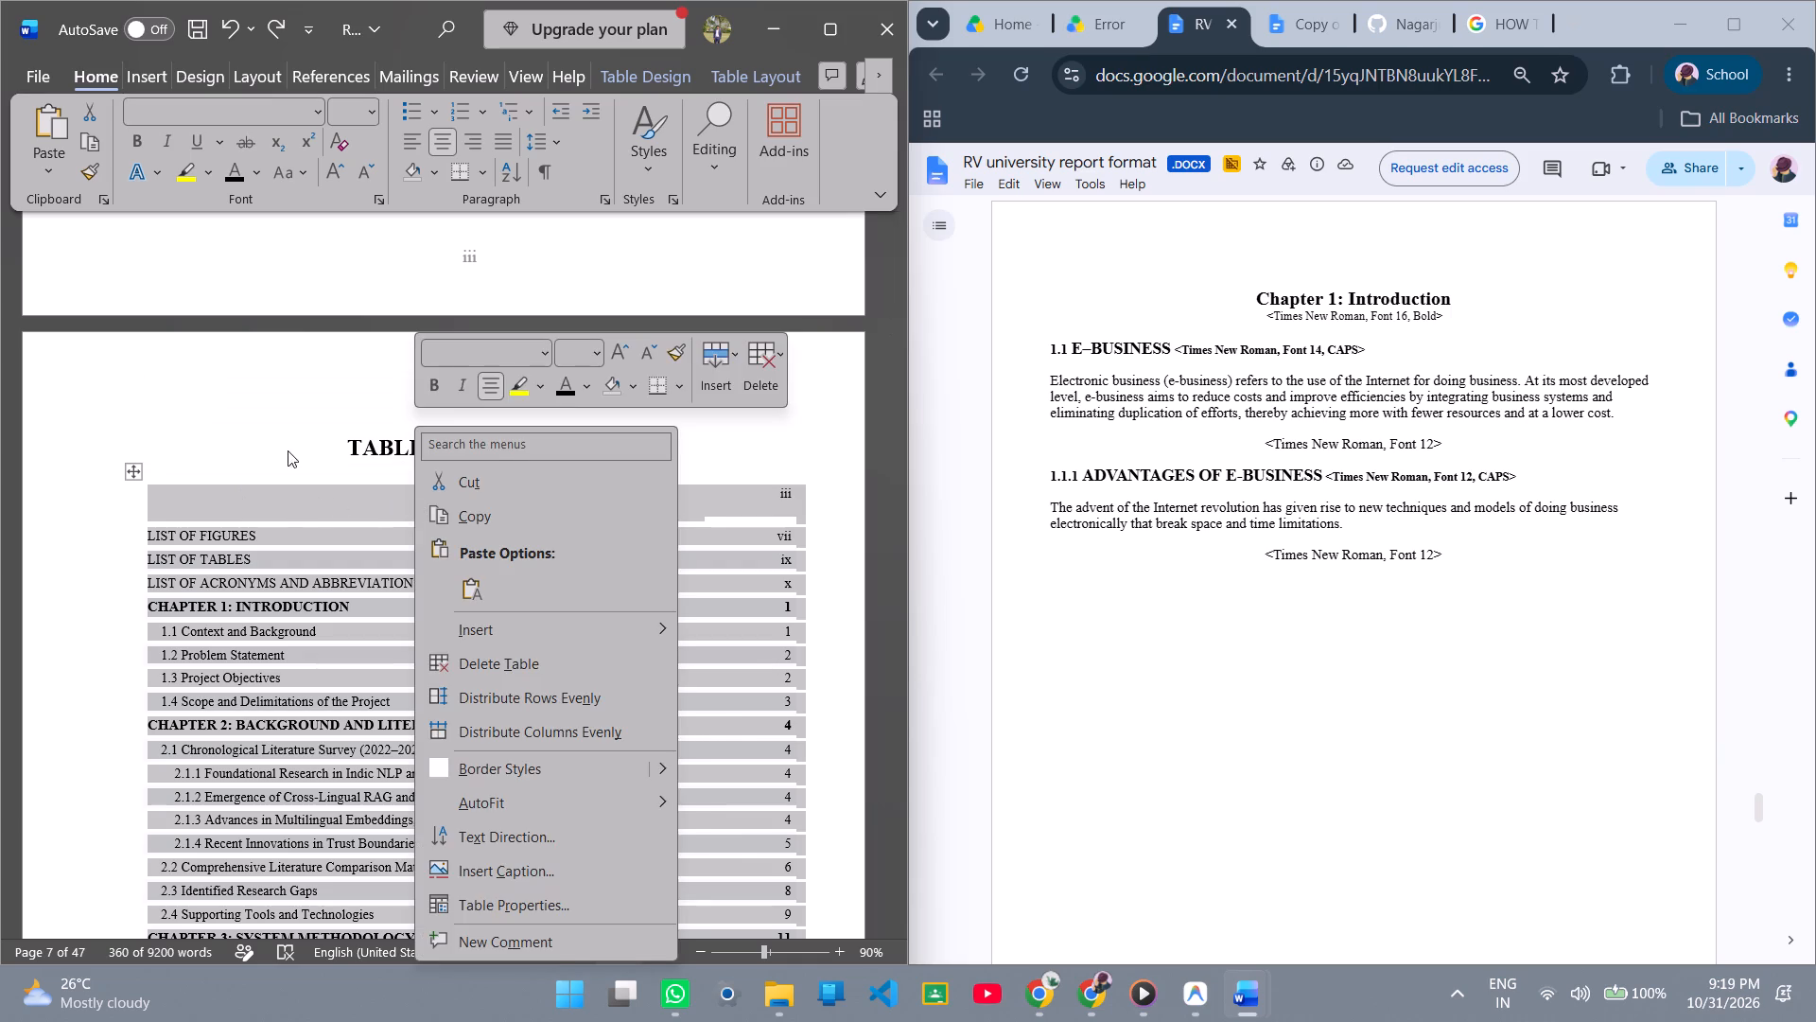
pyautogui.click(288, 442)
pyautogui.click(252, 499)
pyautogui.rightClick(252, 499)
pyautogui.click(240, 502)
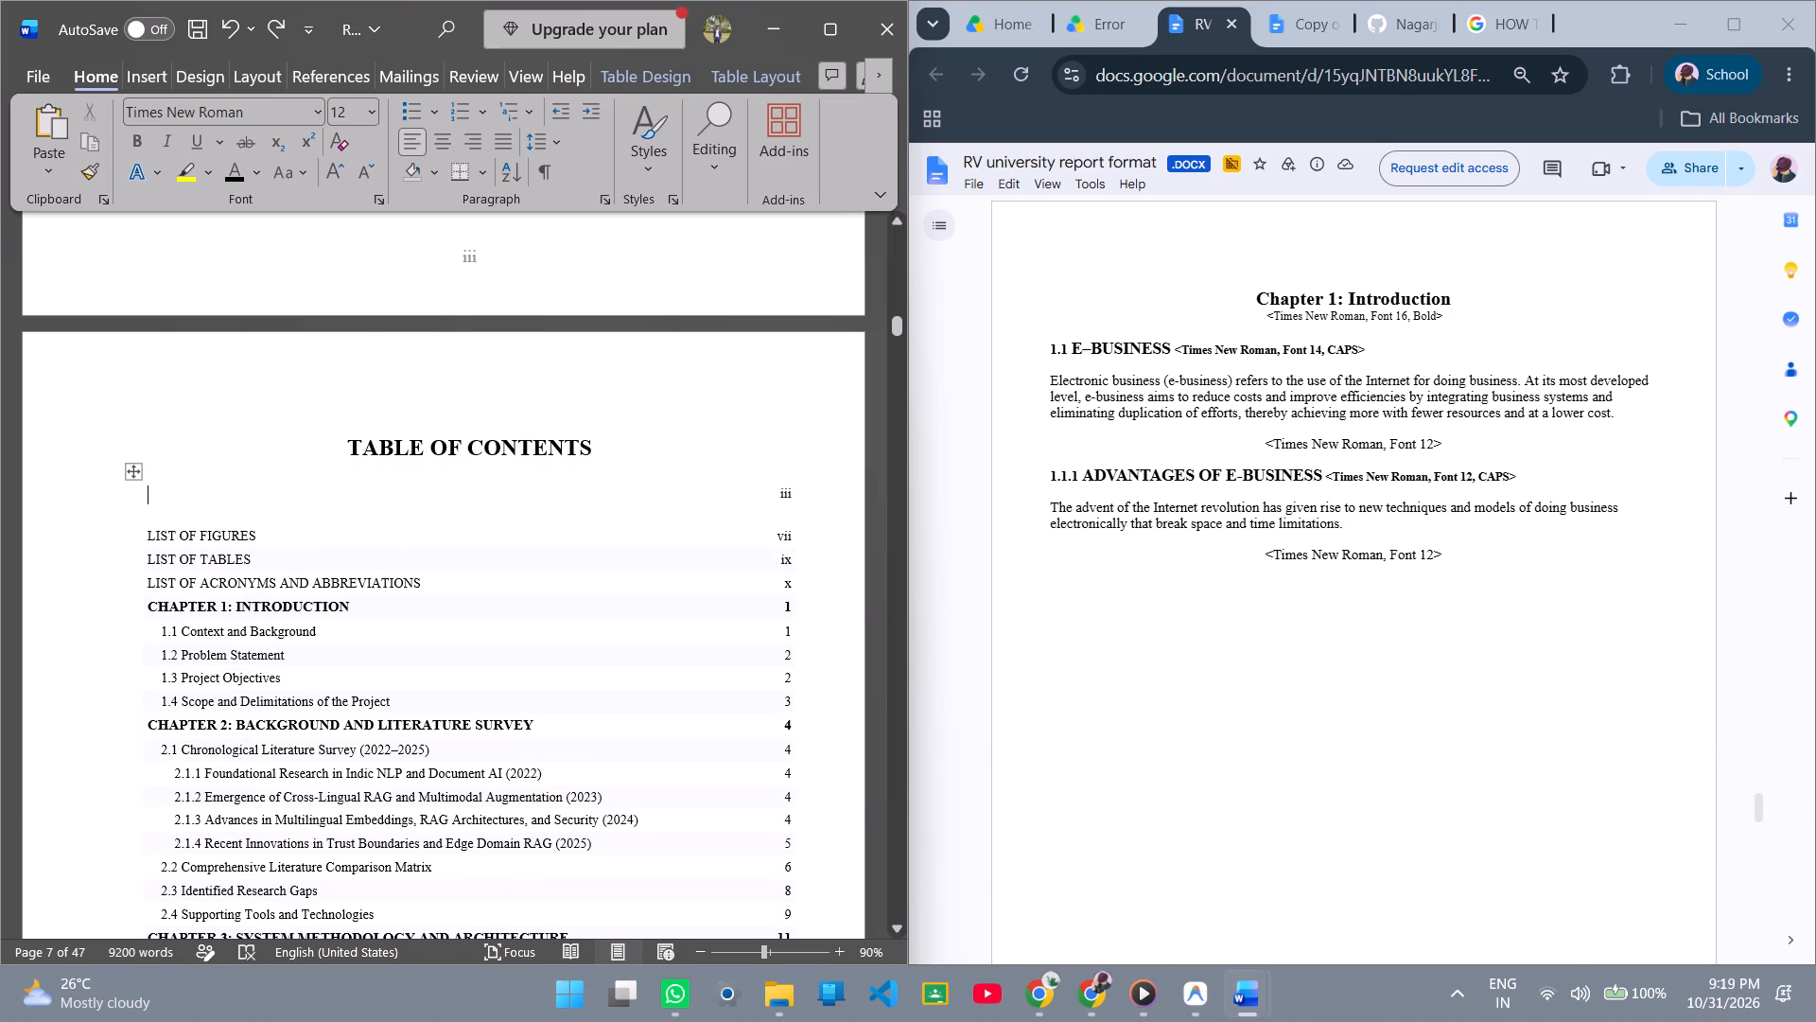
# Delete the first row of the contents table, which holds only the page number iii.
pyautogui.moveTo(169, 496); pyautogui.dragTo(642, 483)
pyautogui.moveTo(820, 495); pyautogui.dragTo(669, 497)
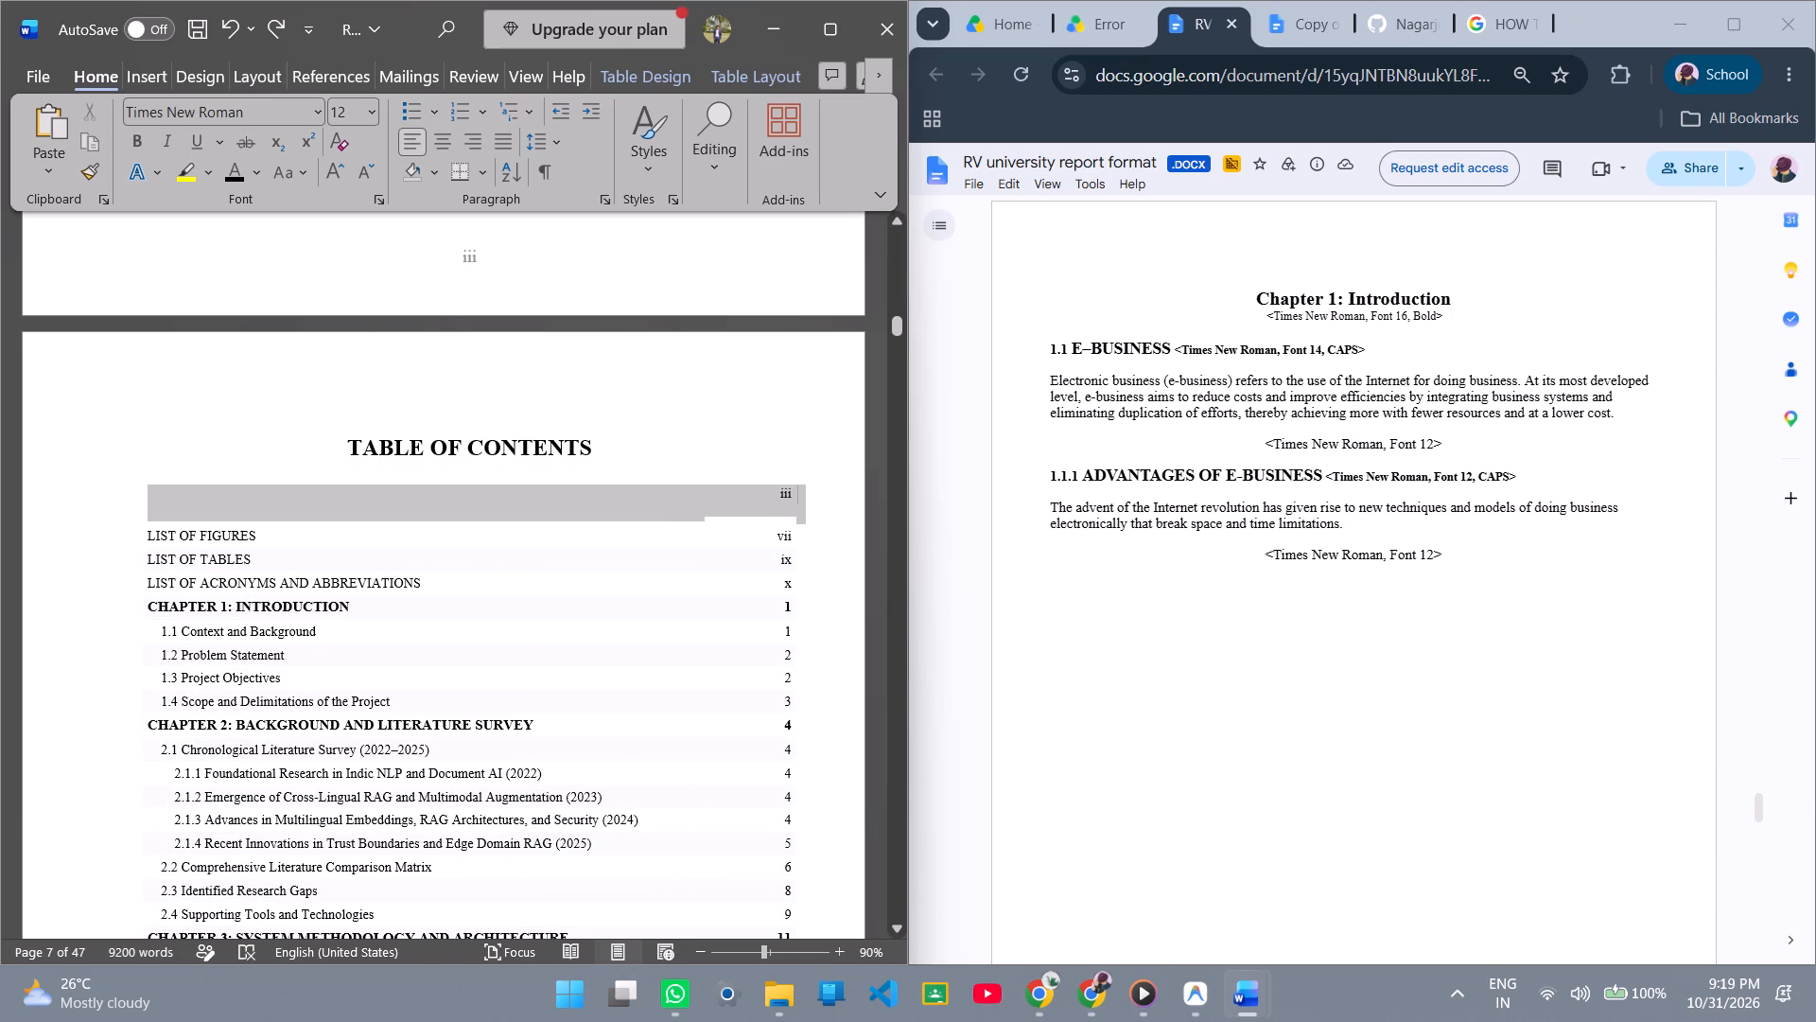
pyautogui.moveTo(669, 497); pyautogui.dragTo(533, 513)
pyautogui.rightClick(533, 513)
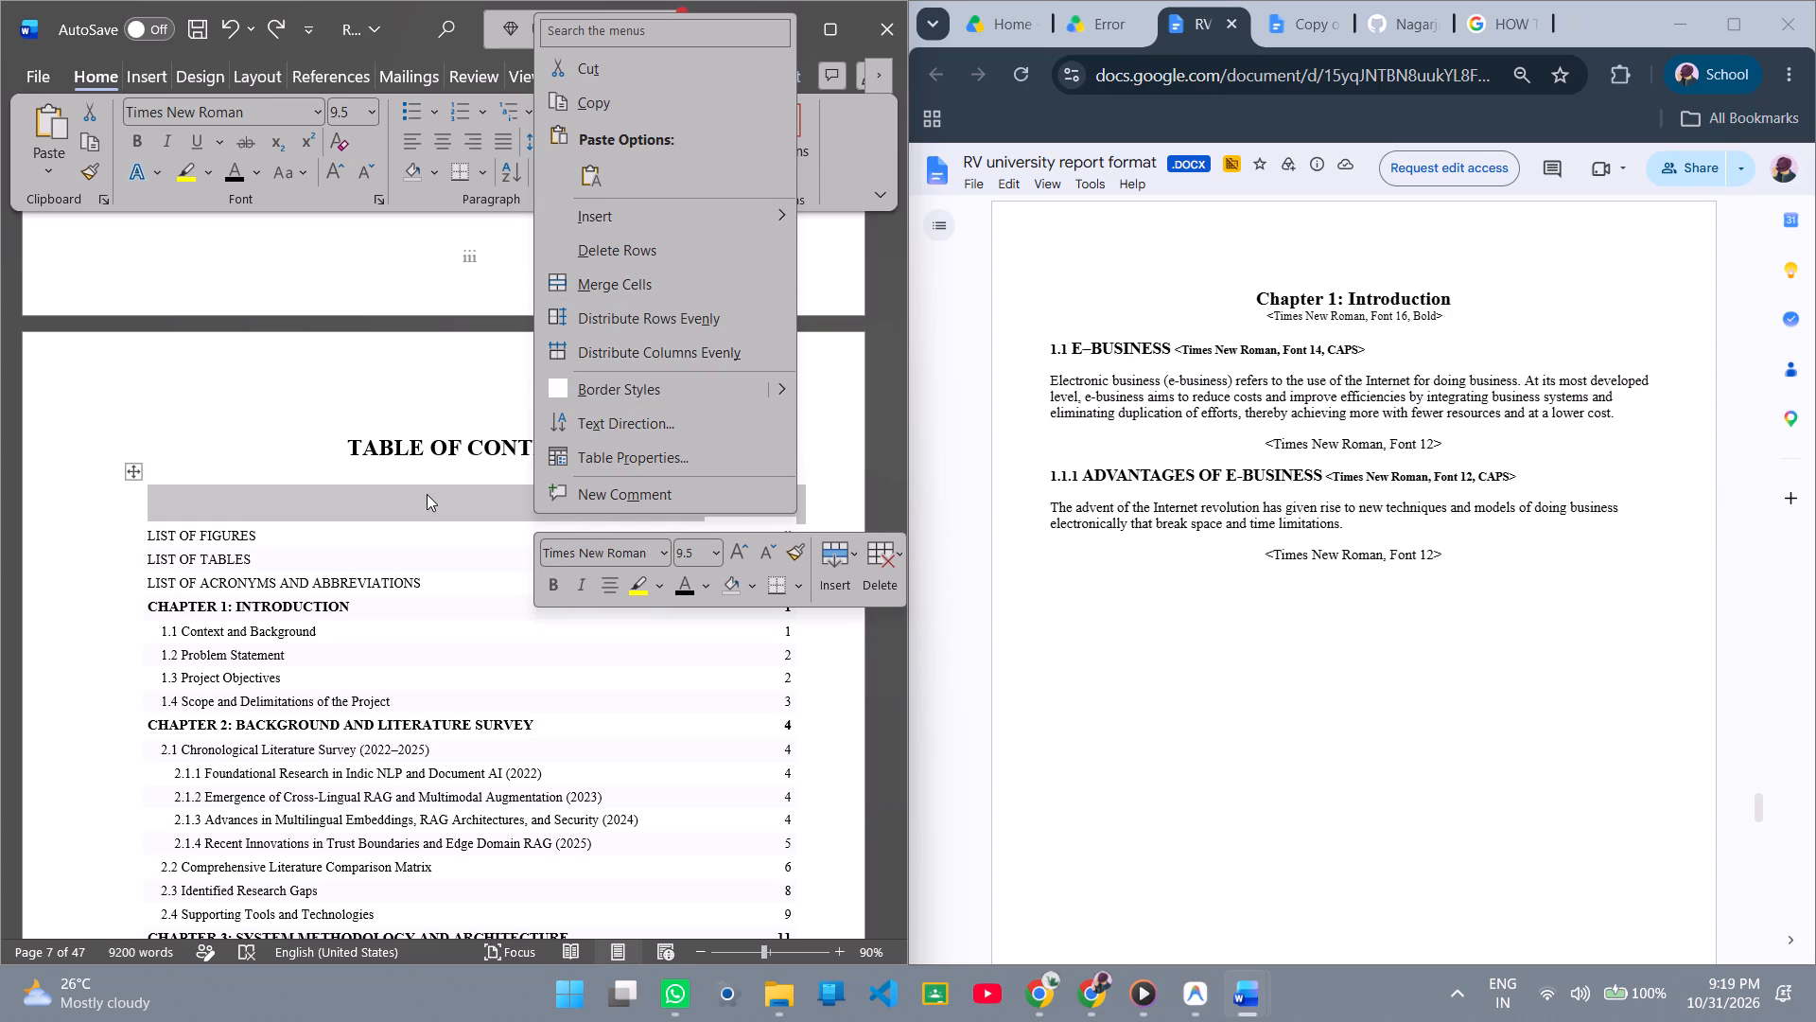
pyautogui.click(612, 260)
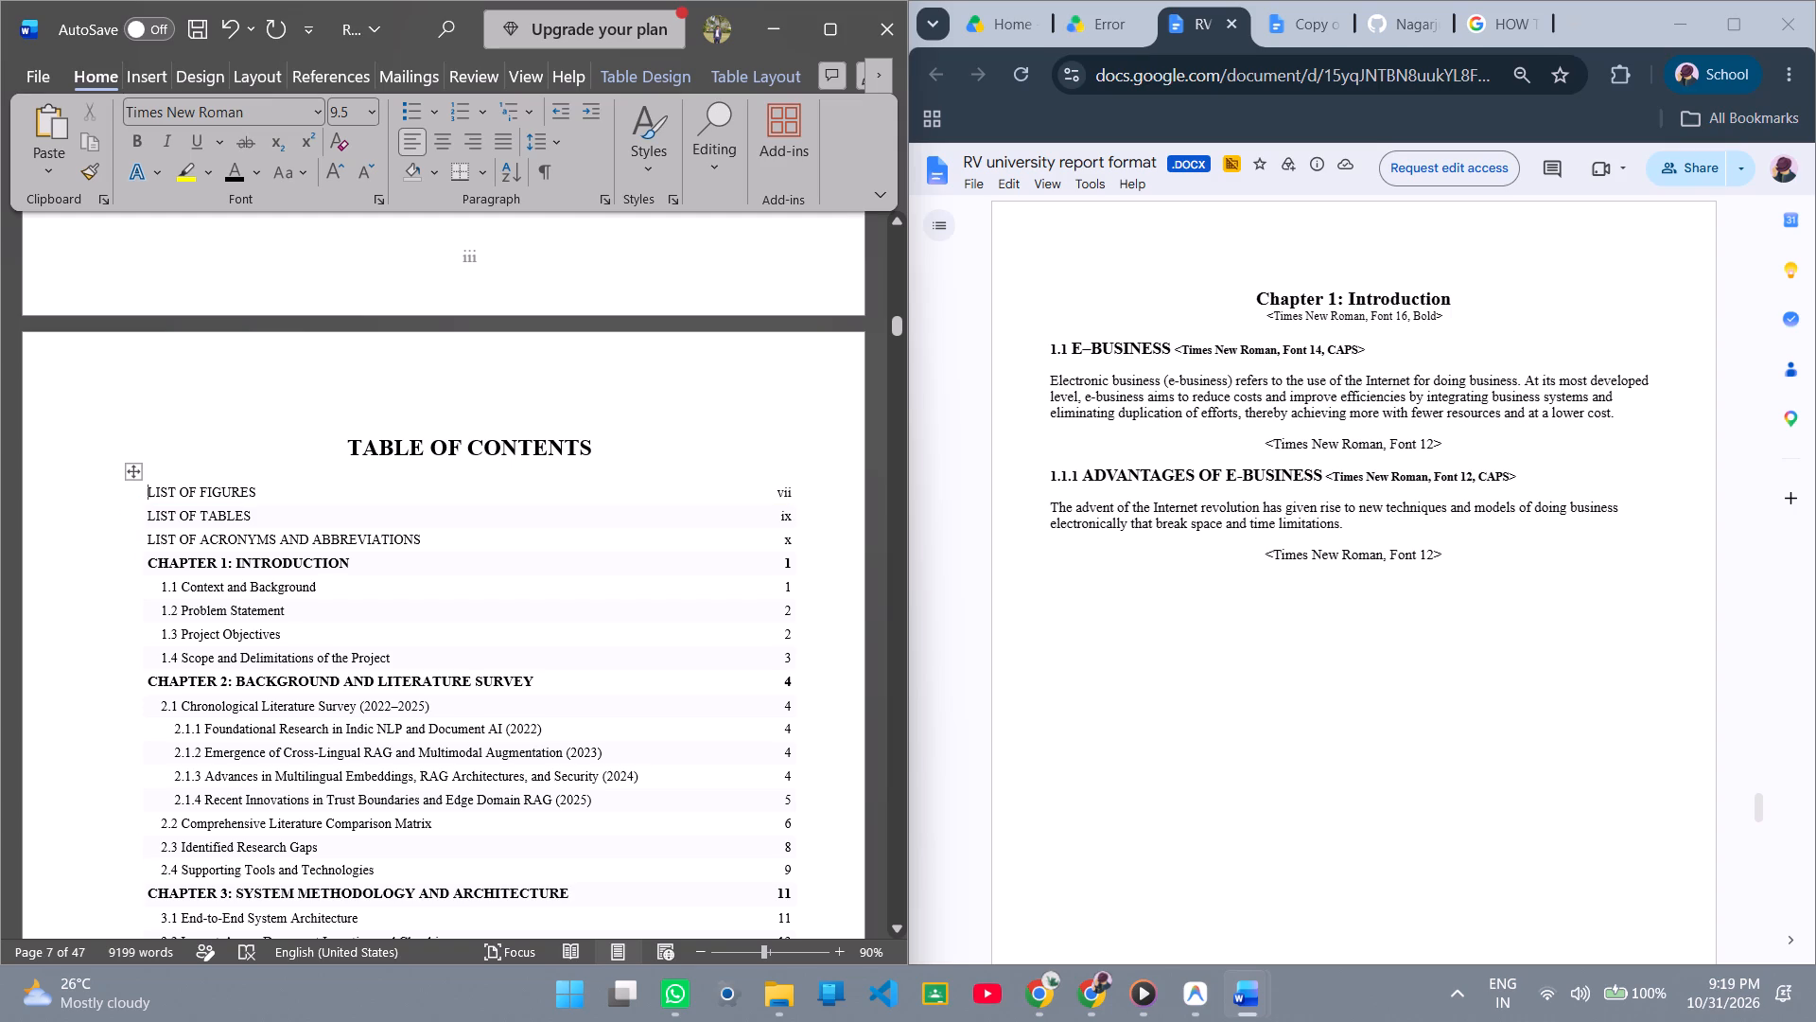
# Set the font size of the whole contents table, from LIST OF FIGURES through APPENDIX C, to 12.
pyautogui.click(219, 496)
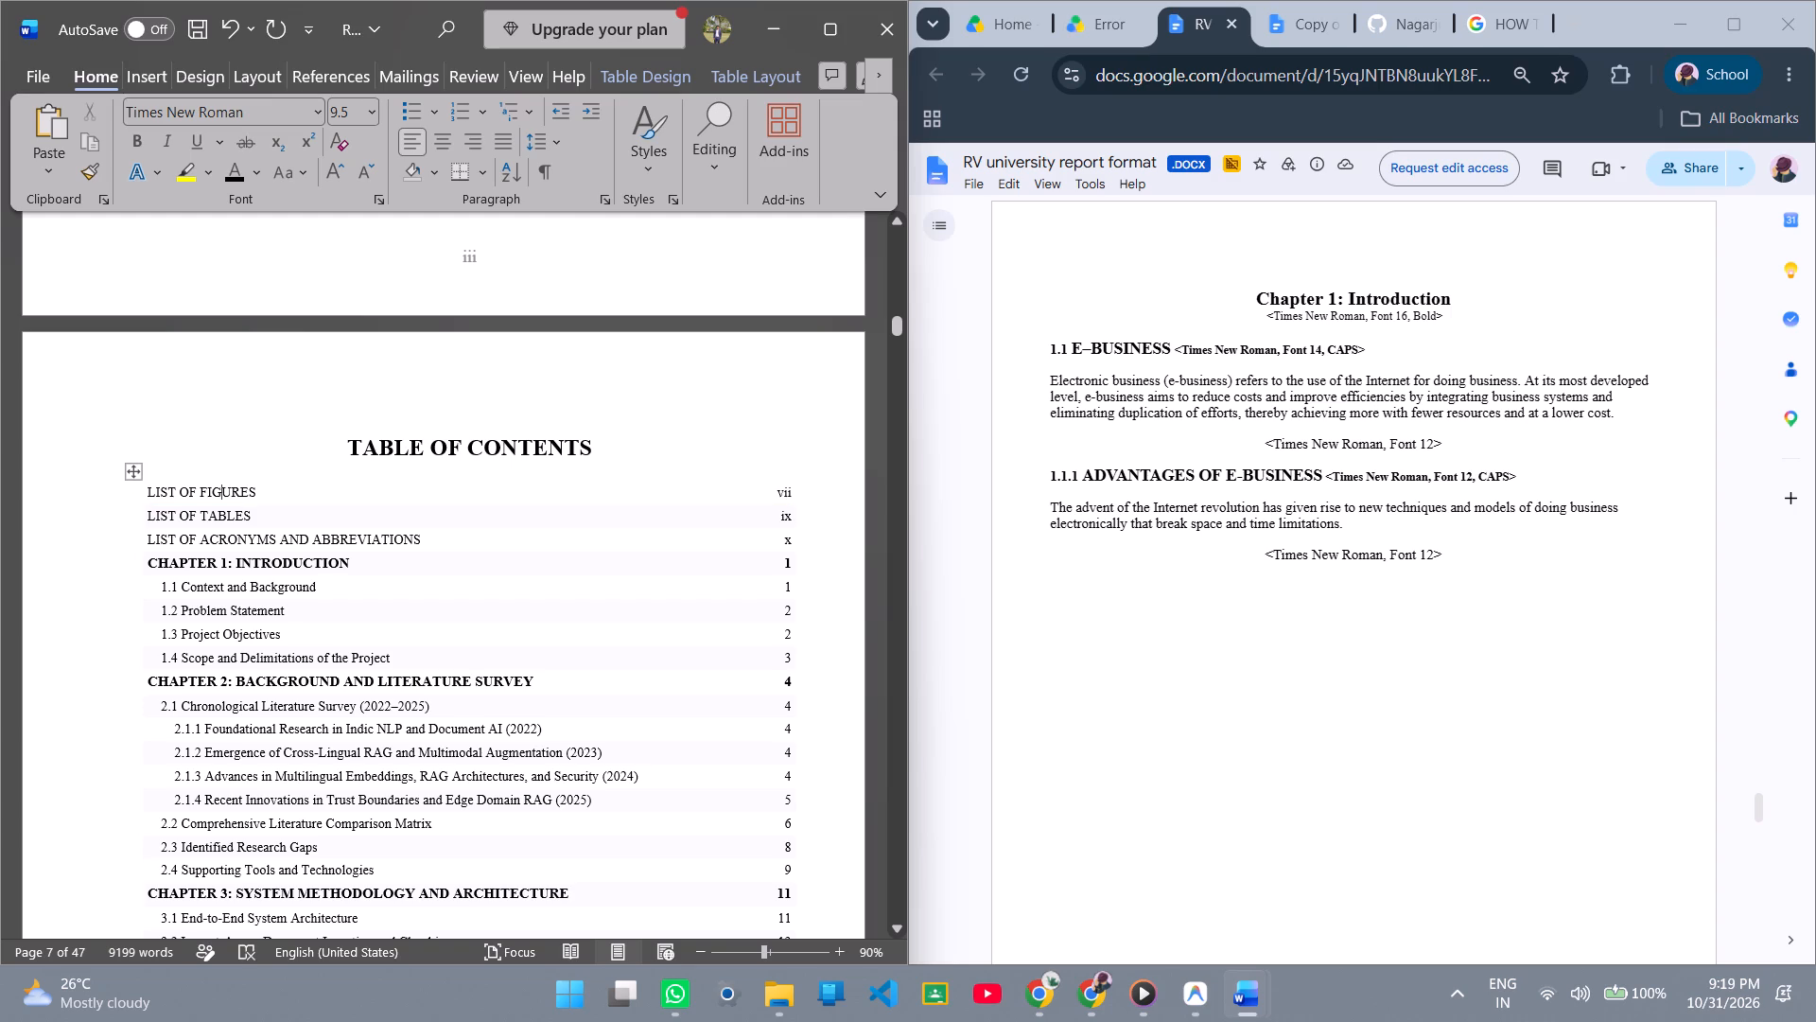
pyautogui.moveTo(177, 456); pyautogui.dragTo(214, 546)
pyautogui.click(186, 432)
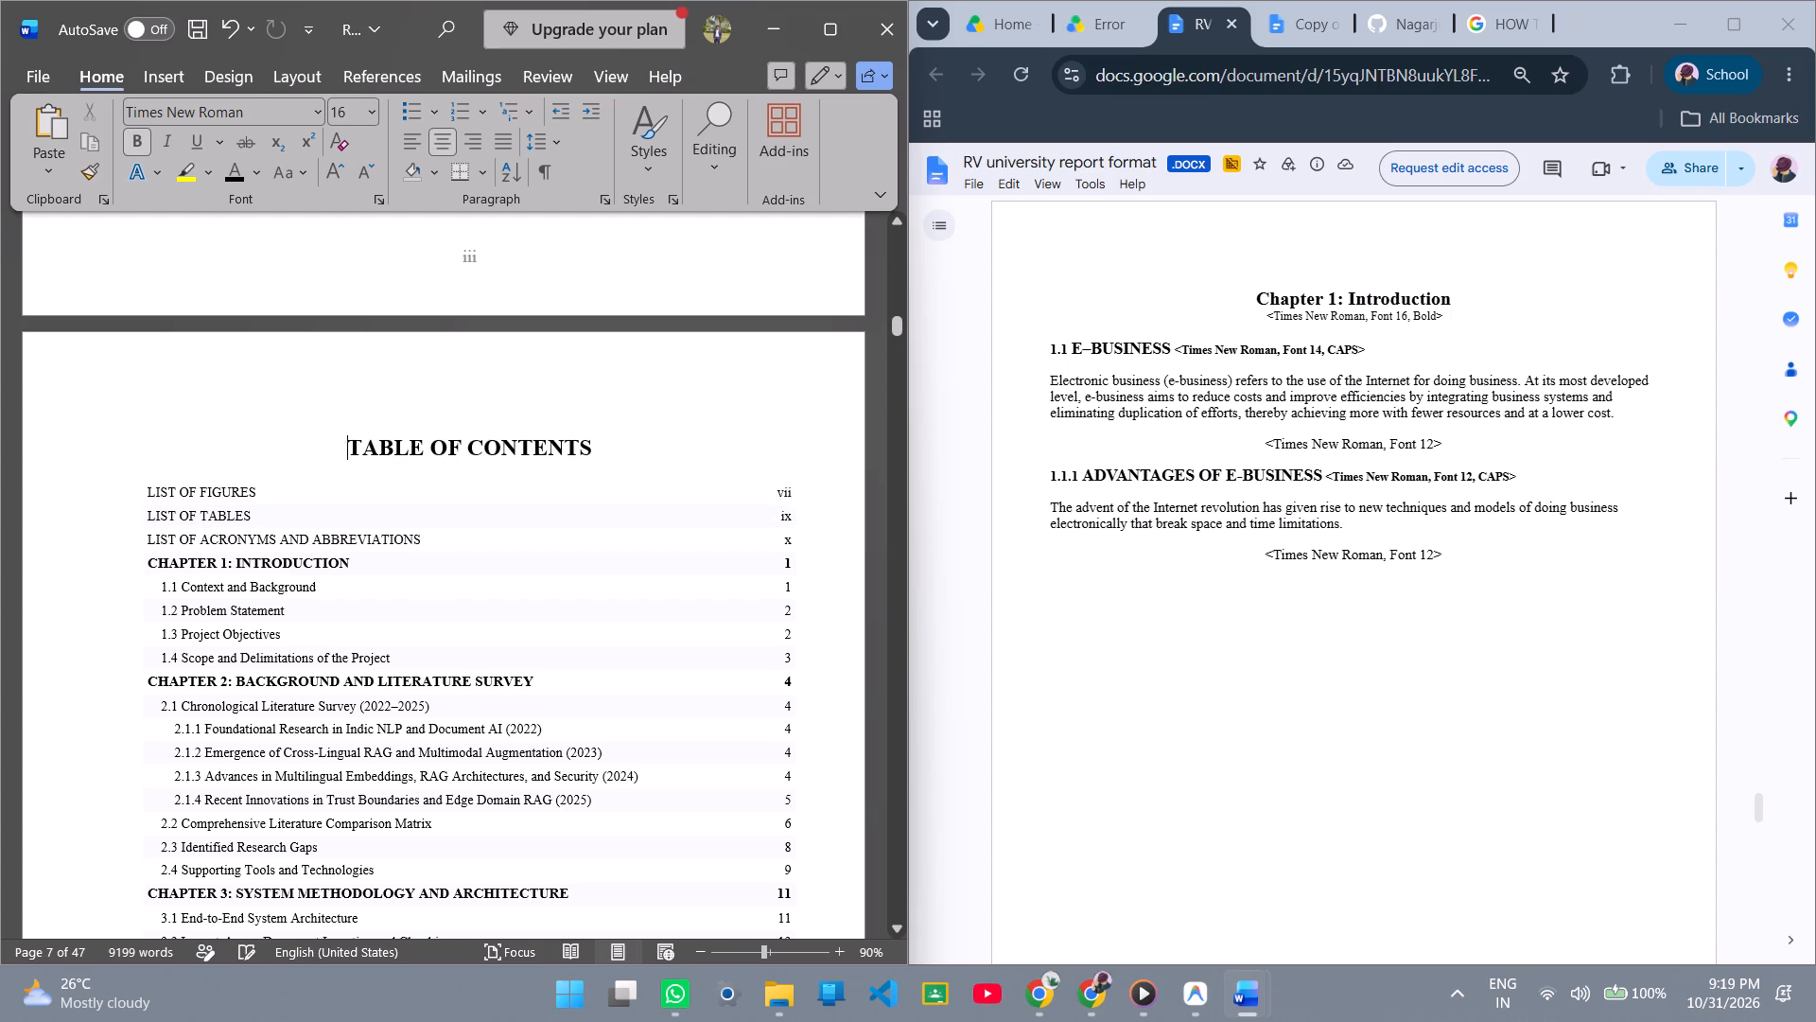
pyautogui.moveTo(113, 497); pyautogui.dragTo(140, 755)
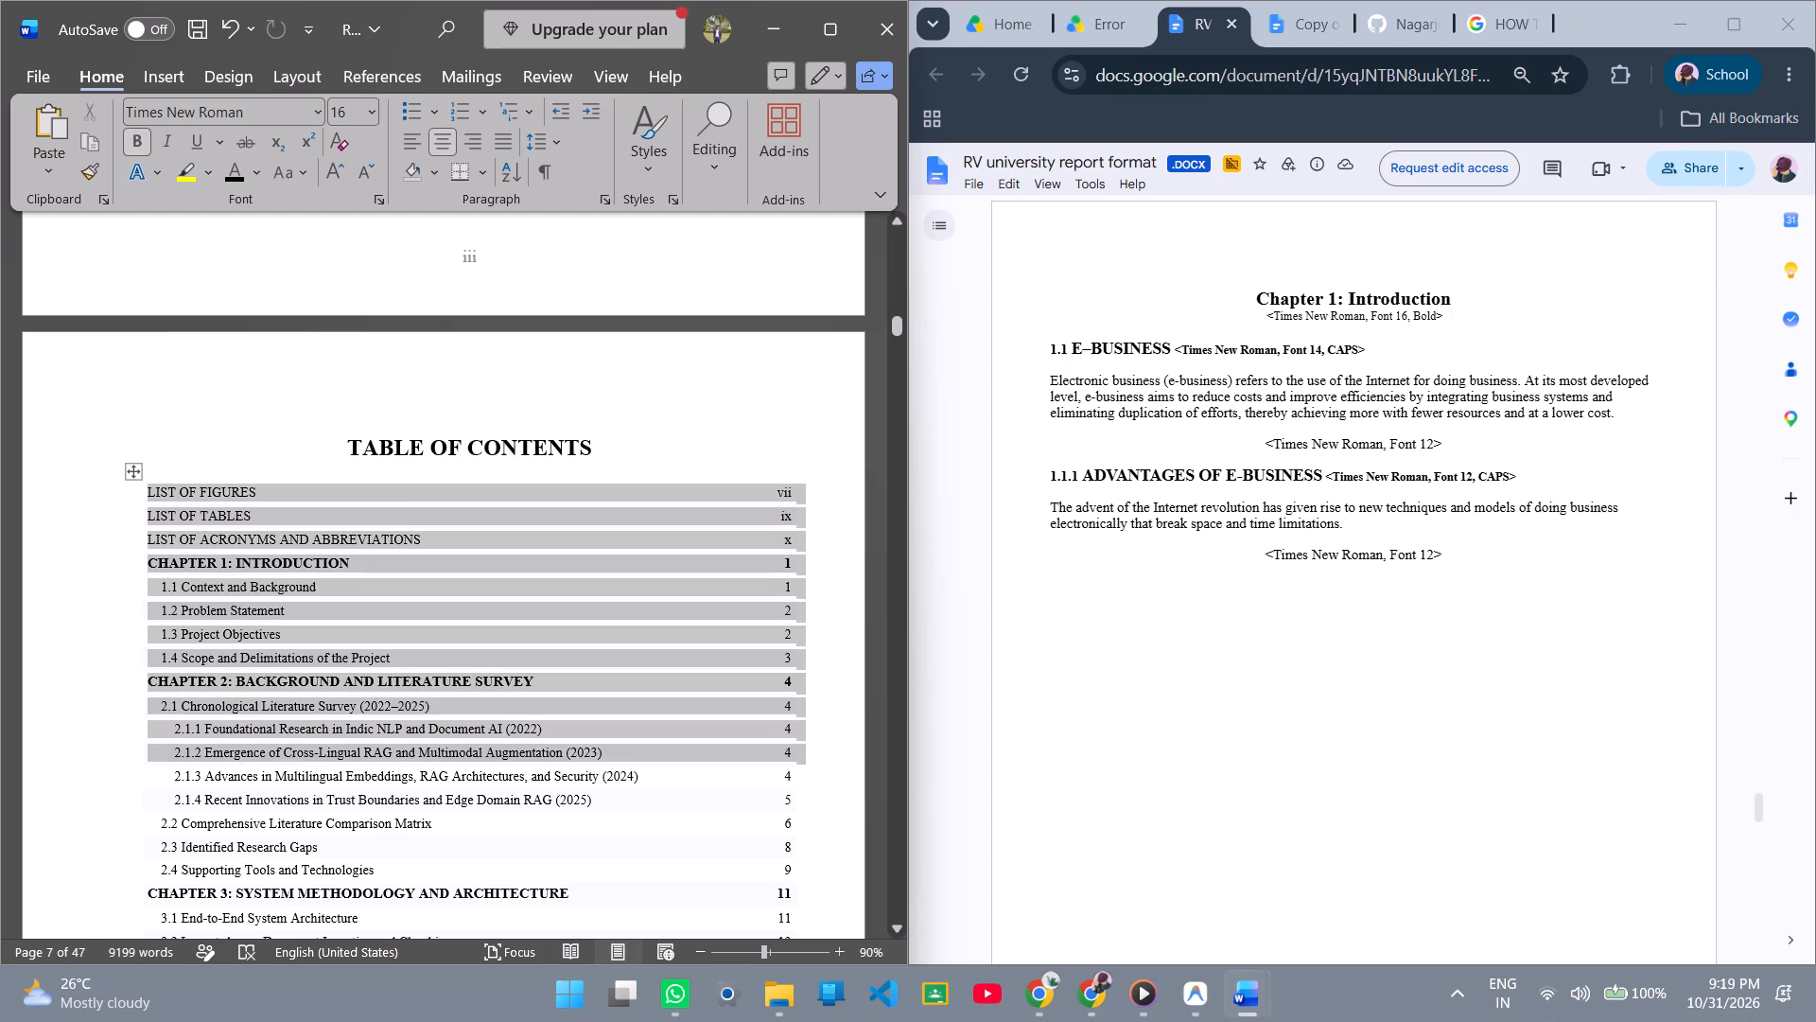
pyautogui.moveTo(140, 755); pyautogui.dragTo(213, 979)
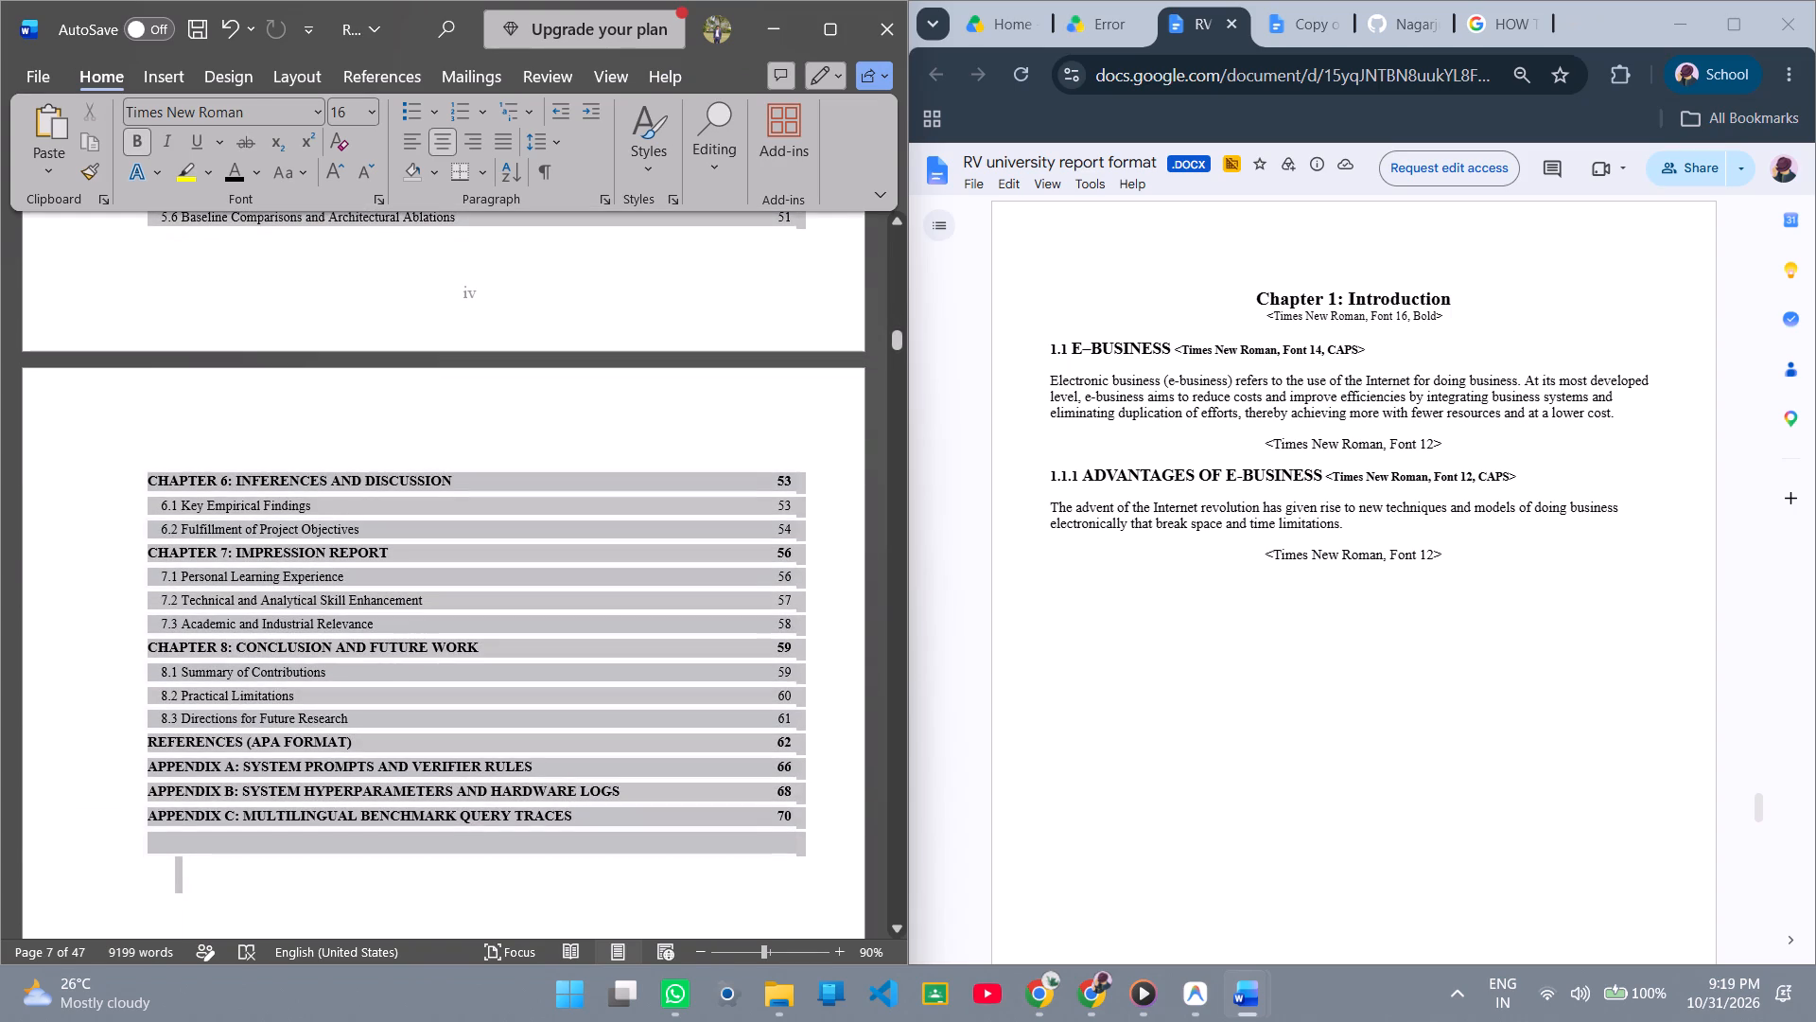
pyautogui.moveTo(213, 979); pyautogui.dragTo(271, 729)
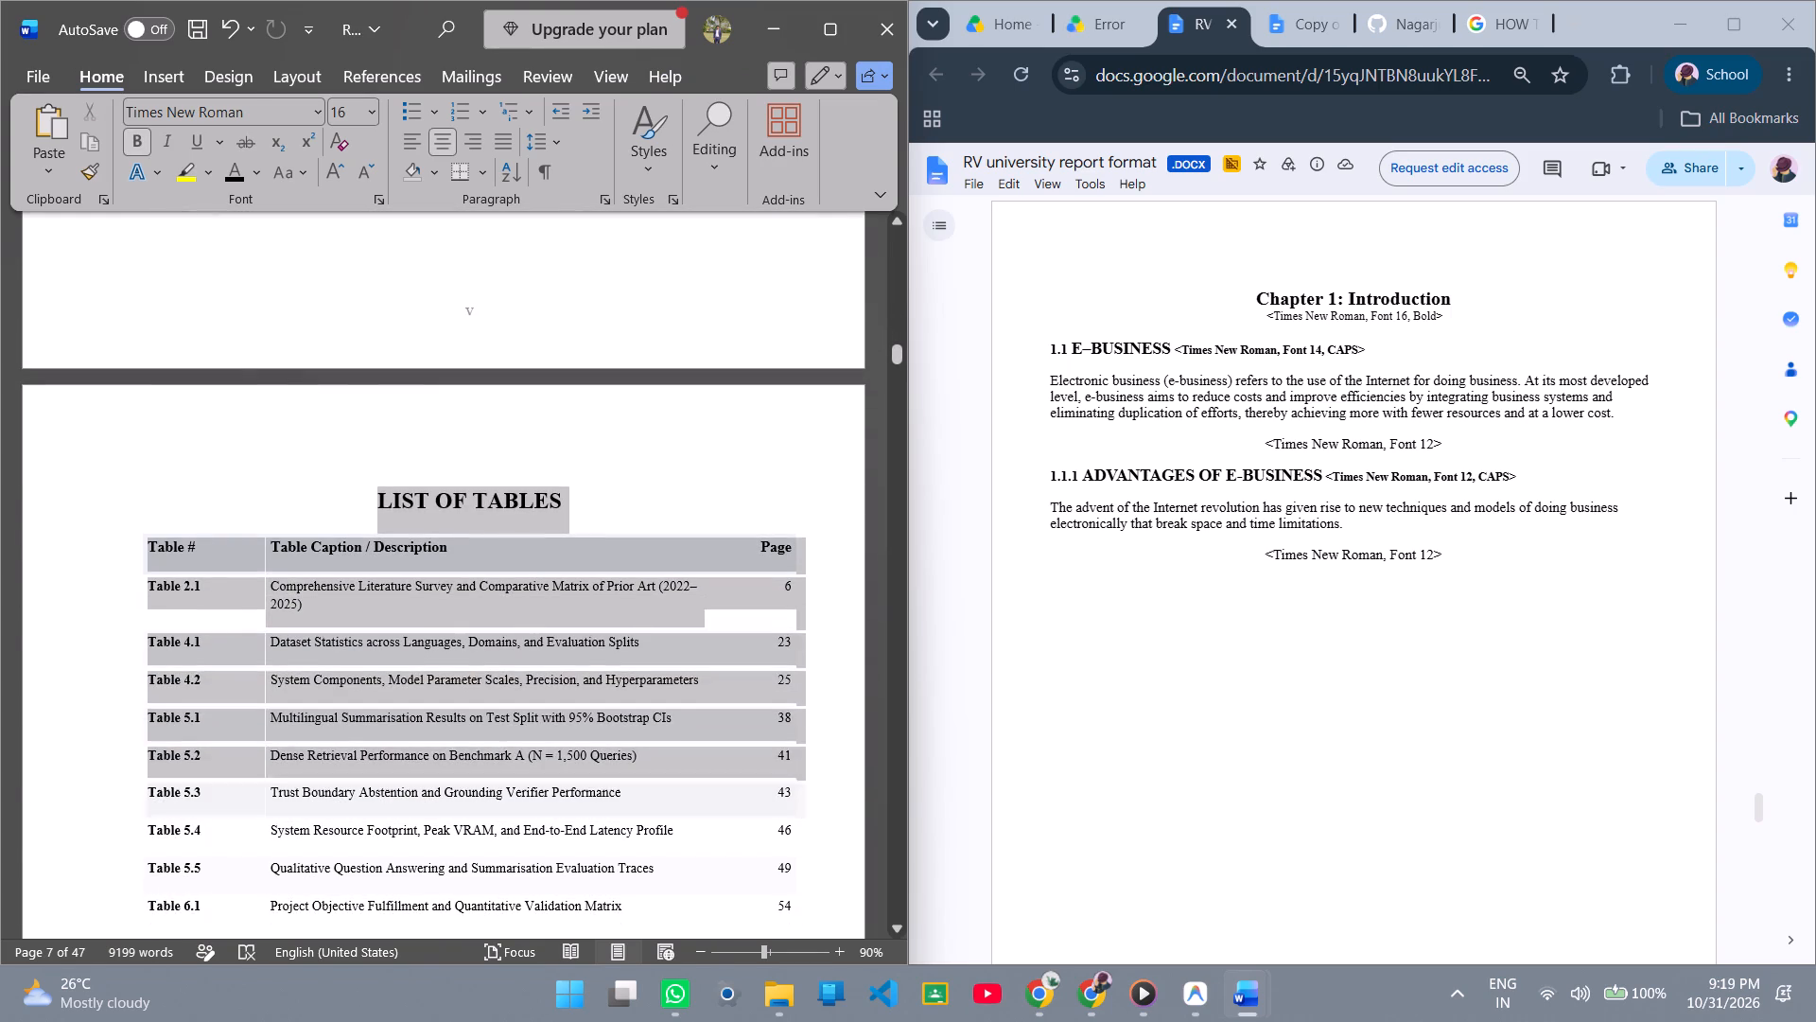
pyautogui.moveTo(271, 729); pyautogui.dragTo(334, 186)
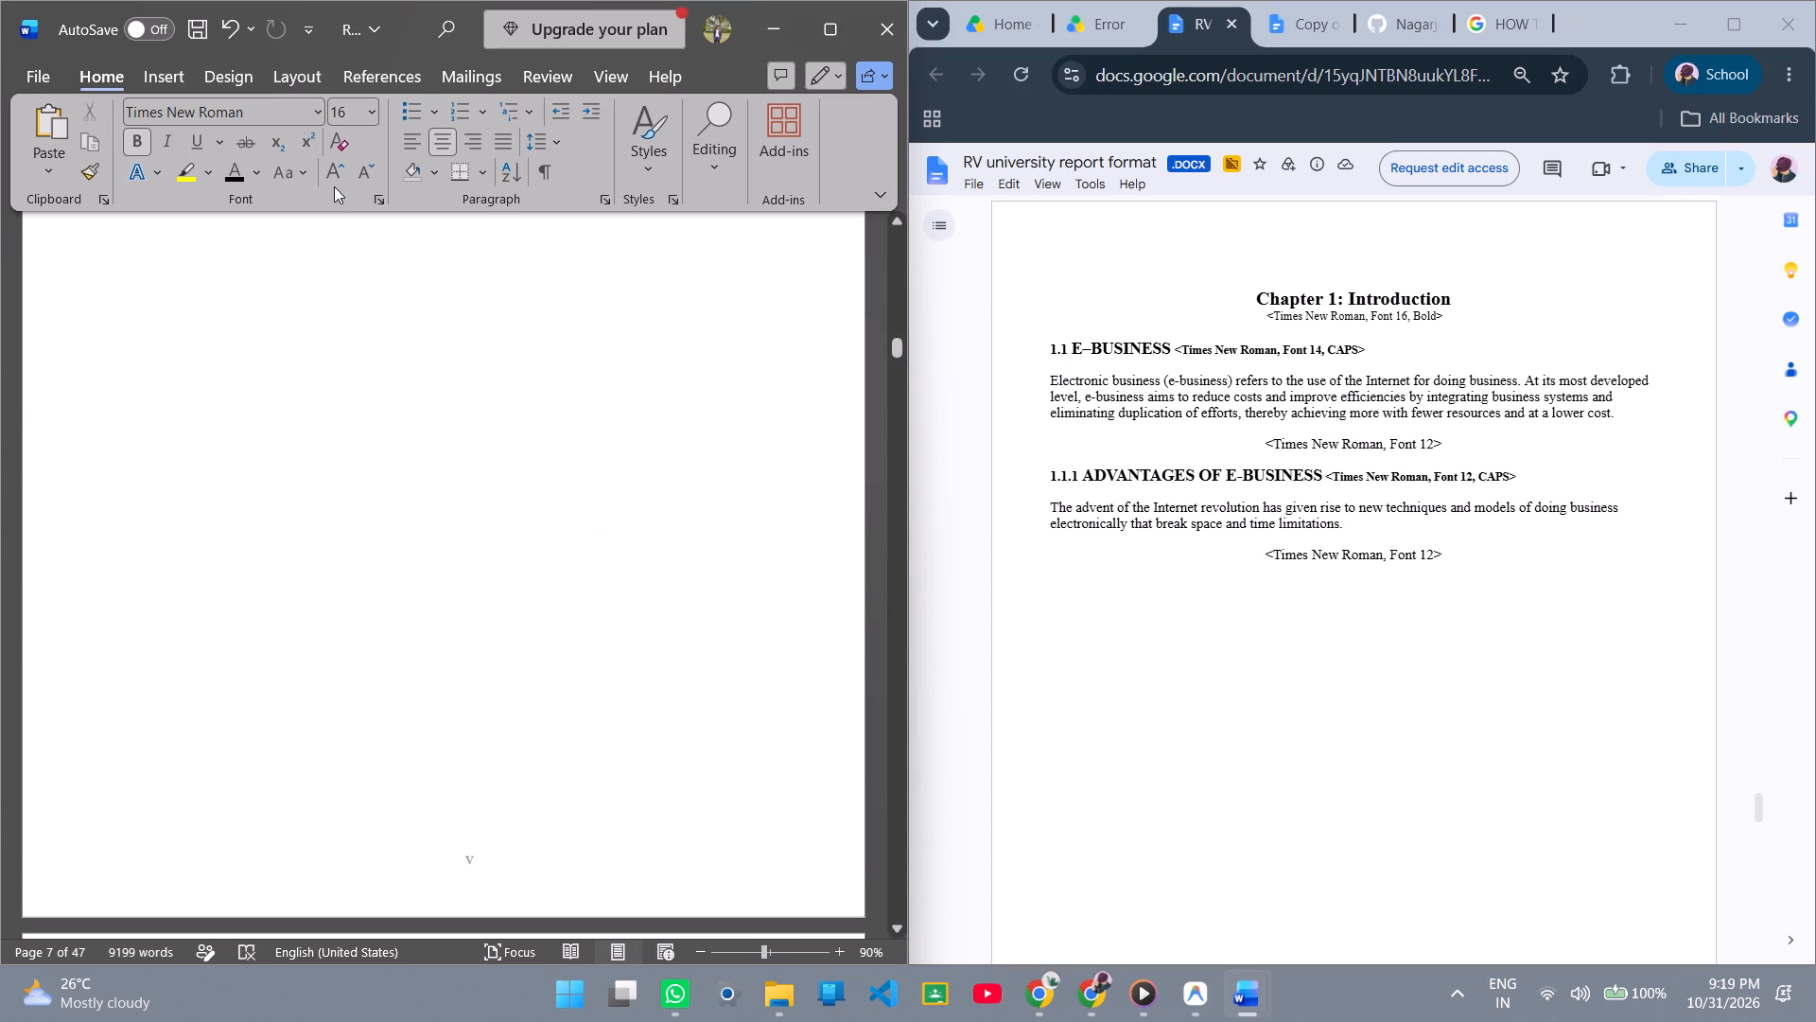
pyautogui.moveTo(334, 186); pyautogui.dragTo(392, 957)
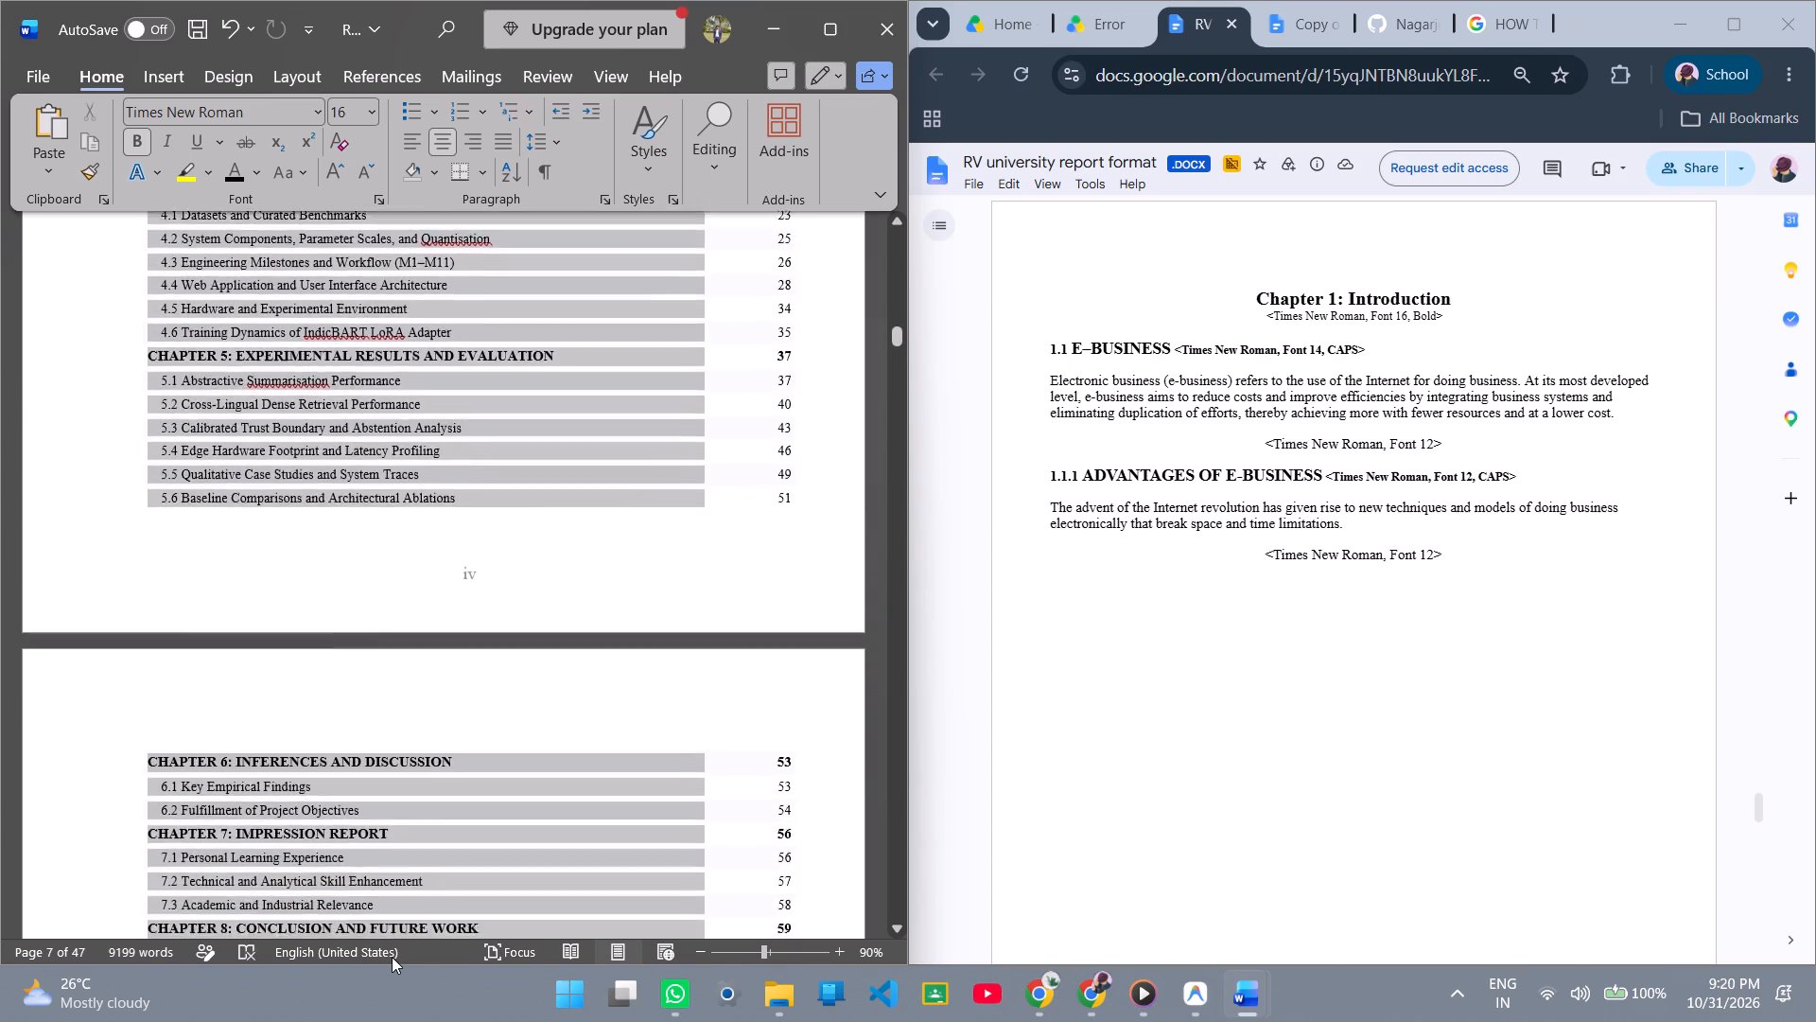
pyautogui.moveTo(392, 957); pyautogui.dragTo(392, 958)
pyautogui.scroll(-2, 412, 525)
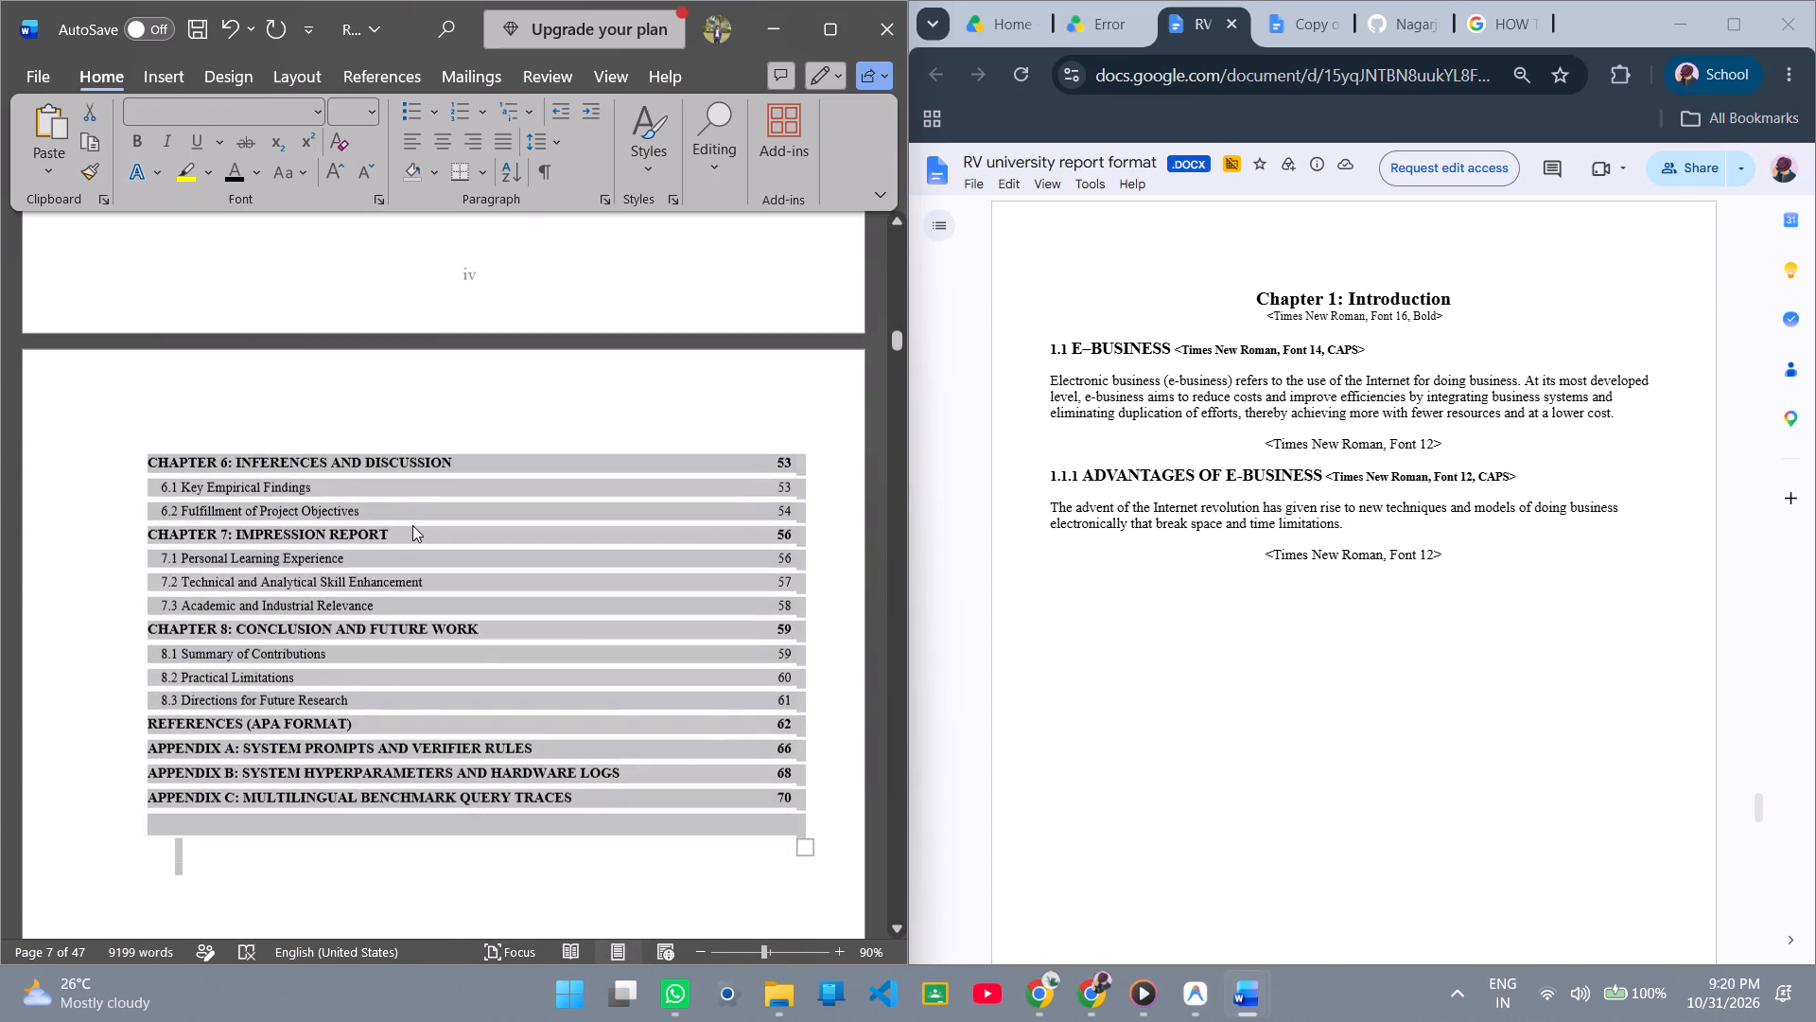
pyautogui.scroll(-1, 412, 525)
pyautogui.scroll(1, 412, 525)
pyautogui.click(363, 114)
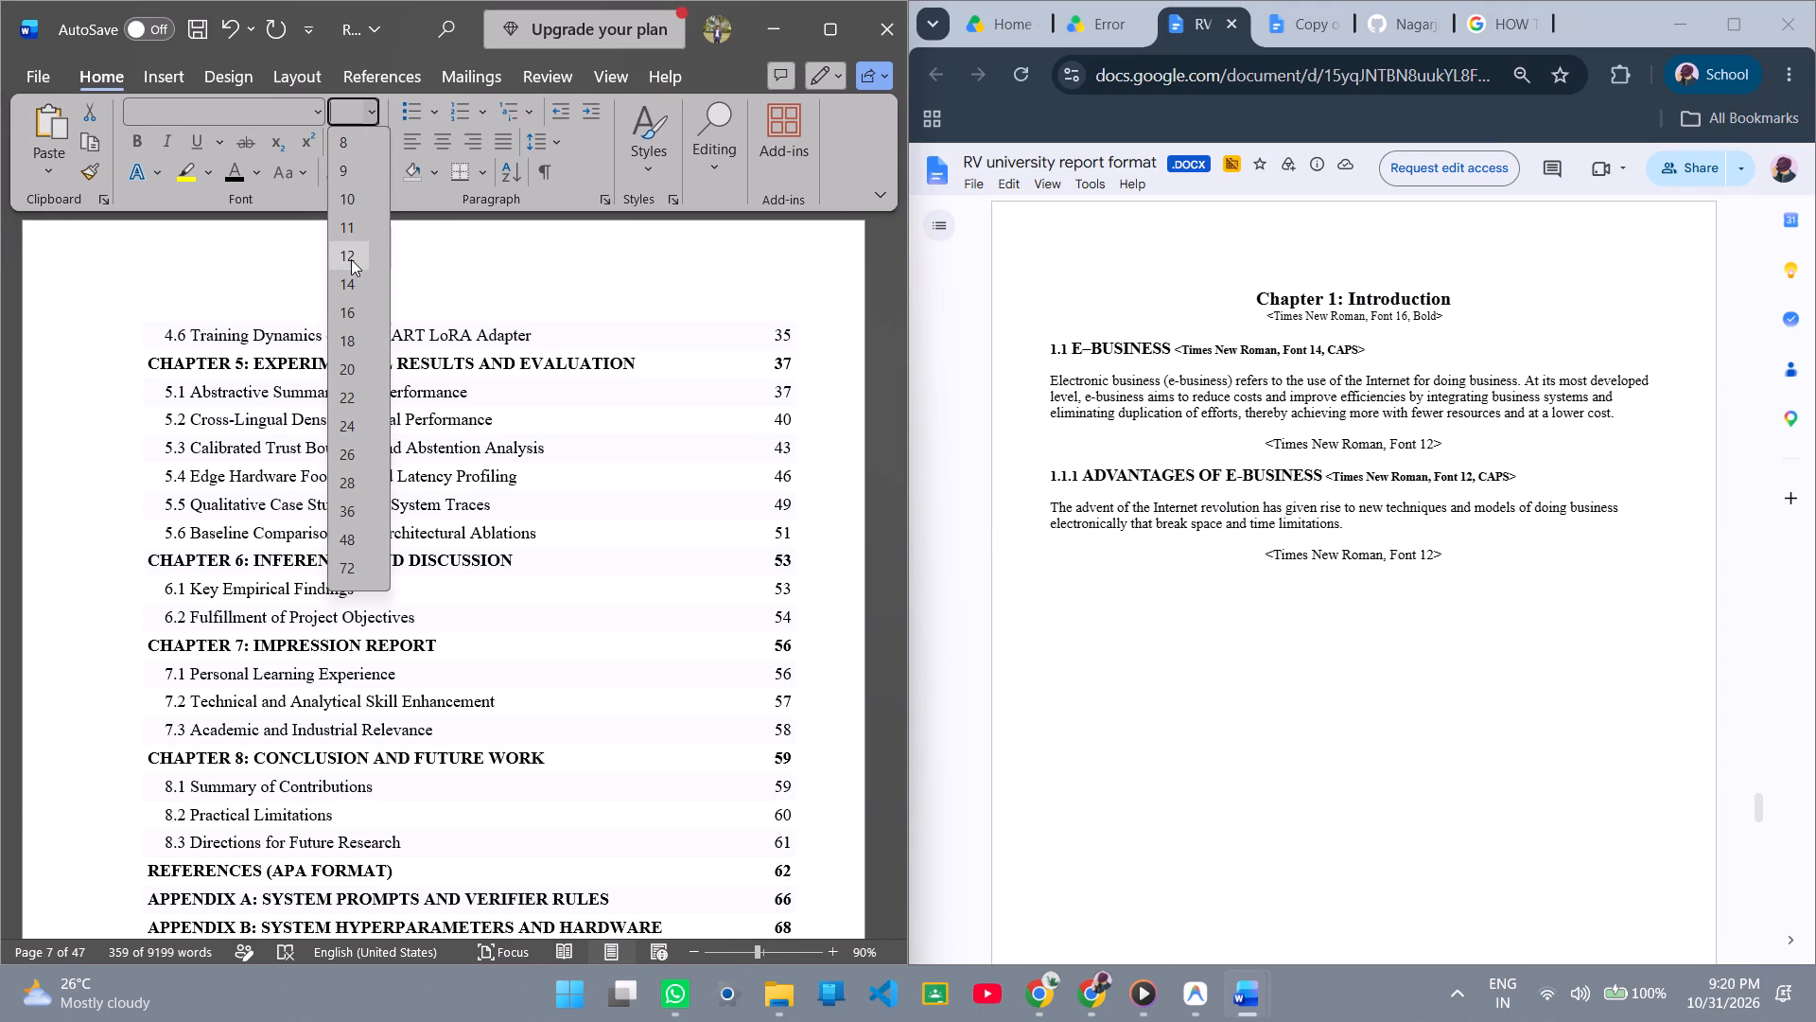
pyautogui.click(351, 259)
pyautogui.scroll(-5, 442, 502)
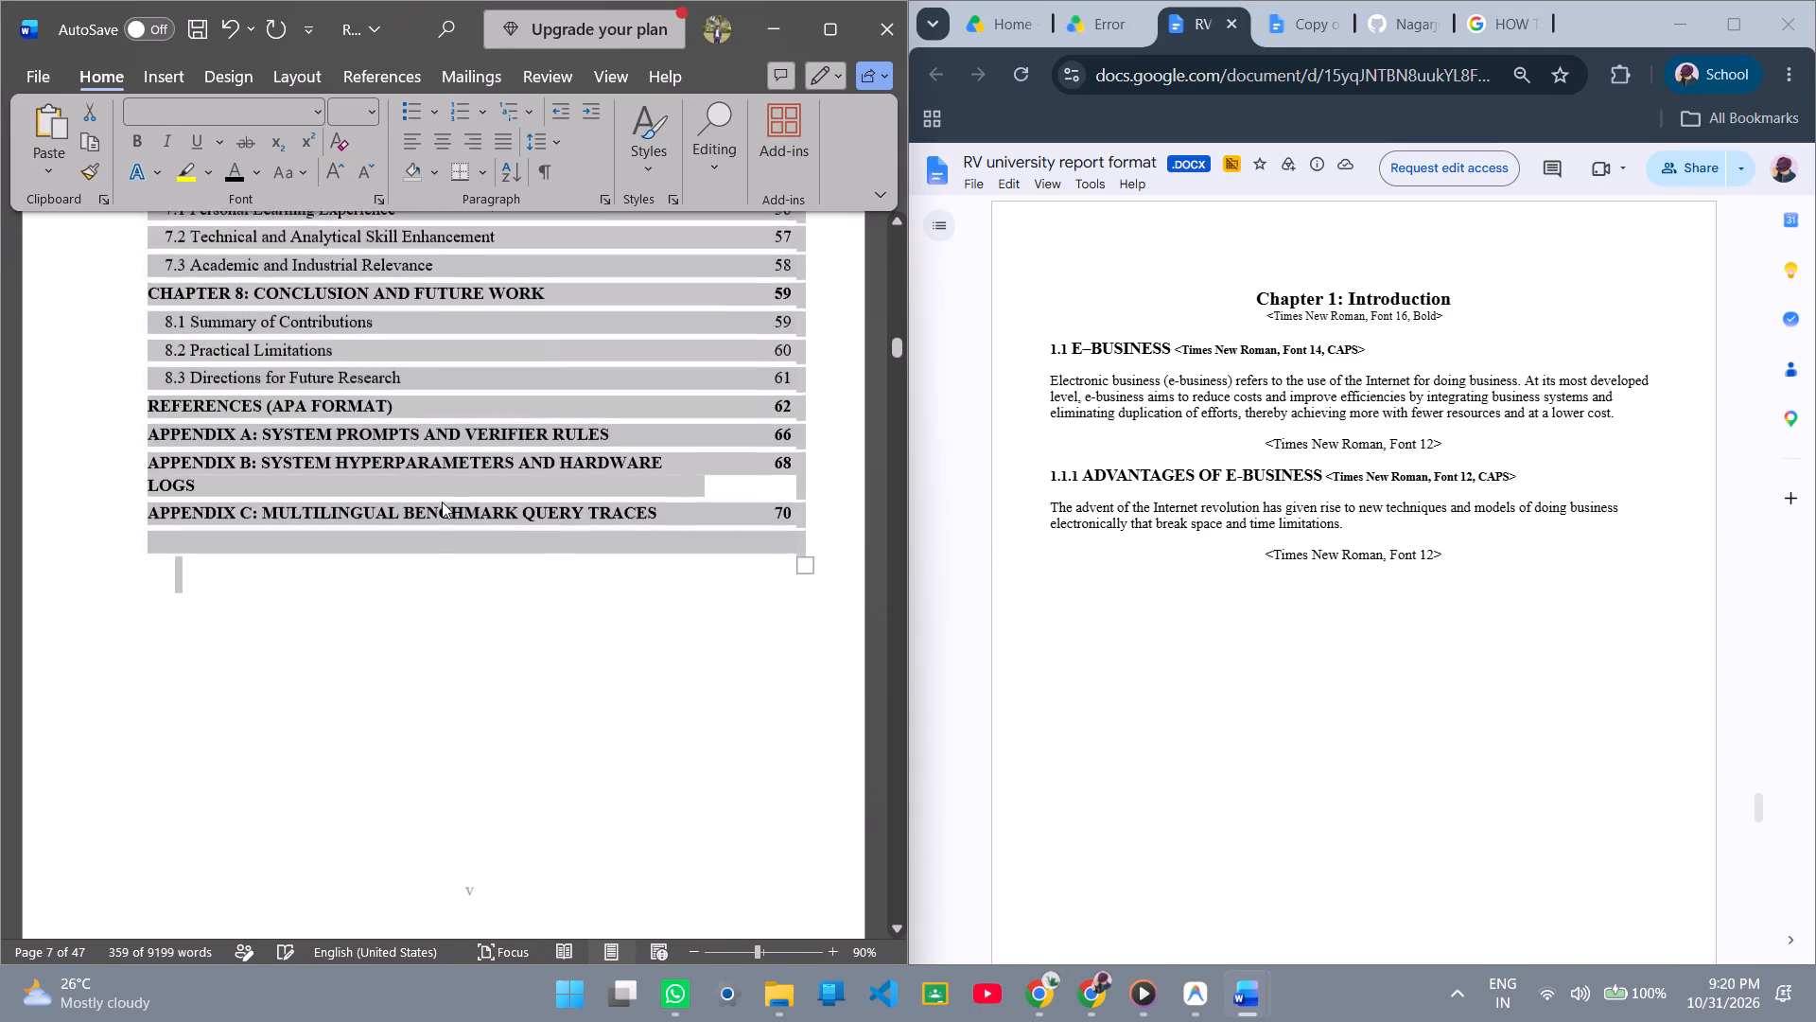
pyautogui.click(380, 595)
# Look through the resized table of contents and the LIST OF TABLES page to check their entries and layout.
pyautogui.scroll(-7, 380, 595)
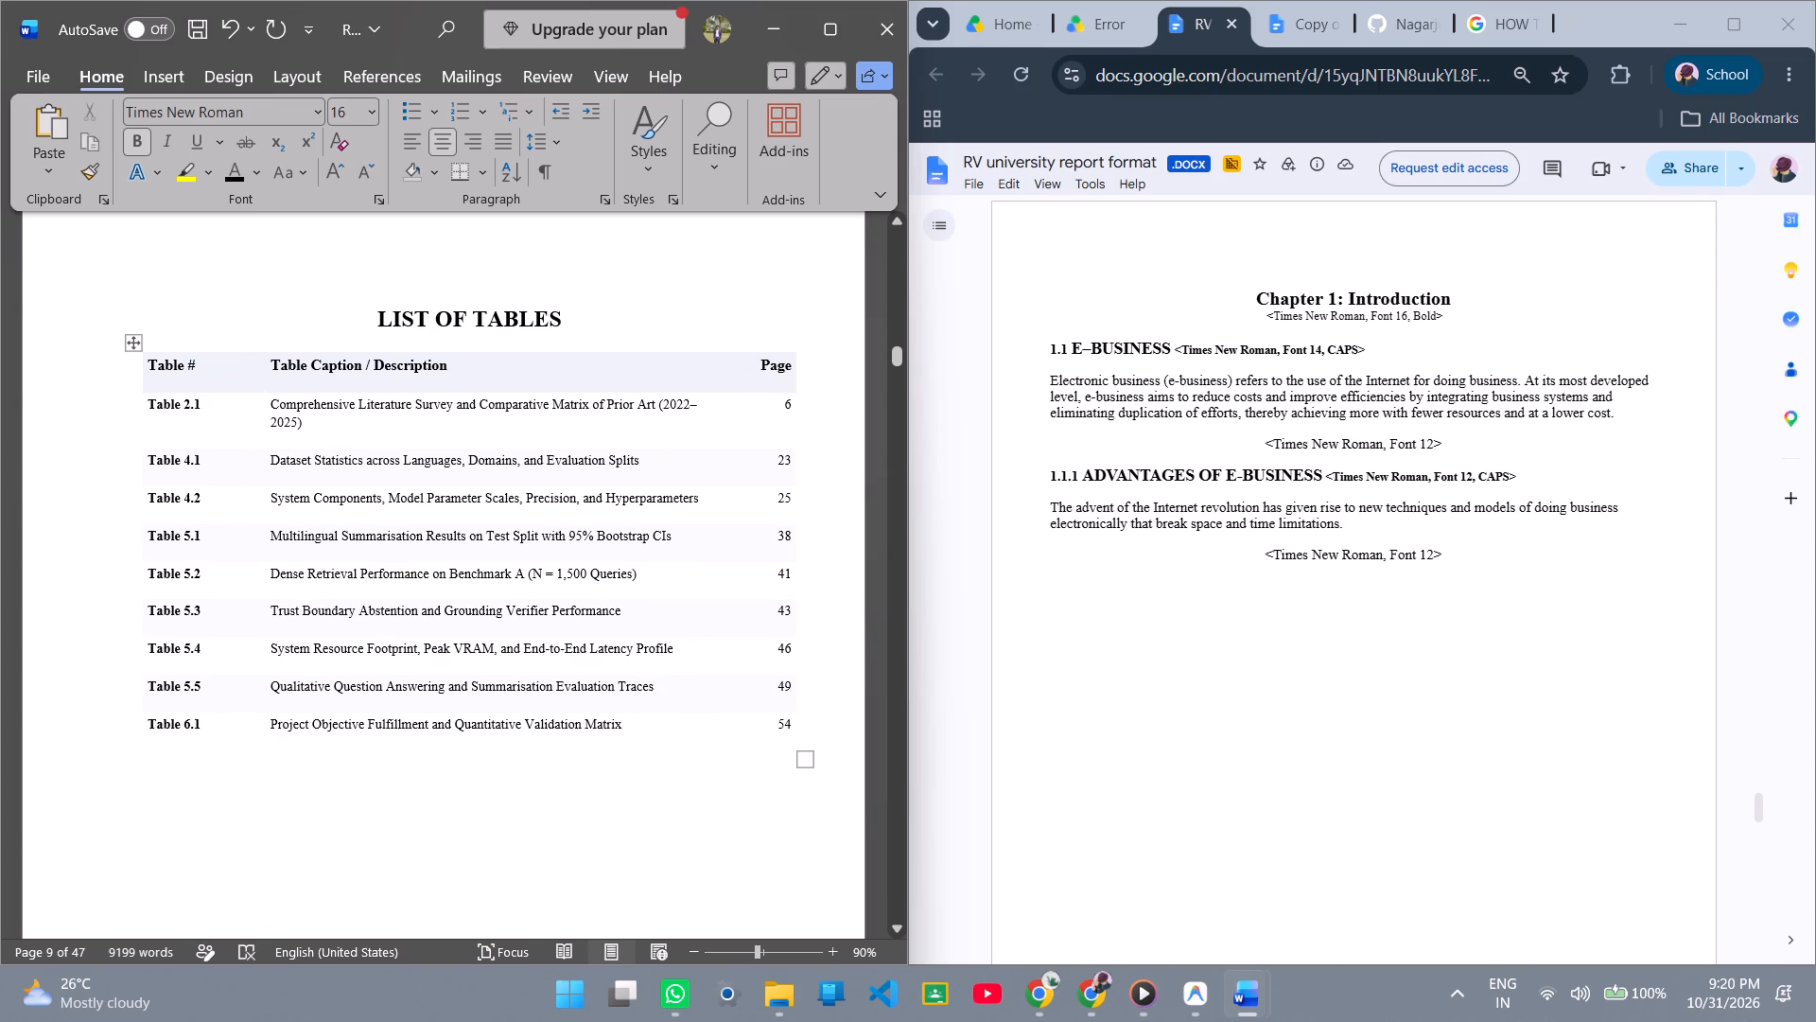
pyautogui.click(173, 405)
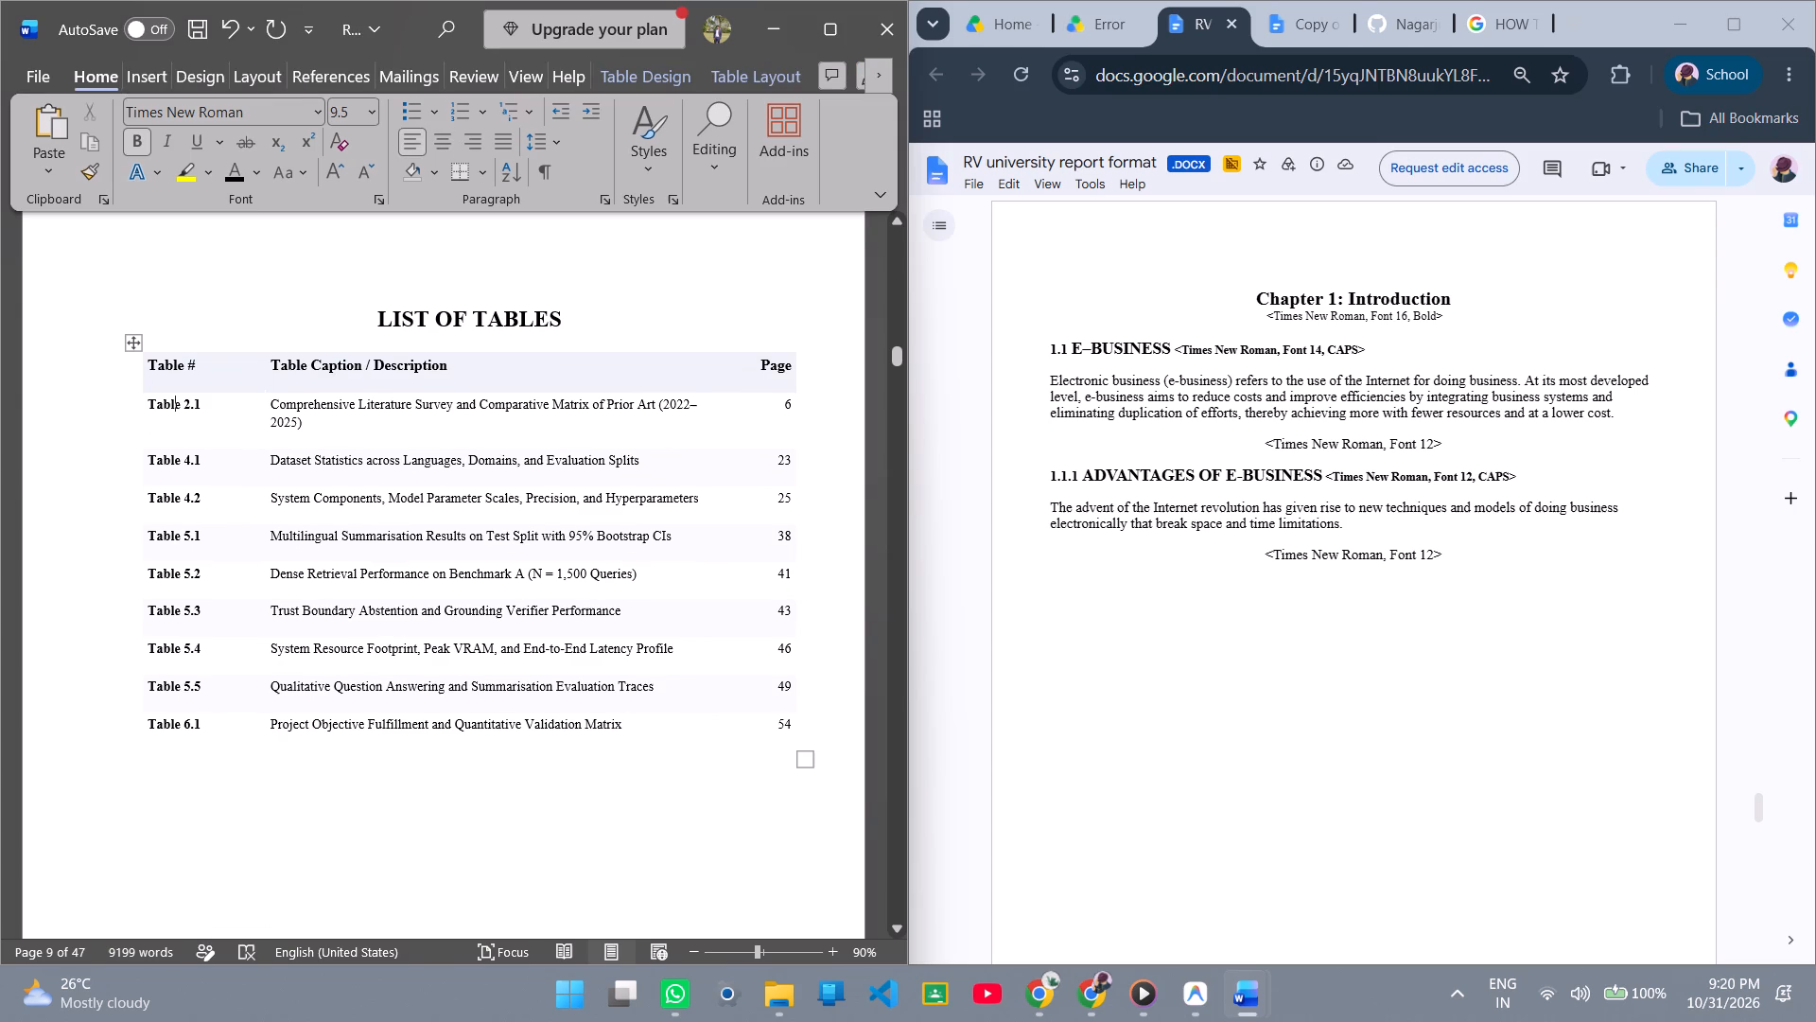
pyautogui.rightClick(551, 377)
pyautogui.scroll(17, 506, 336)
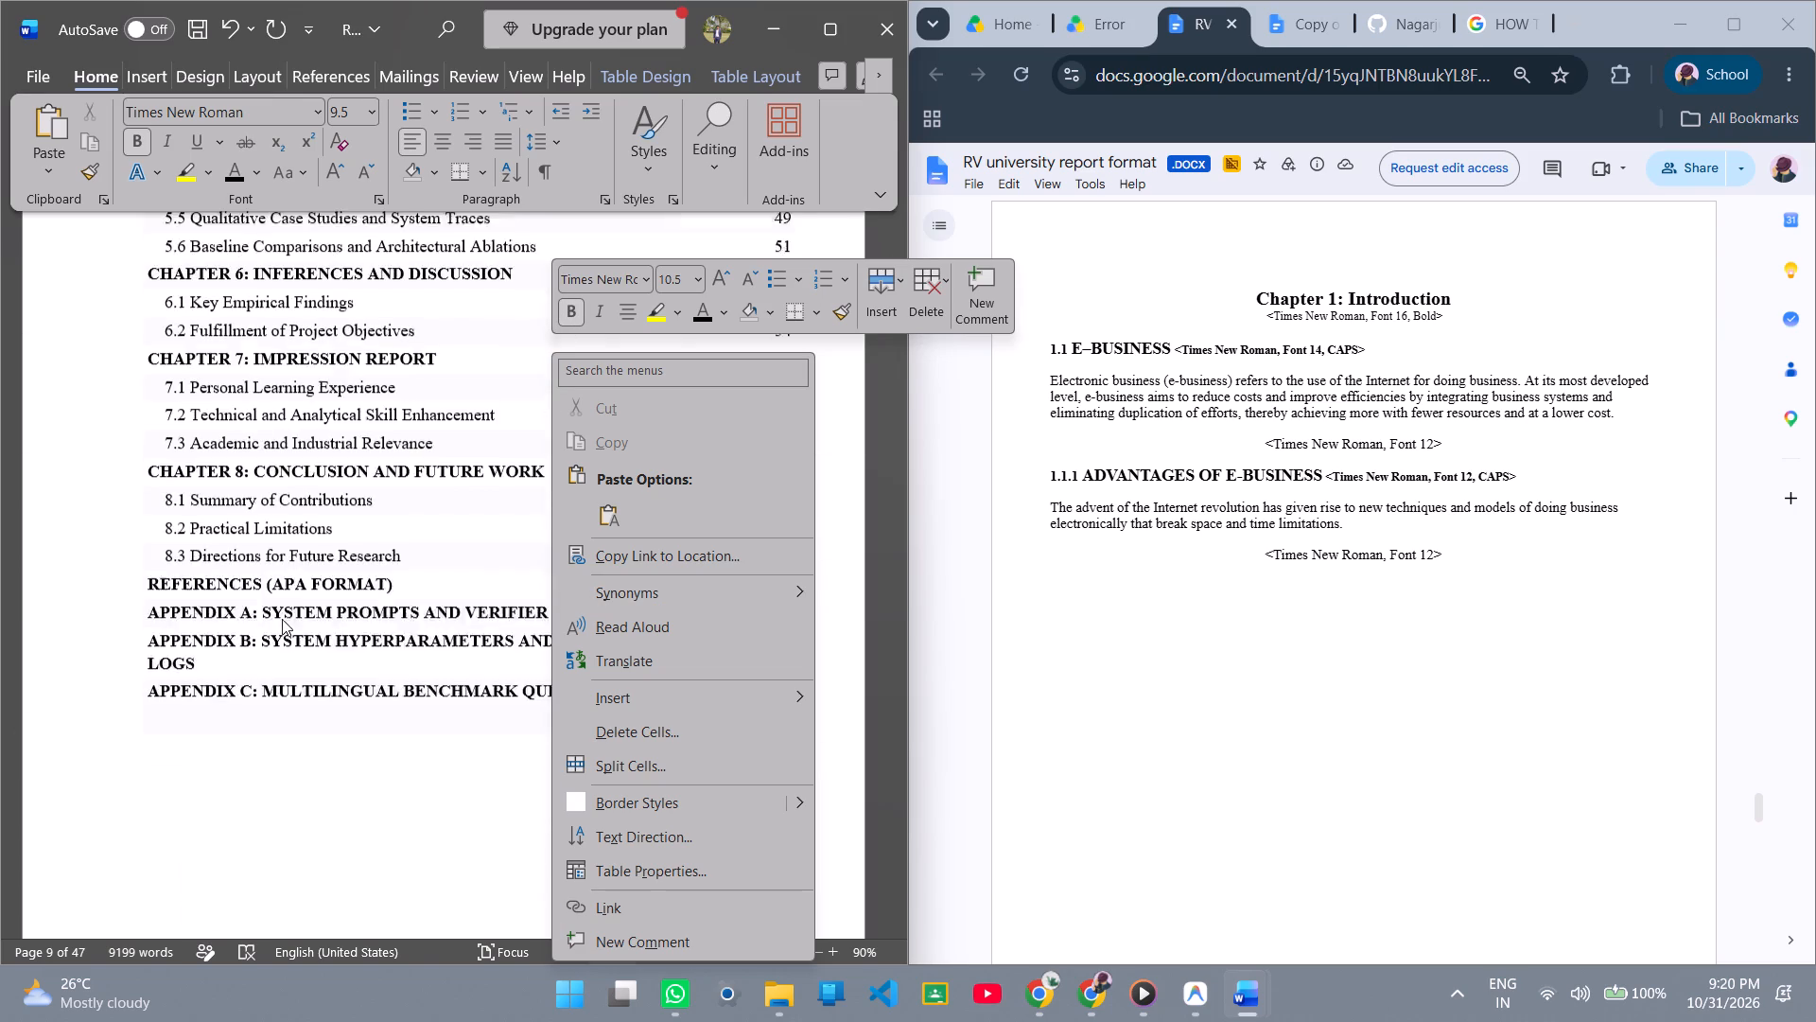
pyautogui.scroll(6, 282, 619)
pyautogui.scroll(9, 236, 497)
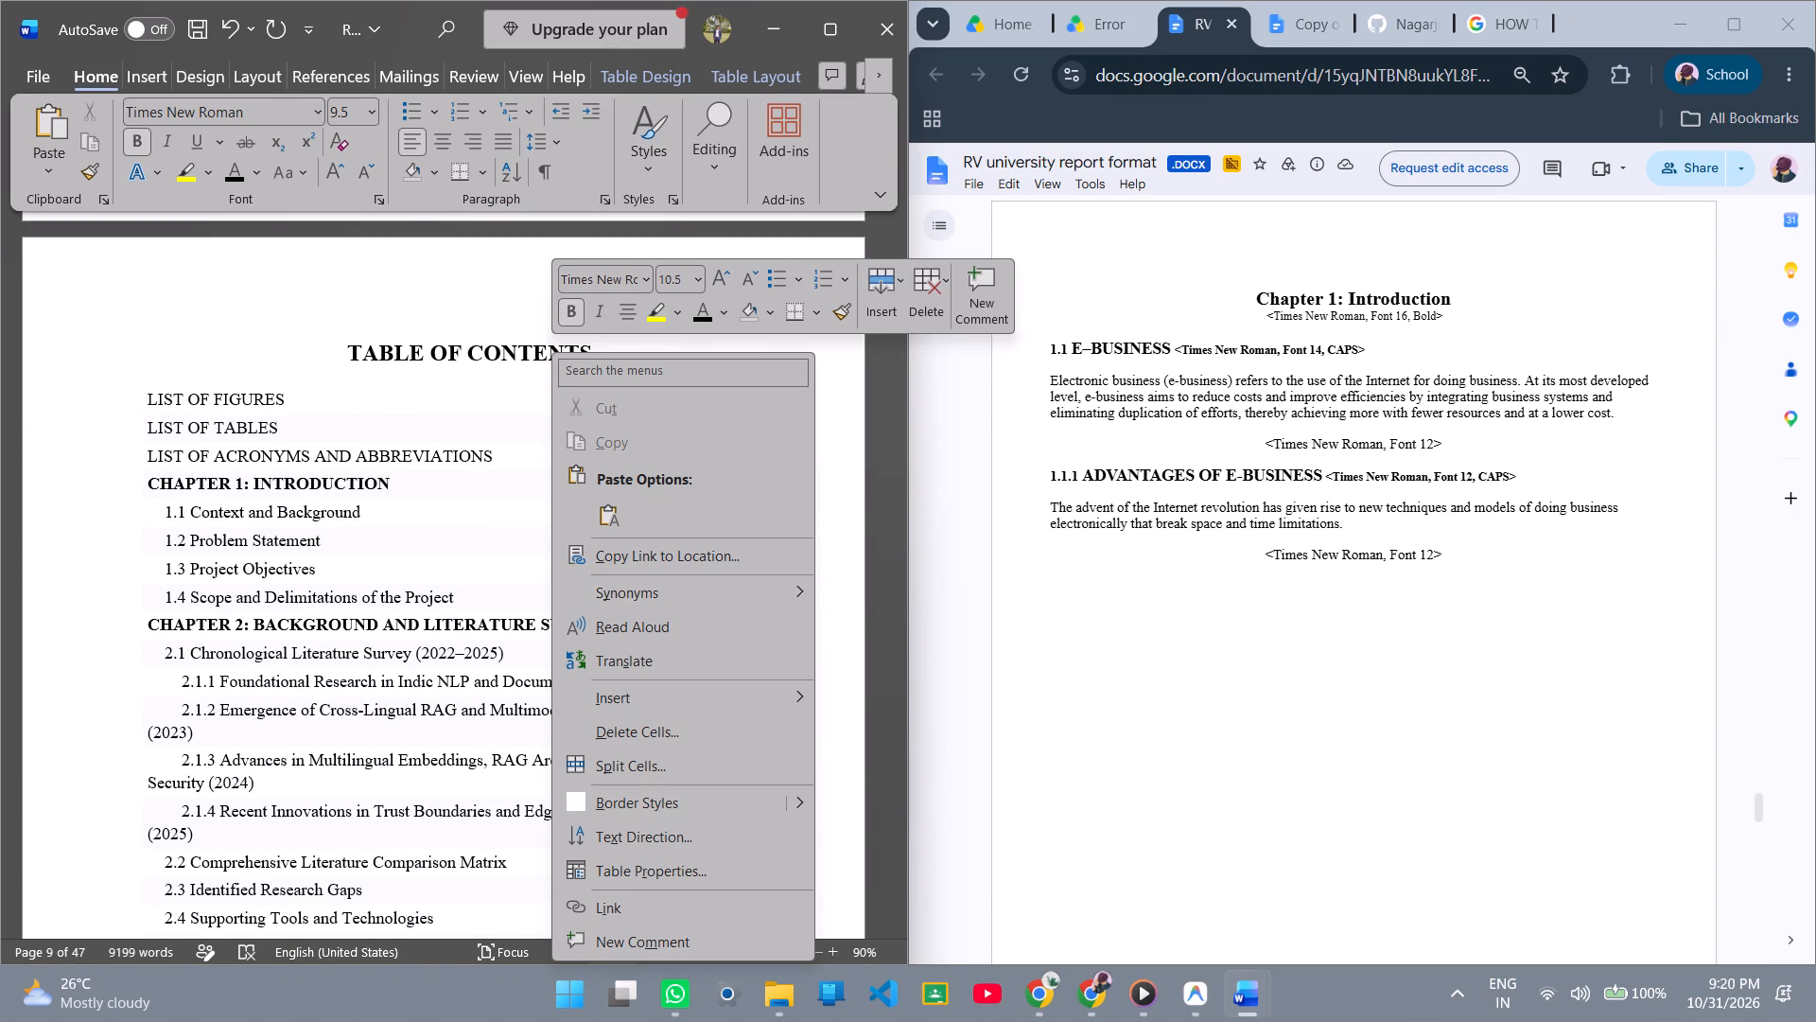
pyautogui.scroll(-2, 236, 497)
pyautogui.scroll(3, 236, 497)
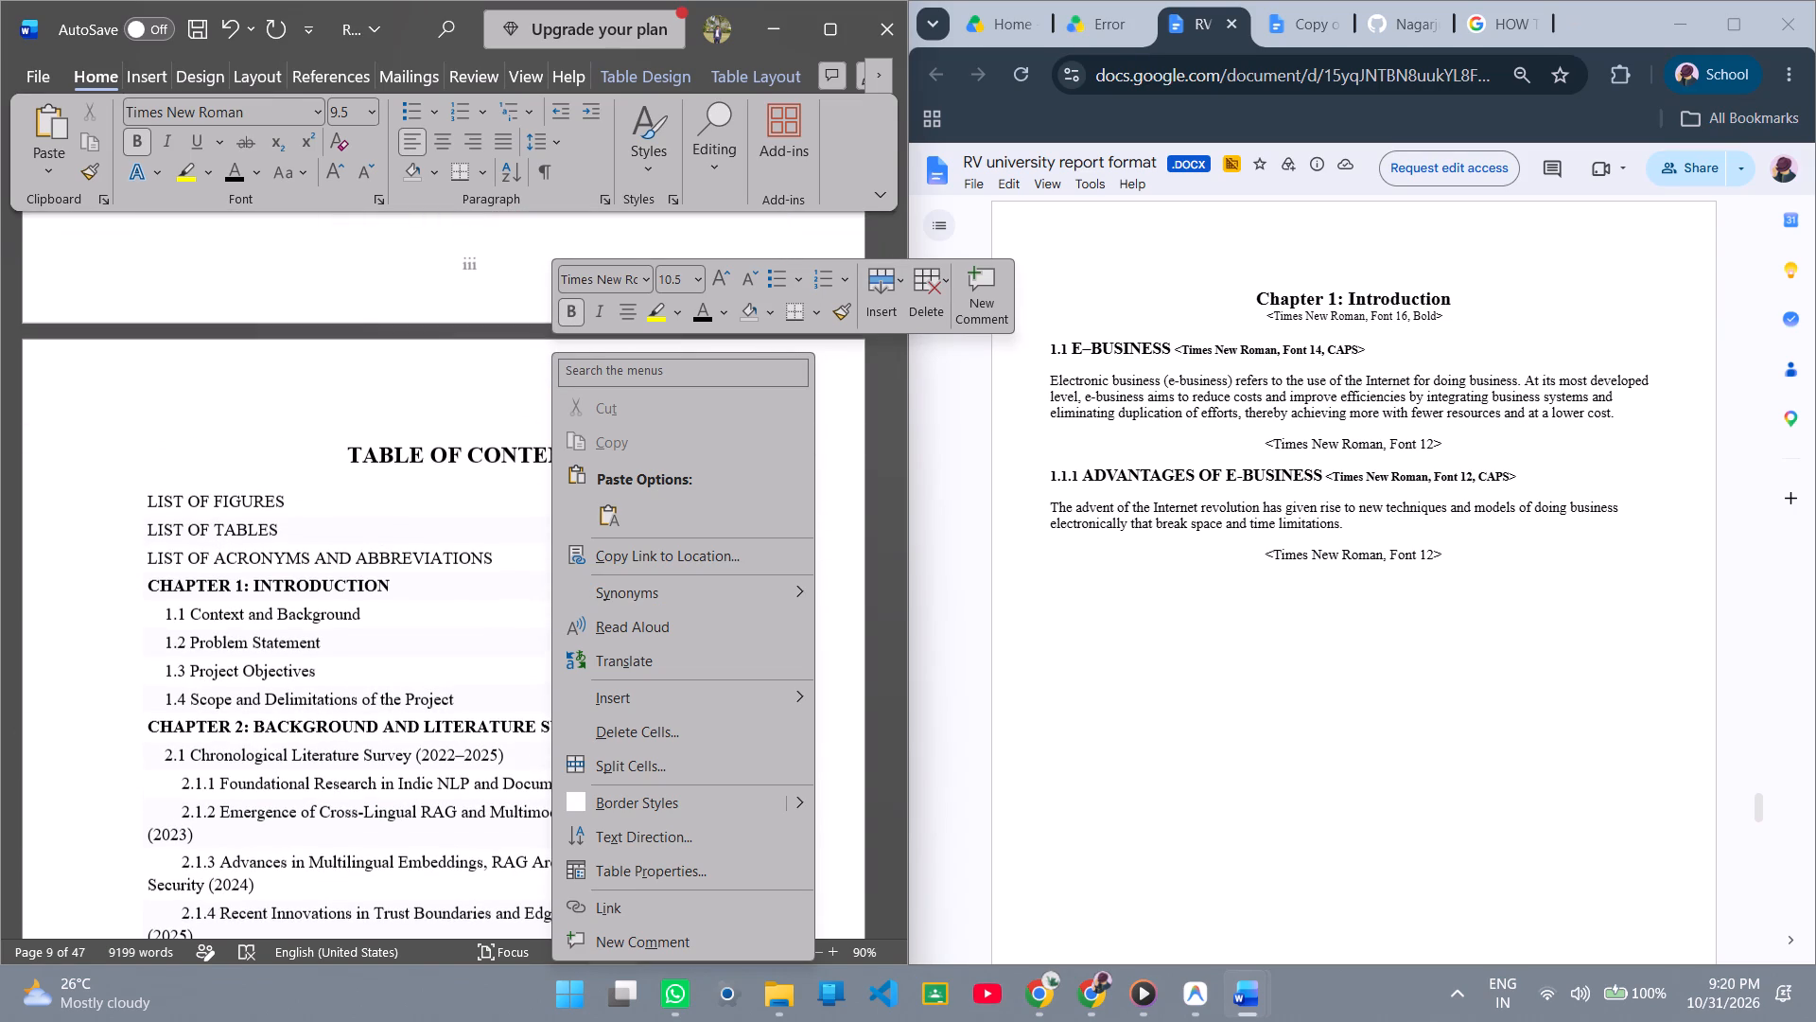
pyautogui.scroll(-4, 236, 497)
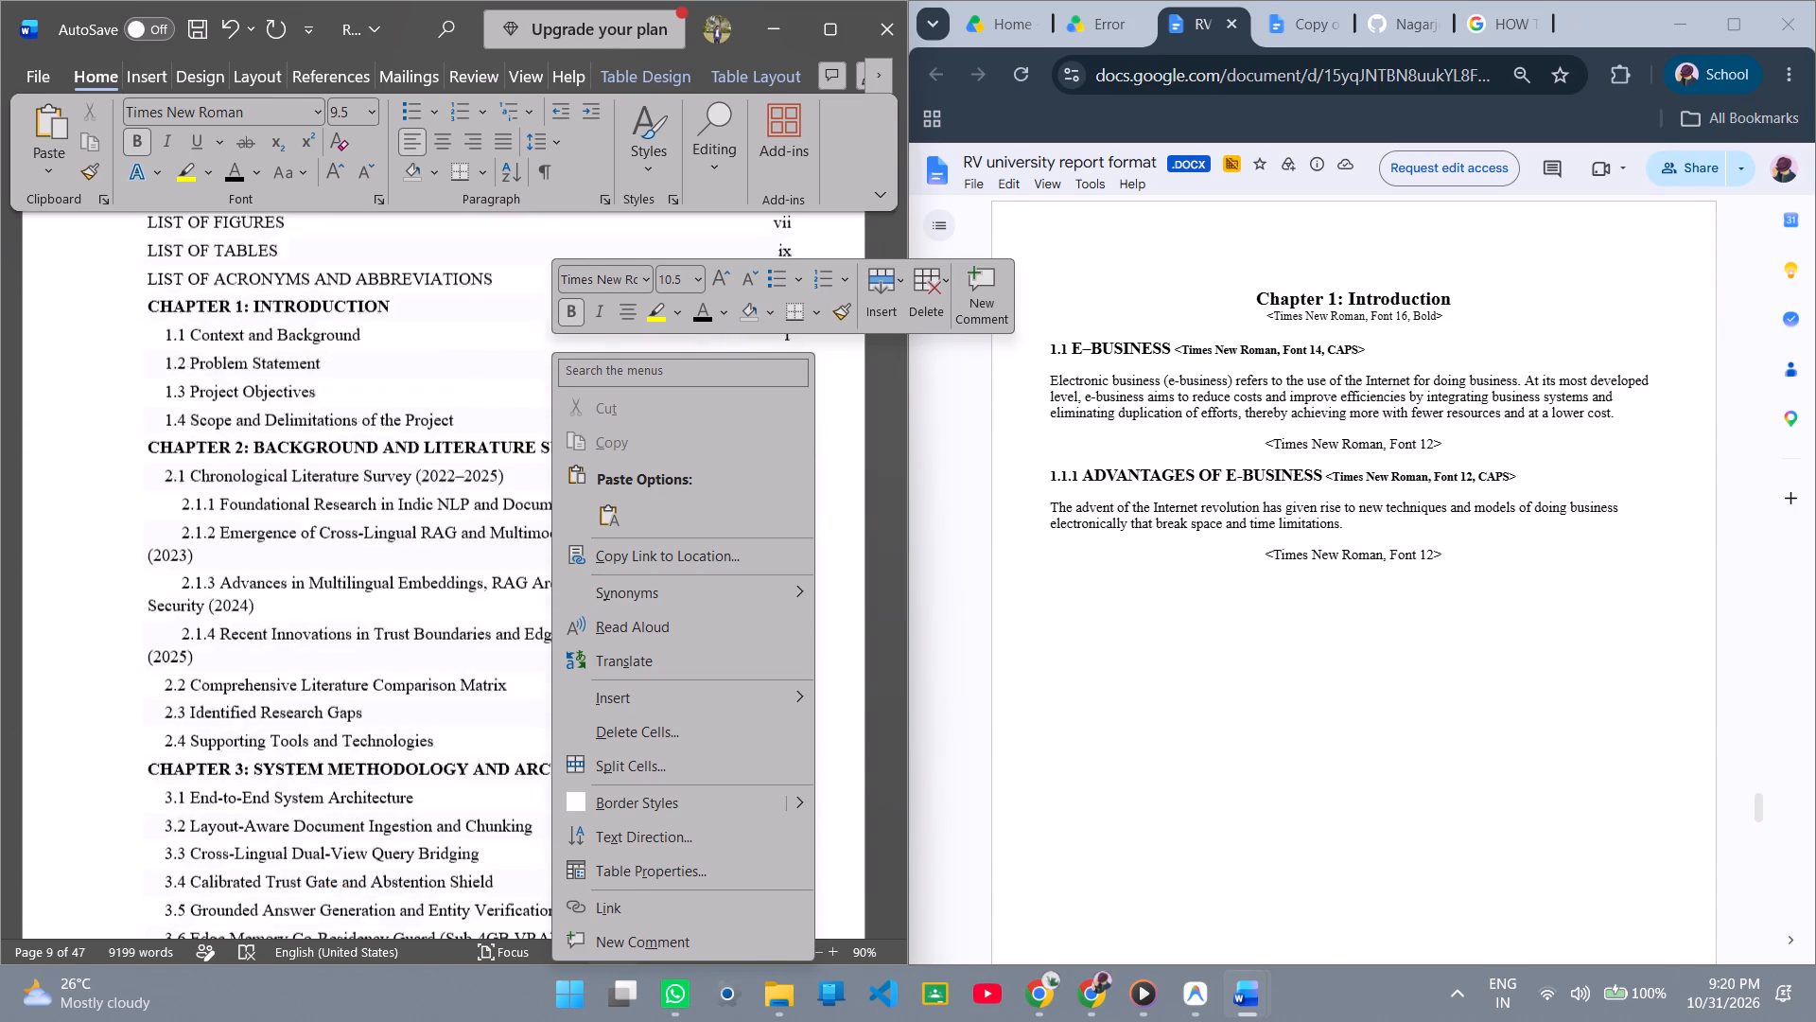
pyautogui.scroll(-2, 236, 497)
pyautogui.click(55, 715)
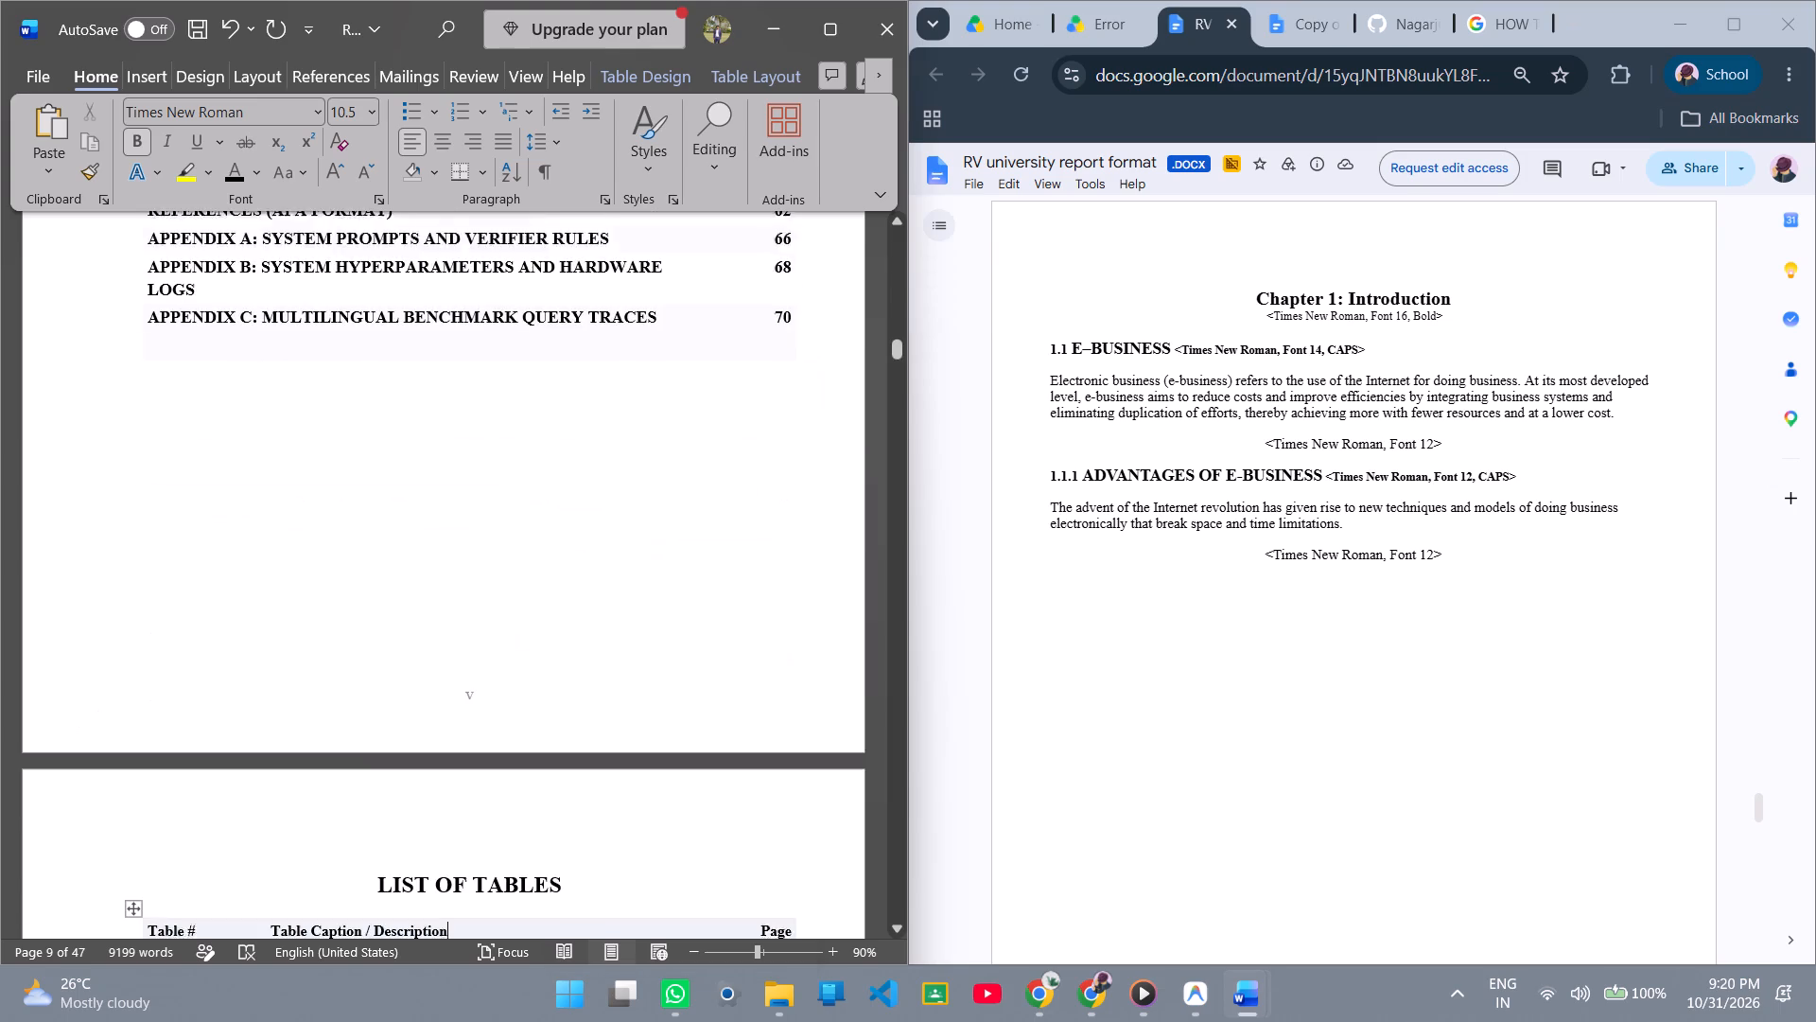
pyautogui.scroll(19, 397, 698)
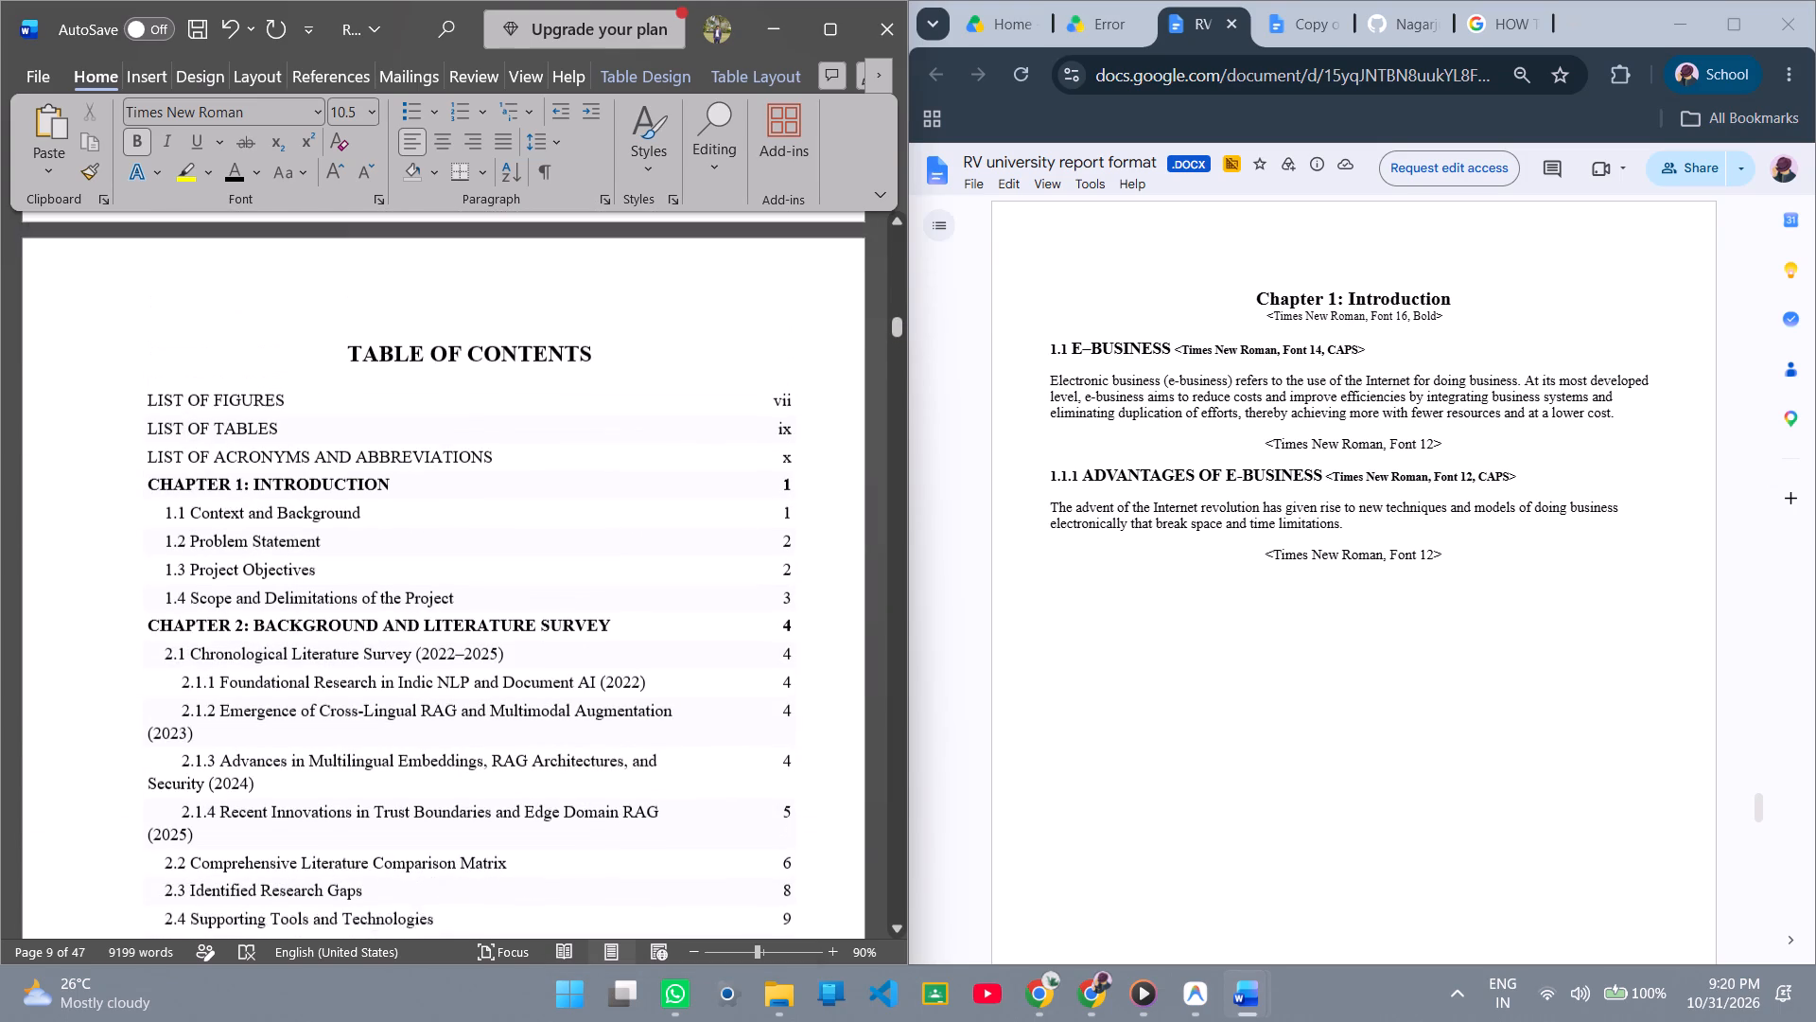
pyautogui.scroll(-4, 399, 696)
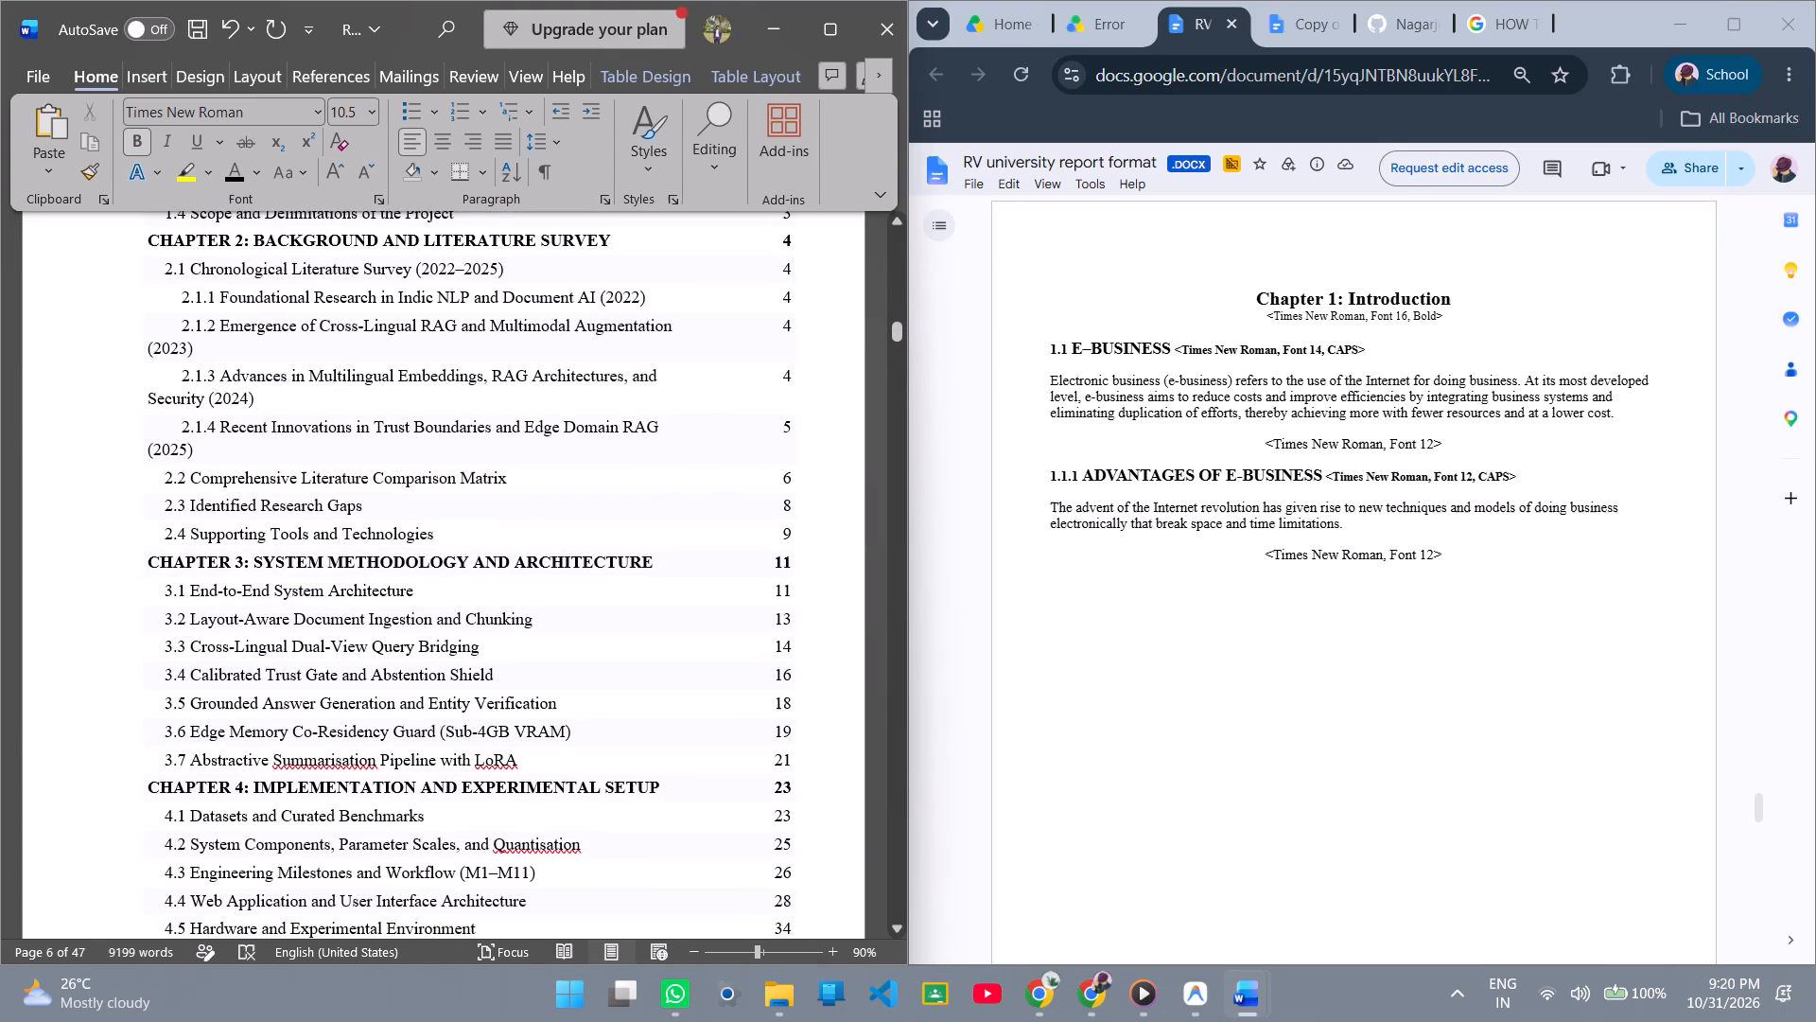
pyautogui.scroll(-10, 399, 696)
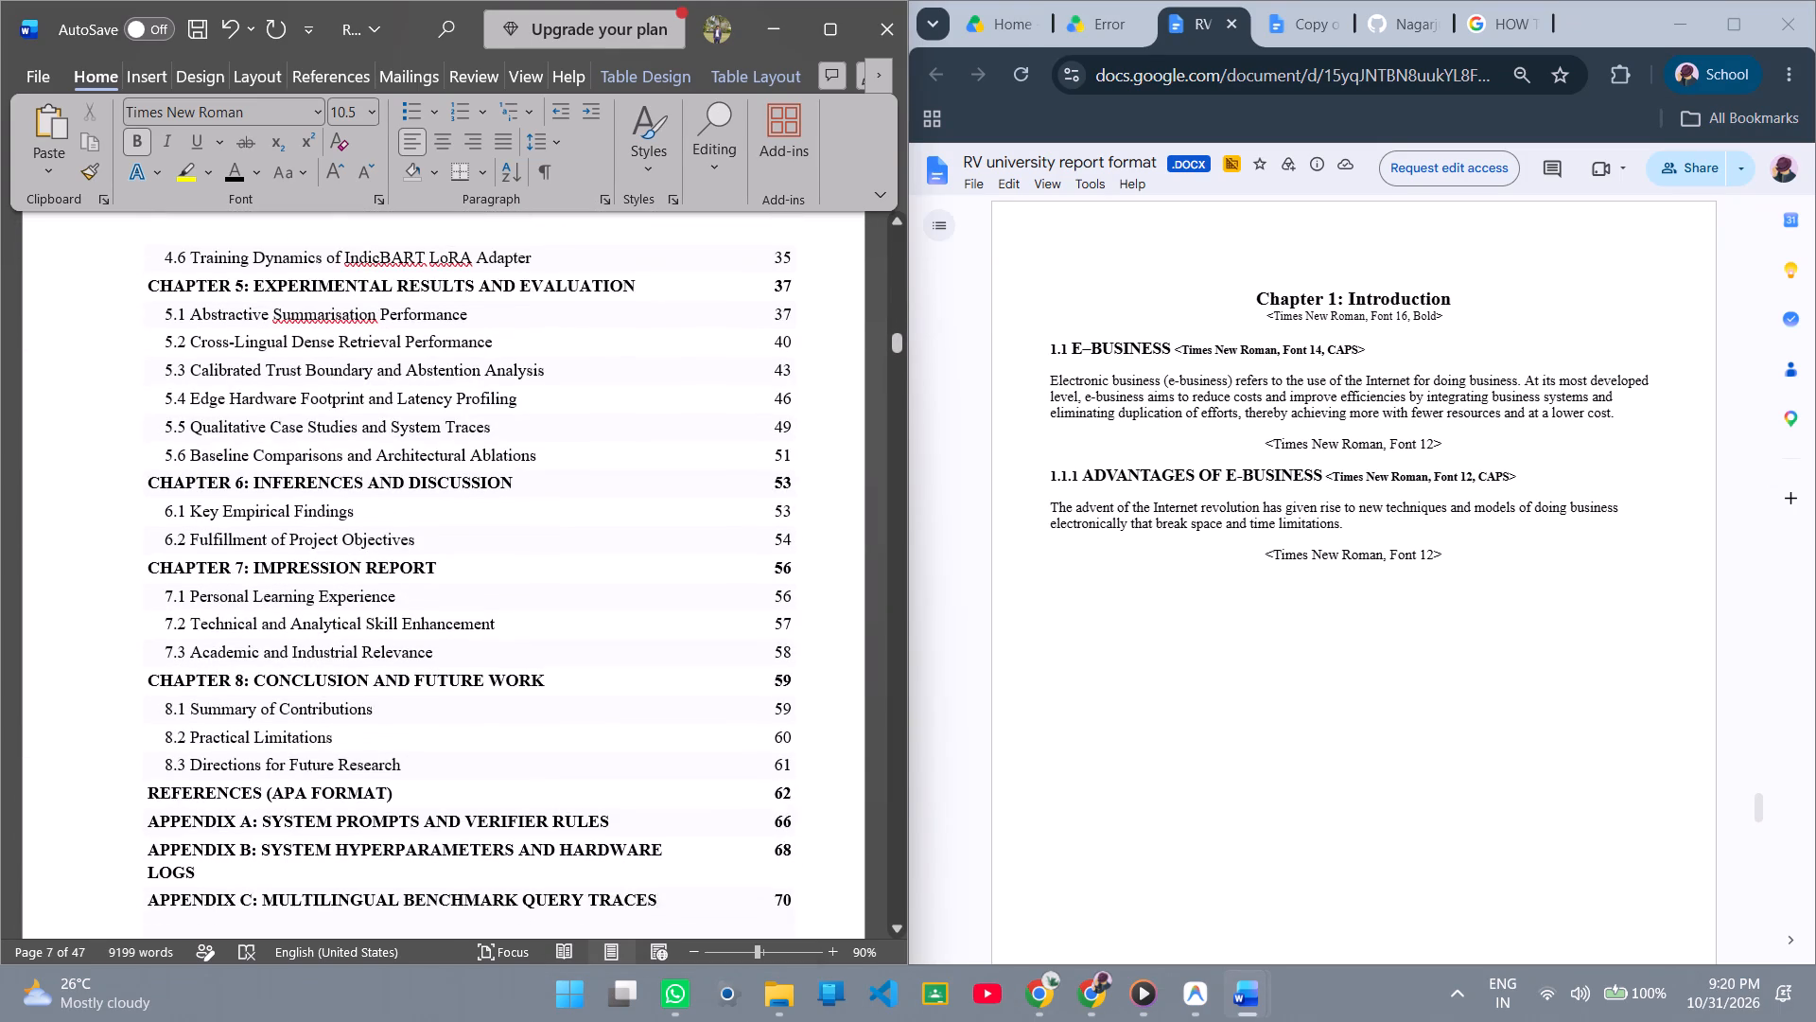
pyautogui.scroll(-10, 399, 675)
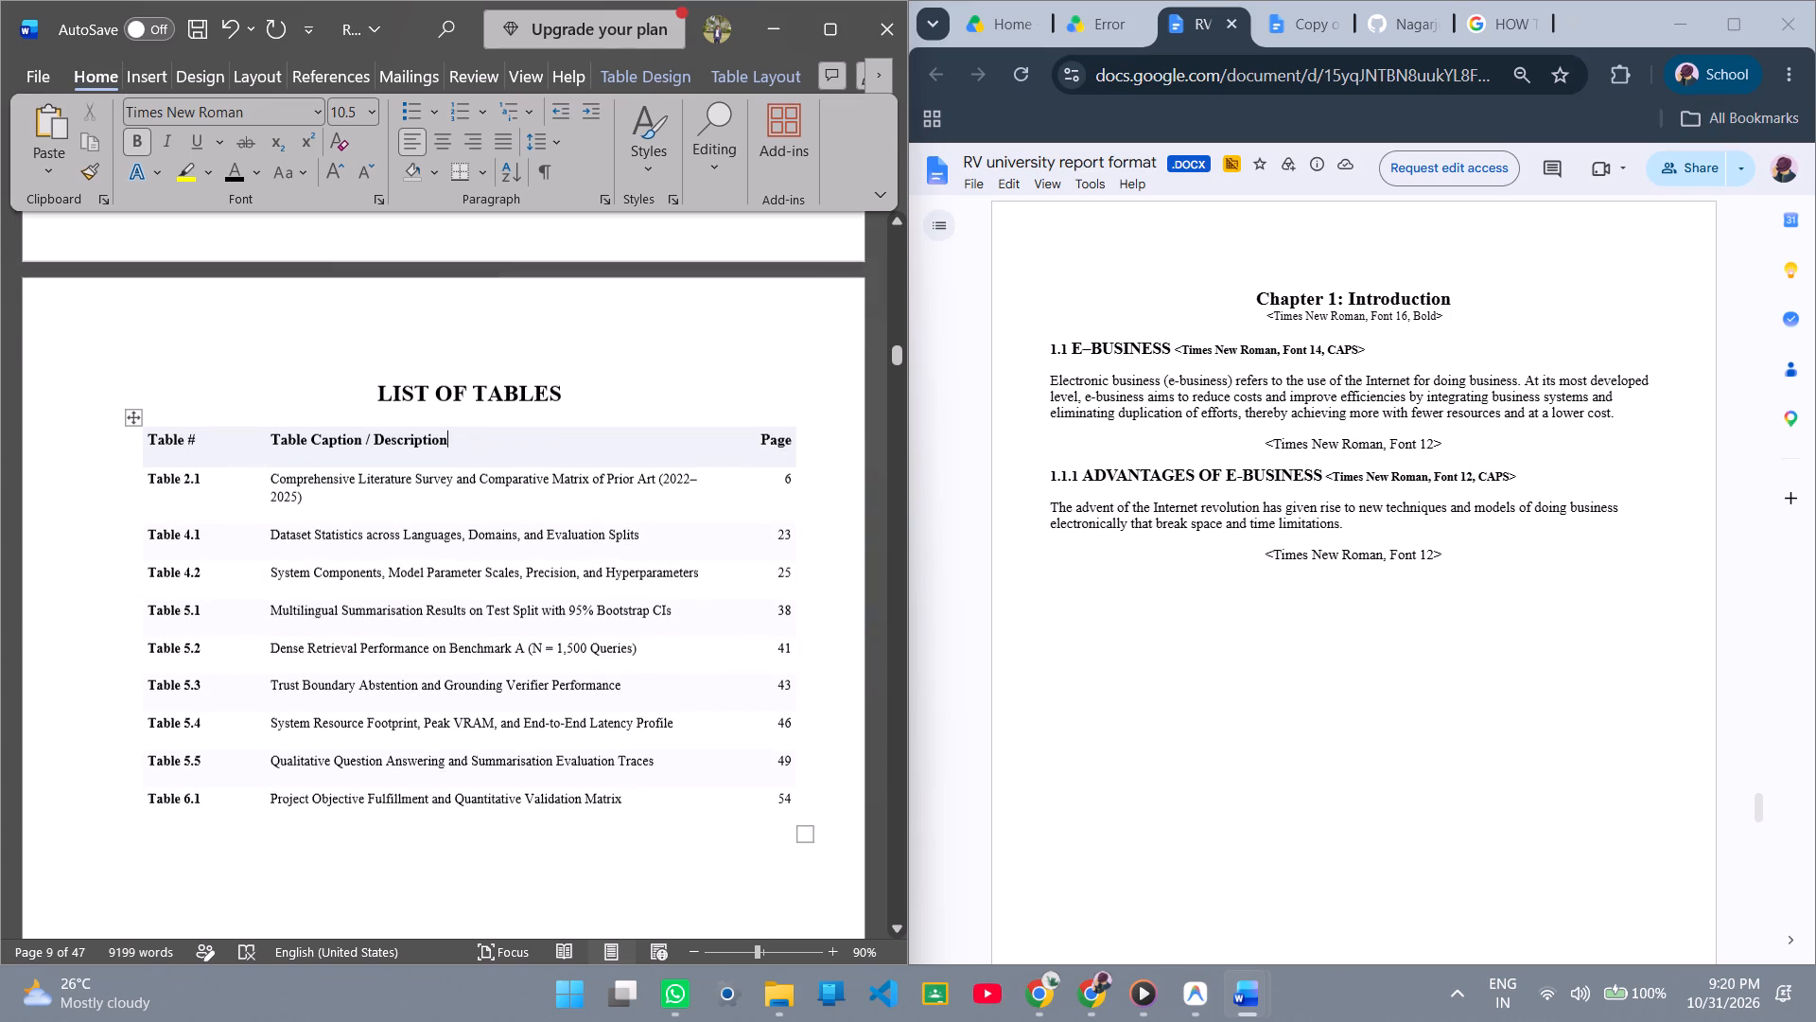
# Delete the "Table Caption / Description" header cell from the table under LIST OF TABLES, shifting the cells up.
pyautogui.rightClick(508, 396)
pyautogui.rightClick(508, 396)
pyautogui.click(493, 383)
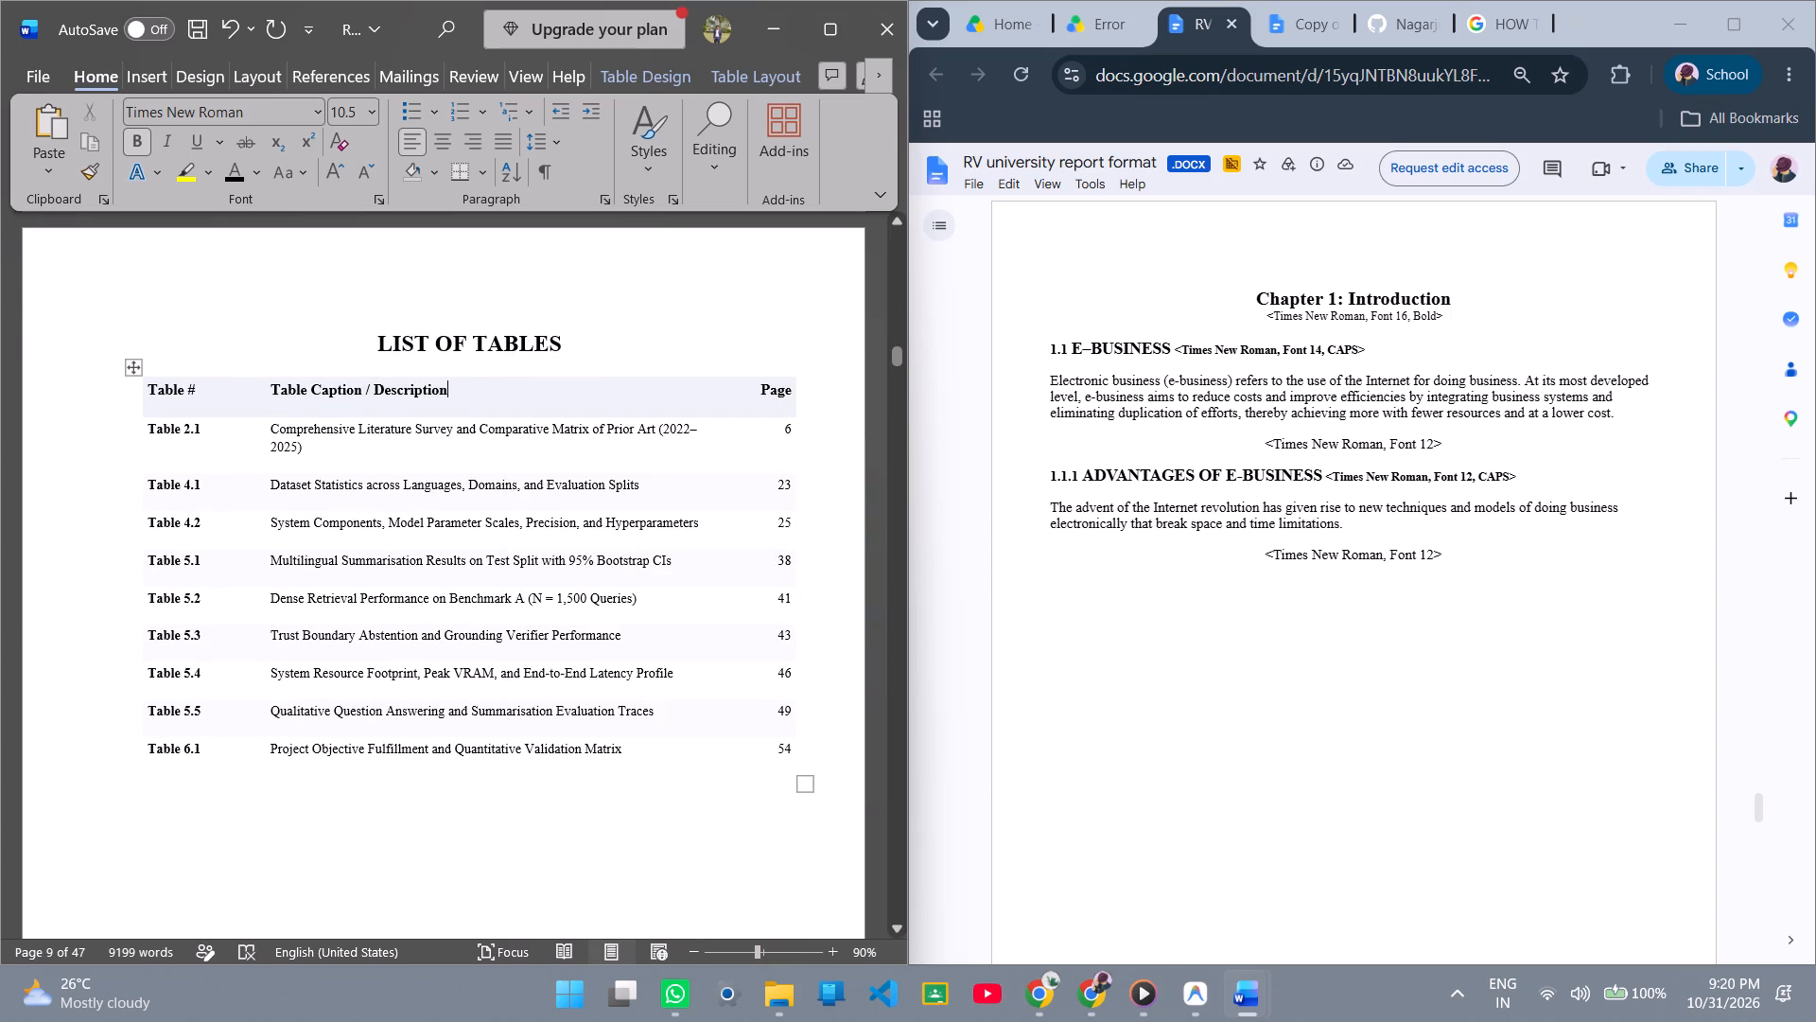
pyautogui.rightClick(490, 390)
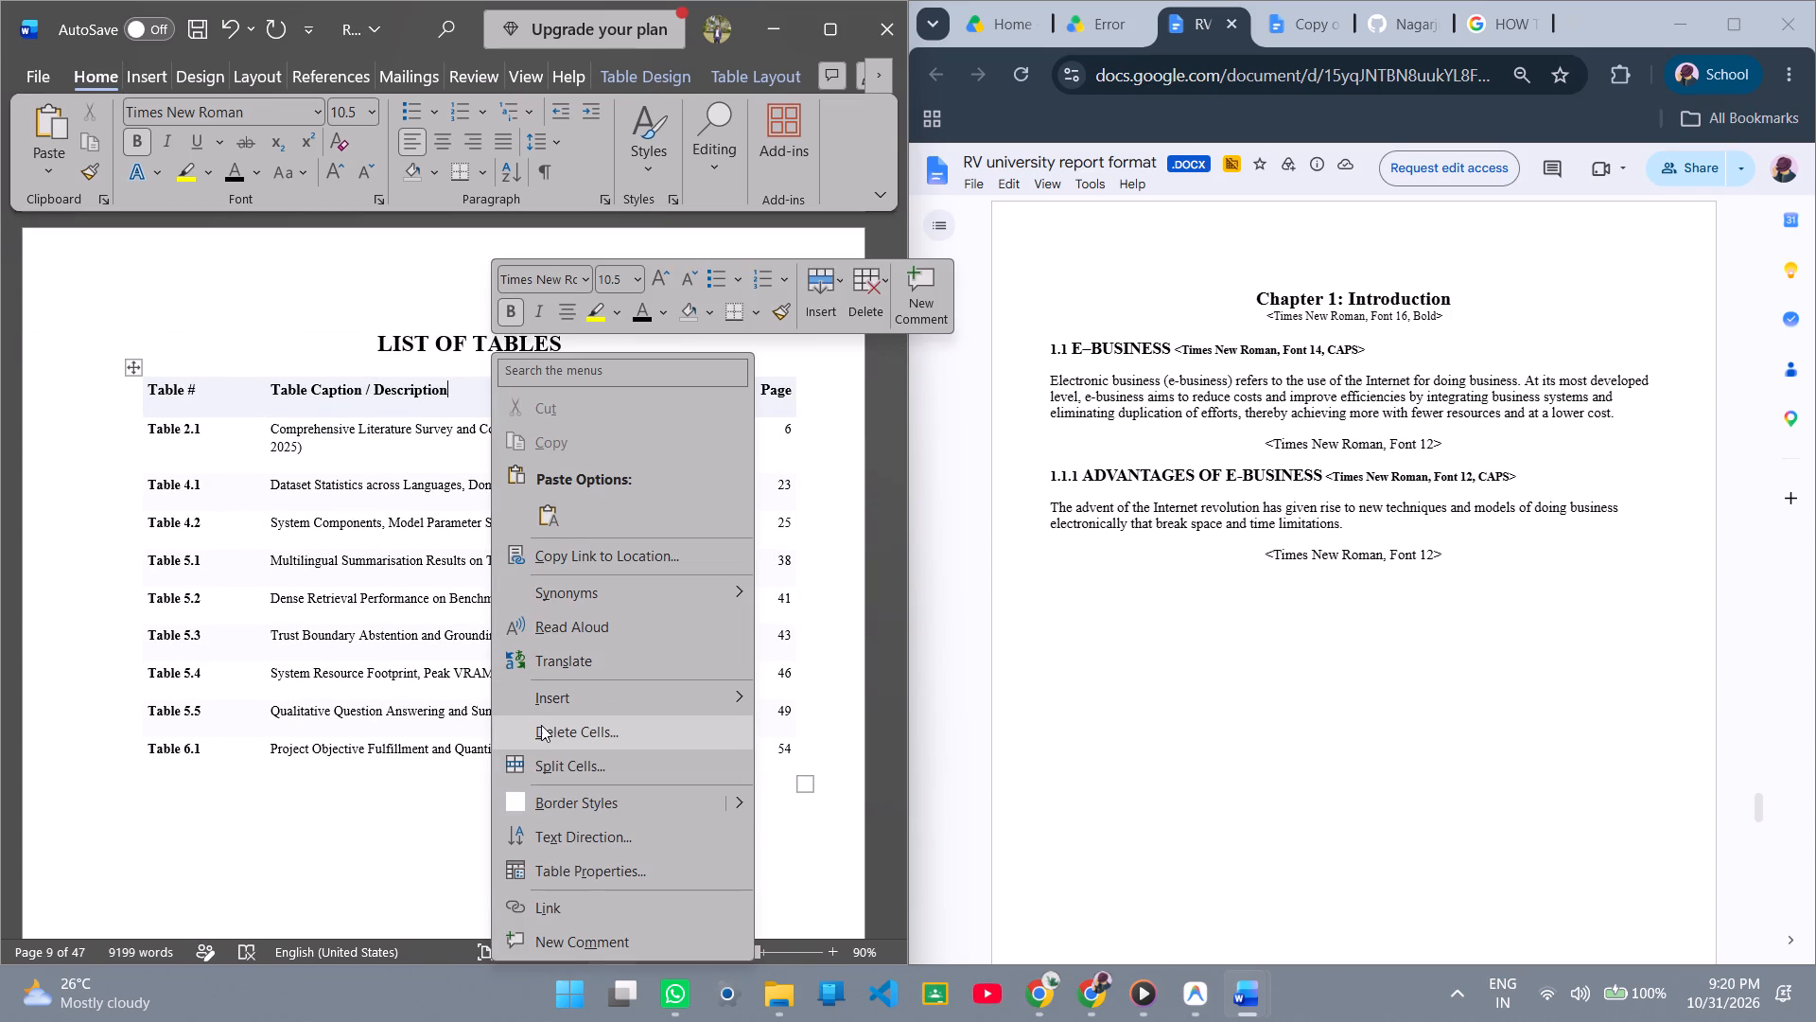
pyautogui.click(541, 725)
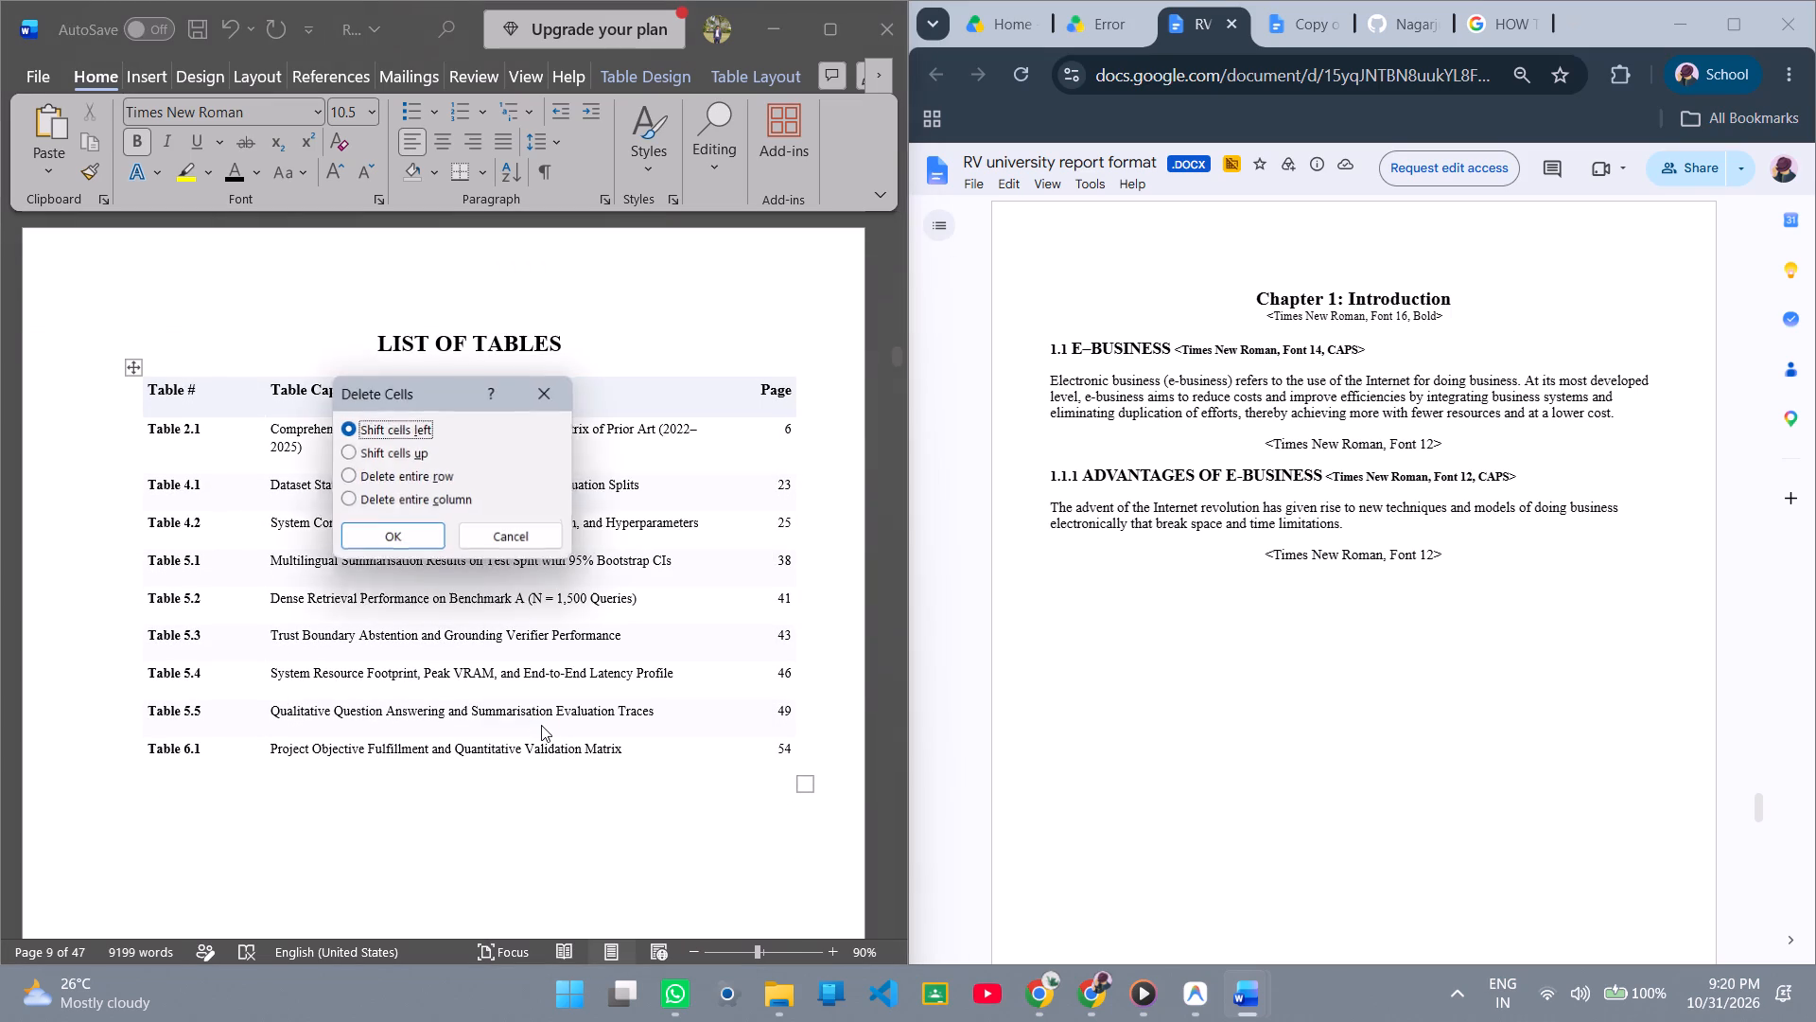
pyautogui.click(343, 453)
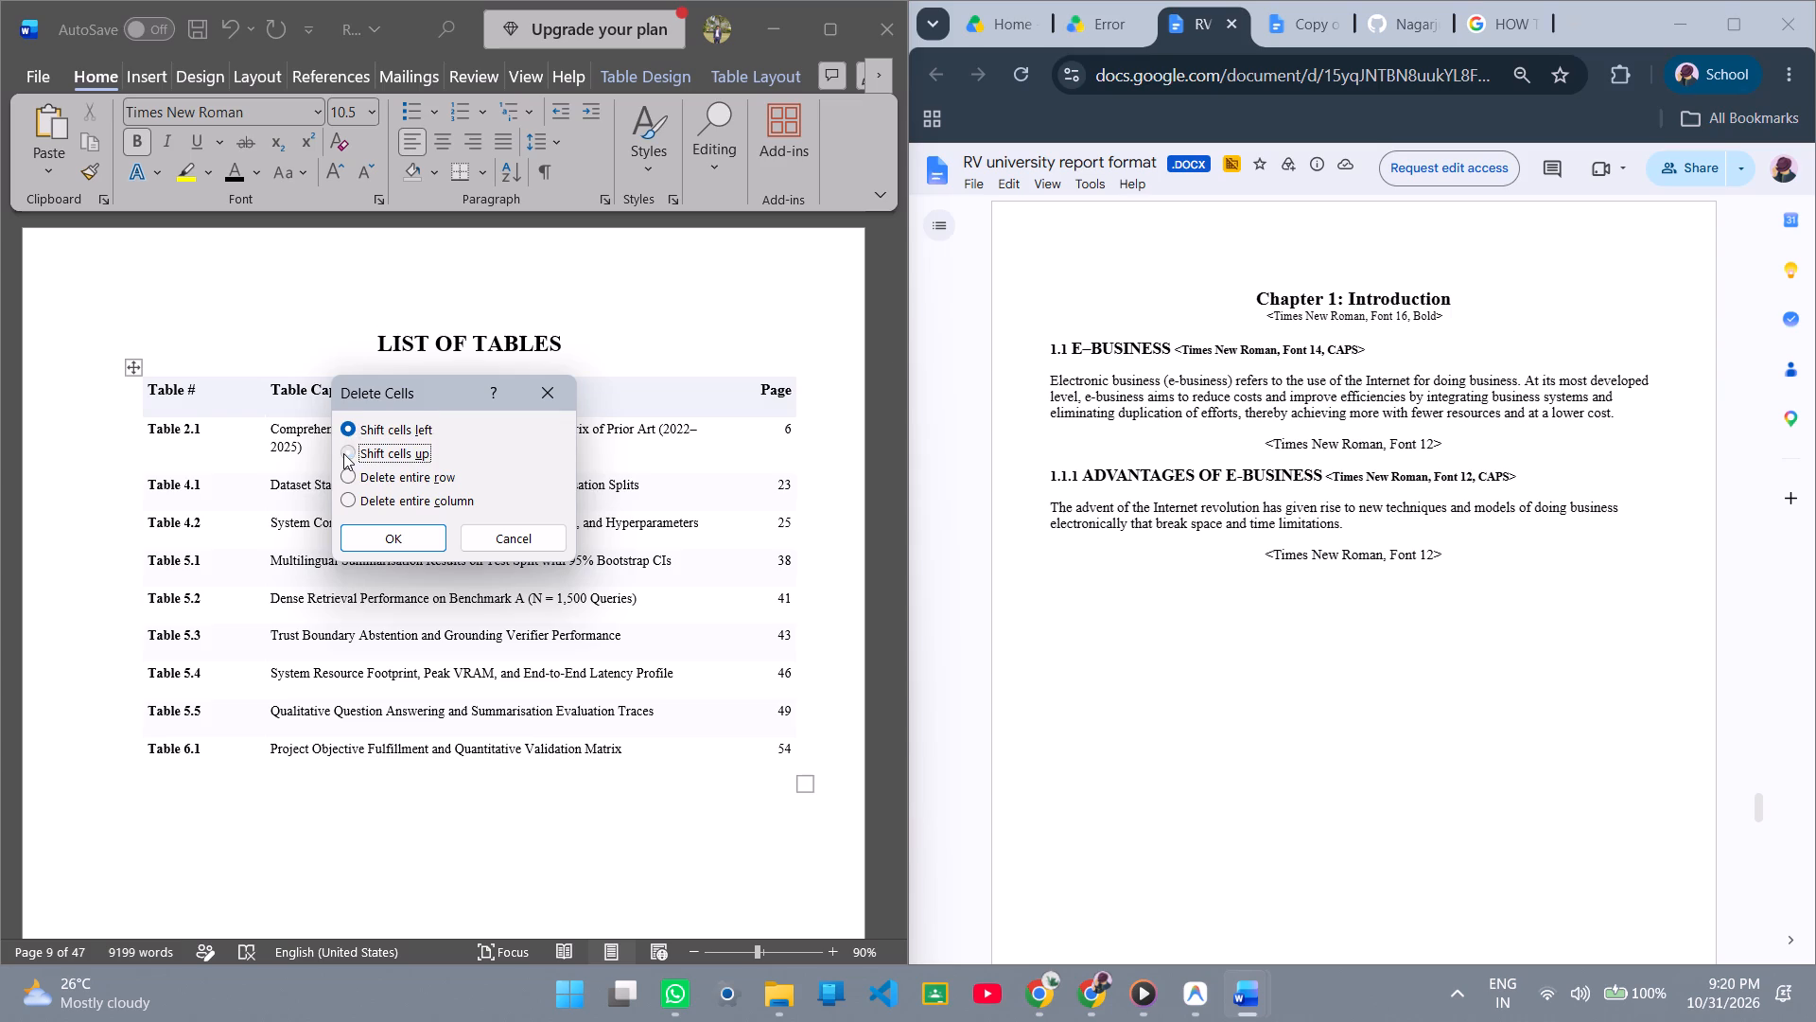
pyautogui.click(376, 541)
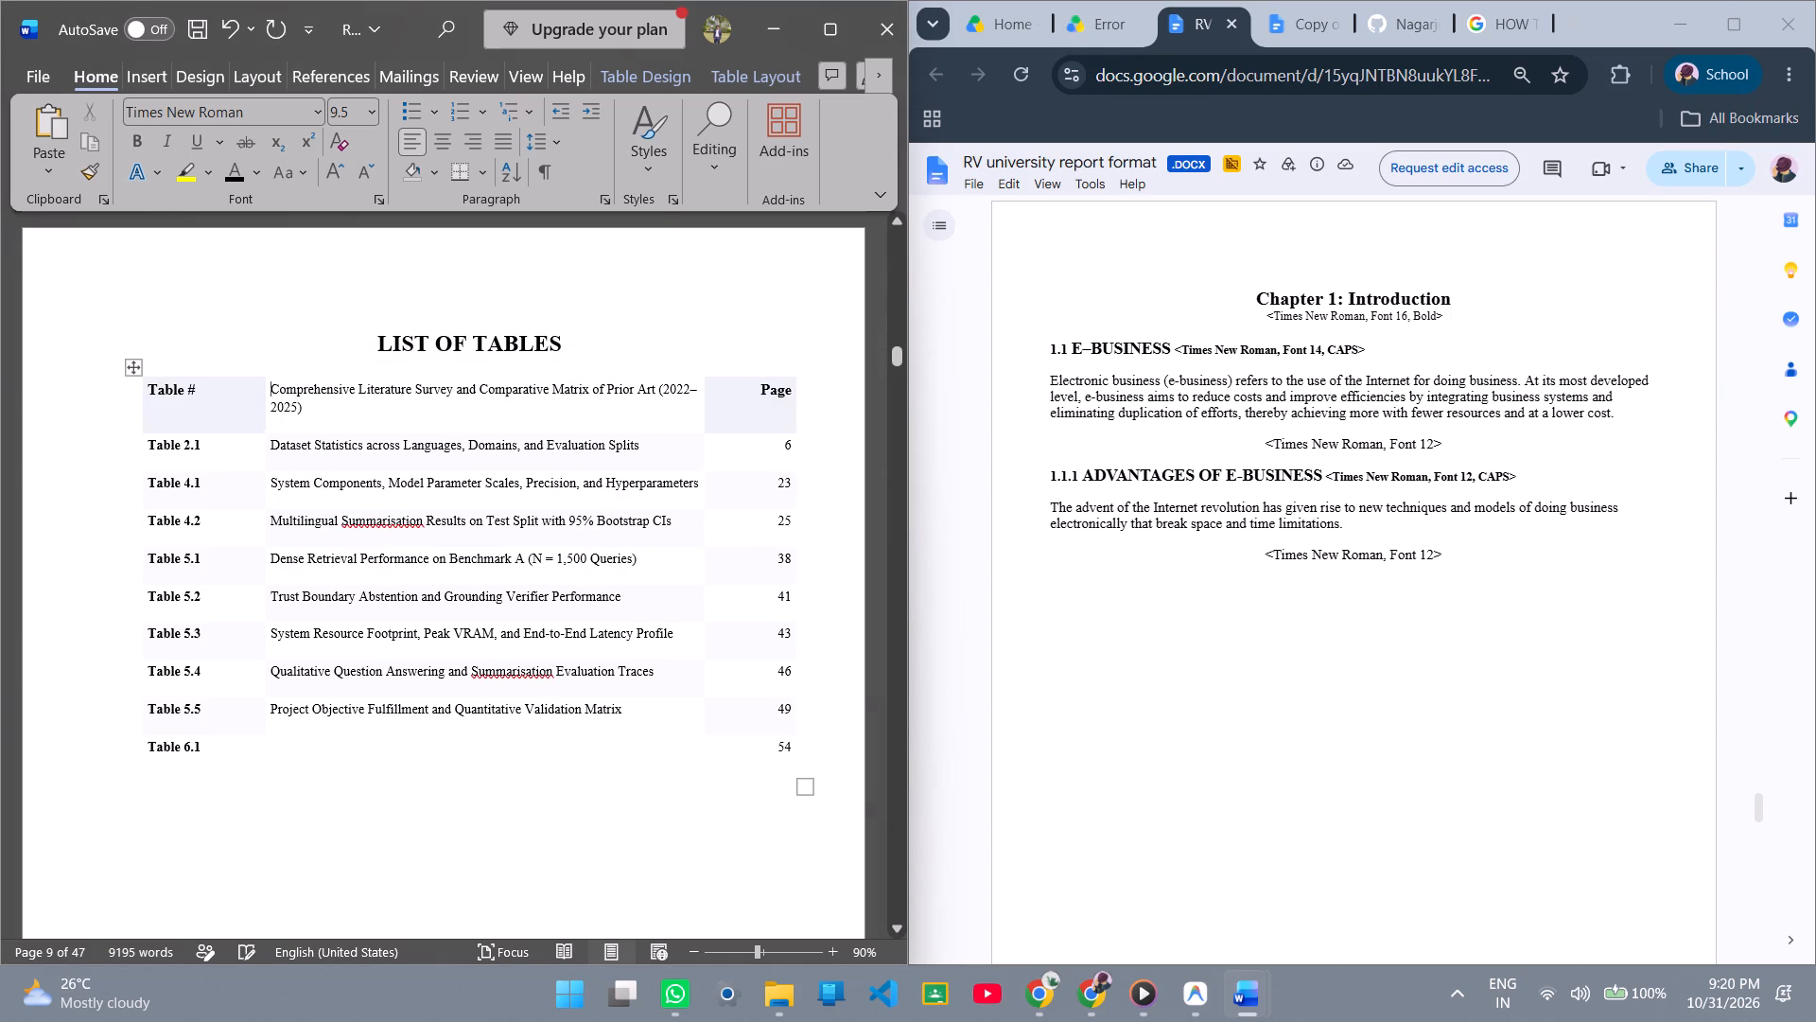
# Delete the "Table #" and "Page" header cells from the table under LIST OF TABLES, shifting the cells up each time.
pyautogui.rightClick(232, 411)
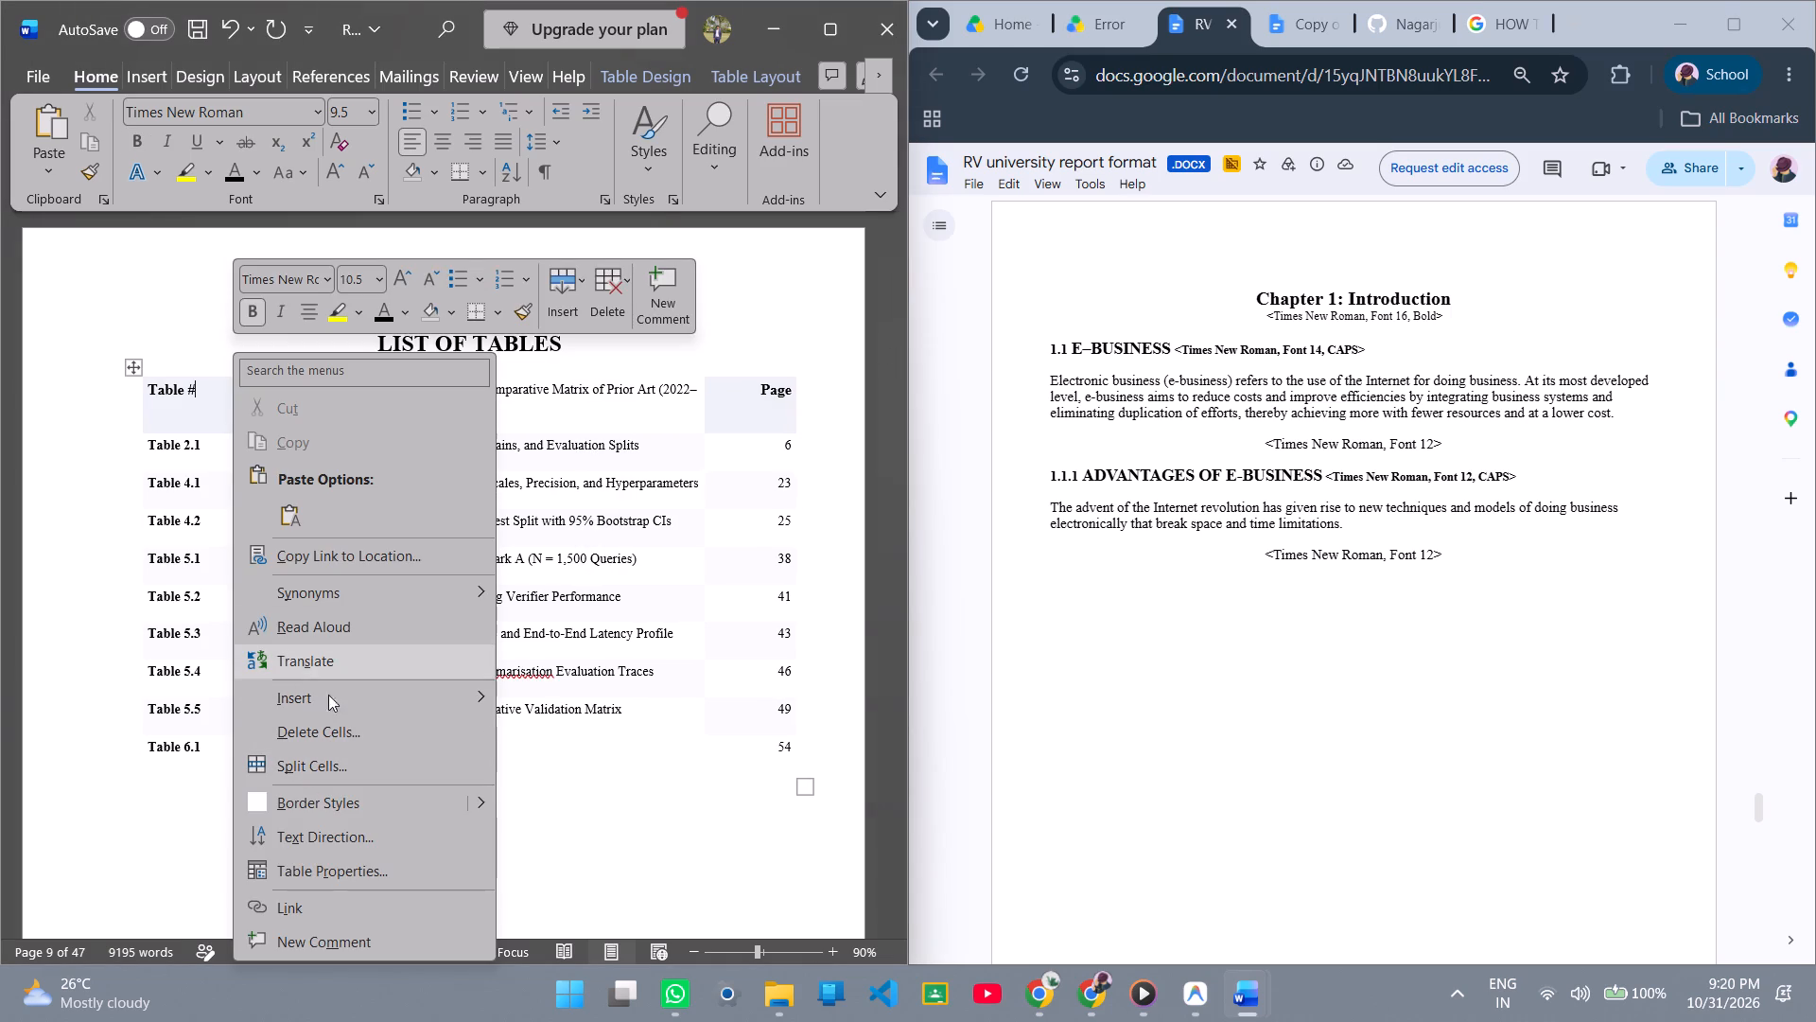
pyautogui.click(338, 731)
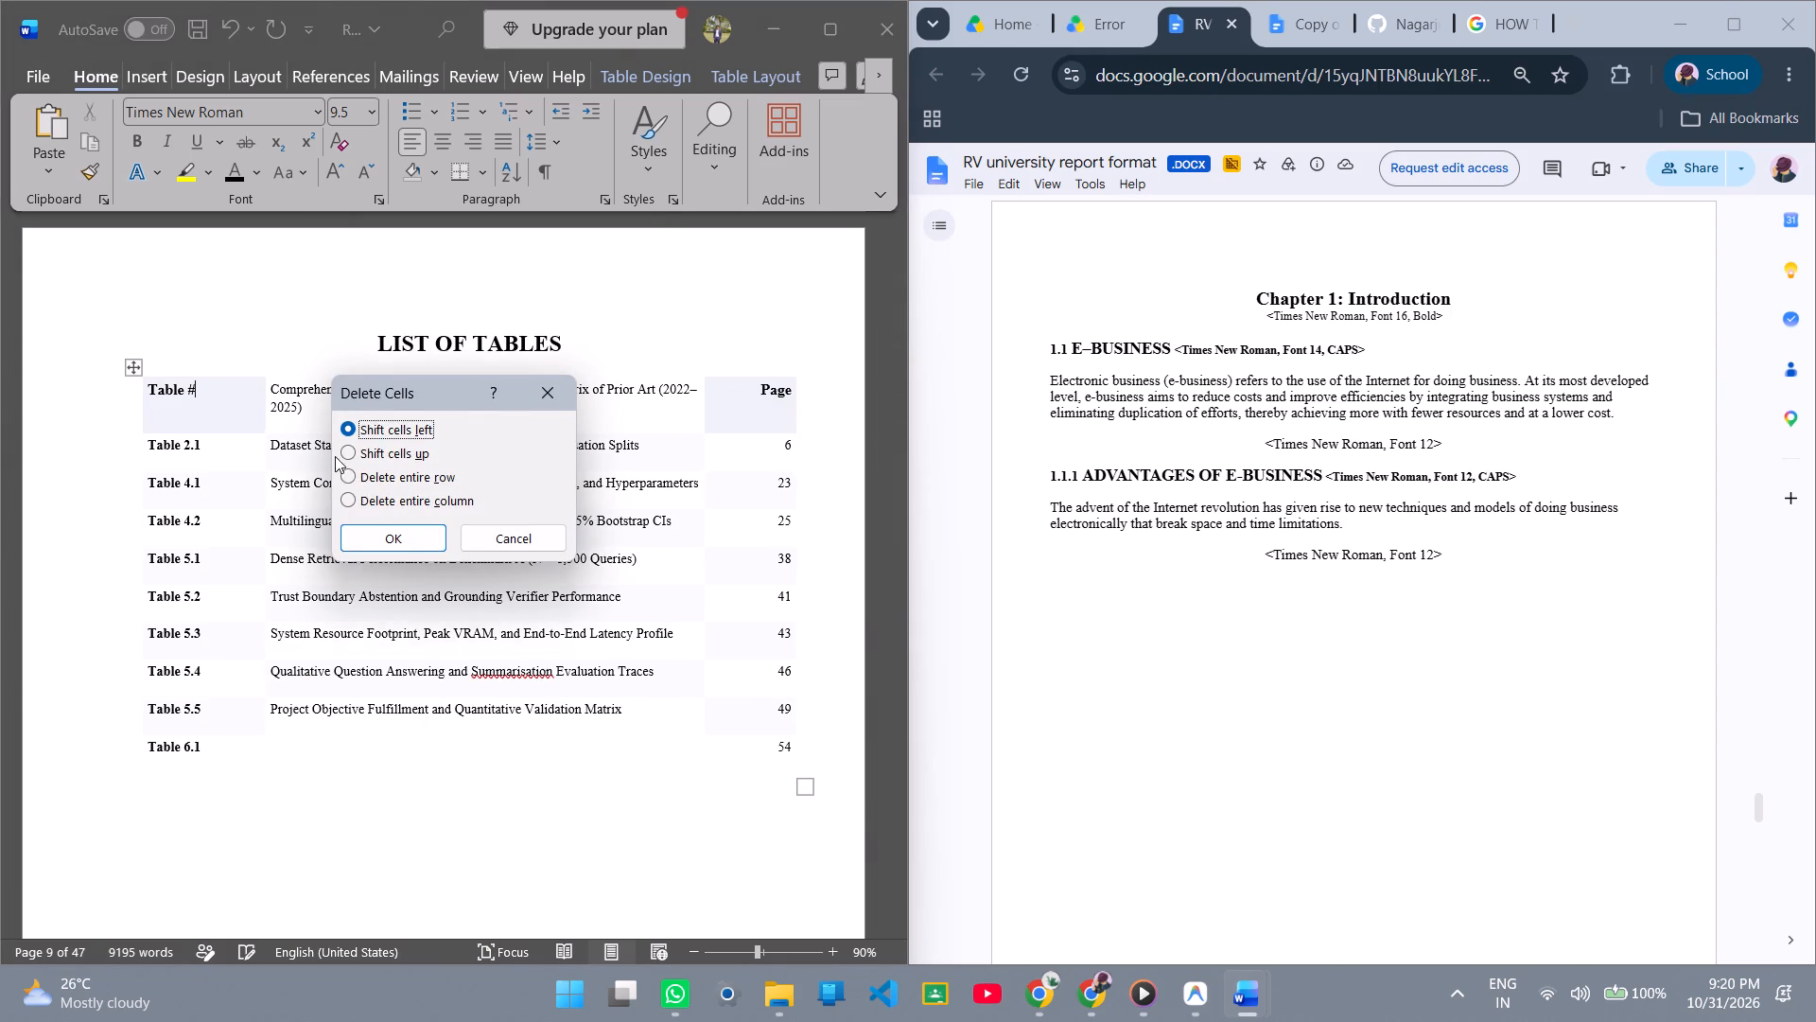
pyautogui.click(343, 454)
pyautogui.click(400, 548)
pyautogui.rightClick(729, 385)
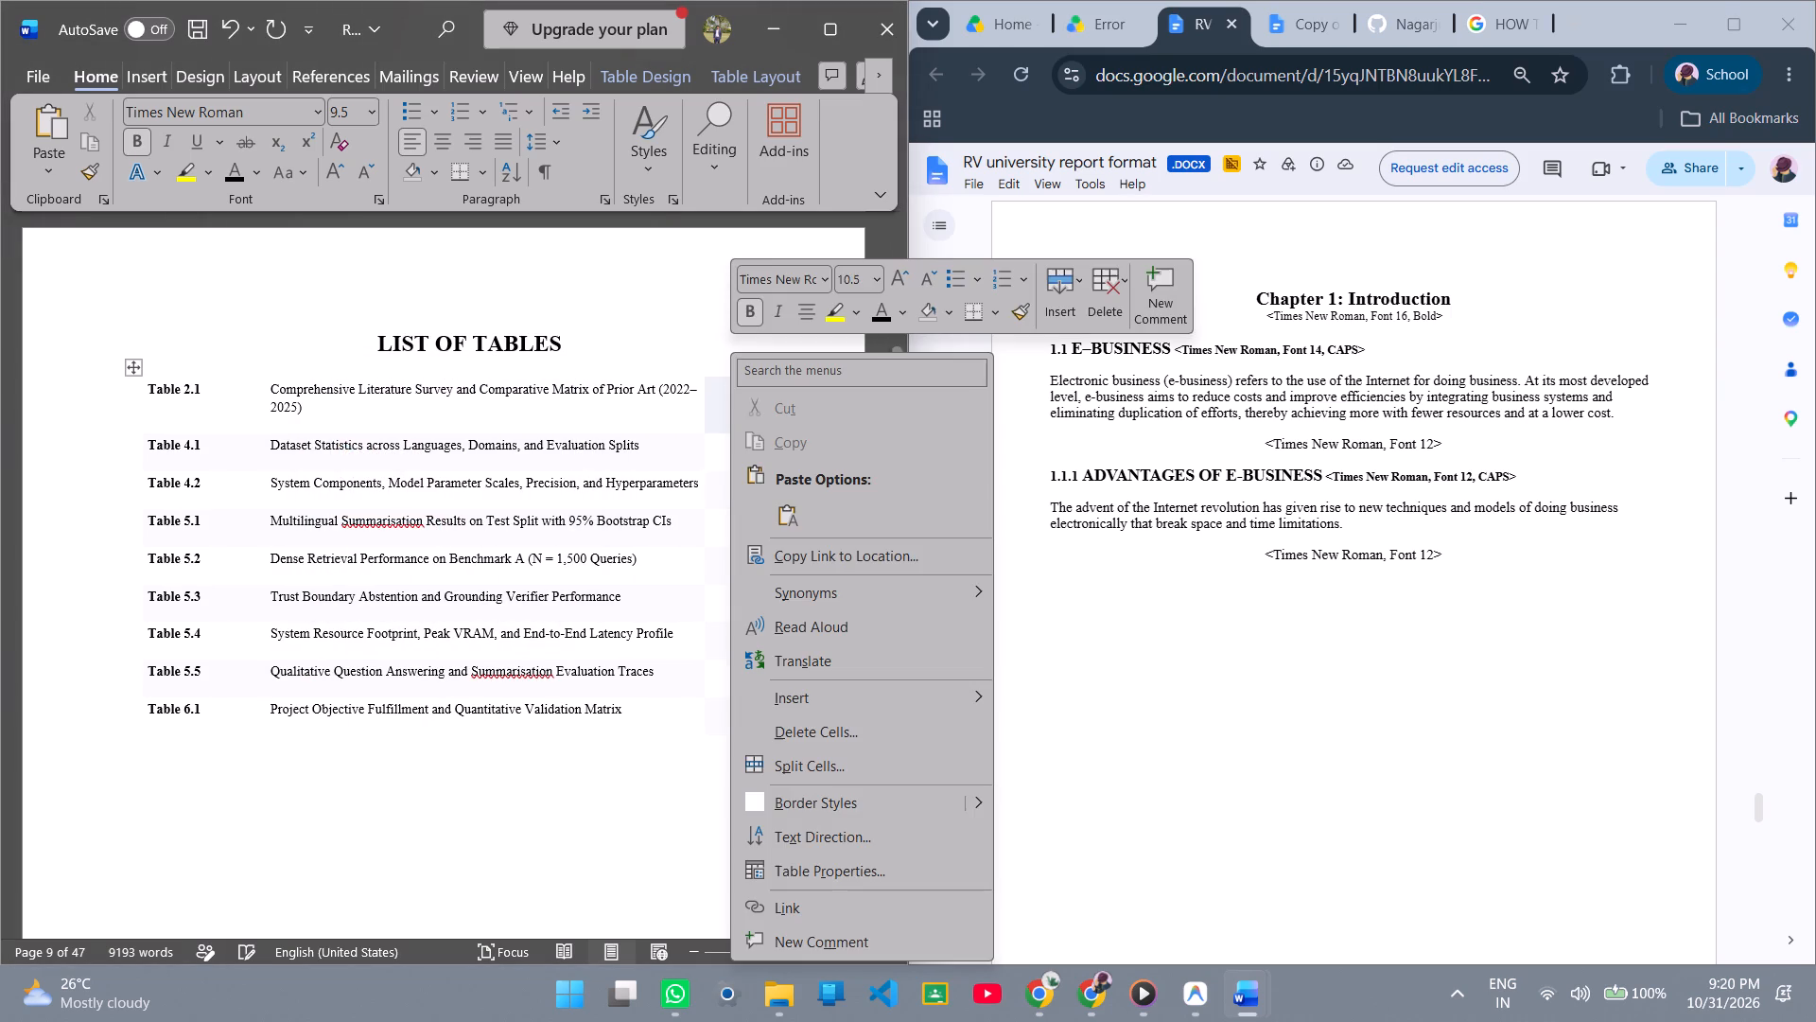
pyautogui.click(808, 731)
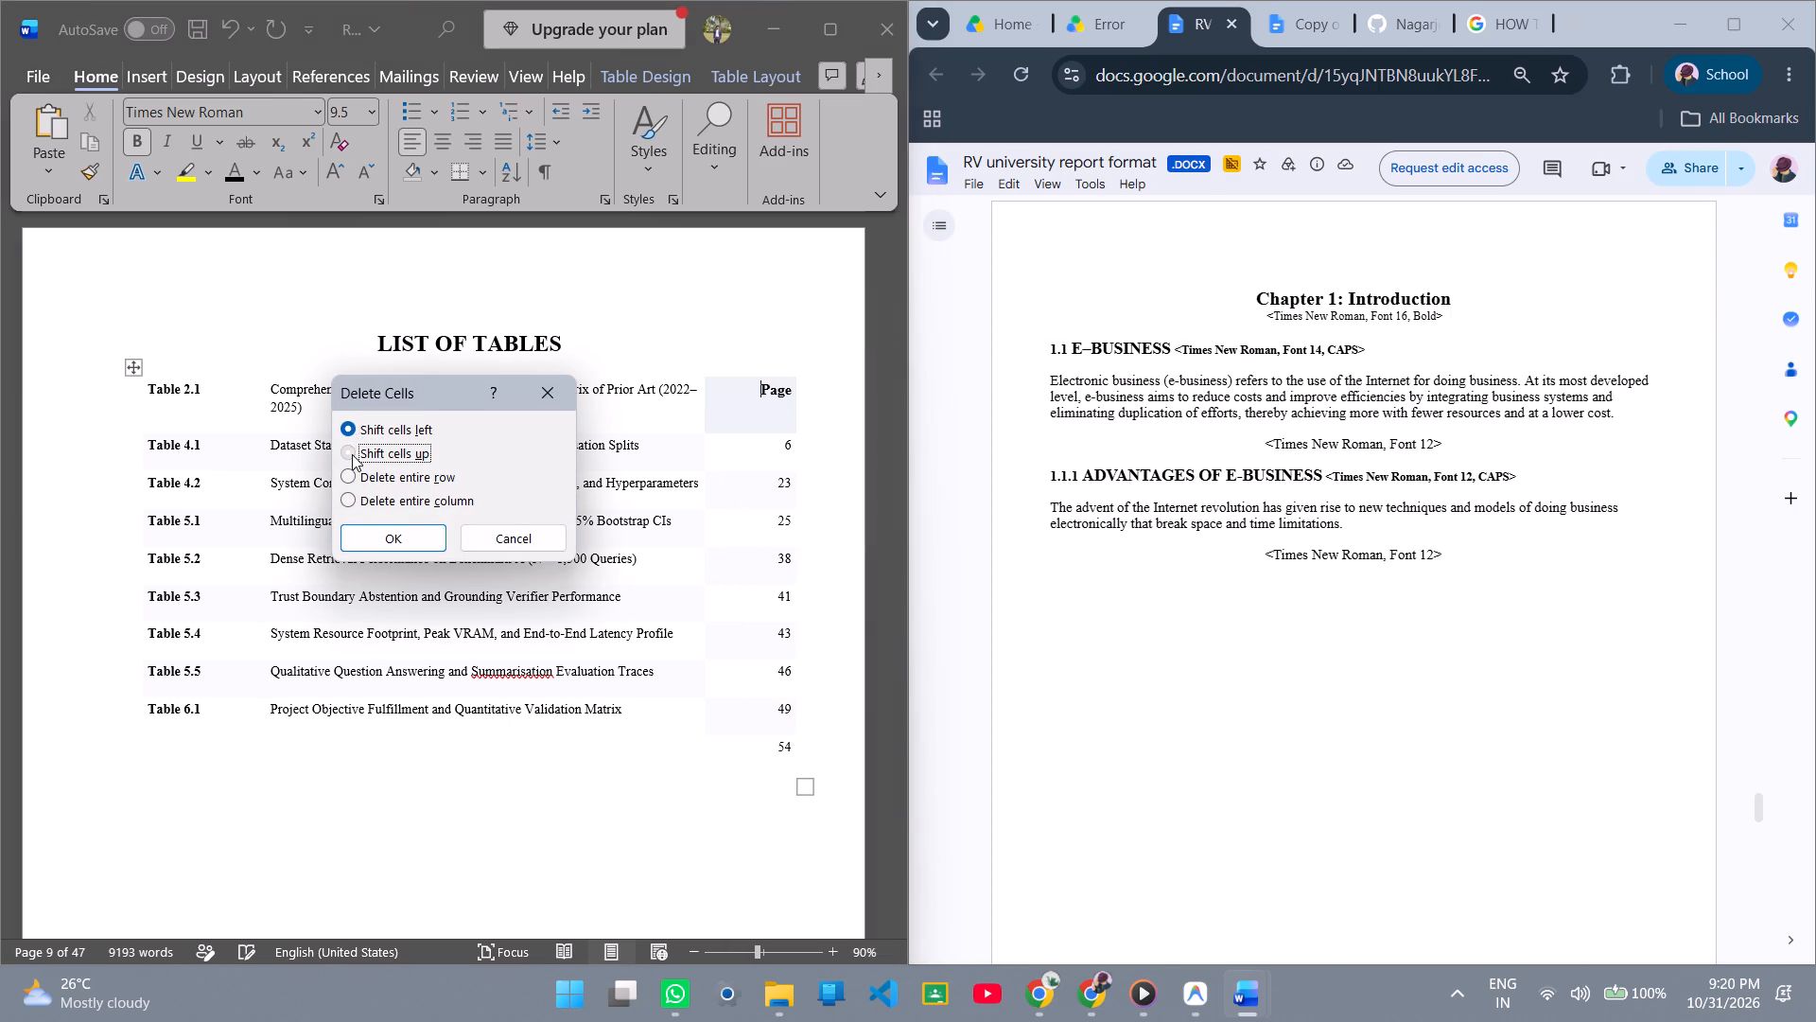
pyautogui.click(352, 454)
pyautogui.click(429, 543)
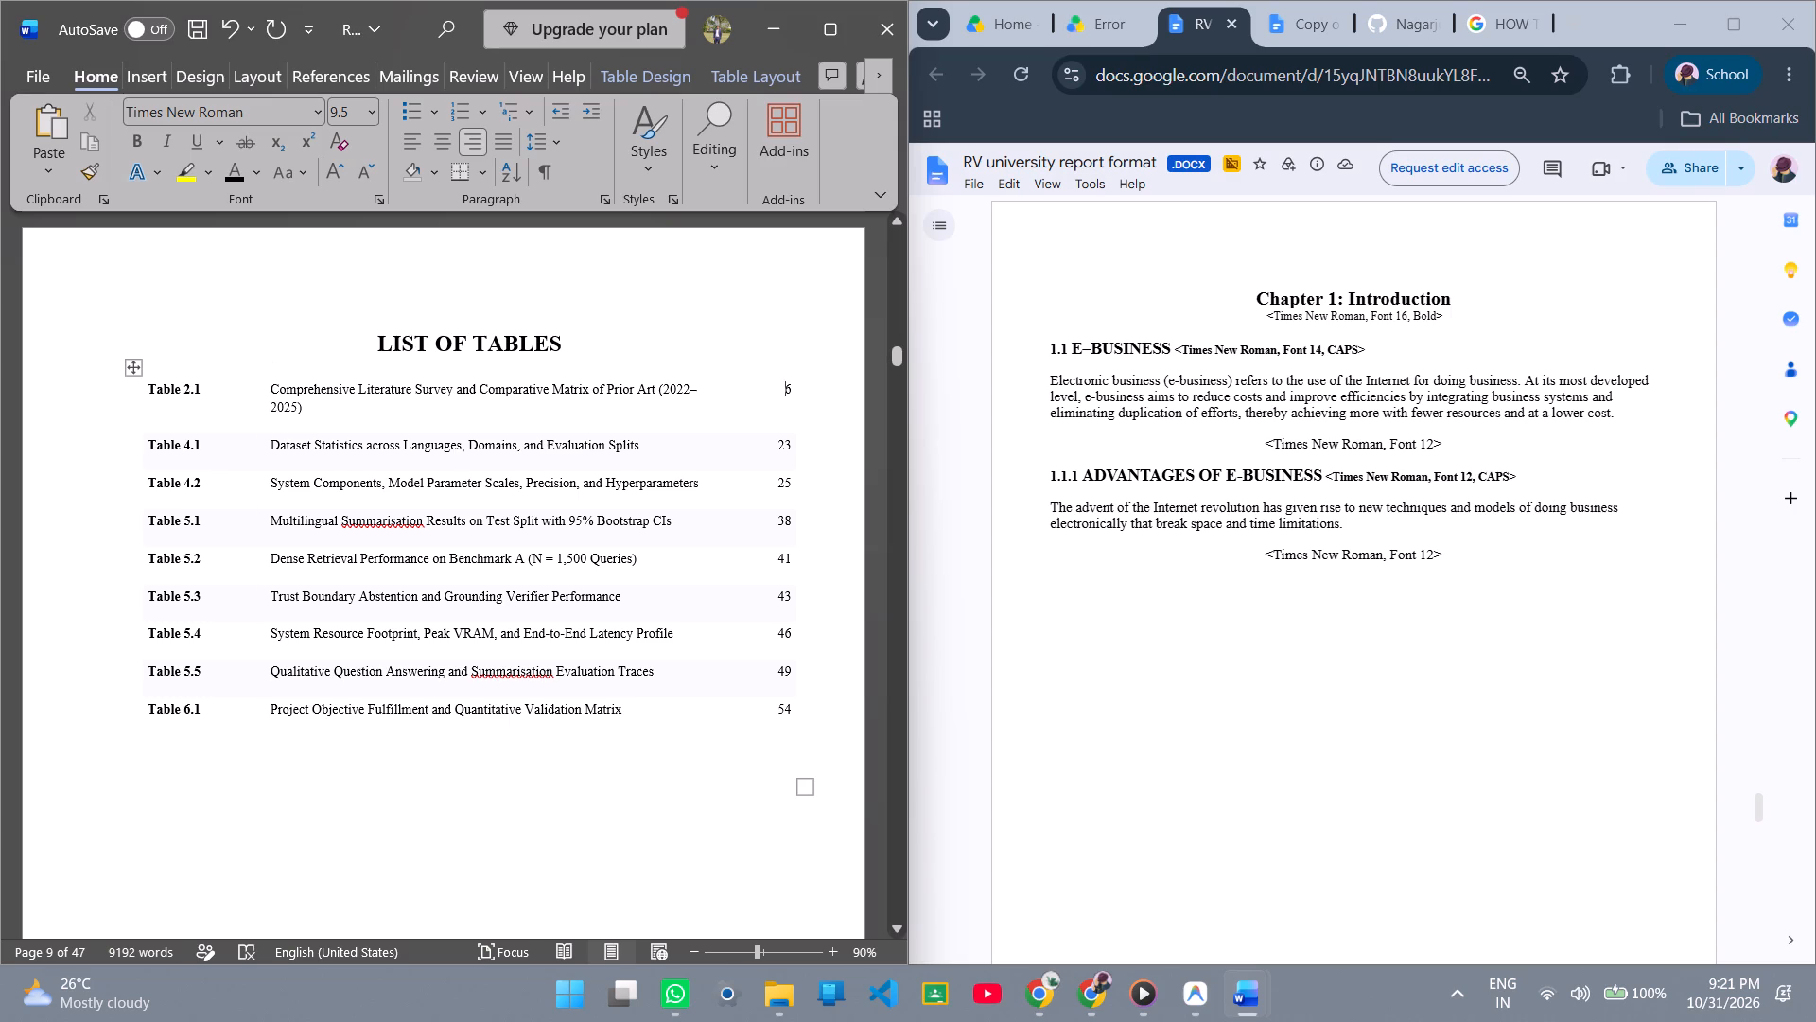
# Insert an empty row between the LIST OF FIGURES and LIST OF TABLES entries in the contents table.
pyautogui.scroll(20, 439, 655)
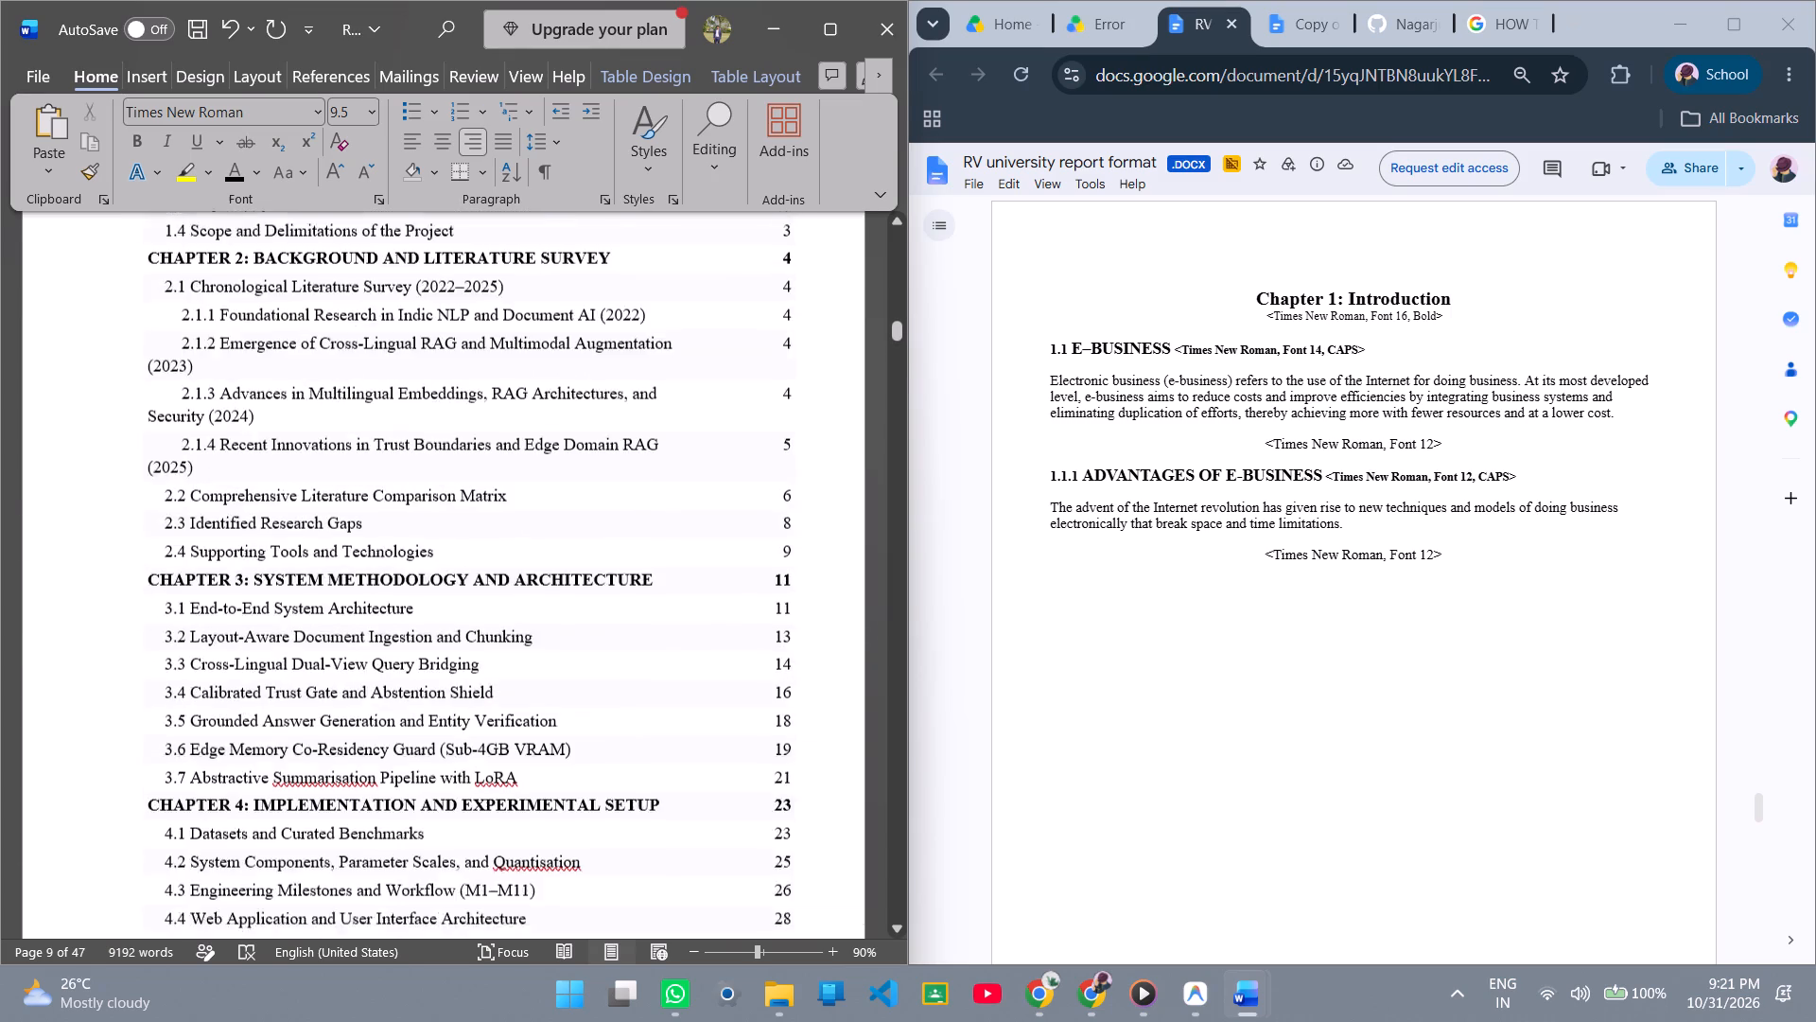
pyautogui.scroll(5, 493, 674)
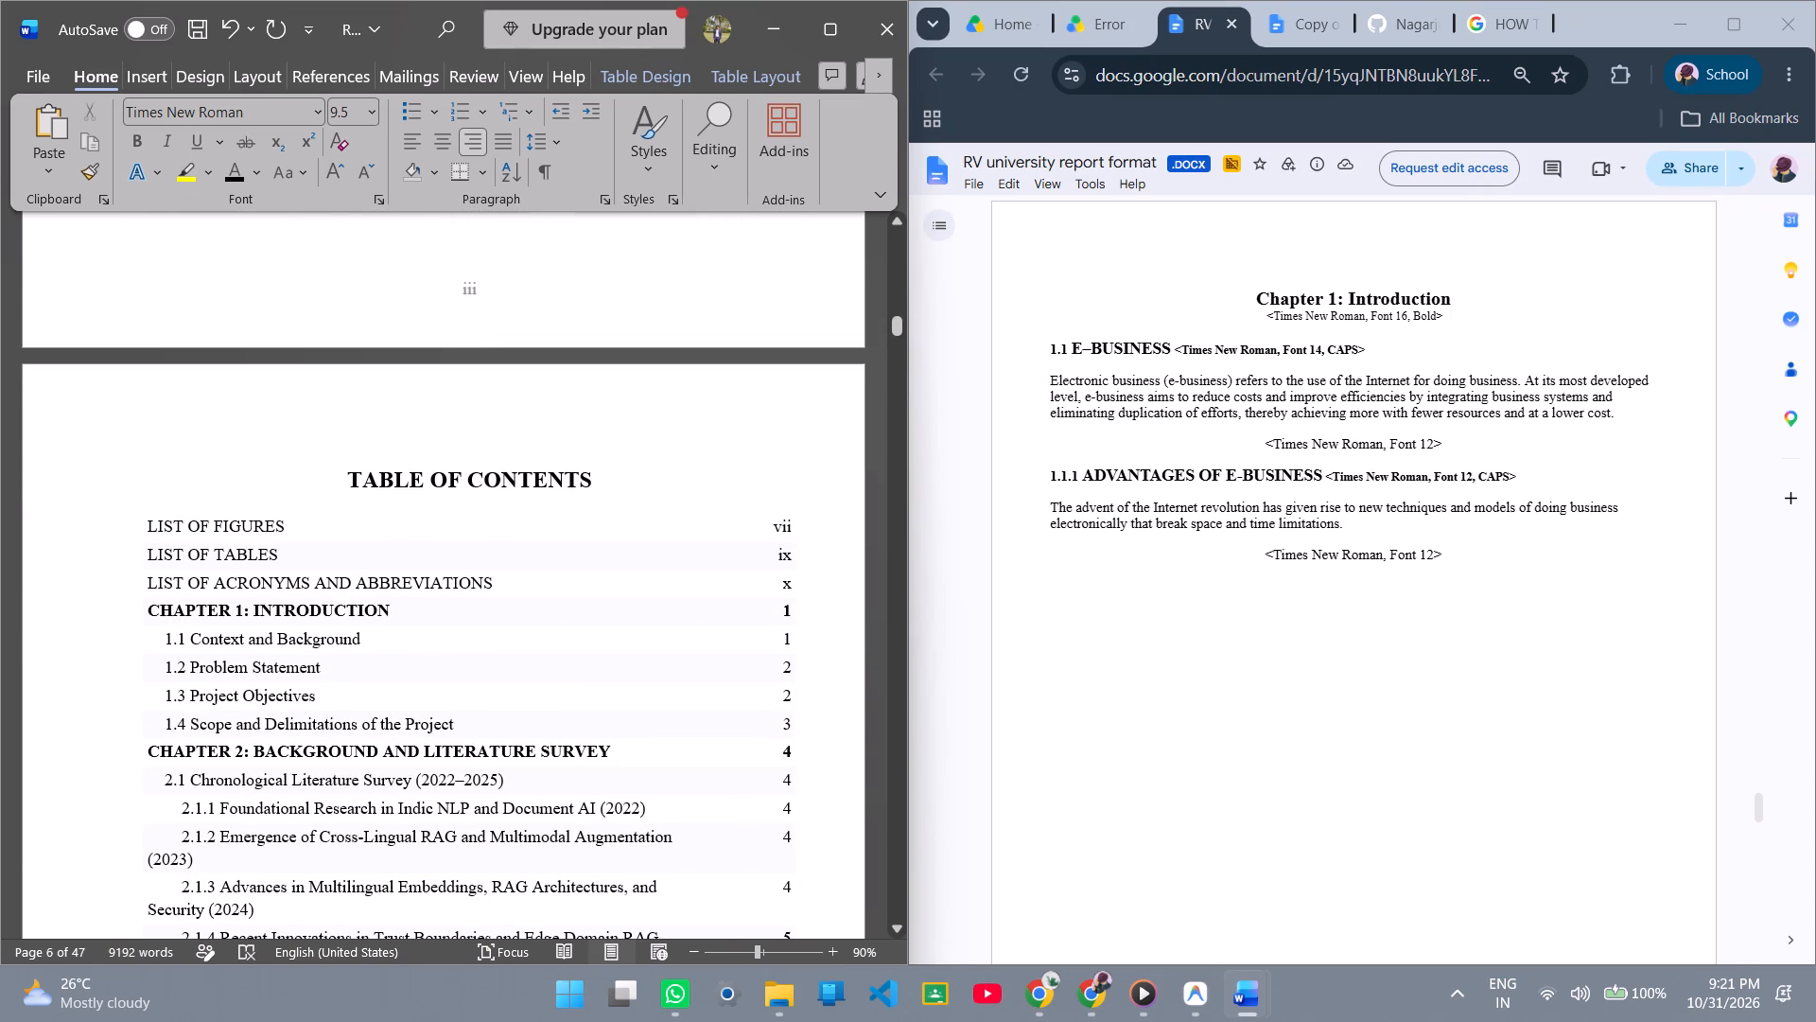
pyautogui.click(158, 535)
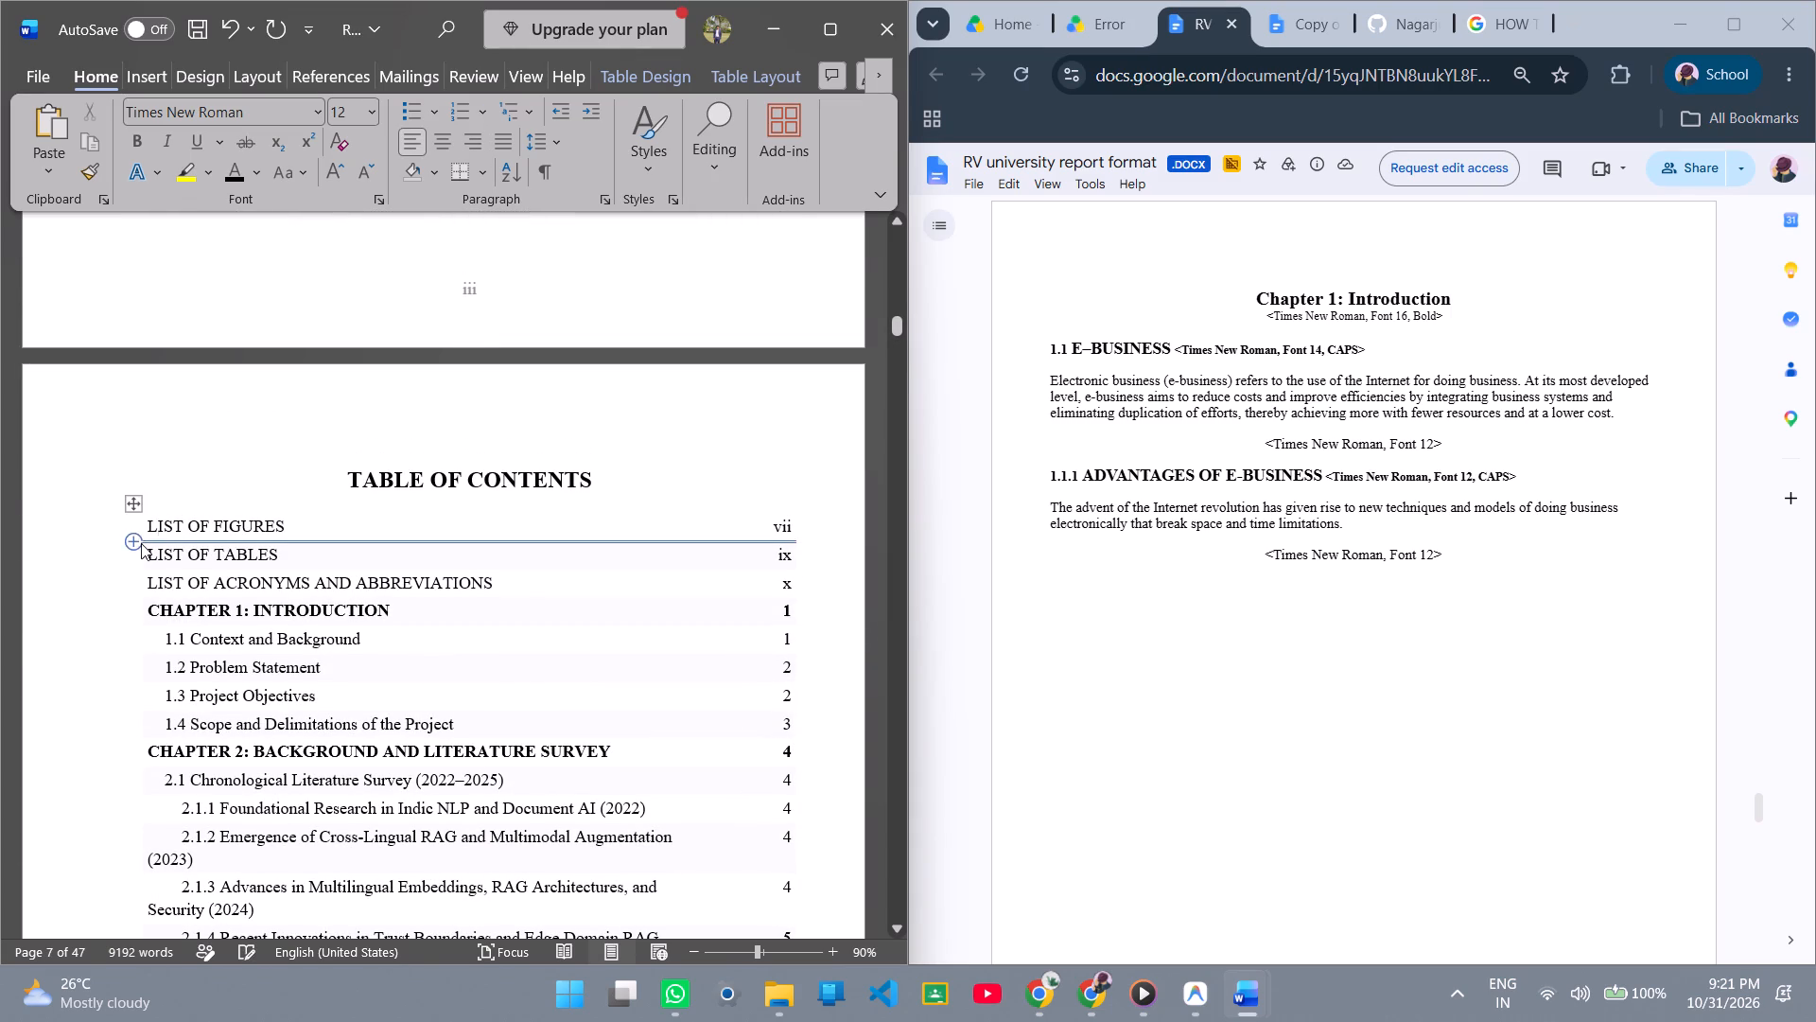
pyautogui.click(130, 543)
pyautogui.click(164, 556)
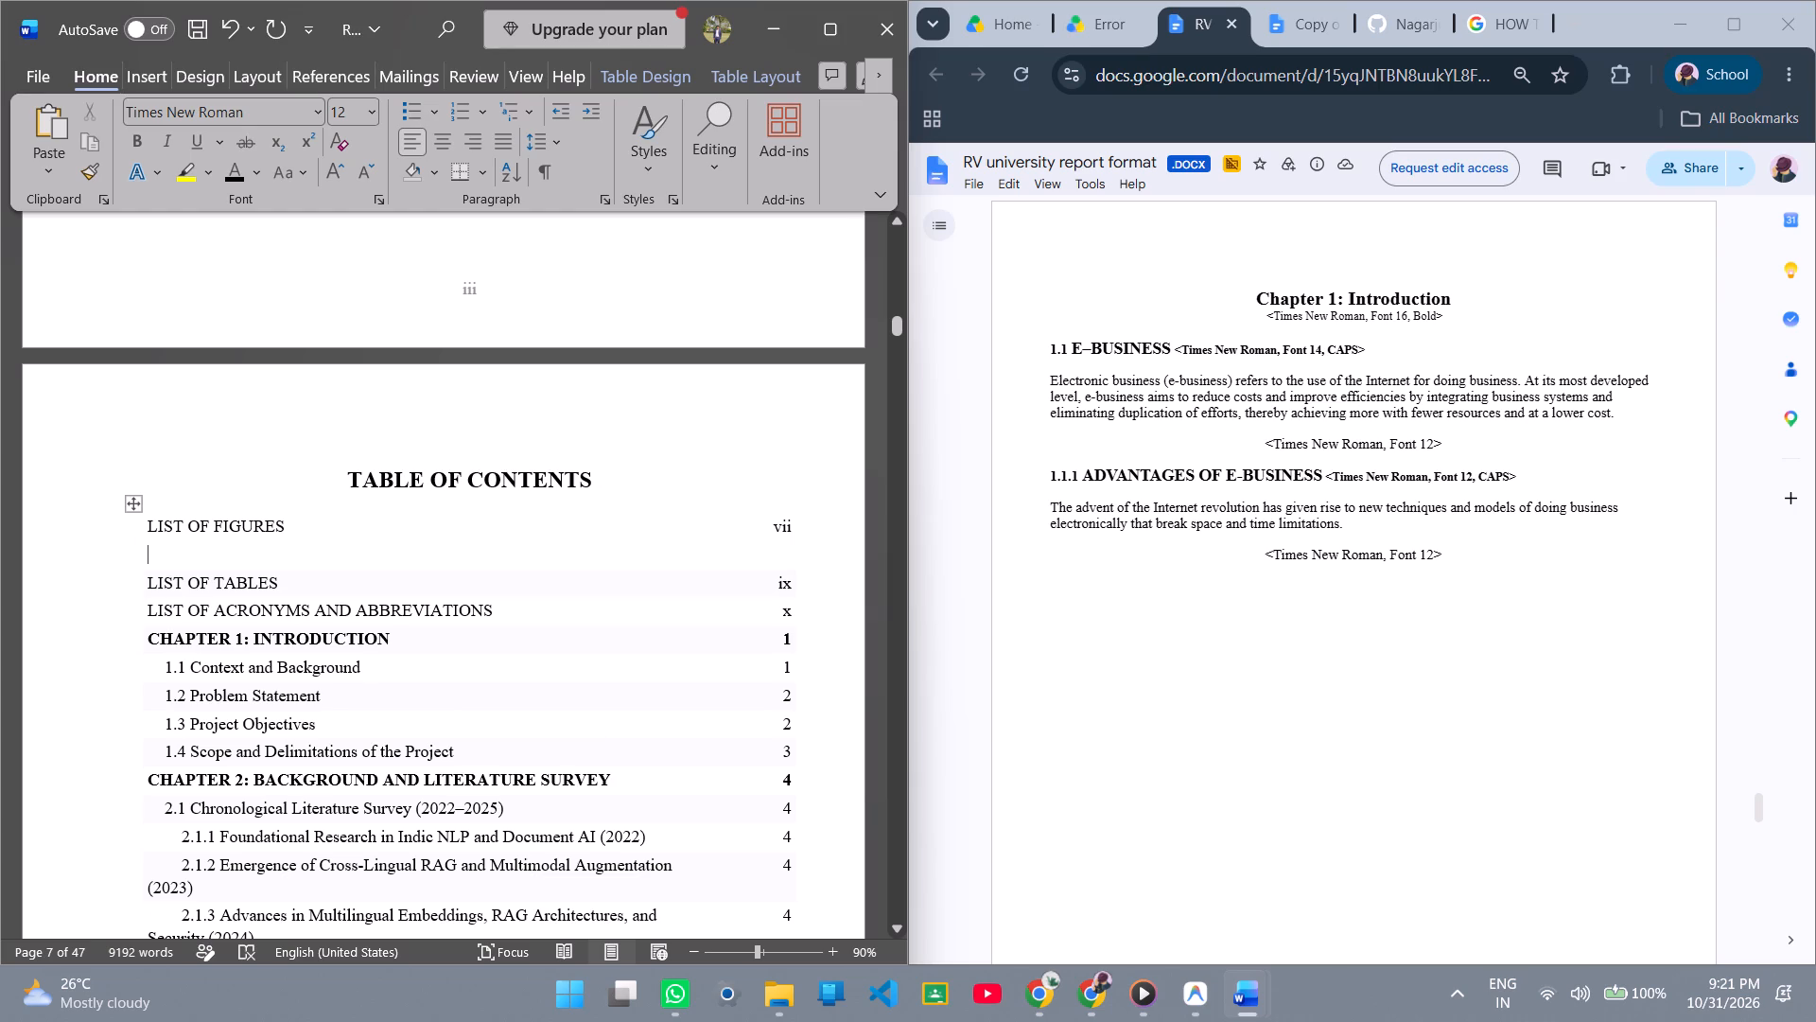
# Copy the LIST OF FIGURES text from the first row of the contents table into the empty row below it.
pyautogui.doubleClick(198, 525)
pyautogui.click(198, 525)
pyautogui.click(253, 519)
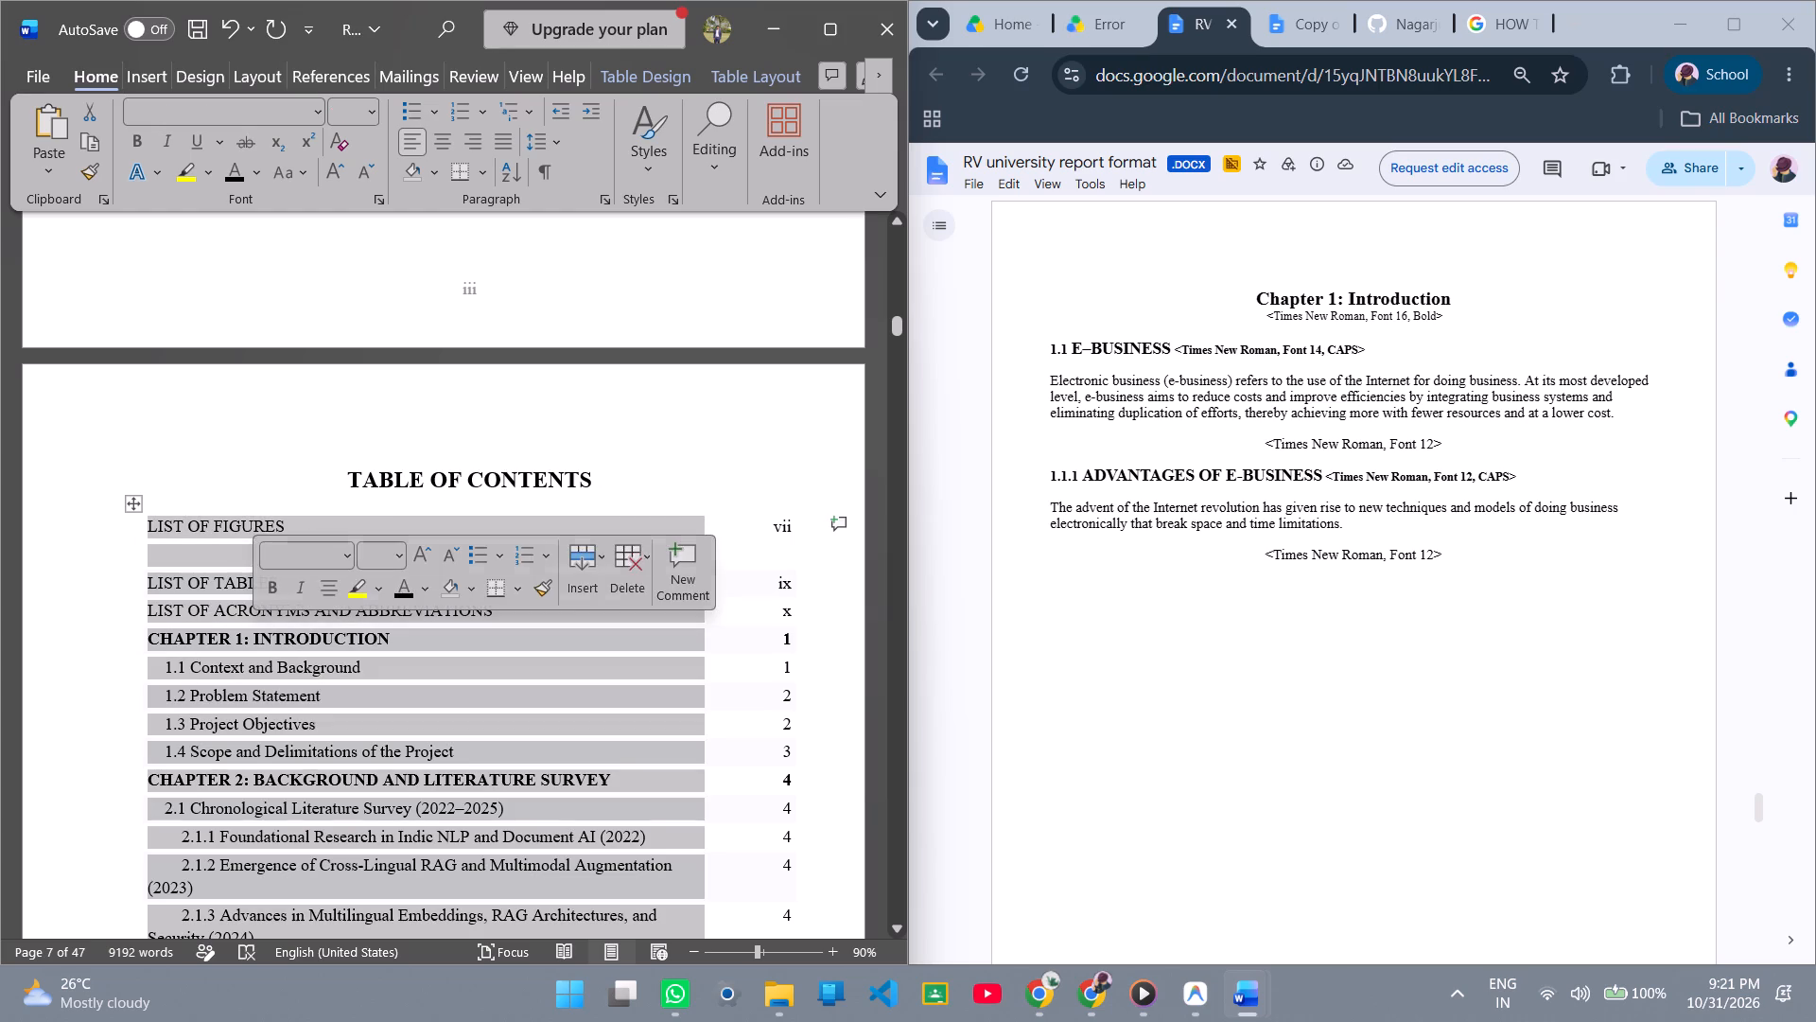
pyautogui.click(296, 509)
pyautogui.moveTo(292, 530); pyautogui.dragTo(152, 525)
pyautogui.hotkey('ctrl', 'c')
pyautogui.click(153, 555)
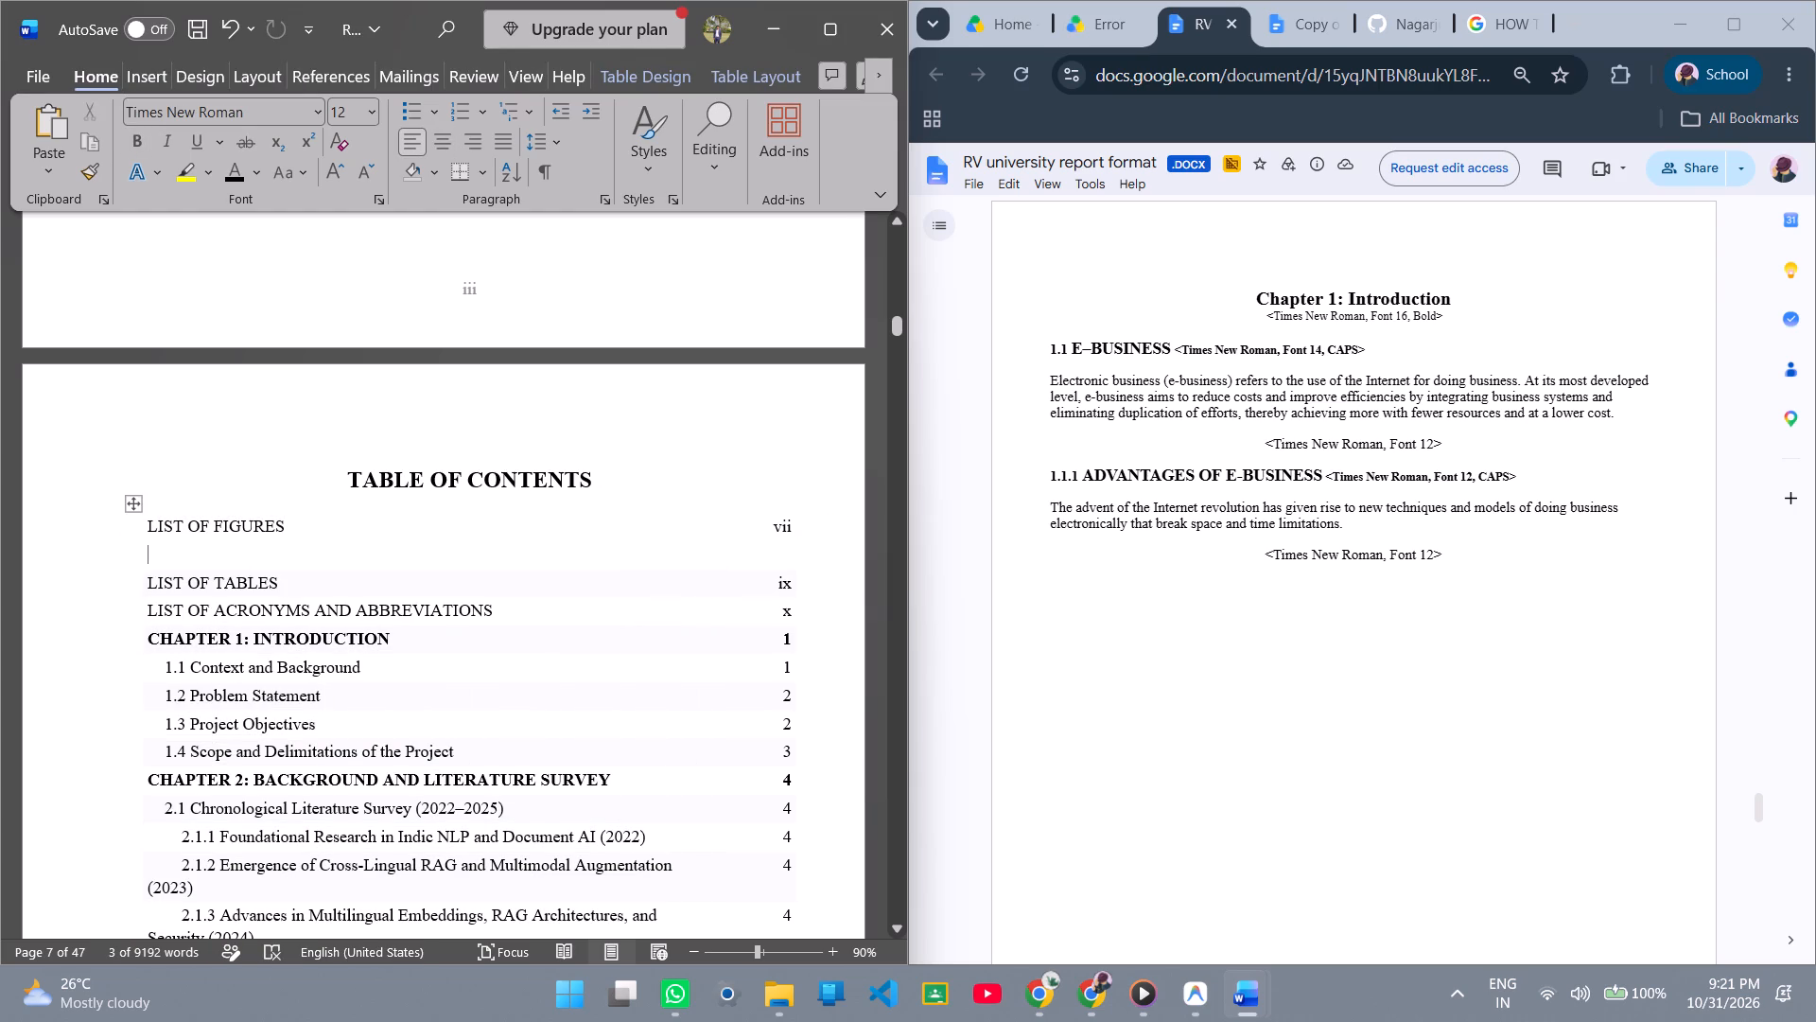
pyautogui.hotkey('ctrl', 'v')
# Replace the LIST OF FIGURES text in the first row of the contents table with CONTENTS.
pyautogui.click(286, 525)
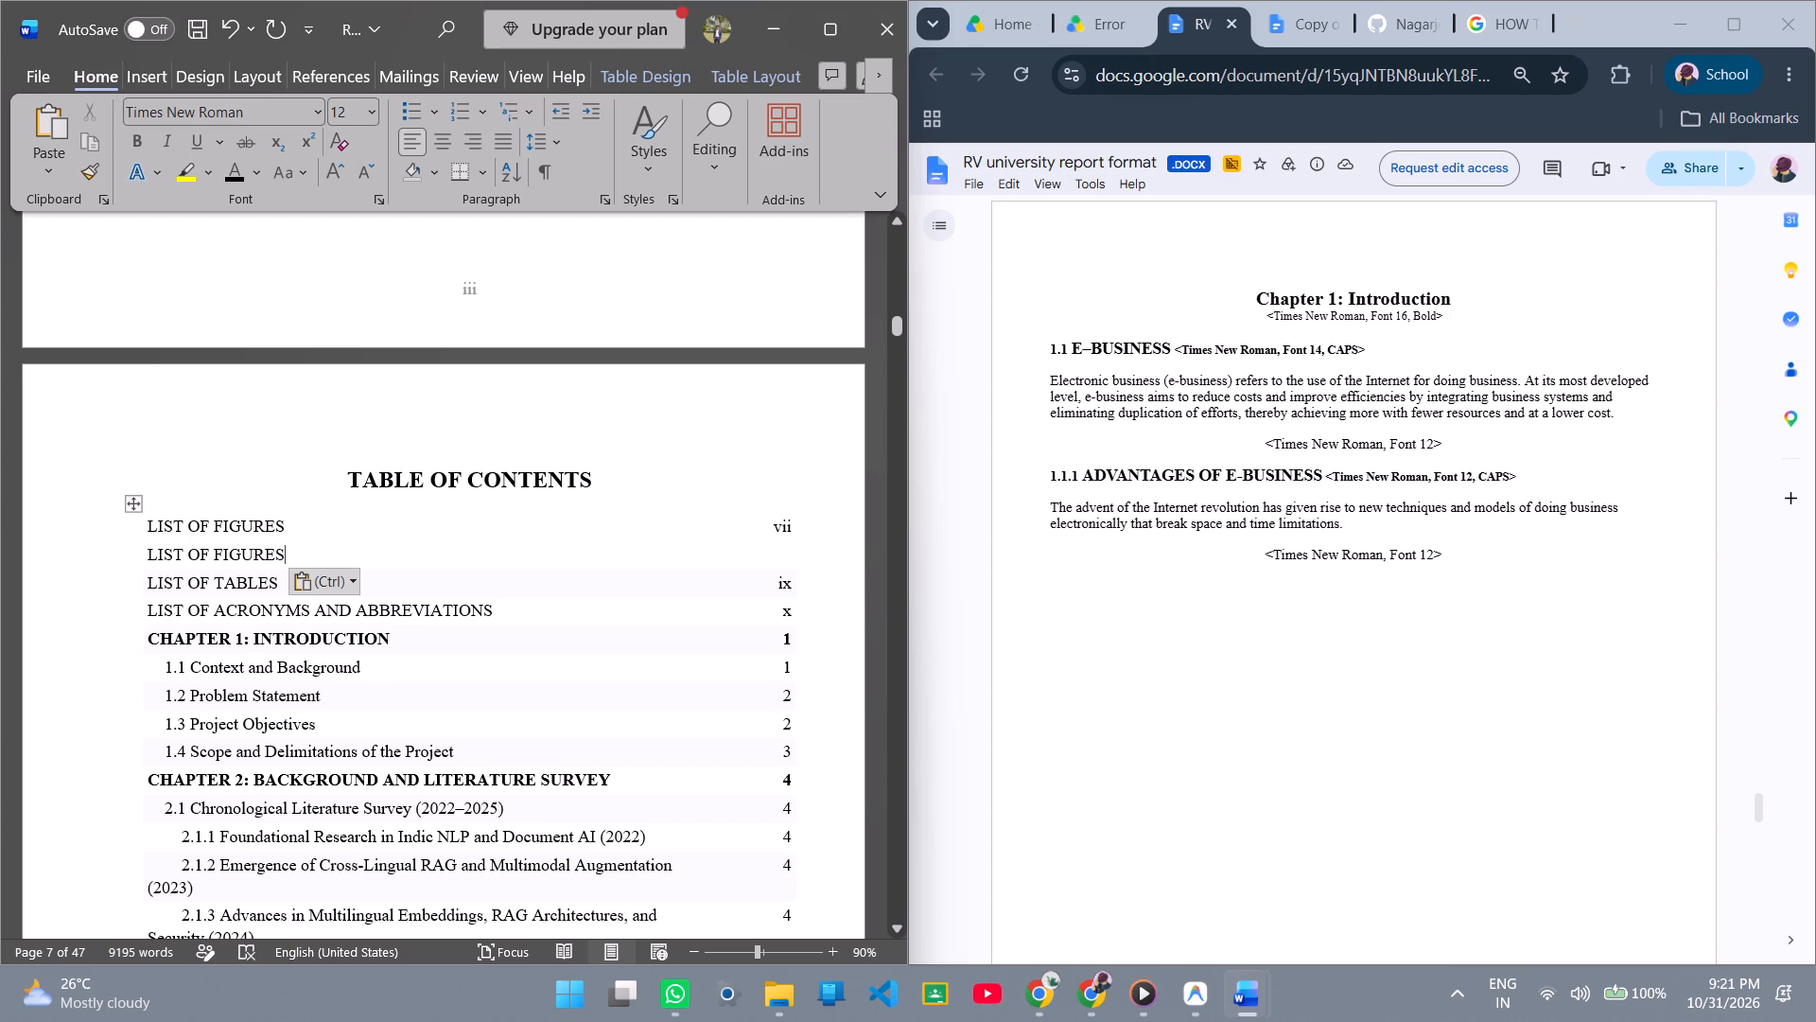
pyautogui.press('BackSpace')
pyautogui.press('BackSpace')
pyautogui.press('BackSpace')
pyautogui.press('BackSpace')
pyautogui.press('BackSpace')
pyautogui.press('BackSpace')
pyautogui.press('BackSpace')
pyautogui.press('BackSpace')
pyautogui.press('BackSpace')
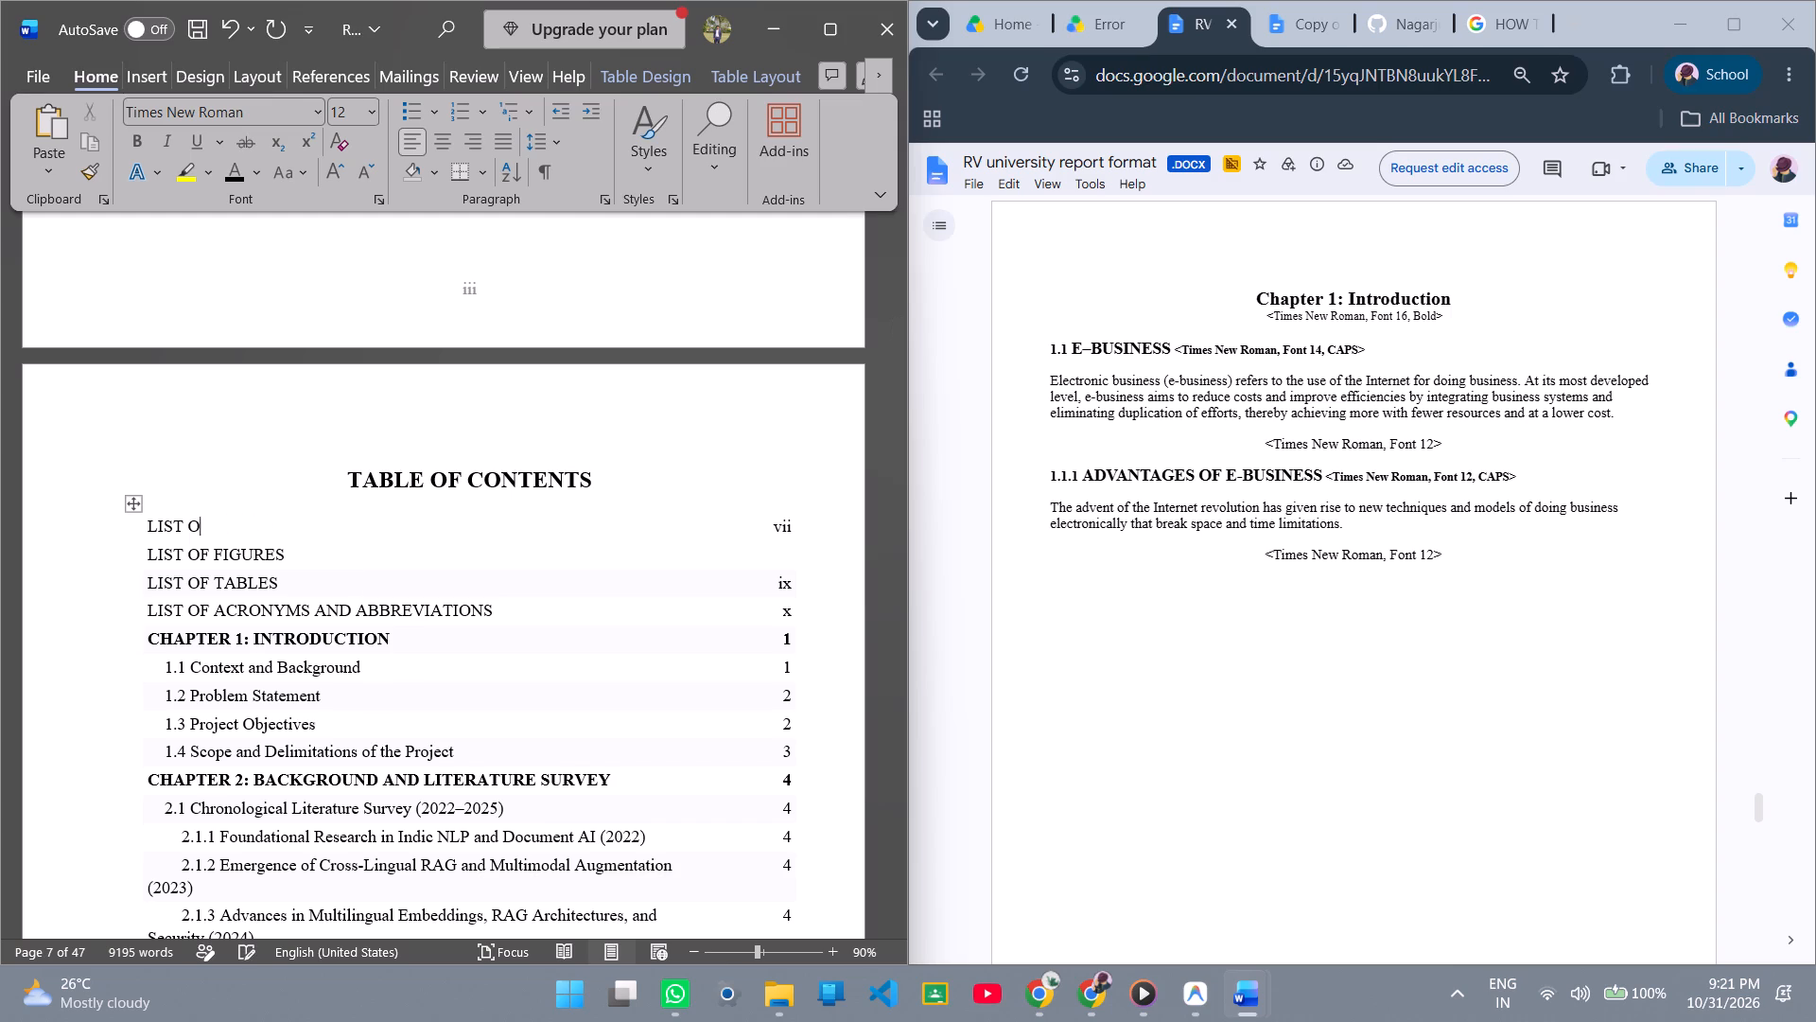
pyautogui.press('BackSpace')
pyautogui.press('BackSpace')
pyautogui.press('BackSpace')
pyautogui.press('BackSpace')
pyautogui.press('BackSpace')
pyautogui.press('BackSpace')
pyautogui.press('c')
pyautogui.press('BackSpace')
pyautogui.press('c')
pyautogui.write('ON')
pyautogui.write('TEN')
pyautogui.write('TS')
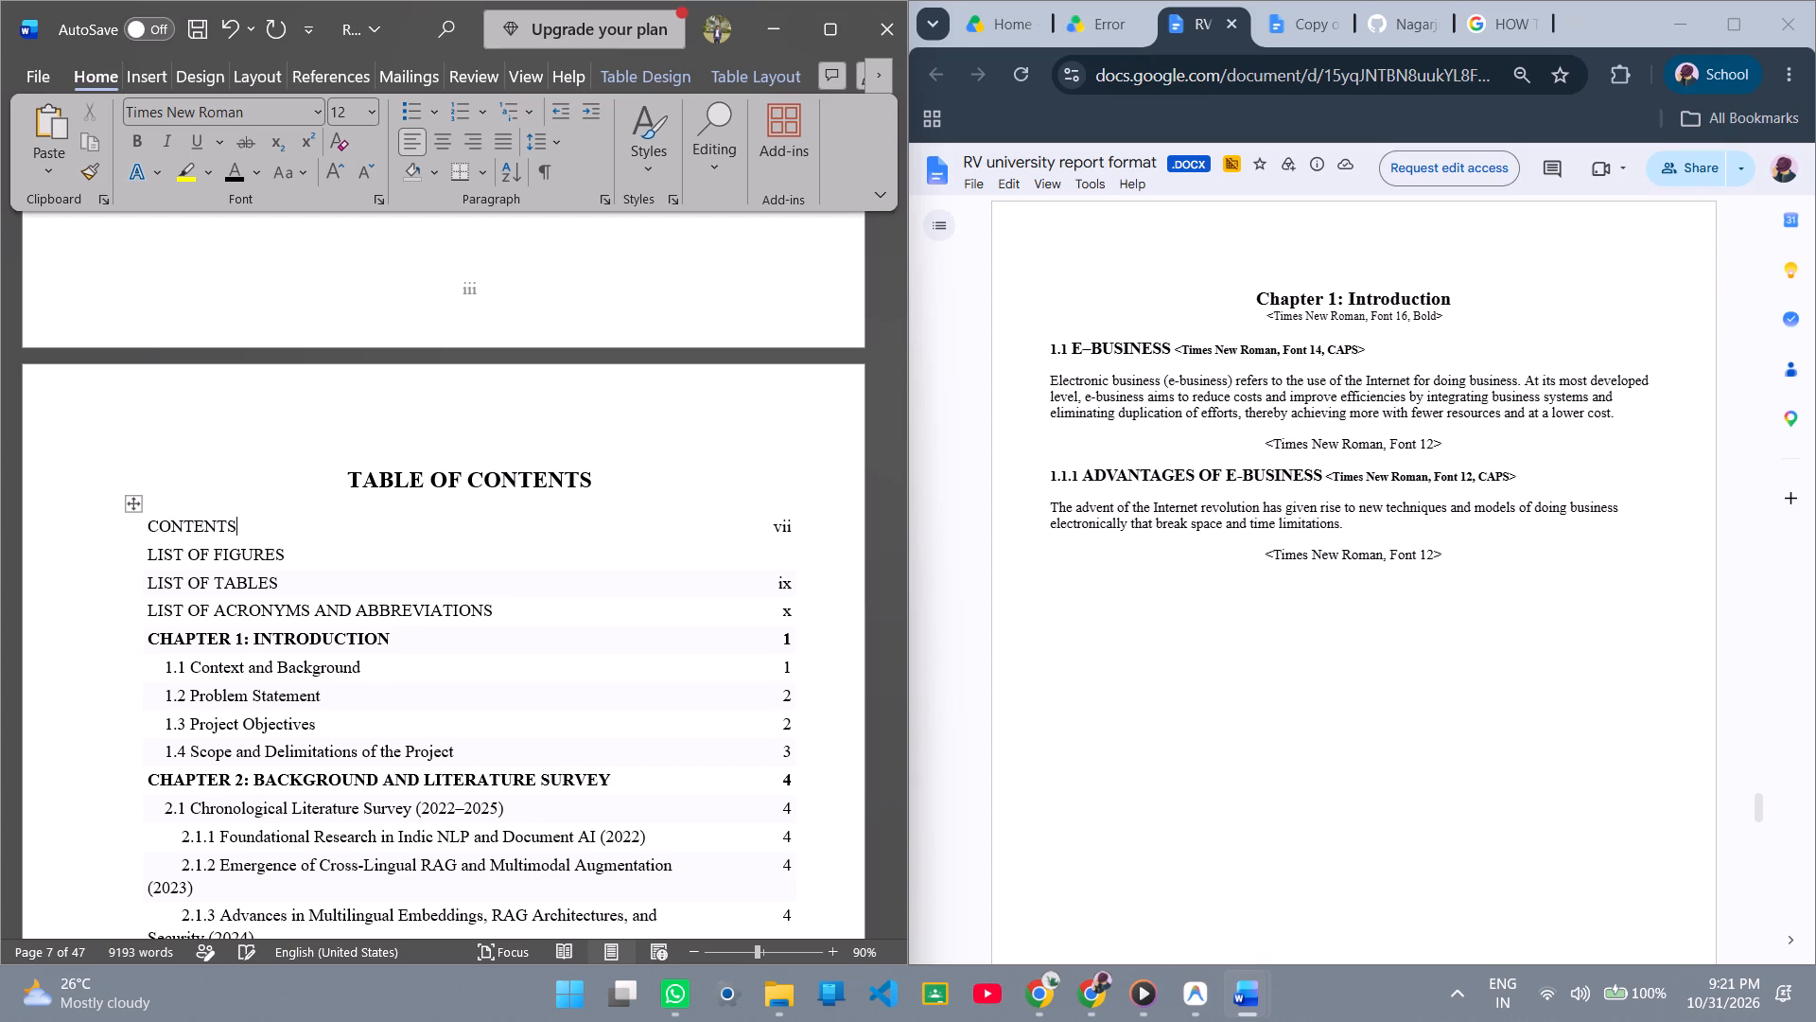
# Shorten the page heading TABLE OF CONTENTS to CONTENTS.
pyautogui.click(467, 477)
pyautogui.press('BackSpace')
pyautogui.press('BackSpace')
pyautogui.press('BackSpace')
pyautogui.press('BackSpace')
pyautogui.press('BackSpace')
pyautogui.press('BackSpace')
pyautogui.press('BackSpace')
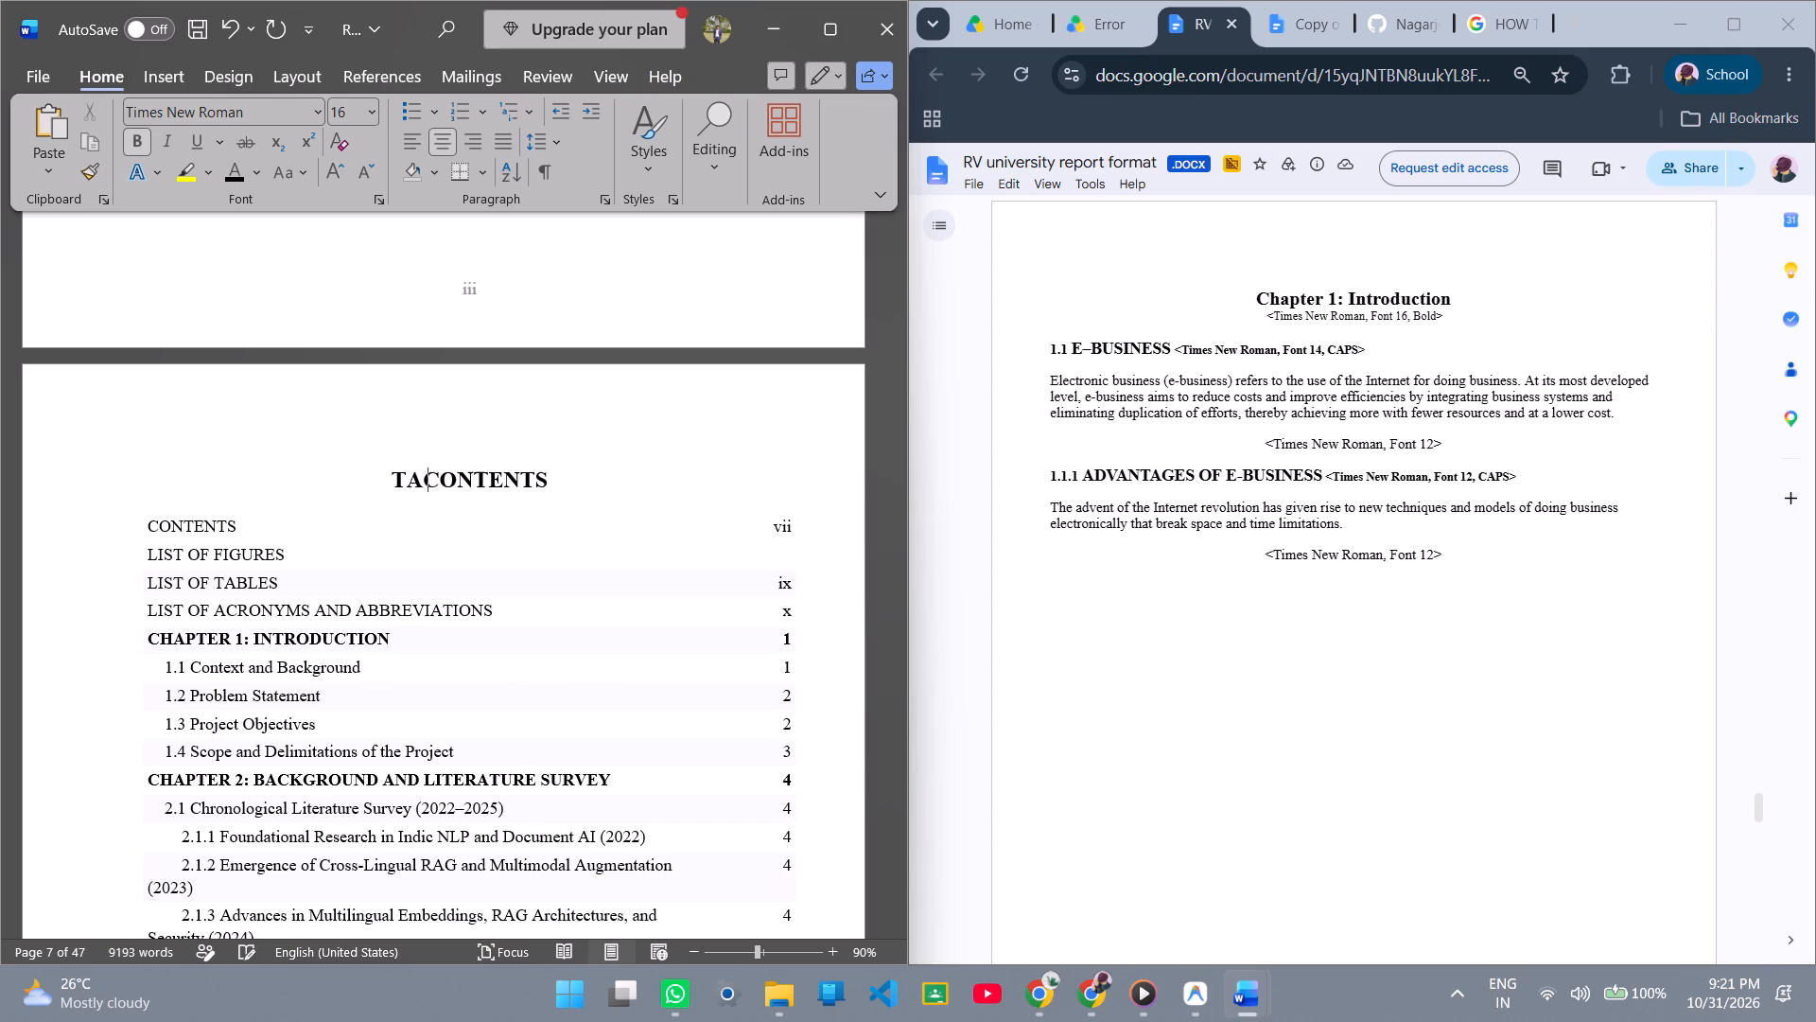
pyautogui.press('BackSpace')
pyautogui.press('BackSpace')
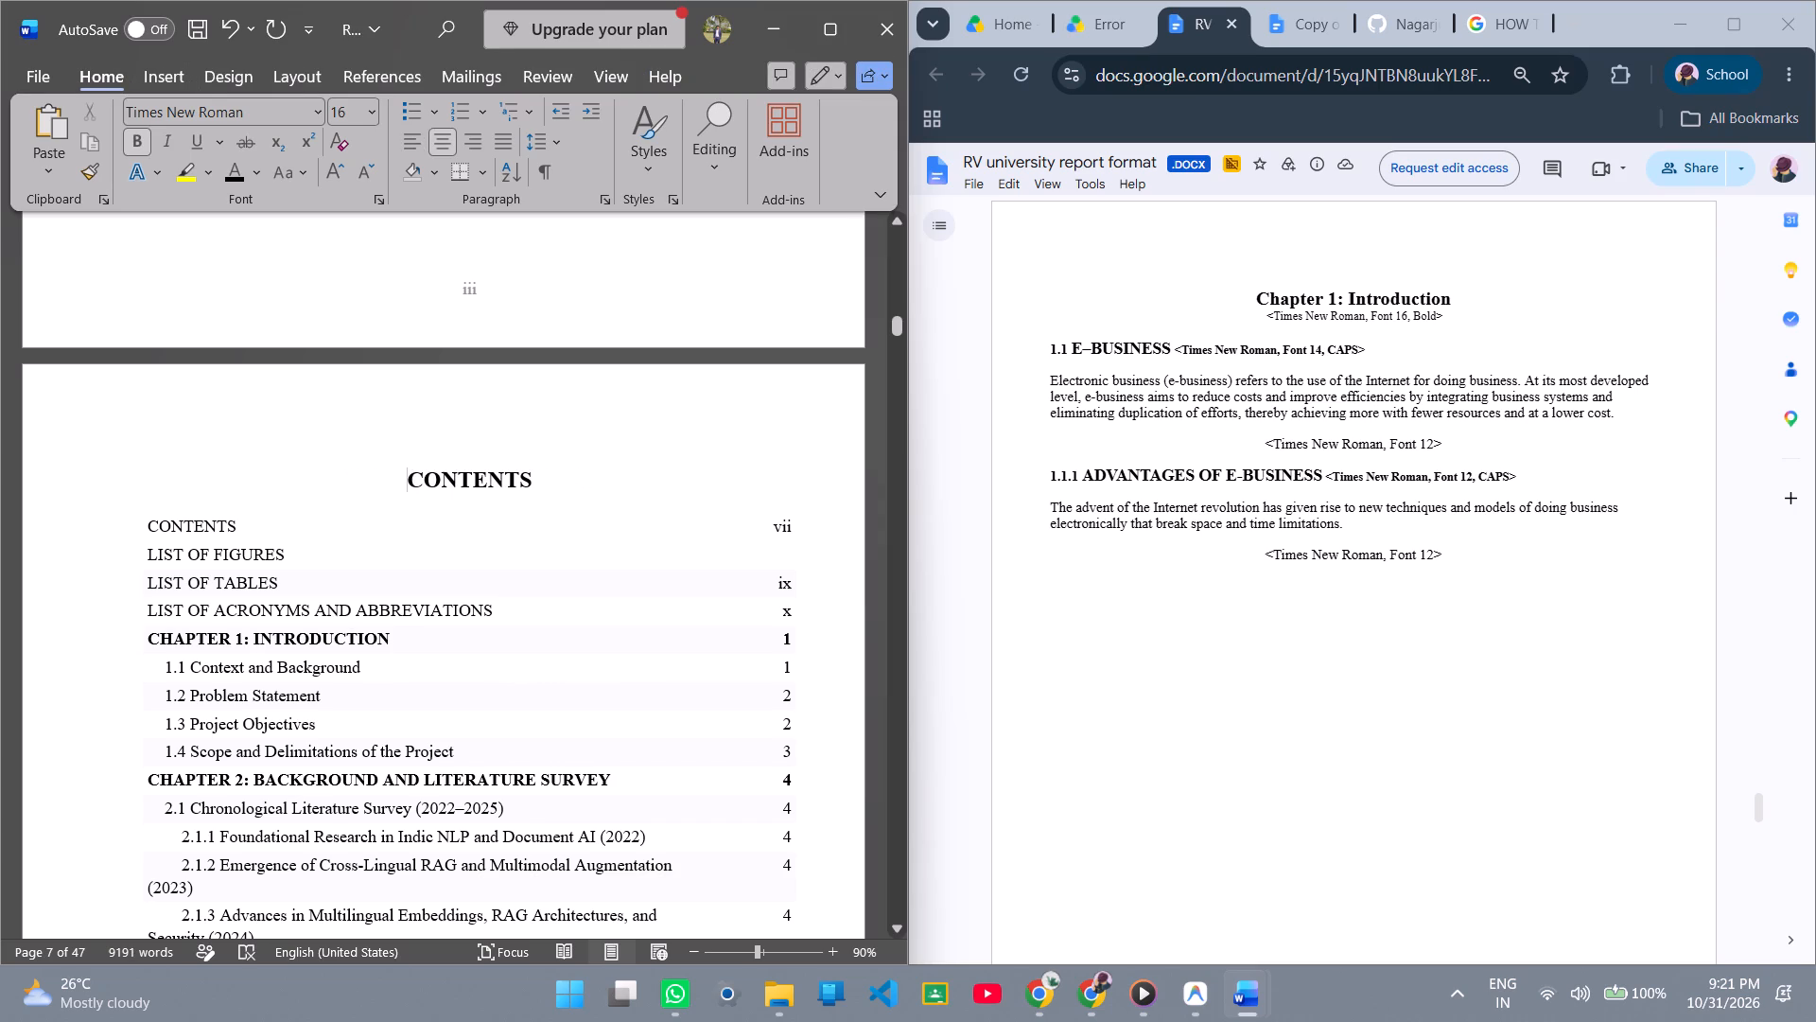
# Review the reworked contents table through to the LIST OF TABLES page.
pyautogui.scroll(-2, 716, 481)
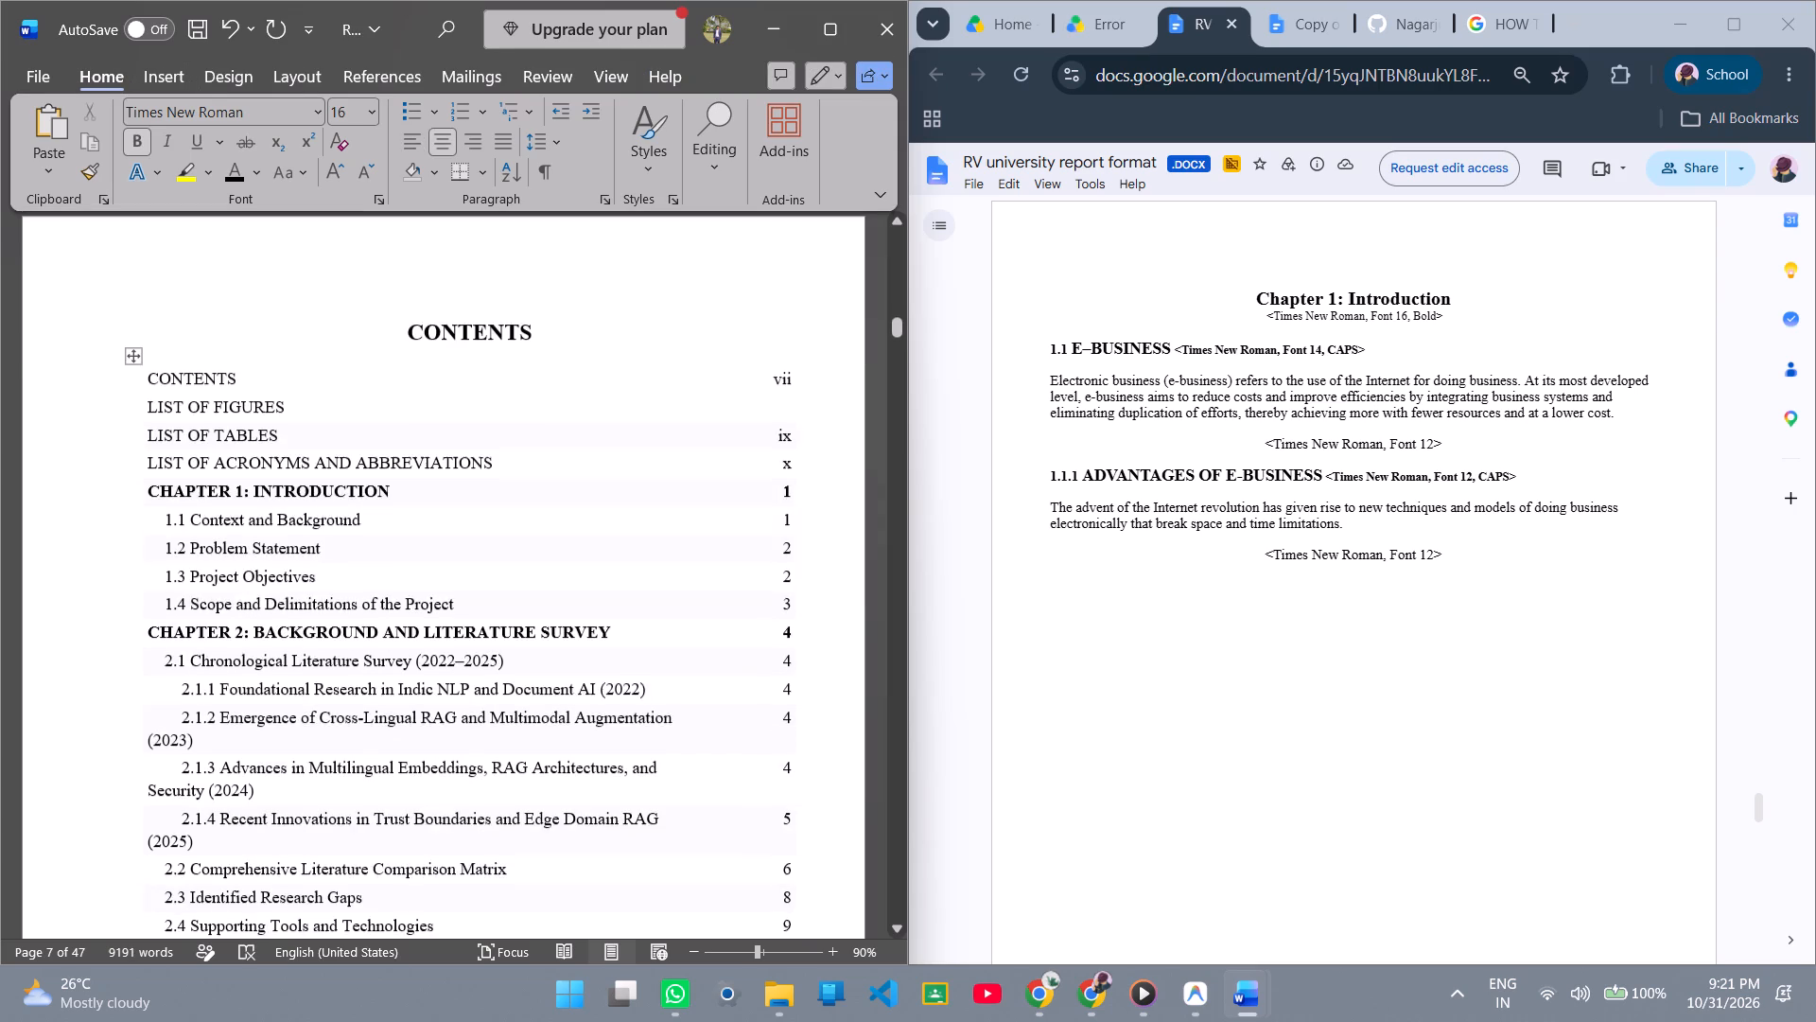
pyautogui.scroll(1, 738, 431)
pyautogui.click(752, 357)
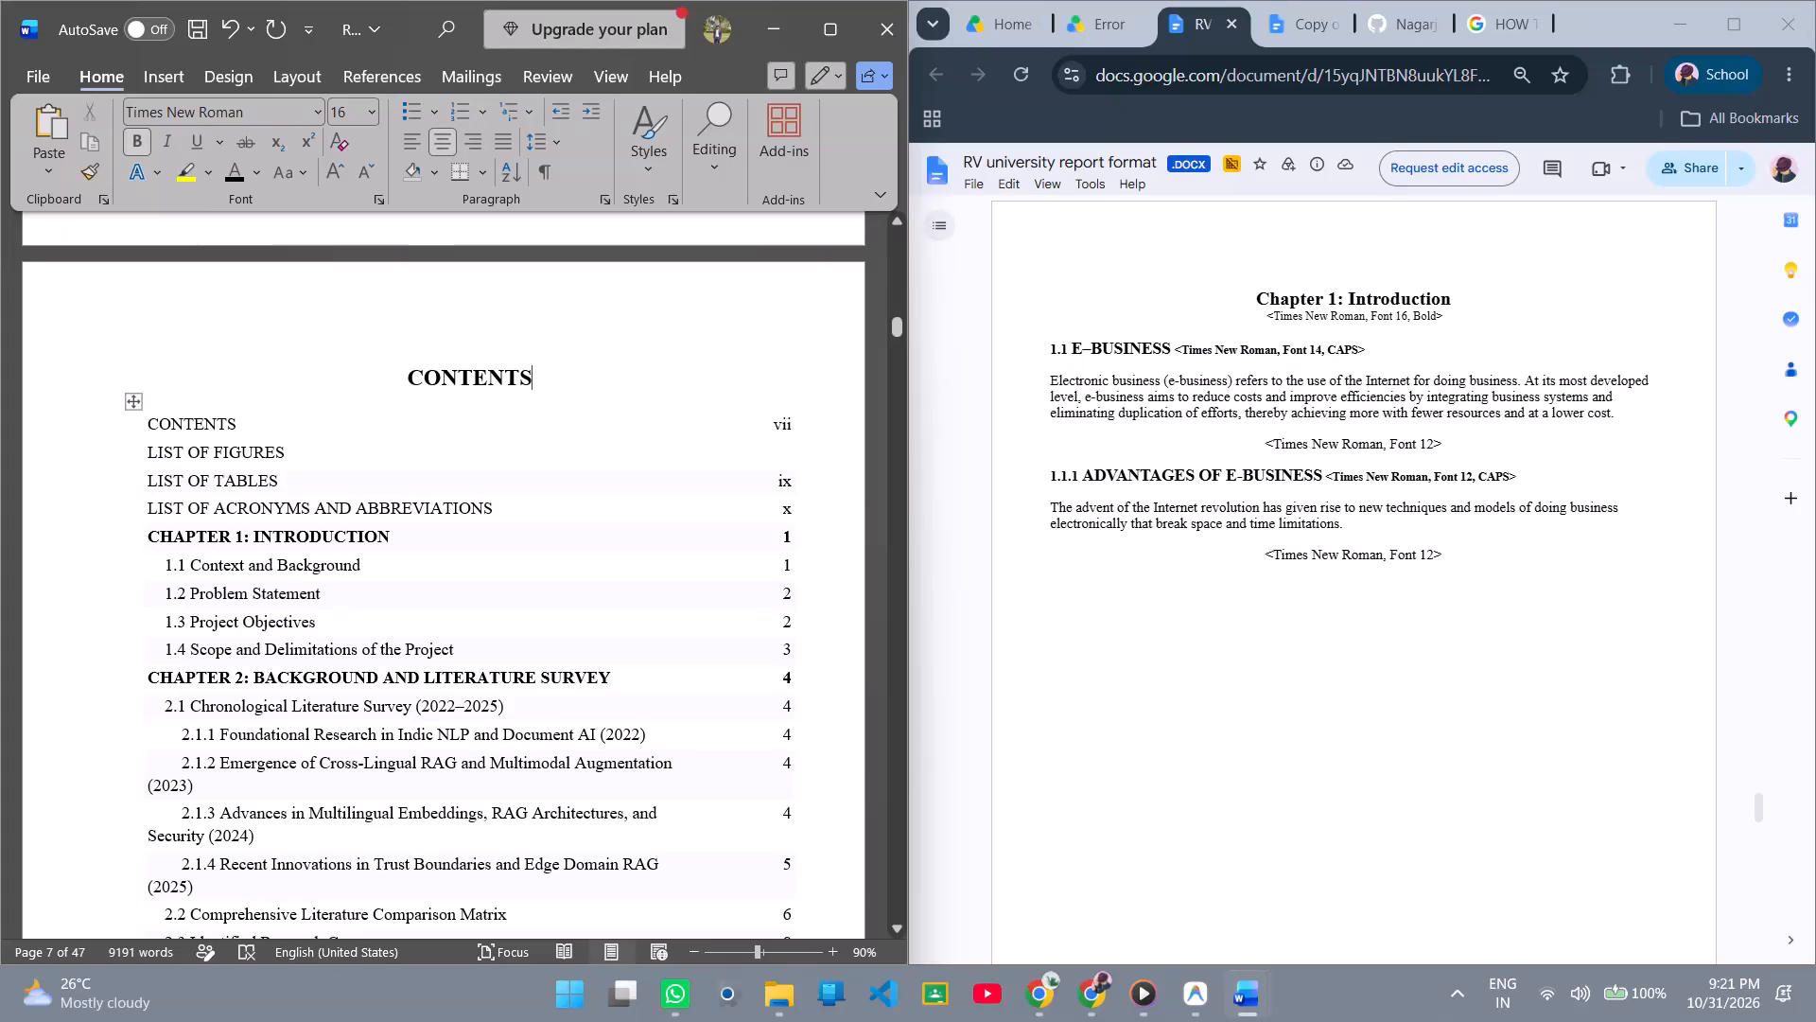
pyautogui.scroll(-7, 584, 498)
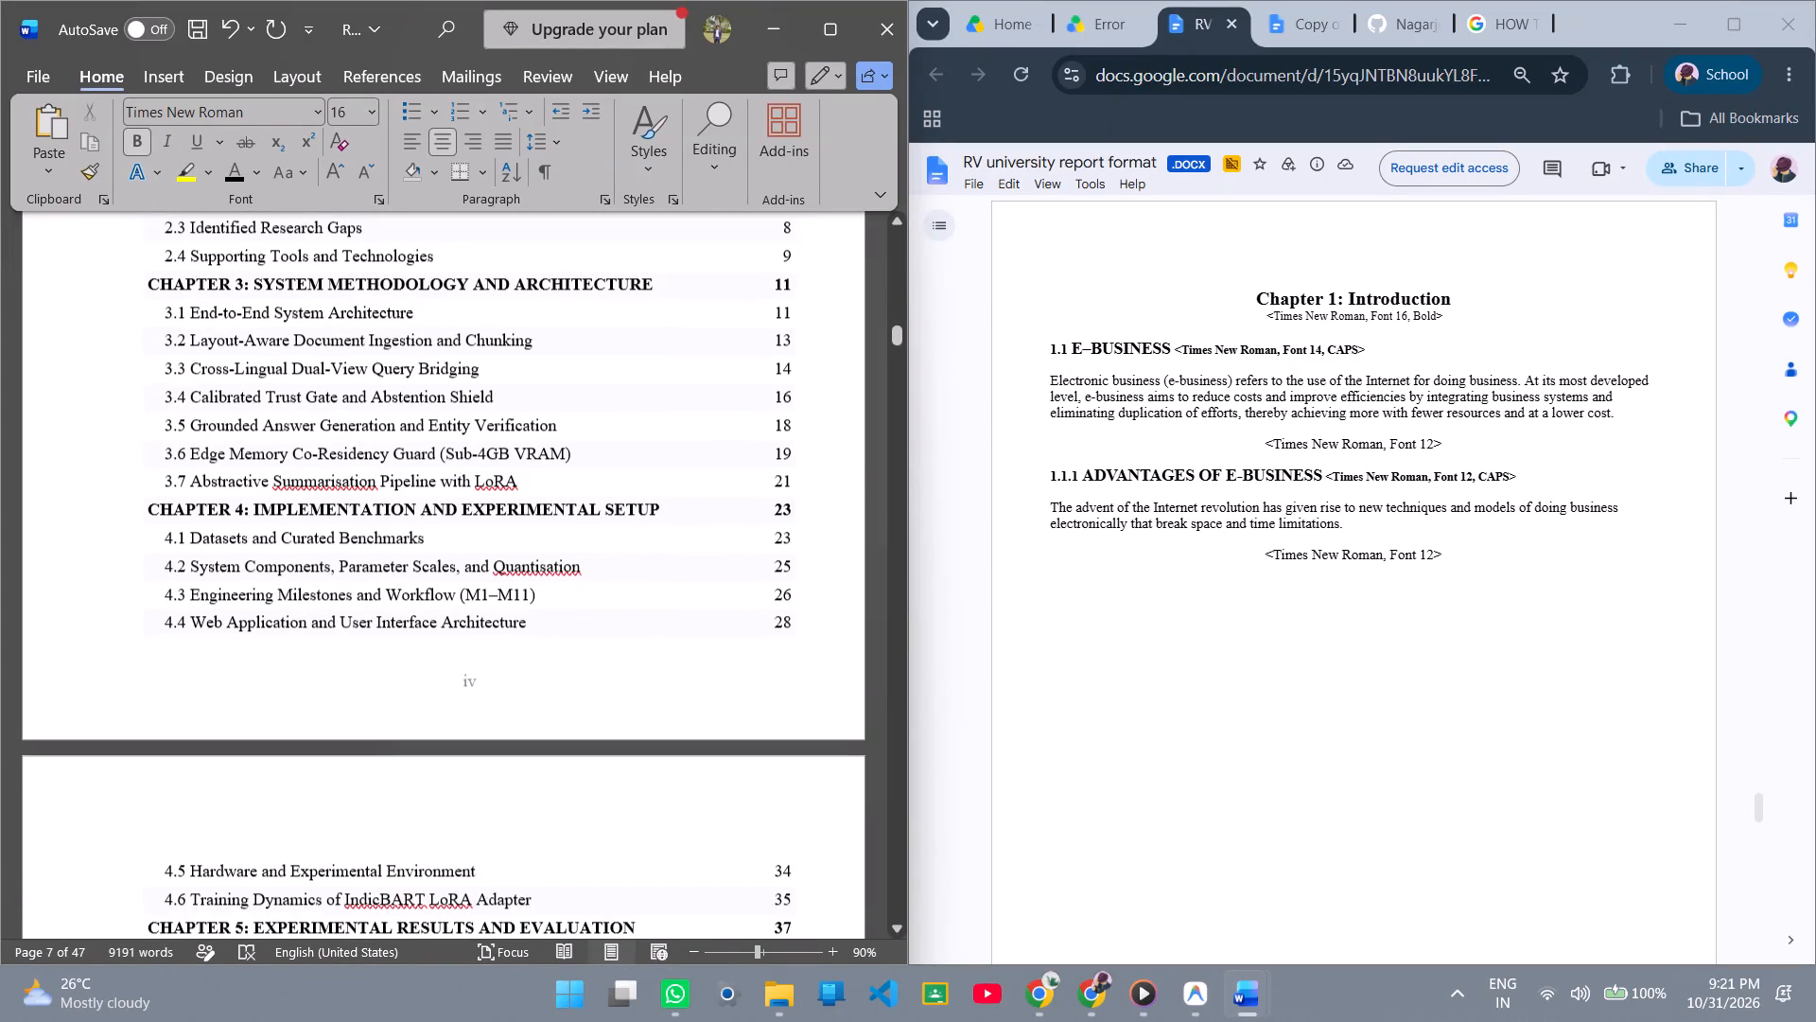
pyautogui.scroll(-18, 584, 498)
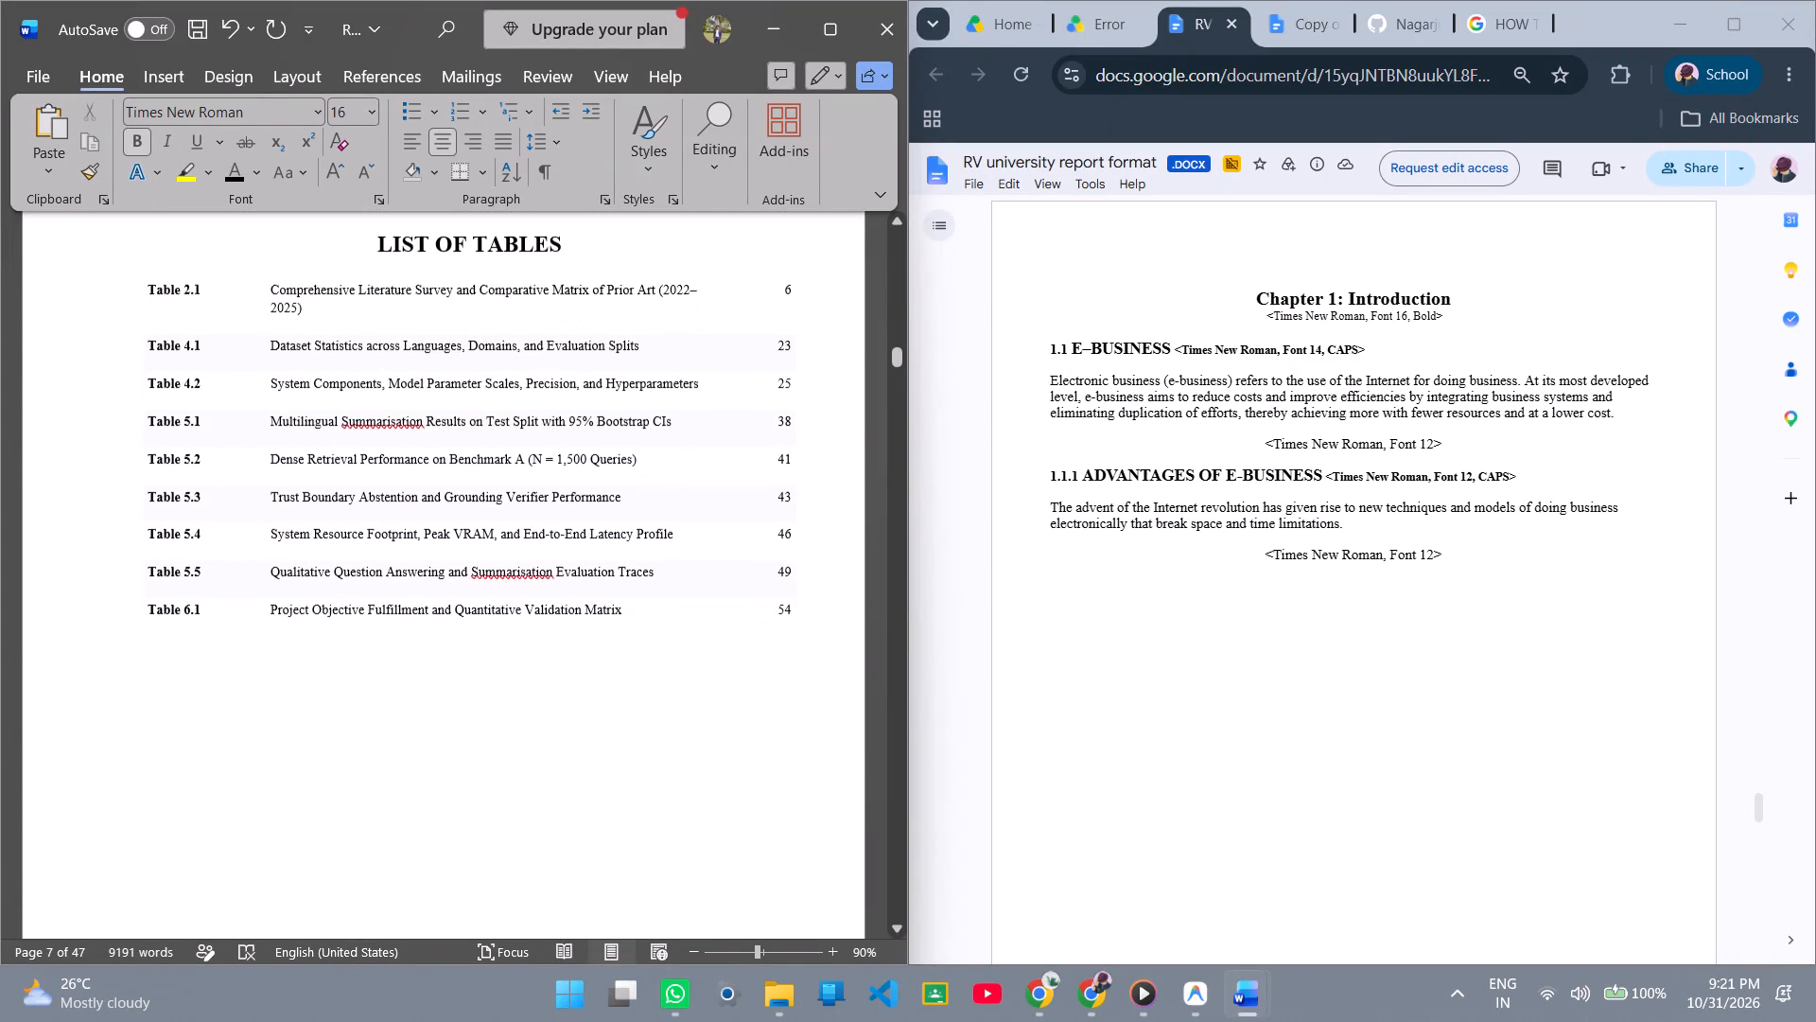
pyautogui.scroll(20, 584, 498)
pyautogui.scroll(8, 584, 498)
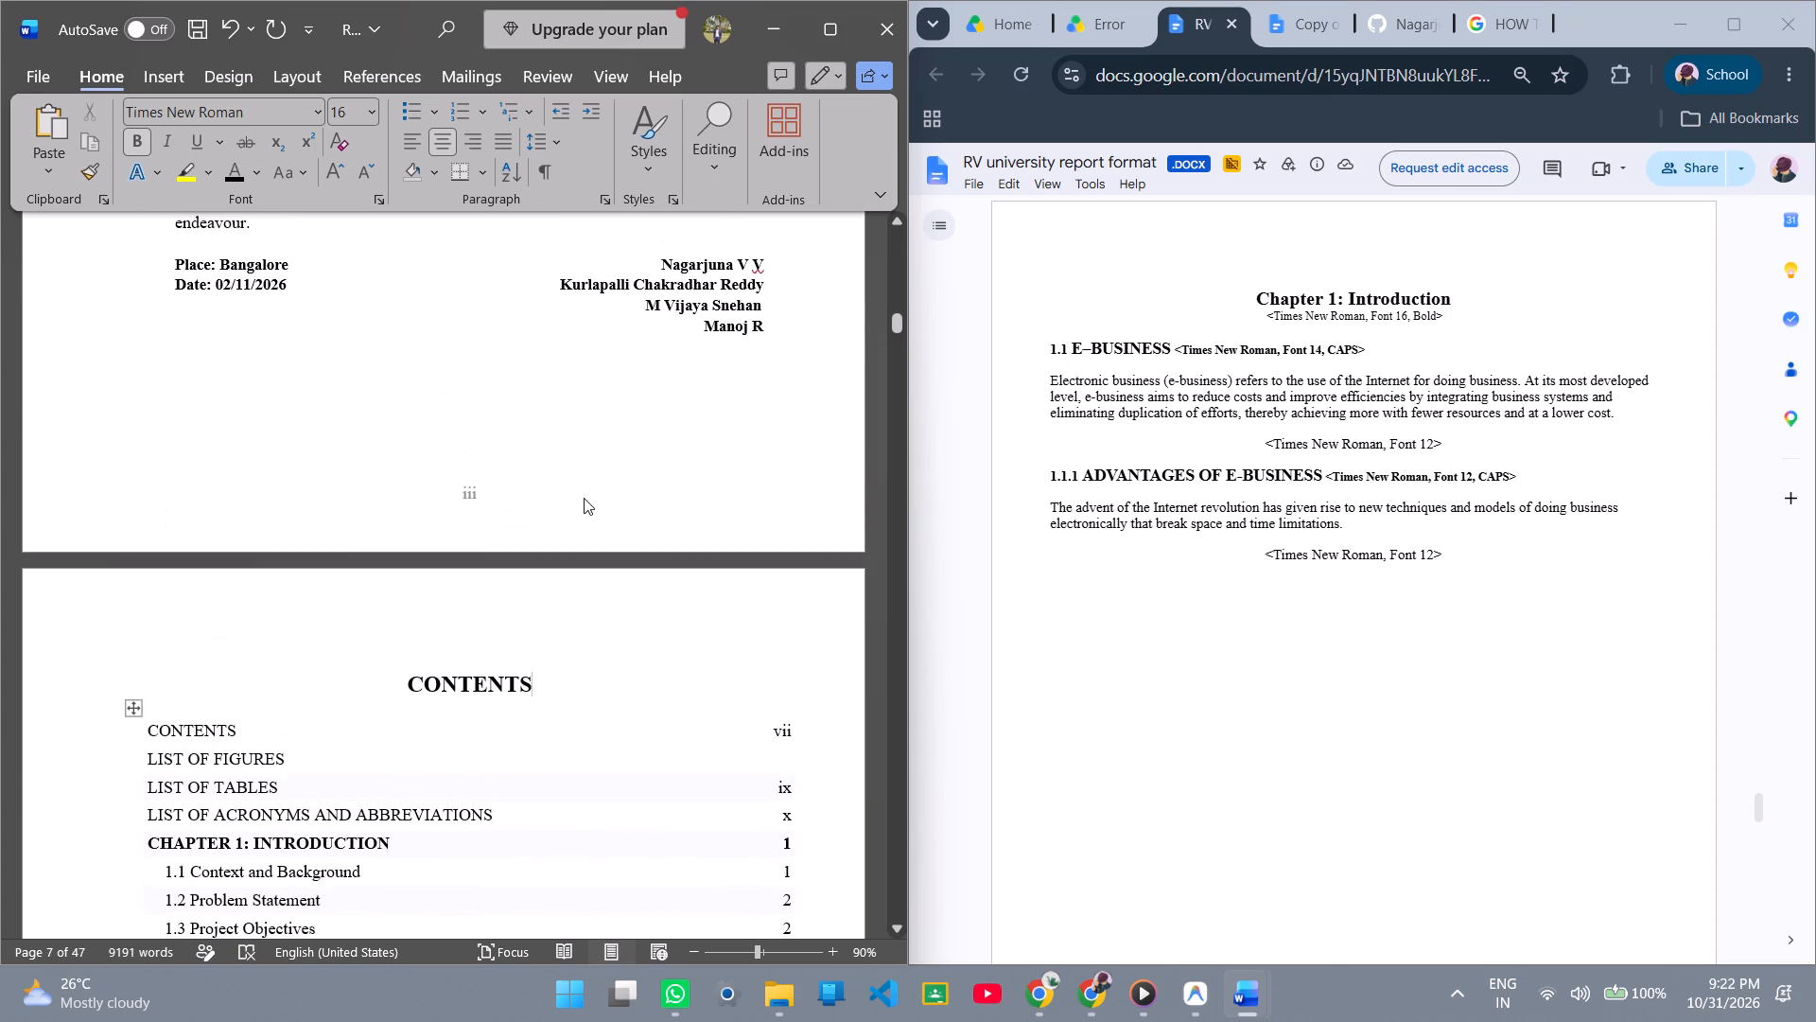
# Set the font size of all entries in the LIST OF TABLES table to 12.
pyautogui.scroll(-20, 584, 498)
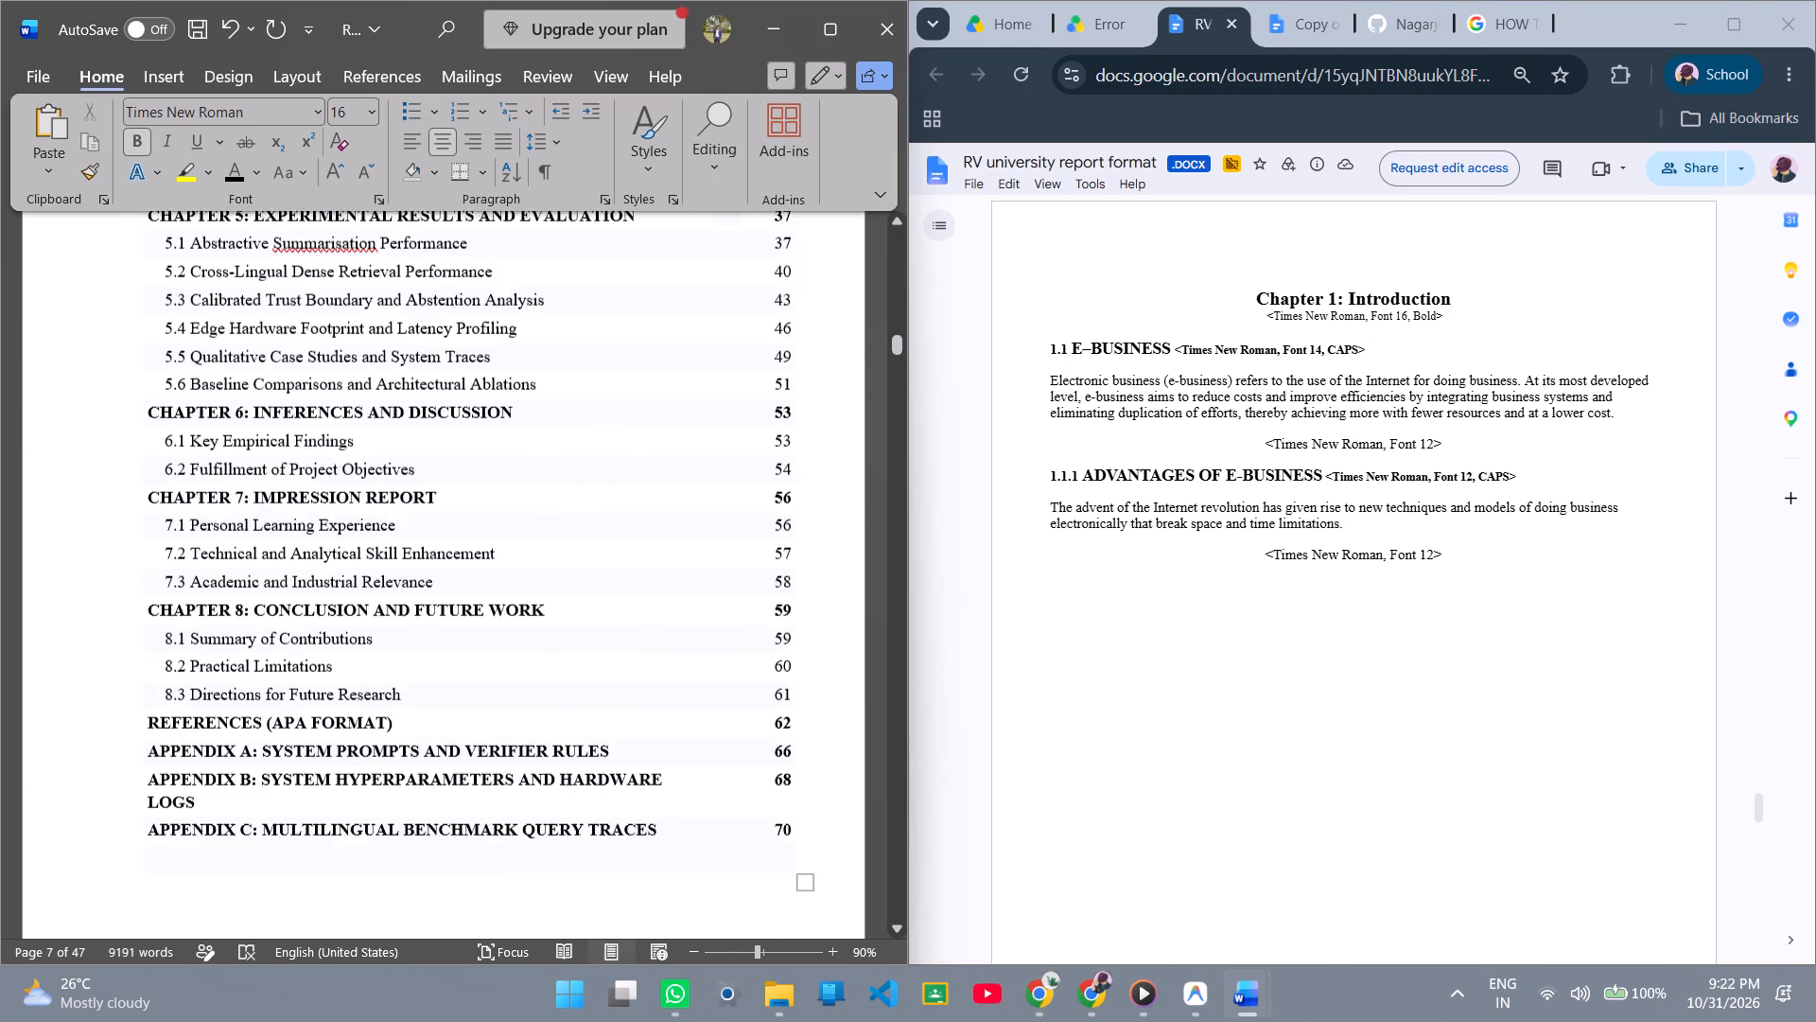
pyautogui.scroll(-8, 584, 498)
pyautogui.scroll(1, 584, 498)
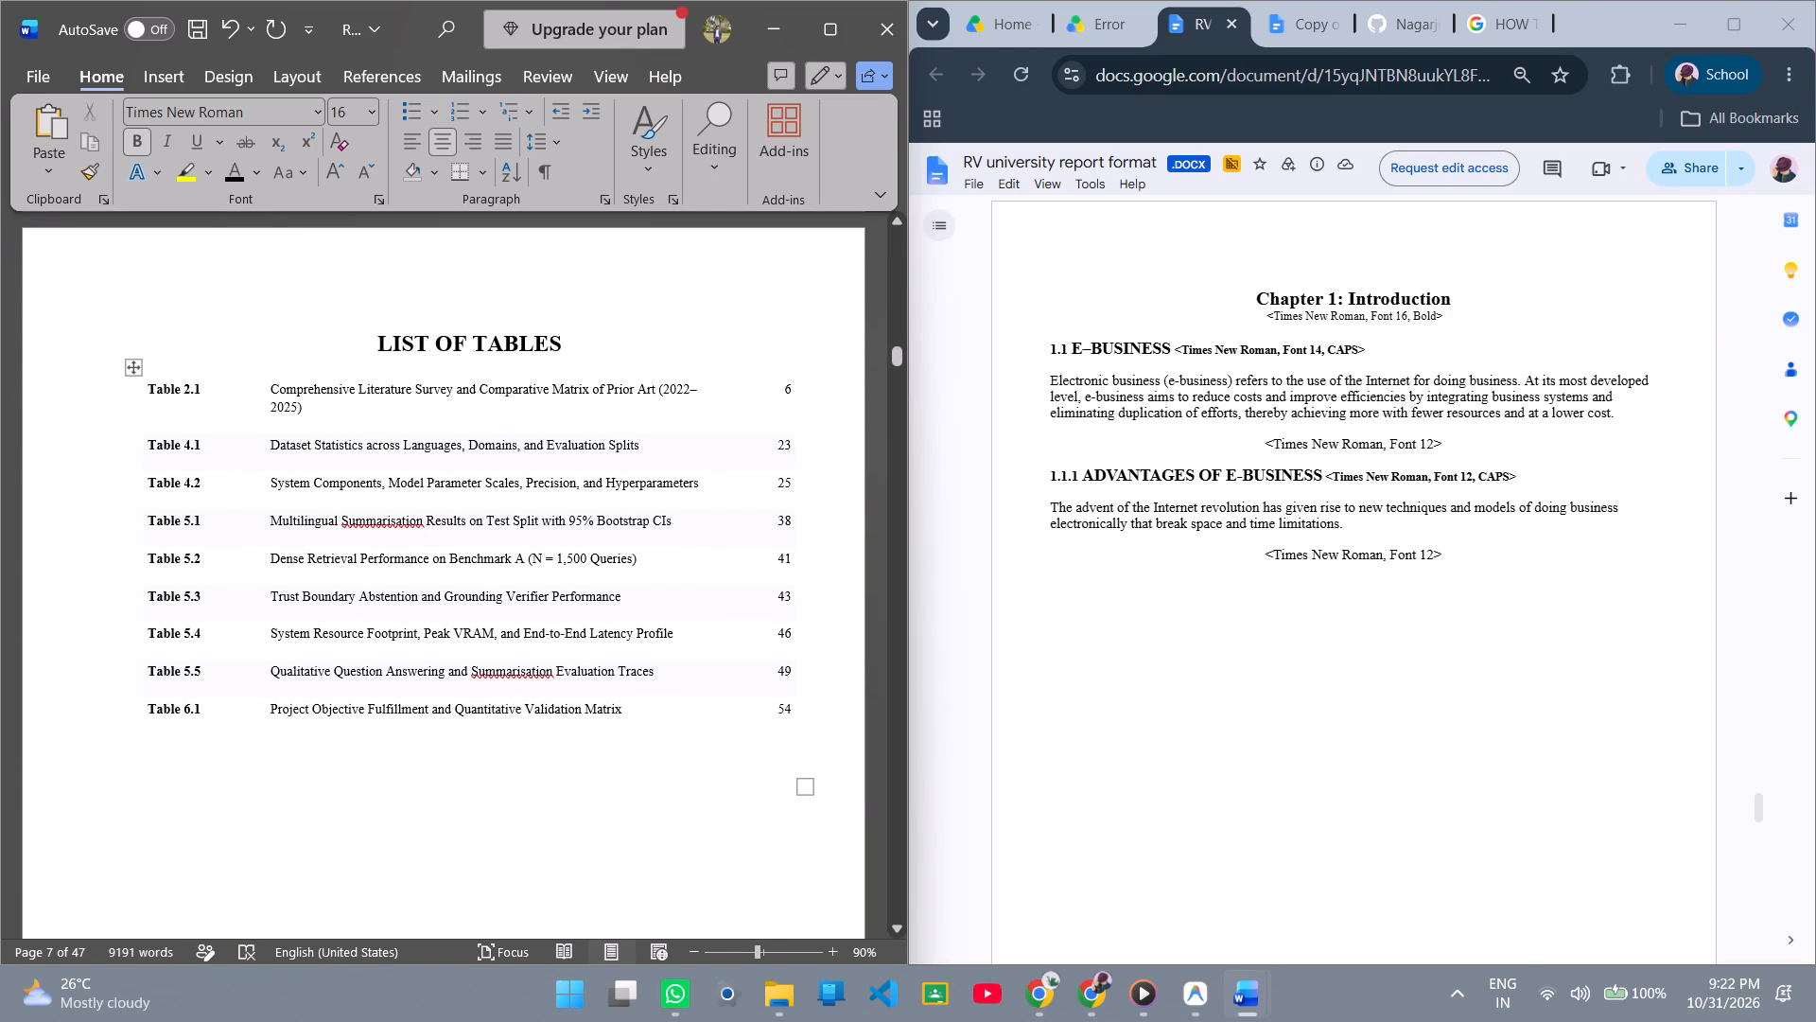
pyautogui.moveTo(89, 368); pyautogui.dragTo(486, 754)
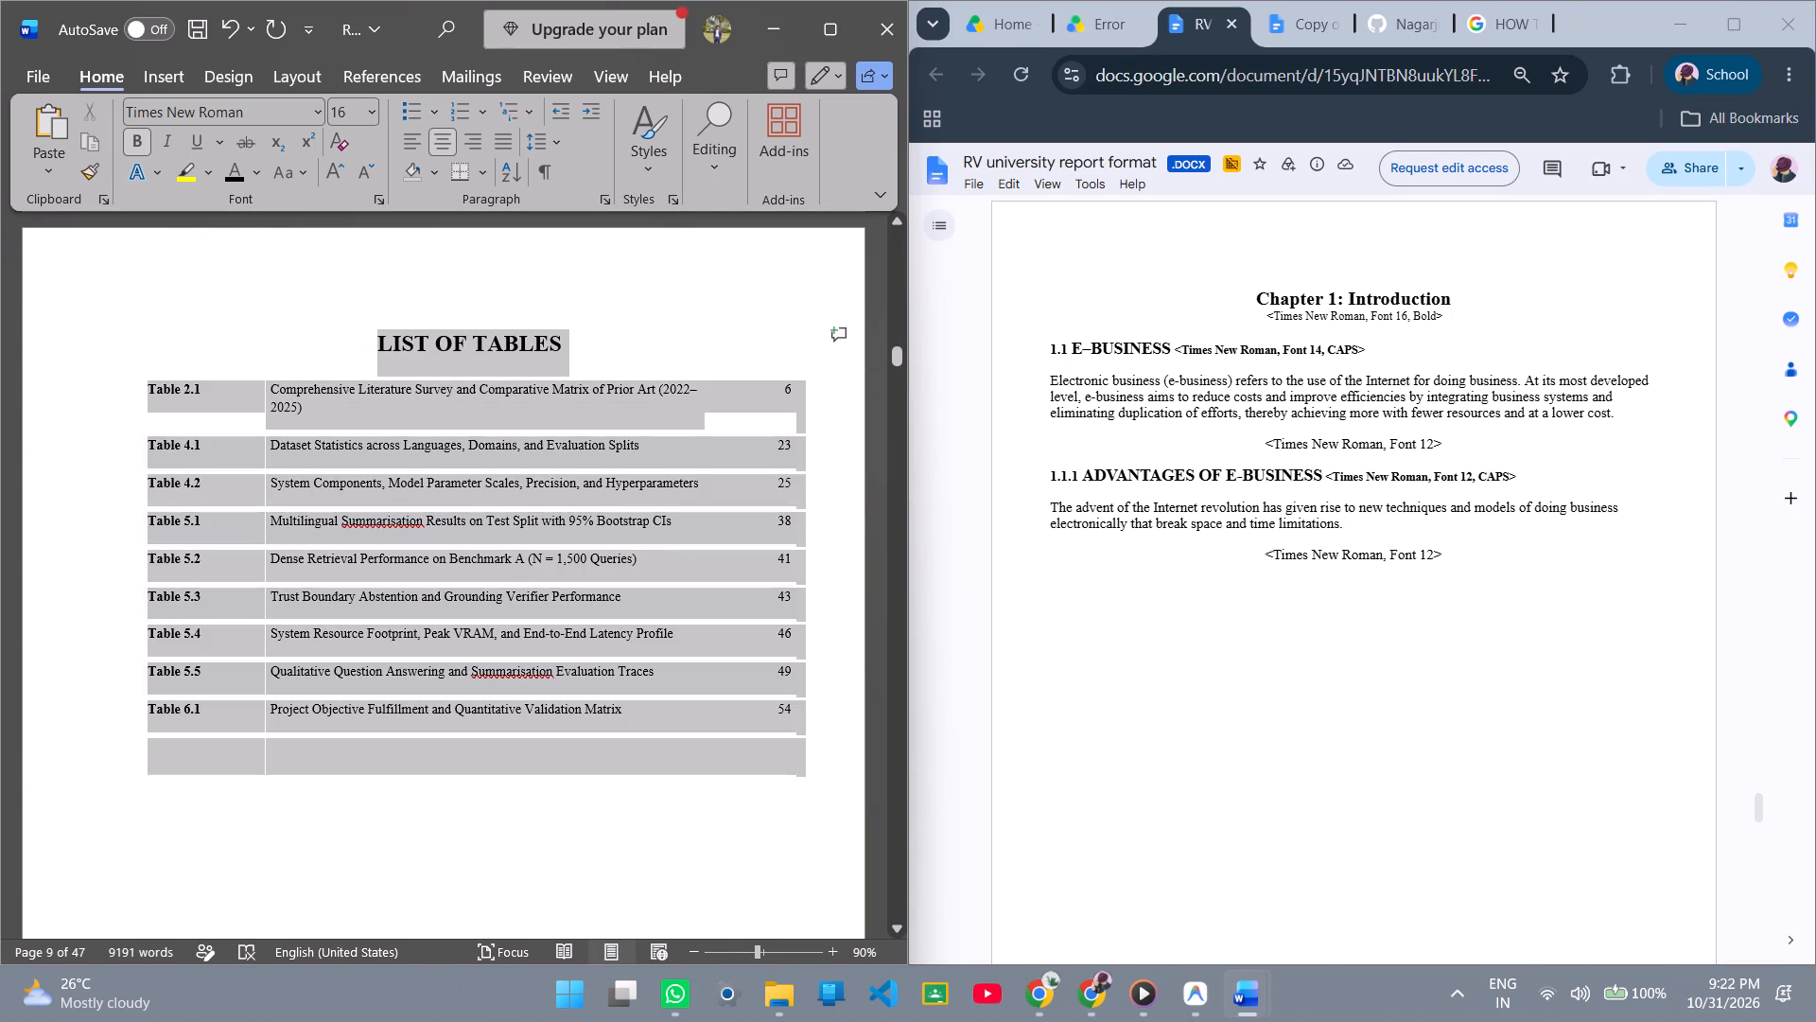
pyautogui.moveTo(486, 754); pyautogui.dragTo(486, 712)
pyautogui.click(464, 738)
pyautogui.click(338, 755)
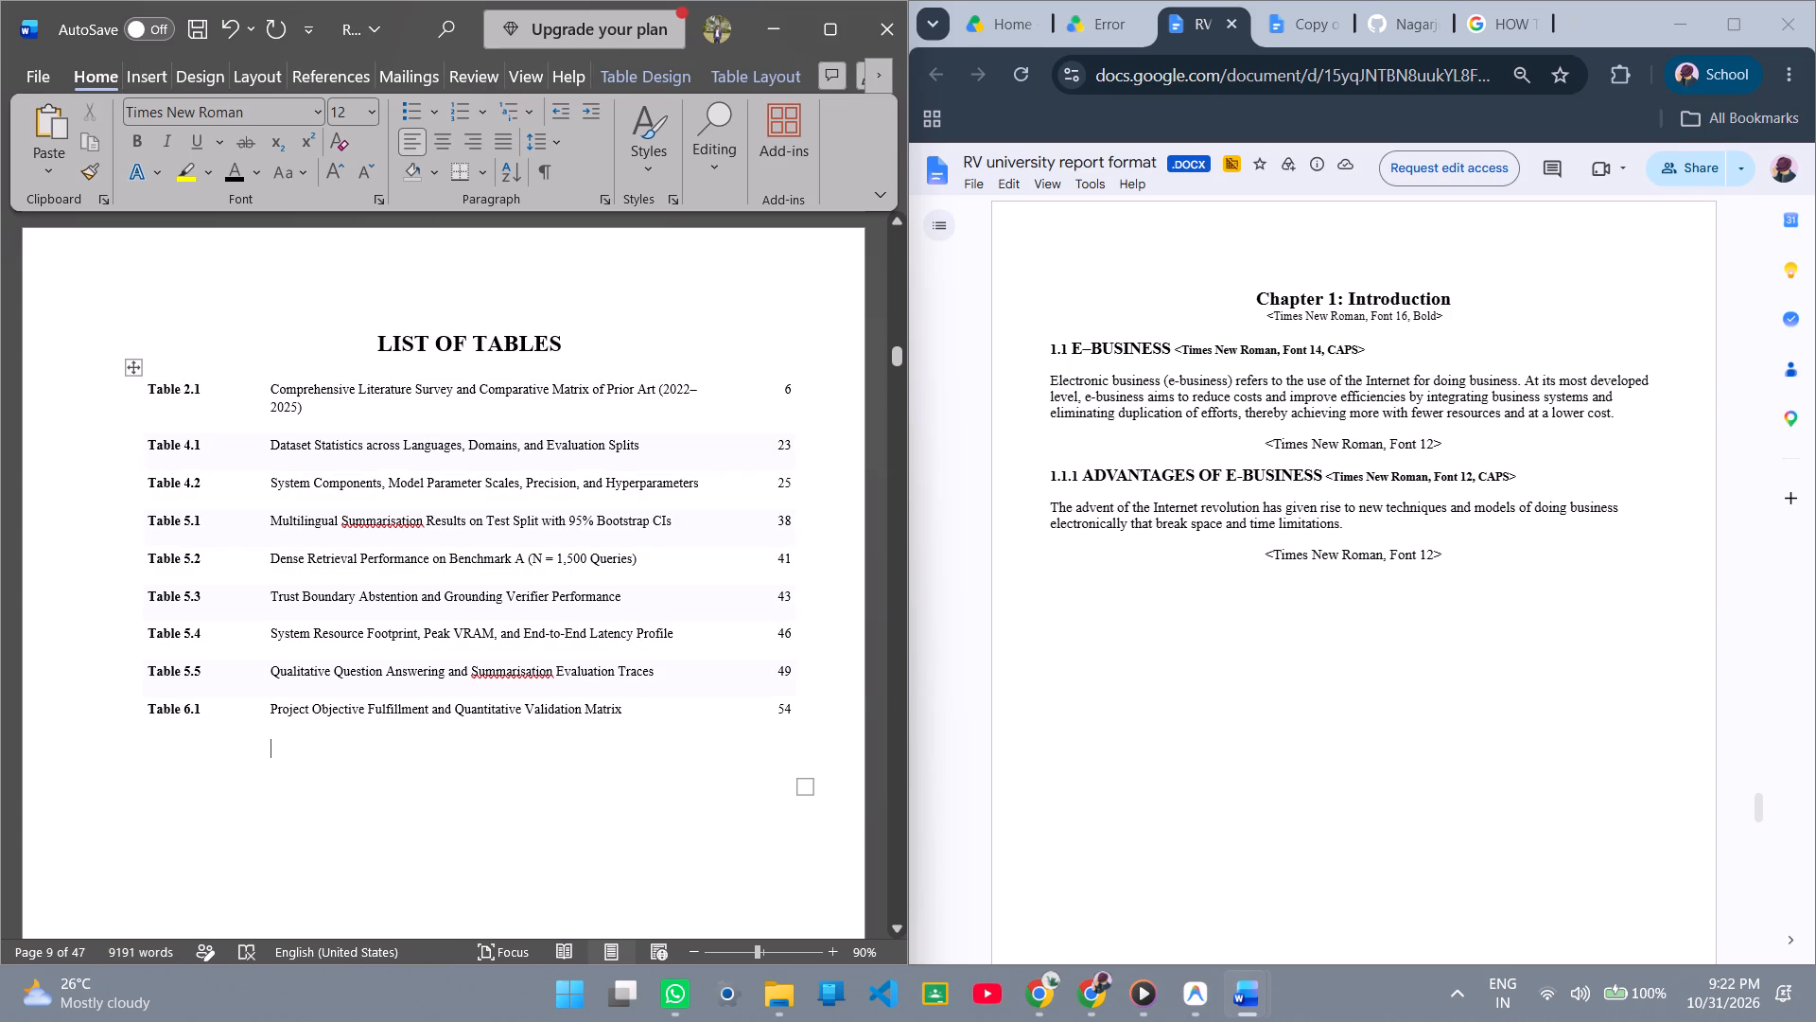
pyautogui.moveTo(224, 790); pyautogui.dragTo(188, 385)
pyautogui.click(375, 115)
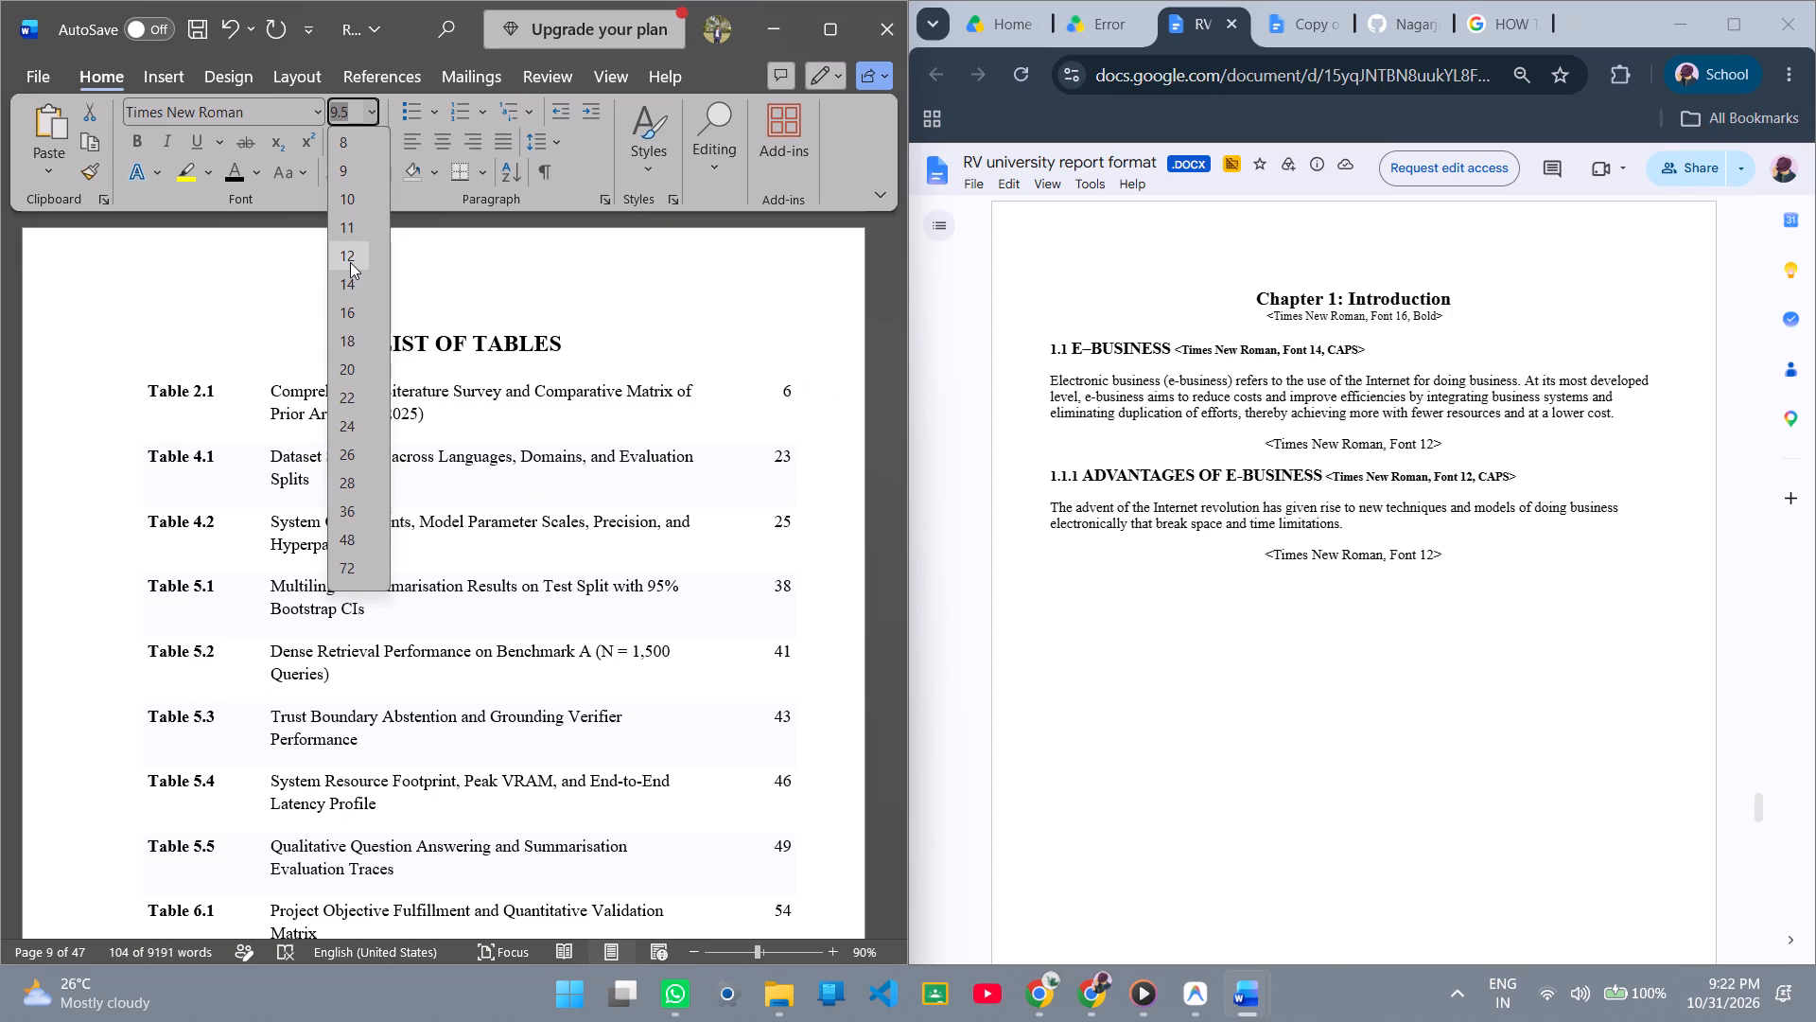
pyautogui.click(350, 262)
pyautogui.click(643, 307)
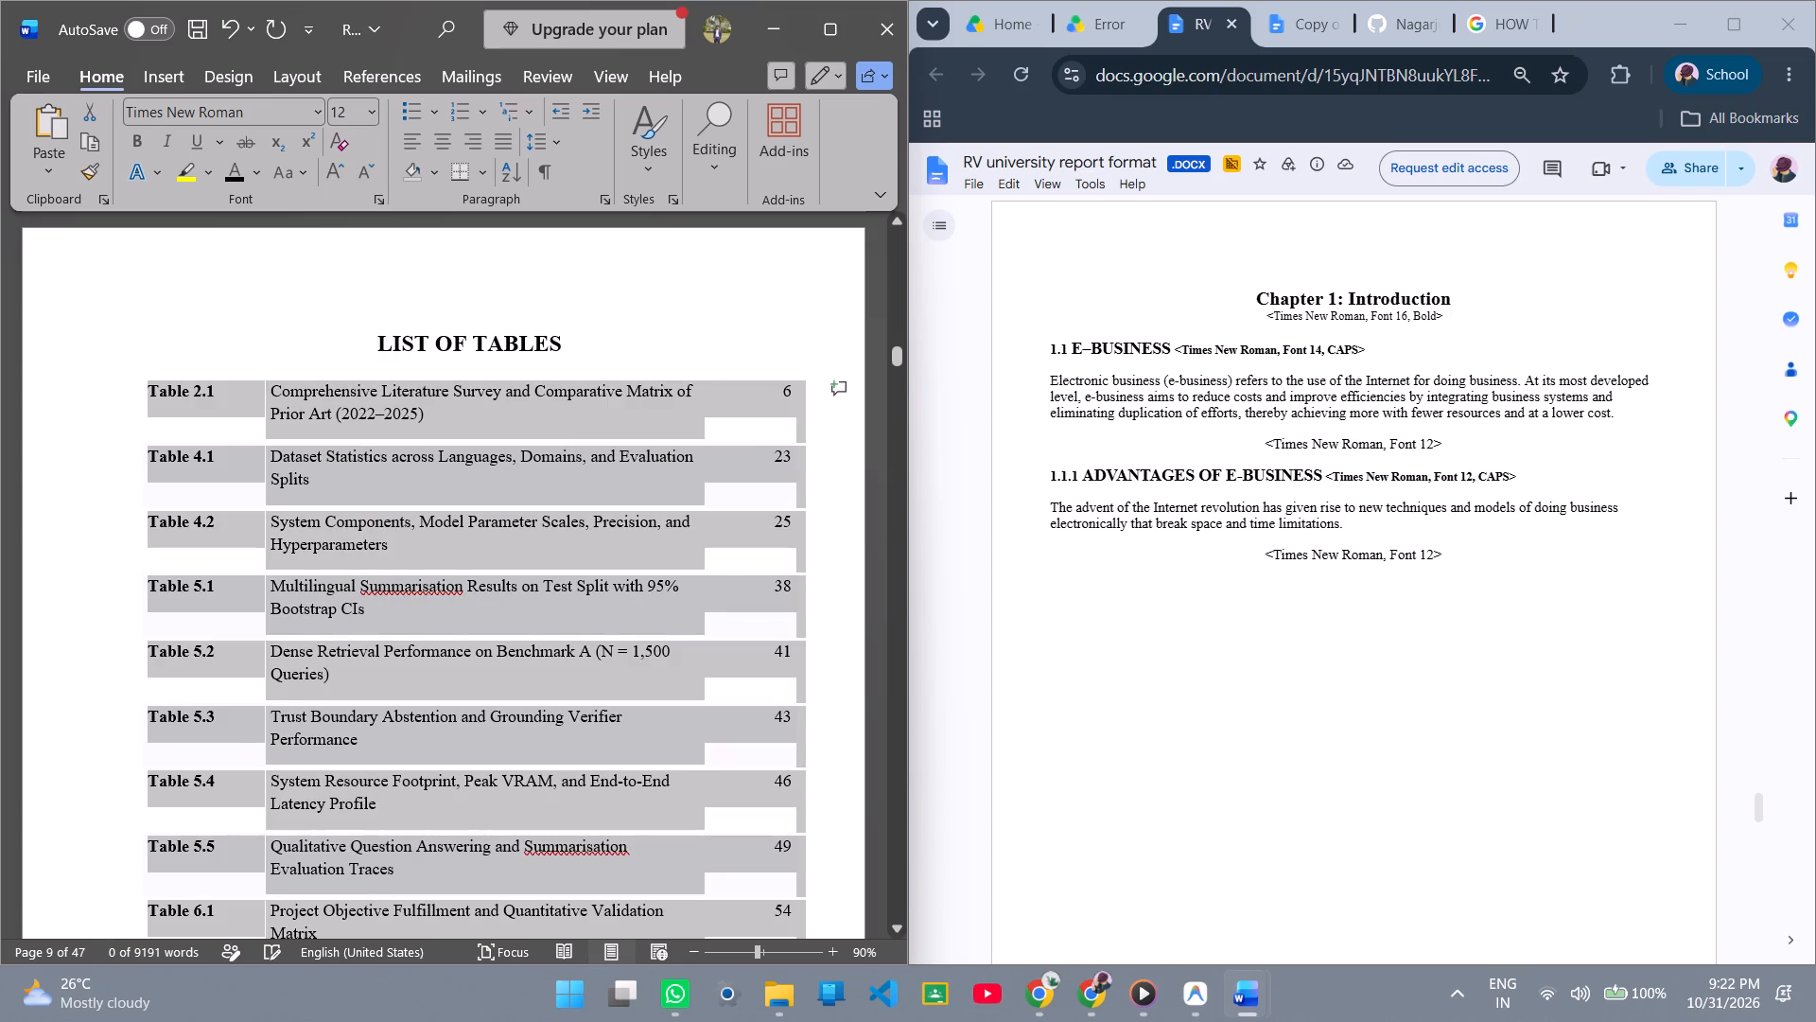
# Delete the header row with Figure #, Figure Caption / Description and Page from the LIST OF FIGURES table, shifting cells up.
pyautogui.scroll(-12, 696, 410)
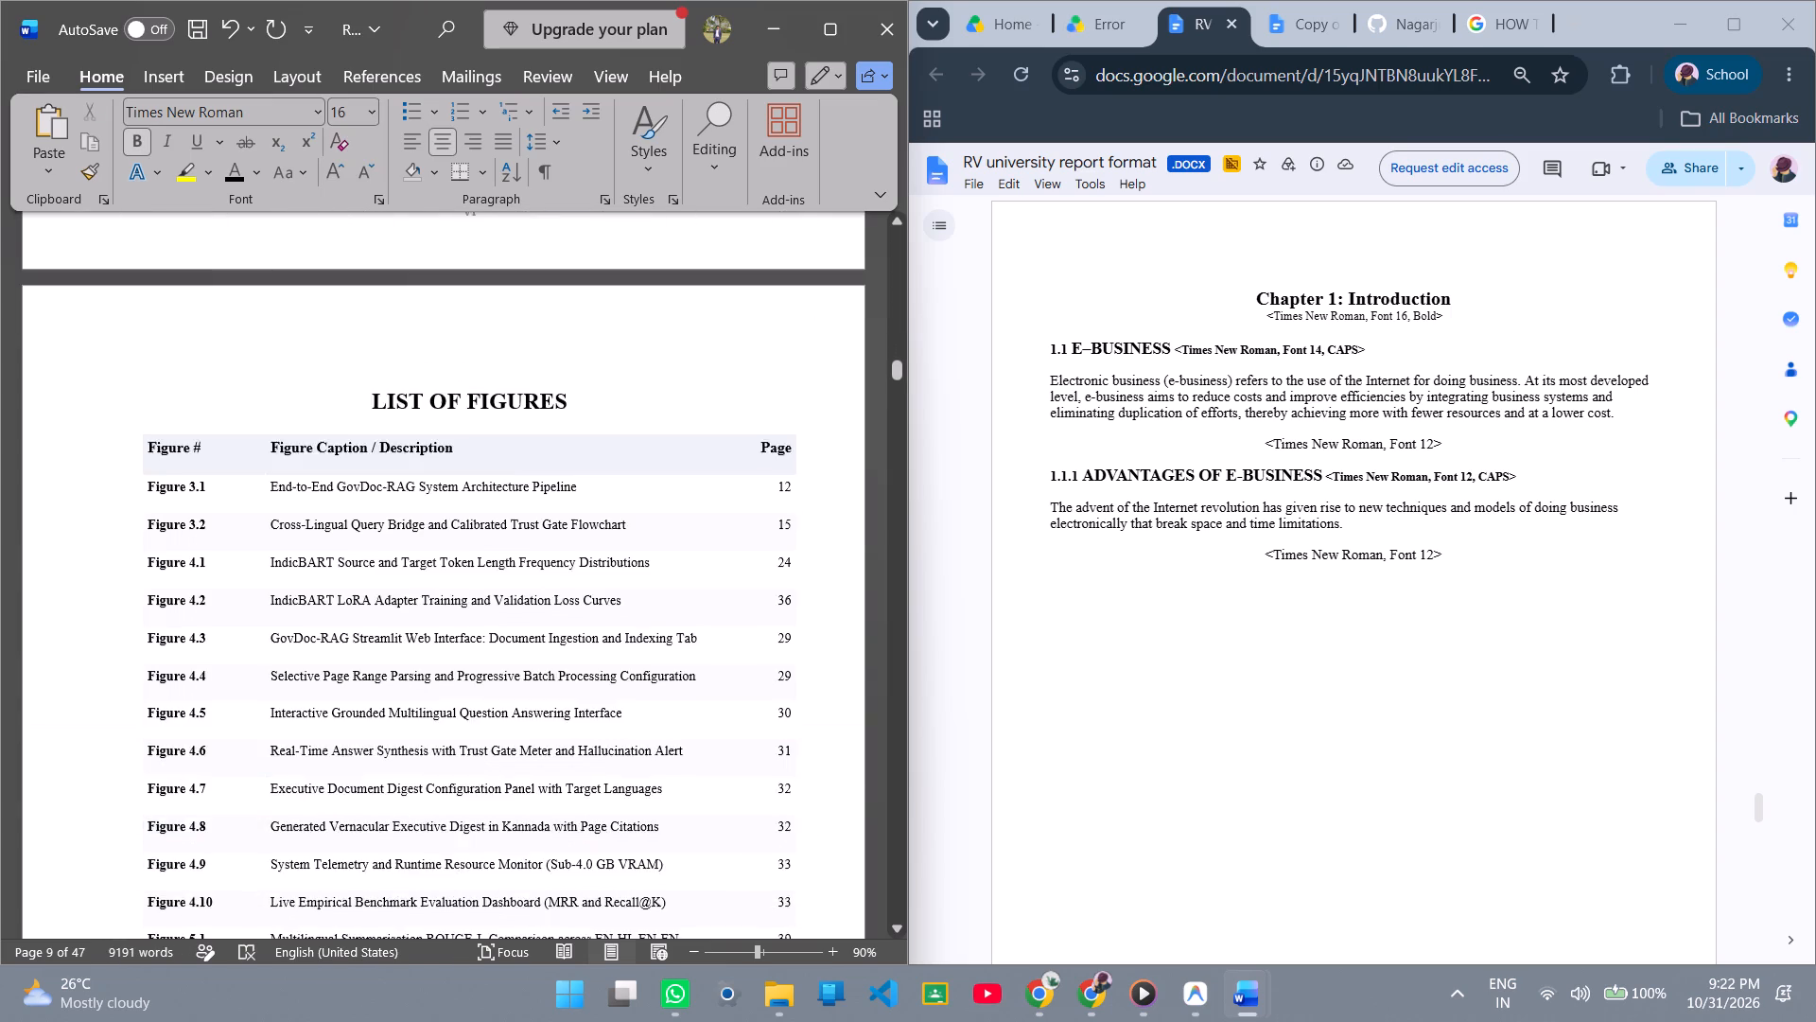
pyautogui.scroll(-8, 706, 390)
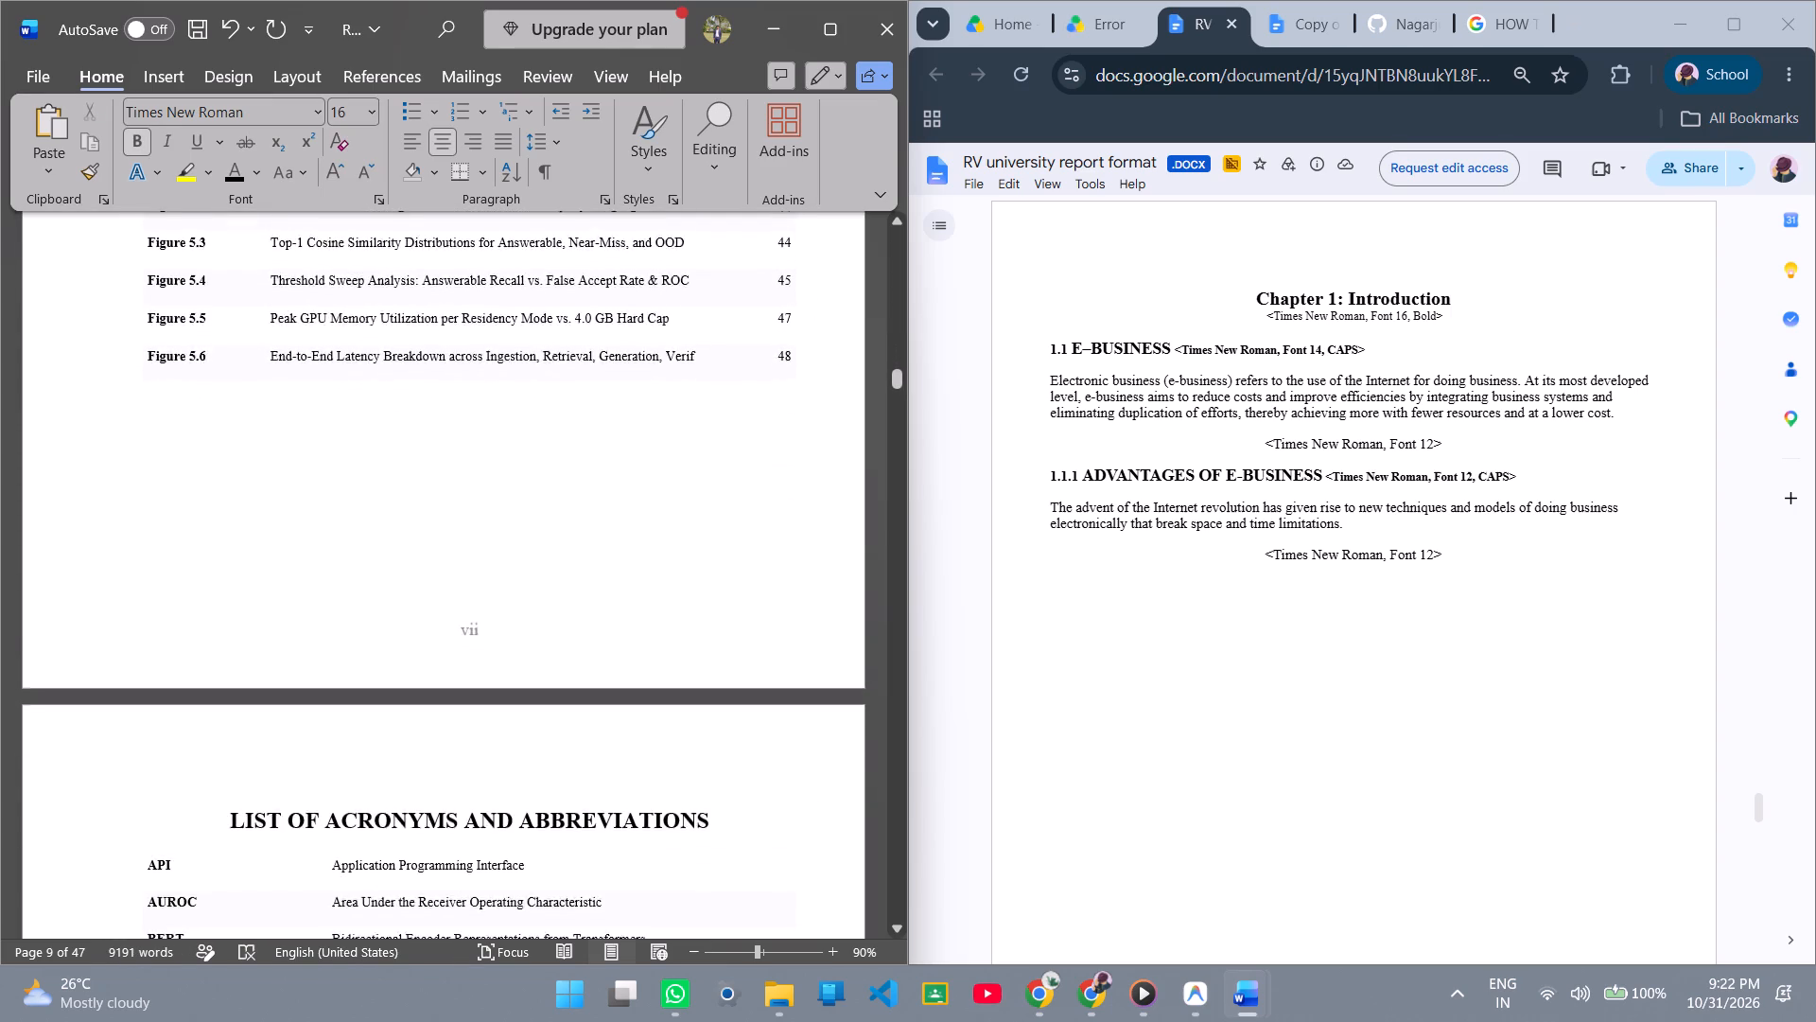
pyautogui.scroll(9, 706, 390)
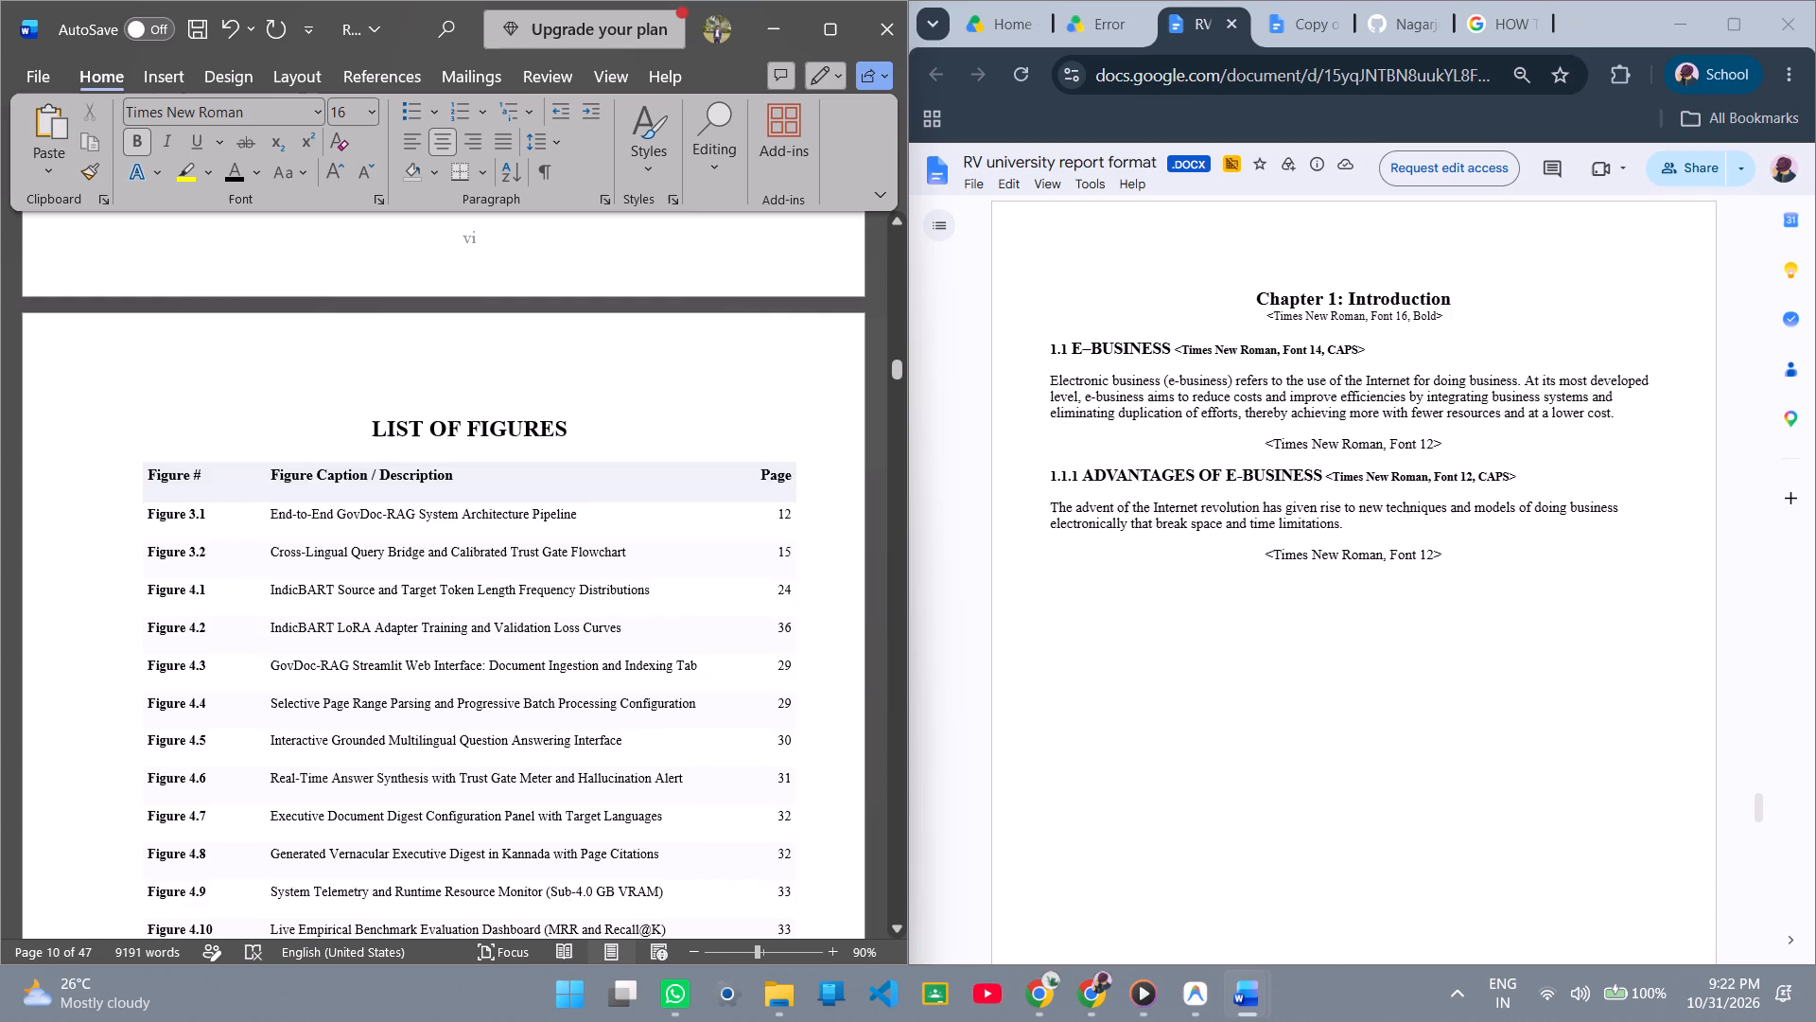
pyautogui.scroll(-4, 706, 390)
pyautogui.scroll(5, 510, 644)
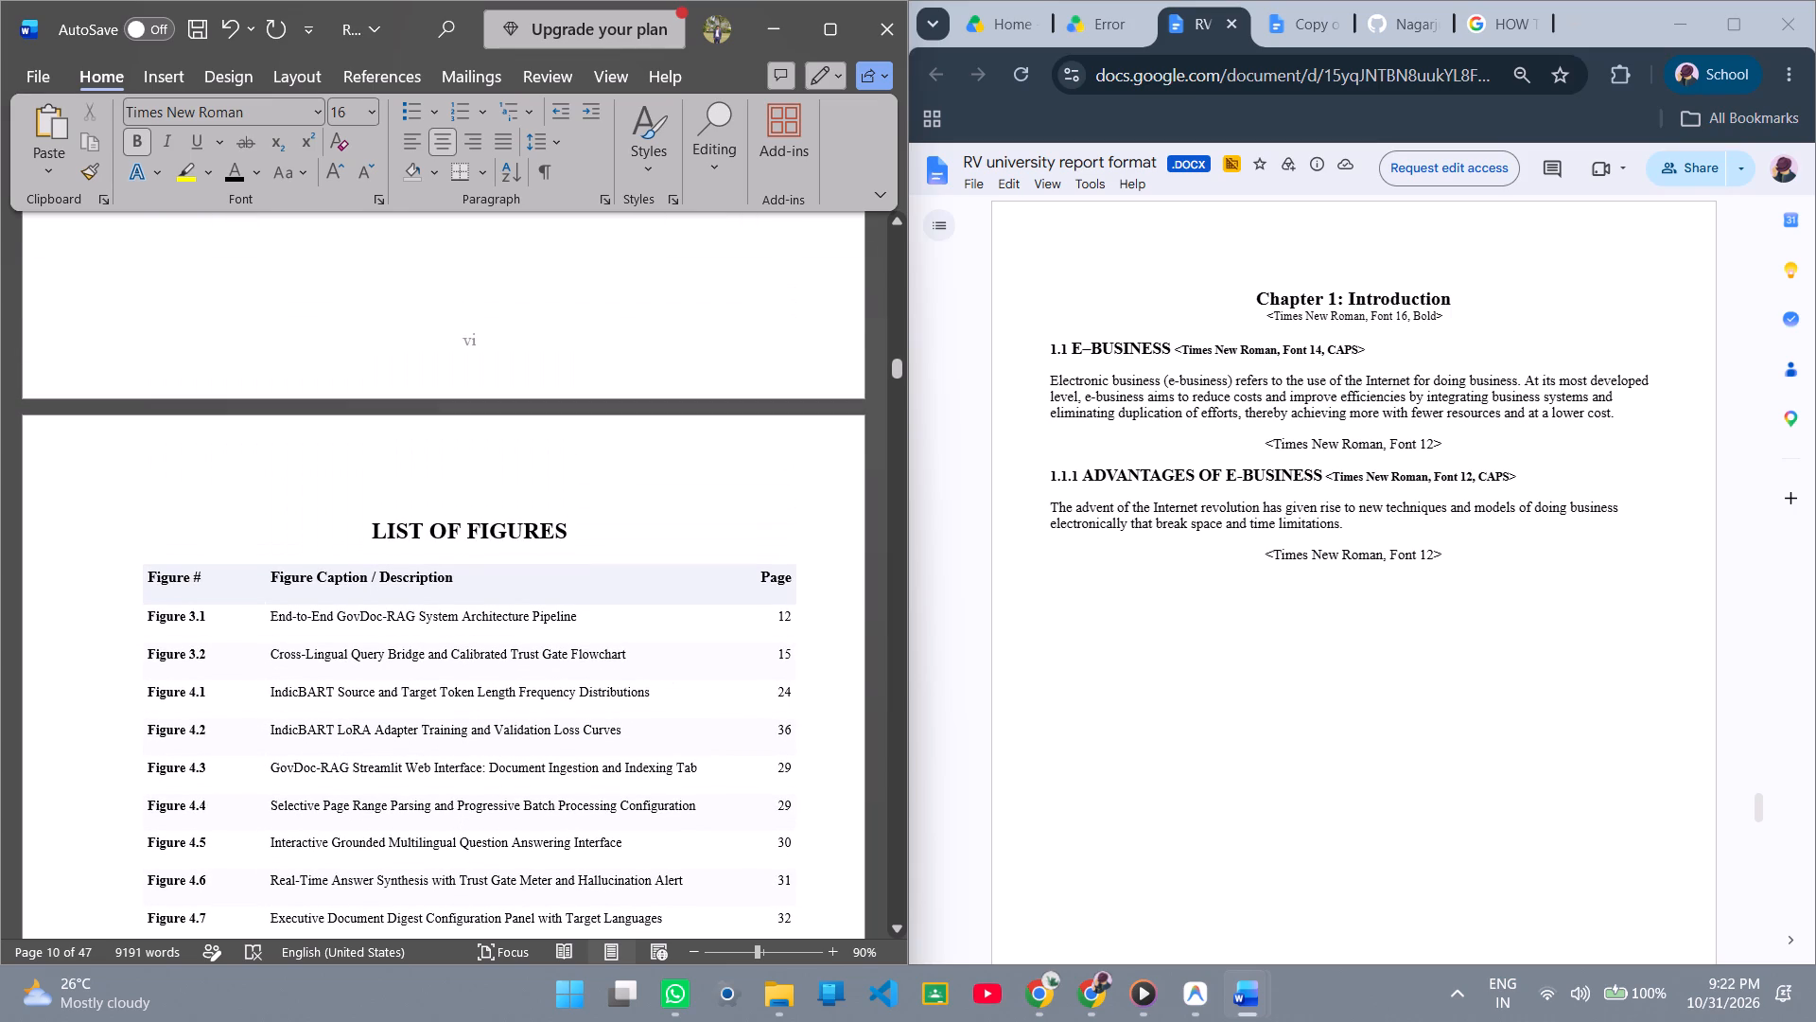
pyautogui.rightClick(561, 600)
pyautogui.tripleClick(485, 576)
pyautogui.rightClick(485, 576)
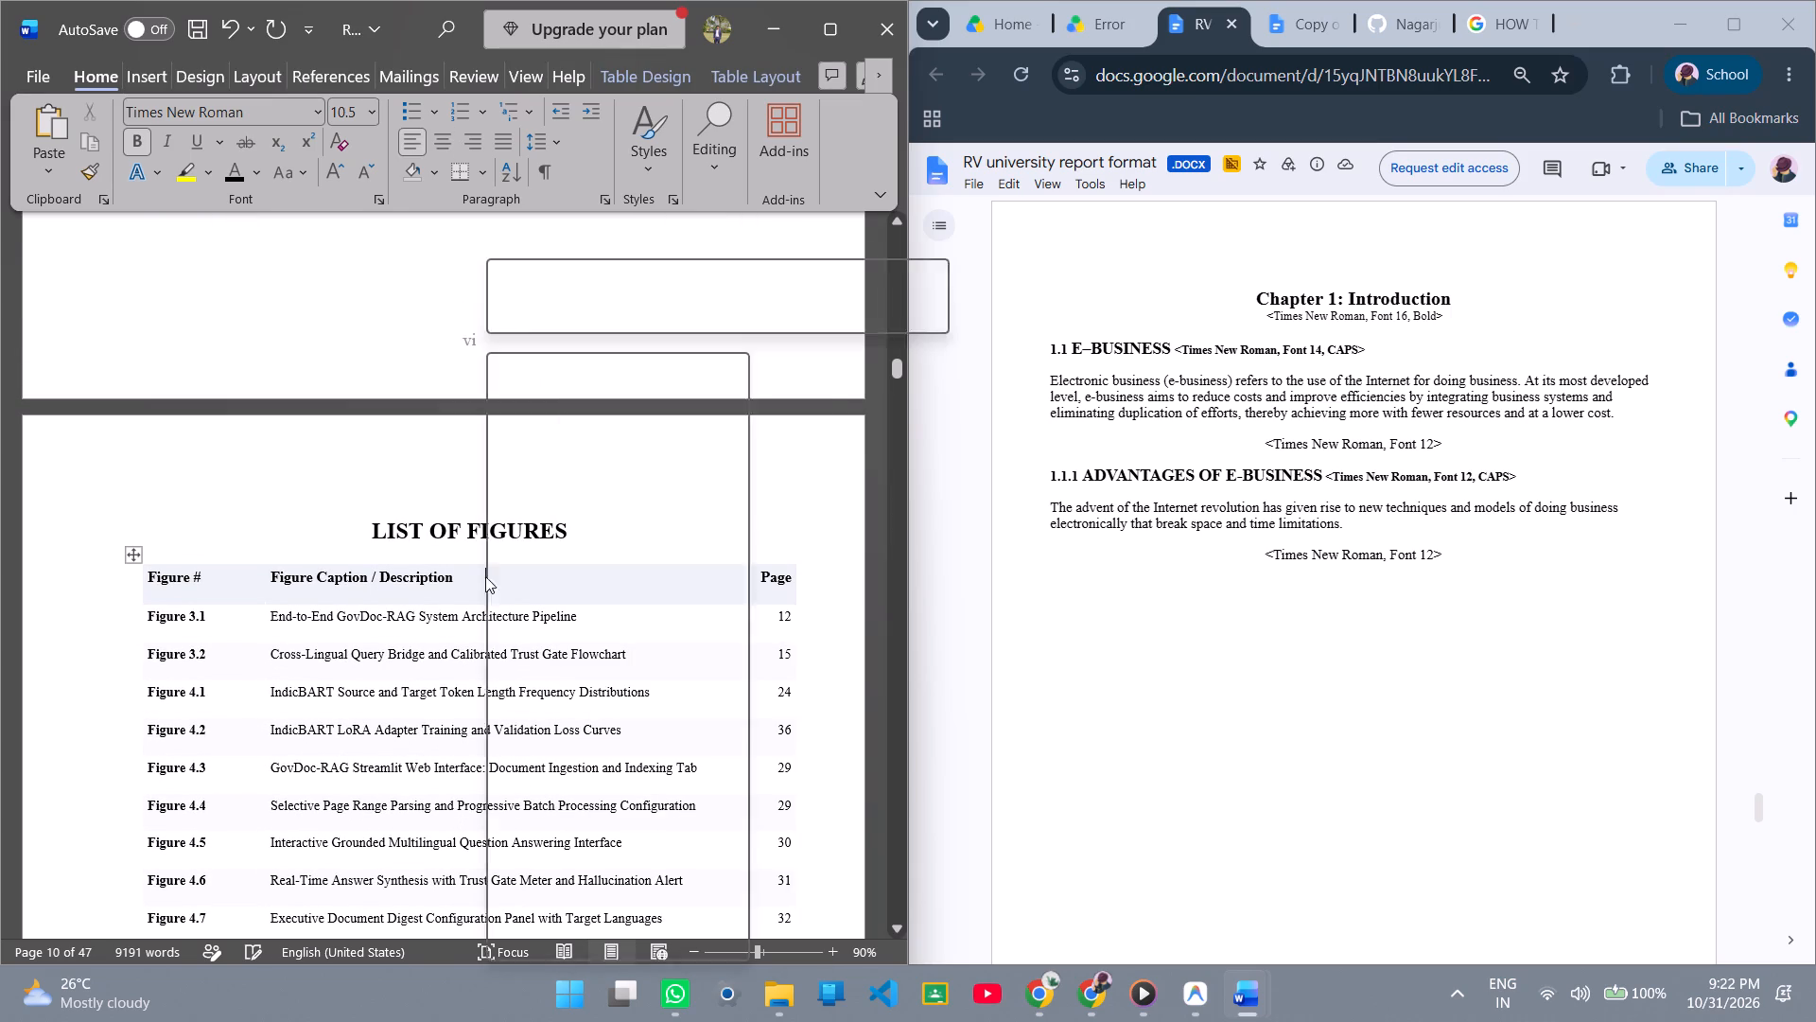
pyautogui.click(155, 589)
pyautogui.moveTo(152, 579); pyautogui.dragTo(275, 597)
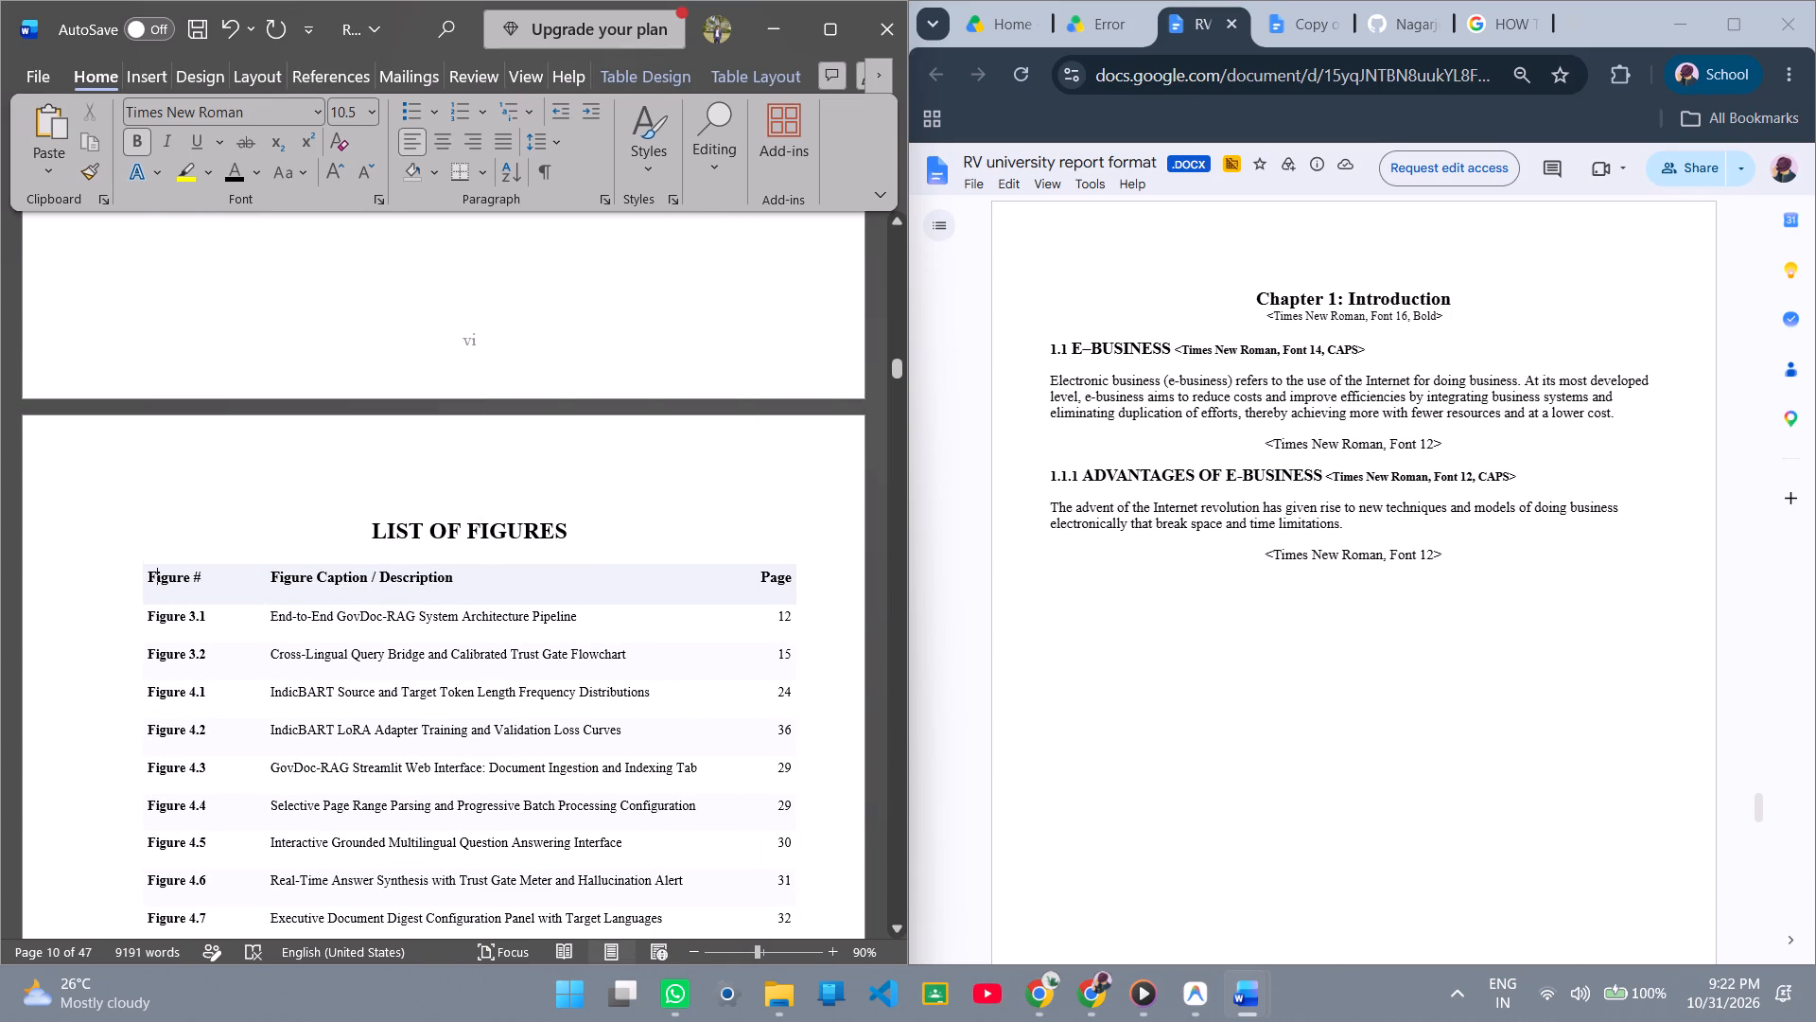
pyautogui.moveTo(275, 597); pyautogui.dragTo(775, 600)
pyautogui.rightClick(612, 604)
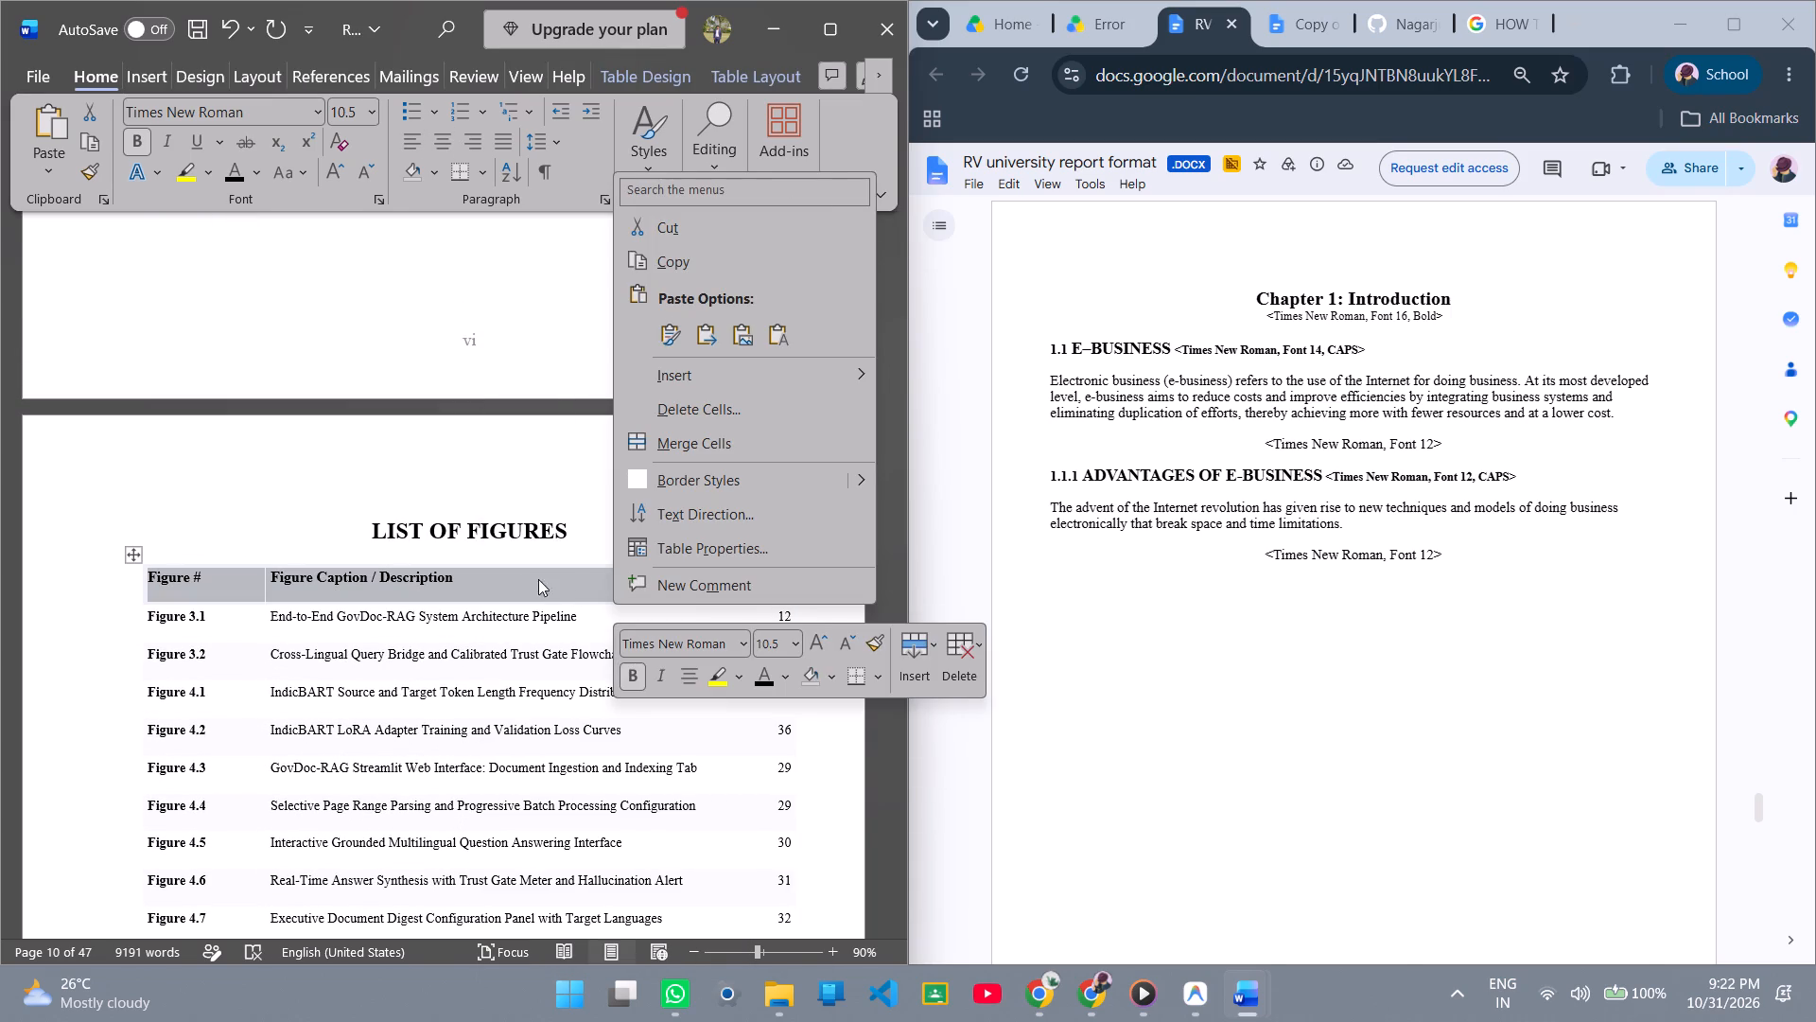
pyautogui.click(786, 401)
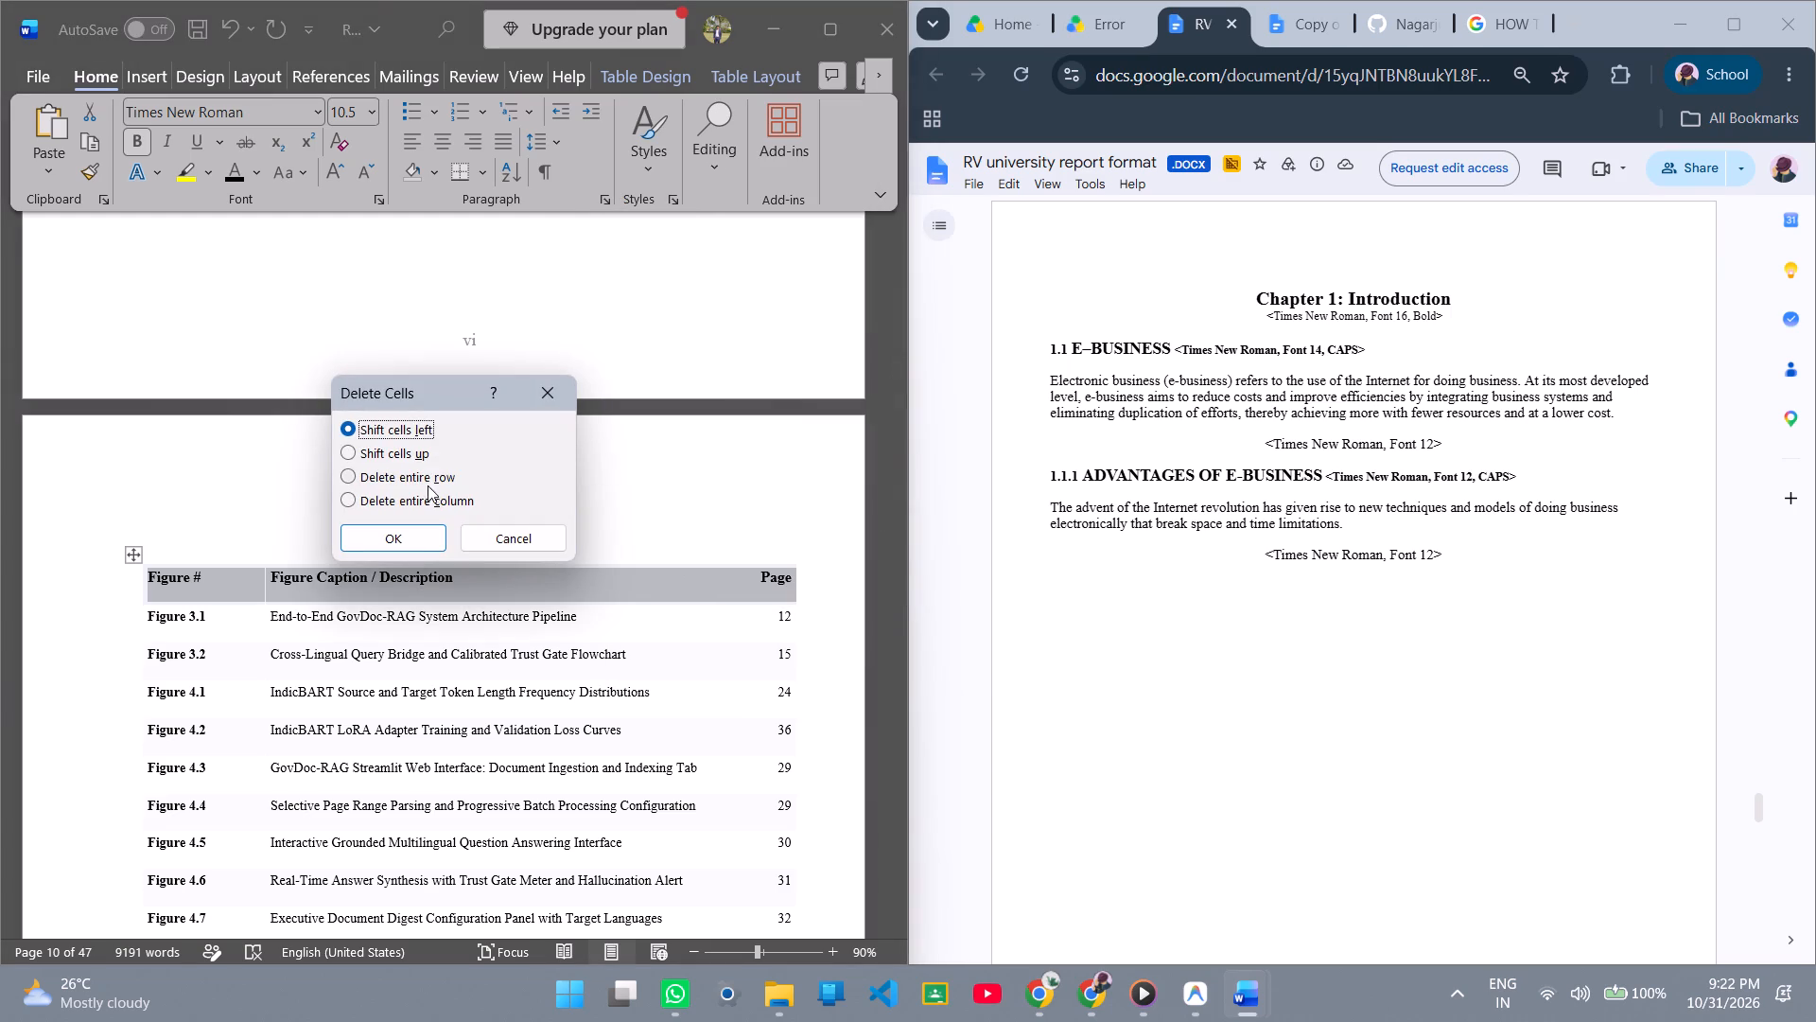
pyautogui.click(352, 450)
pyautogui.click(428, 527)
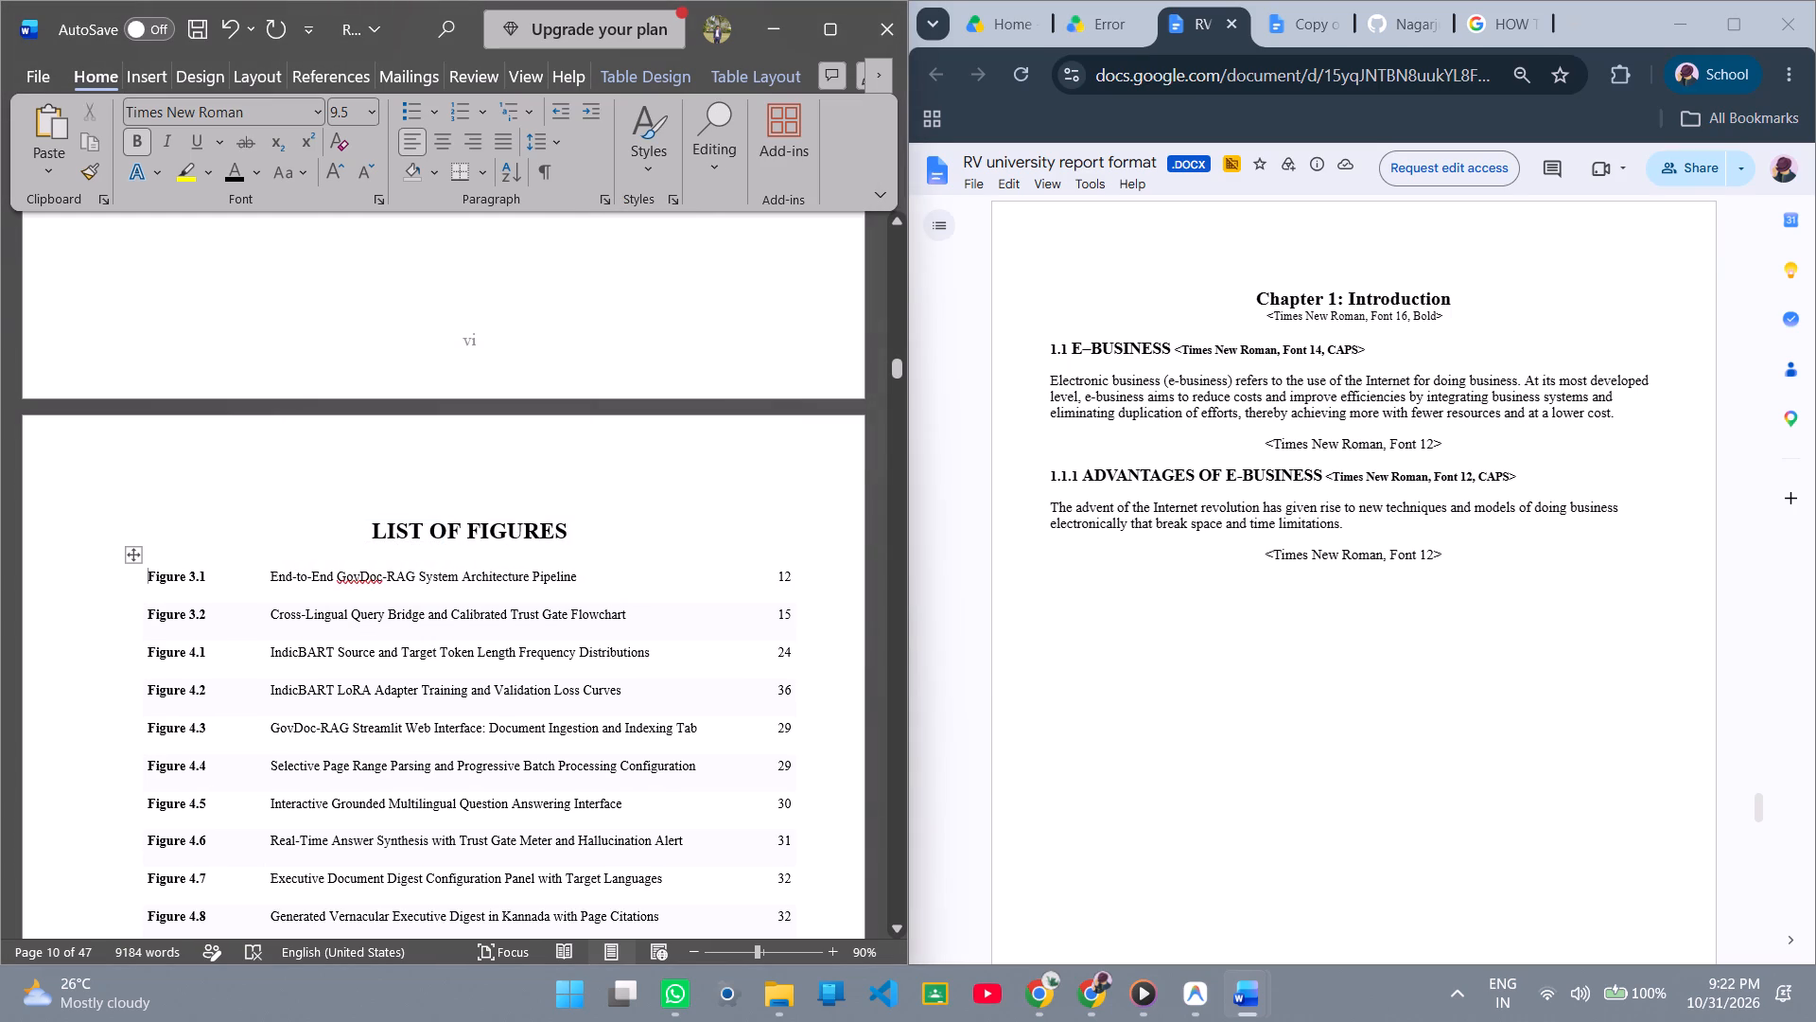
# Compare the layout of the LIST OF TABLES page with that of the LIST OF FIGURES page.
pyautogui.scroll(11, 605, 521)
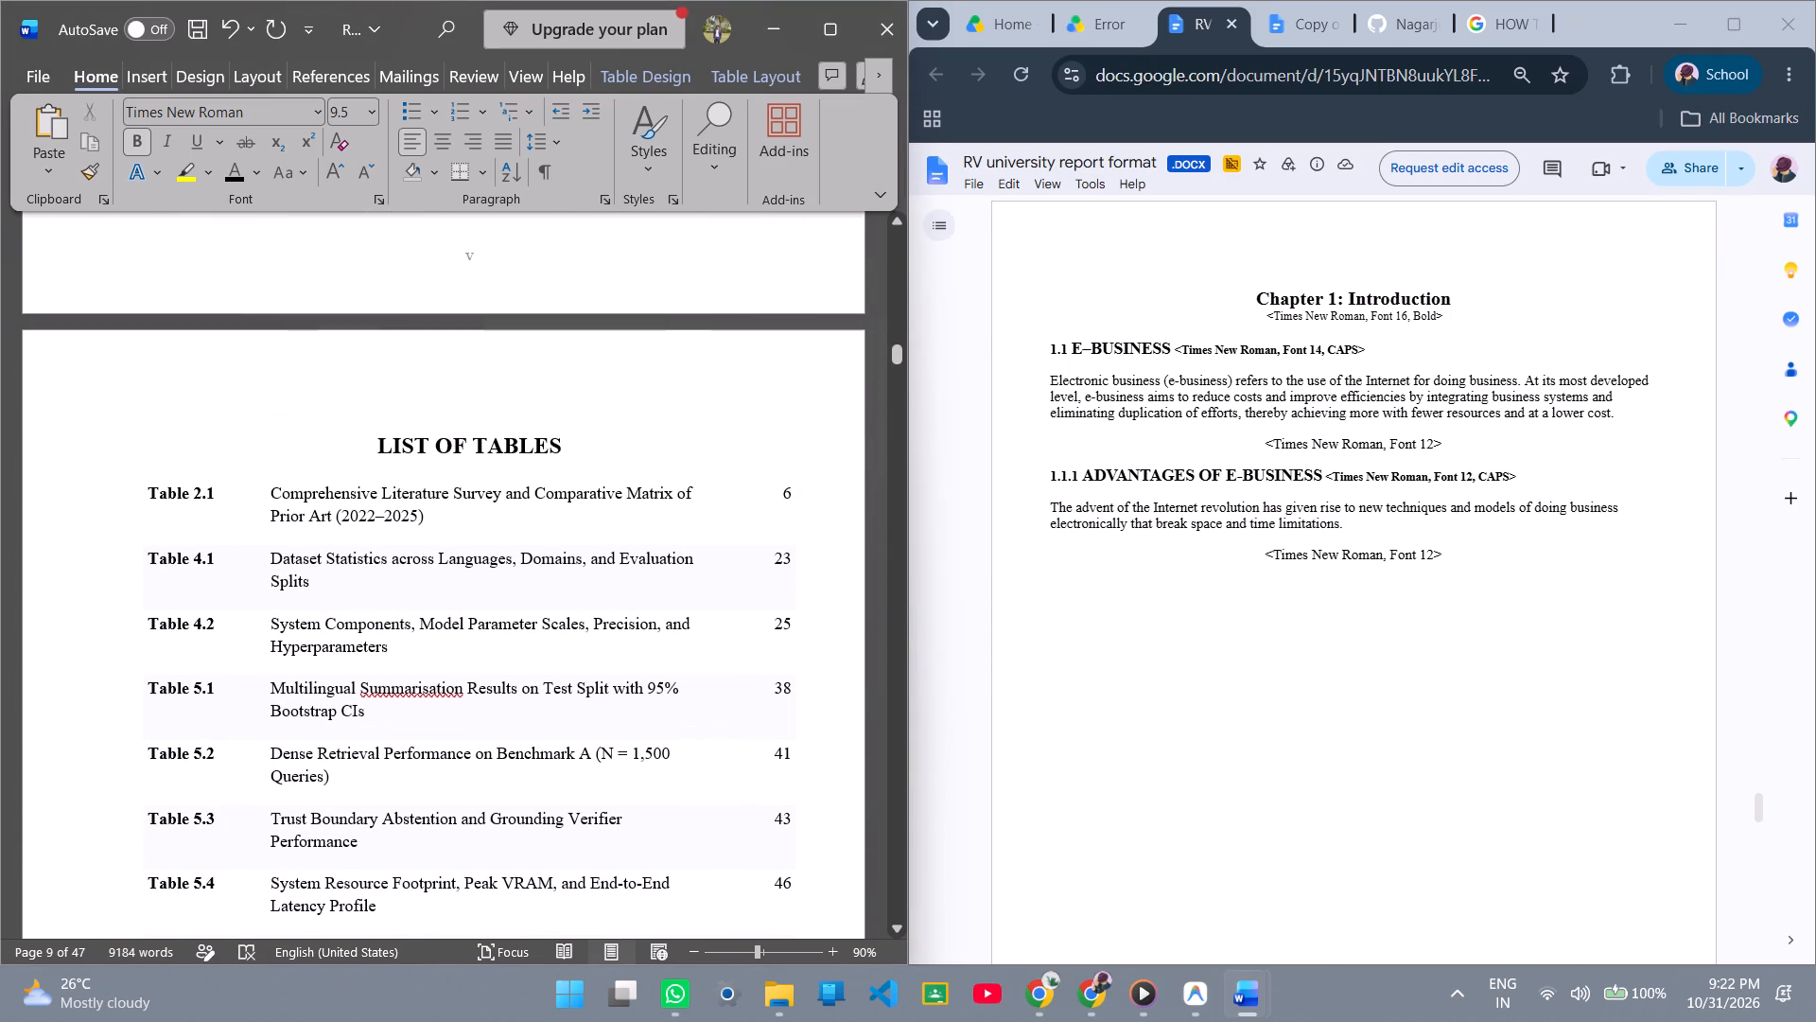
pyautogui.scroll(-10, 606, 520)
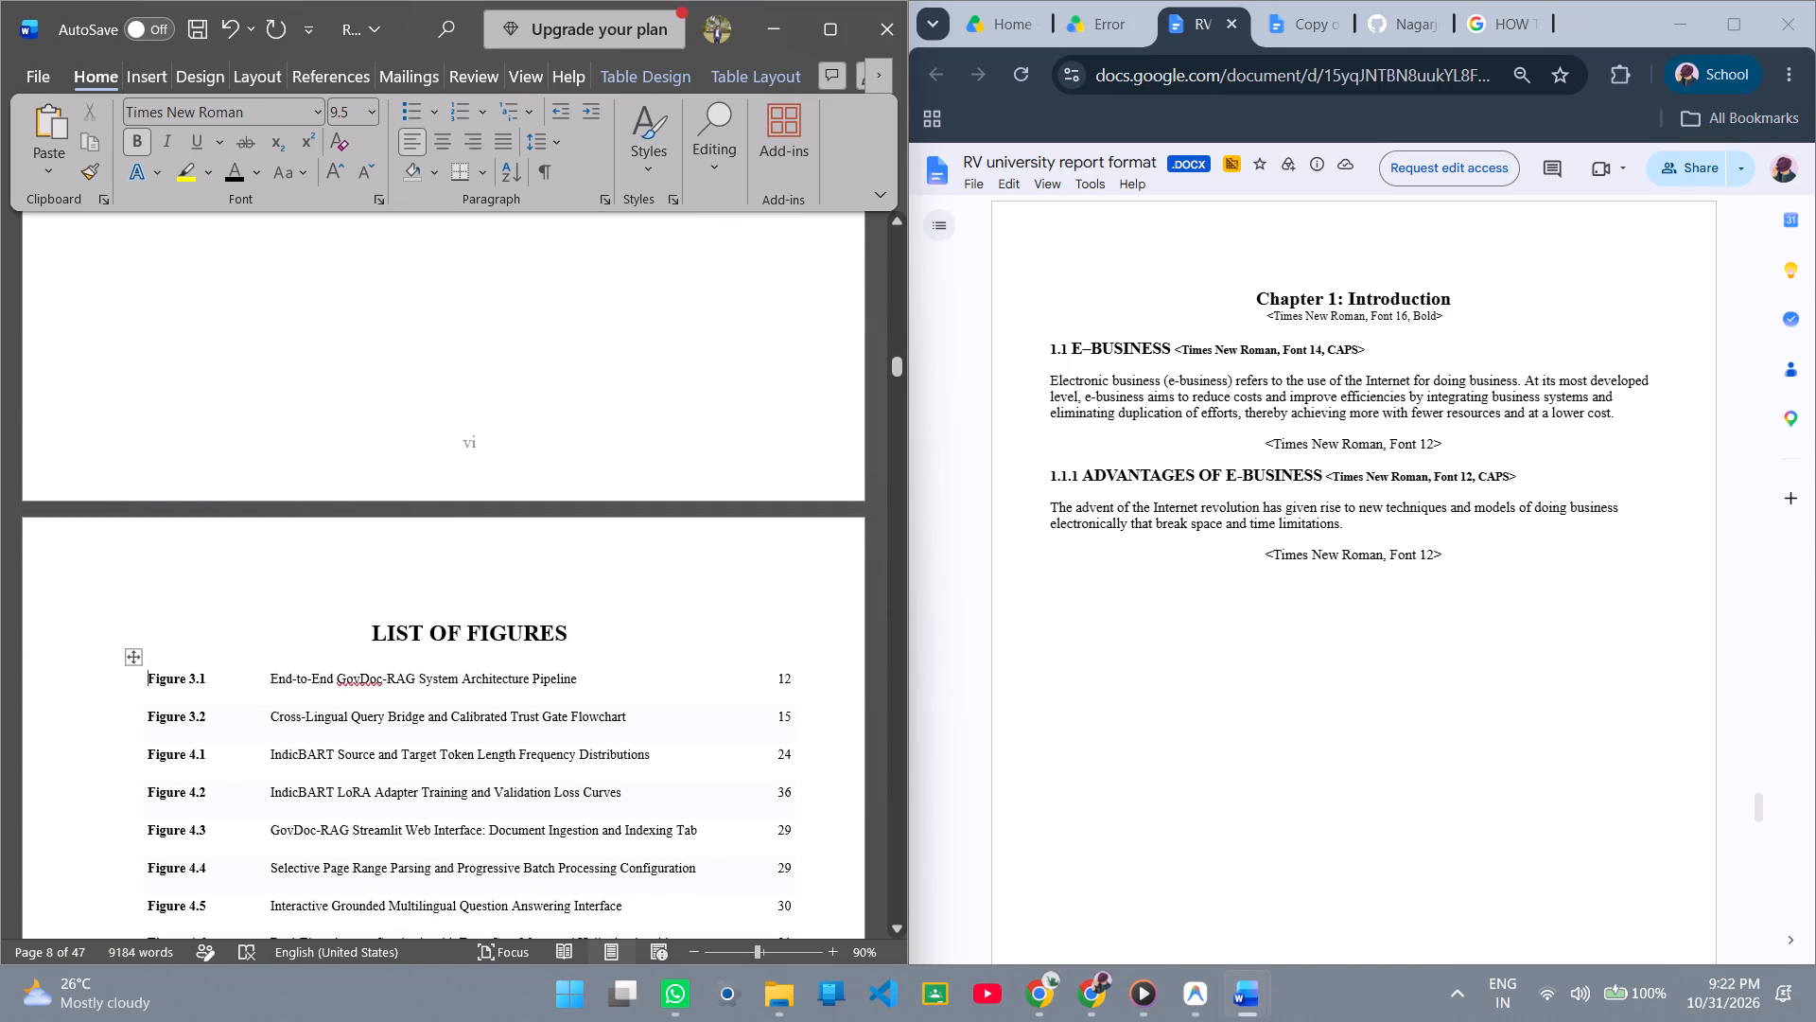
pyautogui.scroll(-2, 606, 520)
pyautogui.scroll(9, 606, 520)
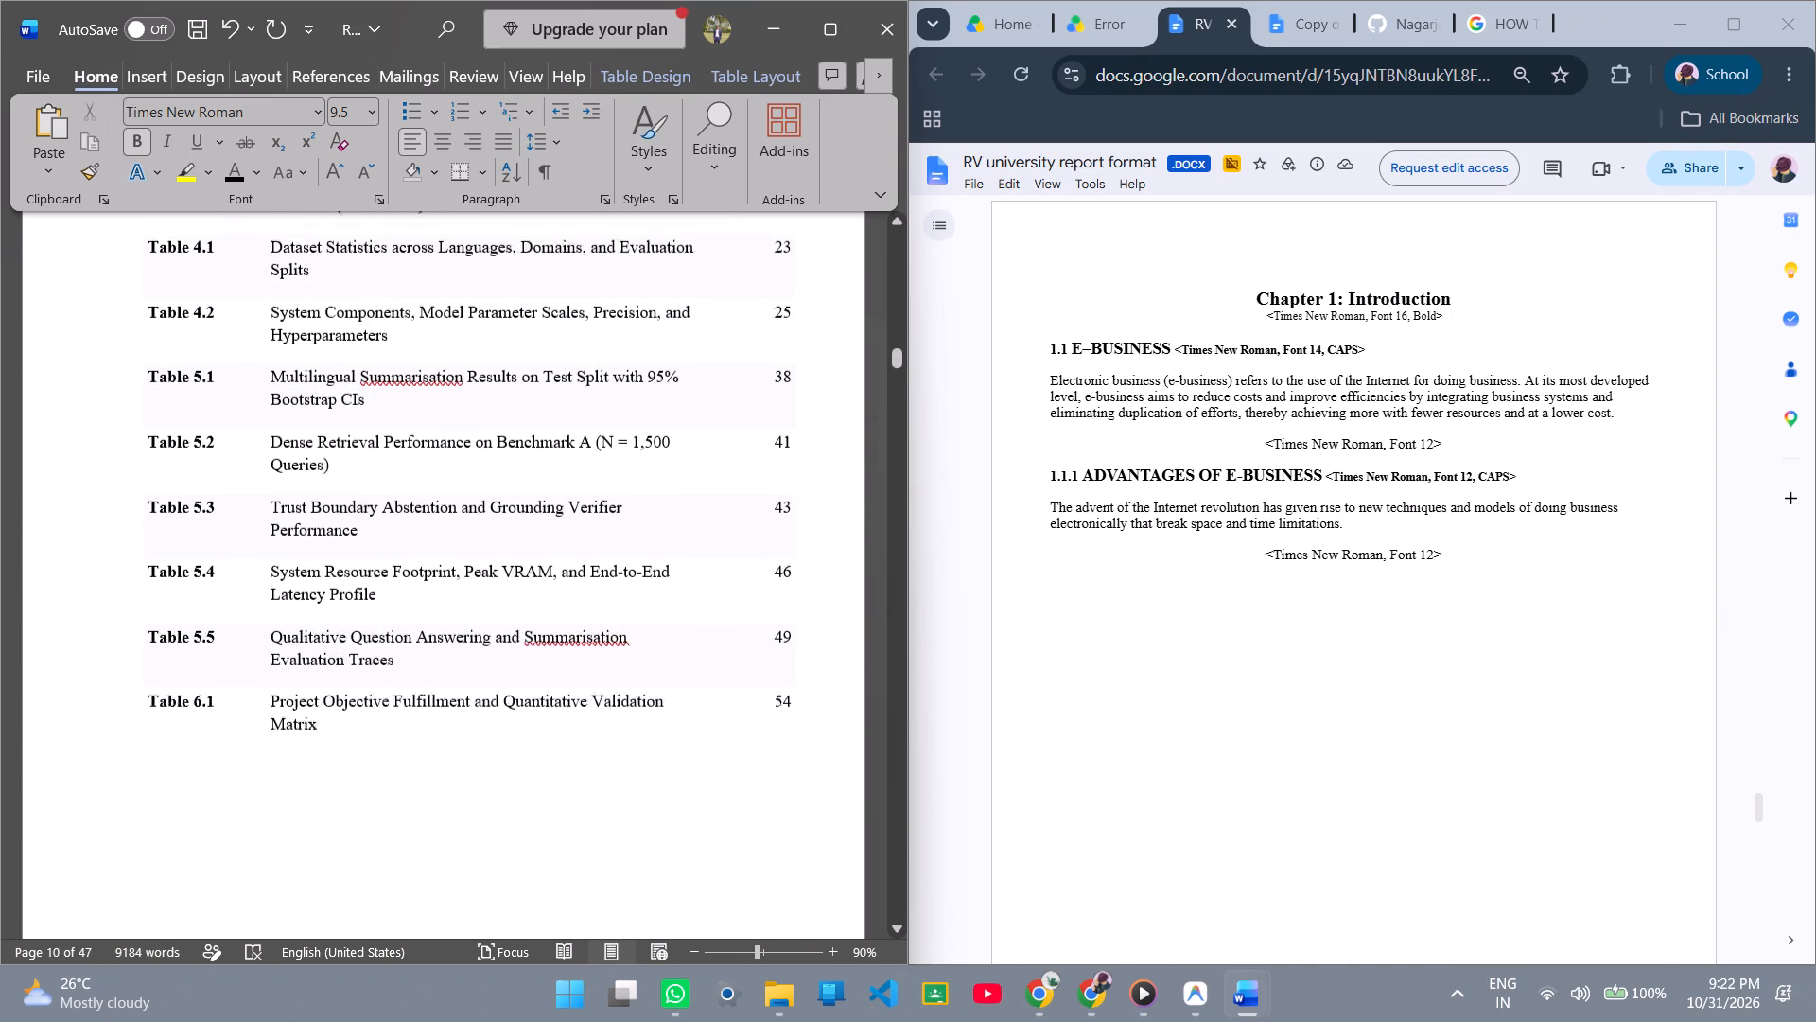
pyautogui.scroll(3, 606, 520)
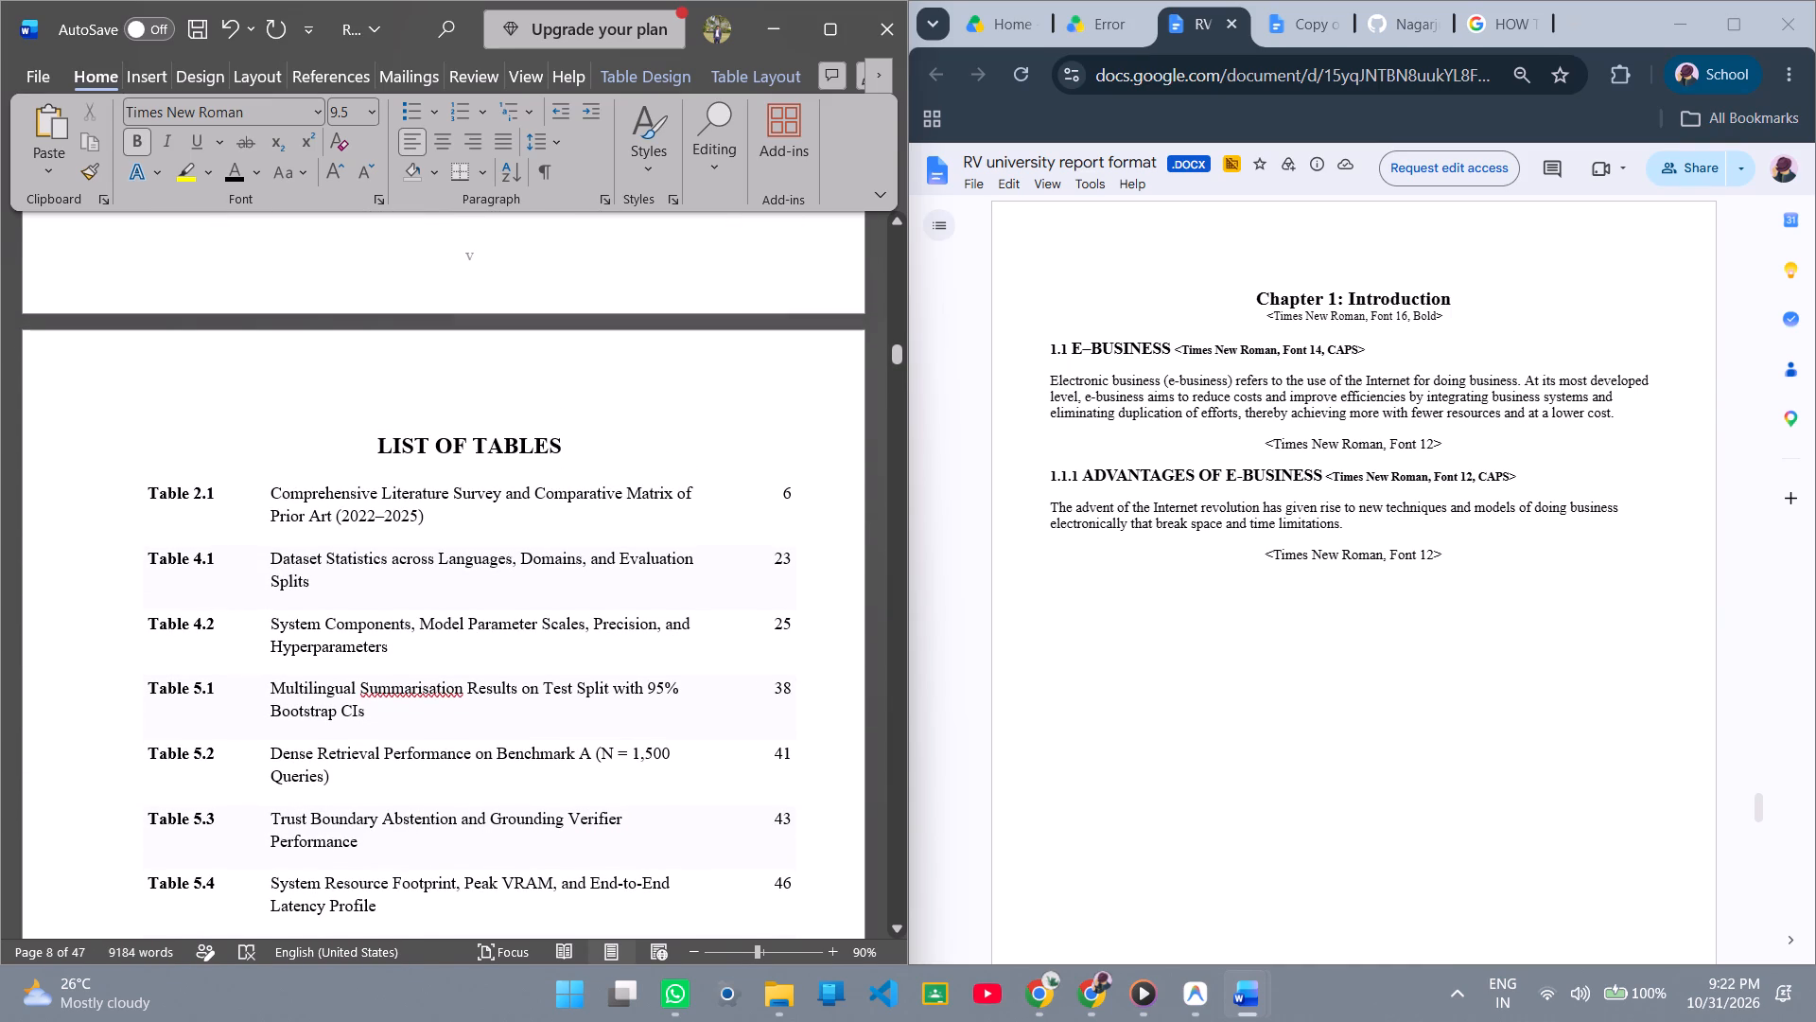
# Switch to Chrome and examine the contents, list of figures and list of tables pages in "Copy of RV university report format".
pyautogui.hotkey('alt', 'Tab')
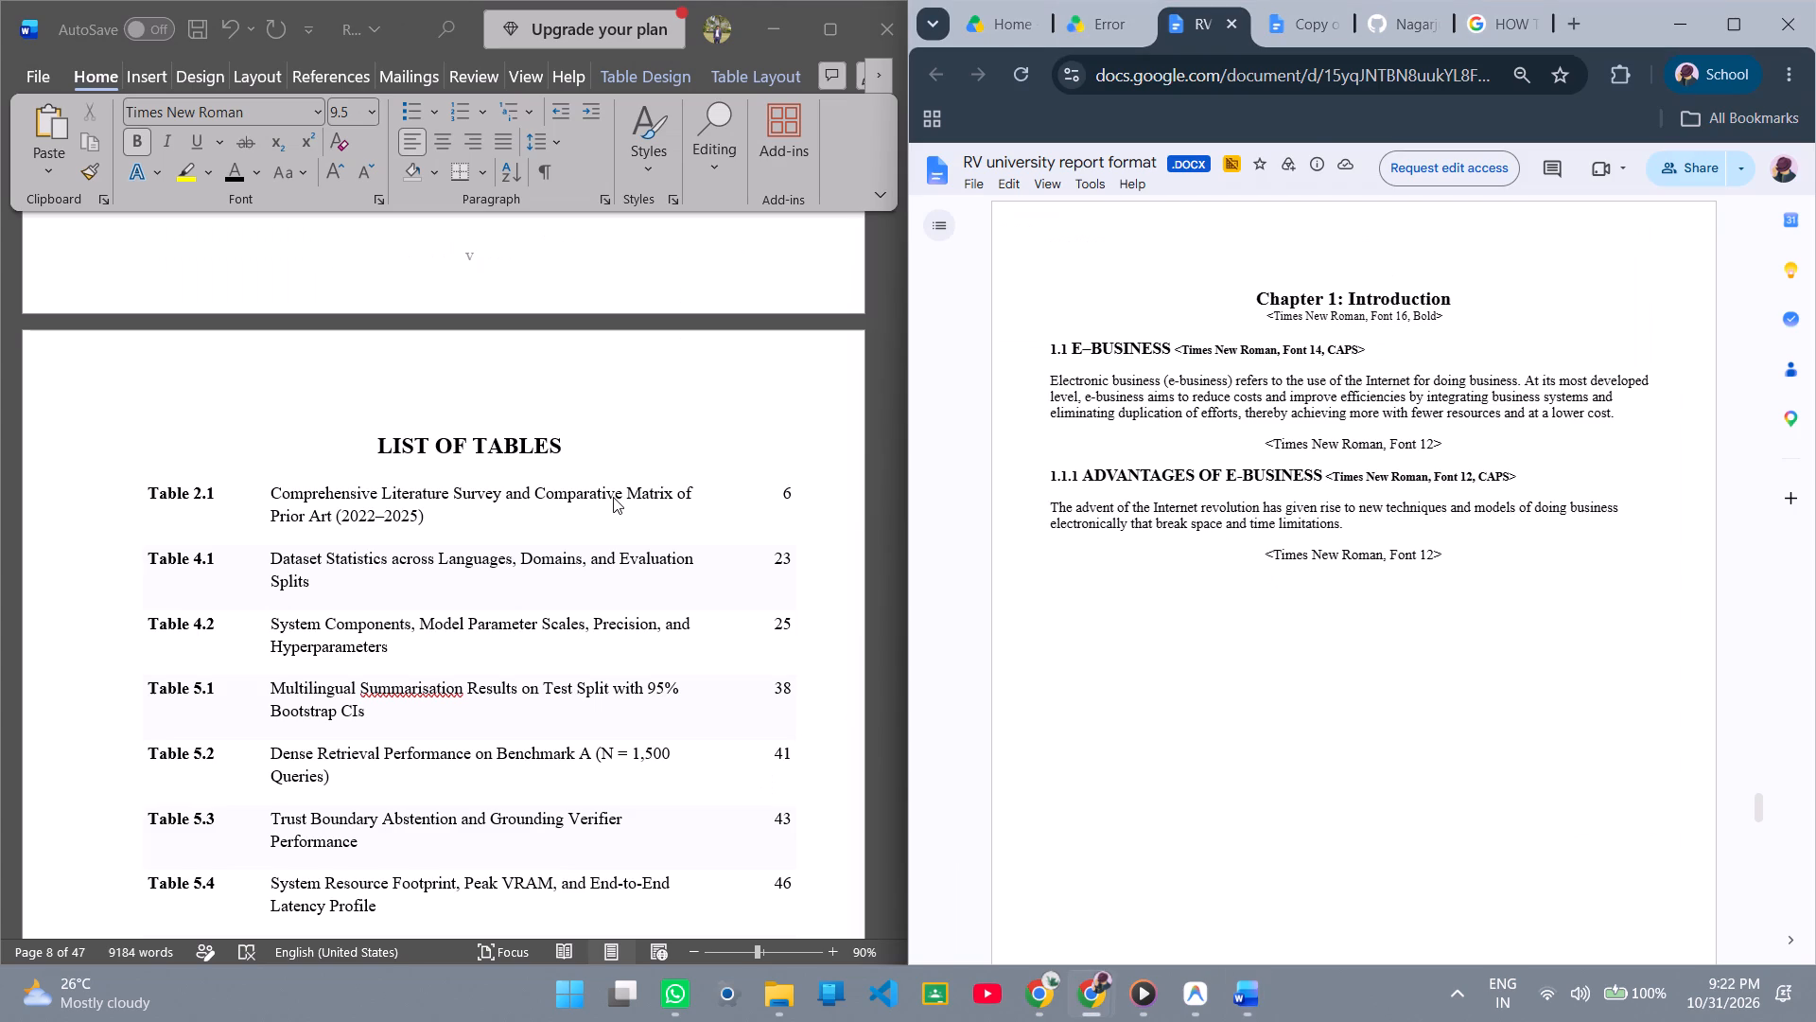
pyautogui.click(1298, 19)
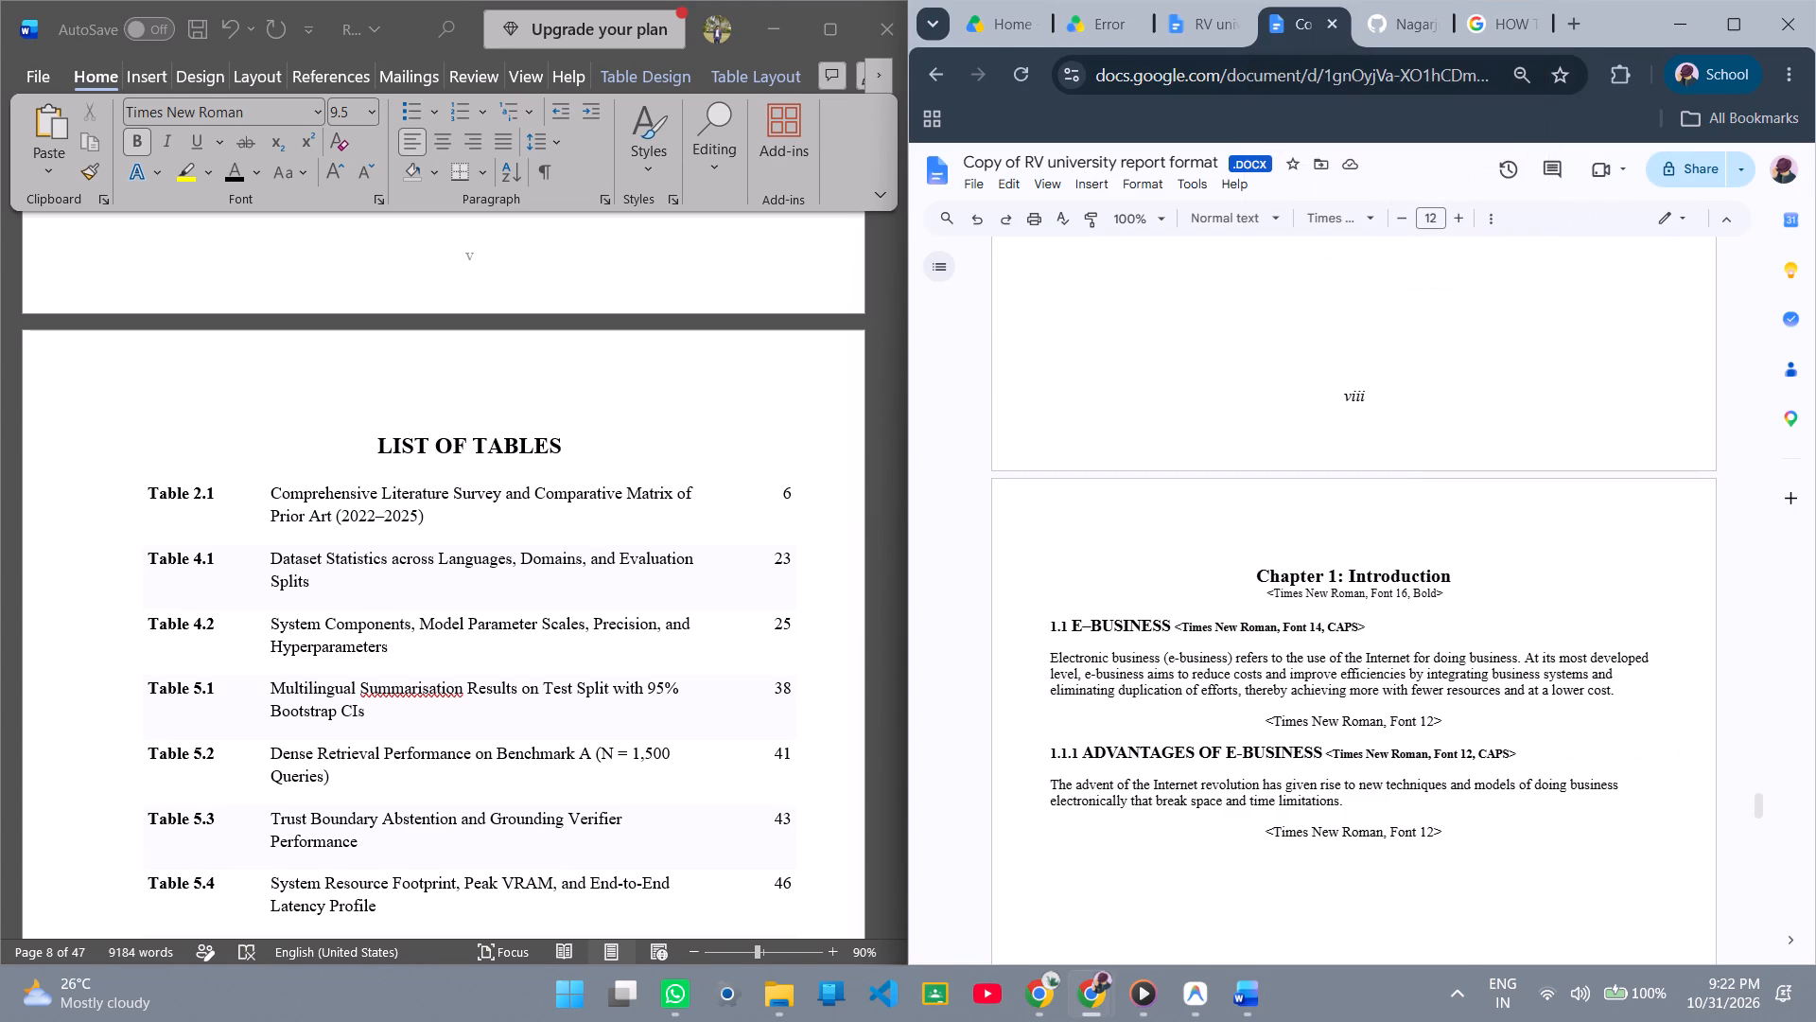
pyautogui.scroll(-12, 1388, 423)
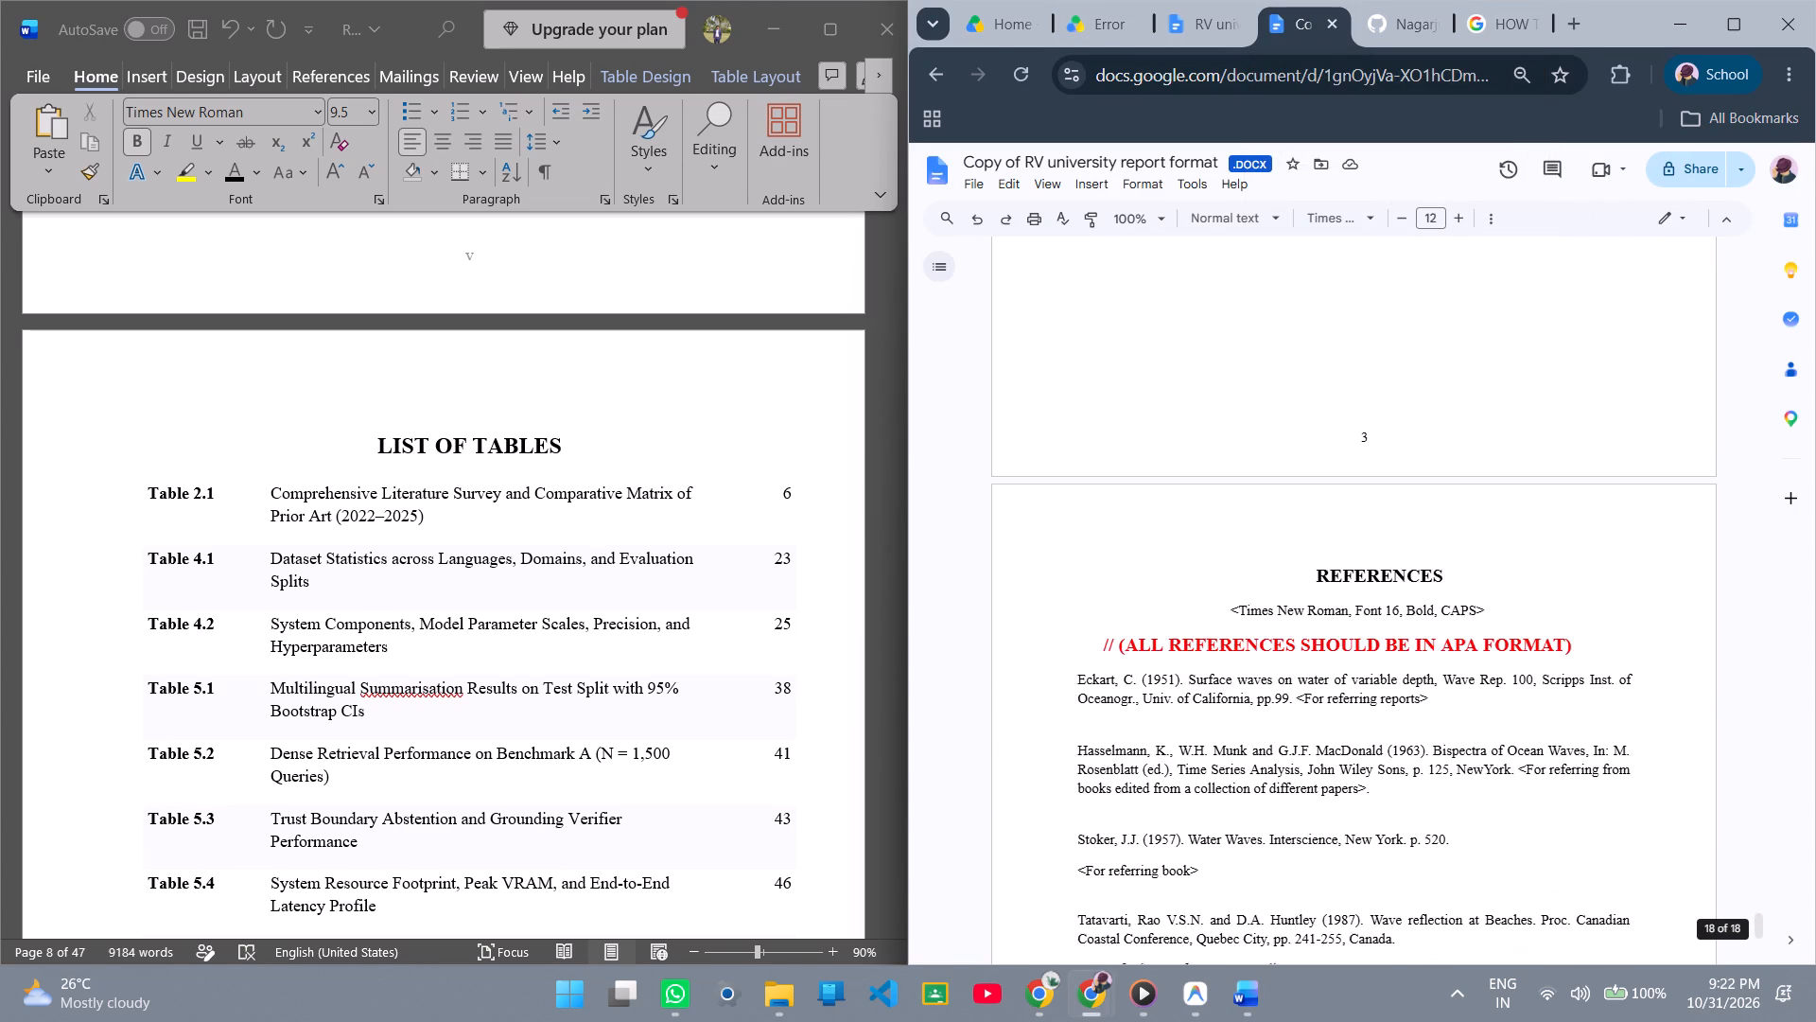
pyautogui.scroll(-10, 1388, 423)
pyautogui.scroll(7, 1388, 423)
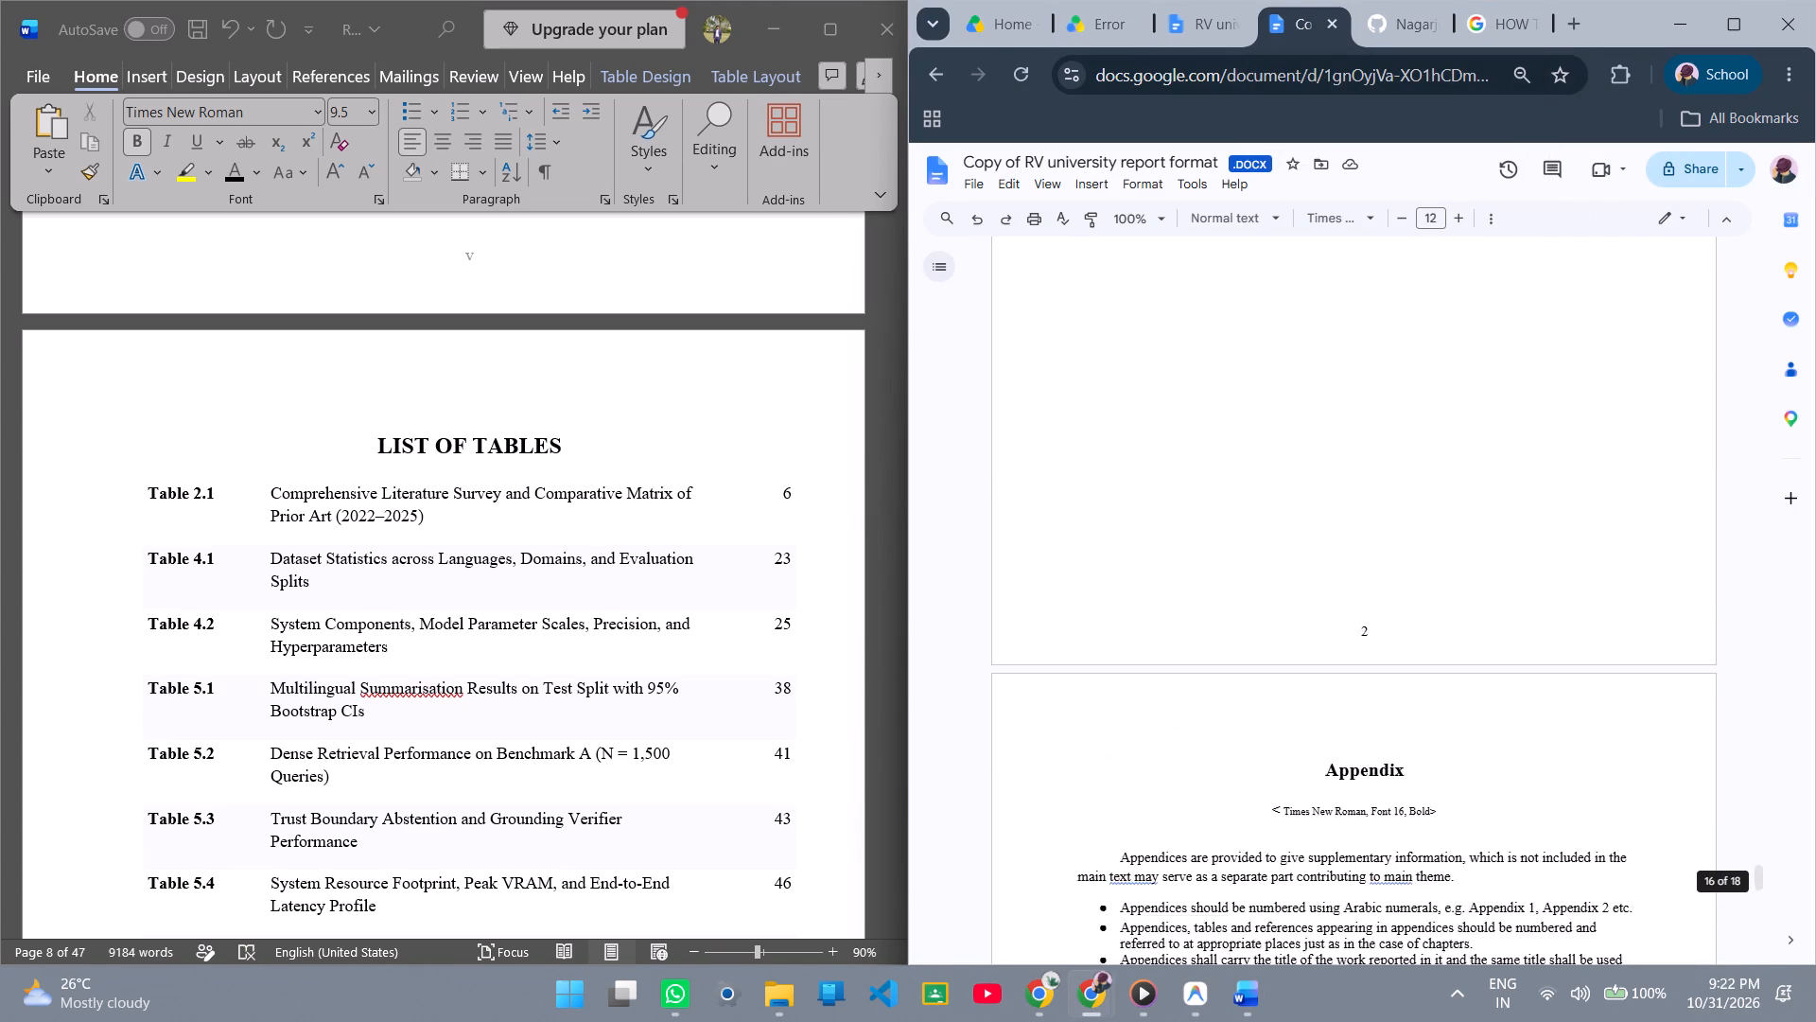
pyautogui.scroll(18, 1388, 423)
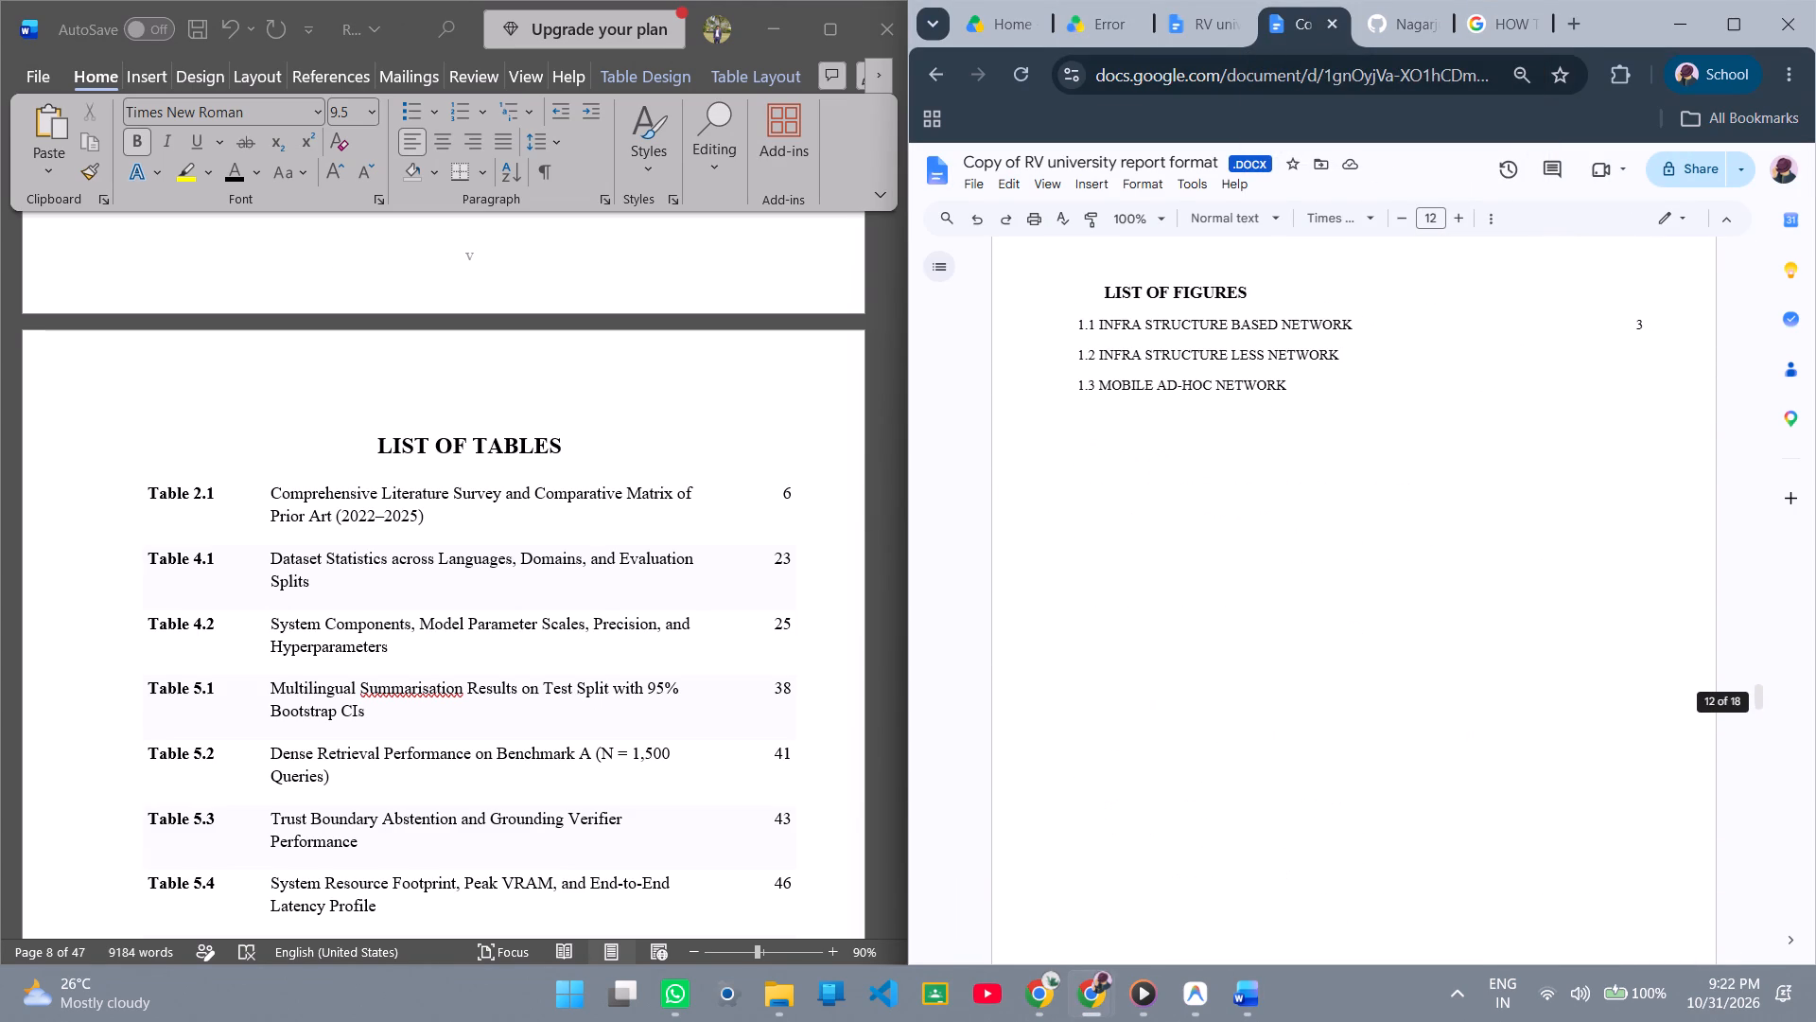
pyautogui.scroll(1, 1388, 423)
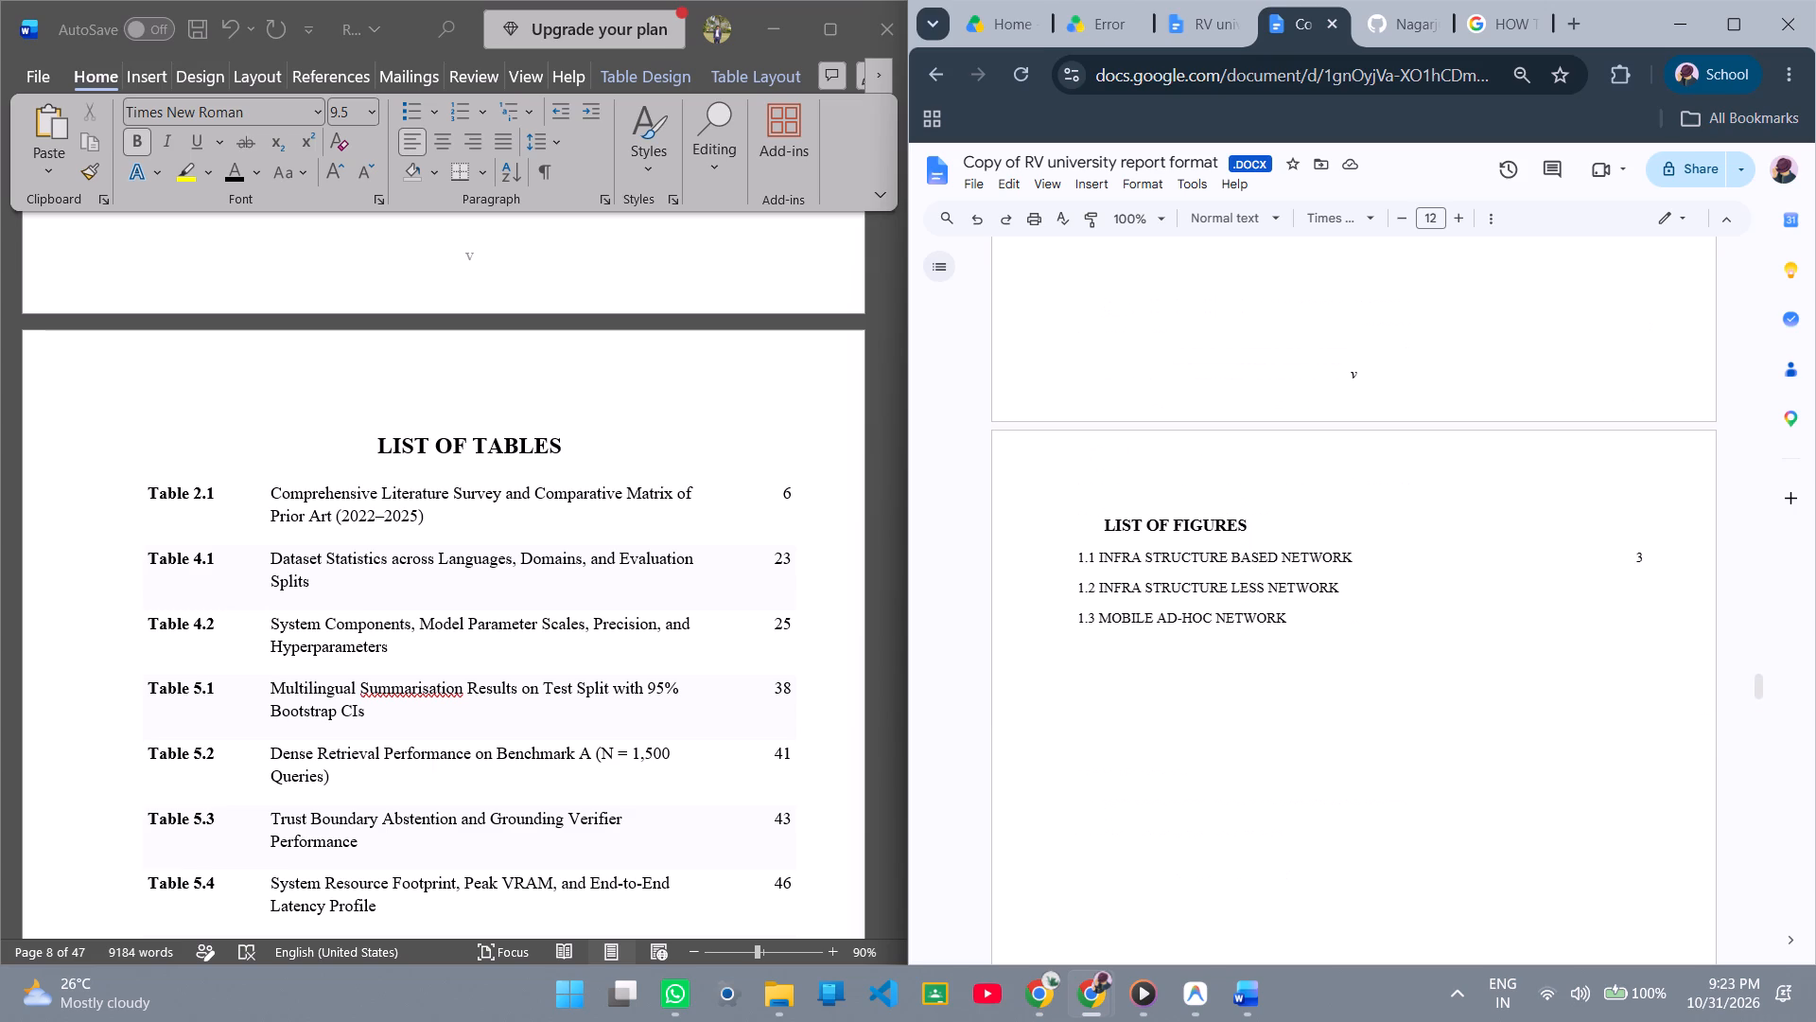
pyautogui.scroll(1, 1388, 423)
pyautogui.scroll(-3, 1388, 423)
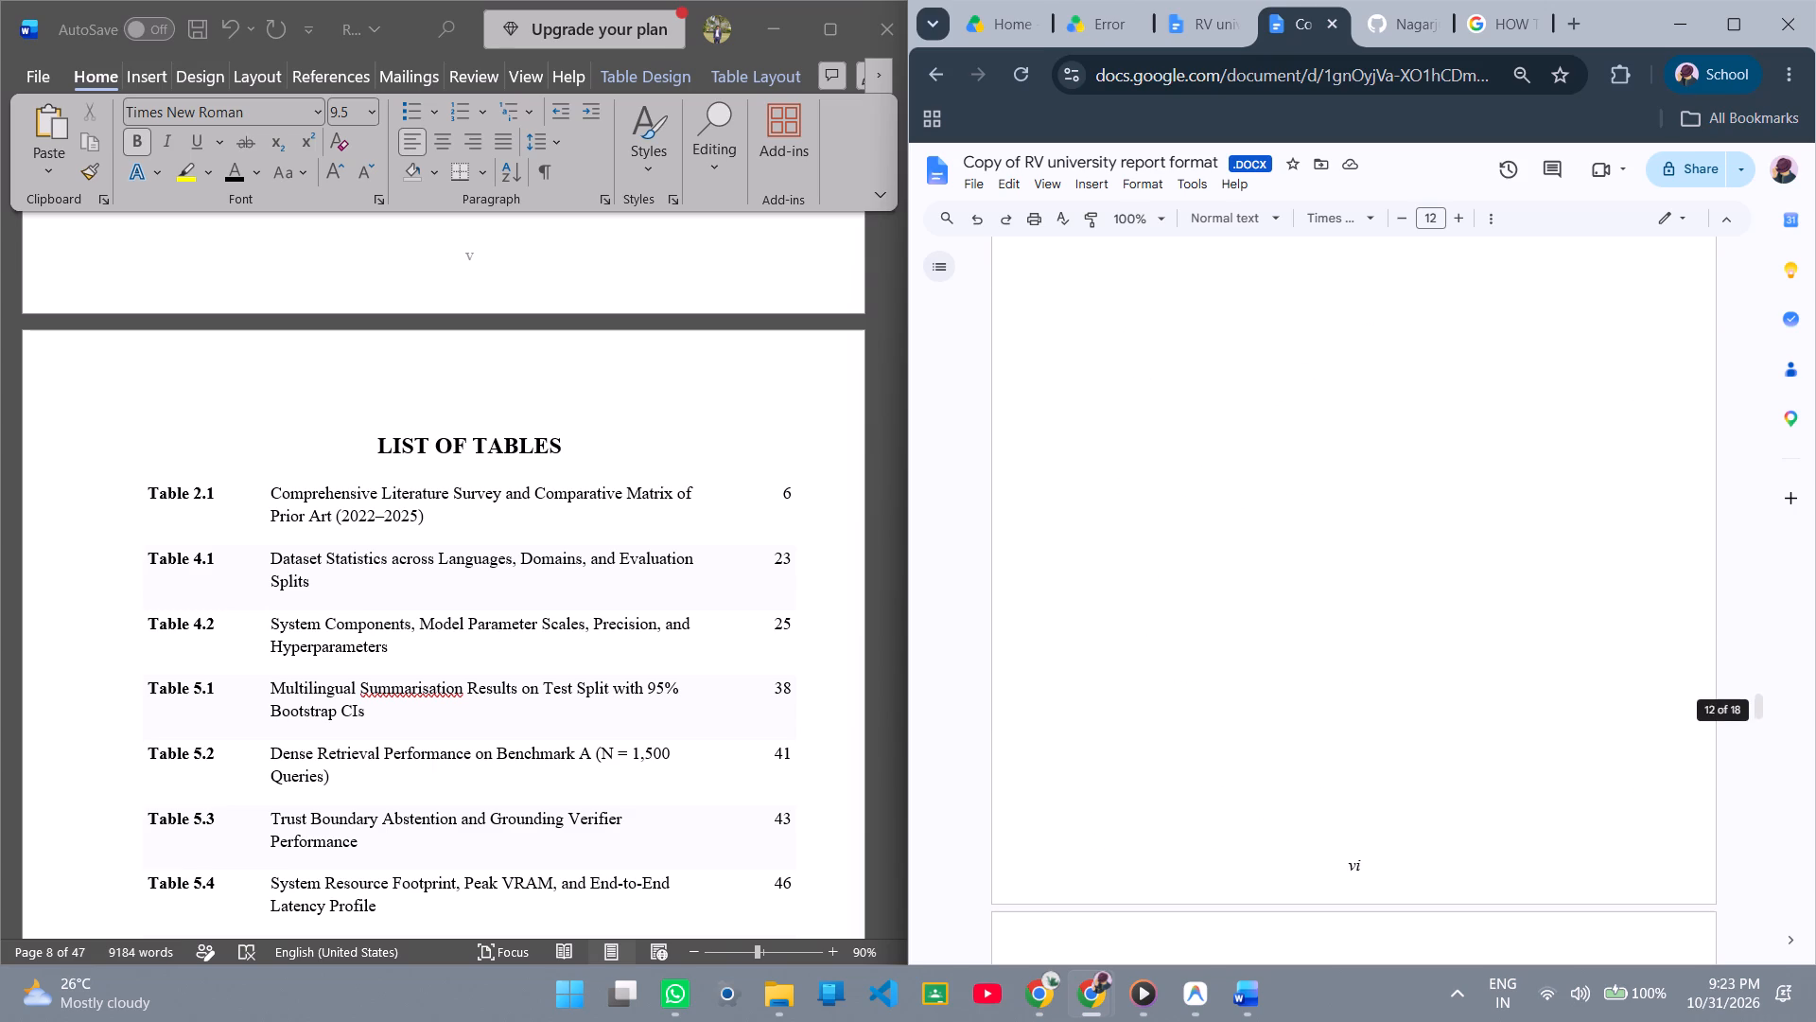
pyautogui.scroll(-3, 1388, 423)
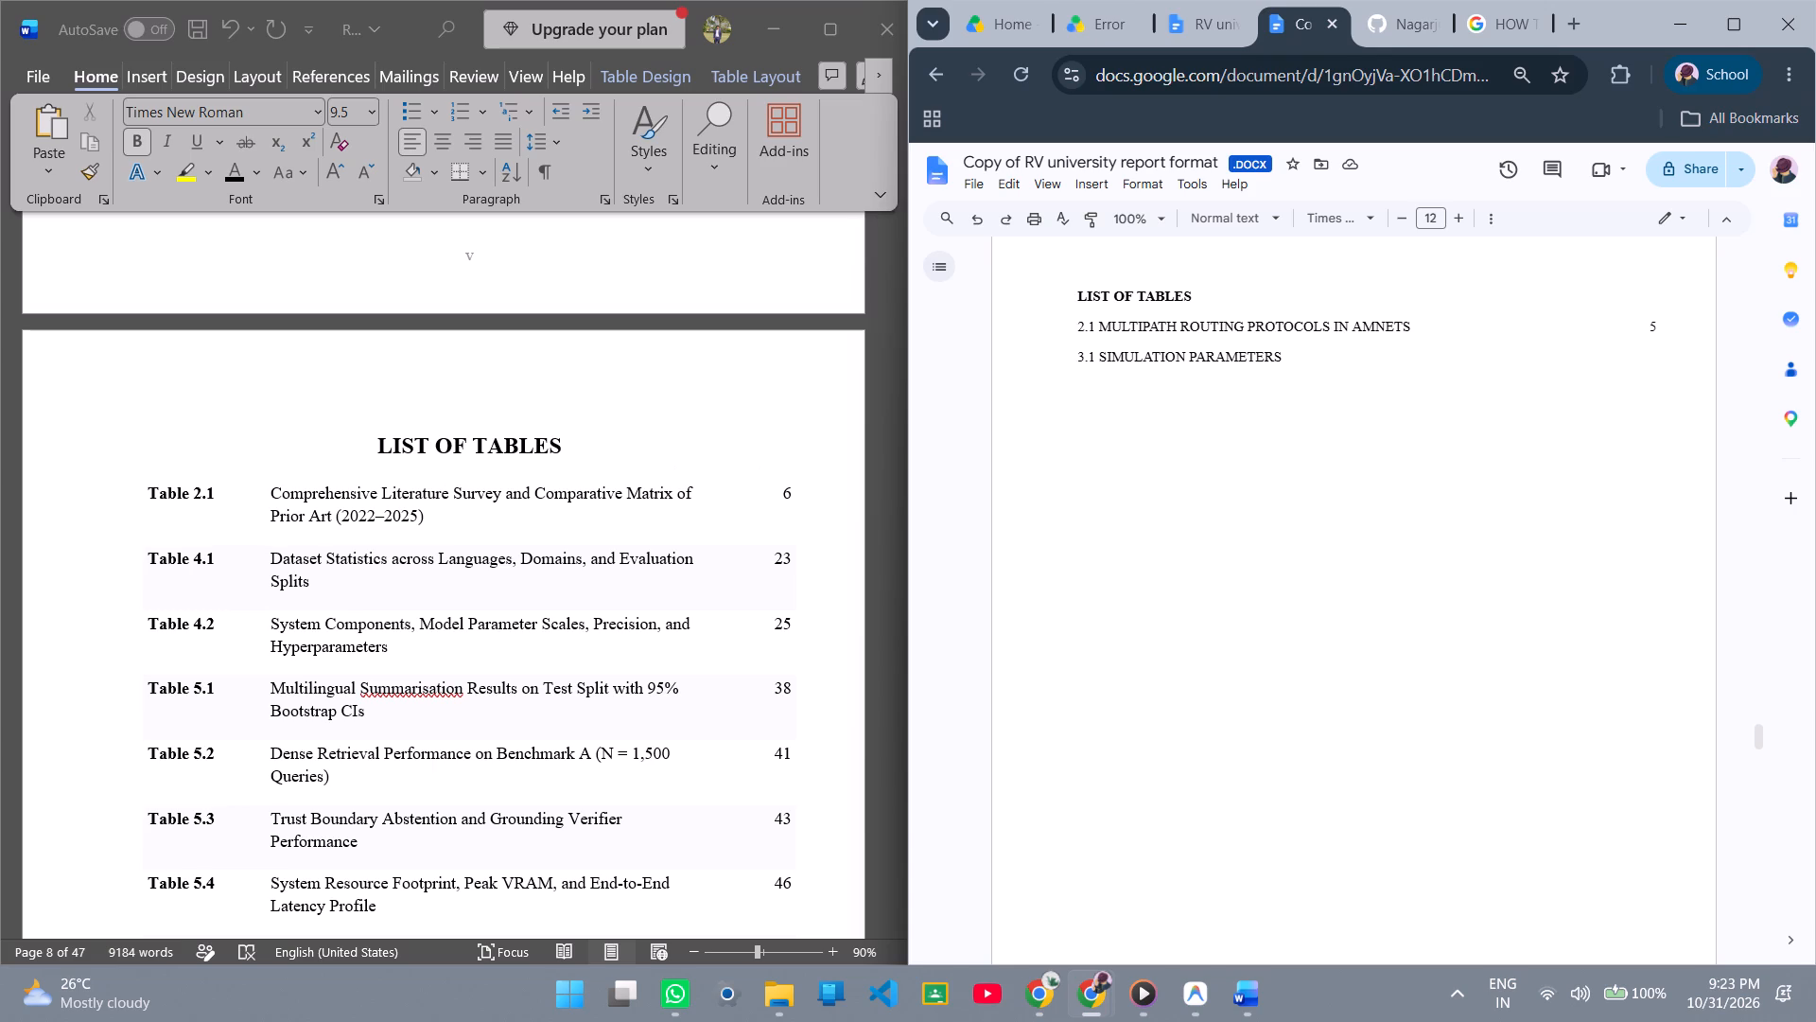
pyautogui.scroll(8, 1253, 452)
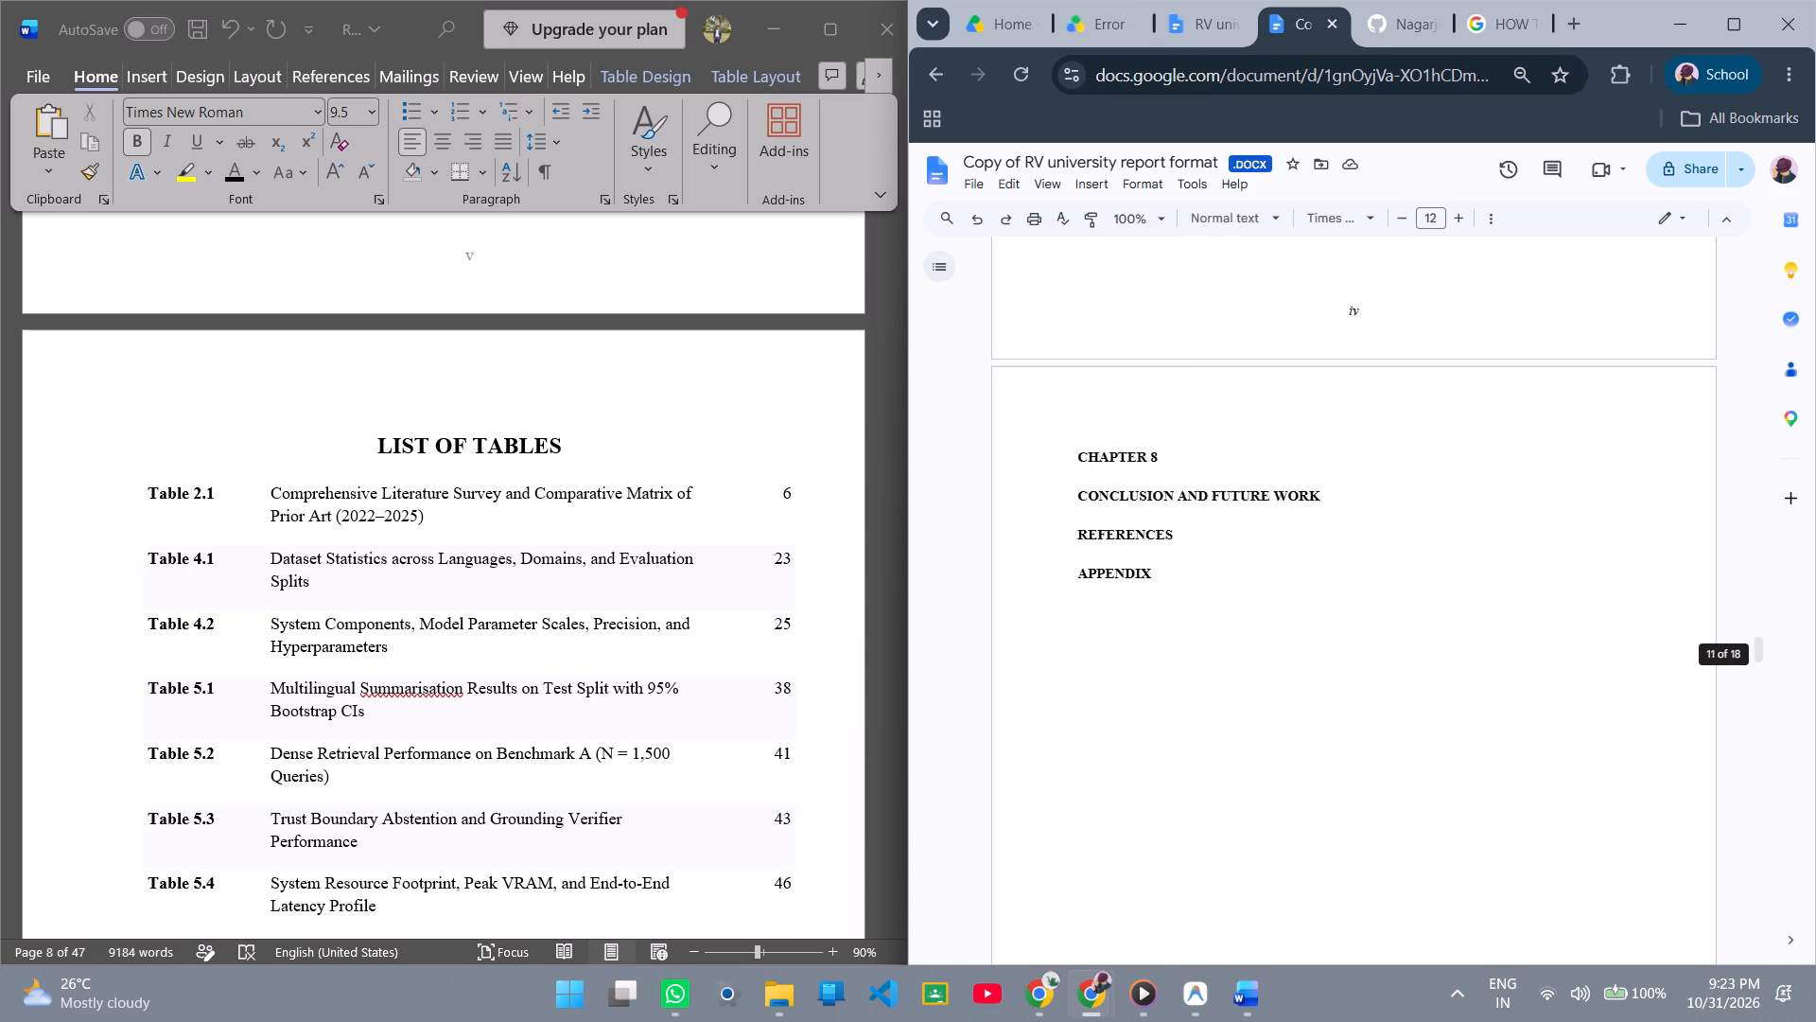
pyautogui.scroll(9, 1253, 452)
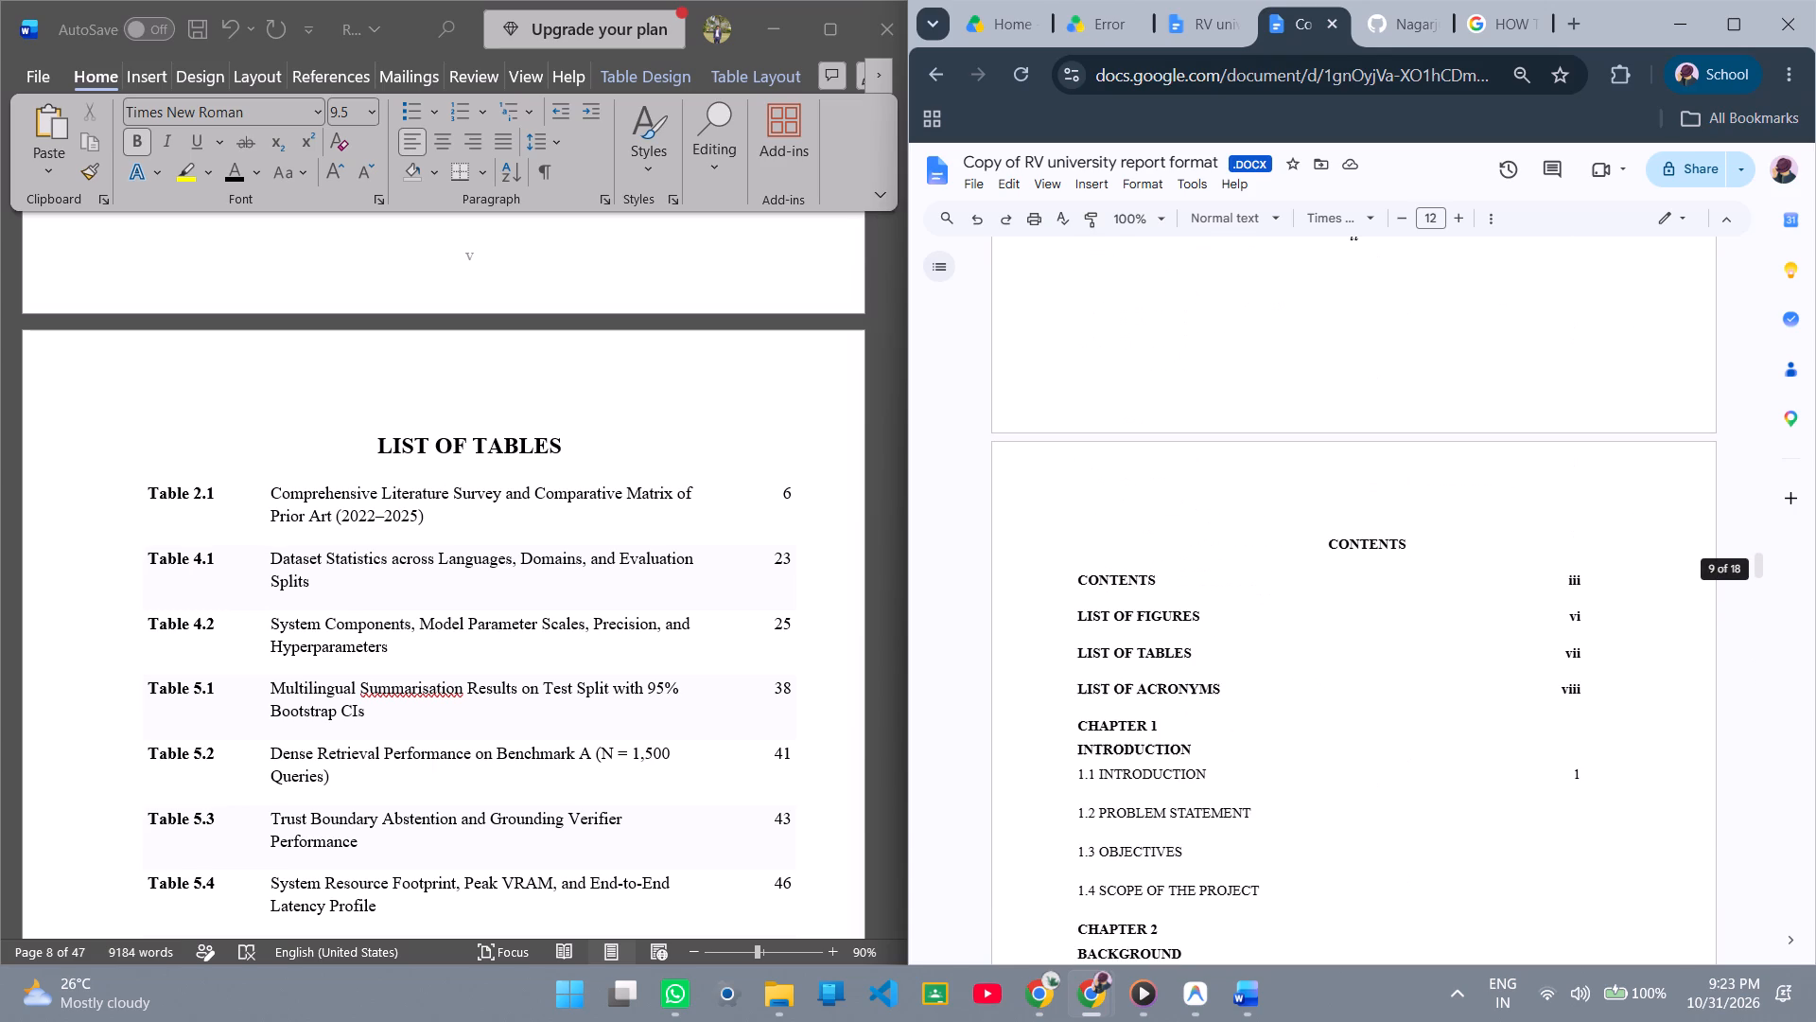
pyautogui.scroll(2, 665, 477)
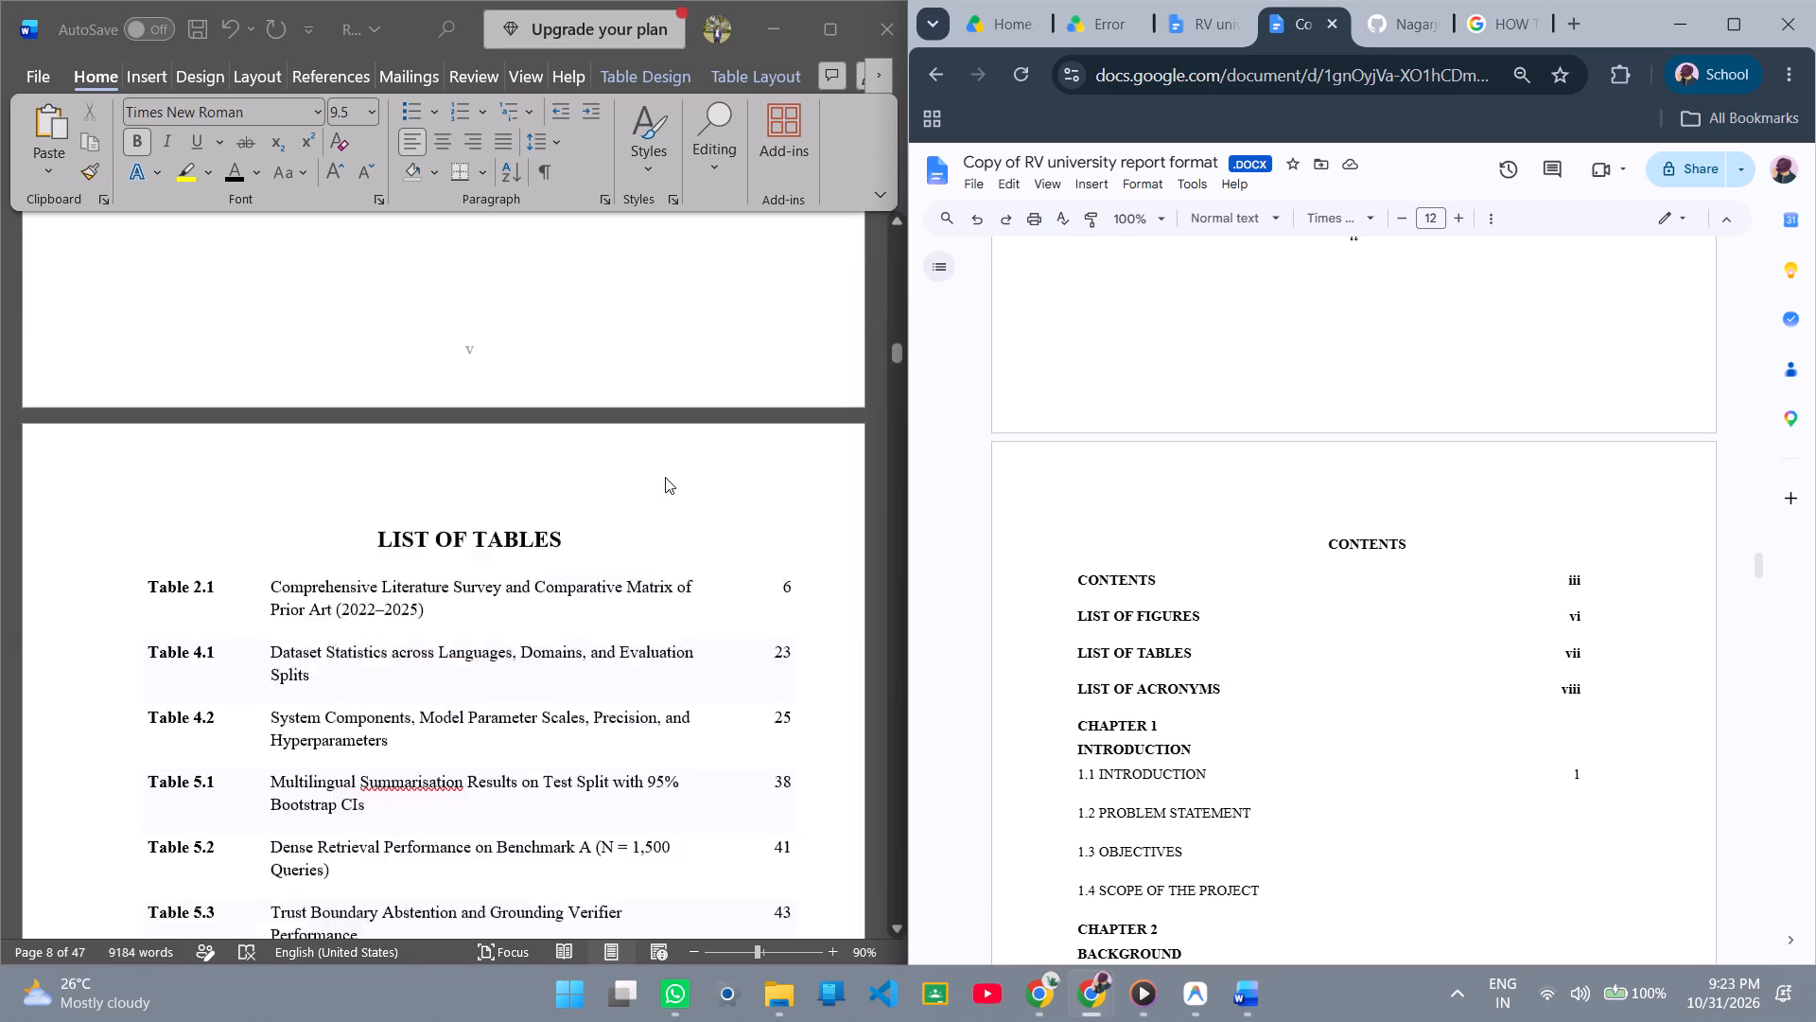
# Examine the contents pages and the formatting of the LIST OF FIGURES heading in the reference report format.
pyautogui.scroll(1, 665, 477)
pyautogui.scroll(-2, 665, 477)
pyautogui.scroll(-3, 1401, 485)
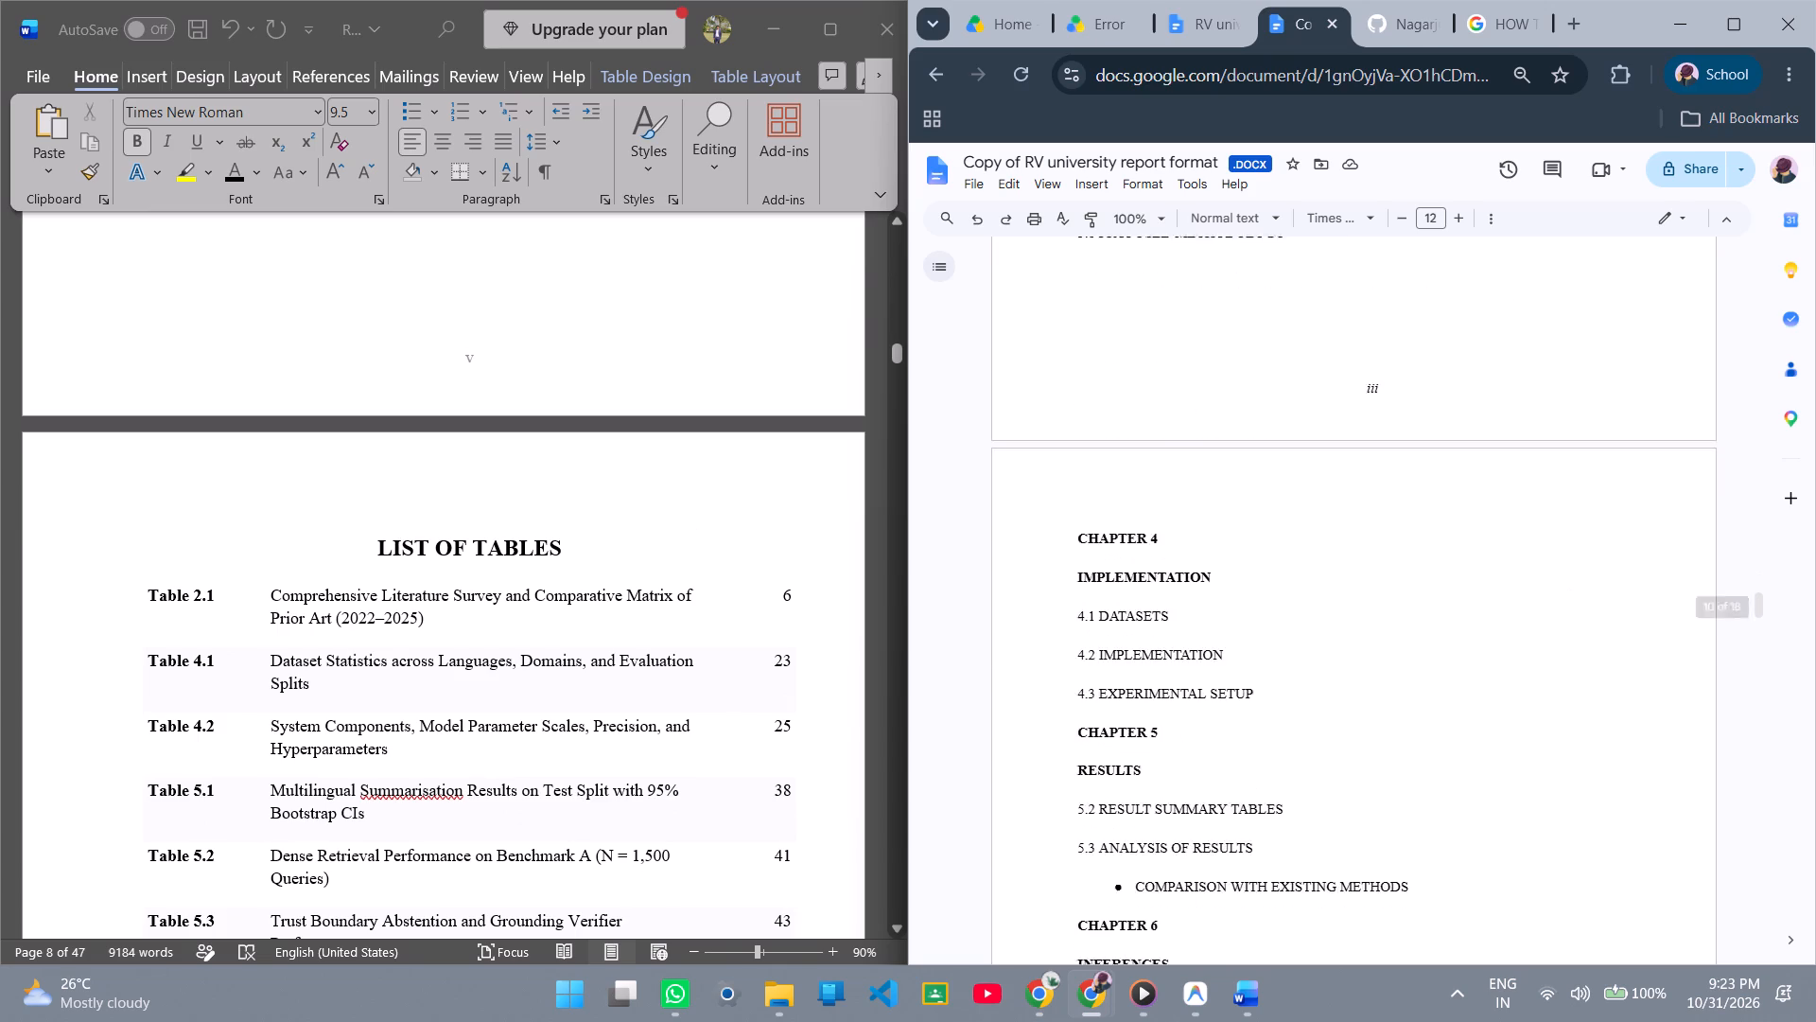
pyautogui.scroll(-8, 1401, 485)
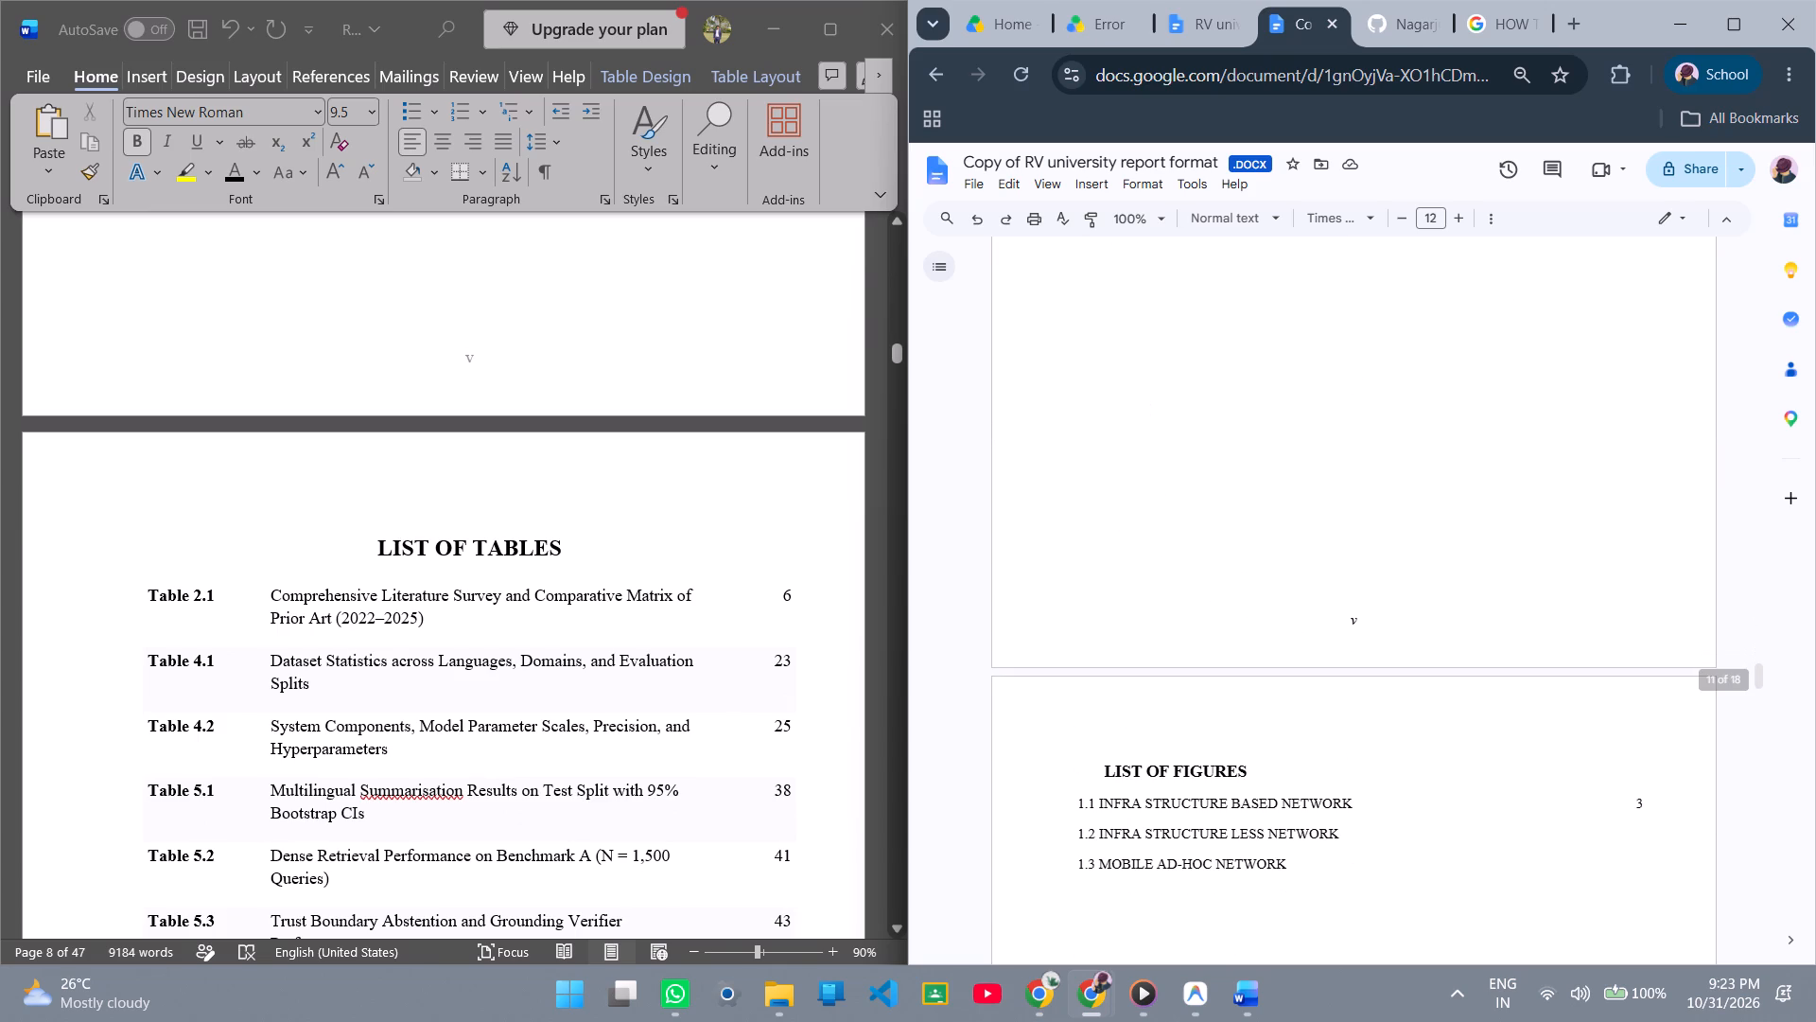
pyautogui.click(1191, 764)
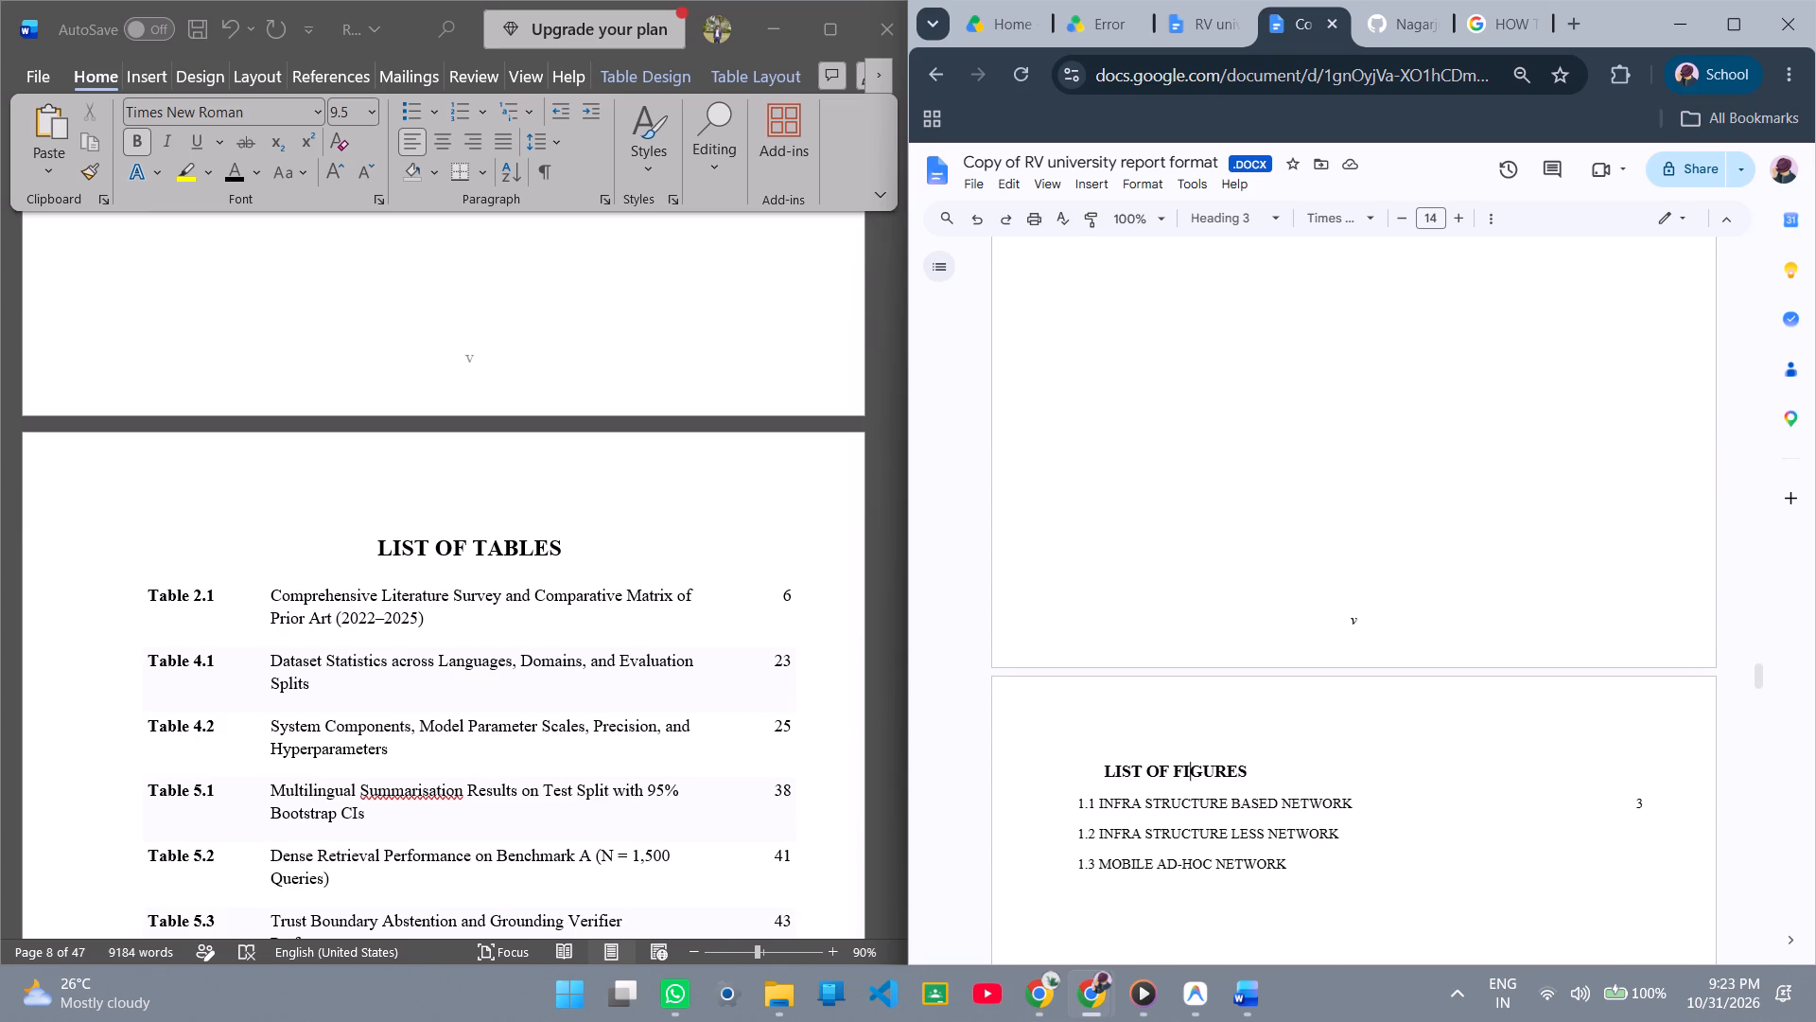
# Switch to Word and left-align the LIST OF TABLES heading, keeping it on its own page.
pyautogui.click(490, 547)
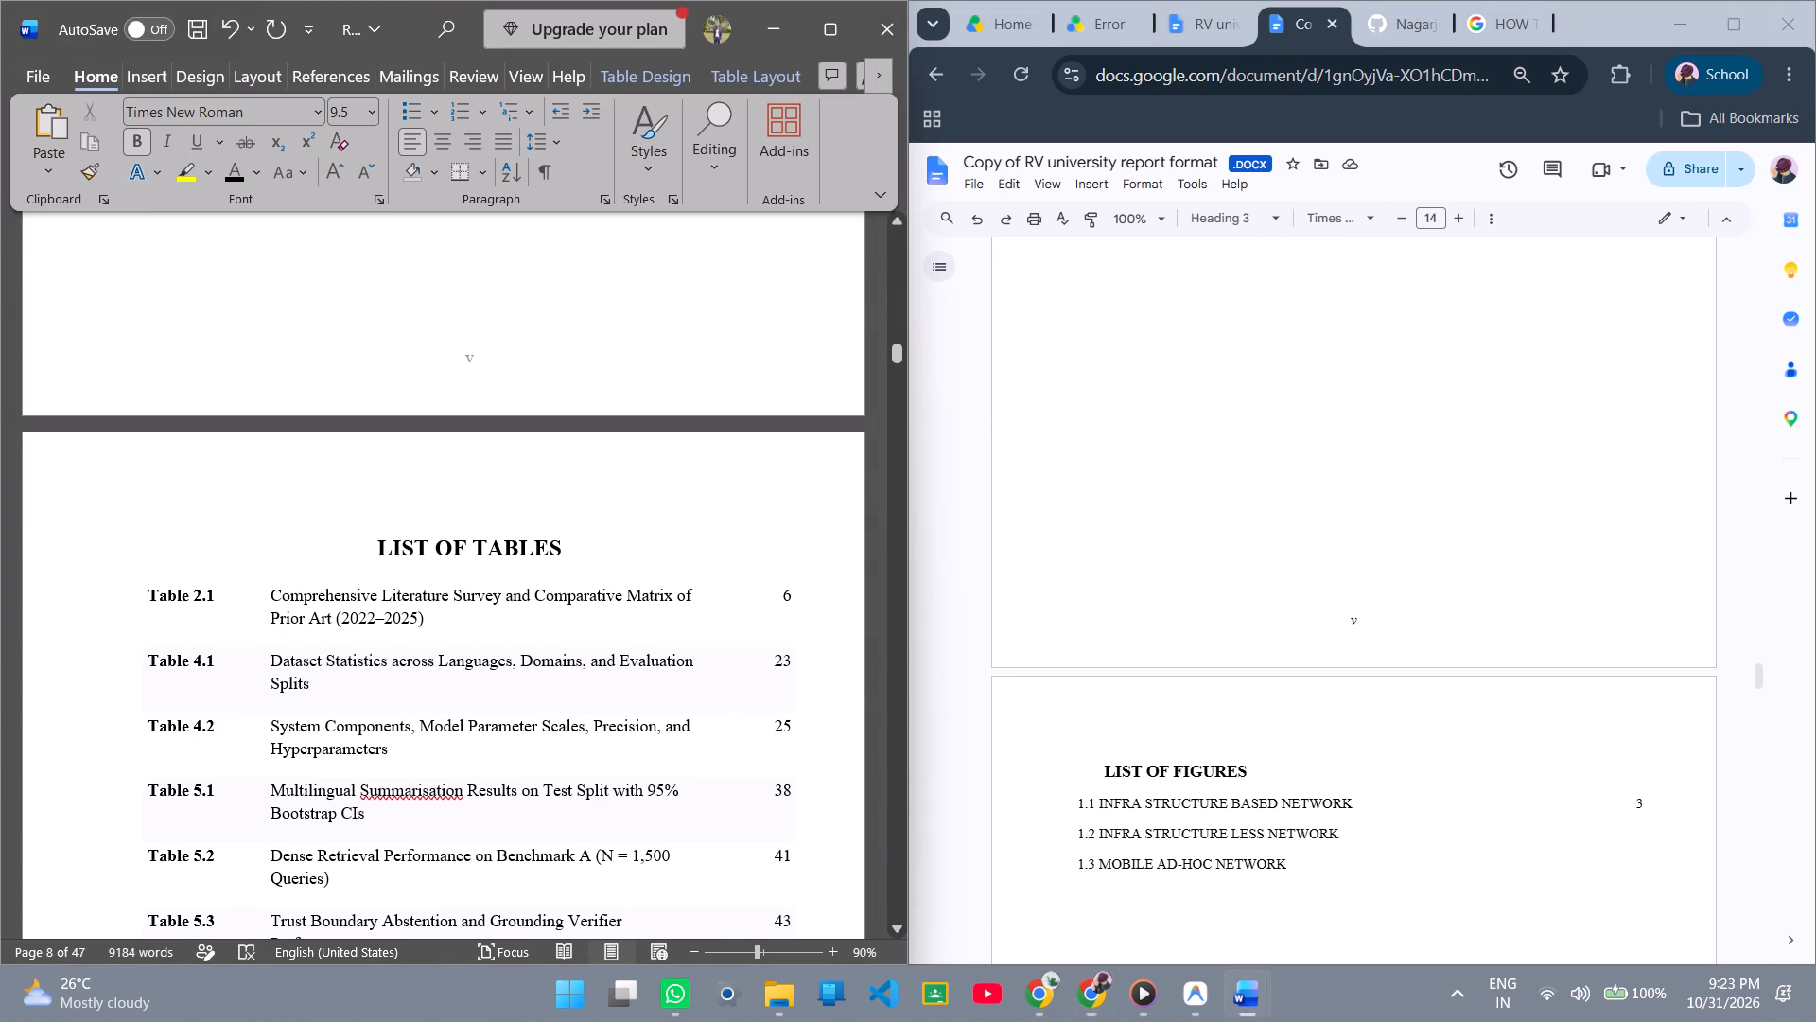
pyautogui.click(490, 547)
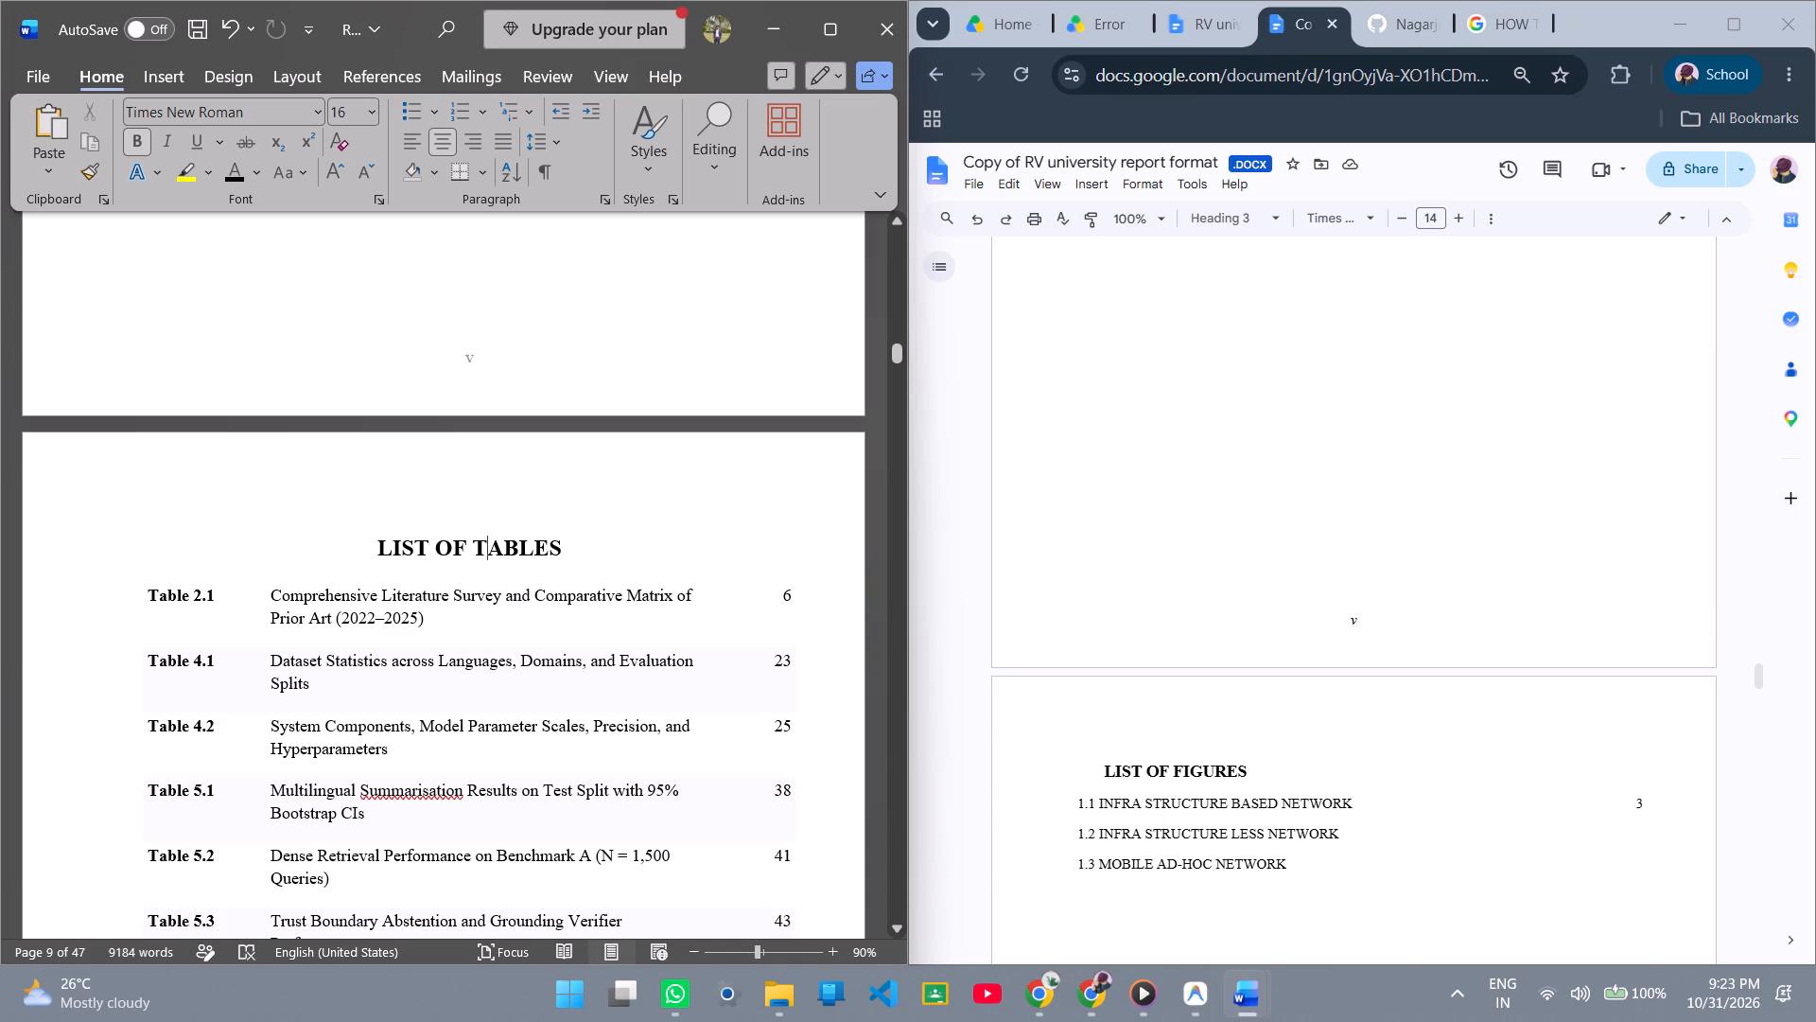
pyautogui.click(378, 543)
pyautogui.press('BackSpace')
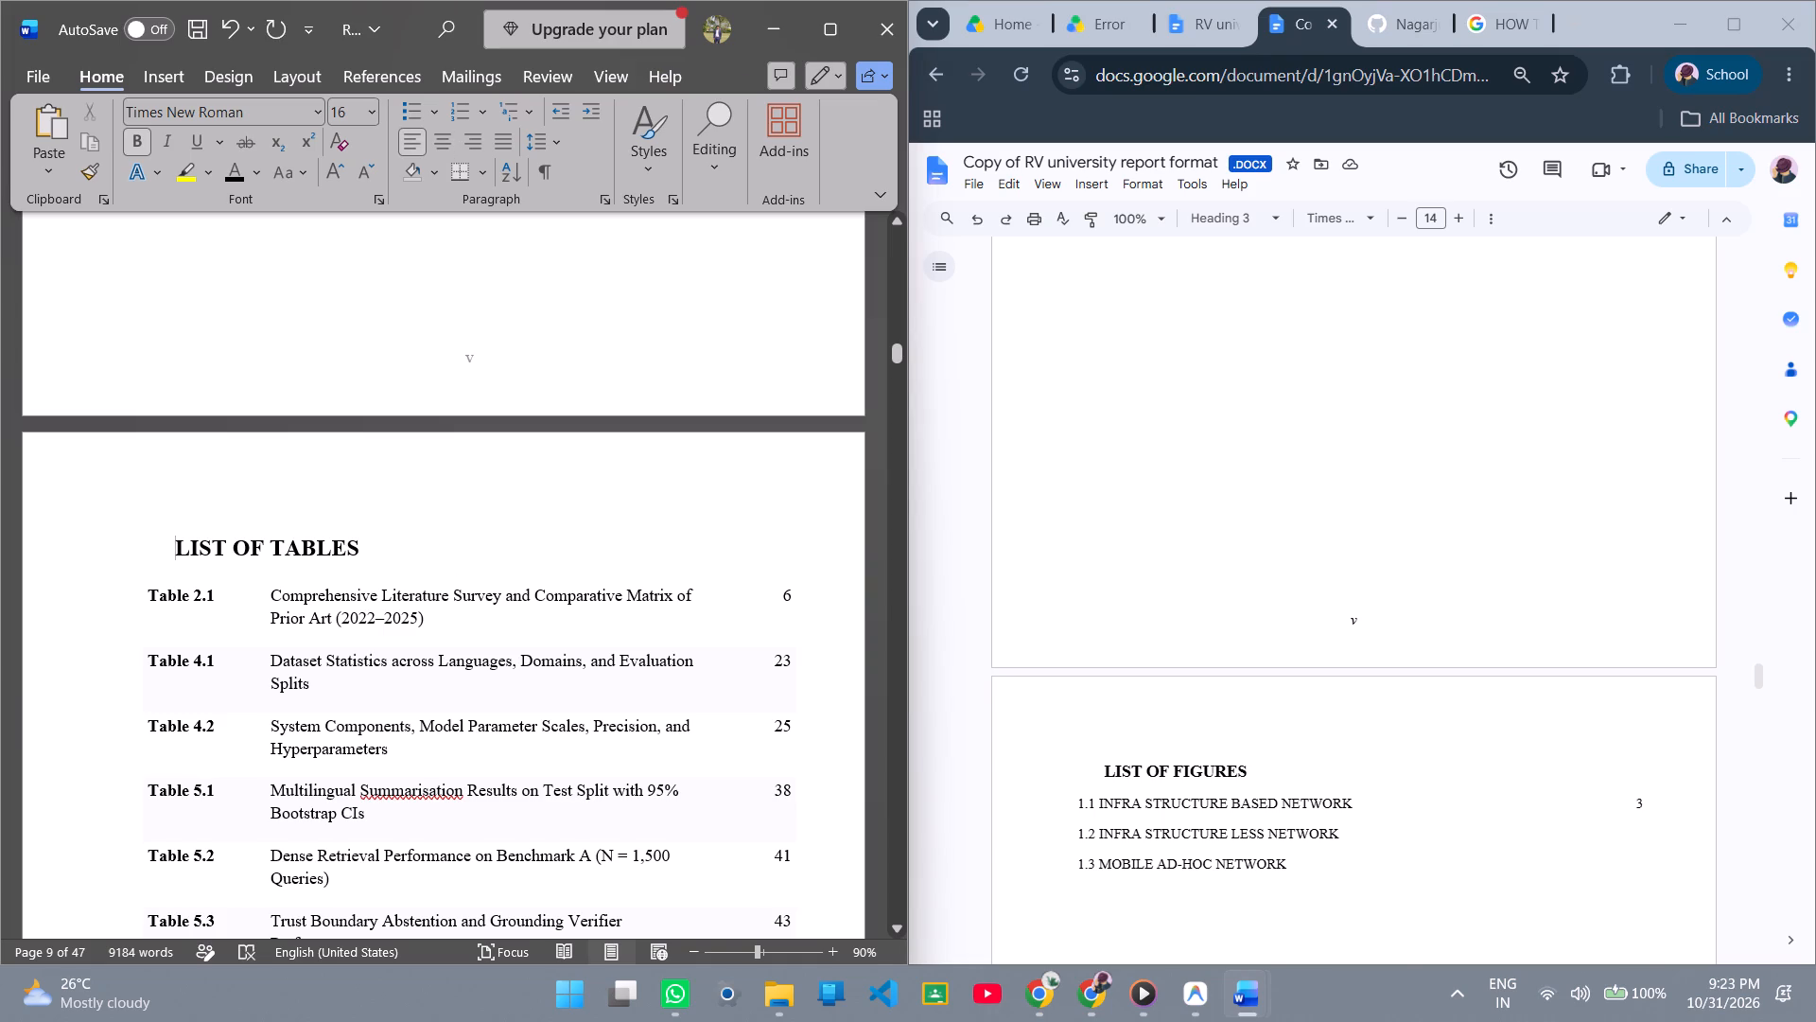
pyautogui.press('BackSpace')
pyautogui.press('BackSpace')
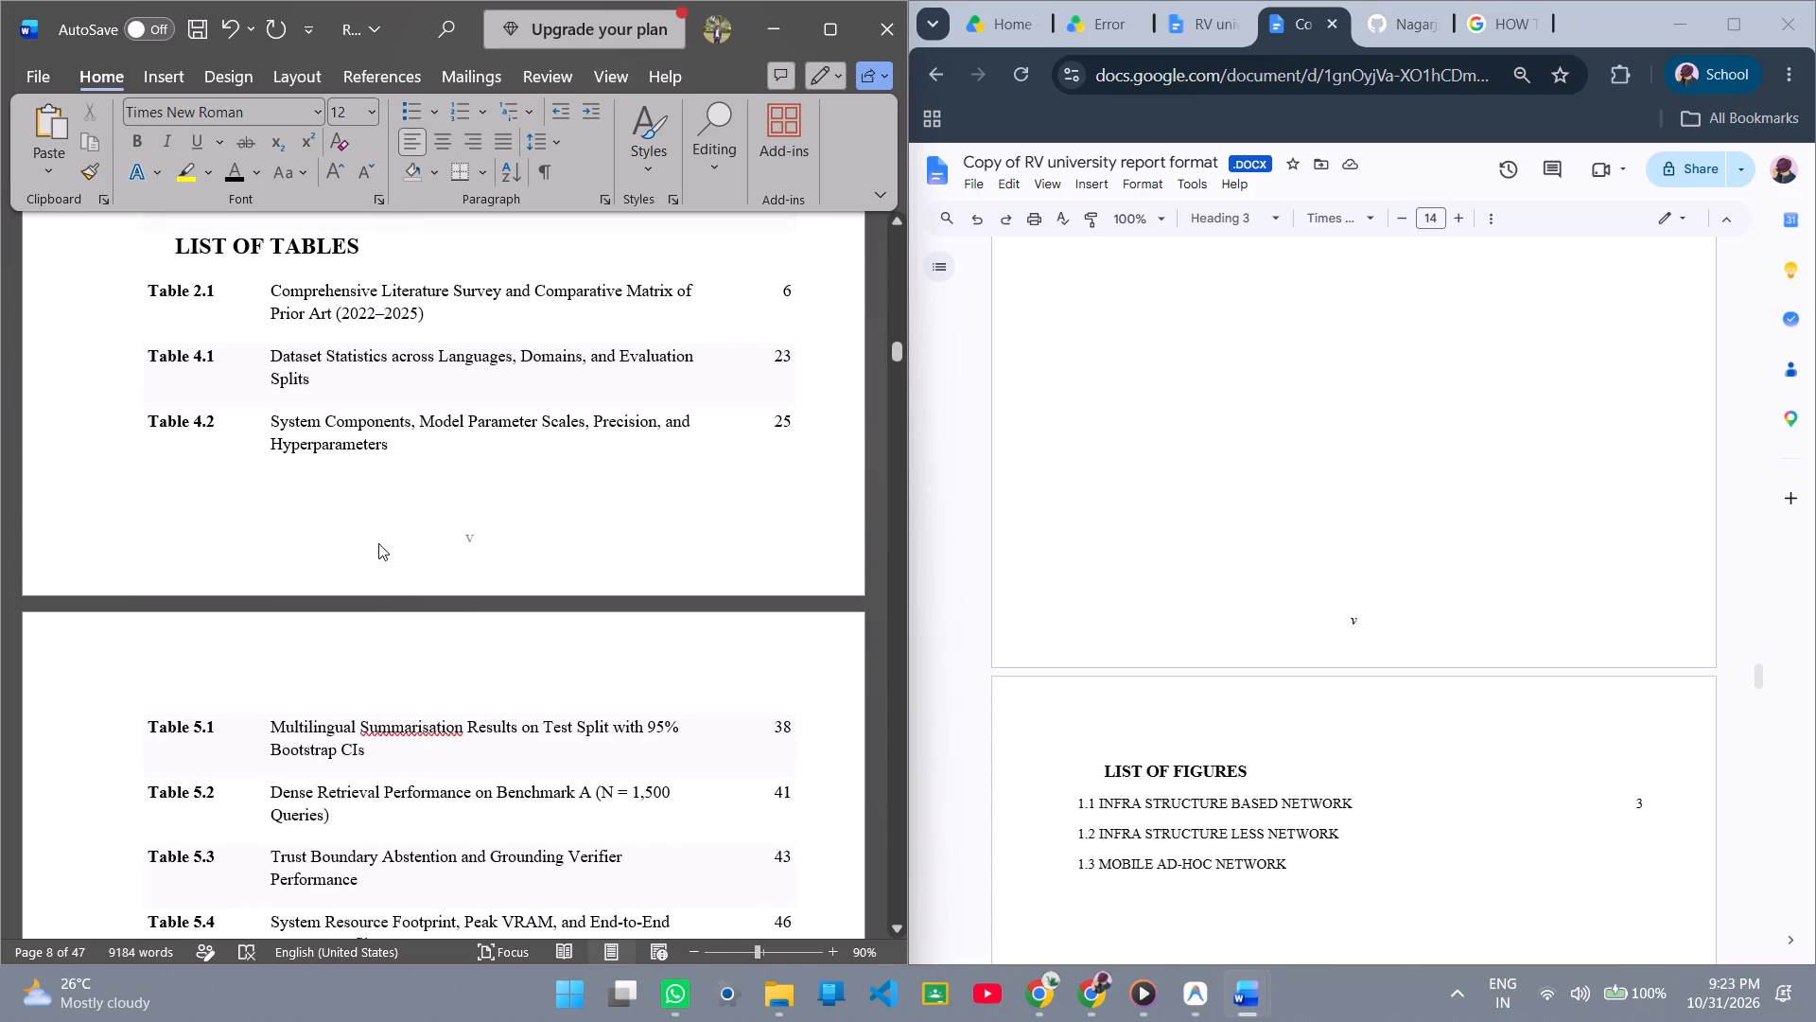
pyautogui.hotkey('ctrl', 'z')
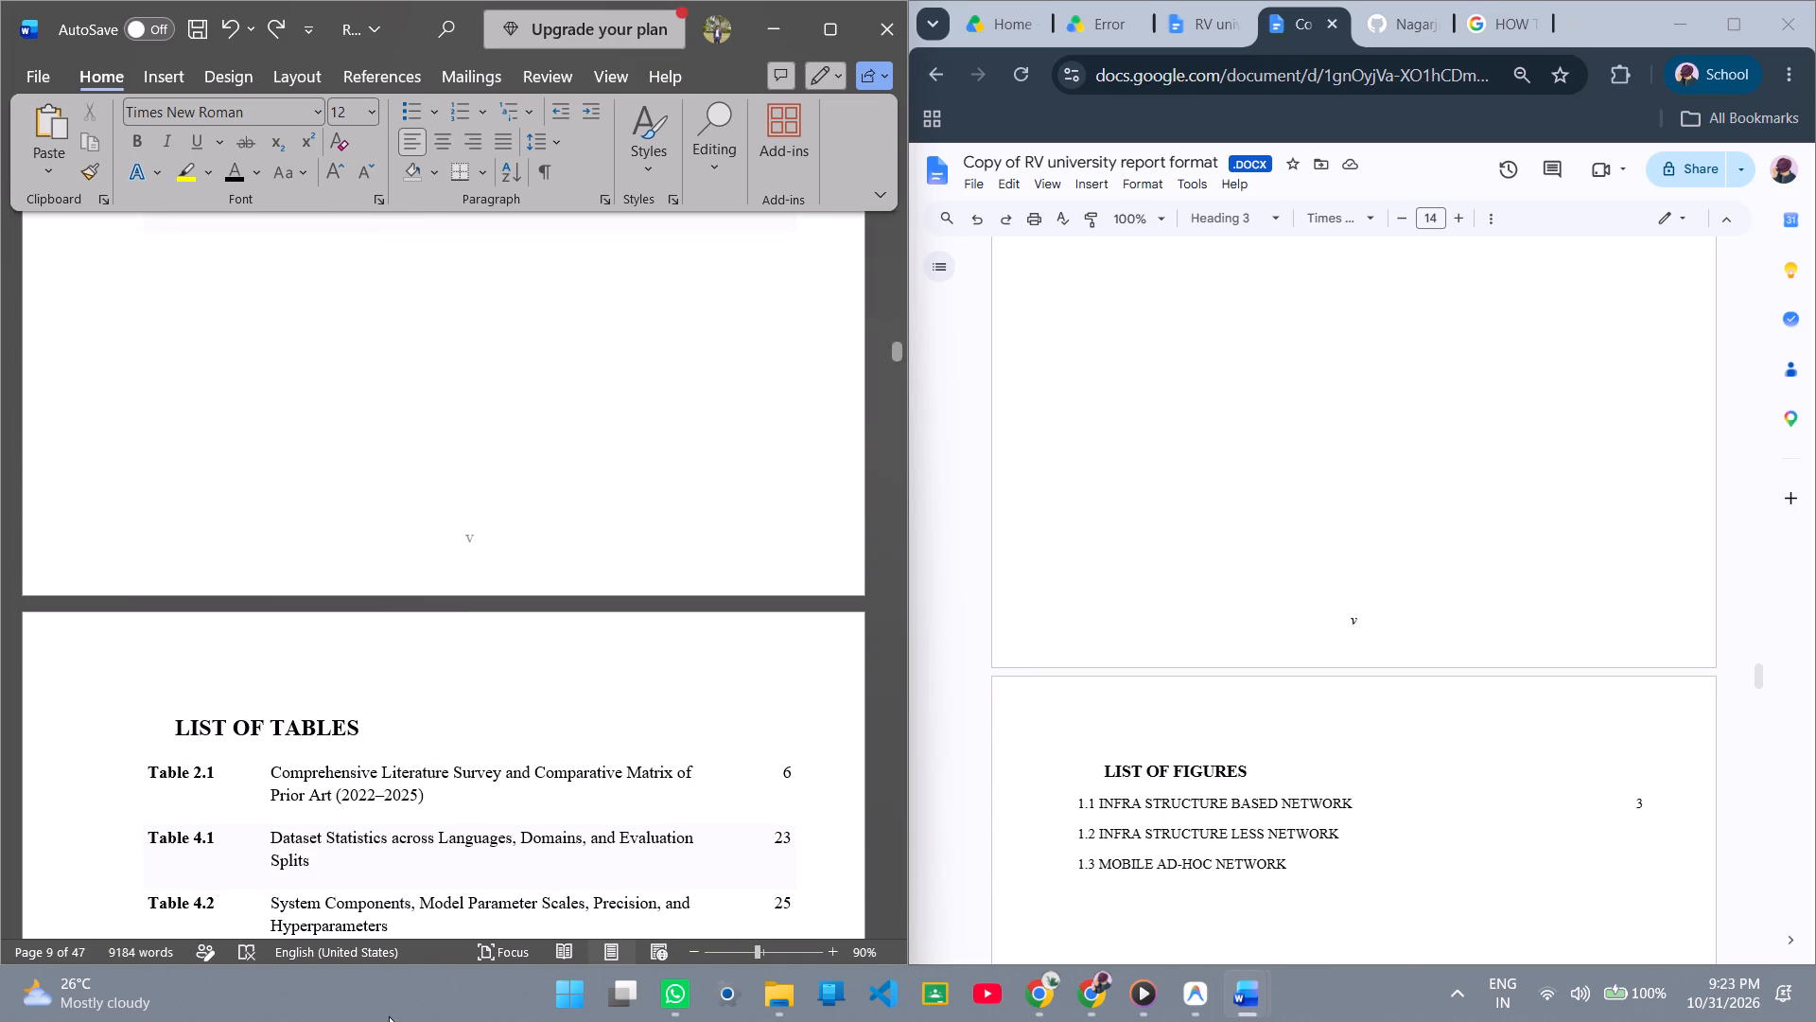
# Set the font size of the LIST OF TABLES heading to 14.
pyautogui.moveTo(169, 719); pyautogui.dragTo(152, 717)
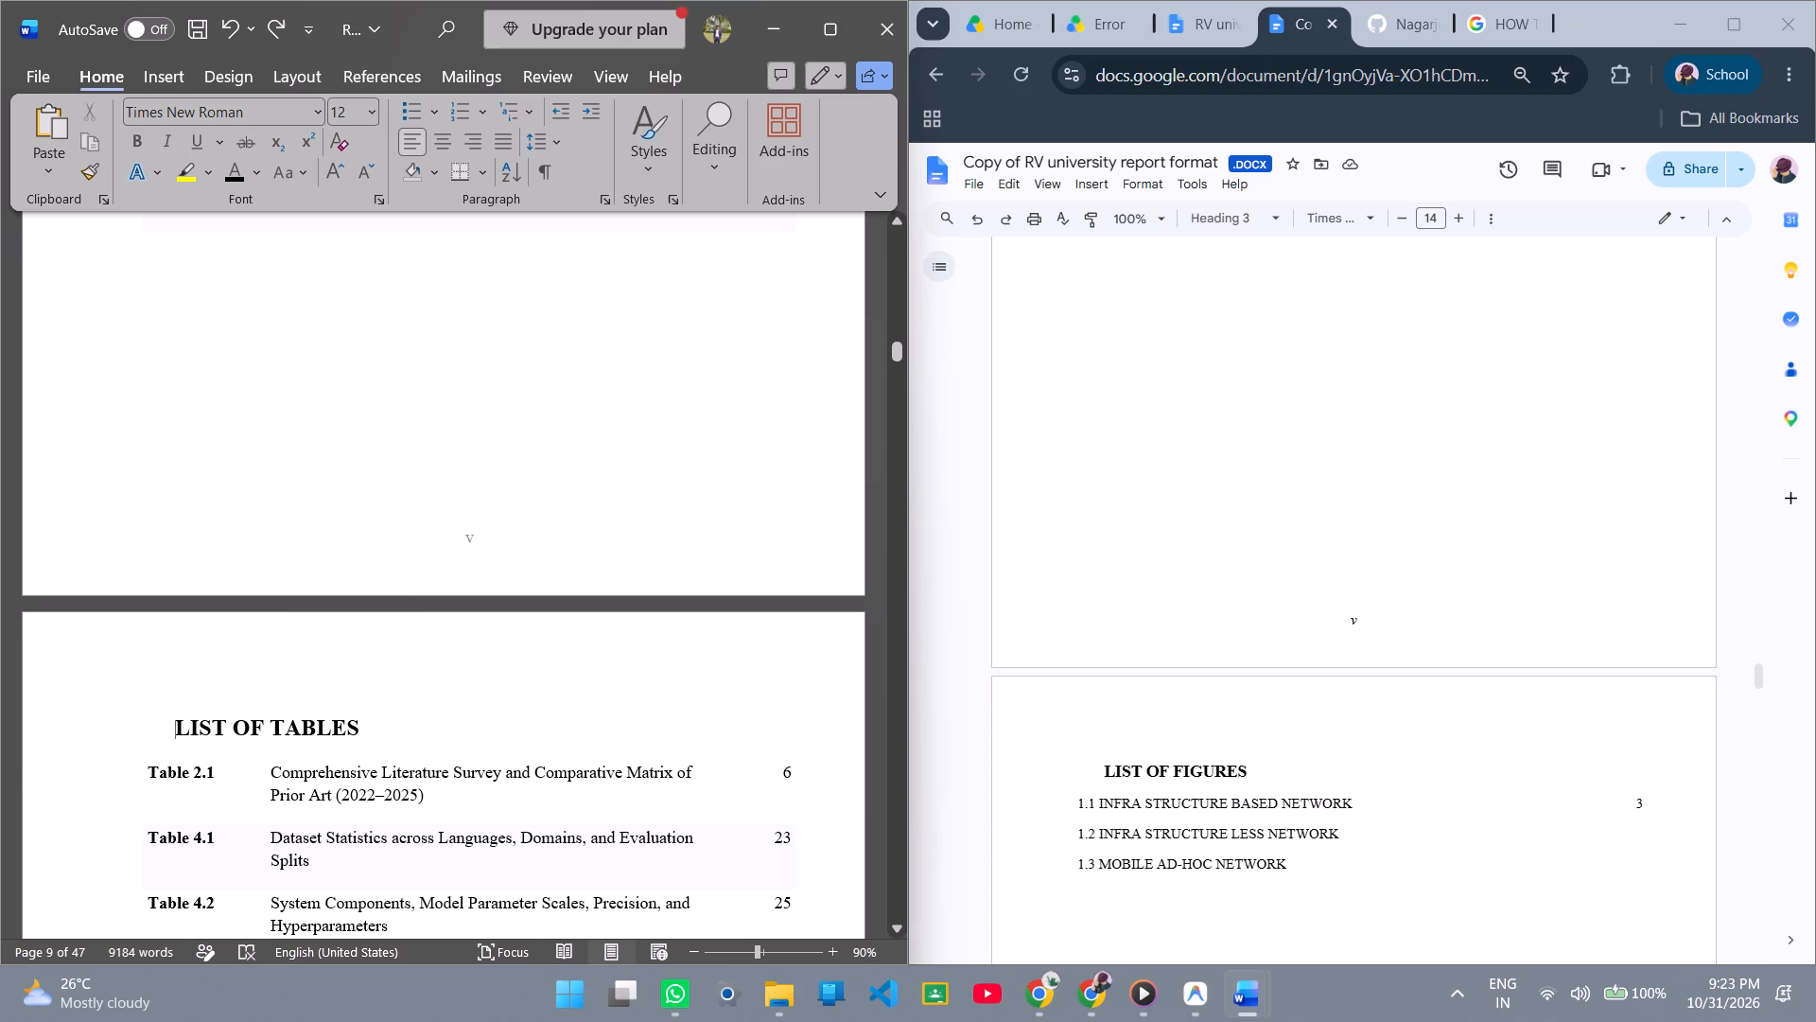
pyautogui.moveTo(152, 717); pyautogui.dragTo(133, 715)
pyautogui.moveTo(137, 715); pyautogui.dragTo(172, 718)
pyautogui.click(171, 715)
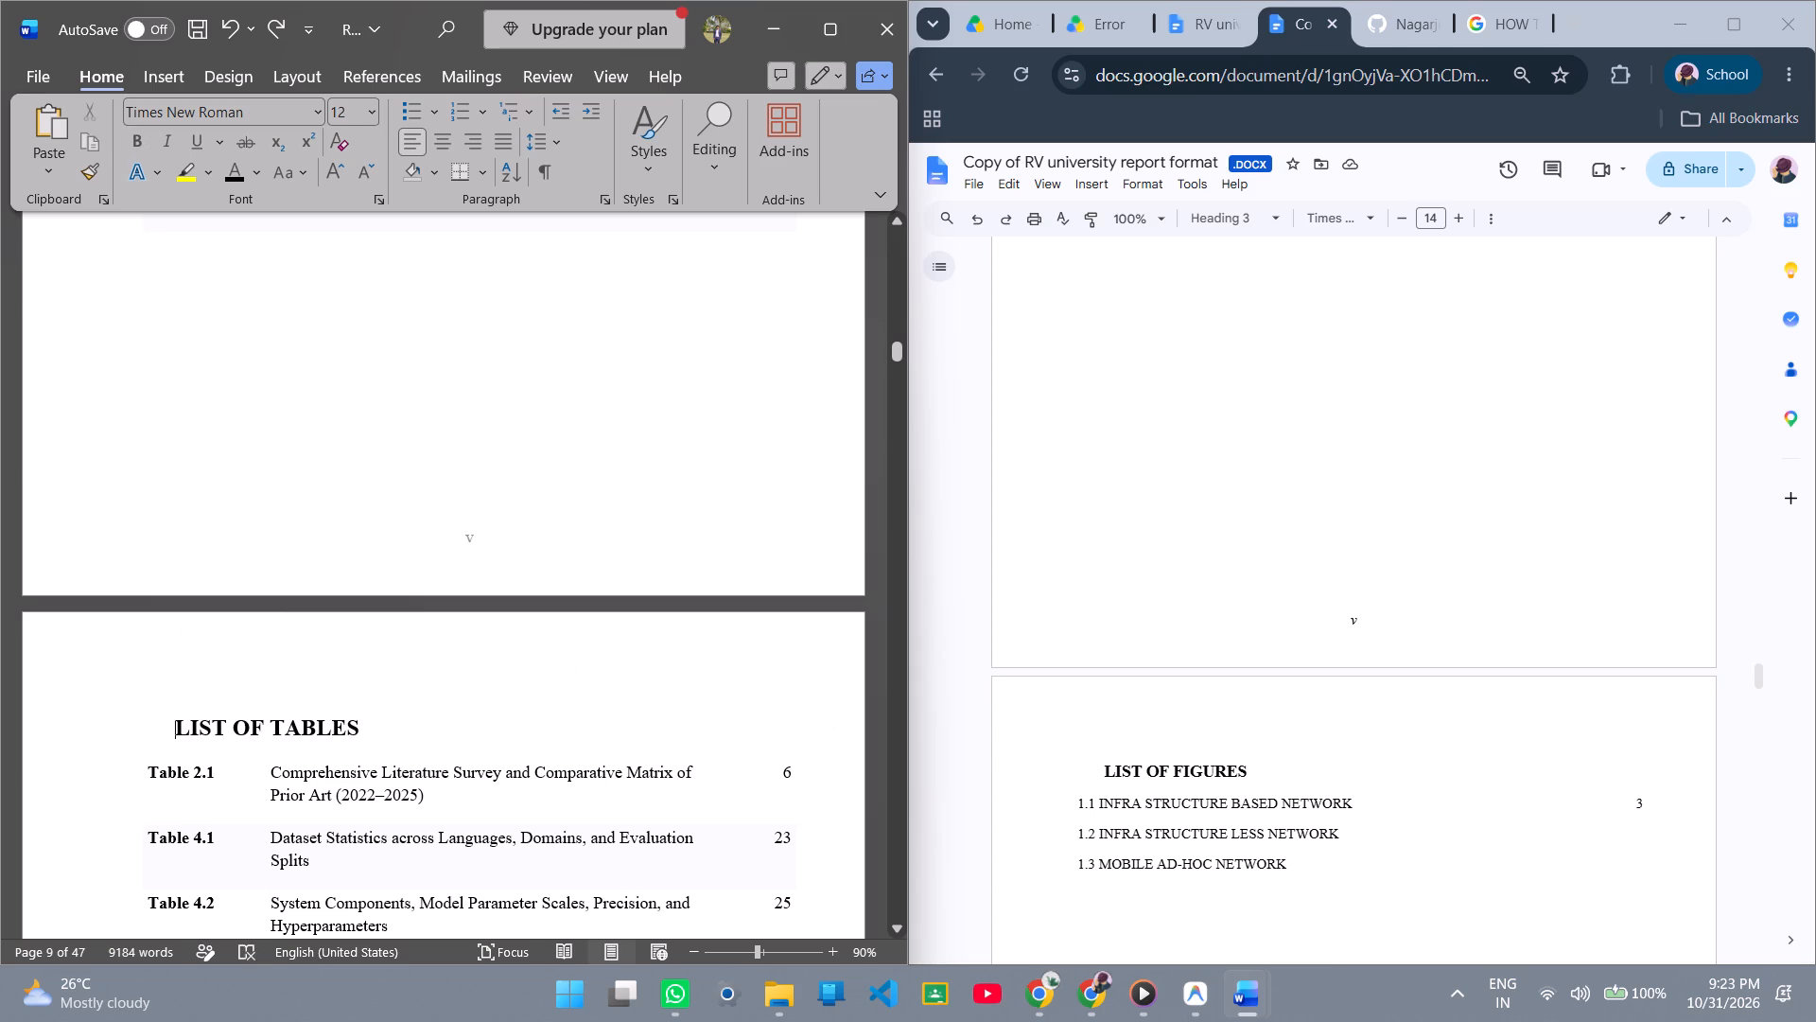
pyautogui.click(169, 731)
pyautogui.moveTo(379, 741); pyautogui.dragTo(183, 716)
pyautogui.click(367, 642)
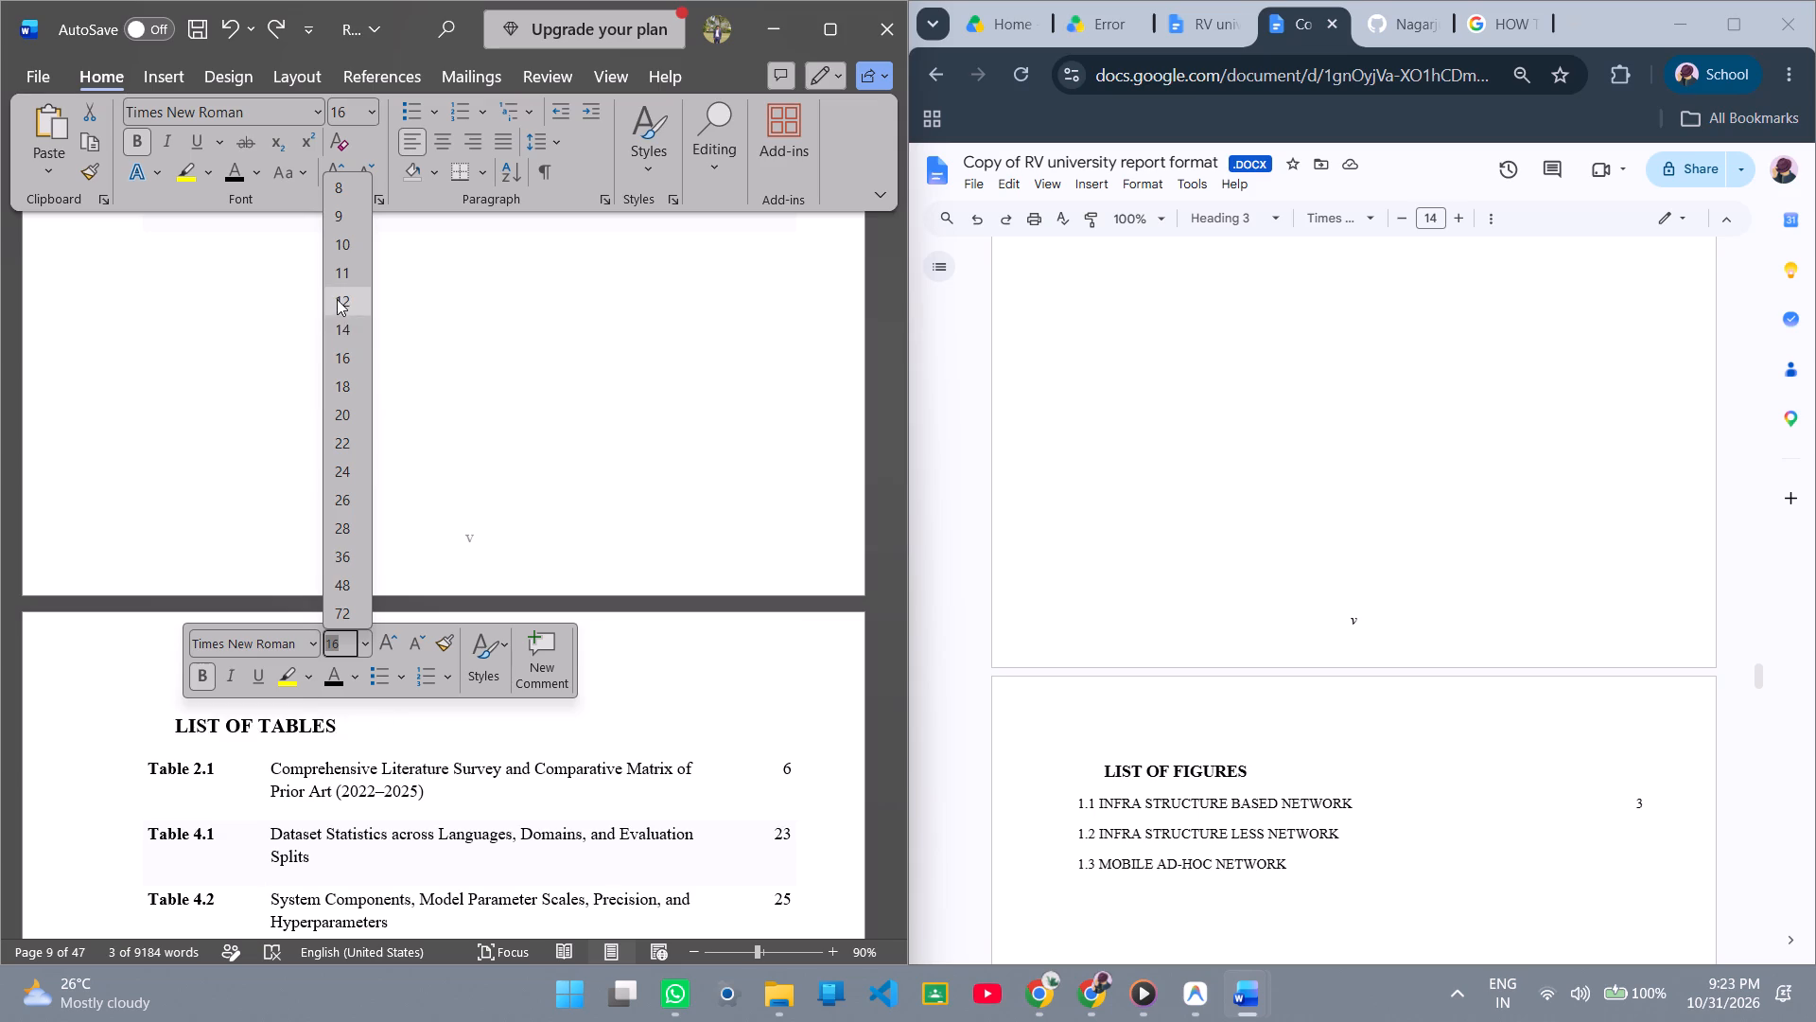
pyautogui.click(345, 325)
pyautogui.click(370, 718)
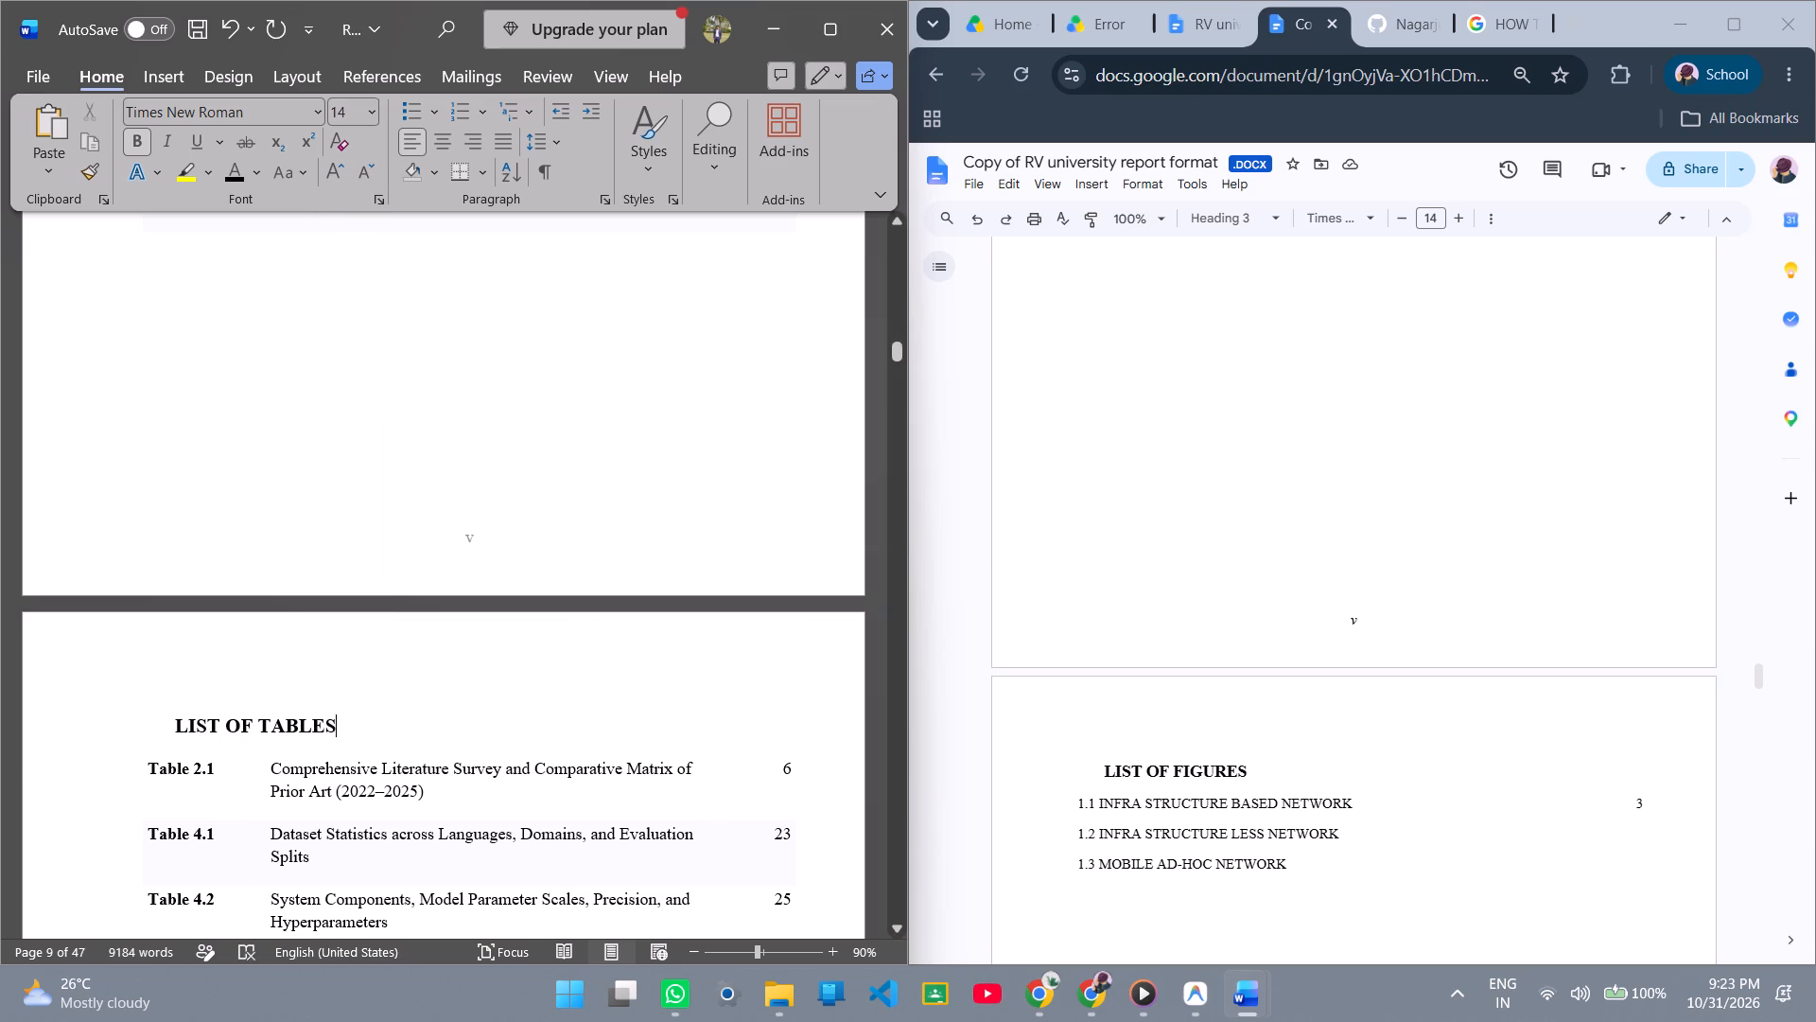
# Remove the break before the LIST OF TABLES heading and insert blank lines to move the heading back to the top of a new page.
pyautogui.click(177, 729)
pyautogui.press('BackSpace')
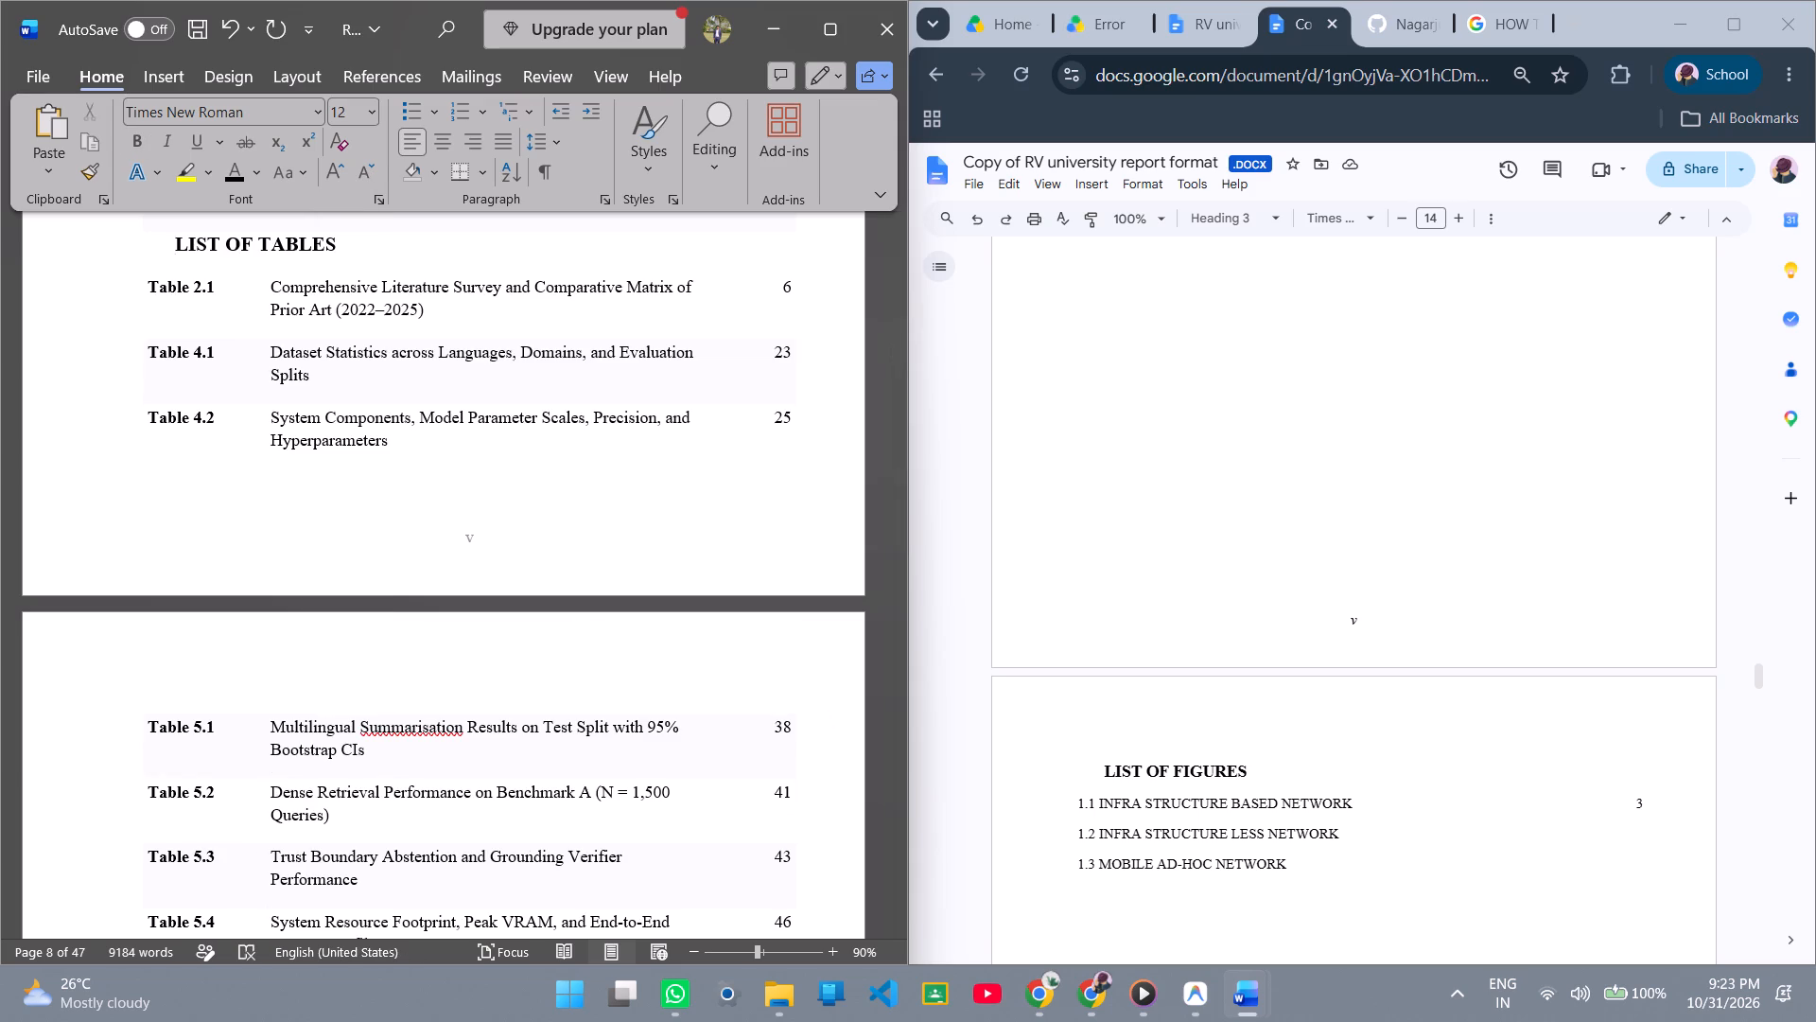
pyautogui.press('Return')
pyautogui.press('Return')
pyautogui.press('Return')
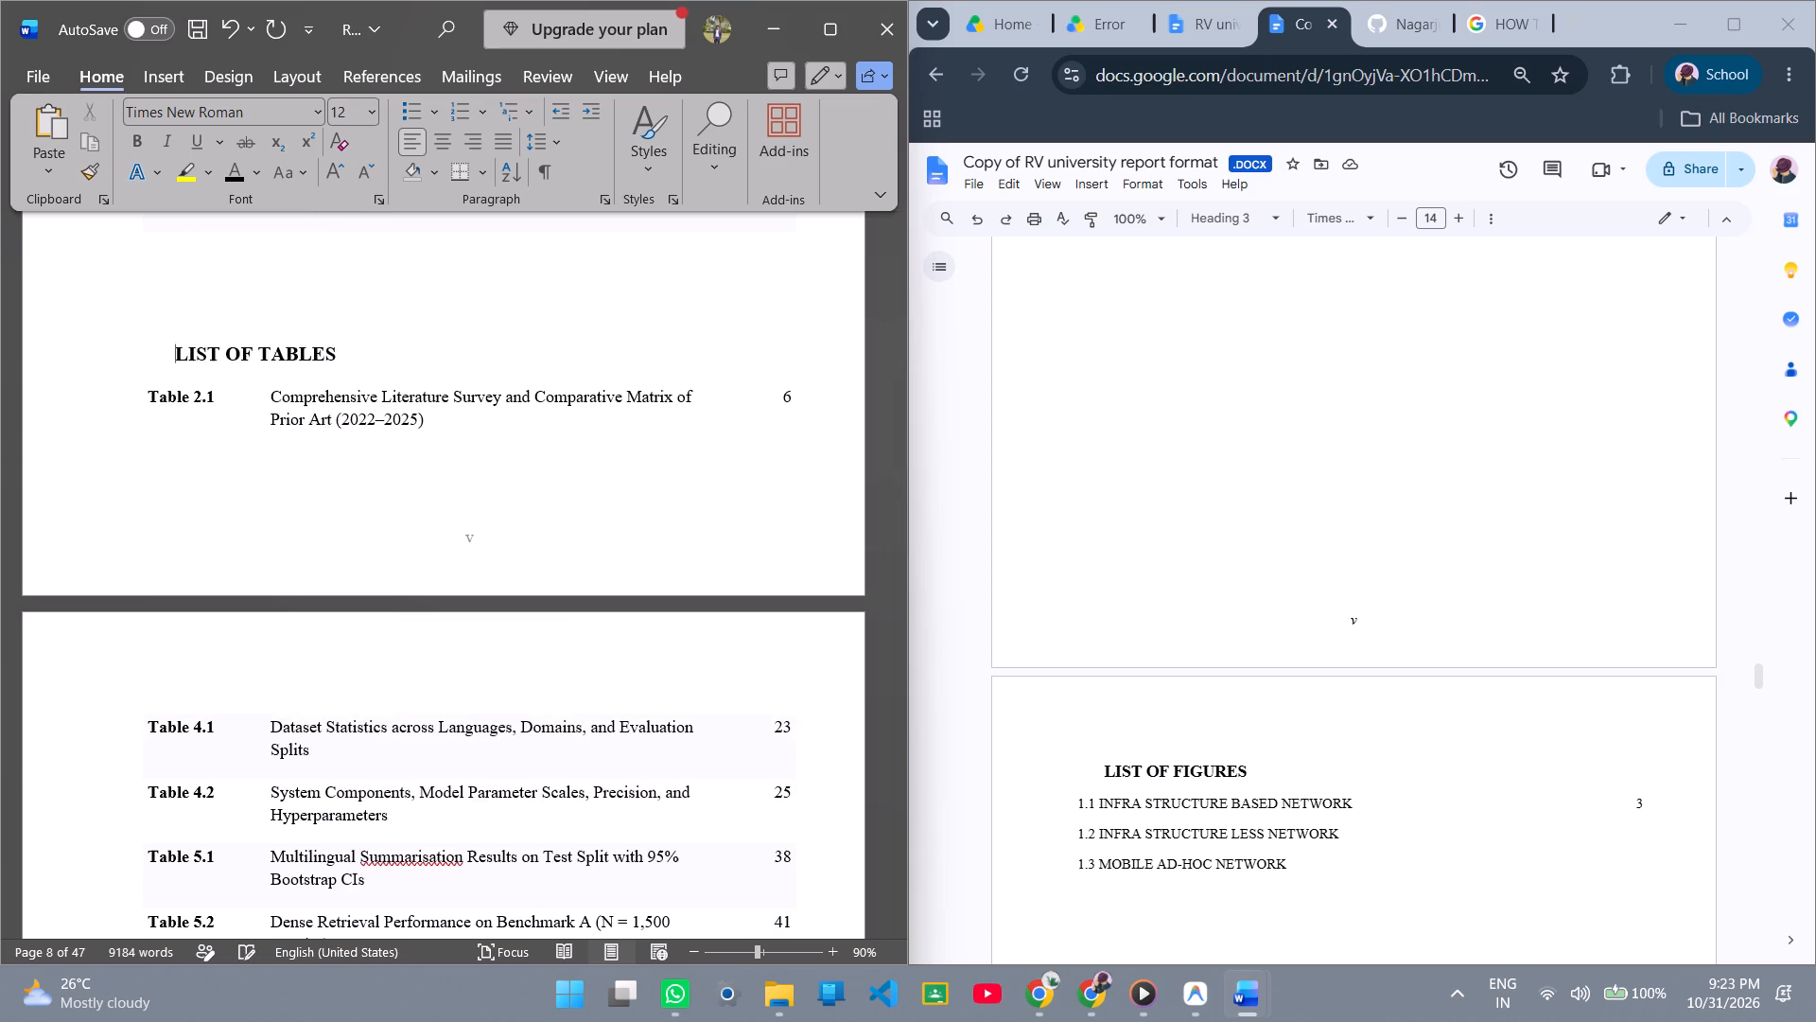
pyautogui.press('Return')
pyautogui.press('Return')
pyautogui.press('Return')
pyautogui.press('Return')
pyautogui.press('BackSpace')
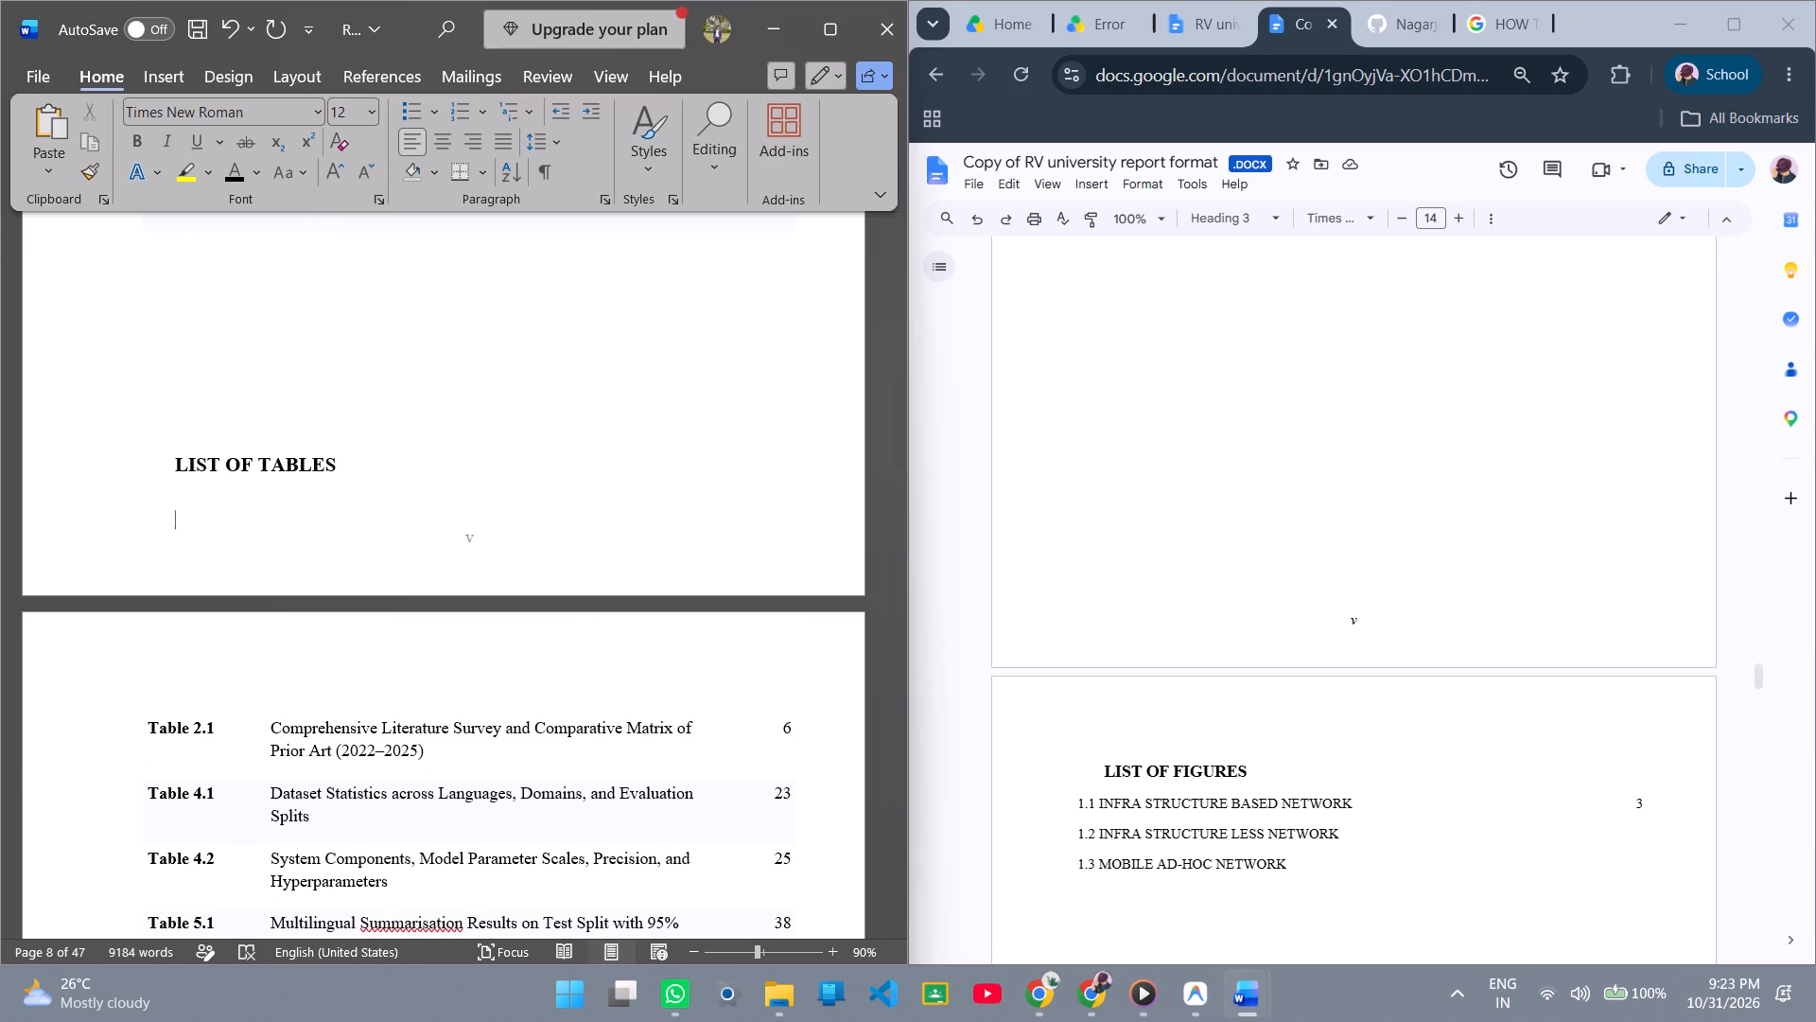
pyautogui.press('Return')
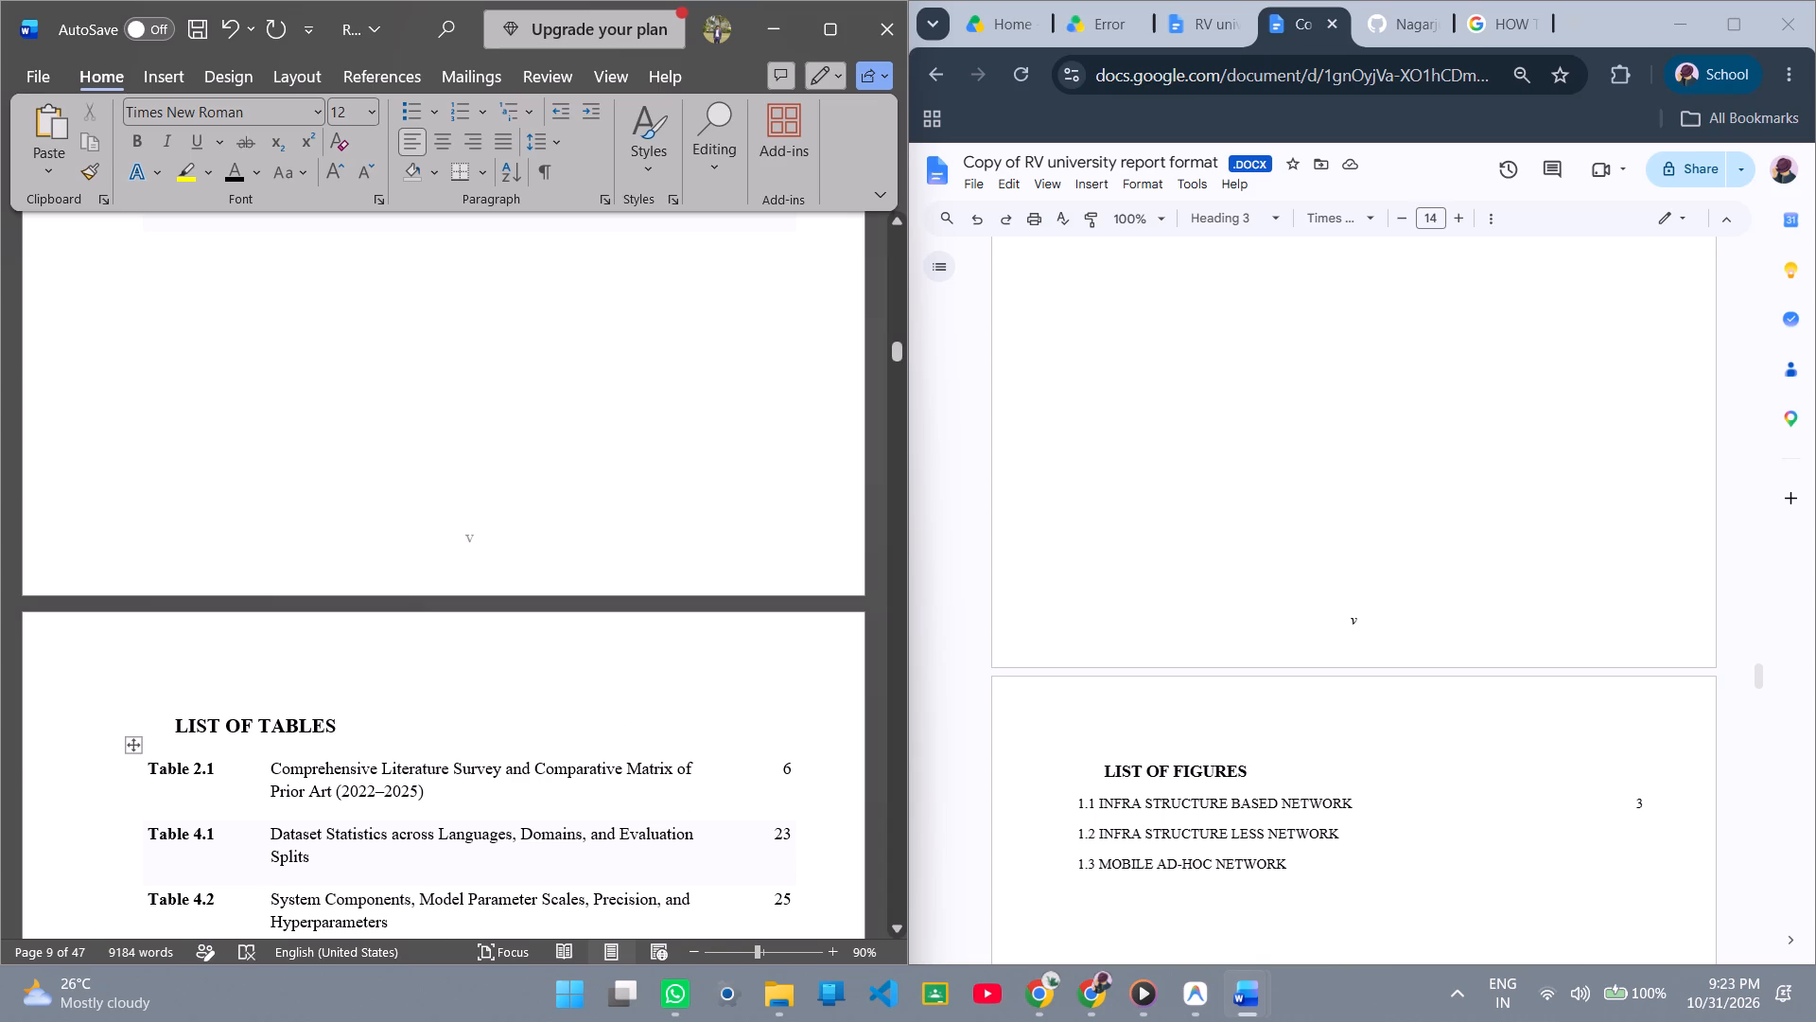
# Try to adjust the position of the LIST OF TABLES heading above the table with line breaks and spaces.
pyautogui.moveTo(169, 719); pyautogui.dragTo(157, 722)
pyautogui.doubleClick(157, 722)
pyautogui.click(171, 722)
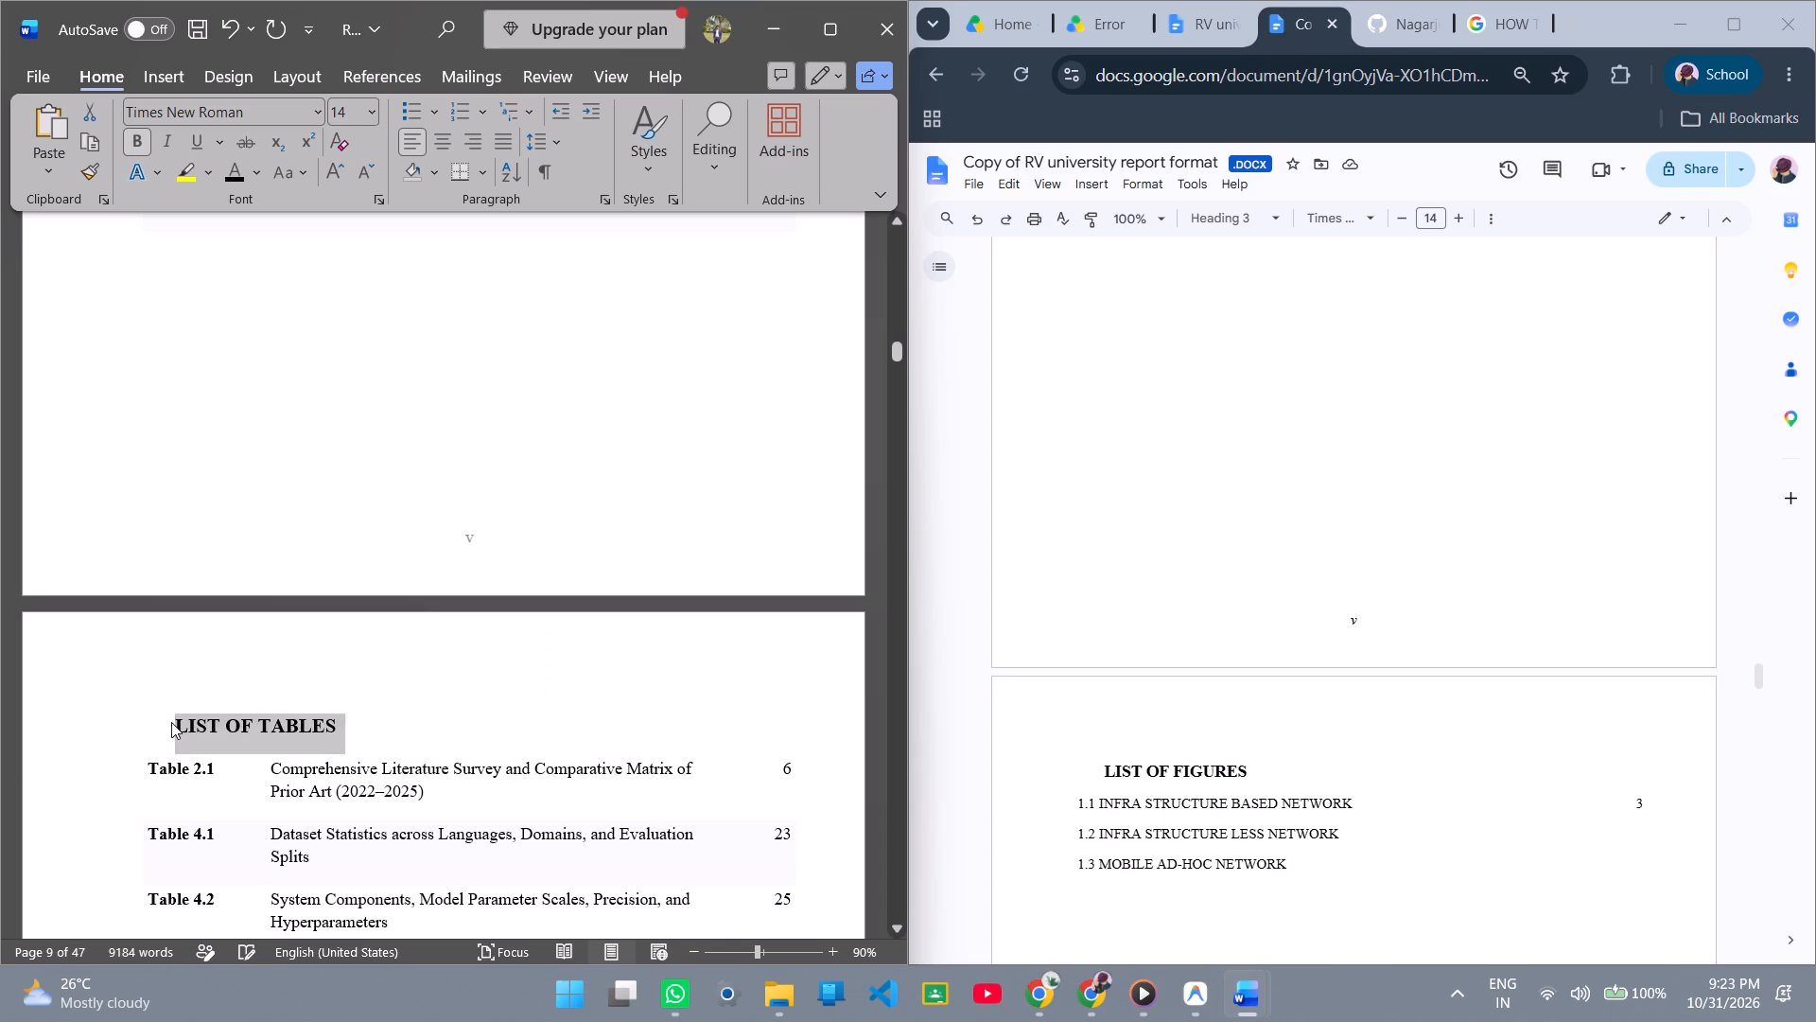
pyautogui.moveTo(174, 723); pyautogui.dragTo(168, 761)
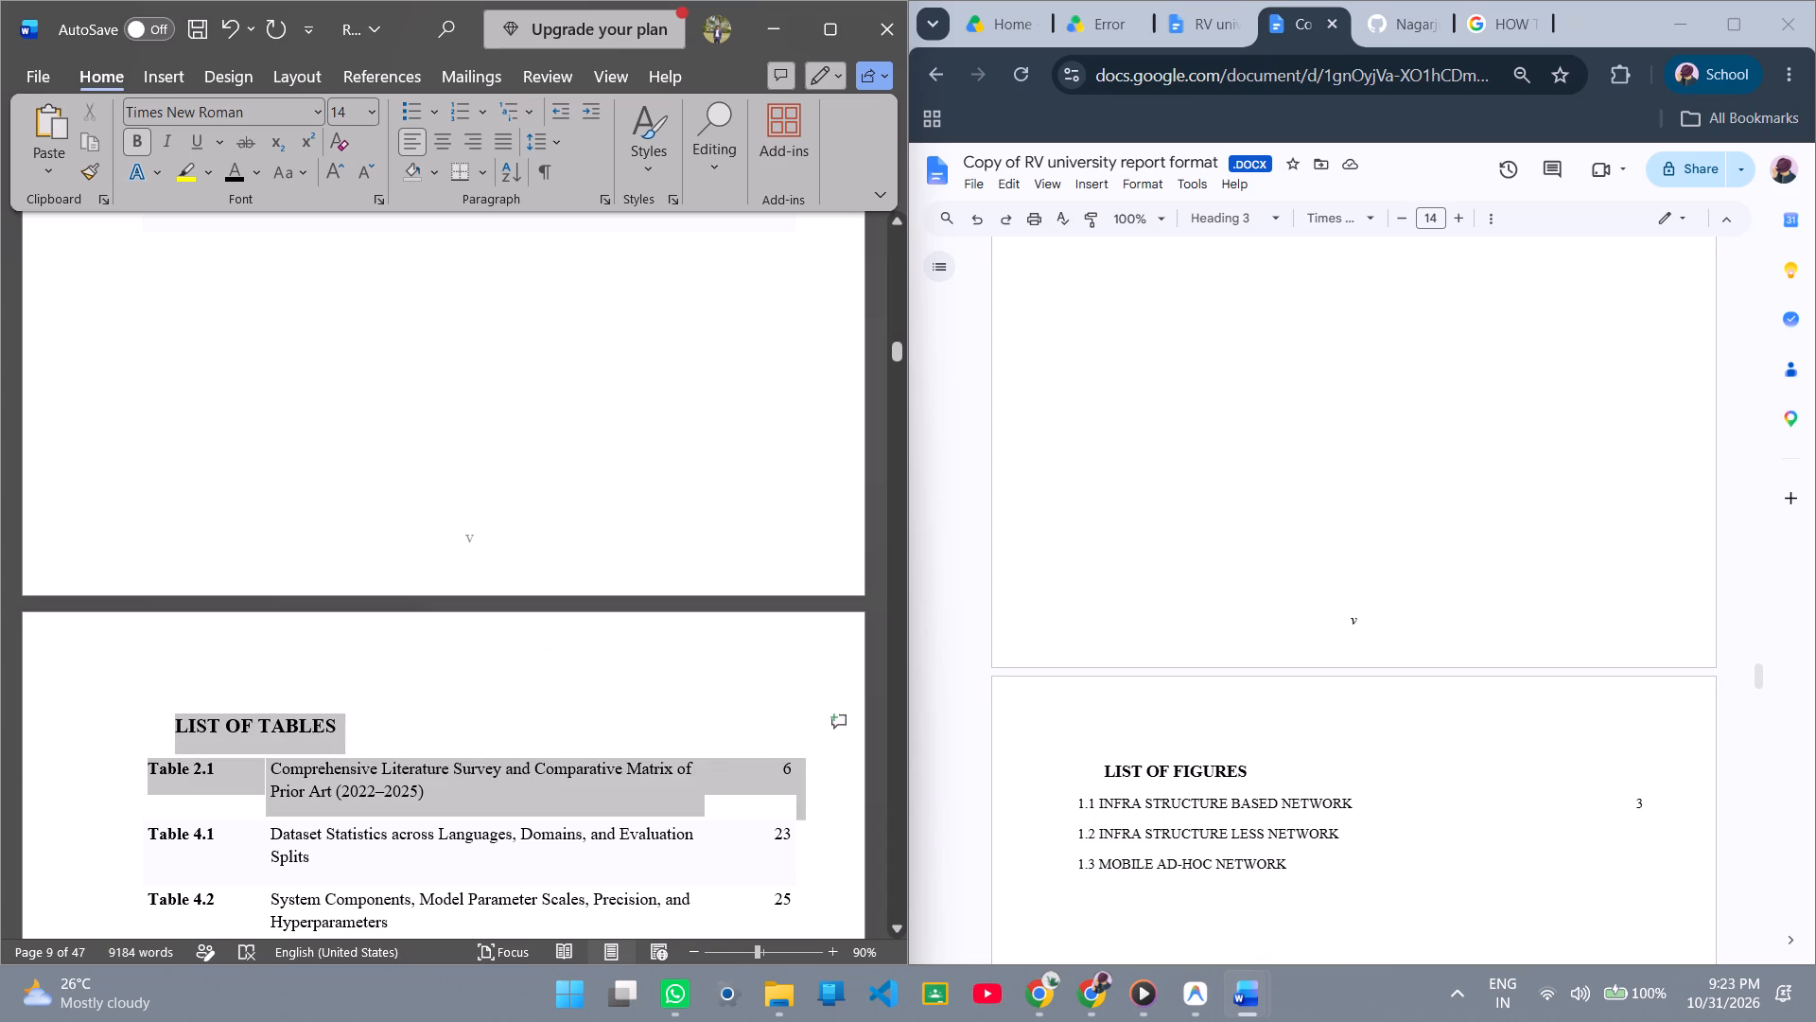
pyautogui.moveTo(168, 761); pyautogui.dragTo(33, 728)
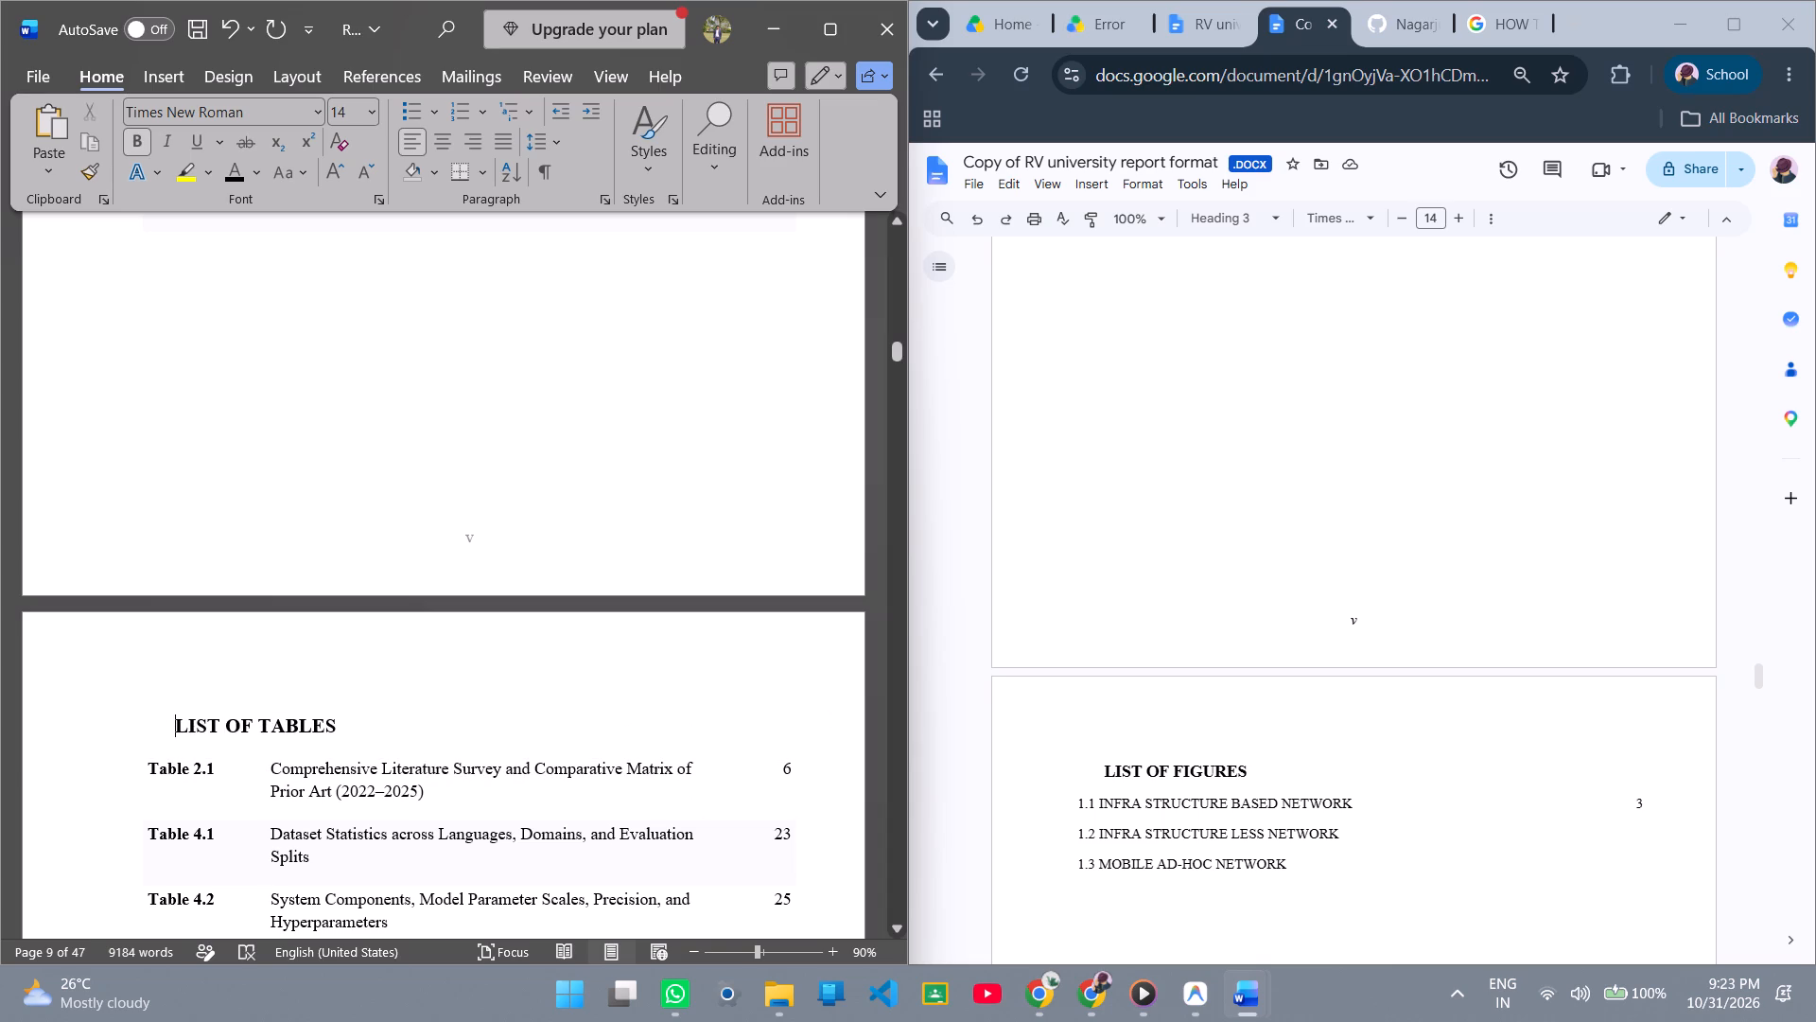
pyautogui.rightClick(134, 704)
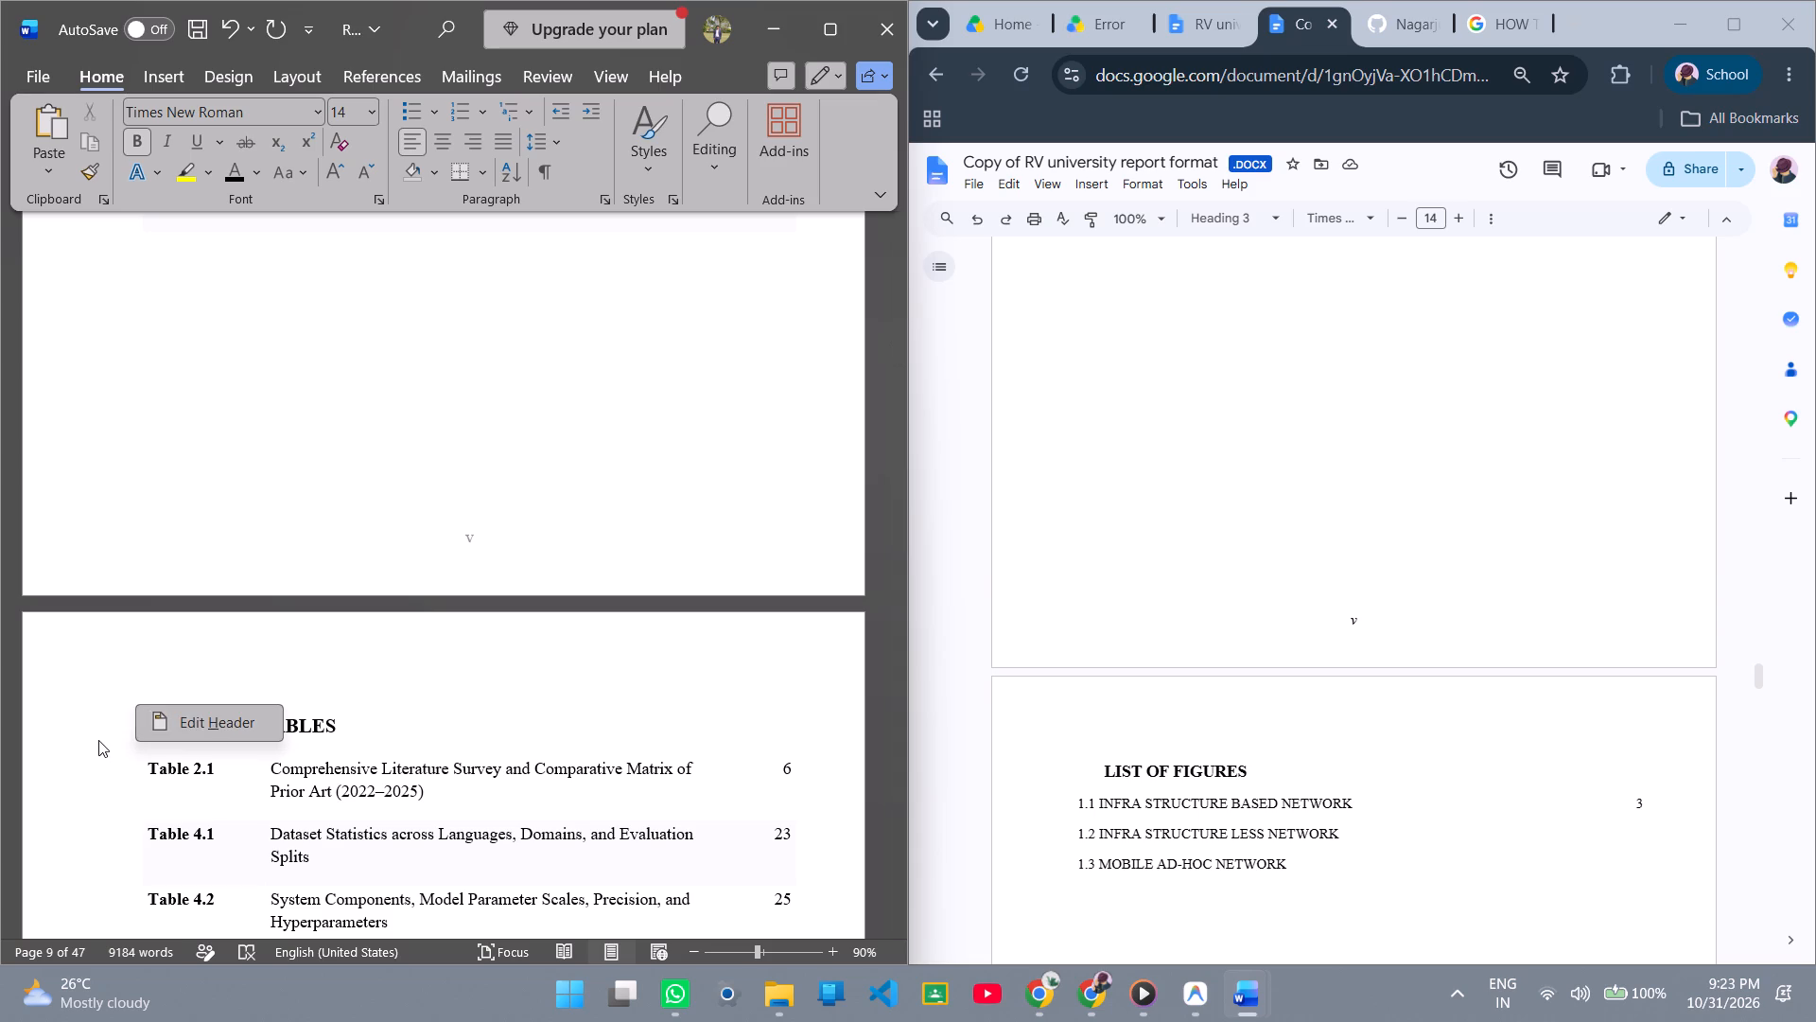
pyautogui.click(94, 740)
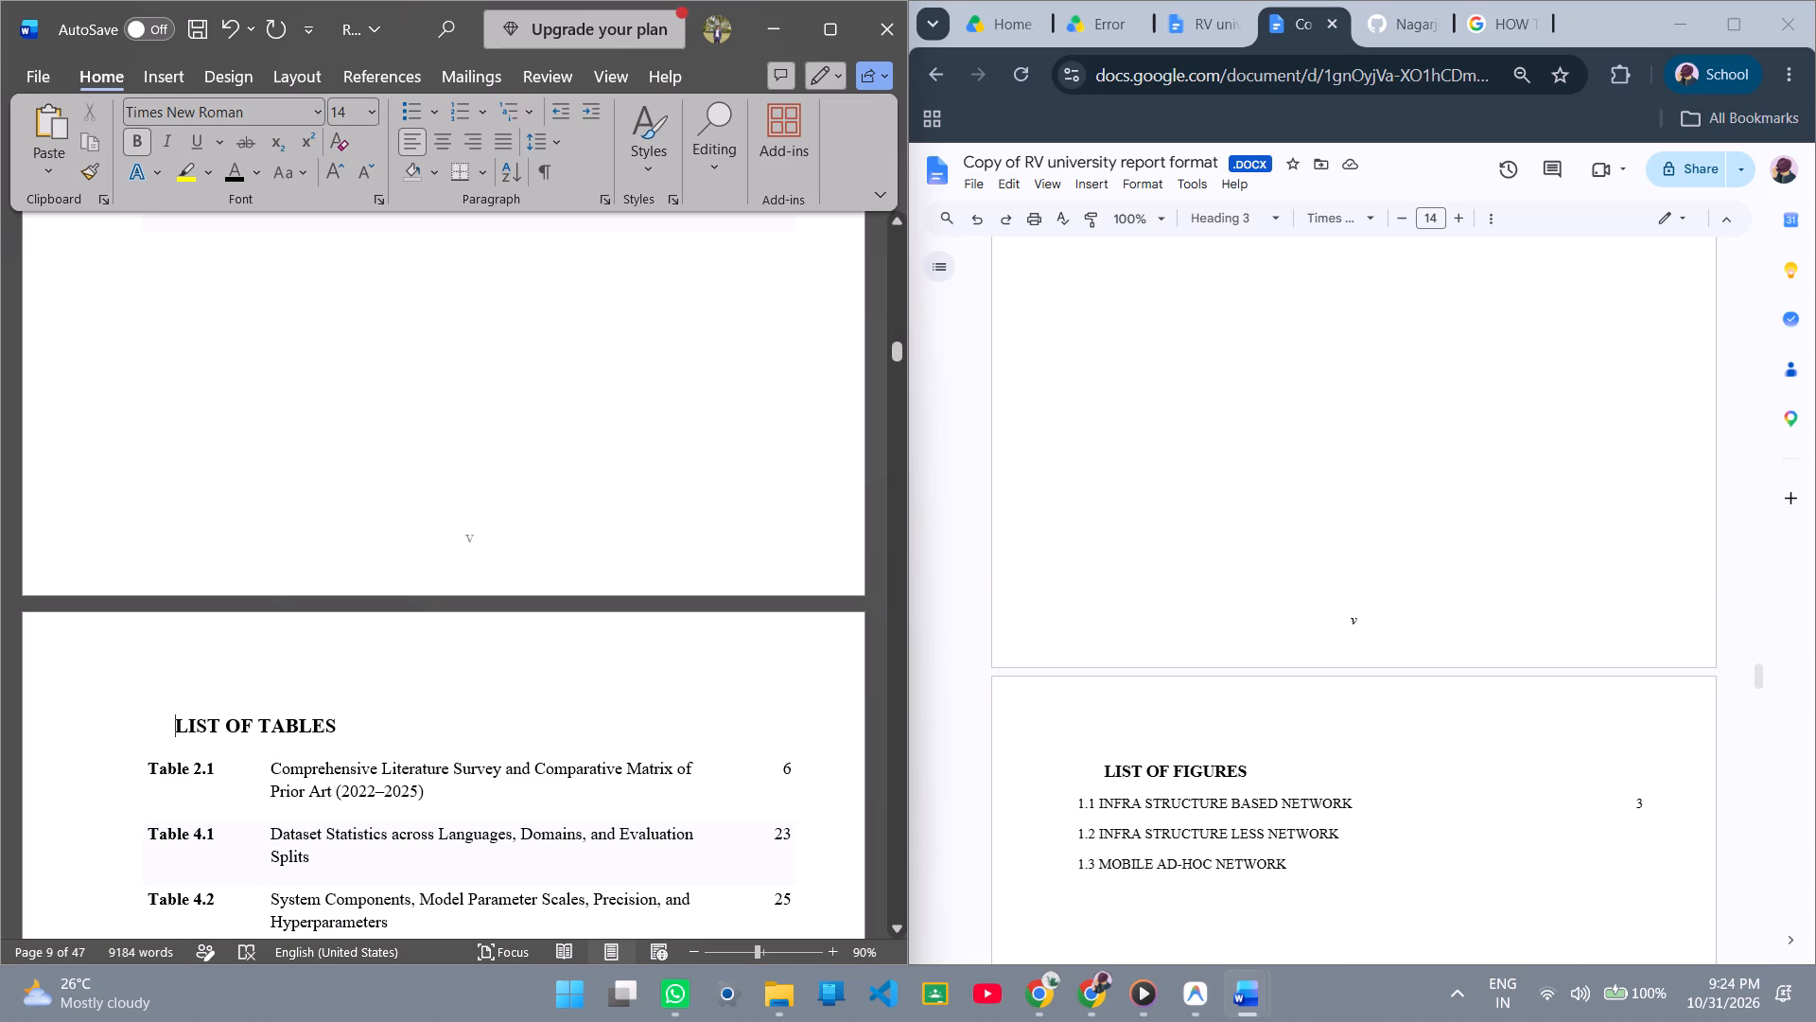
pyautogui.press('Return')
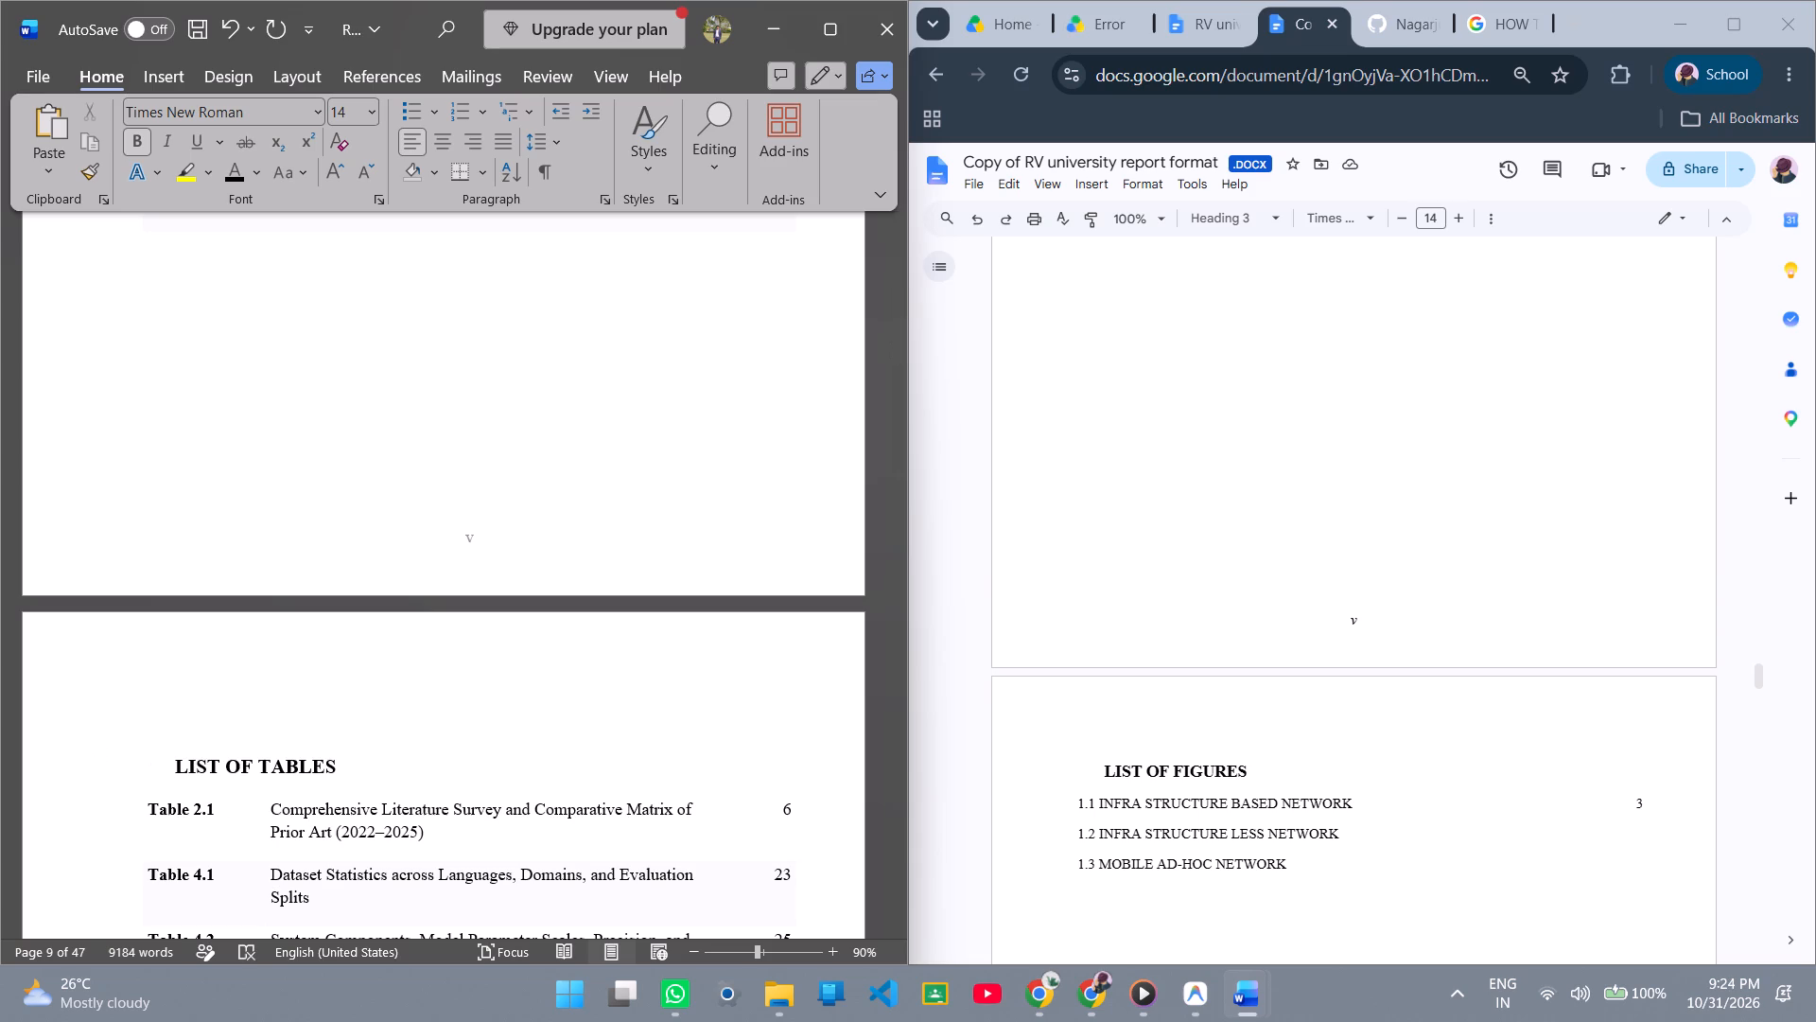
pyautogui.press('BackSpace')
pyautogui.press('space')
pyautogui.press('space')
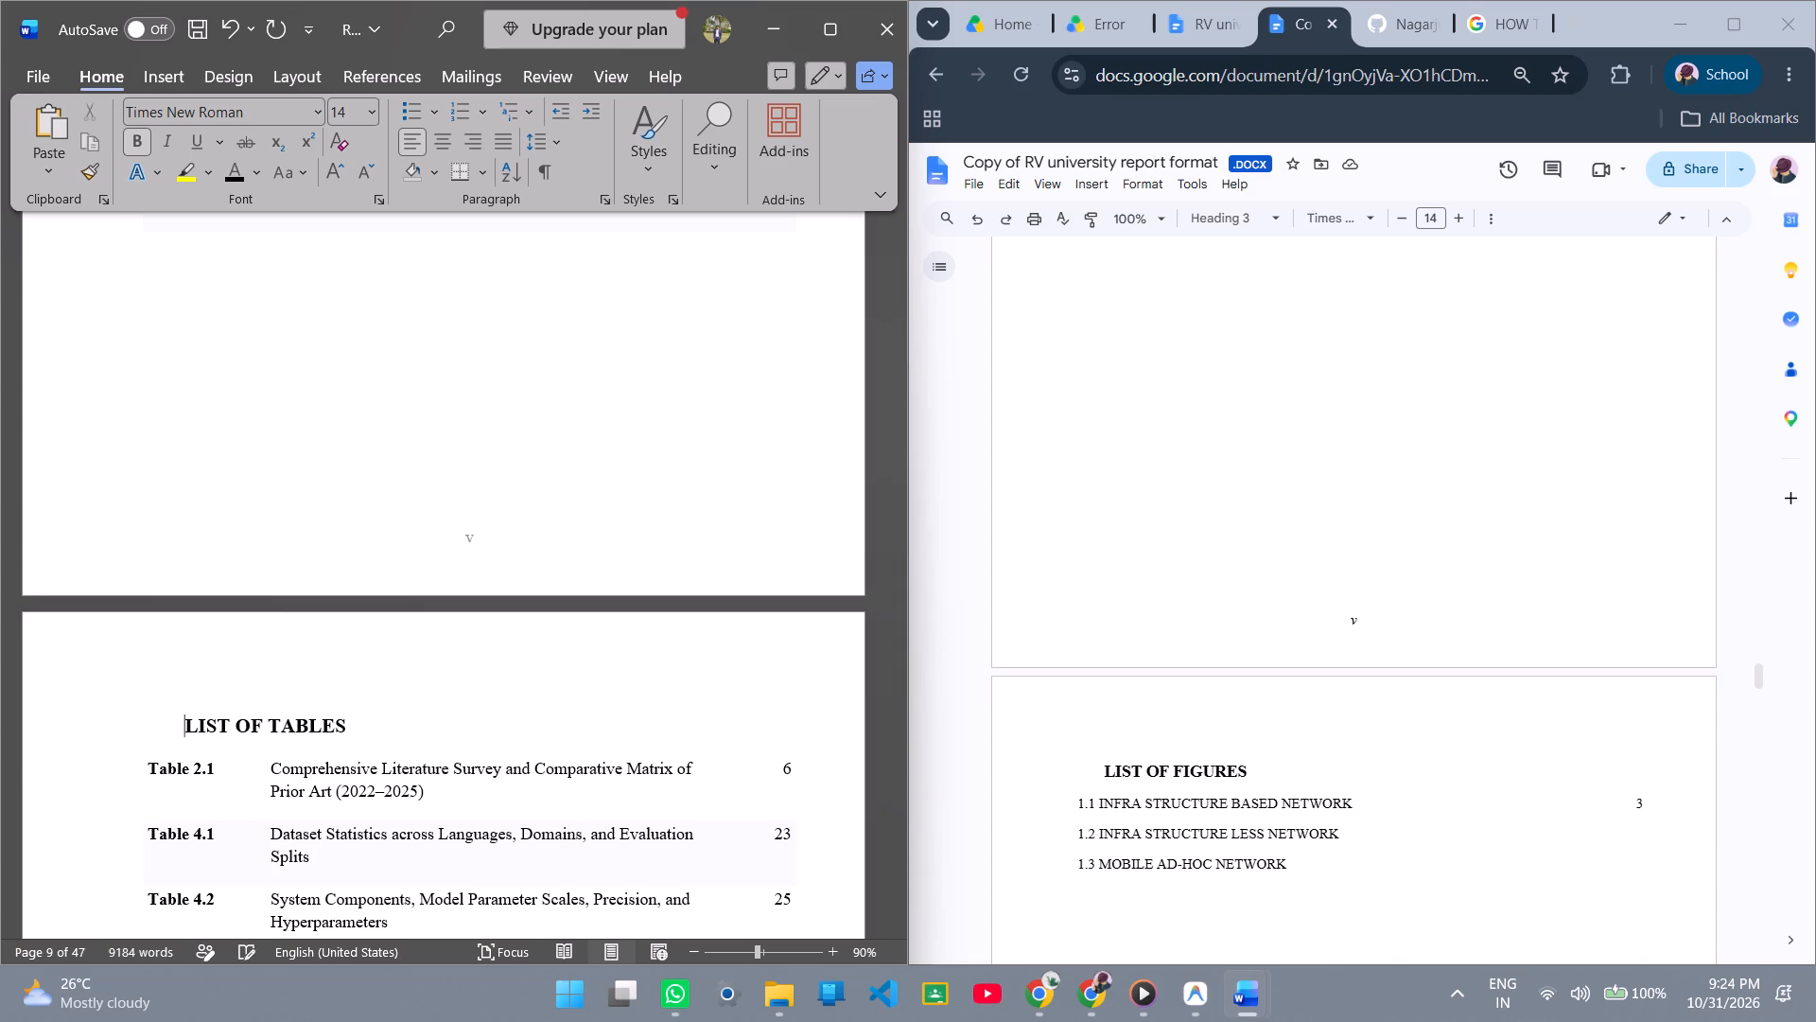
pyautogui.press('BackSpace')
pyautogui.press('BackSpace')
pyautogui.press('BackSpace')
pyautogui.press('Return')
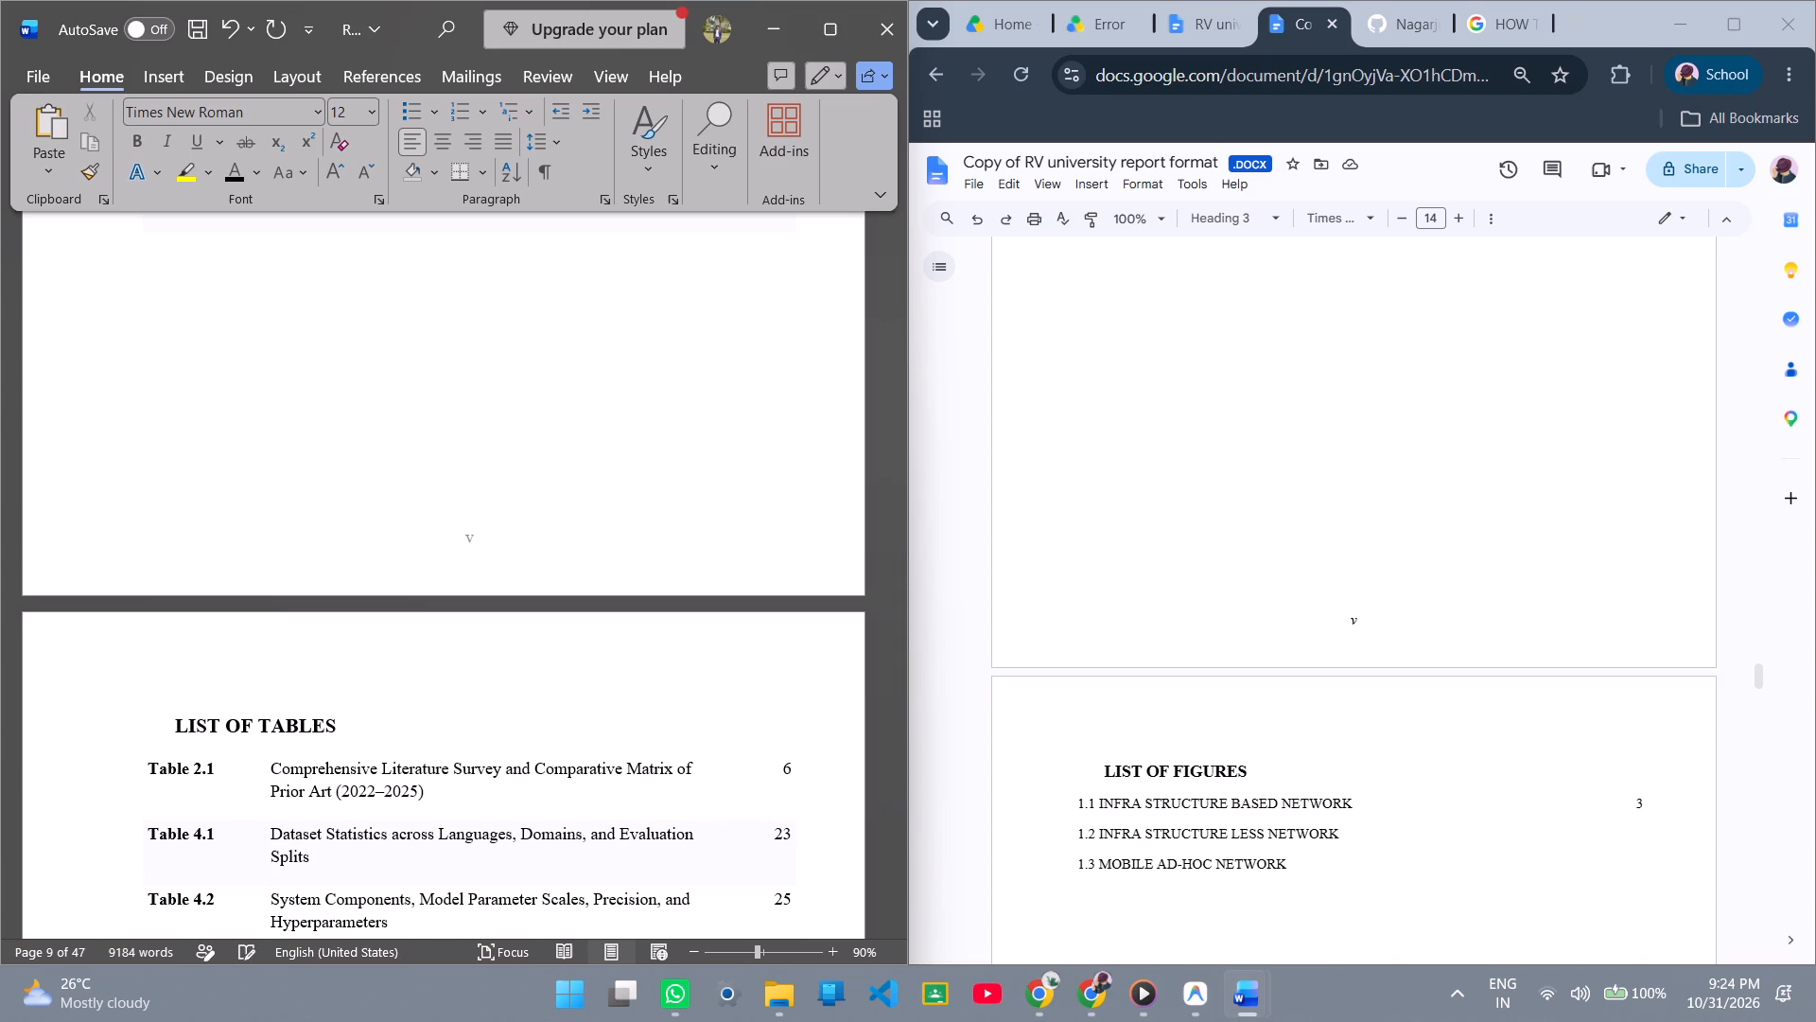
# Remove the word "Table" from the 2.1 and 4.1 labels in the LIST OF TABLES, leaving only the numbers.
pyautogui.scroll(-1, 290, 704)
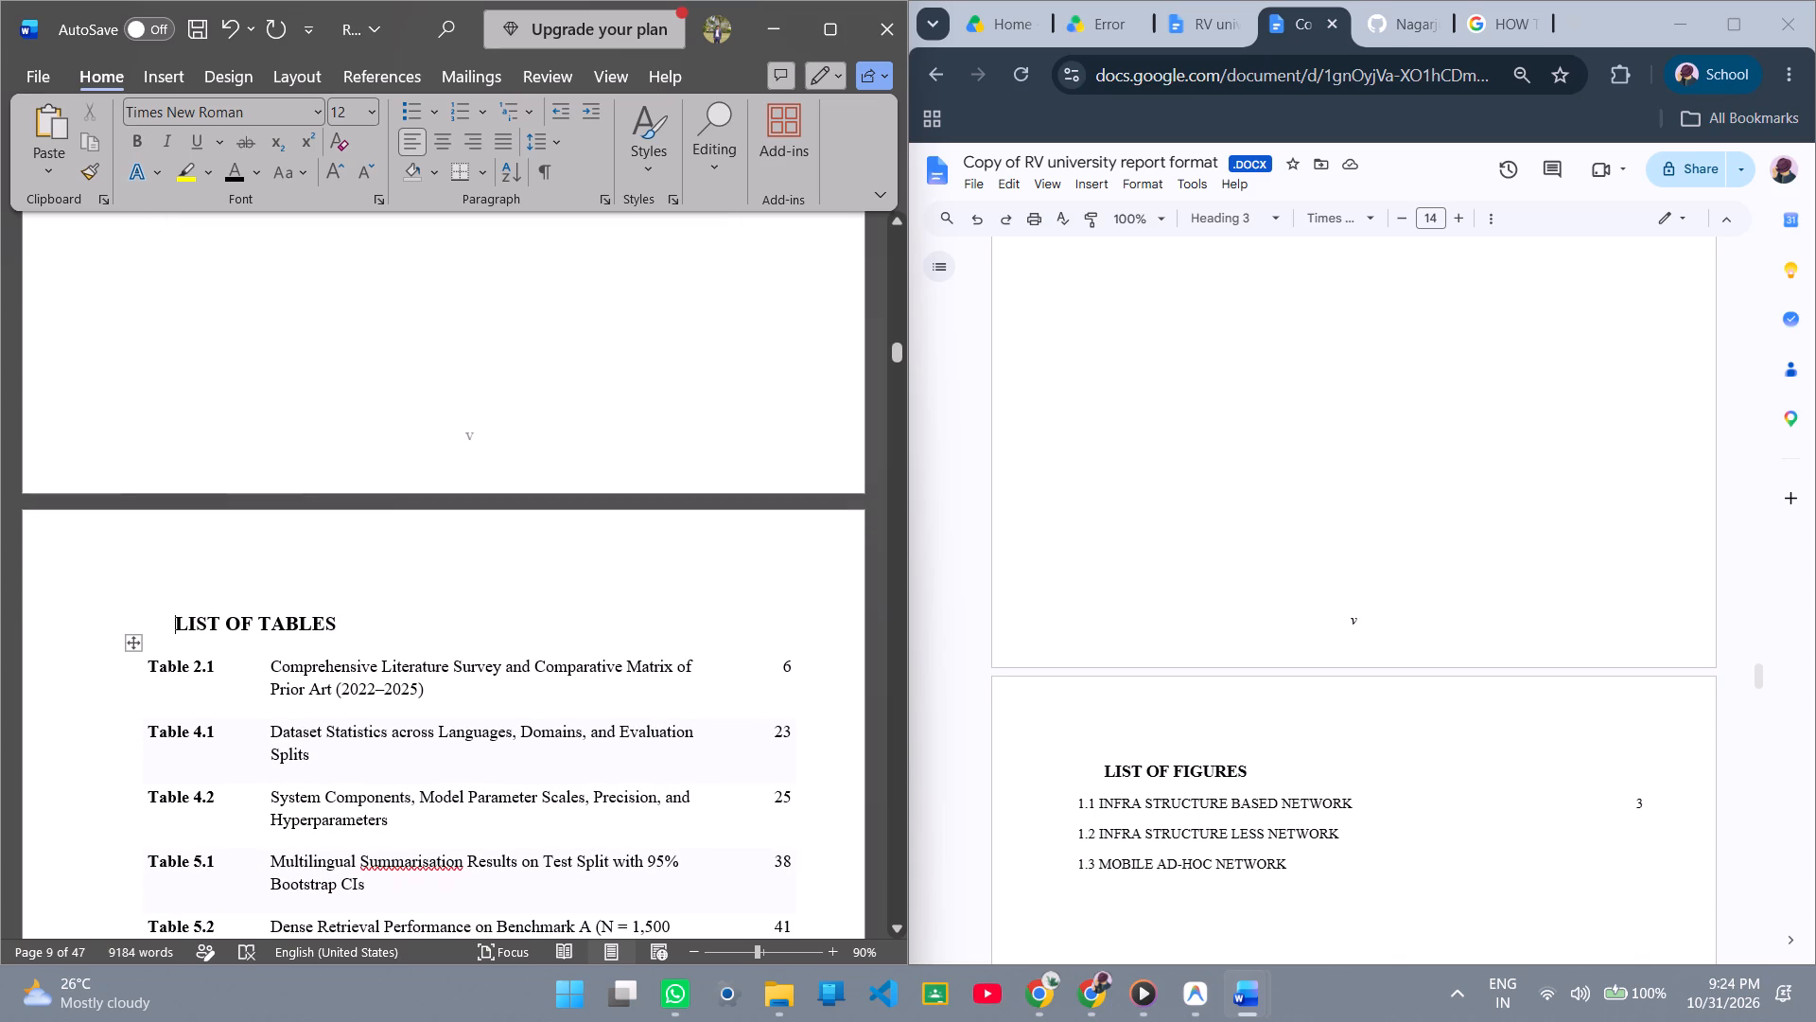
pyautogui.click(191, 670)
pyautogui.press('BackSpace')
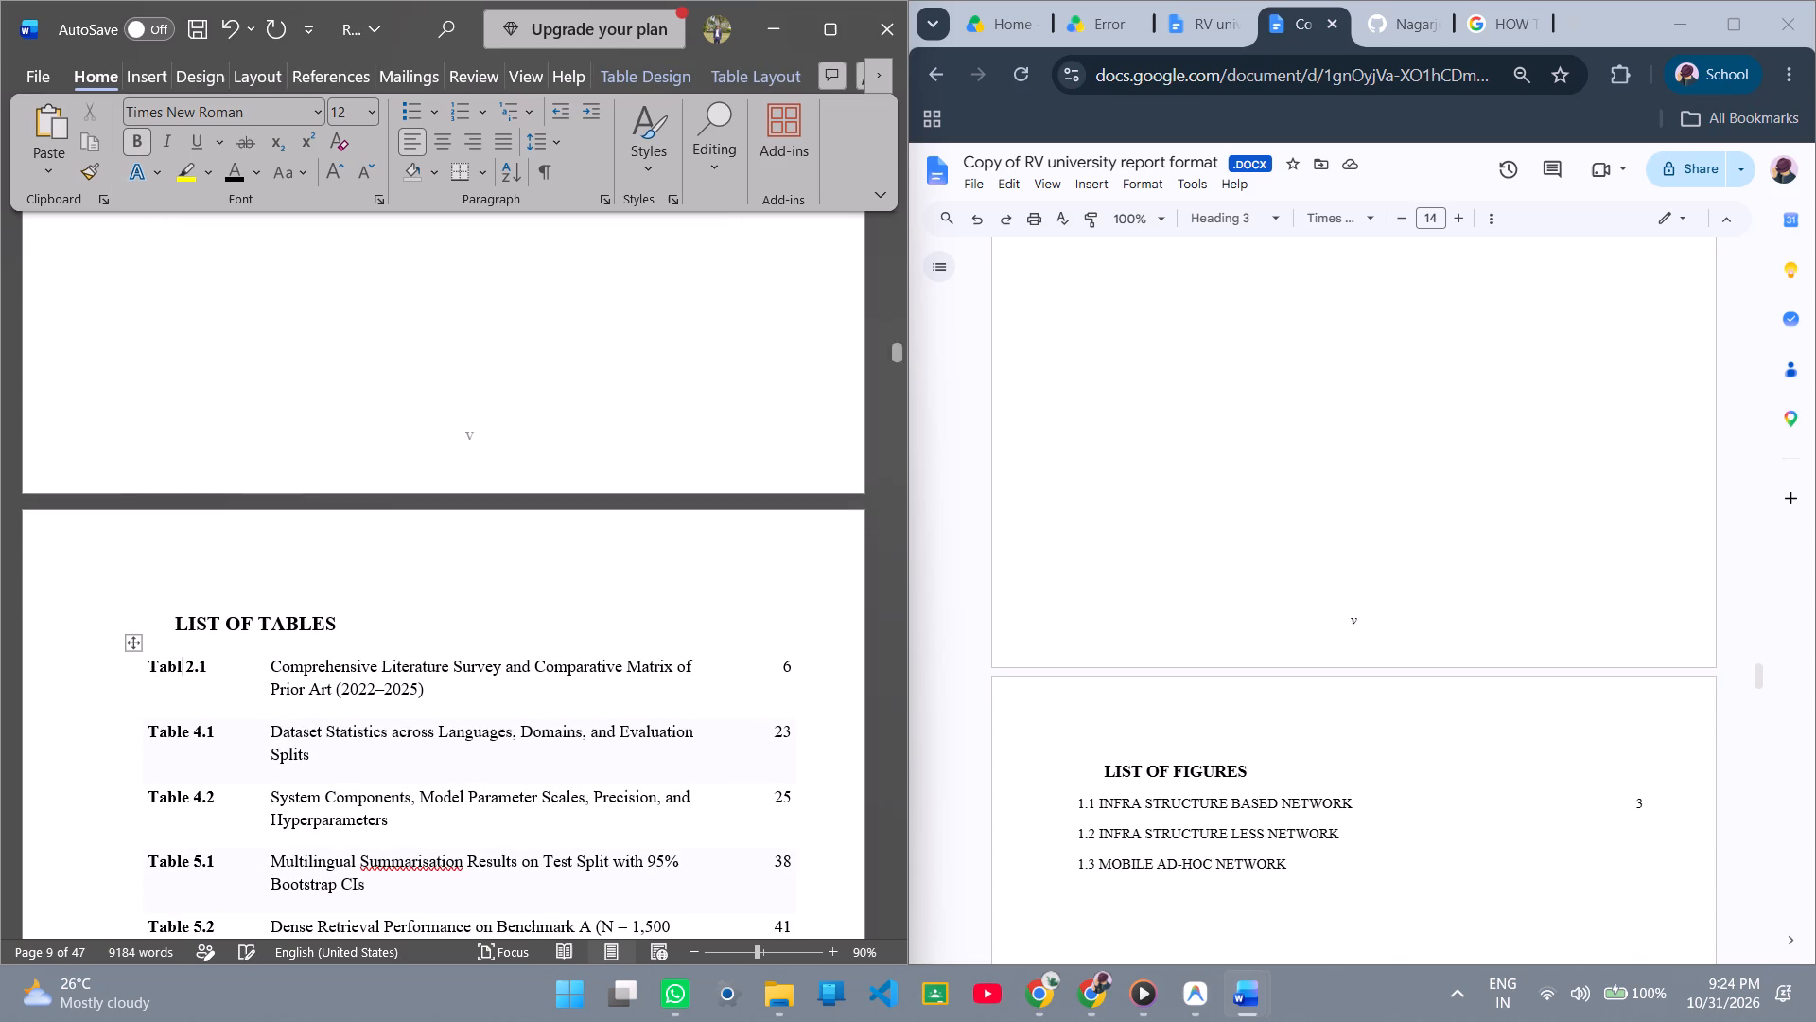
pyautogui.press('BackSpace')
pyautogui.press('BackSpace')
pyautogui.press('BackSpace')
pyautogui.press('BackSpace')
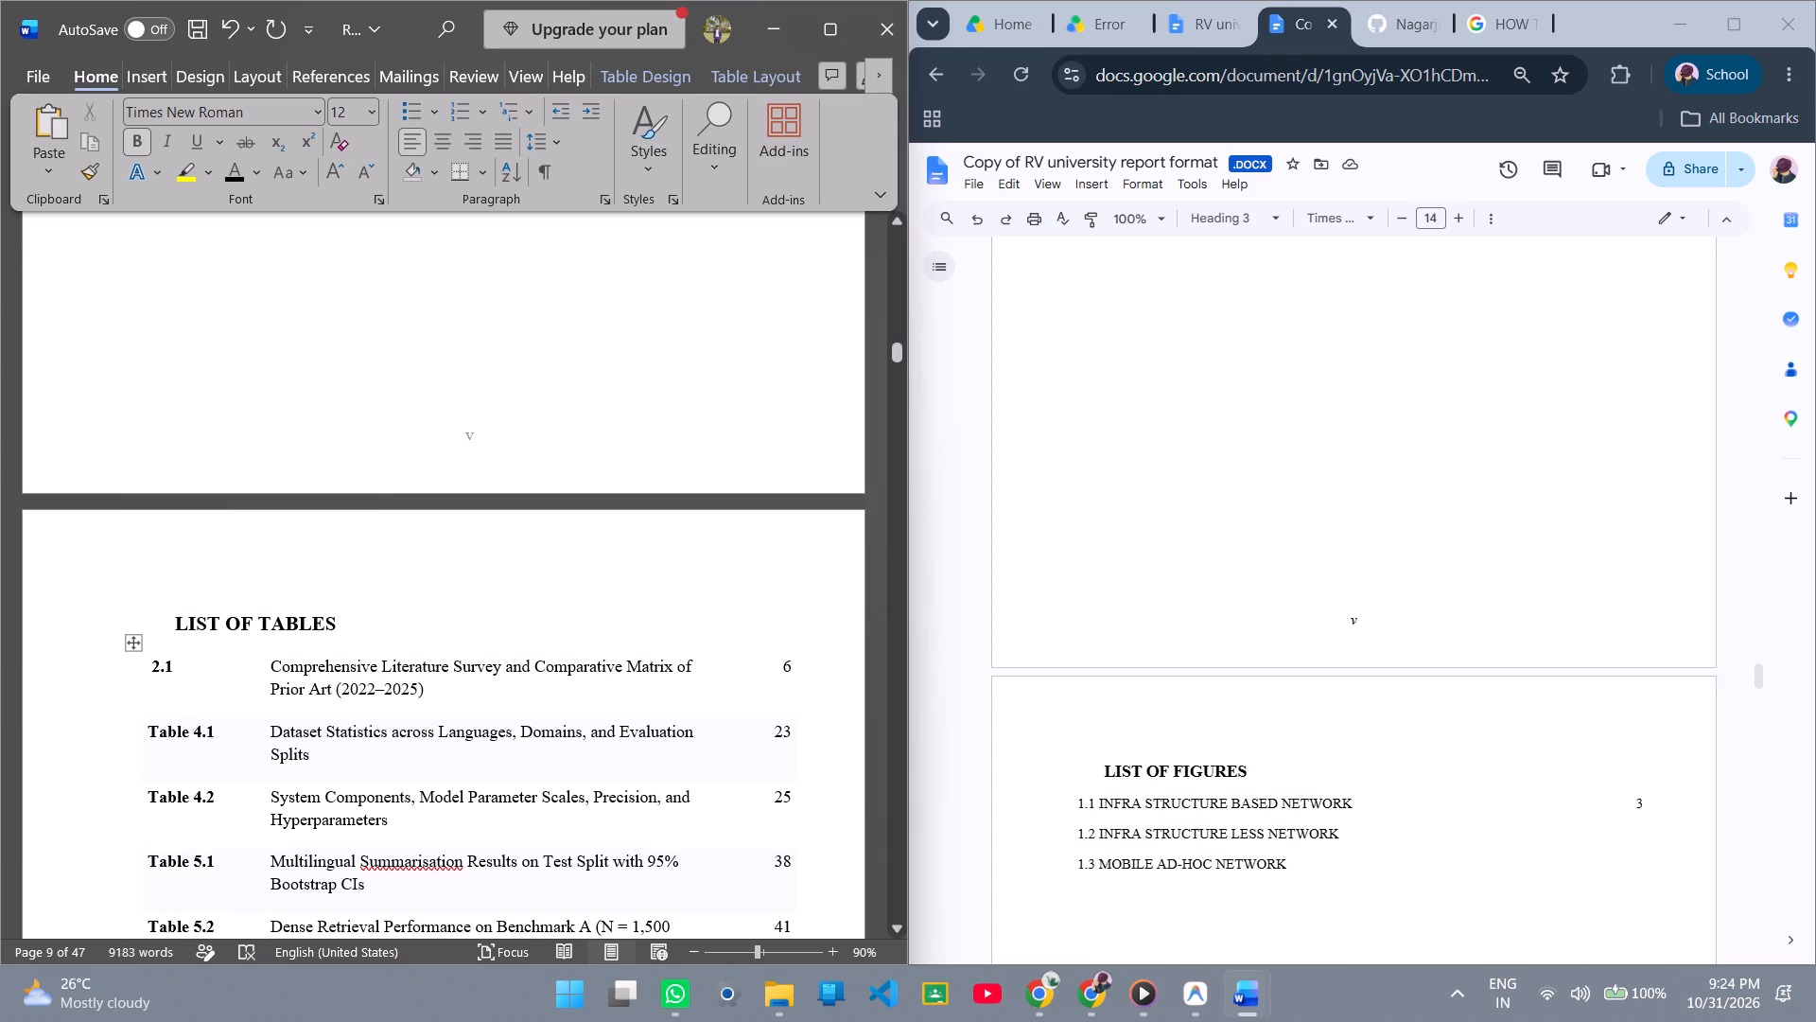
pyautogui.click(198, 736)
pyautogui.press('BackSpace')
pyautogui.press('BackSpace')
pyautogui.press('BackSpace')
pyautogui.press('BackSpace')
pyautogui.press('BackSpace')
pyautogui.press('BackSpace')
# Remove the word "Table" from the 4.2 and 5.1 labels in the LIST OF TABLES, leaving only the numbers.
pyautogui.click(193, 798)
pyautogui.press('BackSpace')
pyautogui.press('BackSpace')
pyautogui.press('BackSpace')
pyautogui.press('BackSpace')
pyautogui.press('BackSpace')
pyautogui.press('BackSpace')
pyautogui.click(193, 857)
pyautogui.press('BackSpace')
pyautogui.press('BackSpace')
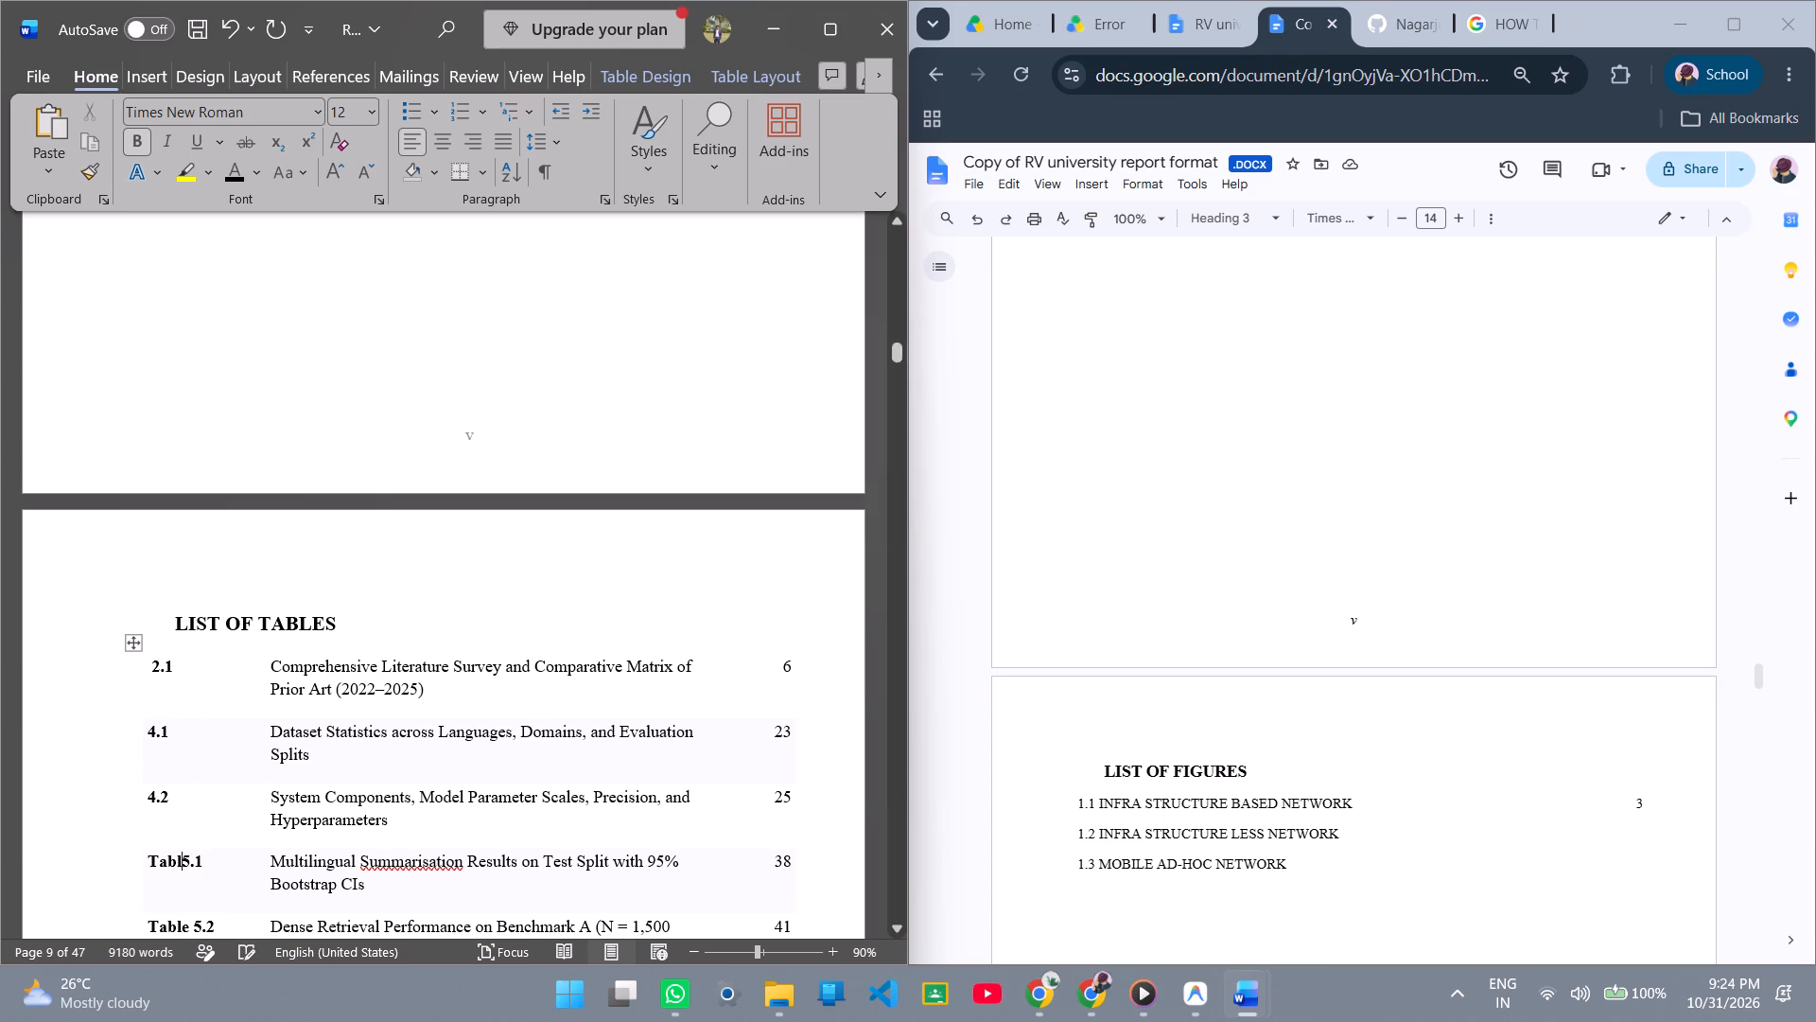
pyautogui.press('BackSpace')
pyautogui.press('BackSpace')
pyautogui.press('BackSpace')
pyautogui.press('BackSpace')
# Remove the word "Table" from the 5.2 and 5.3 labels, including the leading space before 5.3.
pyautogui.scroll(-3, 201, 909)
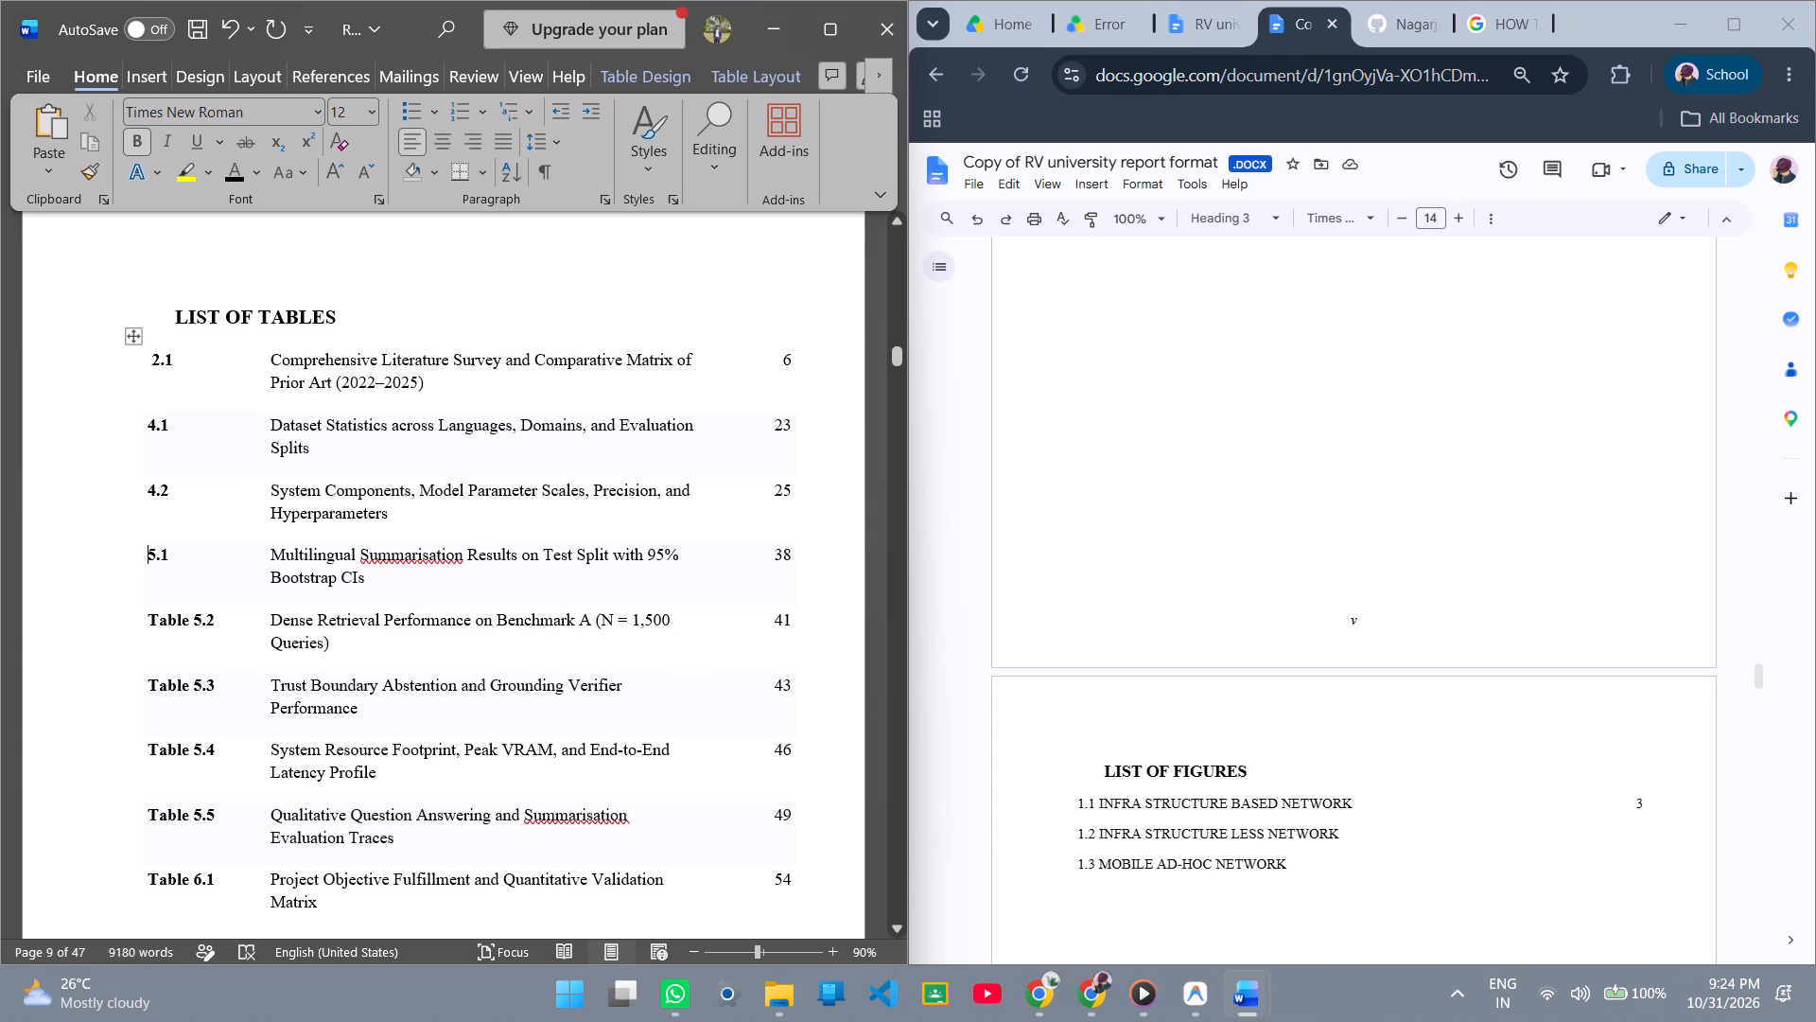
pyautogui.click(194, 623)
pyautogui.press('BackSpace')
pyautogui.press('BackSpace')
pyautogui.press('BackSpace')
pyautogui.press('BackSpace')
pyautogui.press('BackSpace')
pyautogui.press('BackSpace')
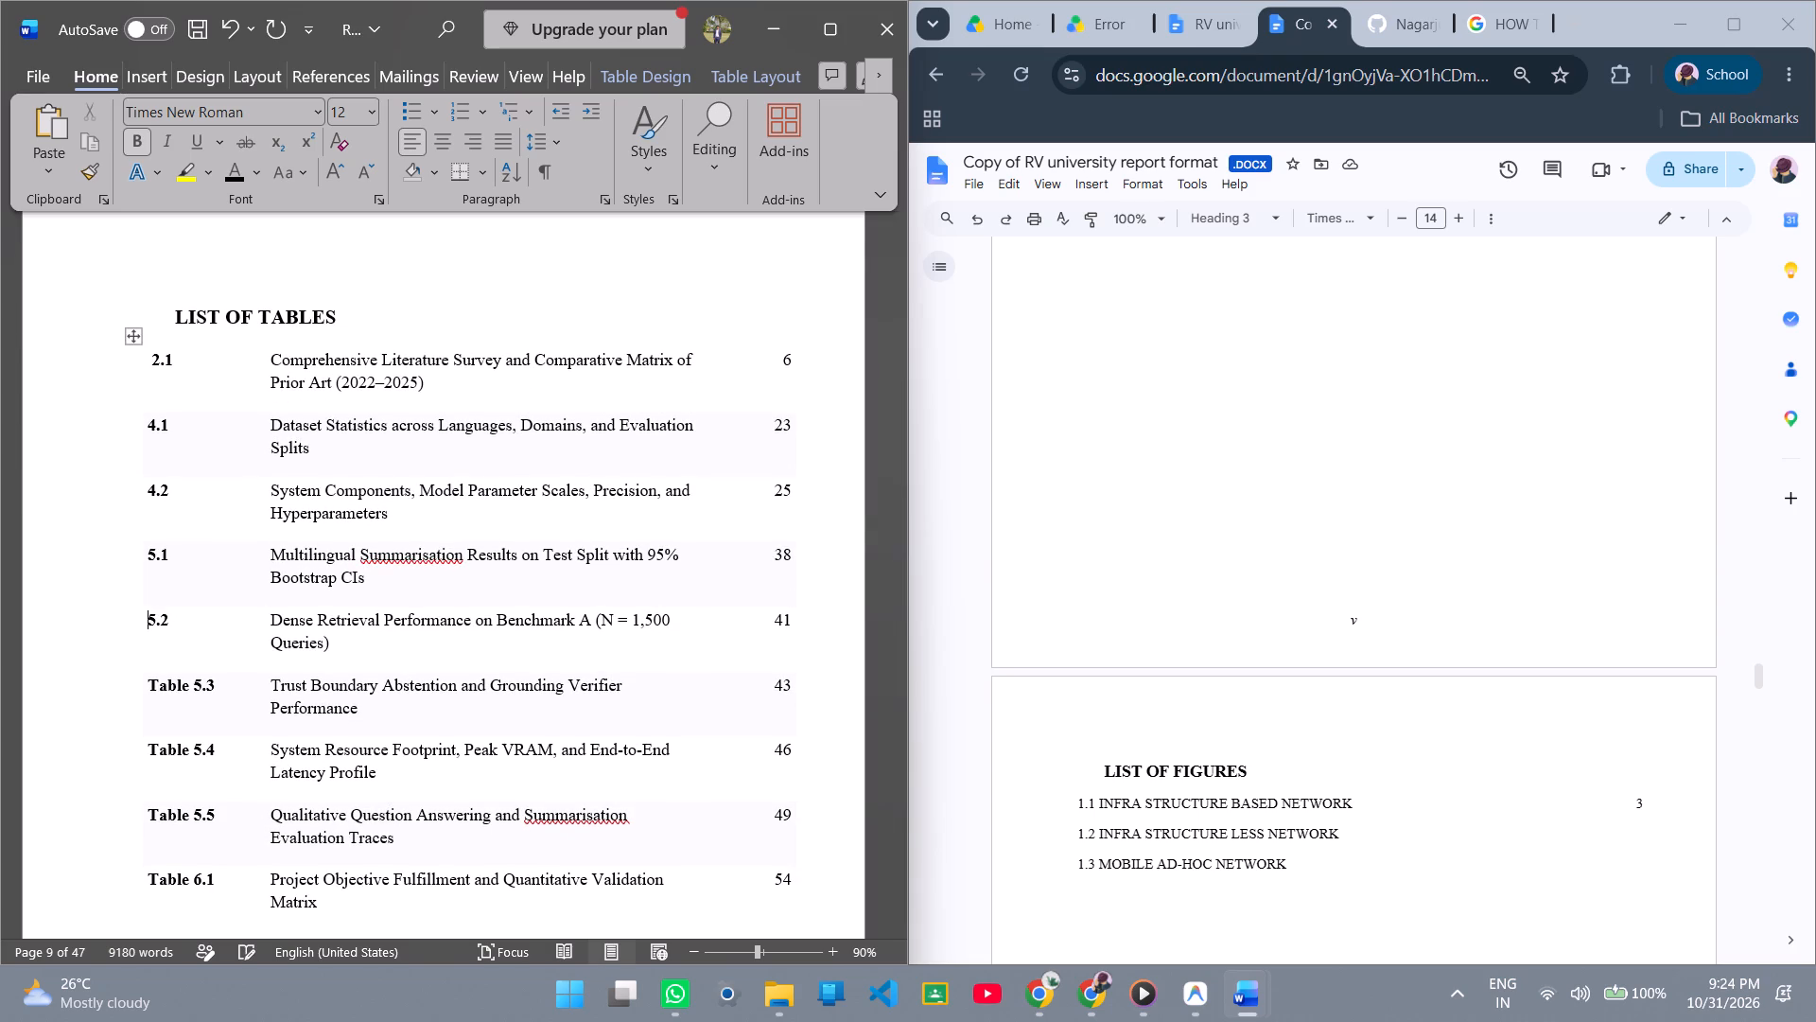
pyautogui.click(190, 682)
pyautogui.press('BackSpace')
pyautogui.press('BackSpace')
pyautogui.press('BackSpace')
pyautogui.press('BackSpace')
pyautogui.press('BackSpace')
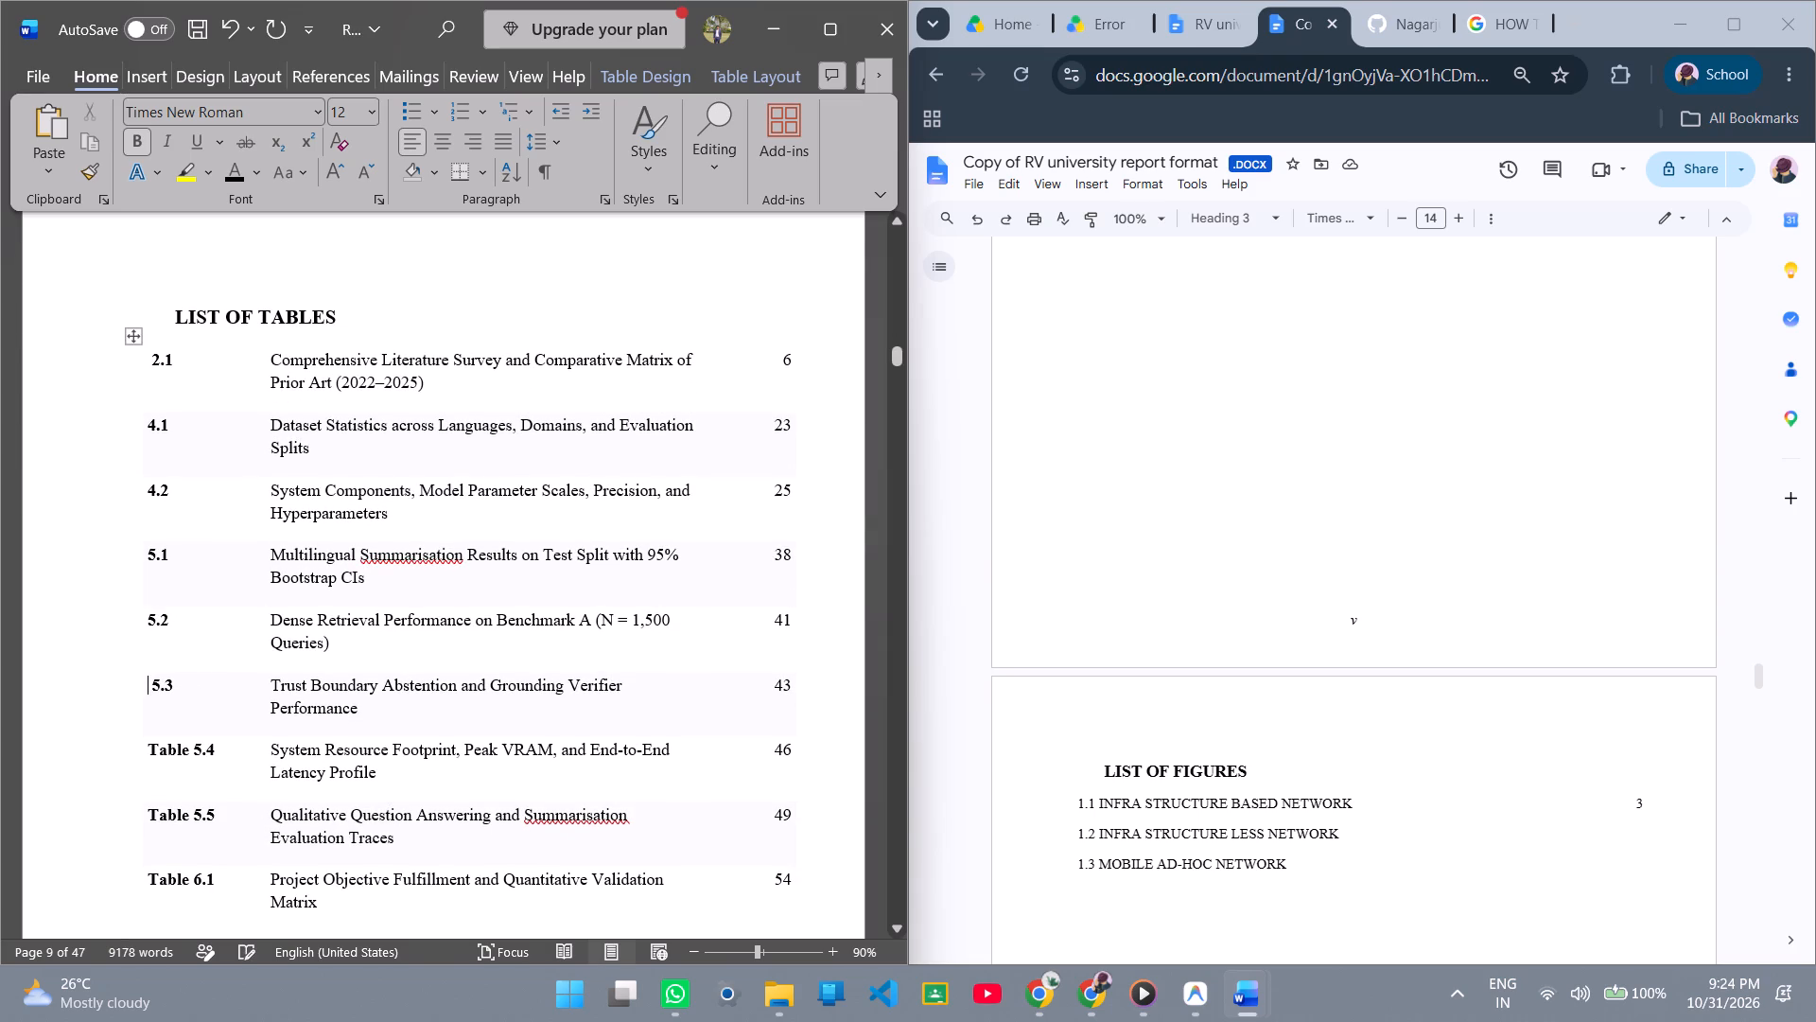
pyautogui.press('BackSpace')
pyautogui.press('Right')
pyautogui.press('BackSpace')
# Remove the word "Table" from the 5.4 and 5.5 labels in the LIST OF TABLES, leaving only the numbers.
pyautogui.click(194, 755)
pyautogui.press('BackSpace')
pyautogui.press('BackSpace')
pyautogui.press('BackSpace')
pyautogui.press('BackSpace')
pyautogui.press('BackSpace')
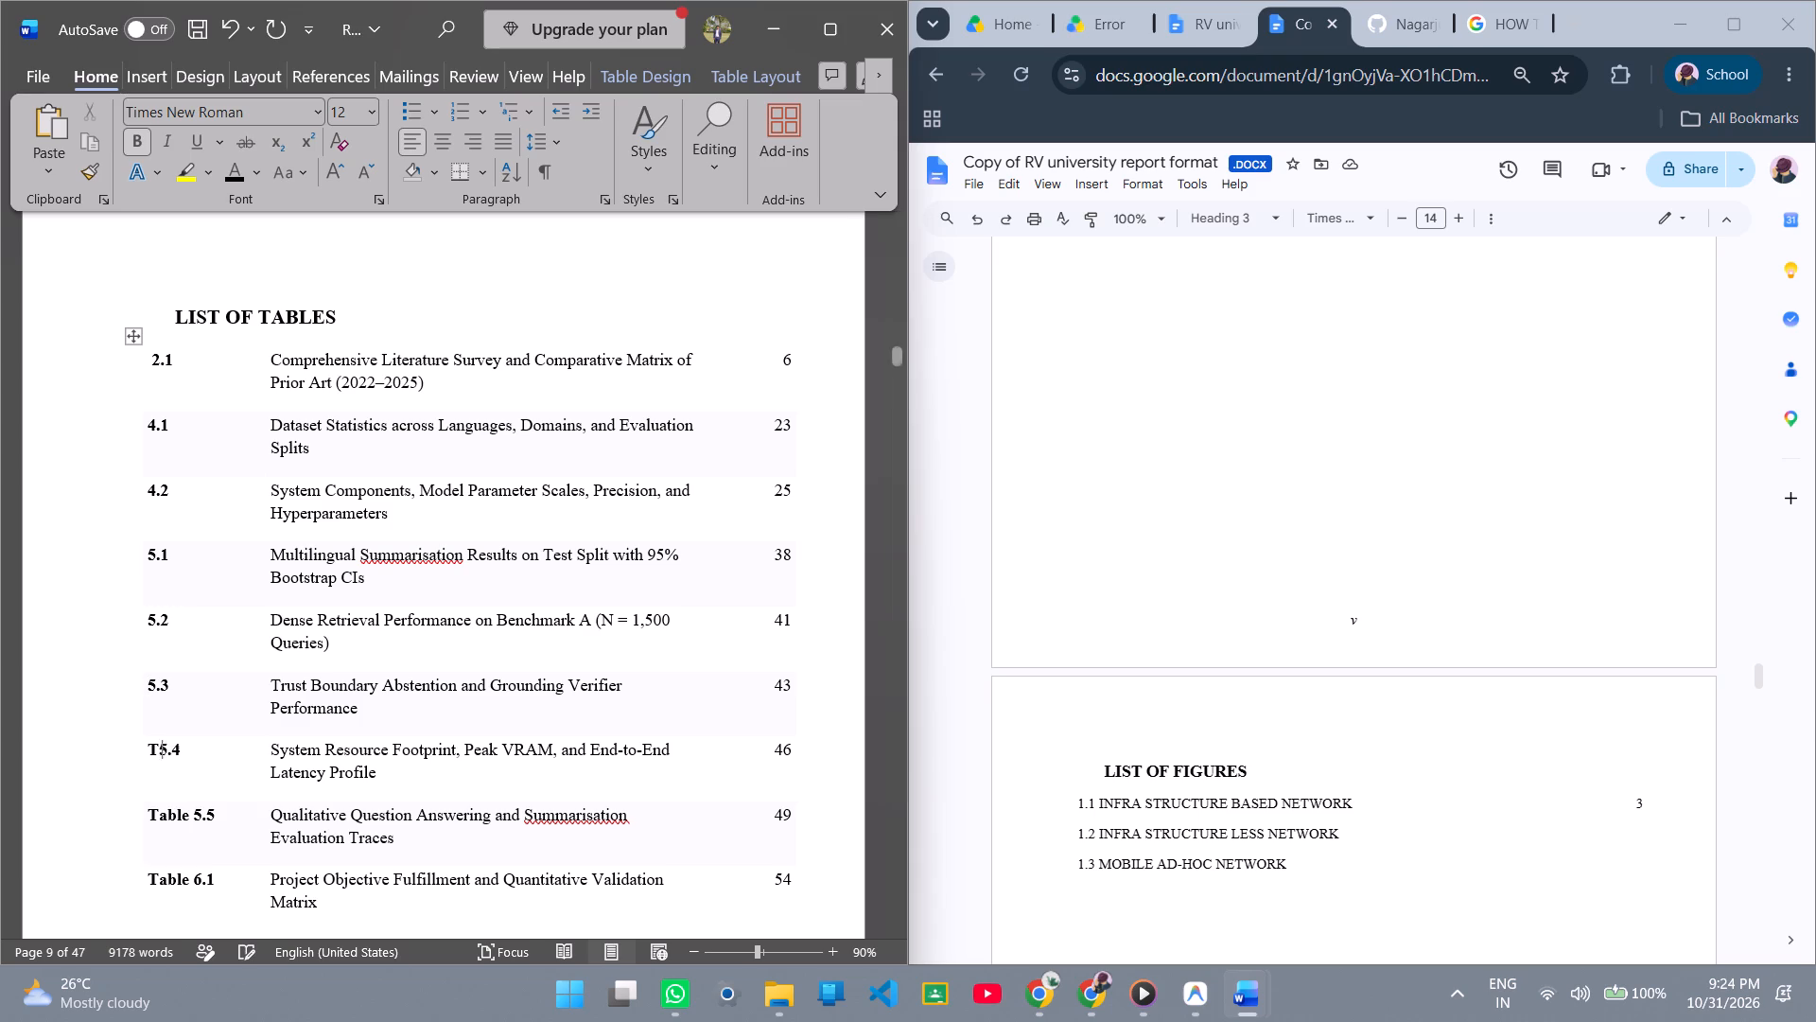
pyautogui.press('BackSpace')
pyautogui.click(188, 810)
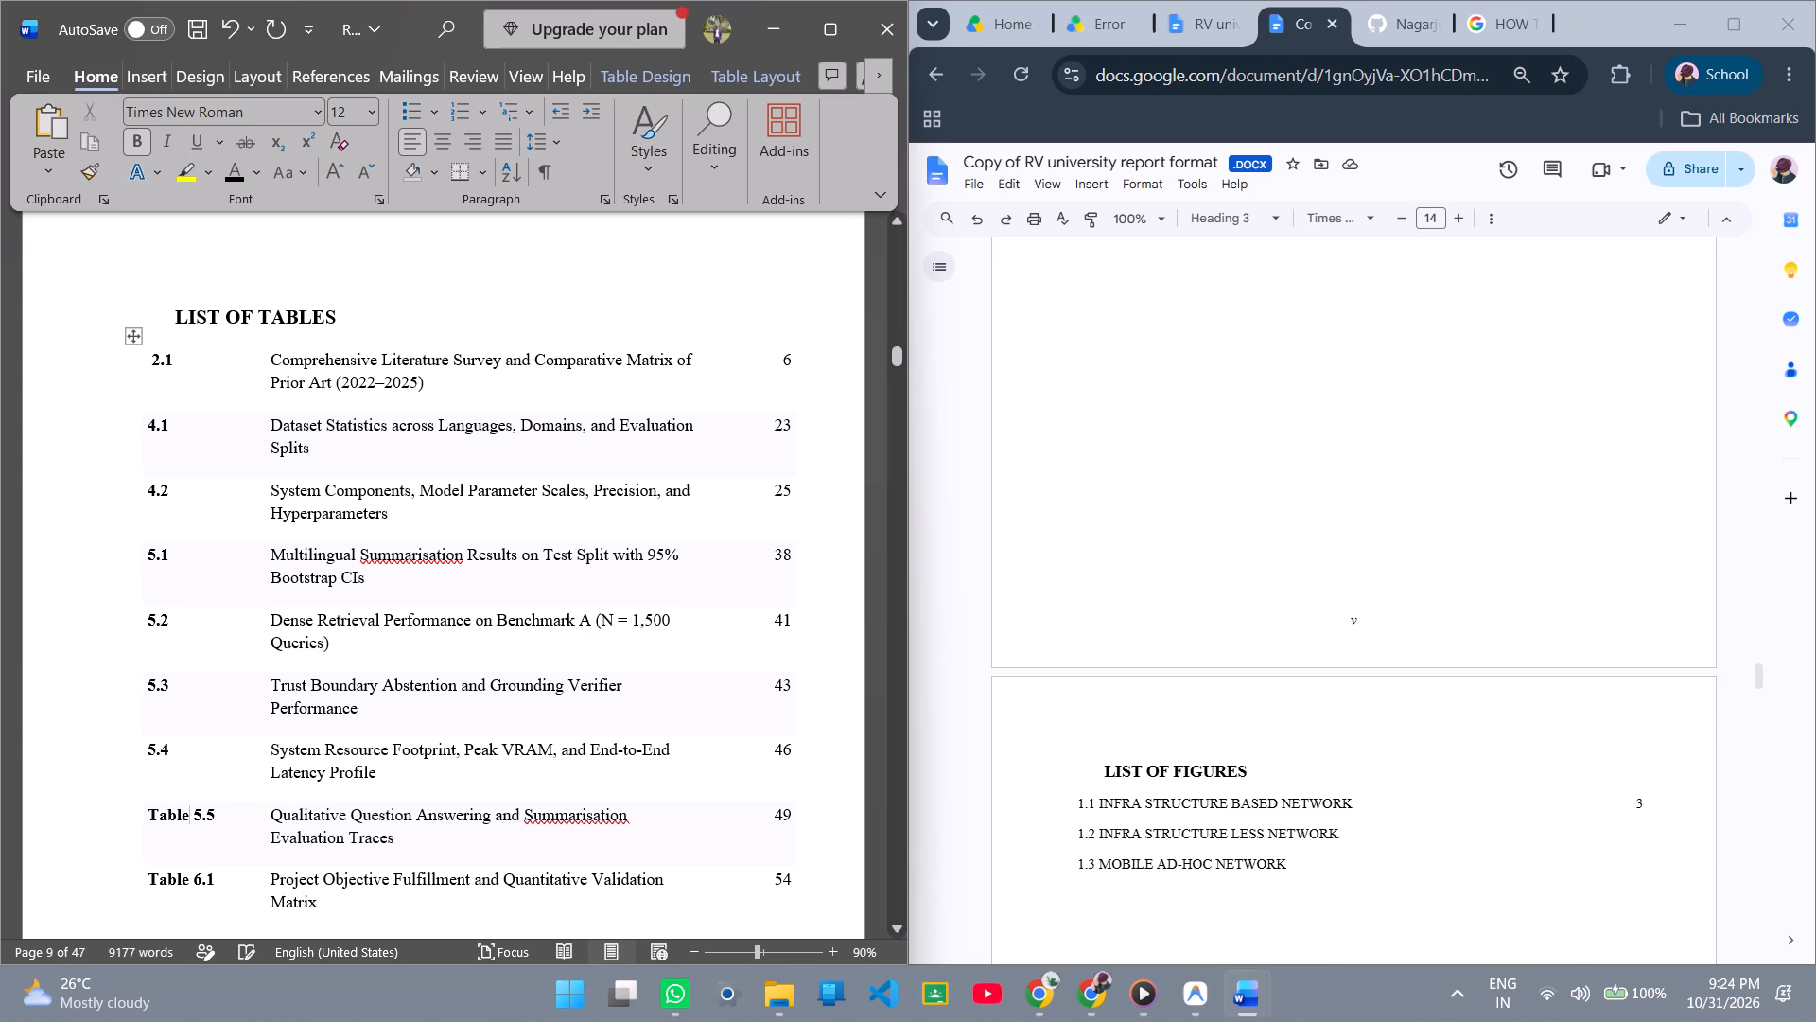
pyautogui.click(196, 818)
pyautogui.press('BackSpace')
pyautogui.press('BackSpace')
pyautogui.press('BackSpace')
pyautogui.press('BackSpace')
pyautogui.press('BackSpace')
pyautogui.press('BackSpace')
# Remove the word "Table" from the 6.1 label in the LIST OF TABLES, leaving only the number.
pyautogui.scroll(1, 481, 637)
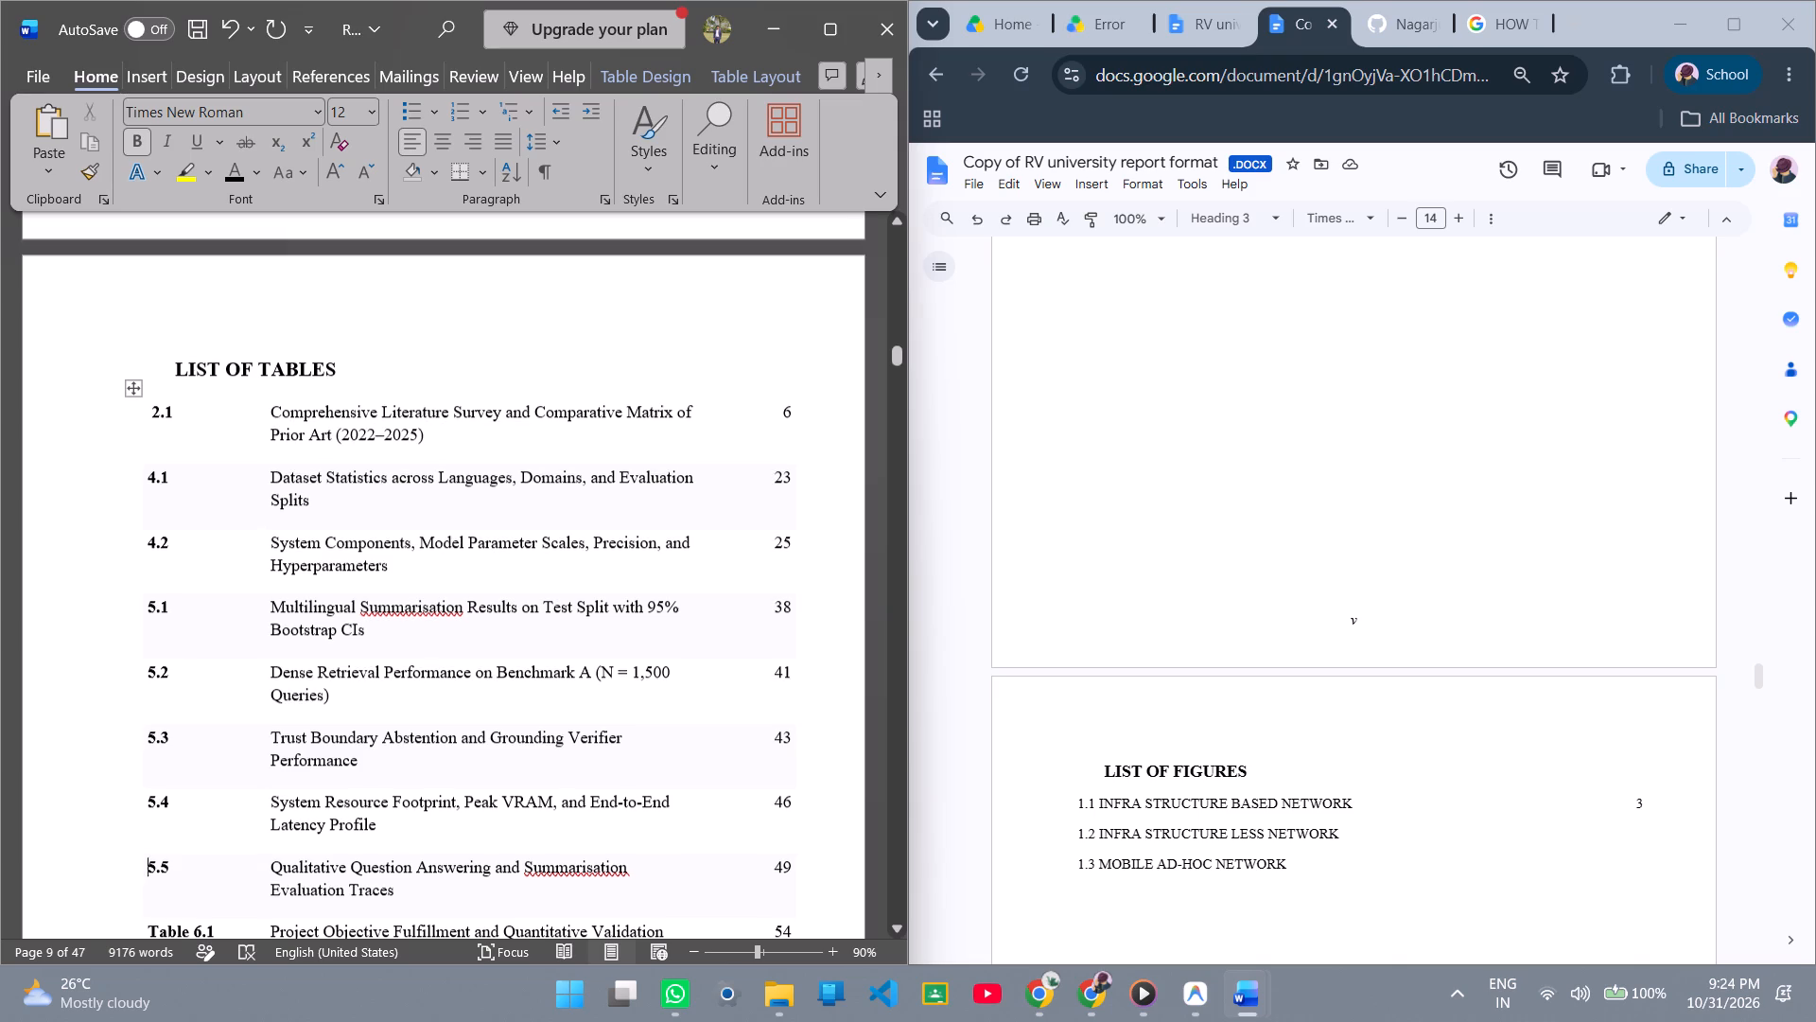
pyautogui.scroll(-1, 1304, 649)
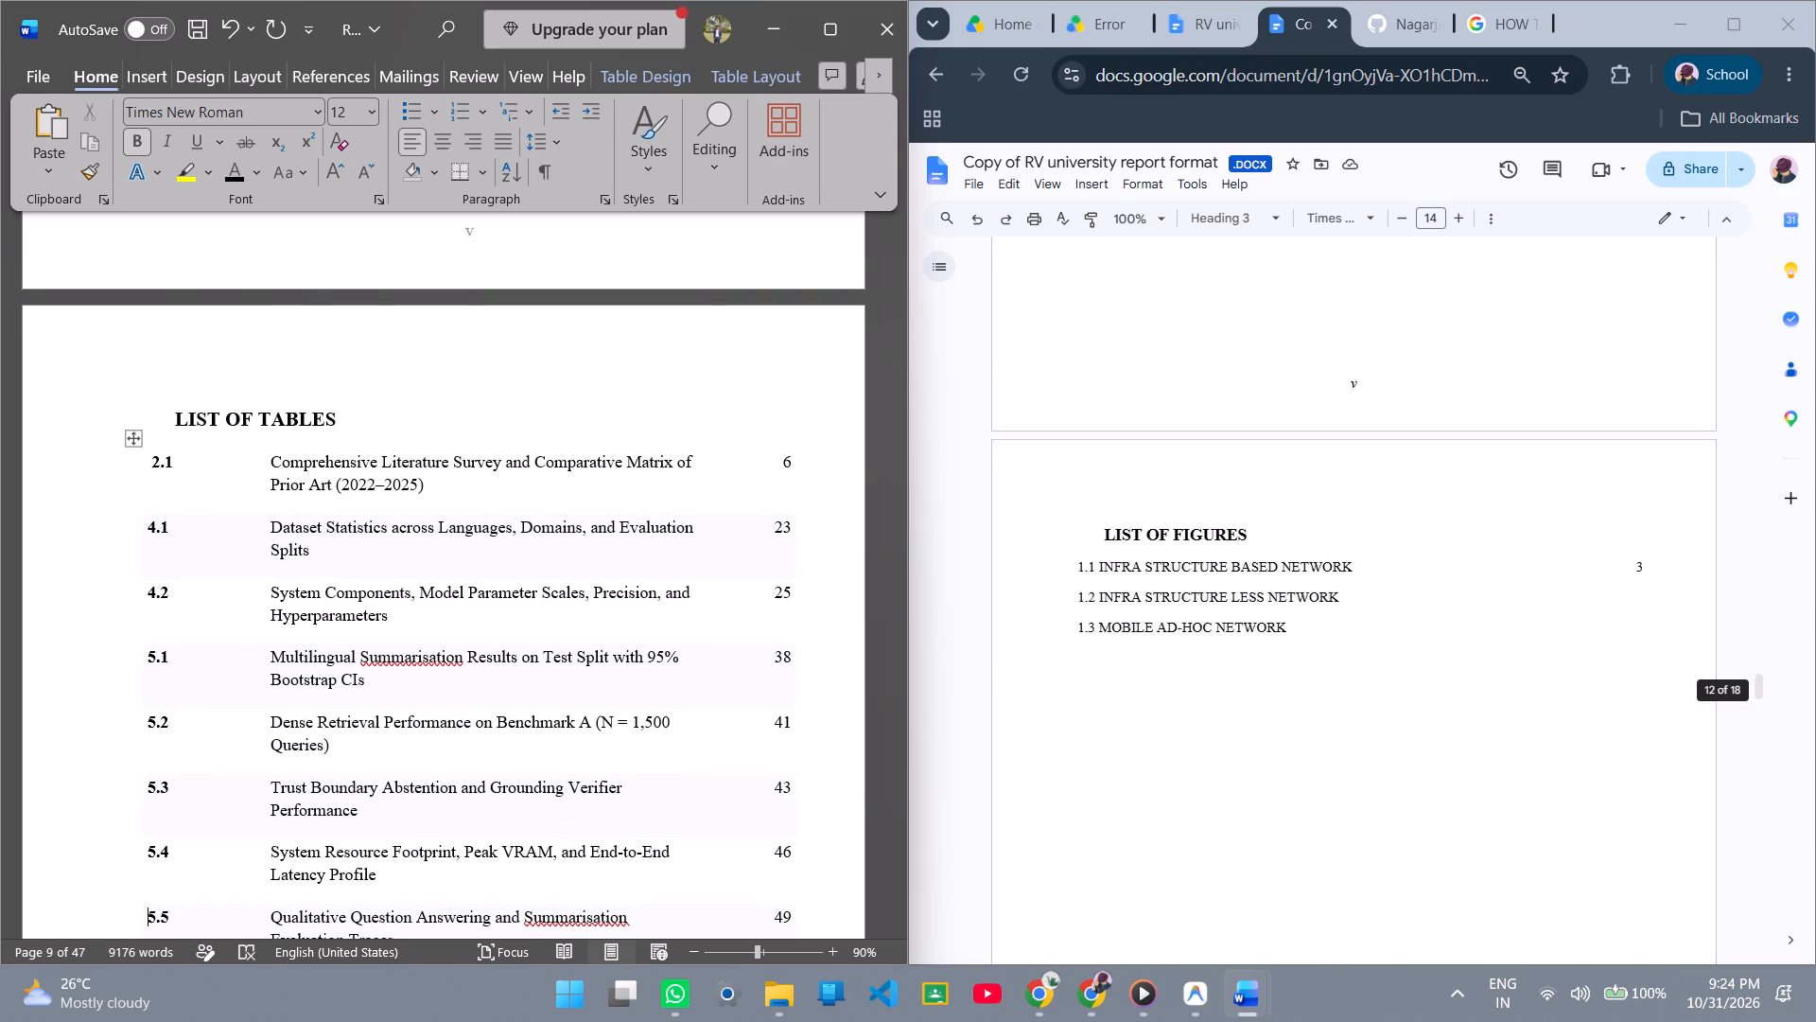
pyautogui.scroll(-4, 1304, 649)
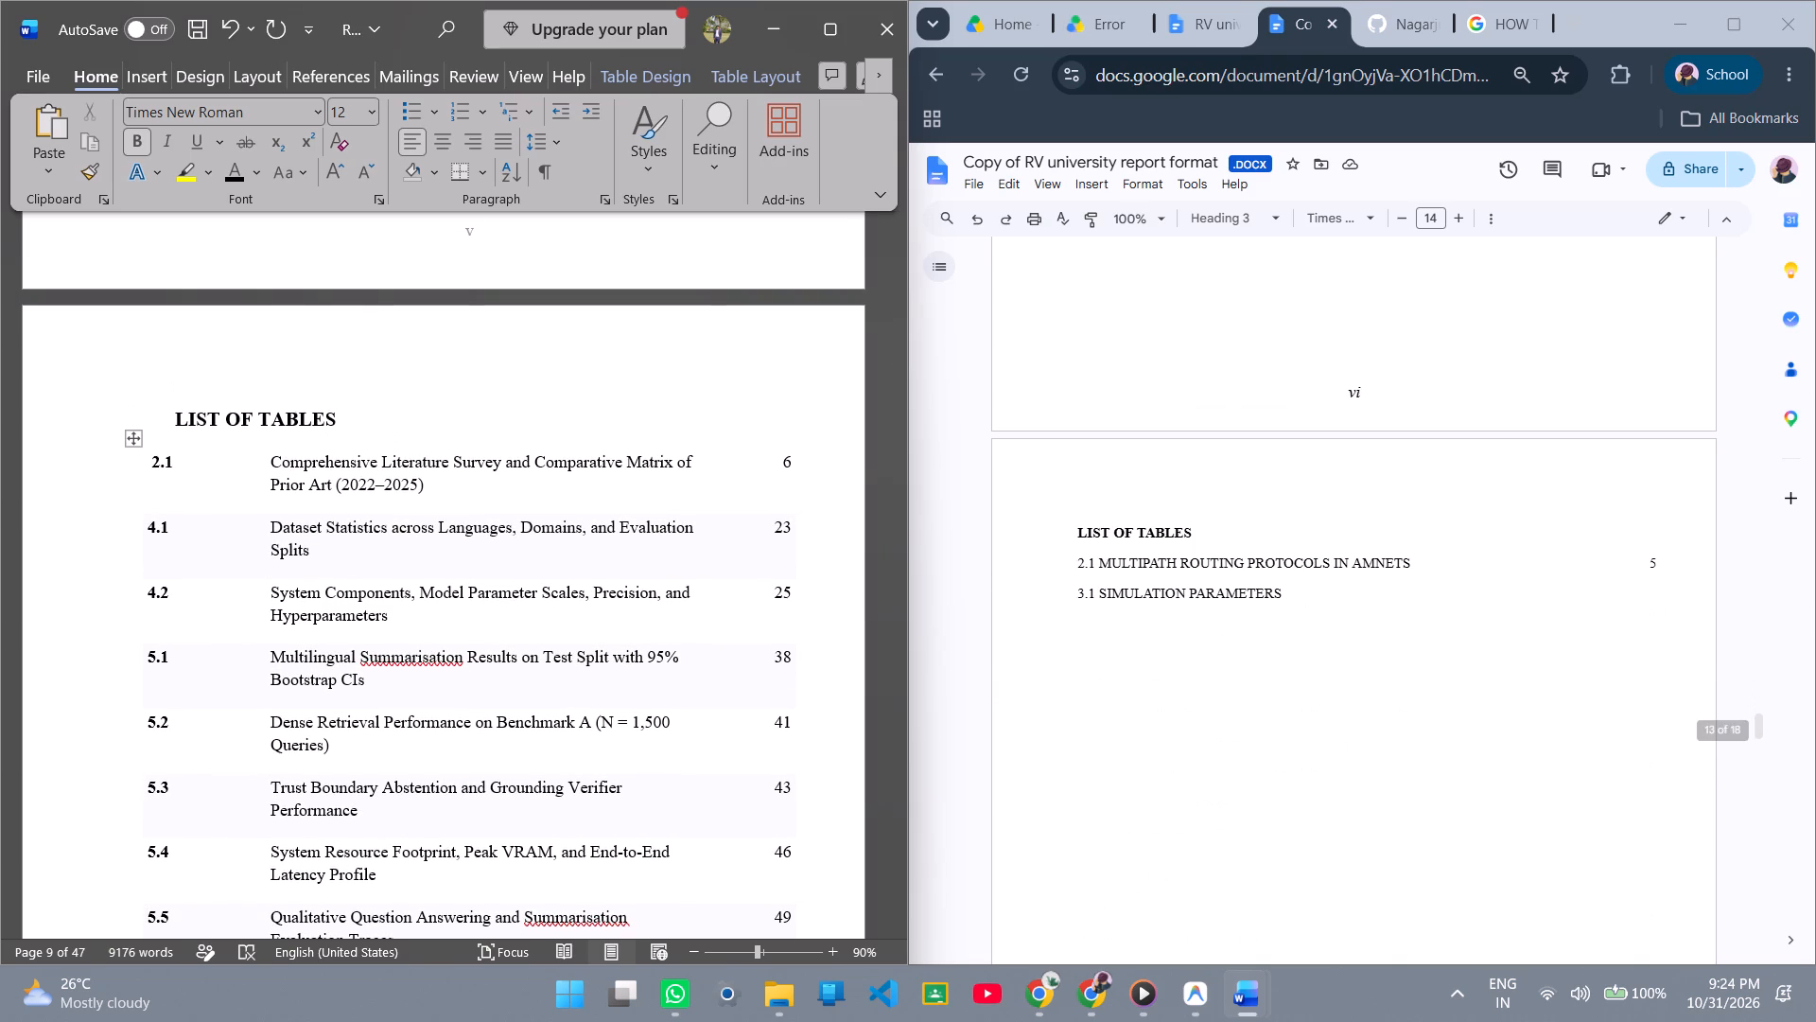
pyautogui.scroll(-2, 478, 611)
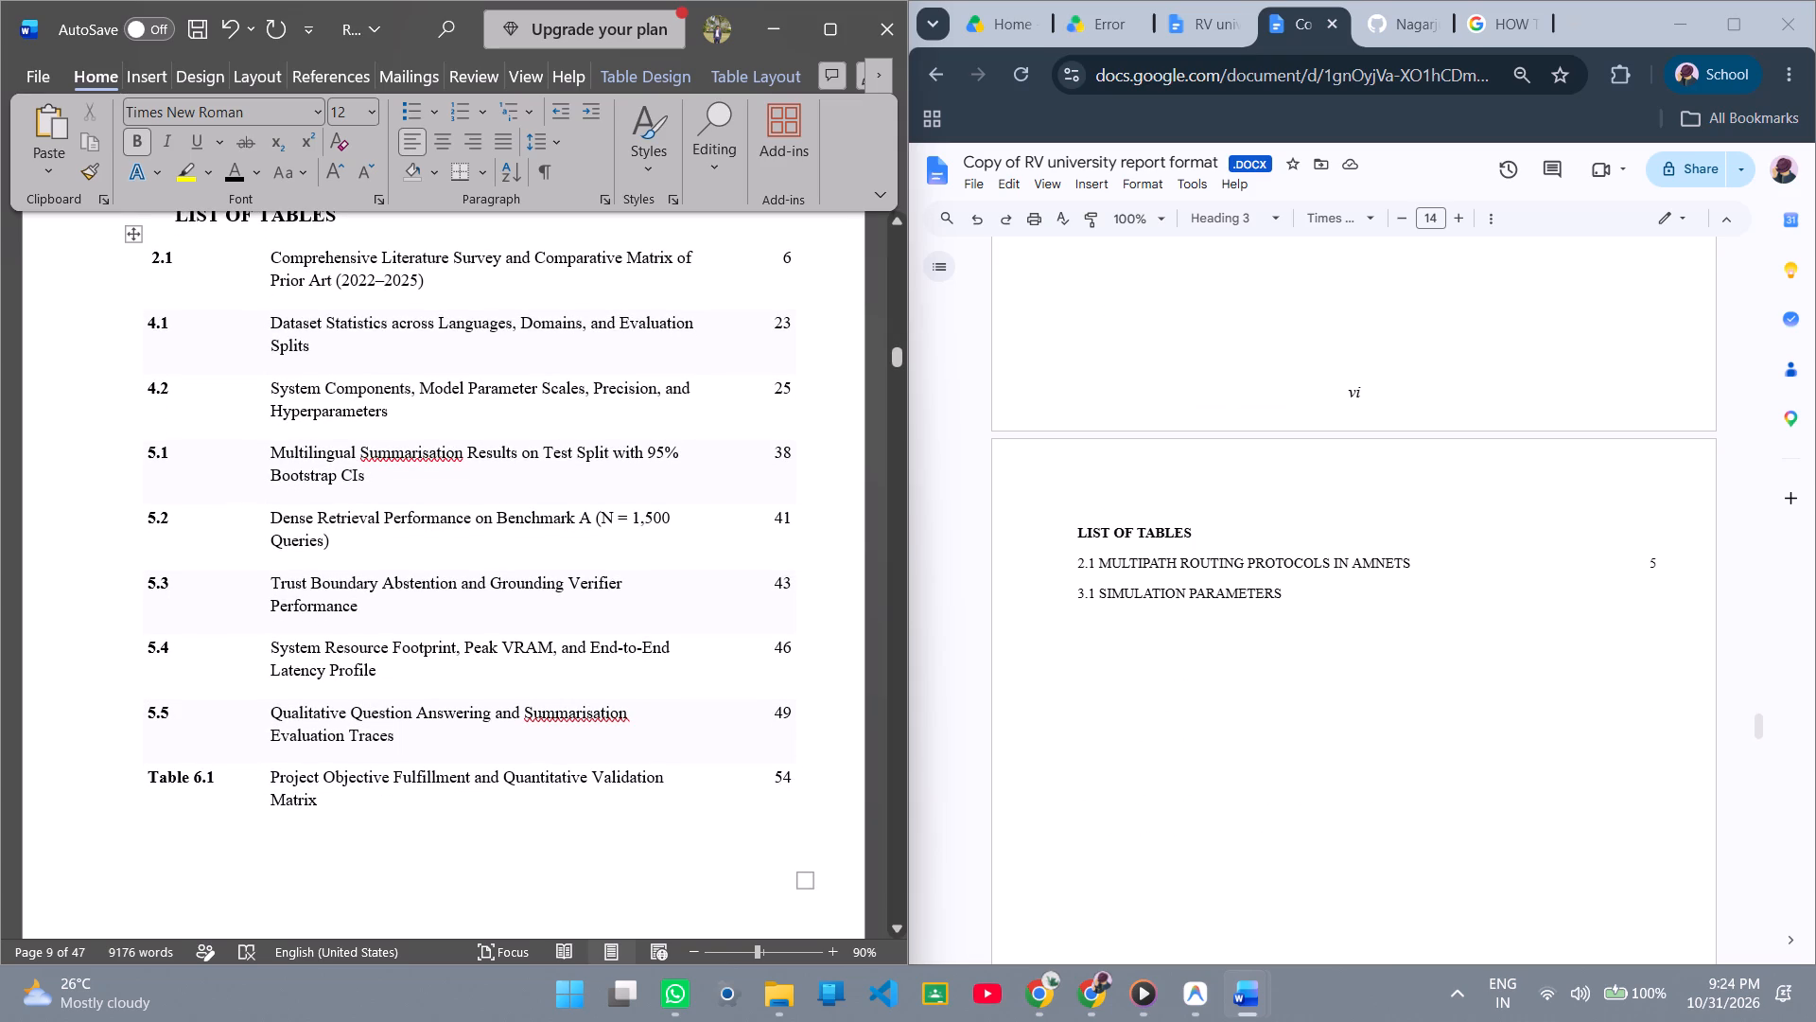
pyautogui.click(190, 781)
pyautogui.press('BackSpace')
pyautogui.press('Right')
pyautogui.press('BackSpace')
pyautogui.press('BackSpace')
pyautogui.press('BackSpace')
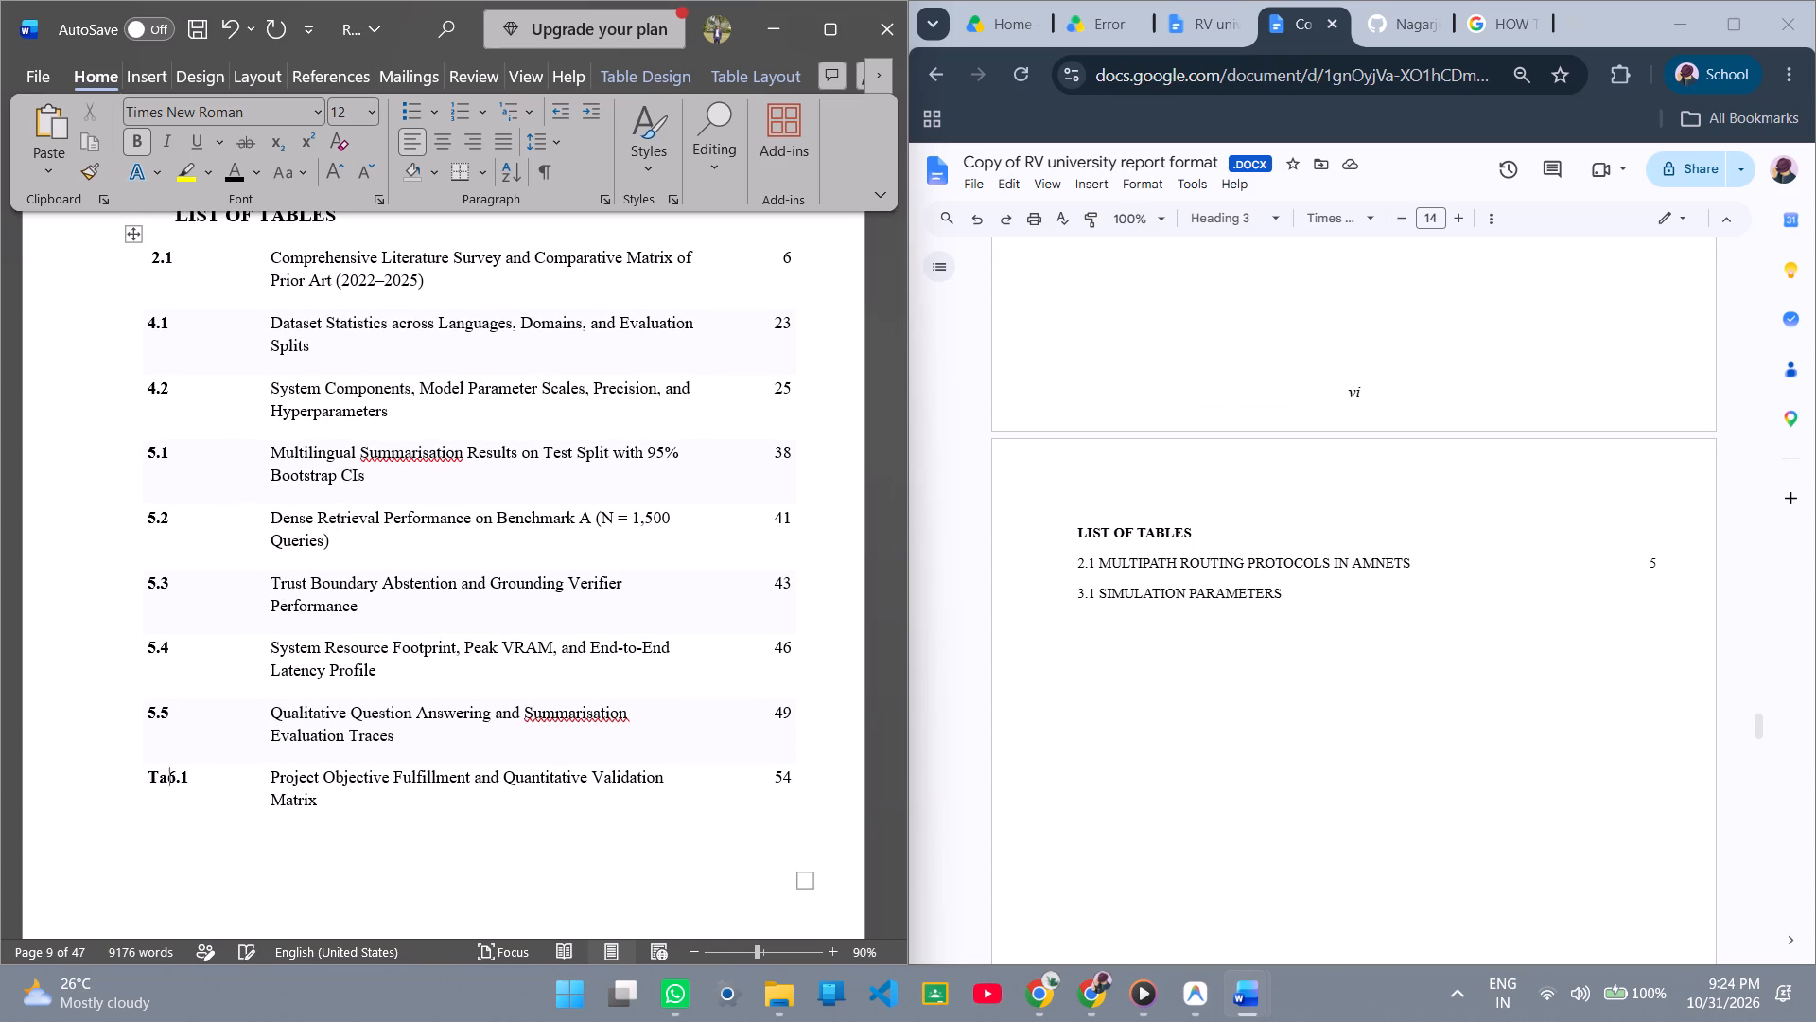
pyautogui.press('BackSpace')
pyautogui.press('BackSpace')
pyautogui.press('BackSpace')
# Review the CONTENTS, LIST OF TABLES and LIST OF FIGURES pages of the report for remaining formatting differences.
pyautogui.scroll(4, 357, 678)
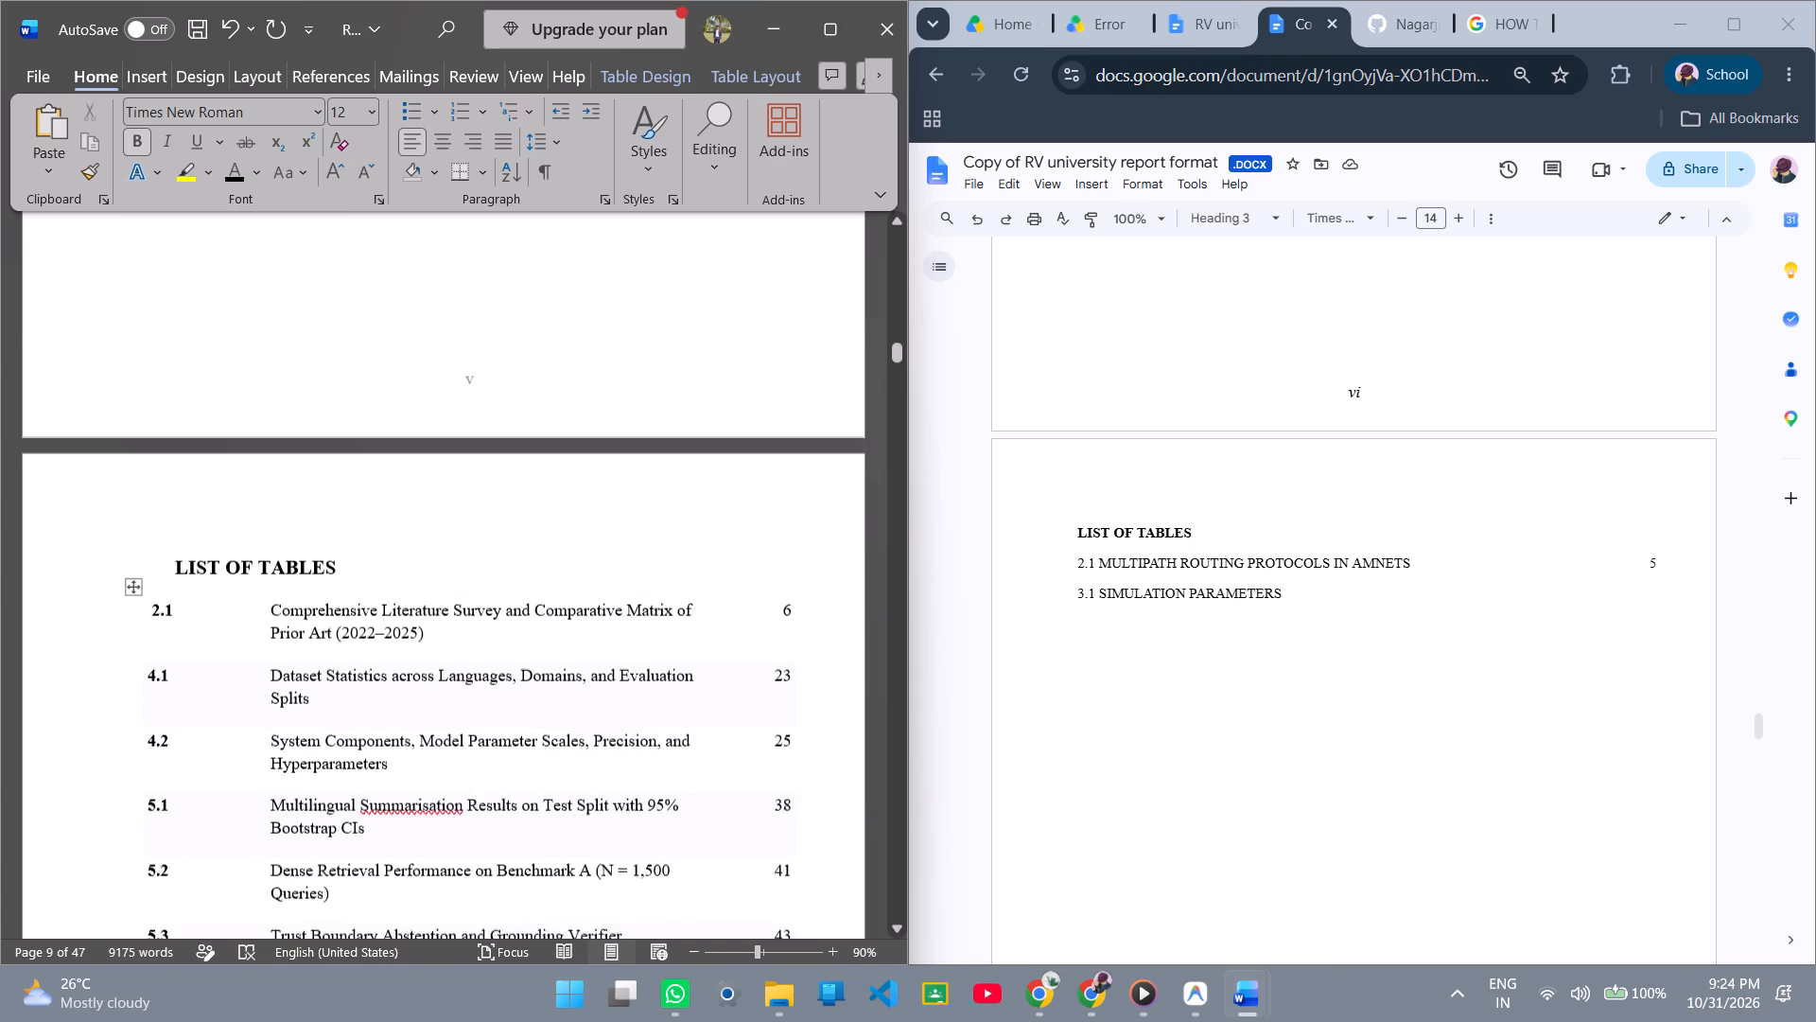
pyautogui.scroll(4, 357, 678)
pyautogui.scroll(4, 470, 600)
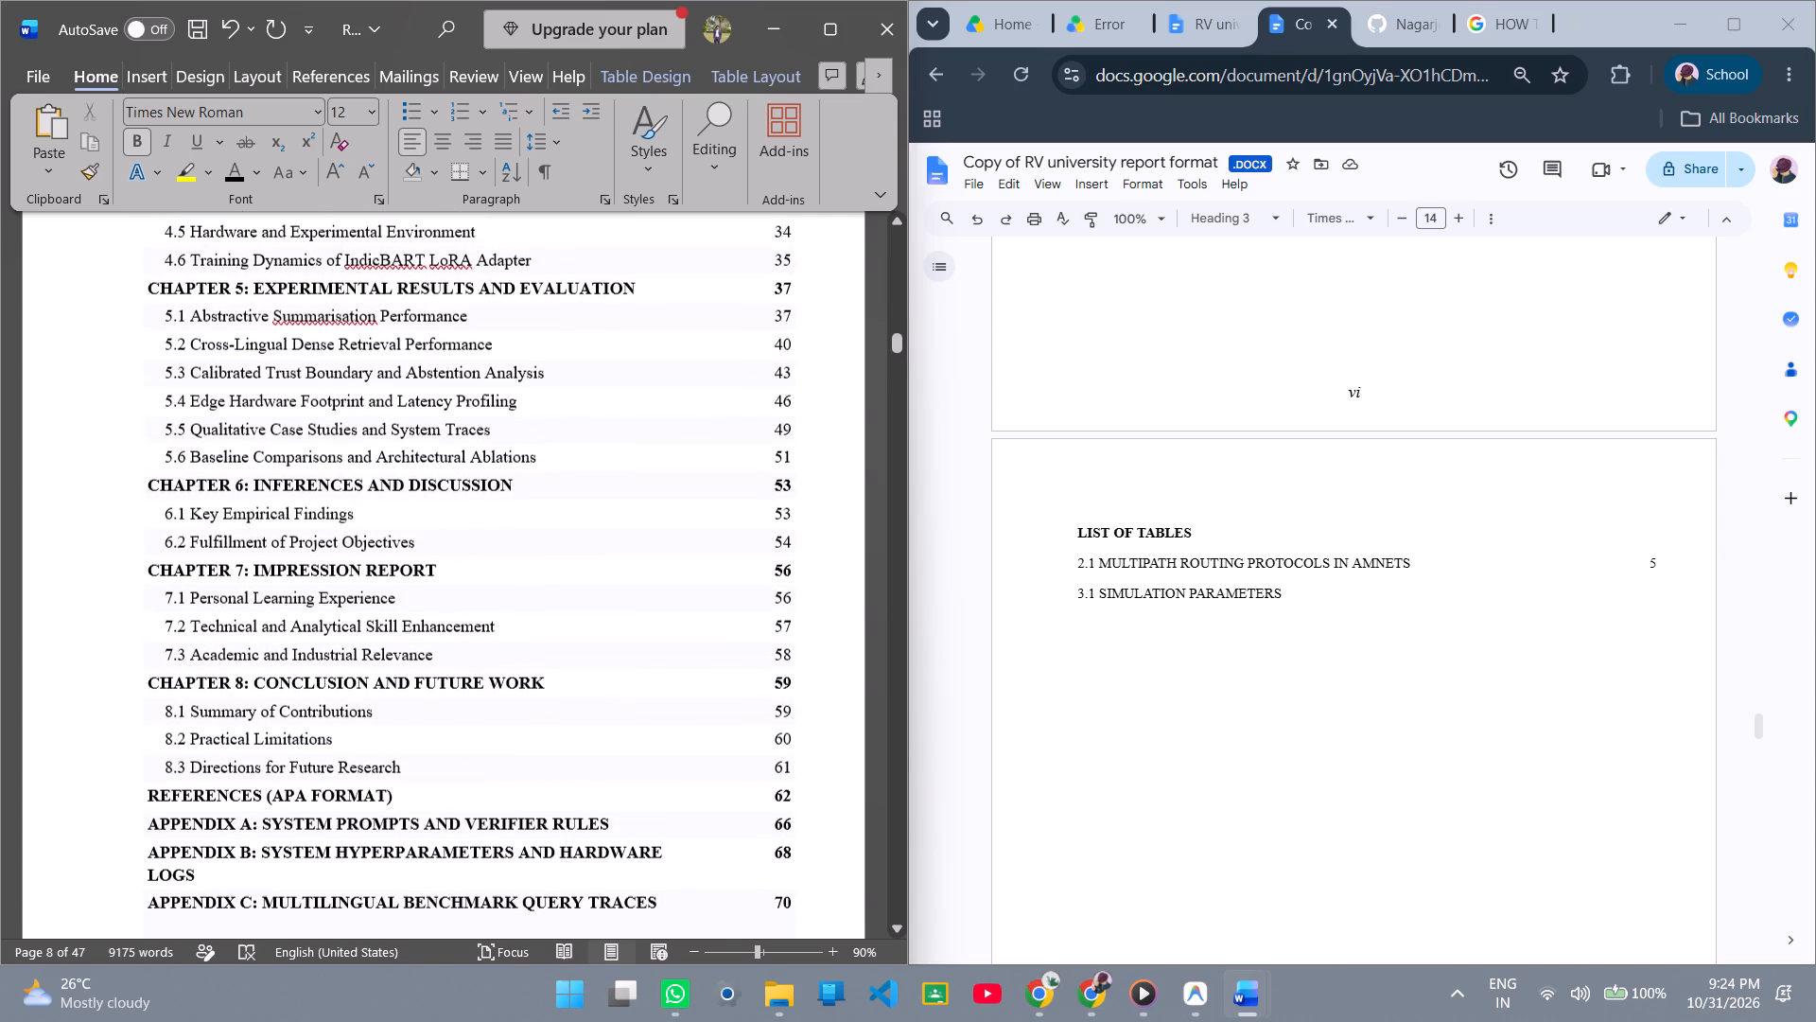
pyautogui.scroll(13, 469, 600)
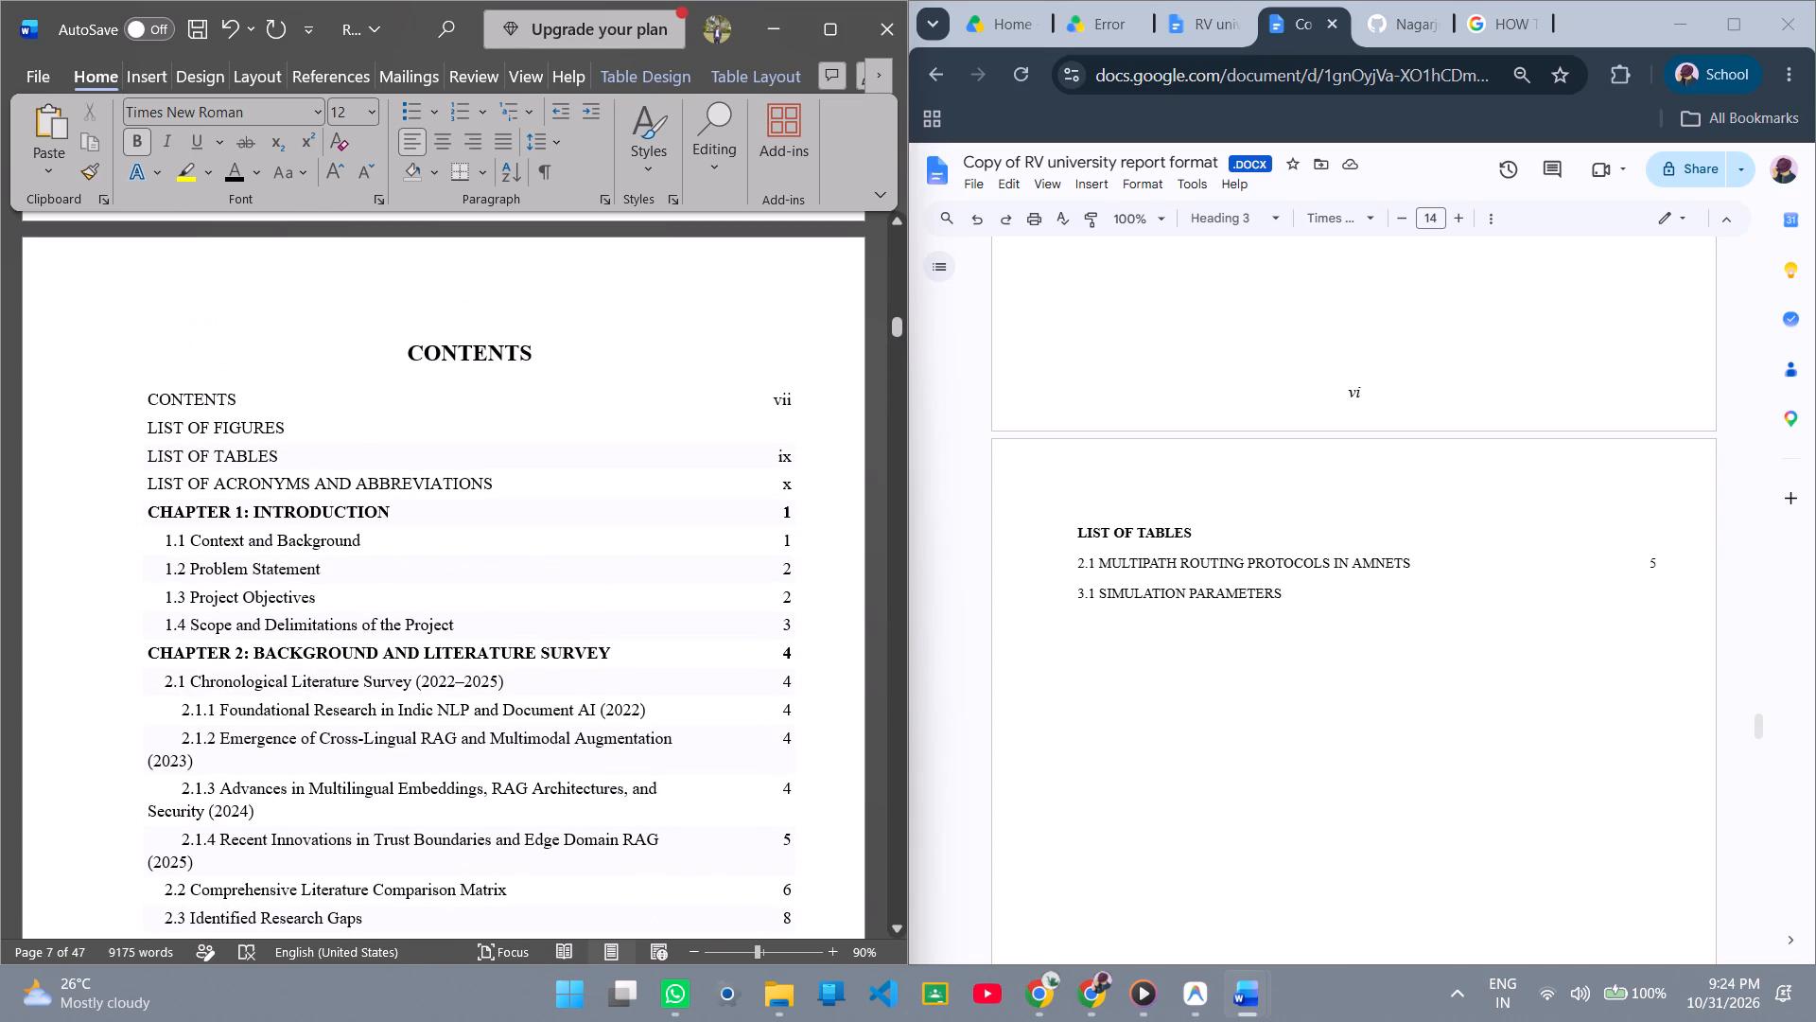
pyautogui.scroll(-1, 469, 600)
pyautogui.click(445, 553)
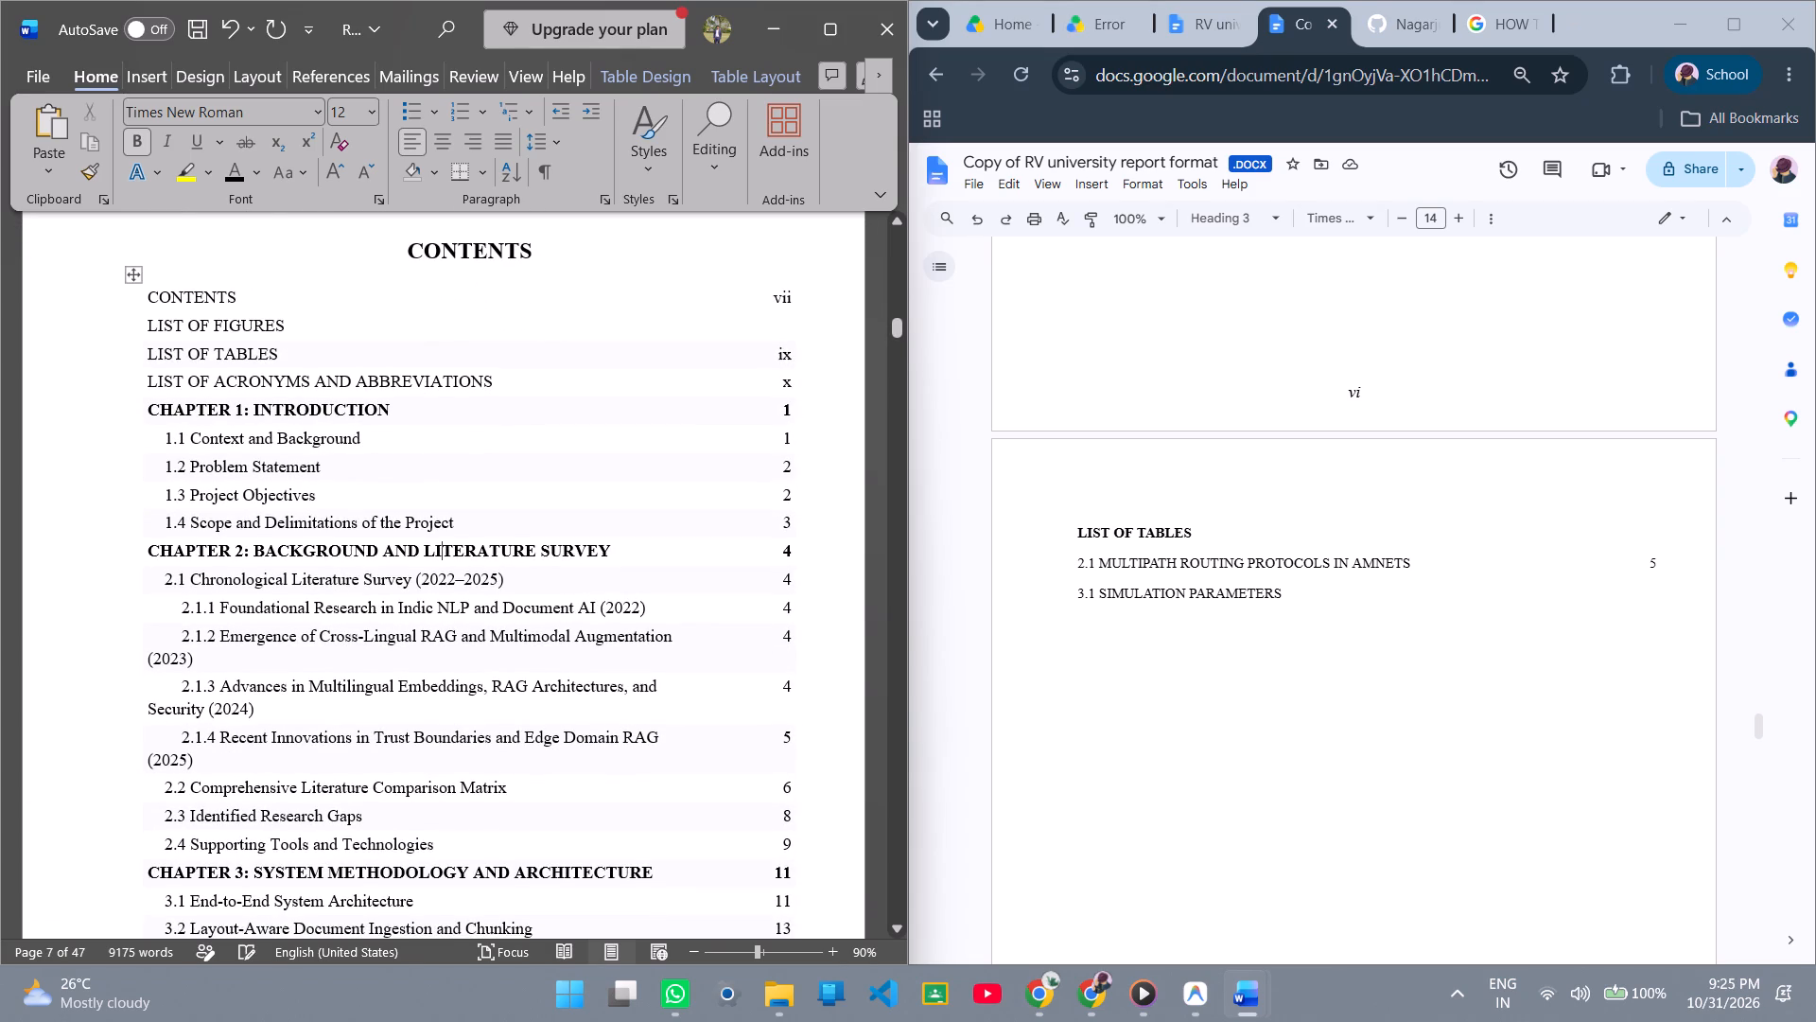
pyautogui.scroll(-14, 463, 573)
pyautogui.scroll(-8, 463, 573)
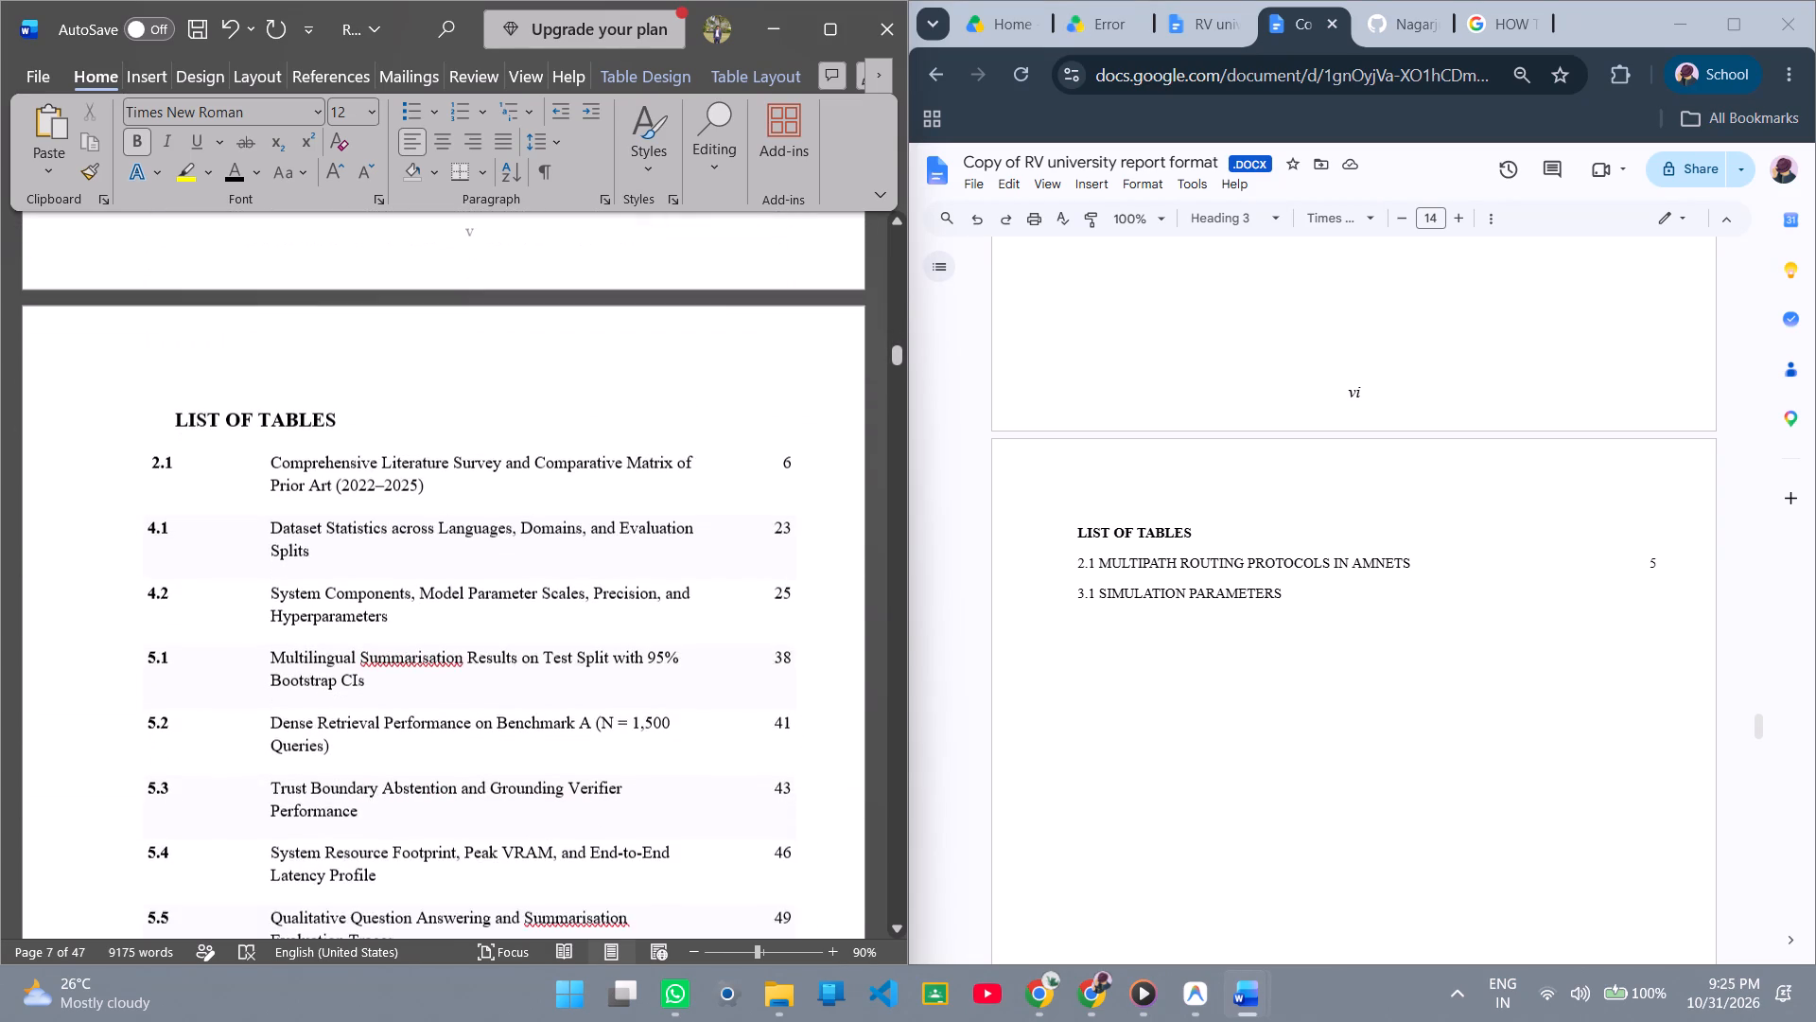
pyautogui.scroll(-13, 463, 573)
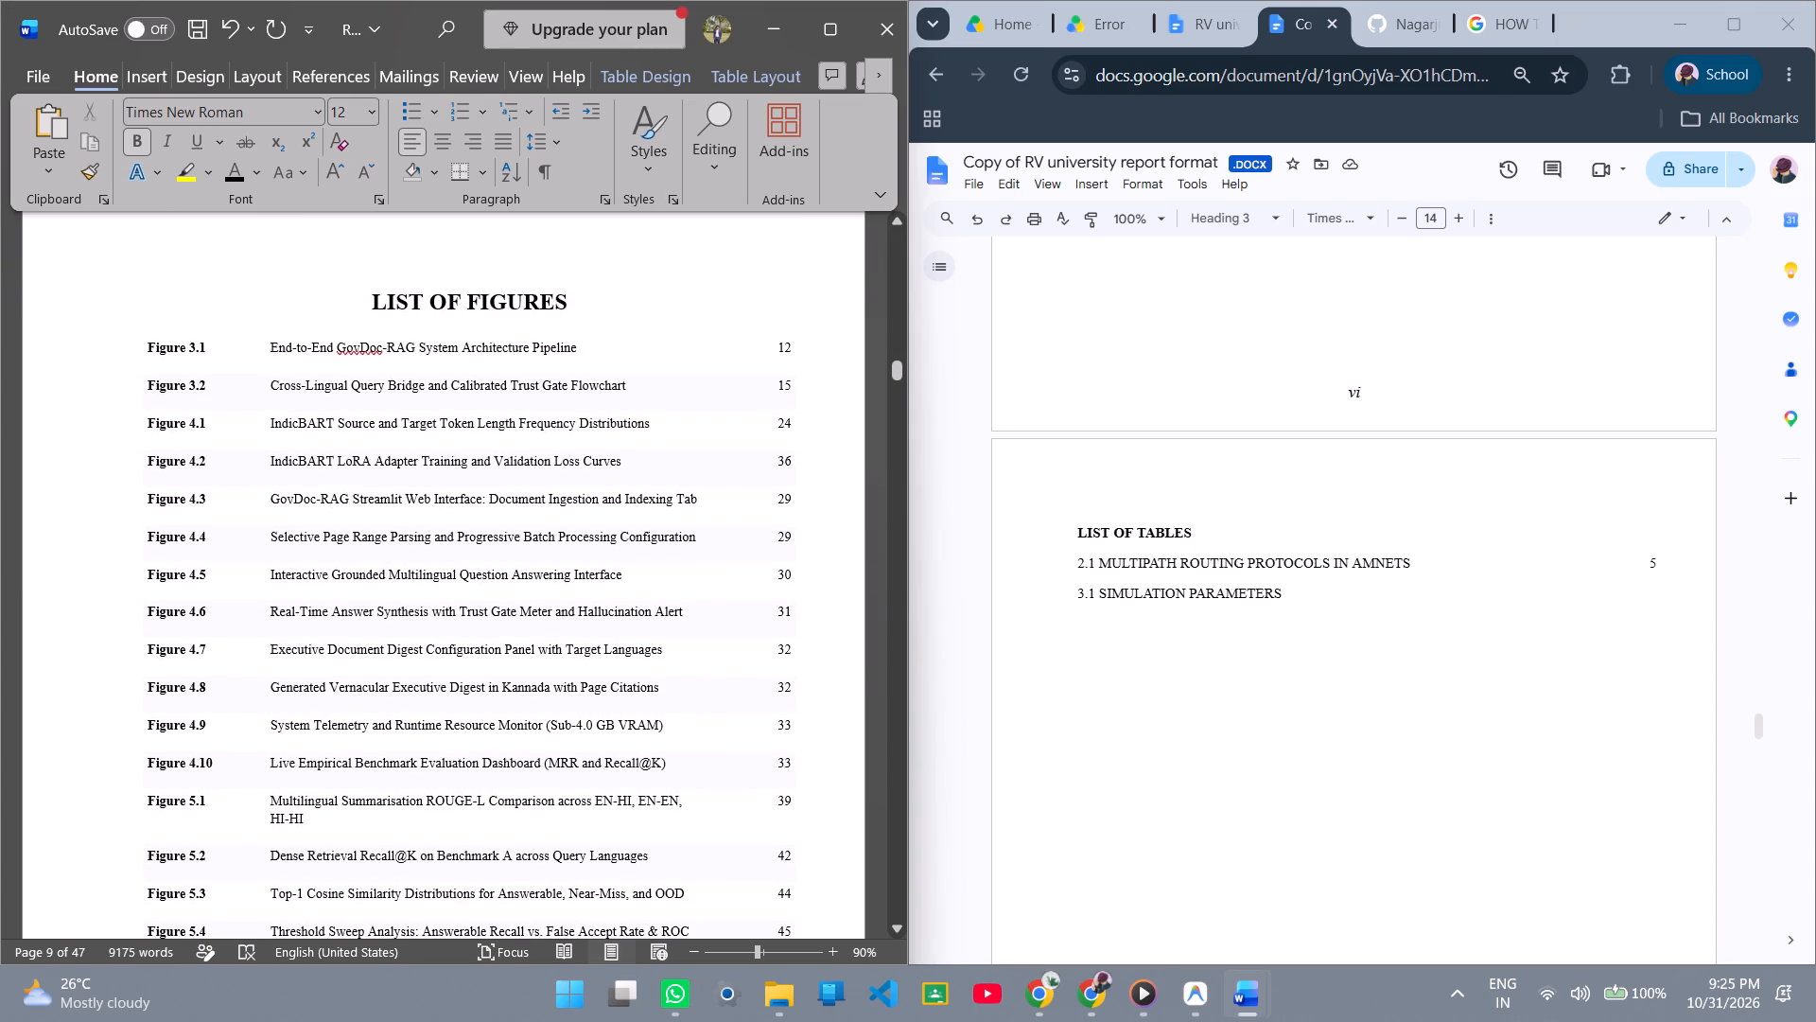
# Set the LIST OF FIGURES heading's font size to 14.
pyautogui.scroll(14, 463, 573)
pyautogui.scroll(-13, 463, 573)
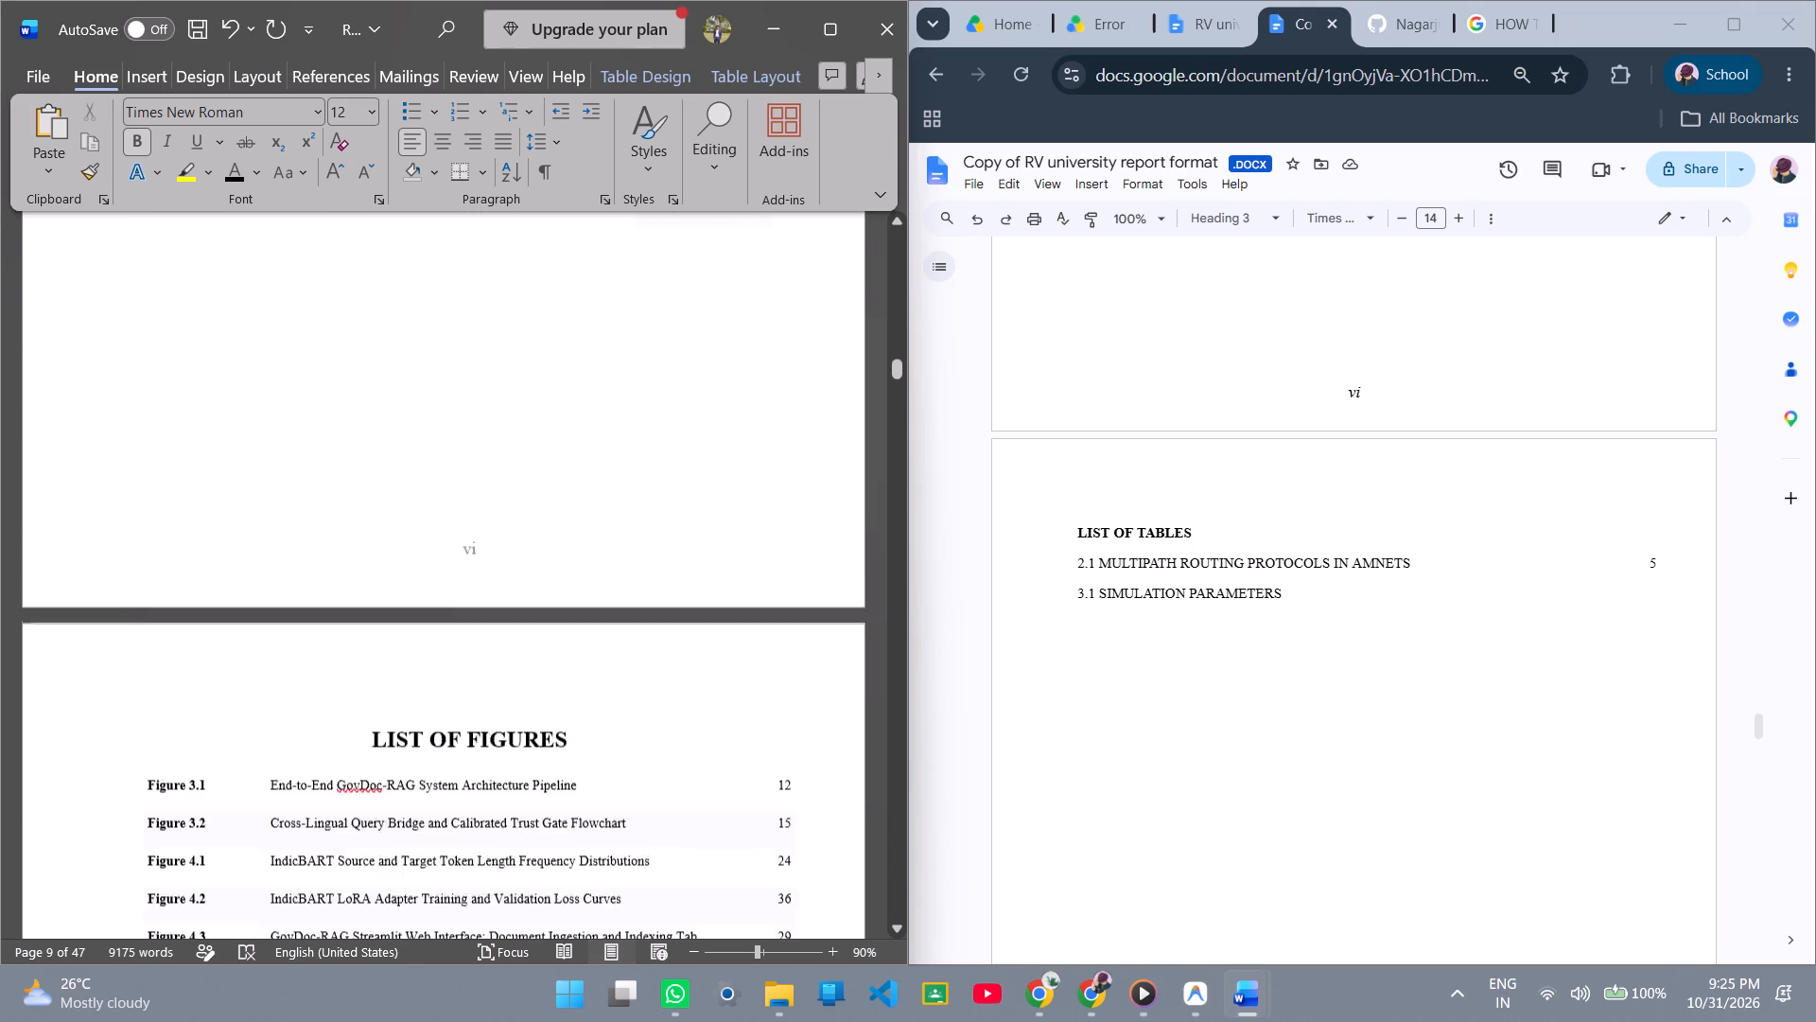
pyautogui.click(410, 414)
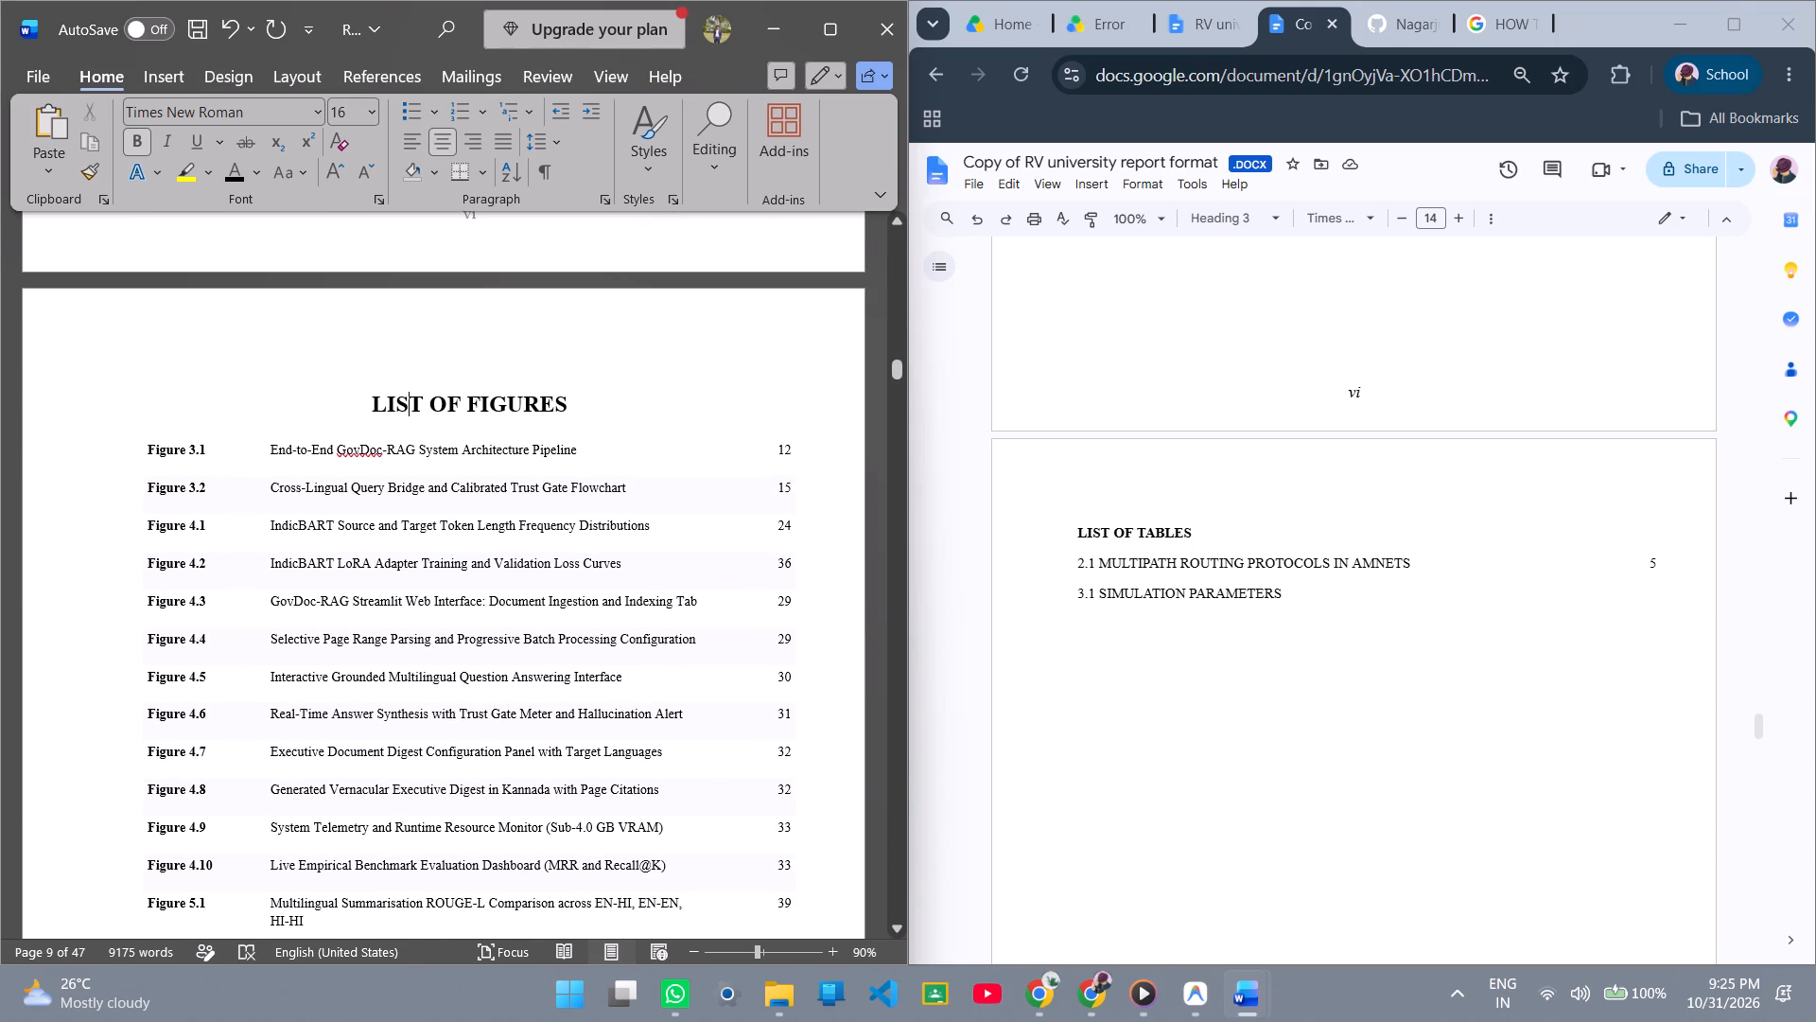
pyautogui.moveTo(602, 404); pyautogui.dragTo(390, 391)
pyautogui.click(374, 108)
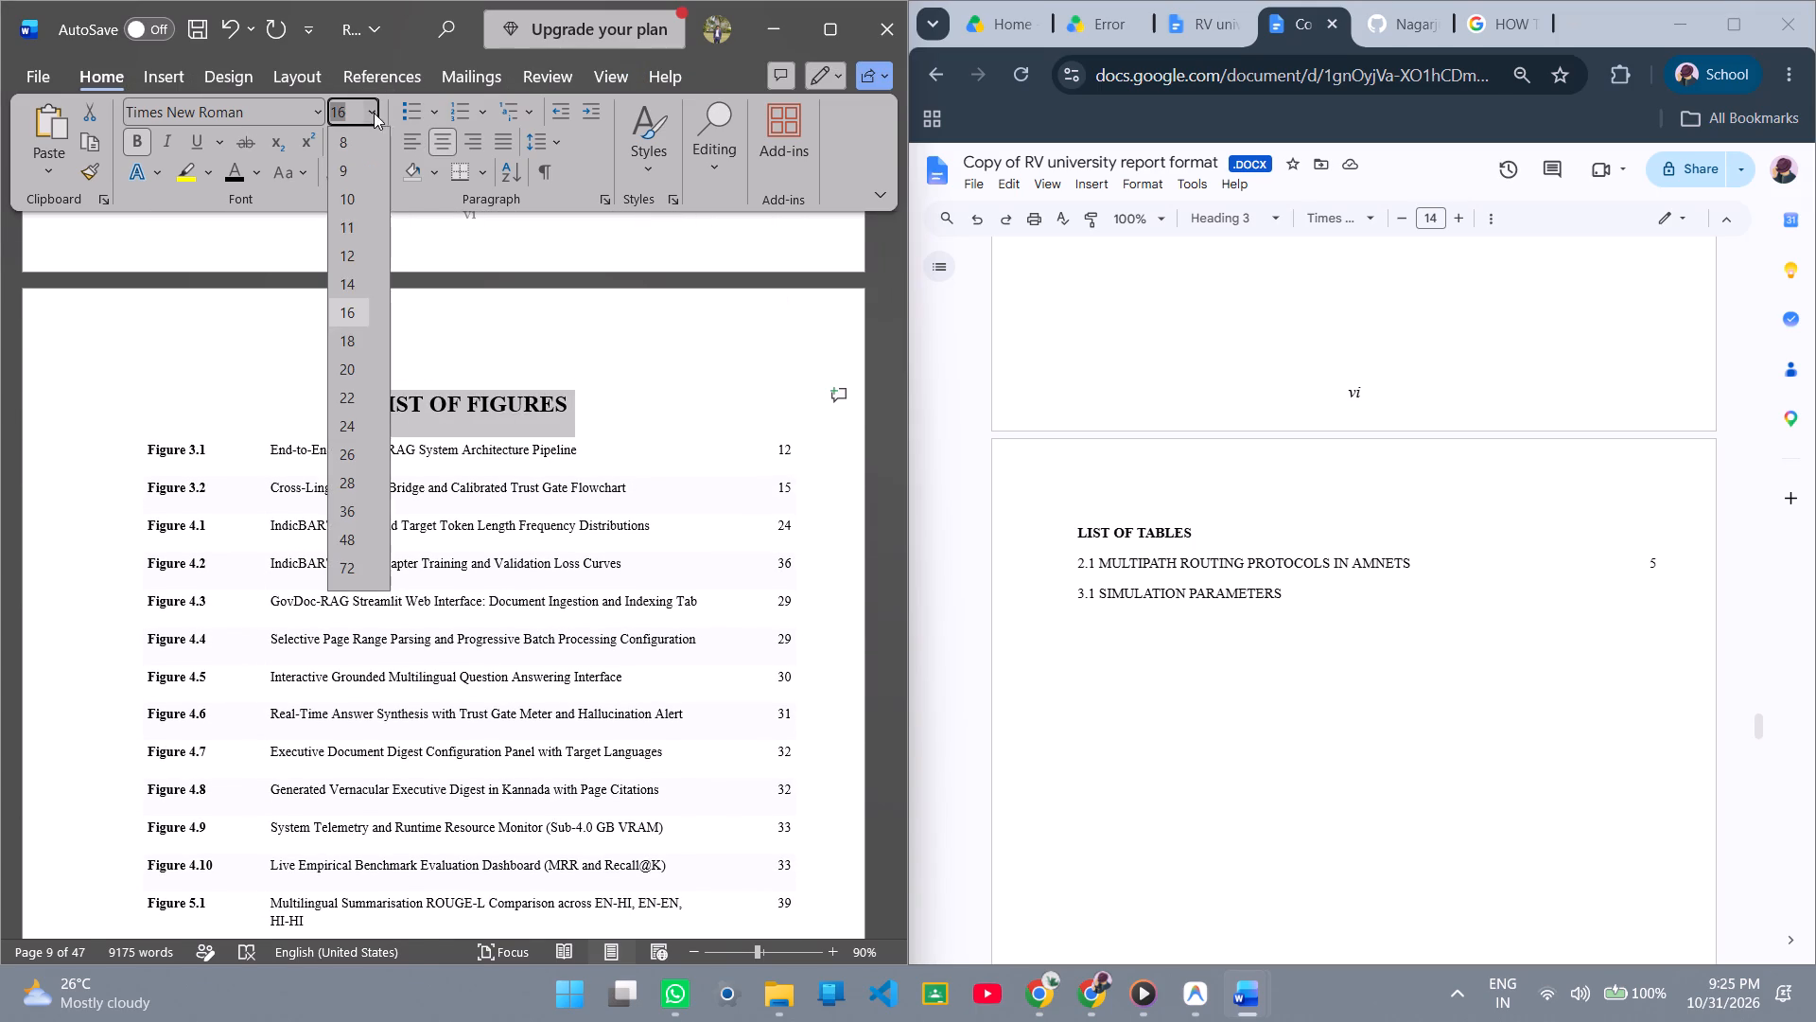
pyautogui.click(348, 279)
# Set the CONTENTS page heading's font size to 14.
pyautogui.scroll(7, 476, 445)
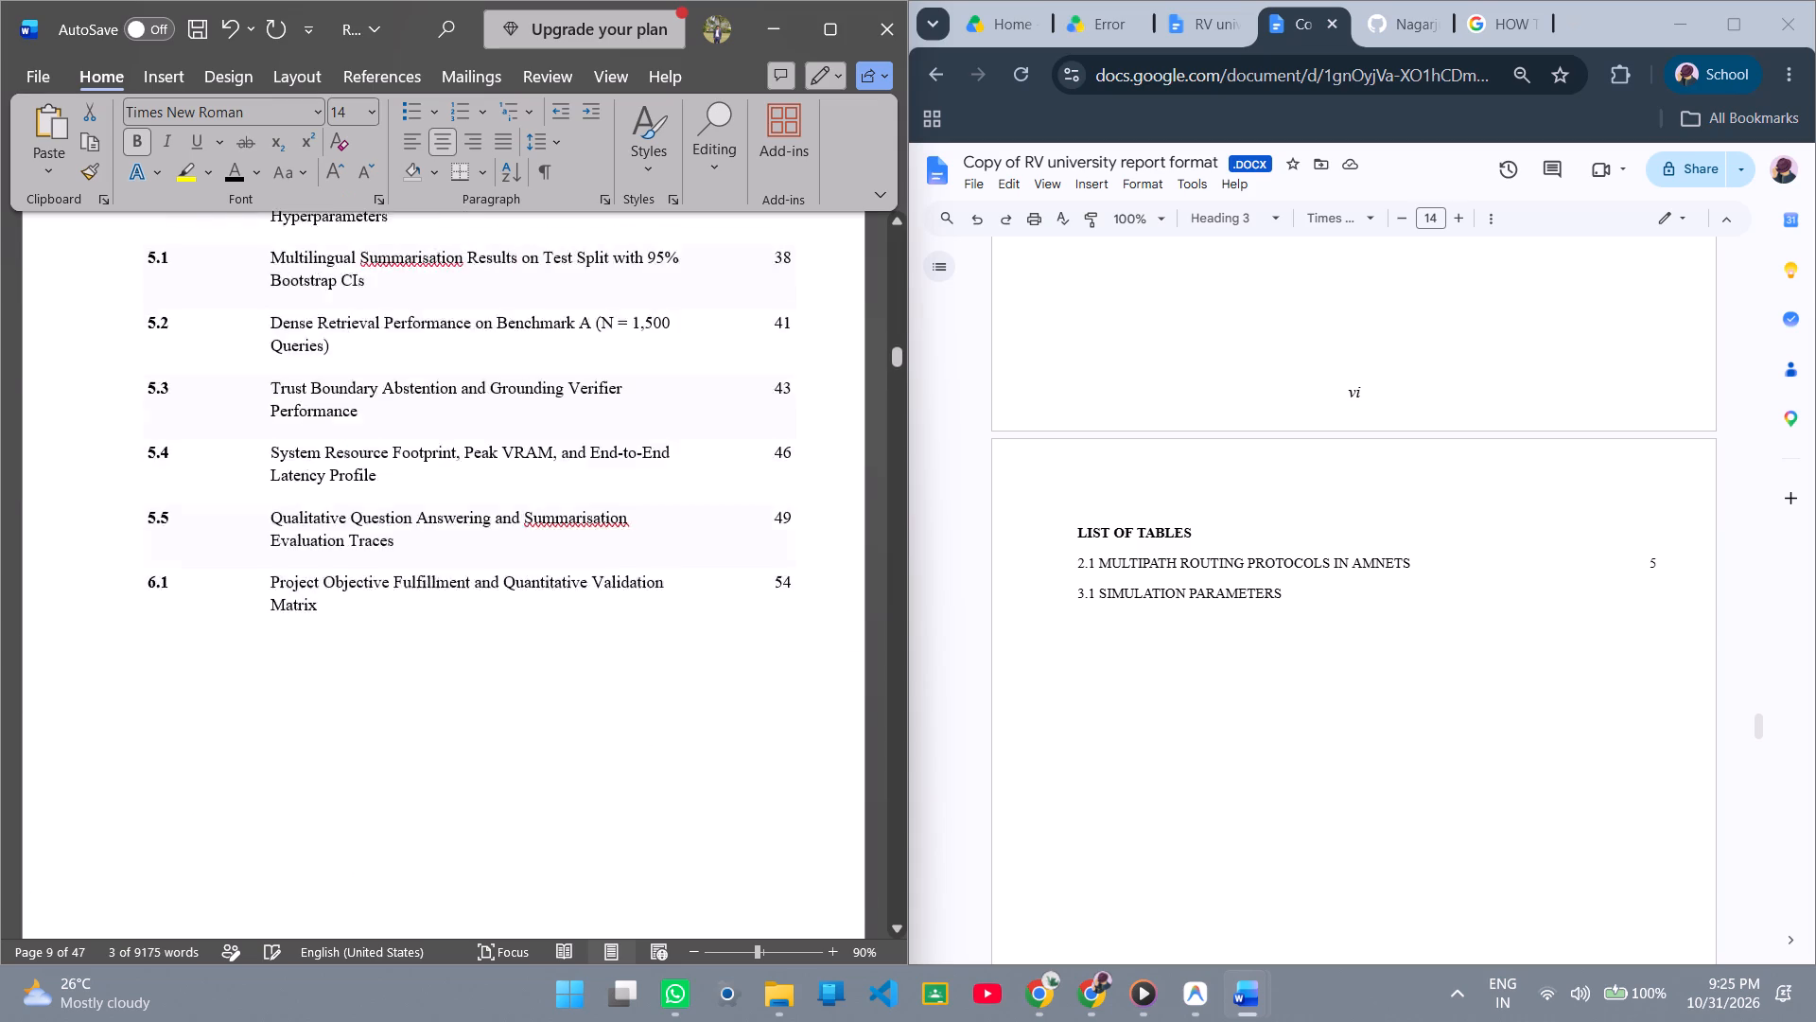
pyautogui.scroll(20, 476, 445)
pyautogui.scroll(9, 476, 445)
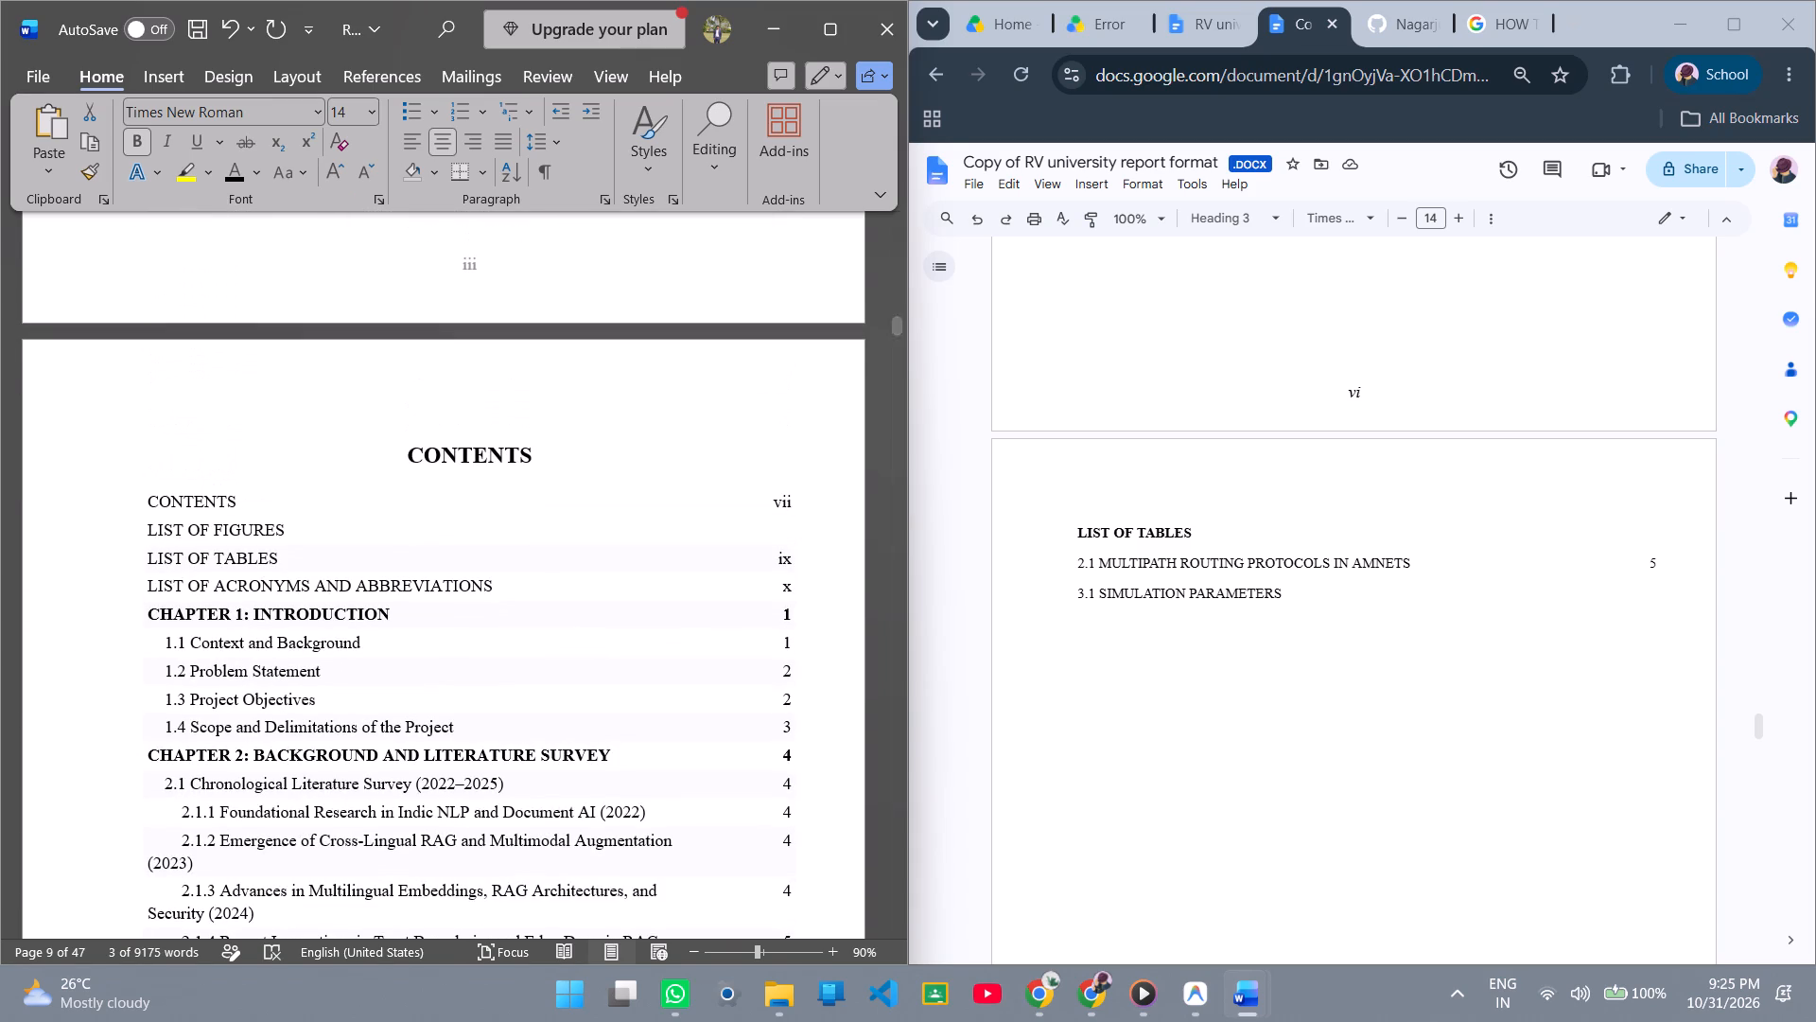
pyautogui.click(1224, 570)
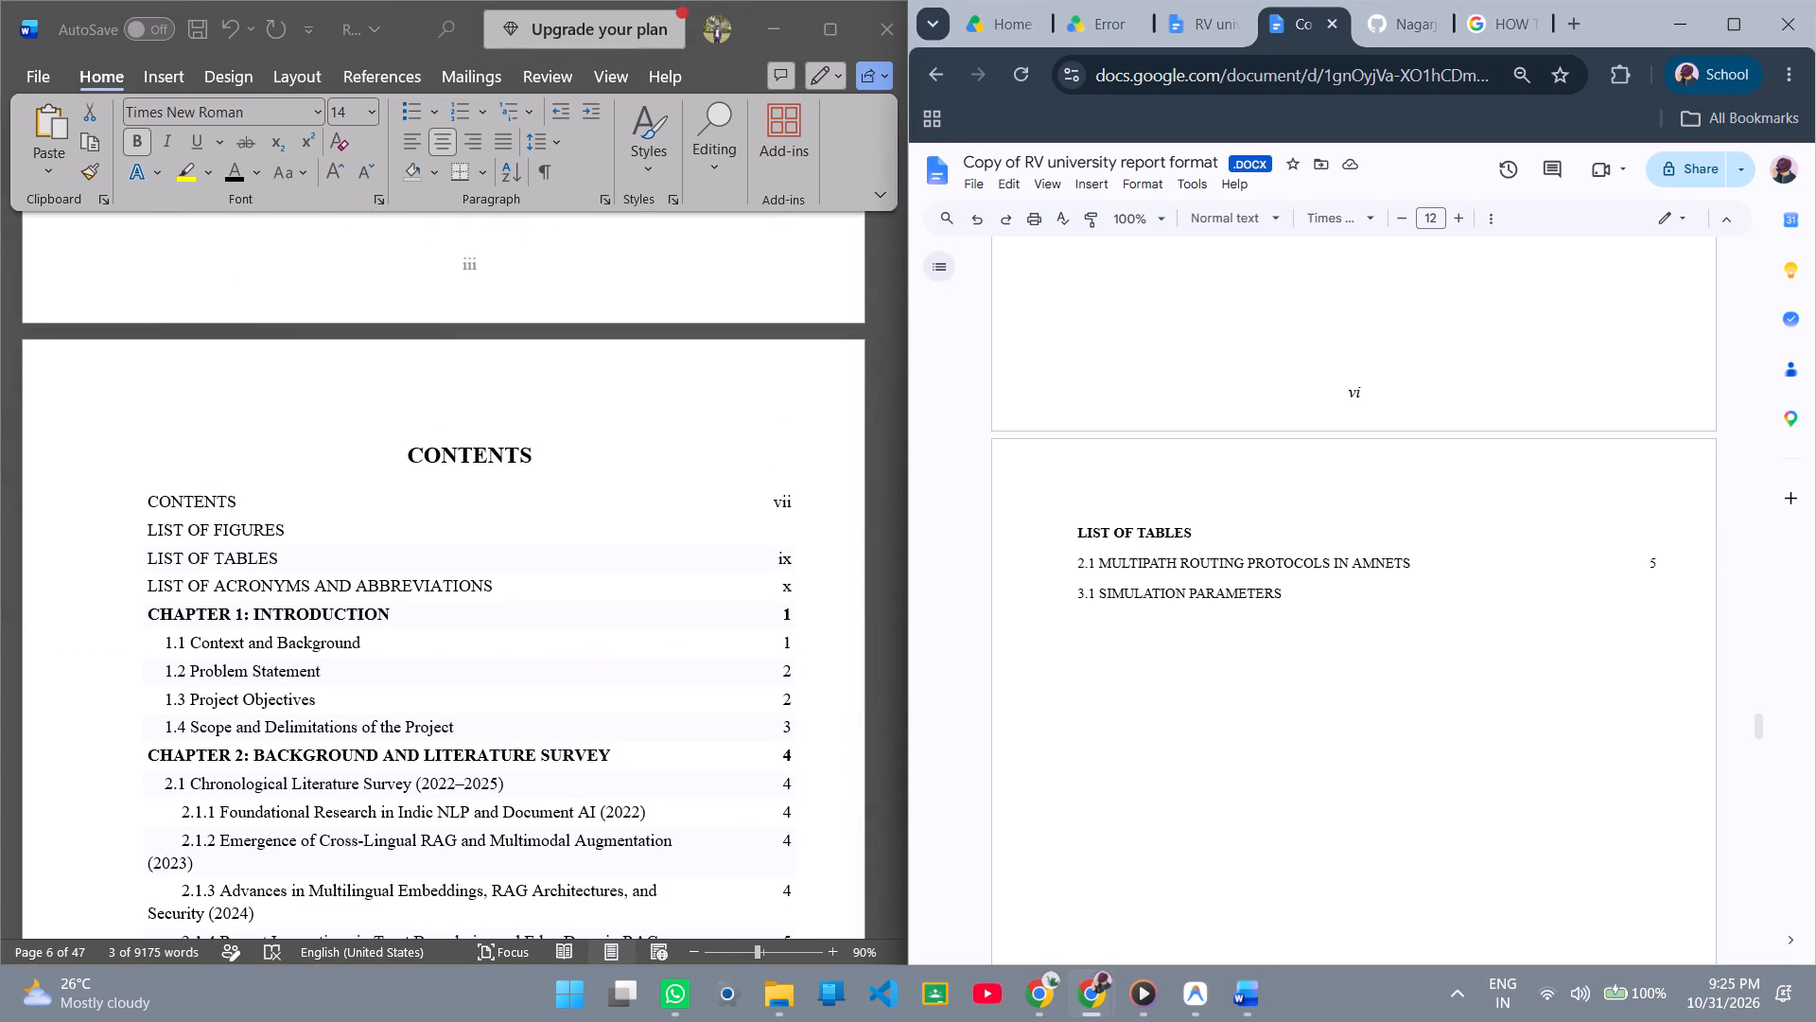
pyautogui.scroll(1, 543, 574)
pyautogui.click(537, 558)
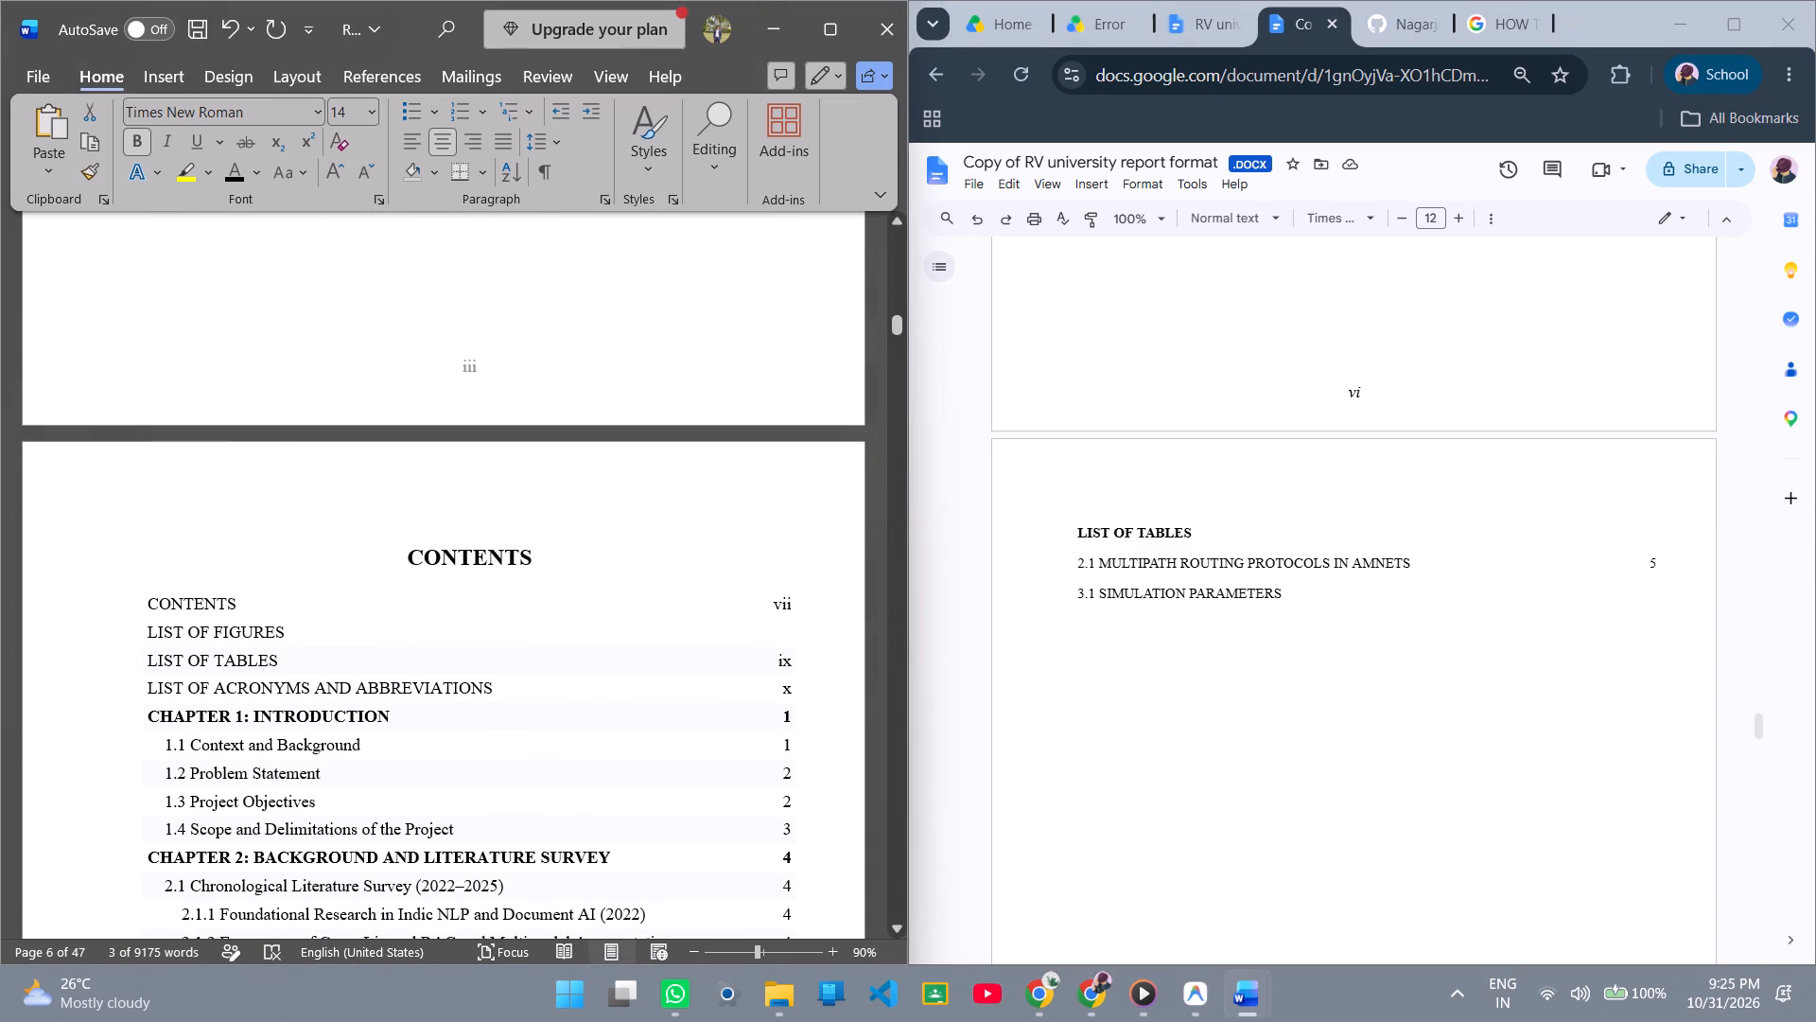
pyautogui.click(498, 555)
pyautogui.moveTo(570, 563); pyautogui.dragTo(400, 536)
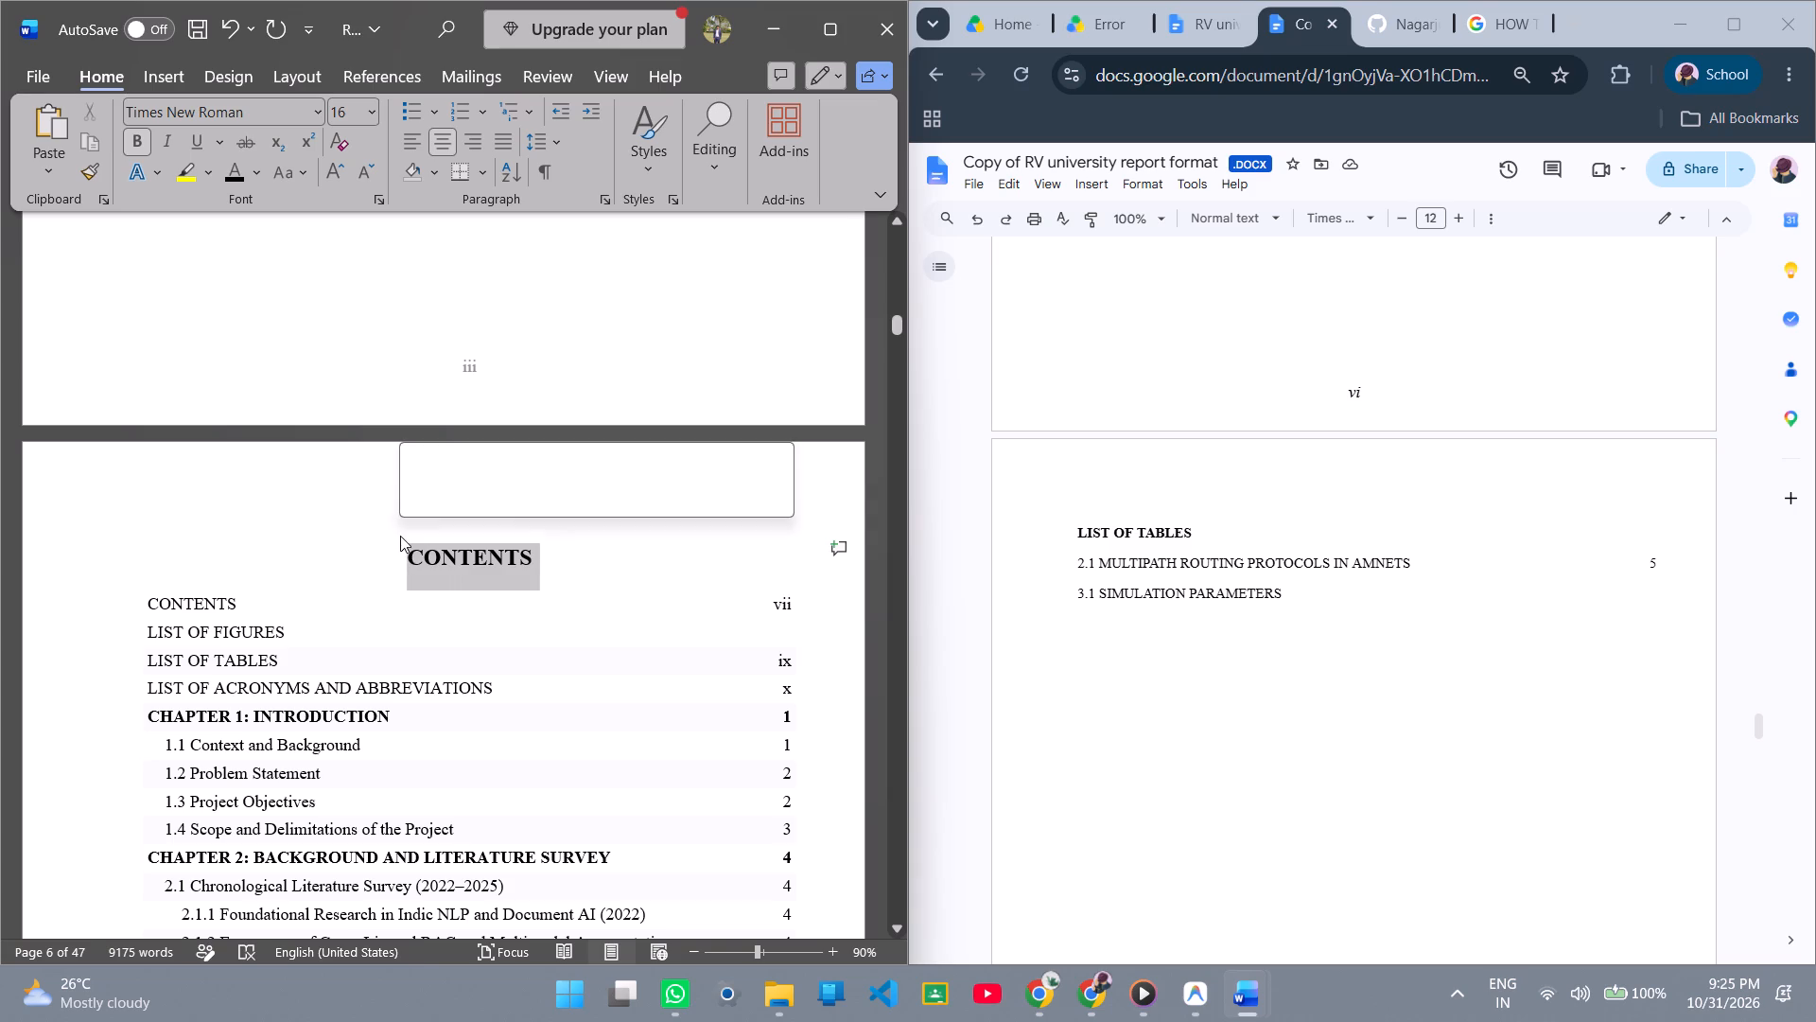
pyautogui.click(373, 128)
pyautogui.click(373, 105)
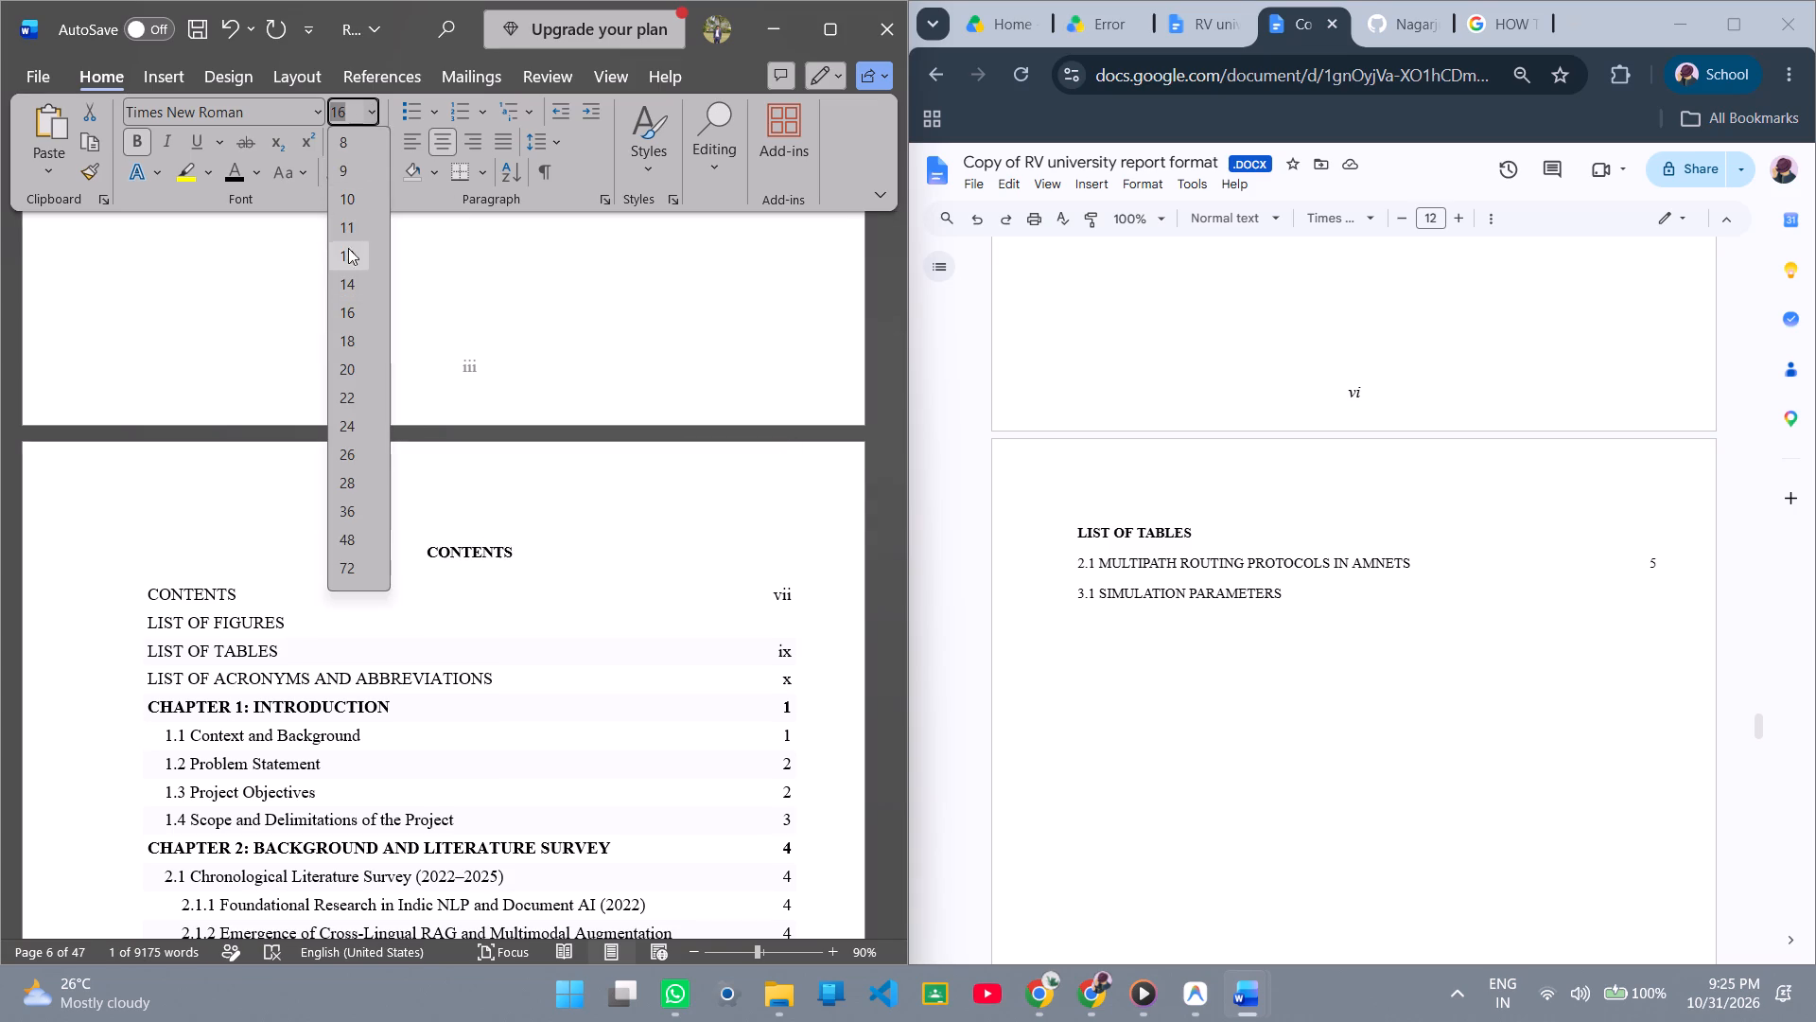
pyautogui.click(342, 287)
pyautogui.click(579, 573)
# Apply the Times New Roman font to all LIST OF FIGURES entries from Figure 3.1 through Figure 5.6.
pyautogui.scroll(-2, 579, 572)
pyautogui.scroll(1, 579, 572)
pyautogui.scroll(-6, 579, 572)
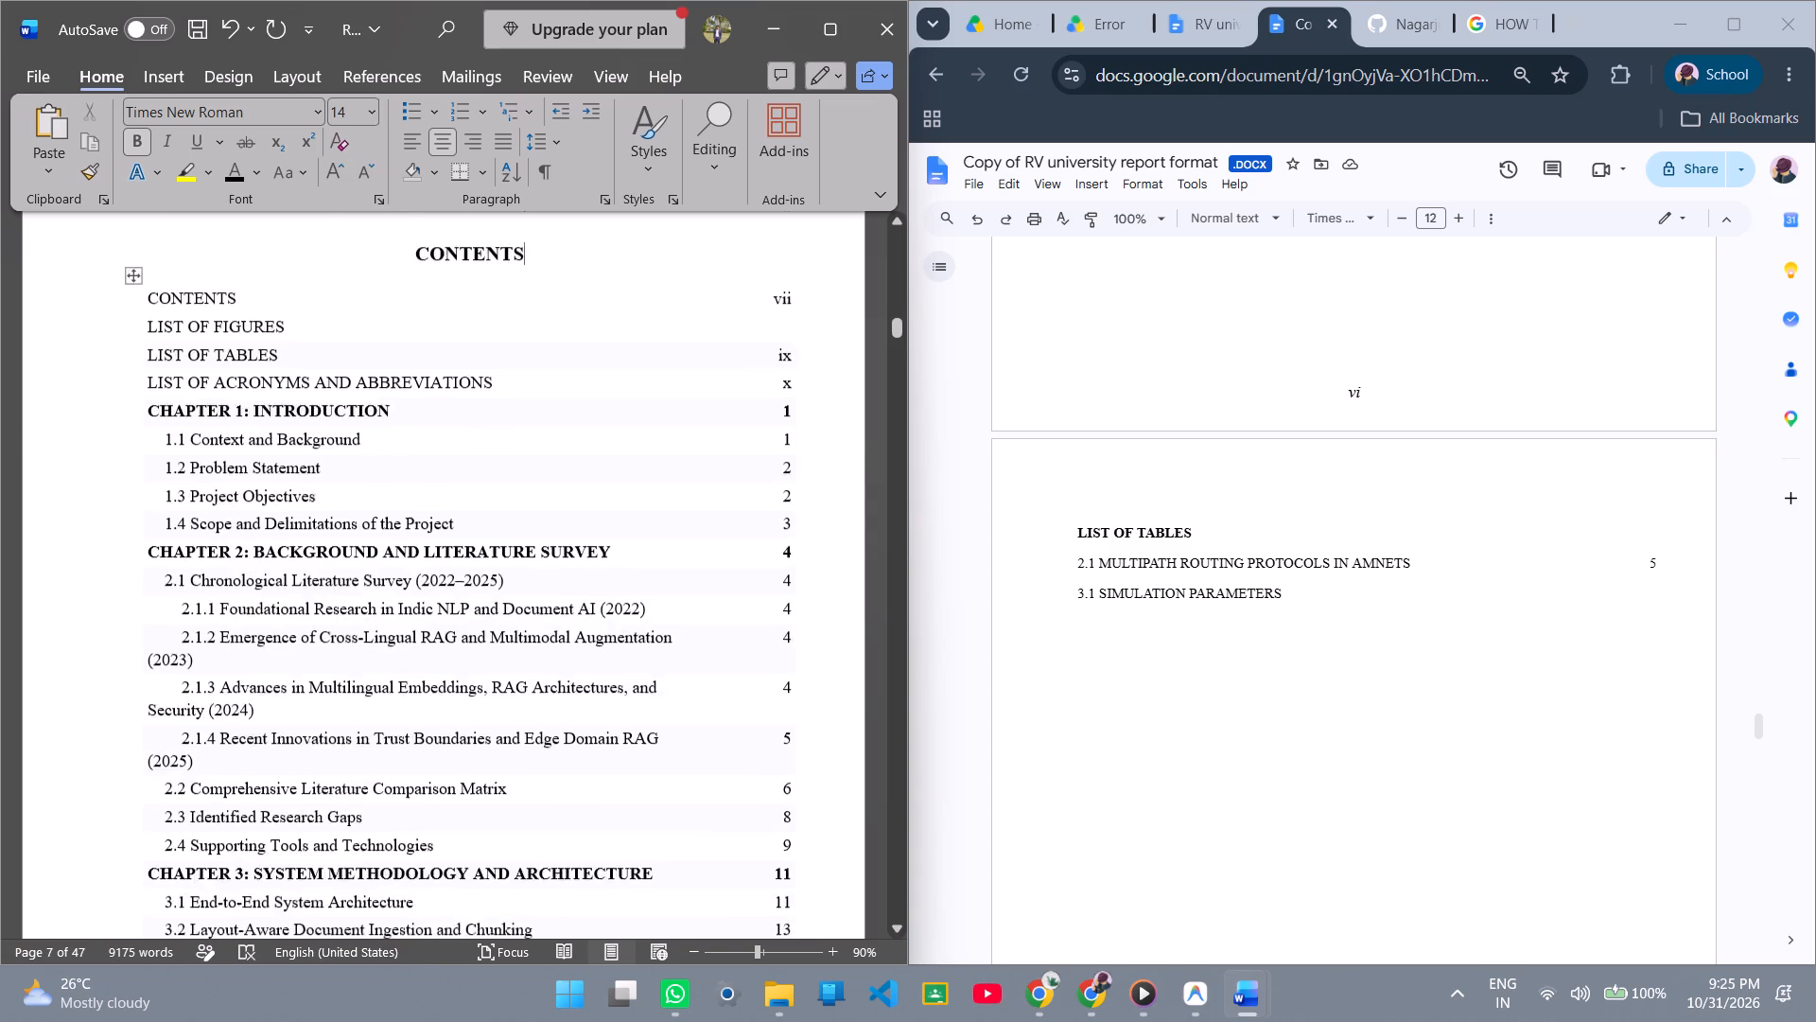
pyautogui.scroll(-19, 579, 572)
pyautogui.scroll(-6, 579, 572)
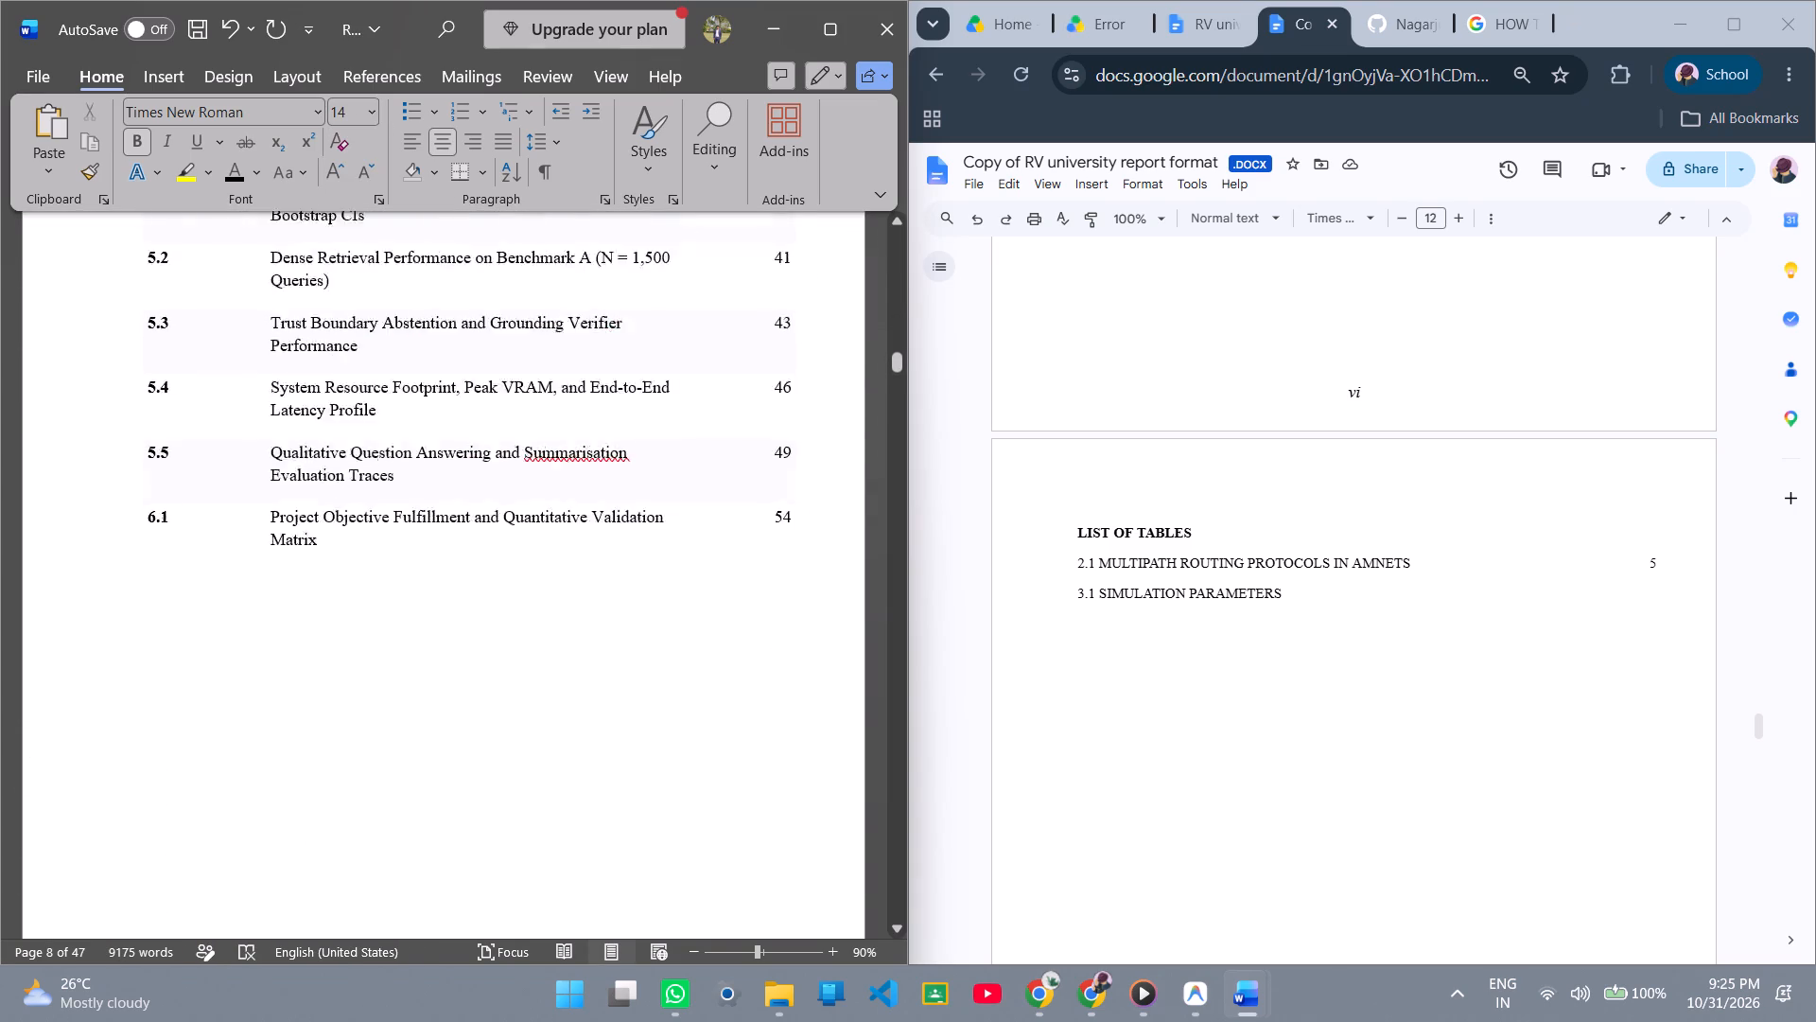
pyautogui.scroll(-8, 579, 572)
pyautogui.scroll(1, 579, 572)
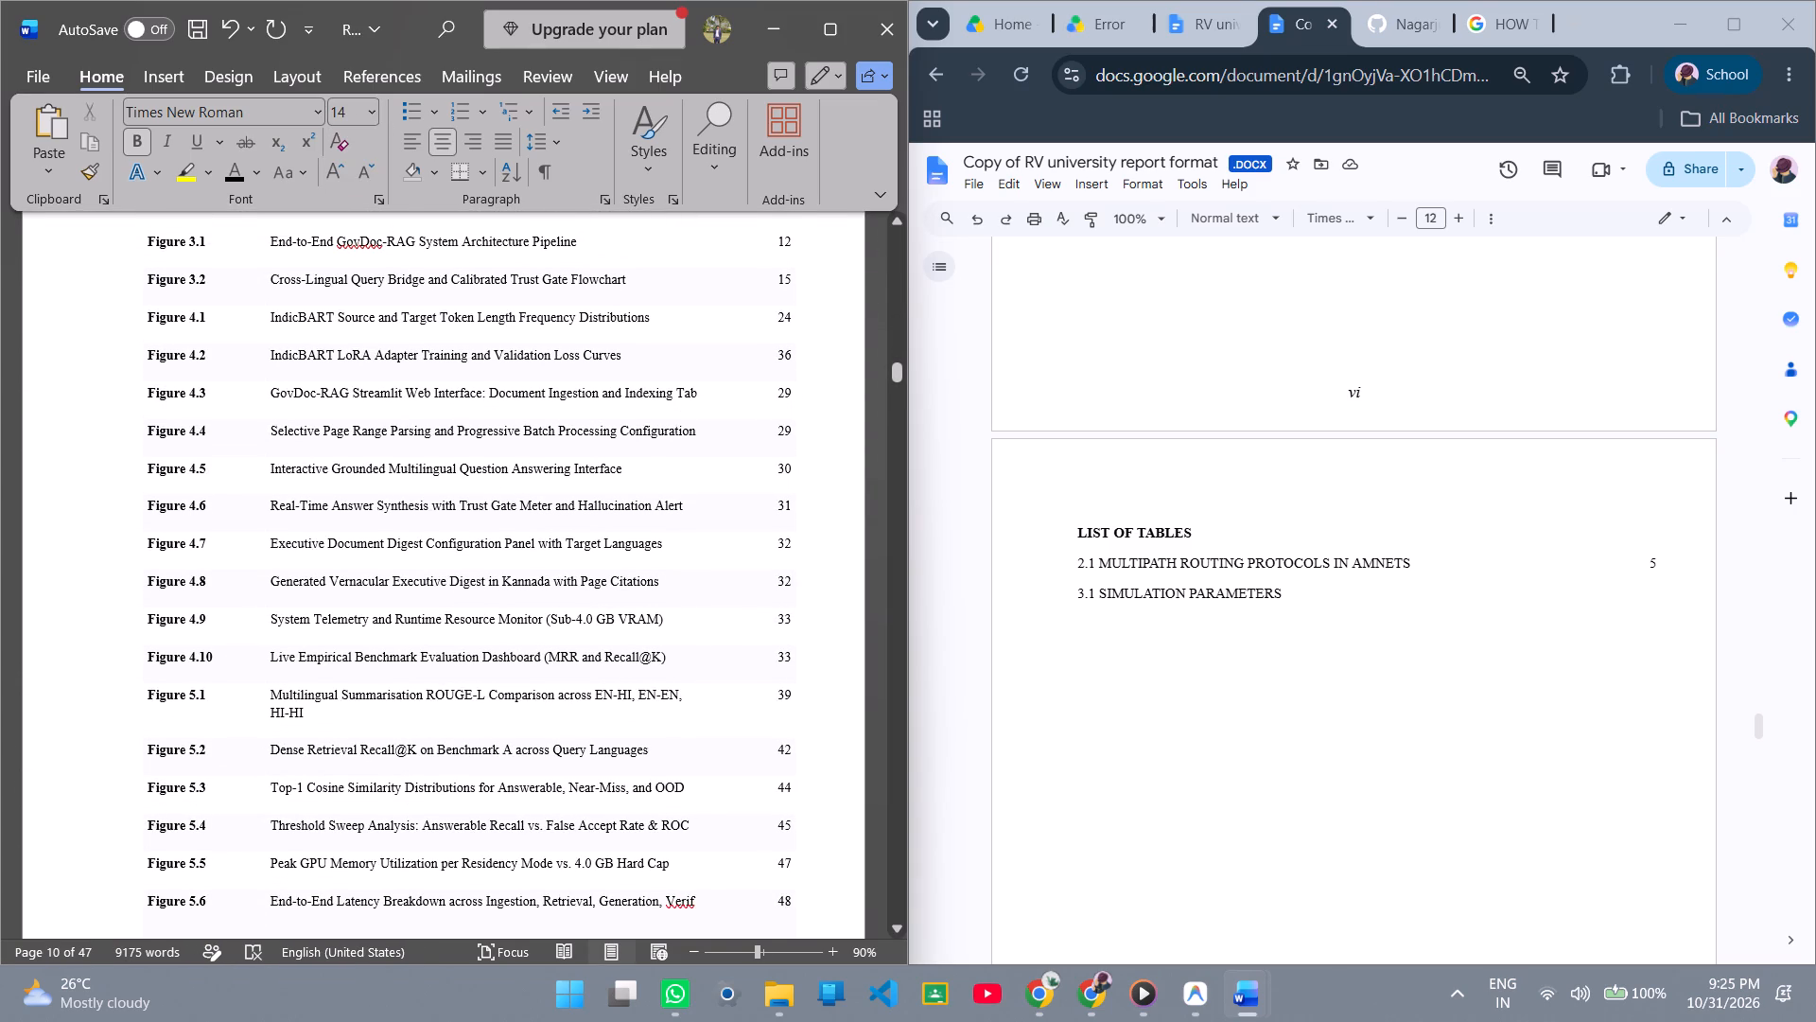
pyautogui.keyDown('ctrl'); pyautogui.scroll(2, 579, 572); pyautogui.keyUp('ctrl')
pyautogui.keyDown('ctrl'); pyautogui.scroll(-3, 579, 572); pyautogui.keyUp('ctrl')
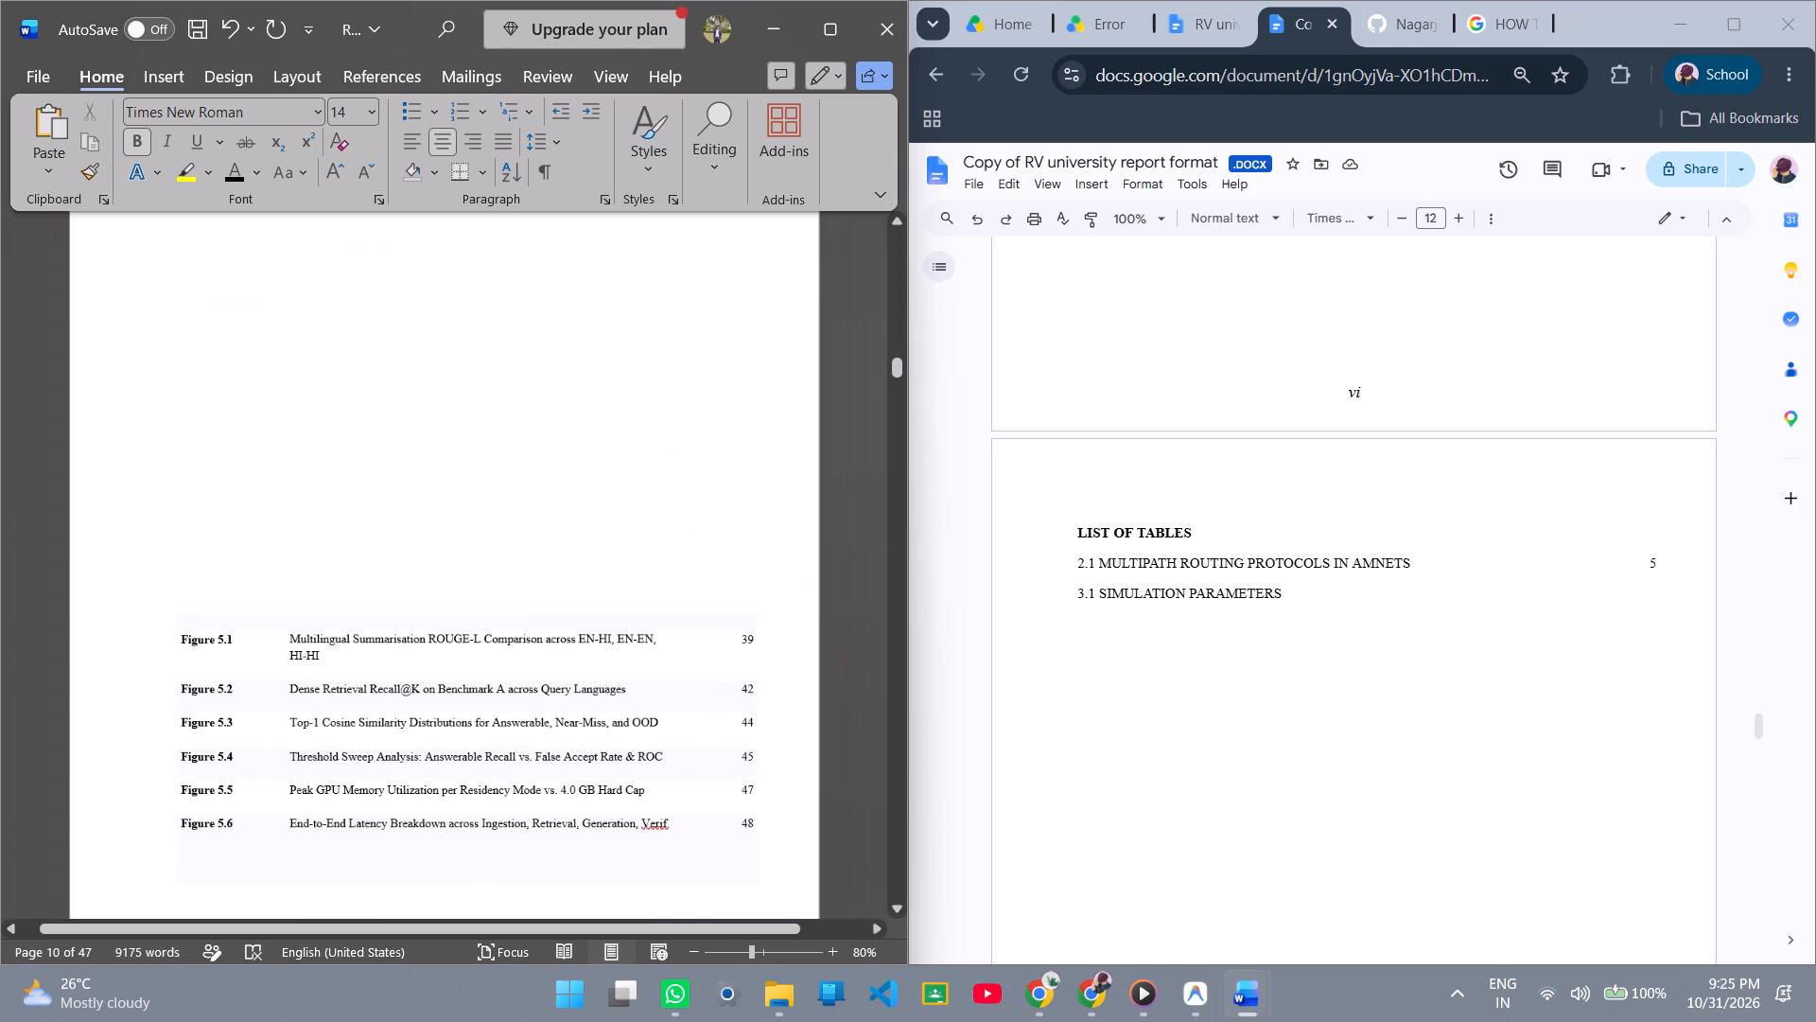
pyautogui.keyDown('ctrl'); pyautogui.scroll(-2, 579, 572); pyautogui.keyUp('ctrl')
pyautogui.scroll(1, 579, 572)
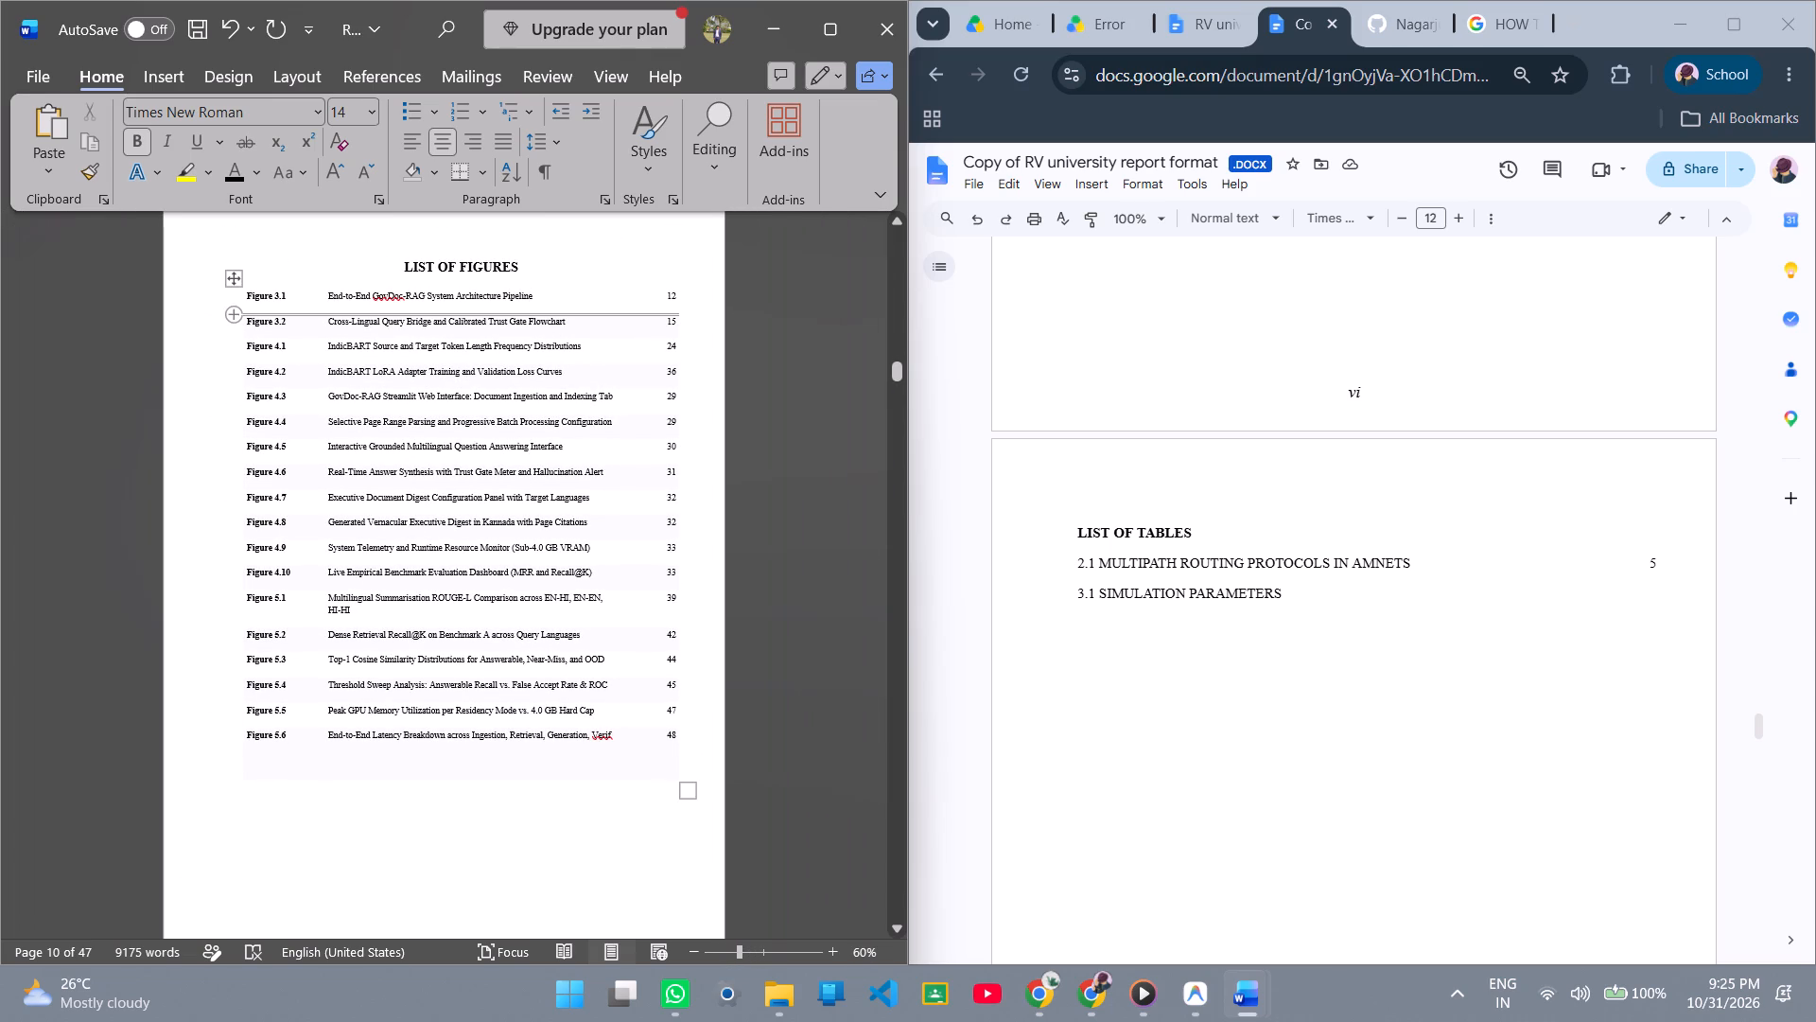
pyautogui.moveTo(208, 286); pyautogui.dragTo(241, 480)
pyautogui.click(182, 324)
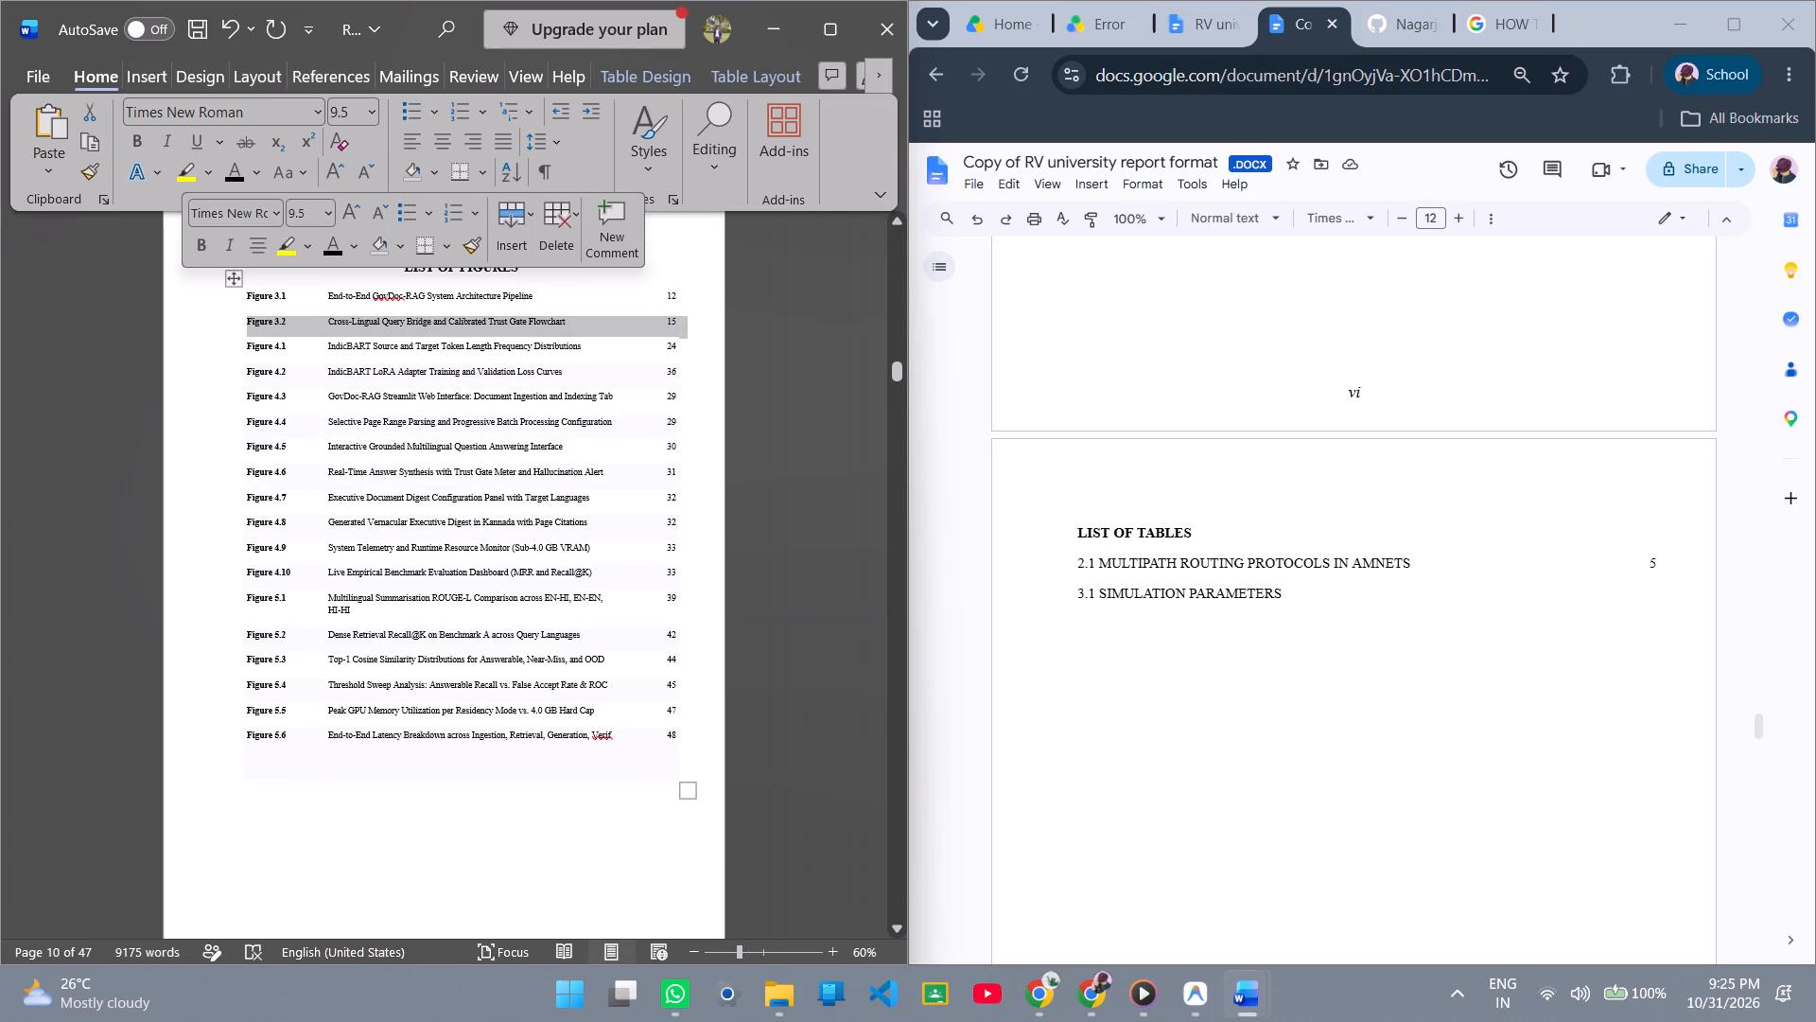
pyautogui.moveTo(209, 306); pyautogui.dragTo(269, 777)
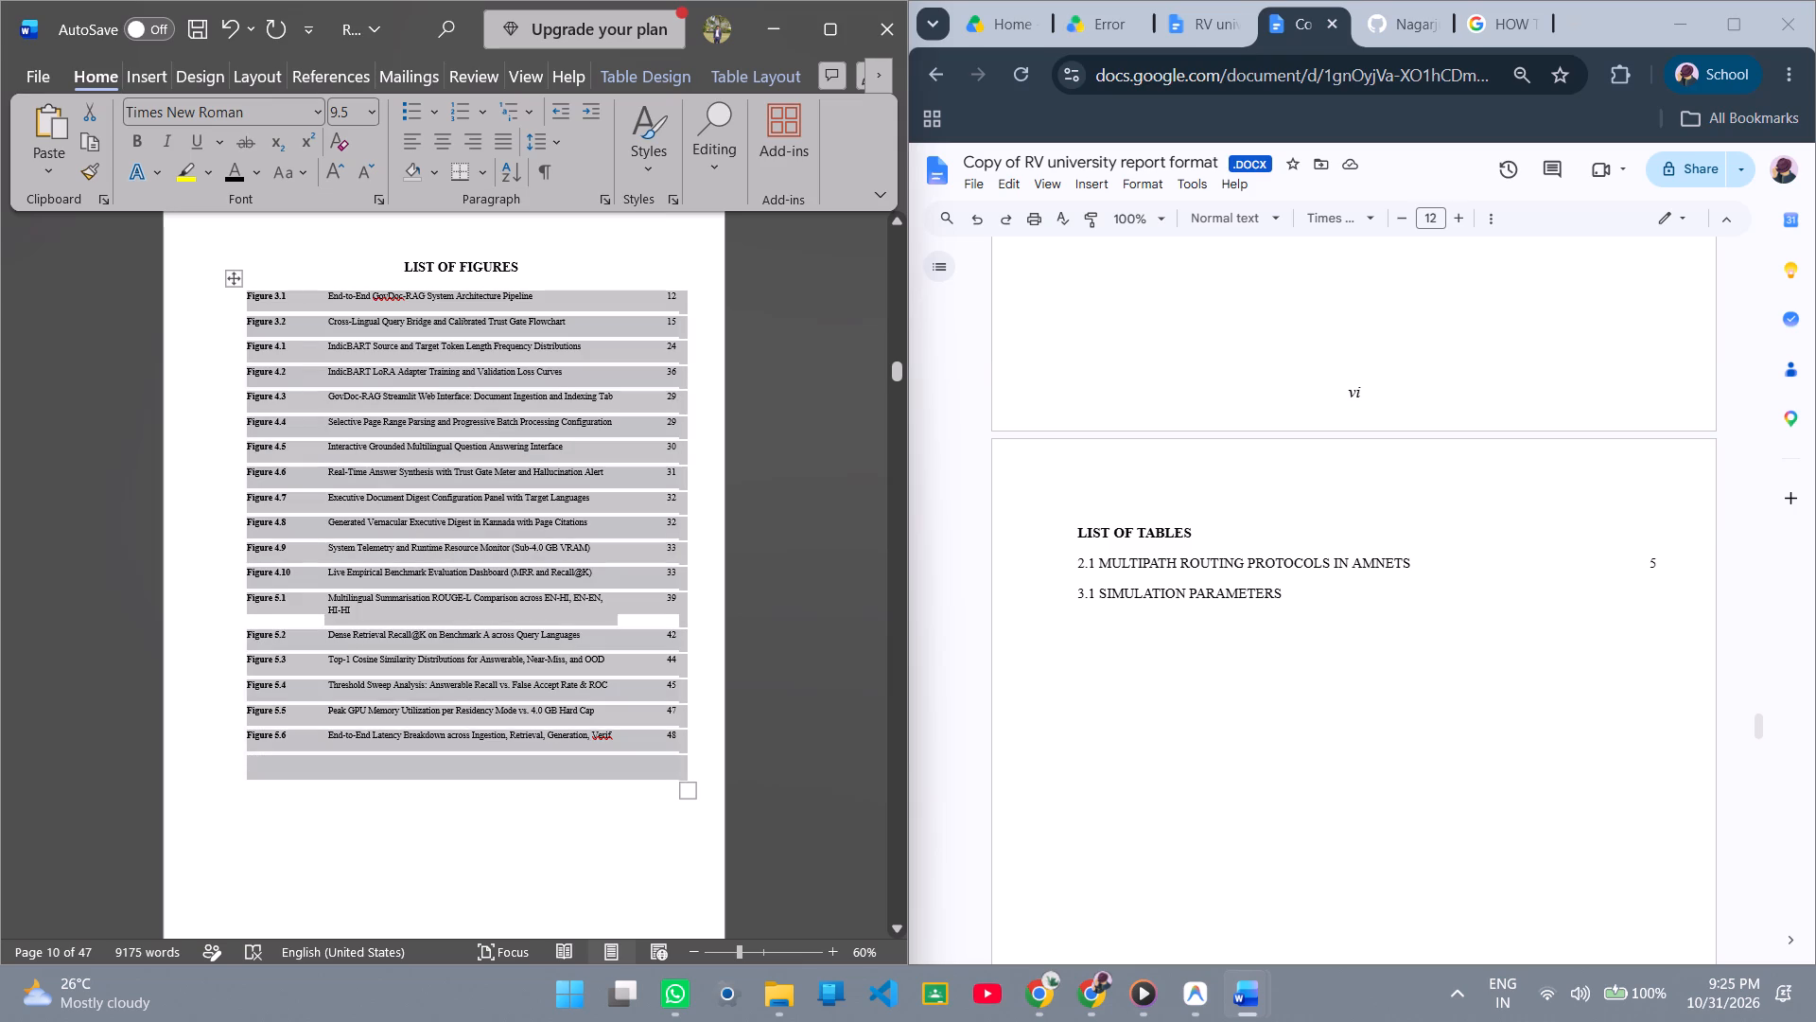
pyautogui.moveTo(269, 777); pyautogui.dragTo(245, 735)
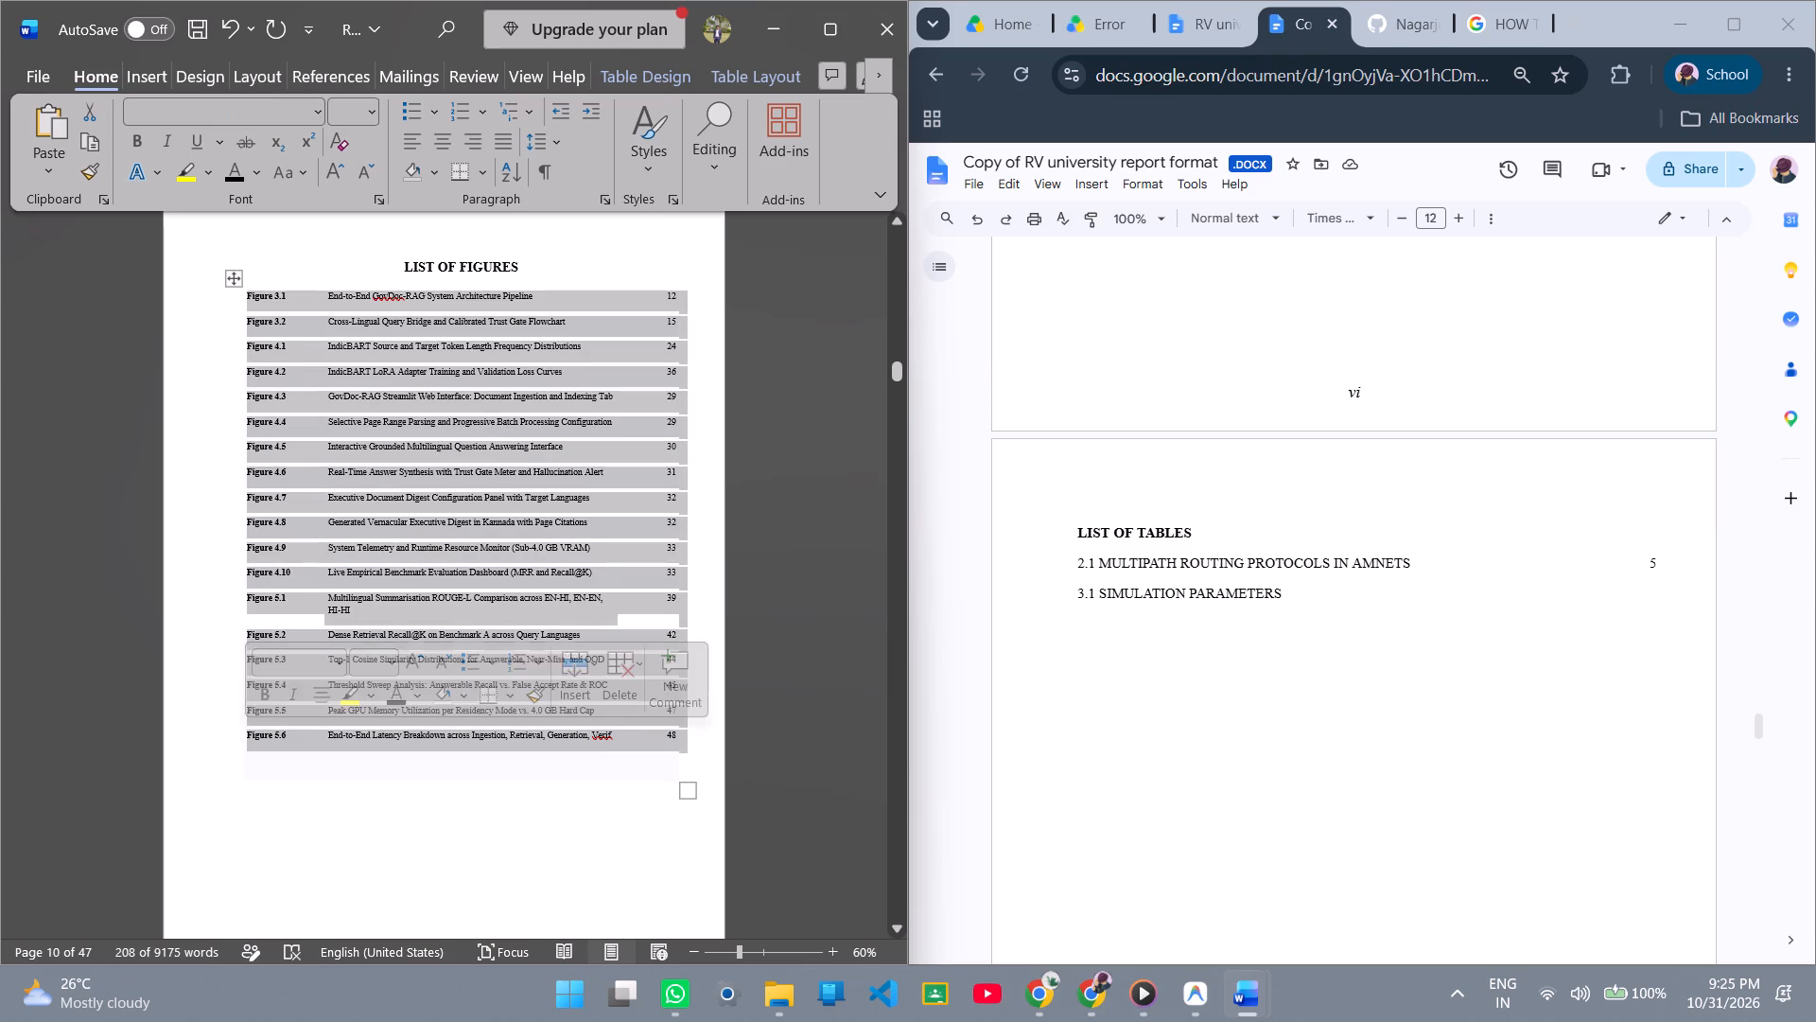
pyautogui.click(310, 115)
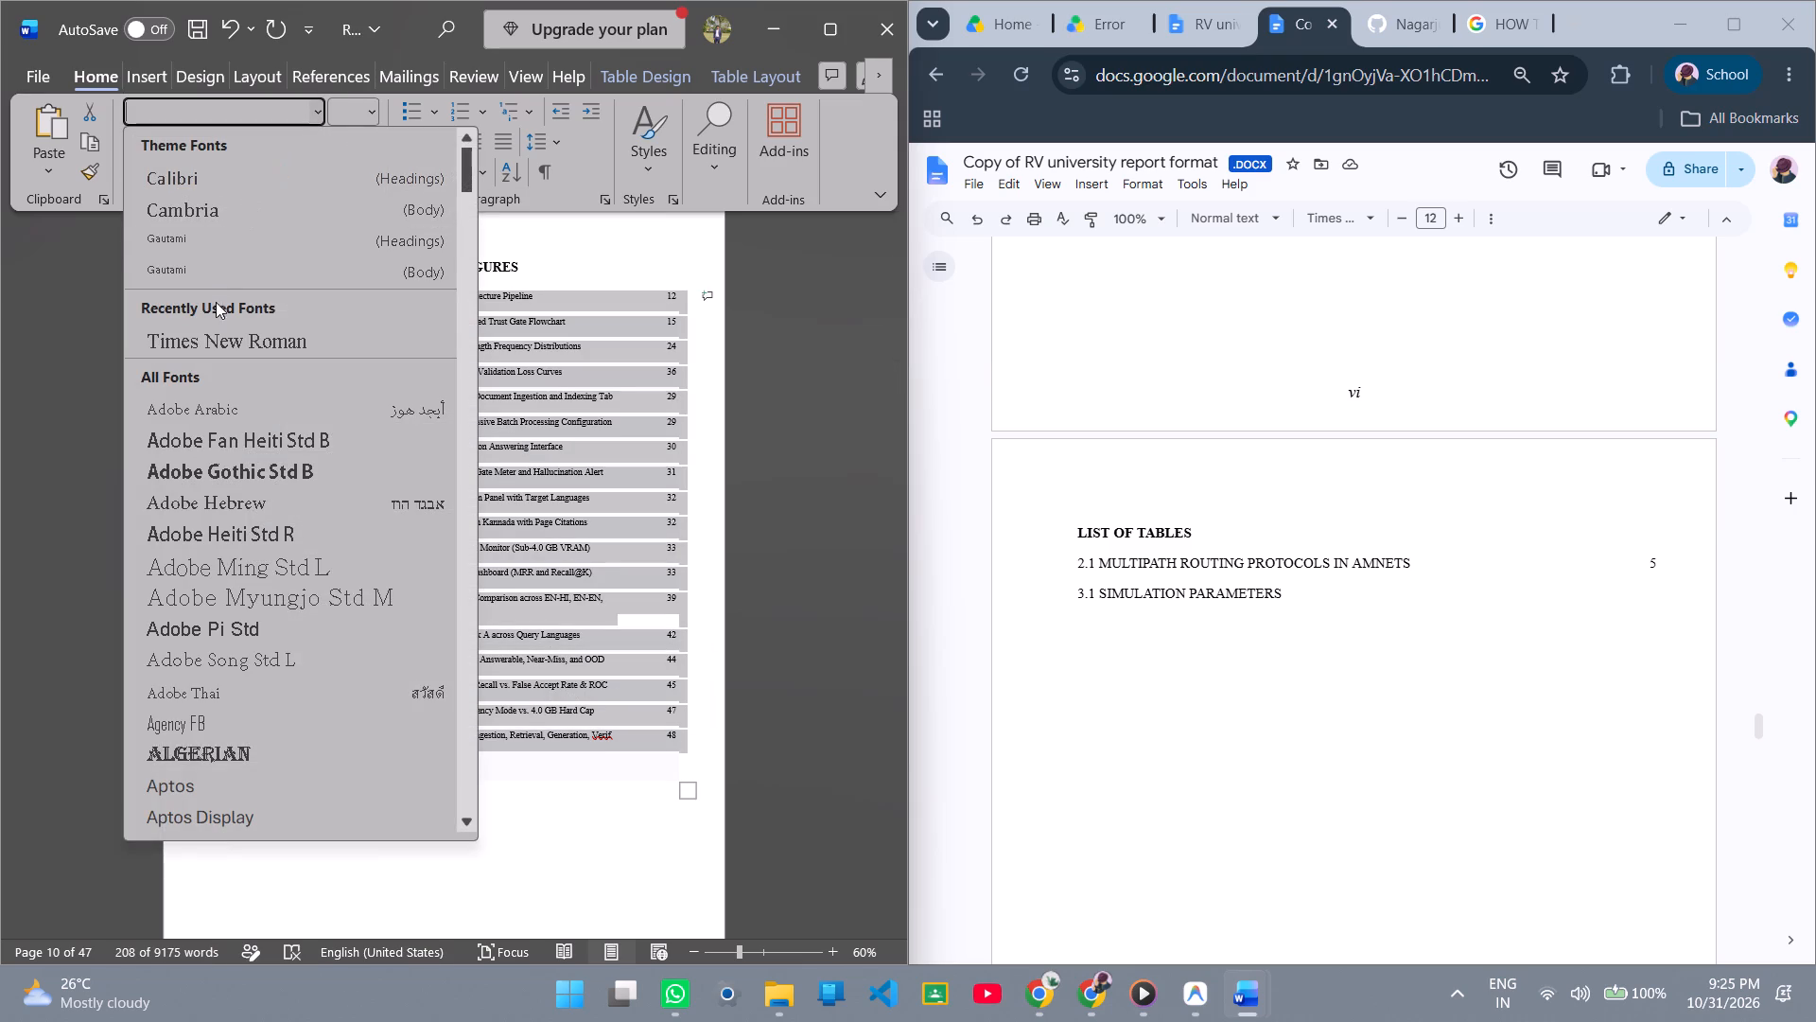
pyautogui.click(214, 351)
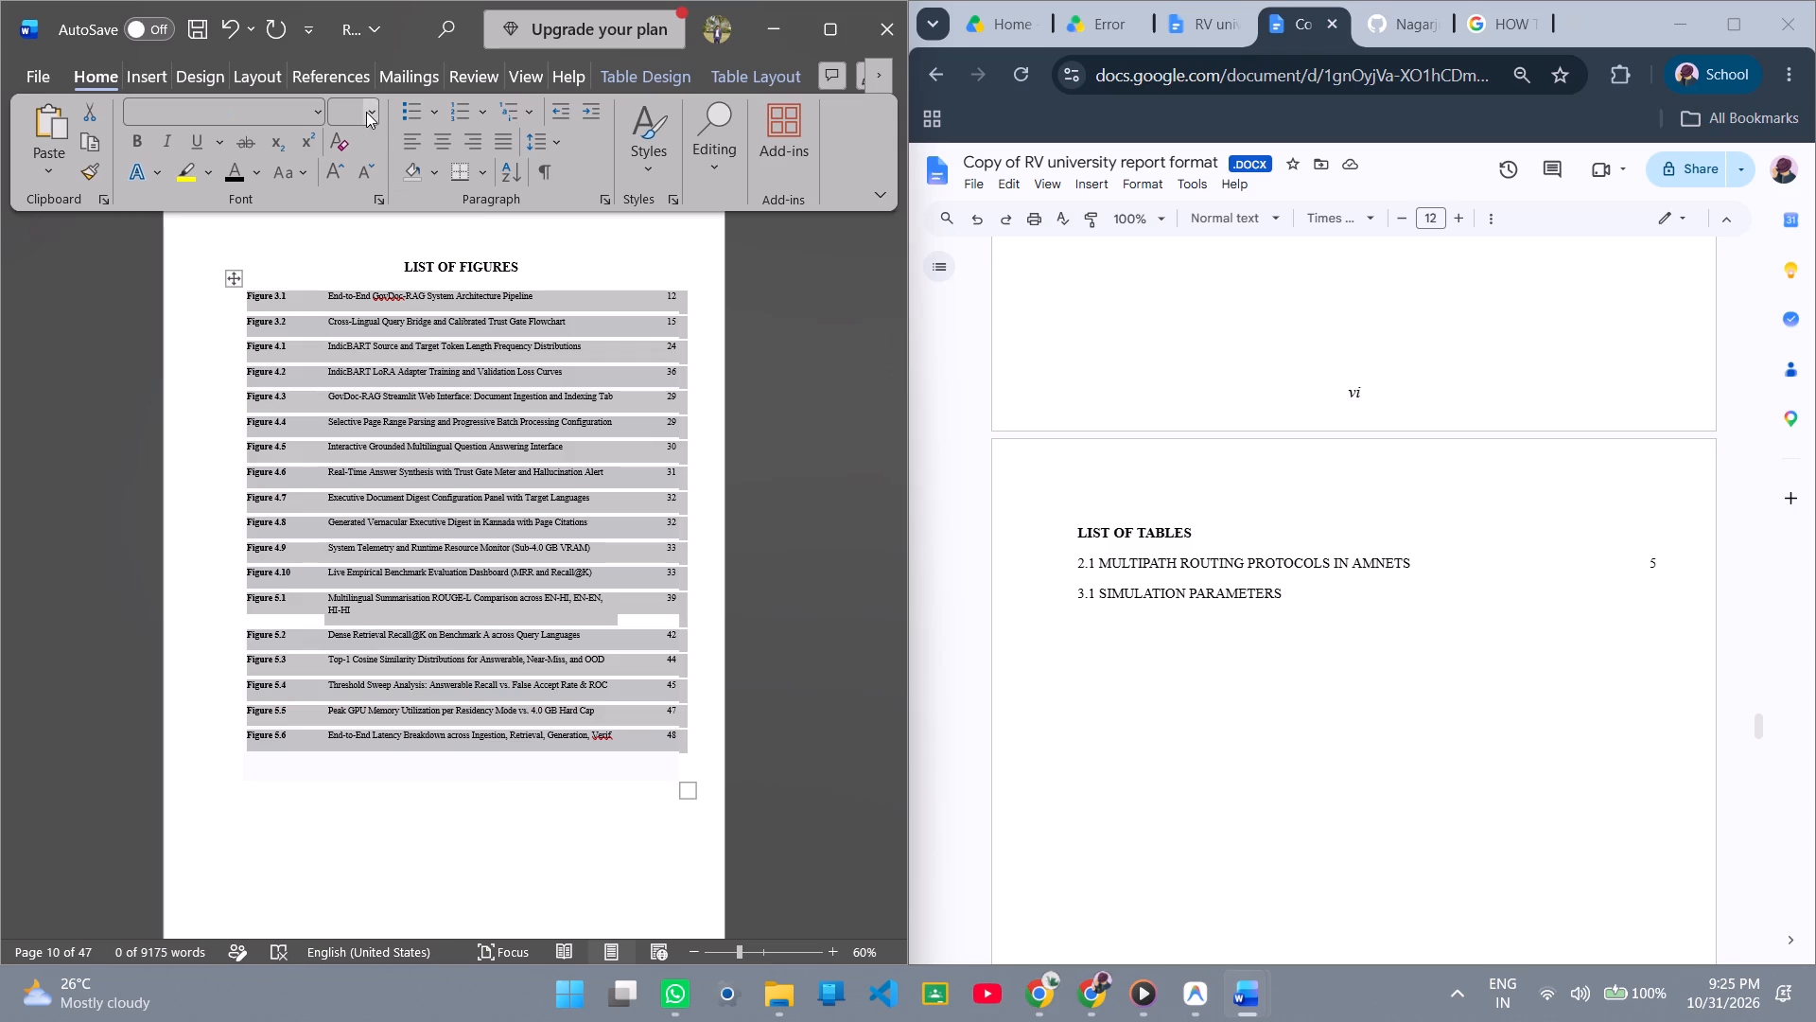
# Set the font size of all LIST OF FIGURES entries to 12.
pyautogui.click(366, 112)
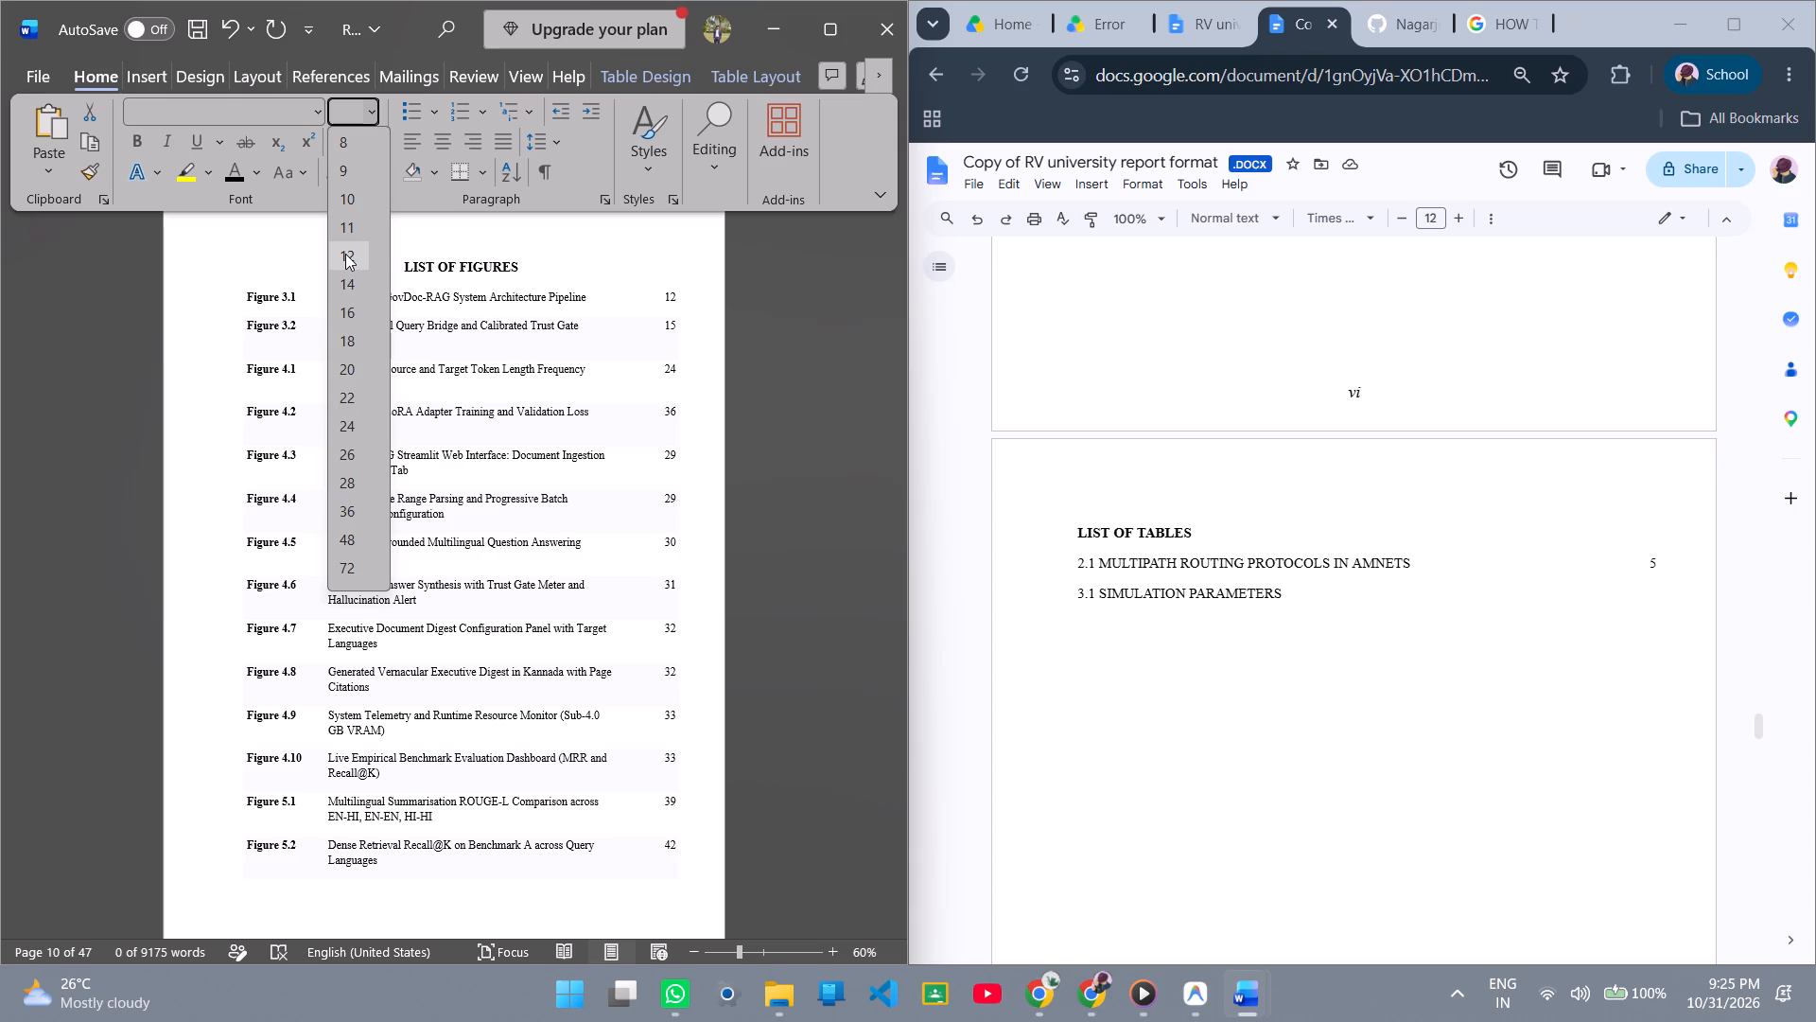
pyautogui.click(345, 254)
# Remove the centring from the LIST OF FIGURES heading so that it is left-aligned.
pyautogui.click(335, 269)
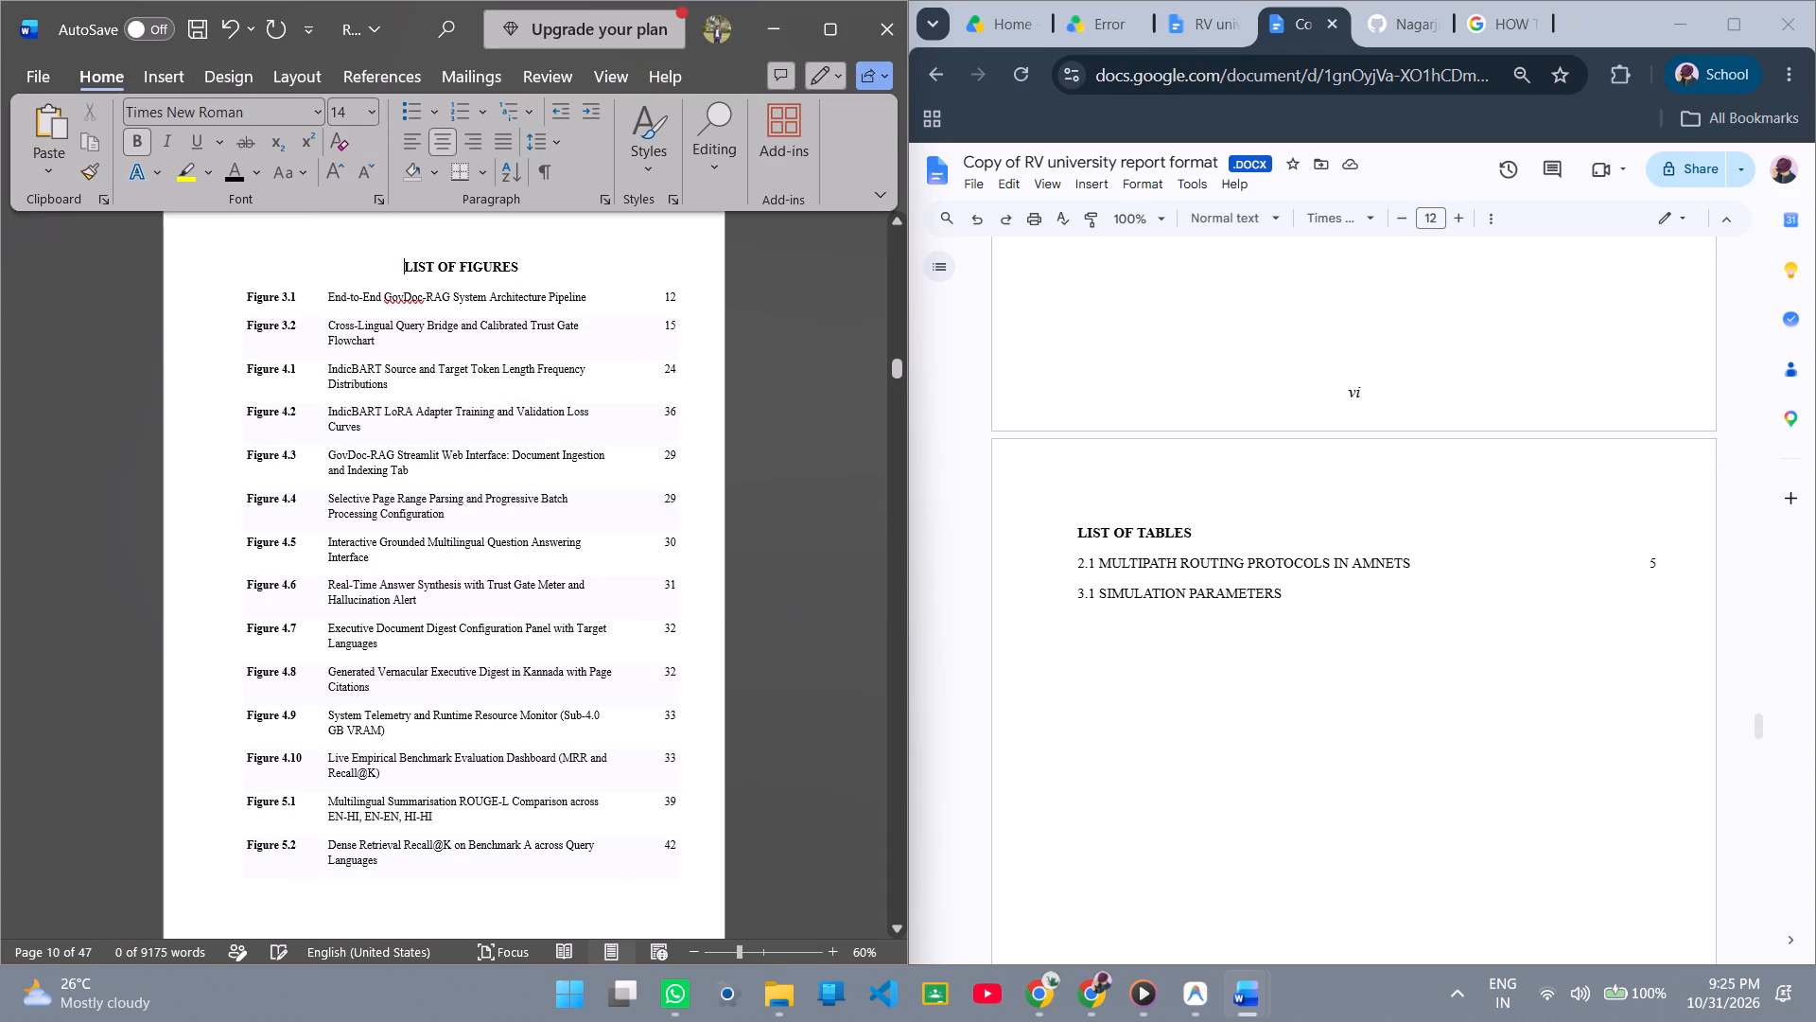
pyautogui.press('BackSpace')
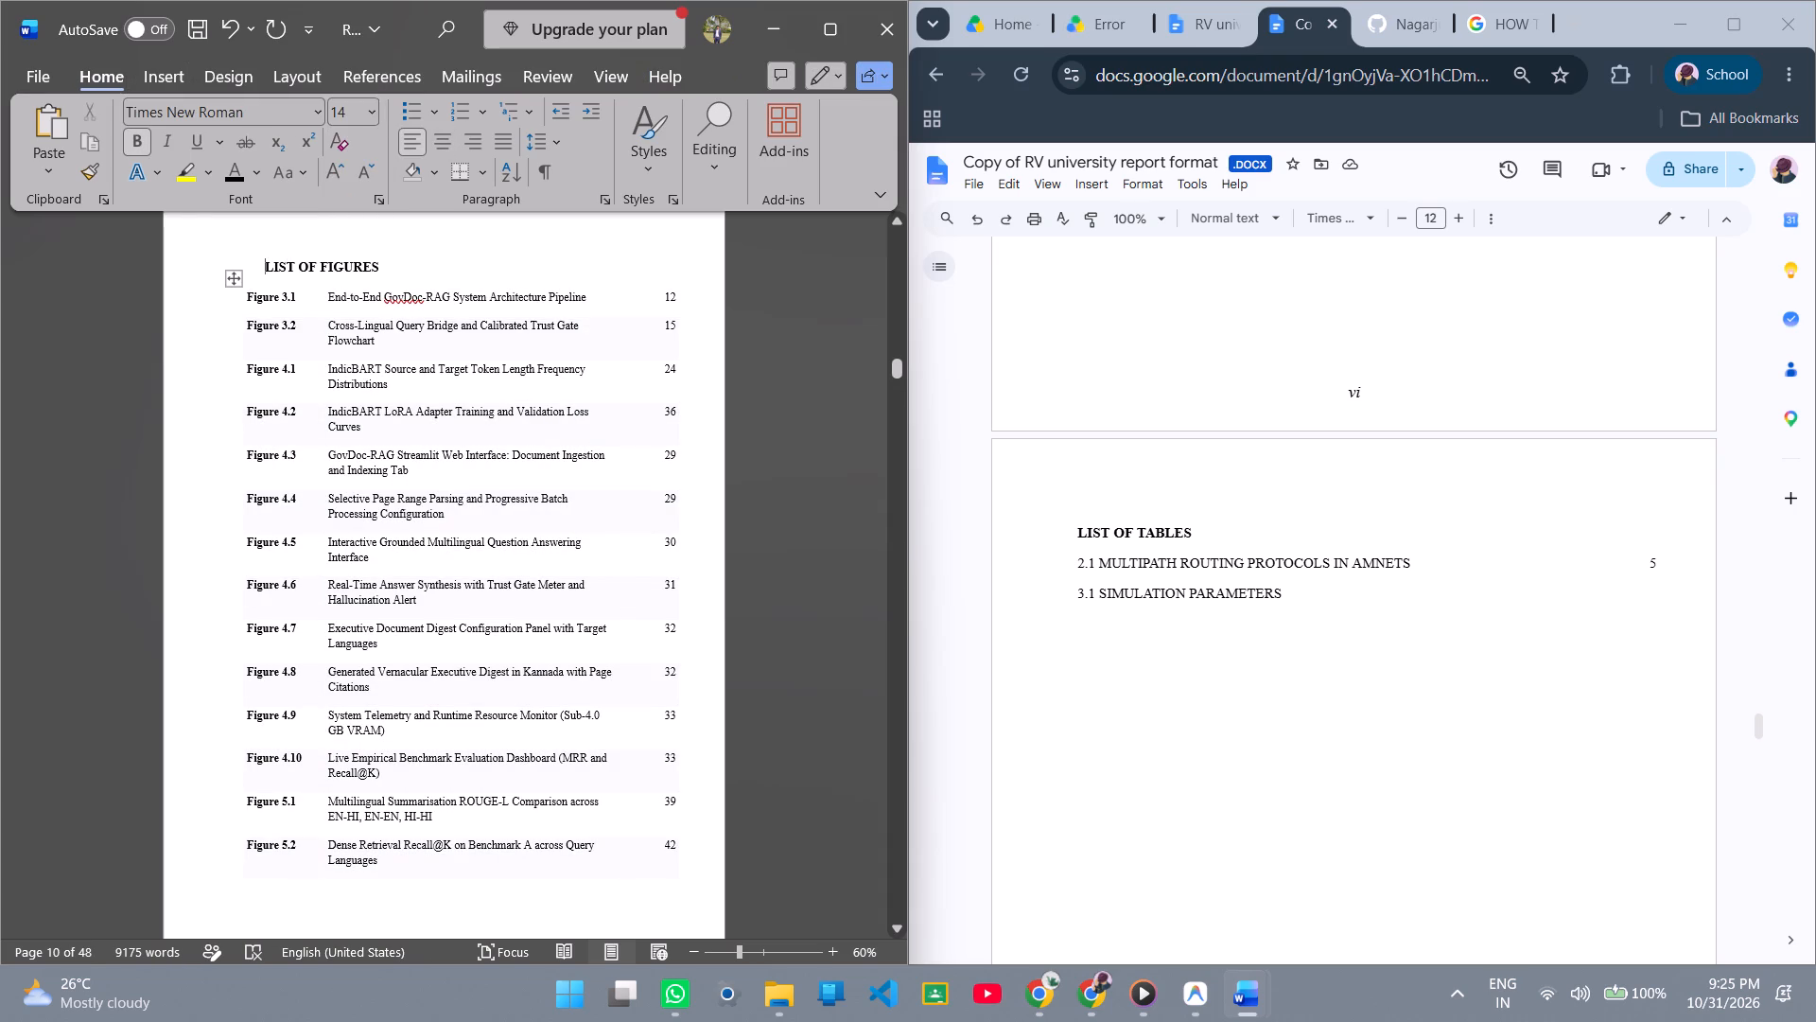
# Remove the break before the LIST OF FIGURES heading and move it to the top of a new page with blank lines.
pyautogui.press('BackSpace')
pyautogui.press('BackSpace')
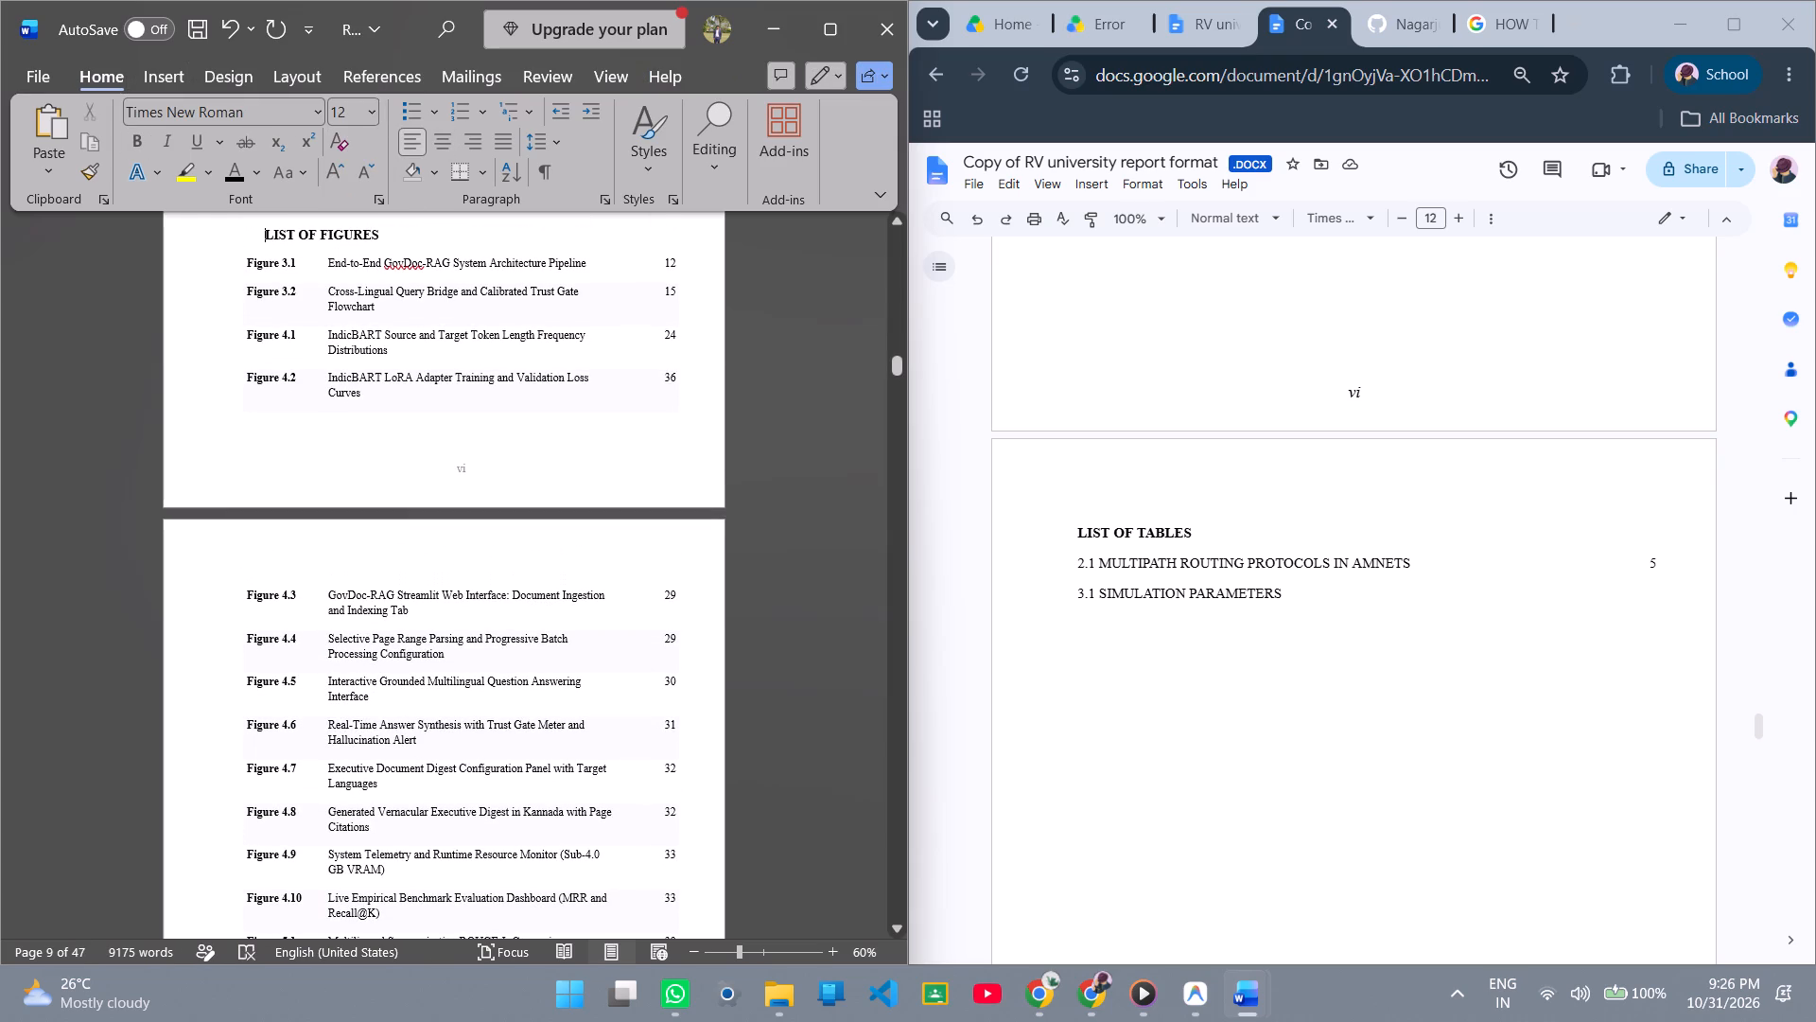
pyautogui.press('Return')
pyautogui.press('Return')
pyautogui.press('Return')
pyautogui.press('Return')
pyautogui.press('Return')
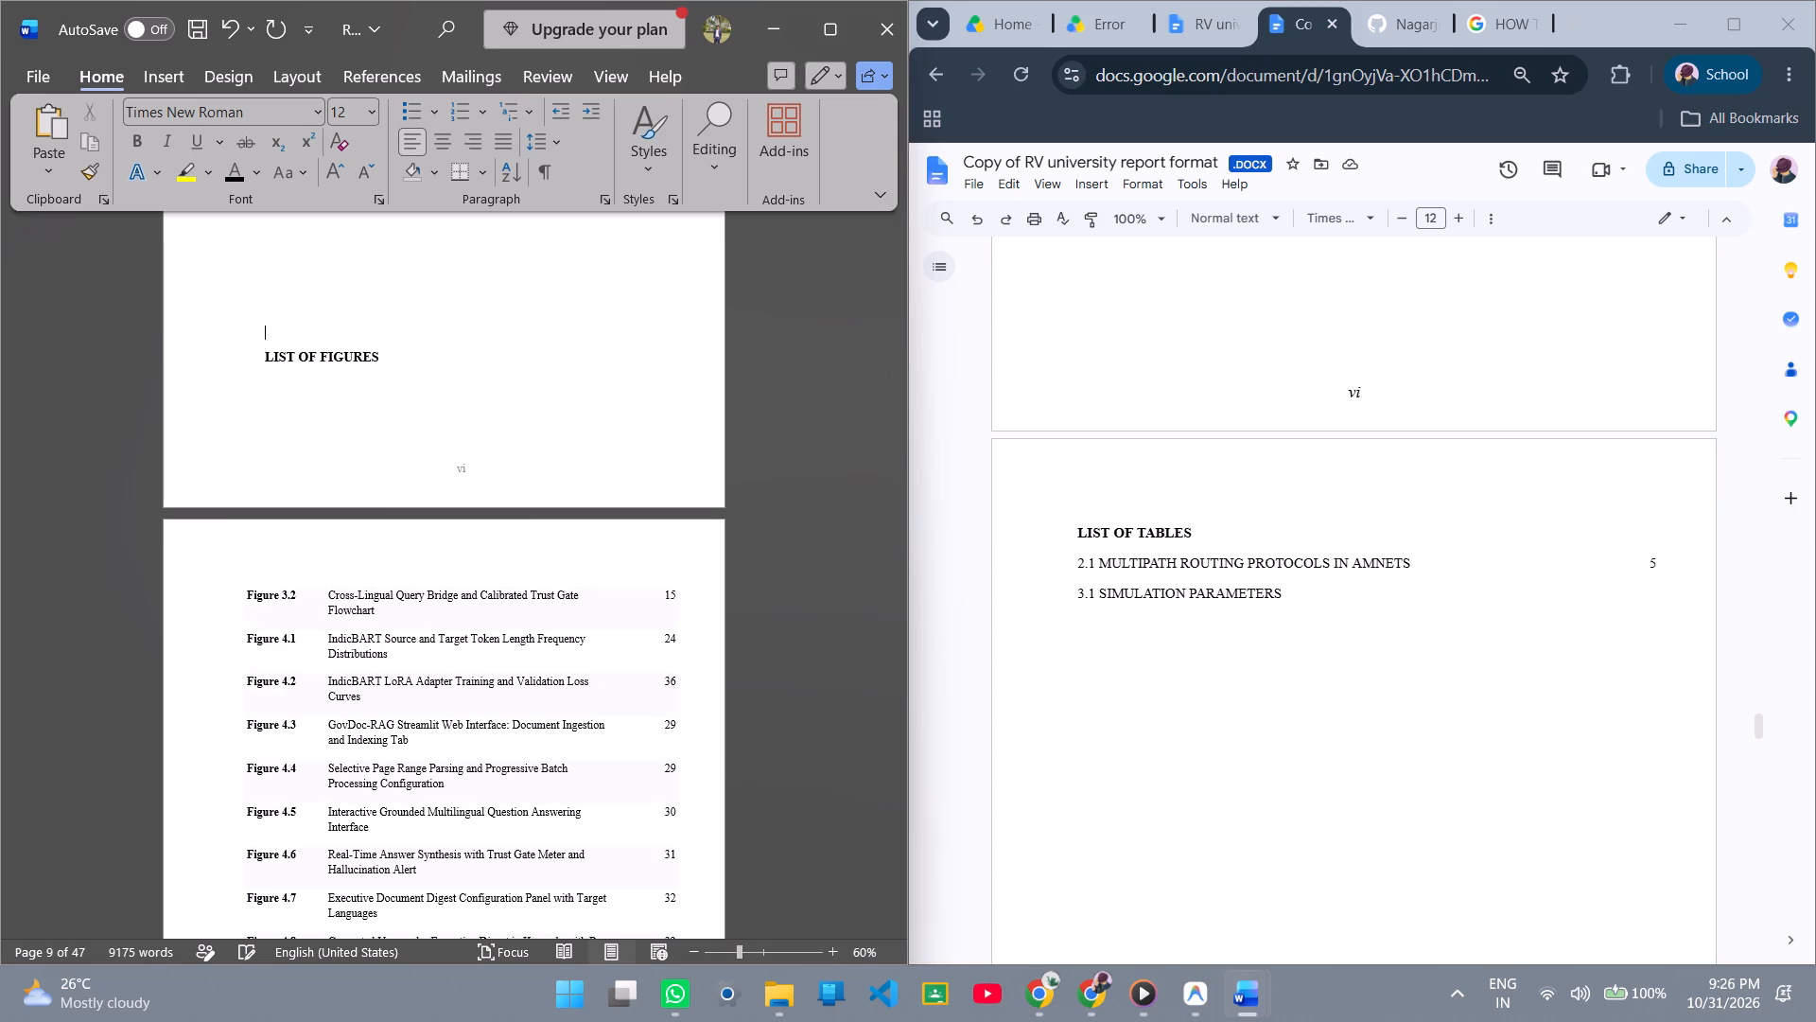
pyautogui.press('Return')
pyautogui.press('Return')
pyautogui.press('Return')
pyautogui.press('Return')
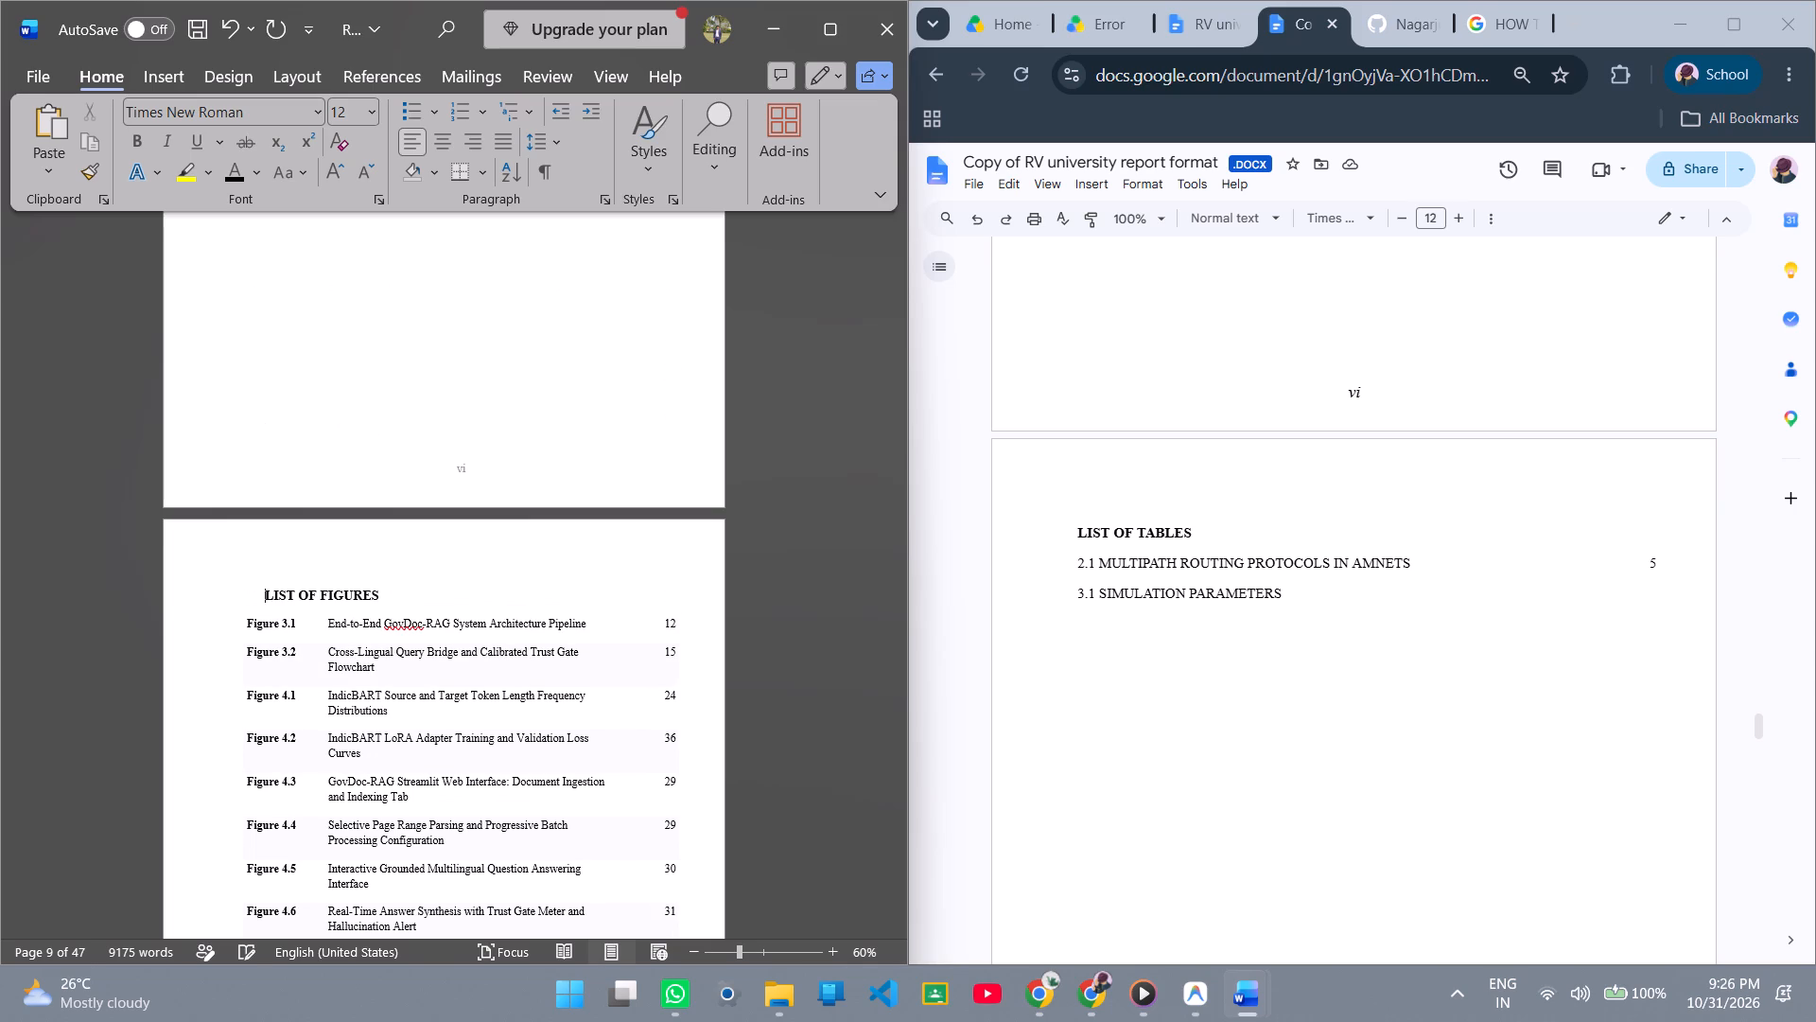
# Examine the layout of the LIST OF FIGURES table across its pages.
pyautogui.scroll(-2, 562, 188)
pyautogui.scroll(-3, 597, 392)
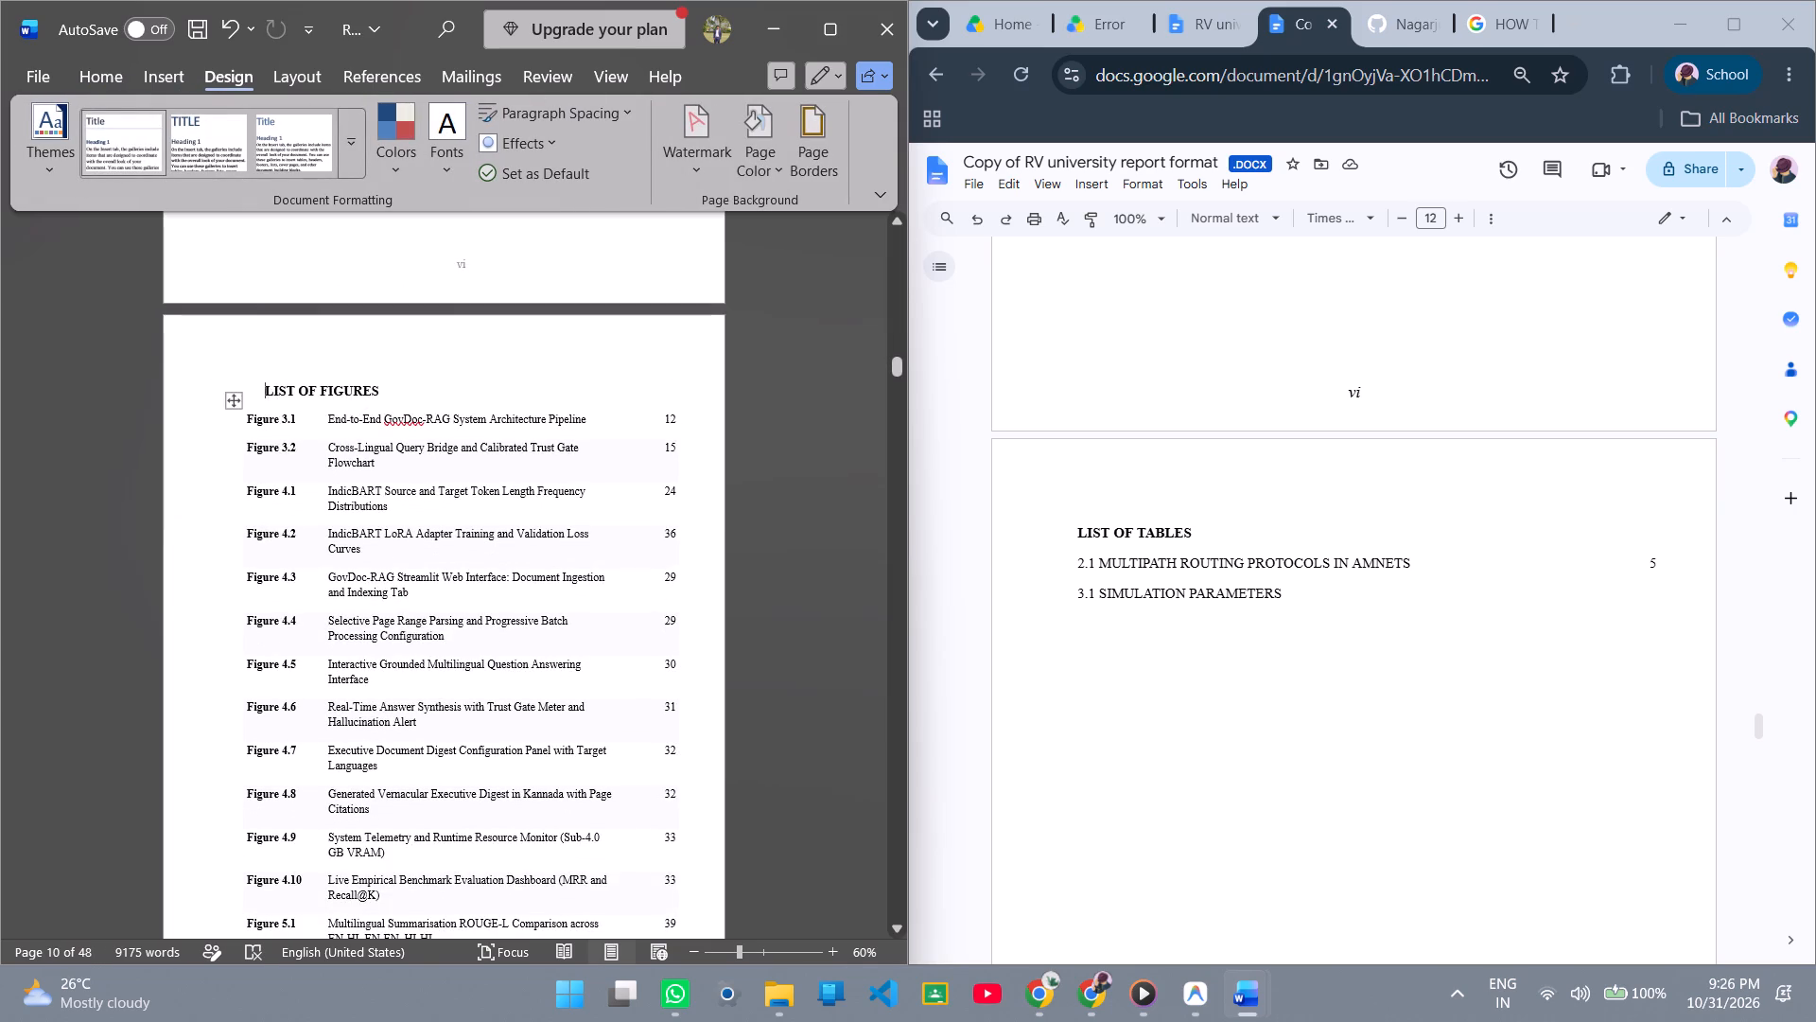
pyautogui.scroll(3, 693, 531)
pyautogui.click(49, 80)
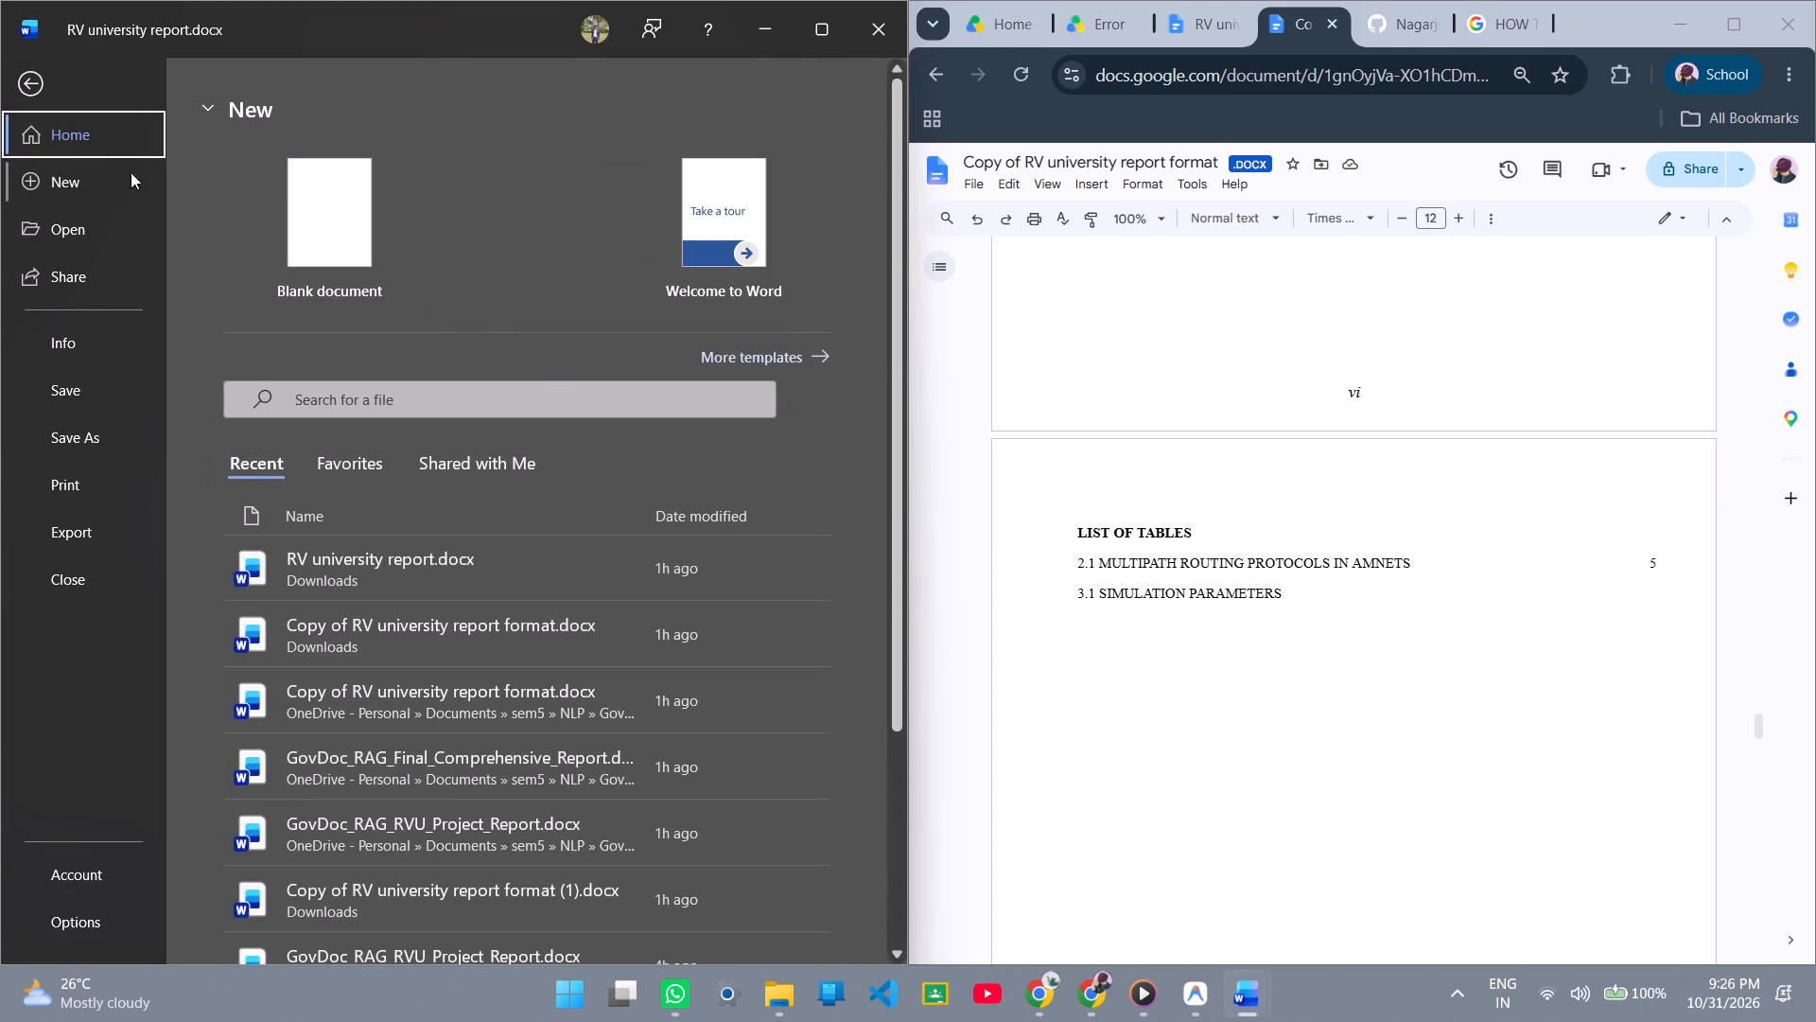
pyautogui.click(22, 75)
pyautogui.click(98, 82)
pyautogui.scroll(-5, 518, 501)
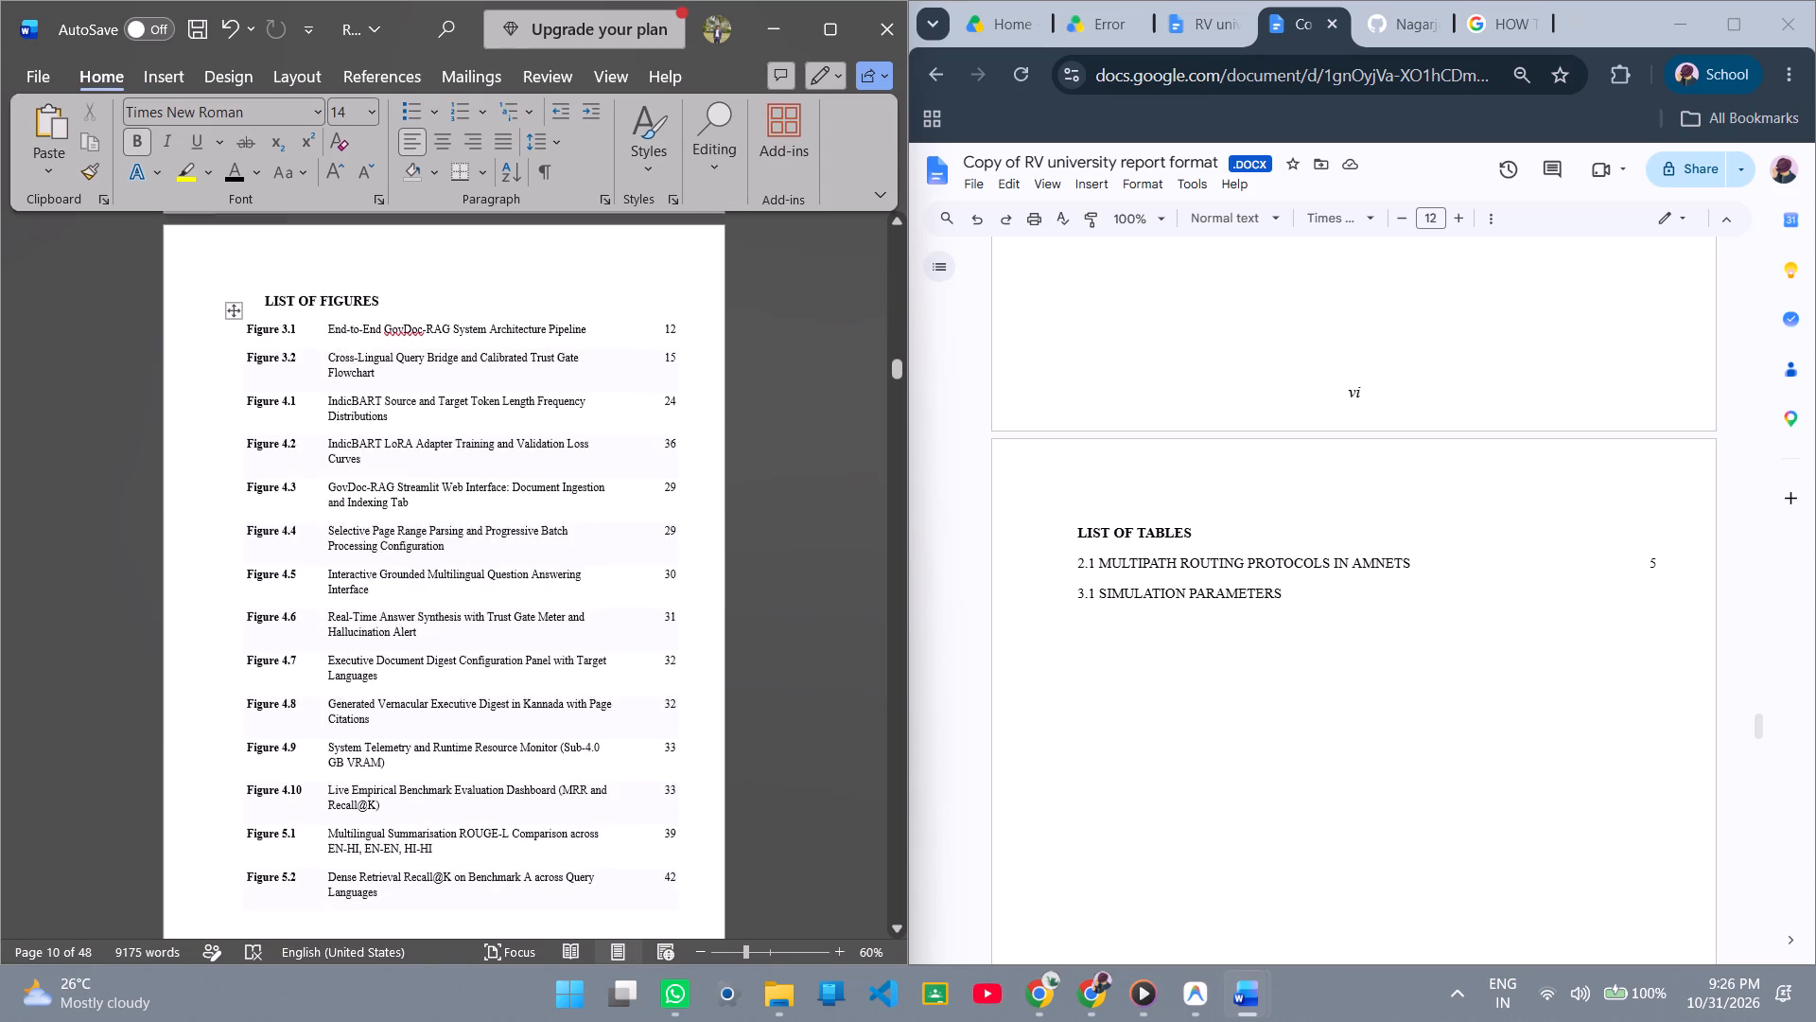
pyautogui.scroll(-8, 518, 494)
pyautogui.scroll(1, 518, 481)
pyautogui.scroll(-5, 518, 481)
pyautogui.scroll(6, 518, 481)
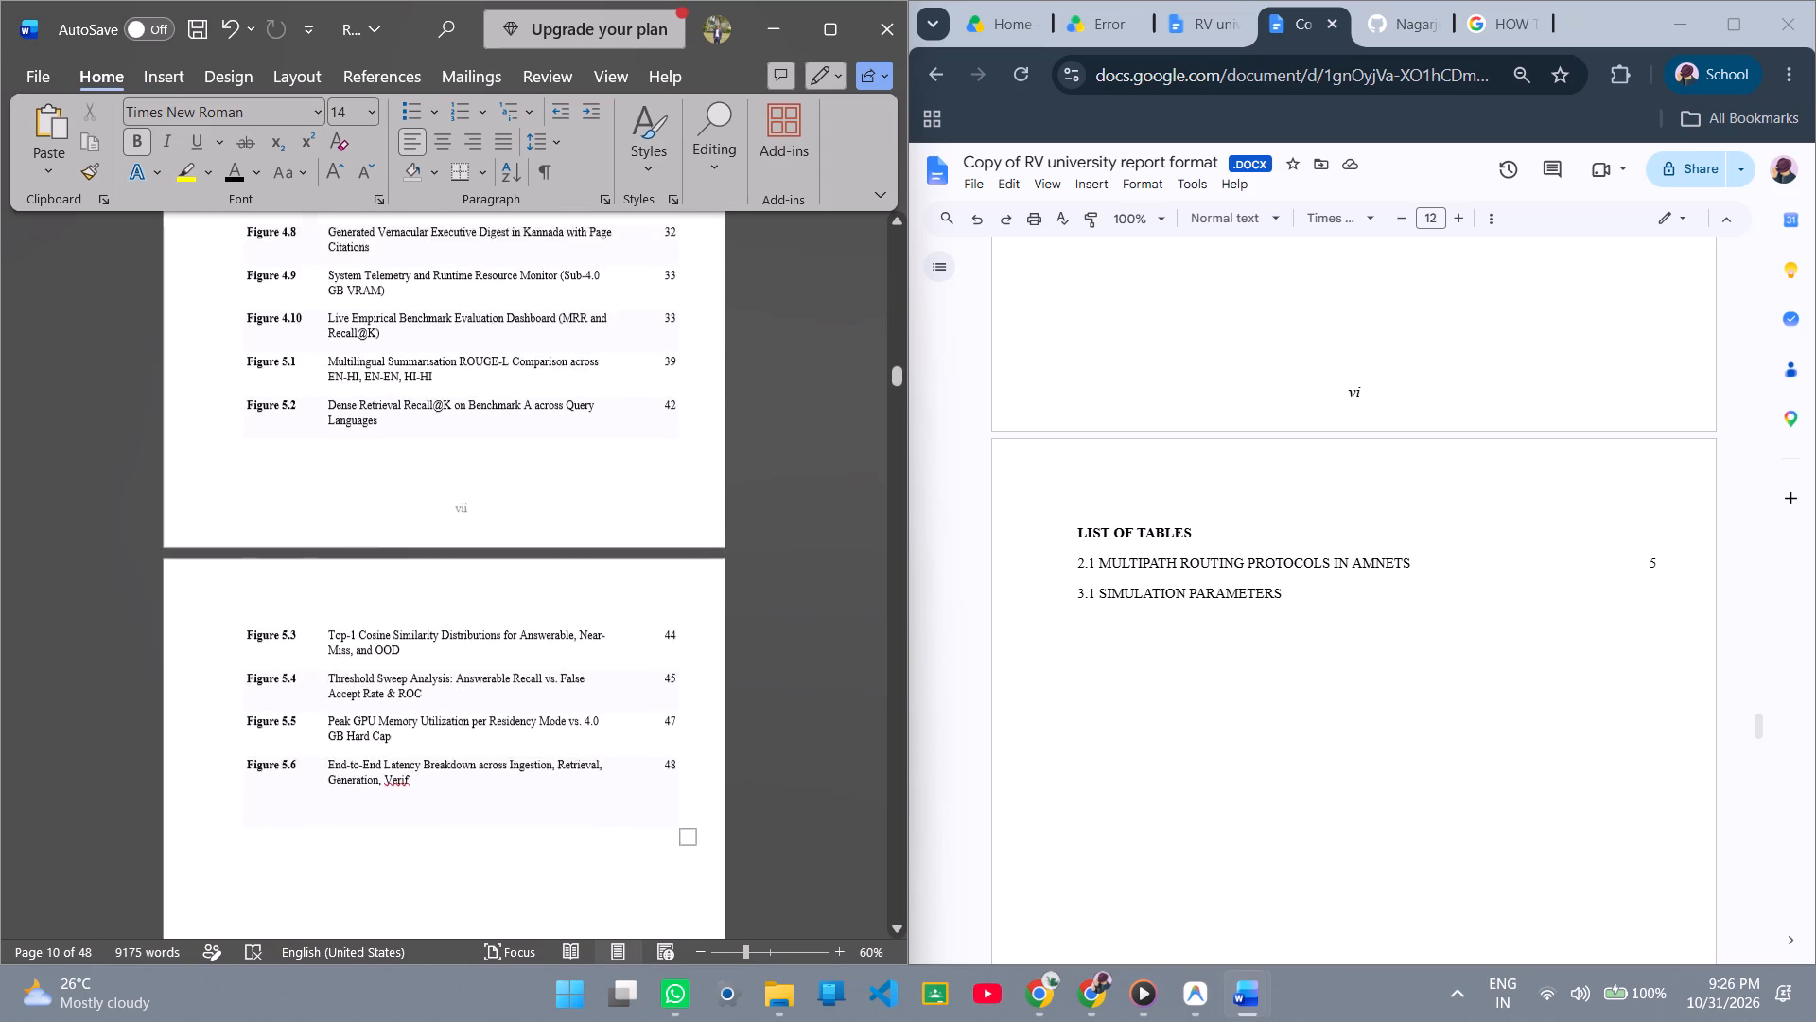
pyautogui.scroll(8, 518, 481)
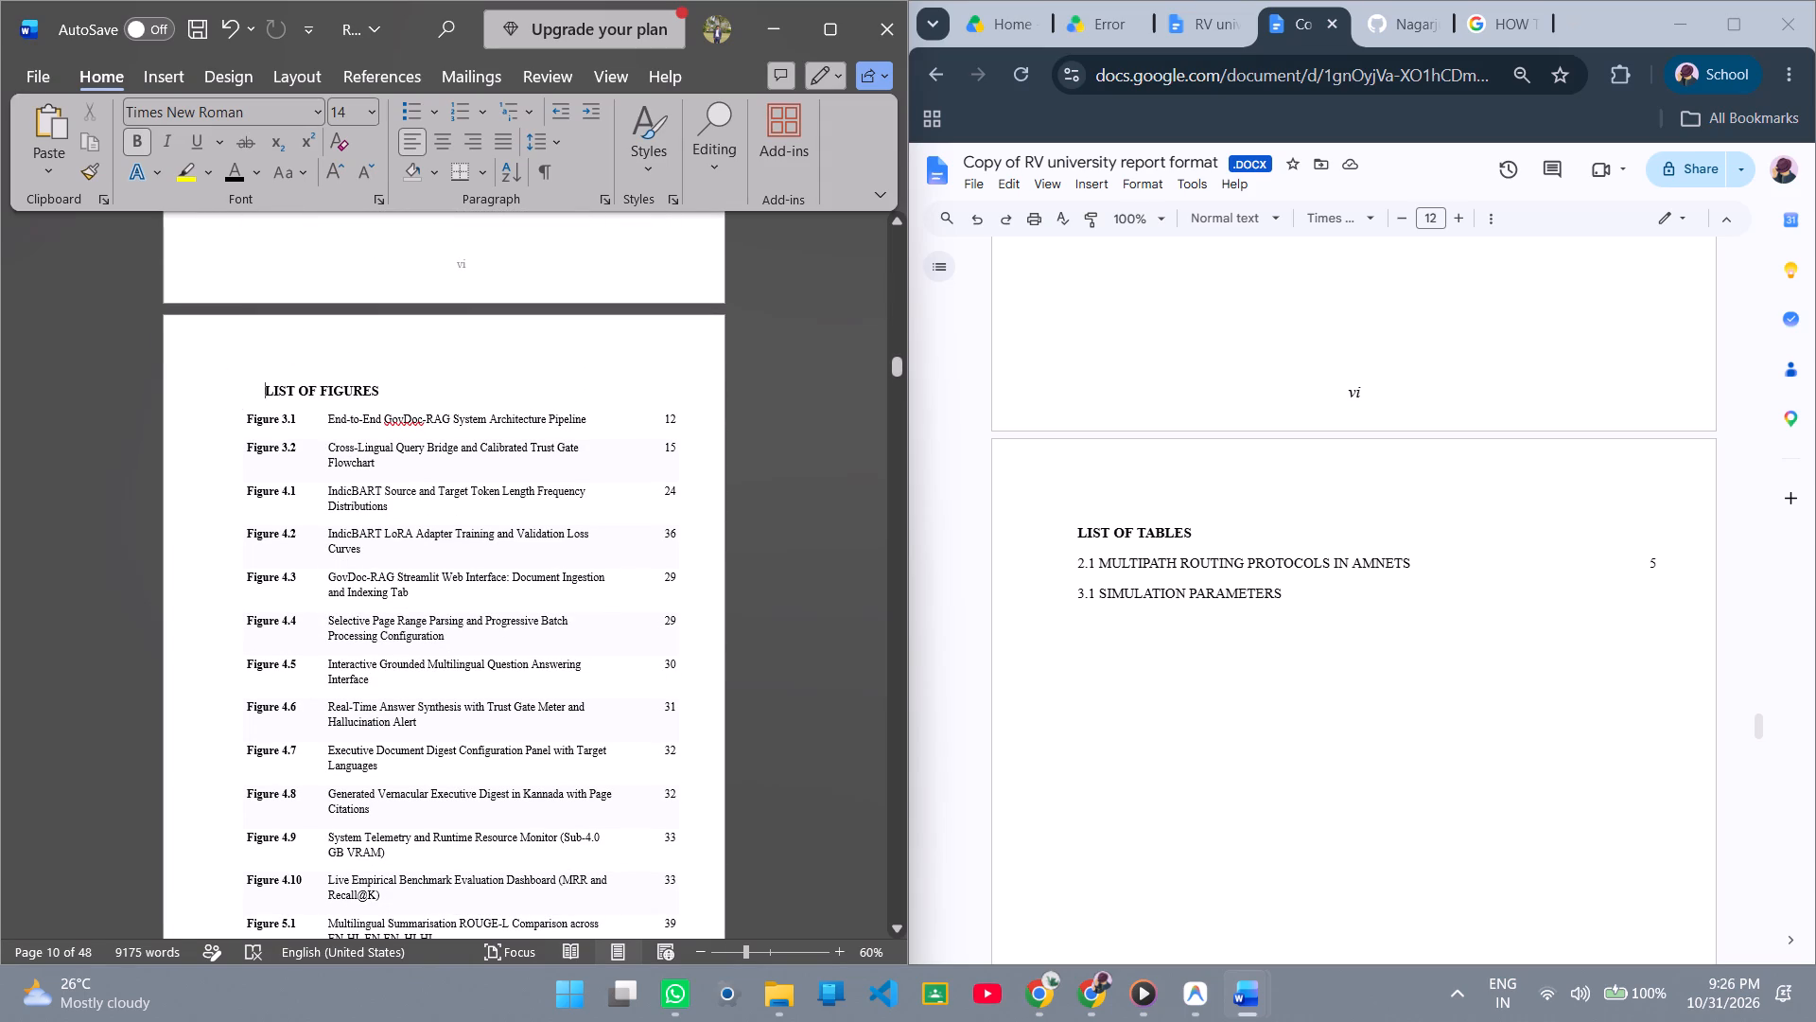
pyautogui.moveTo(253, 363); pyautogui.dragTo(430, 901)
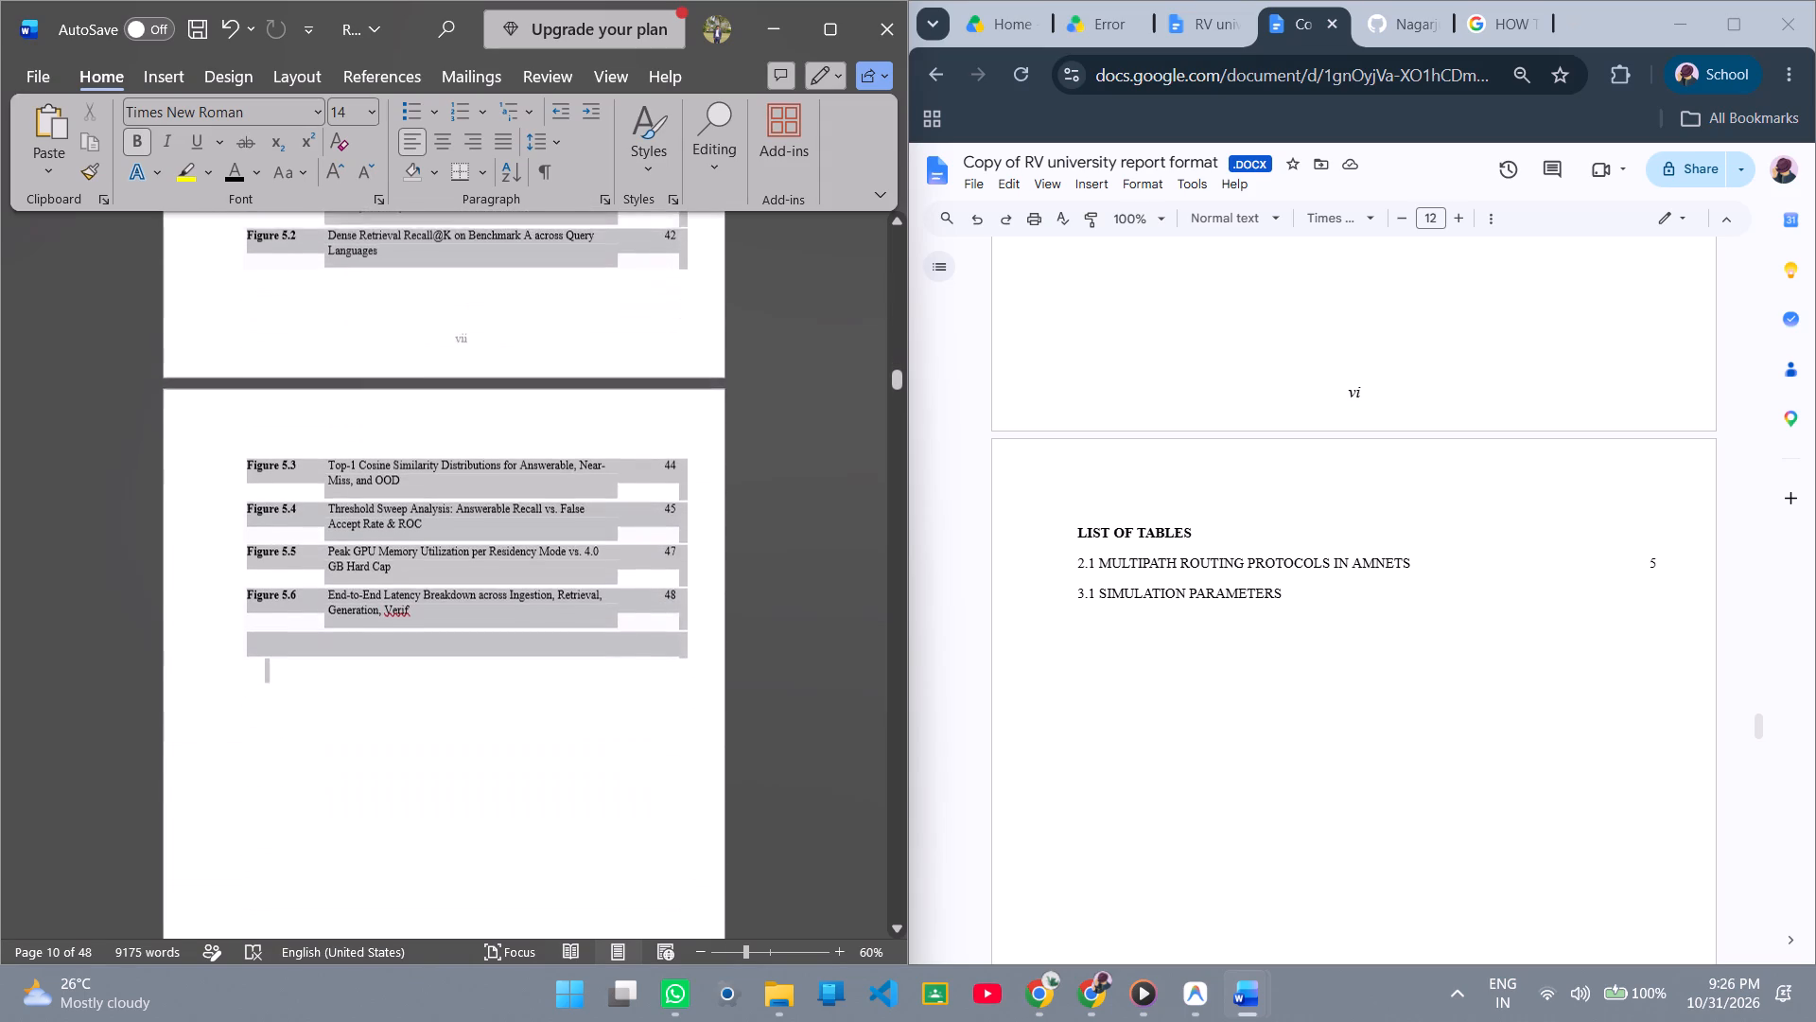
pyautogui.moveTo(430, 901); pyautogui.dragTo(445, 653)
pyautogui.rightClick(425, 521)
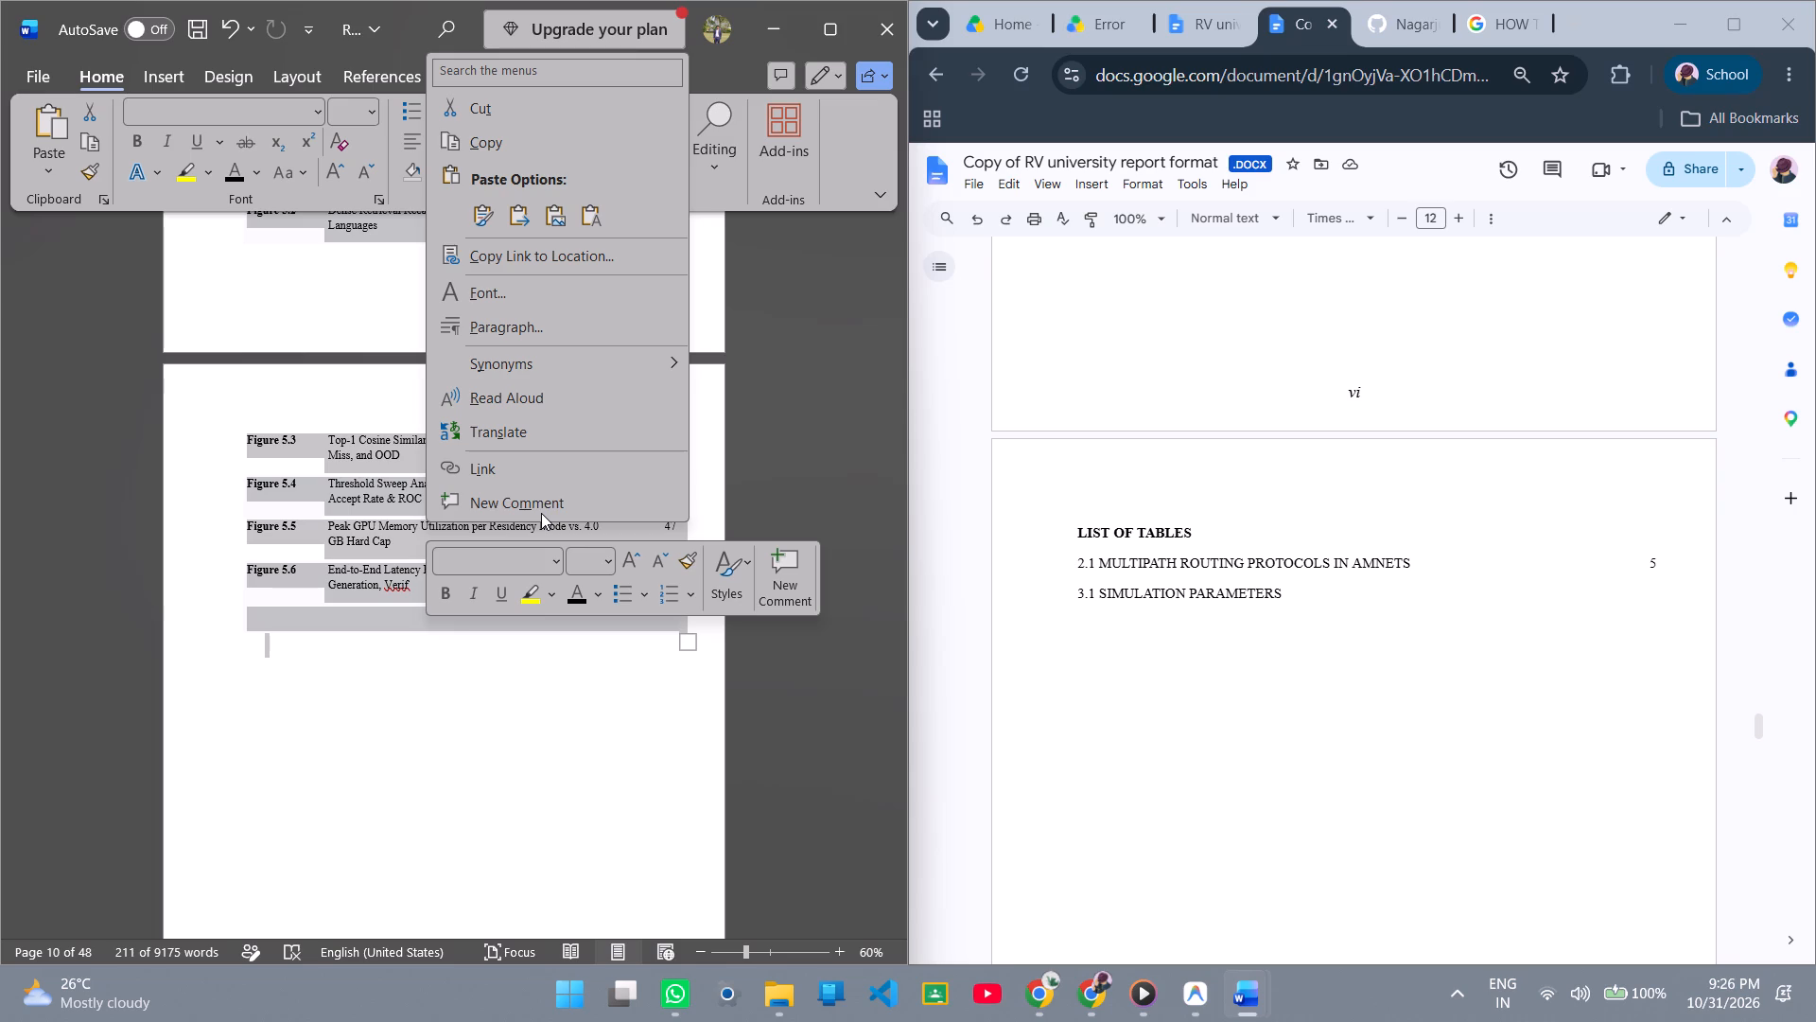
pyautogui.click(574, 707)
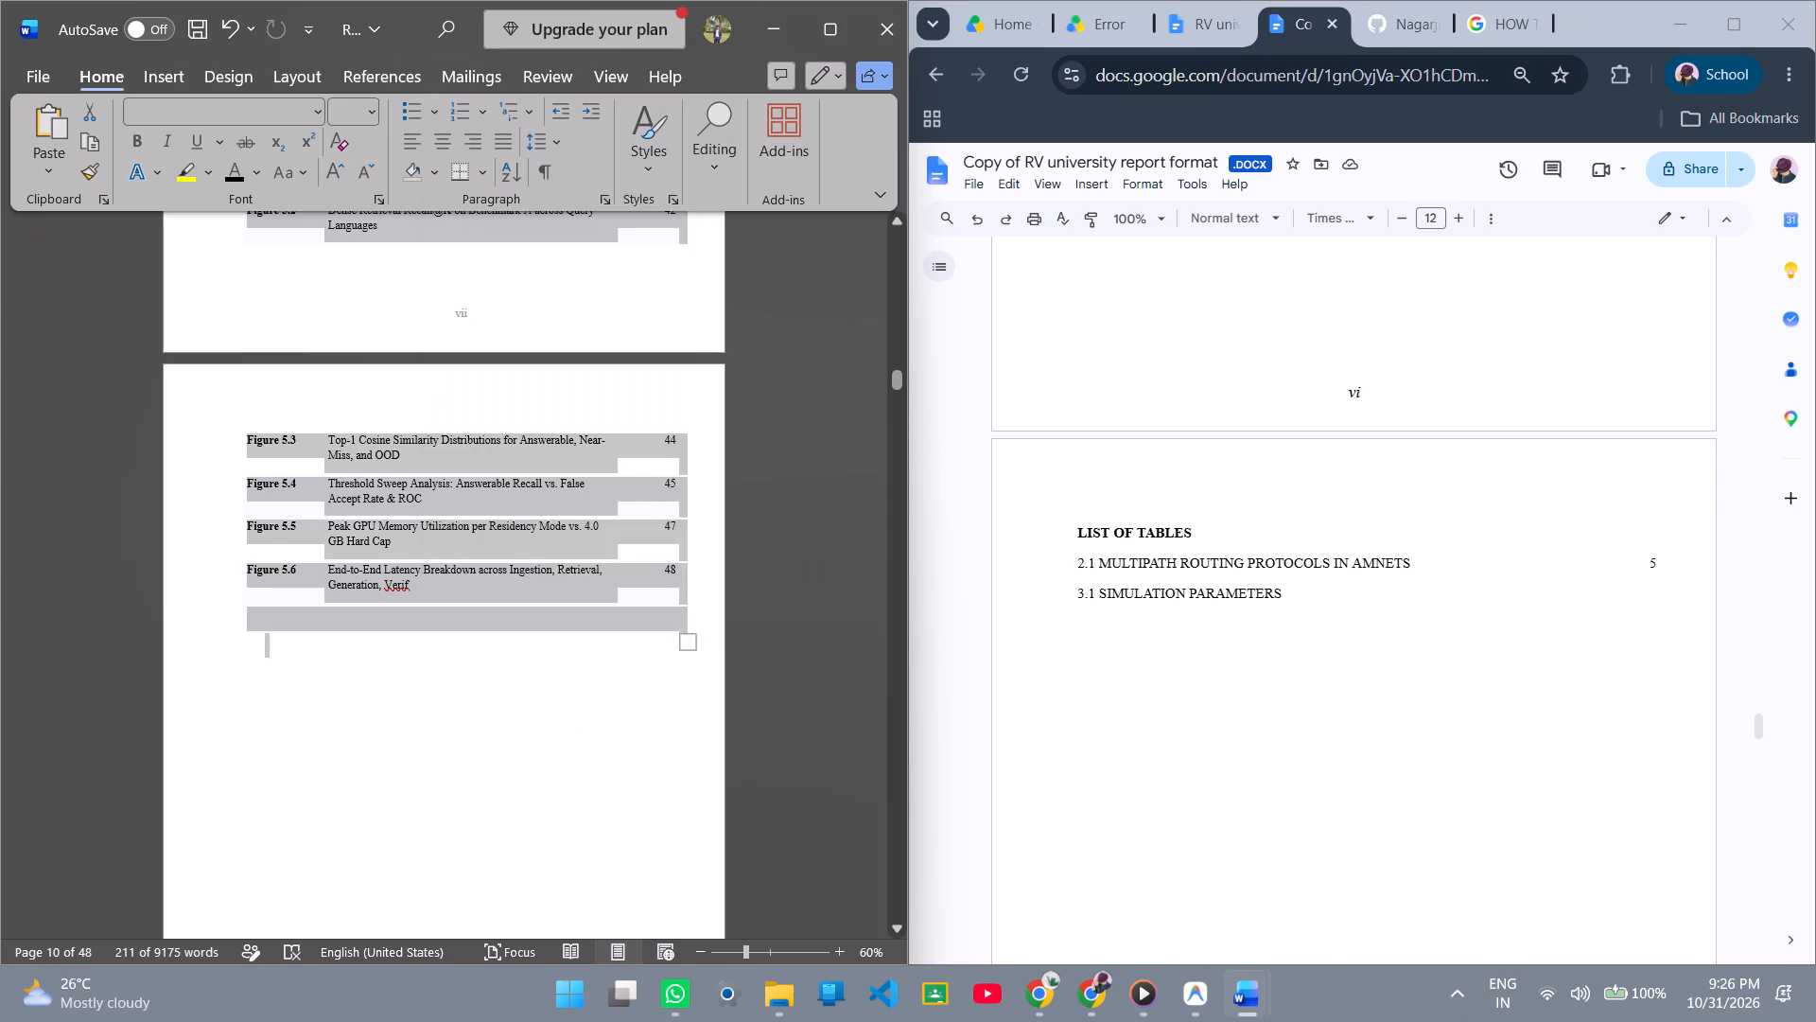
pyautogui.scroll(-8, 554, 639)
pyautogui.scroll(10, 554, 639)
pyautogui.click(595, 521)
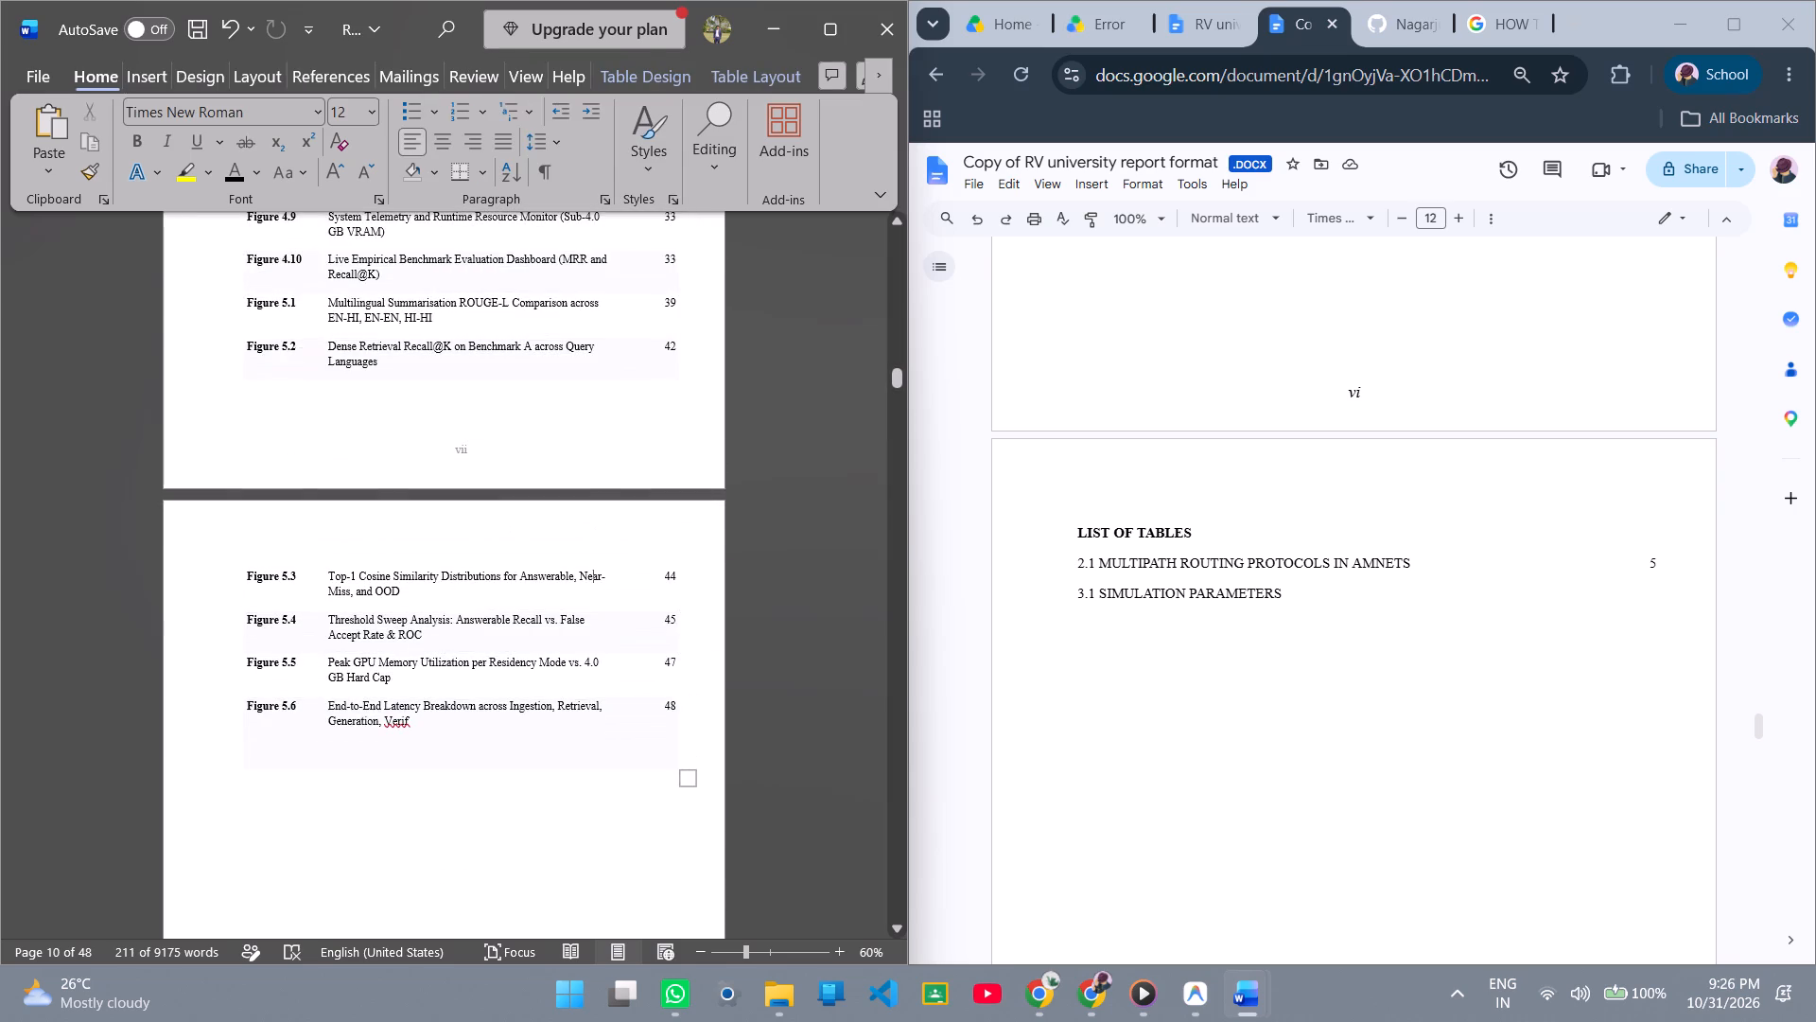
# Examine the heading and entry formatting on the LIST OF ACRONYMS AND ABBREVIATIONS page.
pyautogui.scroll(-13, 595, 555)
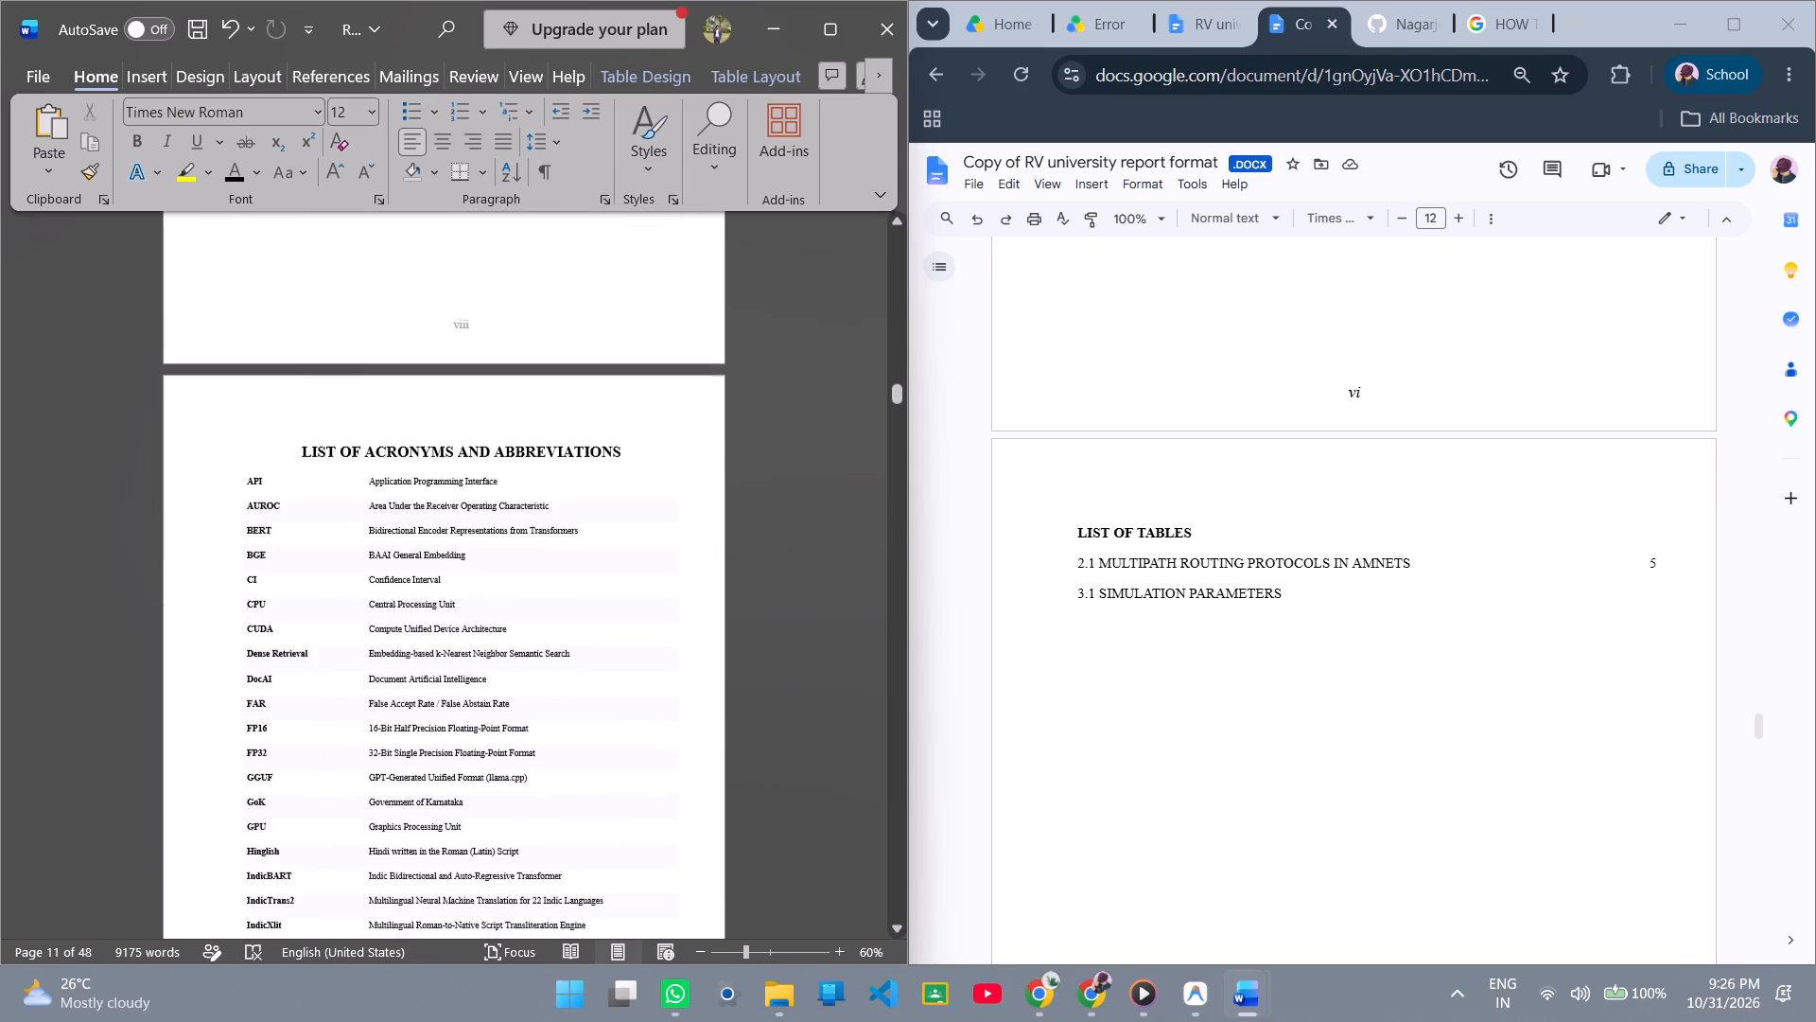
pyautogui.scroll(-6, 595, 555)
pyautogui.scroll(7, 595, 555)
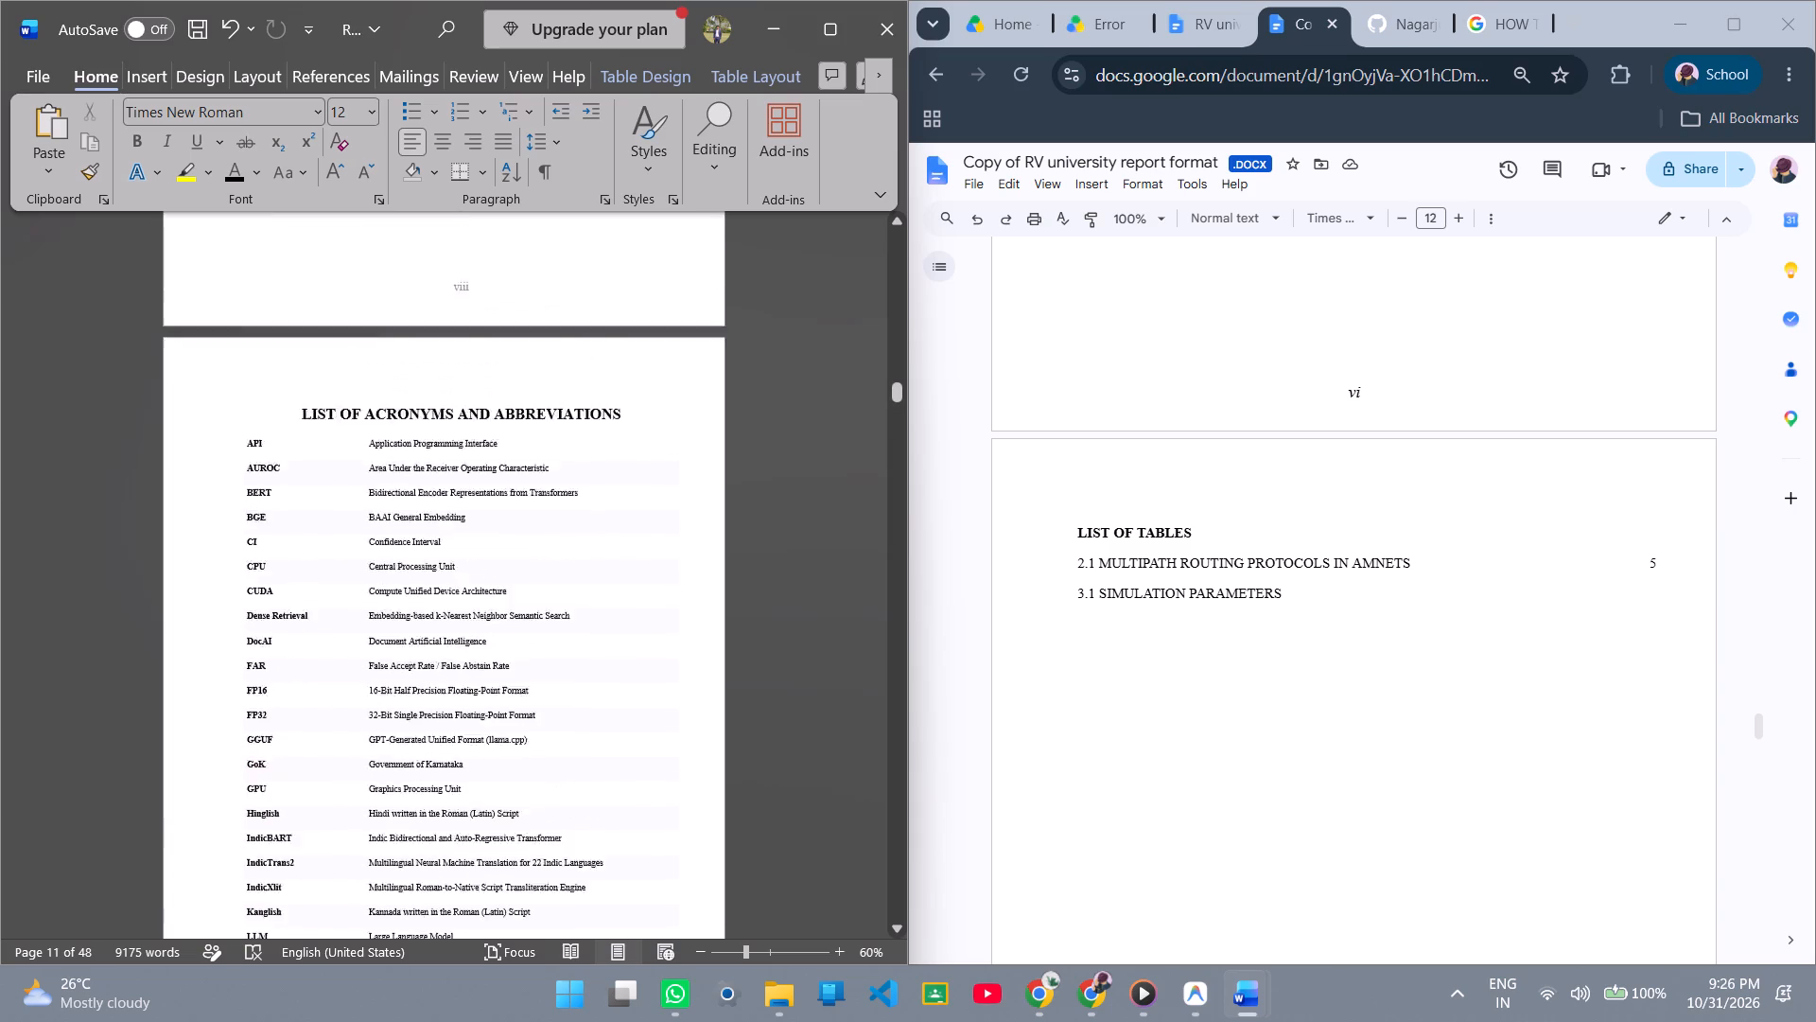
pyautogui.scroll(2, 595, 555)
pyautogui.click(488, 721)
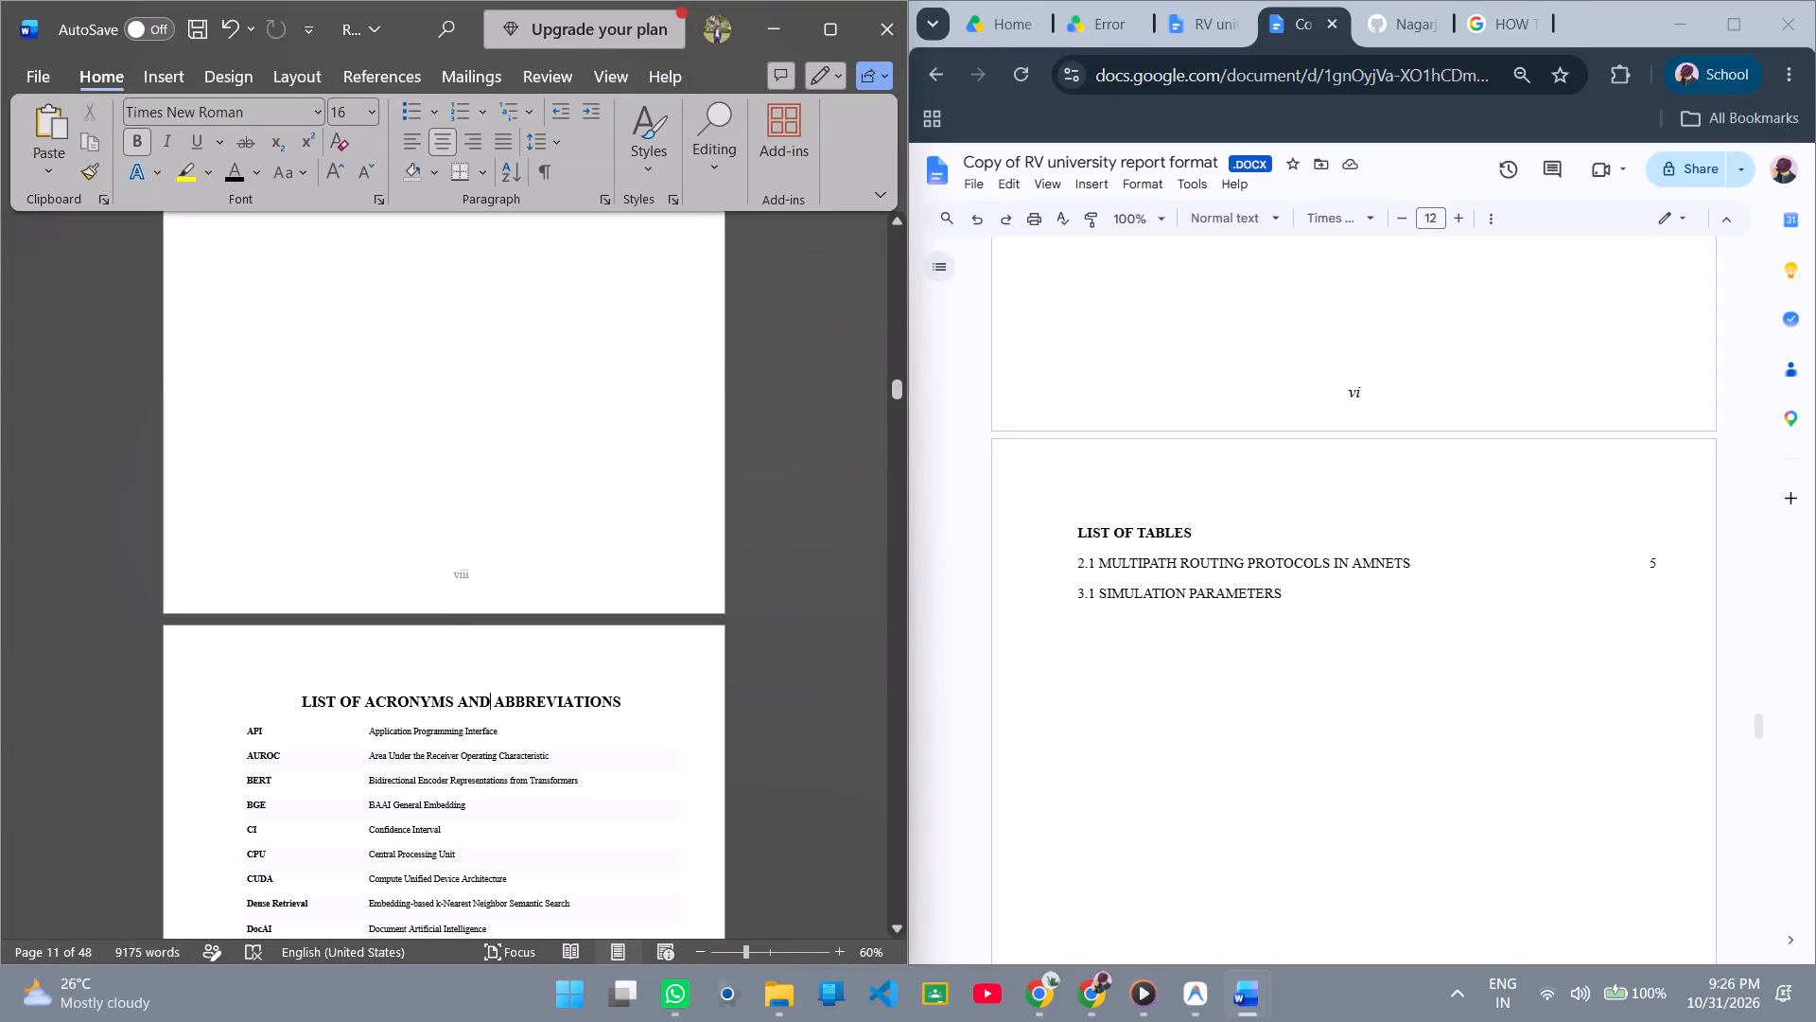
pyautogui.click(440, 731)
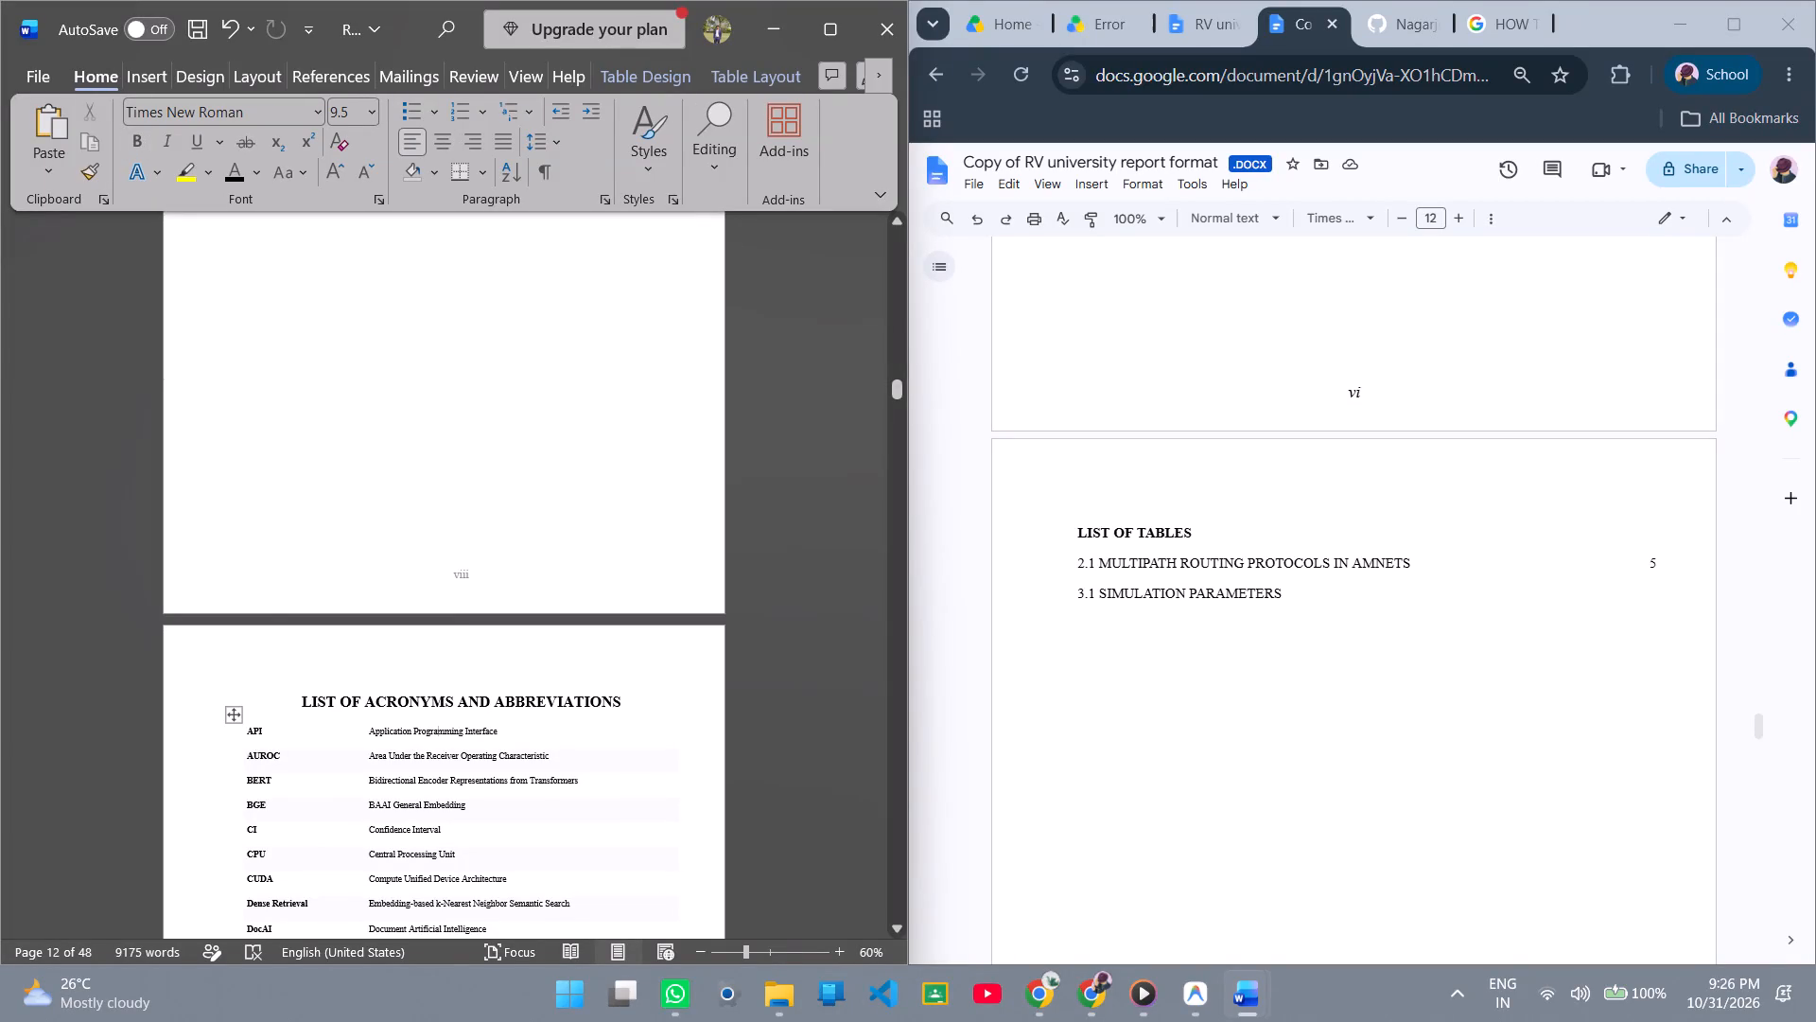
pyautogui.click(463, 737)
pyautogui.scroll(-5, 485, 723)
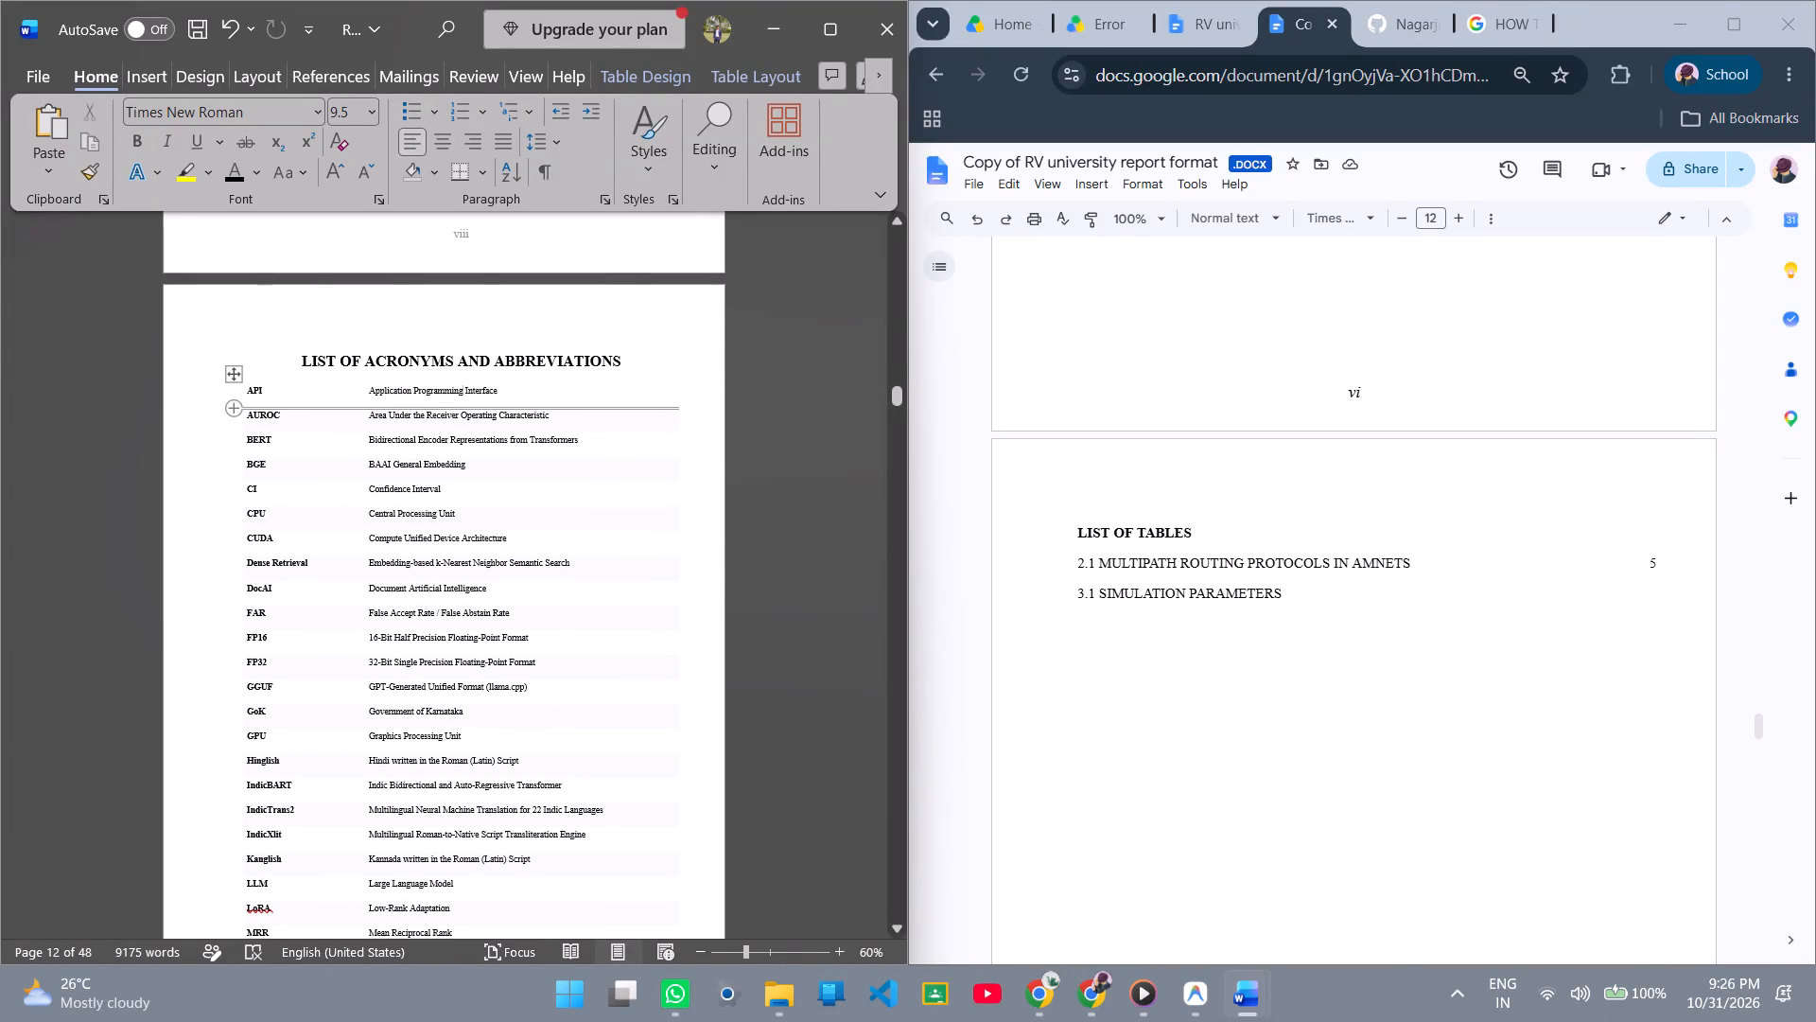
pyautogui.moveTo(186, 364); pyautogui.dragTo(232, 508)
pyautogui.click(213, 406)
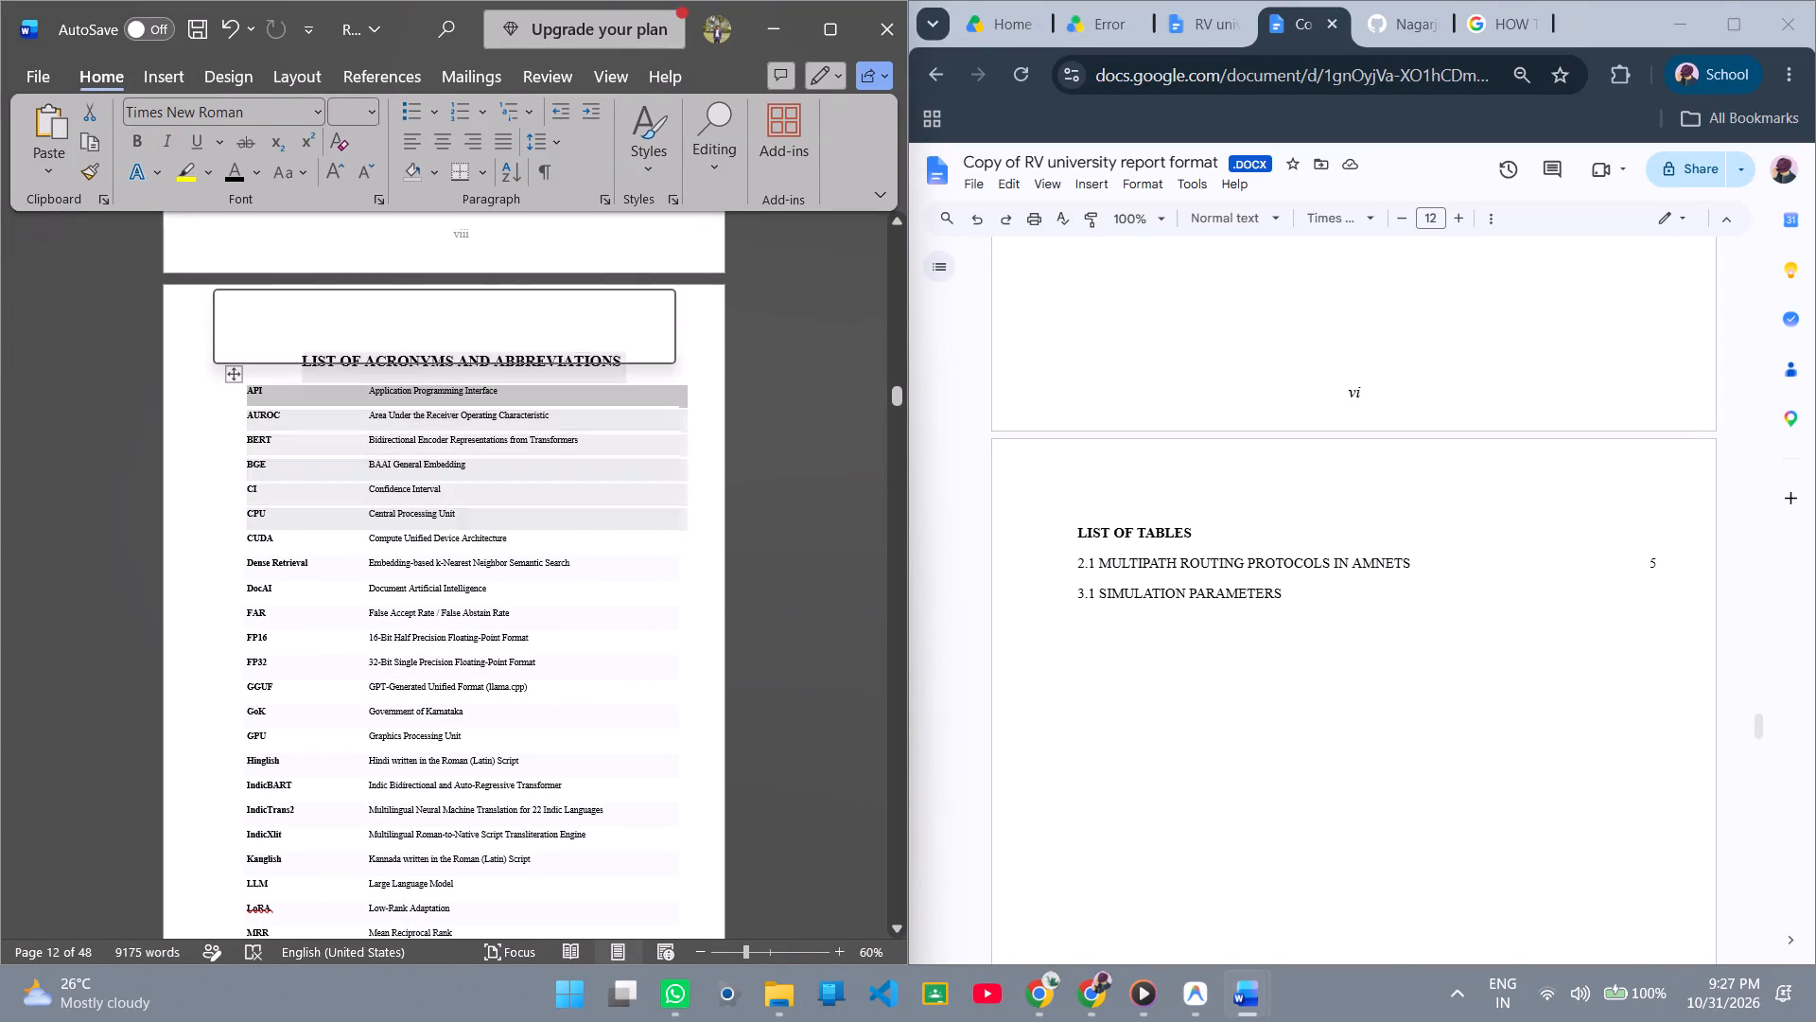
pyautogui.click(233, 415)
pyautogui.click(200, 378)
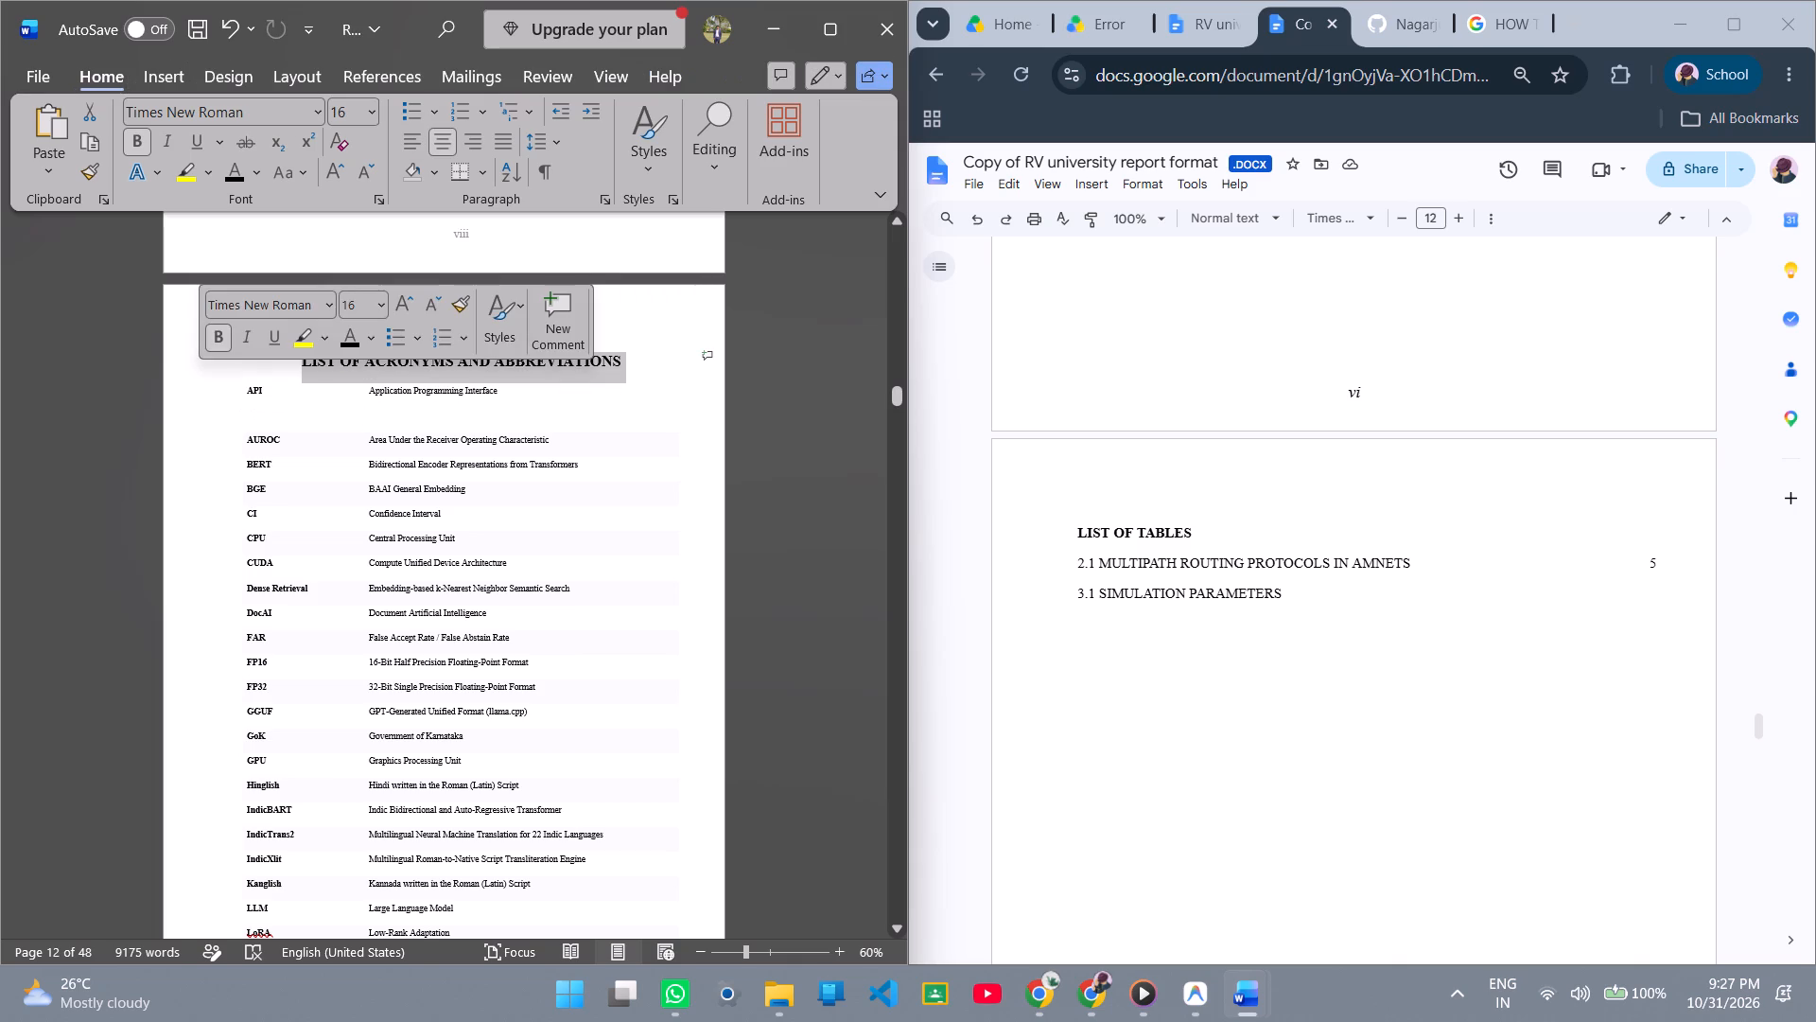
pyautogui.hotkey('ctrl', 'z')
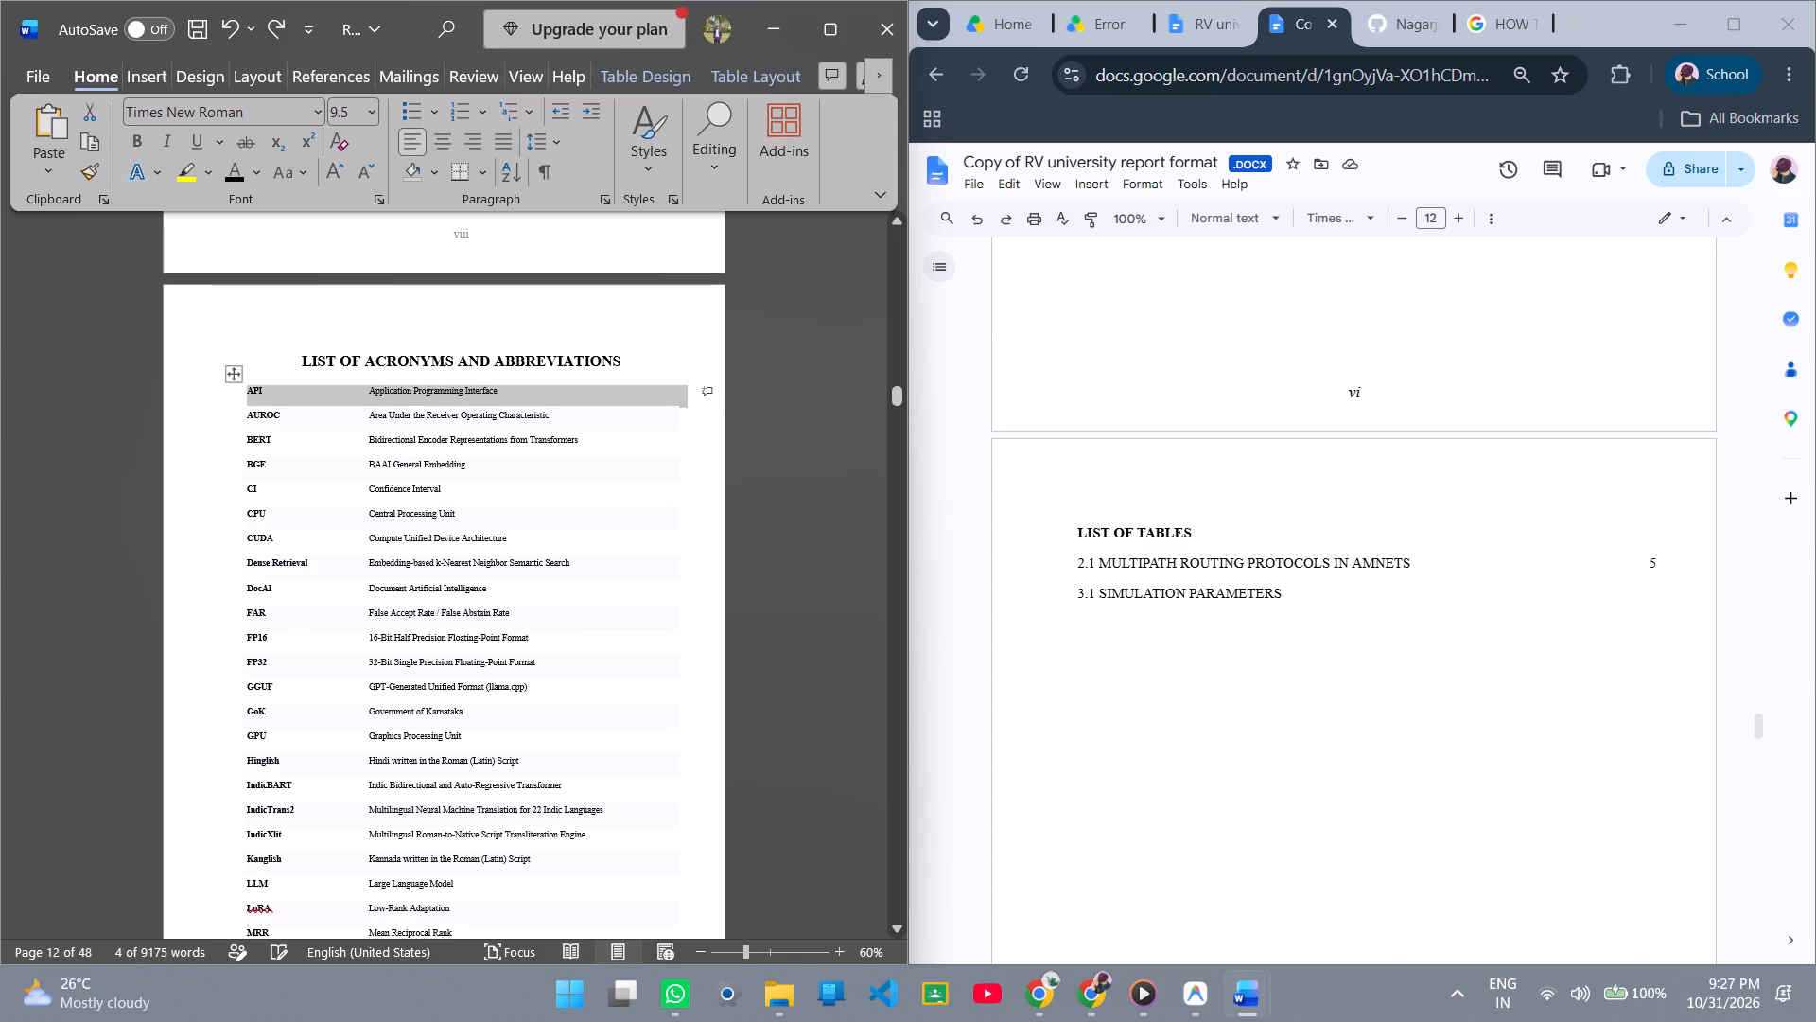
# Set the font size of all acronym table entries from API through VRAM to 12.
pyautogui.click(201, 411)
pyautogui.click(200, 392)
pyautogui.moveTo(200, 392); pyautogui.dragTo(234, 700)
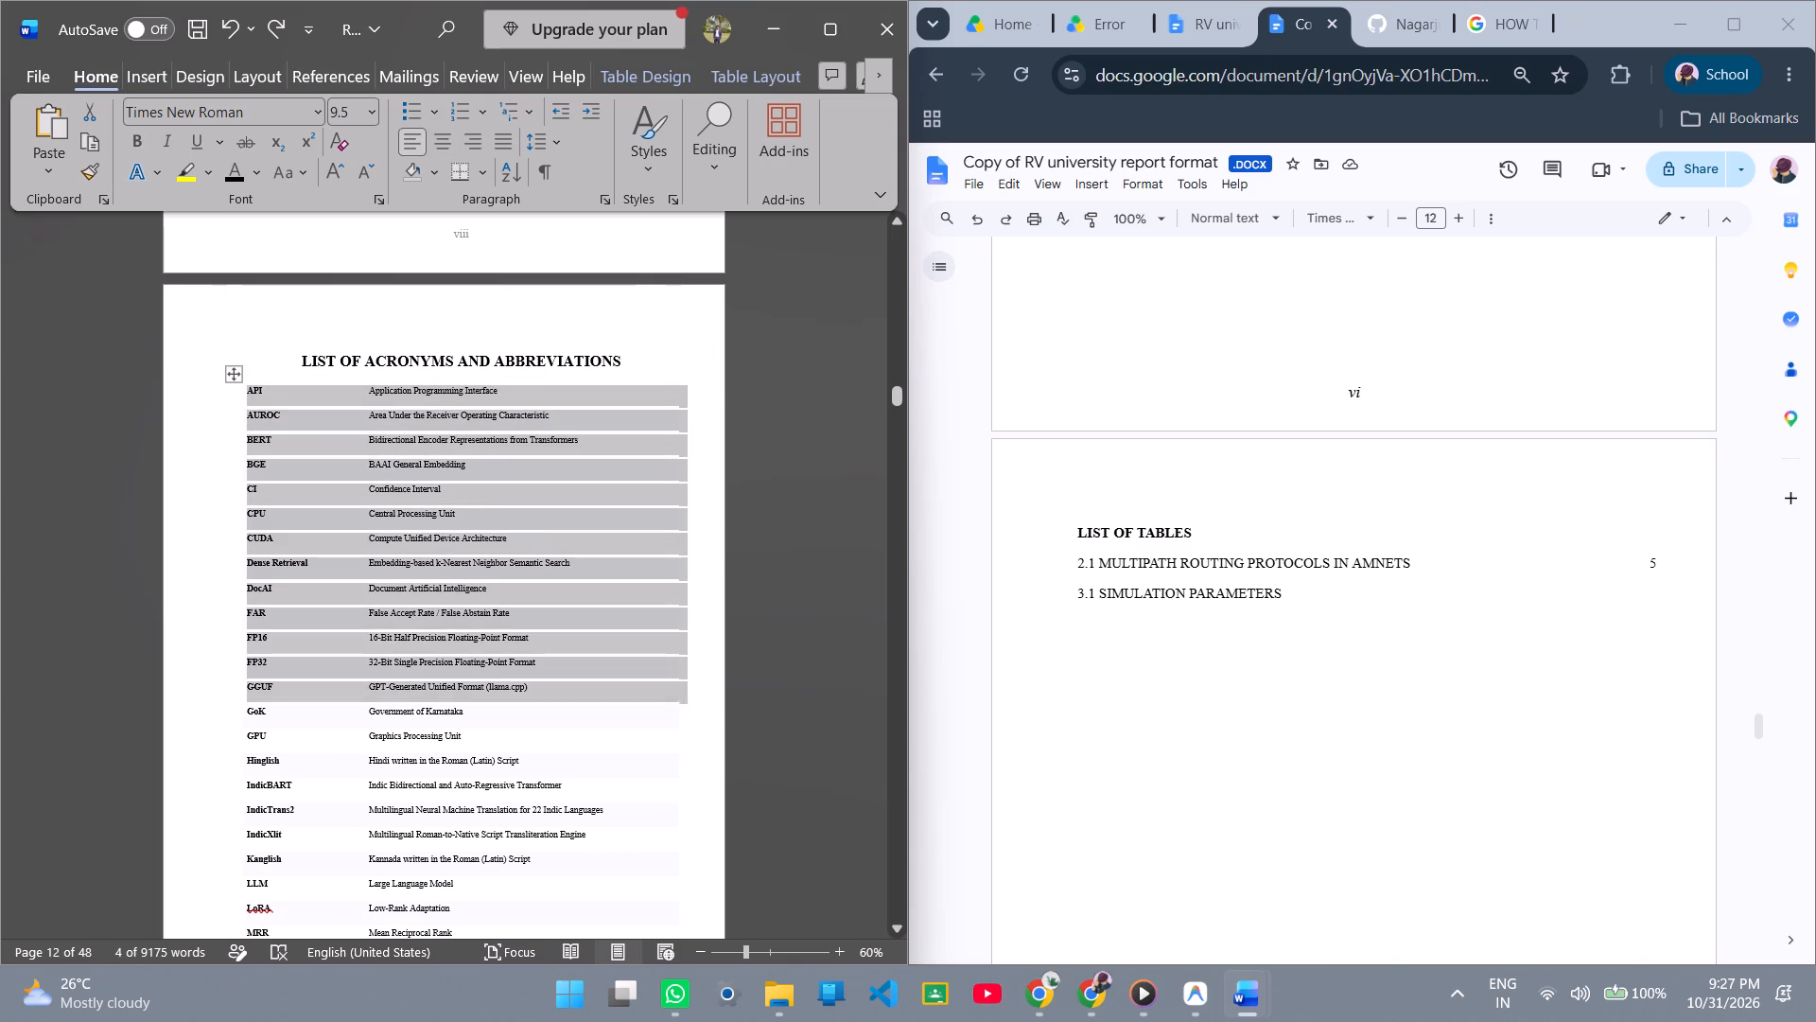
pyautogui.moveTo(234, 700); pyautogui.dragTo(321, 565)
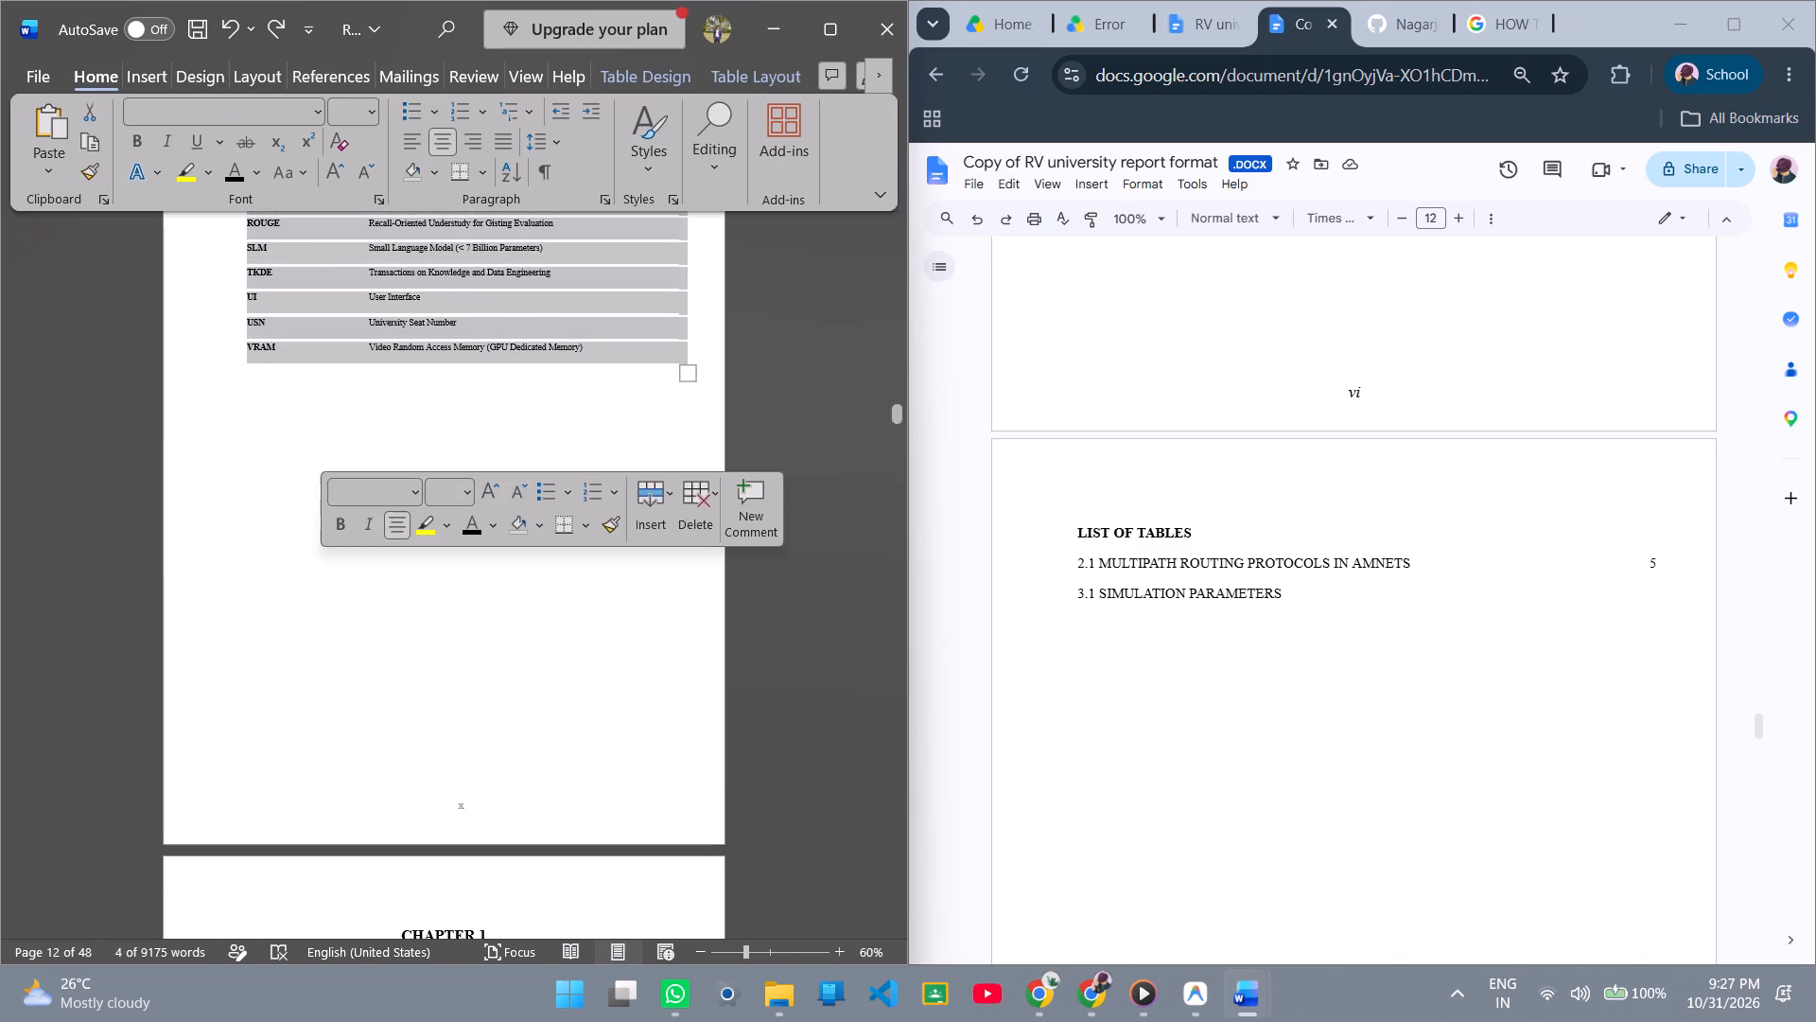
pyautogui.scroll(-5, 340, 363)
pyautogui.scroll(5, 340, 363)
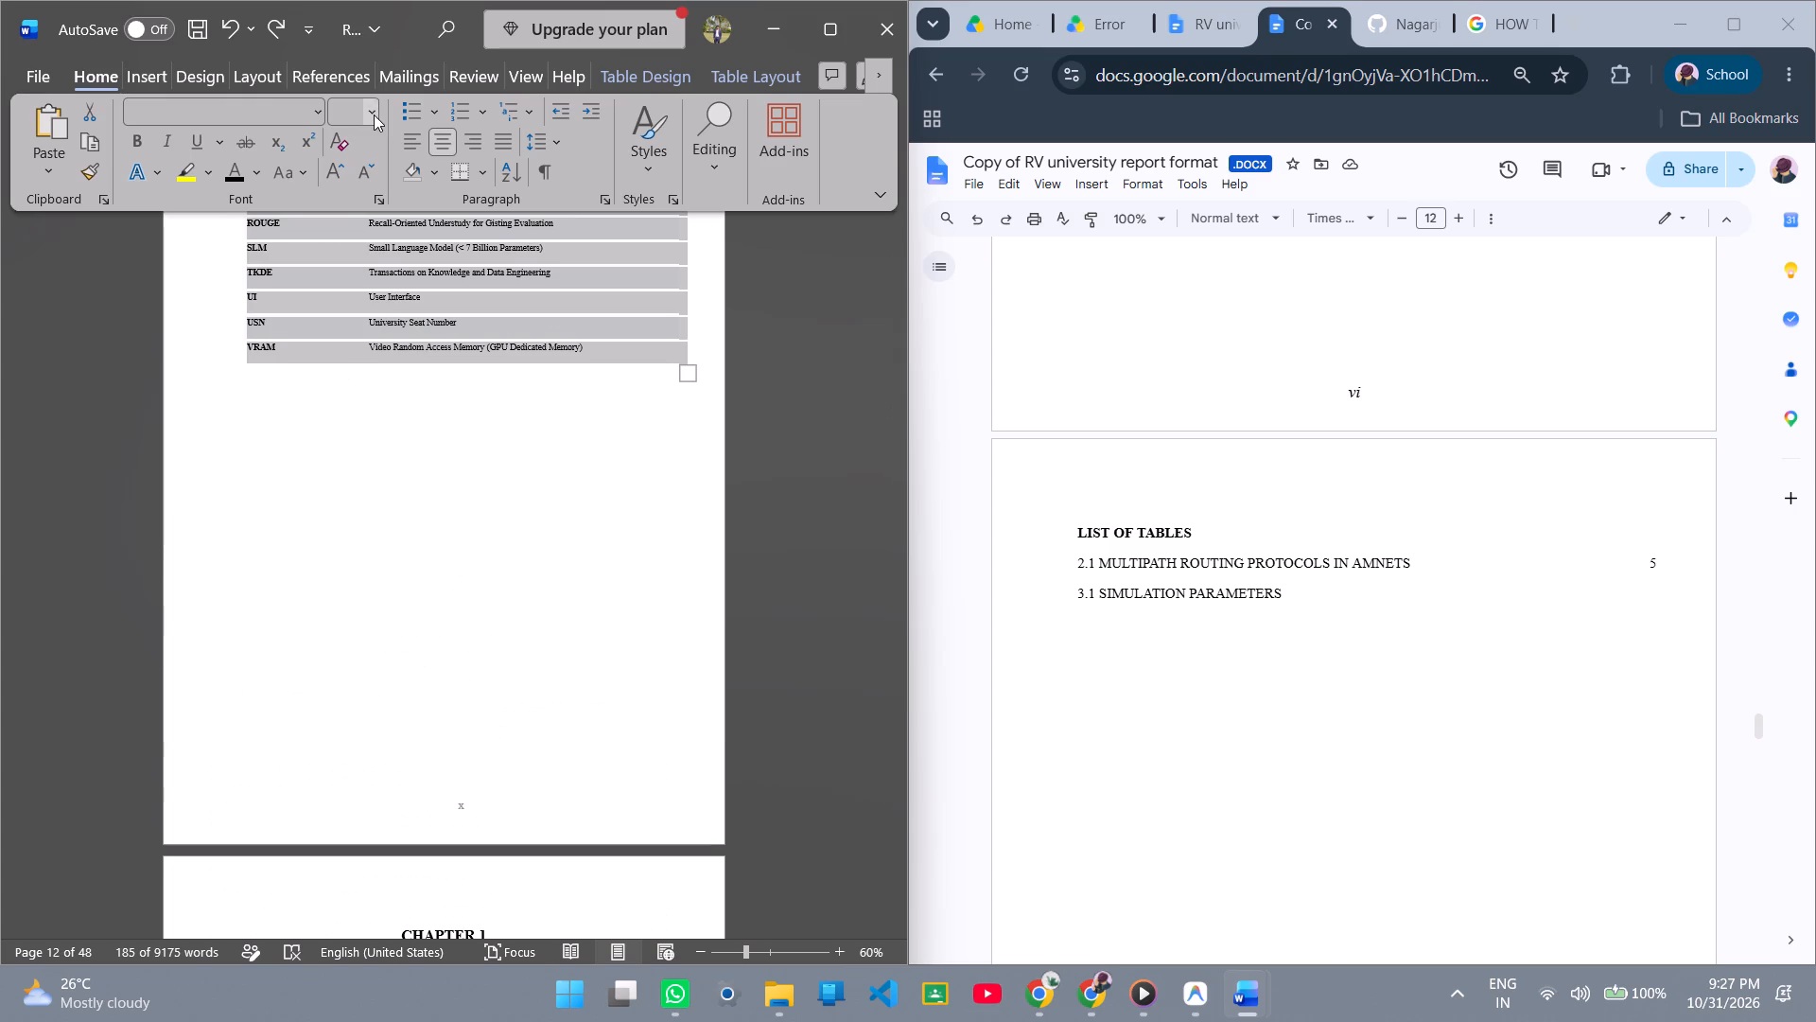
pyautogui.click(374, 115)
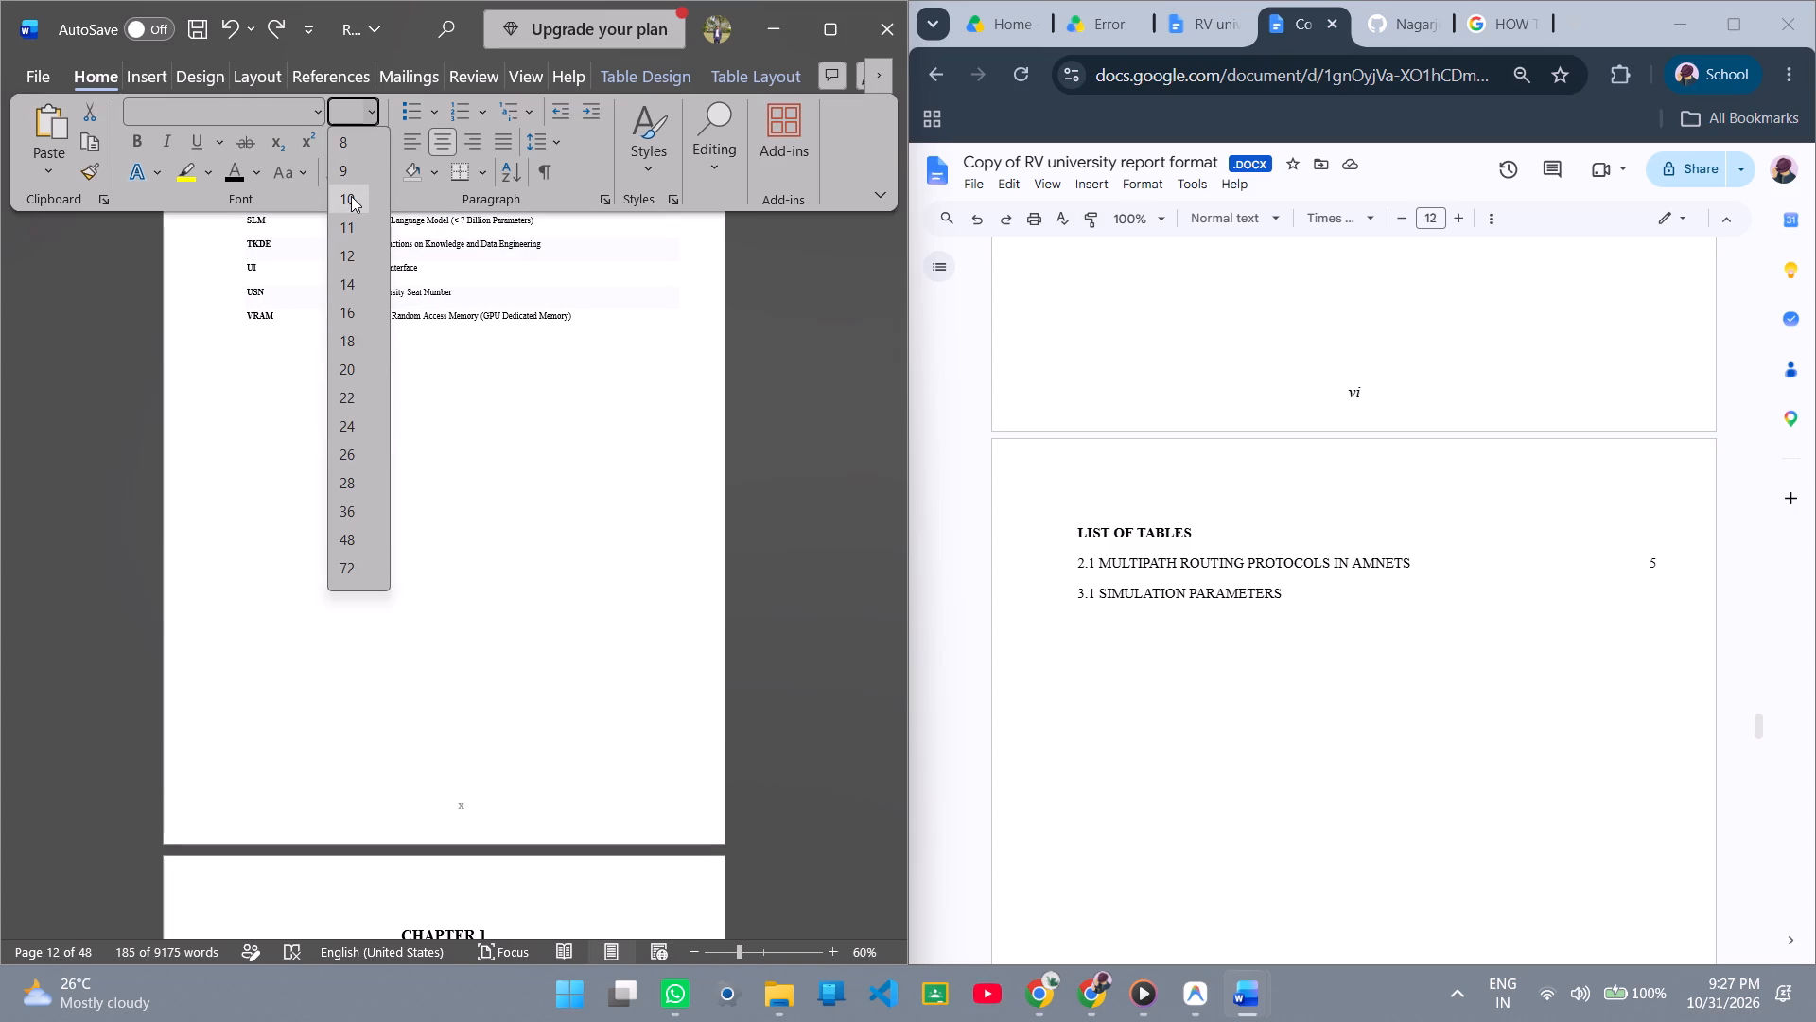
pyautogui.click(344, 266)
pyautogui.click(381, 535)
# Set the LIST OF ACRONYMS AND ABBREVIATIONS heading's font size to 14.
pyautogui.scroll(9, 396, 527)
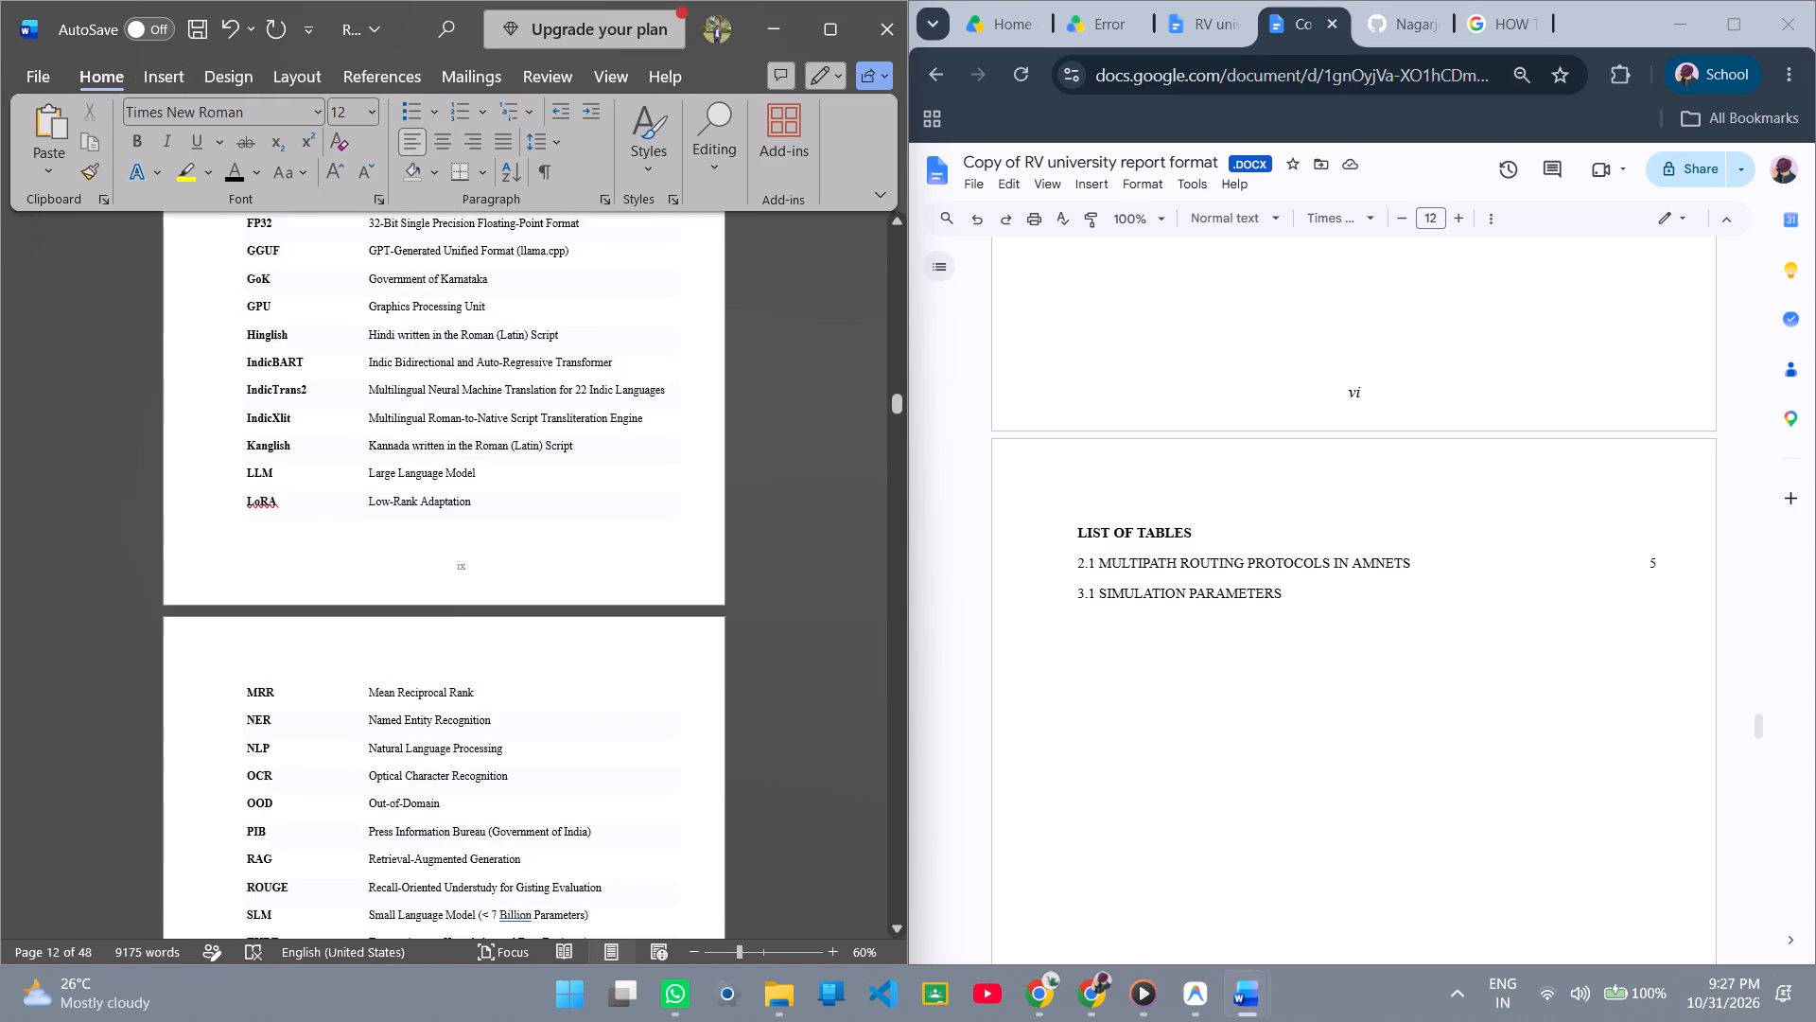
pyautogui.scroll(9, 415, 518)
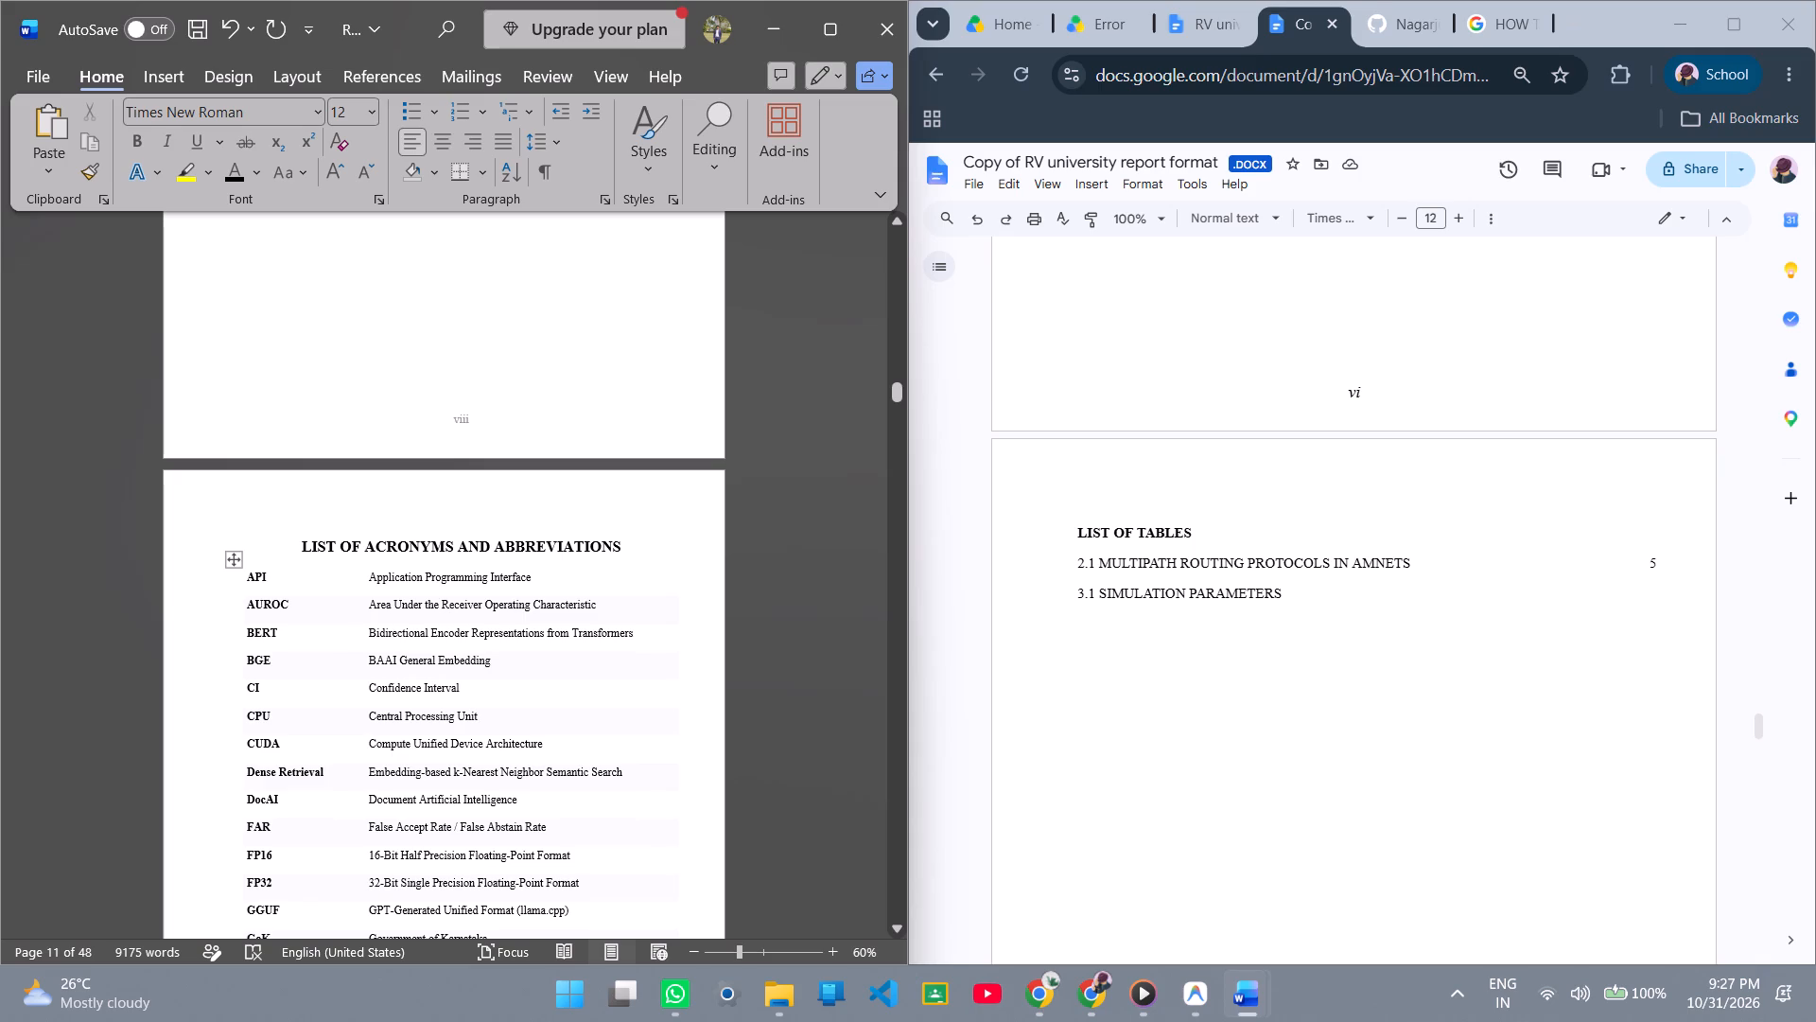
pyautogui.tripleClick(305, 549)
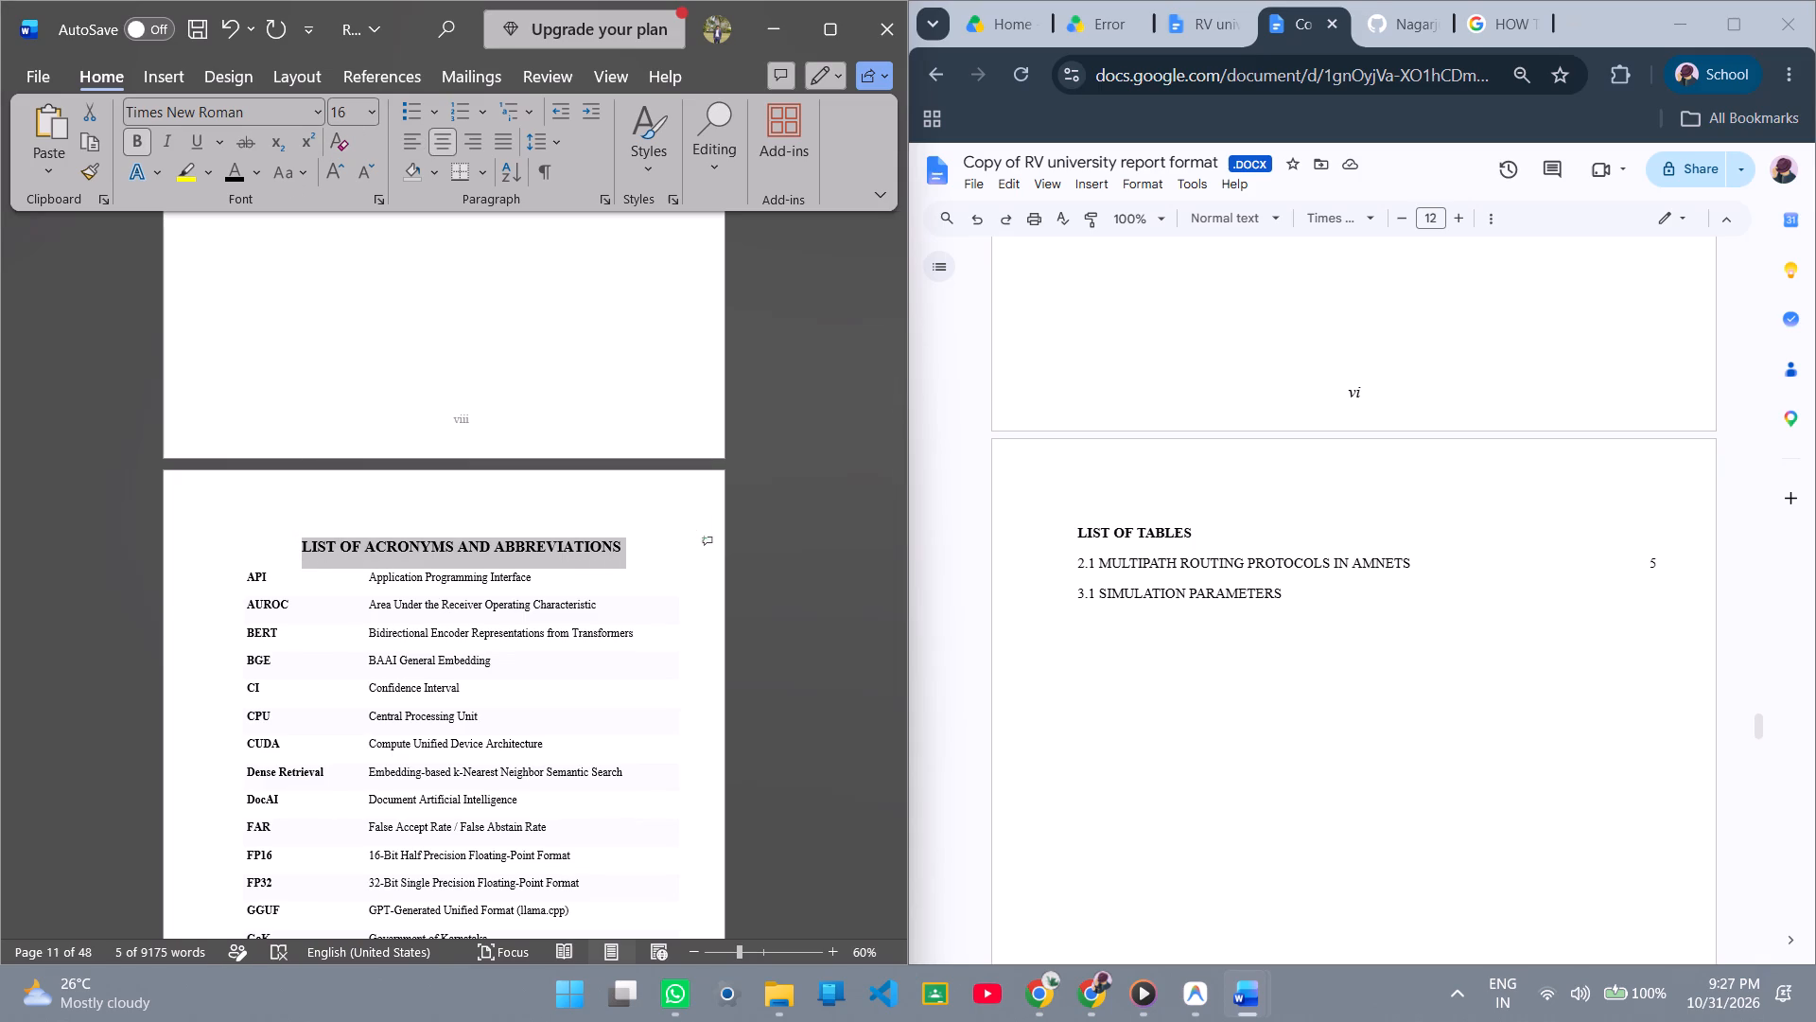
pyautogui.click(368, 111)
pyautogui.click(343, 288)
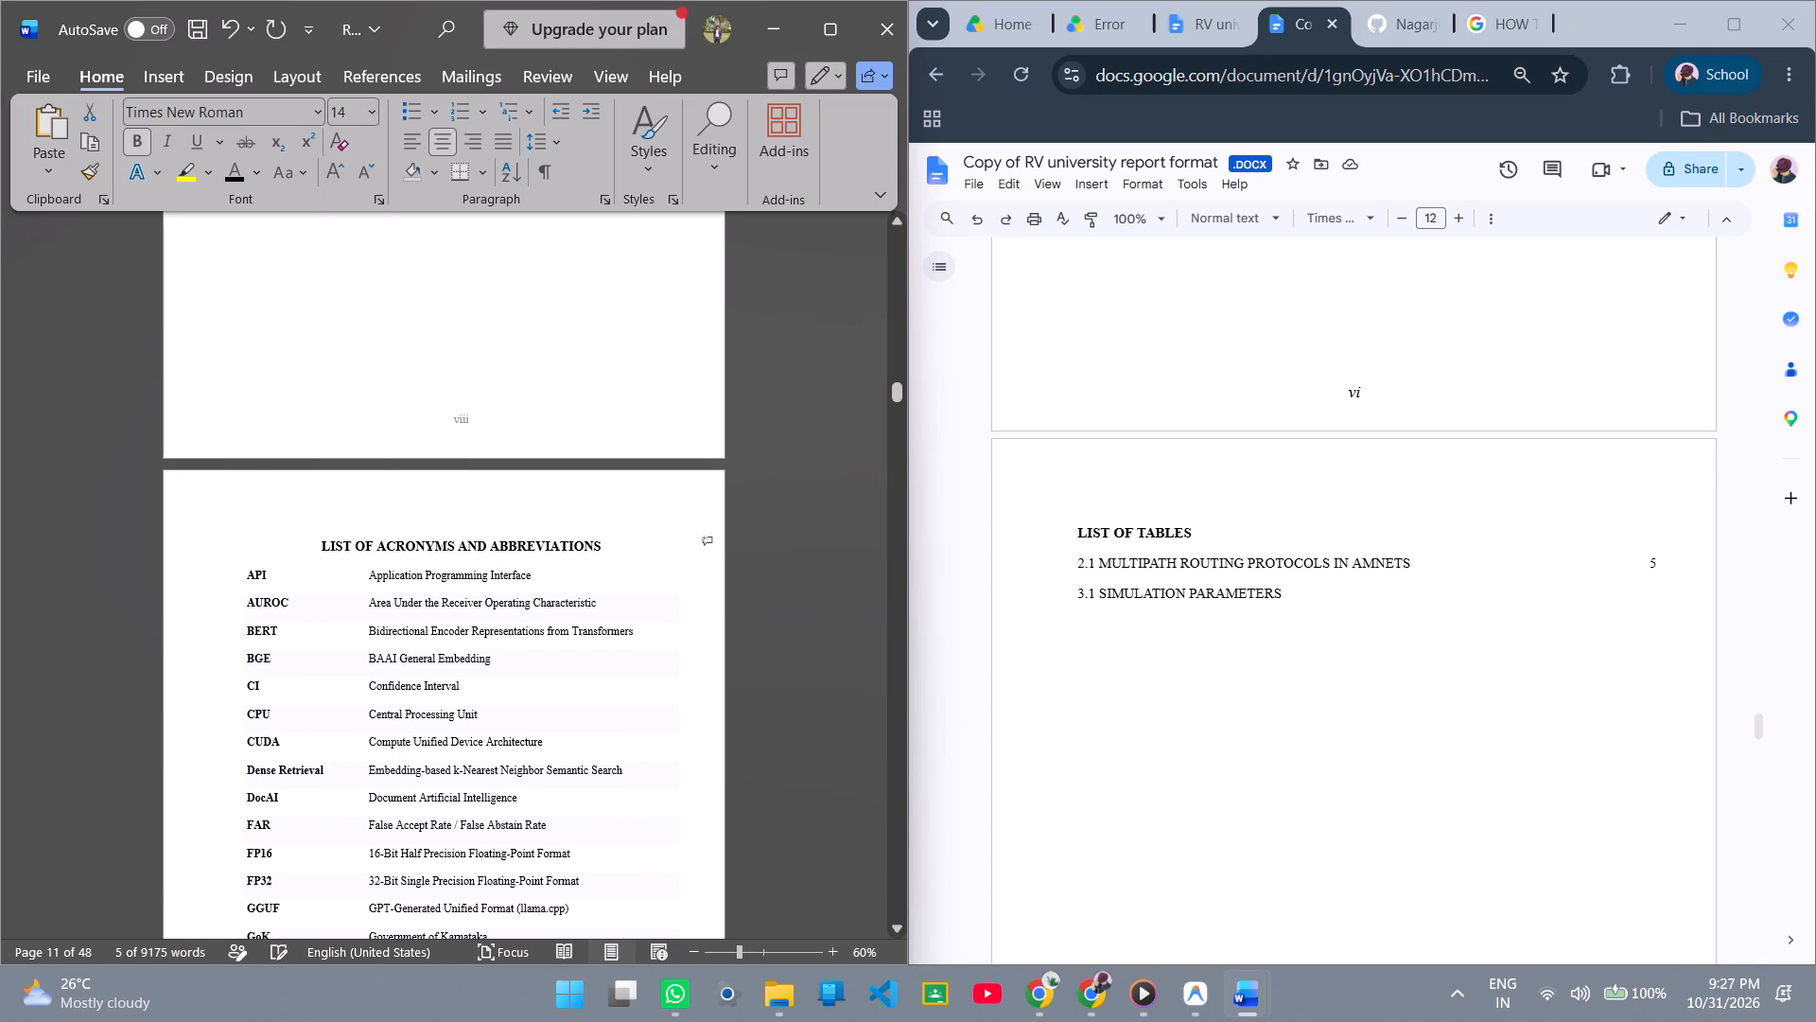
# Remove the centring from the LIST OF ACRONYMS AND ABBREVIATIONS heading so that it is left-aligned.
pyautogui.click(328, 536)
pyautogui.click(322, 540)
pyautogui.press('BackSpace')
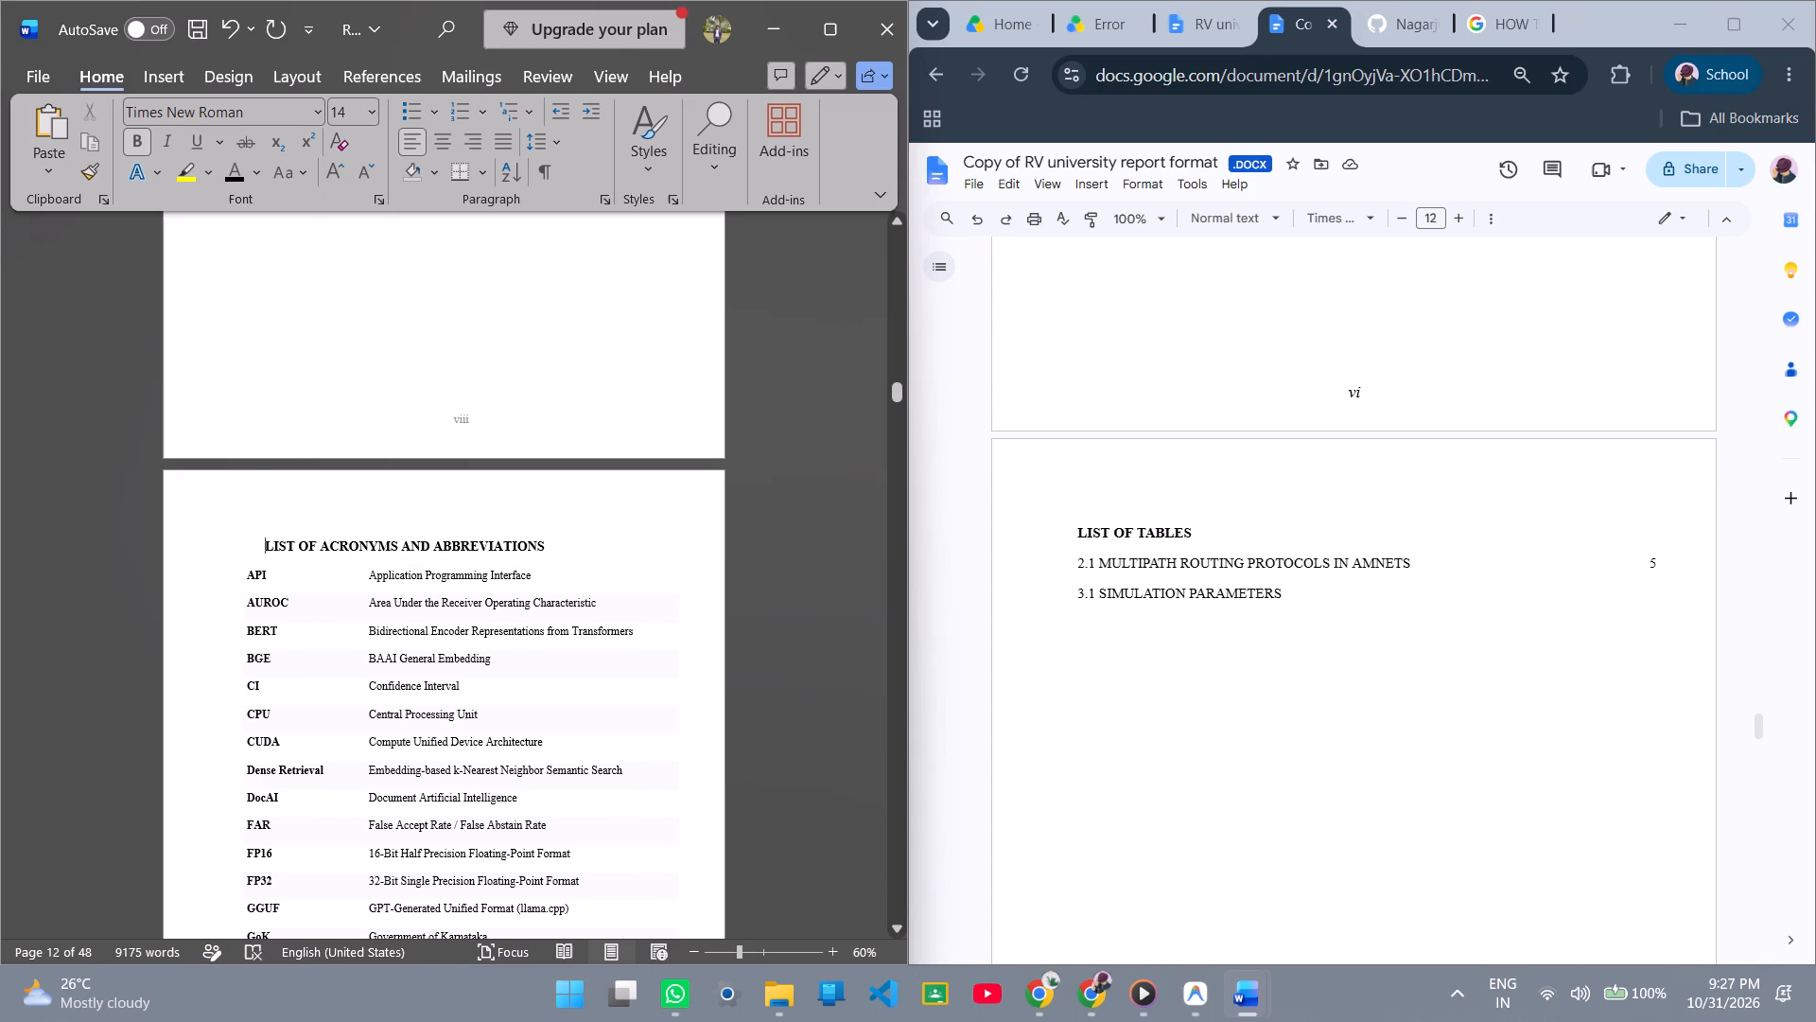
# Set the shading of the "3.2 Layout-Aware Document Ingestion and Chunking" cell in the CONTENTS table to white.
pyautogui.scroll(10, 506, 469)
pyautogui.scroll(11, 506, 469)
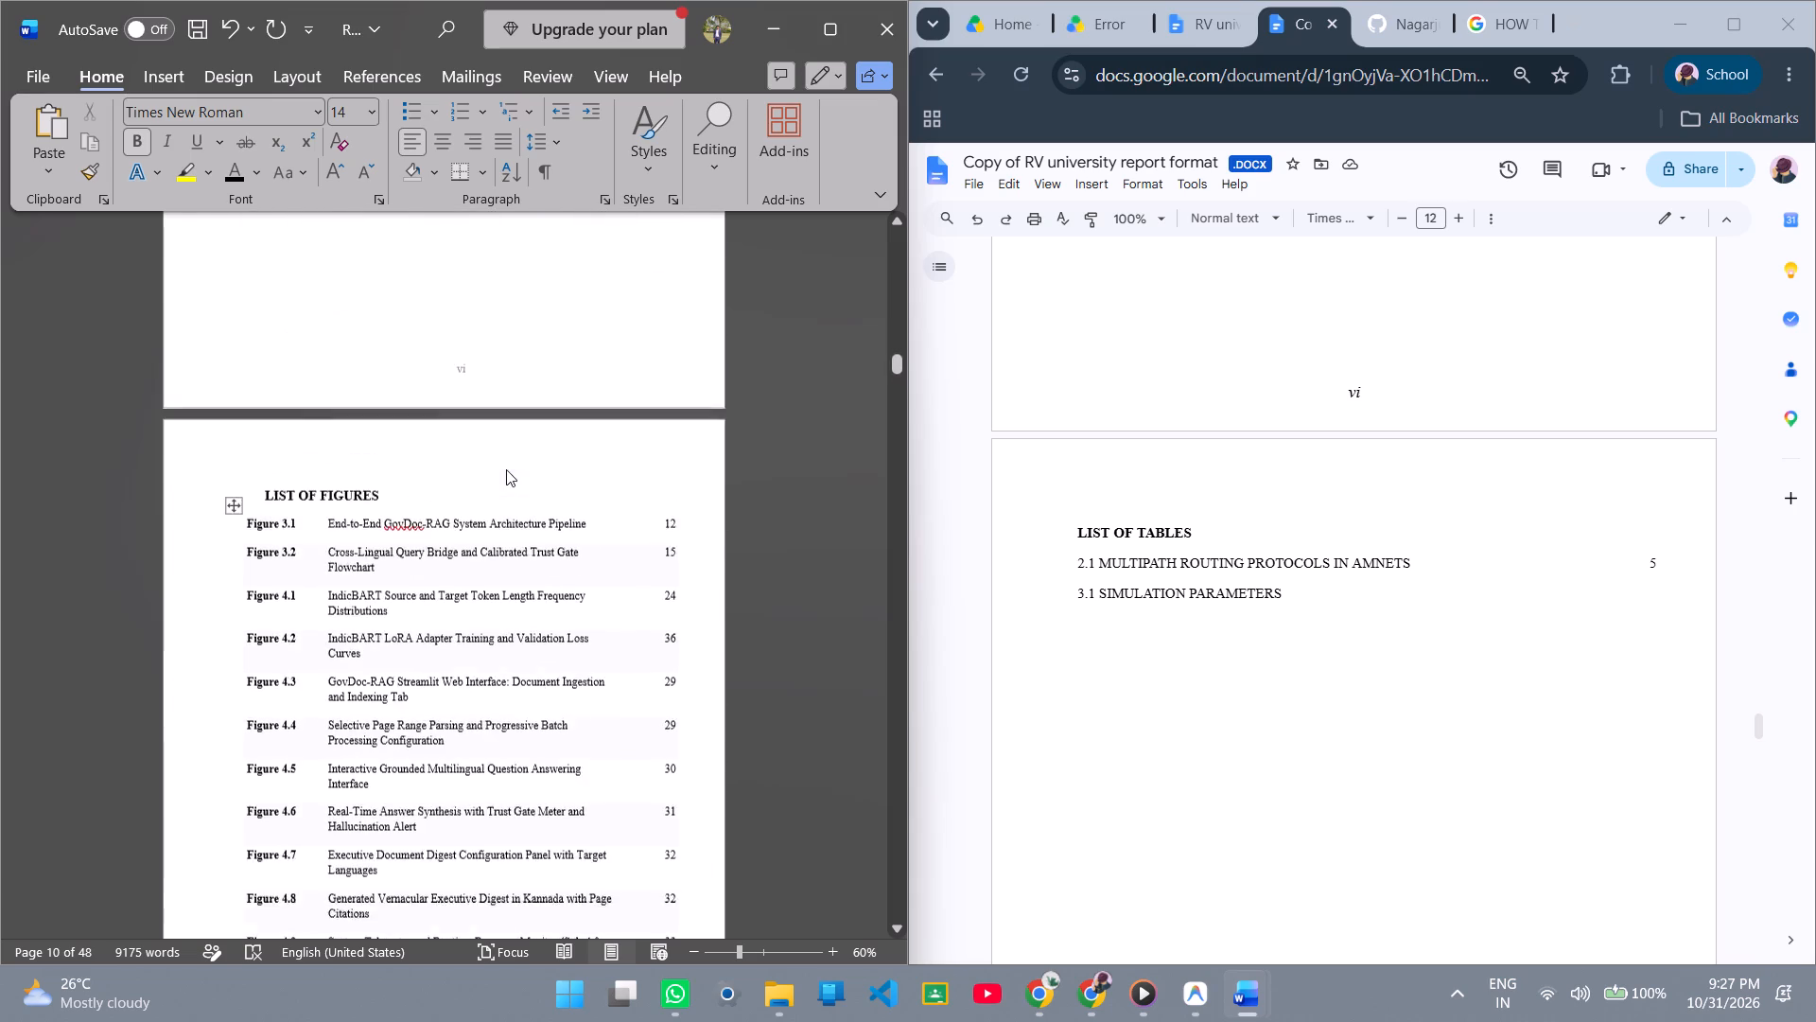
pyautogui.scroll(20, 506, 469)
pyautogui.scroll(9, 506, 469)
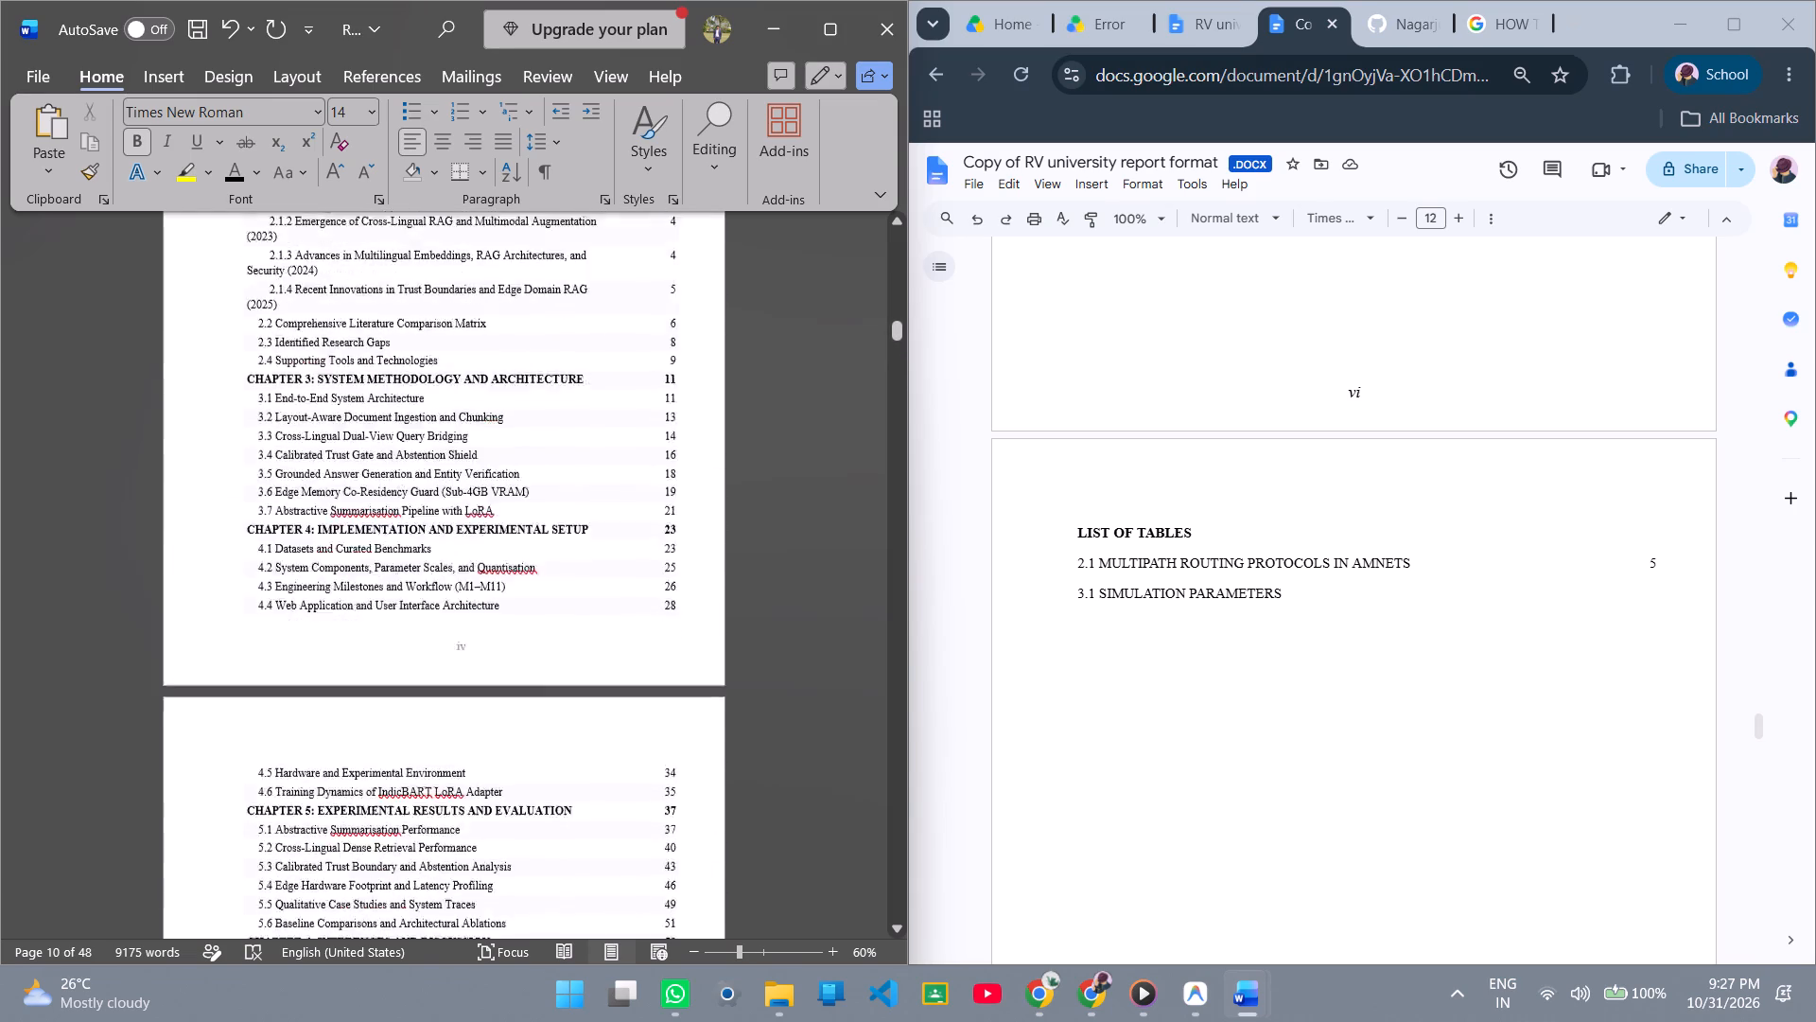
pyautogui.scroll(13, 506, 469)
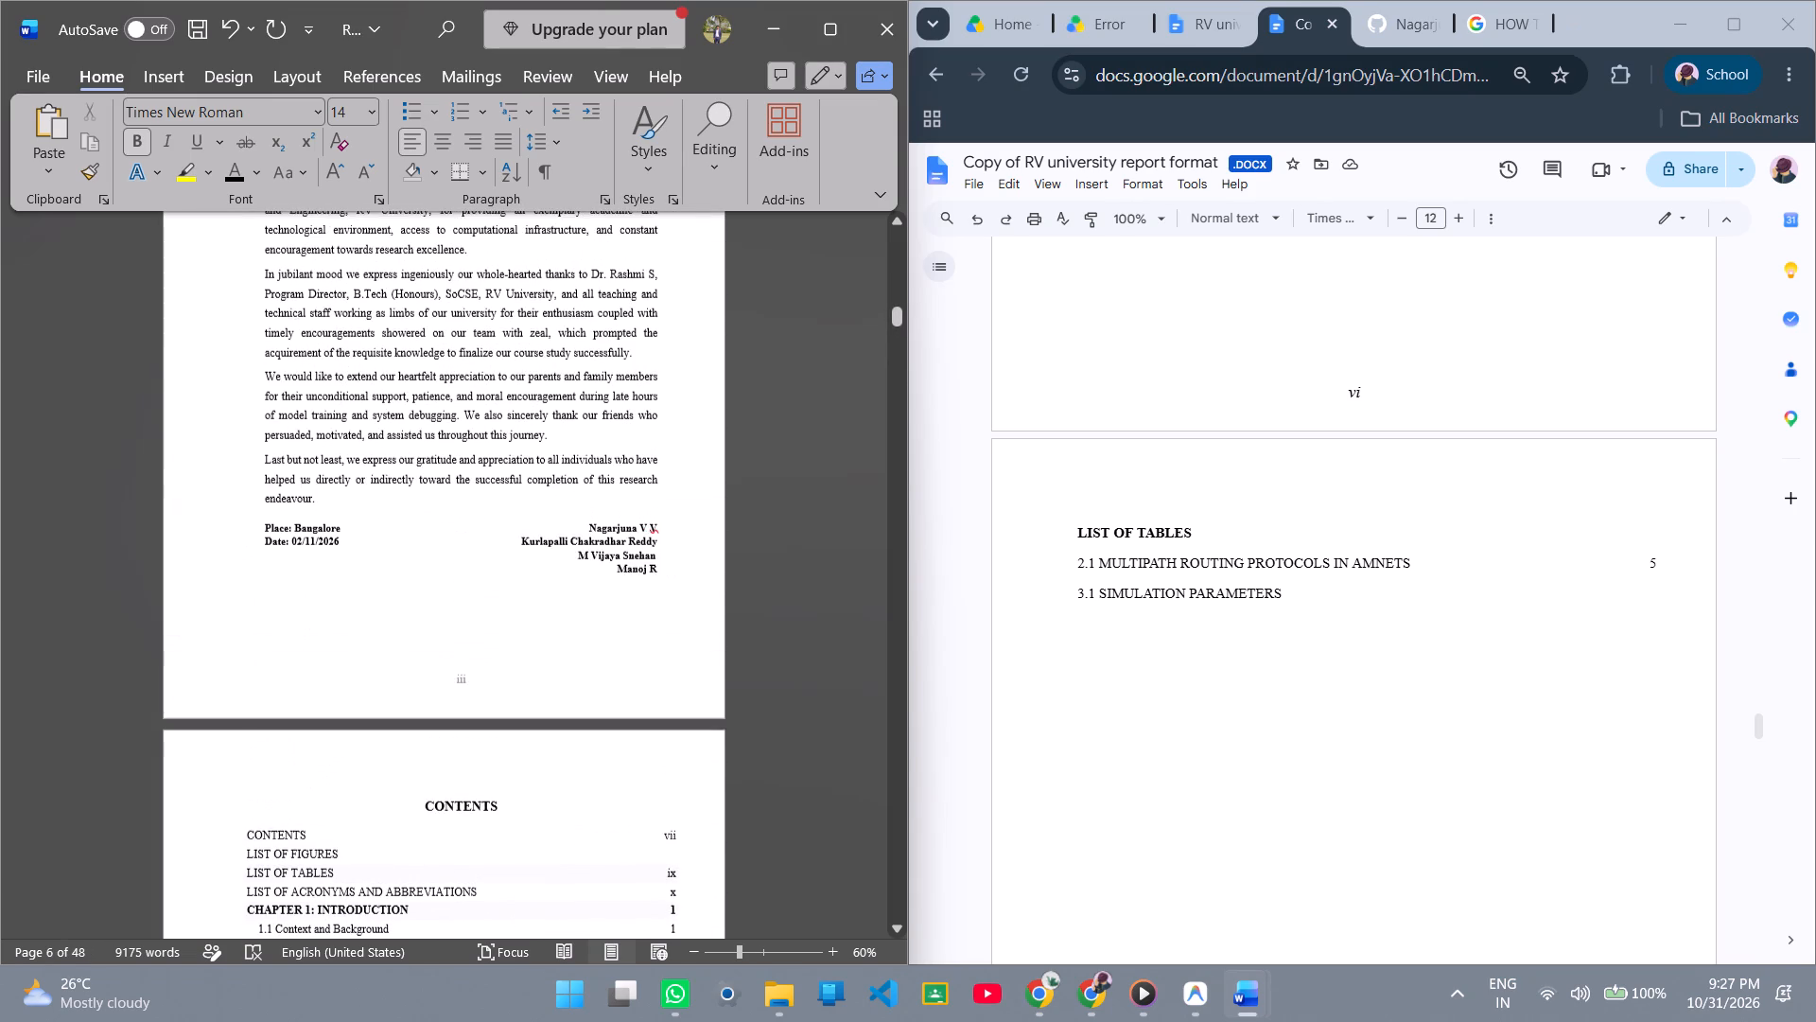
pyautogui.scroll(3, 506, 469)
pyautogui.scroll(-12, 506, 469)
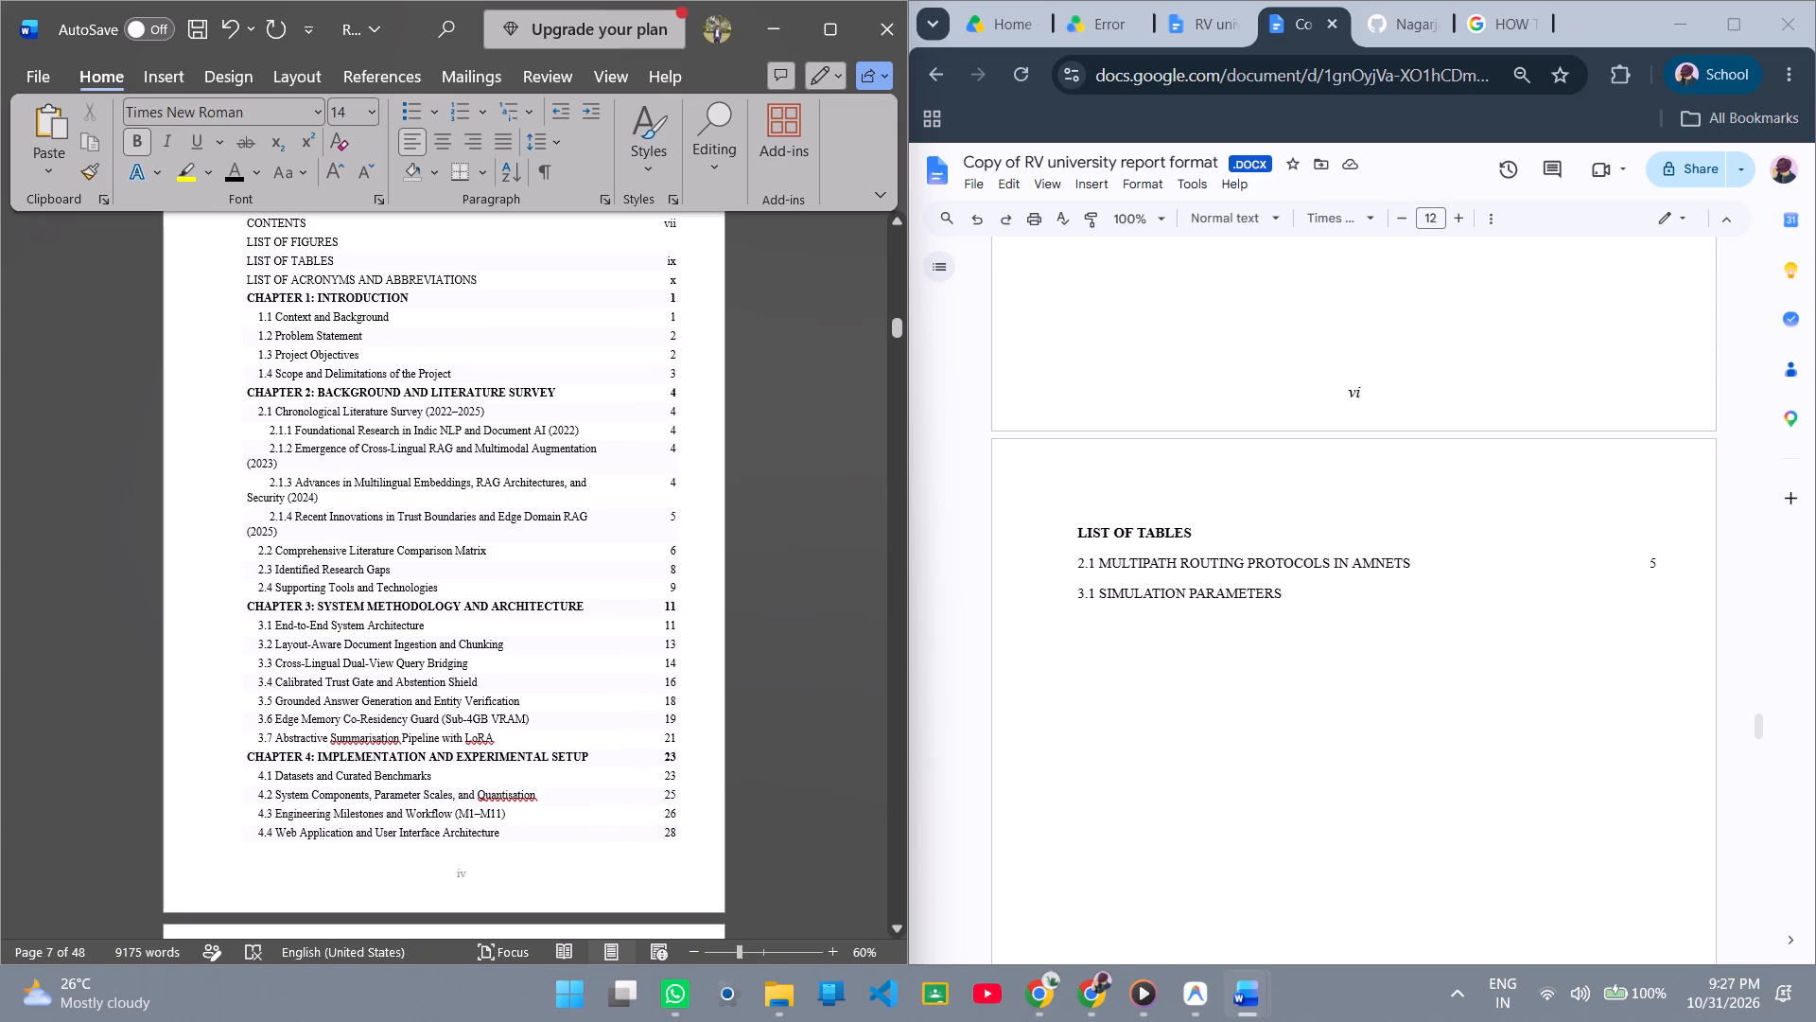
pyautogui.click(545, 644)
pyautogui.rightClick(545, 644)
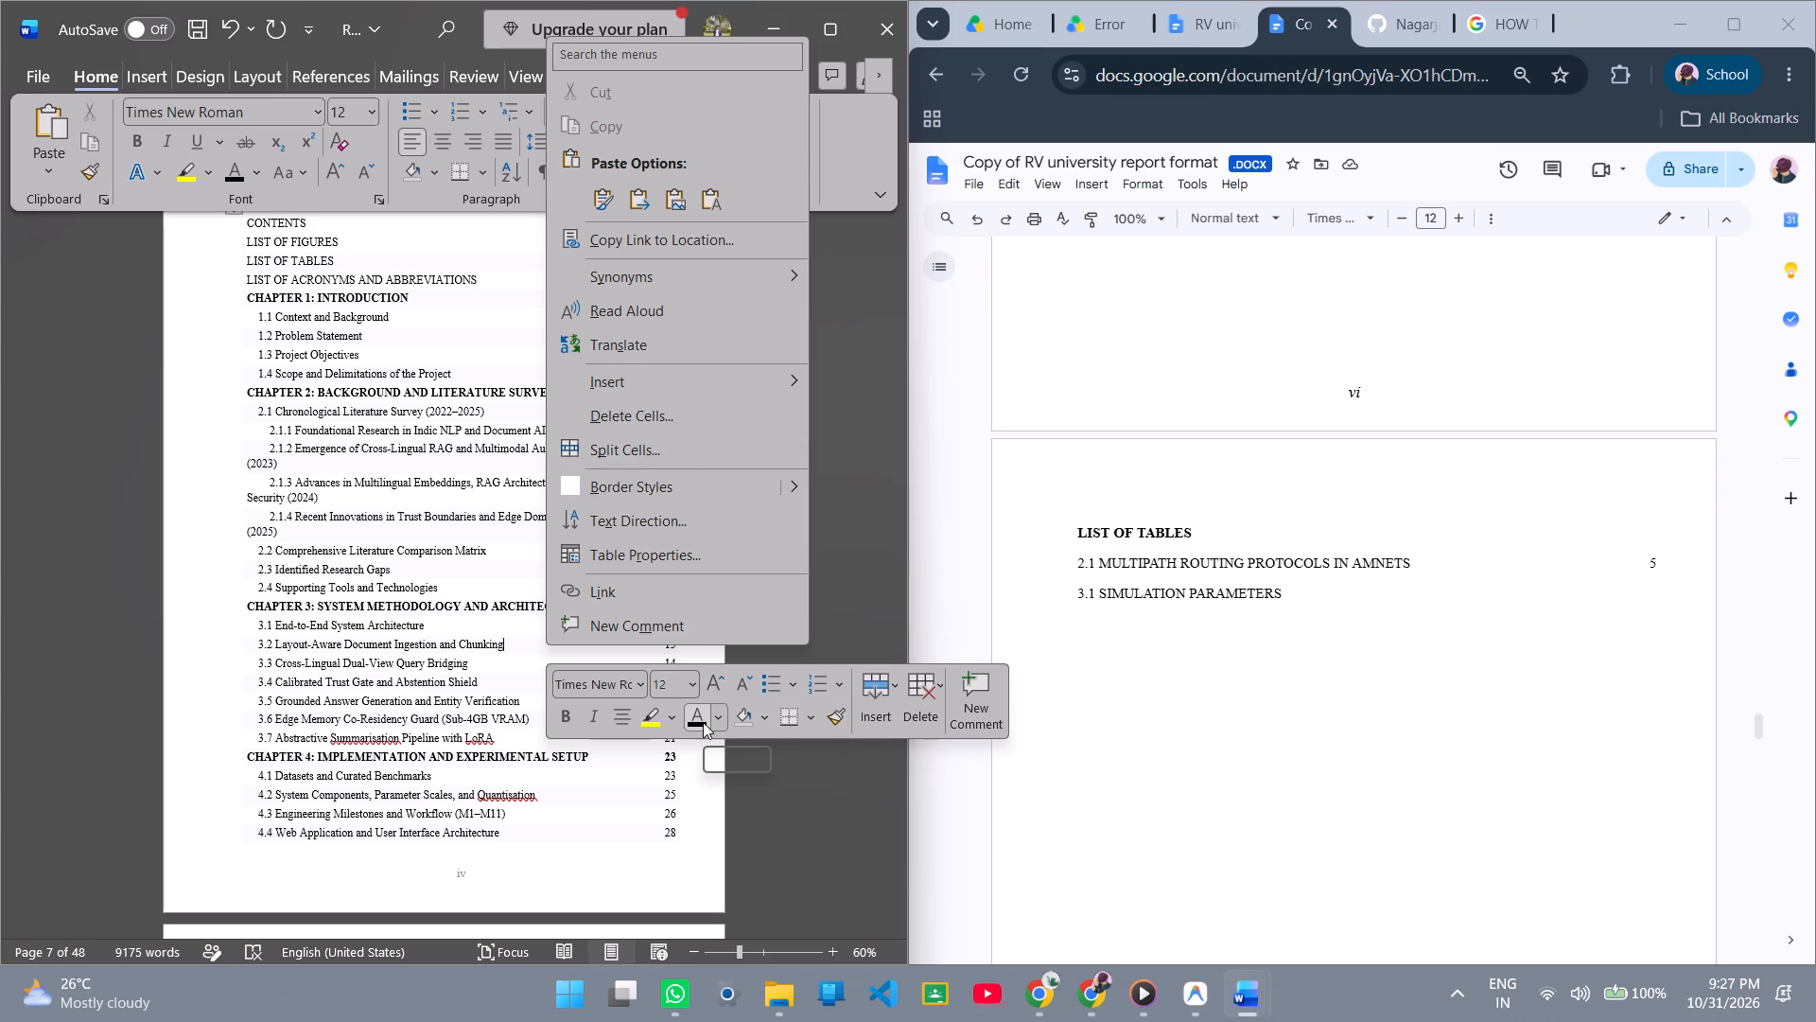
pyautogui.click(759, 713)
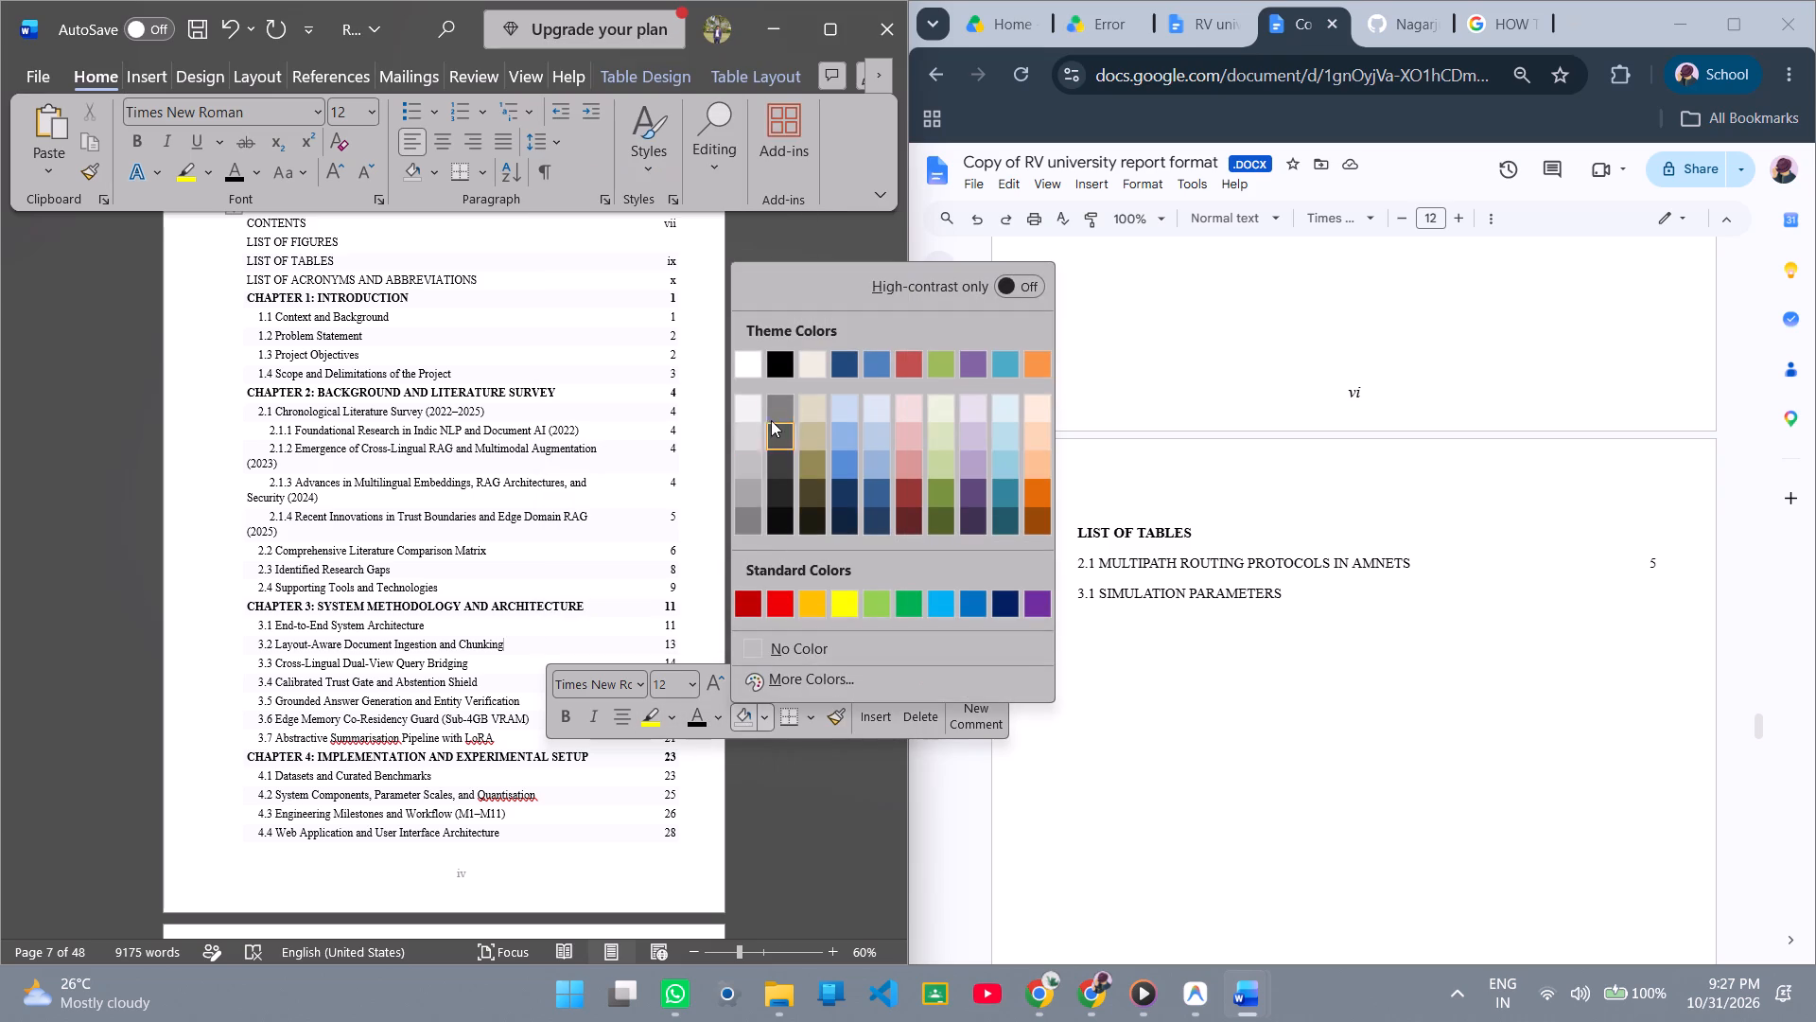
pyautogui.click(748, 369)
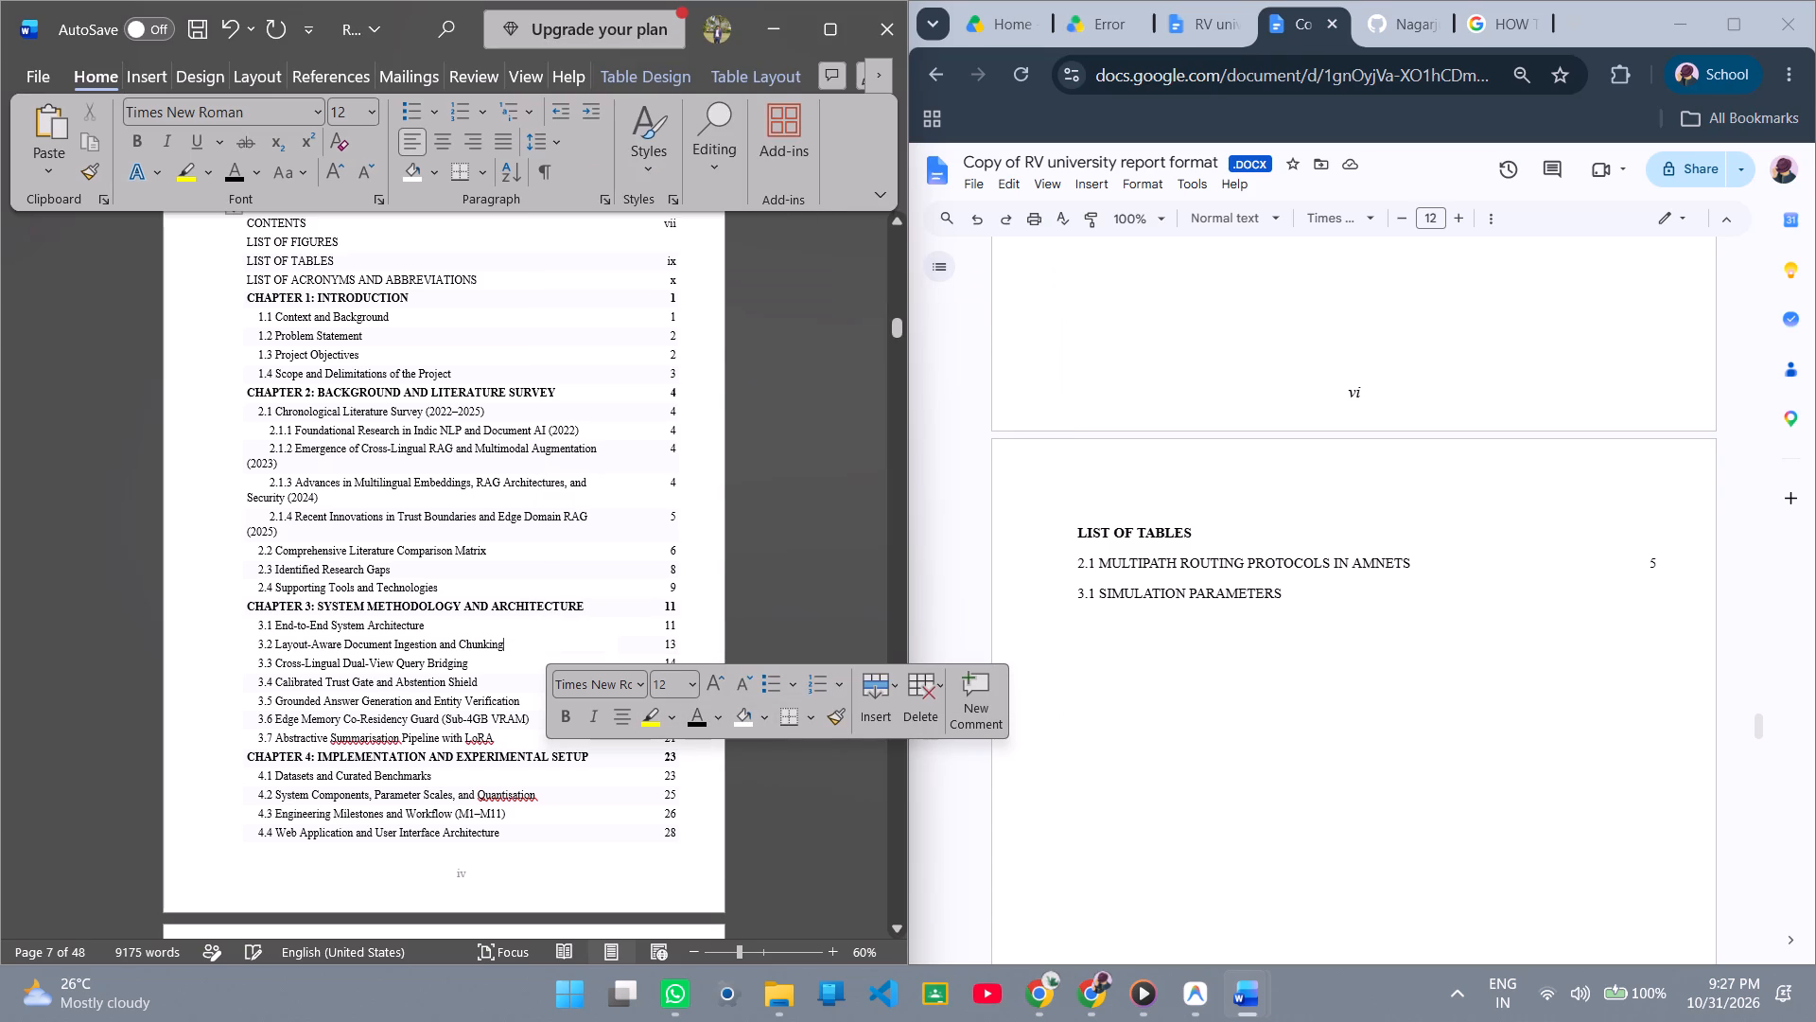
# Apply white shading to all CONTENTS table rows on the first contents page, from CONTENTS through 4.4.
pyautogui.scroll(-1, 601, 571)
pyautogui.scroll(4, 548, 770)
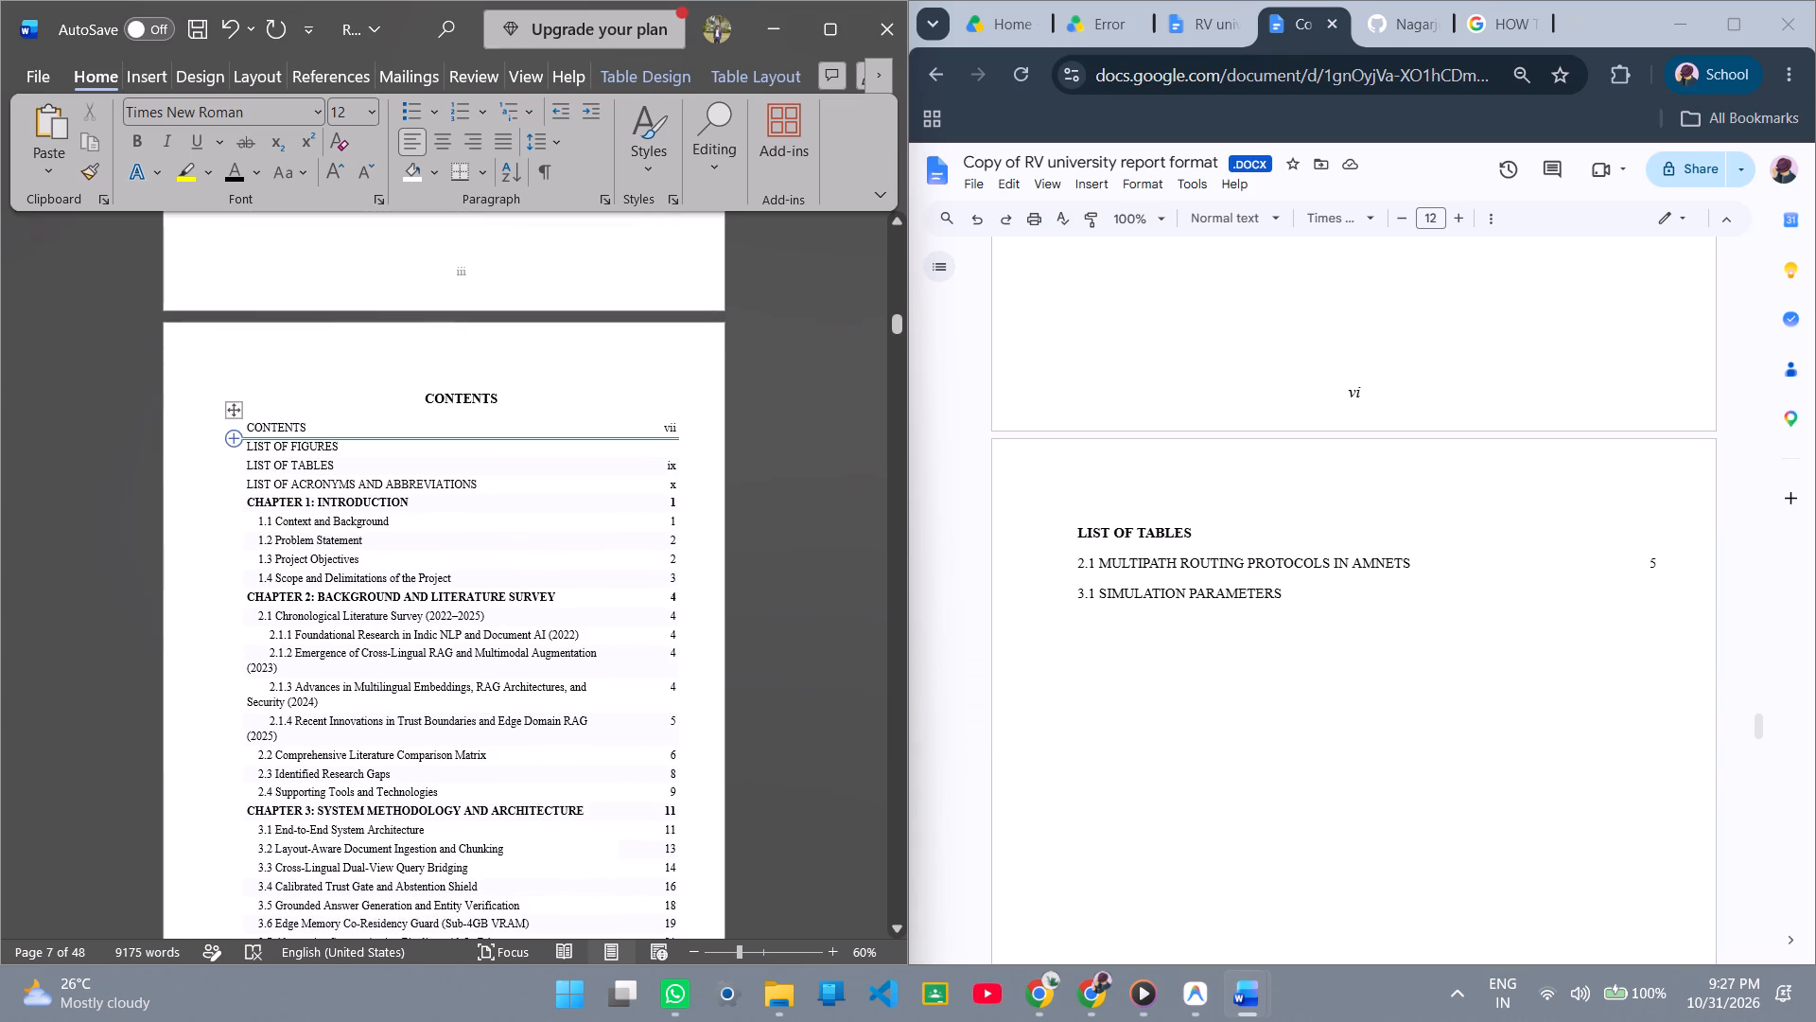
pyautogui.moveTo(289, 396); pyautogui.dragTo(403, 972)
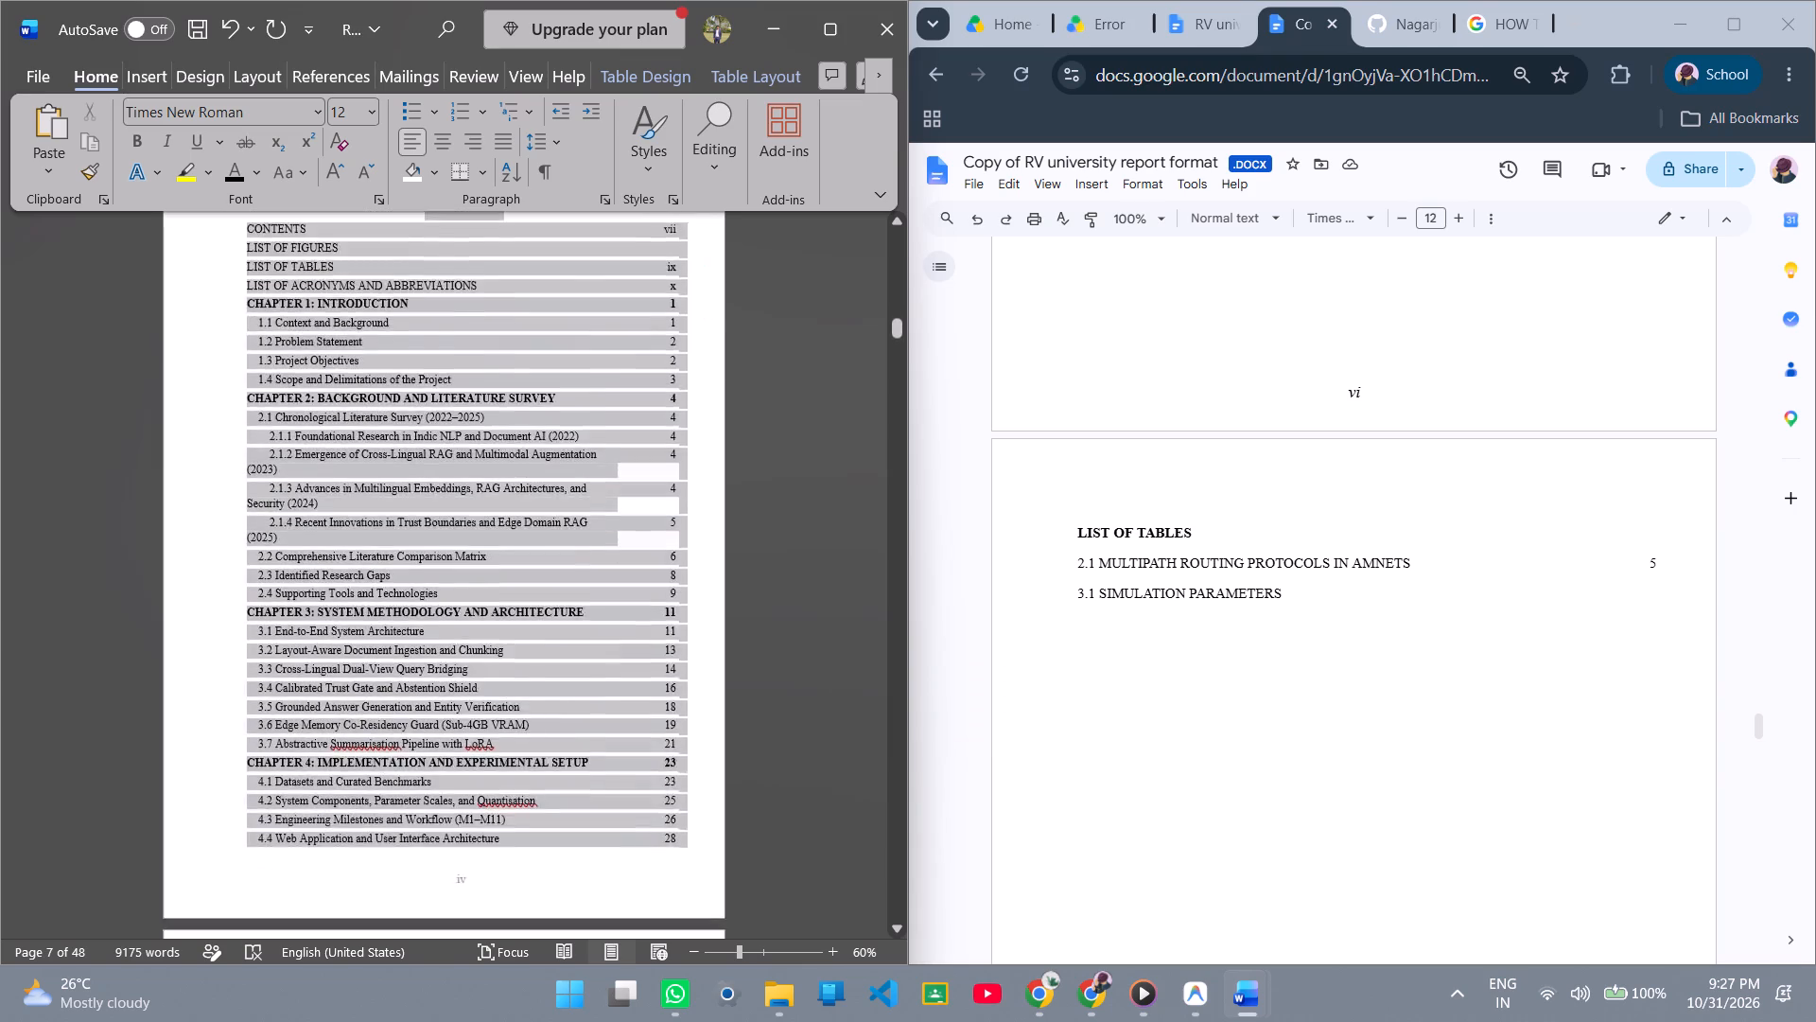
pyautogui.moveTo(403, 972); pyautogui.dragTo(487, 694)
pyautogui.rightClick(473, 537)
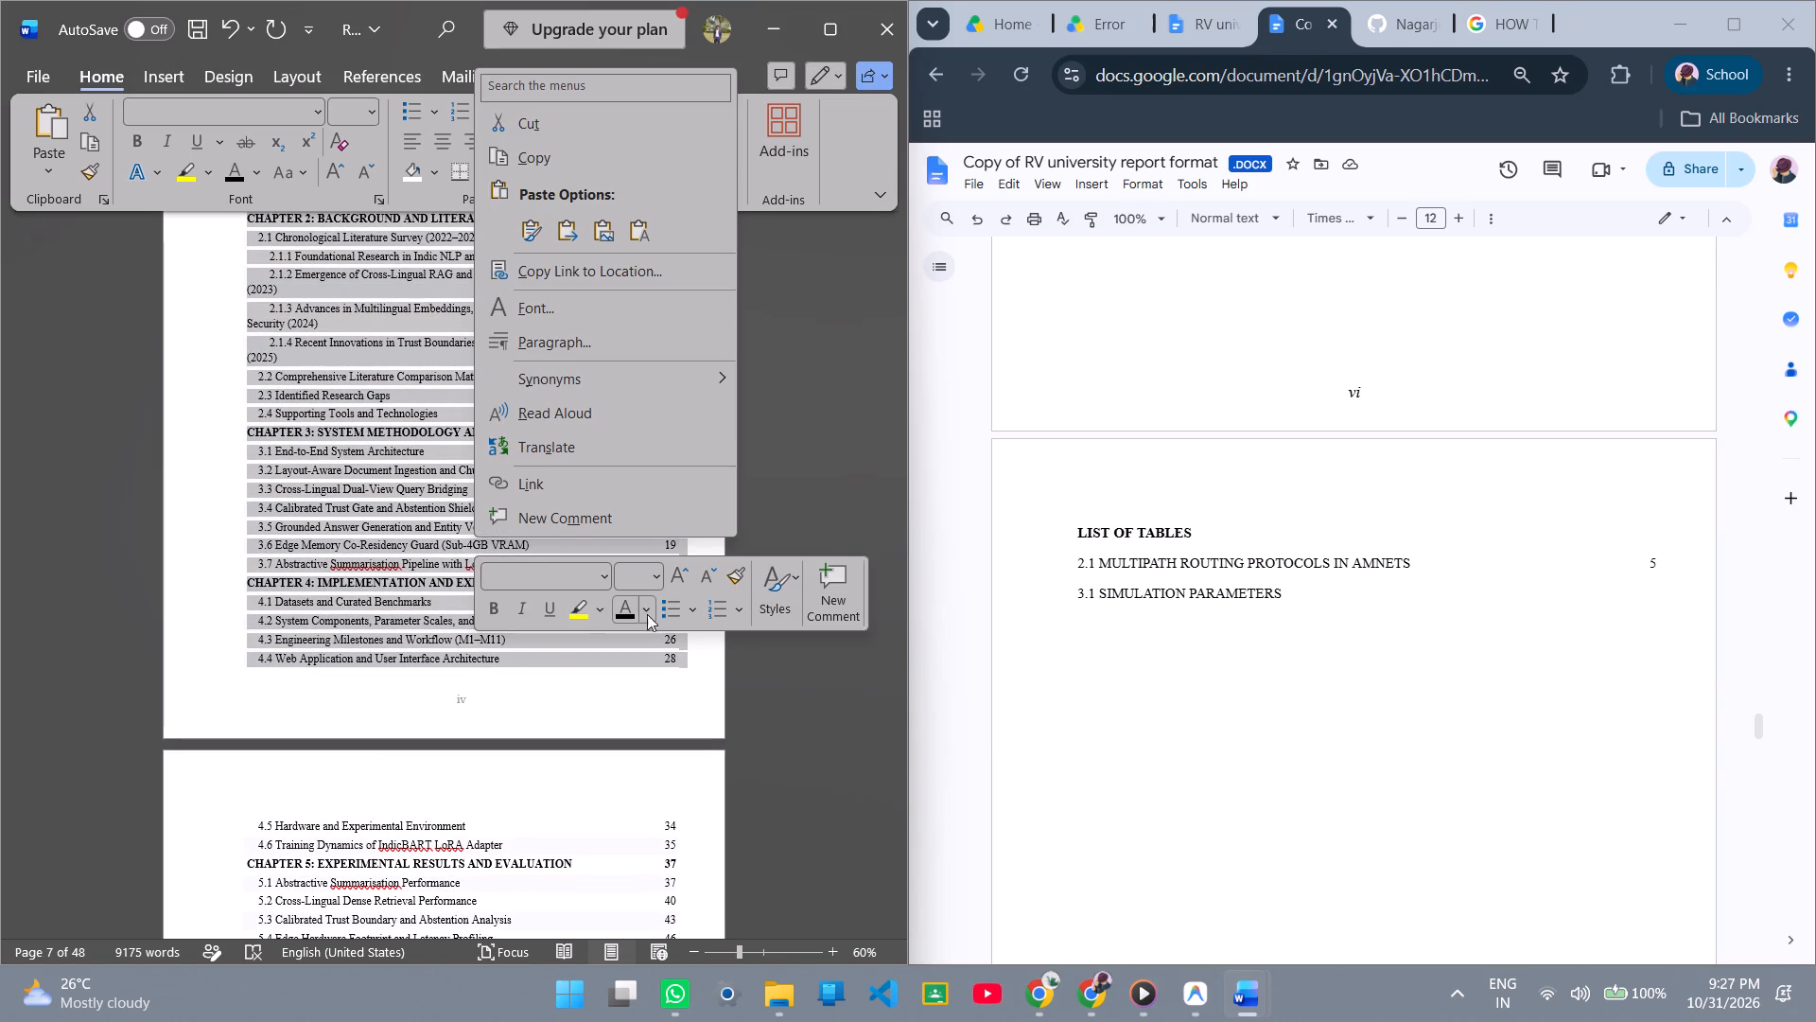
pyautogui.click(392, 696)
pyautogui.click(363, 680)
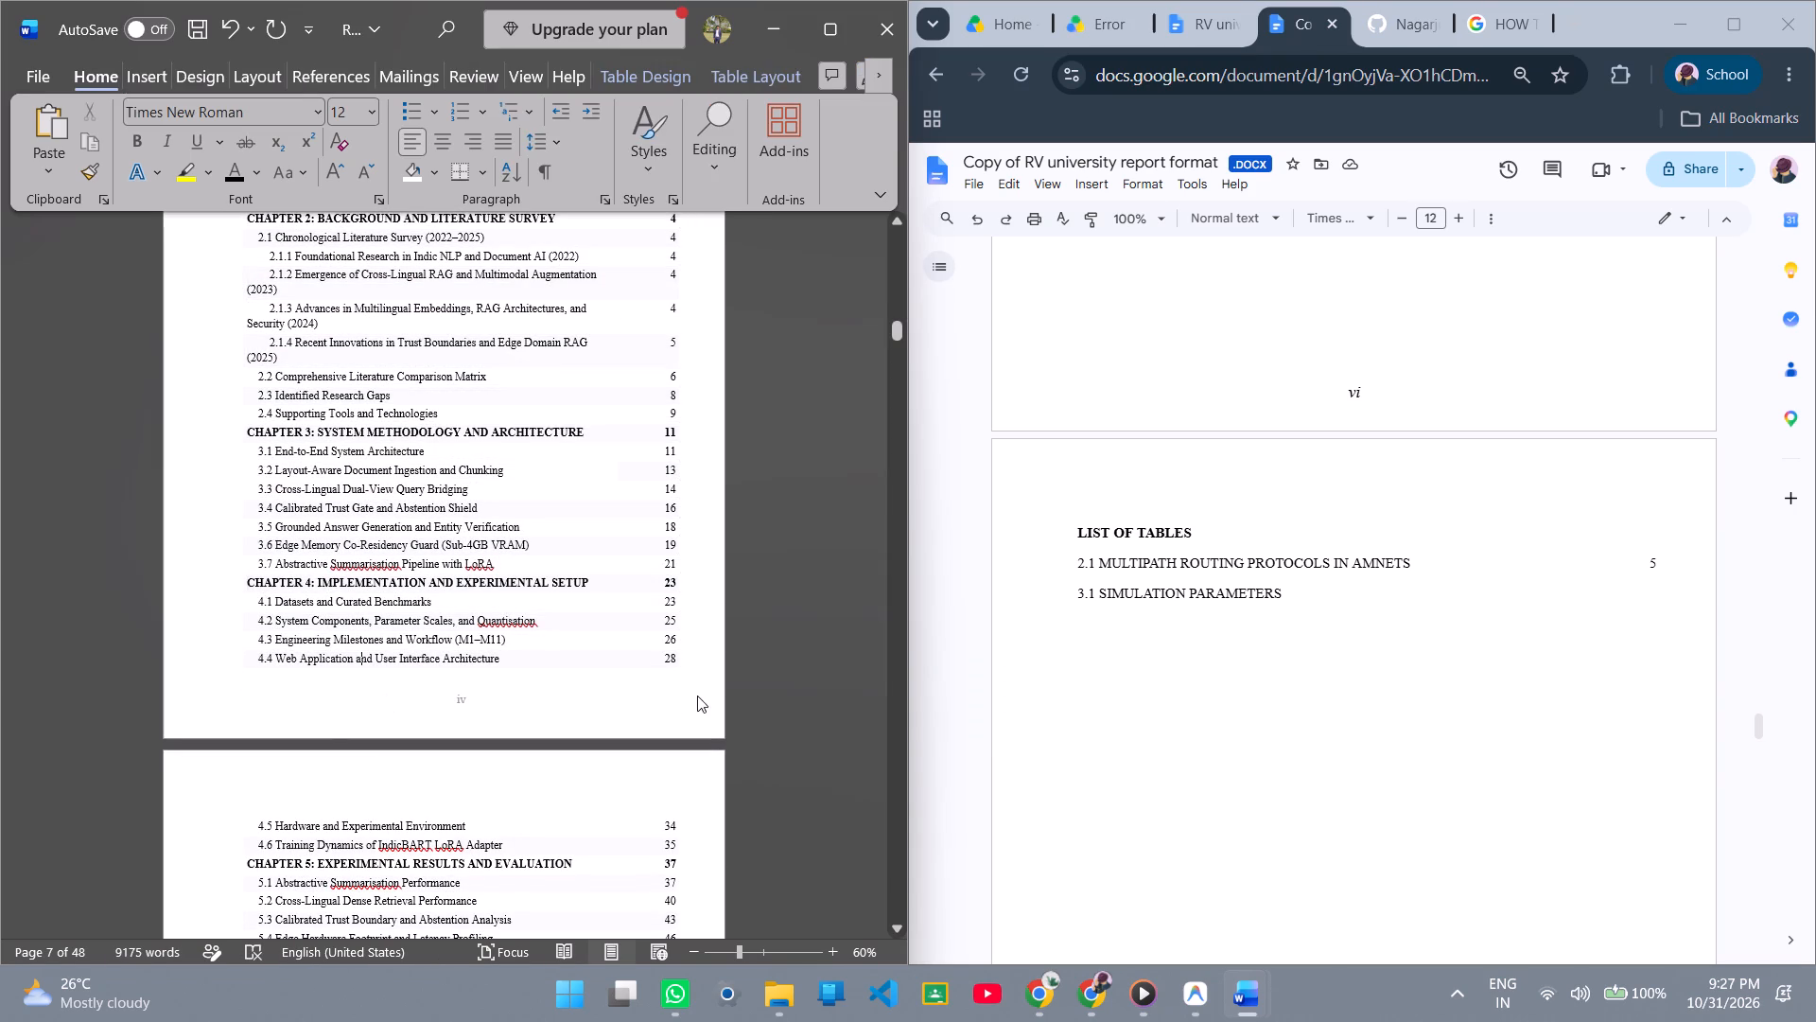
pyautogui.moveTo(686, 664); pyautogui.dragTo(577, 204)
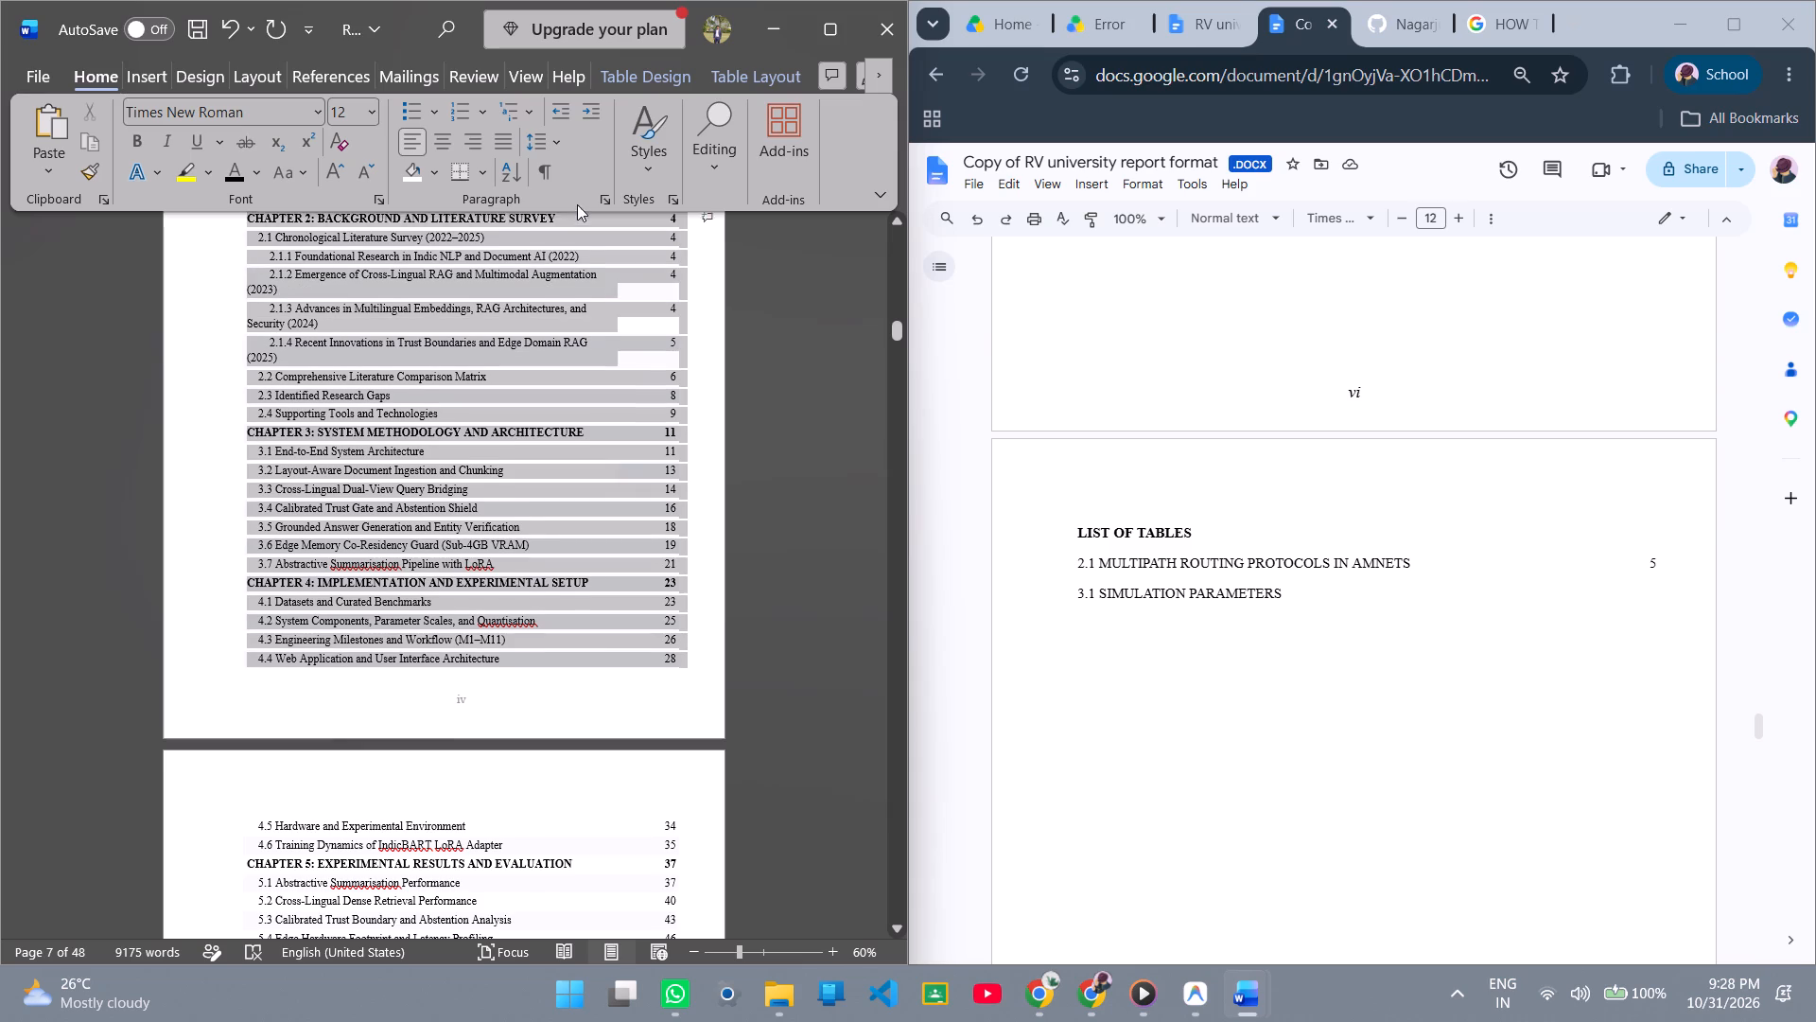
pyautogui.moveTo(577, 204); pyautogui.dragTo(567, 324)
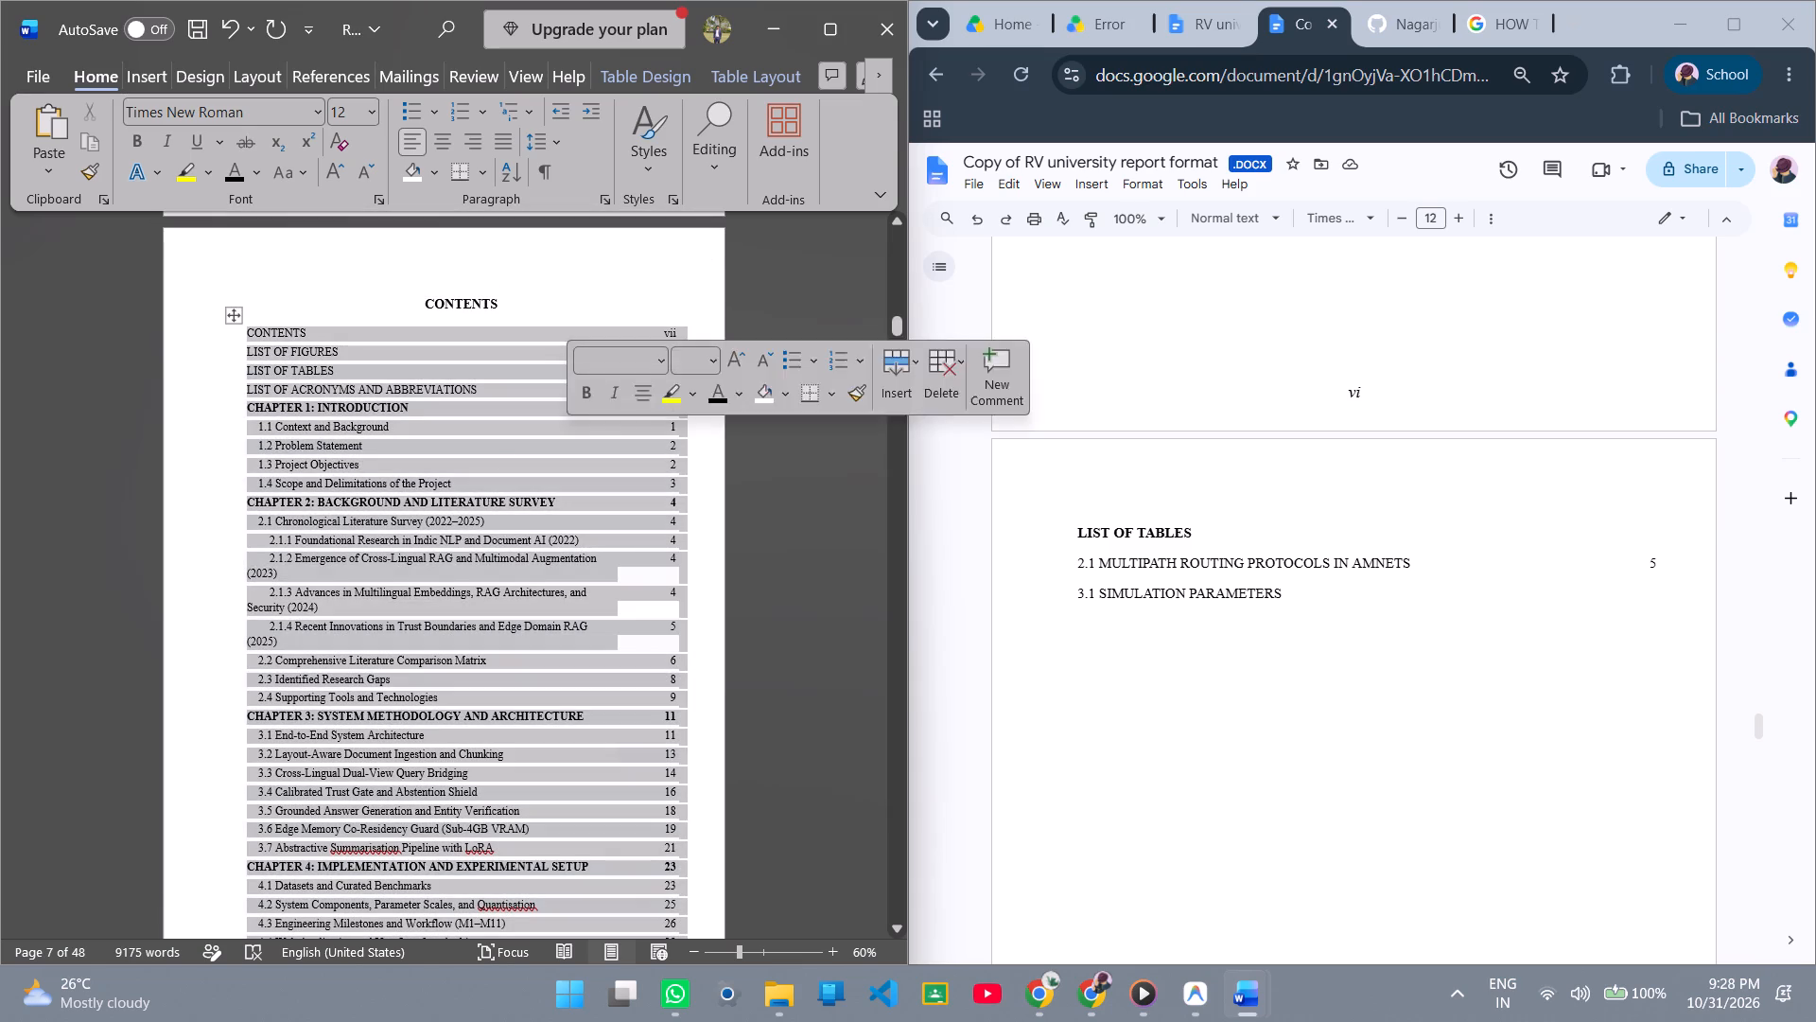
pyautogui.click(783, 398)
pyautogui.click(765, 518)
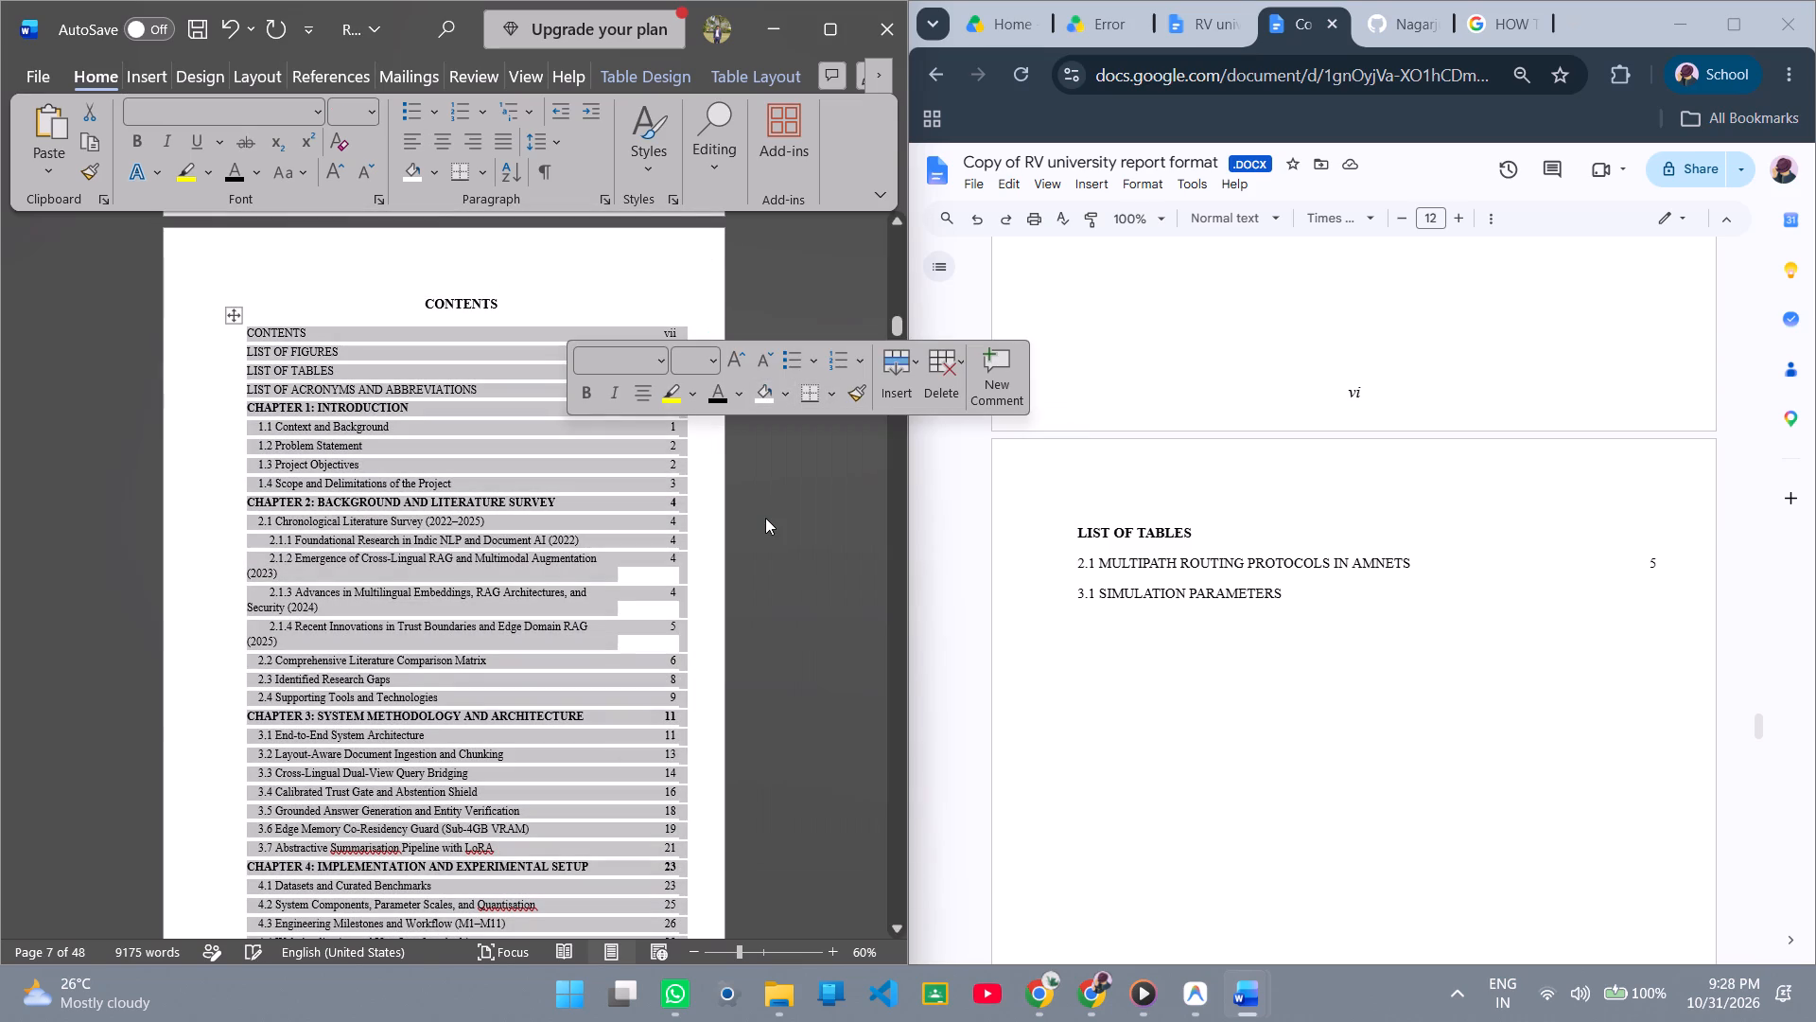
pyautogui.click(645, 305)
# Remove the extra leading spaces before contents entry 2.1.1 so that it aligns with entry 2.1.
pyautogui.scroll(-3, 621, 545)
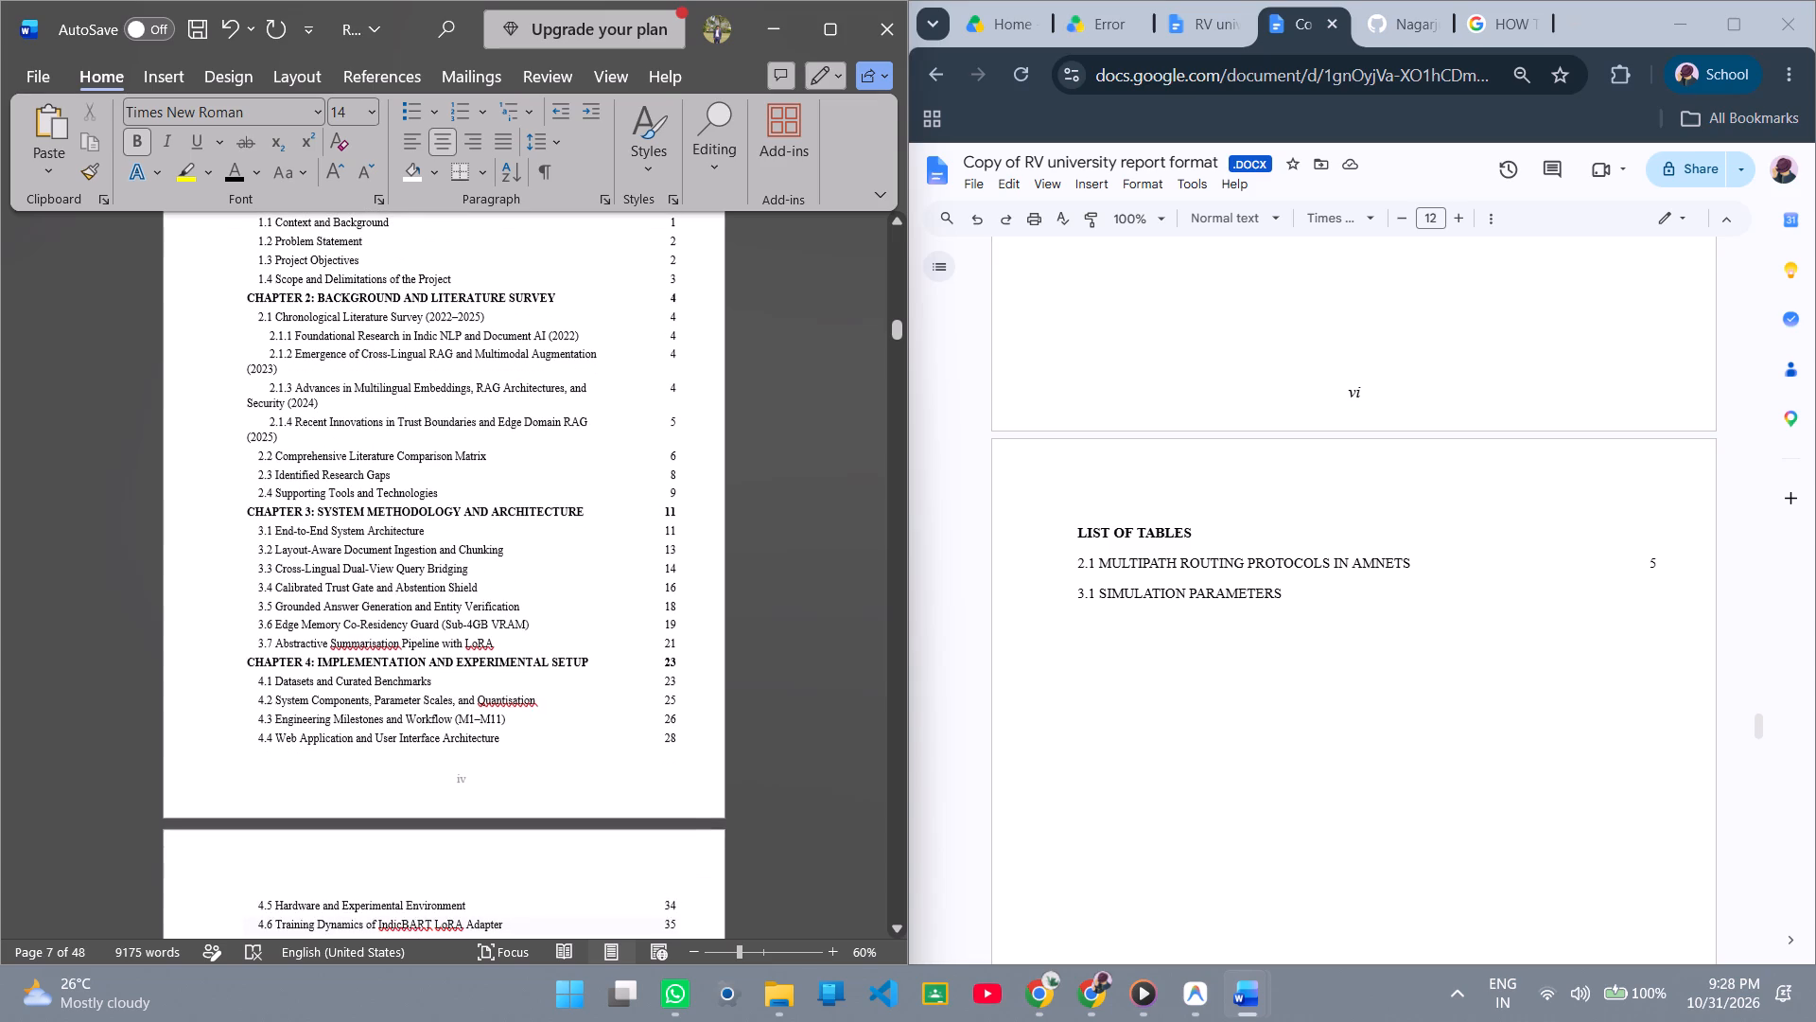
pyautogui.scroll(2, 621, 545)
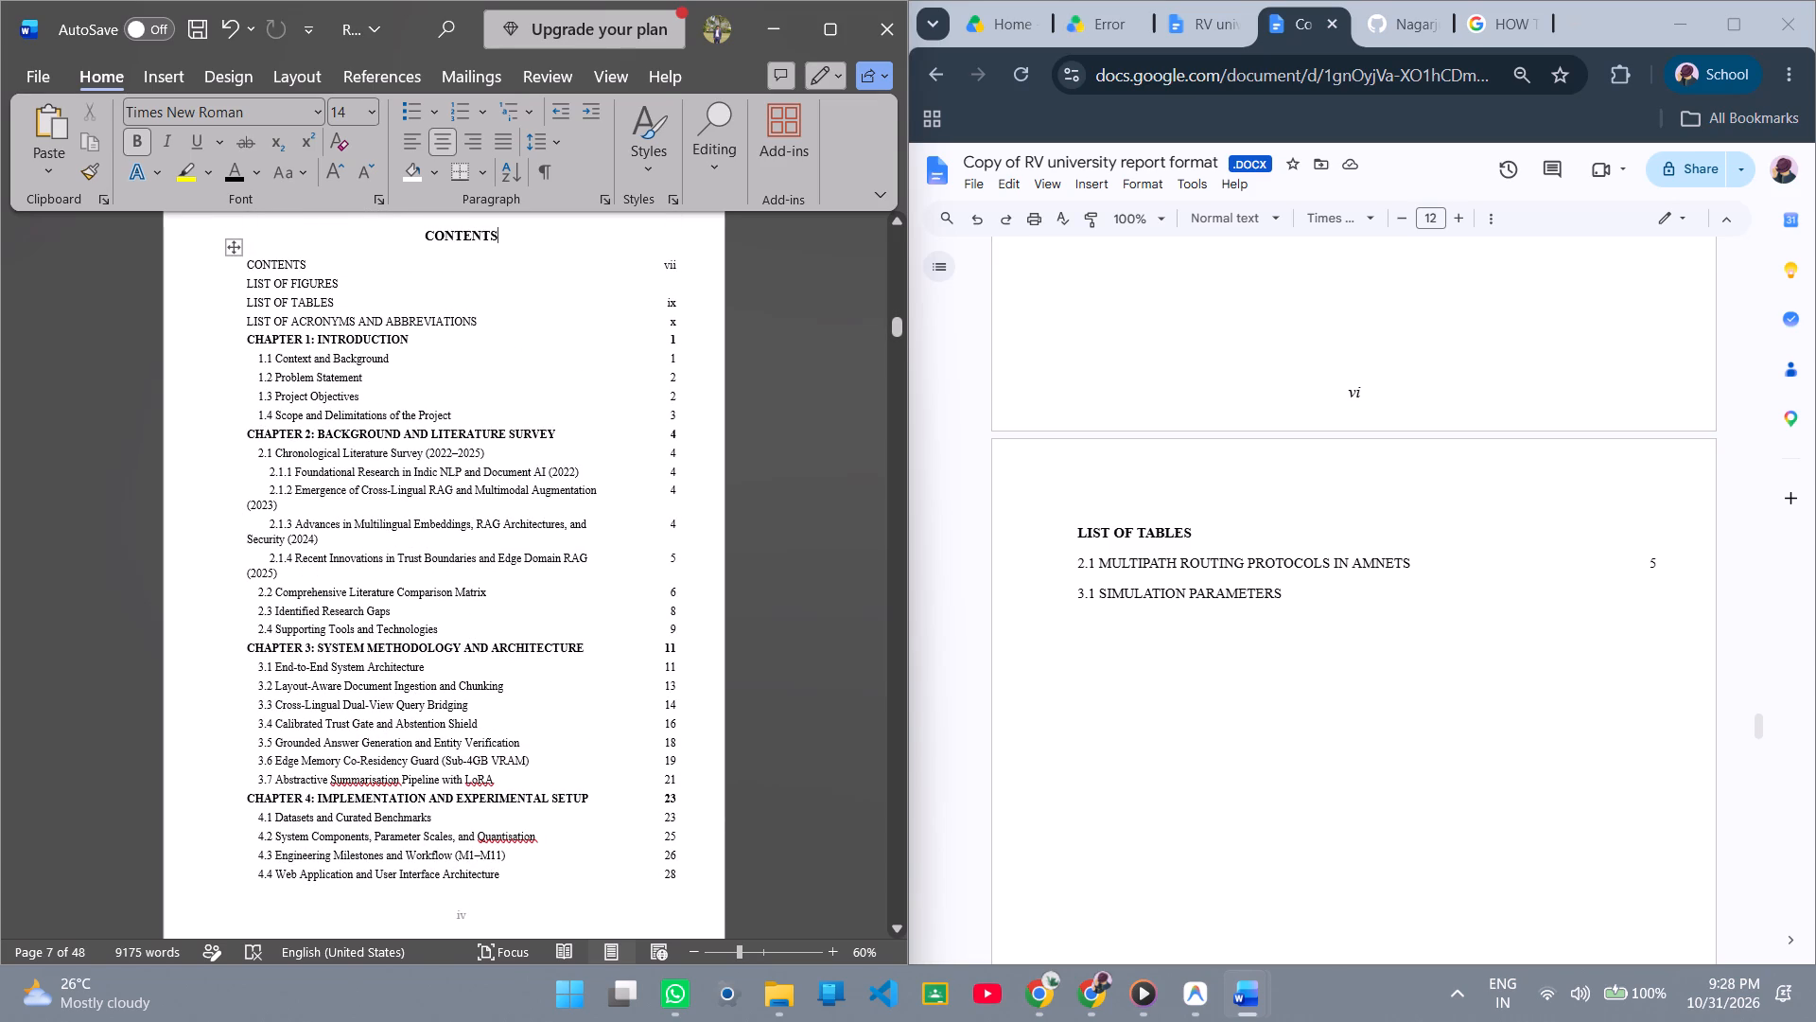
pyautogui.click(273, 472)
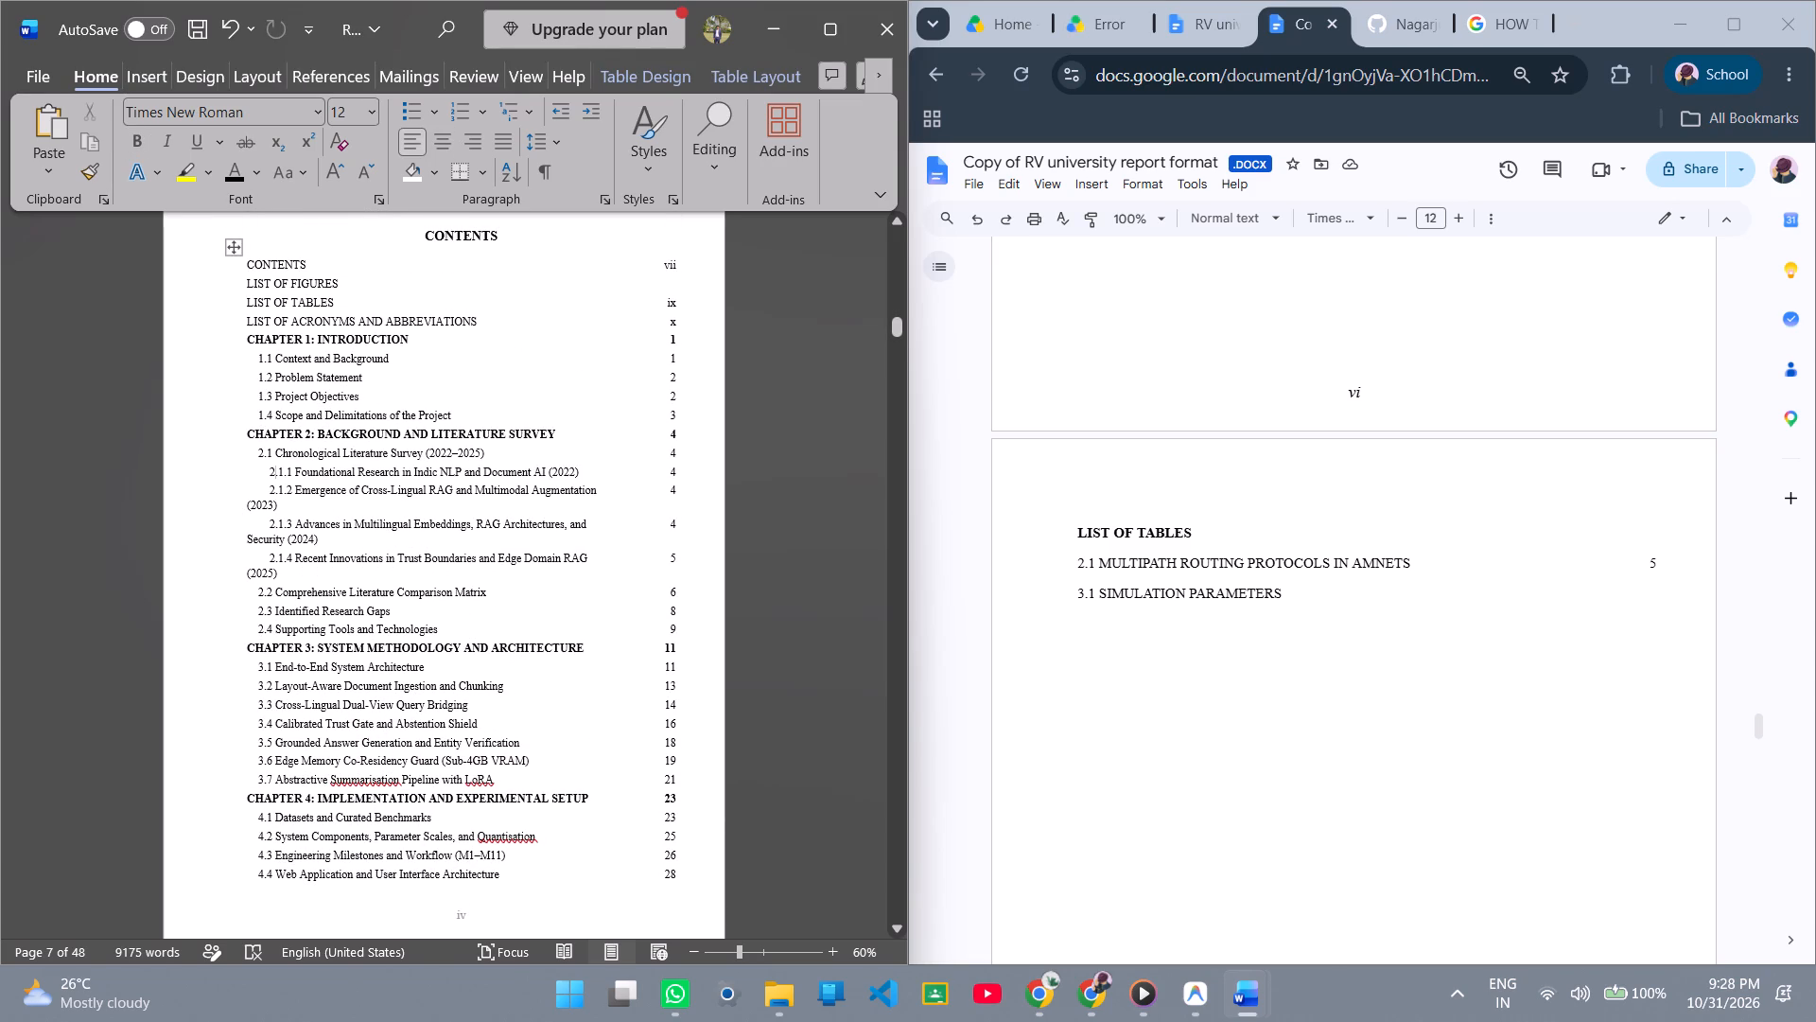
pyautogui.press('Left')
pyautogui.press('BackSpace')
pyautogui.press('BackSpace')
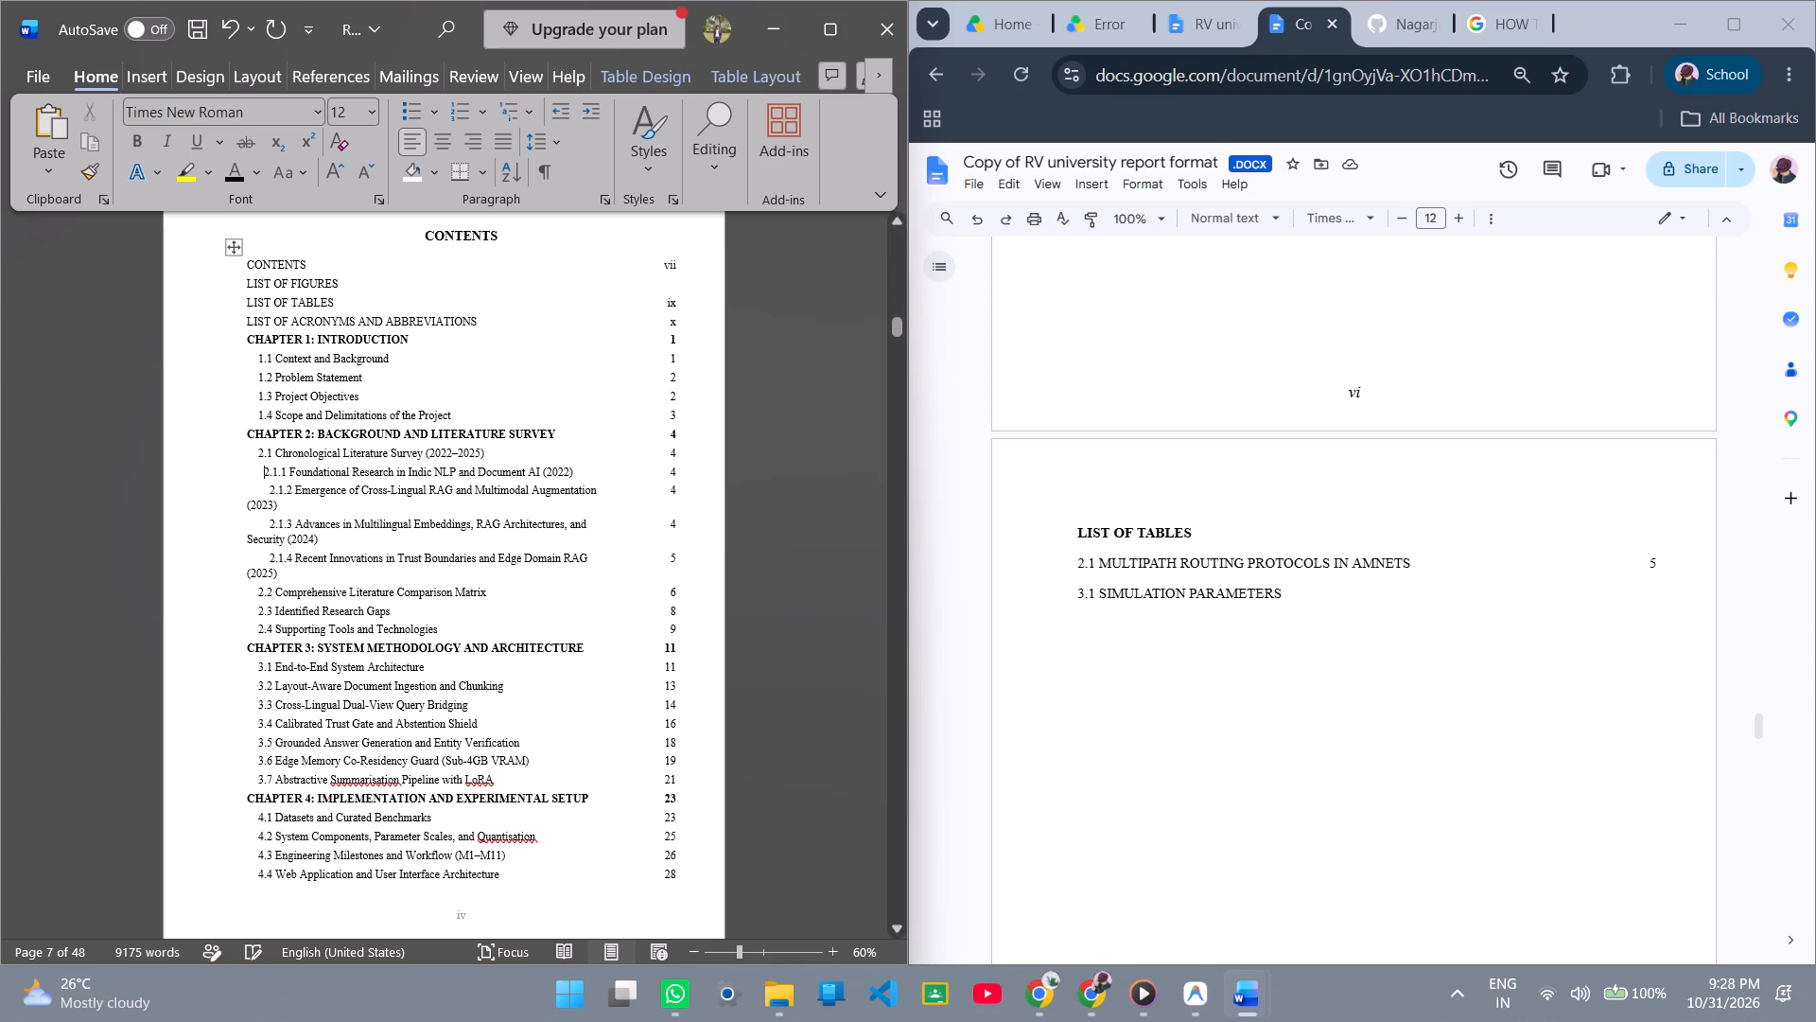
pyautogui.press('BackSpace')
pyautogui.press('BackSpace')
# Remove the extra leading spaces before contents entry 2.1.2 so that it aligns with entry 2.1.1.
pyautogui.click(271, 495)
pyautogui.press('BackSpace')
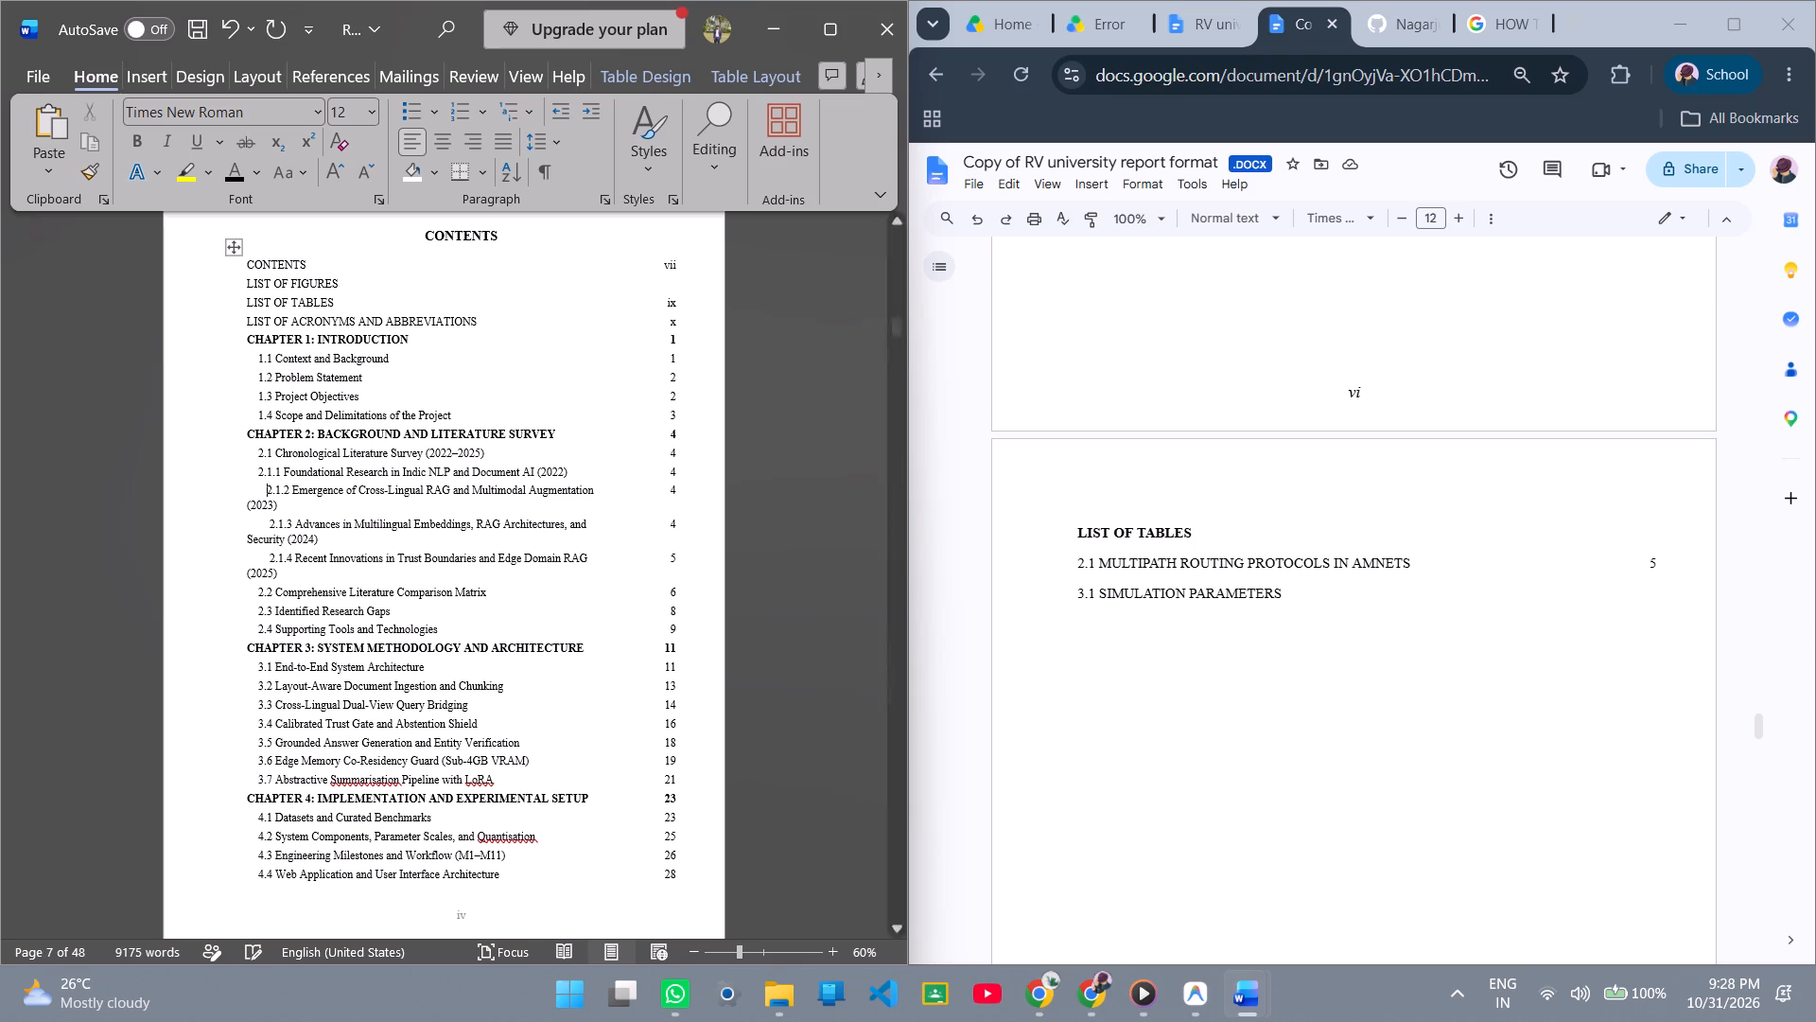
pyautogui.press('BackSpace')
pyautogui.press('BackSpace')
pyautogui.press('BackSpace')
# Remove the extra leading spaces before contents entry 2.1.3 so that it aligns with the entries above.
pyautogui.click(271, 524)
pyautogui.press('BackSpace')
pyautogui.press('BackSpace')
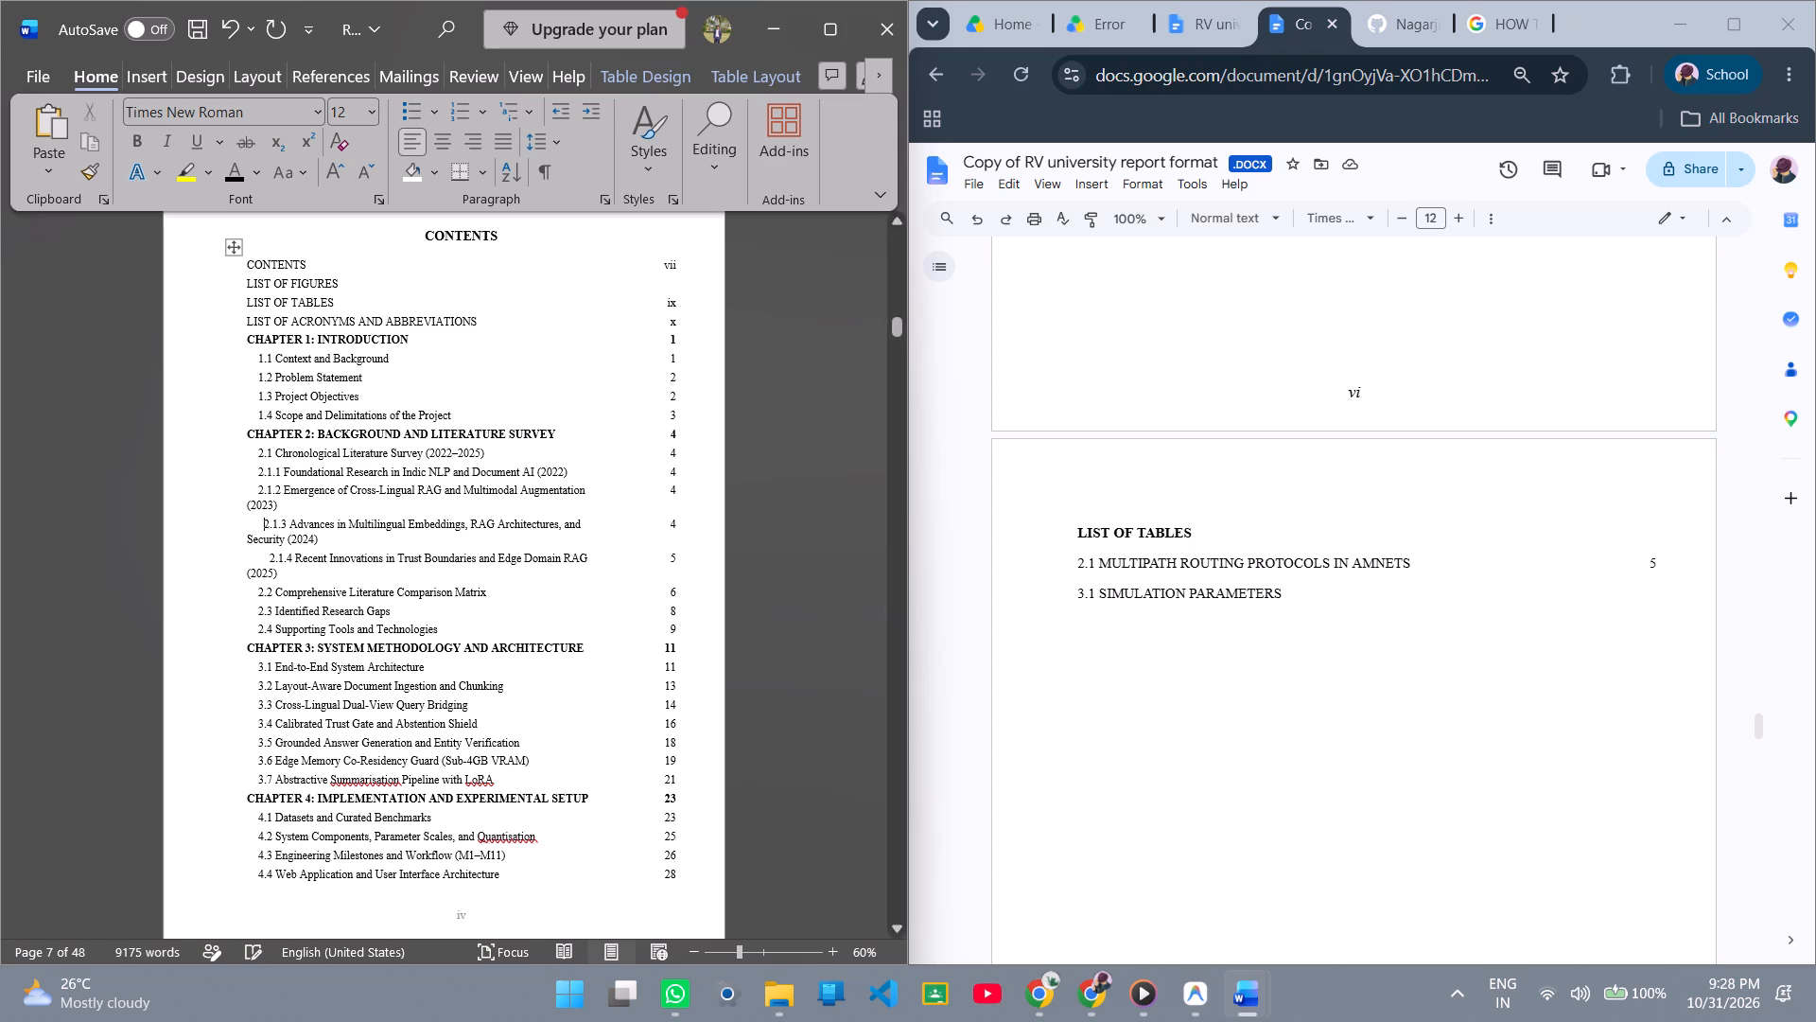
pyautogui.press('BackSpace')
pyautogui.press('BackSpace')
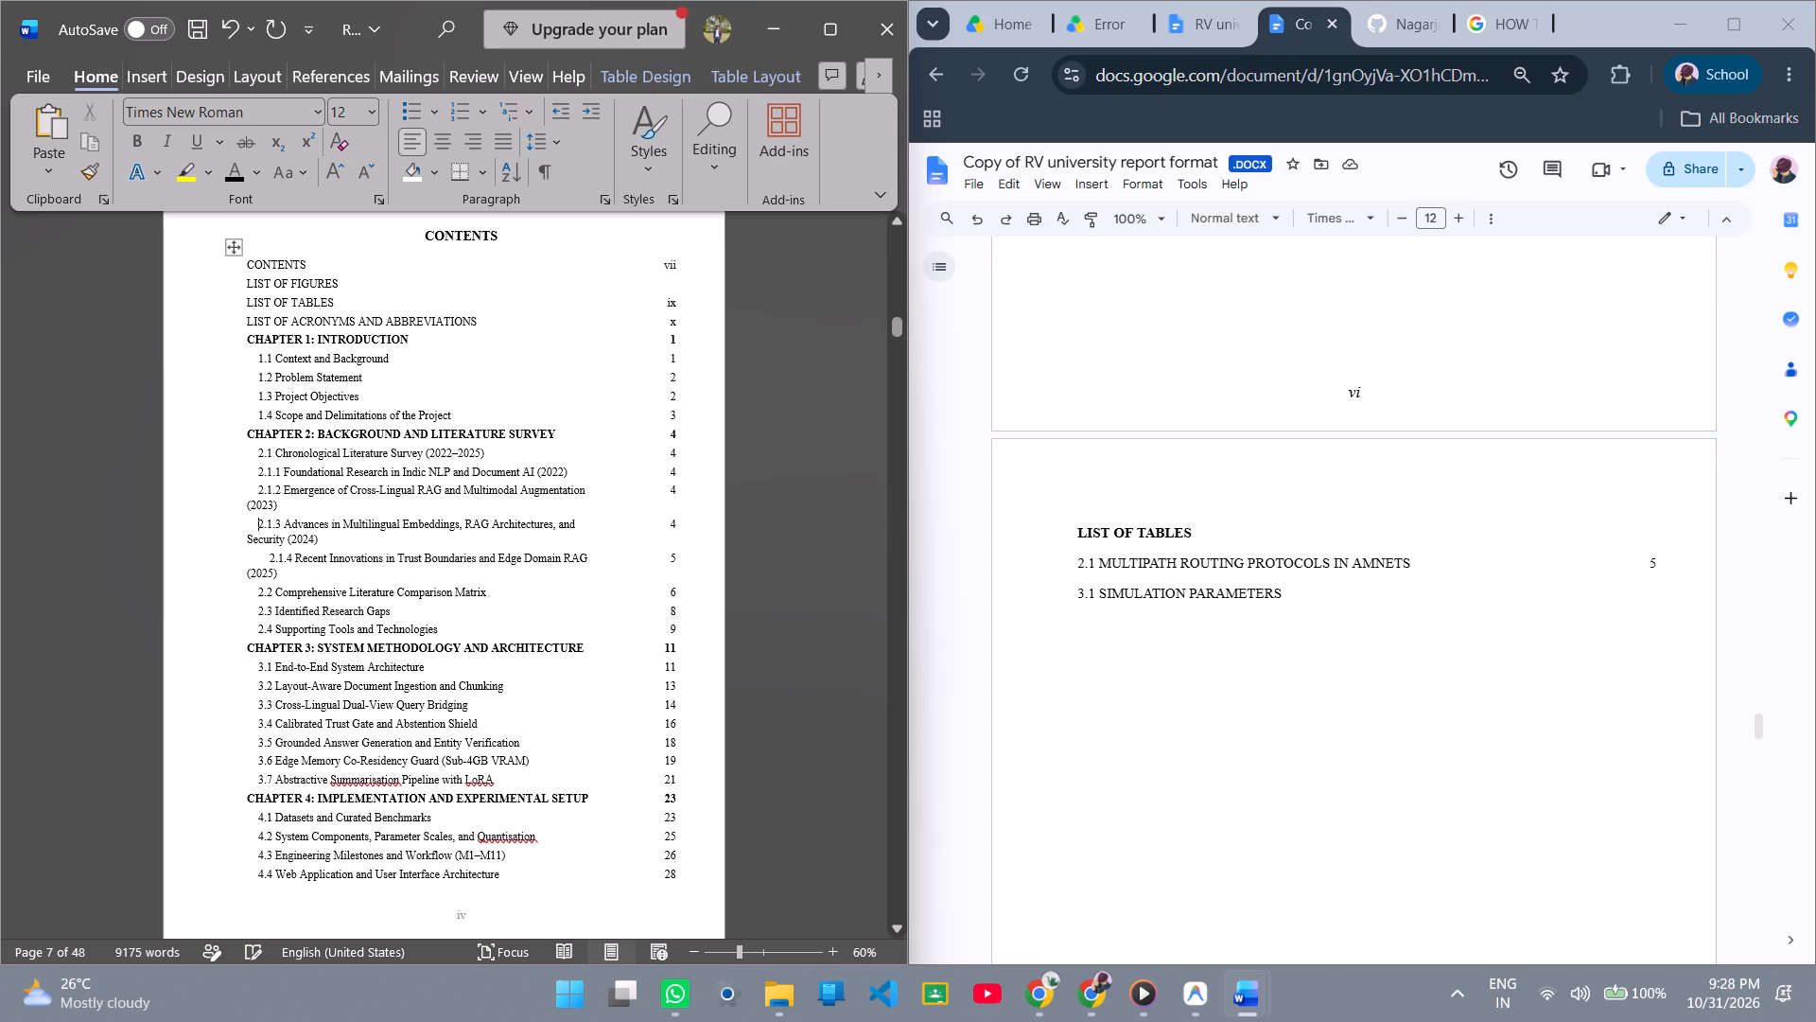
# Bring "(2023)" onto the same line as entry 2.1.2's title, trimming the title's last letter and keeping one space before the year.
pyautogui.click(251, 507)
pyautogui.press('Left')
pyautogui.press('BackSpace')
pyautogui.press('BackSpace')
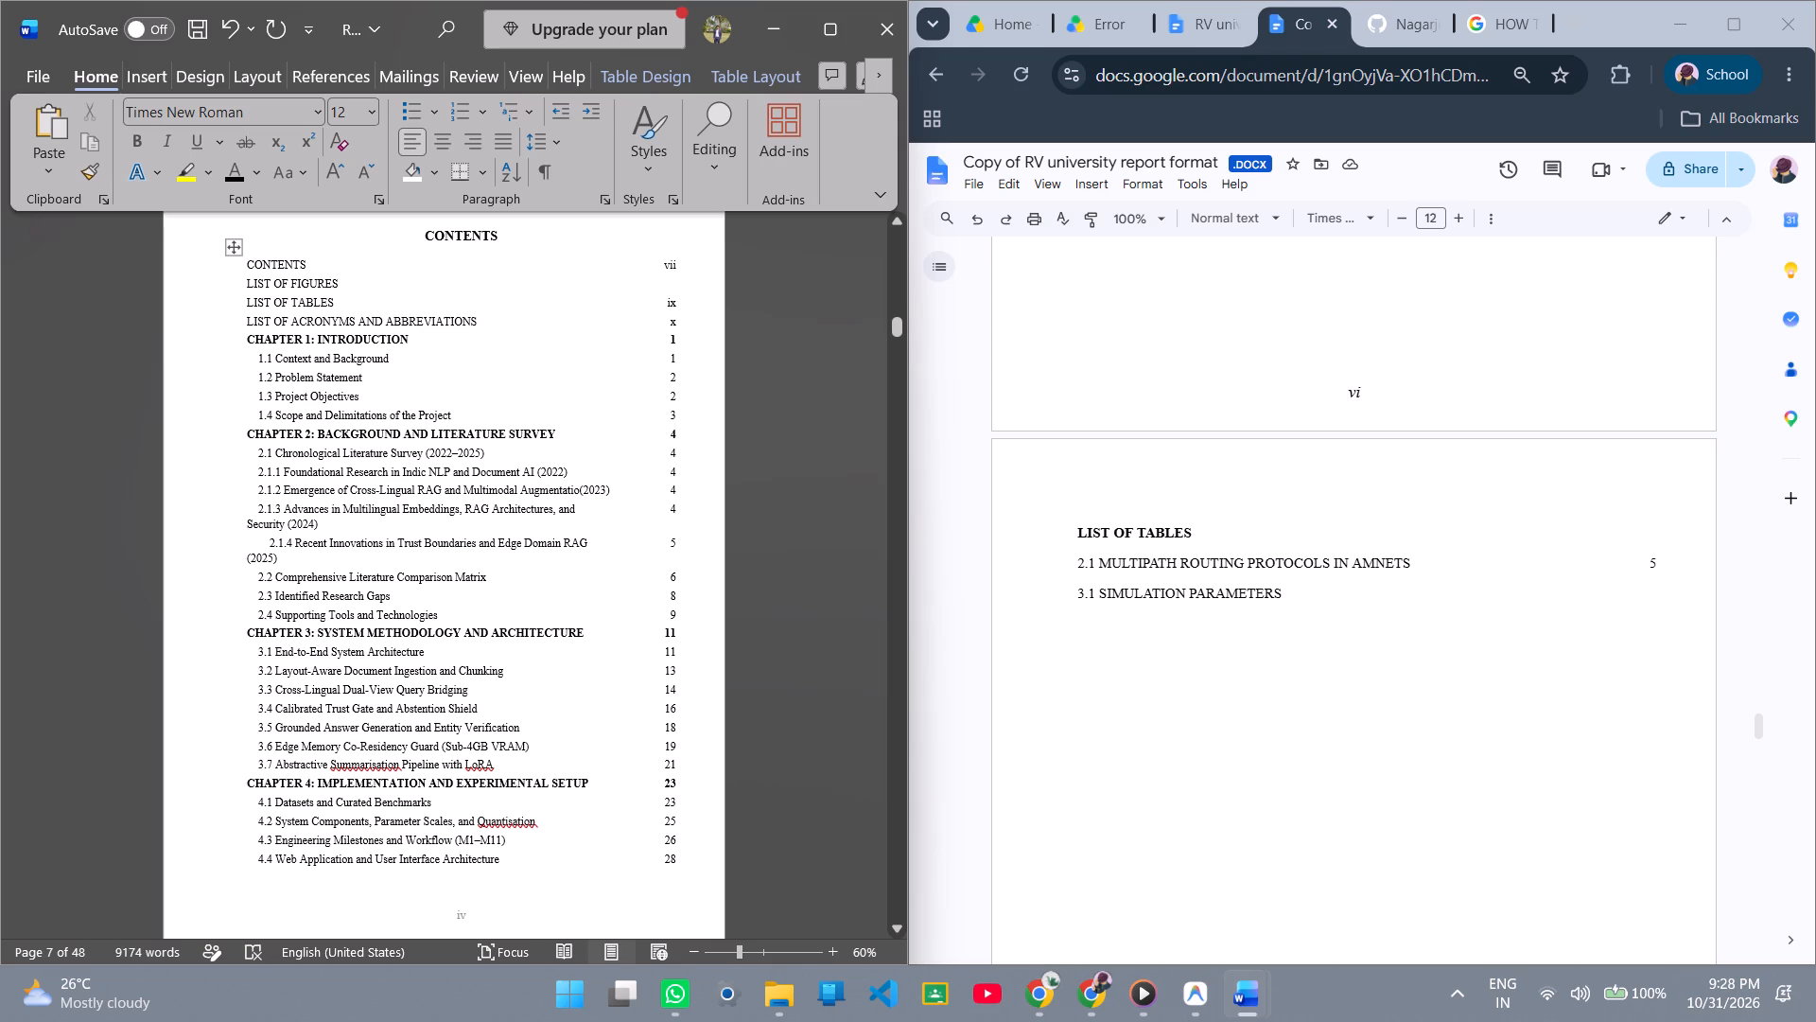
pyautogui.press('space')
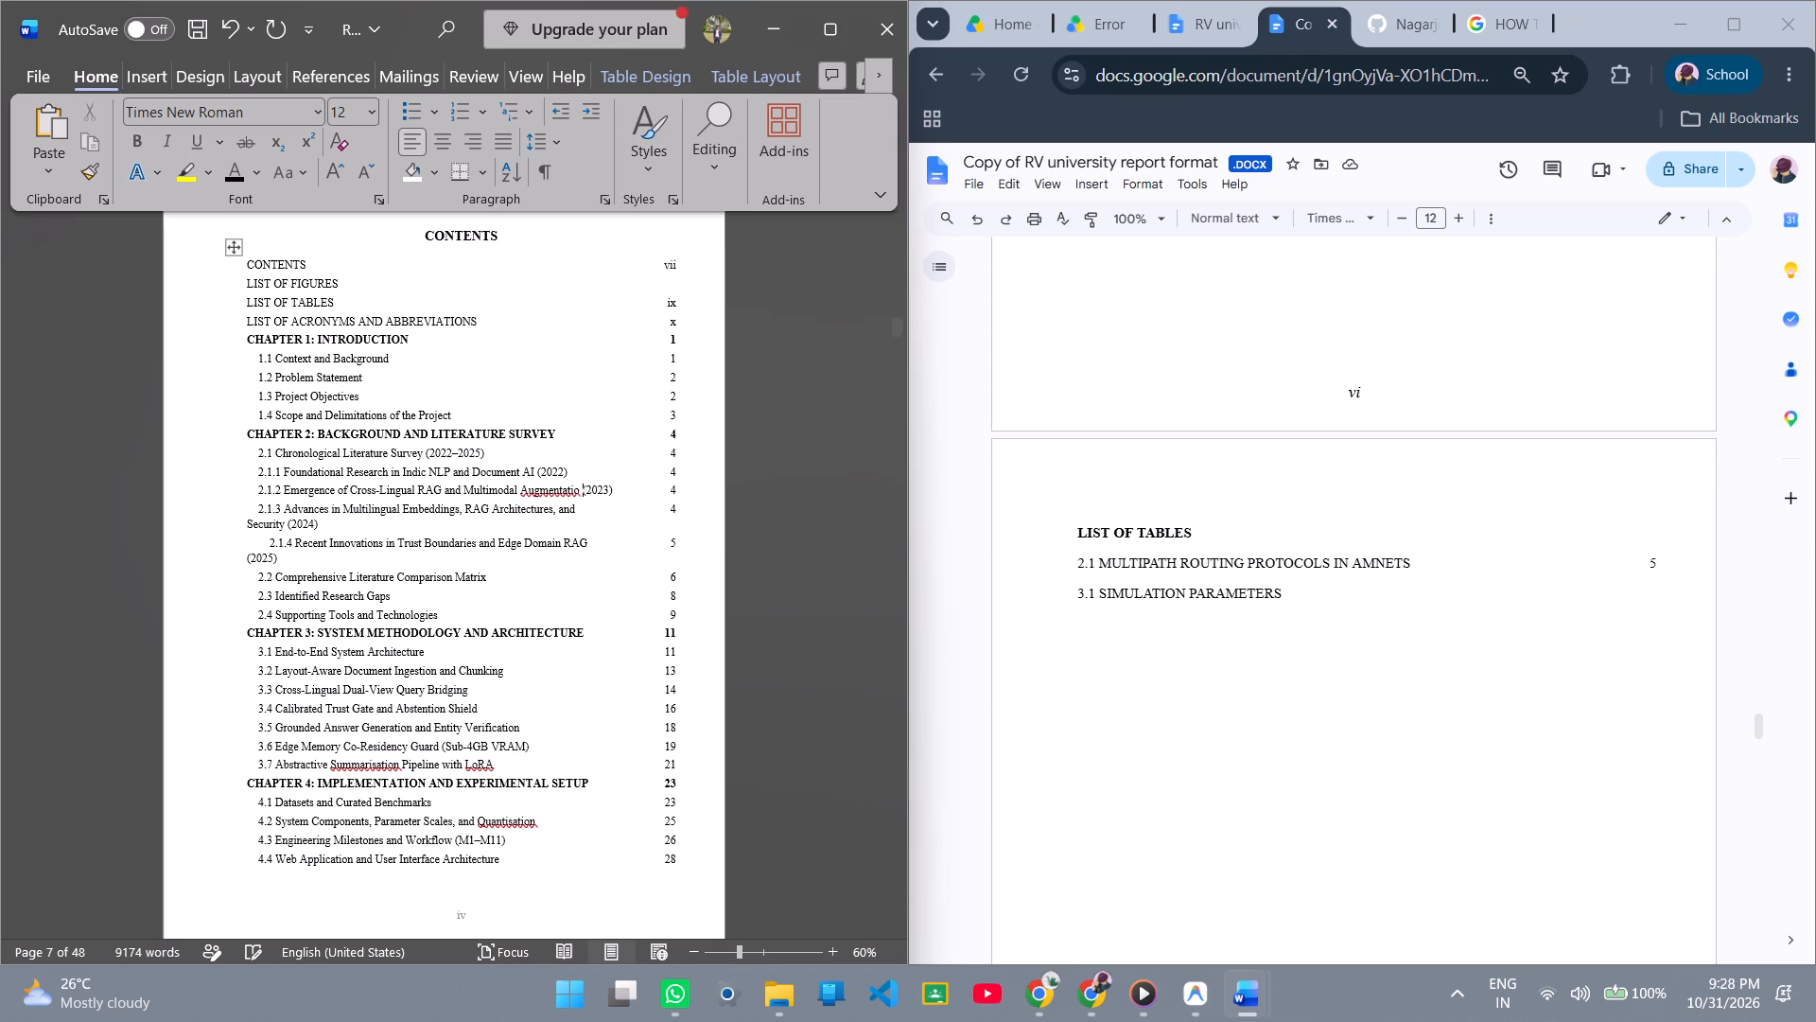
# Try to reposition the wrapped text "Security (2024)" in entry 2.1.3 by replacing the space before it with several spaces.
pyautogui.click(246, 524)
pyautogui.click(269, 545)
pyautogui.click(246, 522)
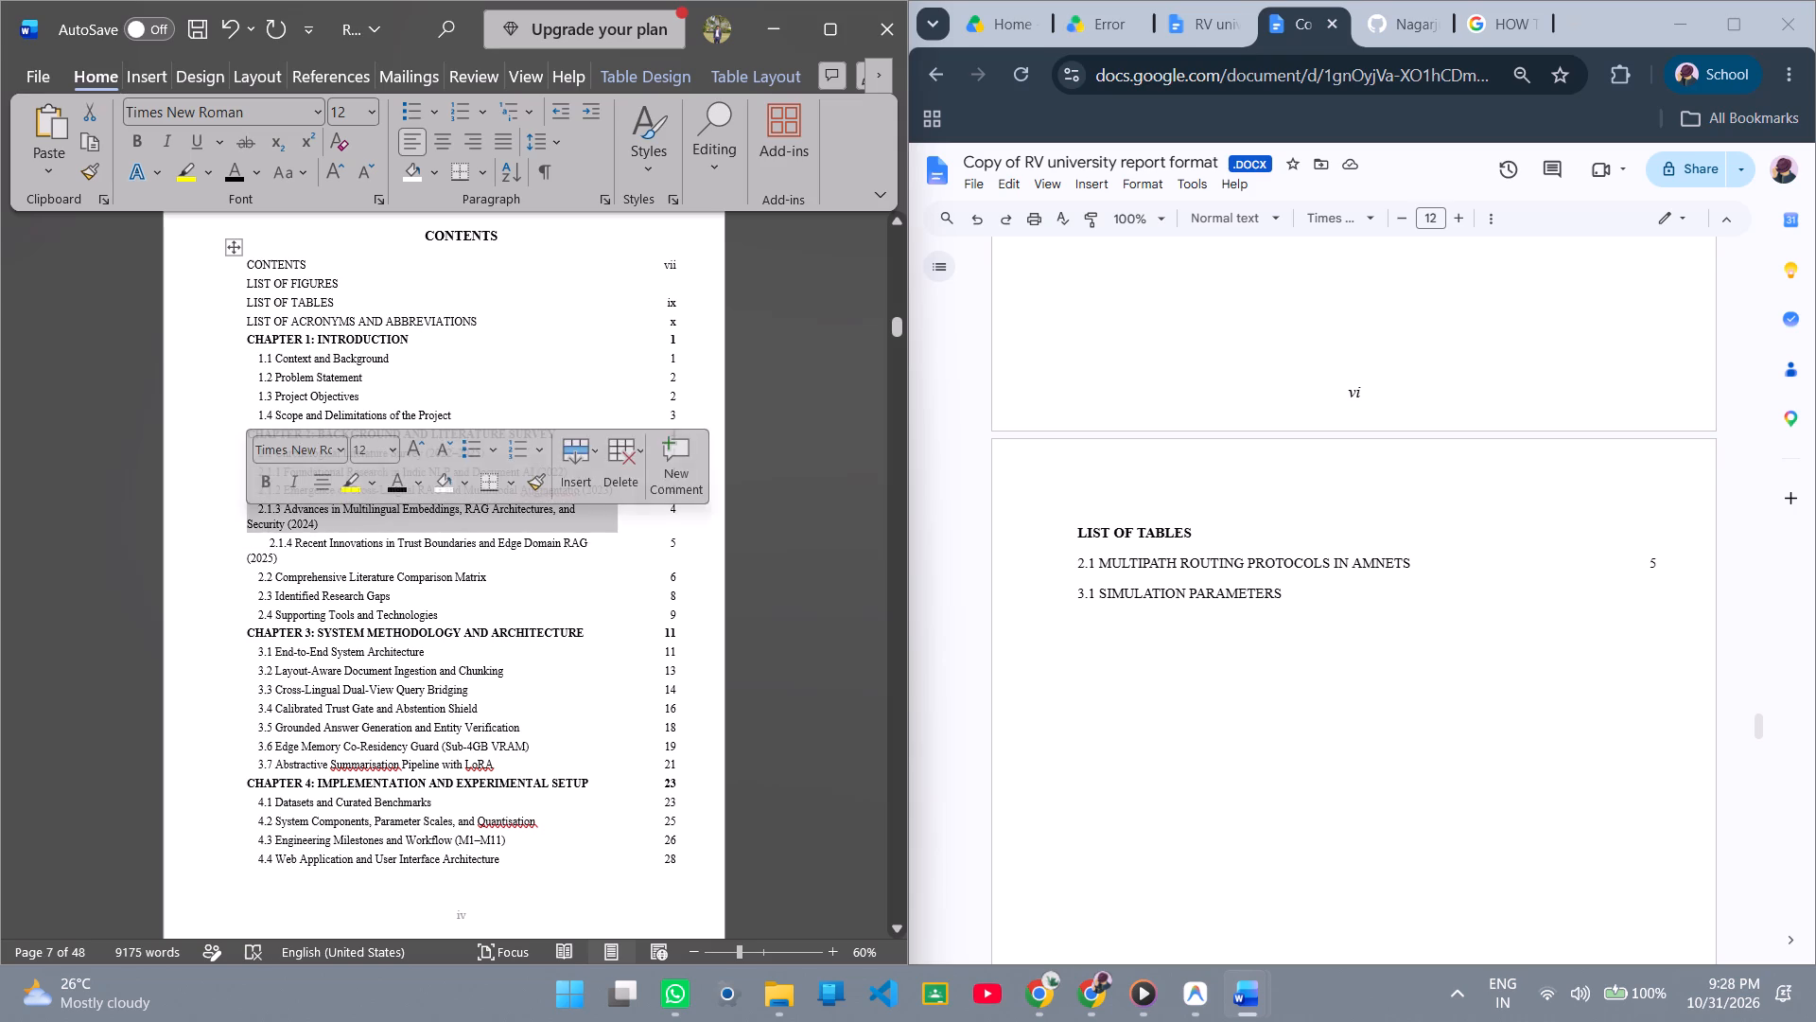
pyautogui.click(266, 528)
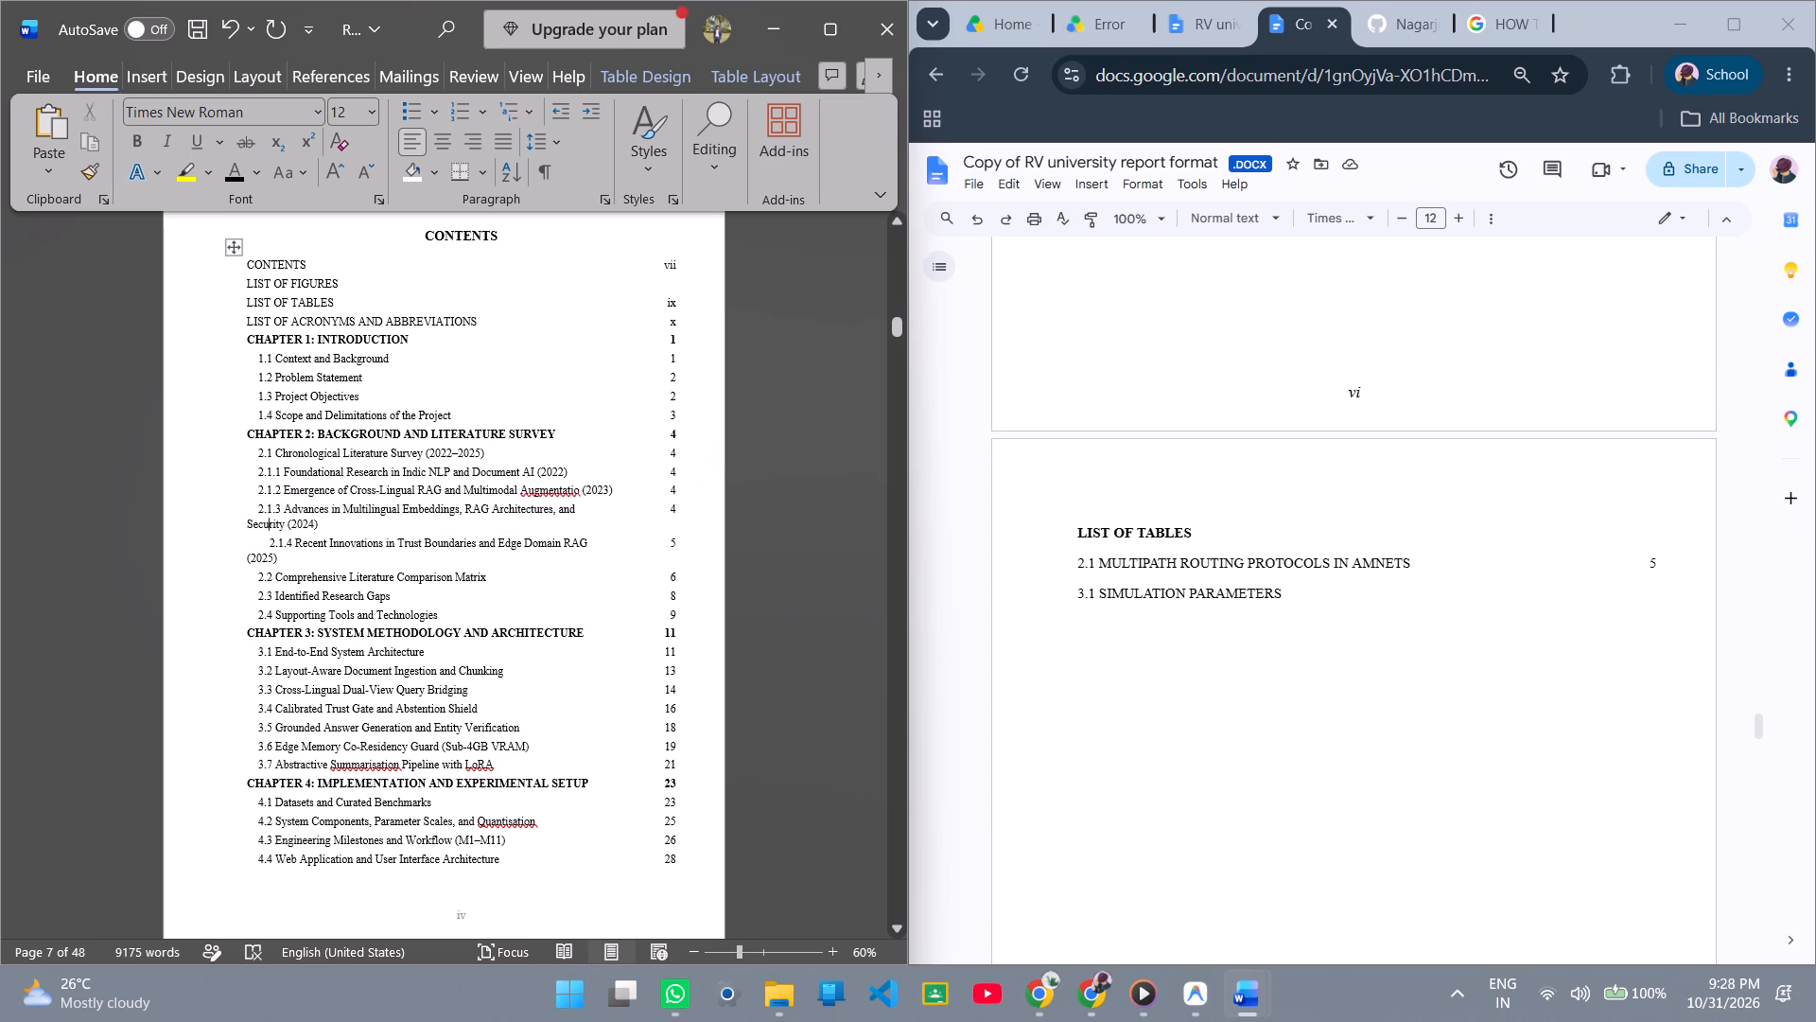
pyautogui.press('Left')
pyautogui.press('Left')
pyautogui.press('Left')
pyautogui.press('Left')
pyautogui.press('BackSpace')
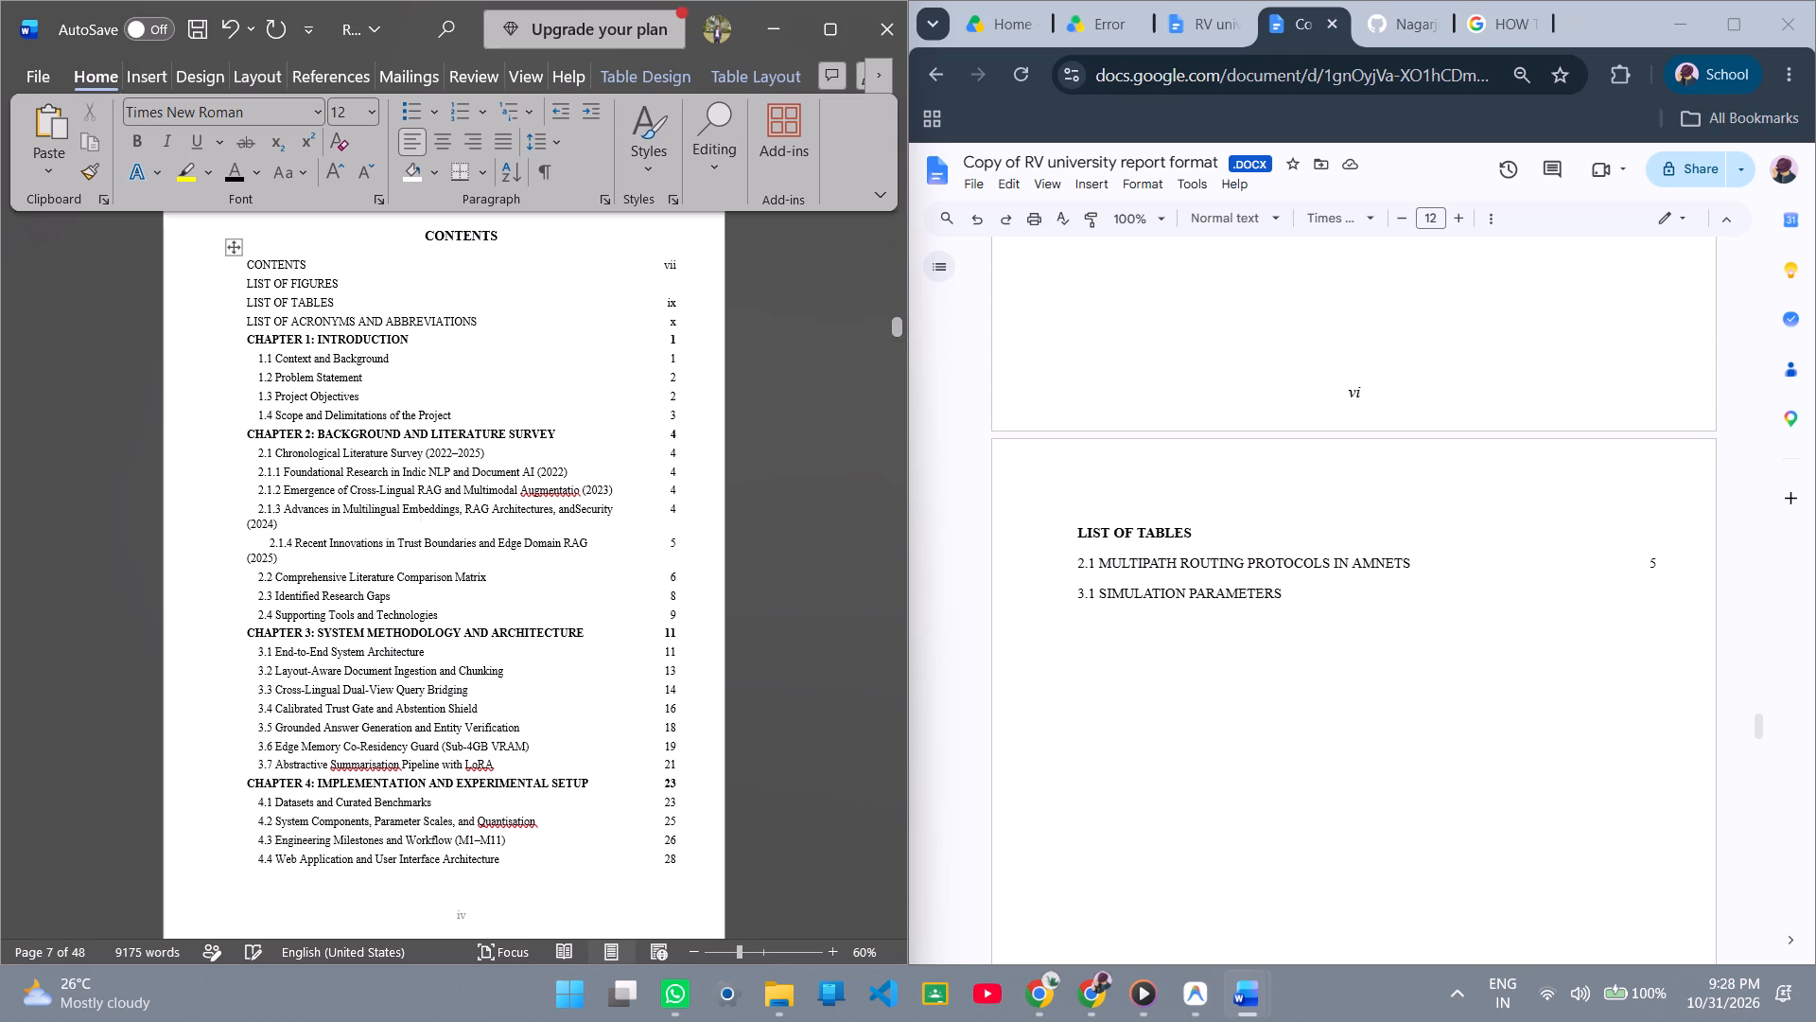
pyautogui.press('space')
pyautogui.press('space')
pyautogui.press('space')
pyautogui.press('space')
pyautogui.press('space')
pyautogui.press('space')
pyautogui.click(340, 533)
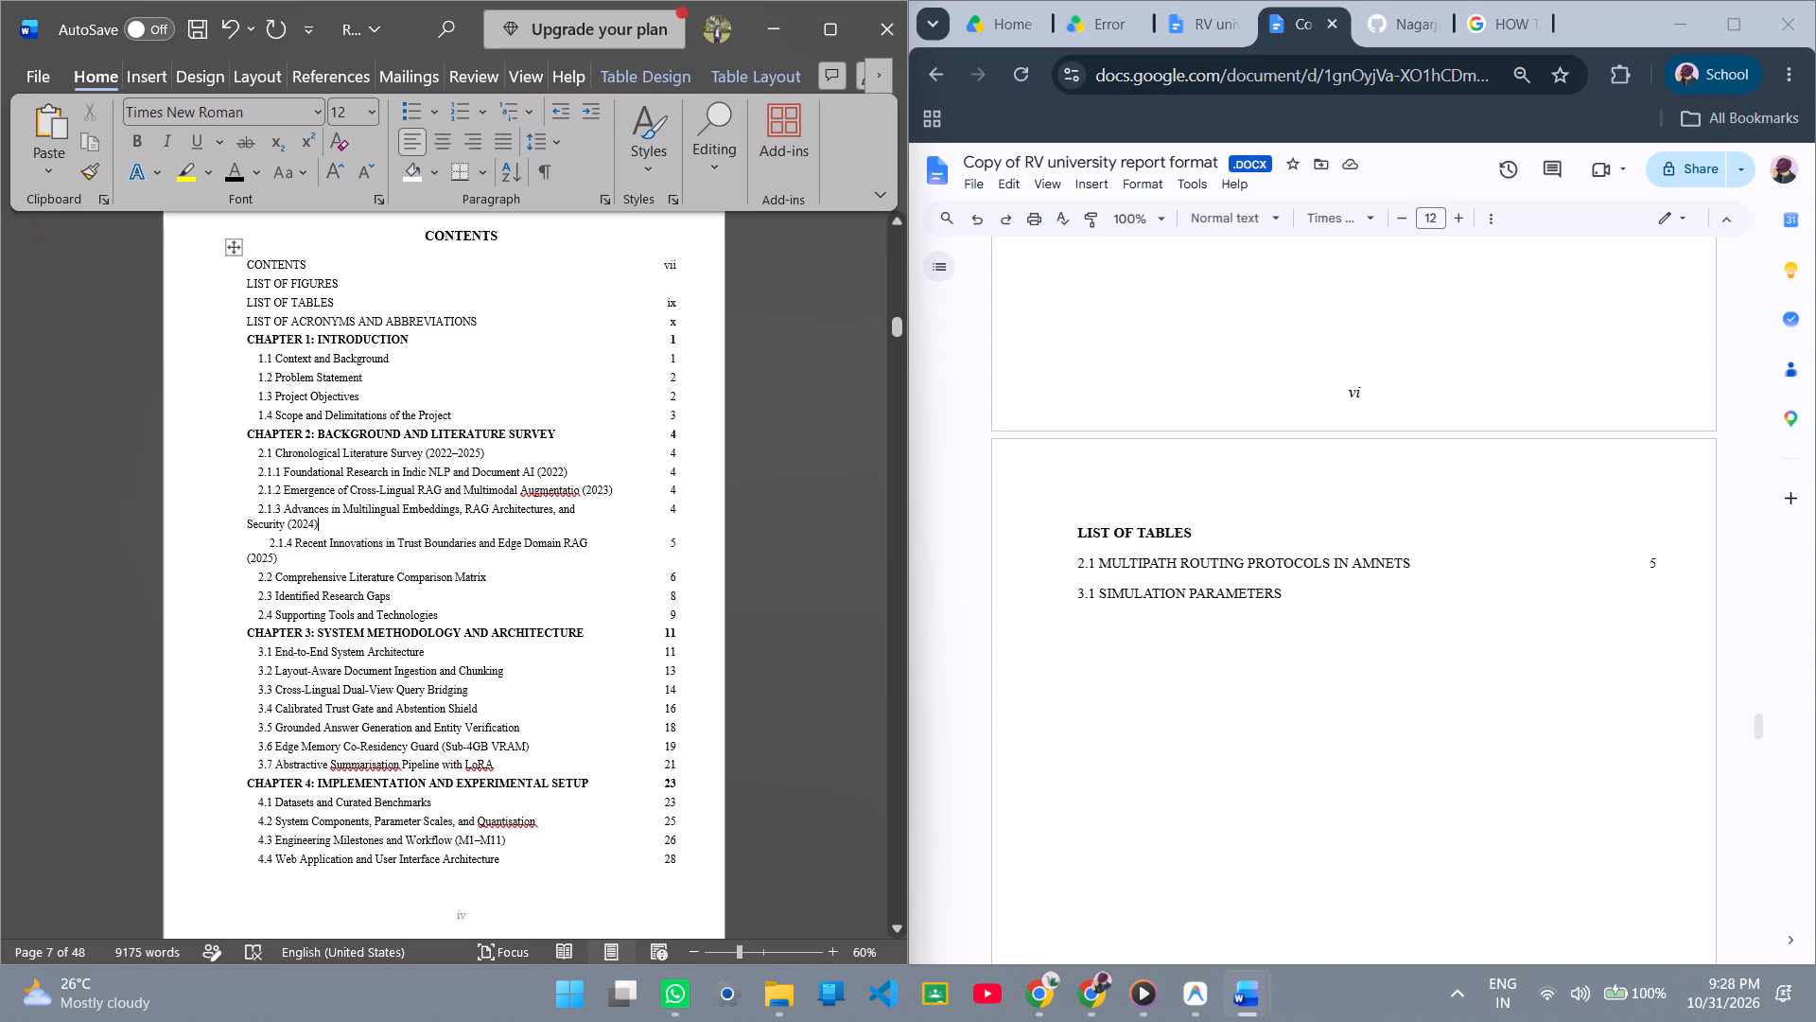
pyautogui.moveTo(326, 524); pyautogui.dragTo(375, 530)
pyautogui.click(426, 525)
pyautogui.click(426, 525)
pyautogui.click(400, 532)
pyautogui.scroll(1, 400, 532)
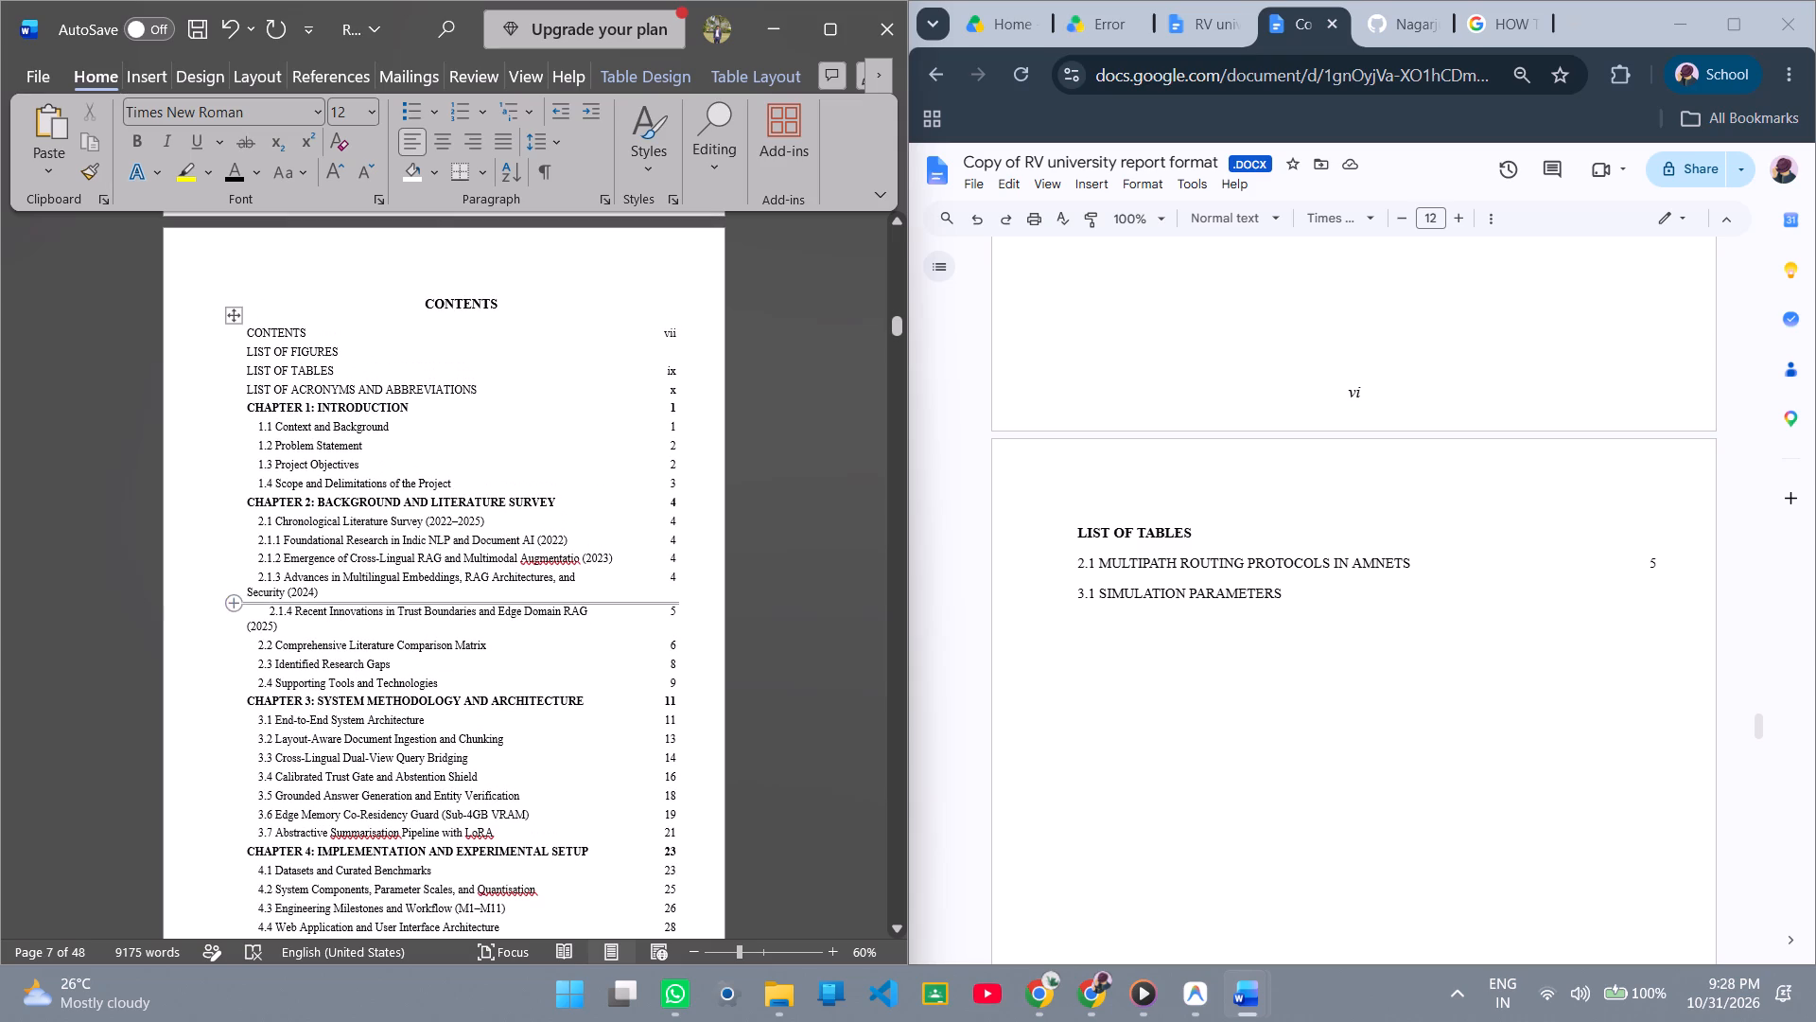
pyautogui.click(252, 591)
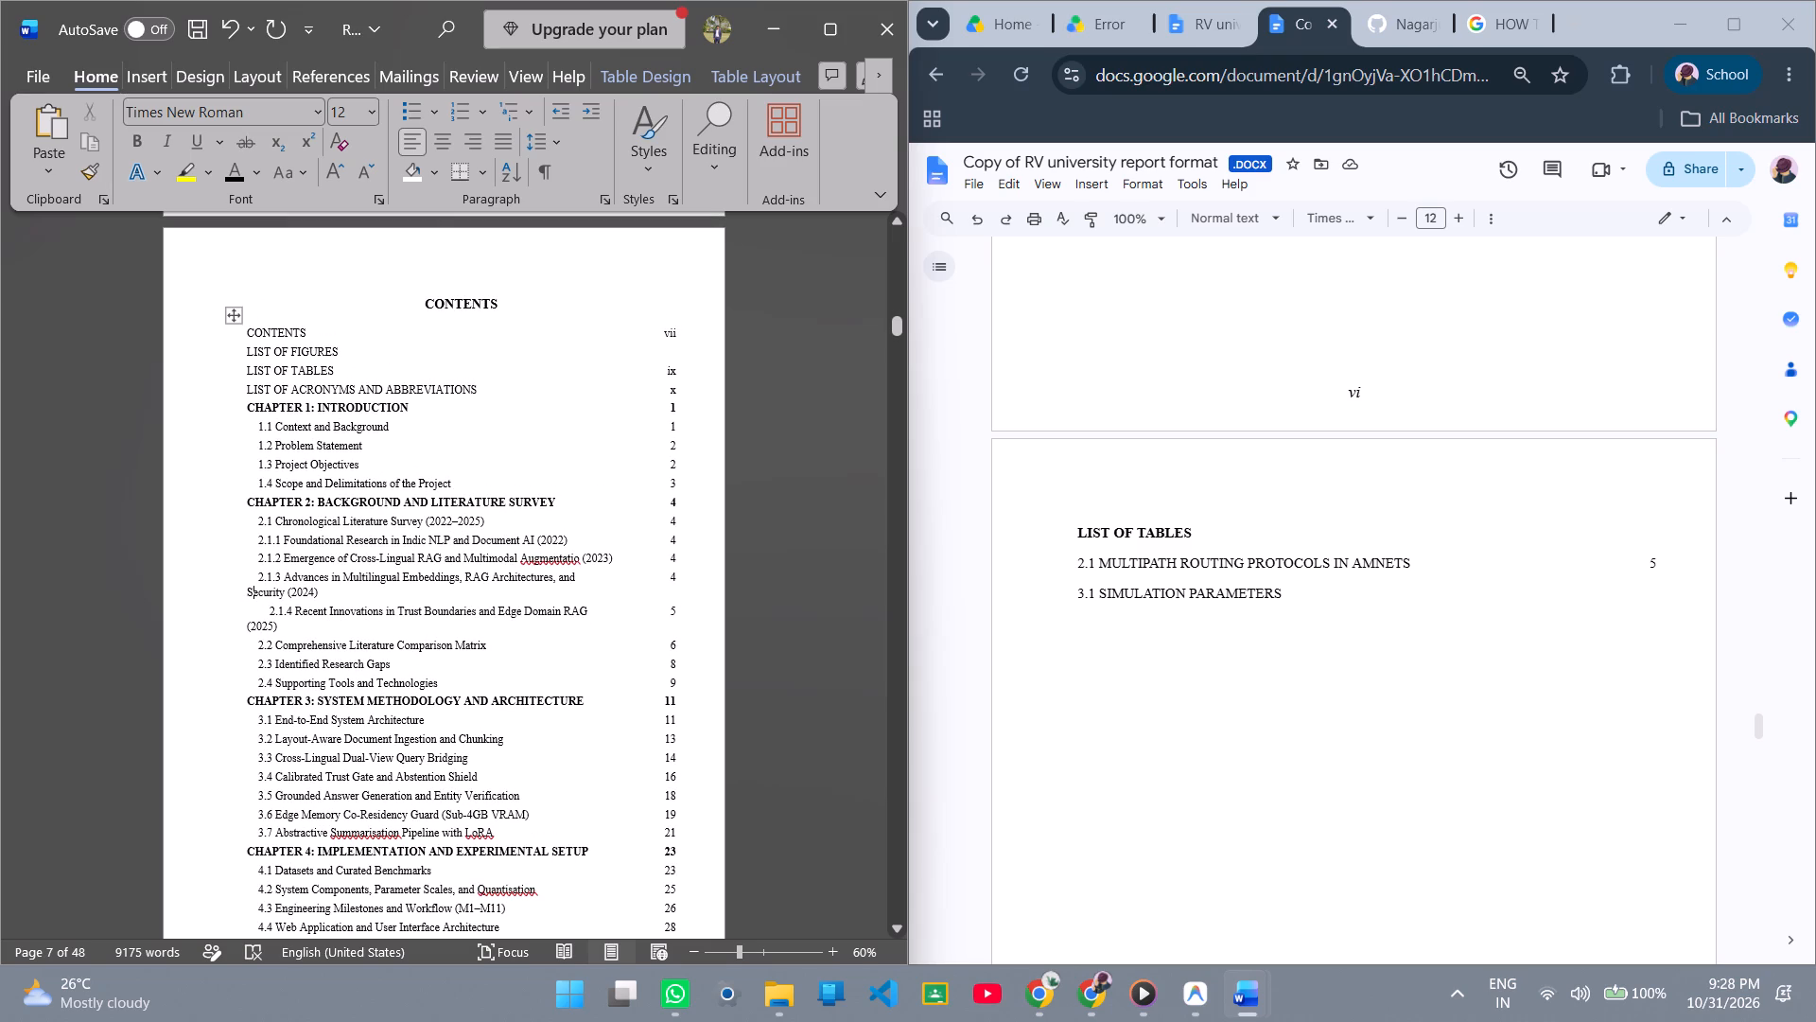
# Remove the extra leading spaces before contents entry 2.1.4 so that it aligns with entry 2.1.3.
pyautogui.click(266, 613)
pyautogui.press('Right')
pyautogui.press('BackSpace')
pyautogui.press('BackSpace')
pyautogui.press('BackSpace')
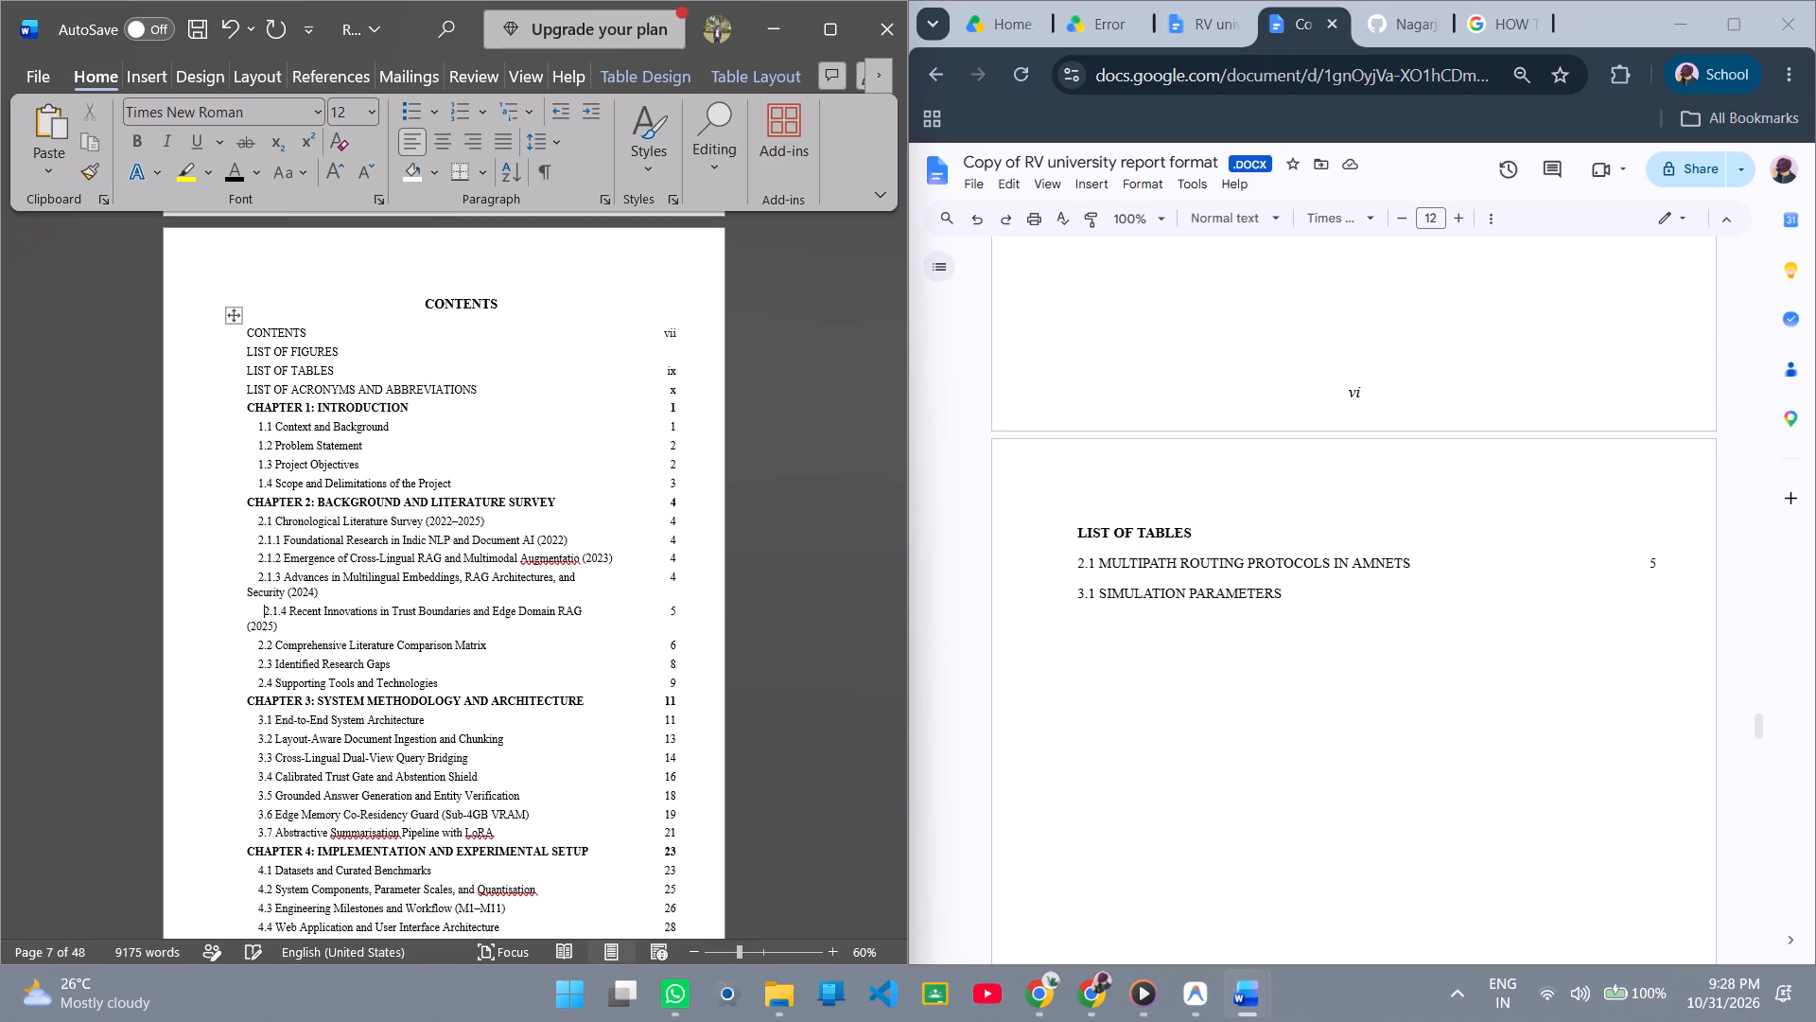
pyautogui.press('BackSpace')
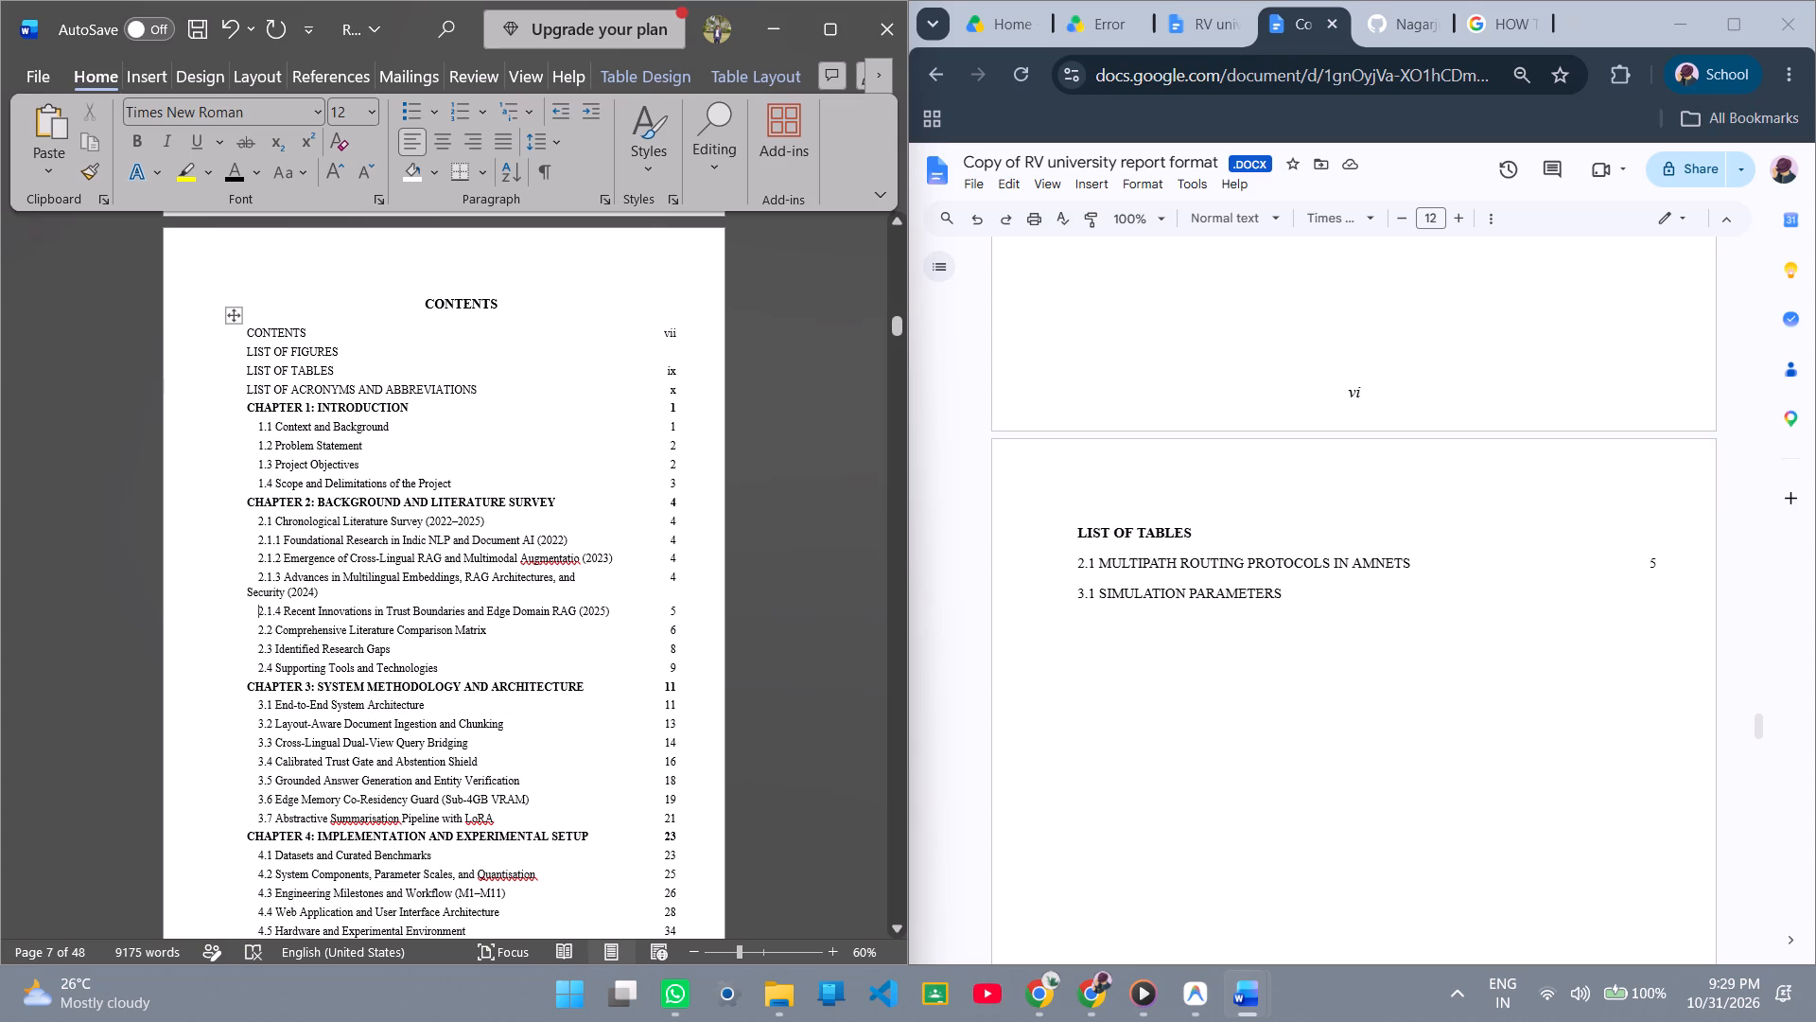
# Shorten contents entry 2.1.3 to one line by deleting ", and Security (2024)" and ending the title with a period after "Architectures".
pyautogui.click(246, 597)
pyautogui.click(261, 601)
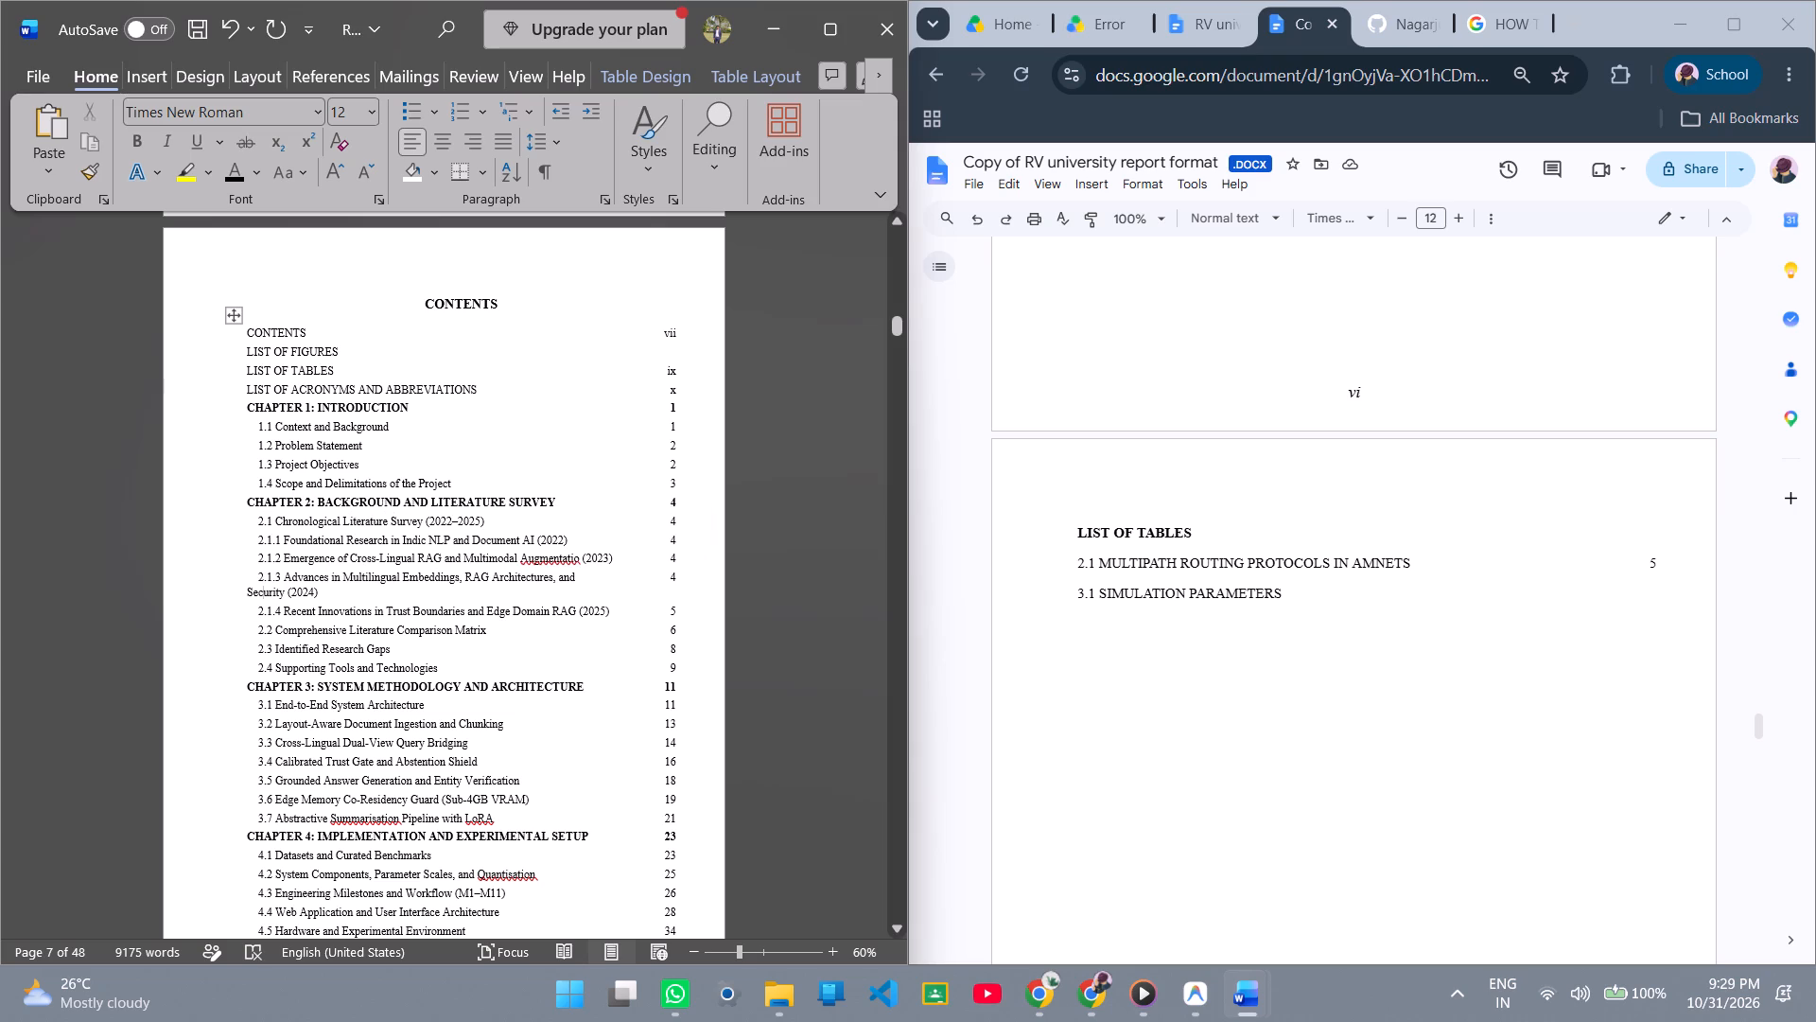
pyautogui.click(252, 597)
pyautogui.click(245, 593)
pyautogui.click(338, 598)
pyautogui.moveTo(556, 582); pyautogui.dragTo(565, 583)
pyautogui.click(563, 588)
pyautogui.moveTo(553, 573); pyautogui.dragTo(563, 590)
pyautogui.press('BackSpace')
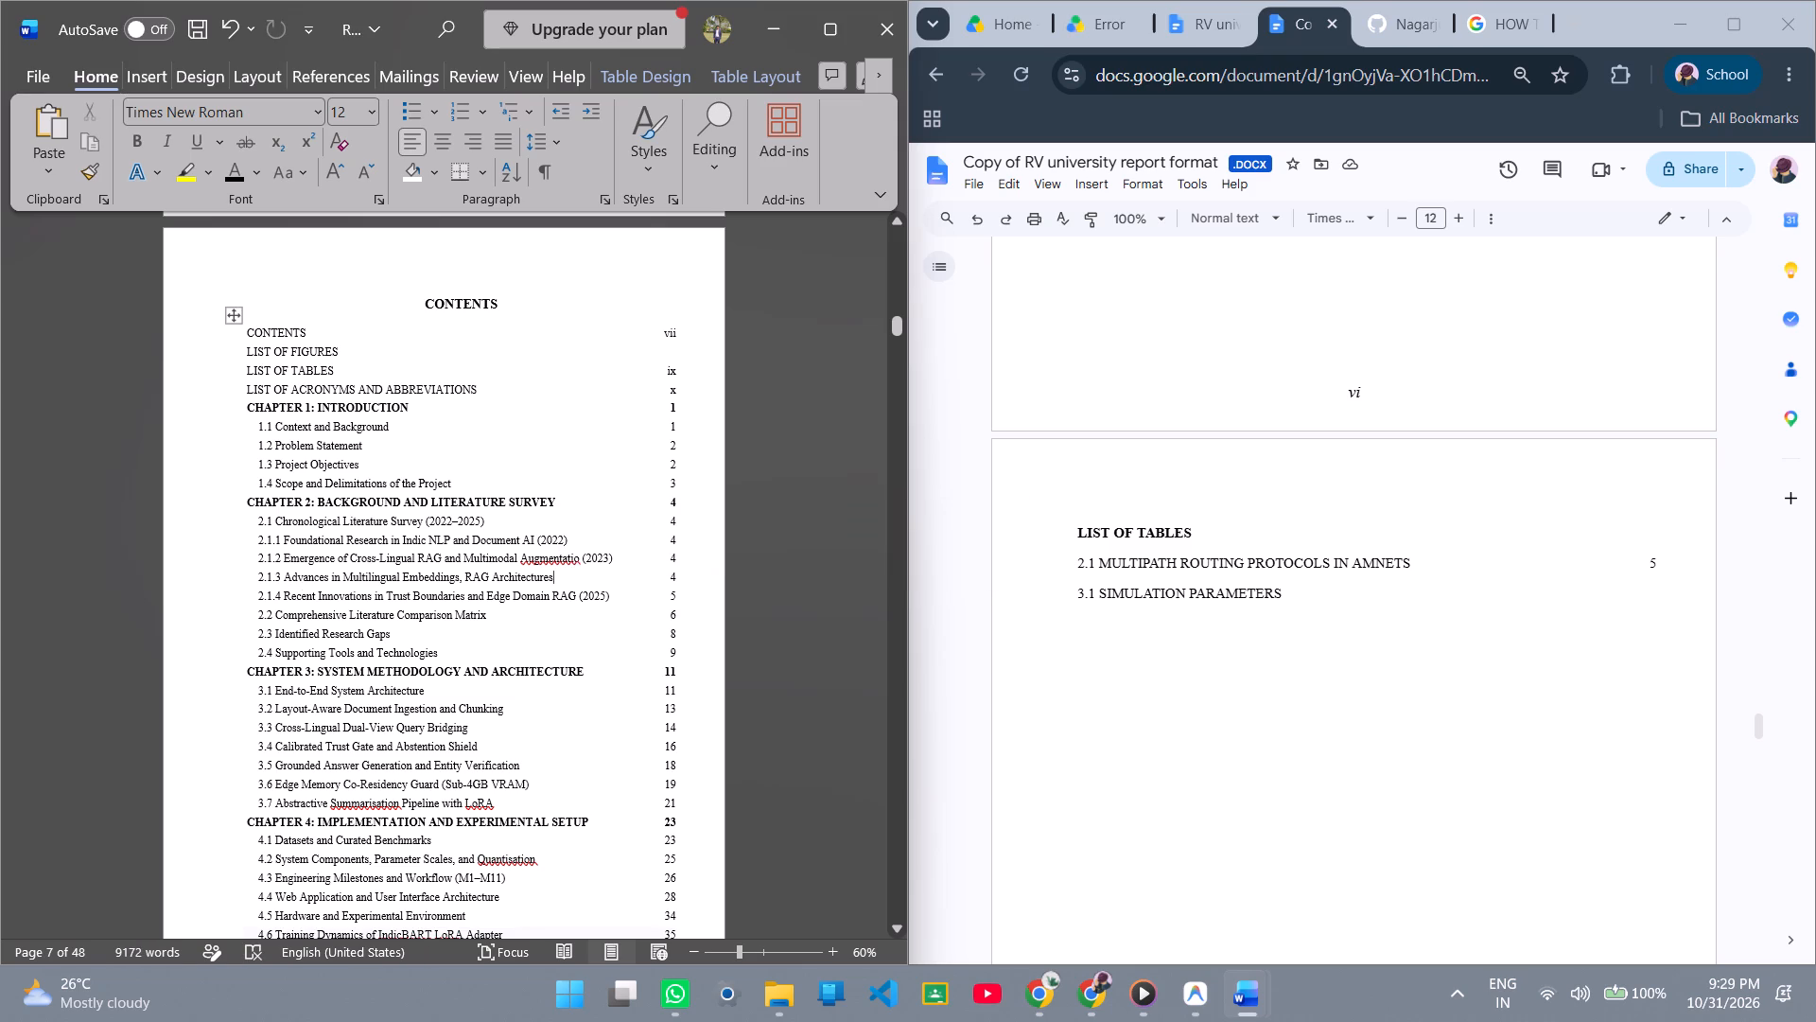
pyautogui.press('.')
# Remove the shading from contents entry 4.6, the last row on the first CONTENTS page.
pyautogui.scroll(-3, 492, 499)
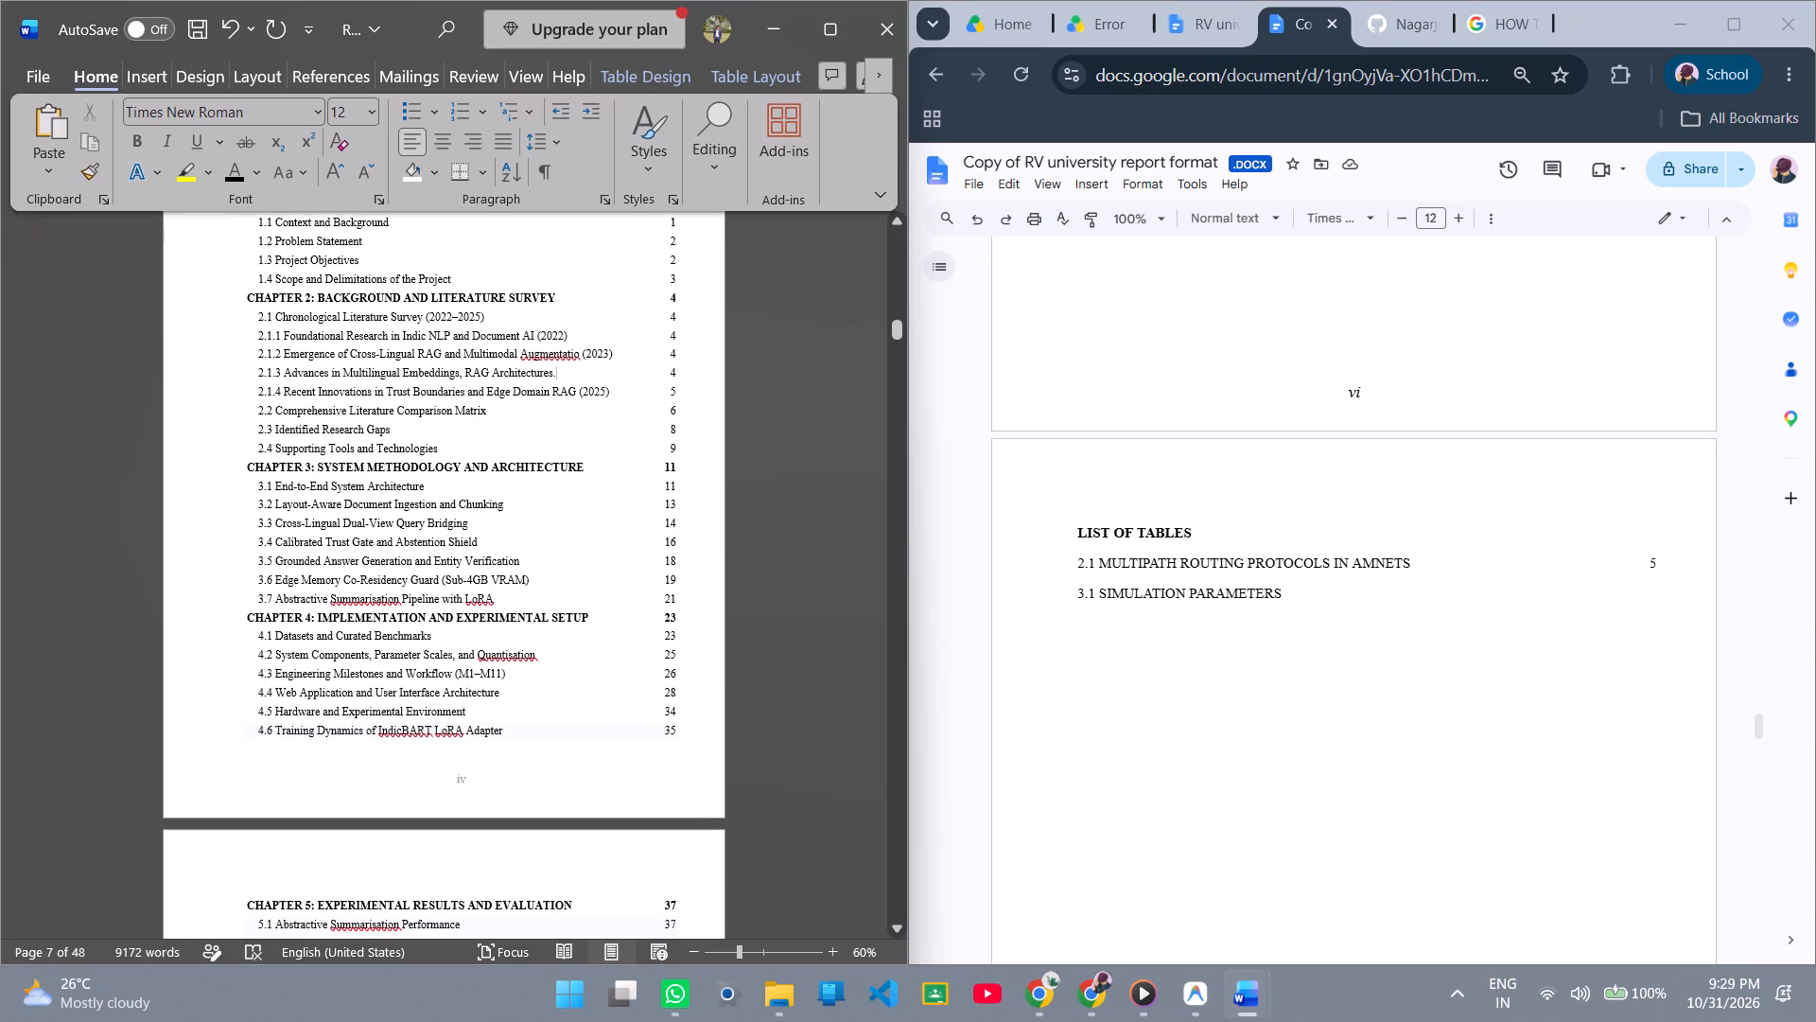
pyautogui.scroll(-7, 492, 499)
pyautogui.scroll(8, 492, 499)
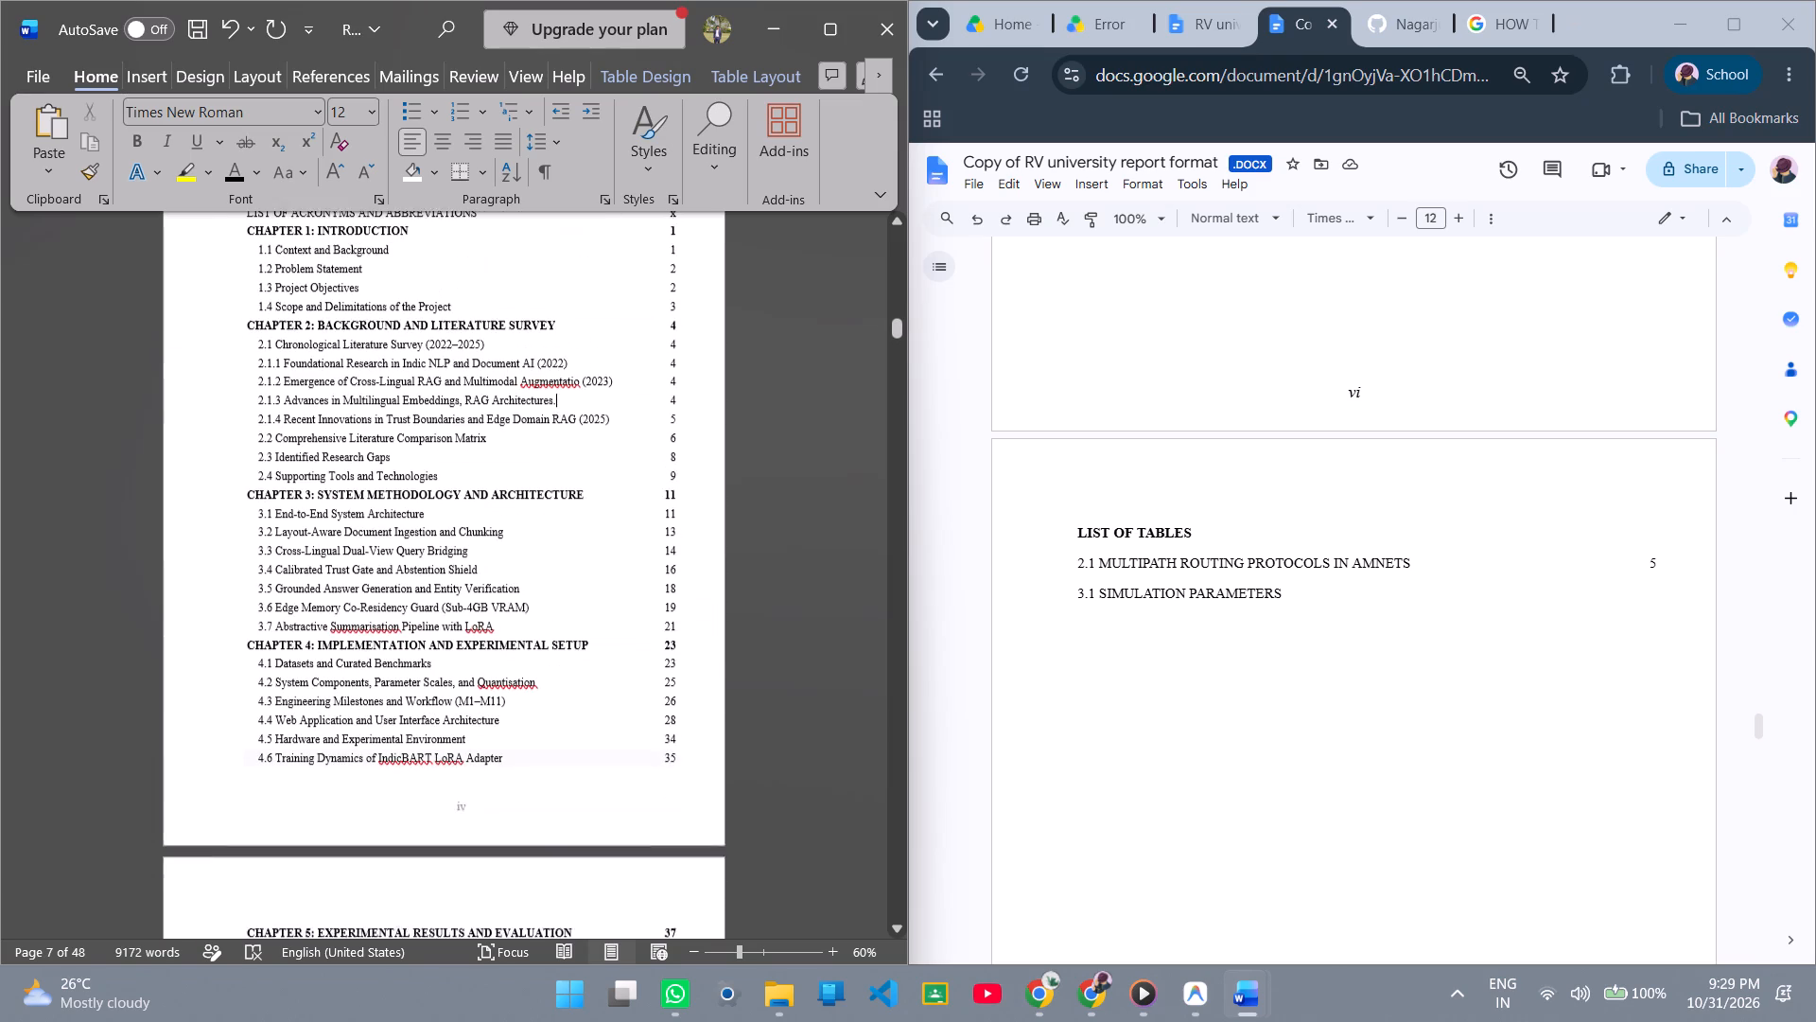
pyautogui.scroll(2, 511, 473)
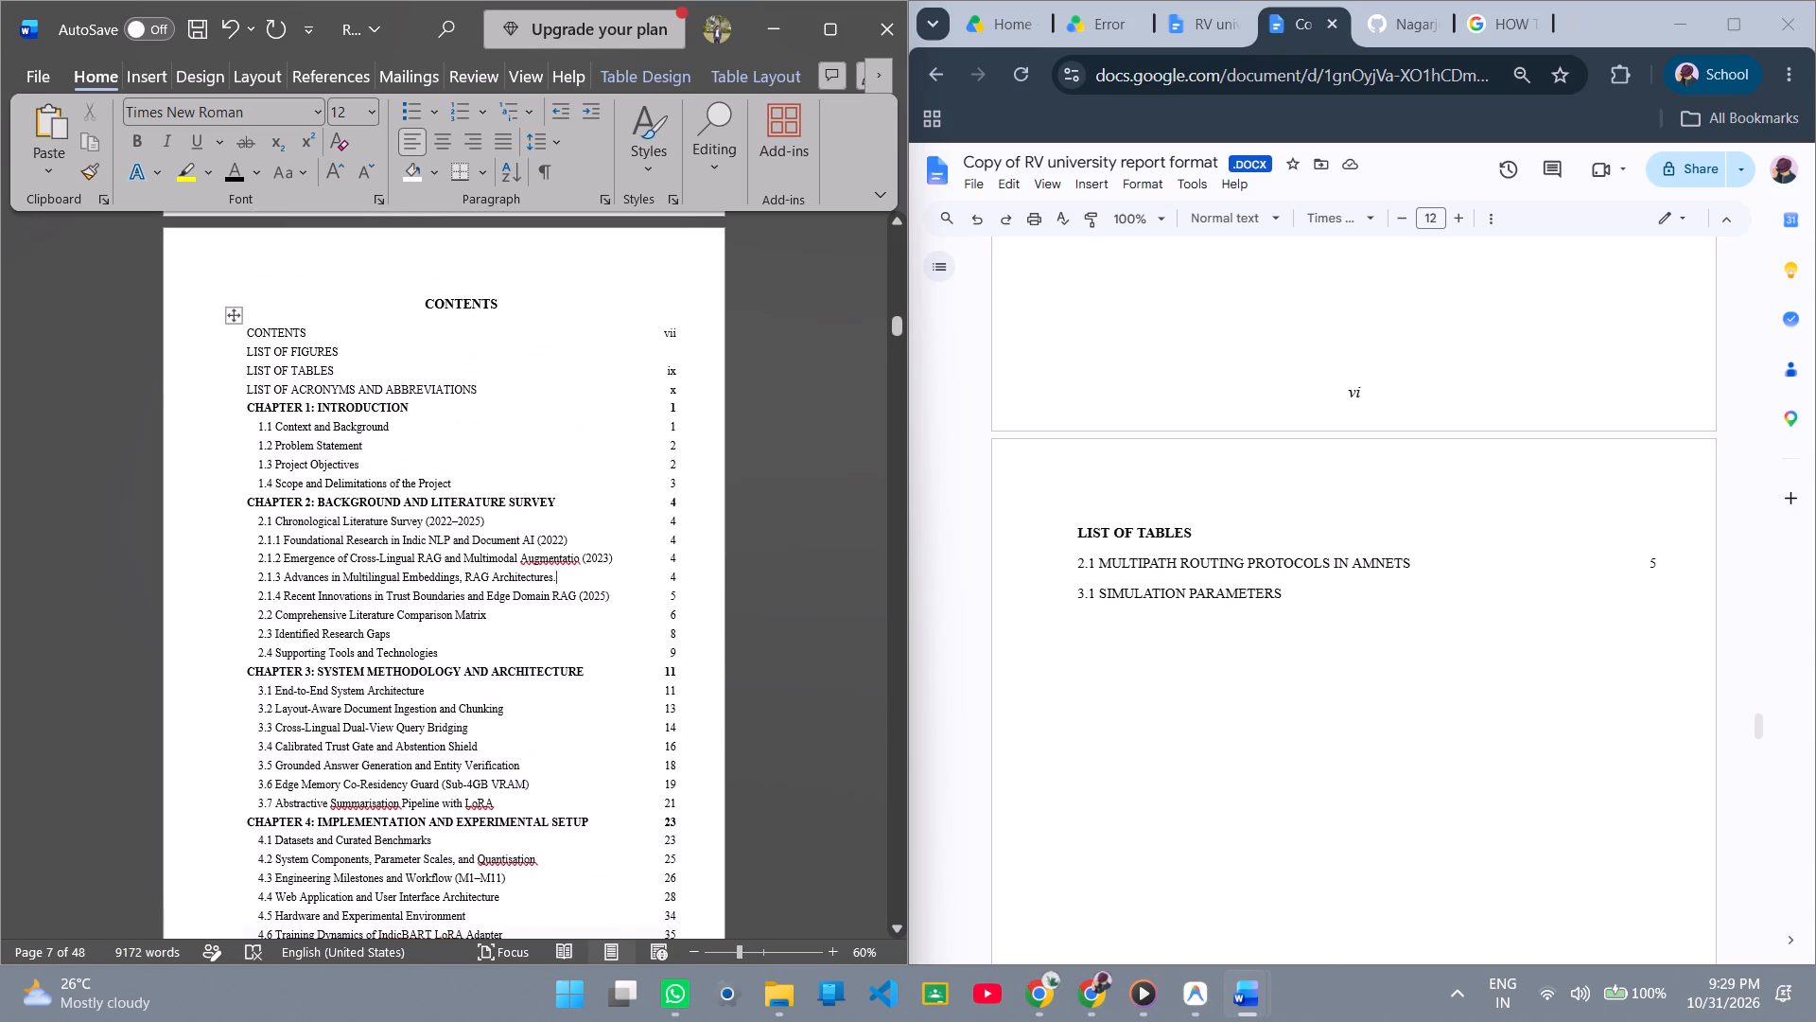
pyautogui.scroll(-2, 511, 480)
pyautogui.moveTo(609, 828); pyautogui.dragTo(586, 803)
pyautogui.rightClick(591, 801)
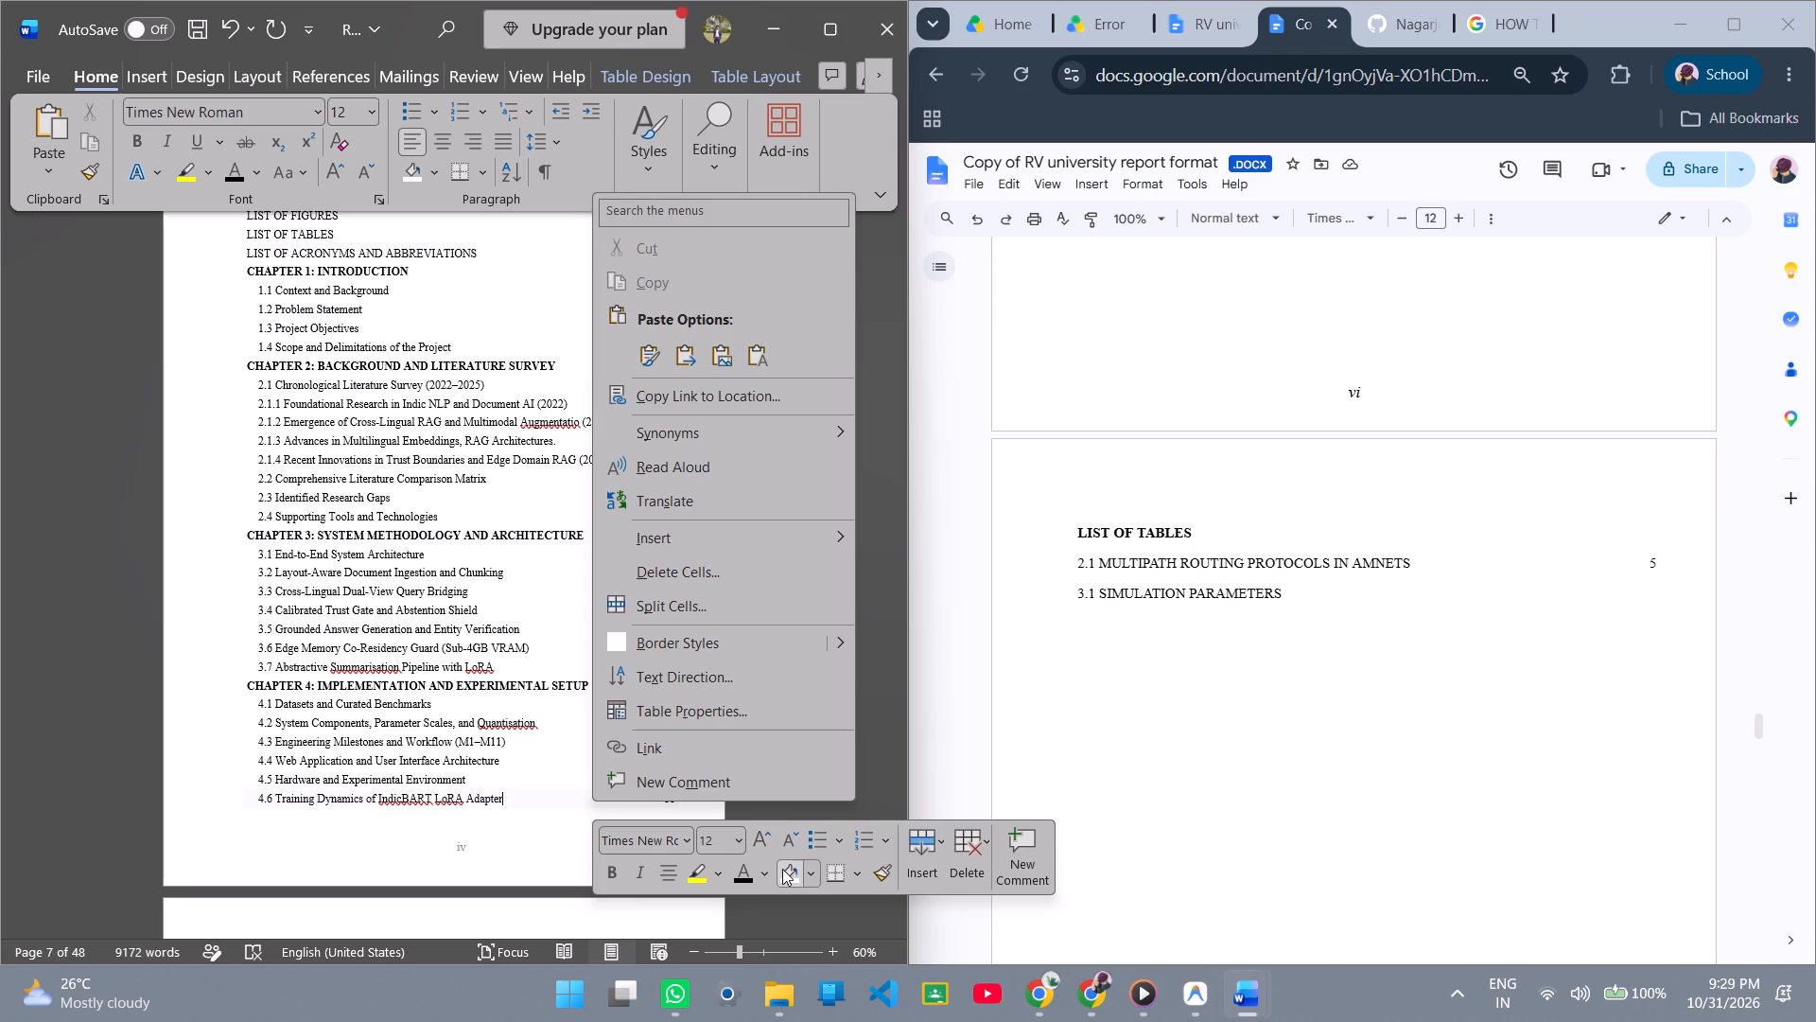
pyautogui.click(782, 869)
pyautogui.click(514, 878)
# Insert two blank lines before the LIST OF TABLES heading so that it moves onto the page with its table.
pyautogui.scroll(-12, 488, 710)
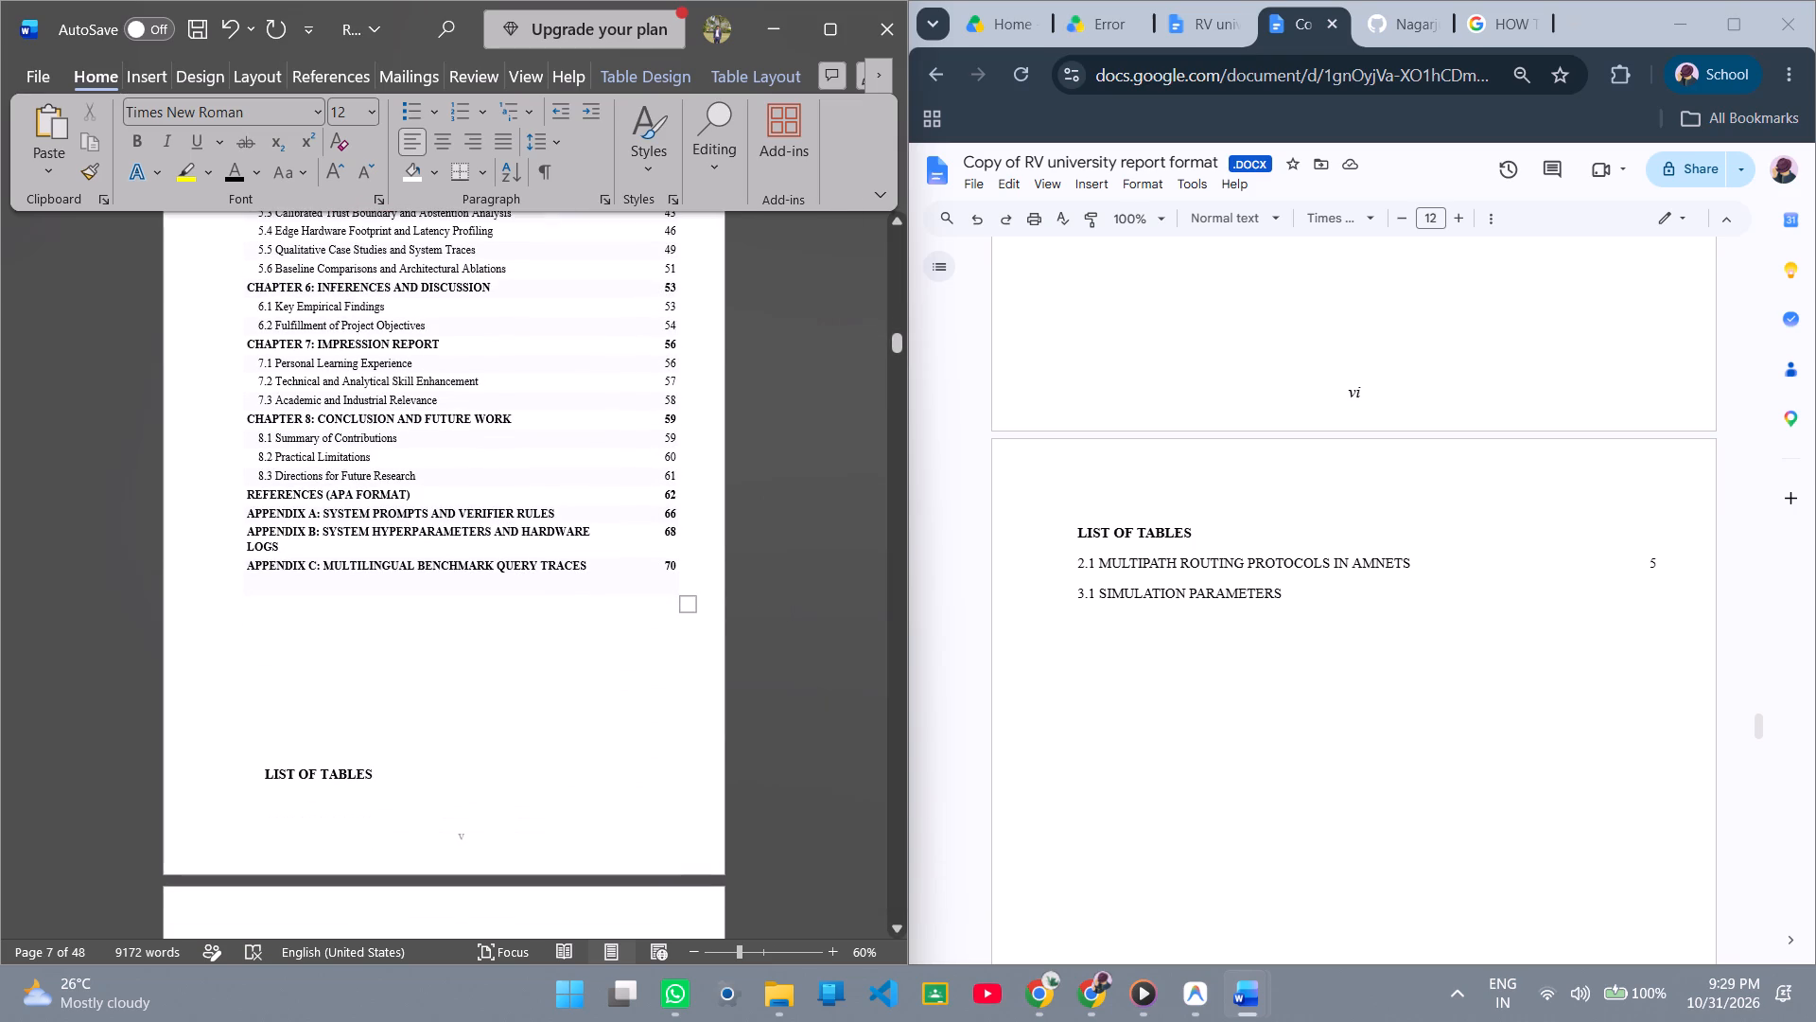
pyautogui.scroll(2, 484, 706)
pyautogui.scroll(-6, 396, 811)
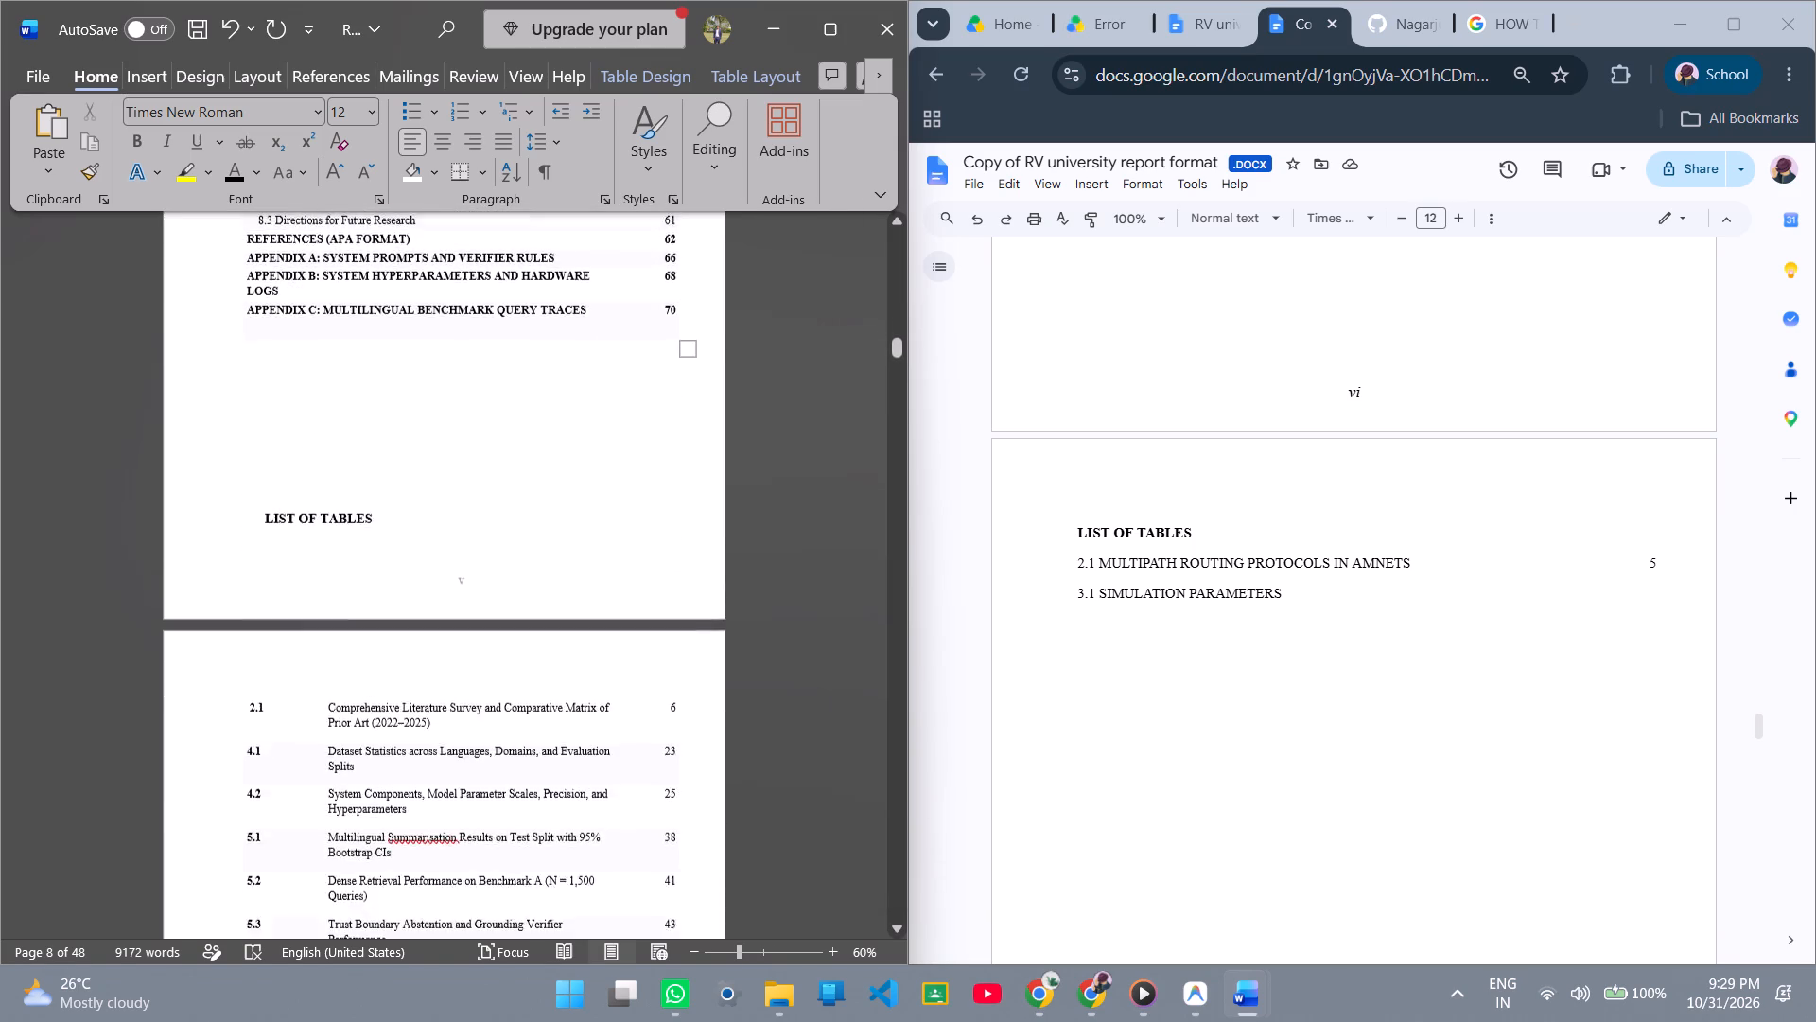
pyautogui.scroll(4, 396, 811)
pyautogui.click(353, 749)
pyautogui.press('Return')
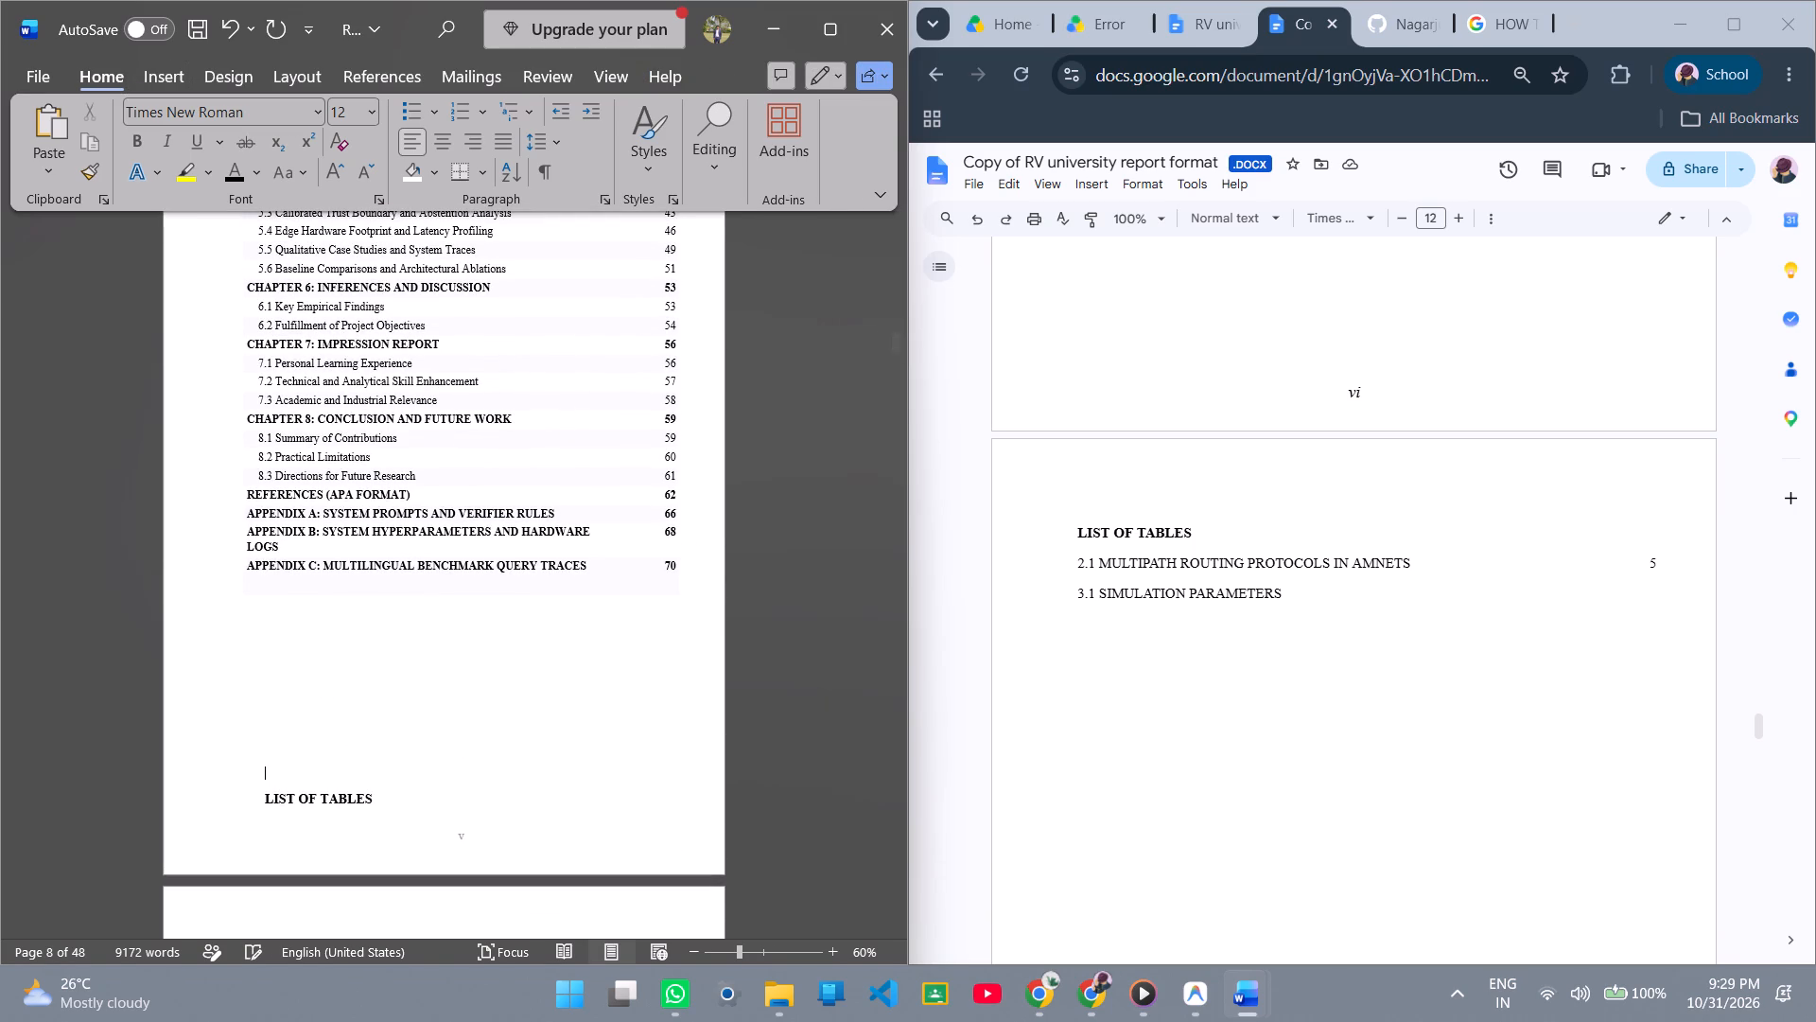
pyautogui.press('Return')
pyautogui.scroll(-8, 353, 749)
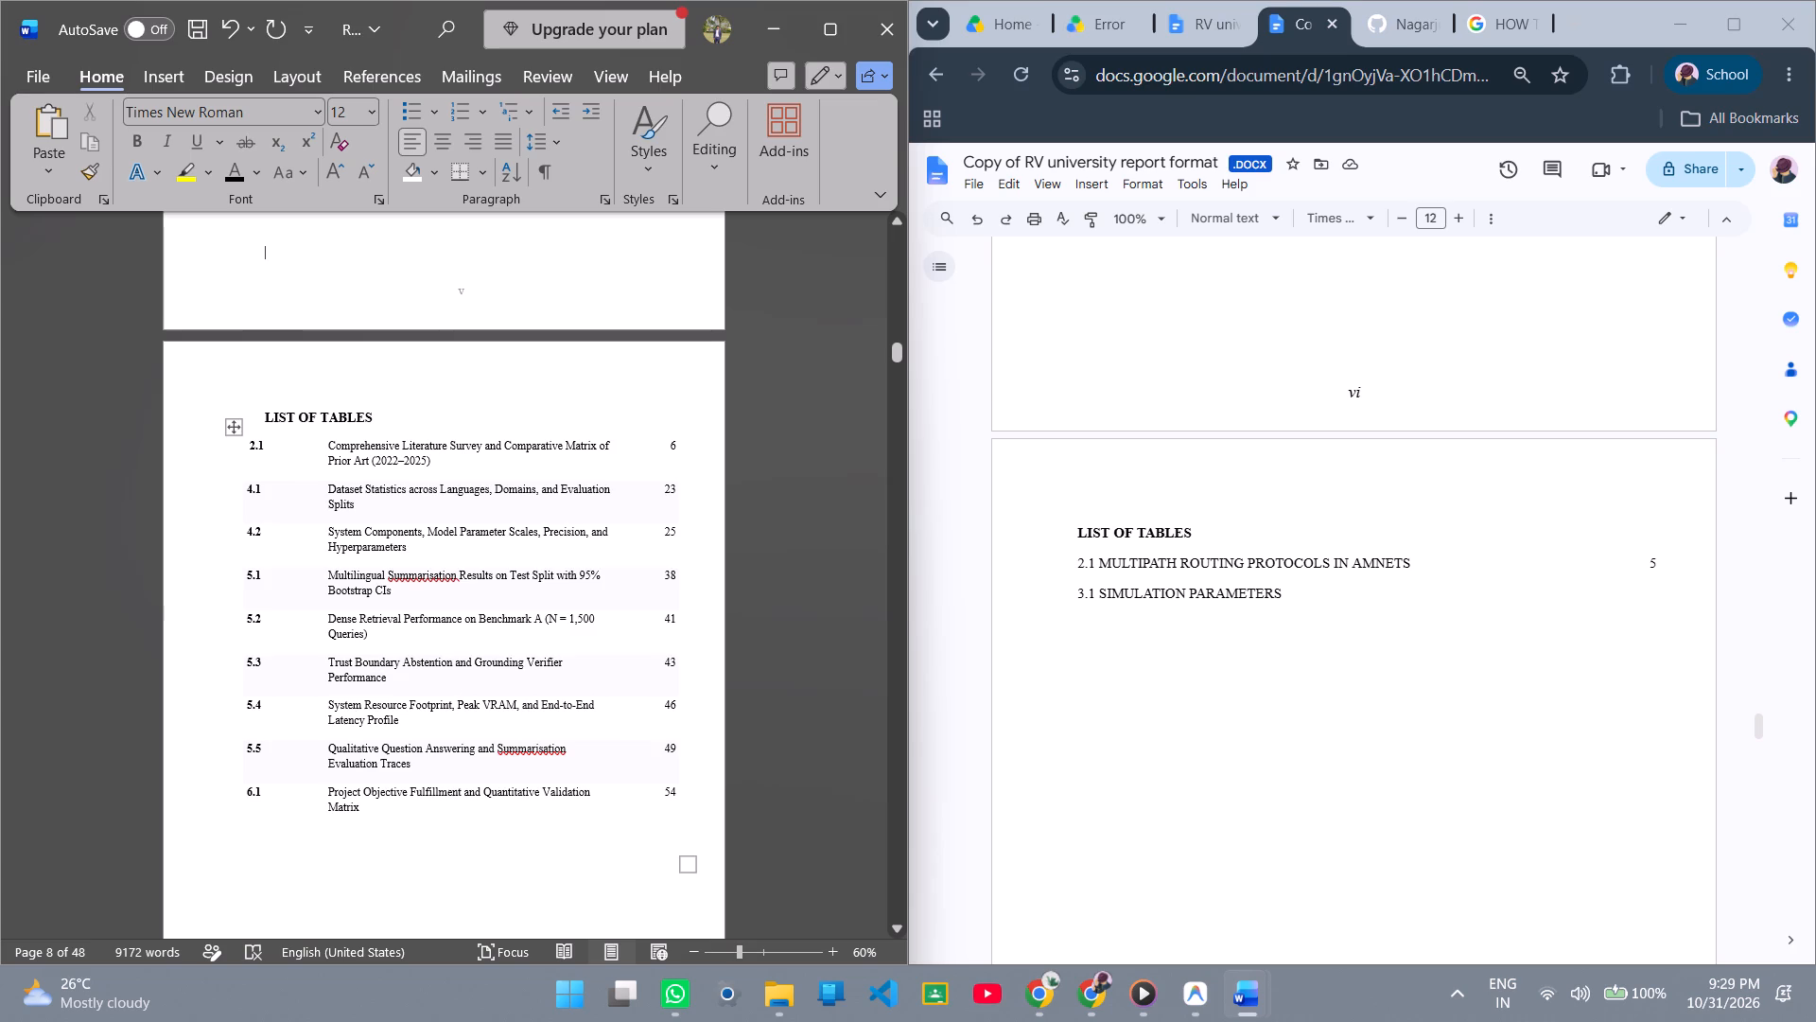
# Clear the row shading from all rows of the table under LIST OF TABLES.
pyautogui.moveTo(391, 855); pyautogui.dragTo(305, 473)
pyautogui.click(509, 546)
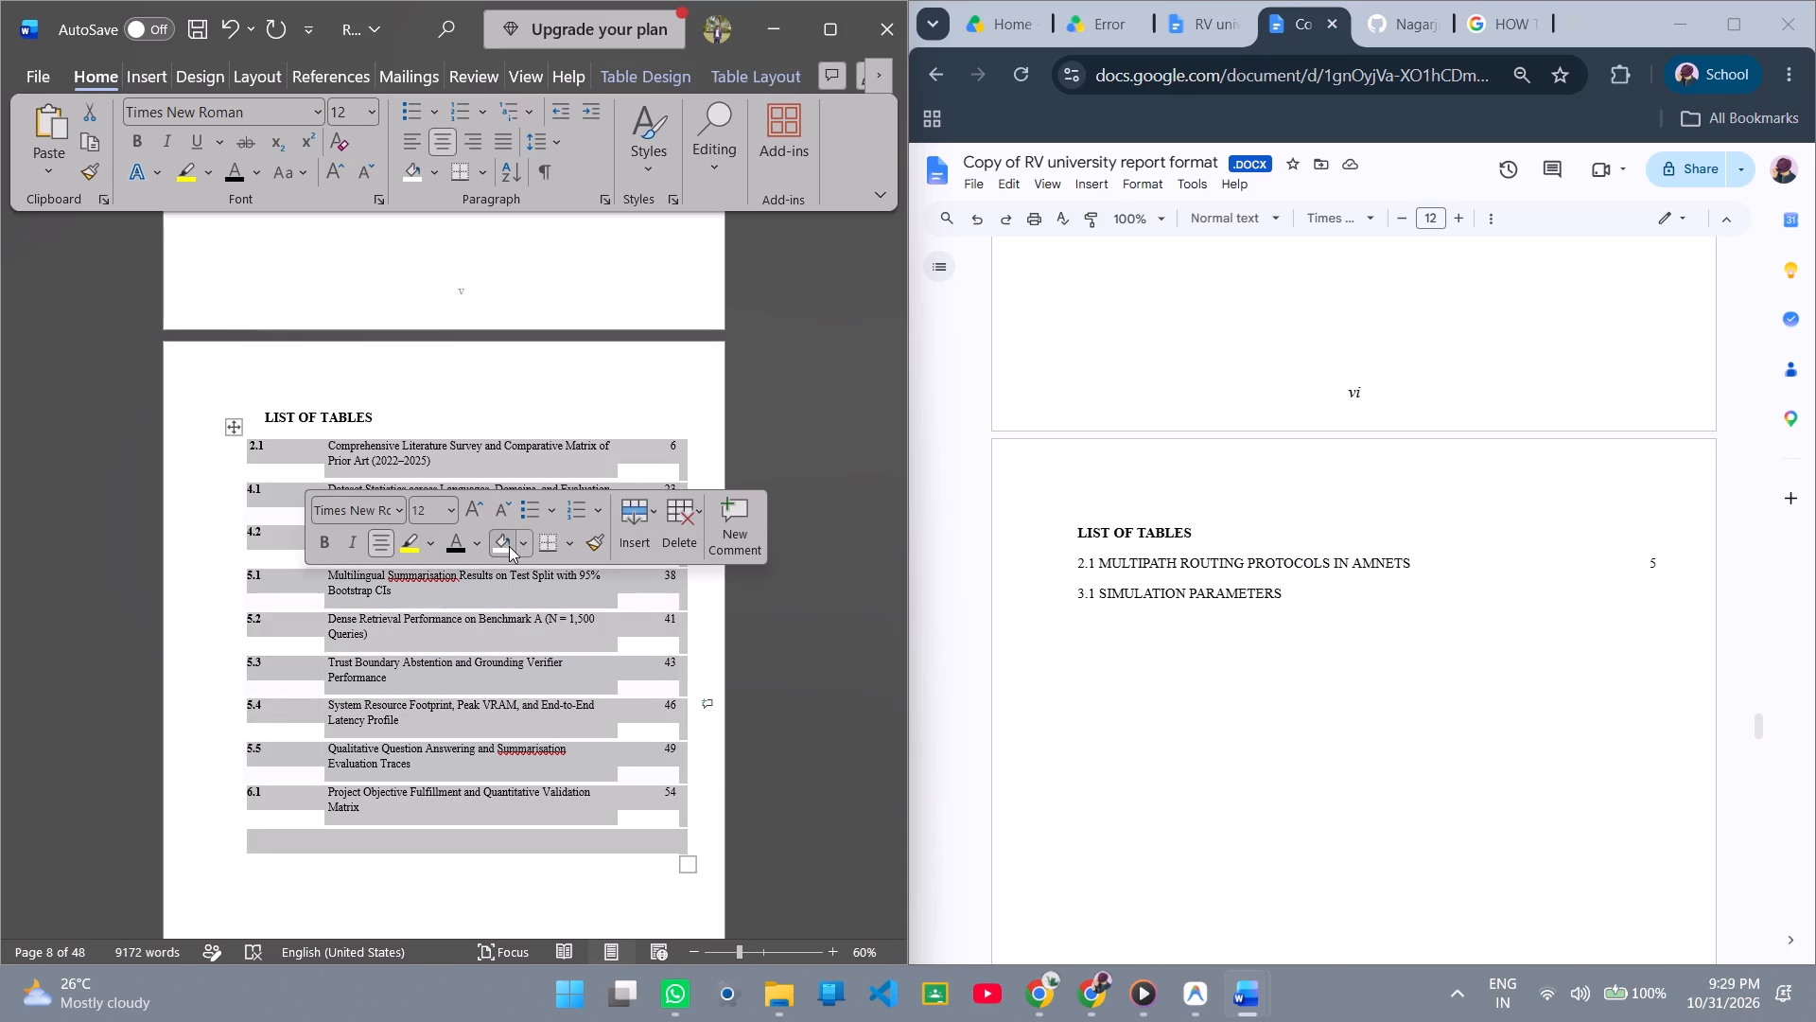
# Clear the row shading from the CONTENTS rows running from Chapter 5 to the blank row below Appendix C.
pyautogui.scroll(10, 509, 546)
pyautogui.moveTo(410, 750); pyautogui.dragTo(314, 477)
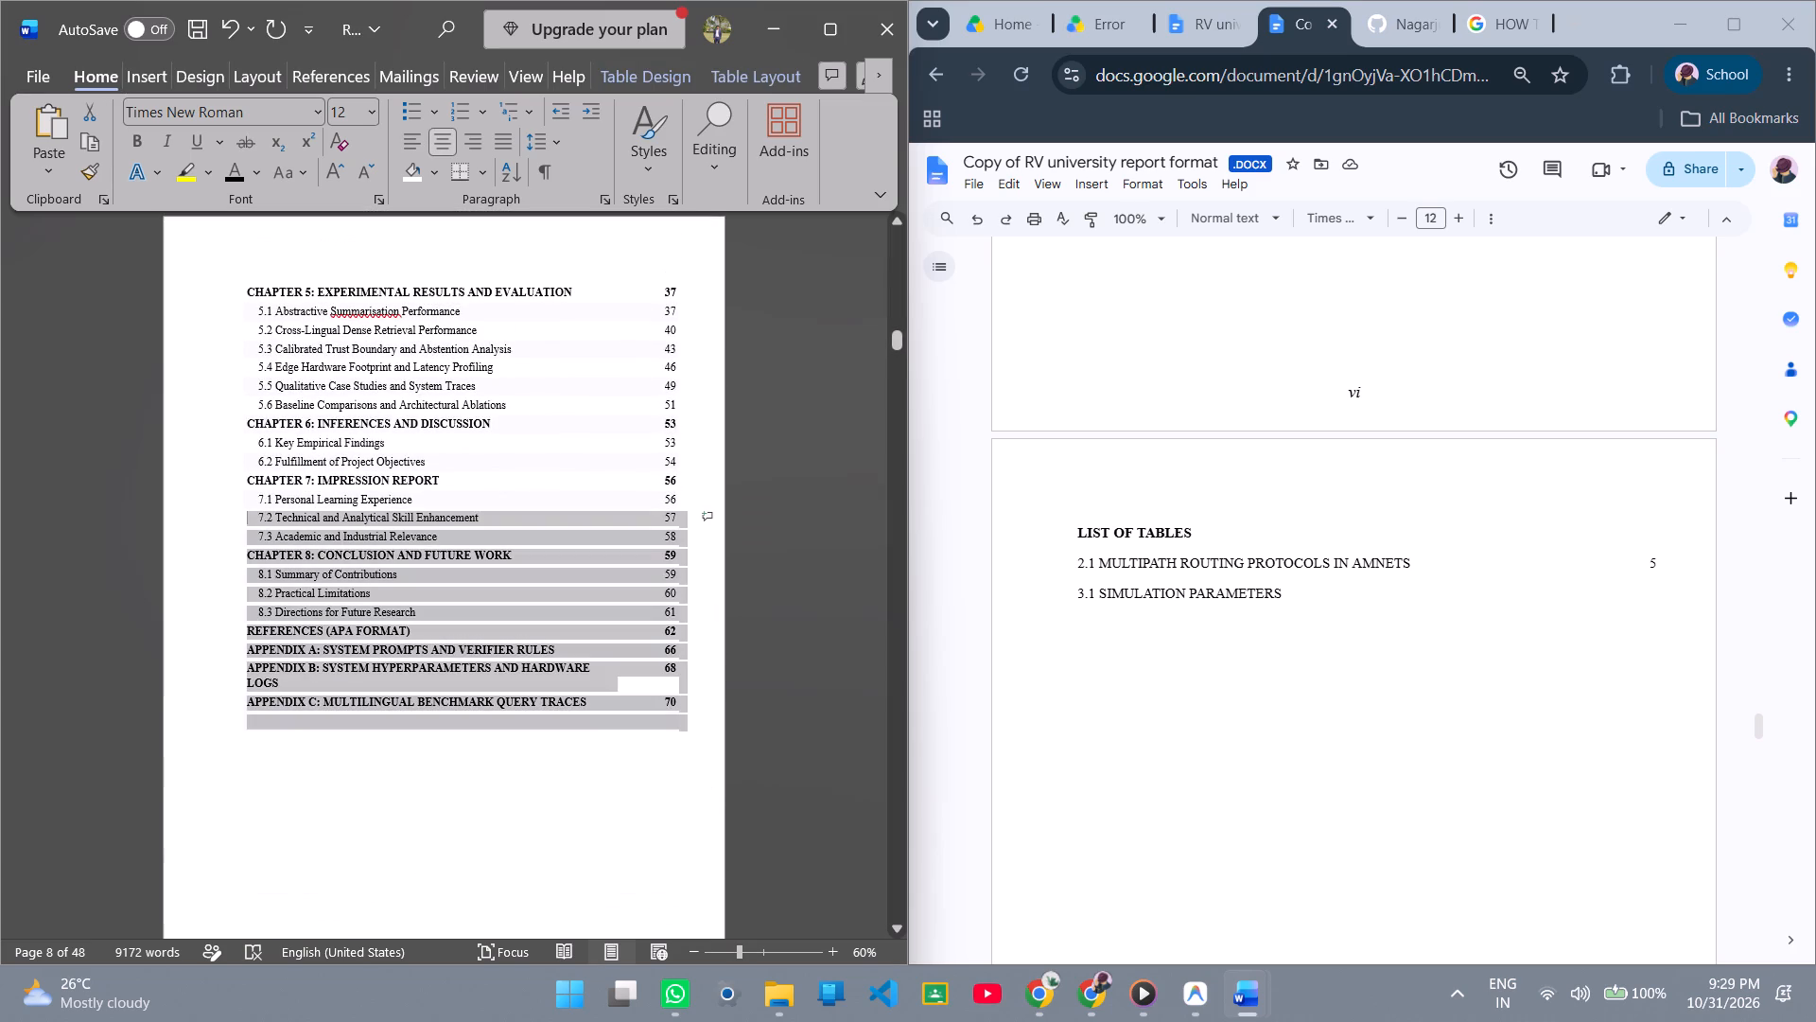
pyautogui.moveTo(314, 477); pyautogui.dragTo(244, 291)
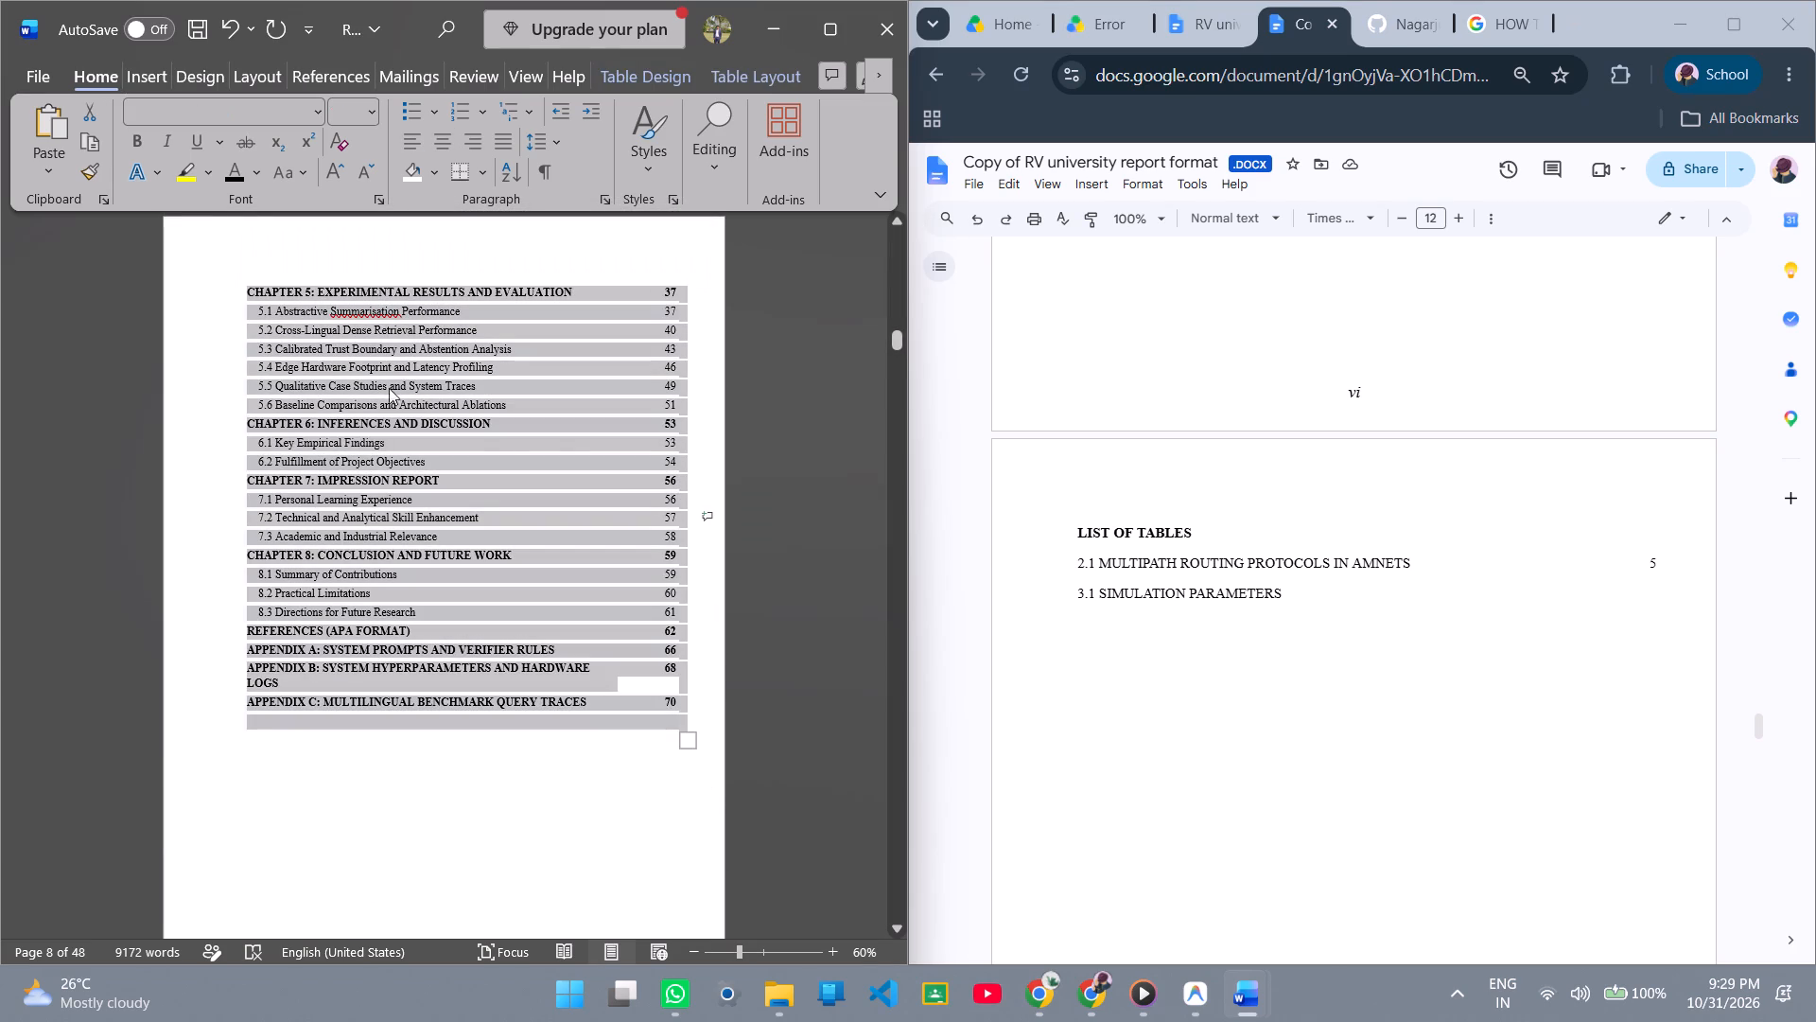
pyautogui.rightClick(556, 549)
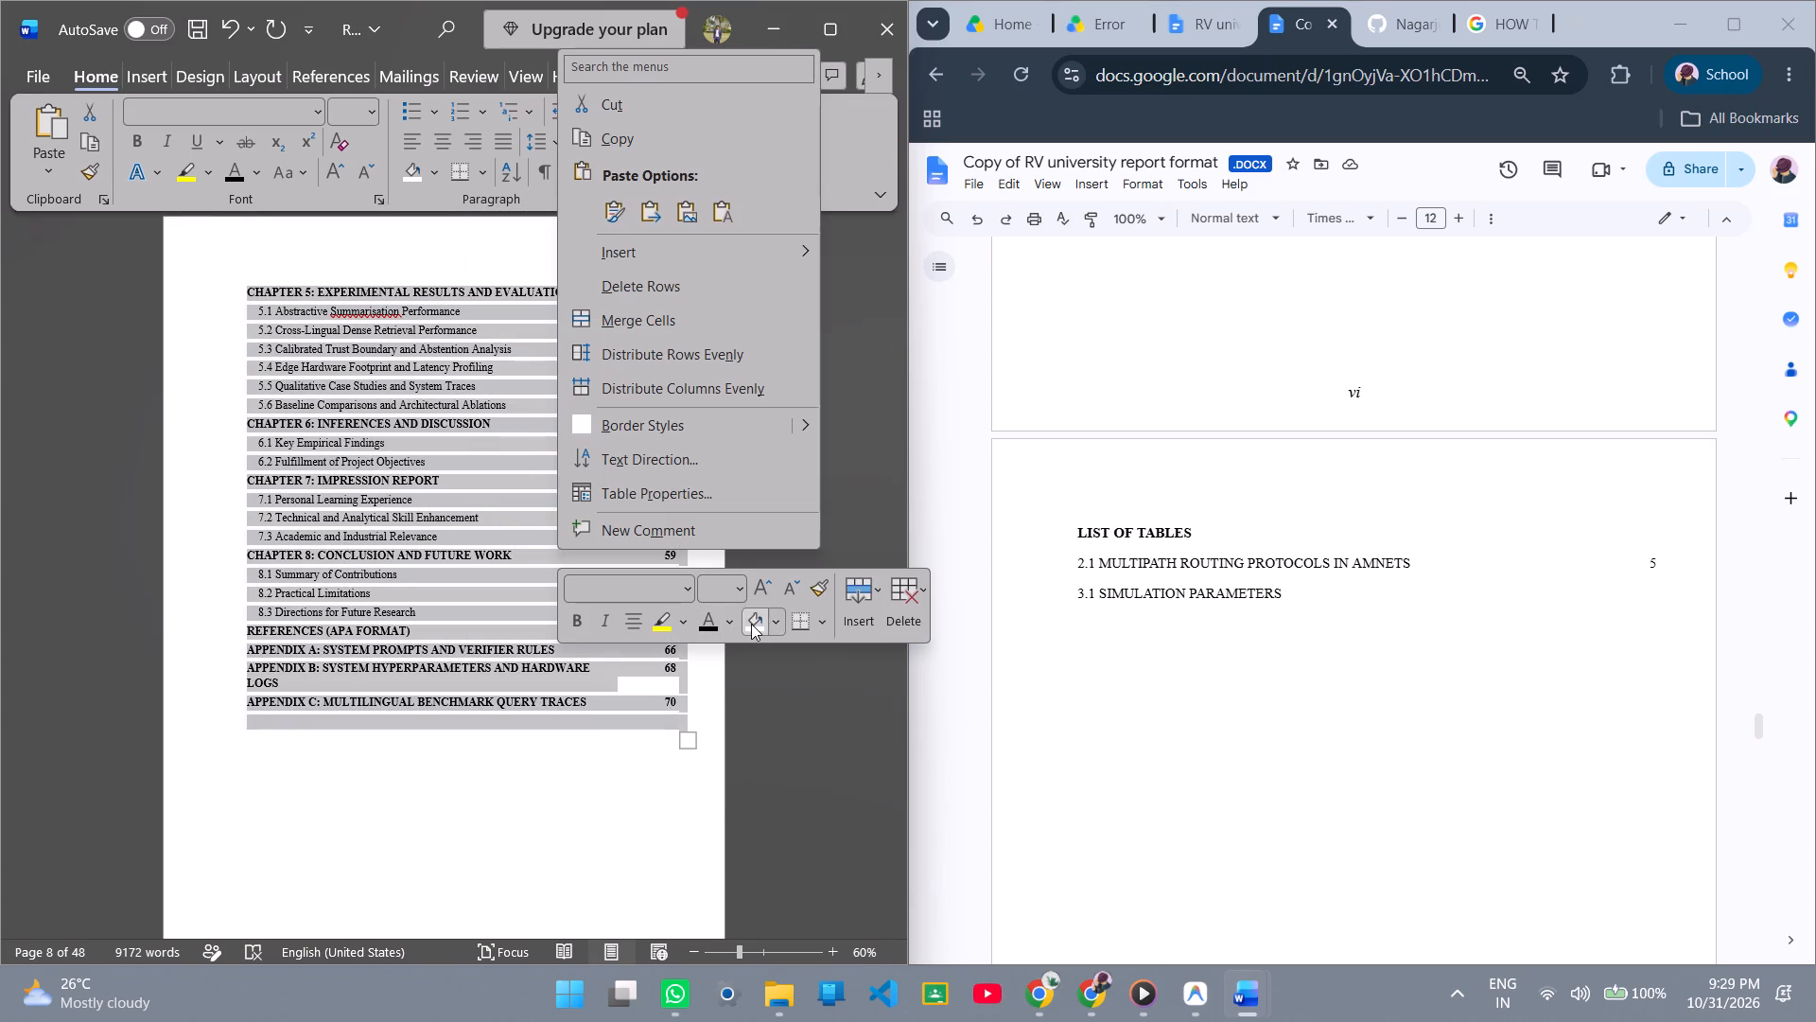
pyautogui.click(752, 625)
pyautogui.click(524, 765)
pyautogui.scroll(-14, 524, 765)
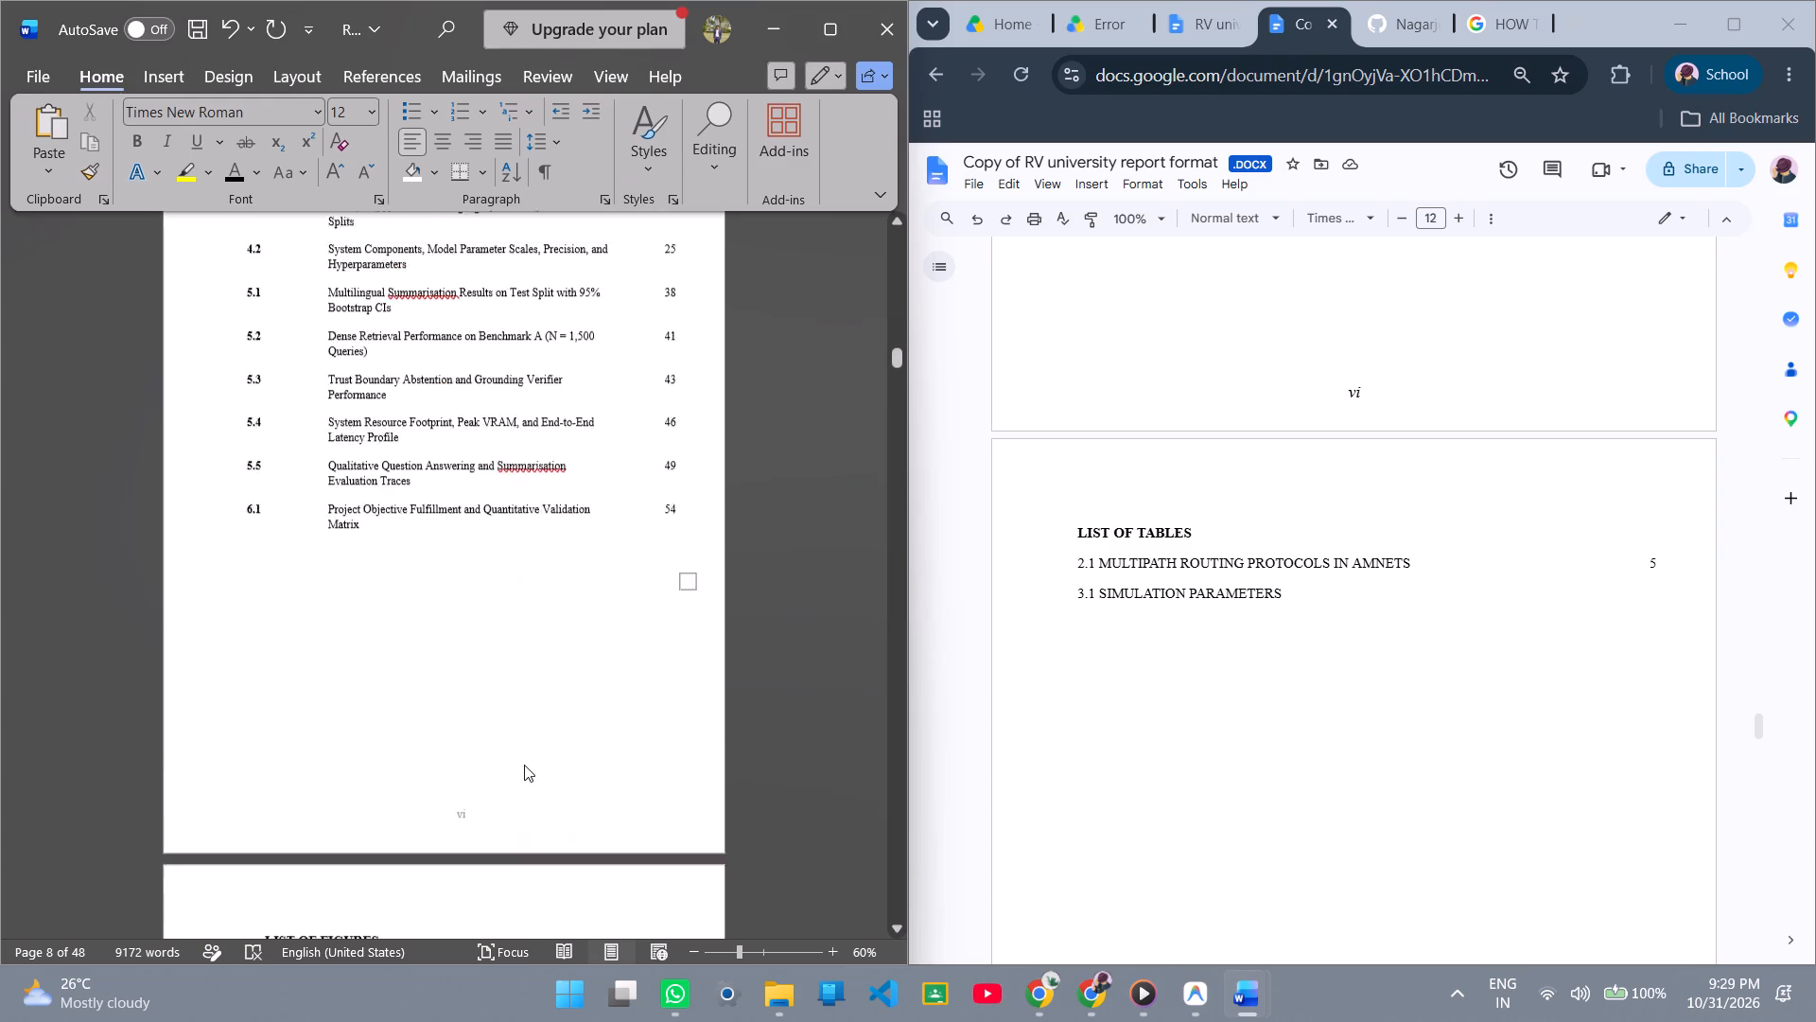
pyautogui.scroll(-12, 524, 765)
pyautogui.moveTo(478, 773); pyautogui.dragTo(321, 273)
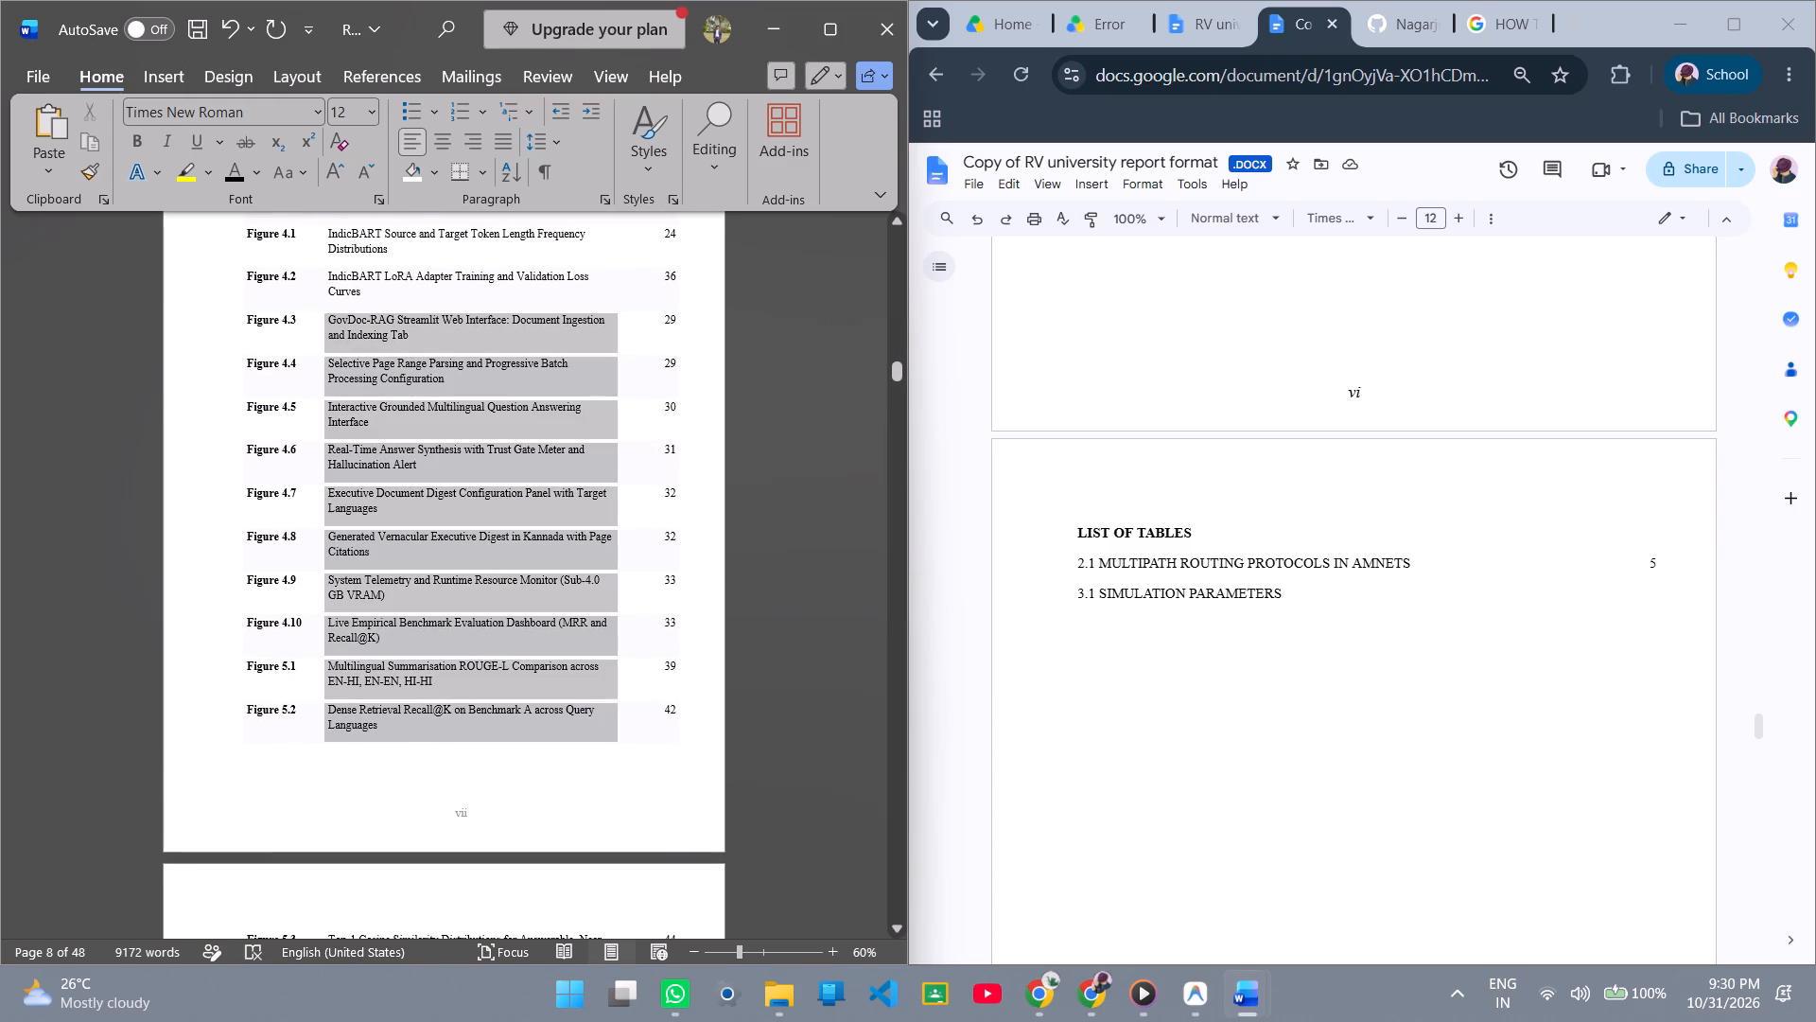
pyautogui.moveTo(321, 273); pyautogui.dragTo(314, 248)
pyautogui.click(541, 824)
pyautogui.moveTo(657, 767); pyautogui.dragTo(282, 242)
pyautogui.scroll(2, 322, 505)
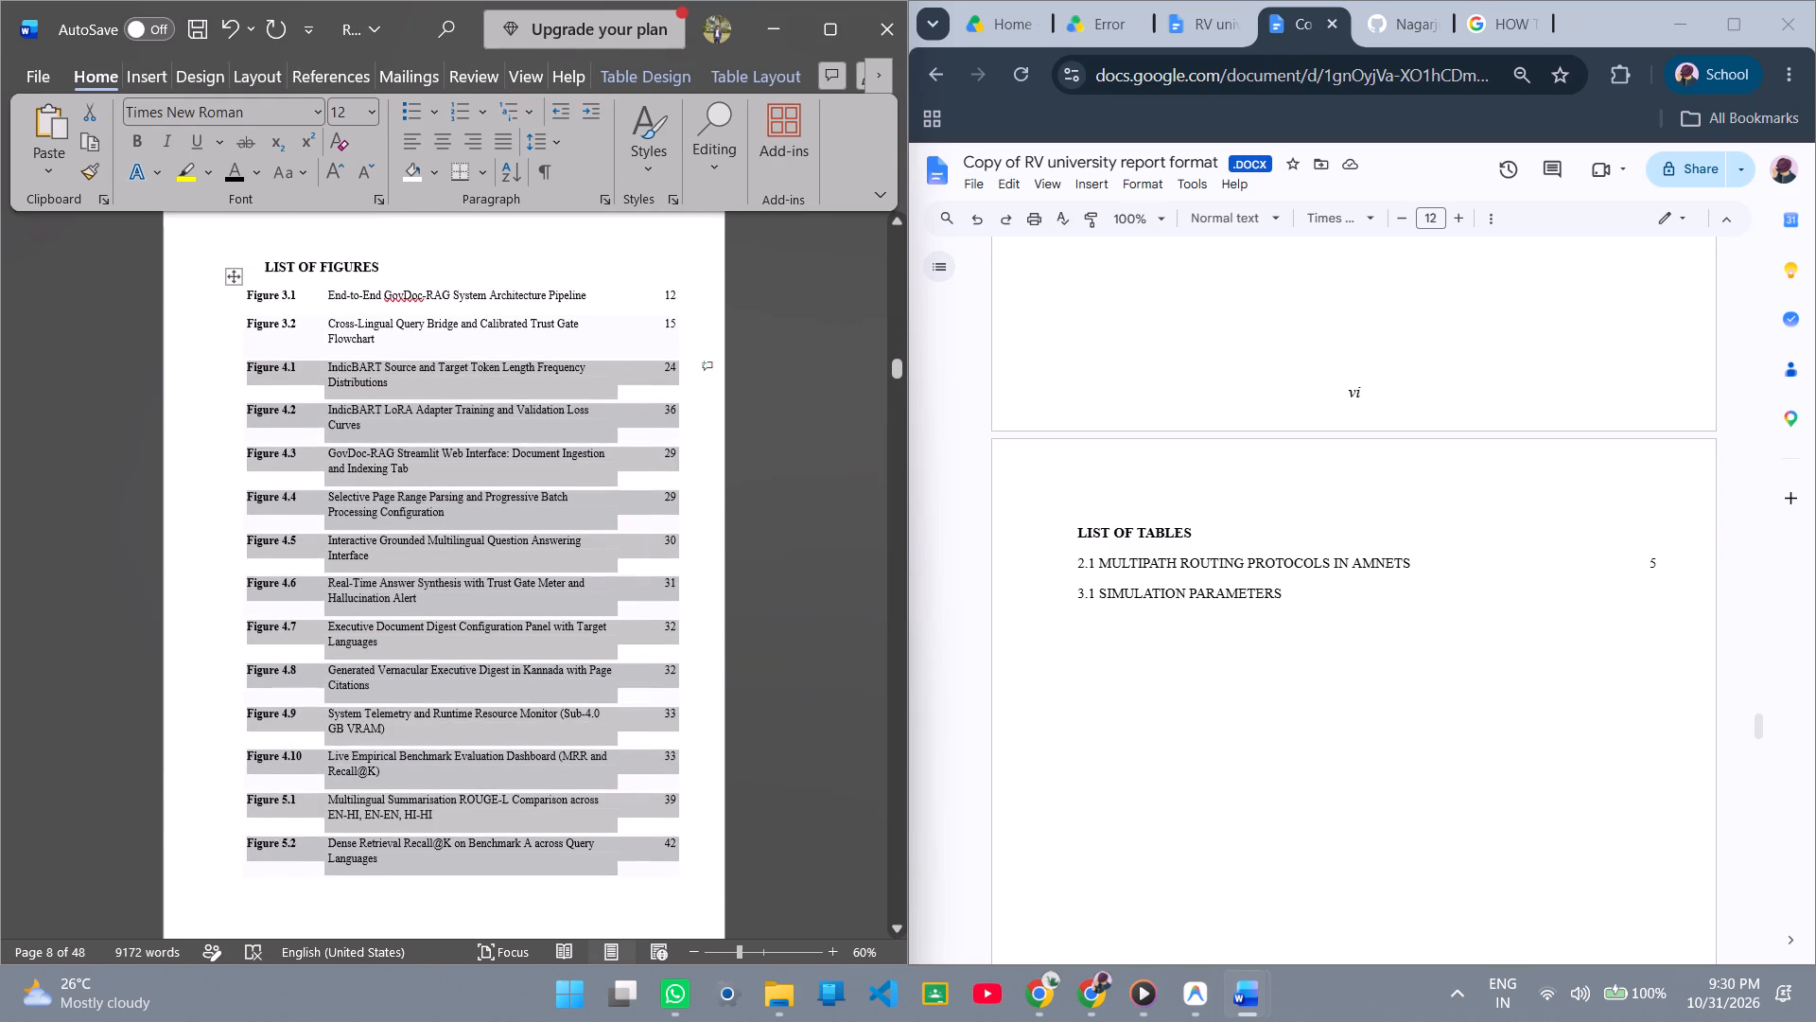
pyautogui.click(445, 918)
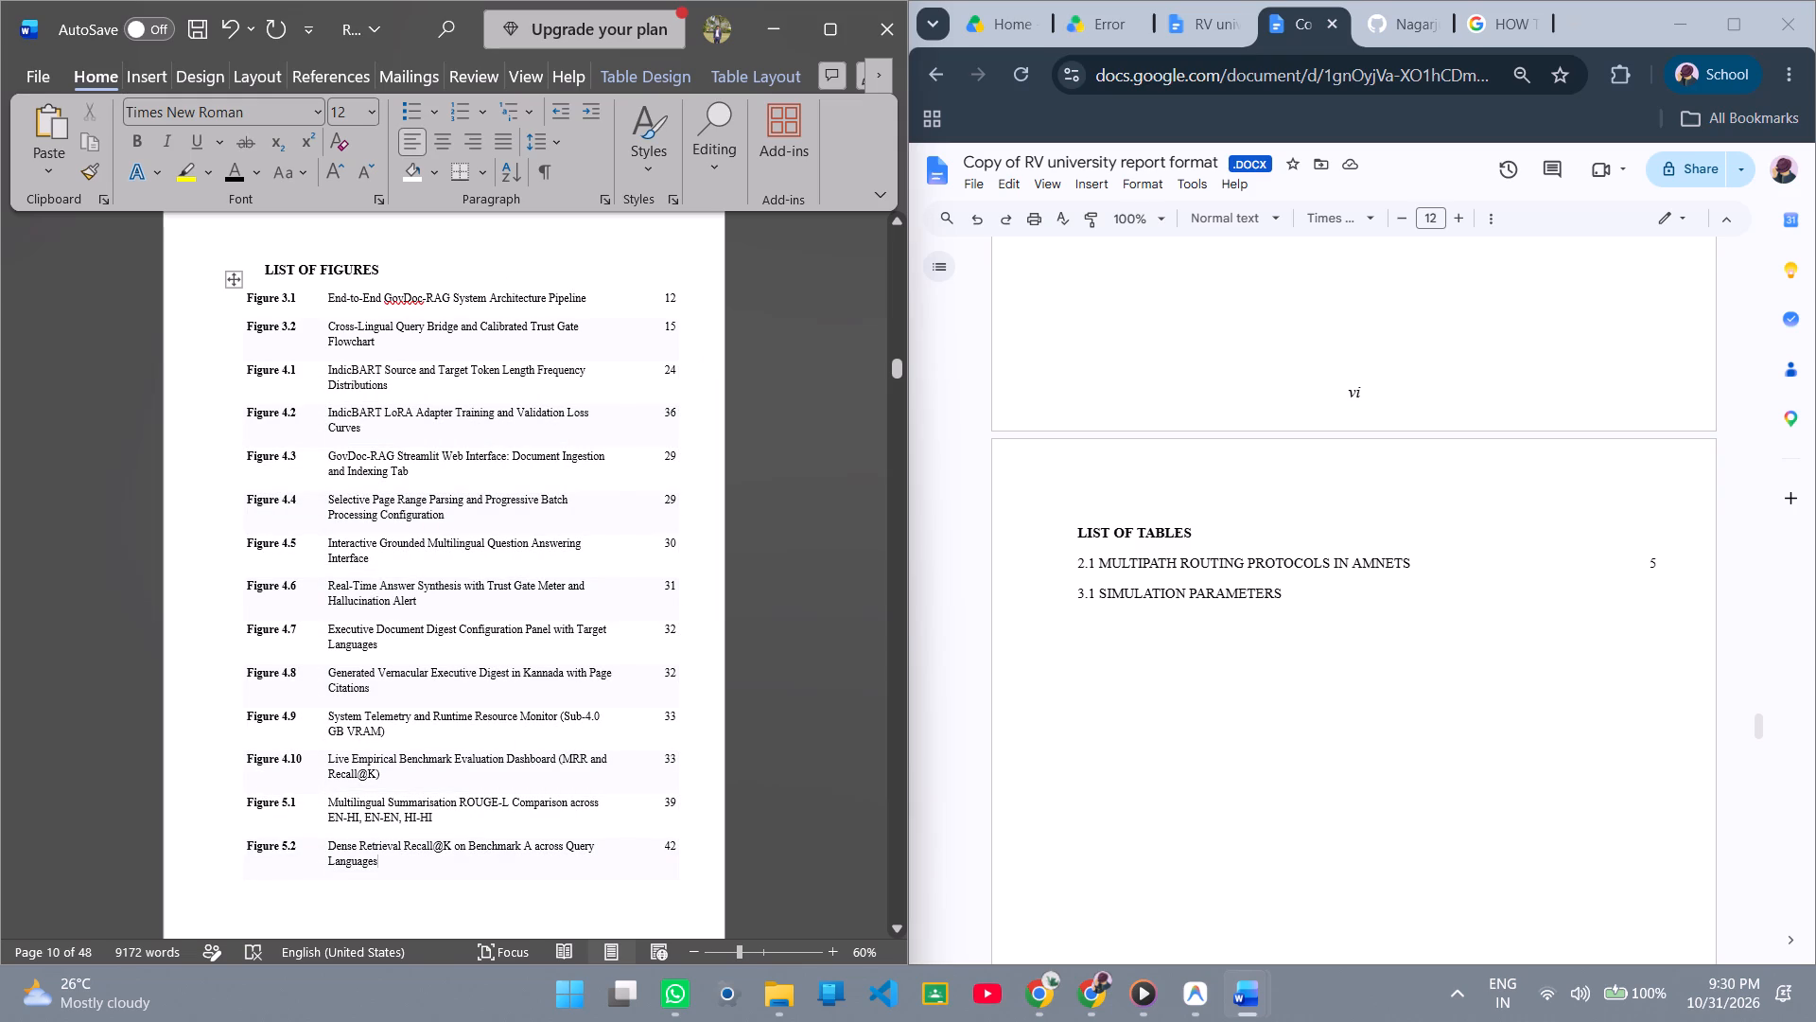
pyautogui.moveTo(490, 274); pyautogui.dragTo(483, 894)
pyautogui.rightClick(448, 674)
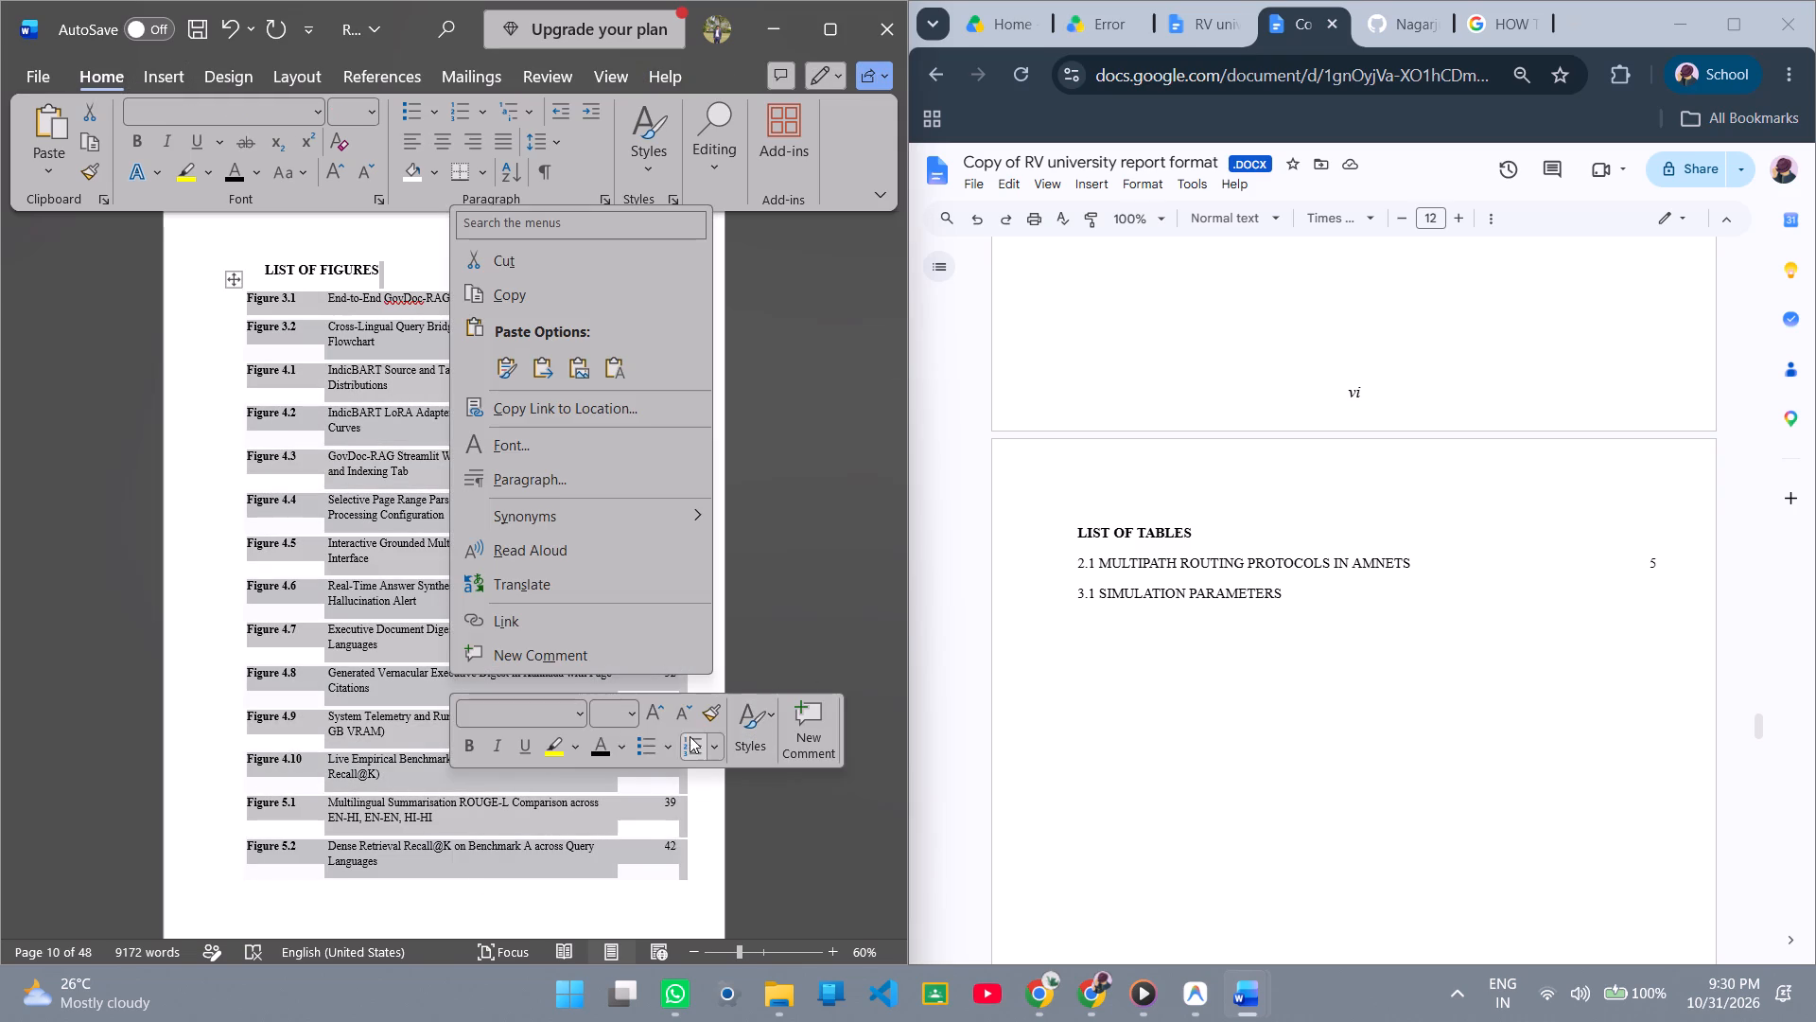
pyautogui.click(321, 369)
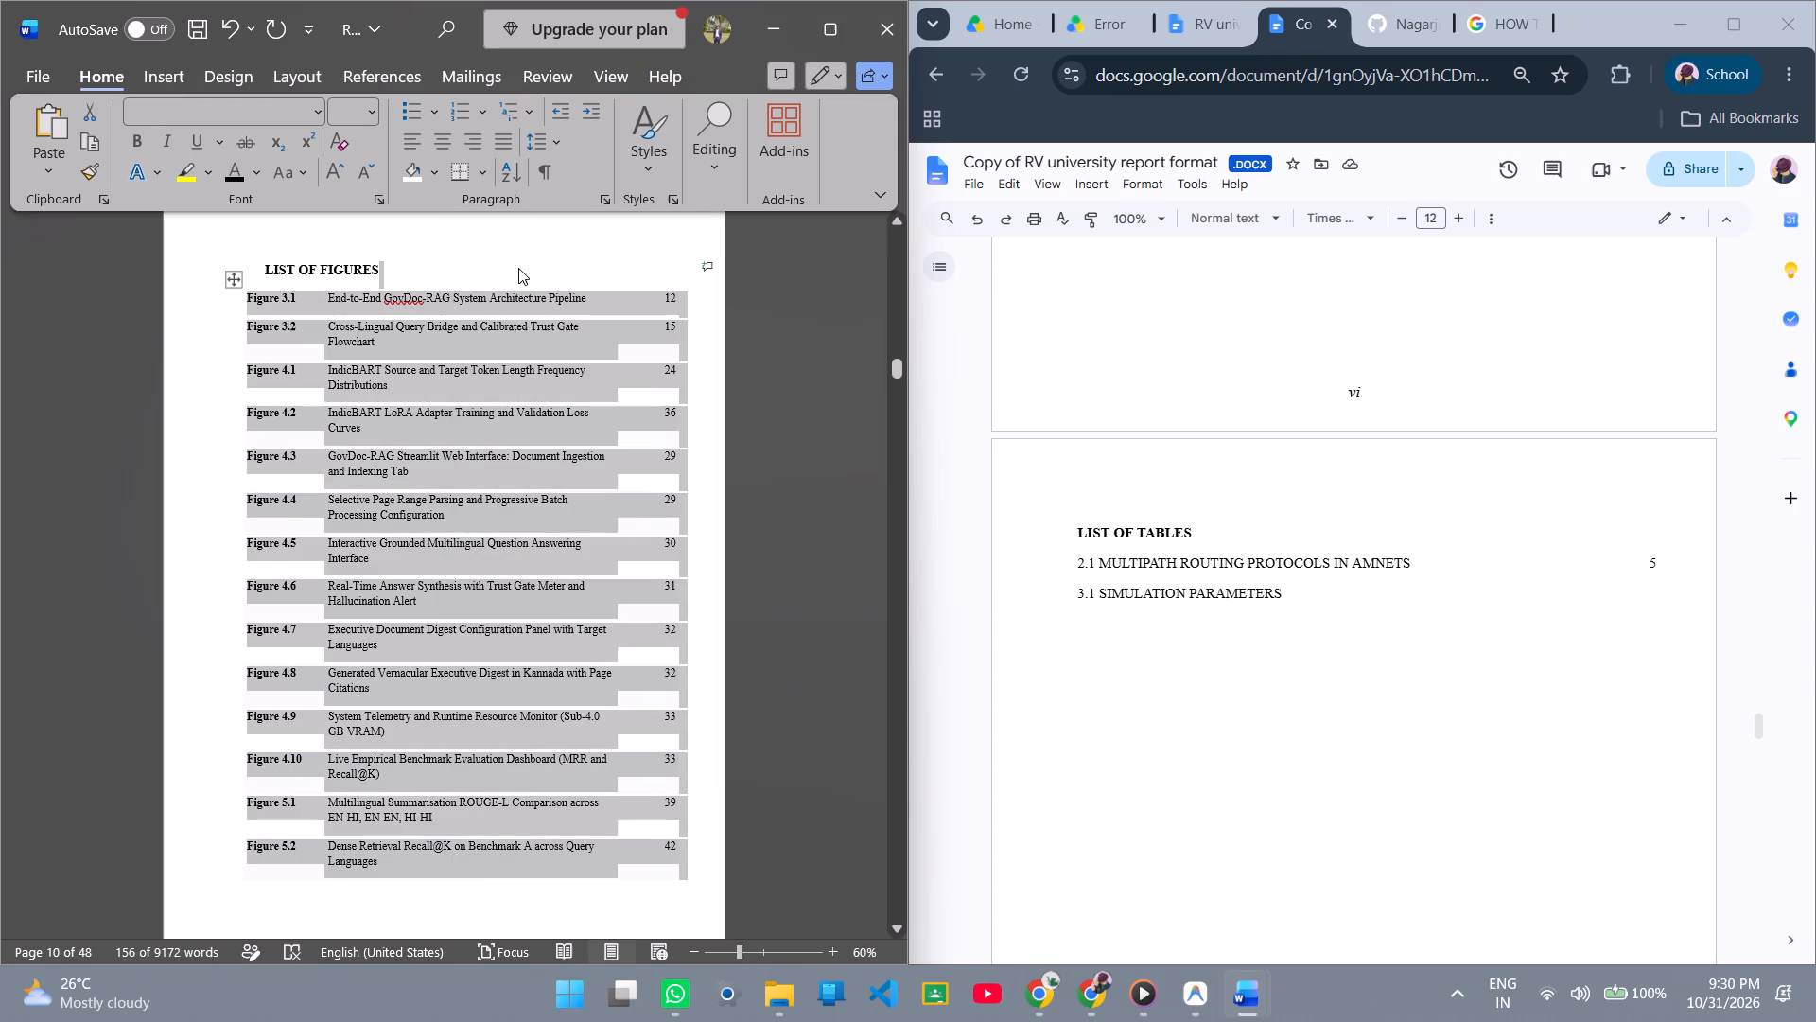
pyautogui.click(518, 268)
# Clear the row shading from Figures 3.1 to 5.2 on the first page of the LIST OF FIGURES.
pyautogui.moveTo(198, 293); pyautogui.dragTo(230, 847)
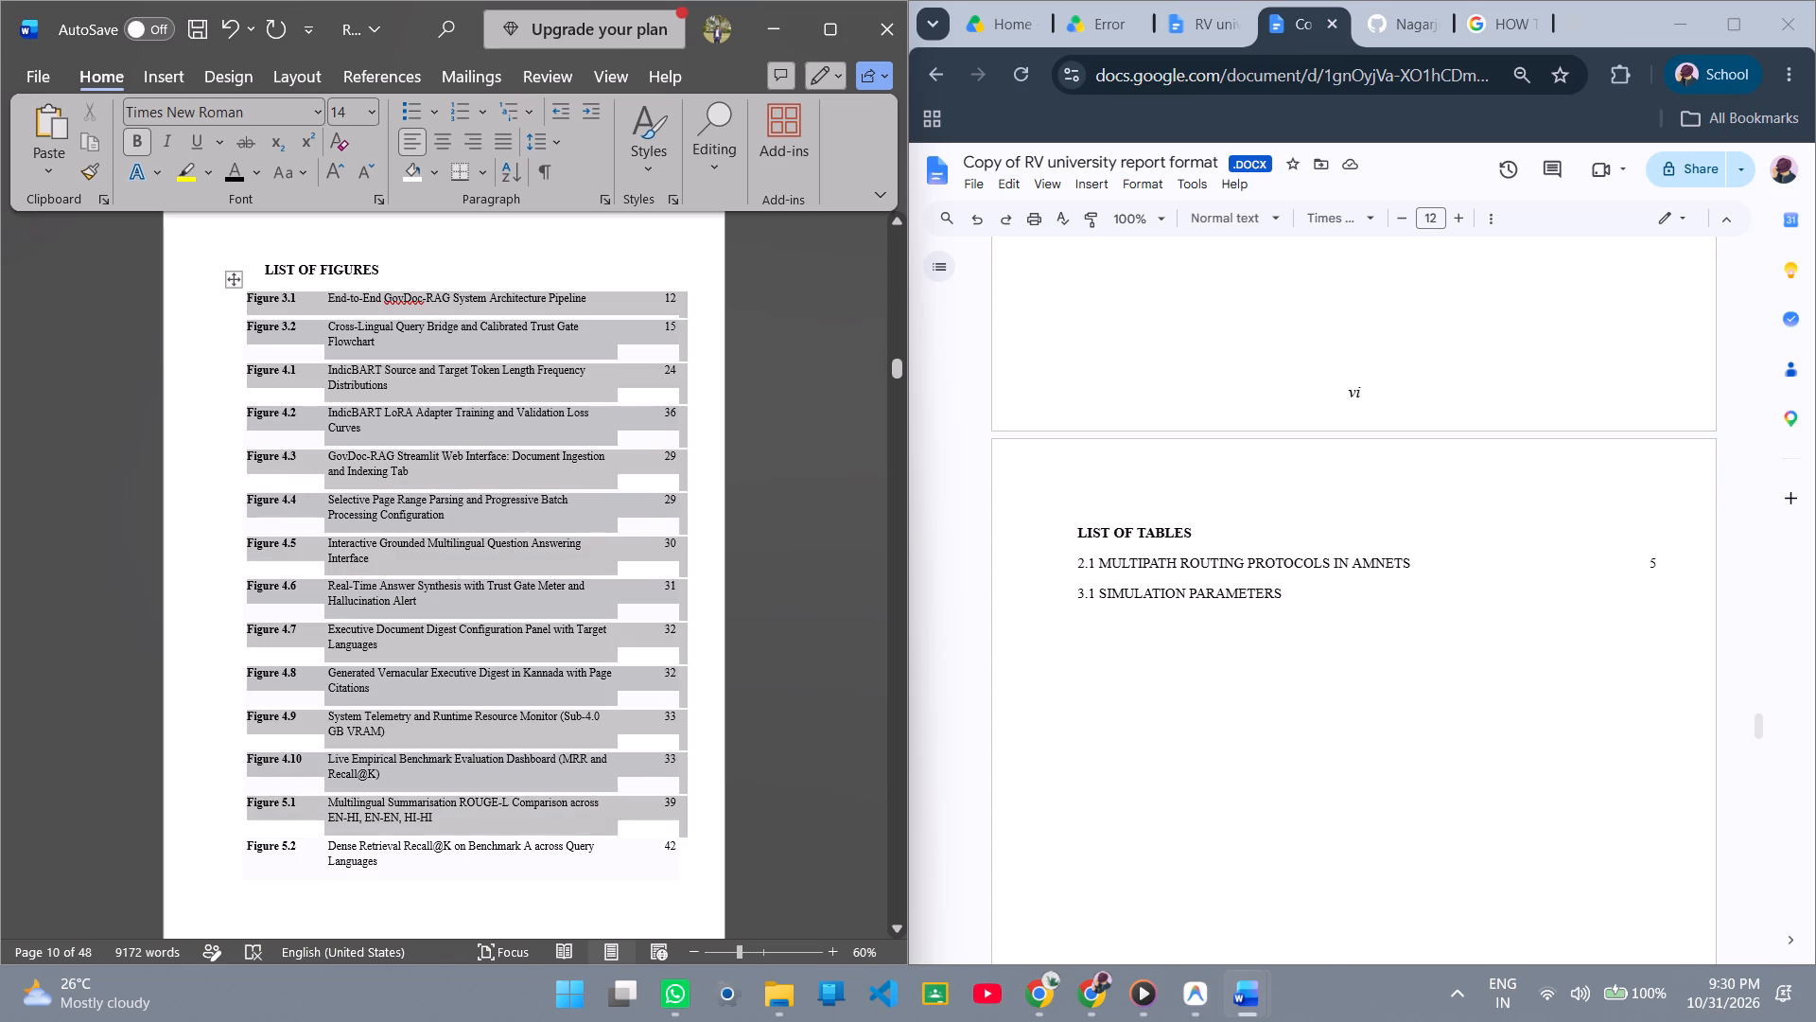
pyautogui.moveTo(230, 847); pyautogui.dragTo(230, 850)
pyautogui.click(444, 819)
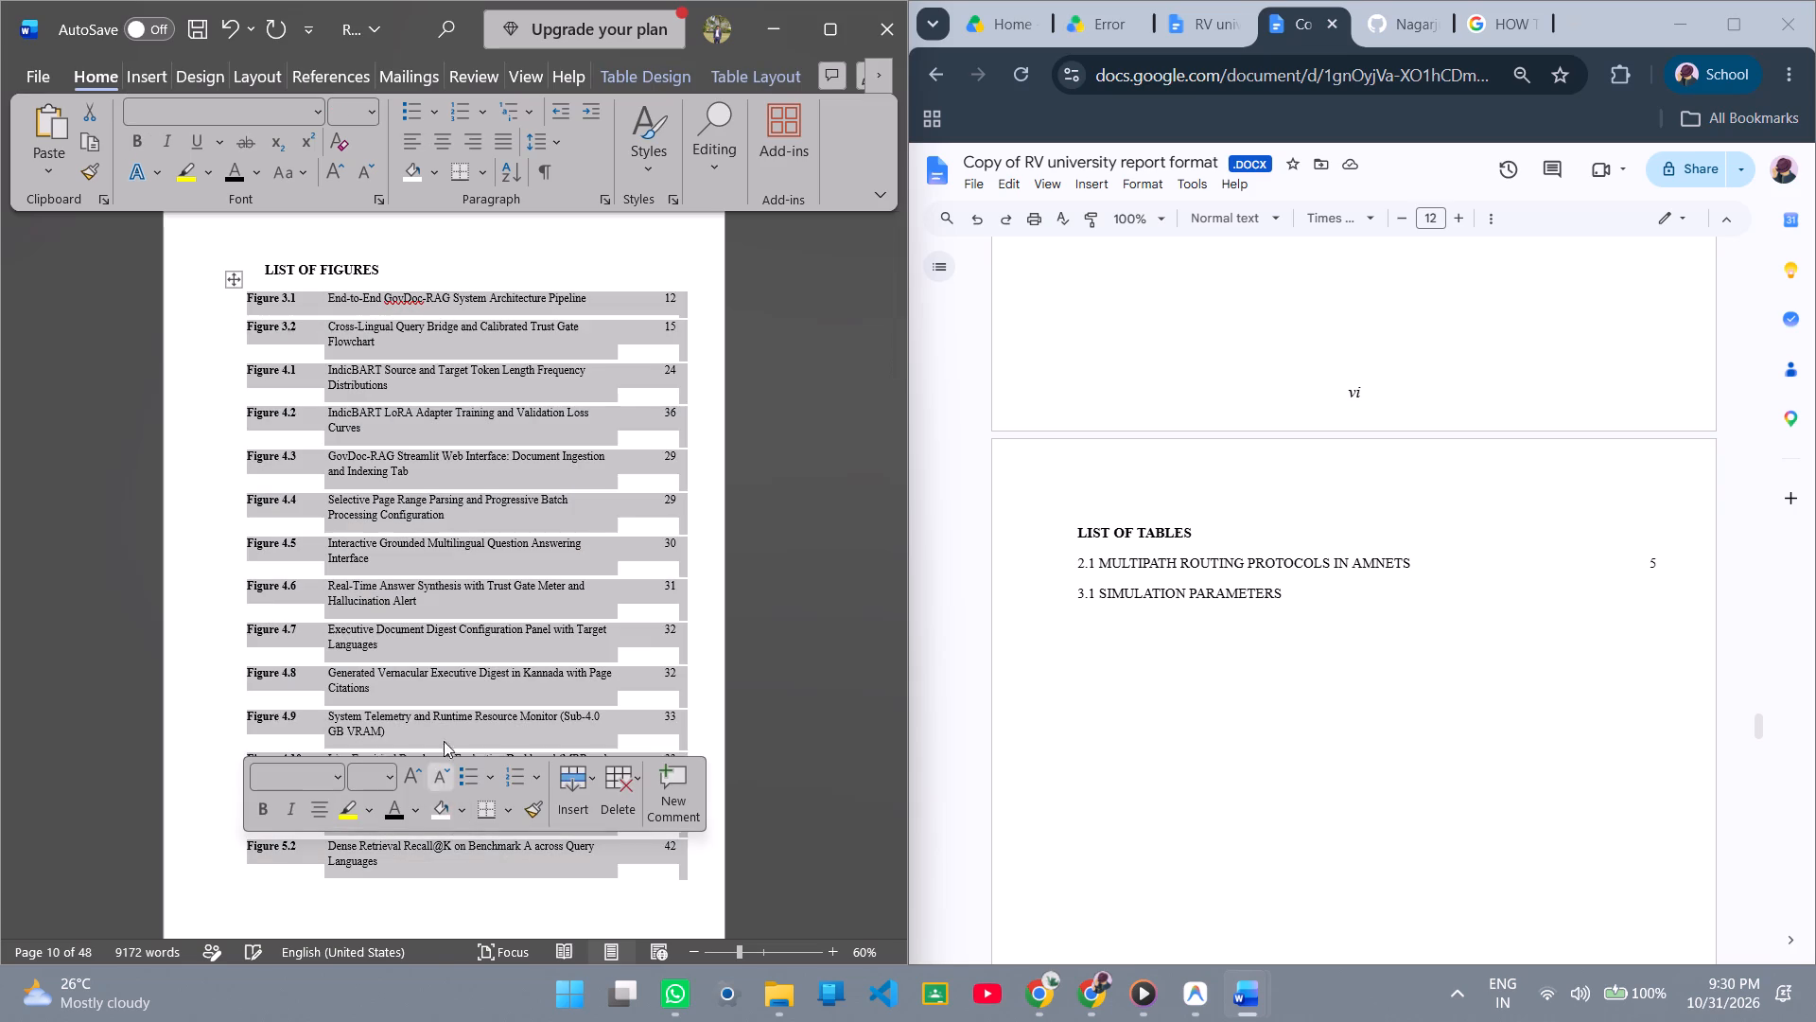
pyautogui.click(561, 269)
# Check the continued list of figures and the LIST OF ACRONYMS AND ABBREVIATIONS table for remaining row shading.
pyautogui.scroll(-6, 601, 550)
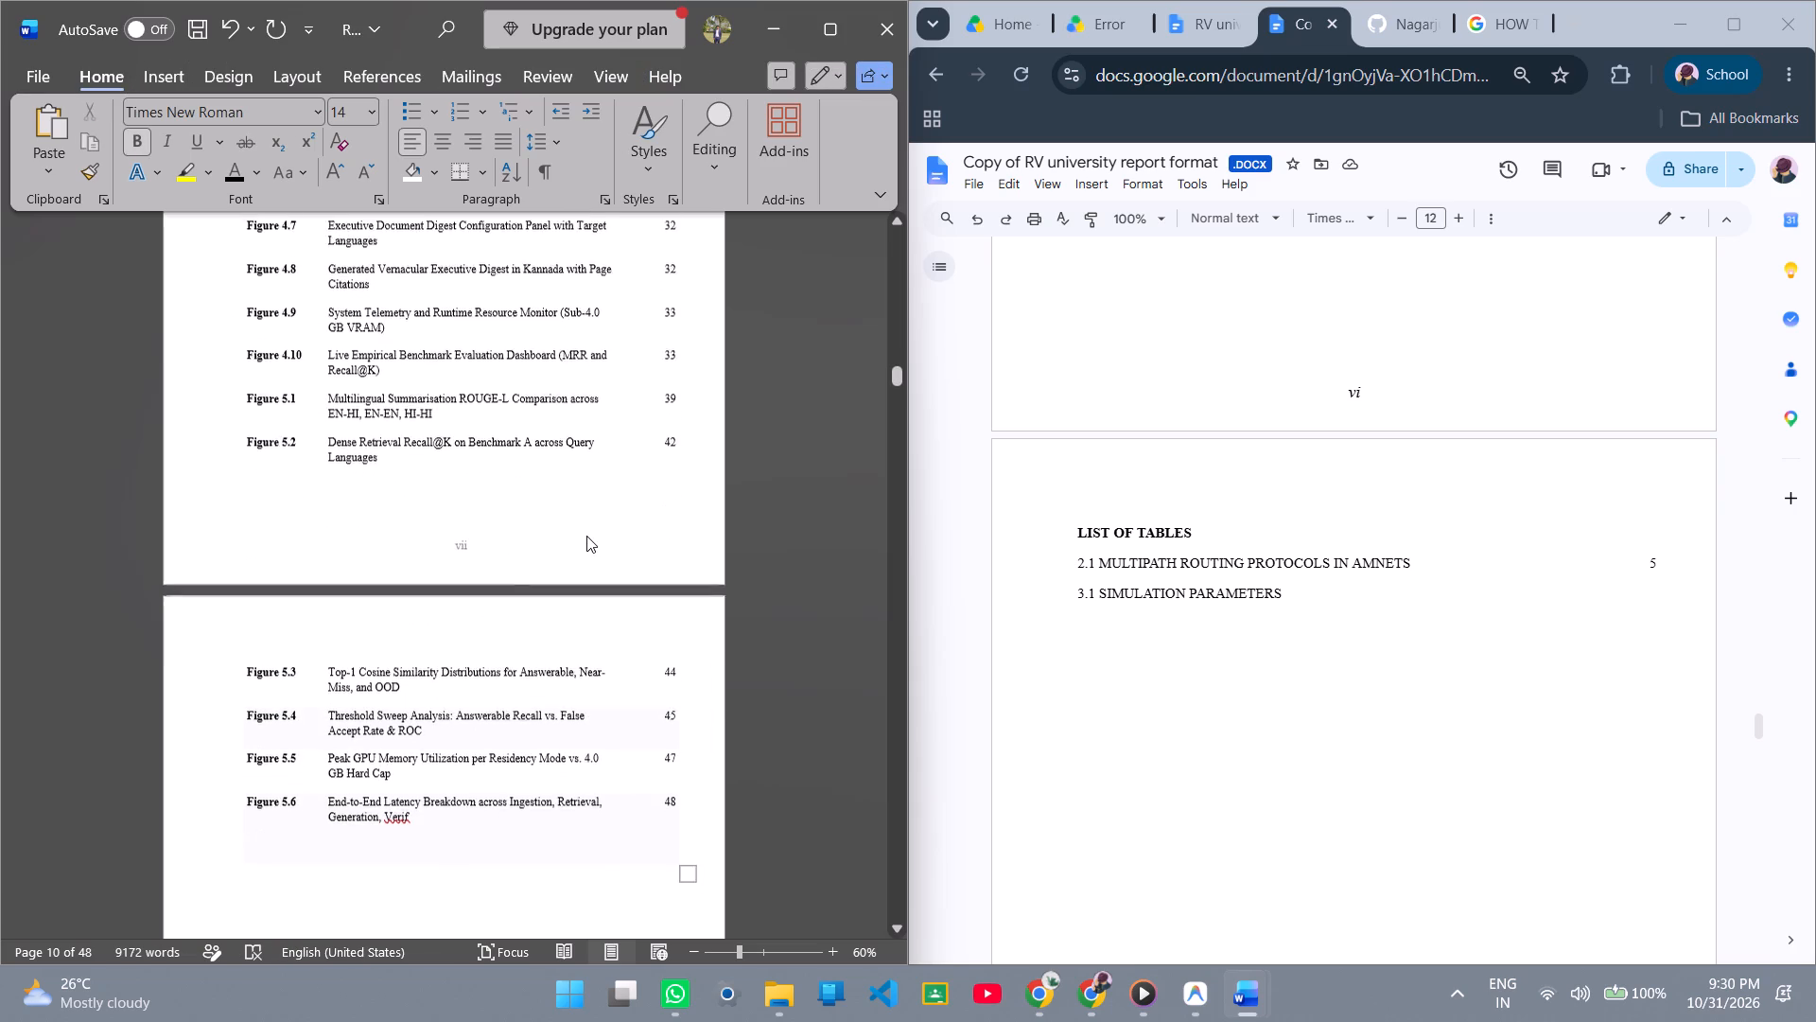
pyautogui.scroll(-11, 586, 536)
pyautogui.scroll(10, 586, 536)
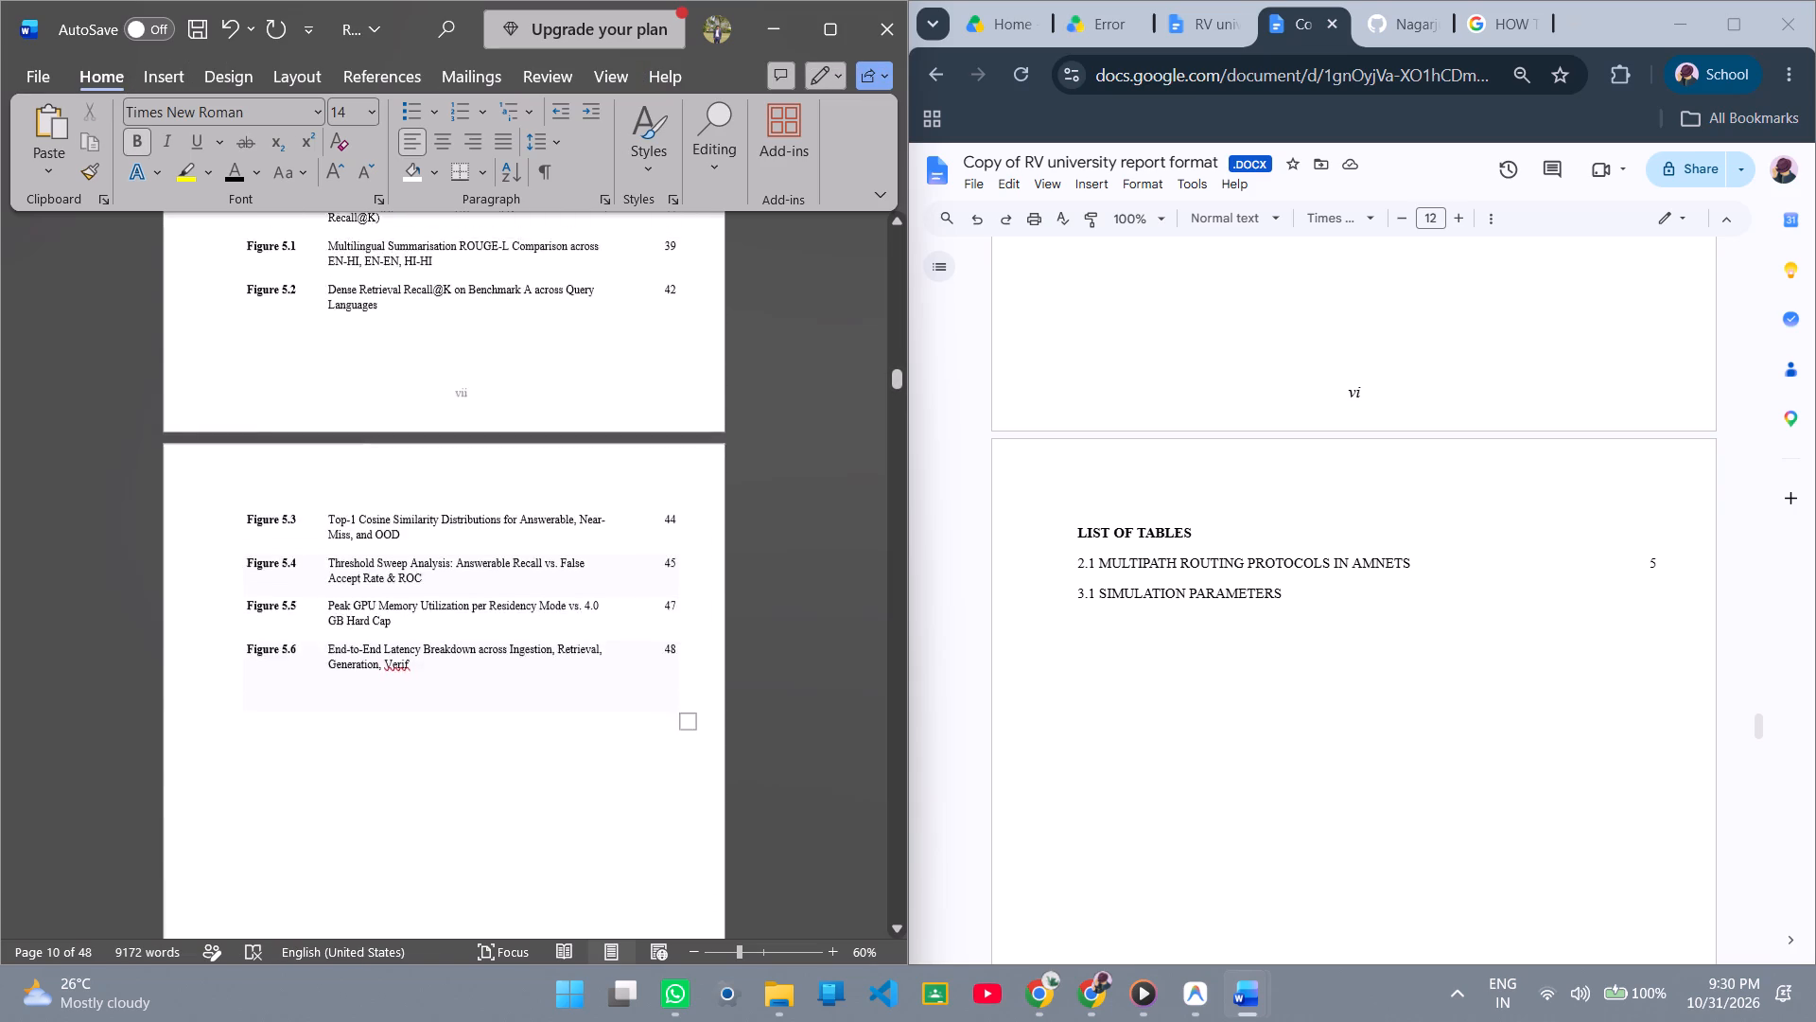
pyautogui.scroll(9, 586, 502)
pyautogui.scroll(-10, 586, 502)
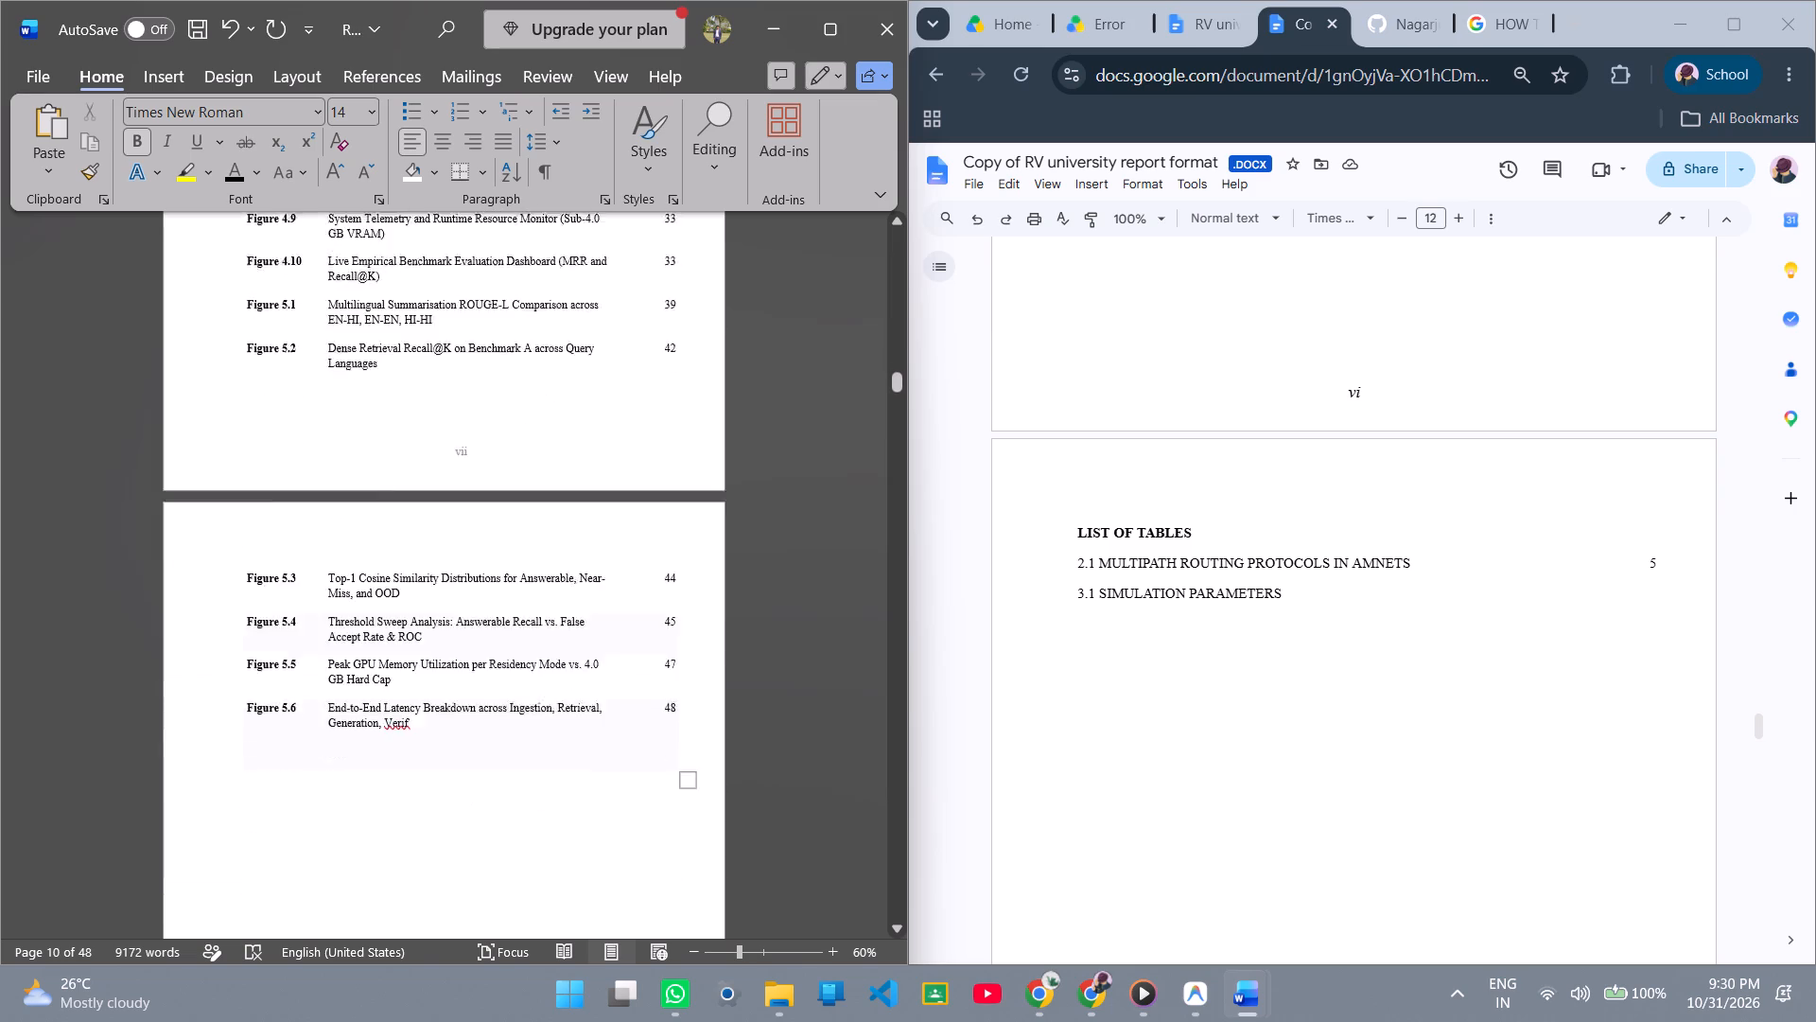
pyautogui.scroll(-20, 586, 502)
pyautogui.scroll(-1, 586, 502)
pyautogui.scroll(5, 586, 502)
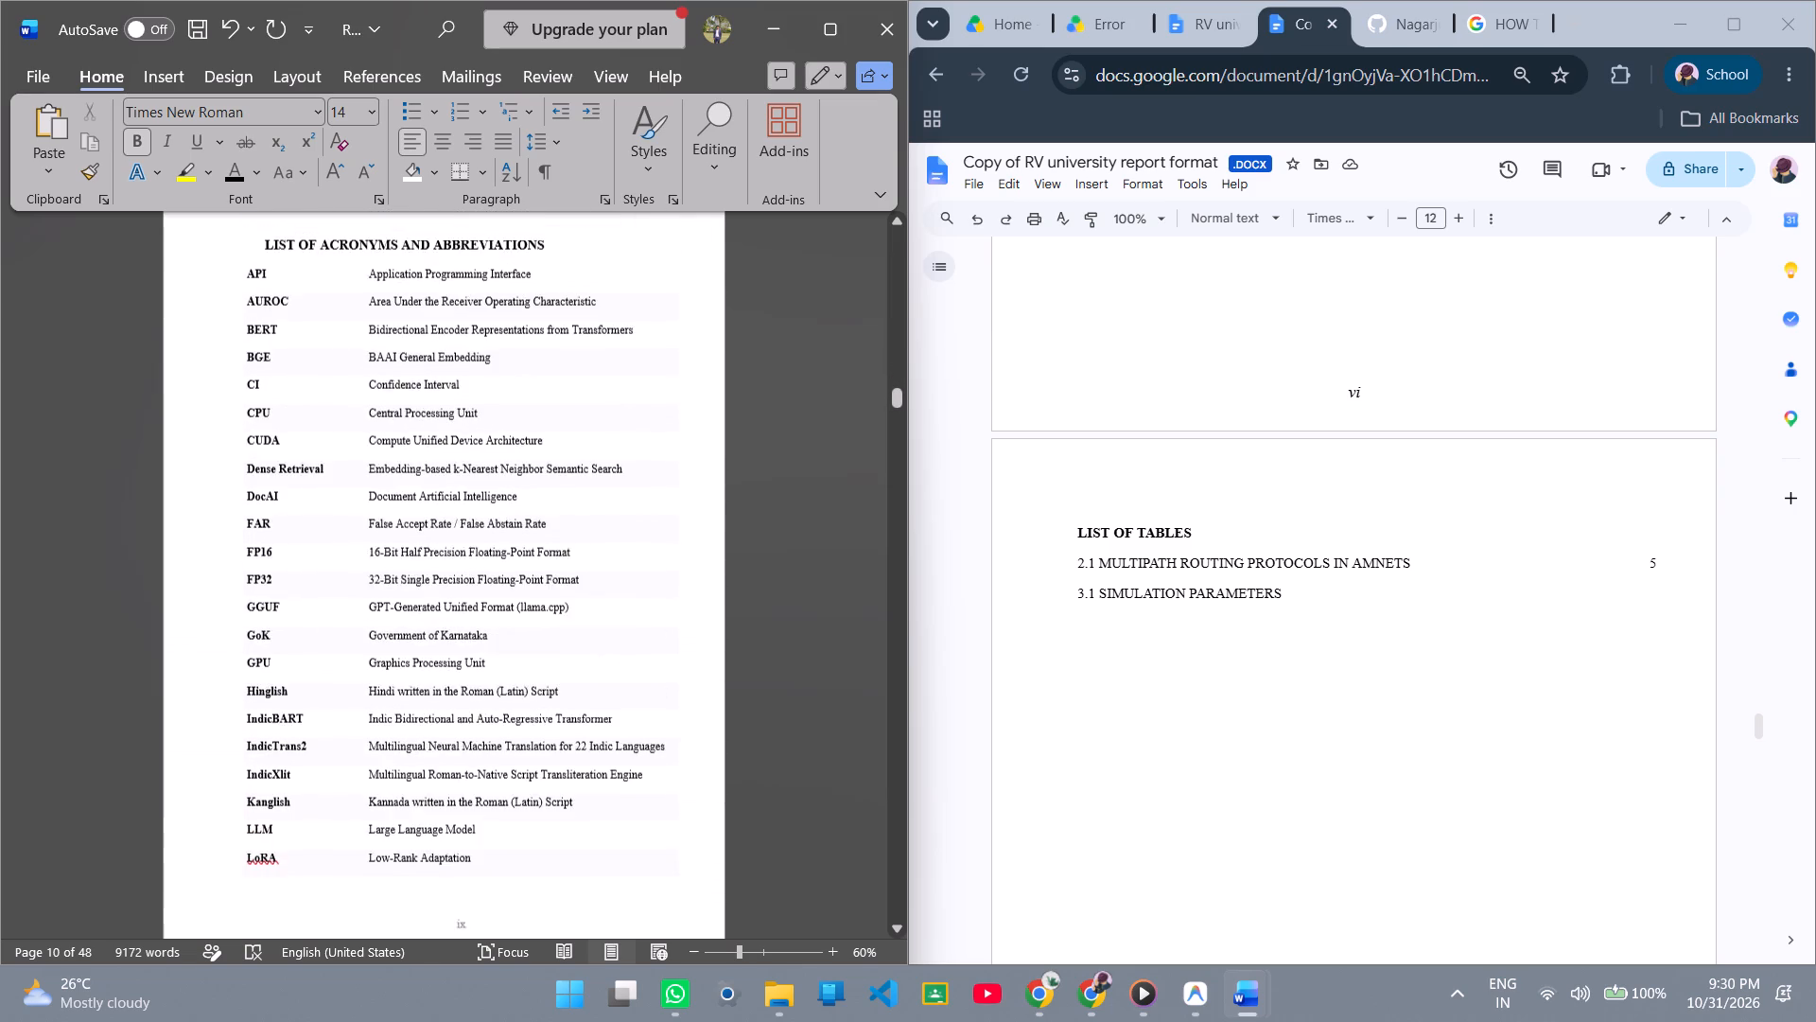
pyautogui.scroll(4, 586, 502)
pyautogui.scroll(-20, 586, 502)
pyautogui.scroll(-5, 586, 502)
pyautogui.scroll(2, 586, 502)
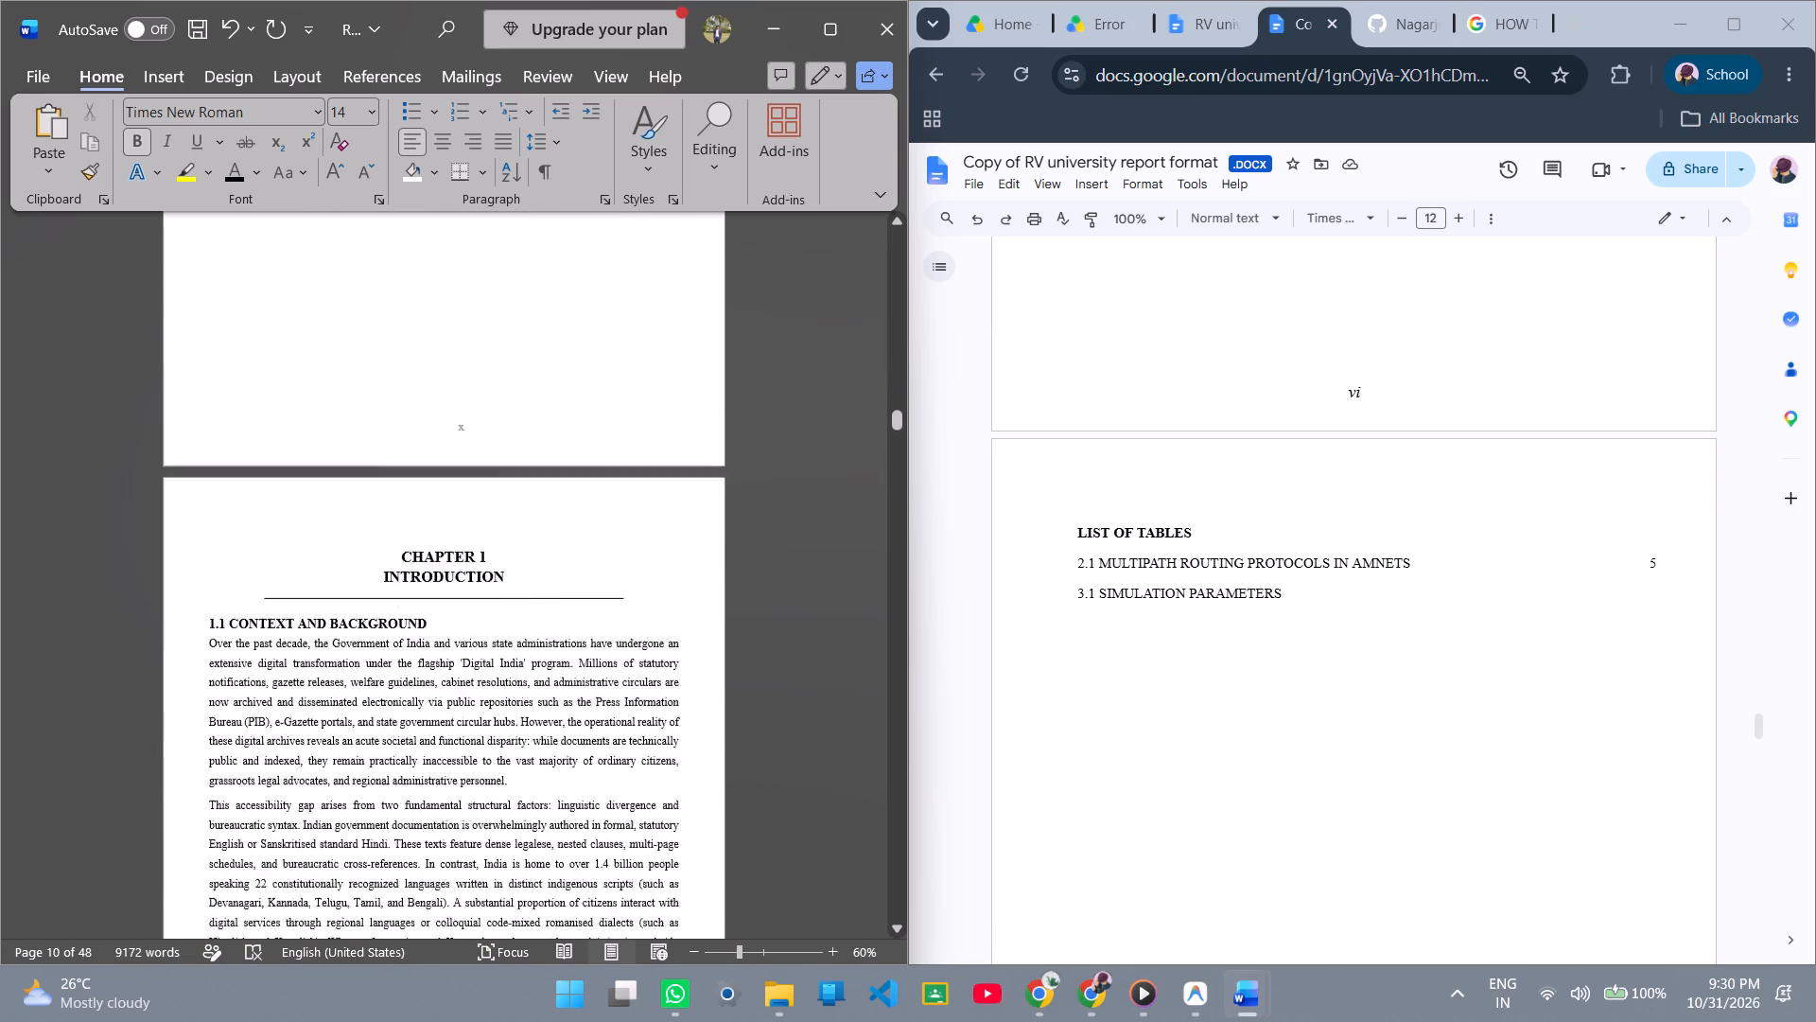
pyautogui.scroll(11, 586, 502)
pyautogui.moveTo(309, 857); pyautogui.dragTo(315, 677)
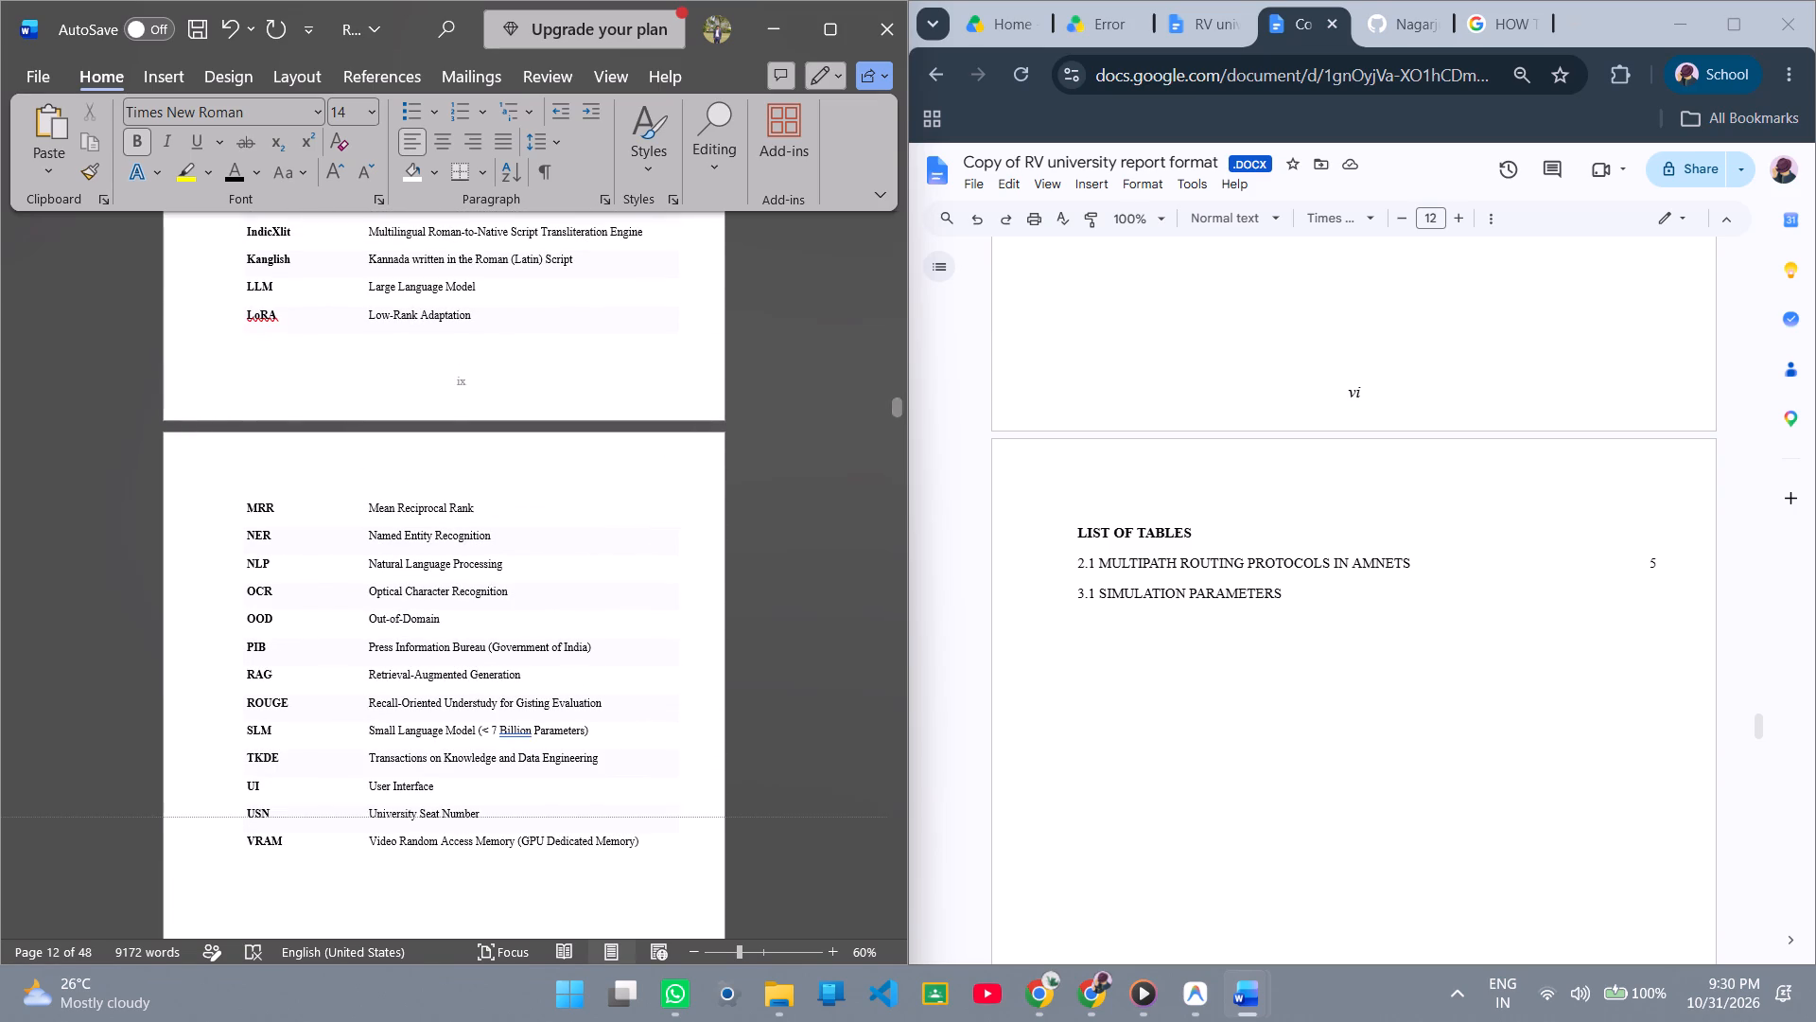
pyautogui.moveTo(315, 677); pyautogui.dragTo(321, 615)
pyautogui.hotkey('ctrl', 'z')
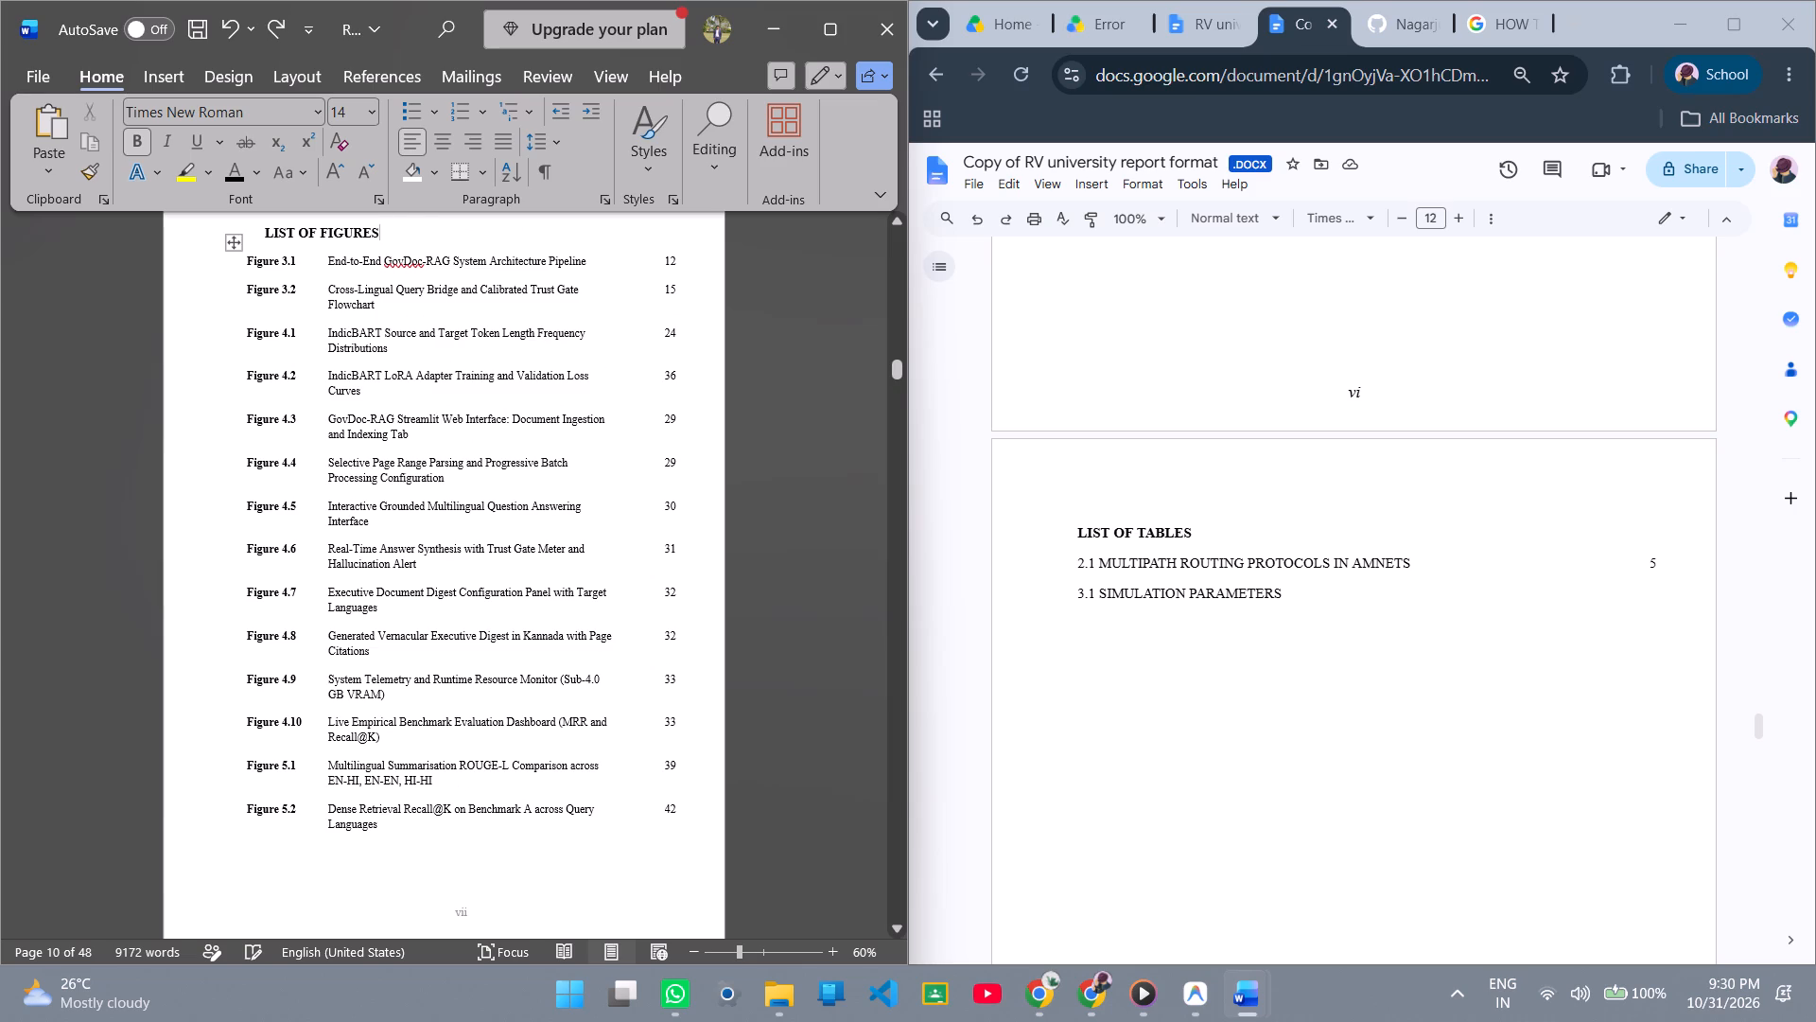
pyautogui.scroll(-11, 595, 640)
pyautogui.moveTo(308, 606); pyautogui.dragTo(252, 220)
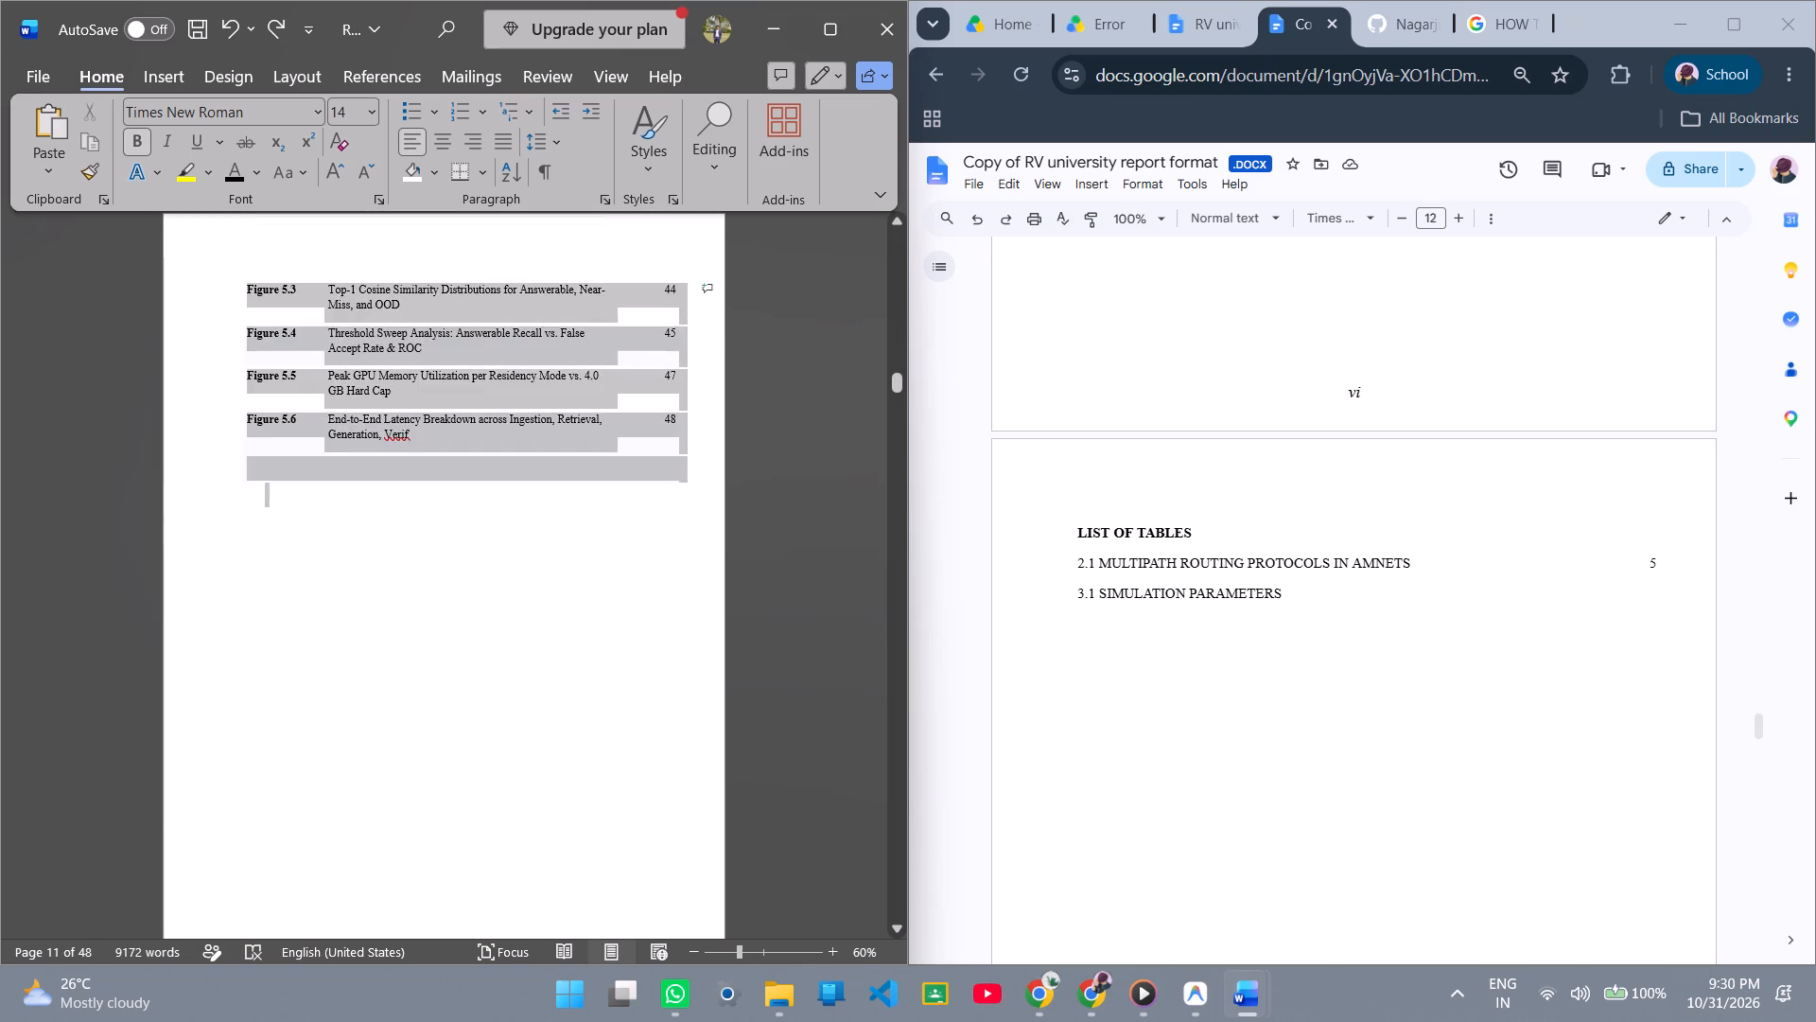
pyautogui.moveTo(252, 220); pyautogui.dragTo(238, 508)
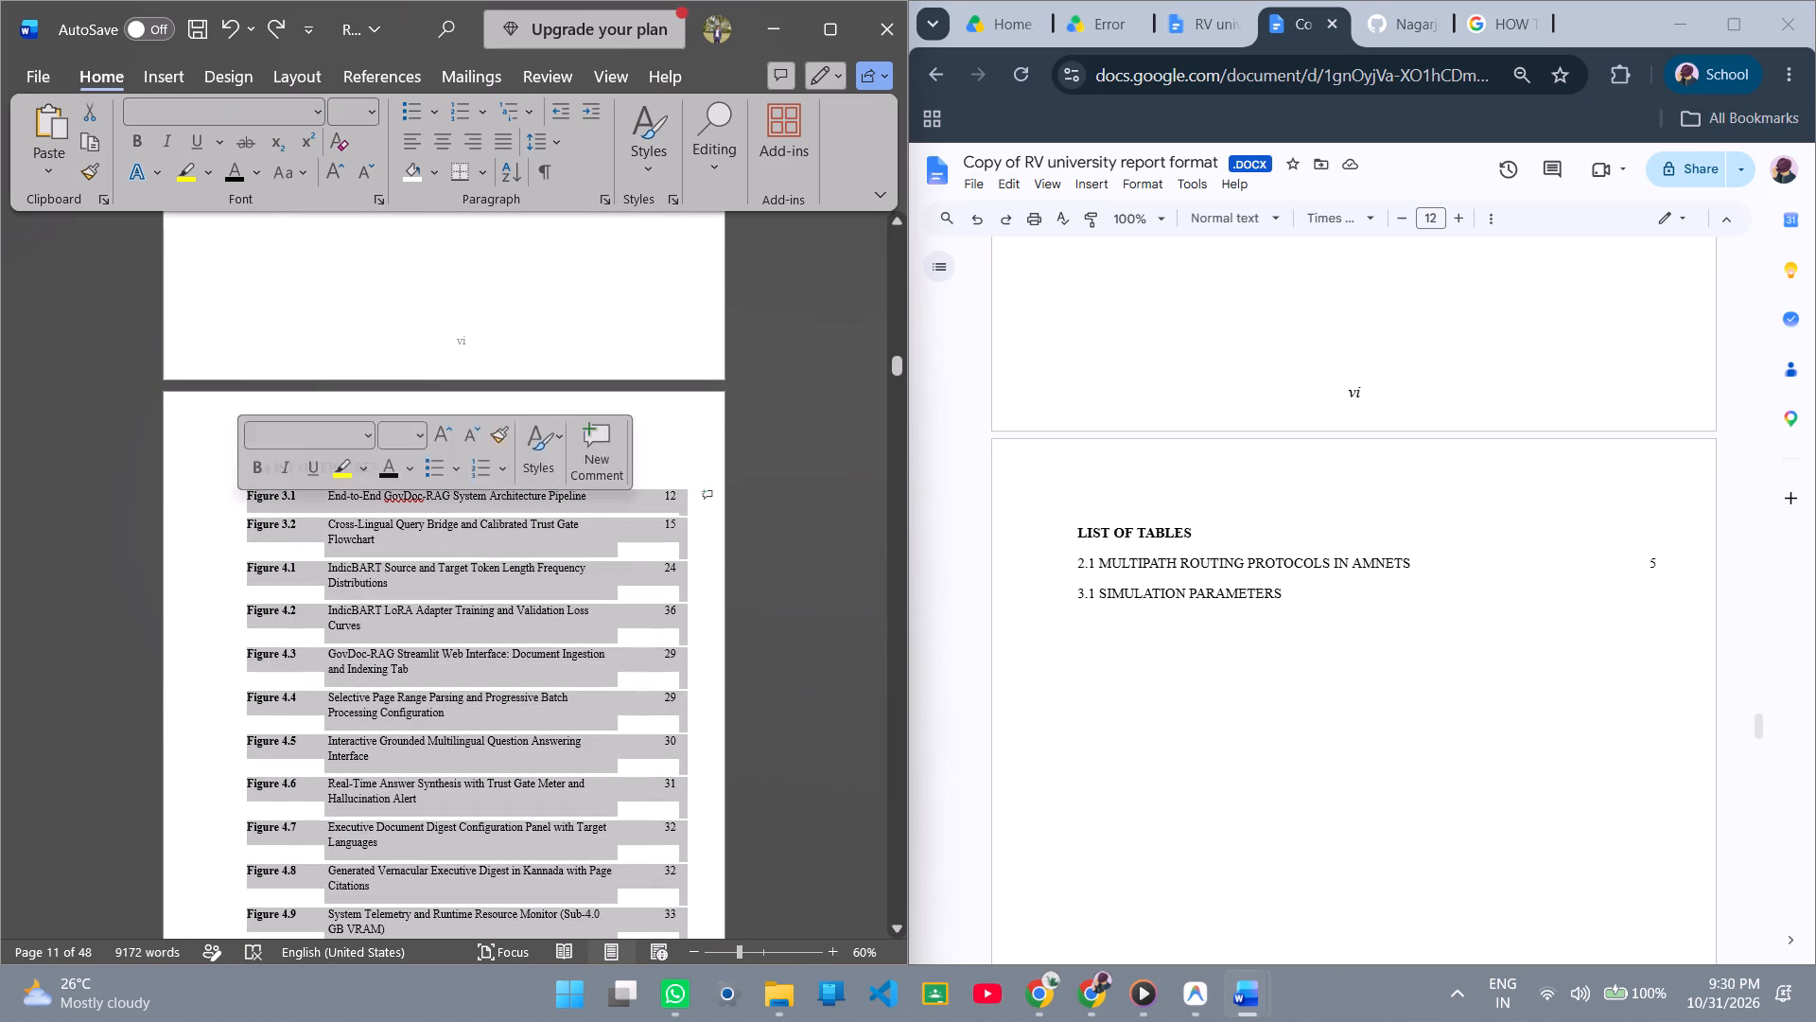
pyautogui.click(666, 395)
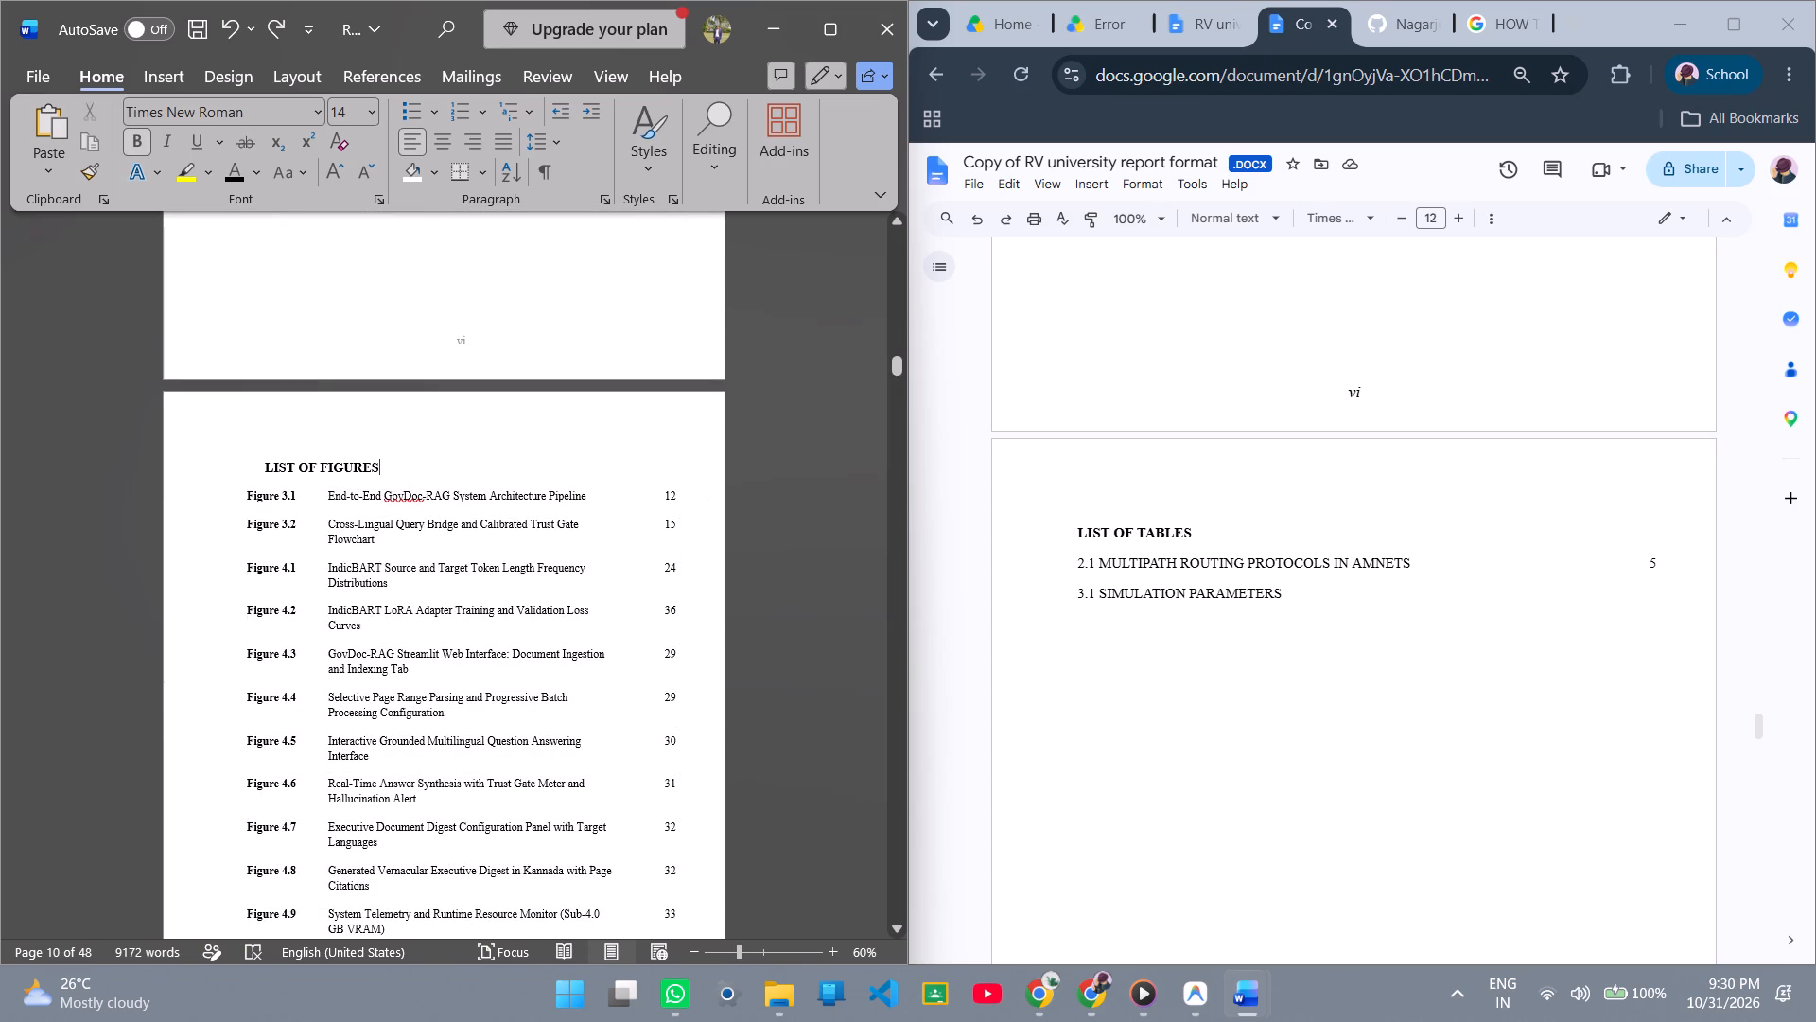
# Clear the row shading from the list of figures table through Figure 5.6 and the blank row below it.
pyautogui.moveTo(234, 499); pyautogui.dragTo(209, 365)
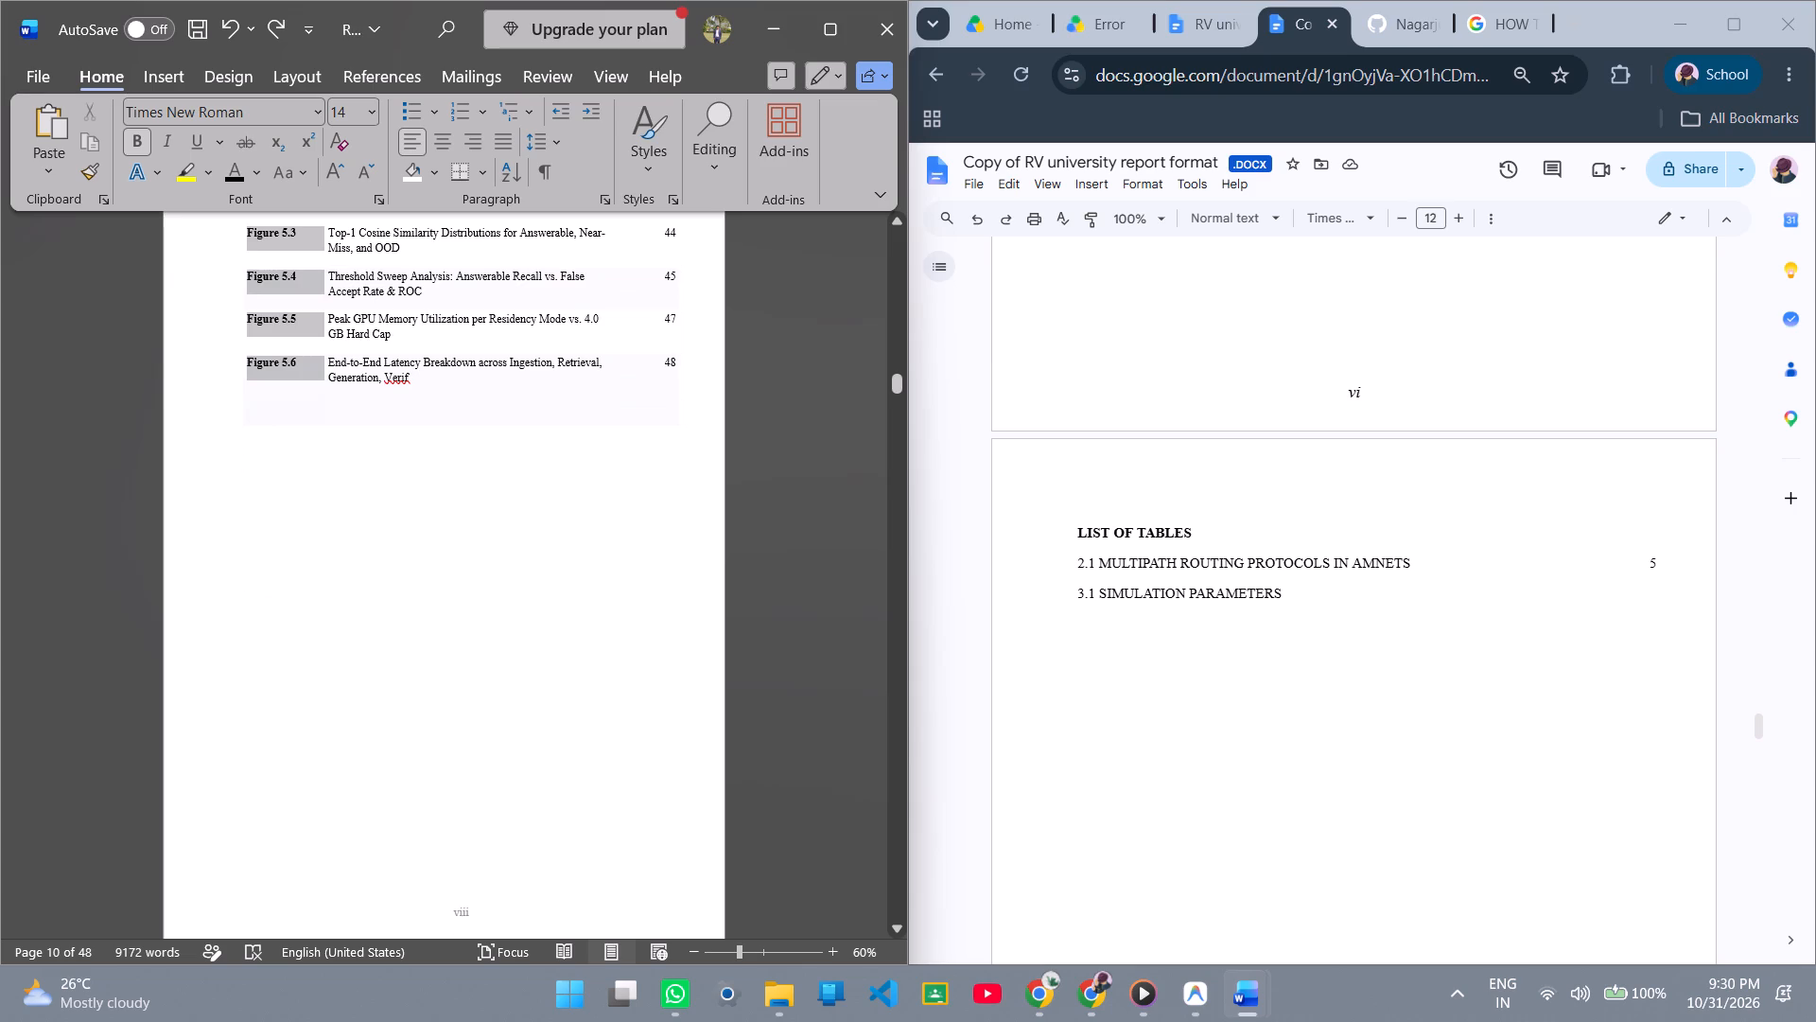
pyautogui.moveTo(209, 365); pyautogui.dragTo(690, 422)
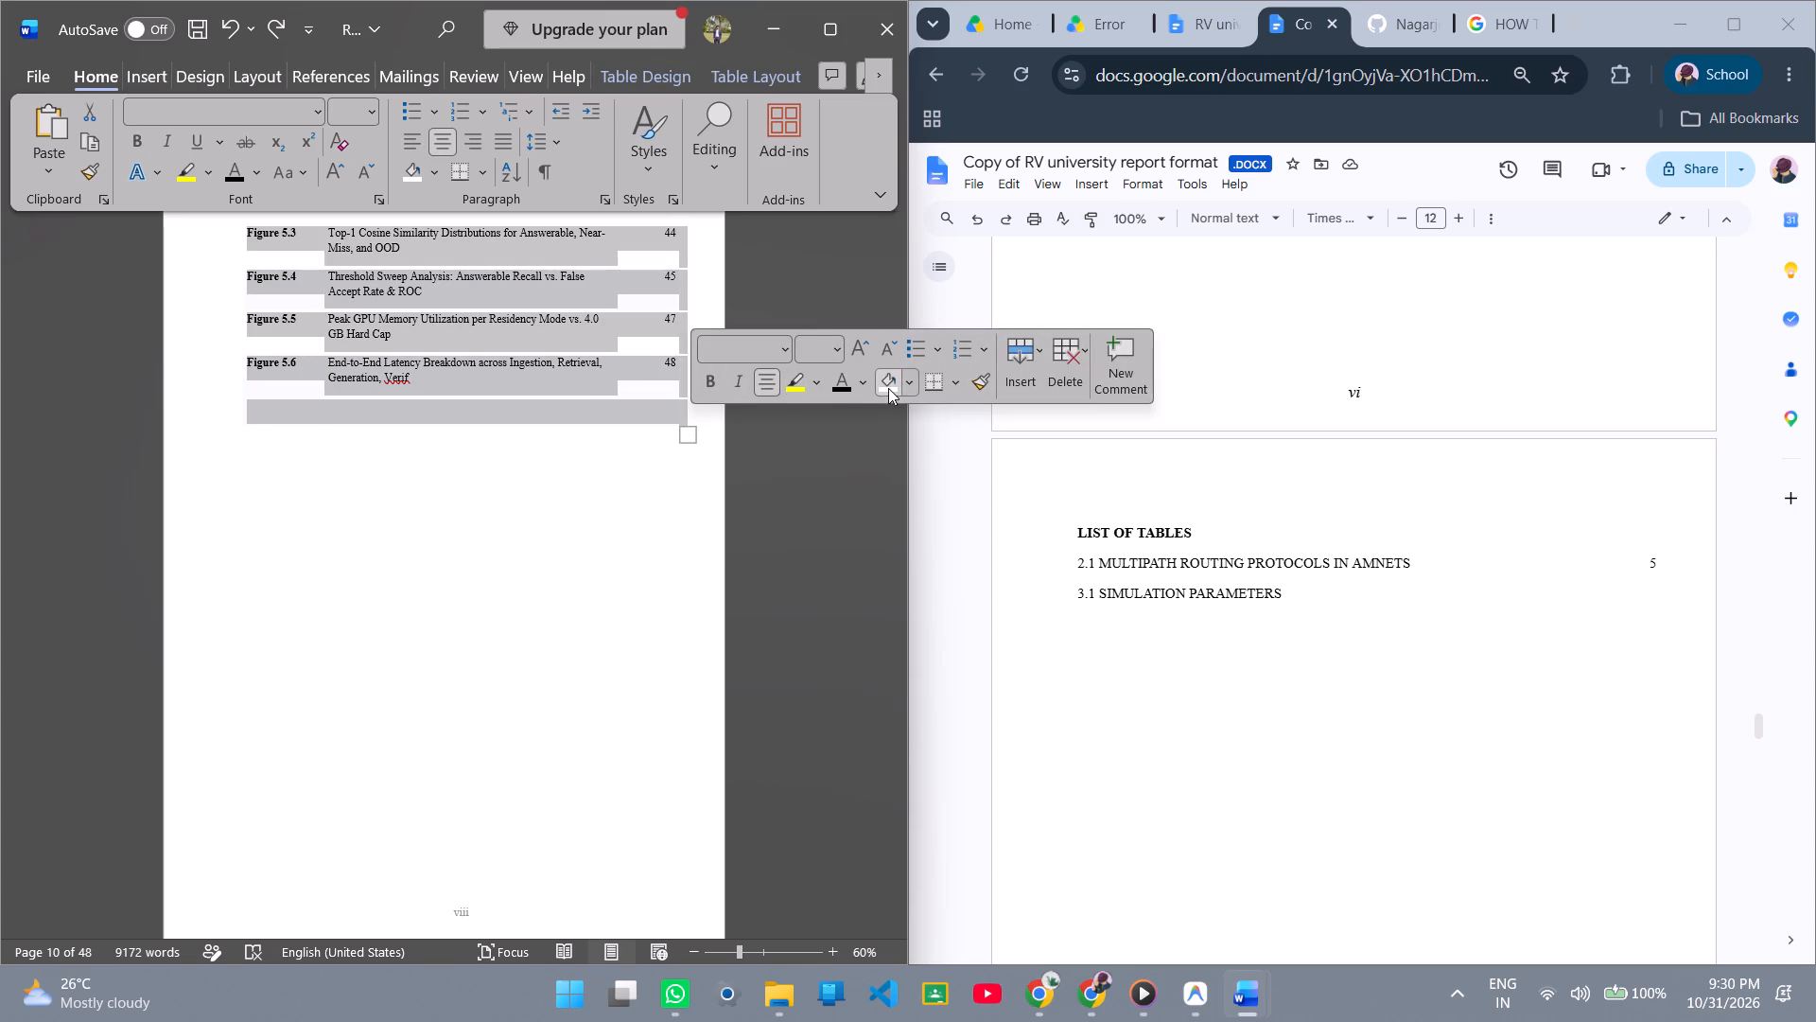
pyautogui.click(888, 388)
pyautogui.click(568, 496)
# Review the formatting of the front-matter pages from the acknowledgement to the LIST OF FIGURES.
pyautogui.scroll(17, 449, 539)
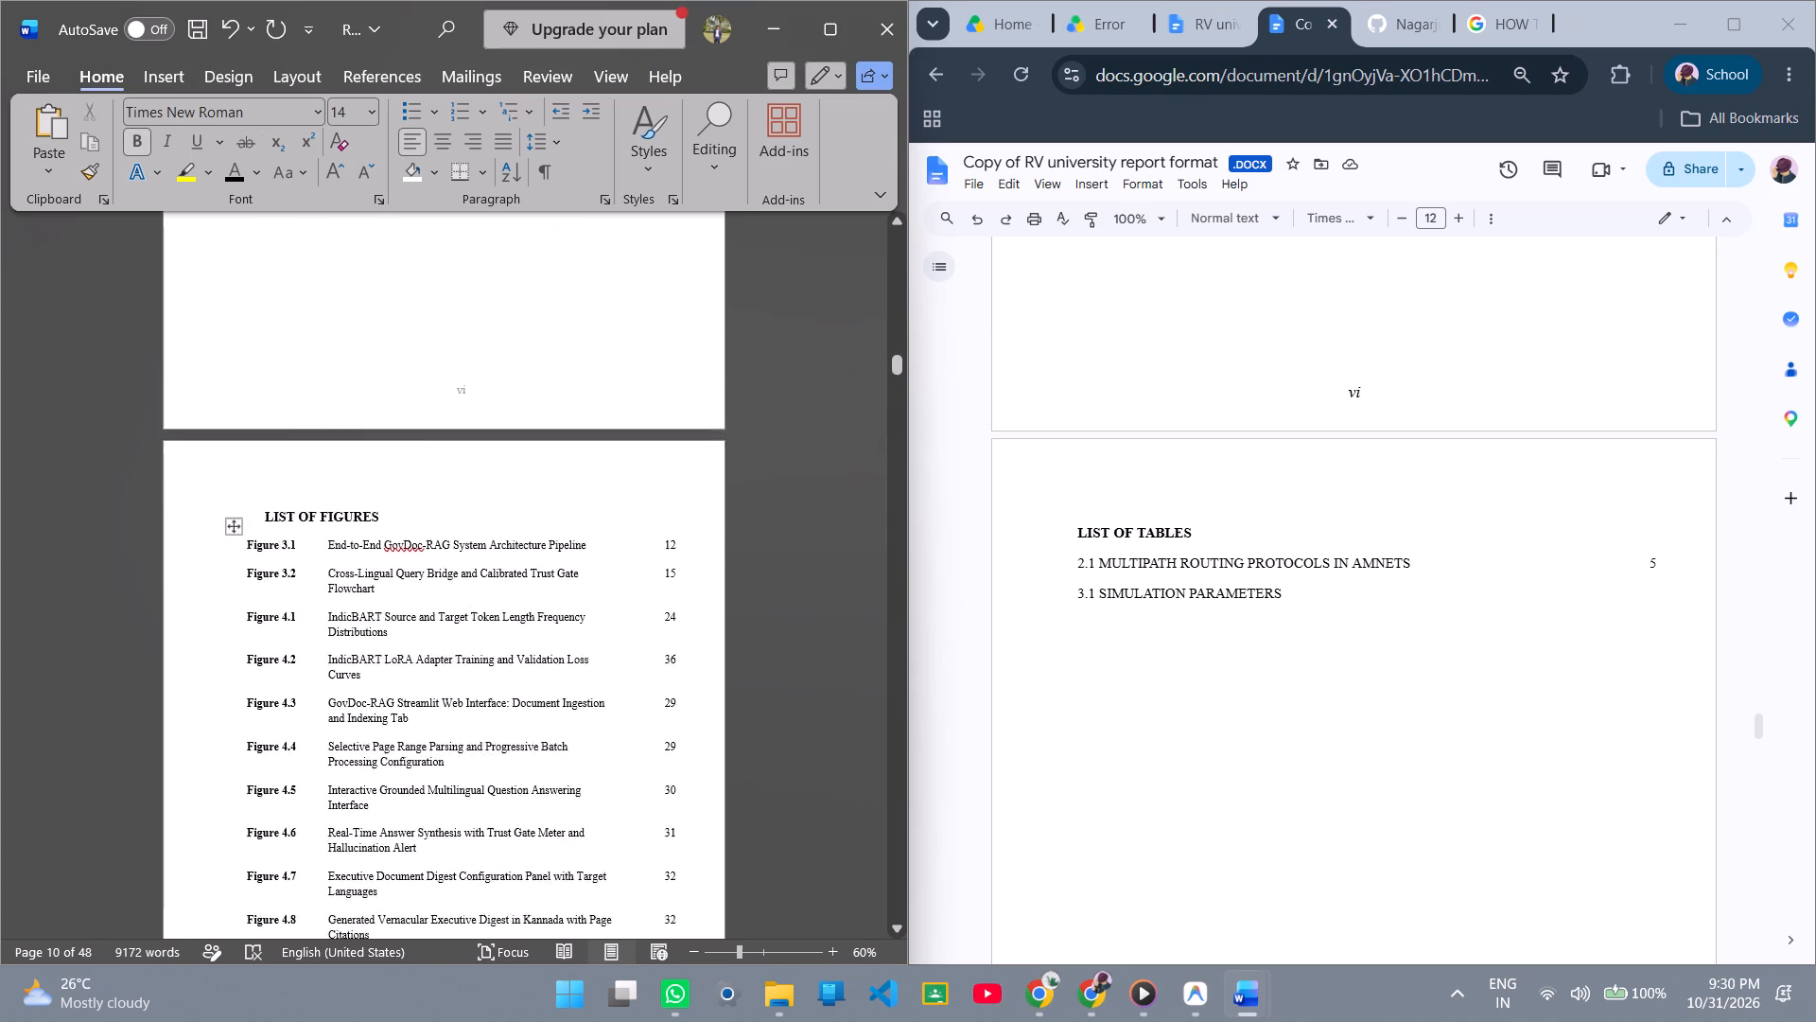
pyautogui.scroll(12, 468, 525)
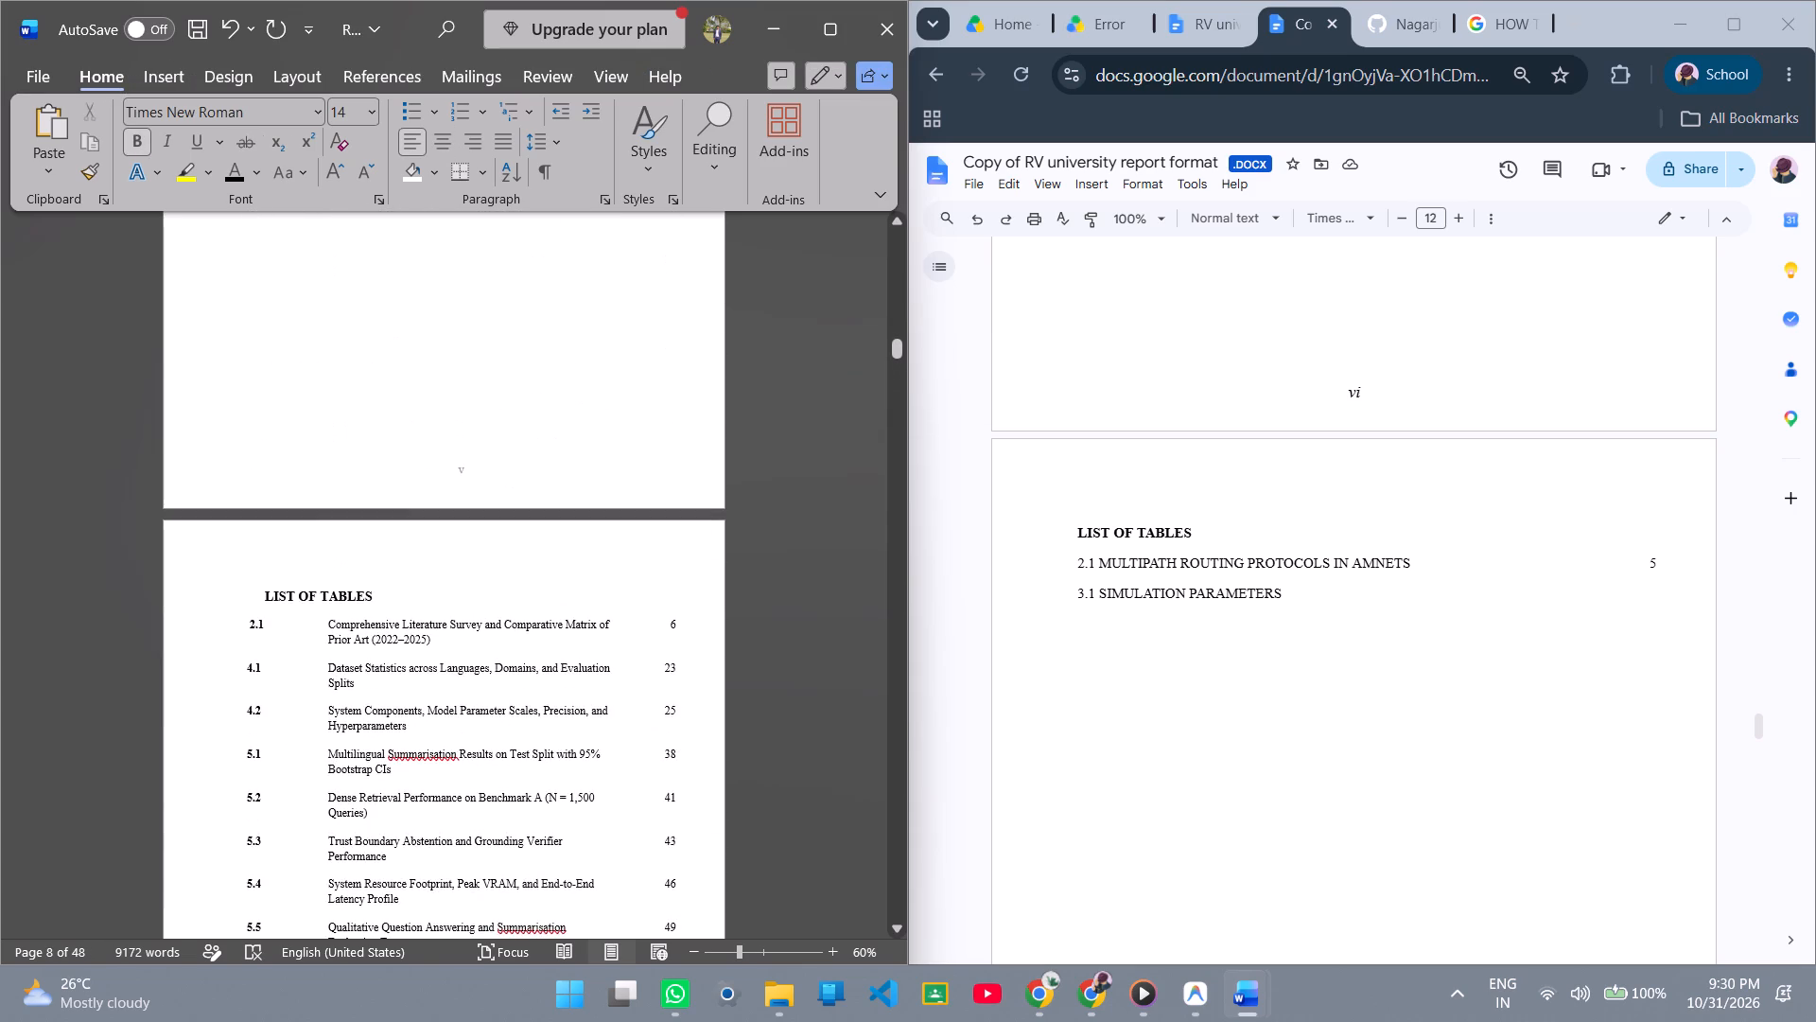
pyautogui.scroll(19, 468, 525)
pyautogui.scroll(12, 468, 525)
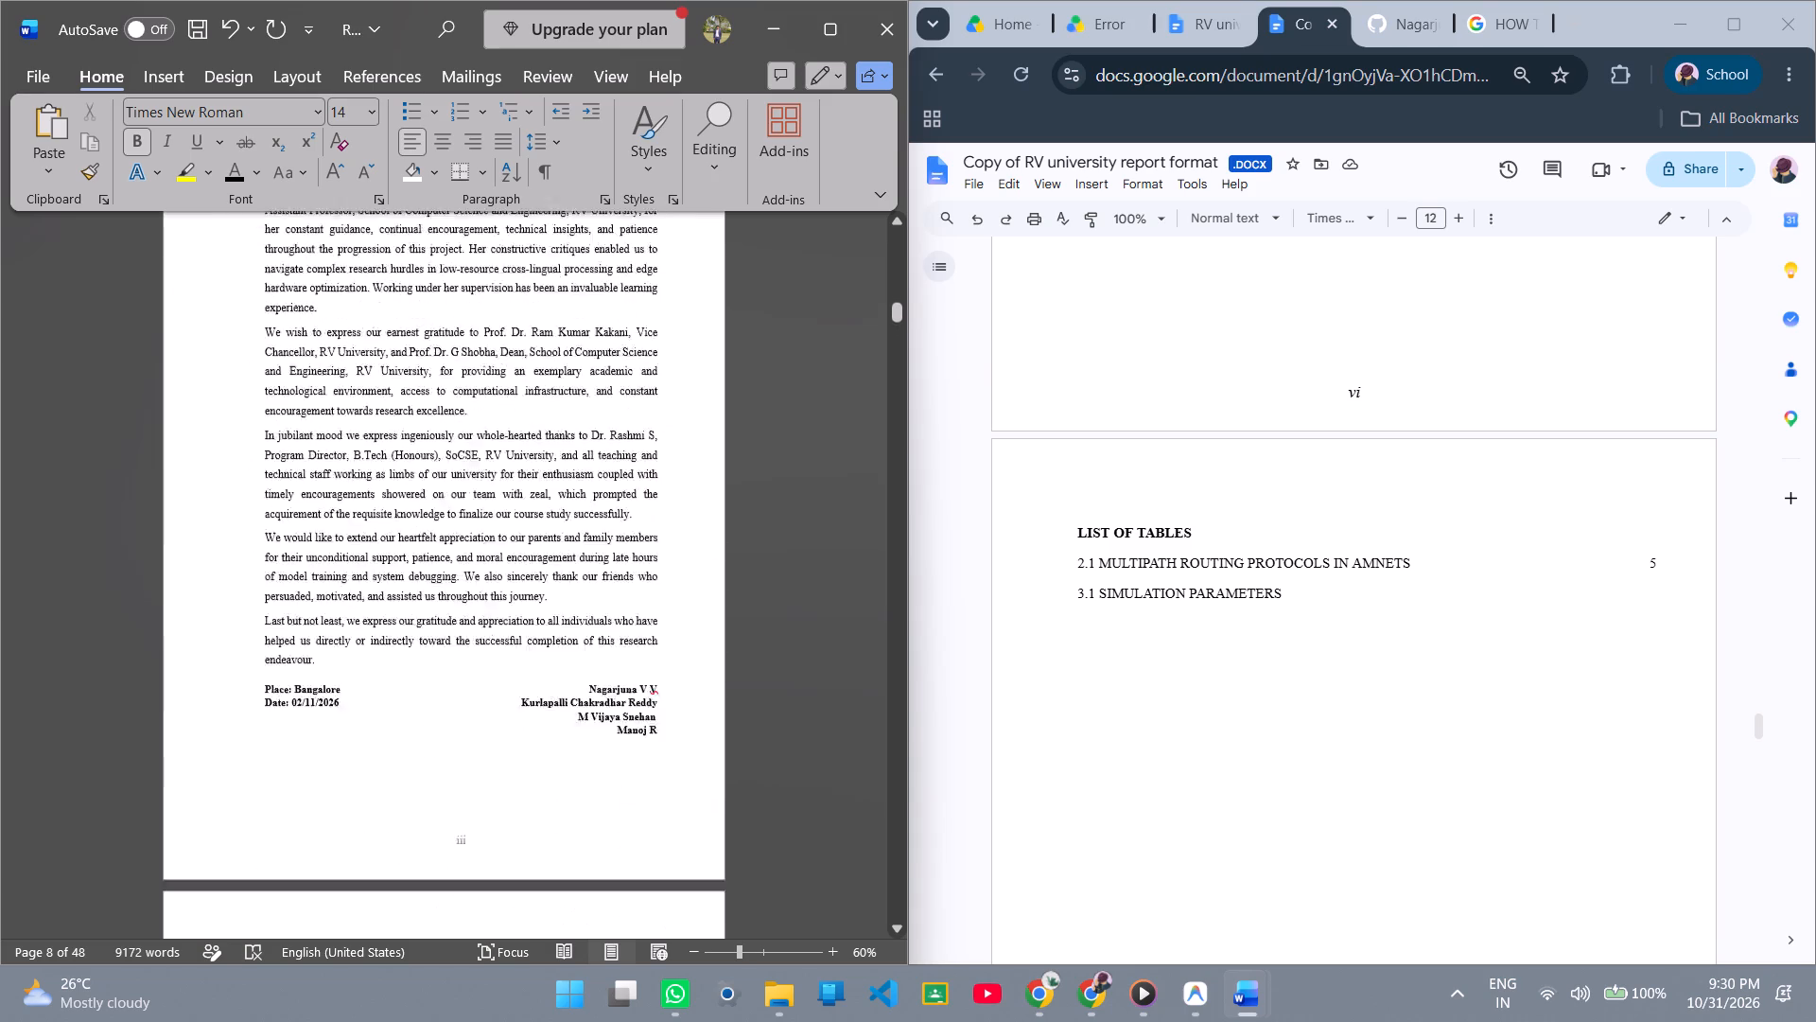
pyautogui.scroll(-20, 468, 511)
pyautogui.scroll(-14, 468, 511)
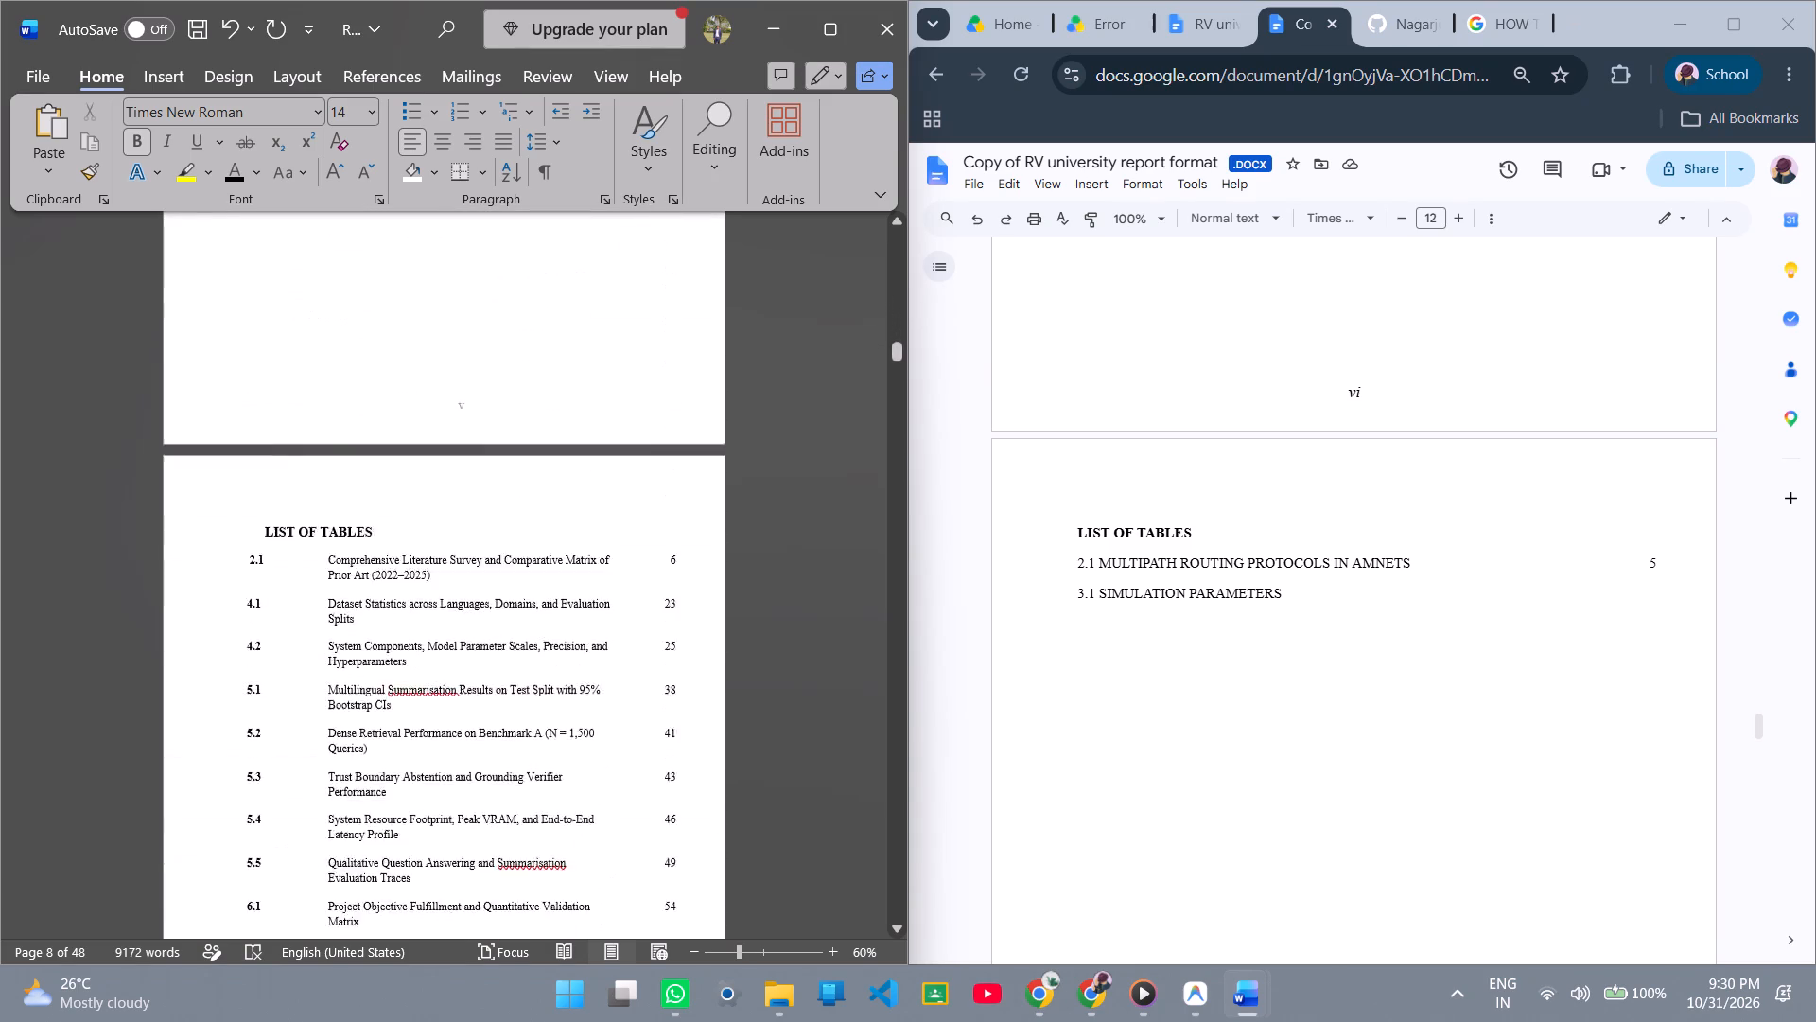
pyautogui.scroll(-3, 509, 419)
pyautogui.scroll(2, 509, 419)
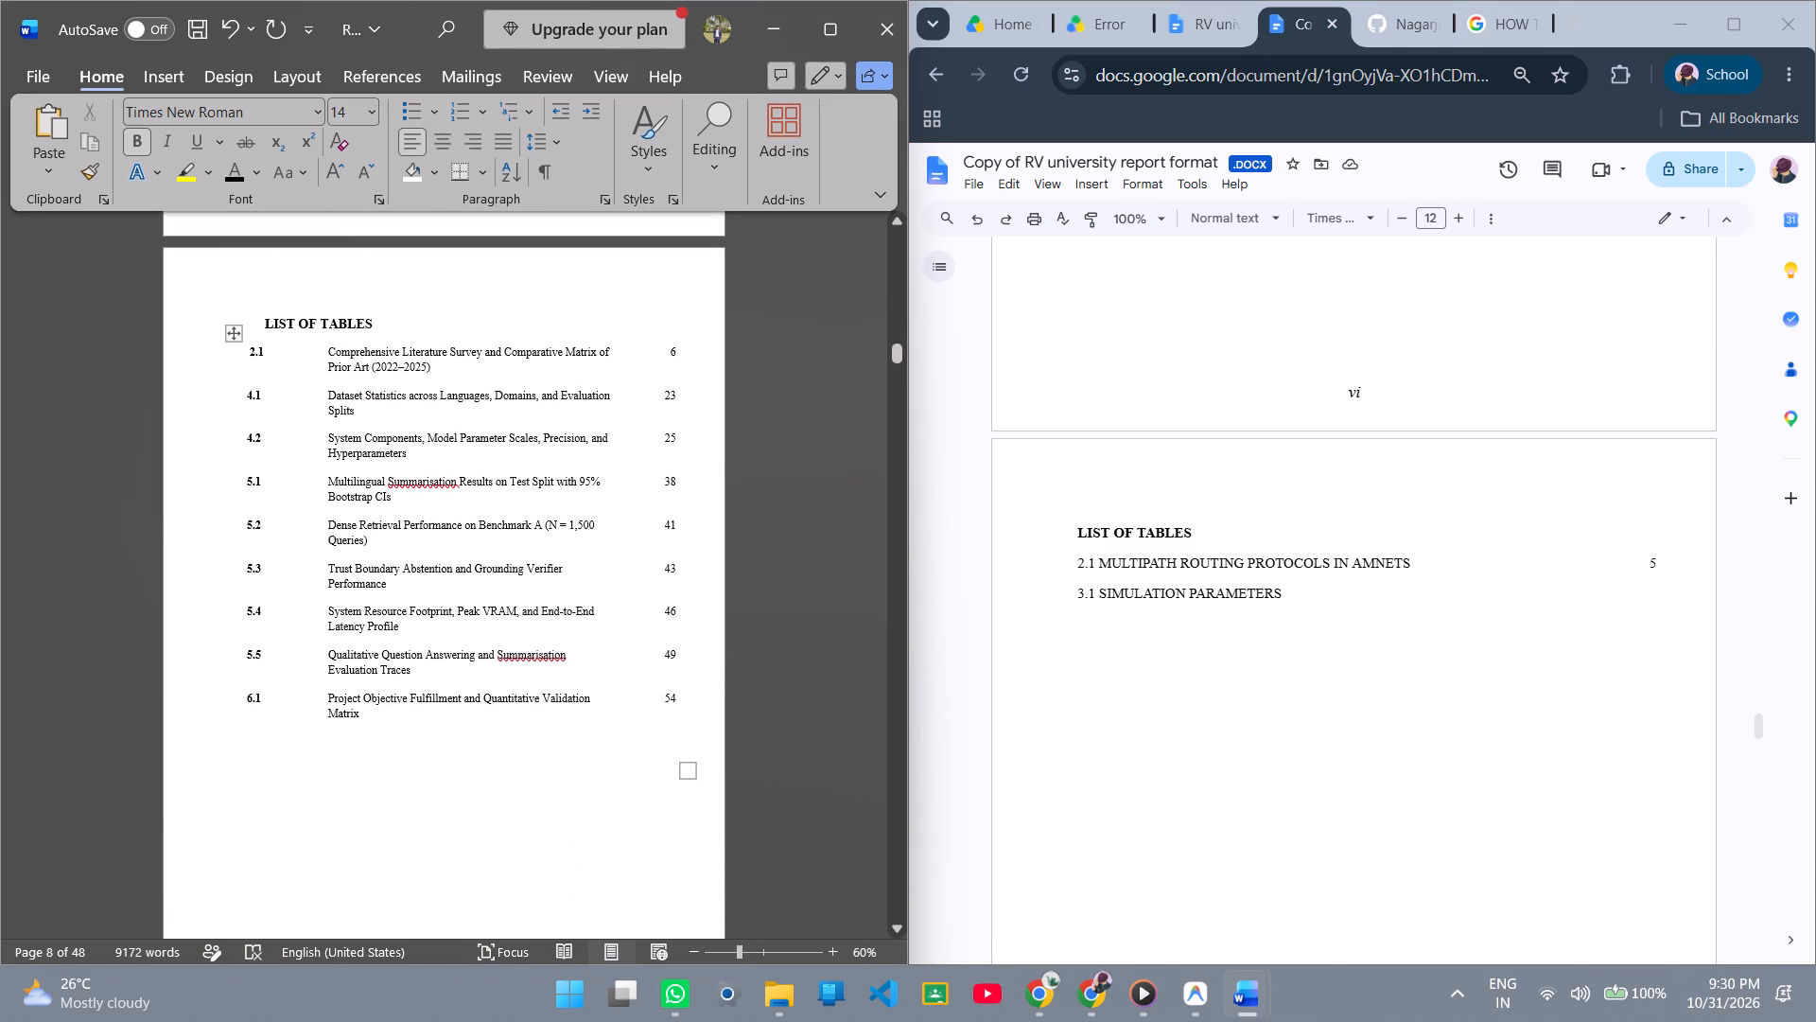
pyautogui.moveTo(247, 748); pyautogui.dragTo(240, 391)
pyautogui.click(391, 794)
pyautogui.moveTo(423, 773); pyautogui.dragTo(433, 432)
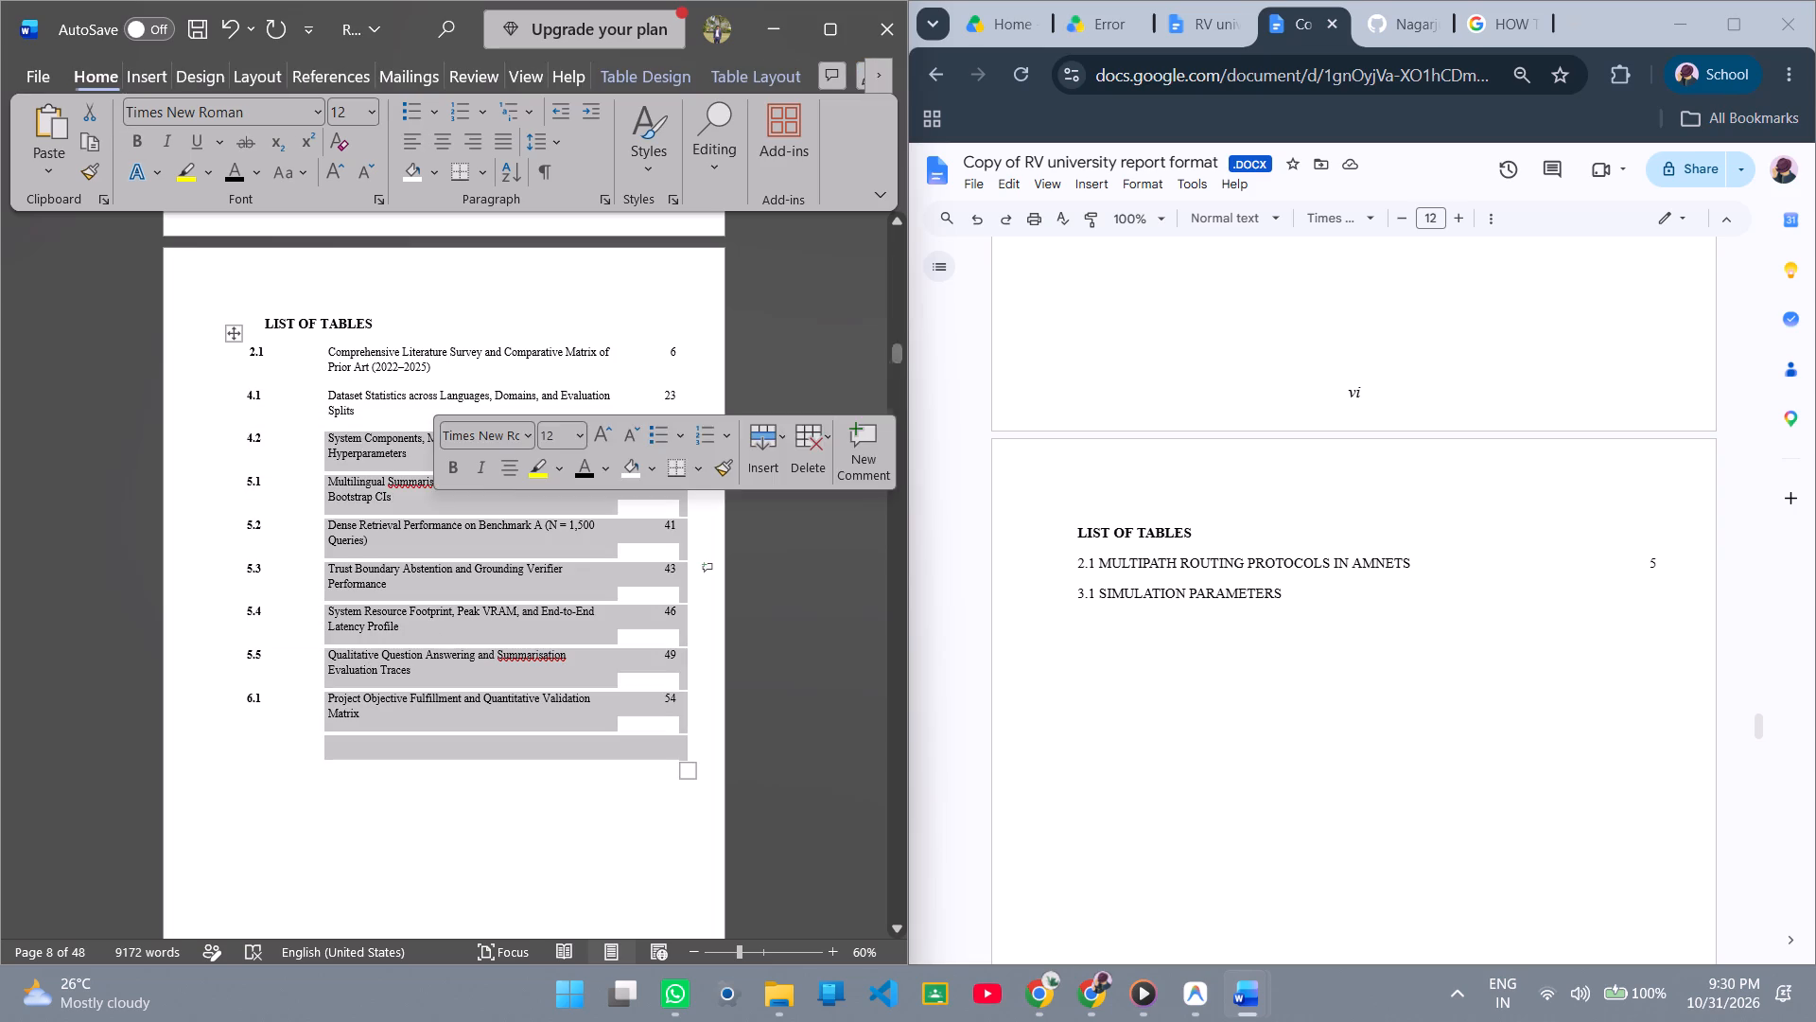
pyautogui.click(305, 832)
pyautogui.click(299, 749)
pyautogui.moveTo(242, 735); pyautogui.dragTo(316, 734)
# Set the line spacing of LIST OF TABLES entries 2.1 to 6.1 to 1.0.
pyautogui.moveTo(215, 354); pyautogui.dragTo(236, 455)
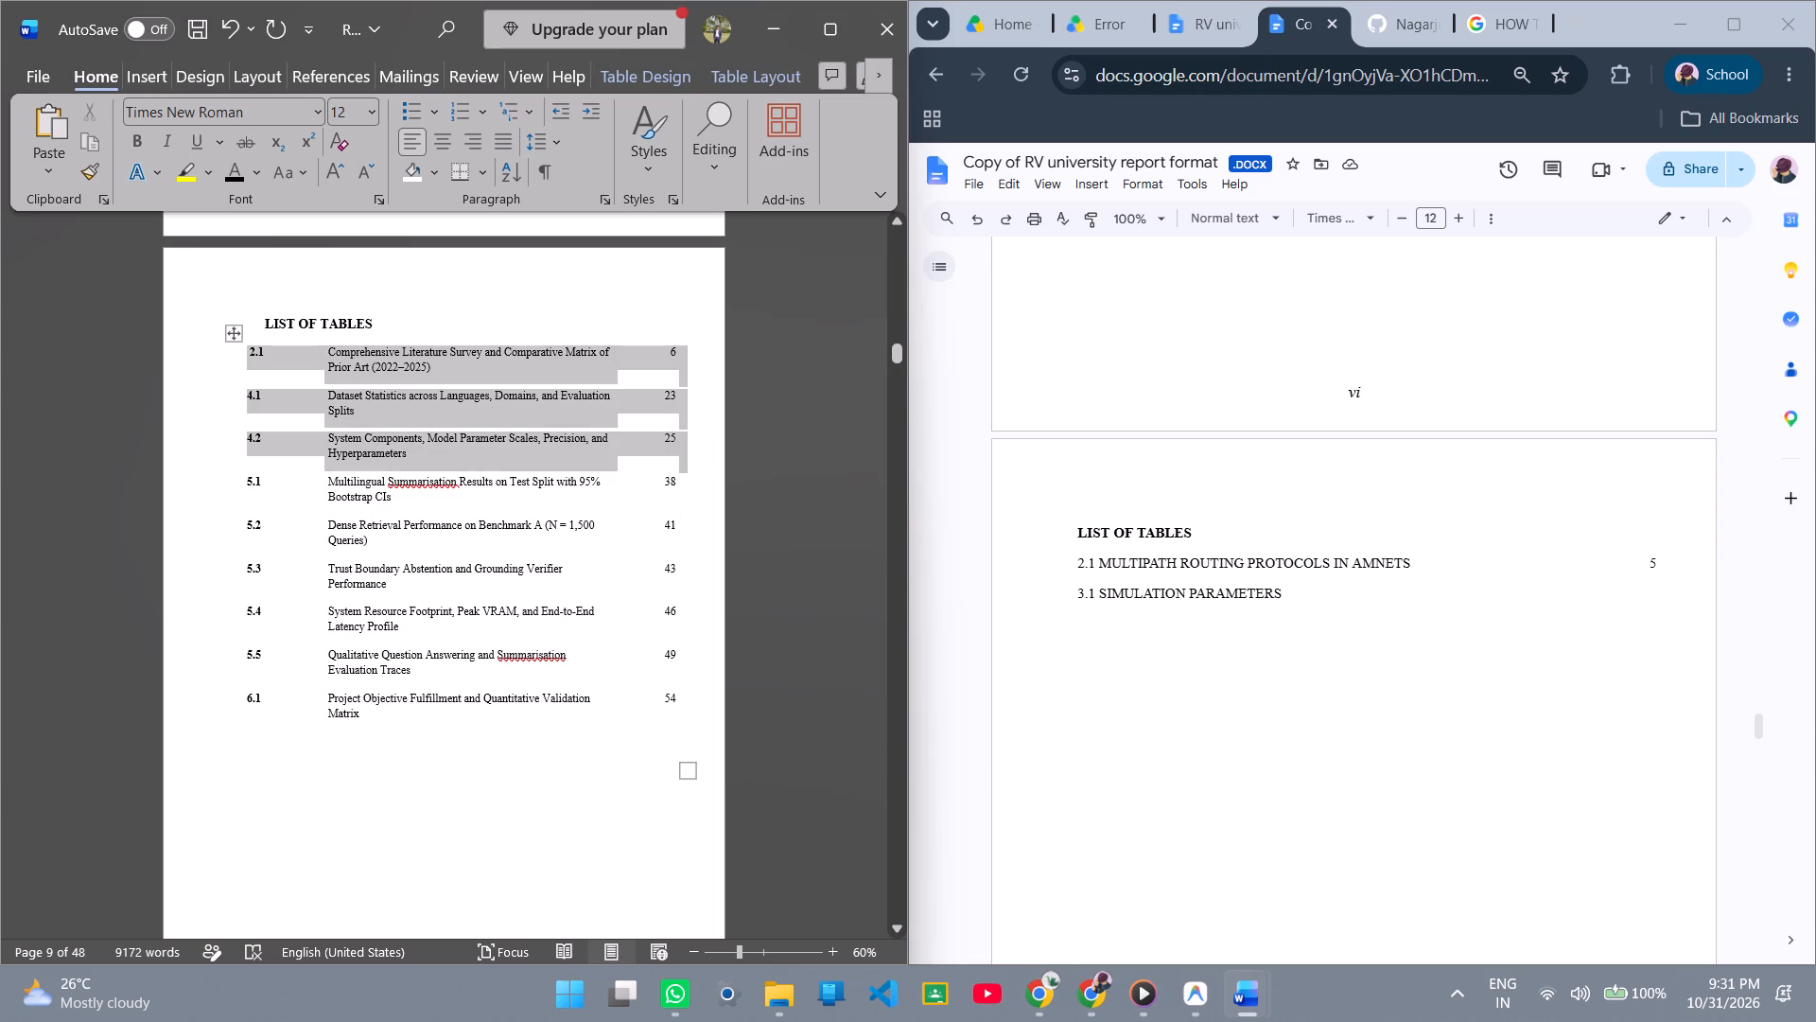
pyautogui.moveTo(236, 455); pyautogui.dragTo(227, 694)
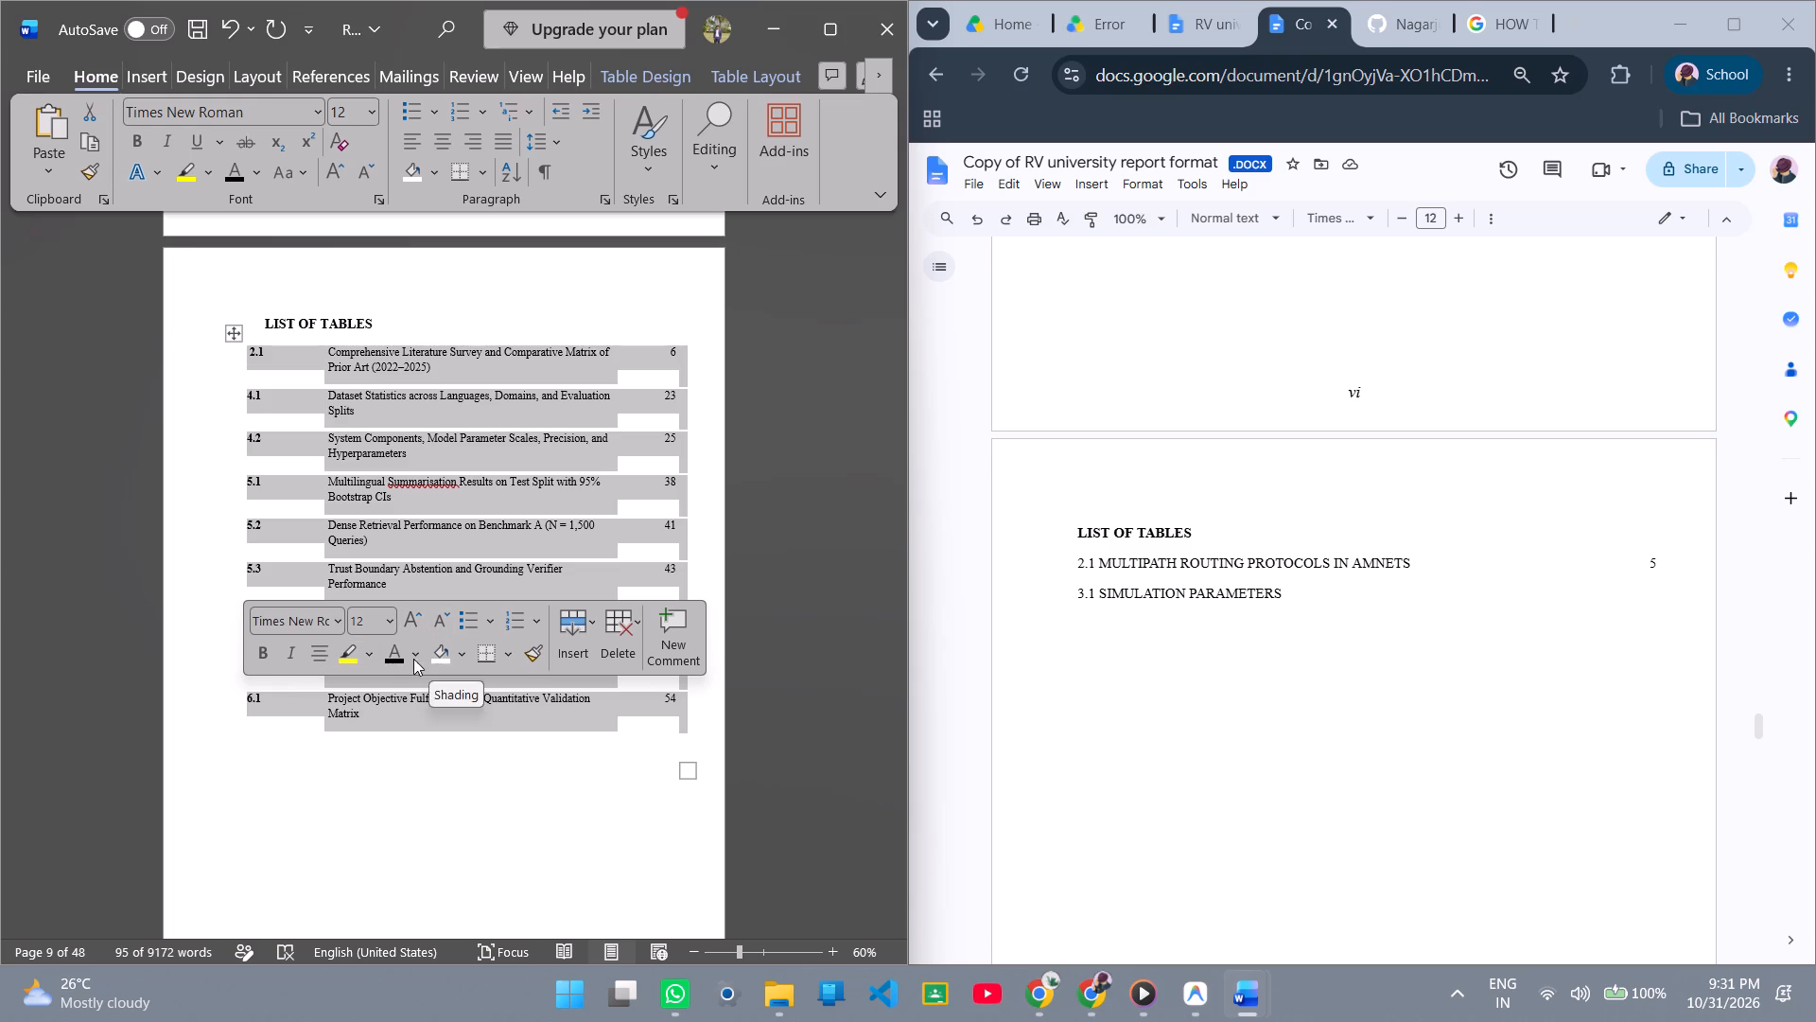
pyautogui.click(548, 131)
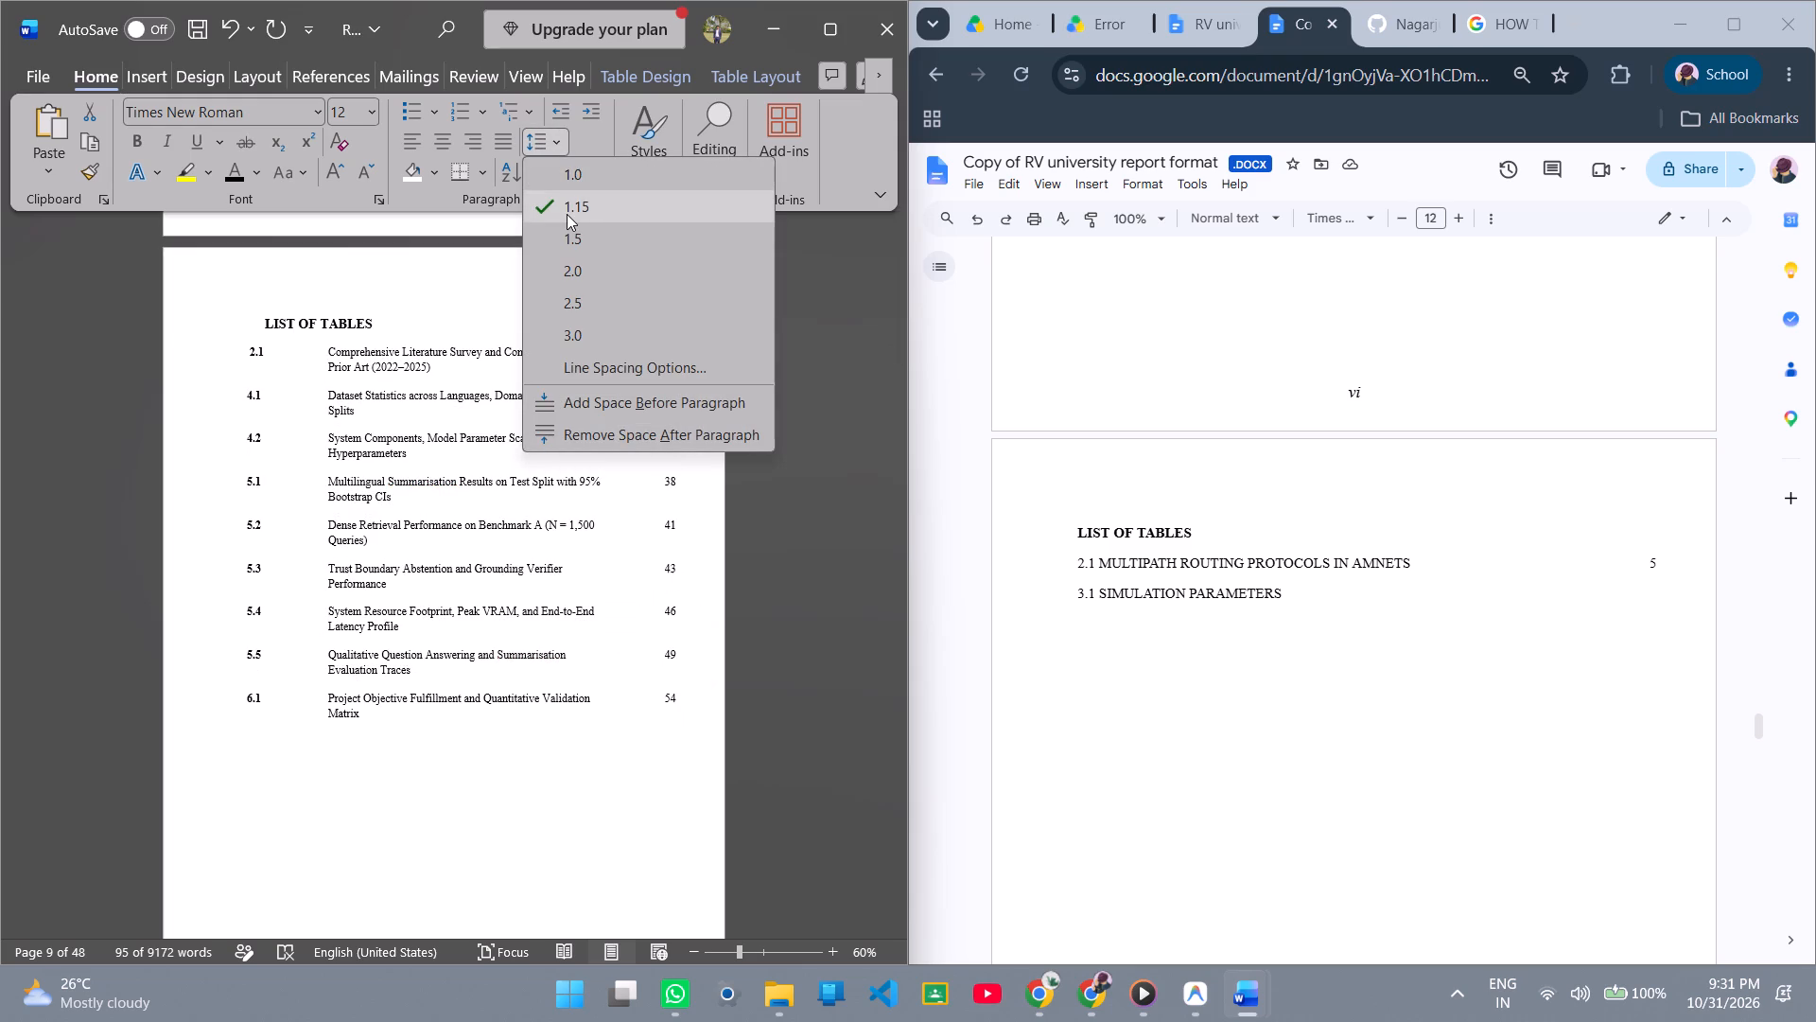
pyautogui.click(583, 186)
pyautogui.click(427, 754)
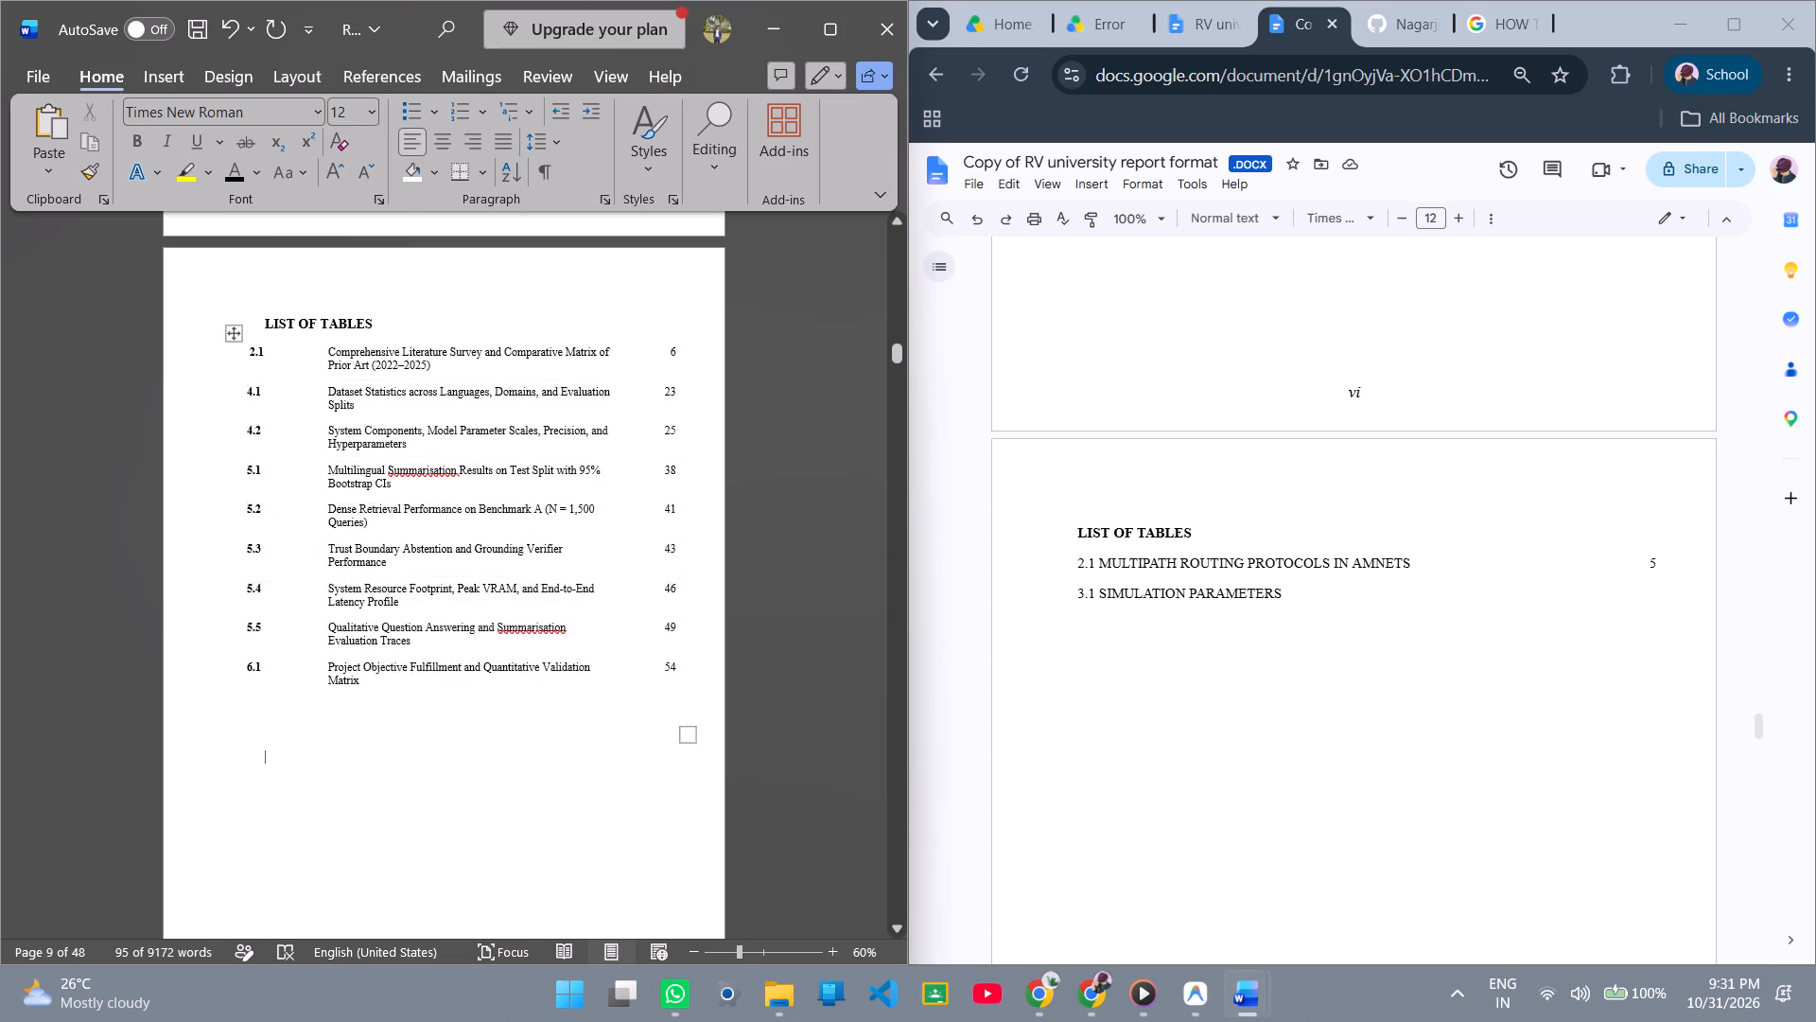
# Insert a blank line above the LIST OF FIGURES heading so it starts on the page with its table.
pyautogui.scroll(-8, 450, 691)
pyautogui.scroll(3, 450, 691)
pyautogui.click(310, 568)
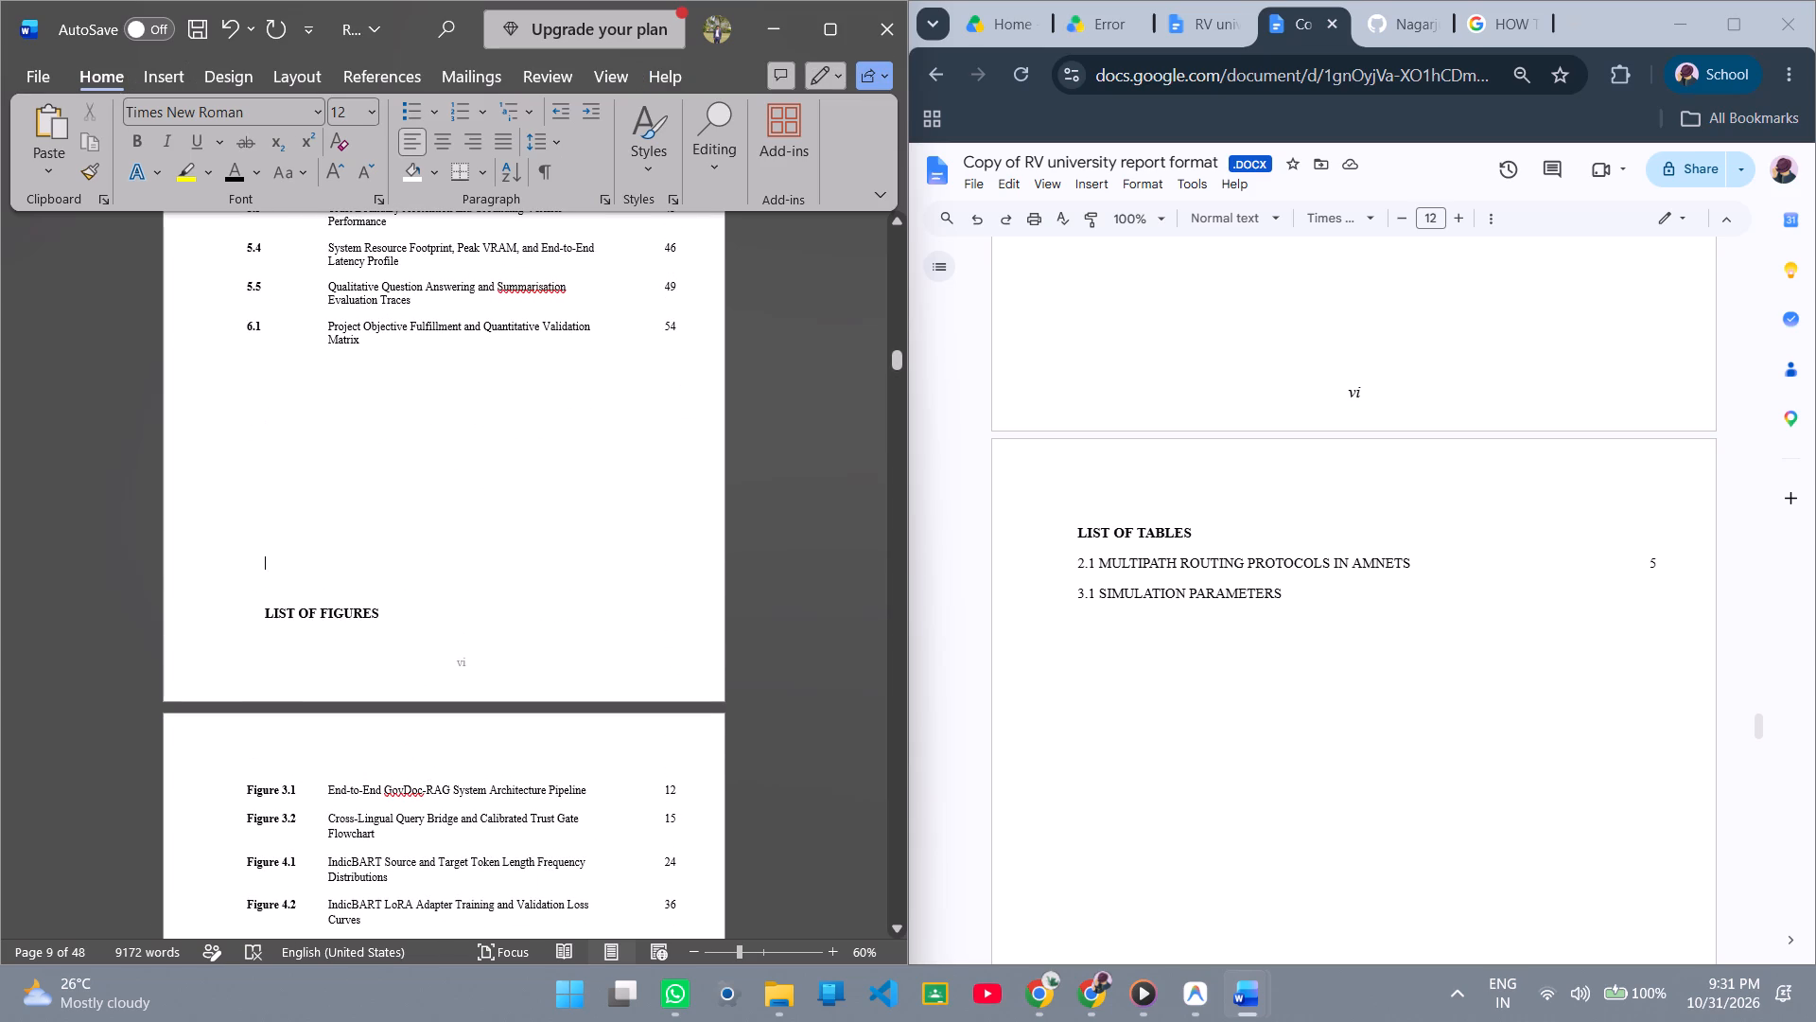
pyautogui.click(305, 577)
pyautogui.click(299, 582)
pyautogui.press('Return')
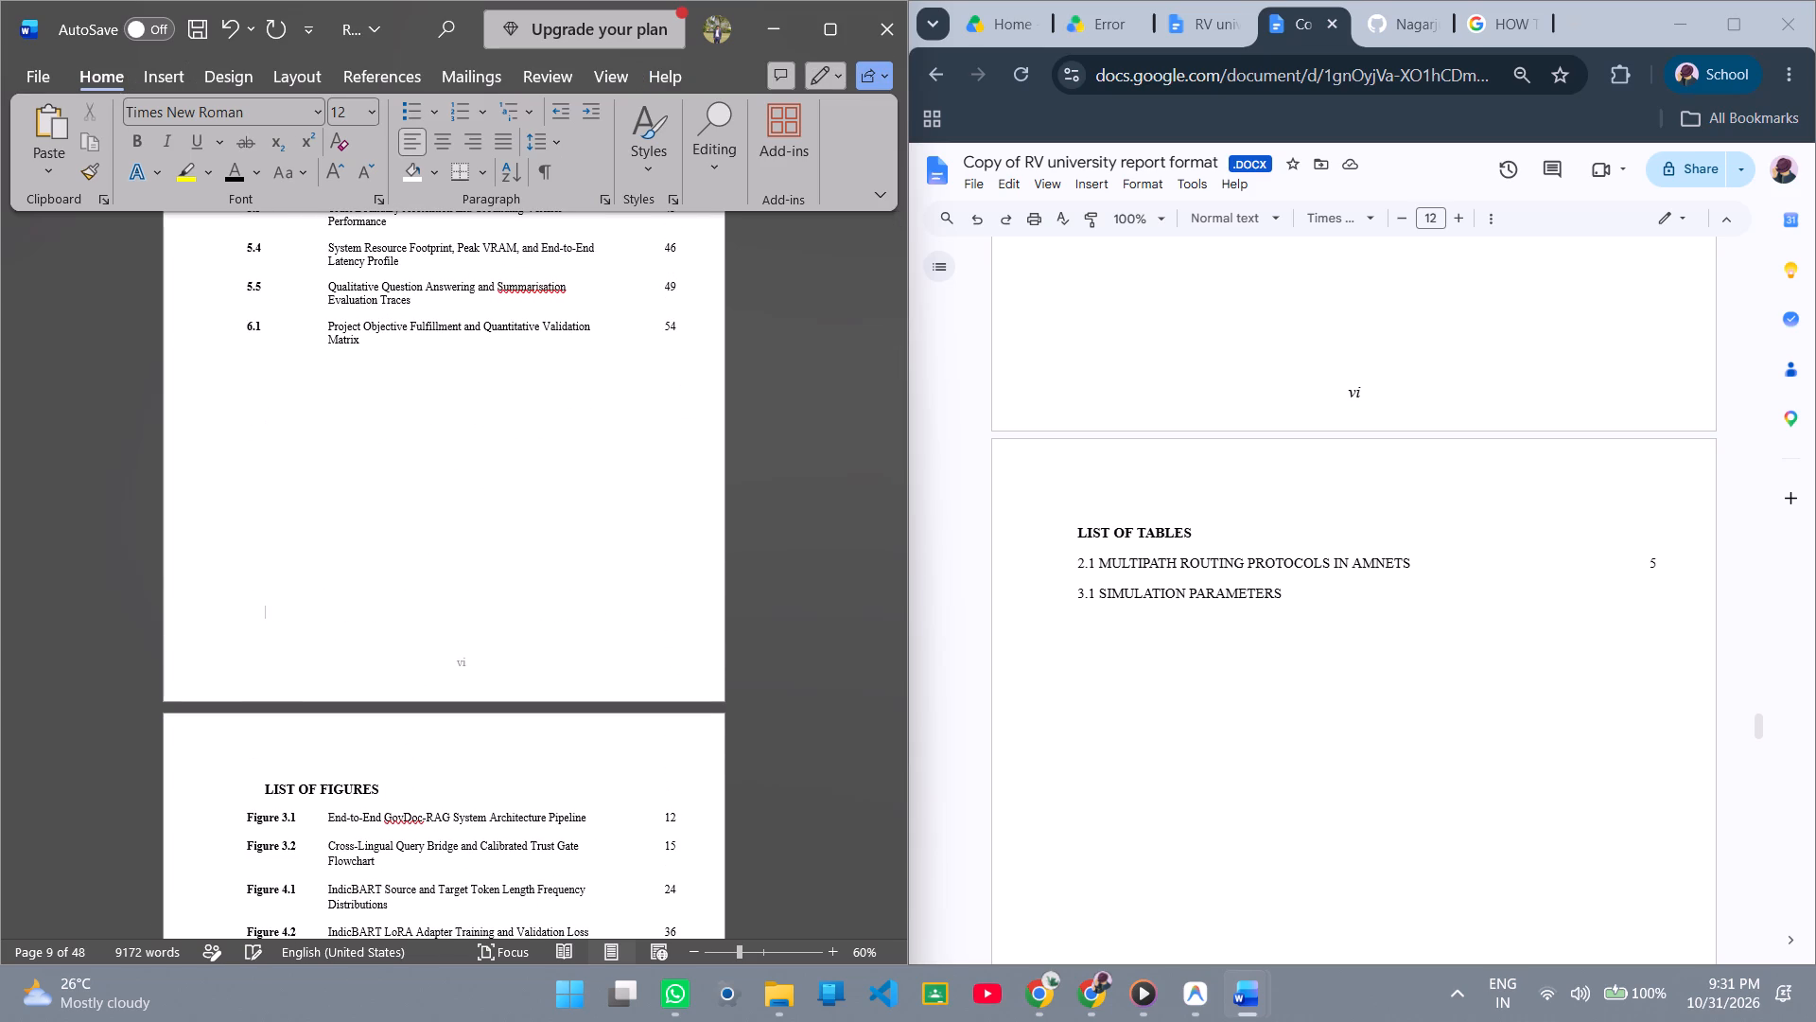
# Set the line spacing of the LIST OF FIGURES heading and Figures 3.1 to 5.2 to 1.0.
pyautogui.scroll(-4, 299, 582)
pyautogui.scroll(-4, 315, 735)
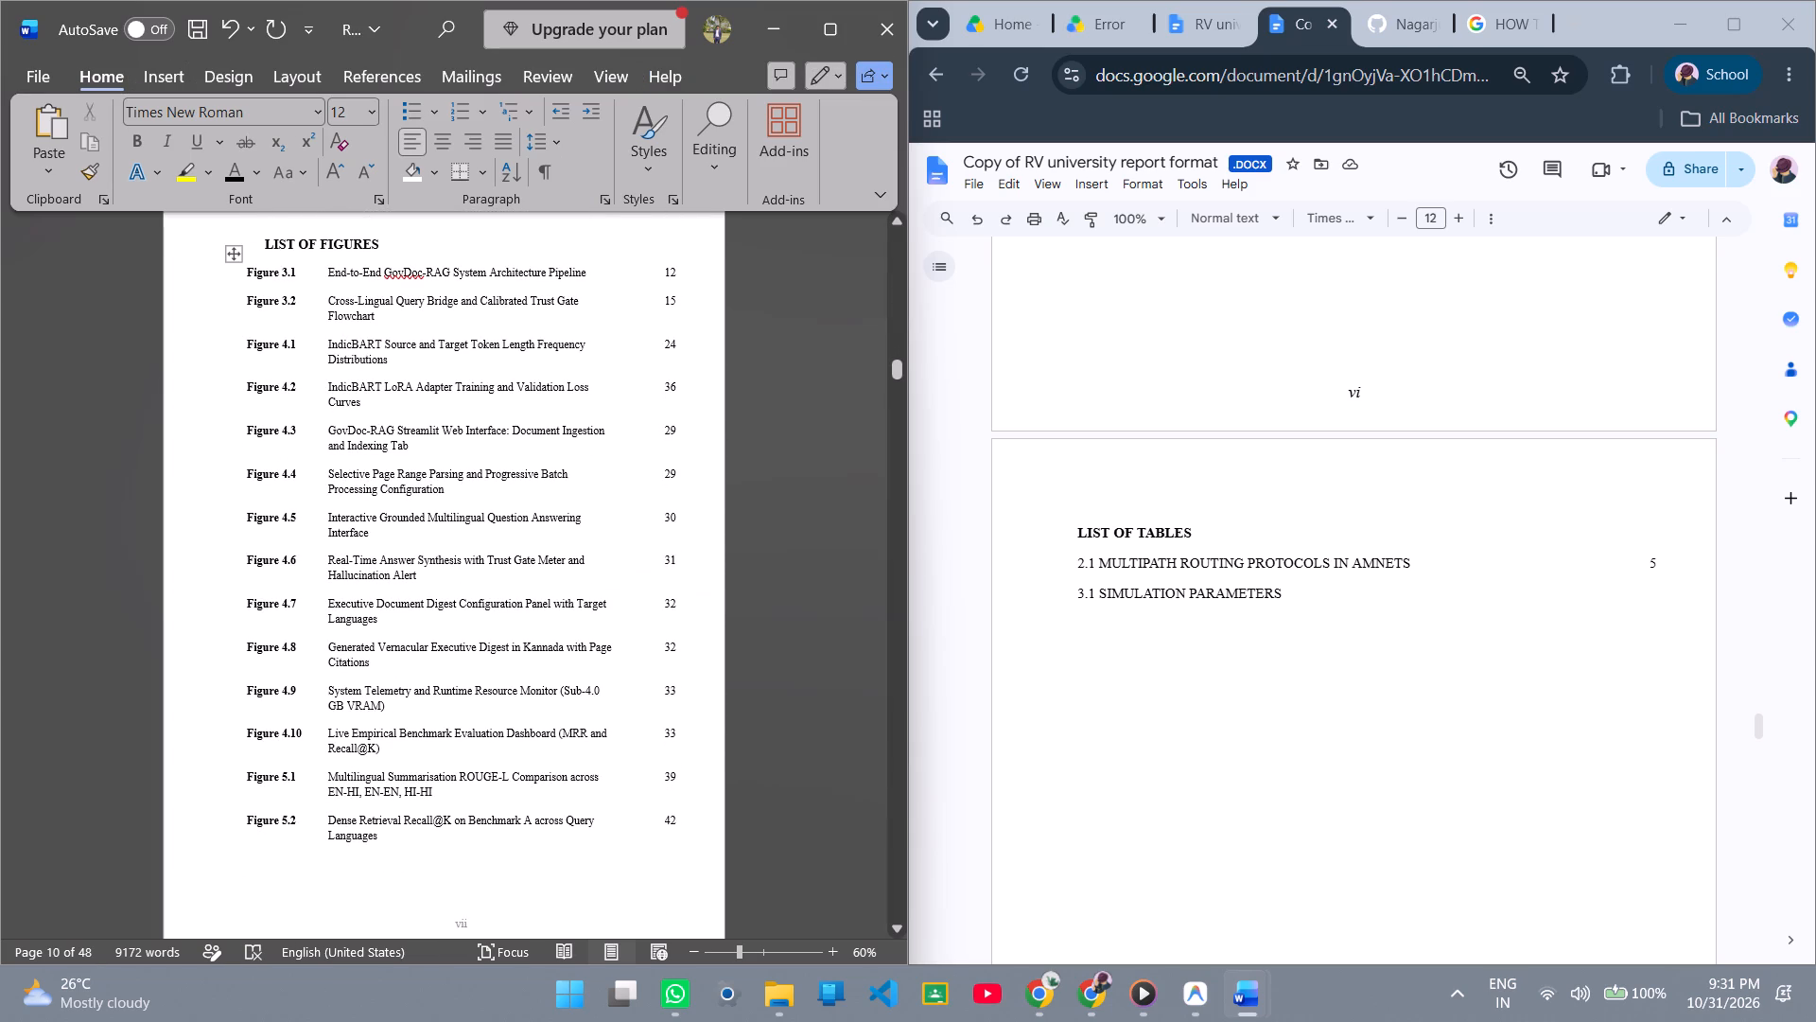
pyautogui.moveTo(285, 851); pyautogui.dragTo(281, 276)
pyautogui.click(440, 238)
pyautogui.moveTo(209, 258); pyautogui.dragTo(207, 488)
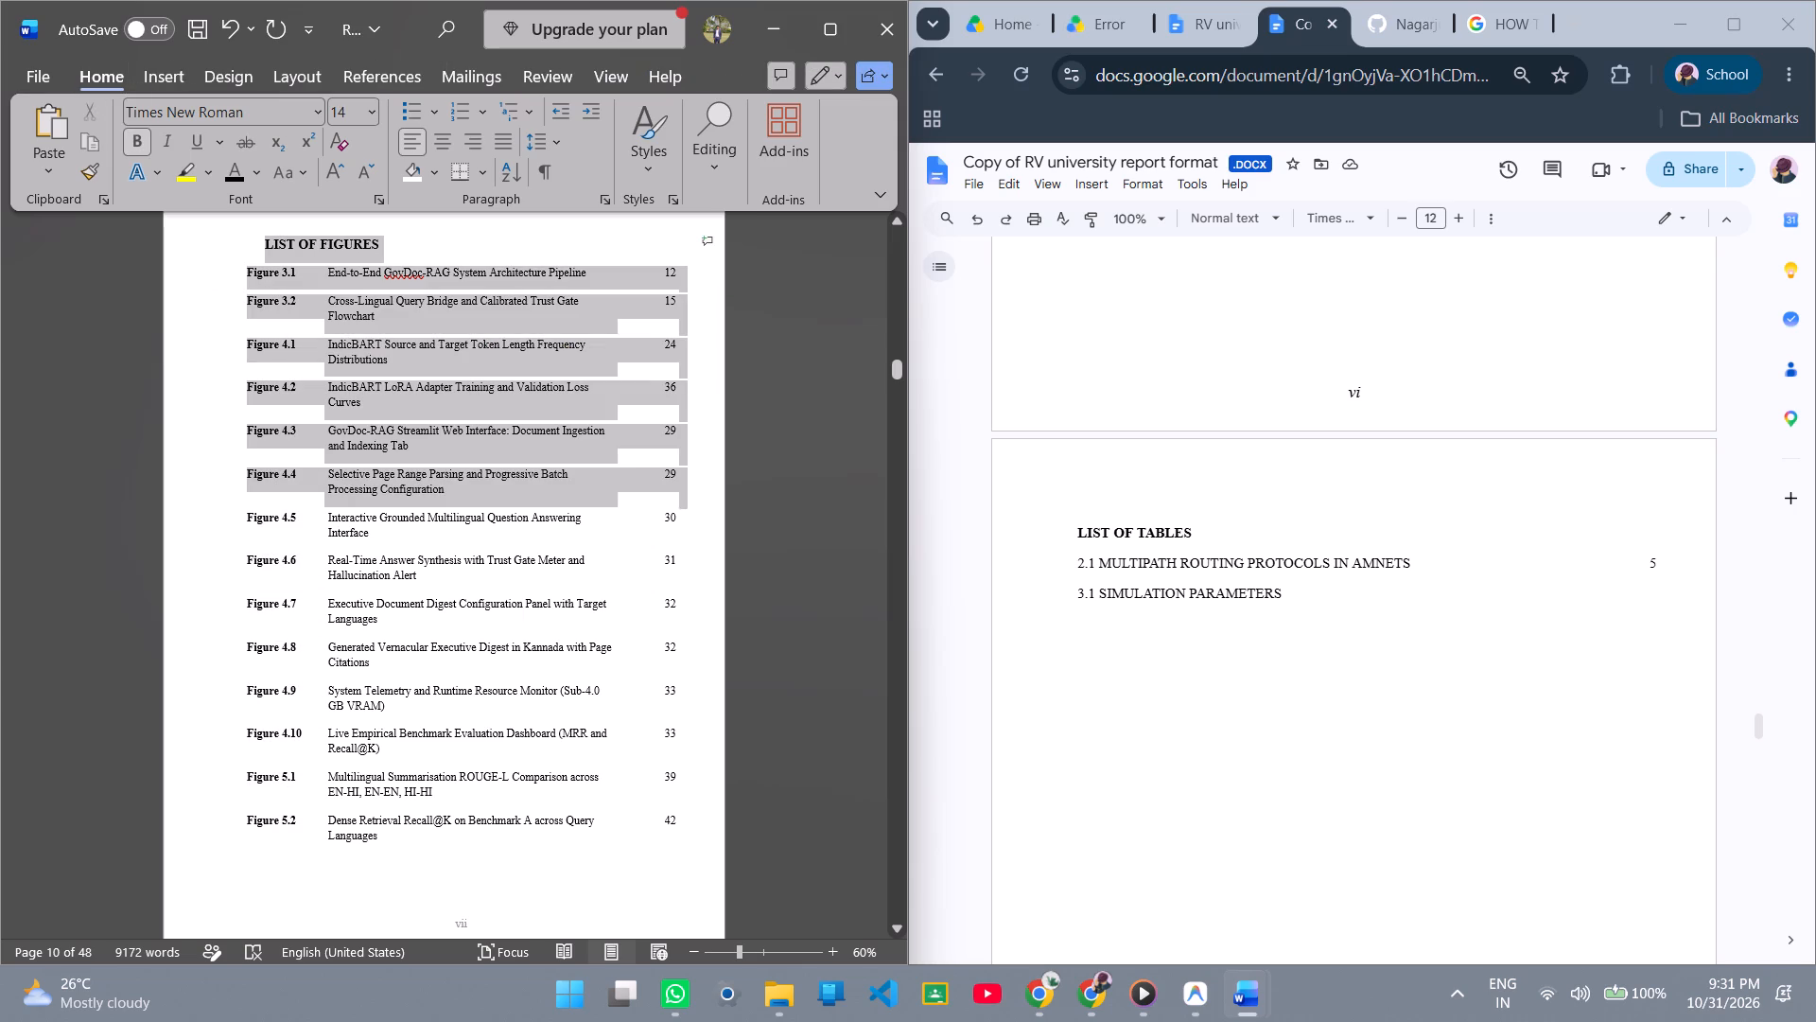
pyautogui.moveTo(207, 488); pyautogui.dragTo(220, 843)
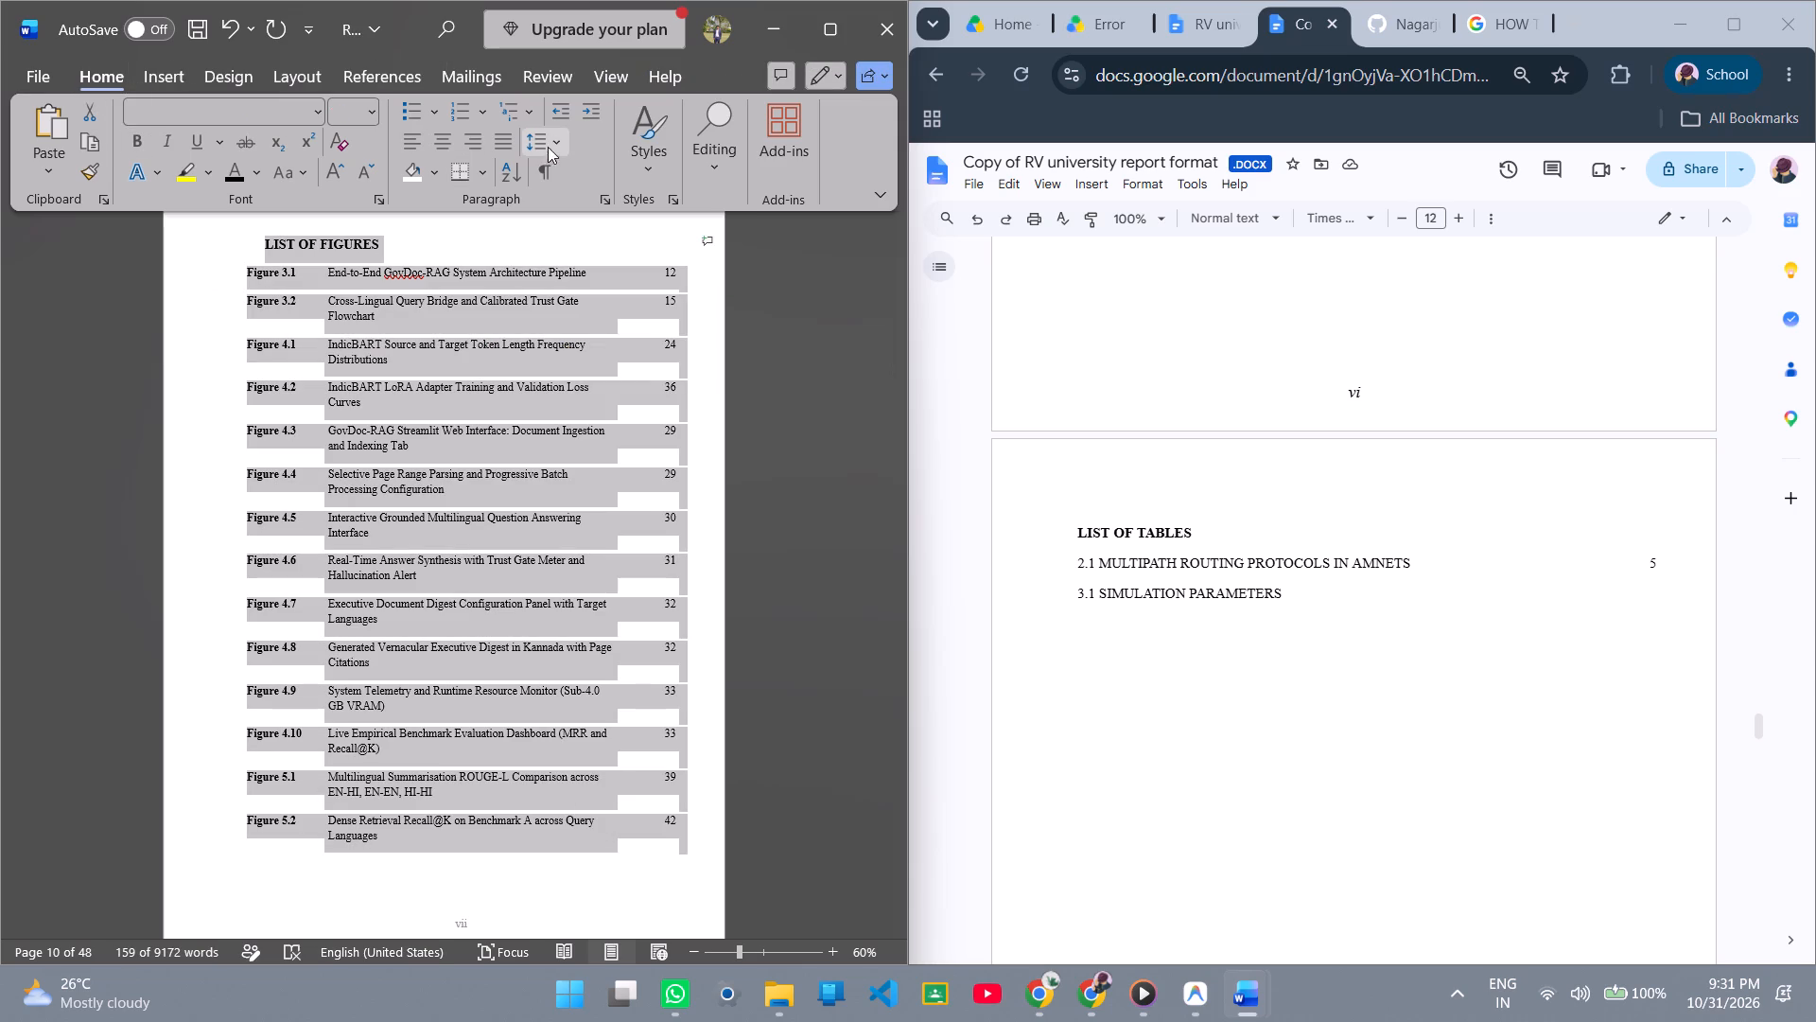
pyautogui.click(551, 143)
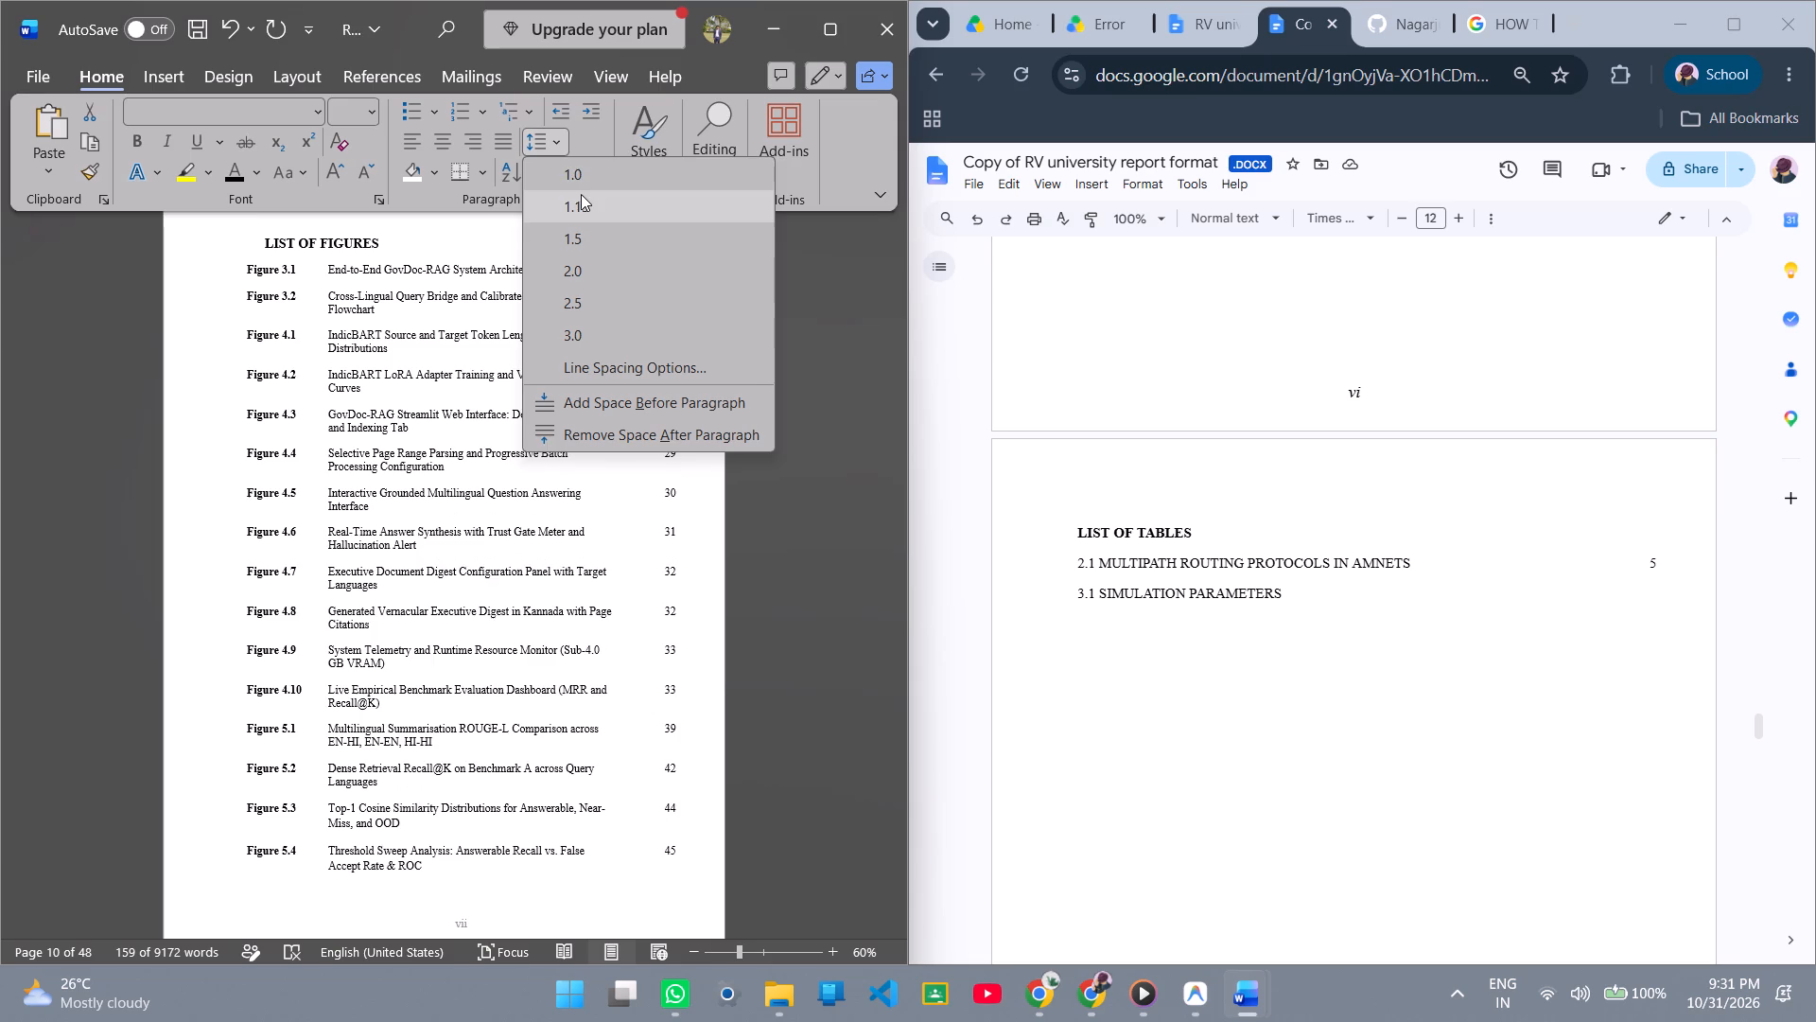
pyautogui.click(581, 180)
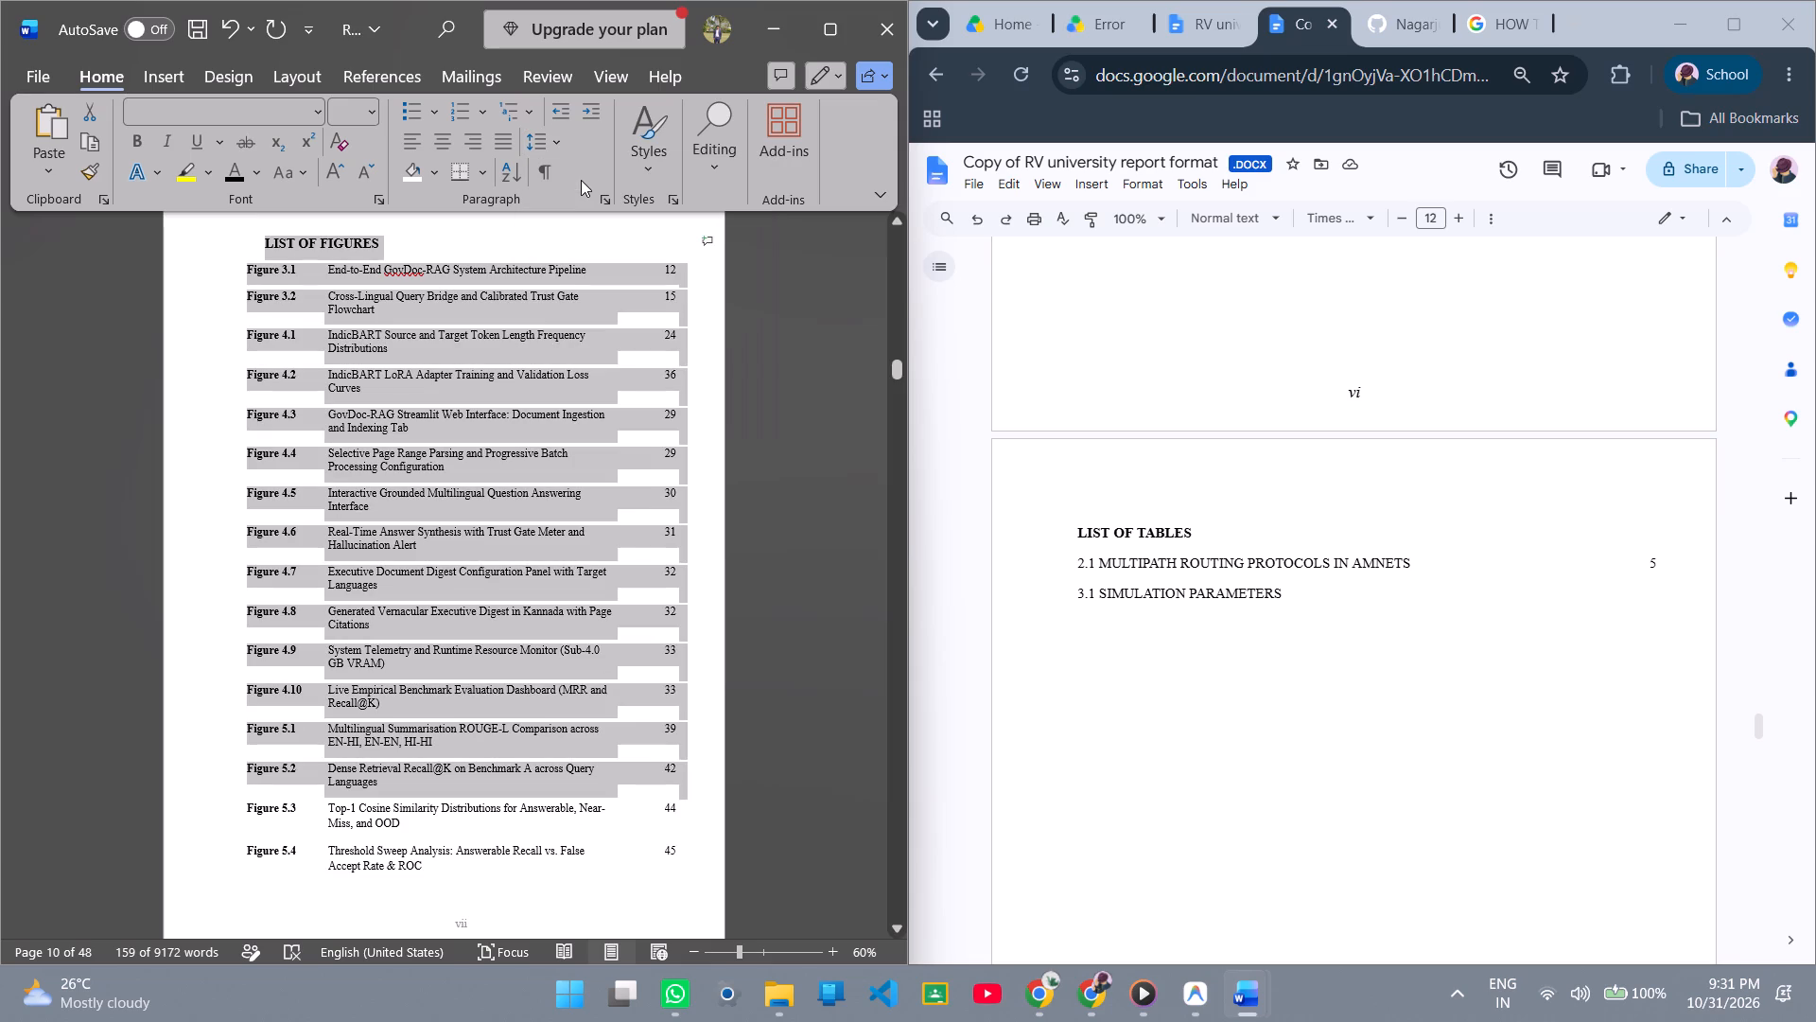
pyautogui.click(214, 825)
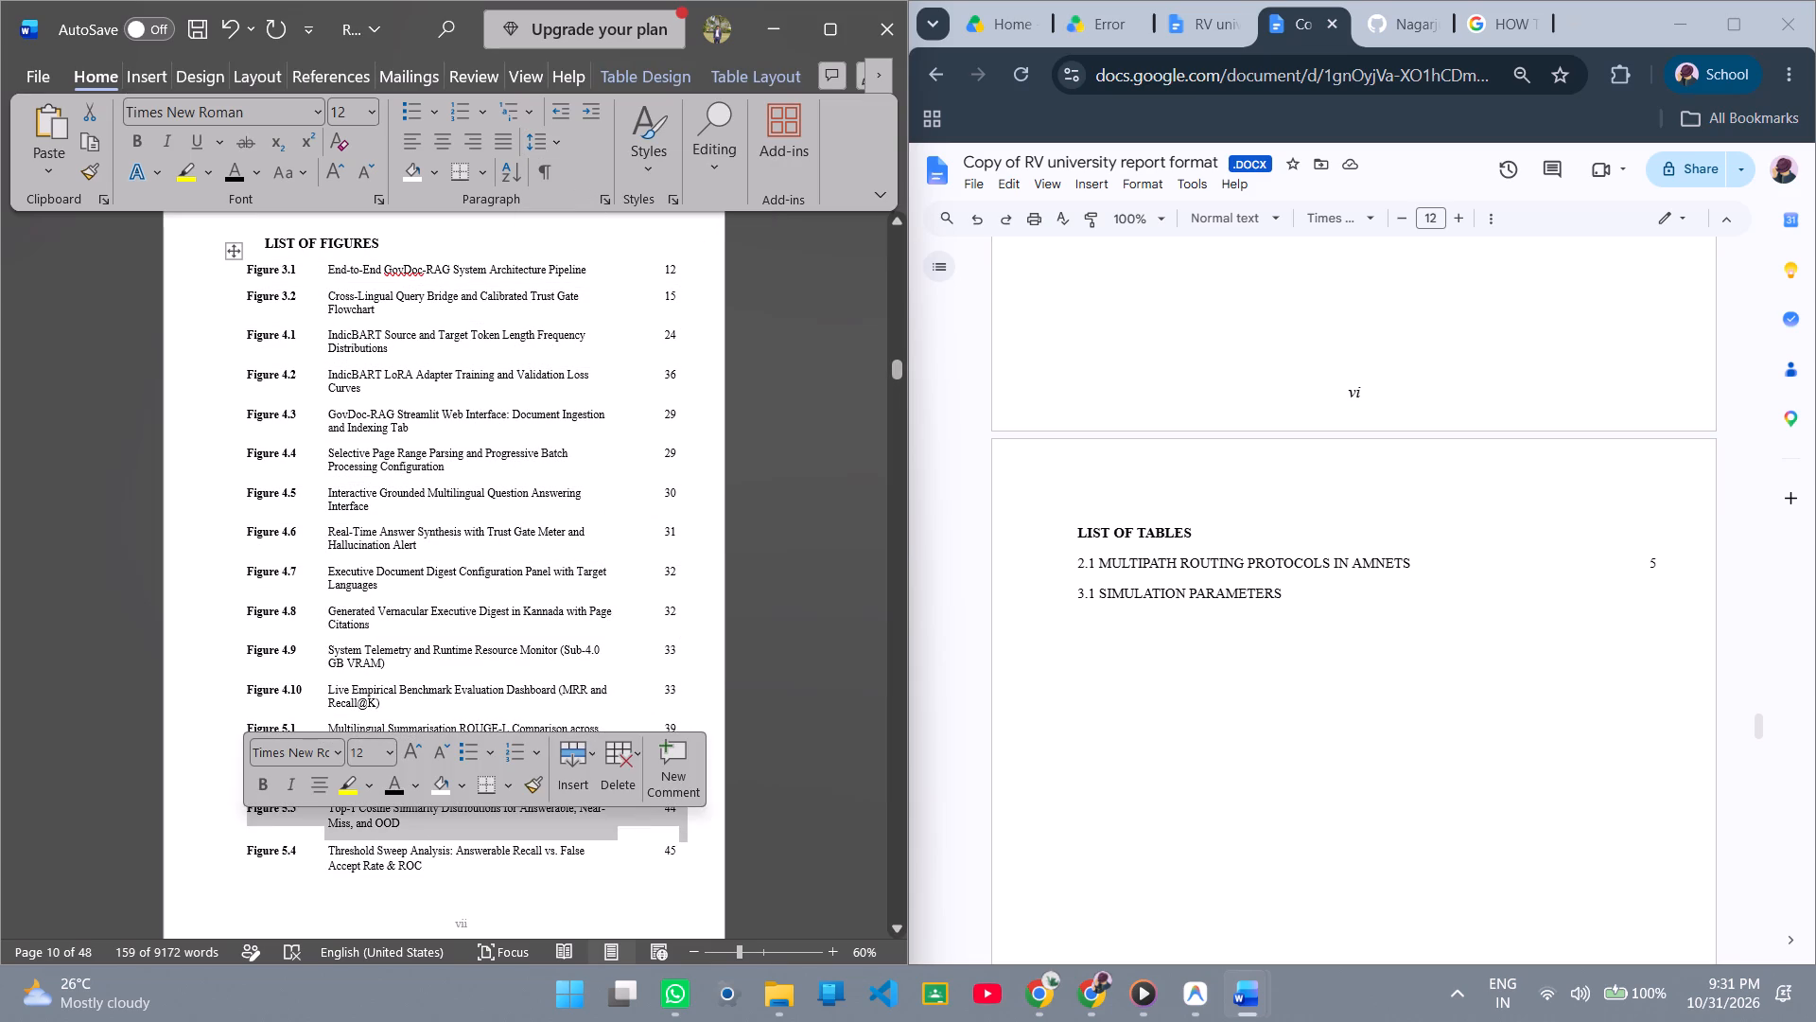
pyautogui.click(338, 907)
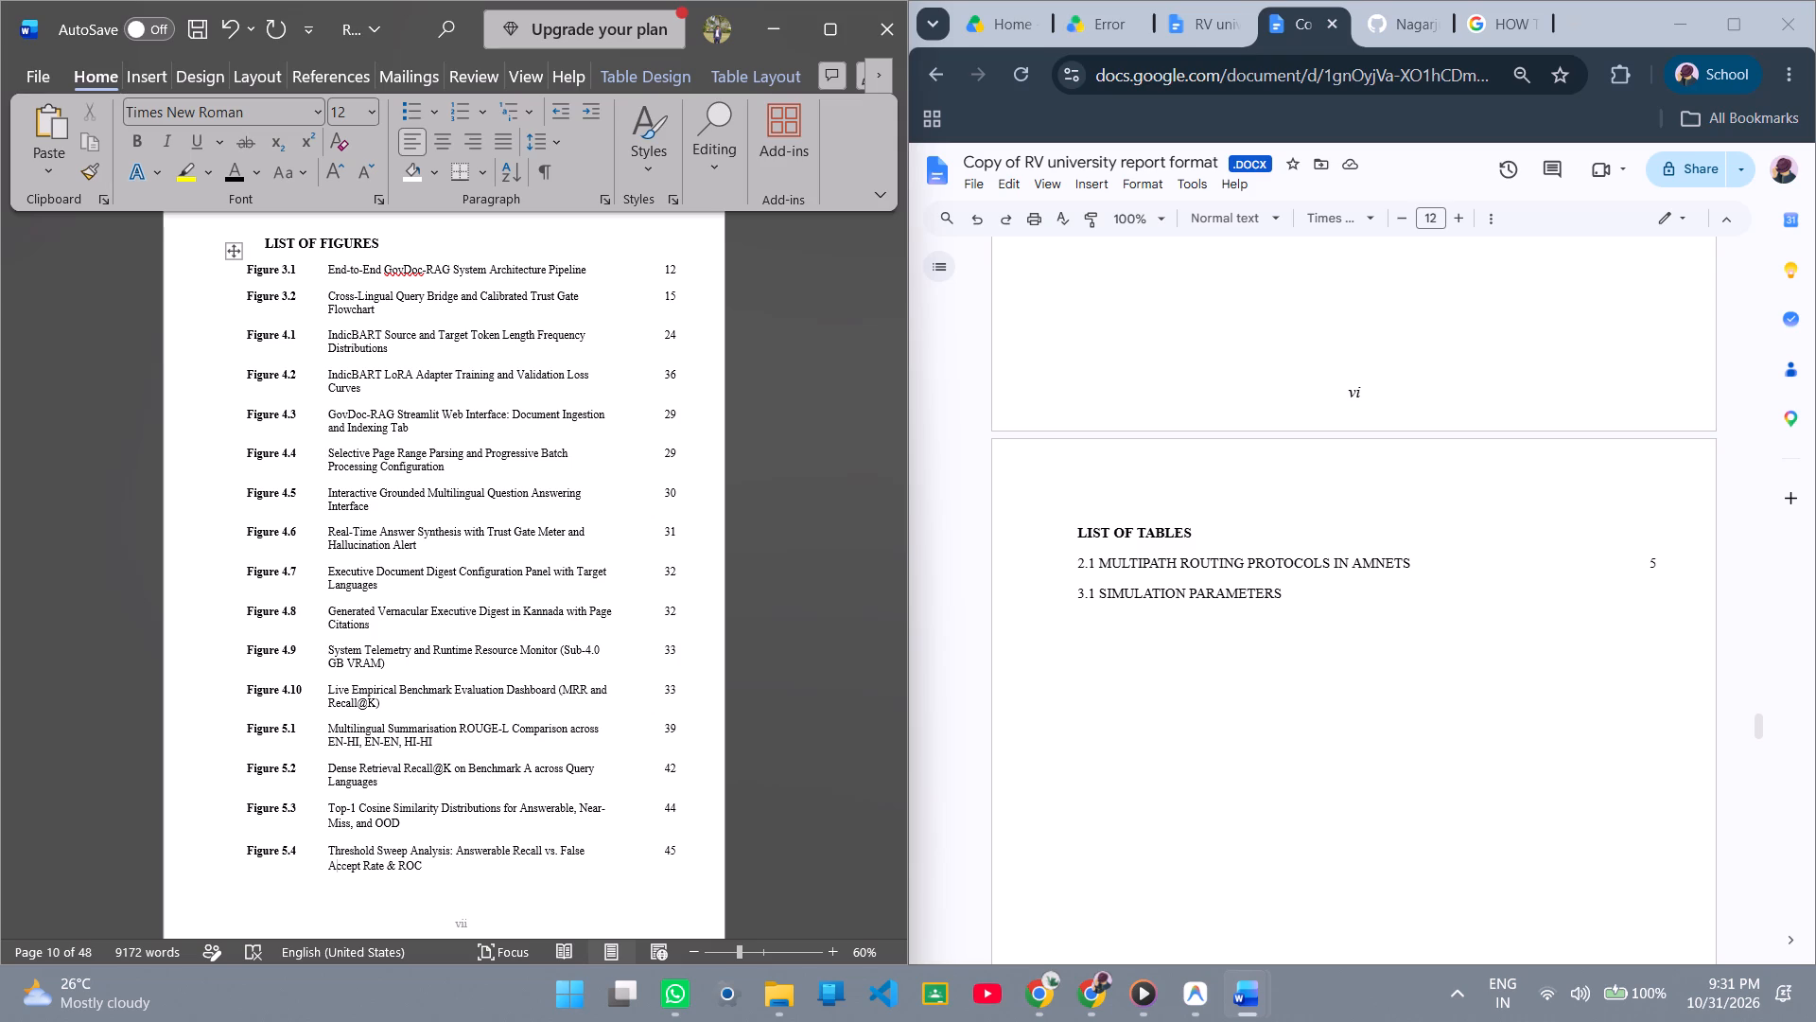
# Set the line spacing of Figures 5.5 and 5.6 and the blank row below them to 1.0.
pyautogui.scroll(-7, 463, 502)
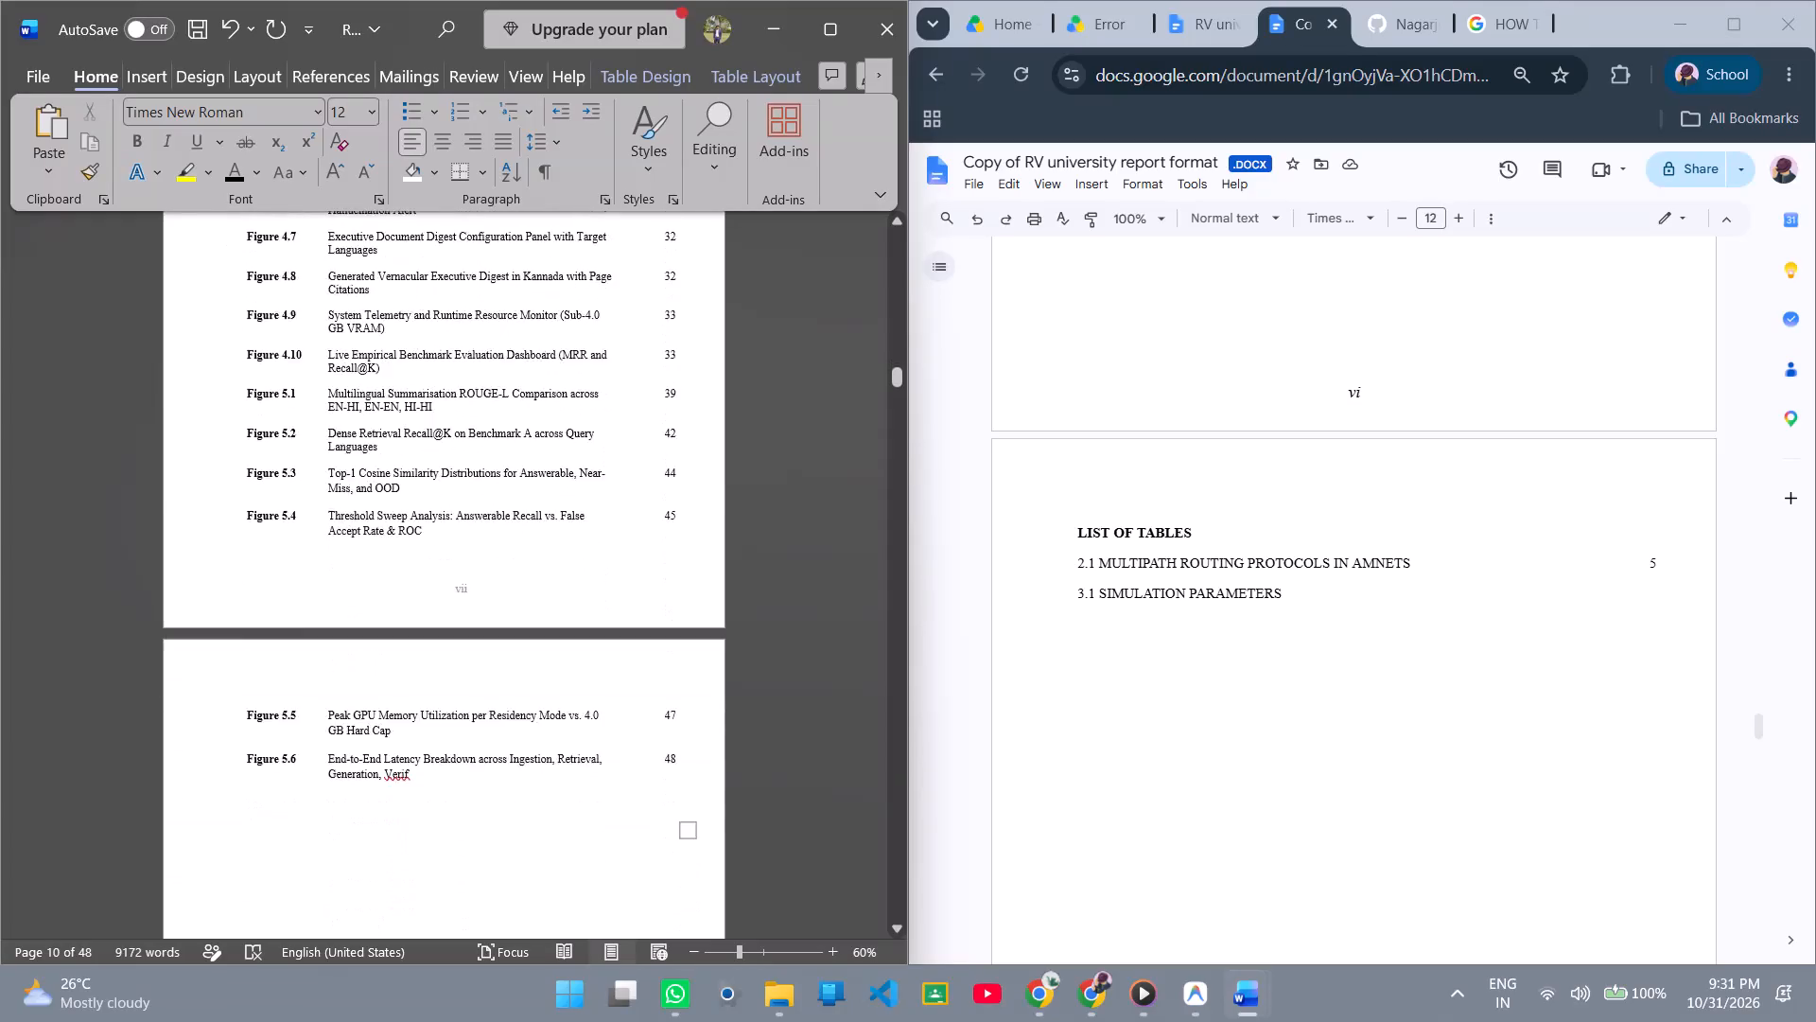
pyautogui.scroll(-1, 463, 502)
pyautogui.moveTo(288, 650); pyautogui.dragTo(249, 485)
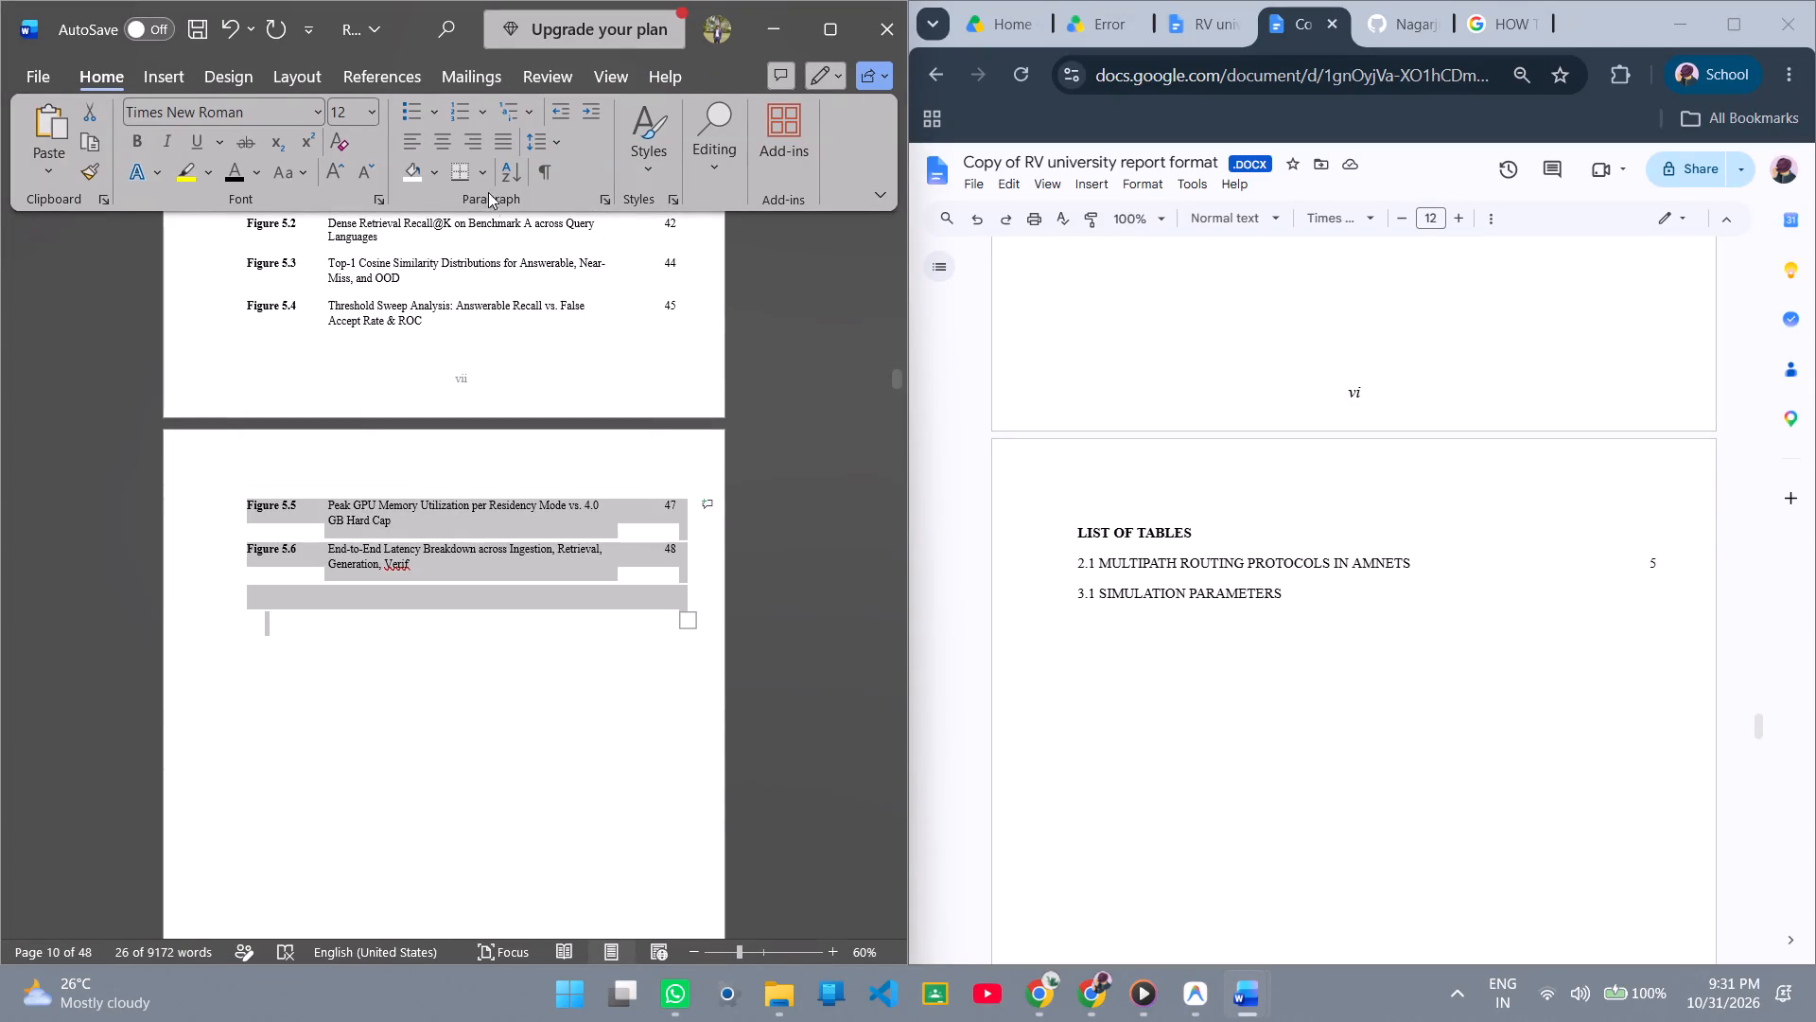
pyautogui.click(544, 150)
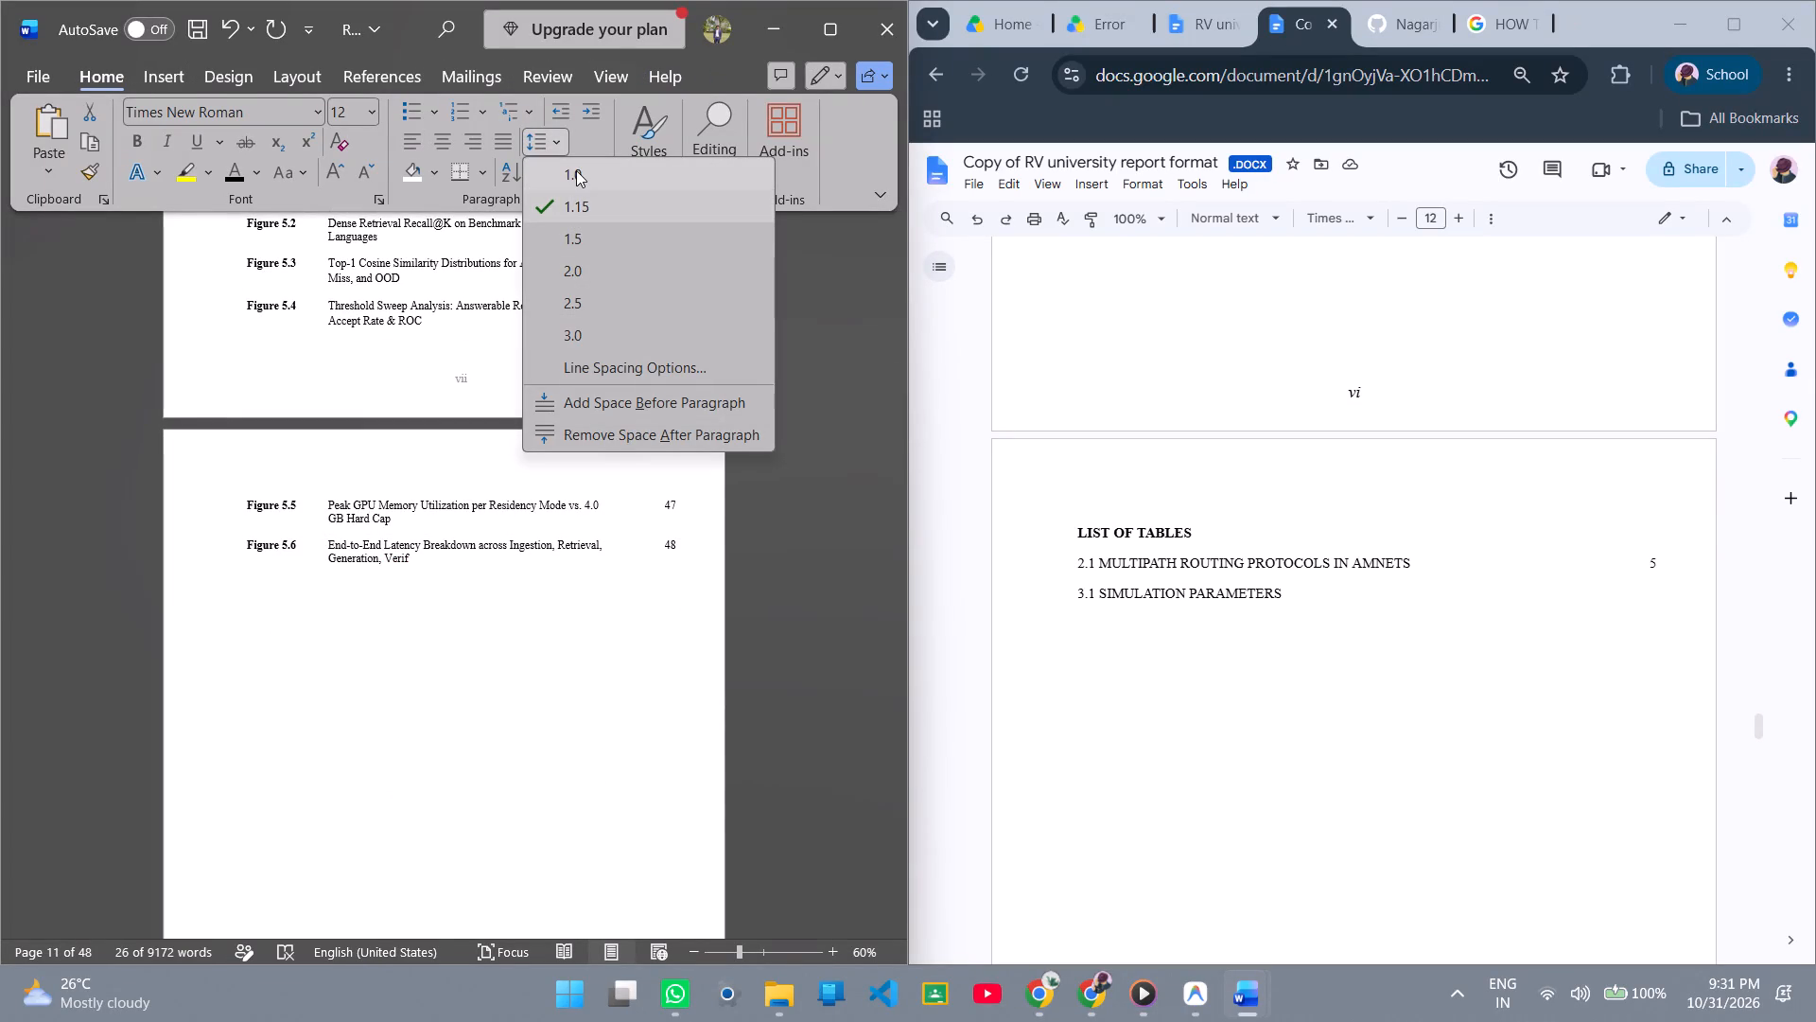
pyautogui.click(576, 170)
pyautogui.click(454, 654)
# Review the layout of the tables and figures lists and the shading of the LIST OF ACRONYMS AND ABBREVIATIONS.
pyautogui.scroll(5, 452, 651)
pyautogui.scroll(-5, 459, 613)
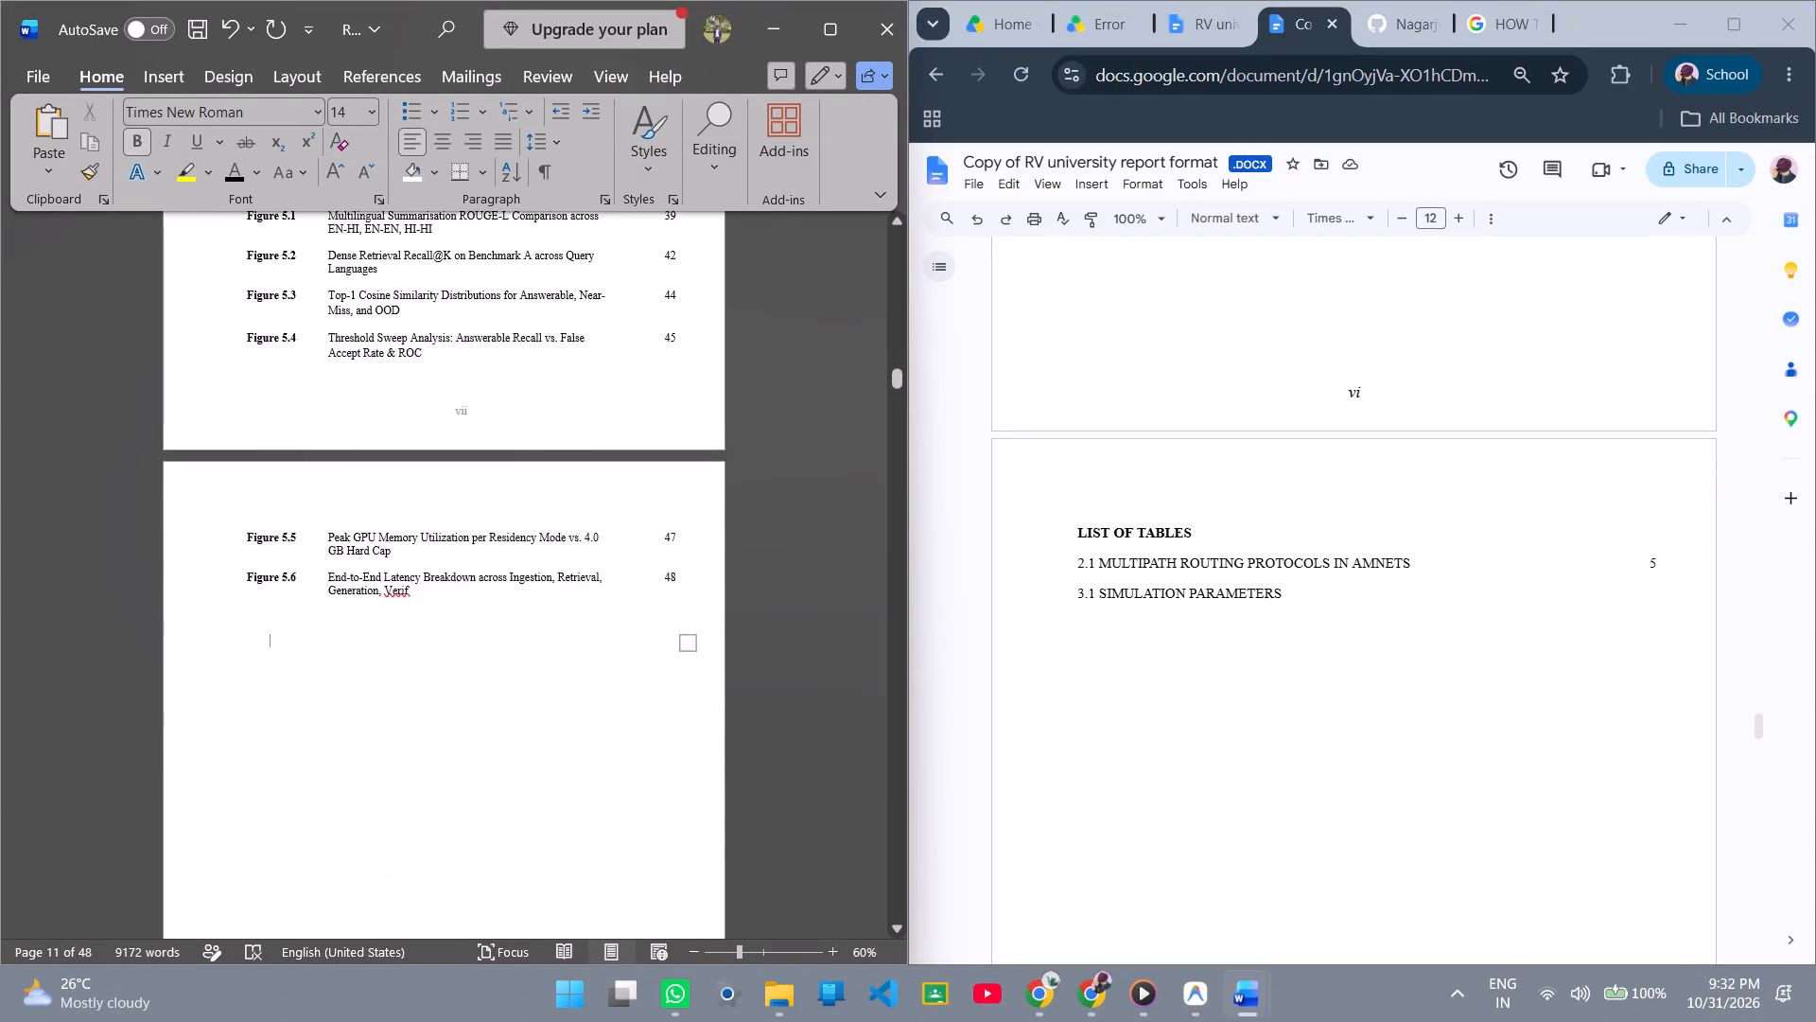
pyautogui.scroll(-6, 459, 613)
pyautogui.scroll(7, 459, 613)
pyautogui.scroll(14, 459, 613)
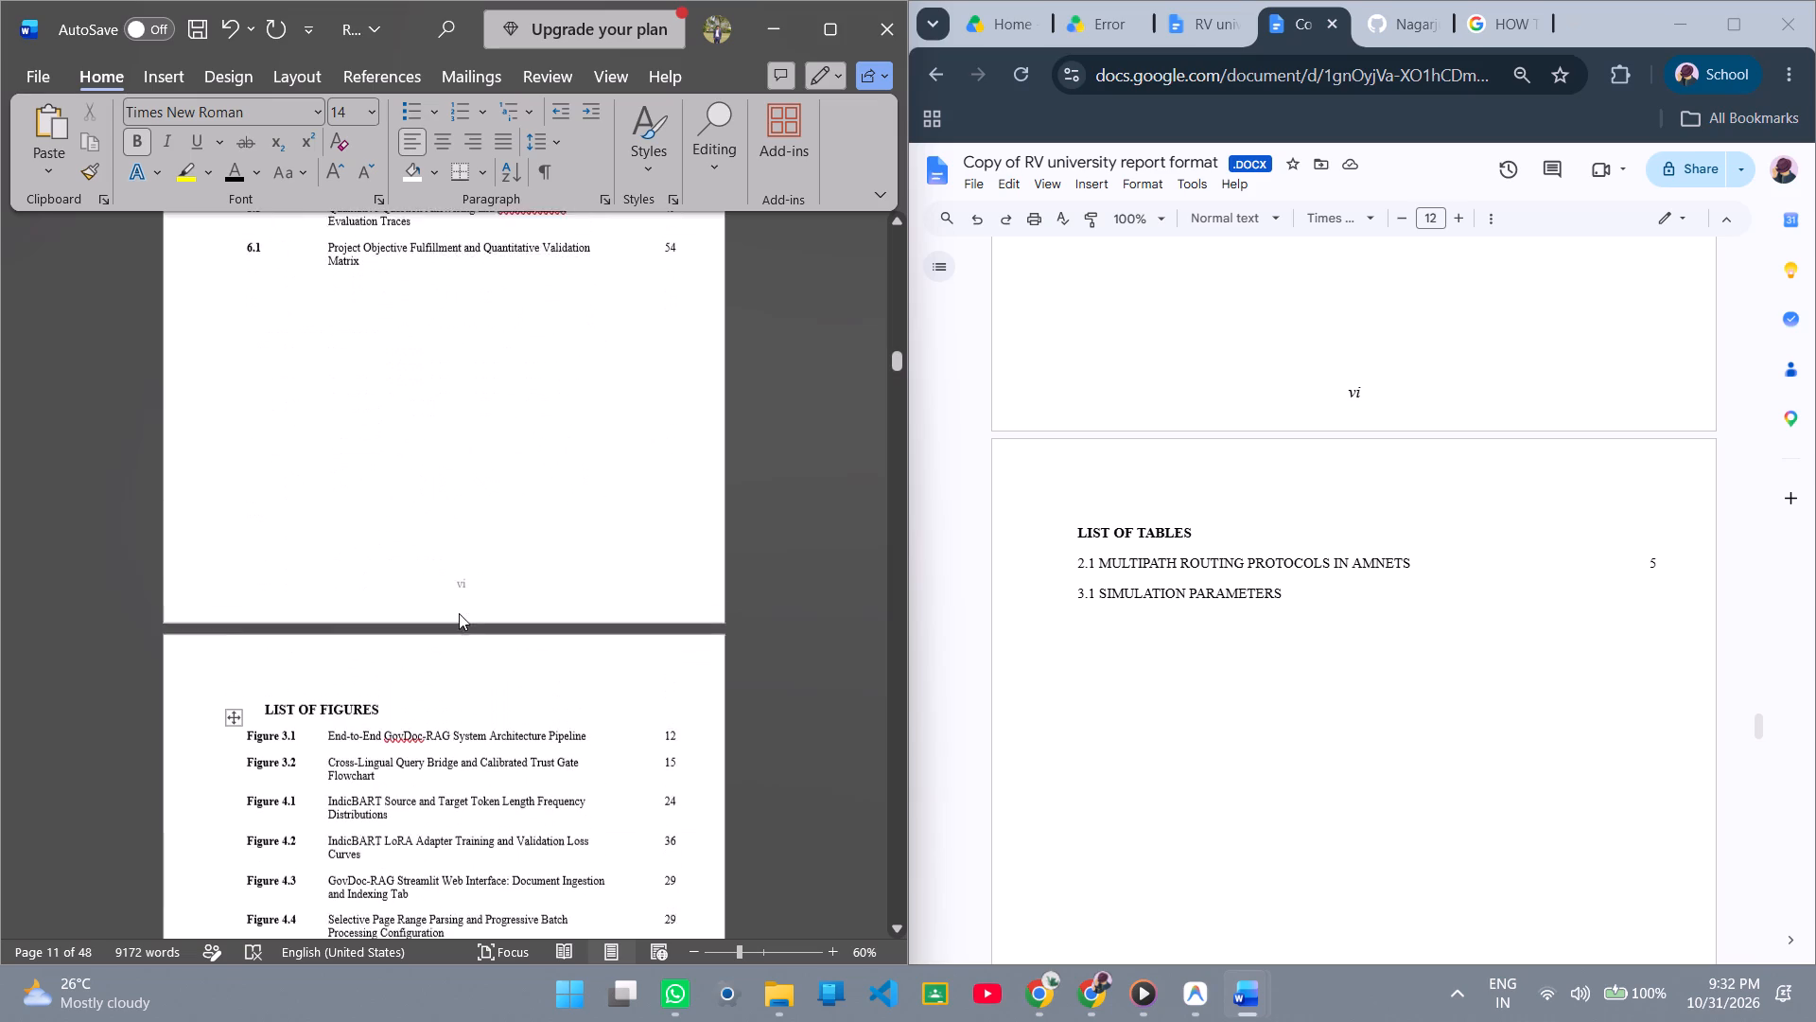
pyautogui.scroll(7, 459, 613)
pyautogui.scroll(-8, 459, 613)
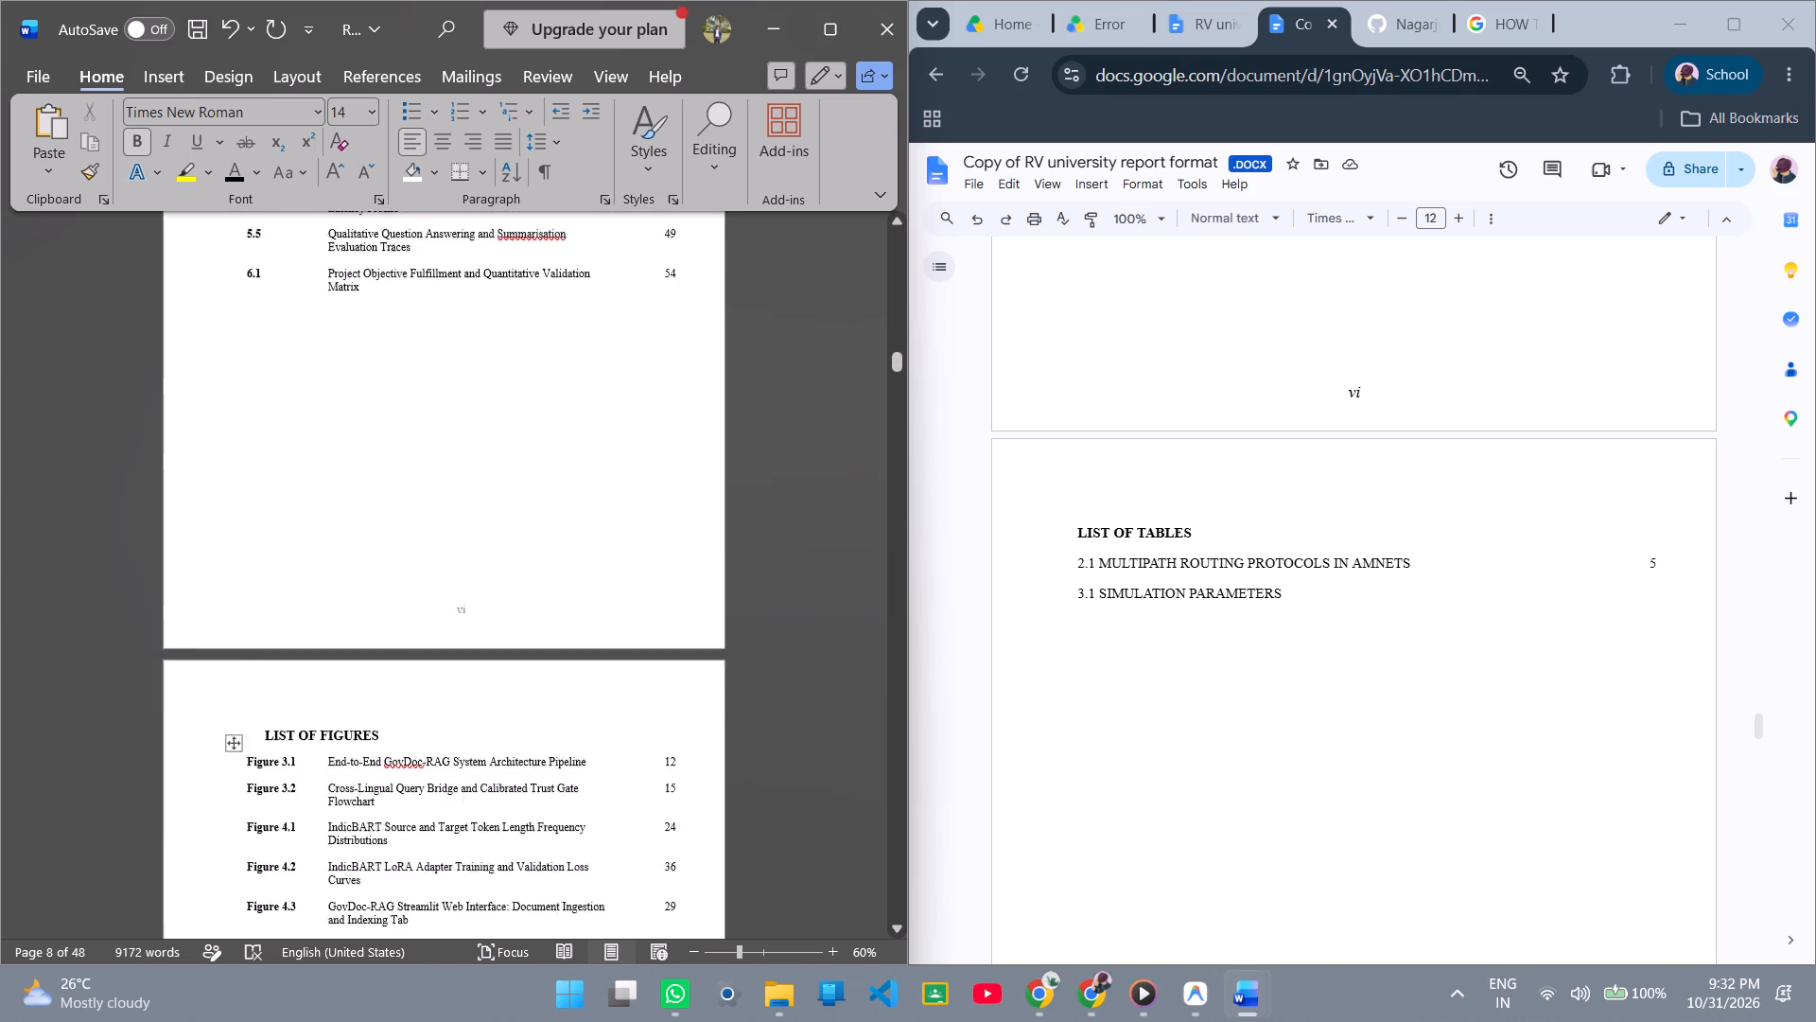
pyautogui.scroll(-18, 463, 589)
pyautogui.scroll(-14, 463, 565)
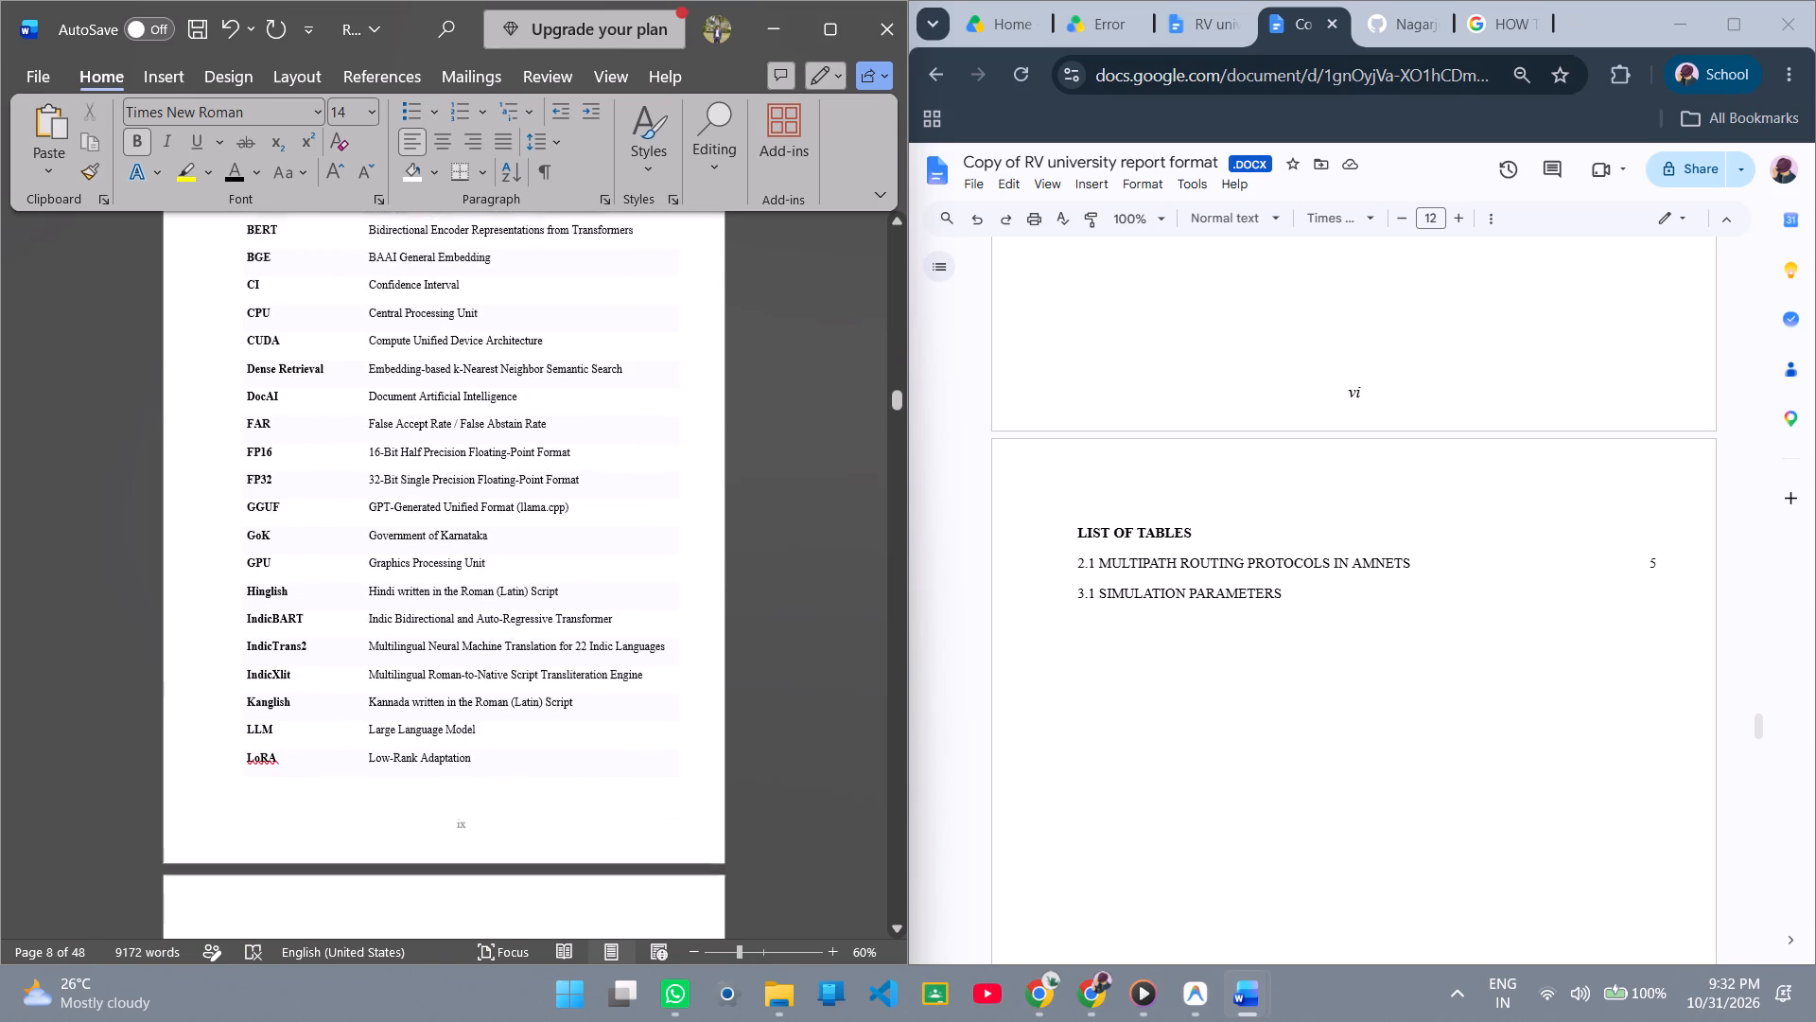
pyautogui.scroll(5, 463, 565)
pyautogui.scroll(-7, 463, 565)
pyautogui.scroll(6, 463, 565)
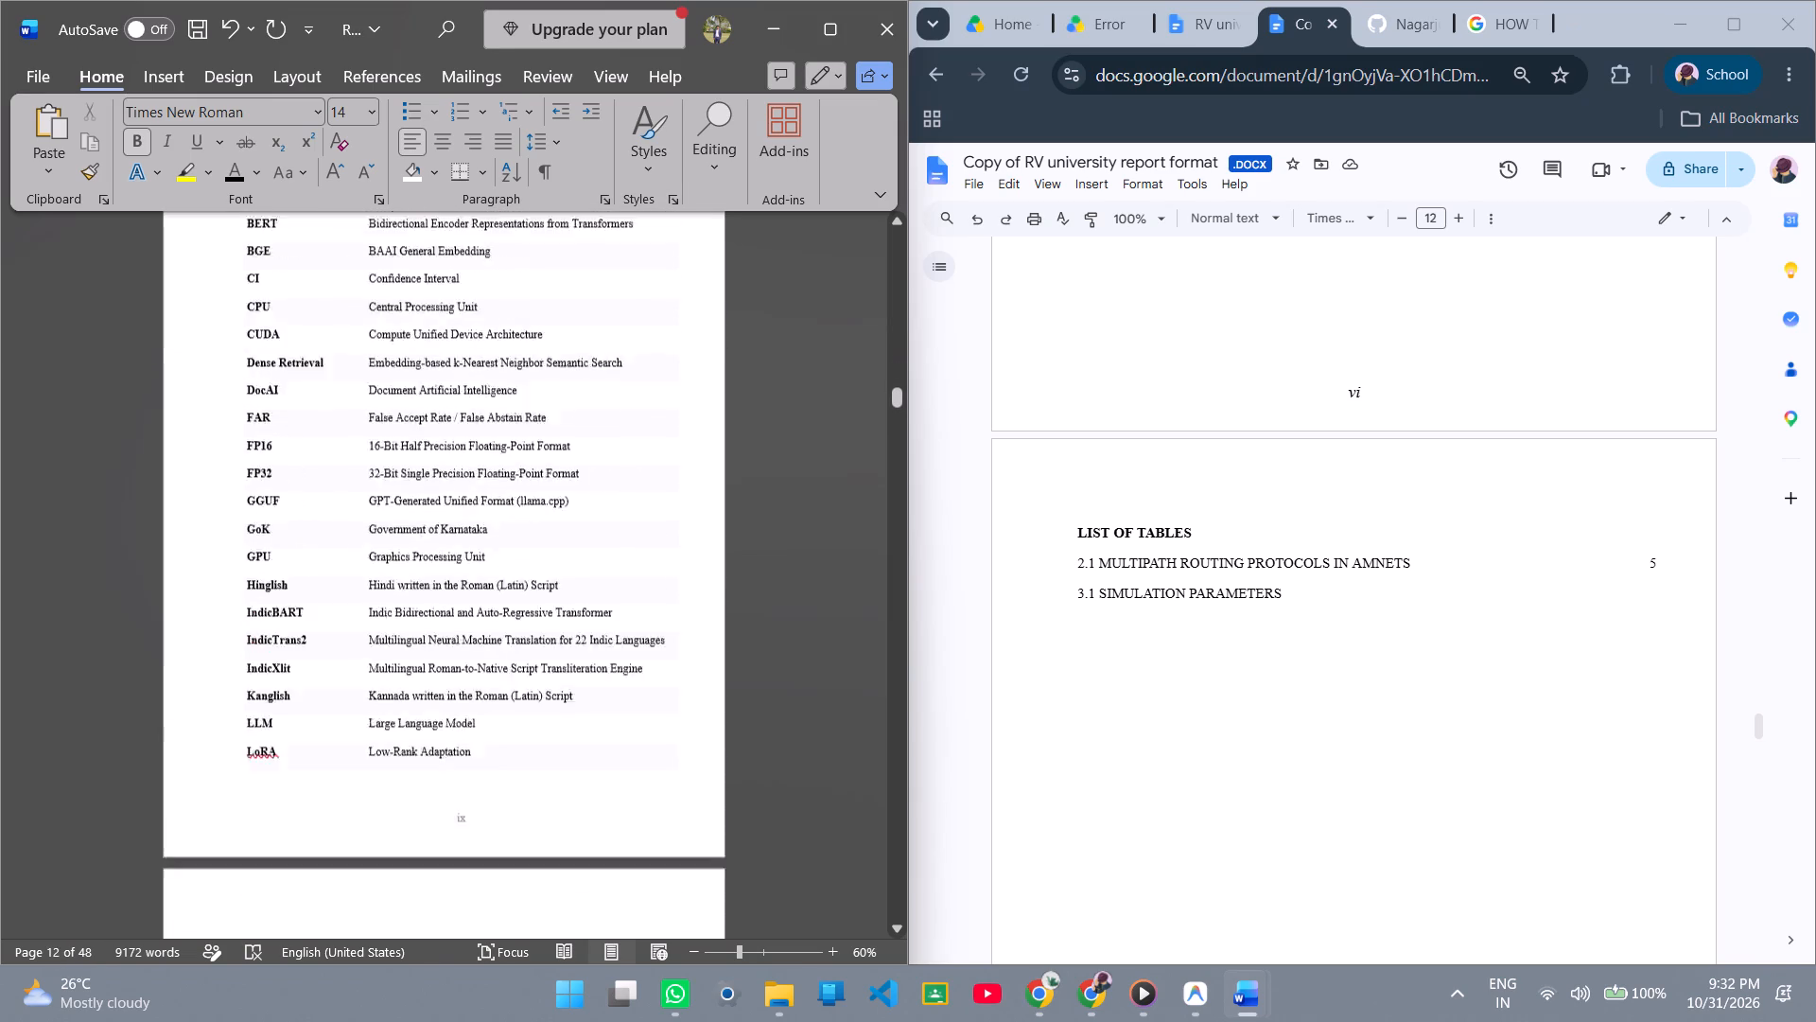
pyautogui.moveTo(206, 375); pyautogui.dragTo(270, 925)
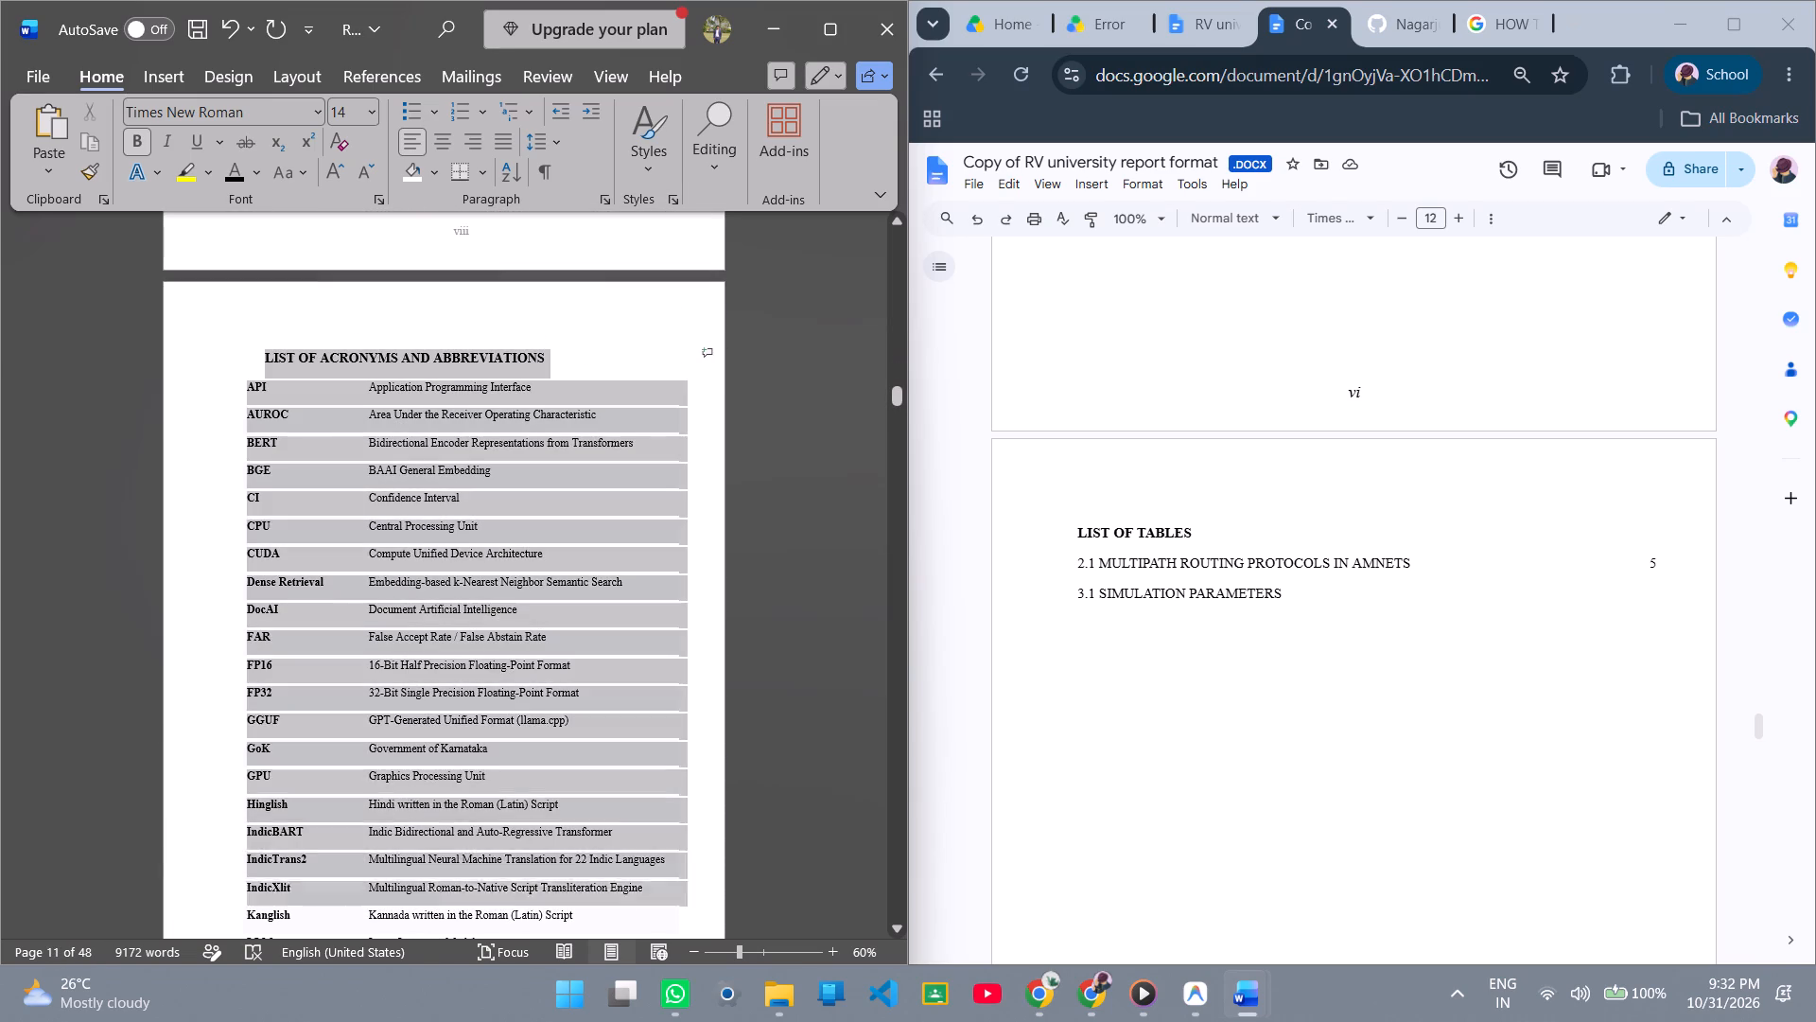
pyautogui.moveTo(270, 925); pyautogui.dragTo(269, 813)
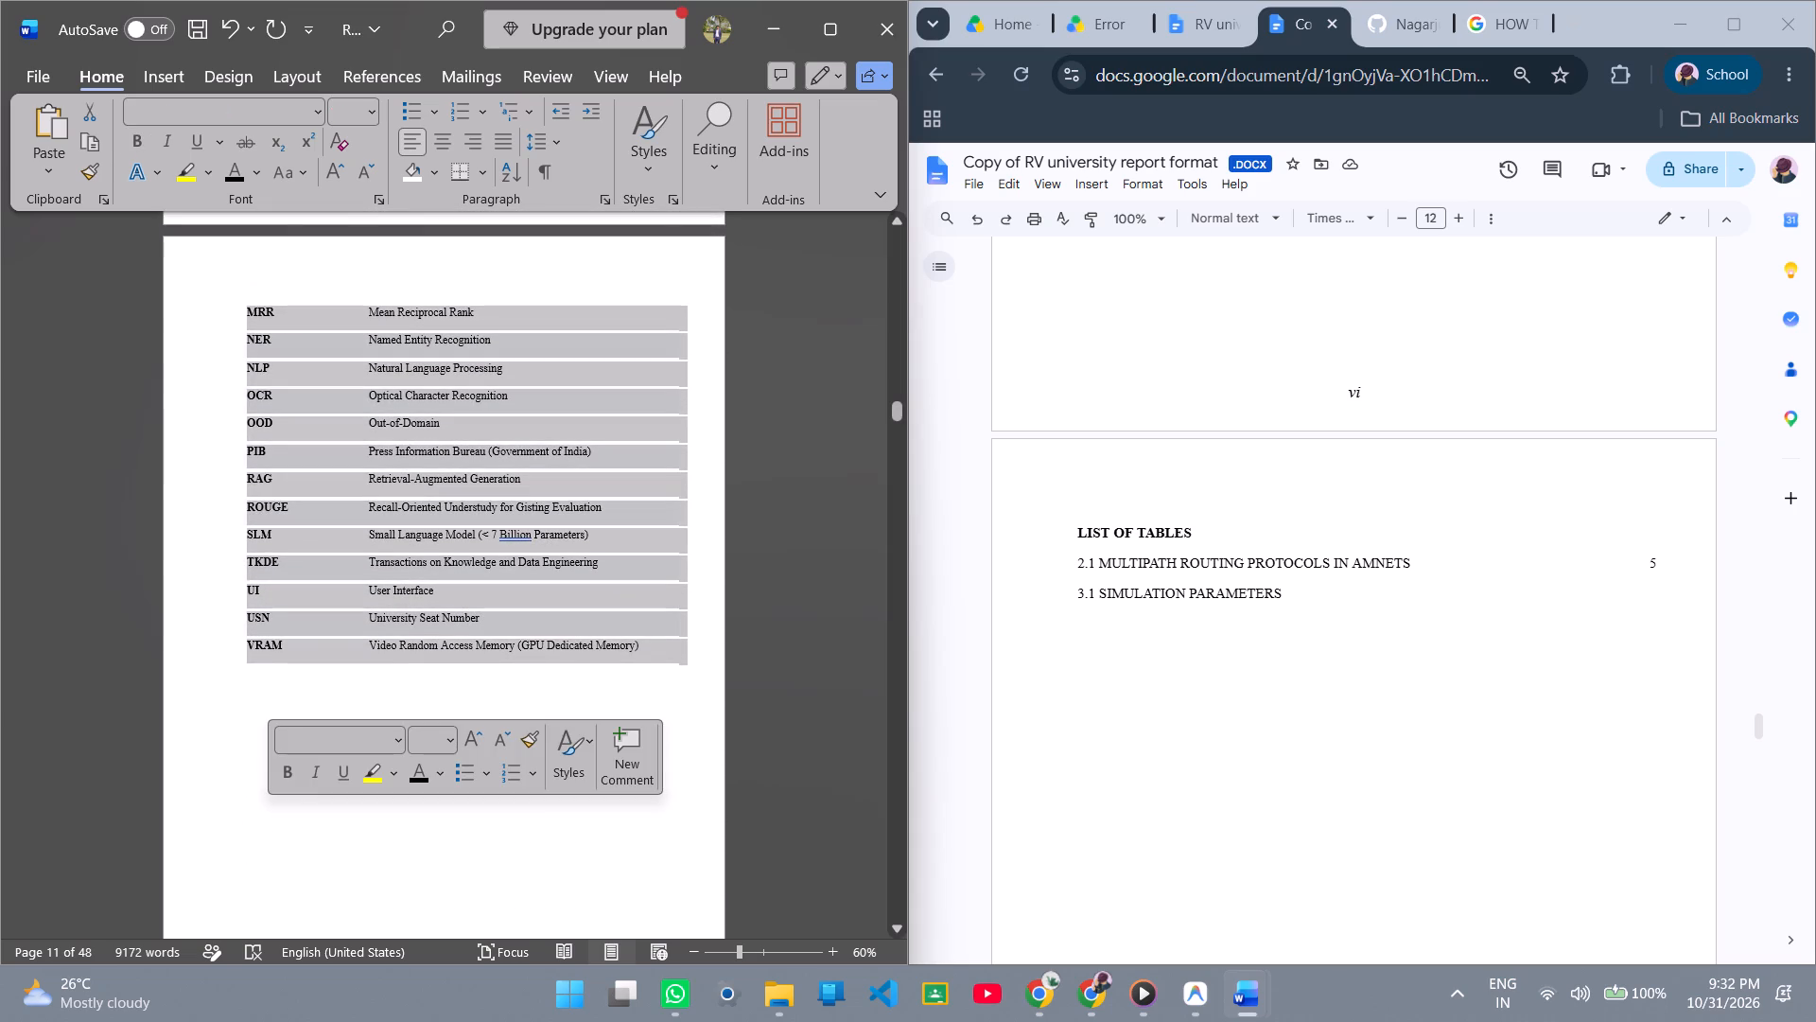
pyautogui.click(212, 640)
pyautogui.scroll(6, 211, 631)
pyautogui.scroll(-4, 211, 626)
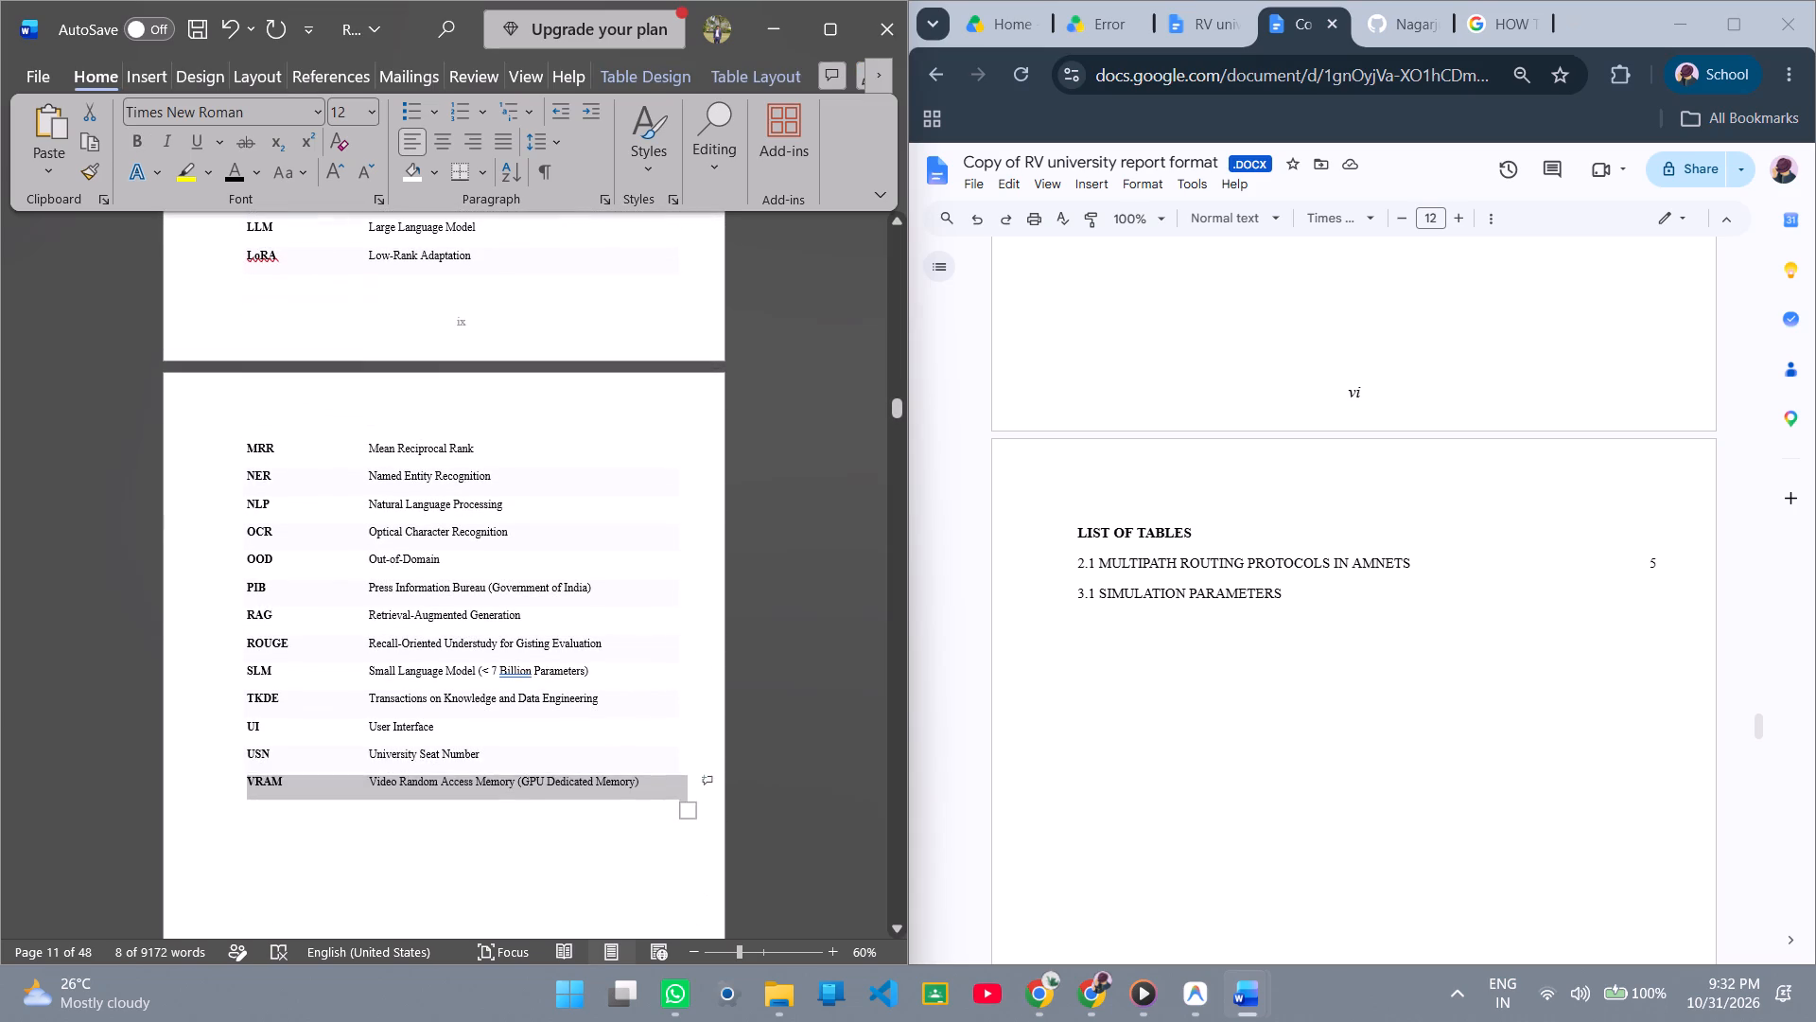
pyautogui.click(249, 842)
# Clear the row shading from all LIST OF ACRONYMS AND ABBREVIATIONS rows, from API to VRAM.
pyautogui.scroll(5, 214, 693)
pyautogui.scroll(3, 169, 489)
pyautogui.scroll(2, 158, 400)
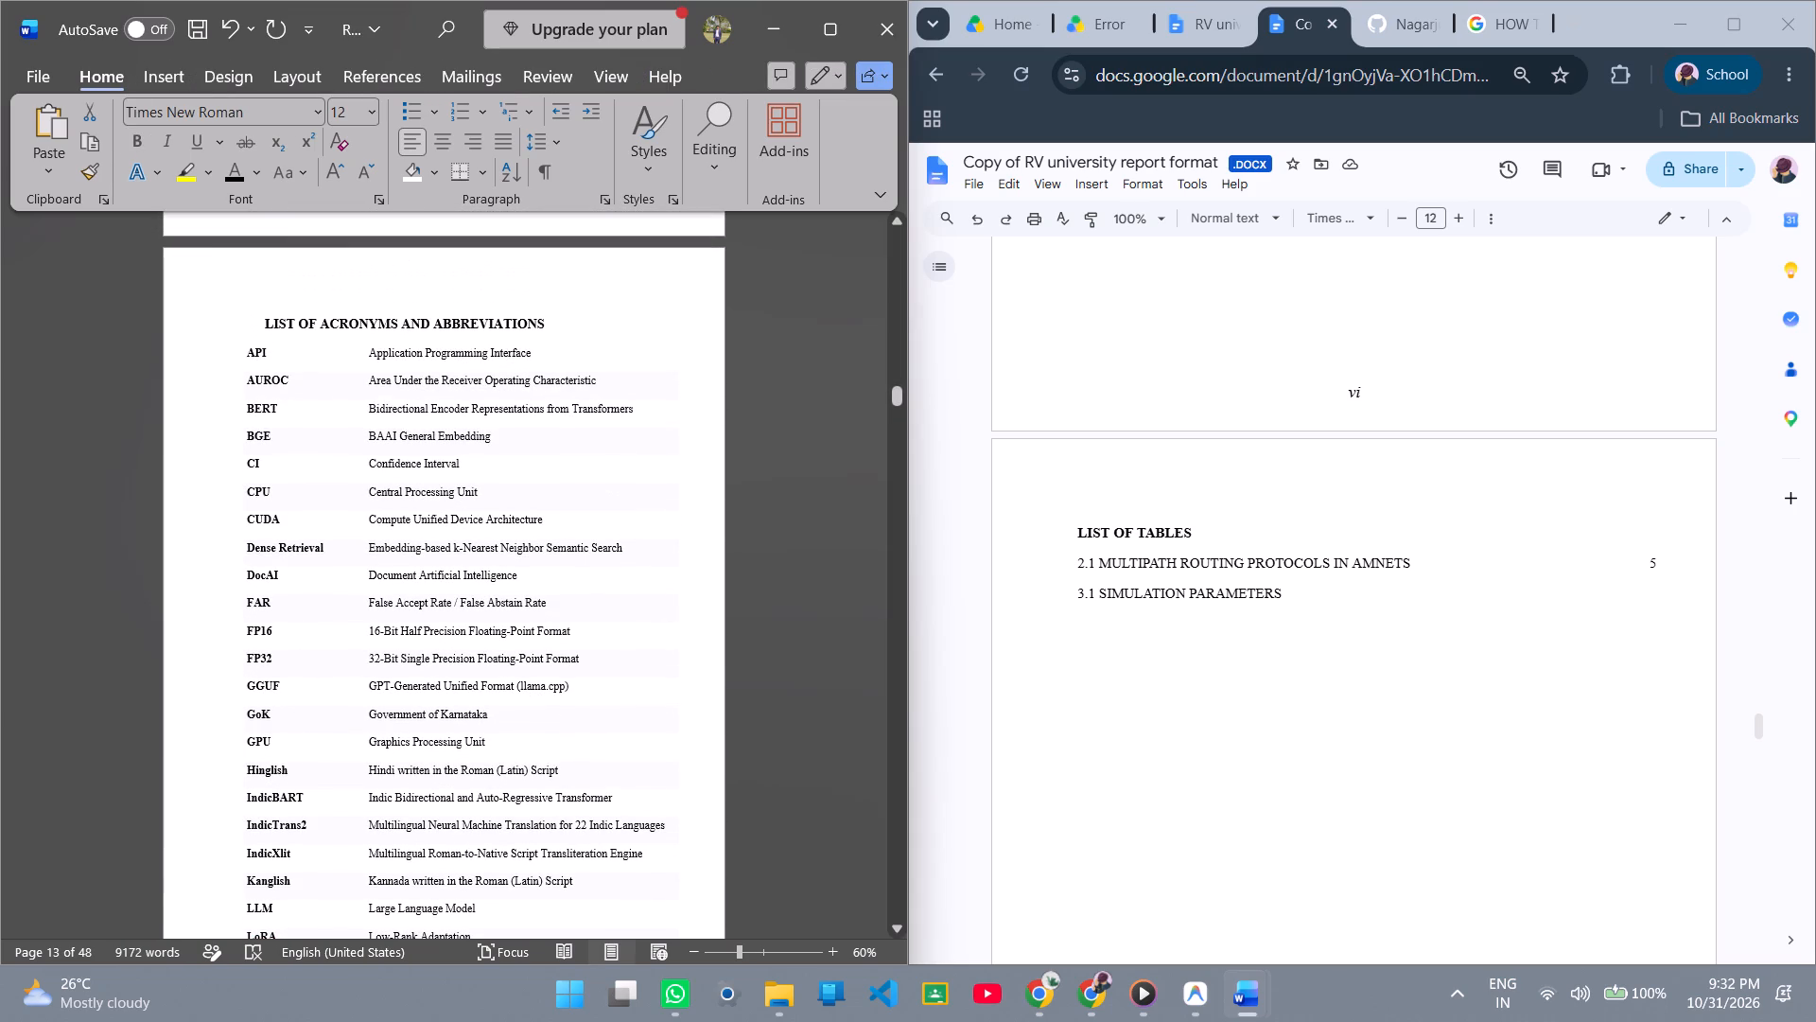
pyautogui.moveTo(232, 348); pyautogui.dragTo(263, 947)
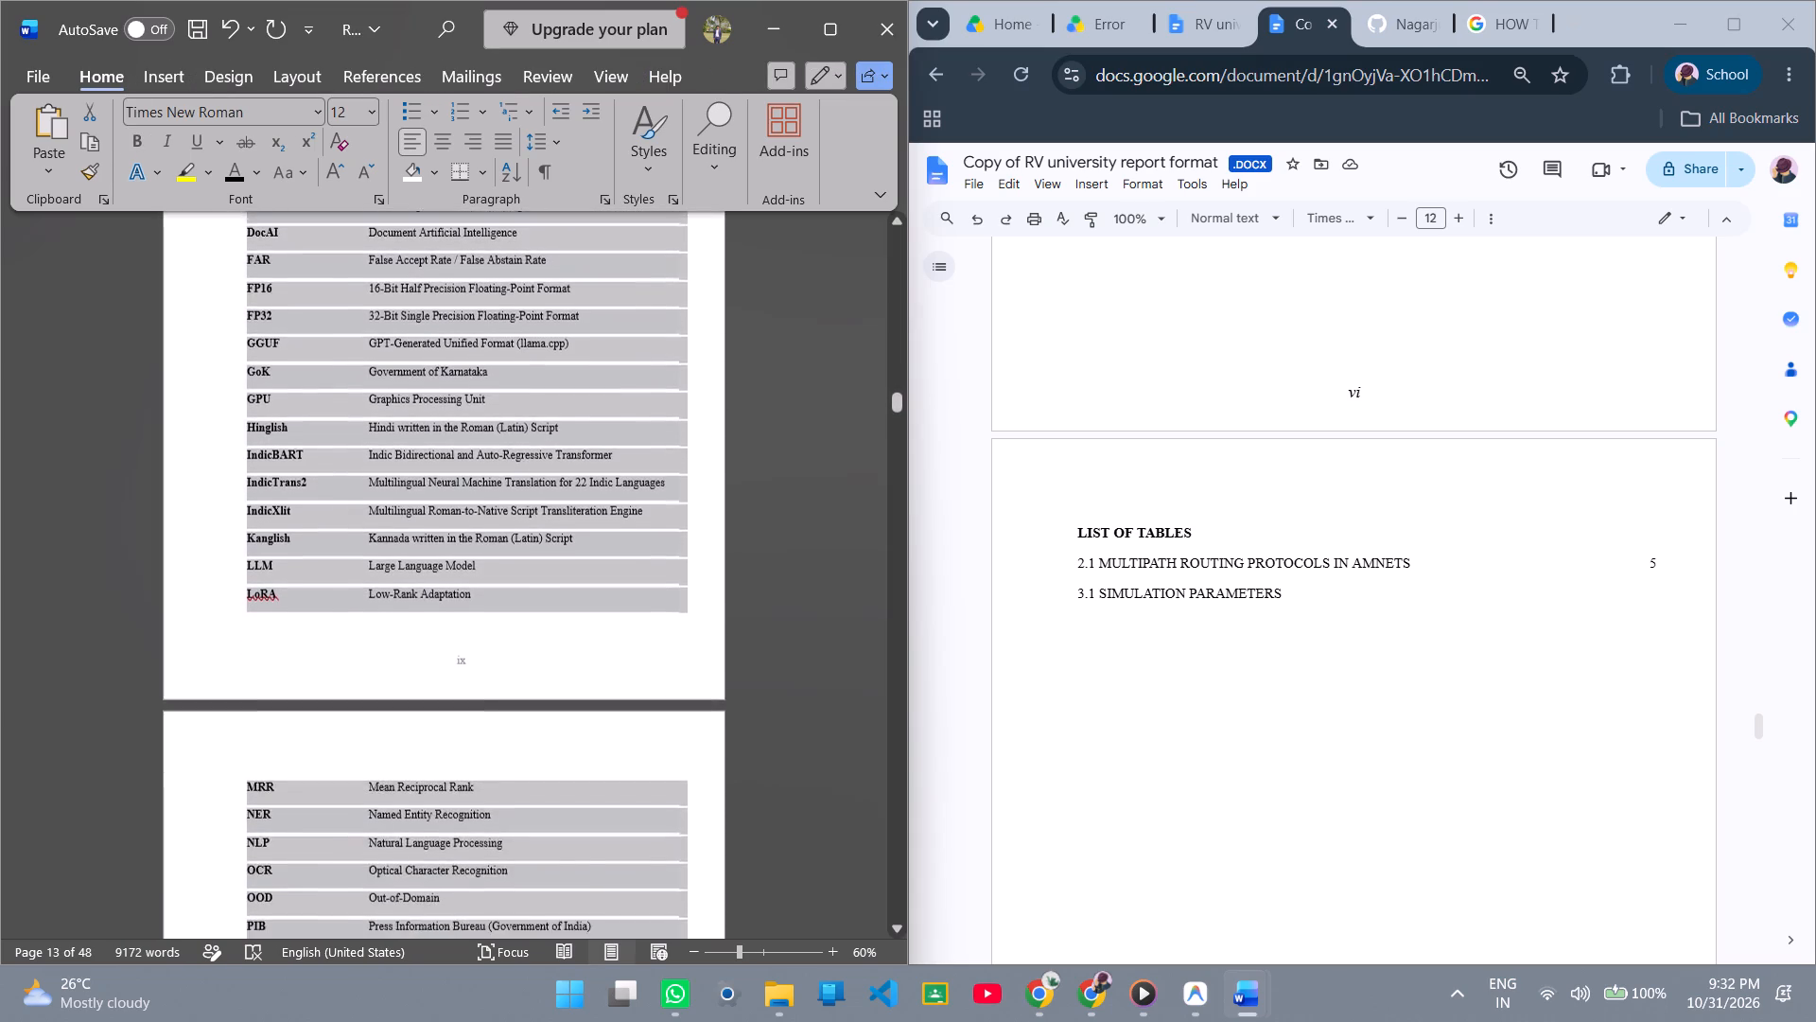
pyautogui.moveTo(263, 947); pyautogui.dragTo(282, 762)
pyautogui.click(479, 715)
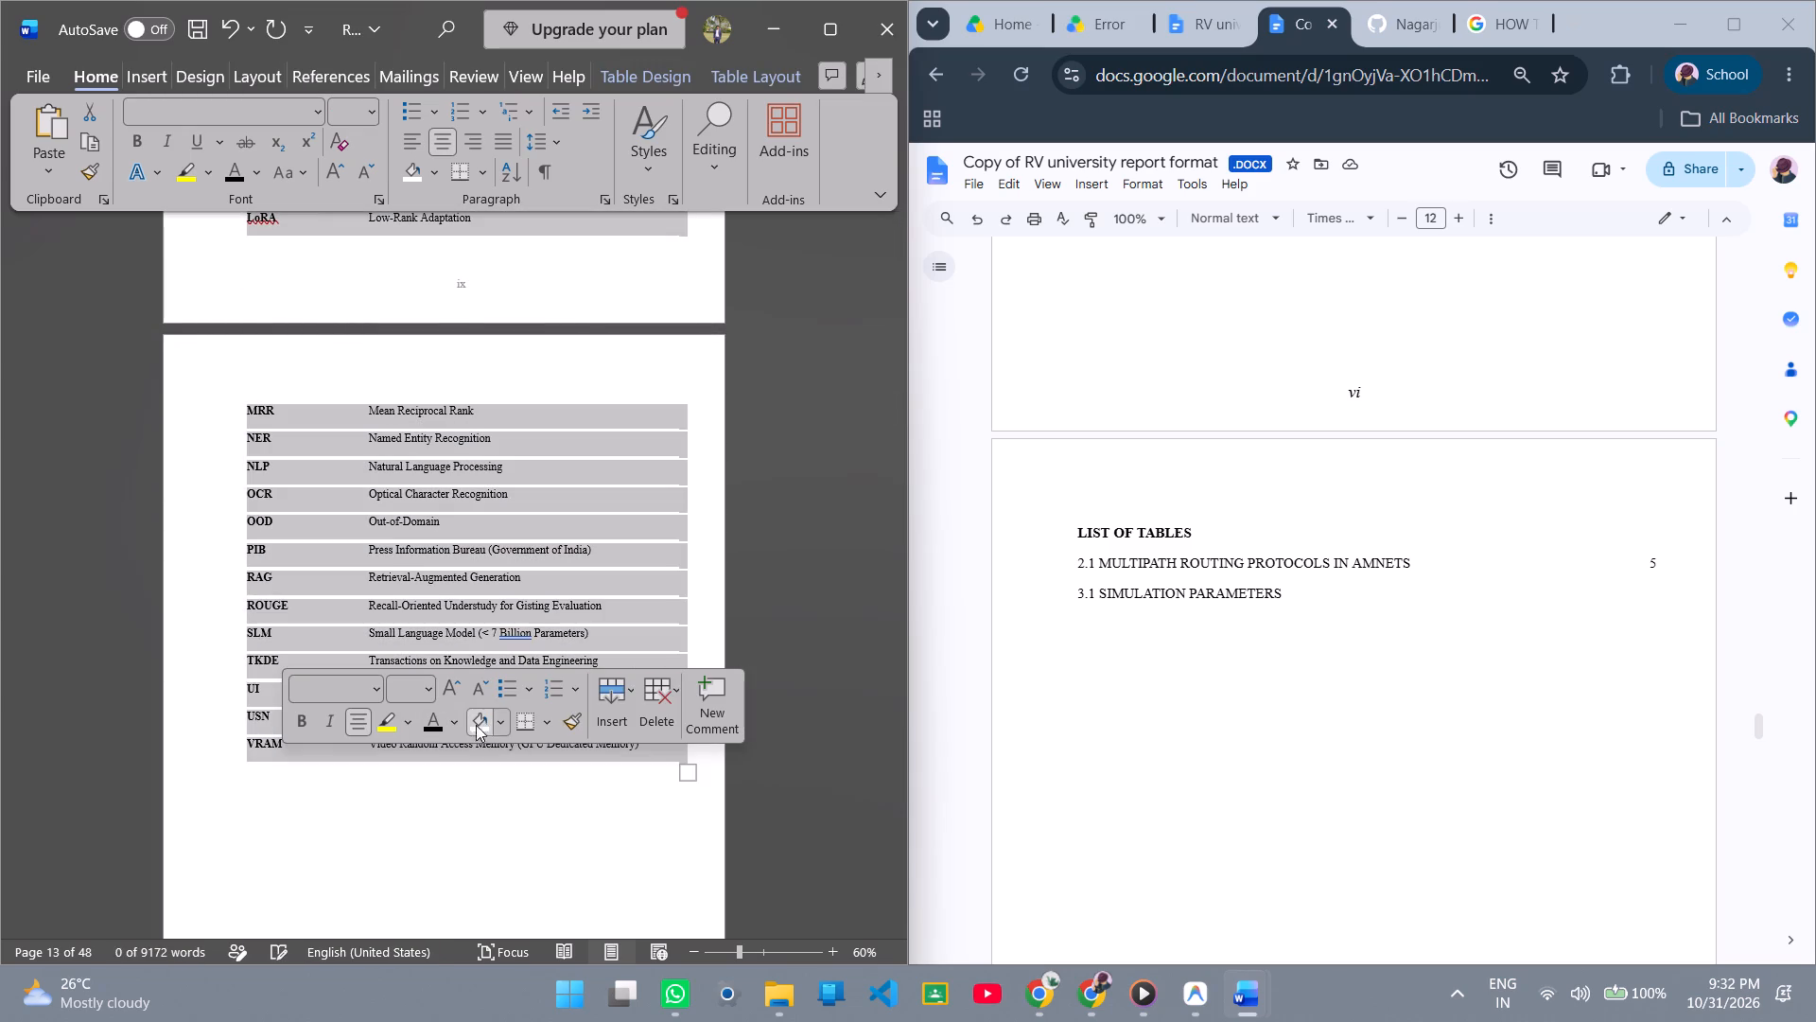
# Clear the shading from the selected acronym rows down to VRAM.
pyautogui.click(475, 729)
pyautogui.click(424, 829)
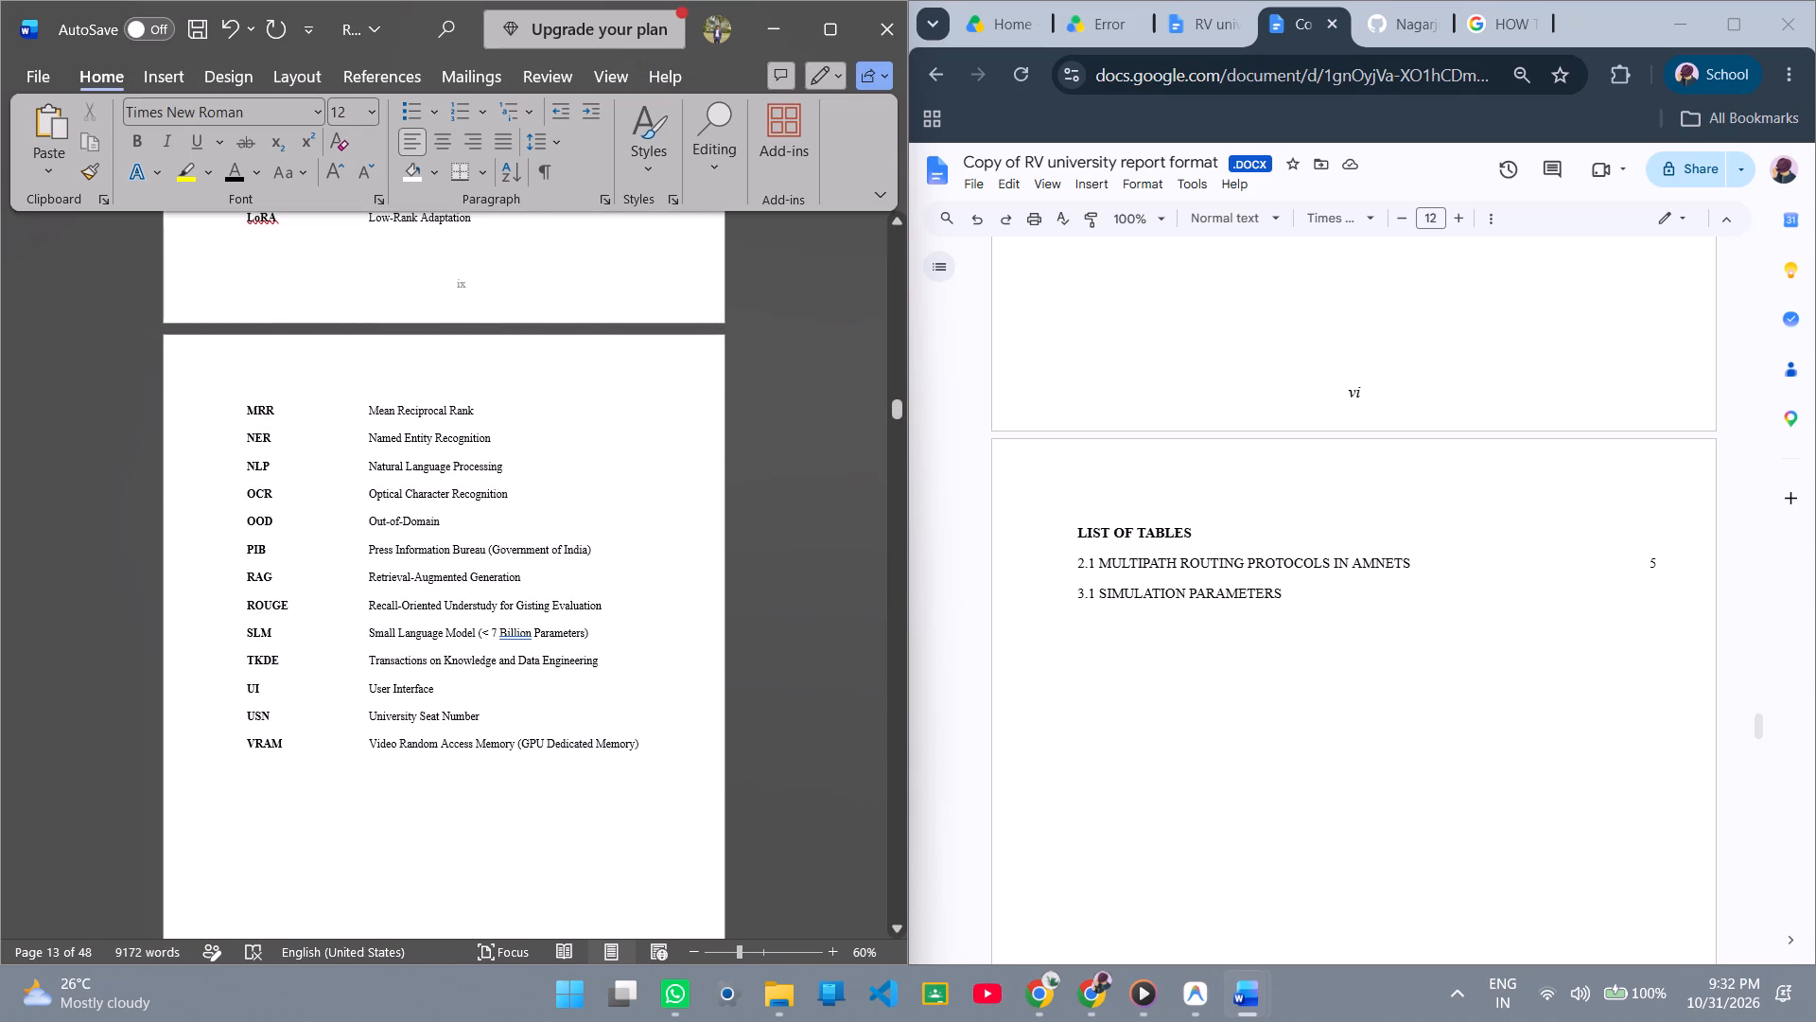
# Clear the cell shading from all rows of Table 2.1, the literature survey matrix, across both of its pages.
pyautogui.scroll(-6, 767, 538)
pyautogui.scroll(-20, 580, 570)
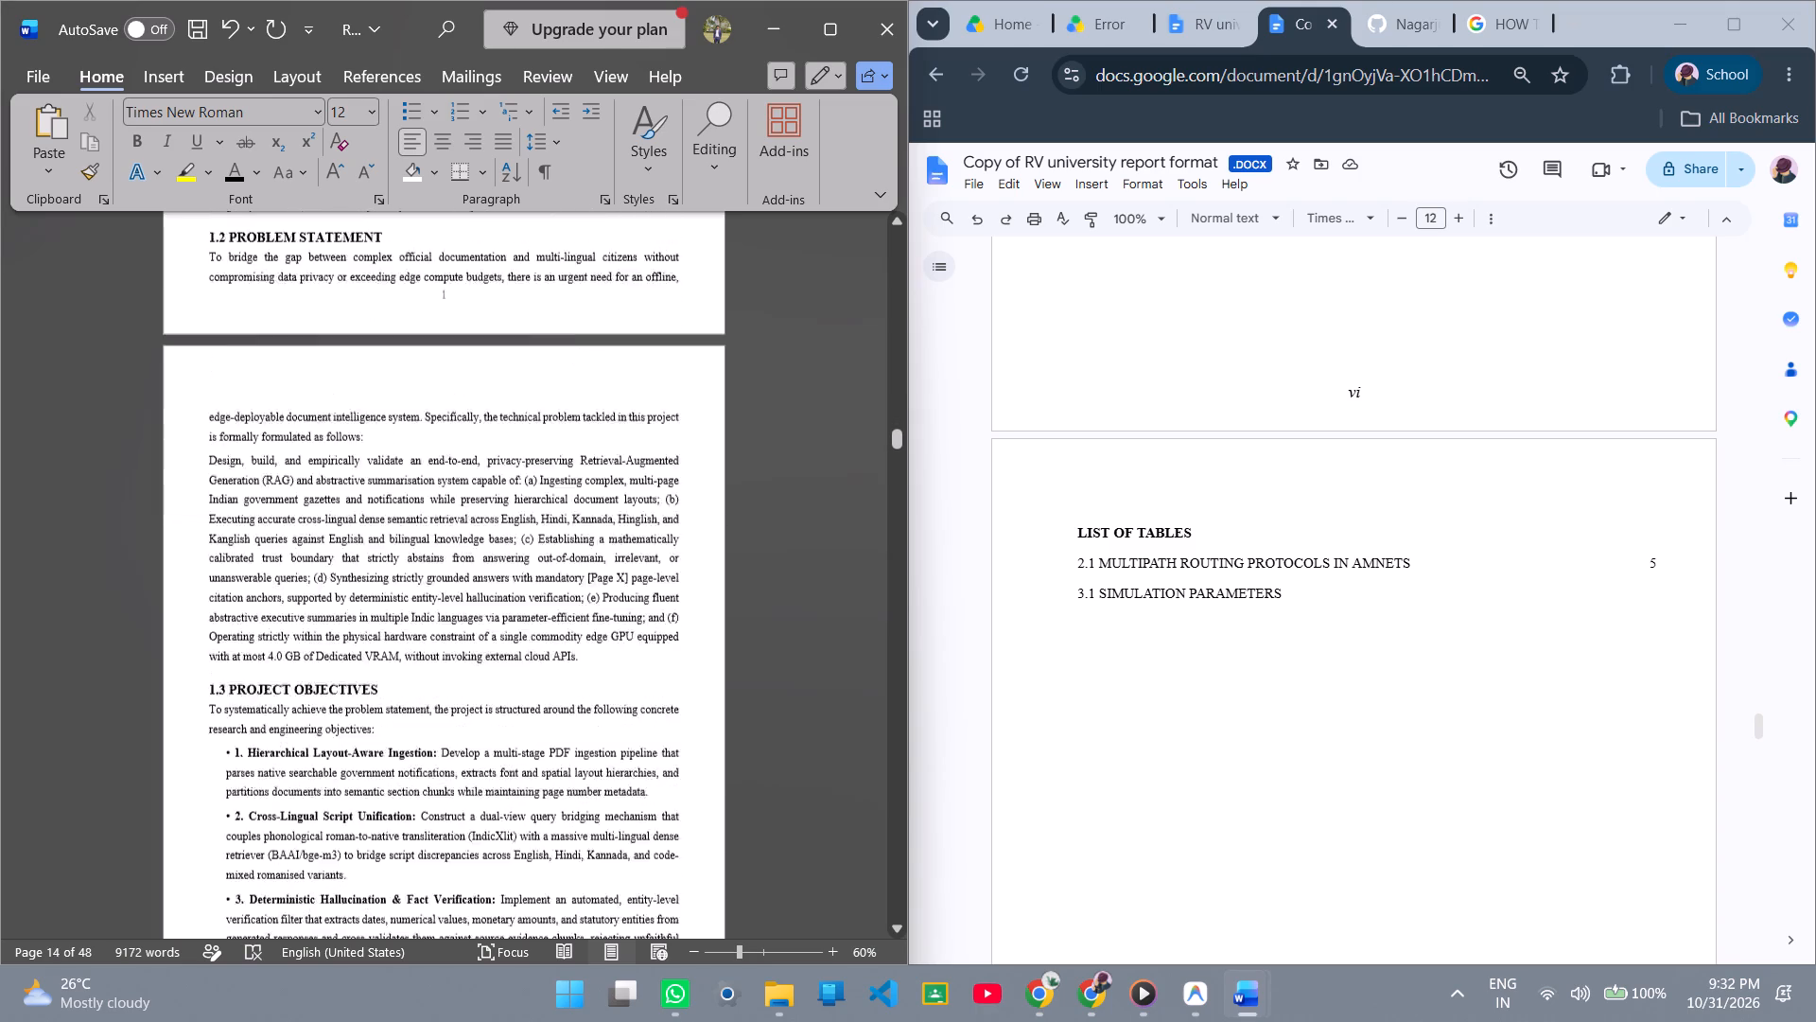
pyautogui.scroll(-1, 560, 511)
pyautogui.scroll(-20, 560, 511)
pyautogui.scroll(-1, 560, 511)
pyautogui.scroll(1, 560, 511)
pyautogui.scroll(-15, 560, 511)
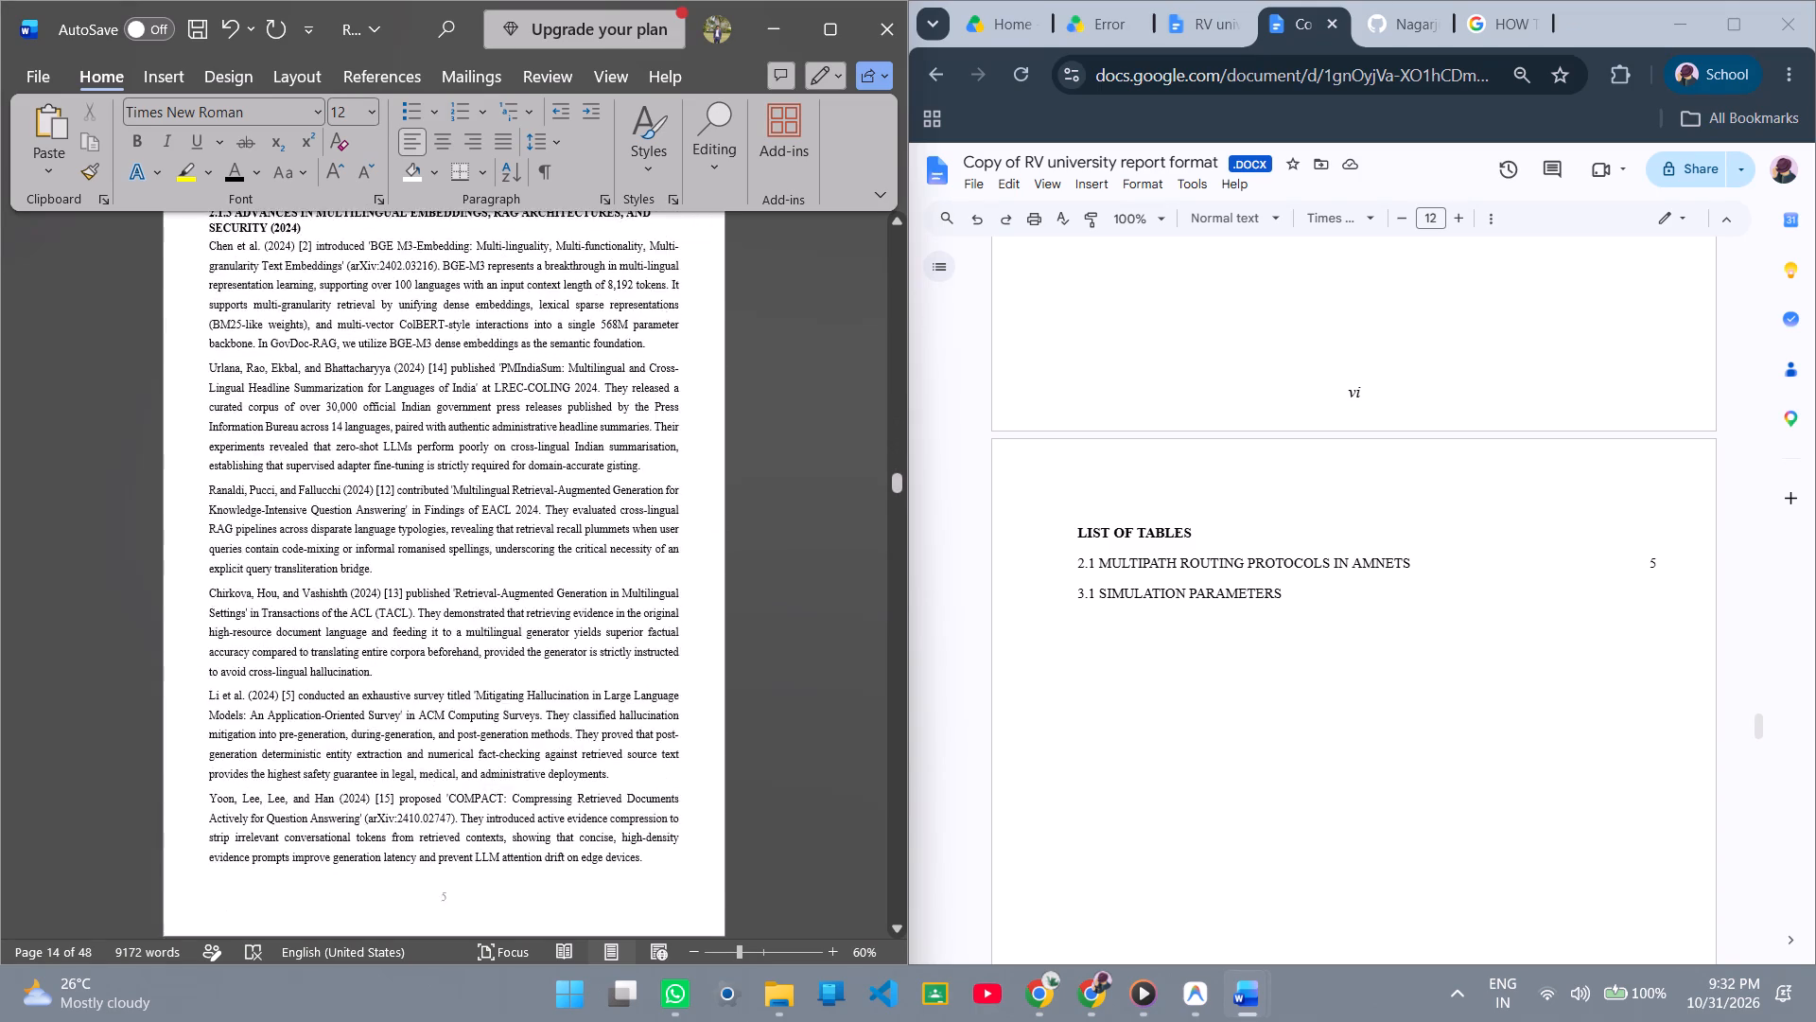
pyautogui.scroll(-20, 560, 511)
pyautogui.scroll(-1, 560, 511)
pyautogui.scroll(17, 560, 511)
pyautogui.scroll(-15, 560, 511)
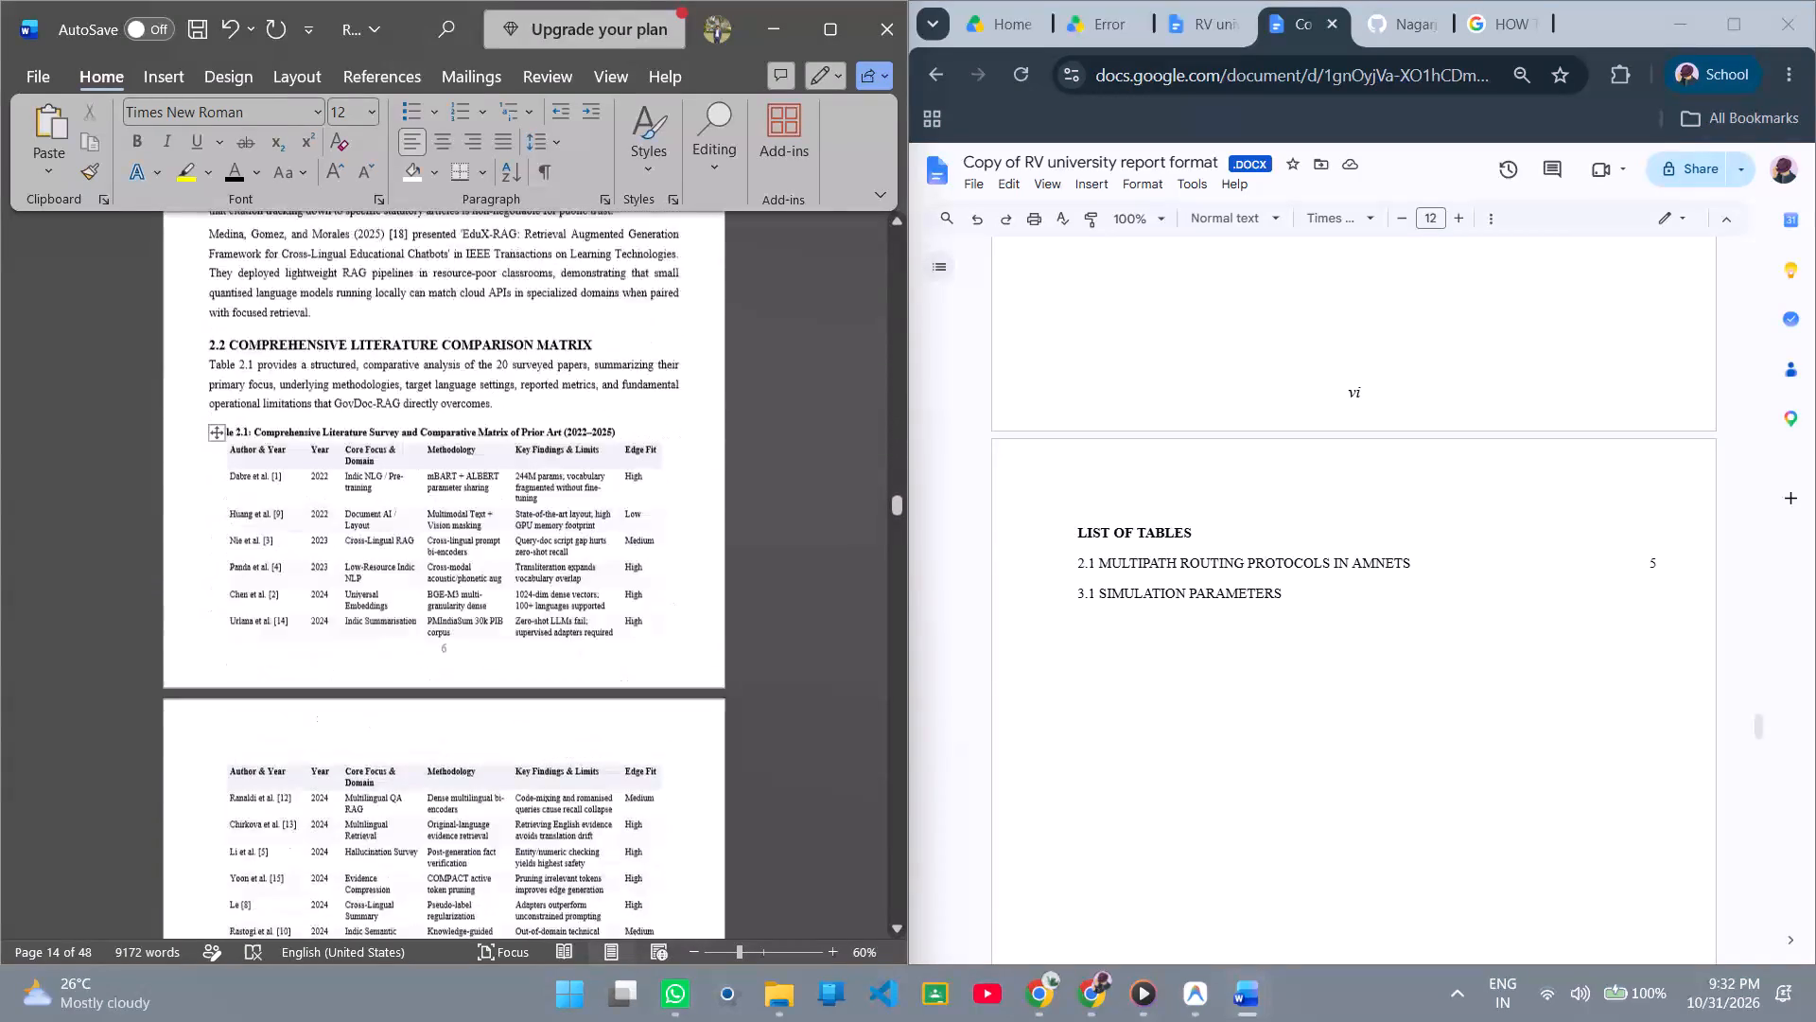
pyautogui.scroll(2, 560, 511)
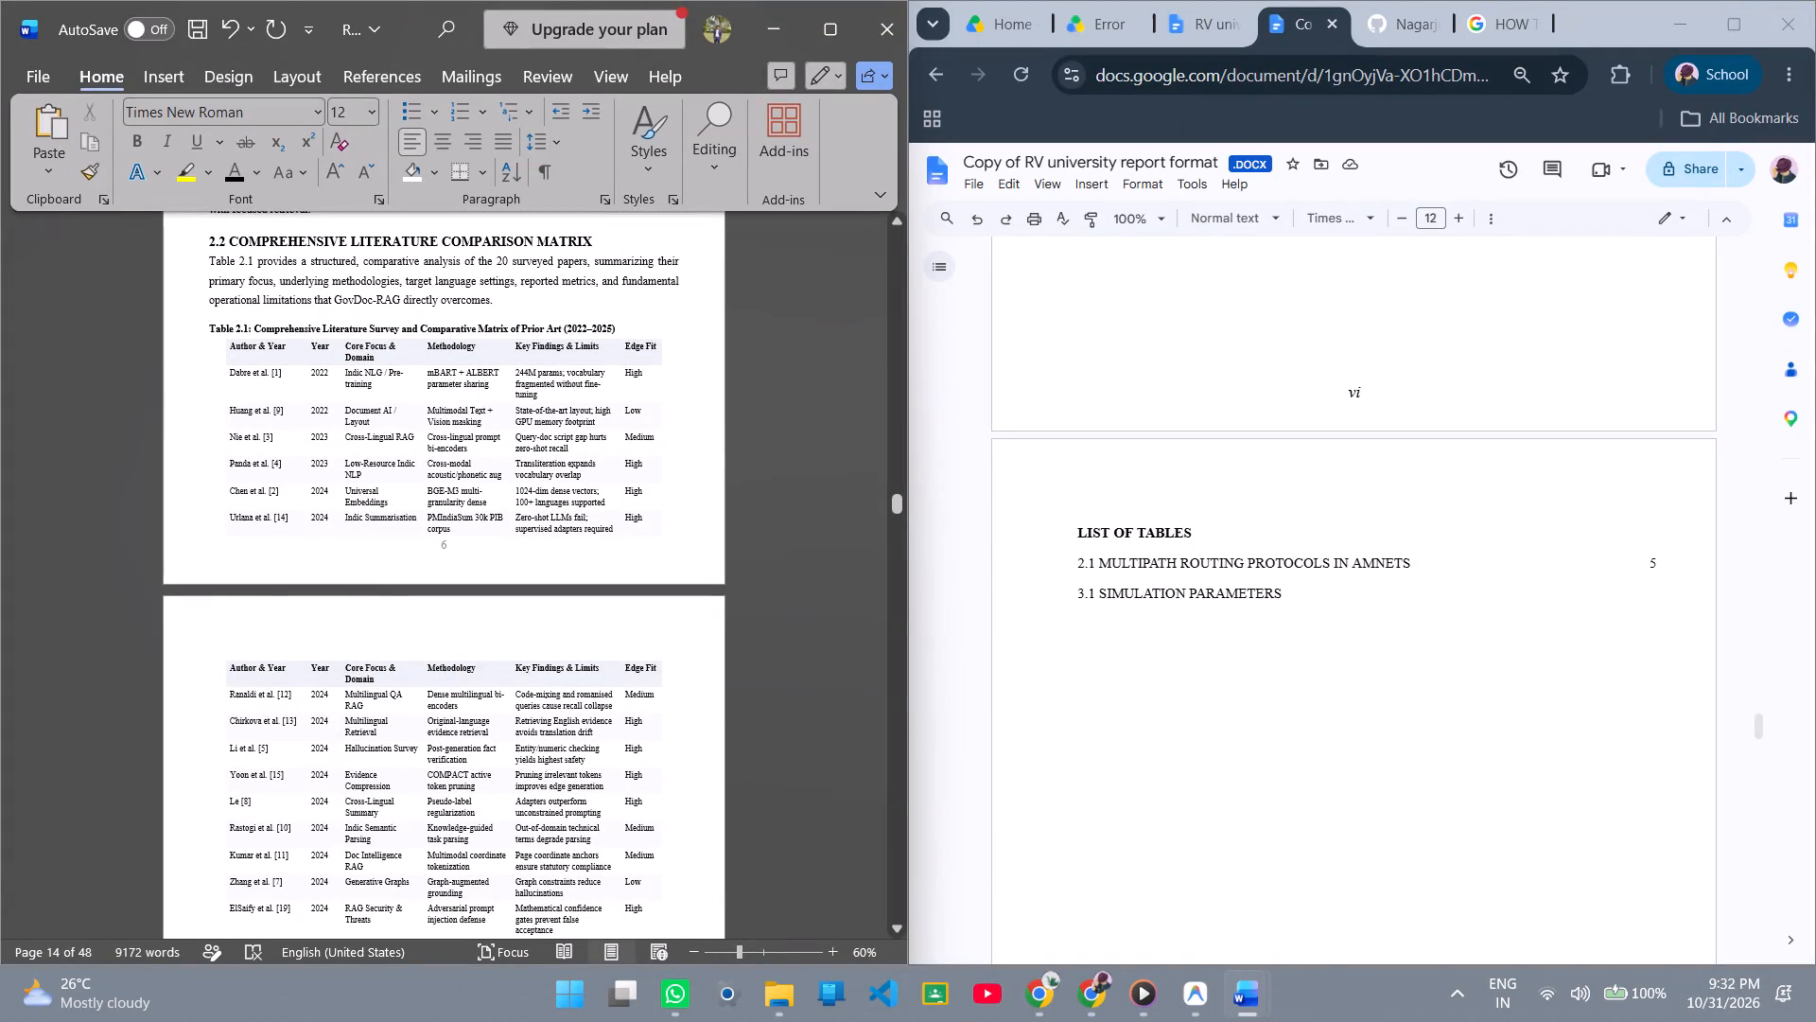
pyautogui.moveTo(202, 351); pyautogui.dragTo(218, 502)
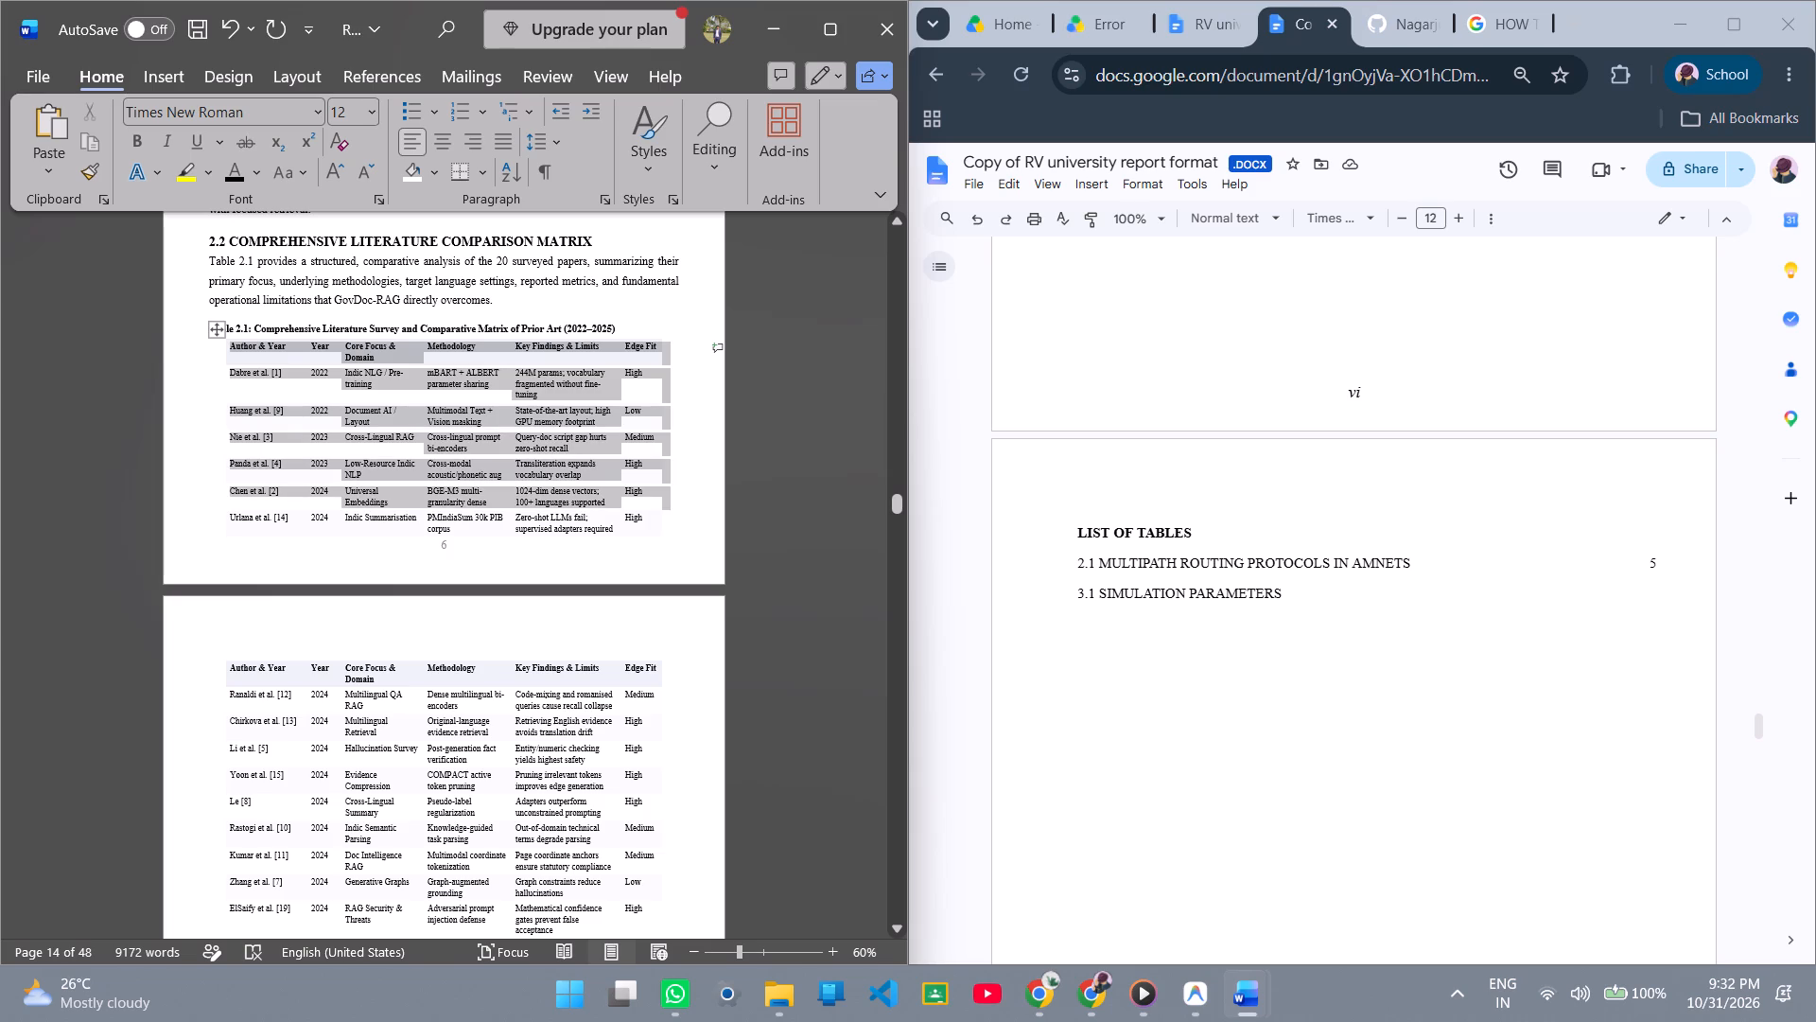
pyautogui.moveTo(218, 502); pyautogui.dragTo(218, 520)
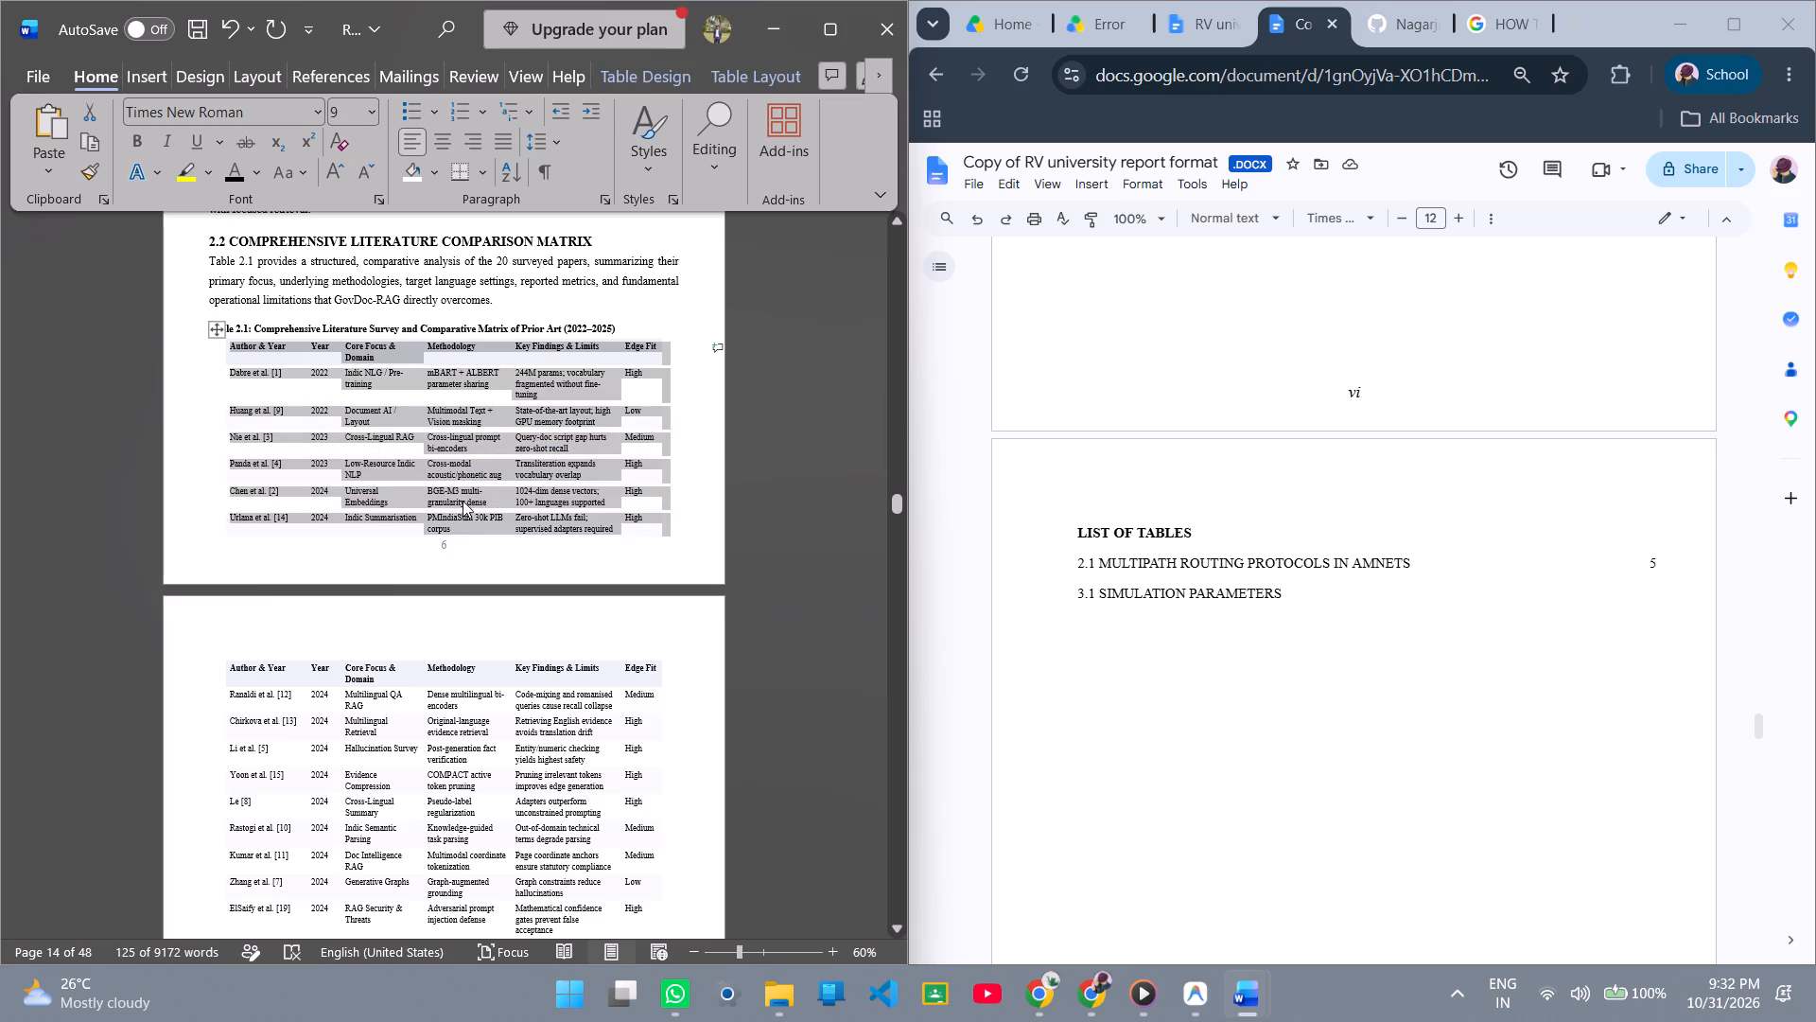
pyautogui.click(180, 495)
pyautogui.moveTo(201, 349); pyautogui.dragTo(209, 754)
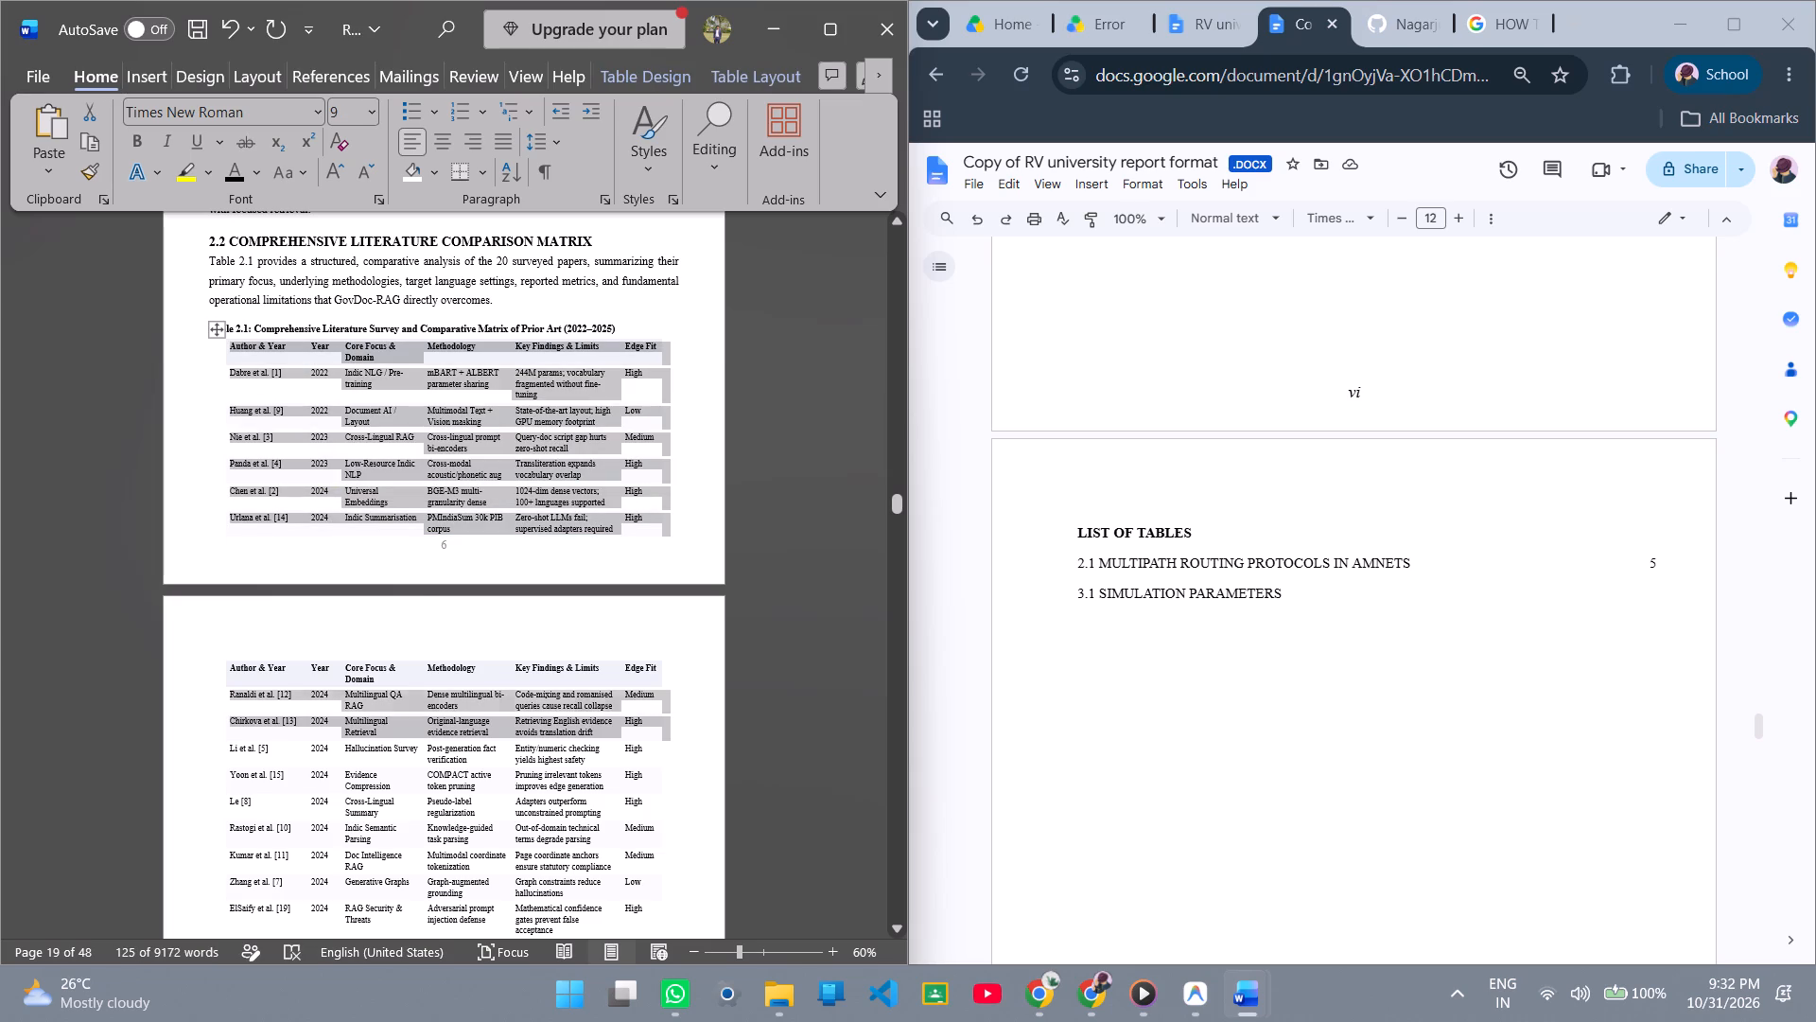
pyautogui.moveTo(209, 754); pyautogui.dragTo(251, 950)
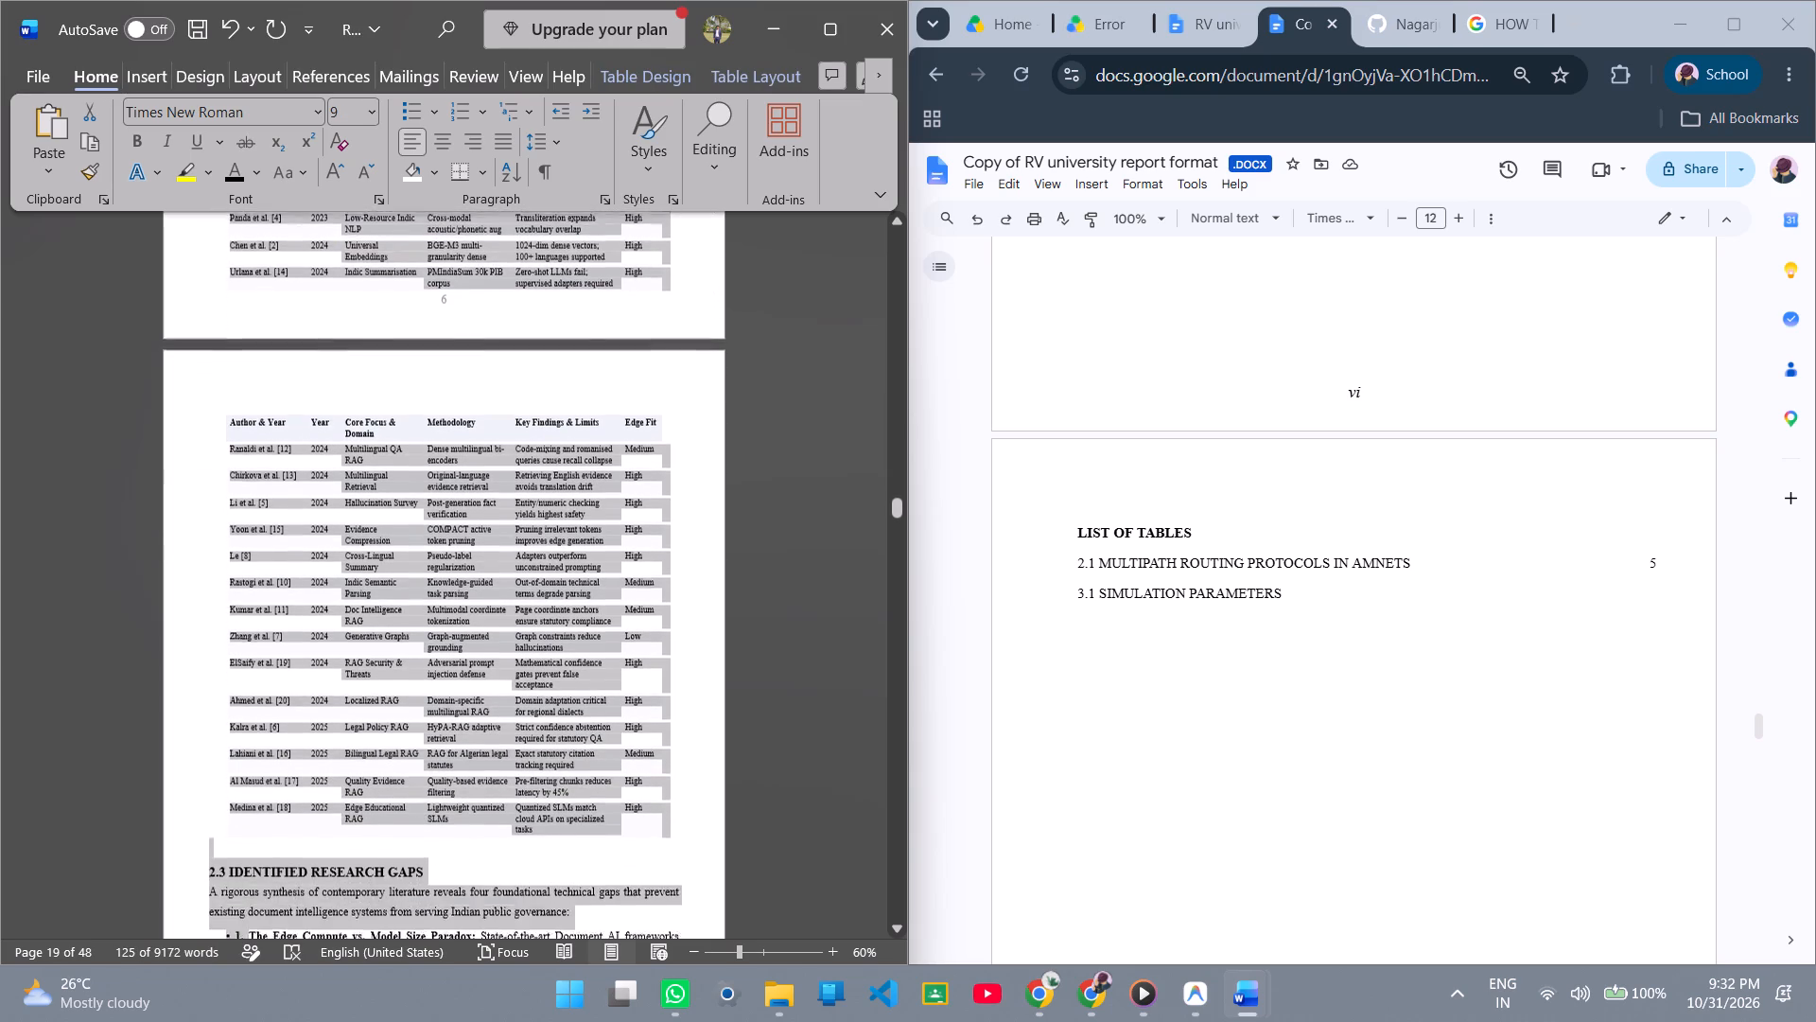
pyautogui.moveTo(251, 950); pyautogui.dragTo(211, 762)
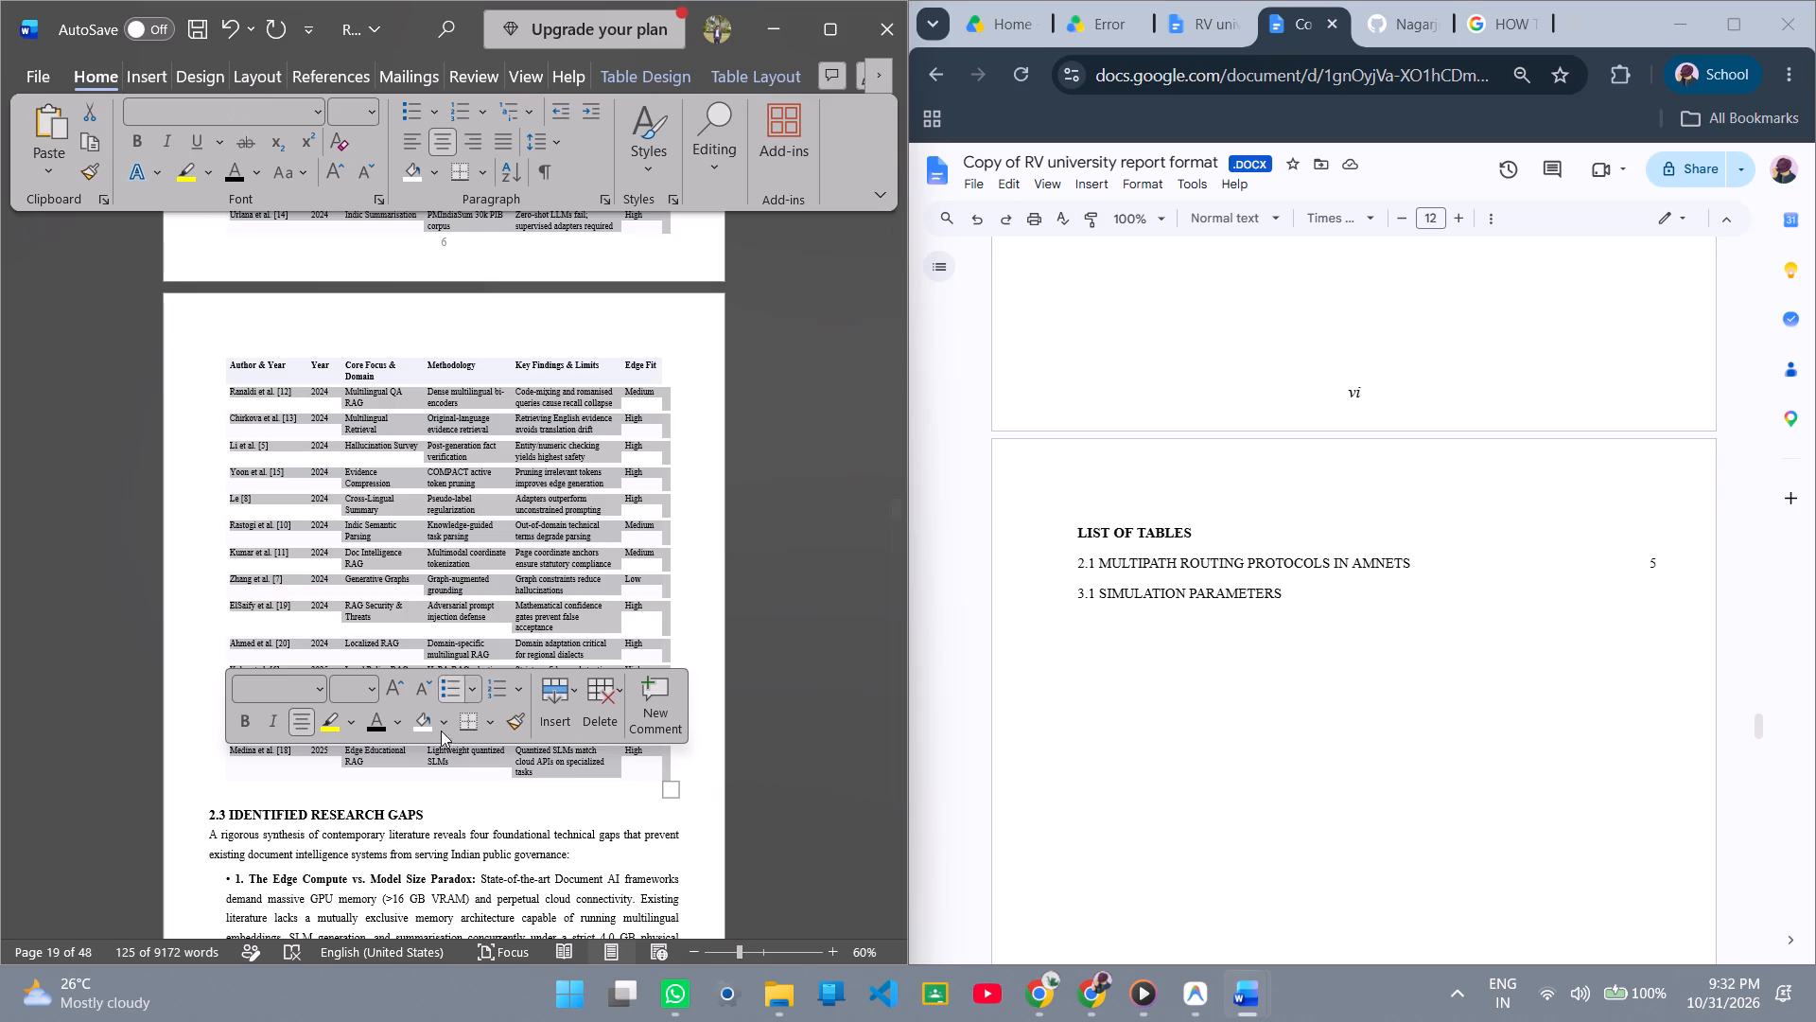
pyautogui.click(420, 727)
pyautogui.click(178, 432)
pyautogui.click(212, 412)
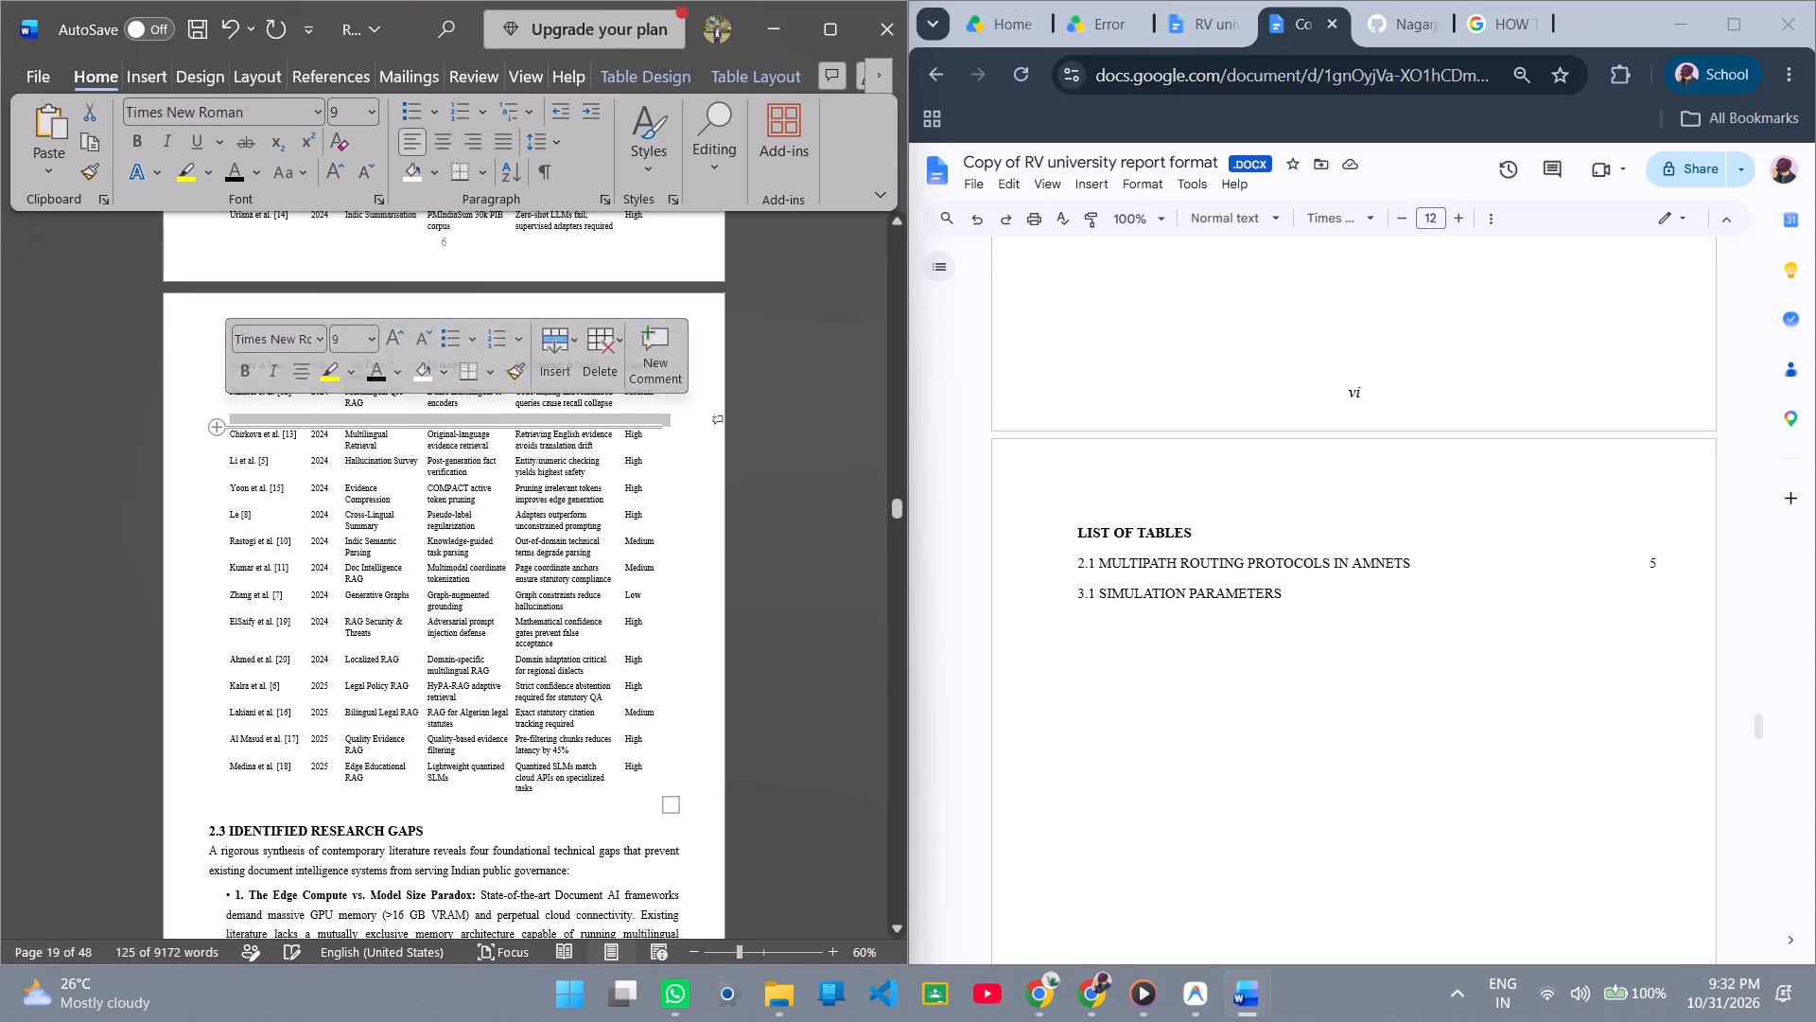
pyautogui.hotkey('ctrl', 'z')
pyautogui.click(213, 481)
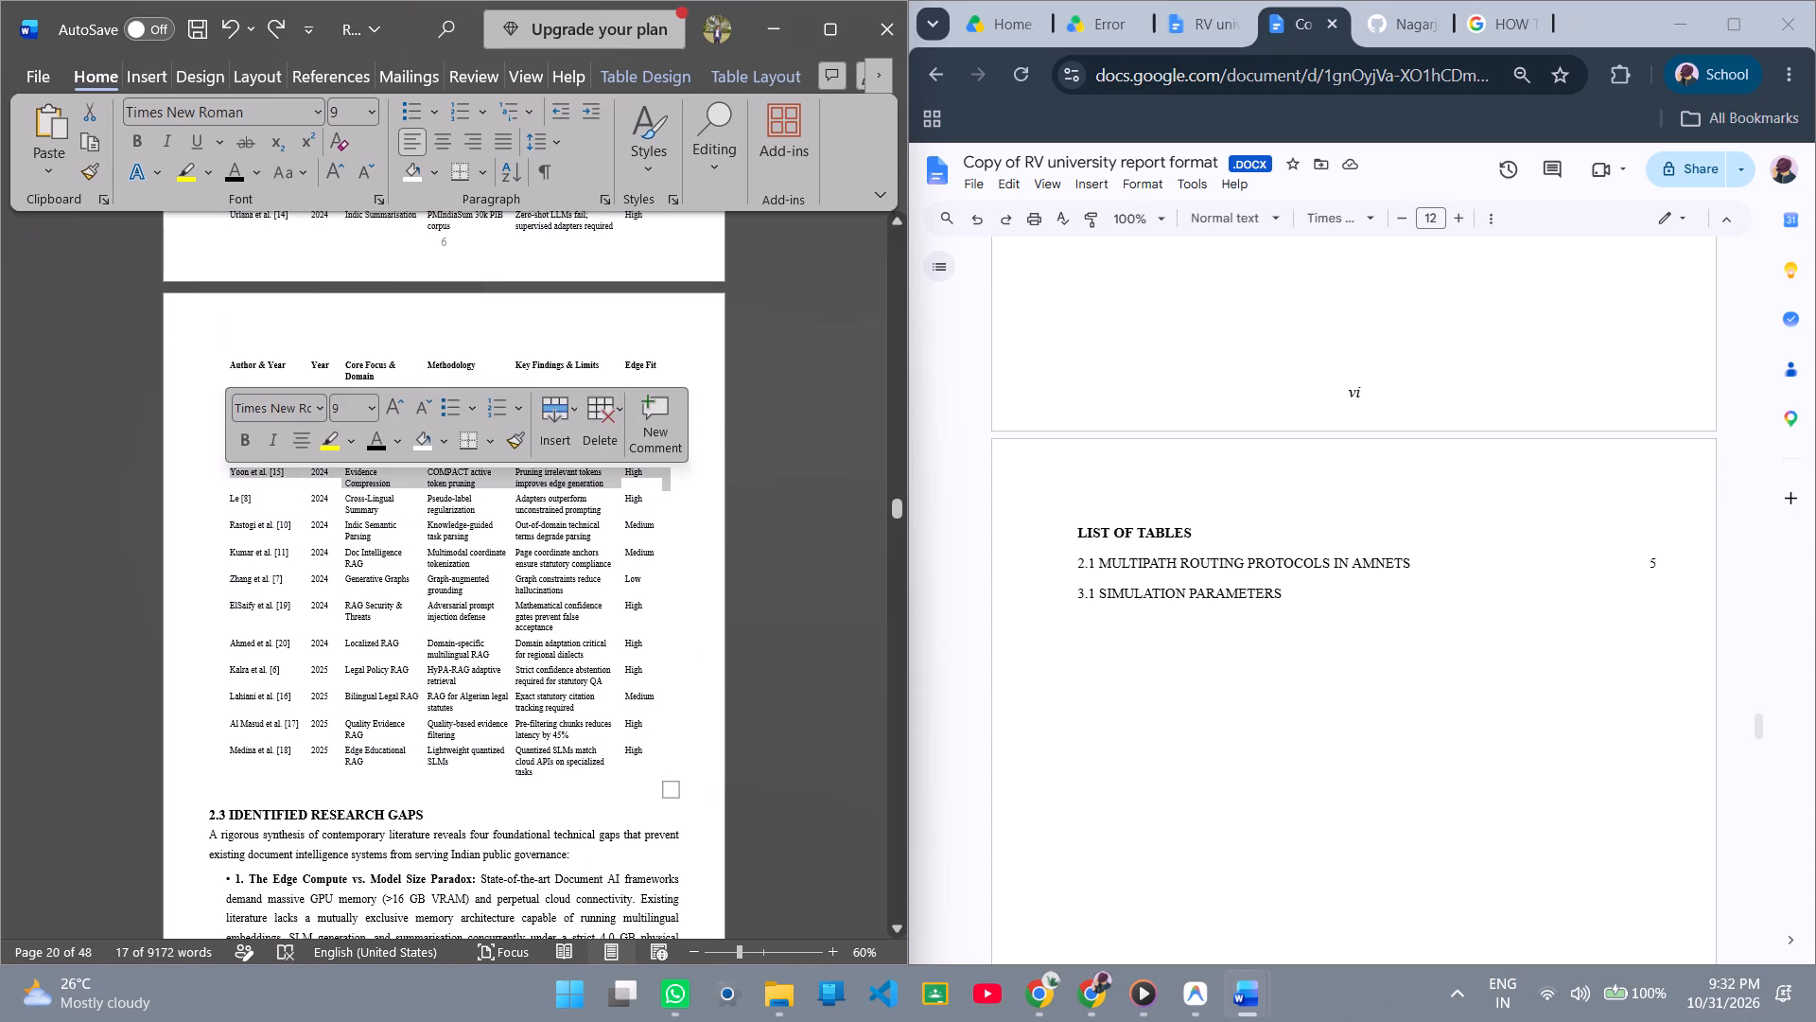
pyautogui.click(520, 329)
# Apply All Borders to every row of Table 2.1, from the header row down to Medina et al. [18].
pyautogui.scroll(3, 520, 329)
pyautogui.scroll(2, 584, 483)
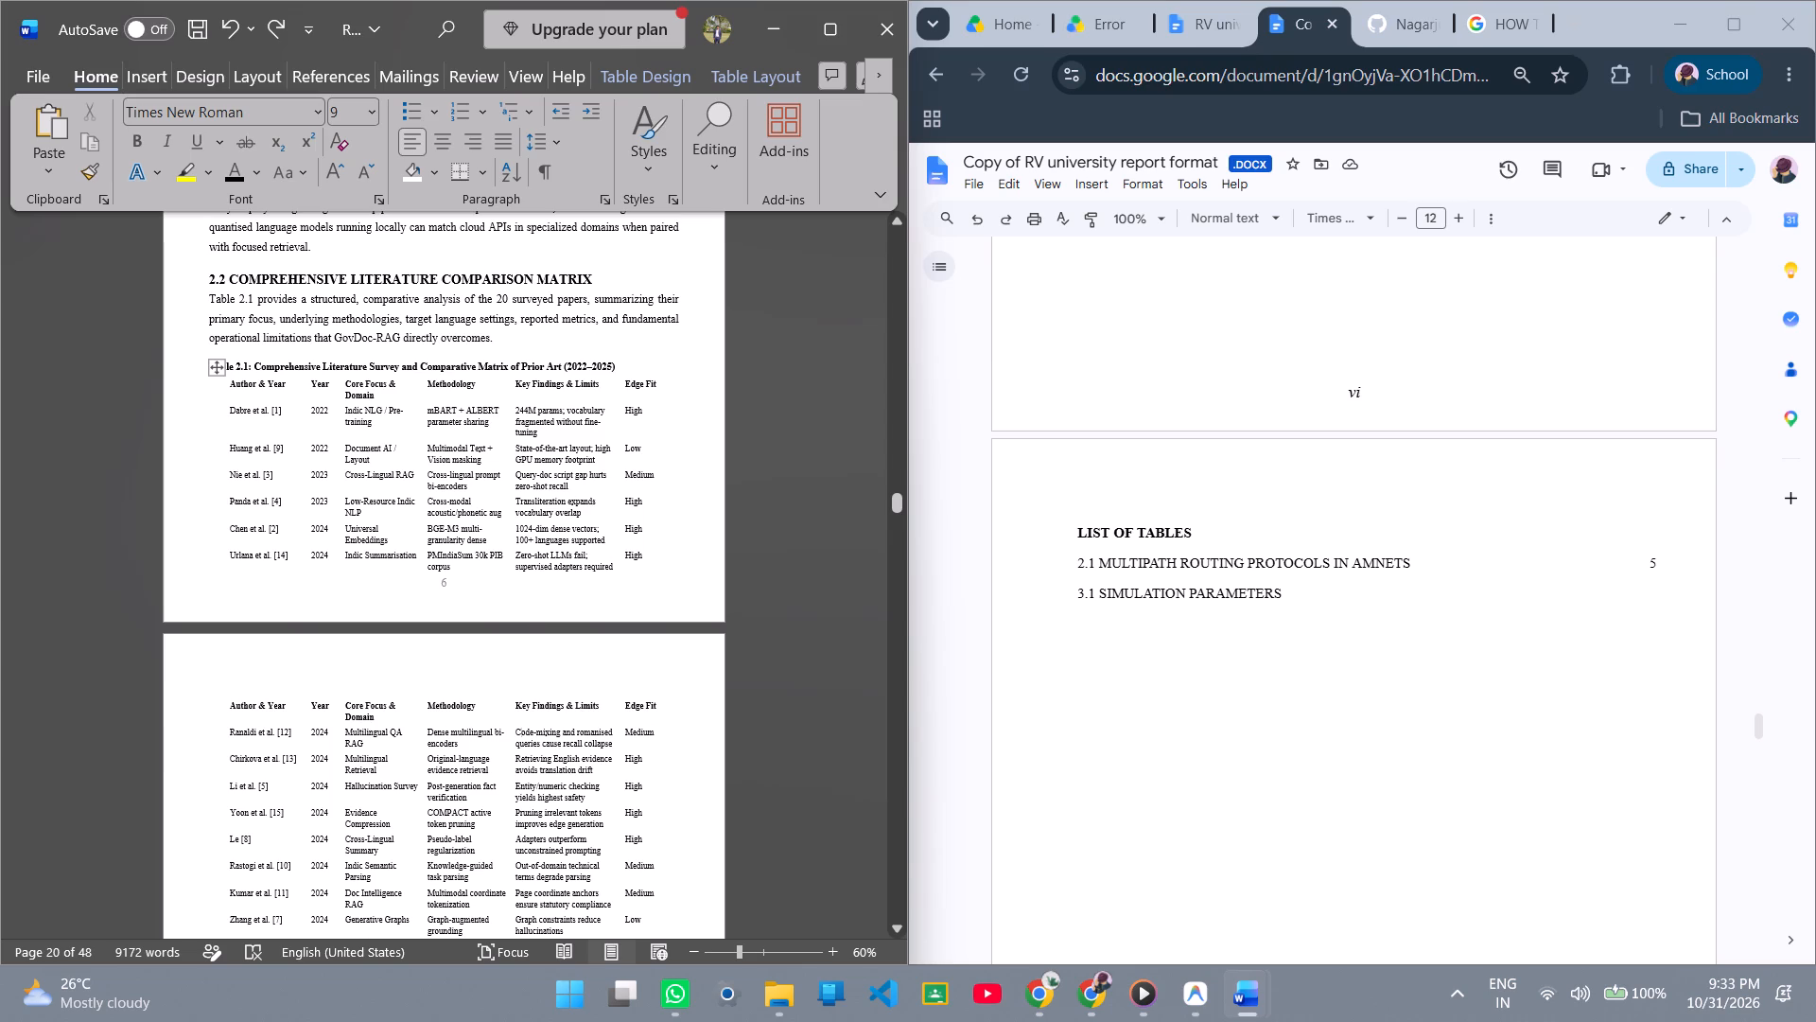
pyautogui.scroll(-4, 602, 462)
pyautogui.scroll(2, 602, 462)
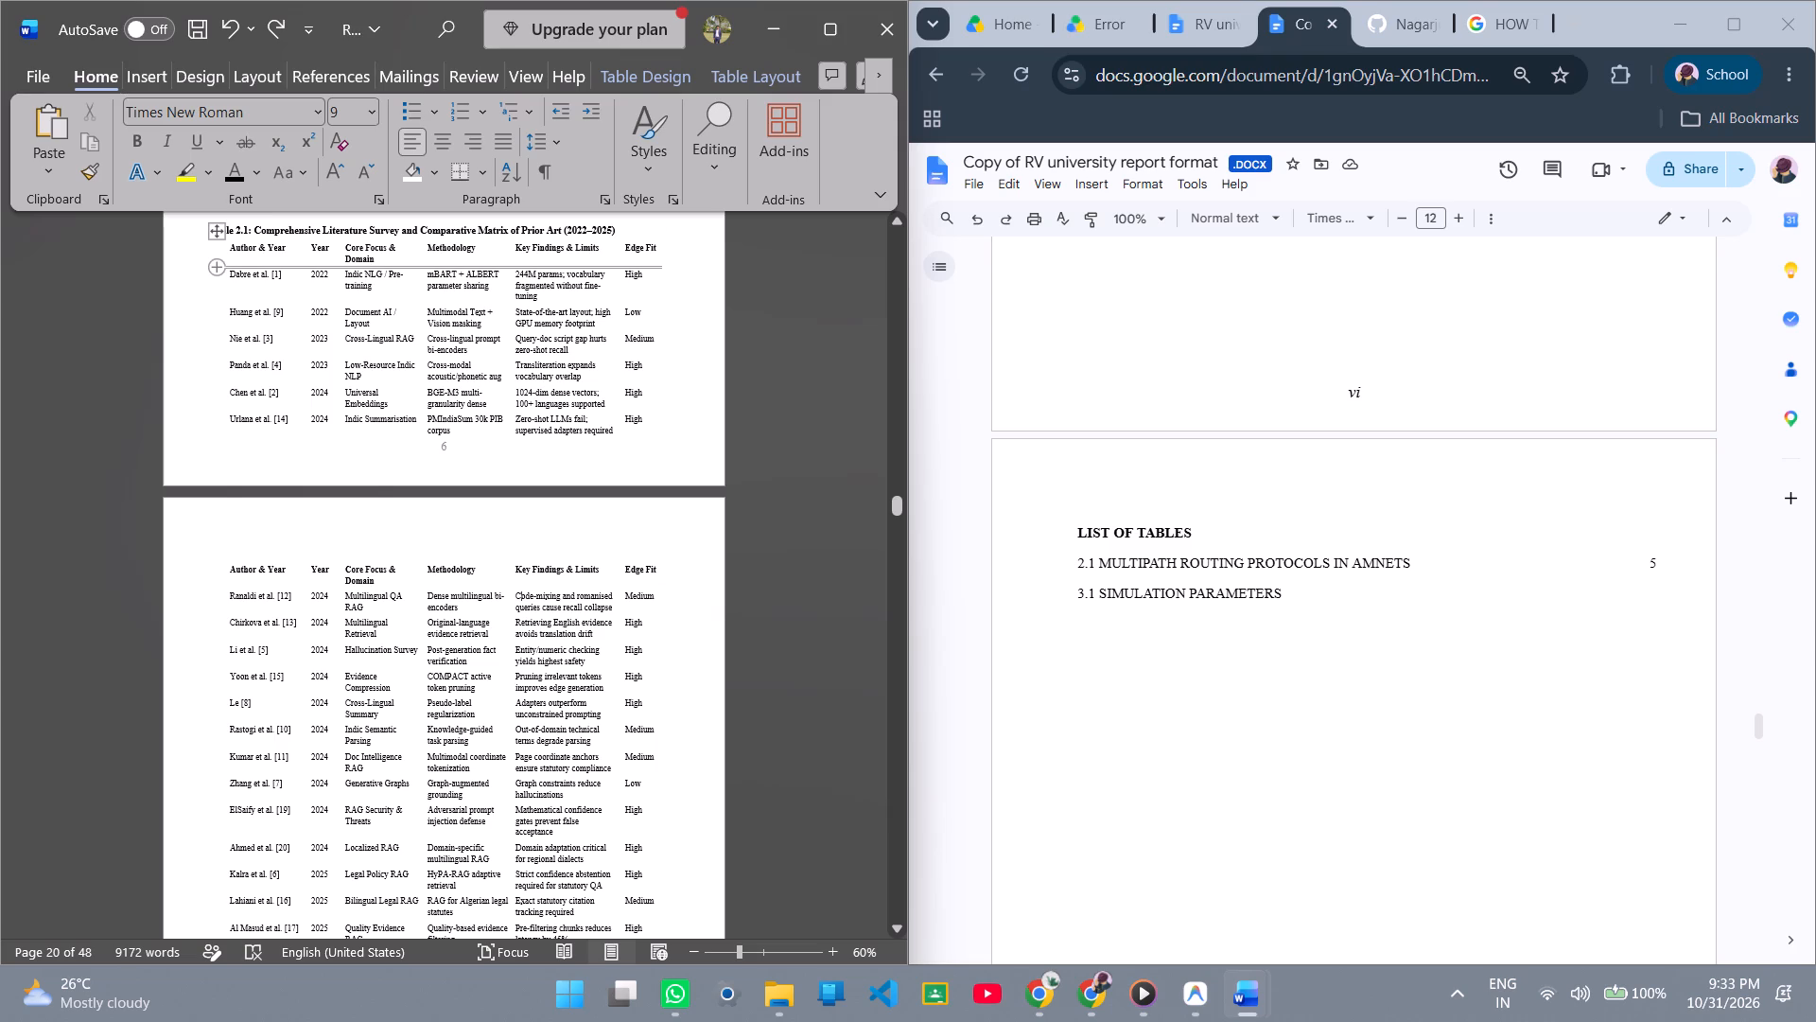
pyautogui.moveTo(203, 242); pyautogui.dragTo(287, 912)
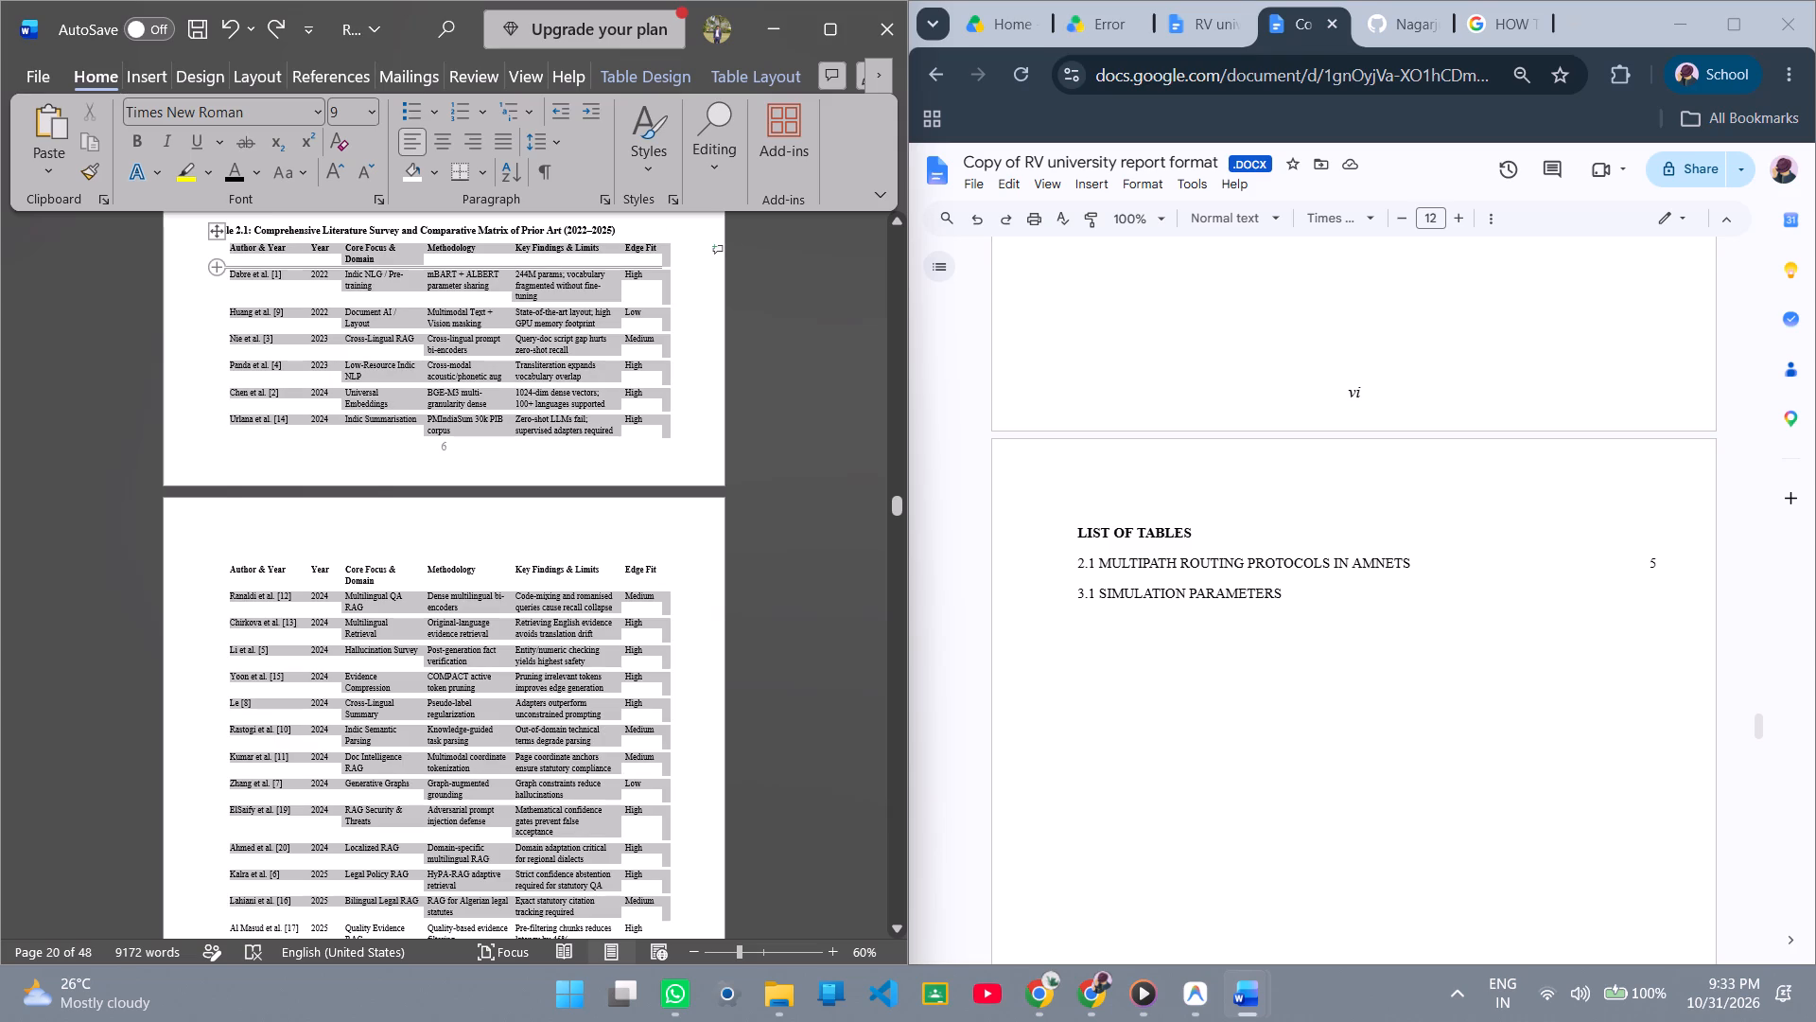
pyautogui.moveTo(287, 912); pyautogui.dragTo(265, 841)
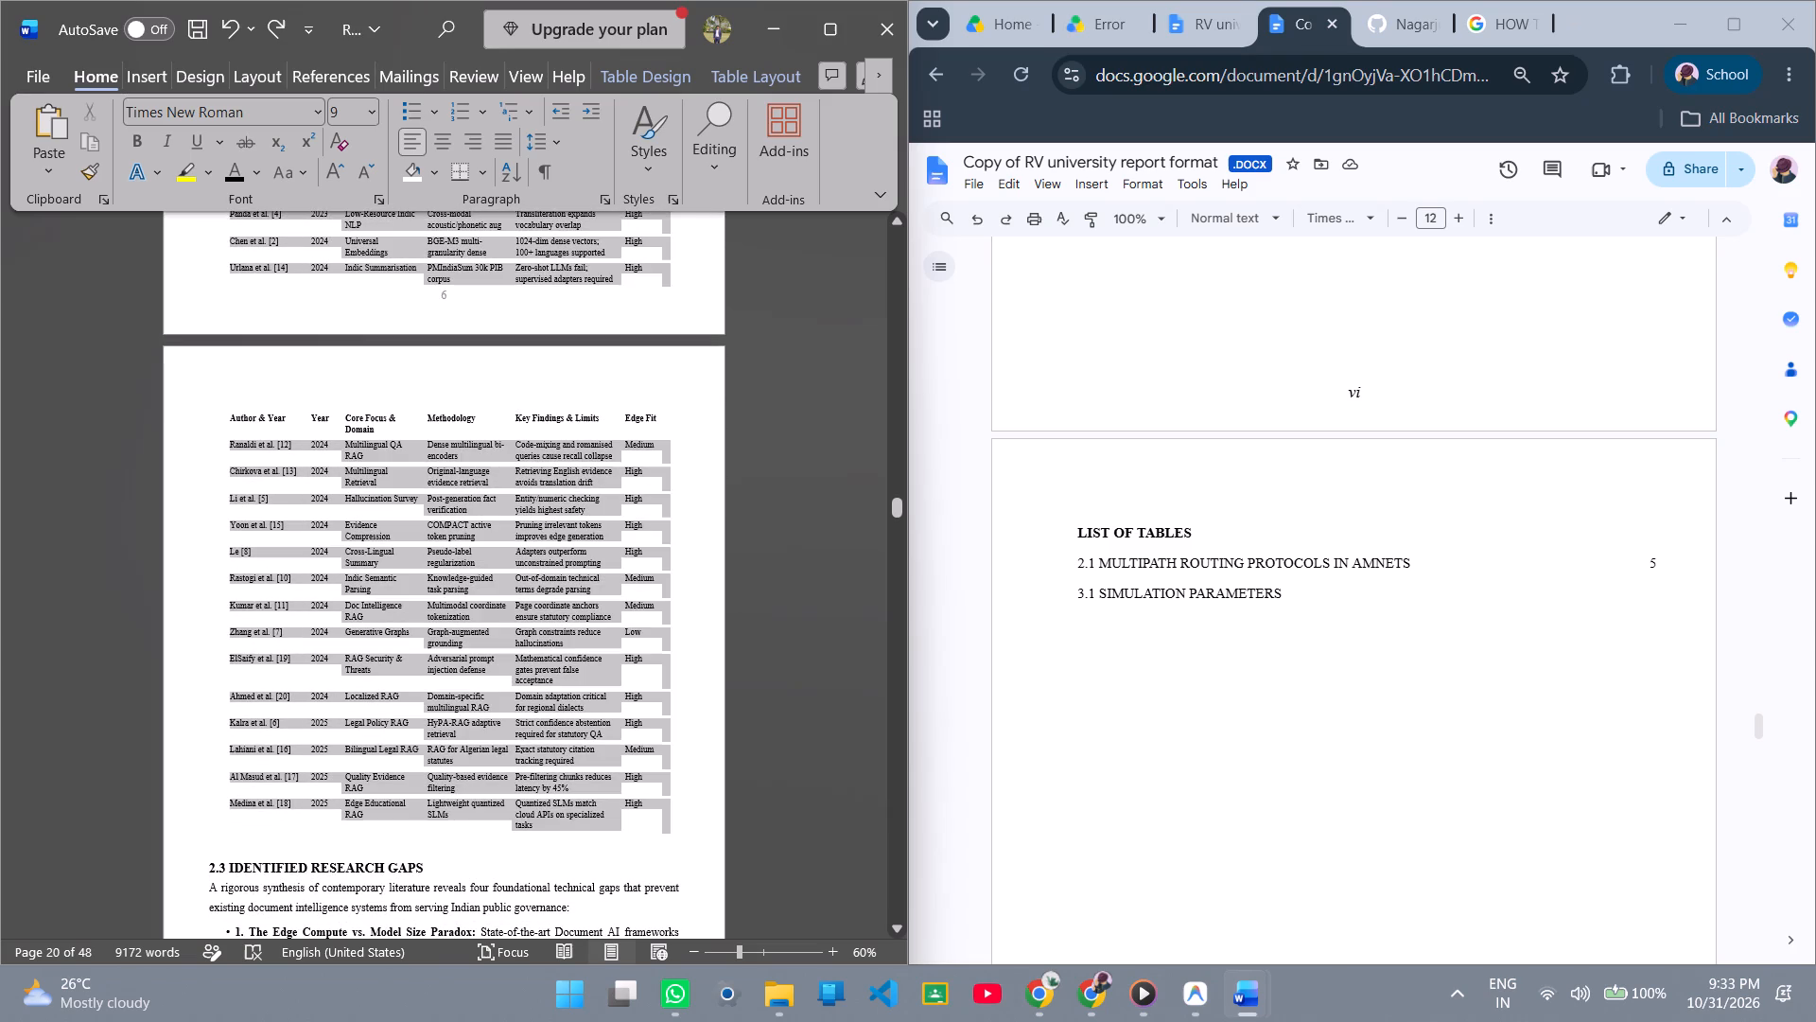
pyautogui.moveTo(265, 841); pyautogui.dragTo(654, 831)
pyautogui.moveTo(654, 831); pyautogui.dragTo(705, 824)
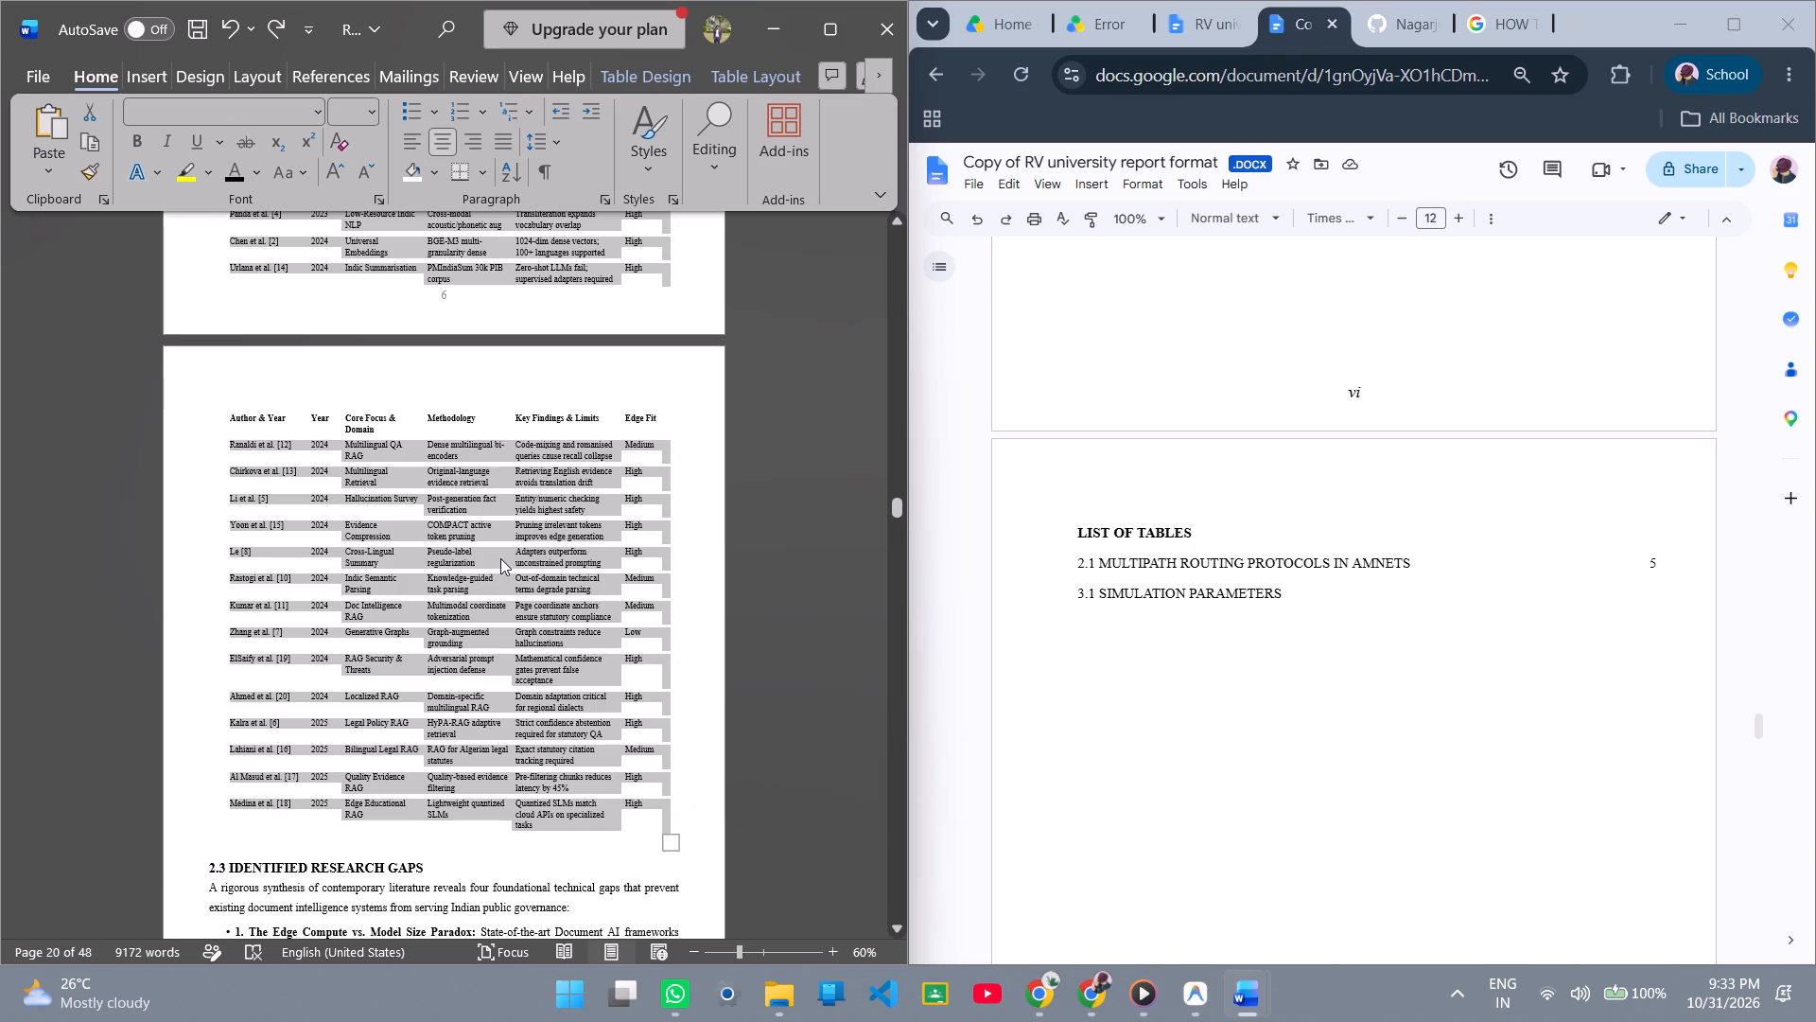
pyautogui.rightClick(500, 558)
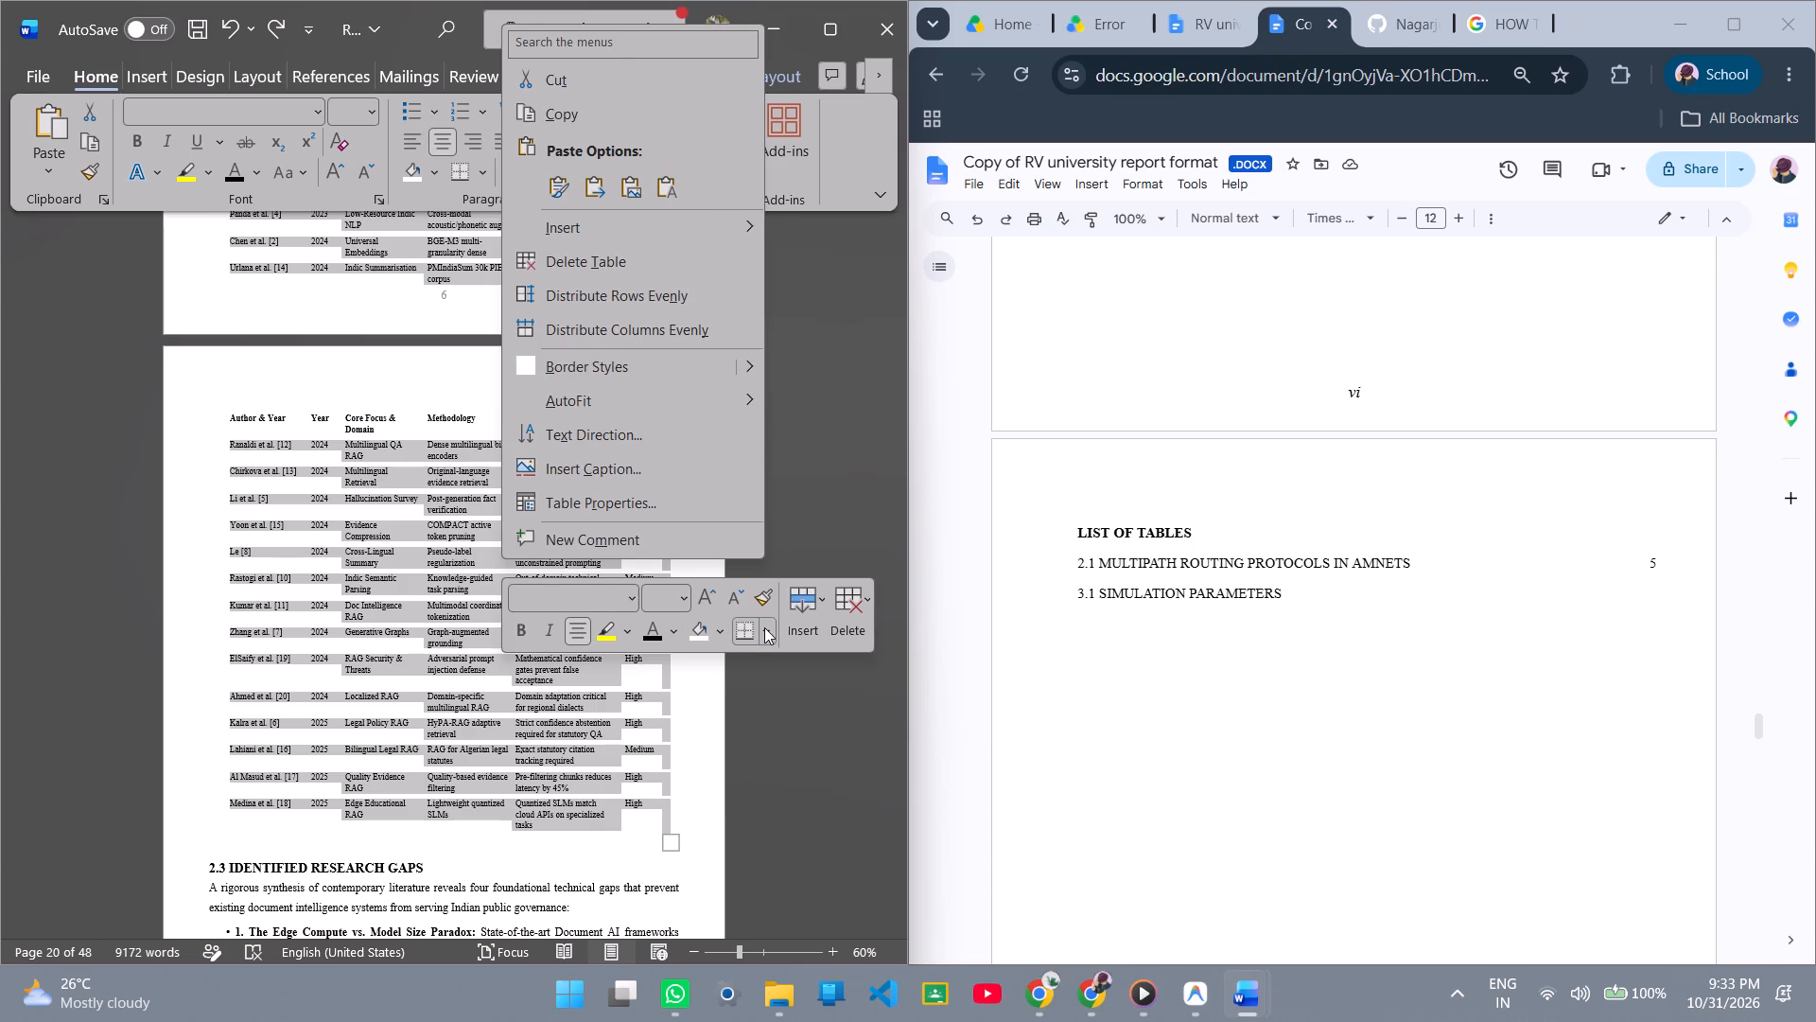
pyautogui.click(764, 627)
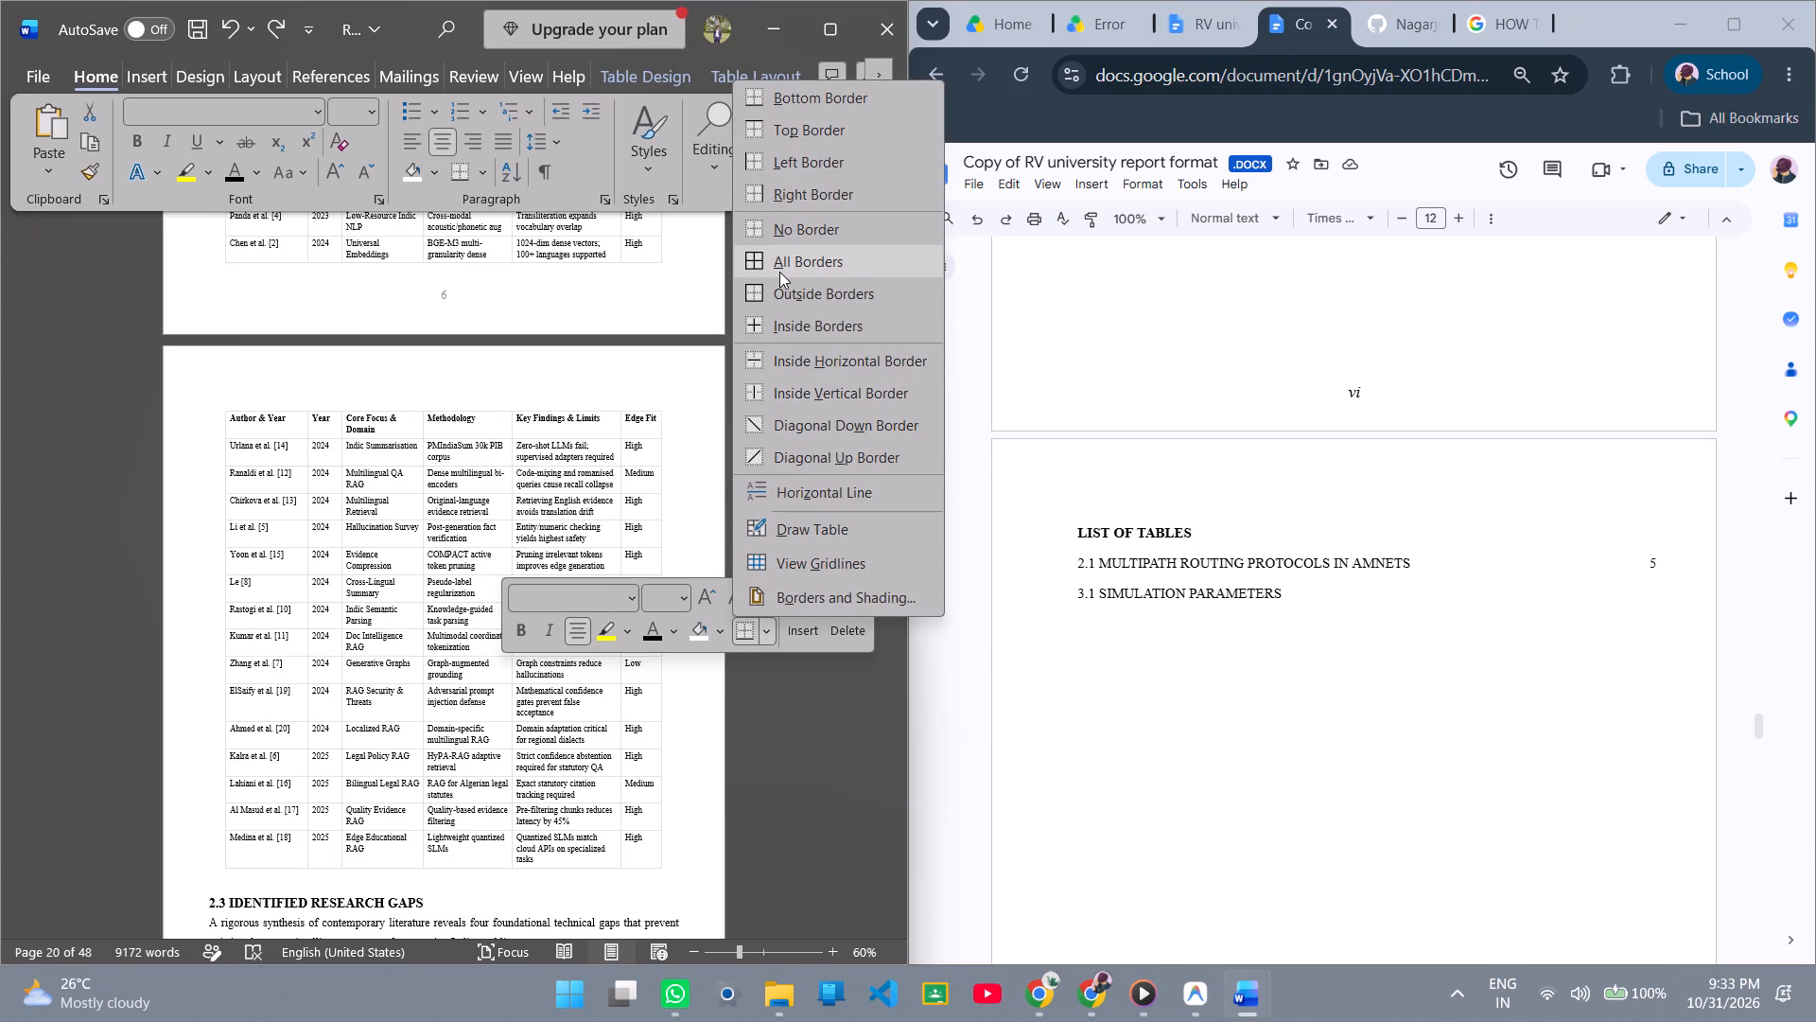
pyautogui.click(779, 272)
pyautogui.scroll(4, 582, 401)
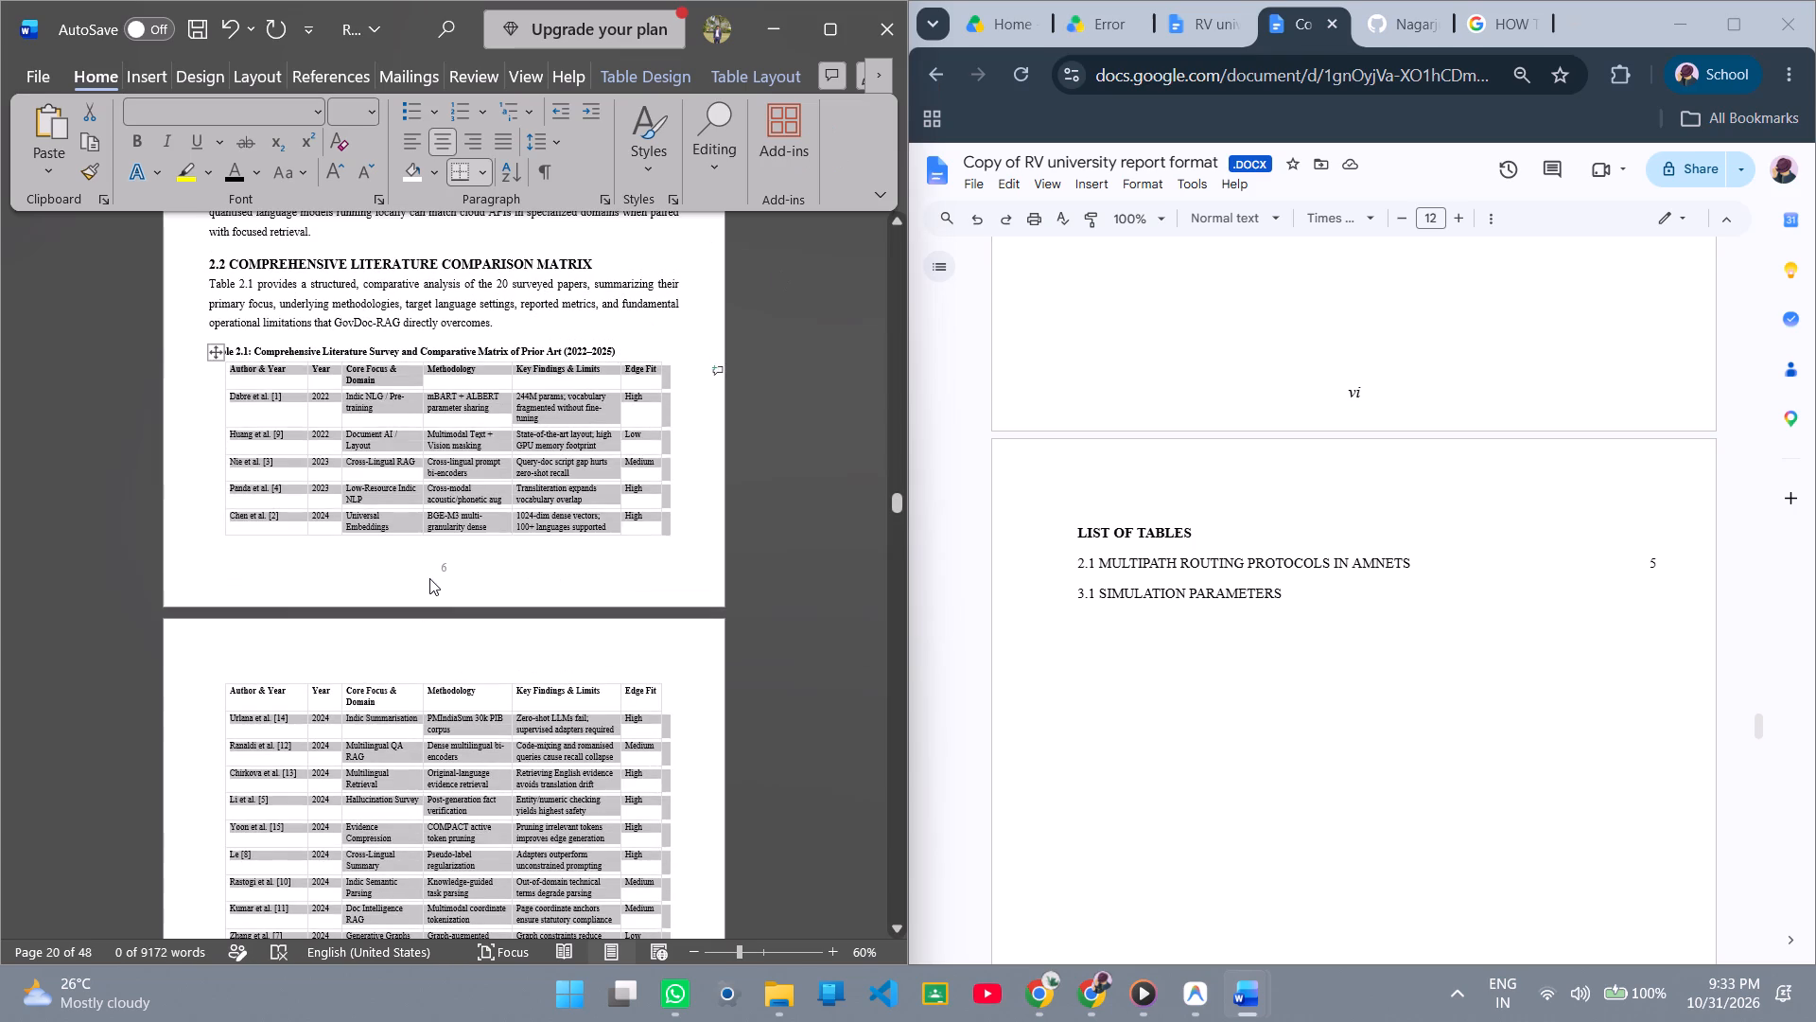
pyautogui.click(429, 578)
# Clear the cell shading from all rows of Table 4.1, the dataset statistics table in Chapter 4.
pyautogui.scroll(-18, 618, 544)
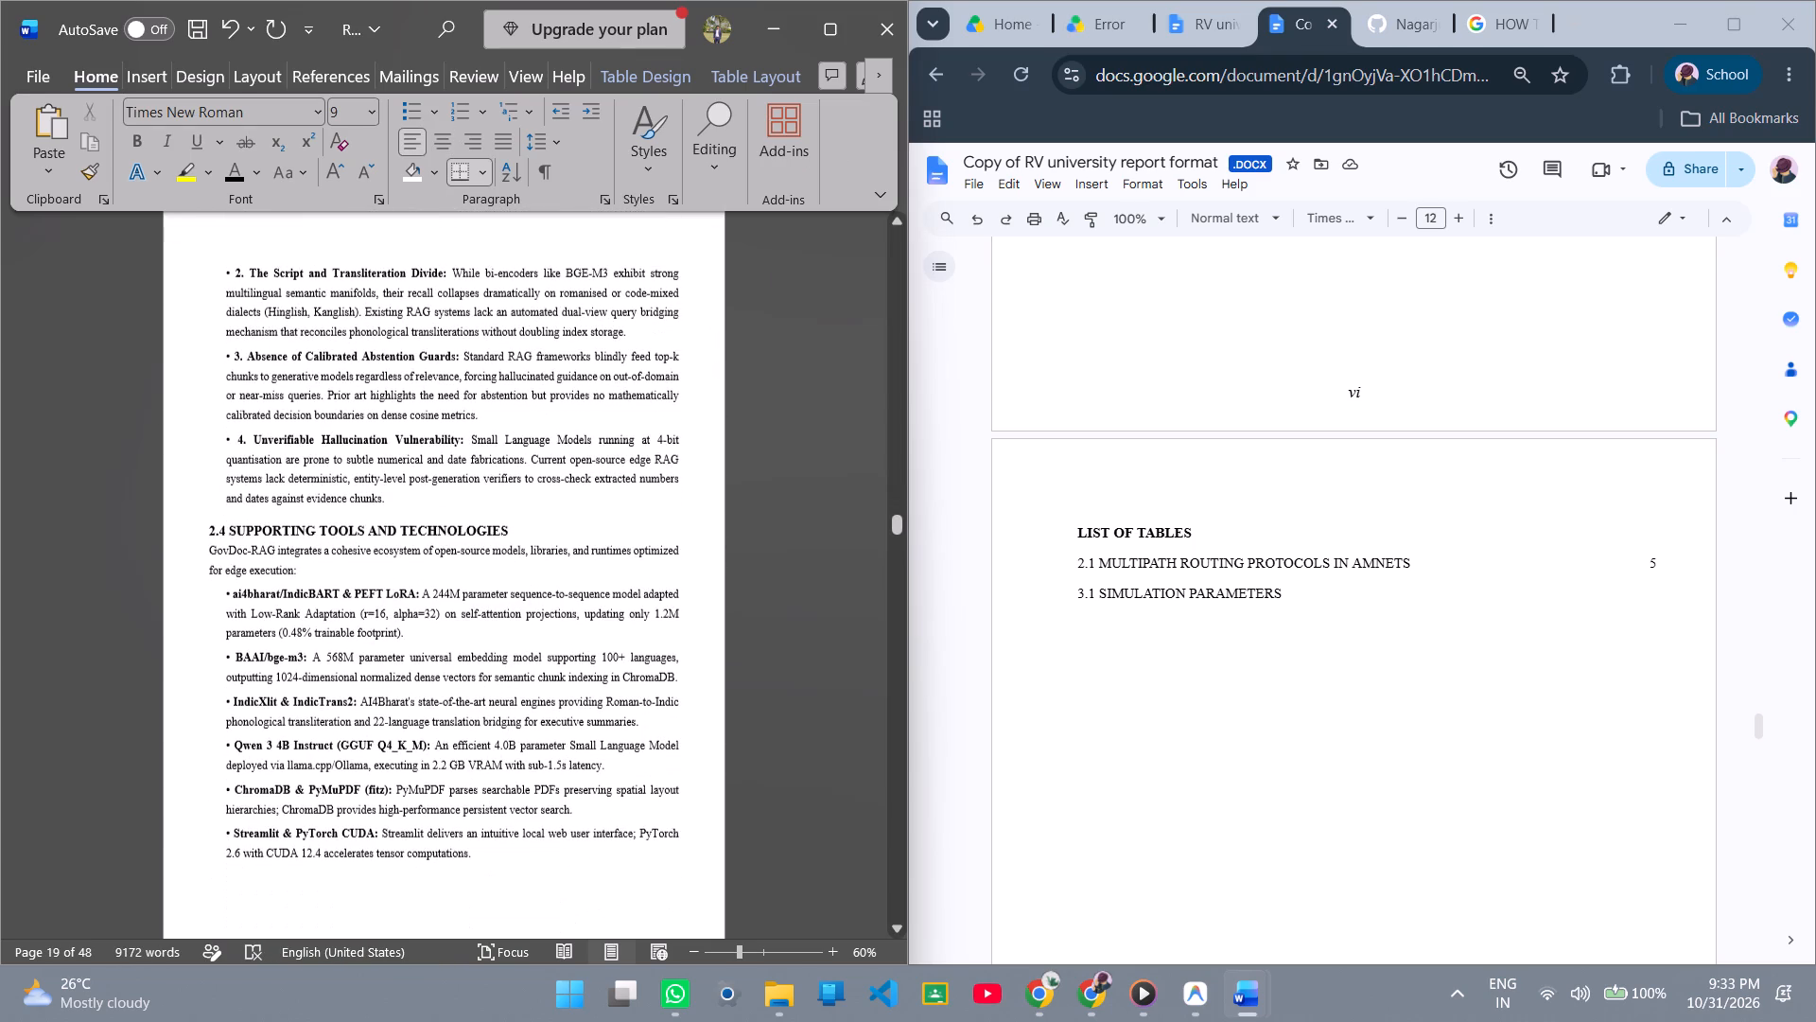
pyautogui.scroll(-18, 618, 544)
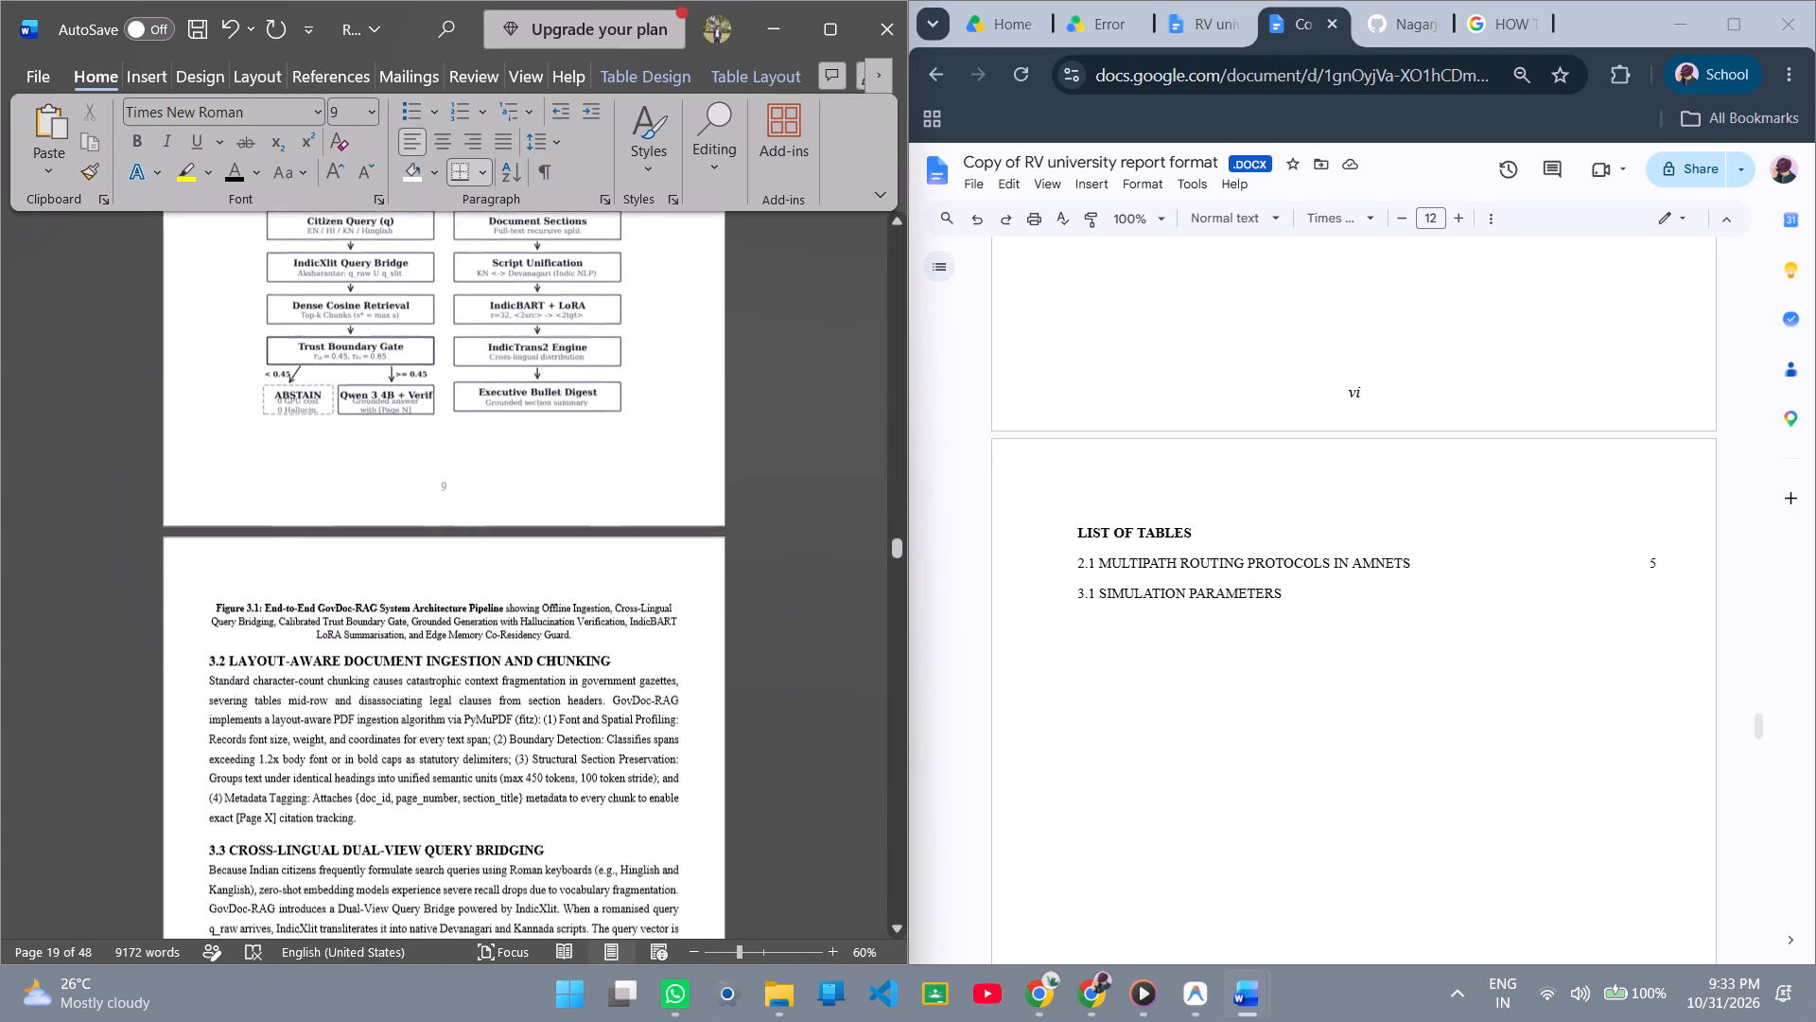
pyautogui.scroll(-20, 618, 544)
pyautogui.scroll(-11, 618, 544)
pyautogui.scroll(12, 618, 544)
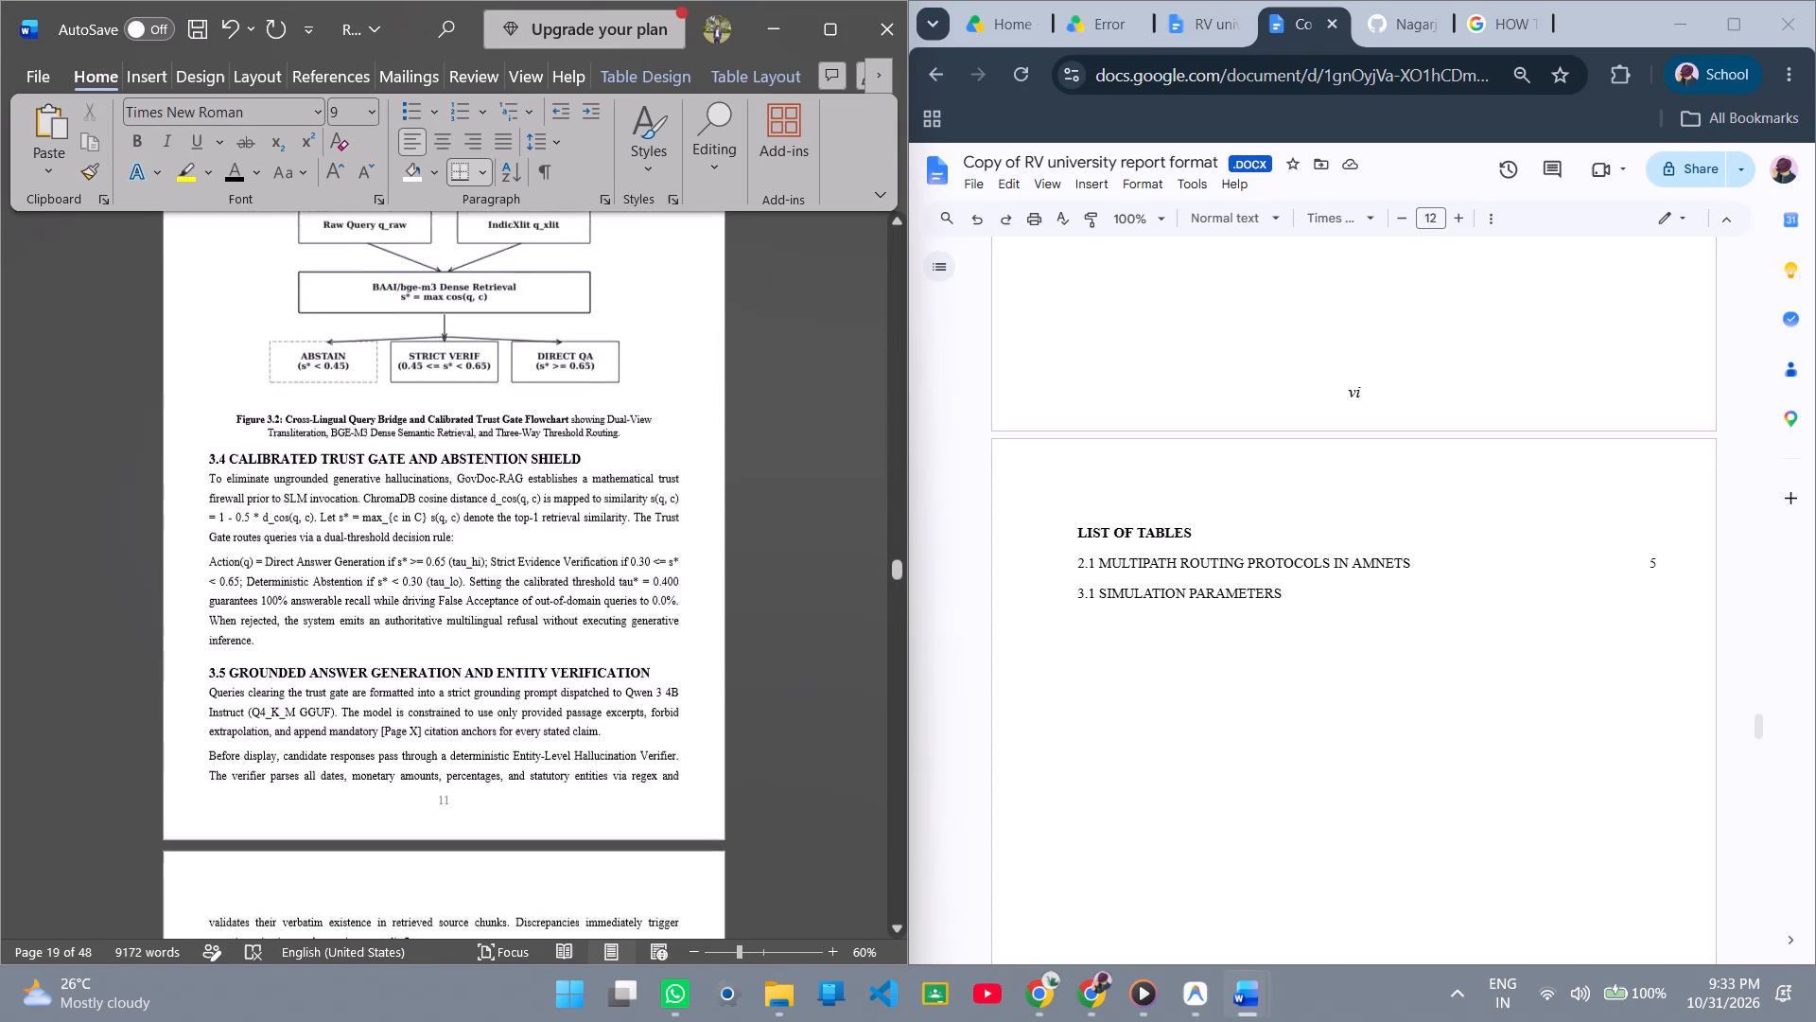
pyautogui.scroll(11, 618, 544)
pyautogui.scroll(-7, 618, 544)
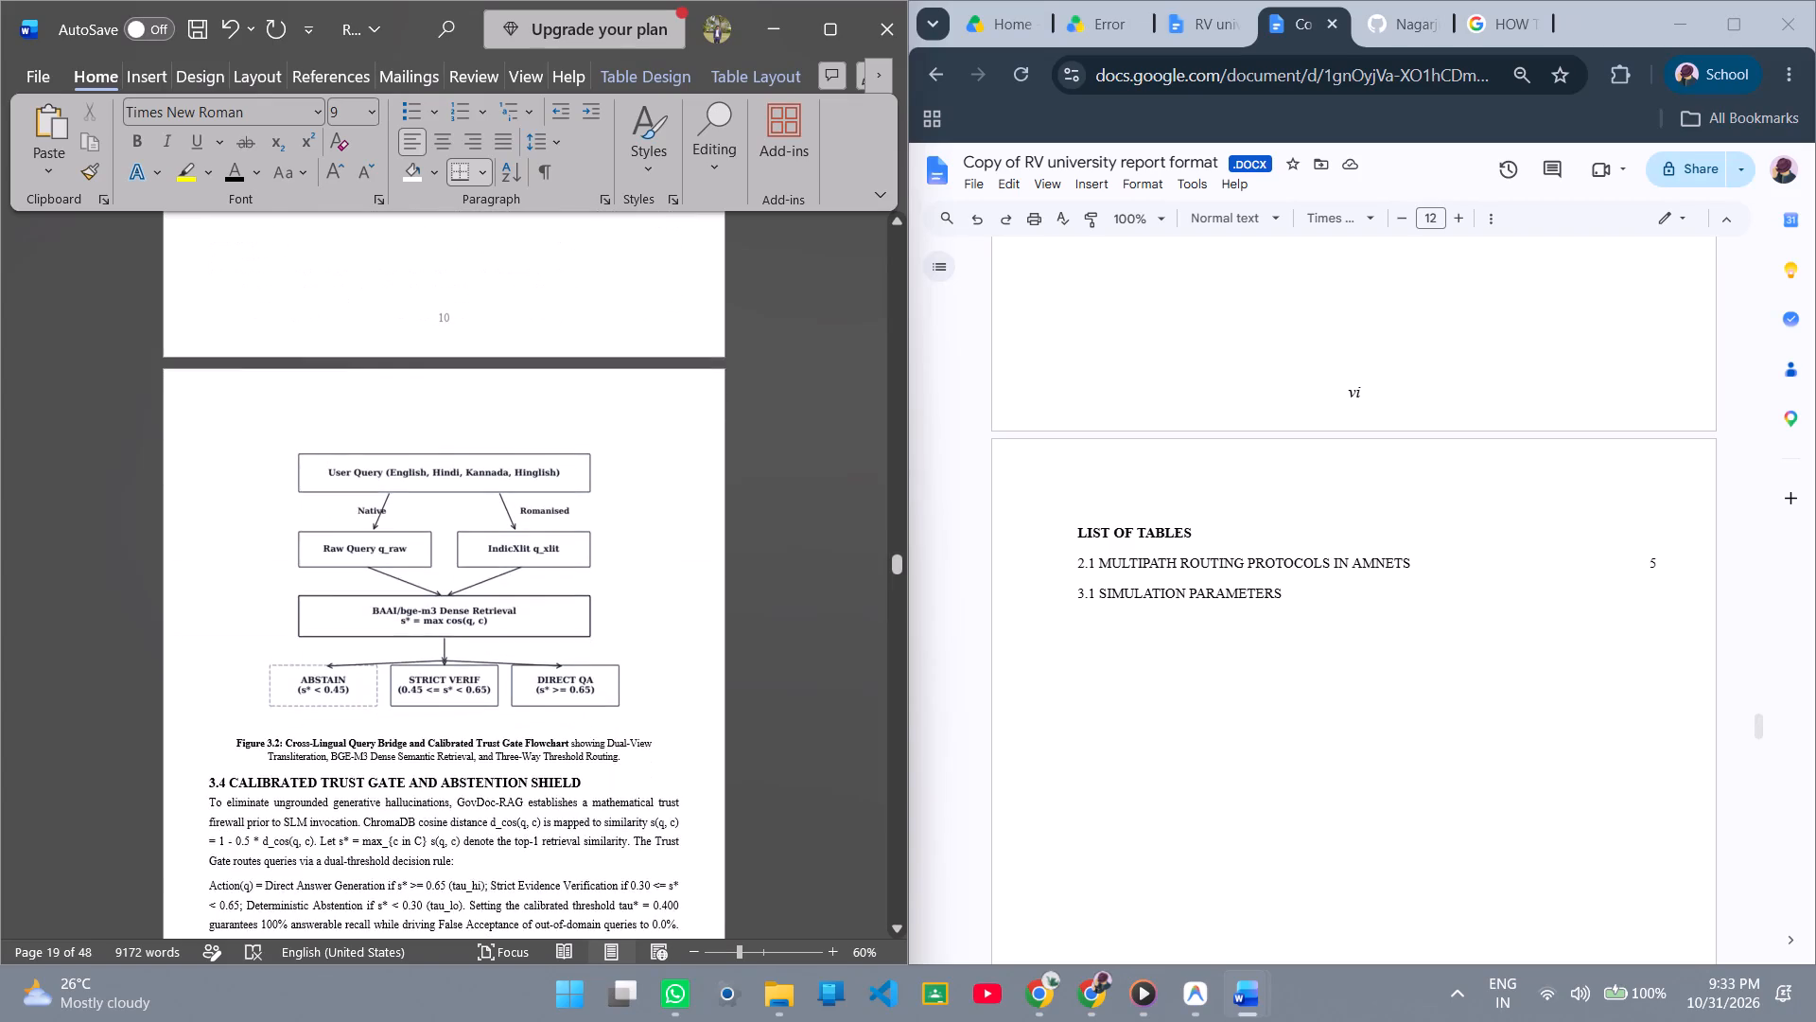
pyautogui.scroll(-20, 618, 544)
pyautogui.scroll(-9, 618, 544)
pyautogui.scroll(3, 618, 544)
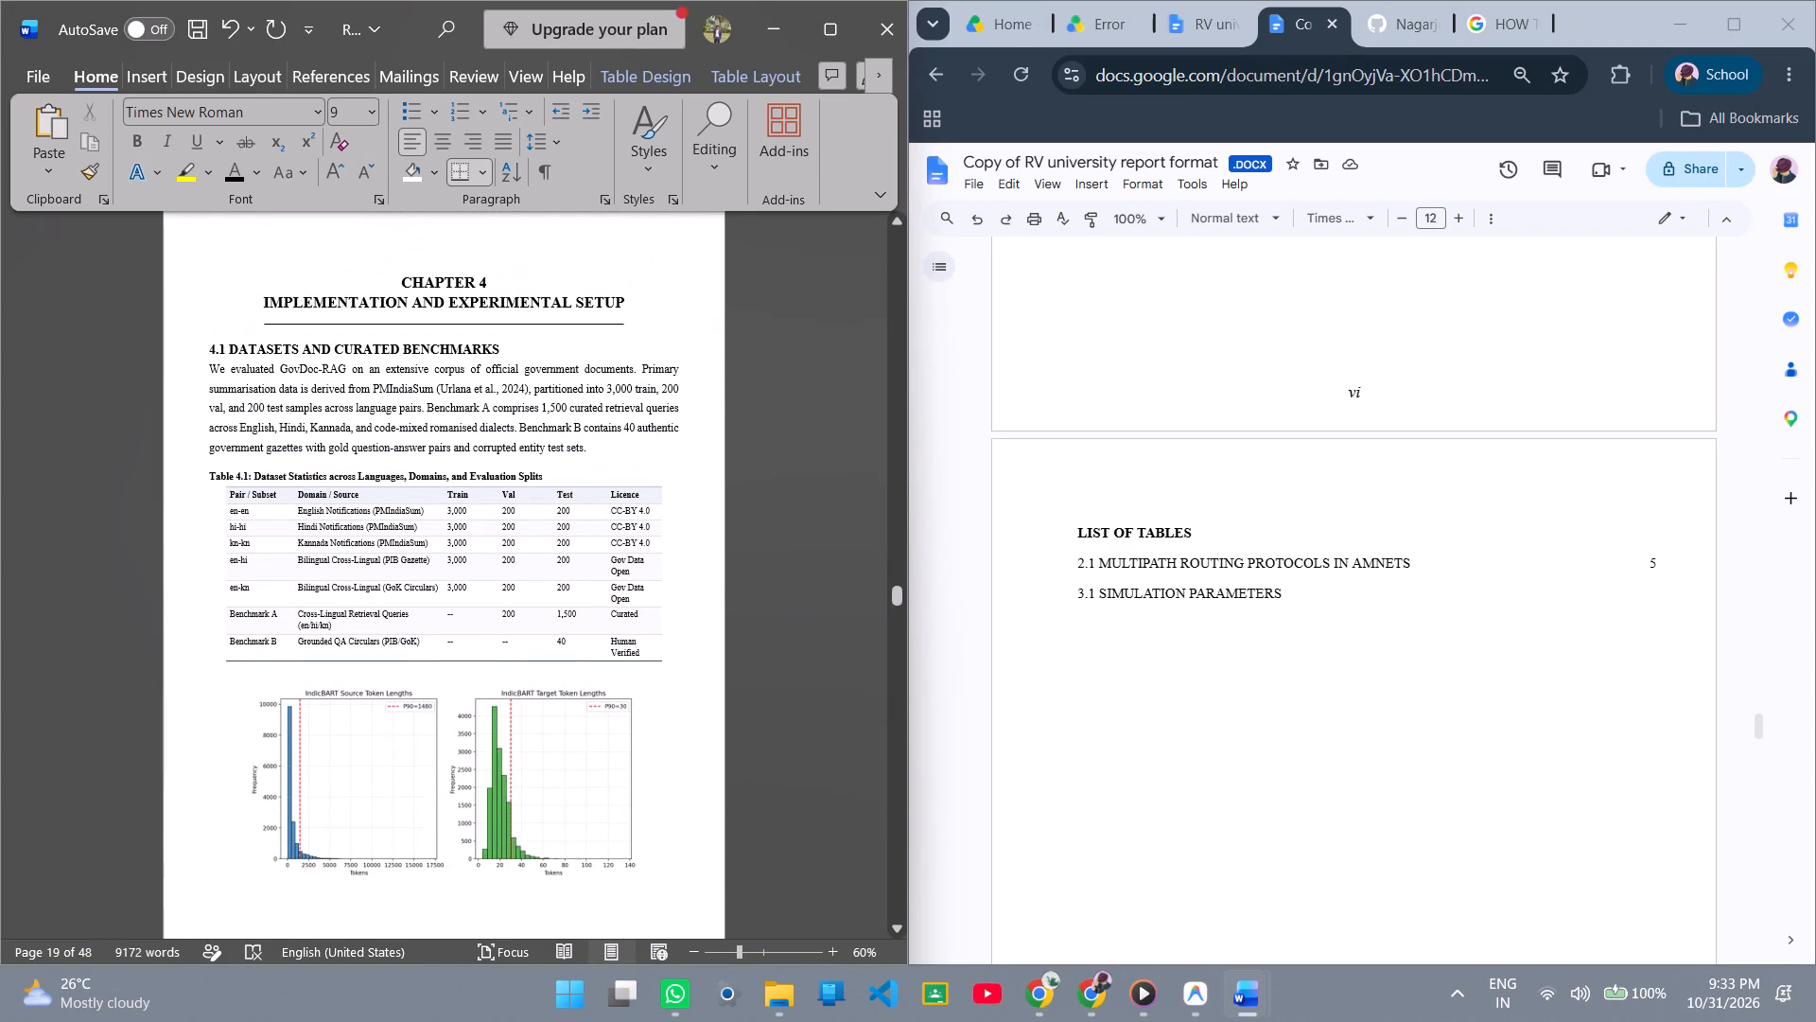
pyautogui.moveTo(200, 496); pyautogui.dragTo(248, 650)
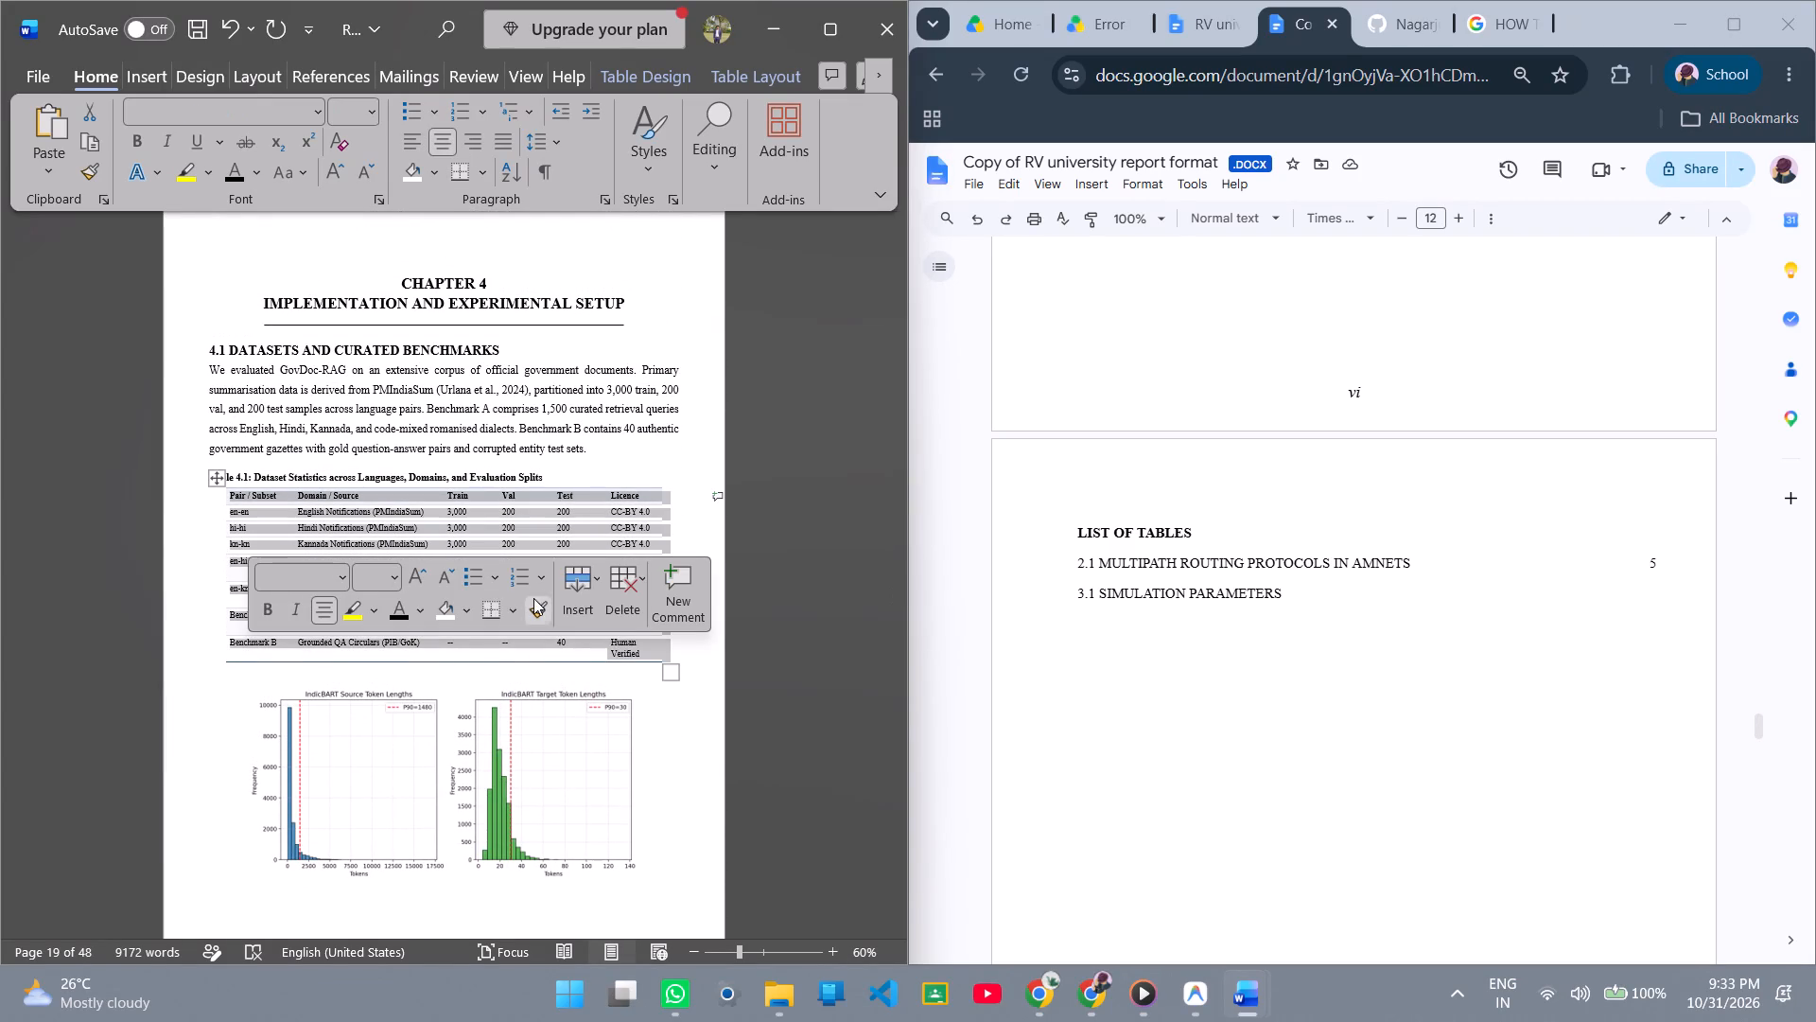
pyautogui.click(433, 608)
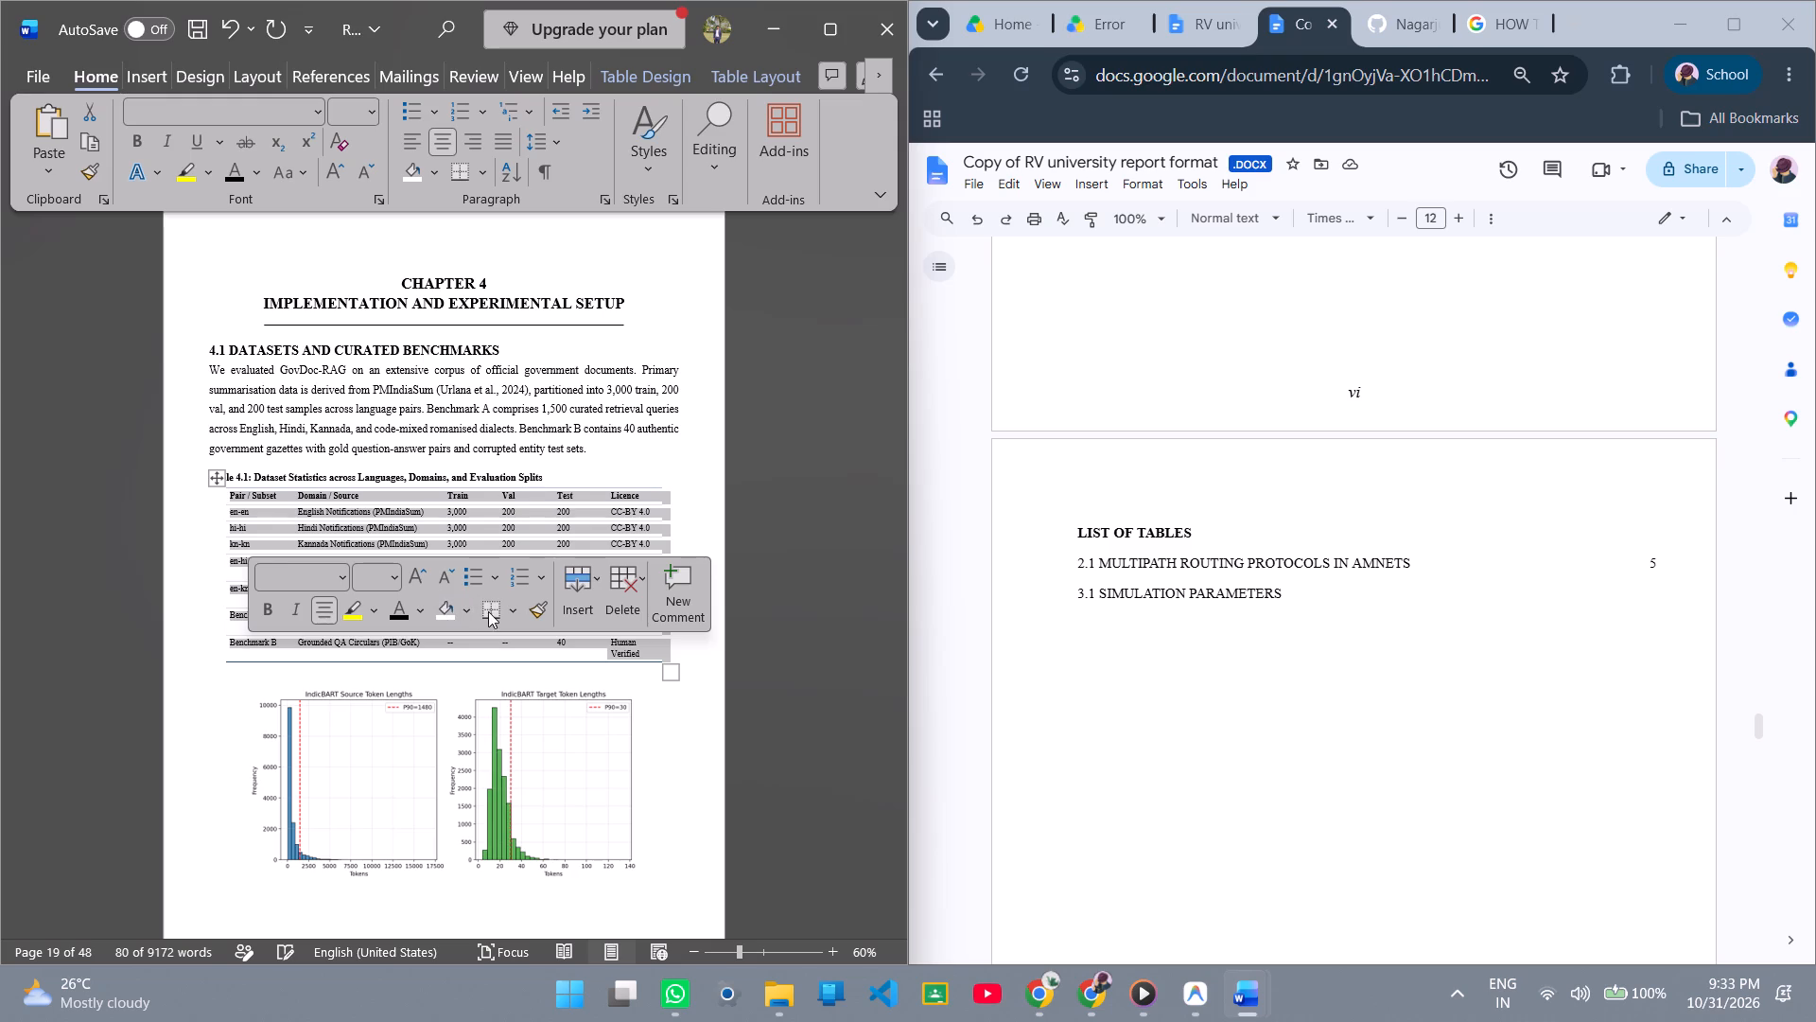
# Apply All Borders to the whole of Table 4.1.
pyautogui.click(506, 610)
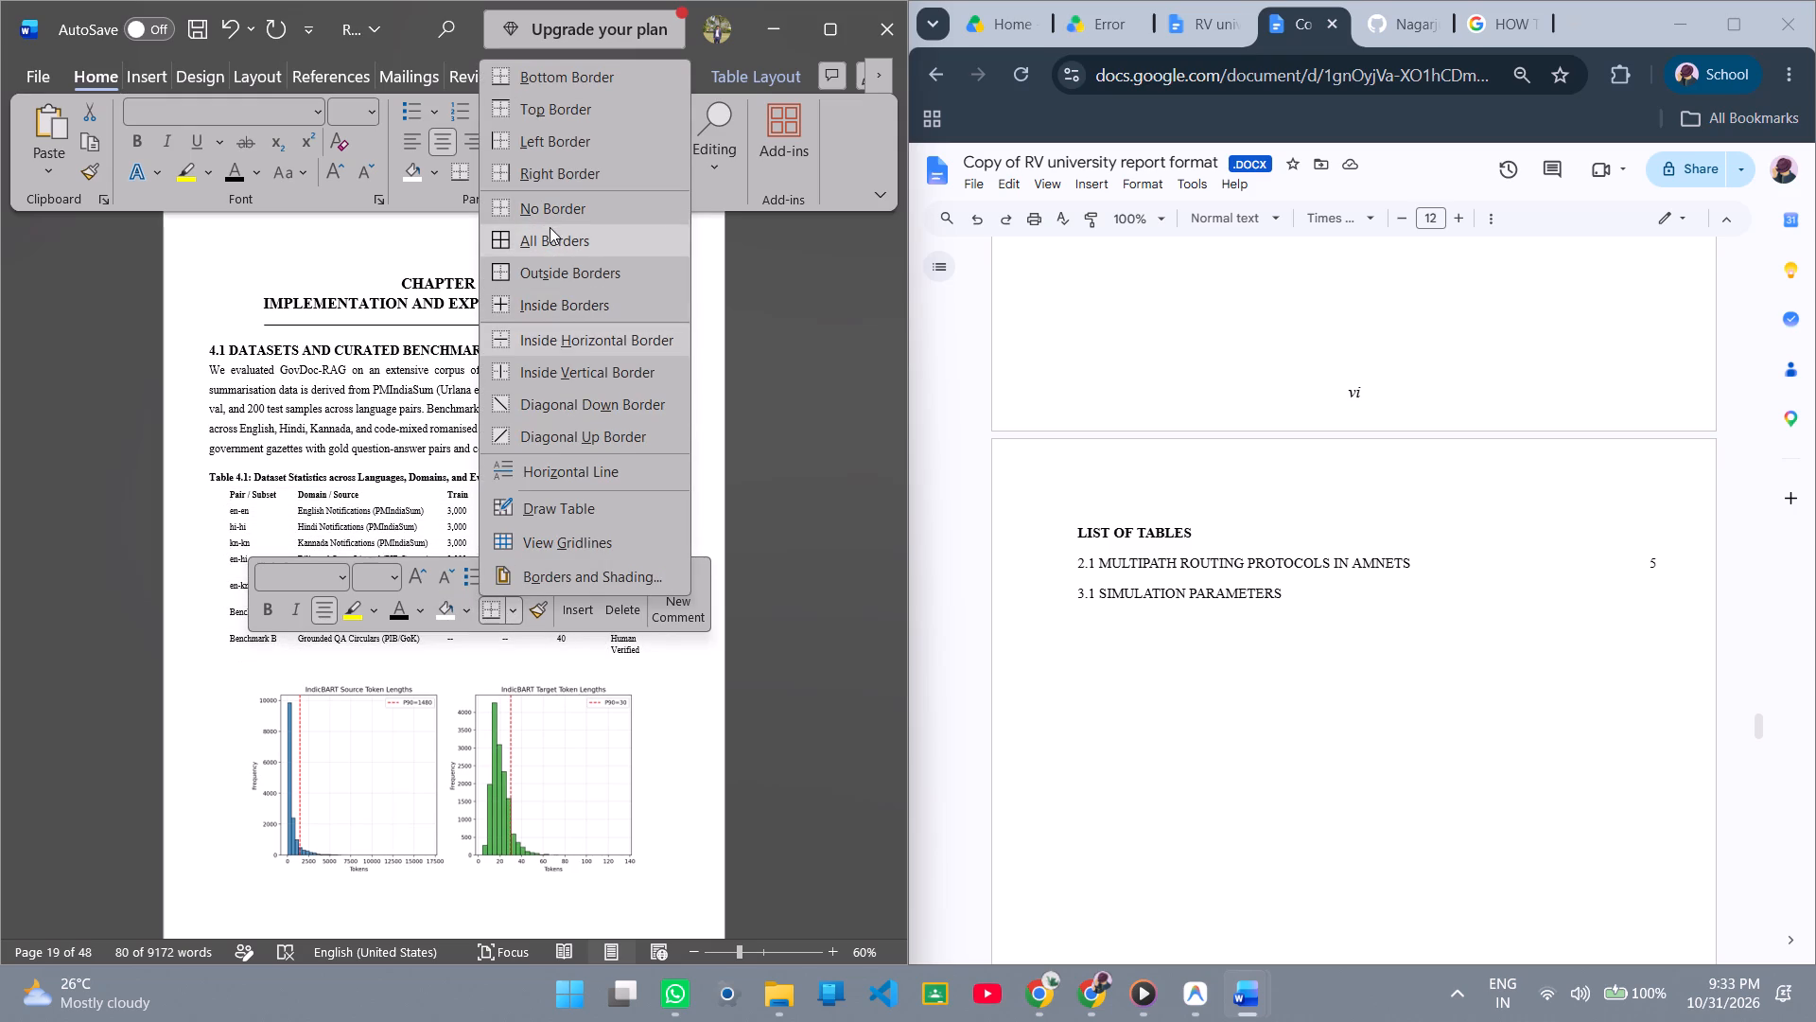
pyautogui.click(550, 227)
pyautogui.click(183, 670)
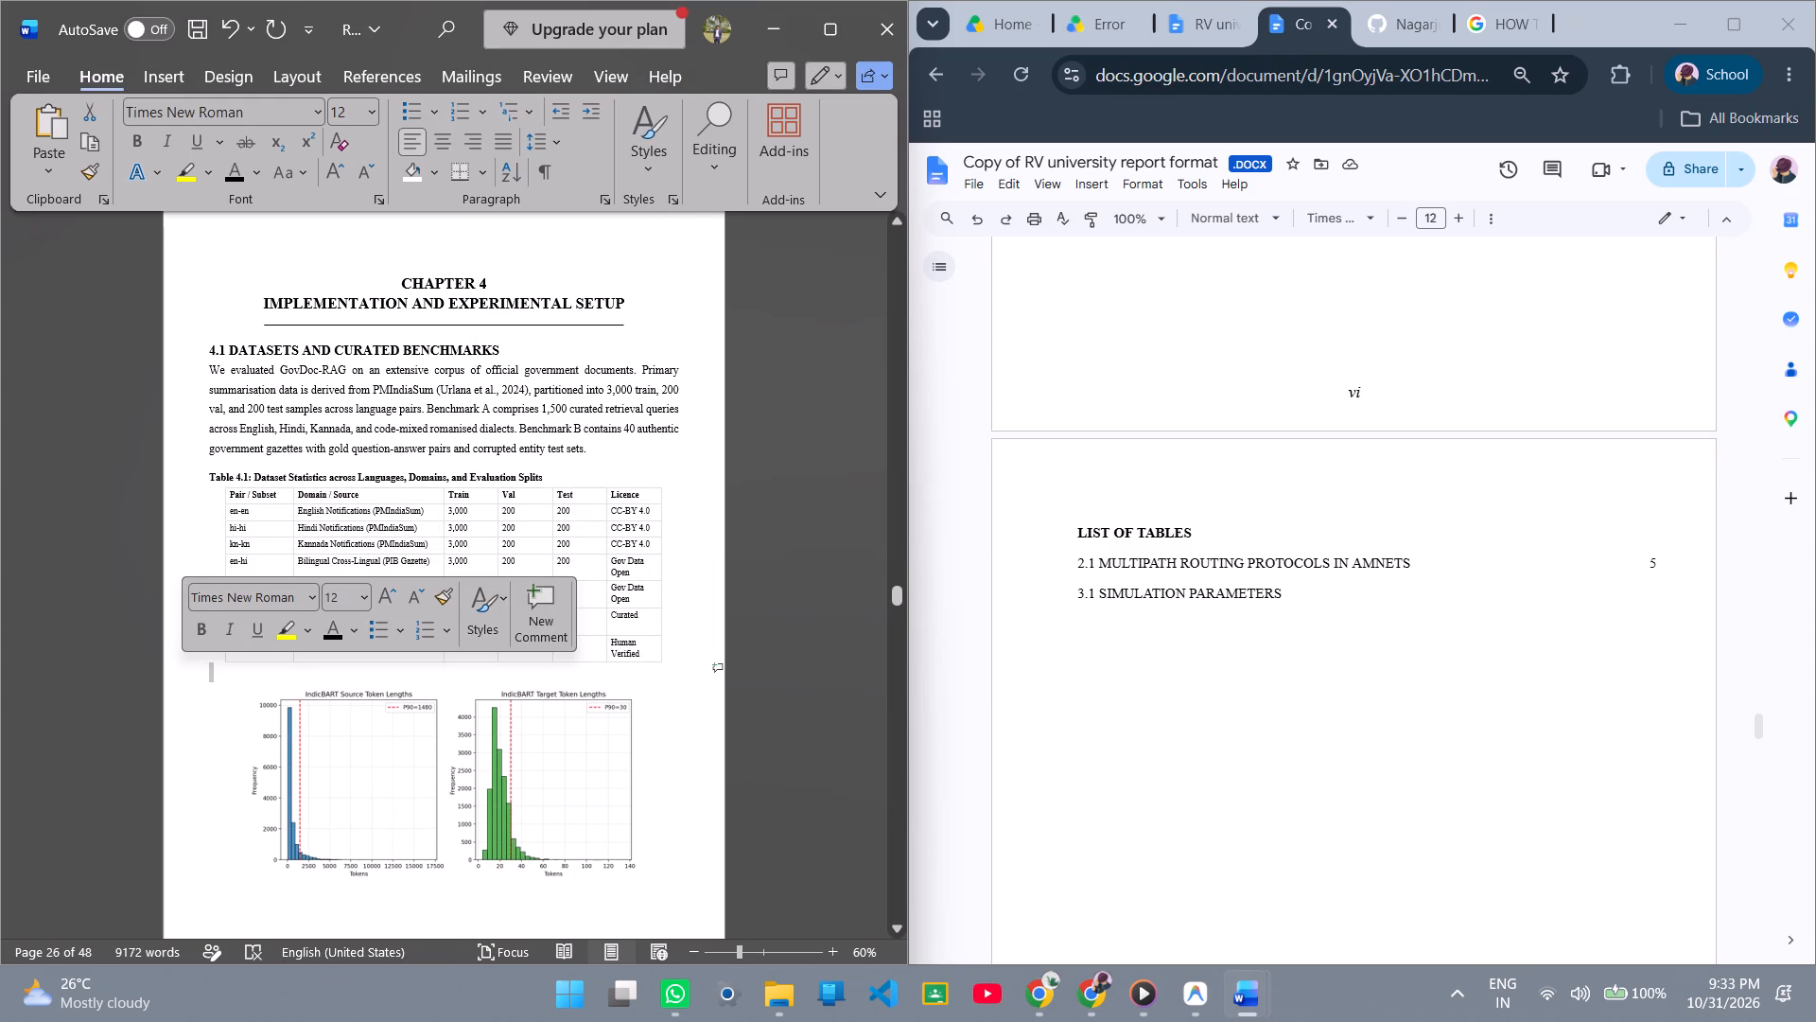
pyautogui.click(643, 456)
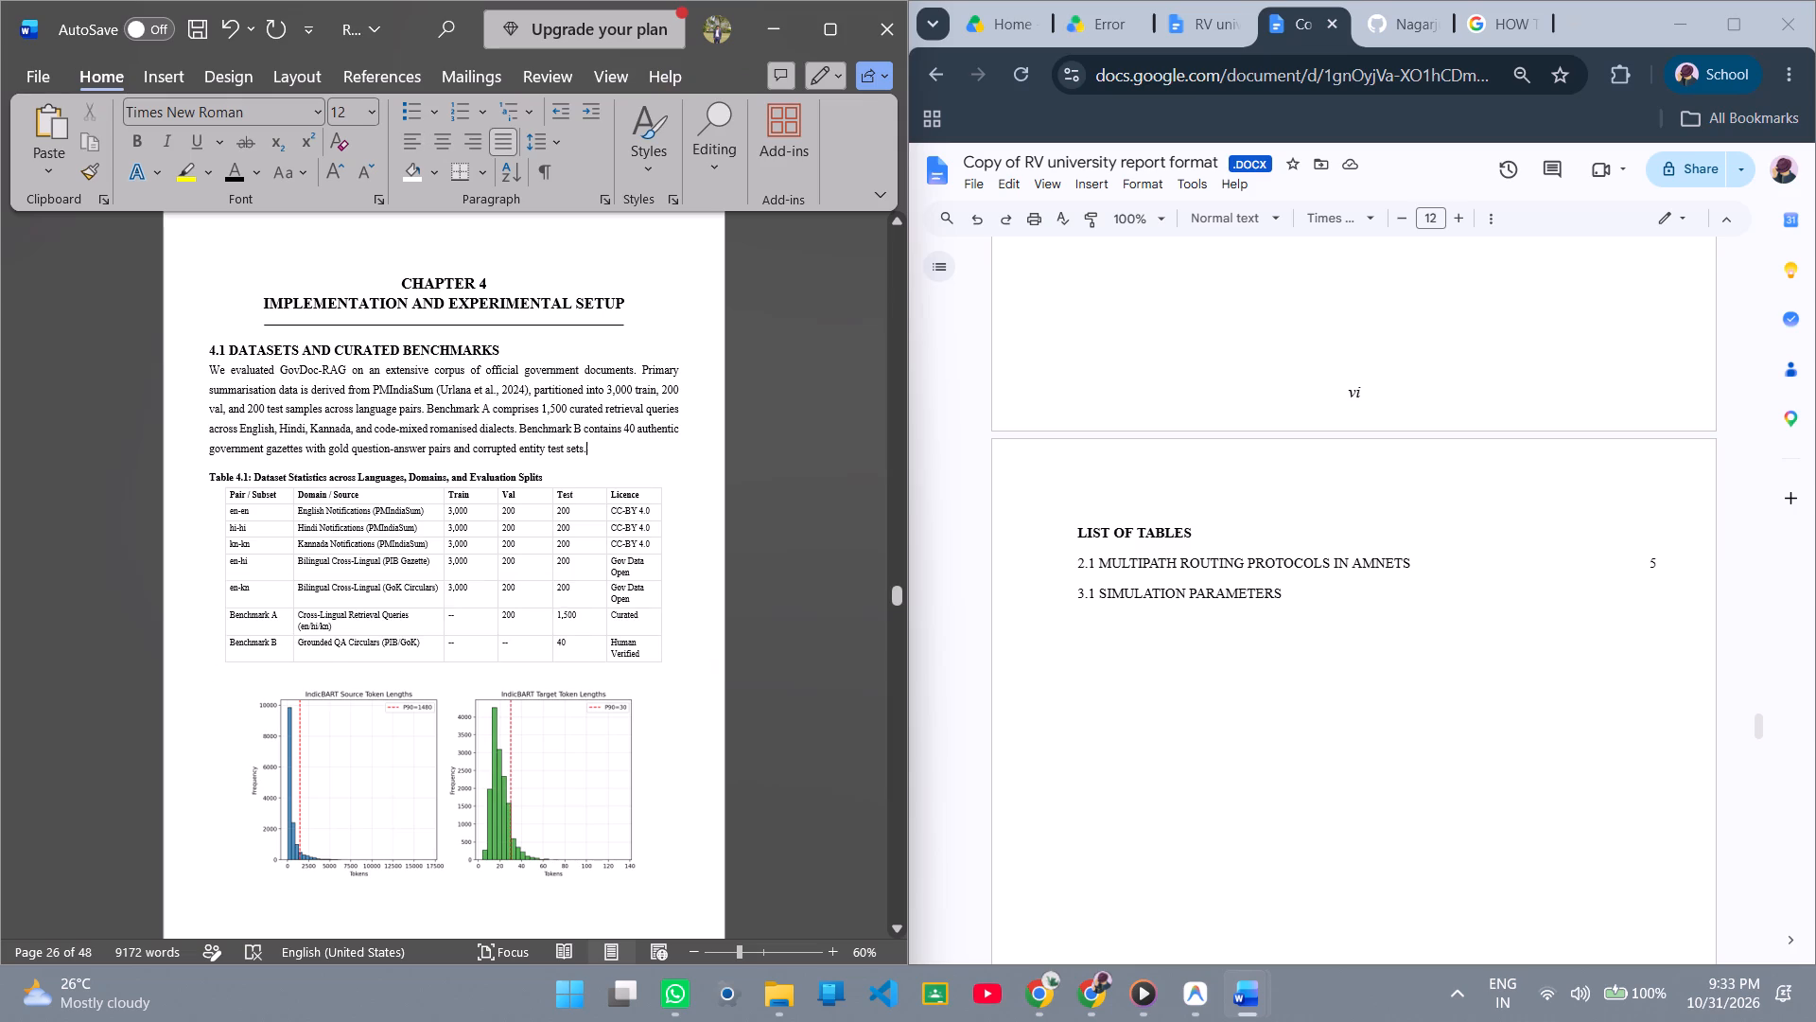
# Clear the cell shading from all of Table 4.2, the system components table, and apply All Borders to it.
pyautogui.scroll(-15, 688, 563)
pyautogui.scroll(2, 688, 563)
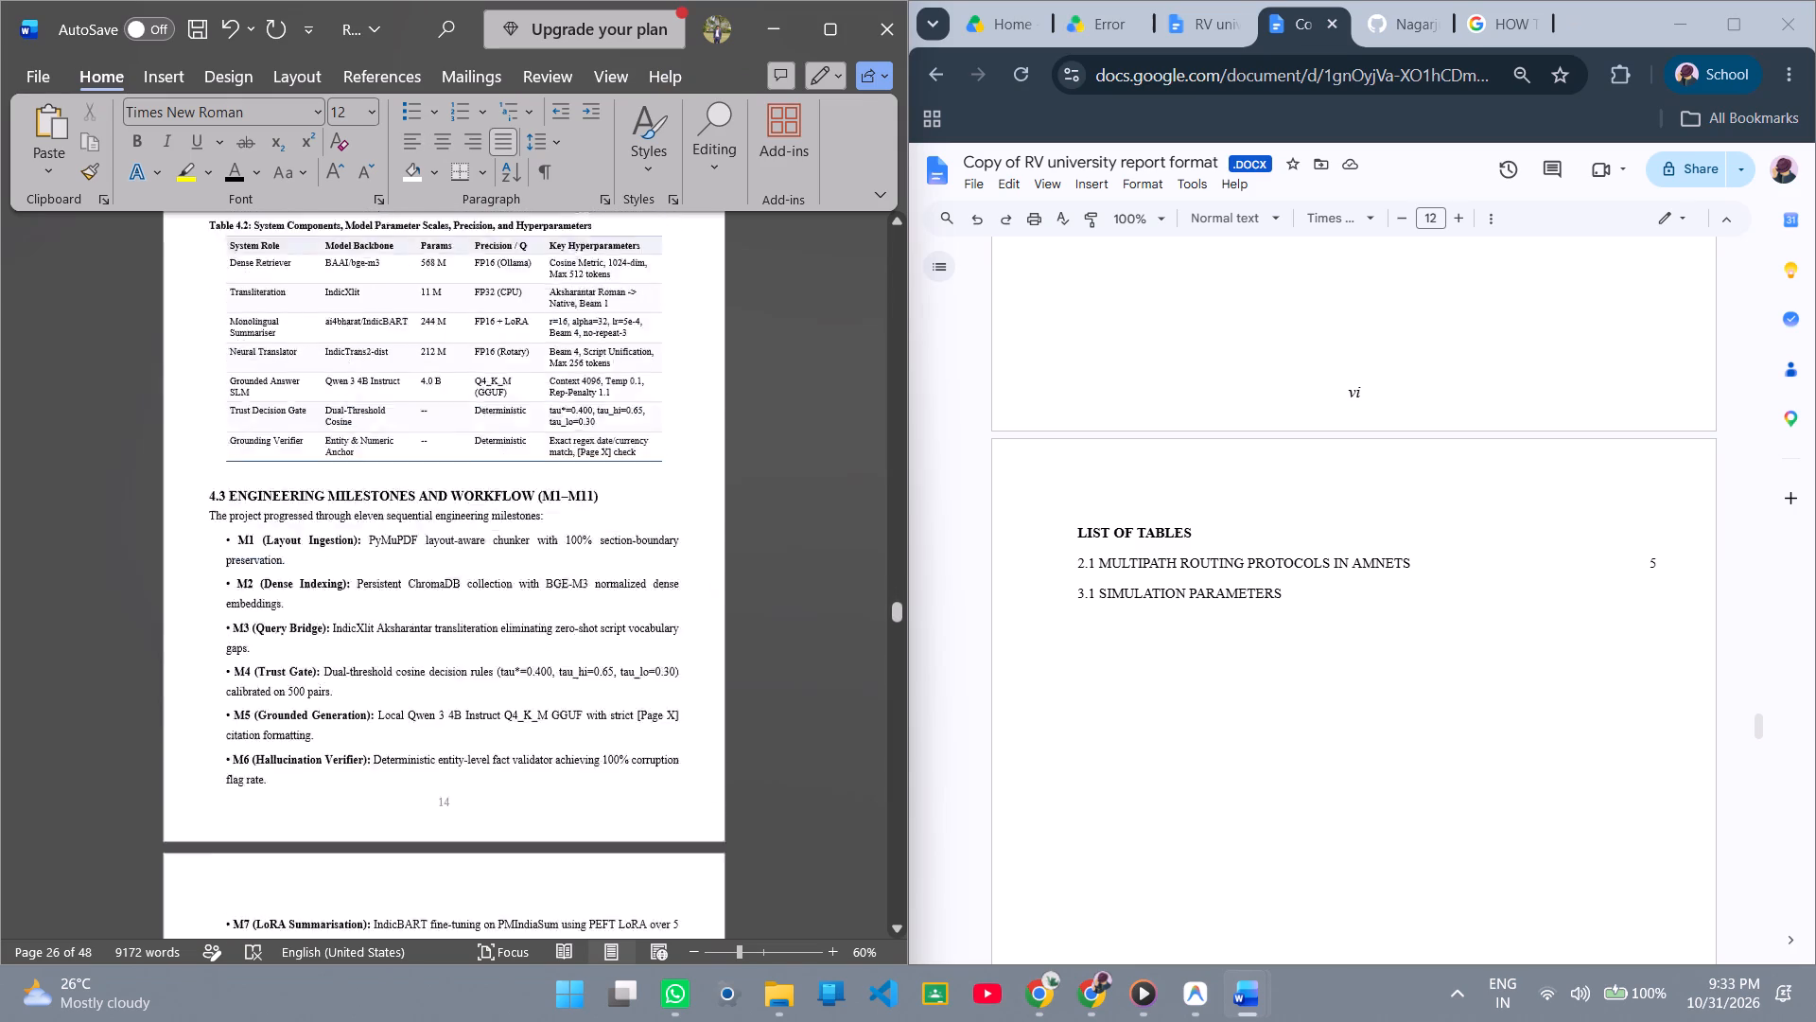
pyautogui.scroll(1, 688, 563)
pyautogui.moveTo(195, 401); pyautogui.dragTo(203, 414)
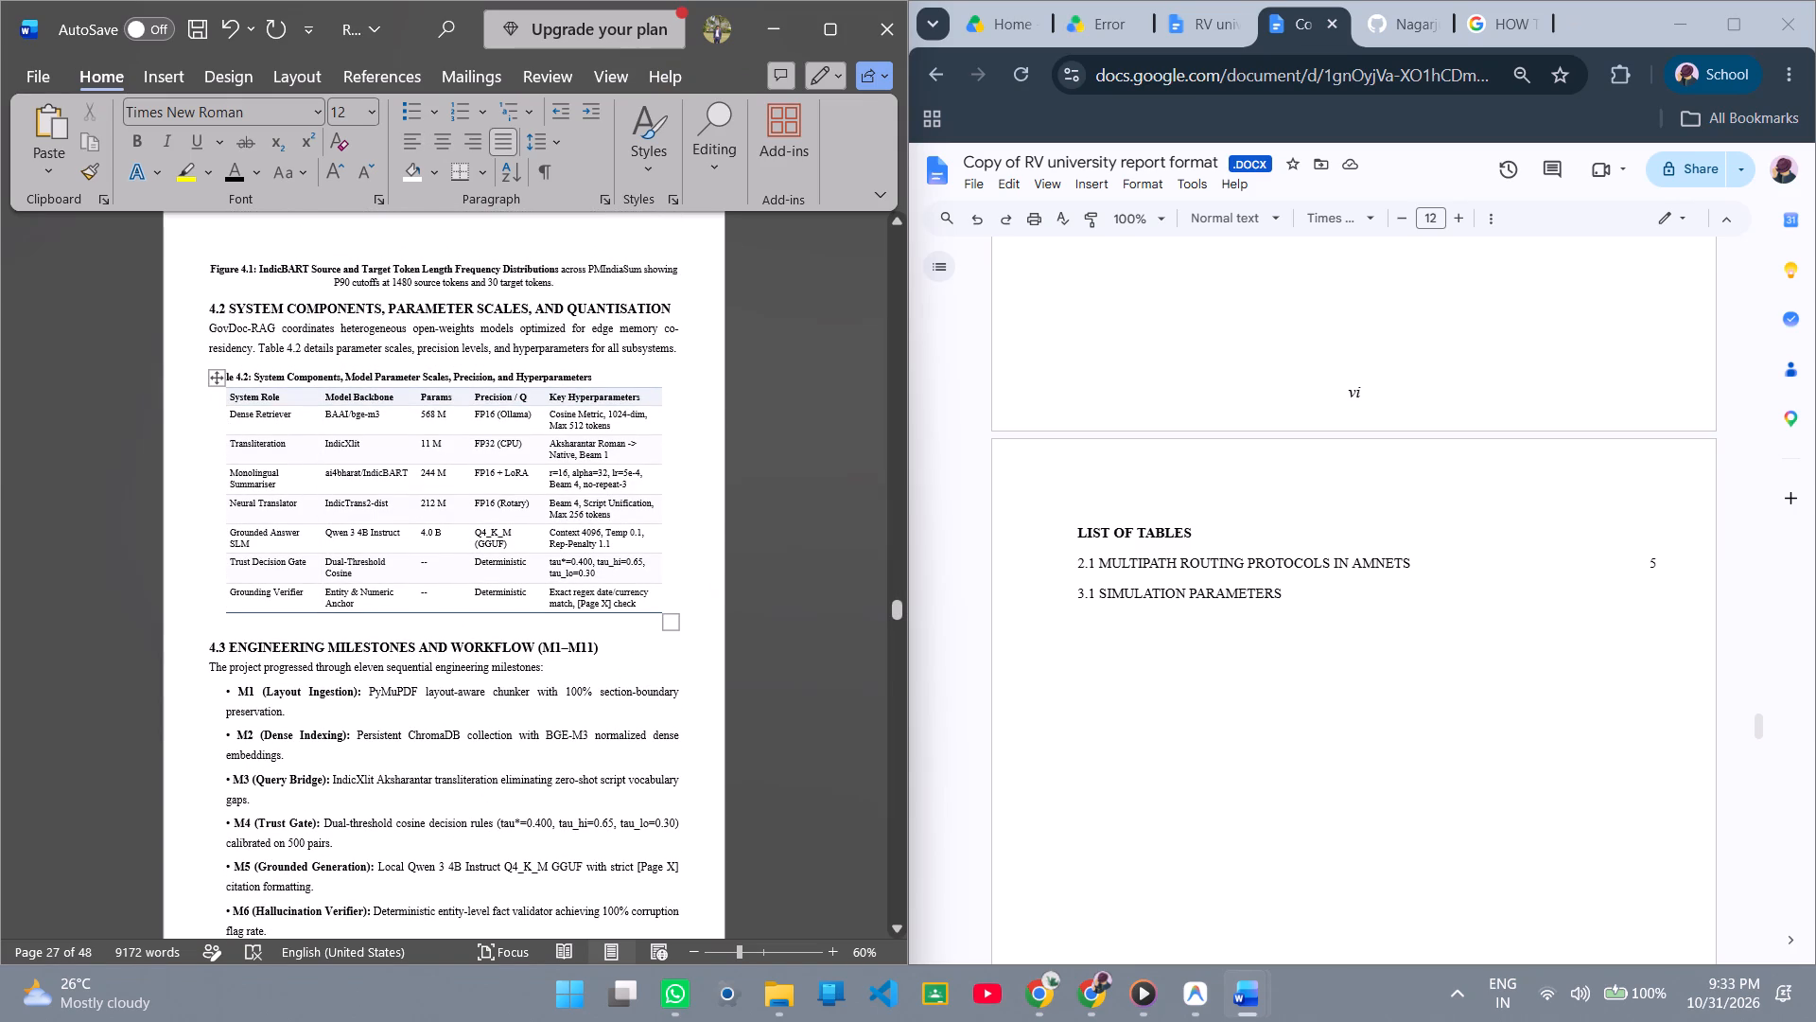
pyautogui.moveTo(203, 414); pyautogui.dragTo(220, 596)
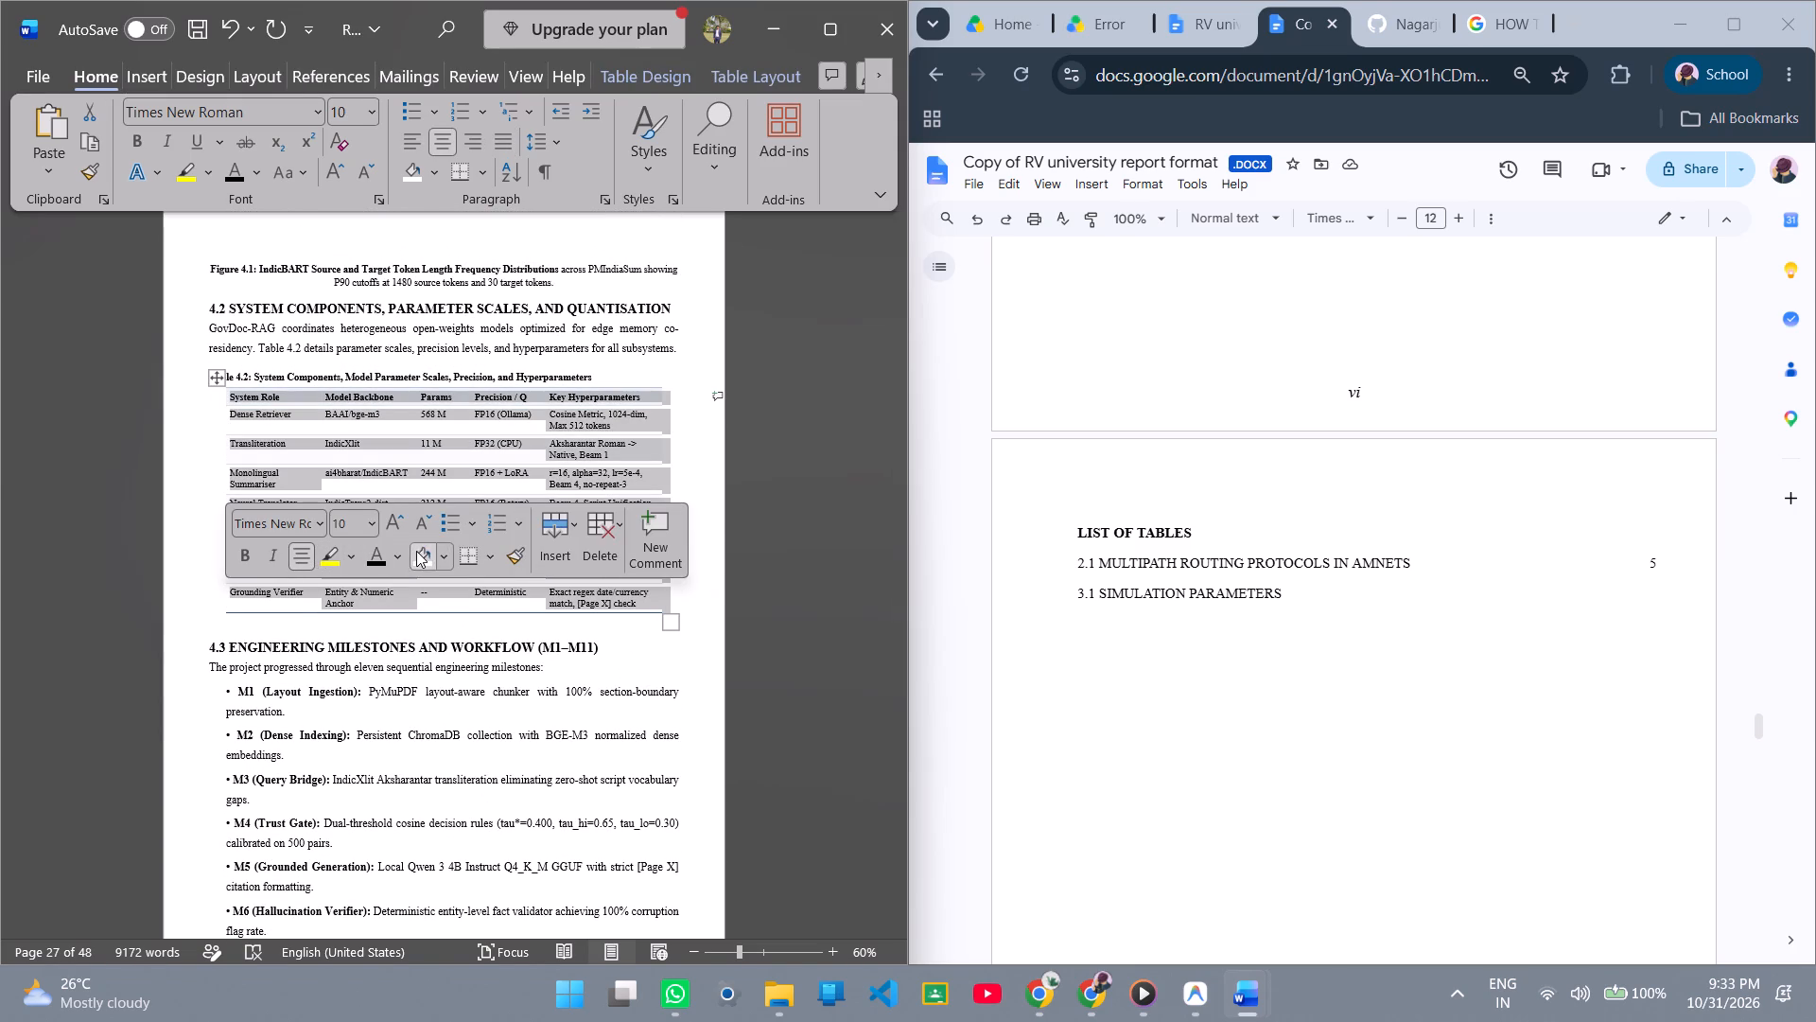
pyautogui.click(416, 551)
pyautogui.click(487, 558)
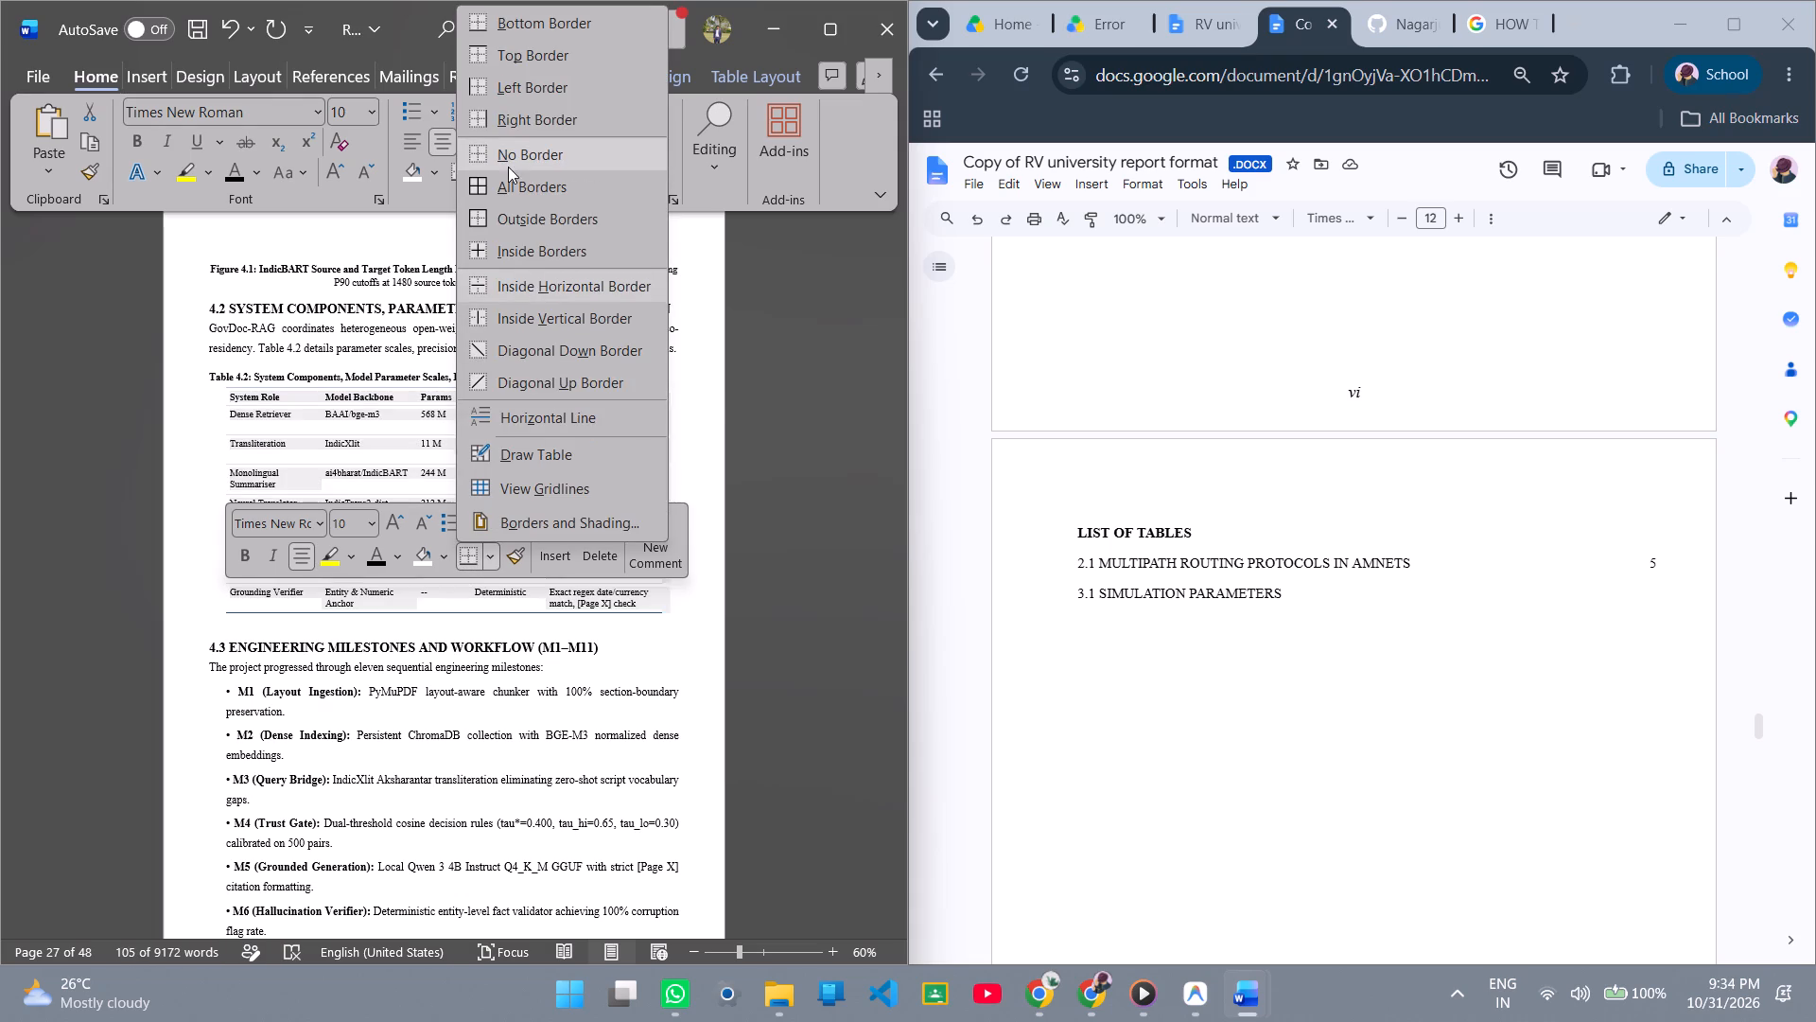
pyautogui.click(499, 195)
pyautogui.click(671, 526)
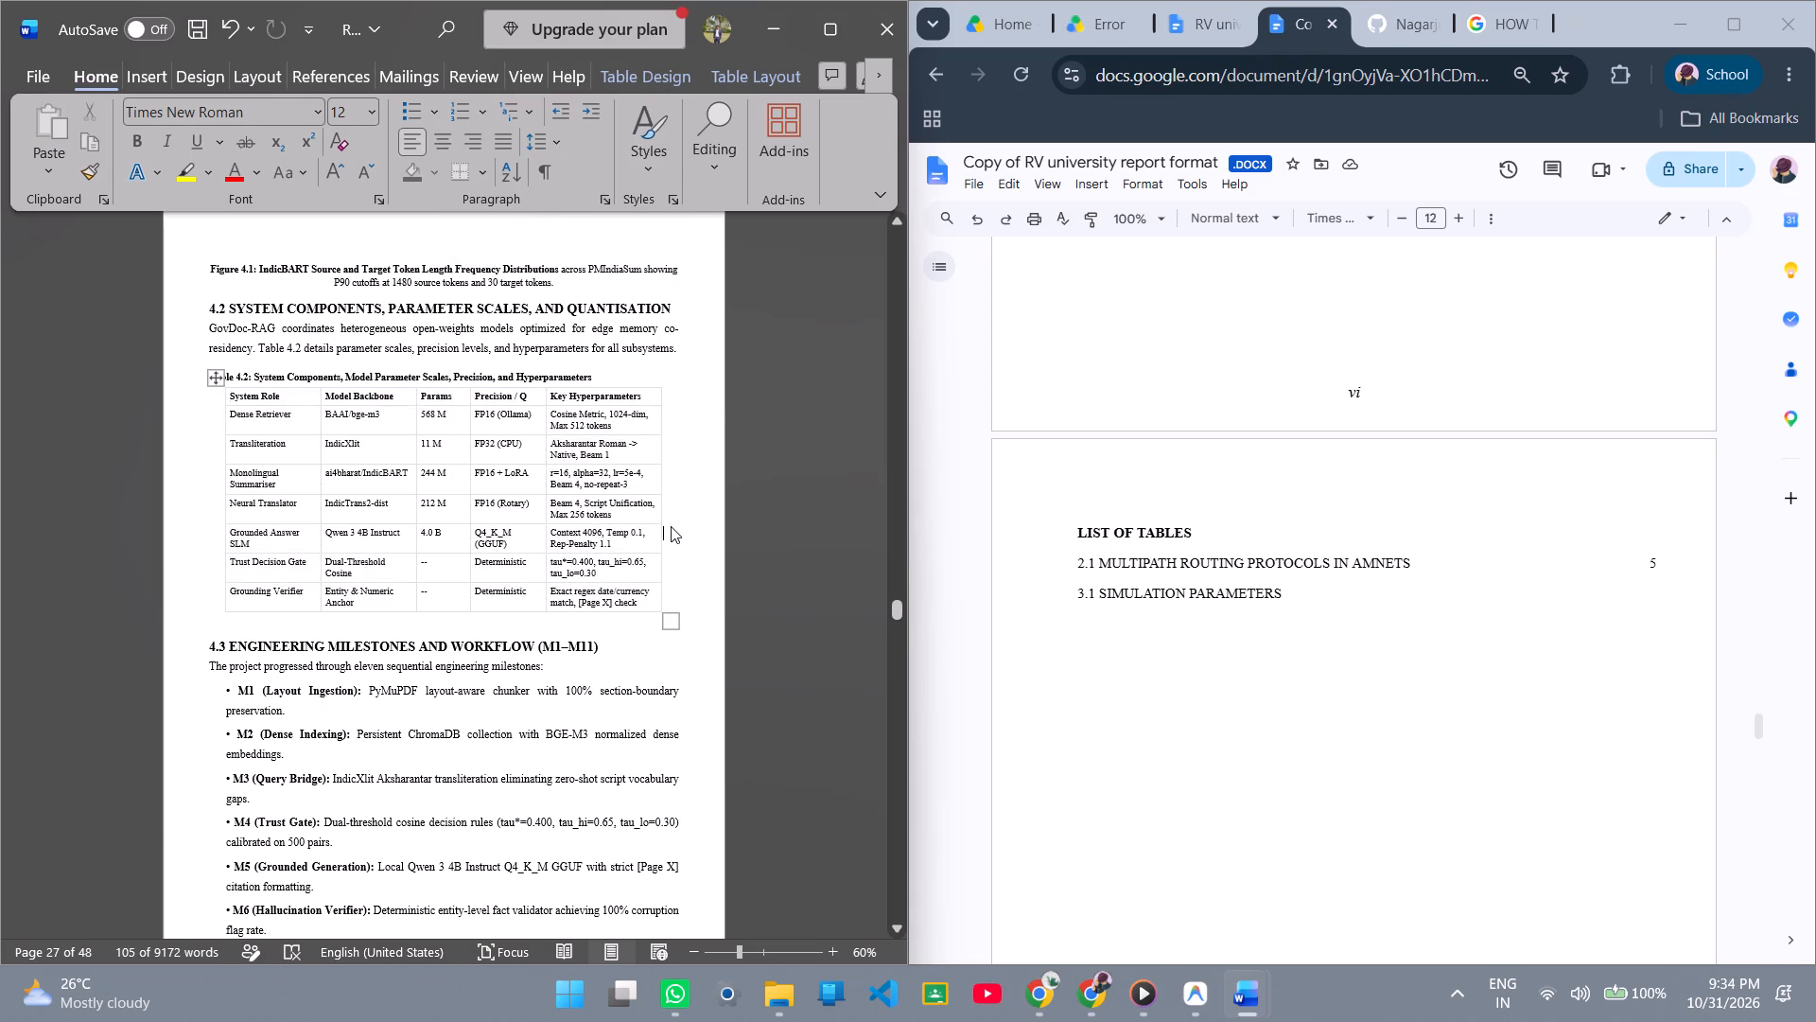
# Clear the cell shading from every row of Table 5.1, the multilingual summarisation results in Chapter 5, and apply All Borders.
pyautogui.scroll(-12, 674, 511)
pyautogui.scroll(-16, 653, 514)
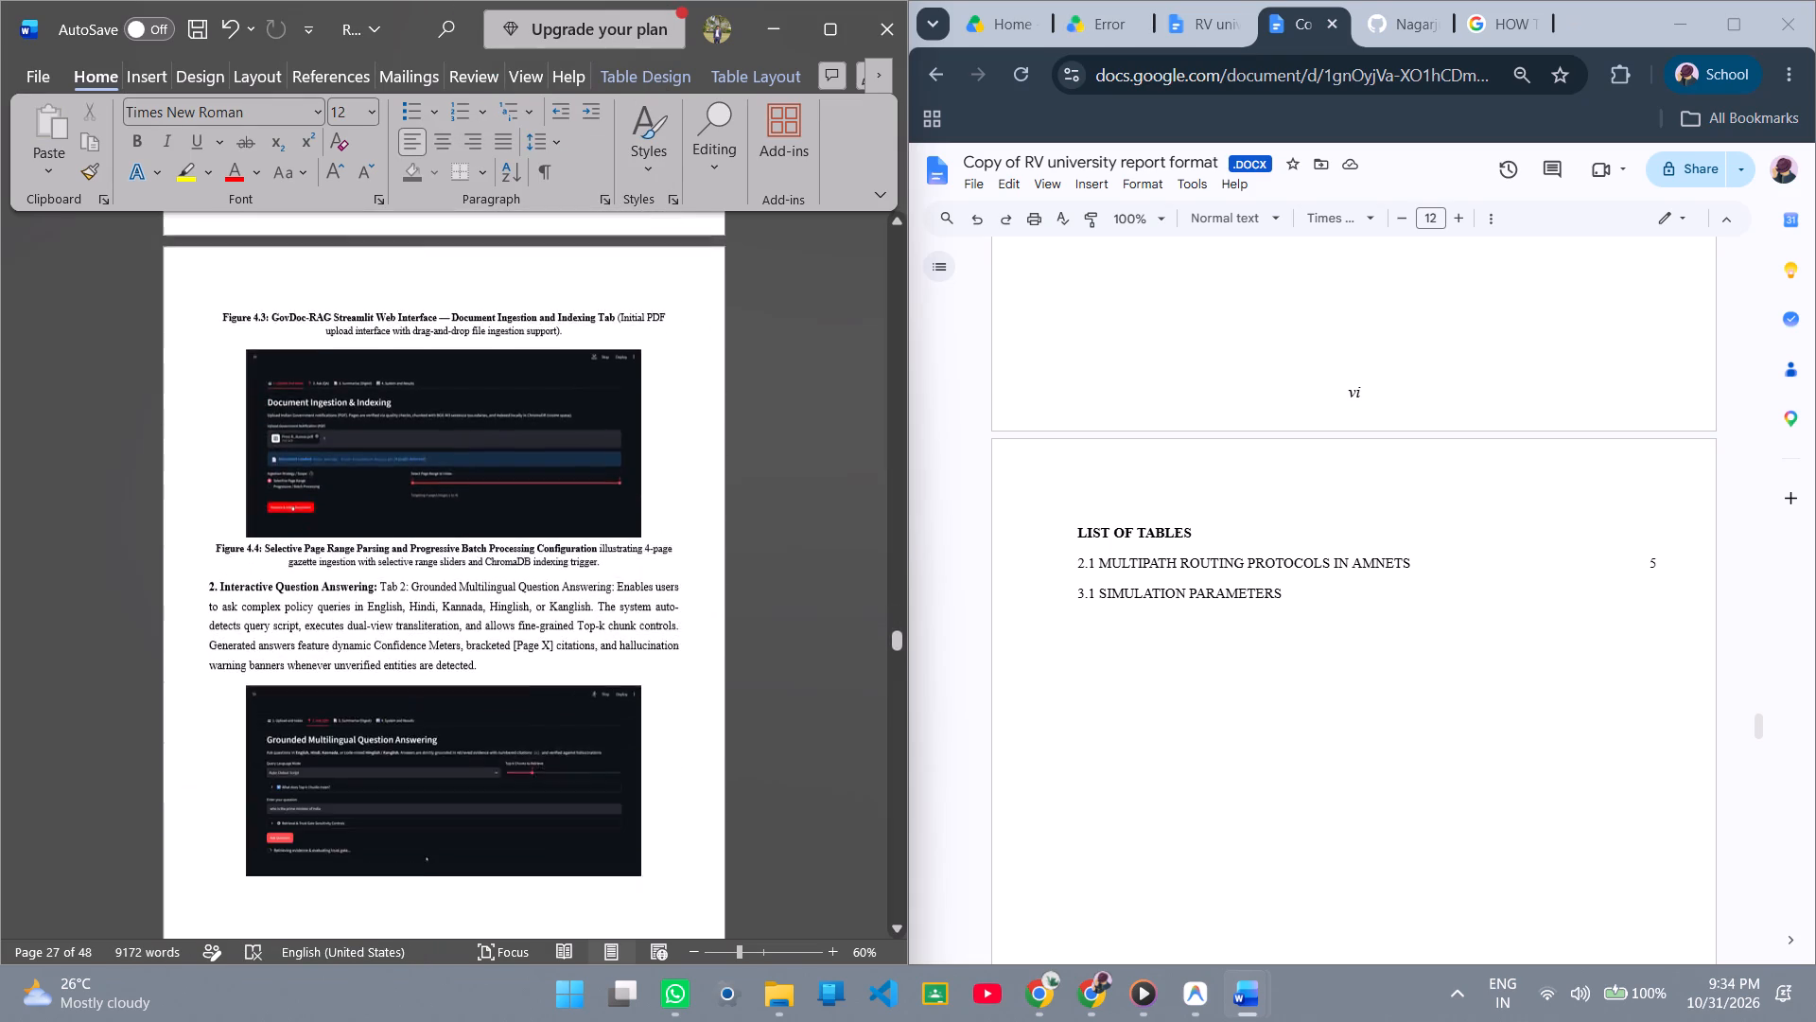
pyautogui.scroll(-20, 653, 514)
pyautogui.scroll(-13, 653, 514)
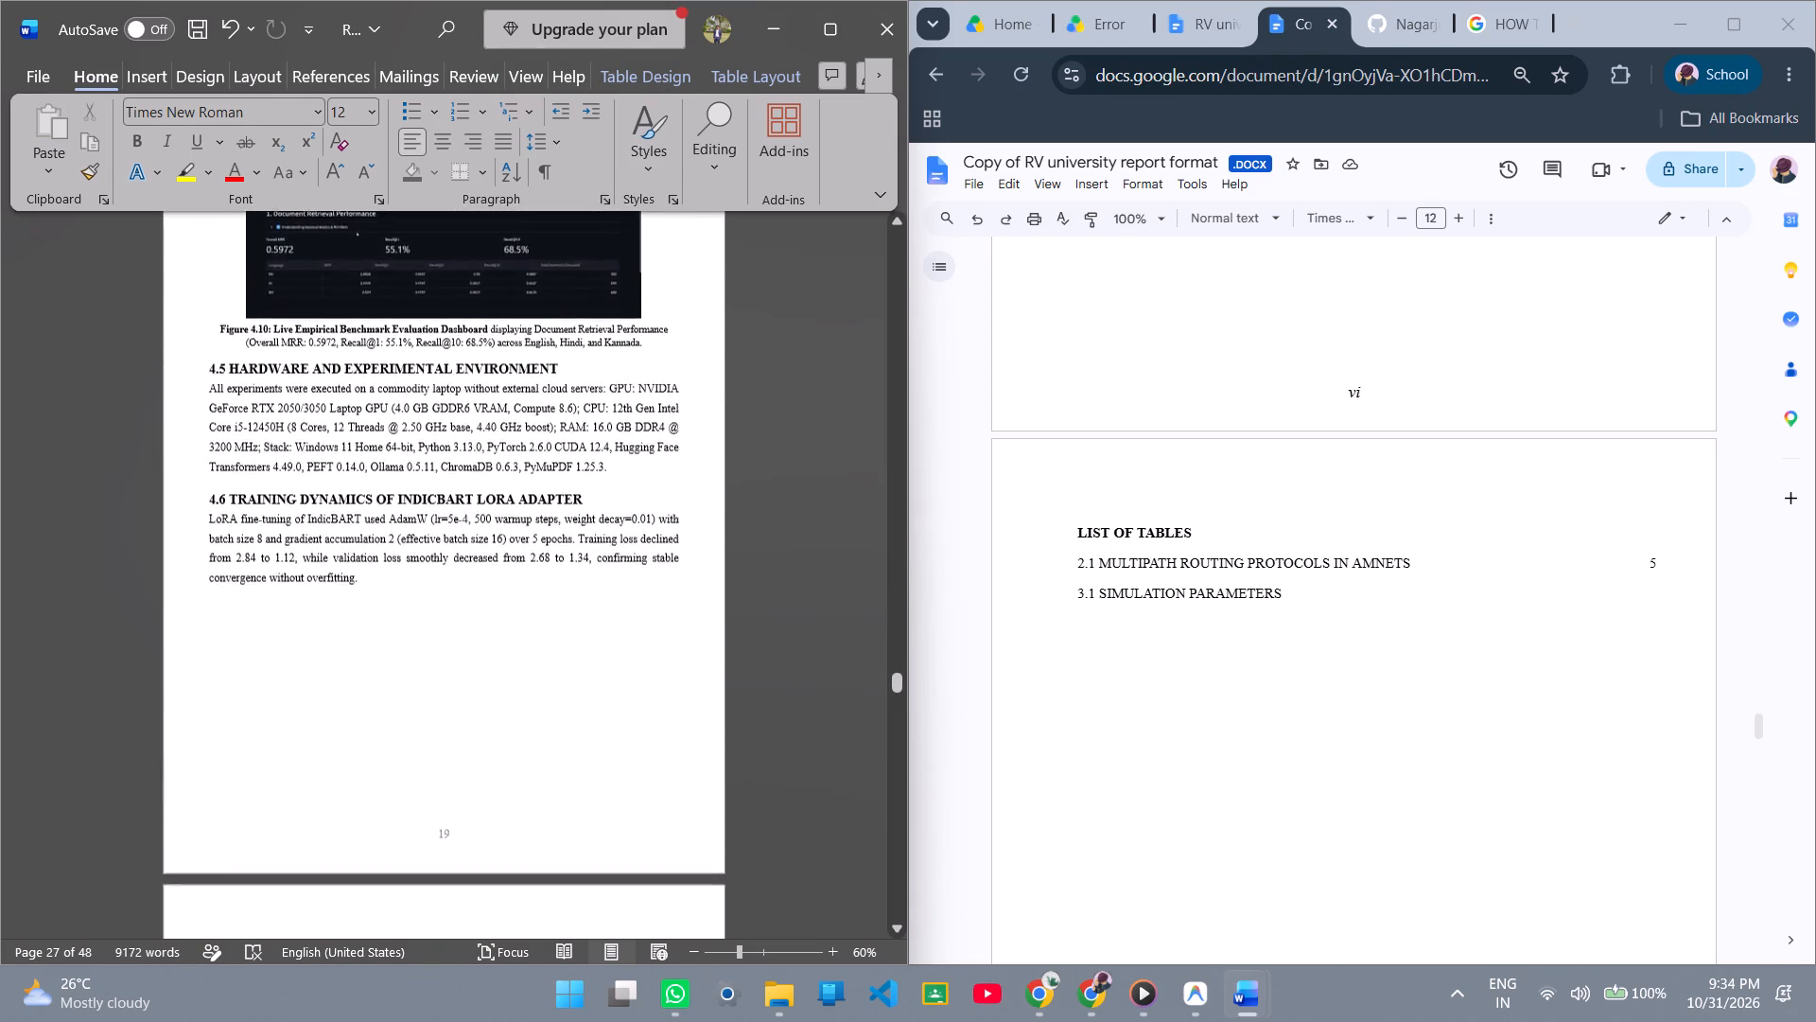
pyautogui.scroll(-11, 654, 490)
pyautogui.scroll(8, 654, 490)
pyautogui.scroll(-12, 669, 479)
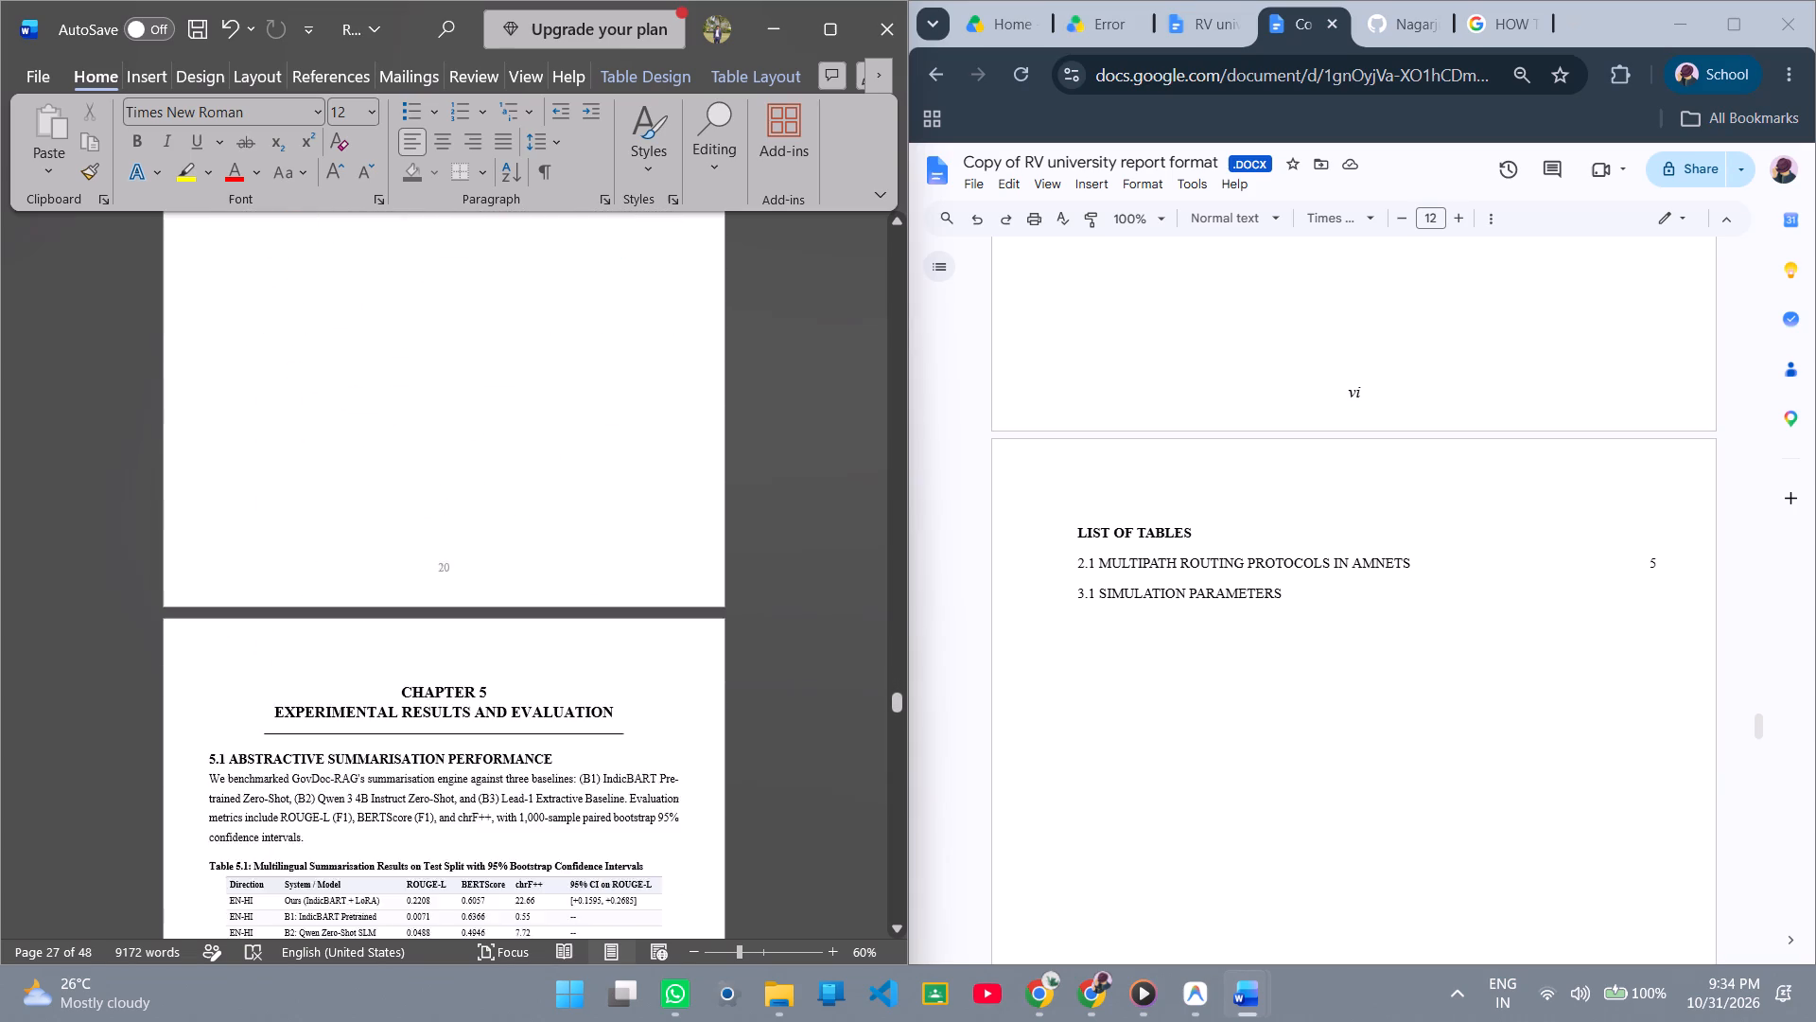
pyautogui.scroll(-10, 669, 479)
pyautogui.scroll(2, 669, 479)
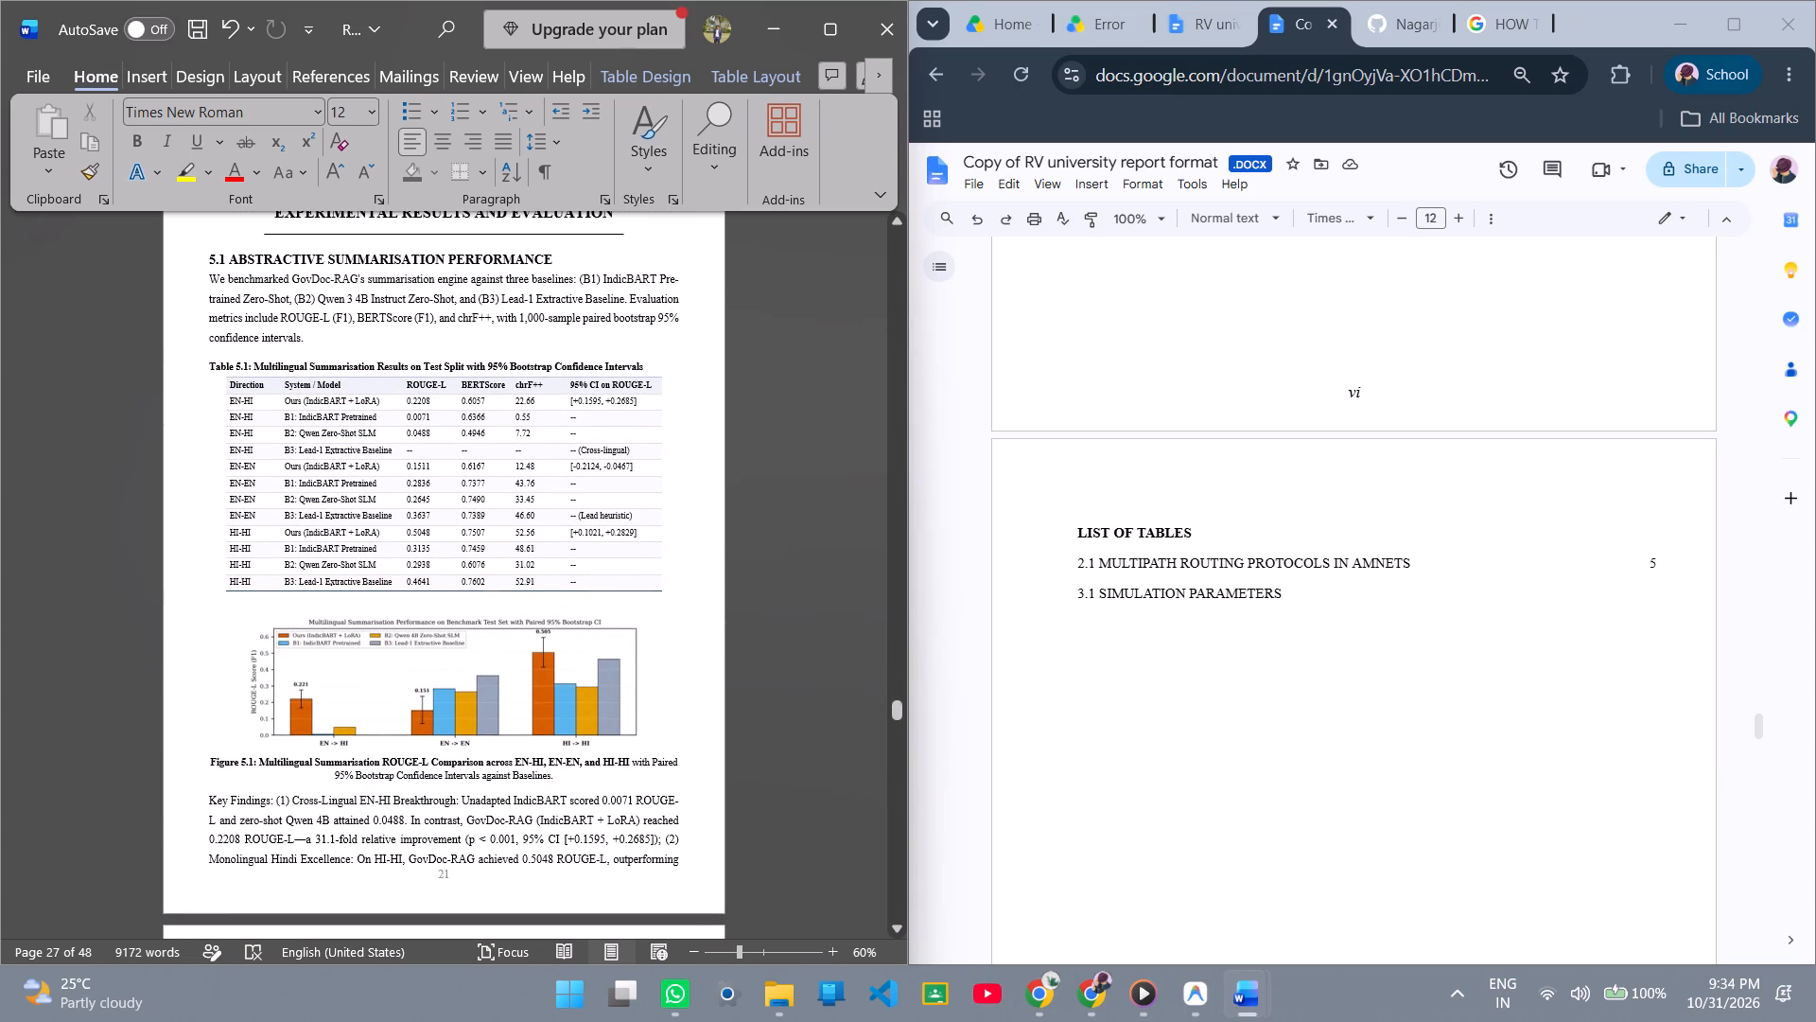
pyautogui.click(206, 375)
pyautogui.click(203, 378)
pyautogui.click(203, 388)
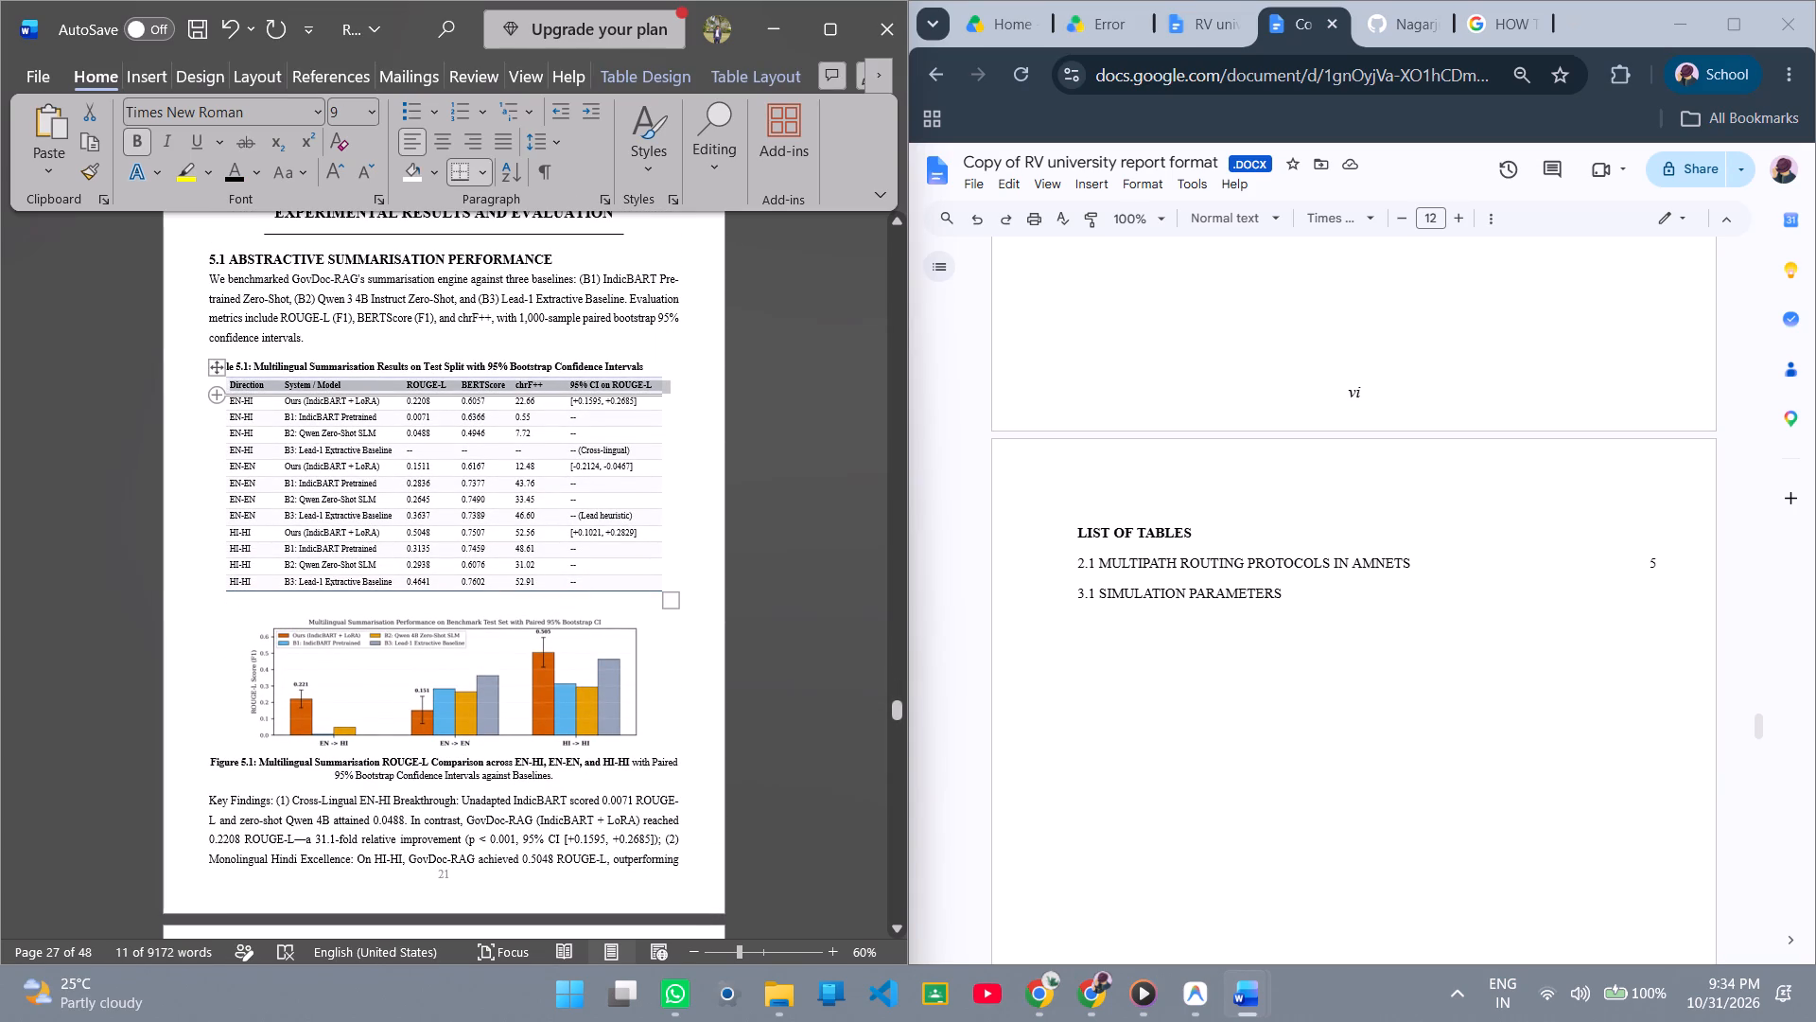
pyautogui.click(199, 406)
pyautogui.click(719, 363)
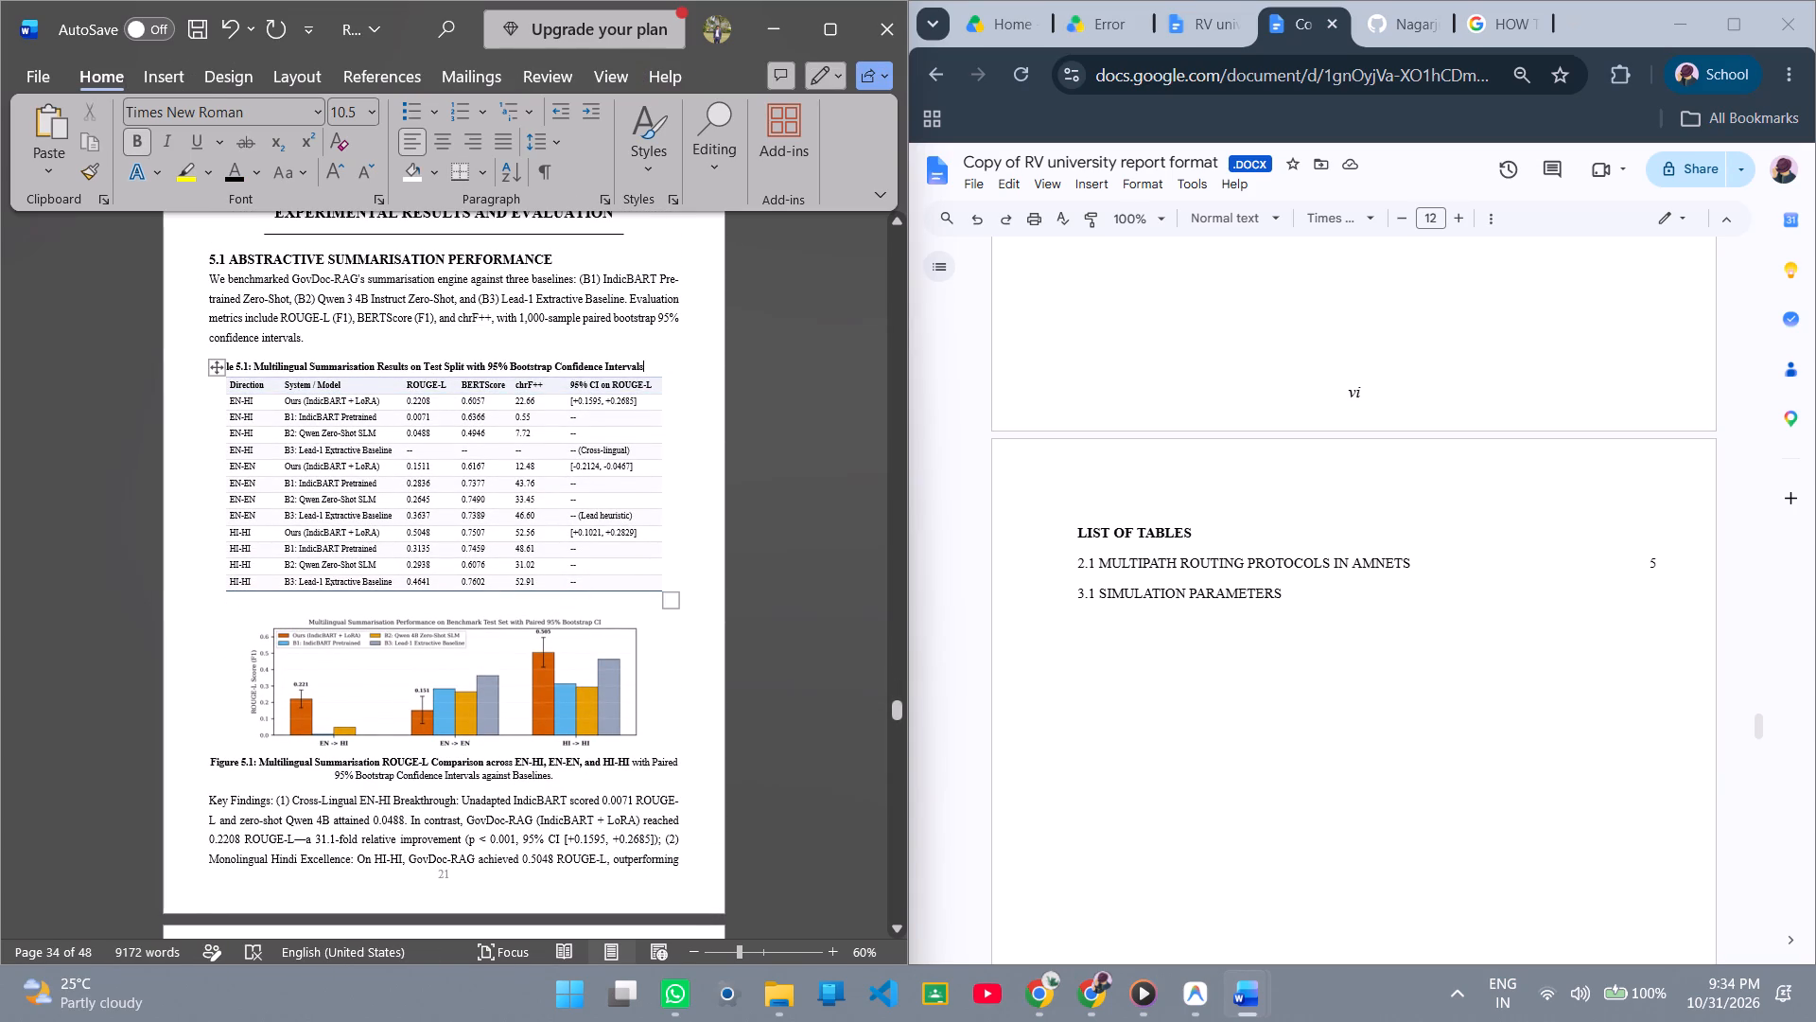
pyautogui.moveTo(208, 385); pyautogui.dragTo(234, 528)
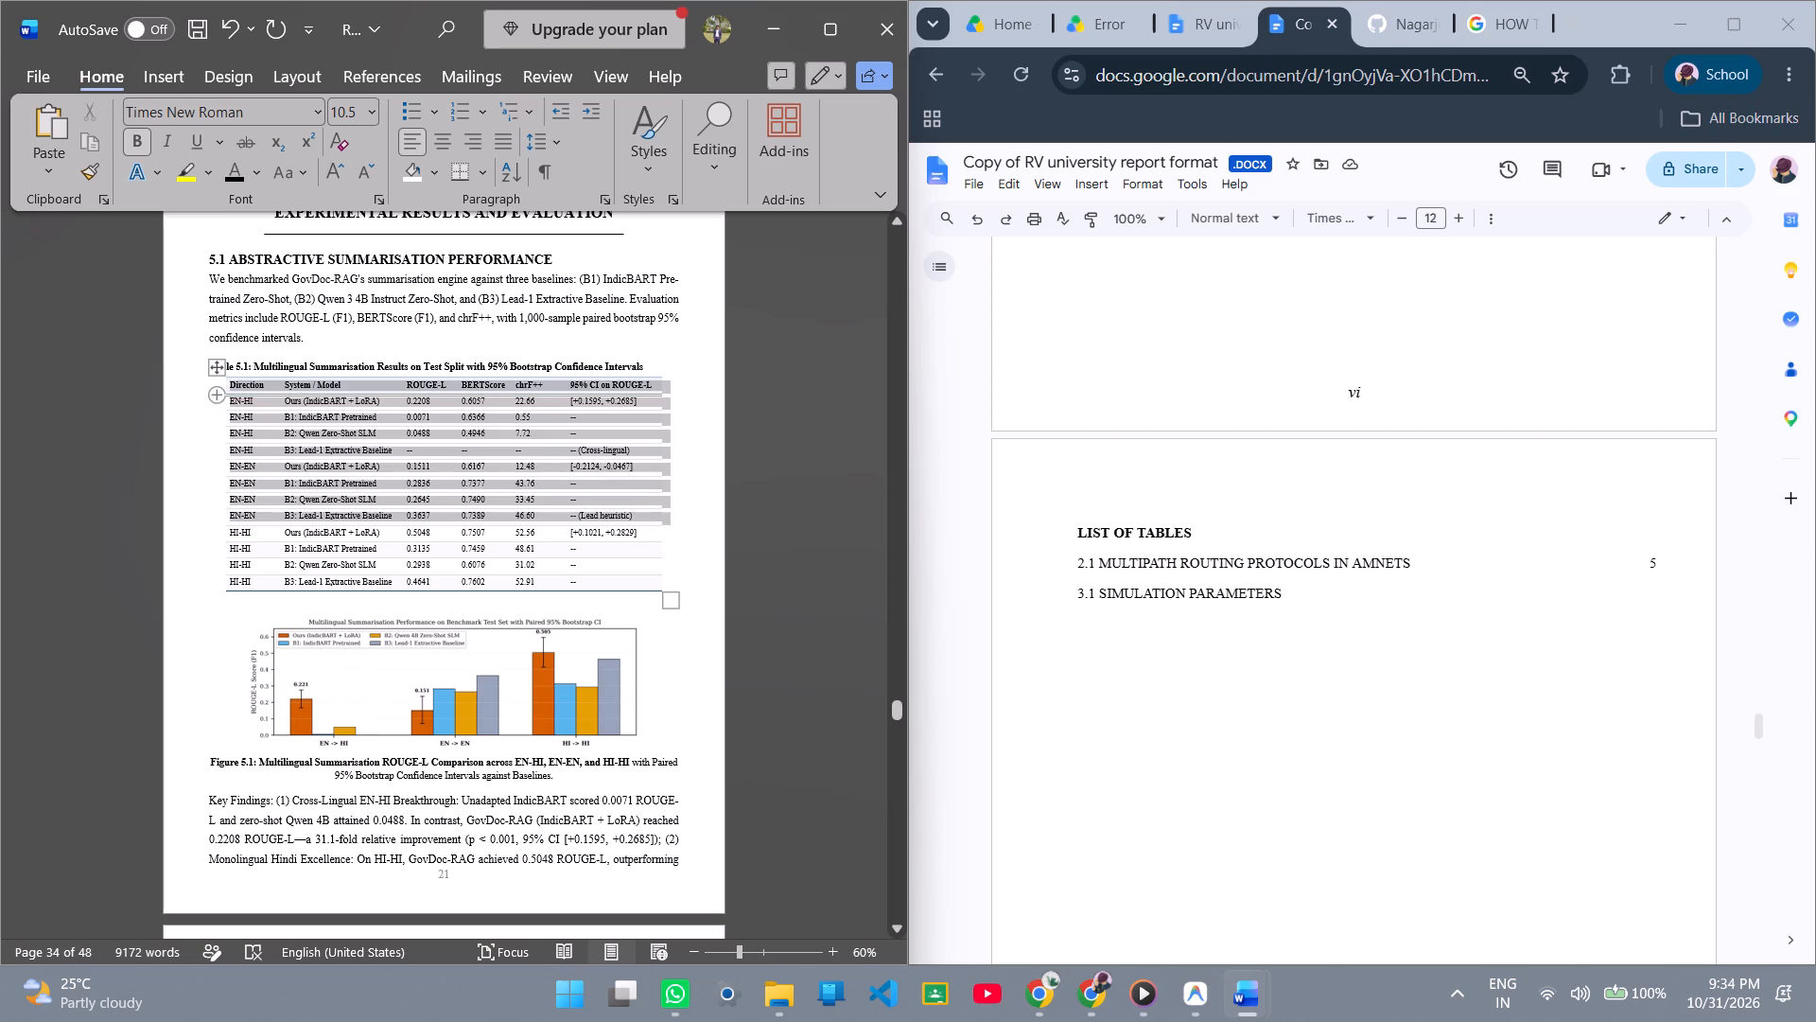
pyautogui.moveTo(234, 528); pyautogui.dragTo(252, 593)
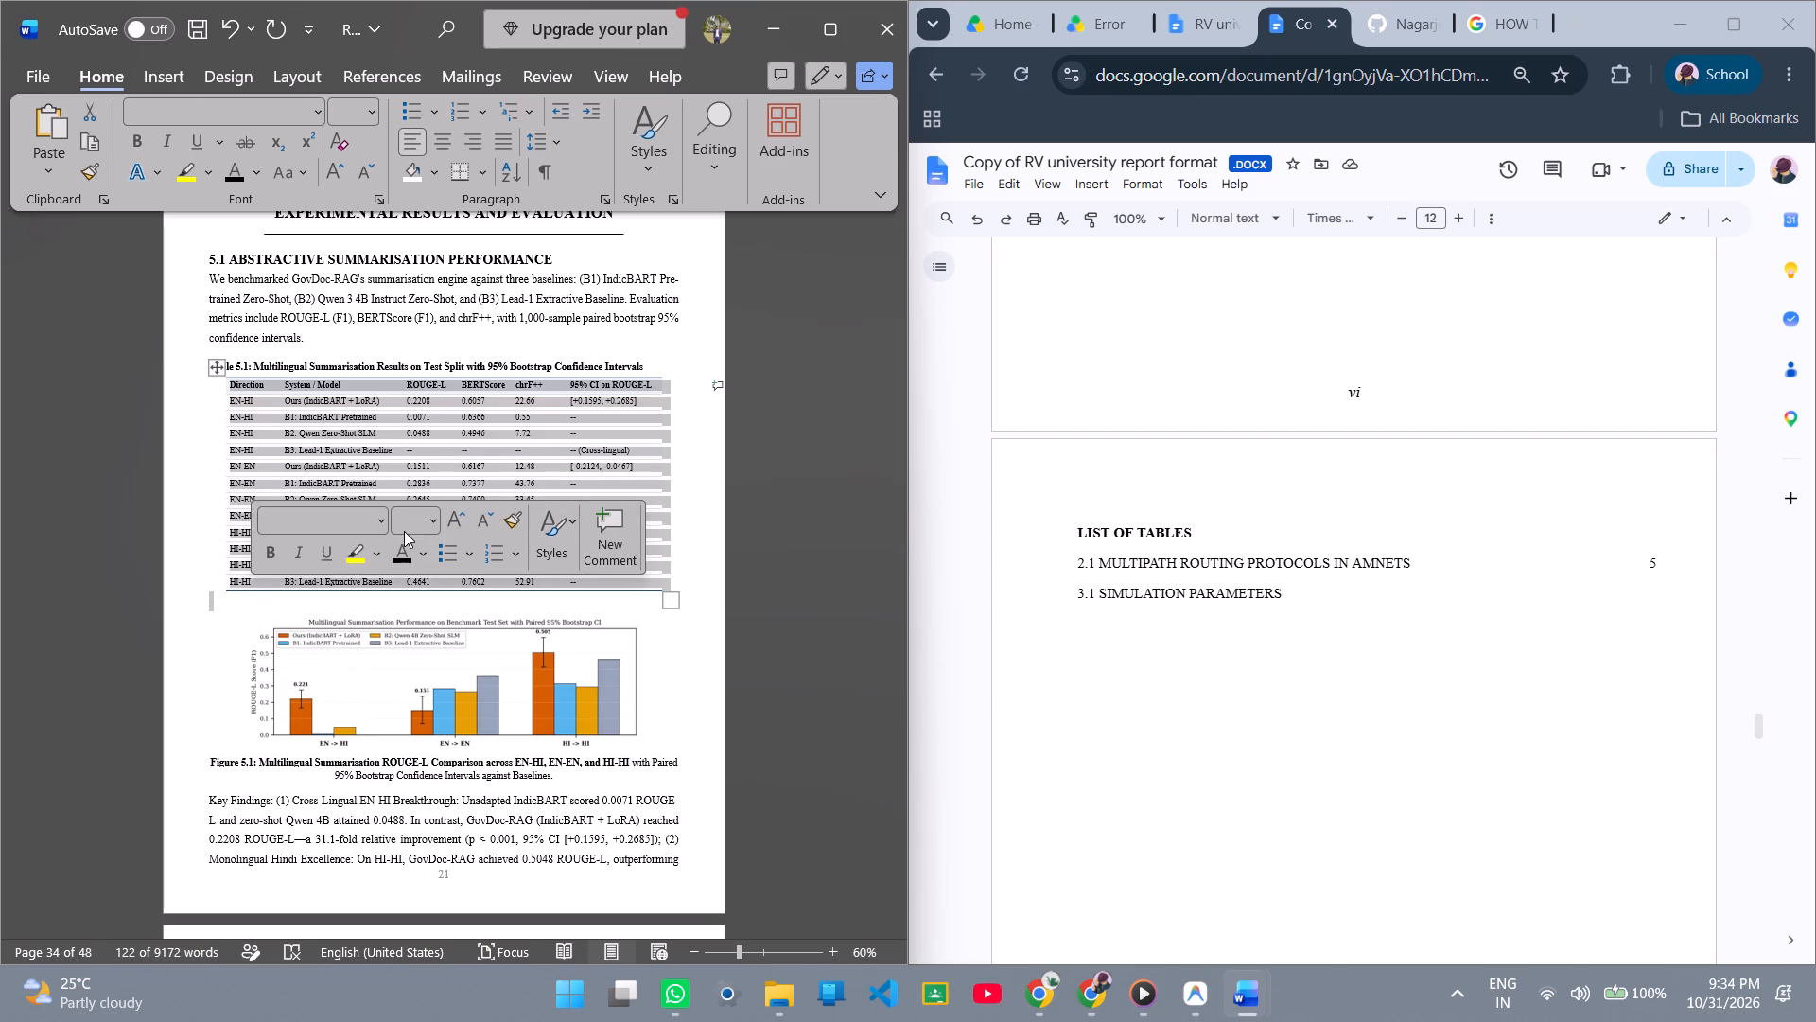
pyautogui.click(198, 405)
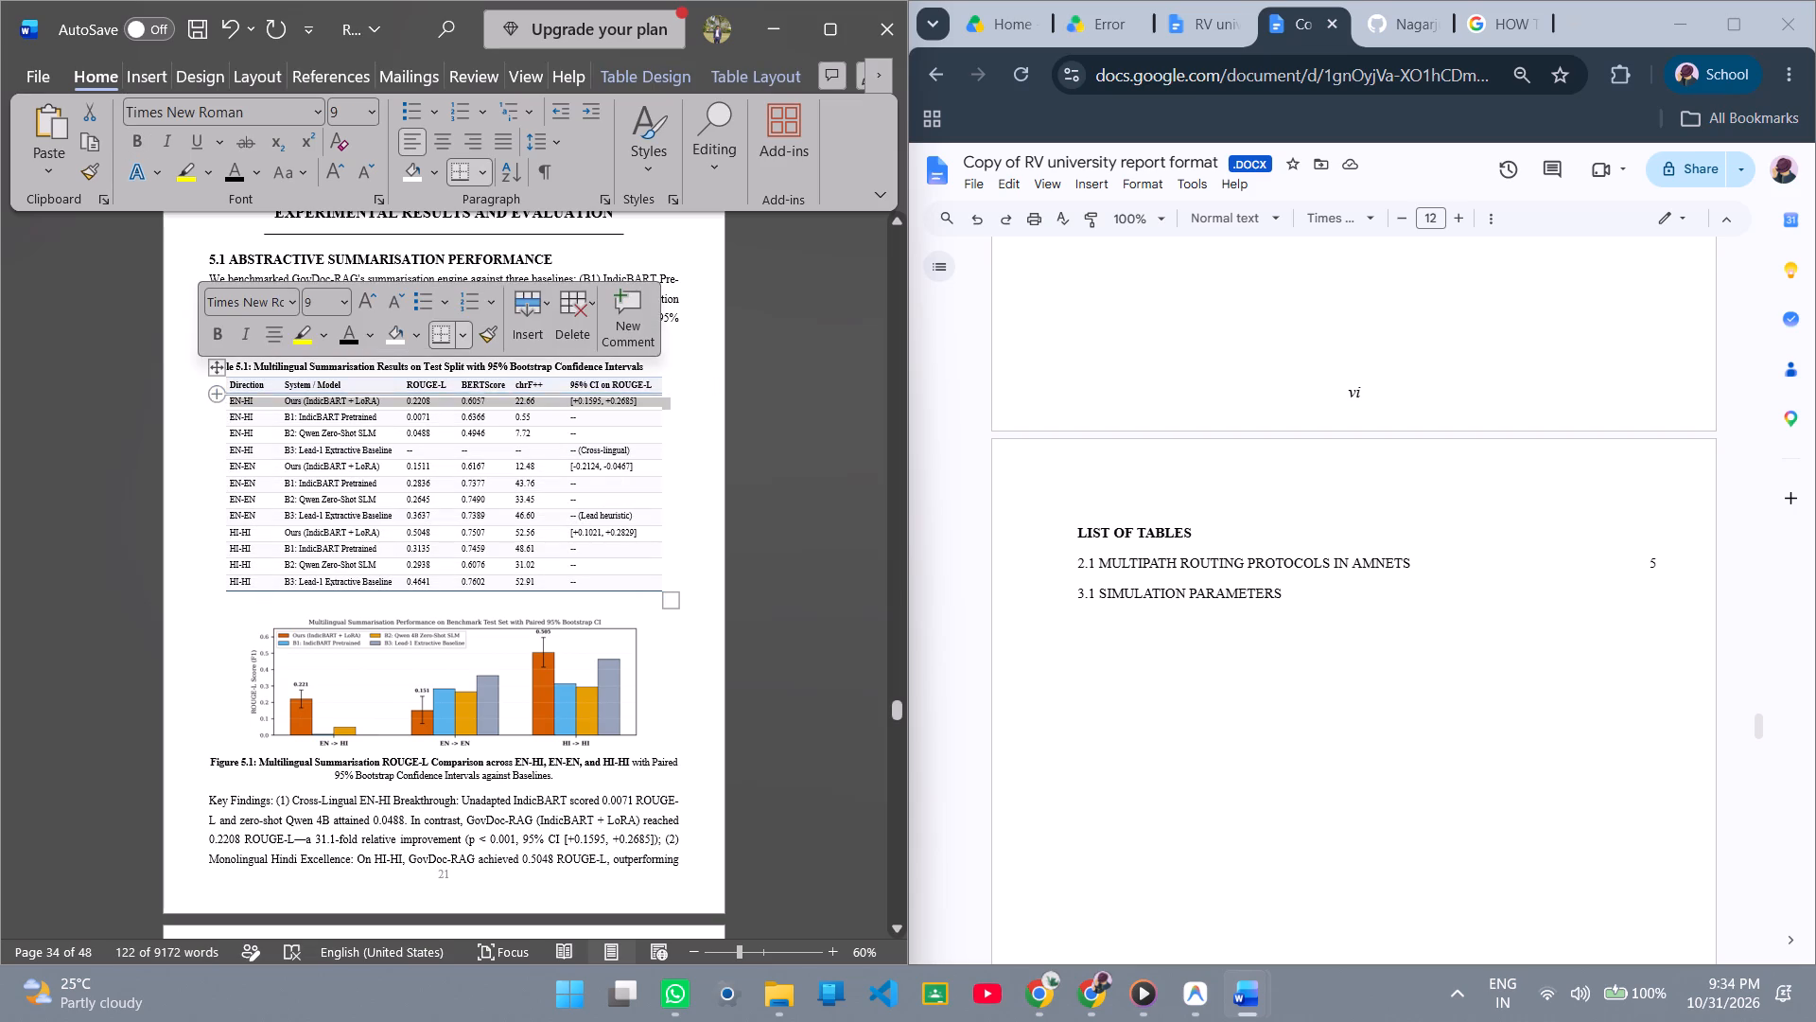
pyautogui.click(178, 392)
pyautogui.moveTo(201, 390); pyautogui.dragTo(219, 565)
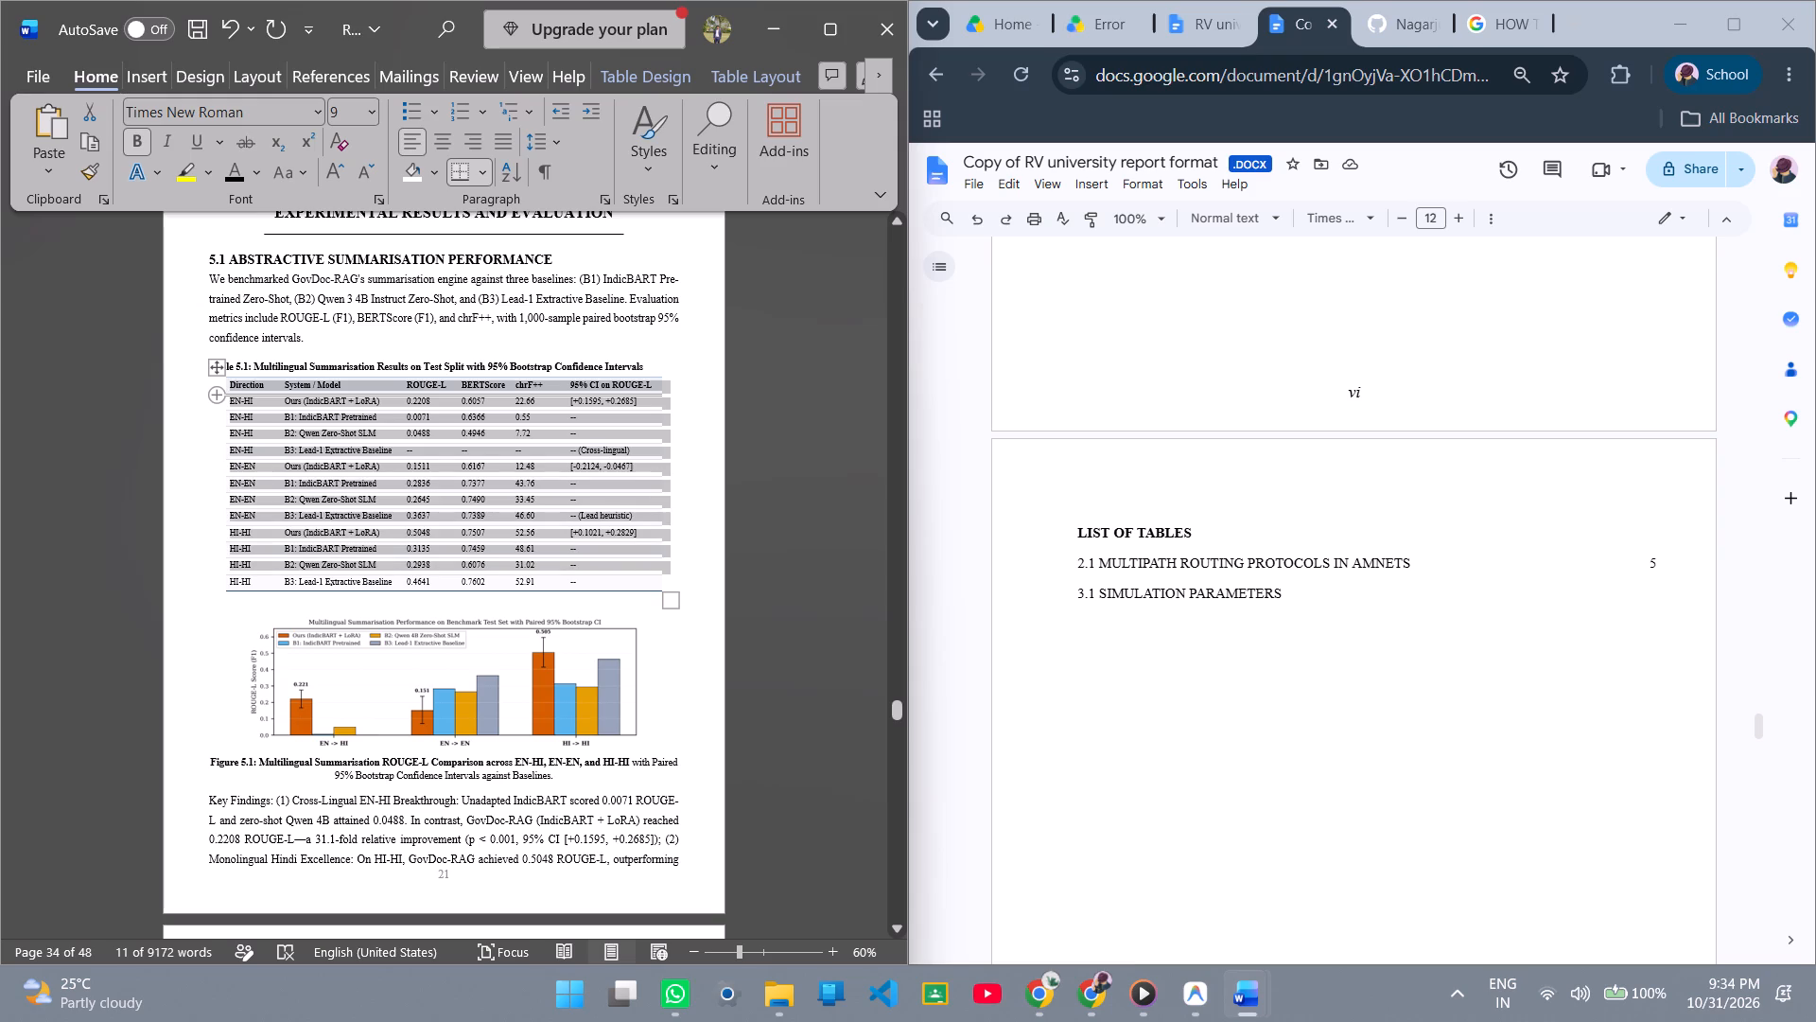
pyautogui.moveTo(219, 565); pyautogui.dragTo(217, 584)
pyautogui.click(410, 652)
pyautogui.click(477, 652)
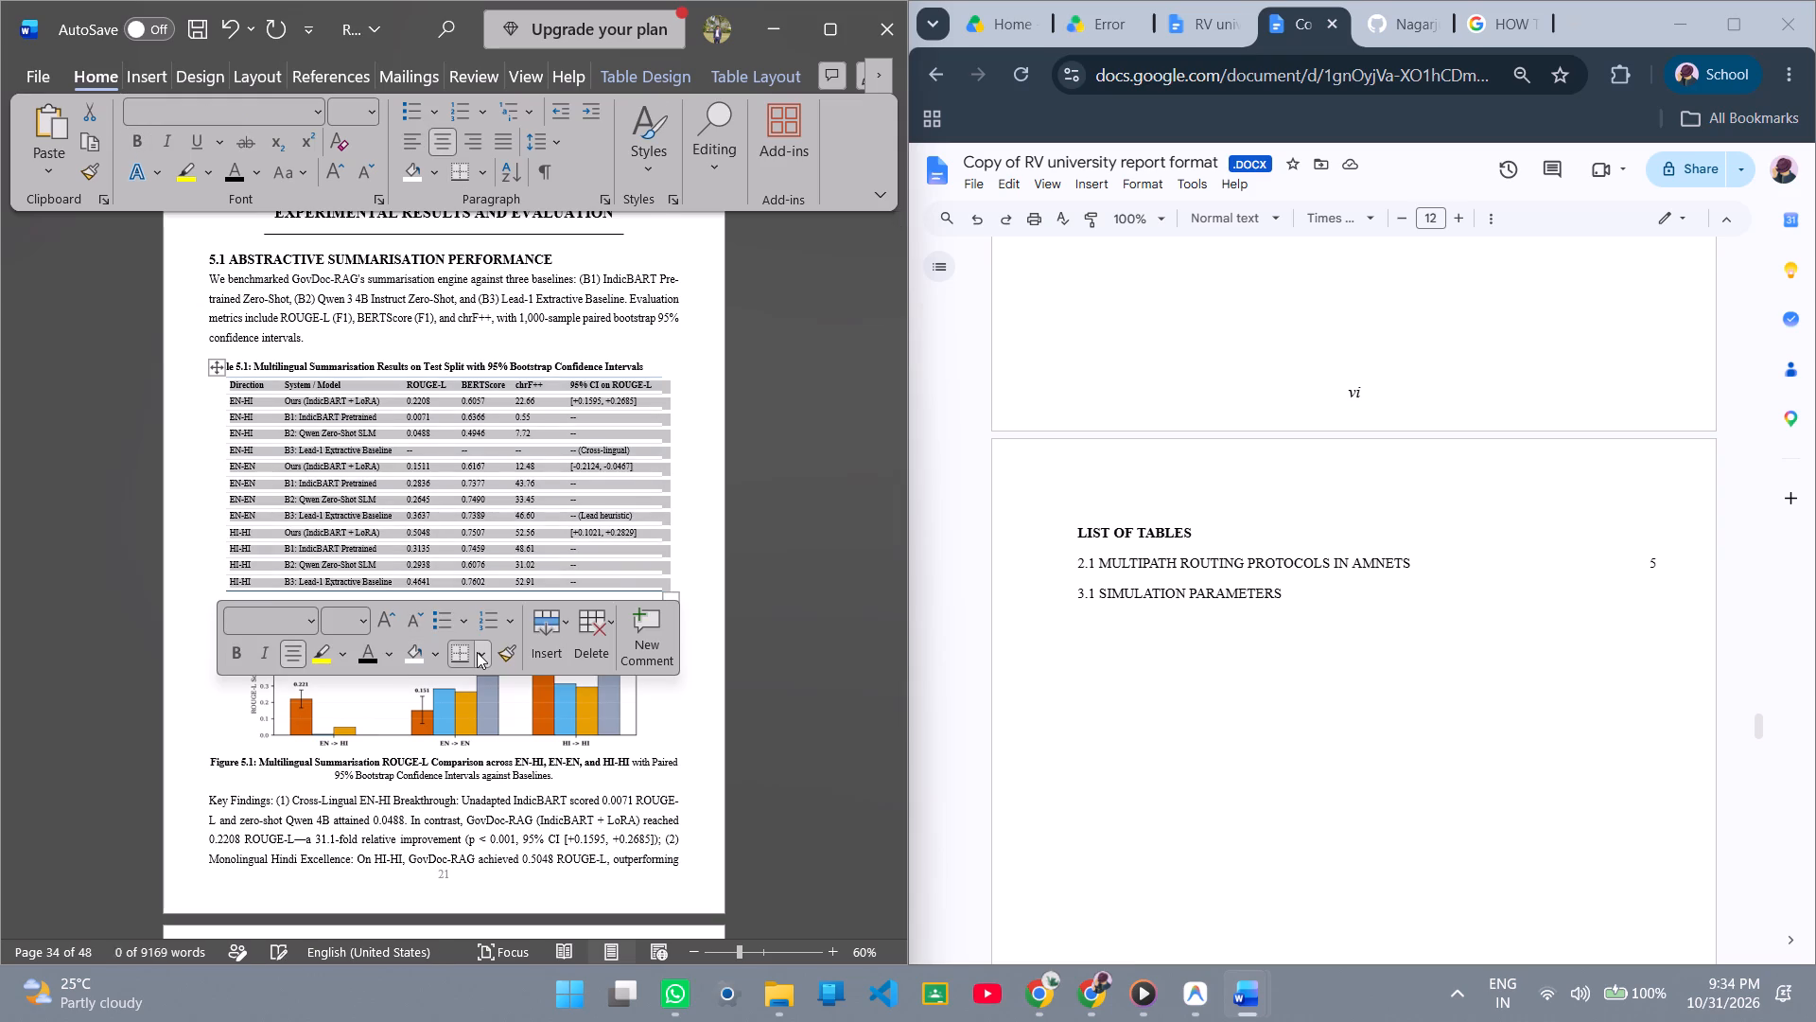
pyautogui.click(534, 276)
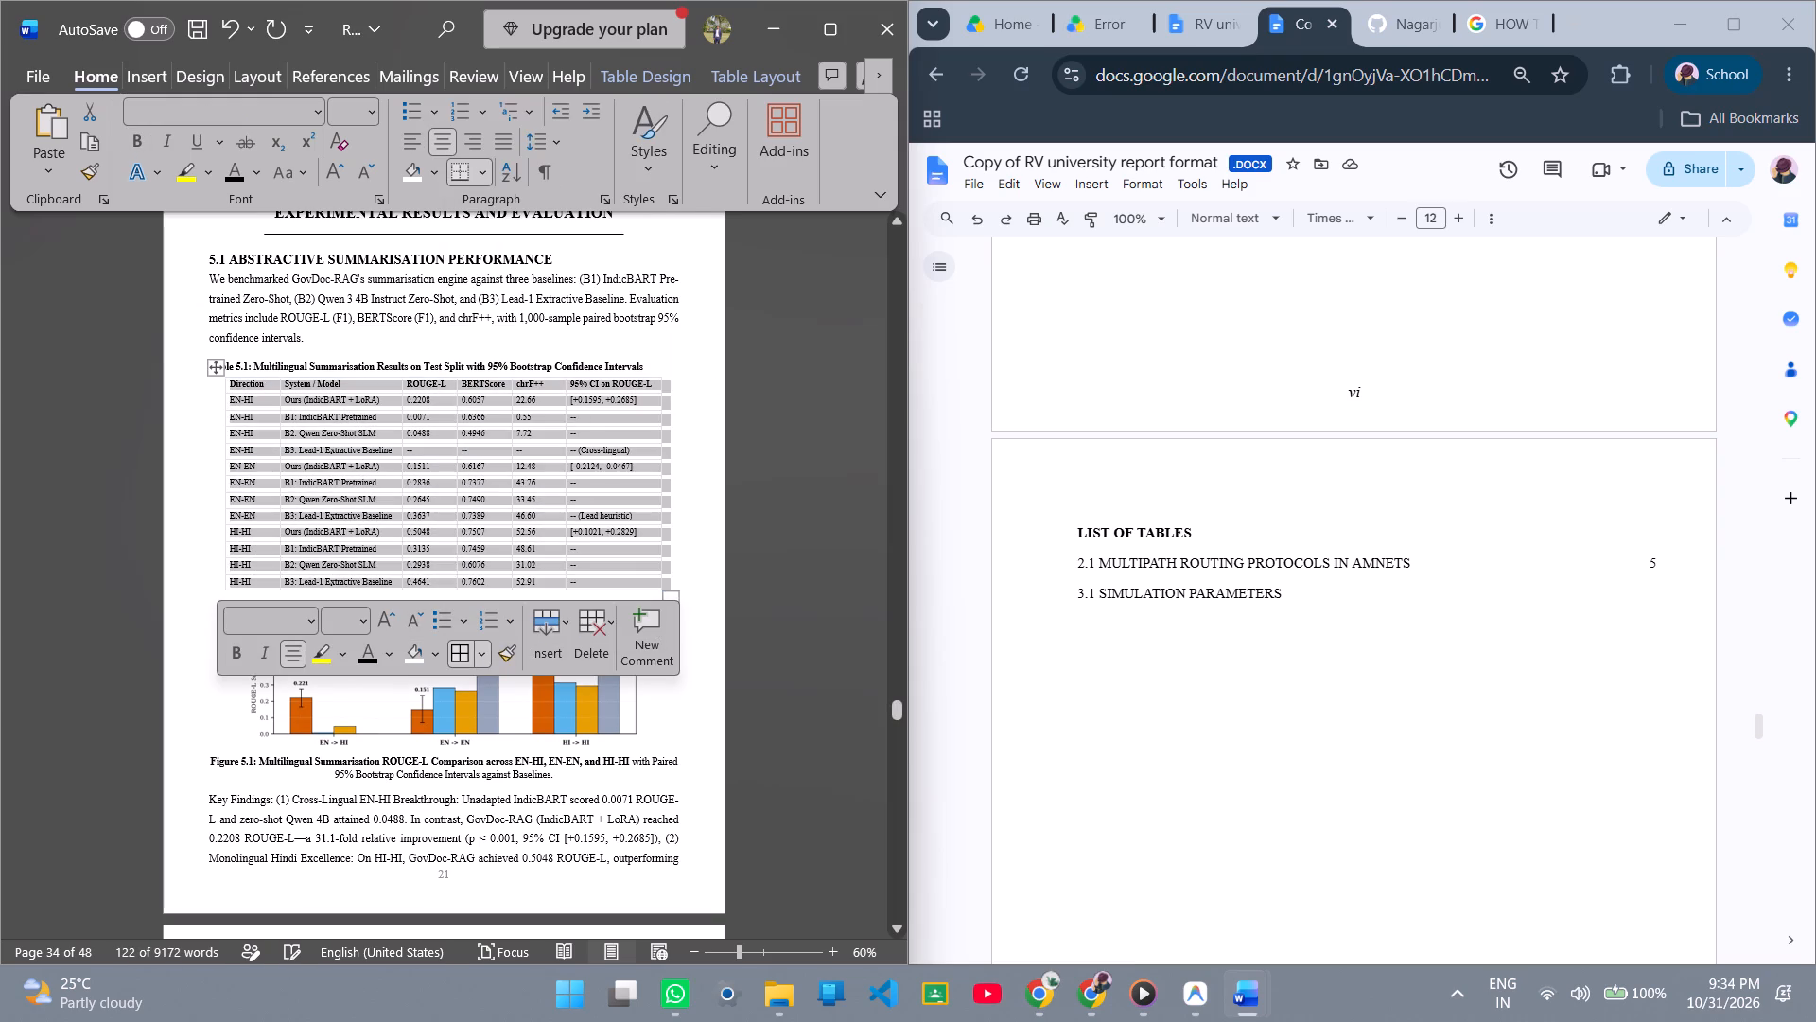
pyautogui.click(680, 448)
# Clear the cell shading from all rows of Table 5.2, the dense retrieval performance table, and apply All Borders.
pyautogui.scroll(-6, 680, 448)
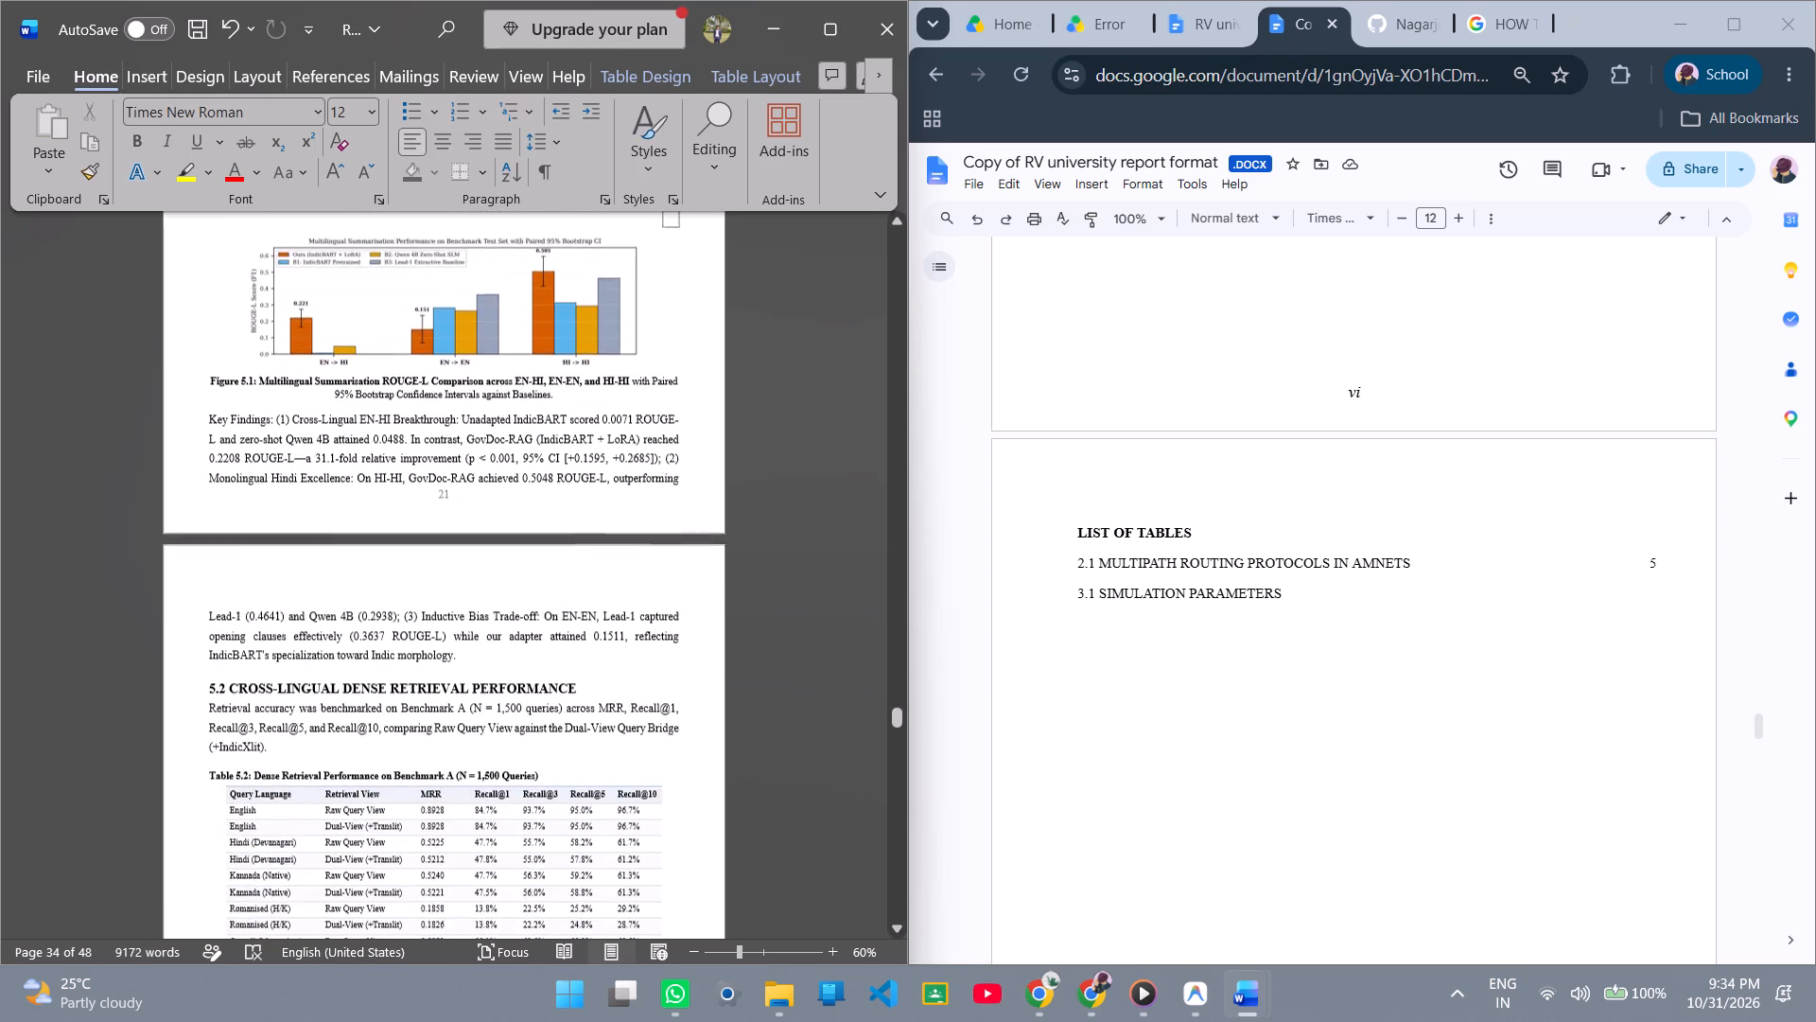
pyautogui.scroll(-5, 680, 448)
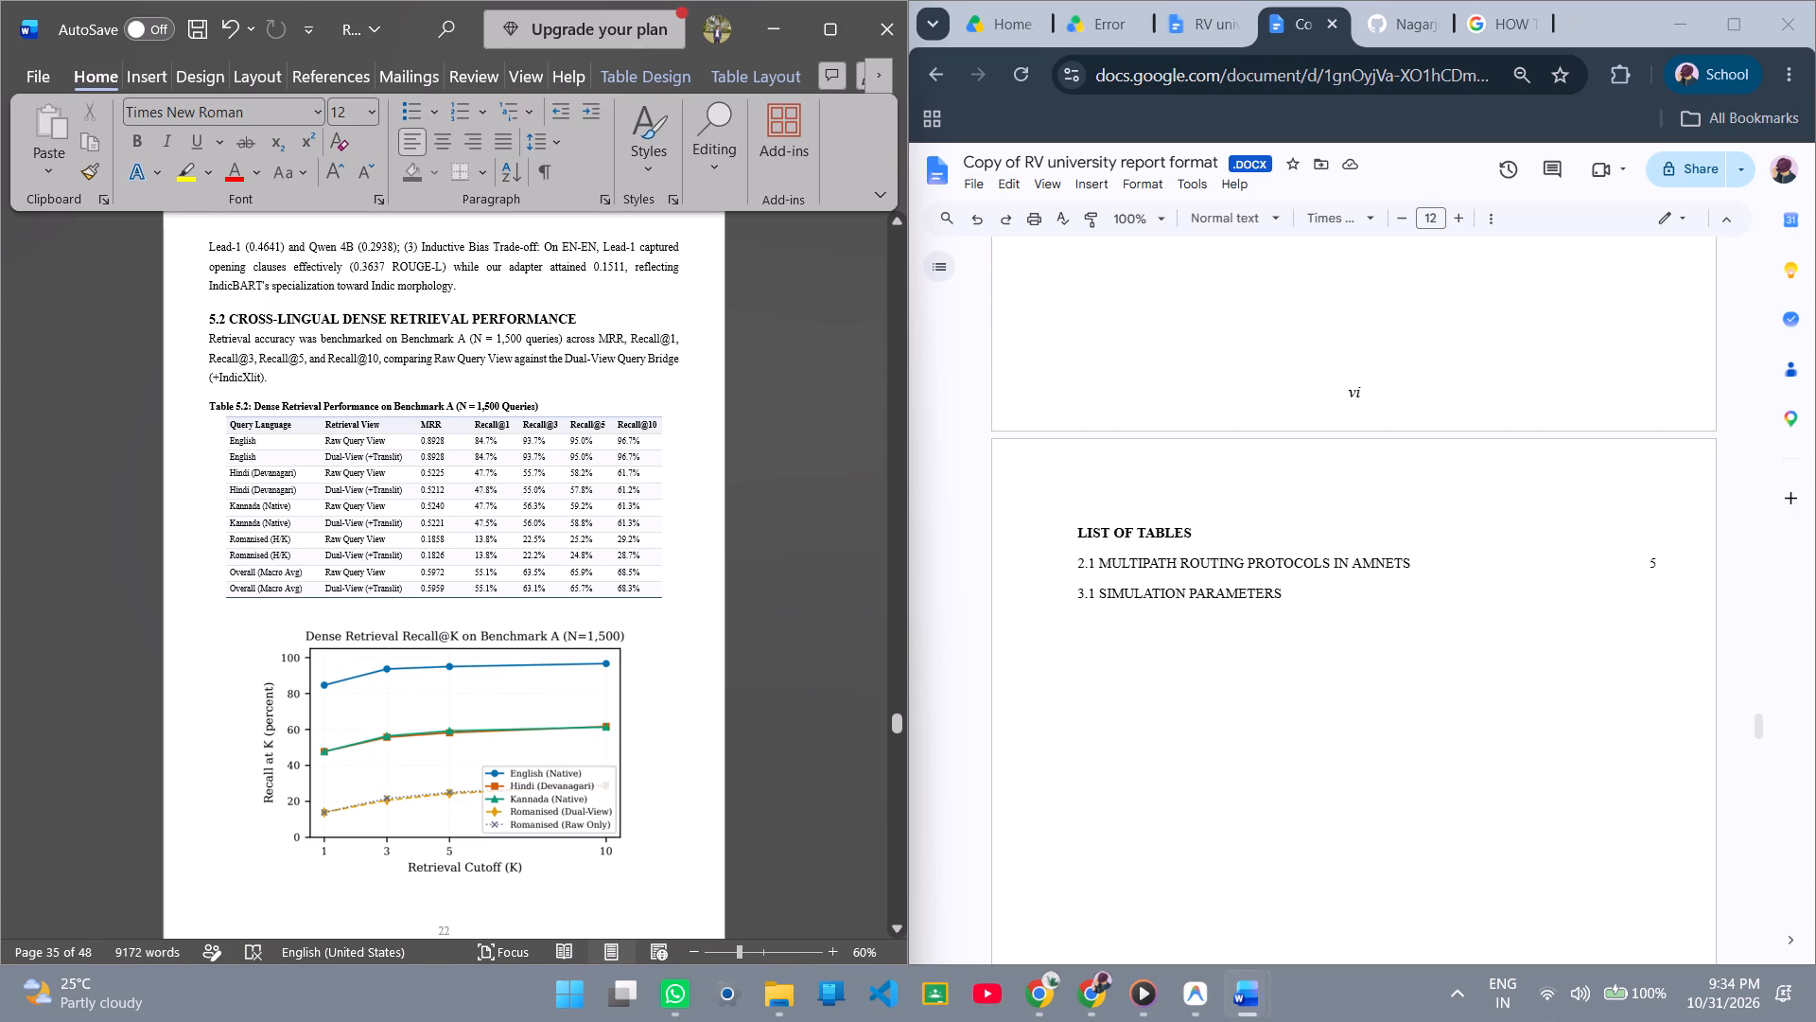
pyautogui.moveTo(218, 426); pyautogui.dragTo(215, 586)
pyautogui.click(424, 552)
pyautogui.click(496, 551)
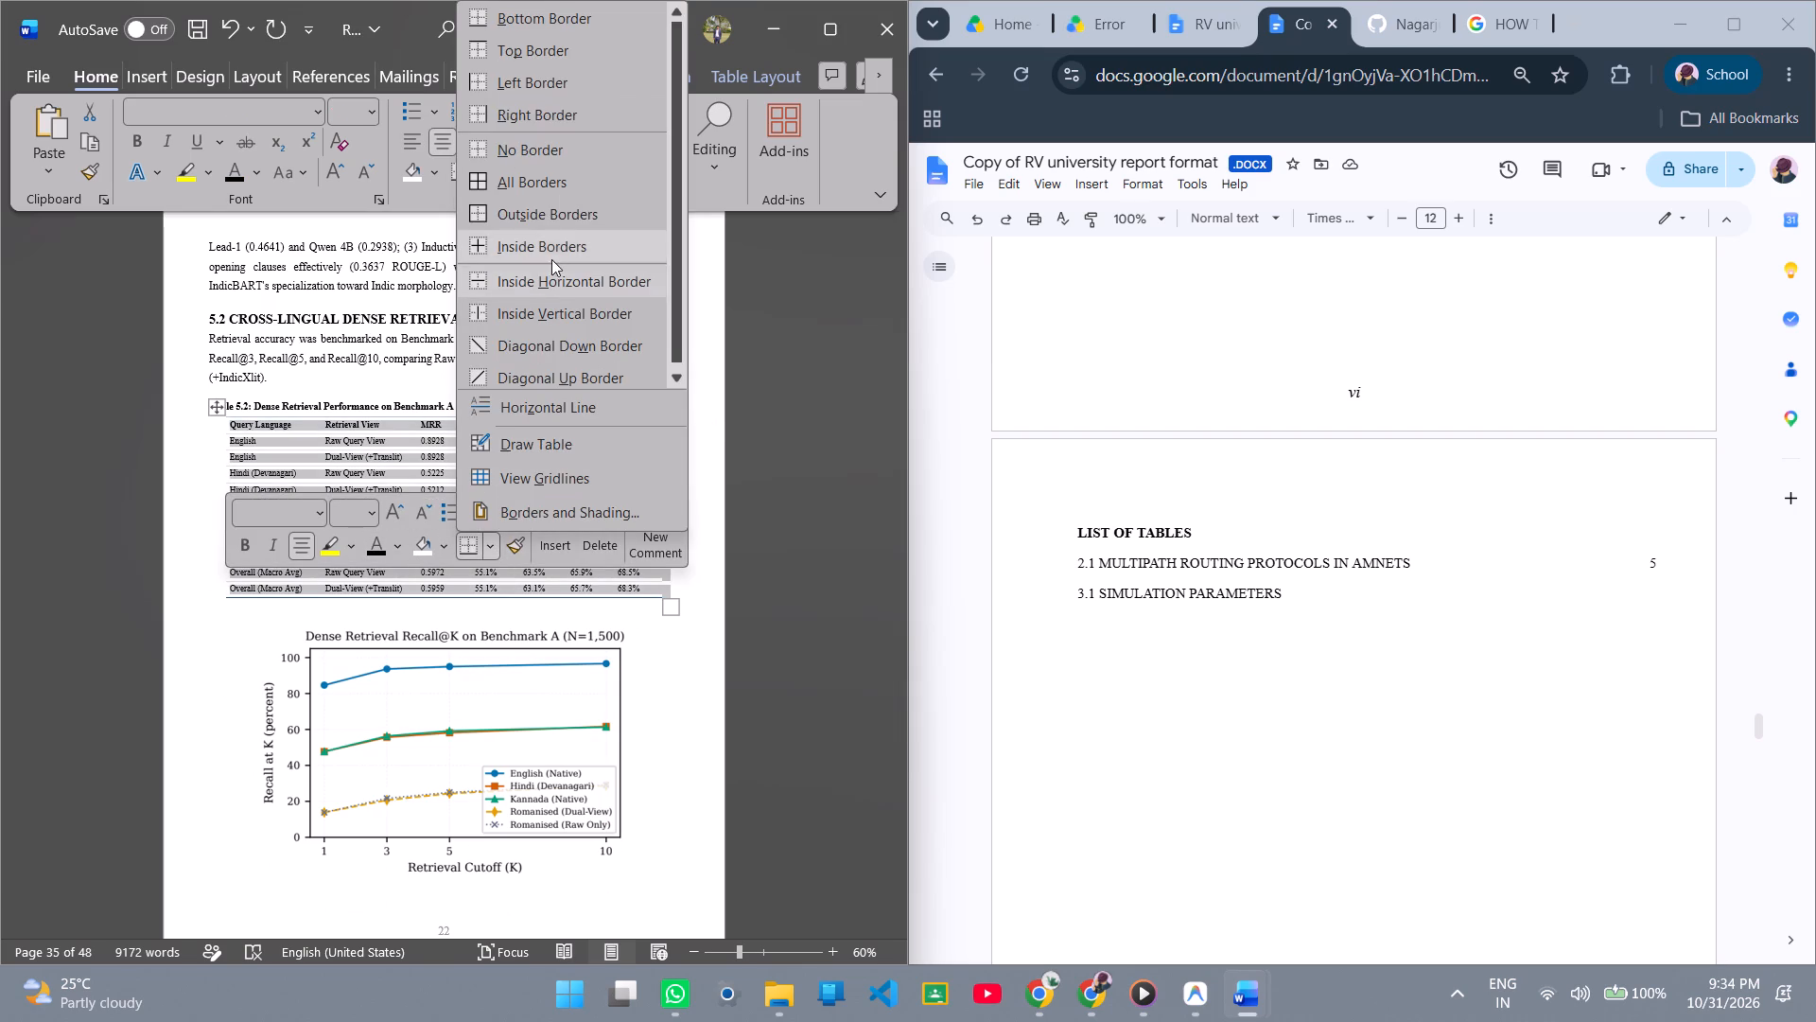
pyautogui.click(547, 176)
pyautogui.click(690, 524)
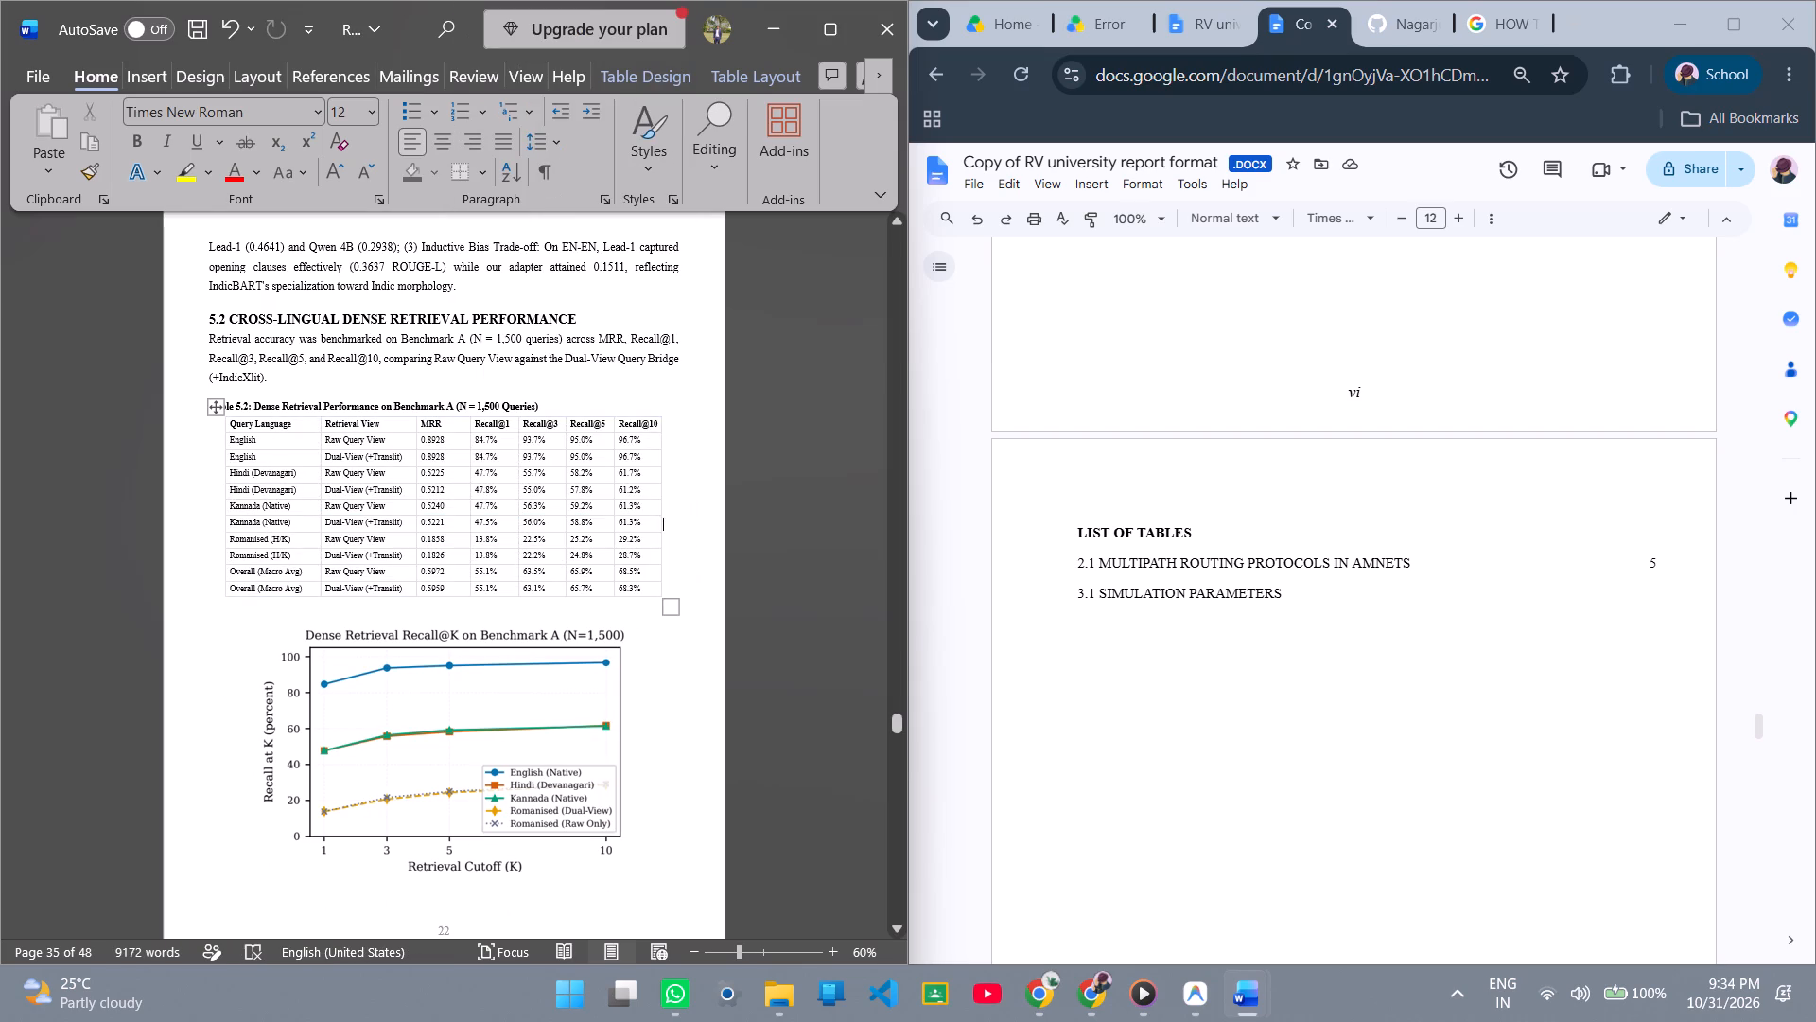
# Clear the cell shading from all rows of Table 5.3, the trust boundary and grounding verifier table, and apply All Borders.
pyautogui.scroll(-16, 685, 521)
pyautogui.scroll(2, 653, 521)
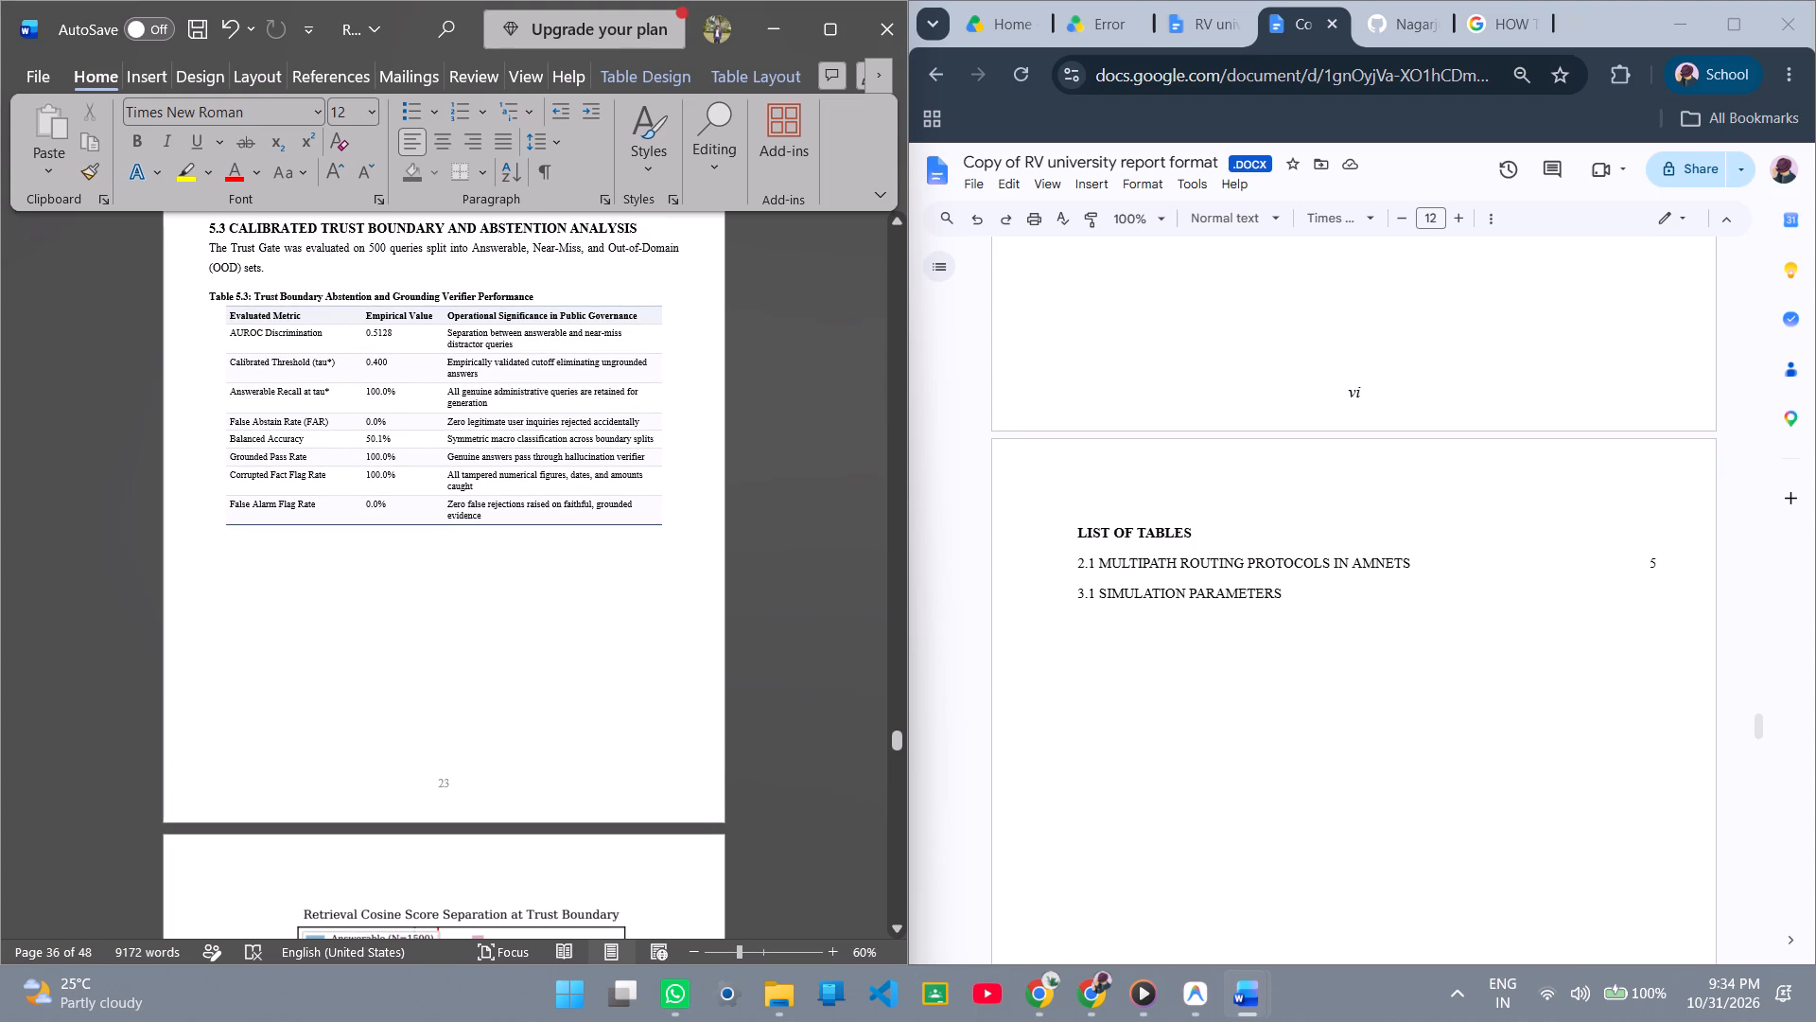
pyautogui.moveTo(215, 322); pyautogui.dragTo(236, 509)
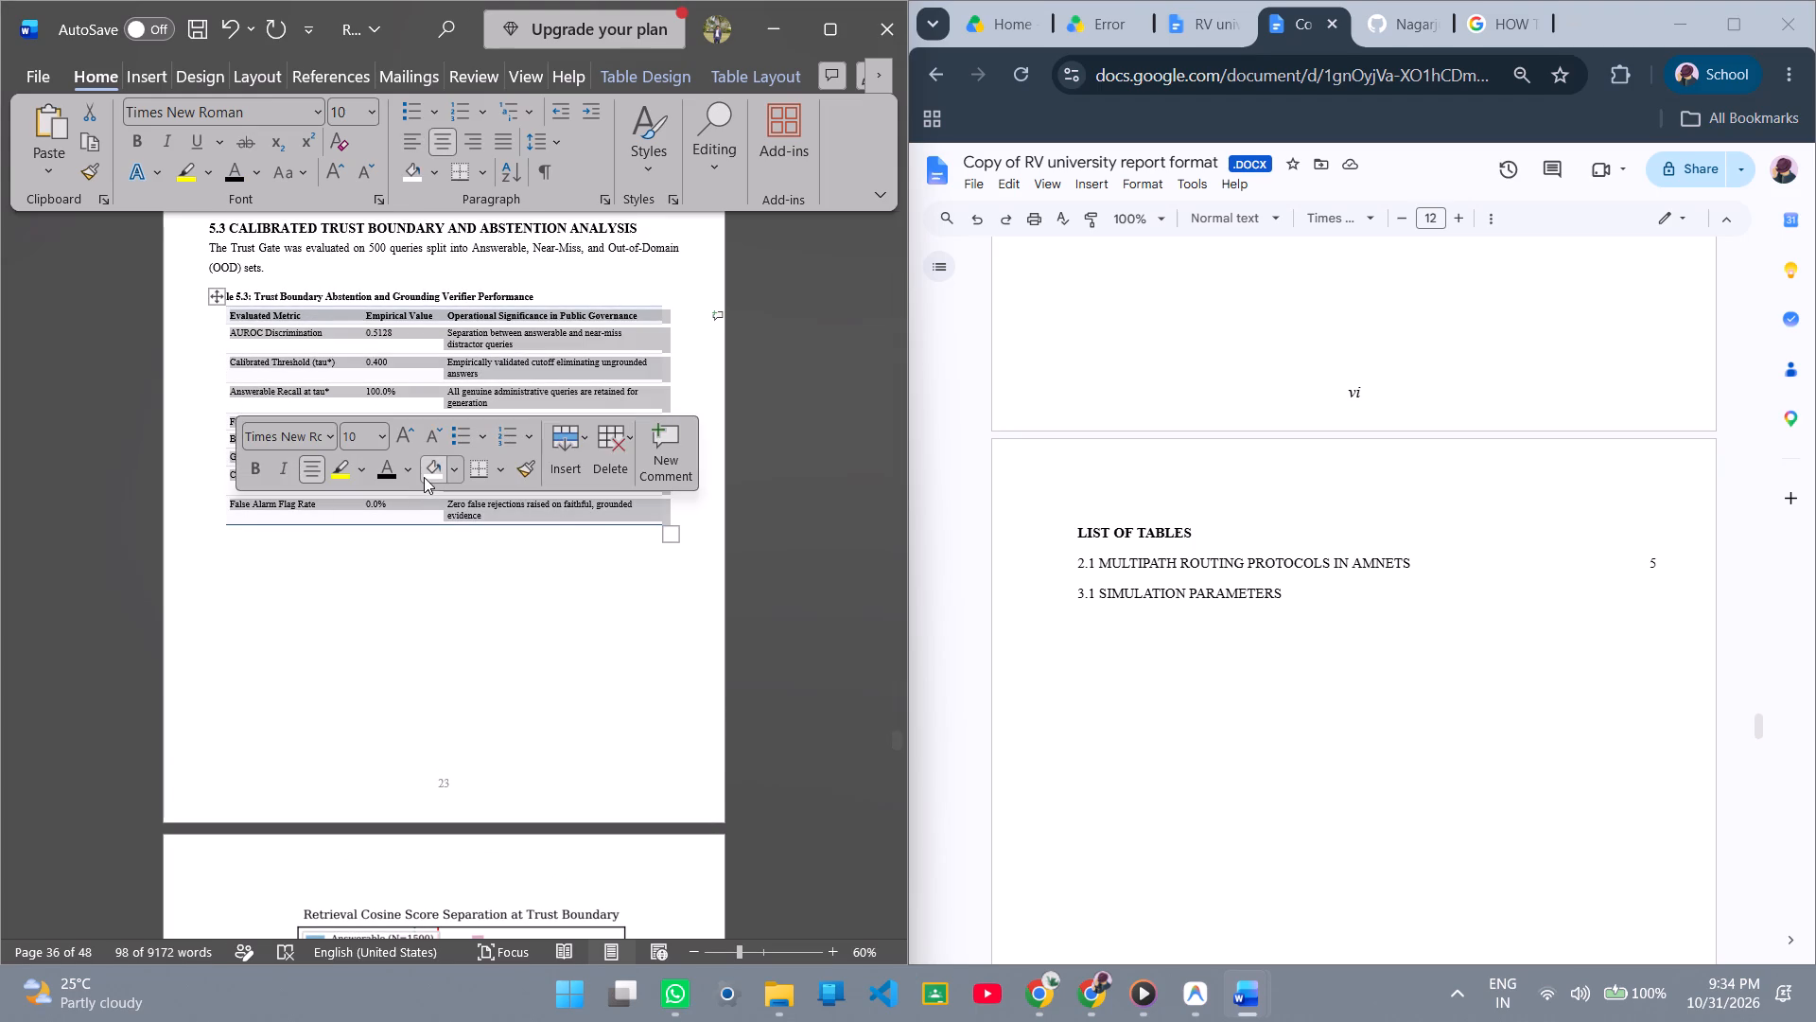
pyautogui.click(424, 475)
pyautogui.click(494, 469)
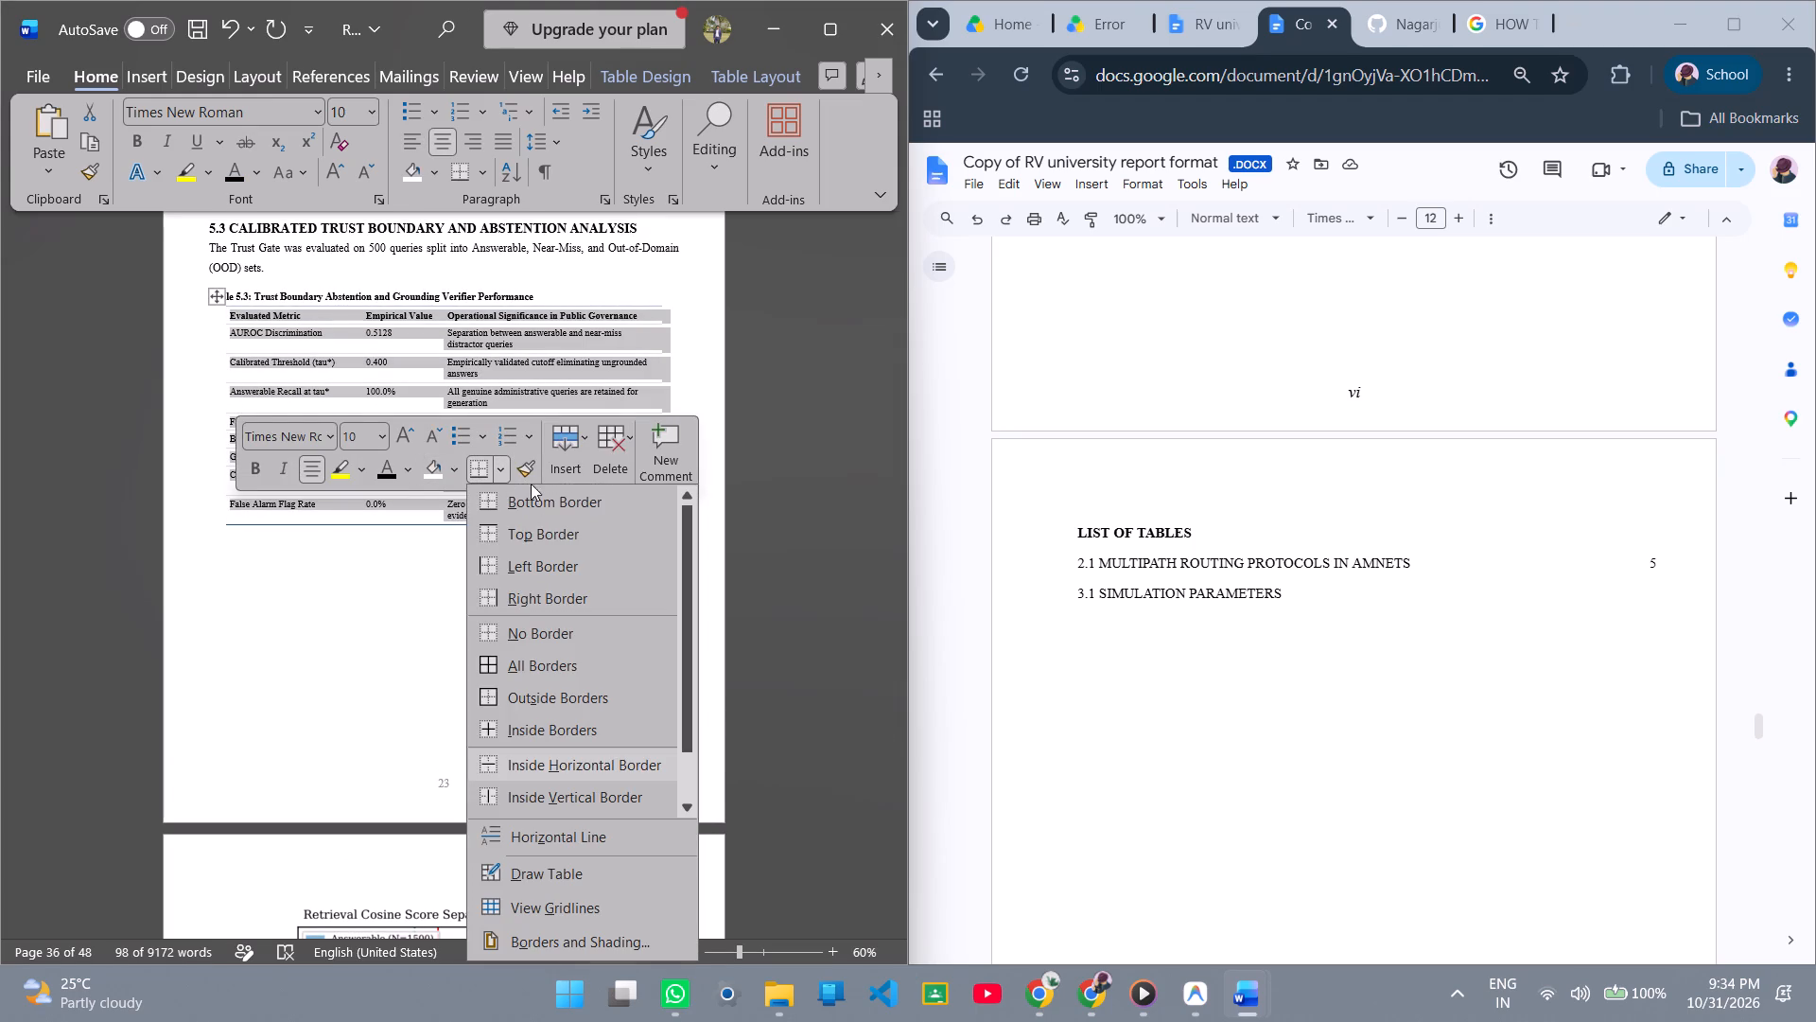
pyautogui.click(573, 678)
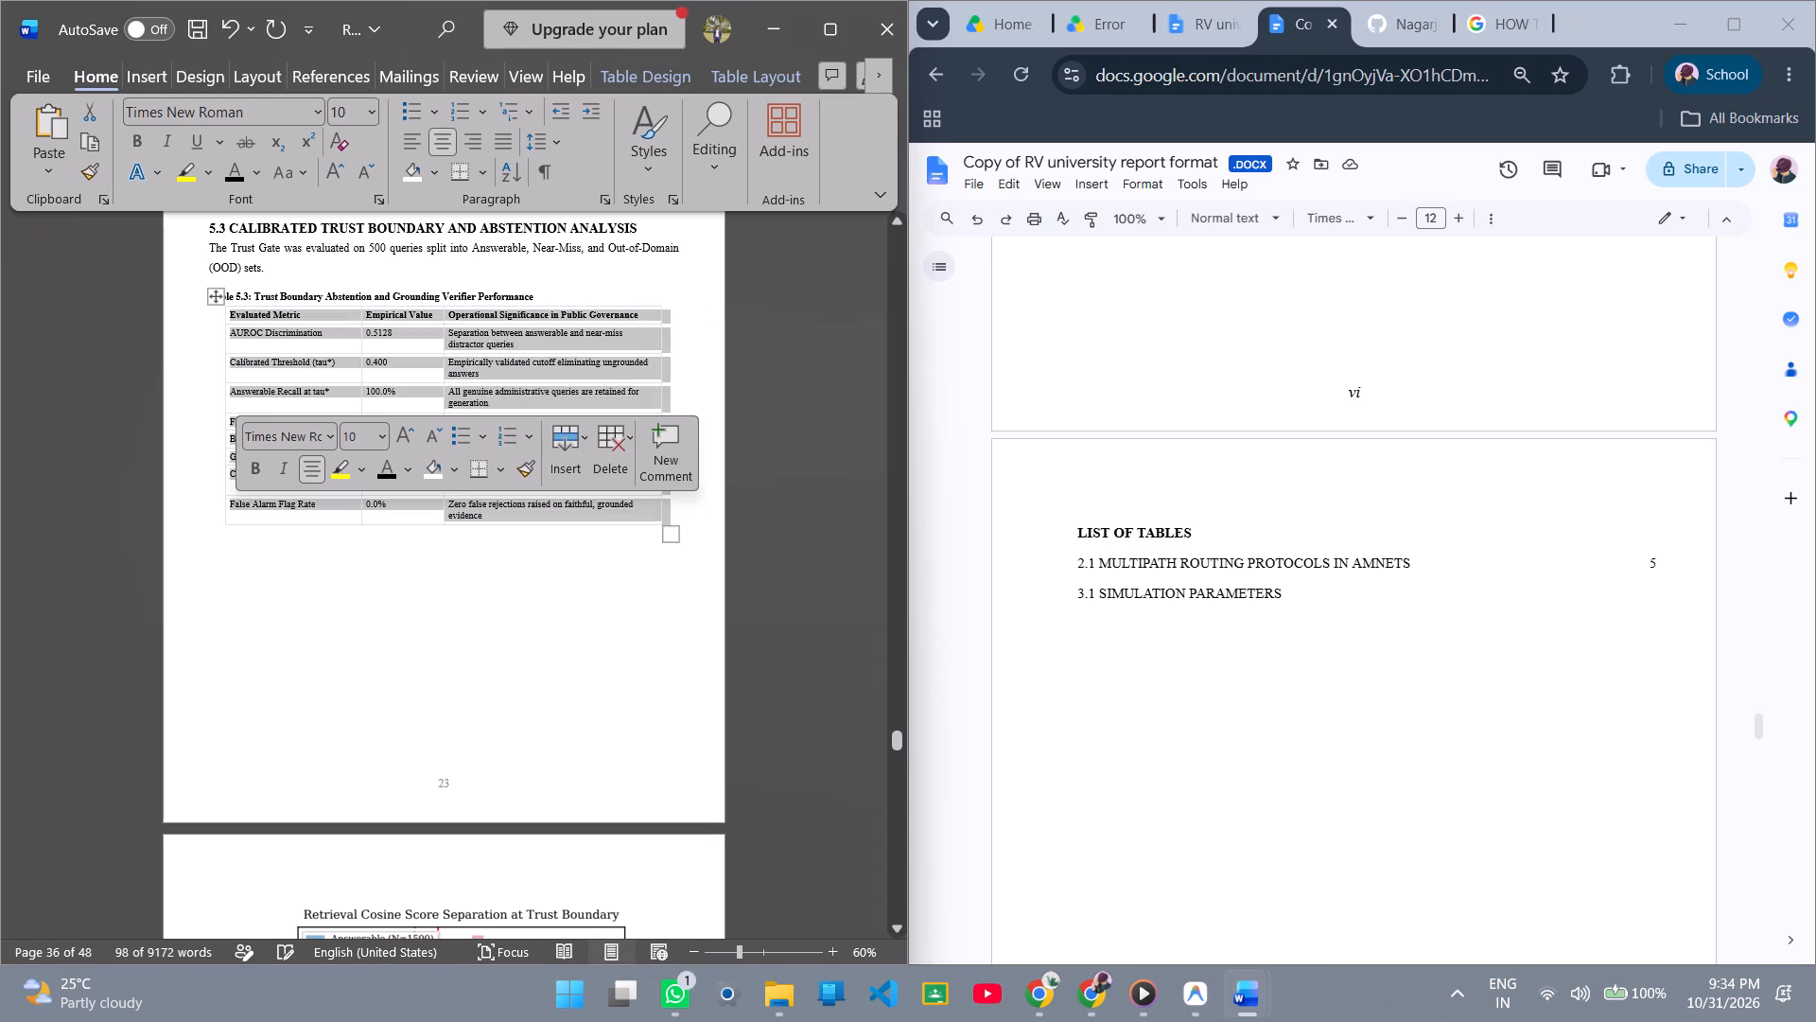
pyautogui.click(552, 618)
# Clear the cell shading from all rows of Table 5.4, the resource footprint and latency table, and apply All Borders.
pyautogui.scroll(-10, 552, 618)
pyautogui.scroll(-12, 552, 618)
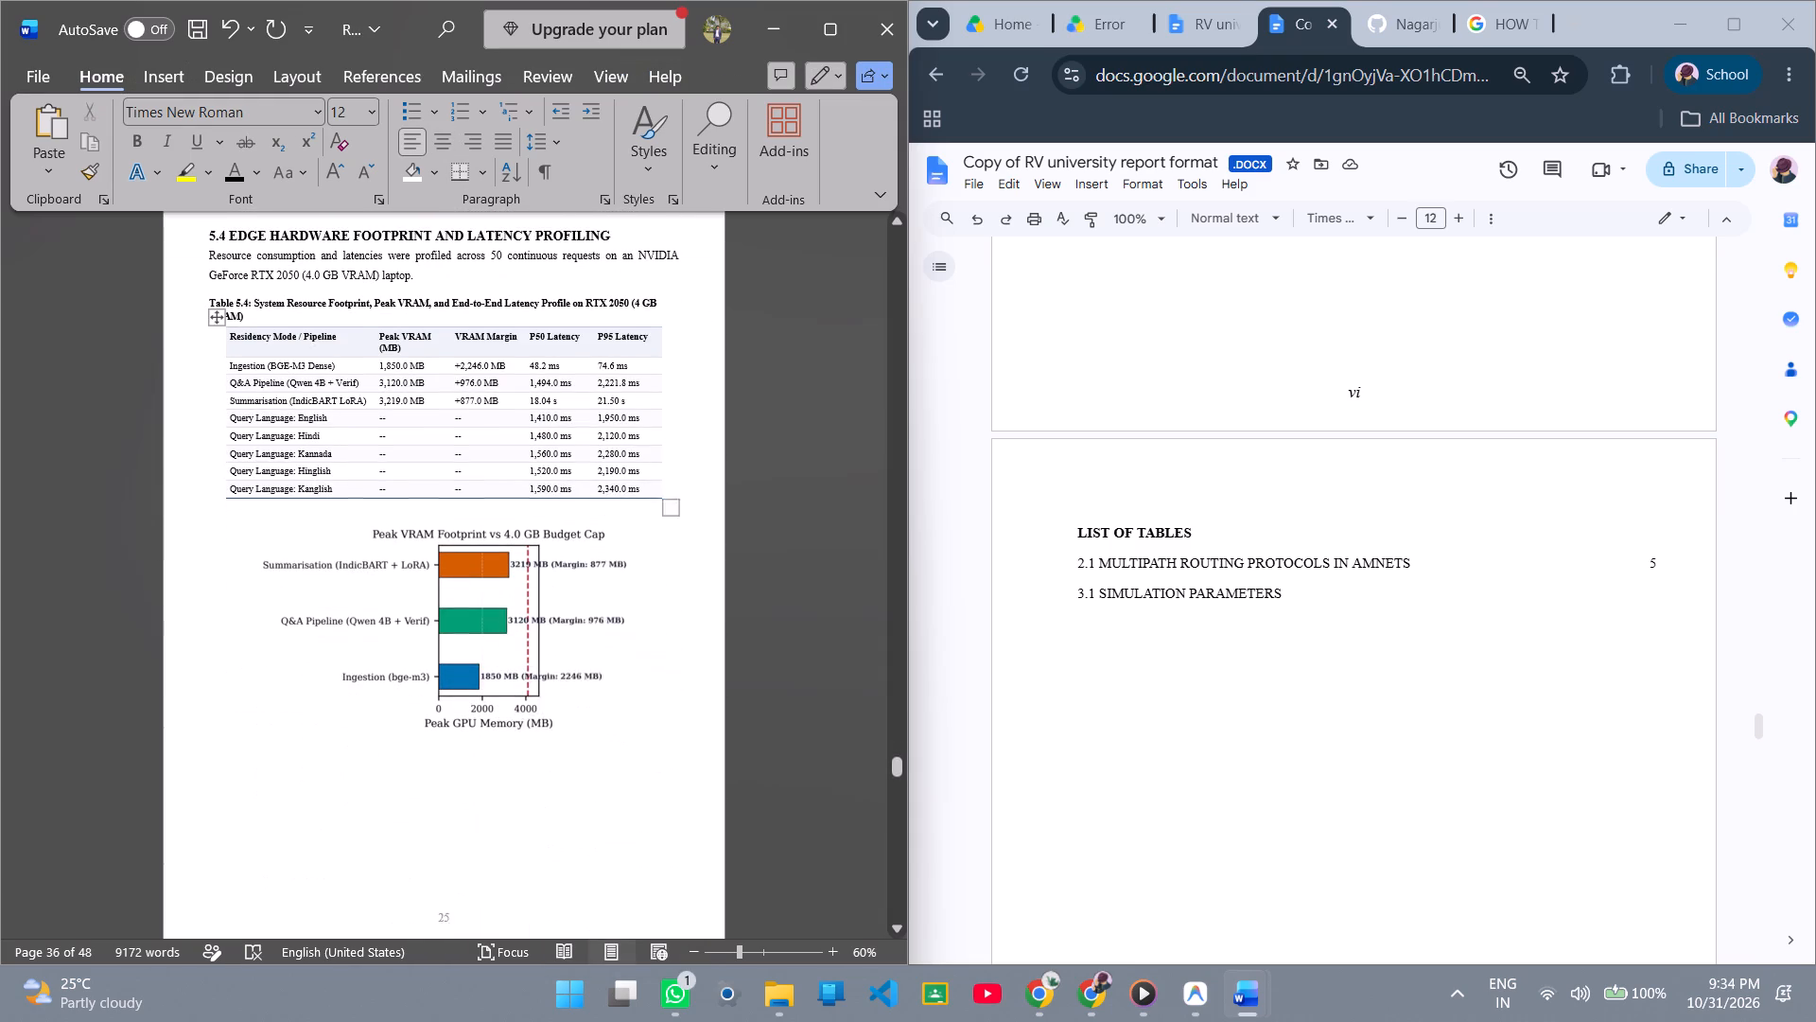
pyautogui.moveTo(214, 320); pyautogui.dragTo(232, 437)
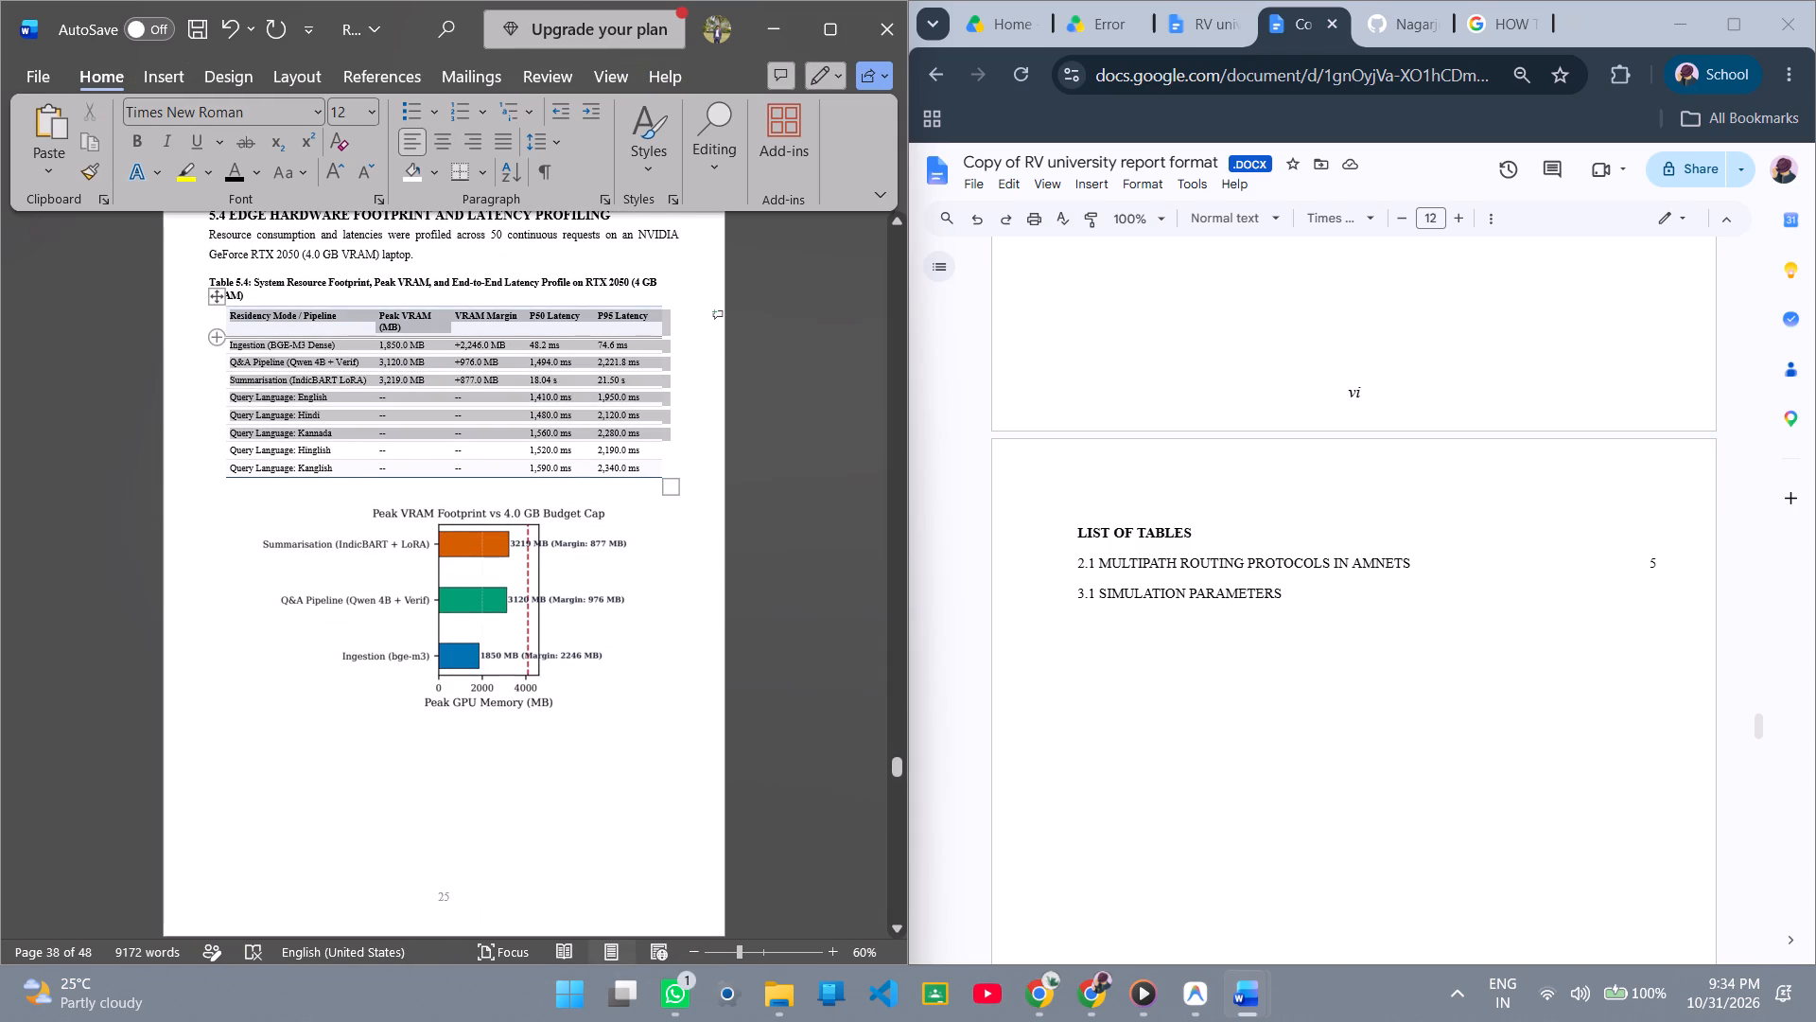
pyautogui.moveTo(232, 437); pyautogui.dragTo(243, 475)
pyautogui.click(435, 436)
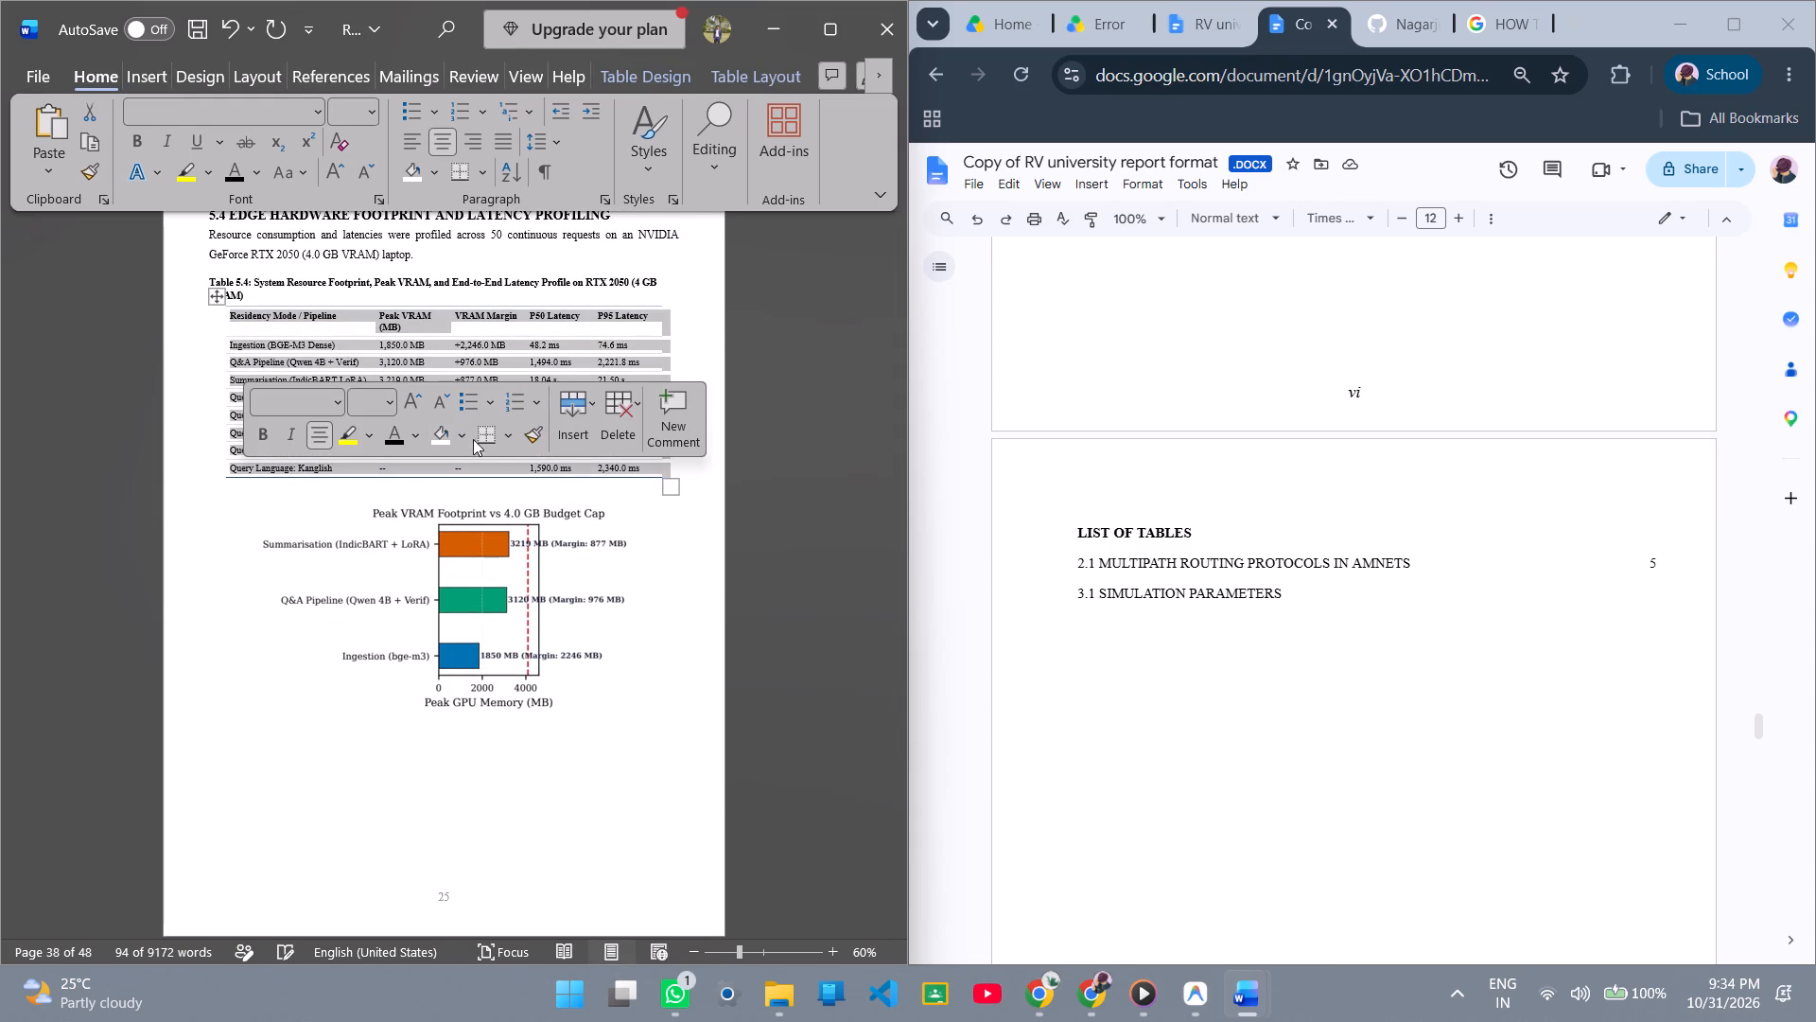
pyautogui.click(504, 437)
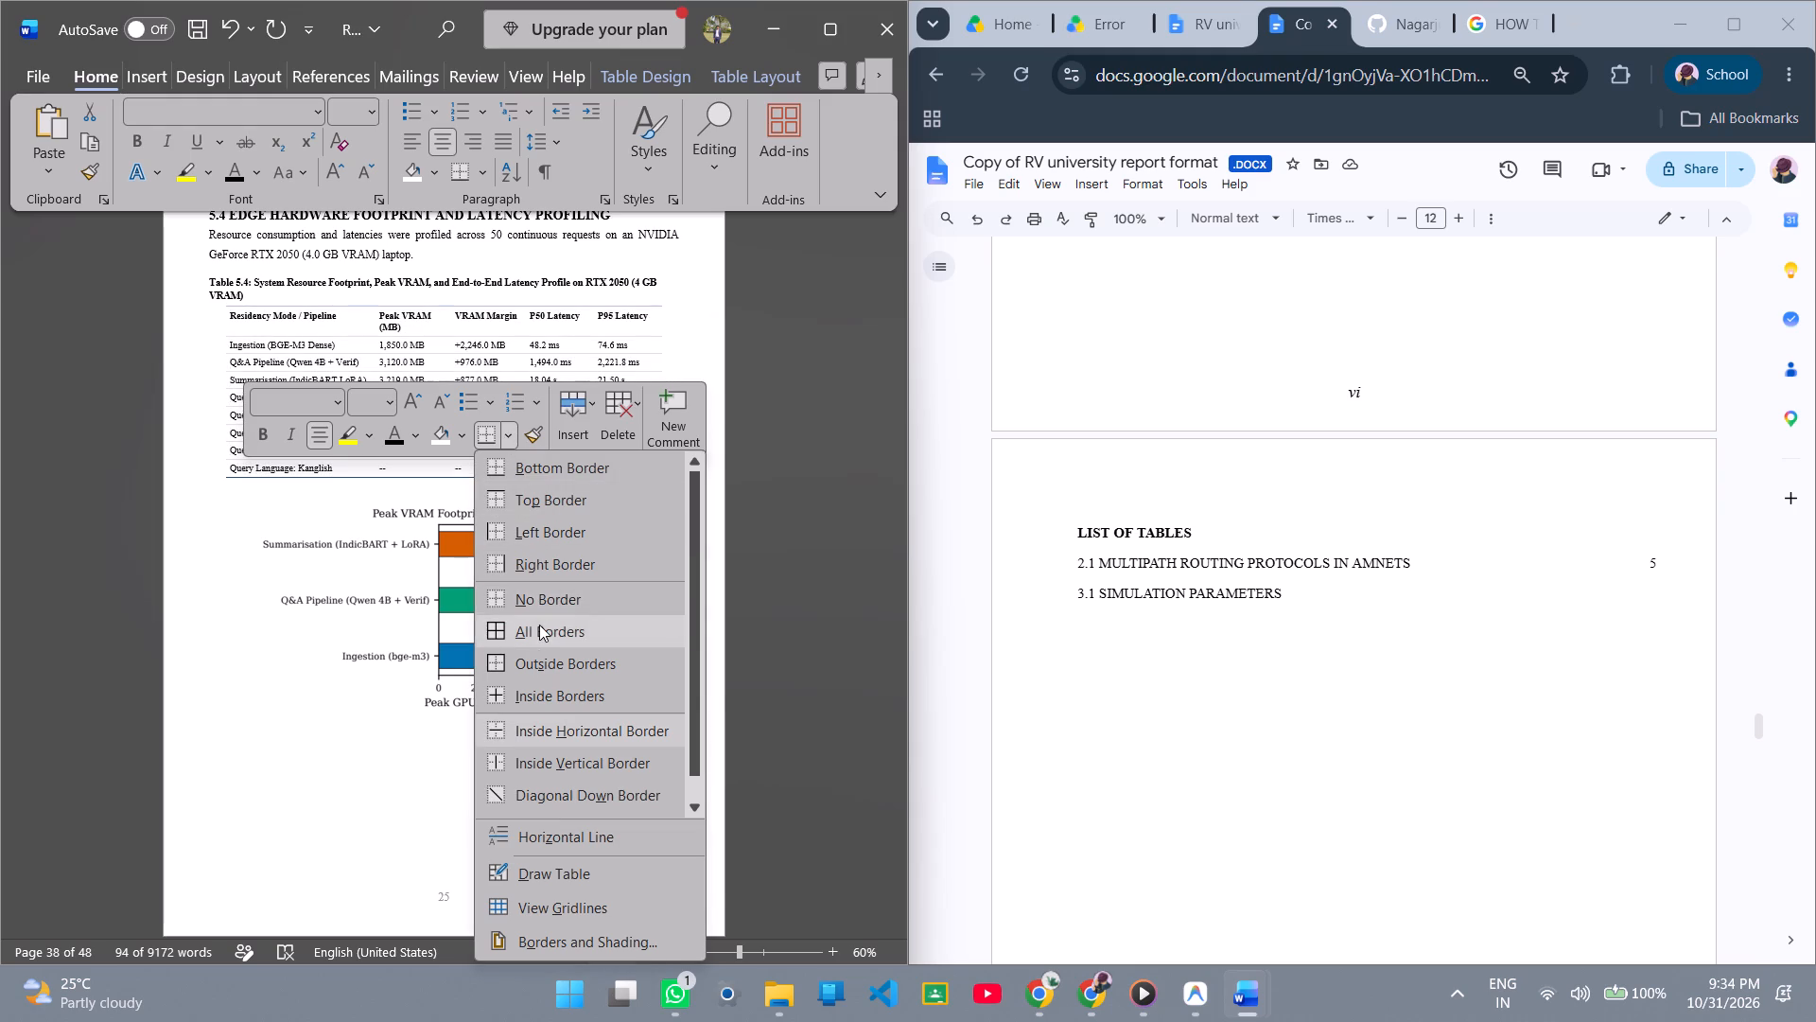
pyautogui.click(539, 625)
pyautogui.click(224, 533)
# Clear the cell shading from Table 5.5, the qualitative evaluation traces, across both of its pages, and apply All Borders.
pyautogui.scroll(-11, 480, 458)
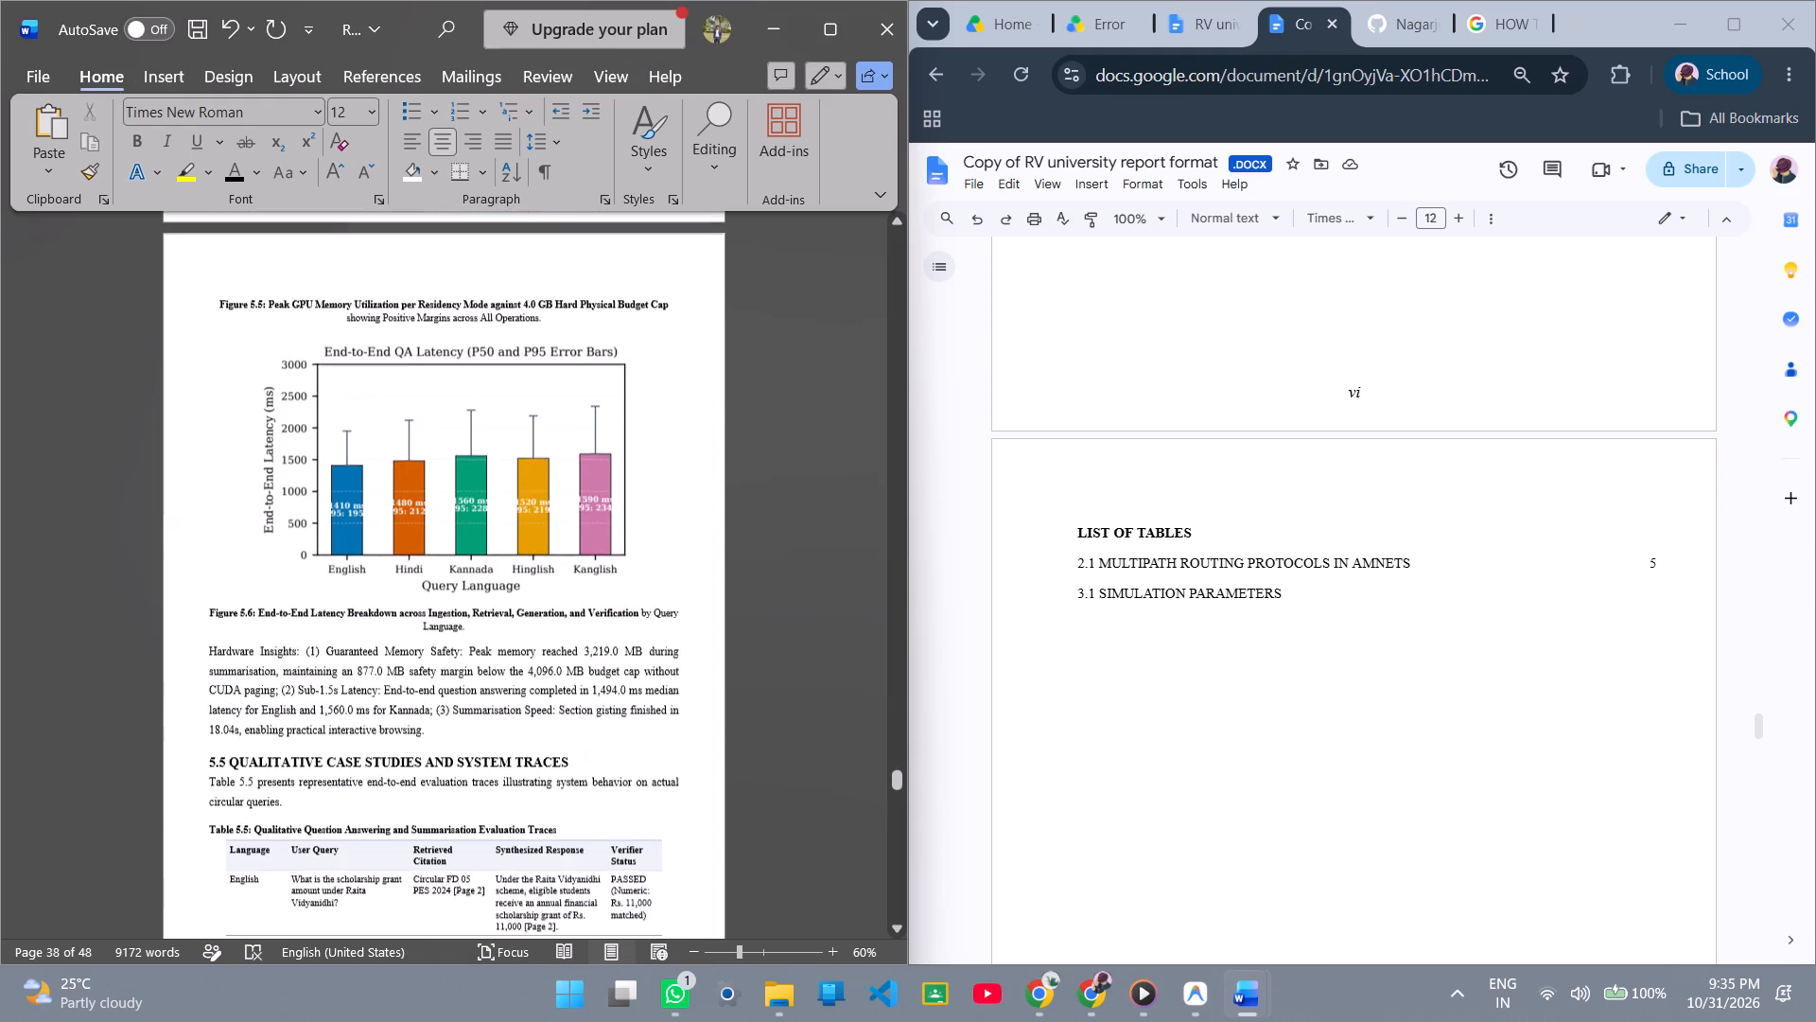
pyautogui.scroll(-6, 480, 458)
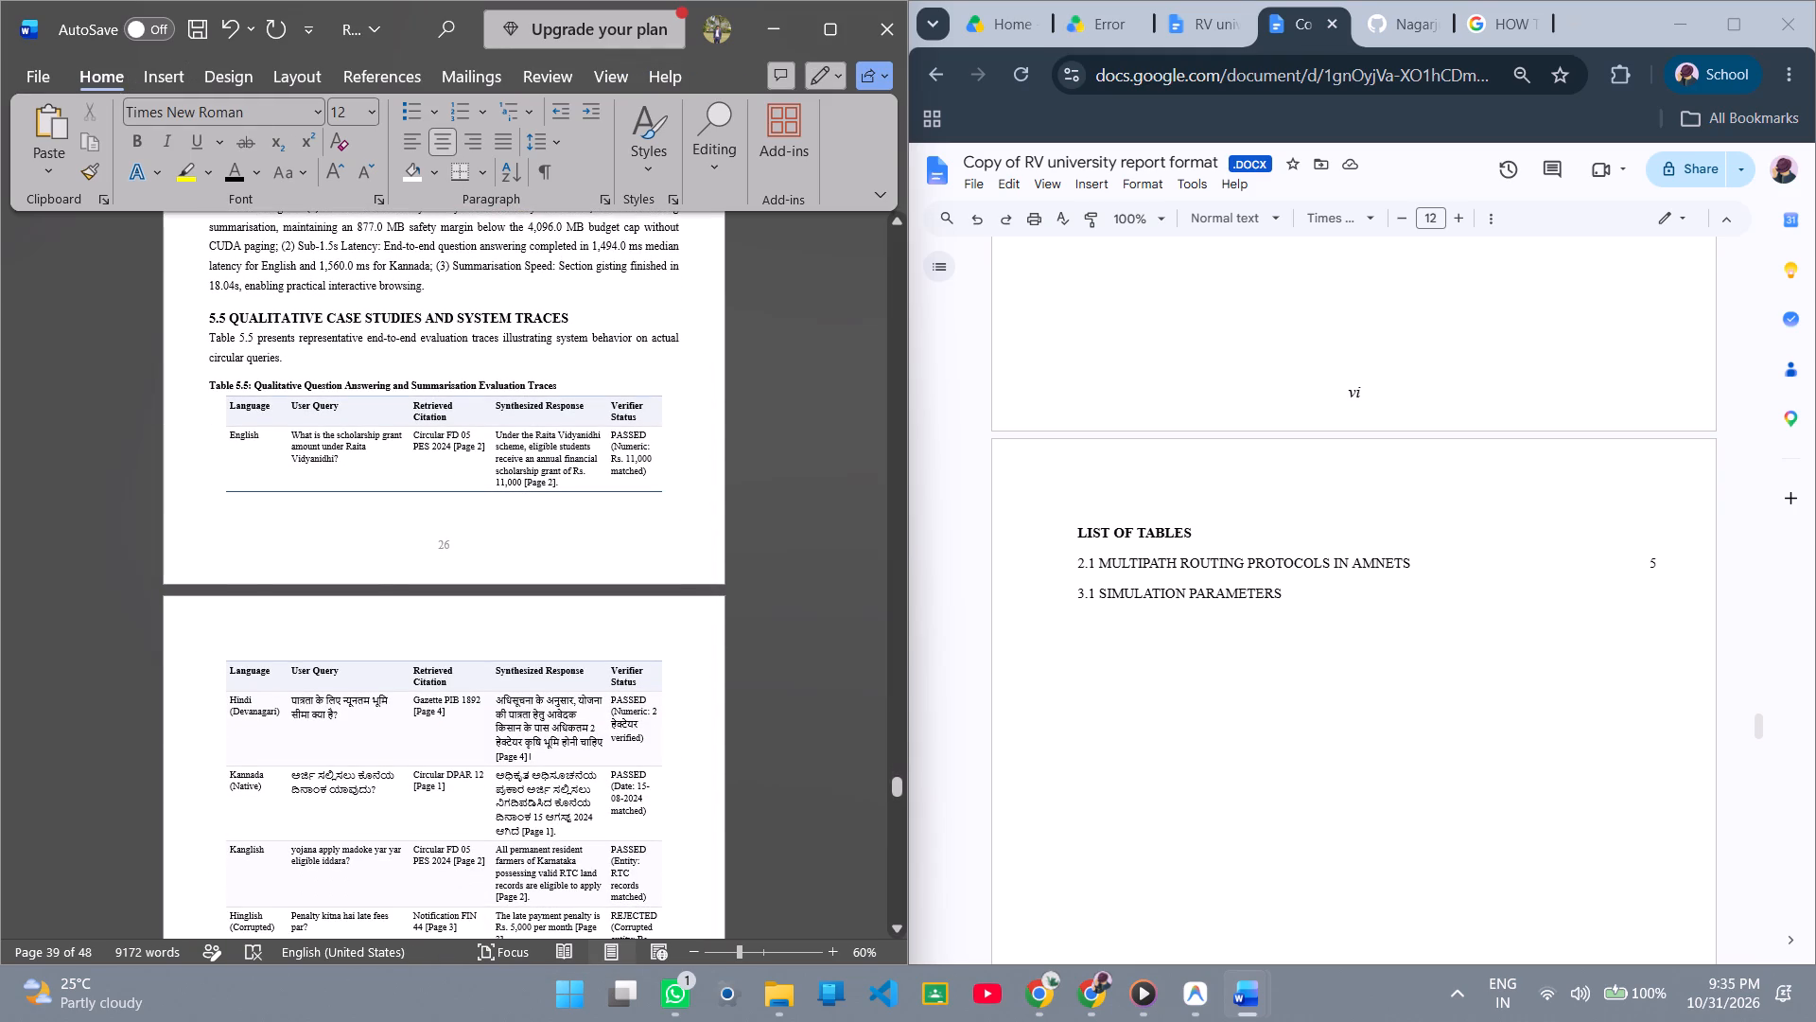
pyautogui.moveTo(201, 396); pyautogui.dragTo(230, 923)
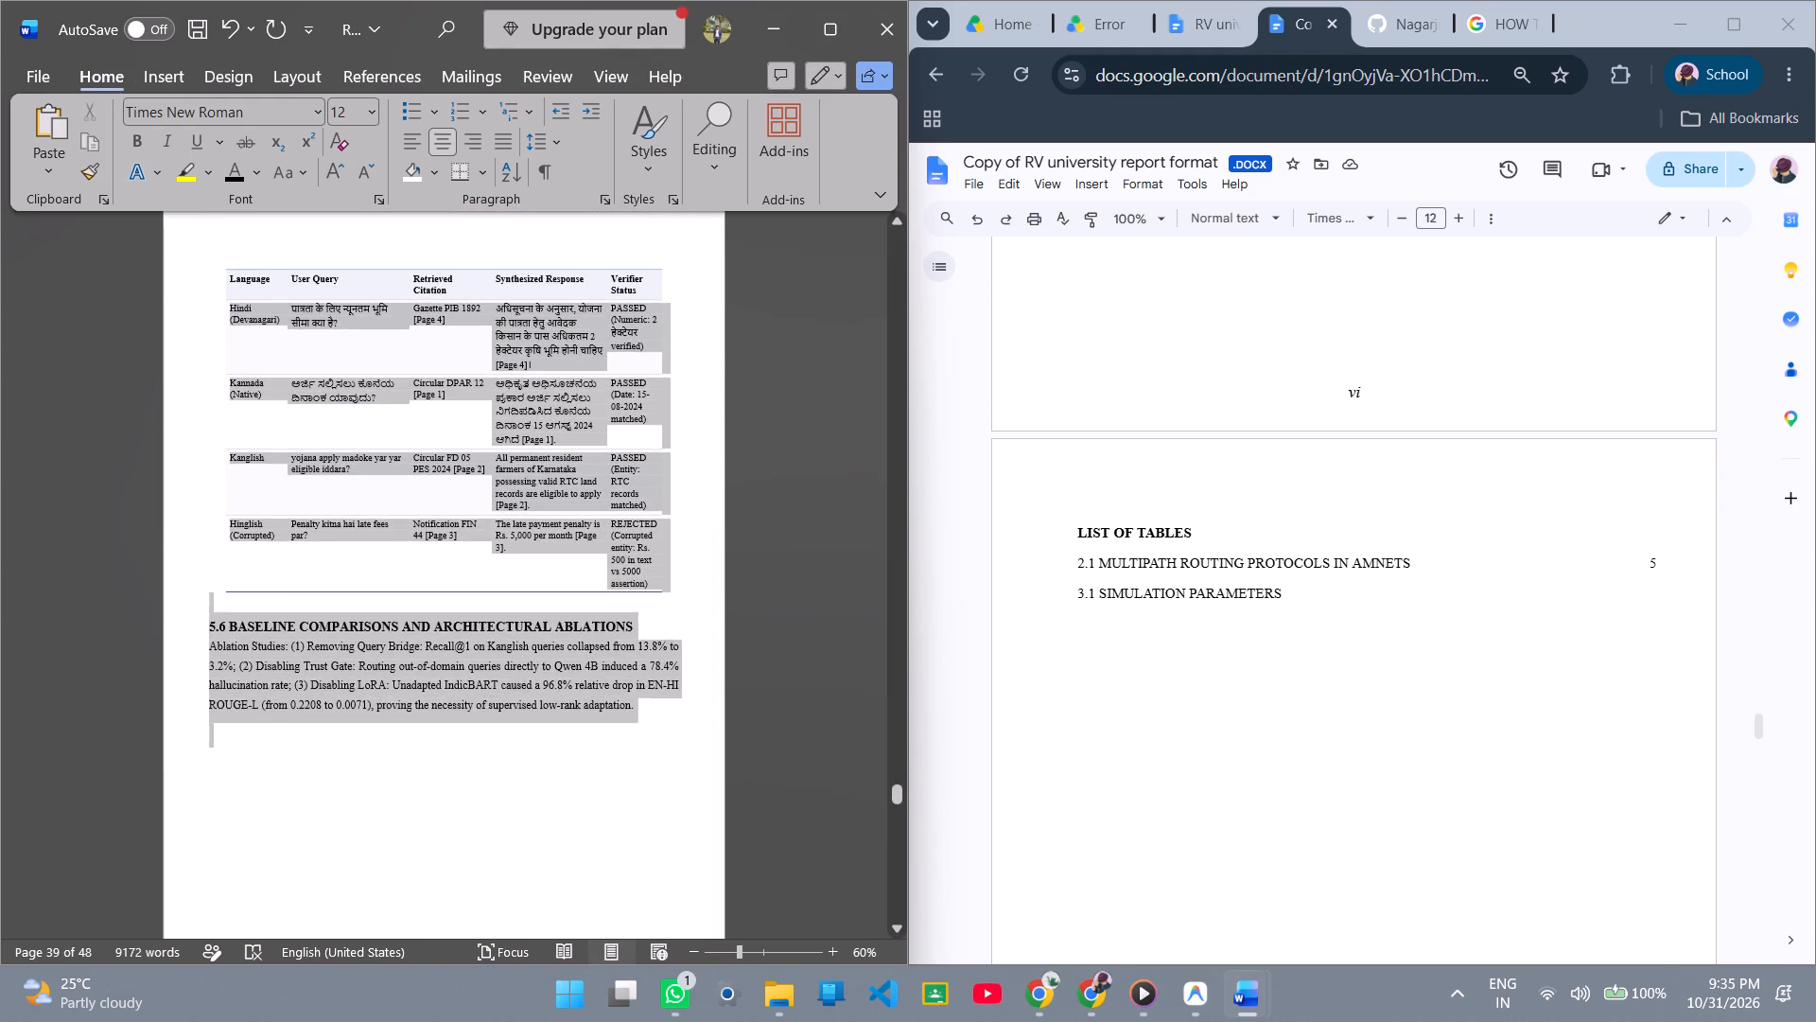
pyautogui.moveTo(230, 923); pyautogui.dragTo(301, 537)
pyautogui.click(503, 510)
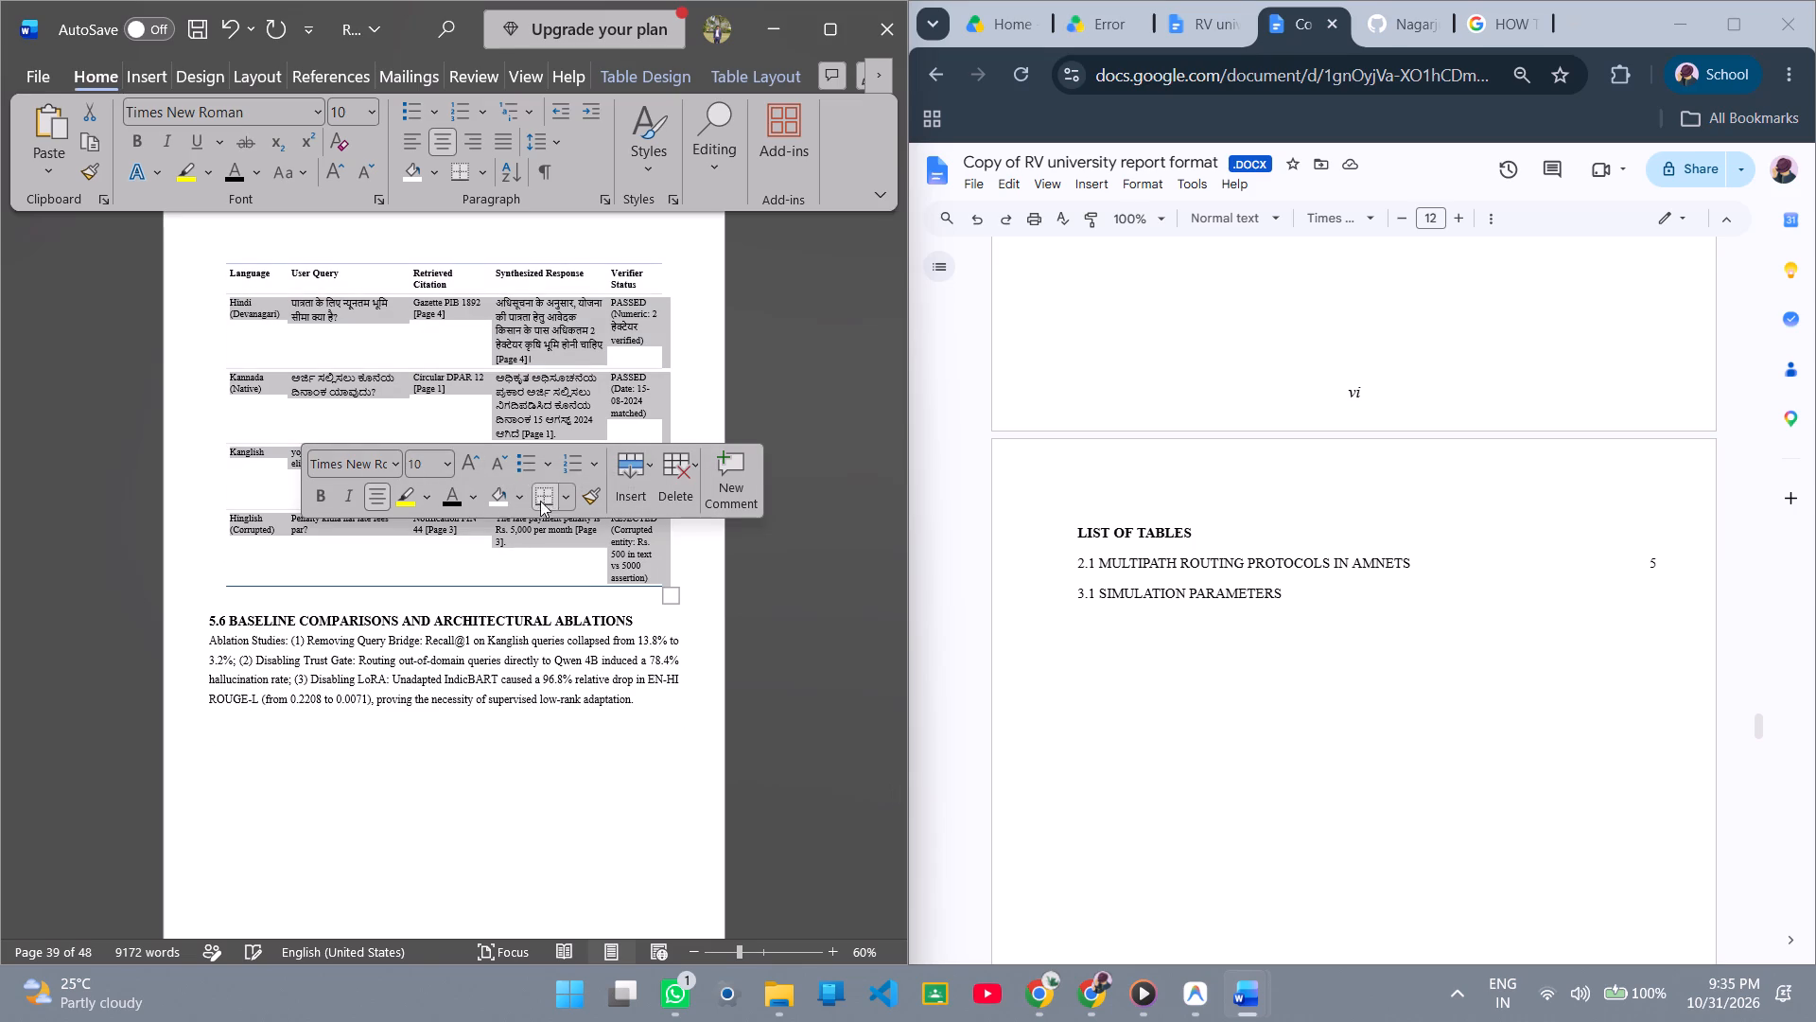
pyautogui.click(571, 498)
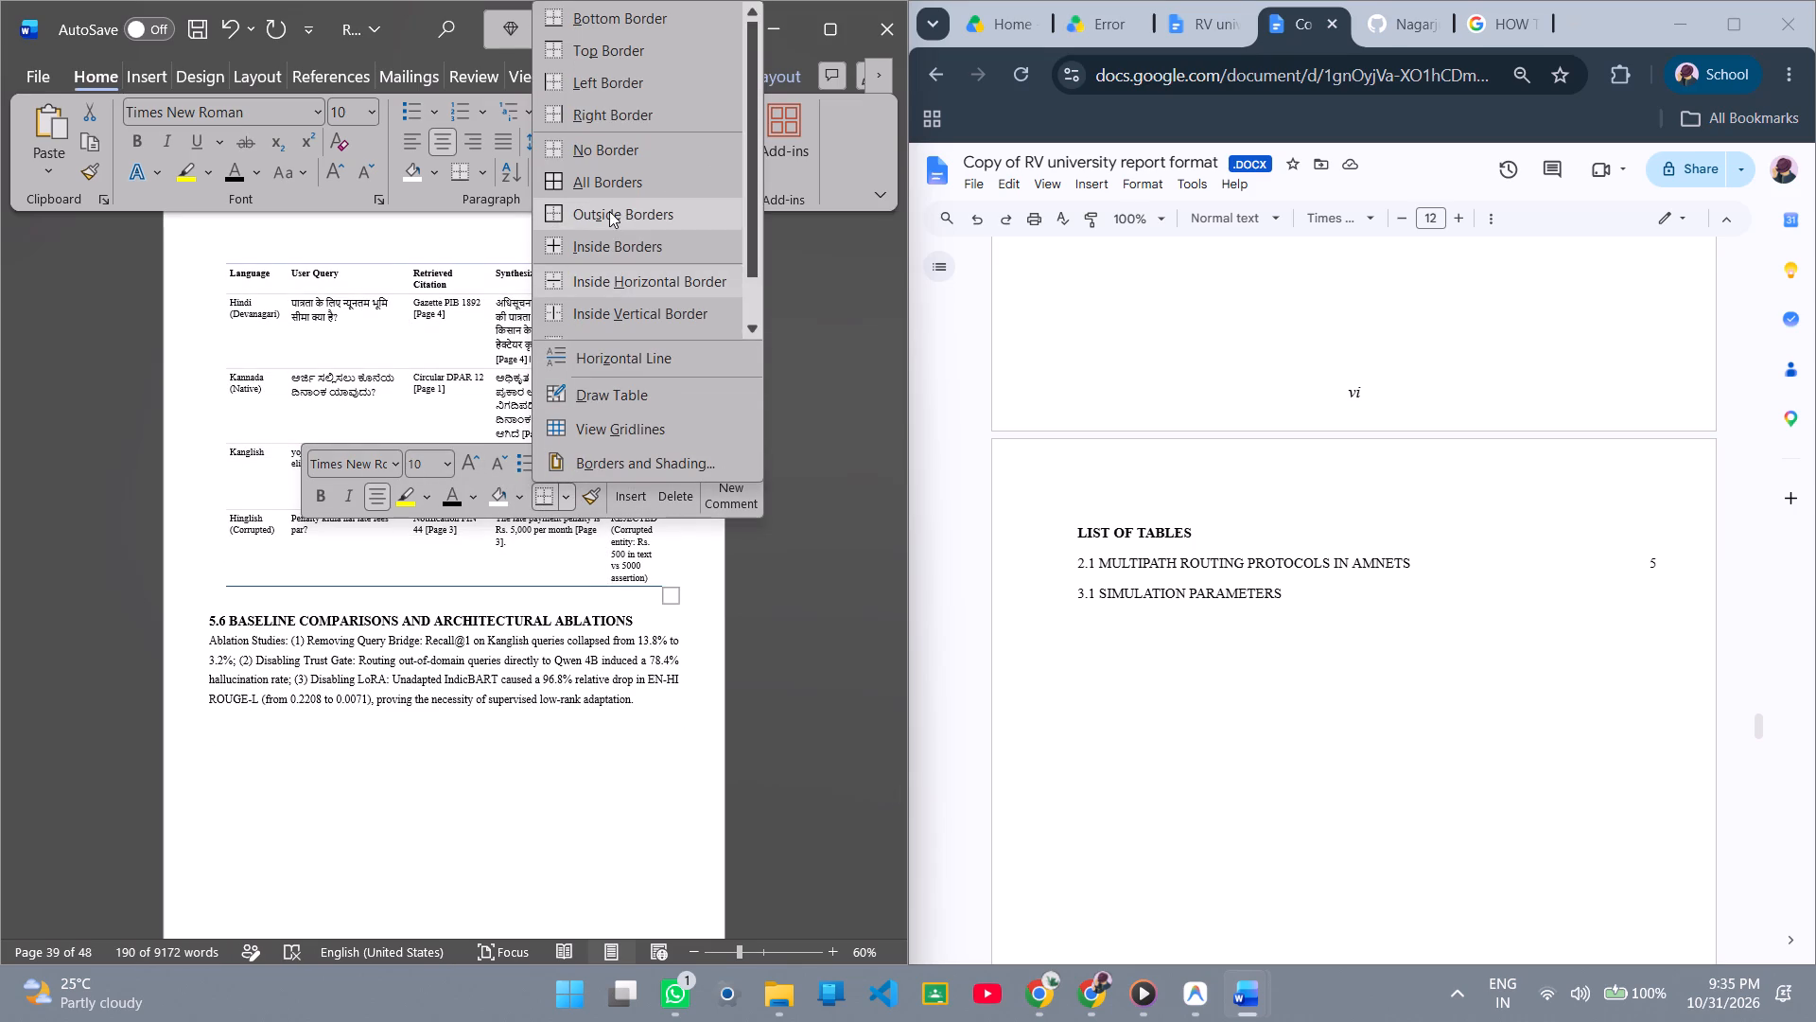
pyautogui.click(583, 177)
pyautogui.click(464, 542)
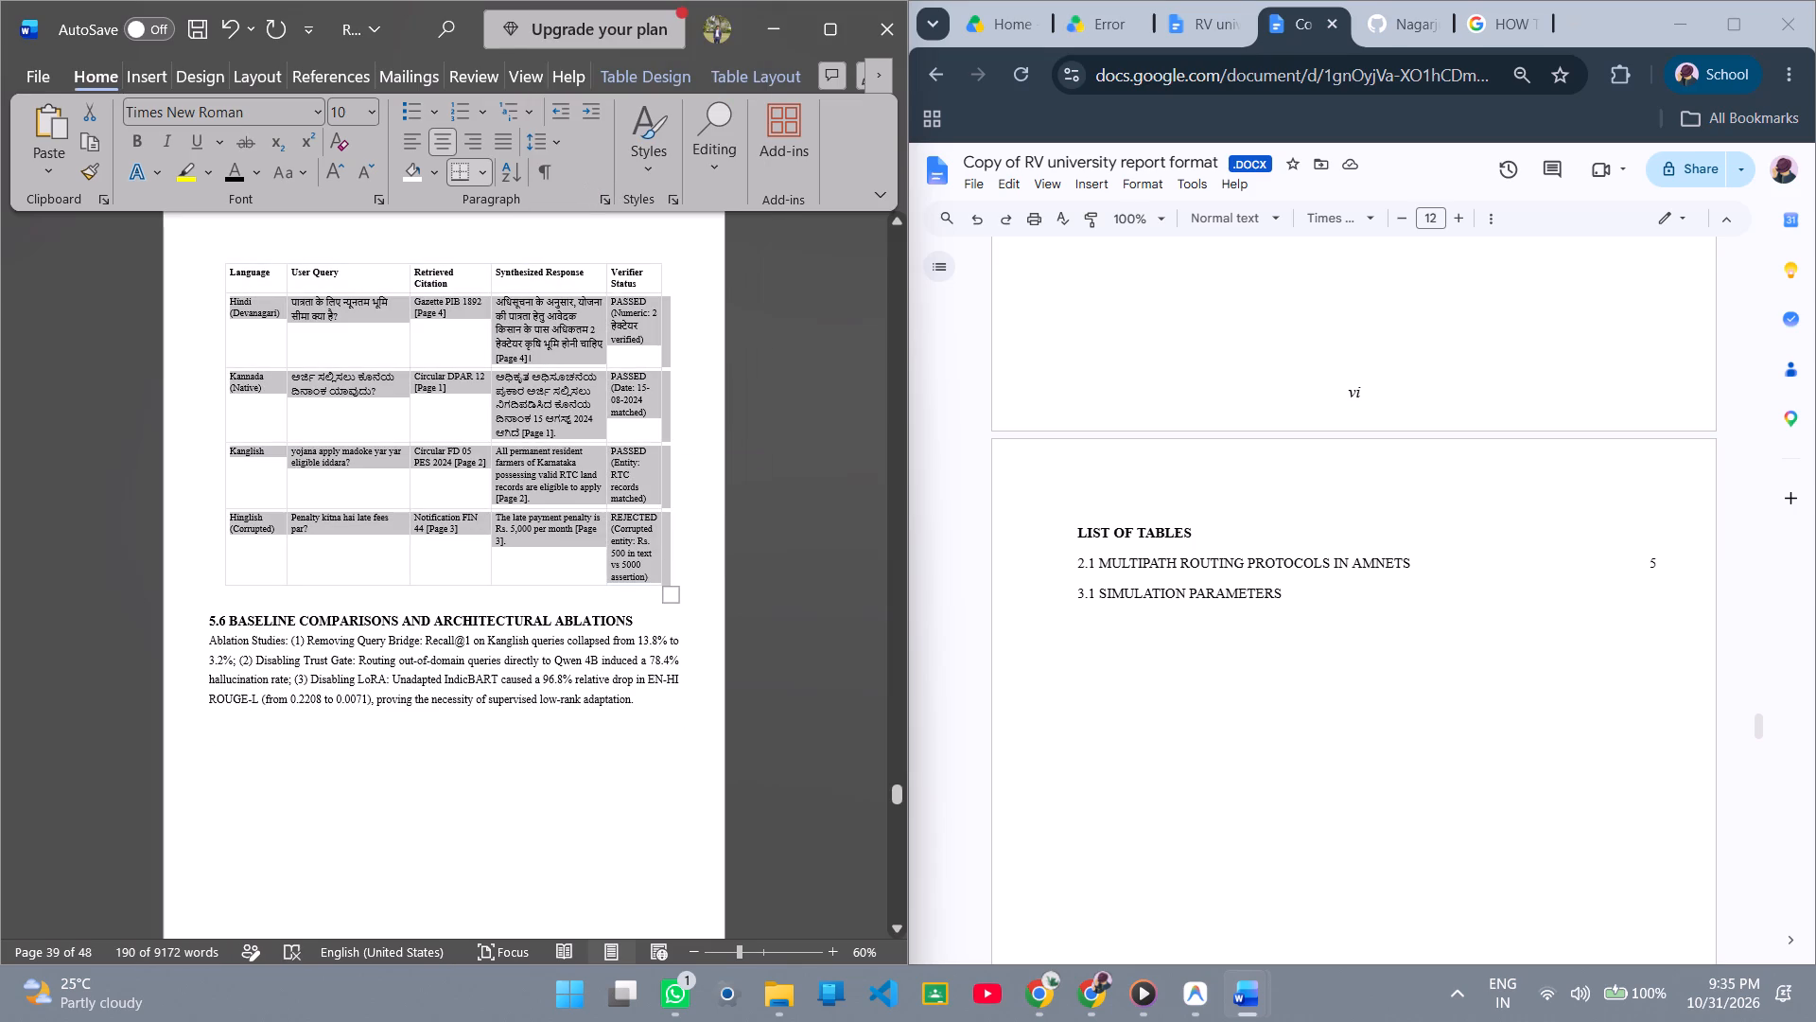
# Clear the cell shading from all rows of Table 6.1, the project objective fulfillment matrix, and apply All Borders.
pyautogui.scroll(-13, 463, 544)
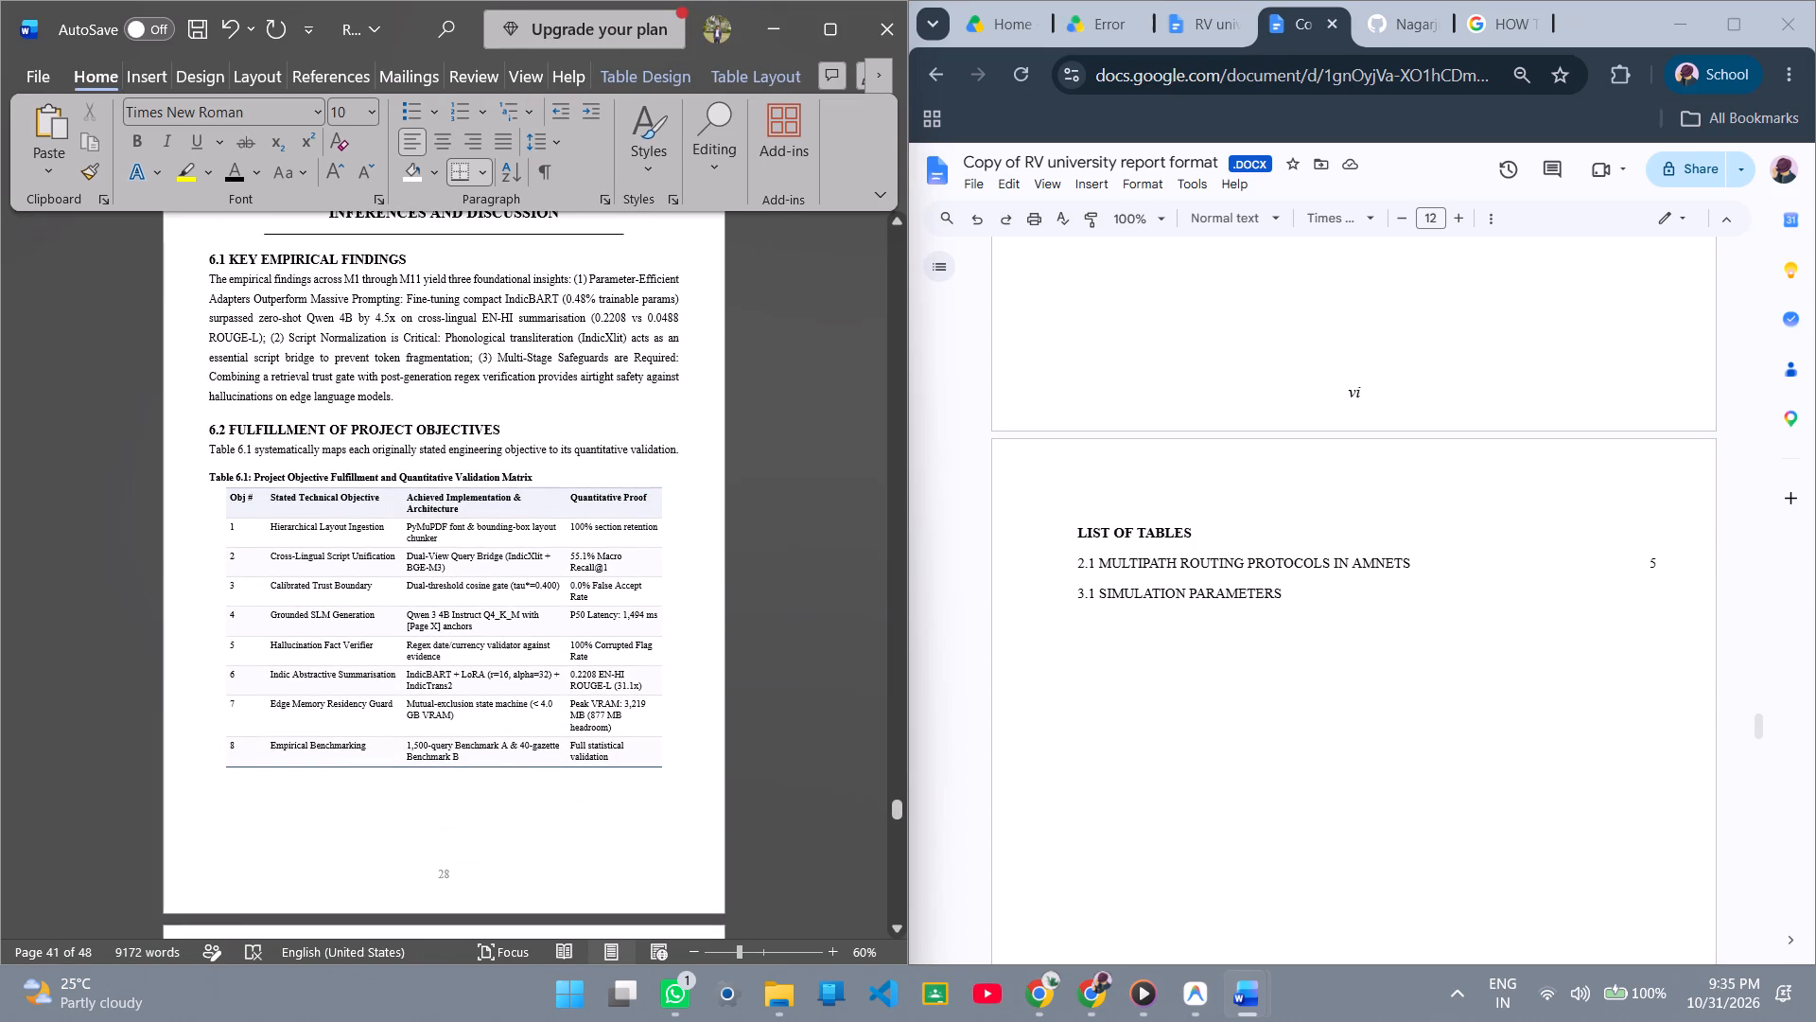
pyautogui.moveTo(214, 495); pyautogui.dragTo(236, 745)
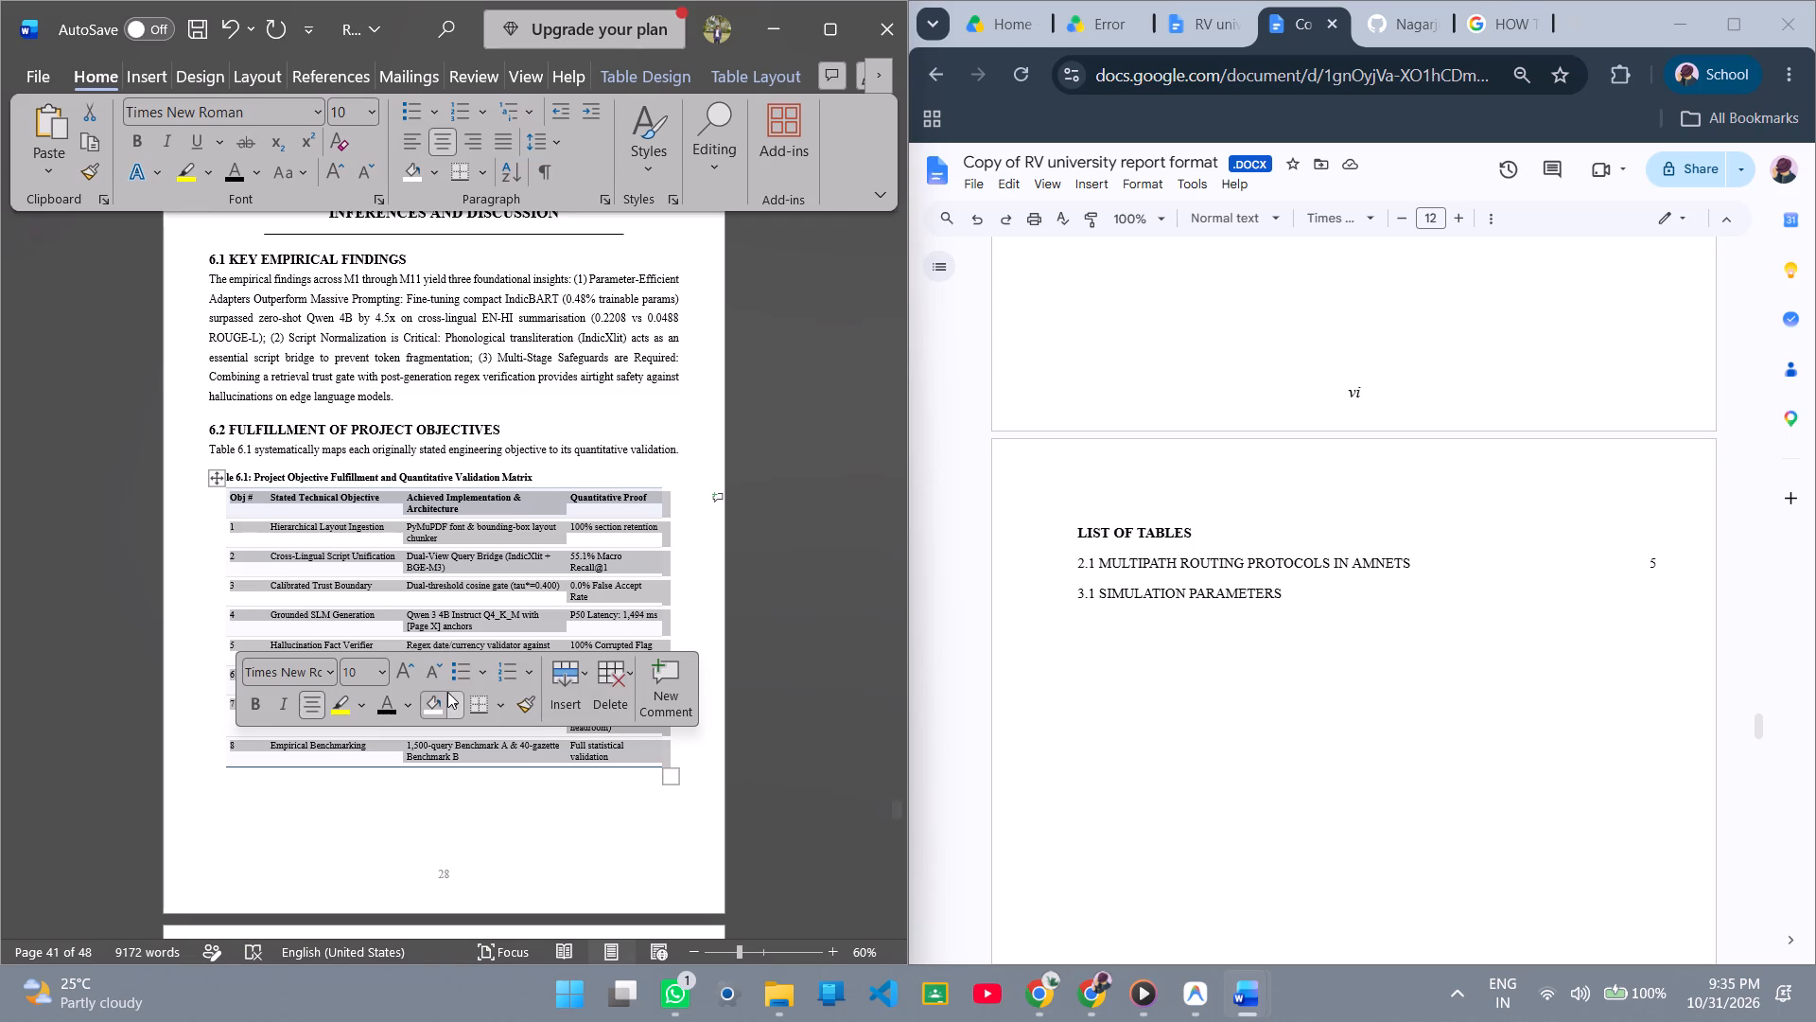
pyautogui.click(435, 695)
pyautogui.click(503, 718)
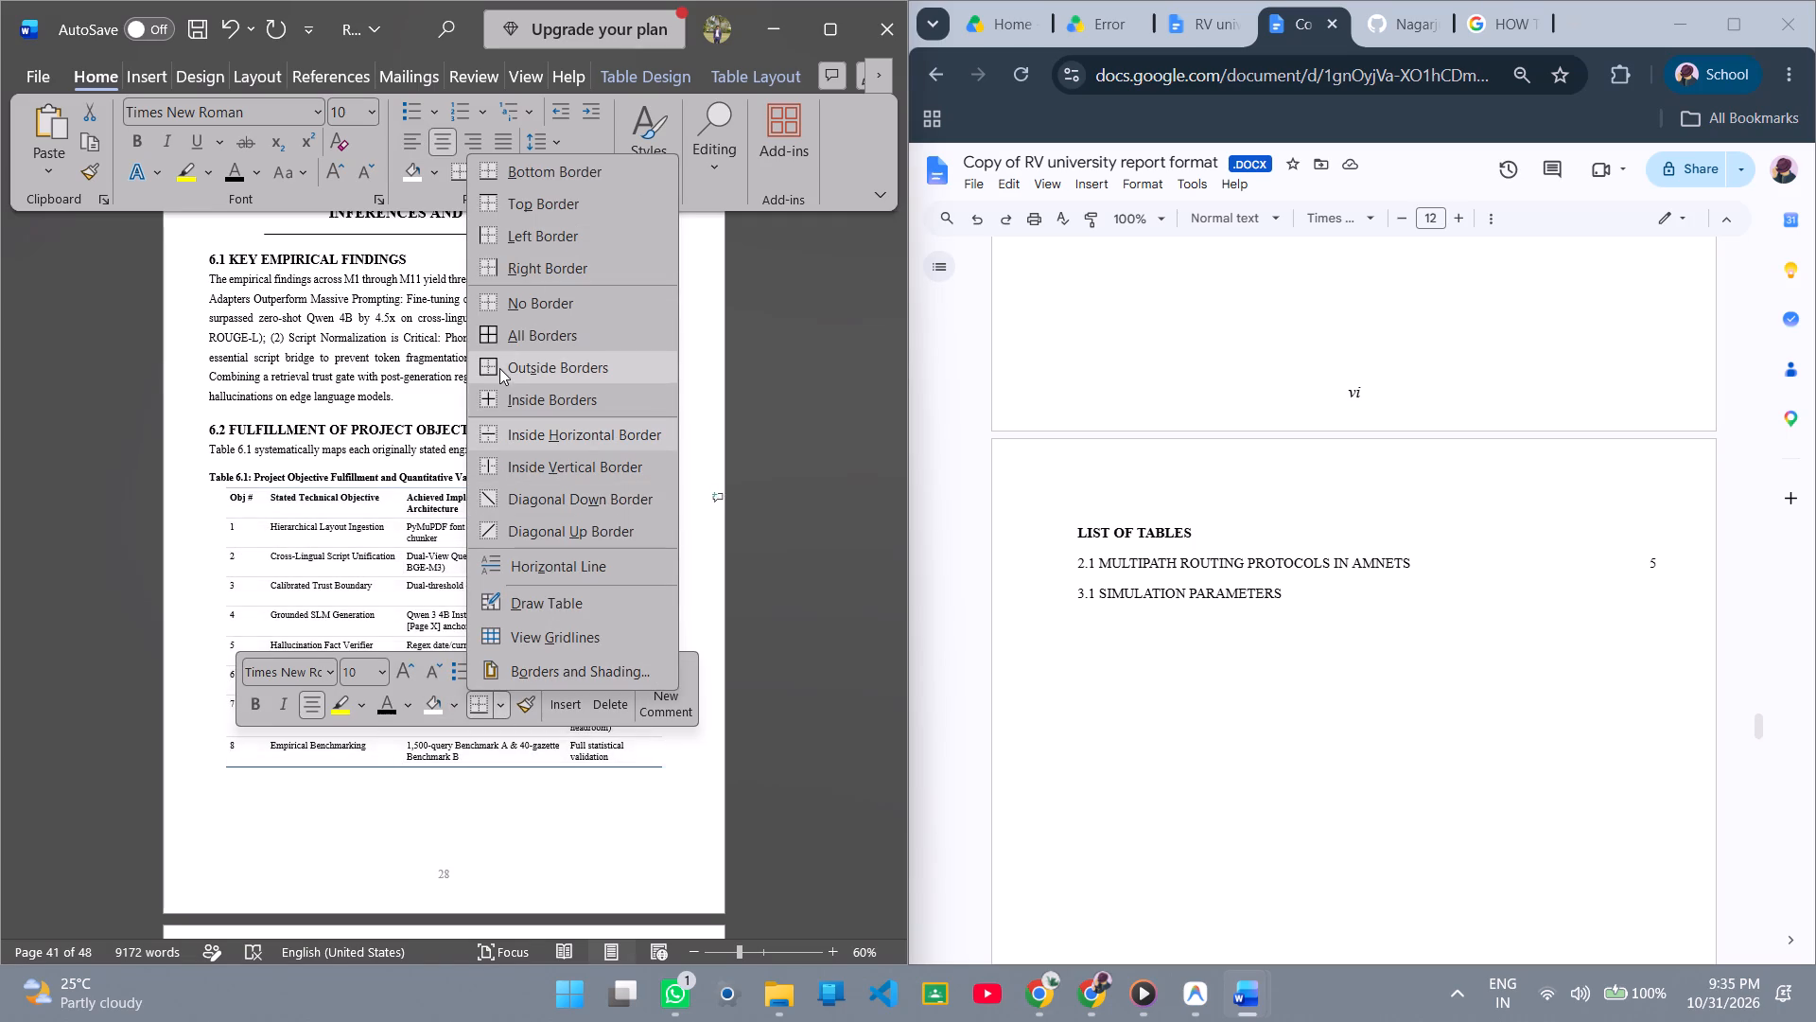
pyautogui.click(499, 344)
pyautogui.click(191, 508)
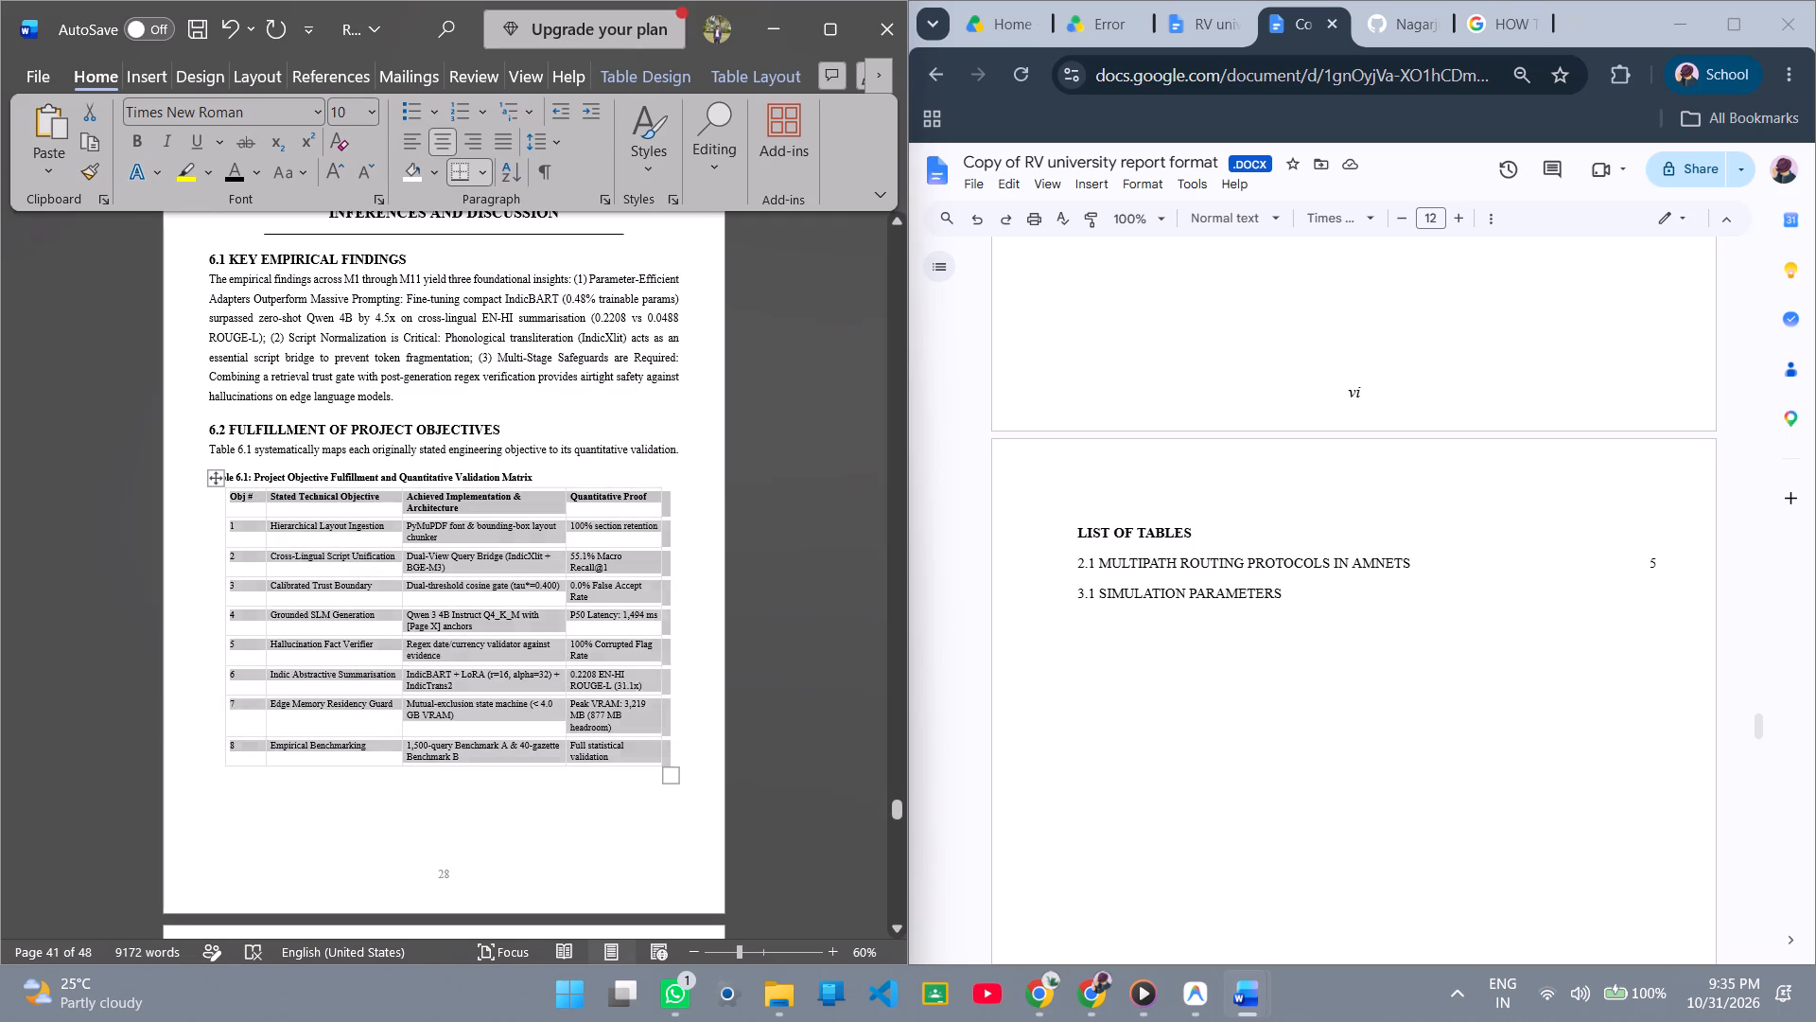
pyautogui.scroll(-5, 336, 626)
pyautogui.scroll(3, 336, 553)
pyautogui.click(545, 353)
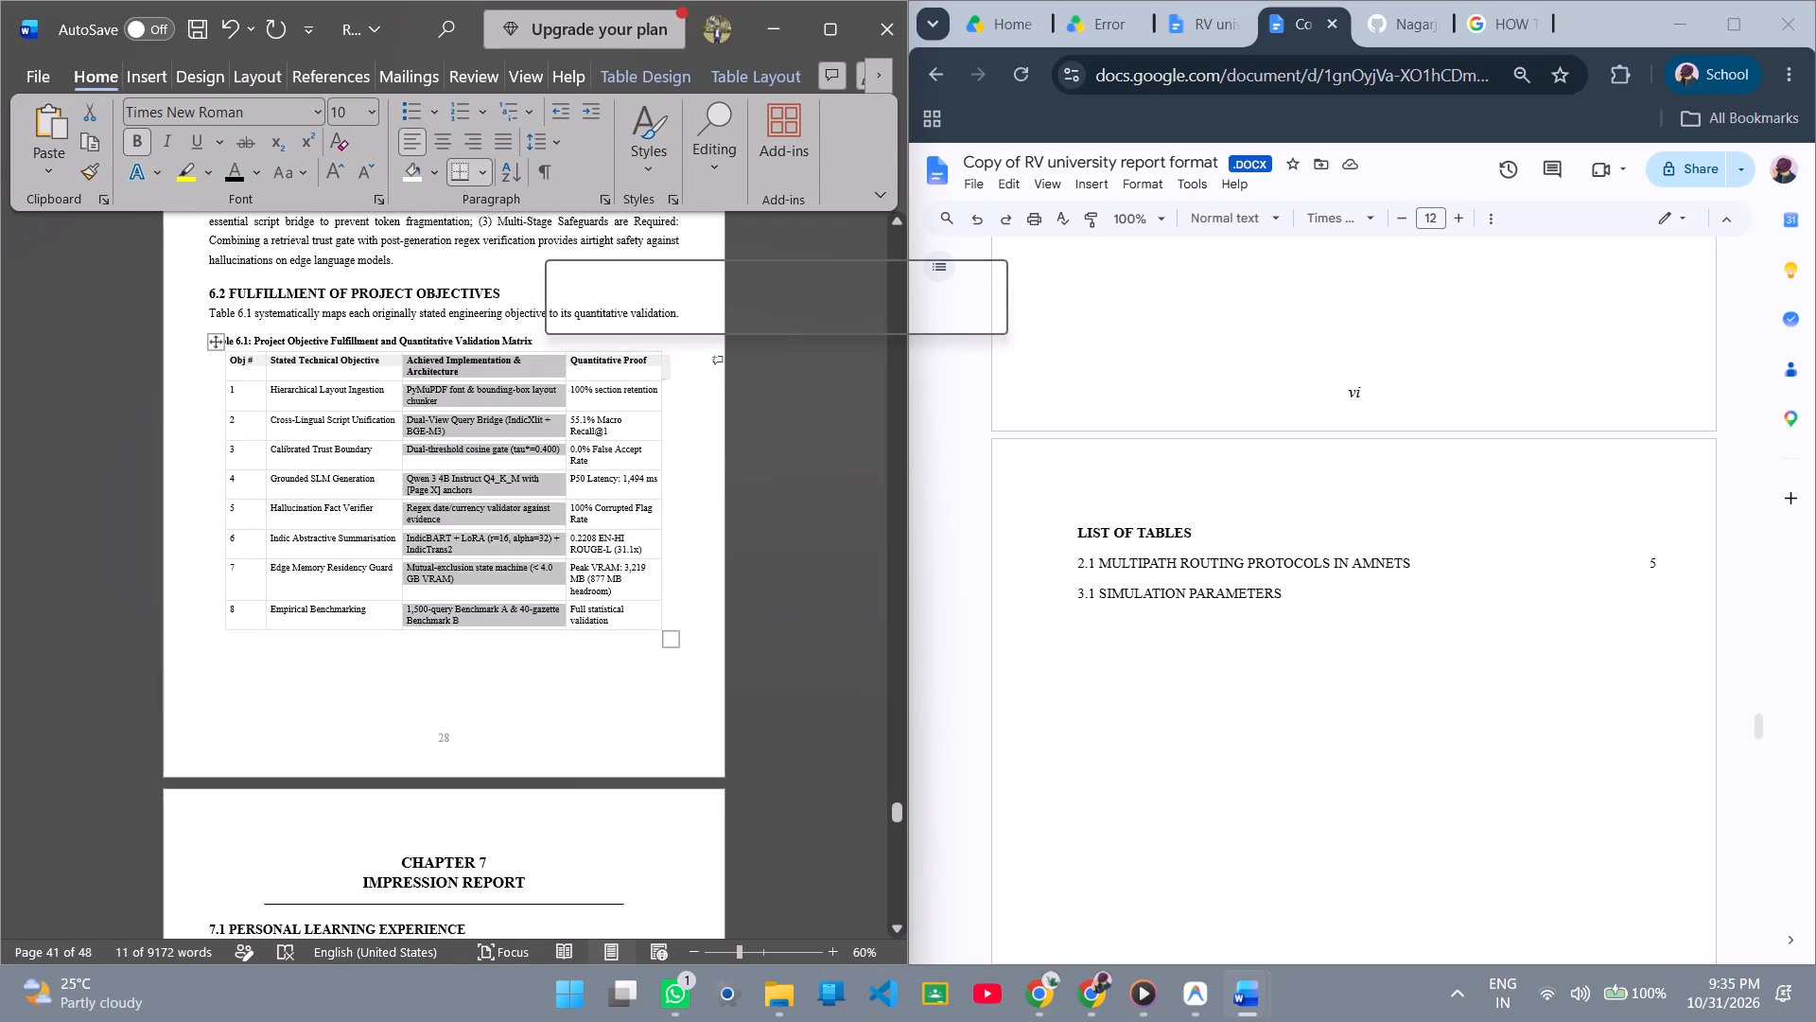
pyautogui.click(542, 384)
# Look through Chapters 7 and 8, the references and the appendices for any remaining tables that need reformatting.
pyautogui.scroll(-14, 533, 483)
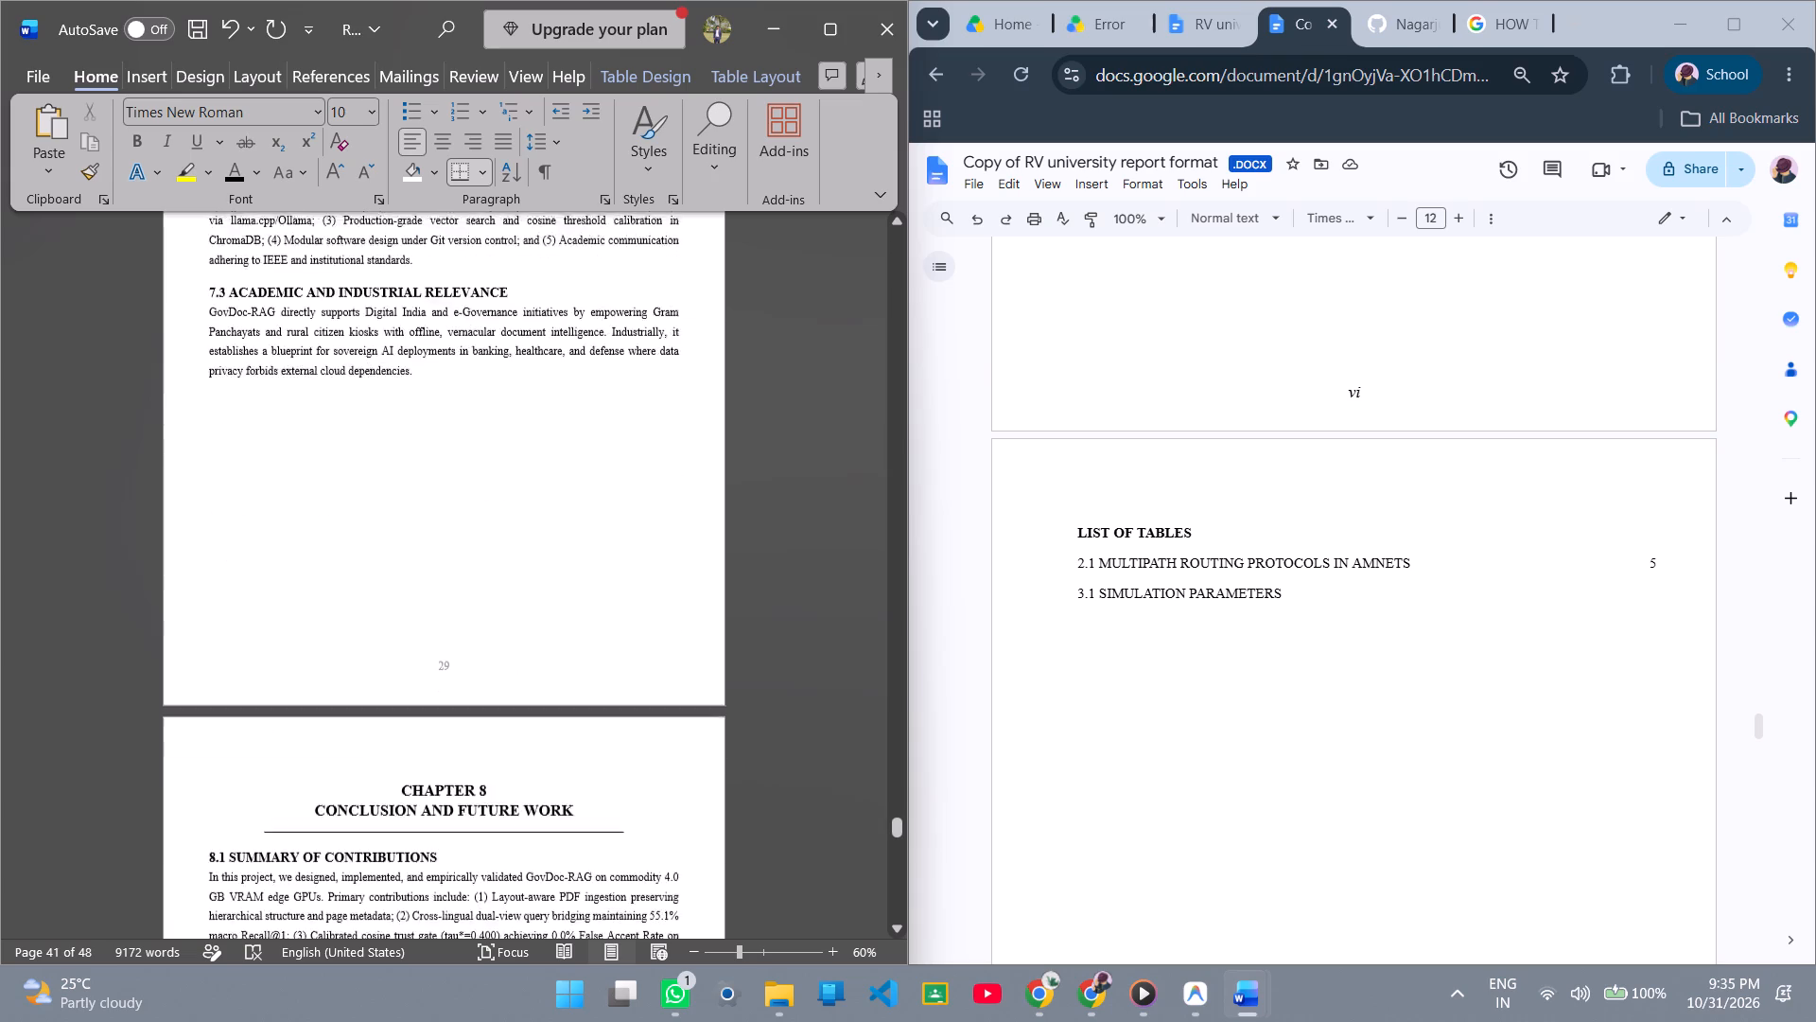
pyautogui.scroll(-20, 533, 483)
pyautogui.scroll(-20, 533, 483)
pyautogui.scroll(-4, 533, 483)
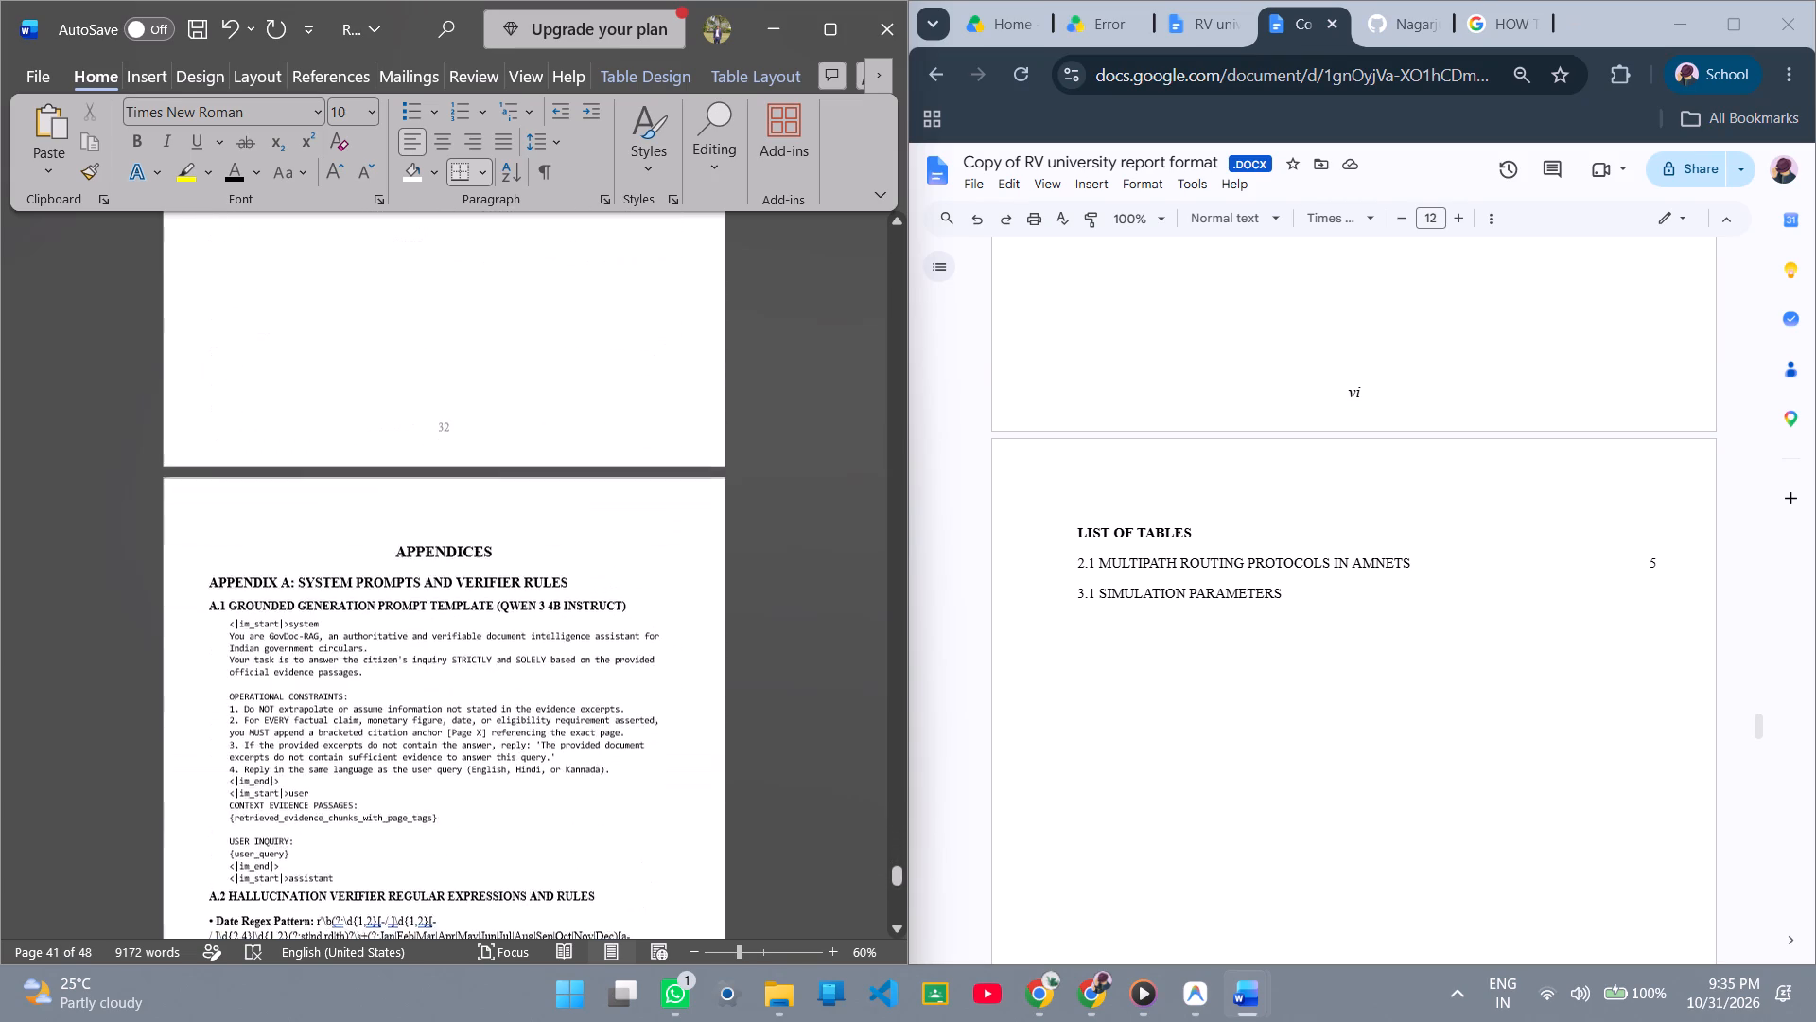
pyautogui.scroll(-20, 527, 473)
pyautogui.scroll(-18, 527, 473)
pyautogui.scroll(10, 519, 445)
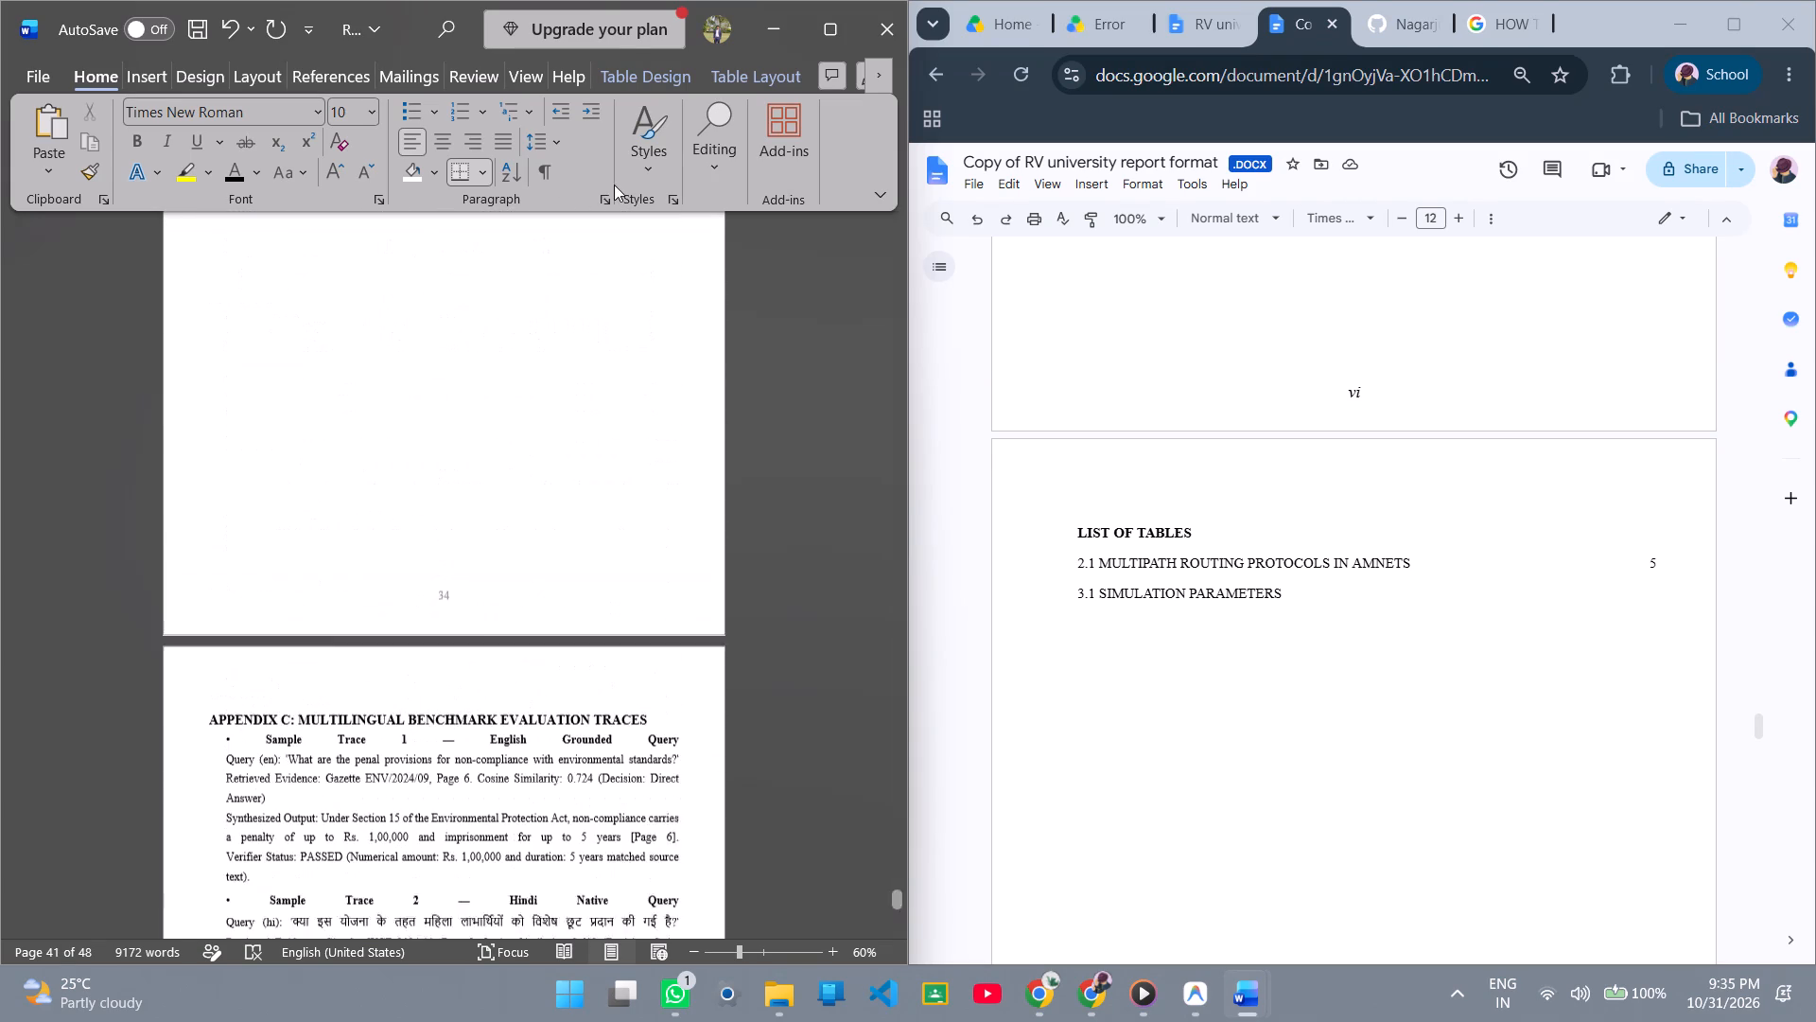
pyautogui.scroll(5, 614, 185)
pyautogui.scroll(8, 492, 473)
pyautogui.scroll(20, 552, 509)
pyautogui.scroll(1, 552, 509)
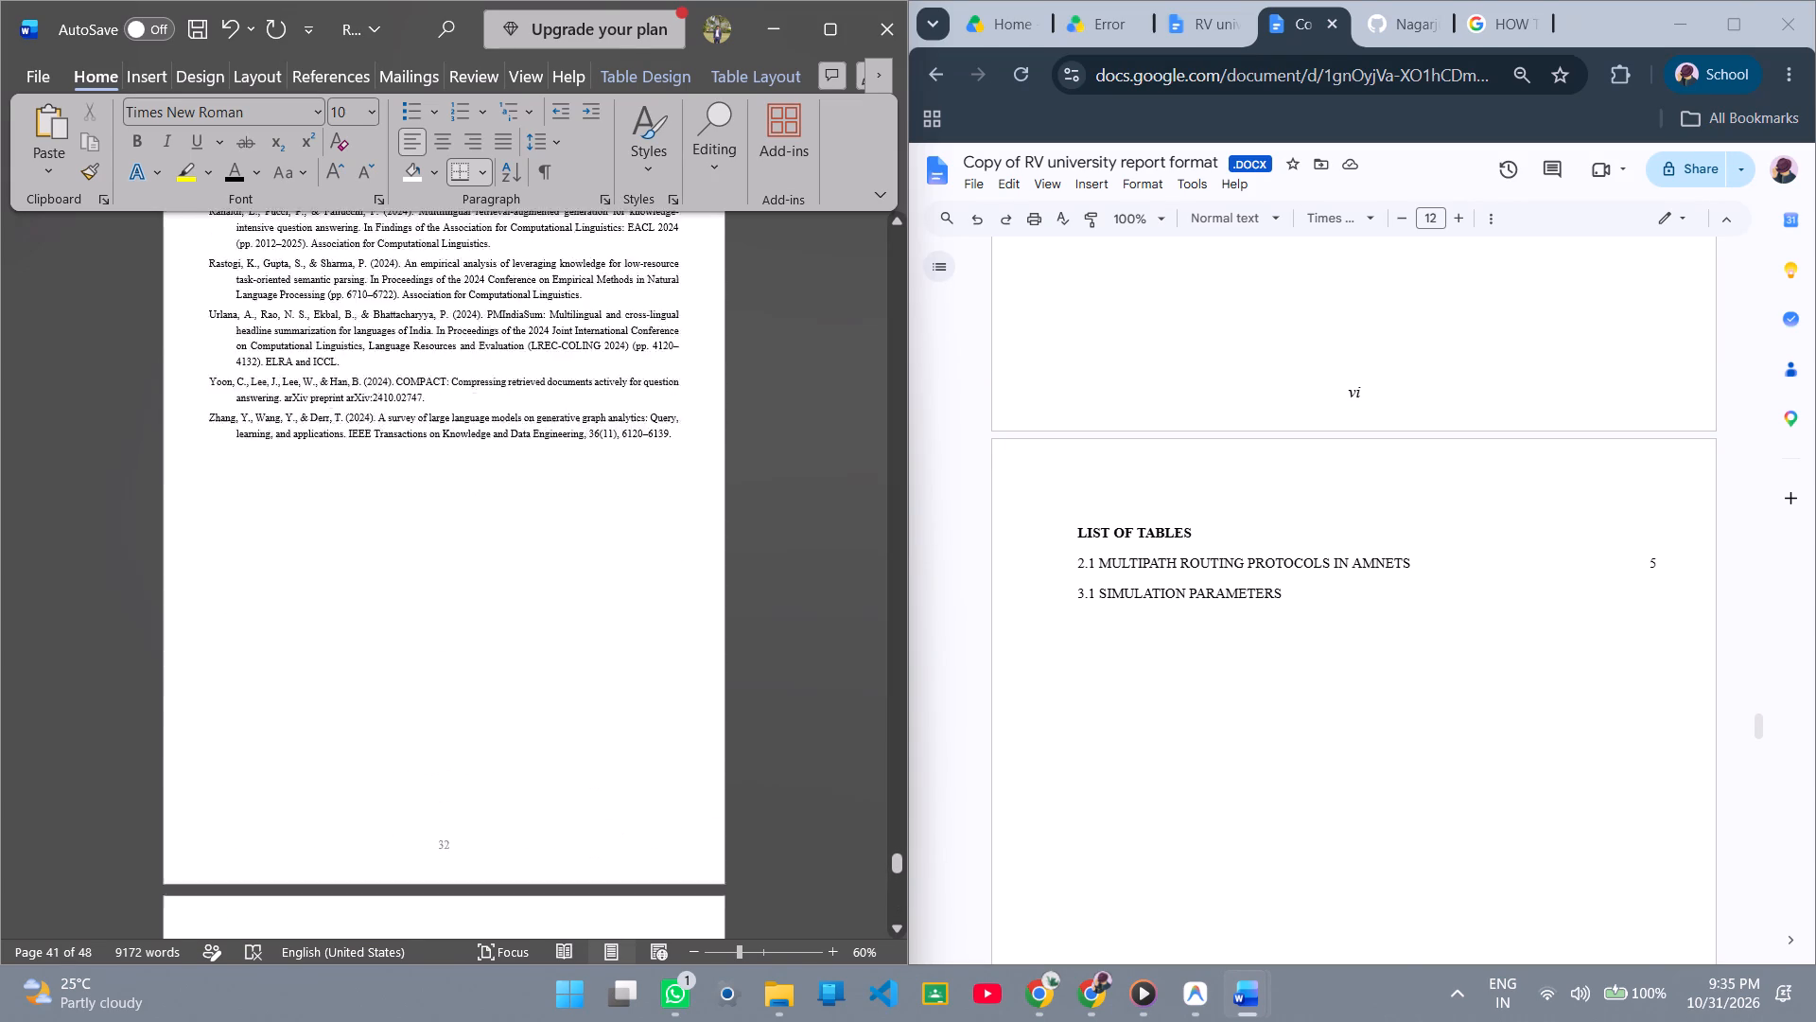
pyautogui.scroll(10, 552, 509)
pyautogui.scroll(-15, 557, 499)
pyautogui.scroll(-8, 557, 499)
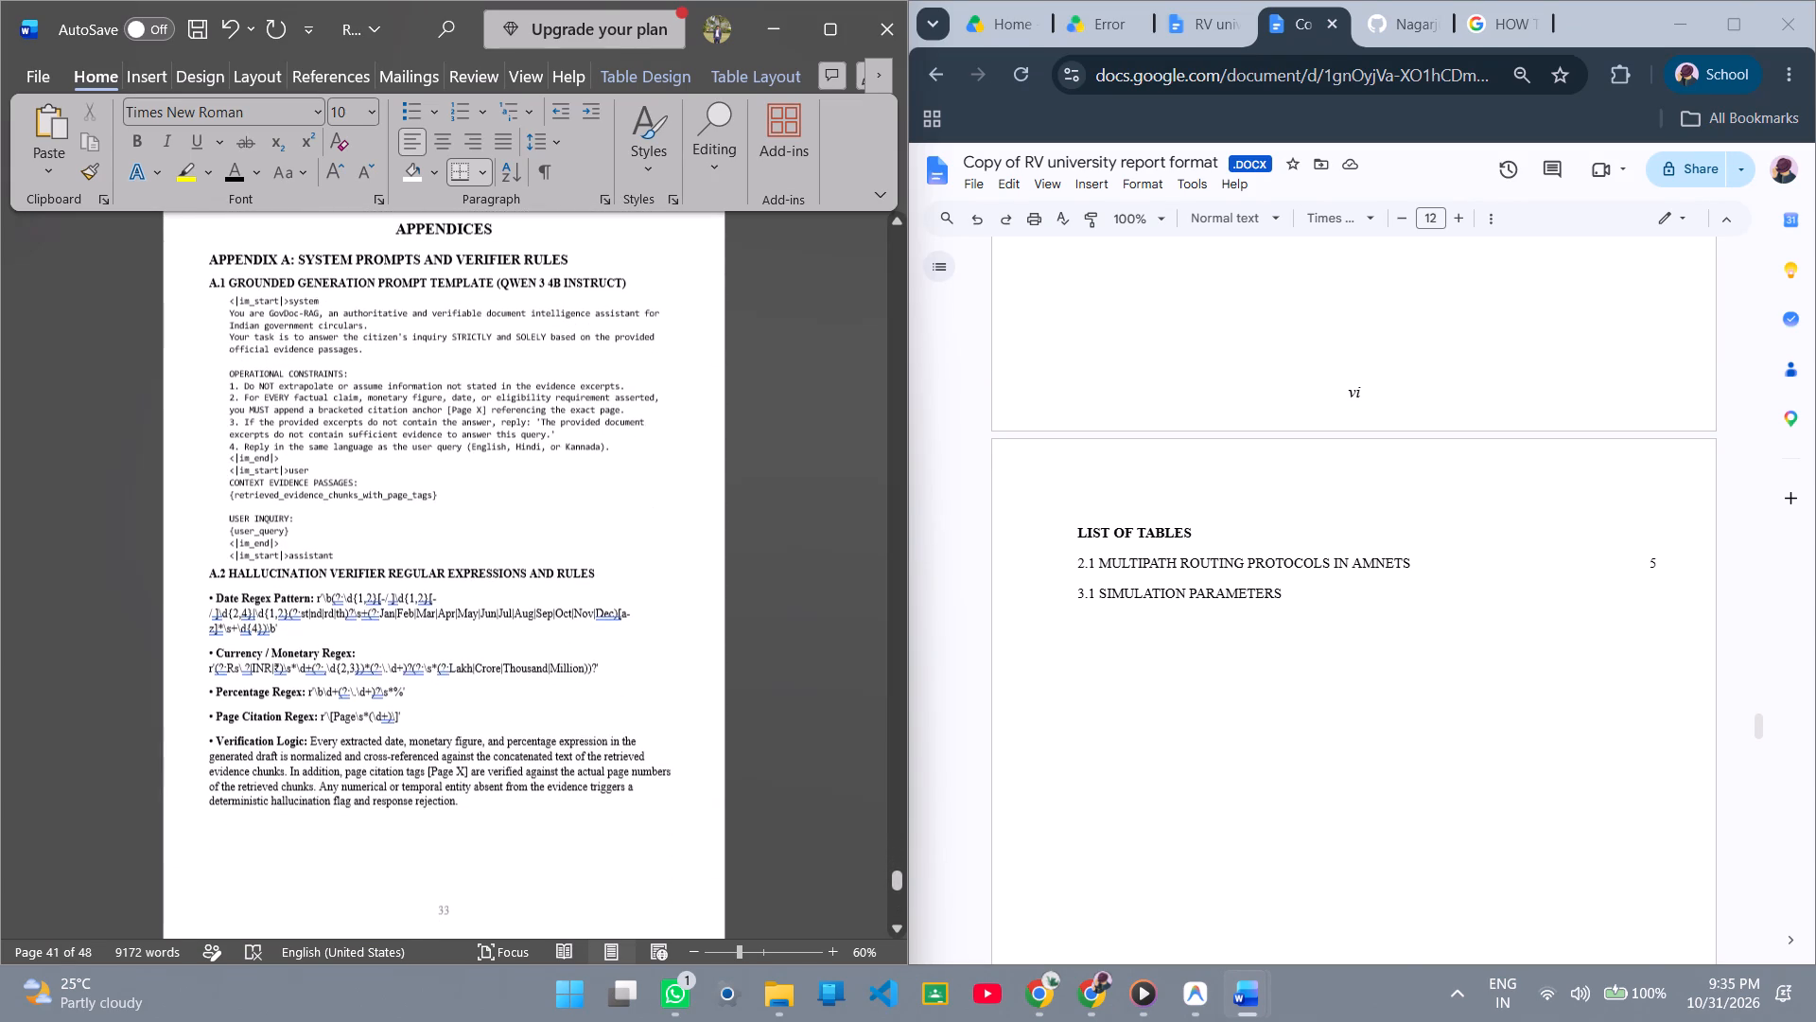
# Review the report from the references back through the chapters and front matter to the declaration page, checking table formatting.
pyautogui.scroll(20, 557, 499)
pyautogui.scroll(7, 557, 499)
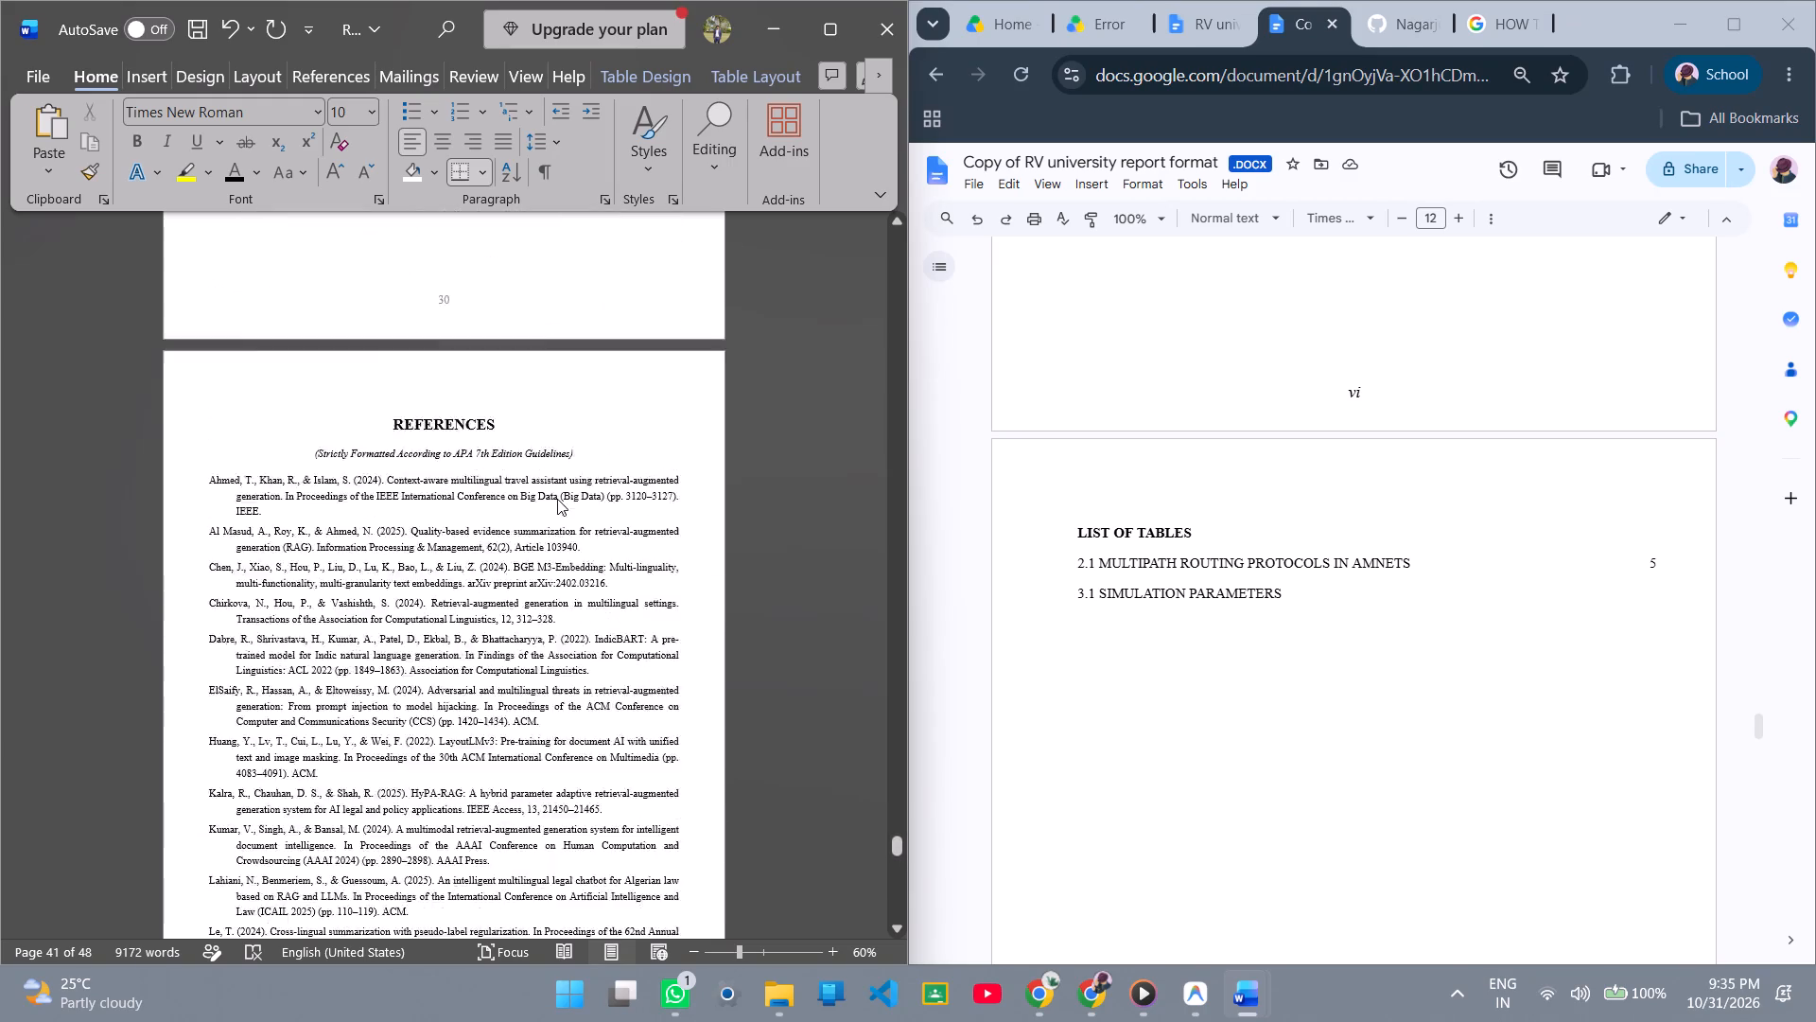
pyautogui.scroll(20, 557, 499)
pyautogui.scroll(20, 557, 499)
pyautogui.scroll(2, 557, 499)
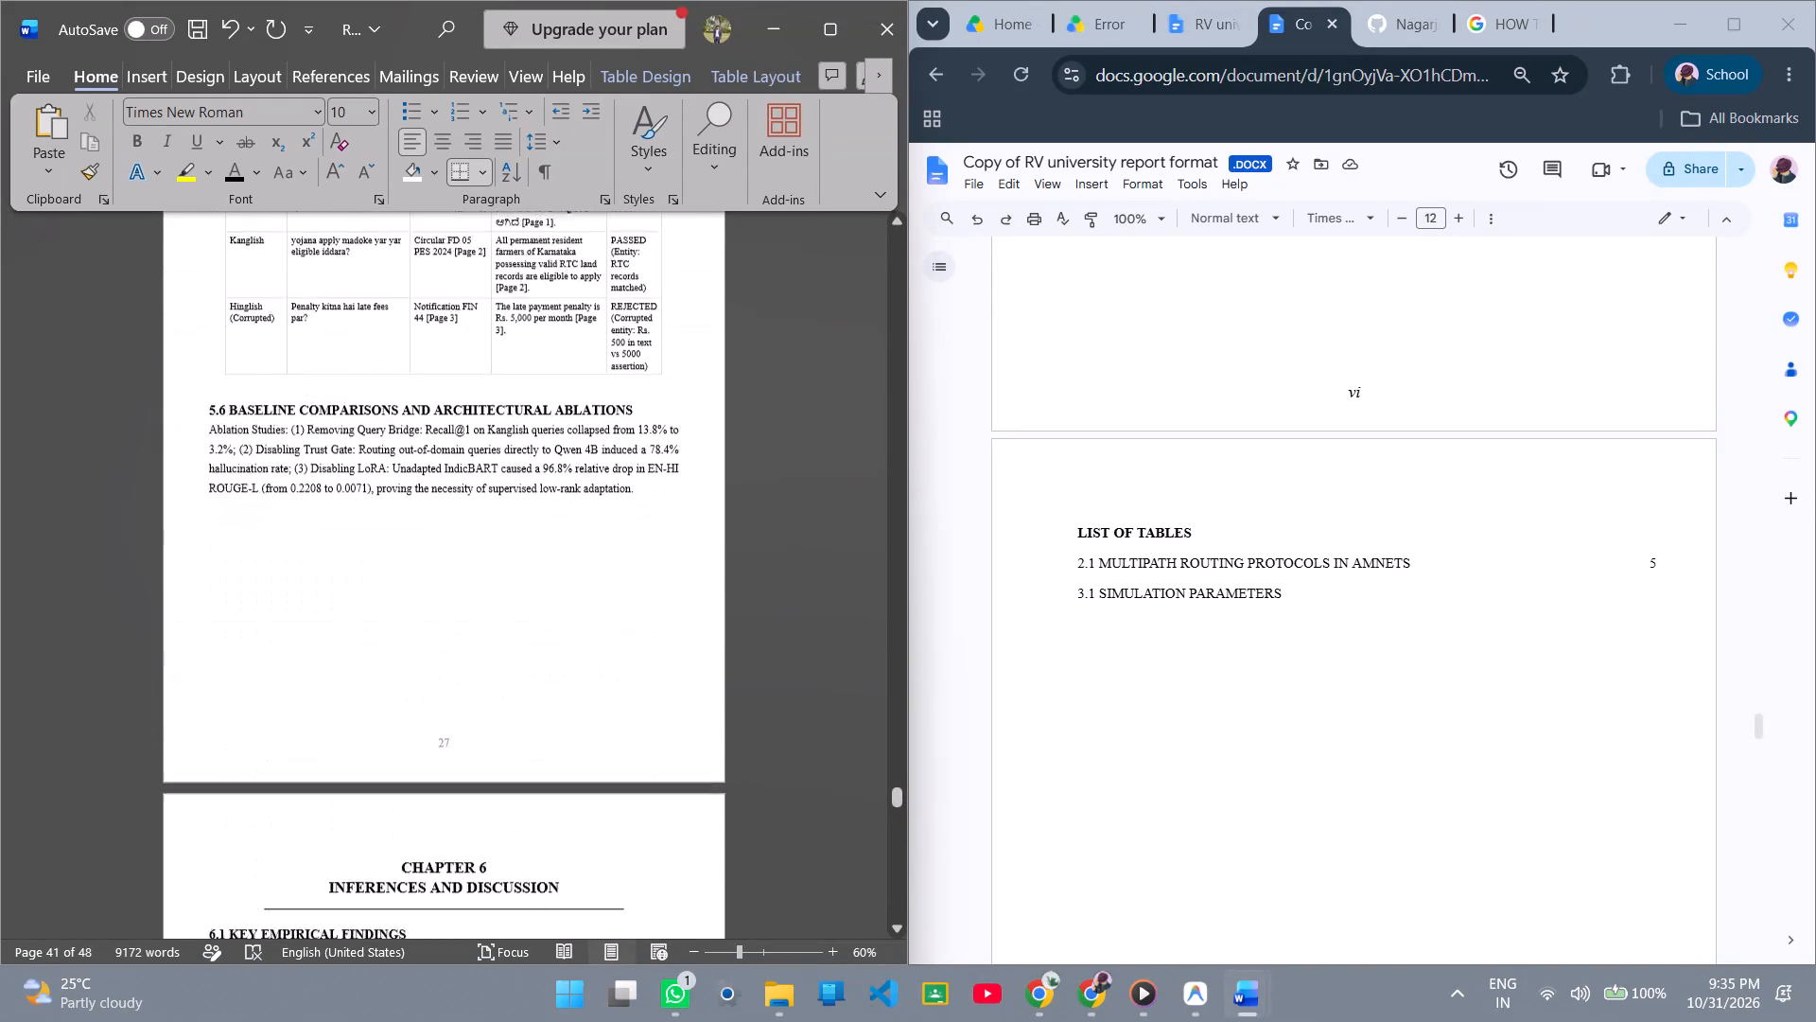
pyautogui.scroll(20, 557, 499)
pyautogui.scroll(20, 557, 499)
pyautogui.scroll(18, 557, 499)
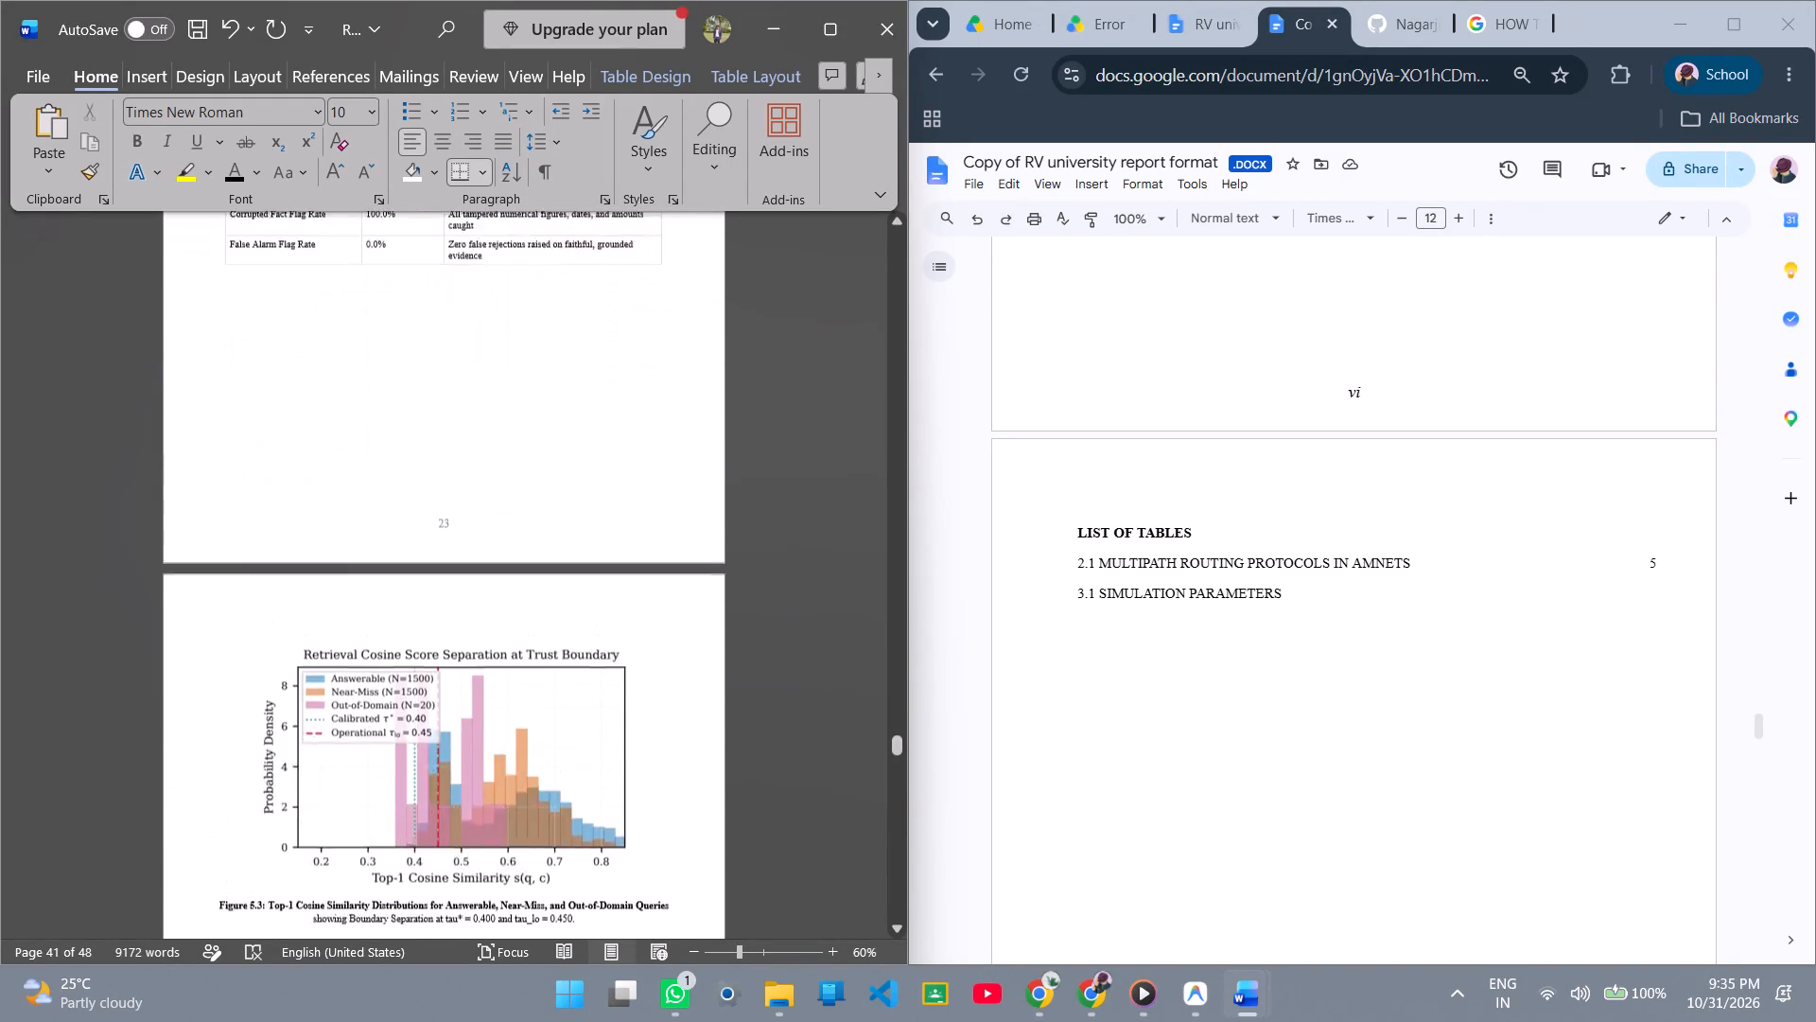
pyautogui.scroll(20, 557, 499)
pyautogui.scroll(20, 557, 499)
pyautogui.scroll(19, 557, 499)
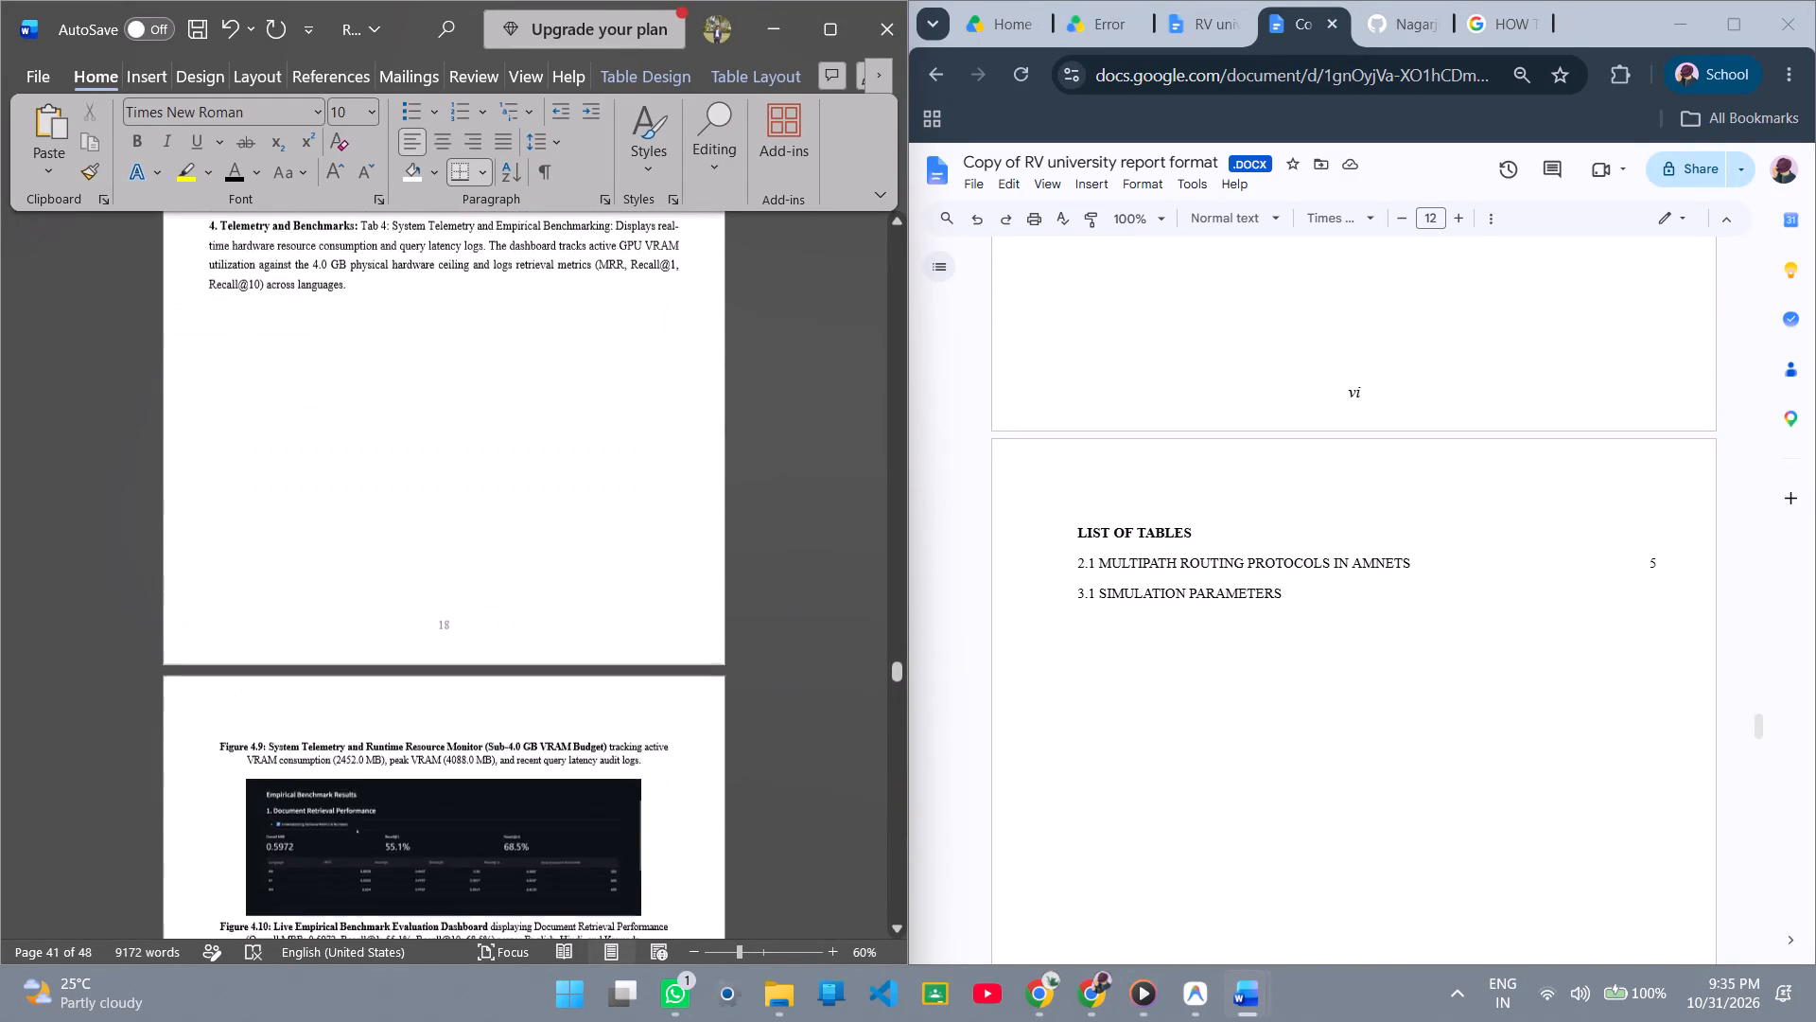
pyautogui.scroll(20, 557, 499)
pyautogui.scroll(20, 557, 499)
pyautogui.scroll(18, 557, 499)
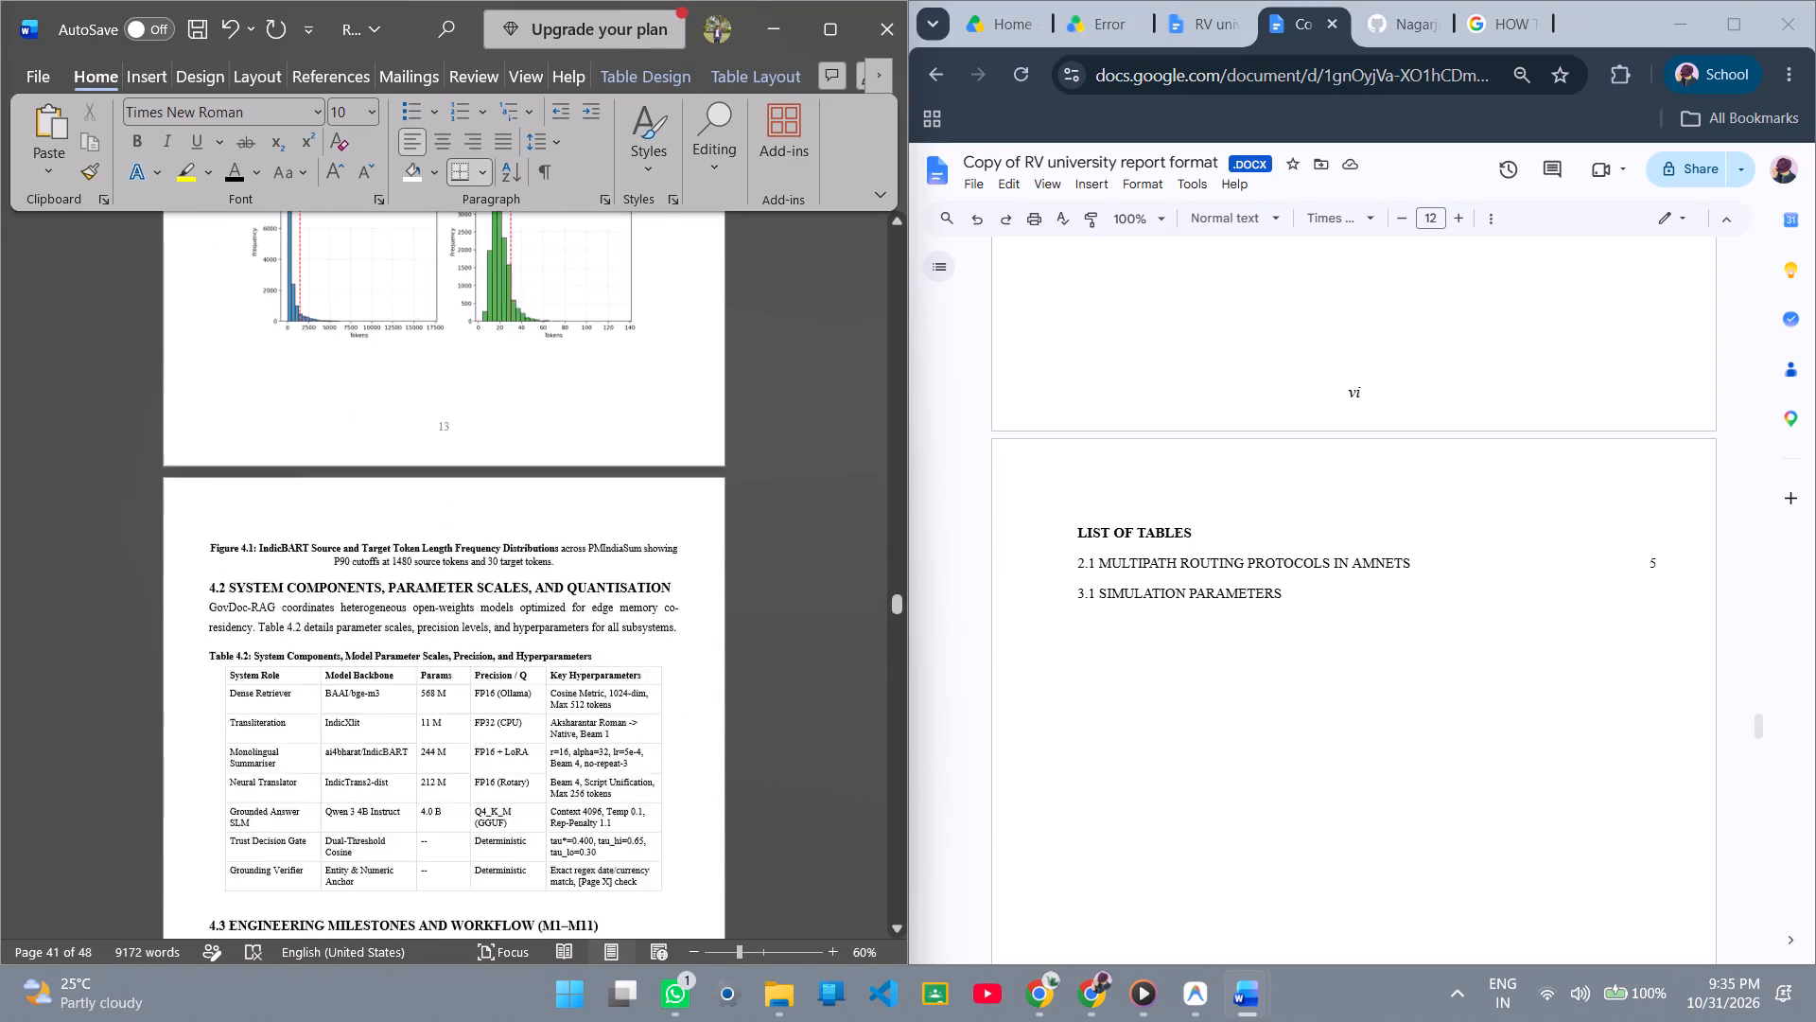
pyautogui.scroll(20, 557, 499)
pyautogui.scroll(20, 557, 499)
pyautogui.scroll(18, 557, 499)
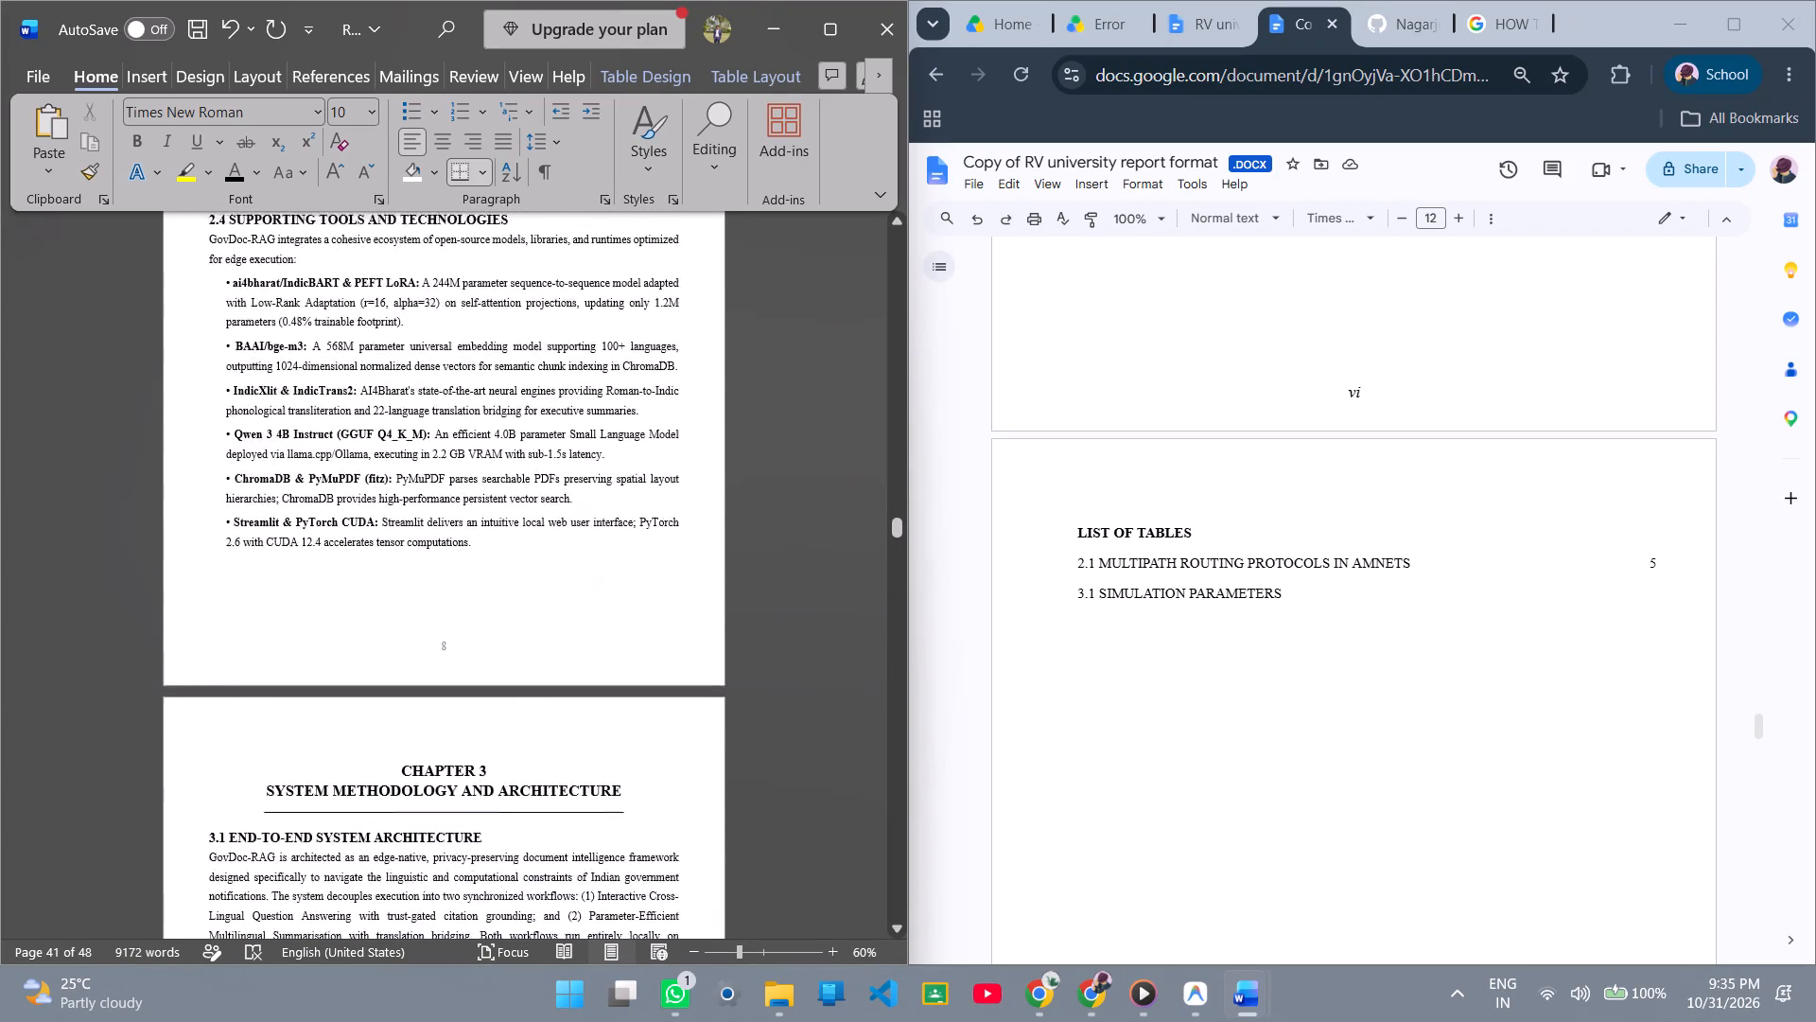
pyautogui.scroll(10, 557, 499)
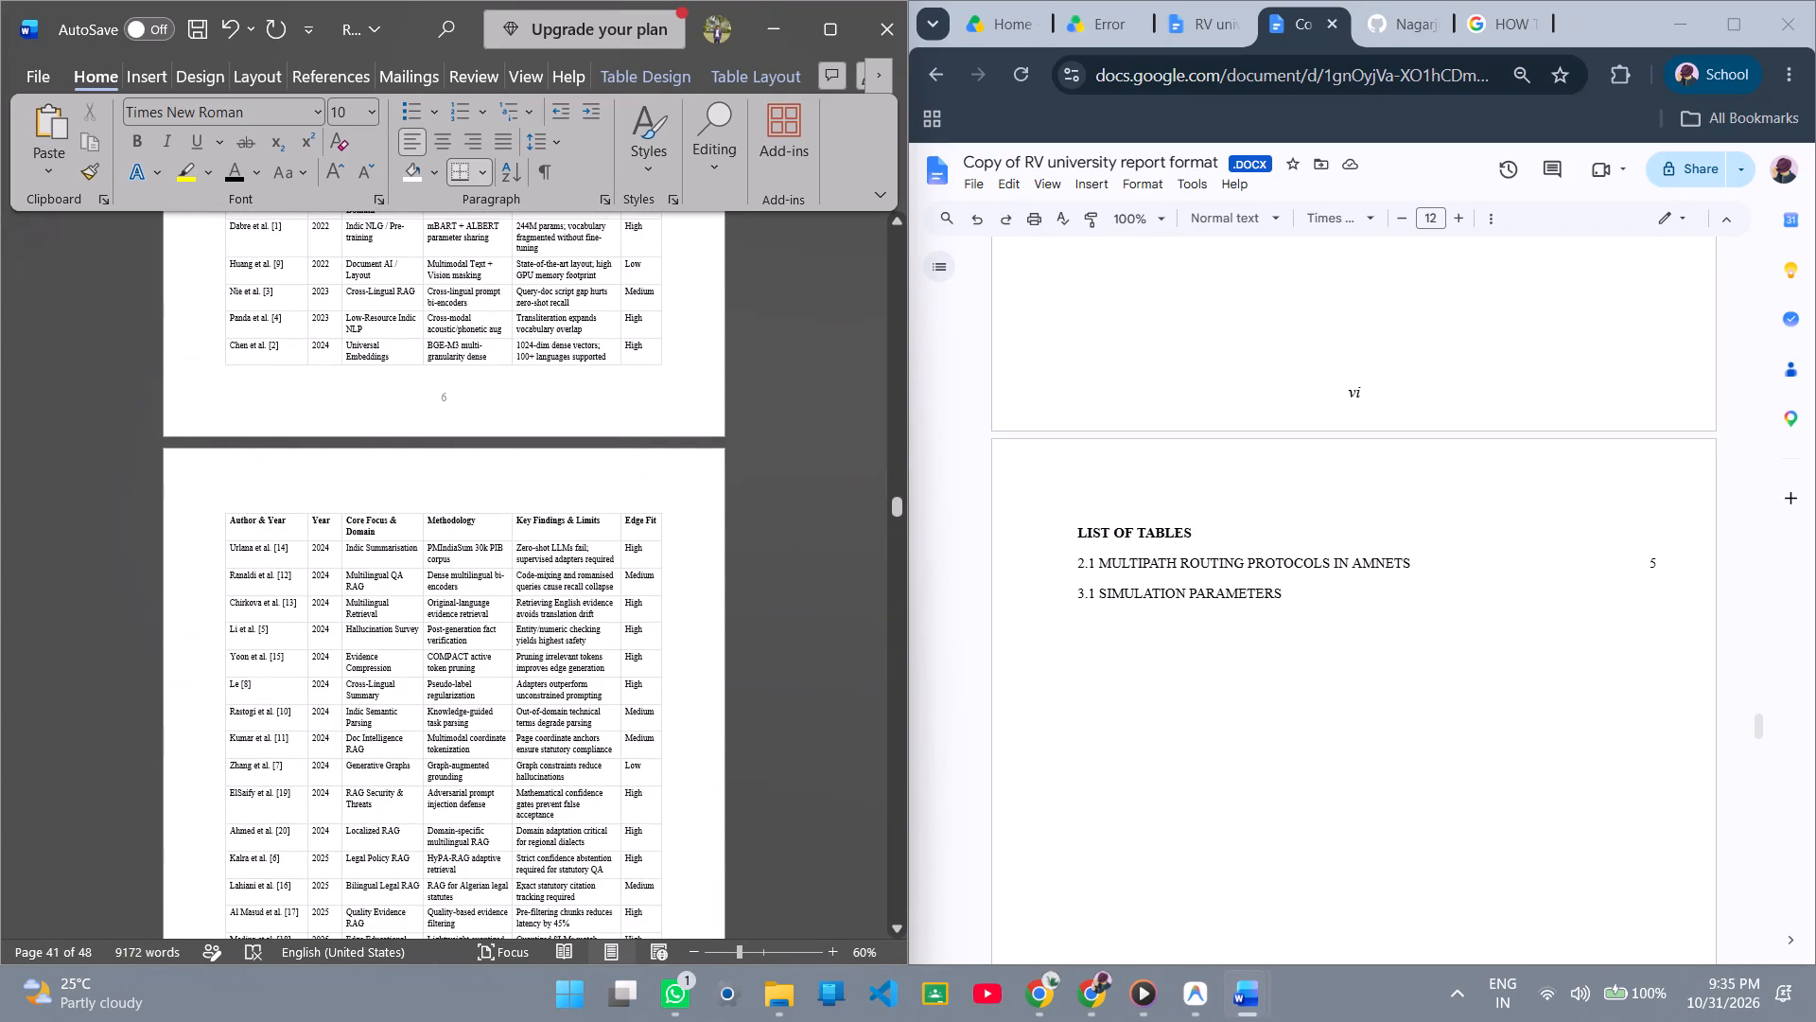
pyautogui.scroll(20, 557, 499)
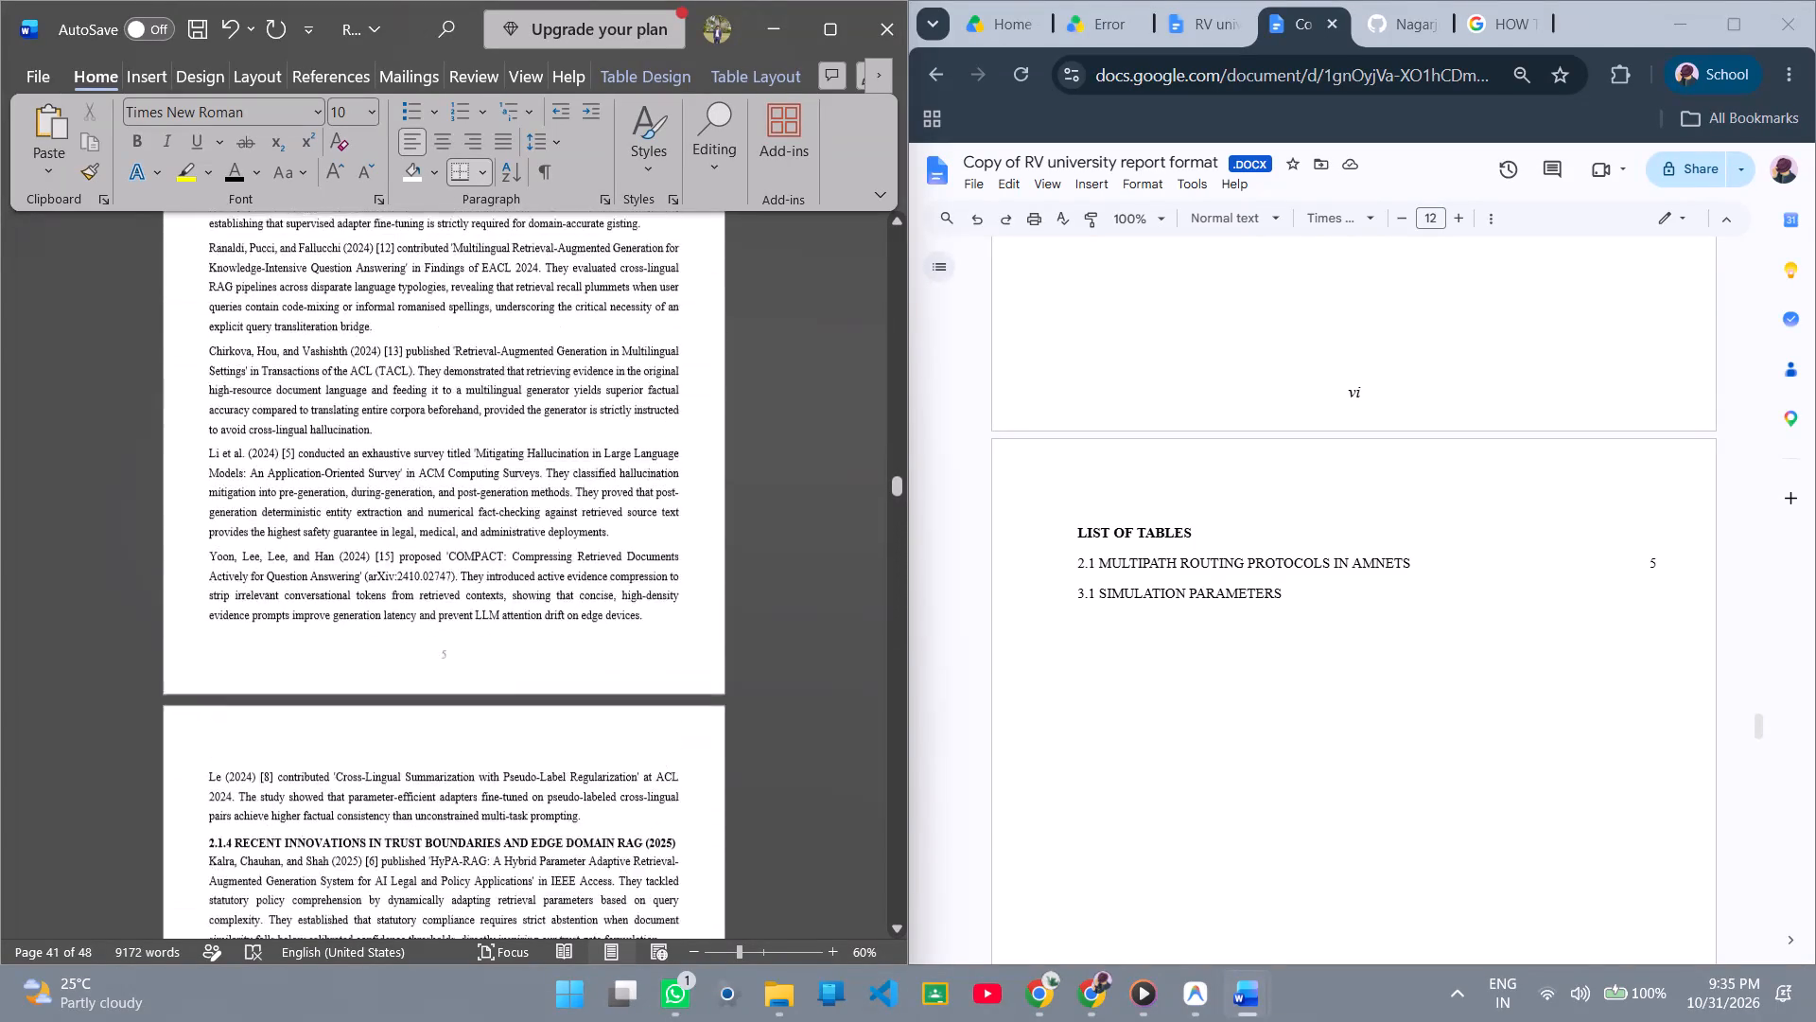
pyautogui.scroll(20, 557, 499)
pyautogui.scroll(20, 557, 499)
pyautogui.scroll(15, 557, 499)
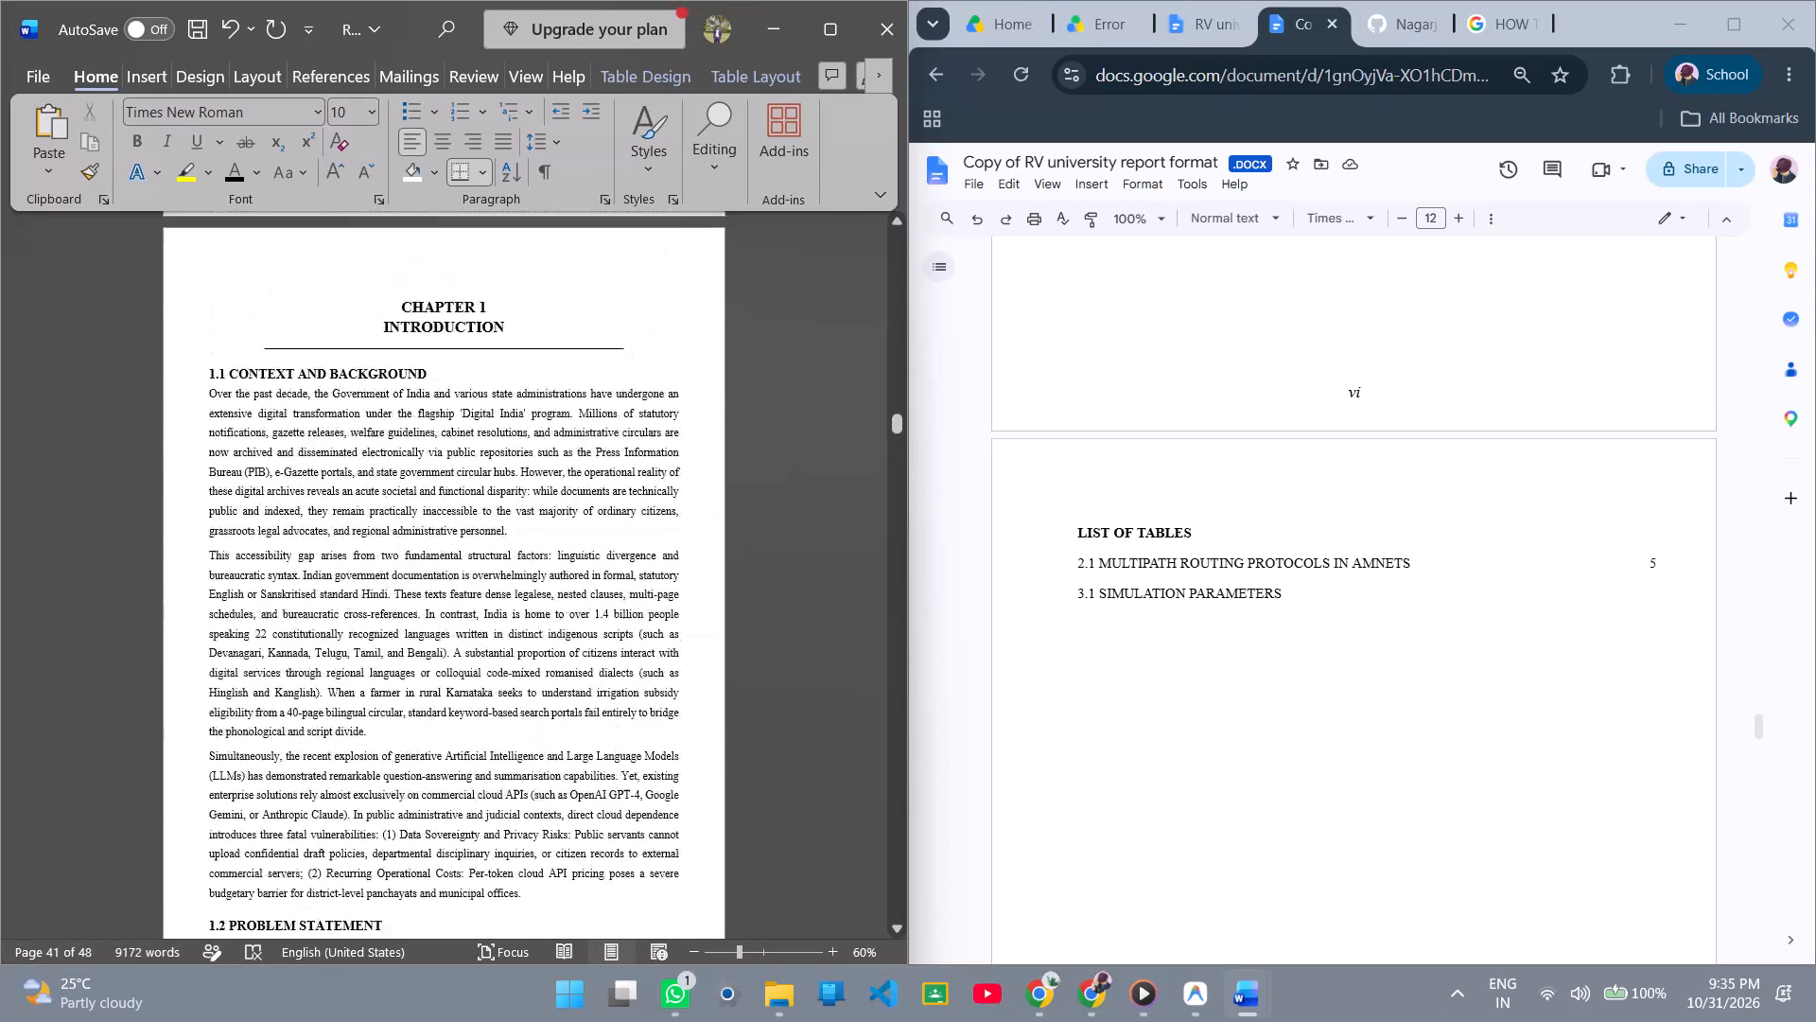
pyautogui.scroll(20, 557, 499)
pyautogui.scroll(20, 557, 499)
pyautogui.scroll(15, 557, 499)
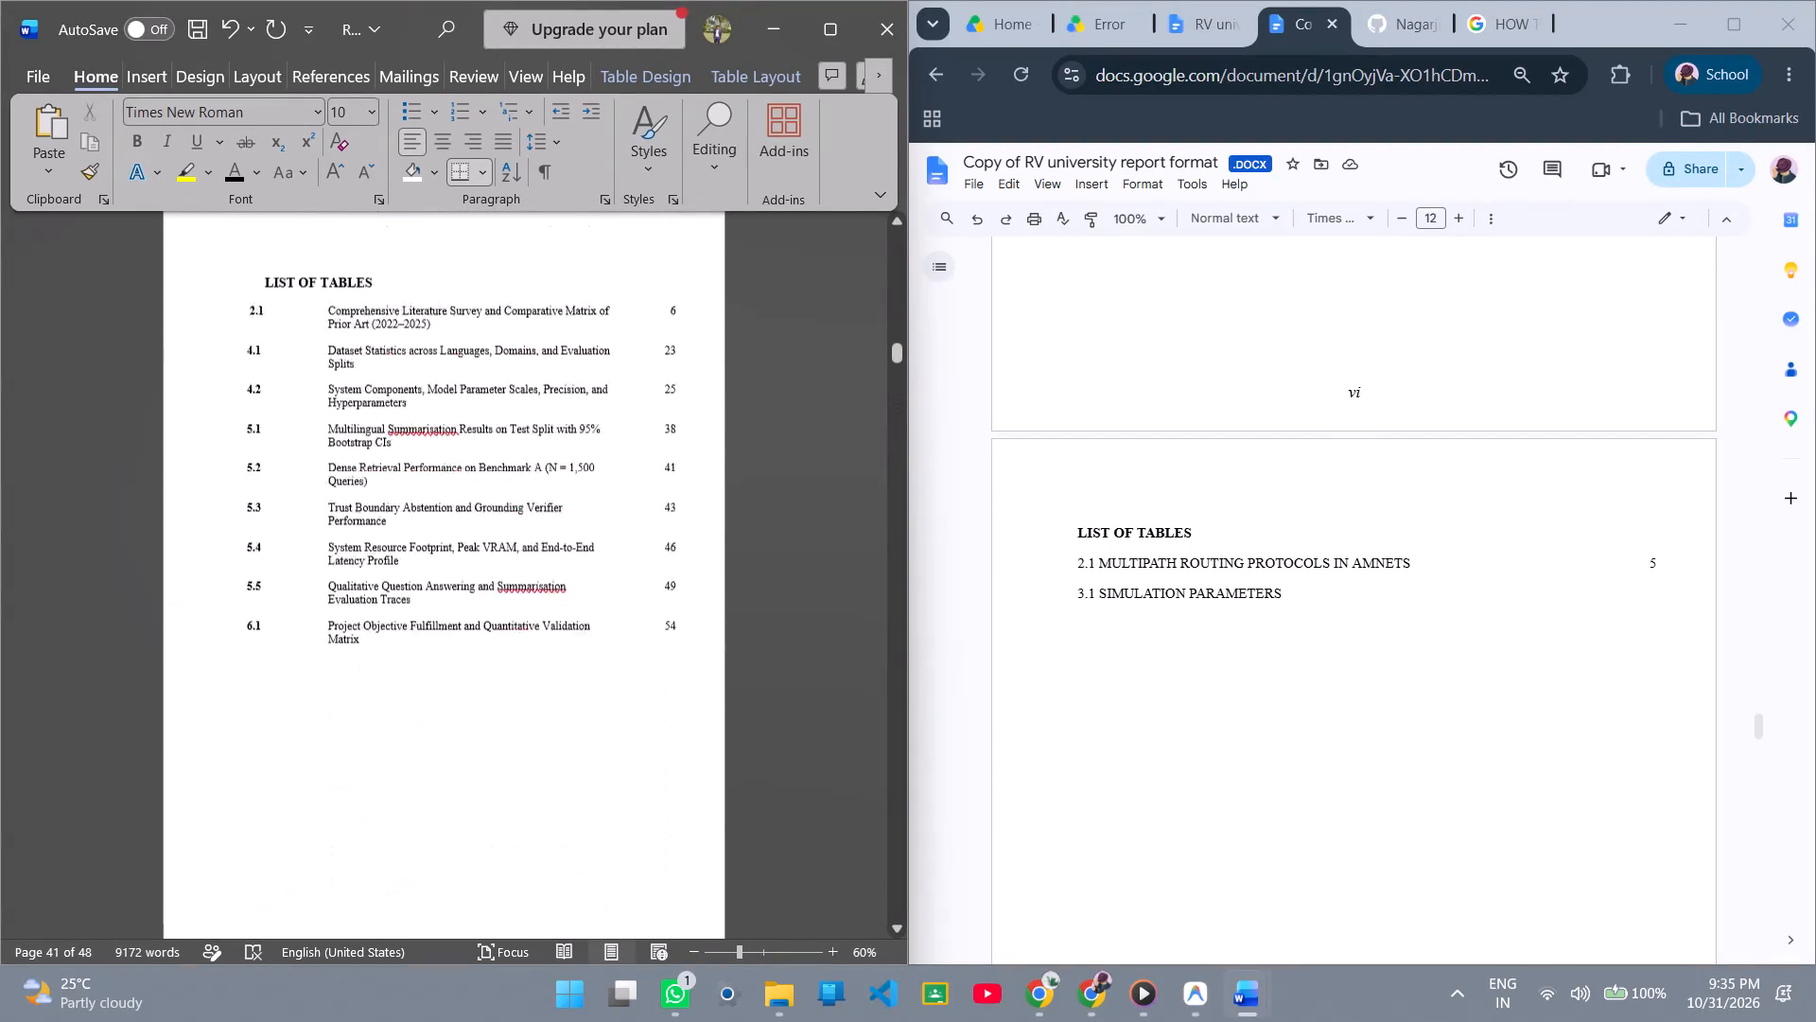
pyautogui.scroll(18, 557, 499)
pyautogui.scroll(12, 557, 499)
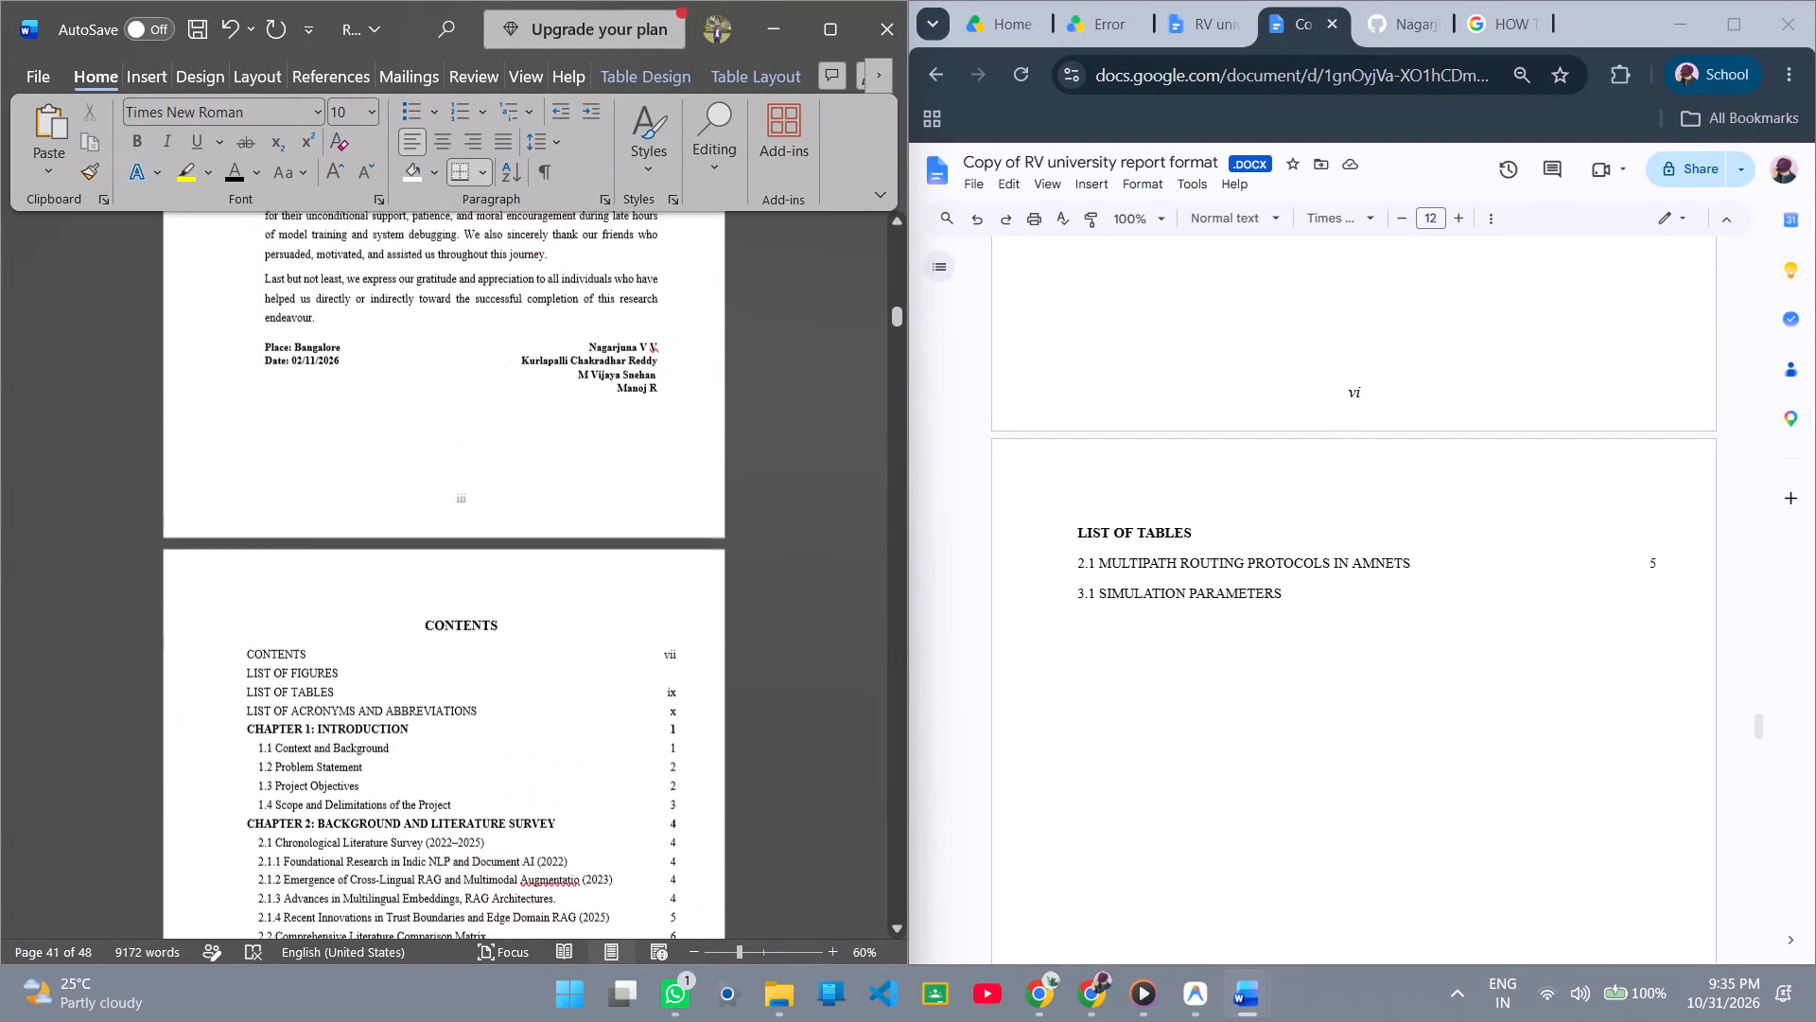
pyautogui.scroll(9, 557, 499)
pyautogui.scroll(20, 557, 499)
pyautogui.scroll(4, 557, 499)
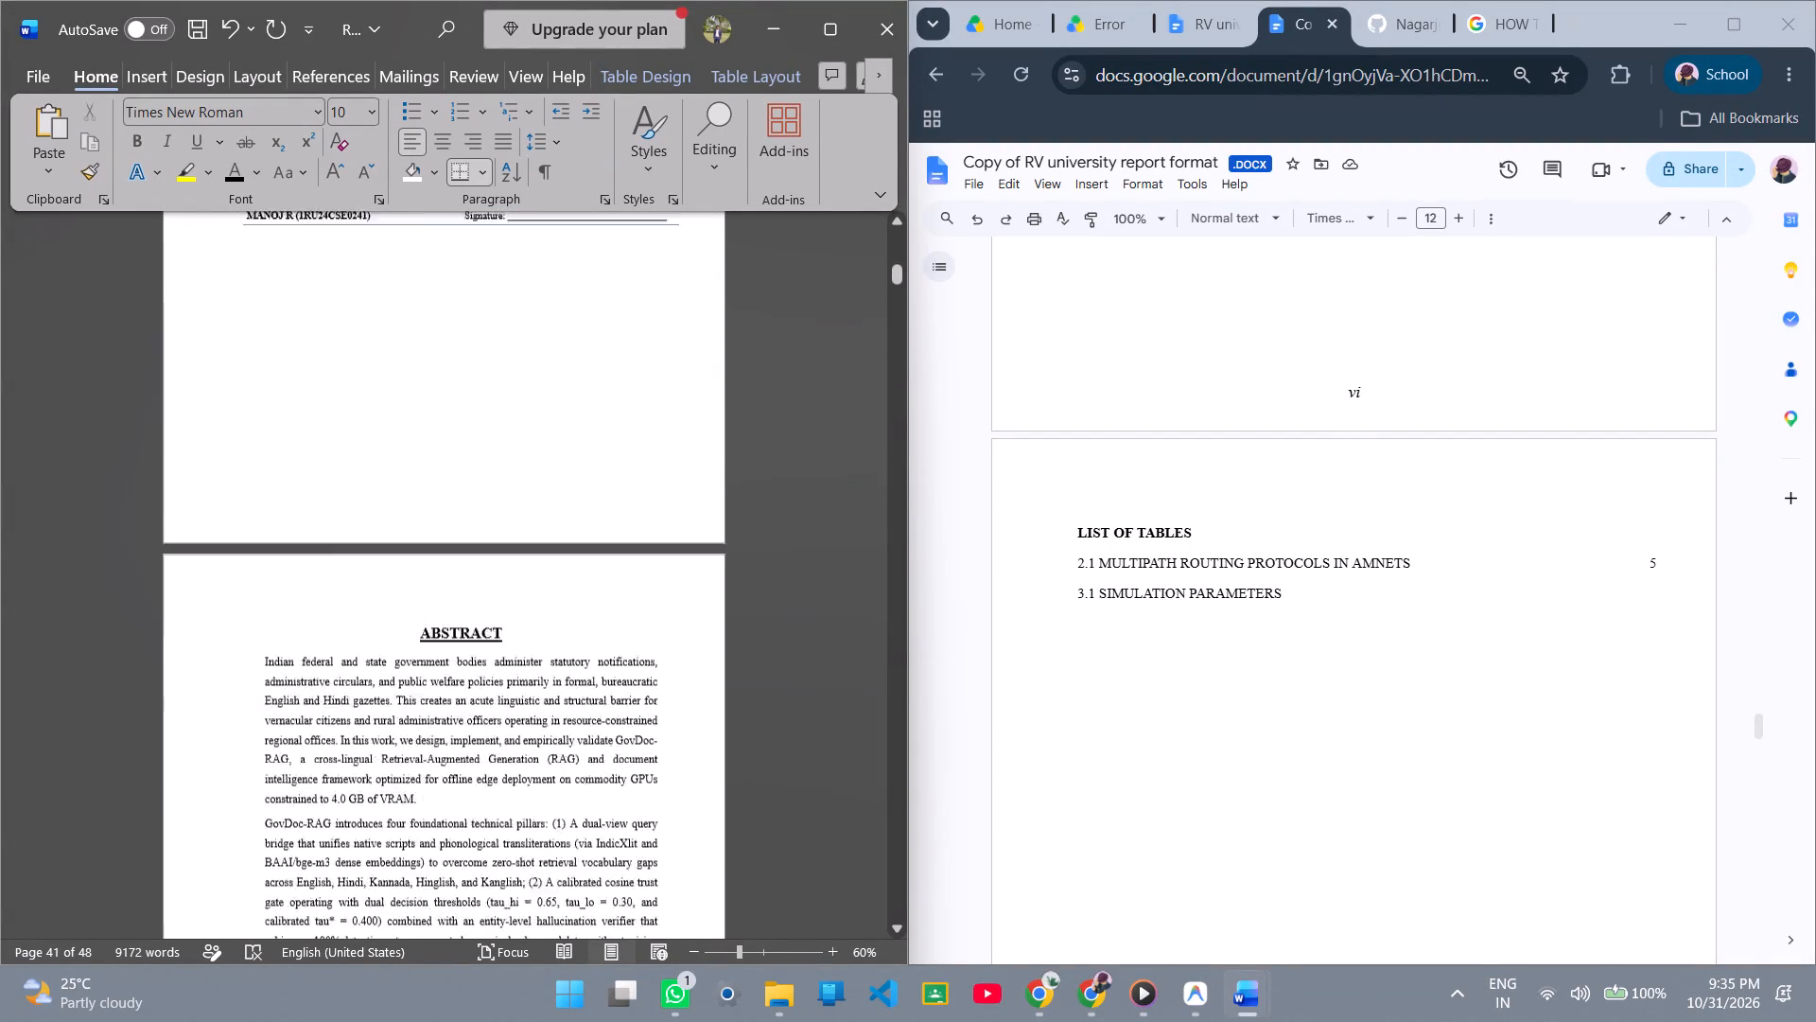
pyautogui.scroll(8, 557, 499)
pyautogui.scroll(-5, 557, 499)
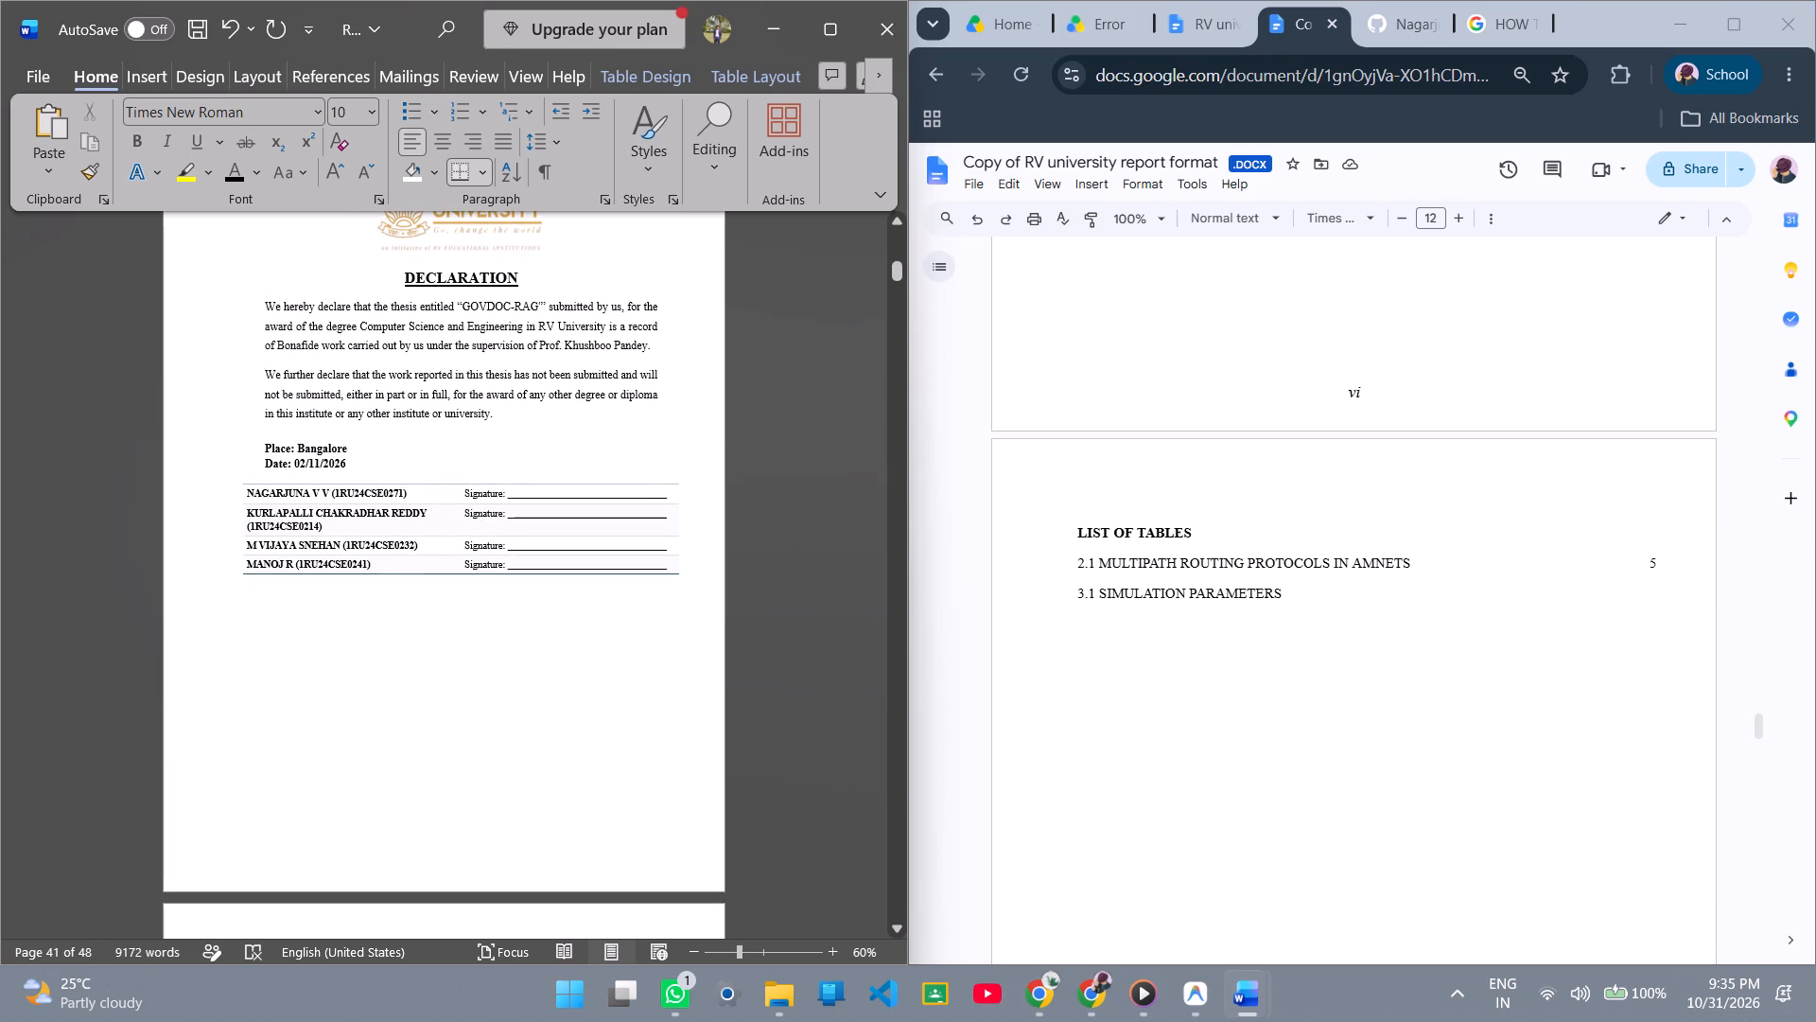
pyautogui.scroll(5, 1380, 532)
# Compare the report's cover page with the format document's title page specifications for fonts, sizes and layout.
pyautogui.scroll(2, 1380, 532)
pyautogui.scroll(-5, 1477, 412)
pyautogui.scroll(20, 1458, 432)
pyautogui.scroll(20, 1458, 432)
pyautogui.scroll(16, 1458, 432)
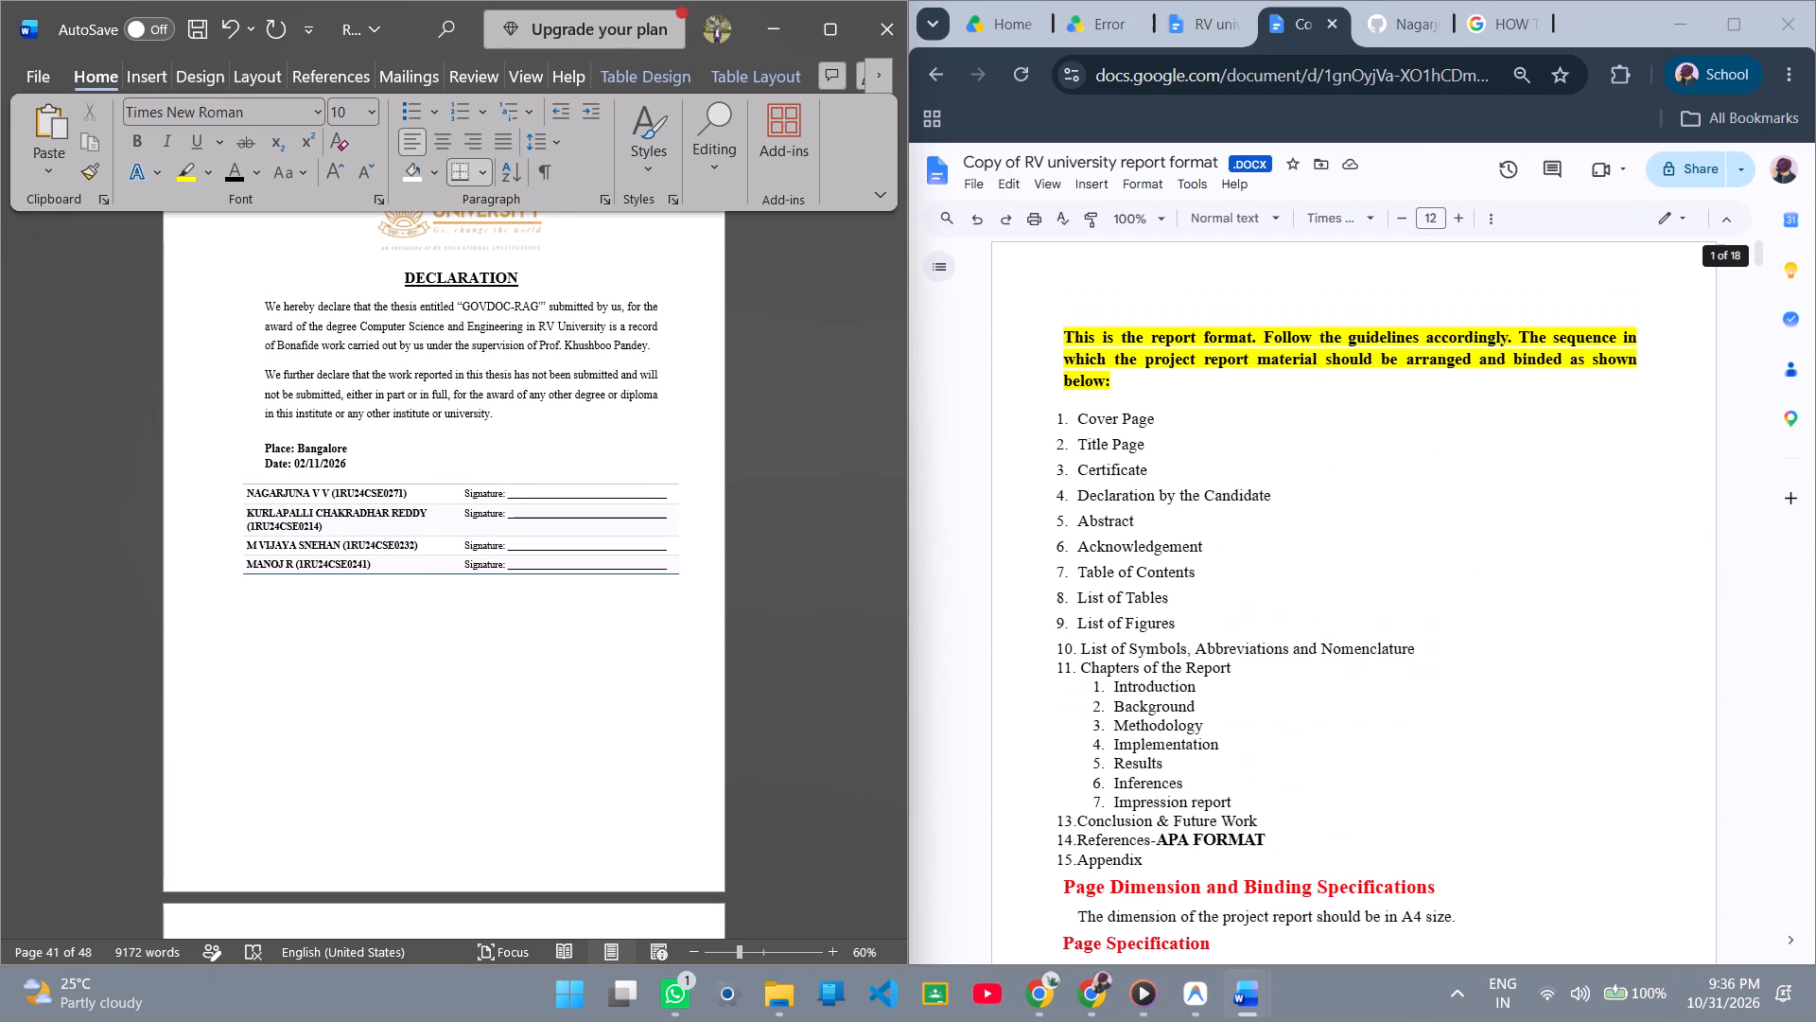
pyautogui.scroll(4, 1460, 430)
pyautogui.scroll(13, 454, 613)
pyautogui.scroll(9, 483, 576)
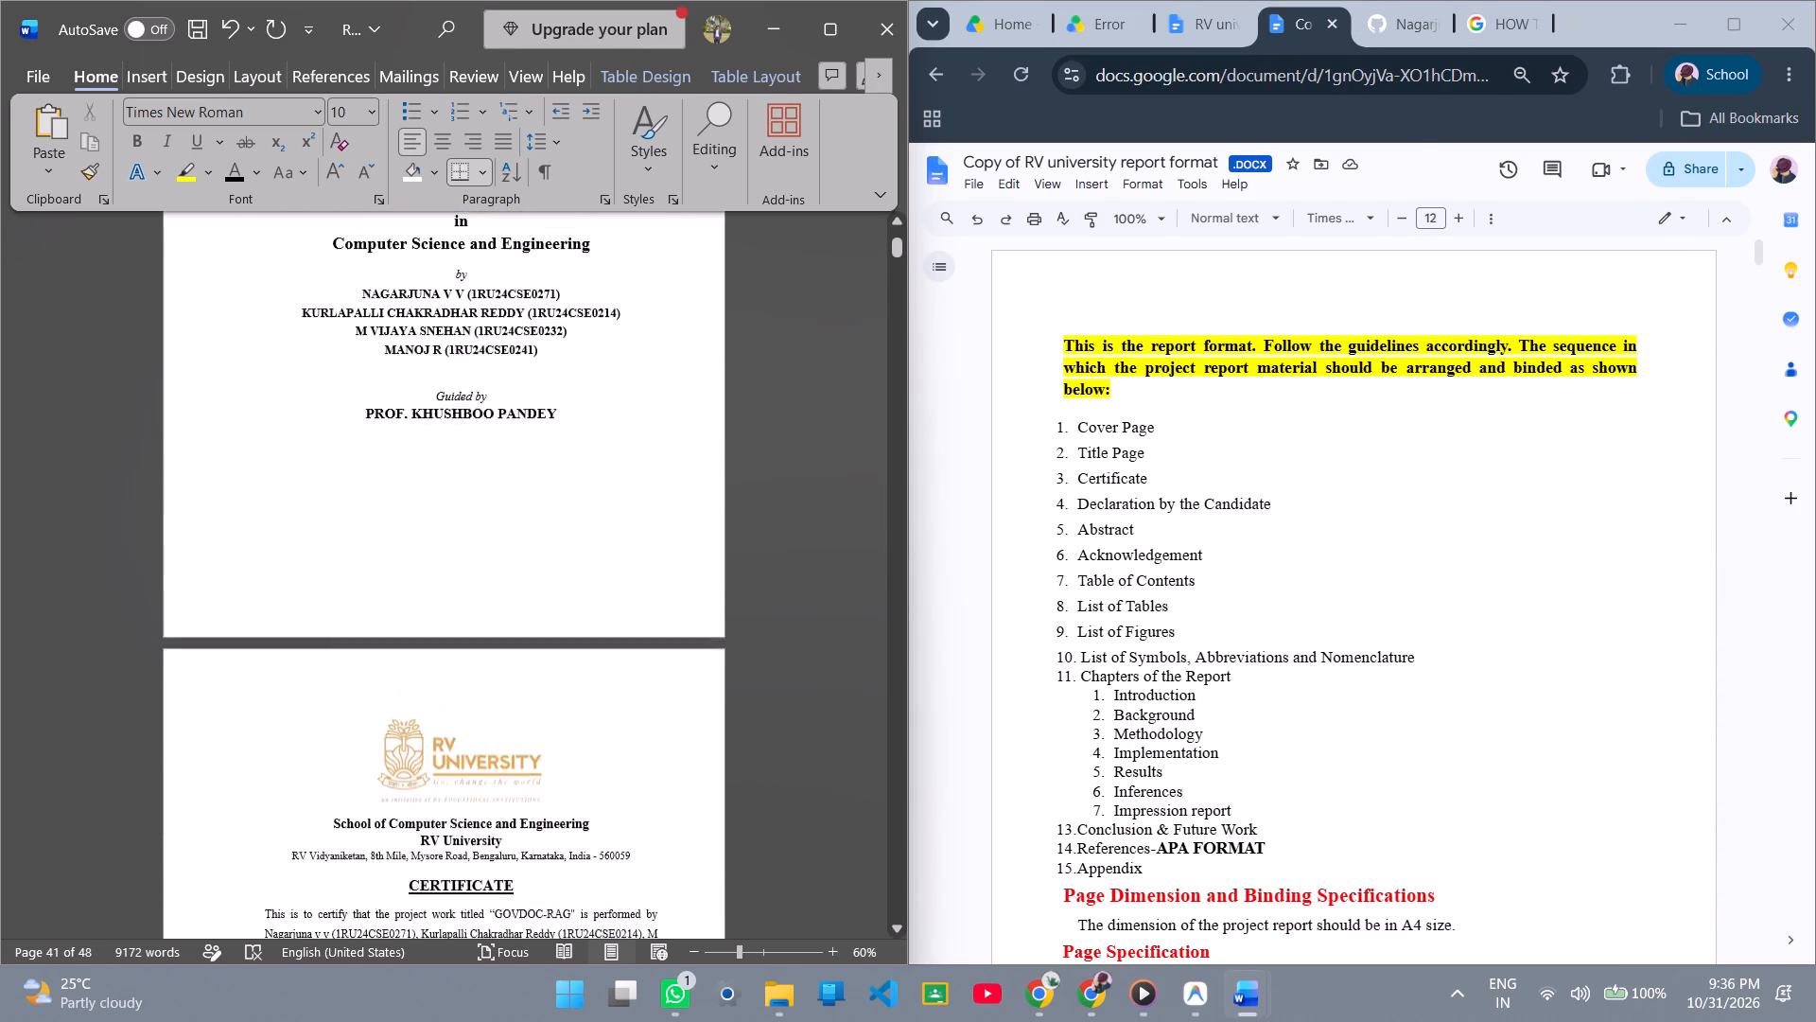
pyautogui.scroll(12, 483, 576)
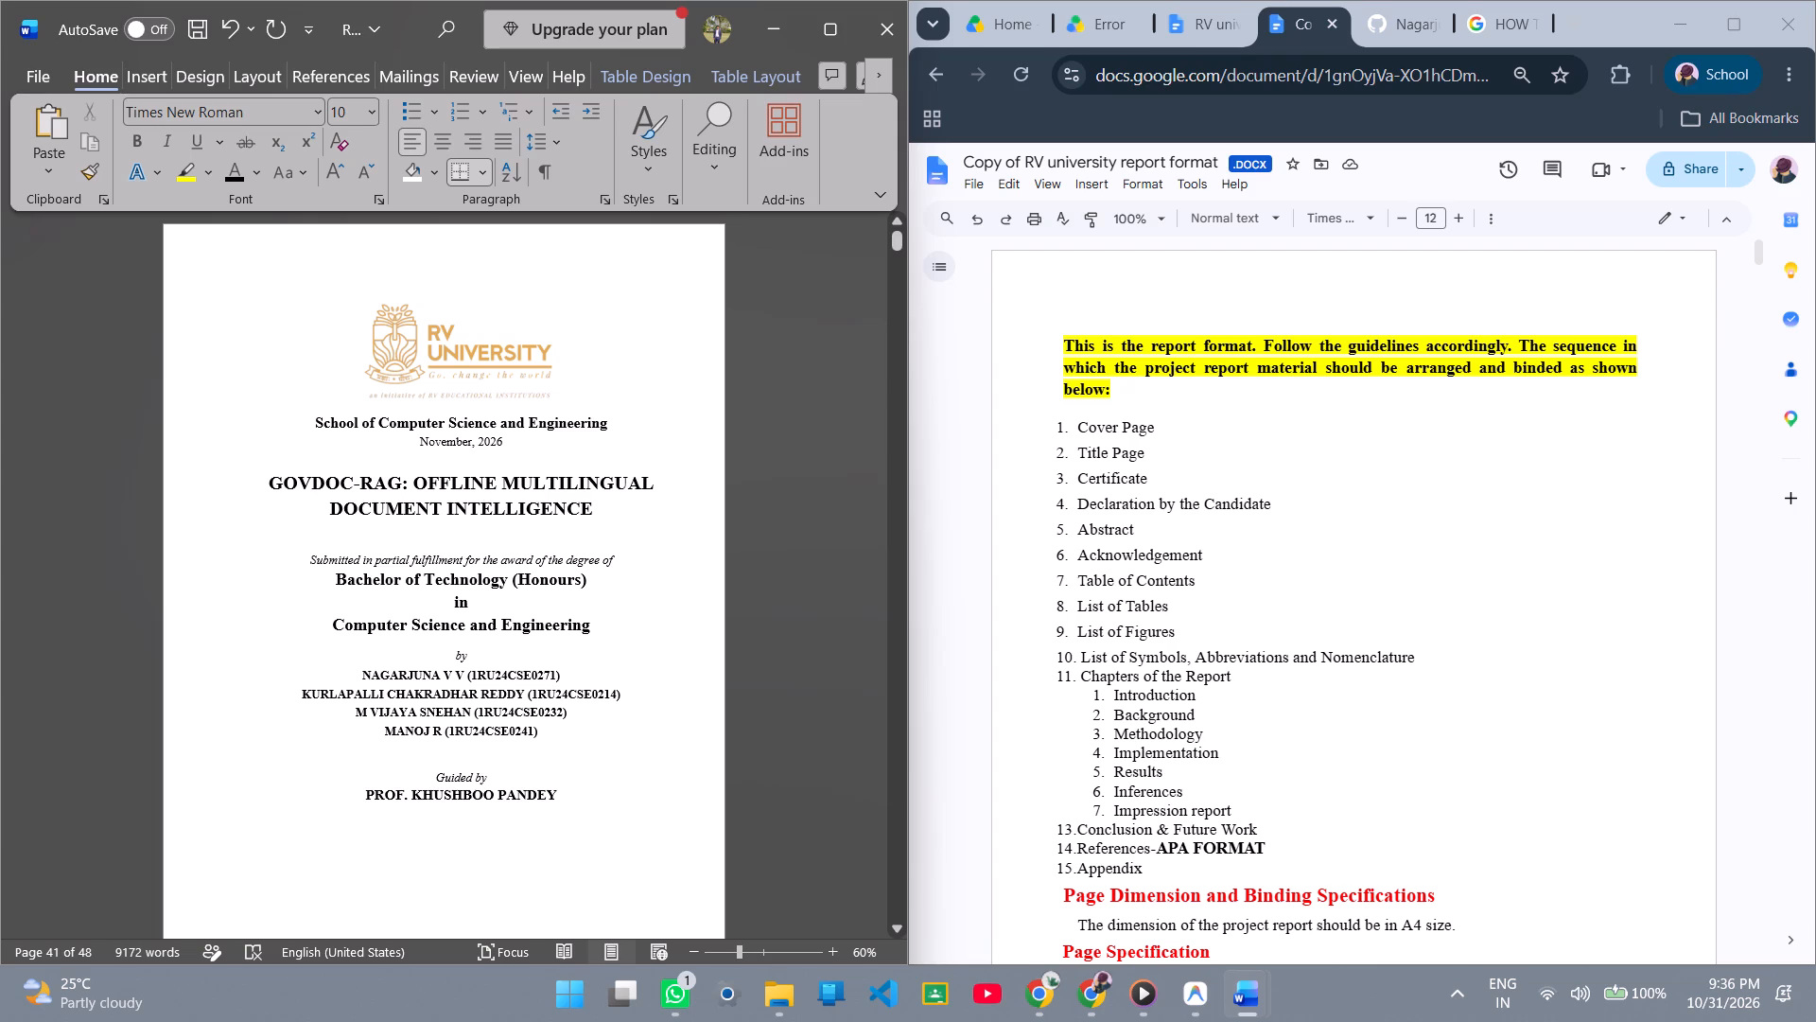
pyautogui.scroll(-9, 1243, 491)
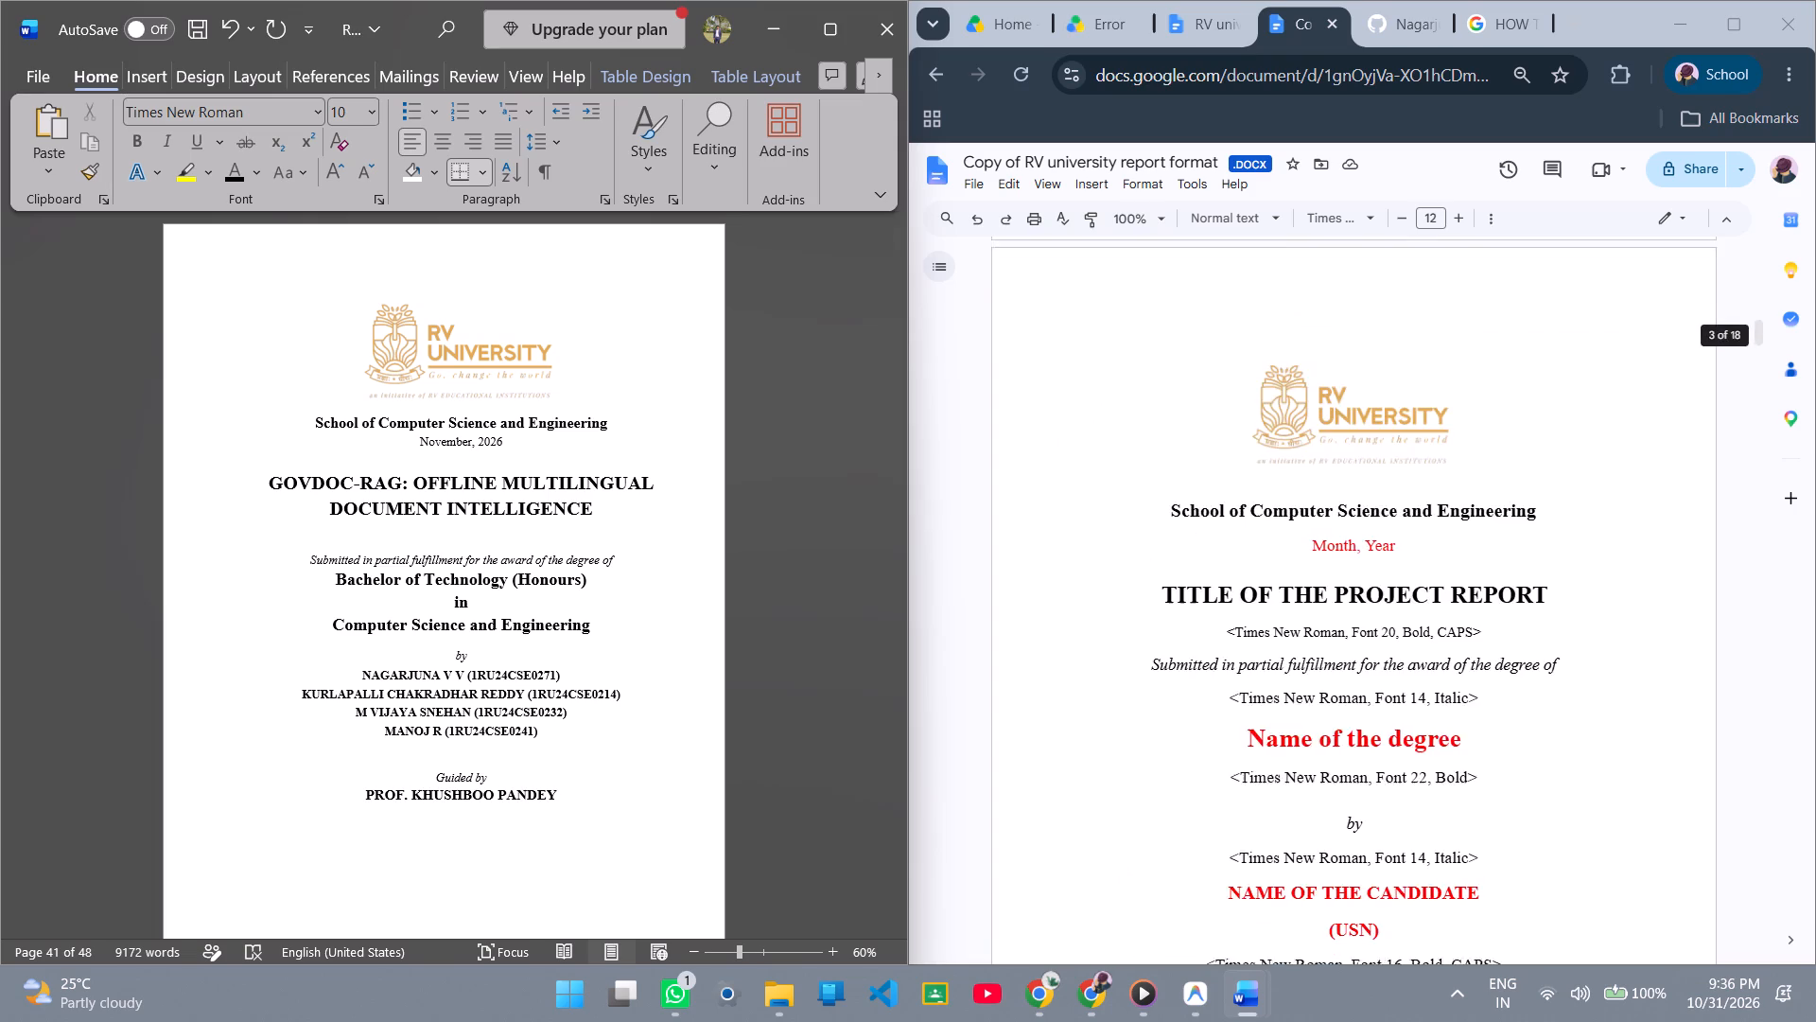
pyautogui.scroll(-1, 1243, 491)
pyautogui.scroll(1, 1243, 491)
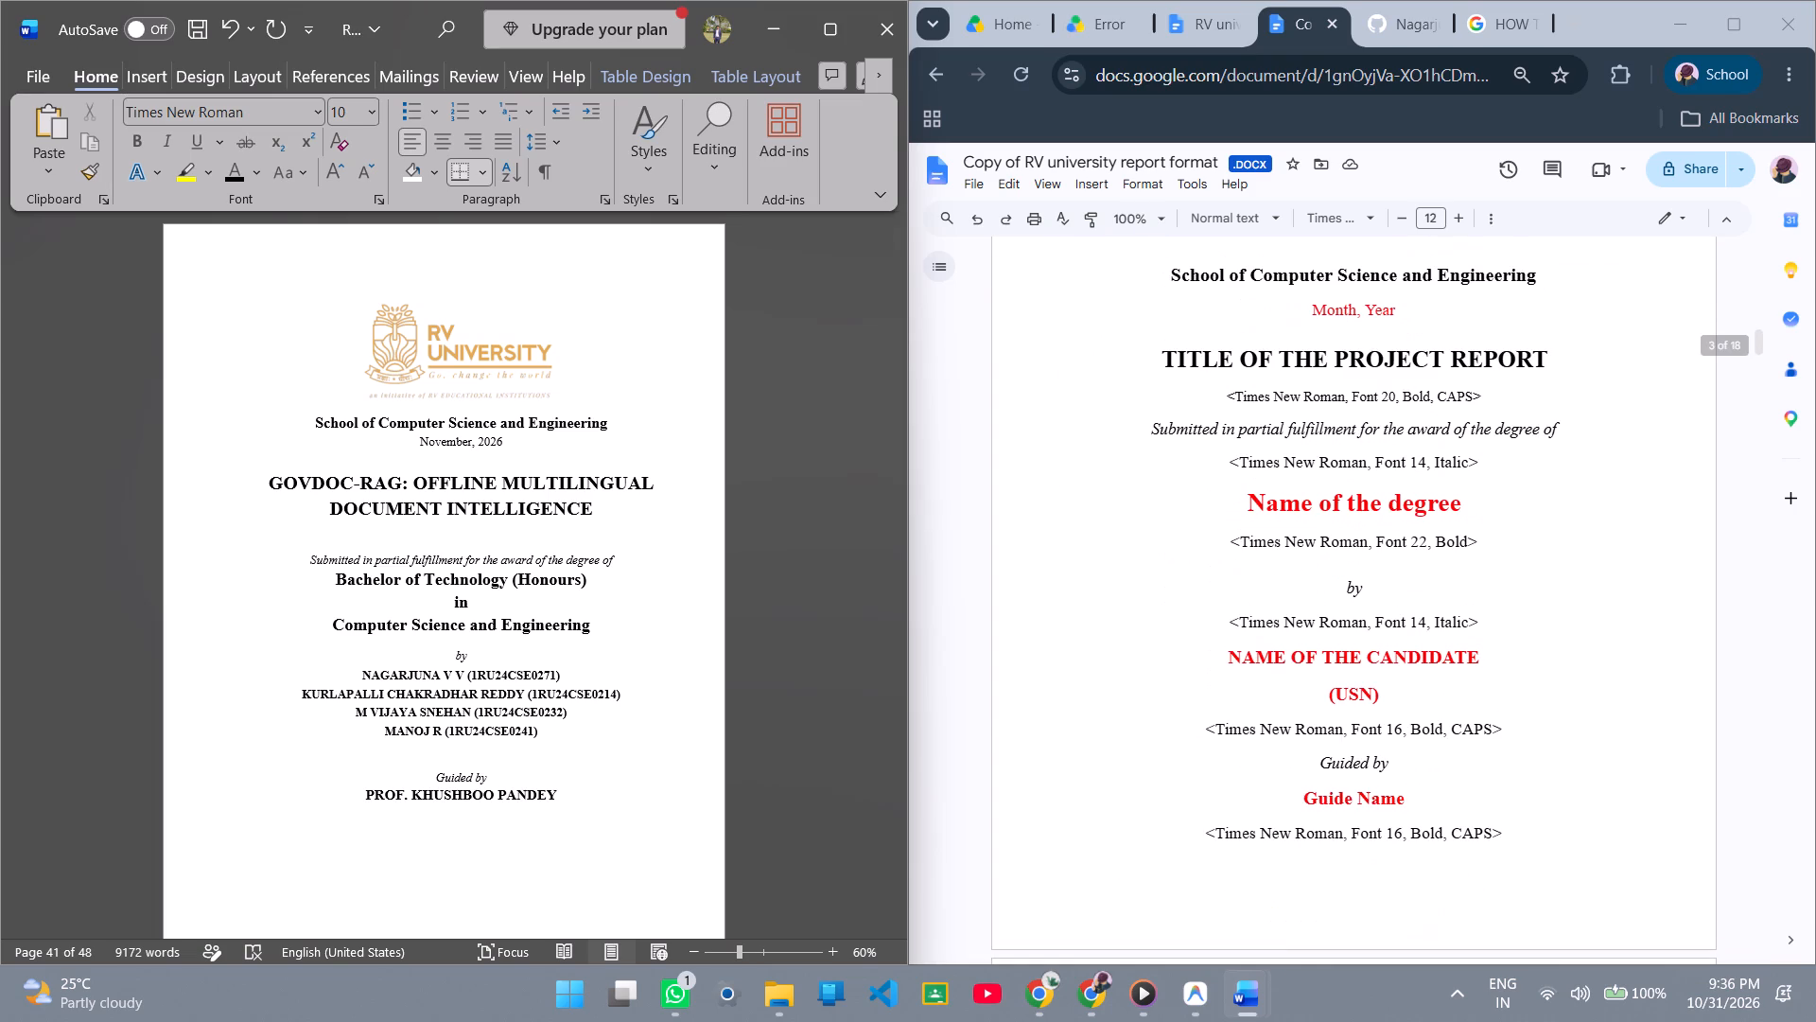
pyautogui.scroll(1, 1243, 491)
pyautogui.scroll(-1, 1243, 491)
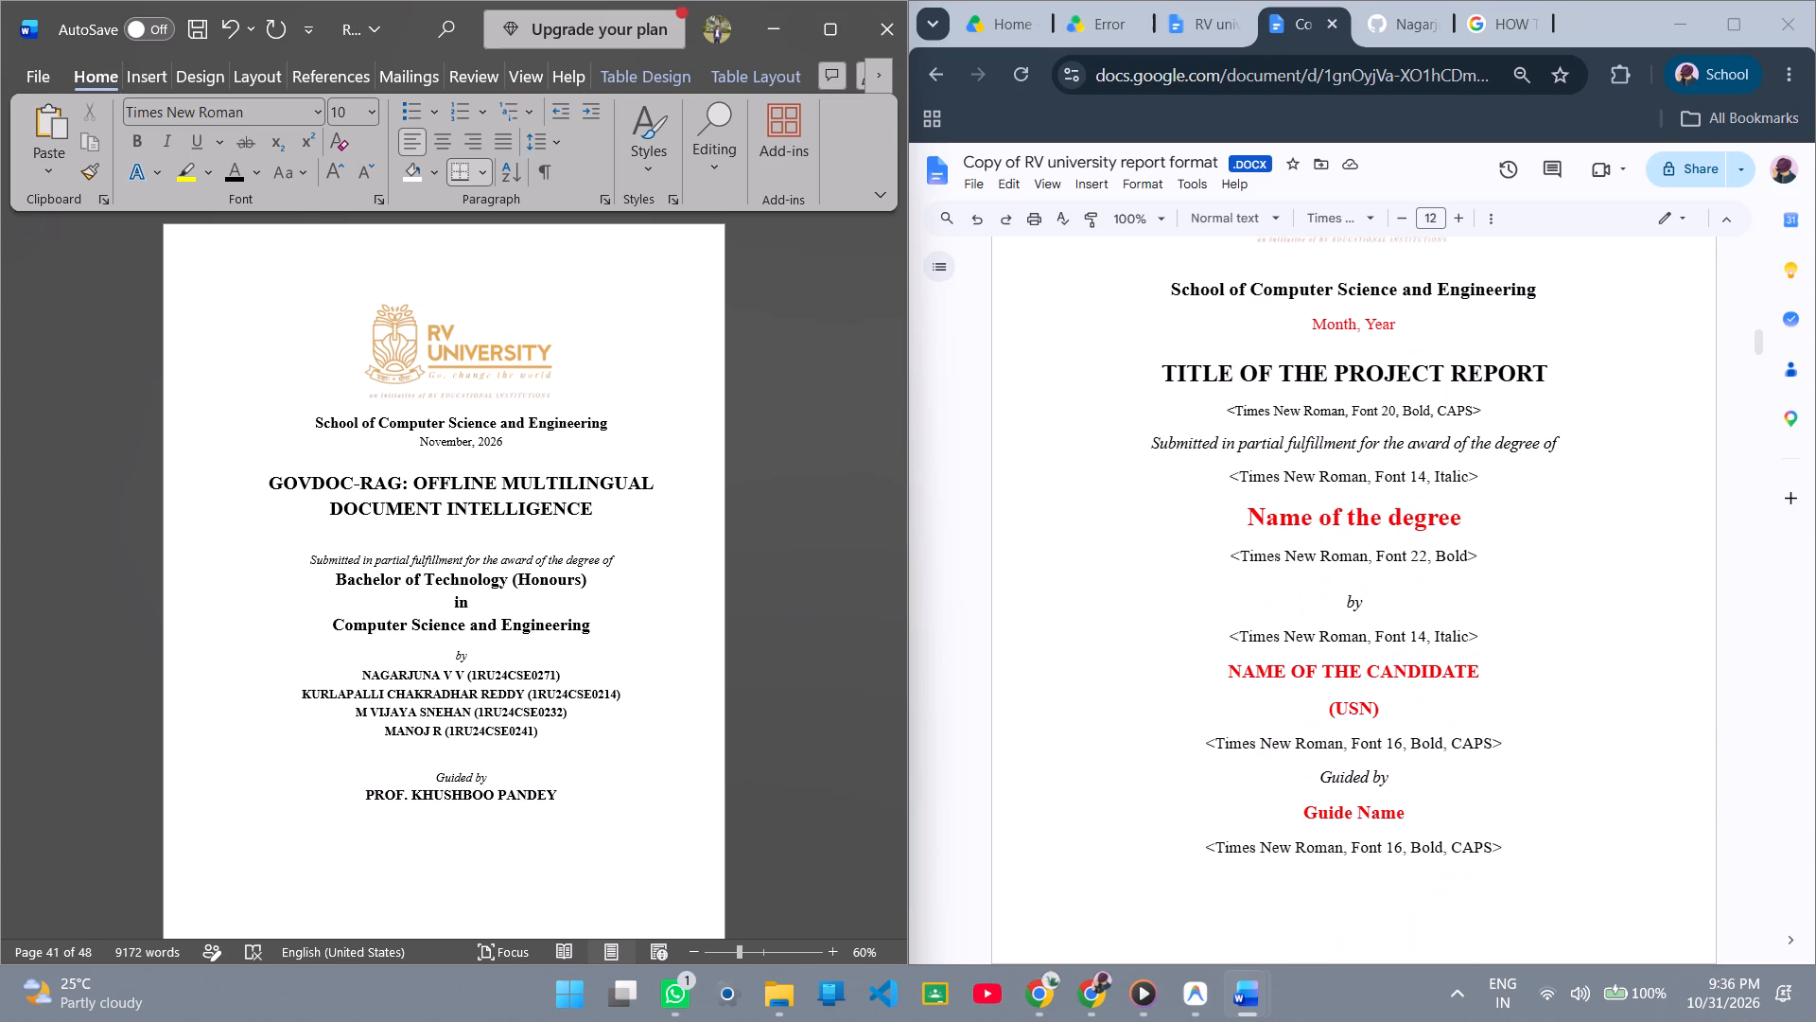
pyautogui.scroll(-2, 443, 536)
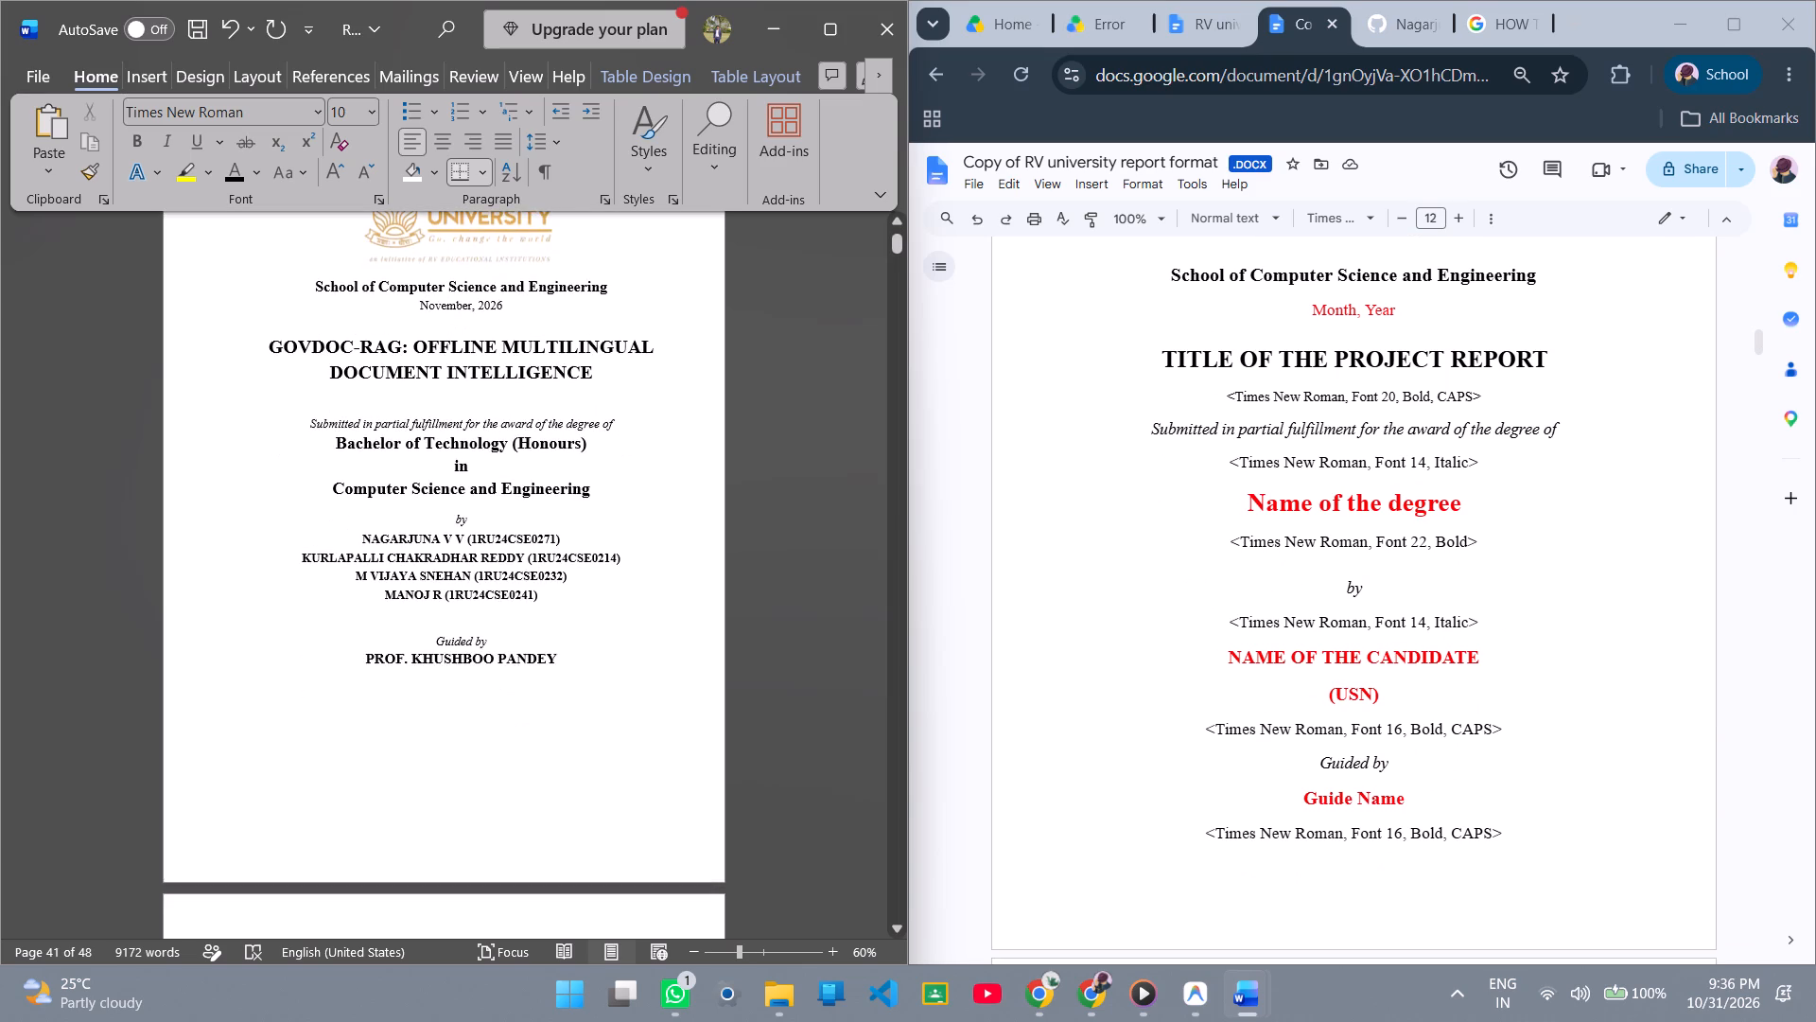
# Set the font size of the four candidate name and USN lines on the cover page to 16.
pyautogui.scroll(-3, 443, 536)
pyautogui.click(422, 336)
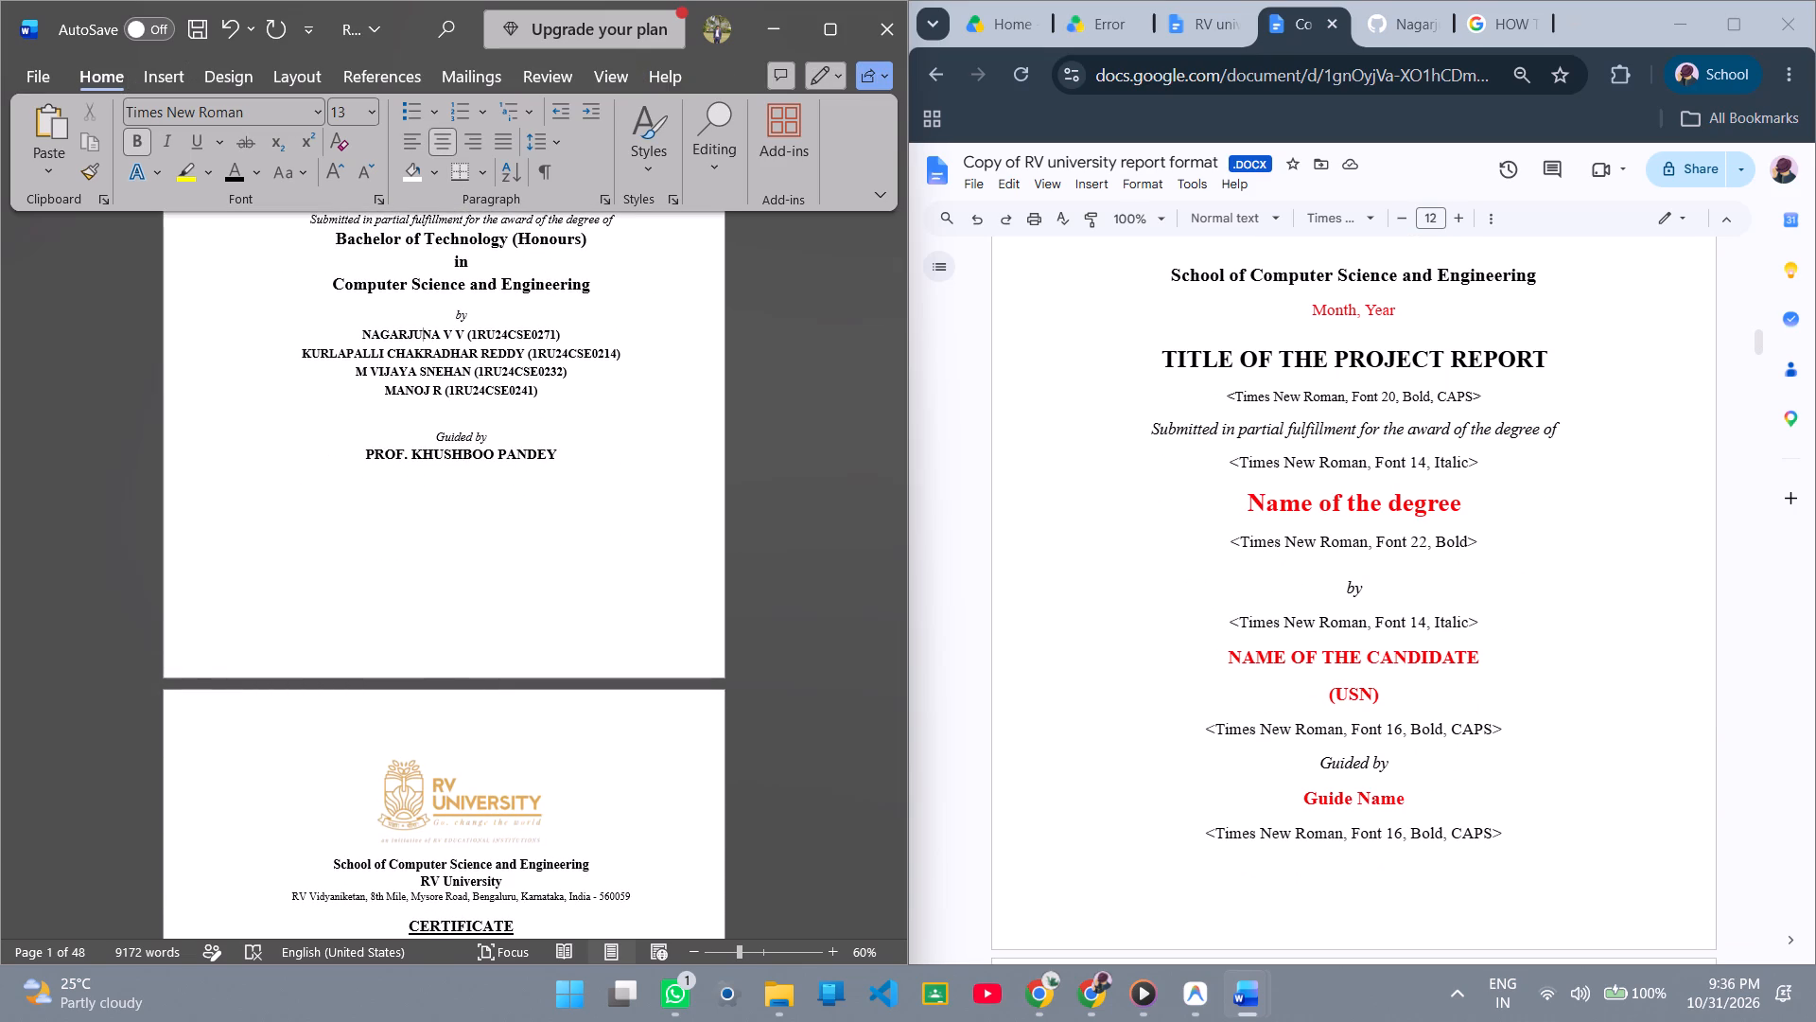
pyautogui.moveTo(544, 401); pyautogui.dragTo(358, 348)
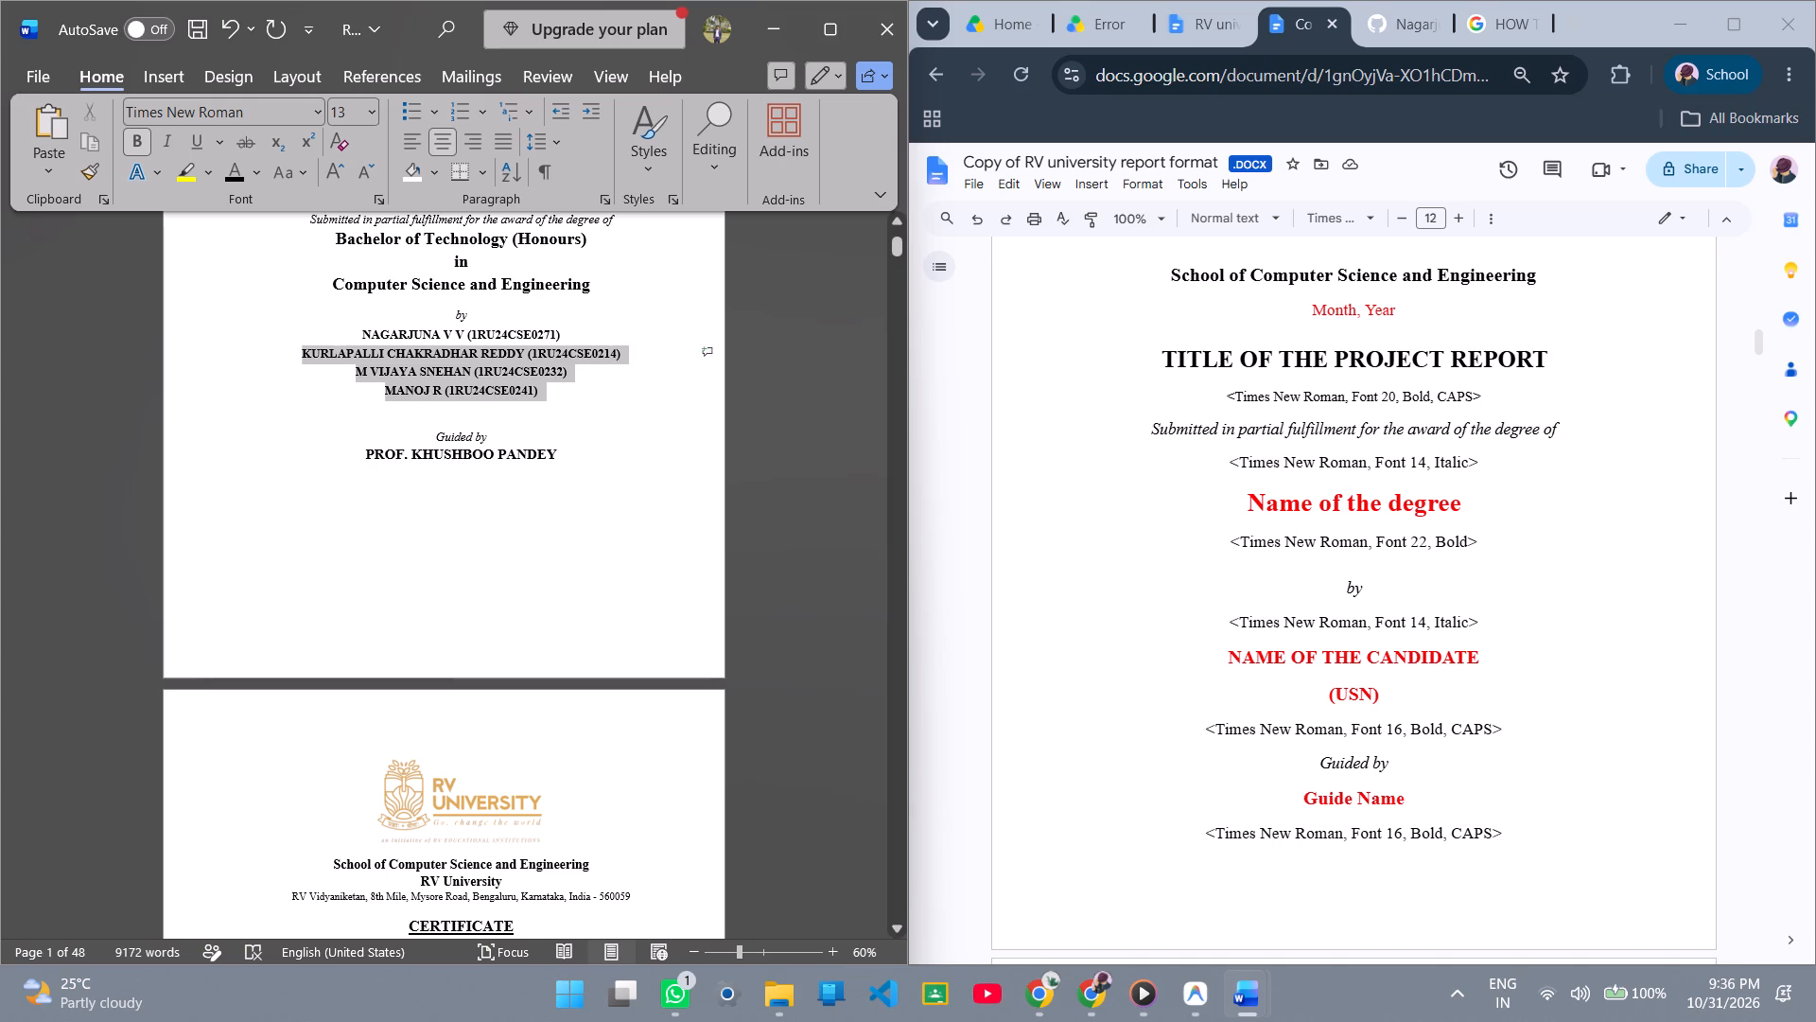
pyautogui.moveTo(358, 348); pyautogui.dragTo(357, 342)
pyautogui.click(374, 108)
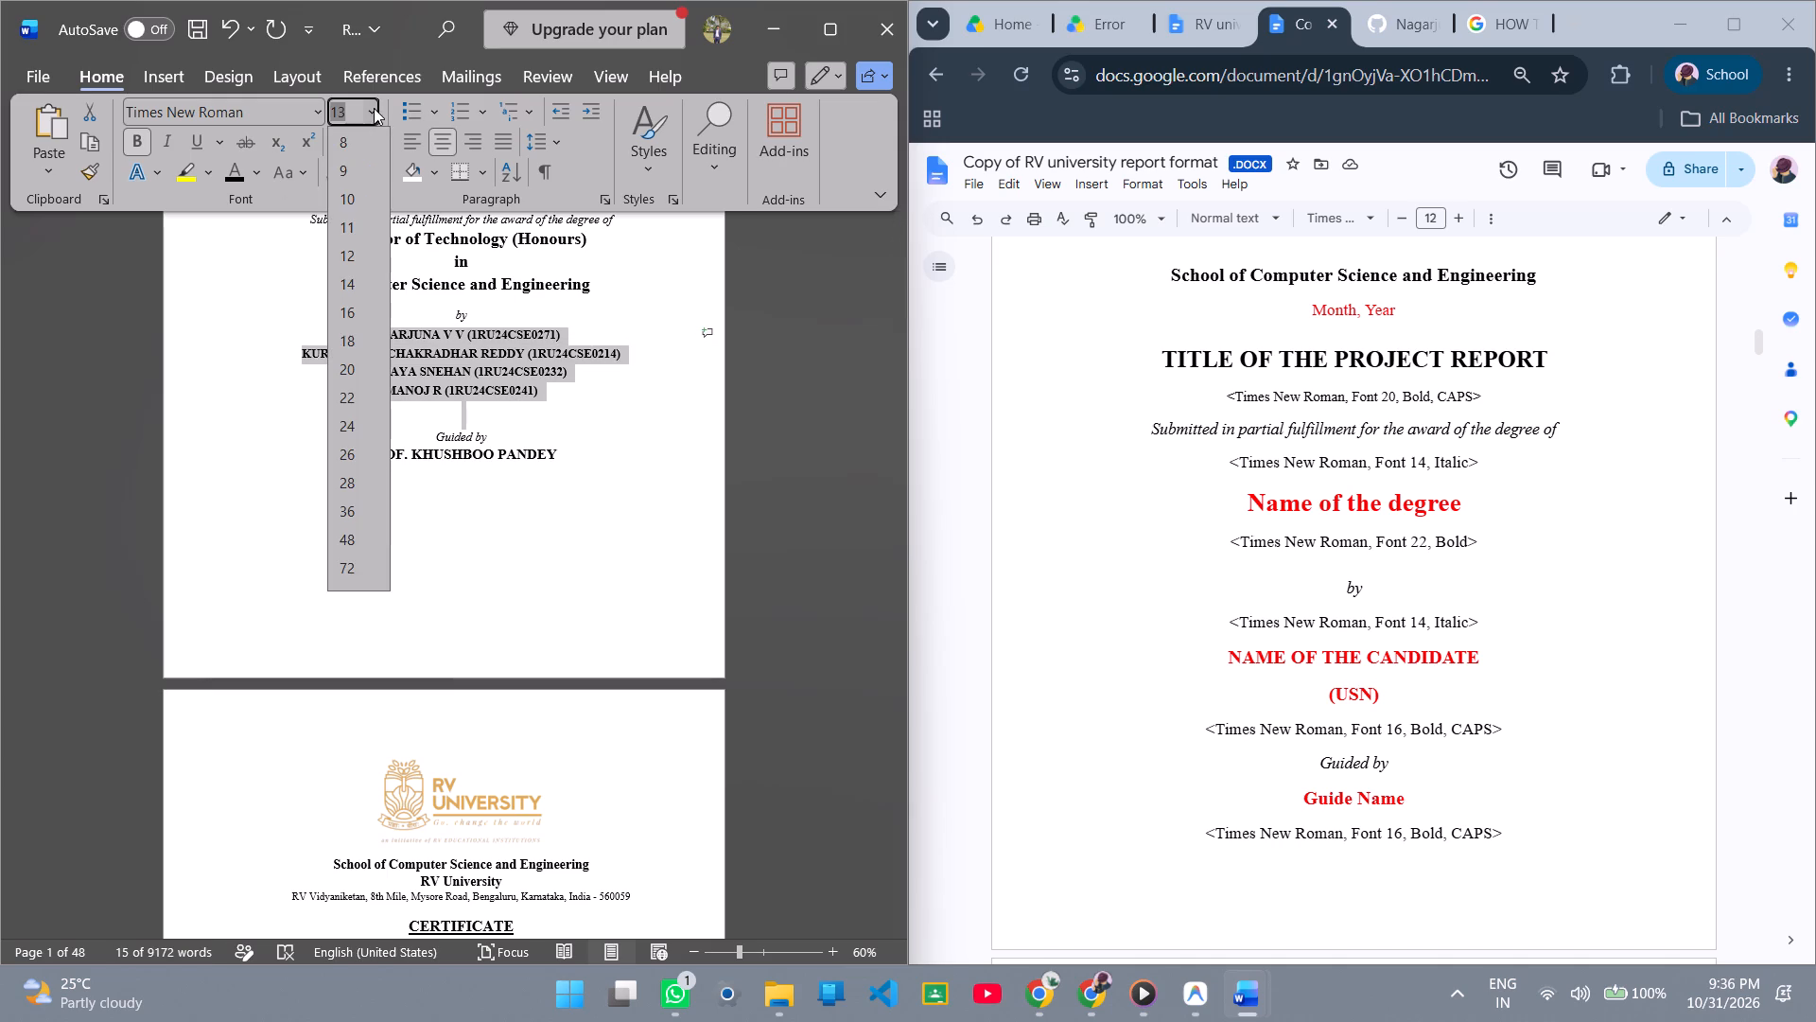
pyautogui.click(339, 309)
pyautogui.click(640, 442)
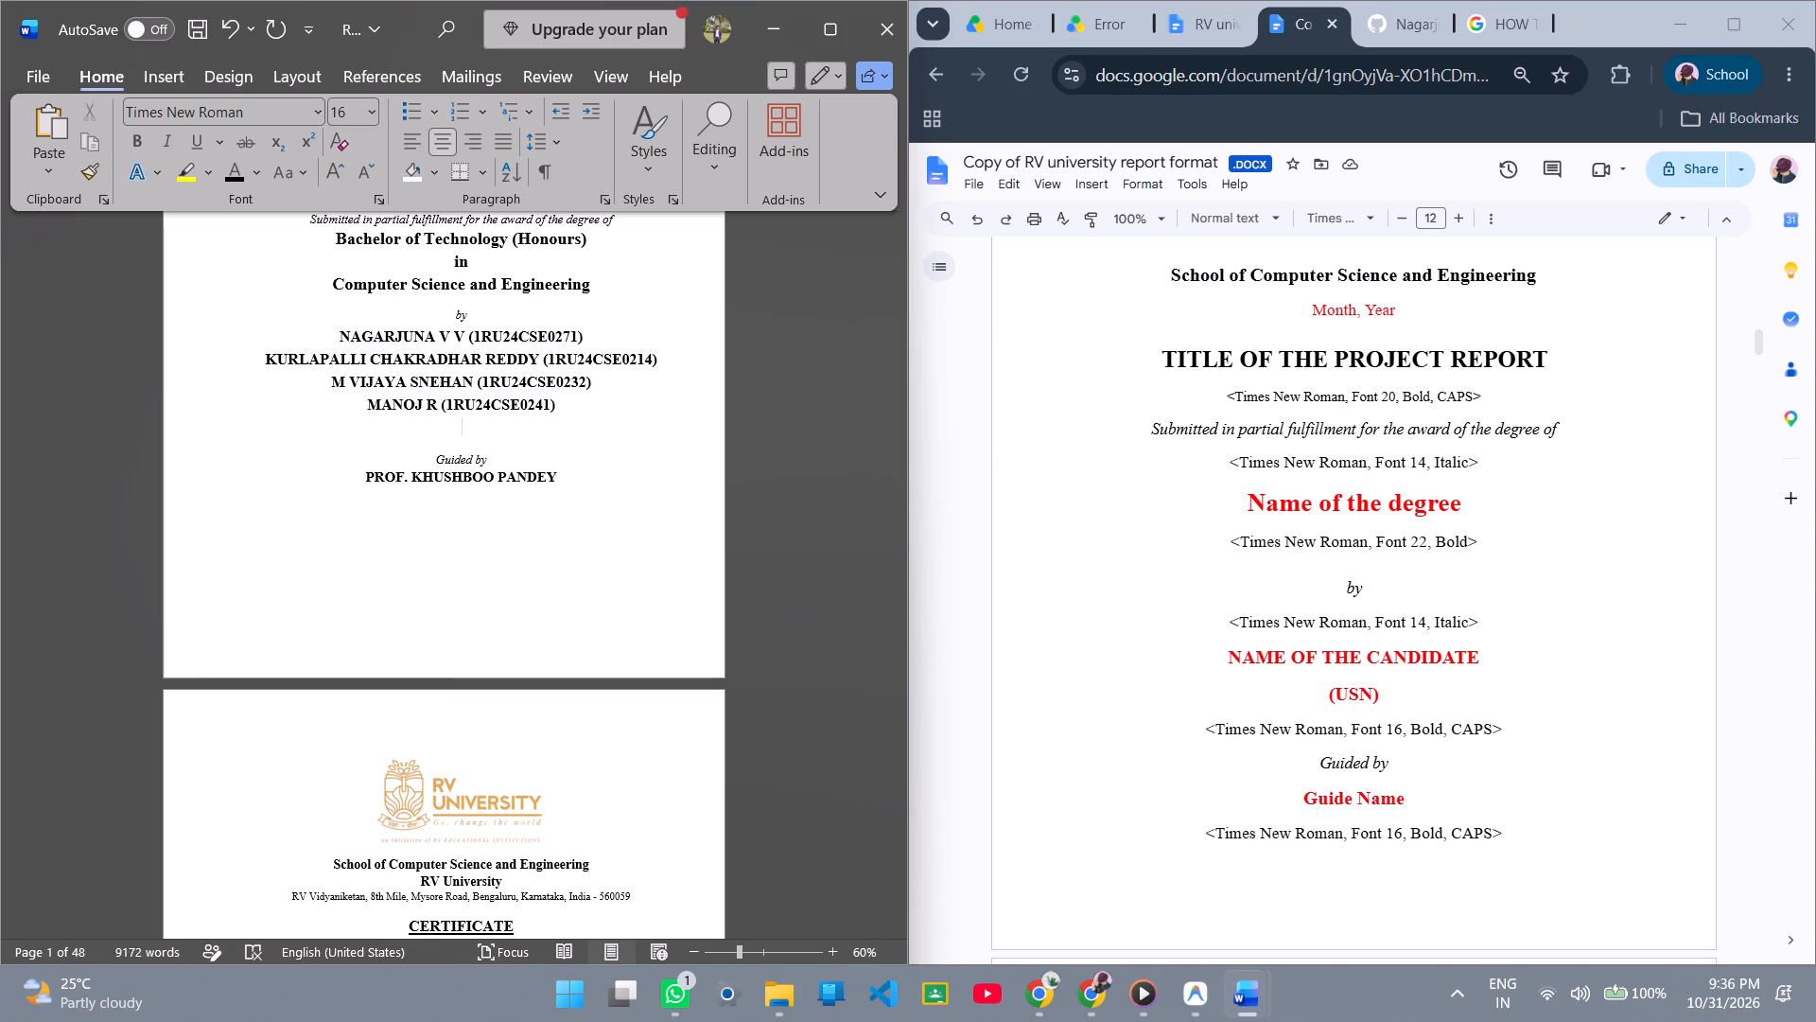
# Set the "Guided by" line on the cover page to font size 14, matching the format document.
pyautogui.click(1341, 768)
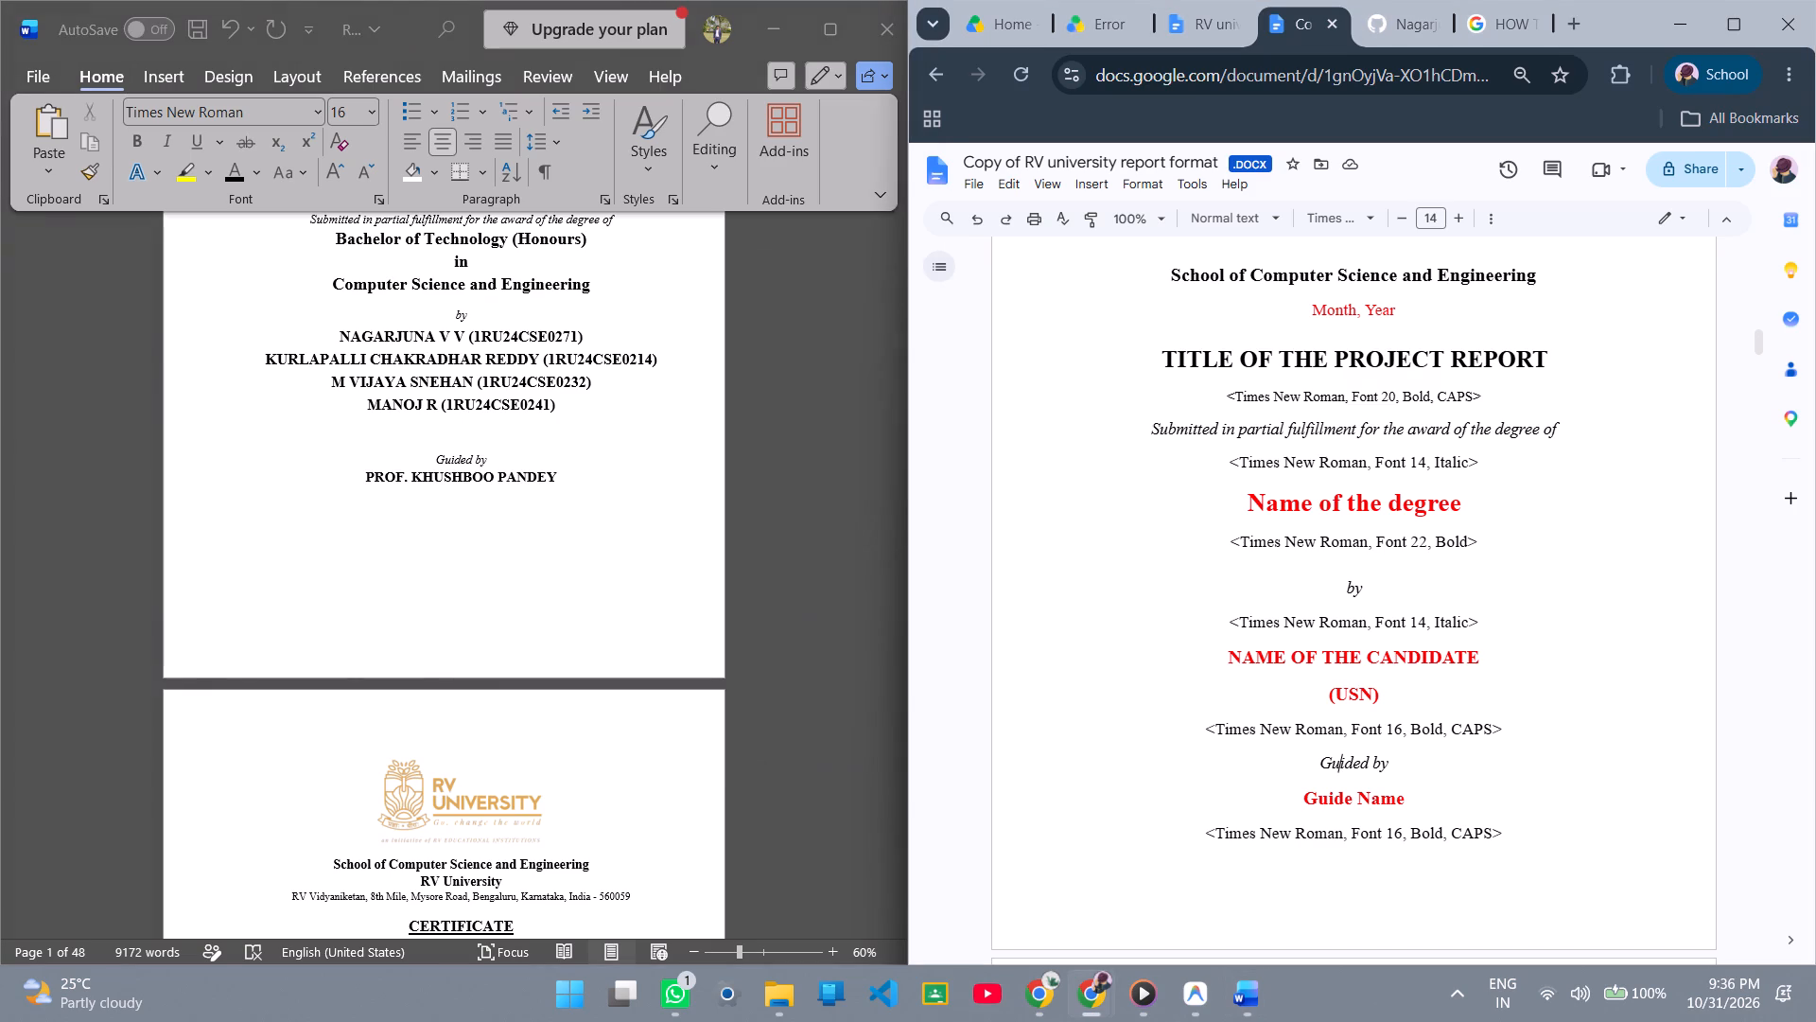
pyautogui.moveTo(494, 455); pyautogui.dragTo(480, 456)
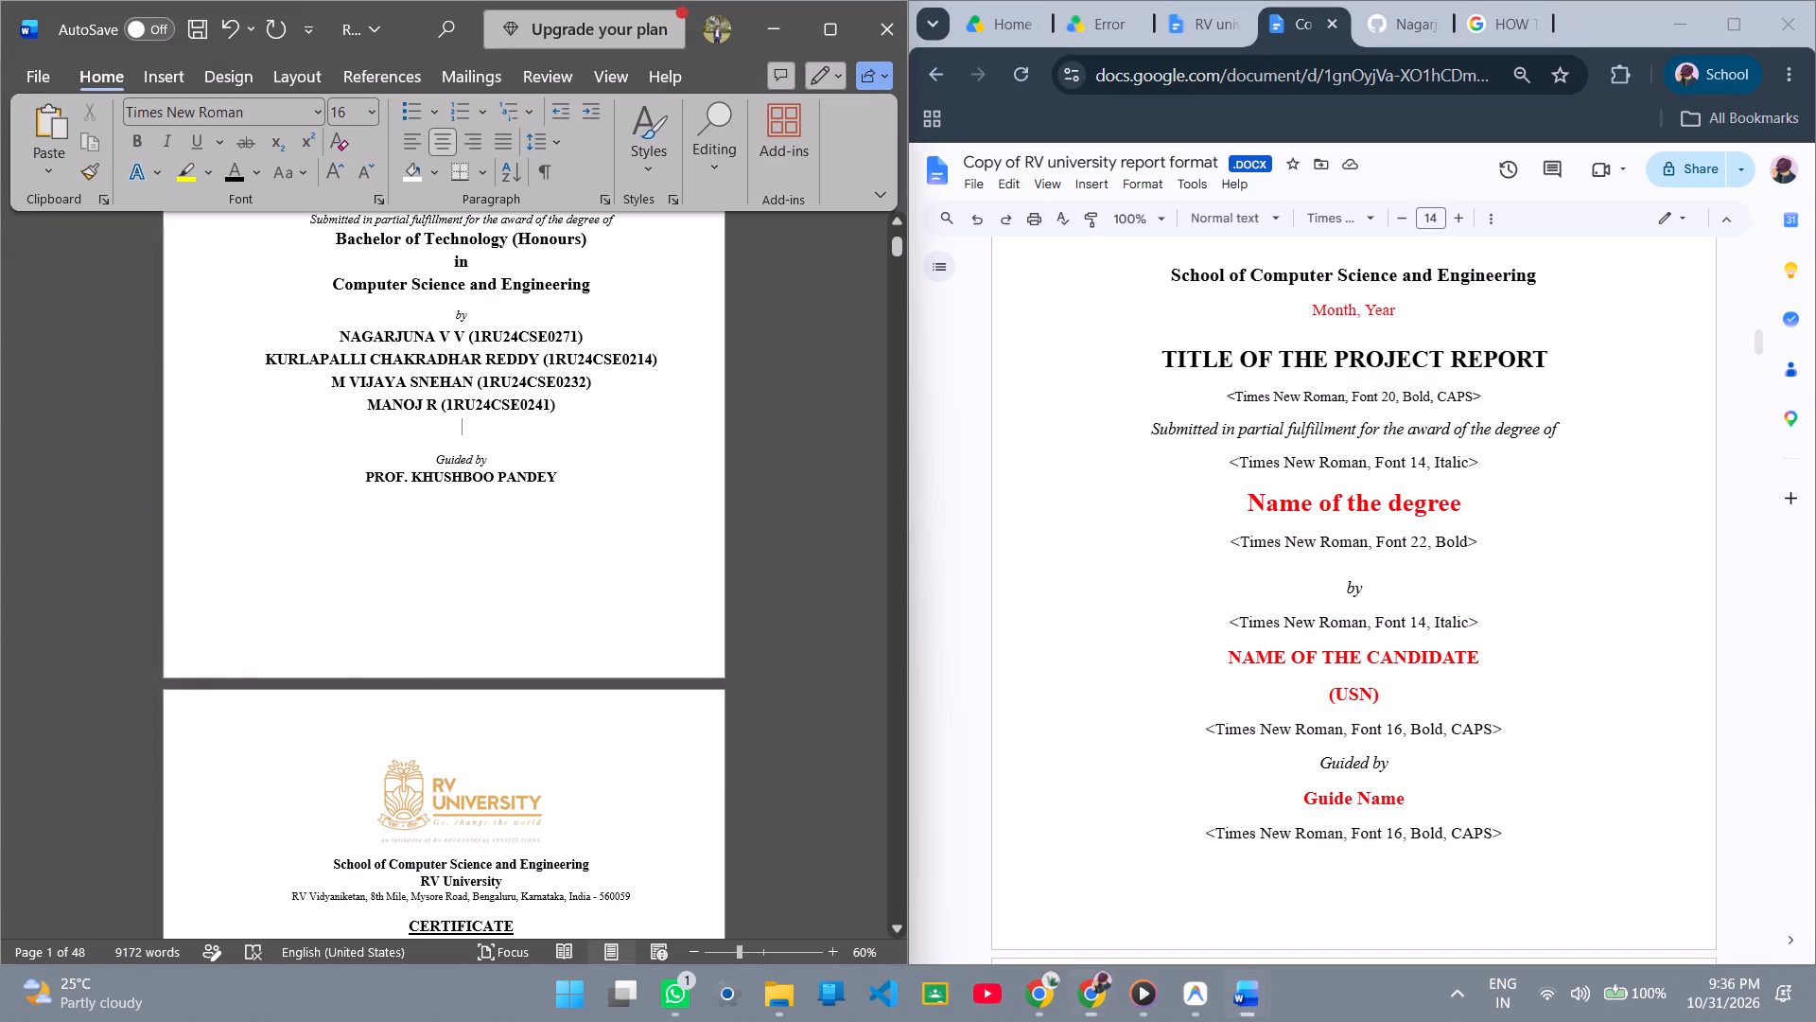
pyautogui.moveTo(480, 456); pyautogui.dragTo(440, 456)
pyautogui.doubleClick(449, 456)
pyautogui.click(449, 456)
pyautogui.click(502, 468)
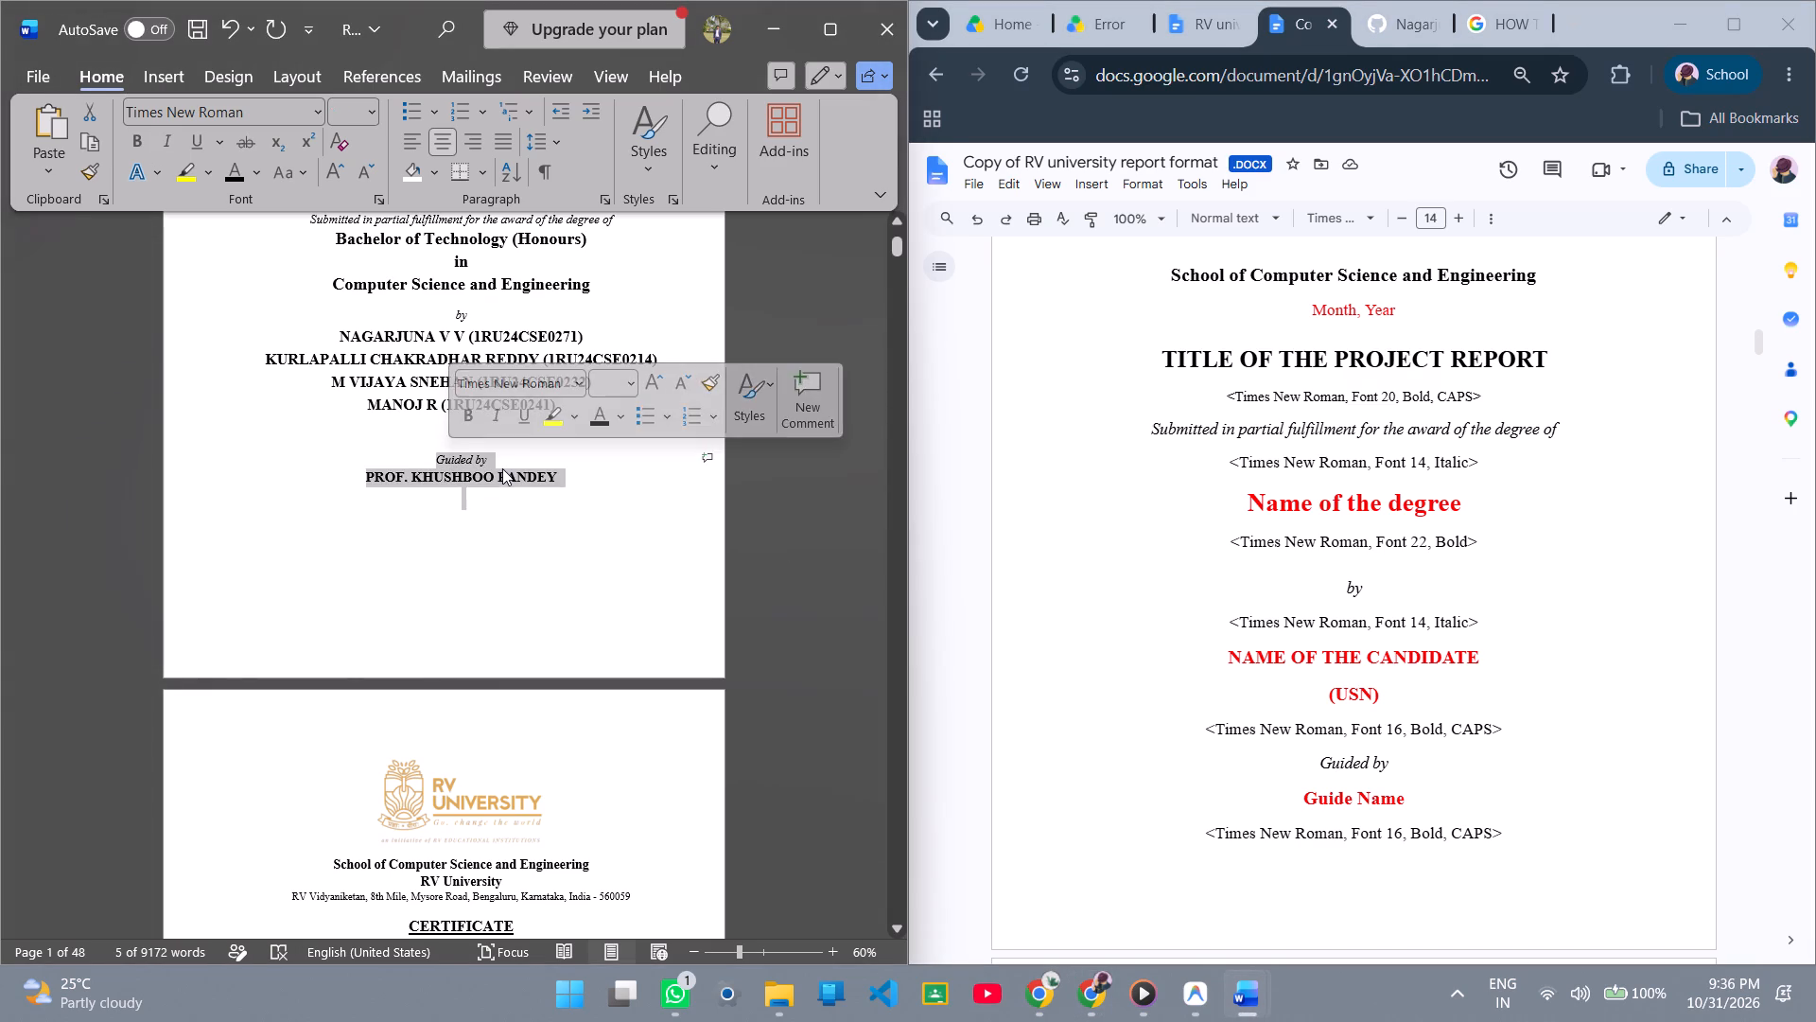
pyautogui.moveTo(502, 452); pyautogui.dragTo(427, 444)
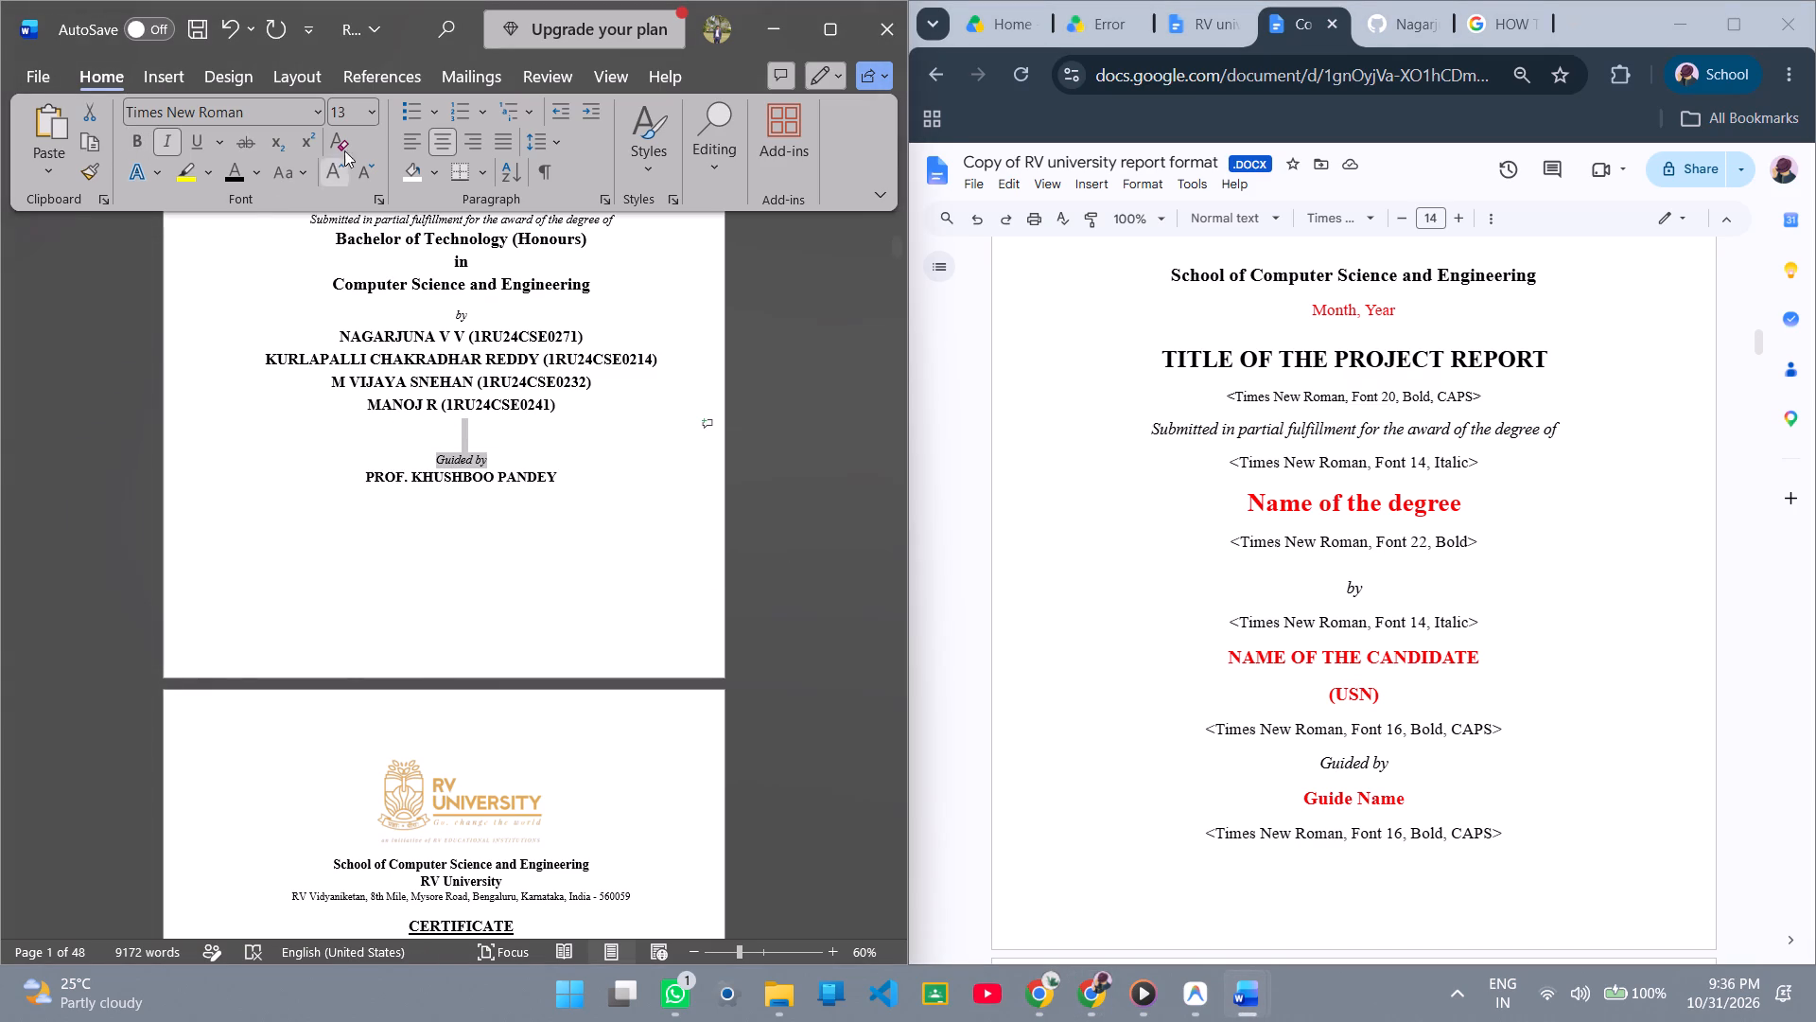
pyautogui.click(375, 114)
pyautogui.click(355, 275)
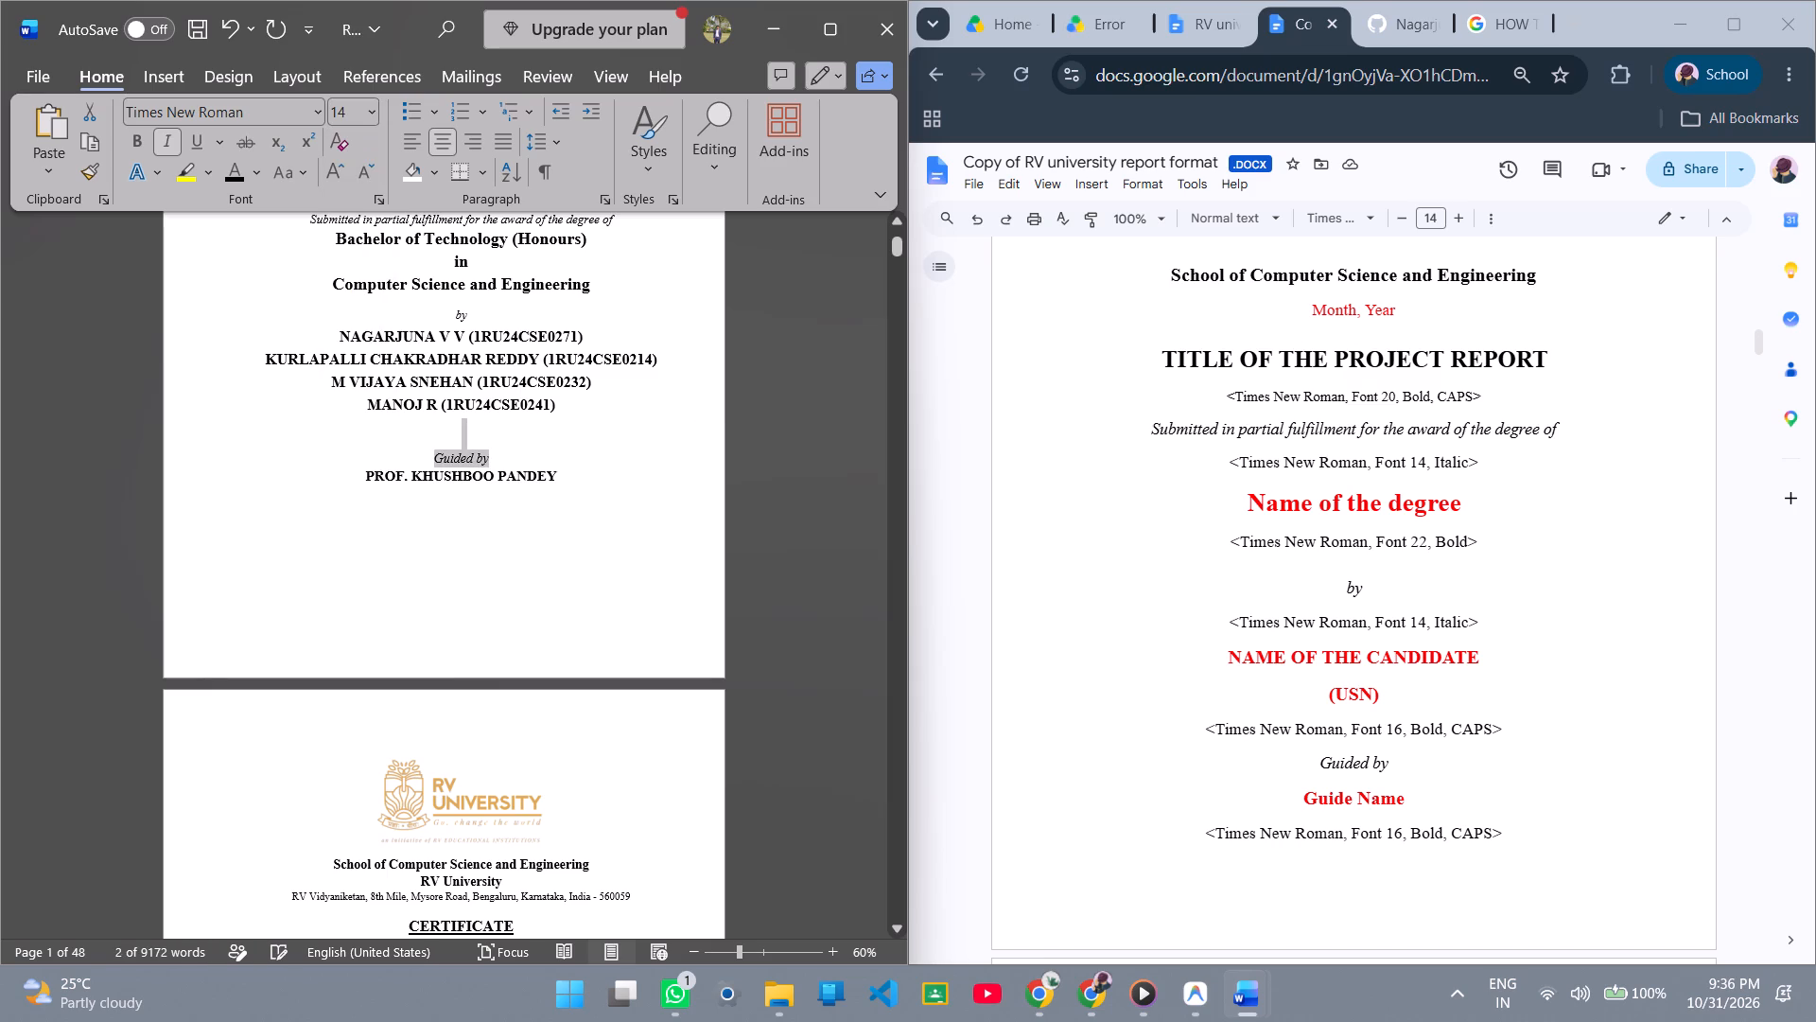
pyautogui.click(580, 451)
# Set the guide's name below "Guided by" on the cover page to font size 16.
pyautogui.moveTo(578, 463); pyautogui.dragTo(554, 467)
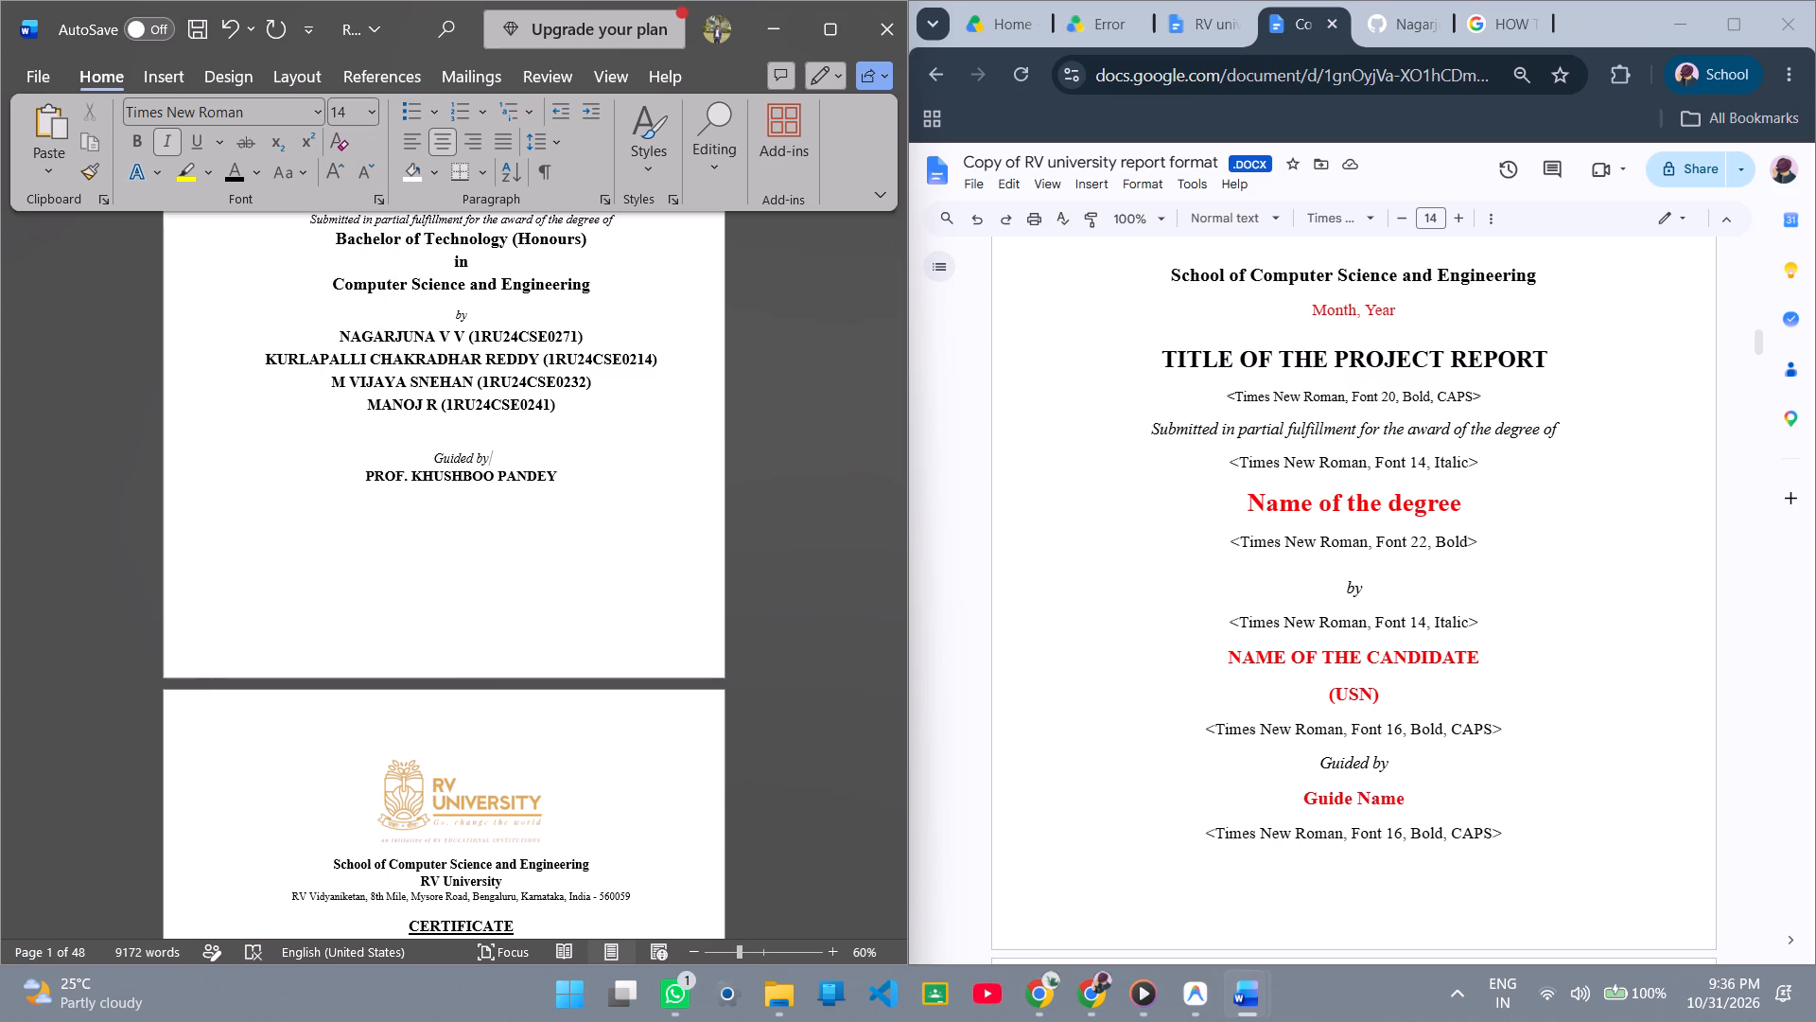
pyautogui.moveTo(571, 485); pyautogui.dragTo(375, 471)
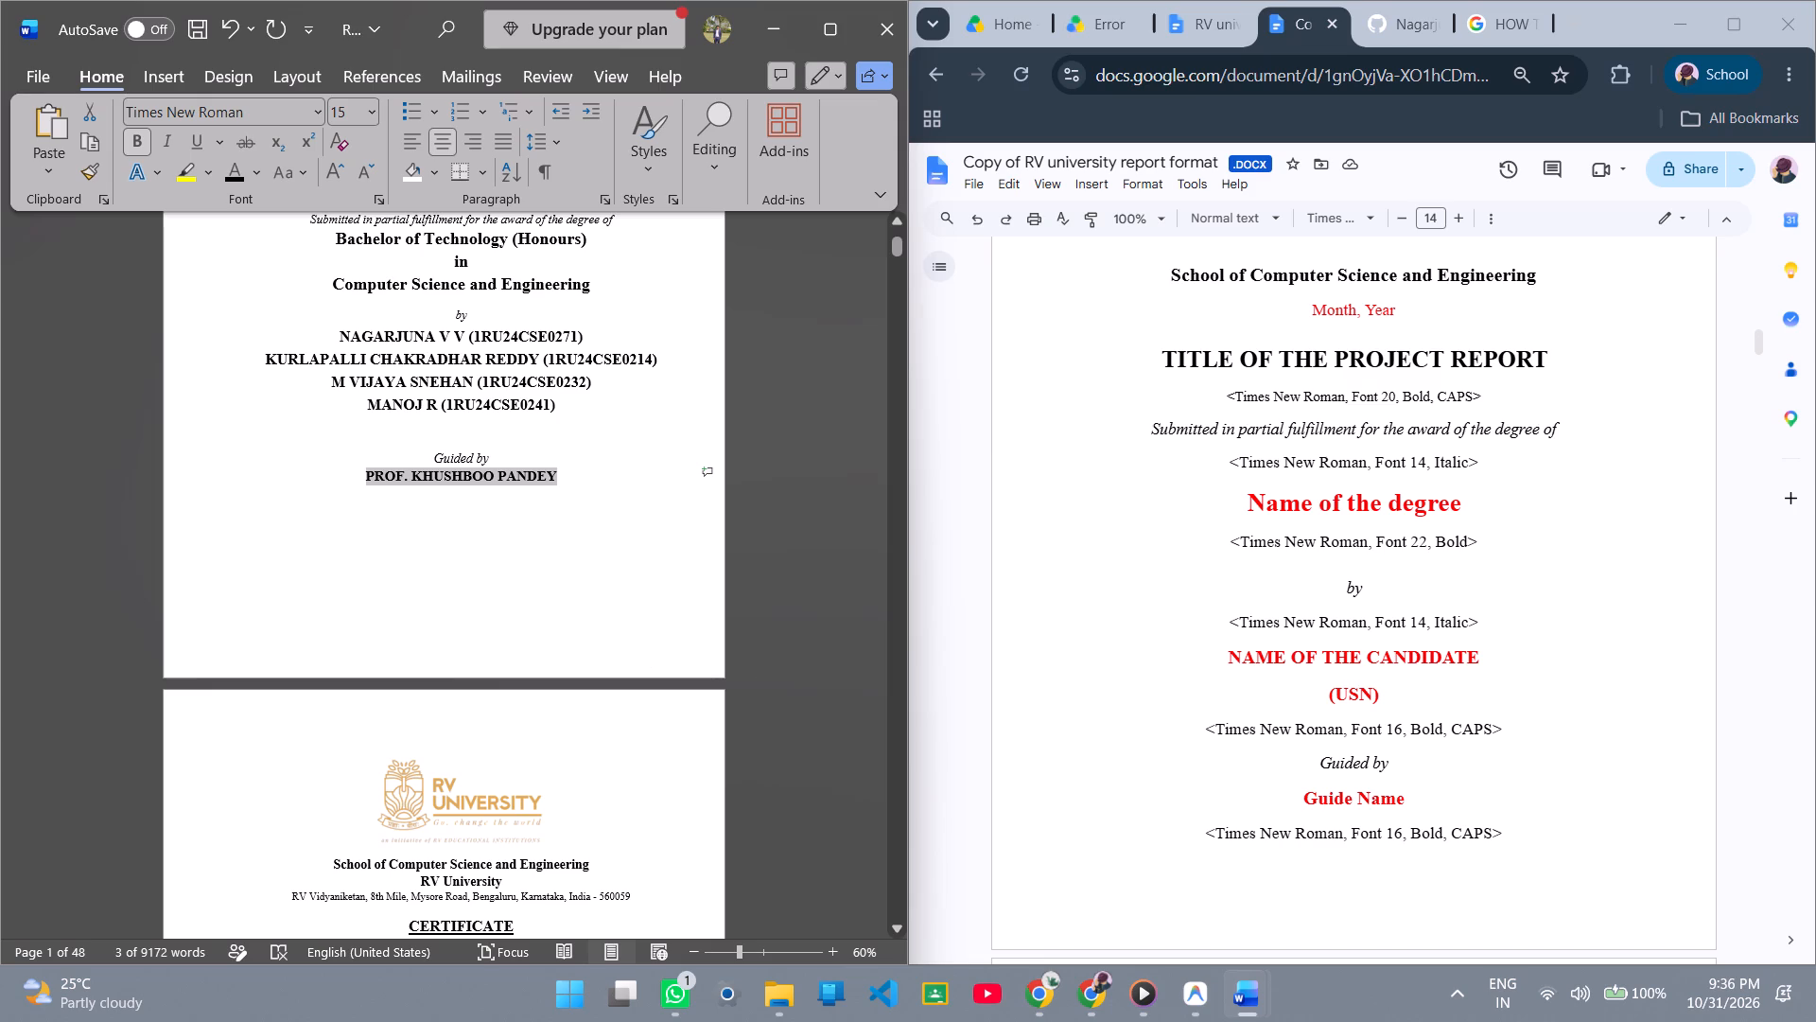
pyautogui.click(370, 119)
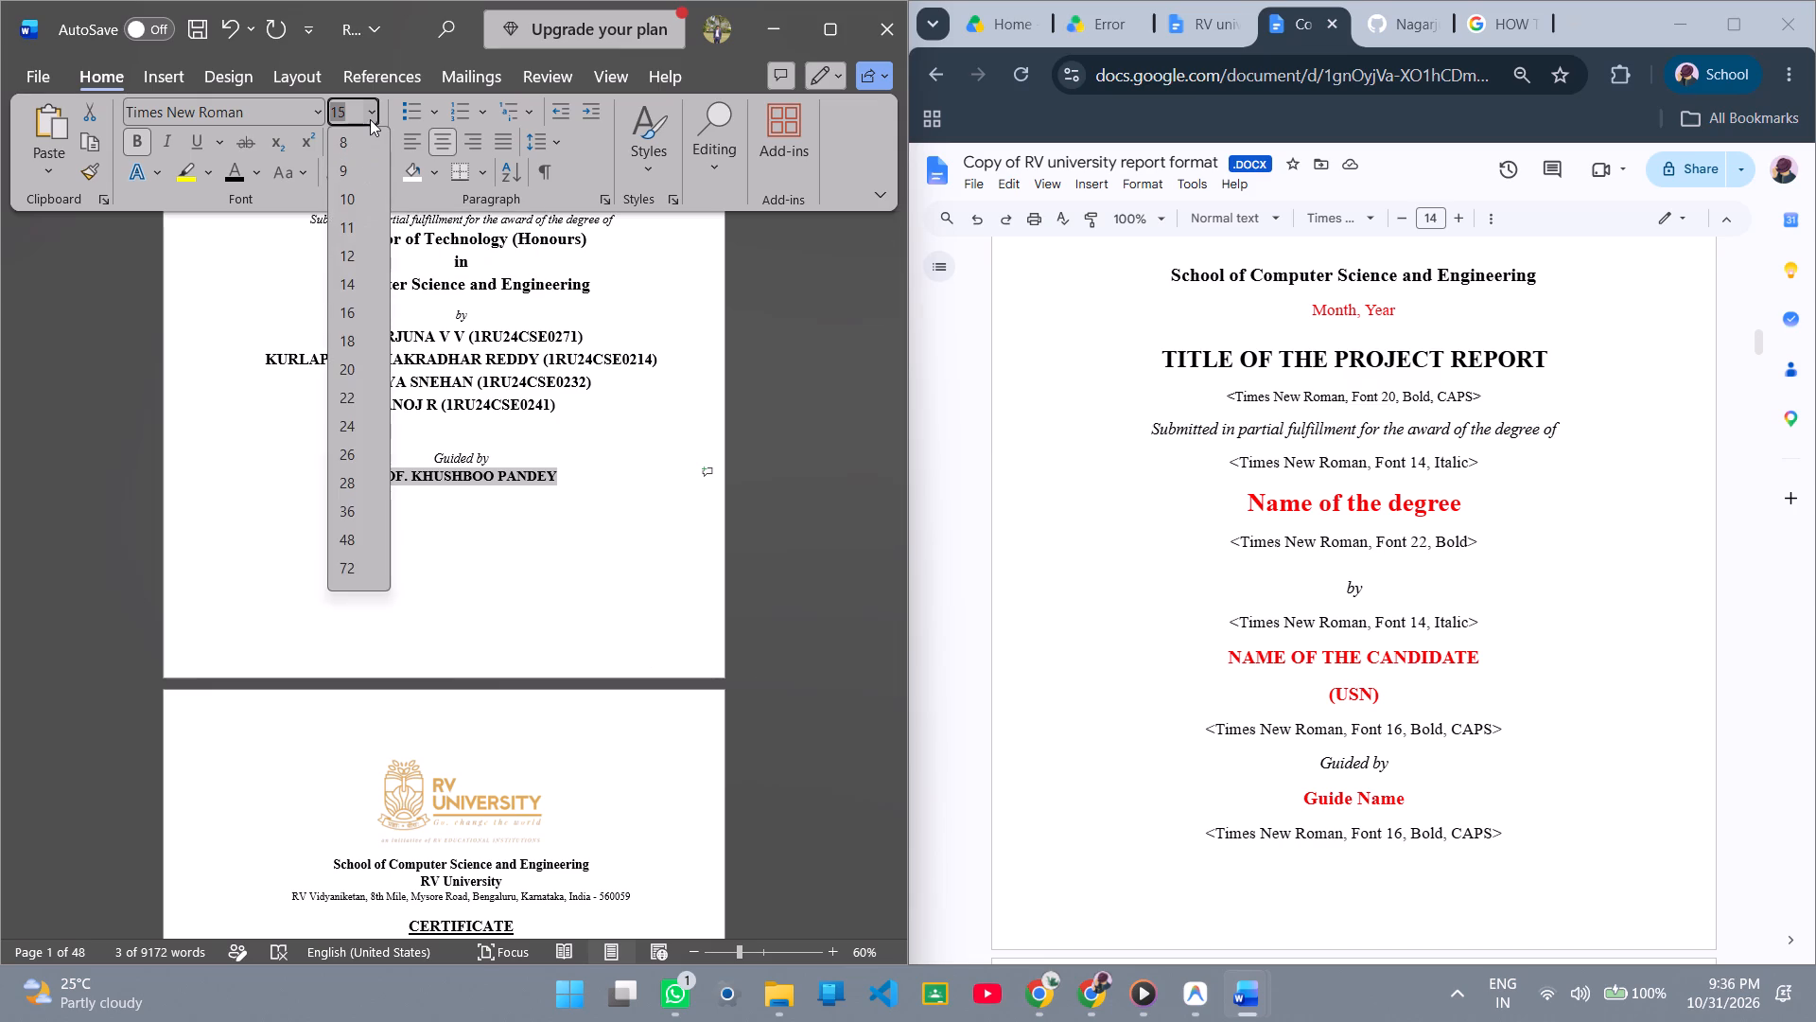
pyautogui.click(335, 308)
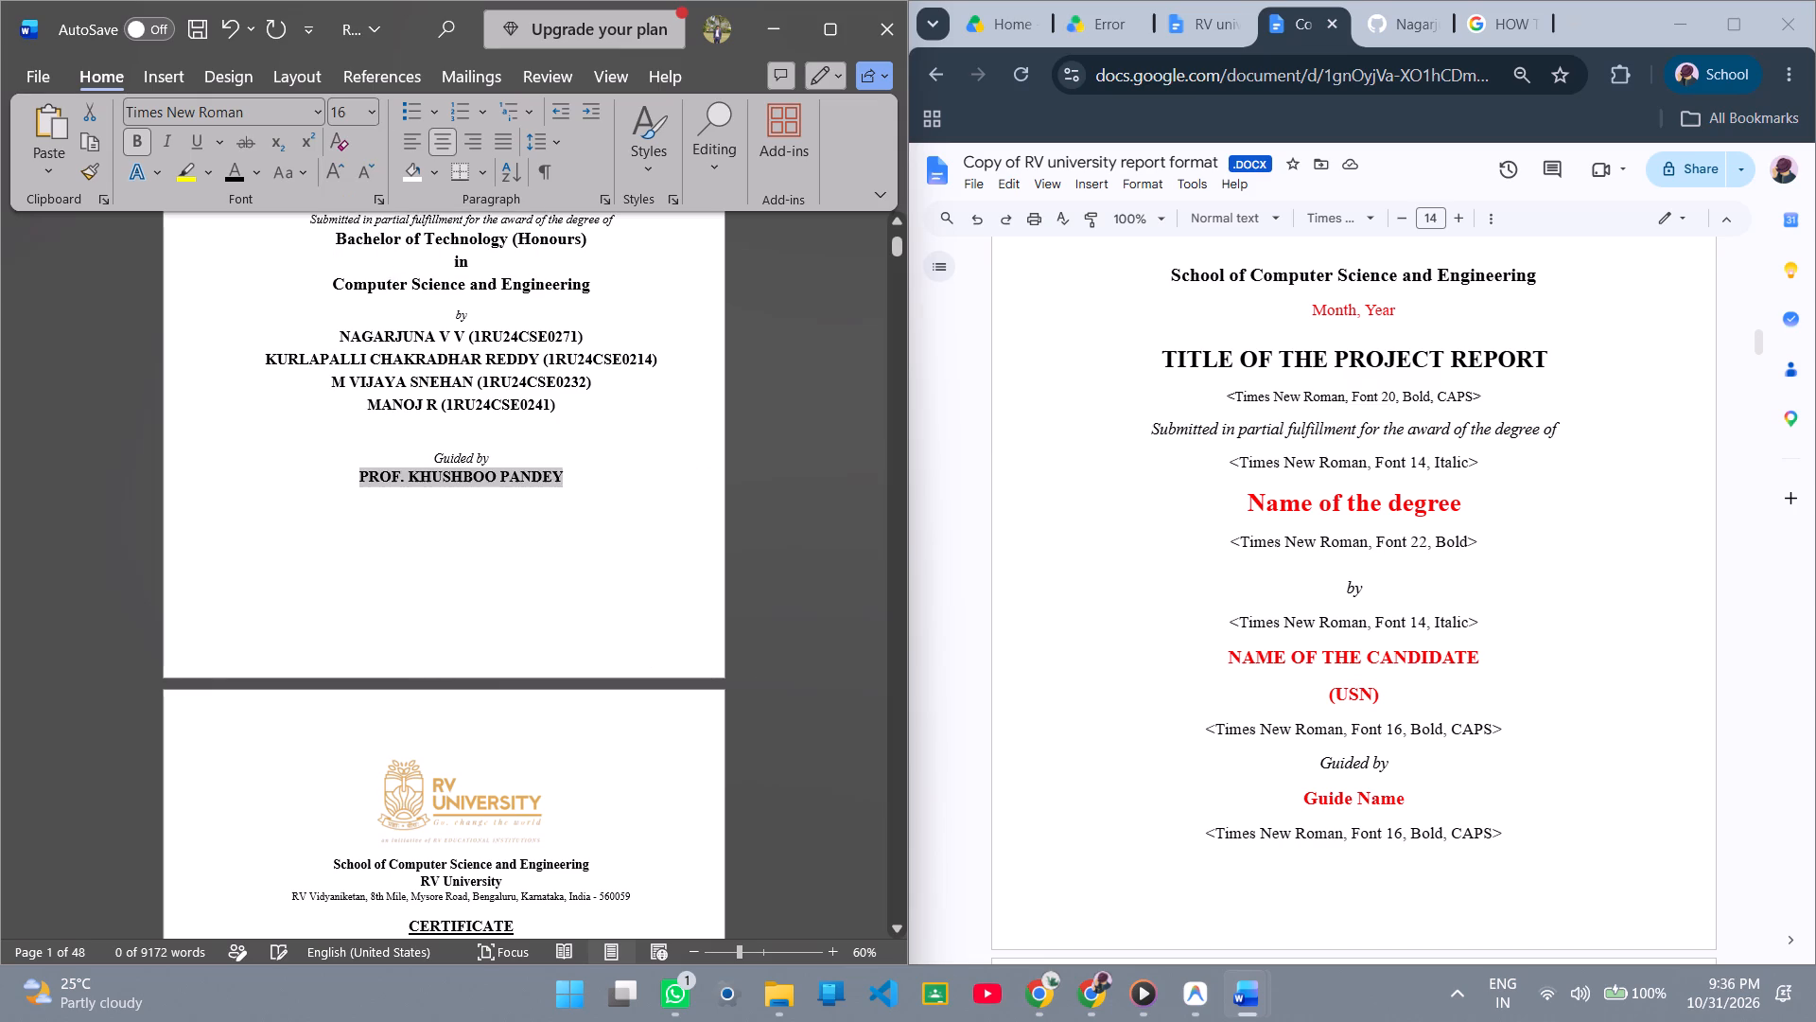
pyautogui.click(520, 604)
# Set the word "by" above the candidate names on the cover page to font size 14.
pyautogui.scroll(1, 498, 541)
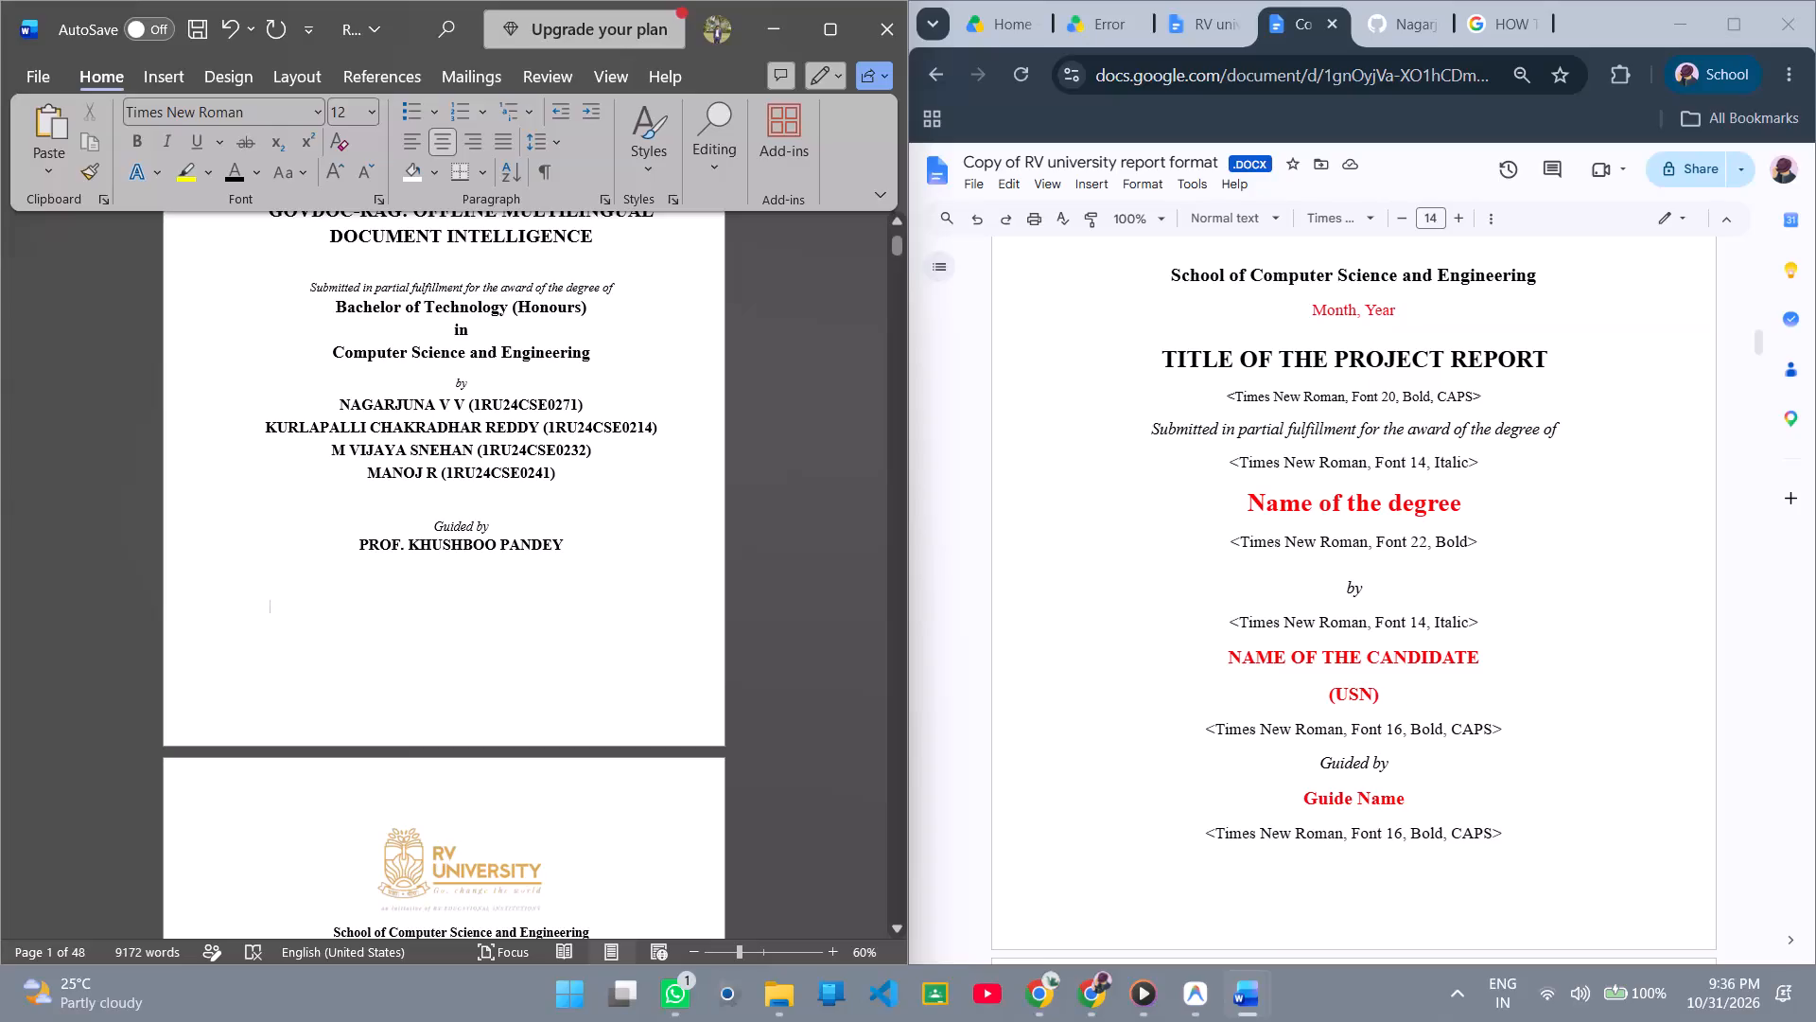
pyautogui.moveTo(497, 386); pyautogui.dragTo(432, 379)
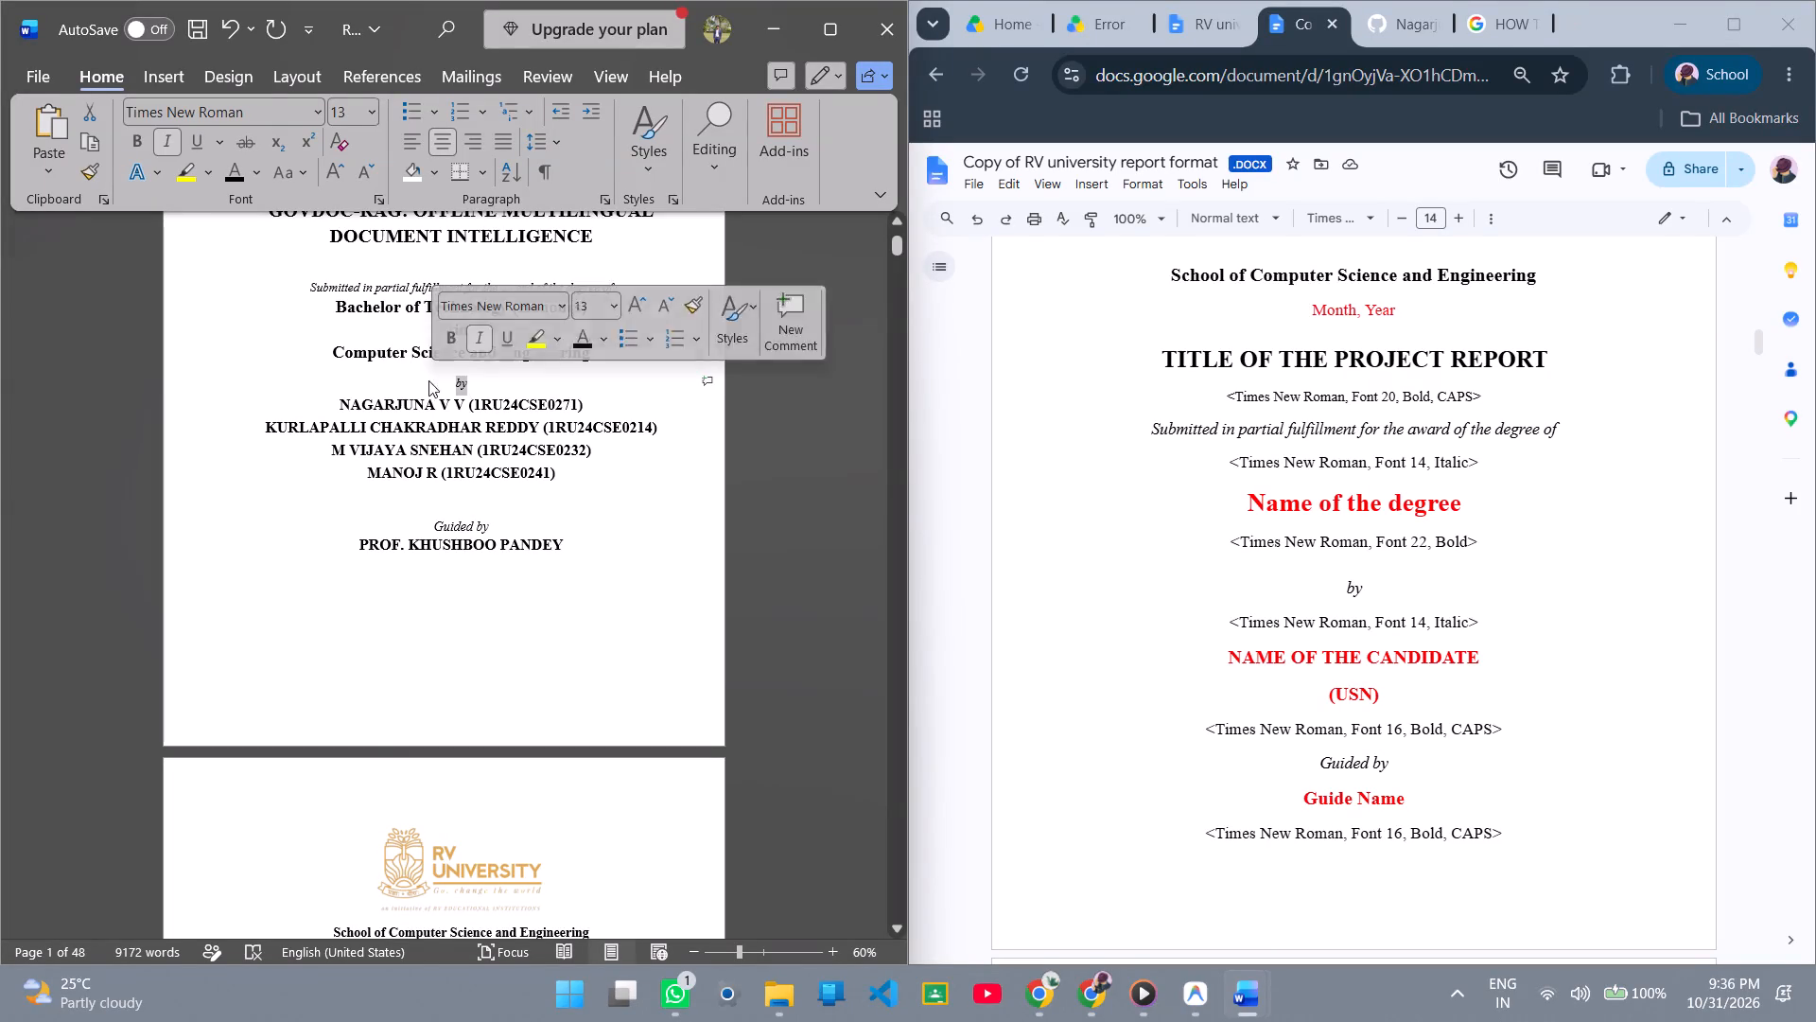
pyautogui.click(373, 104)
pyautogui.click(342, 291)
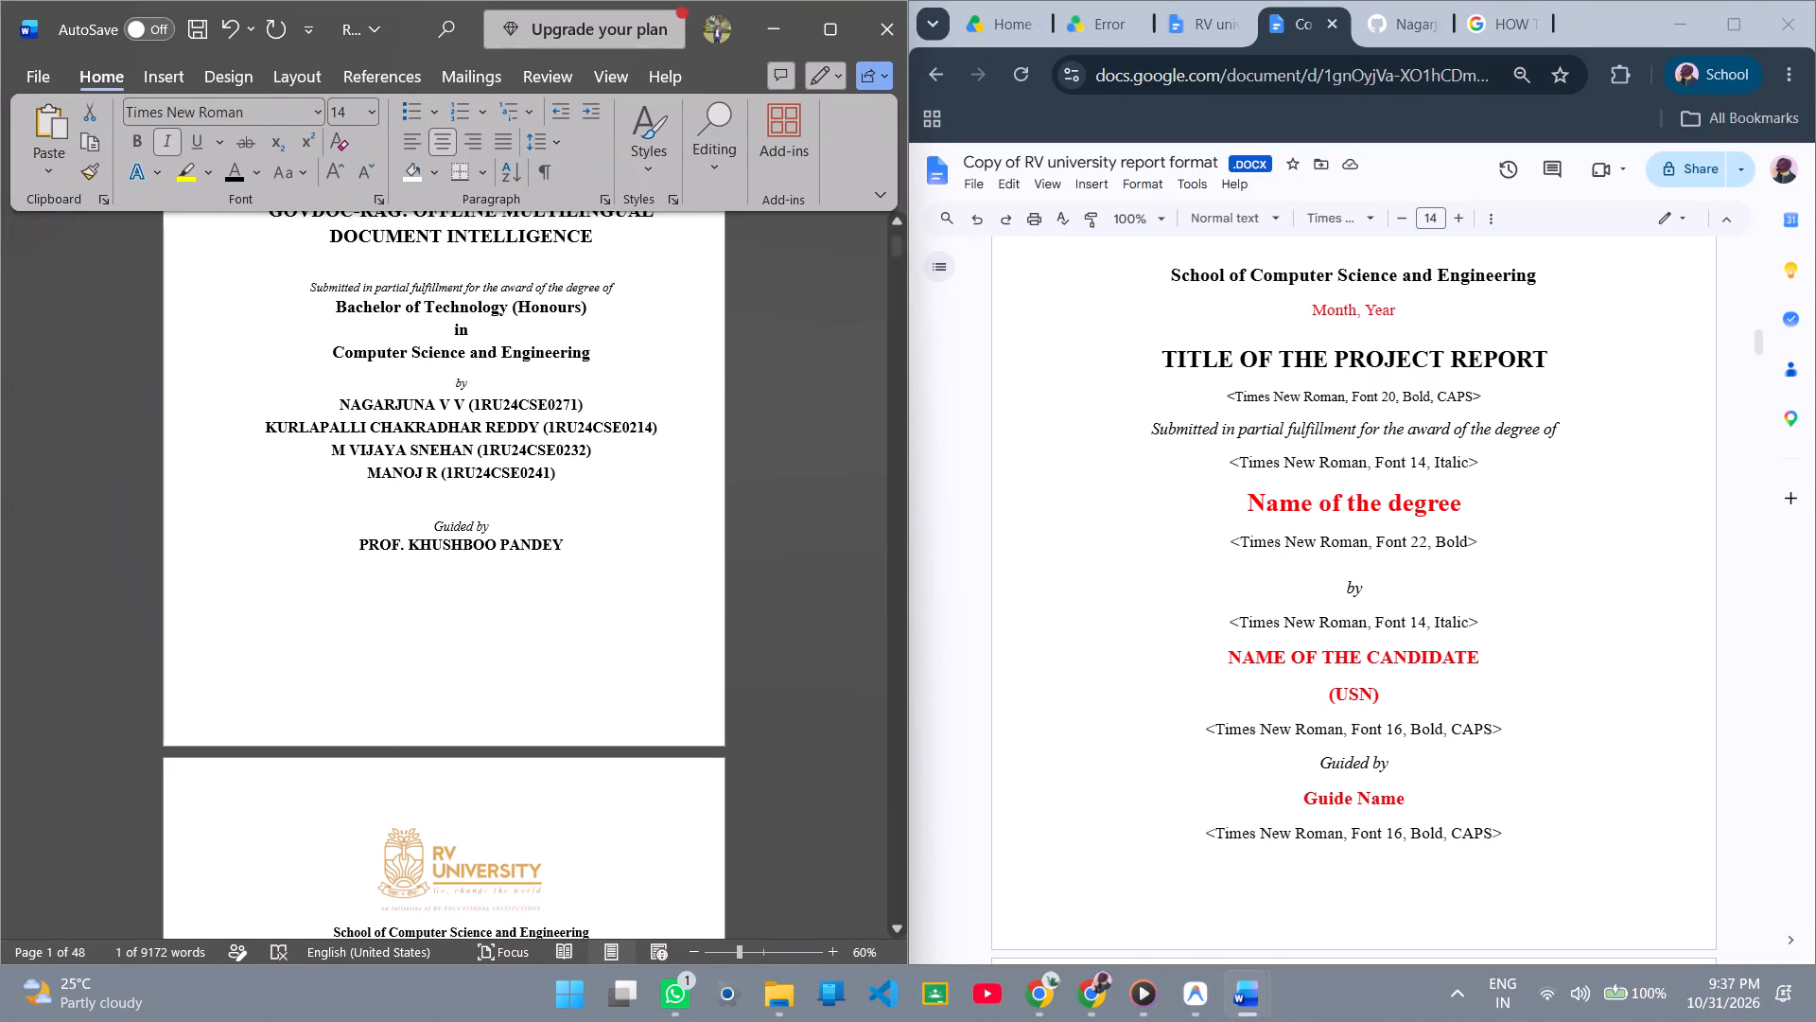
pyautogui.click(561, 374)
# Set the degree lines from "Bachelor of Technology (Honours)" to "Computer Science and Engineering" to font size 22, as in the template.
pyautogui.moveTo(593, 355); pyautogui.dragTo(402, 341)
pyautogui.click(1360, 497)
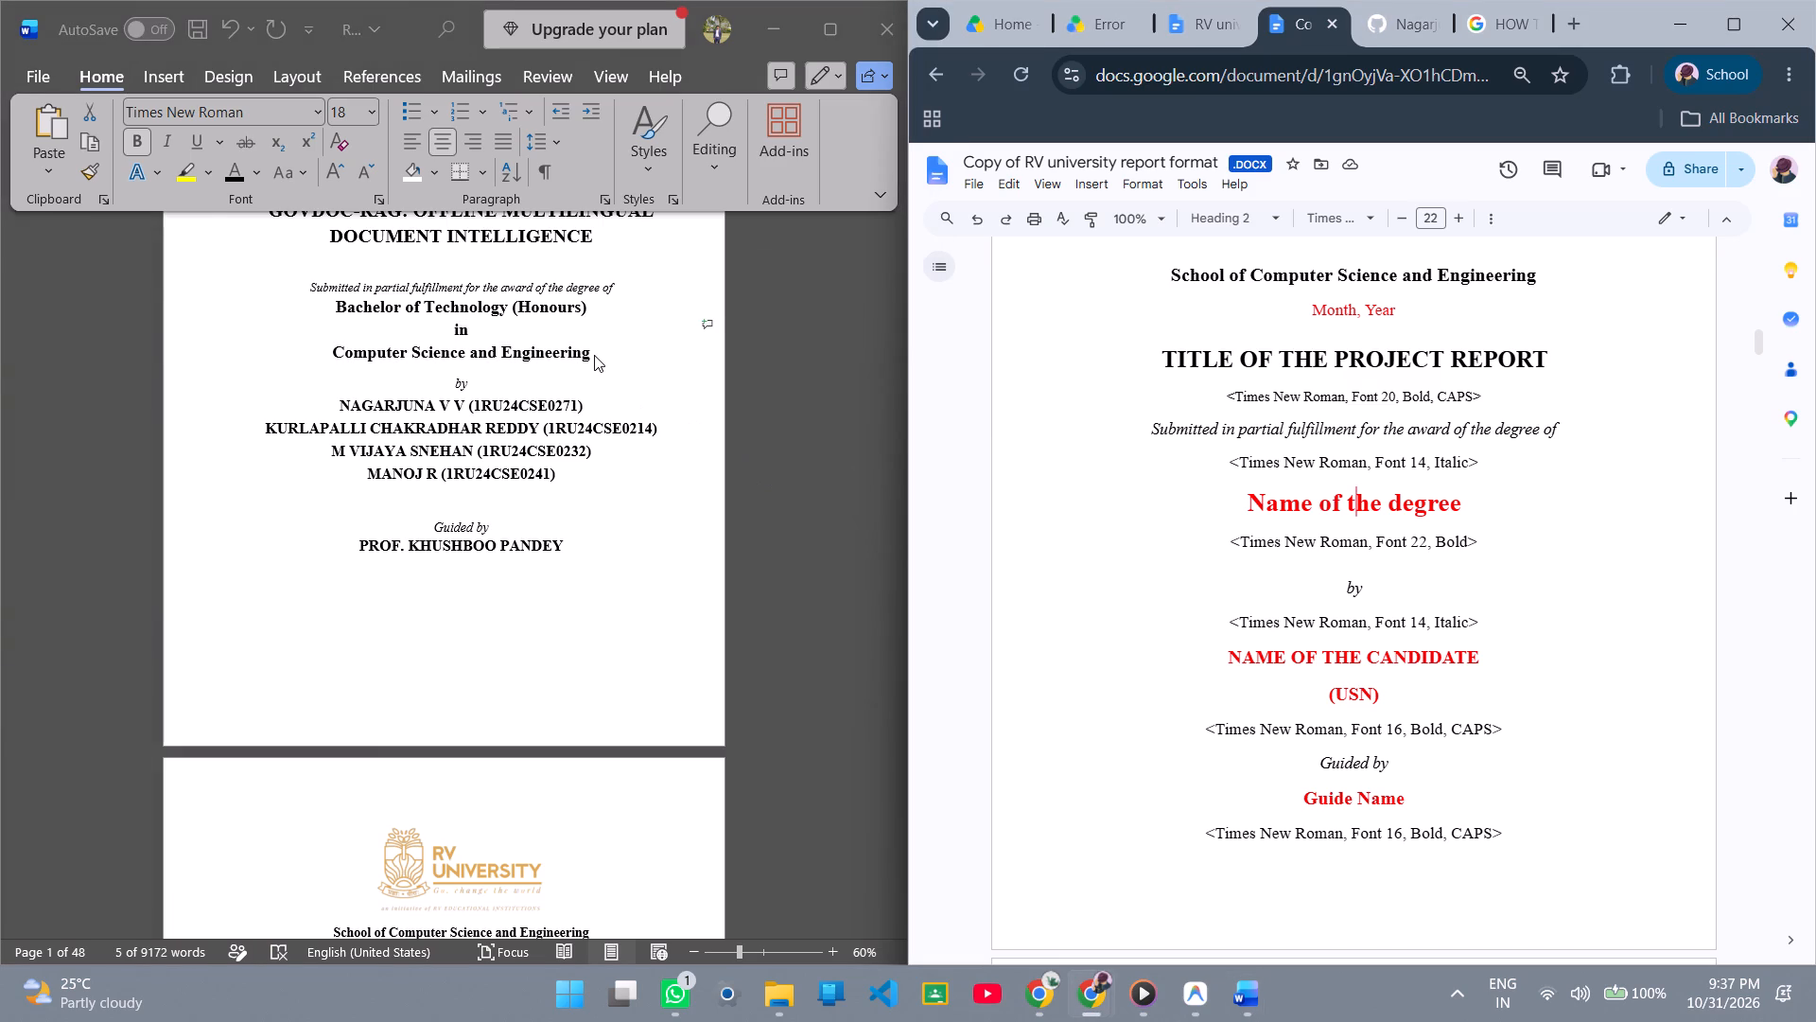
pyautogui.moveTo(594, 355); pyautogui.dragTo(335, 317)
pyautogui.click(335, 317)
pyautogui.moveTo(333, 317); pyautogui.dragTo(647, 356)
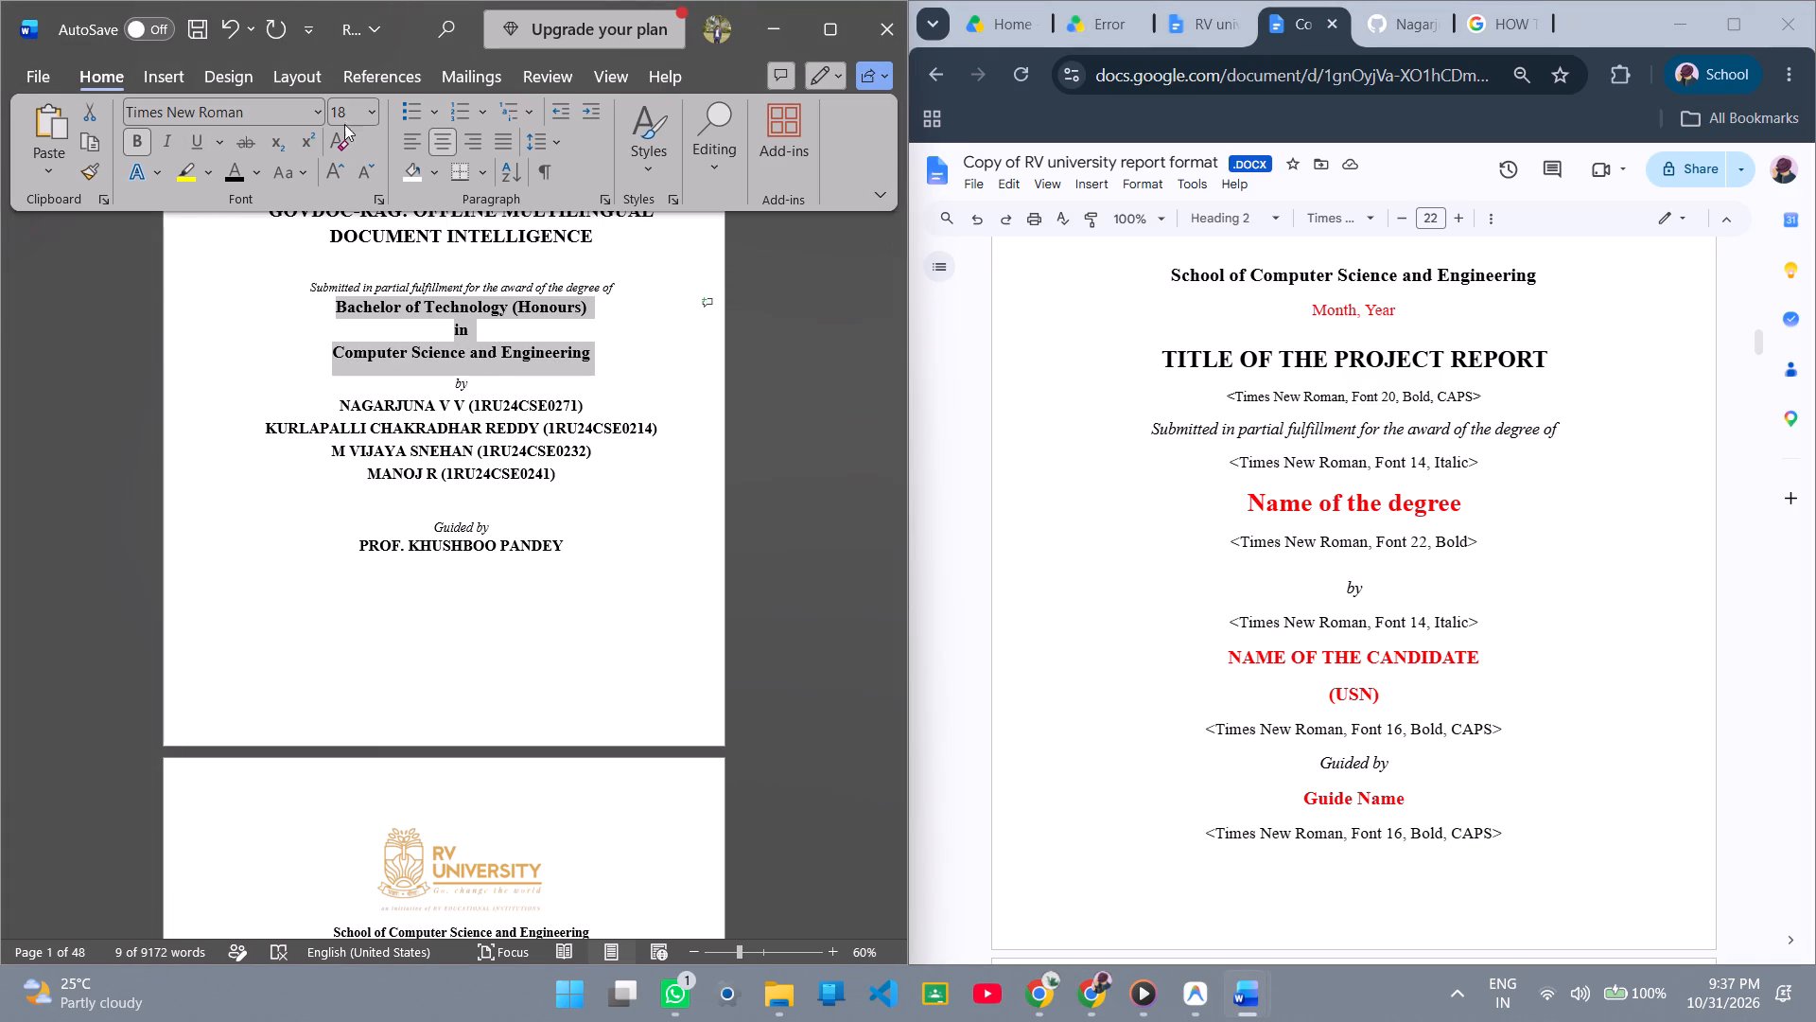
pyautogui.click(379, 108)
pyautogui.click(374, 110)
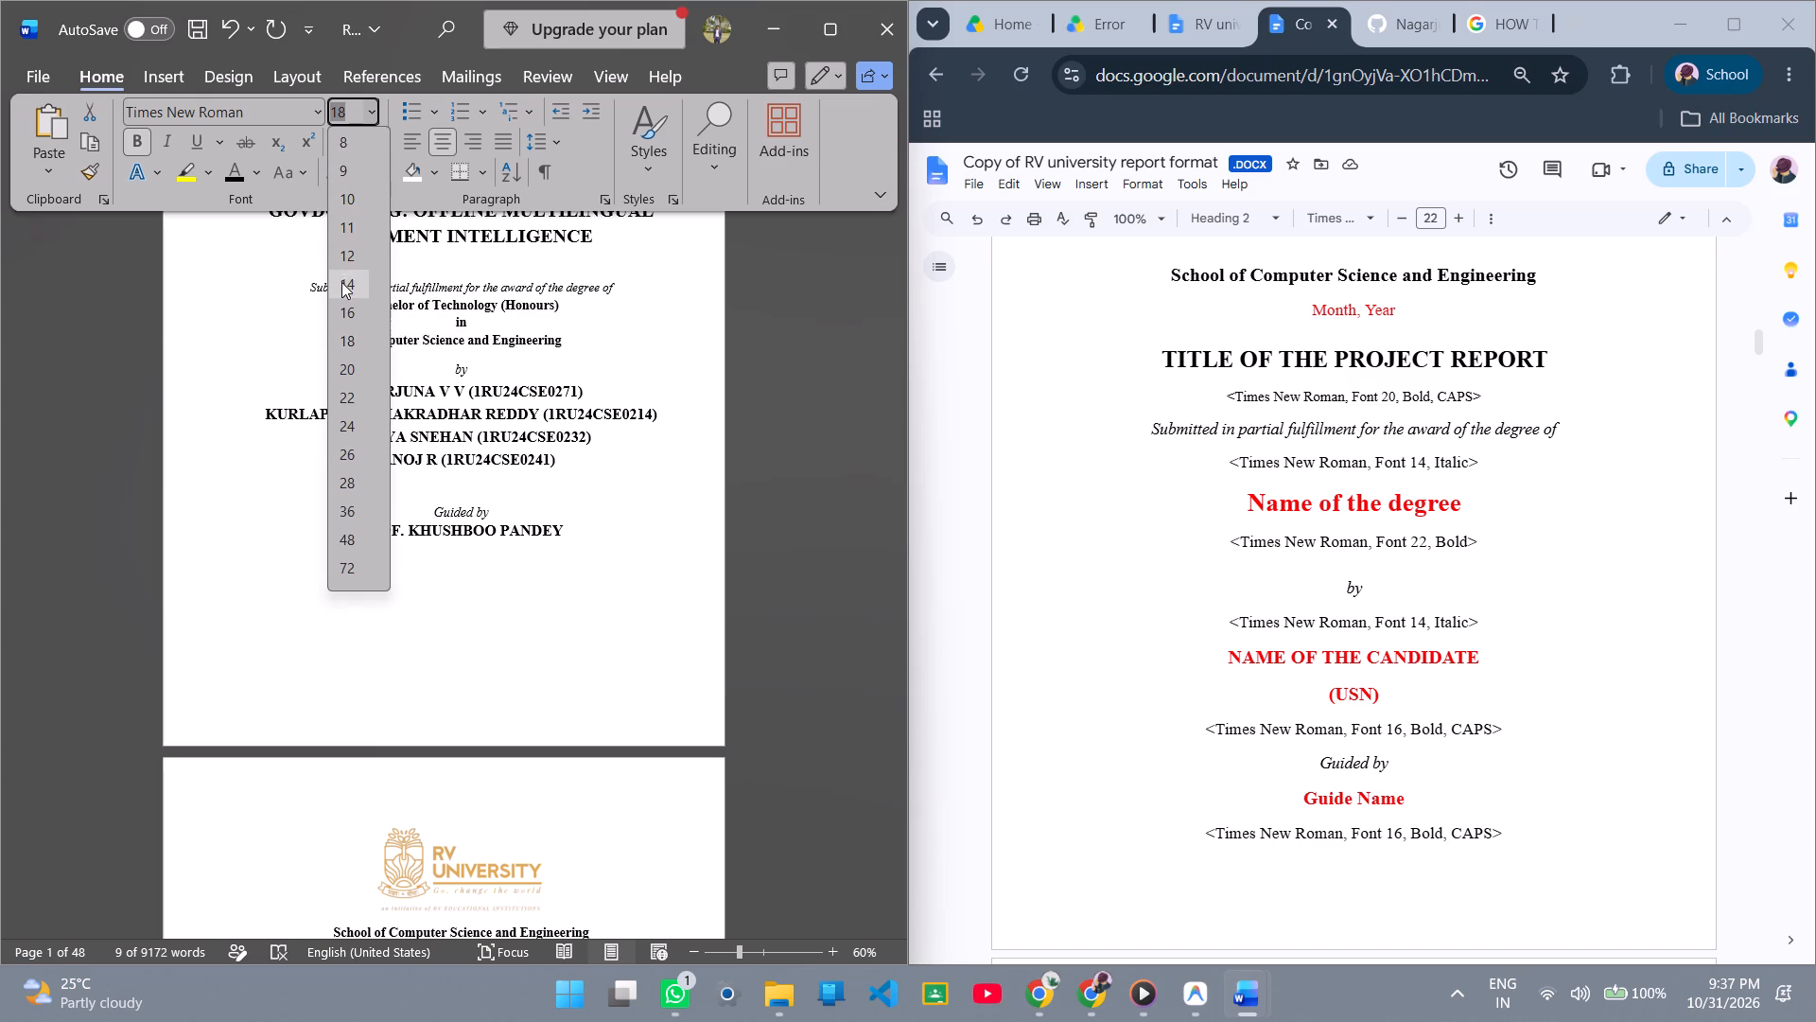
pyautogui.click(353, 390)
pyautogui.click(572, 363)
# Set the line "Submitted in partial fulfillment for the award of the degree of" to font size 14, as in the template.
pyautogui.scroll(2, 577, 396)
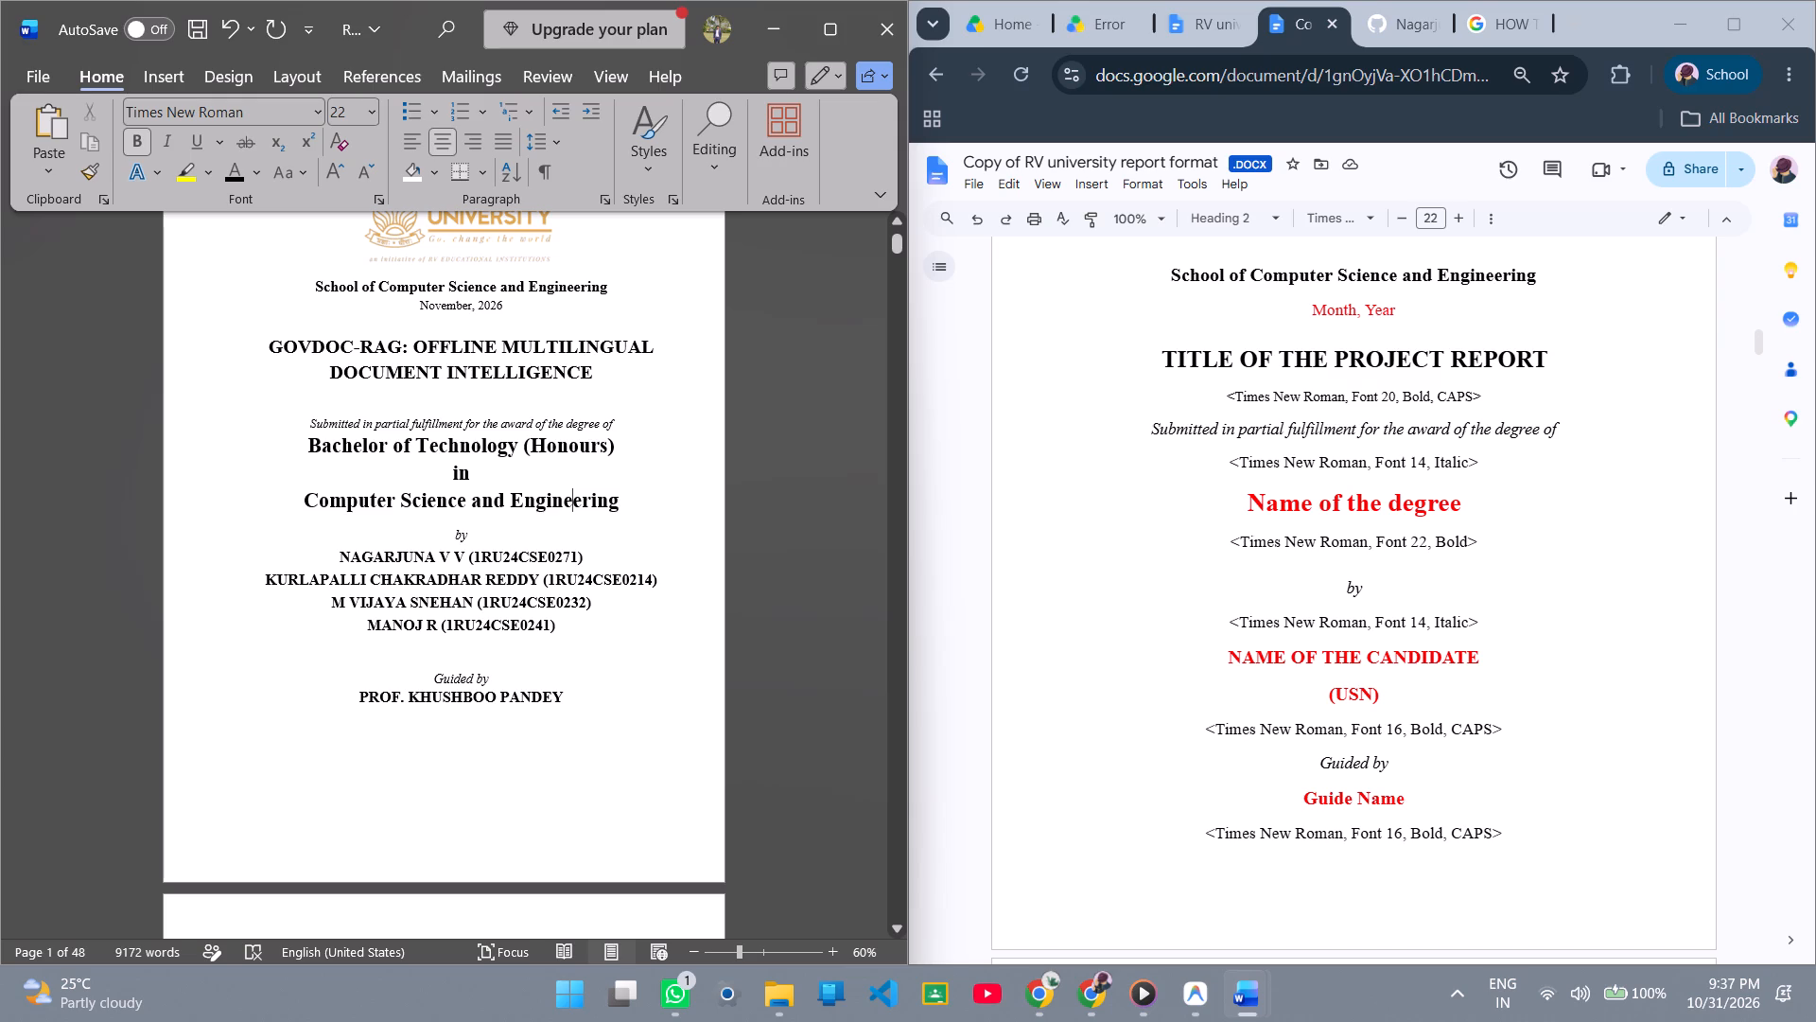
pyautogui.click(1218, 433)
pyautogui.click(617, 422)
pyautogui.click(591, 420)
pyautogui.moveTo(637, 432); pyautogui.dragTo(460, 424)
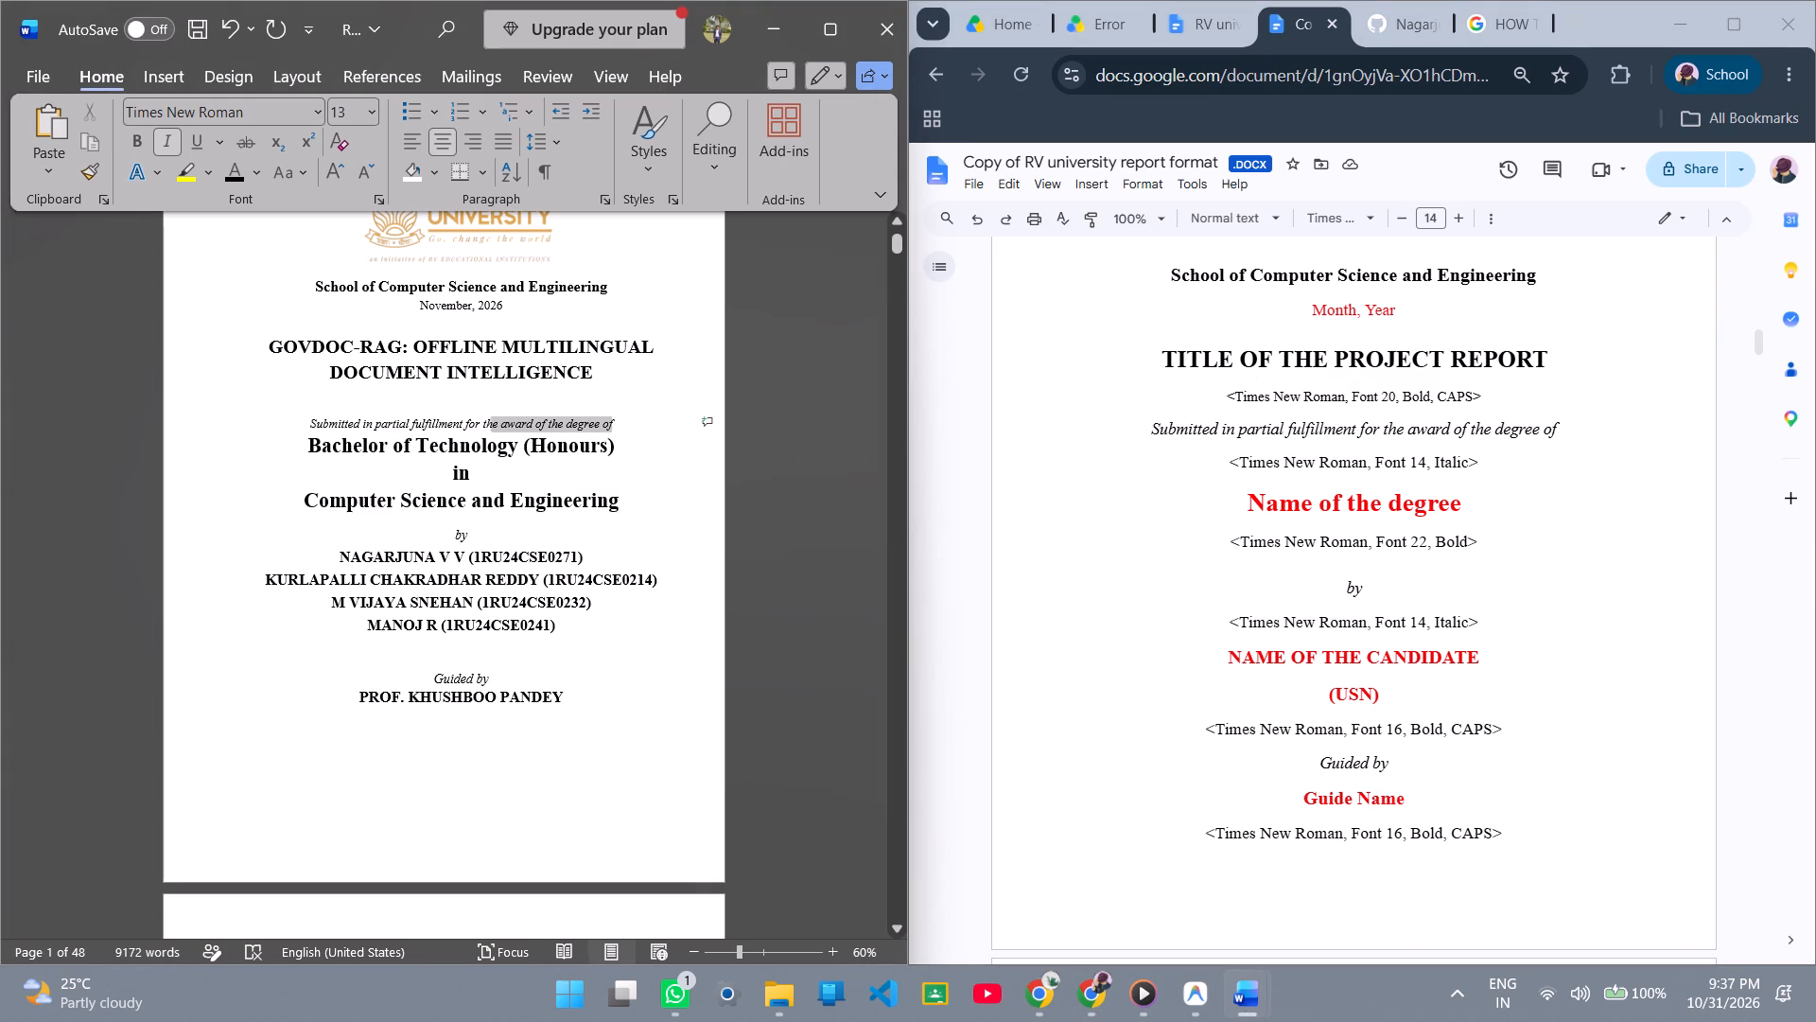
pyautogui.moveTo(460, 424); pyautogui.dragTo(302, 417)
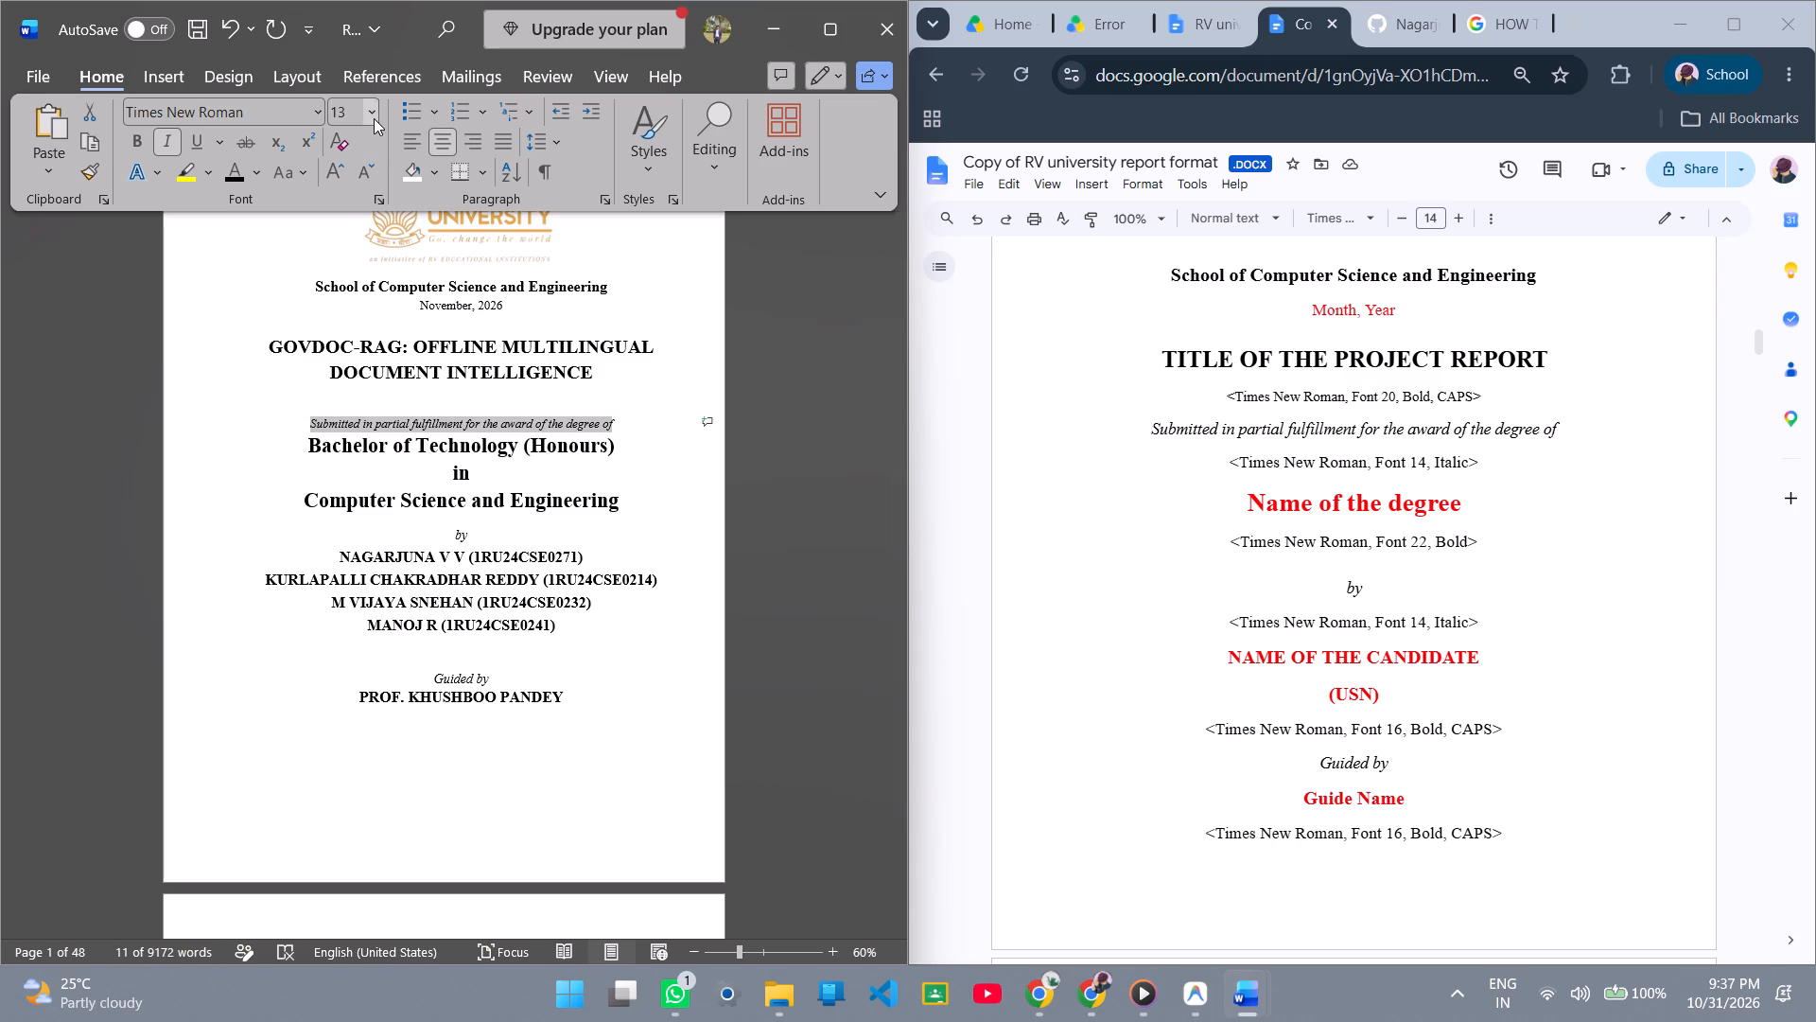
pyautogui.click(374, 118)
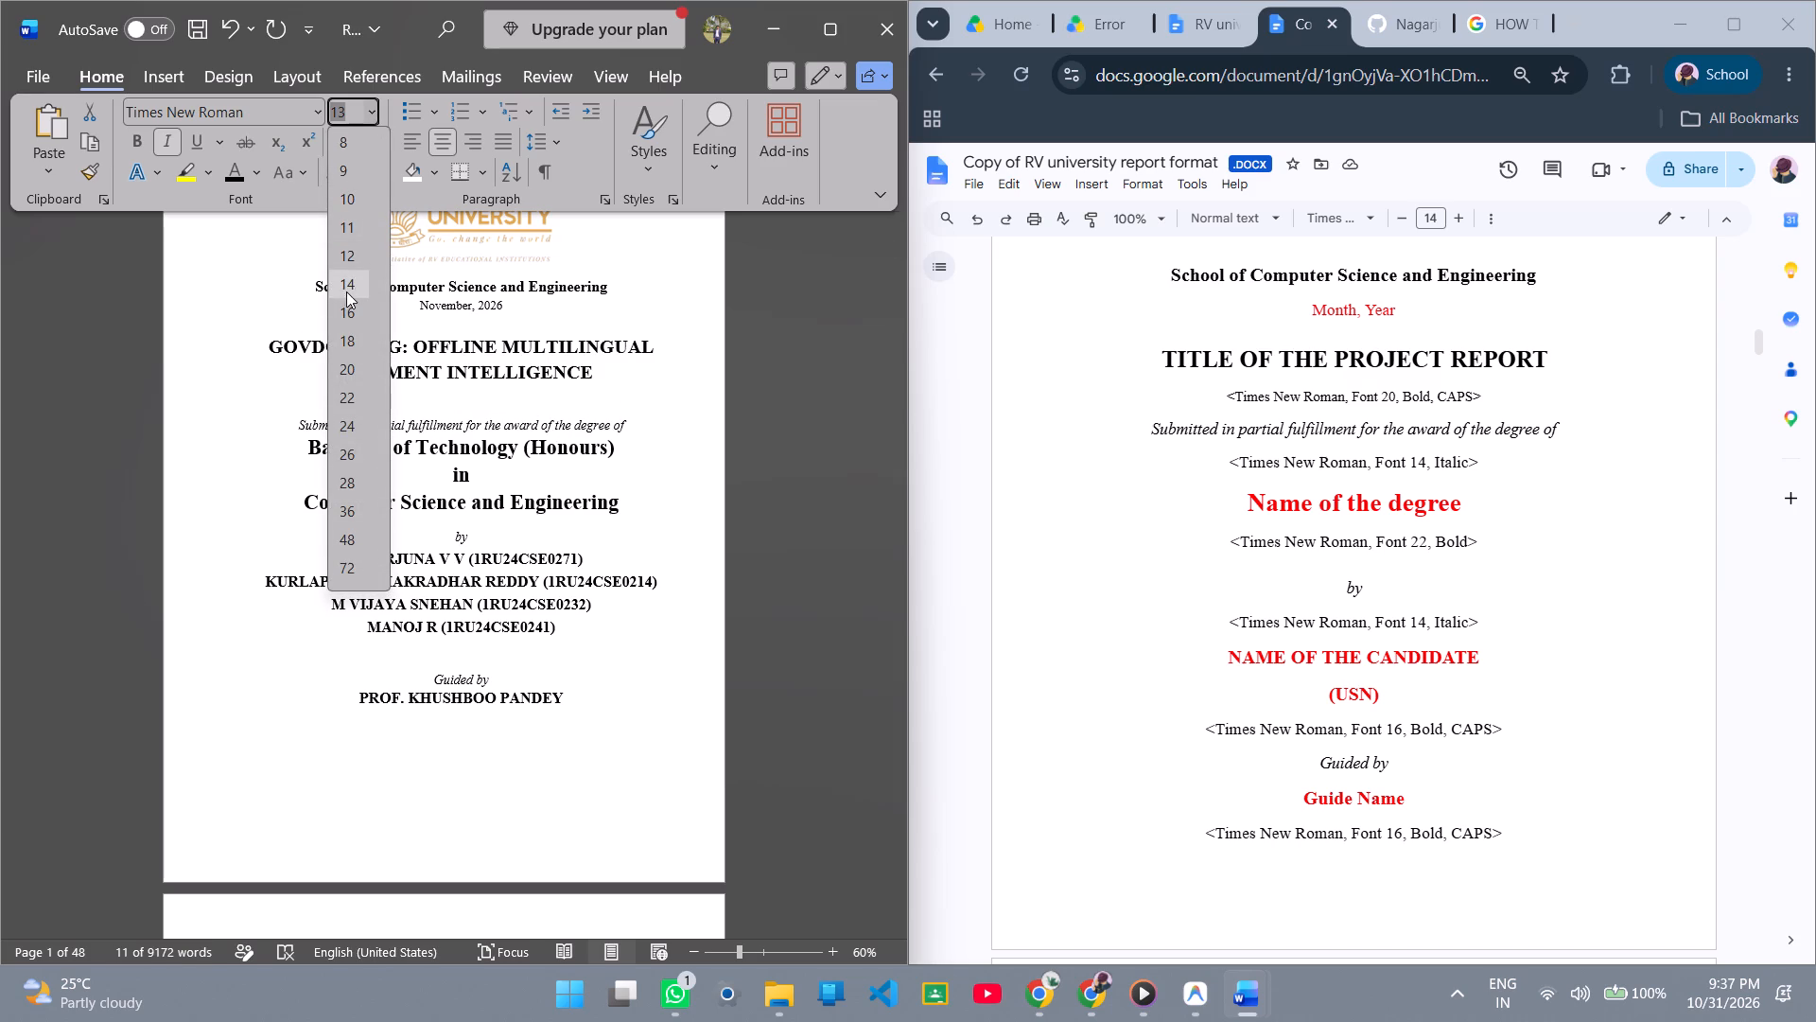
pyautogui.click(346, 293)
pyautogui.click(558, 429)
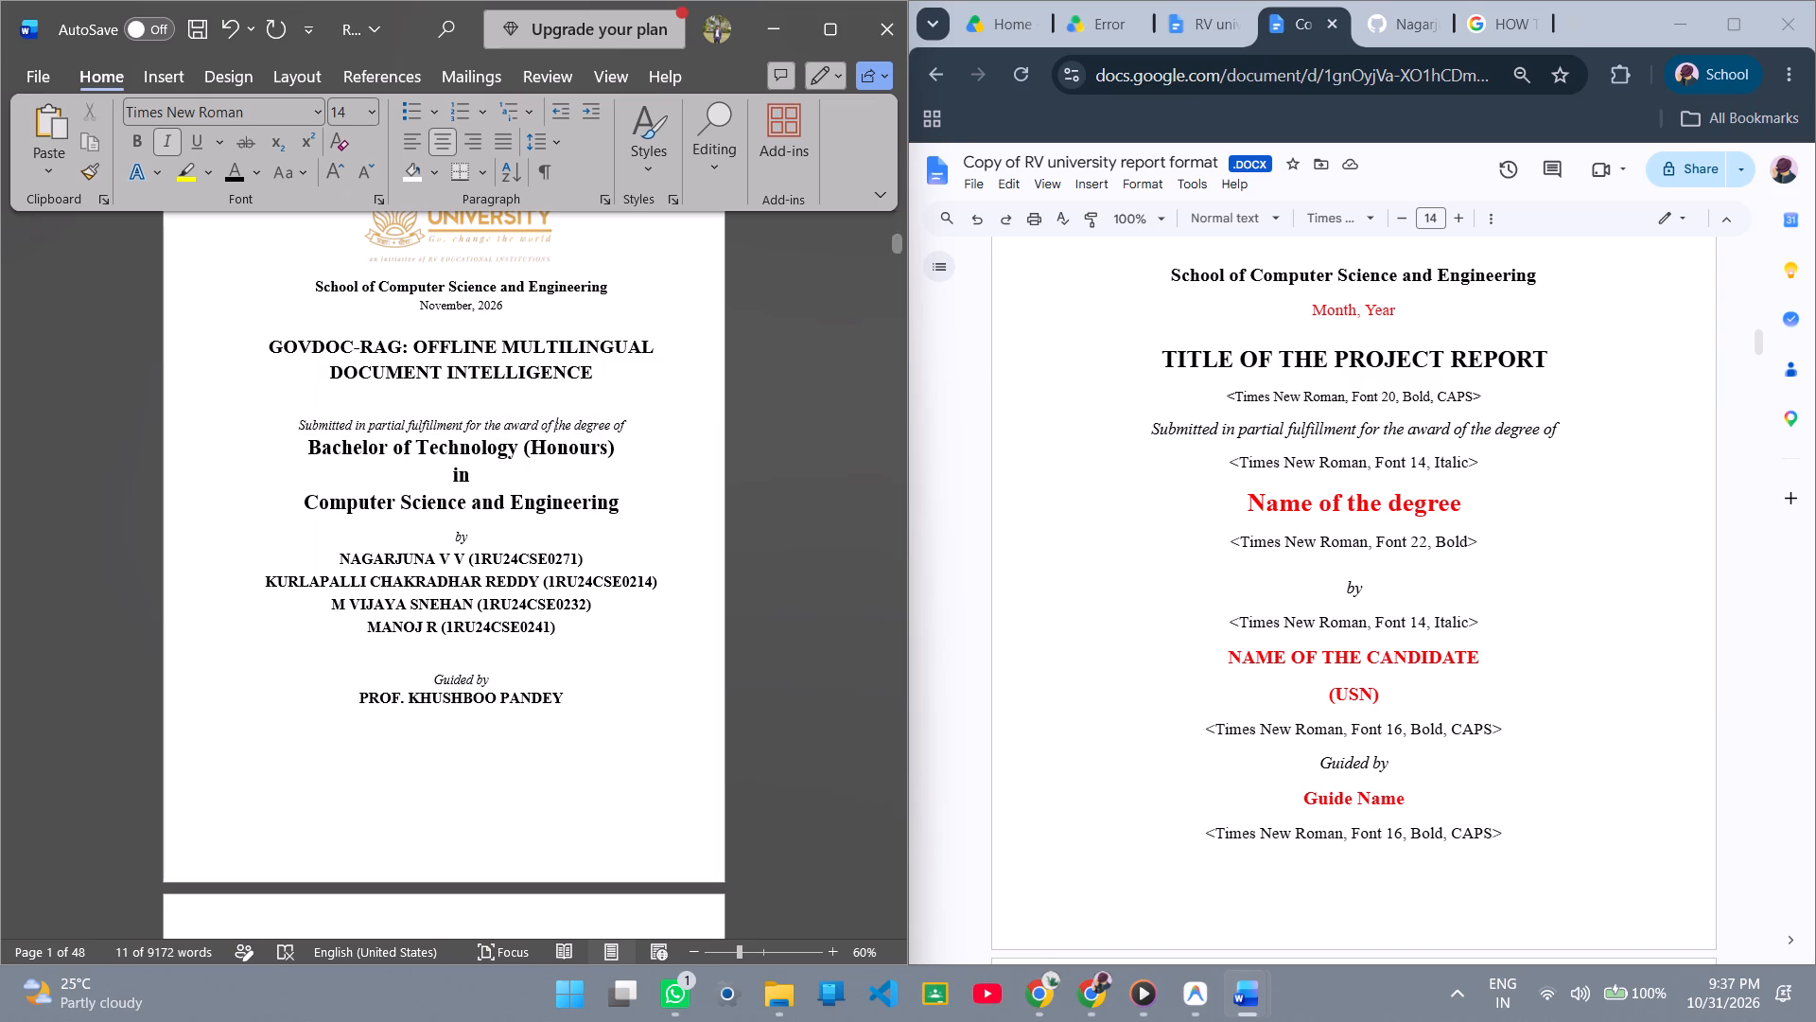
# Check the project title's font size against the template, and set the "November, 2026" date line to font size 14.
pyautogui.click(1285, 437)
pyautogui.scroll(1, 621, 454)
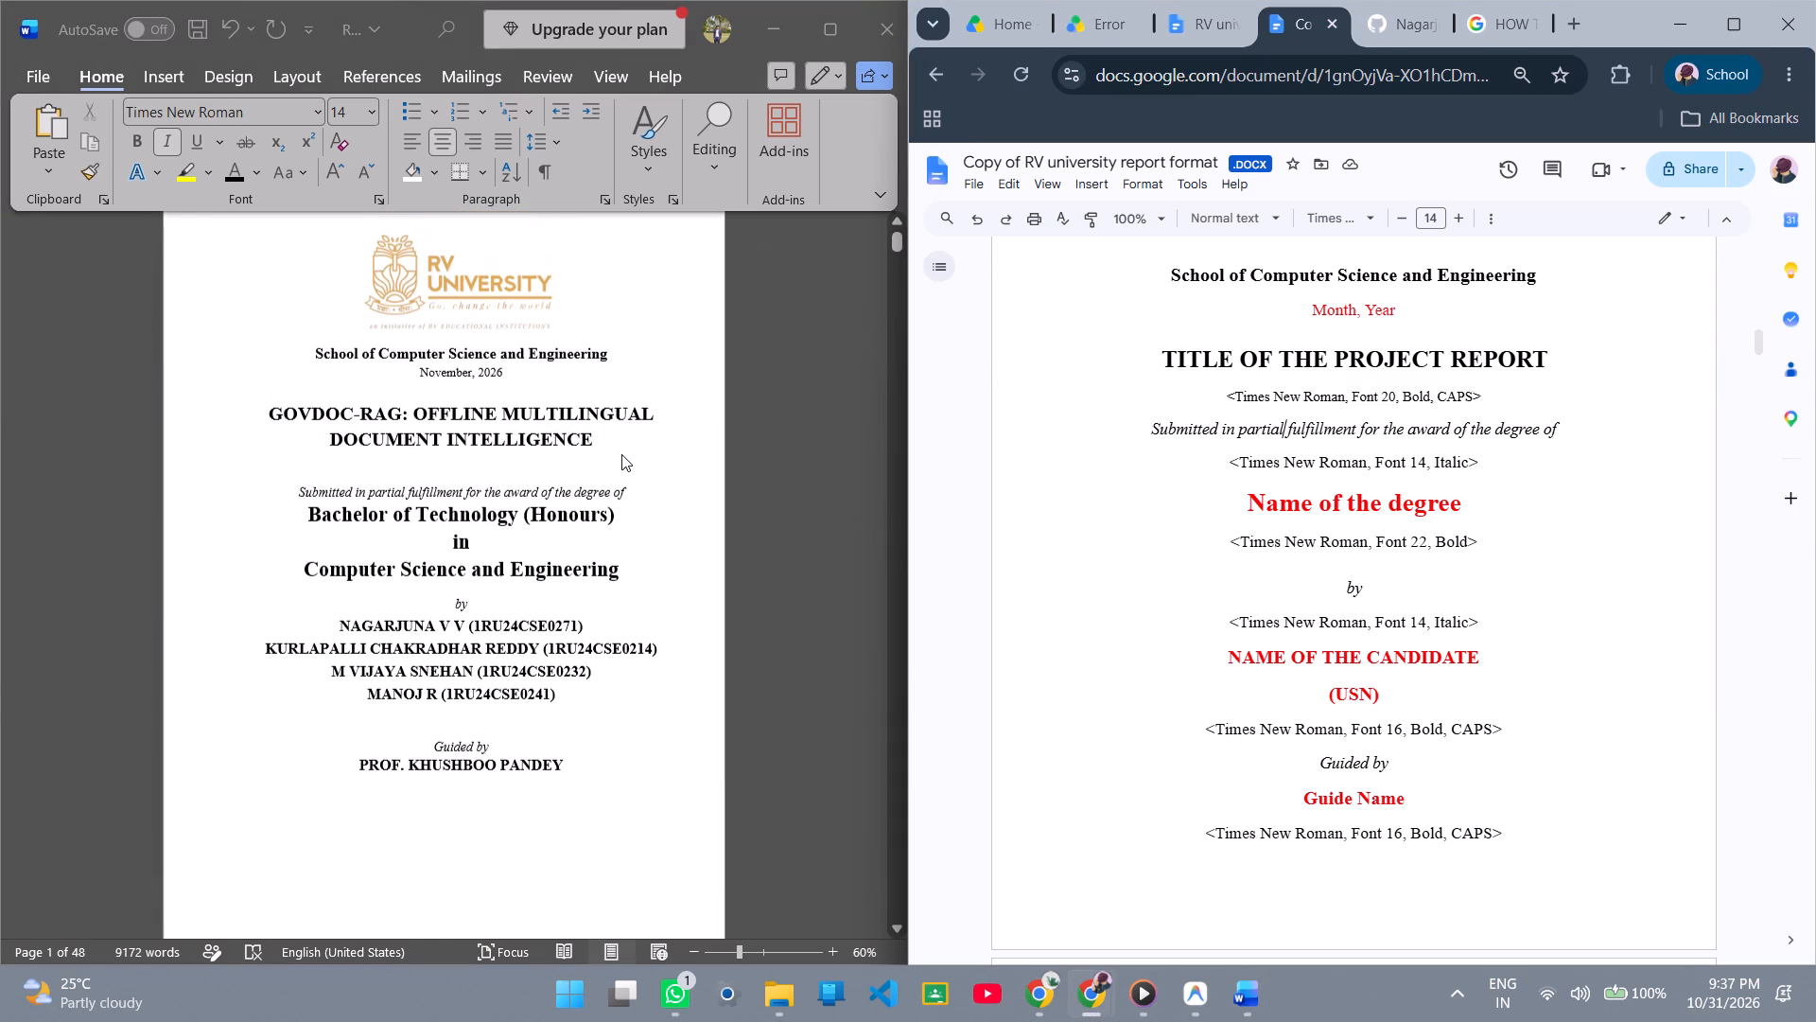
pyautogui.click(1362, 368)
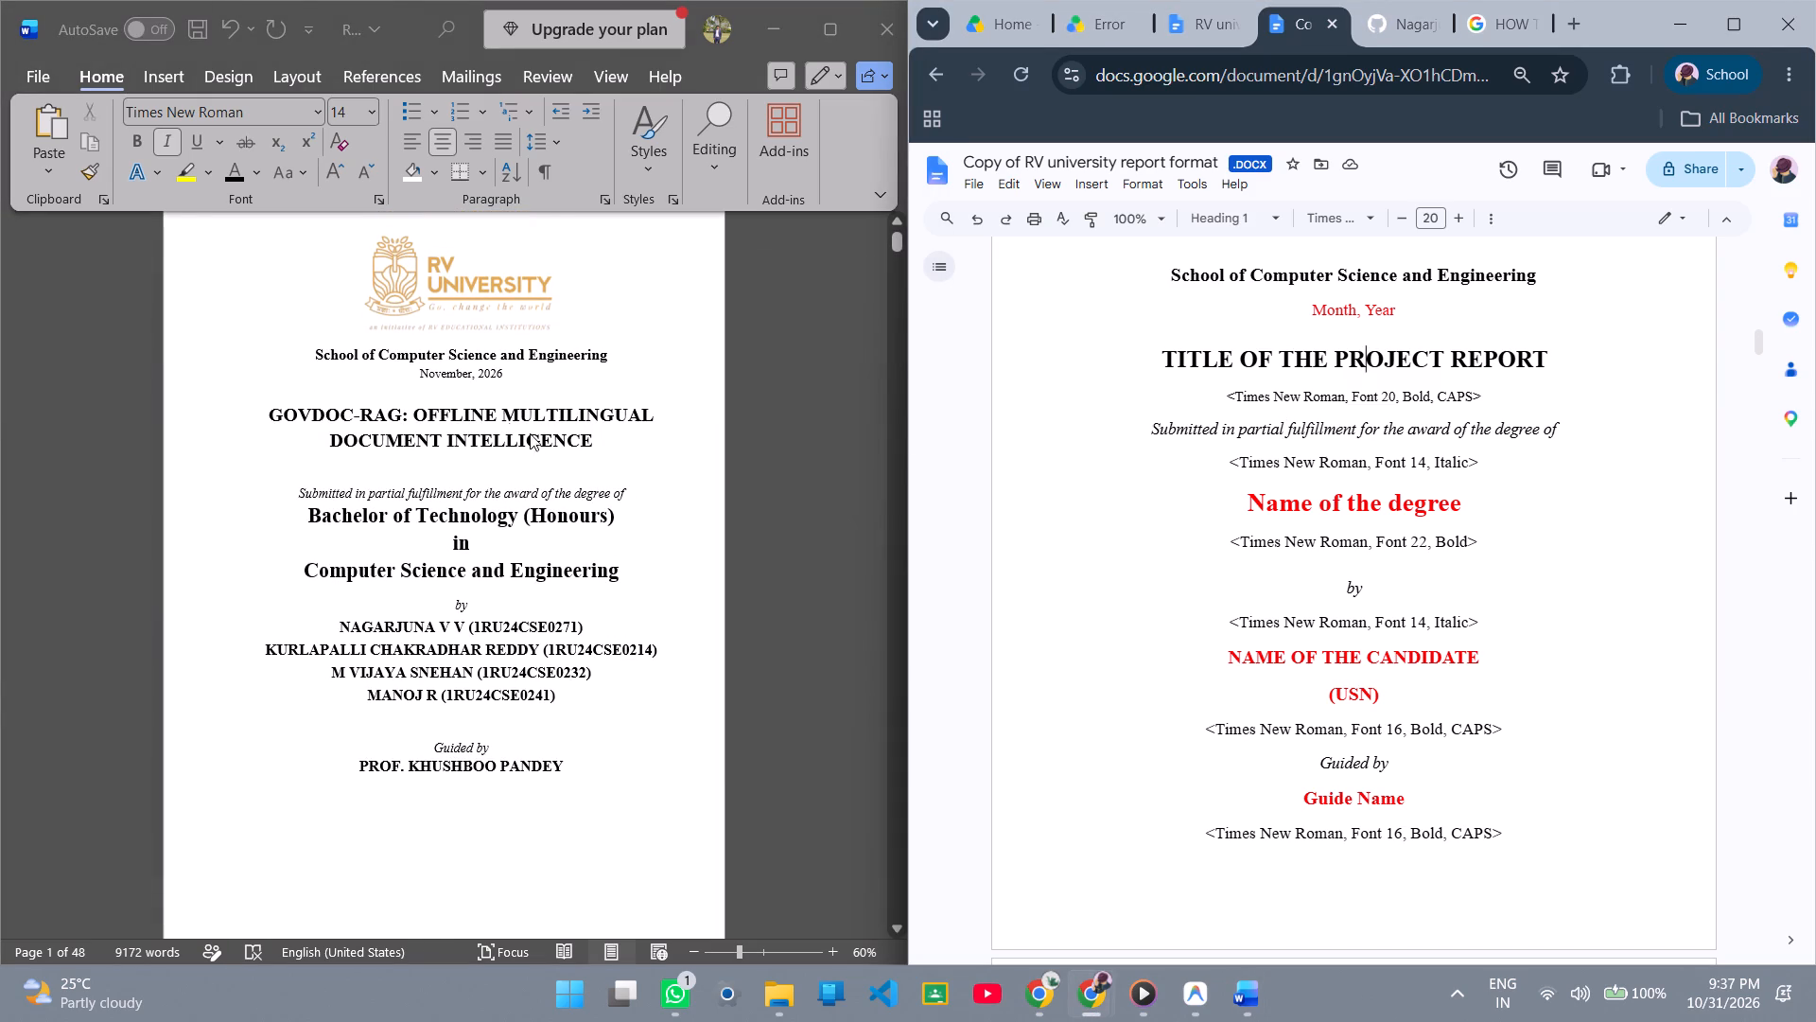
pyautogui.click(499, 414)
pyautogui.click(453, 411)
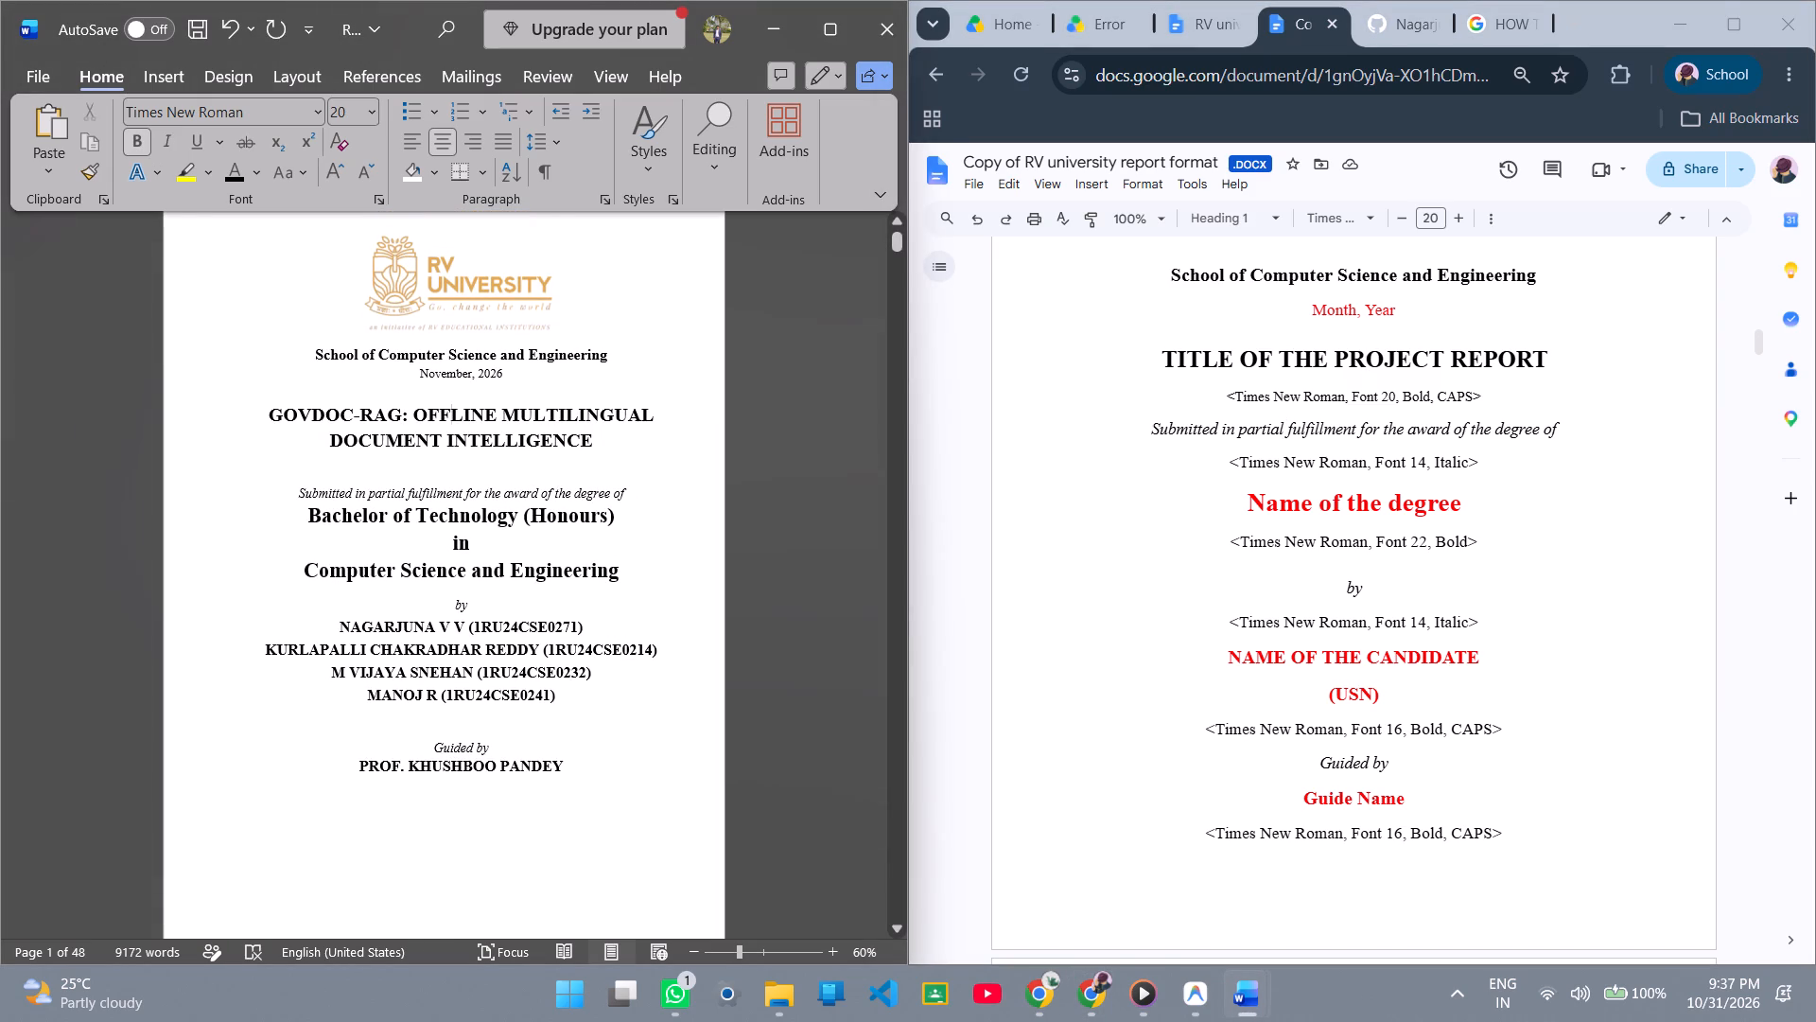
pyautogui.click(472, 378)
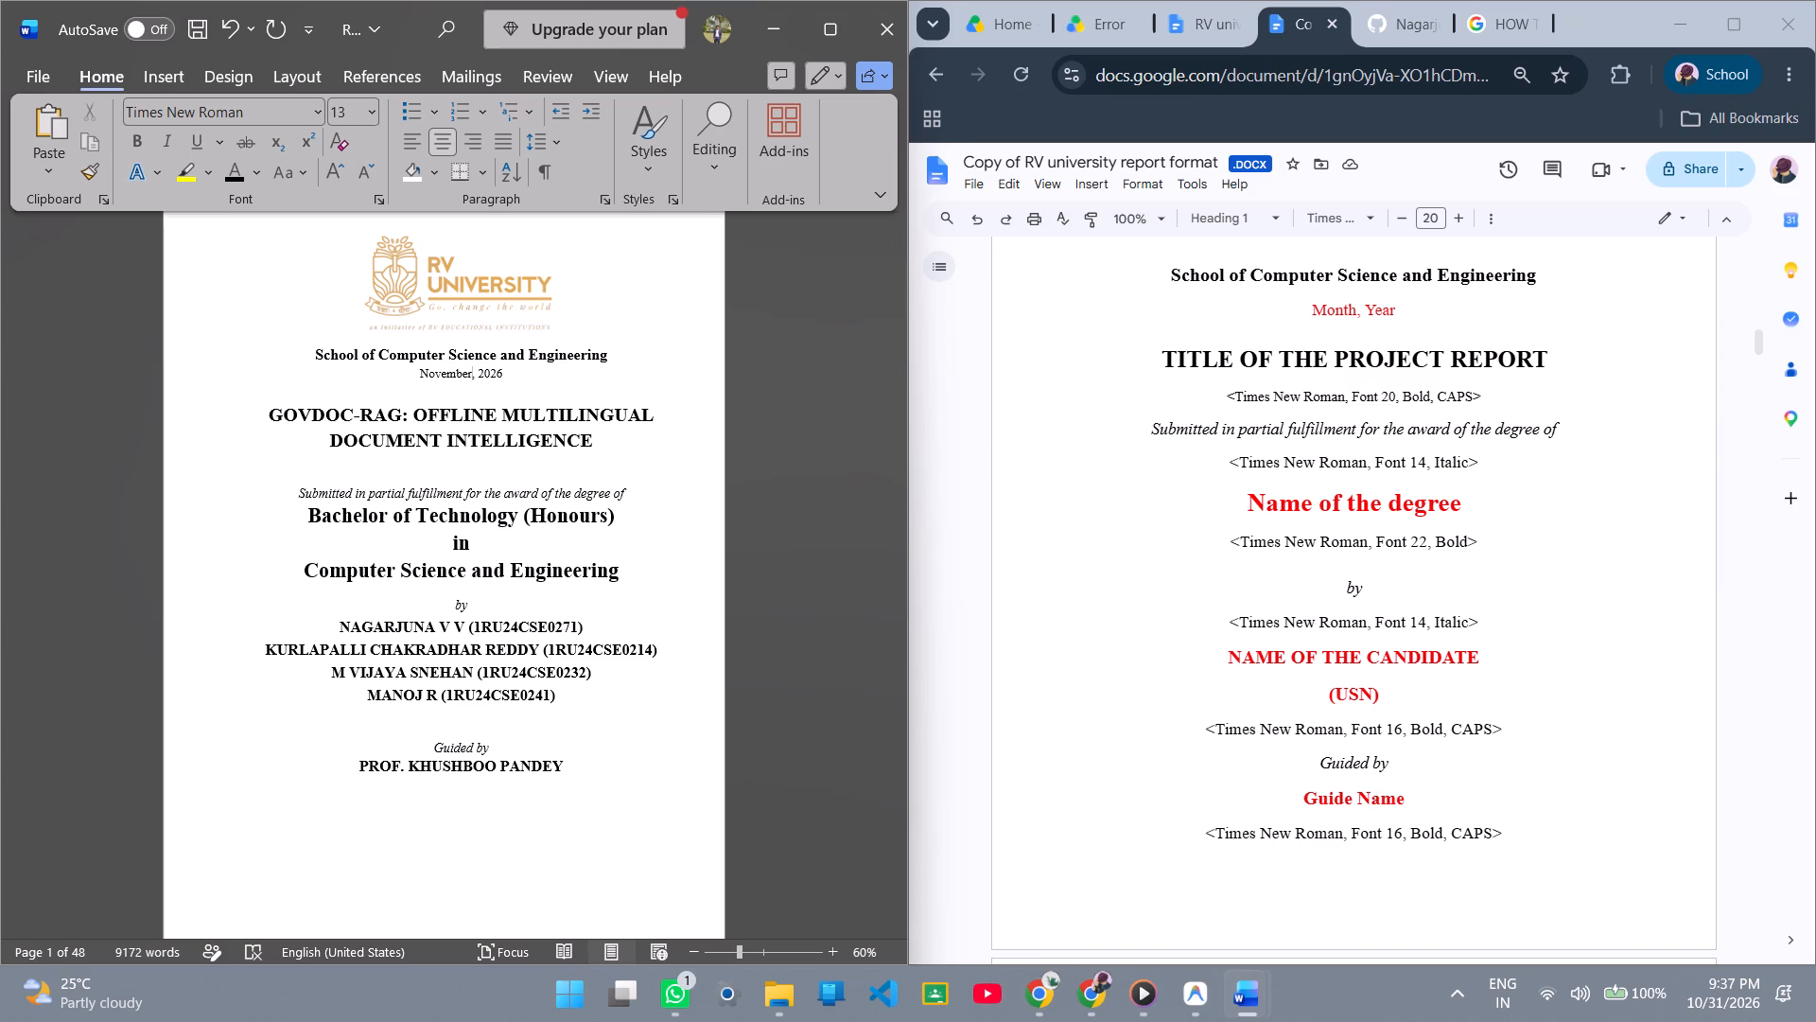
pyautogui.click(1346, 319)
pyautogui.click(515, 372)
pyautogui.moveTo(512, 372); pyautogui.dragTo(473, 383)
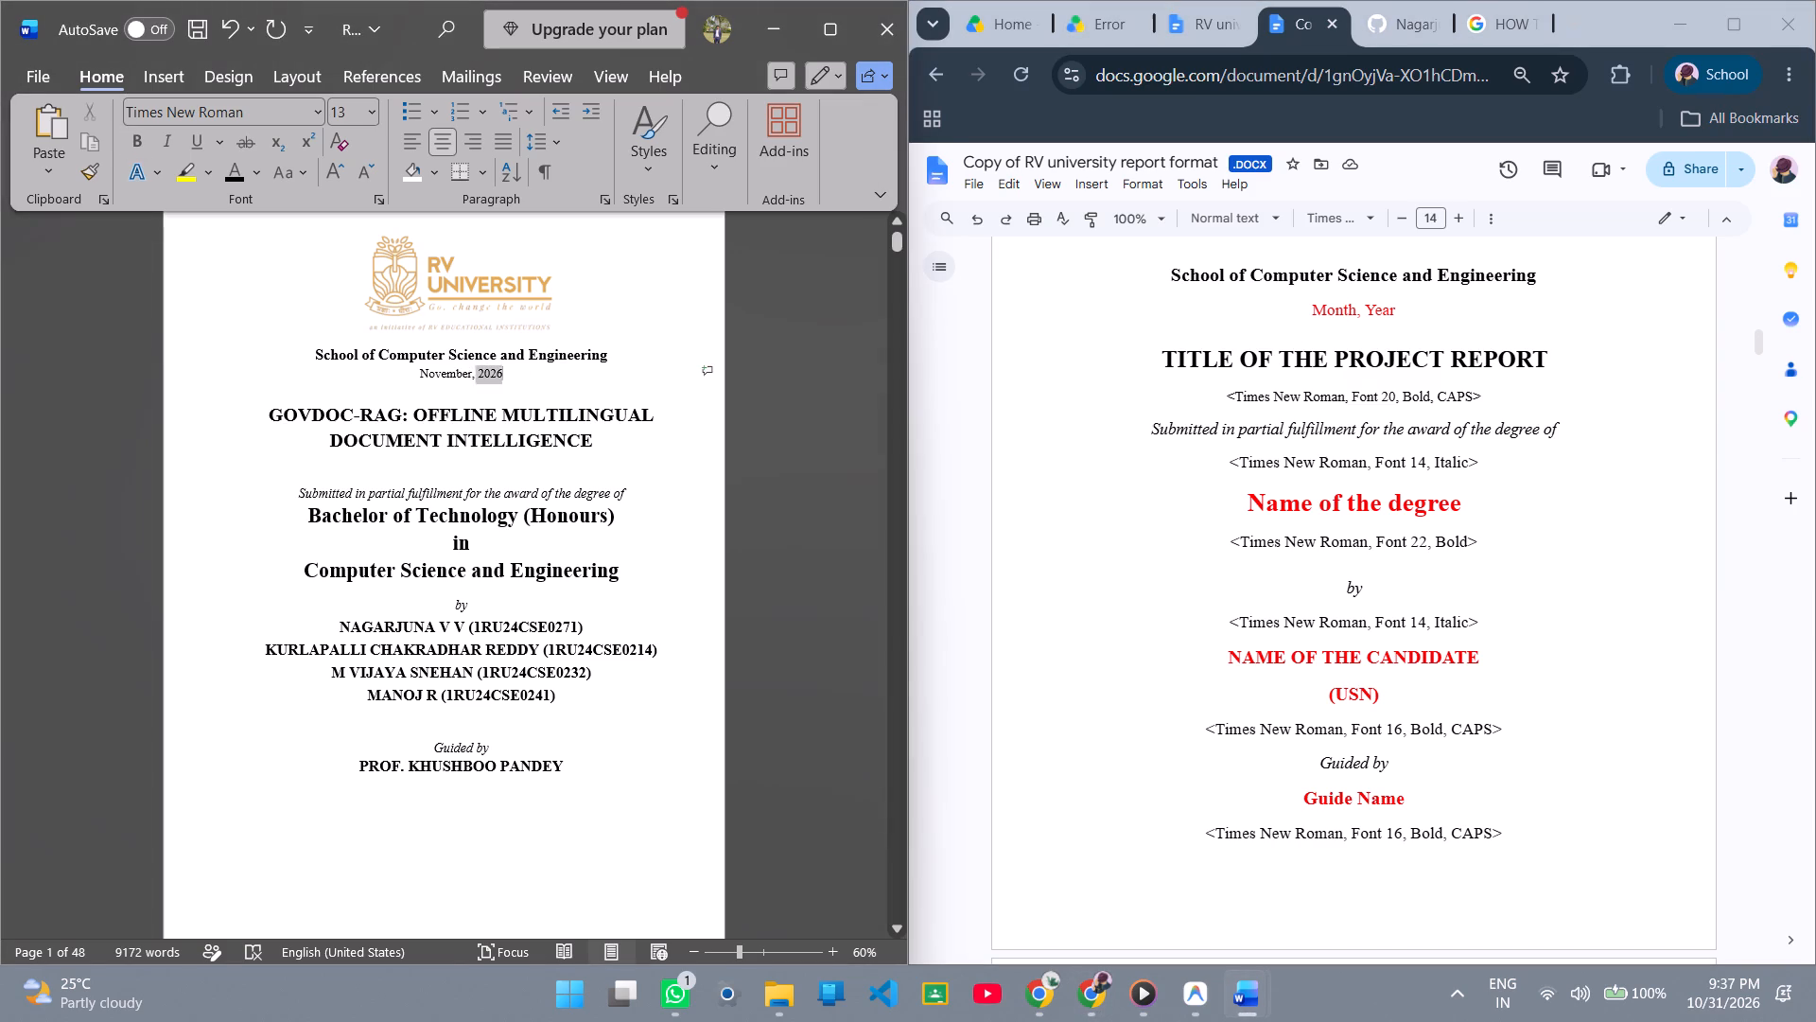
pyautogui.moveTo(473, 383); pyautogui.dragTo(428, 383)
pyautogui.click(377, 120)
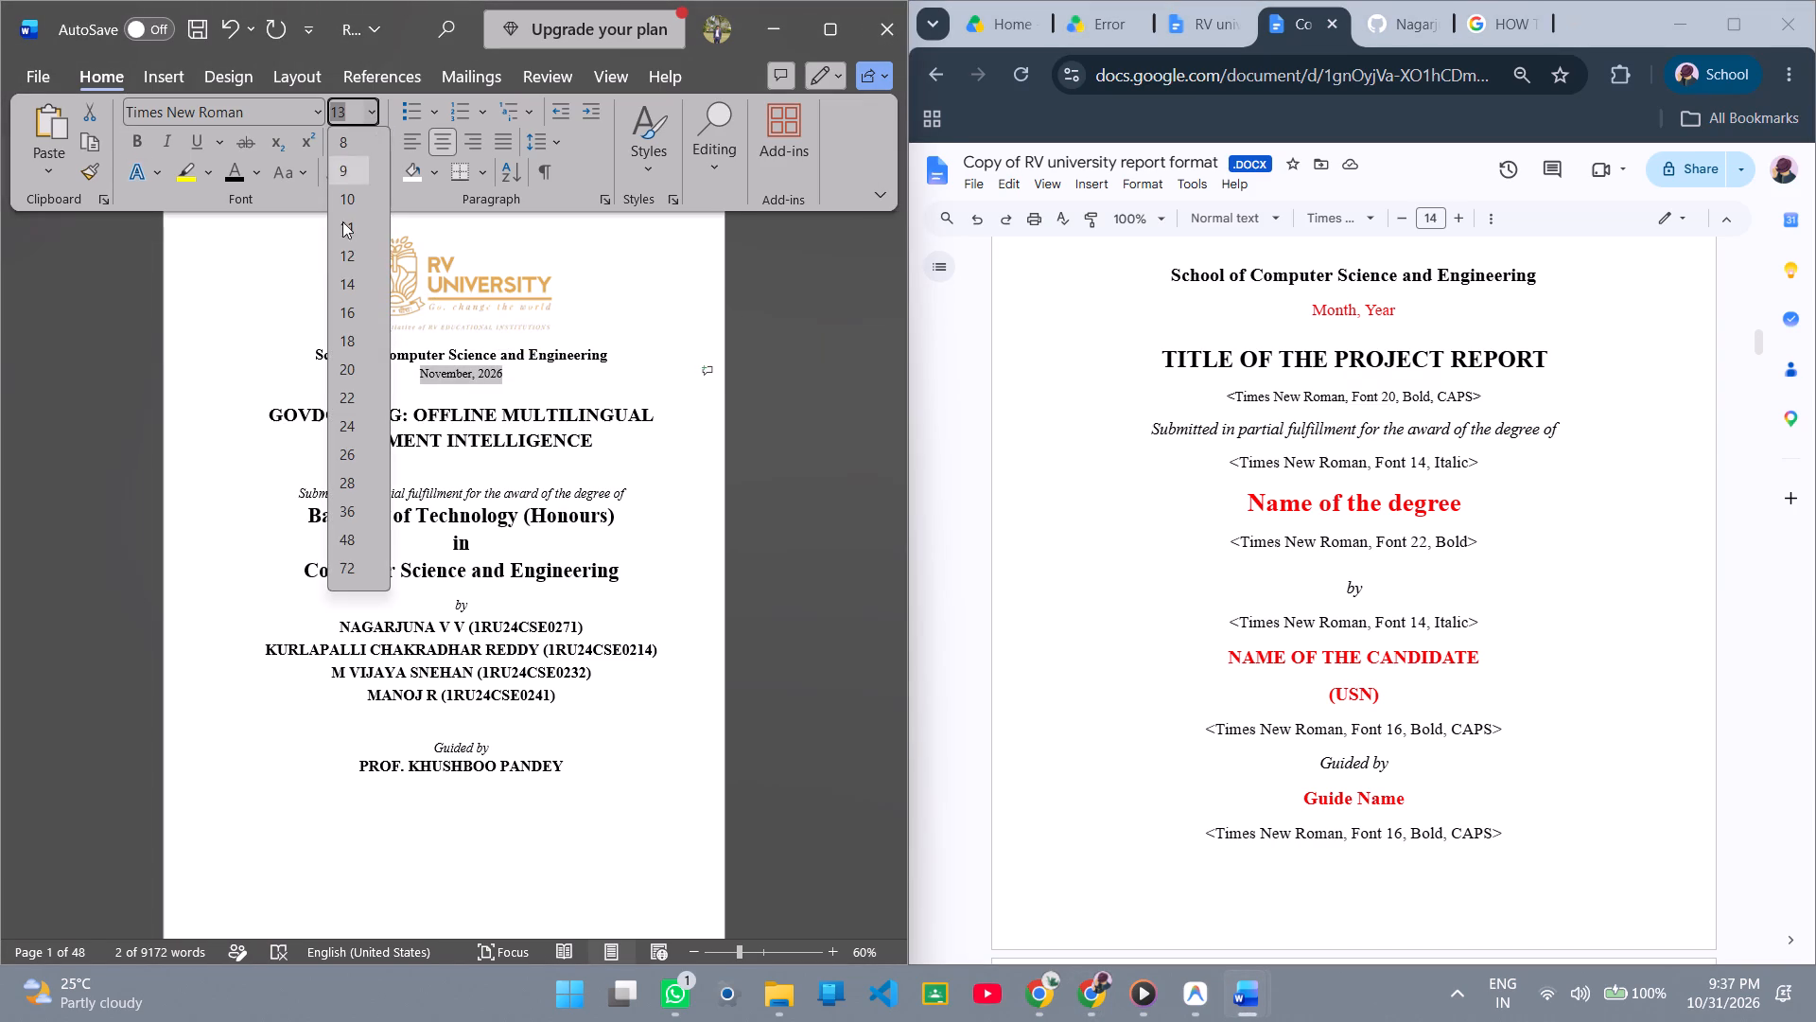
pyautogui.click(367, 289)
# Compare the cover page's "School of Computer Science and Engineering" line with the template's font size and review the whole cover layout.
pyautogui.click(534, 356)
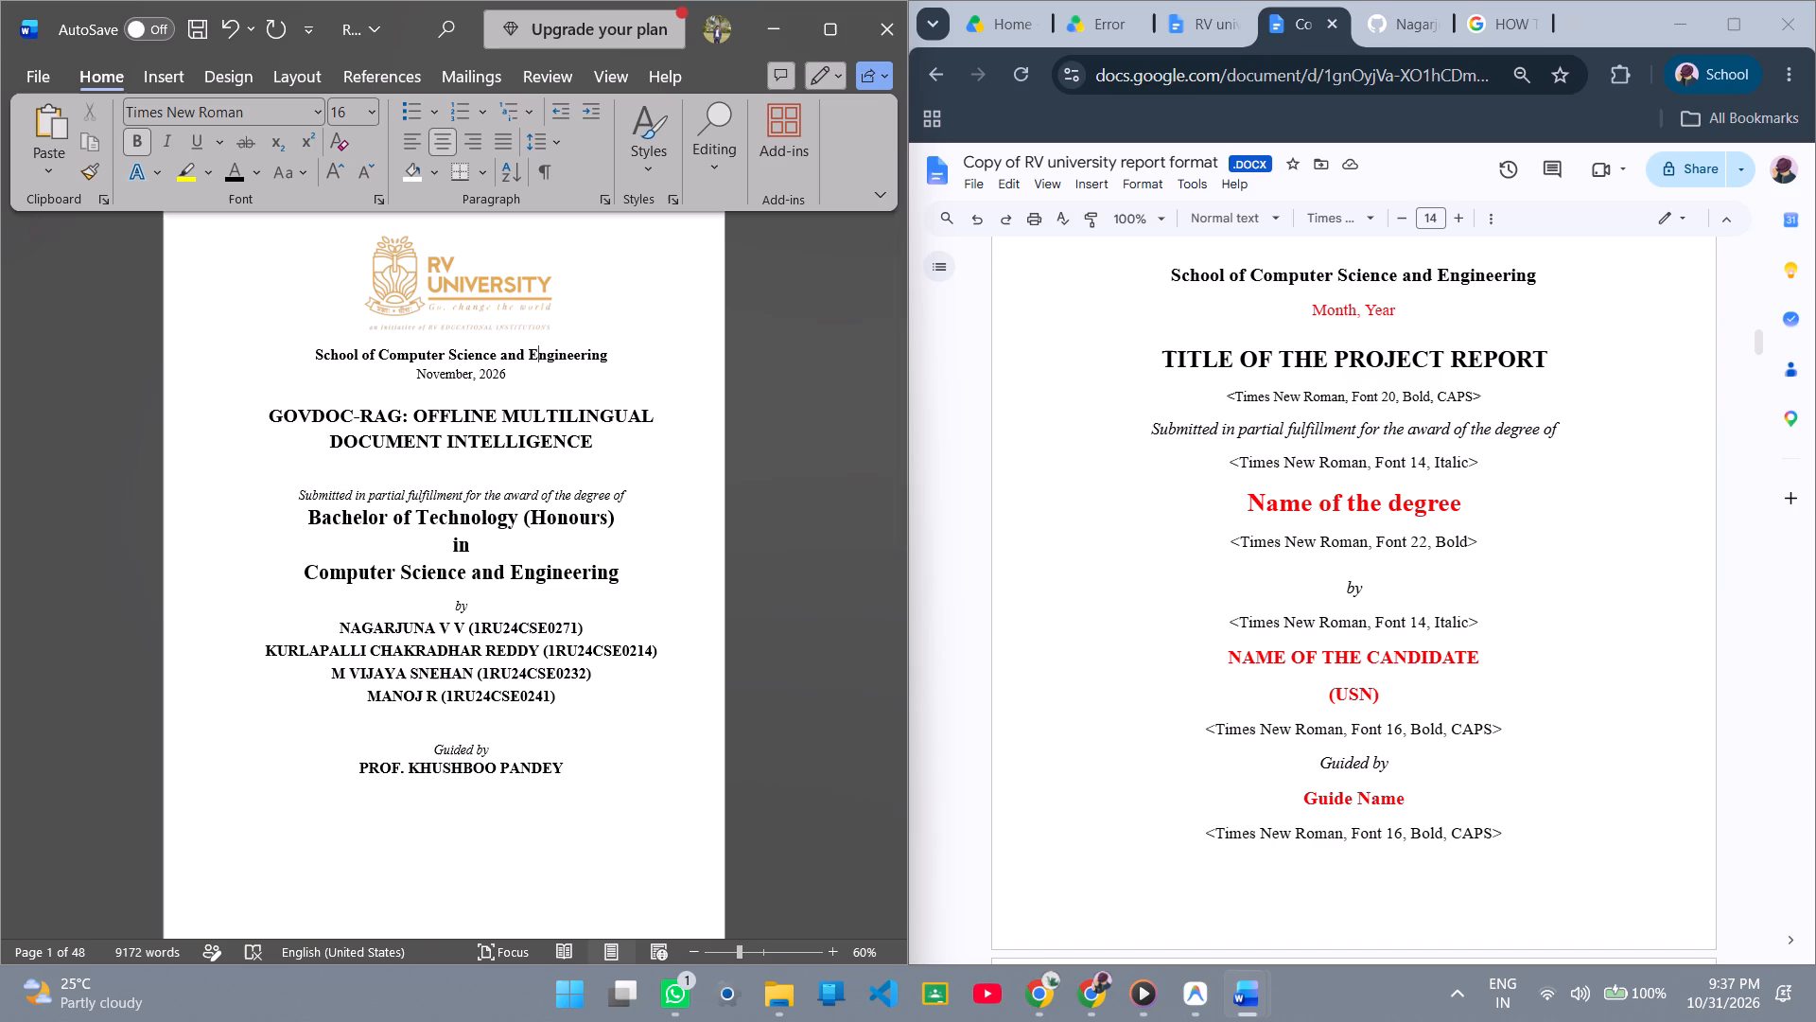
pyautogui.click(1345, 275)
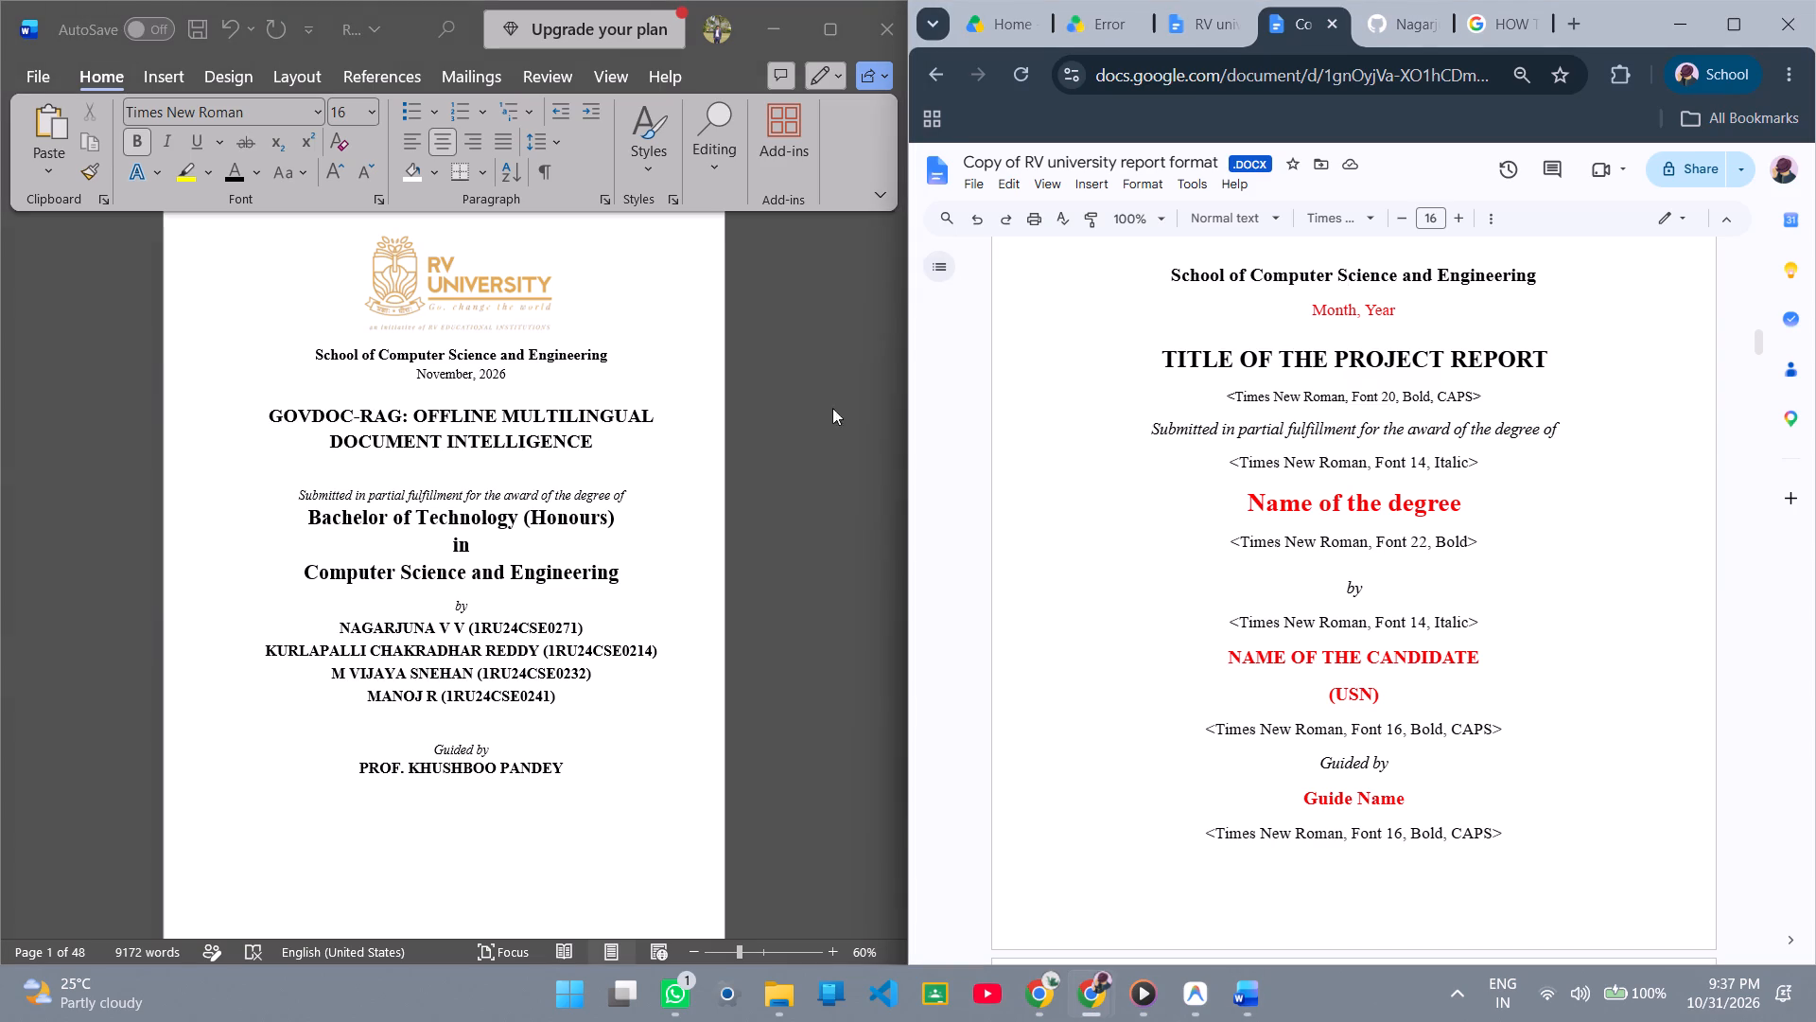
pyautogui.click(534, 344)
pyautogui.click(533, 354)
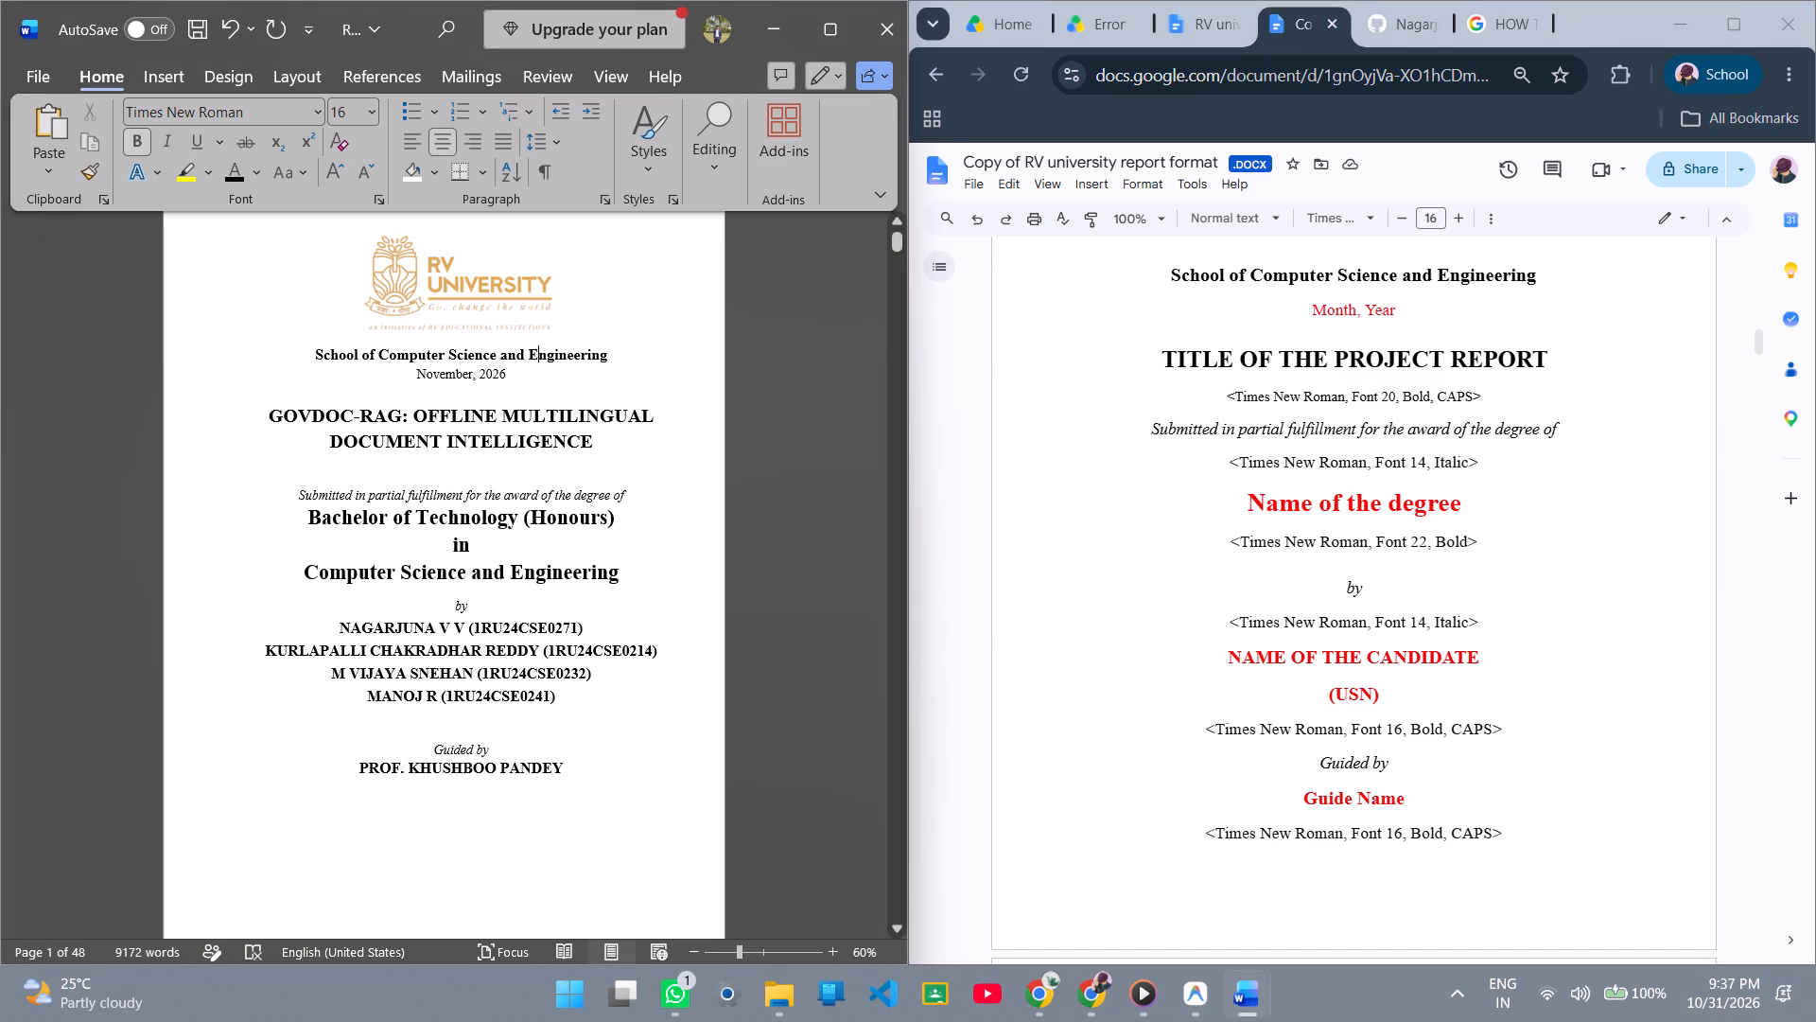
pyautogui.scroll(-2, 557, 525)
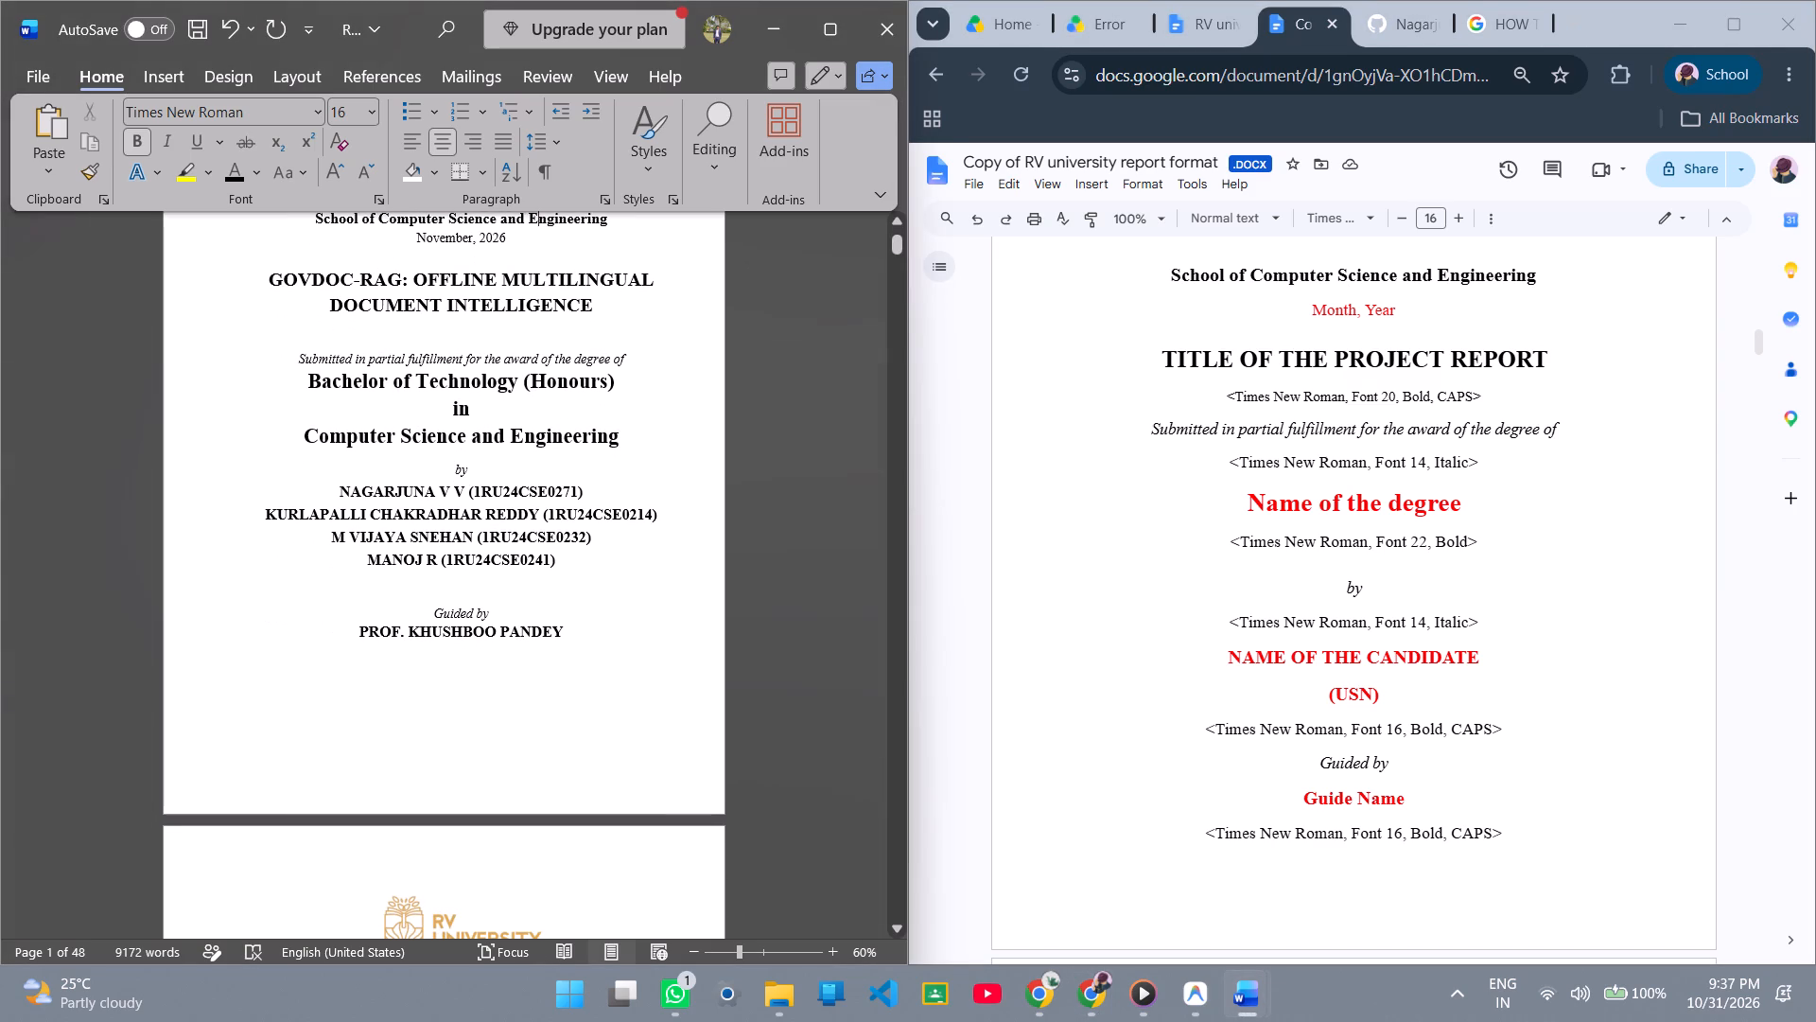
pyautogui.scroll(3, 557, 525)
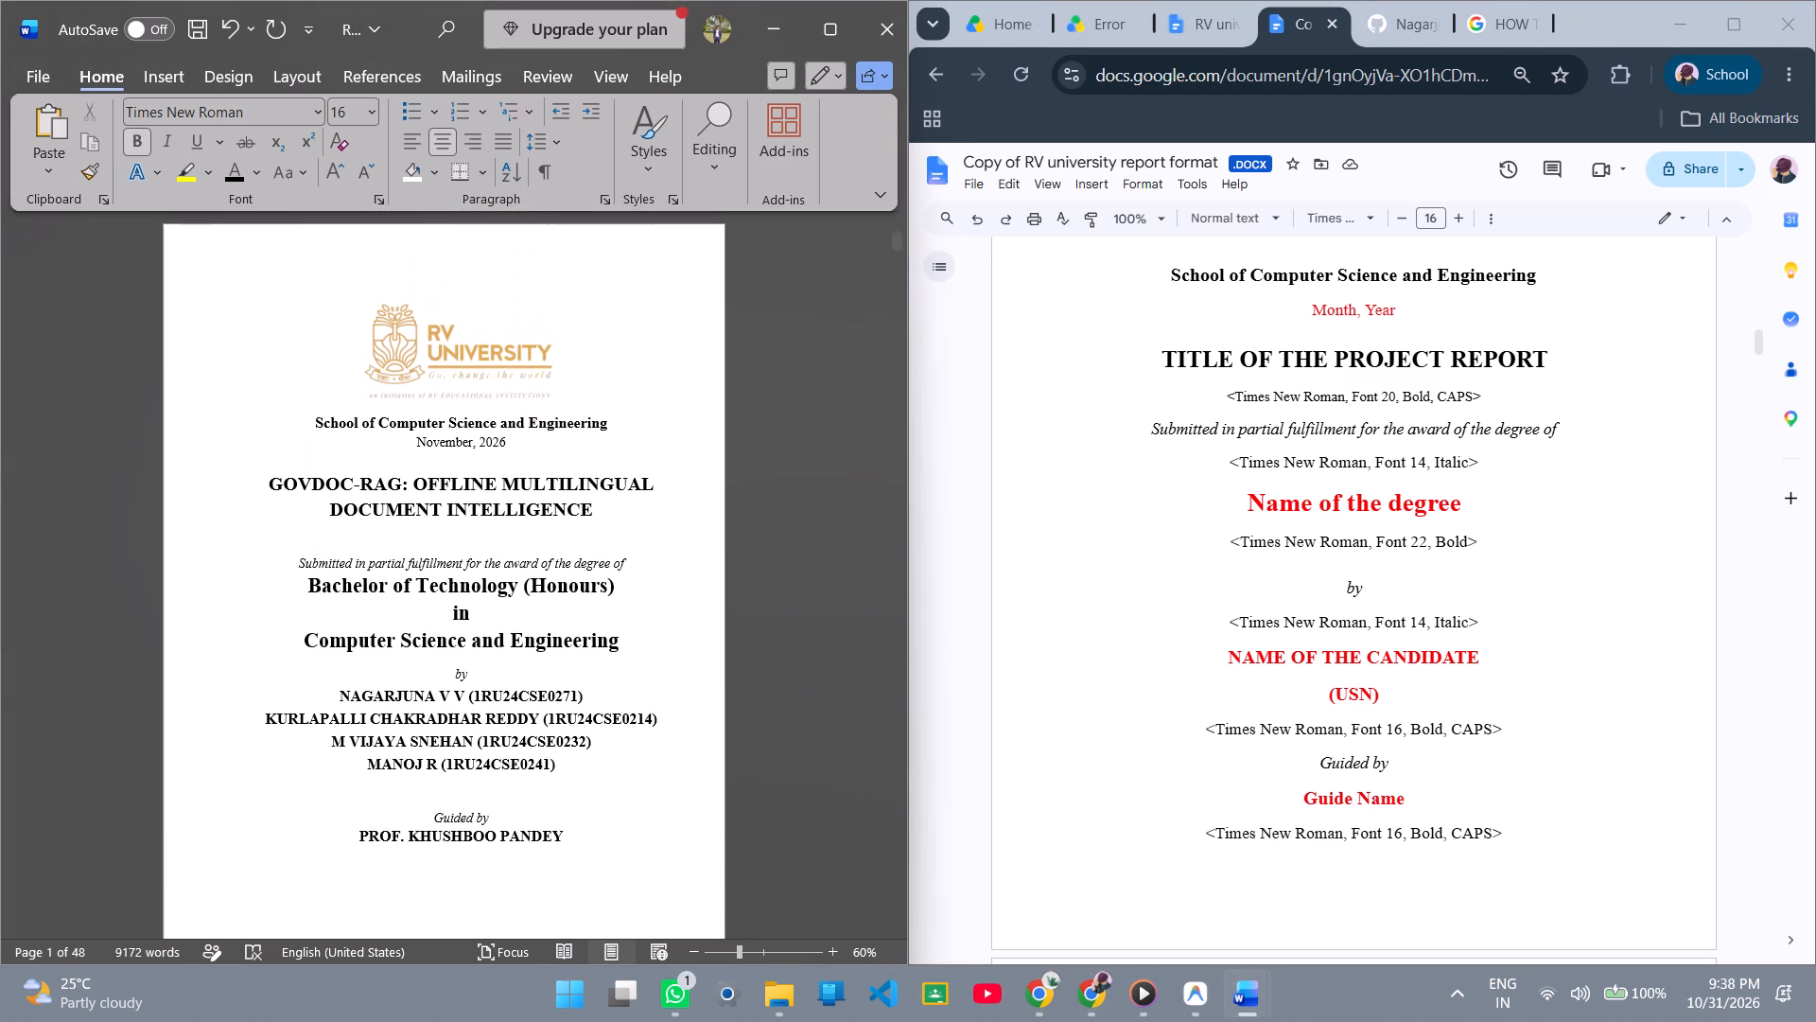
# Compare the report's certificate page with the template's certificate page, from the header down to the signature and examiner blocks.
pyautogui.scroll(4, 1259, 455)
pyautogui.scroll(-9, 1265, 453)
pyautogui.scroll(2, 1265, 453)
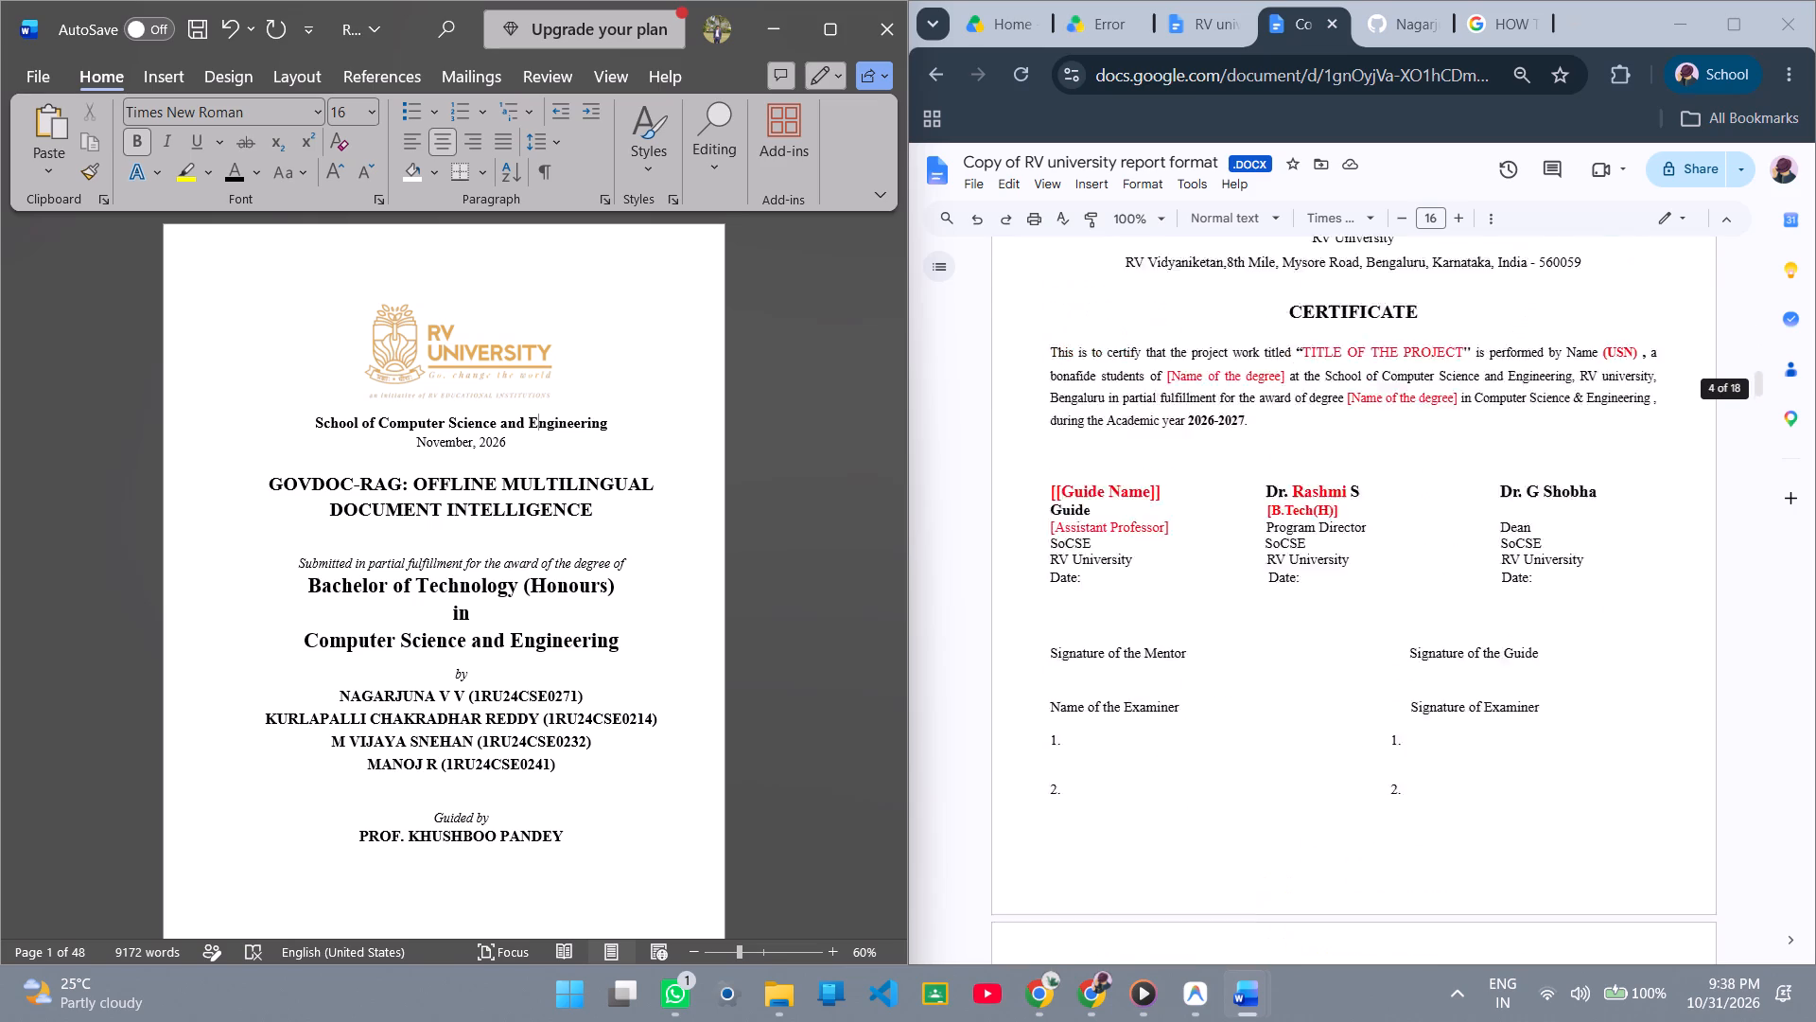
pyautogui.scroll(-12, 480, 503)
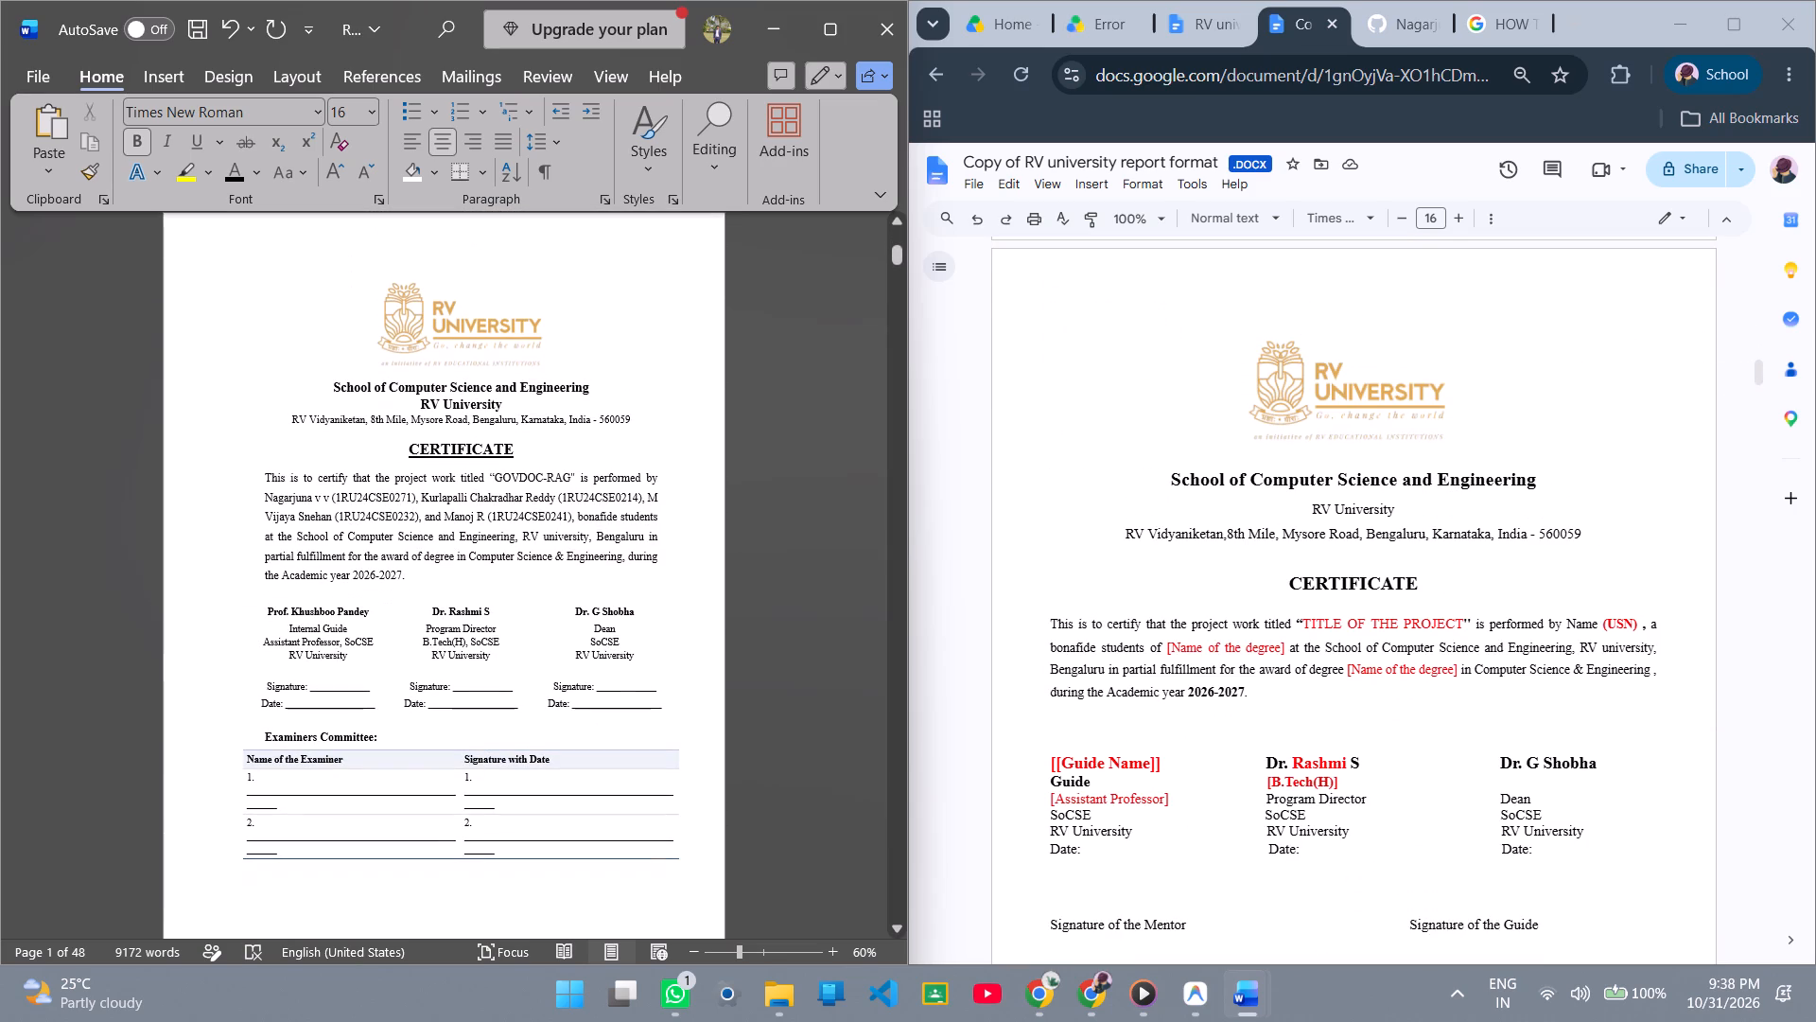
pyautogui.scroll(-1, 1179, 599)
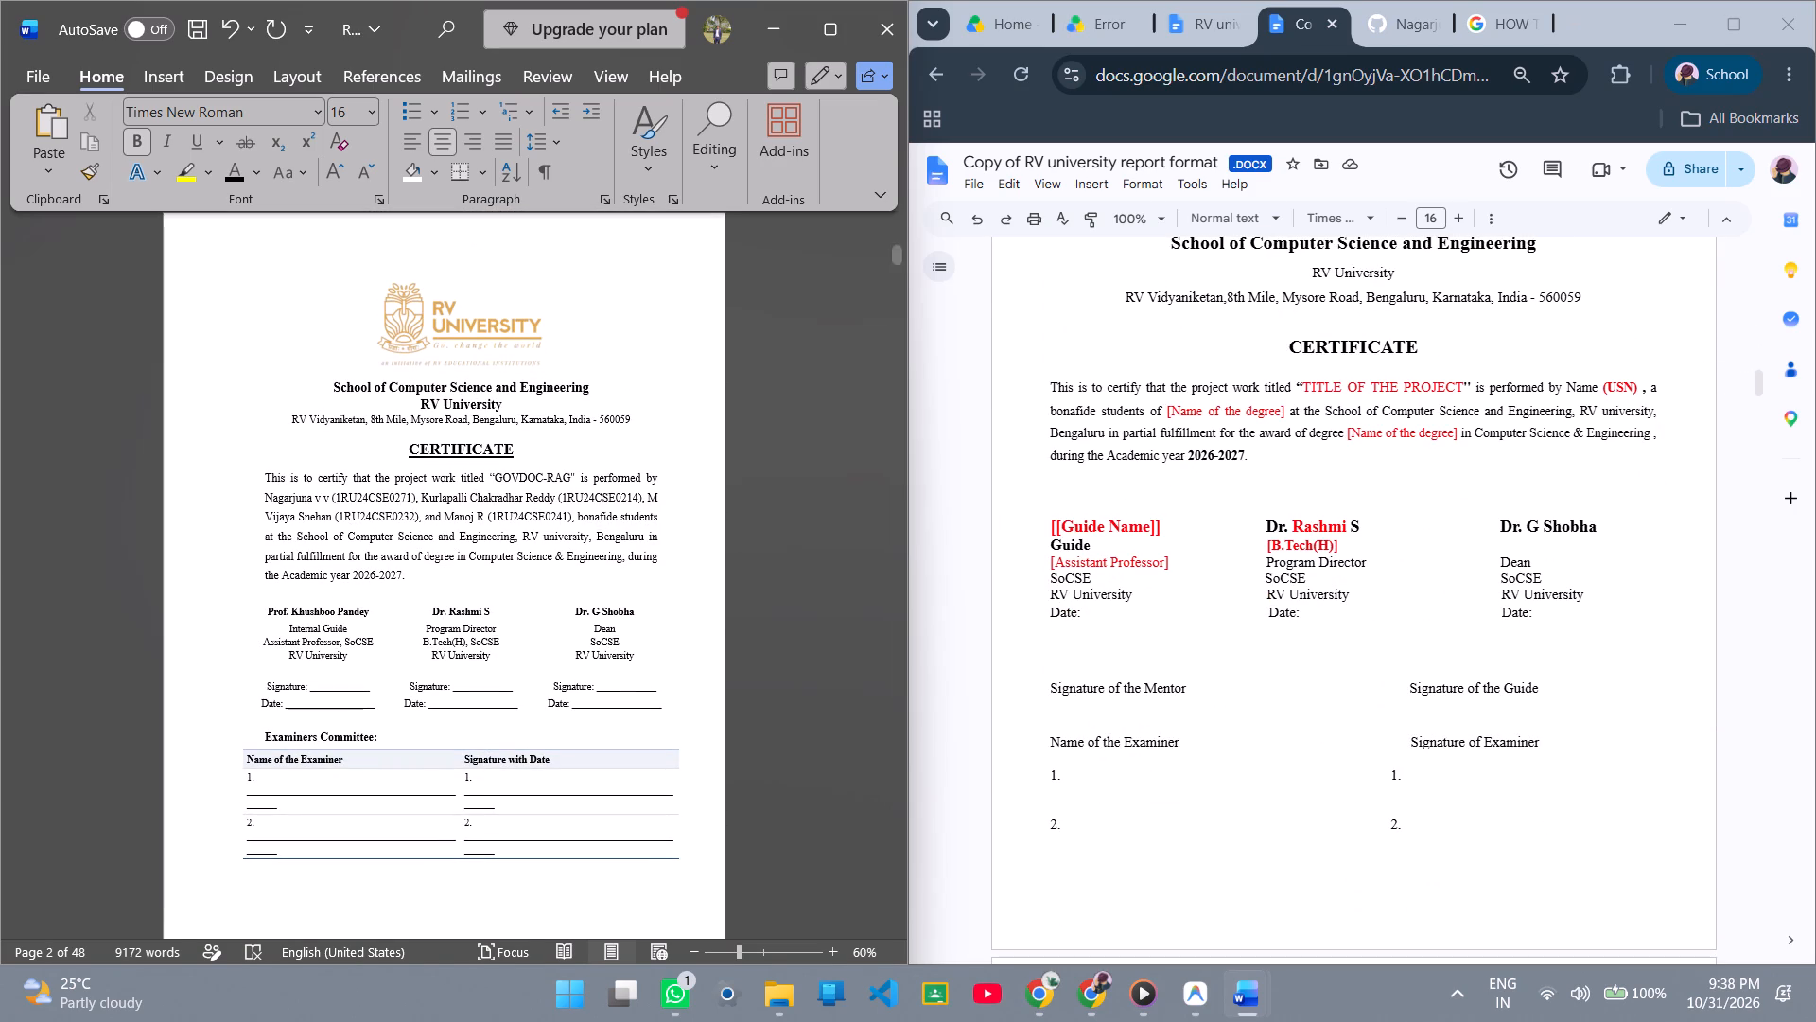
pyautogui.scroll(1, 1262, 514)
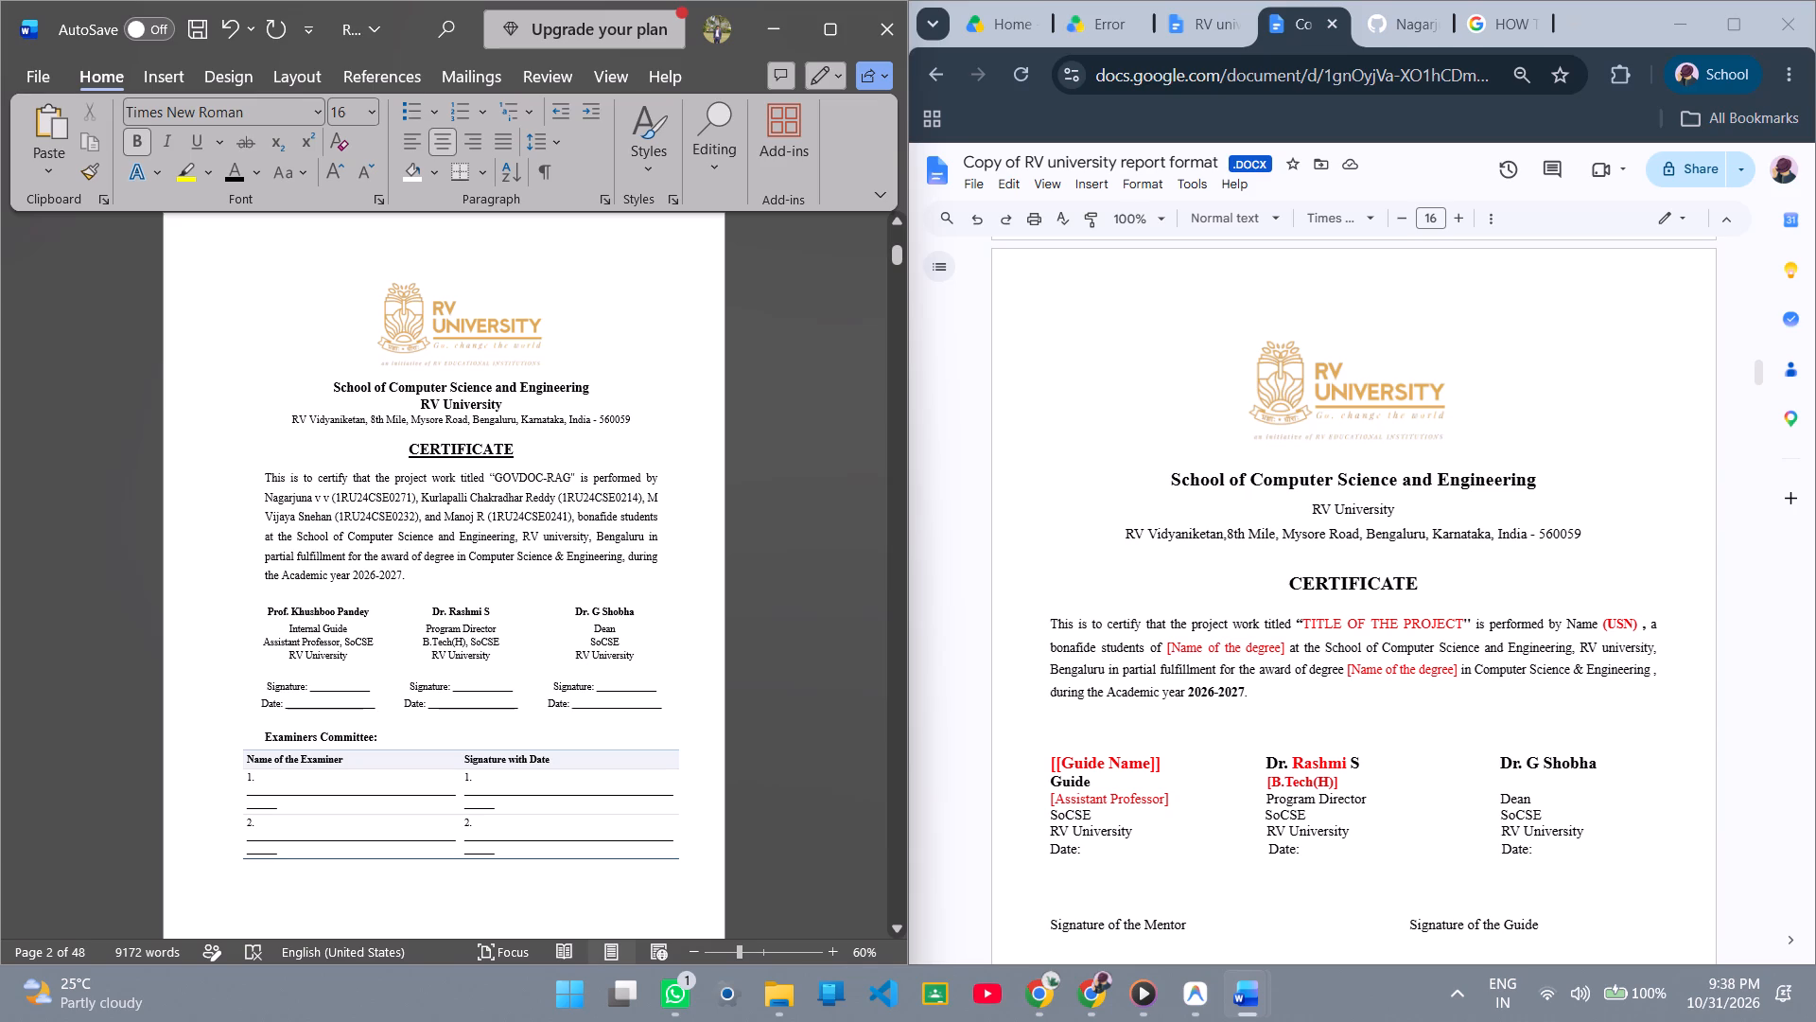
# Check the page setup of the template's certificate section, including its margins, paper size and orientation.
pyautogui.rightClick(1082, 430)
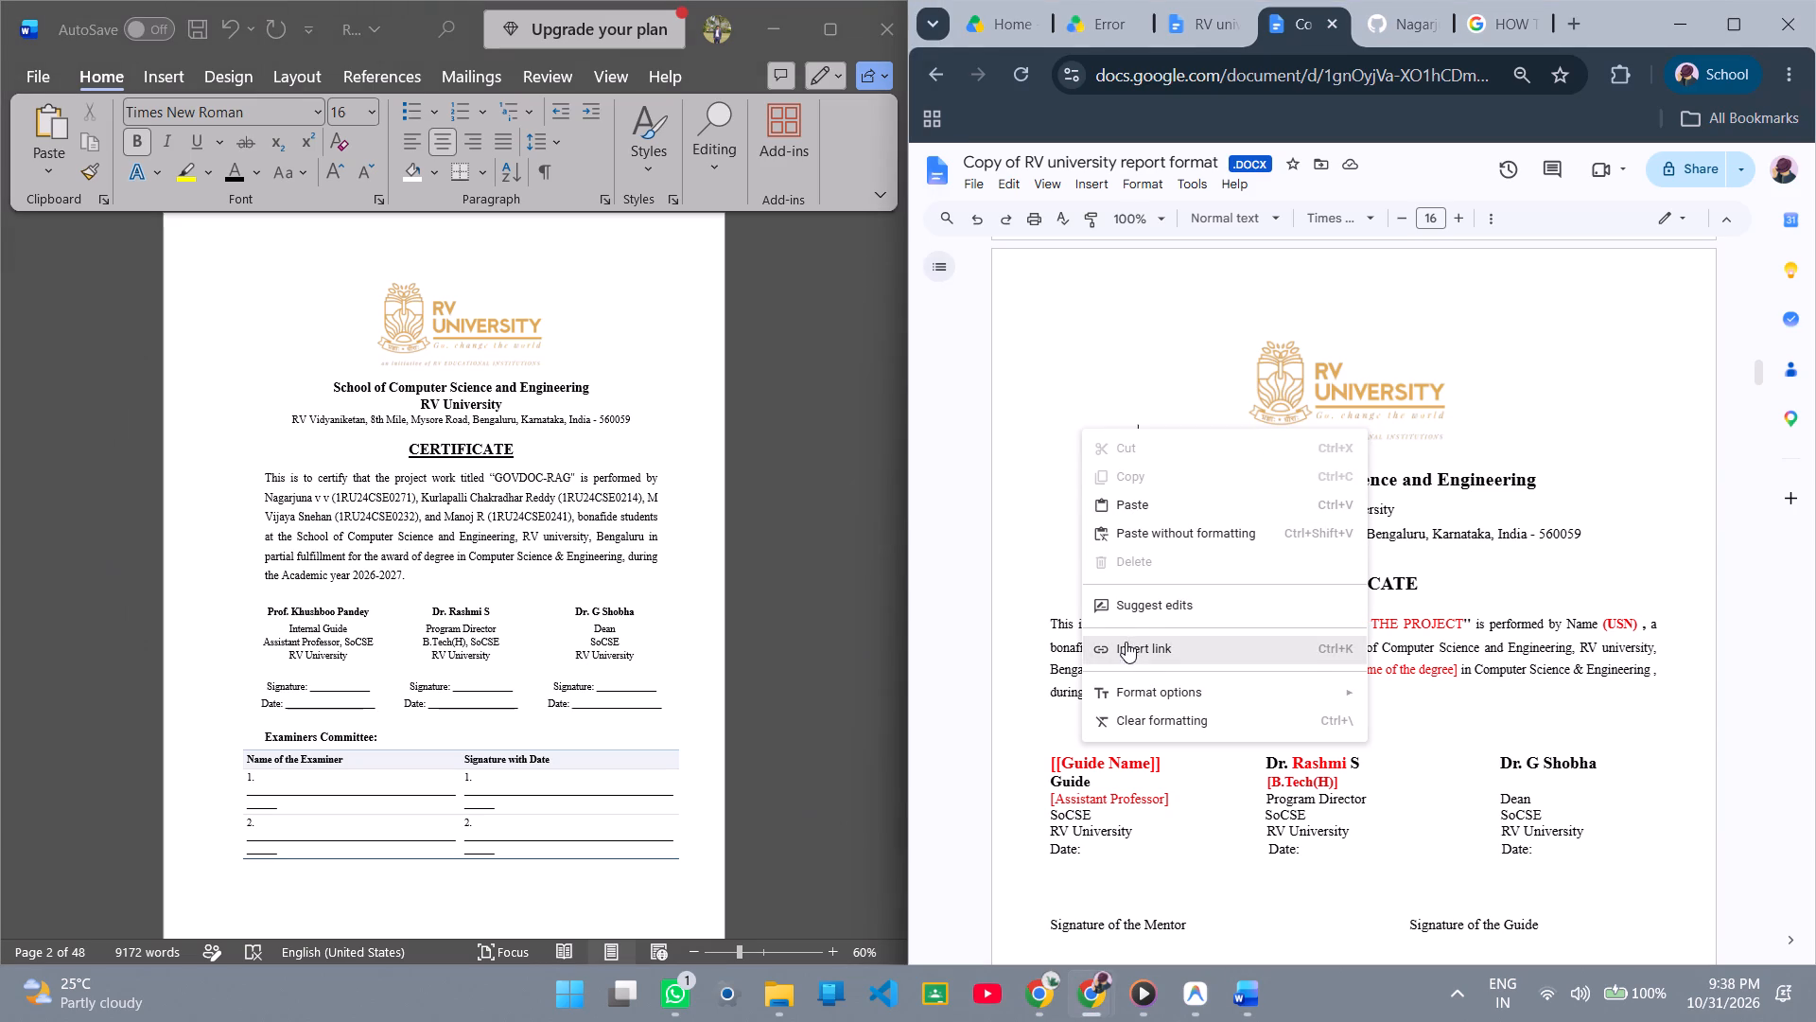
pyautogui.click(976, 186)
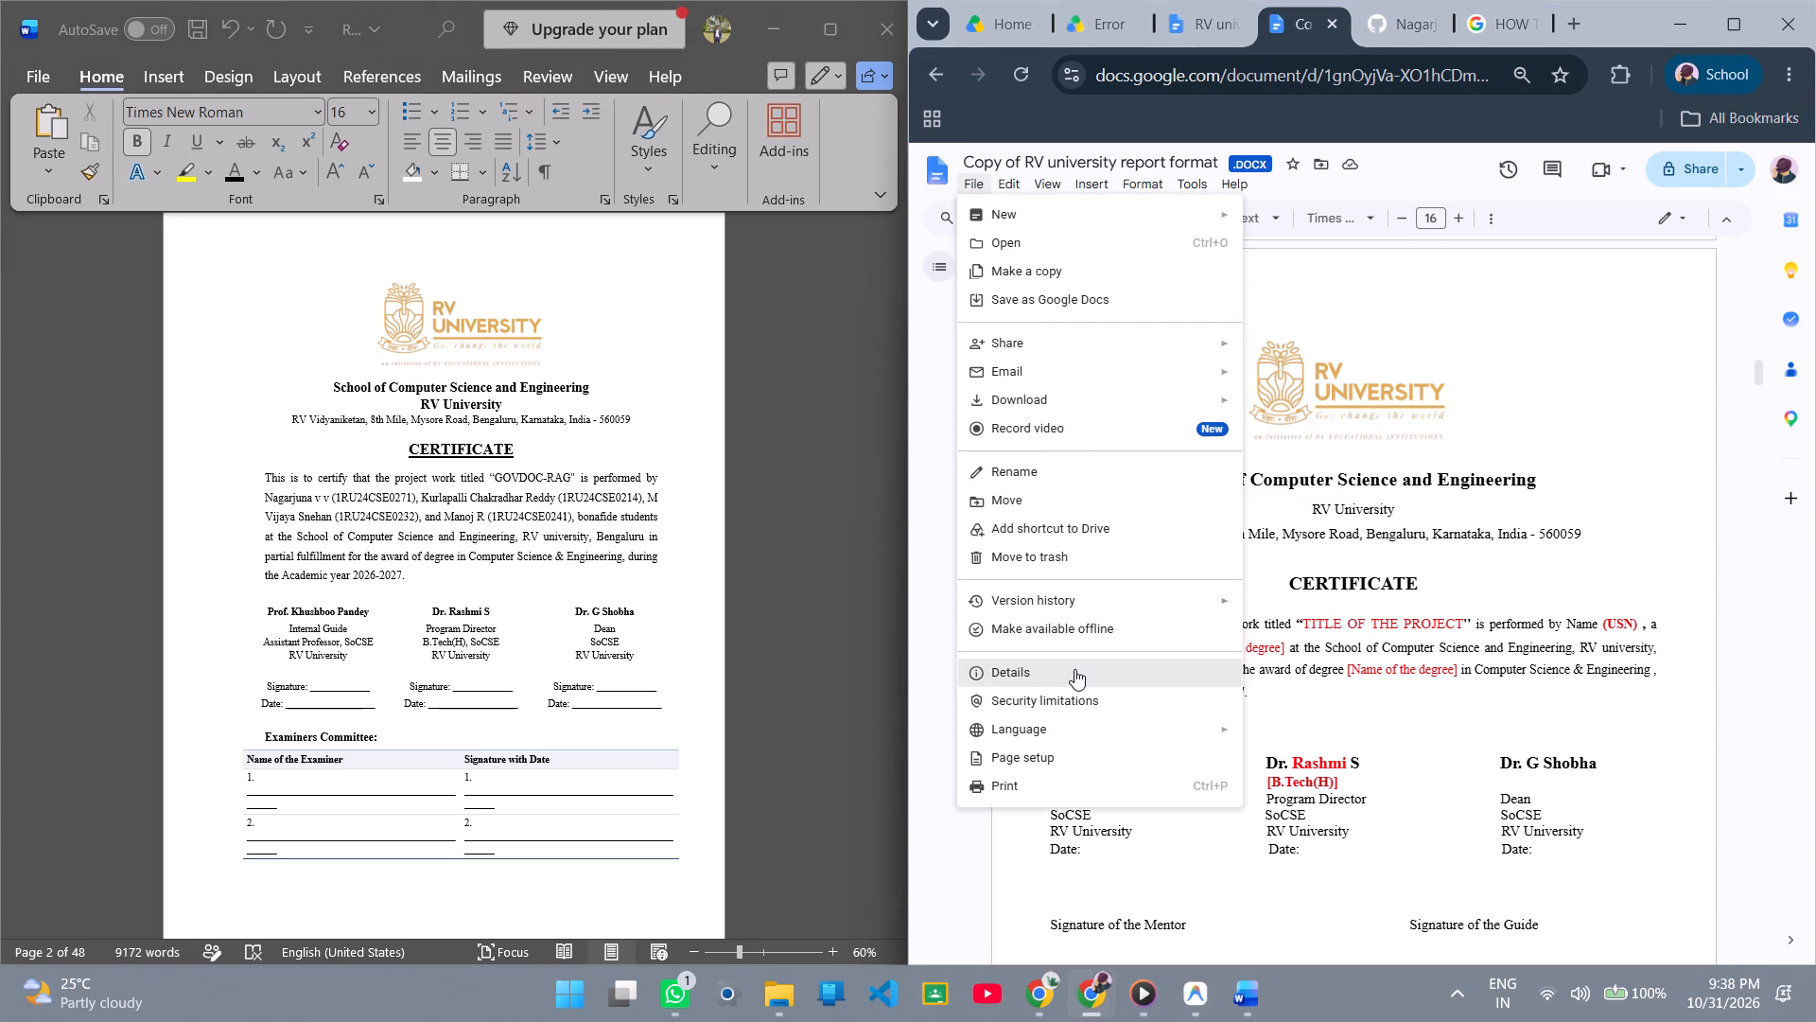
pyautogui.click(1069, 754)
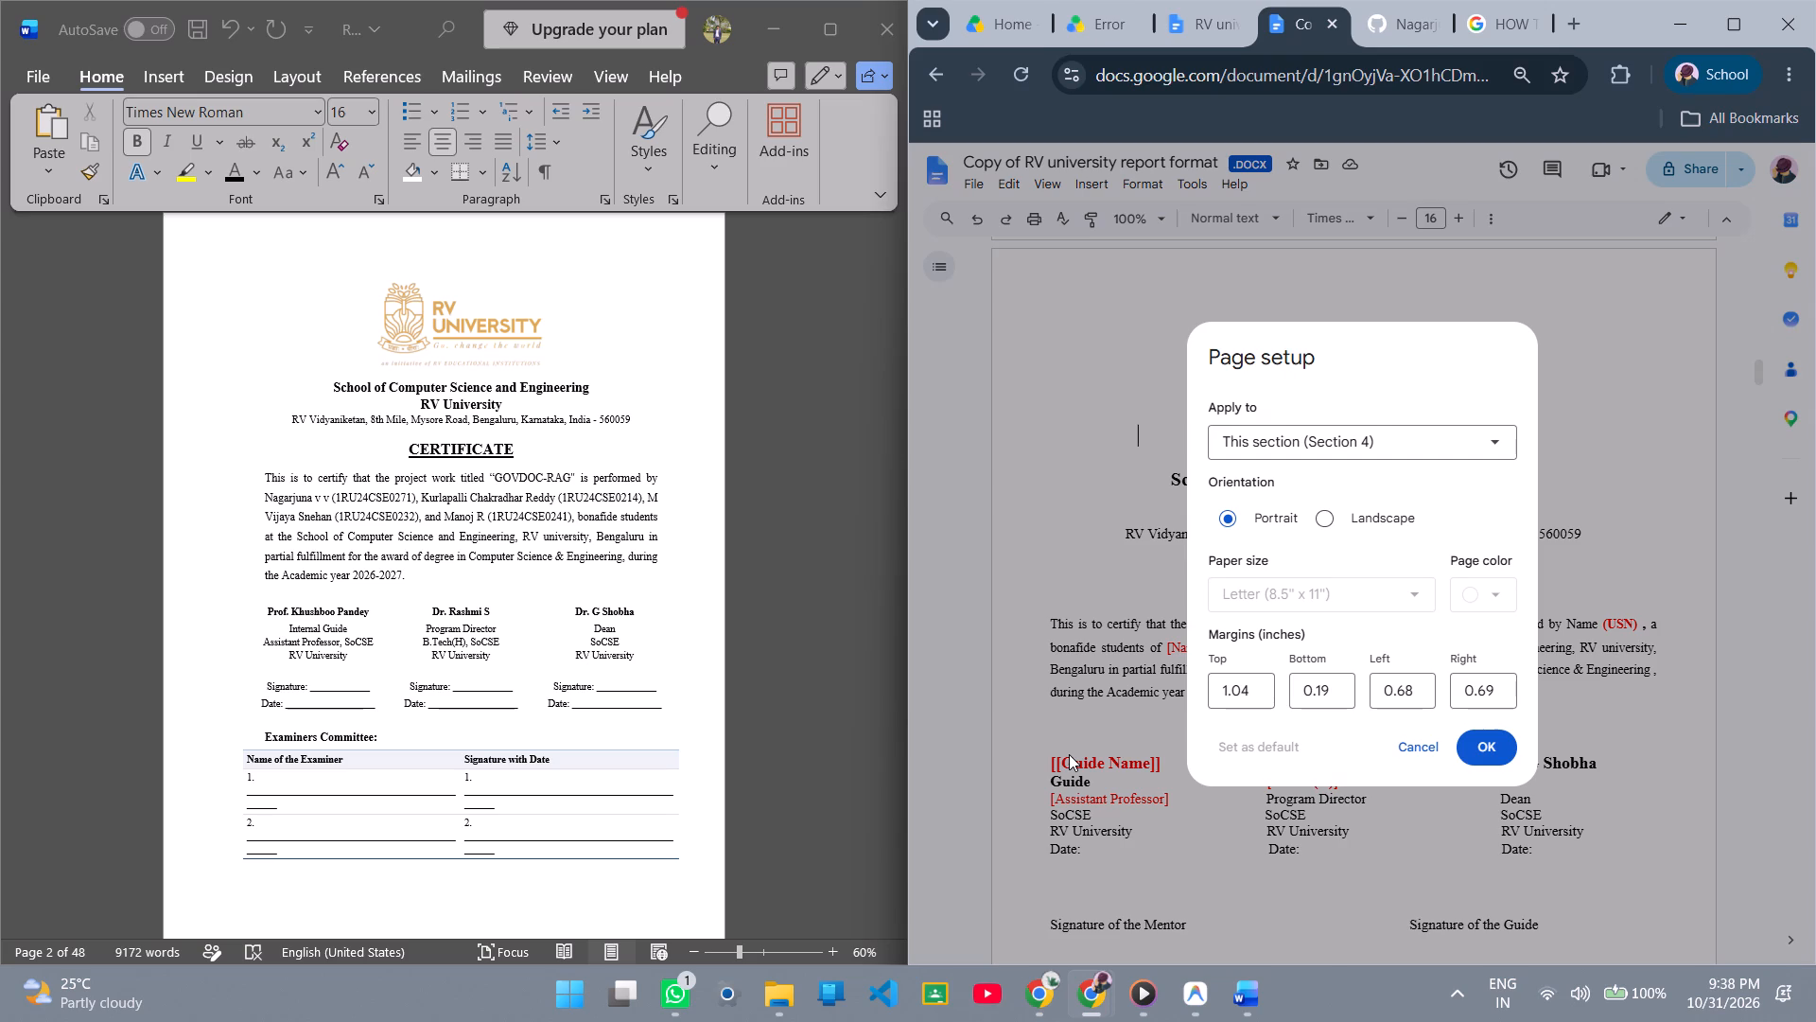
pyautogui.rightClick(247, 365)
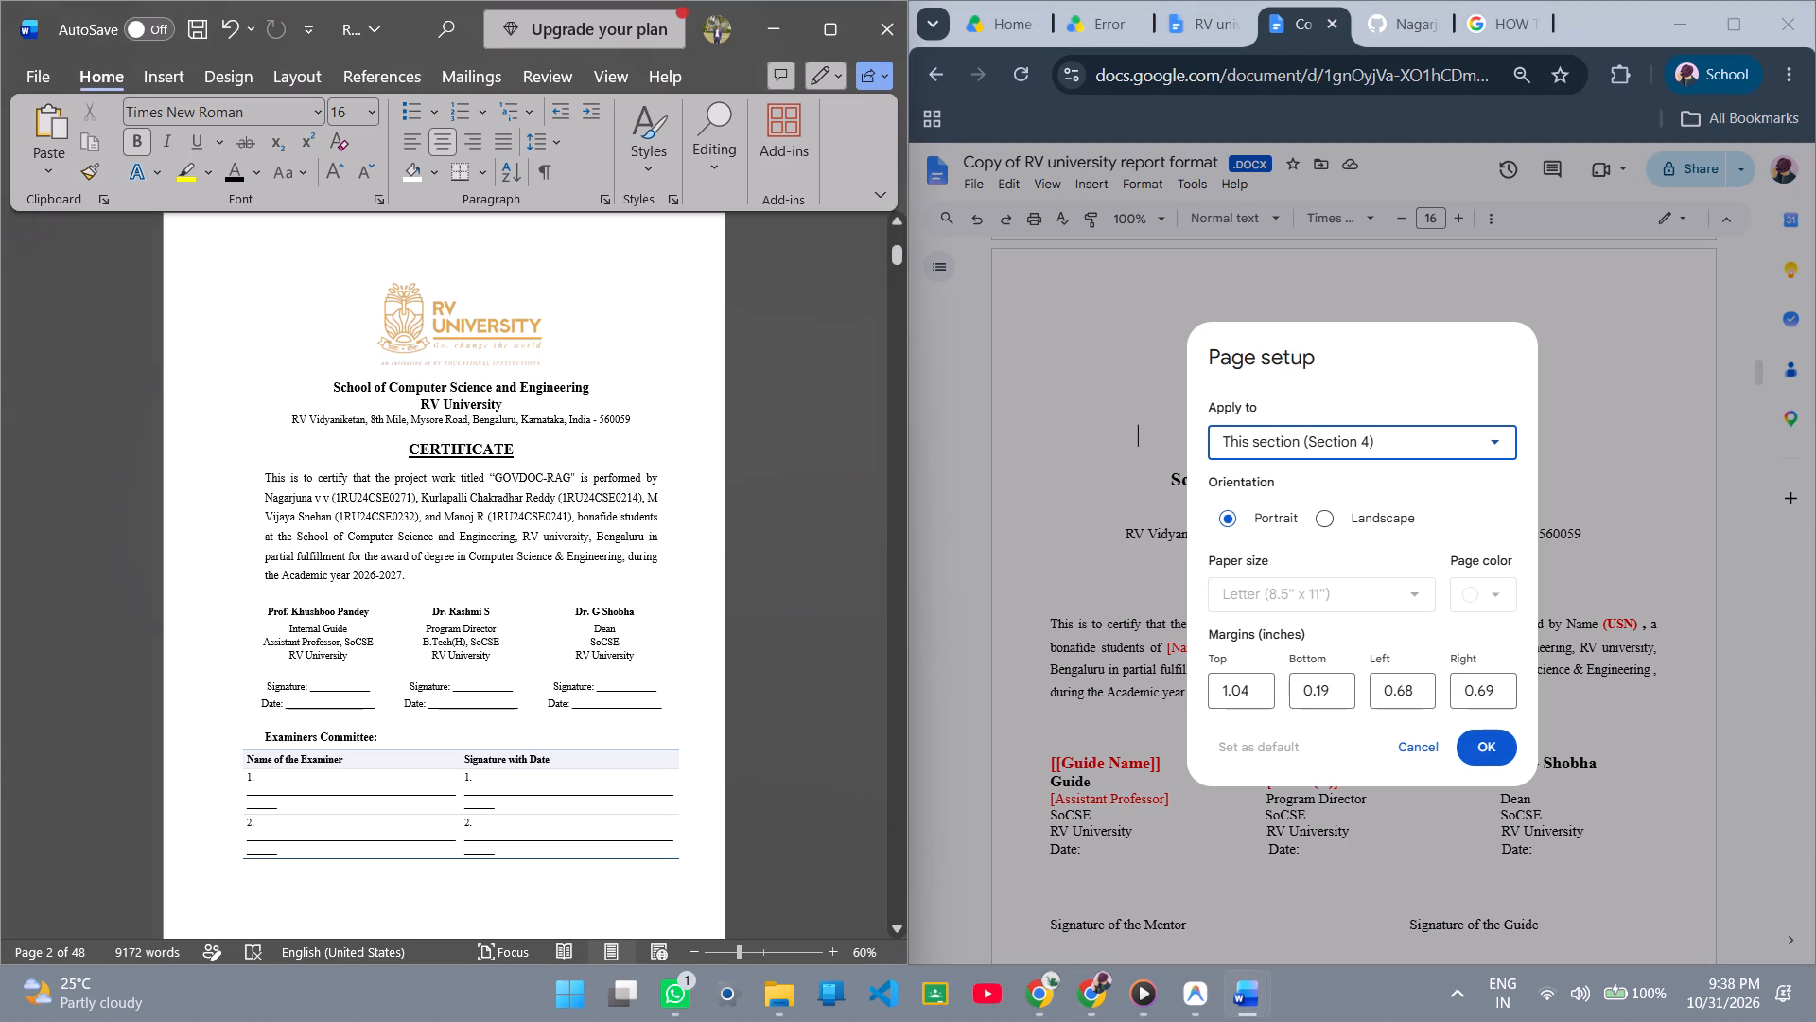
pyautogui.click(271, 284)
pyautogui.click(1473, 753)
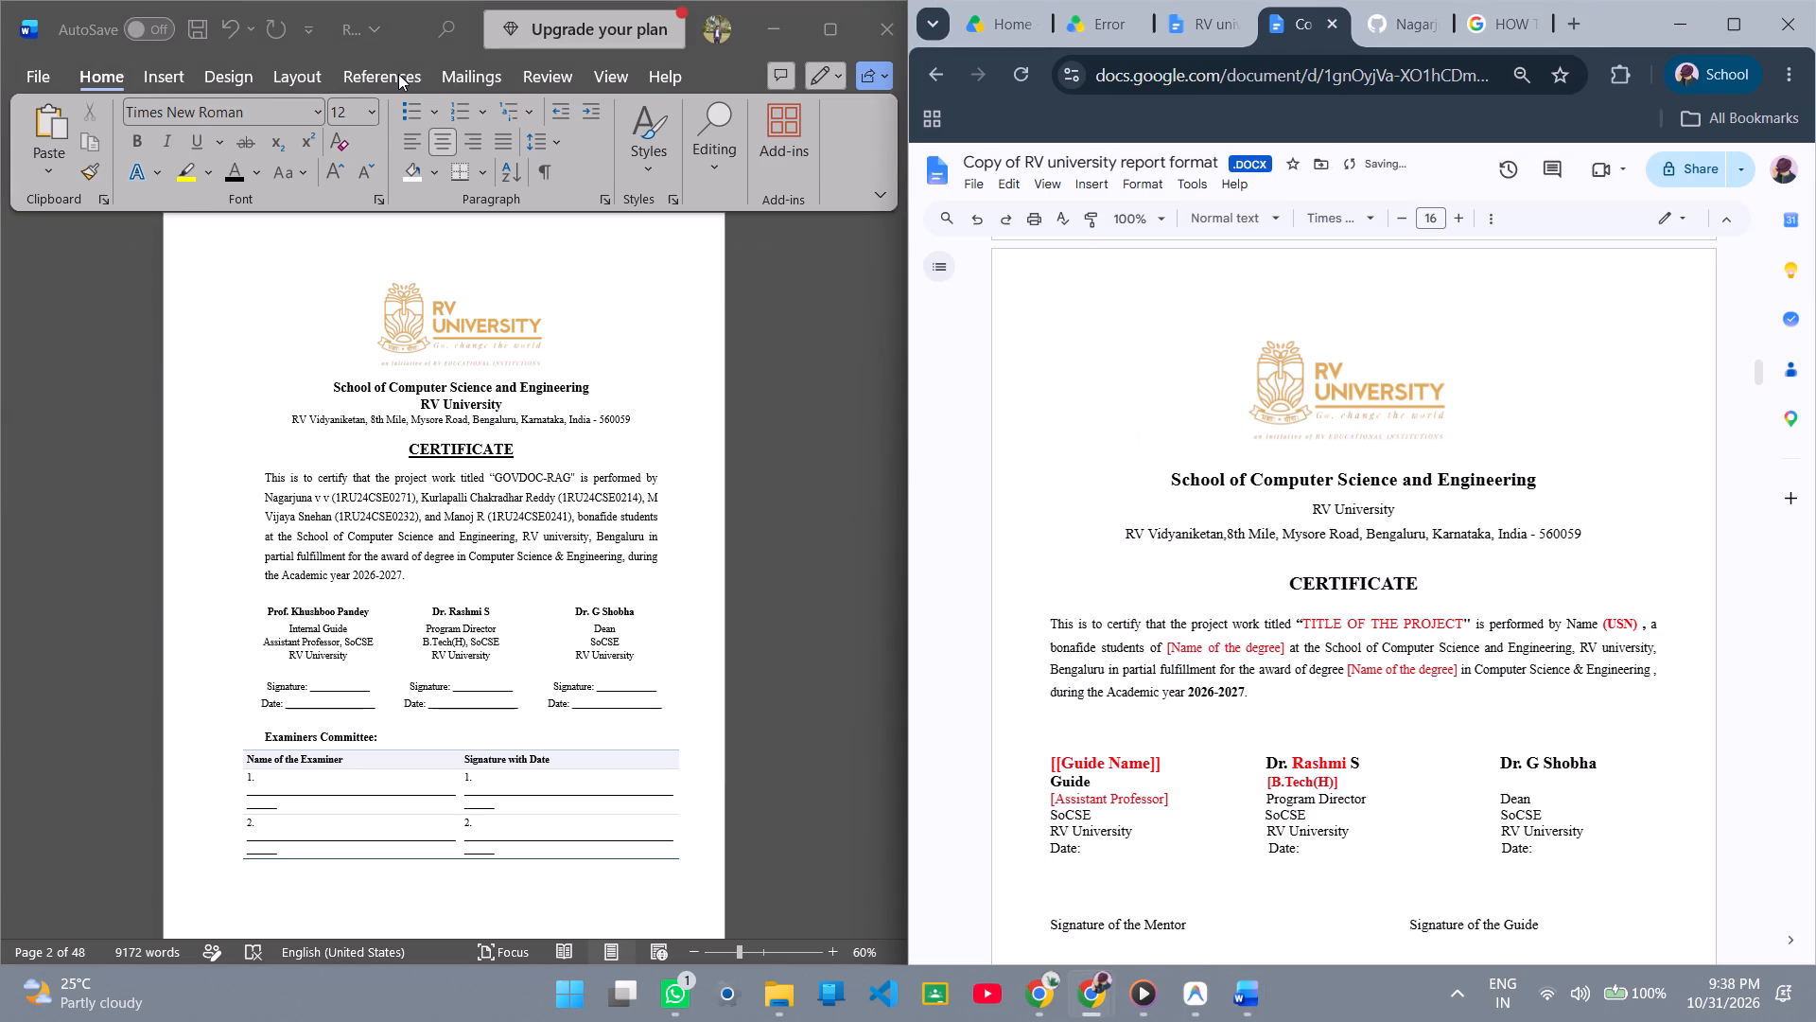
# Apply the Custom Margins preset to the report's certificate page section.
pyautogui.click(288, 79)
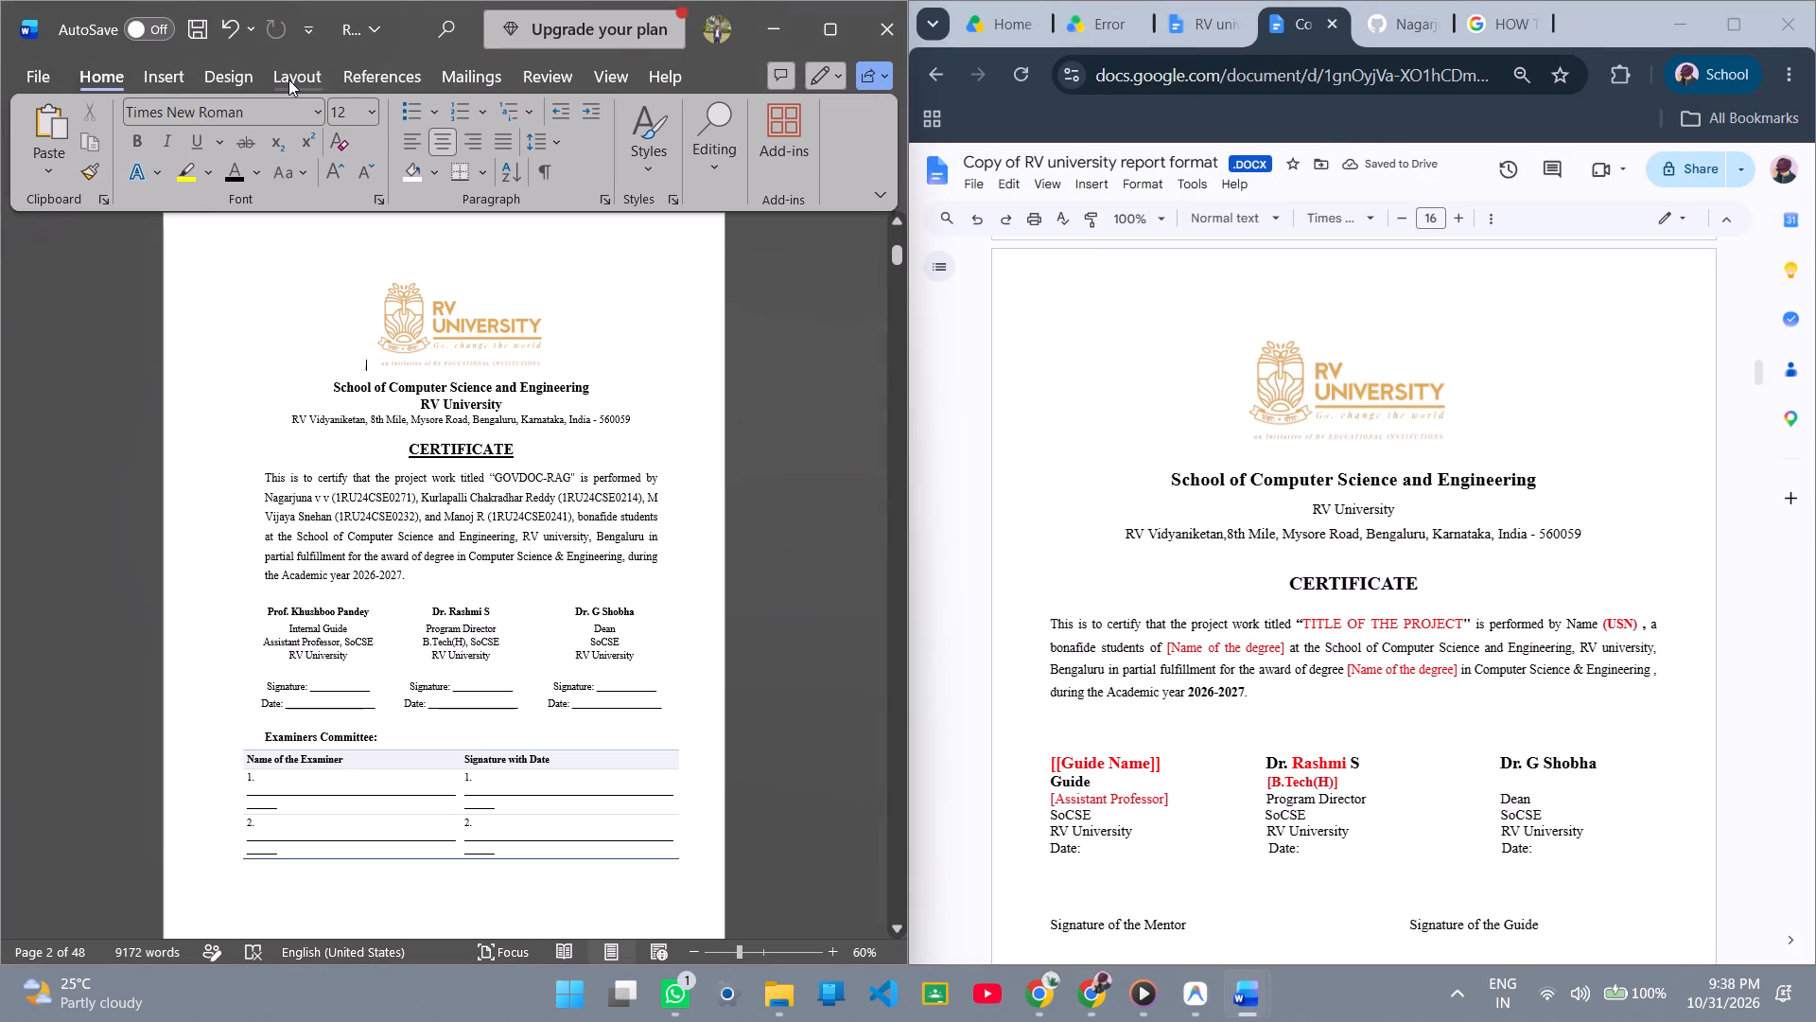
pyautogui.click(306, 89)
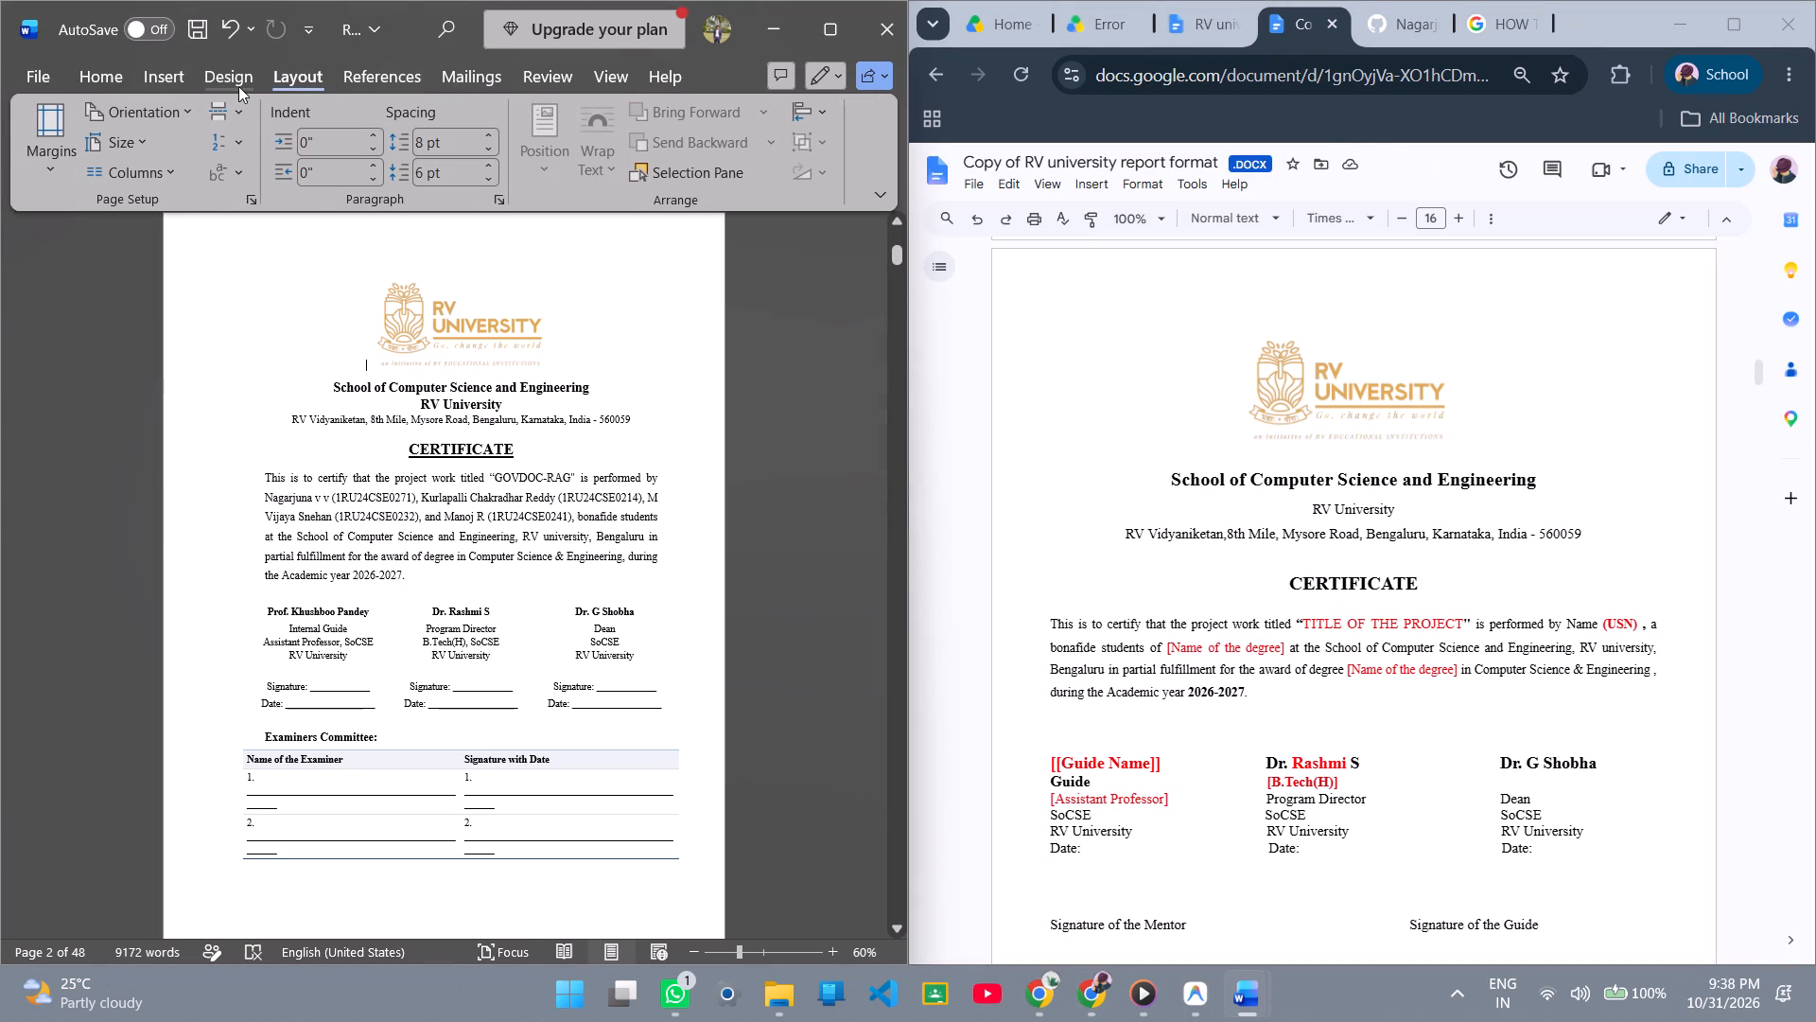
pyautogui.click(46, 127)
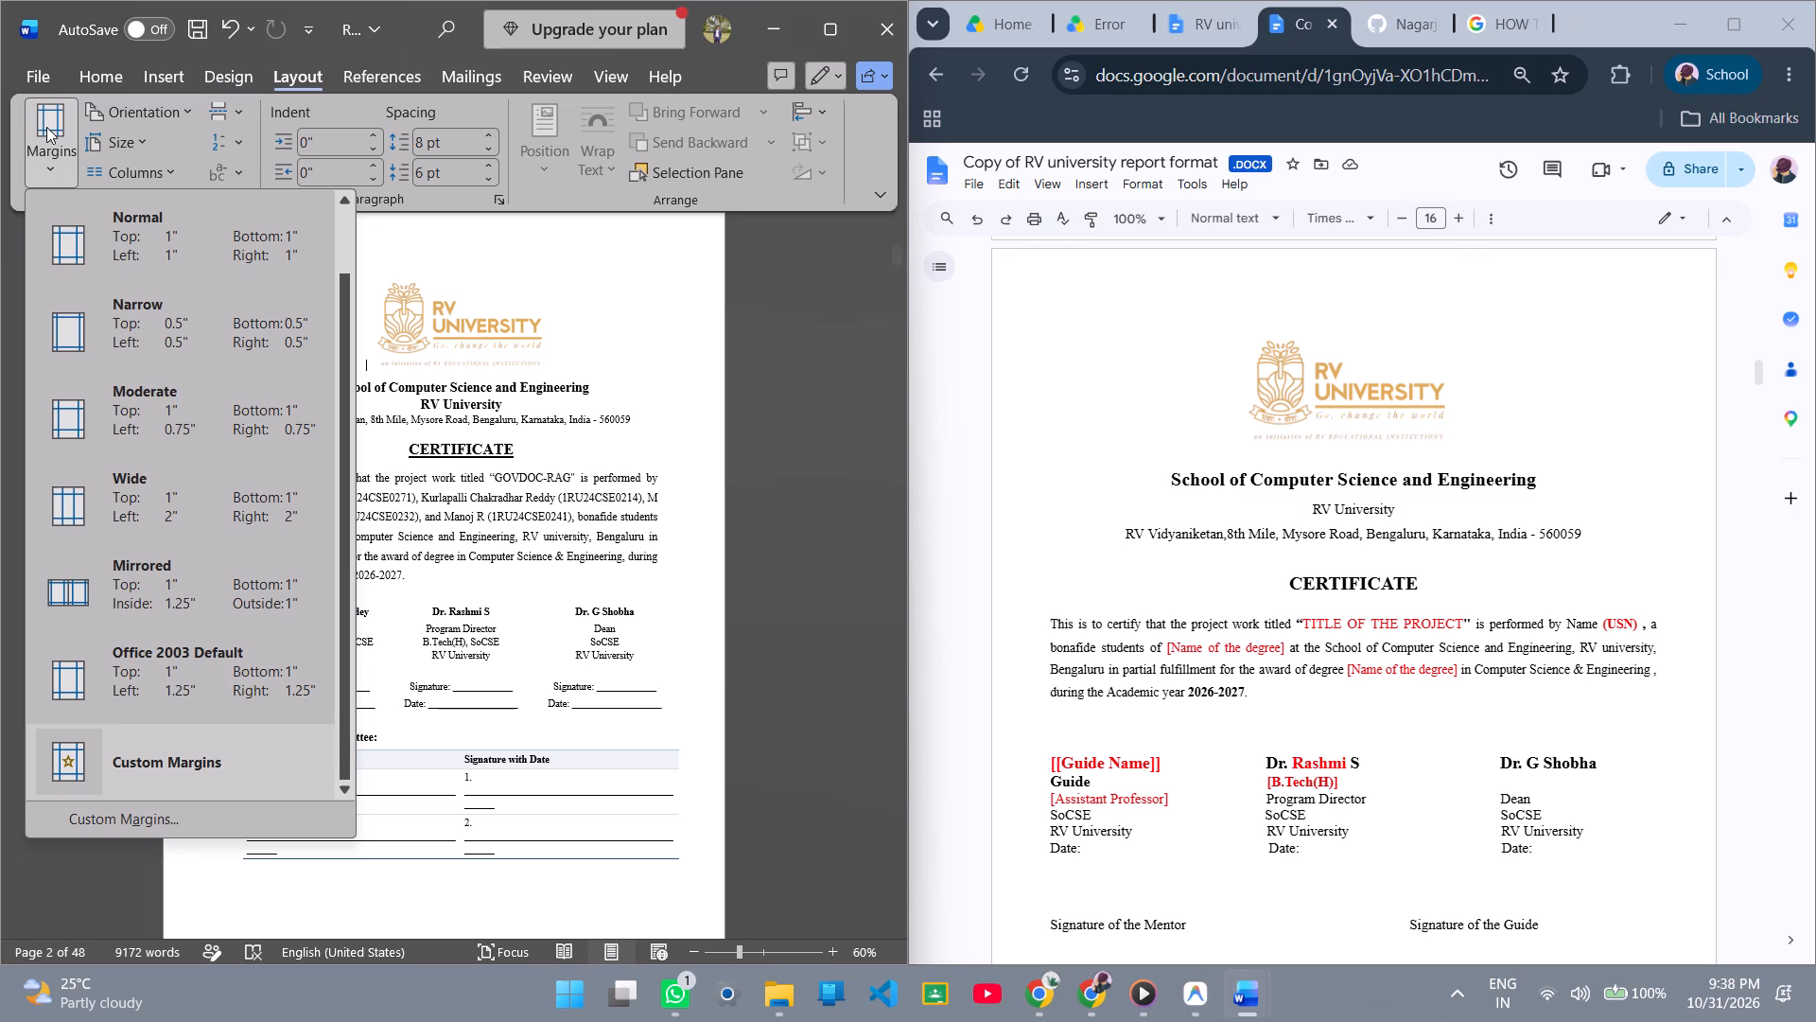
pyautogui.scroll(-6, 179, 704)
pyautogui.click(159, 771)
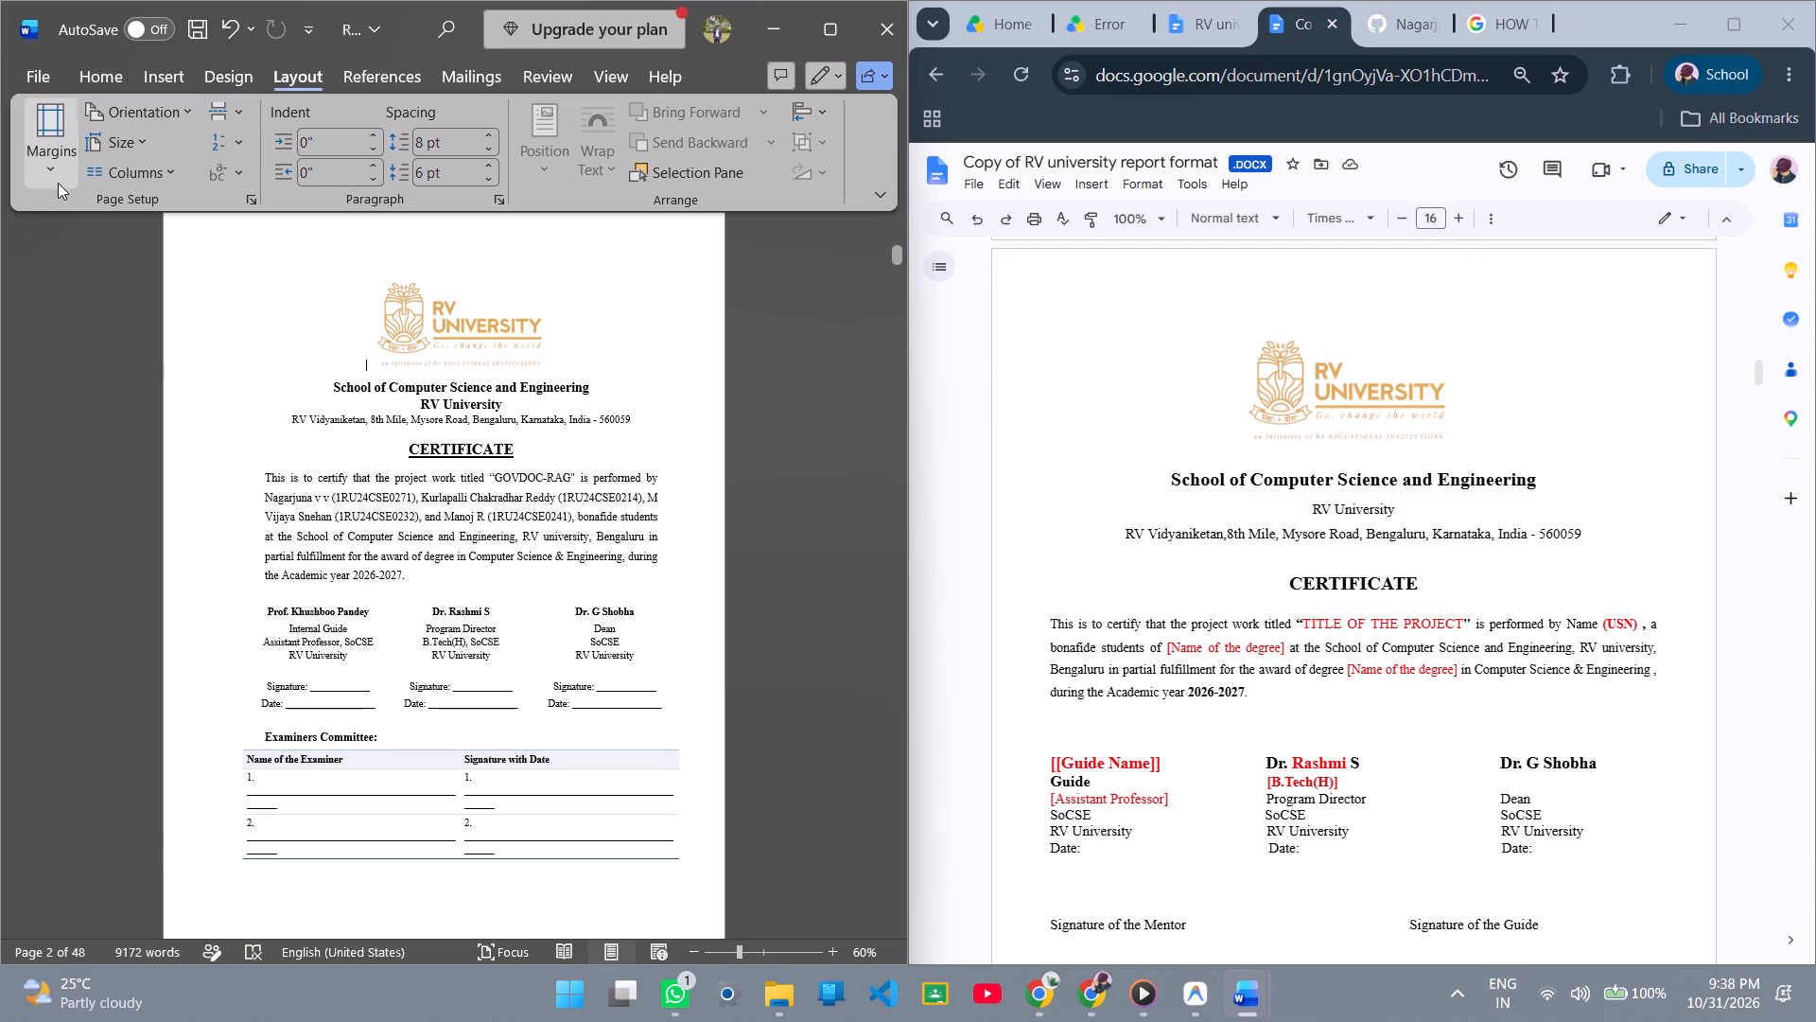
# Look through the report's front matter from the certificate page to Chapter 1 and back, examining the page margins and layout.
pyautogui.click(52, 154)
pyautogui.scroll(-3, 184, 685)
pyautogui.scroll(-8, 585, 690)
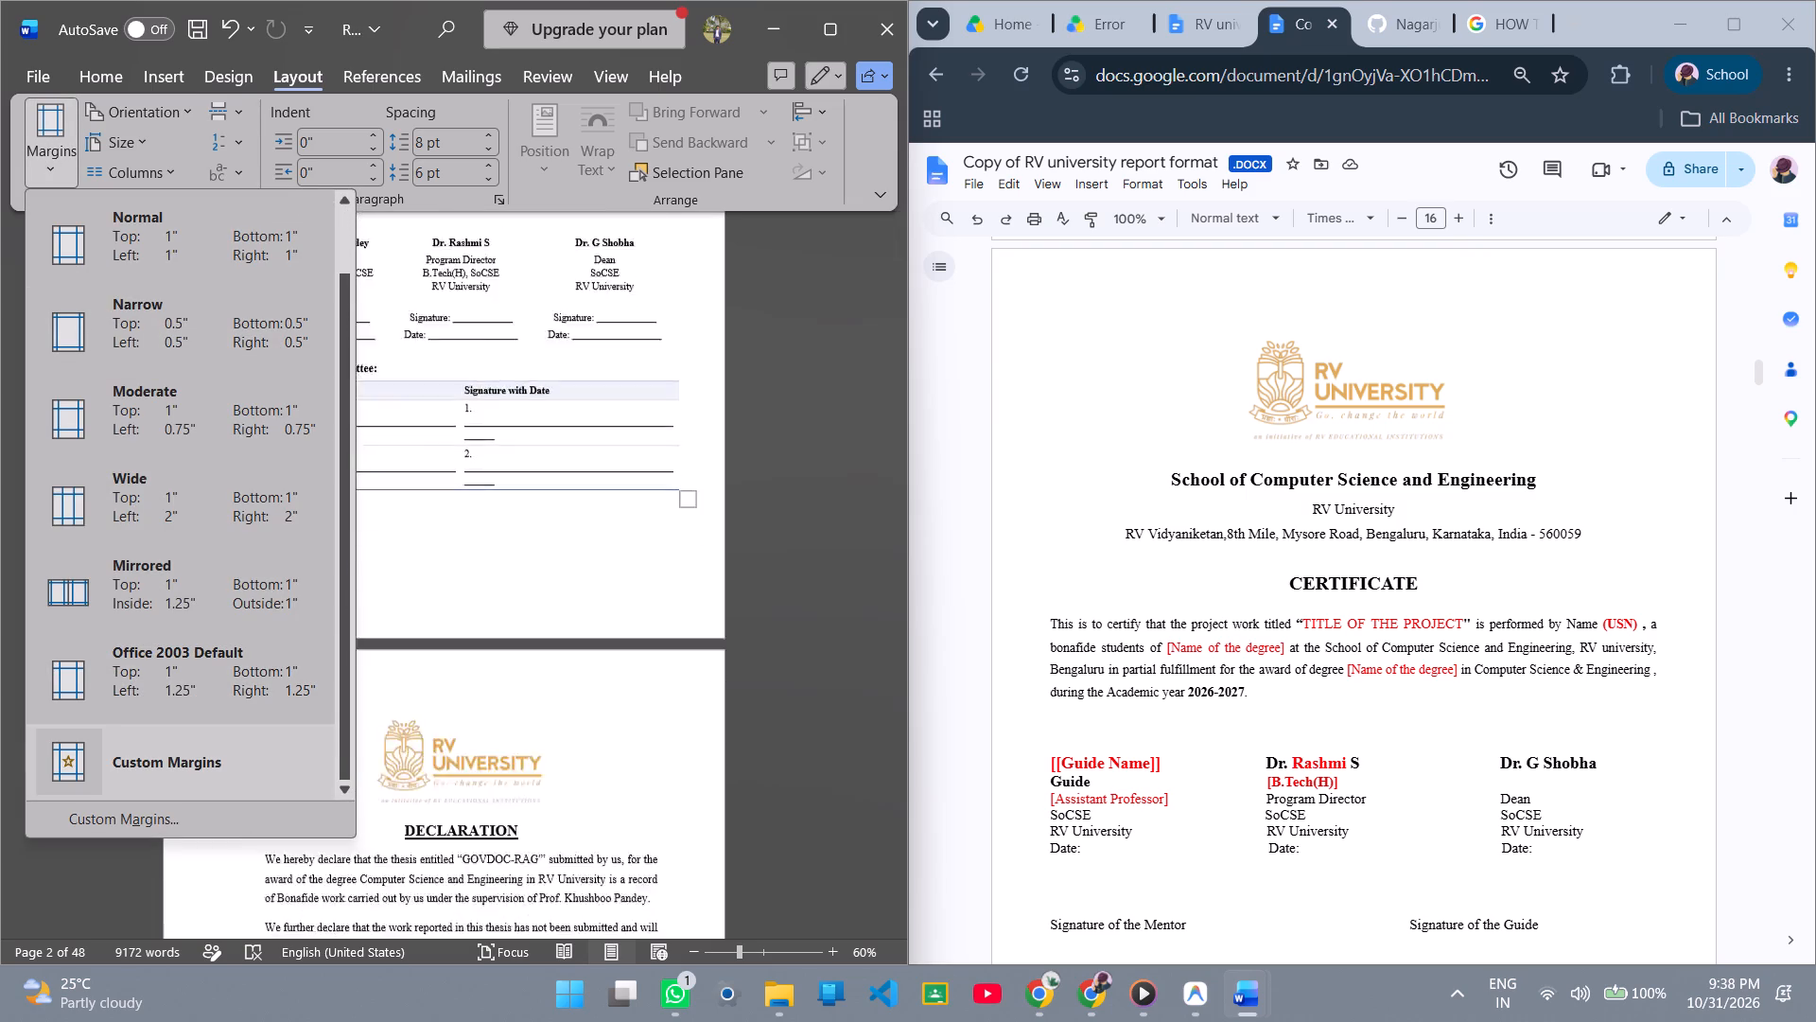
pyautogui.scroll(-19, 585, 690)
pyautogui.scroll(-20, 585, 690)
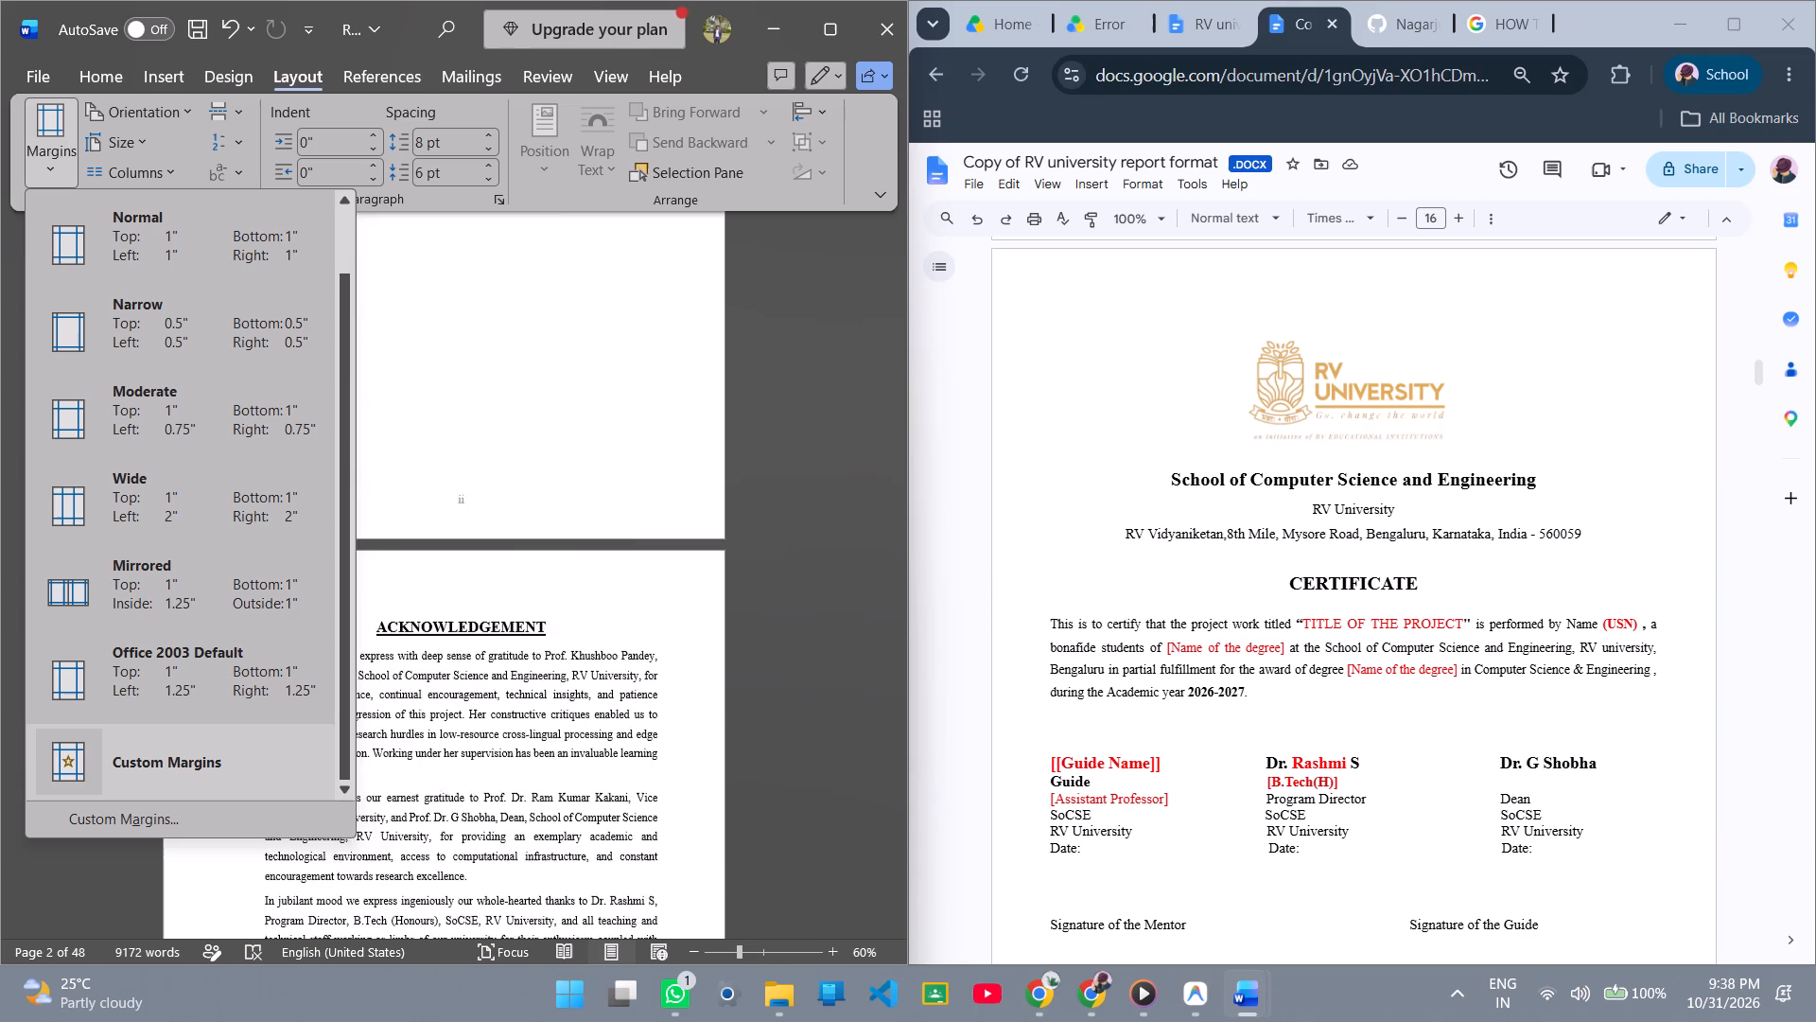
pyautogui.scroll(-14, 585, 690)
pyautogui.scroll(-4, 487, 590)
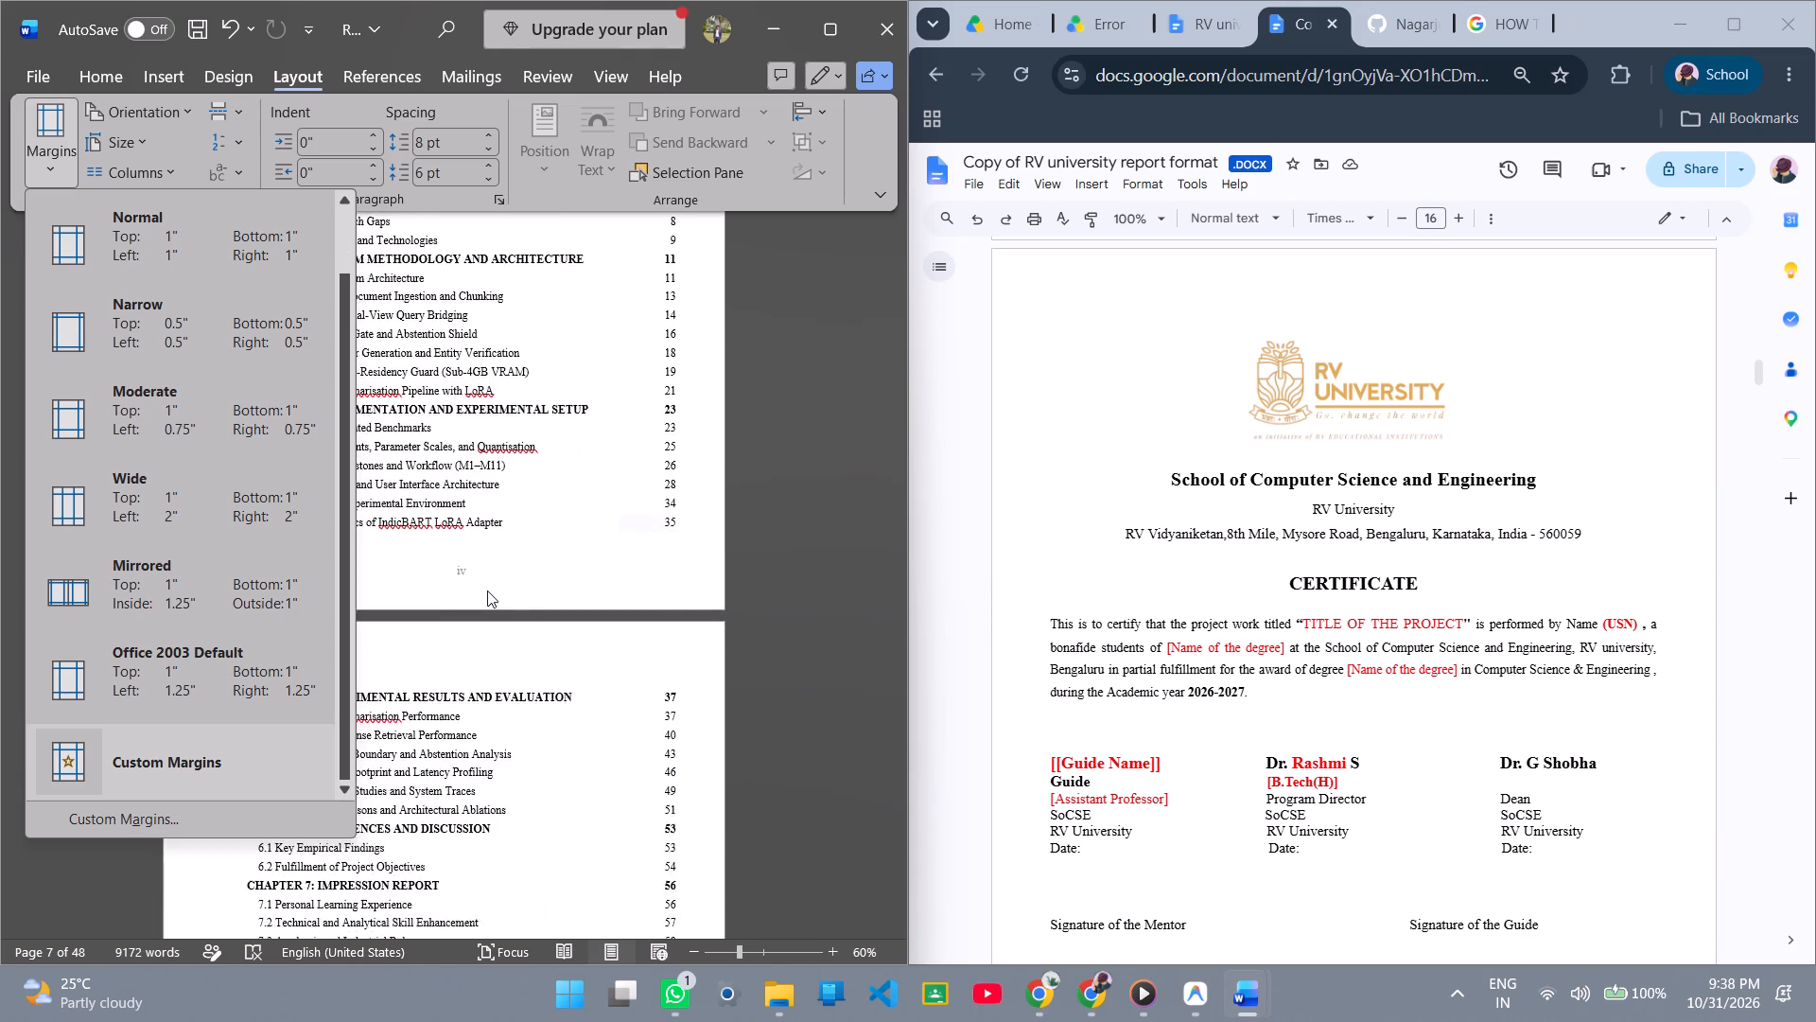
pyautogui.scroll(-17, 487, 590)
pyautogui.scroll(-20, 487, 590)
pyautogui.scroll(-1, 487, 590)
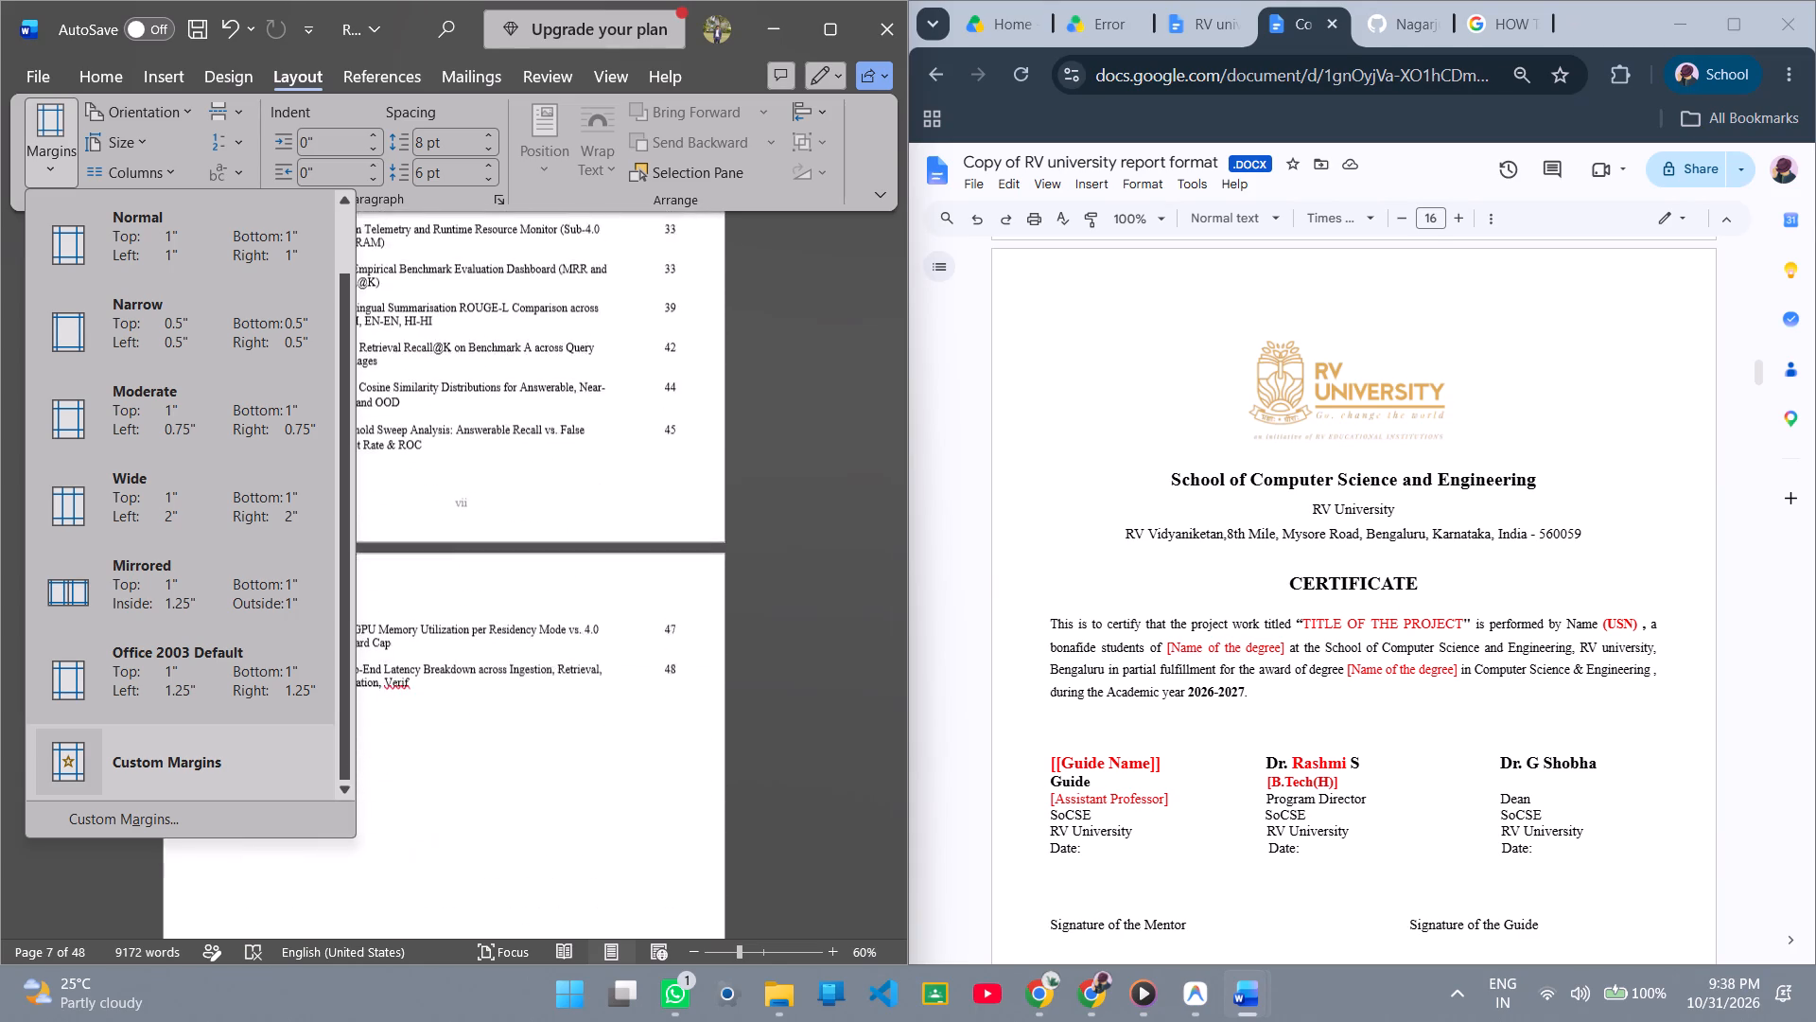
pyautogui.scroll(-20, 487, 590)
pyautogui.scroll(-20, 487, 590)
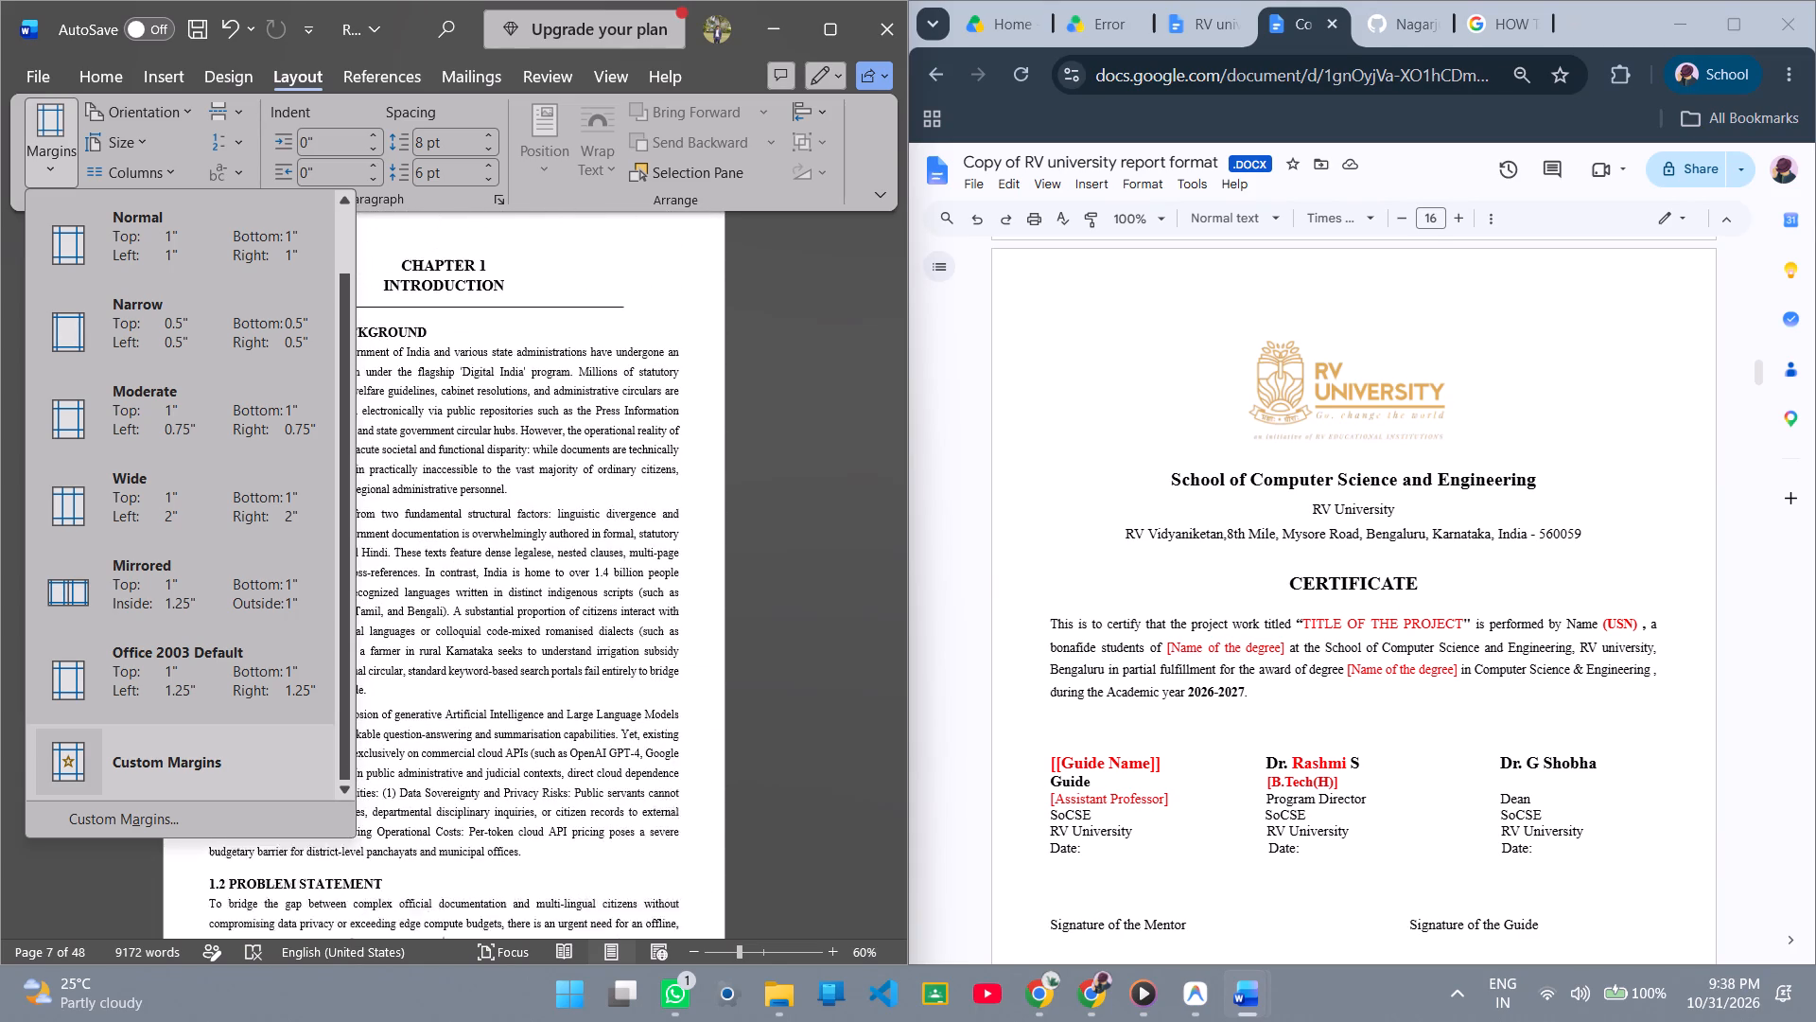
pyautogui.click(796, 423)
pyautogui.scroll(5, 616, 564)
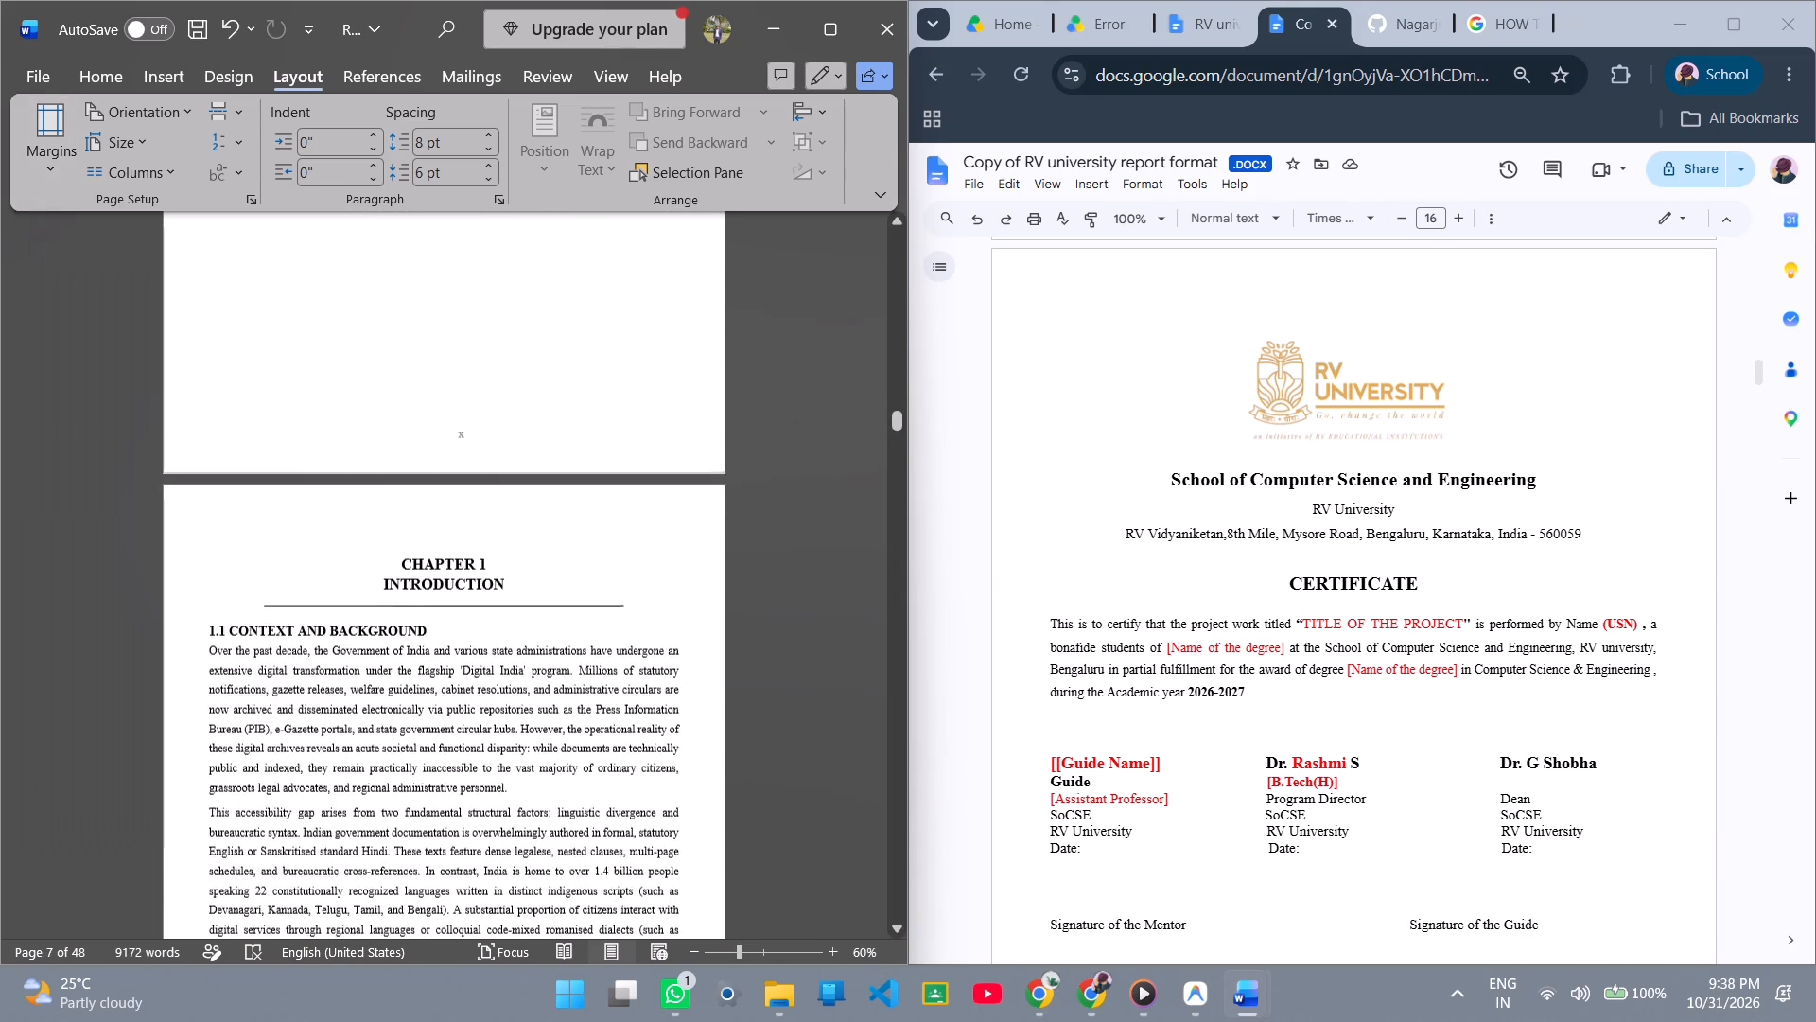
pyautogui.scroll(20, 607, 633)
pyautogui.scroll(9, 607, 633)
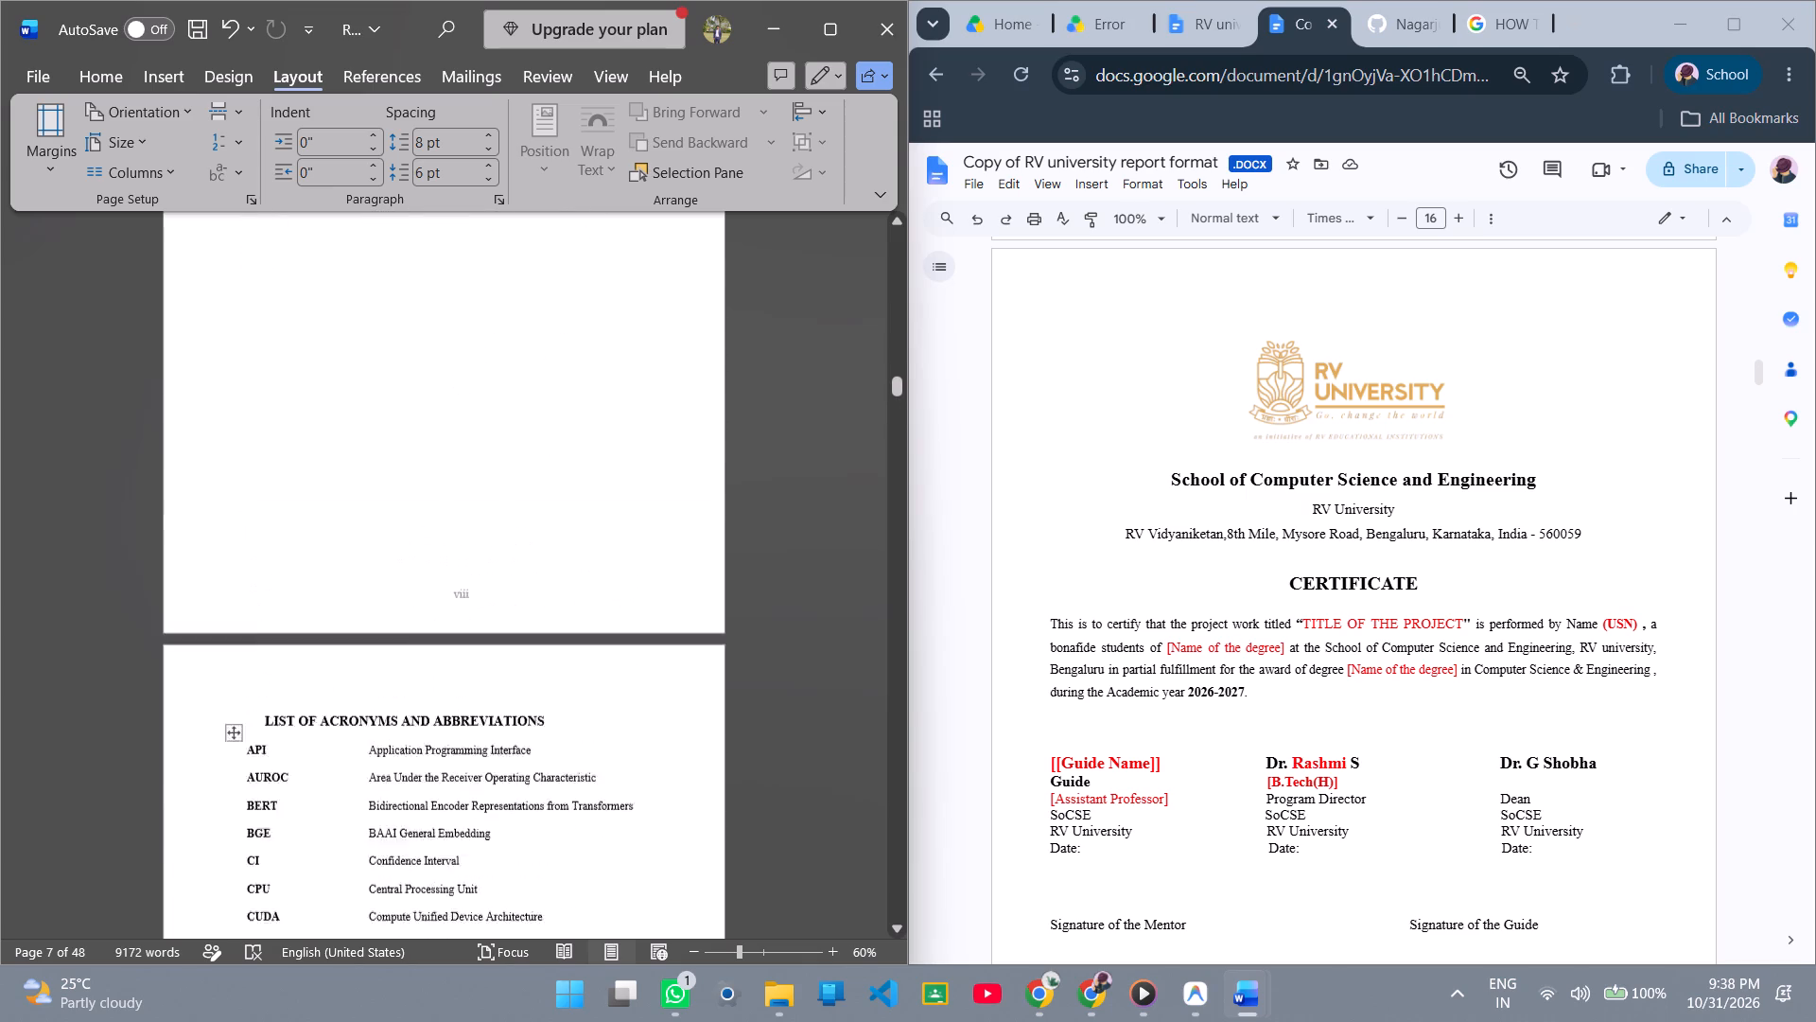
pyautogui.scroll(6, 634, 610)
pyautogui.scroll(20, 634, 610)
pyautogui.scroll(8, 634, 610)
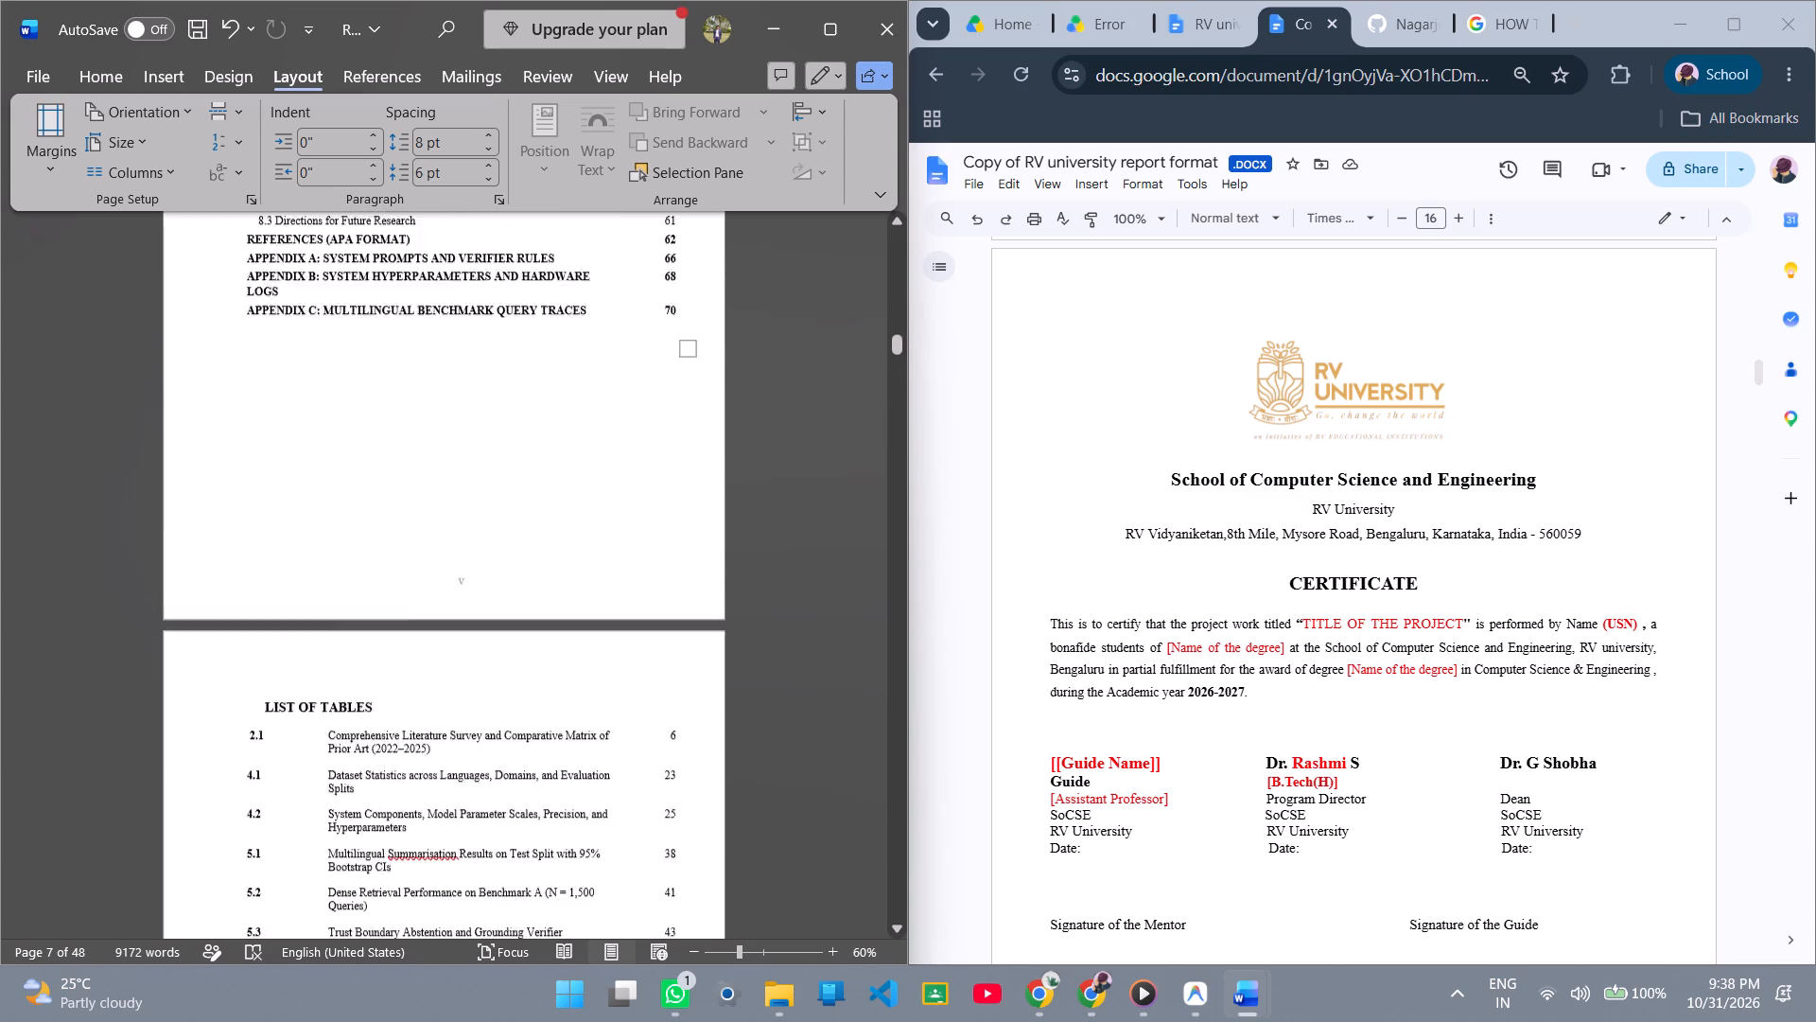
pyautogui.scroll(20, 634, 610)
pyautogui.scroll(18, 634, 610)
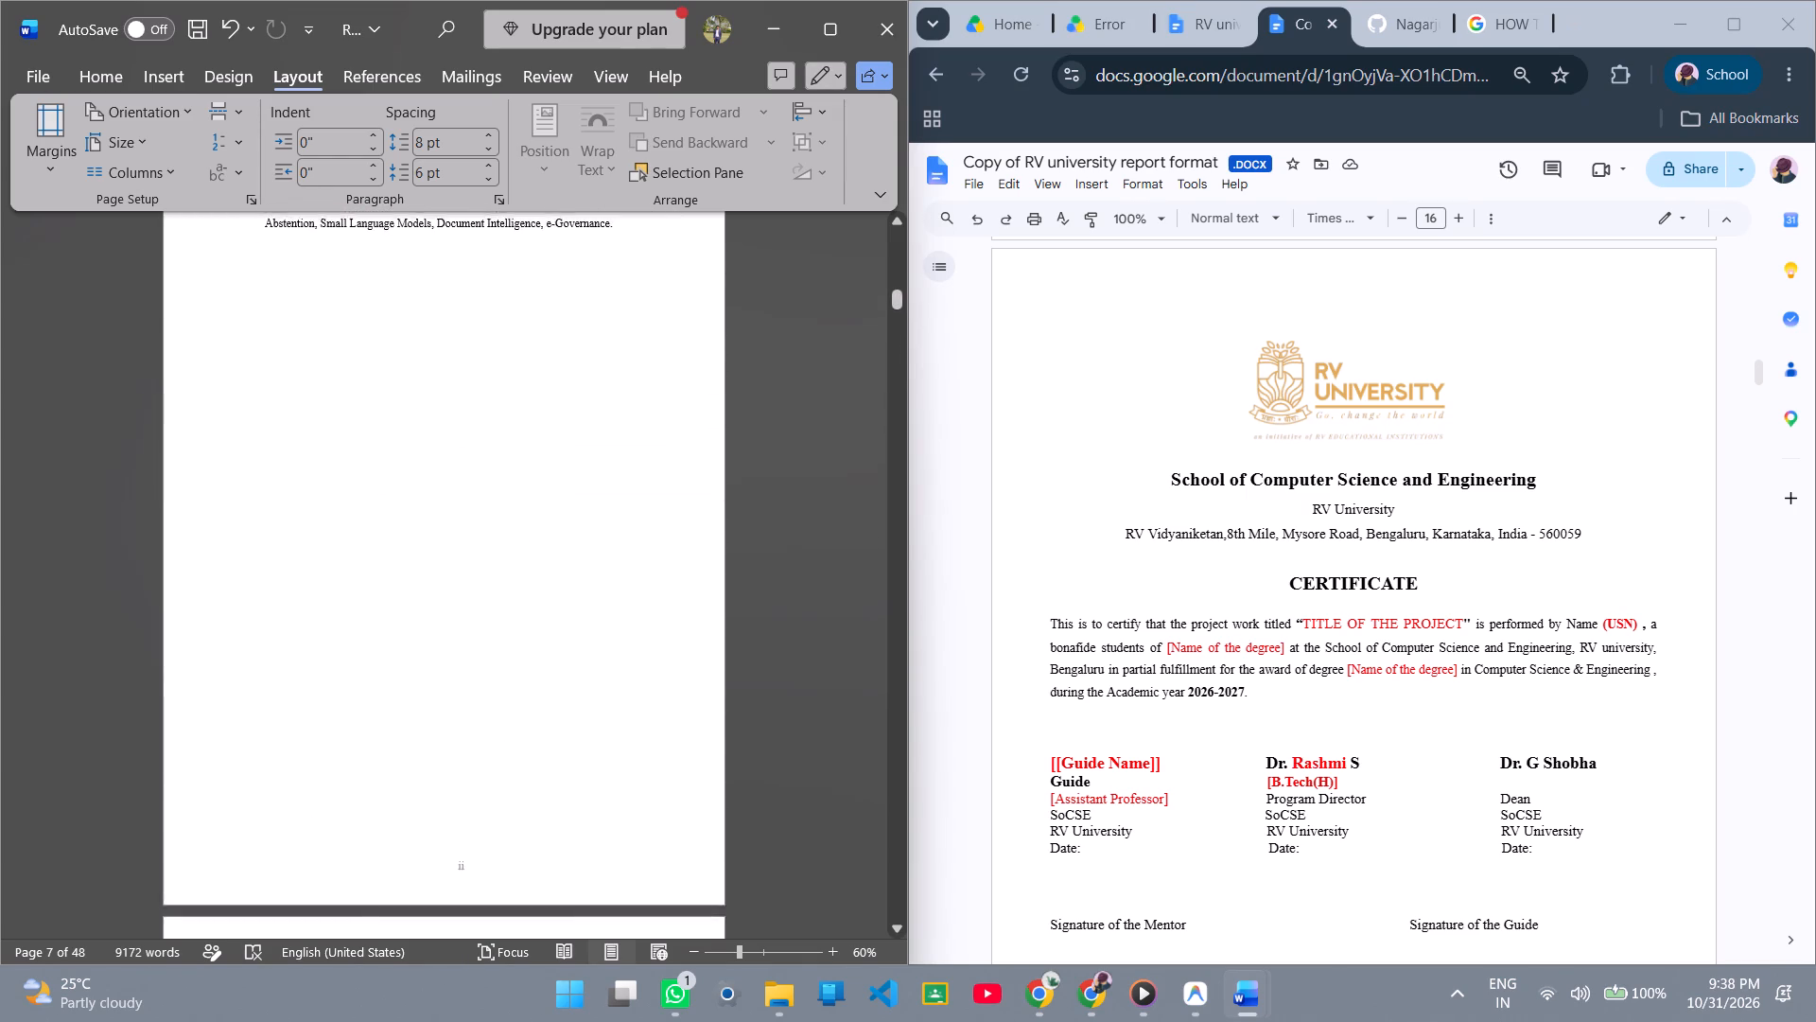
# Review the report's Acknowledgement page and browse the template's matching front-matter pages up to its Abstract page.
pyautogui.scroll(-11, 634, 610)
pyautogui.scroll(2, 634, 610)
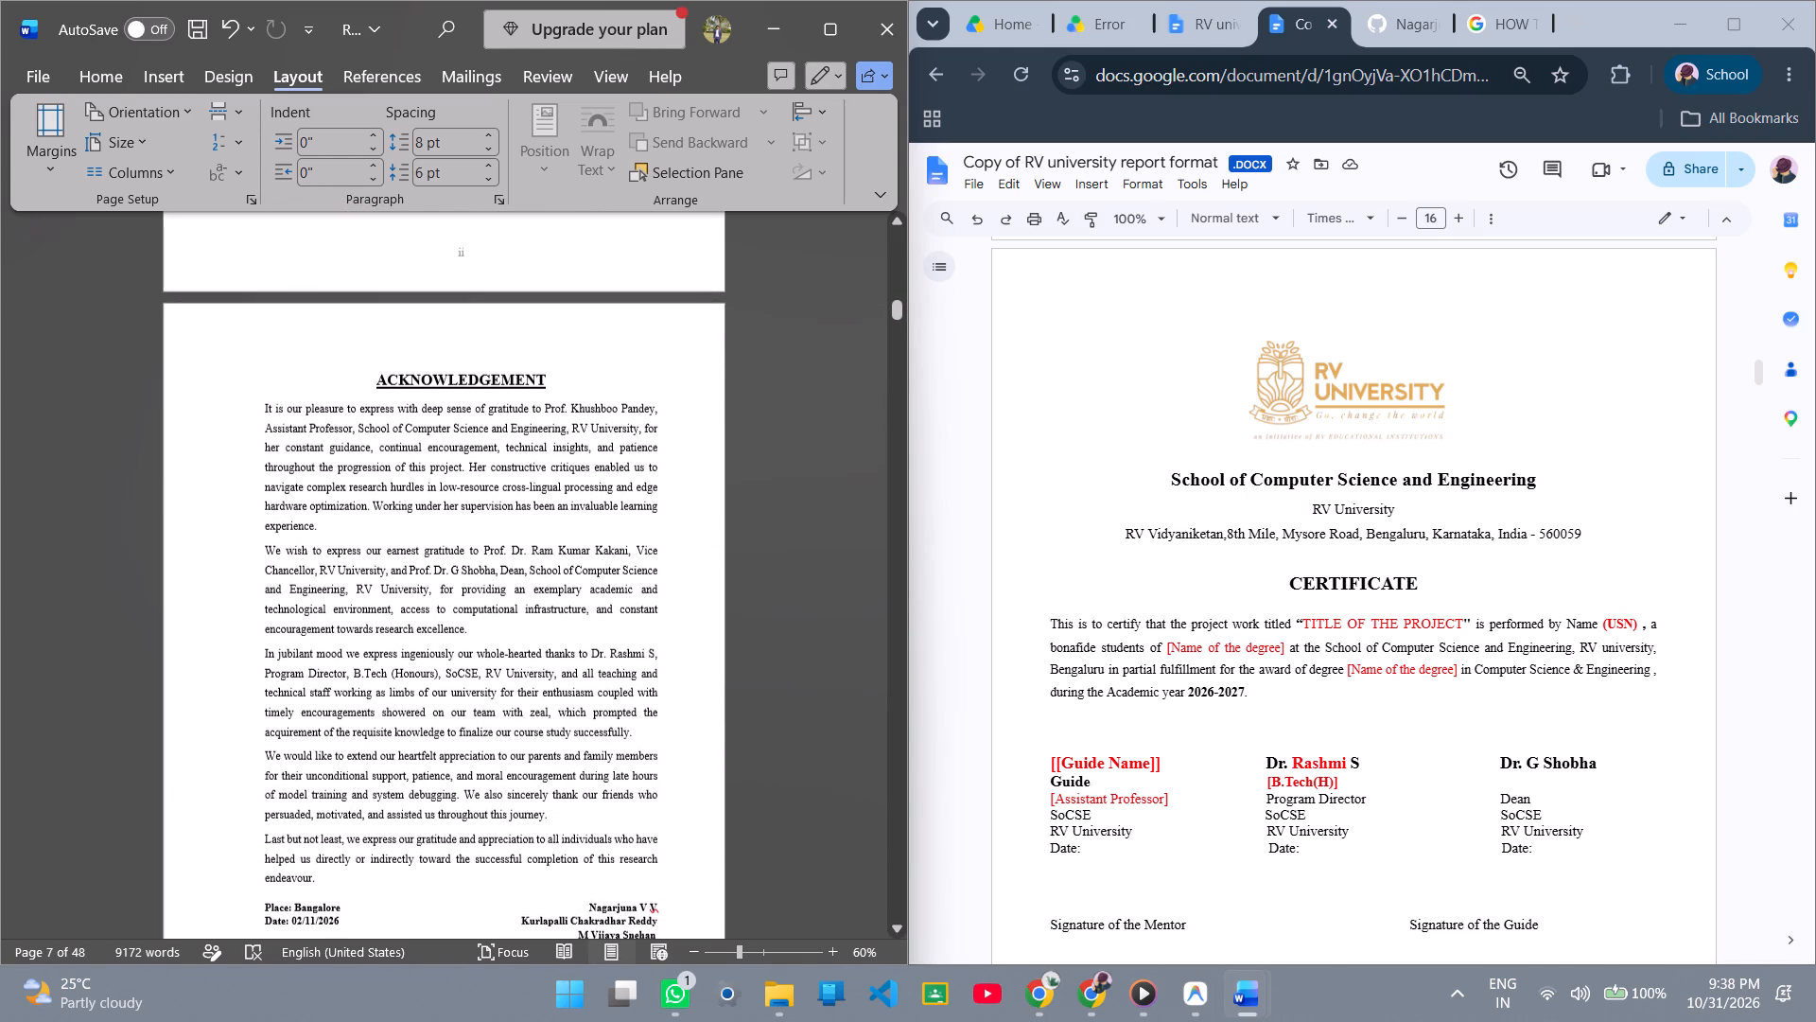
pyautogui.scroll(-3, 1073, 552)
pyautogui.scroll(1, 1073, 561)
pyautogui.scroll(-9, 1073, 561)
pyautogui.scroll(-1, 1206, 642)
pyautogui.scroll(5, 1206, 642)
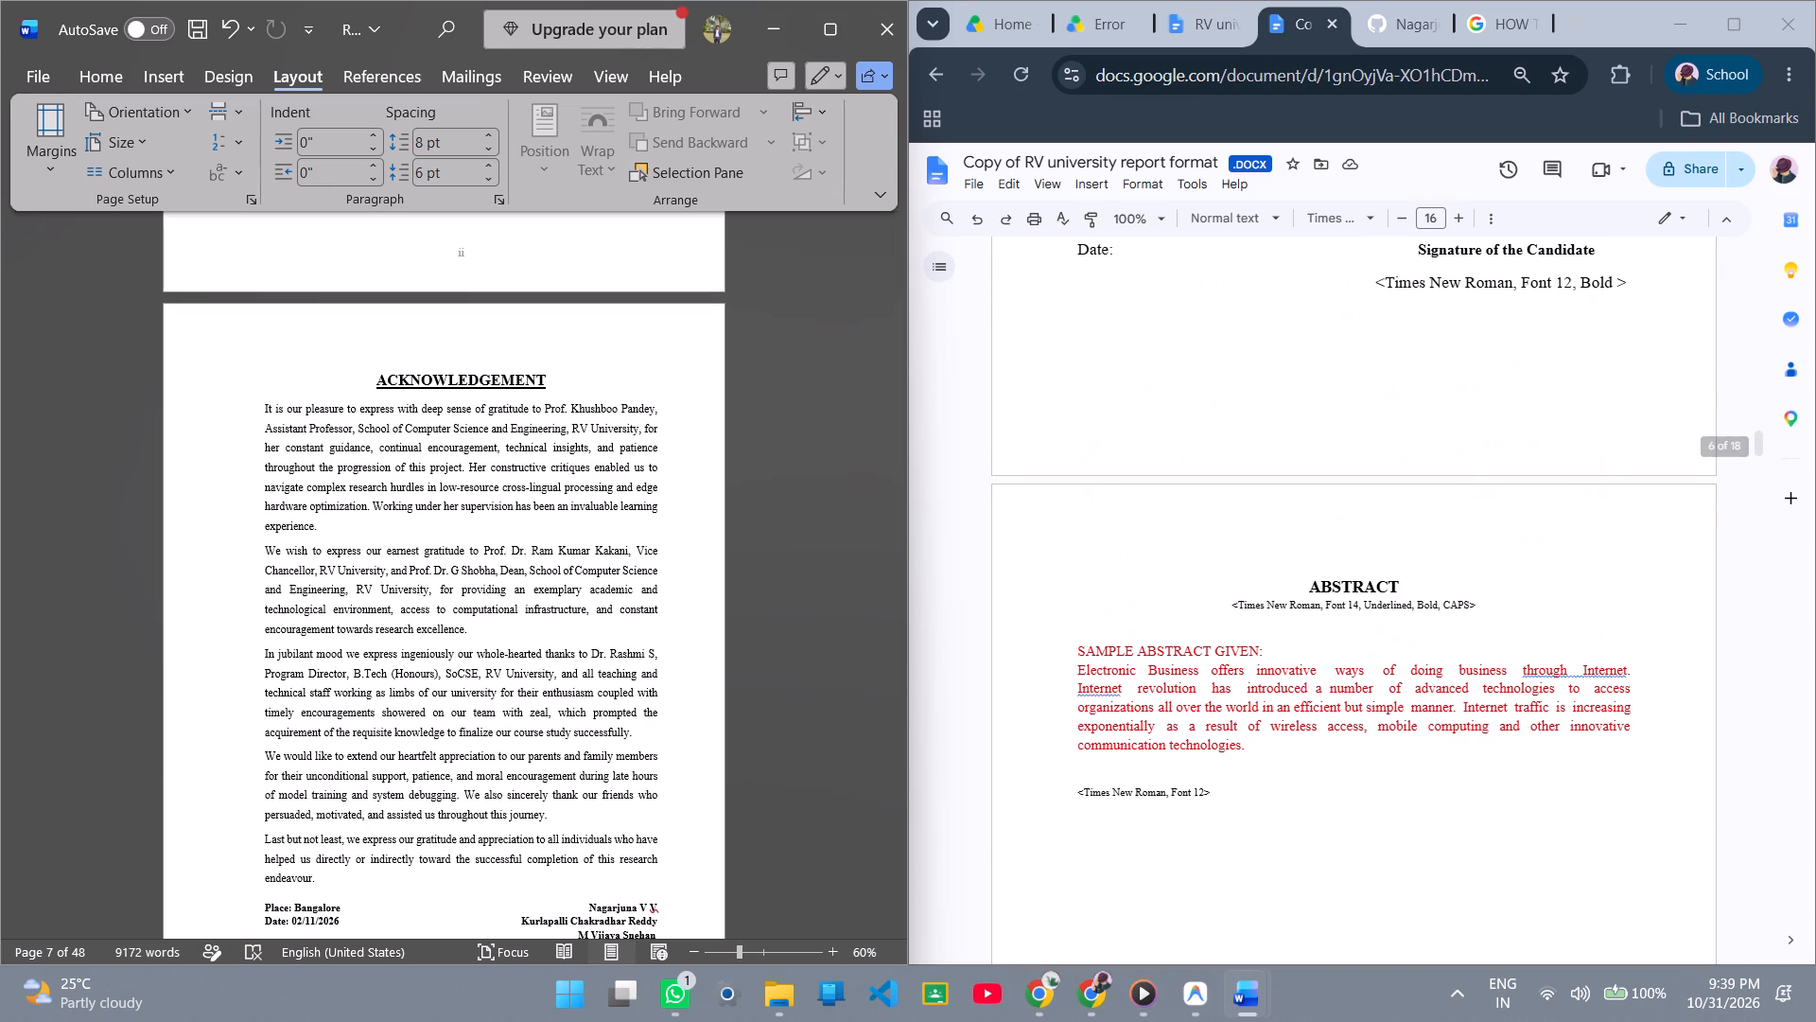
pyautogui.scroll(4, 339, 387)
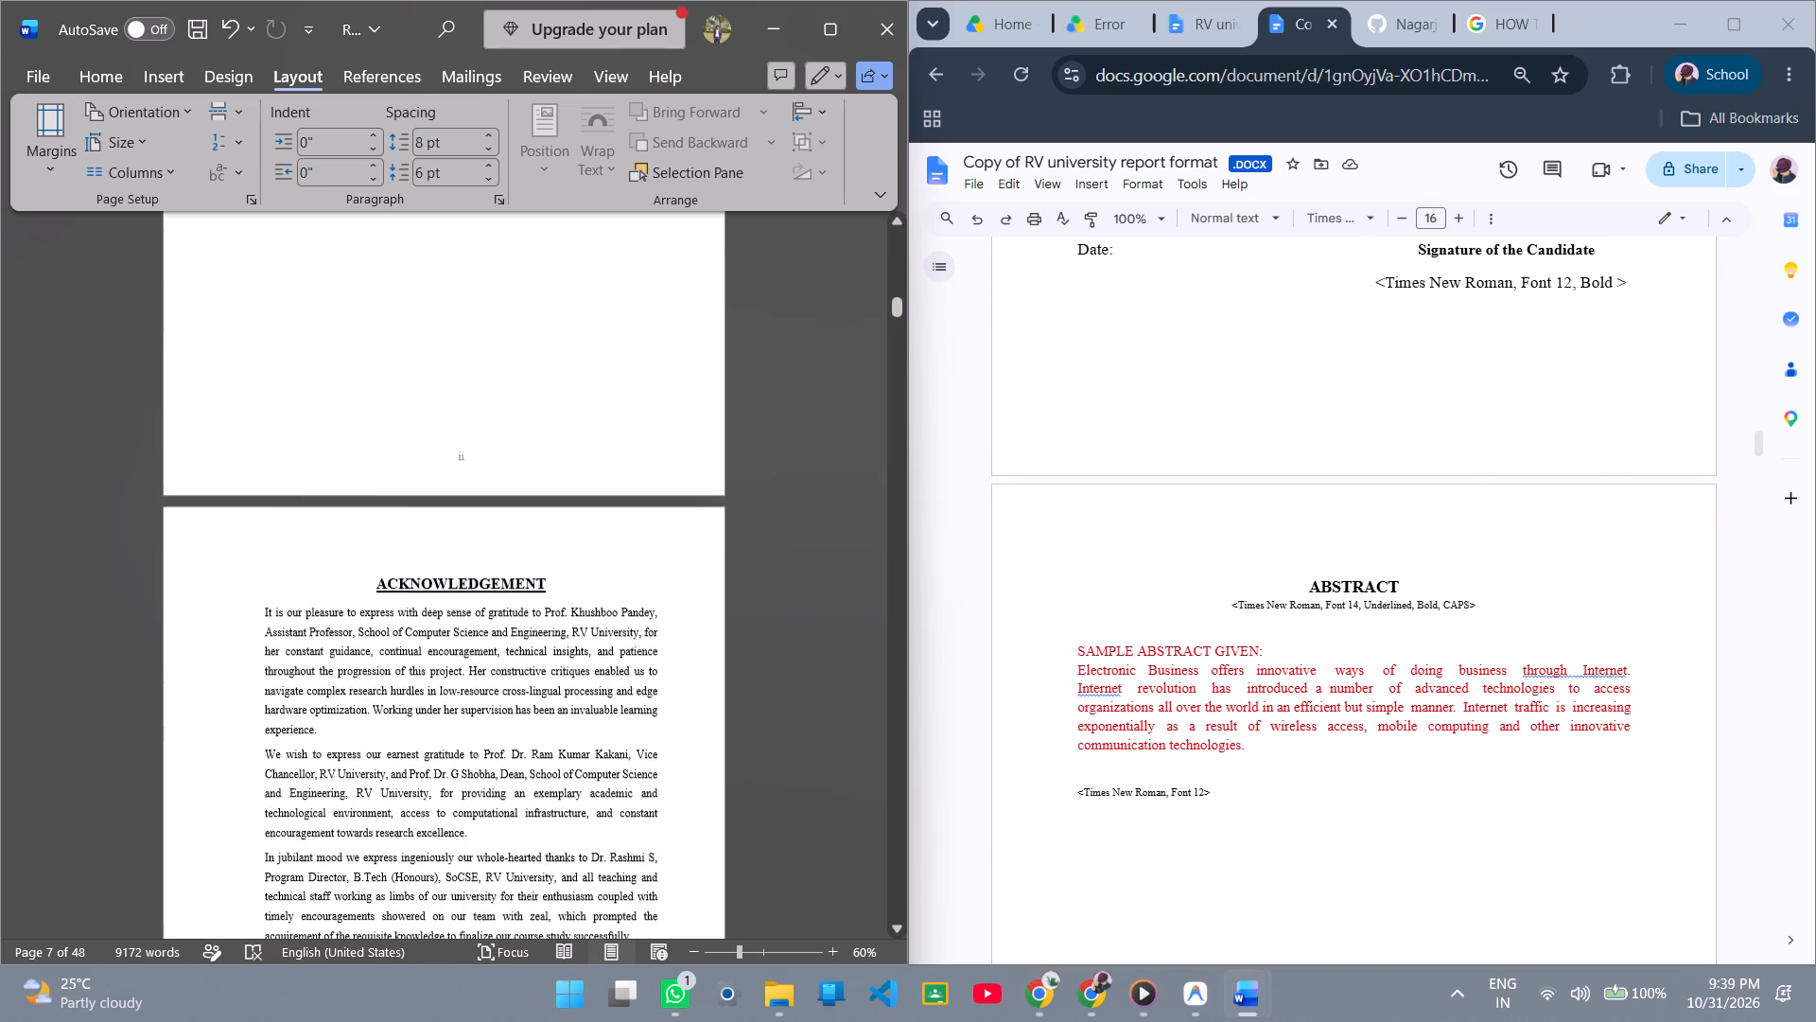
# Inspect the report section's custom margins, multiple-pages setting and apply-to options in Page Setup, closing it without changes.
pyautogui.scroll(2, 339, 387)
pyautogui.click(54, 118)
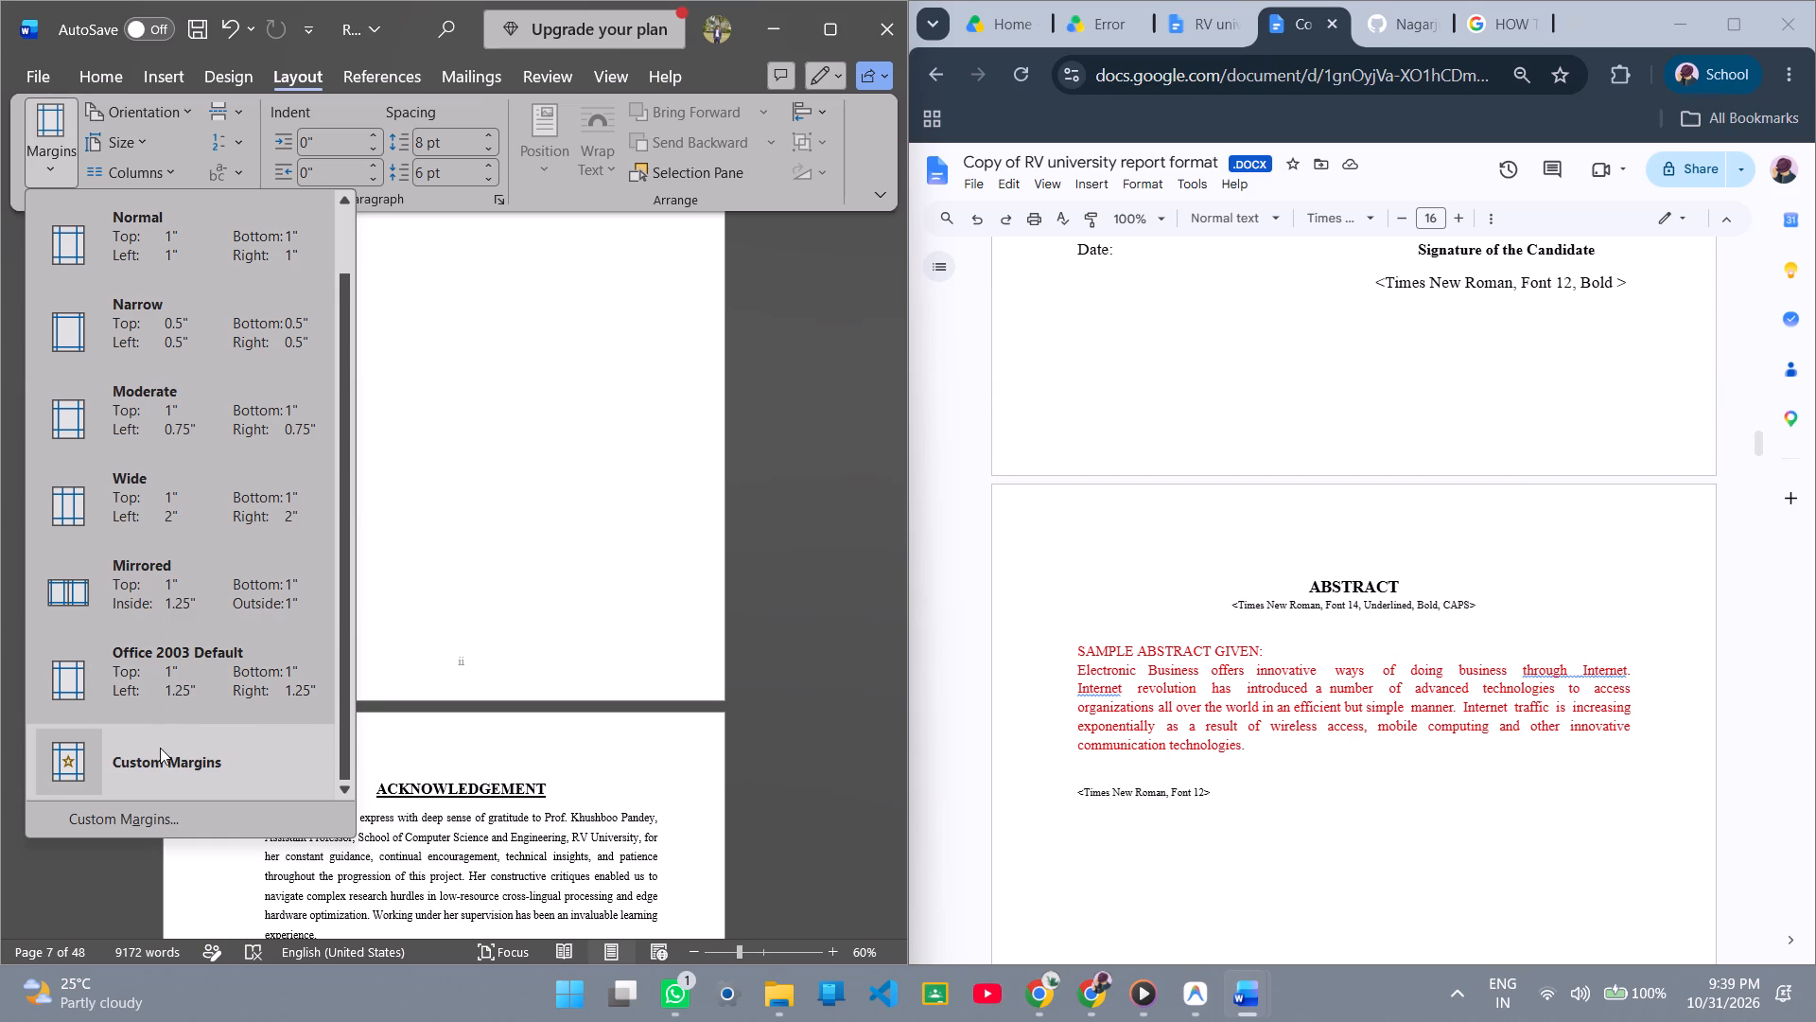
pyautogui.click(131, 835)
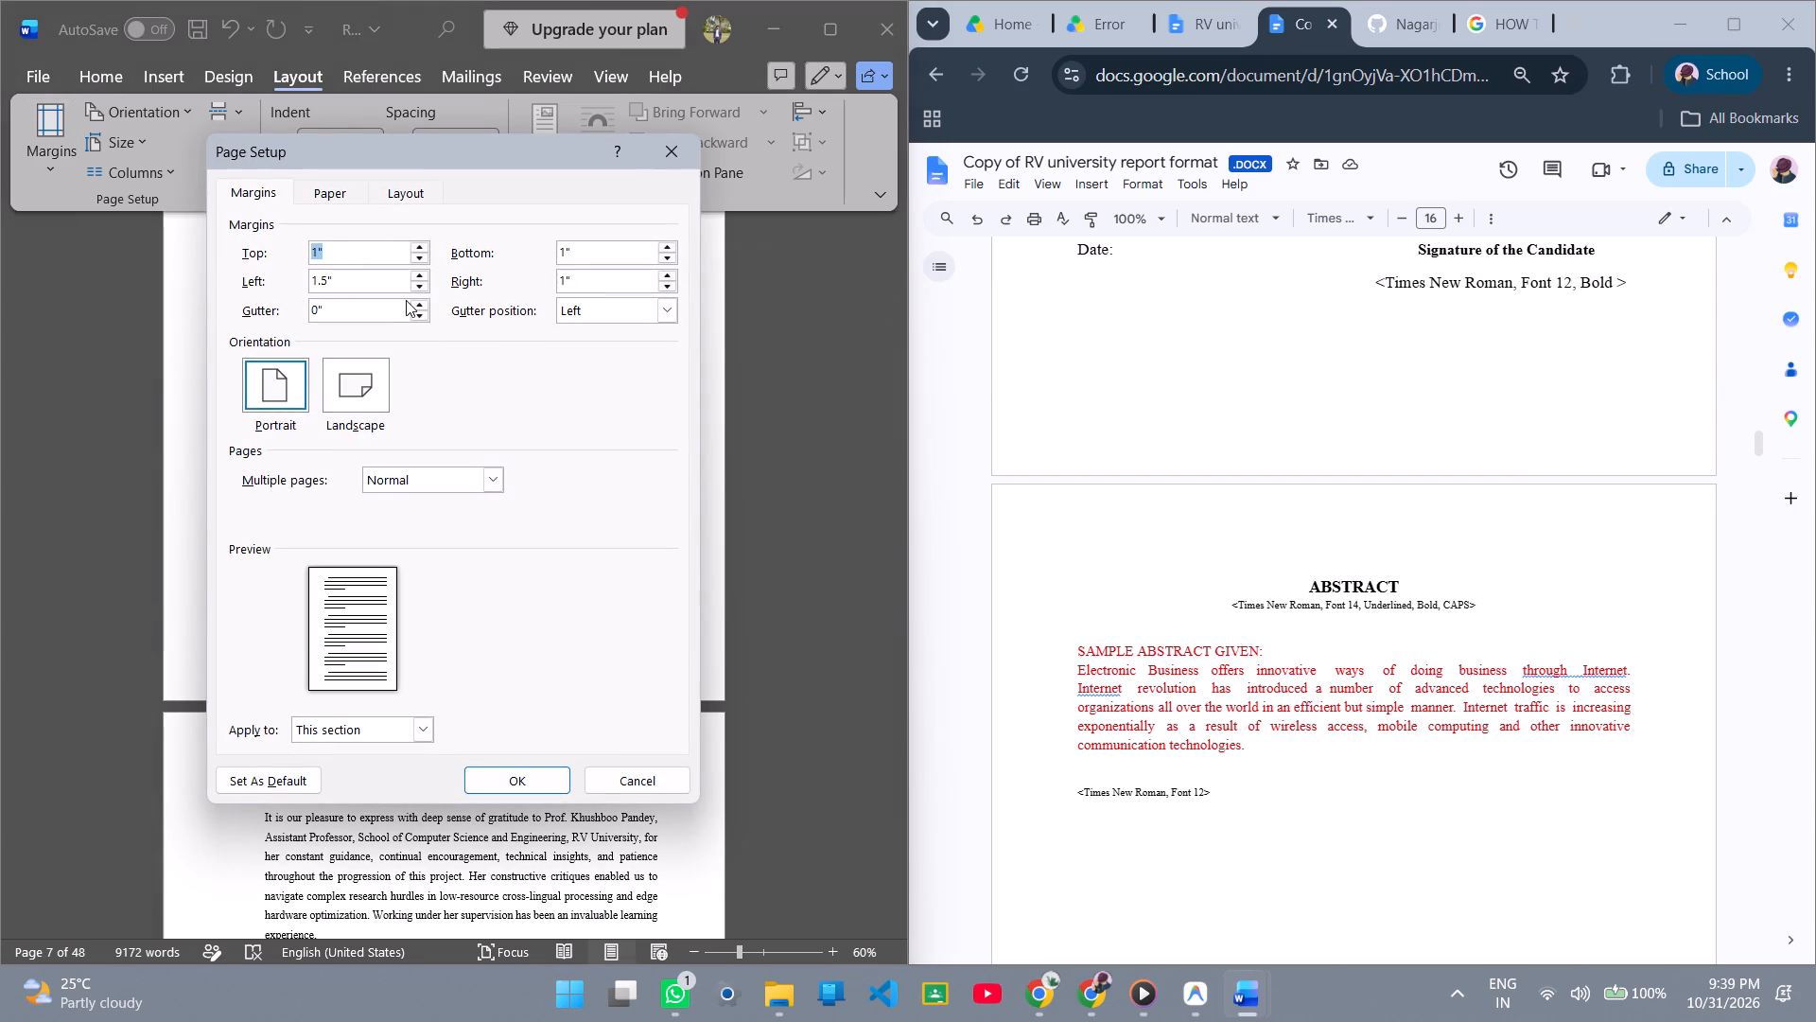
pyautogui.click(316, 255)
pyautogui.click(487, 484)
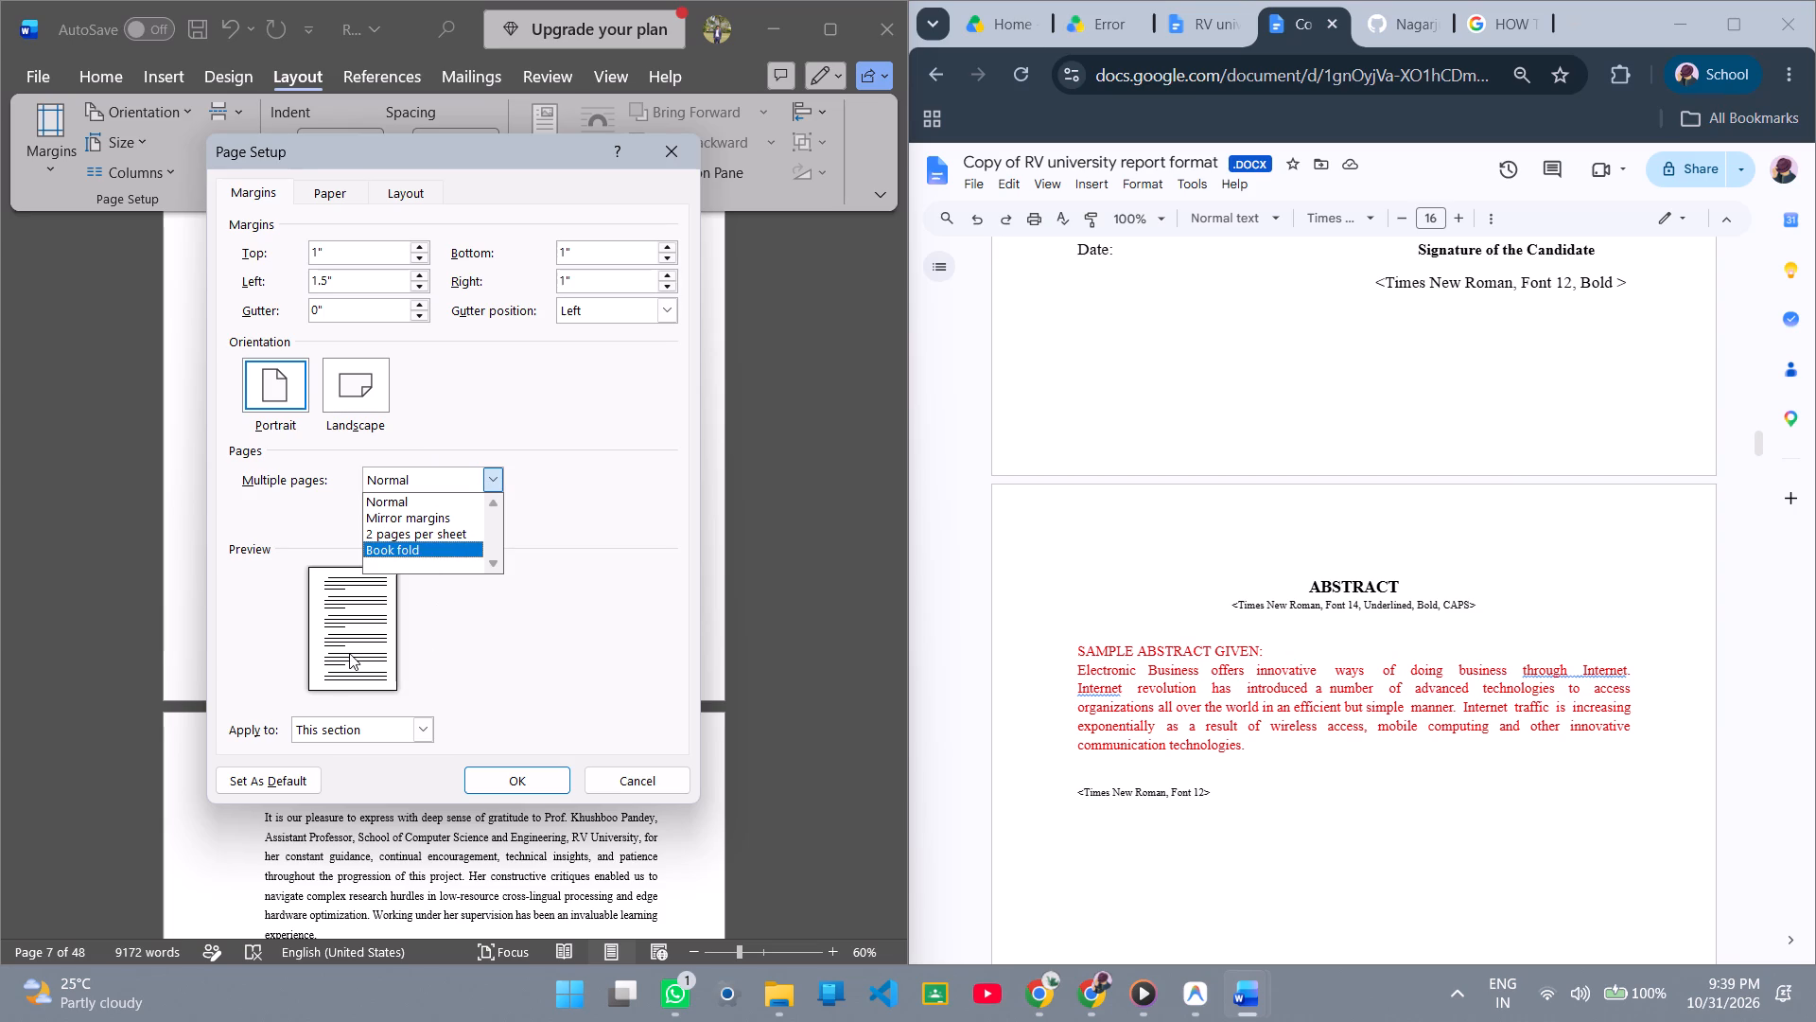
pyautogui.click(416, 720)
pyautogui.click(425, 721)
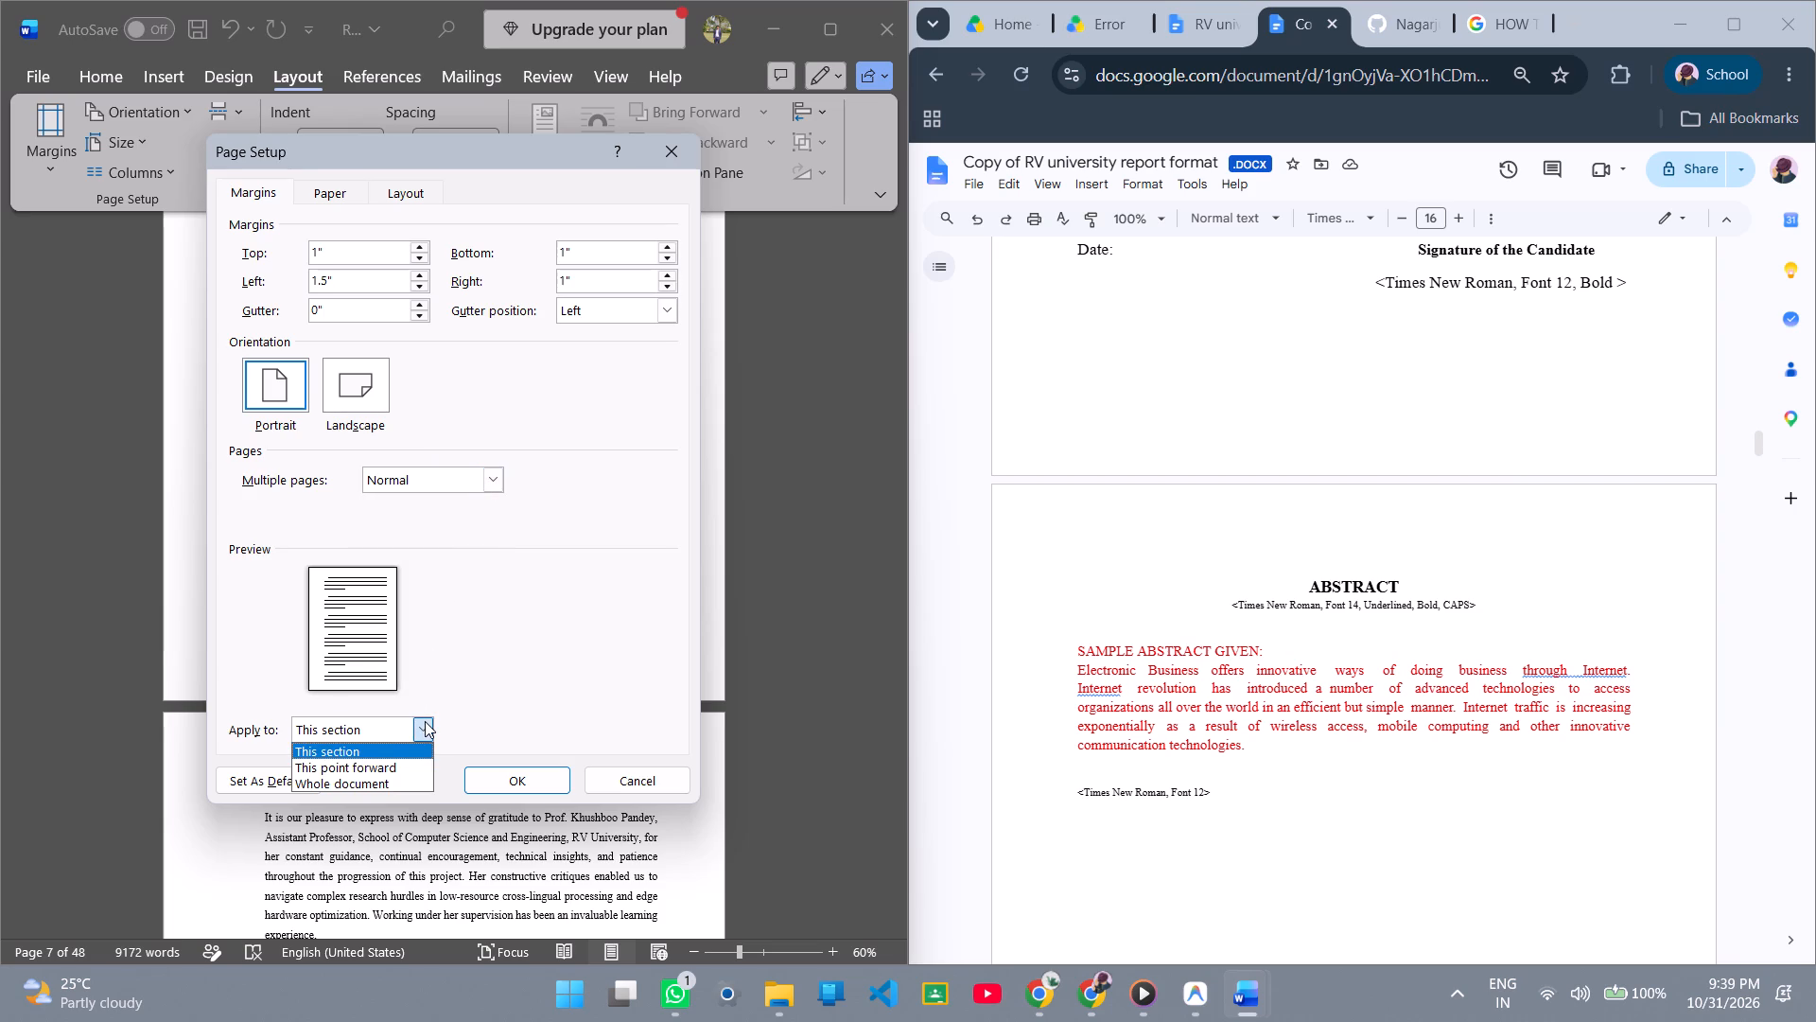
pyautogui.click(425, 721)
pyautogui.click(513, 603)
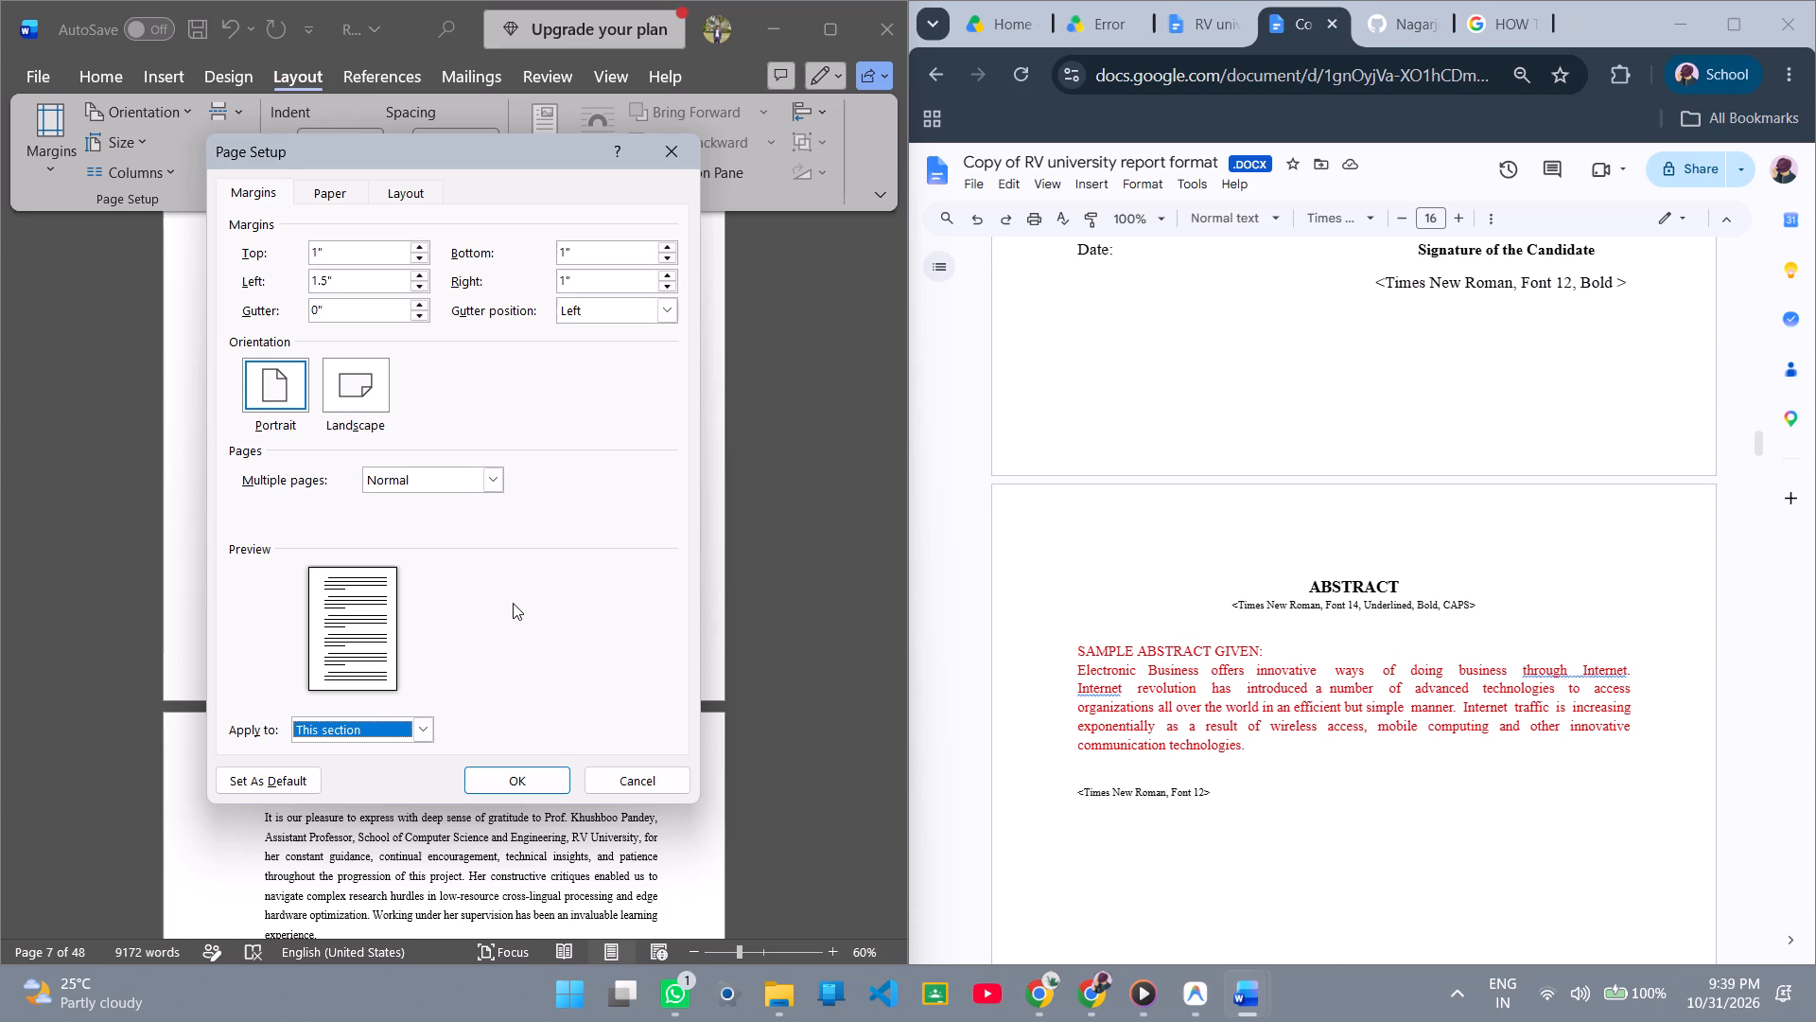
pyautogui.click(688, 144)
# Look through the report's front matter from Abstract to List of Tables, comparing its page layout with the template's Abstract and Acknowledgement pages.
pyautogui.click(559, 693)
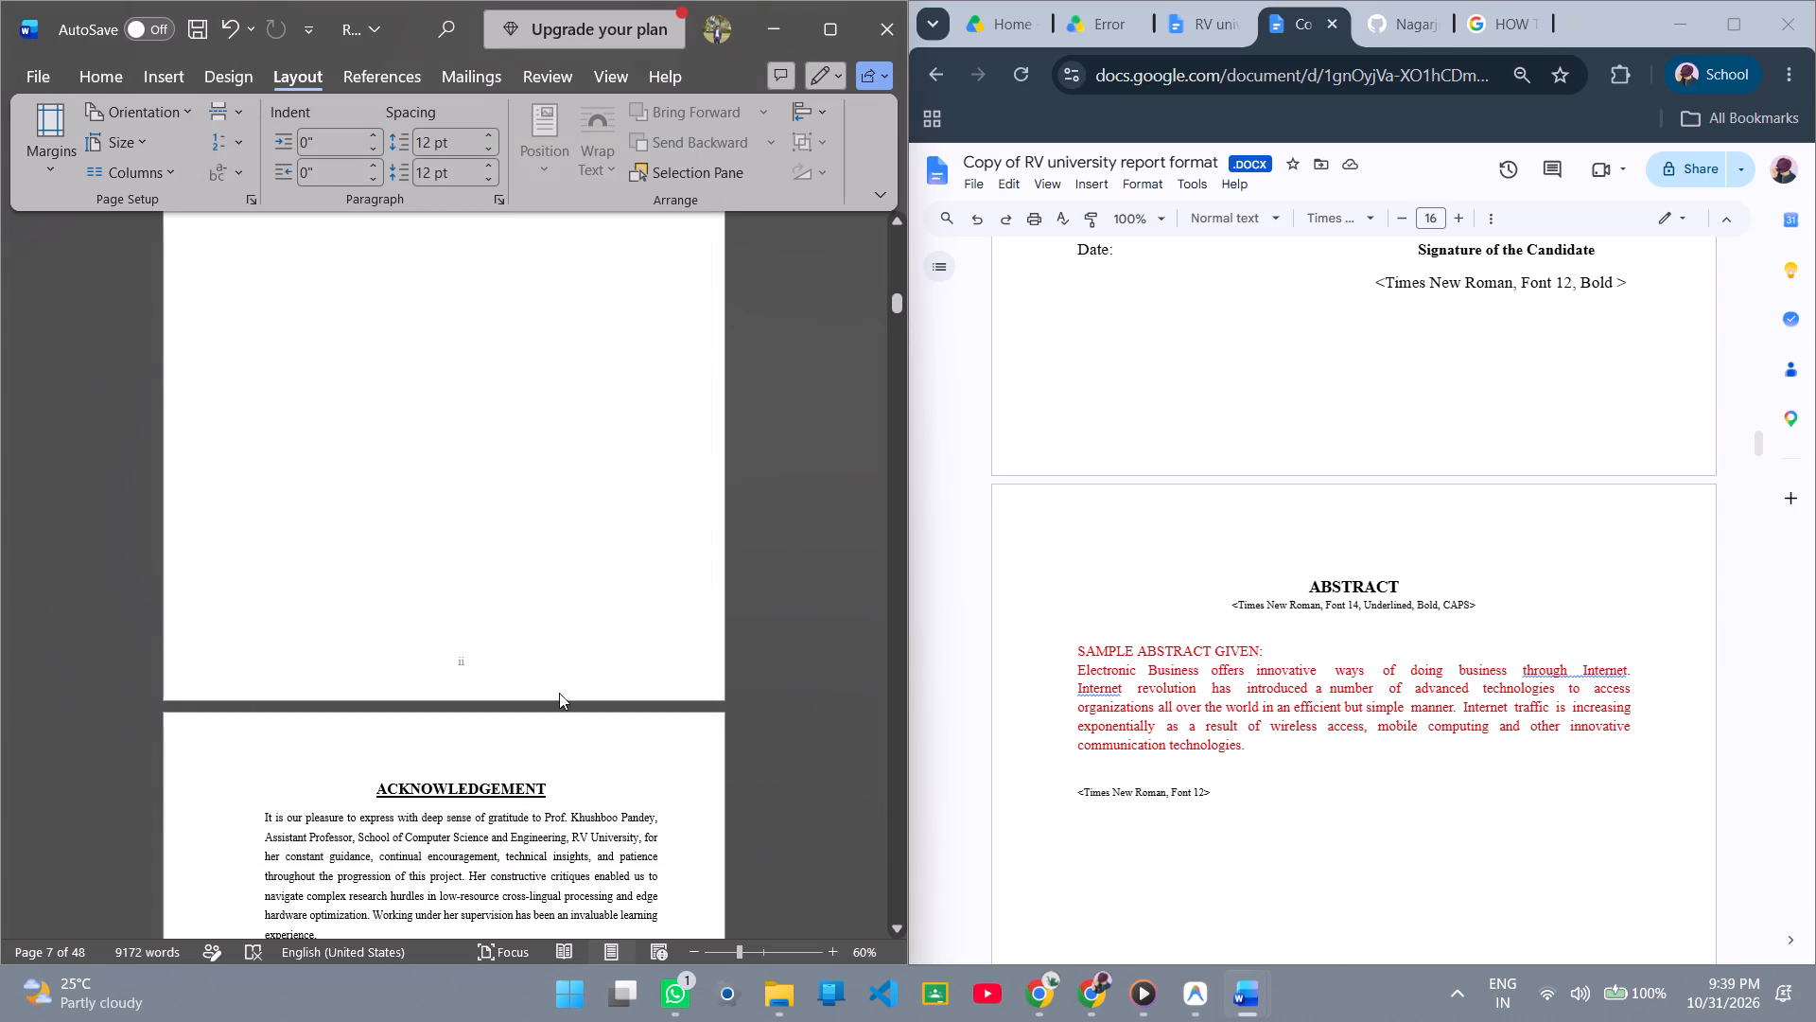
pyautogui.scroll(20, 608, 537)
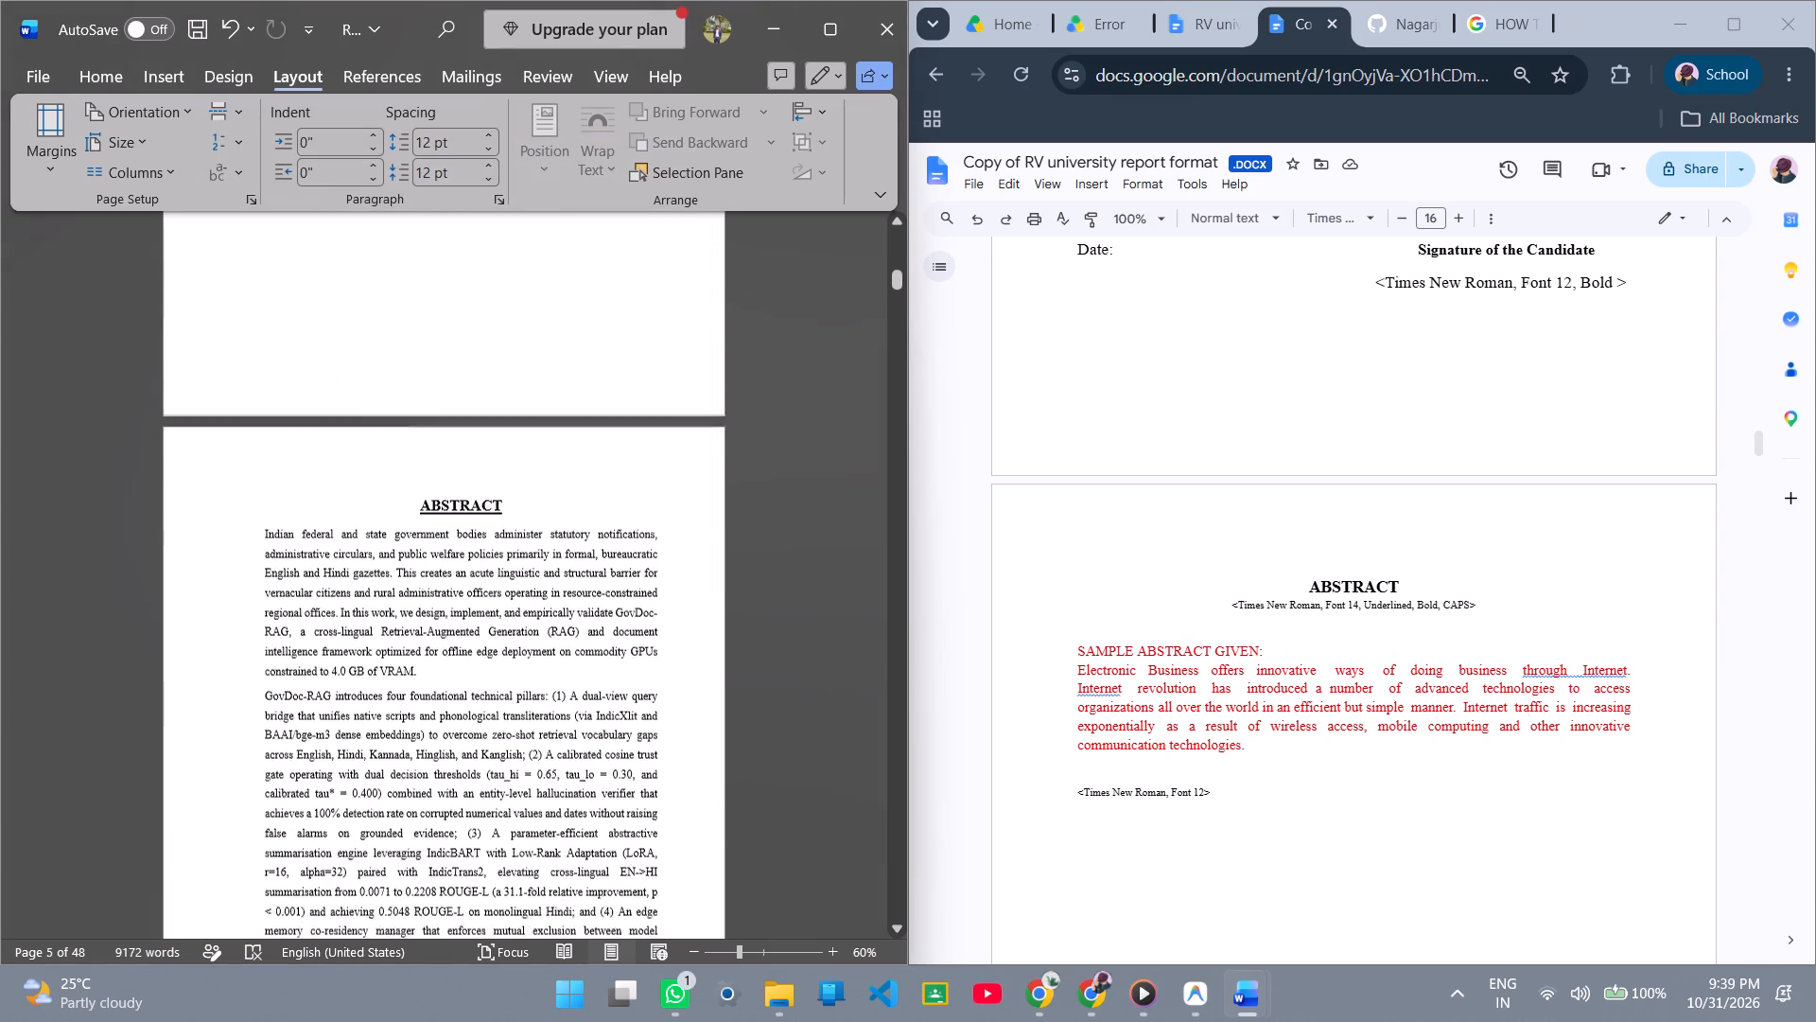
pyautogui.scroll(-7, 608, 537)
pyautogui.scroll(4, 608, 537)
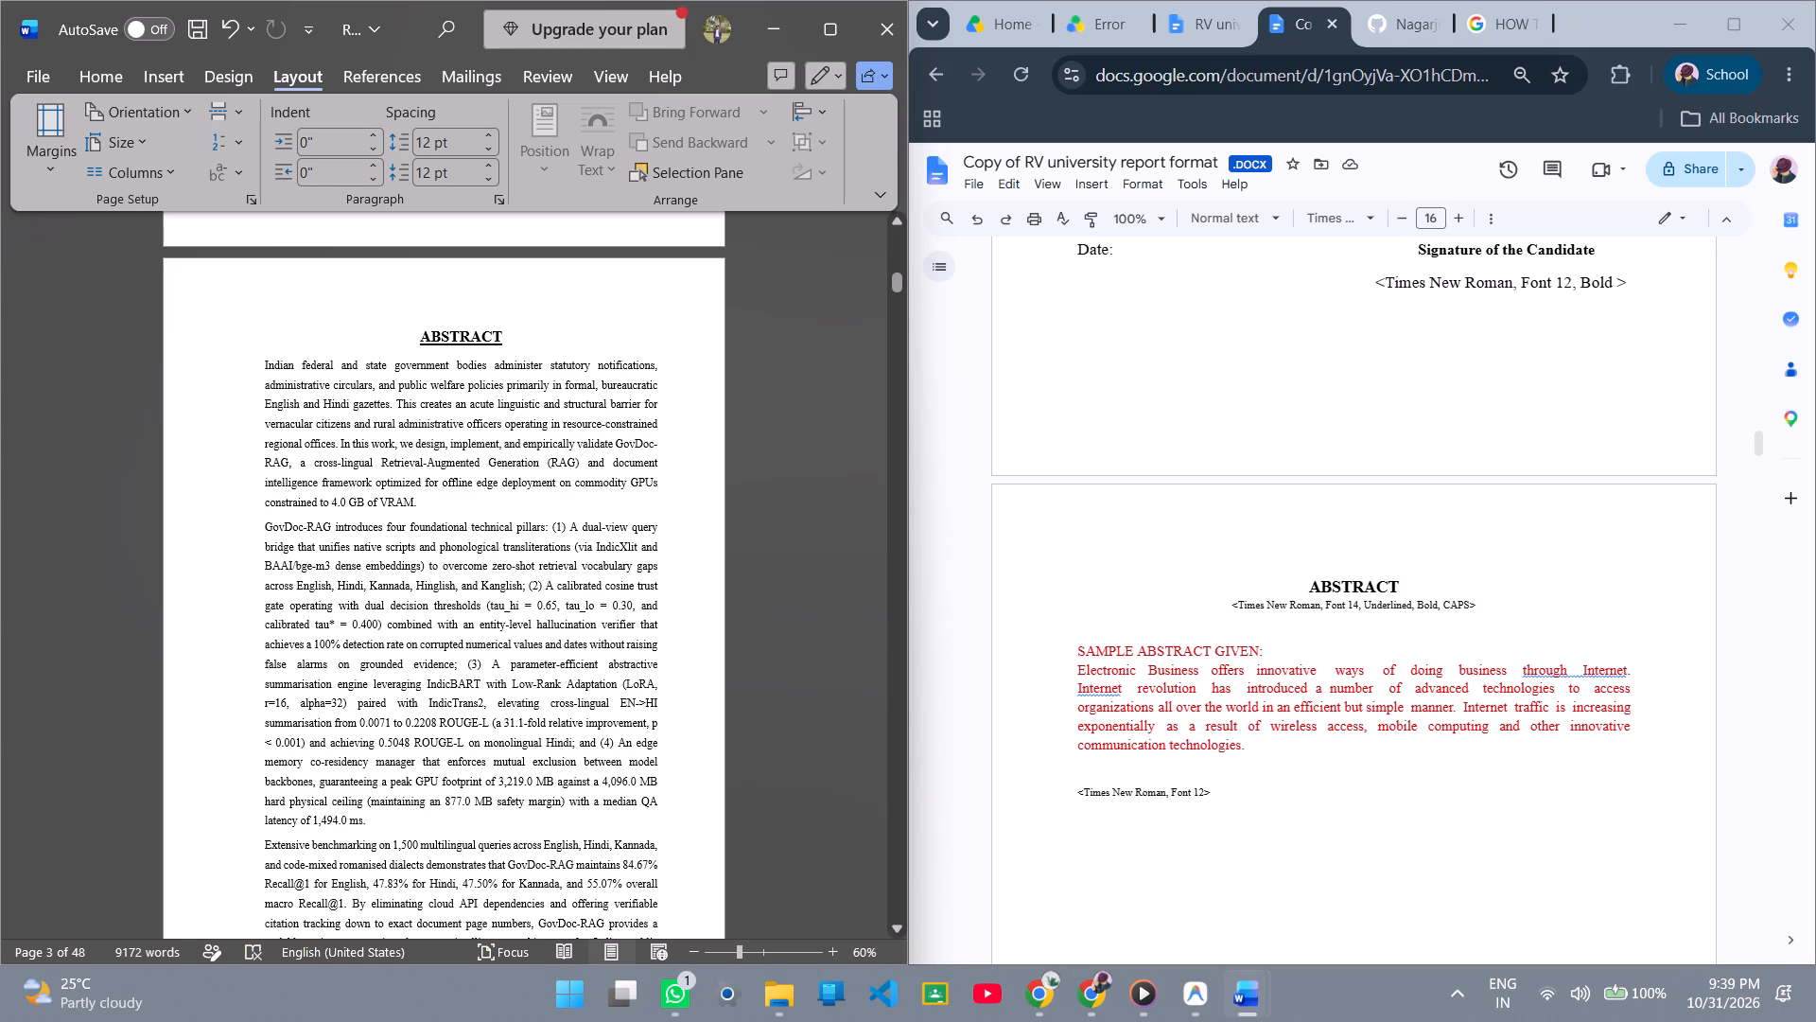
pyautogui.scroll(-4, 1181, 553)
pyautogui.scroll(4, 1181, 553)
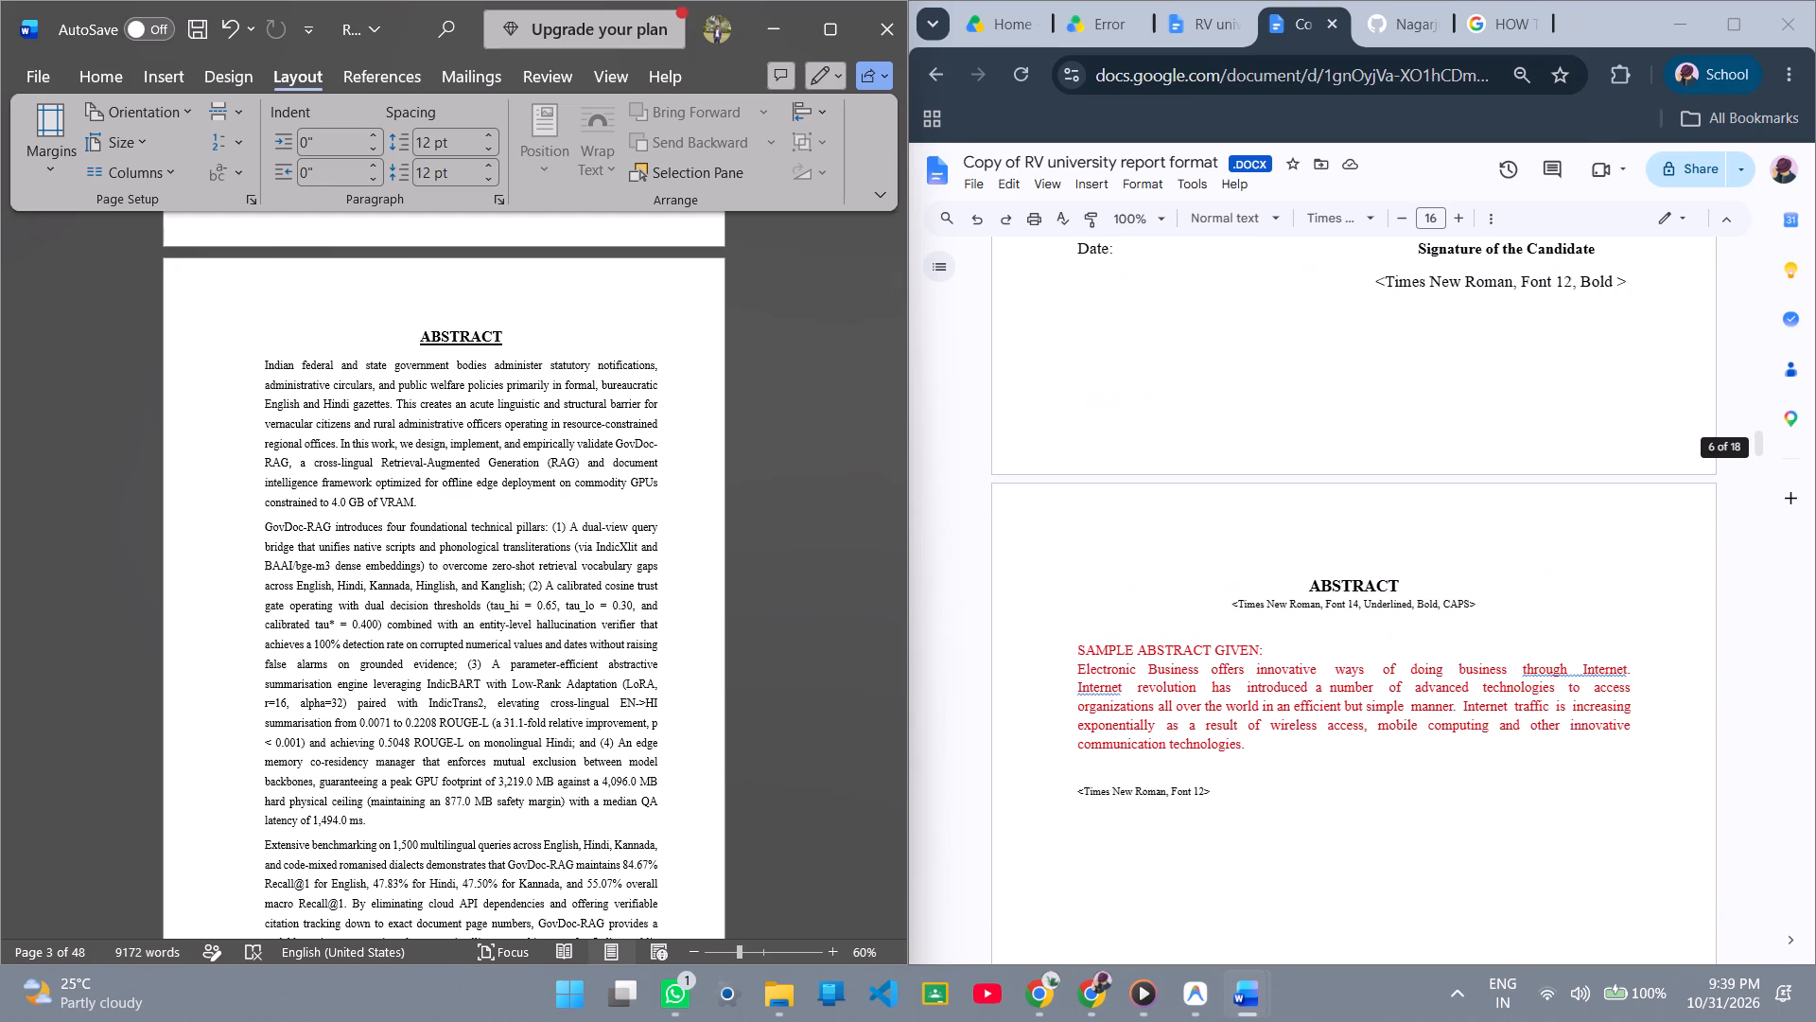
pyautogui.keyDown('ctrl'); pyautogui.scroll(-2, 1181, 553); pyautogui.keyUp('ctrl')
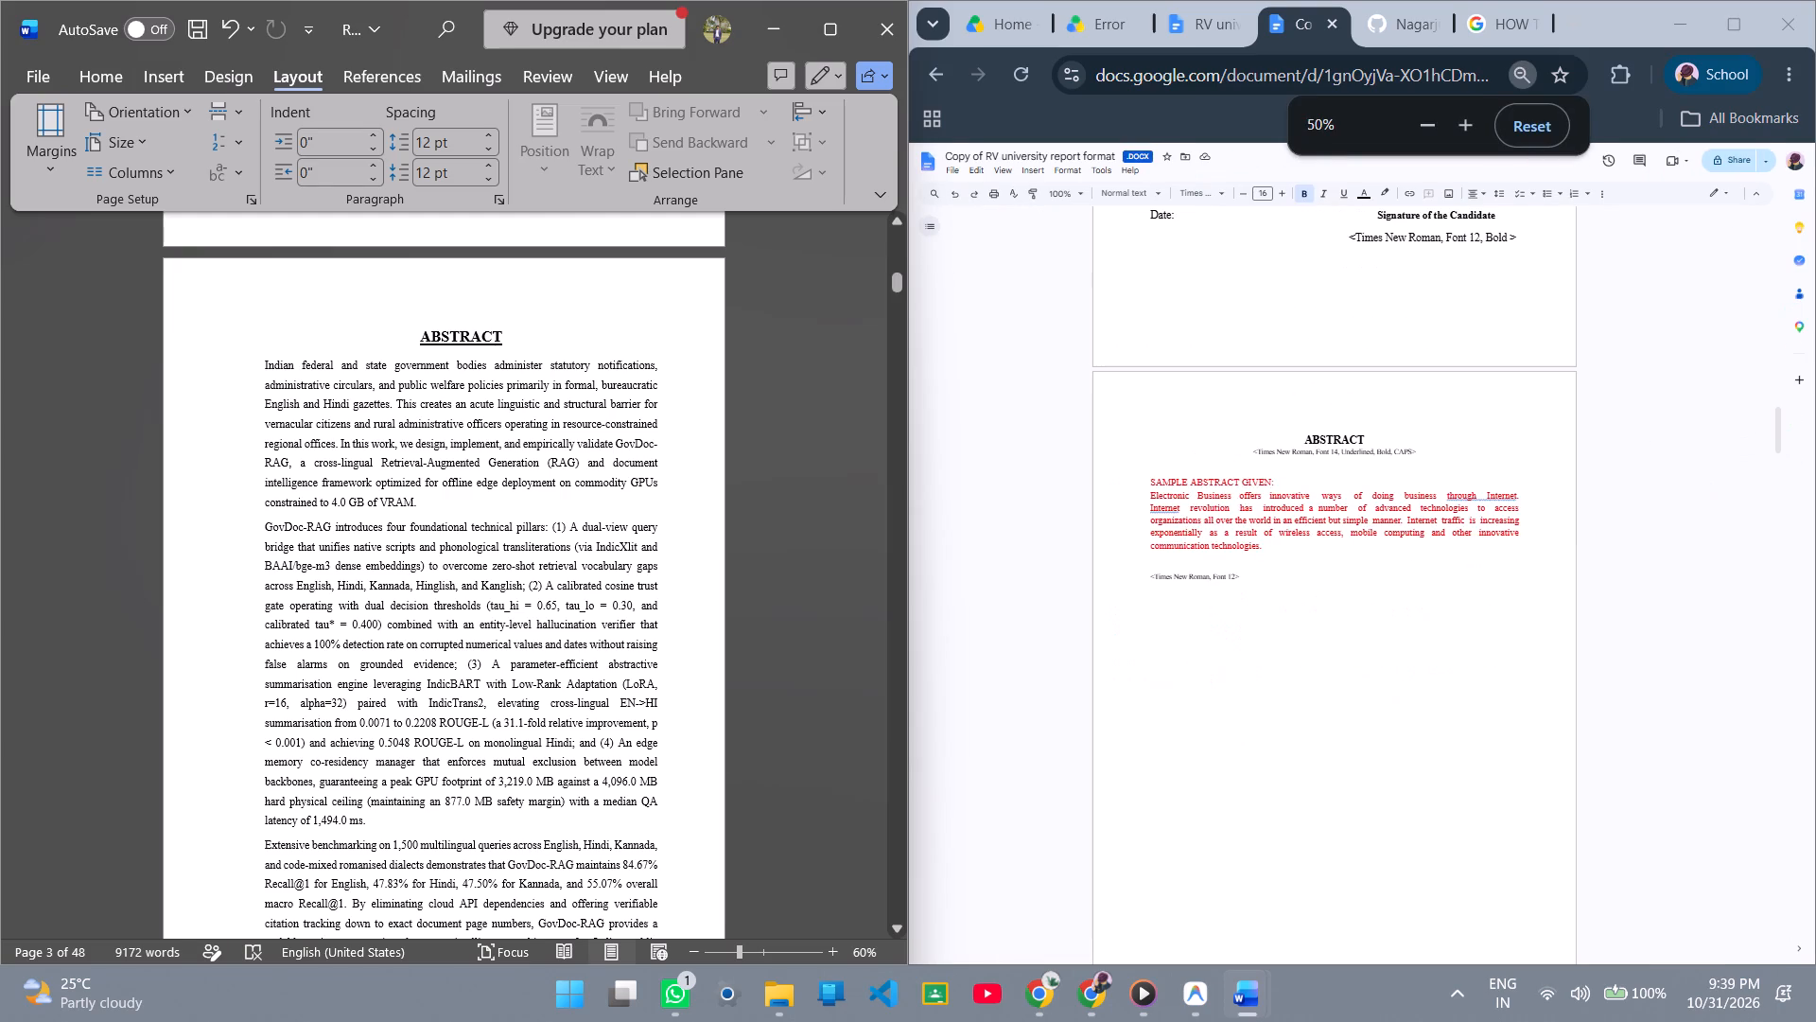
pyautogui.scroll(-20, 596, 524)
pyautogui.scroll(-8, 596, 524)
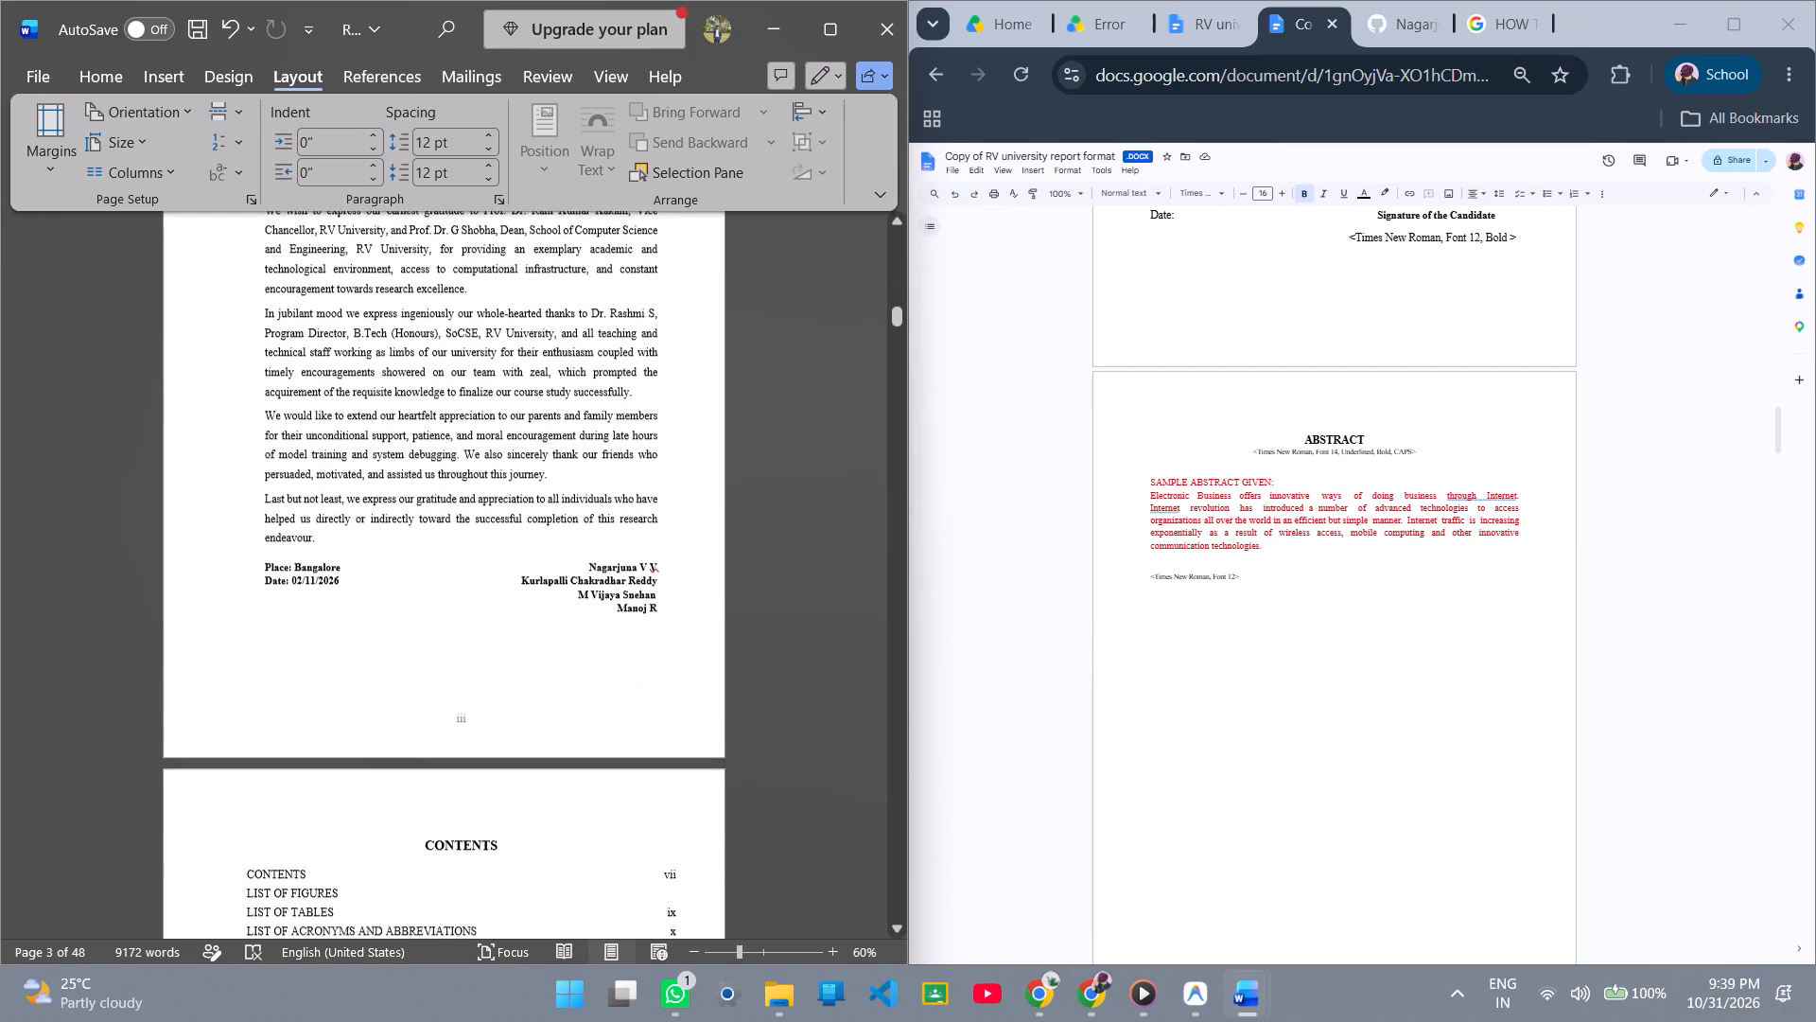
pyautogui.scroll(-3, 596, 524)
pyautogui.scroll(1, 596, 524)
pyautogui.scroll(-3, 596, 524)
pyautogui.scroll(-20, 596, 524)
pyautogui.scroll(-7, 596, 524)
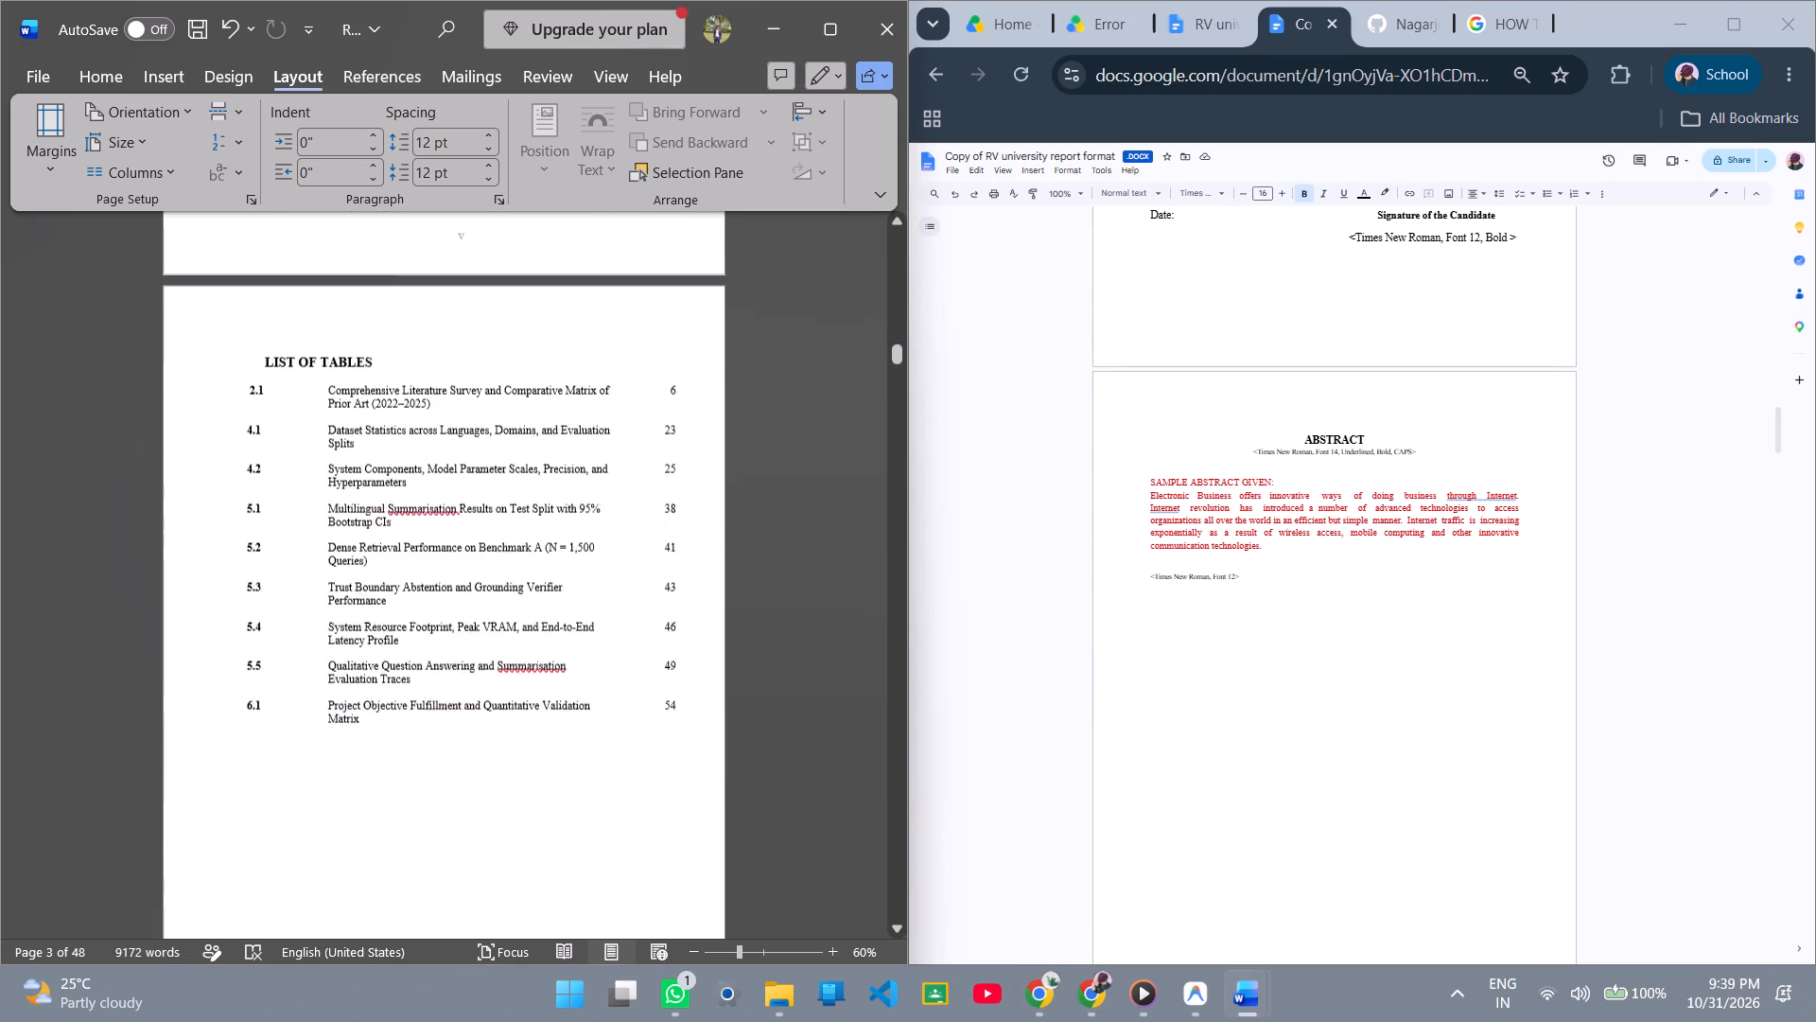
pyautogui.scroll(-4, 596, 524)
pyautogui.scroll(16, 596, 524)
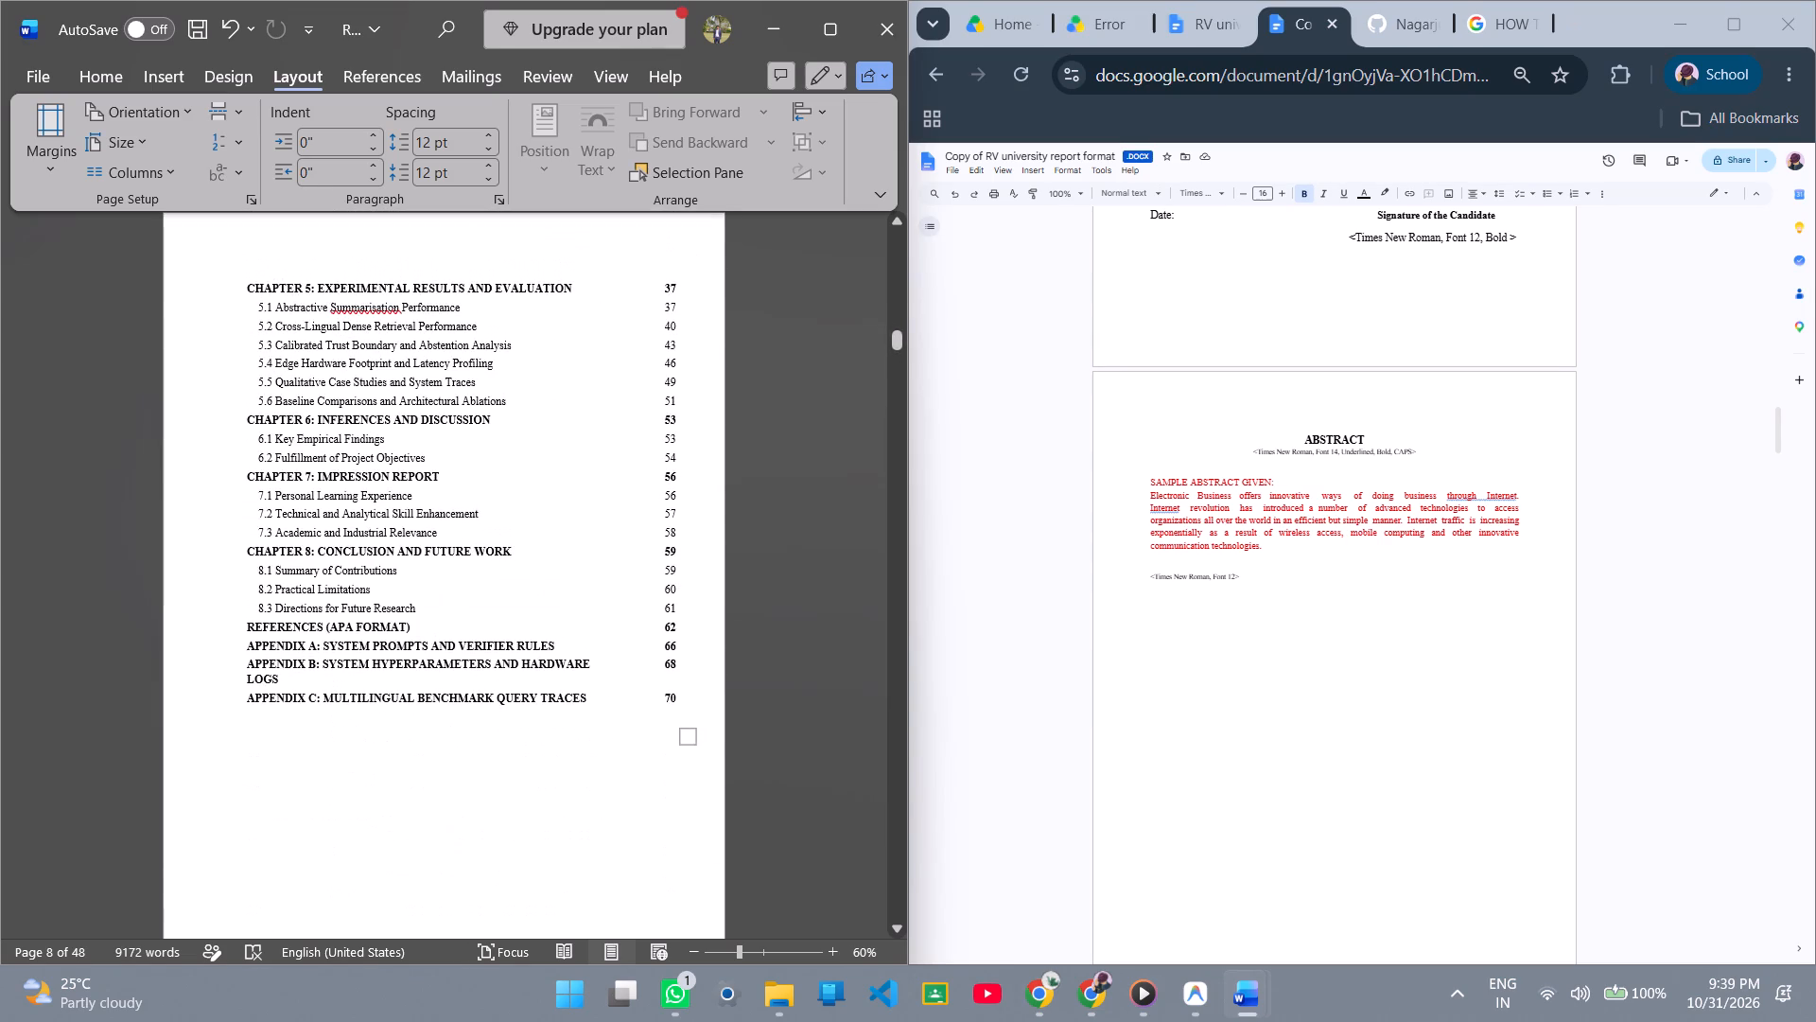
pyautogui.scroll(17, 596, 524)
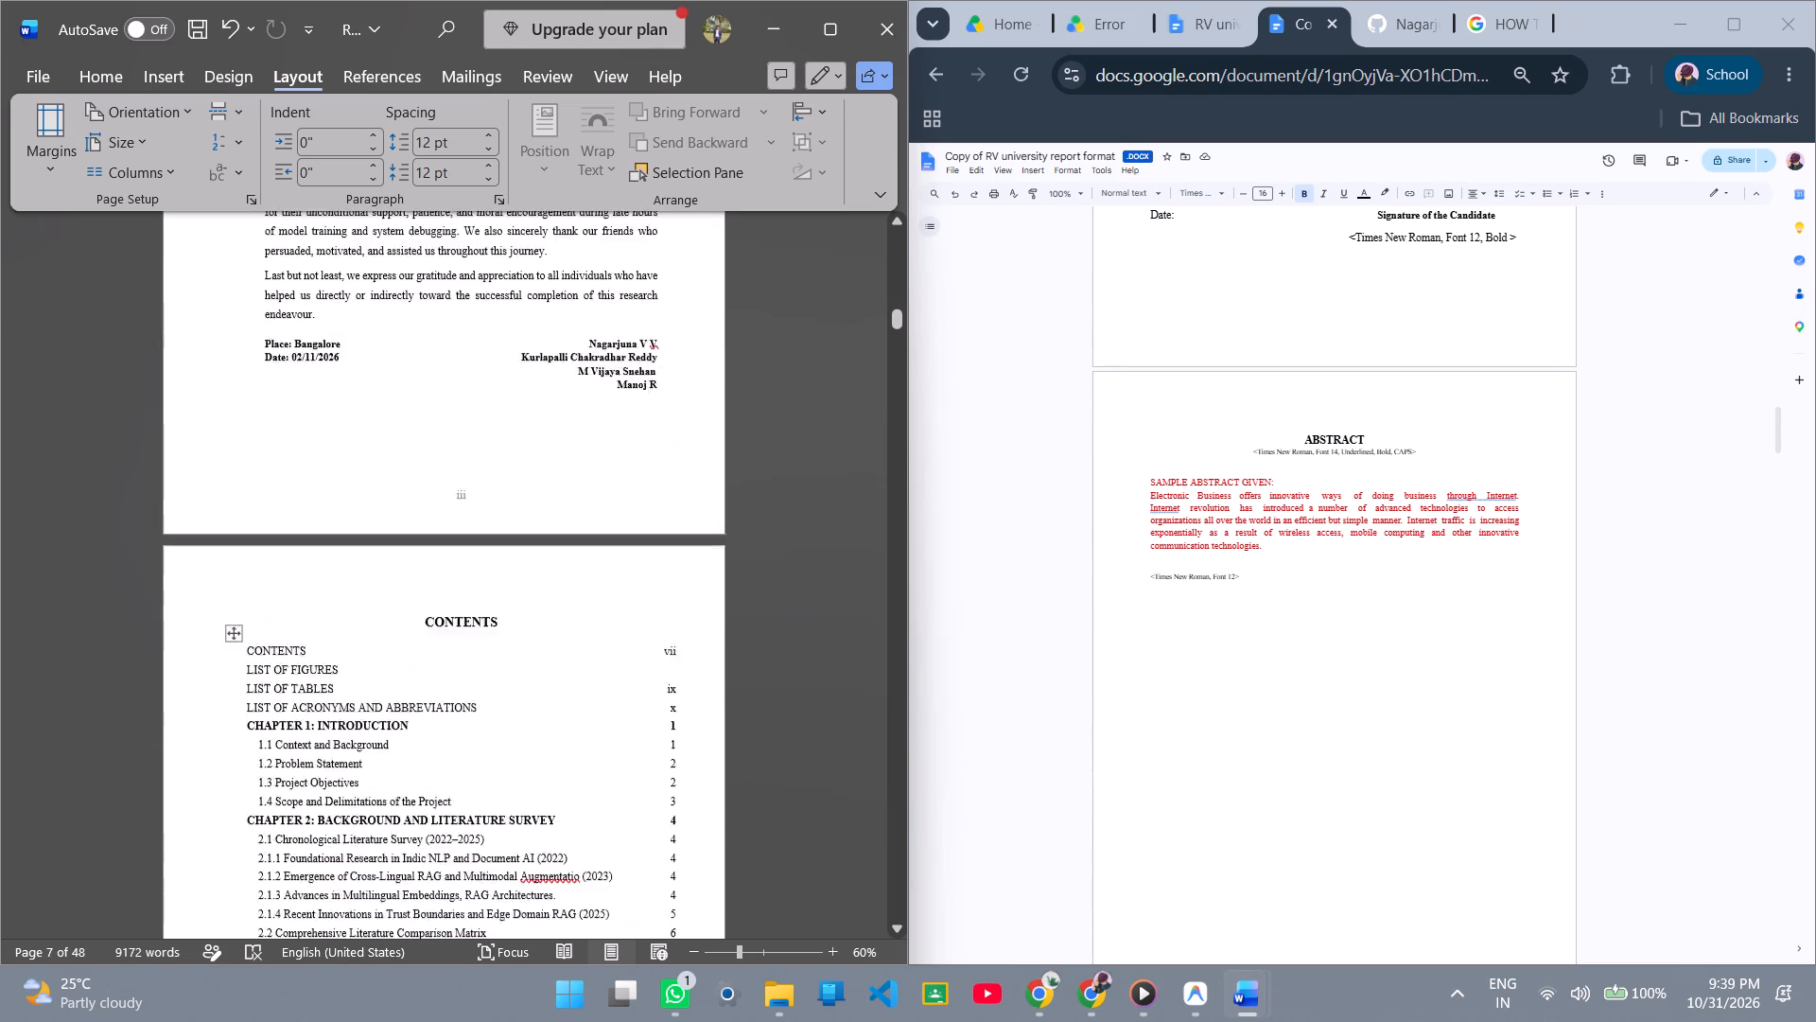
pyautogui.scroll(9, 596, 524)
pyautogui.scroll(-3, 596, 524)
pyautogui.scroll(-5, 1473, 516)
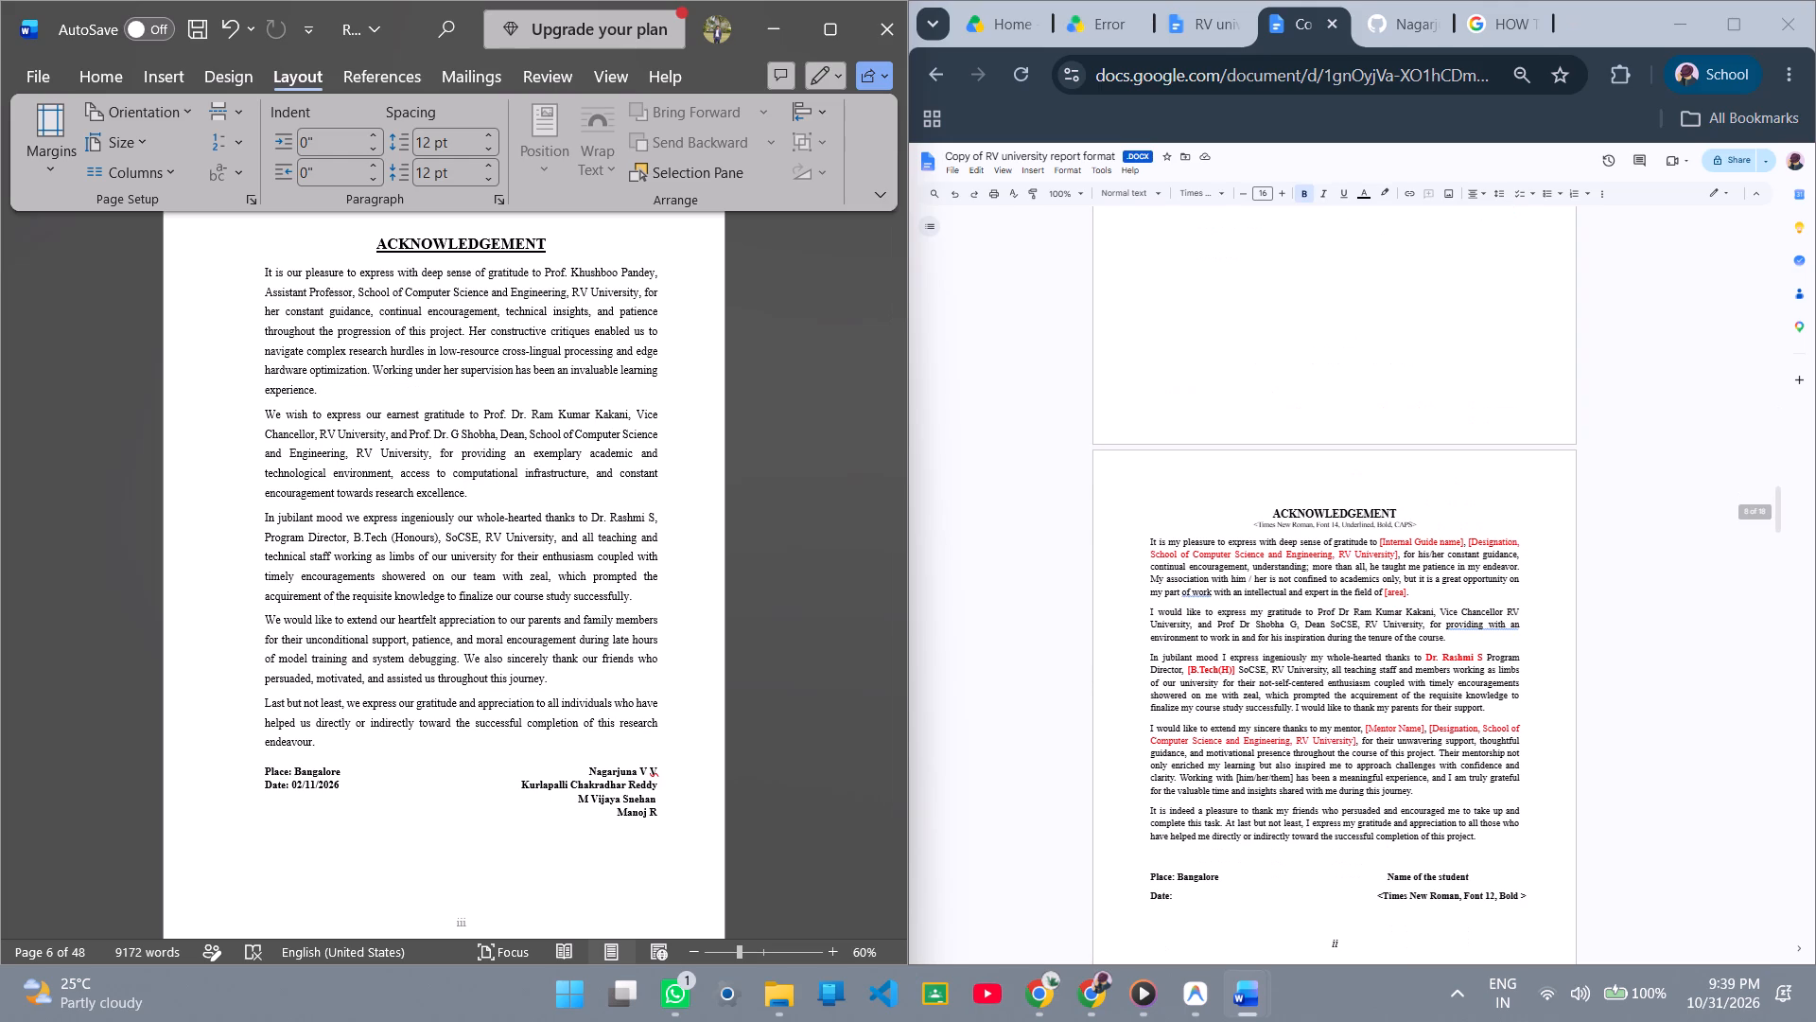
# Apply the Normal margins preset, 1" on all sides, to the report section containing the Abstract and Acknowledgement pages.
pyautogui.scroll(1, 563, 540)
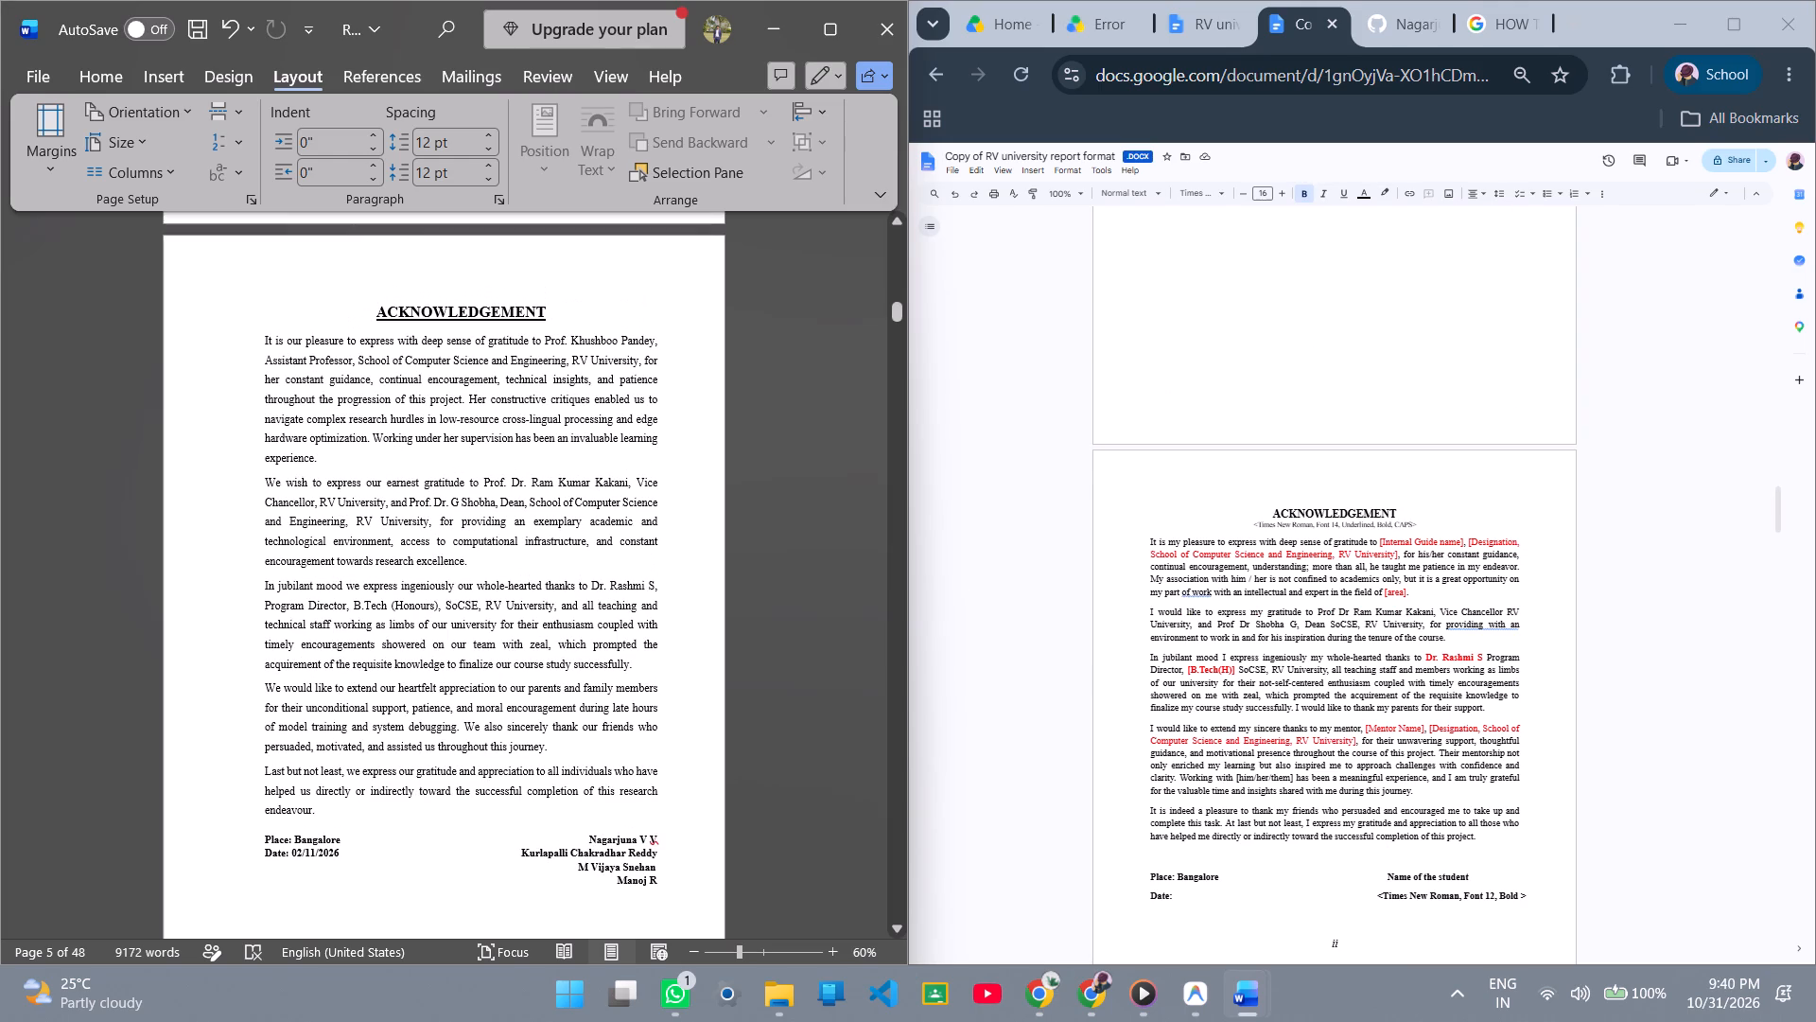
pyautogui.click(48, 153)
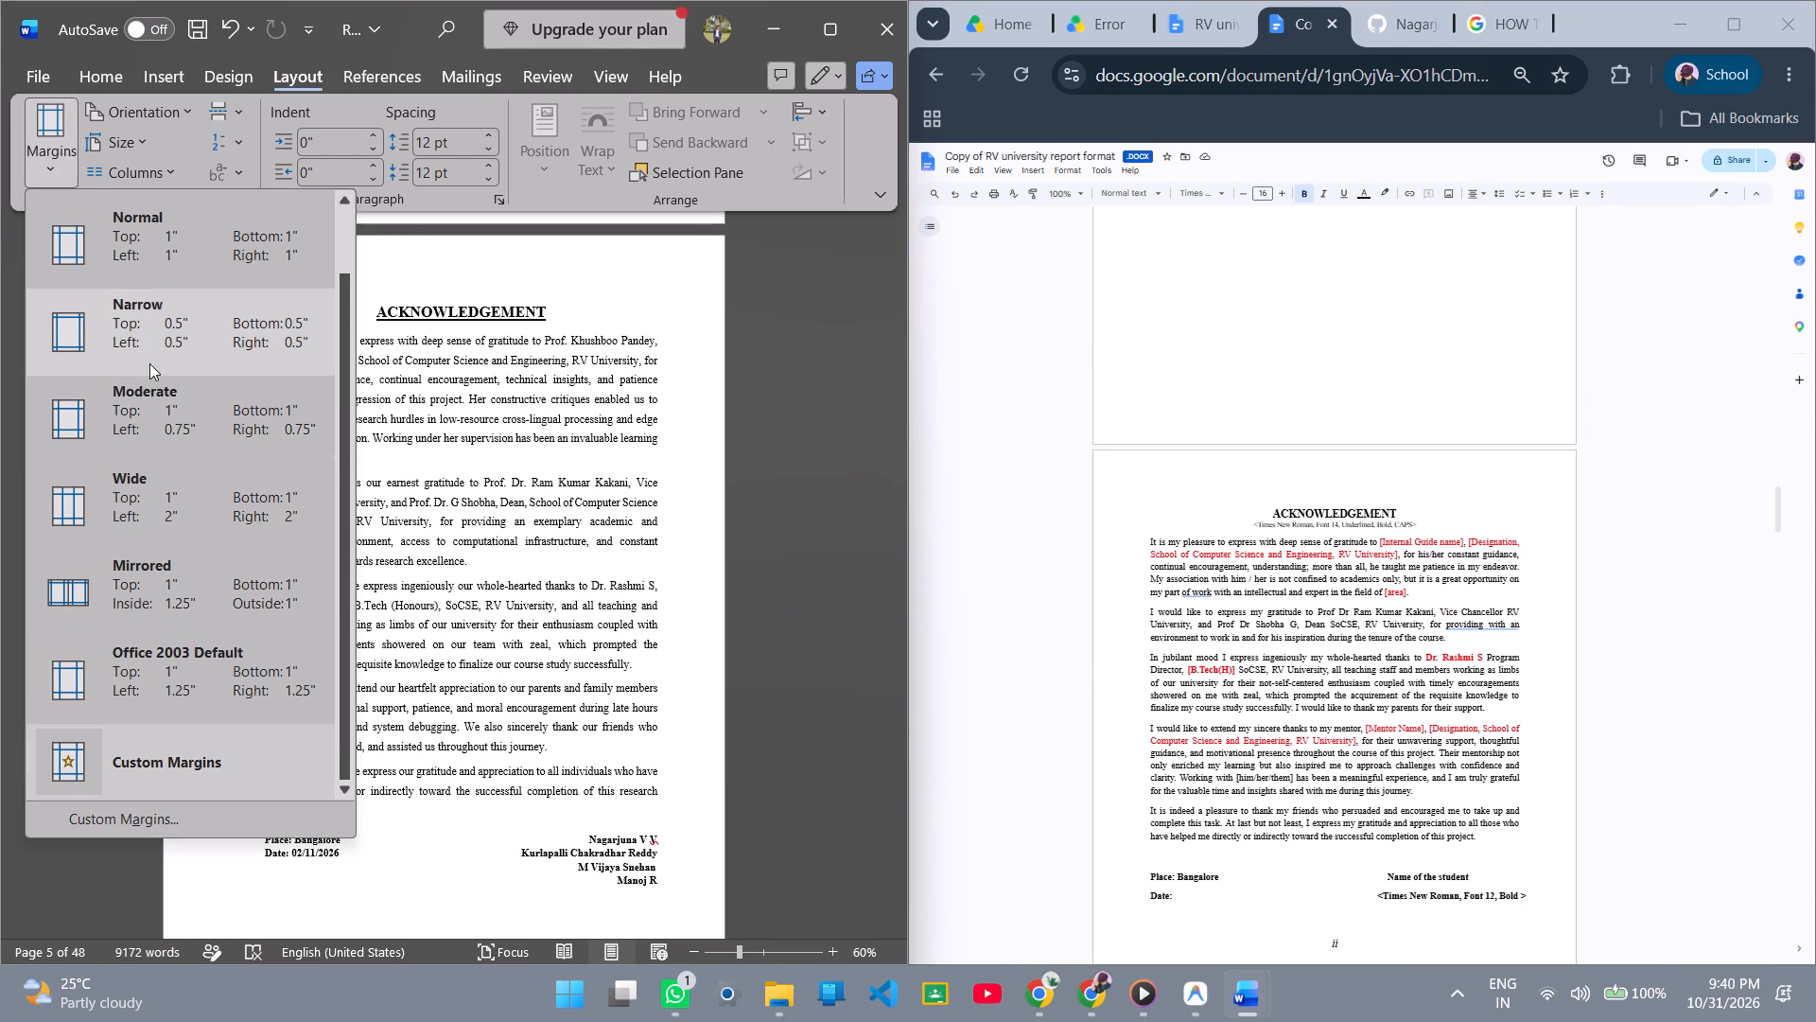
pyautogui.click(172, 256)
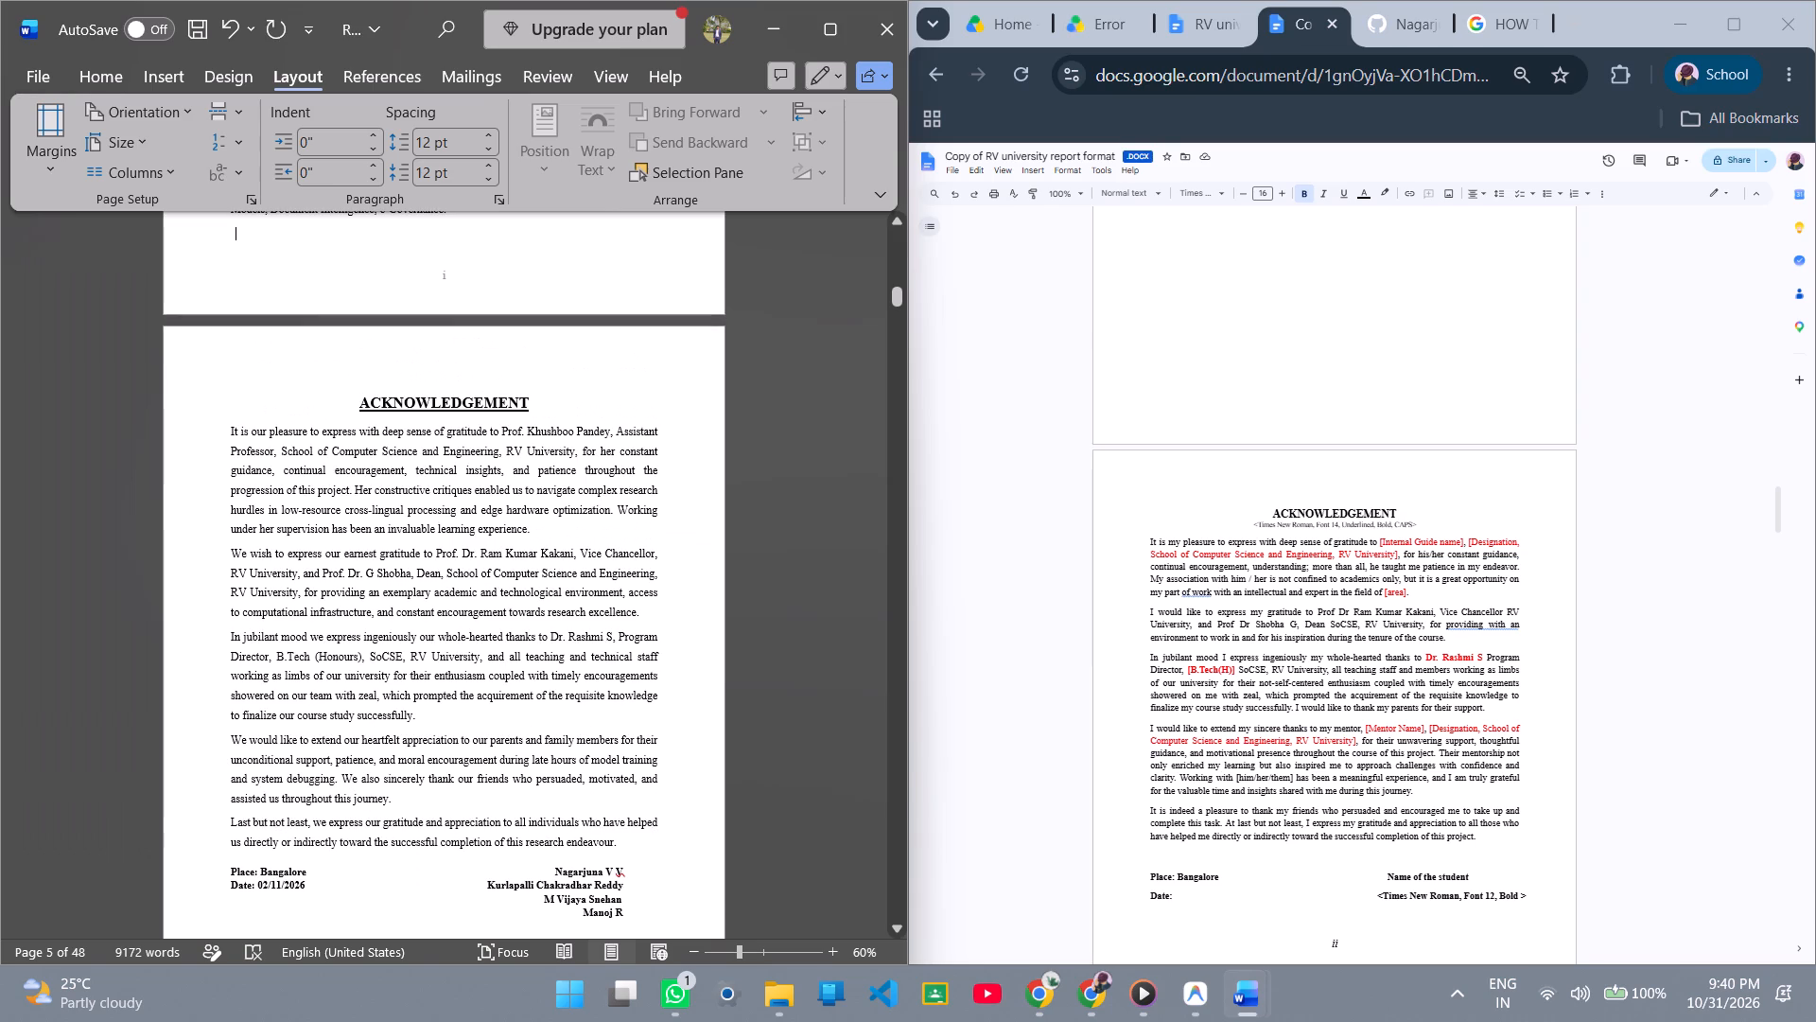
# Examine how the report's Abstract and Acknowledgement pages are laid out with the Normal margins.
pyautogui.scroll(12, 416, 624)
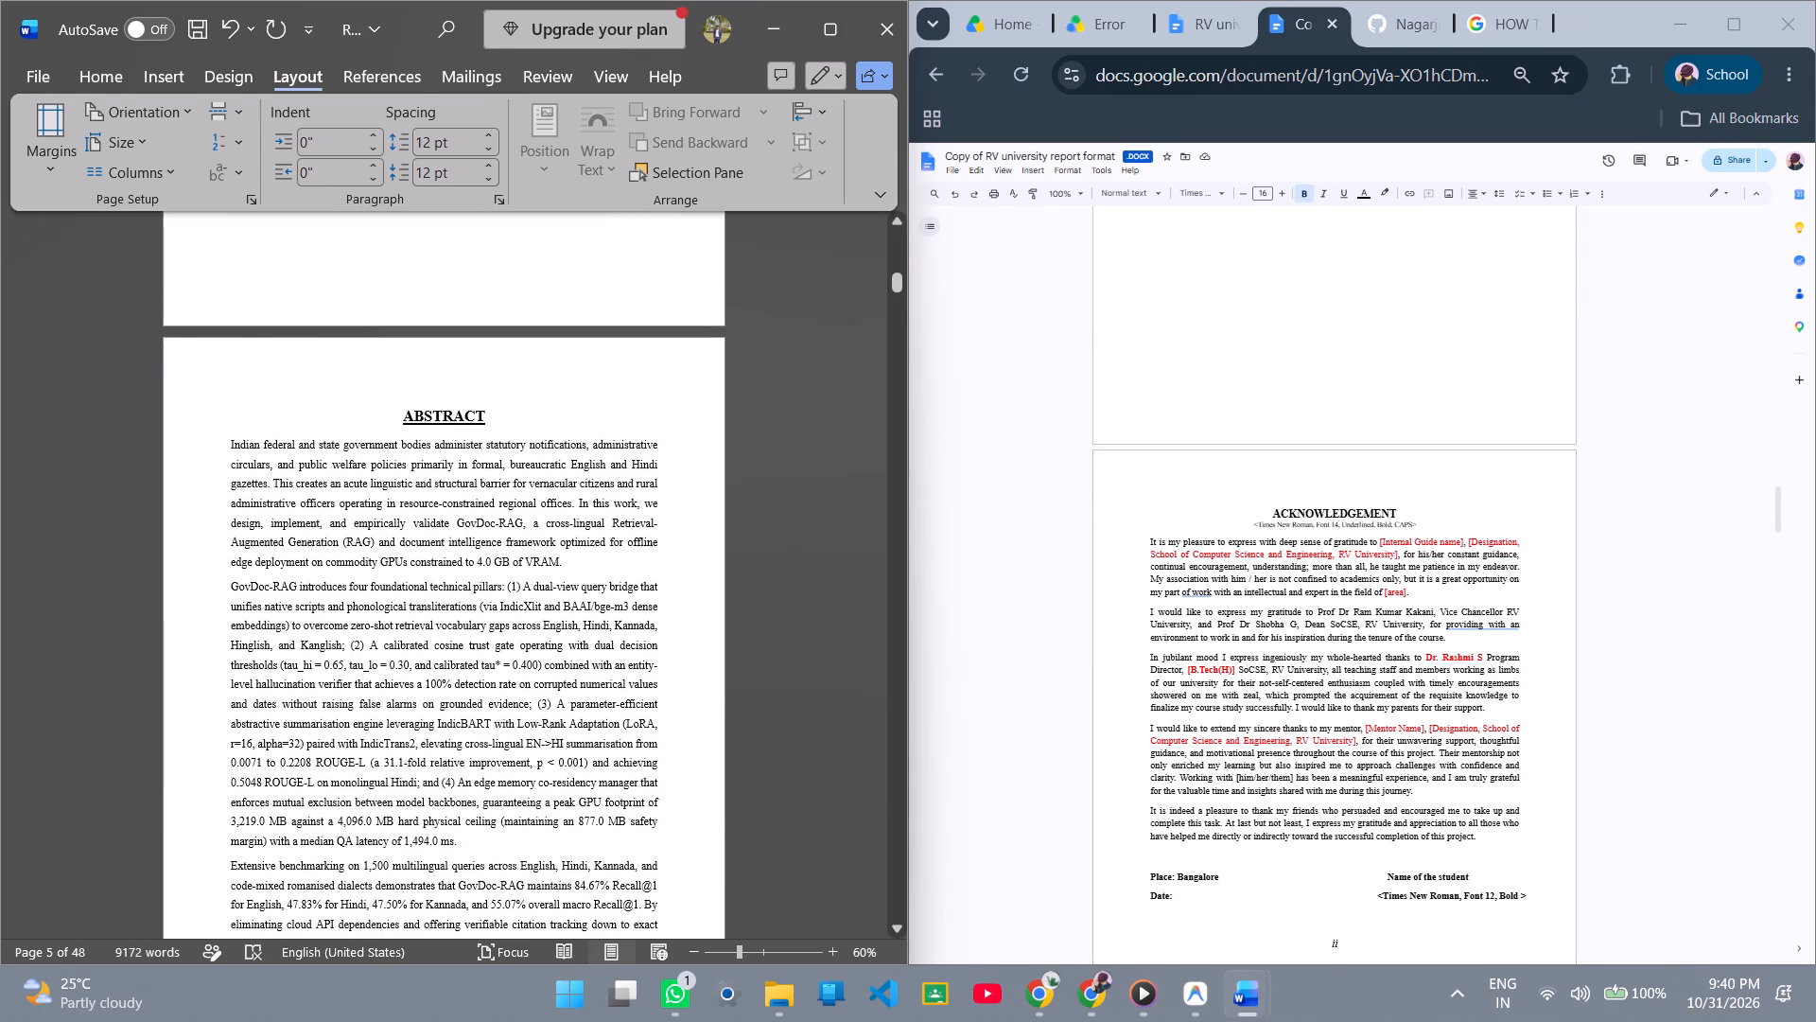
pyautogui.scroll(-10, 416, 624)
pyautogui.scroll(1, 416, 624)
pyautogui.scroll(-8, 416, 624)
pyautogui.scroll(4, 416, 624)
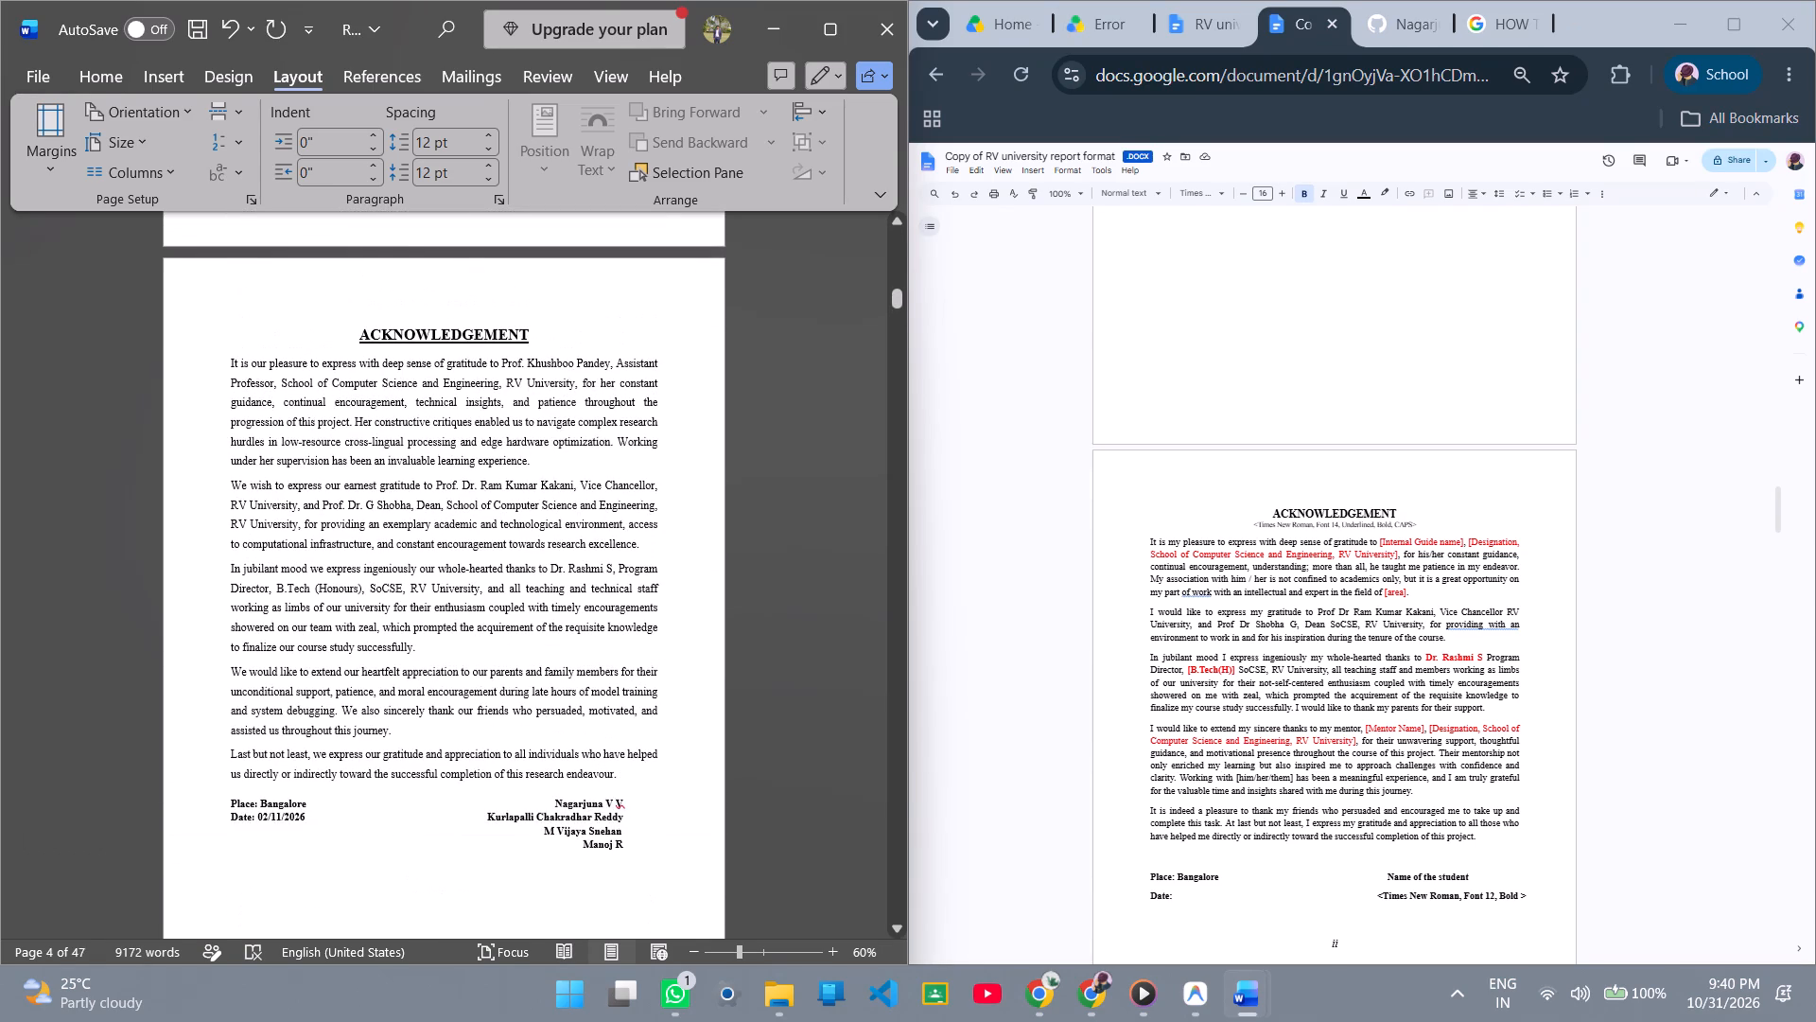
pyautogui.scroll(11, 416, 624)
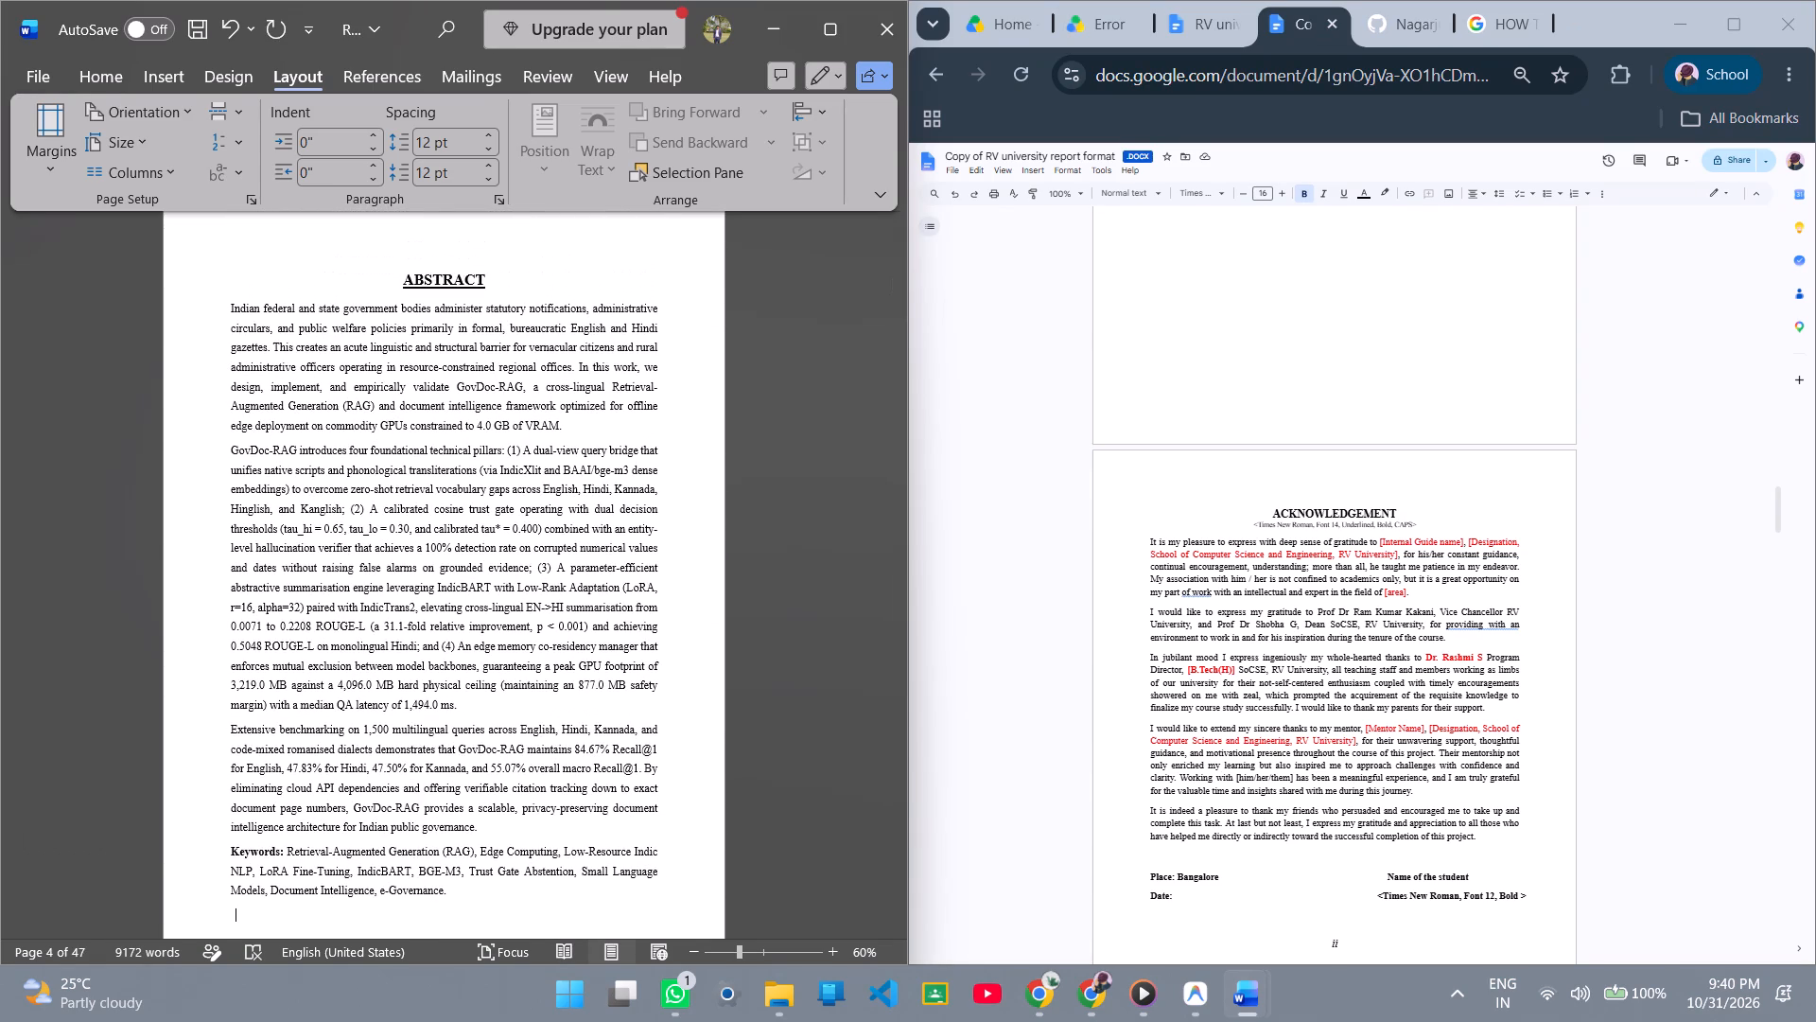
# Browse the template's certificate, page specification, Abstract and Acknowledgement pages to check the required margins and page layout.
pyautogui.scroll(7, 1387, 752)
pyautogui.scroll(-2, 1387, 752)
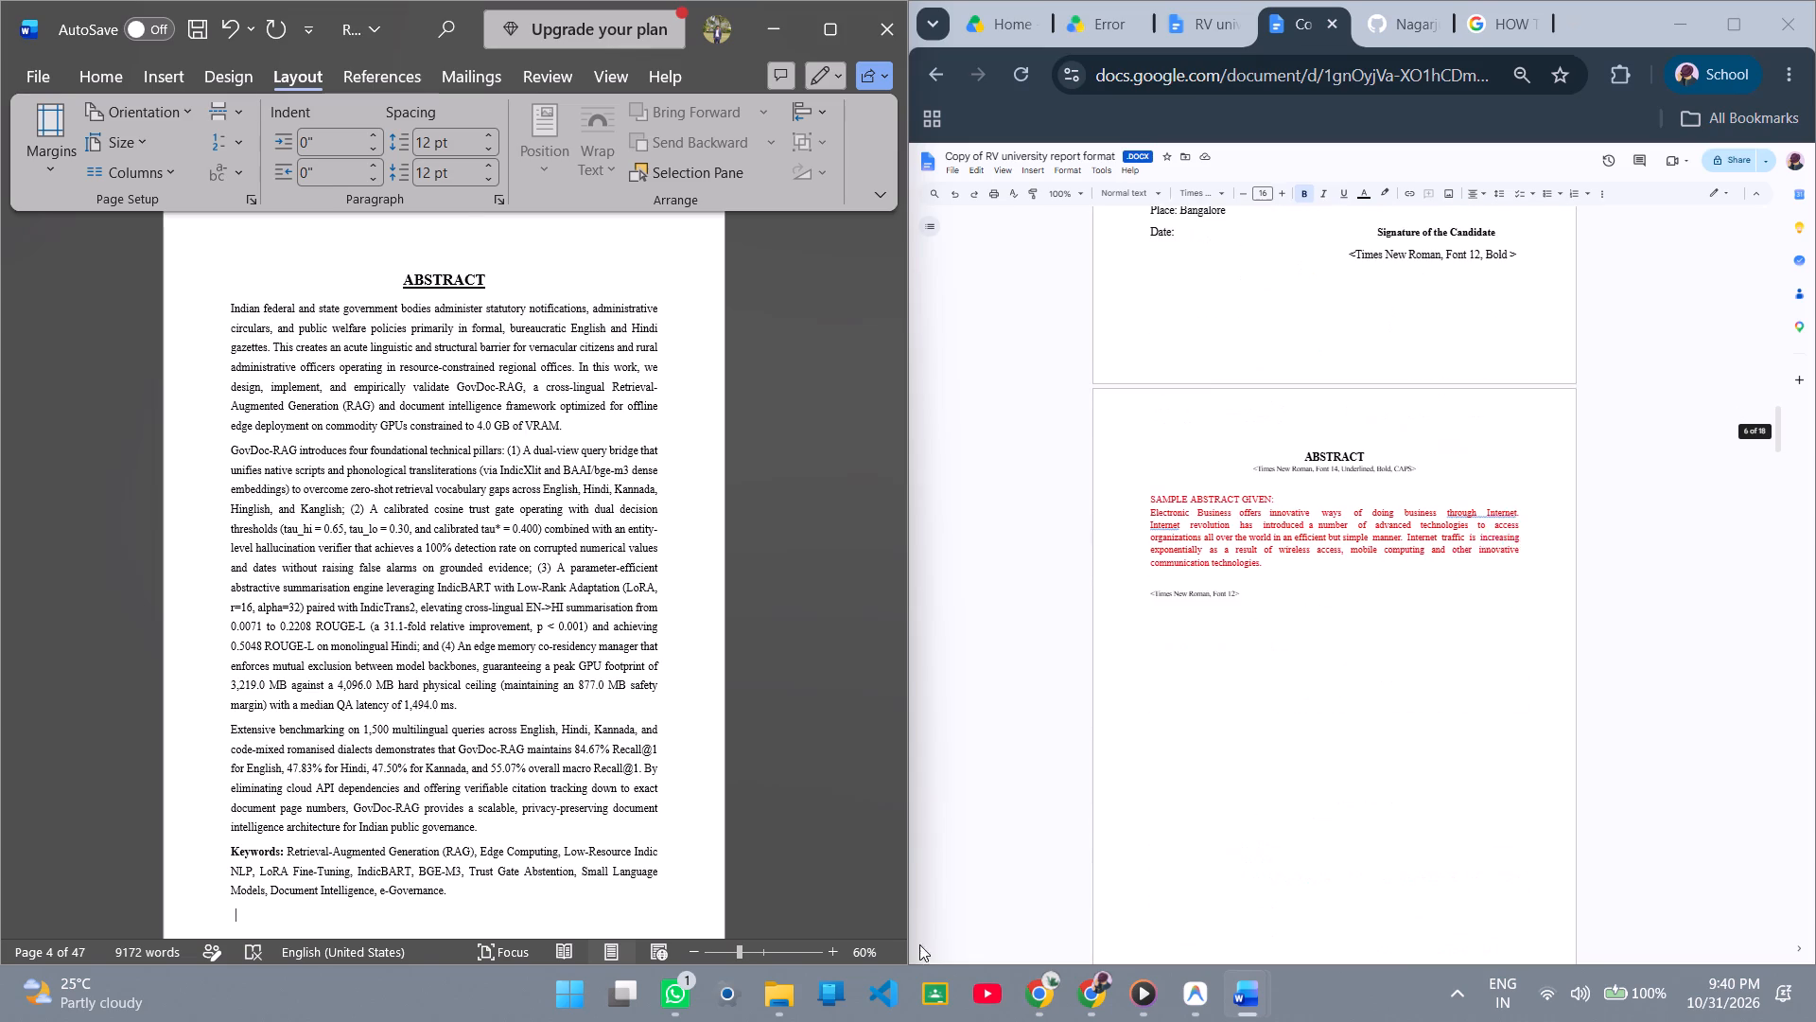
pyautogui.scroll(-3, 620, 876)
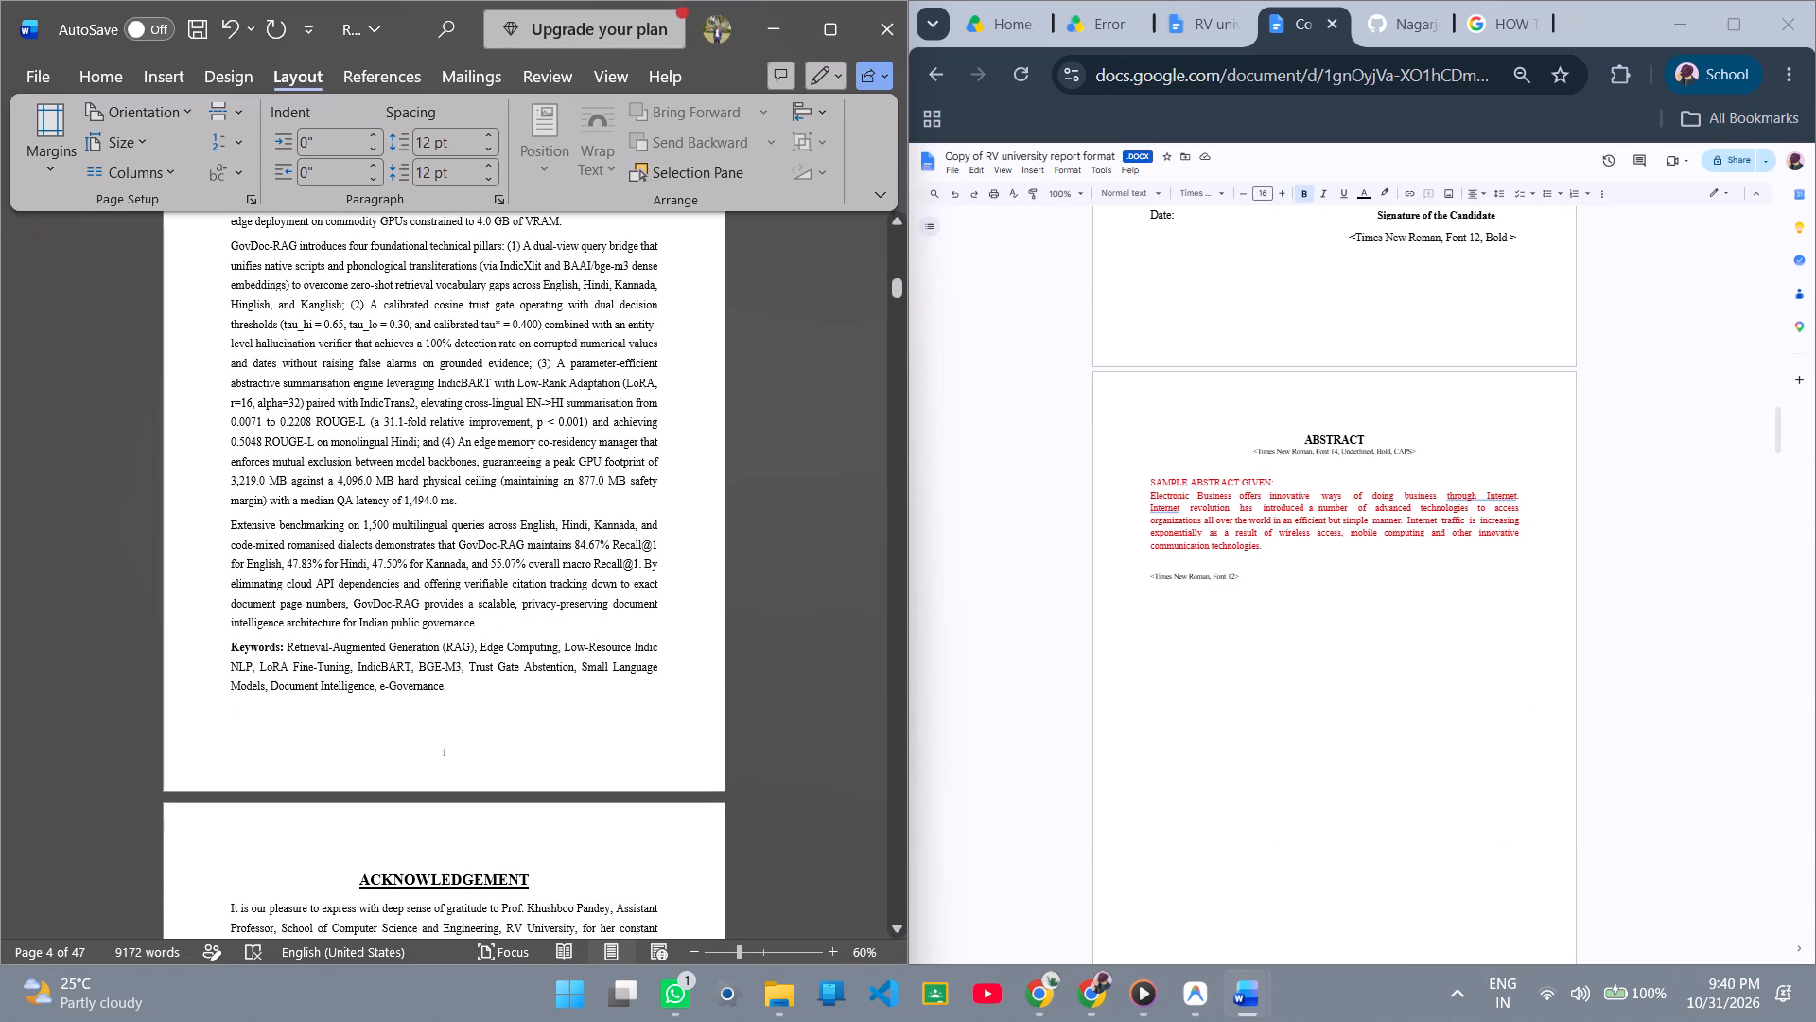
pyautogui.scroll(5, 1406, 768)
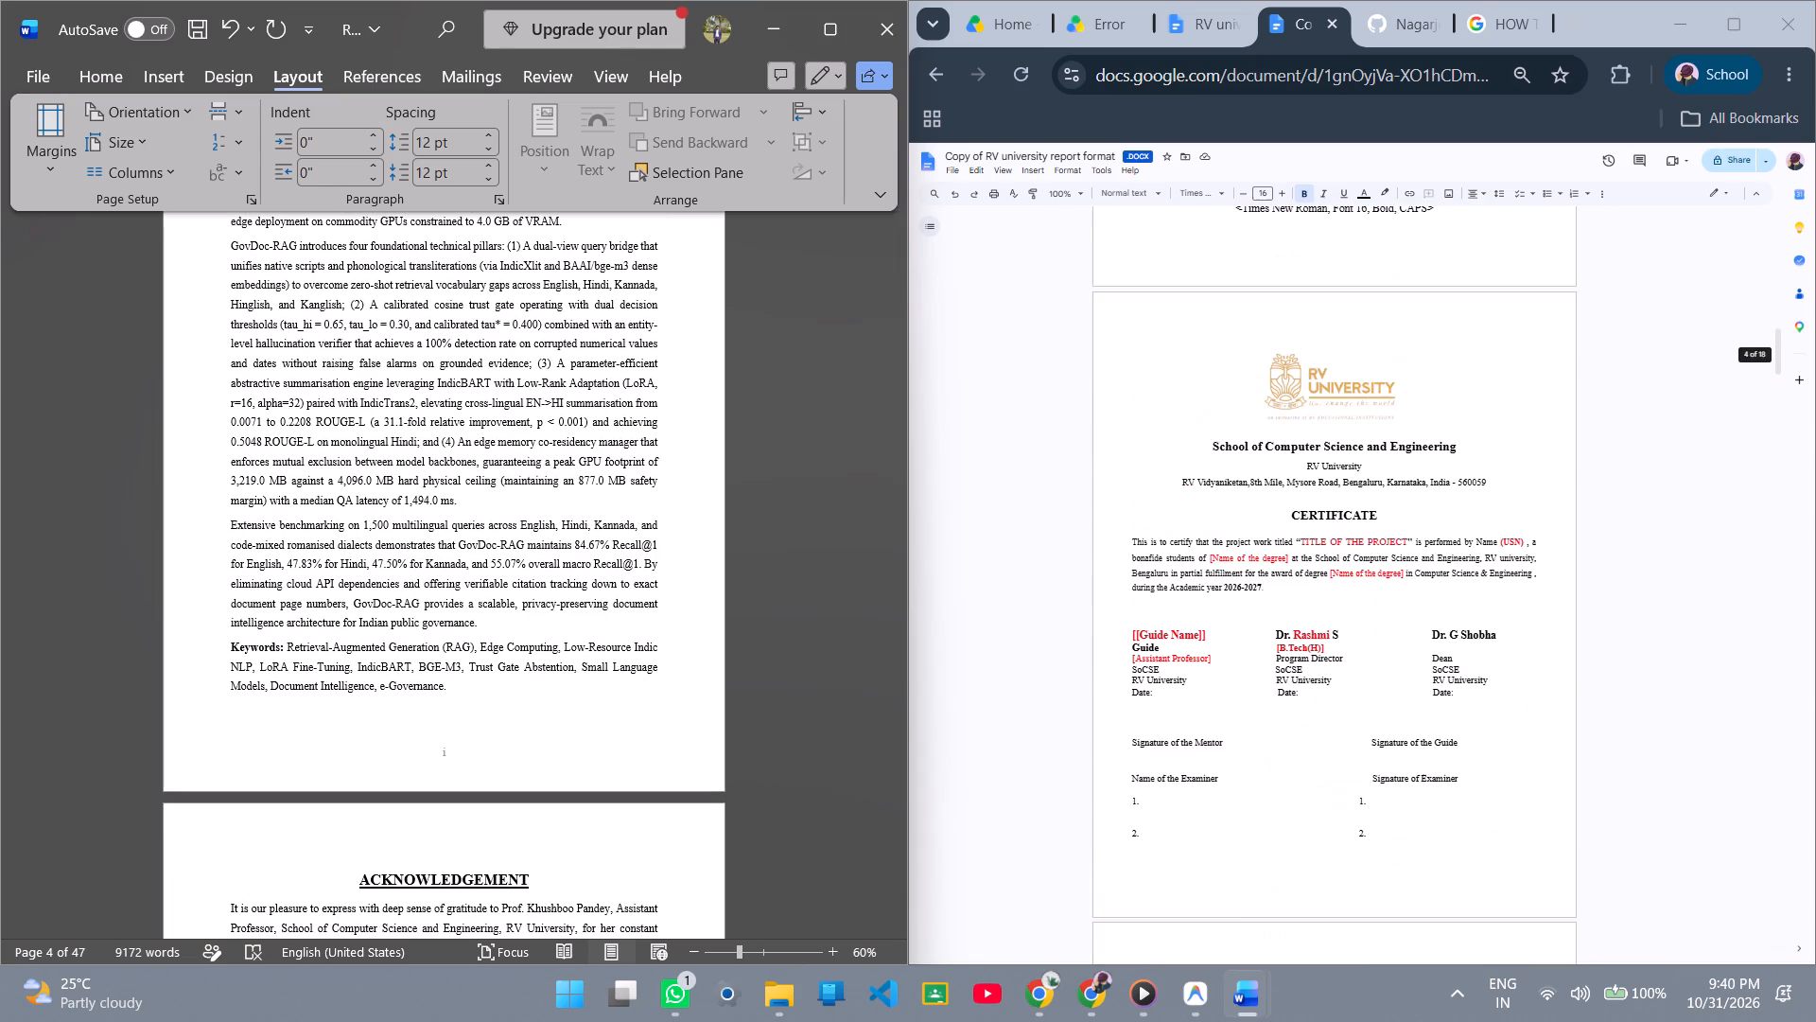
pyautogui.scroll(8, 1406, 768)
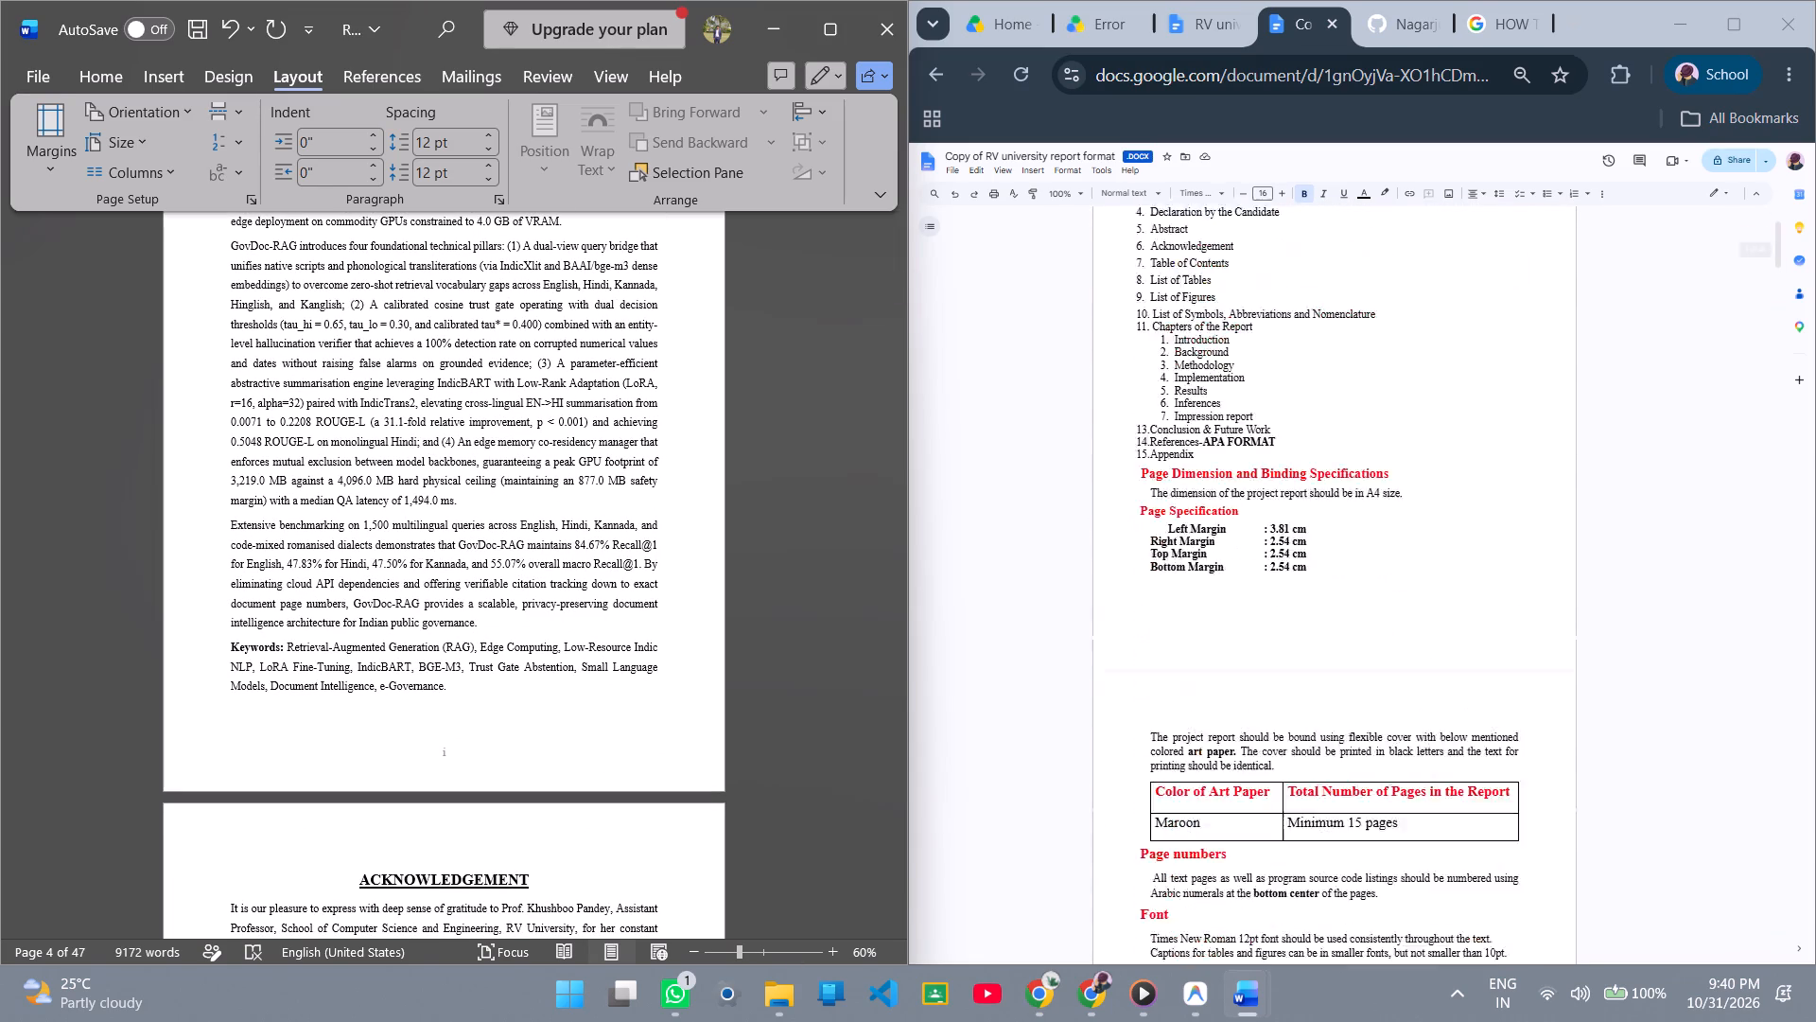
pyautogui.scroll(-13, 1406, 768)
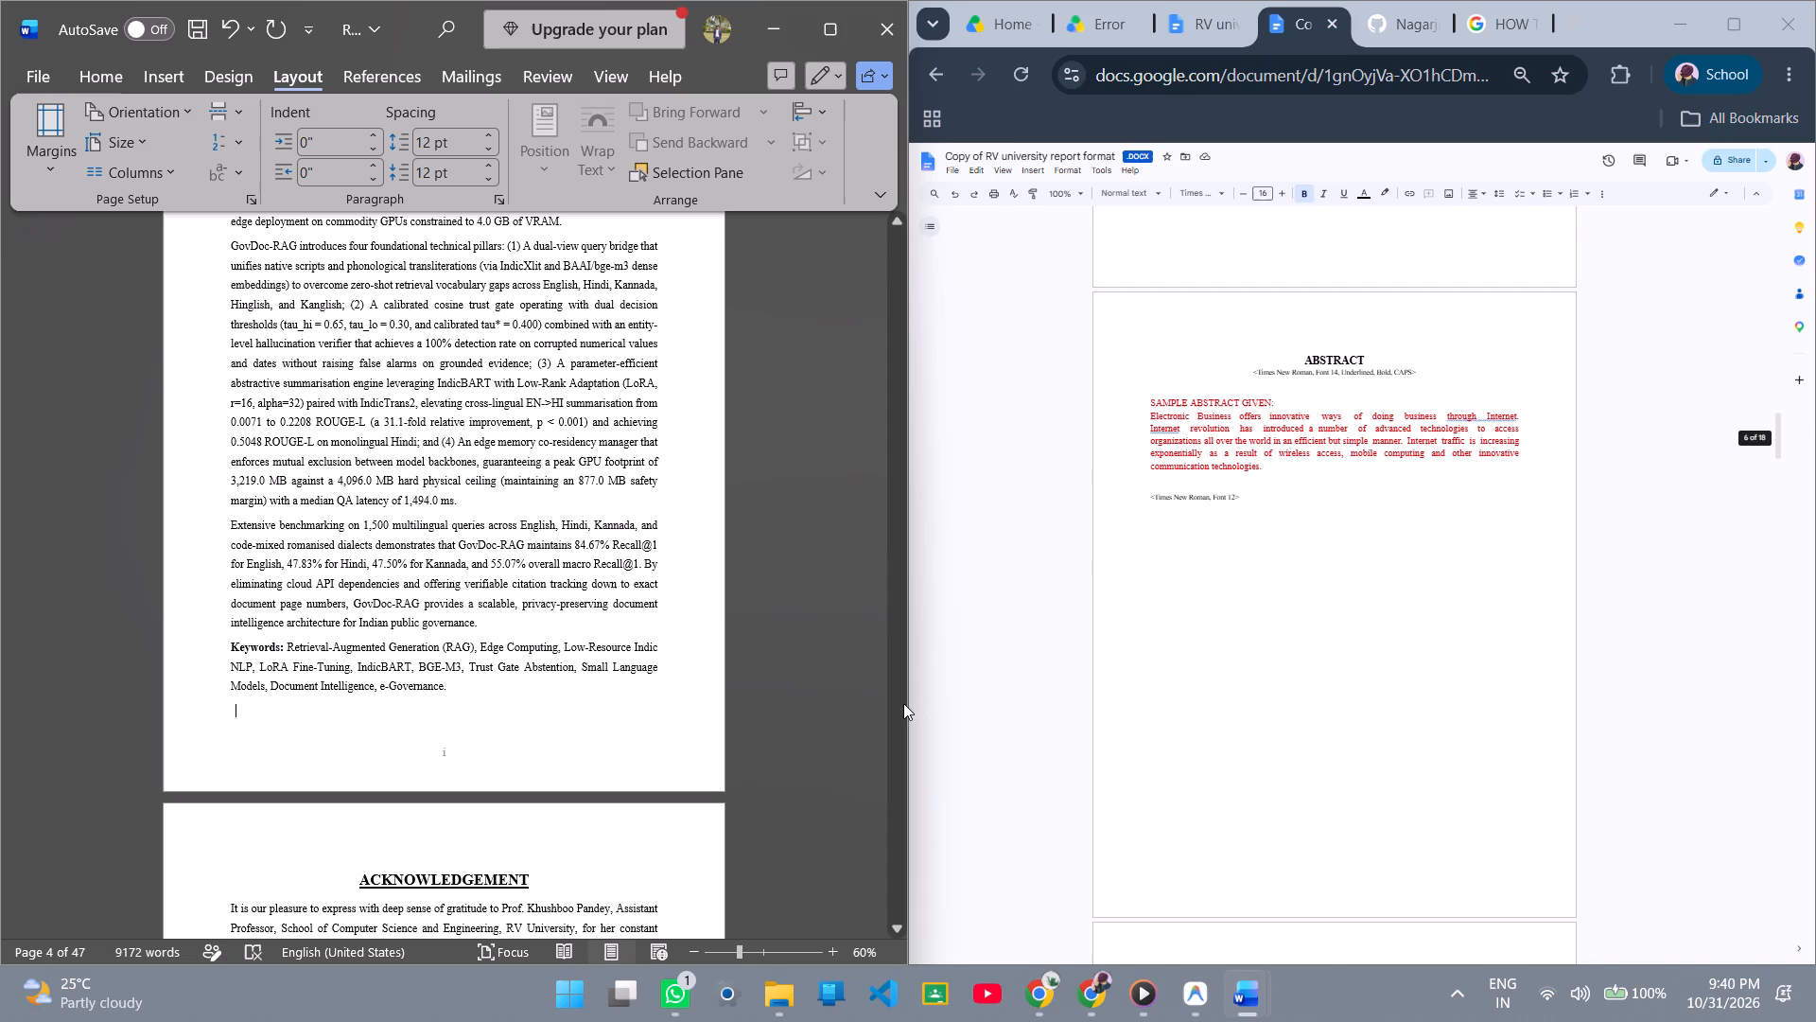
pyautogui.scroll(-3, 1580, 628)
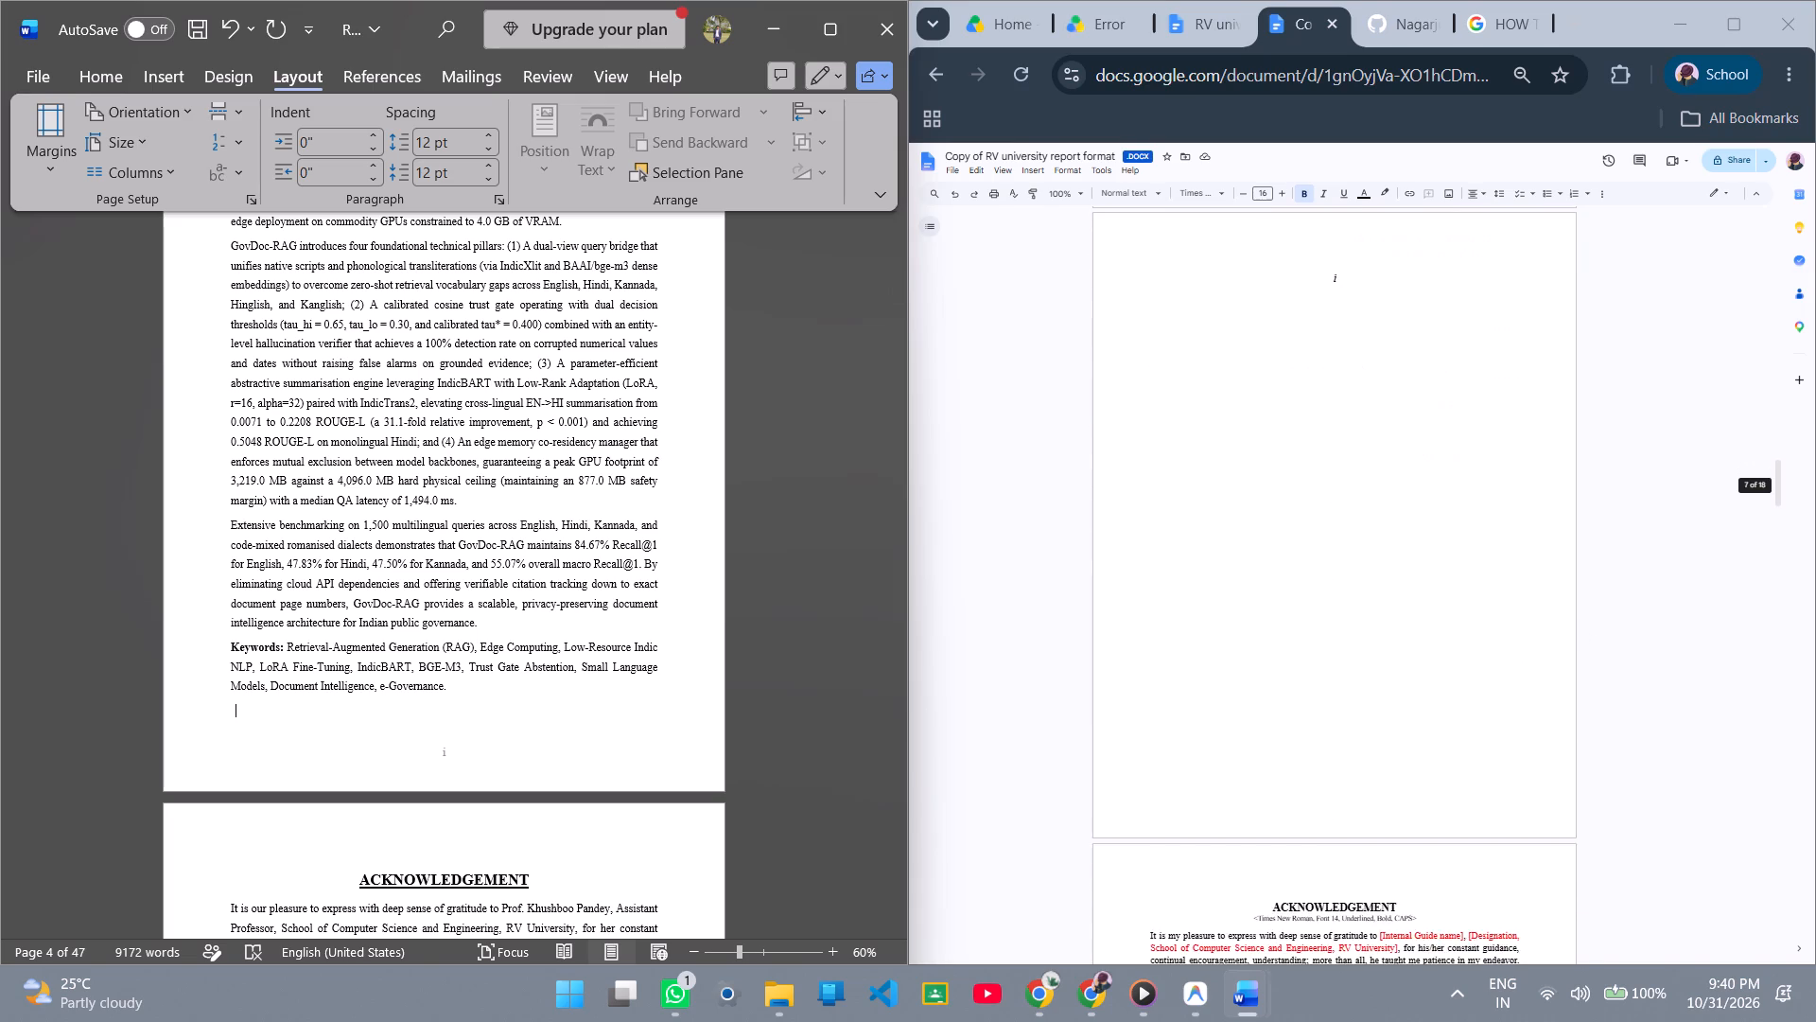
pyautogui.scroll(1, 1540, 648)
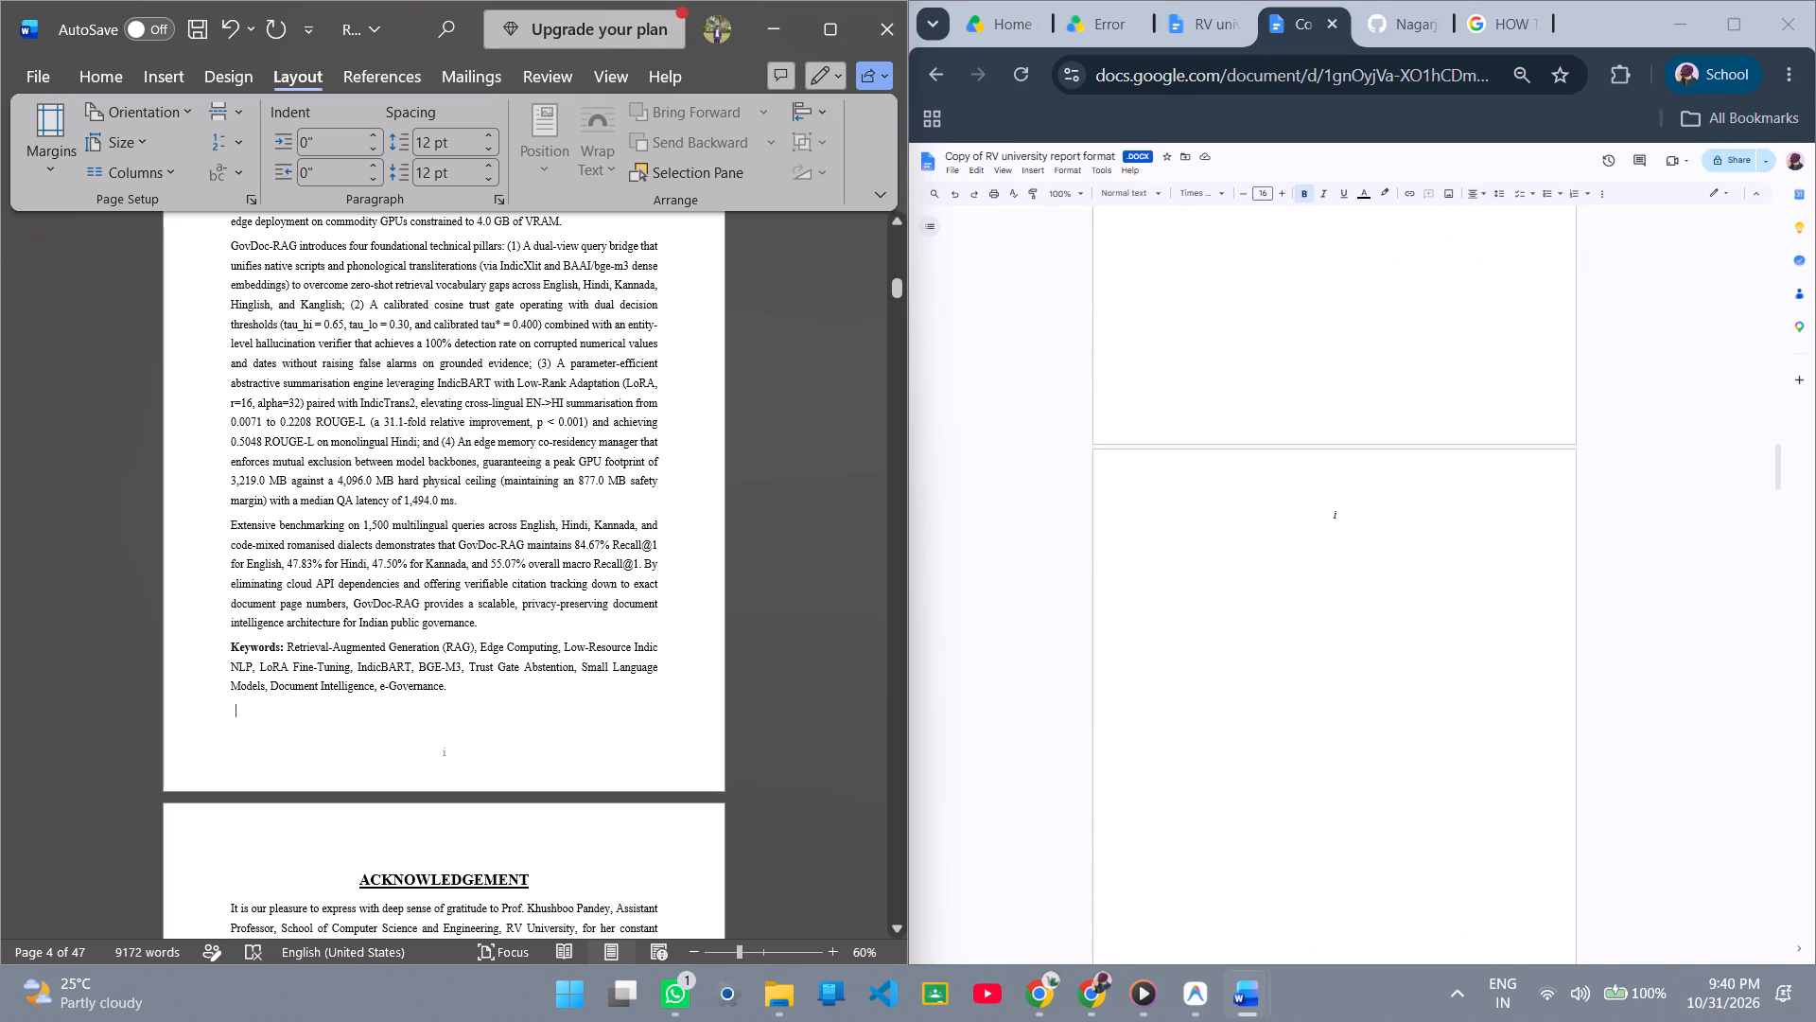
# Insert two blank lines above the Keywords paragraph on the Abstract page, pushing it onto the following page.
pyautogui.click(498, 625)
pyautogui.press('Return')
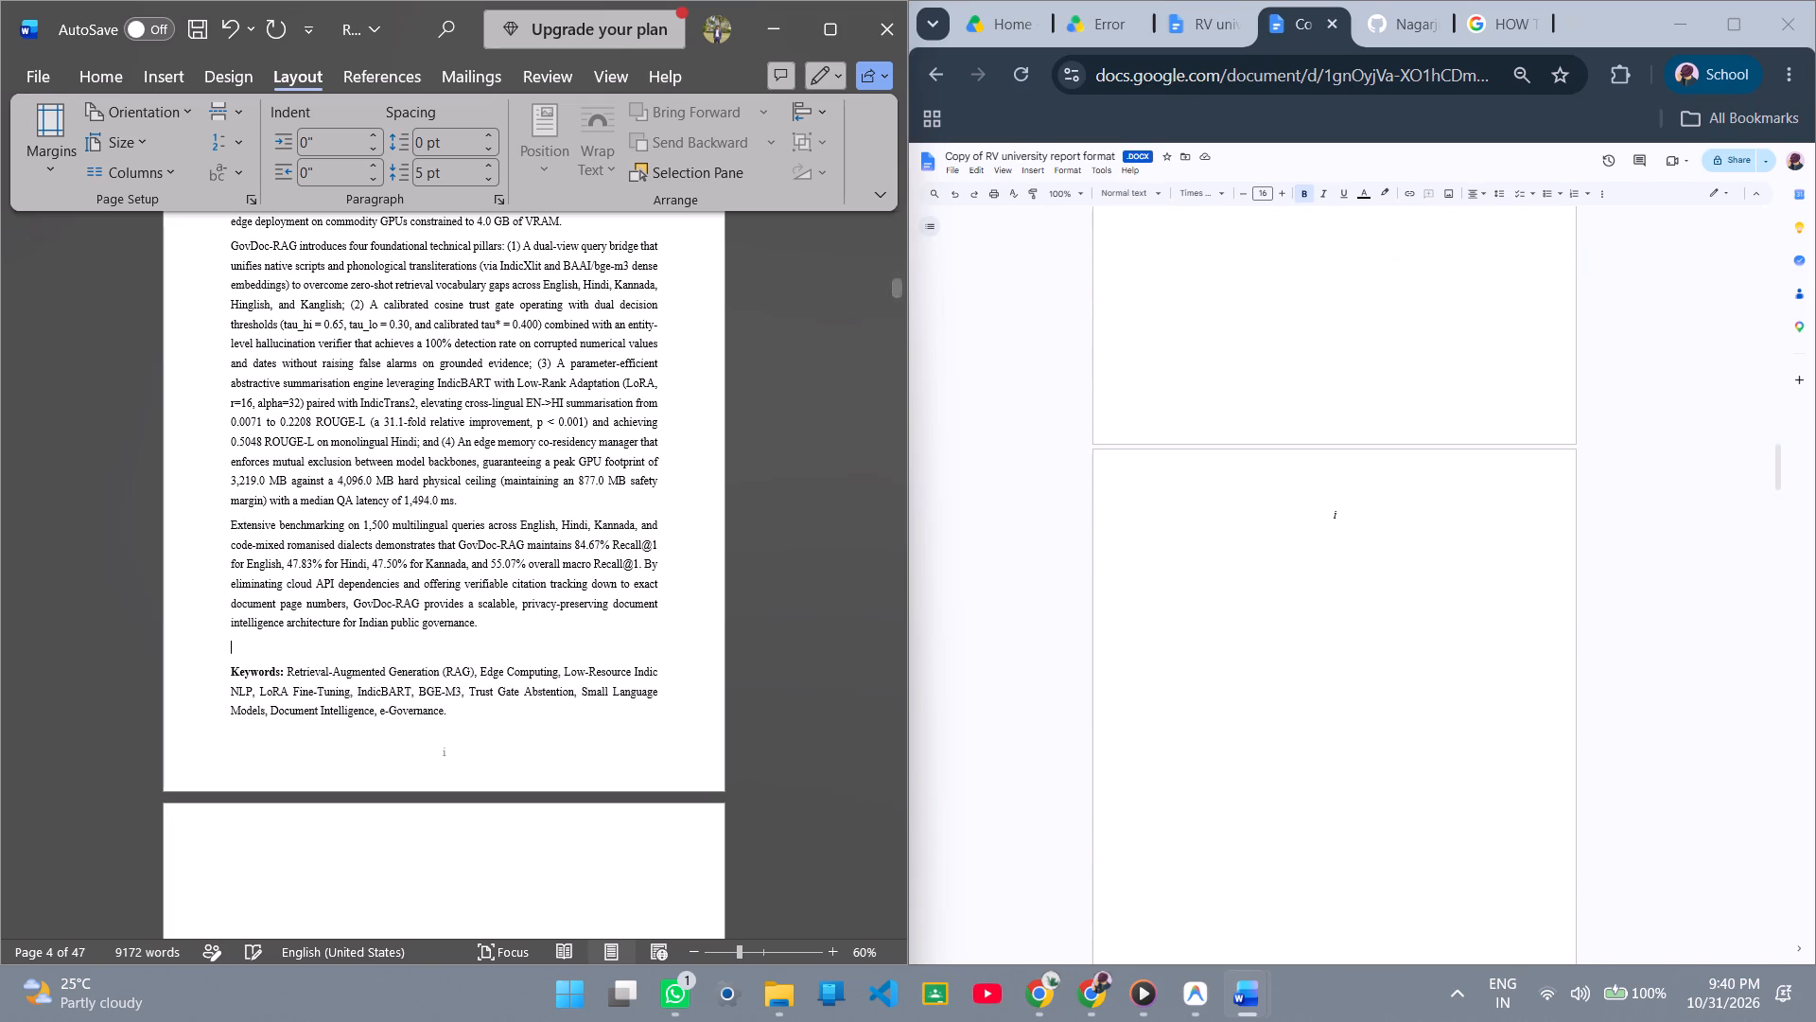
pyautogui.press('Return')
# Shift the first student's name in the Acknowledgement signature block over to the right text margin by adding spaces before it.
pyautogui.scroll(-3, 480, 506)
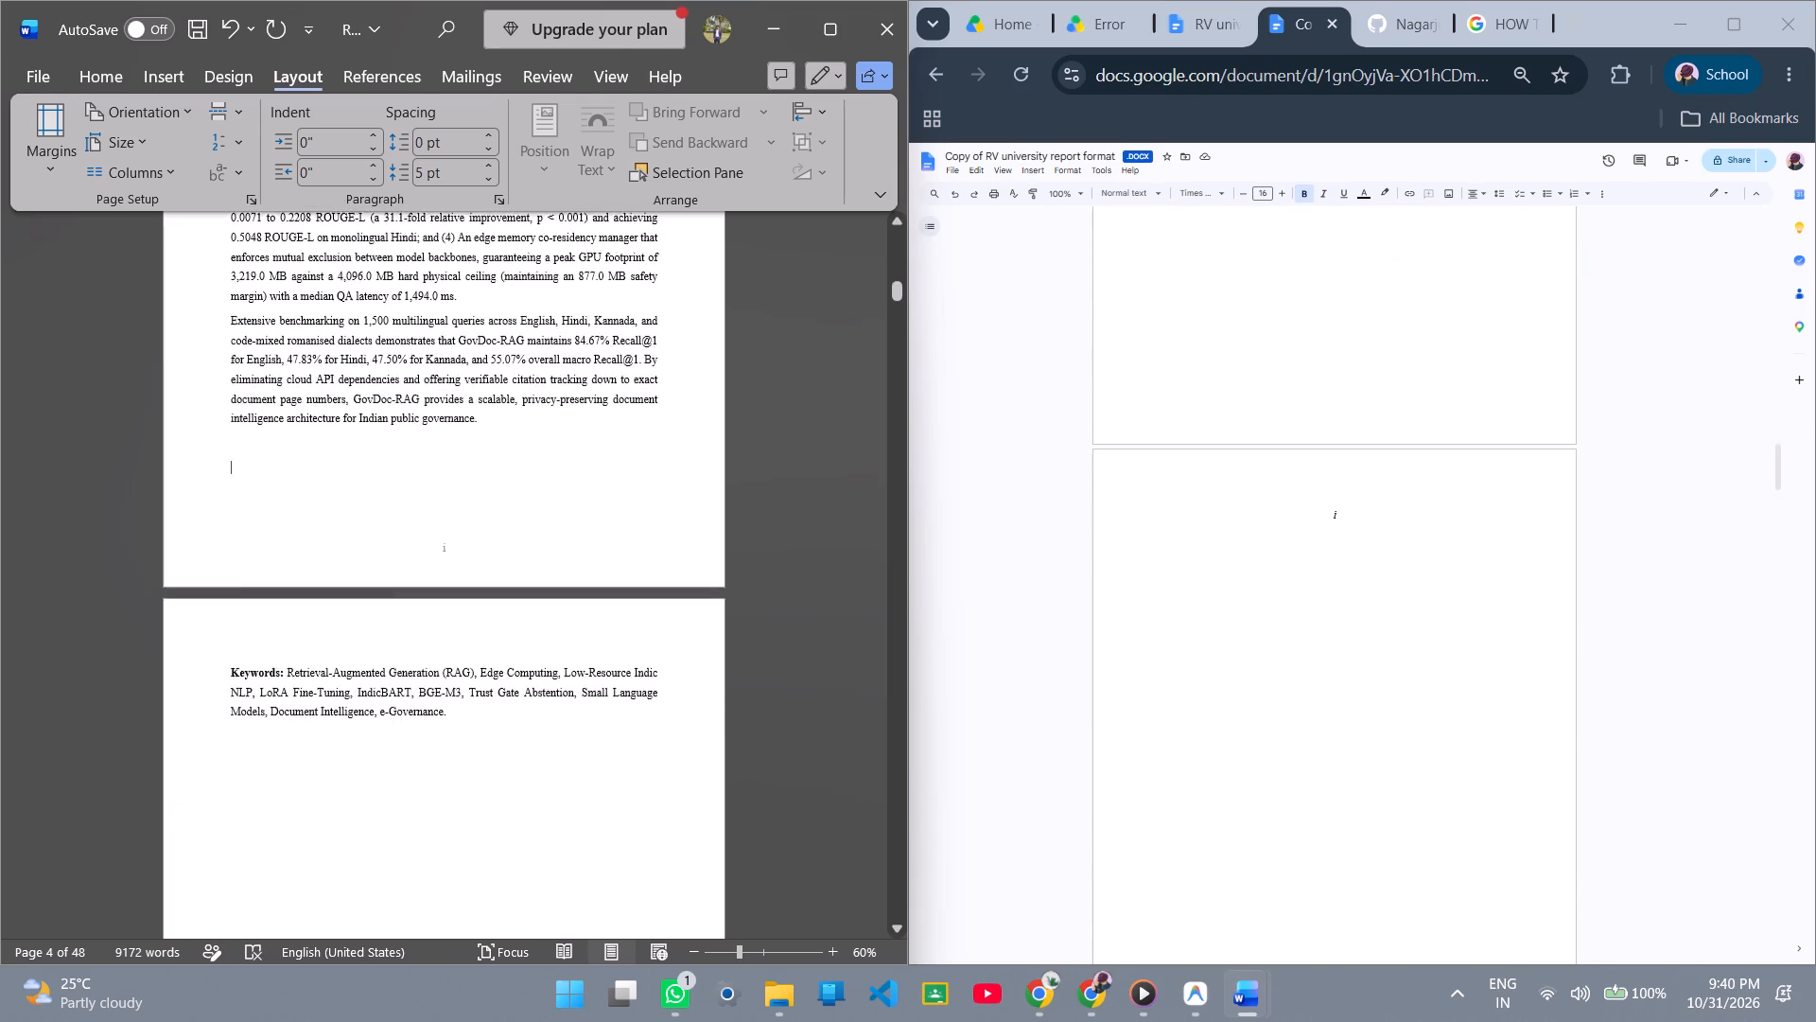
pyautogui.scroll(-18, 480, 506)
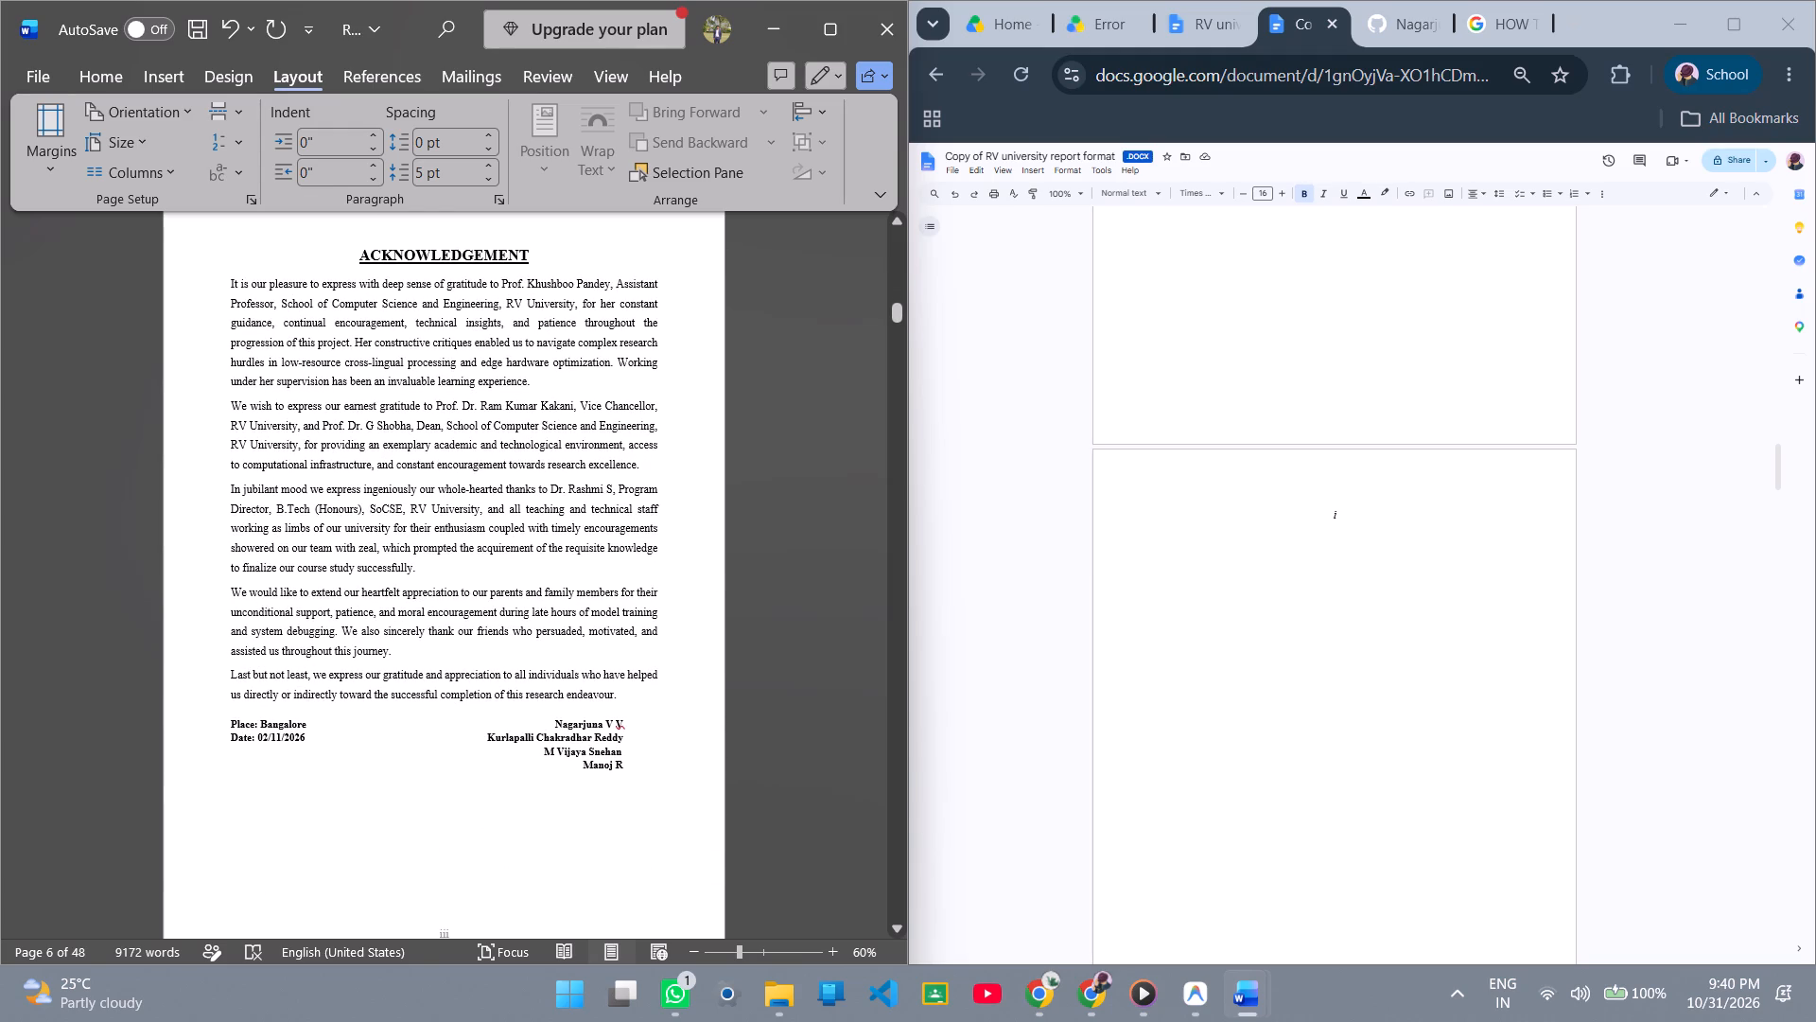
pyautogui.click(551, 716)
pyautogui.press('space')
pyautogui.press('space')
pyautogui.press('space')
pyautogui.press('space')
pyautogui.press('space')
pyautogui.press('space')
pyautogui.press('space')
pyautogui.press('space')
pyautogui.press('space')
pyautogui.press('space')
pyautogui.press('space')
pyautogui.press('space')
pyautogui.press('space')
# Add spaces before the second student's name in the Acknowledgement signature block to align it with the right text margin.
pyautogui.click(483, 740)
pyautogui.press('space')
pyautogui.press('space')
pyautogui.press('space')
pyautogui.press('space')
pyautogui.press('space')
pyautogui.press('space')
pyautogui.press('space')
pyautogui.press('space')
pyautogui.press('space')
pyautogui.press('space')
pyautogui.press('space')
pyautogui.press('space')
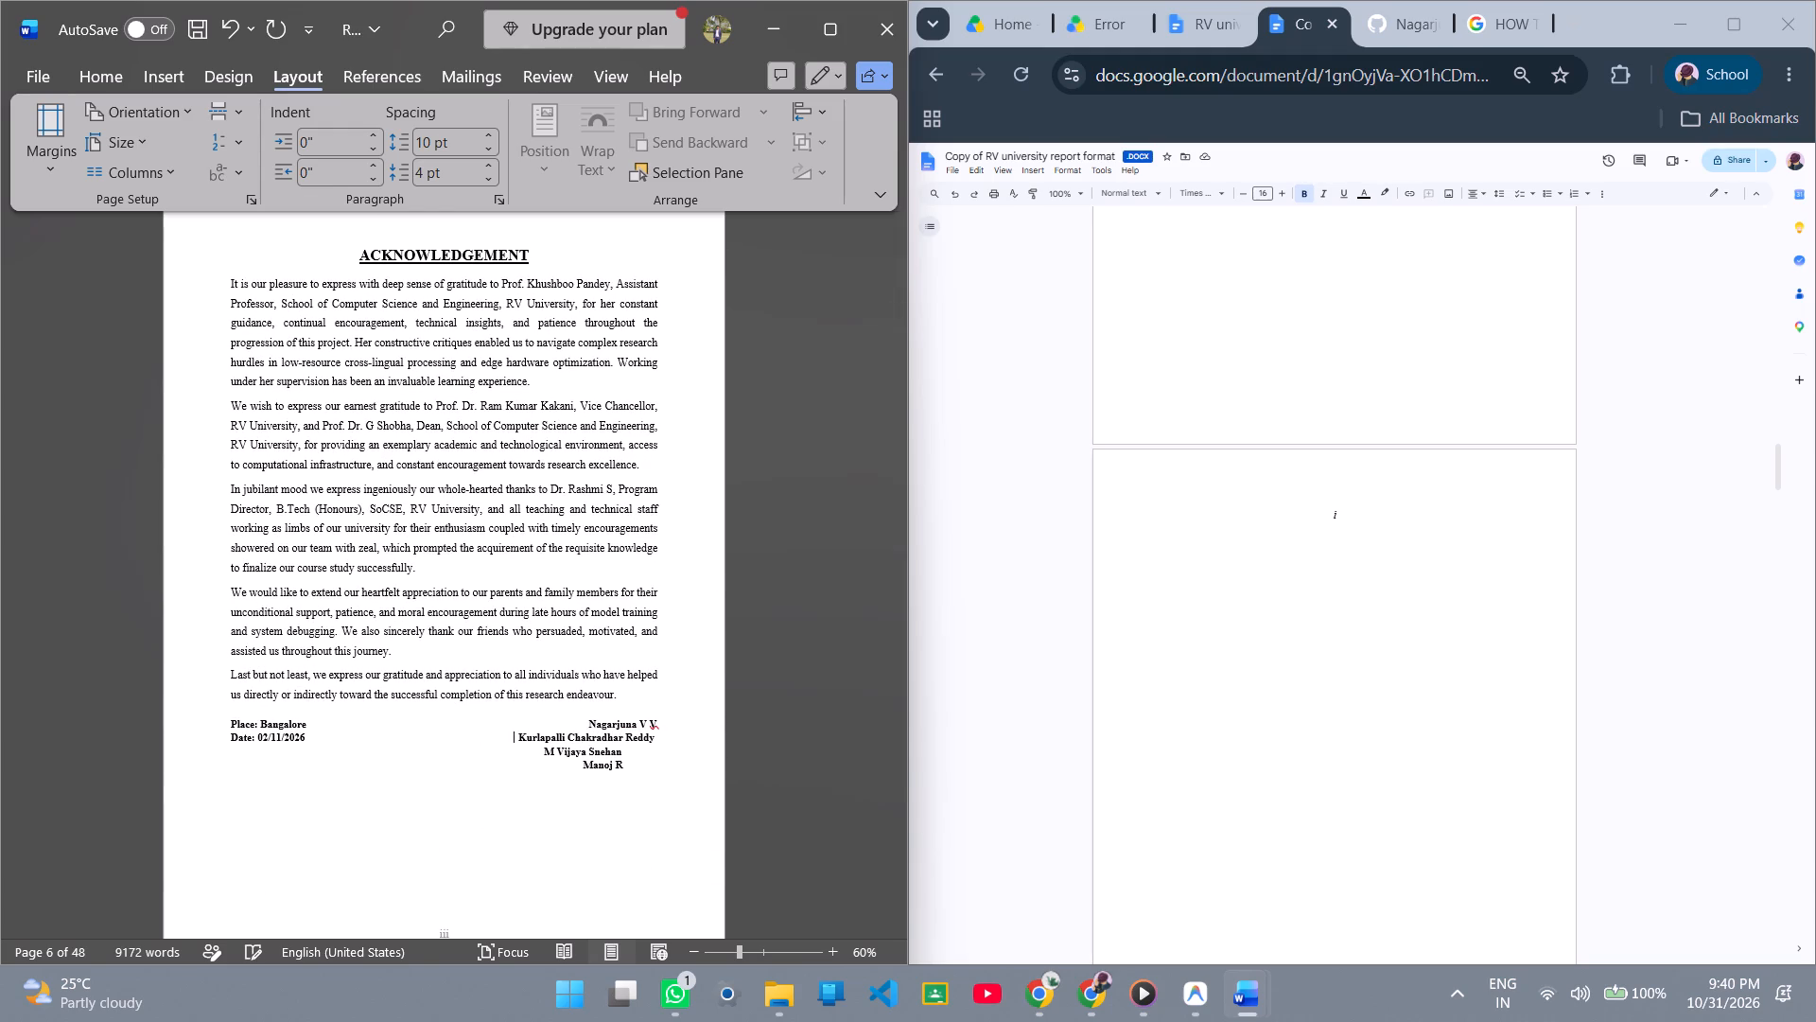
pyautogui.press('space')
# Add spaces before the third student's name in the Acknowledgement signature block to align it with the names above.
pyautogui.click(547, 751)
pyautogui.press('space')
pyautogui.press('space')
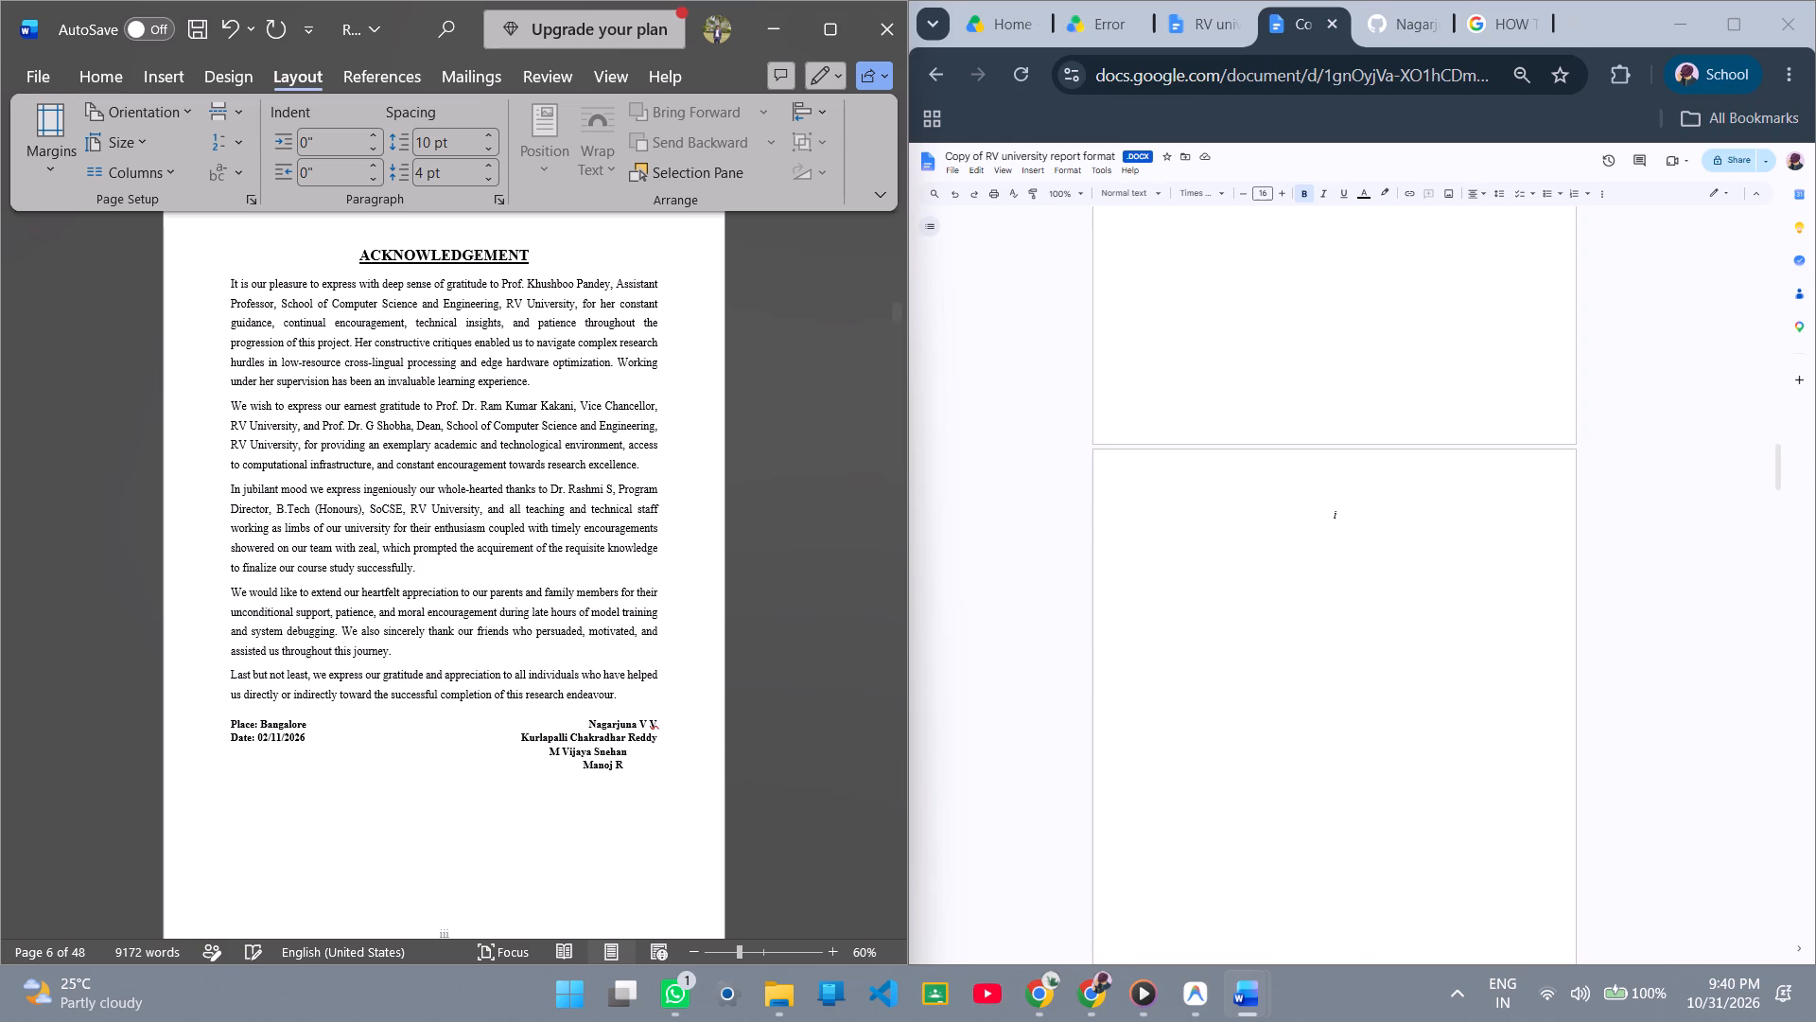
pyautogui.press('space')
pyautogui.press('space')
pyautogui.press('space')
pyautogui.press('space')
# Add spaces before the fourth student's name in the Acknowledgement signature block so it ends at the right text margin on one line.
pyautogui.click(581, 771)
pyautogui.press('space')
pyautogui.press('space')
pyautogui.press('space')
pyautogui.press('space')
pyautogui.press('space')
pyautogui.press('space')
pyautogui.press('space')
pyautogui.press('space')
pyautogui.press('space')
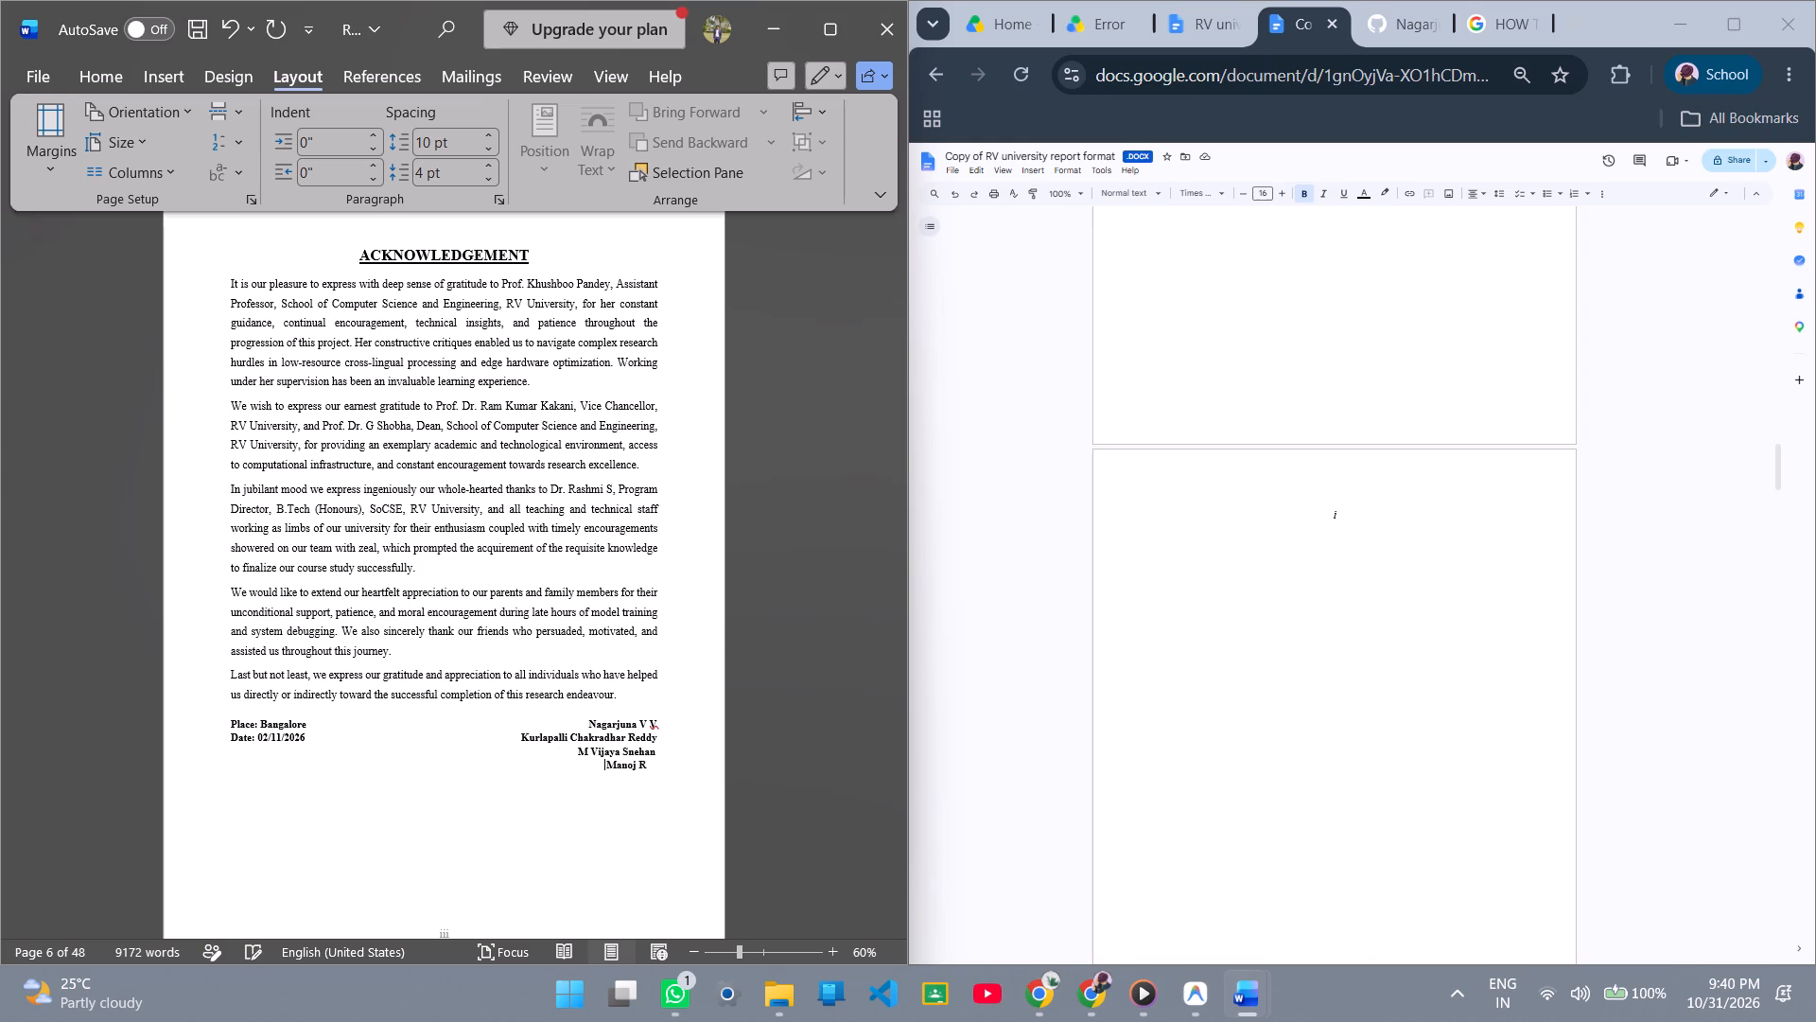
pyautogui.press('space')
pyautogui.press('space')
pyautogui.press('space')
pyautogui.press('space')
pyautogui.press('space')
pyautogui.press('BackSpace')
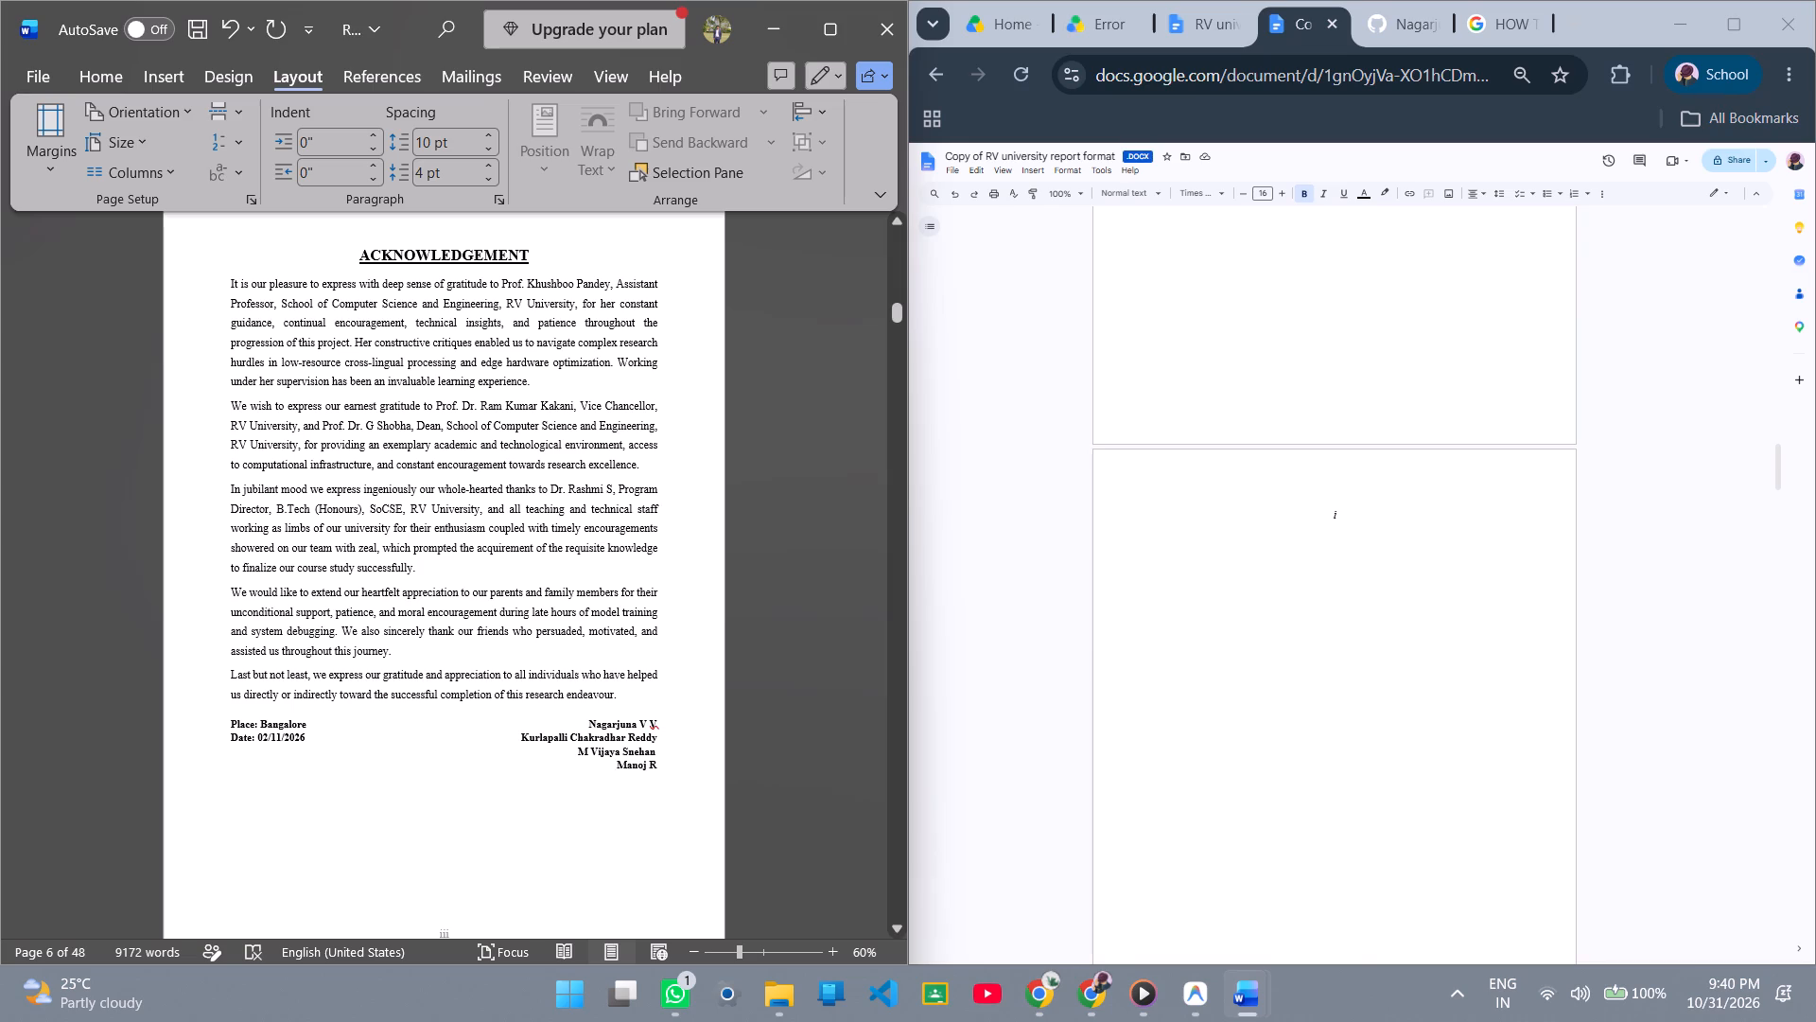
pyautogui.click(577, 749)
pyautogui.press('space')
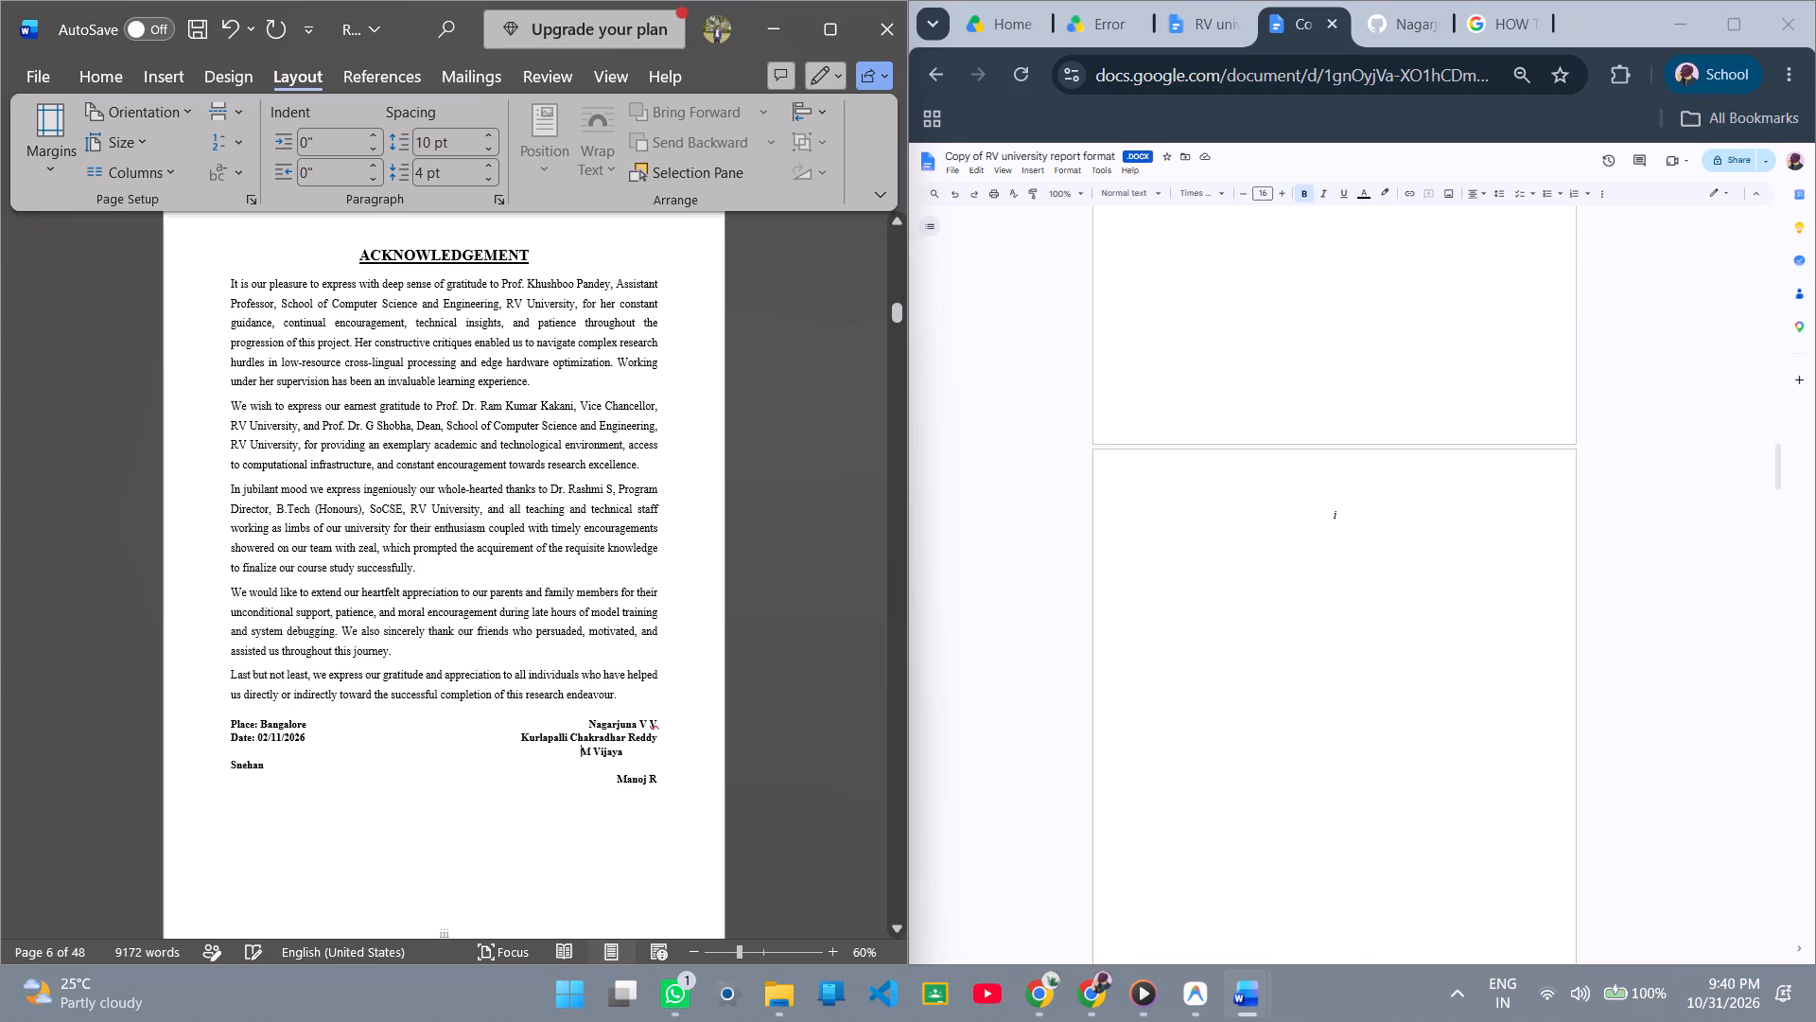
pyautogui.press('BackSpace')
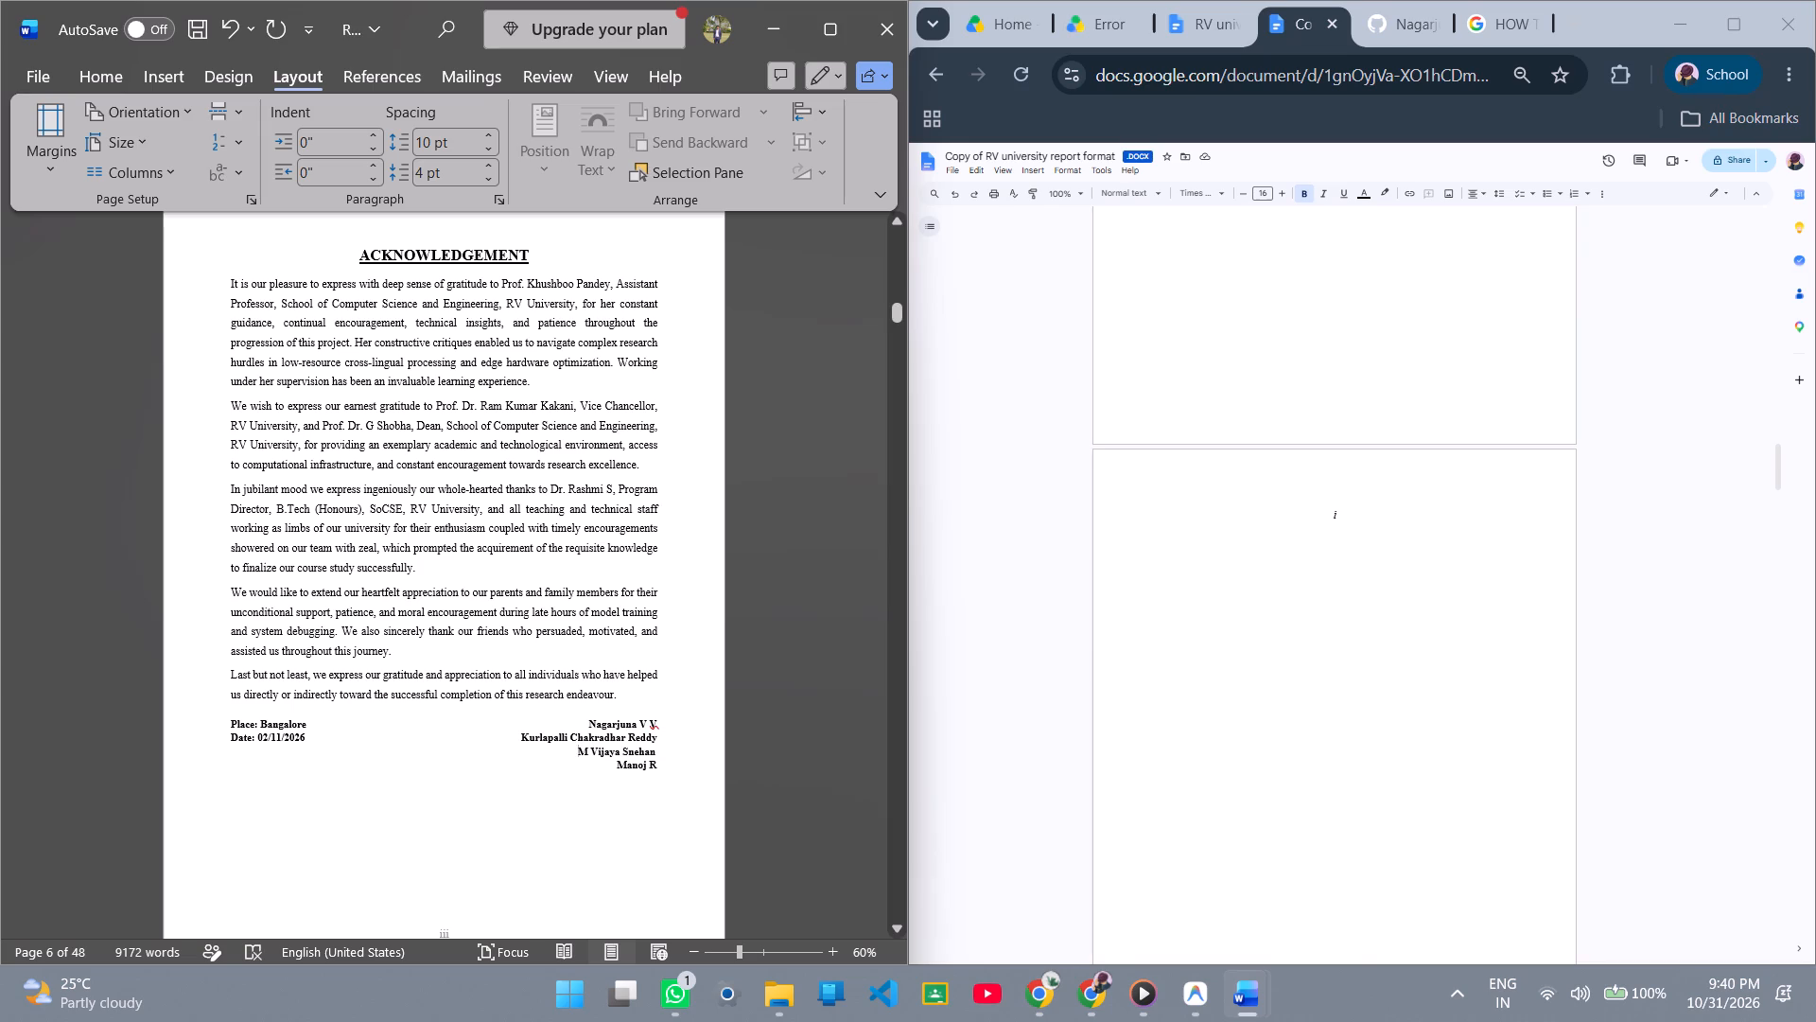
# Review the front-matter pages from Contents back to the Declaration and compare them with the official report format.
pyautogui.scroll(-3, 700, 676)
pyautogui.scroll(-2, 548, 661)
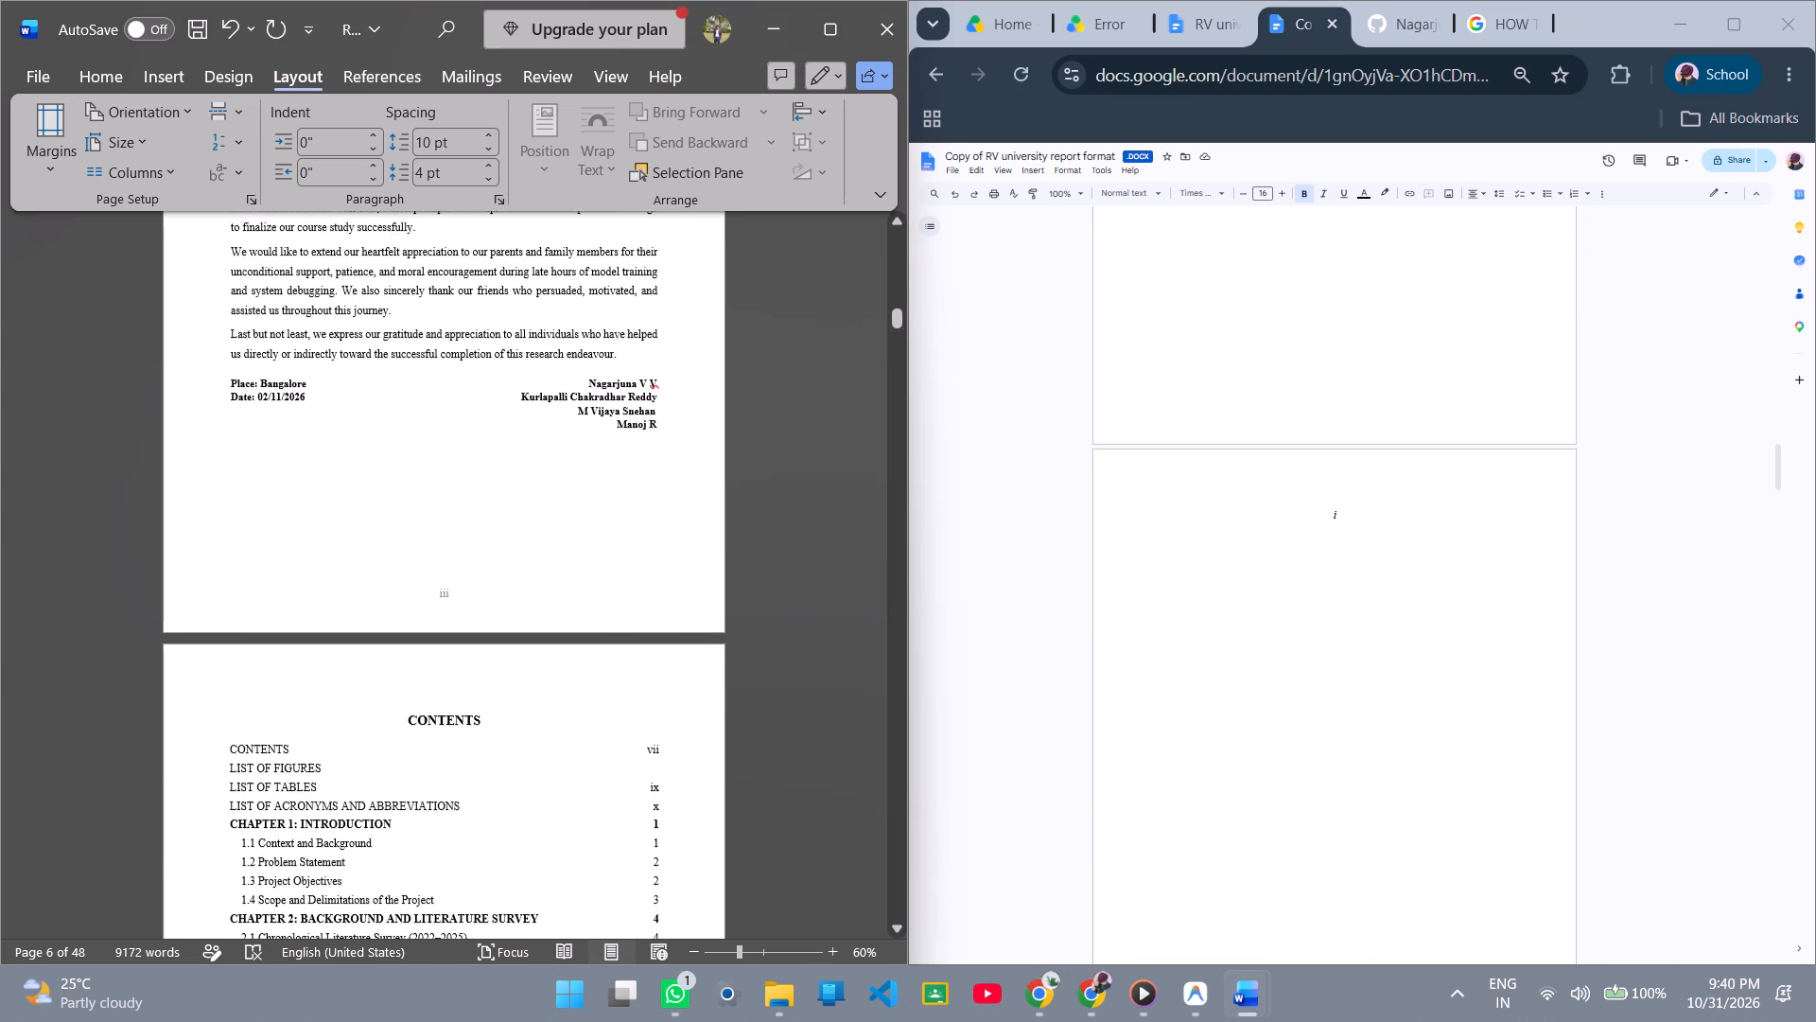
pyautogui.scroll(-7, 548, 661)
pyautogui.scroll(7, 548, 661)
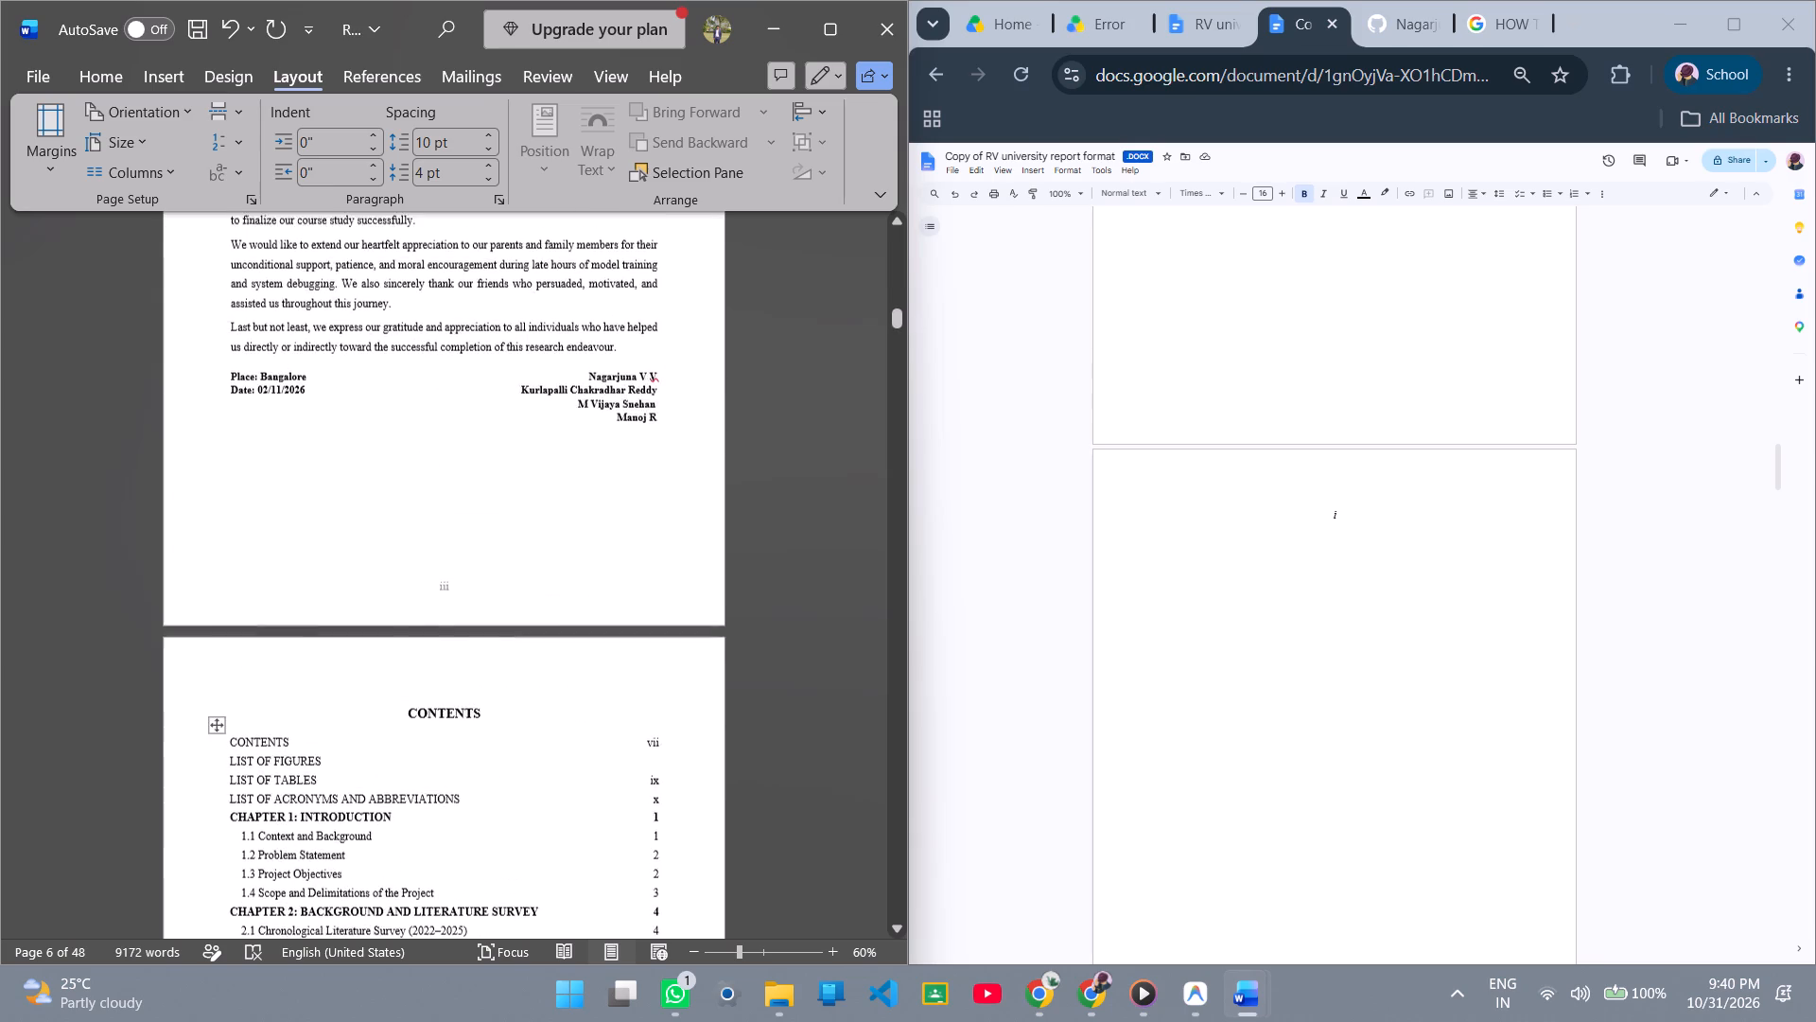
pyautogui.scroll(20, 548, 661)
pyautogui.scroll(12, 548, 661)
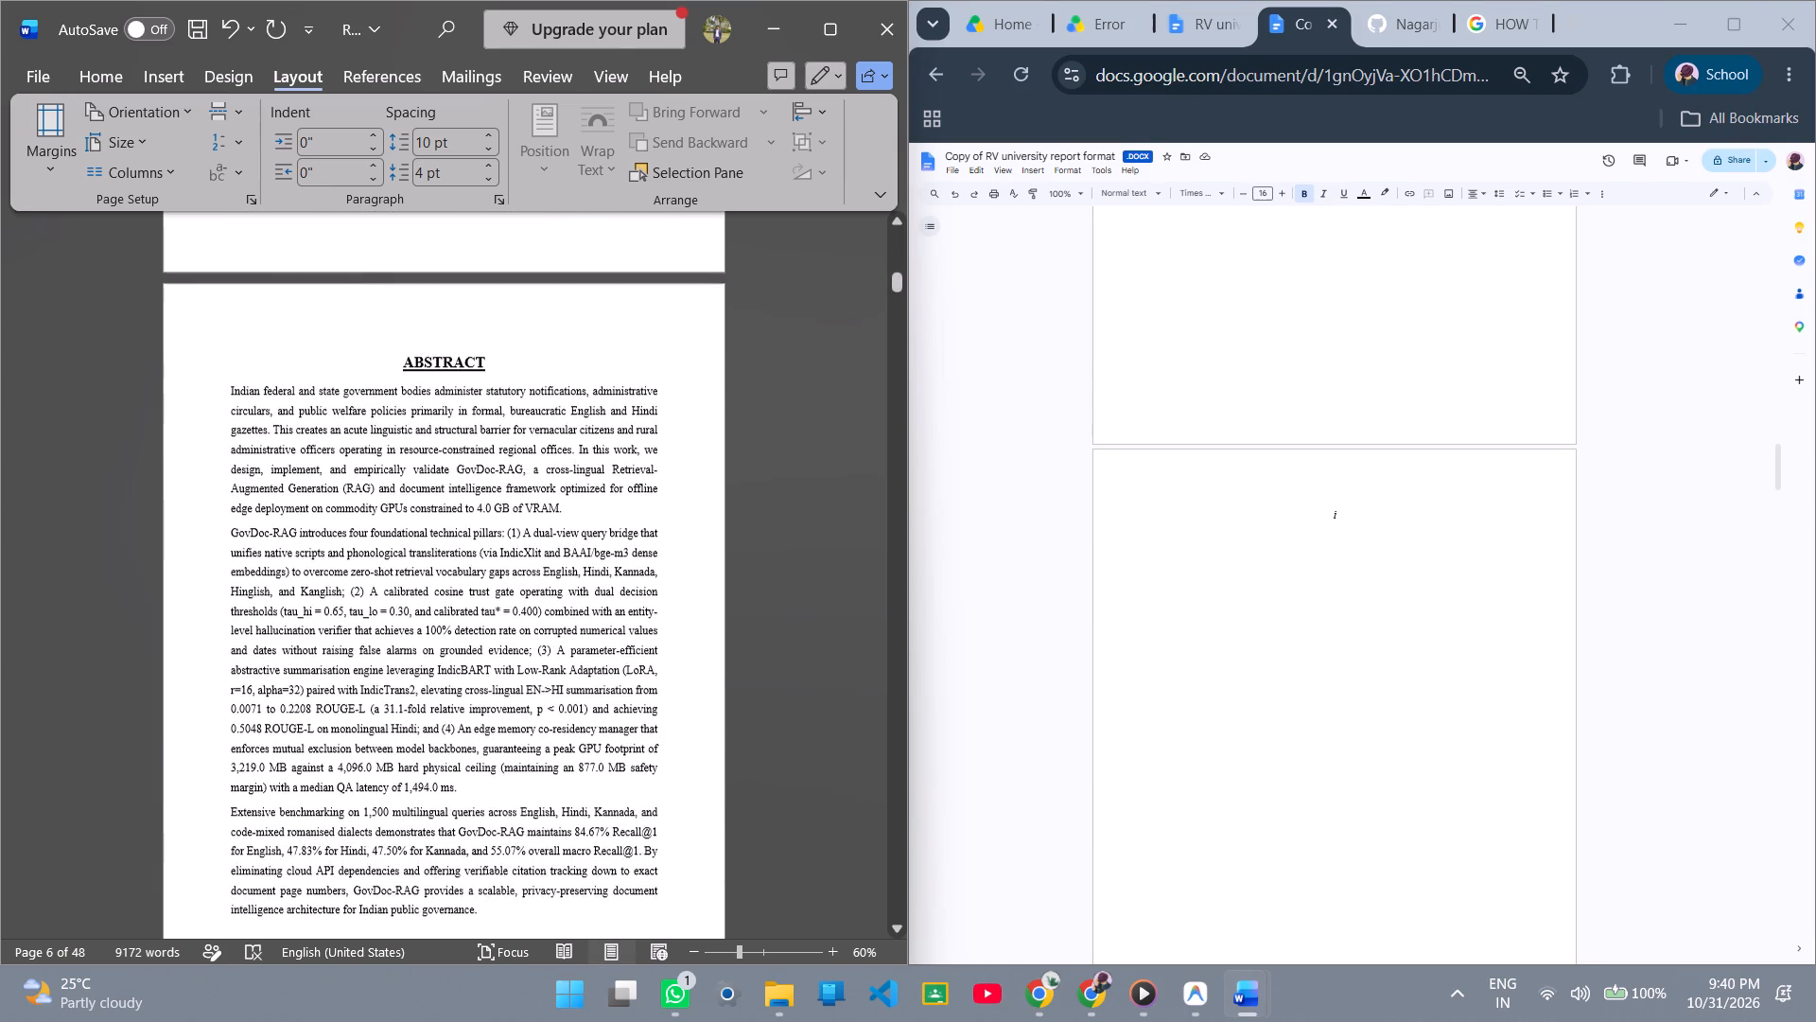
pyautogui.scroll(9, 570, 590)
pyautogui.scroll(-11, 570, 590)
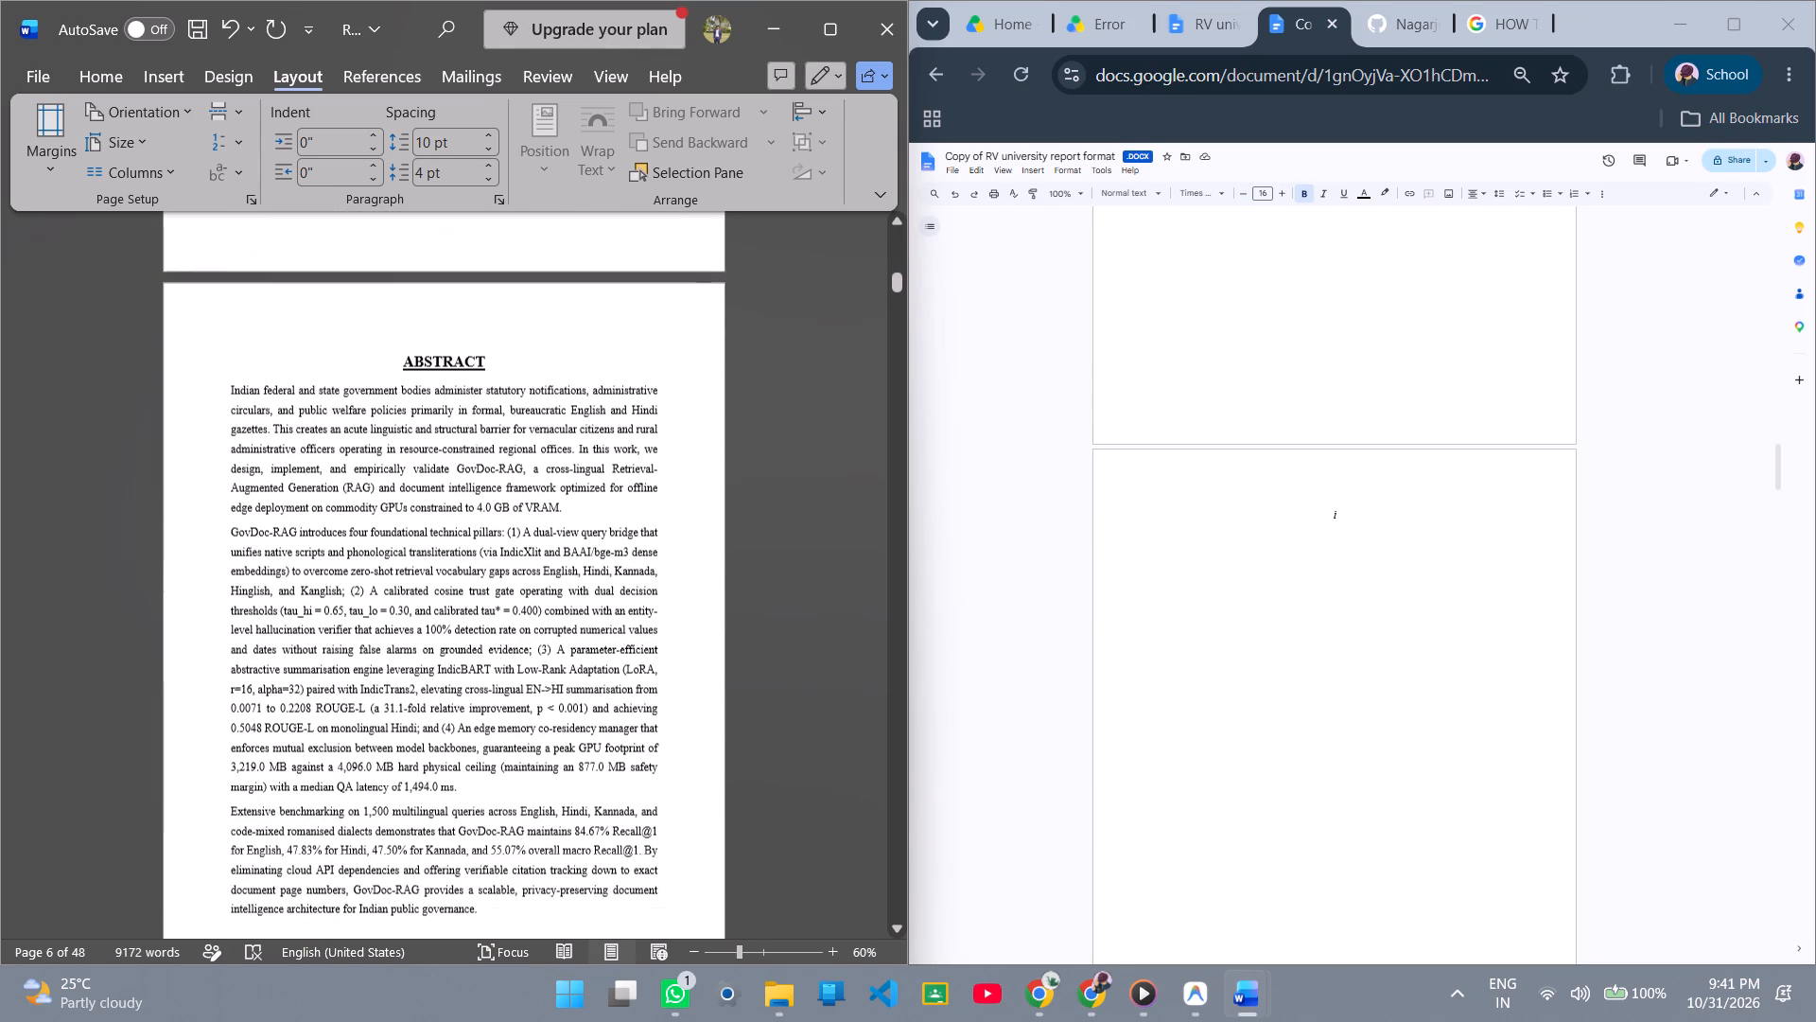
pyautogui.scroll(5, 570, 601)
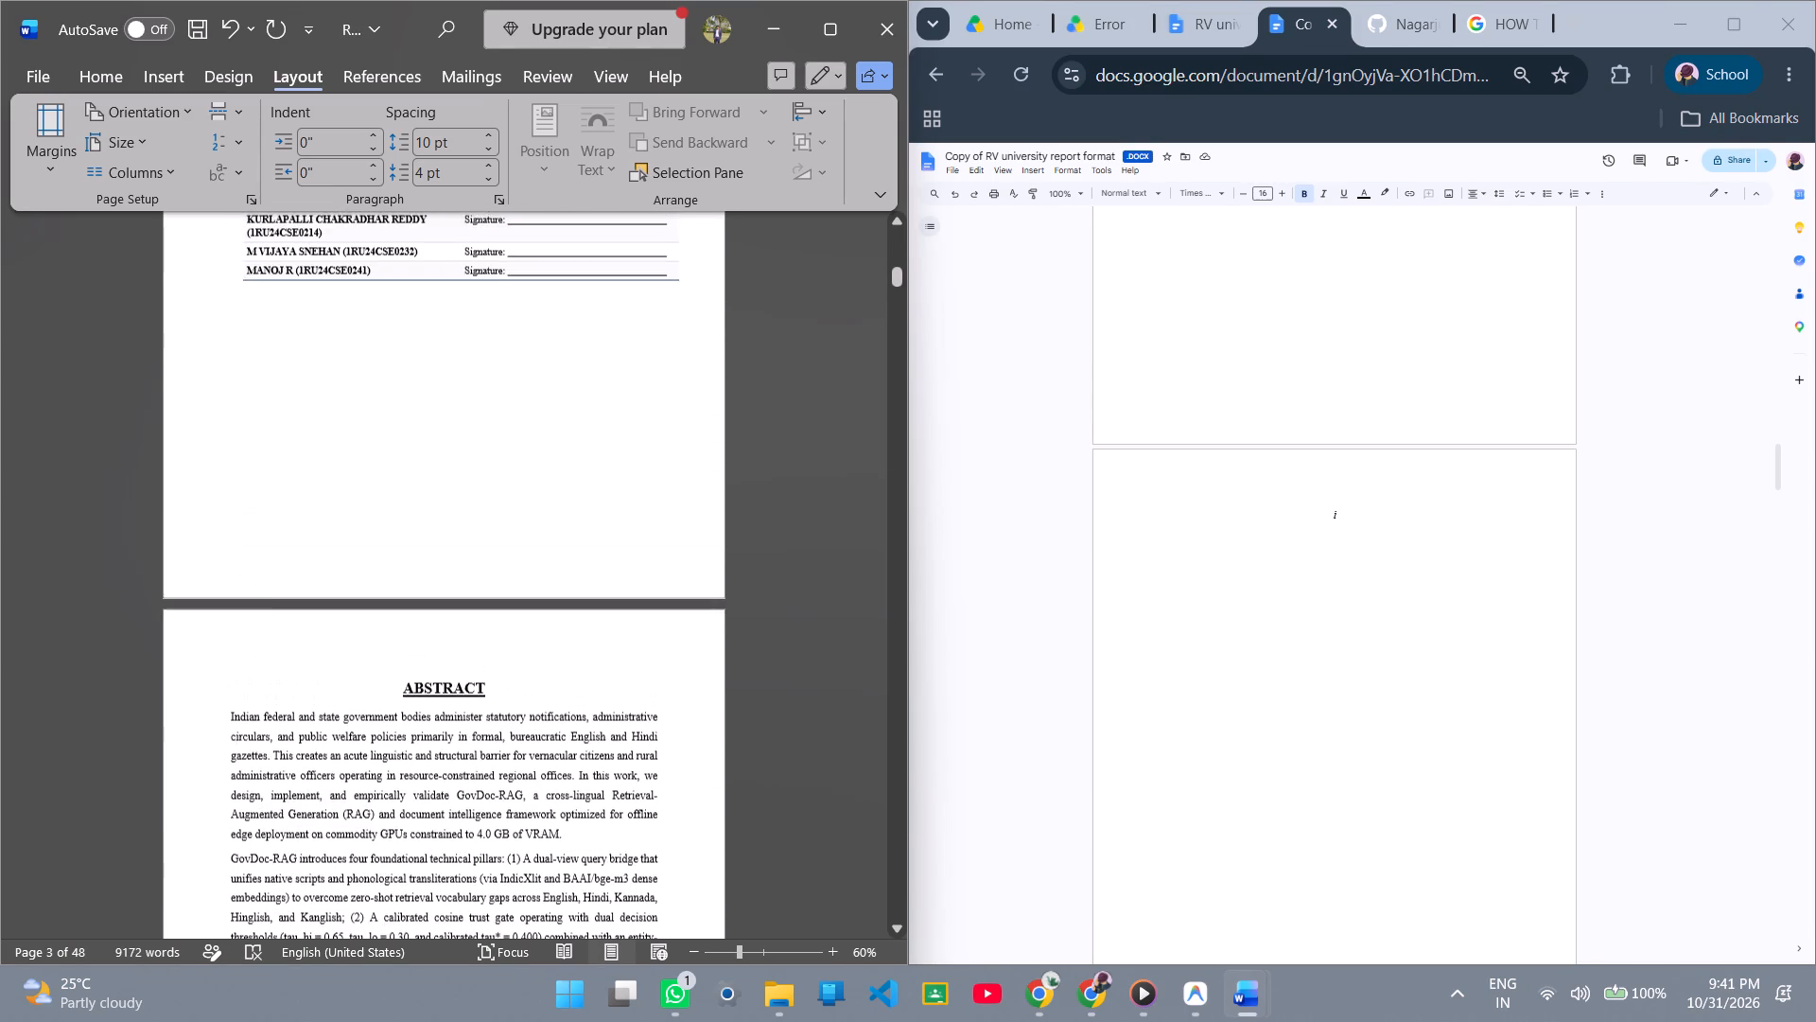
pyautogui.scroll(6, 570, 601)
pyautogui.scroll(5, 1212, 581)
pyautogui.scroll(-3, 1252, 595)
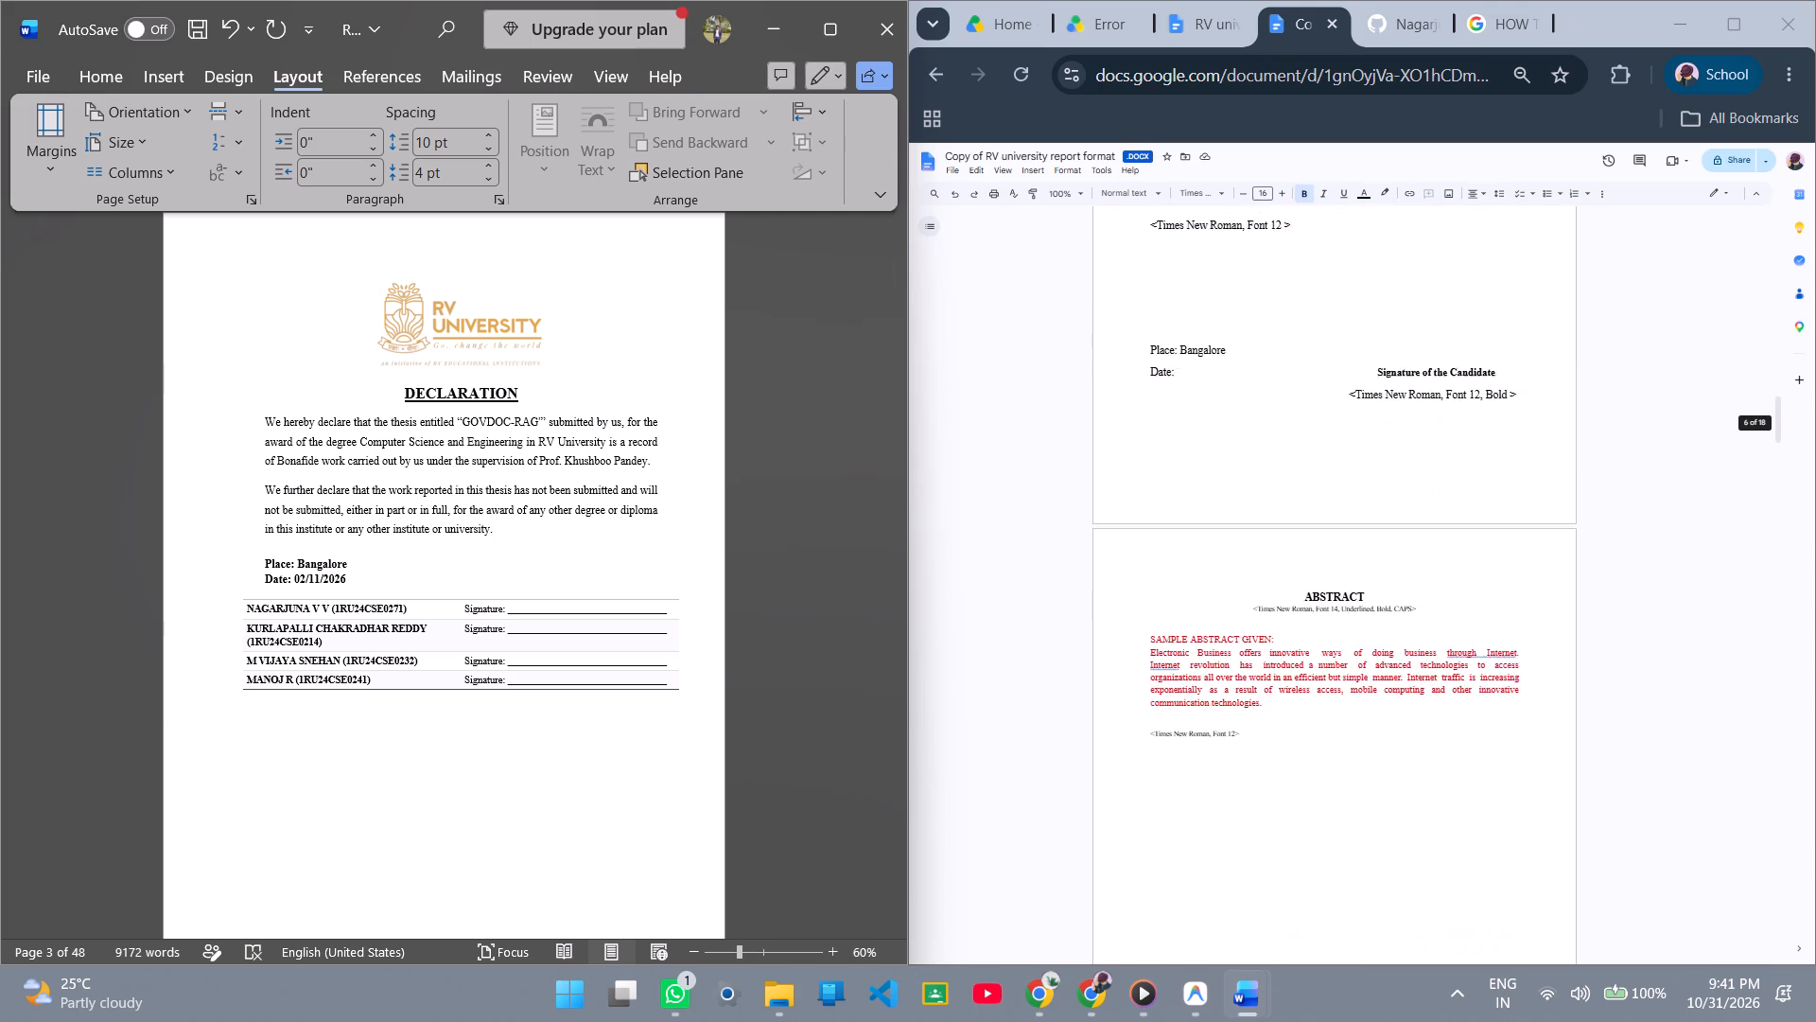
pyautogui.scroll(-1, 1252, 595)
pyautogui.scroll(1, 1252, 595)
pyautogui.scroll(-6, 648, 664)
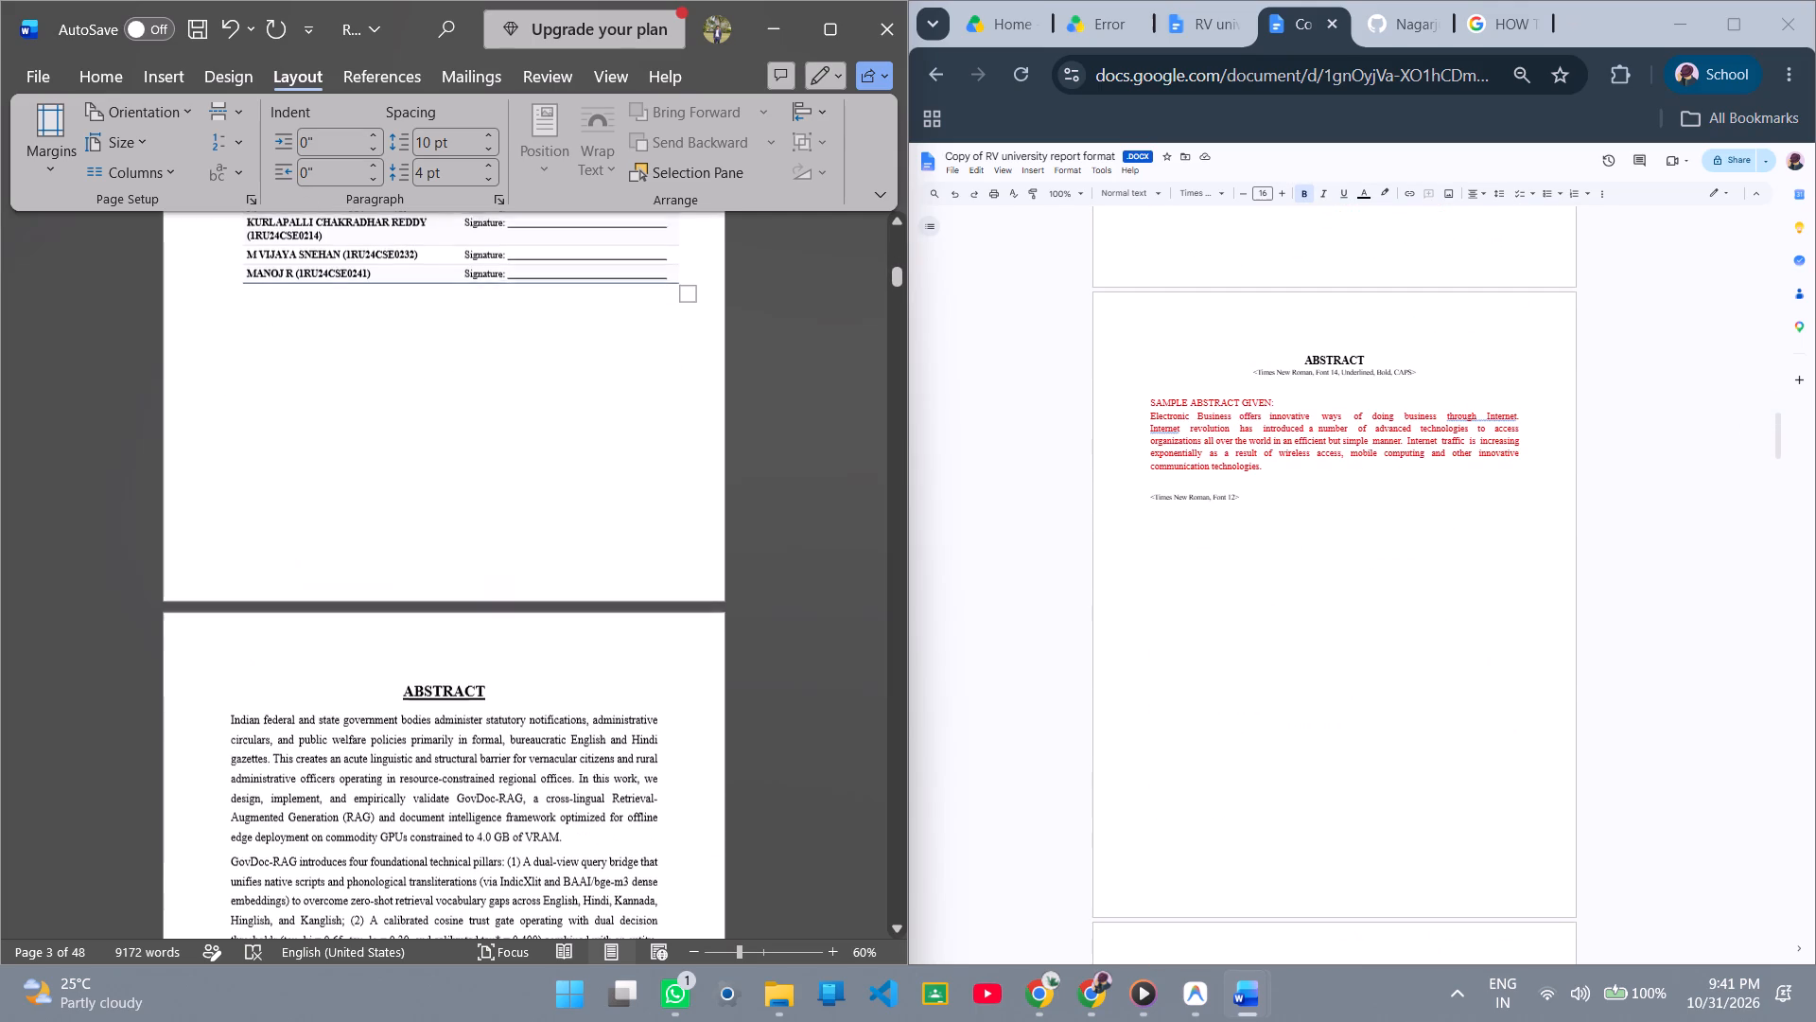
# Remove the underline from the ABSTRACT heading to match the report format.
pyautogui.click(474, 696)
pyautogui.rightClick(474, 696)
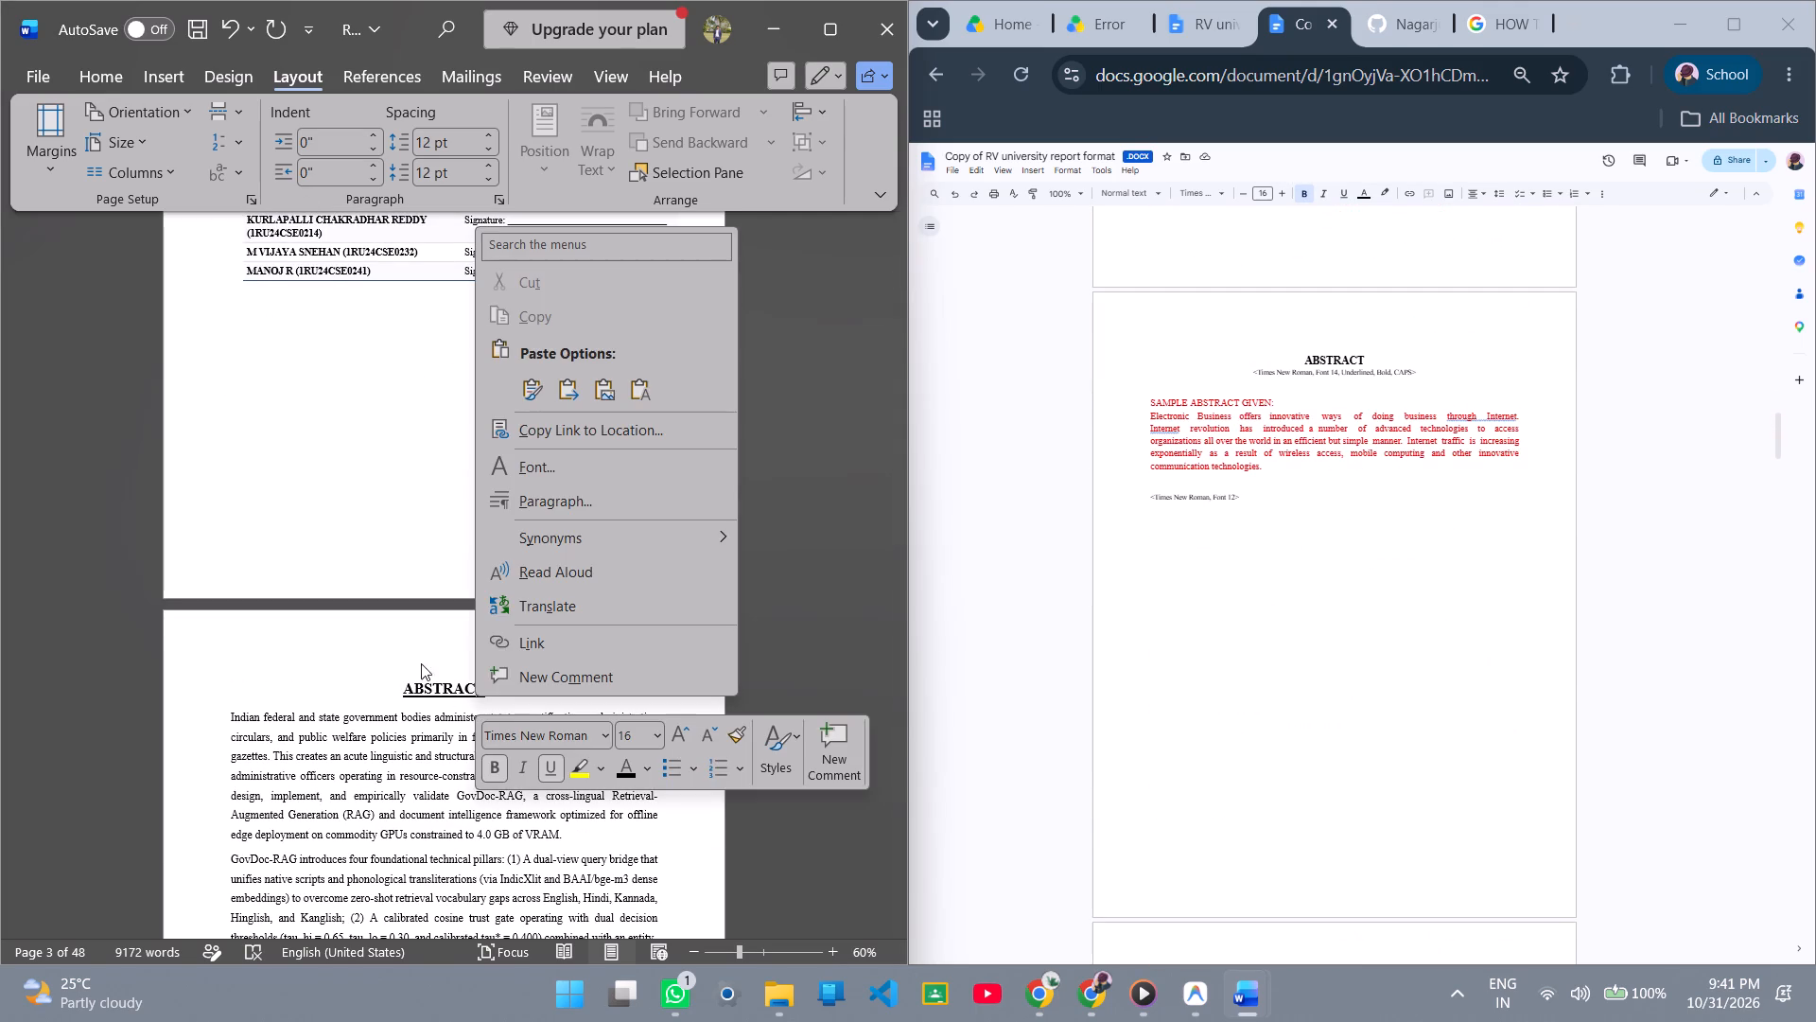
pyautogui.click(417, 647)
pyautogui.moveTo(499, 692); pyautogui.dragTo(393, 678)
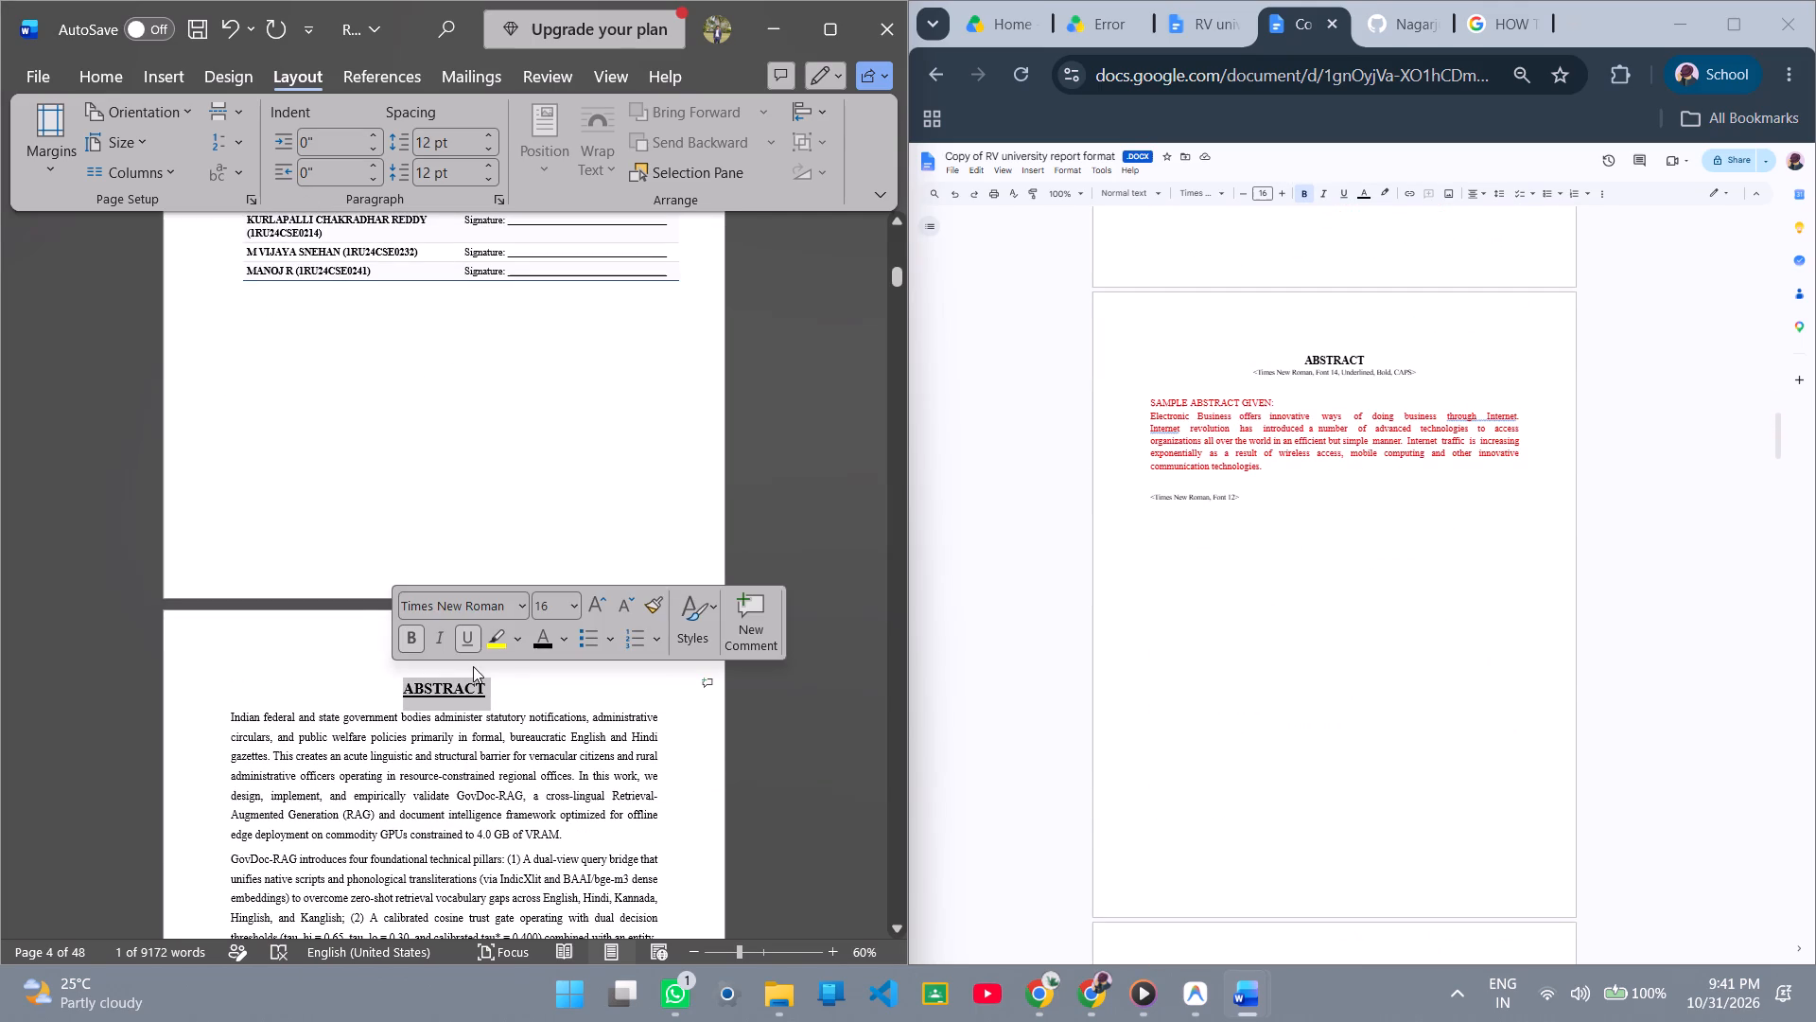
pyautogui.click(458, 647)
pyautogui.click(470, 677)
# Remove the underline from the DECLARATION heading to match the report format.
pyautogui.scroll(9, 524, 686)
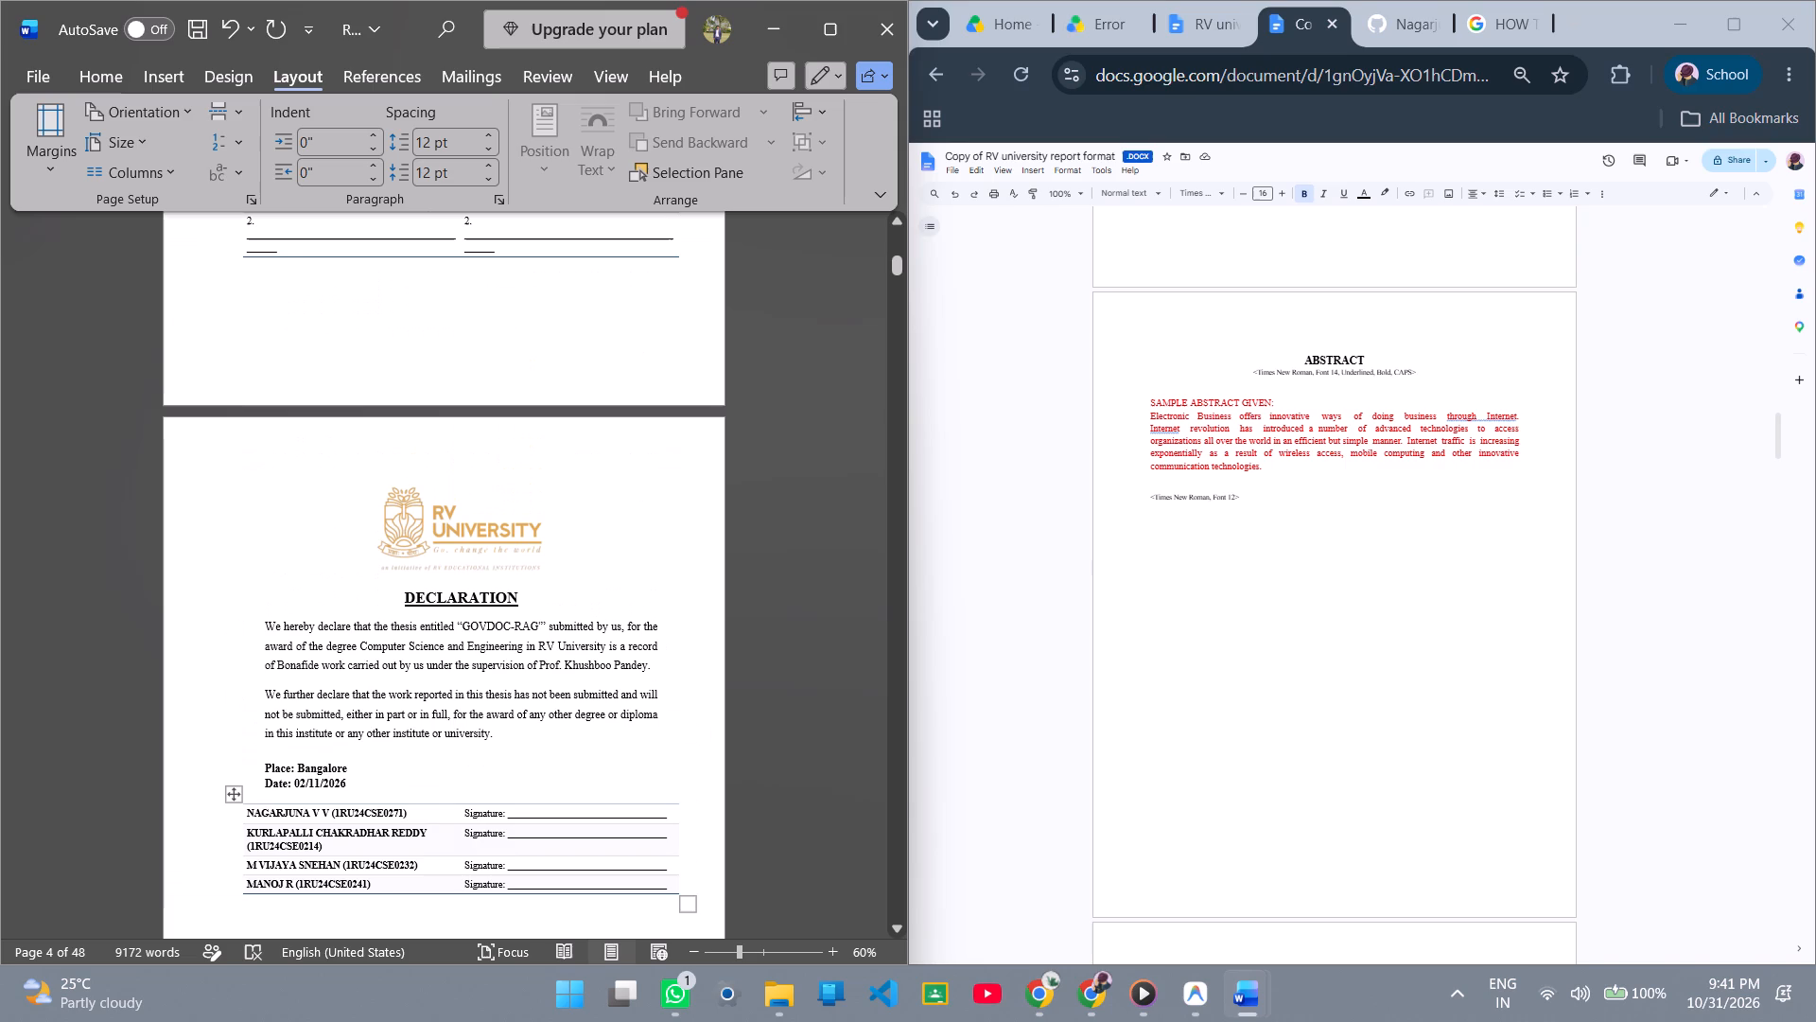
pyautogui.moveTo(522, 598); pyautogui.dragTo(390, 600)
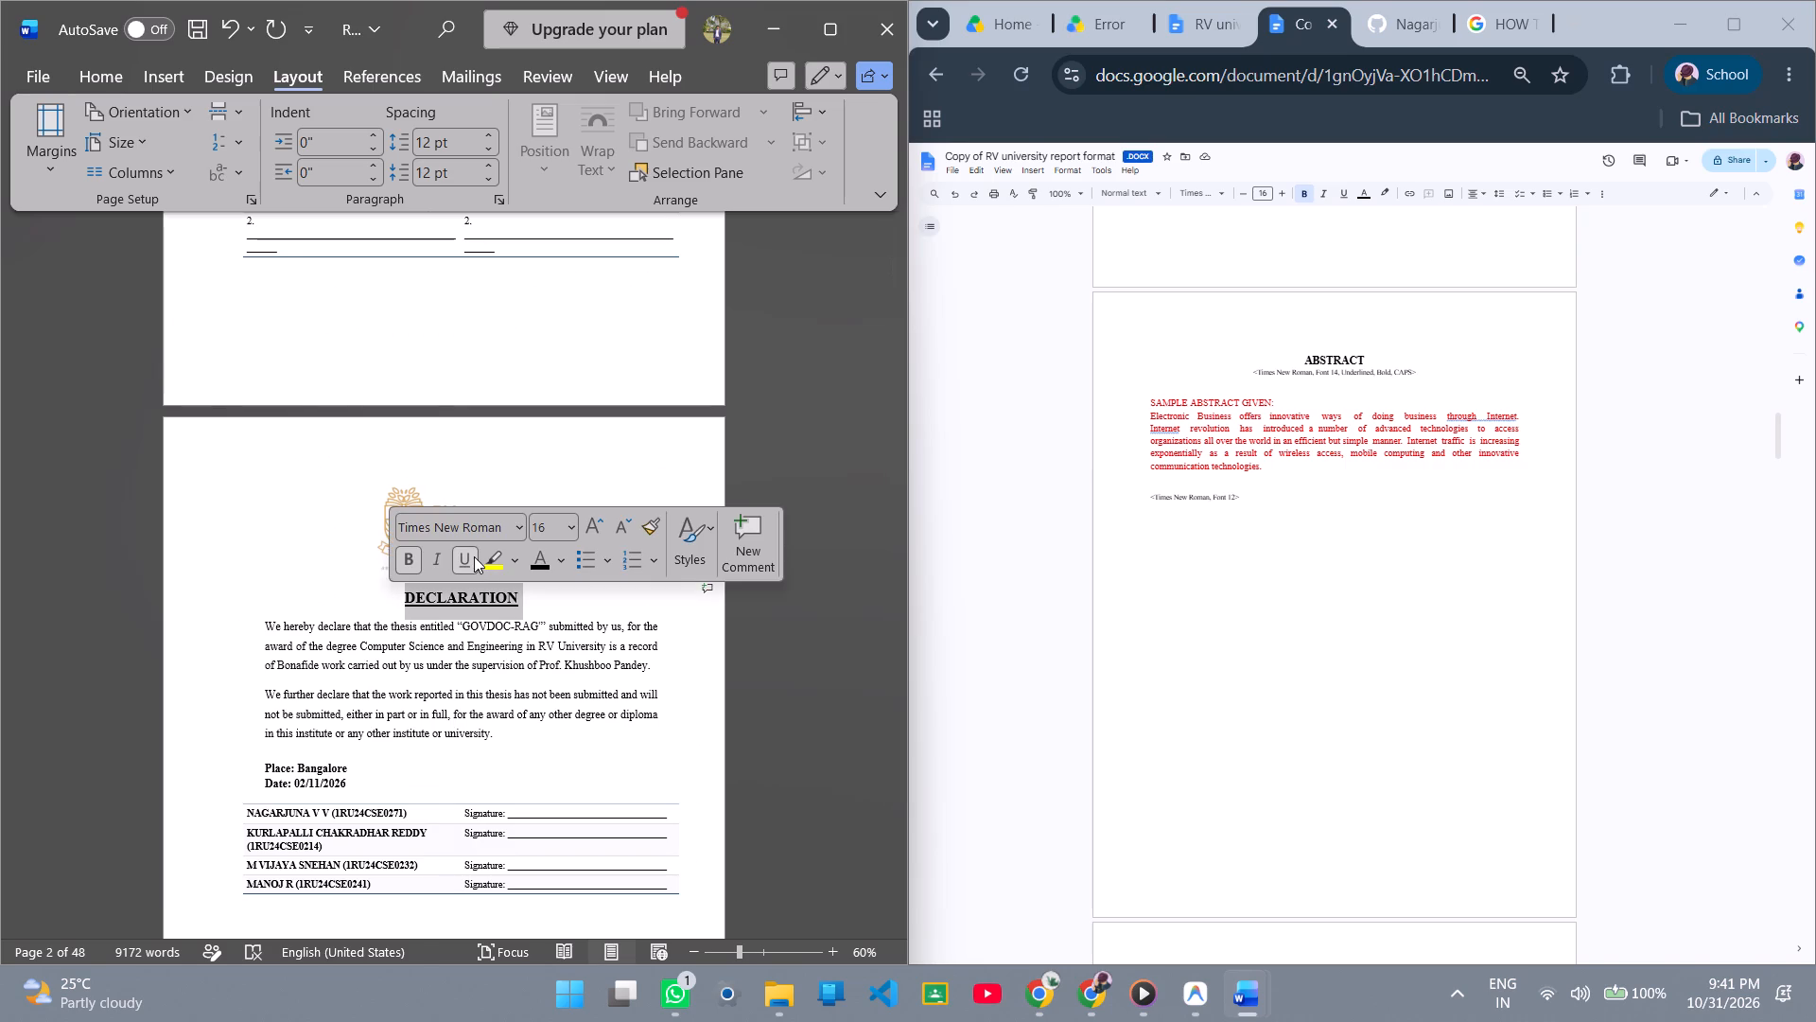
pyautogui.click(463, 556)
pyautogui.scroll(3, 520, 581)
pyautogui.scroll(3, 486, 649)
pyautogui.scroll(-7, 517, 679)
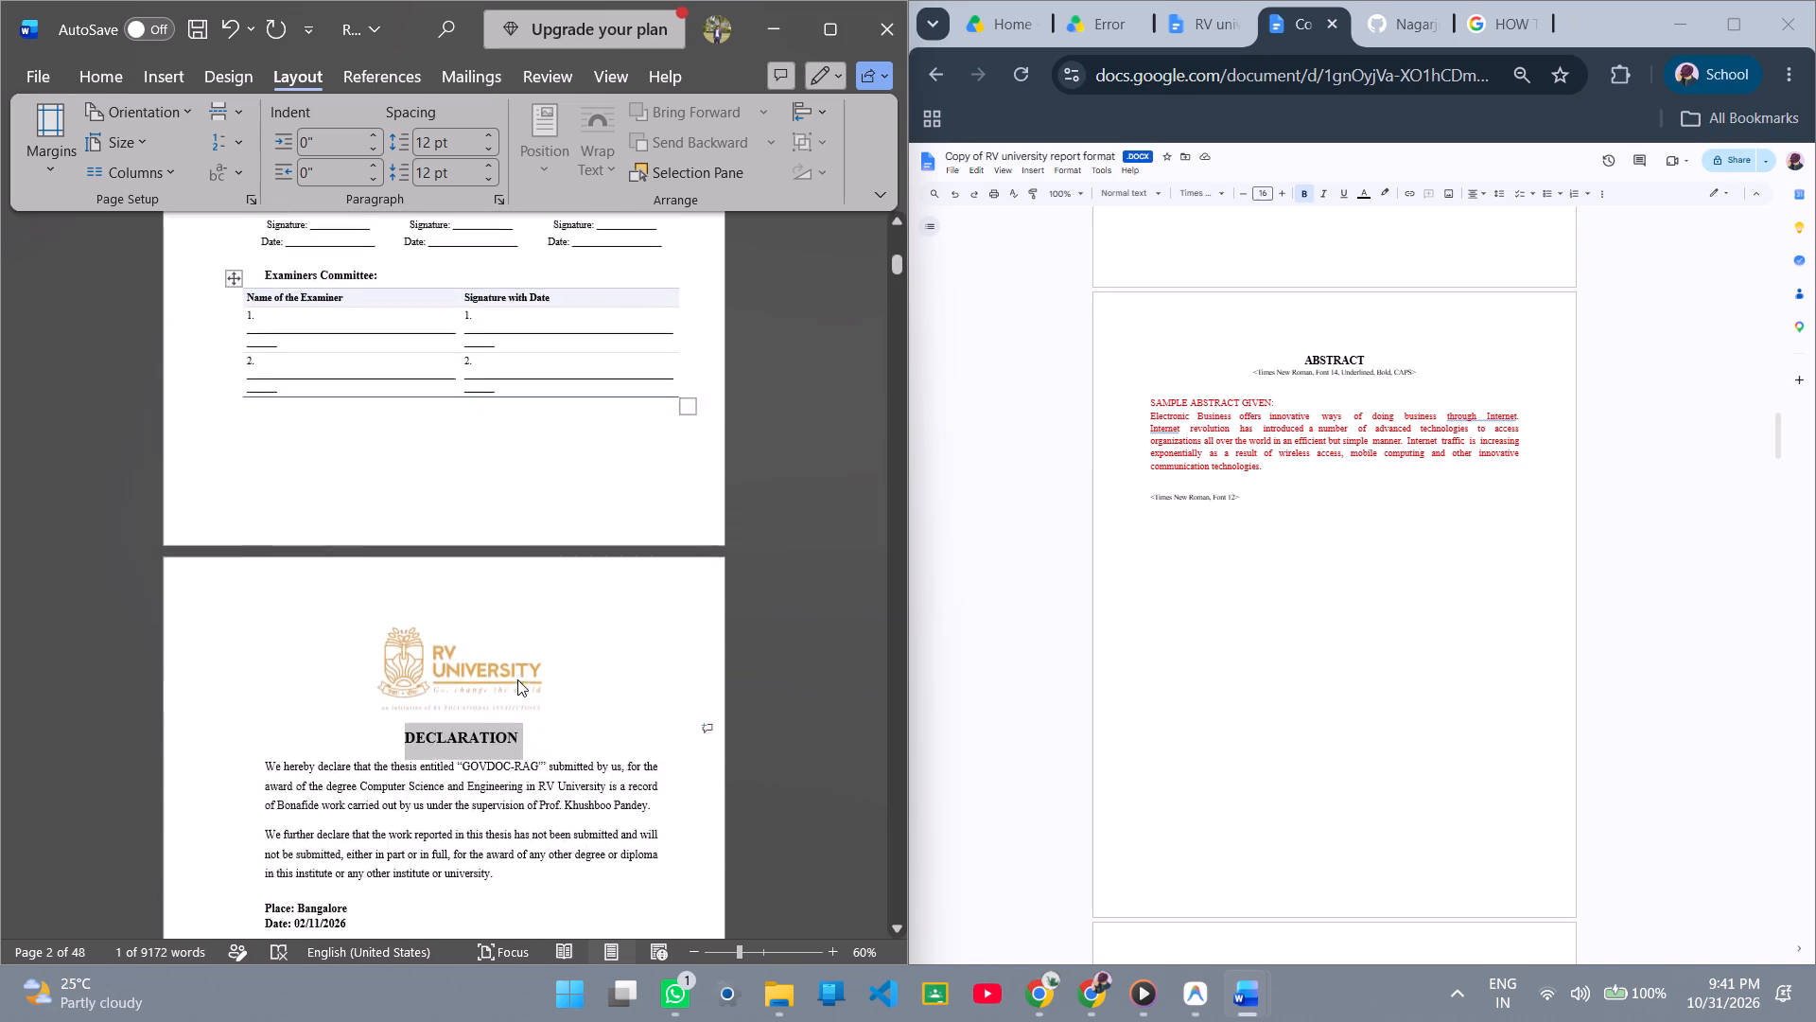
pyautogui.scroll(-3, 517, 679)
pyautogui.click(472, 660)
# Compare the report's certificate page, including its certification paragraph, with the certificate page in the official format.
pyautogui.scroll(12, 1213, 613)
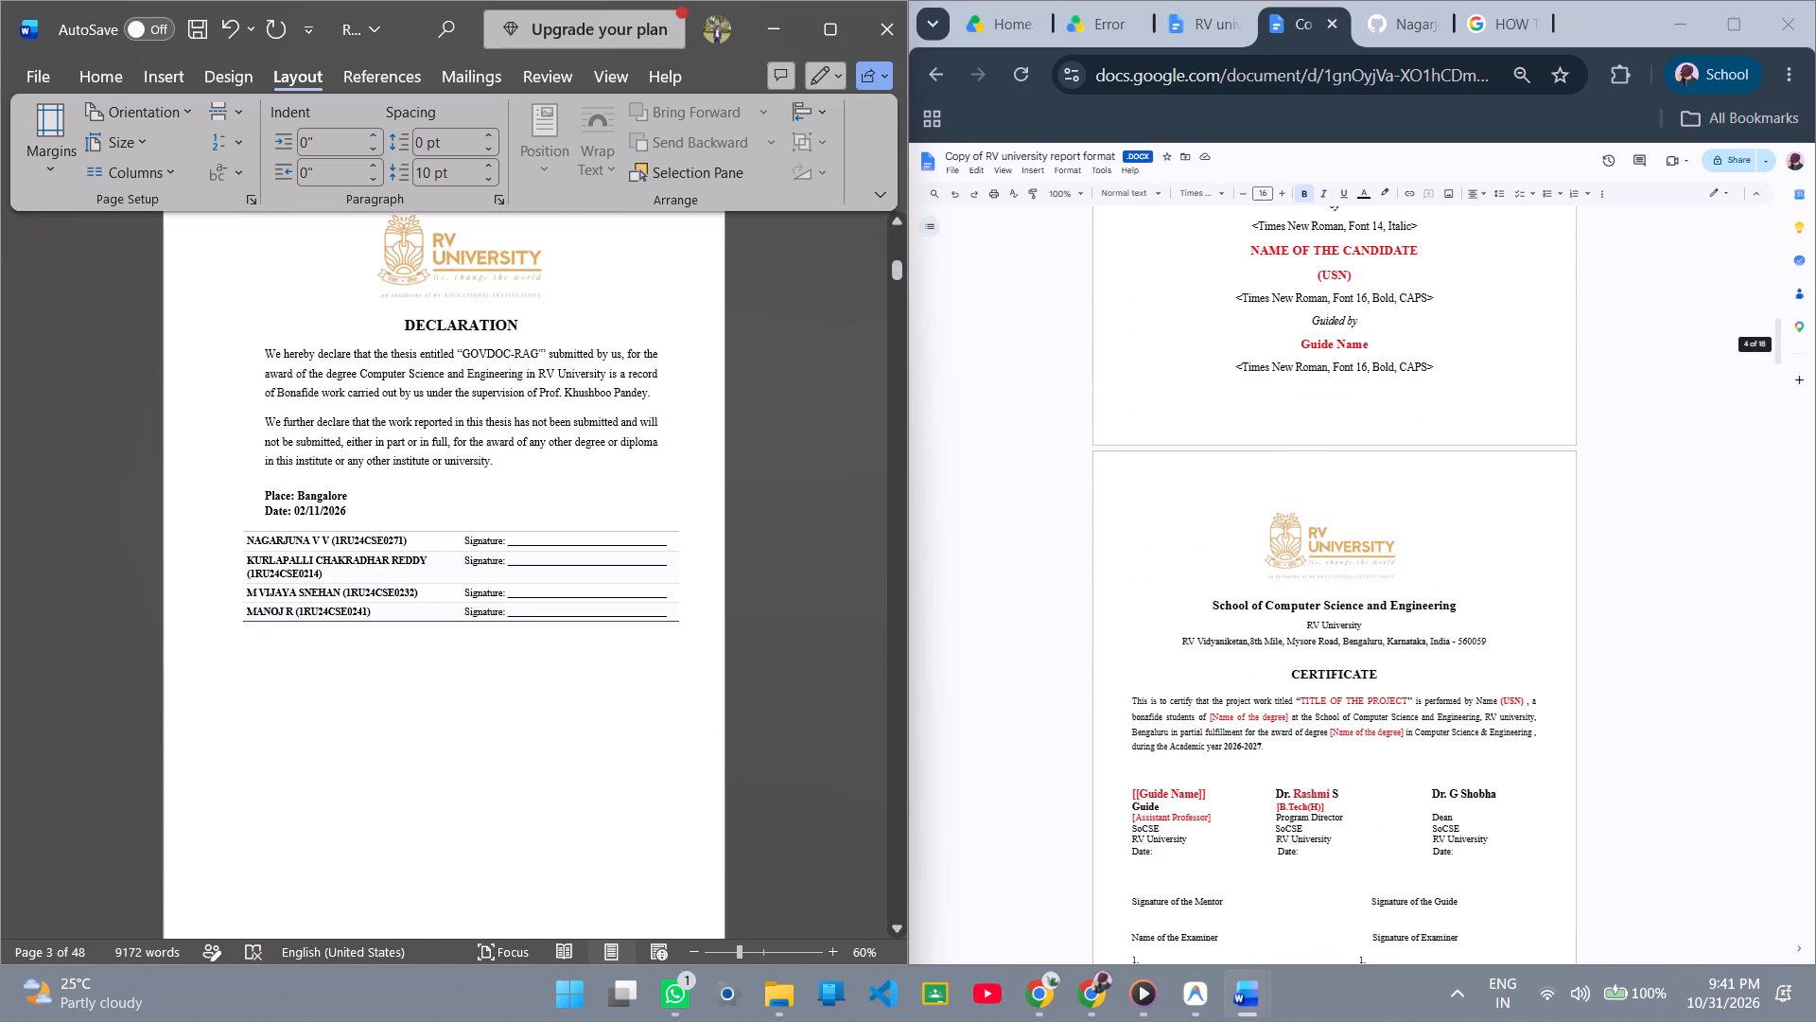
pyautogui.scroll(20, 350, 717)
pyautogui.scroll(2, 350, 717)
pyautogui.scroll(-14, 542, 646)
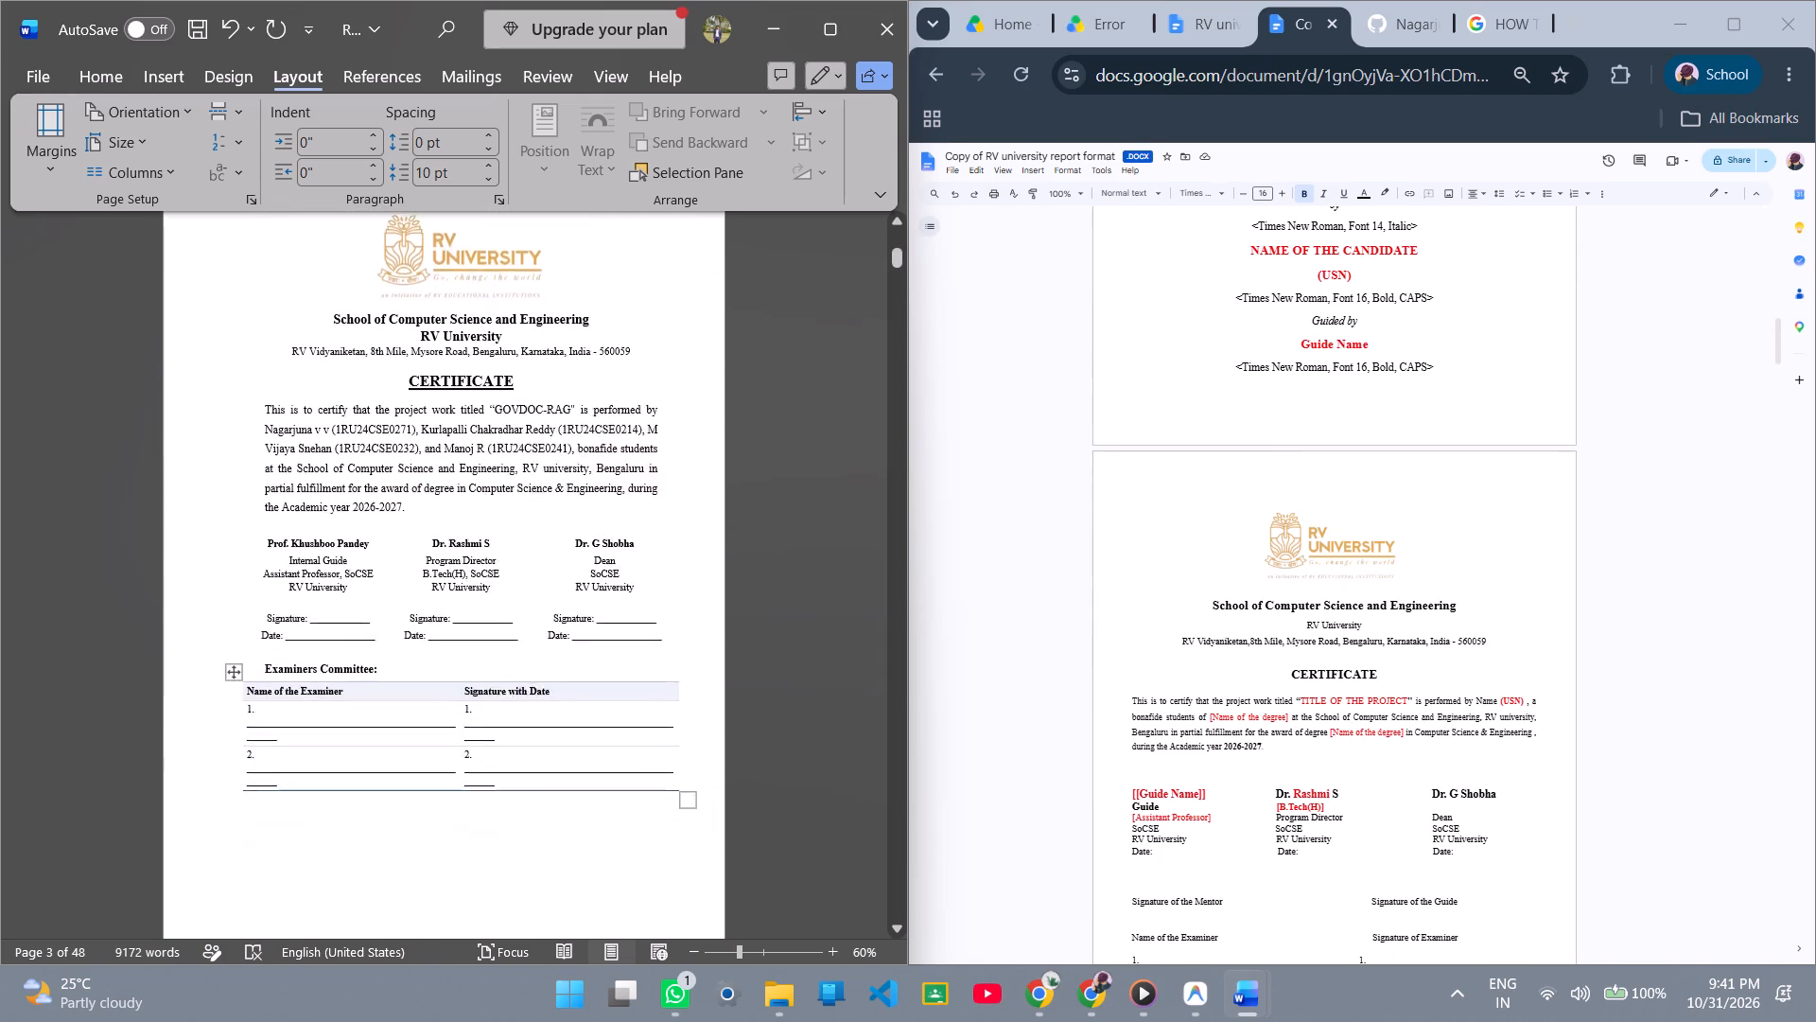
pyautogui.scroll(1, 542, 646)
pyautogui.scroll(2, 437, 586)
pyautogui.moveTo(208, 358); pyautogui.dragTo(397, 855)
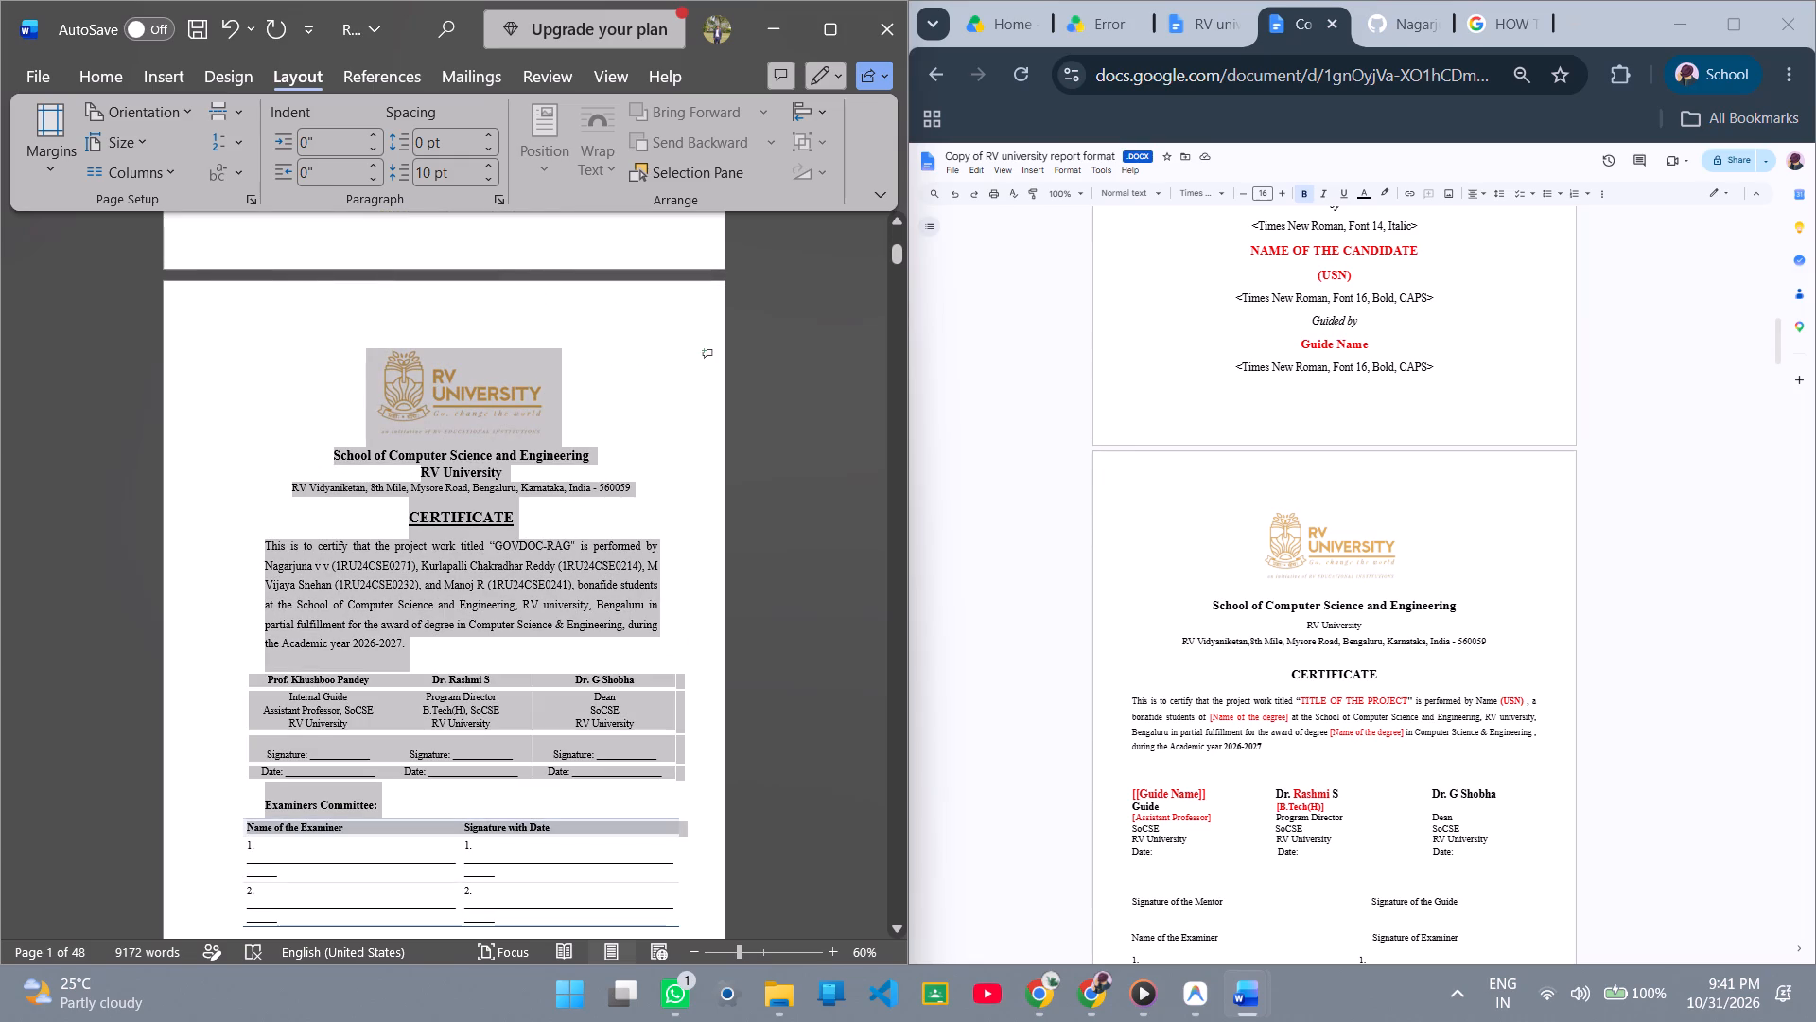
pyautogui.moveTo(397, 855); pyautogui.dragTo(422, 907)
pyautogui.click(413, 520)
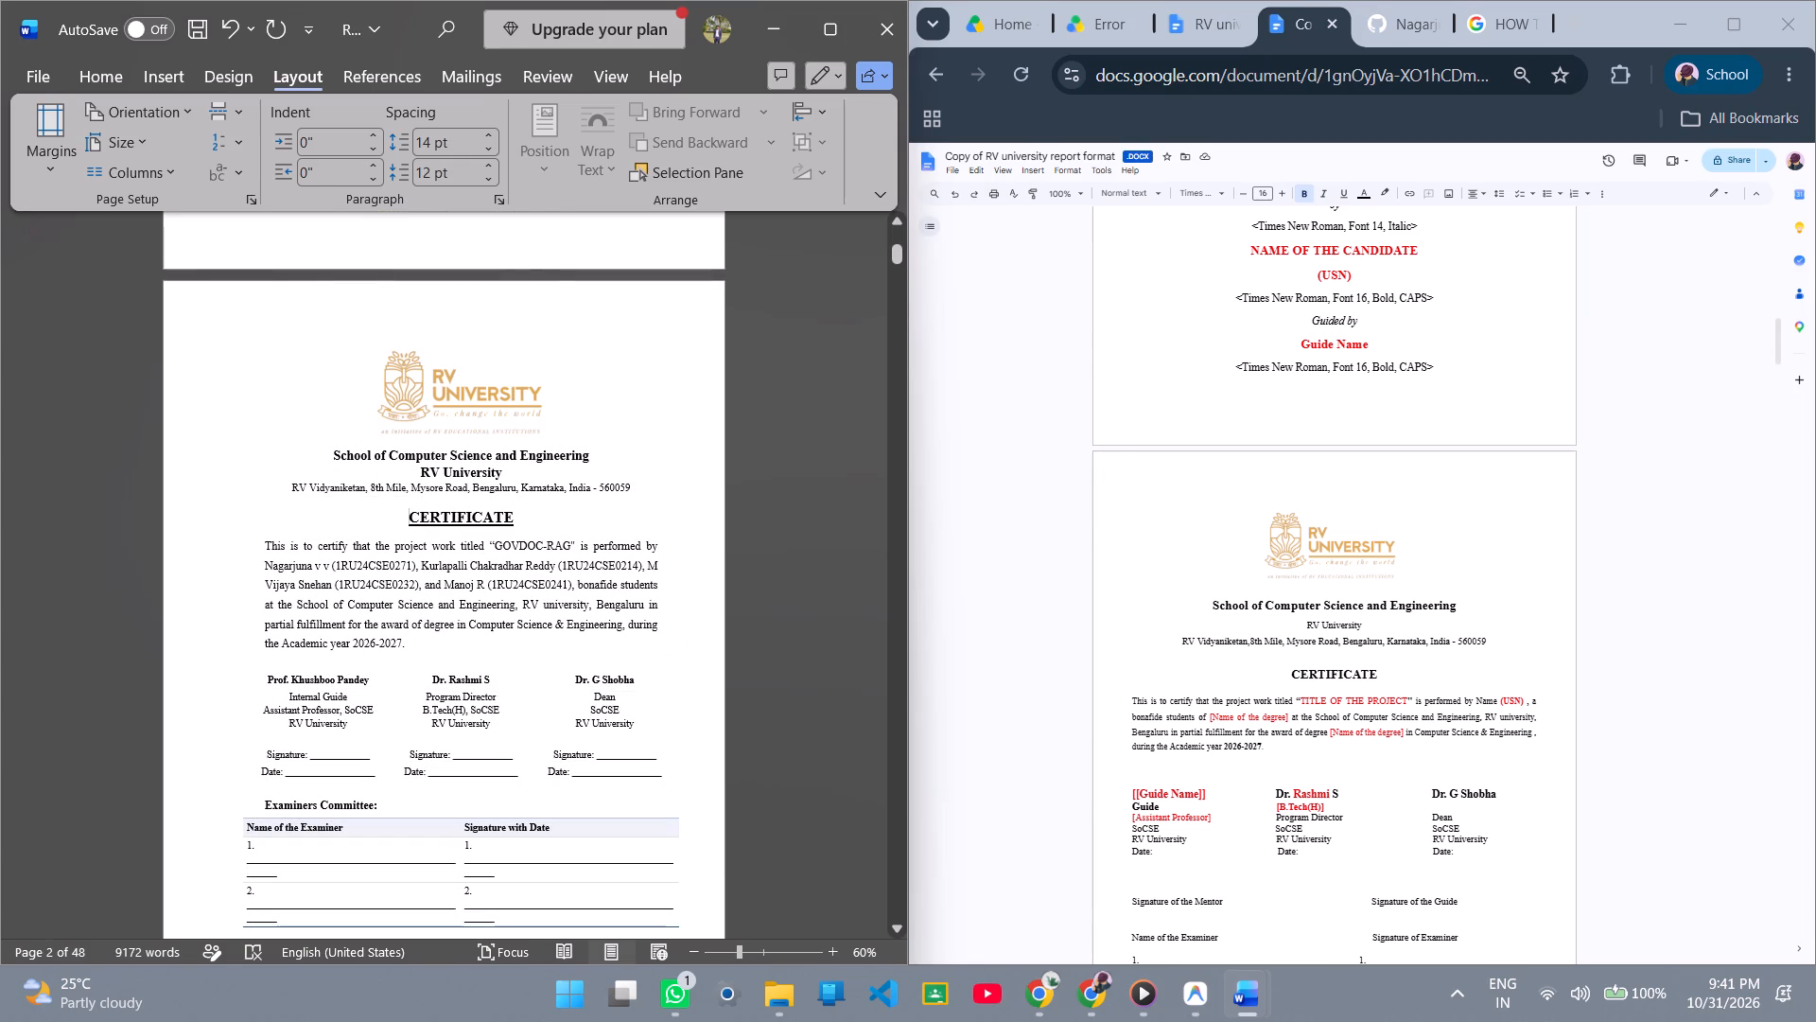
pyautogui.moveTo(266, 542); pyautogui.dragTo(432, 657)
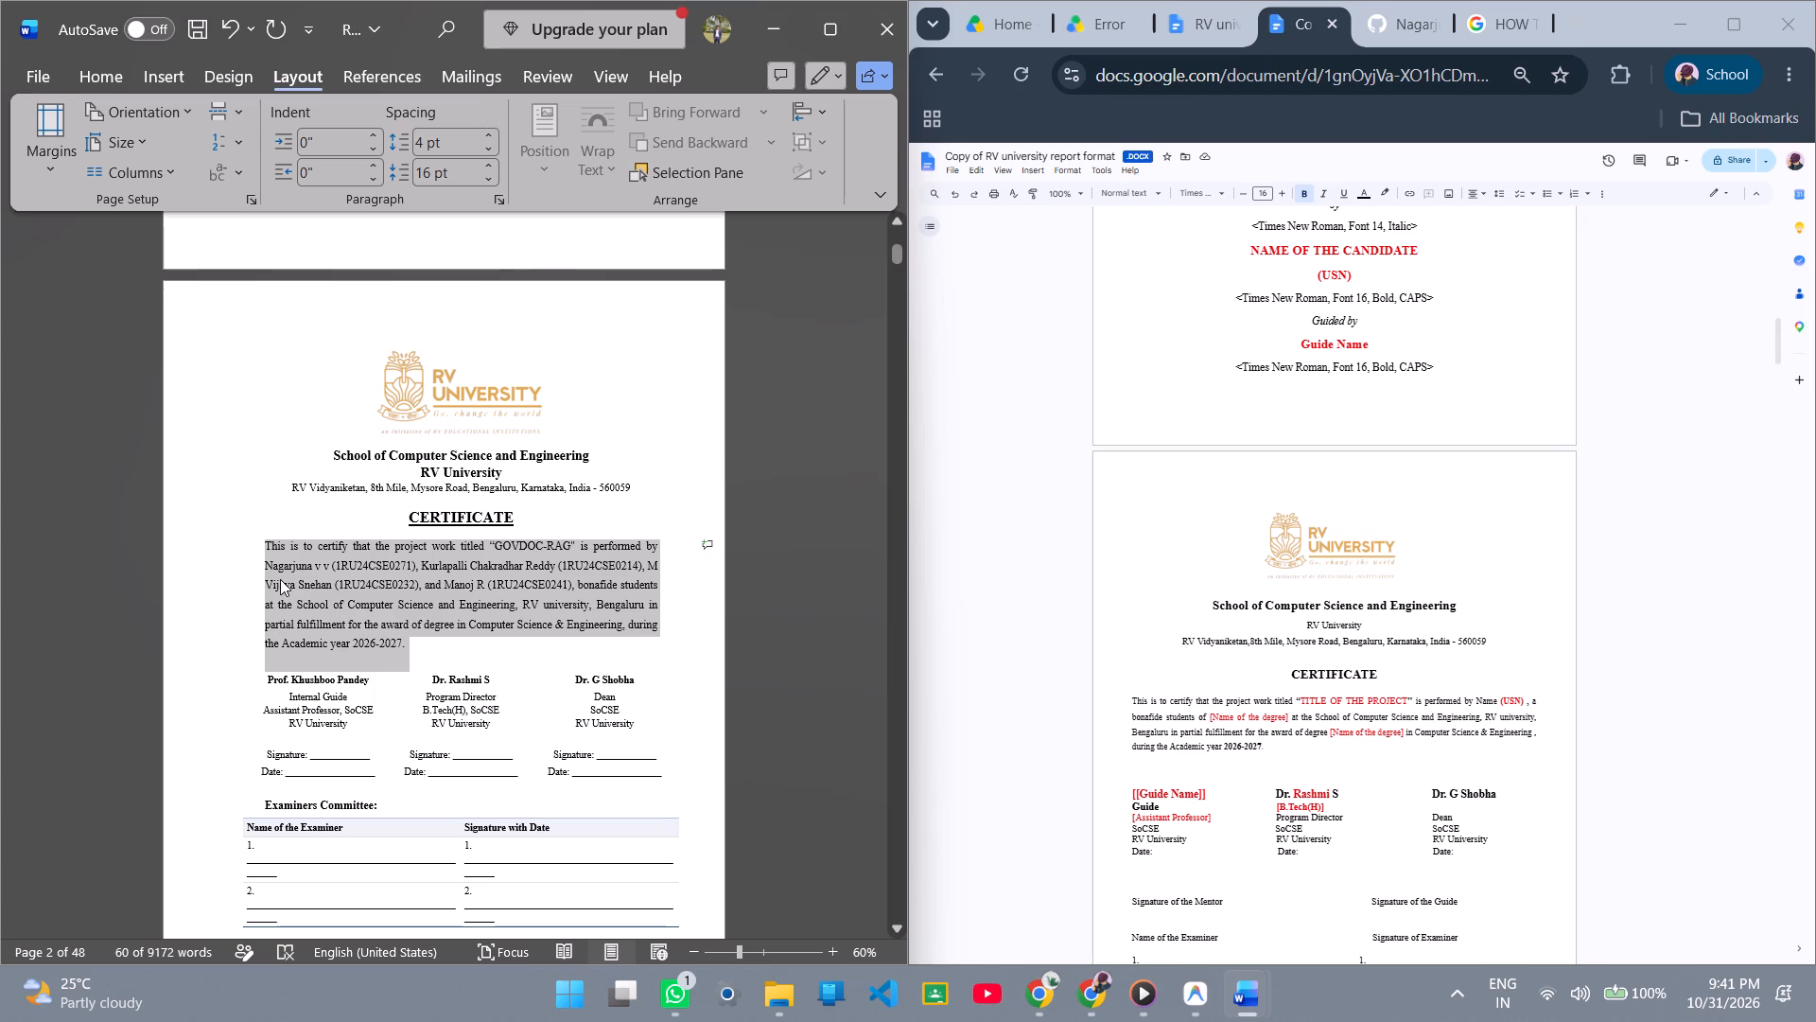
pyautogui.click(316, 561)
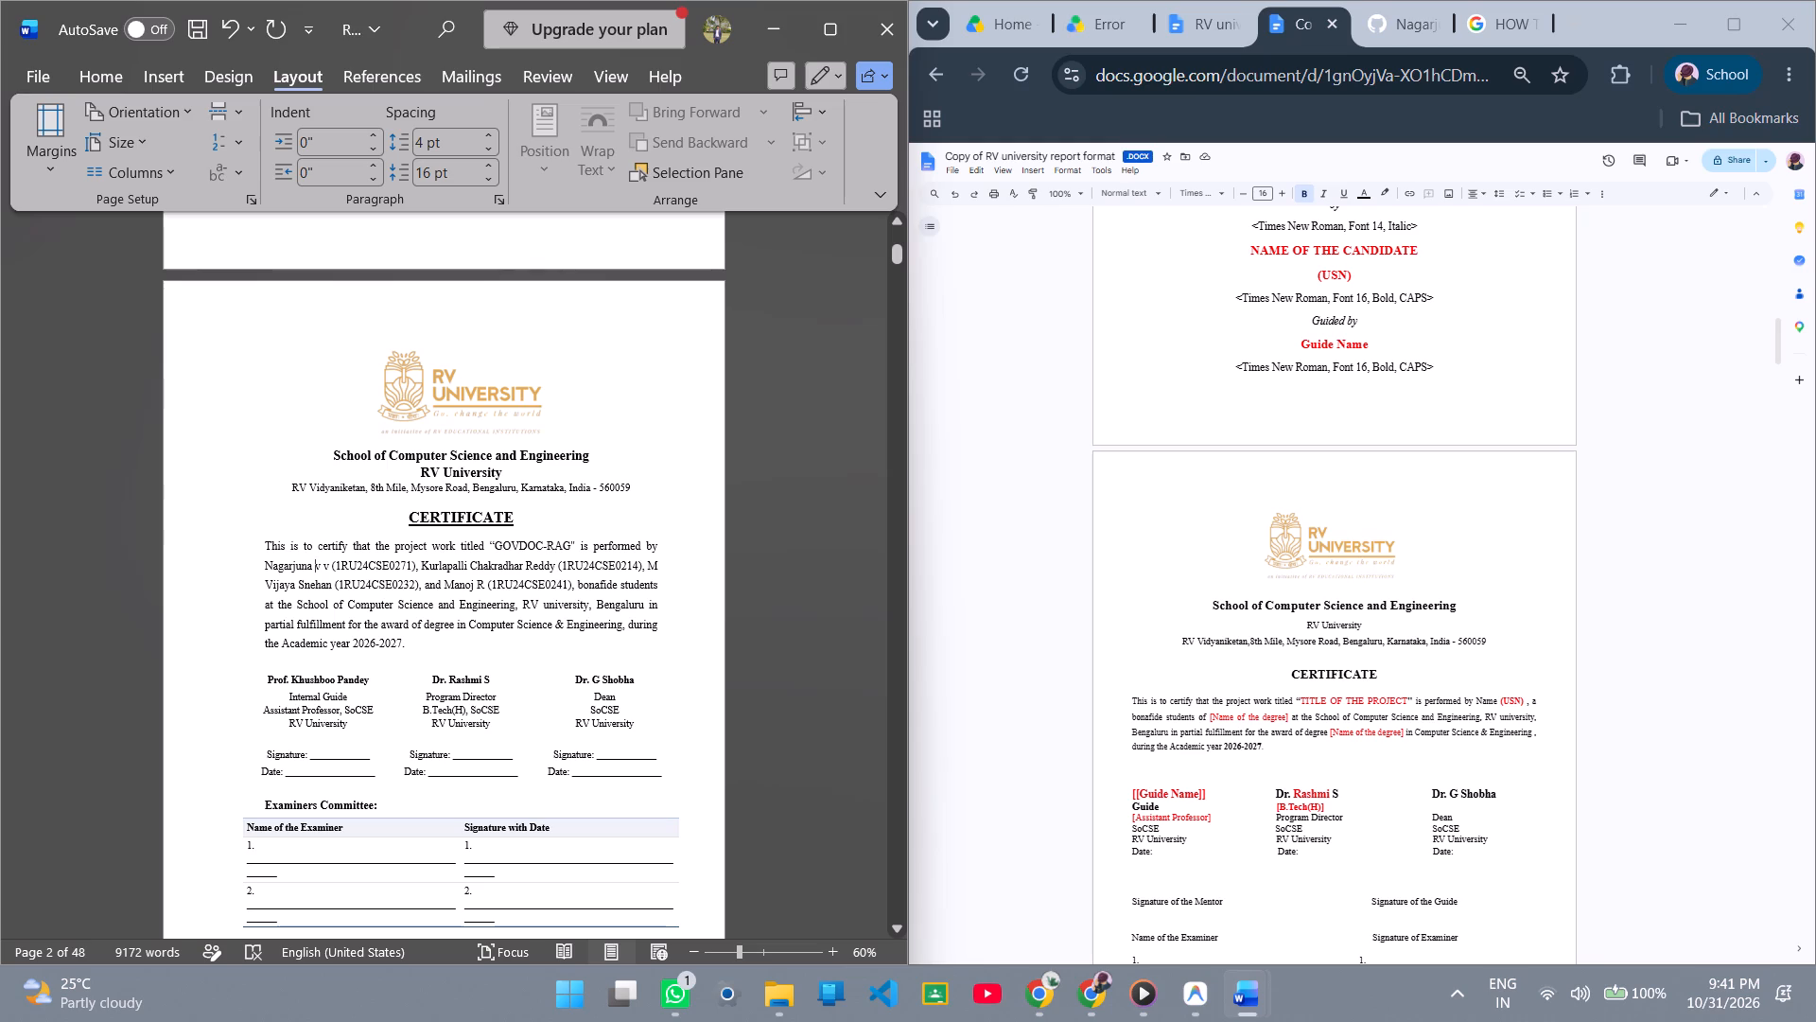
# Check the address line's formatting in the official format and set the certificate page's RV Vidyaniketan address line to font size 12.
pyautogui.click(1276, 639)
pyautogui.click(467, 485)
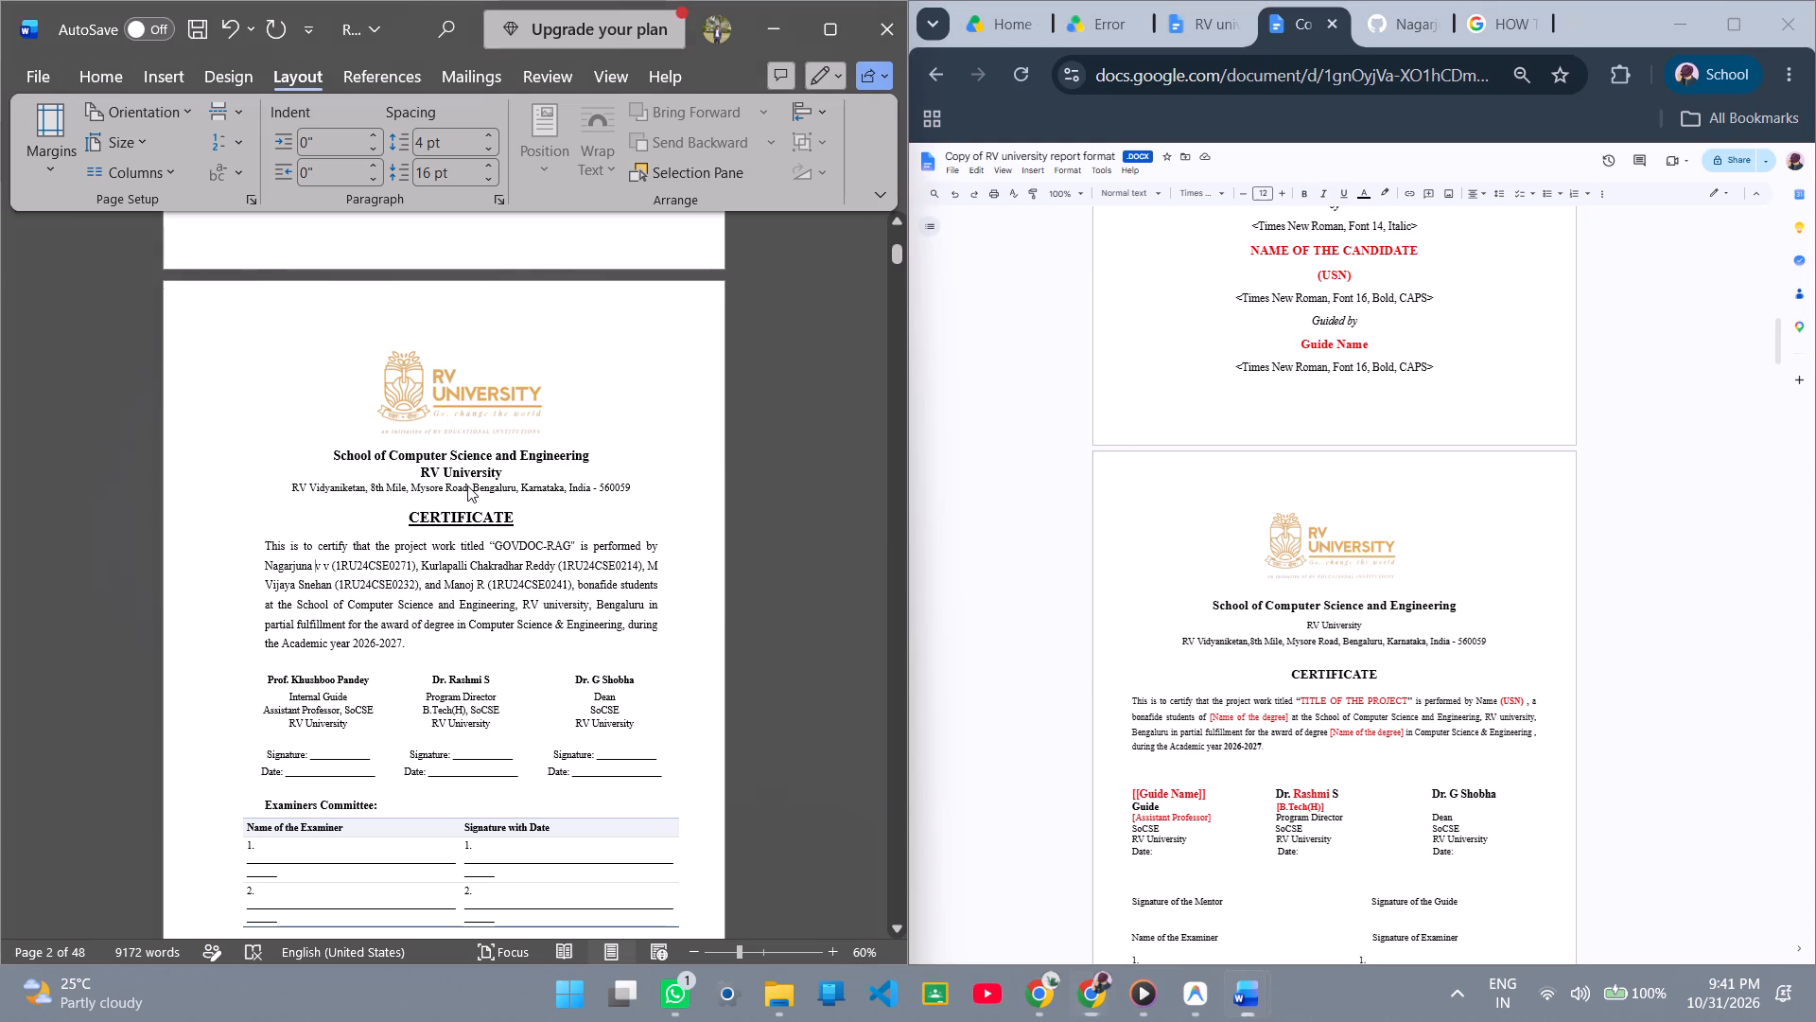
pyautogui.click(467, 487)
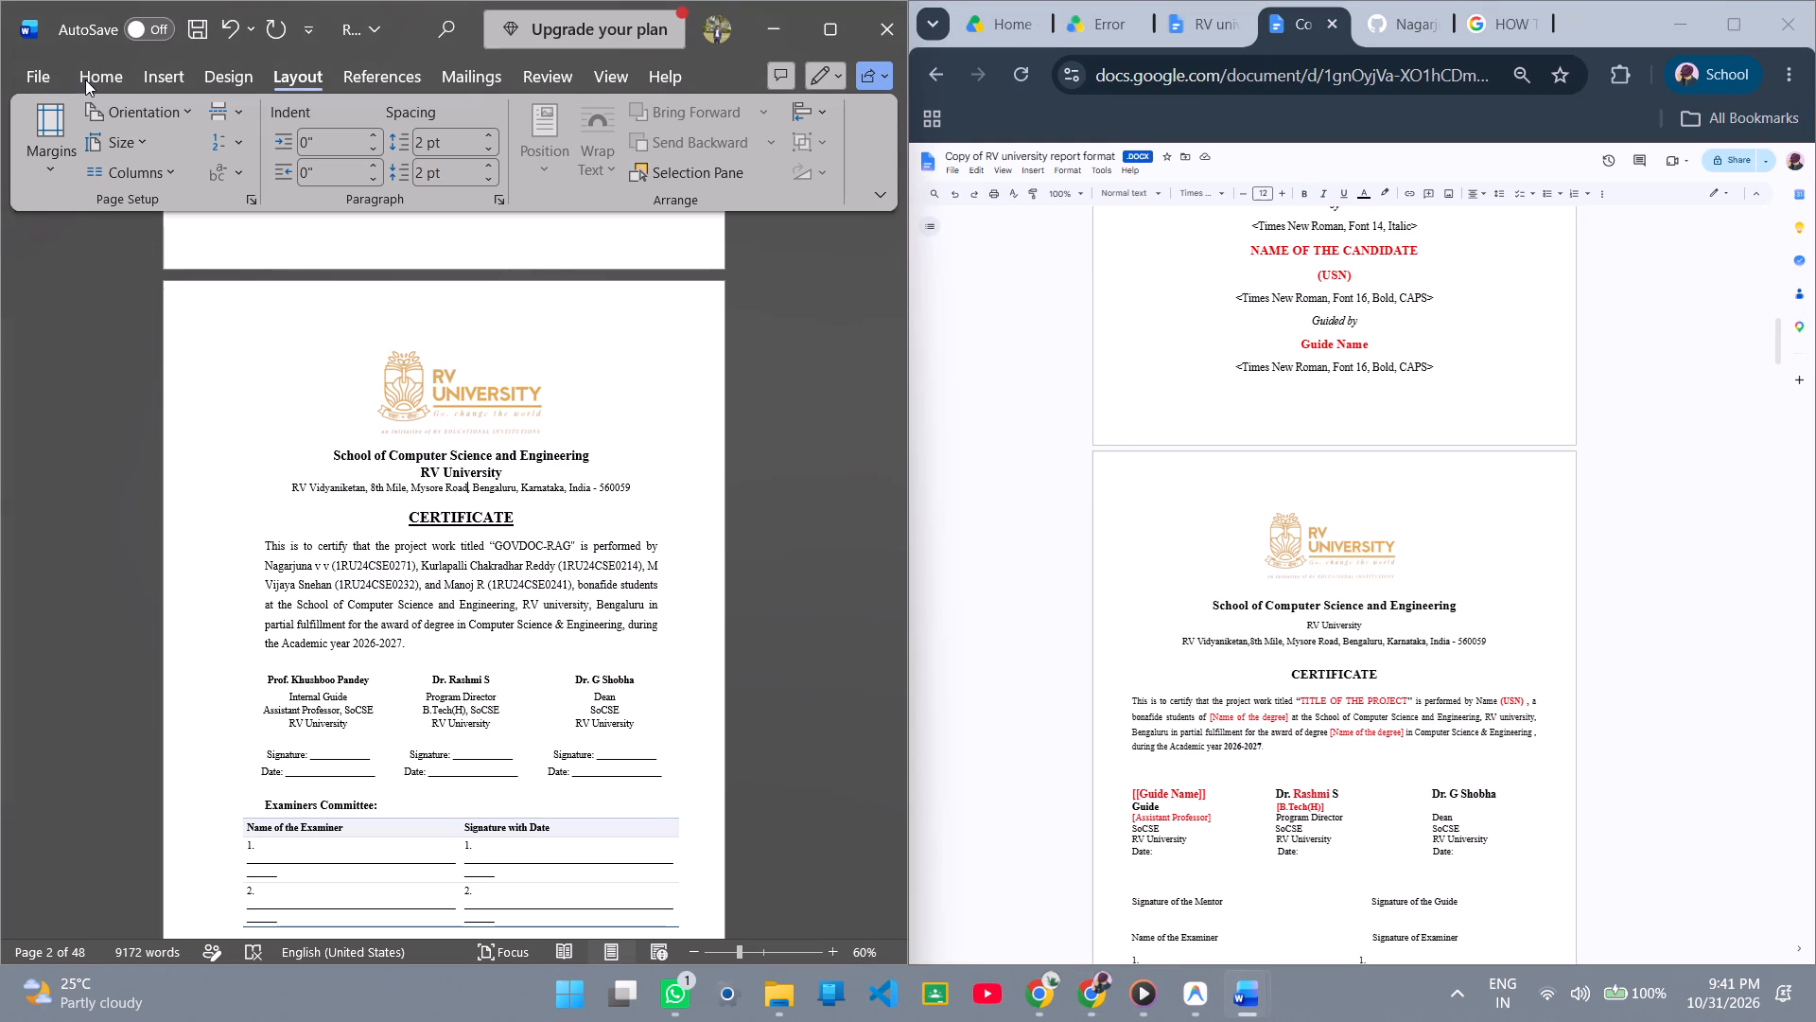
pyautogui.click(85, 79)
pyautogui.moveTo(636, 489); pyautogui.dragTo(518, 492)
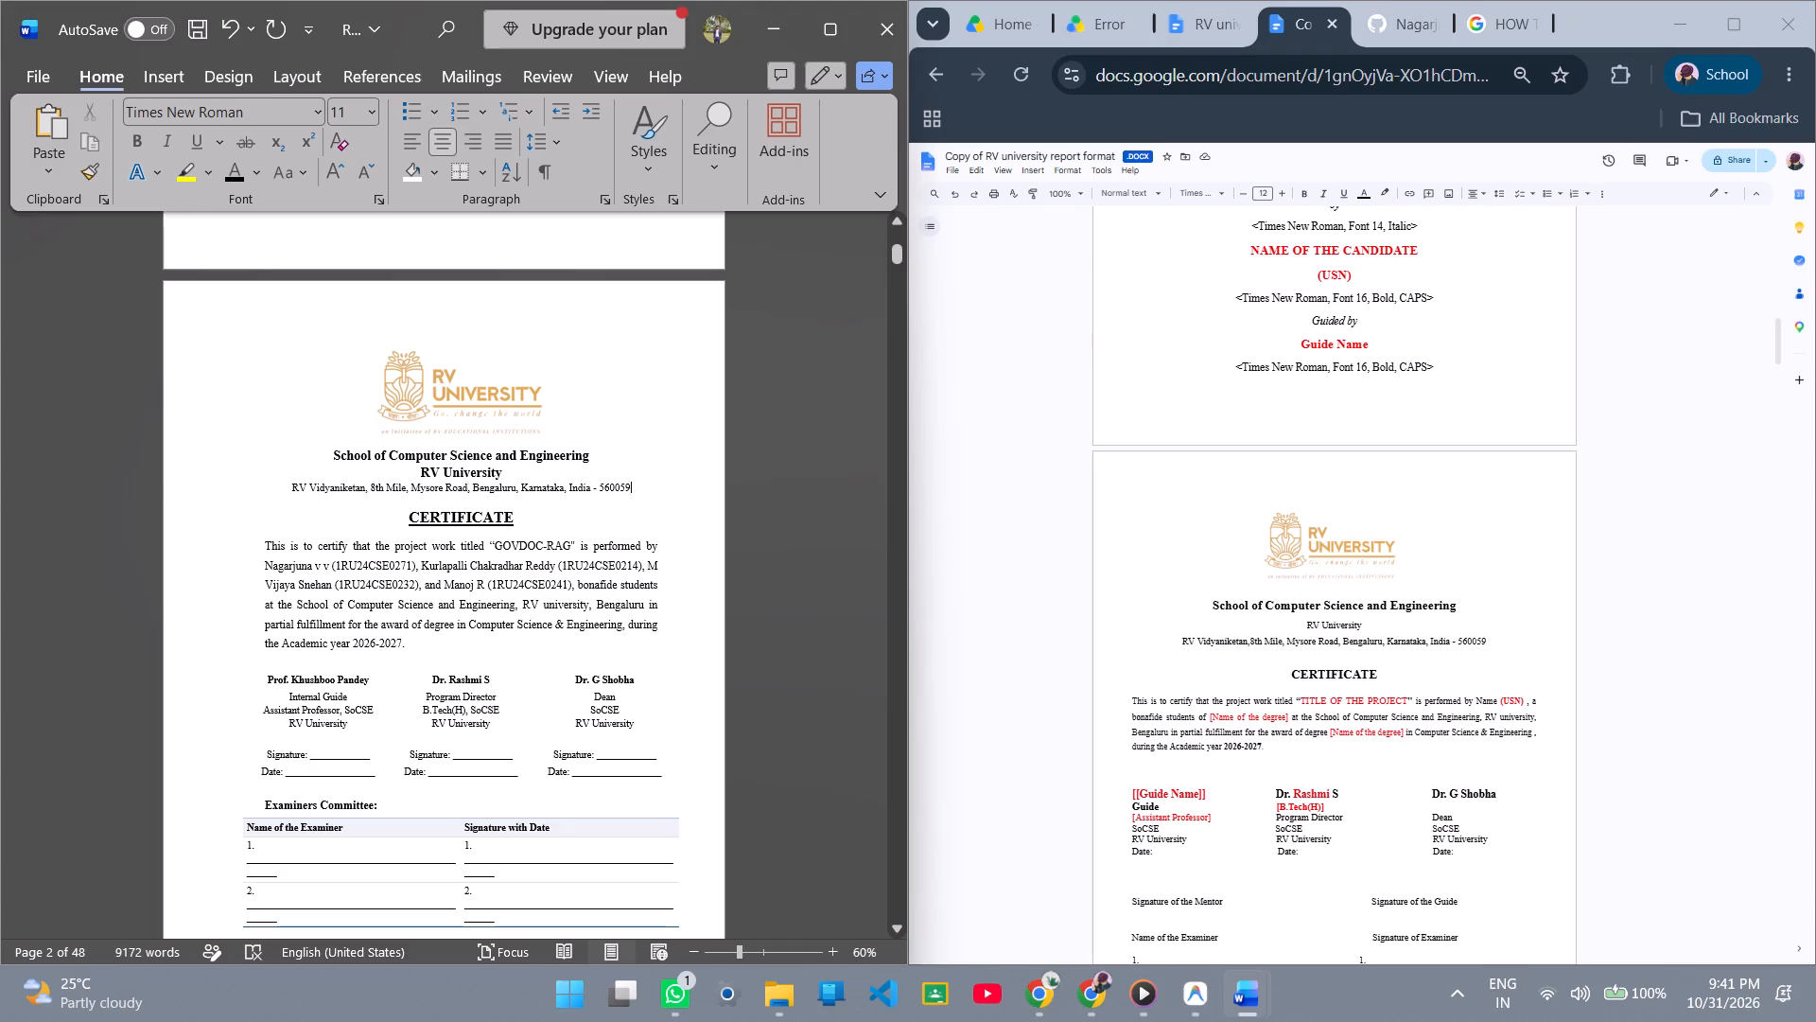
pyautogui.moveTo(518, 492); pyautogui.dragTo(258, 496)
pyautogui.click(368, 106)
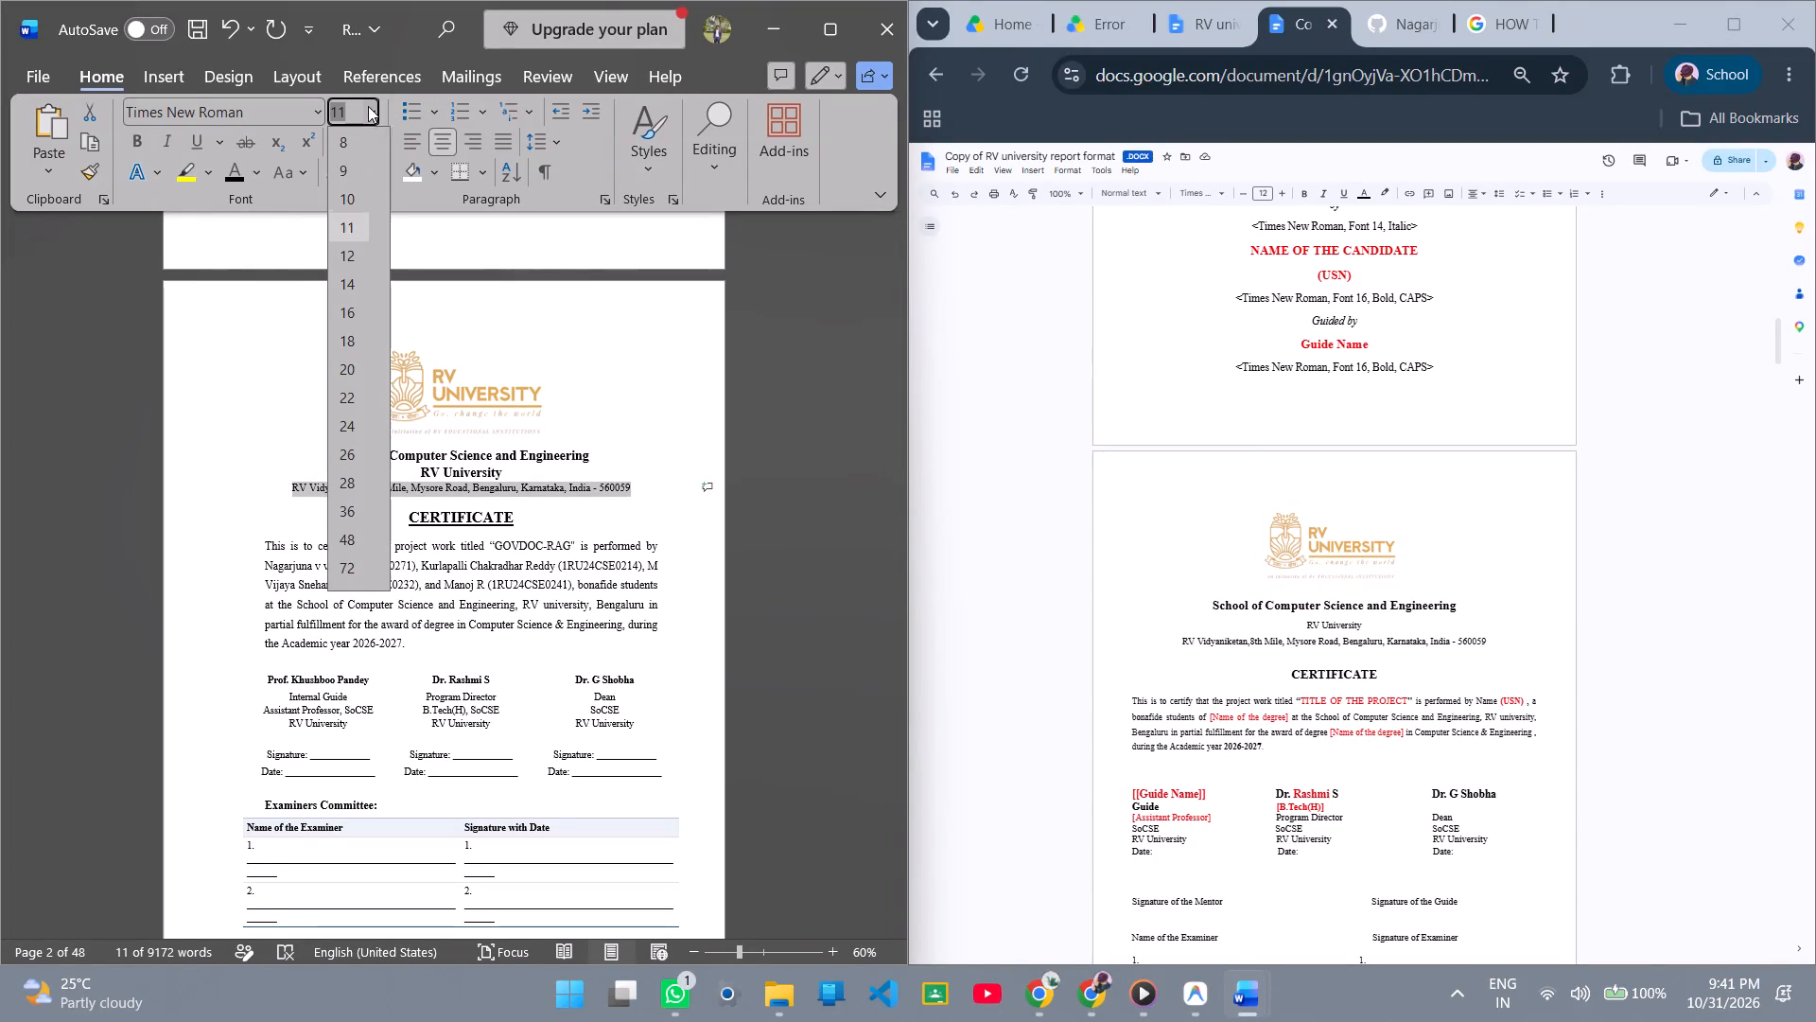
pyautogui.click(339, 250)
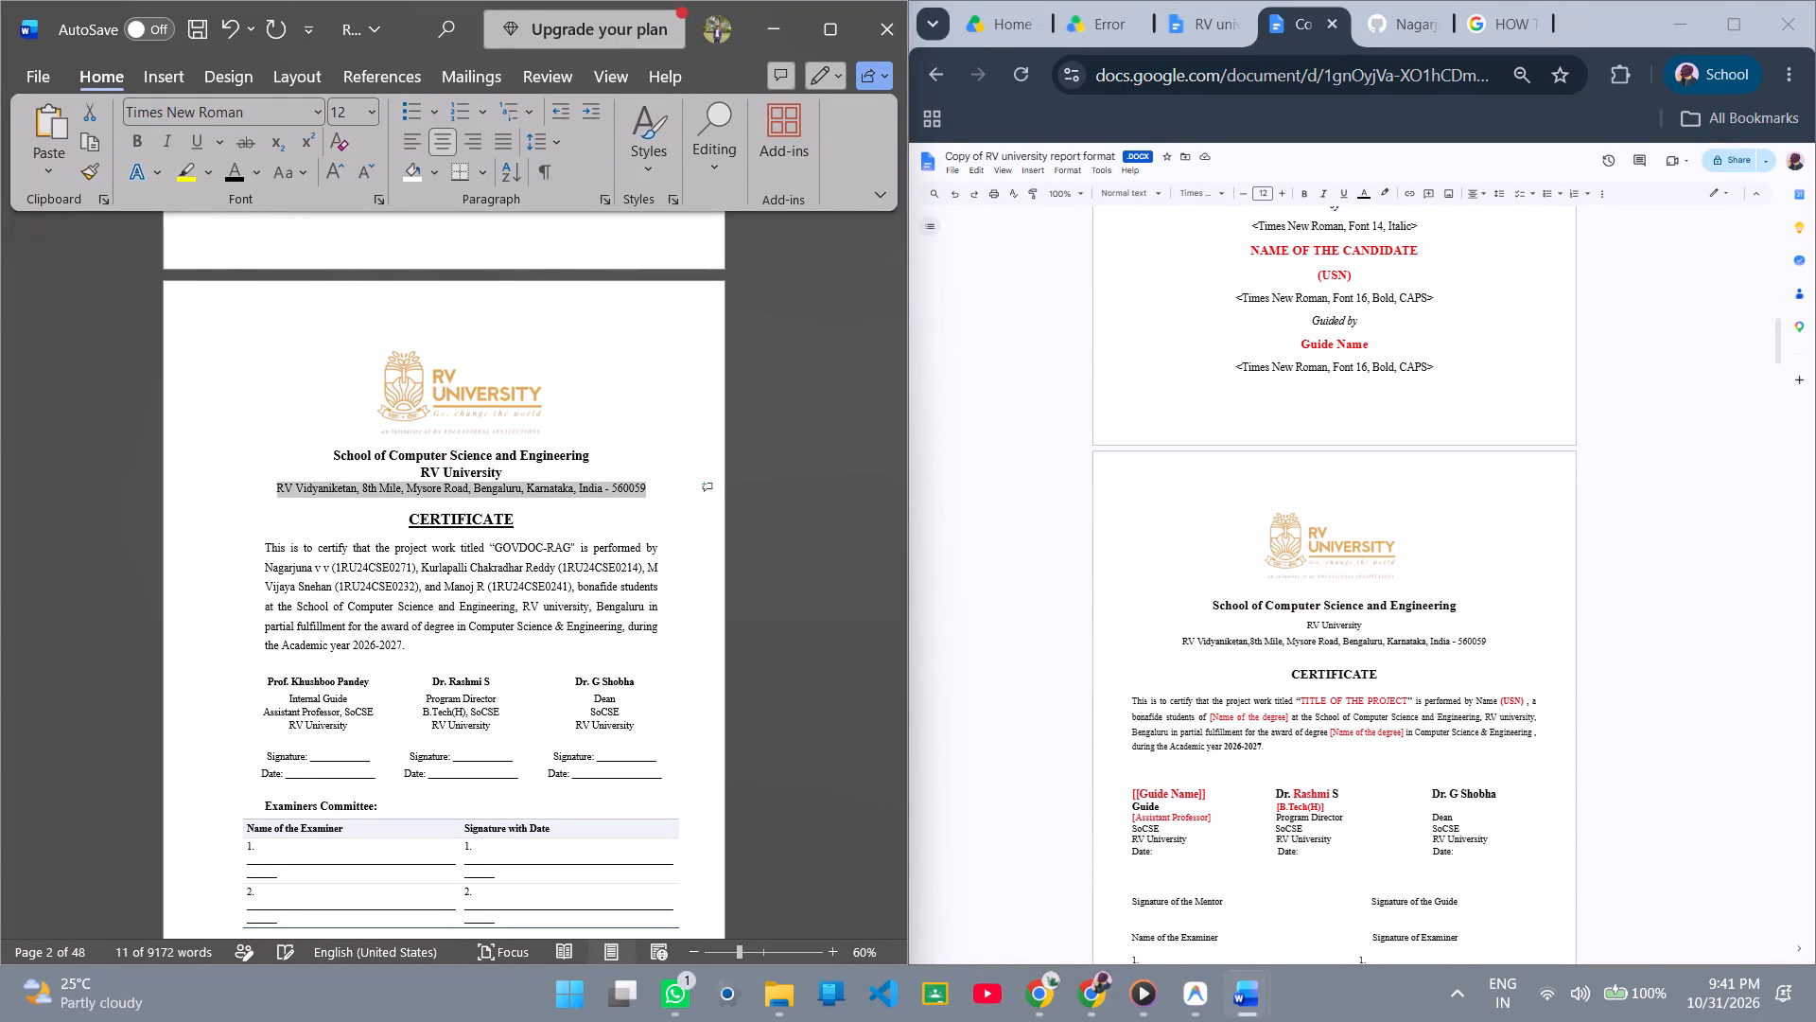
# Check the school heading in the official format and set the certificate's "School of Computer Science and Engineering" and "RV University" lines to font size 16.
pyautogui.click(1248, 604)
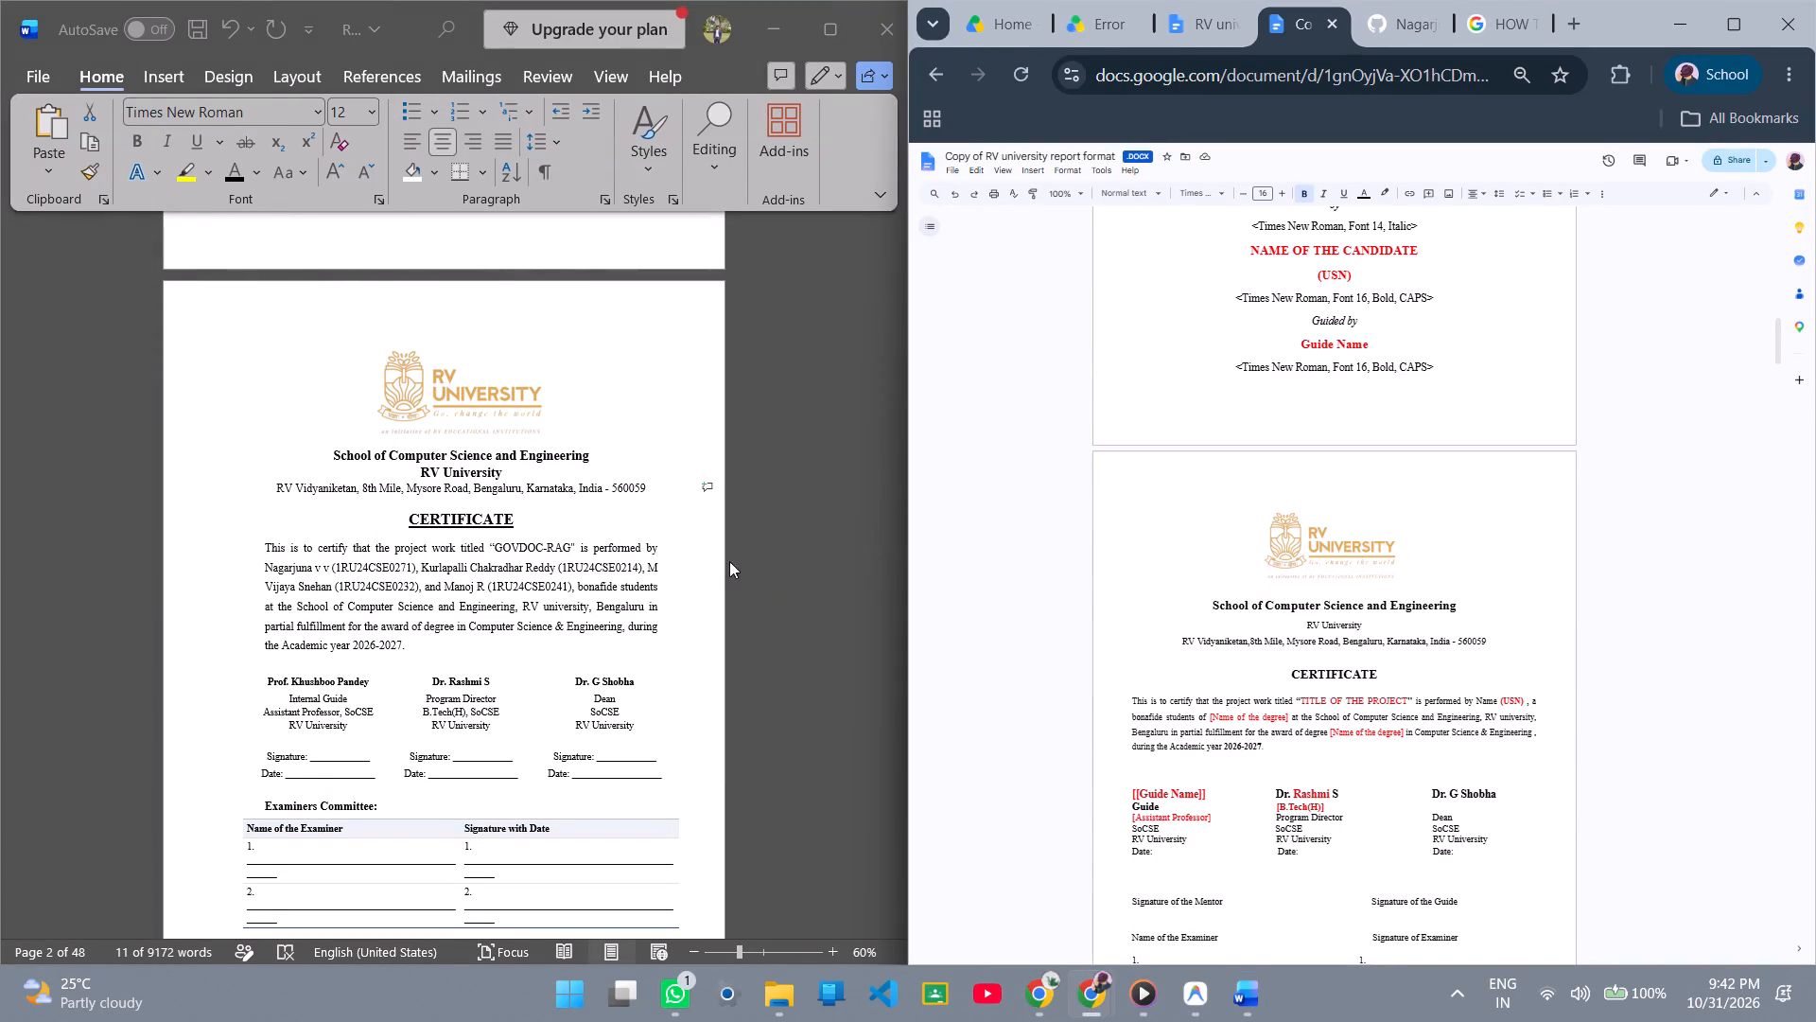
pyautogui.click(468, 460)
pyautogui.click(467, 446)
pyautogui.click(467, 451)
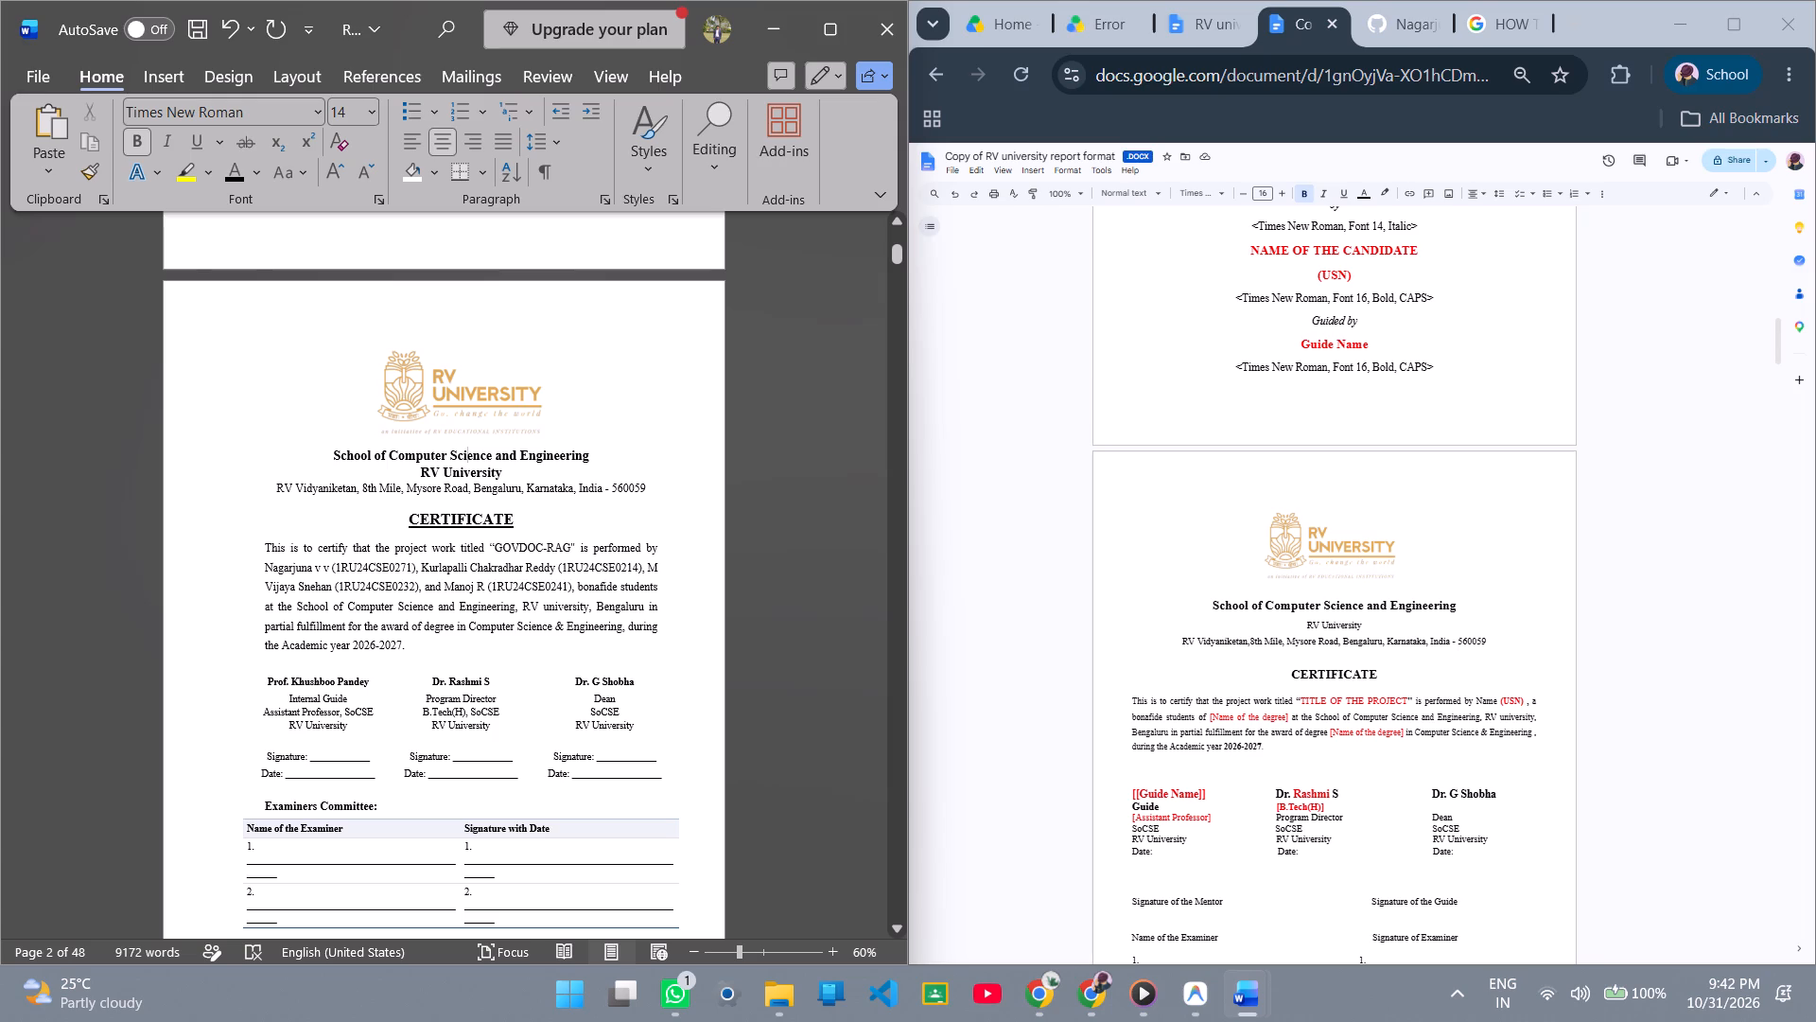
pyautogui.click(1427, 610)
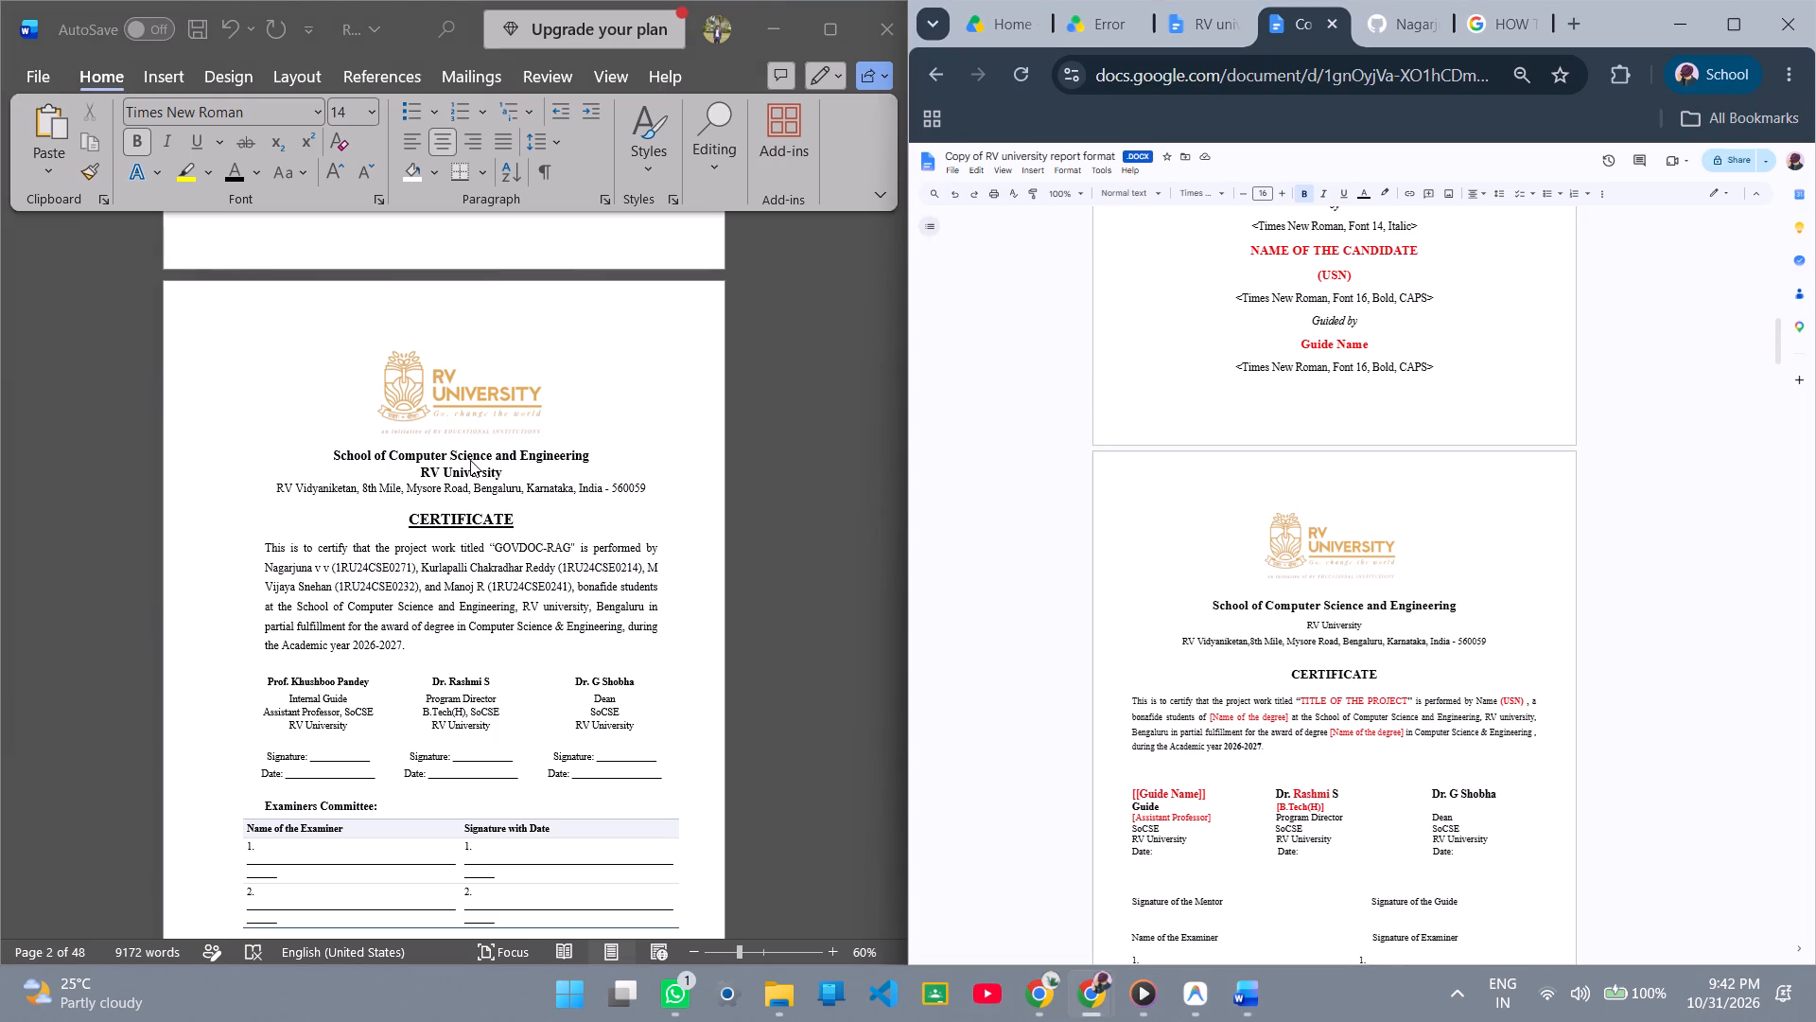
pyautogui.doubleClick(470, 460)
pyautogui.click(521, 481)
pyautogui.moveTo(509, 472); pyautogui.dragTo(332, 453)
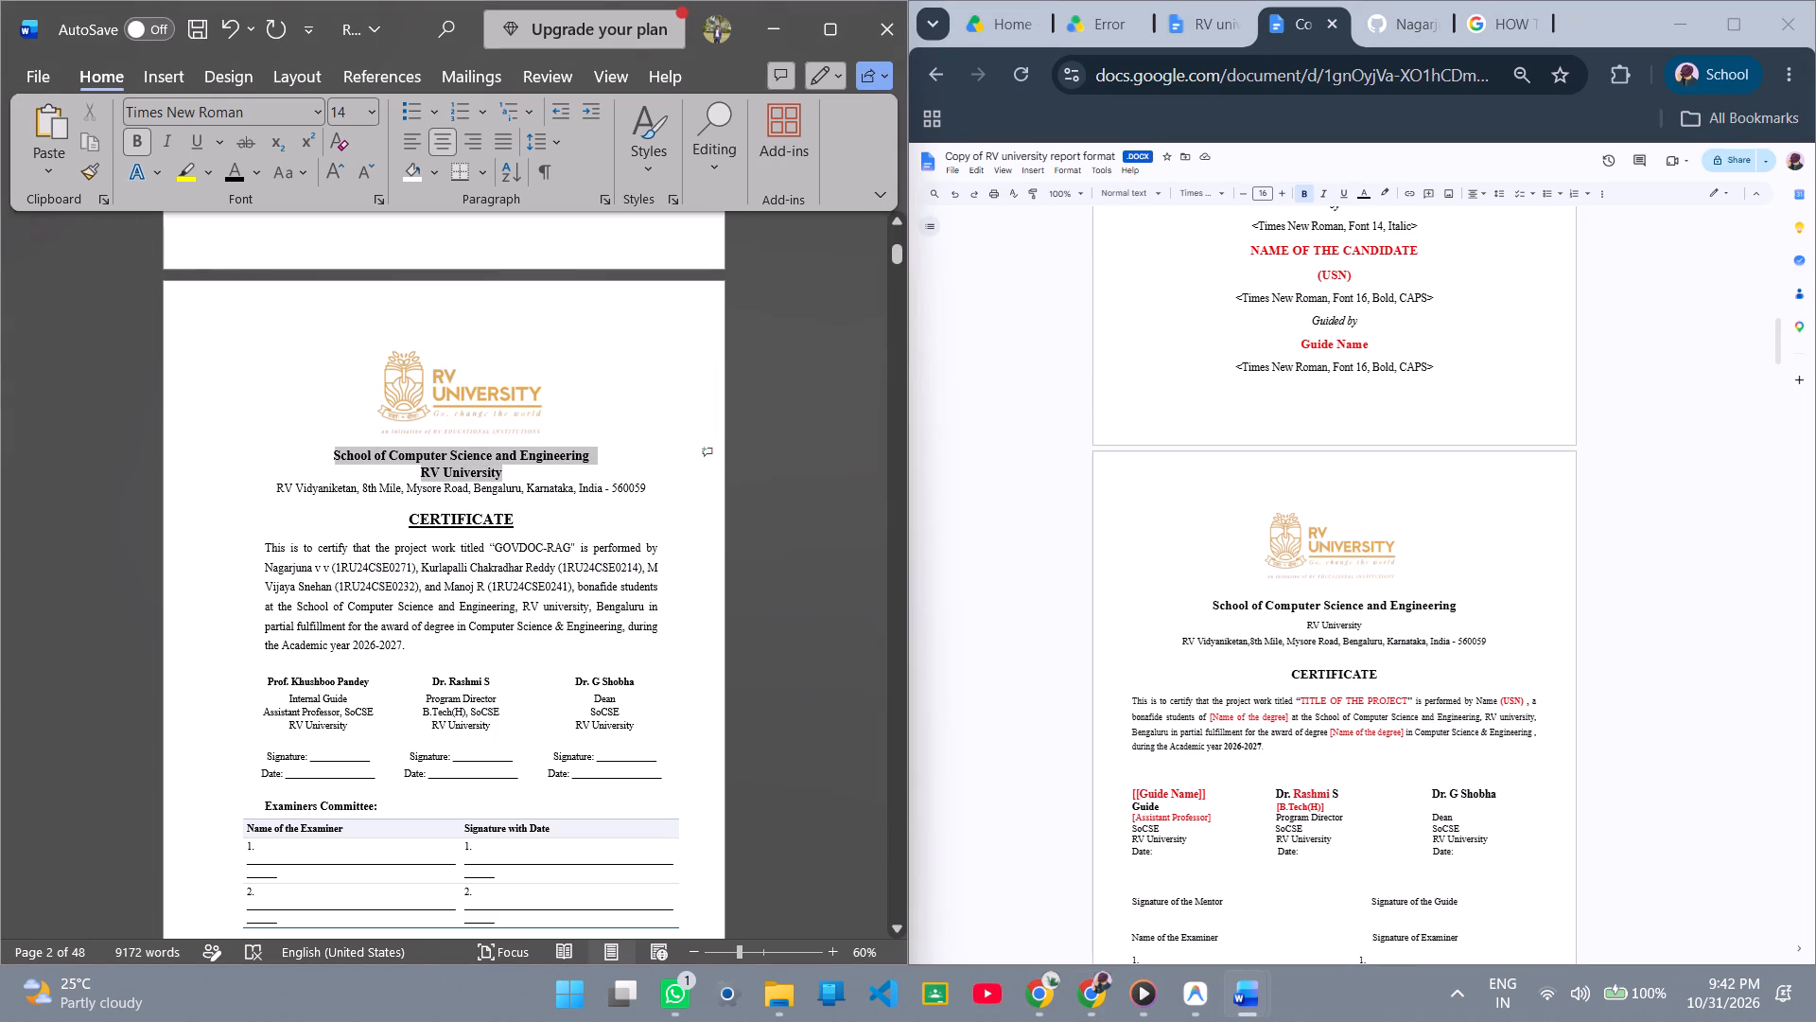
pyautogui.moveTo(332, 453); pyautogui.dragTo(323, 453)
pyautogui.click(375, 114)
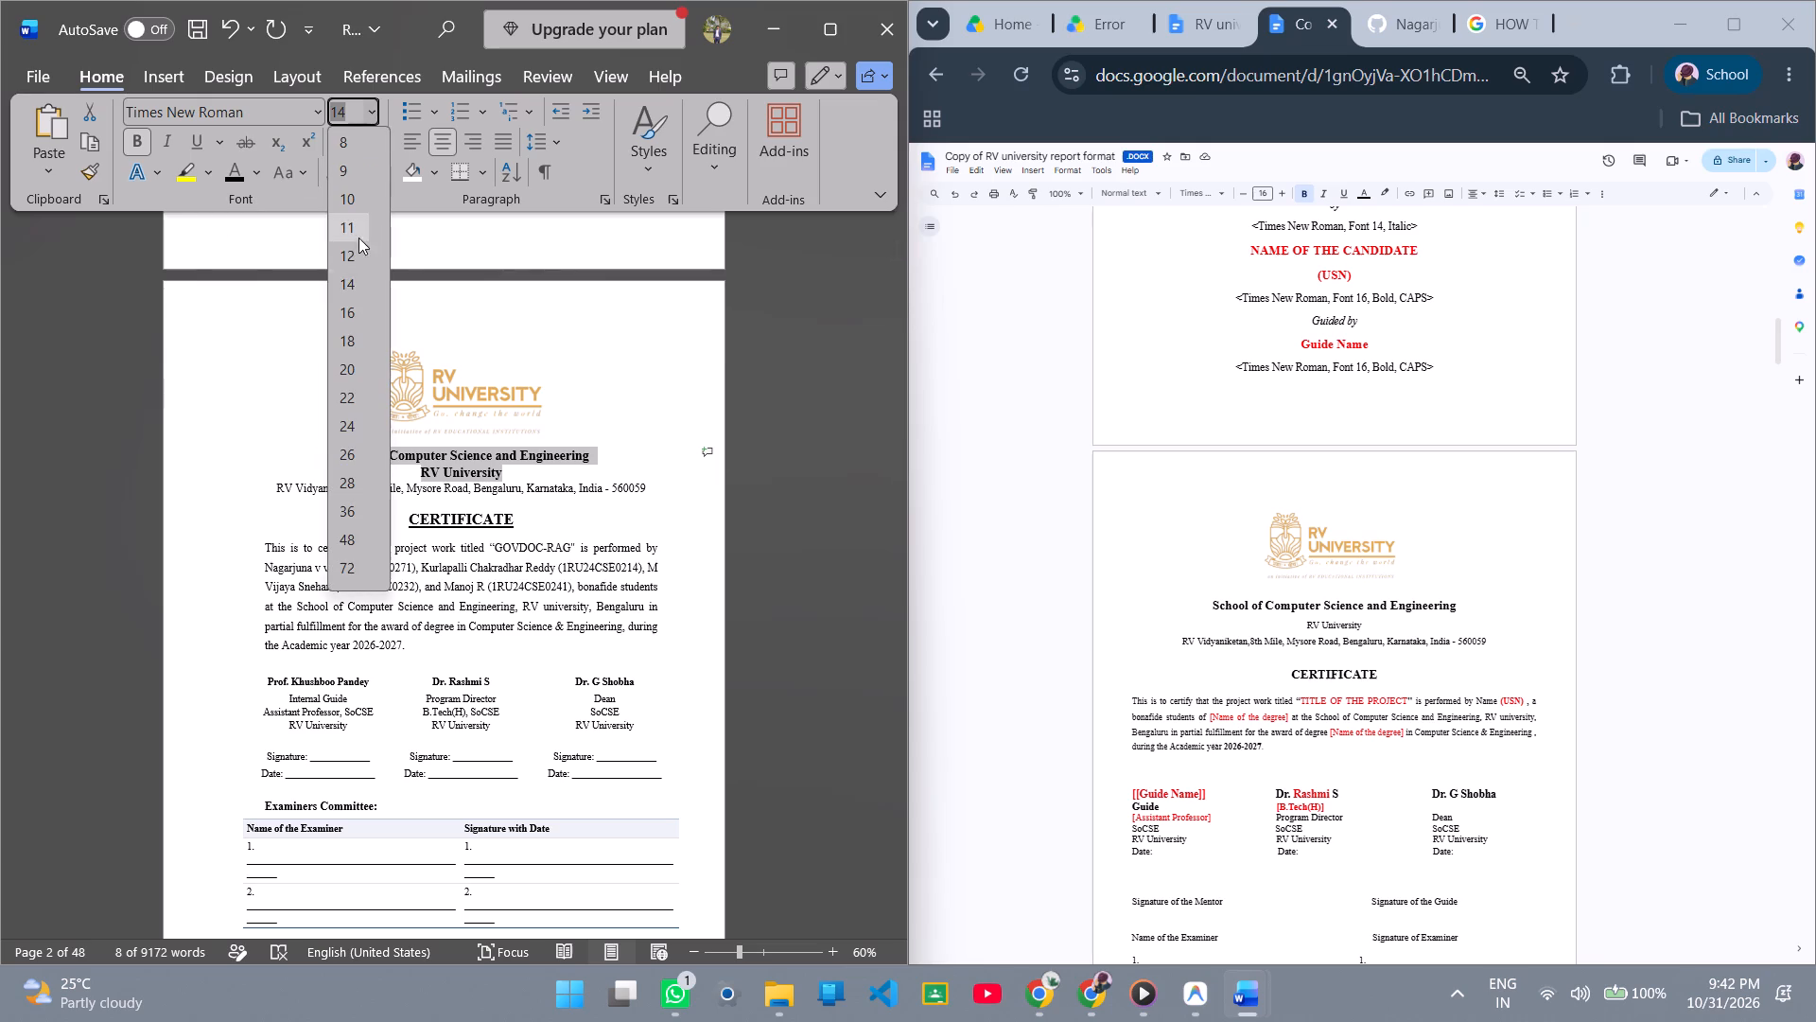
pyautogui.click(358, 307)
pyautogui.click(515, 446)
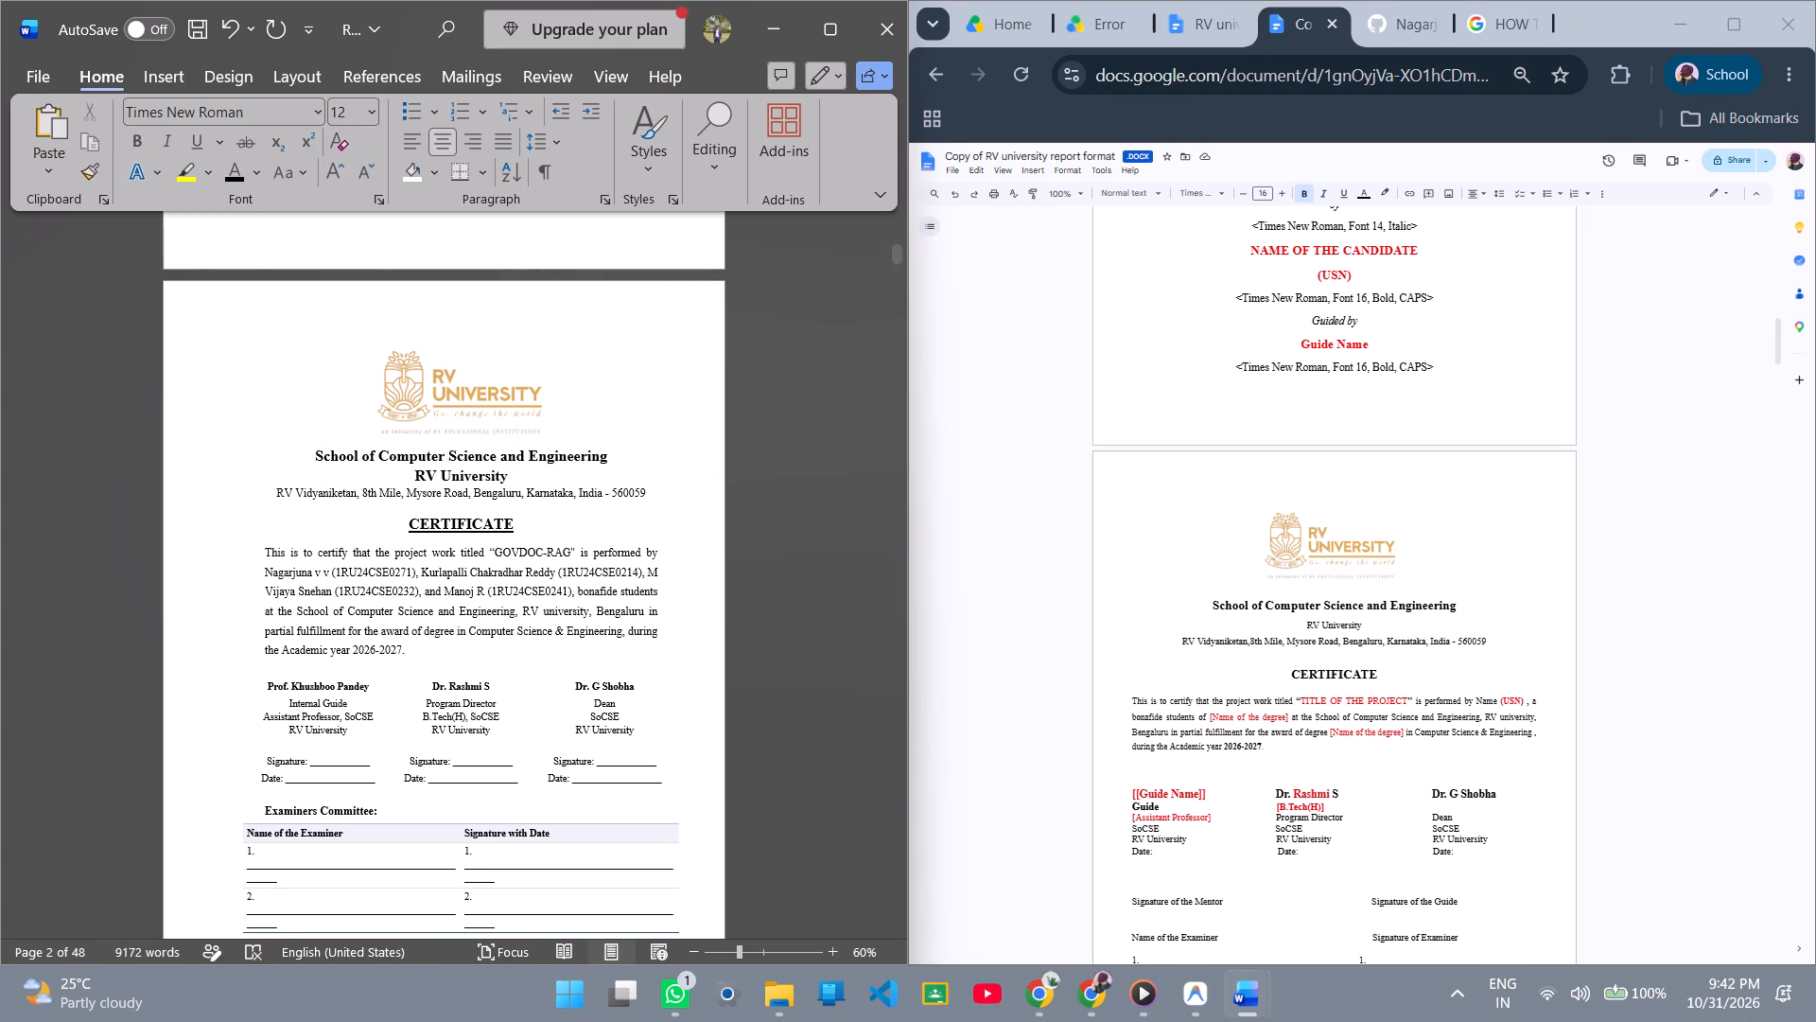
# Remove bold from the "RV University" line beneath the school name on the certificate page.
pyautogui.scroll(-1, 478, 537)
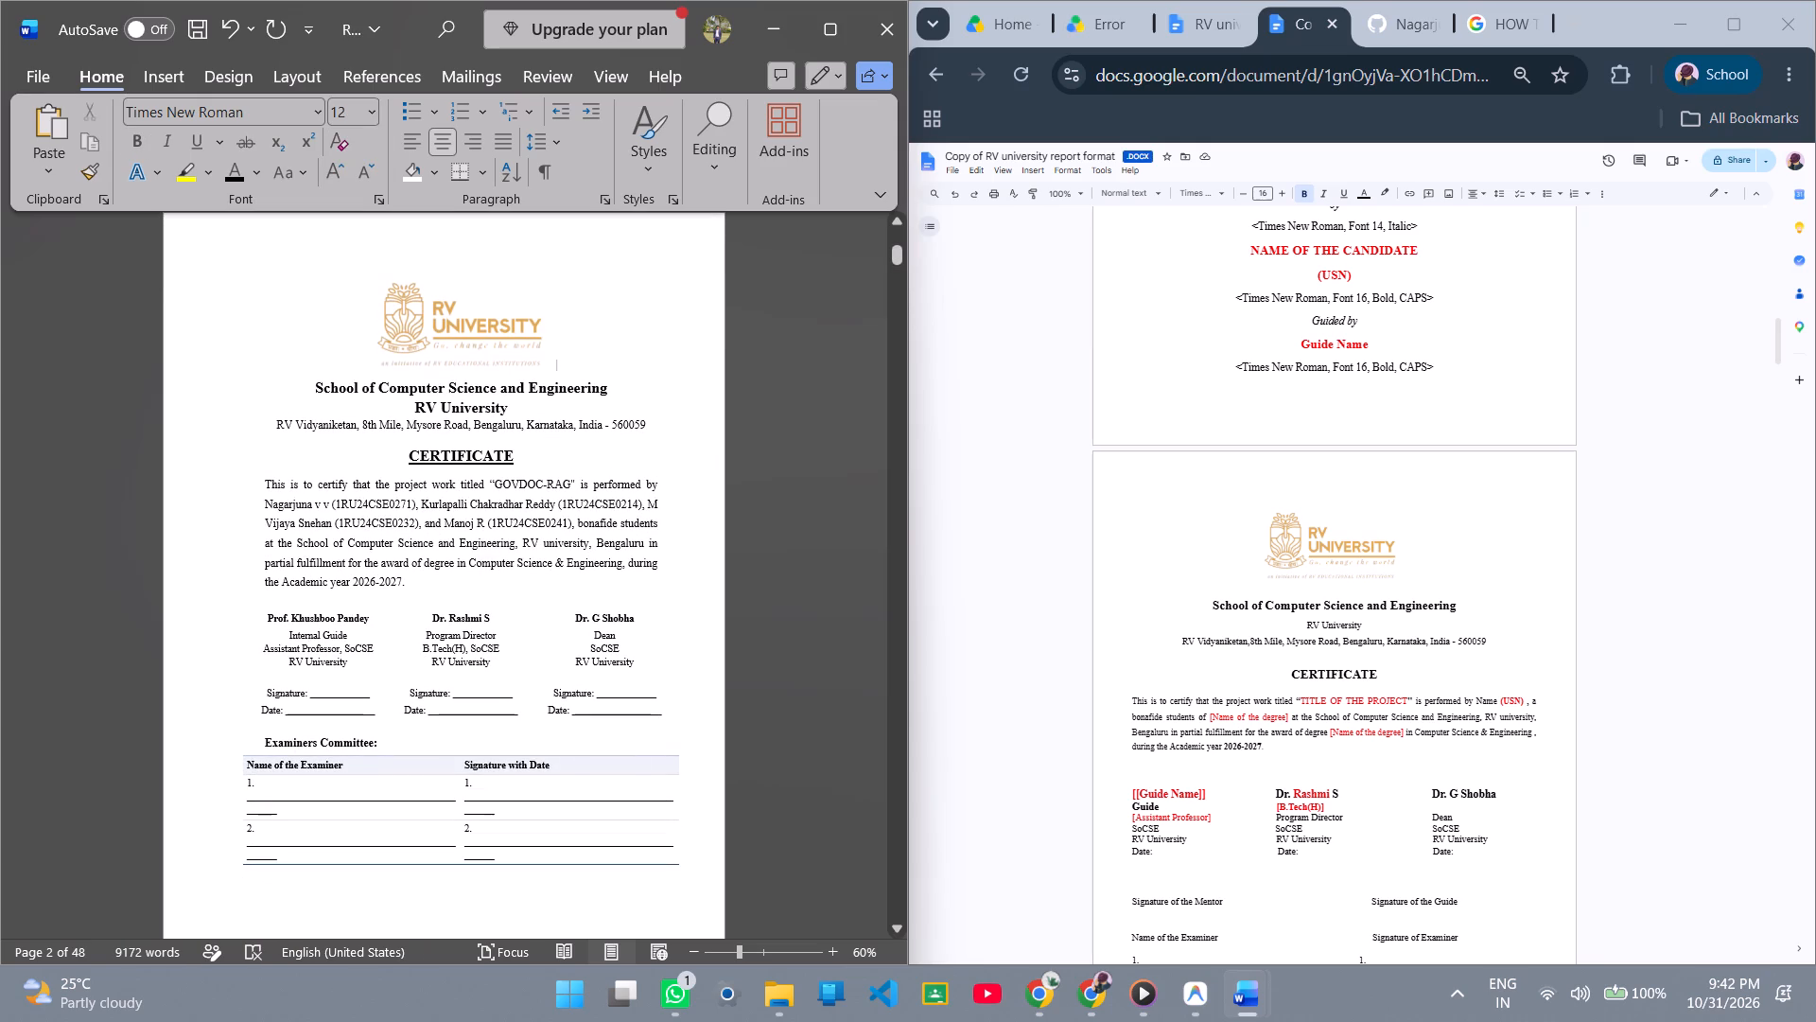
pyautogui.scroll(-1, 1206, 610)
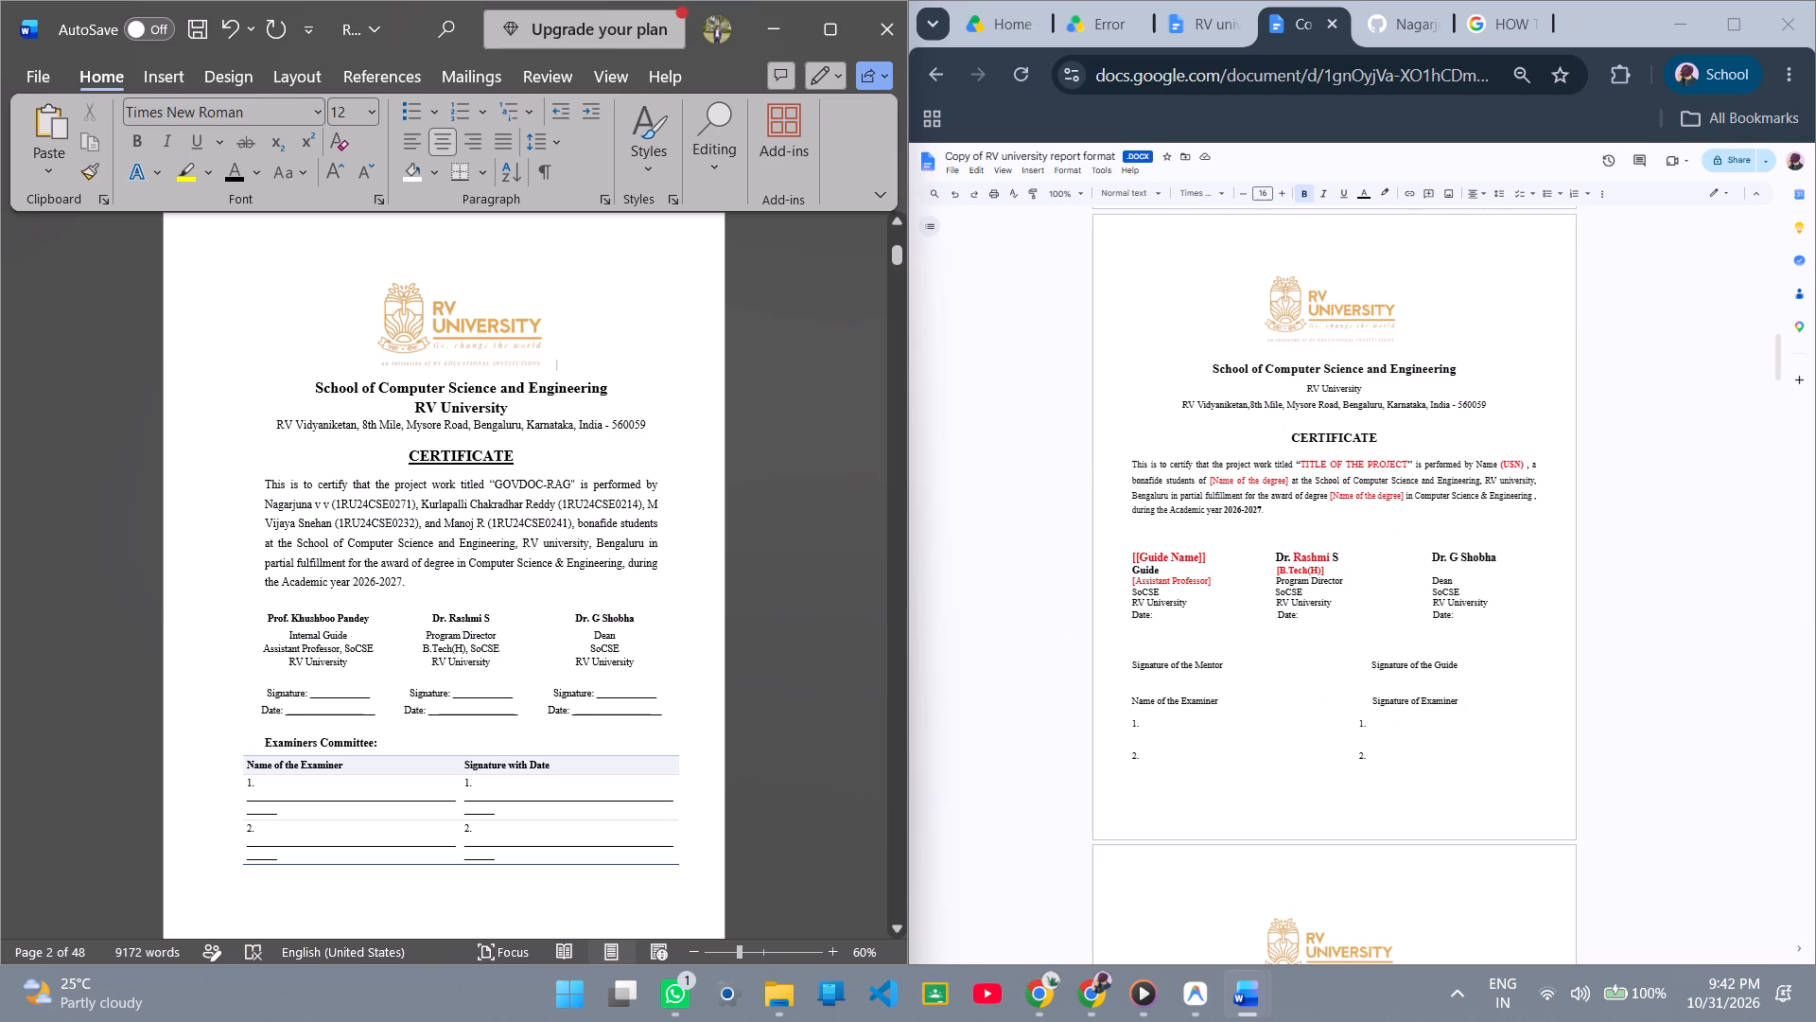
pyautogui.moveTo(517, 413); pyautogui.dragTo(399, 408)
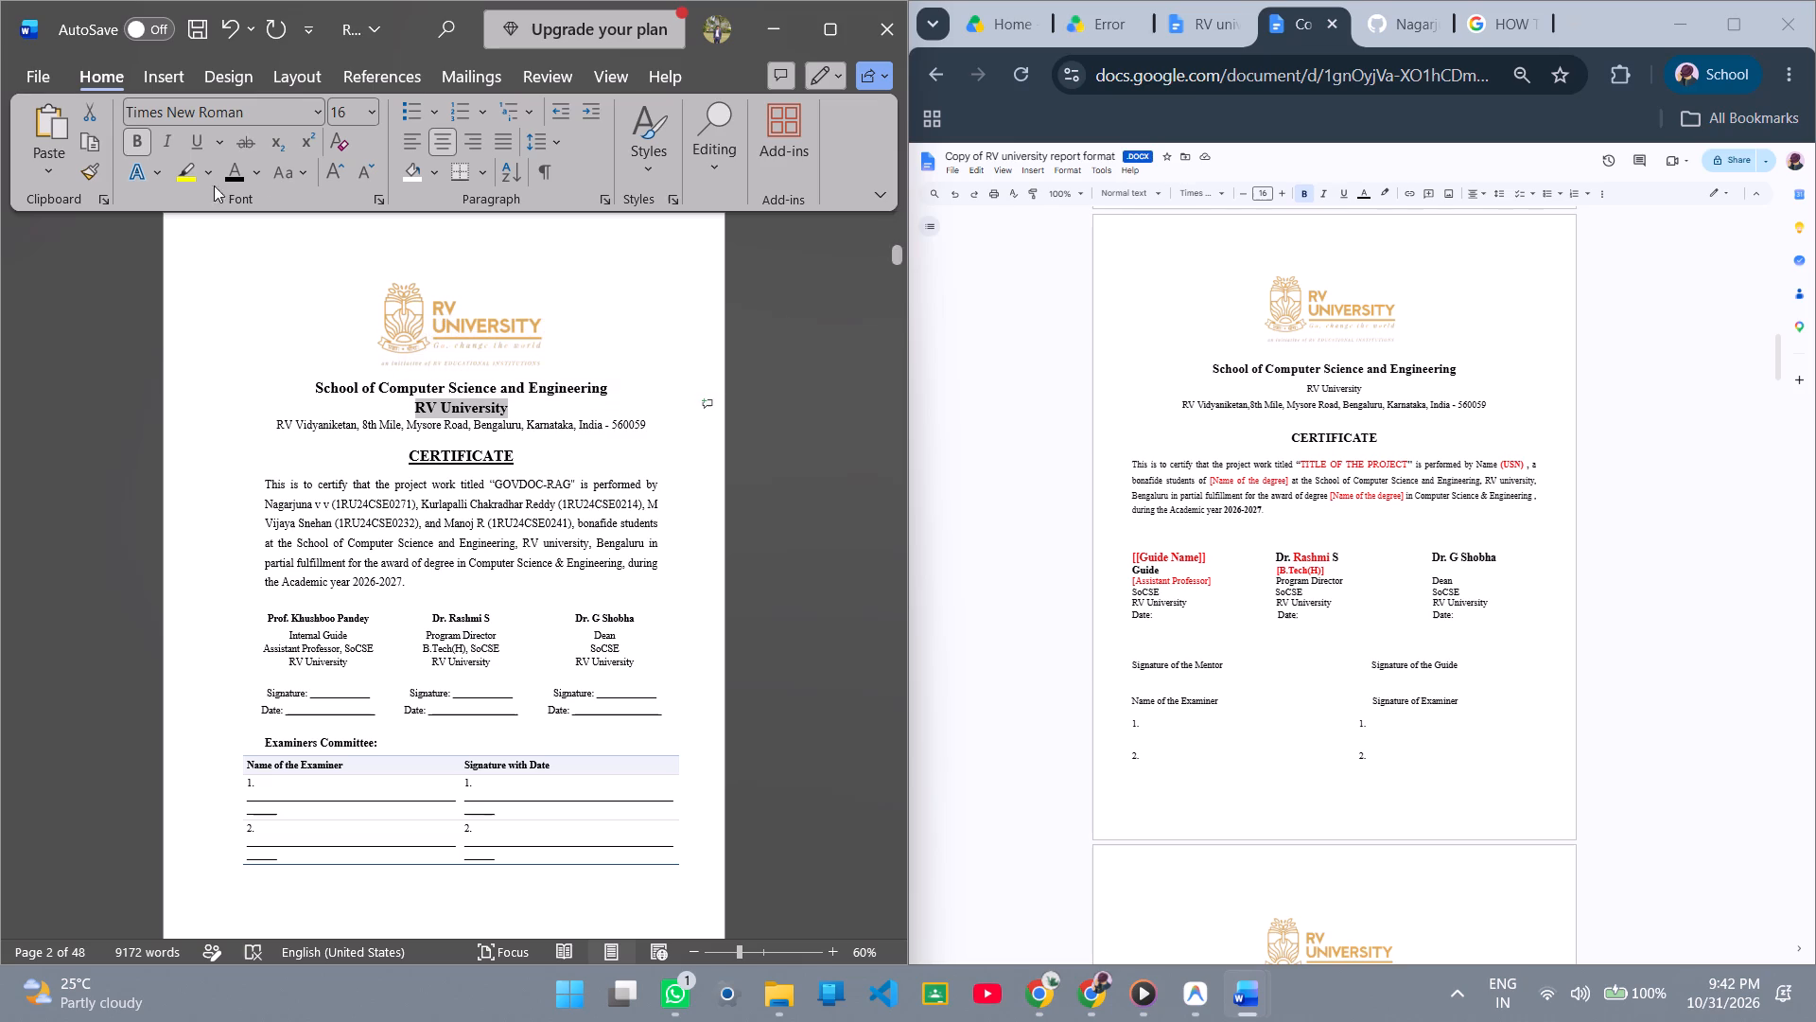
pyautogui.click(147, 143)
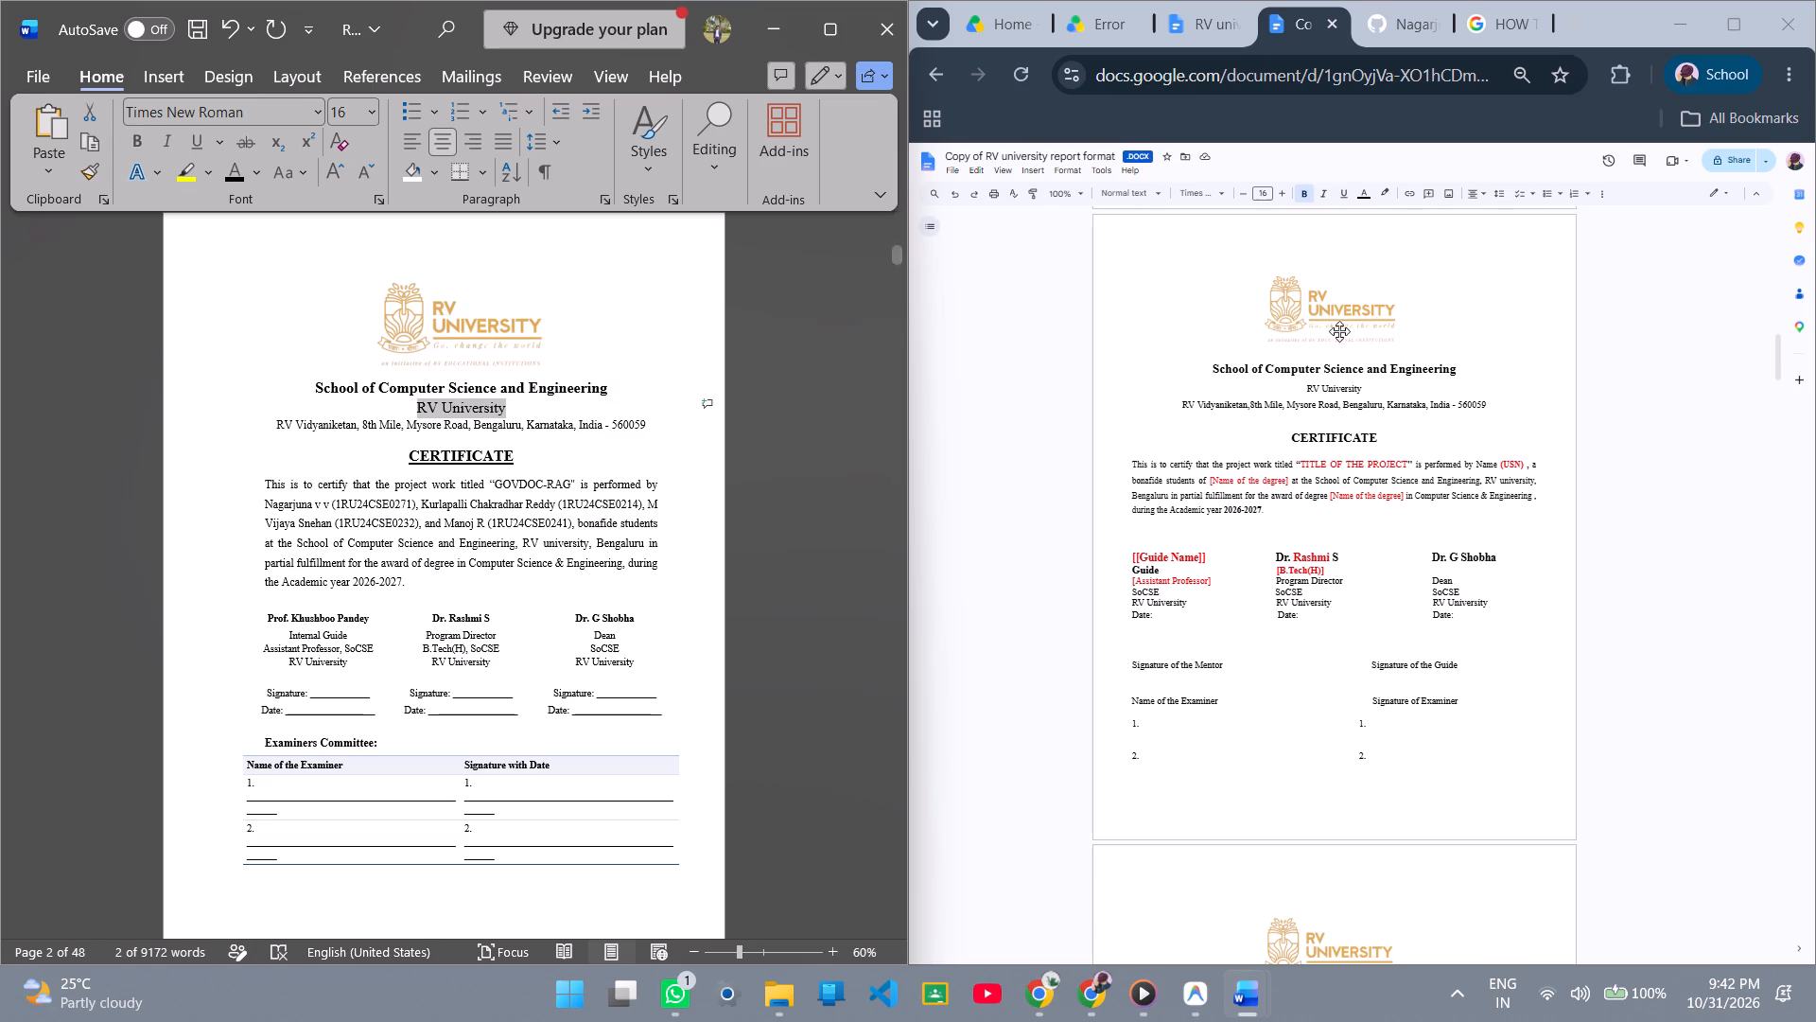
# Check the "RV University" line in the official format and set the certificate page's "RV University" line to font size 12.
pyautogui.click(1336, 395)
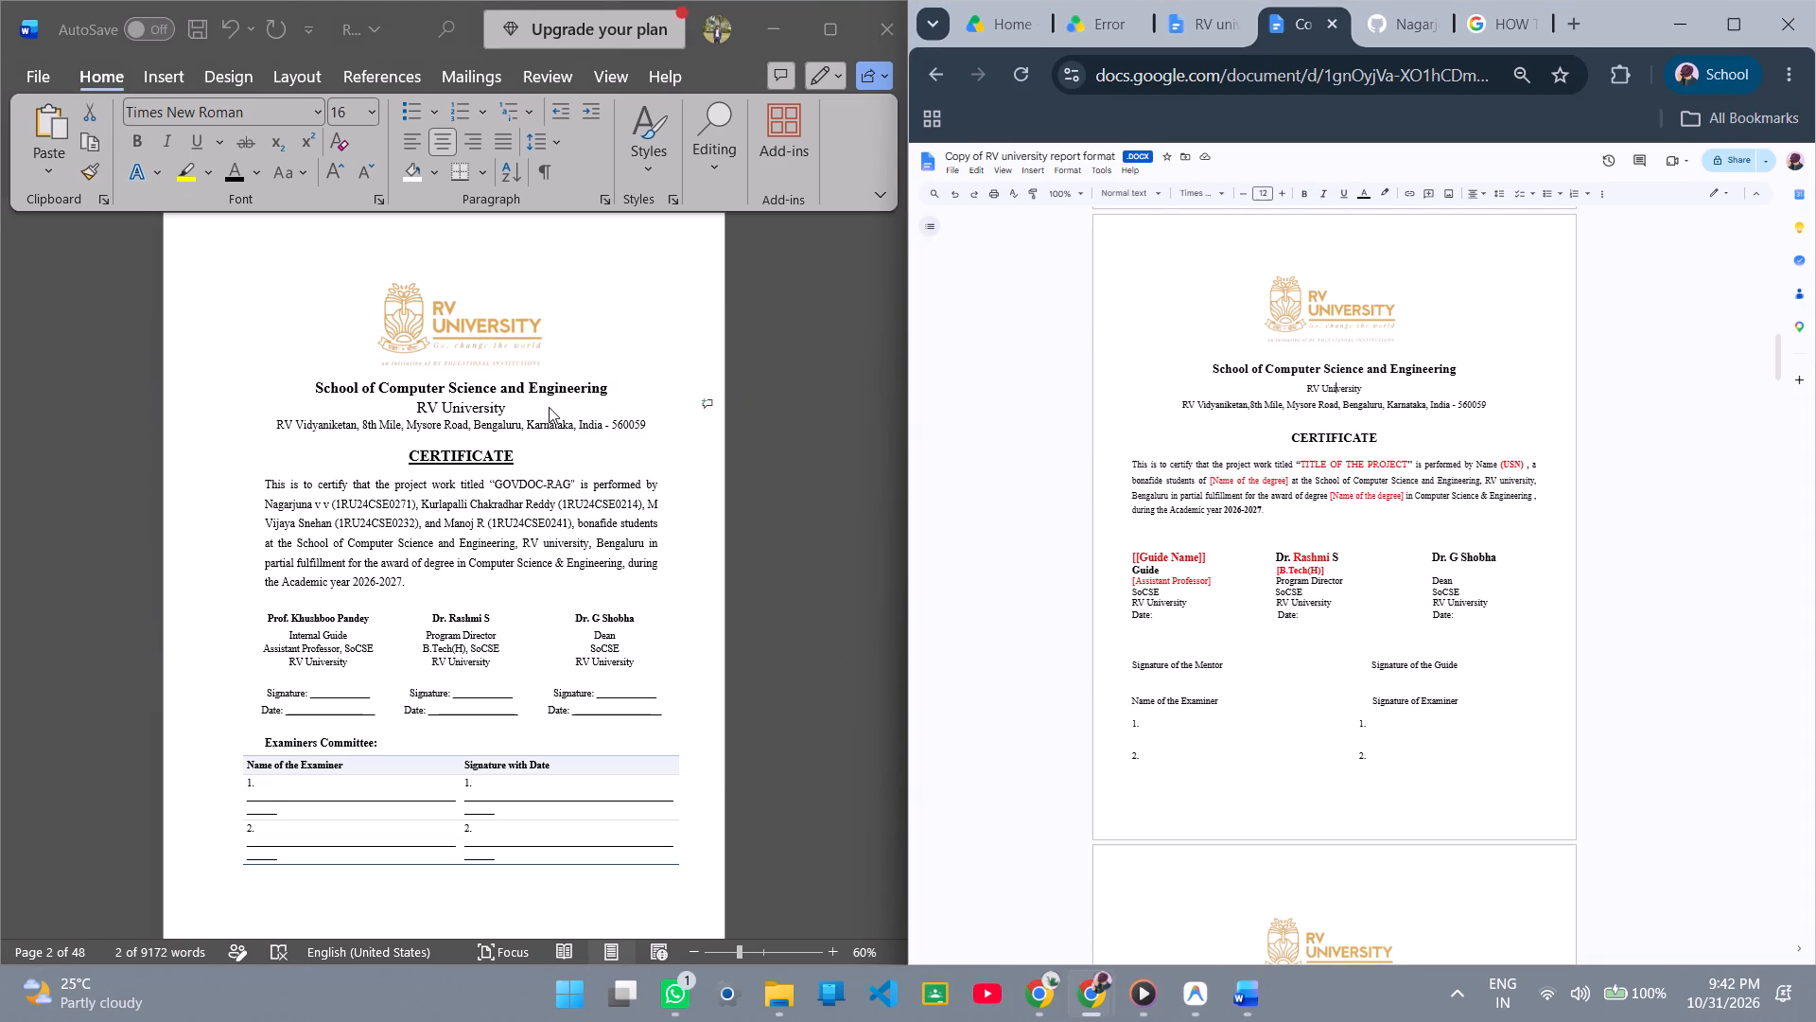
pyautogui.click(540, 405)
pyautogui.click(518, 405)
pyautogui.doubleClick(518, 405)
pyautogui.click(519, 405)
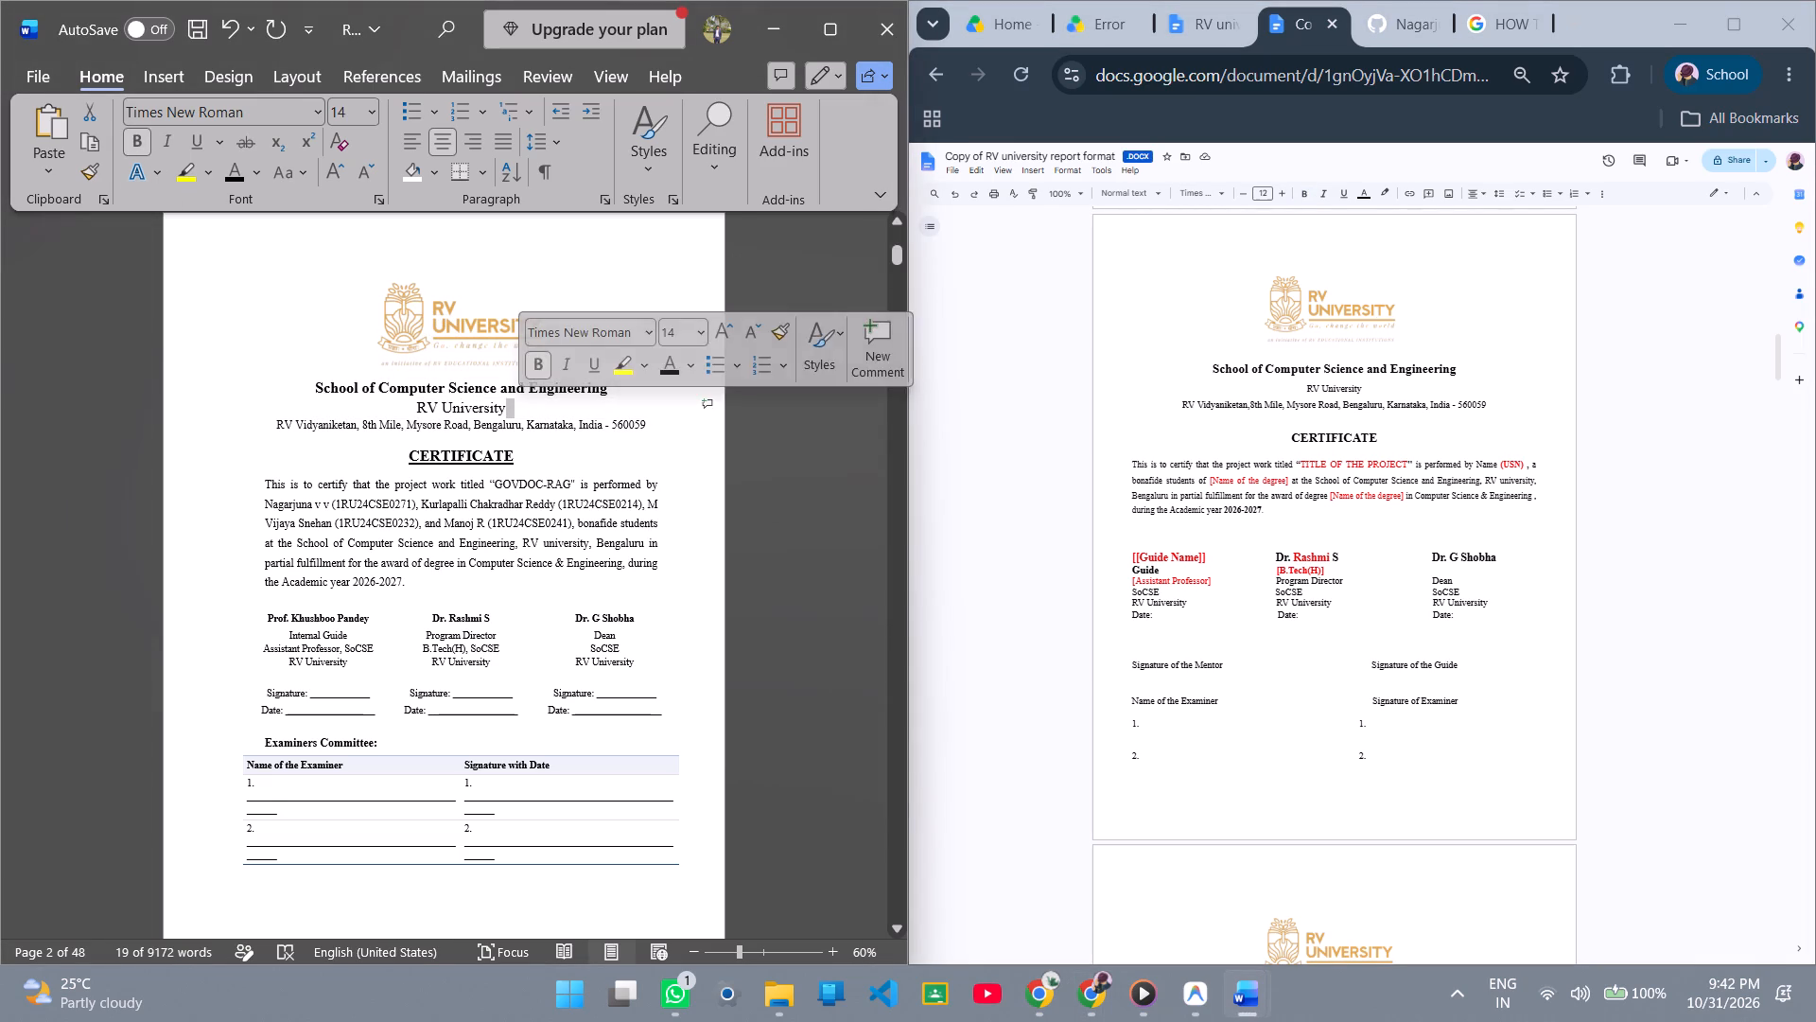
pyautogui.tripleClick(489, 413)
pyautogui.tripleClick(489, 408)
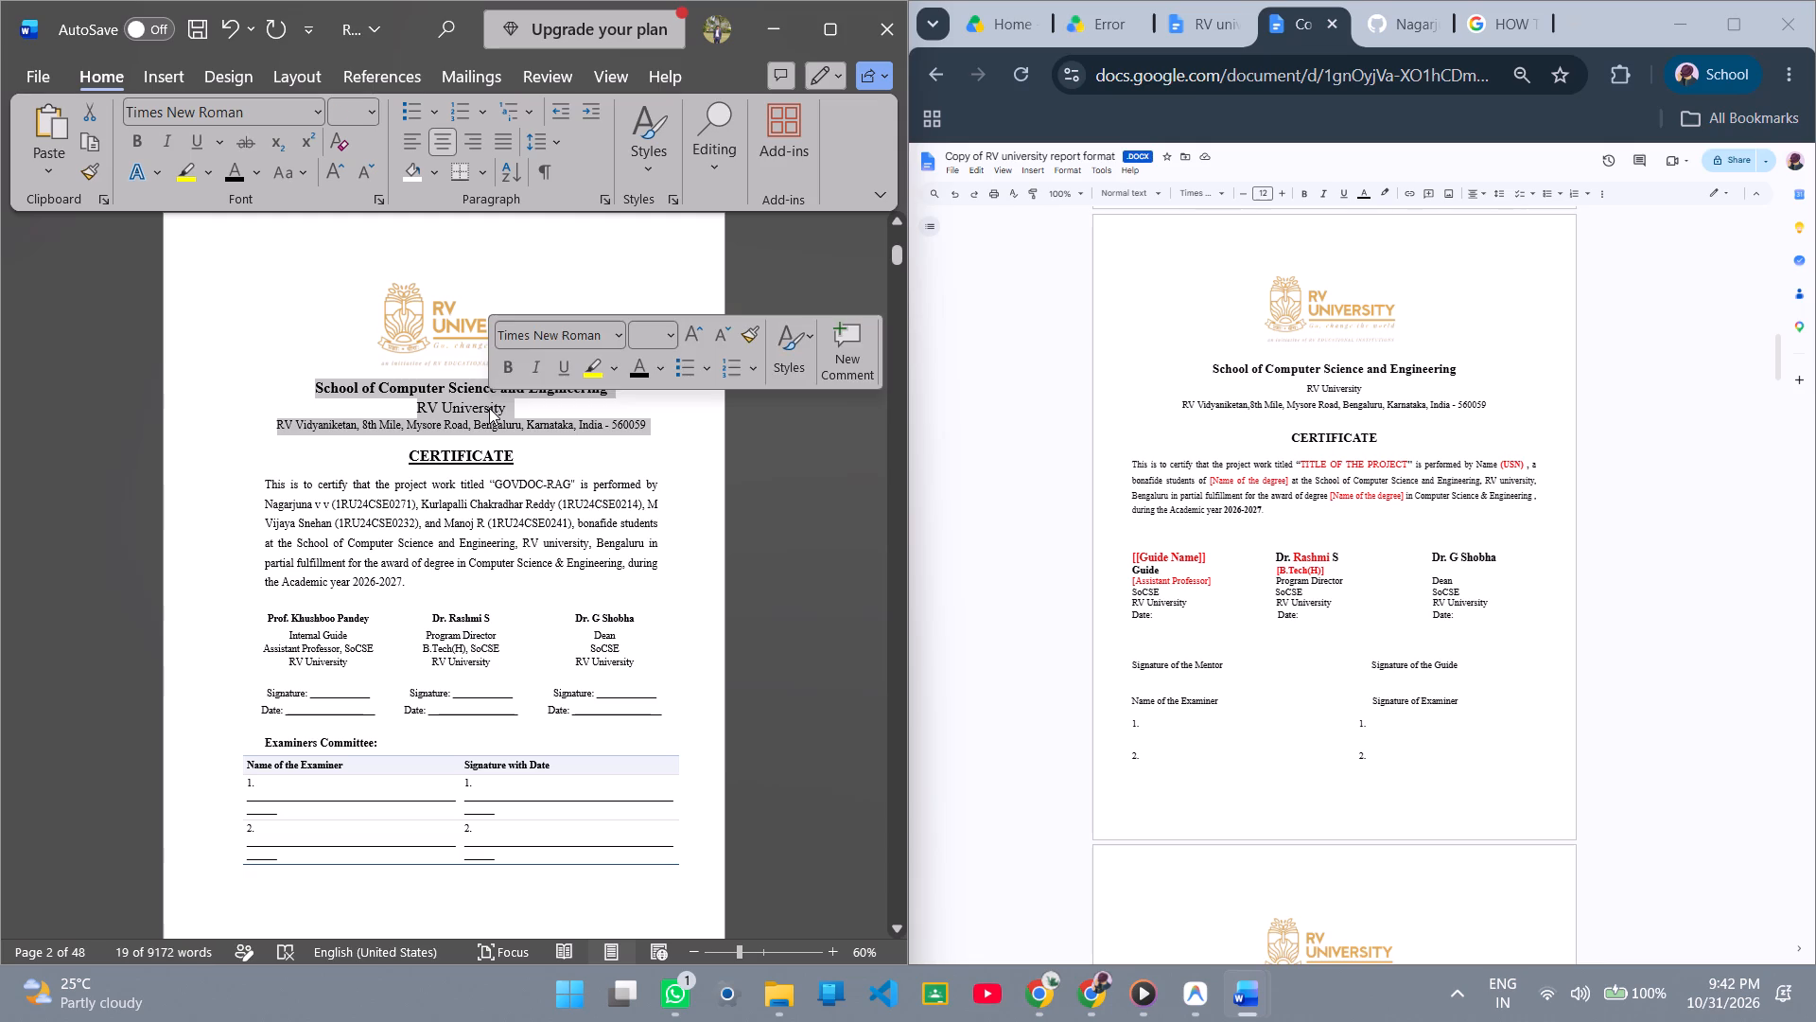
pyautogui.click(489, 408)
pyautogui.click(536, 405)
pyautogui.moveTo(536, 405); pyautogui.dragTo(429, 399)
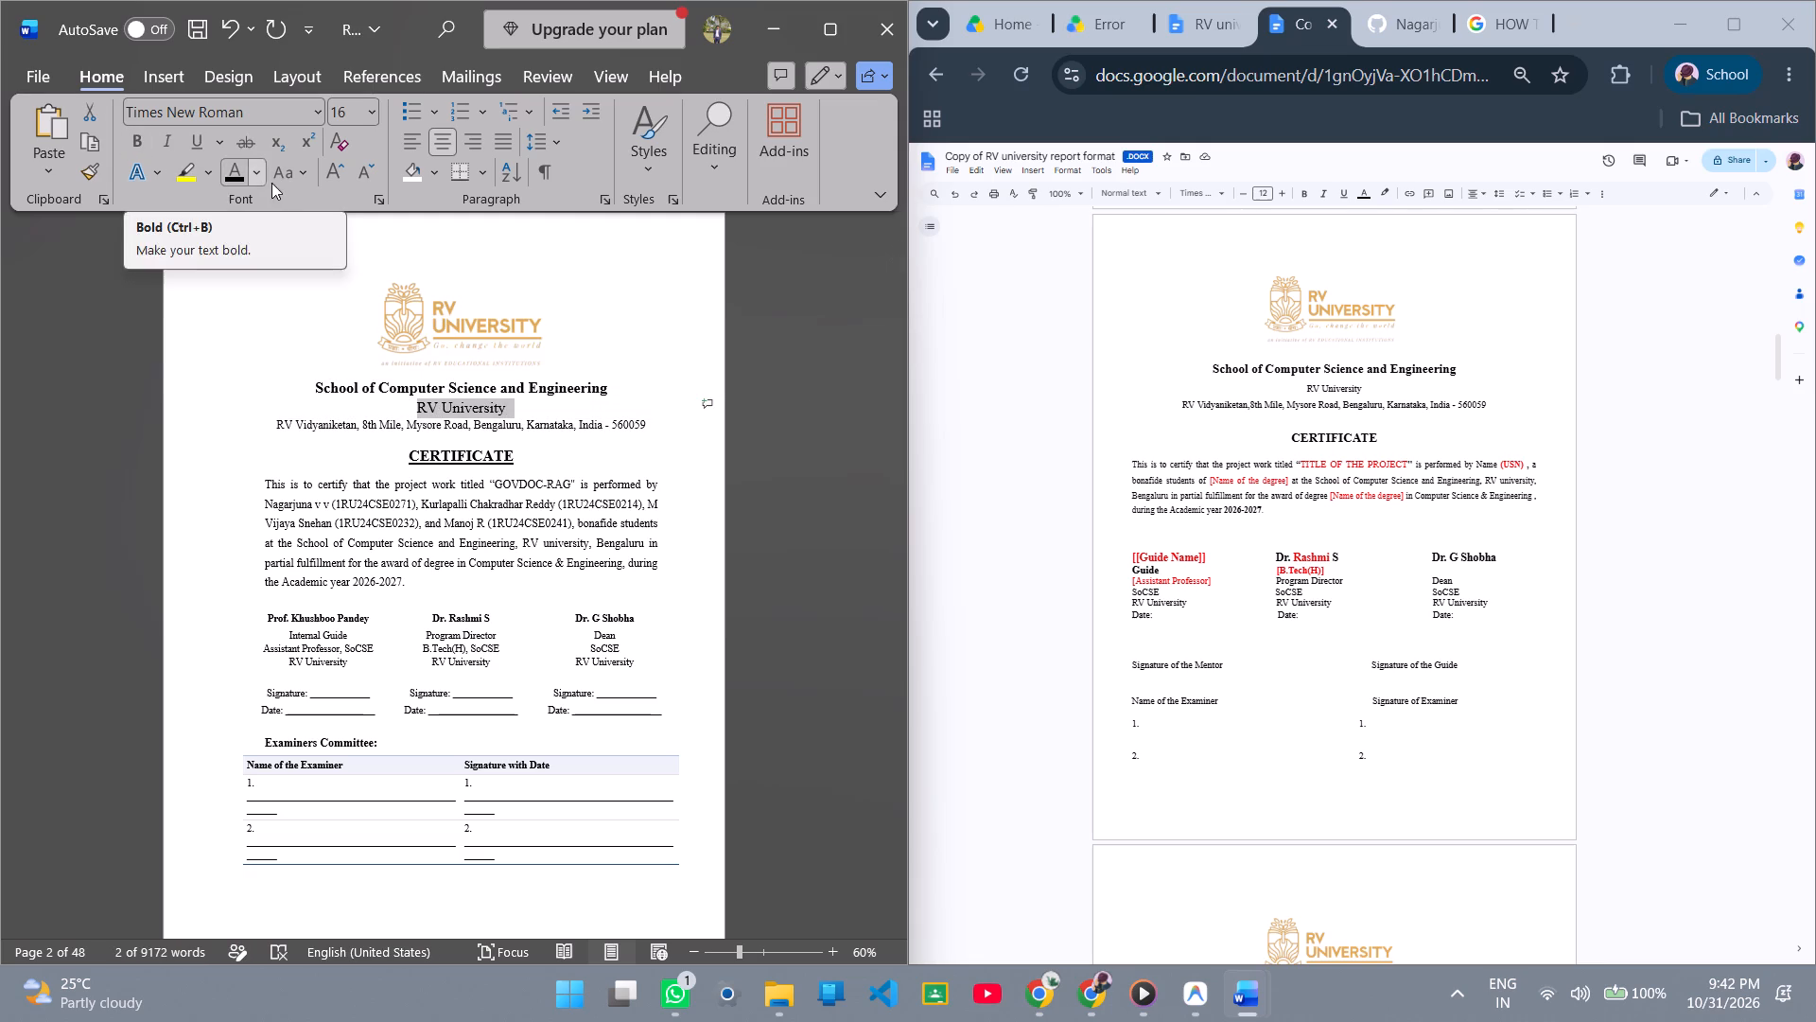
pyautogui.click(374, 107)
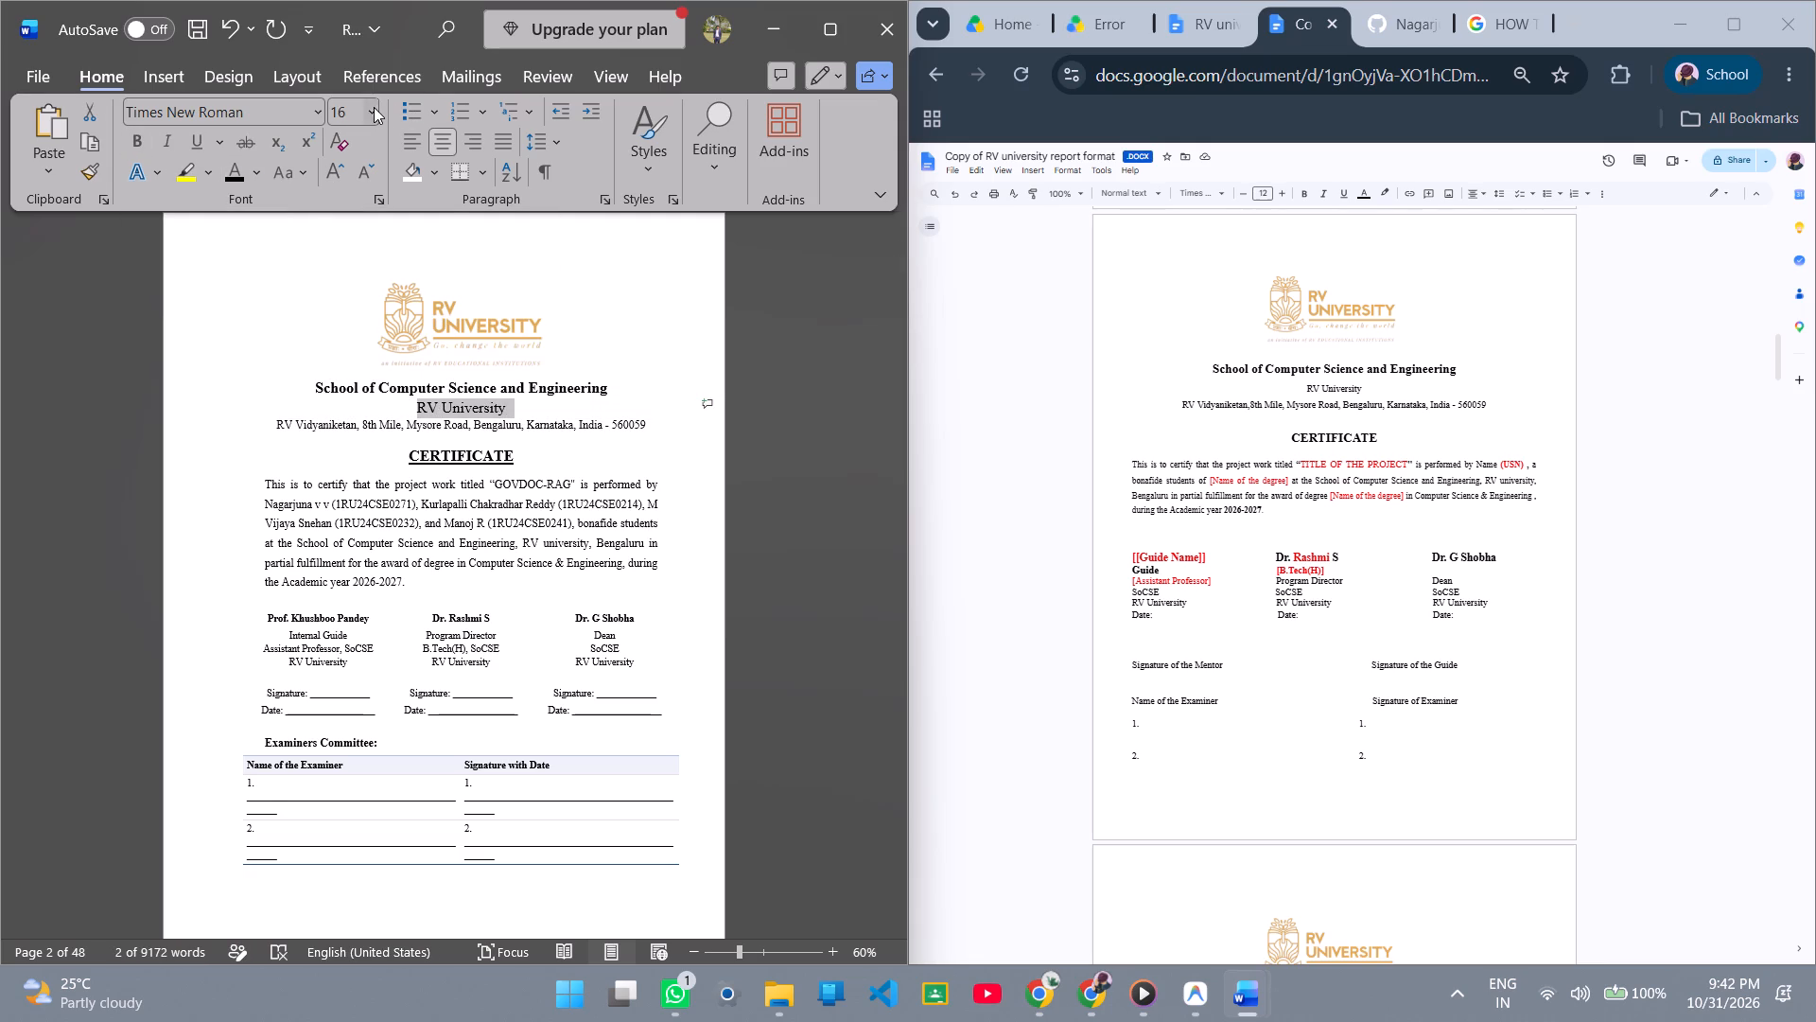
pyautogui.click(355, 261)
pyautogui.click(590, 406)
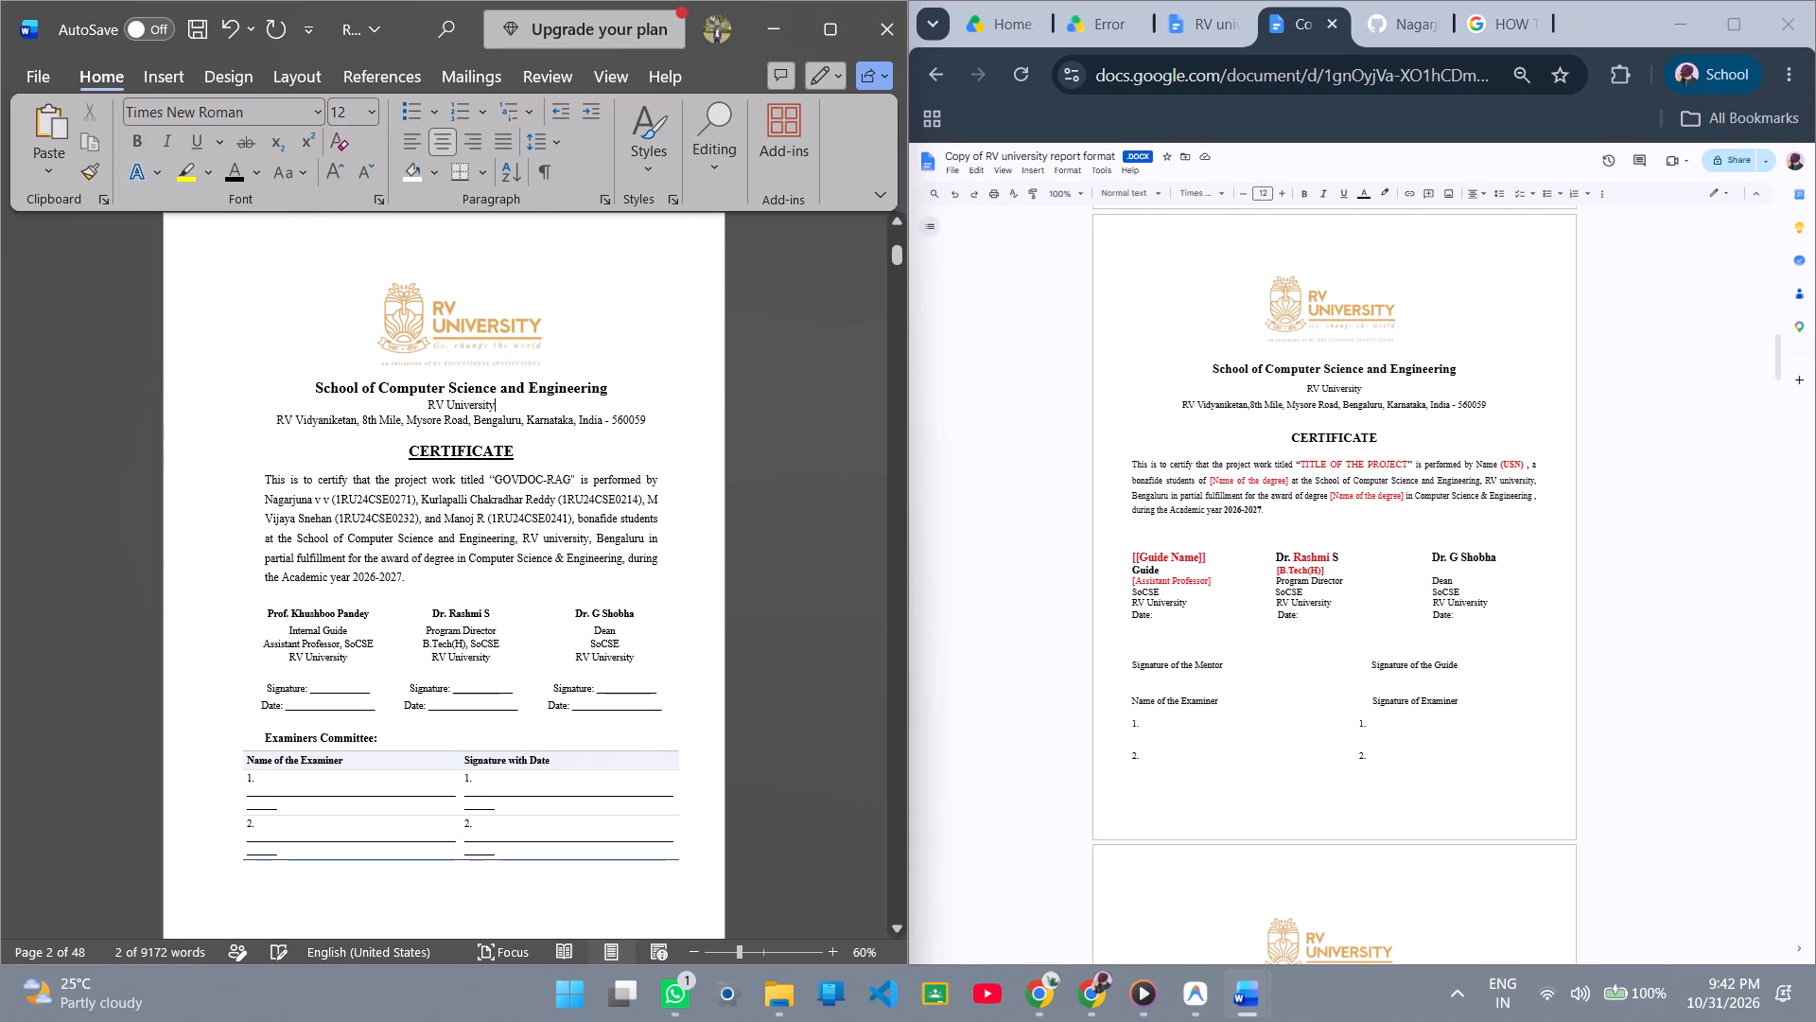
# Check the CERTIFICATE heading in the official format and remove the underline from the report's CERTIFICATE heading.
pyautogui.click(1299, 437)
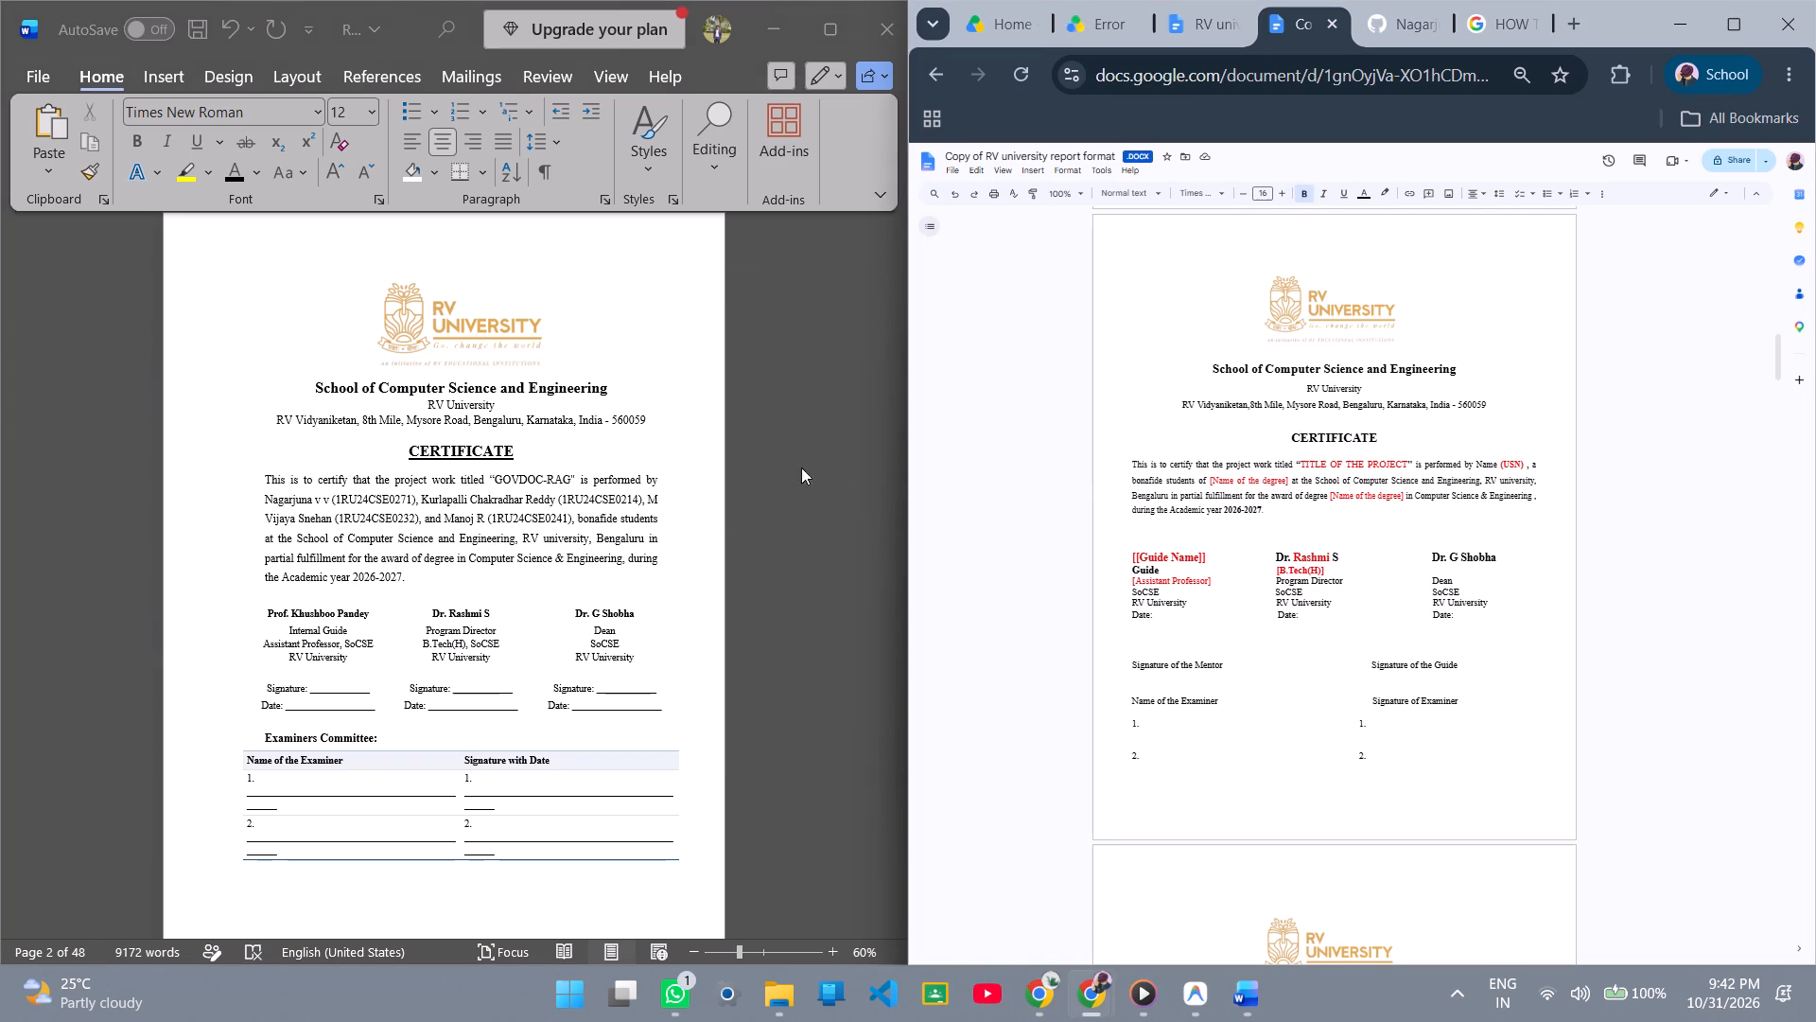
pyautogui.doubleClick(457, 449)
pyautogui.click(488, 450)
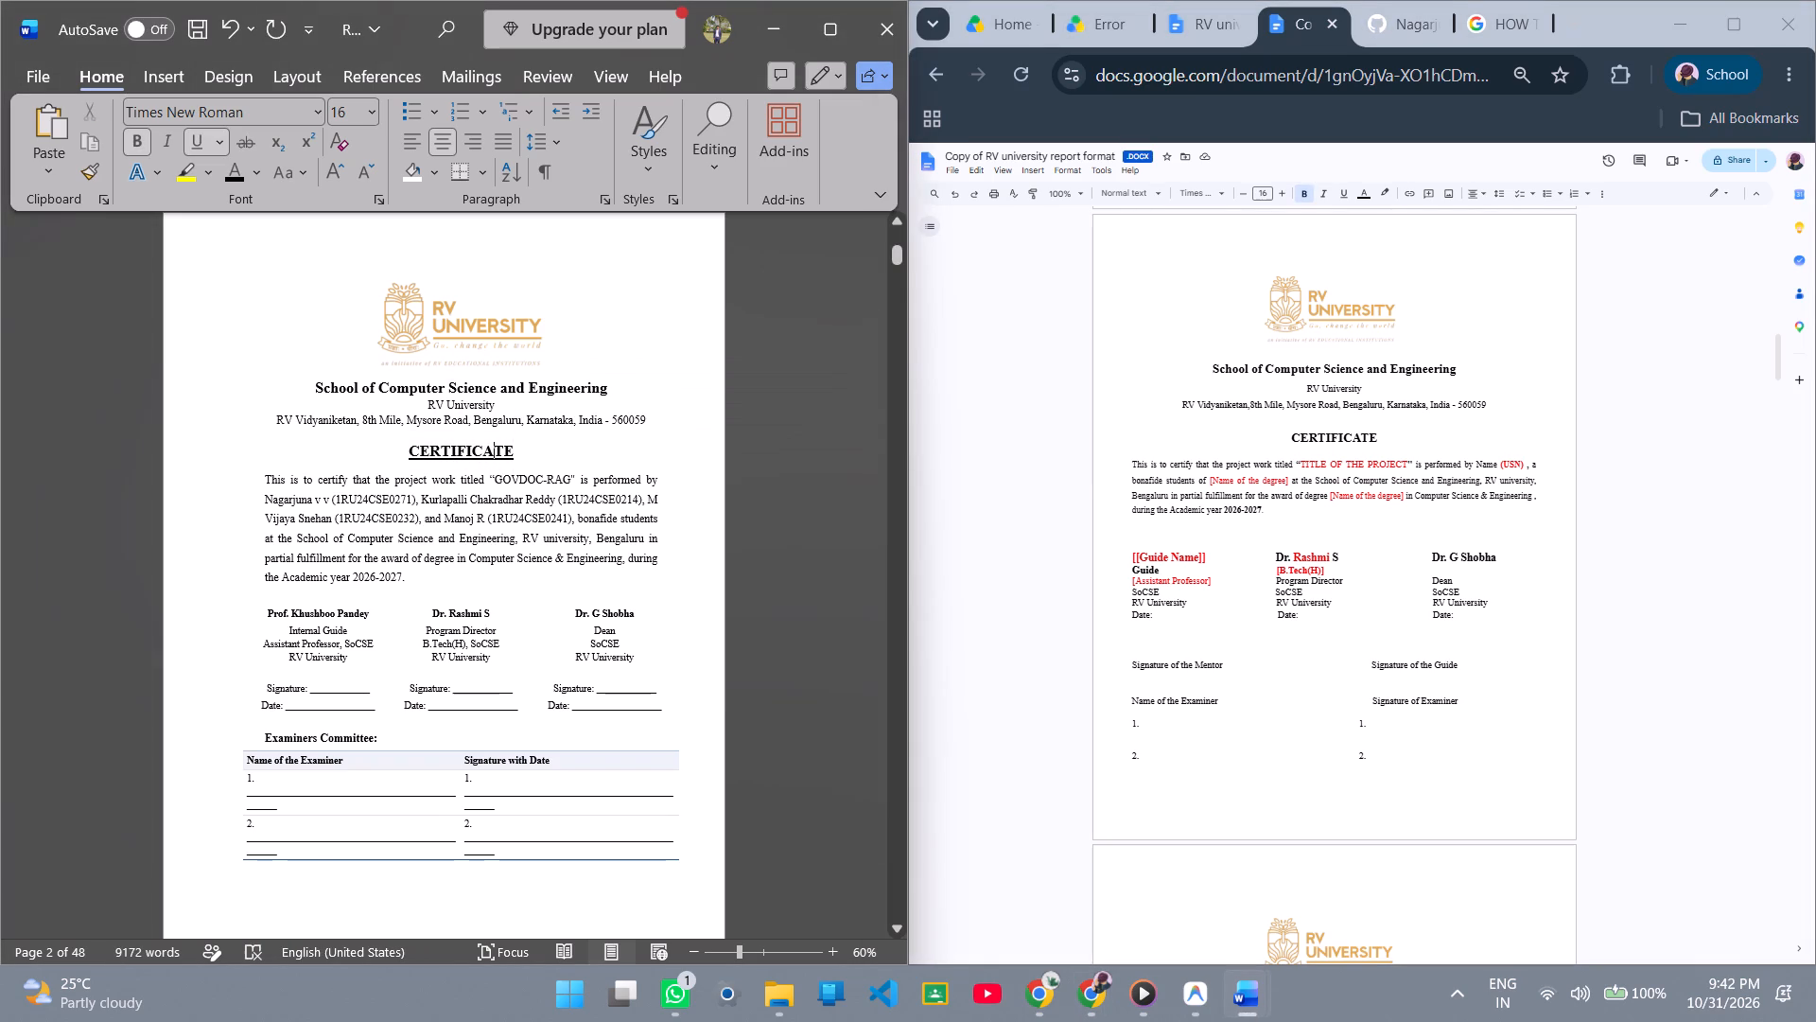
pyautogui.doubleClick(490, 449)
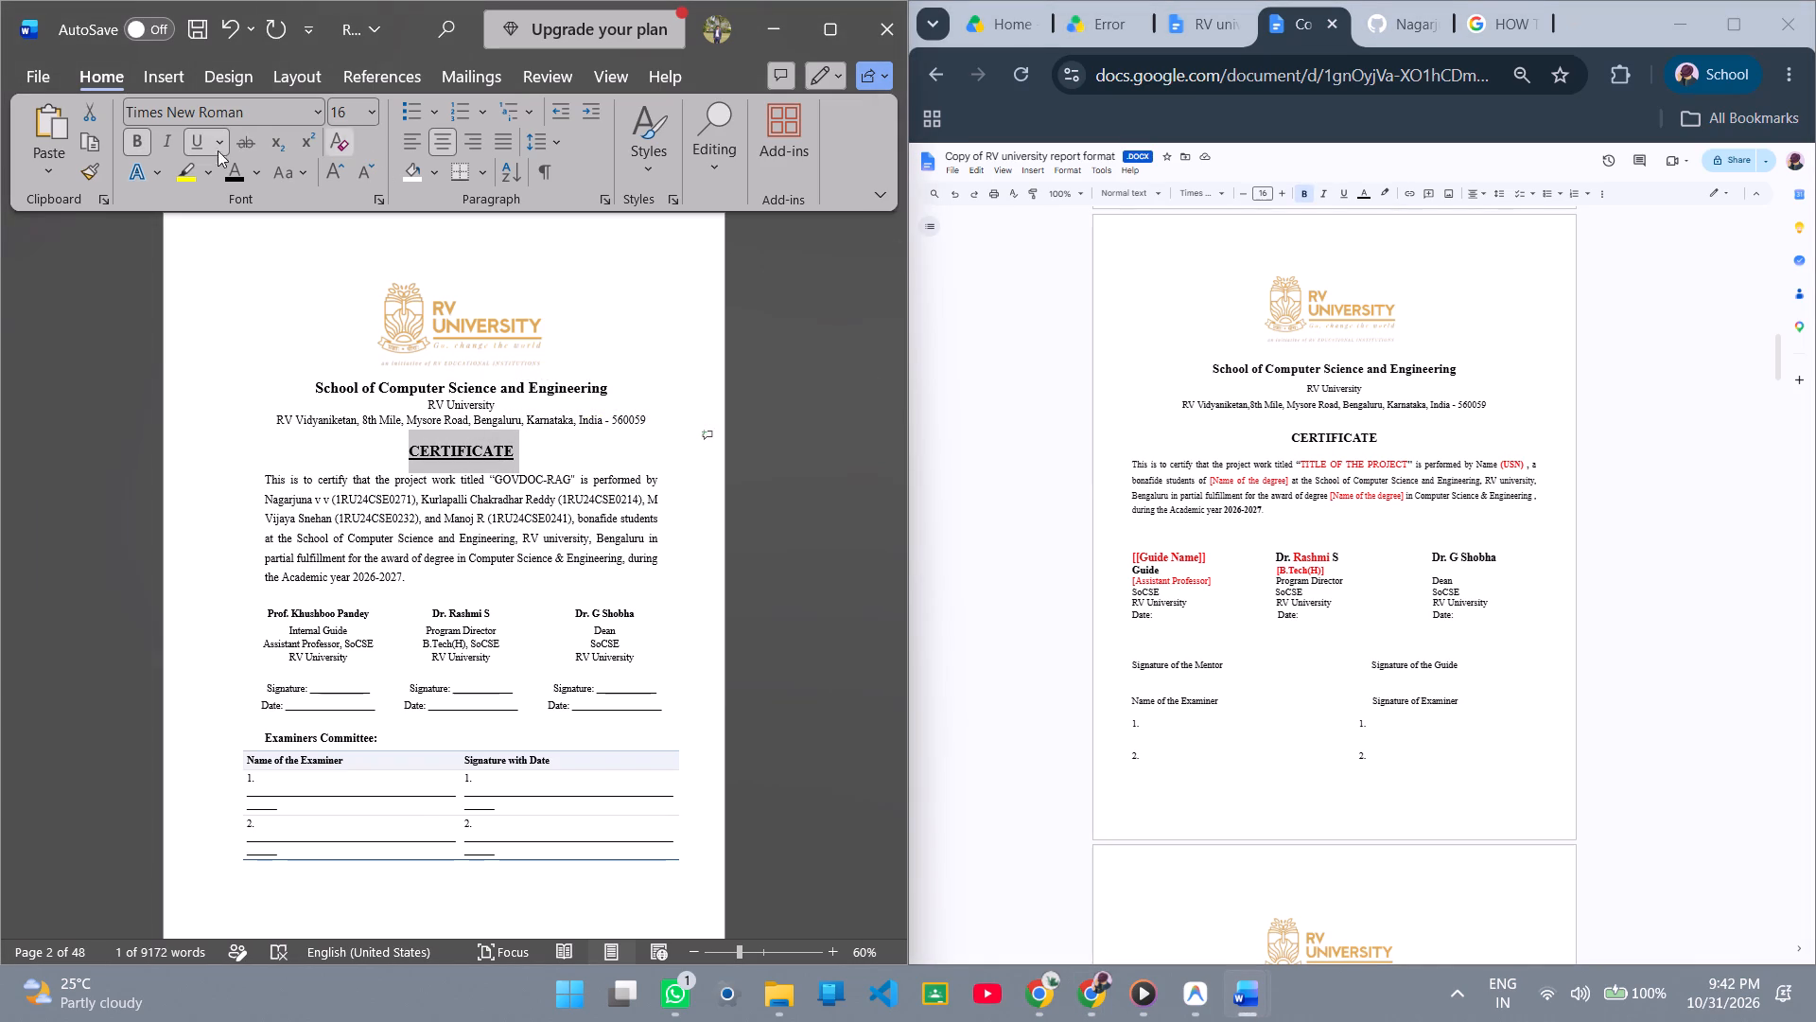
pyautogui.click(206, 140)
pyautogui.click(550, 474)
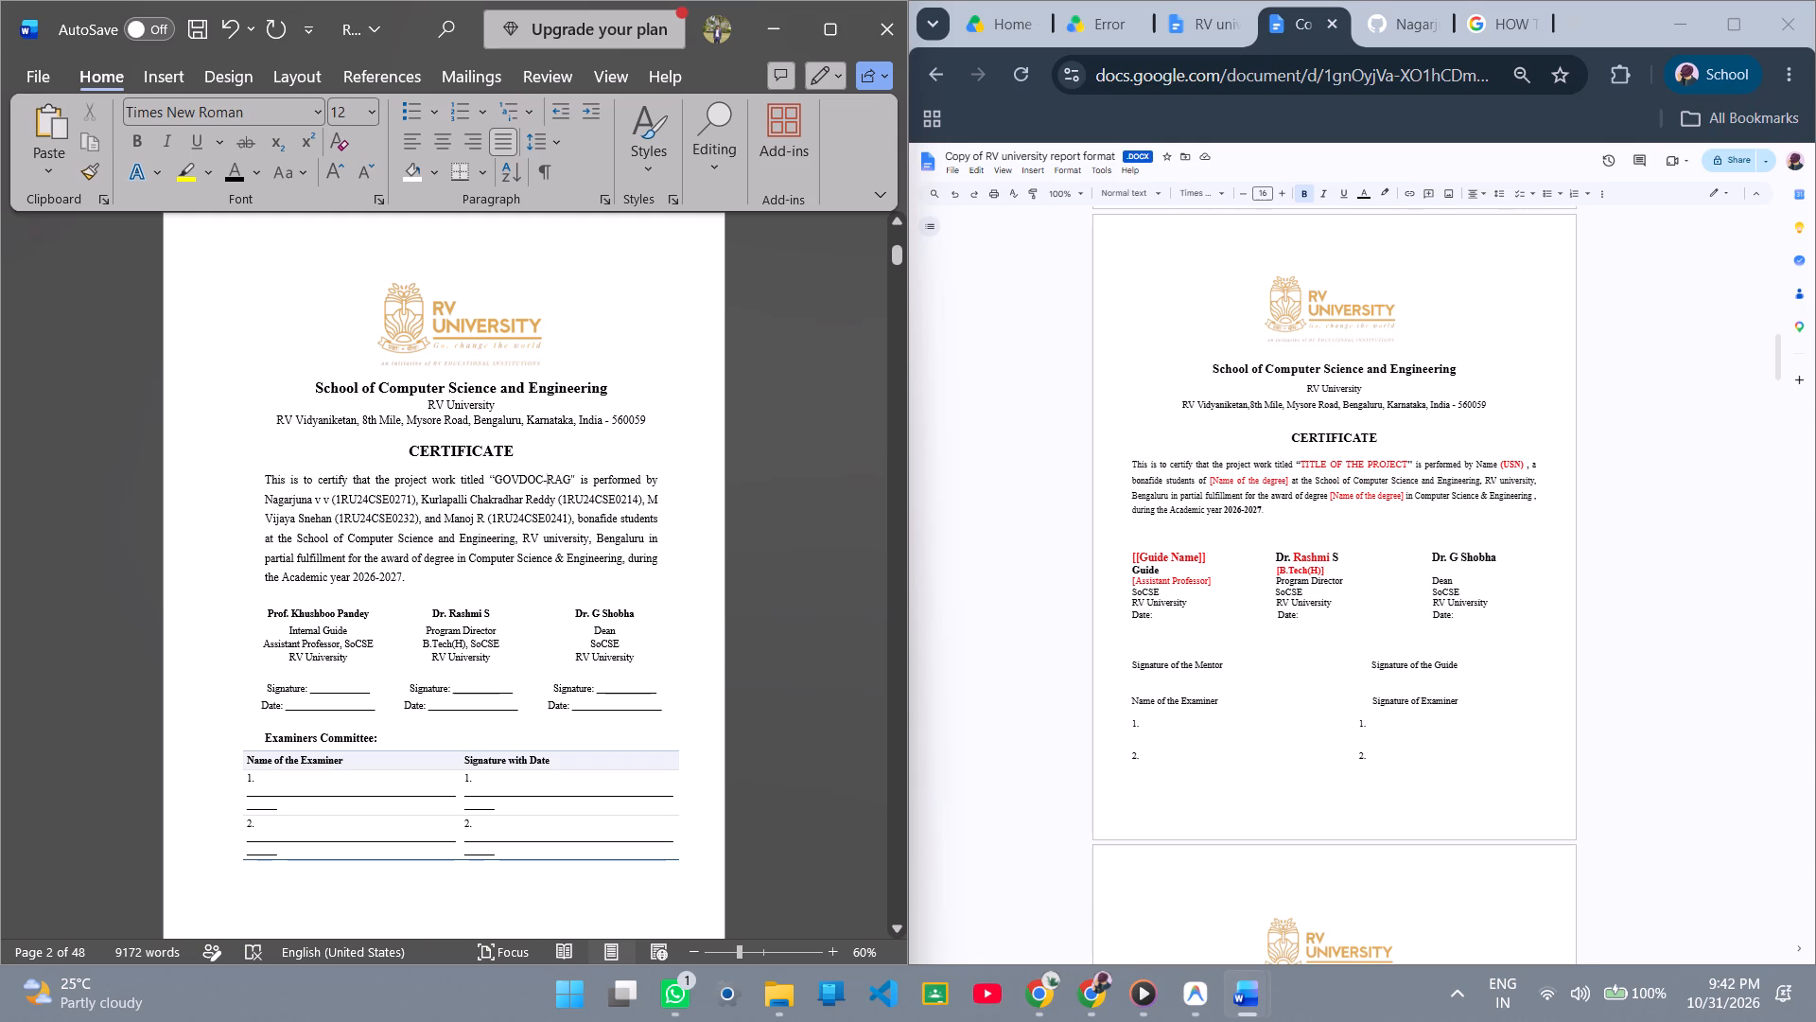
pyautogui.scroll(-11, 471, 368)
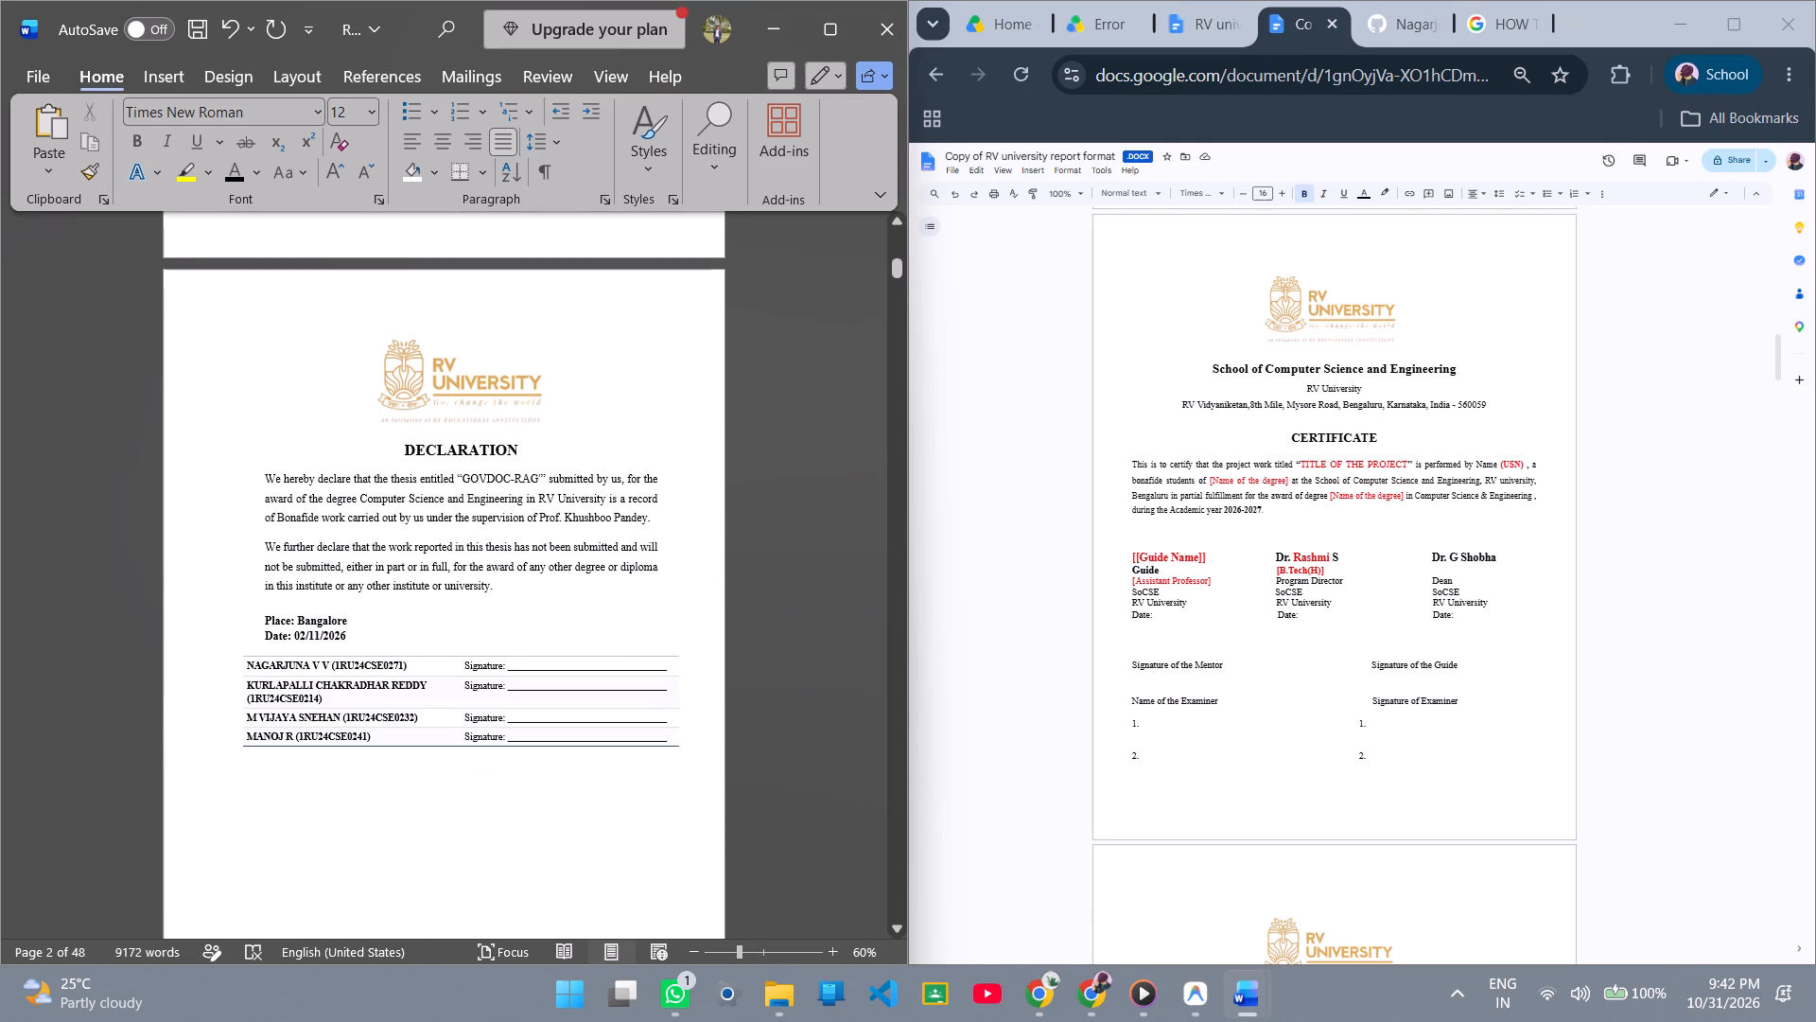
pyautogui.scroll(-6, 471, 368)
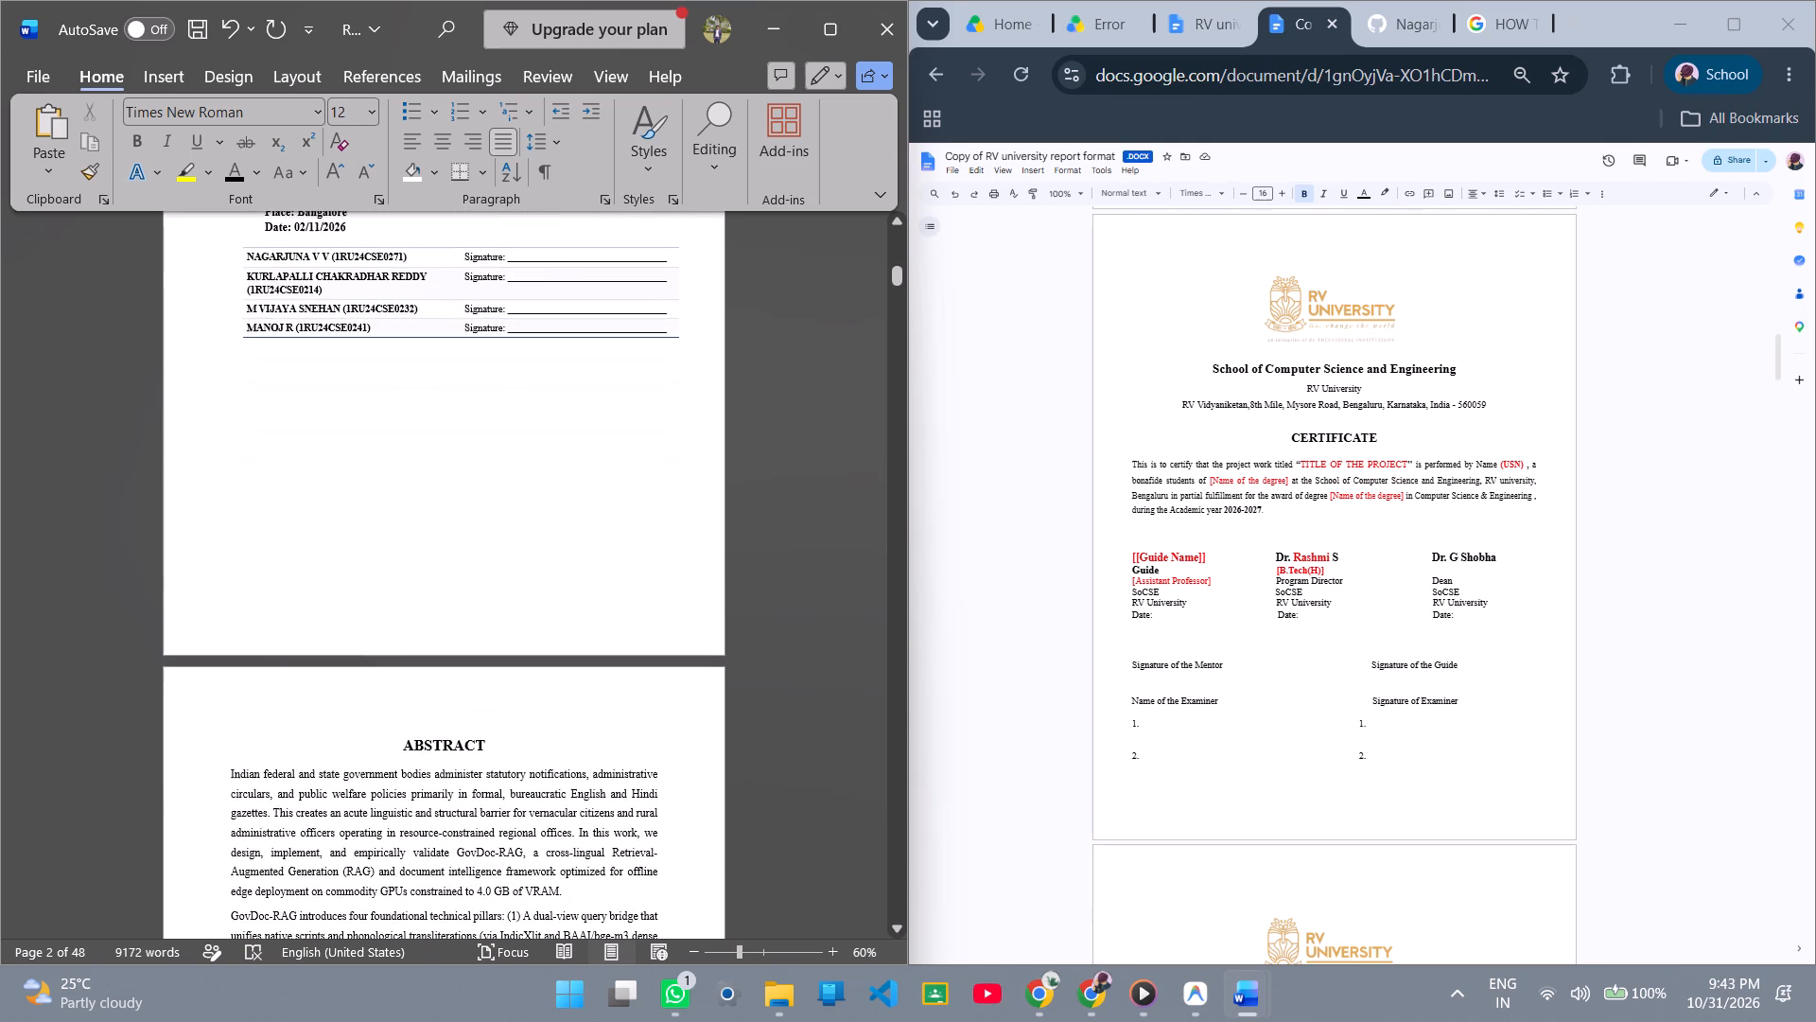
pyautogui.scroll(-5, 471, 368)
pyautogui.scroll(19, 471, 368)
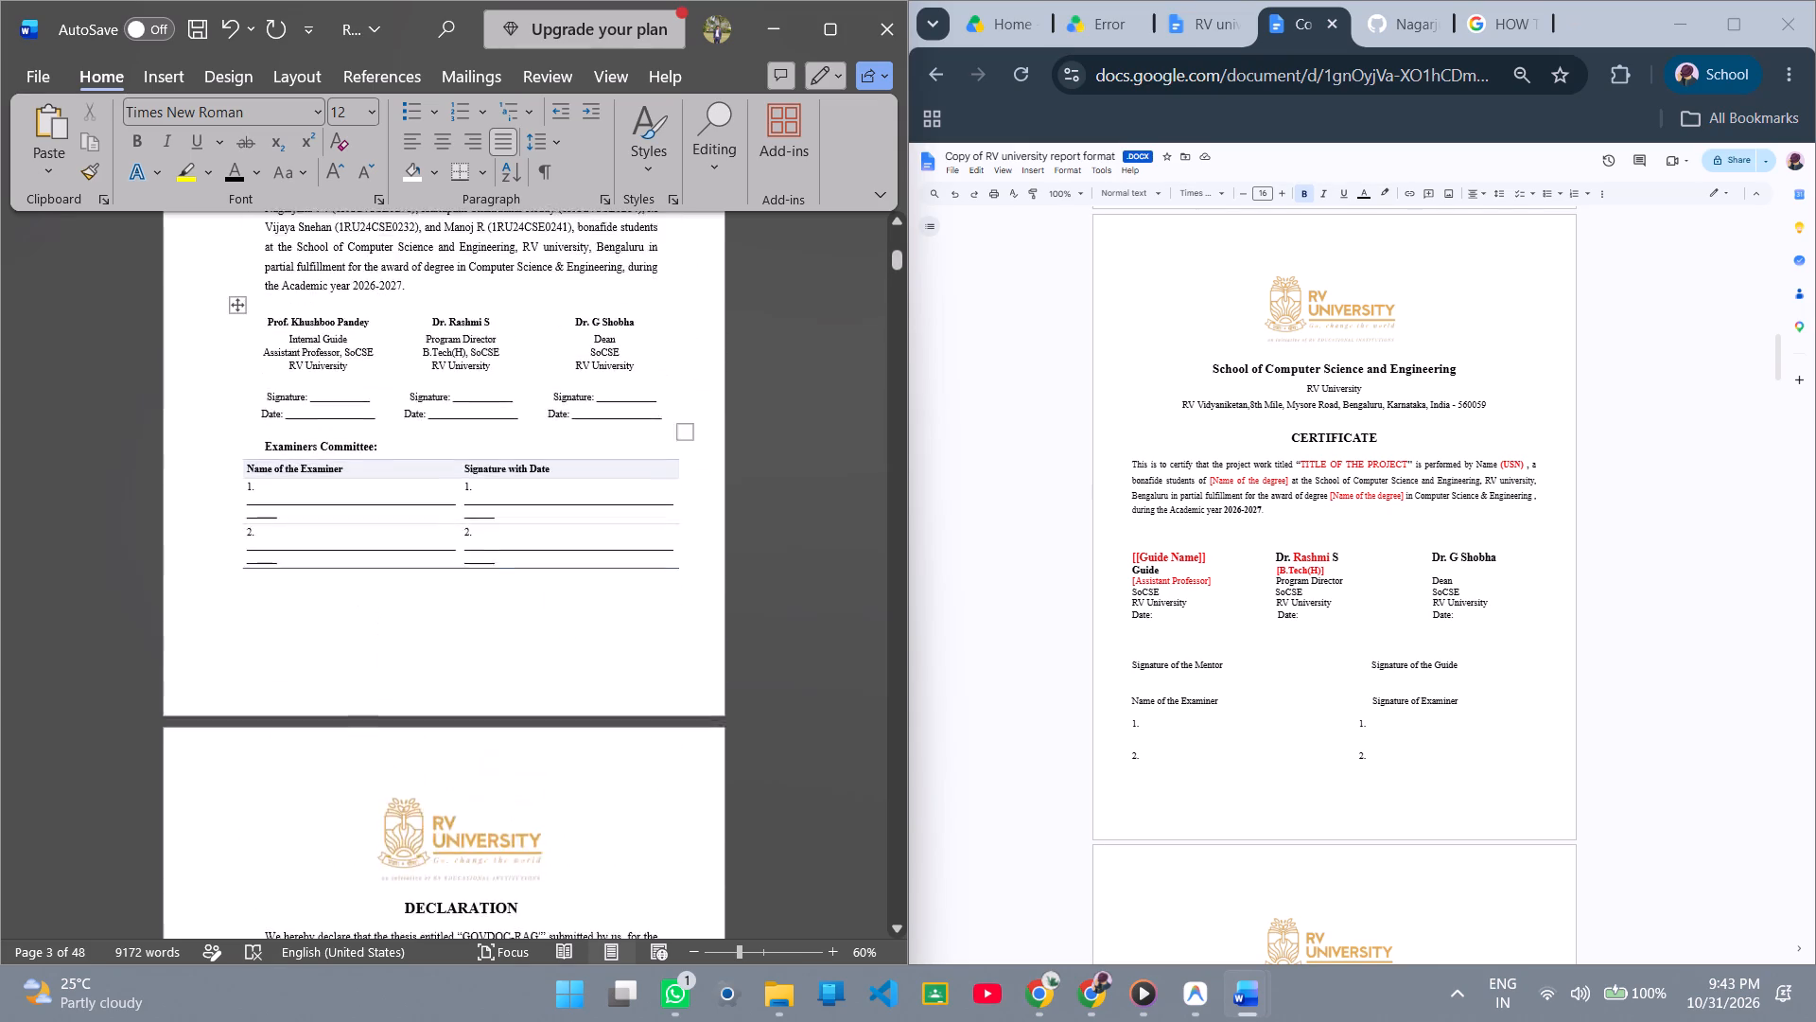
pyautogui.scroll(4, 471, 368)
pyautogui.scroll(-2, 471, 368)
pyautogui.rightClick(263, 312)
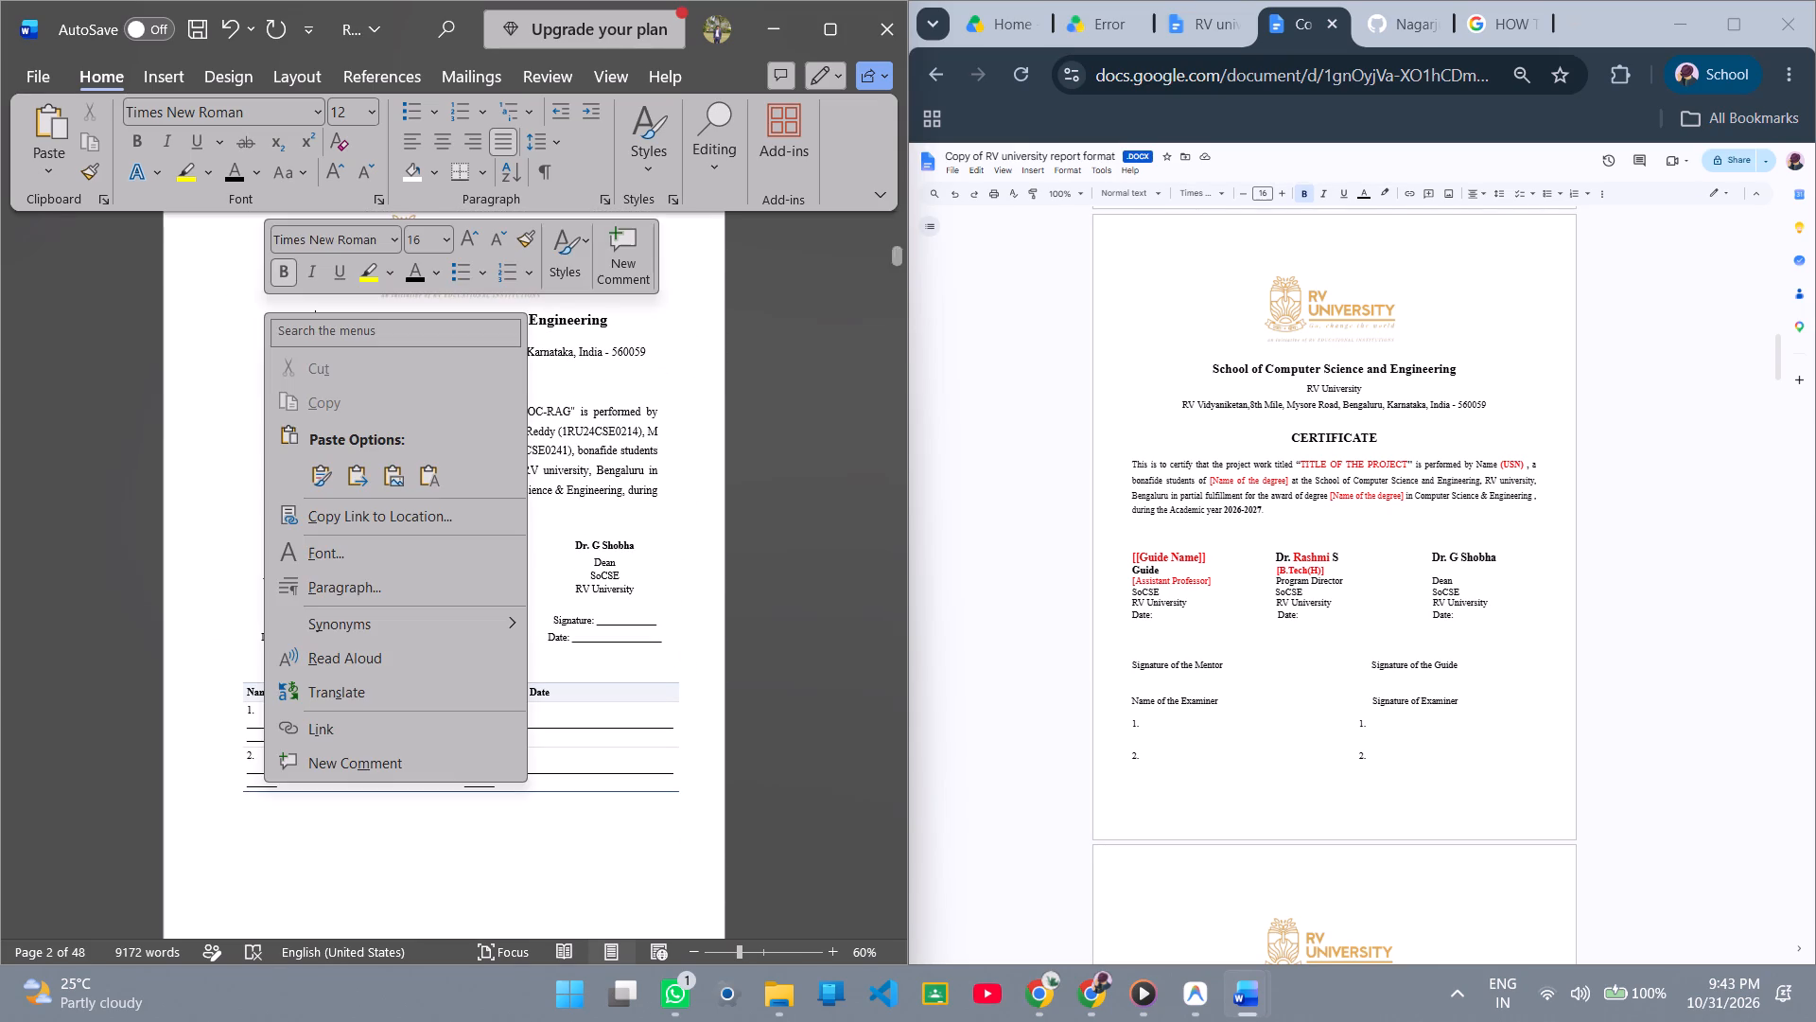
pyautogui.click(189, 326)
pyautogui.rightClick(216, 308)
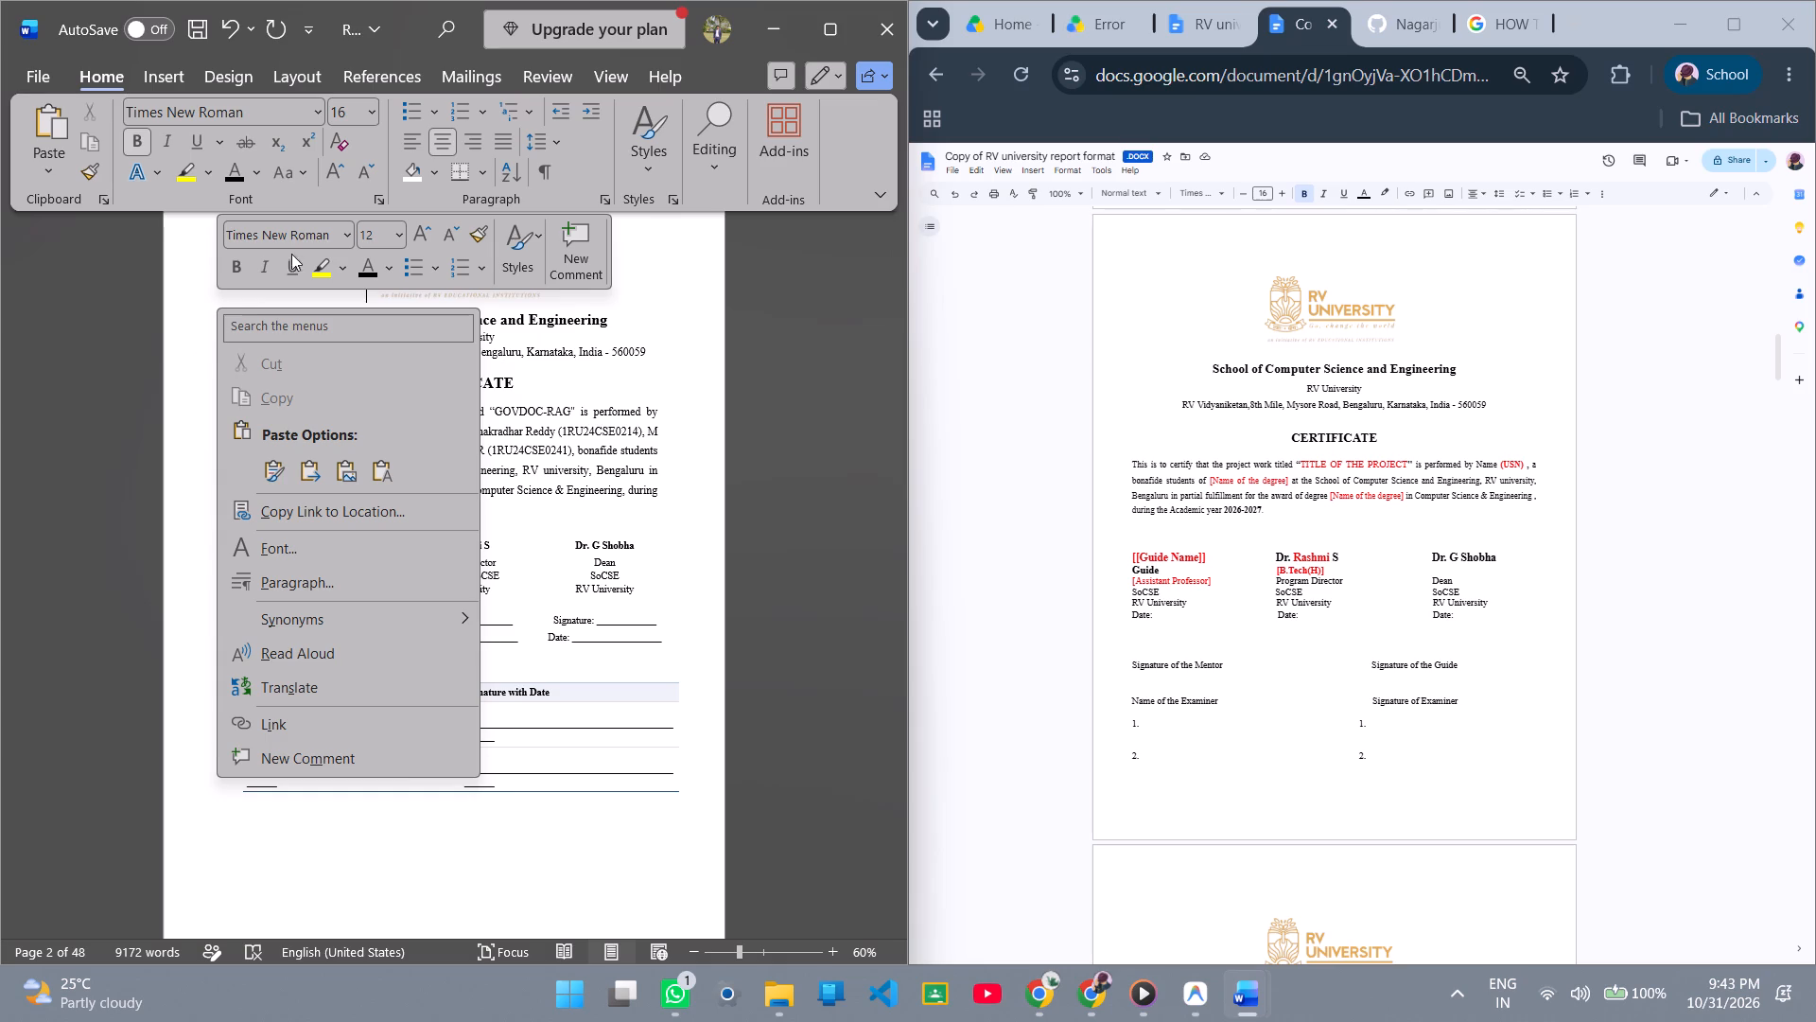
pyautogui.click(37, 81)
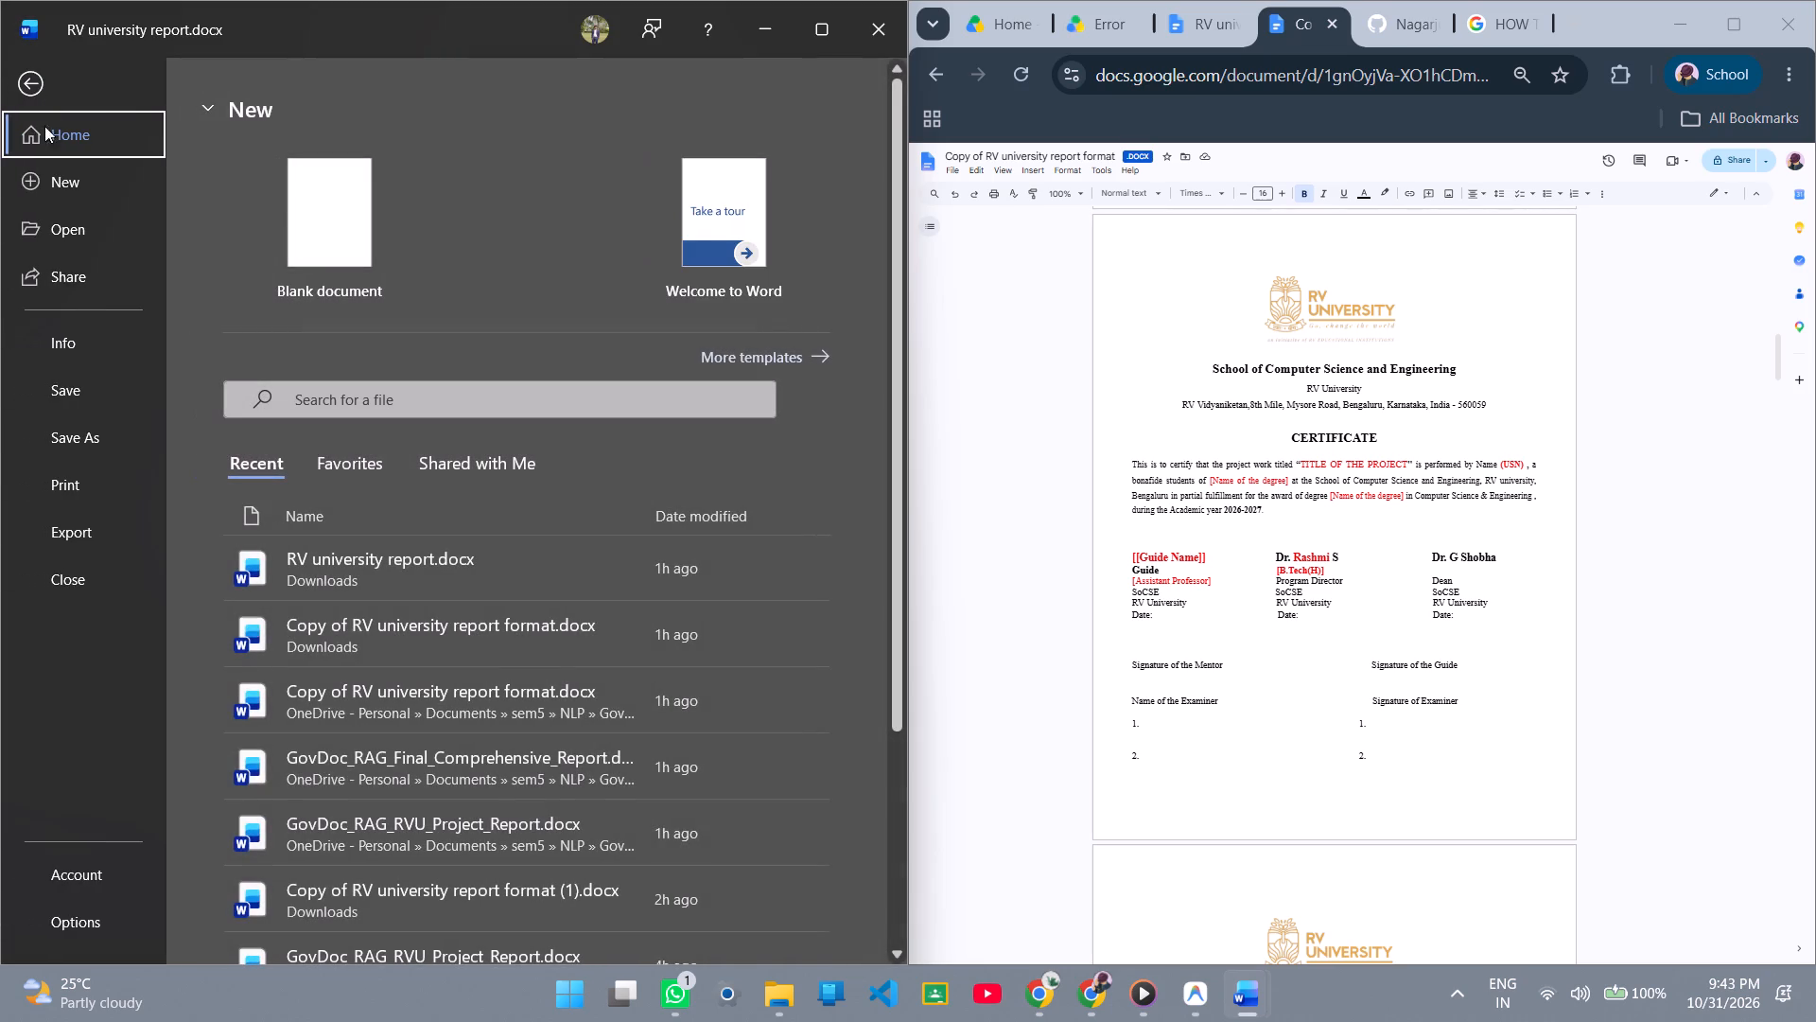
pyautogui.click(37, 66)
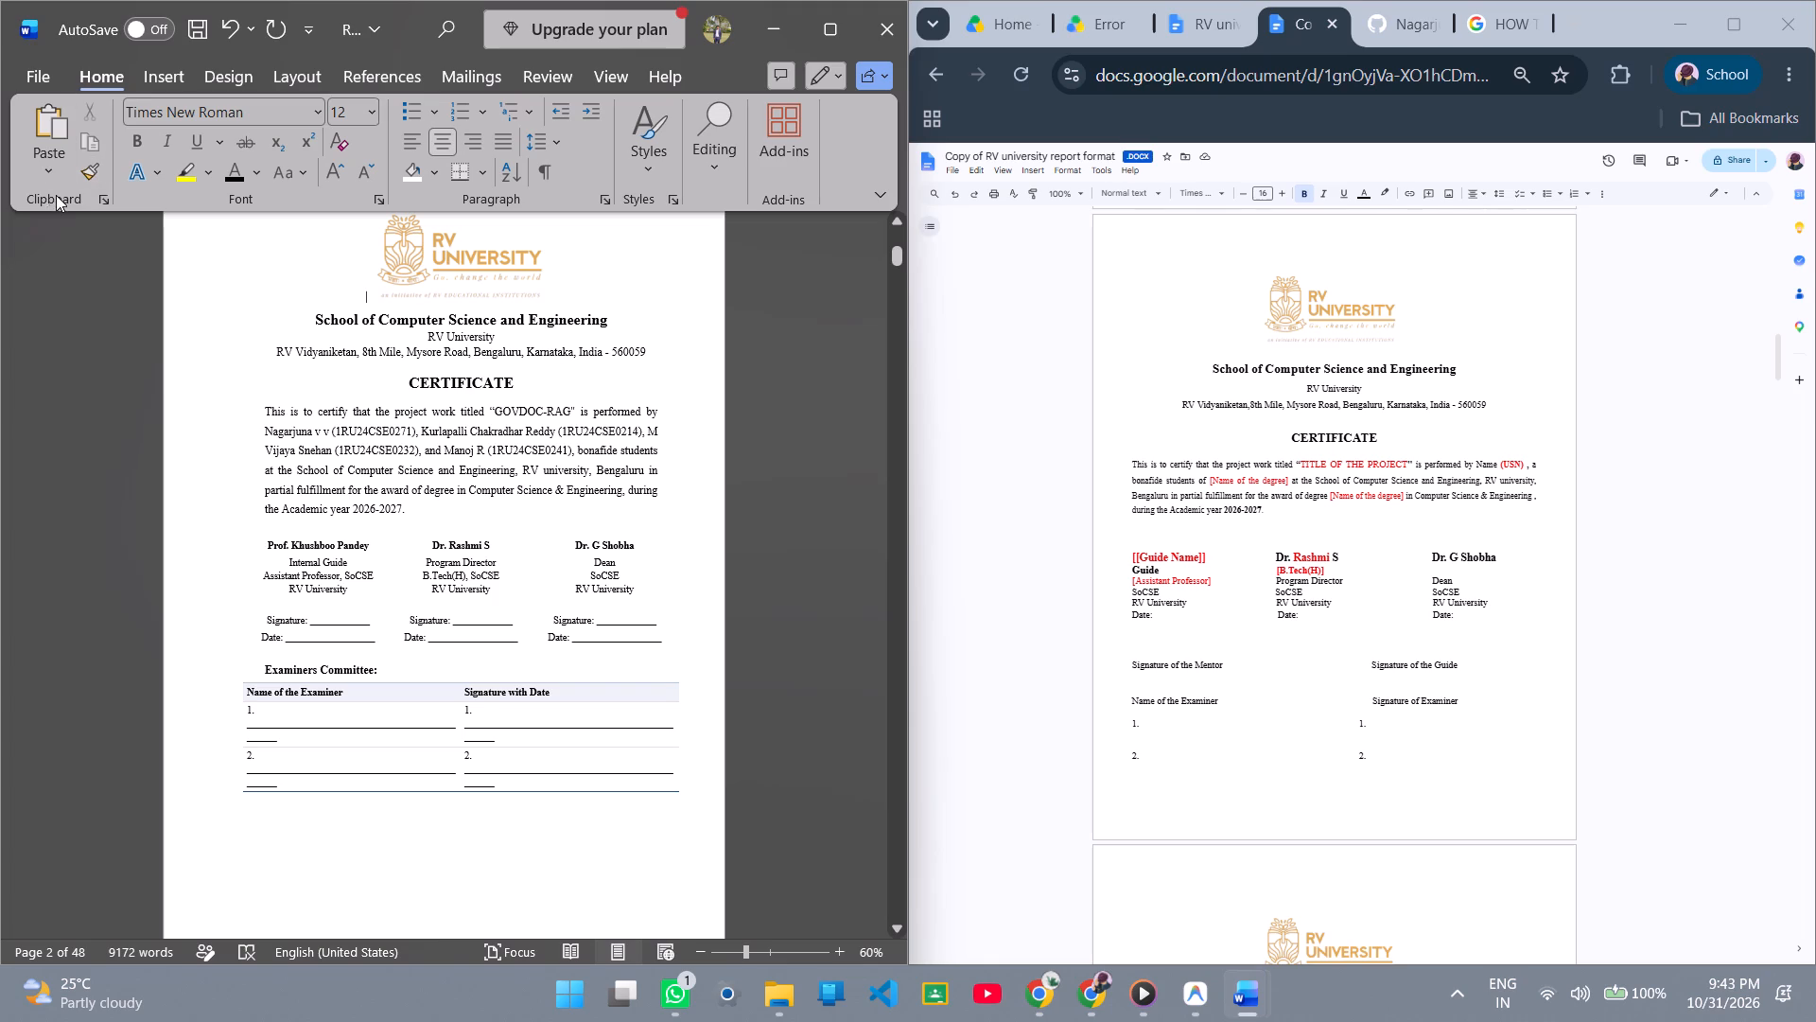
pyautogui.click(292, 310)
# Save the report document.
pyautogui.hotkey('ctrl', 's')
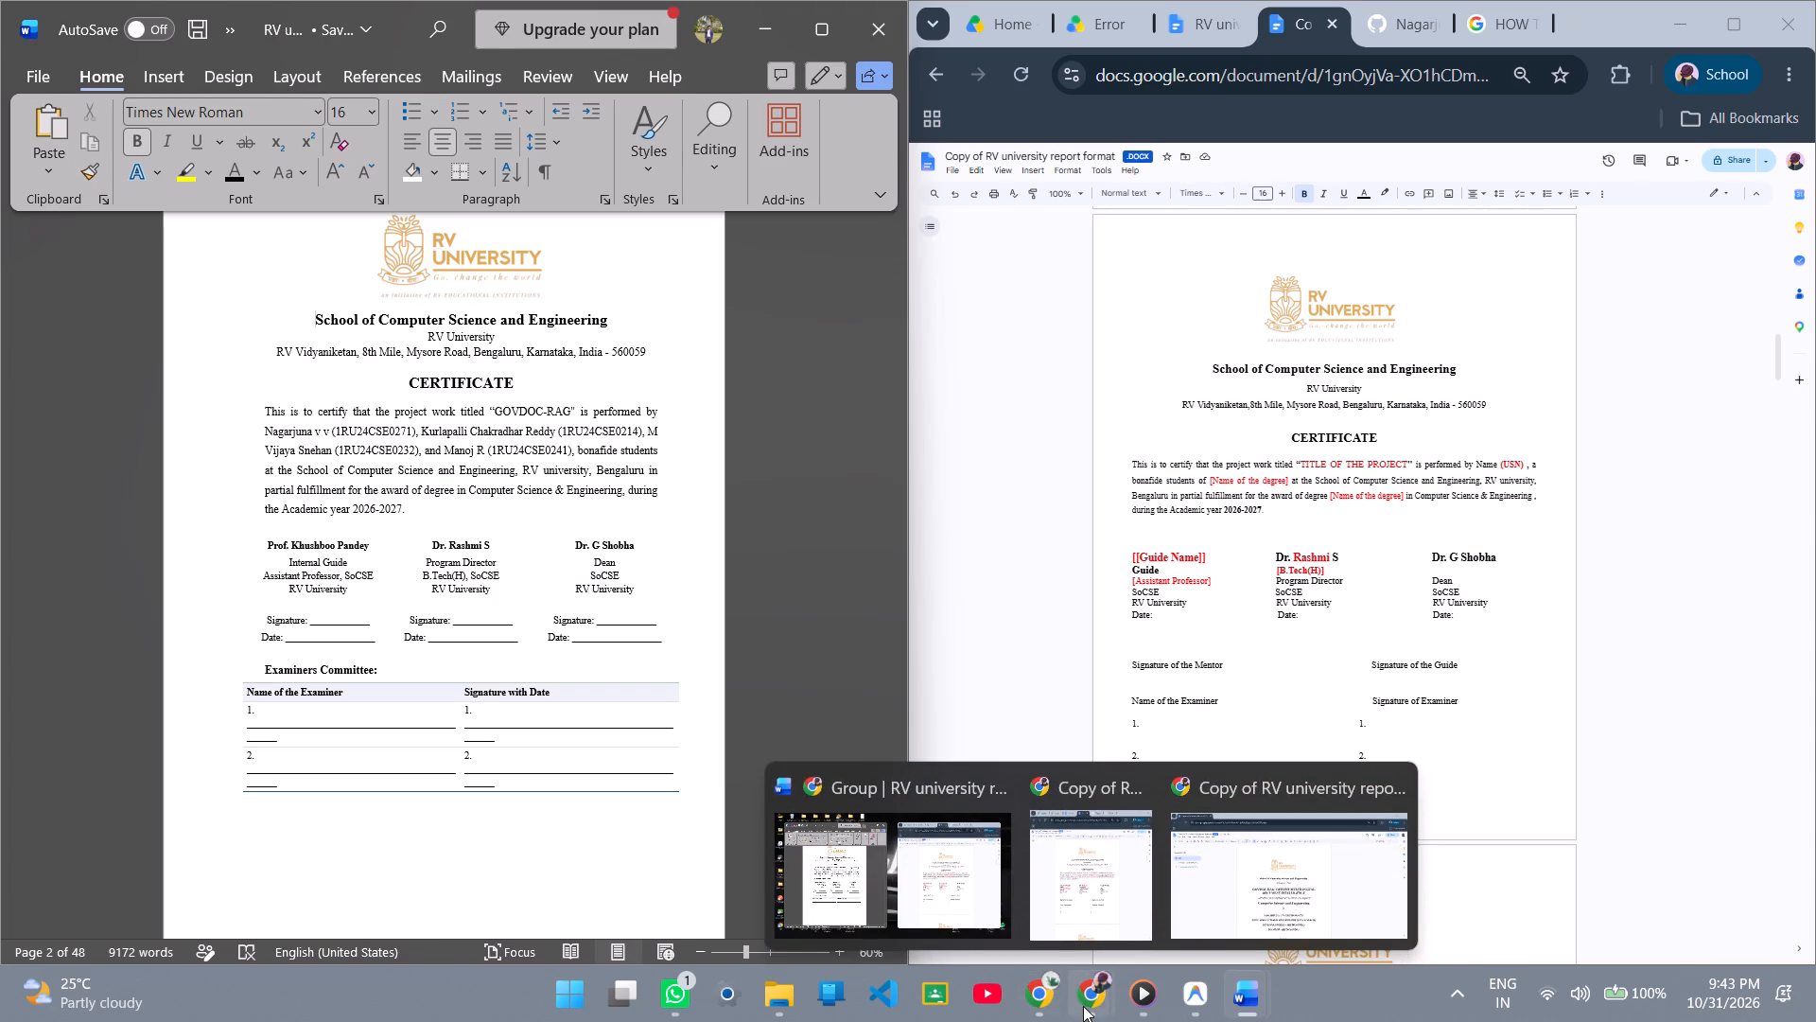
# Switch to Google Drive in Chrome and upload RV university report.docx from the Downloads folder.
pyautogui.click(1328, 903)
pyautogui.hotkey('alt', 'Tab')
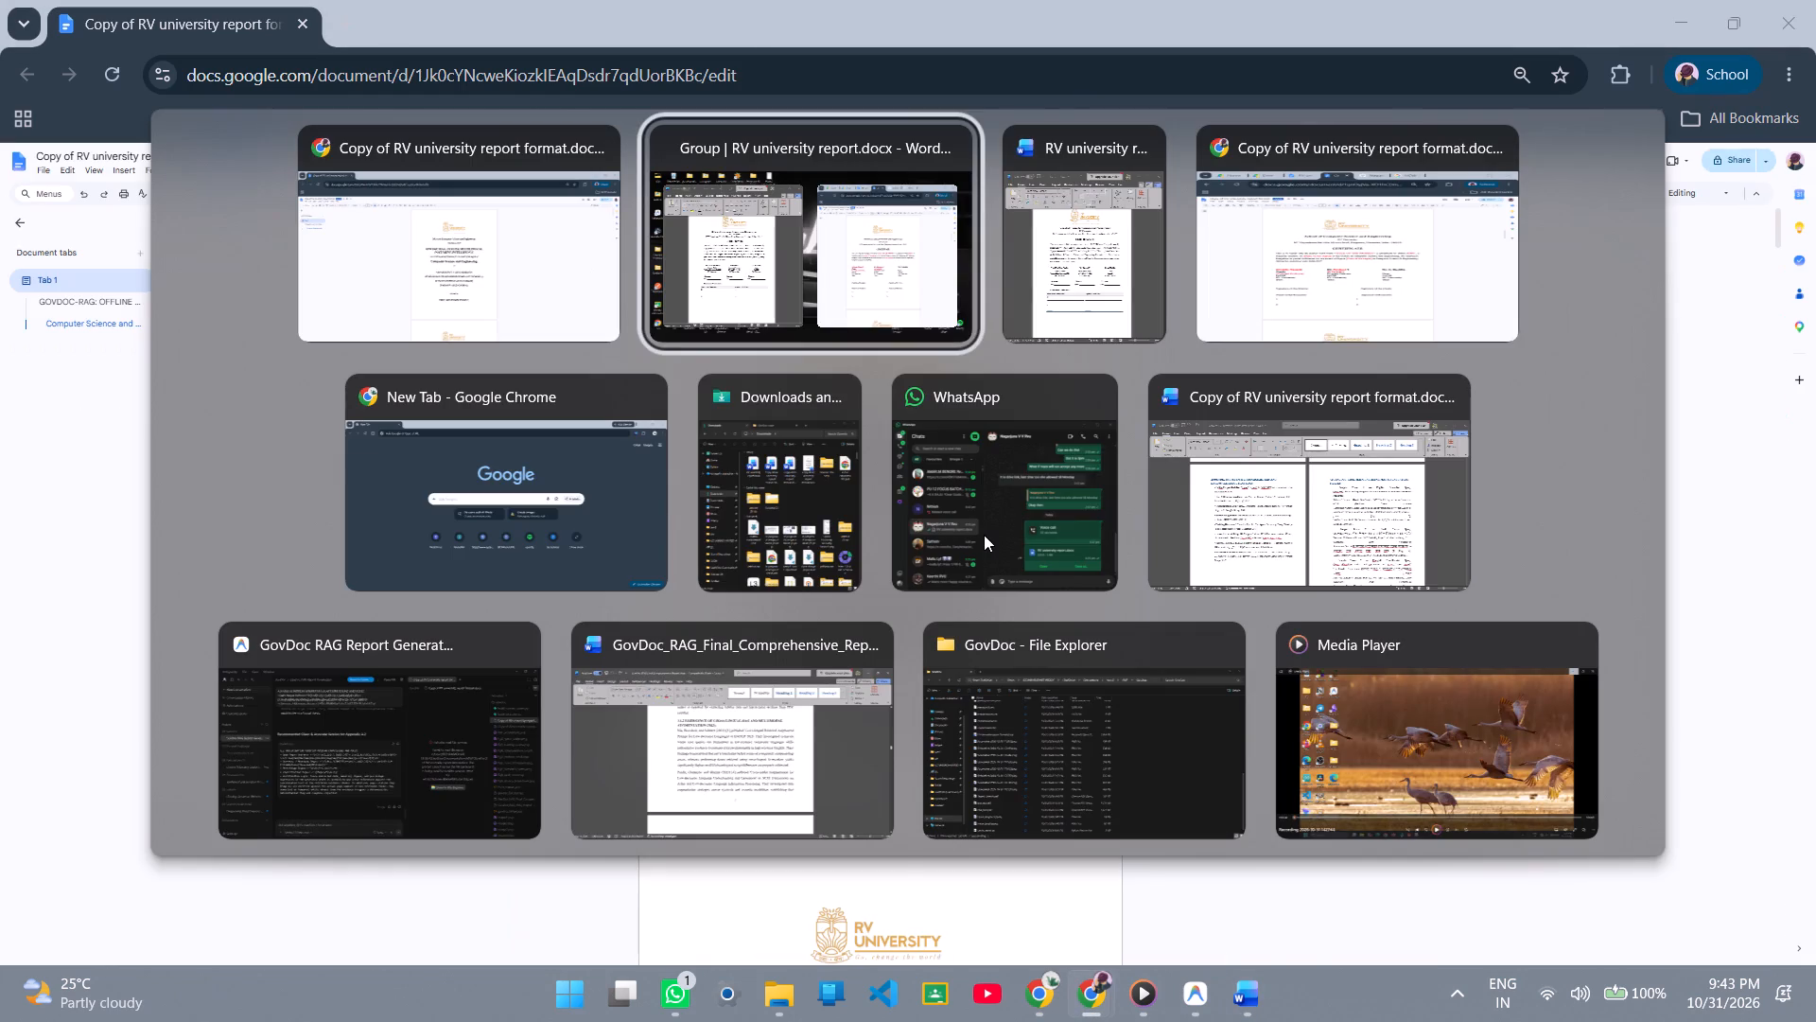
pyautogui.hotkey('alt', 'Tab')
pyautogui.hotkey('alt', 'Tab')
pyautogui.hotkey('alt', 'Tab')
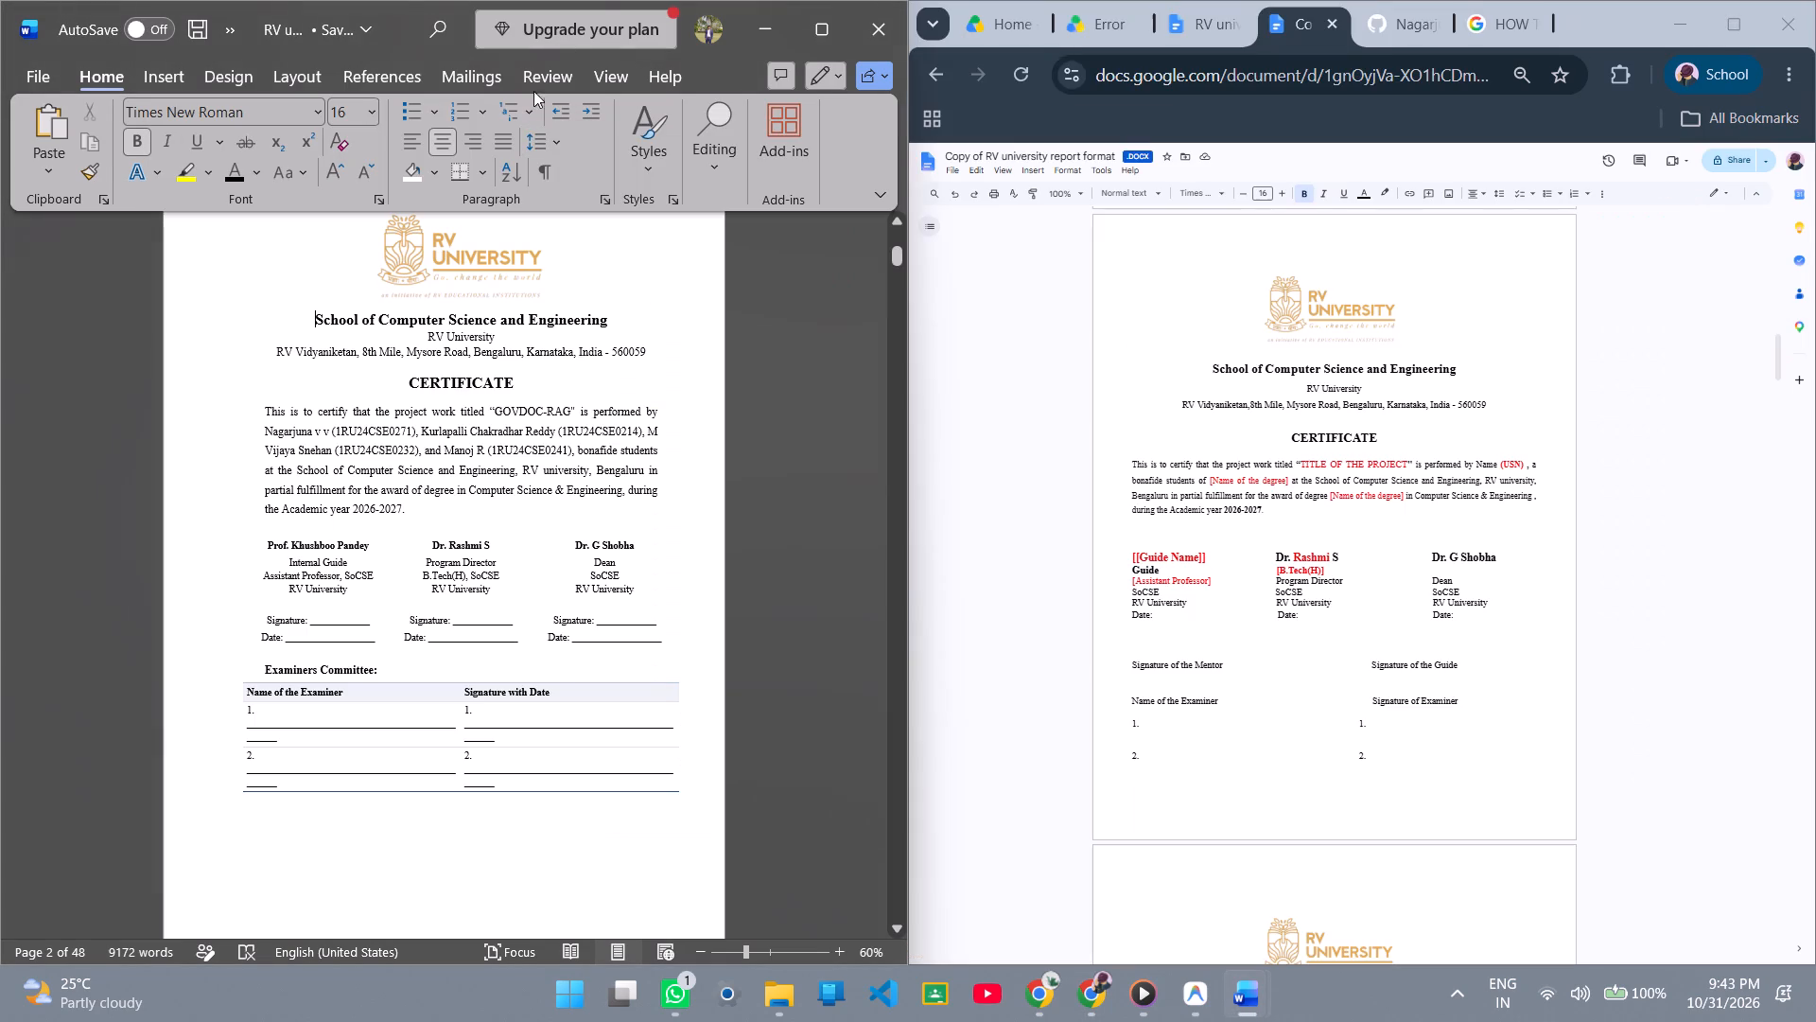
pyautogui.click(1098, 29)
pyautogui.click(1018, 42)
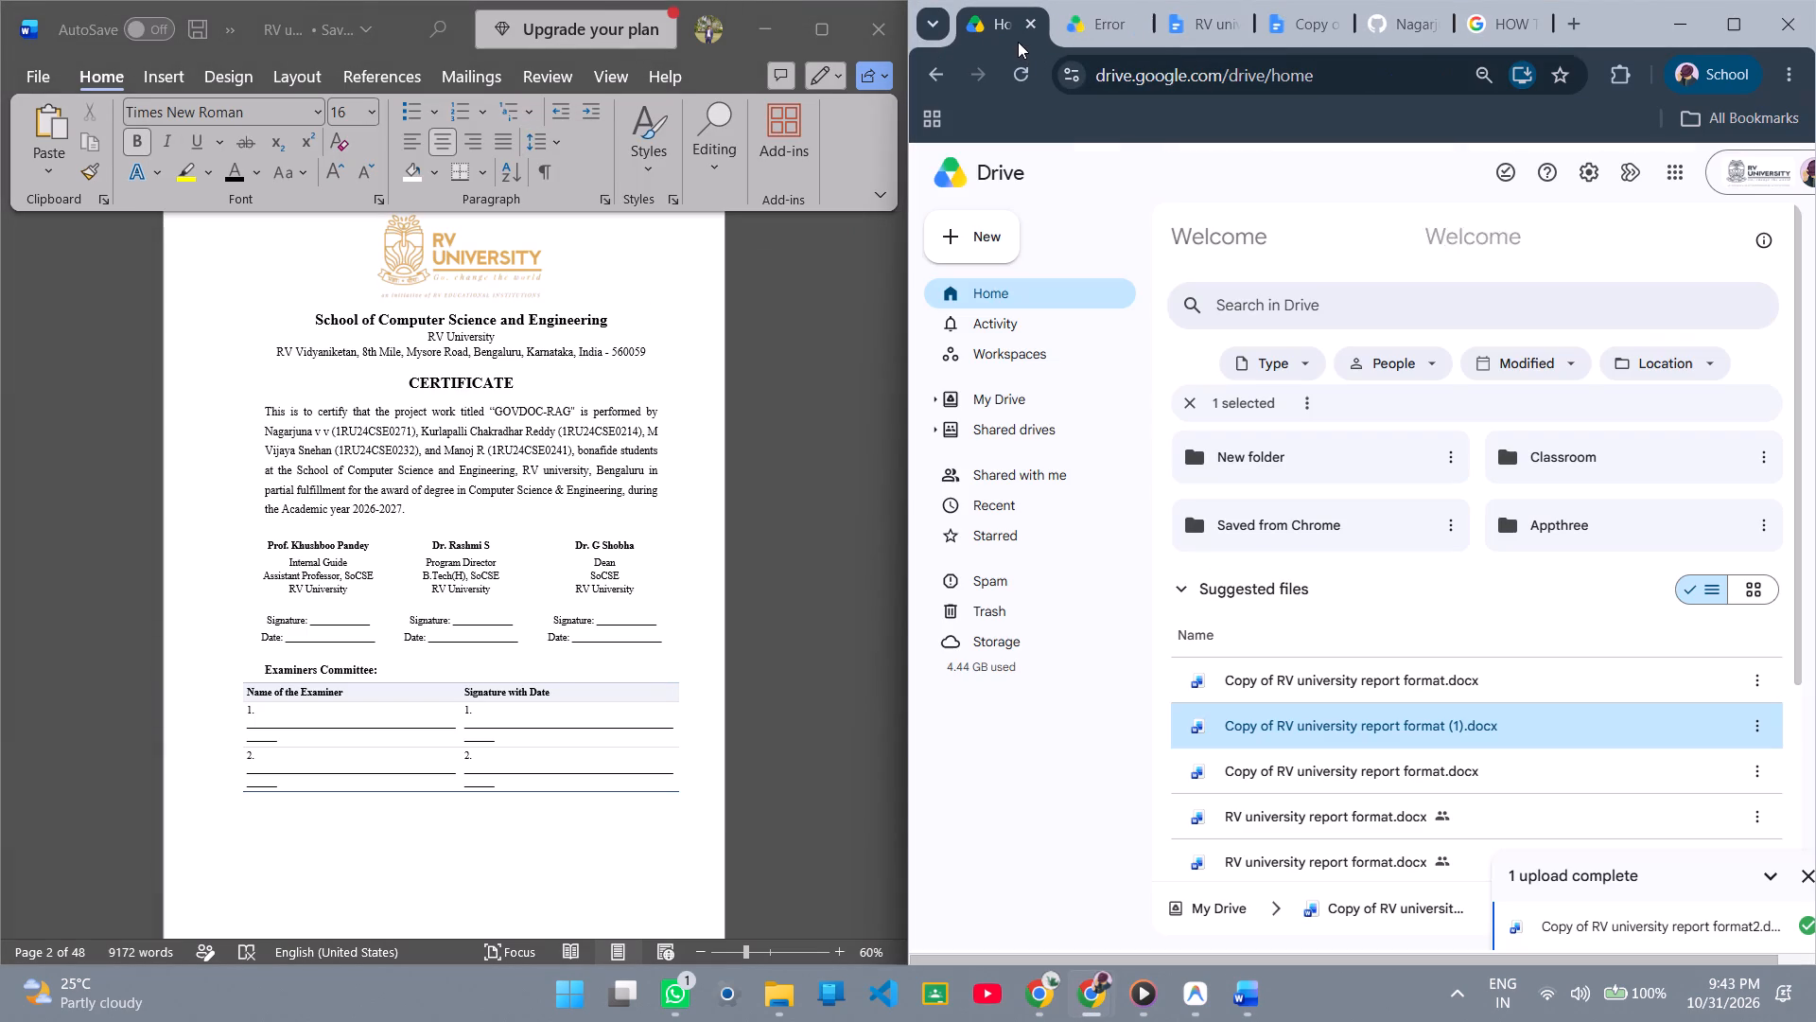
pyautogui.hotkey('alt', 'Tab')
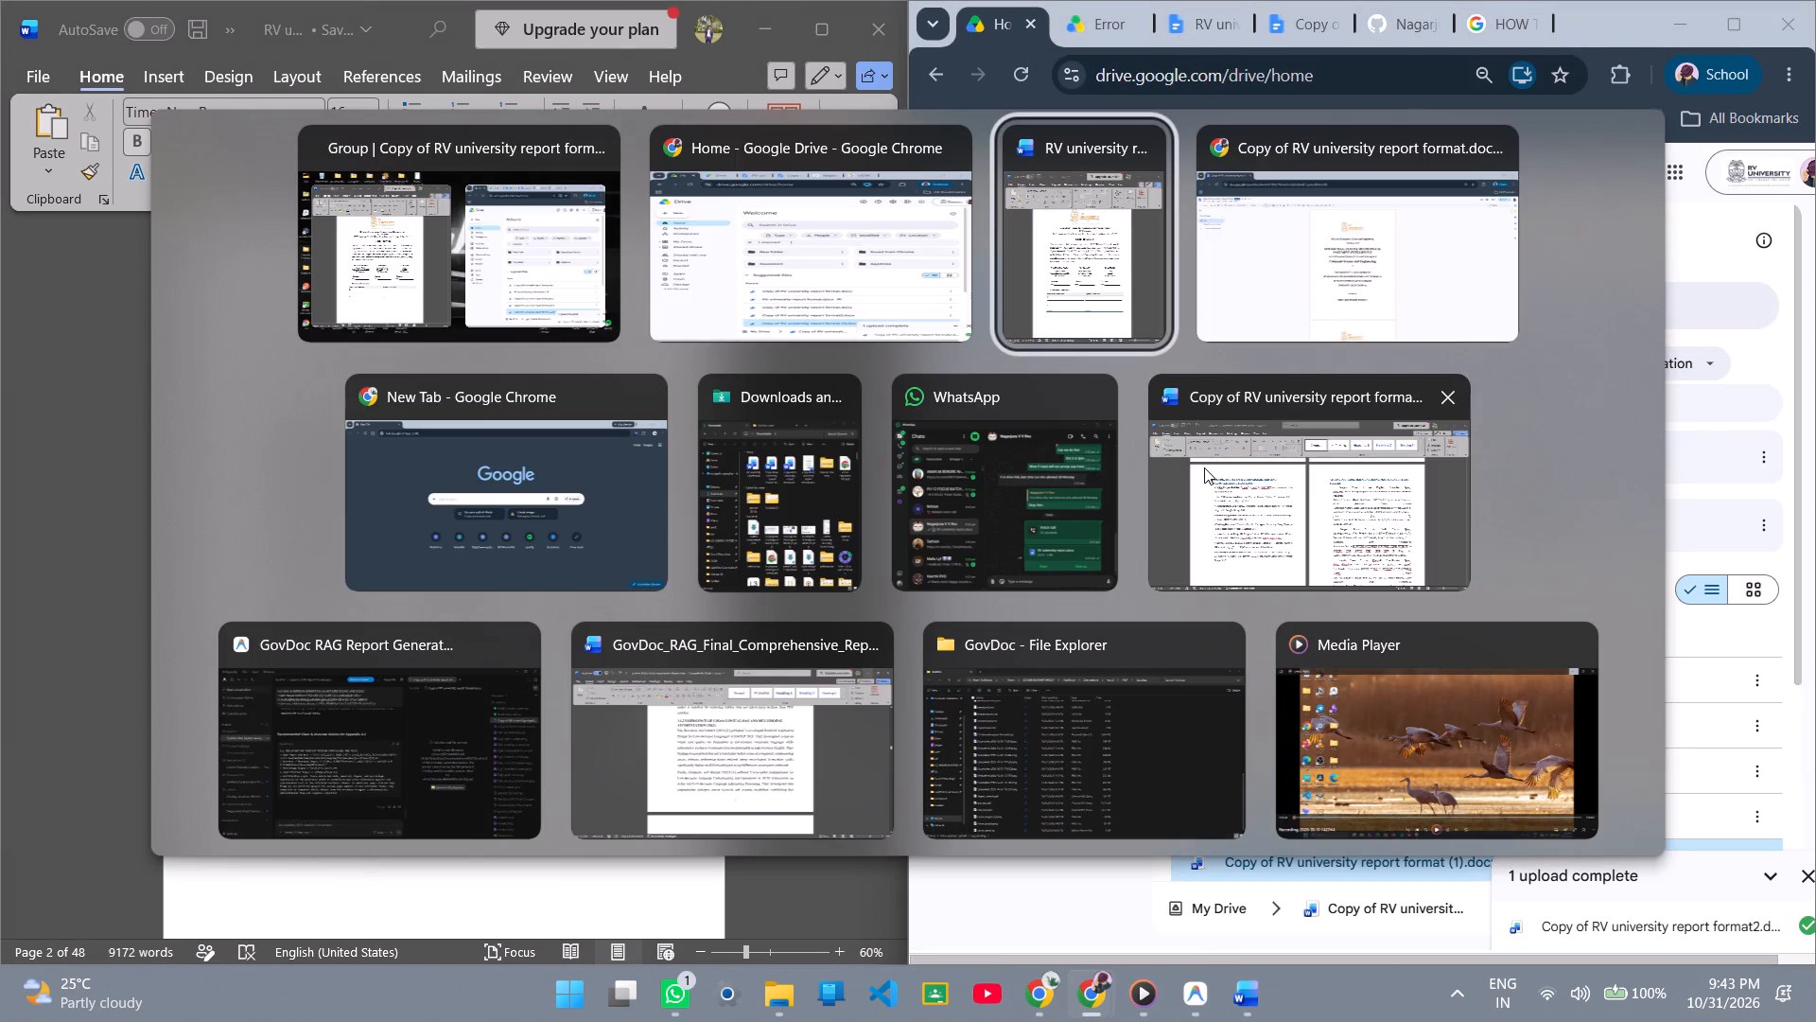
pyautogui.hotkey('alt', 'Tab')
pyautogui.hotkey('alt', 'Tab')
pyautogui.hotkey('alt', 'Tab')
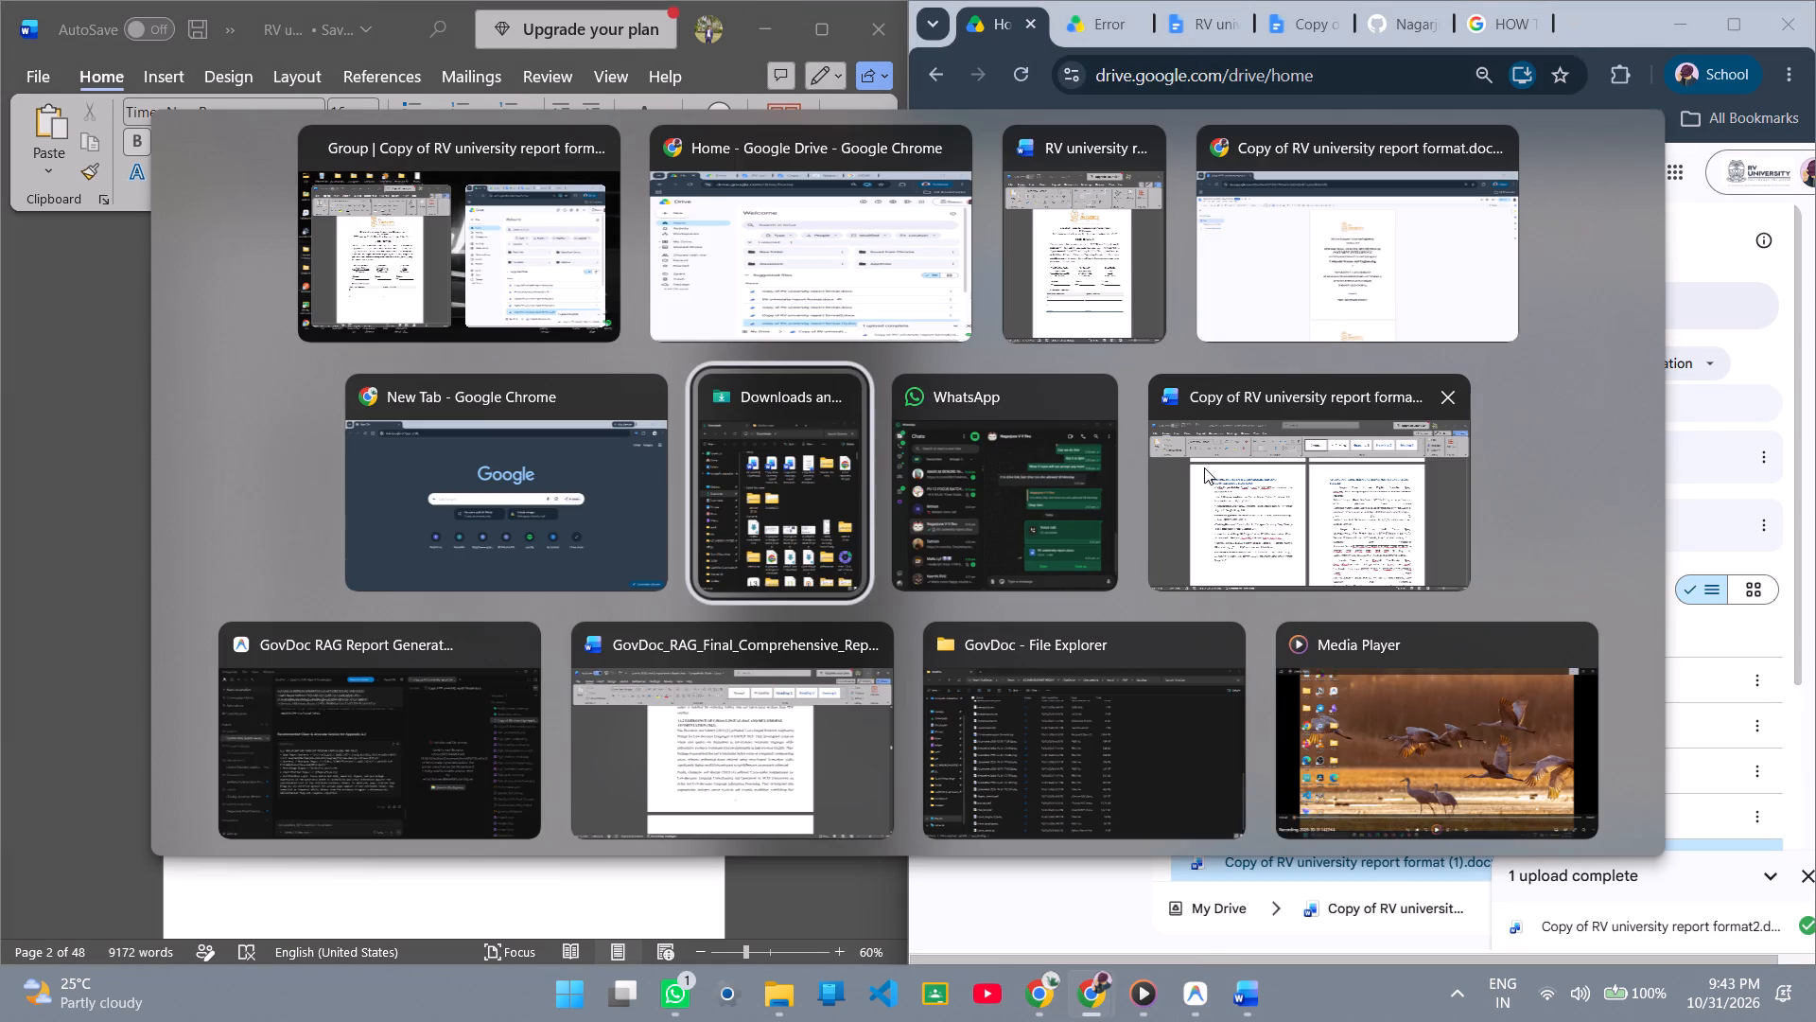
pyautogui.moveTo(1224, 261); pyautogui.dragTo(1258, 350)
pyautogui.hotkey('alt', 'Tab')
pyautogui.hotkey('alt', 'Tab')
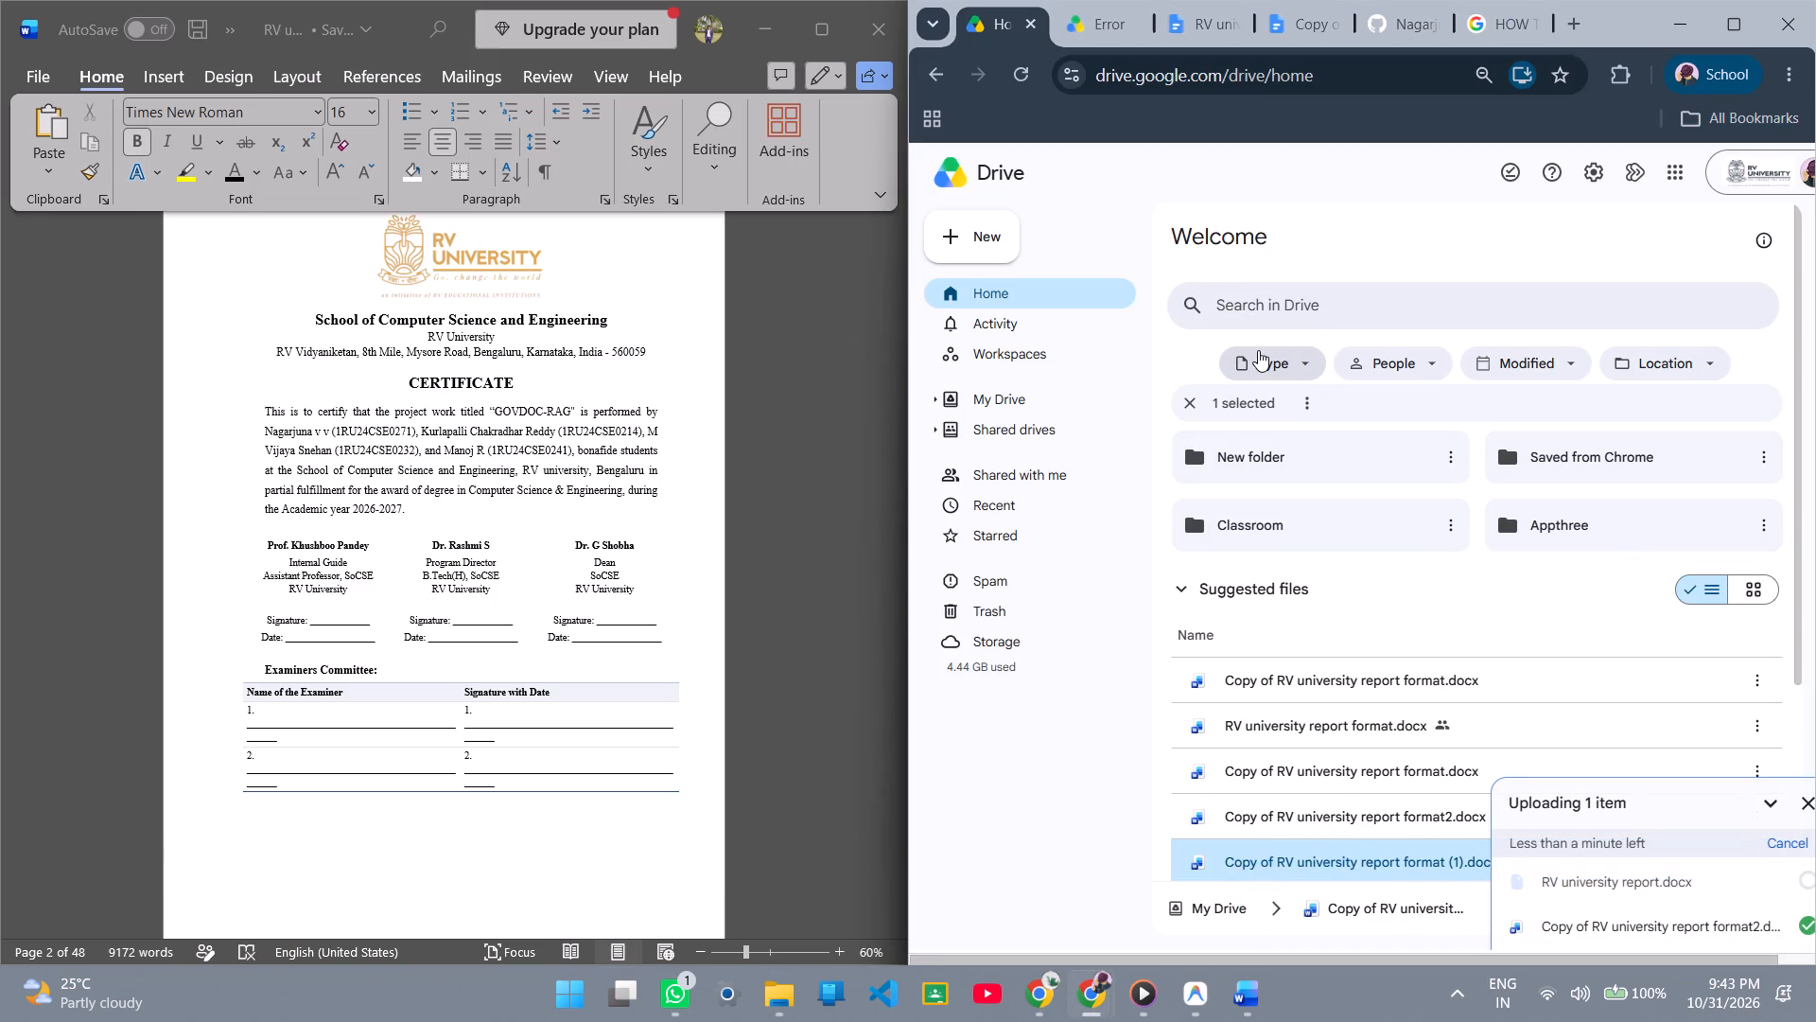
# Enlarge the Drive window, locate the uploaded RV university report.docx in My Drive and open it.
pyautogui.click(1728, 46)
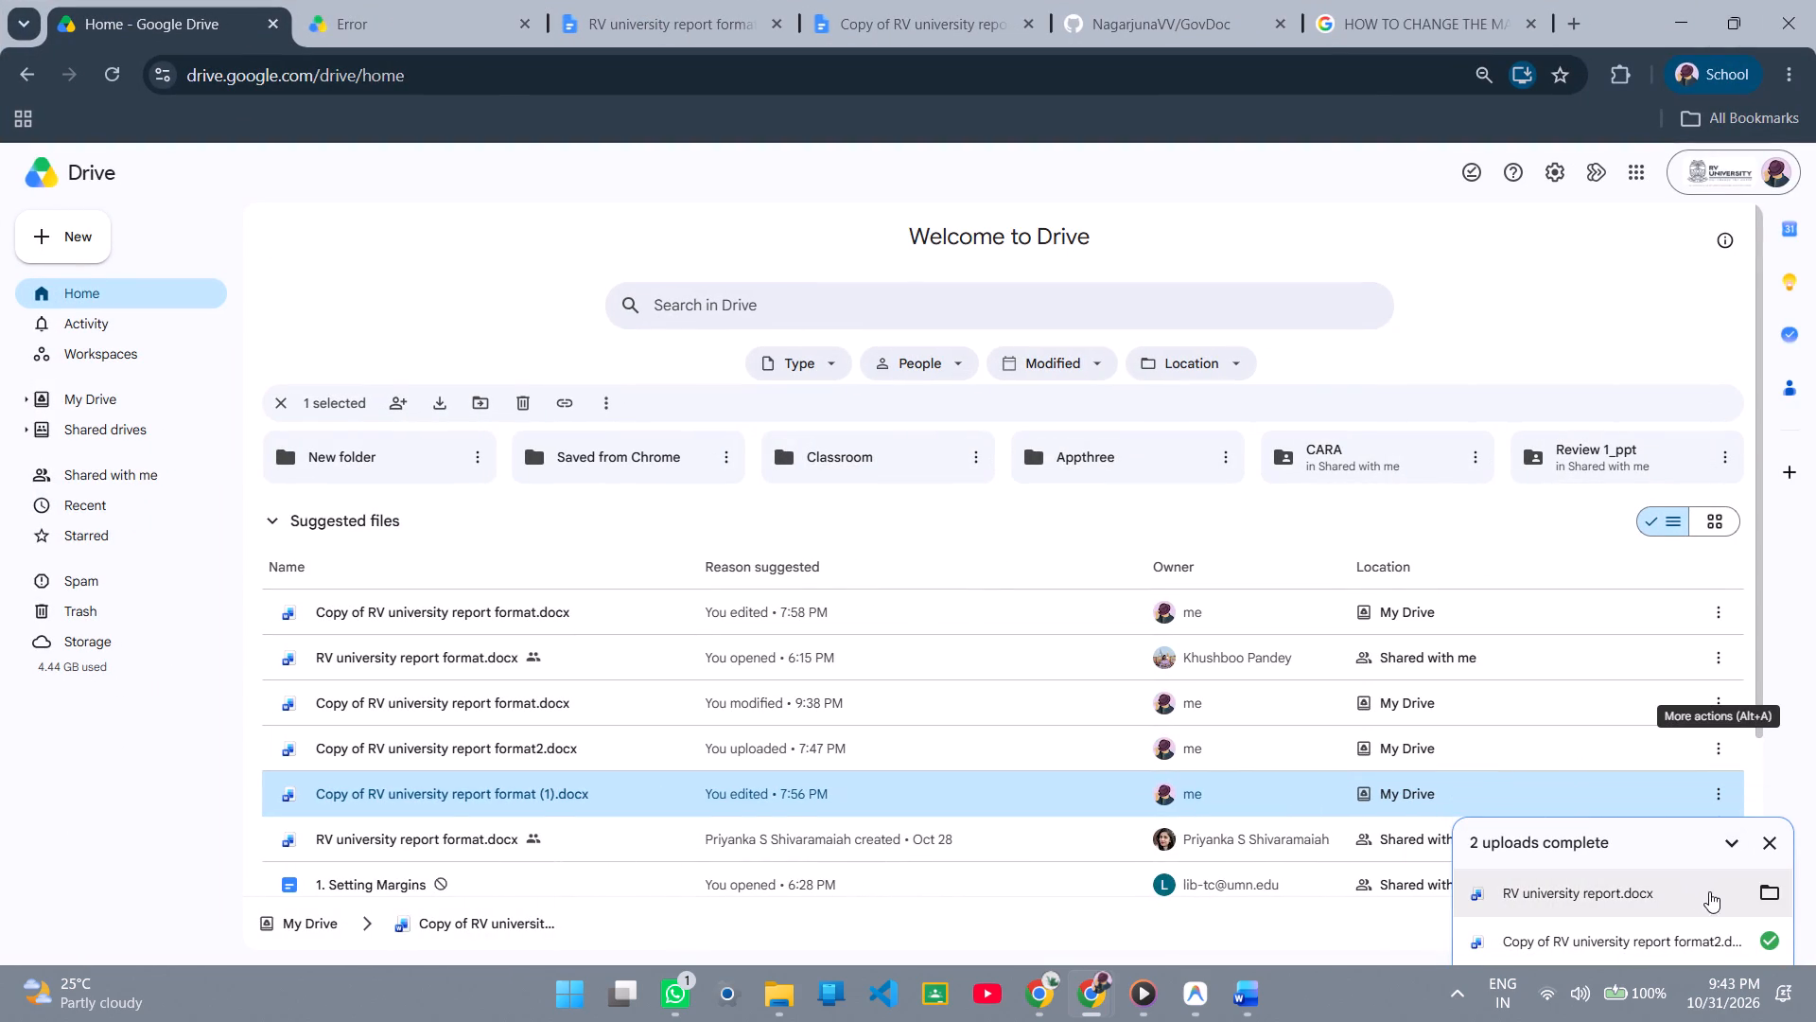
pyautogui.click(1744, 905)
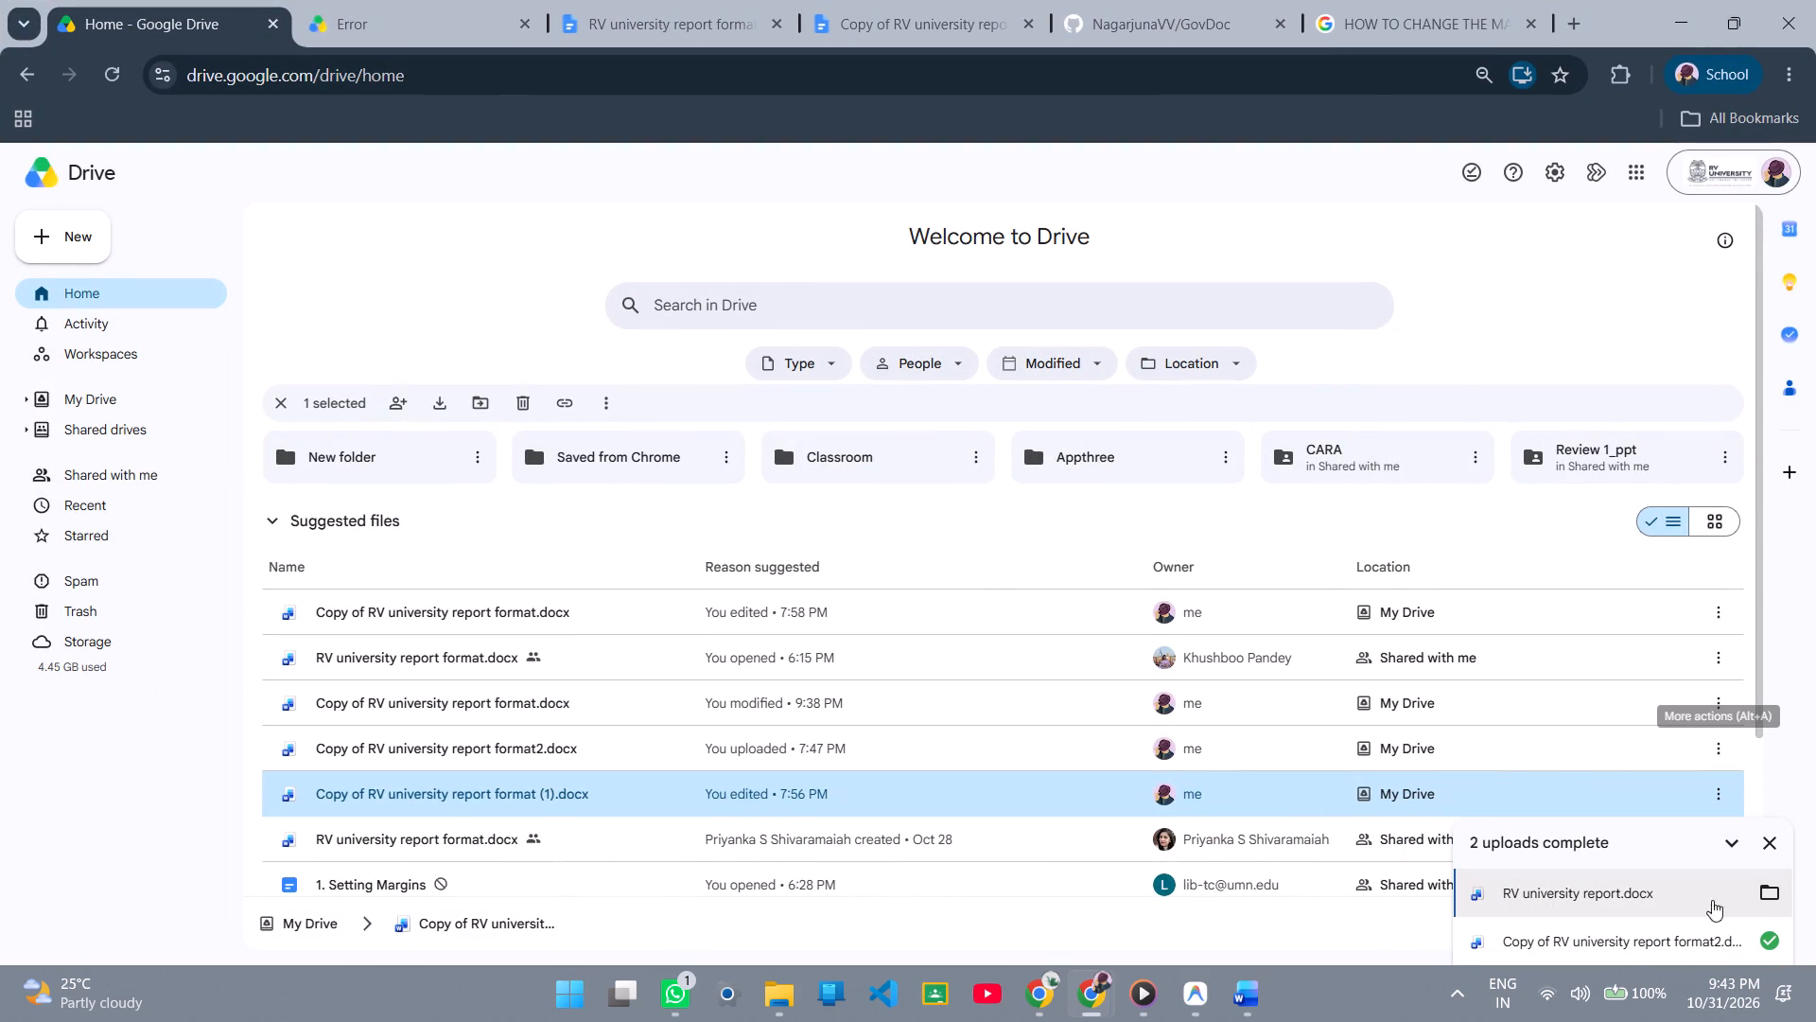
pyautogui.click(1759, 899)
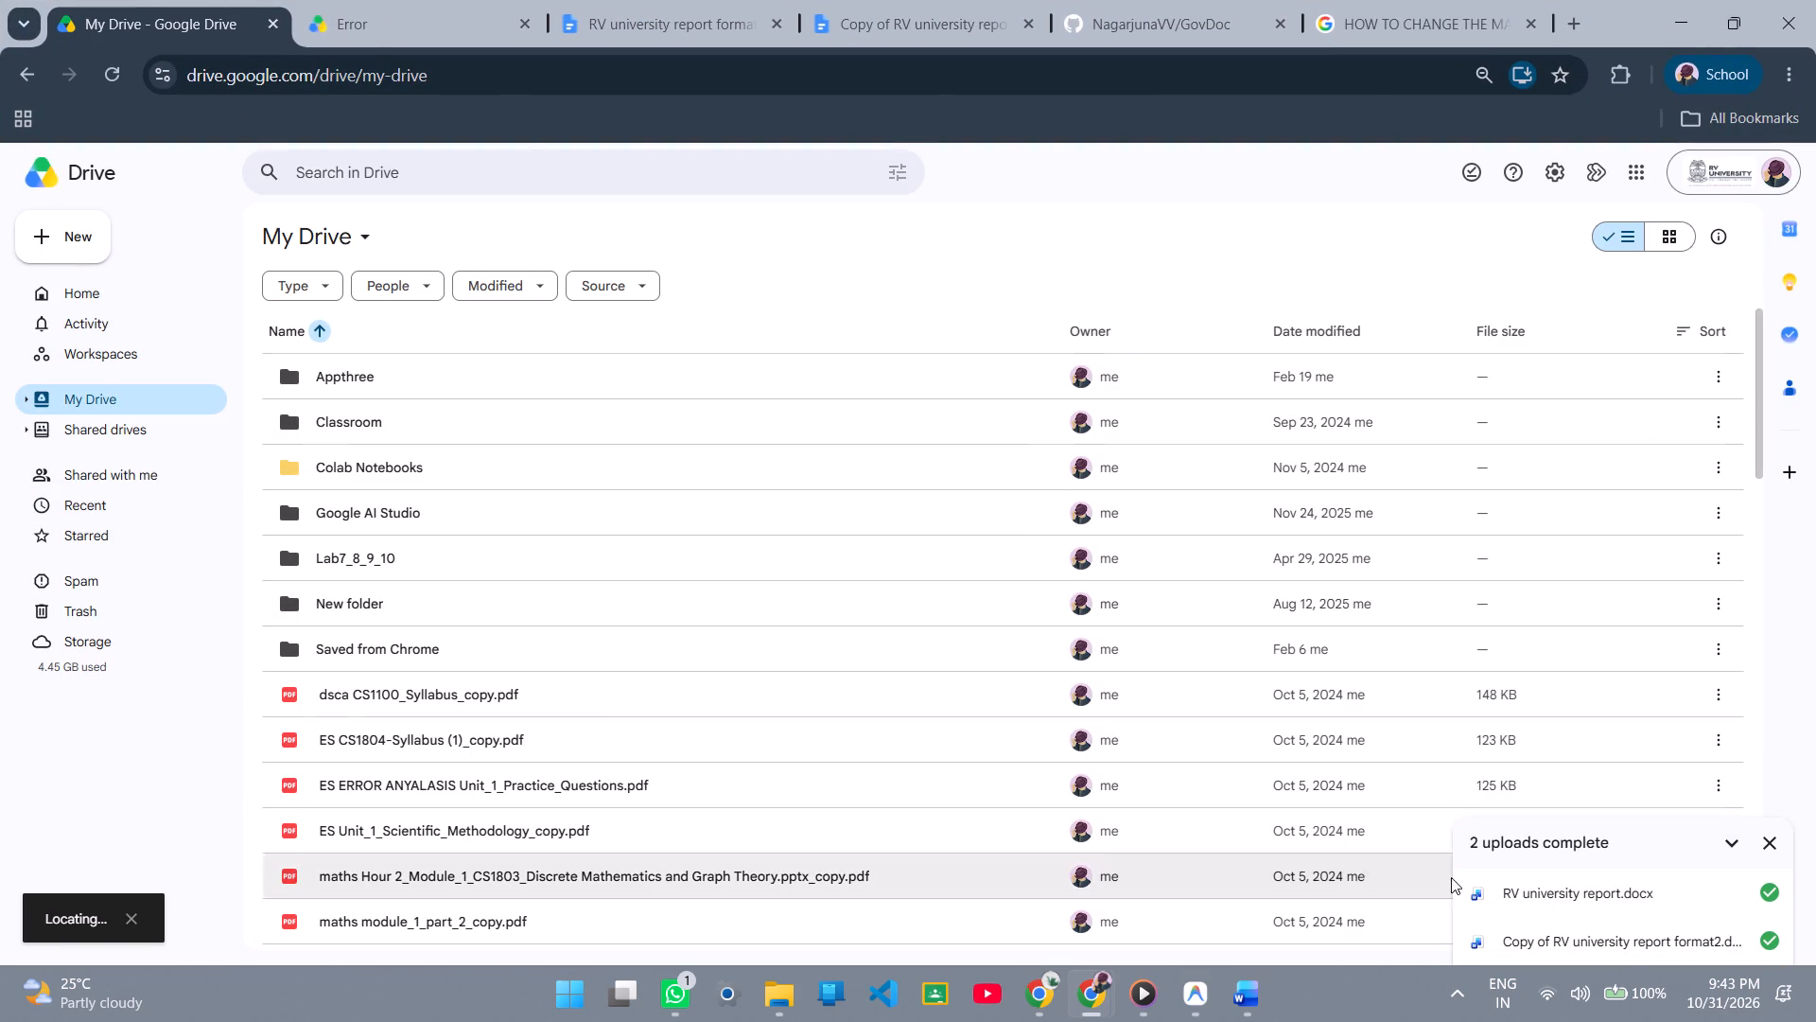
pyautogui.click(1714, 914)
pyautogui.click(1769, 895)
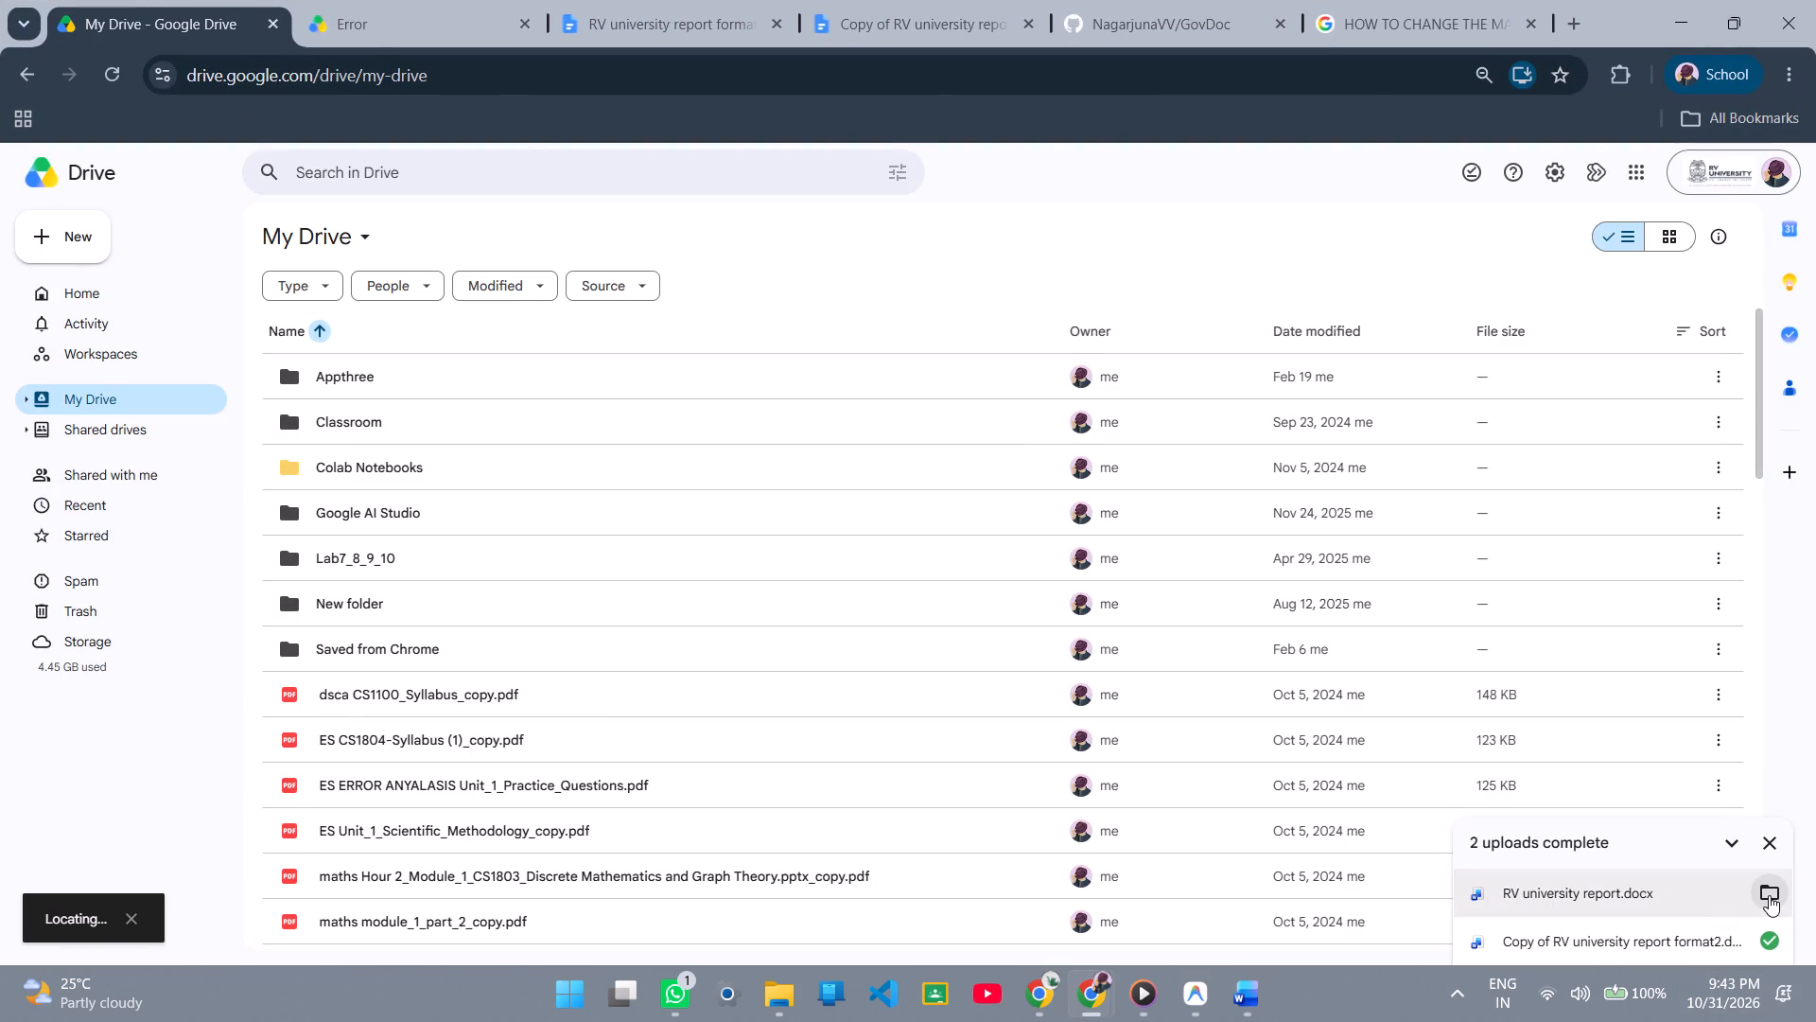
pyautogui.doubleClick(1619, 894)
pyautogui.click(1815, 855)
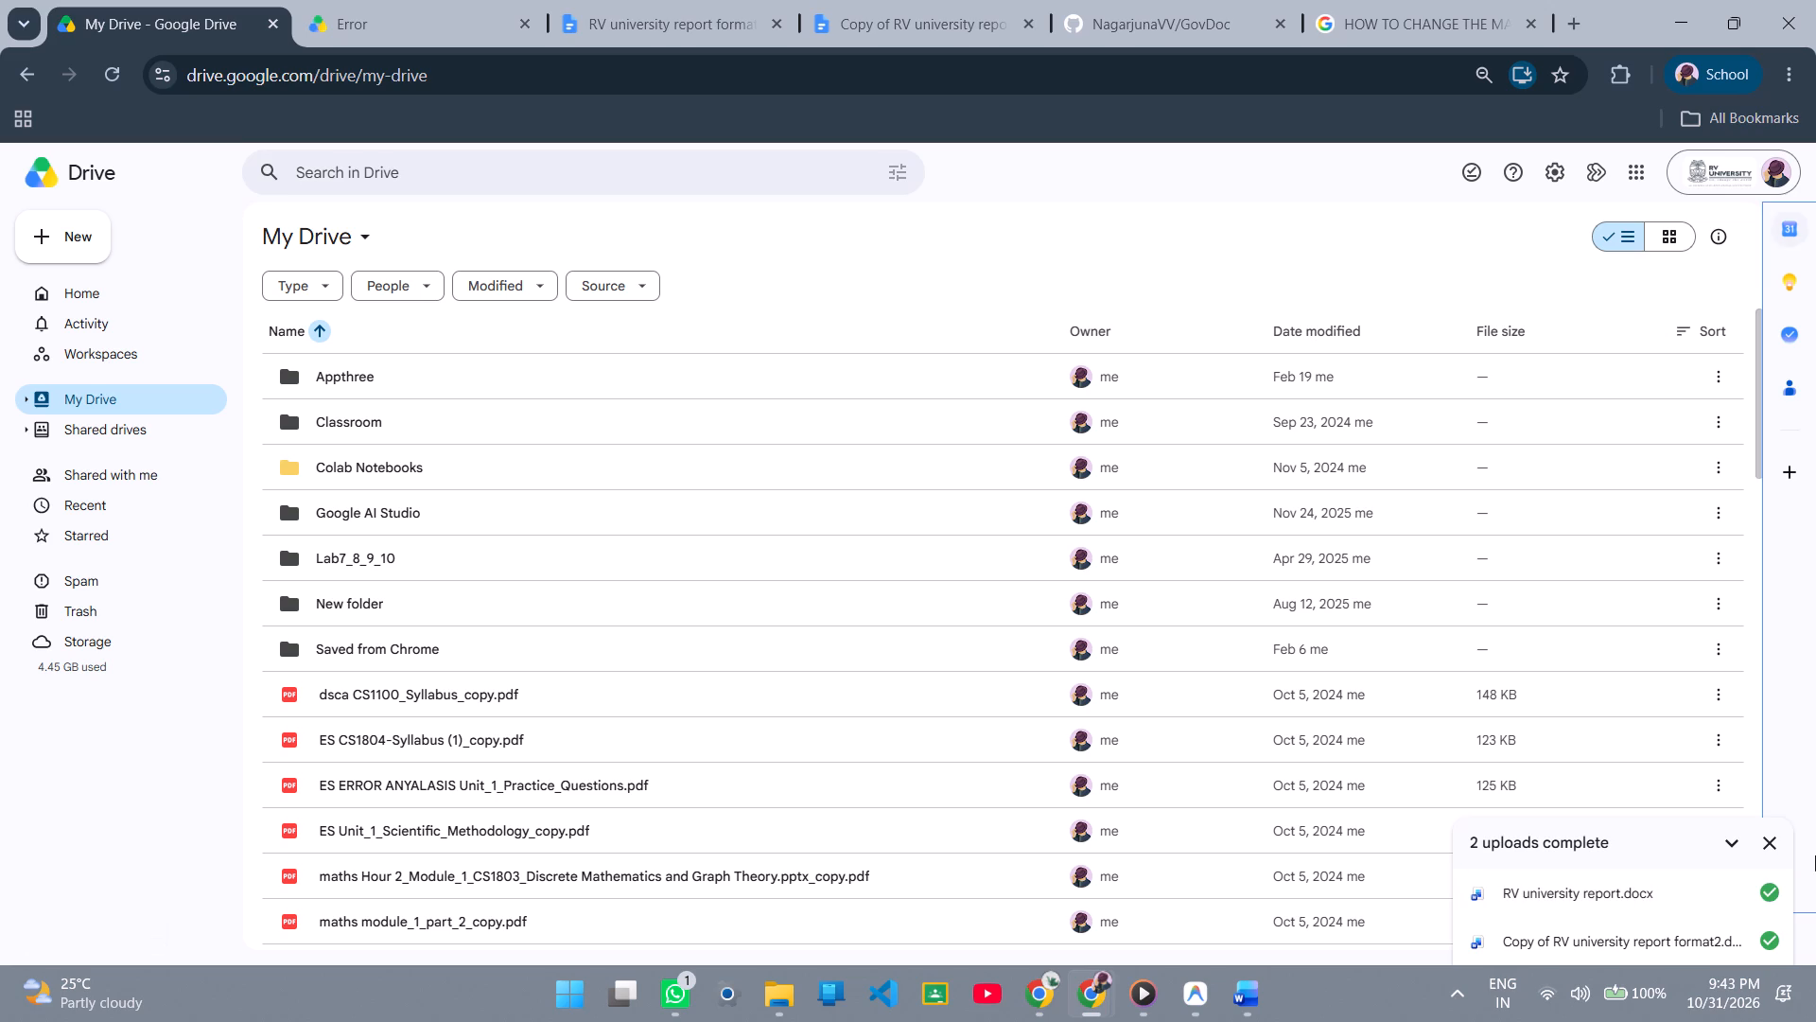
pyautogui.click(1576, 912)
pyautogui.doubleClick(1570, 899)
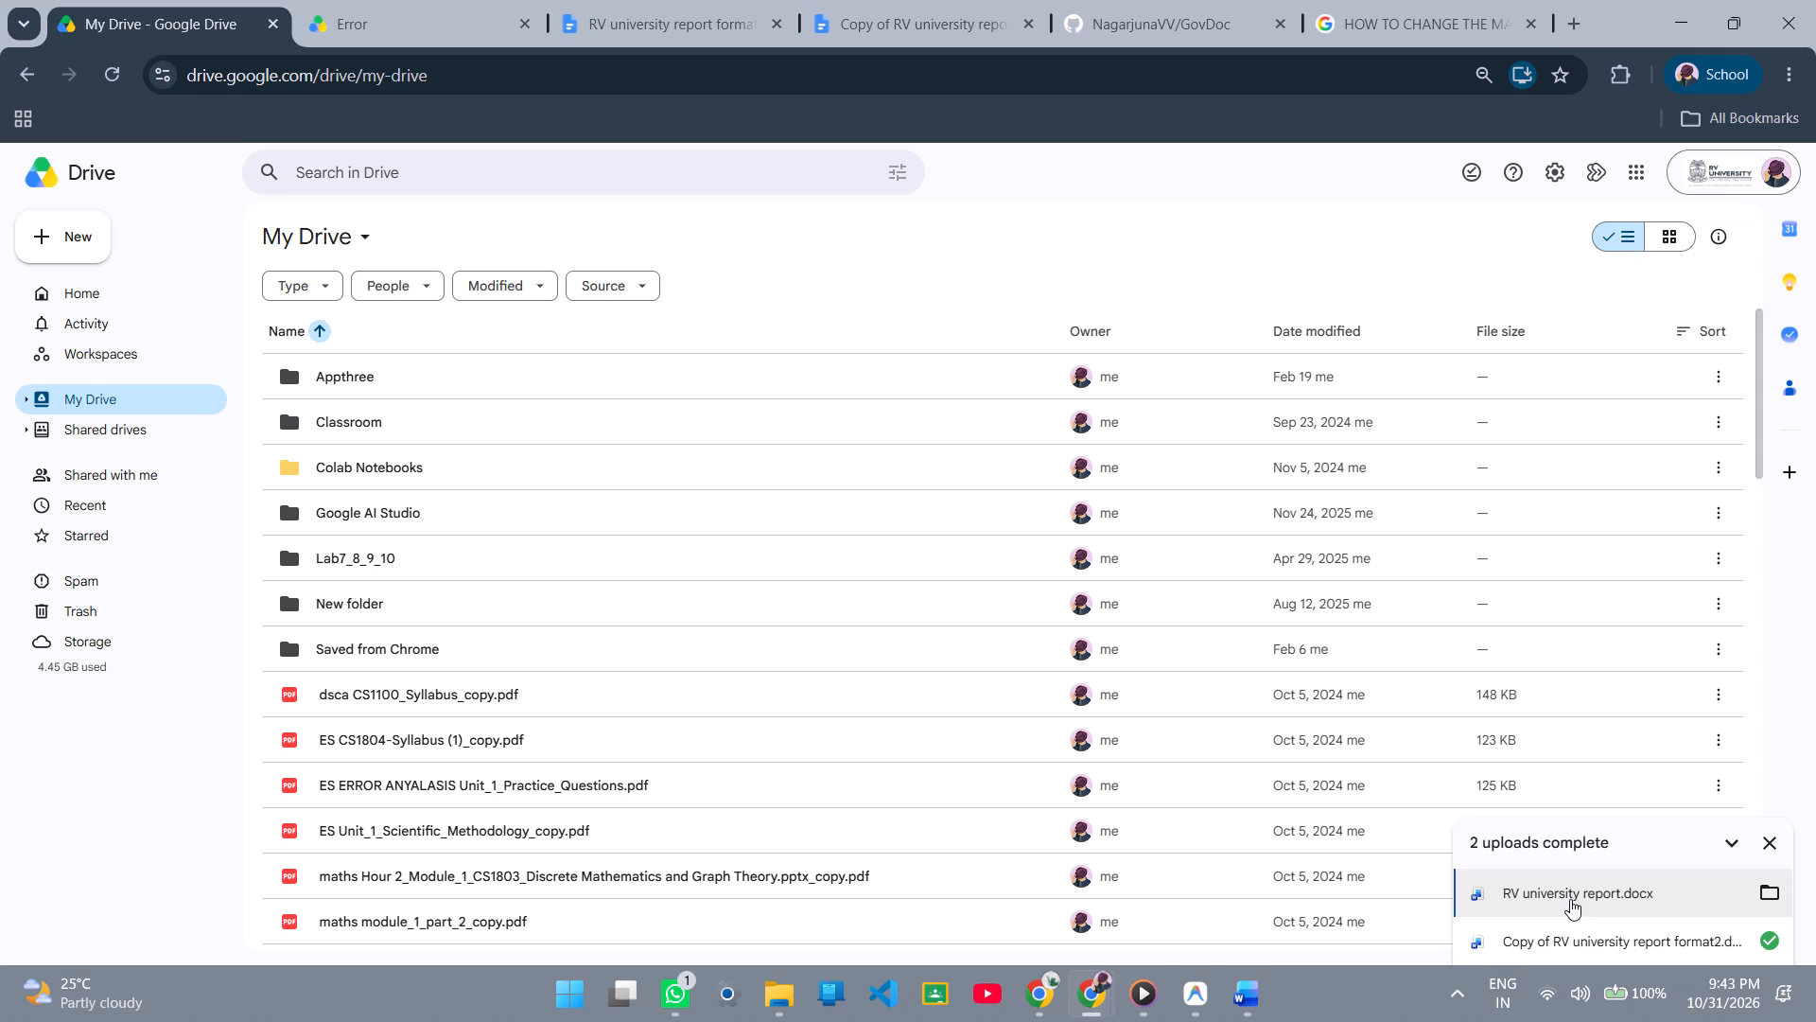
pyautogui.scroll(-5, 263, 528)
pyautogui.scroll(5, 263, 528)
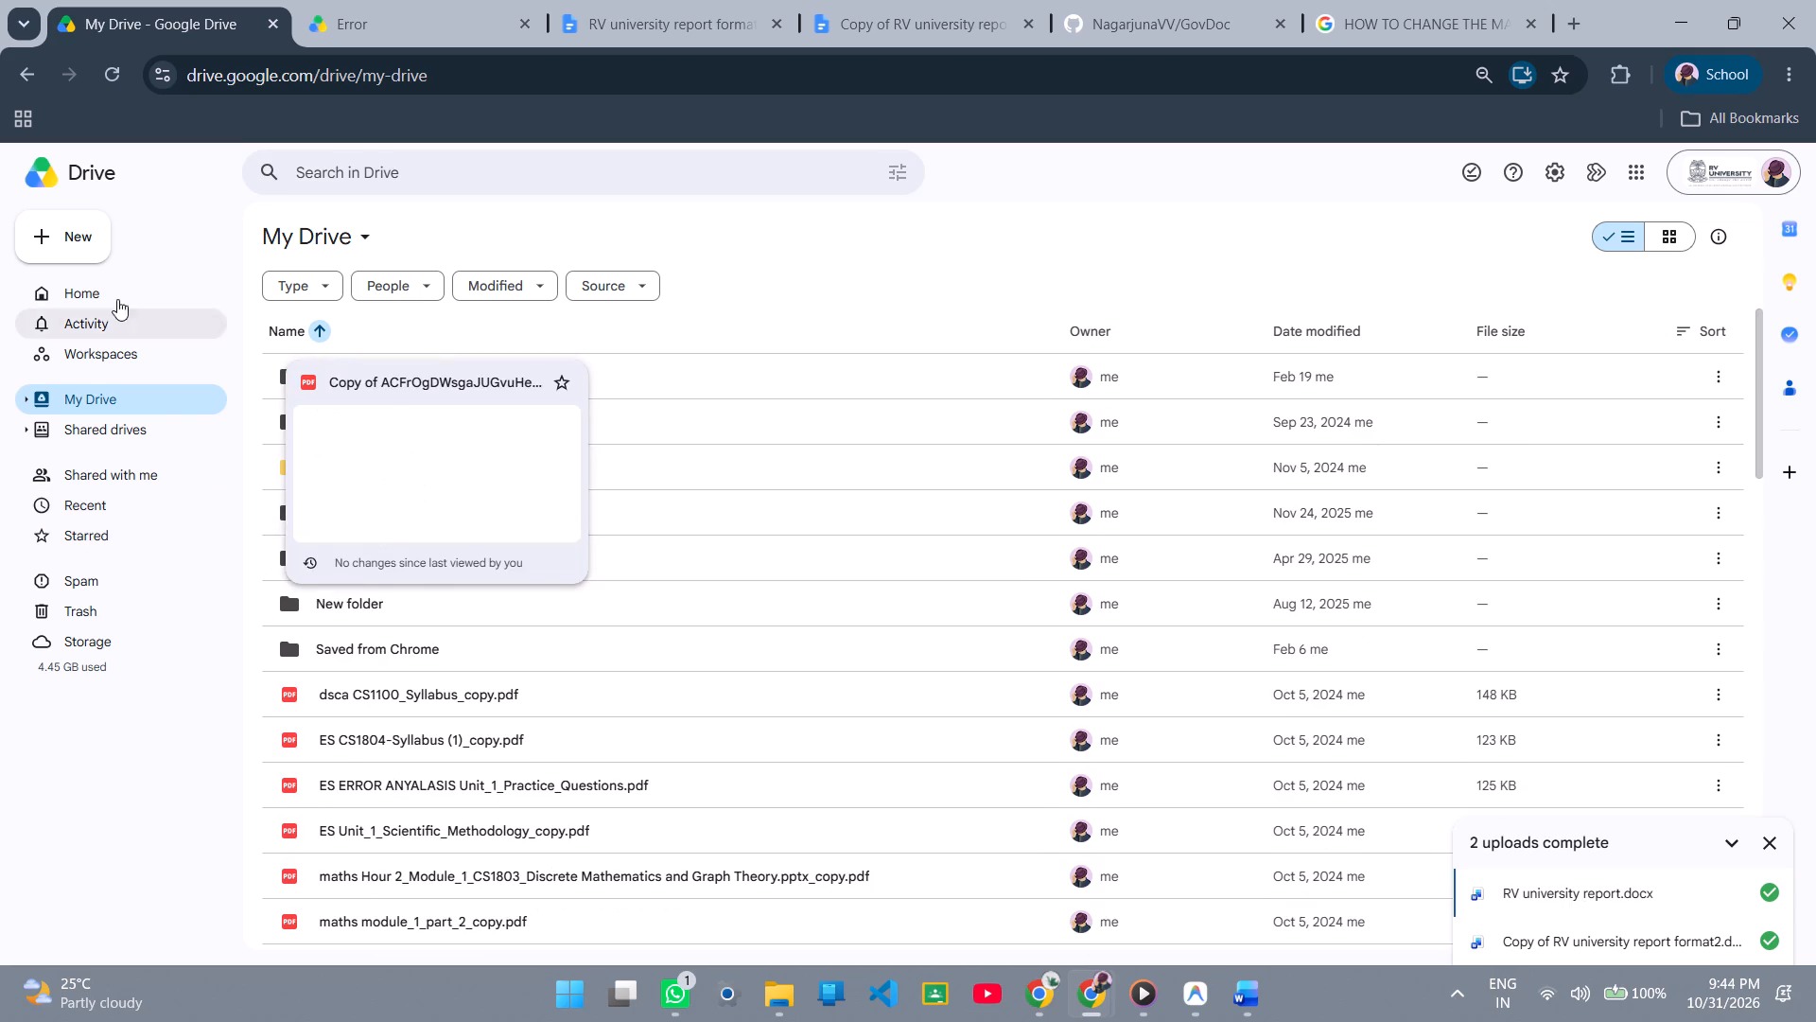
# Open the RV university report document from Drive's Home page.
pyautogui.click(109, 283)
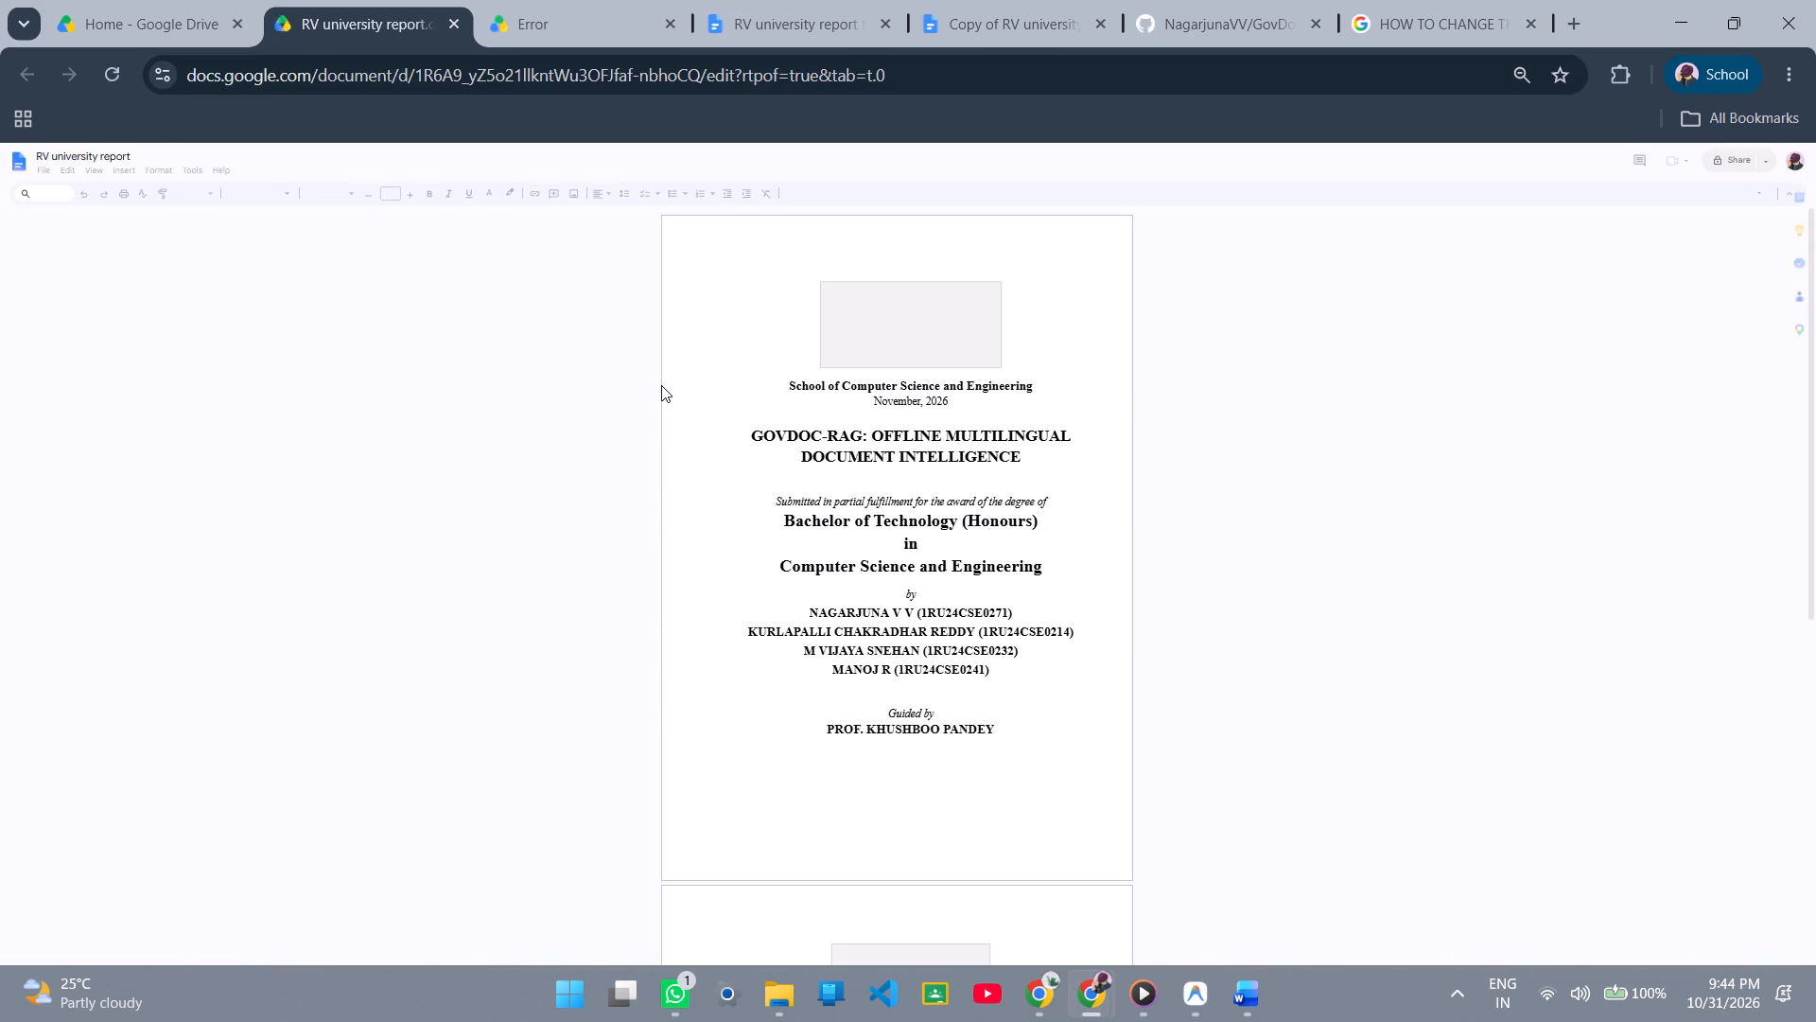
# Look through the report from the cover page into Chapter 2 and back to the certificate page, checking the layout.
pyautogui.scroll(-3, 952, 472)
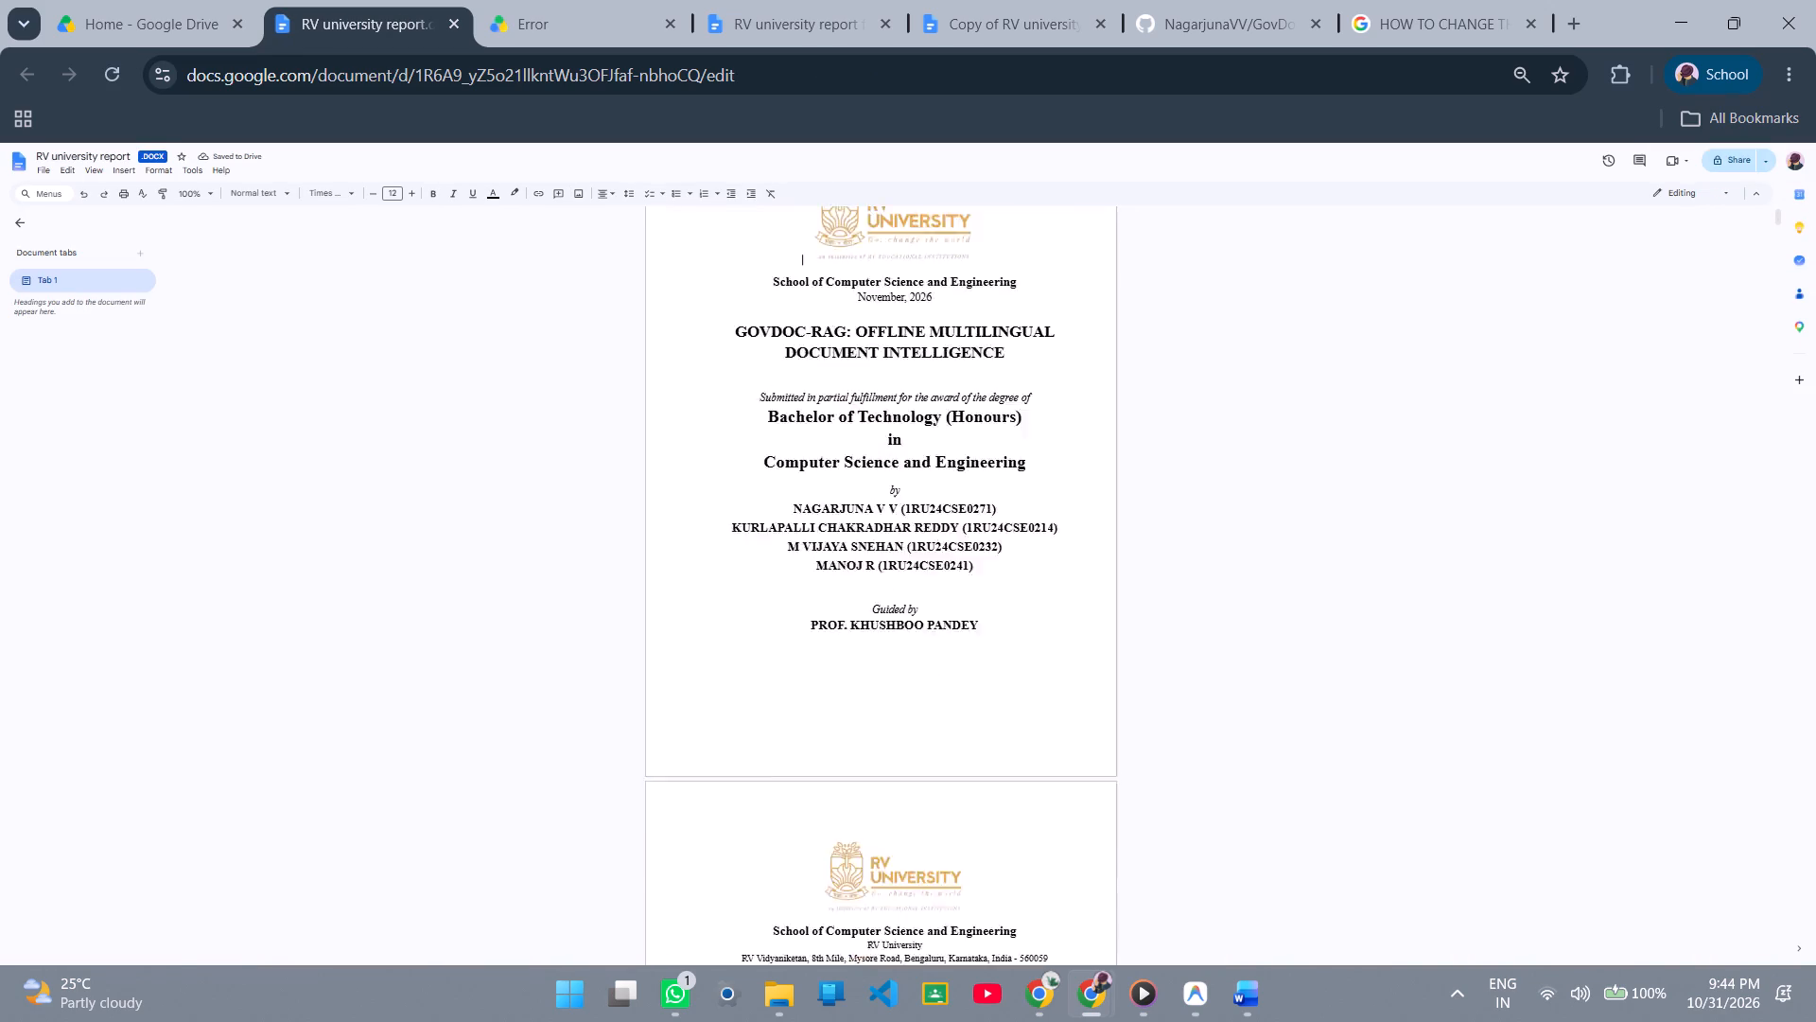
pyautogui.scroll(-8, 952, 472)
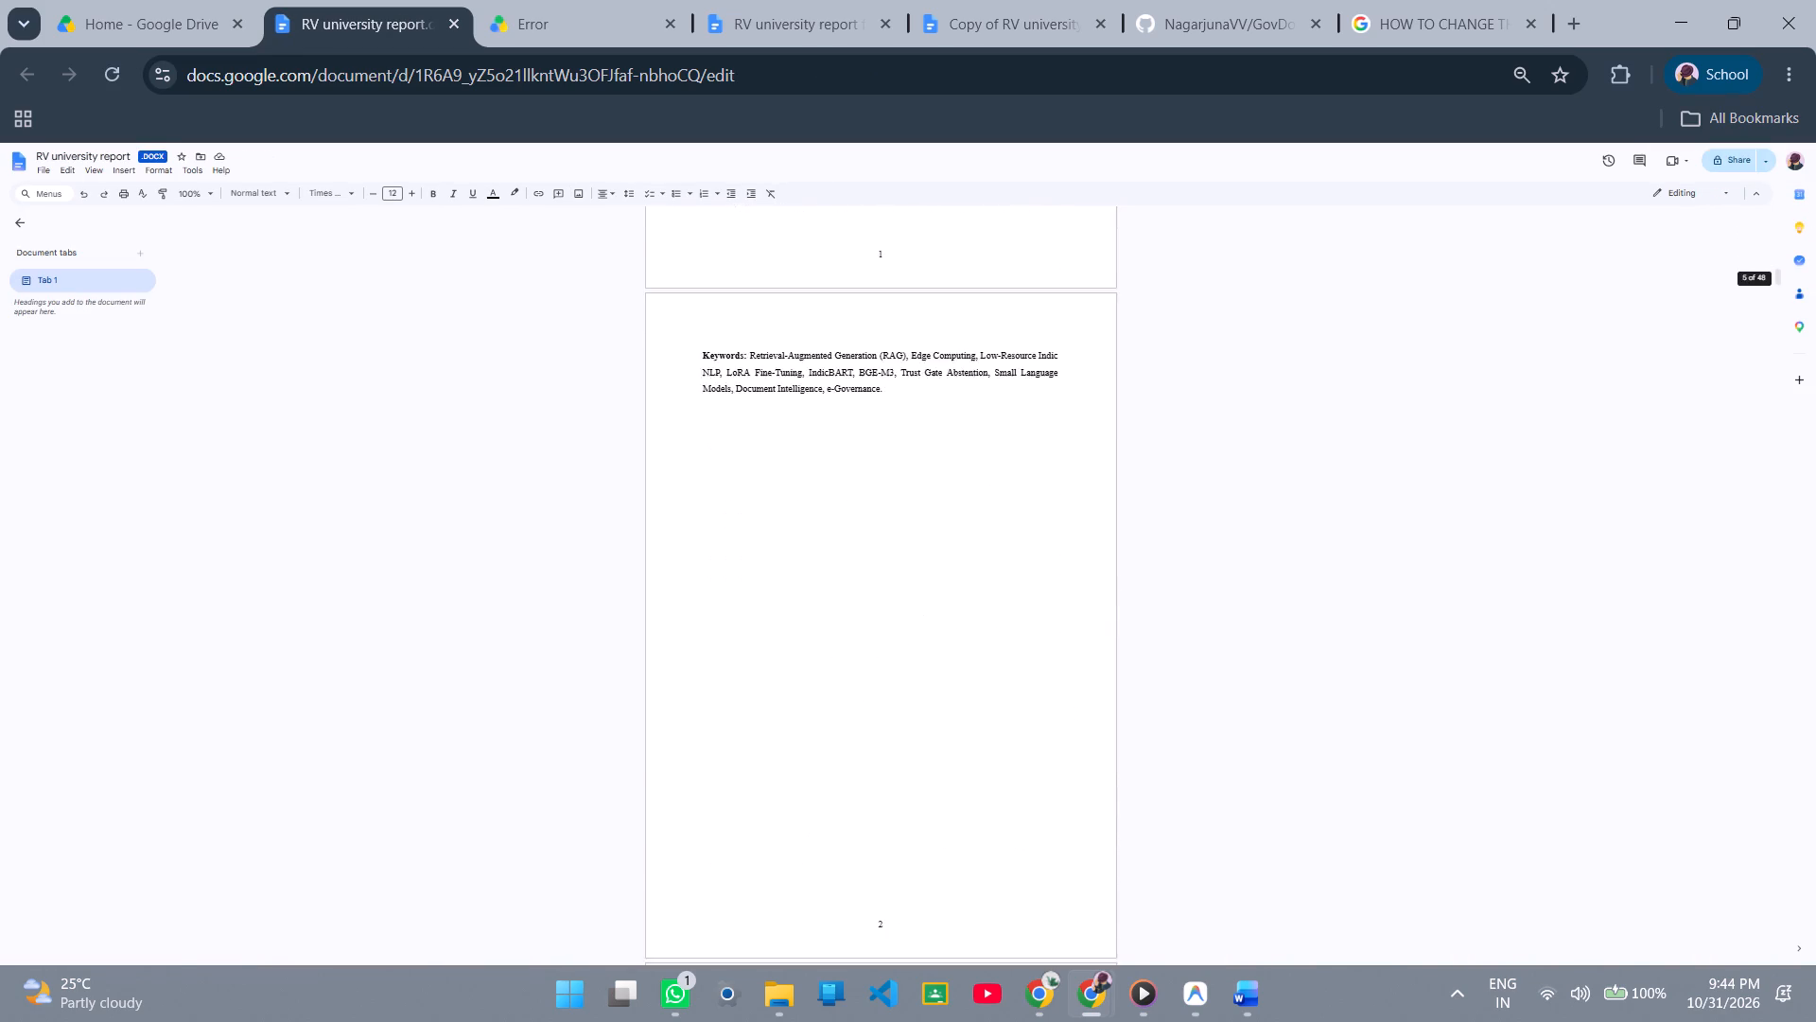
pyautogui.scroll(-15, 952, 472)
pyautogui.scroll(-11, 952, 472)
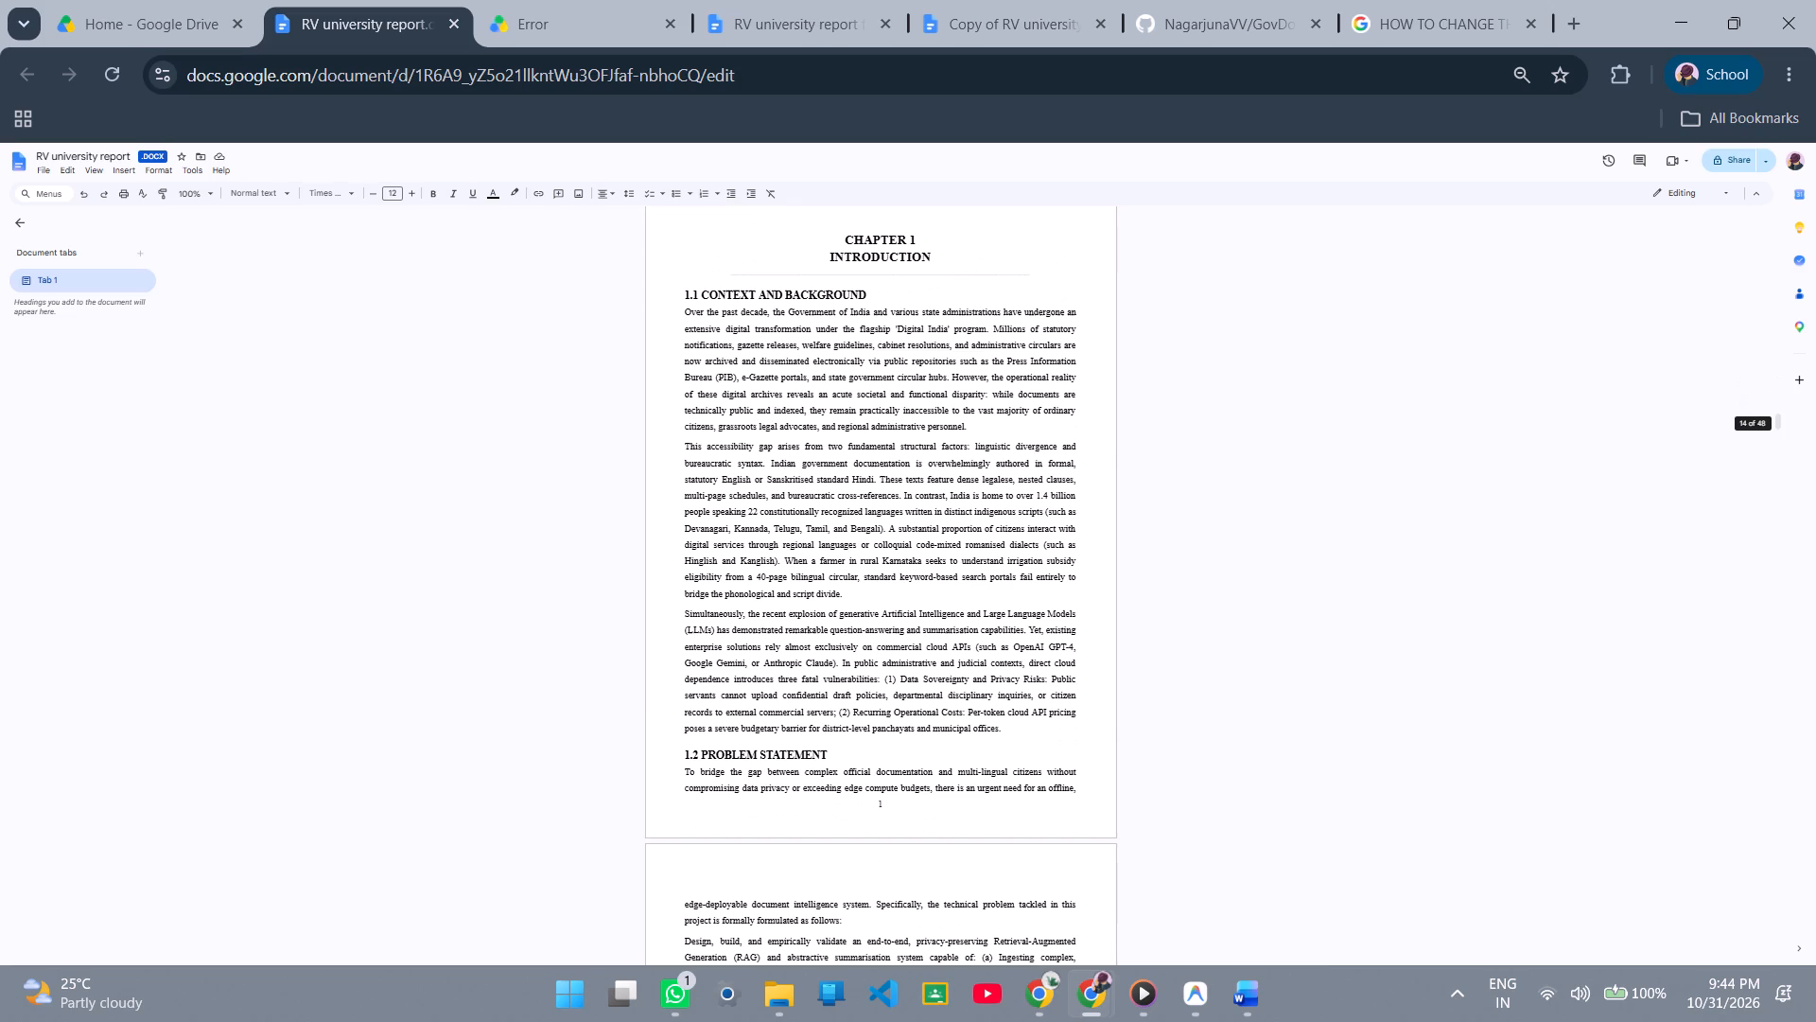
pyautogui.scroll(-4, 952, 472)
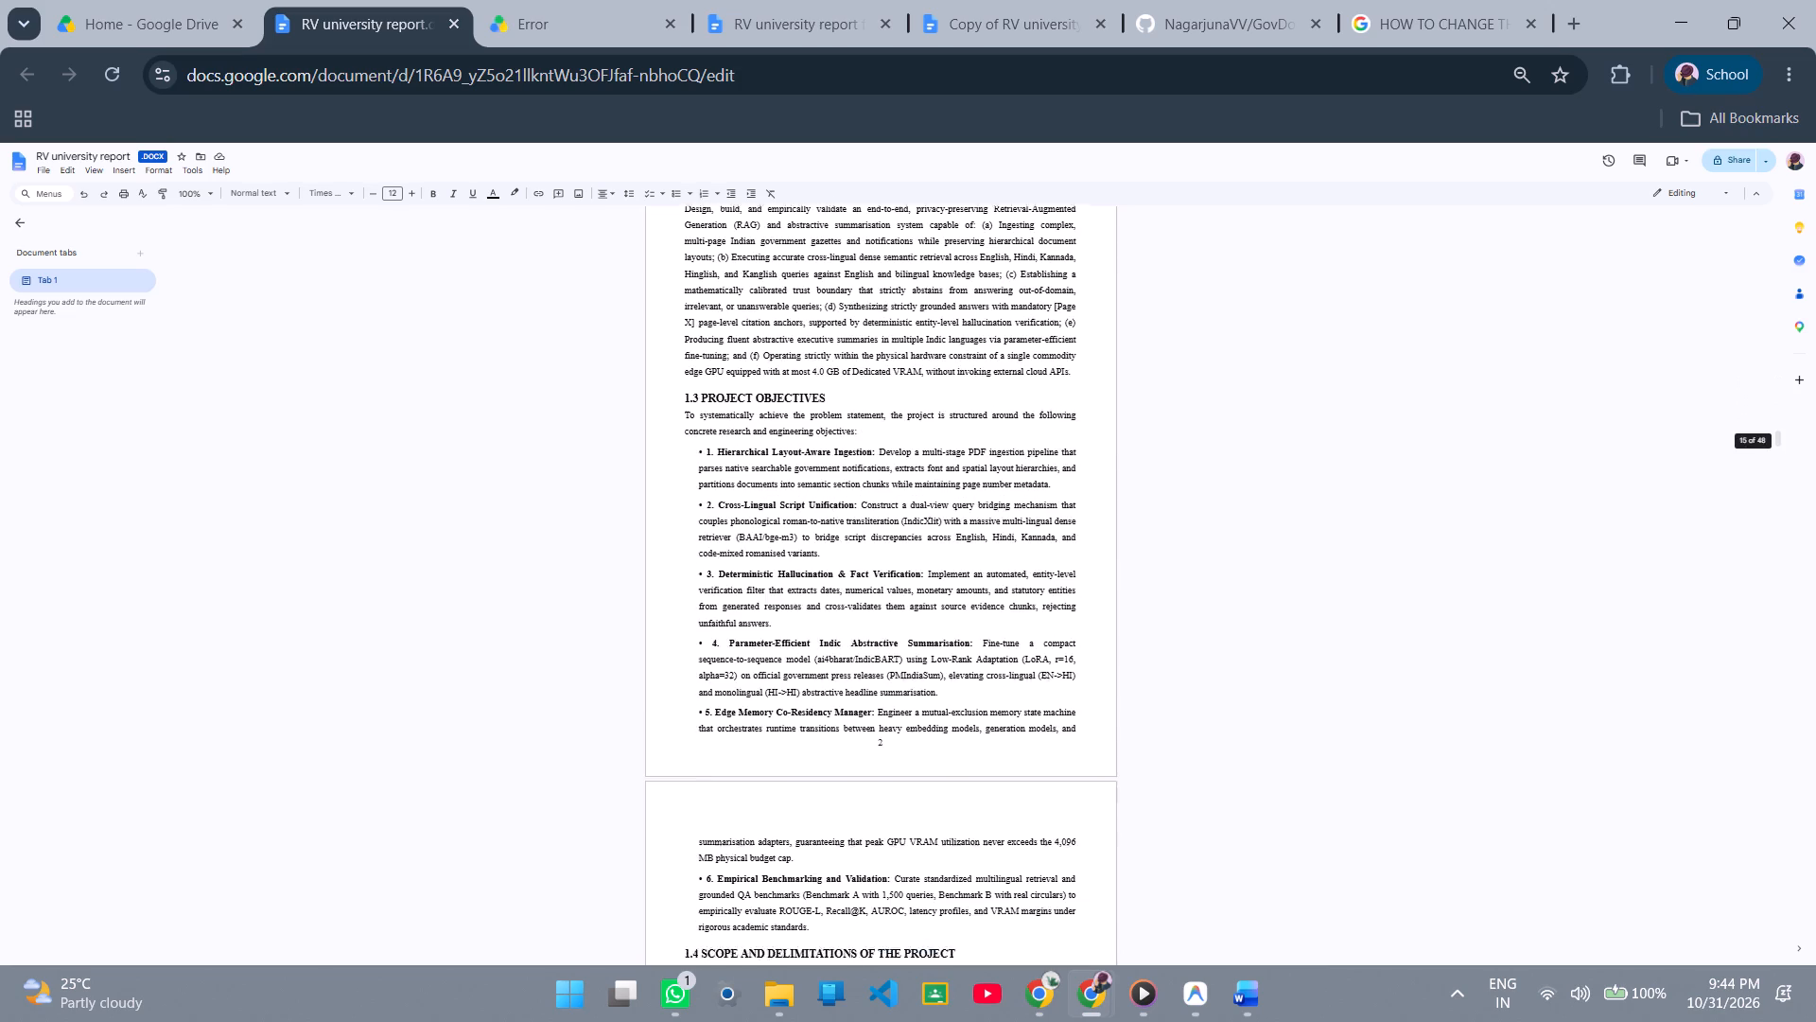
pyautogui.scroll(-13, 952, 472)
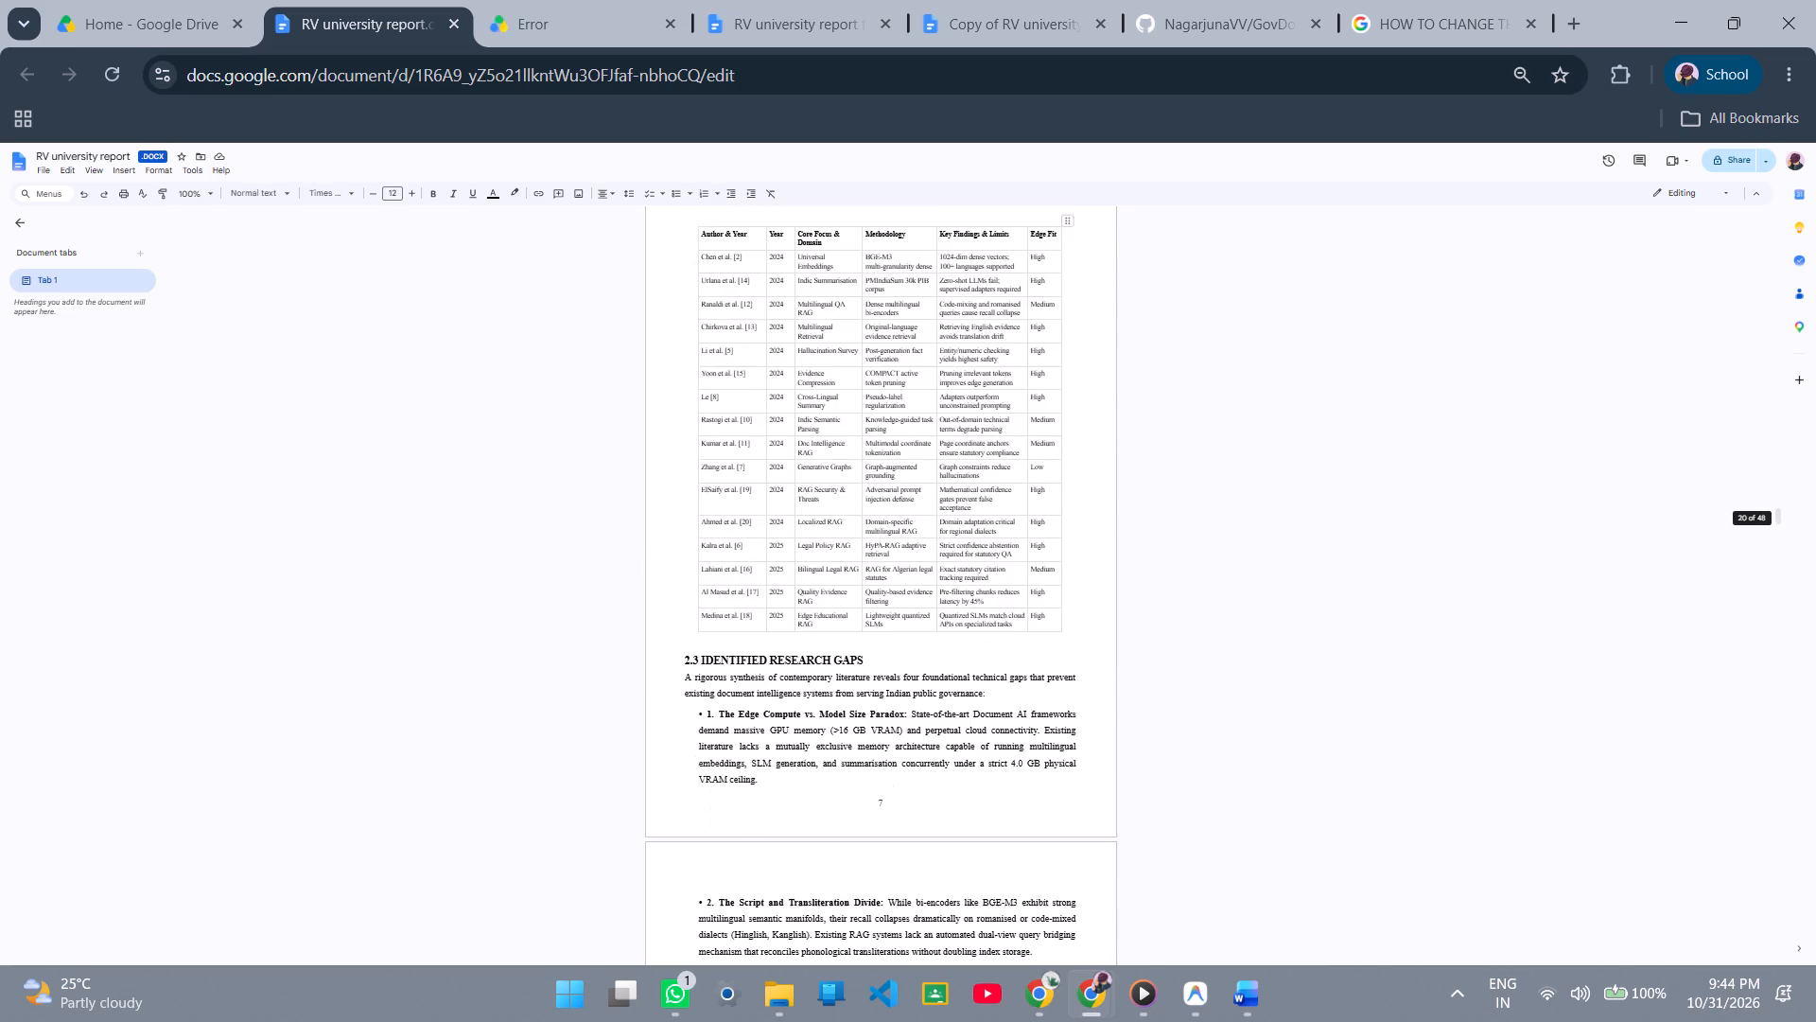
pyautogui.scroll(-7, 952, 472)
pyautogui.scroll(20, 952, 472)
pyautogui.scroll(2, 952, 472)
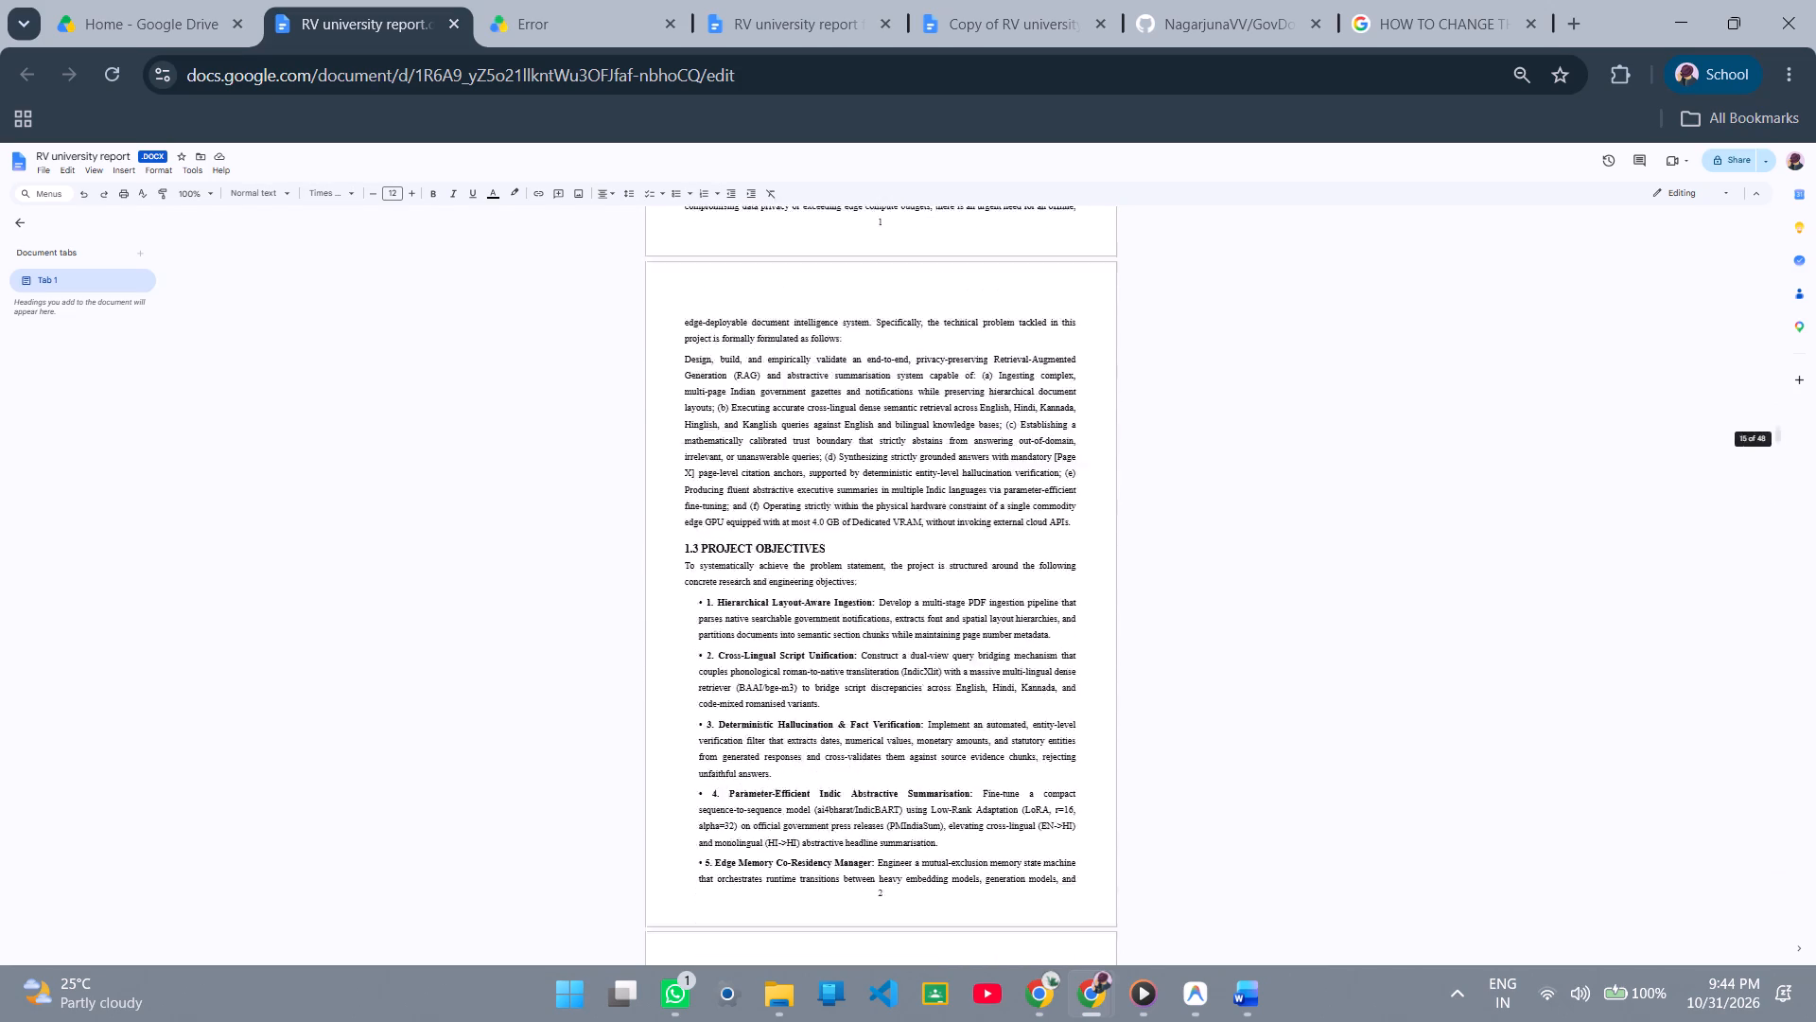
pyautogui.scroll(20, 952, 472)
pyautogui.scroll(14, 952, 472)
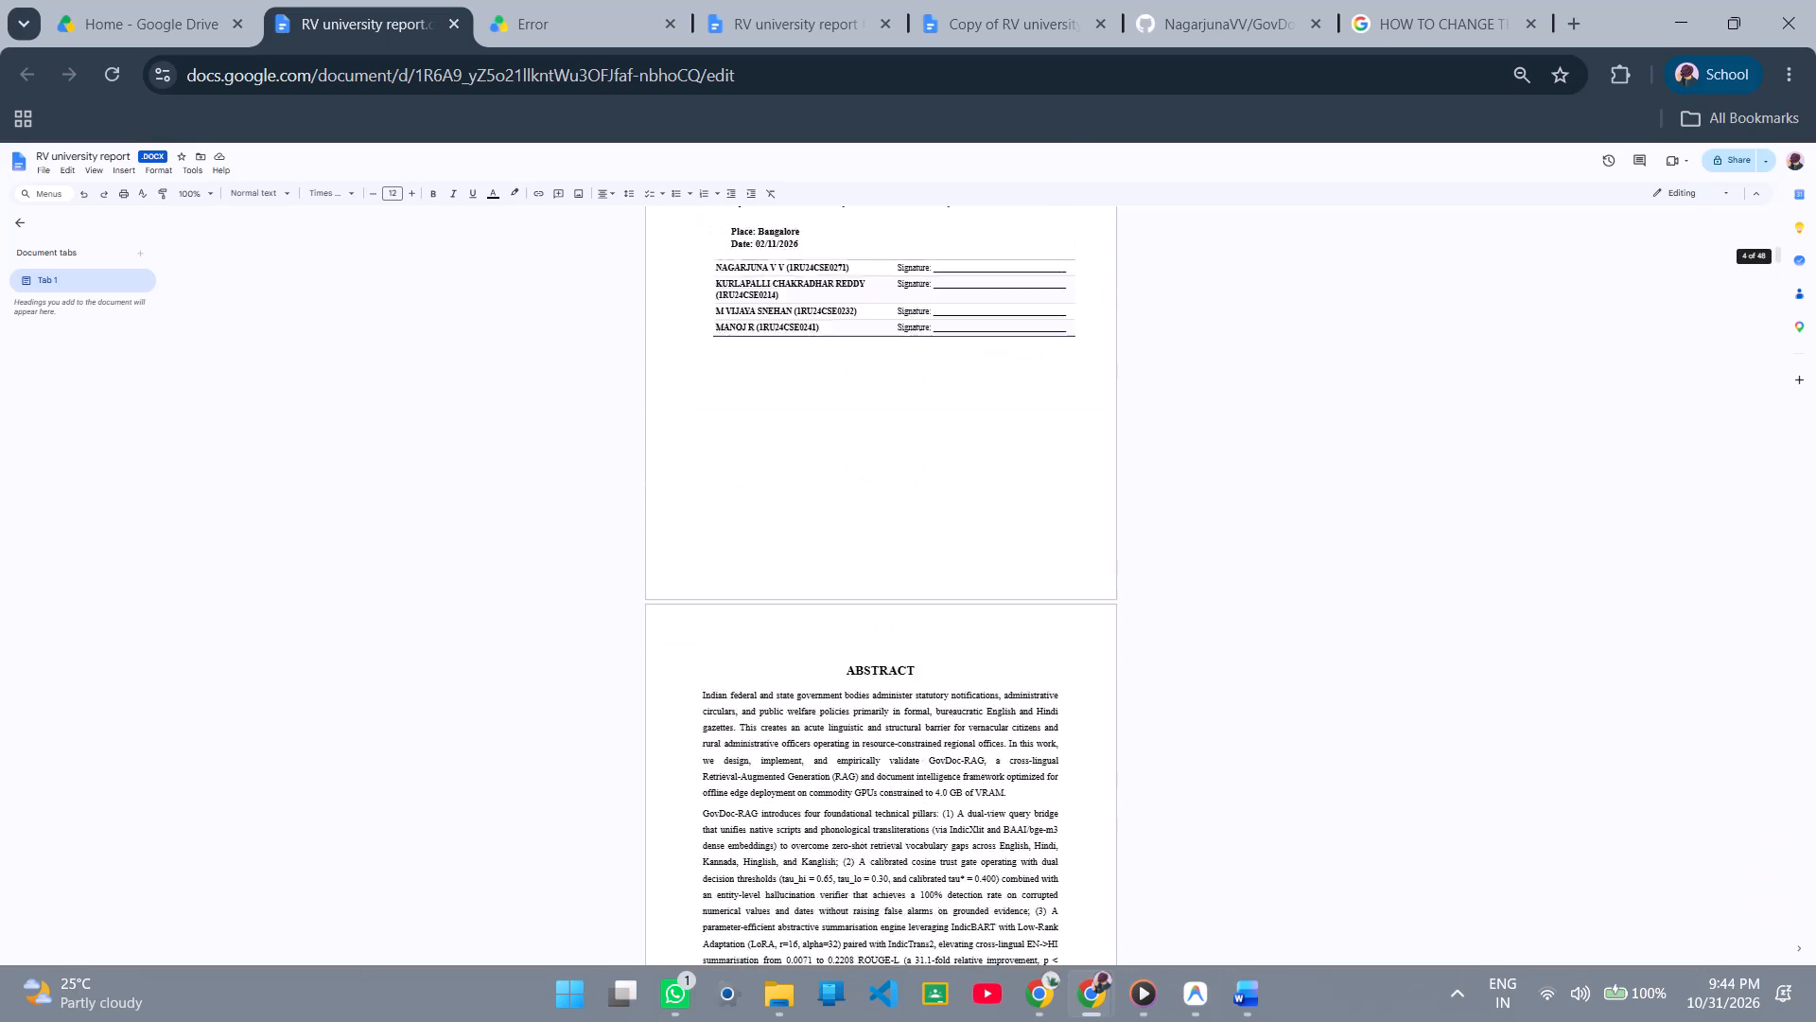
pyautogui.scroll(3, 952, 472)
pyautogui.scroll(-1, 661, 534)
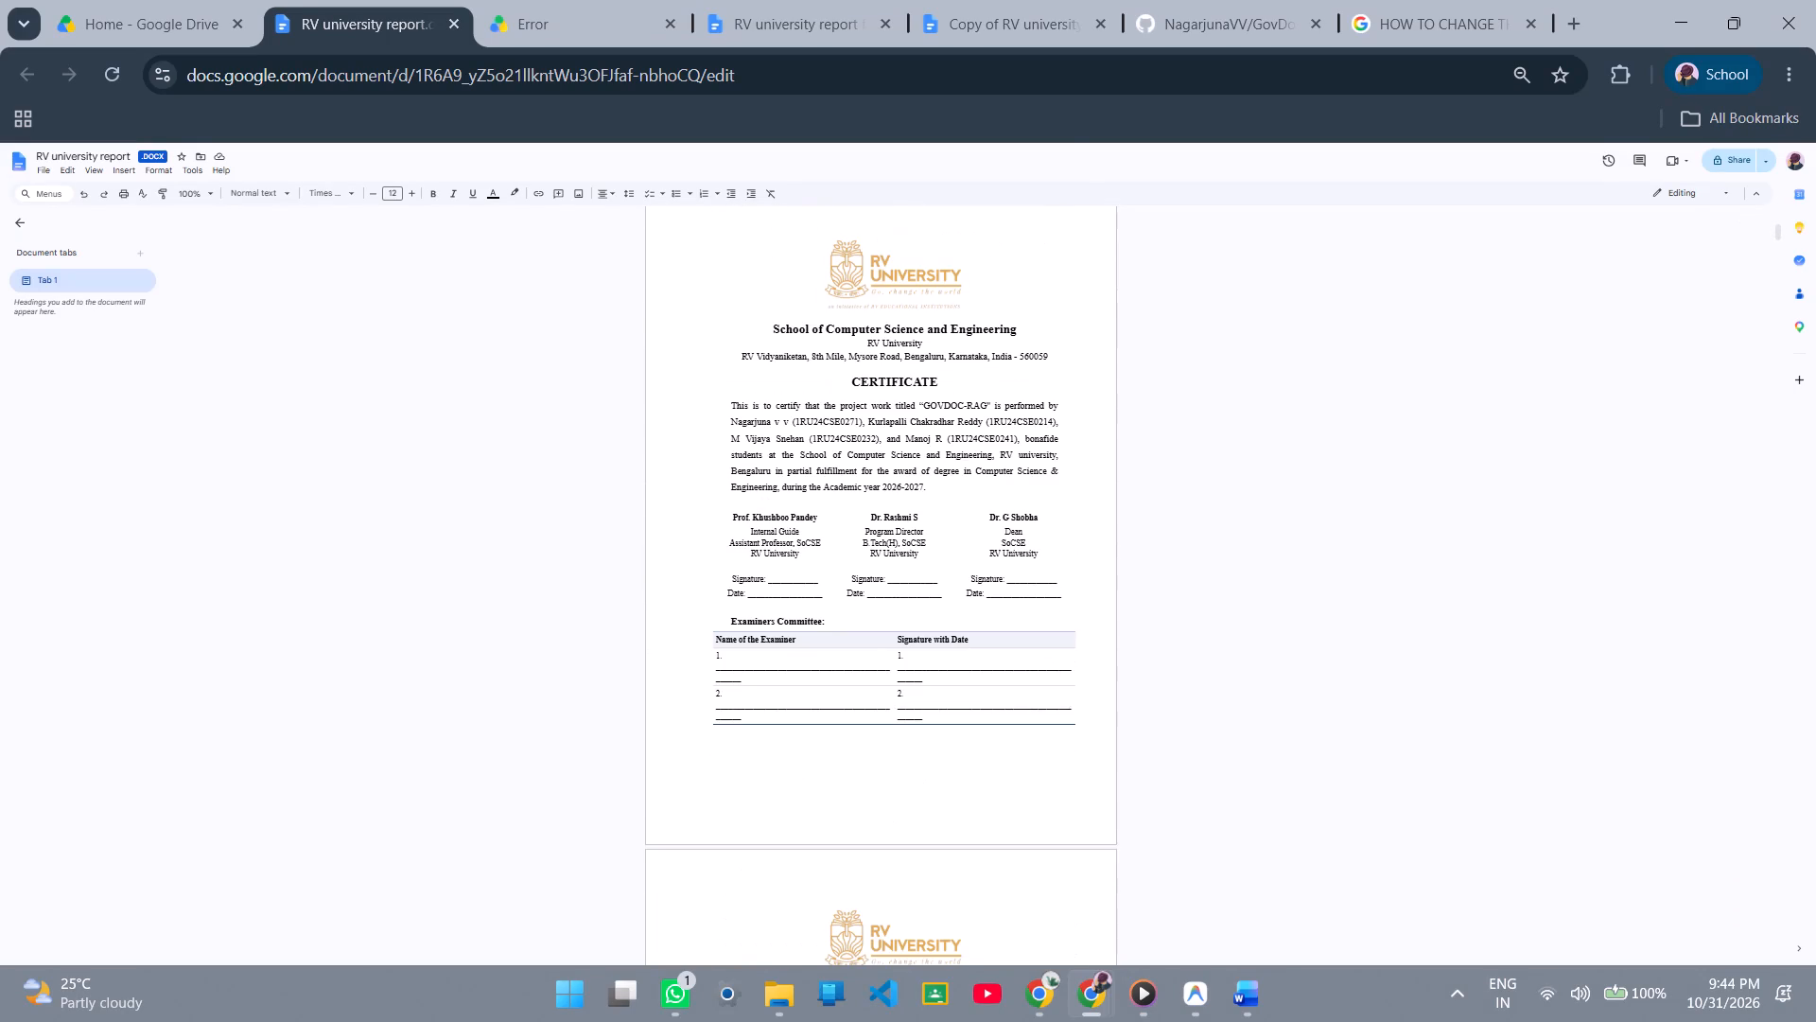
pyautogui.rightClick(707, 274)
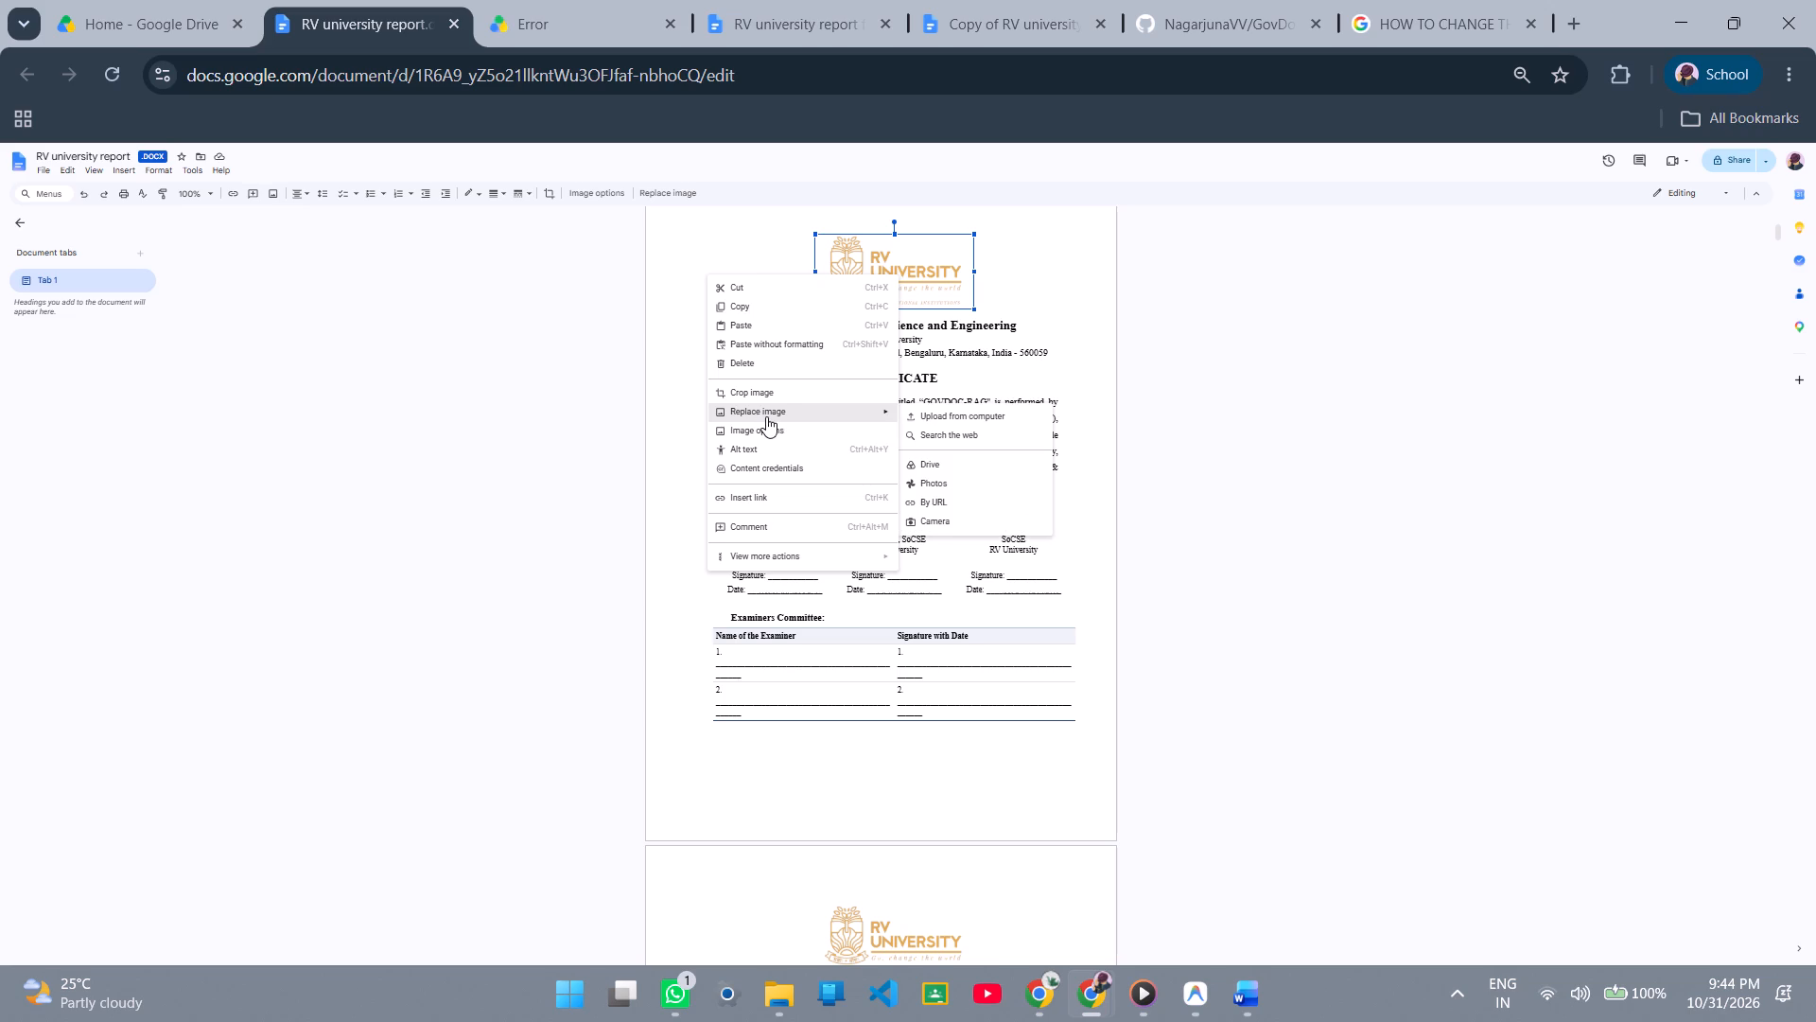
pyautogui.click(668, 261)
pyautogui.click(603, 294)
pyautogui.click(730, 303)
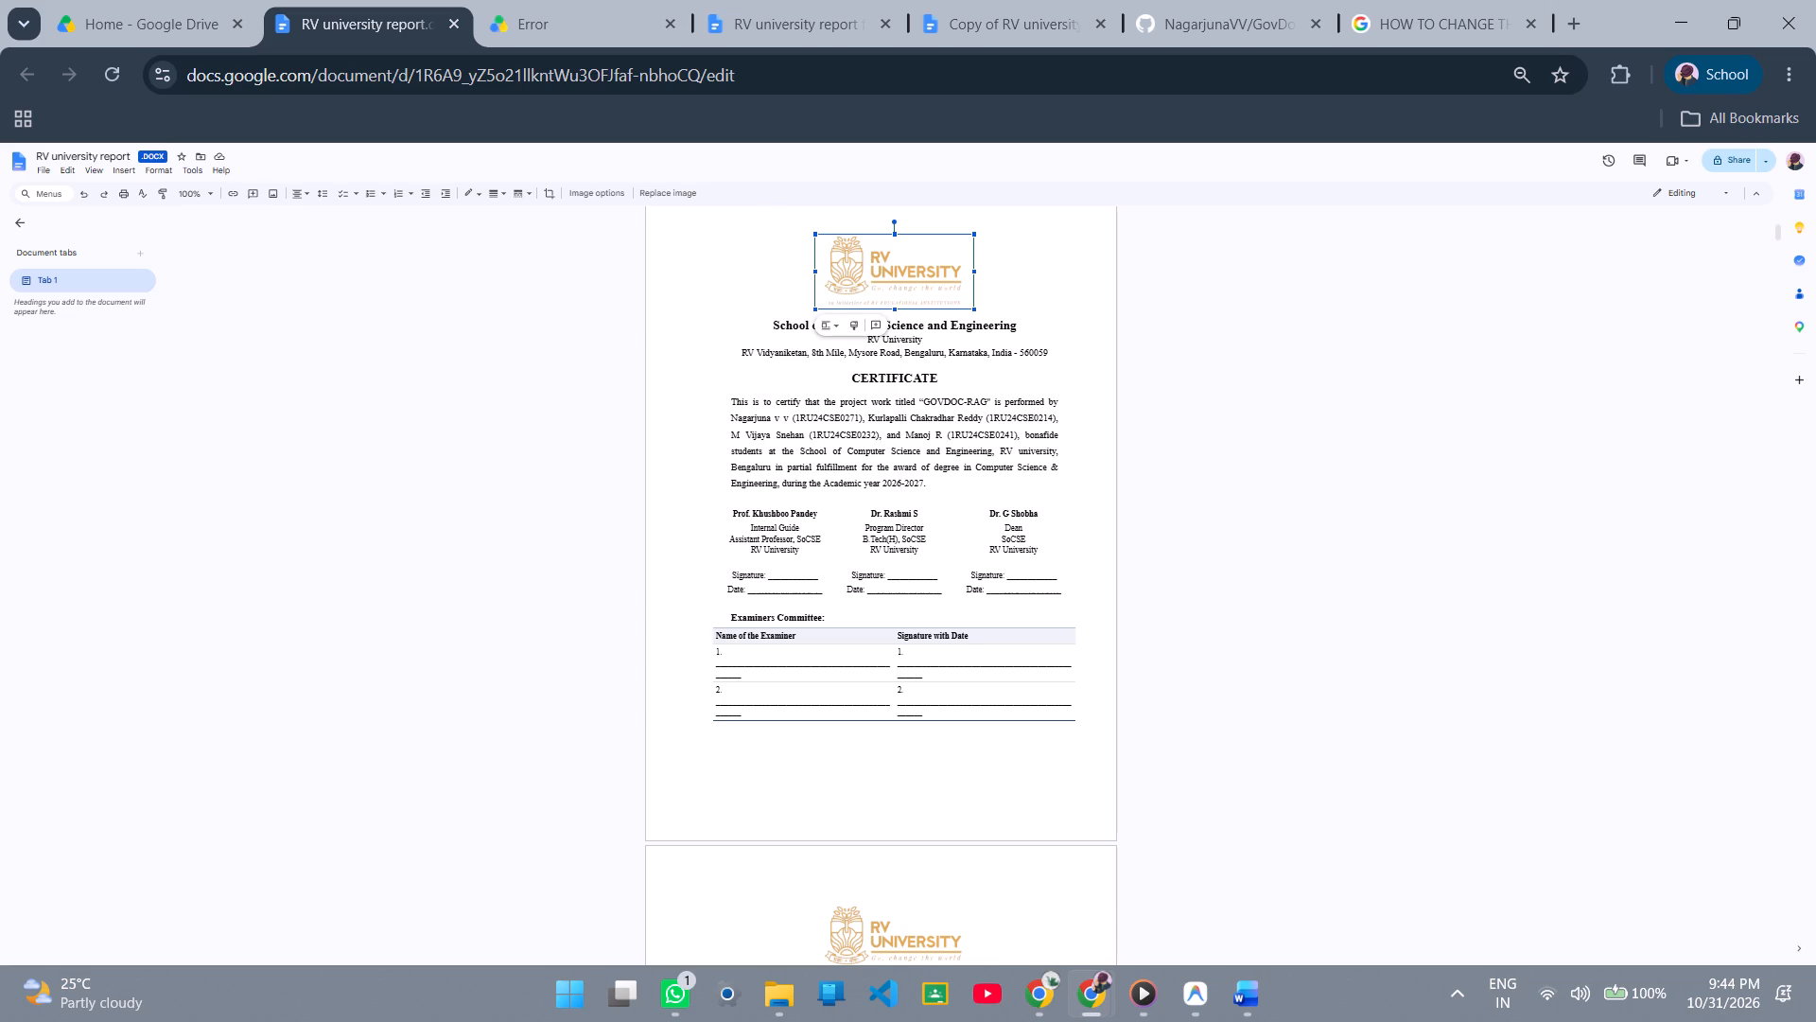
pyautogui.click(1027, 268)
# Set the top page margin of Section 1 to 1.04 inches.
pyautogui.scroll(1, 417, 423)
pyautogui.click(42, 176)
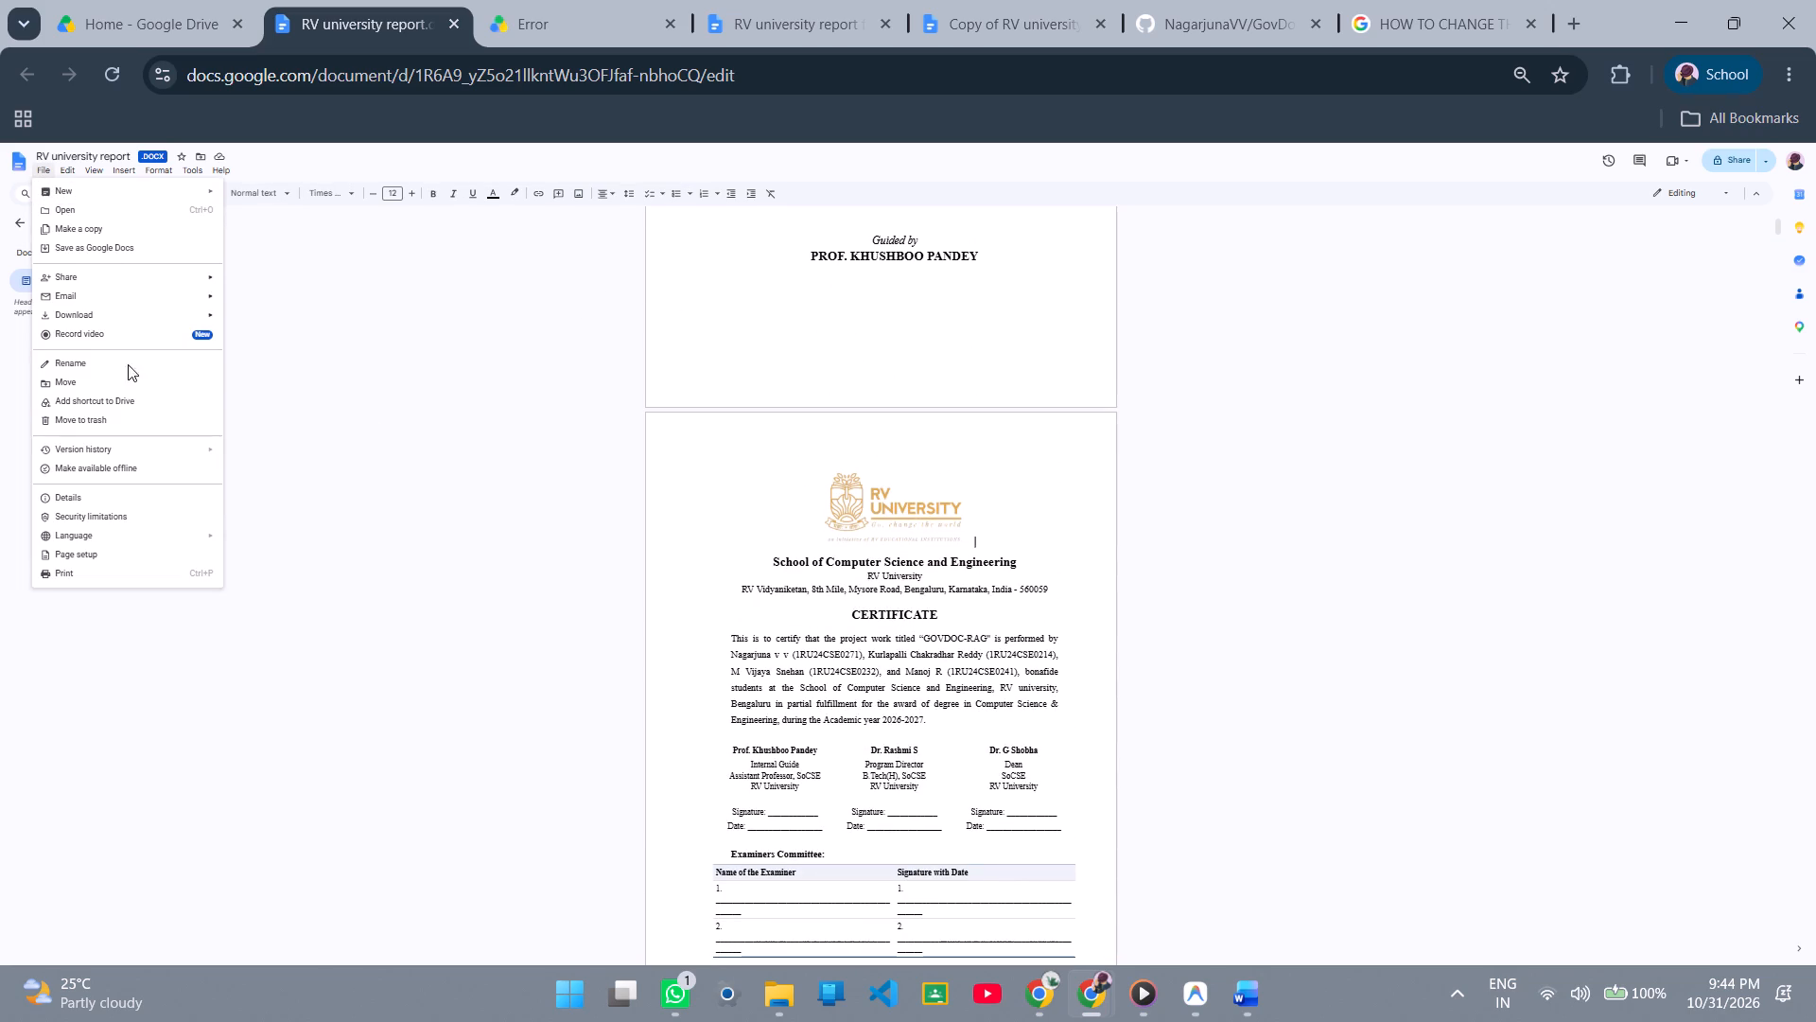
pyautogui.click(82, 561)
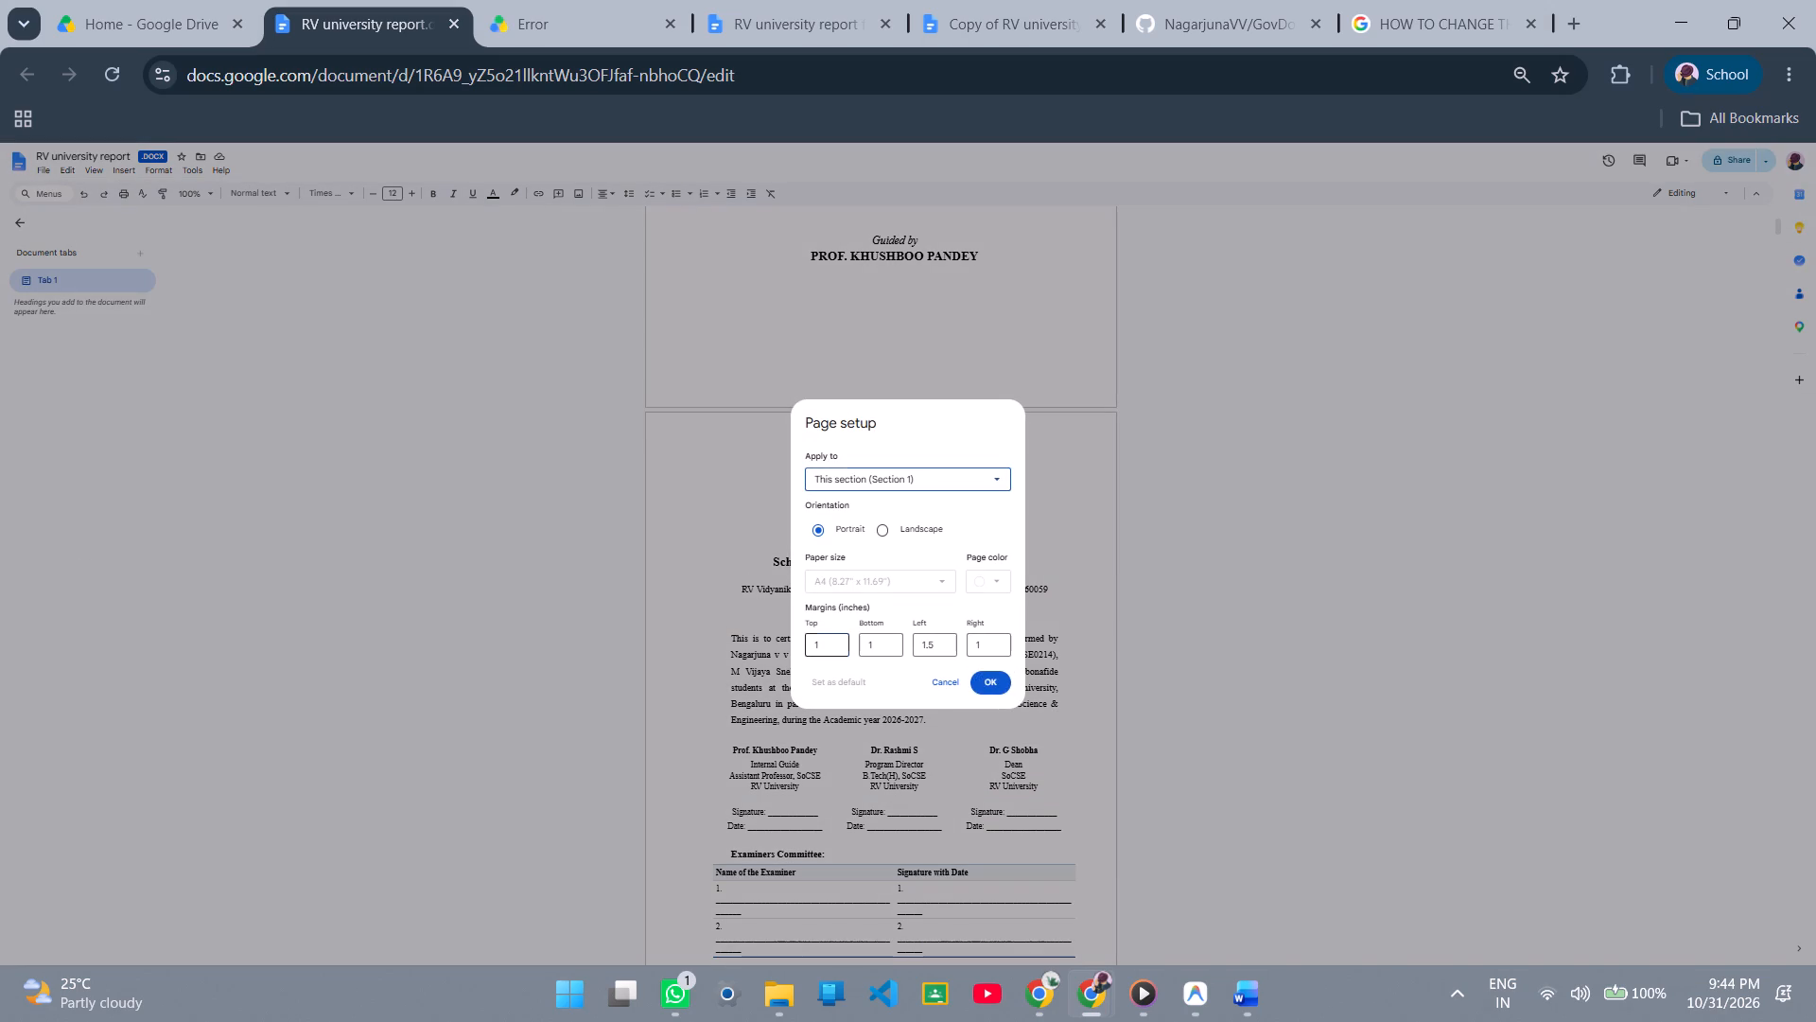
pyautogui.click(834, 649)
pyautogui.write('.04')
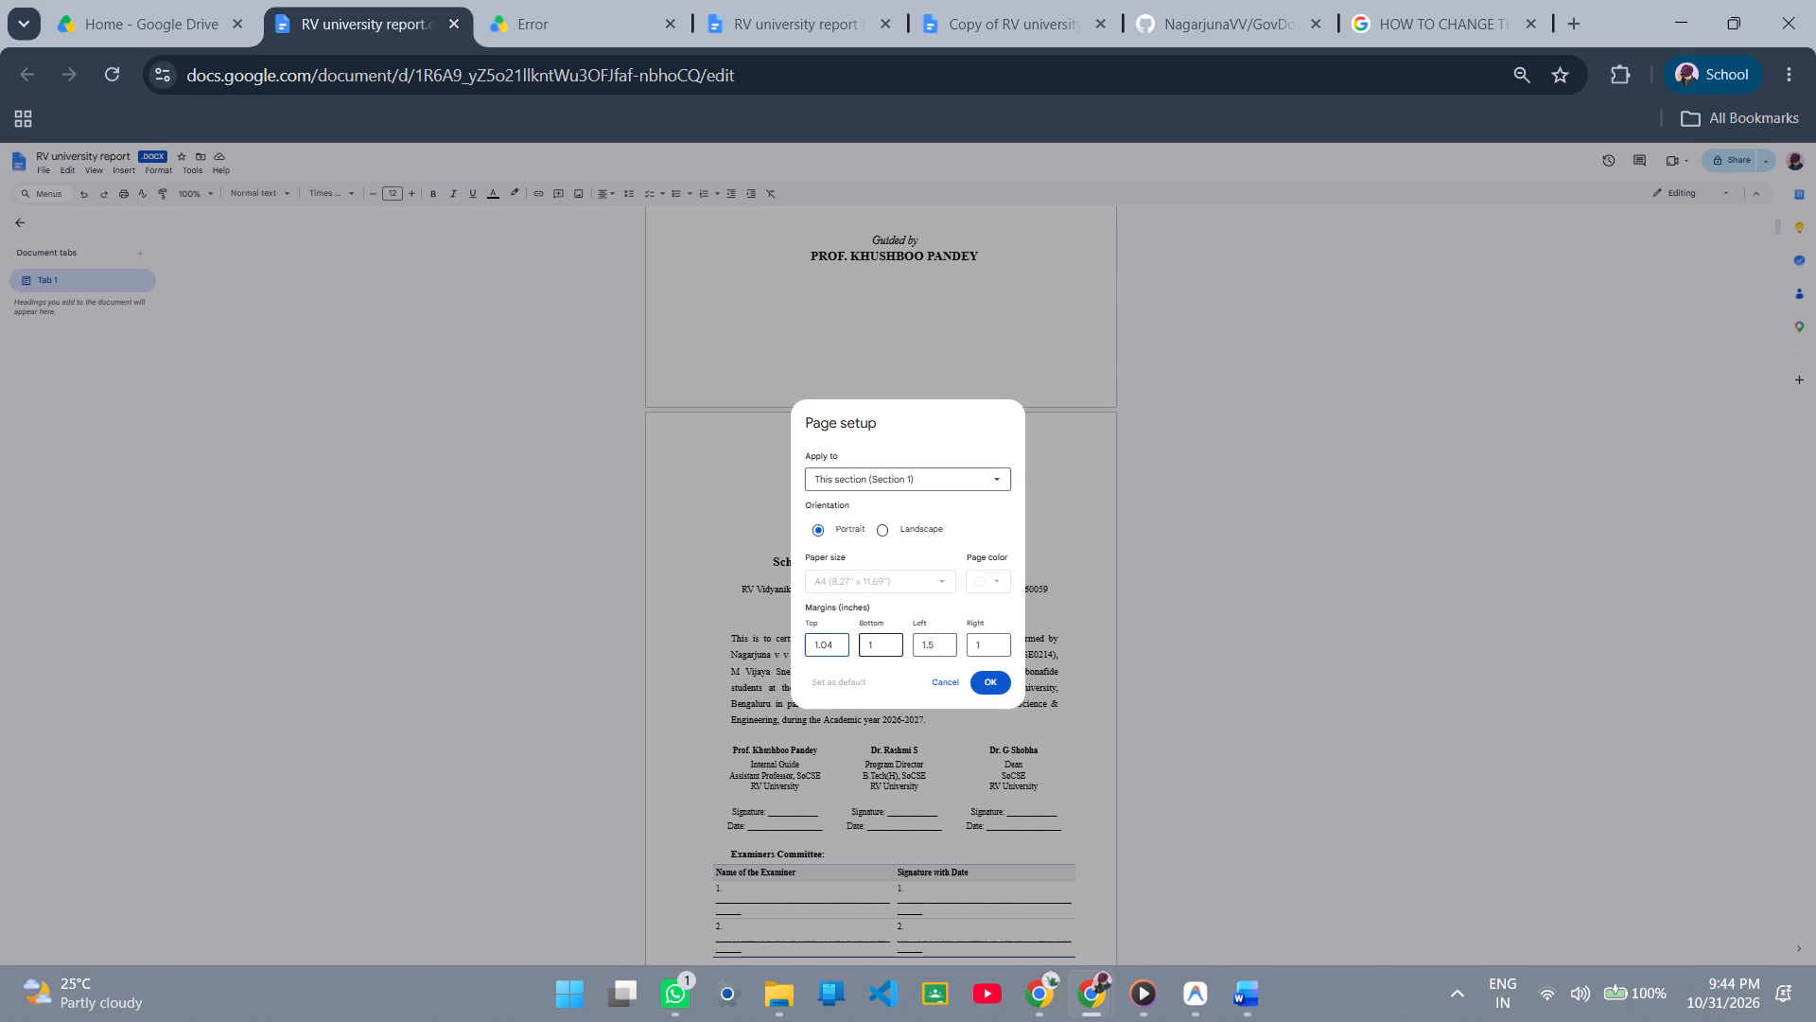
pyautogui.click(892, 642)
pyautogui.click(984, 676)
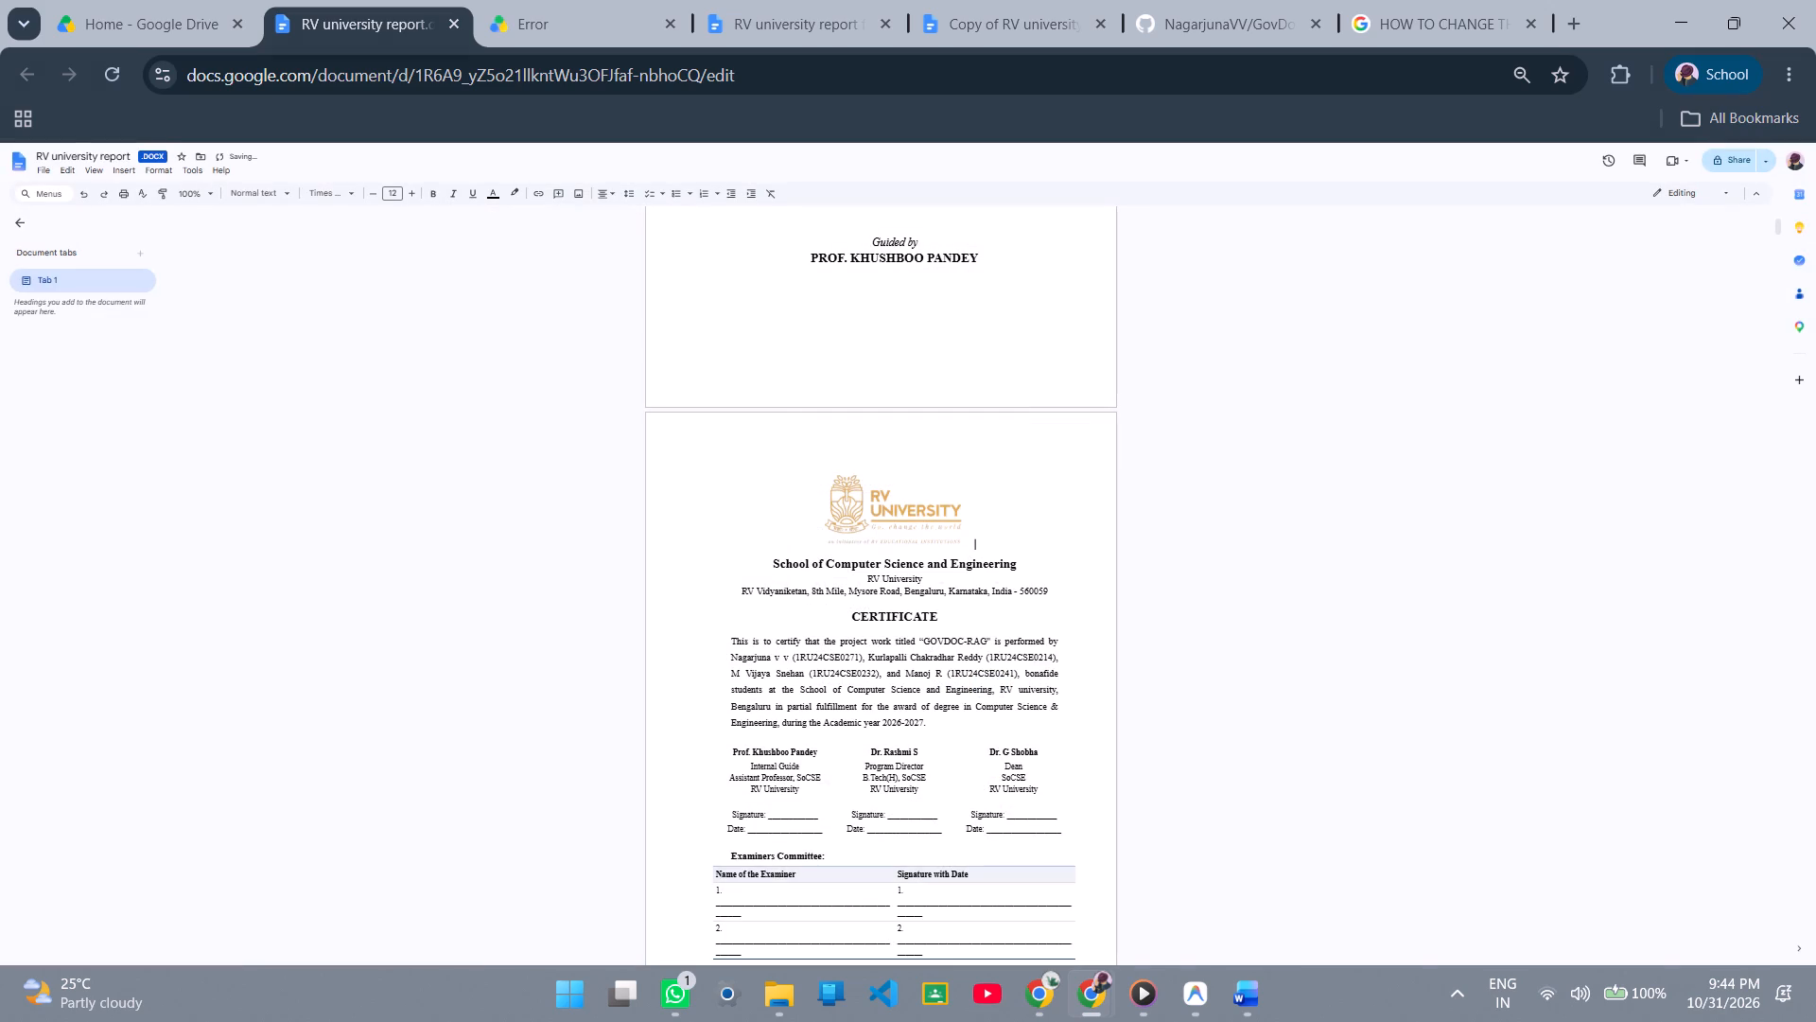
# Examine the layout and logo placement on the cover, certificate and declaration pages.
pyautogui.click(1036, 486)
pyautogui.scroll(4, 1036, 486)
pyautogui.scroll(1, 1061, 582)
pyautogui.scroll(-4, 1061, 582)
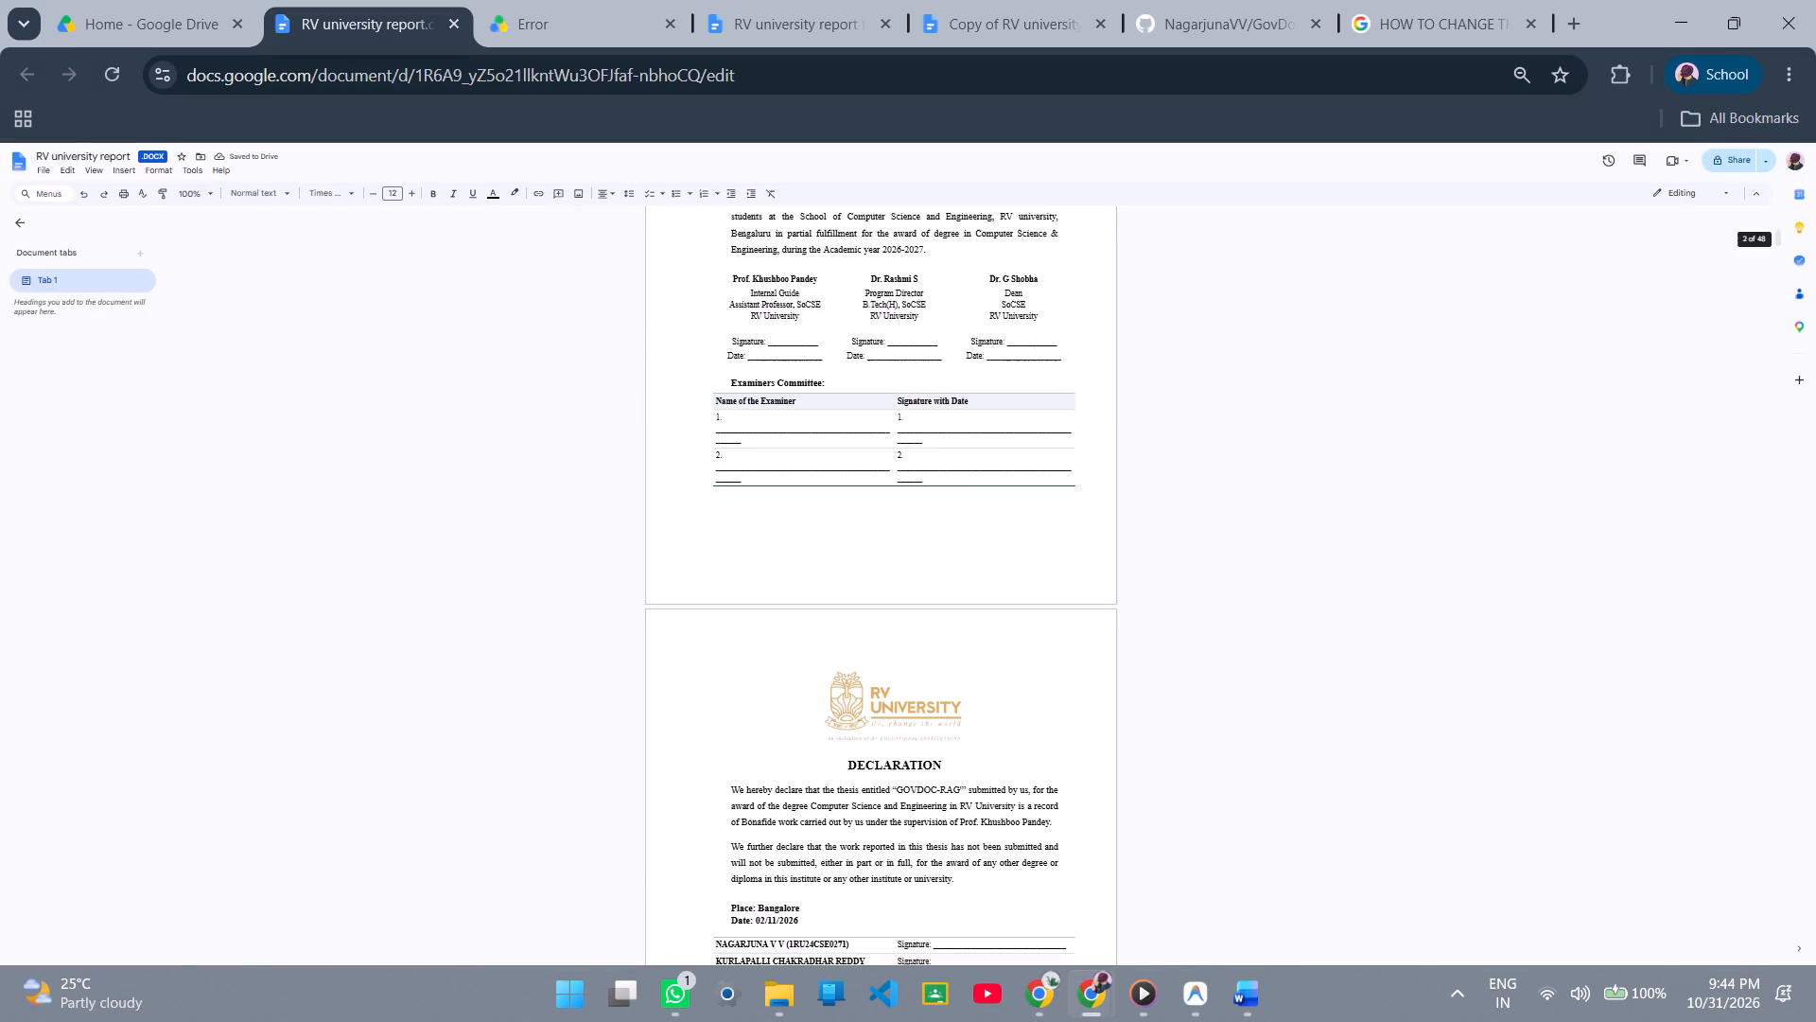
pyautogui.scroll(3, 1061, 582)
pyautogui.scroll(-8, 1061, 582)
pyautogui.scroll(9, 1061, 582)
pyautogui.scroll(-2, 1061, 582)
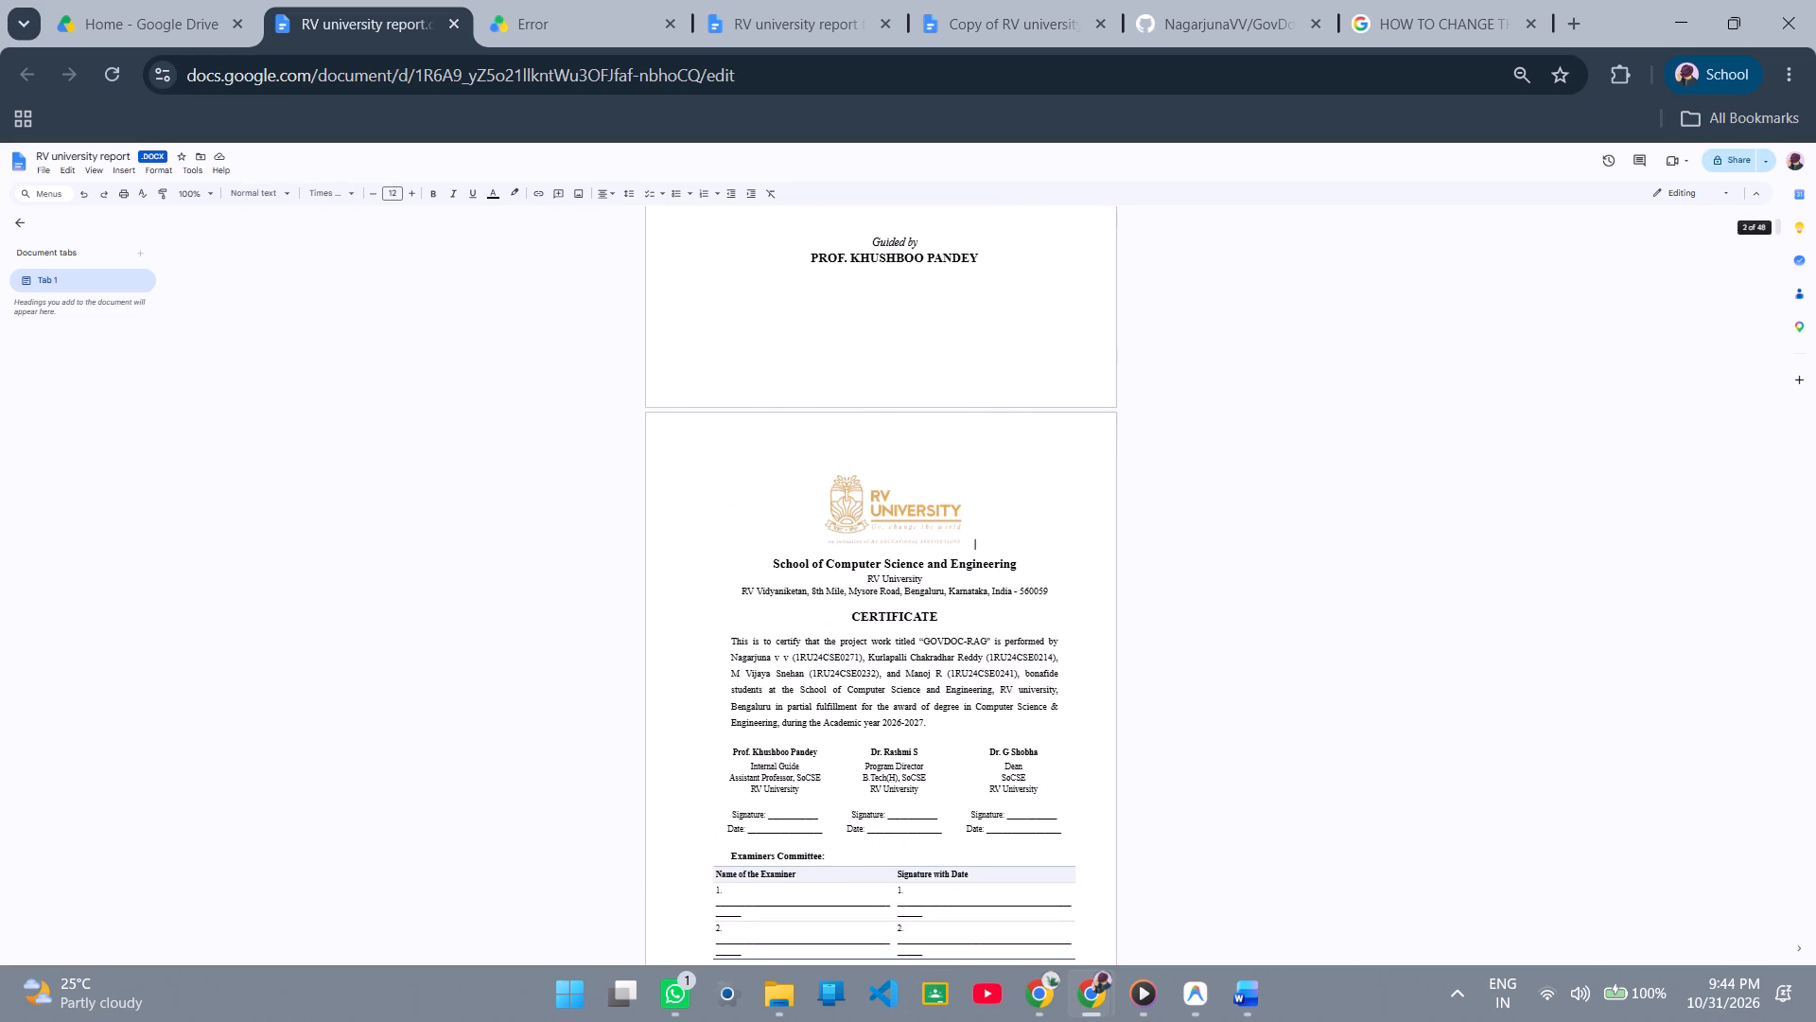
pyautogui.scroll(-2, 1061, 582)
pyautogui.scroll(4, 1061, 582)
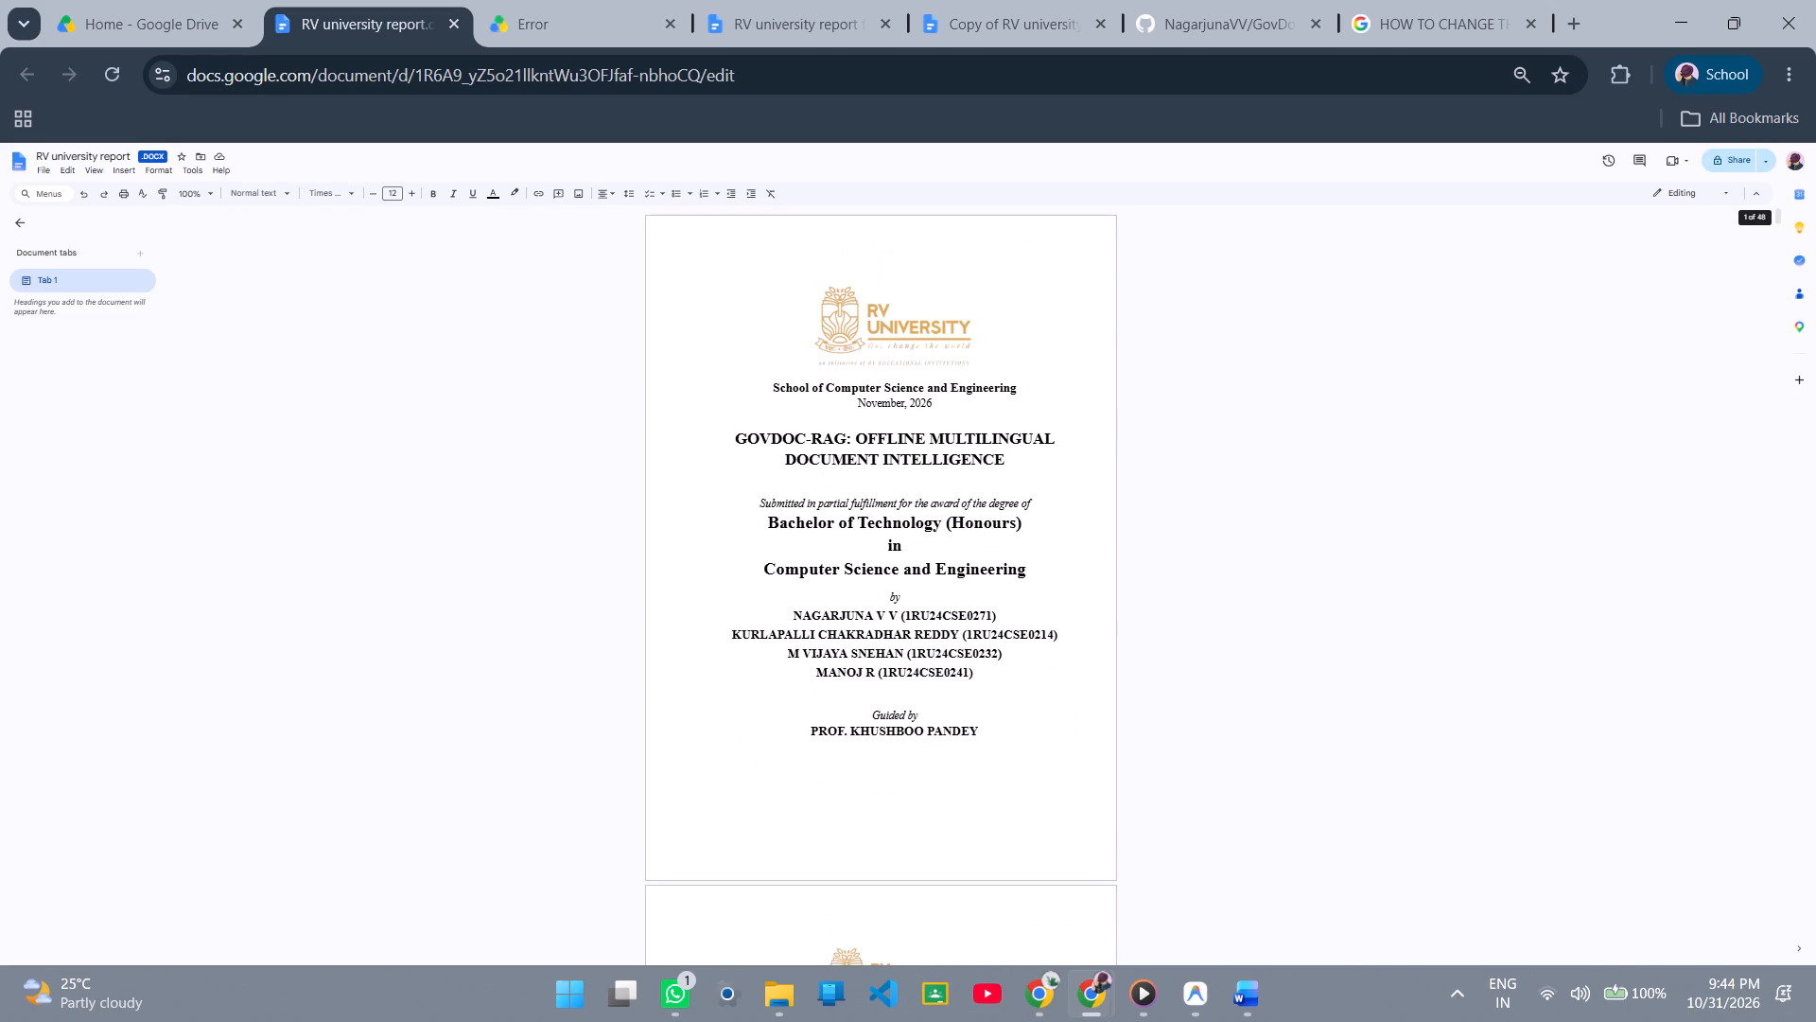
pyautogui.scroll(-3, 1061, 582)
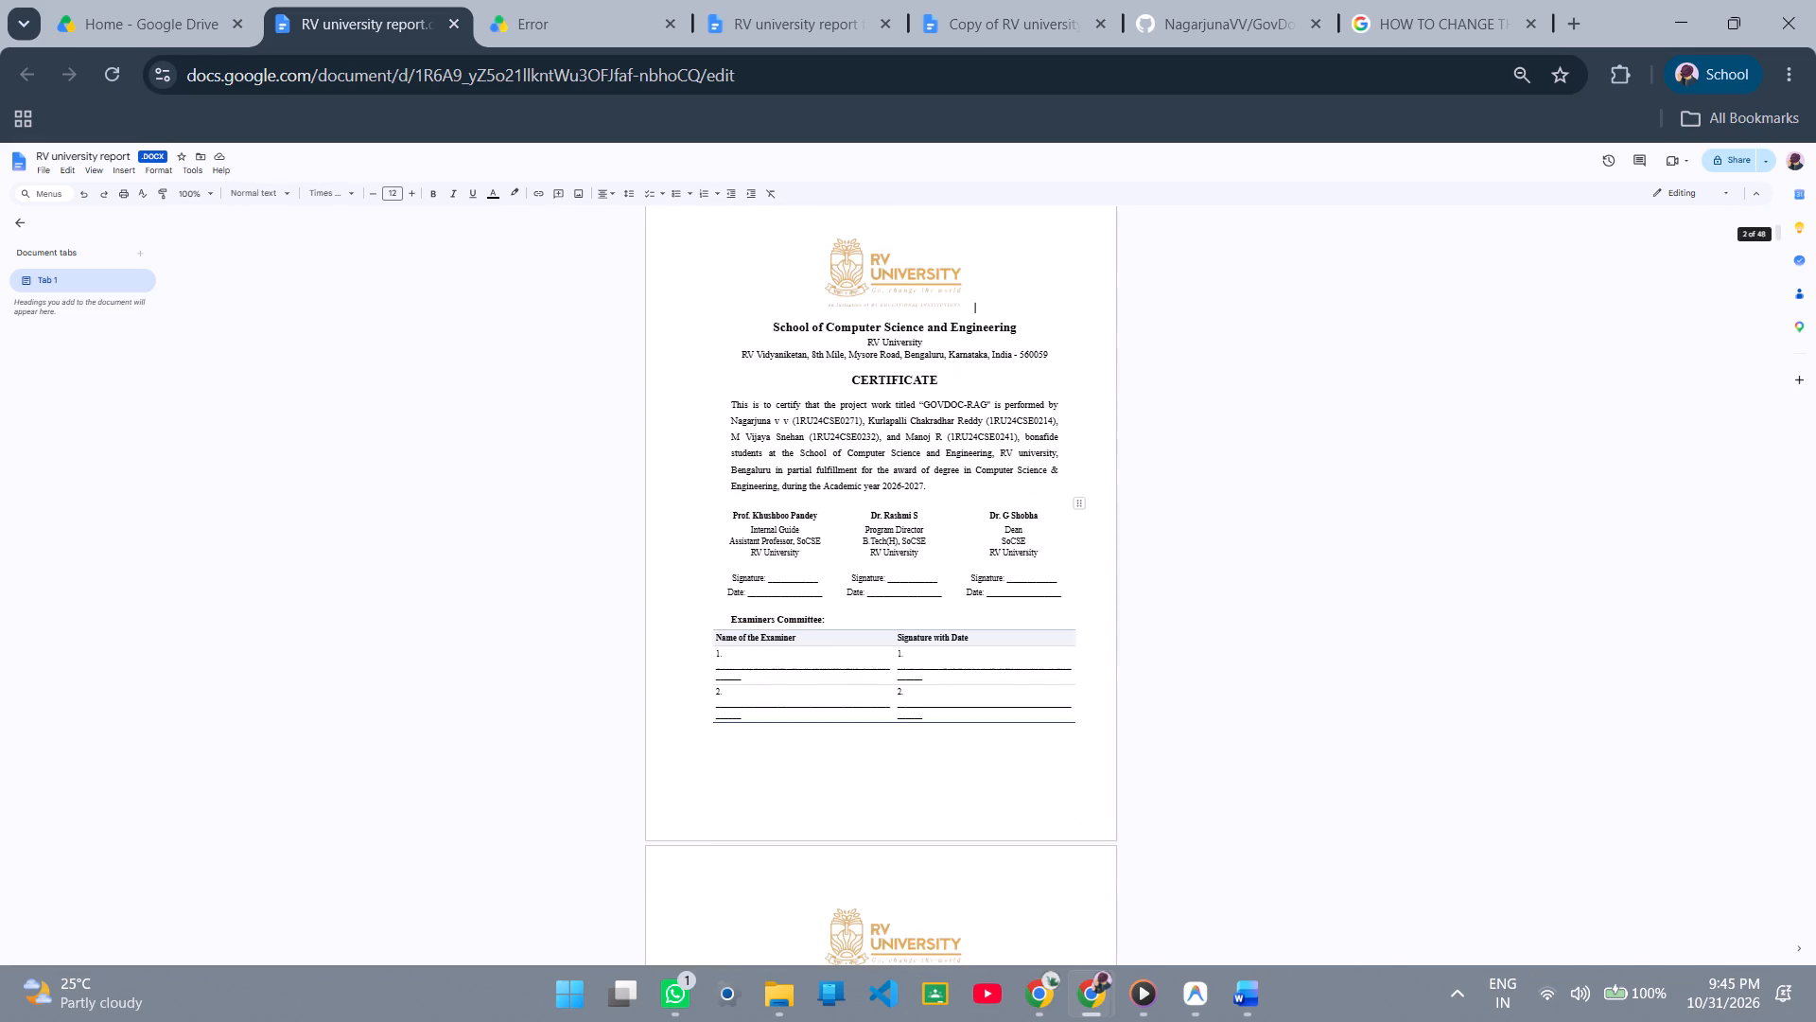
pyautogui.scroll(1, 1061, 582)
pyautogui.scroll(-1, 1061, 582)
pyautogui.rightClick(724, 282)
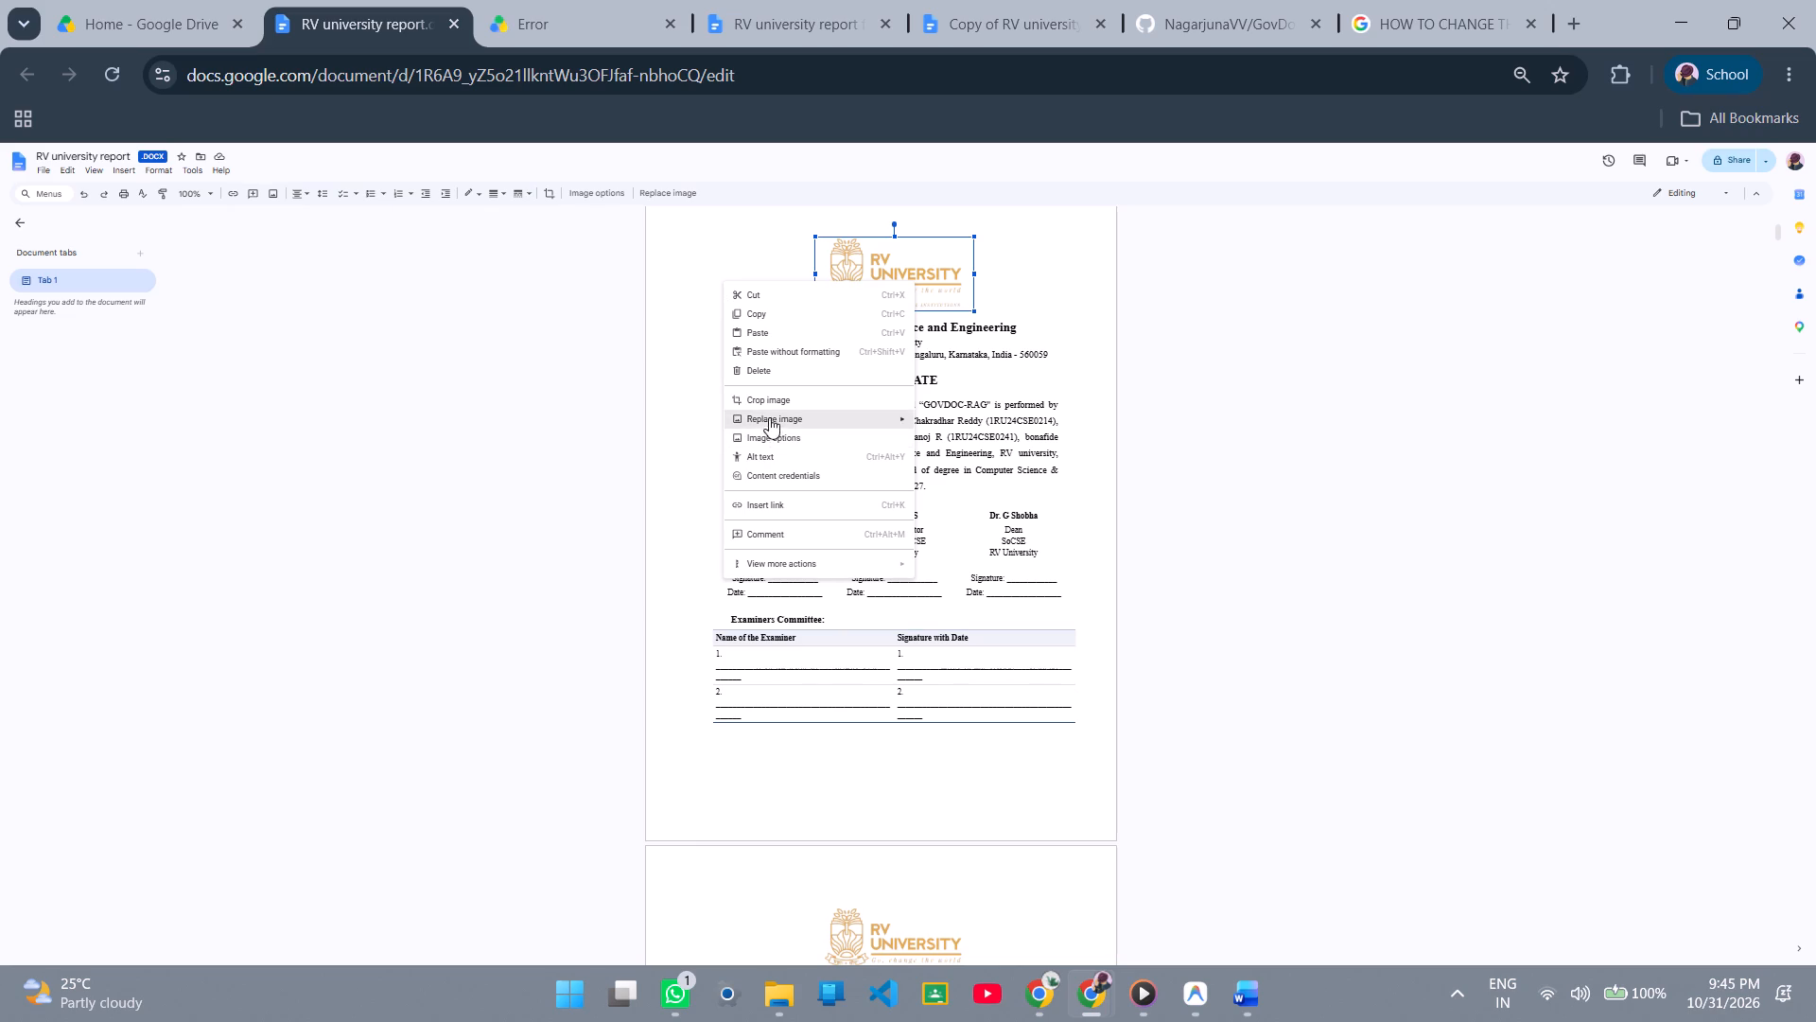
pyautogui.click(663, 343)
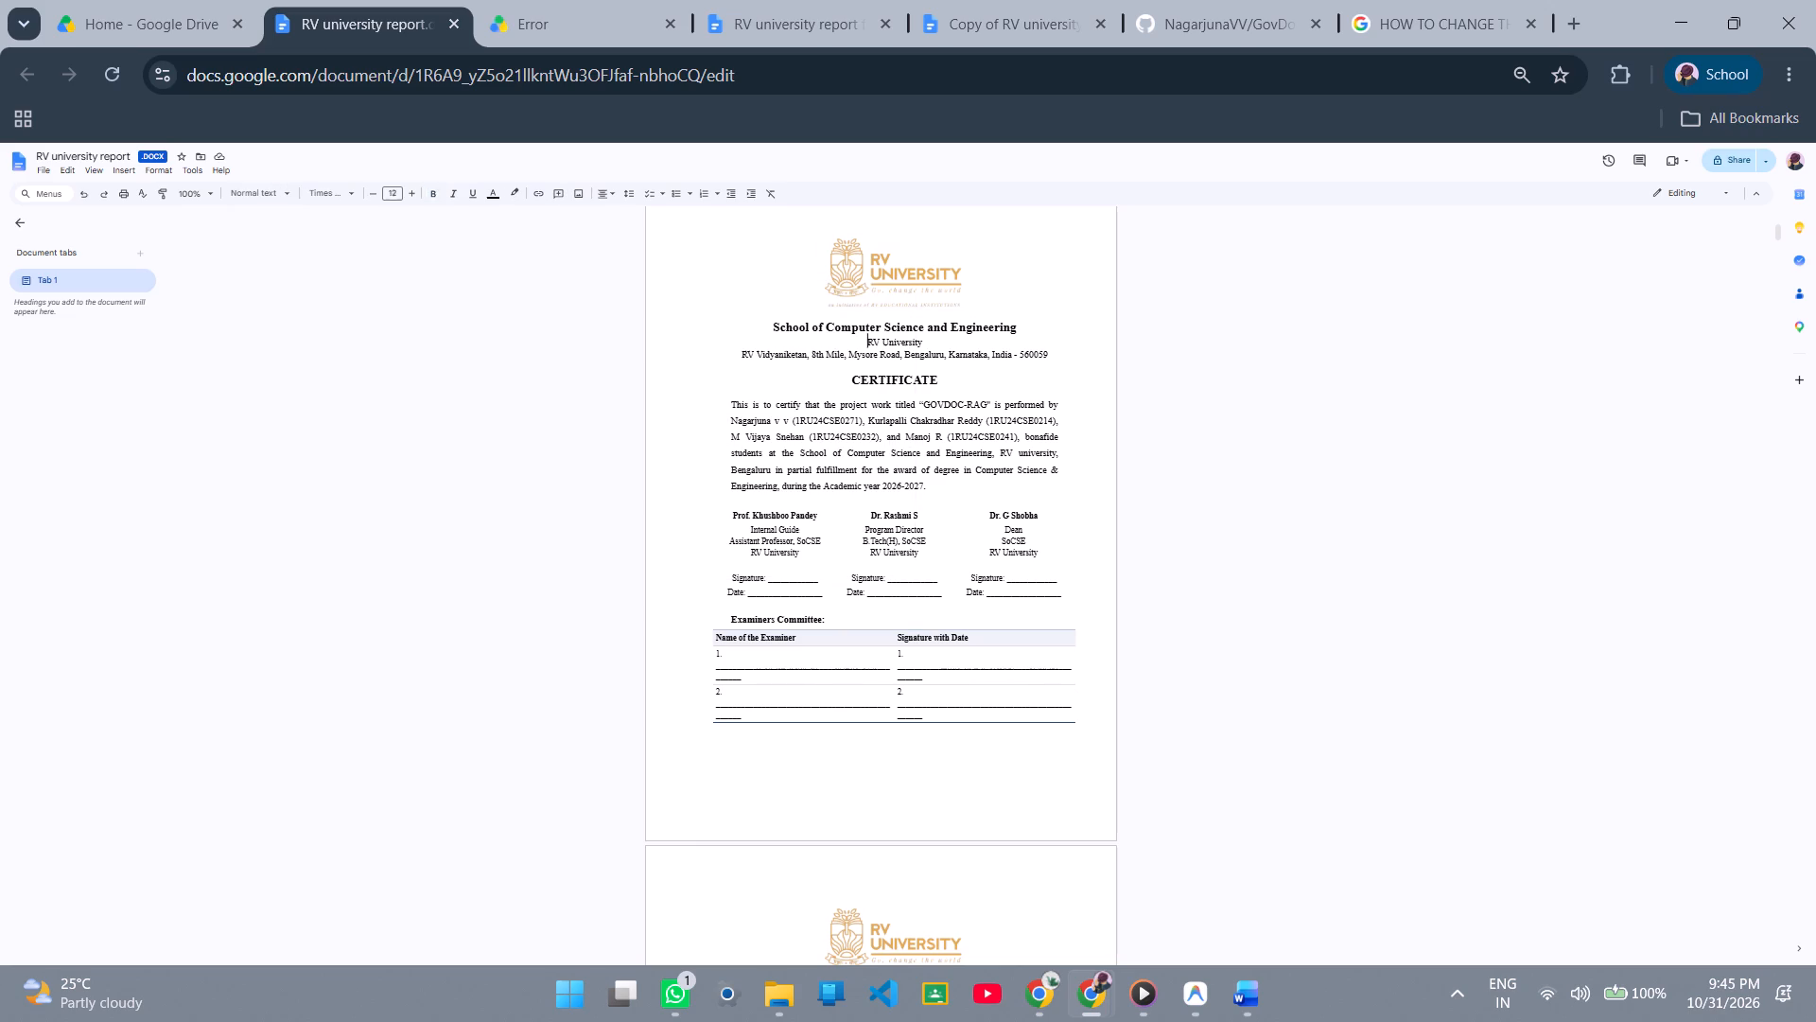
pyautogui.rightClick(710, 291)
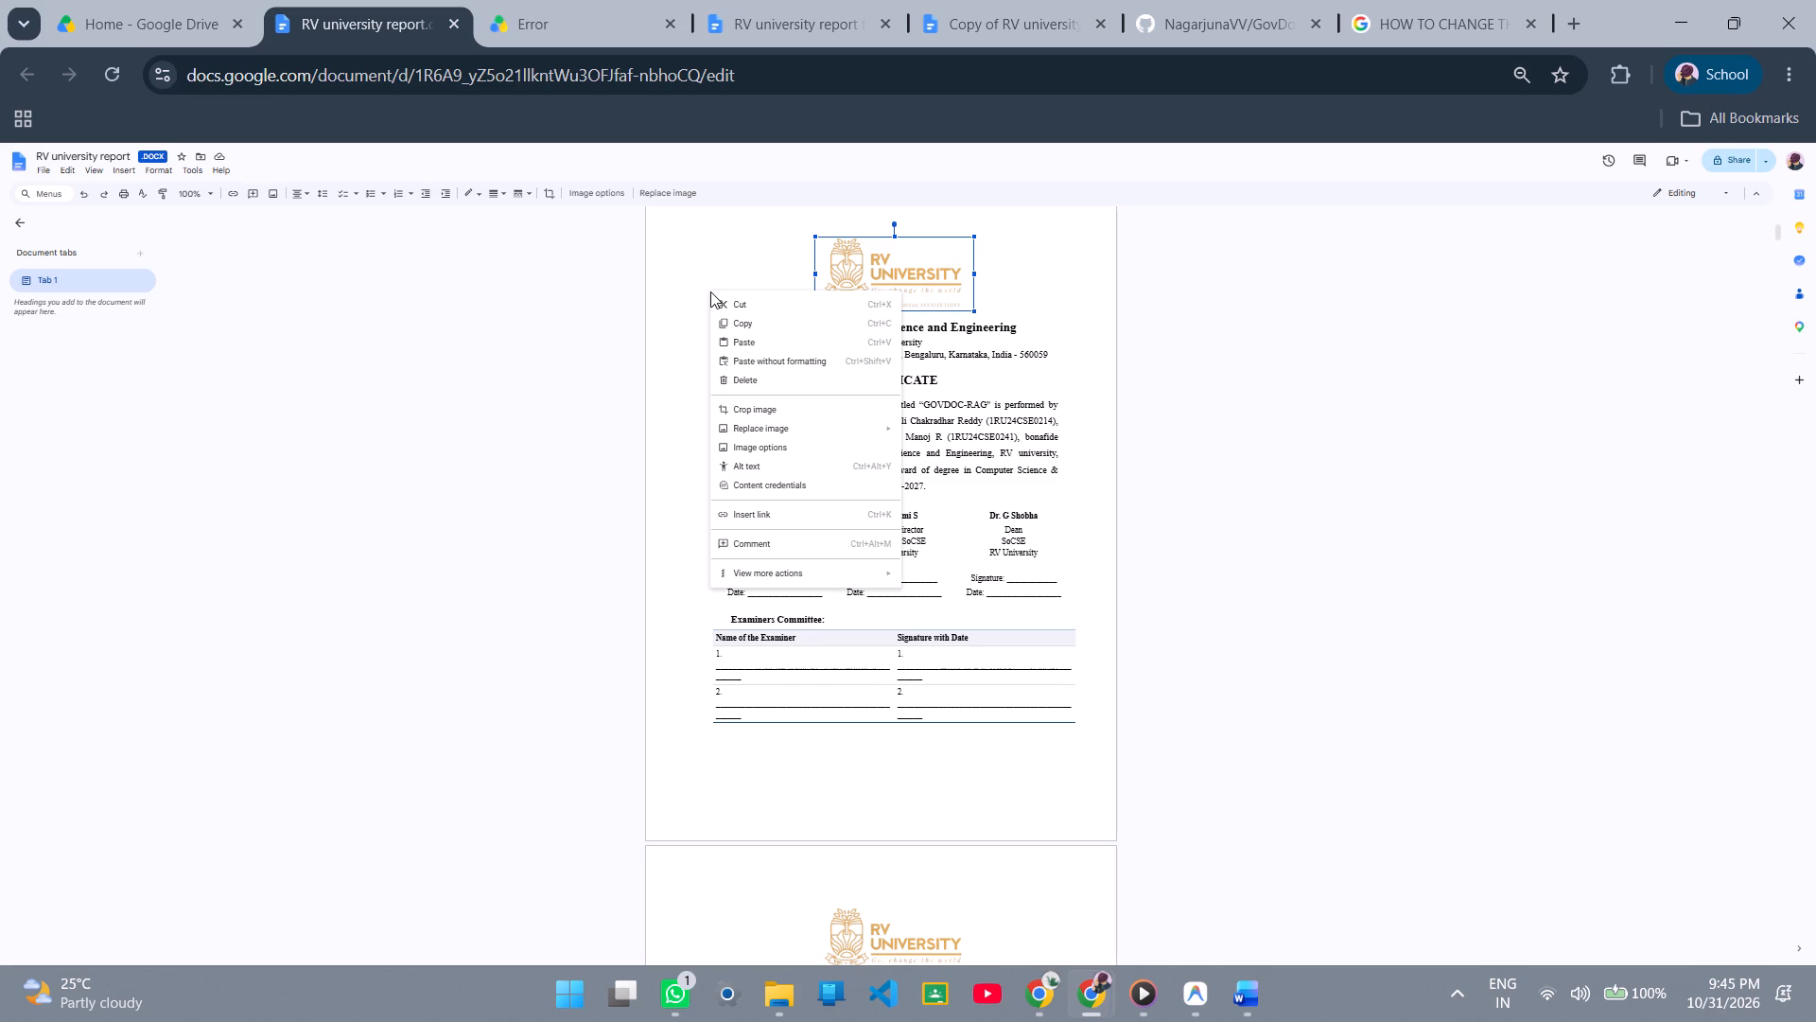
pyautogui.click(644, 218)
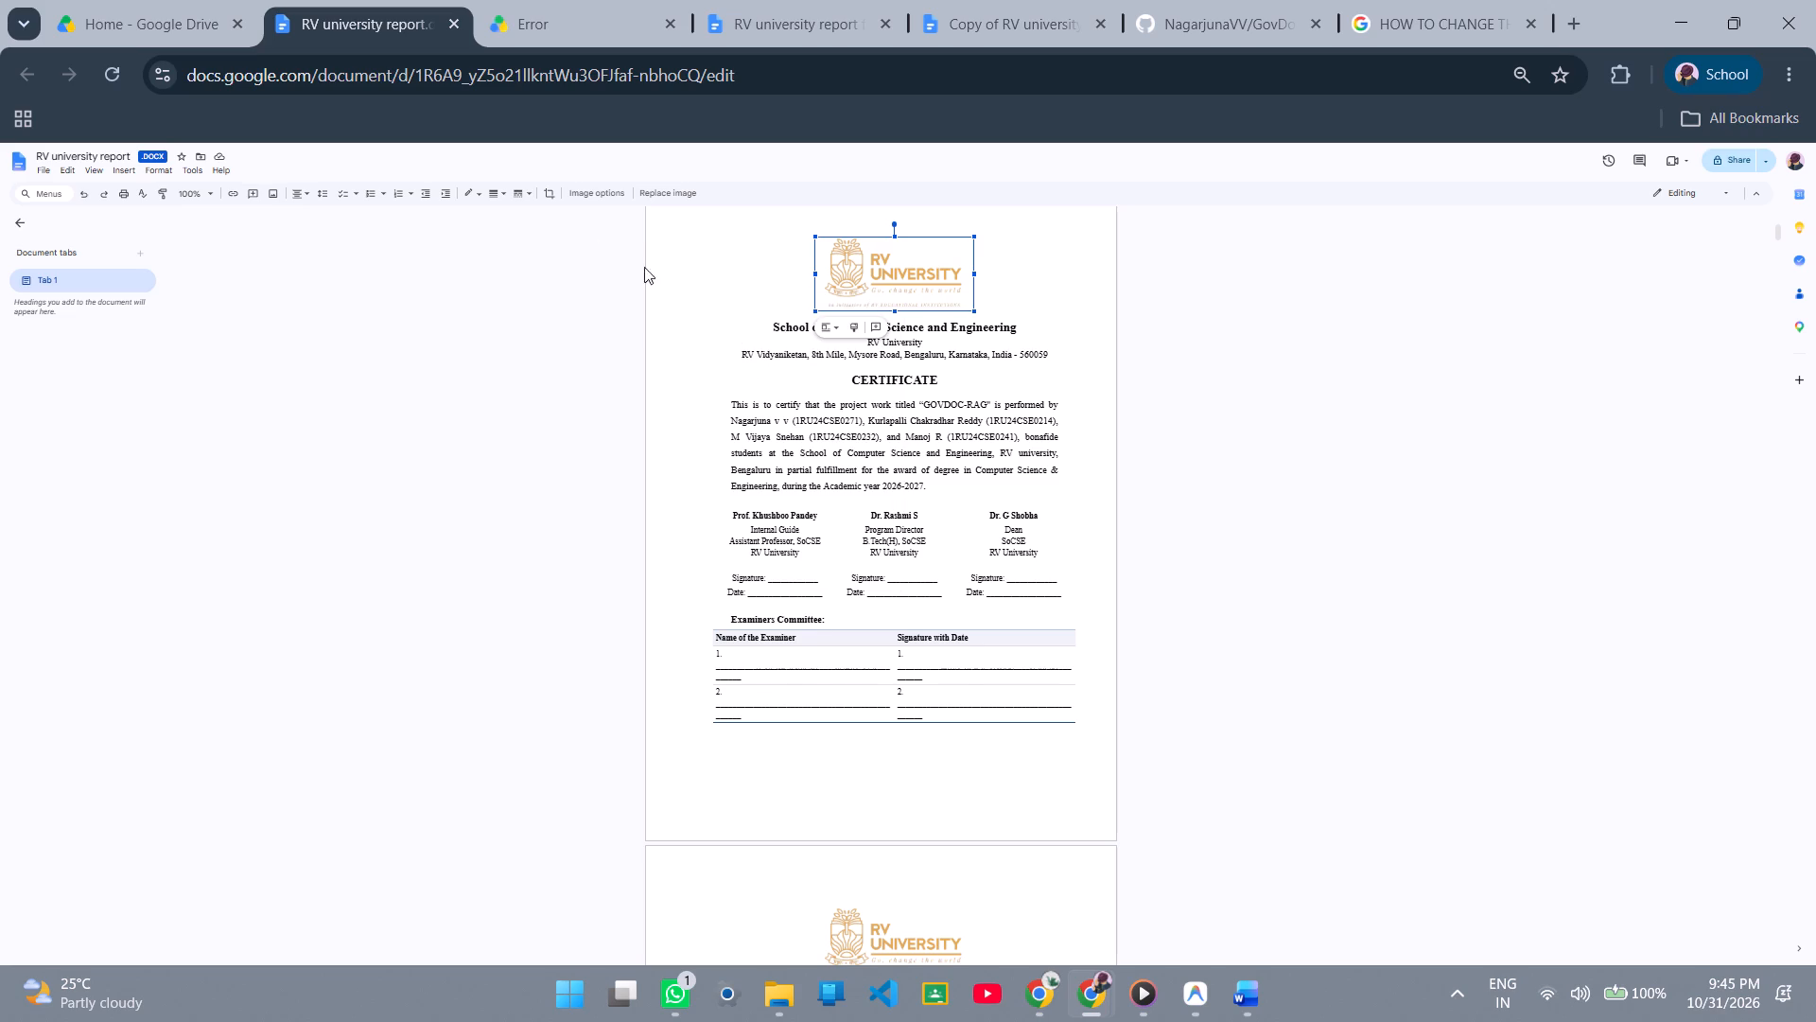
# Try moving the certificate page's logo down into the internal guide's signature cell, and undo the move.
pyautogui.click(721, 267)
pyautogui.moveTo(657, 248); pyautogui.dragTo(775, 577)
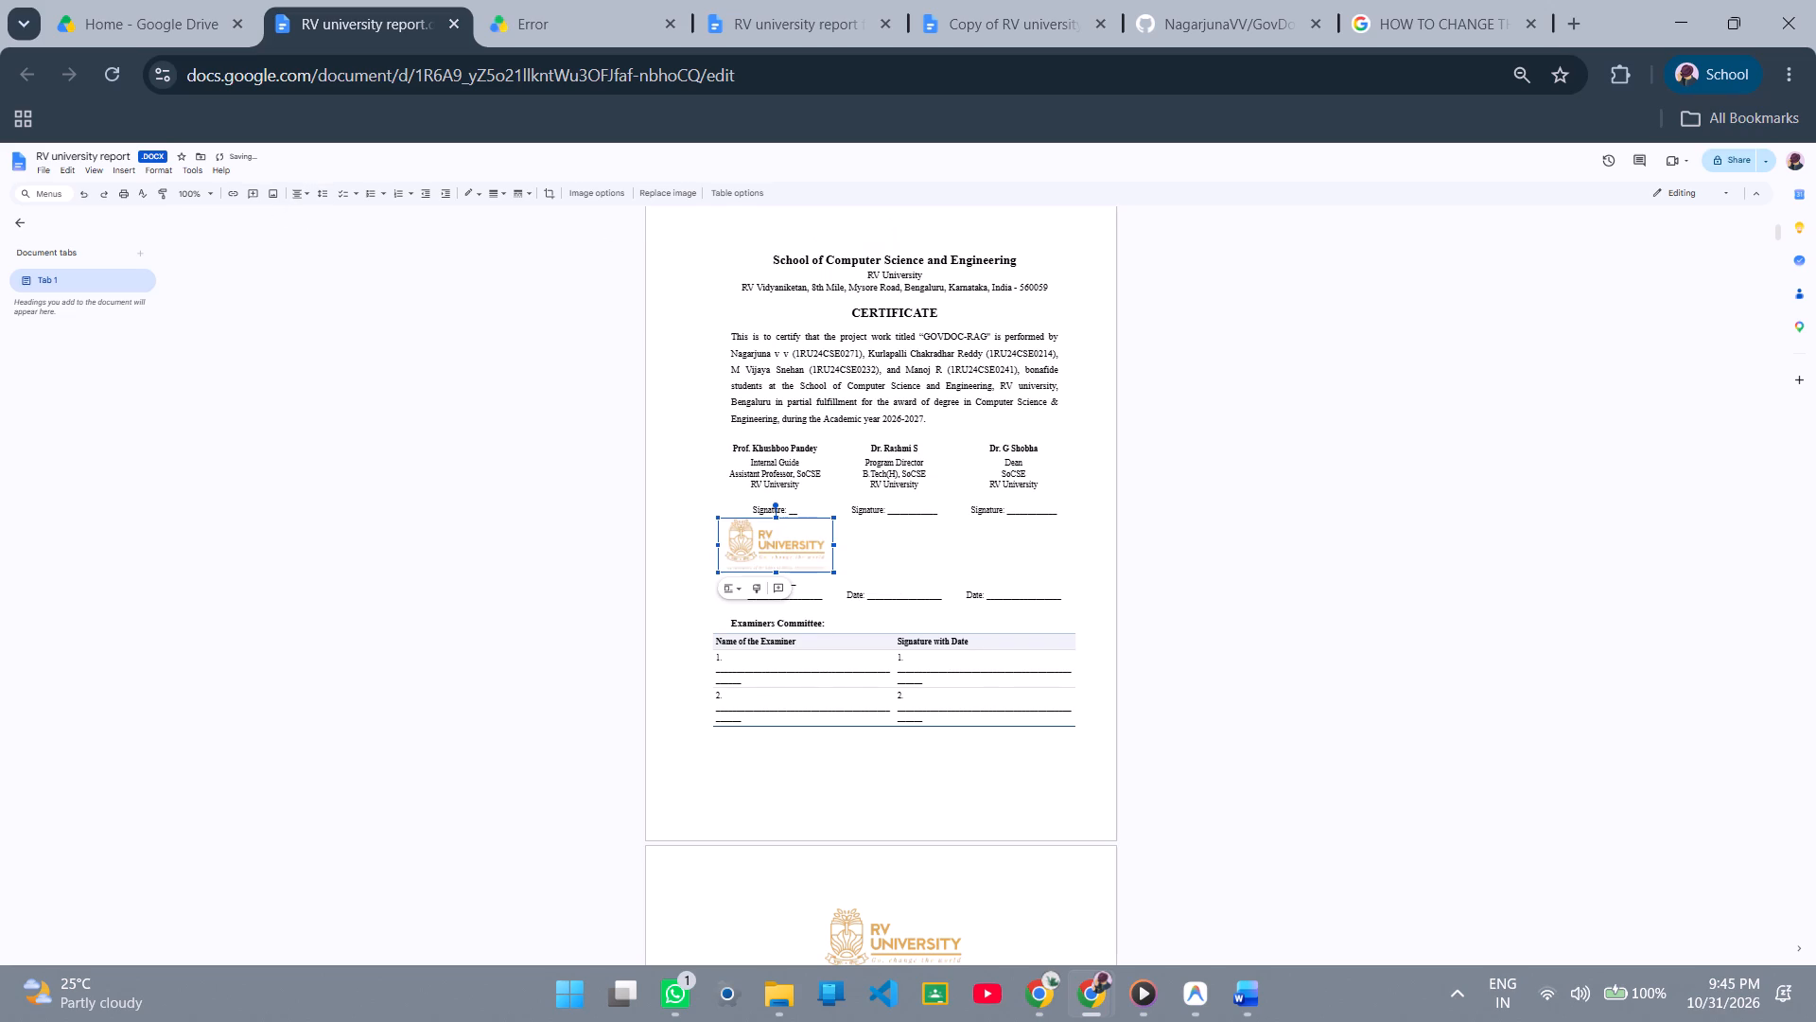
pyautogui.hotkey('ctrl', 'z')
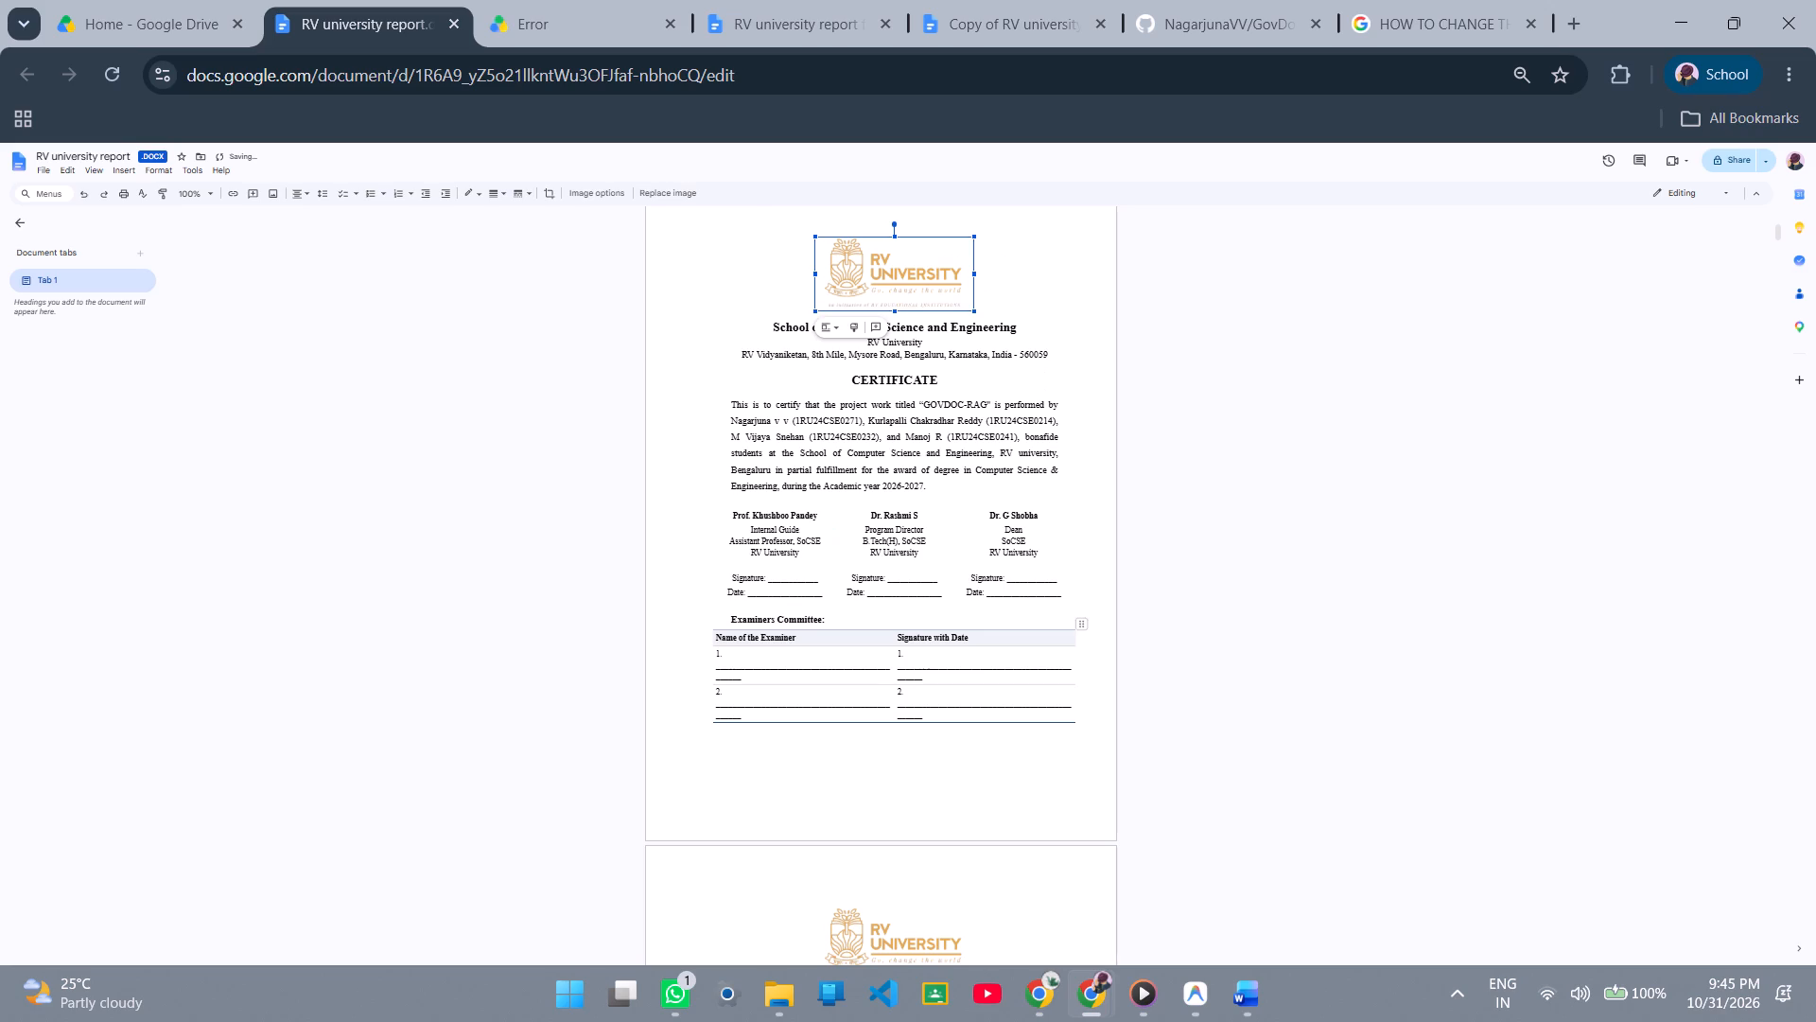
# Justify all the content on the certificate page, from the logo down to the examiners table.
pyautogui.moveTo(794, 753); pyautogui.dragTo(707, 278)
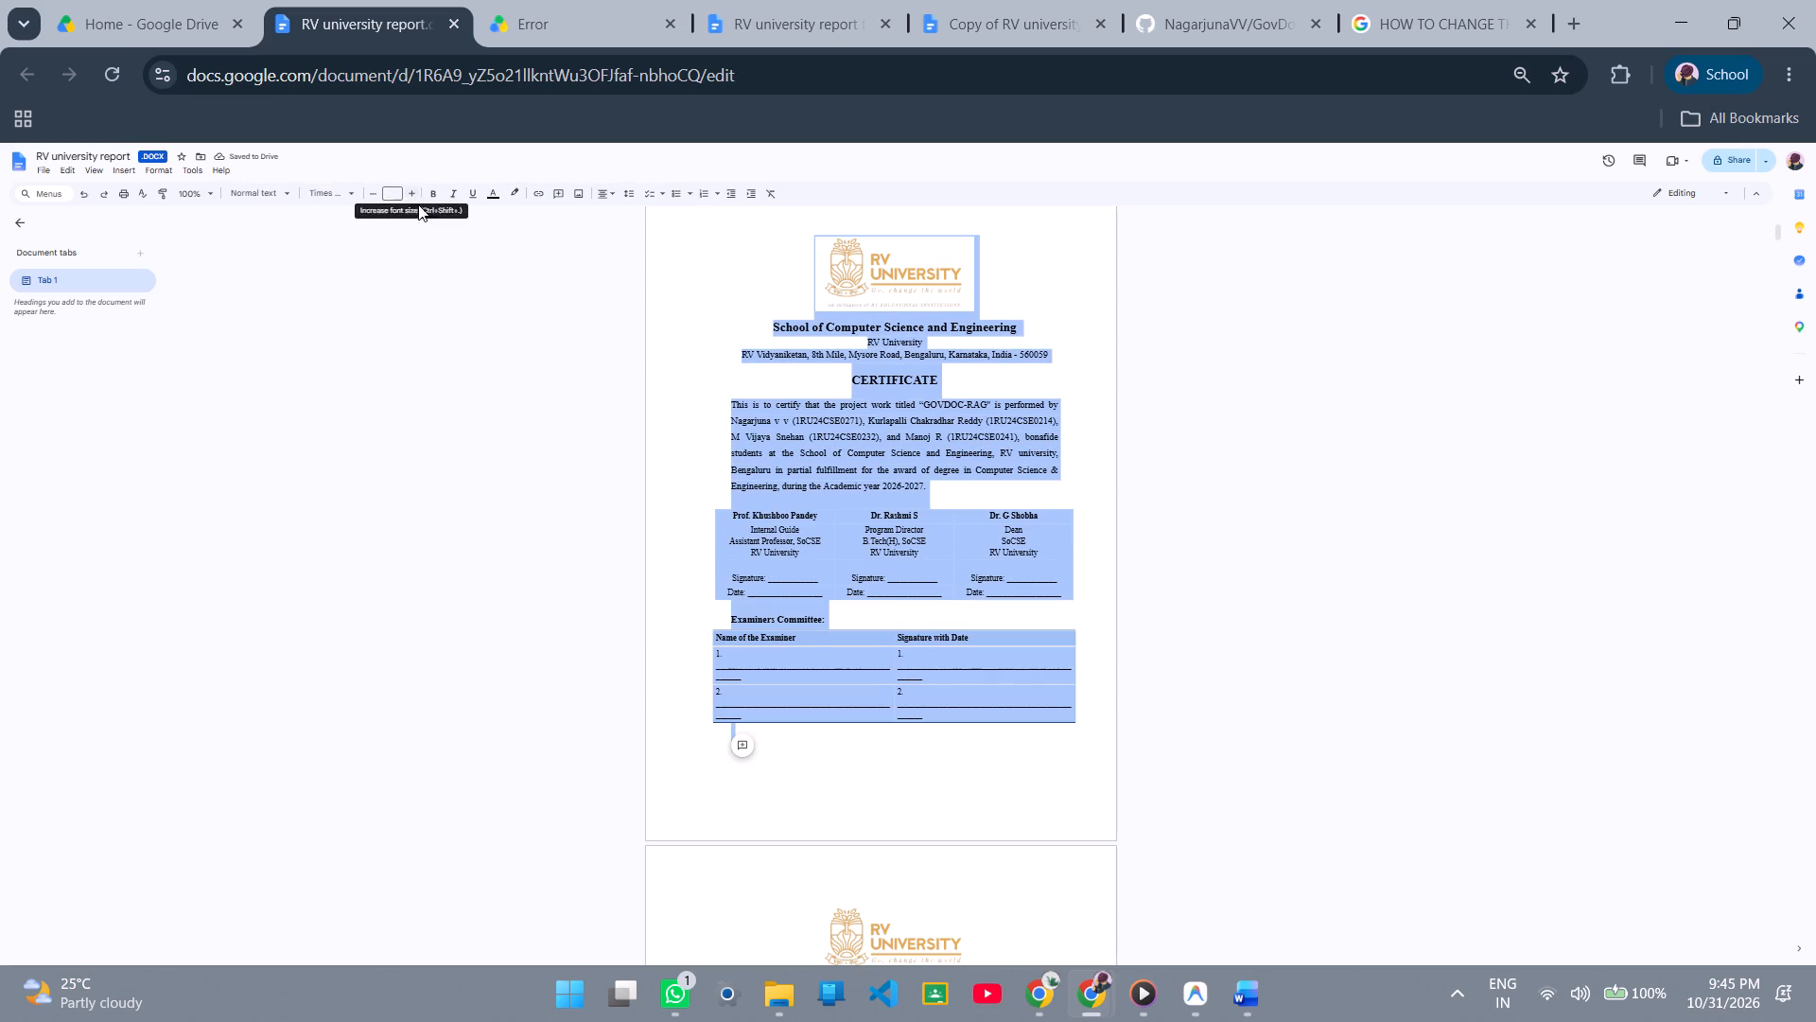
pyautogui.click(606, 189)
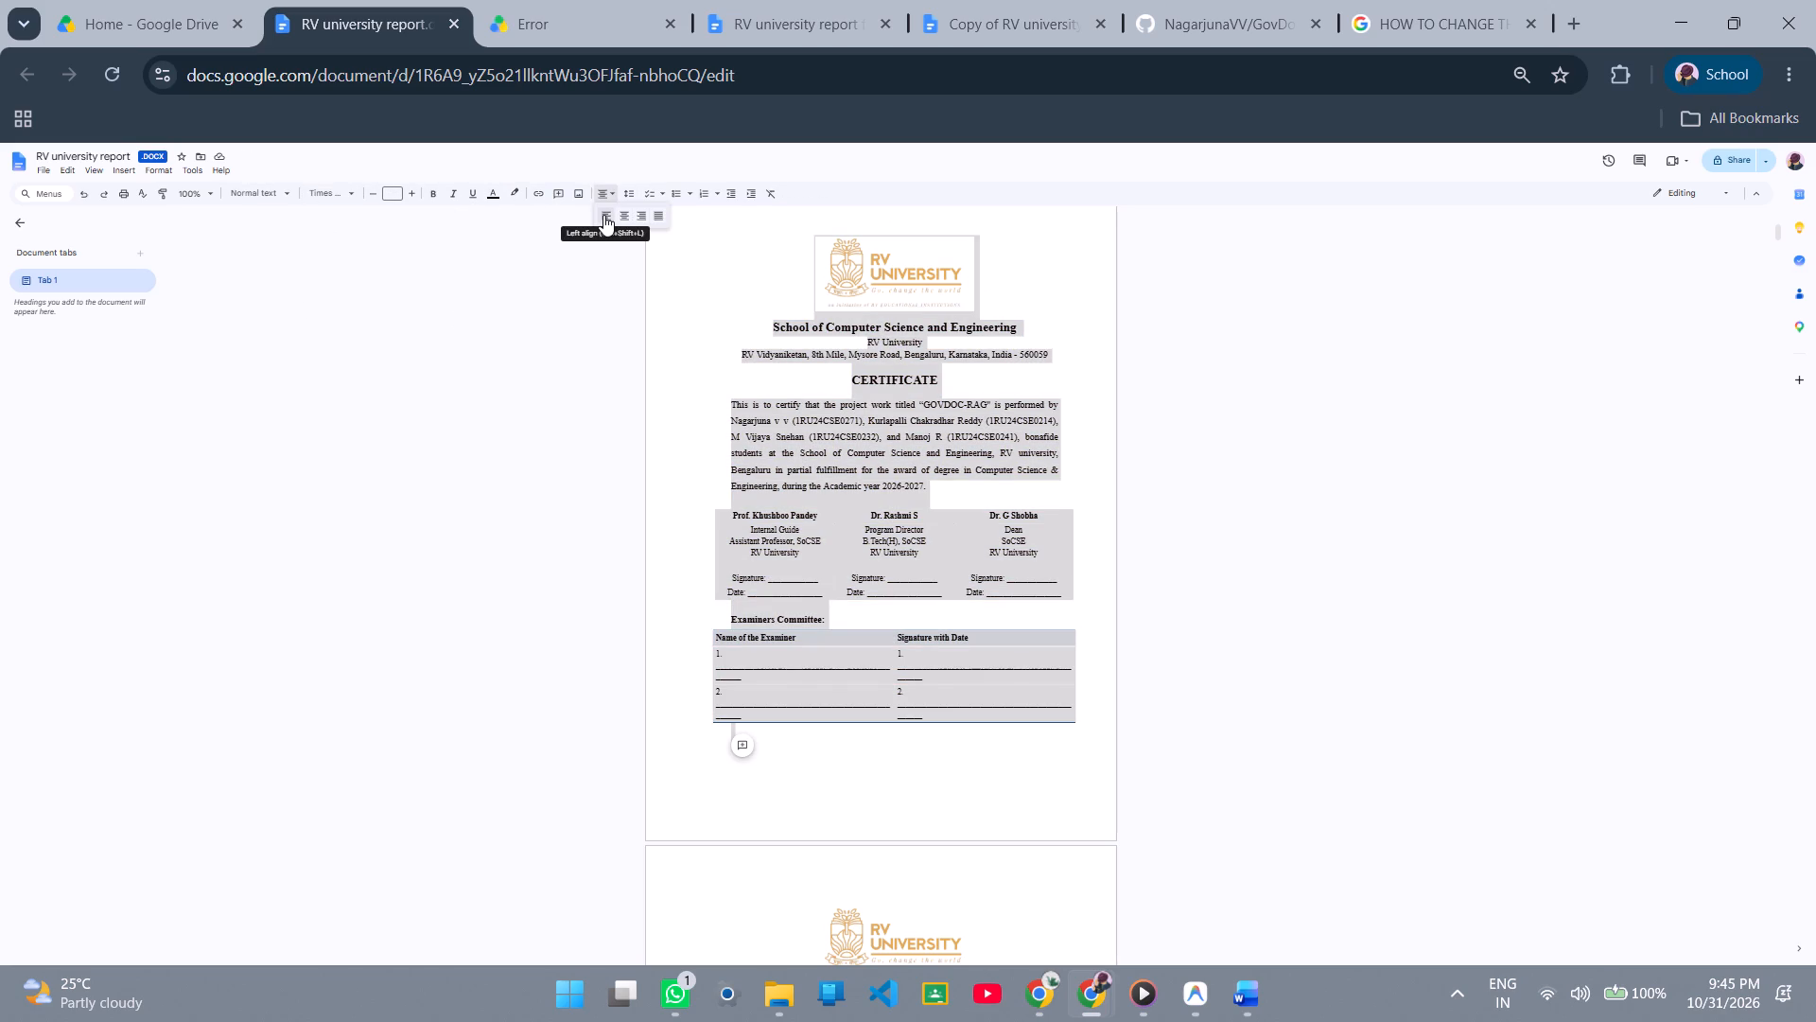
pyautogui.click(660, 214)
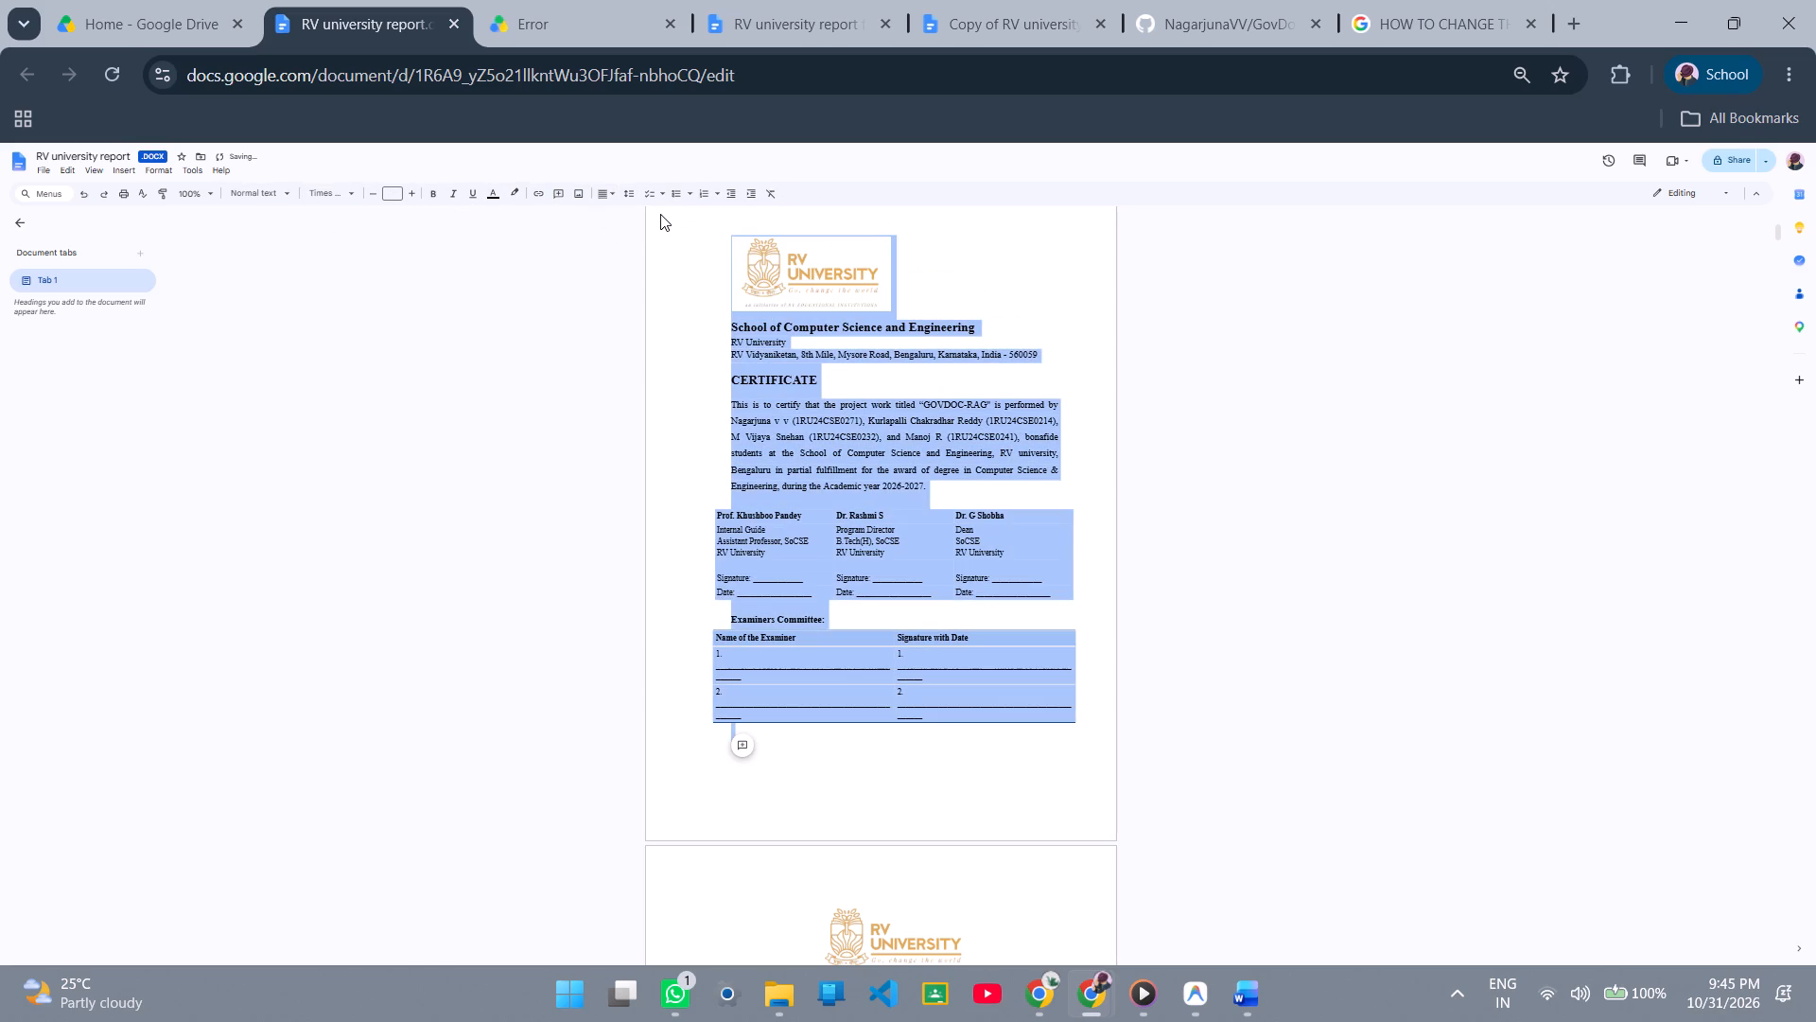
# Center-align all the content on the certificate page, including the logo, body text and both tables.
pyautogui.click(605, 193)
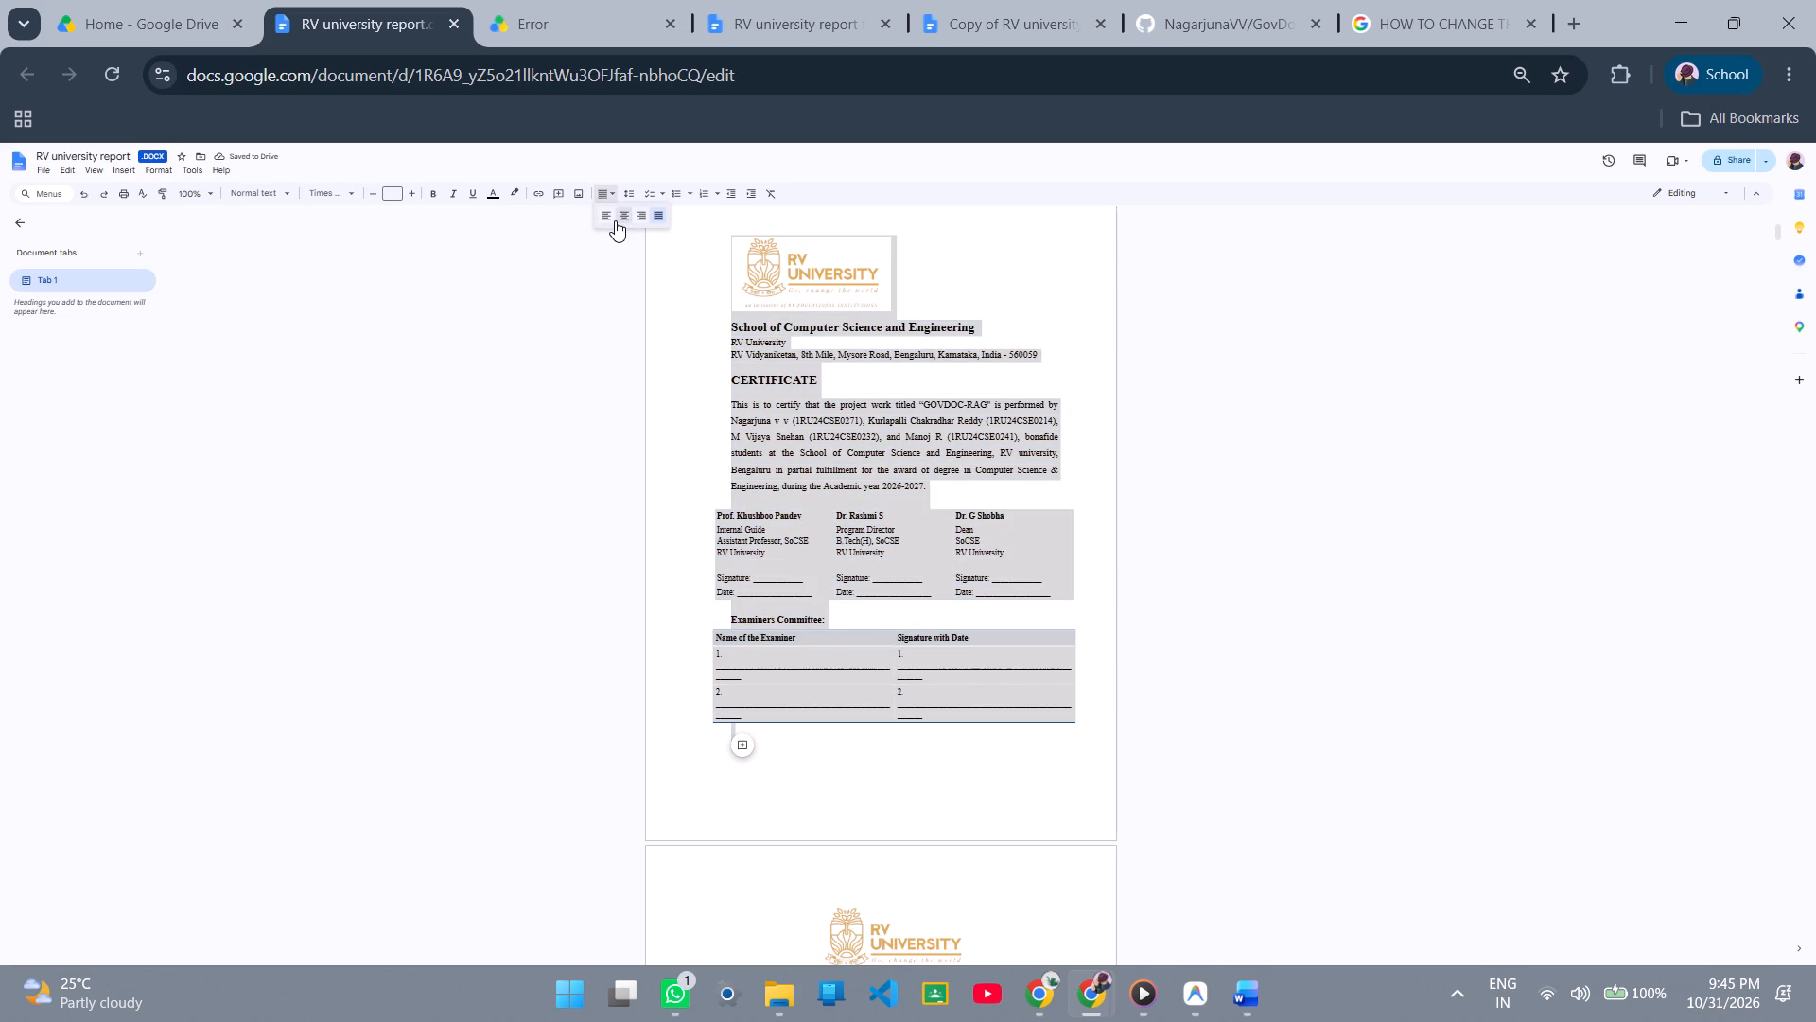
pyautogui.click(620, 220)
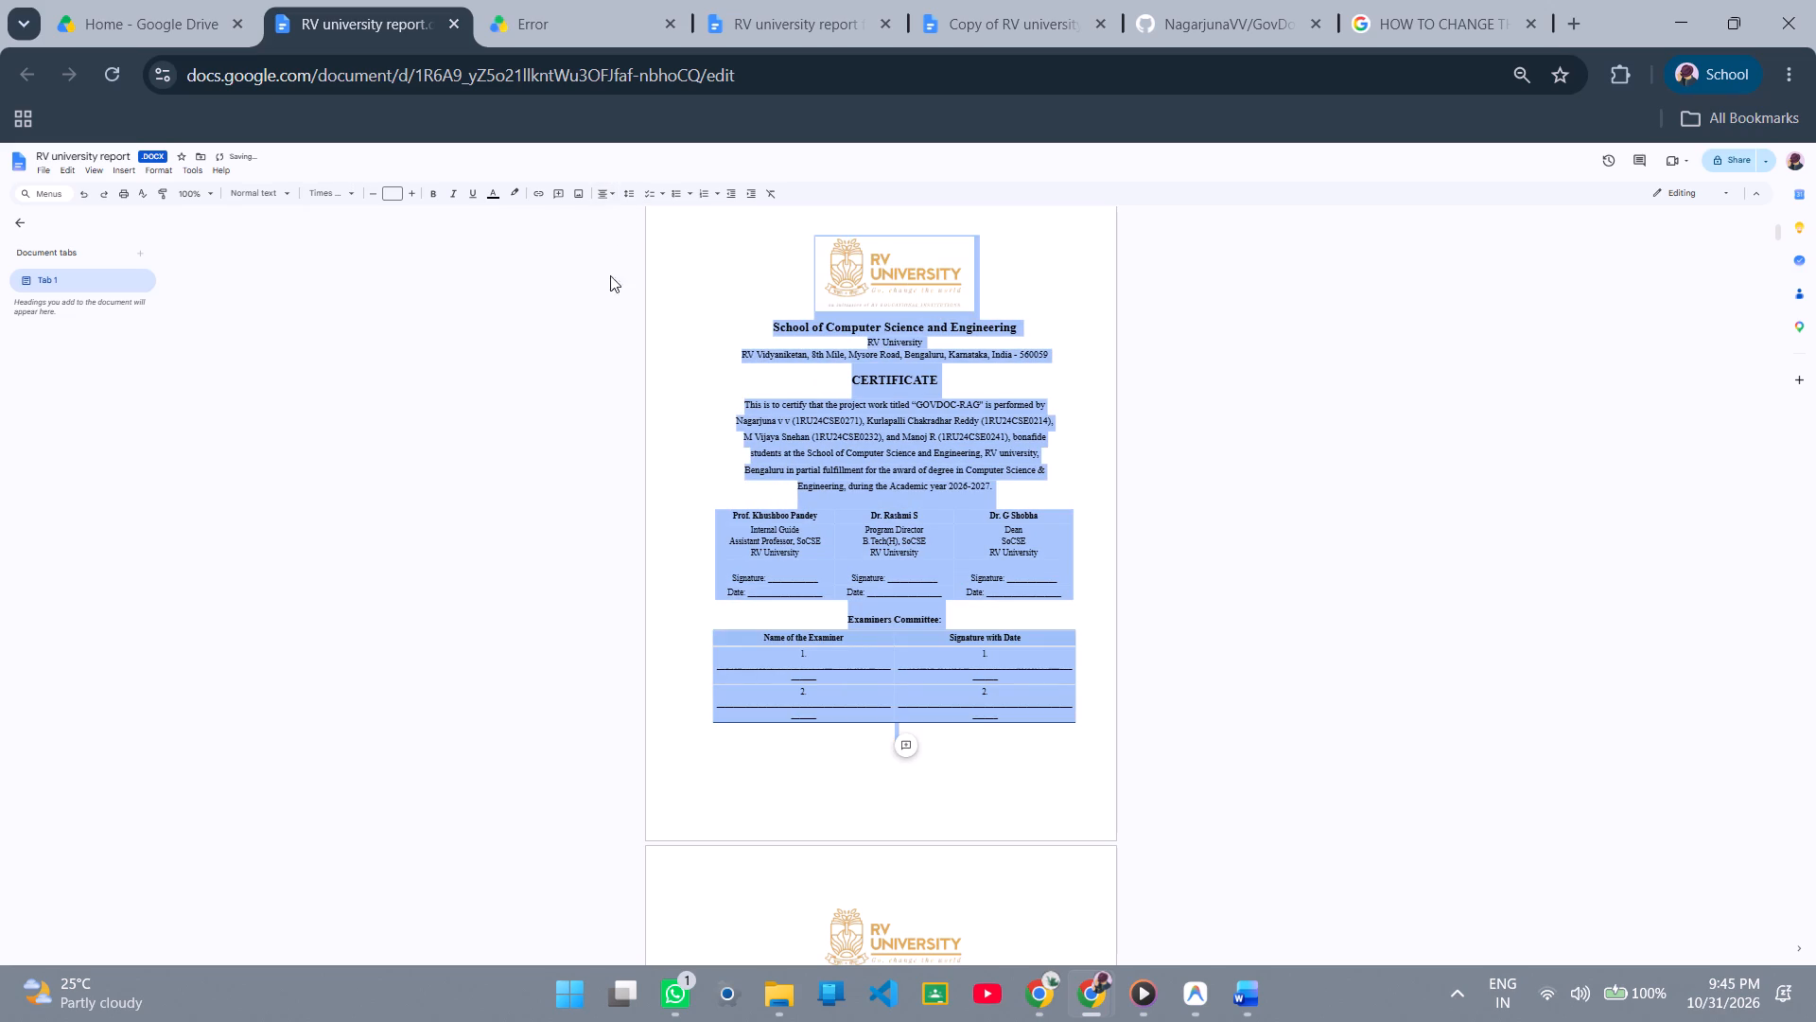
pyautogui.click(705, 293)
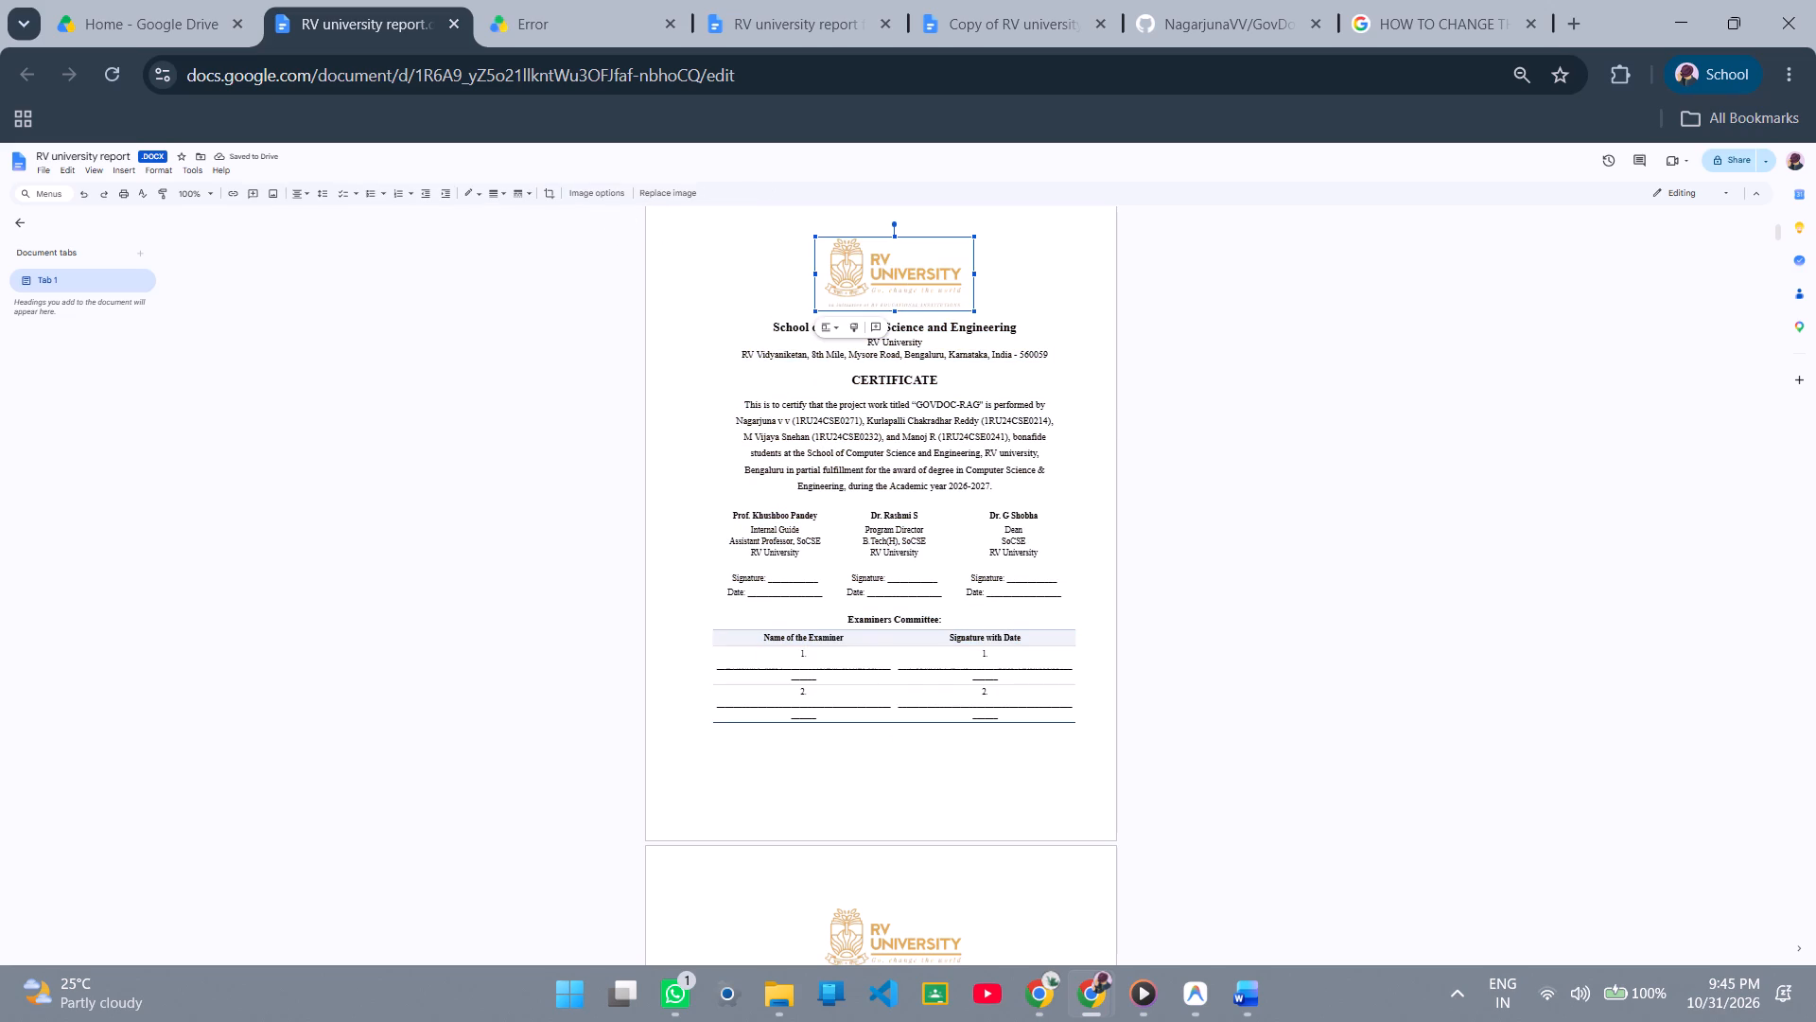
pyautogui.click(702, 384)
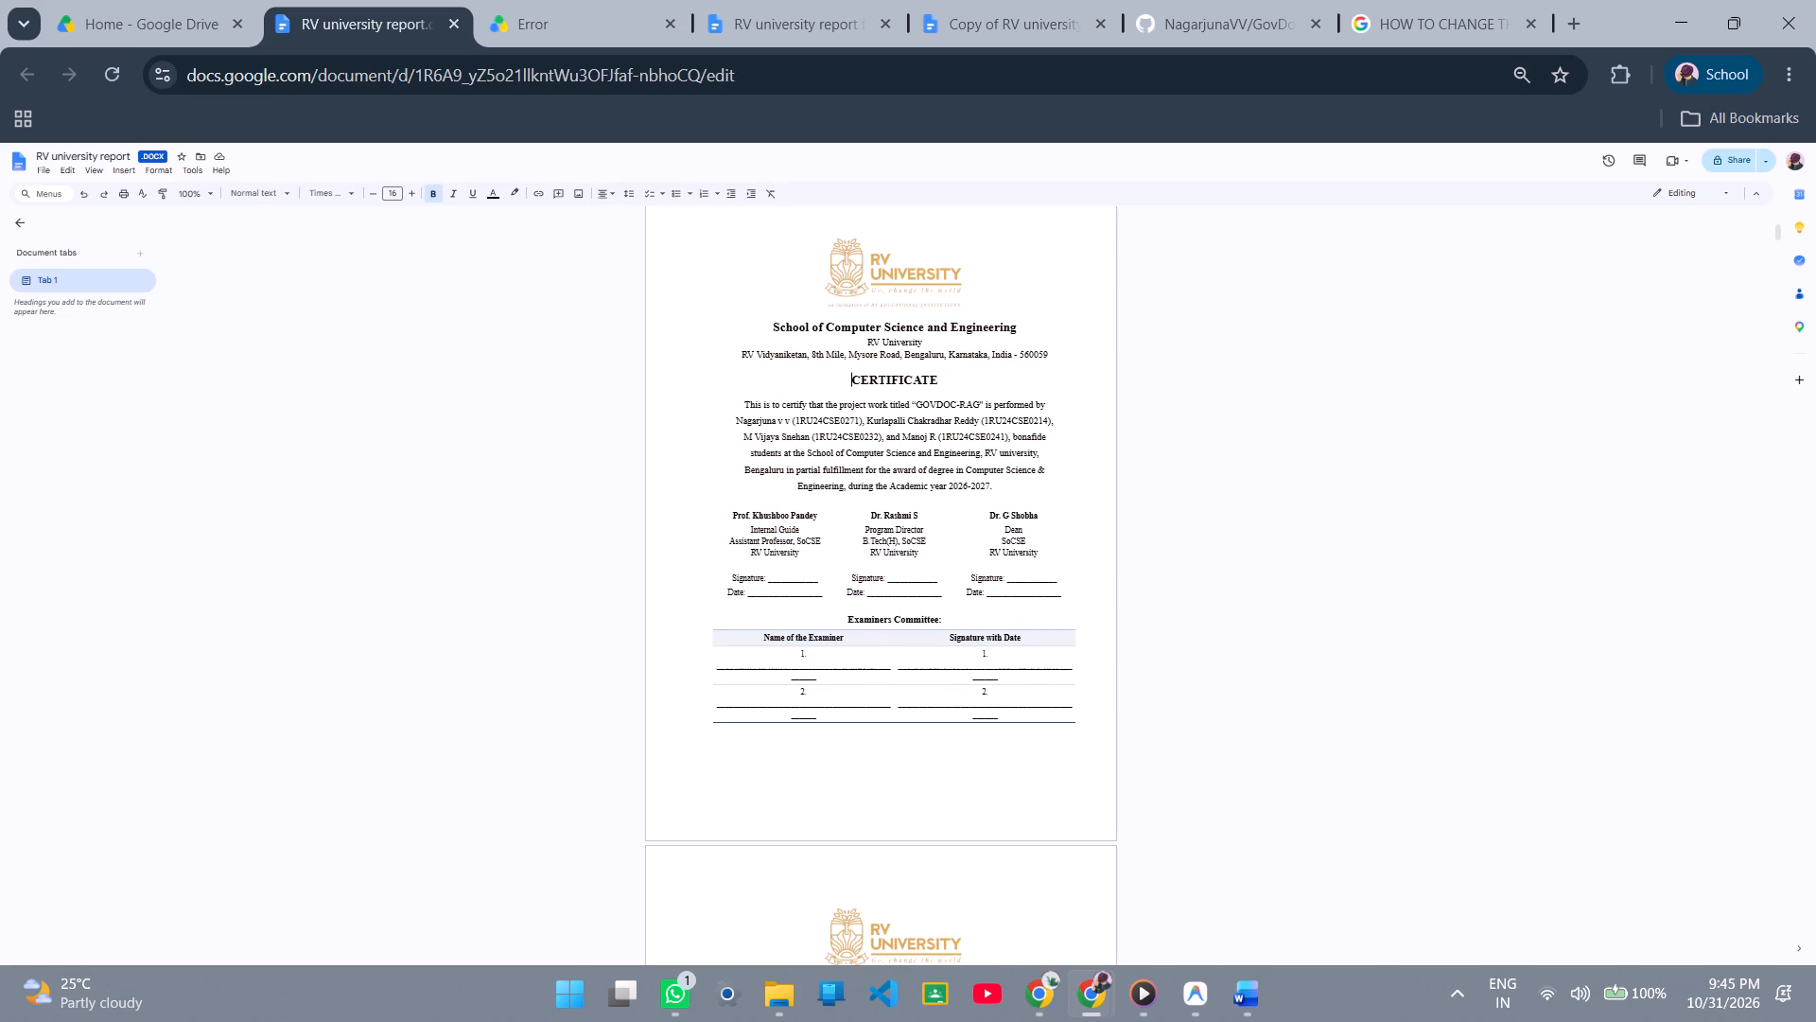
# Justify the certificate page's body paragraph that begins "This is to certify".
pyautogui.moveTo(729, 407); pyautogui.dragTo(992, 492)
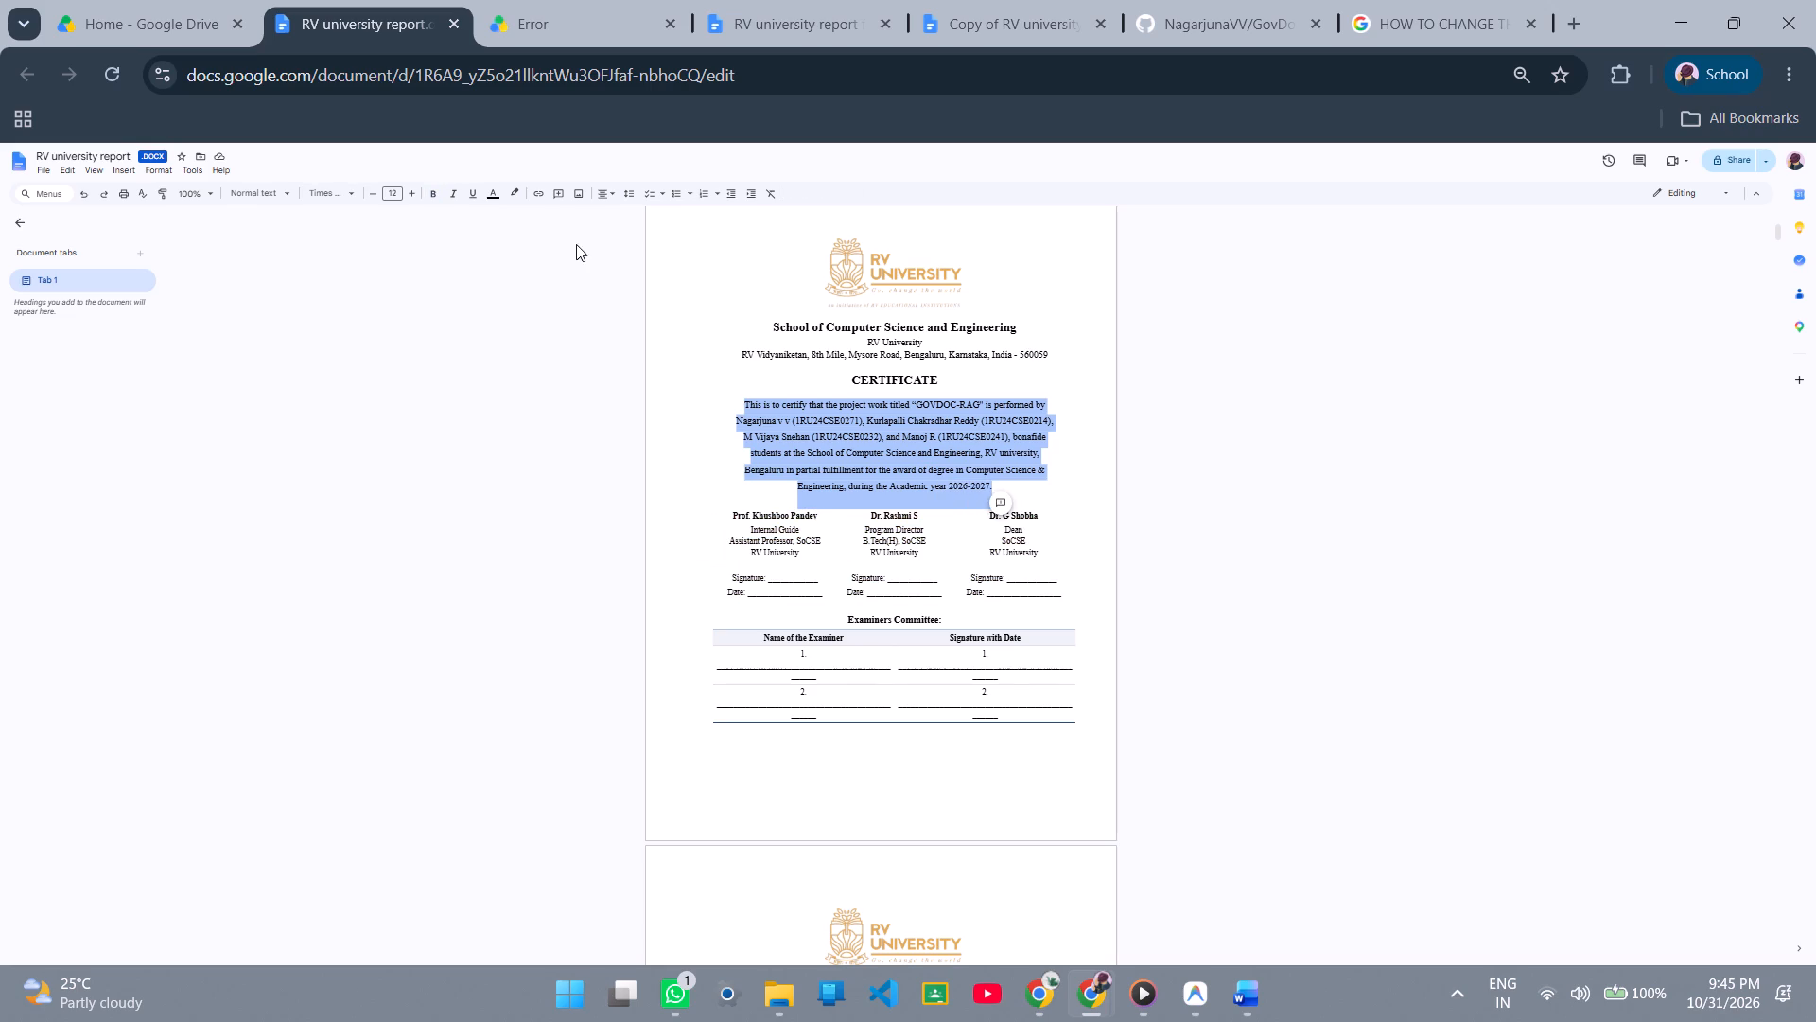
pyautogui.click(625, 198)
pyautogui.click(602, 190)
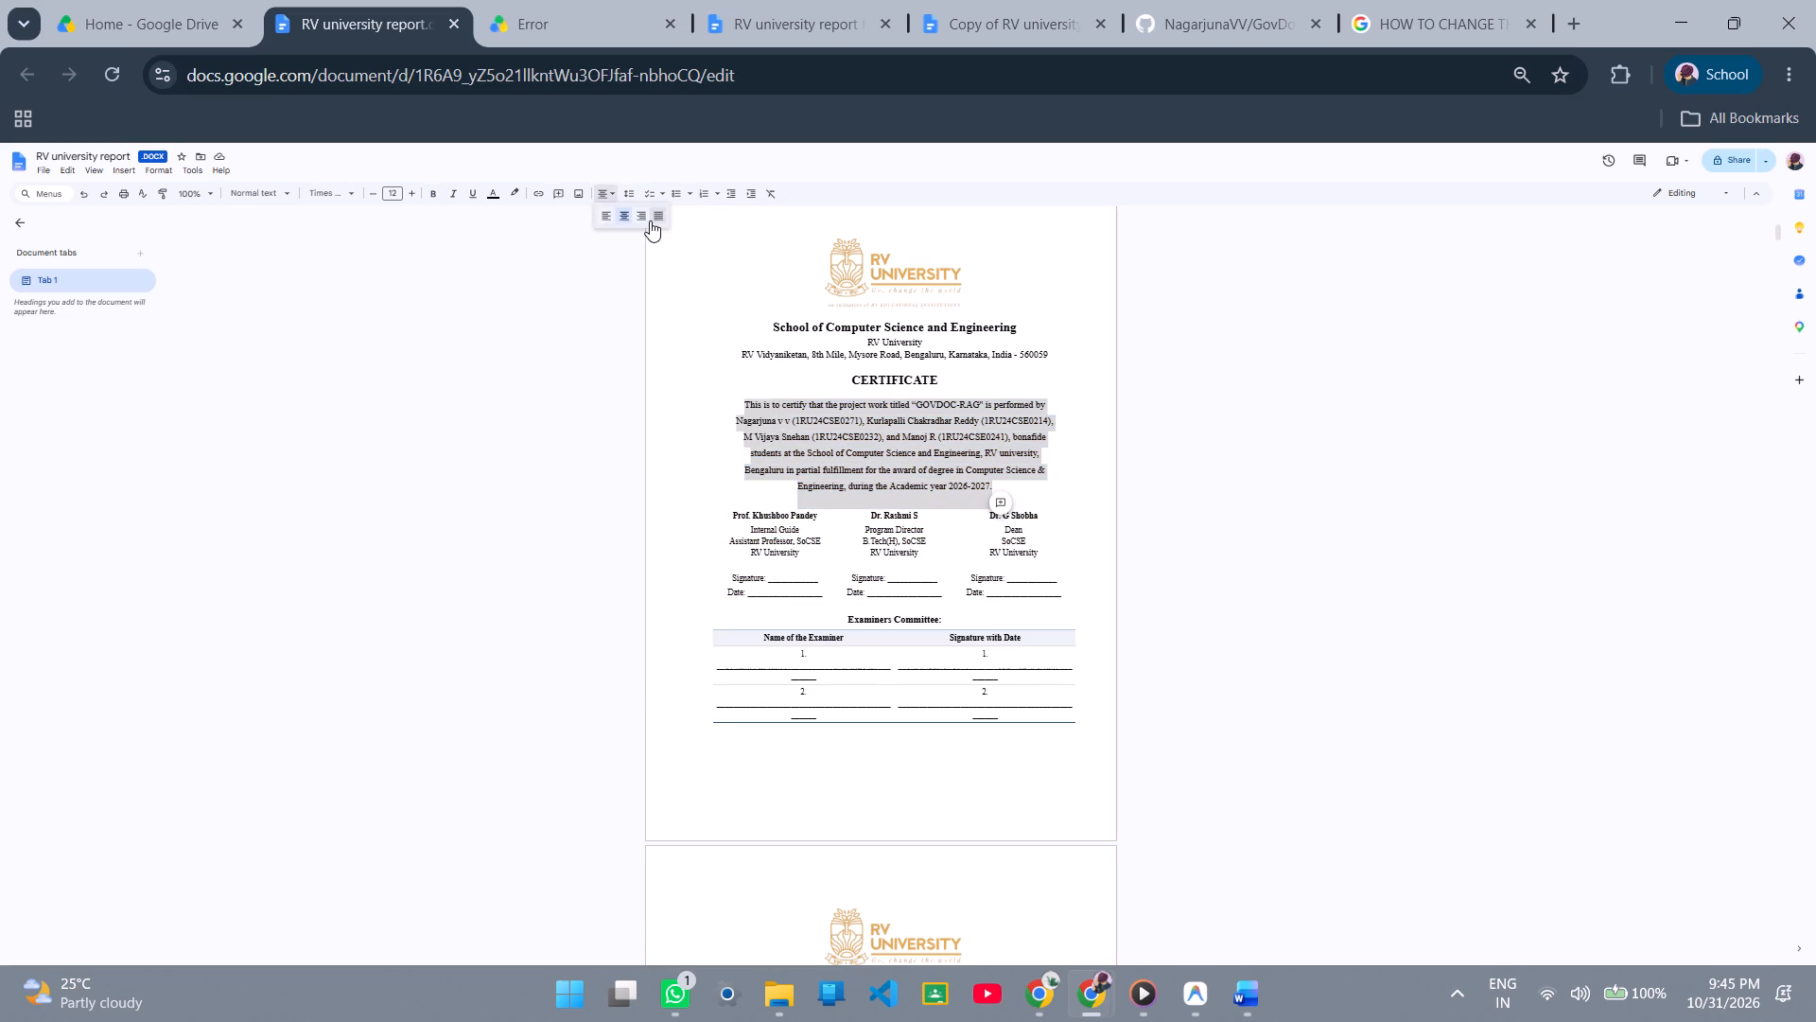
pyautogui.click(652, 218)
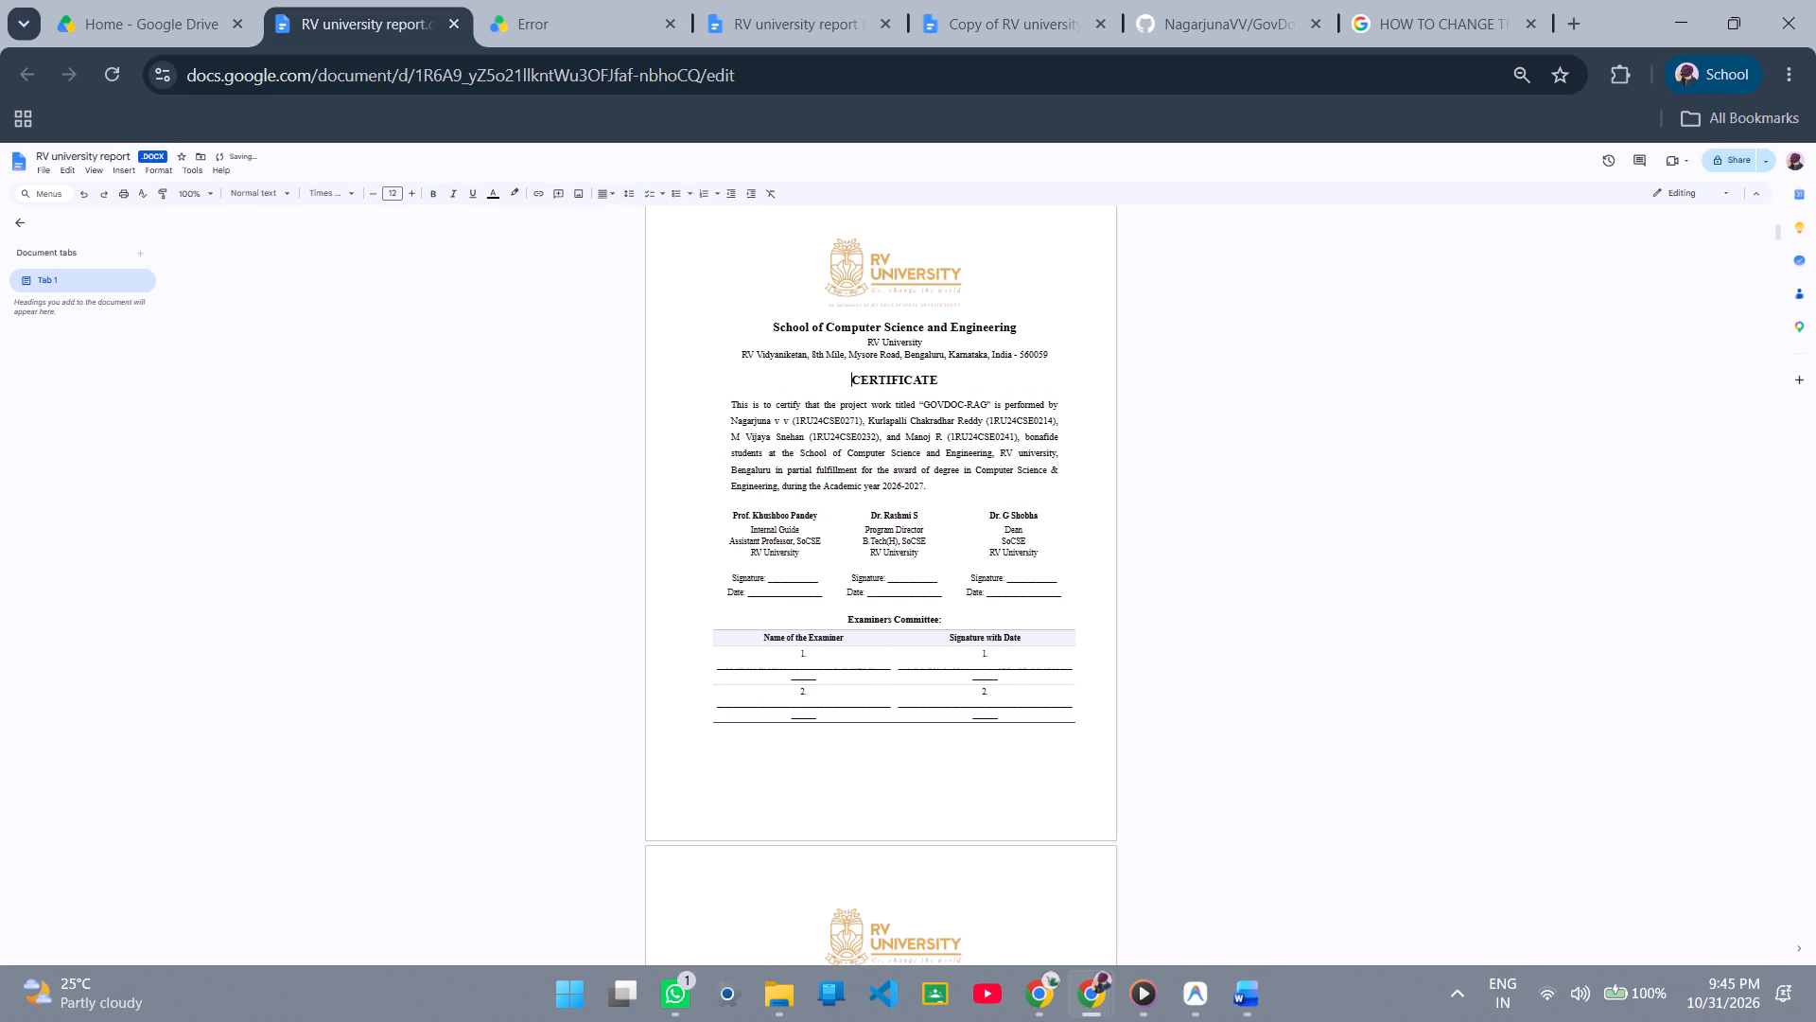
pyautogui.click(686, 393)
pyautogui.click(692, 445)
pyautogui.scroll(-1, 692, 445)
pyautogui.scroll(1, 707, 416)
# Show the RV university report format document in a split view beside the report.
pyautogui.hotkey('alt', 'Tab')
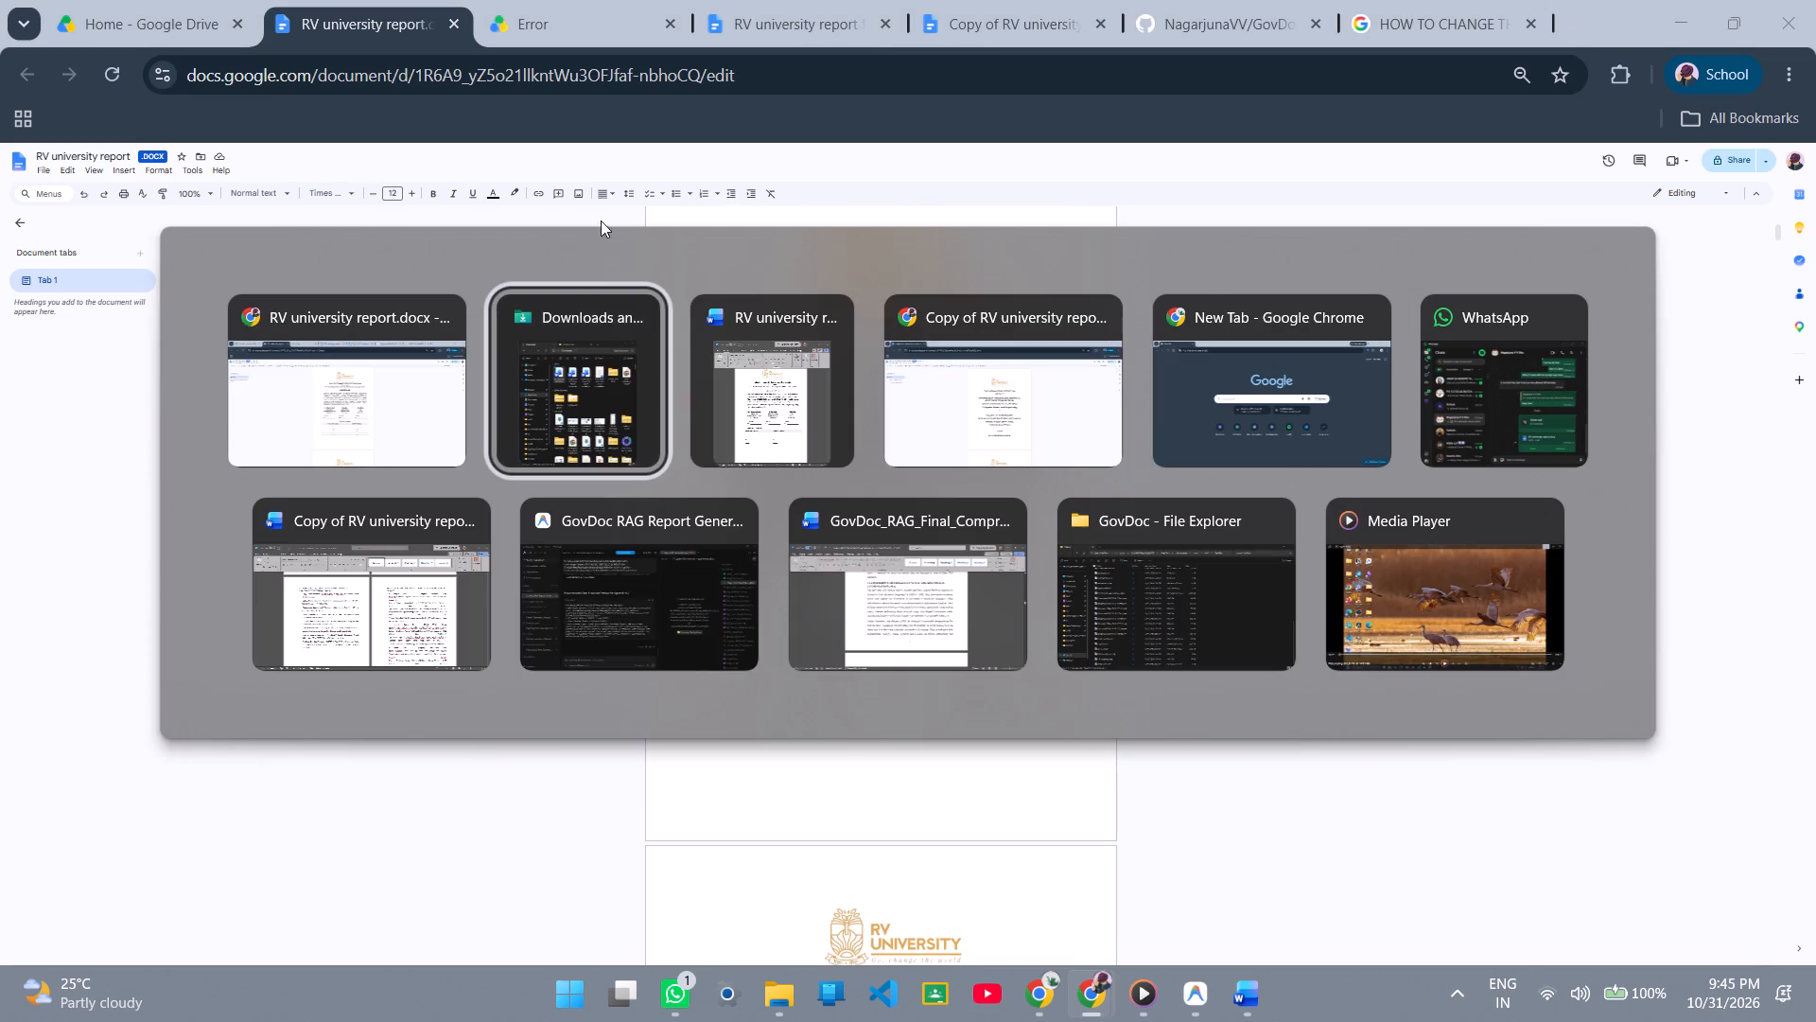
pyautogui.hotkey('alt', 'Tab')
pyautogui.click(807, 0)
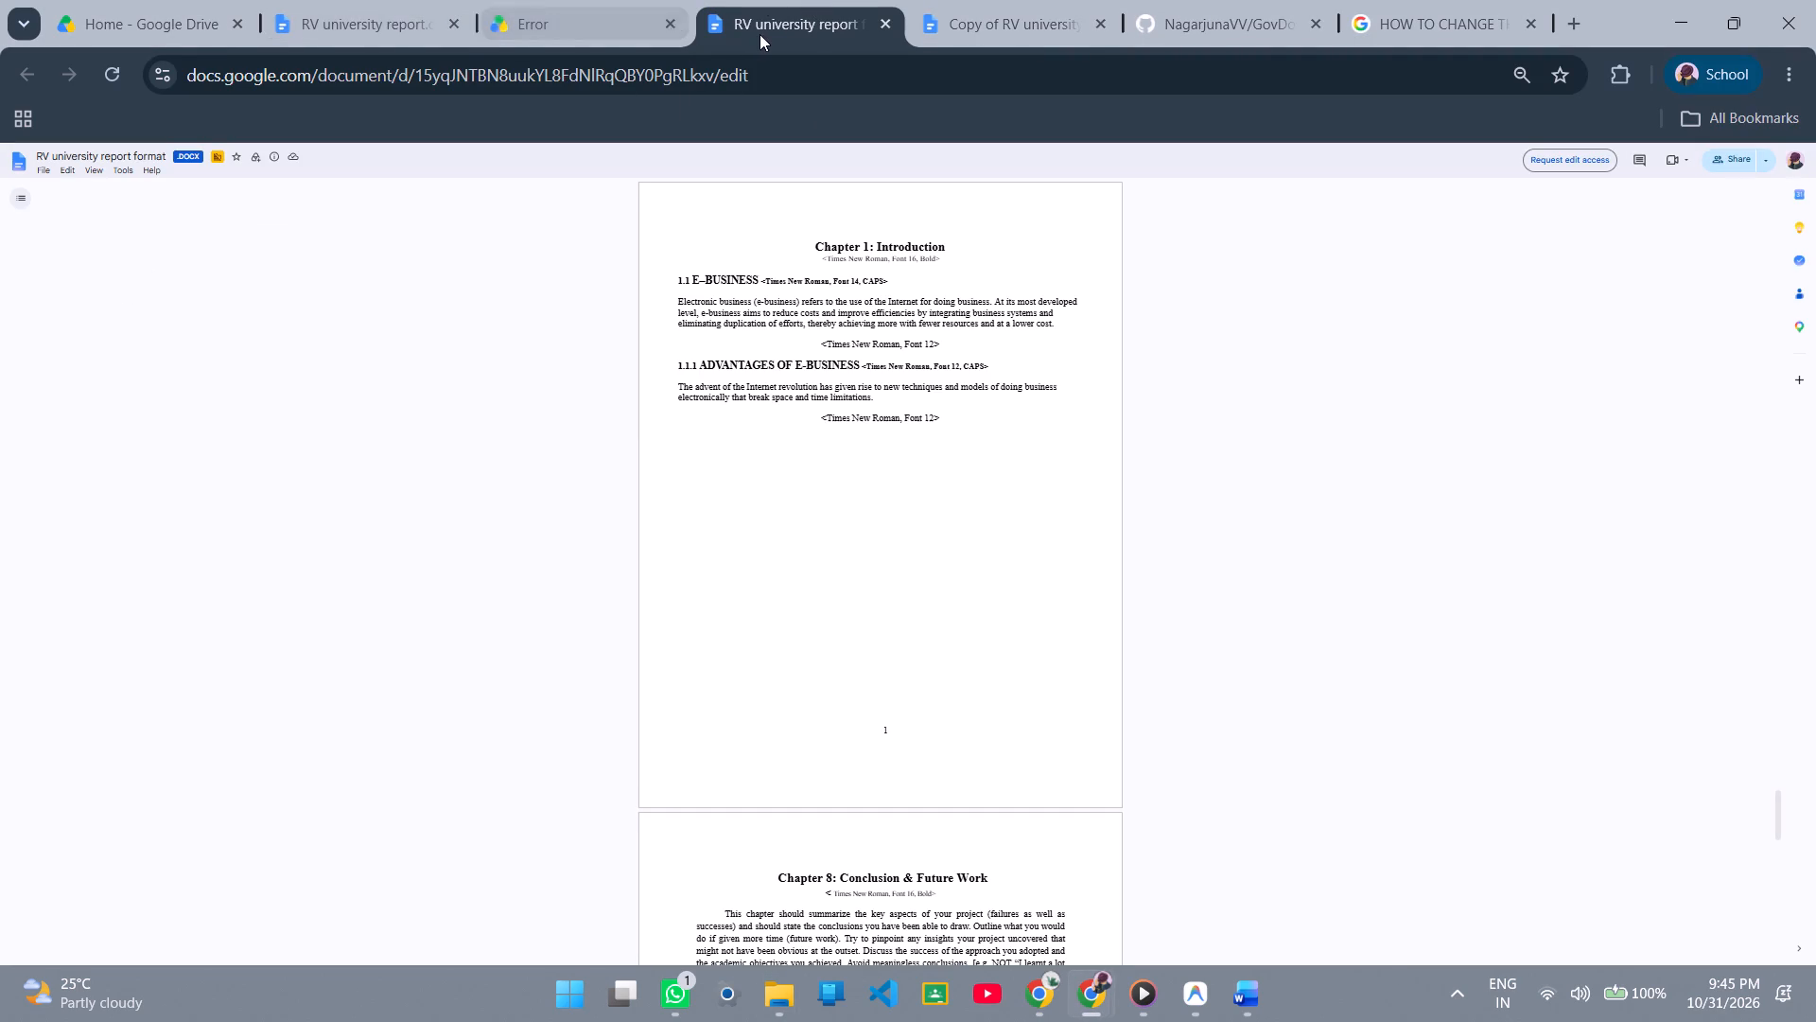
pyautogui.moveTo(760, 34); pyautogui.dragTo(596, 10)
pyautogui.rightClick(392, 0)
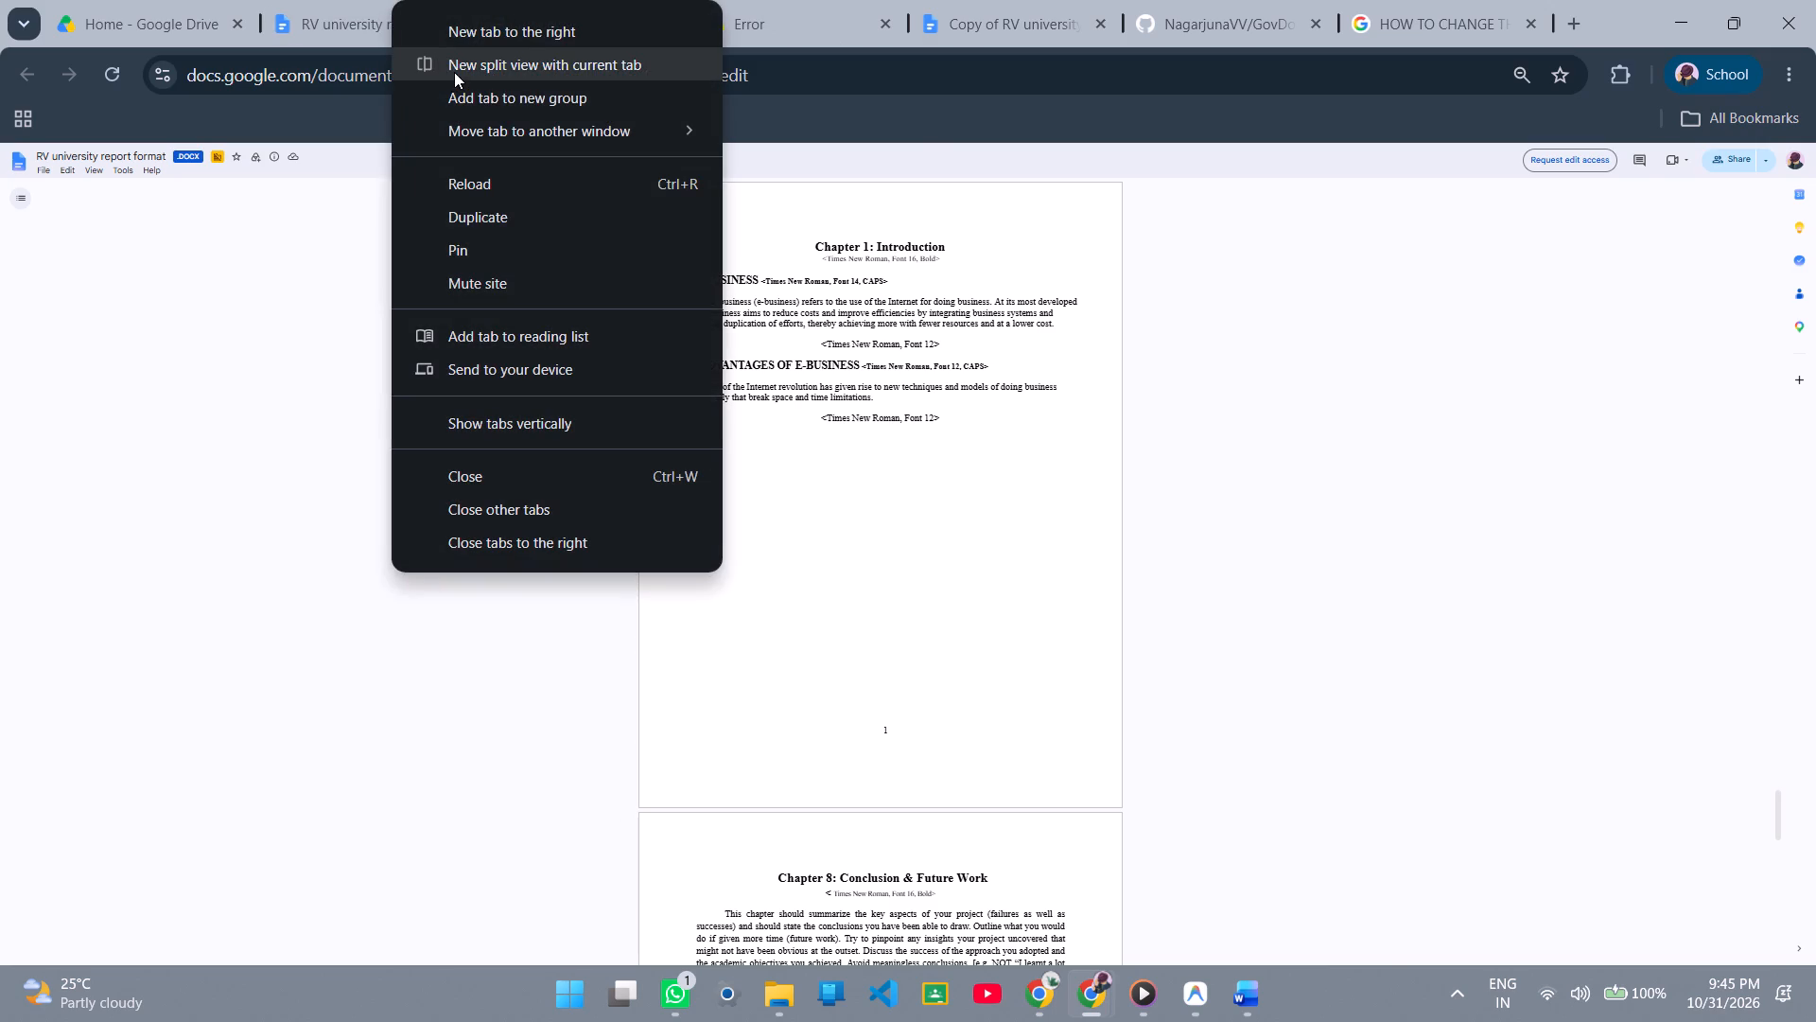
pyautogui.click(454, 72)
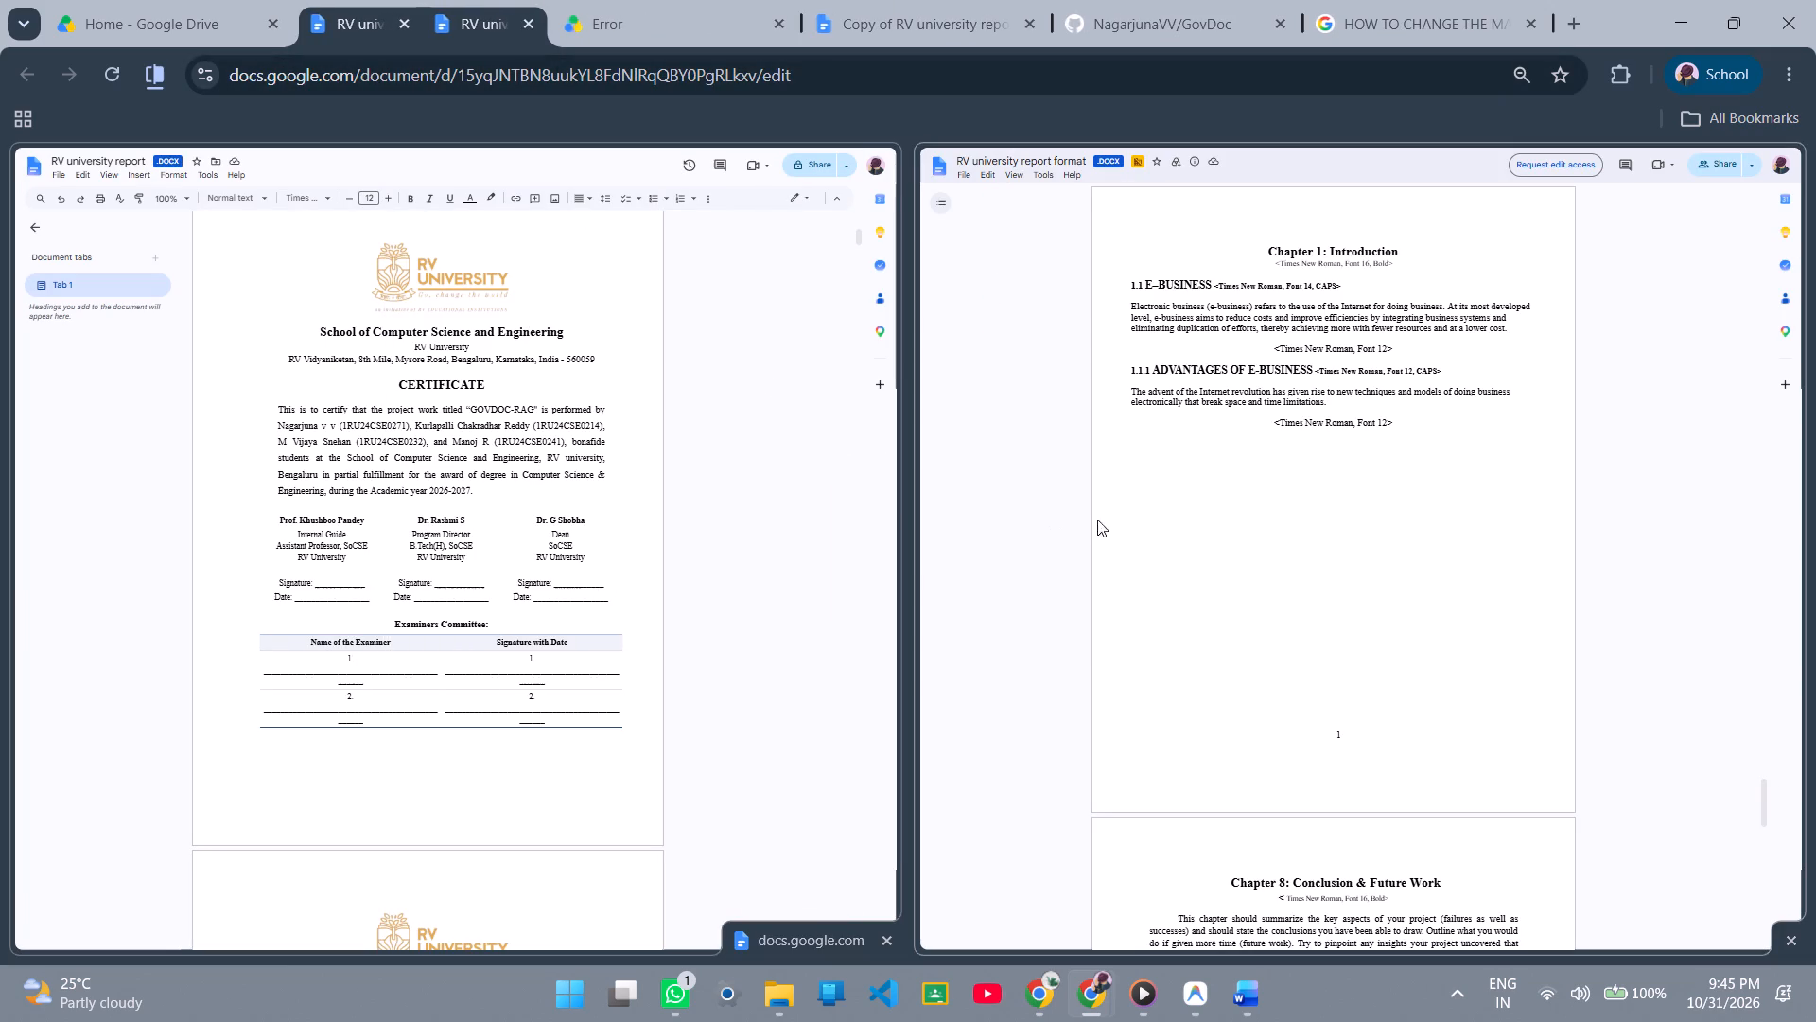
# Look back through the report format document for its page specifications and sample certificate page.
pyautogui.scroll(8, 1296, 554)
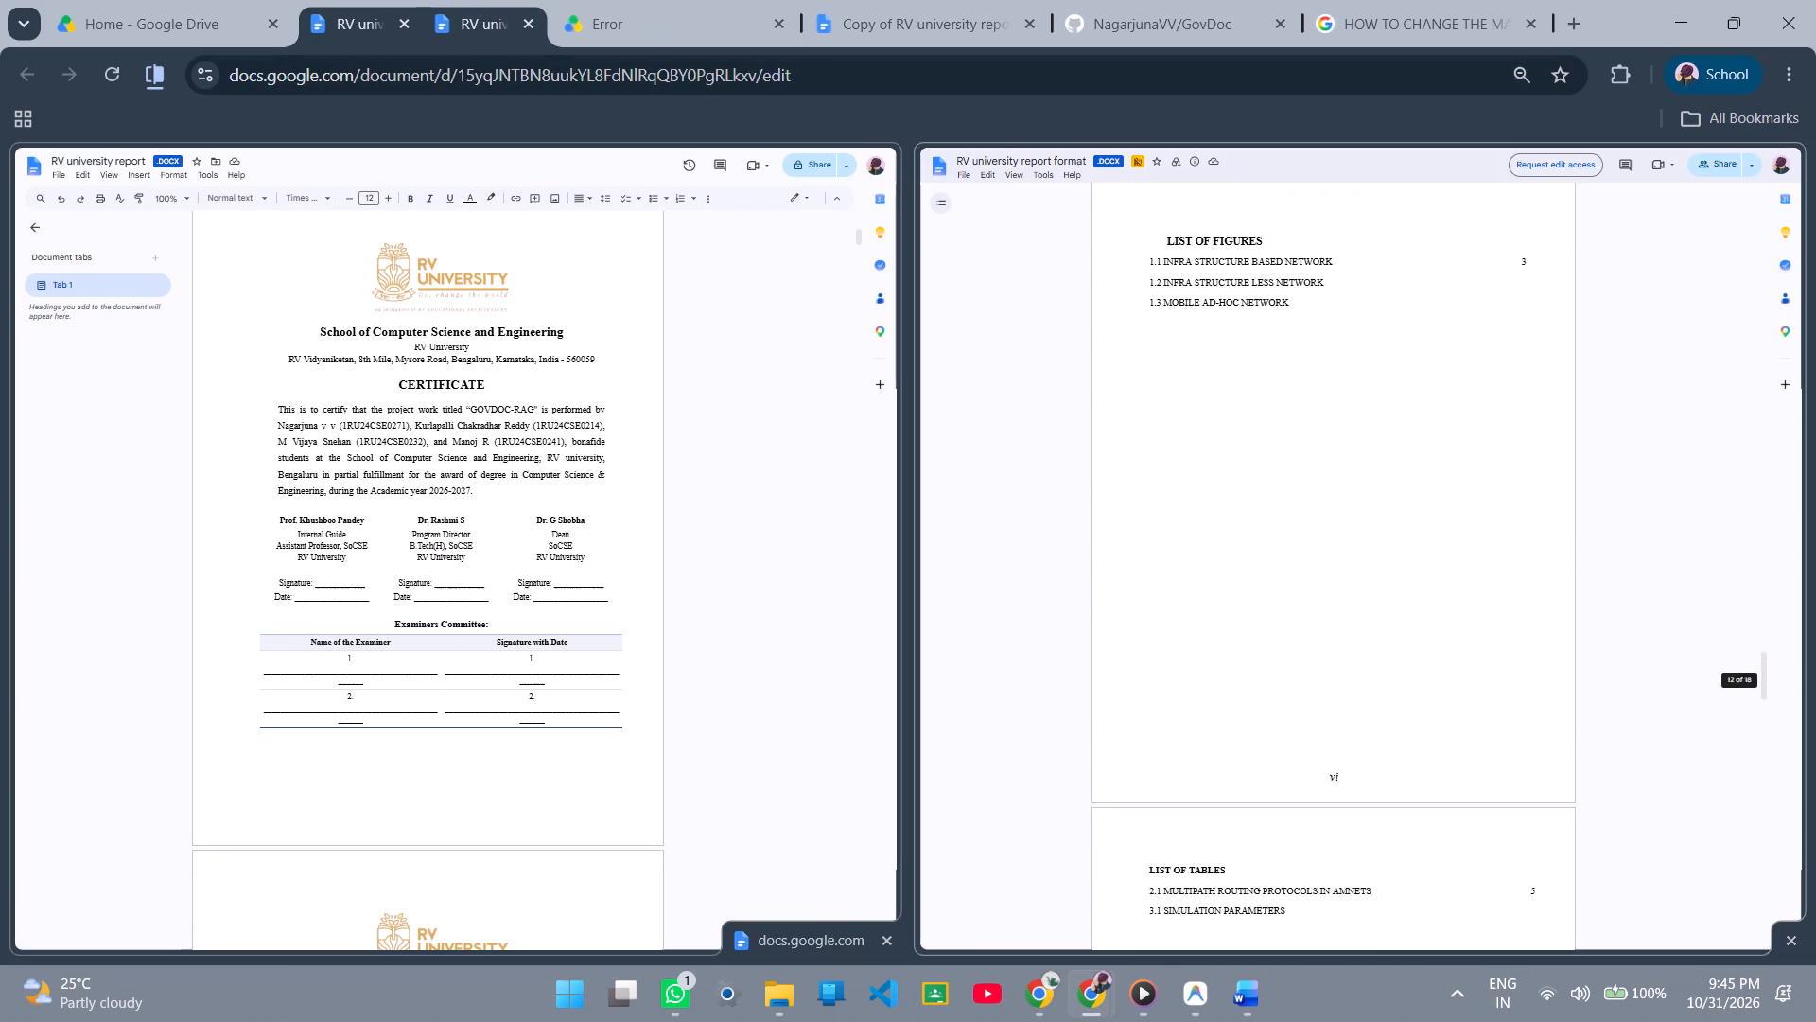
pyautogui.scroll(18, 1296, 554)
pyautogui.scroll(6, 1296, 554)
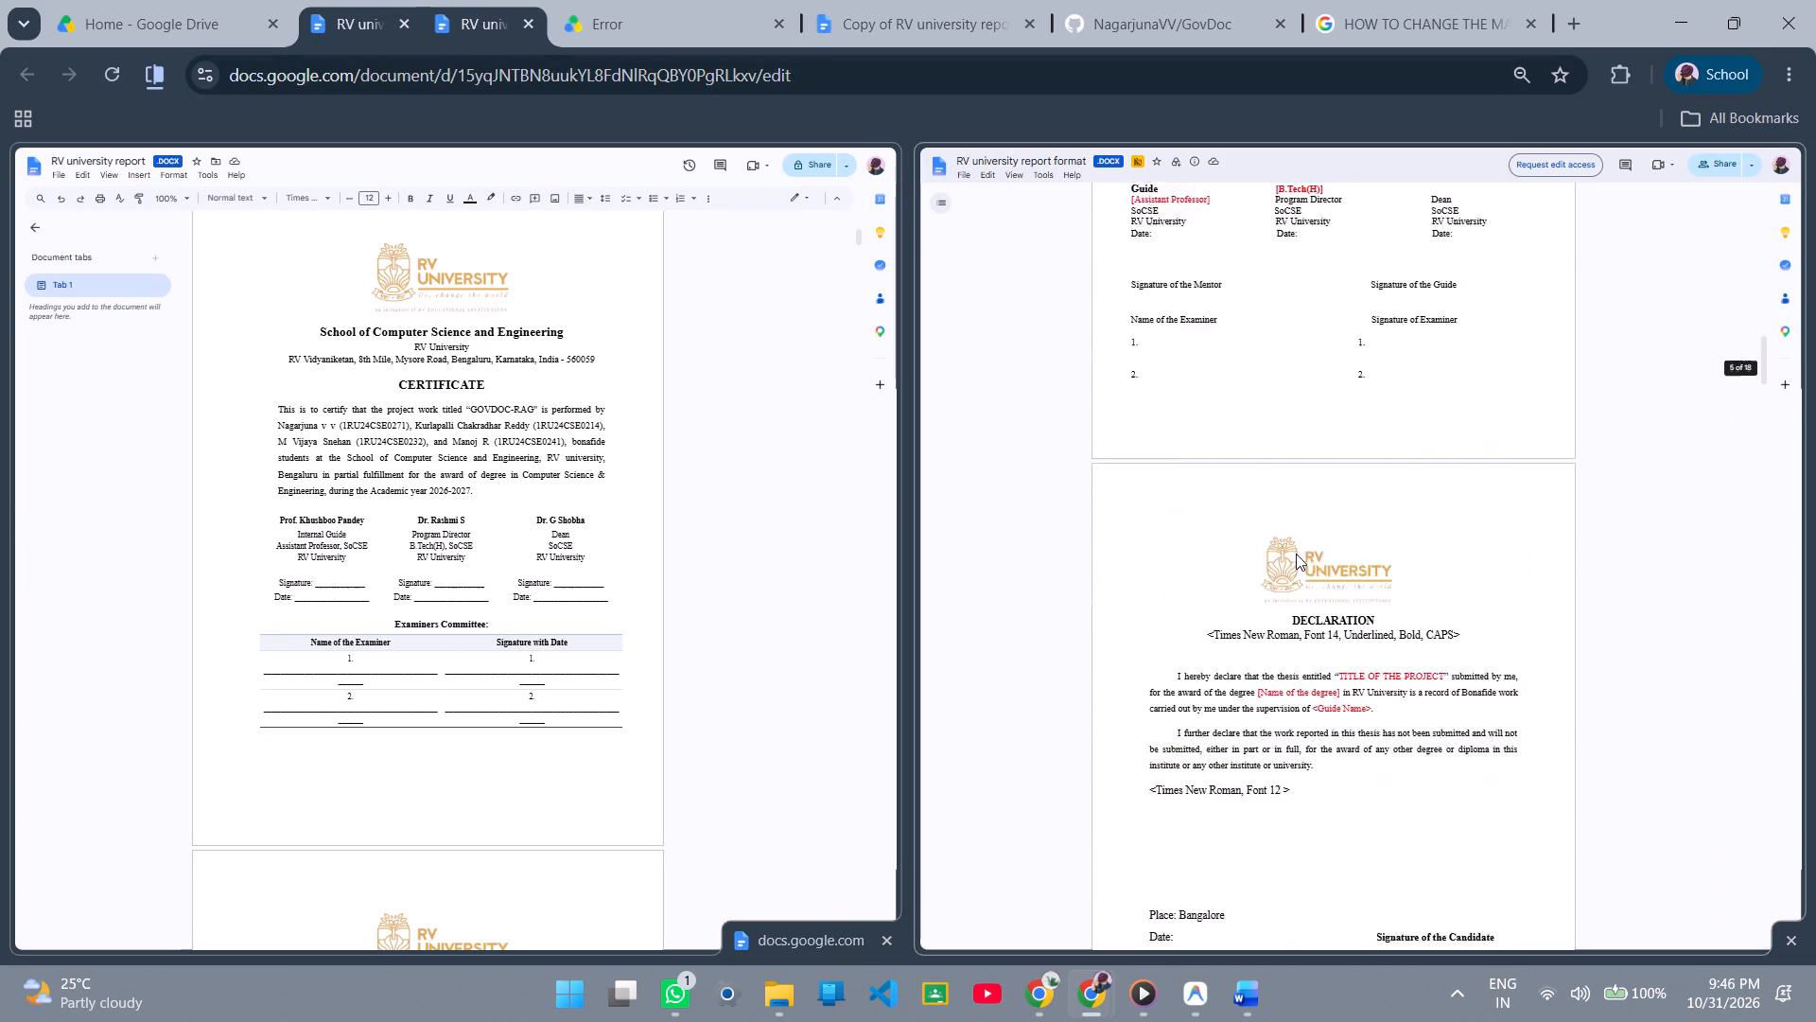
pyautogui.scroll(8, 1296, 554)
pyautogui.scroll(-5, 1296, 554)
pyautogui.scroll(3, 1296, 554)
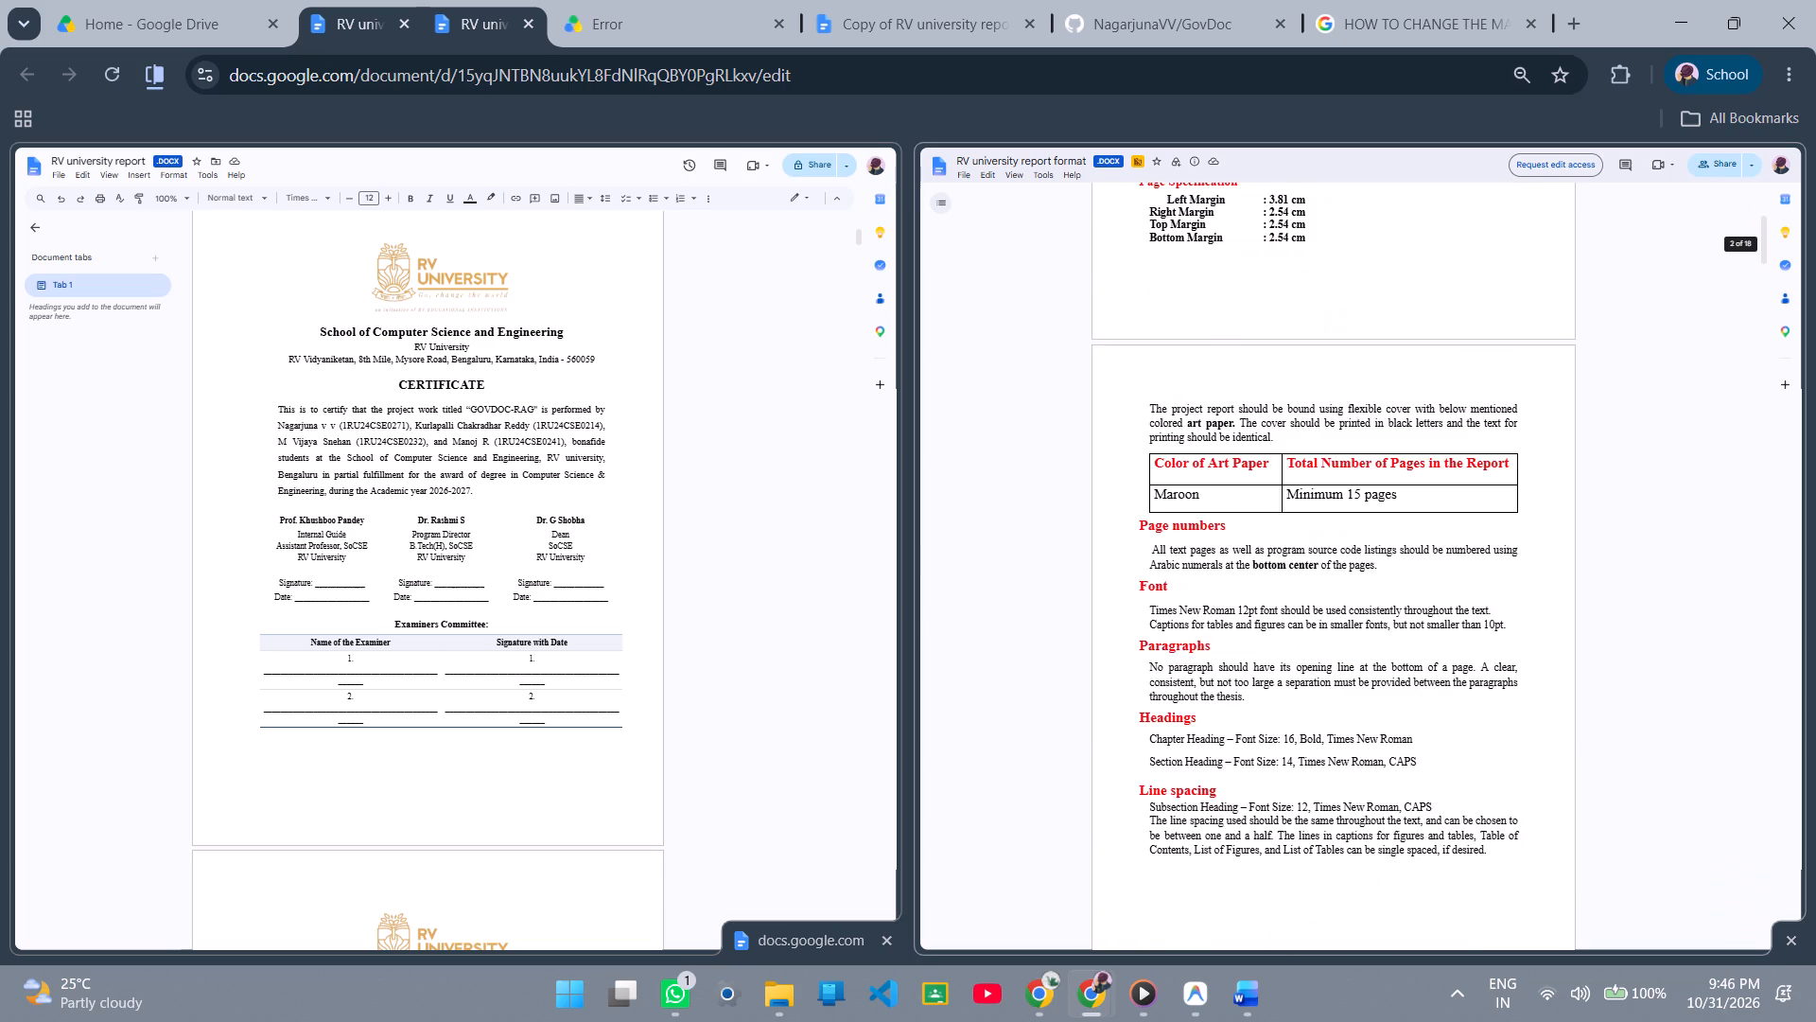
pyautogui.scroll(-5, 1296, 554)
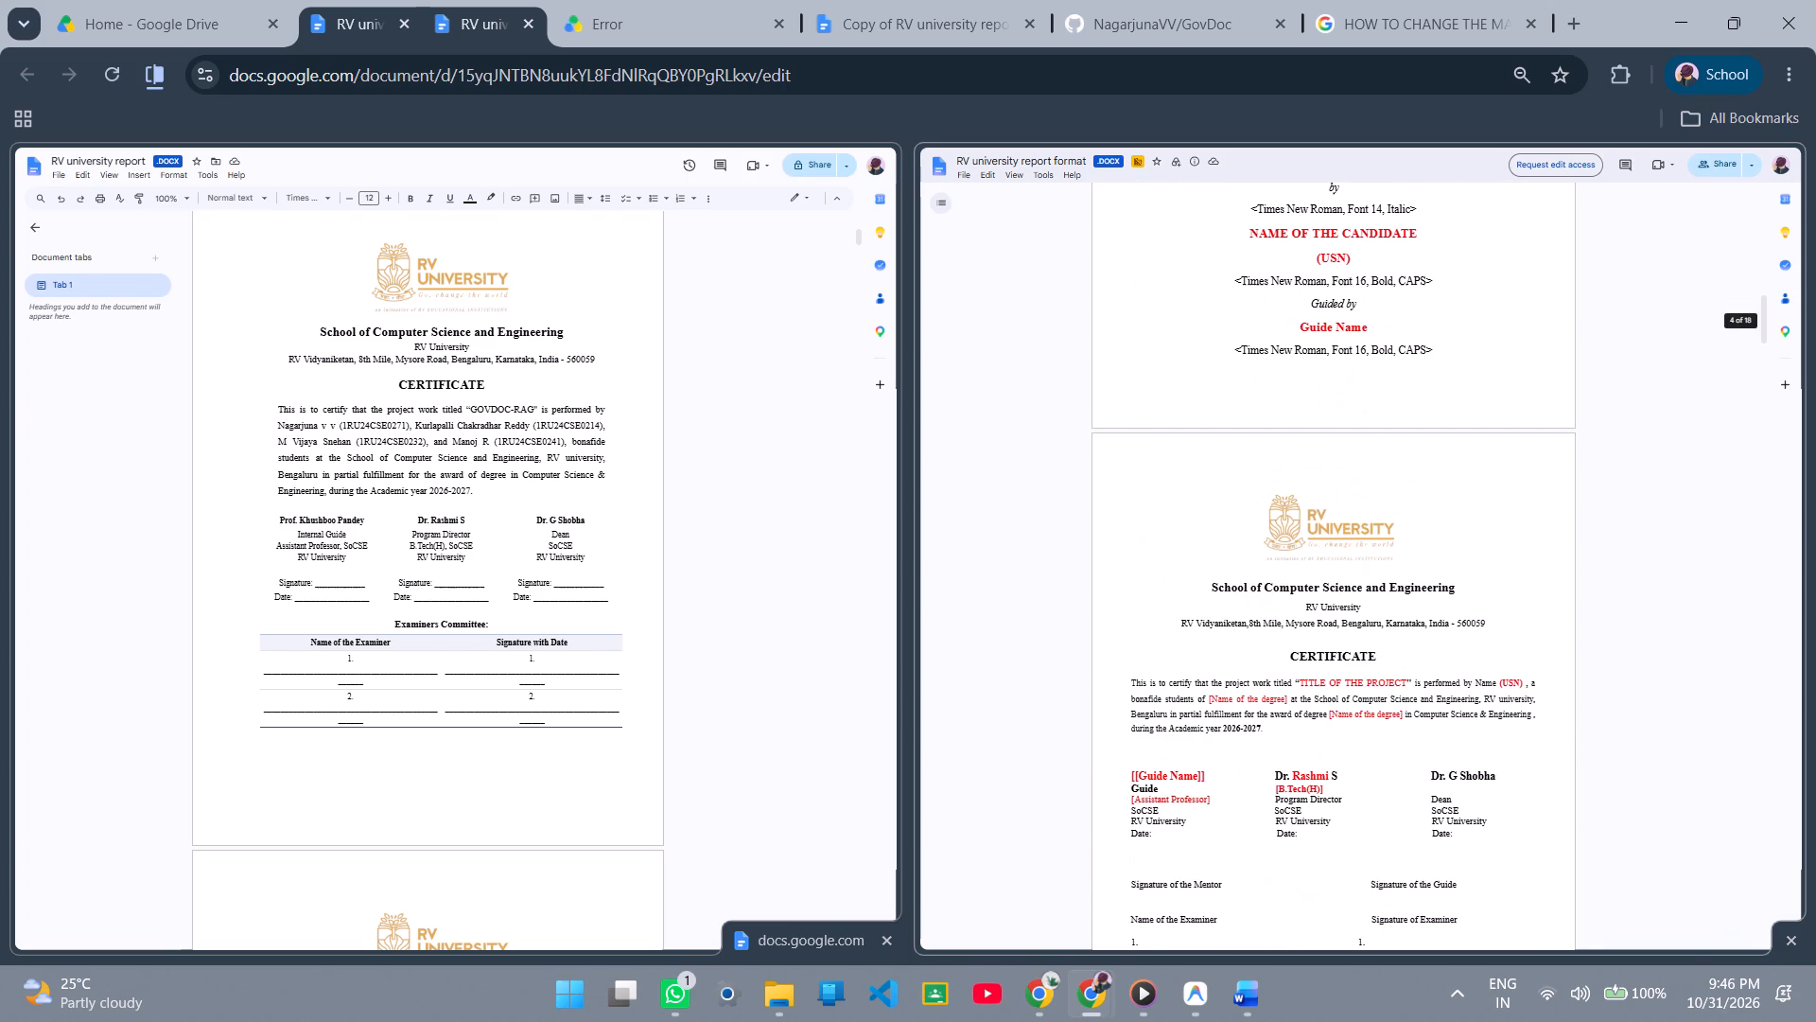
pyautogui.scroll(-1, 1296, 554)
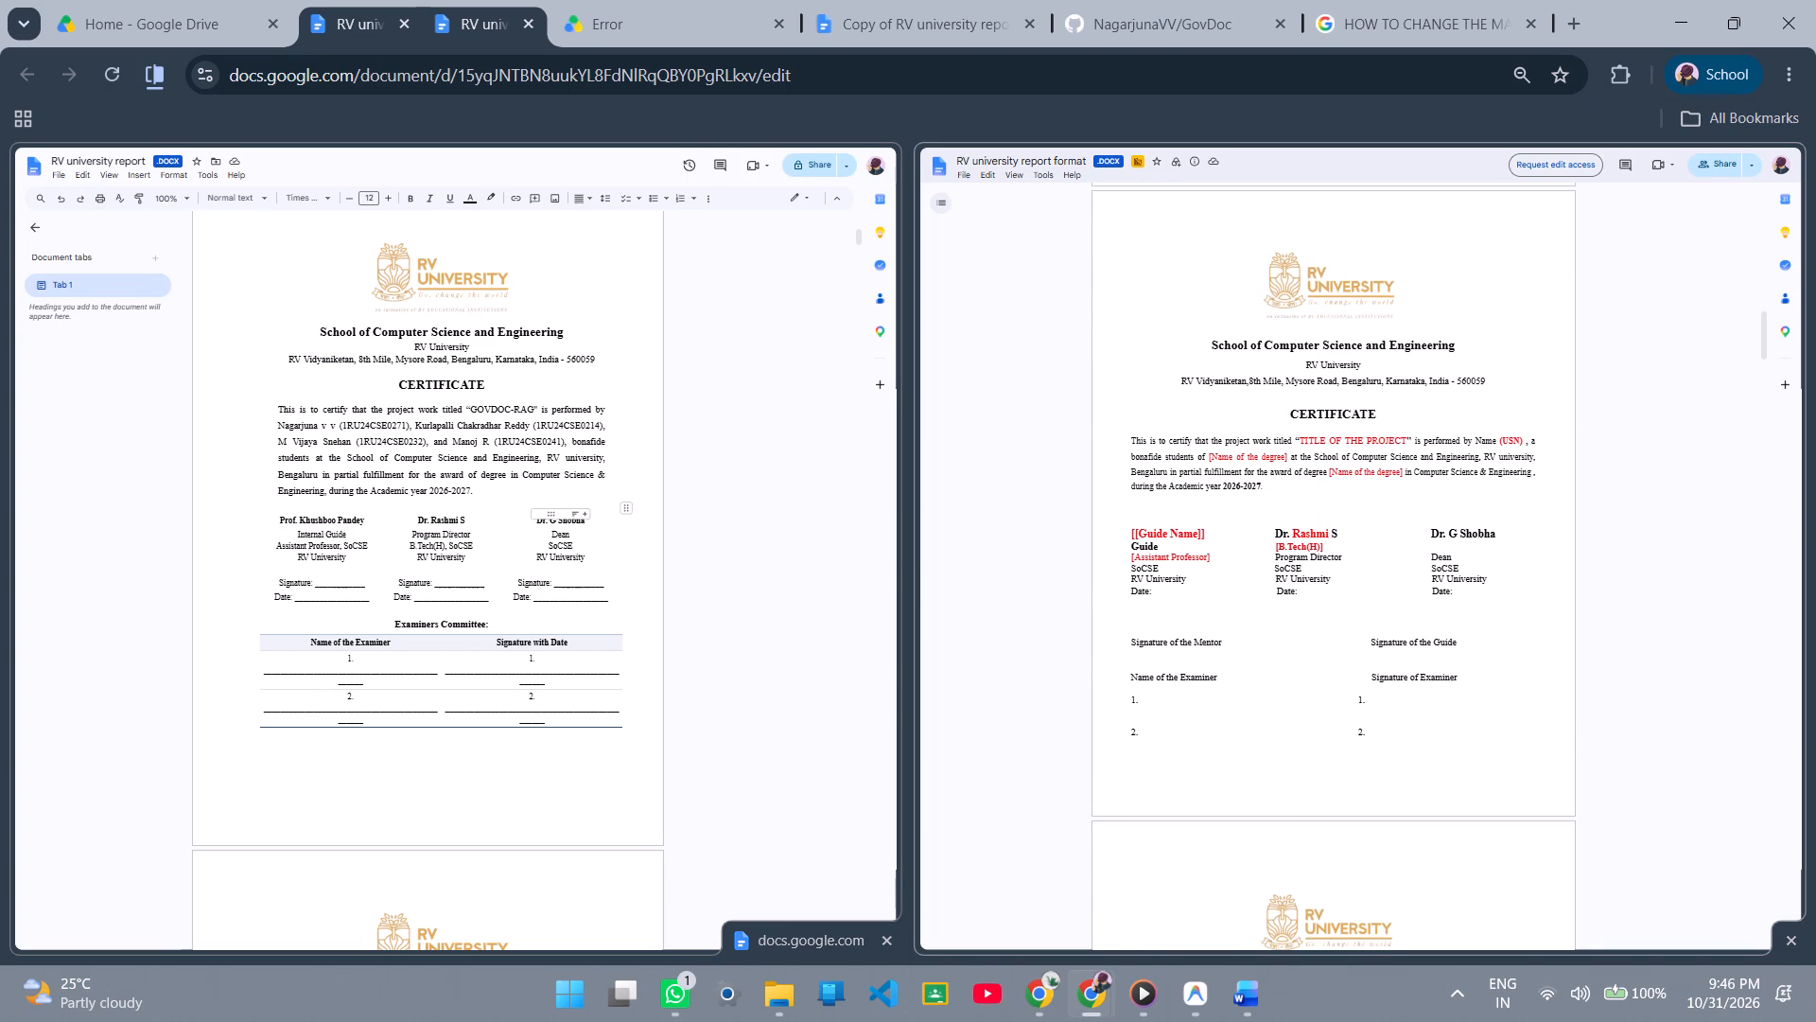
# Justify the report's certificate content from the body paragraph through the signature table and examiners table.
pyautogui.click(218, 397)
pyautogui.moveTo(218, 419); pyautogui.dragTo(236, 459)
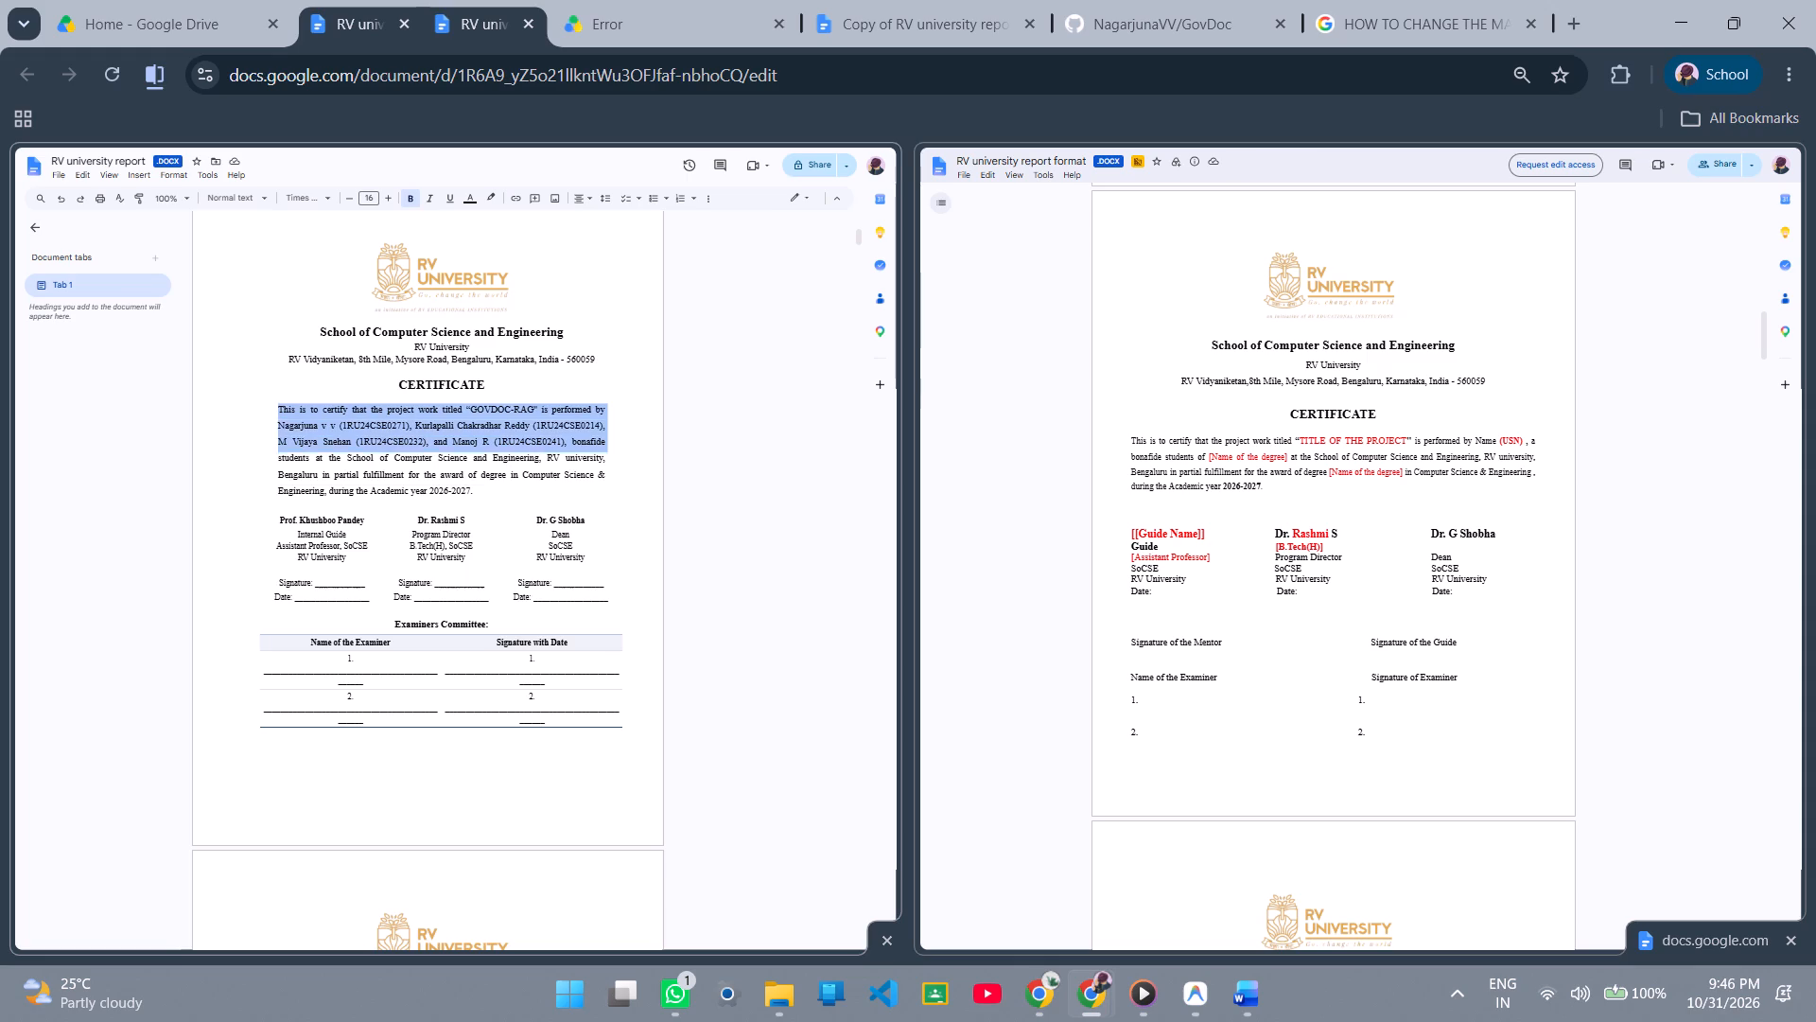
pyautogui.moveTo(236, 459); pyautogui.dragTo(308, 678)
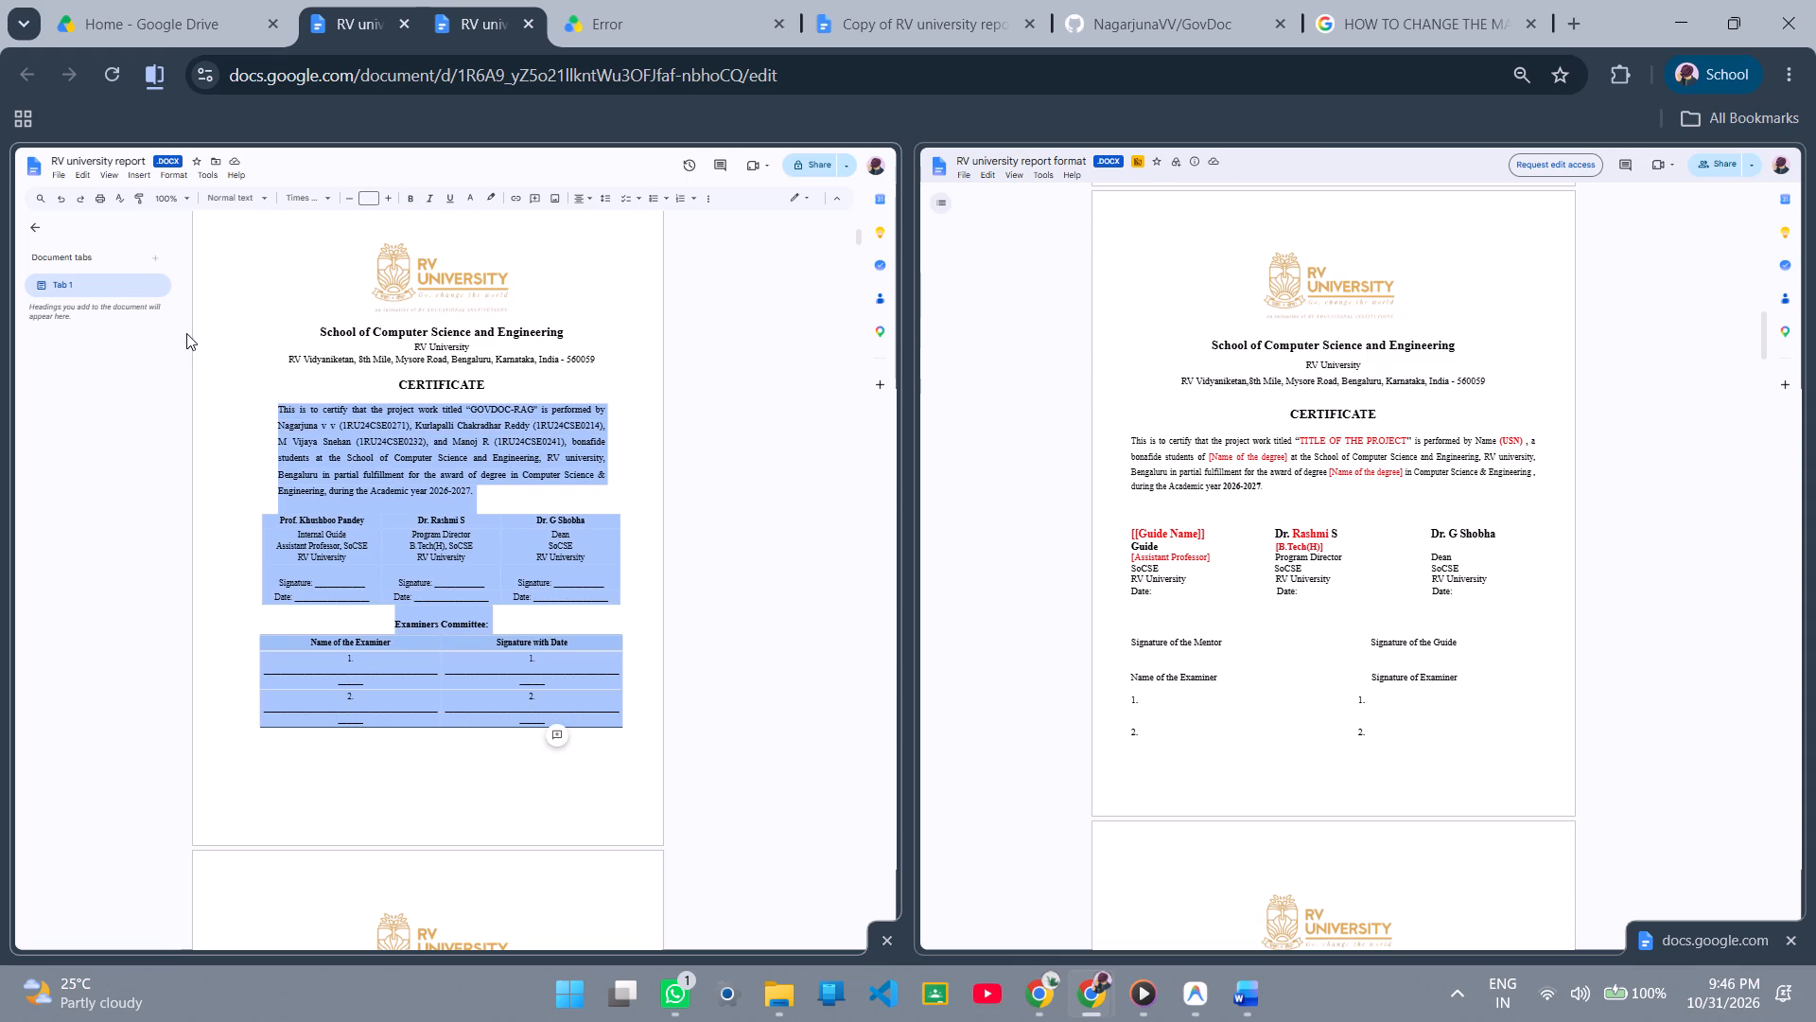
pyautogui.click(169, 177)
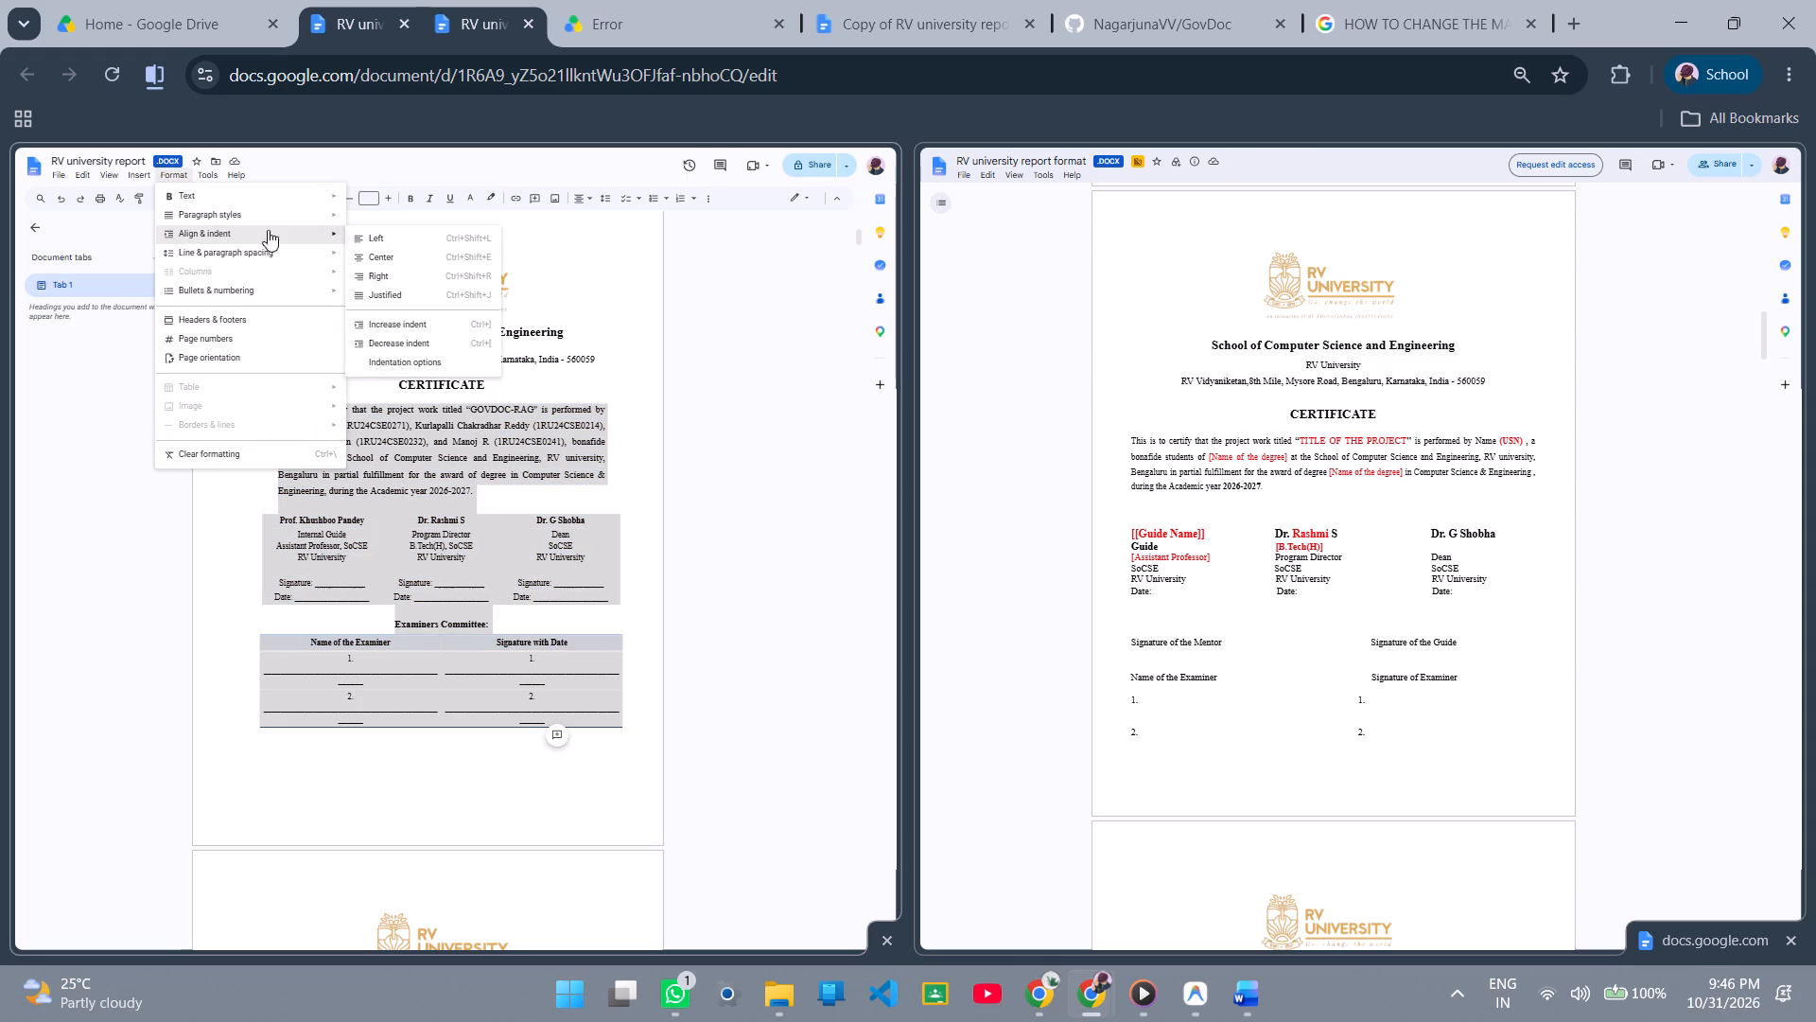
pyautogui.click(410, 299)
pyautogui.click(243, 436)
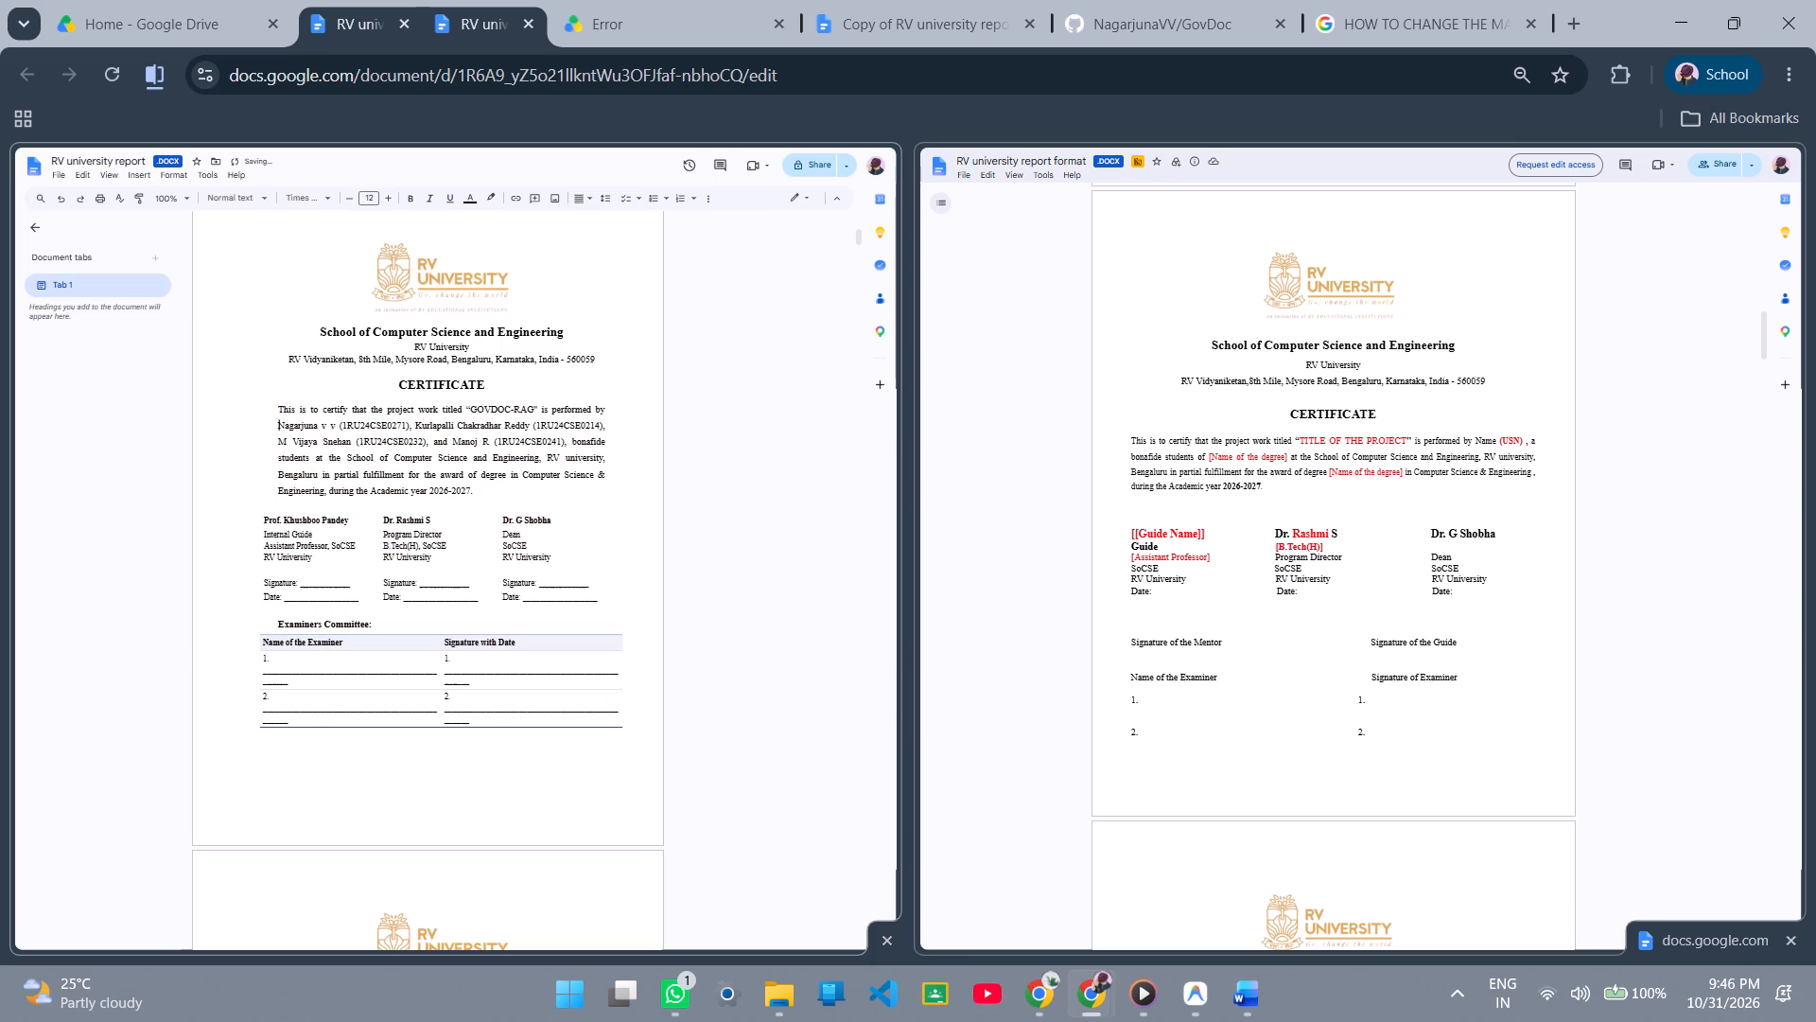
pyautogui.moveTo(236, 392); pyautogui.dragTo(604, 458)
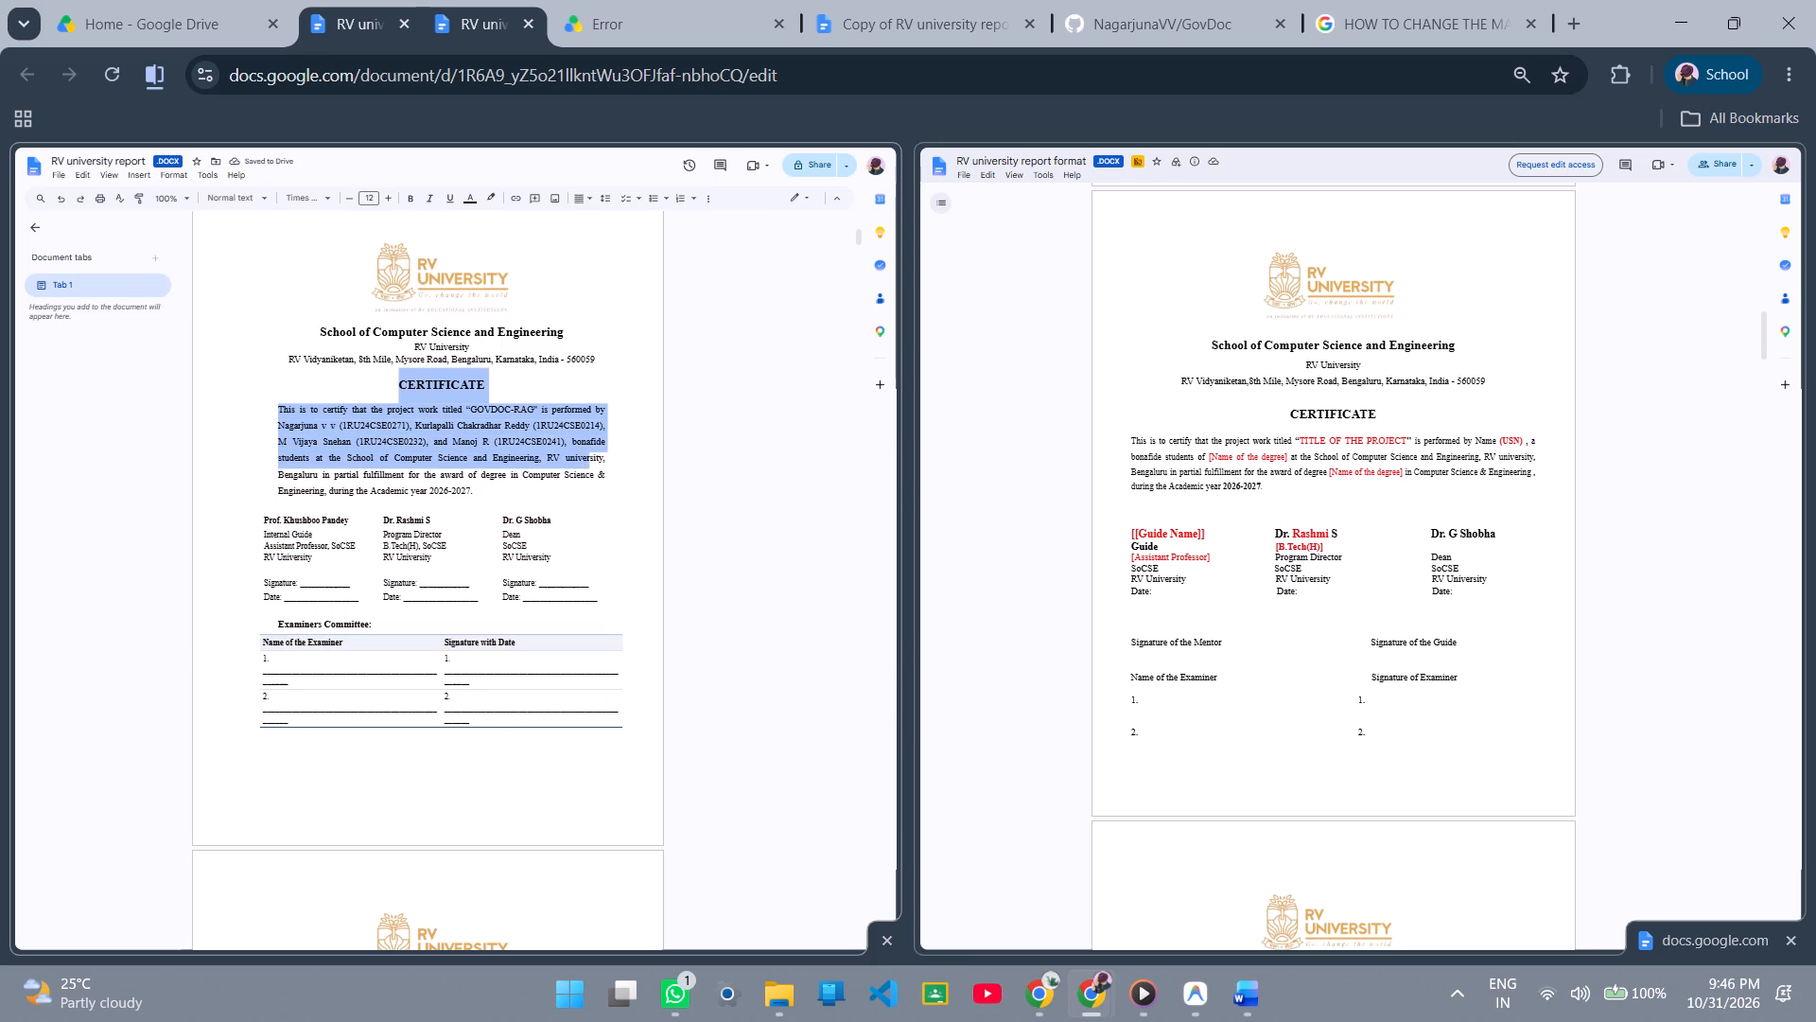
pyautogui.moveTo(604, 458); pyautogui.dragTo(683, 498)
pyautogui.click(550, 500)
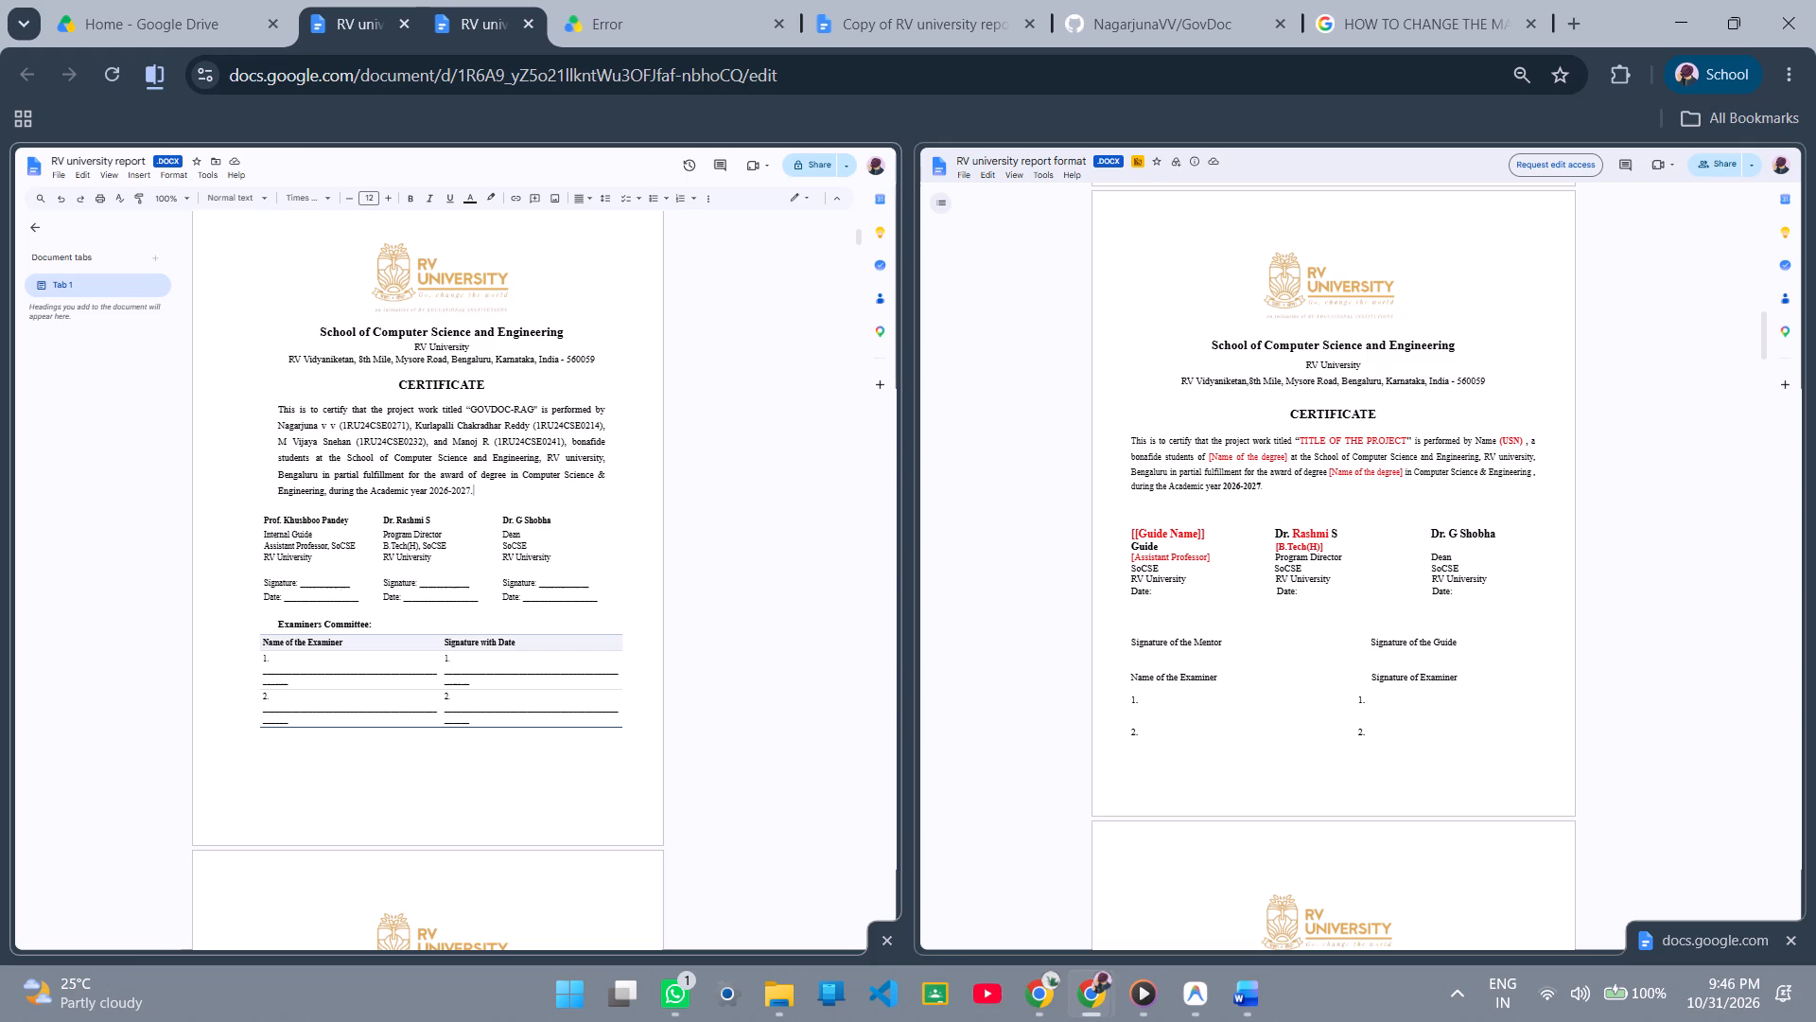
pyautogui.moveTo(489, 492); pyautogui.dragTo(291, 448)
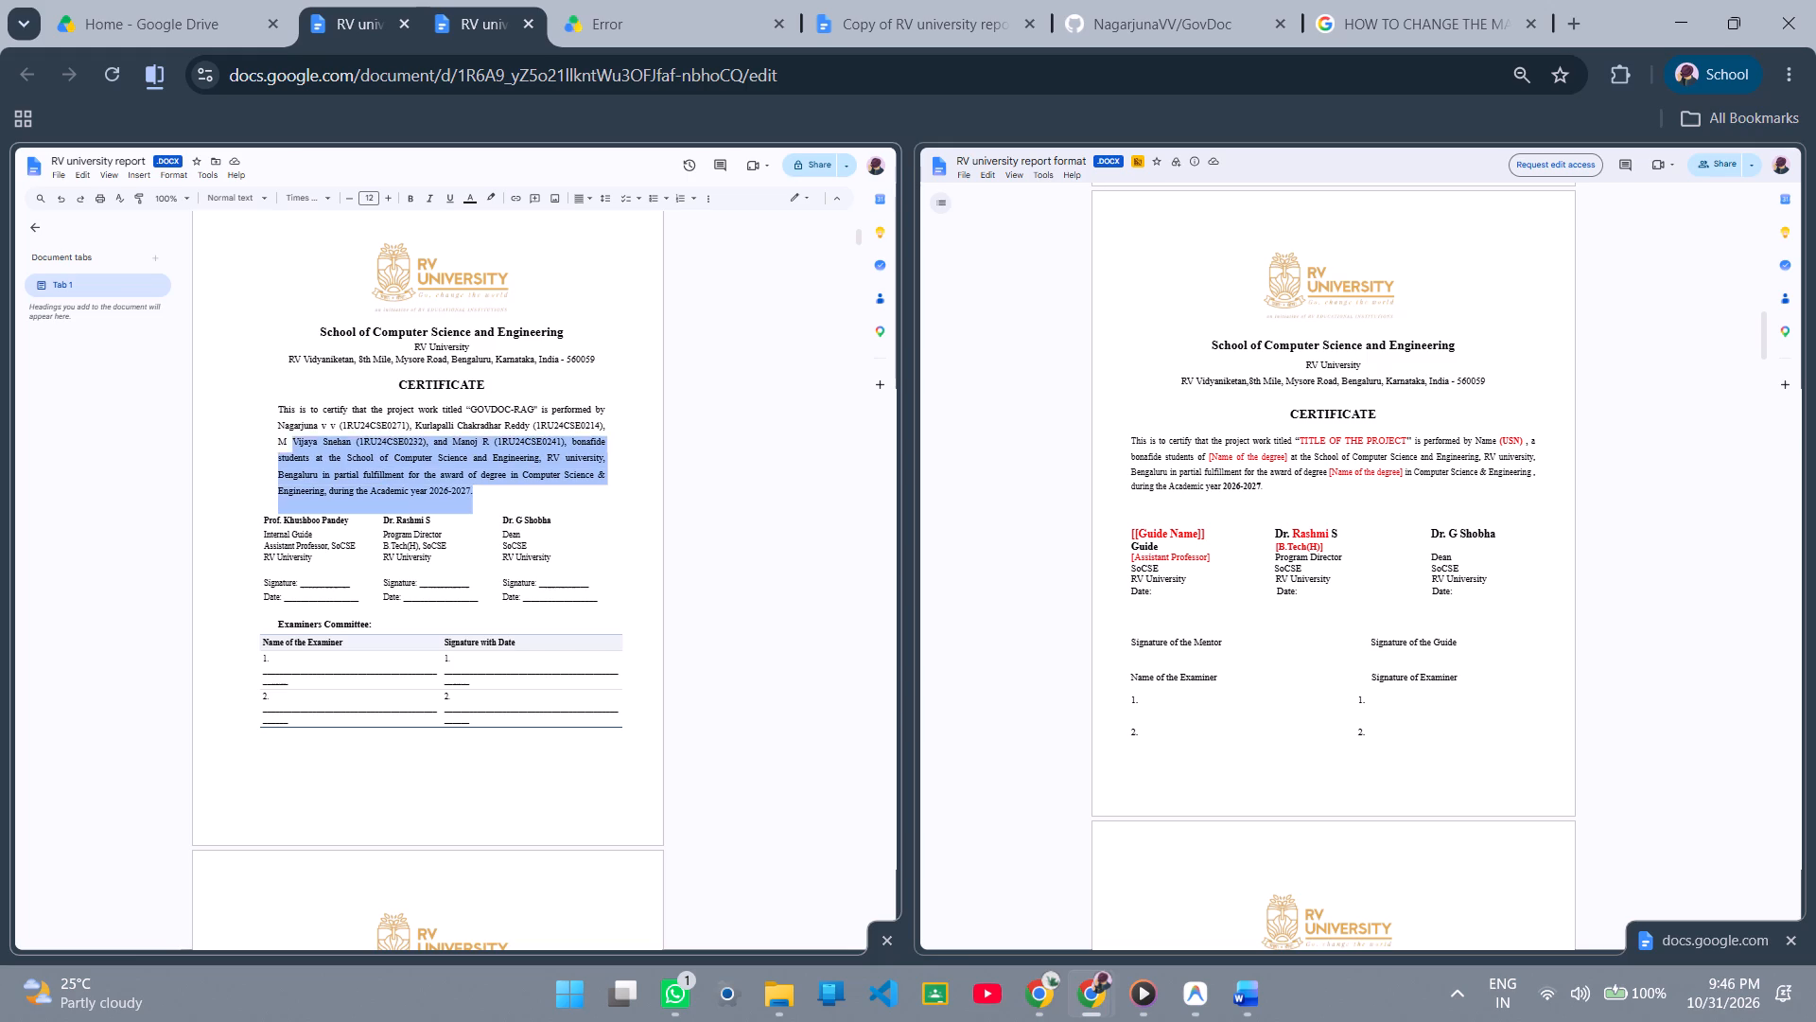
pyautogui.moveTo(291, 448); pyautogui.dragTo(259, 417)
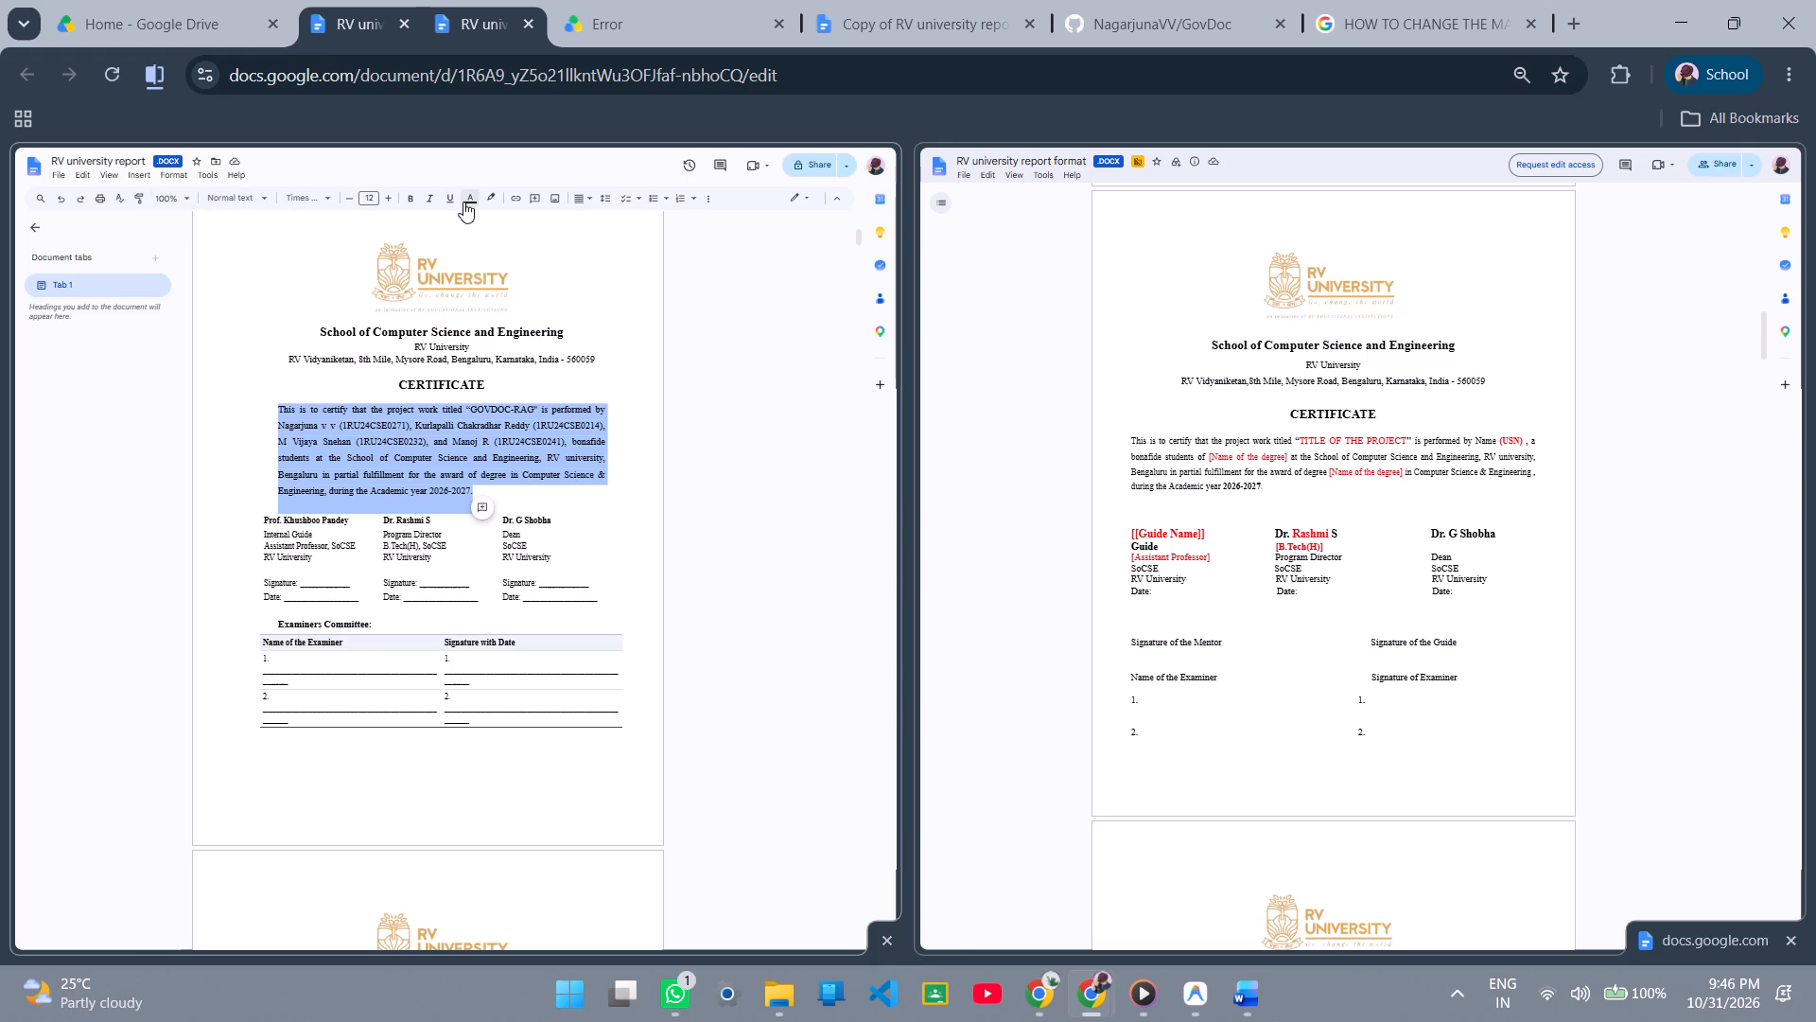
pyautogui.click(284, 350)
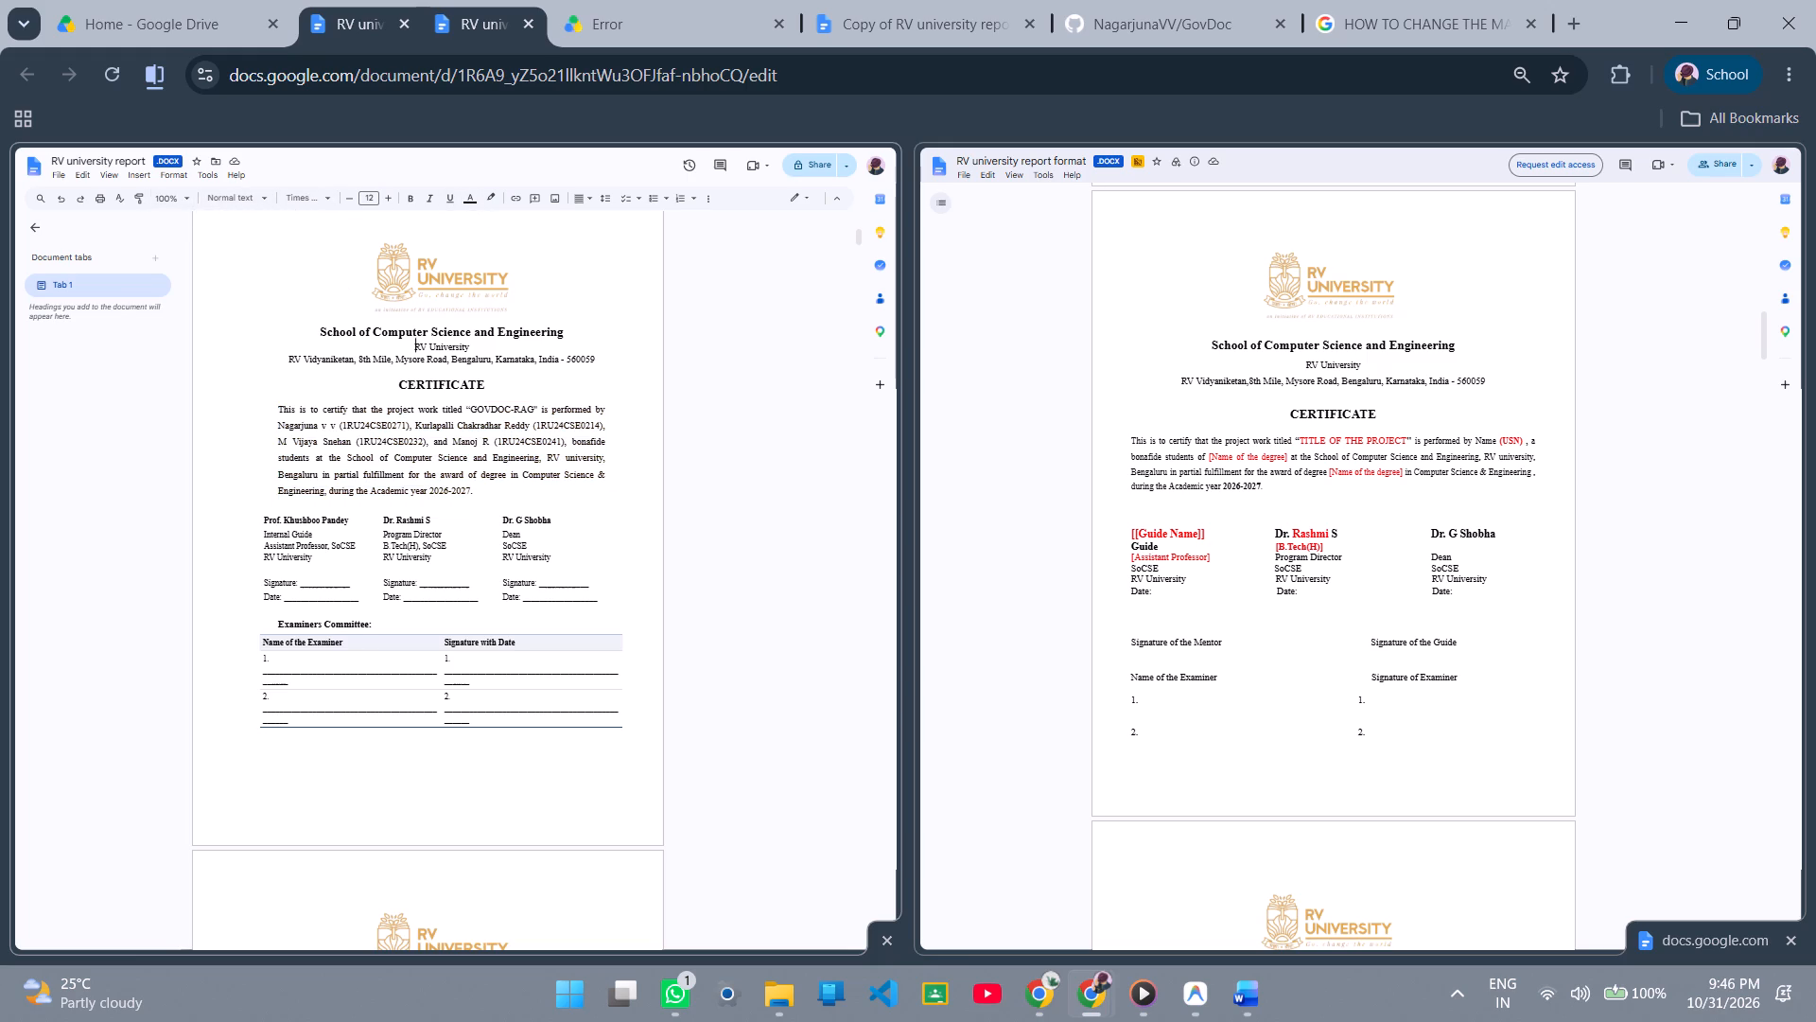
# Join the certificate's body paragraph to the CERTIFICATE heading, and split it back onto its own line.
pyautogui.click(265, 402)
pyautogui.click(242, 396)
pyautogui.tripleClick(242, 411)
pyautogui.click(242, 411)
pyautogui.click(272, 414)
pyautogui.press('BackSpace')
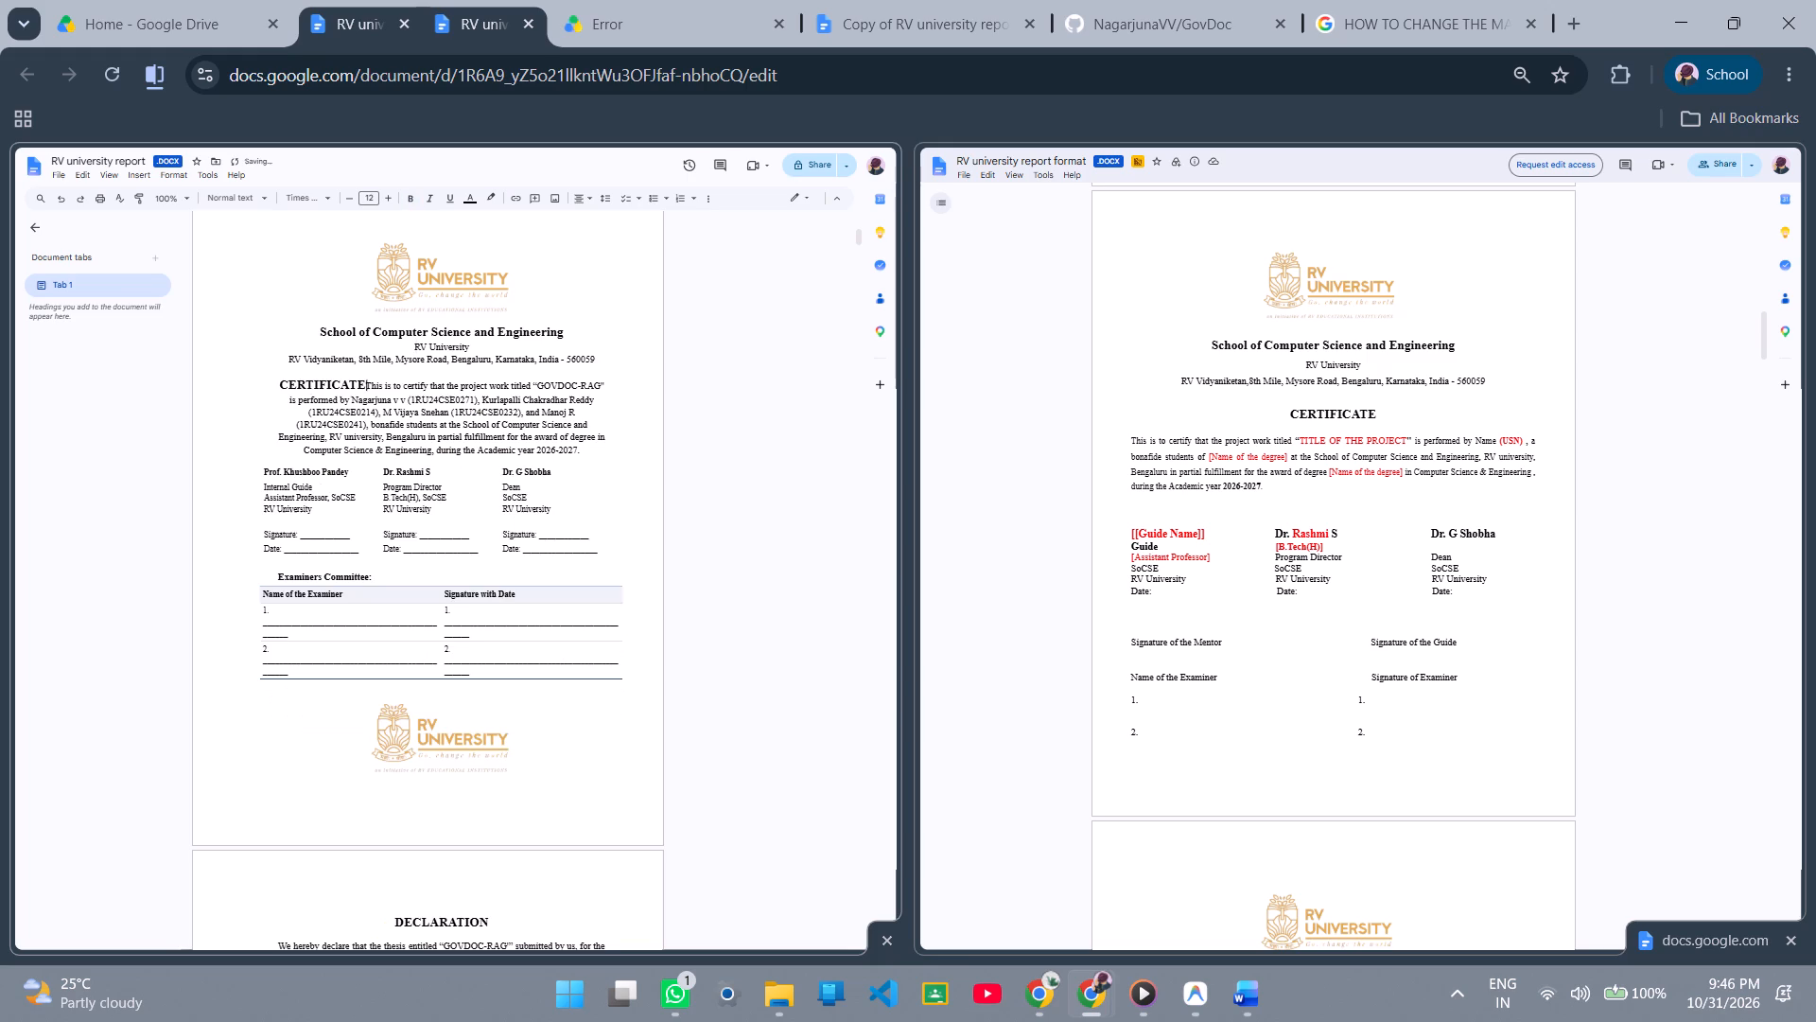
pyautogui.press('Return')
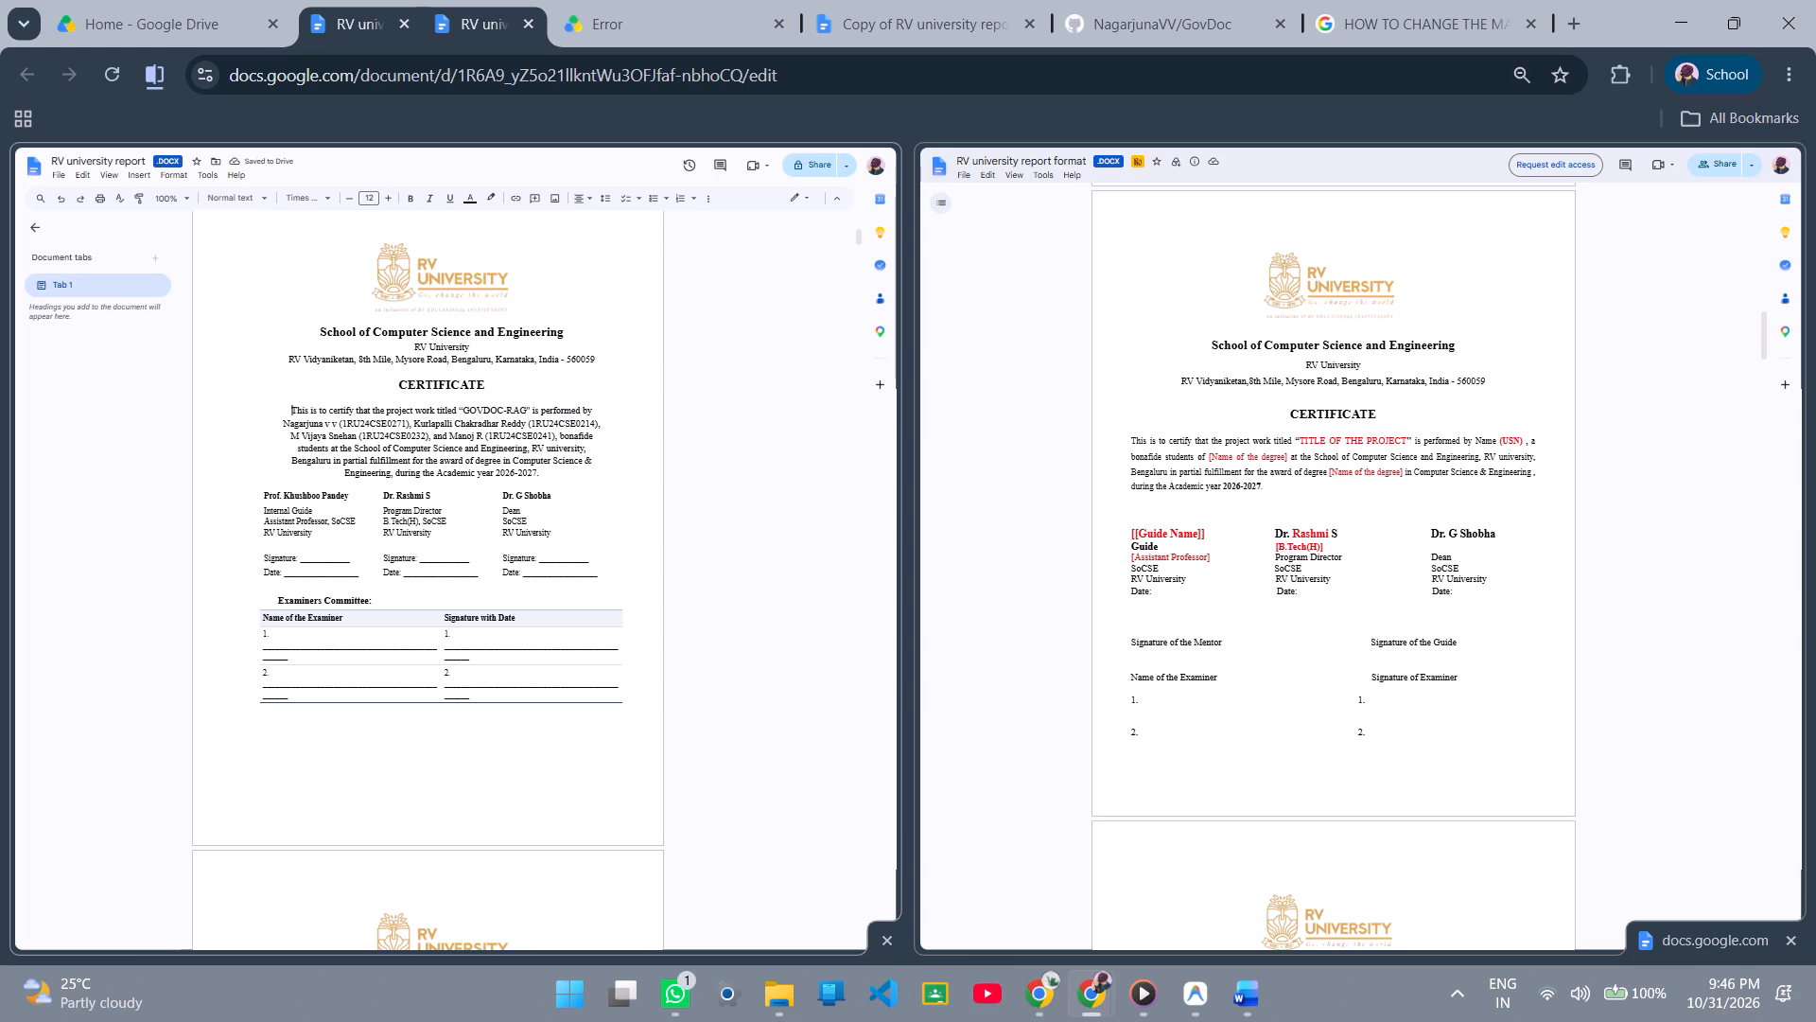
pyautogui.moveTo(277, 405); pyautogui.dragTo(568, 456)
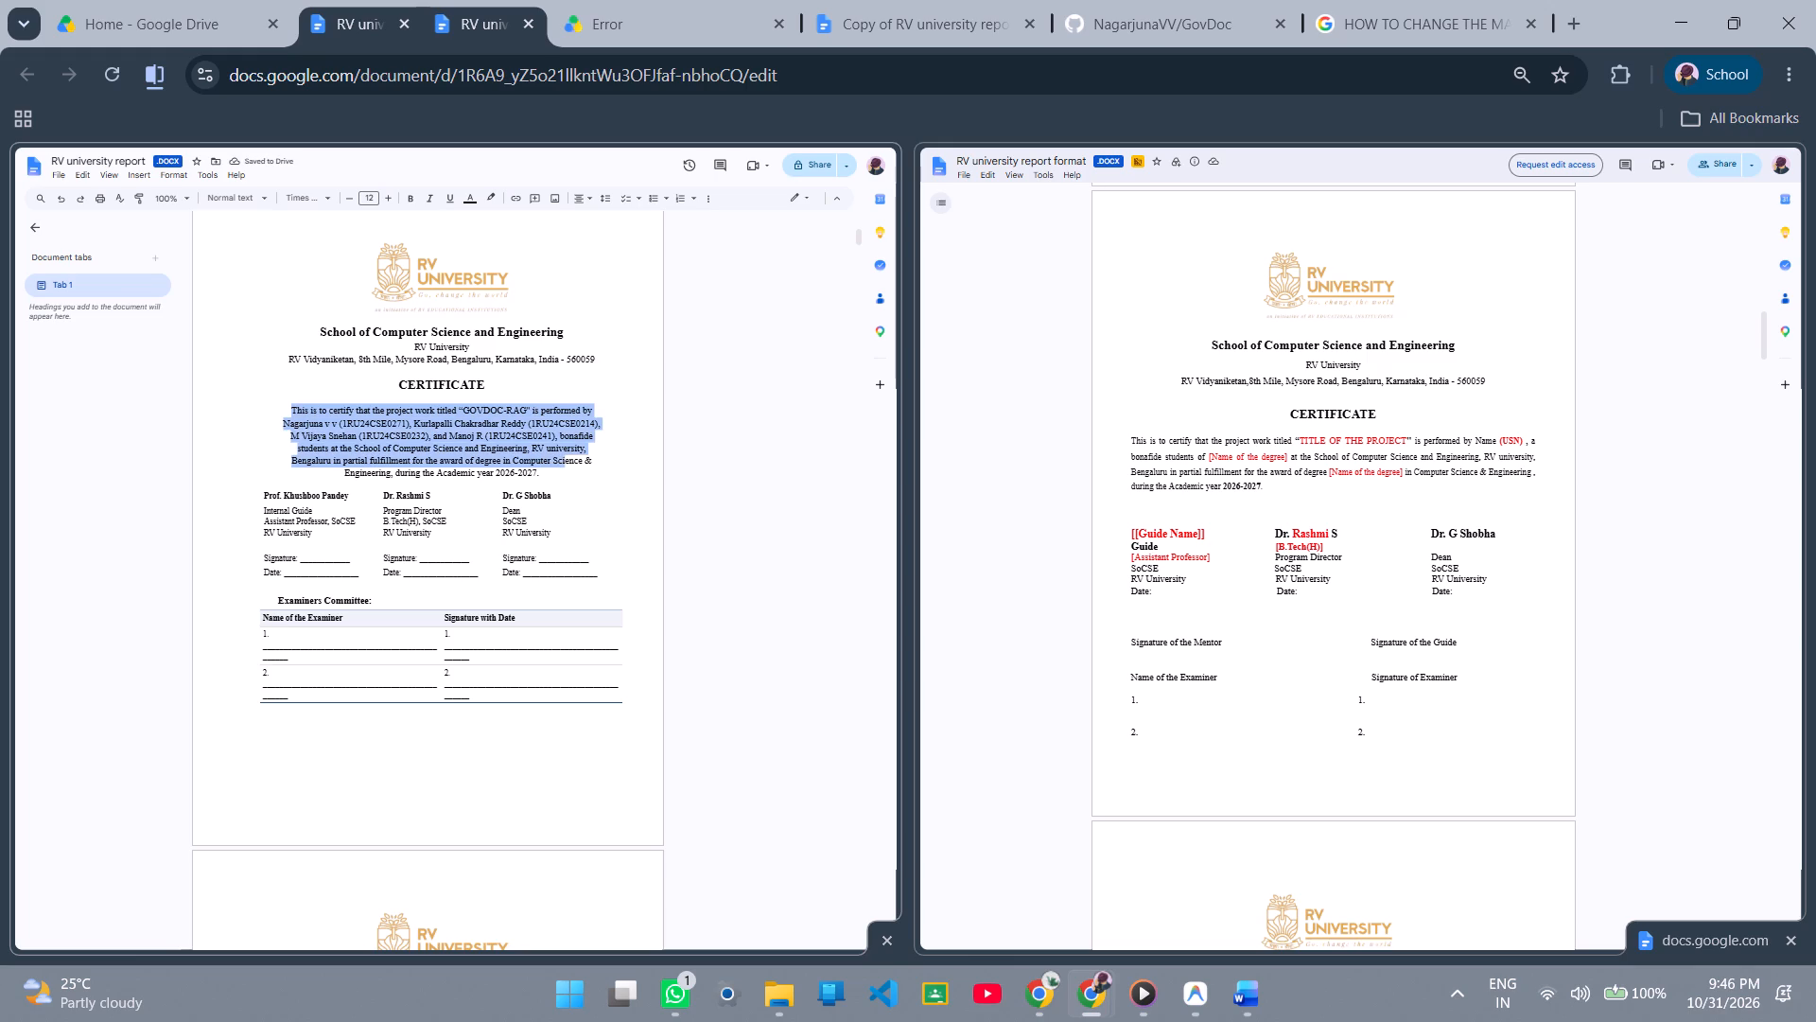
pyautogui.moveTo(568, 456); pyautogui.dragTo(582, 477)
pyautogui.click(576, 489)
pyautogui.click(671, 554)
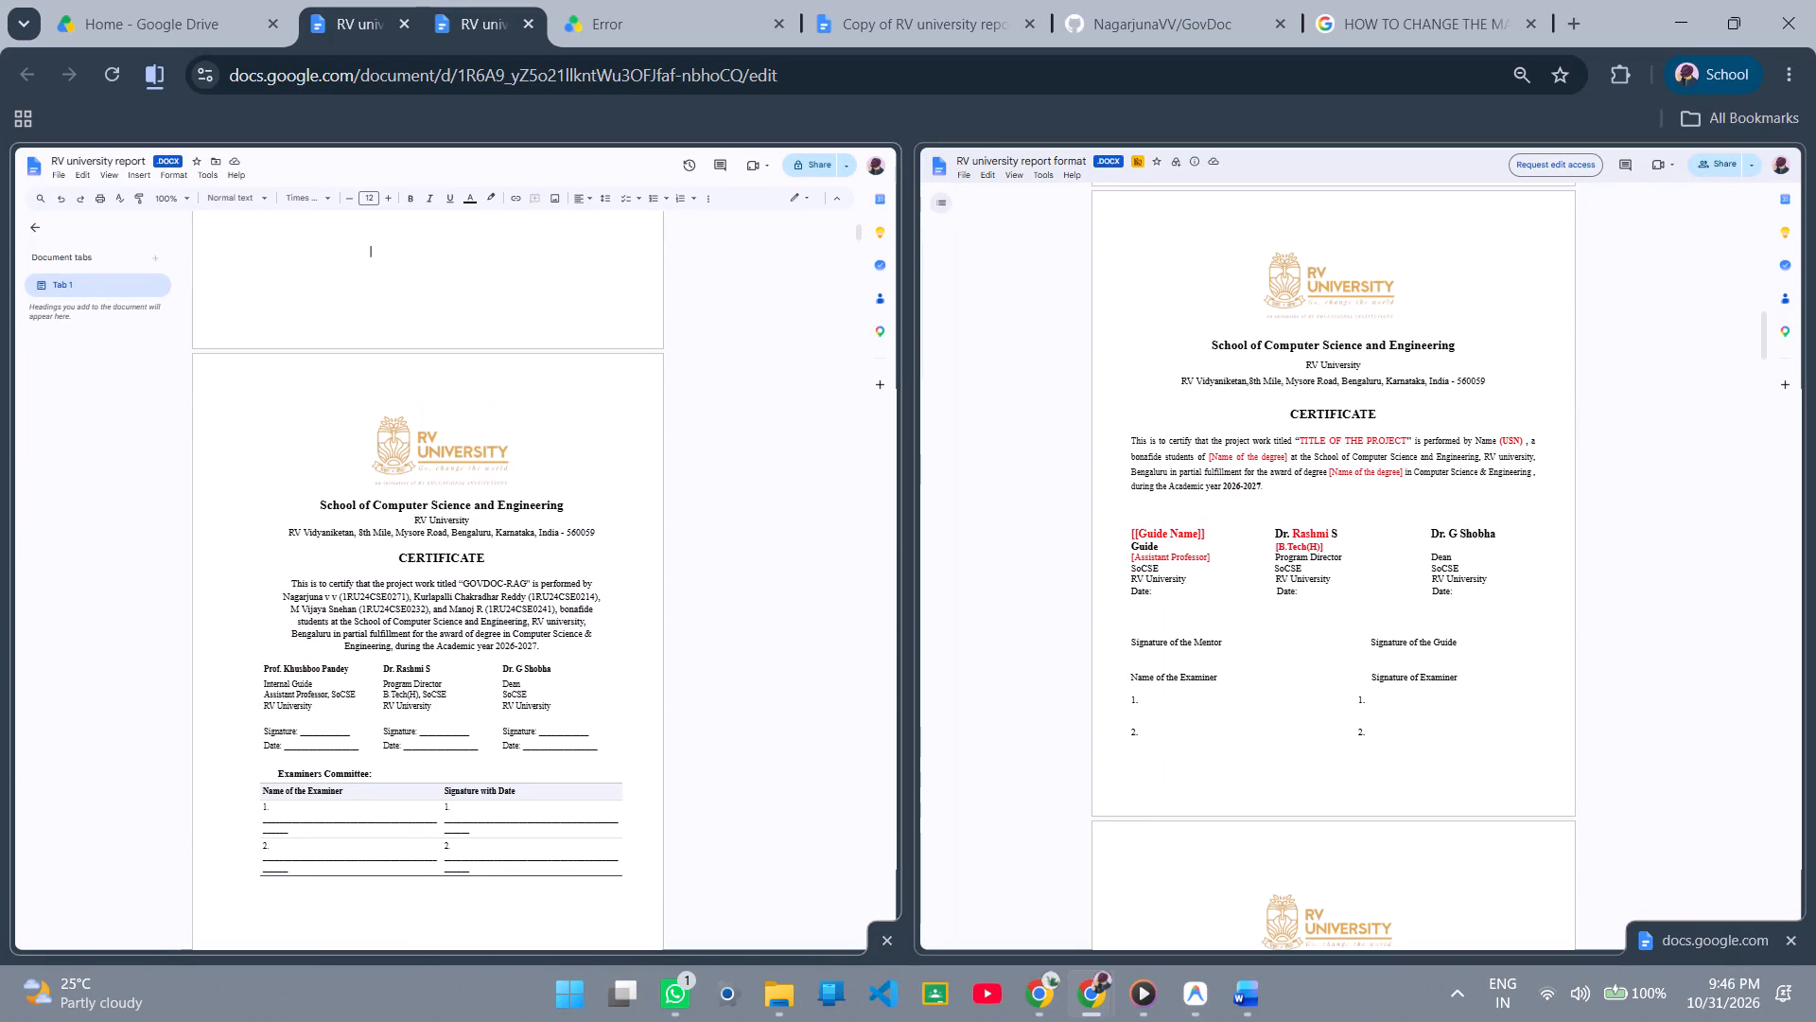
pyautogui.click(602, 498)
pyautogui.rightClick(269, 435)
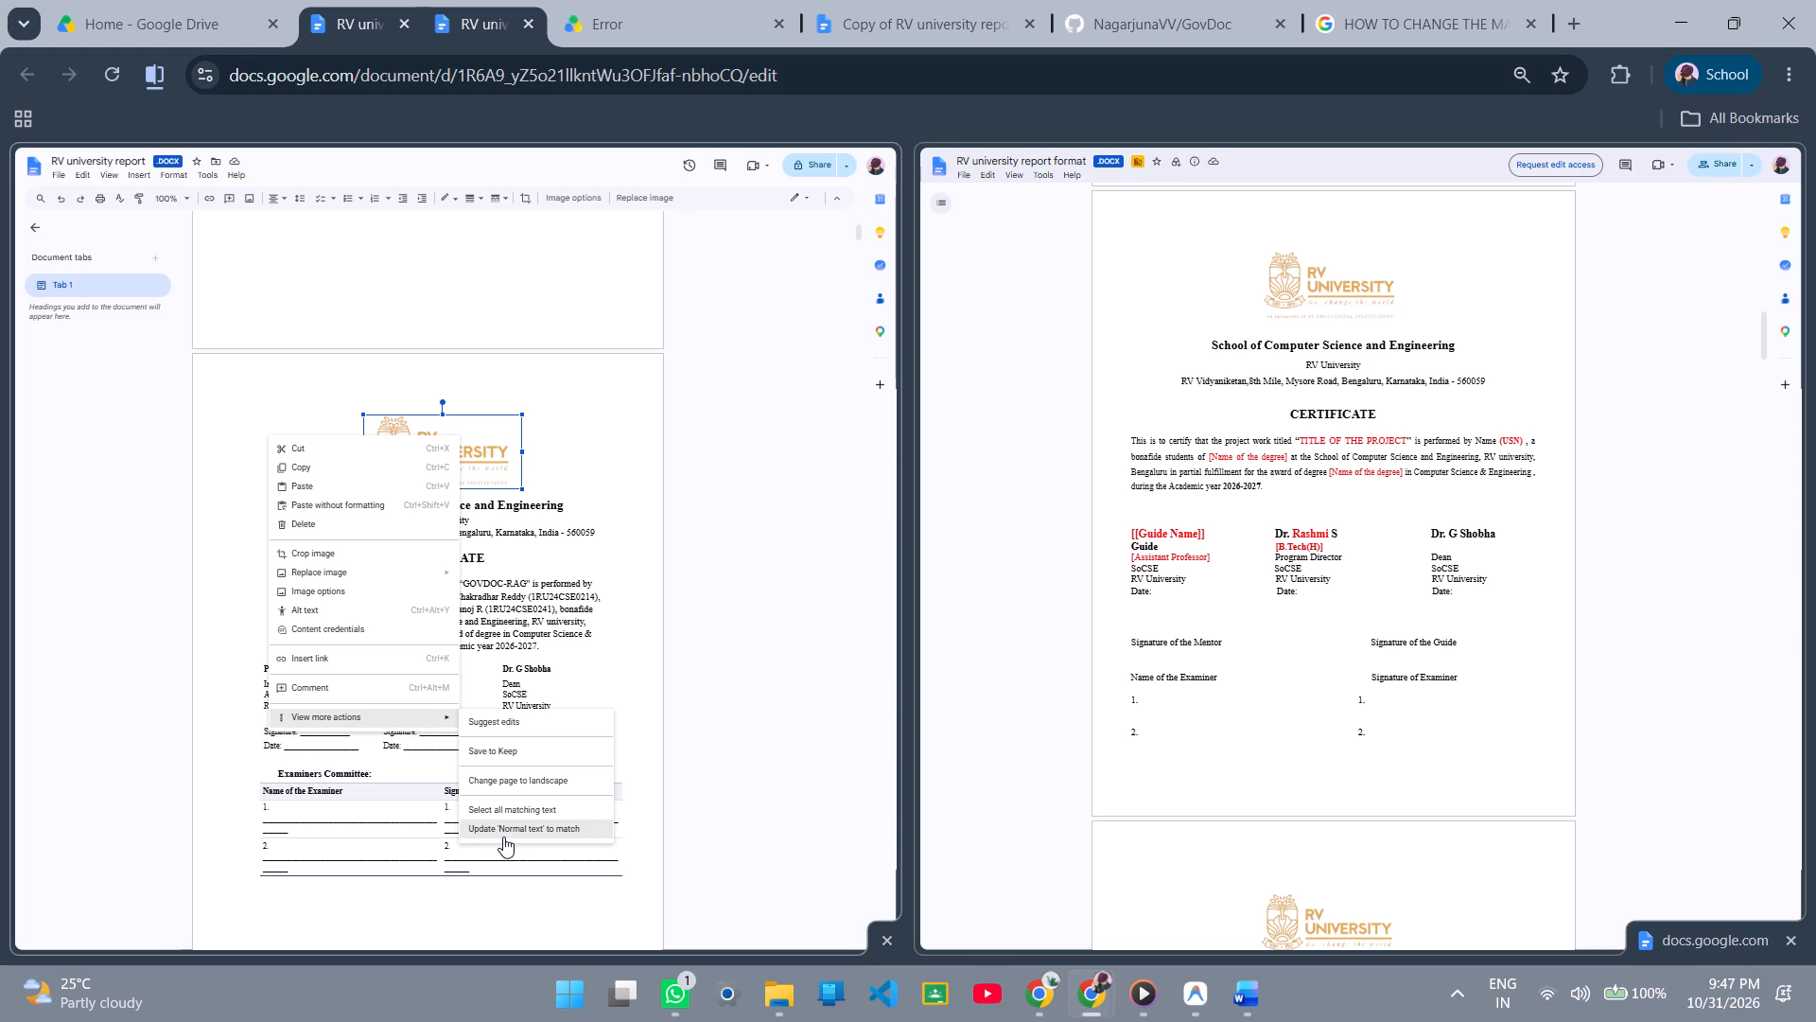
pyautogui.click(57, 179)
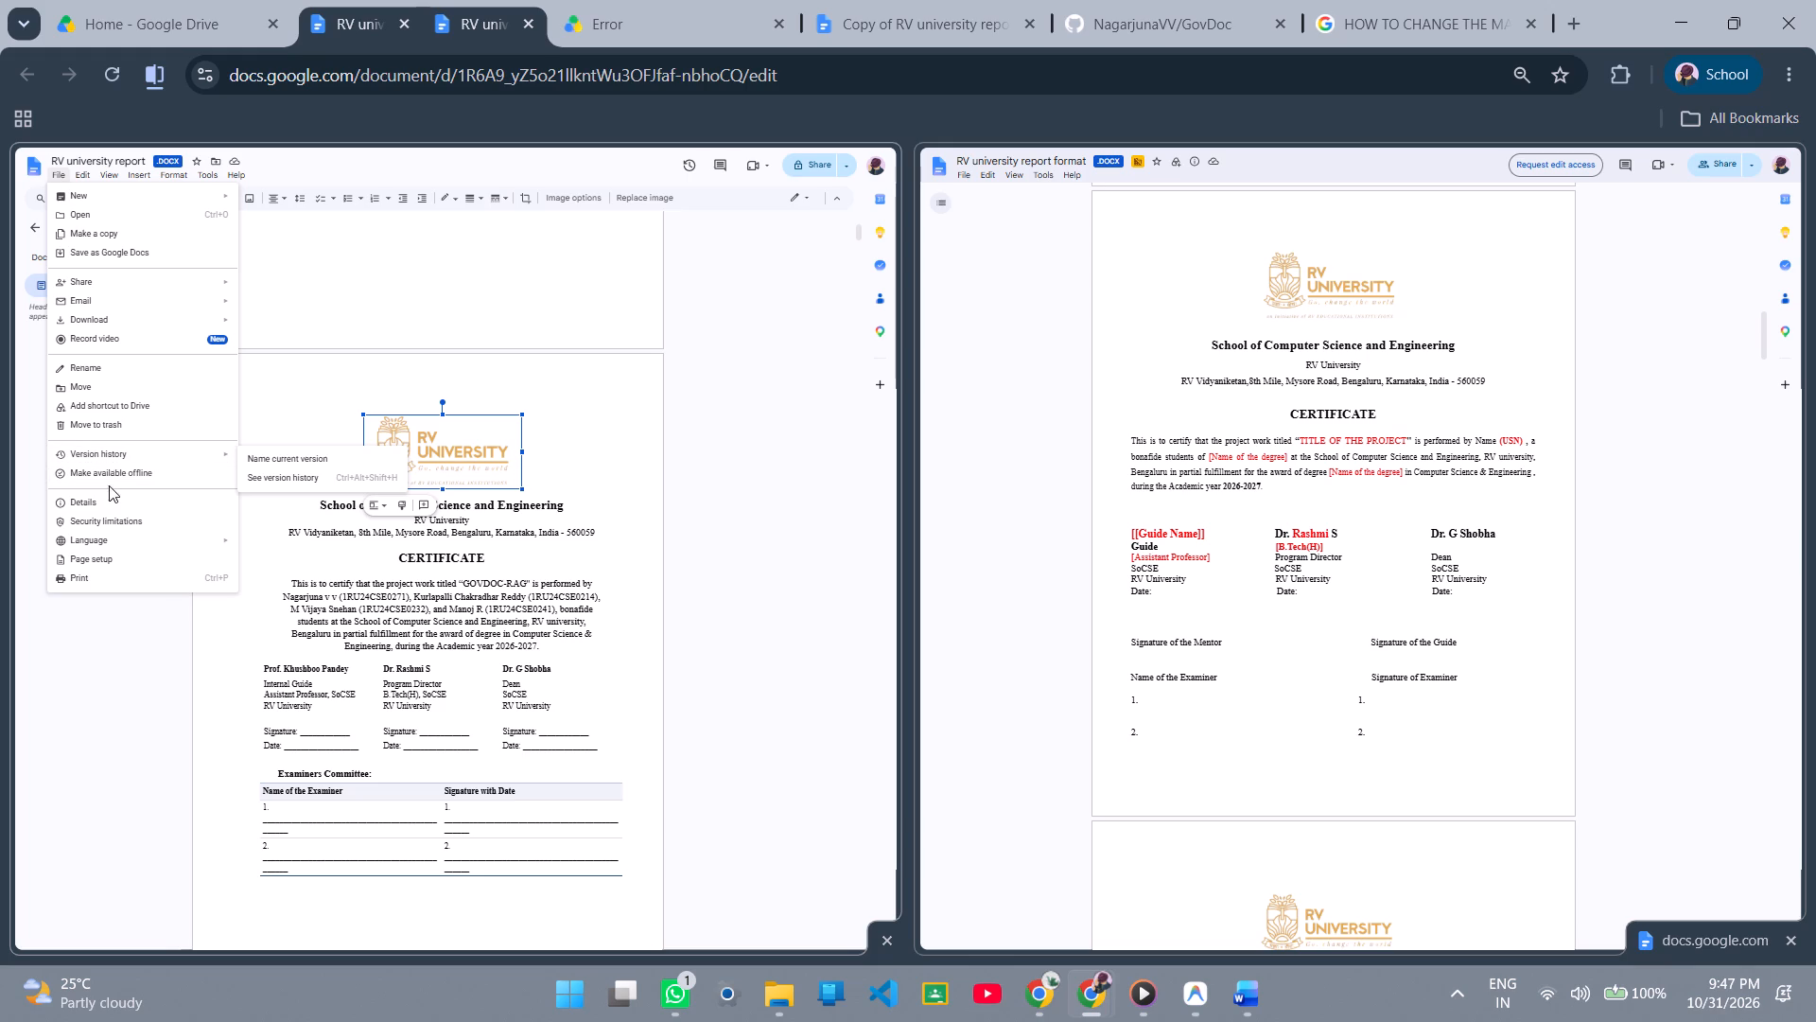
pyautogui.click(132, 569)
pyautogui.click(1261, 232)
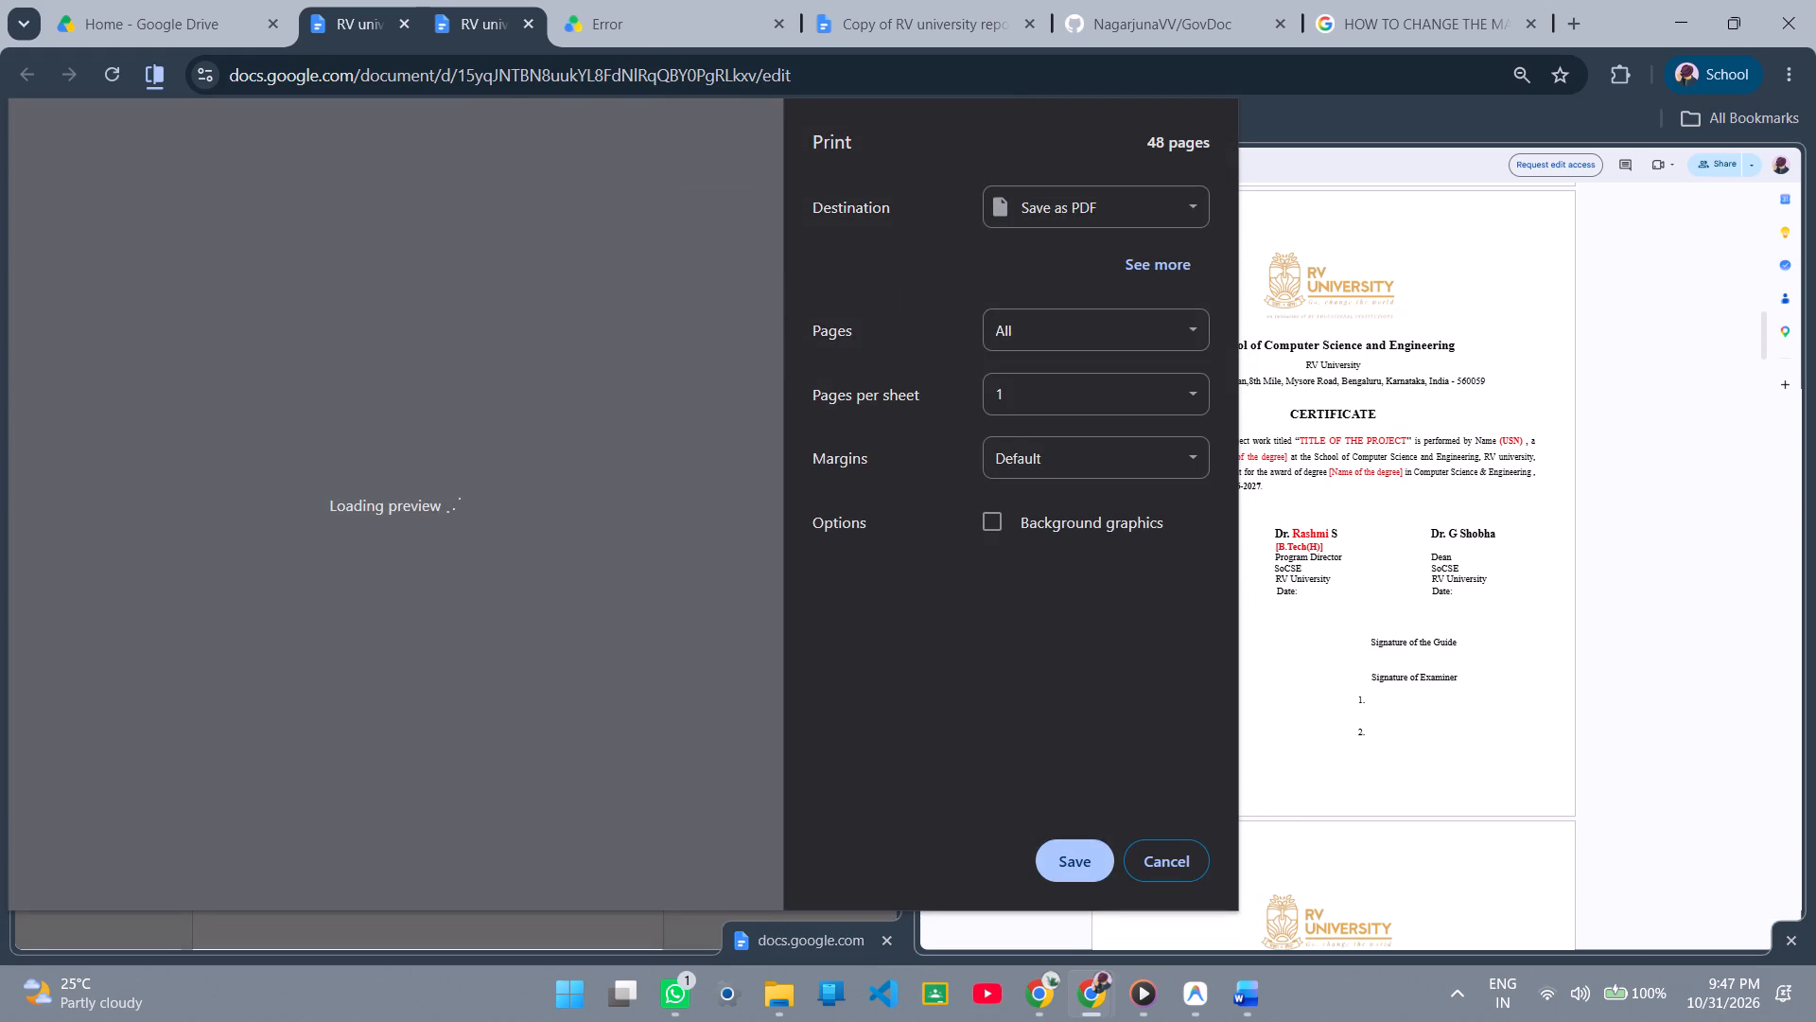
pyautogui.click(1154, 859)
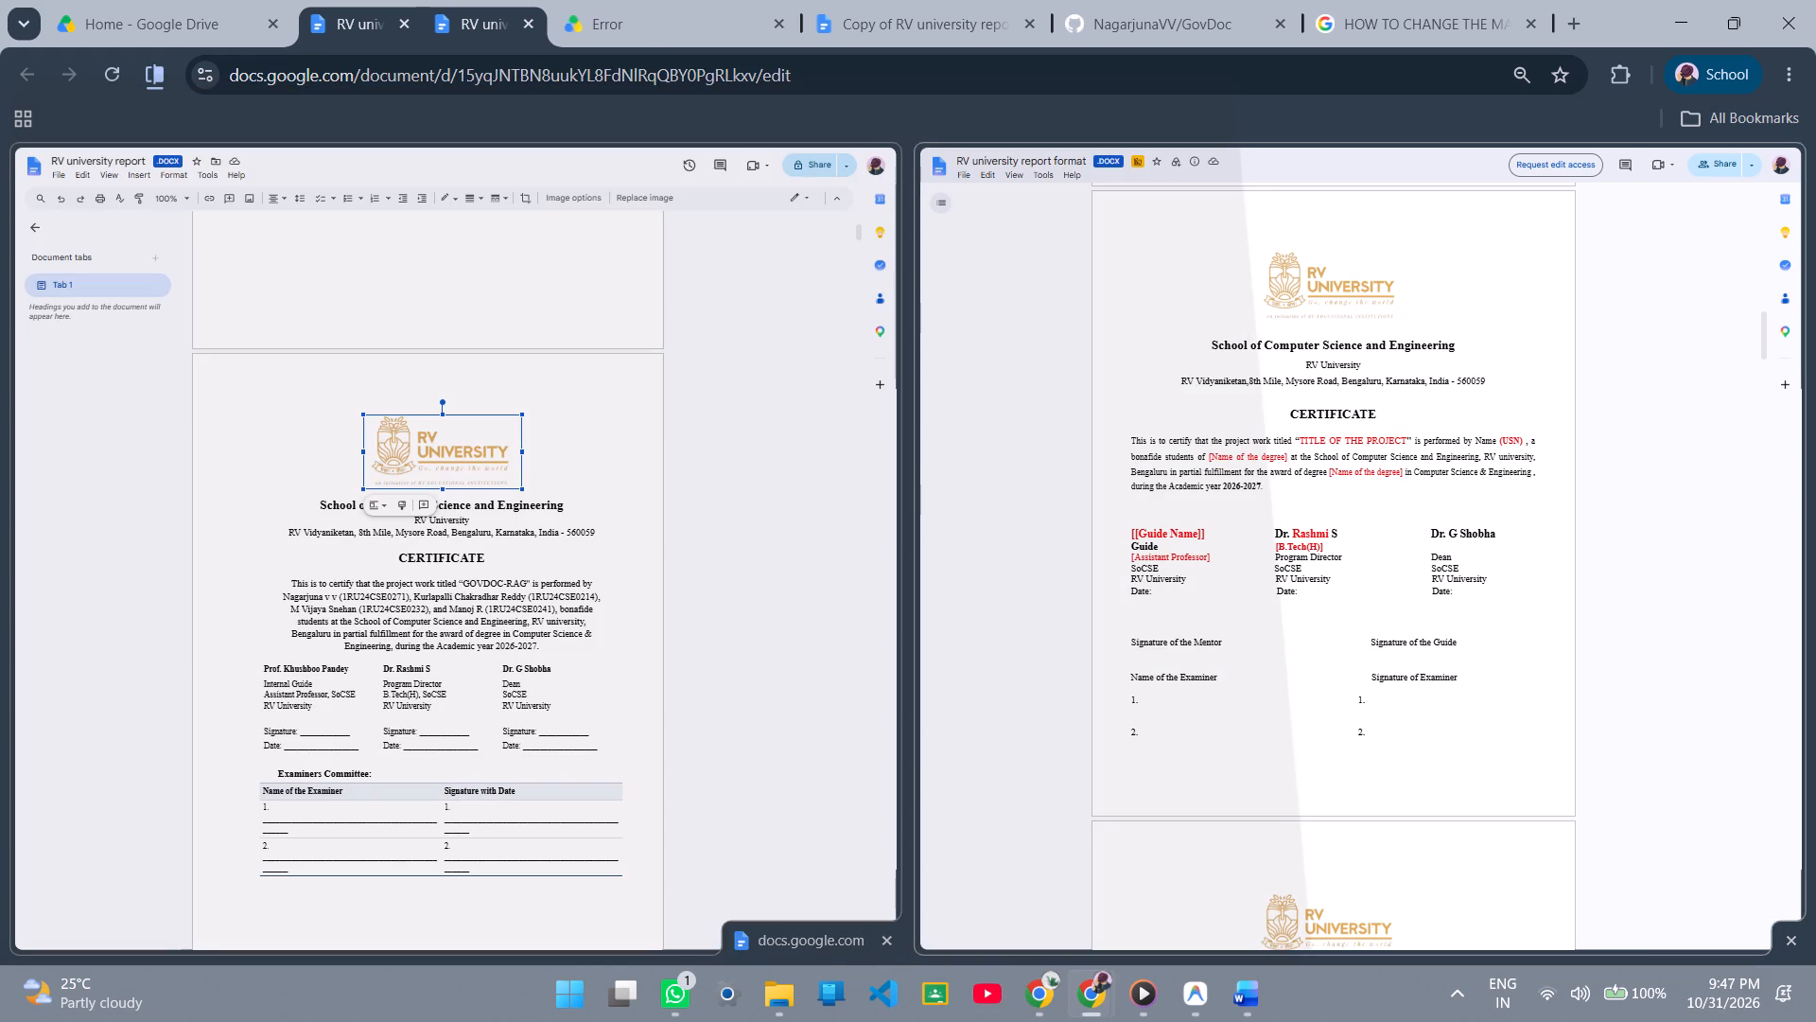
# Look over the sample certificate page in the report format document for its layout and available page settings.
pyautogui.scroll(-1, 1175, 395)
pyautogui.scroll(2, 1175, 395)
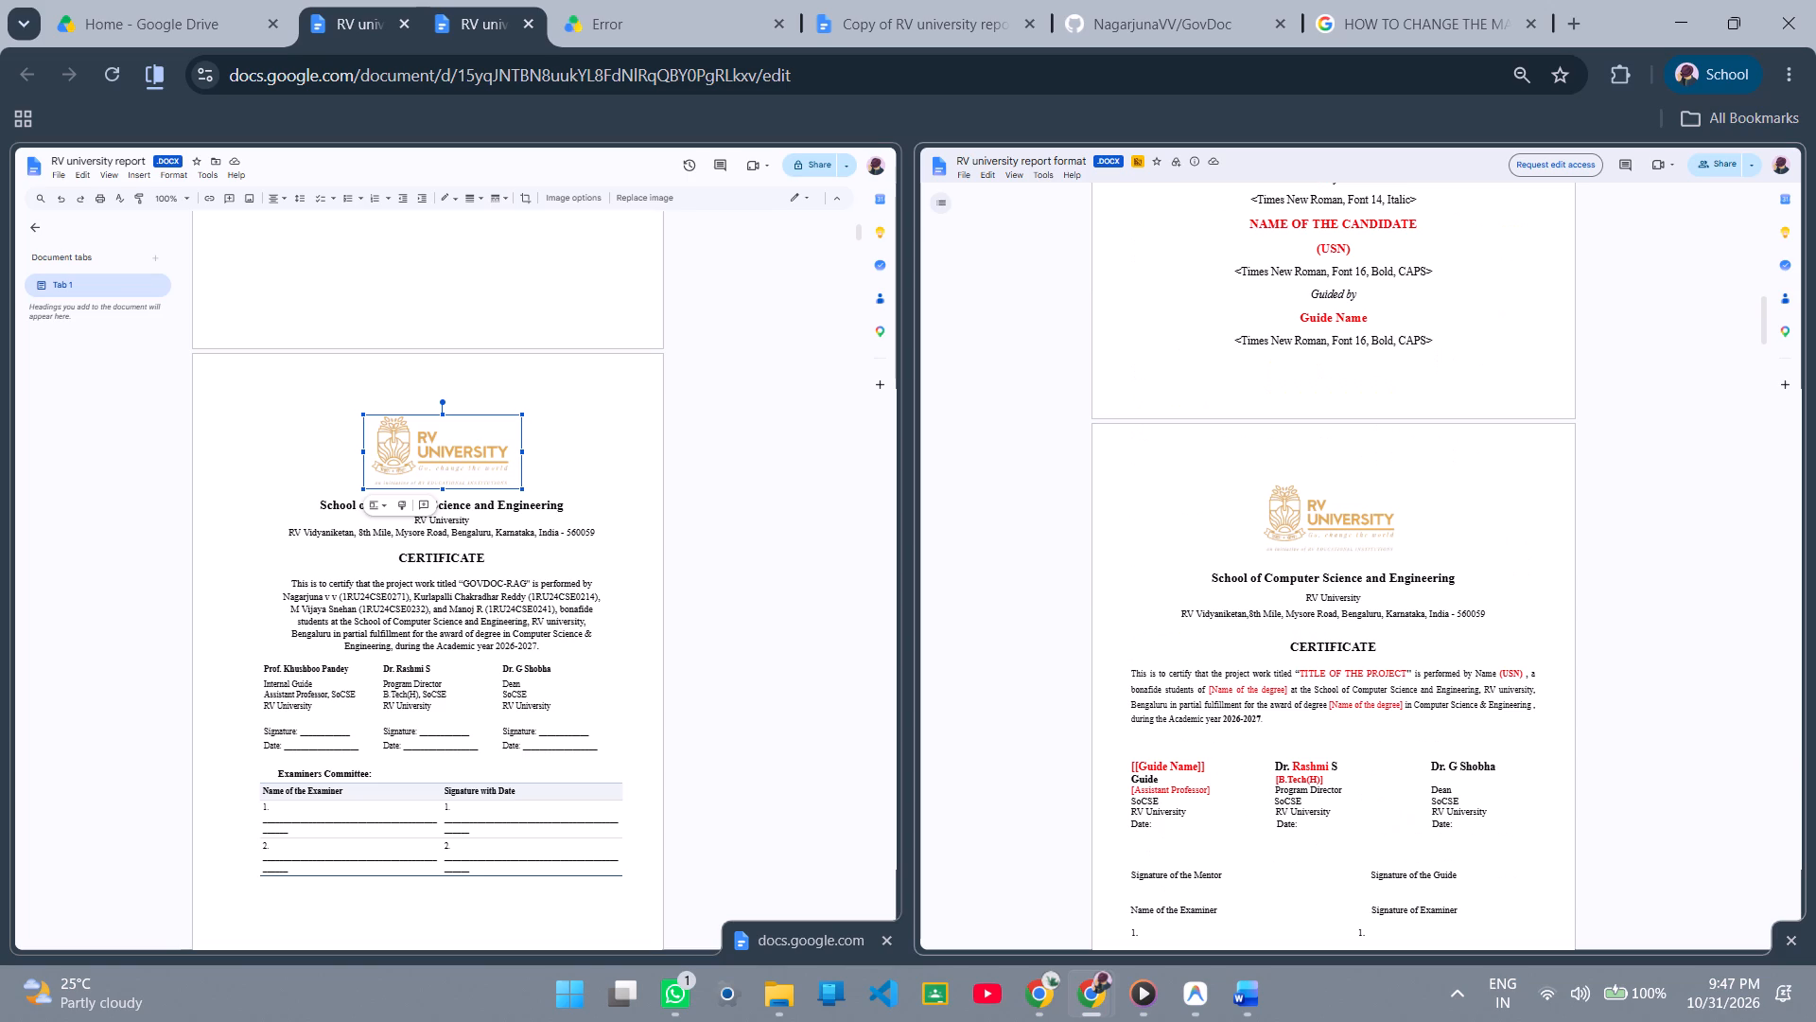
pyautogui.rightClick(1120, 510)
pyautogui.scroll(-1, 1120, 510)
pyautogui.rightClick(1135, 355)
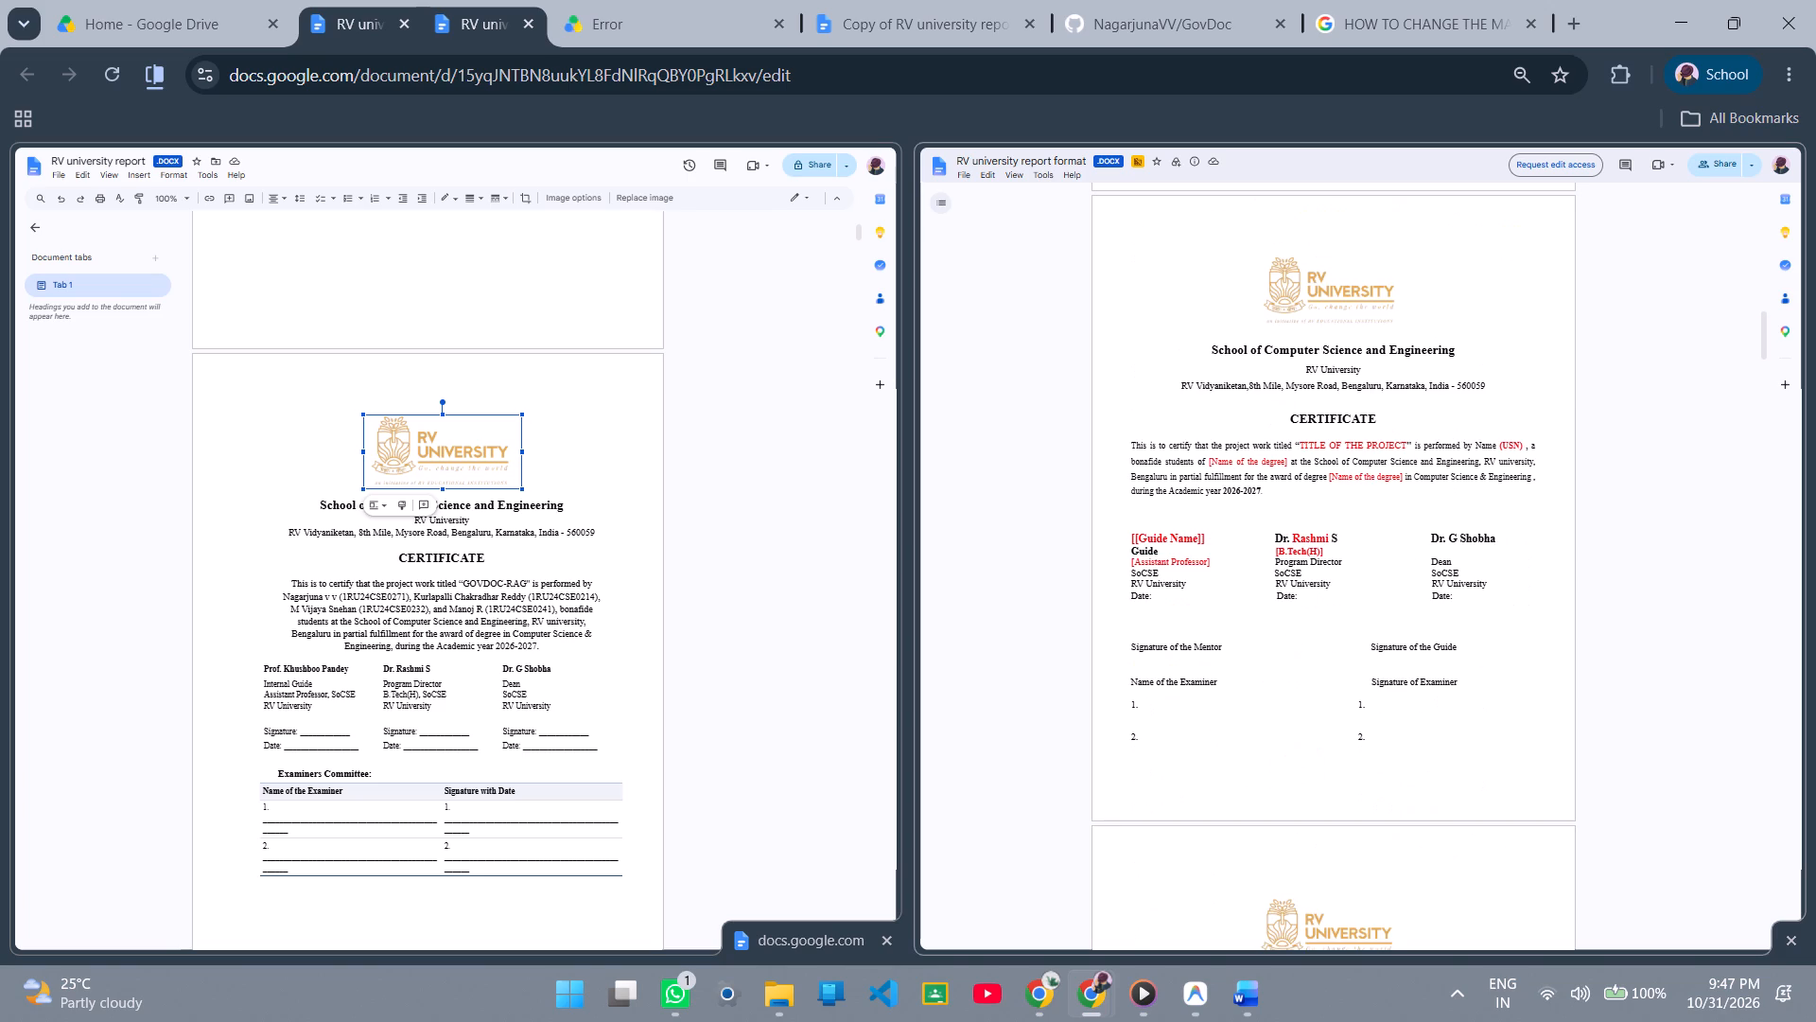
pyautogui.rightClick(1138, 301)
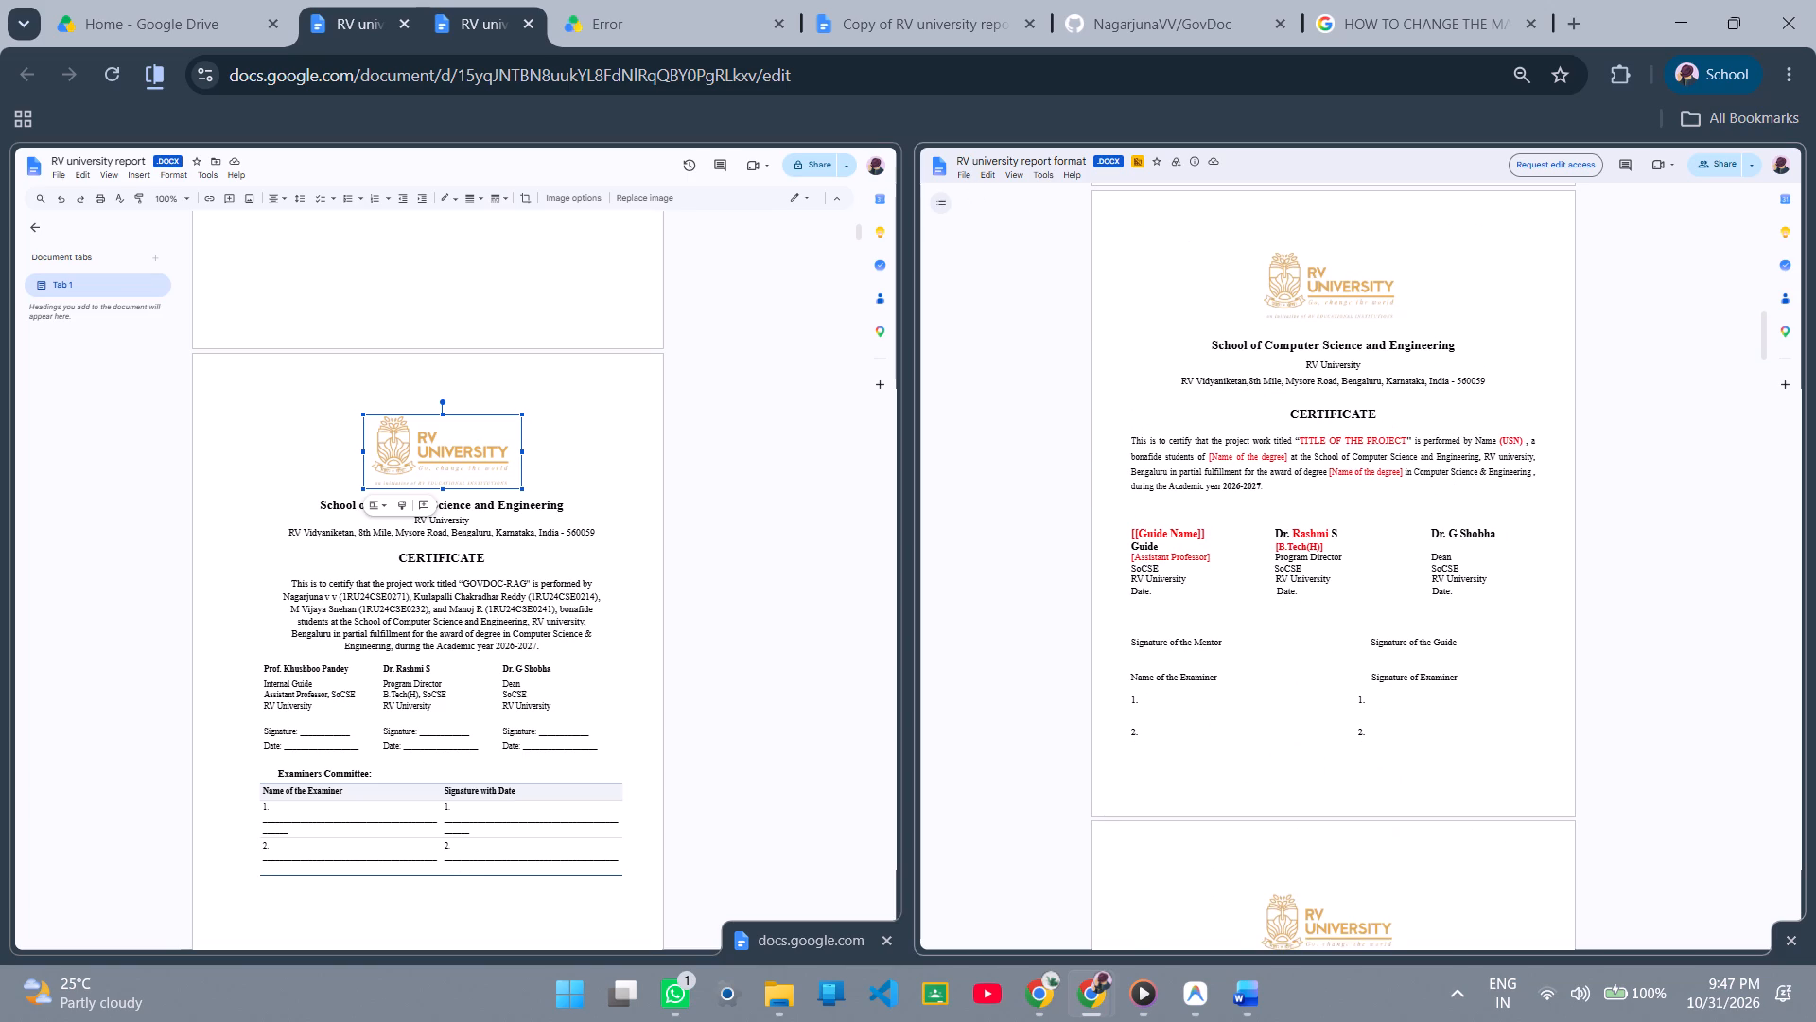
pyautogui.click(1201, 256)
pyautogui.tripleClick(1269, 359)
pyautogui.click(1245, 361)
pyautogui.click(1215, 390)
pyautogui.scroll(1, 1215, 390)
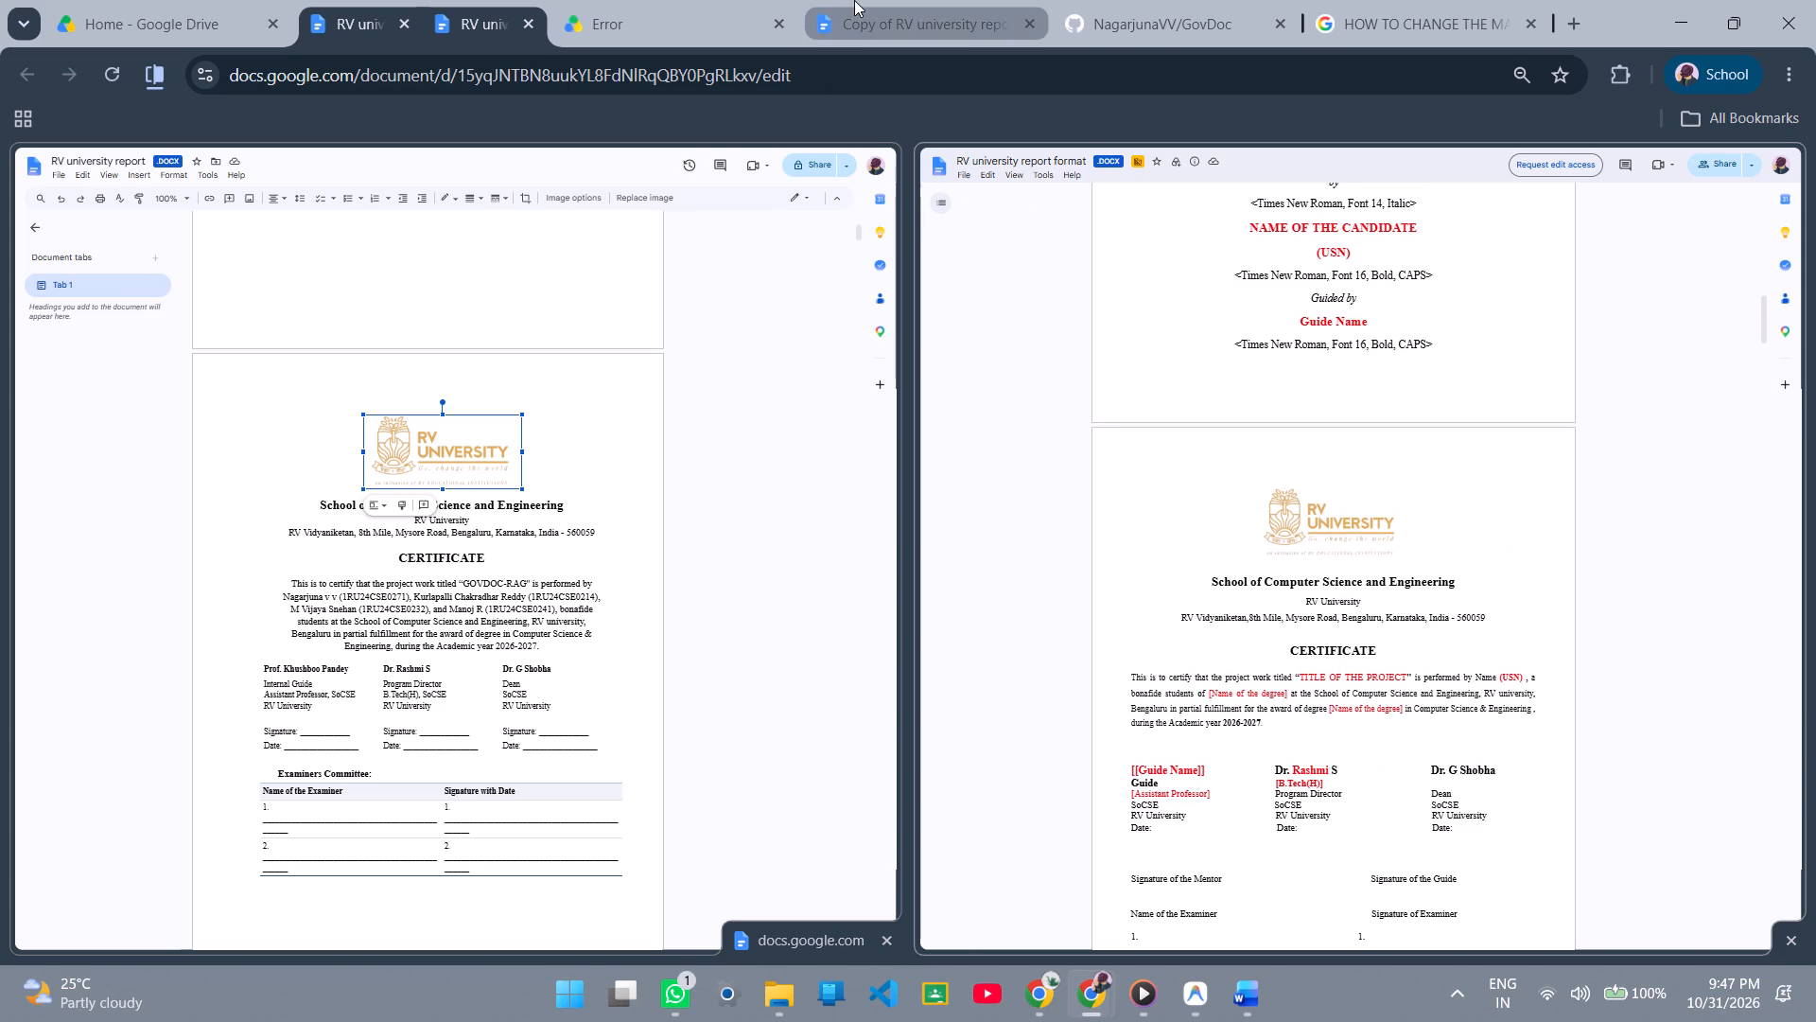
# Switch to the Copy of RV university report format and open the page setup of its certificate section to read the margins.
pyautogui.click(854, 0)
pyautogui.rightClick(725, 328)
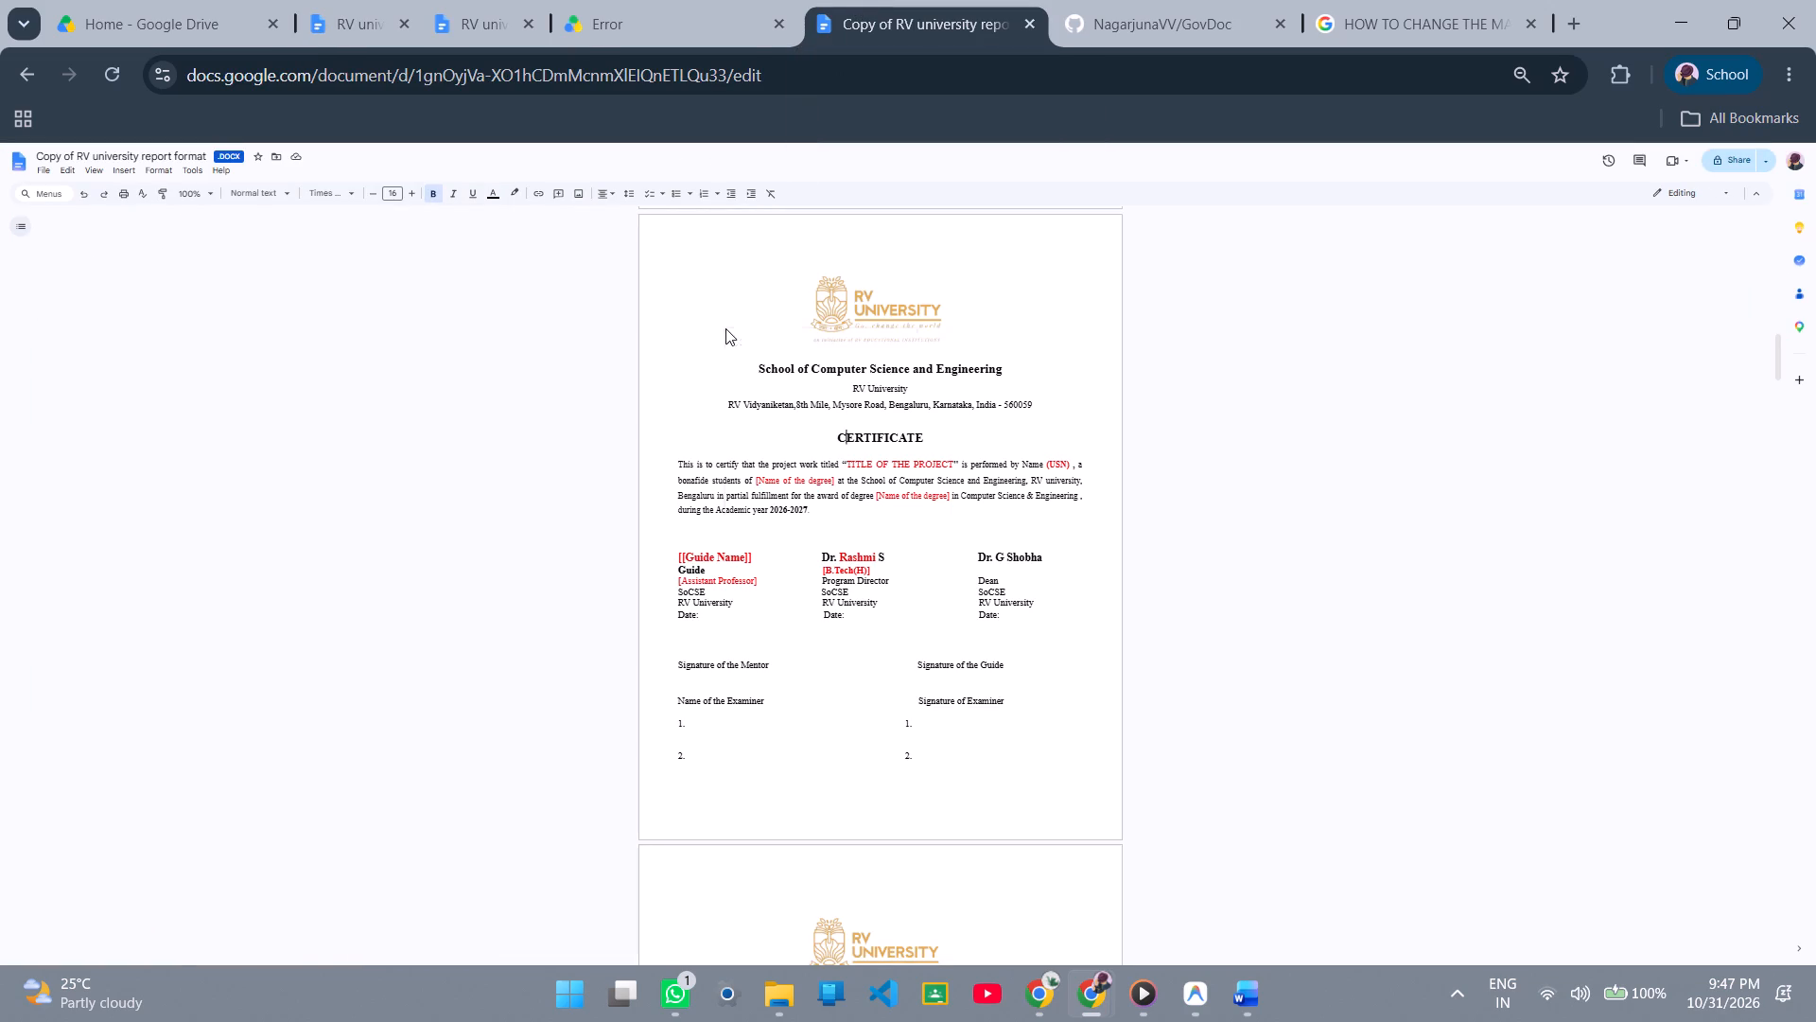
pyautogui.click(40, 182)
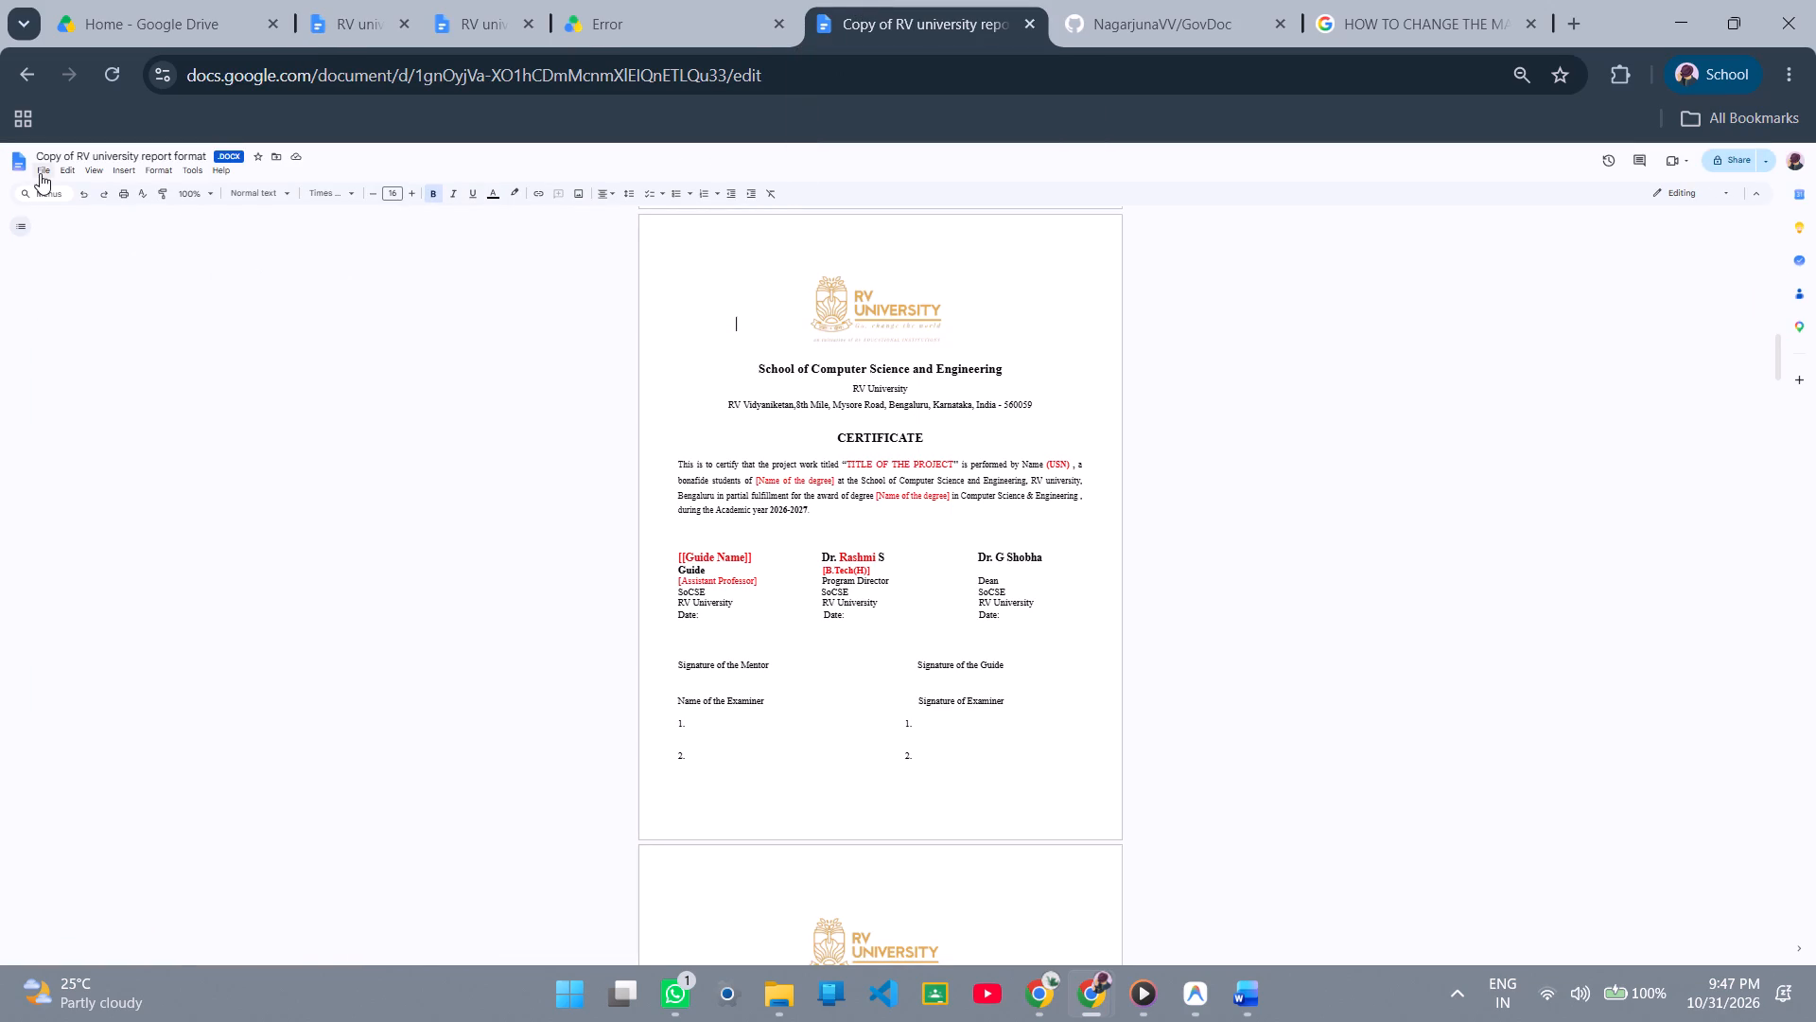
pyautogui.click(40, 173)
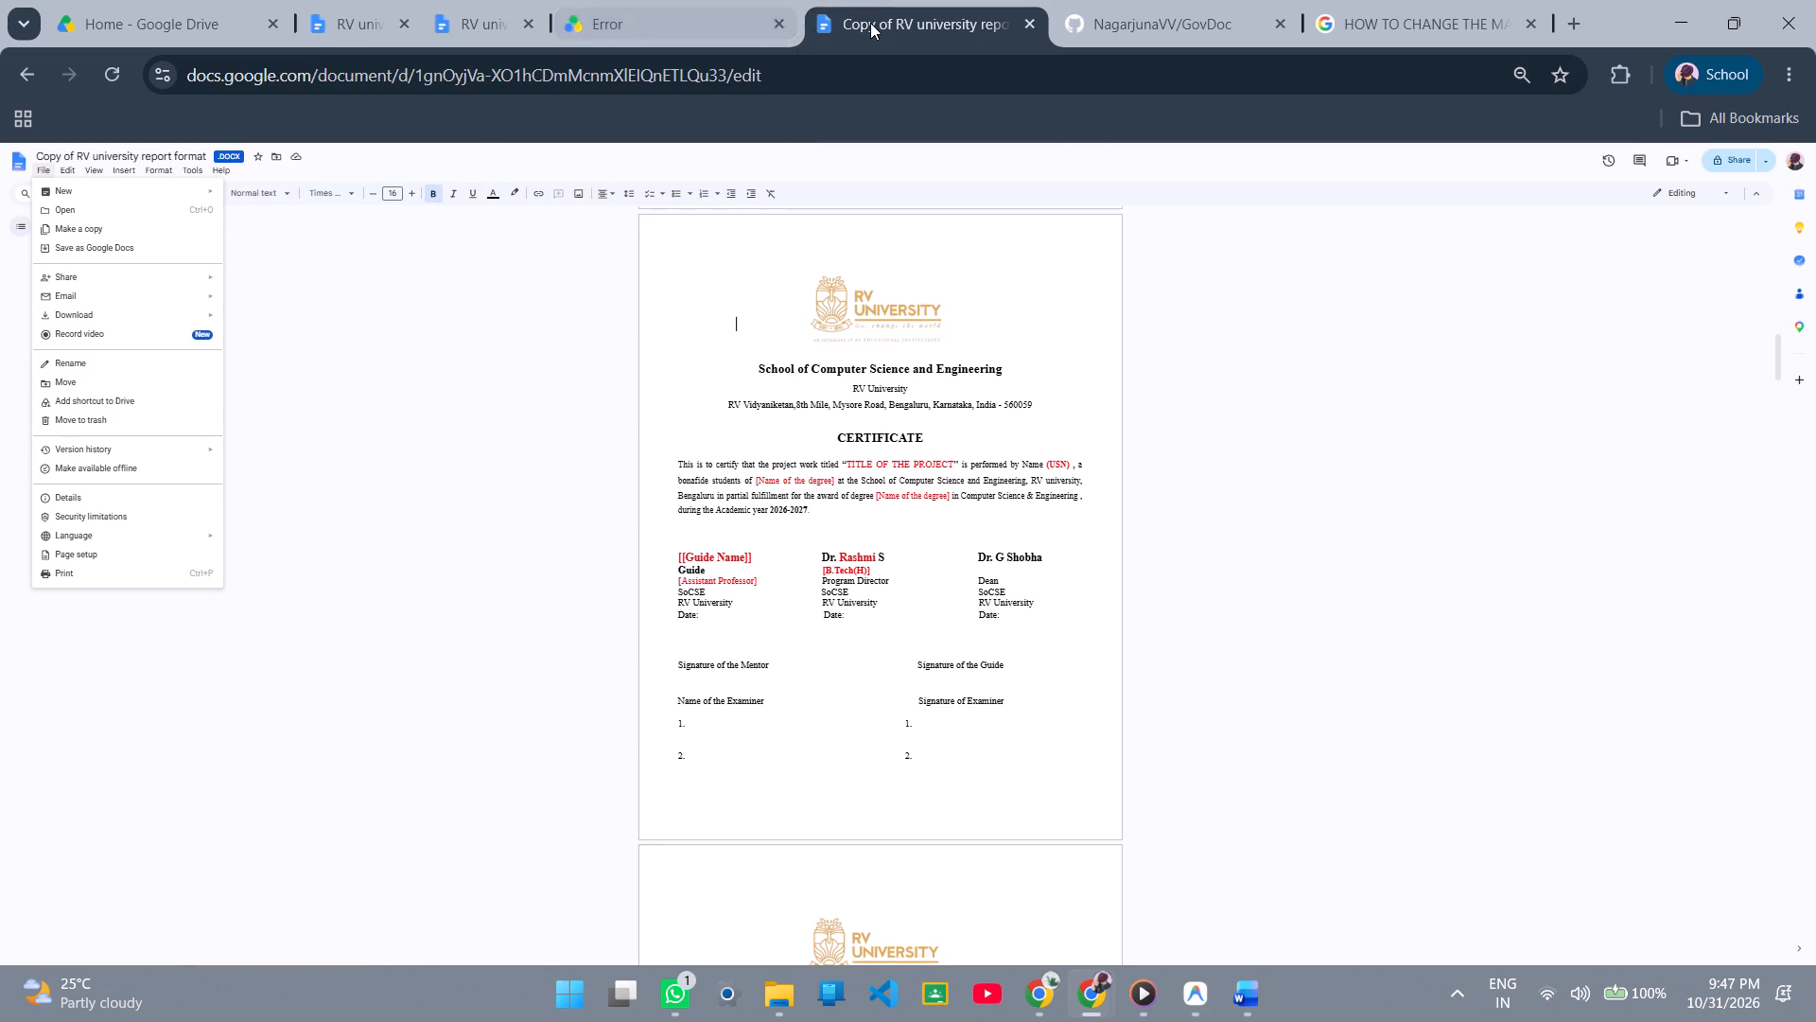
pyautogui.moveTo(870, 23); pyautogui.dragTo(693, 0)
pyautogui.rightClick(706, 293)
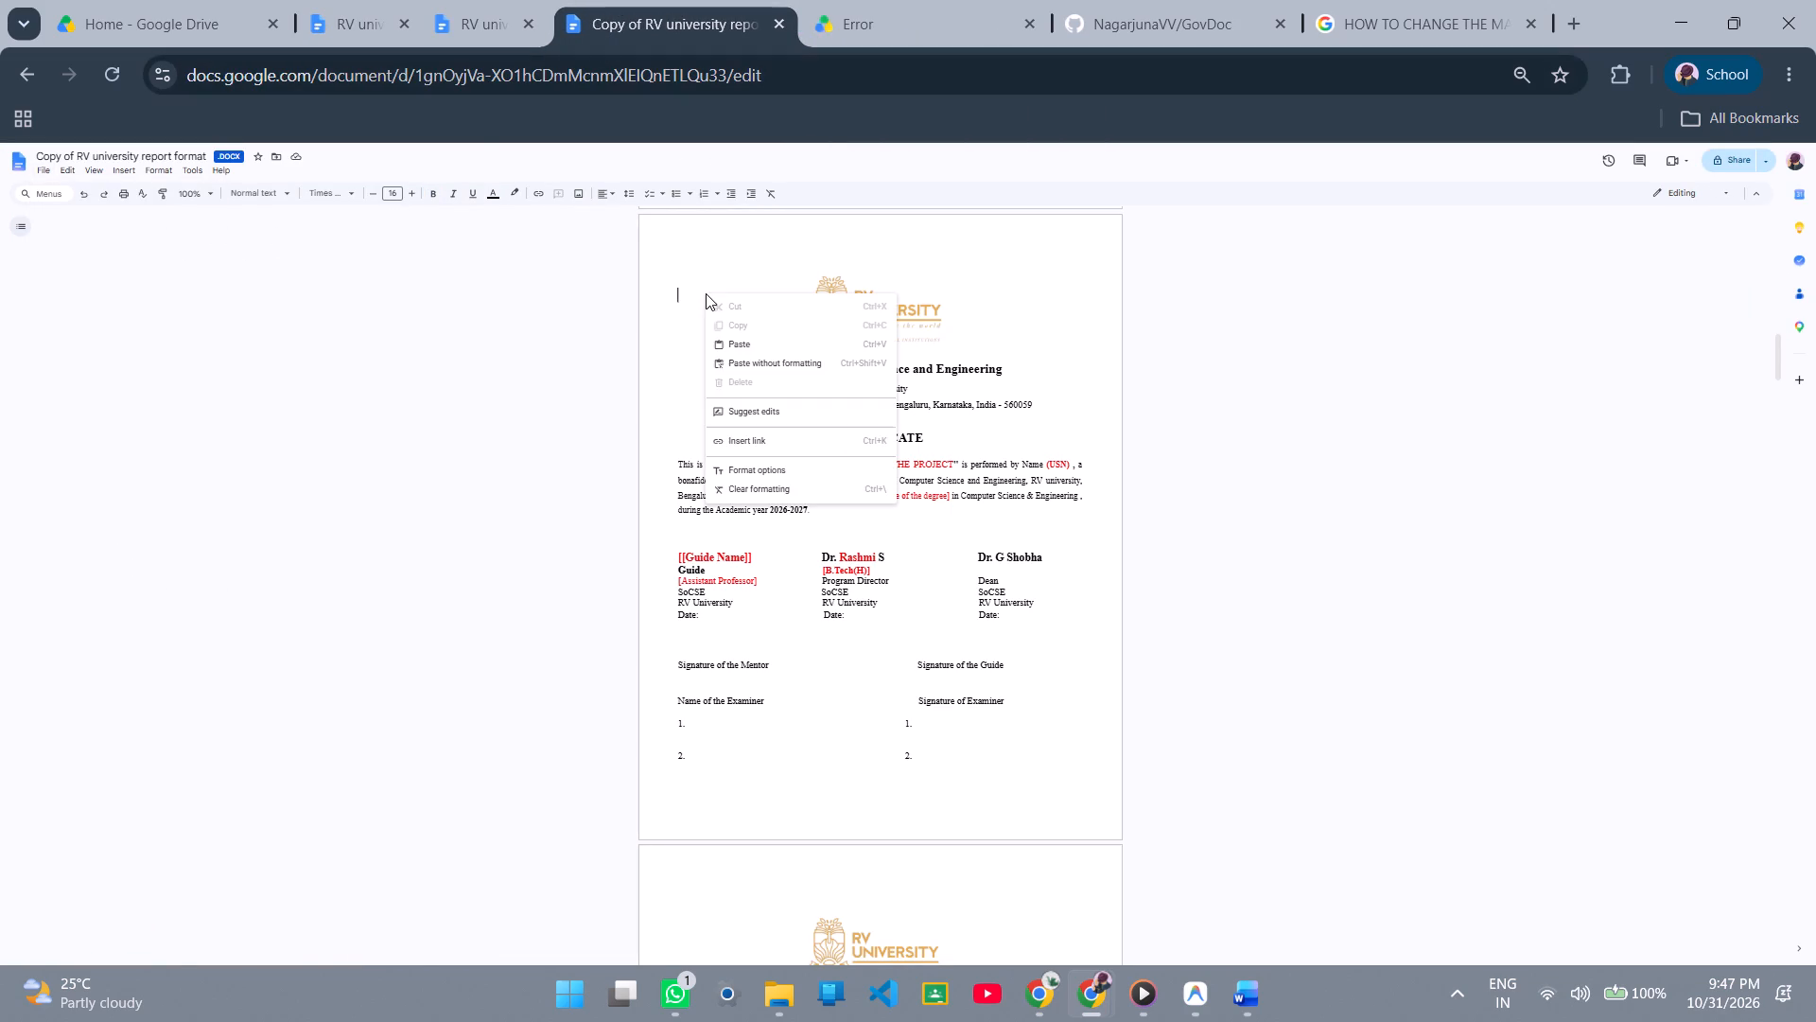
pyautogui.click(664, 271)
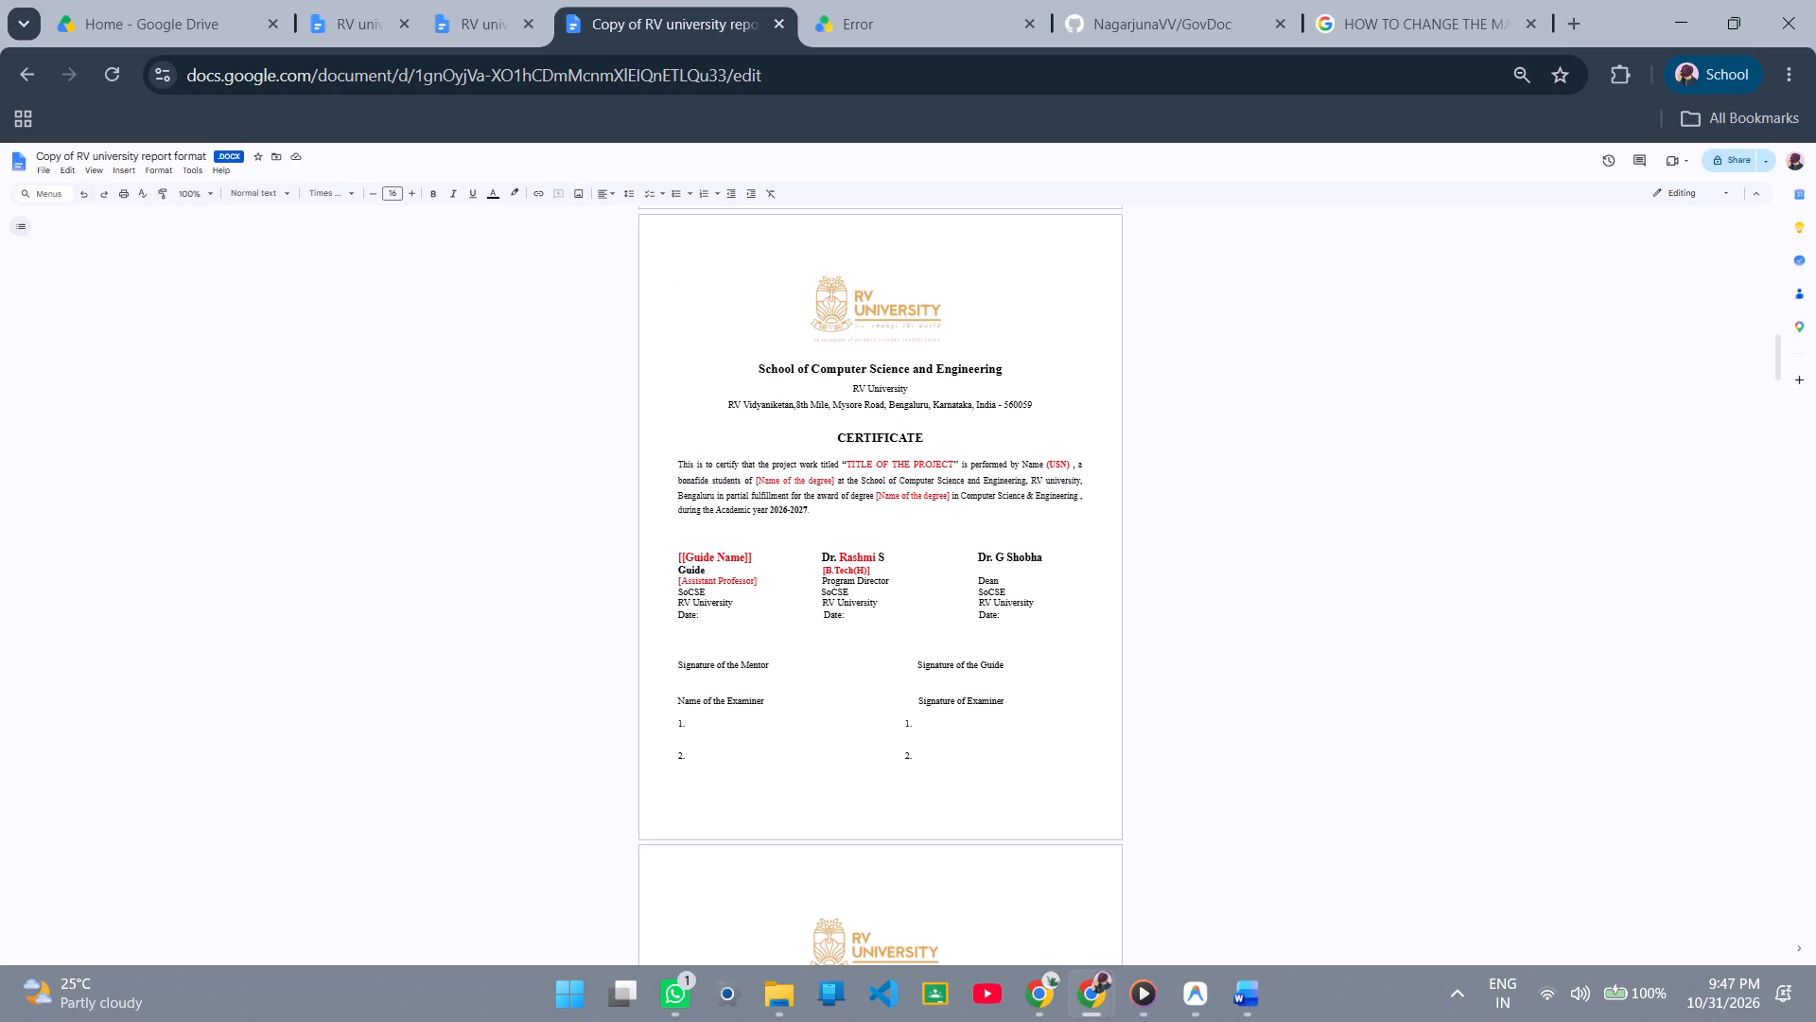
pyautogui.click(42, 169)
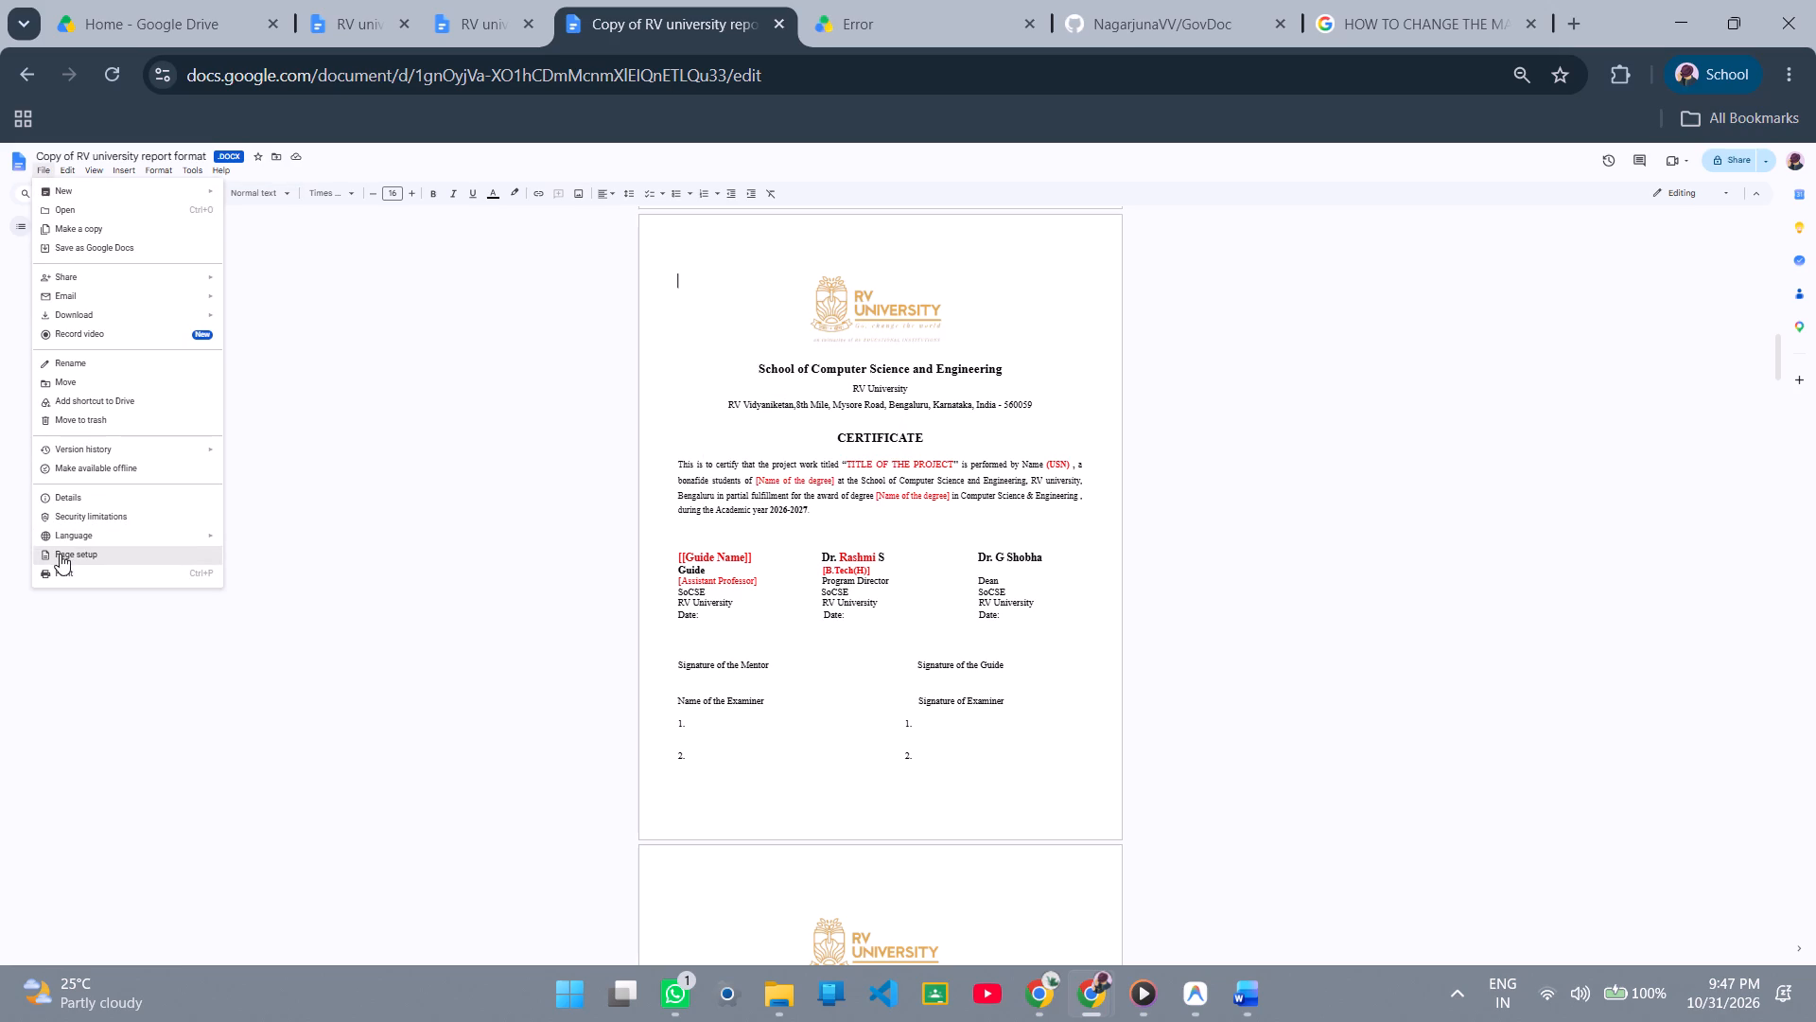
pyautogui.click(60, 554)
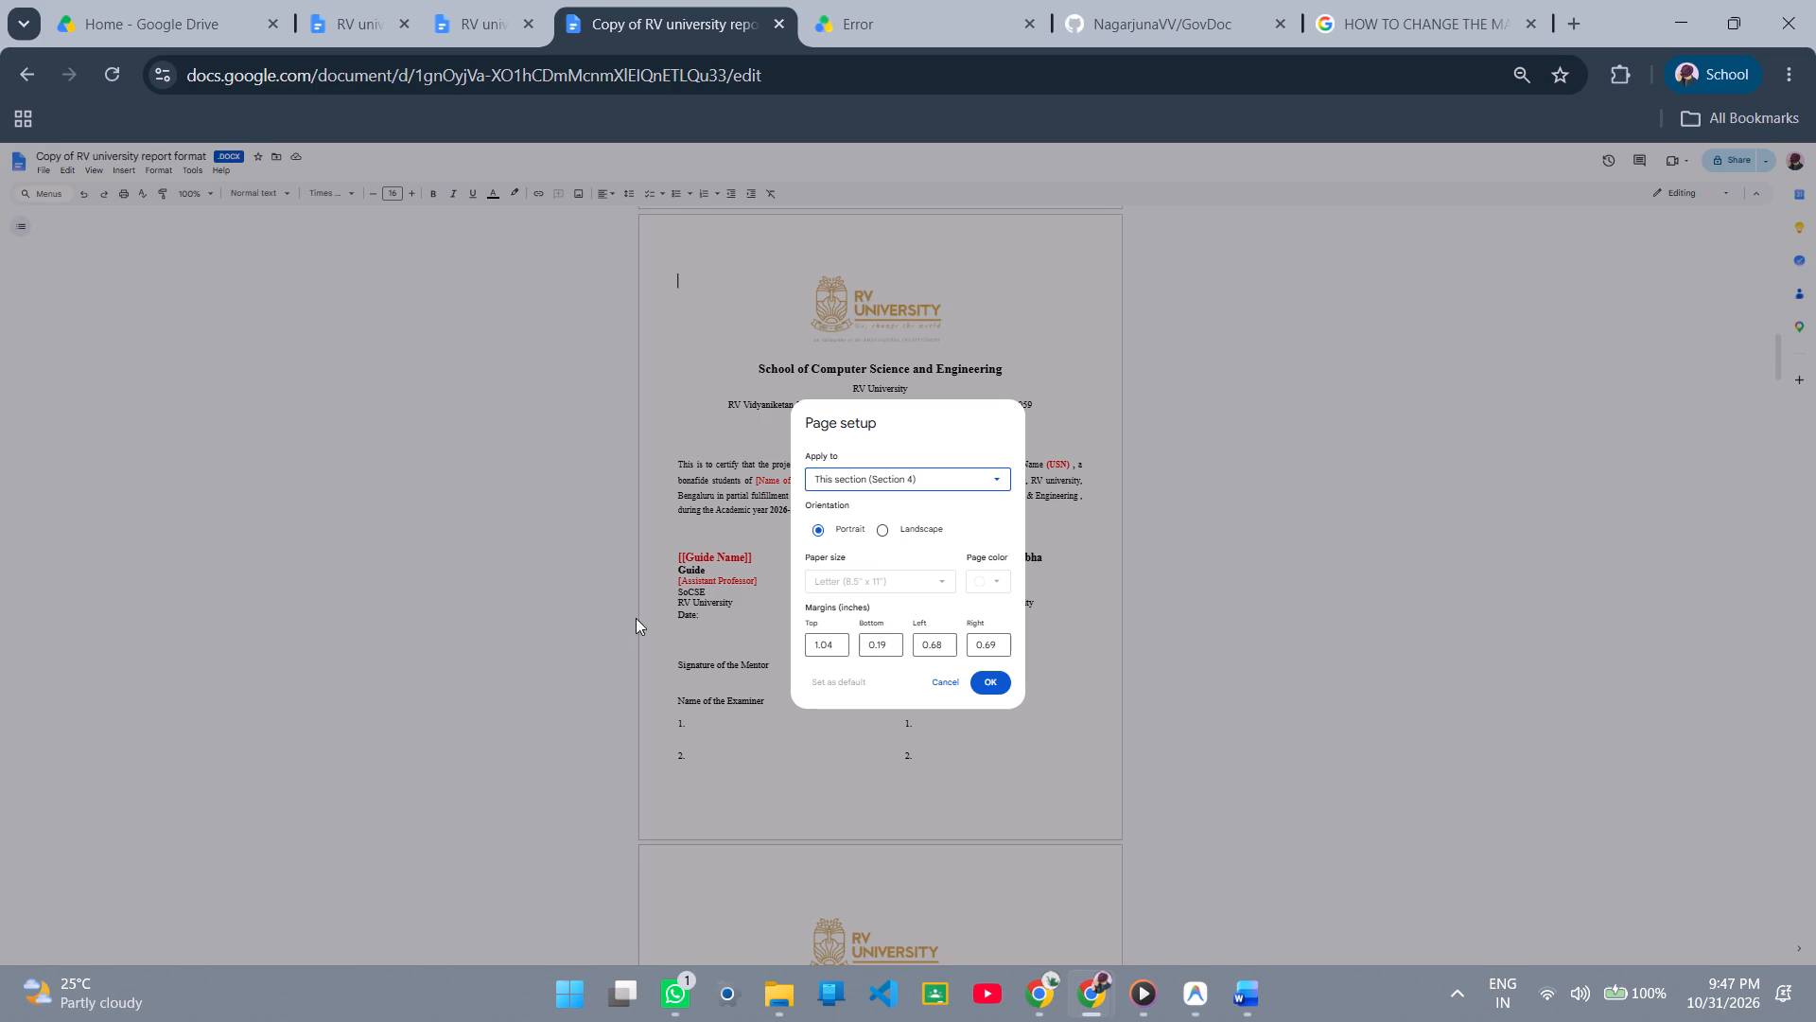
# Return to the RV university report and open page setup for the selected certificate logo, showing the choices of where it applies.
pyautogui.click(233, 0)
pyautogui.click(382, 0)
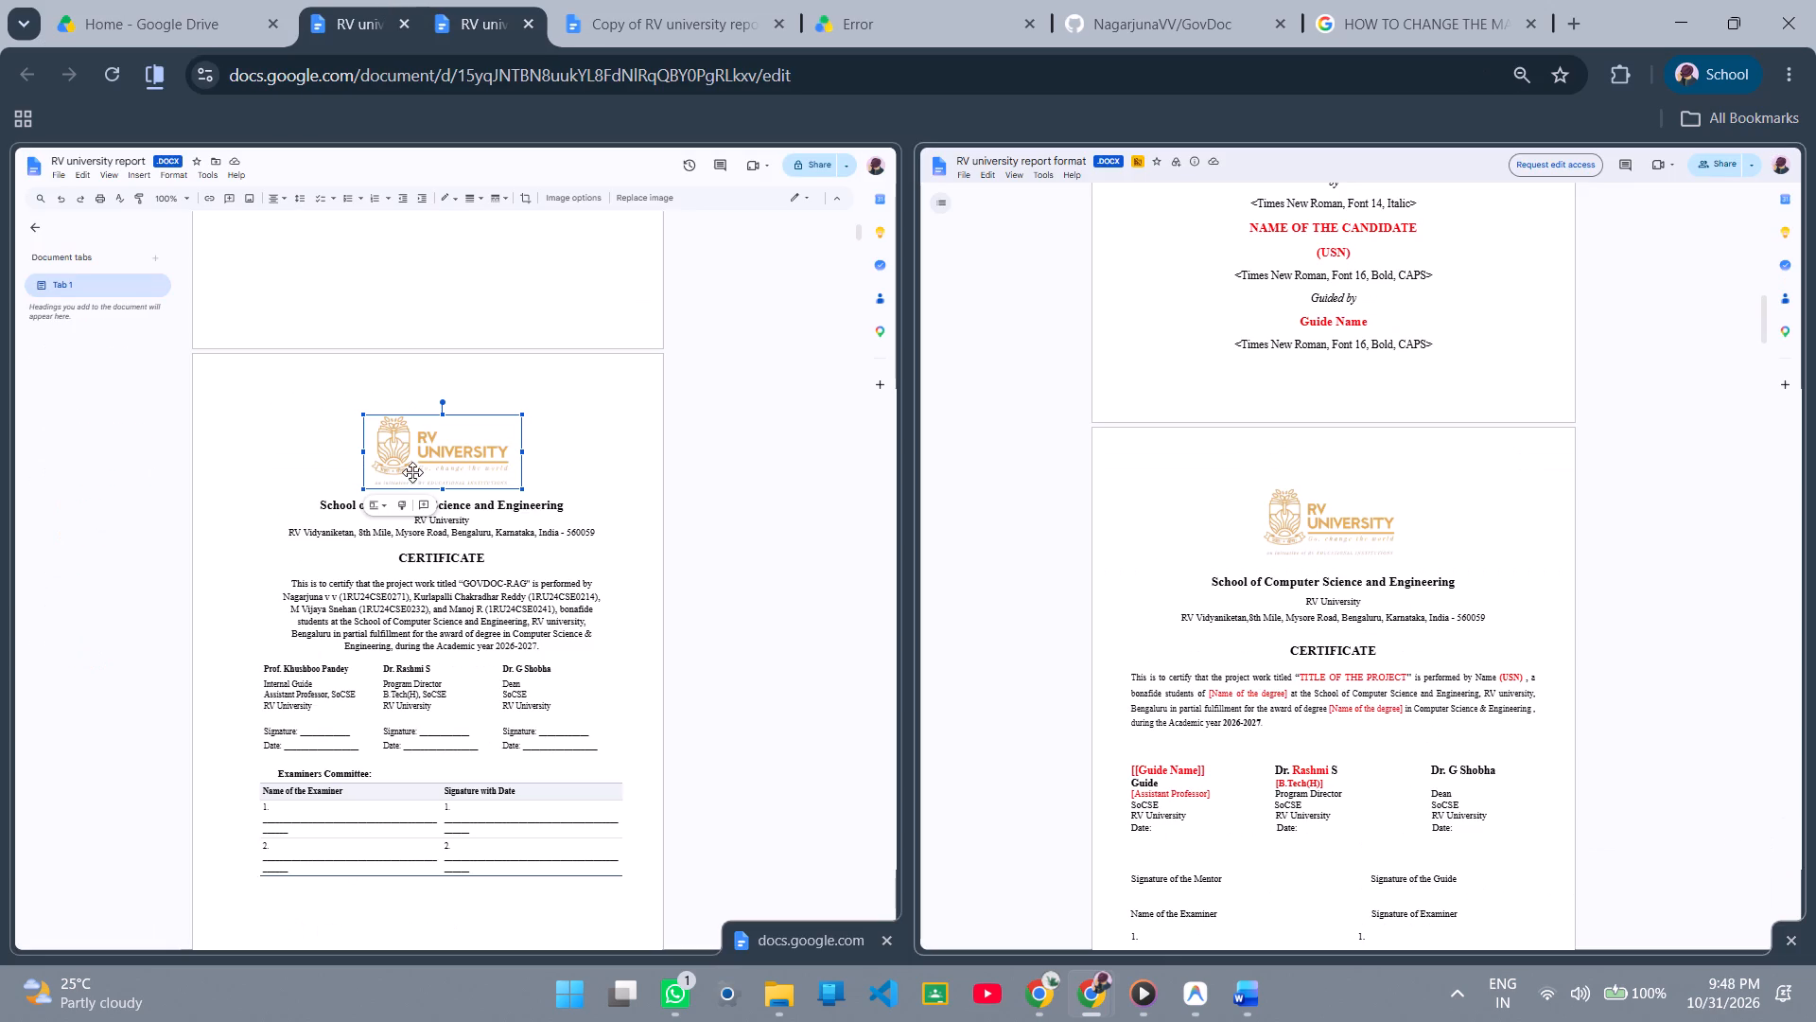
pyautogui.rightClick(276, 405)
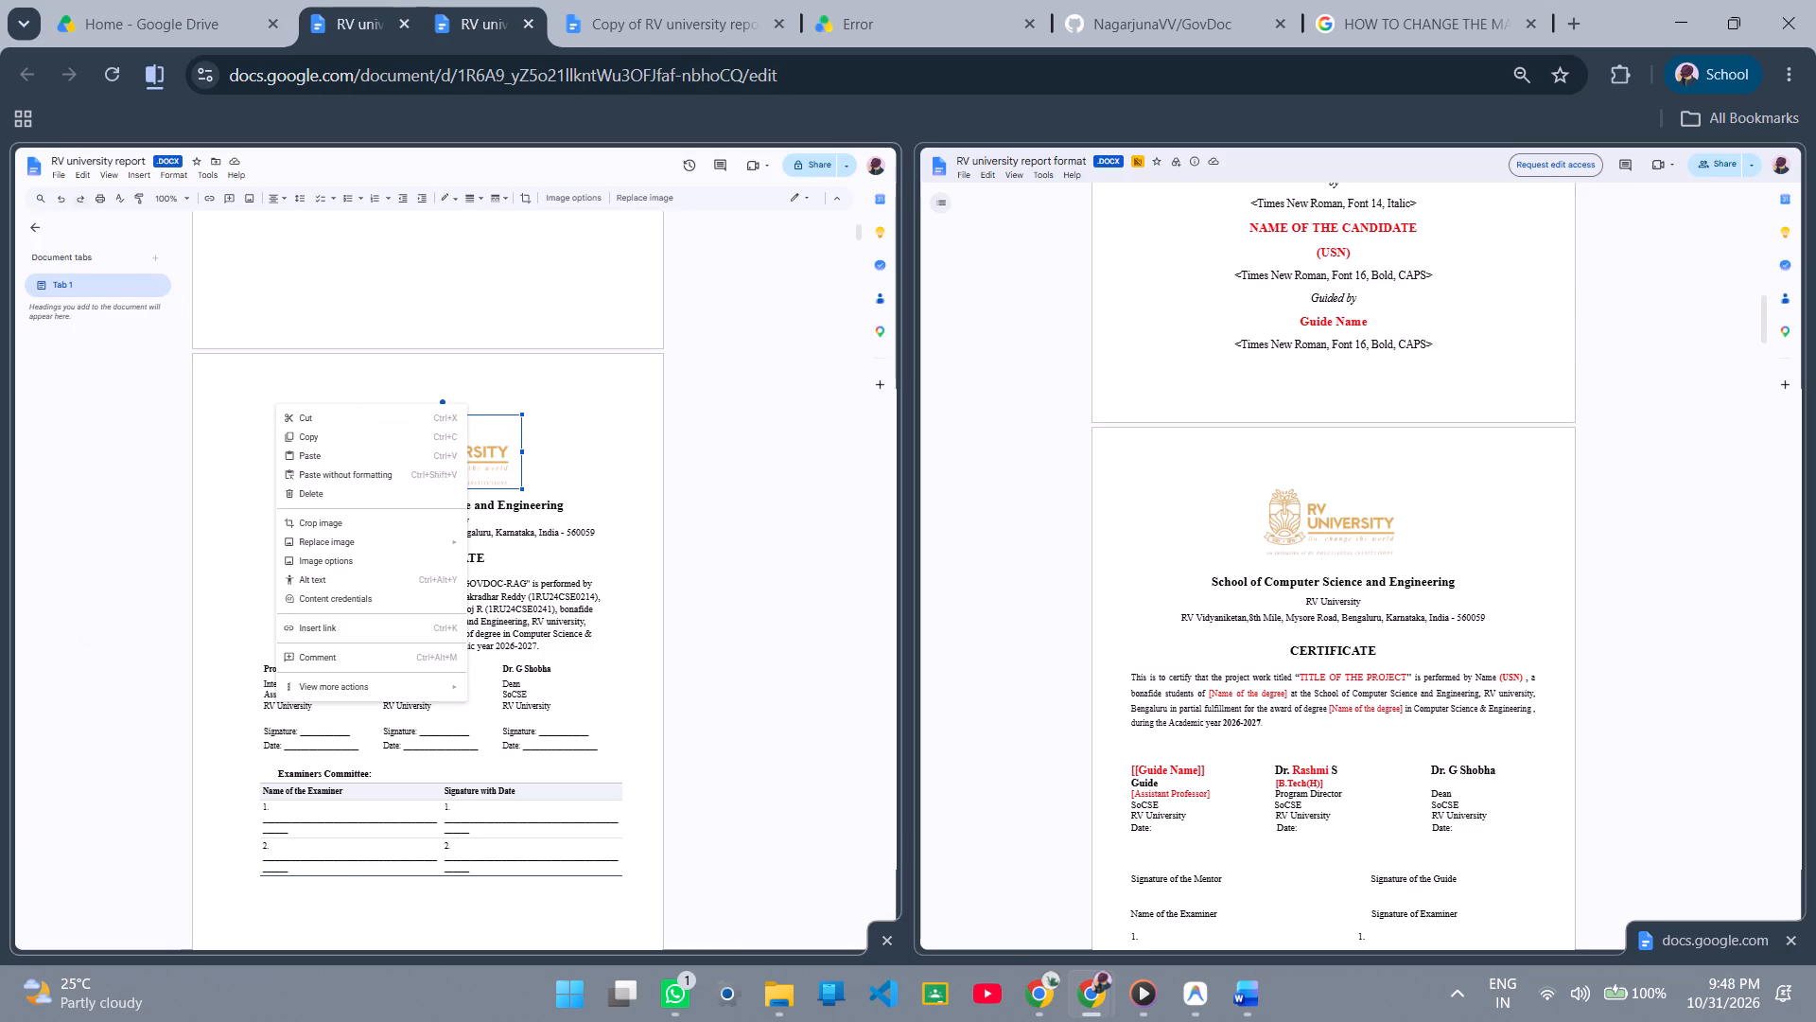
pyautogui.click(291, 369)
pyautogui.click(52, 178)
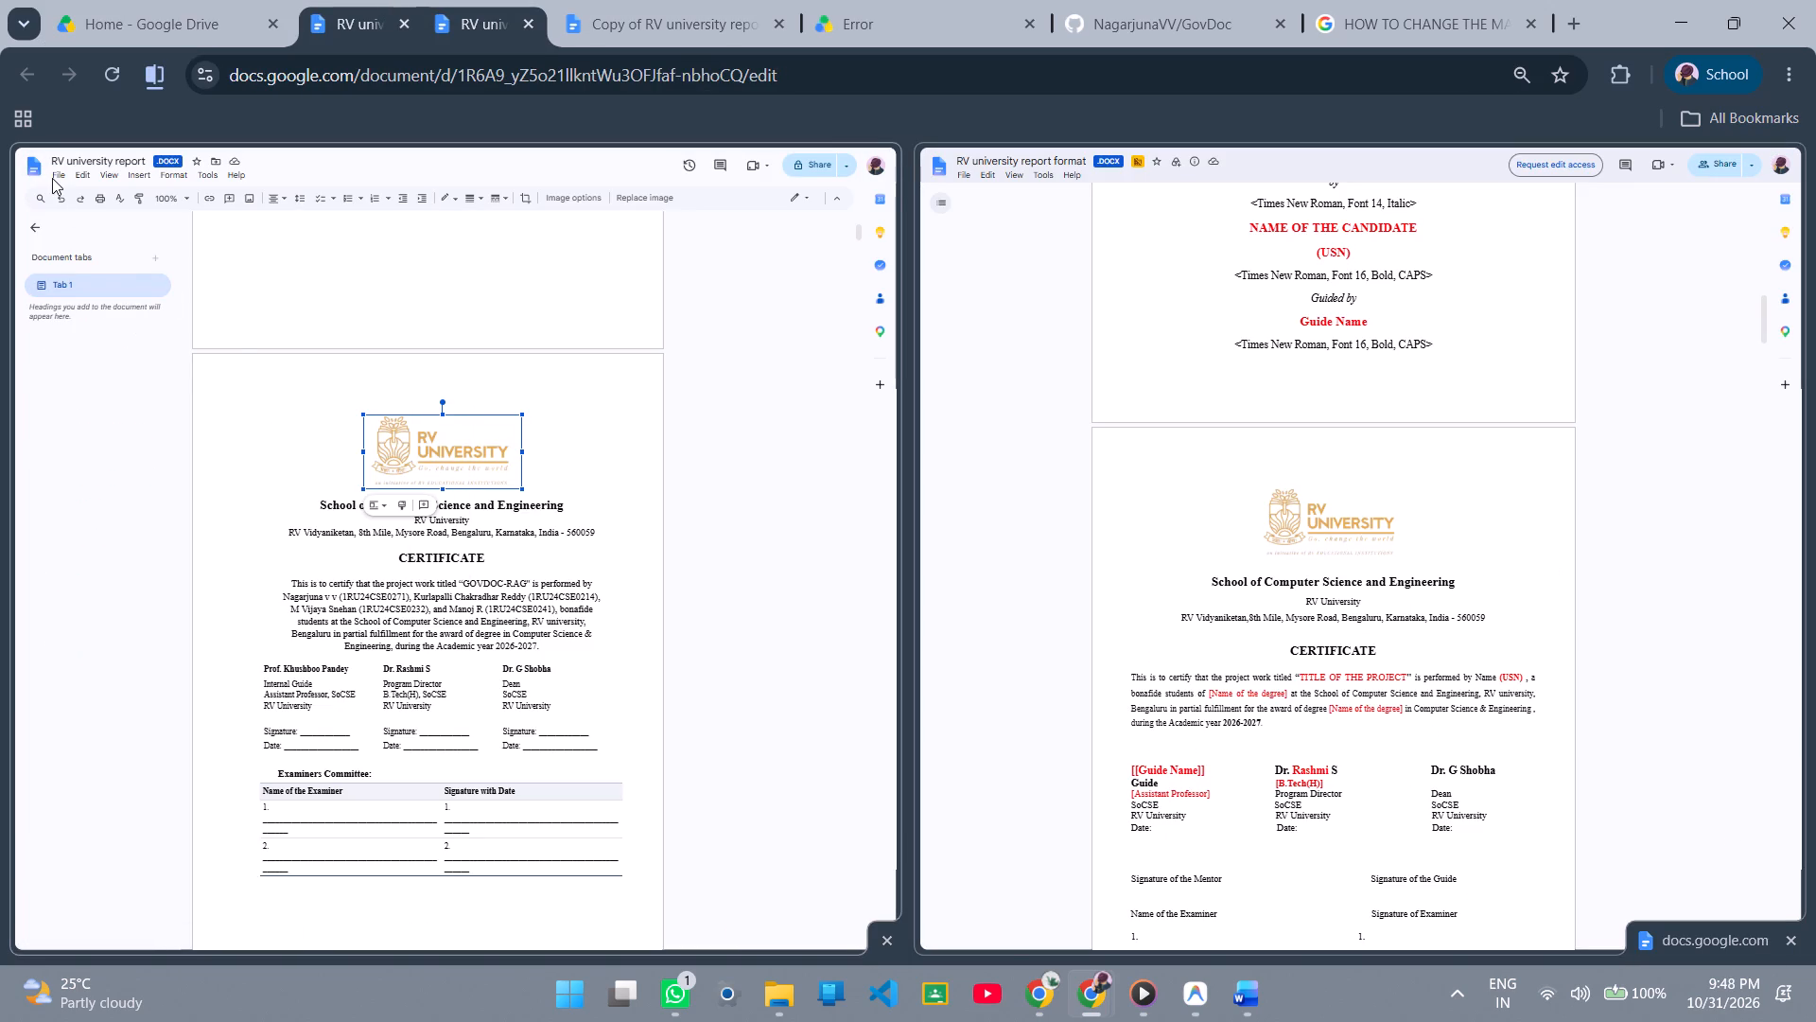
pyautogui.click(54, 178)
pyautogui.click(146, 552)
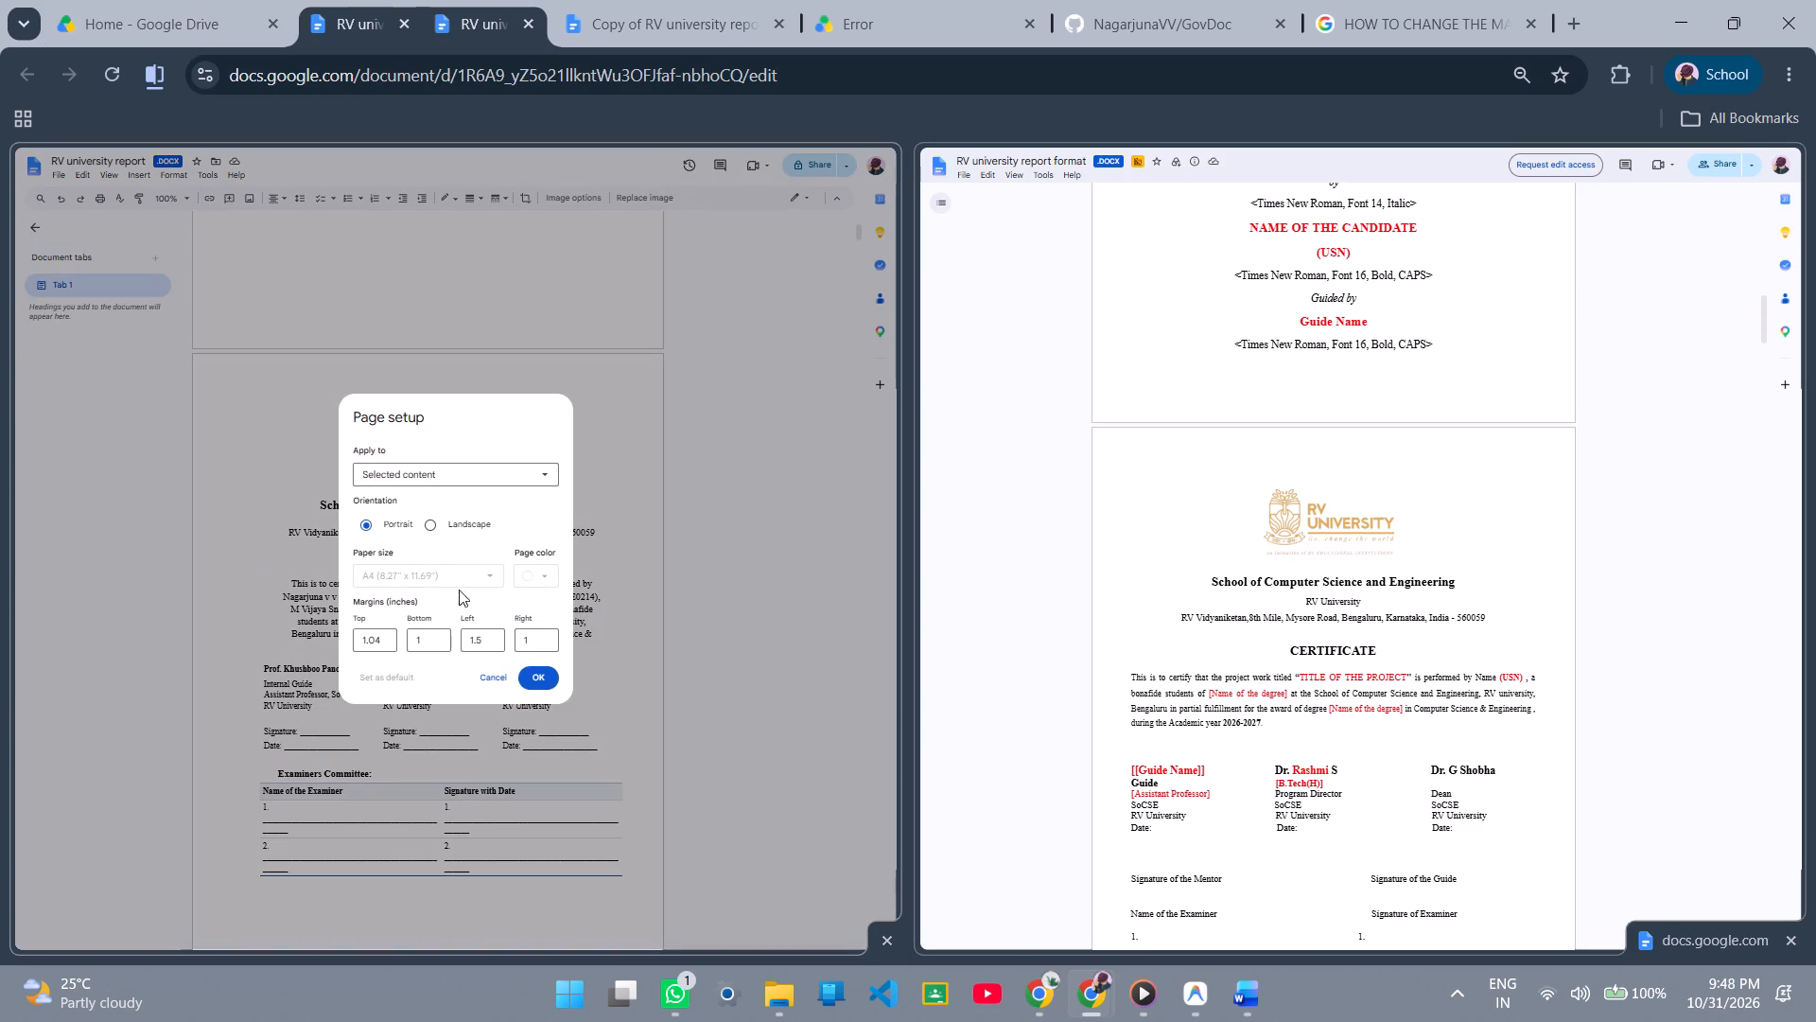
pyautogui.click(456, 471)
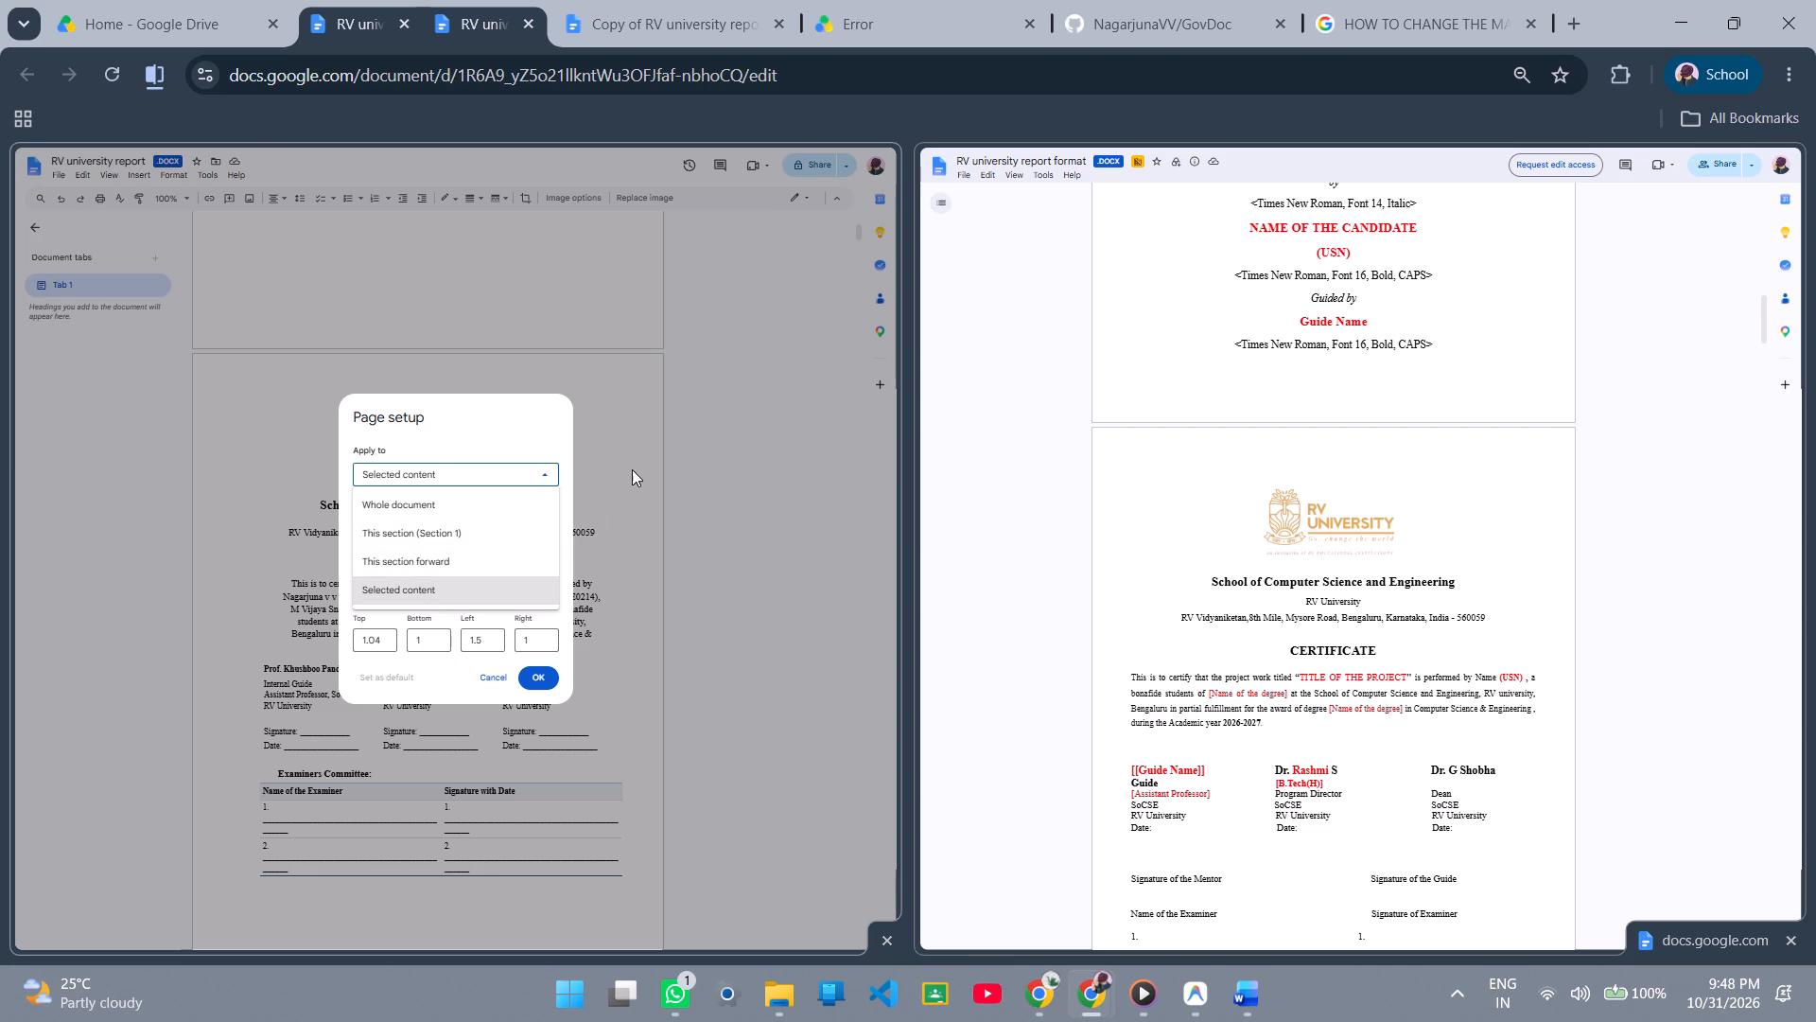
# In the copy of the report format, apply the page setup to the whole document, leaving the margin values blank.
pyautogui.click(703, 0)
pyautogui.click(885, 465)
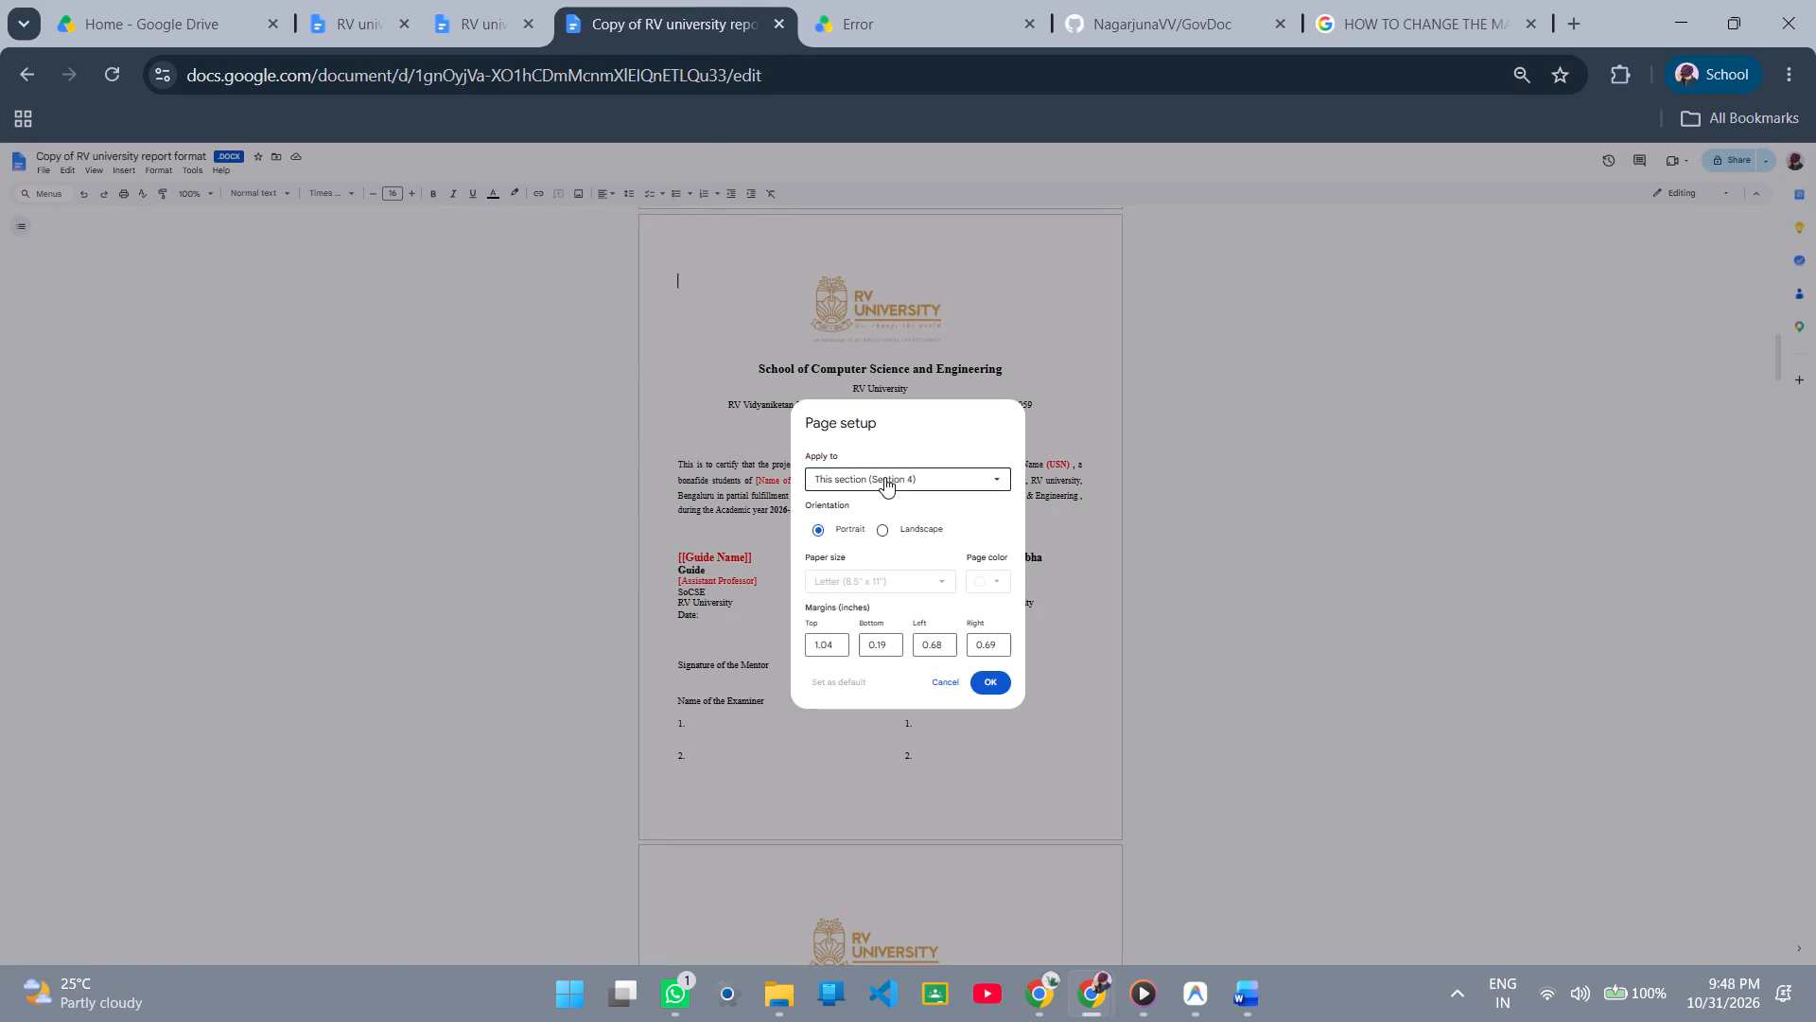
pyautogui.click(884, 477)
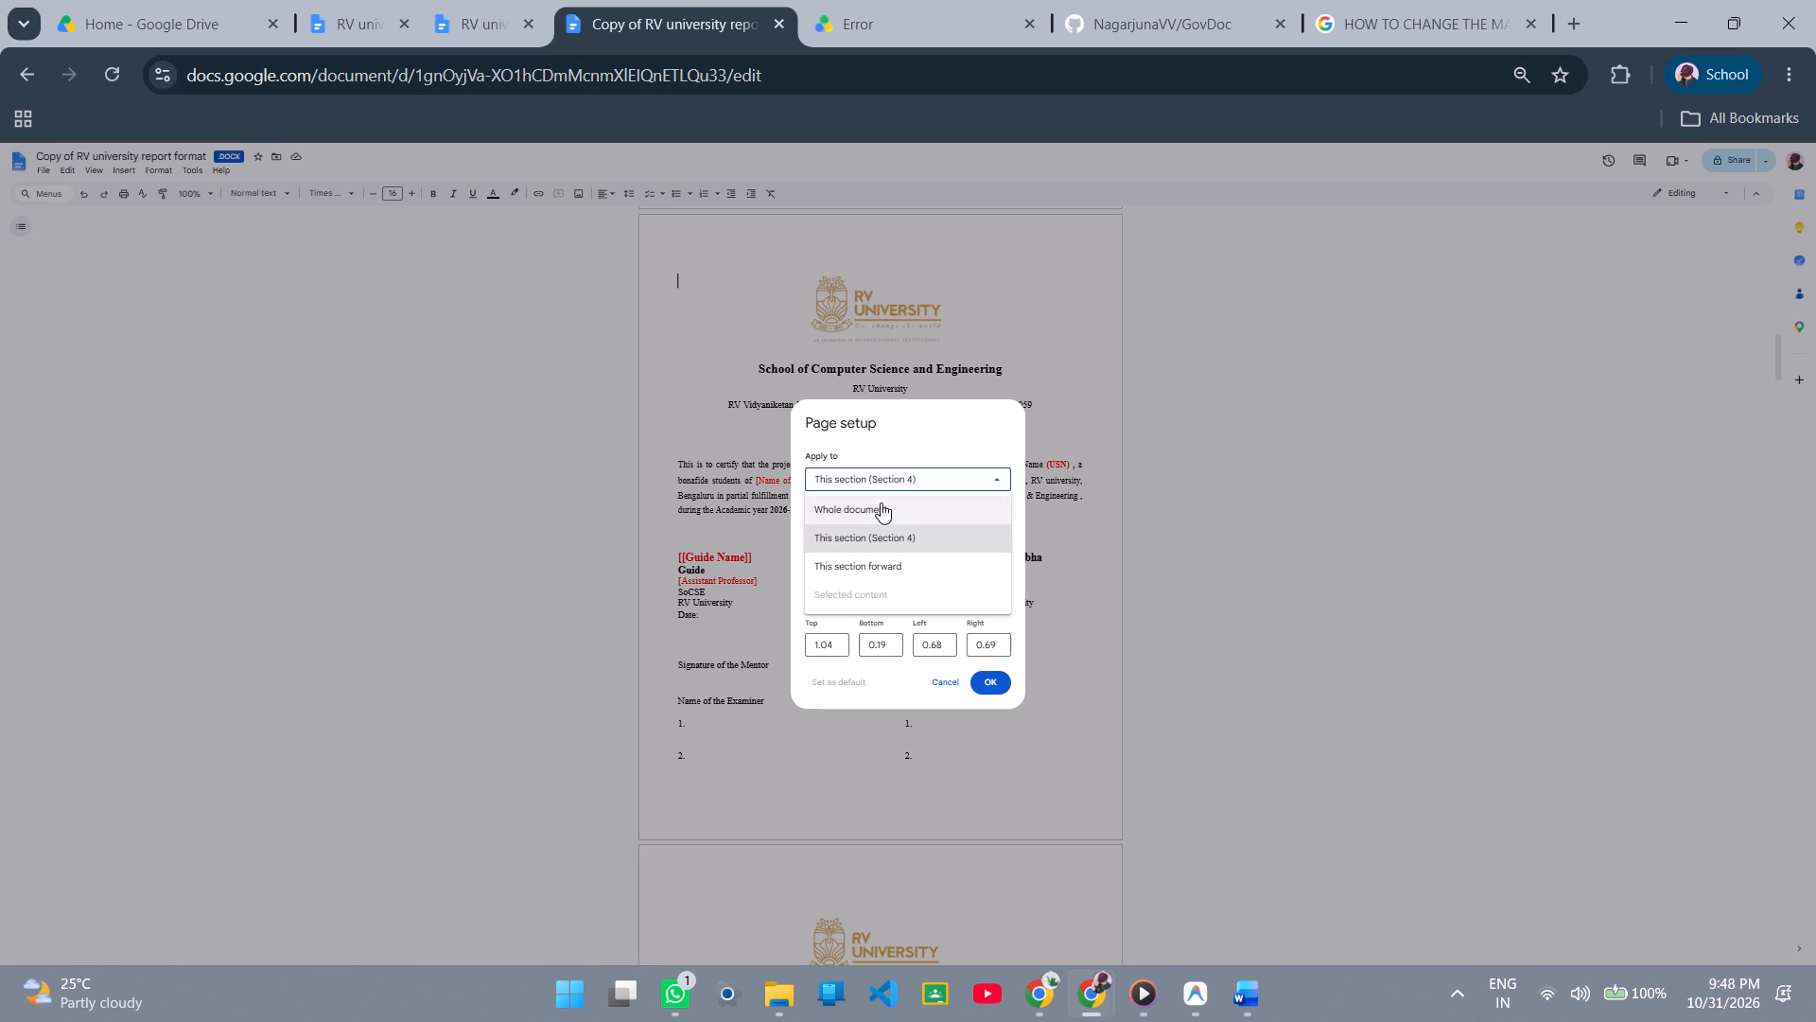
pyautogui.click(881, 502)
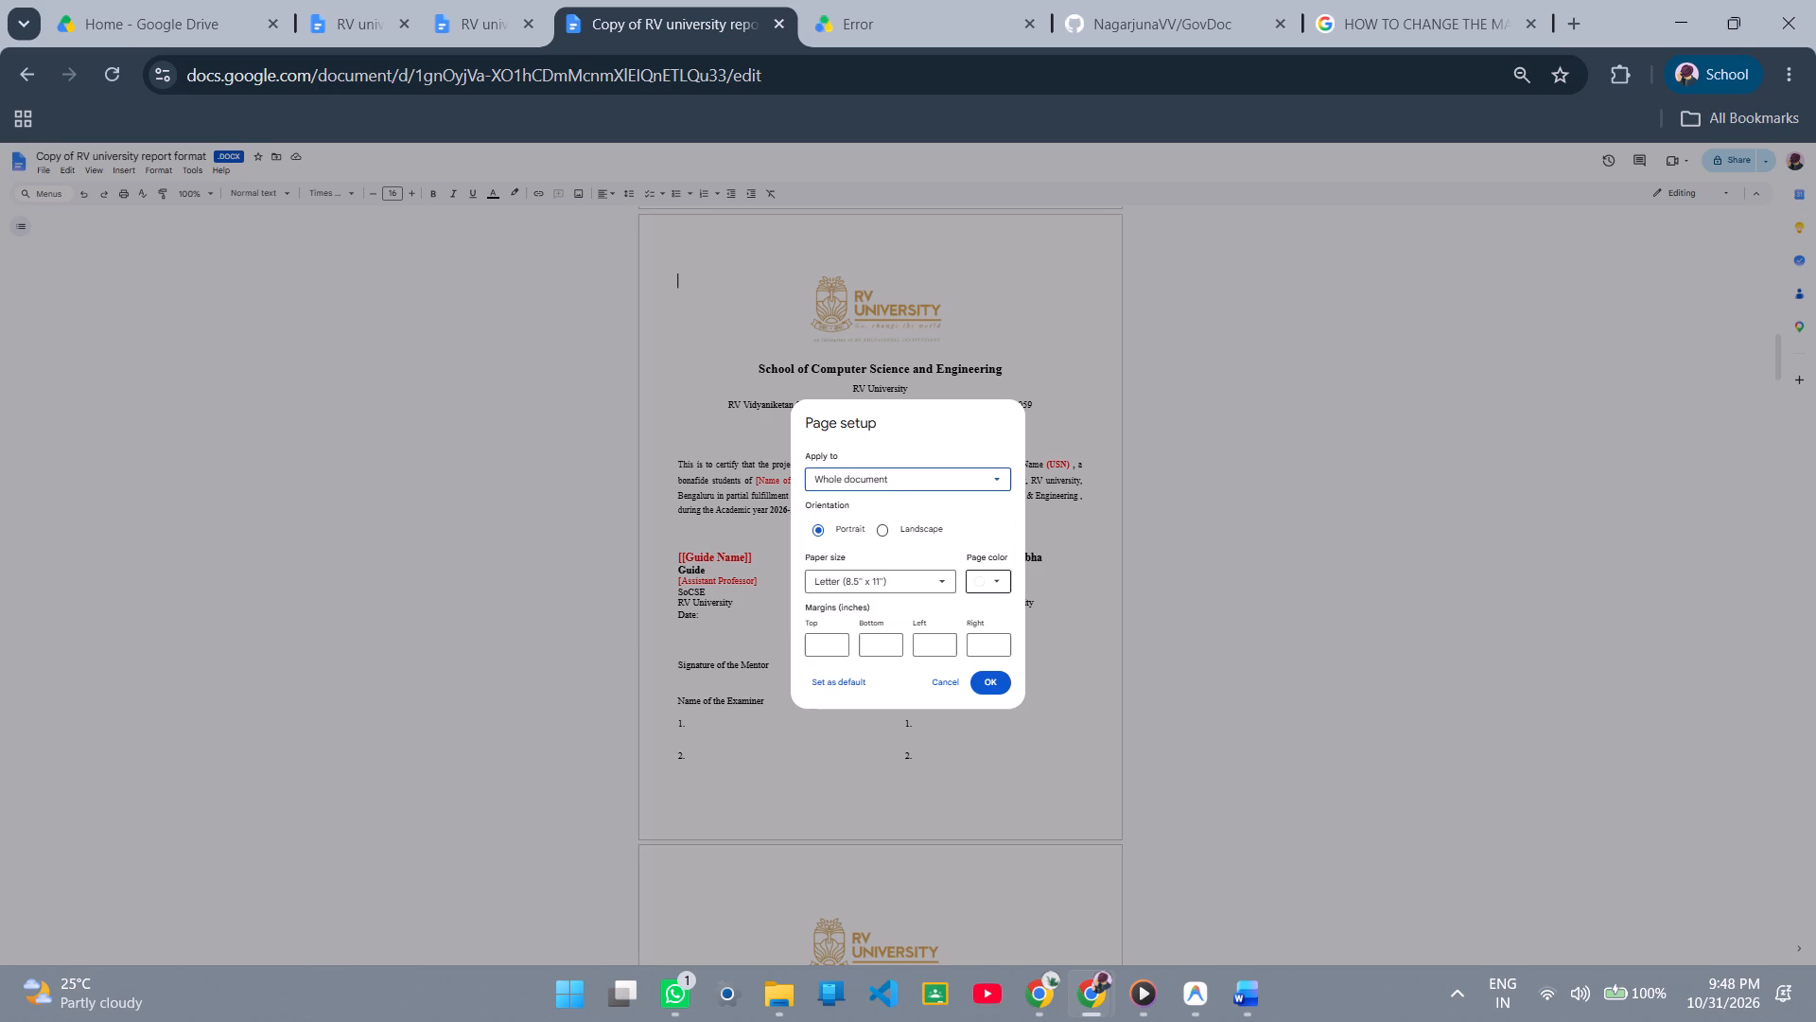
pyautogui.click(997, 675)
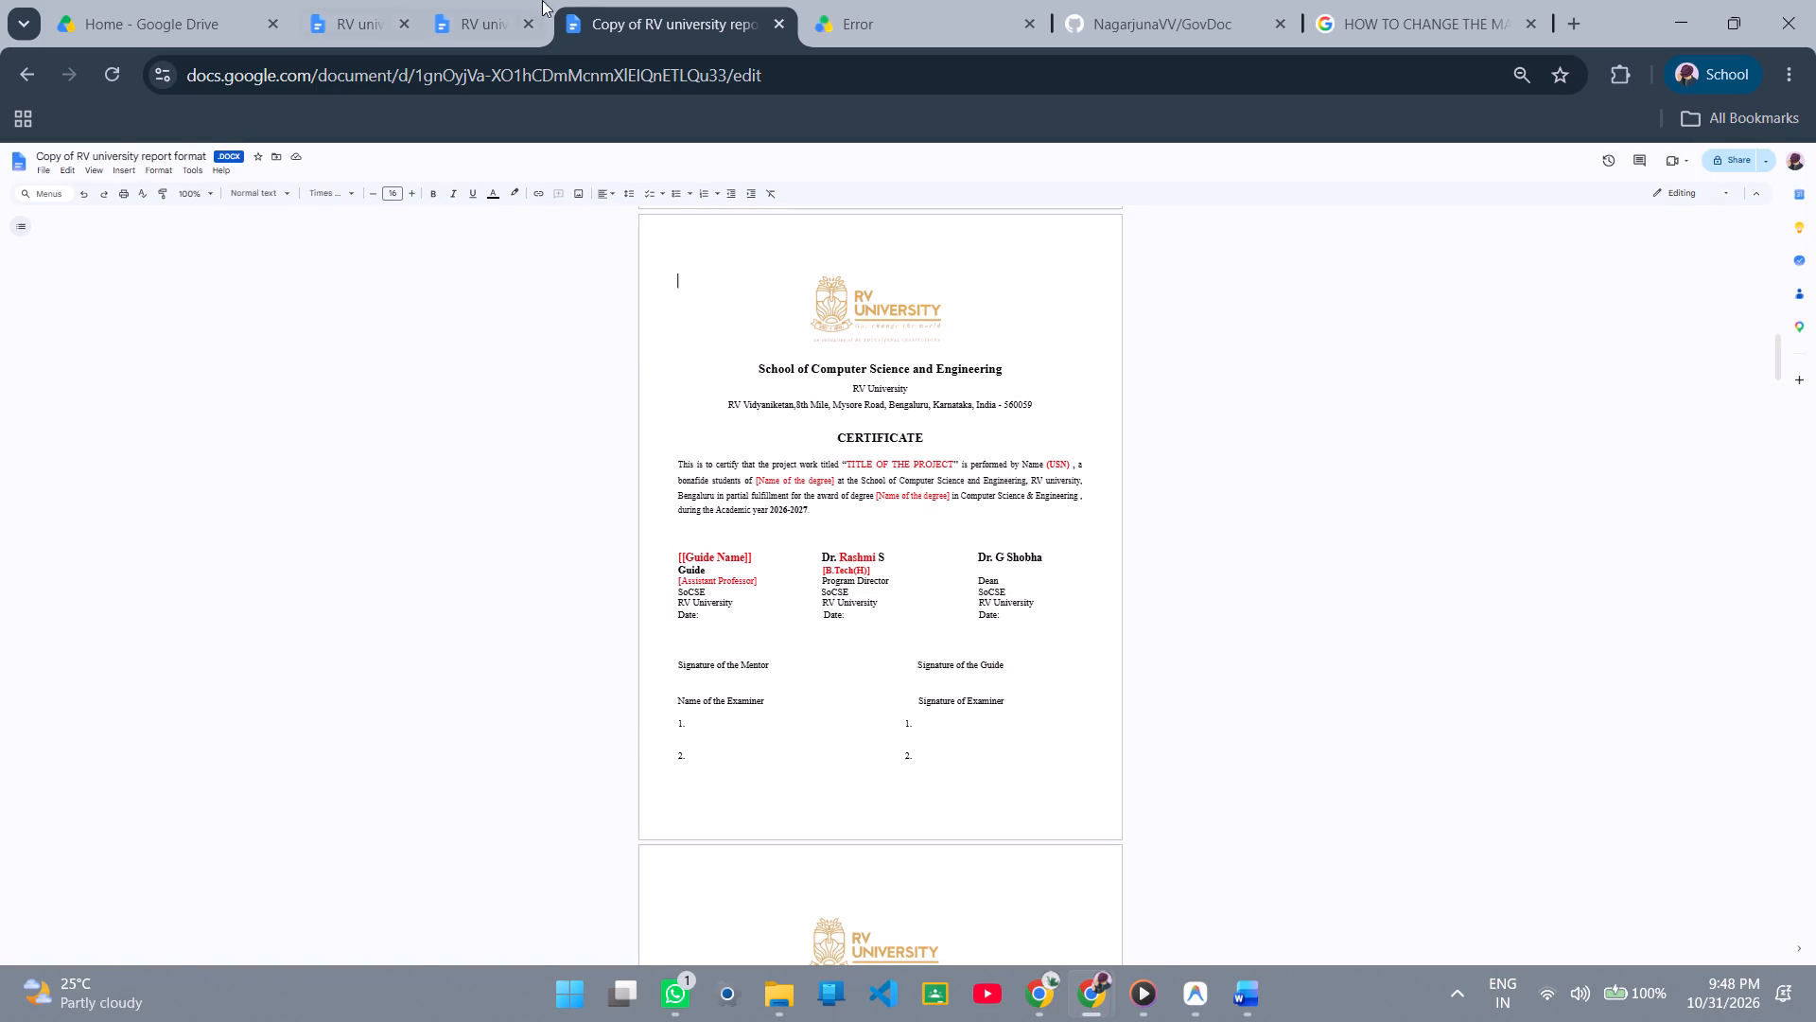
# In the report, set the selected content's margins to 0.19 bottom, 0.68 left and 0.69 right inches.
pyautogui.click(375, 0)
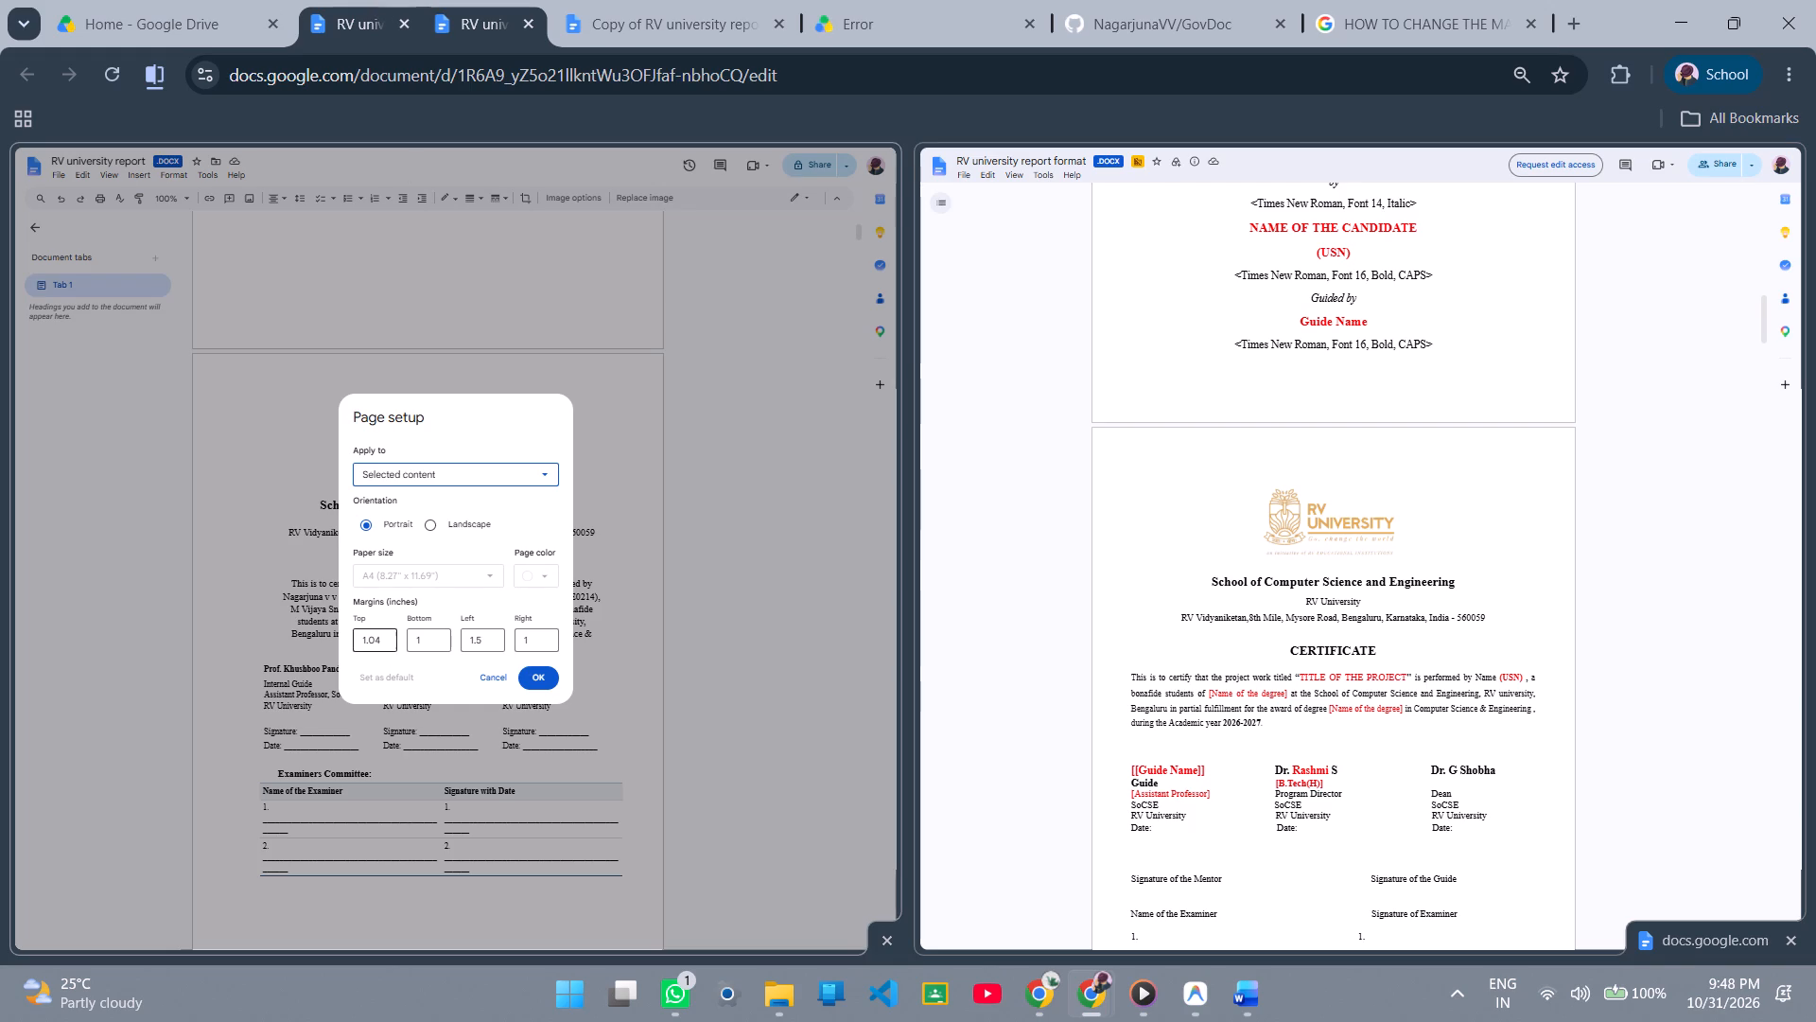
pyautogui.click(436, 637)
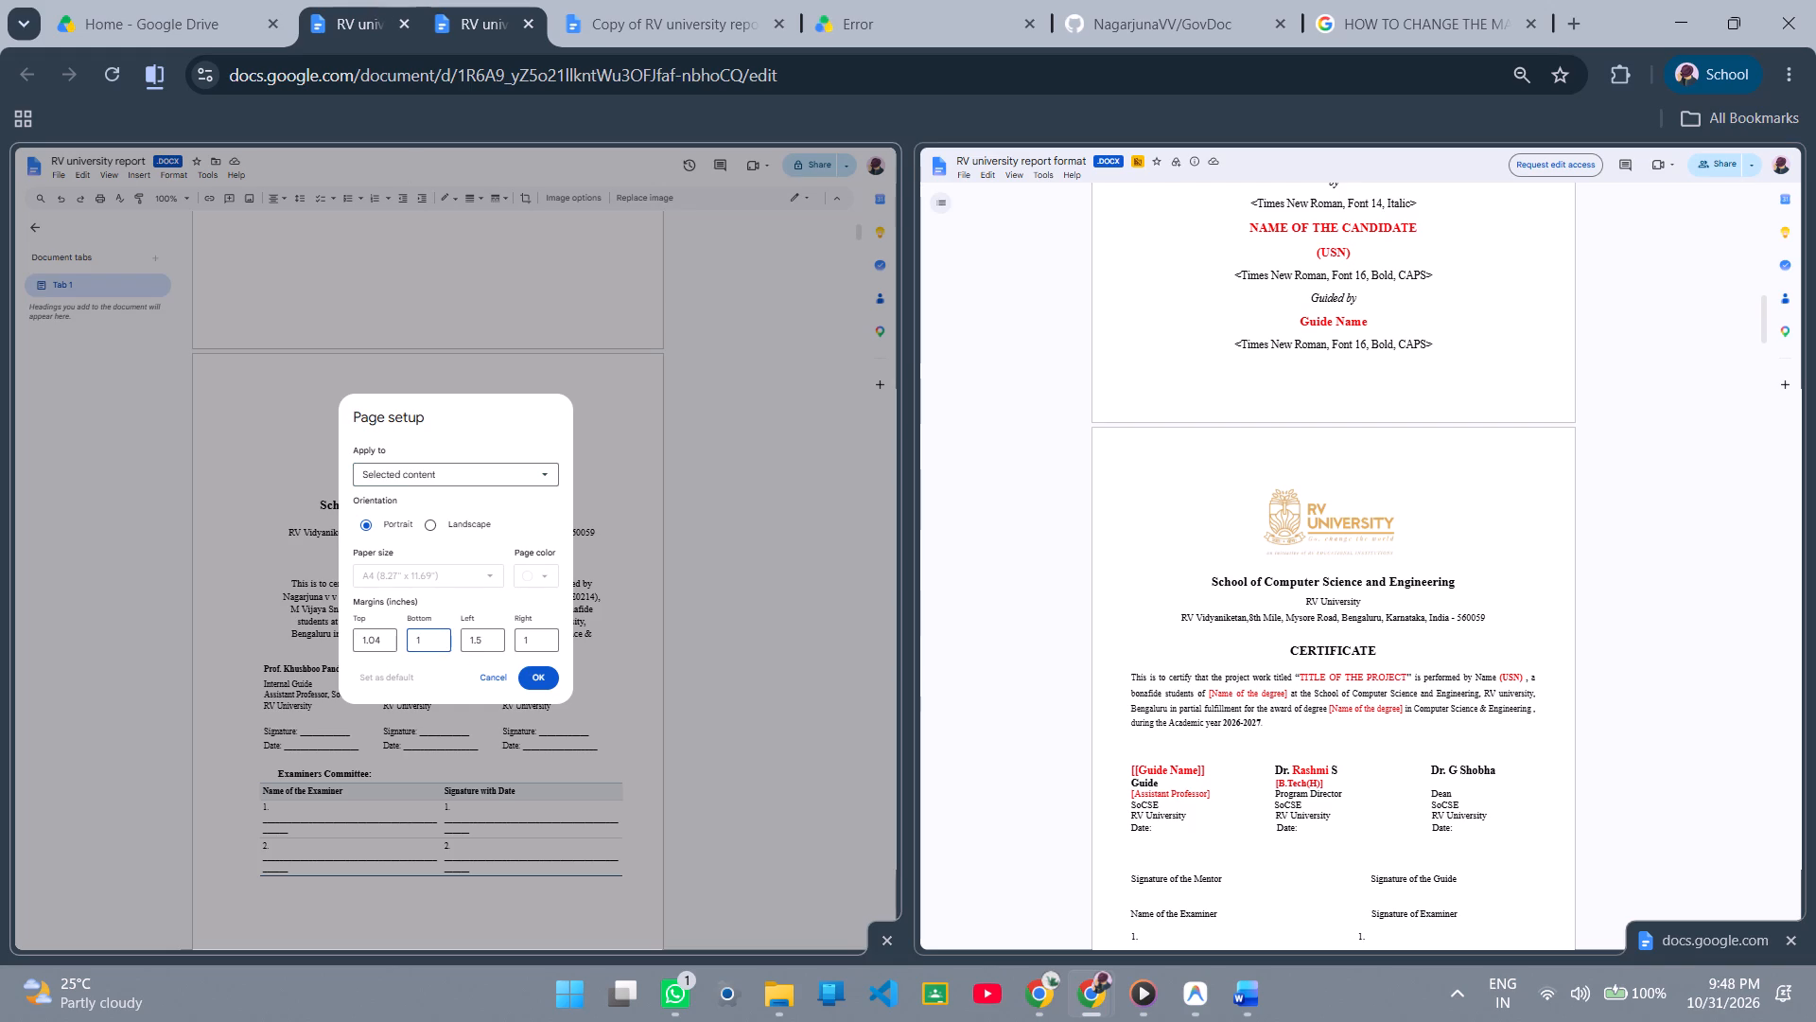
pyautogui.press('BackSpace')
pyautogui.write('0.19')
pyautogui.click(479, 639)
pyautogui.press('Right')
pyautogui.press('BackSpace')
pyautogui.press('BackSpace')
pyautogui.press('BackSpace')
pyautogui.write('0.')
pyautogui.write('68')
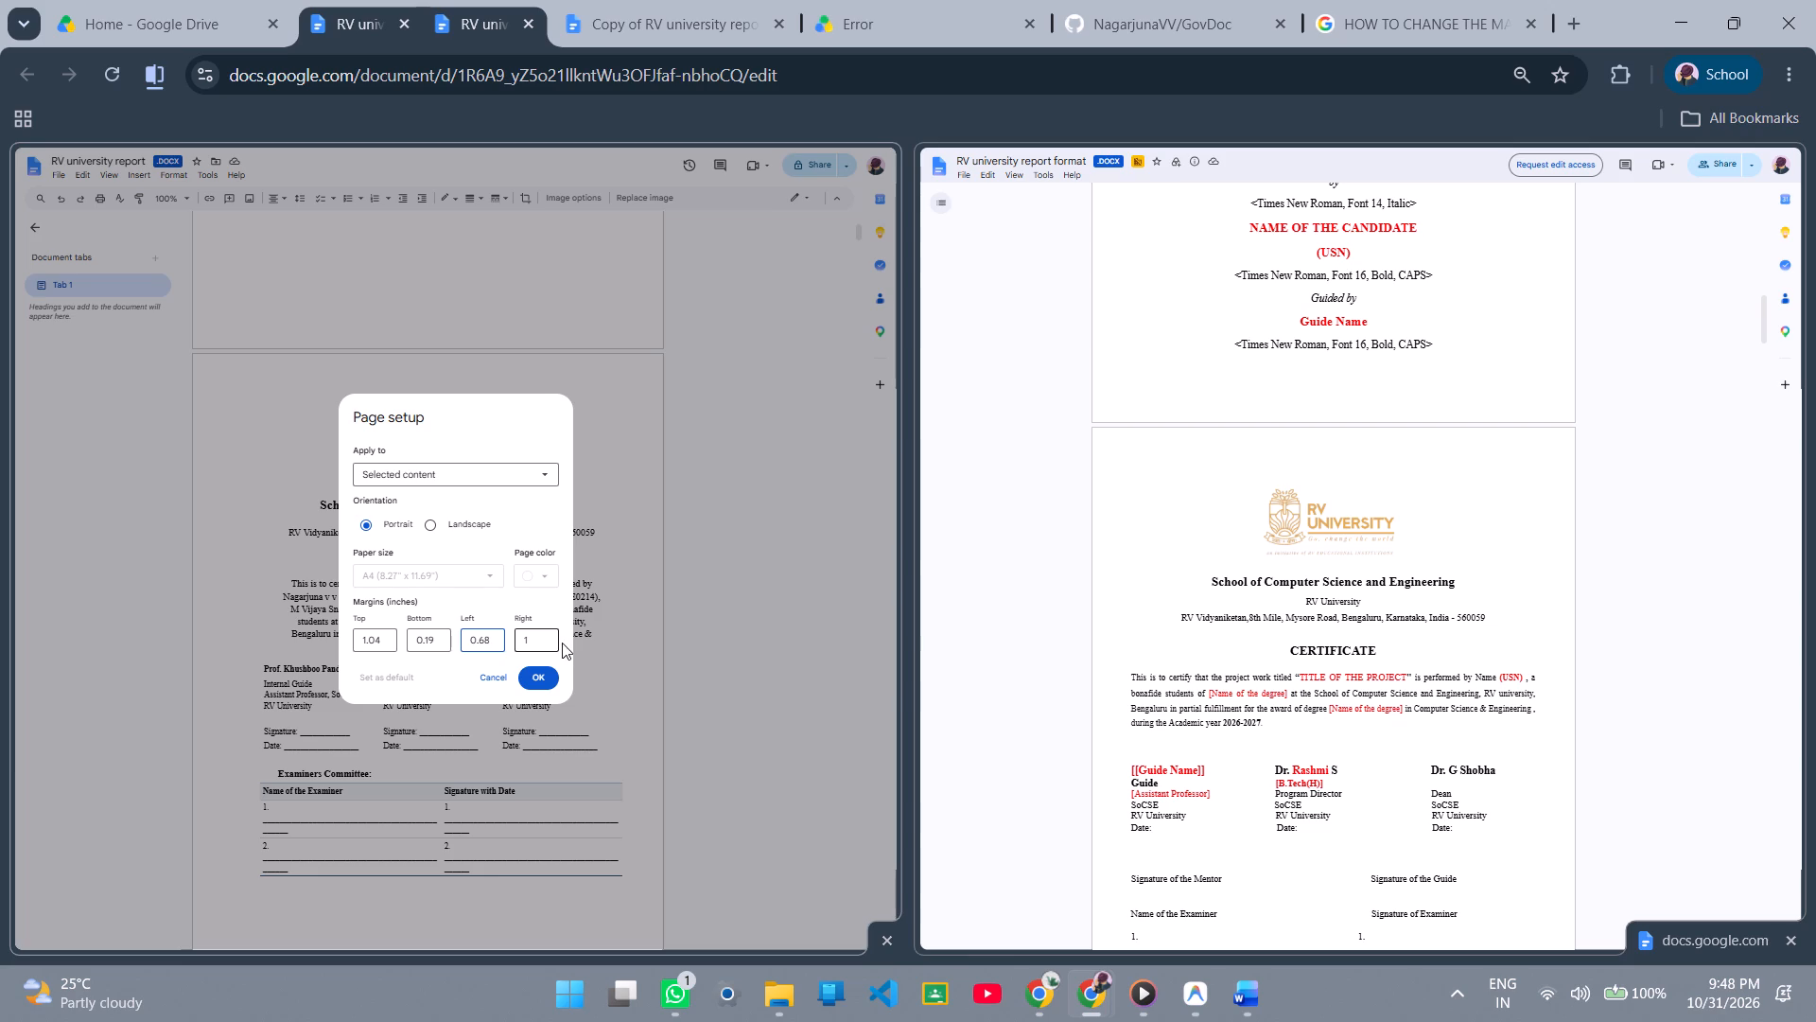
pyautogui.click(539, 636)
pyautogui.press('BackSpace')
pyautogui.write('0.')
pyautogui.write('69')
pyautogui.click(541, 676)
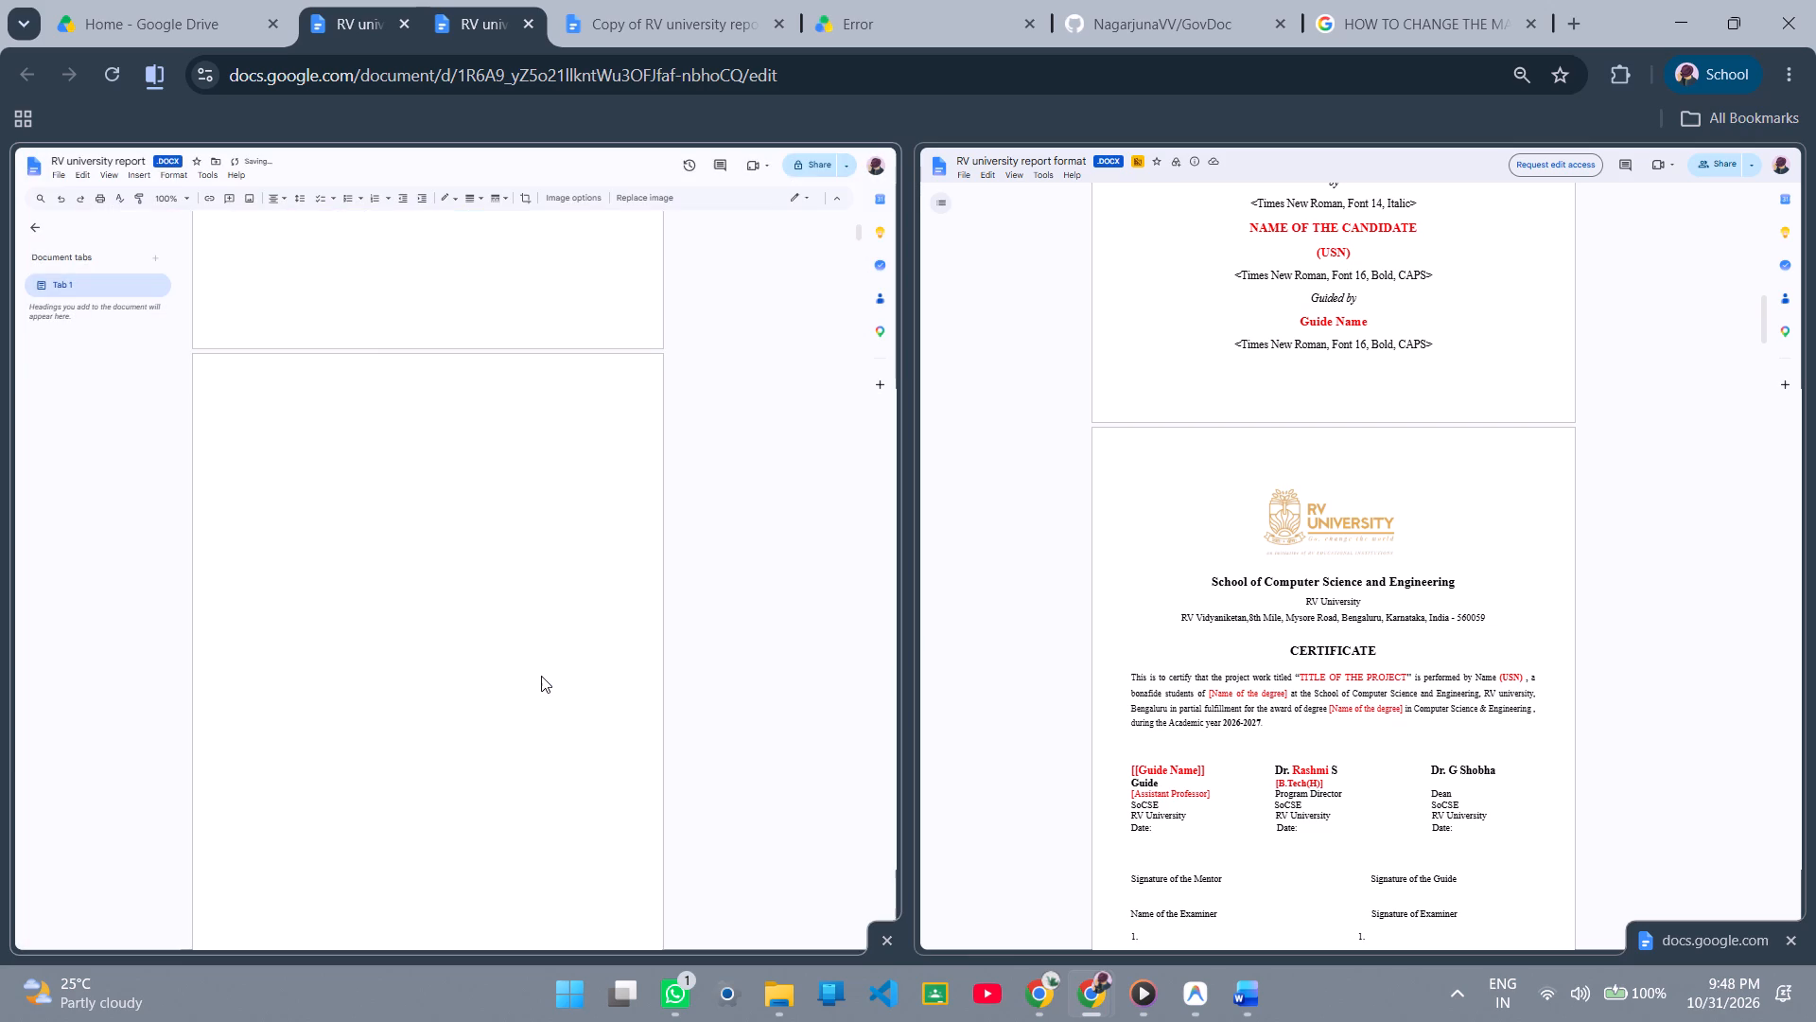
# Look through the report's certificate and declaration pages to check their layout with the new margins.
pyautogui.scroll(5, 541, 676)
pyautogui.scroll(-12, 541, 676)
pyautogui.scroll(5, 541, 676)
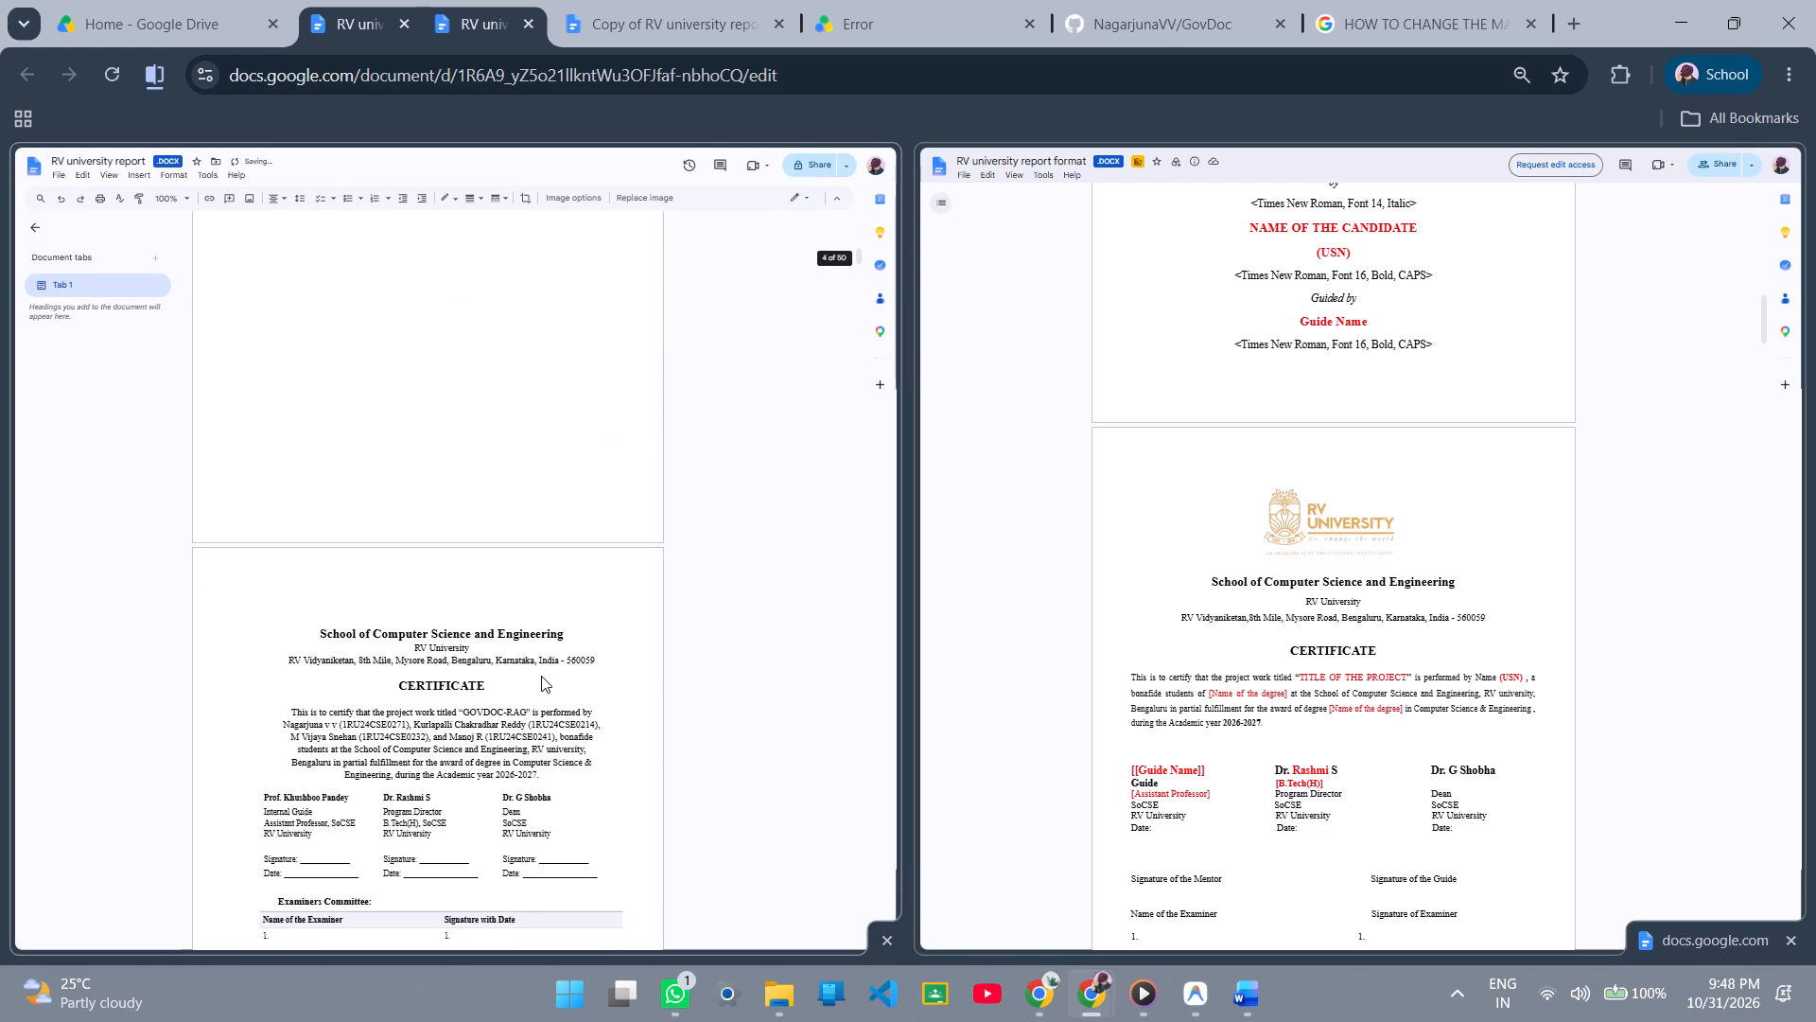
pyautogui.scroll(3, 541, 676)
pyautogui.scroll(-8, 541, 676)
pyautogui.scroll(3, 541, 676)
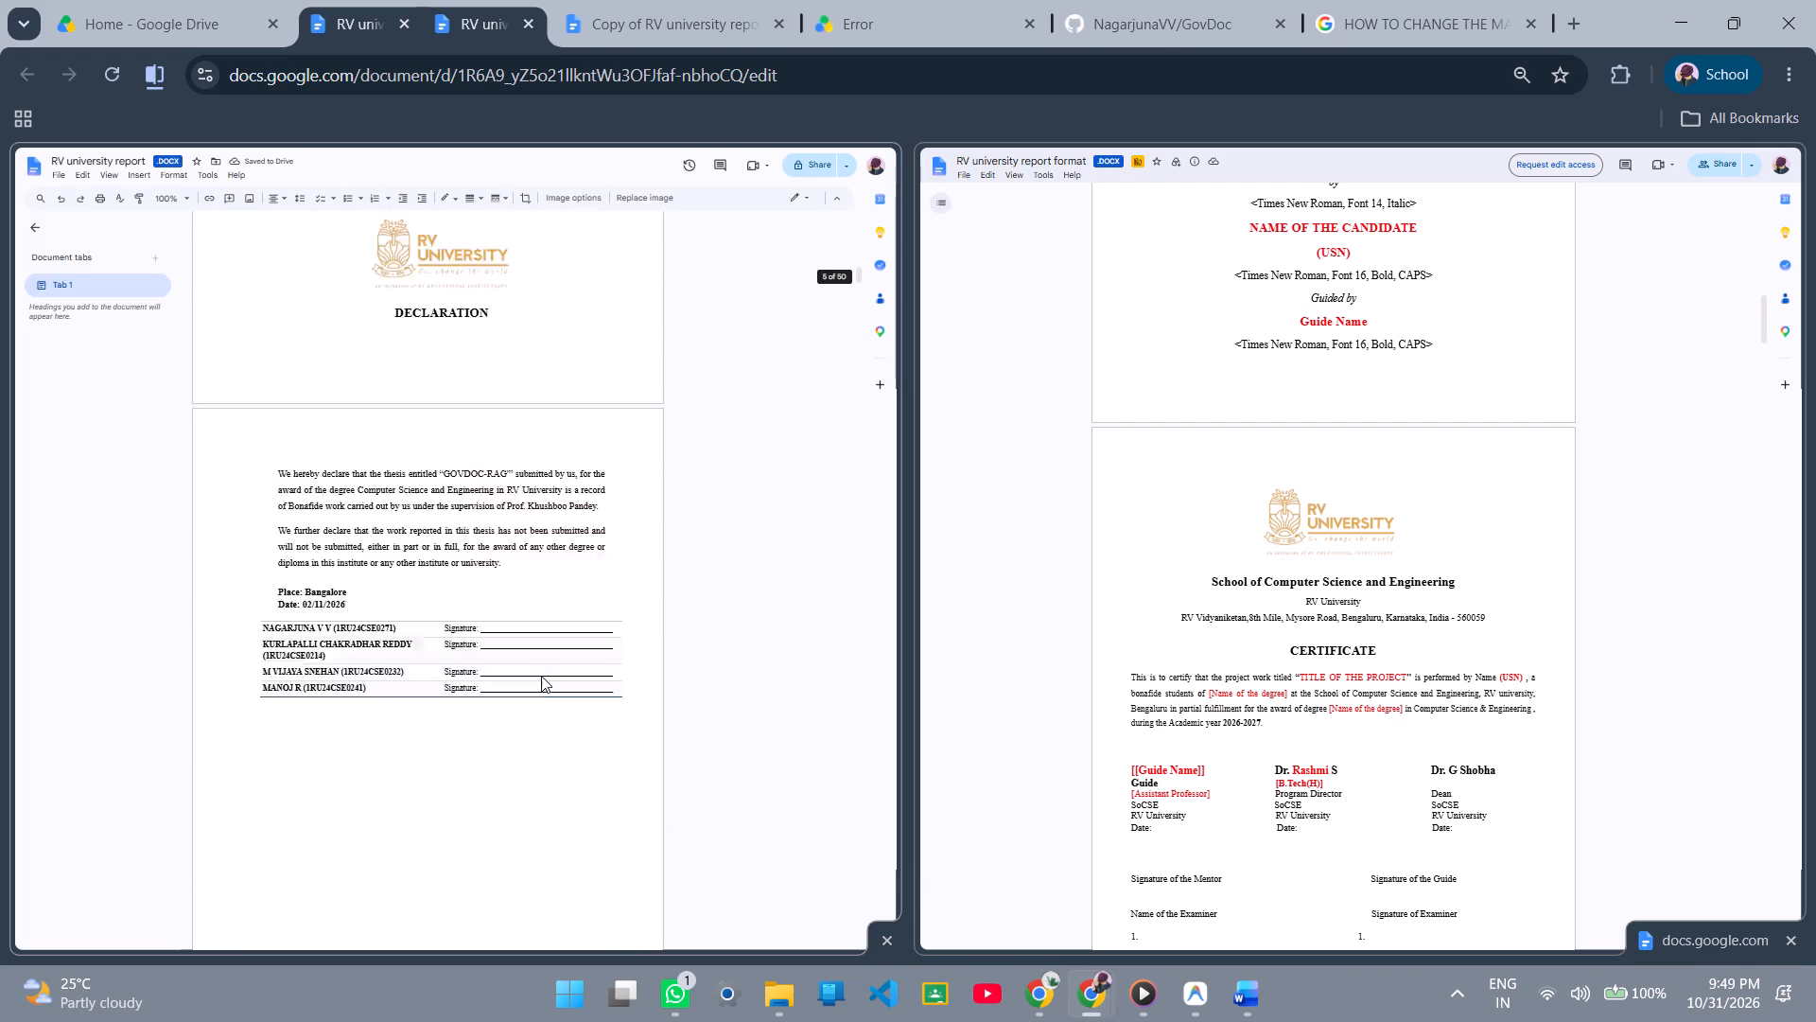
pyautogui.scroll(5, 541, 676)
pyautogui.scroll(-2, 541, 676)
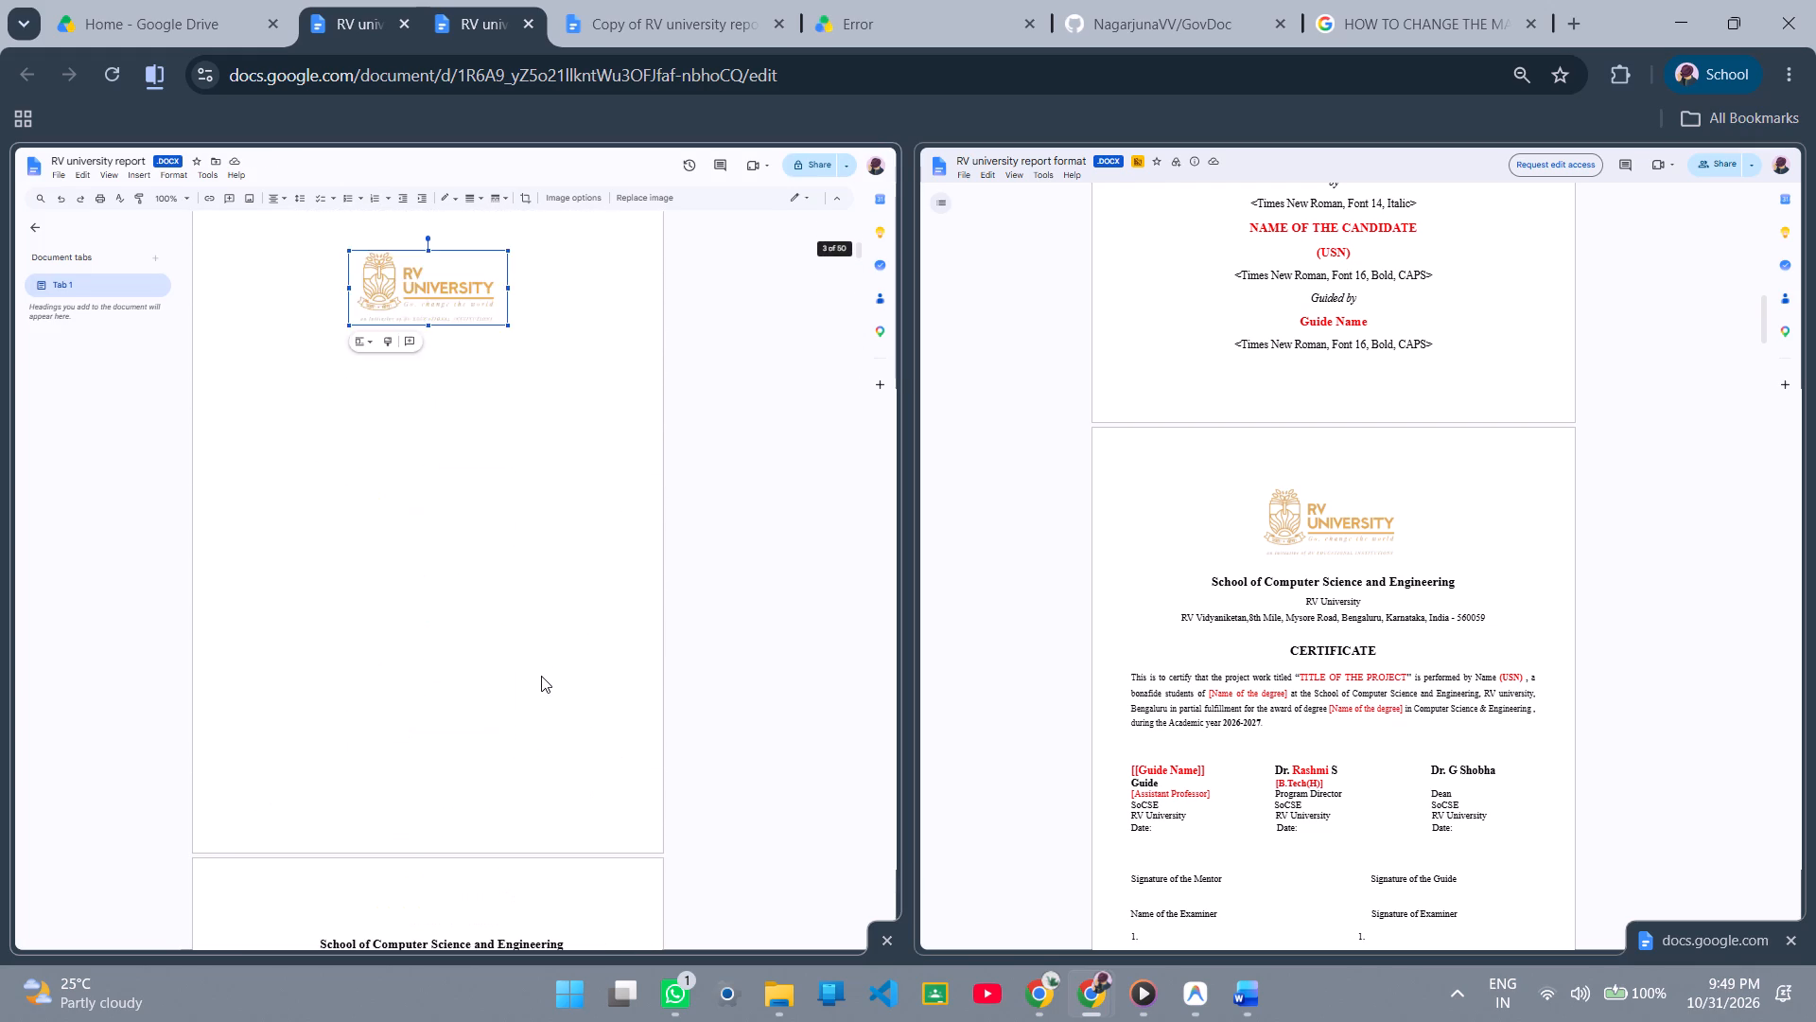
pyautogui.scroll(-1, 541, 676)
pyautogui.scroll(2, 541, 676)
pyautogui.scroll(-3, 541, 676)
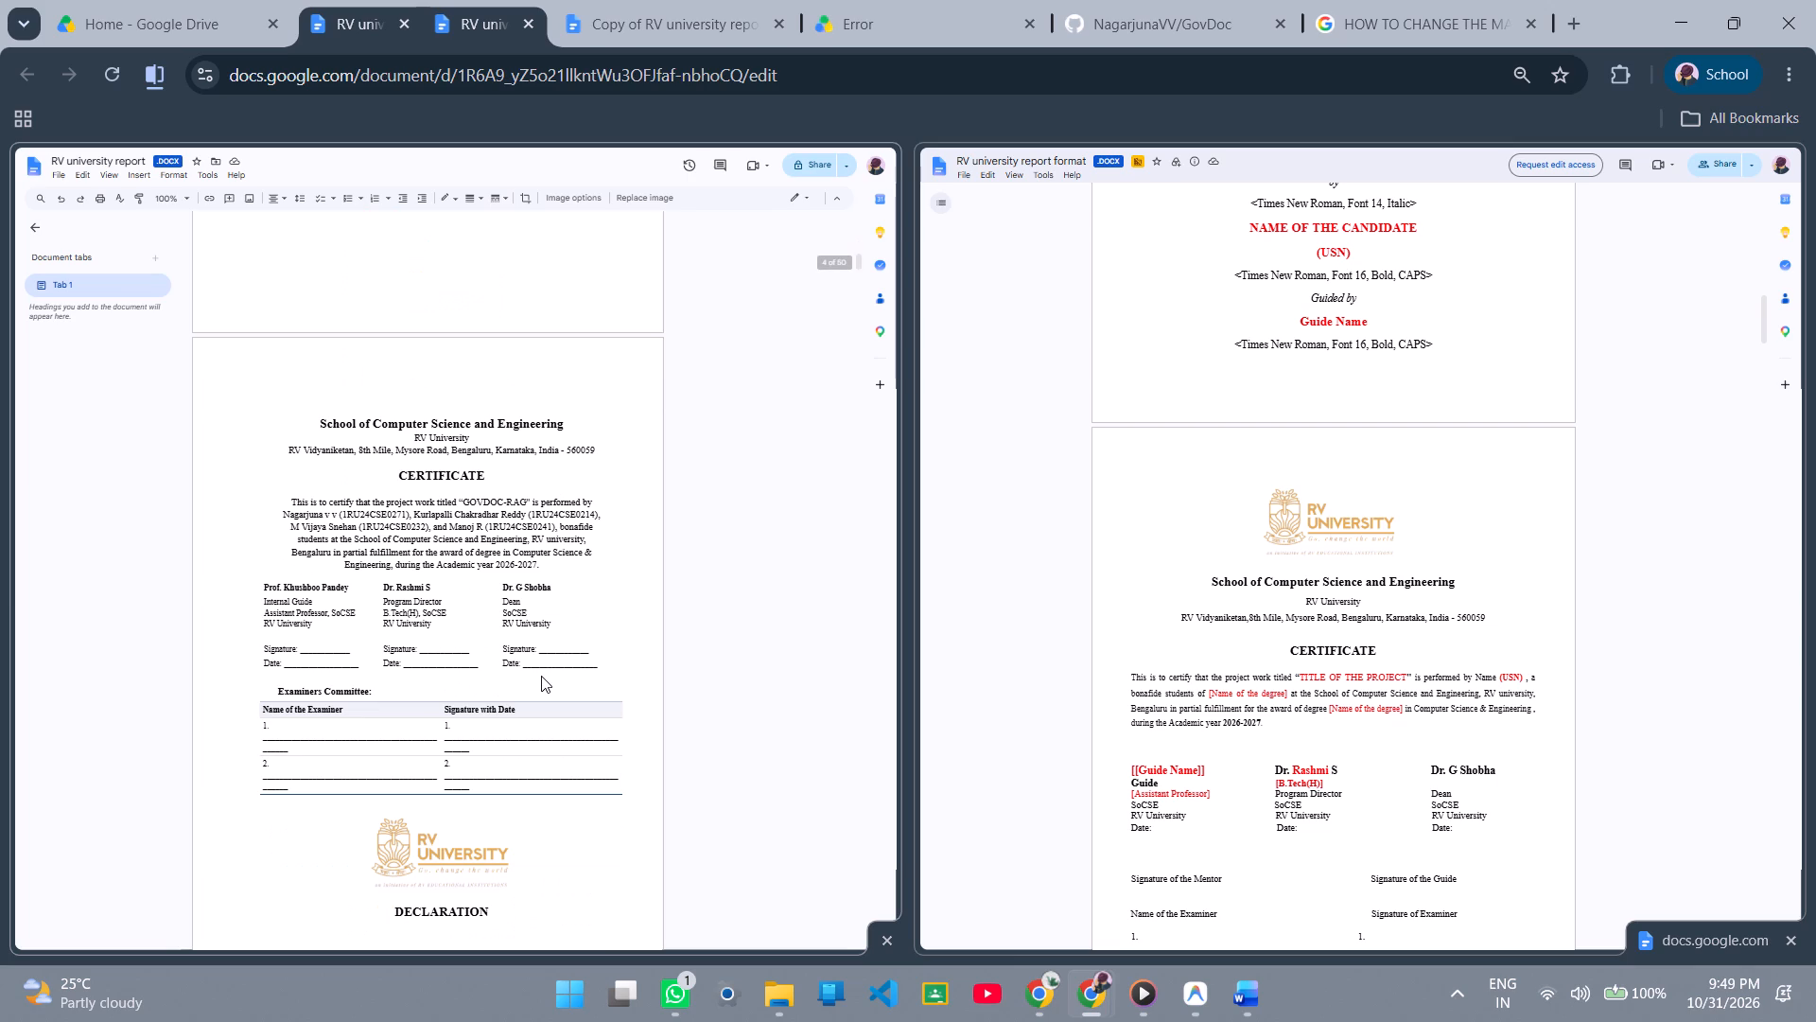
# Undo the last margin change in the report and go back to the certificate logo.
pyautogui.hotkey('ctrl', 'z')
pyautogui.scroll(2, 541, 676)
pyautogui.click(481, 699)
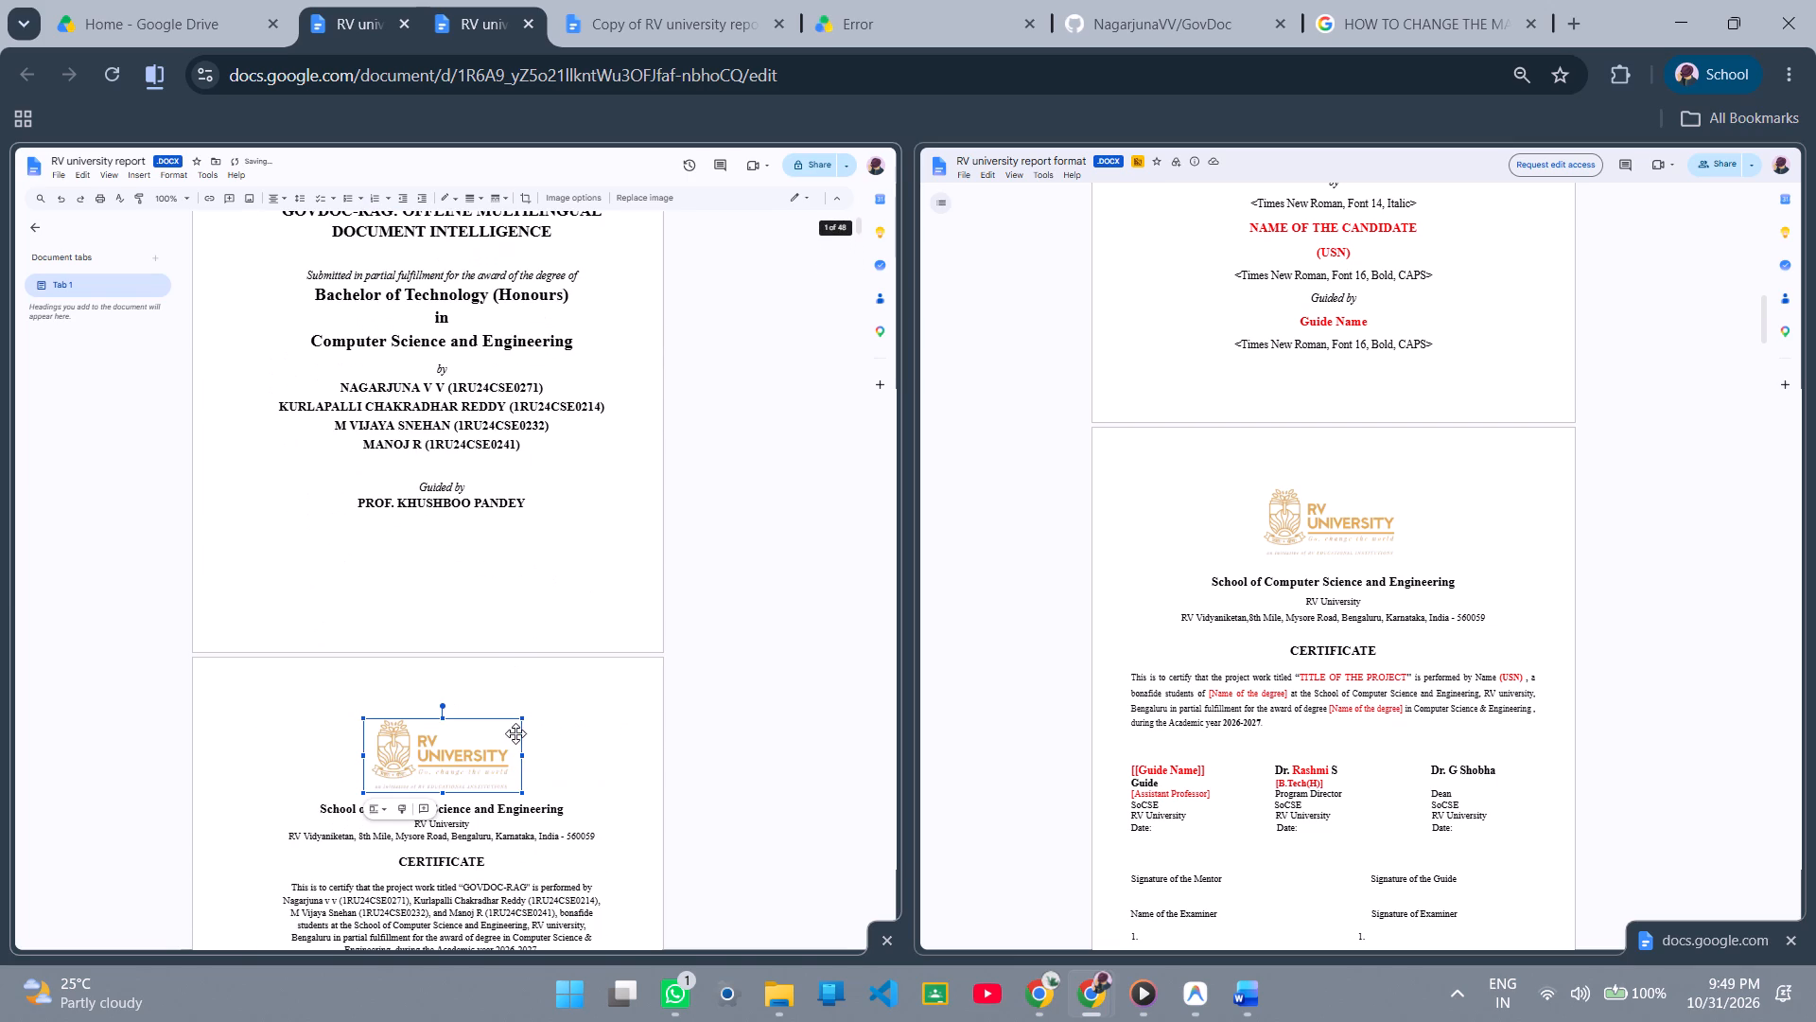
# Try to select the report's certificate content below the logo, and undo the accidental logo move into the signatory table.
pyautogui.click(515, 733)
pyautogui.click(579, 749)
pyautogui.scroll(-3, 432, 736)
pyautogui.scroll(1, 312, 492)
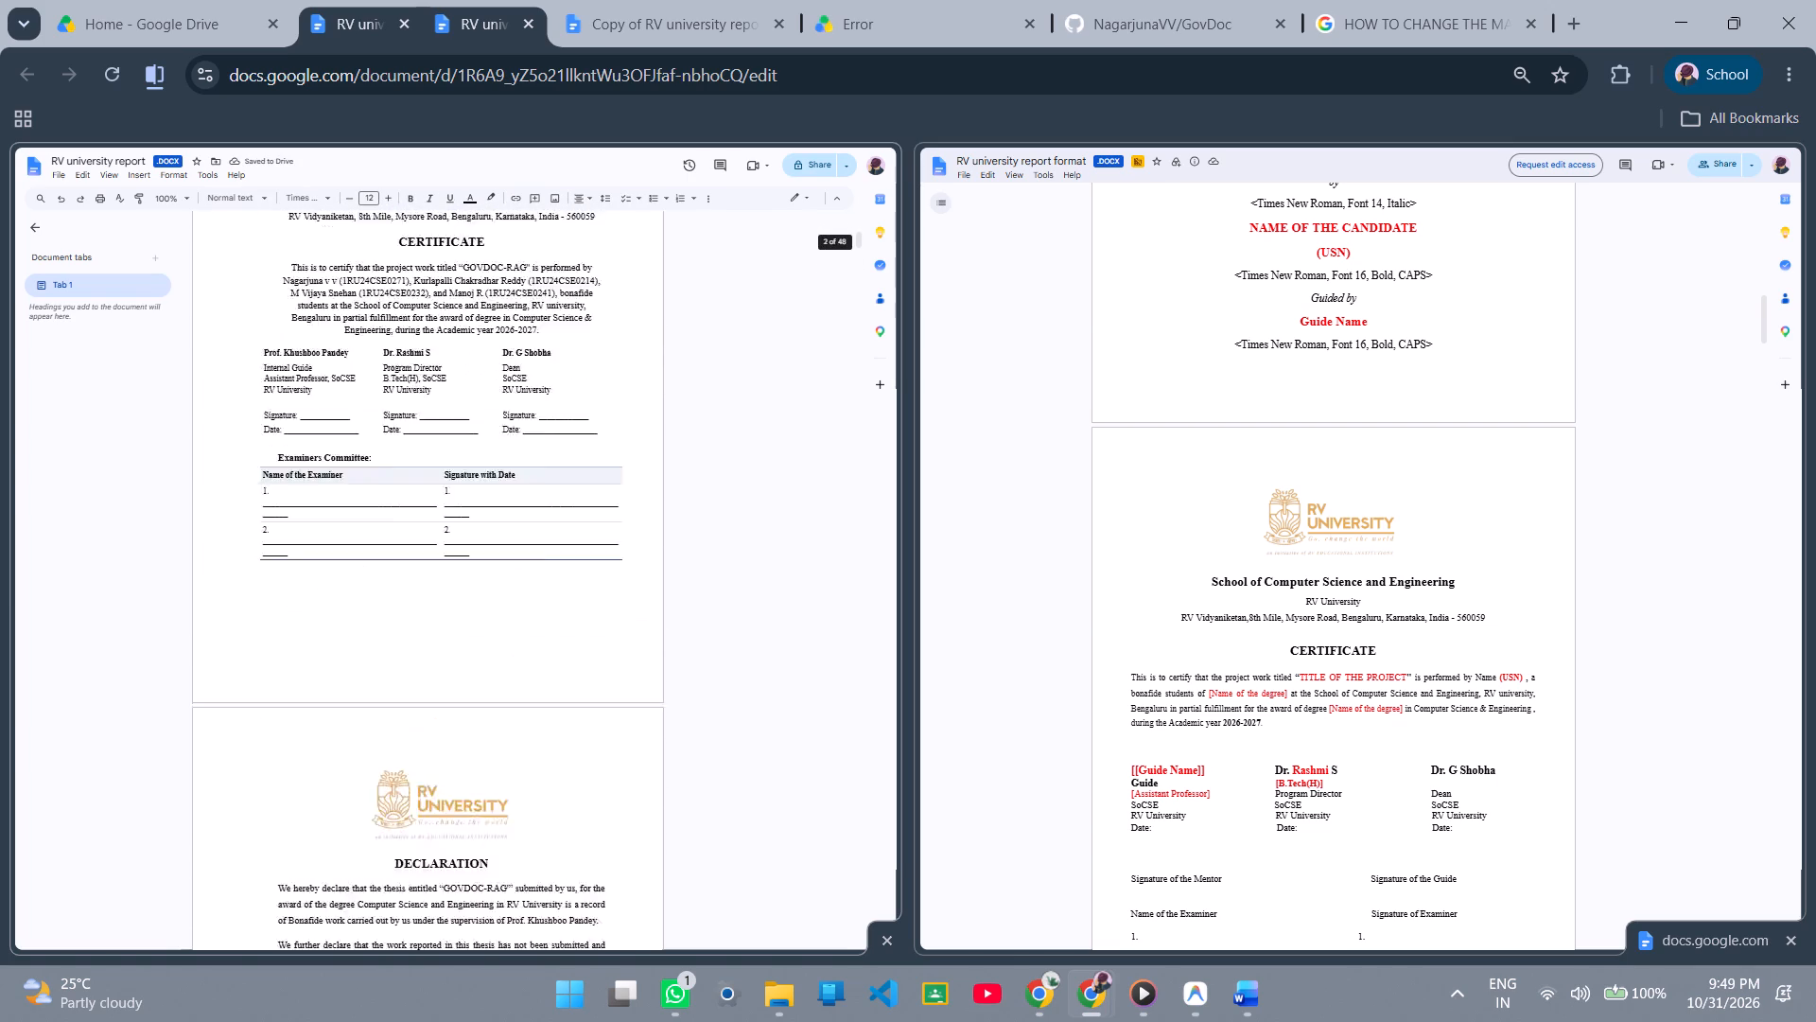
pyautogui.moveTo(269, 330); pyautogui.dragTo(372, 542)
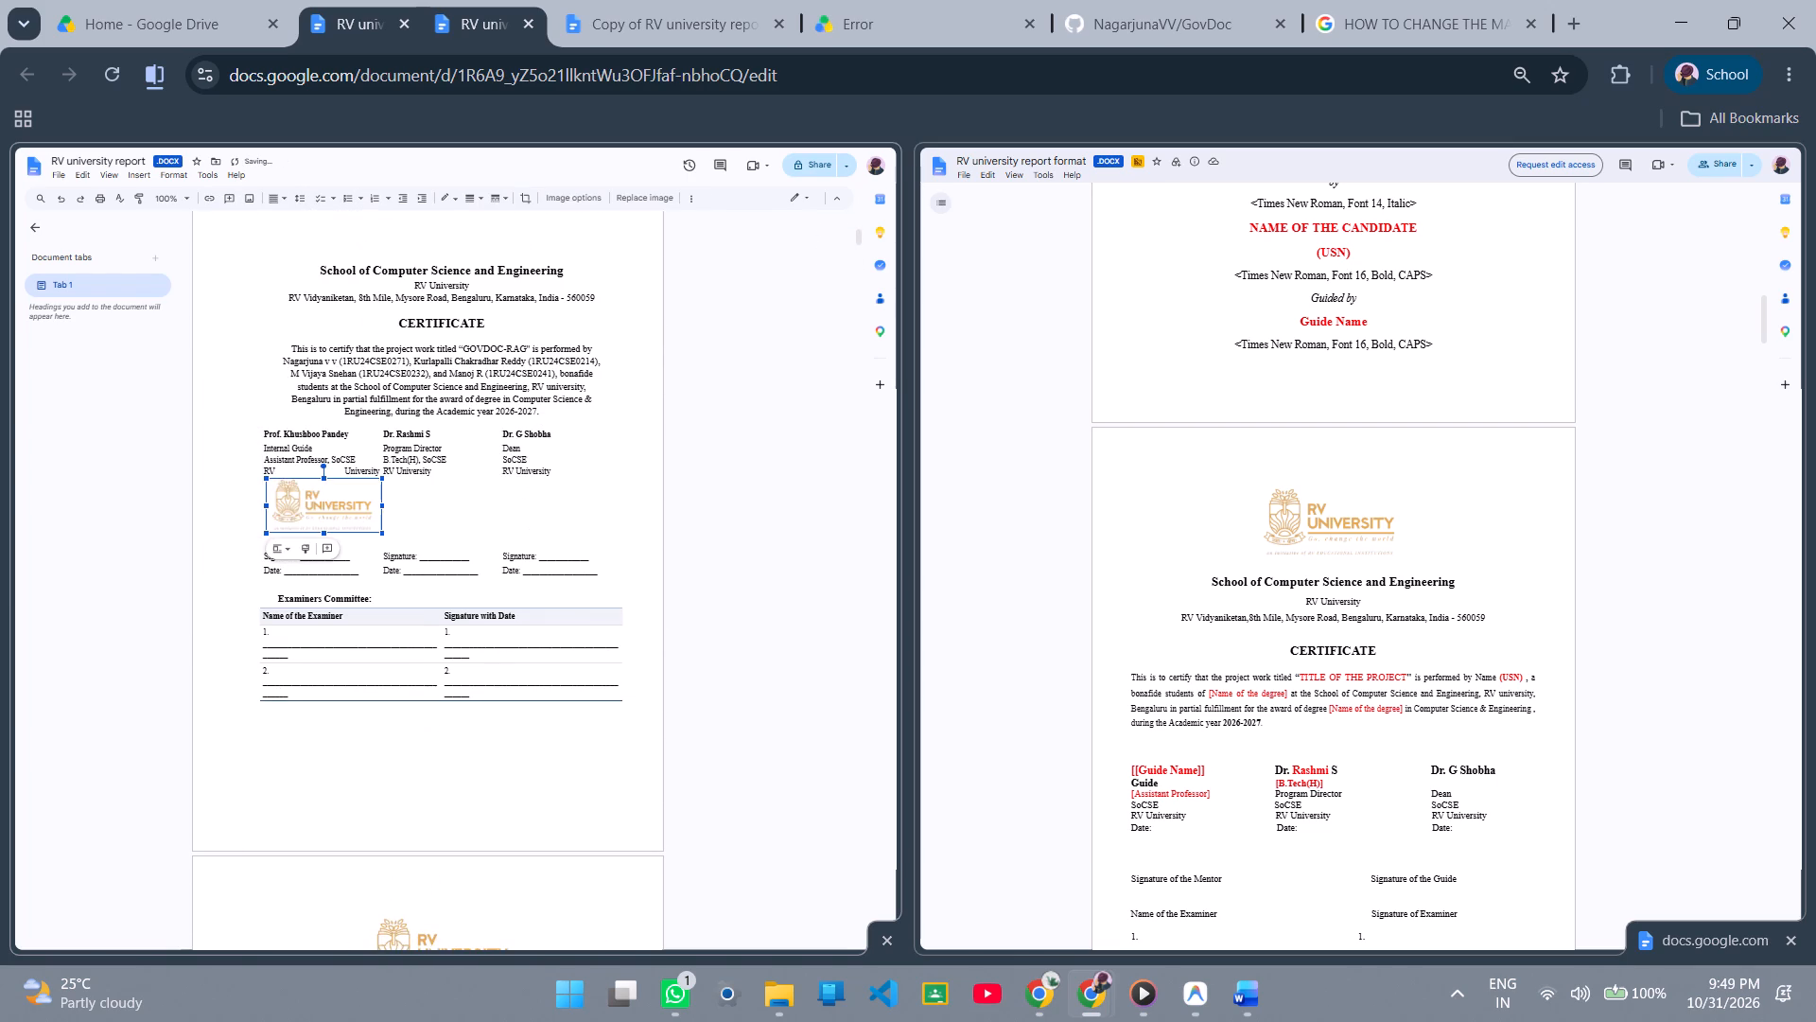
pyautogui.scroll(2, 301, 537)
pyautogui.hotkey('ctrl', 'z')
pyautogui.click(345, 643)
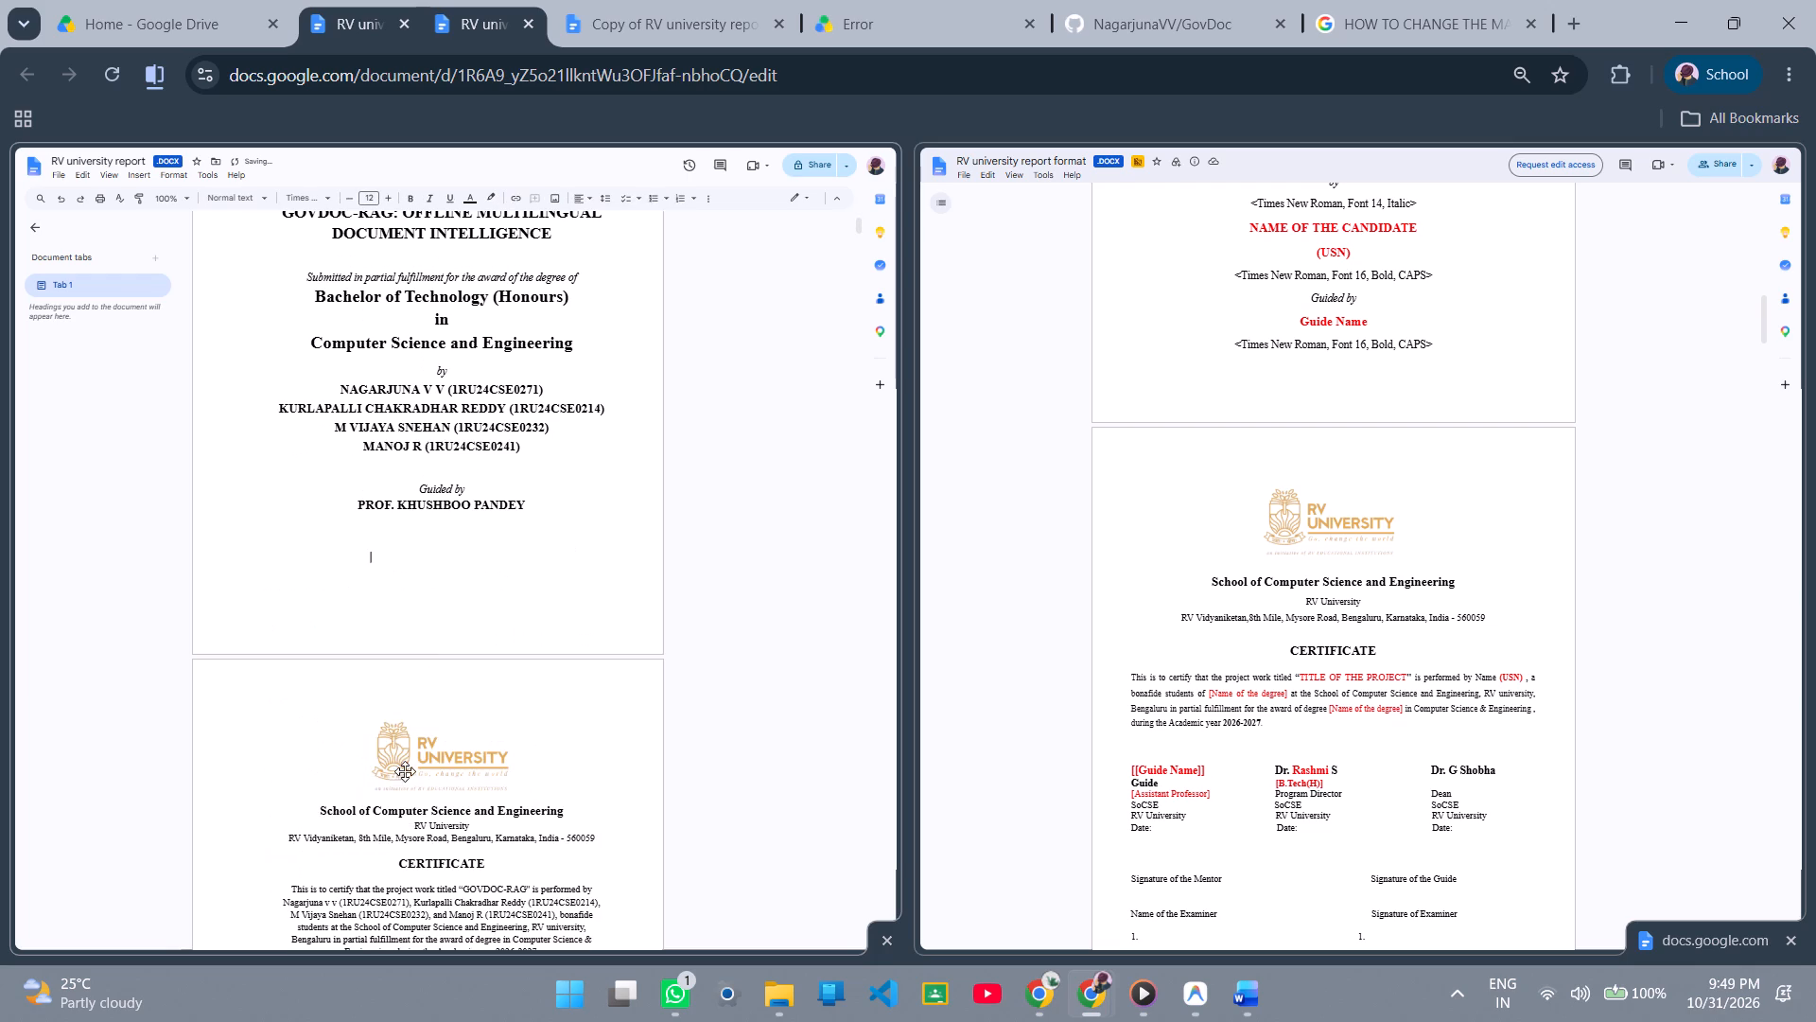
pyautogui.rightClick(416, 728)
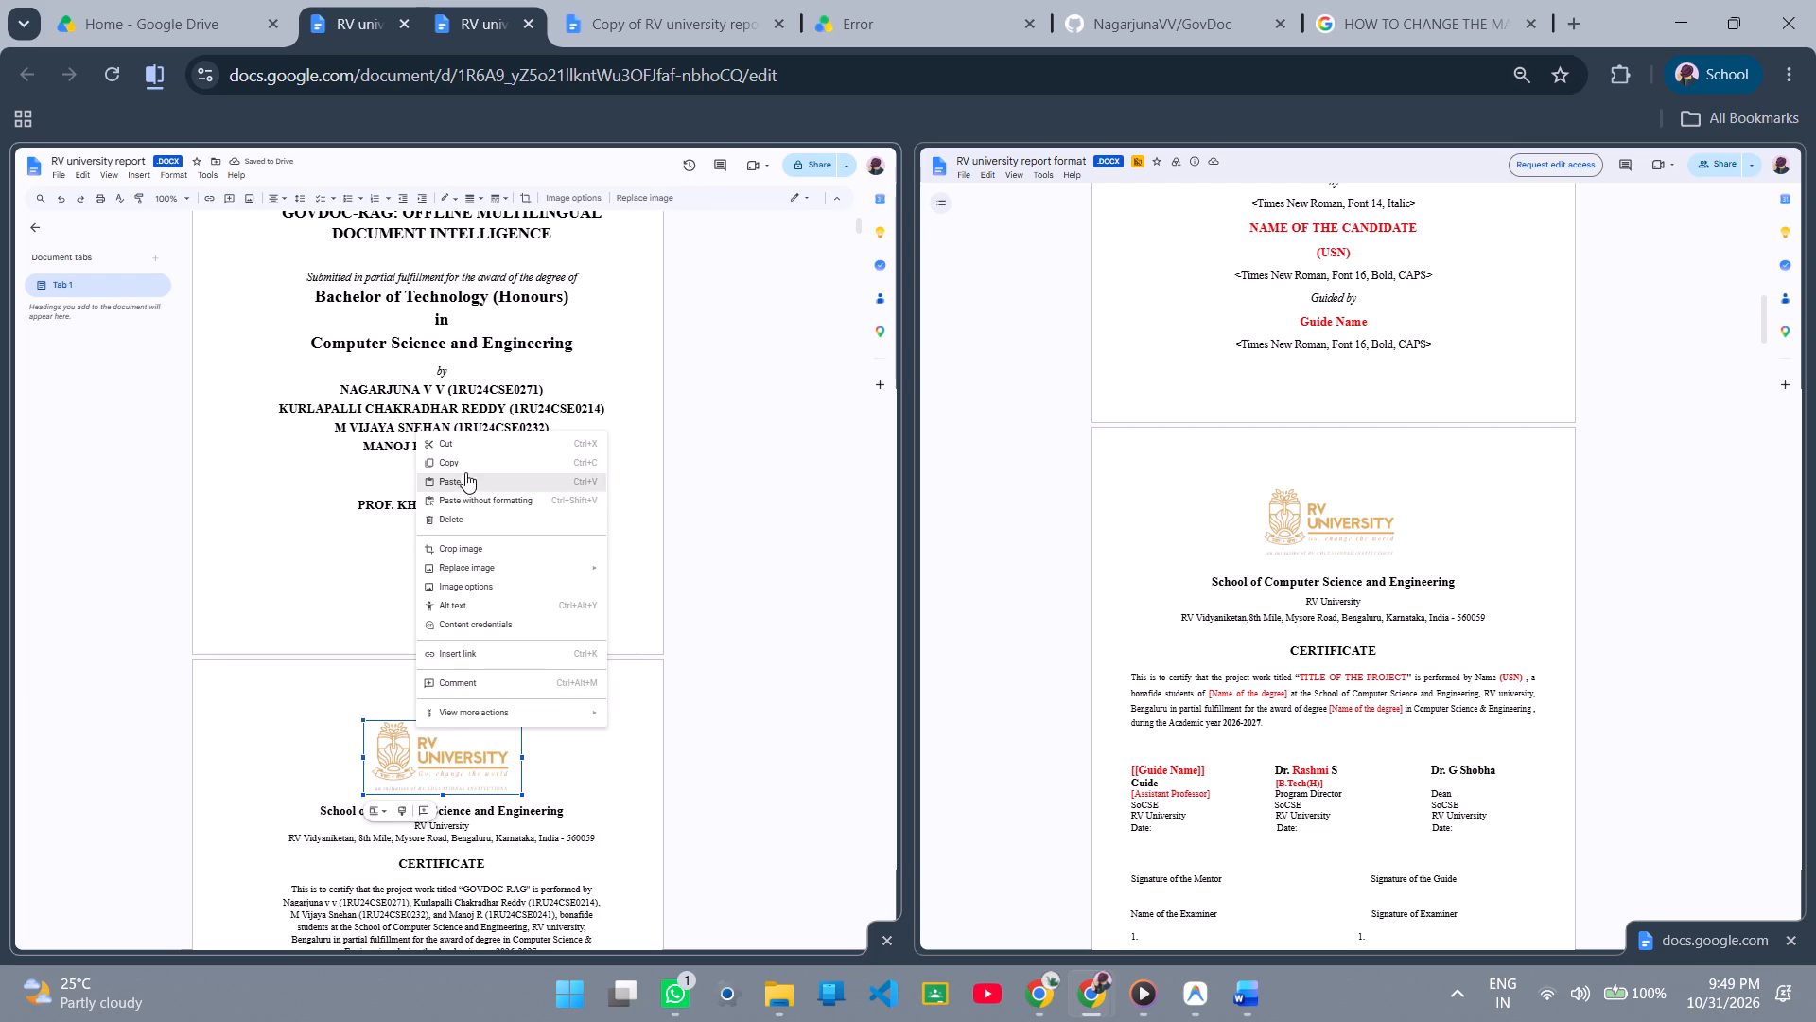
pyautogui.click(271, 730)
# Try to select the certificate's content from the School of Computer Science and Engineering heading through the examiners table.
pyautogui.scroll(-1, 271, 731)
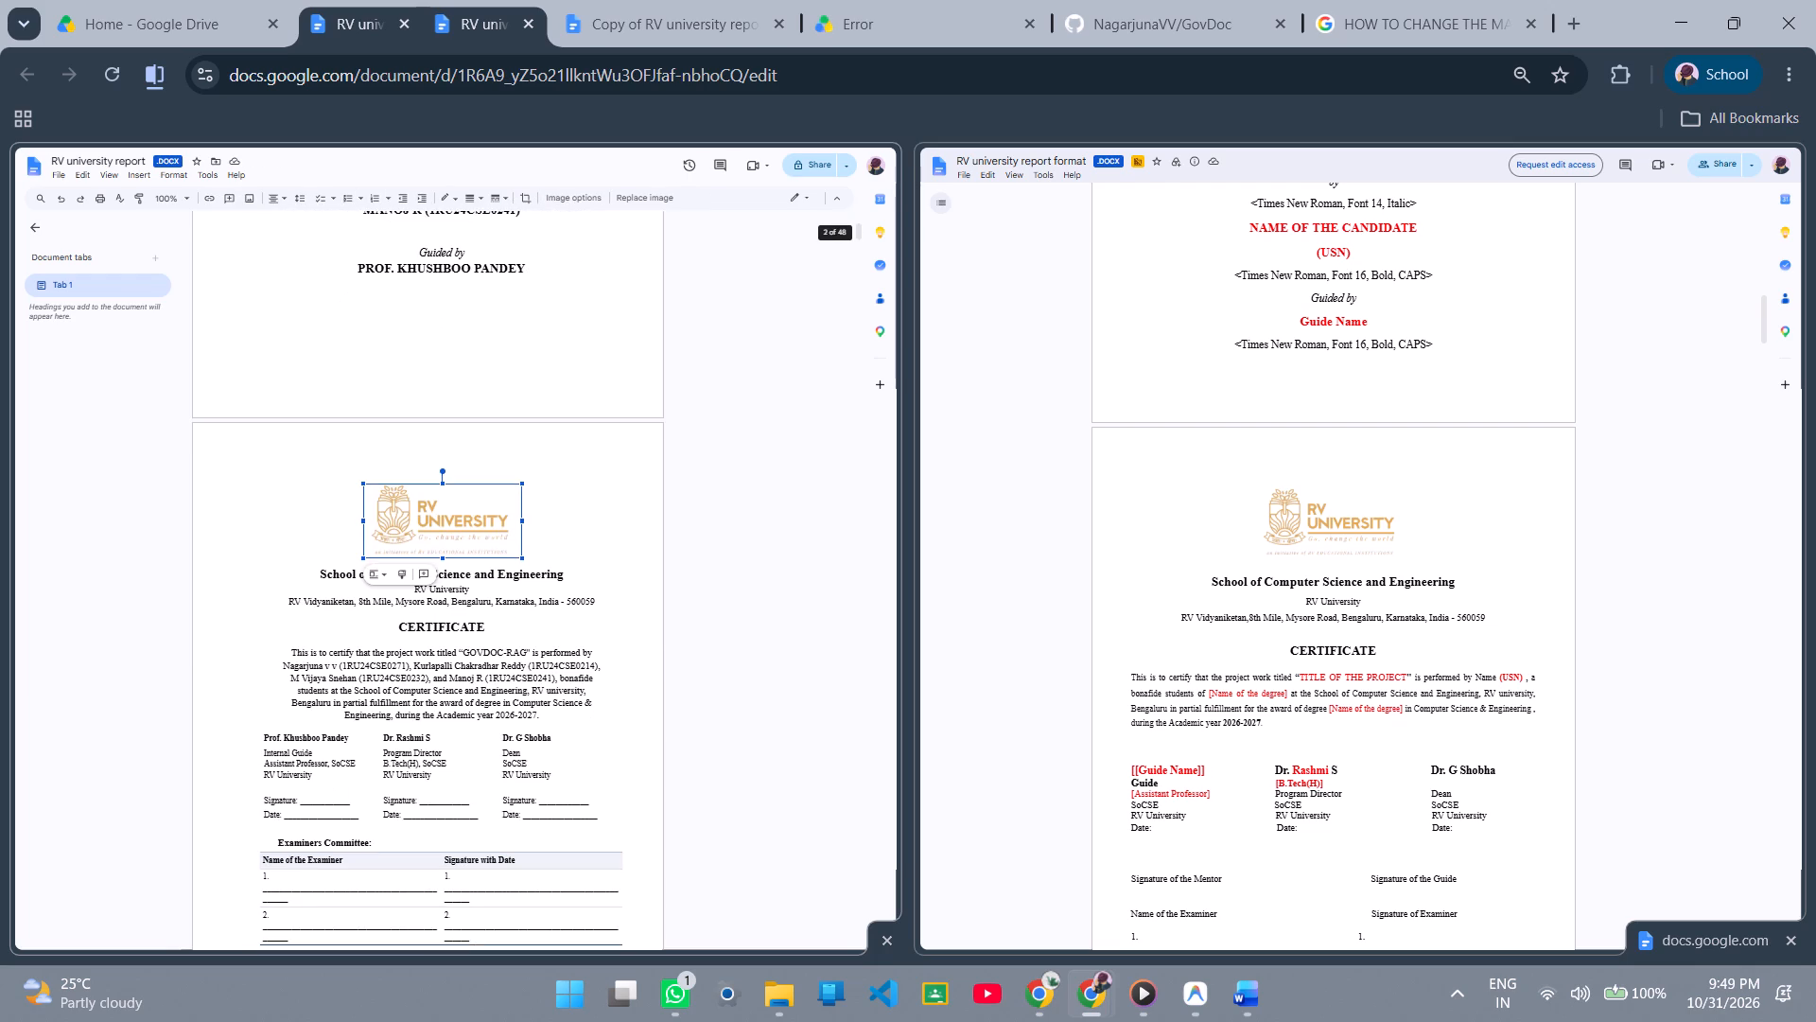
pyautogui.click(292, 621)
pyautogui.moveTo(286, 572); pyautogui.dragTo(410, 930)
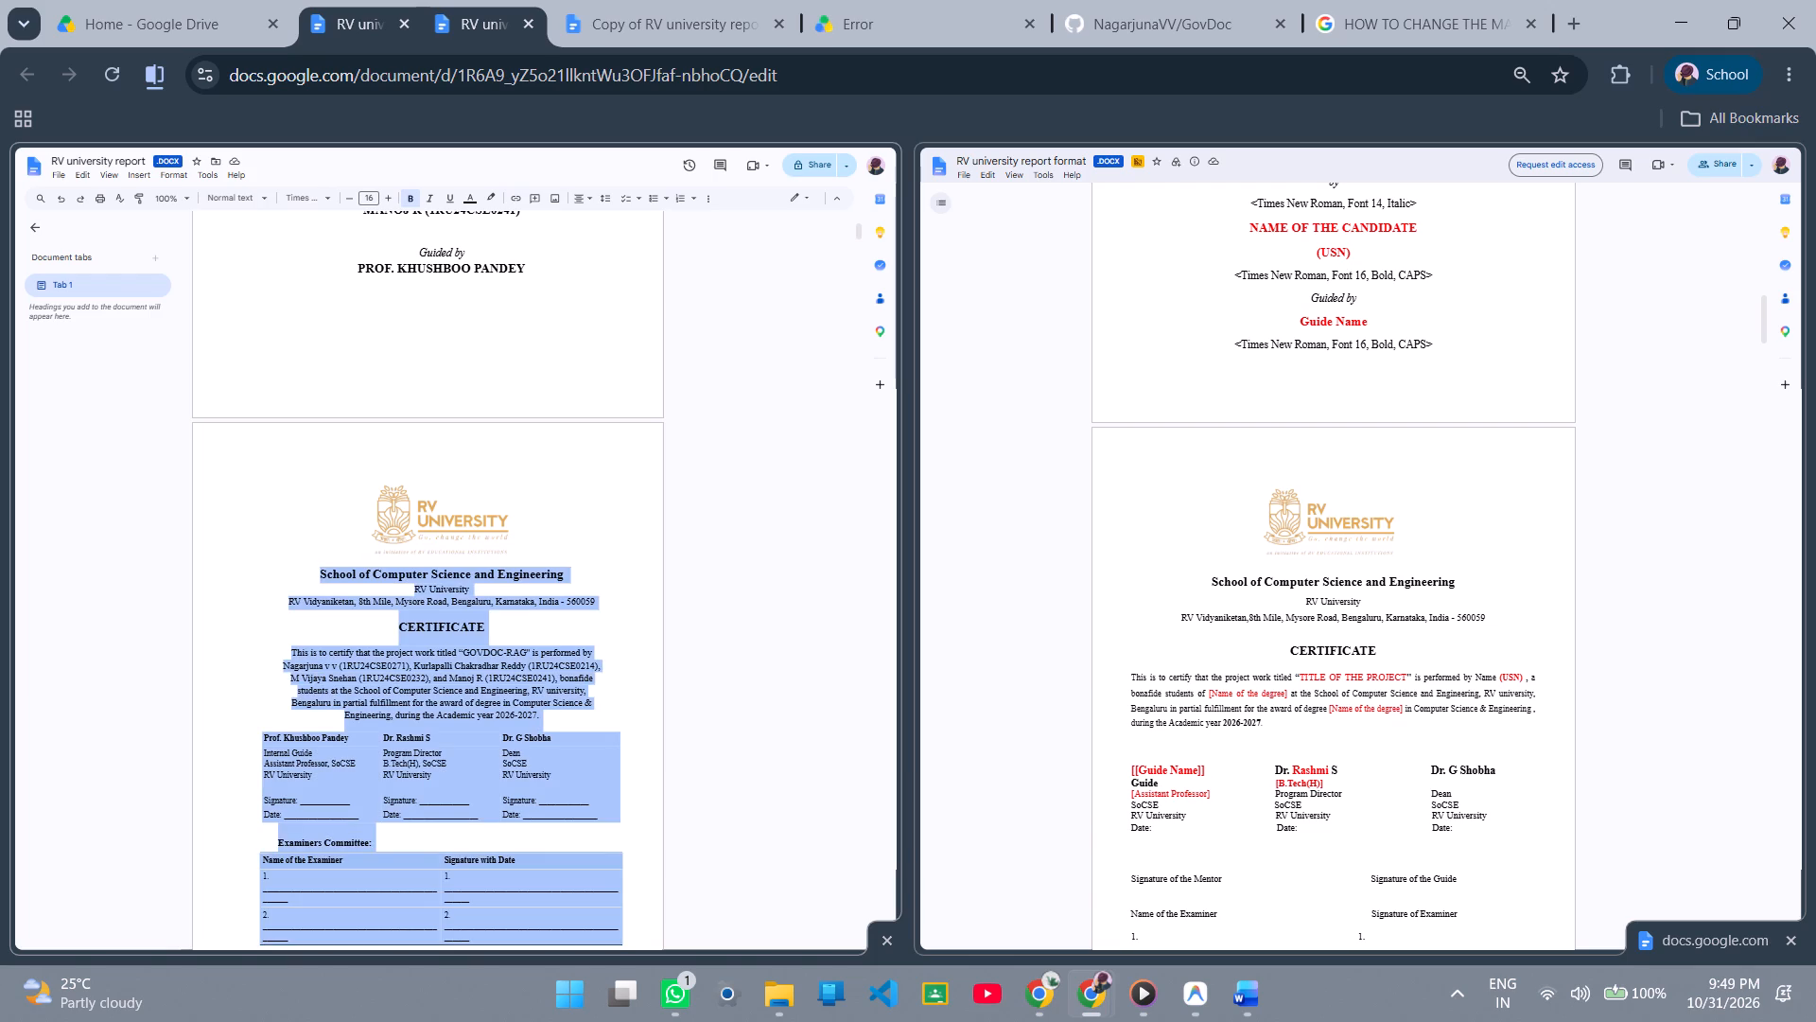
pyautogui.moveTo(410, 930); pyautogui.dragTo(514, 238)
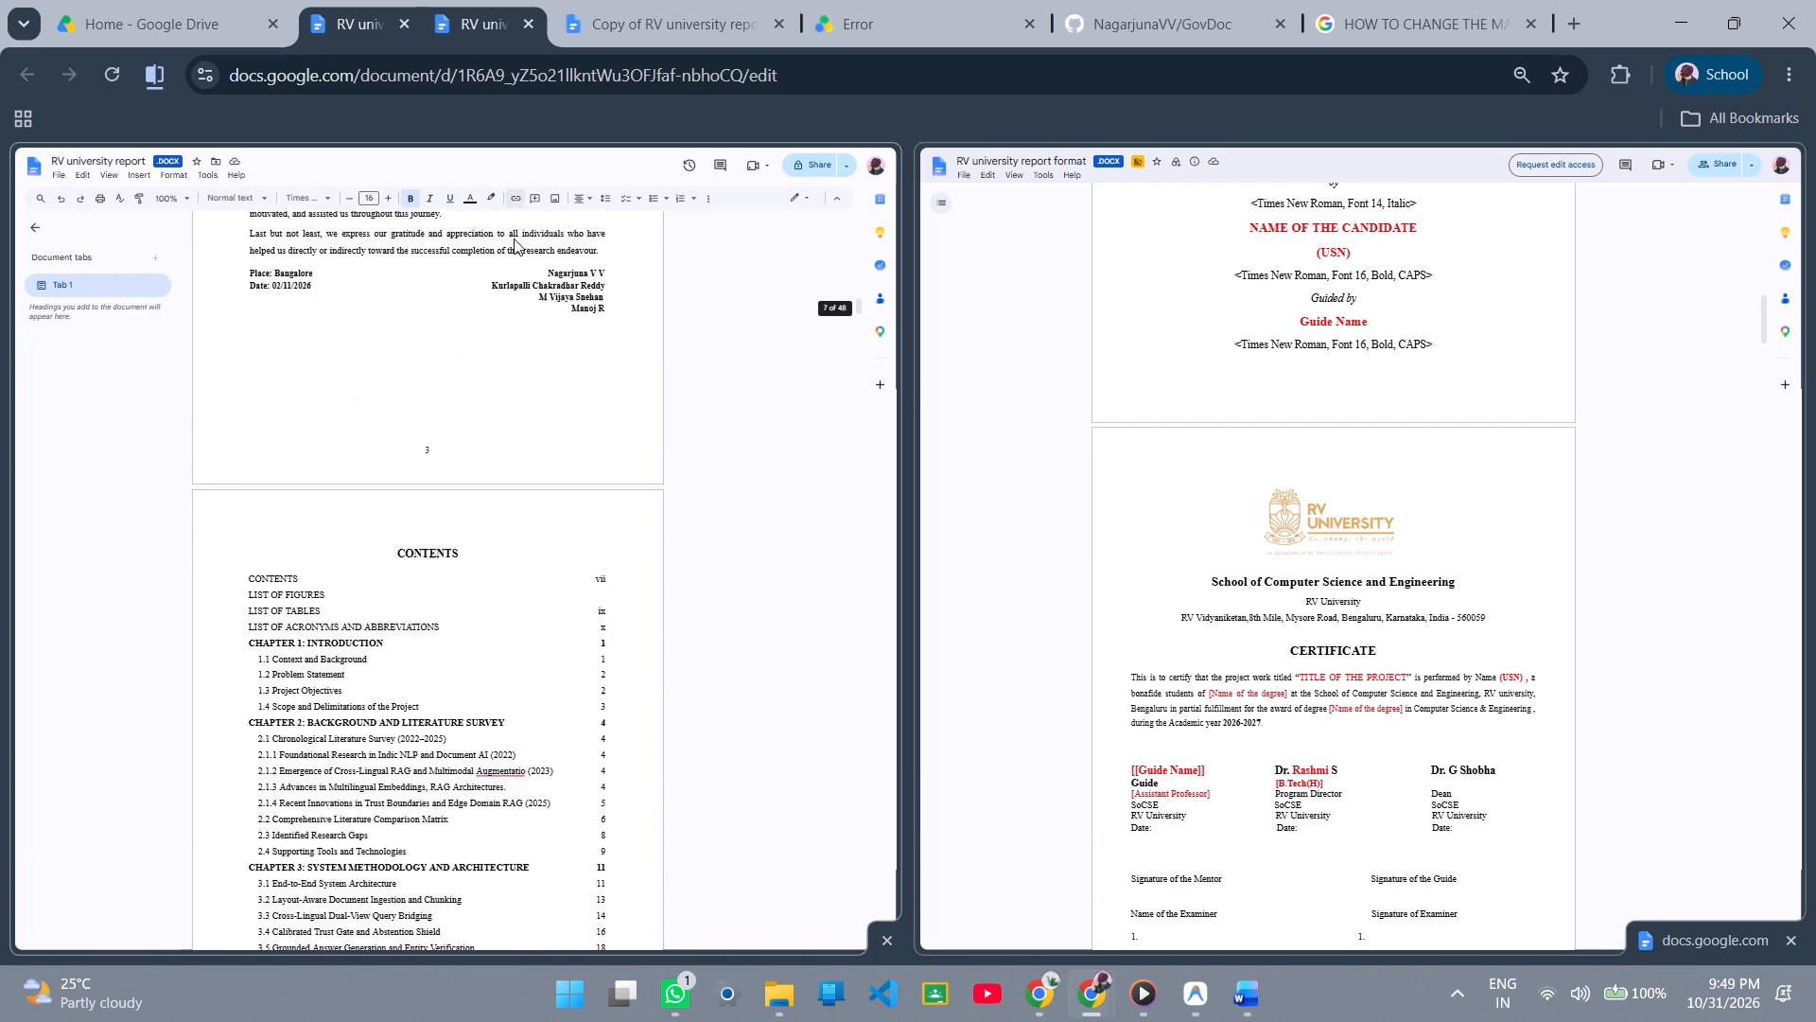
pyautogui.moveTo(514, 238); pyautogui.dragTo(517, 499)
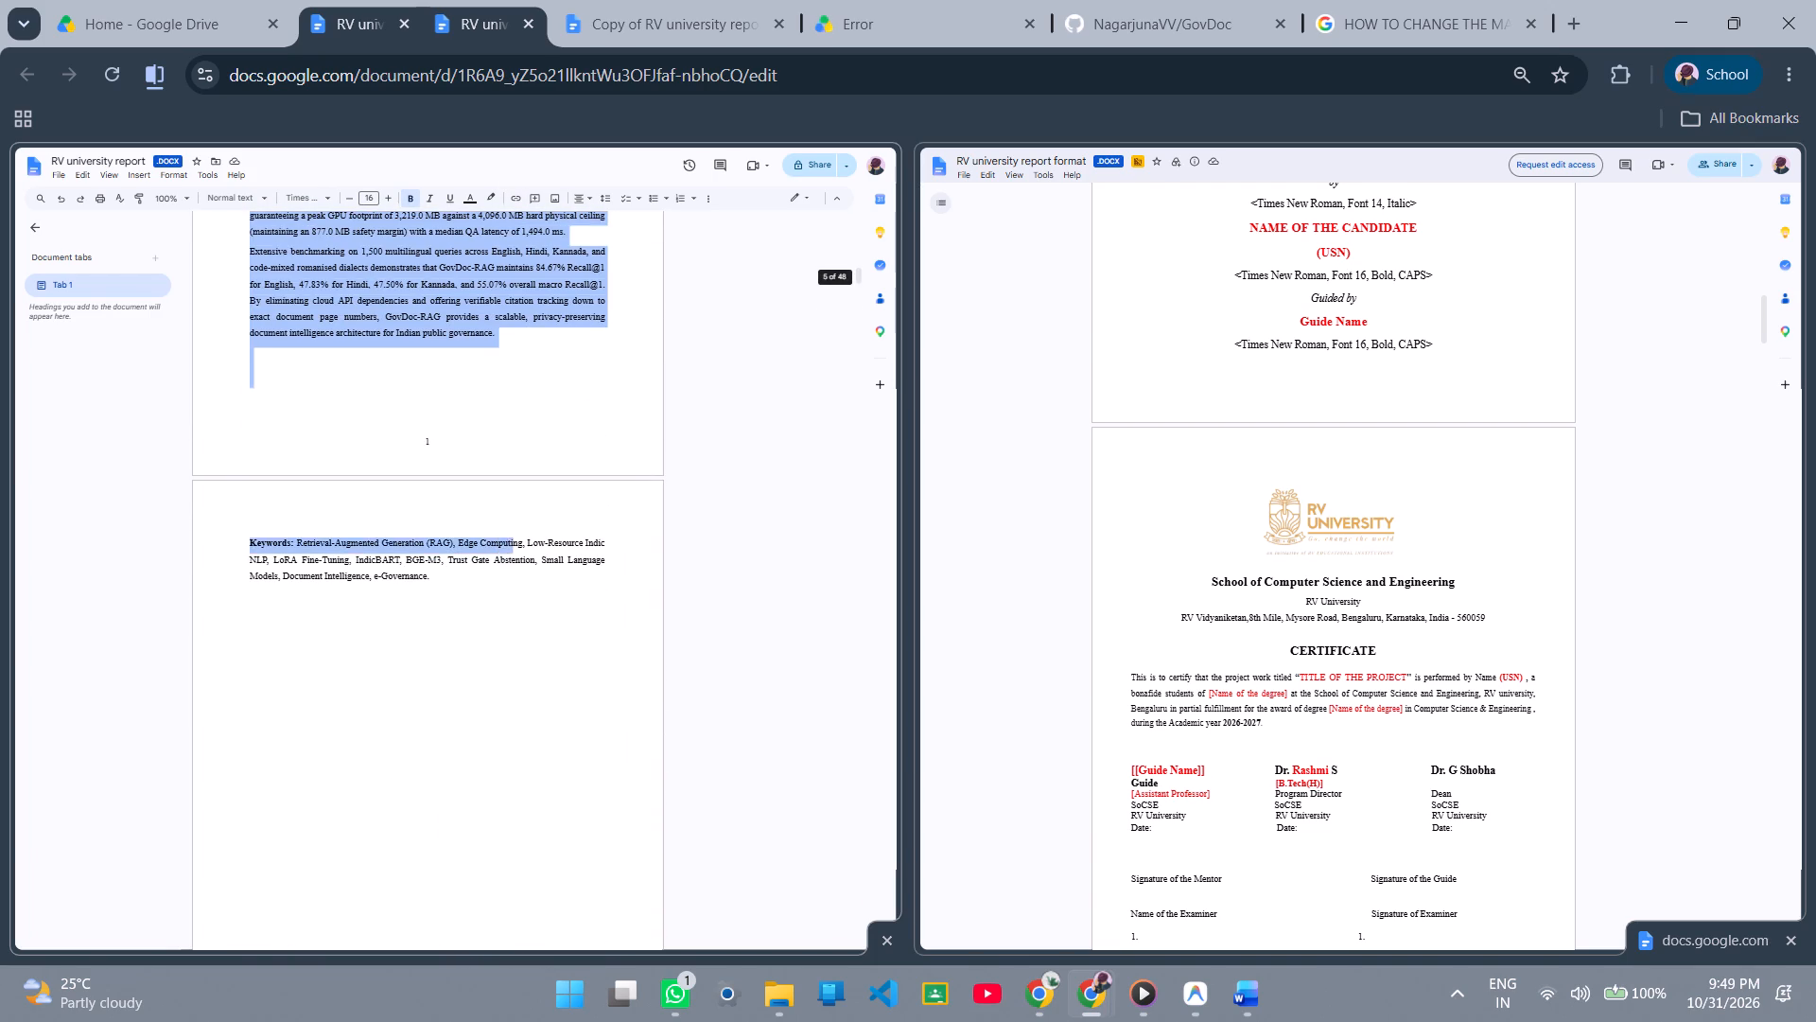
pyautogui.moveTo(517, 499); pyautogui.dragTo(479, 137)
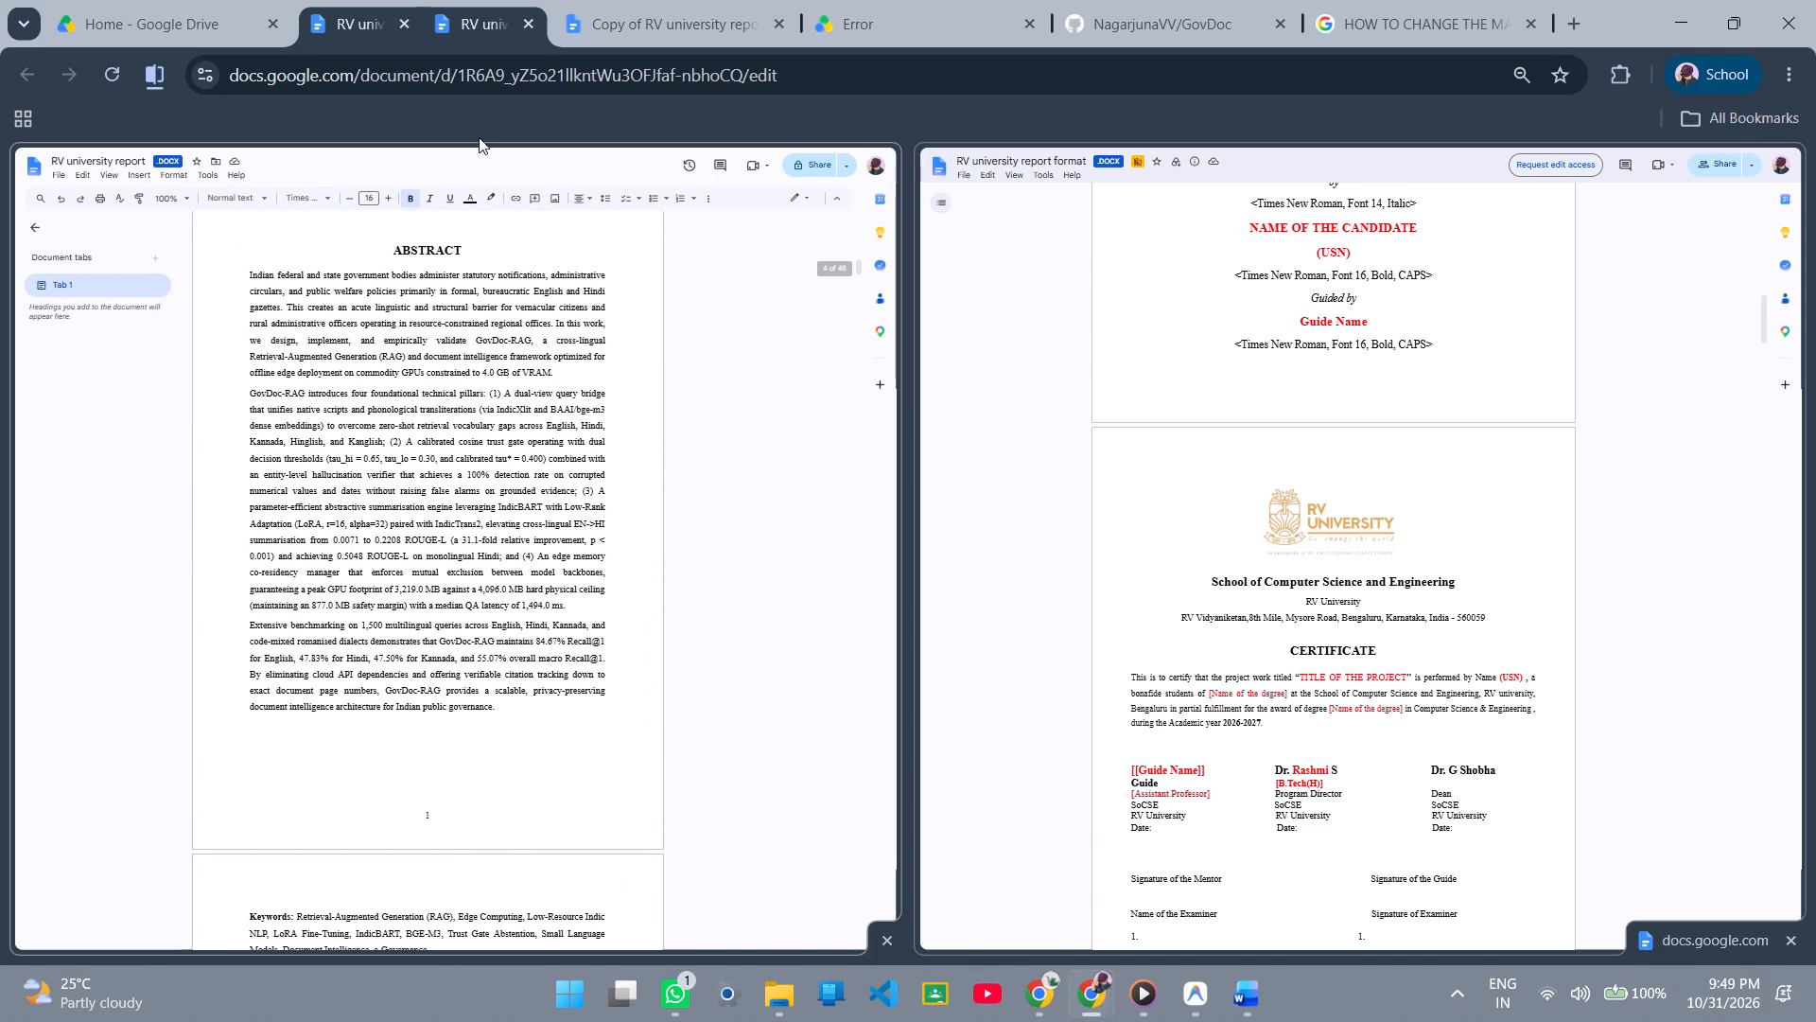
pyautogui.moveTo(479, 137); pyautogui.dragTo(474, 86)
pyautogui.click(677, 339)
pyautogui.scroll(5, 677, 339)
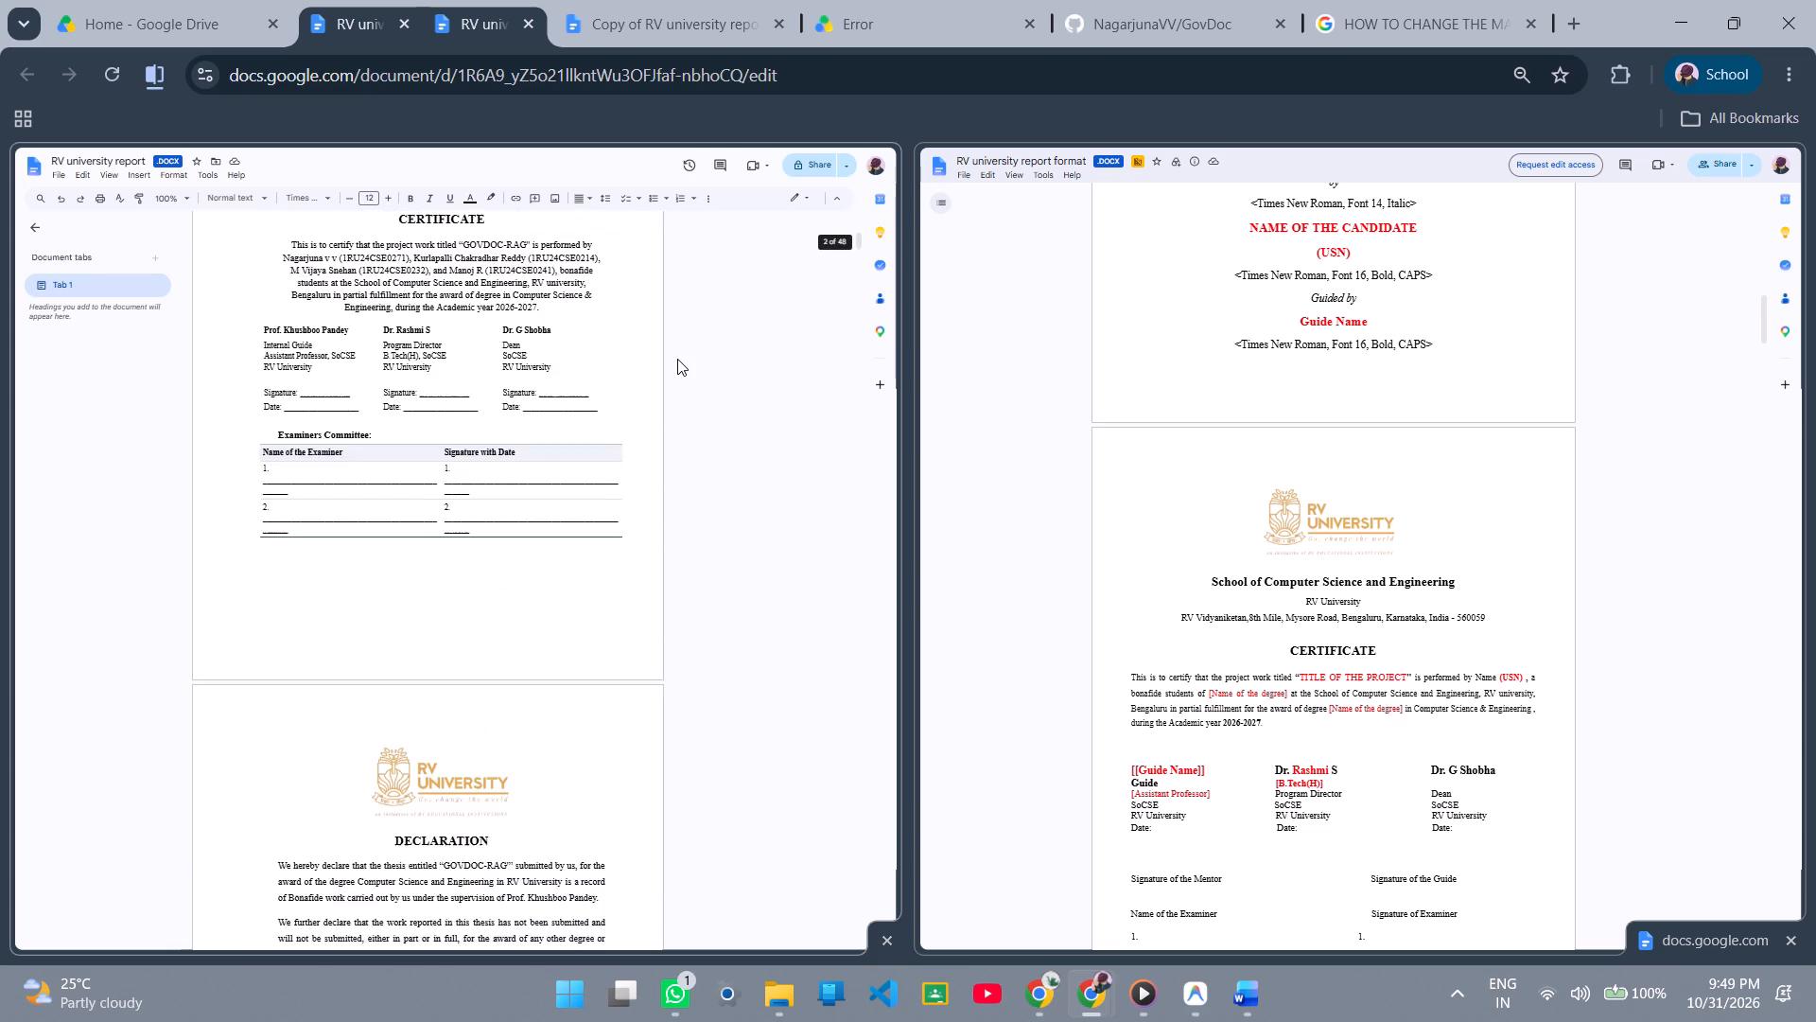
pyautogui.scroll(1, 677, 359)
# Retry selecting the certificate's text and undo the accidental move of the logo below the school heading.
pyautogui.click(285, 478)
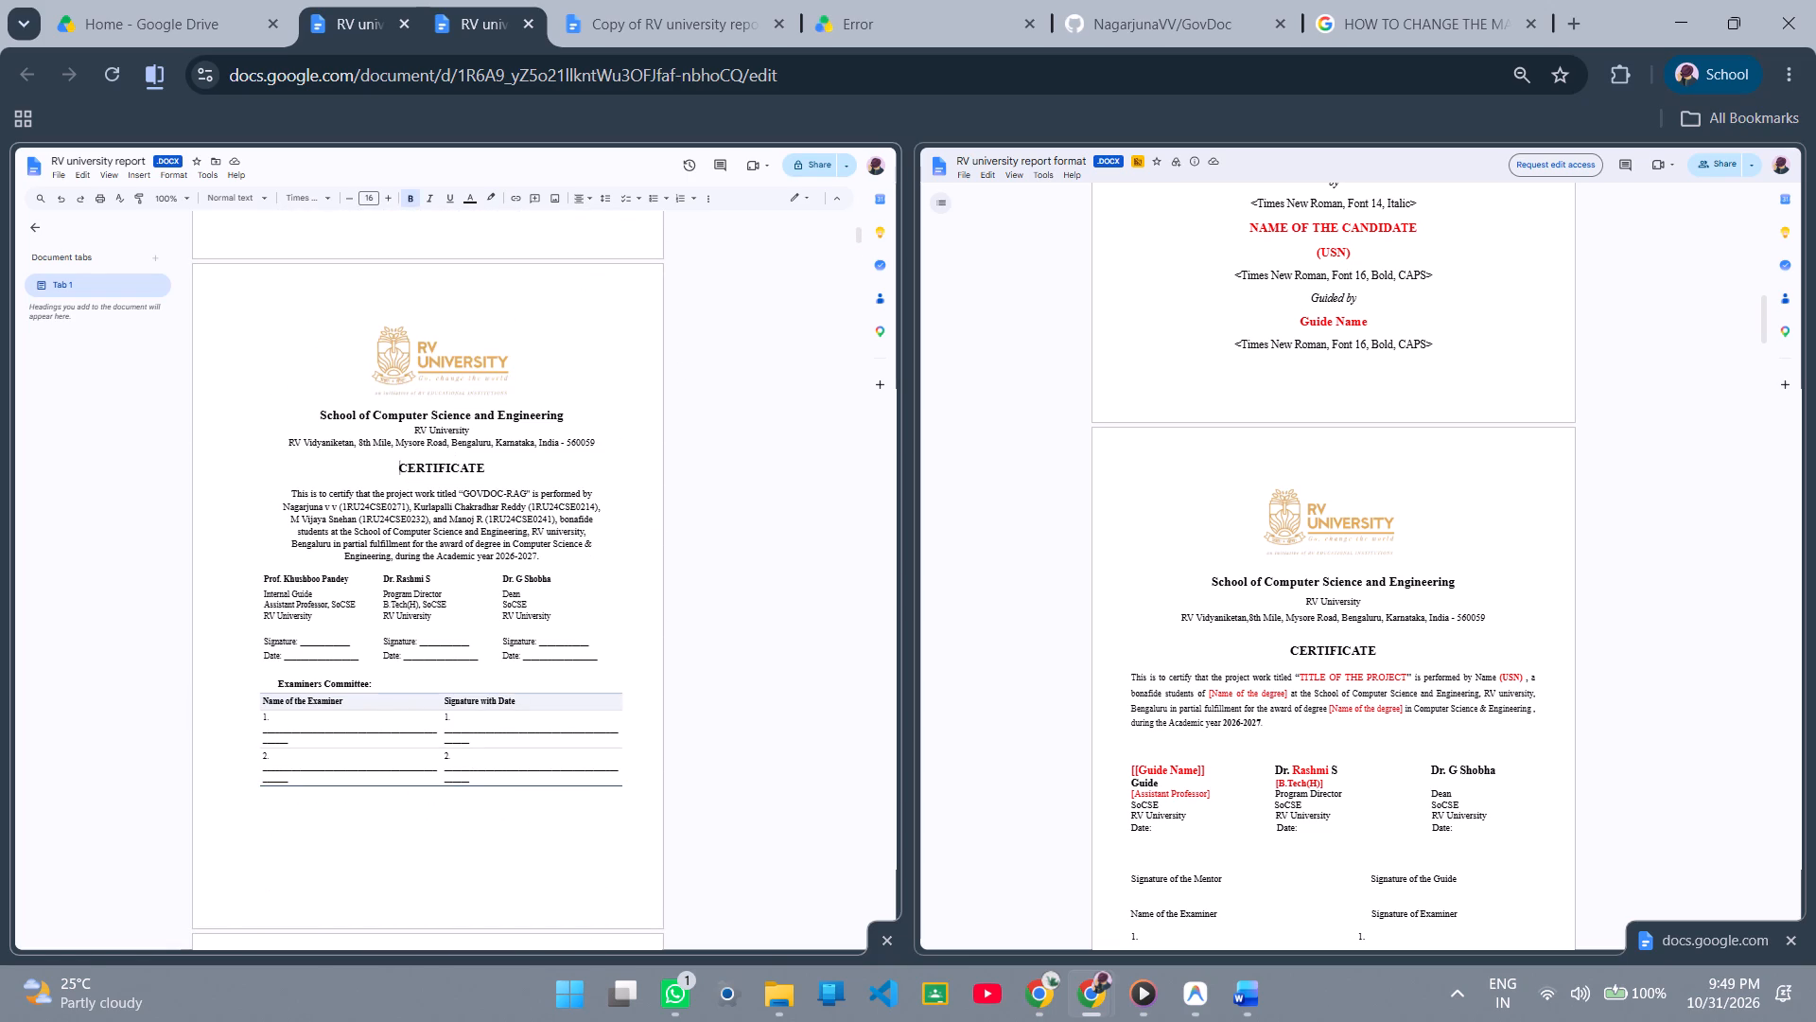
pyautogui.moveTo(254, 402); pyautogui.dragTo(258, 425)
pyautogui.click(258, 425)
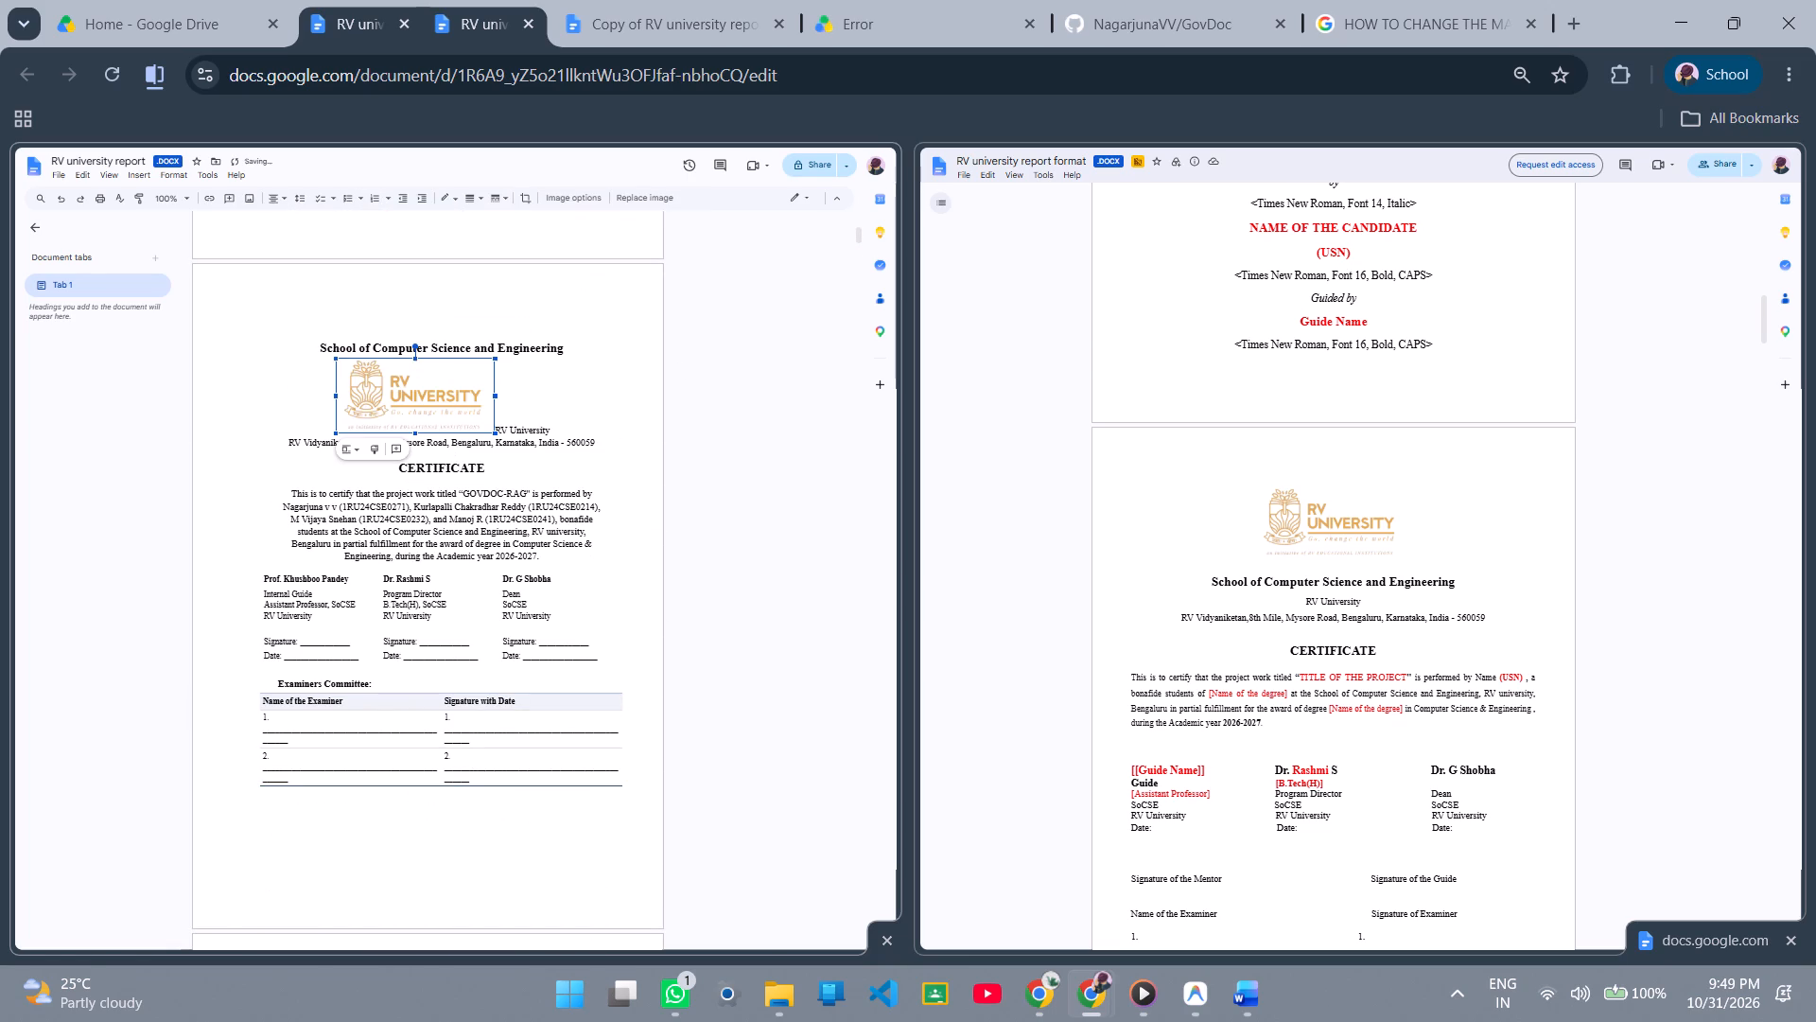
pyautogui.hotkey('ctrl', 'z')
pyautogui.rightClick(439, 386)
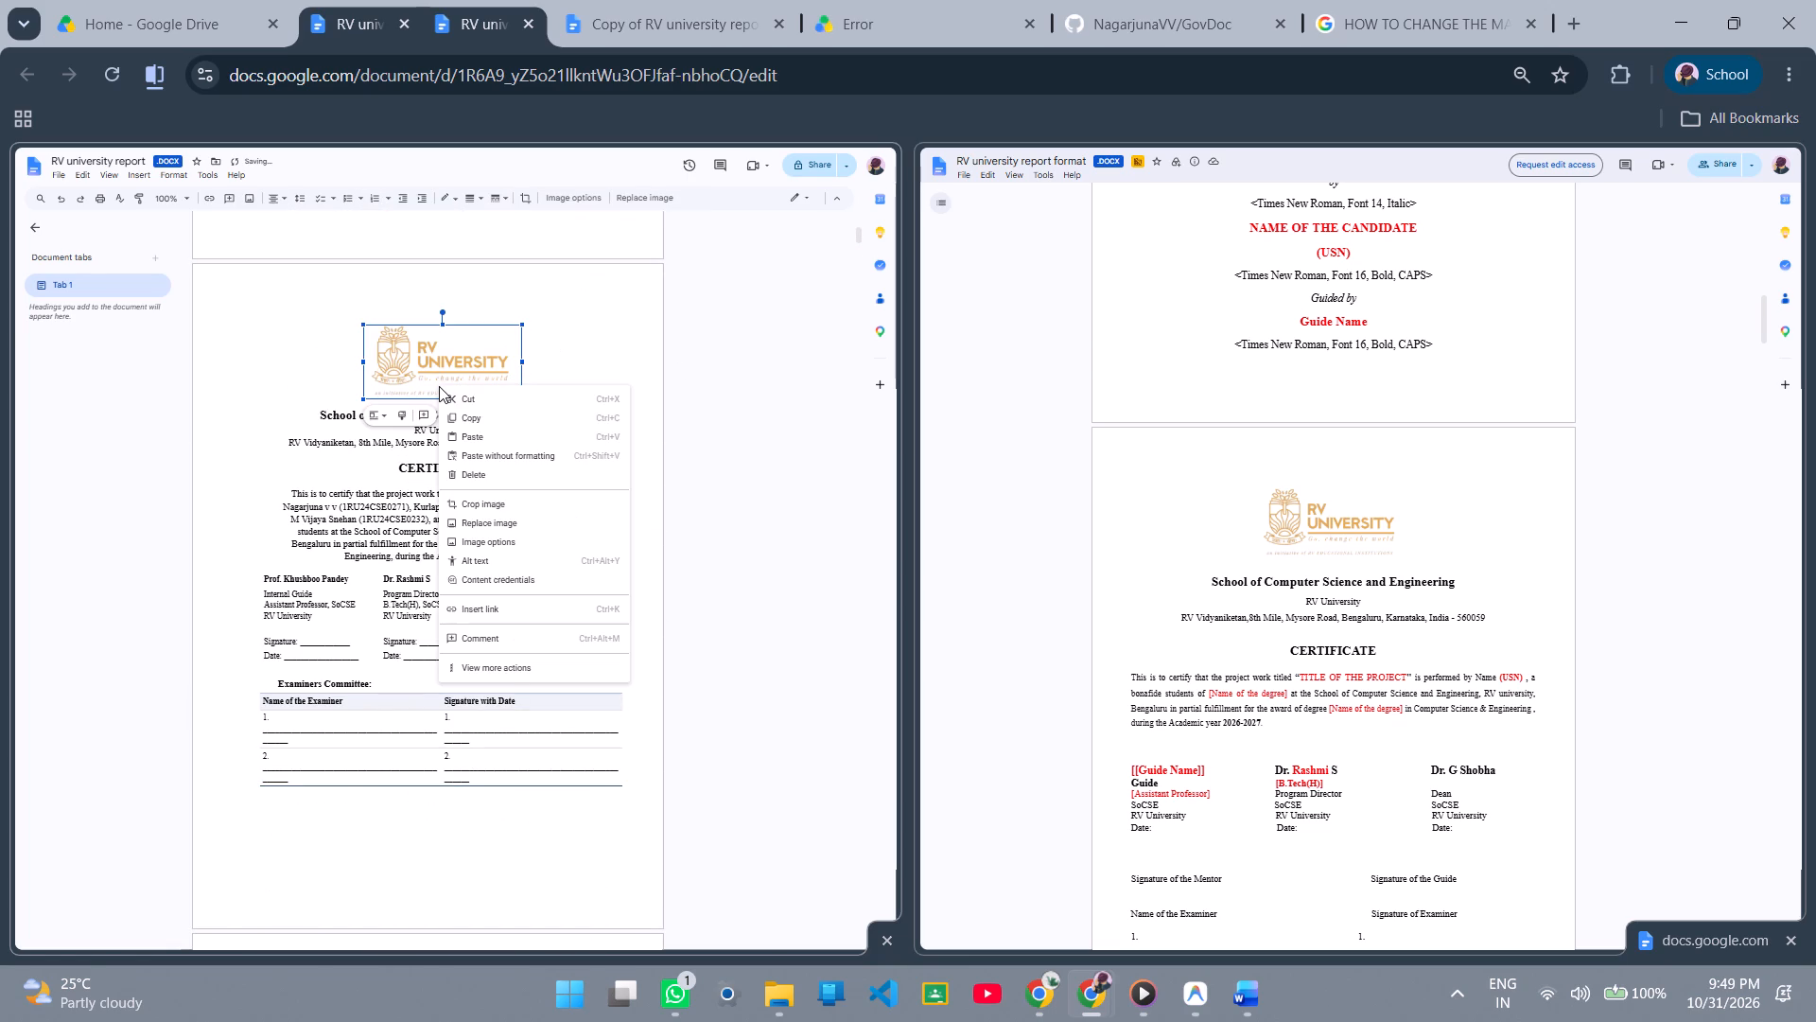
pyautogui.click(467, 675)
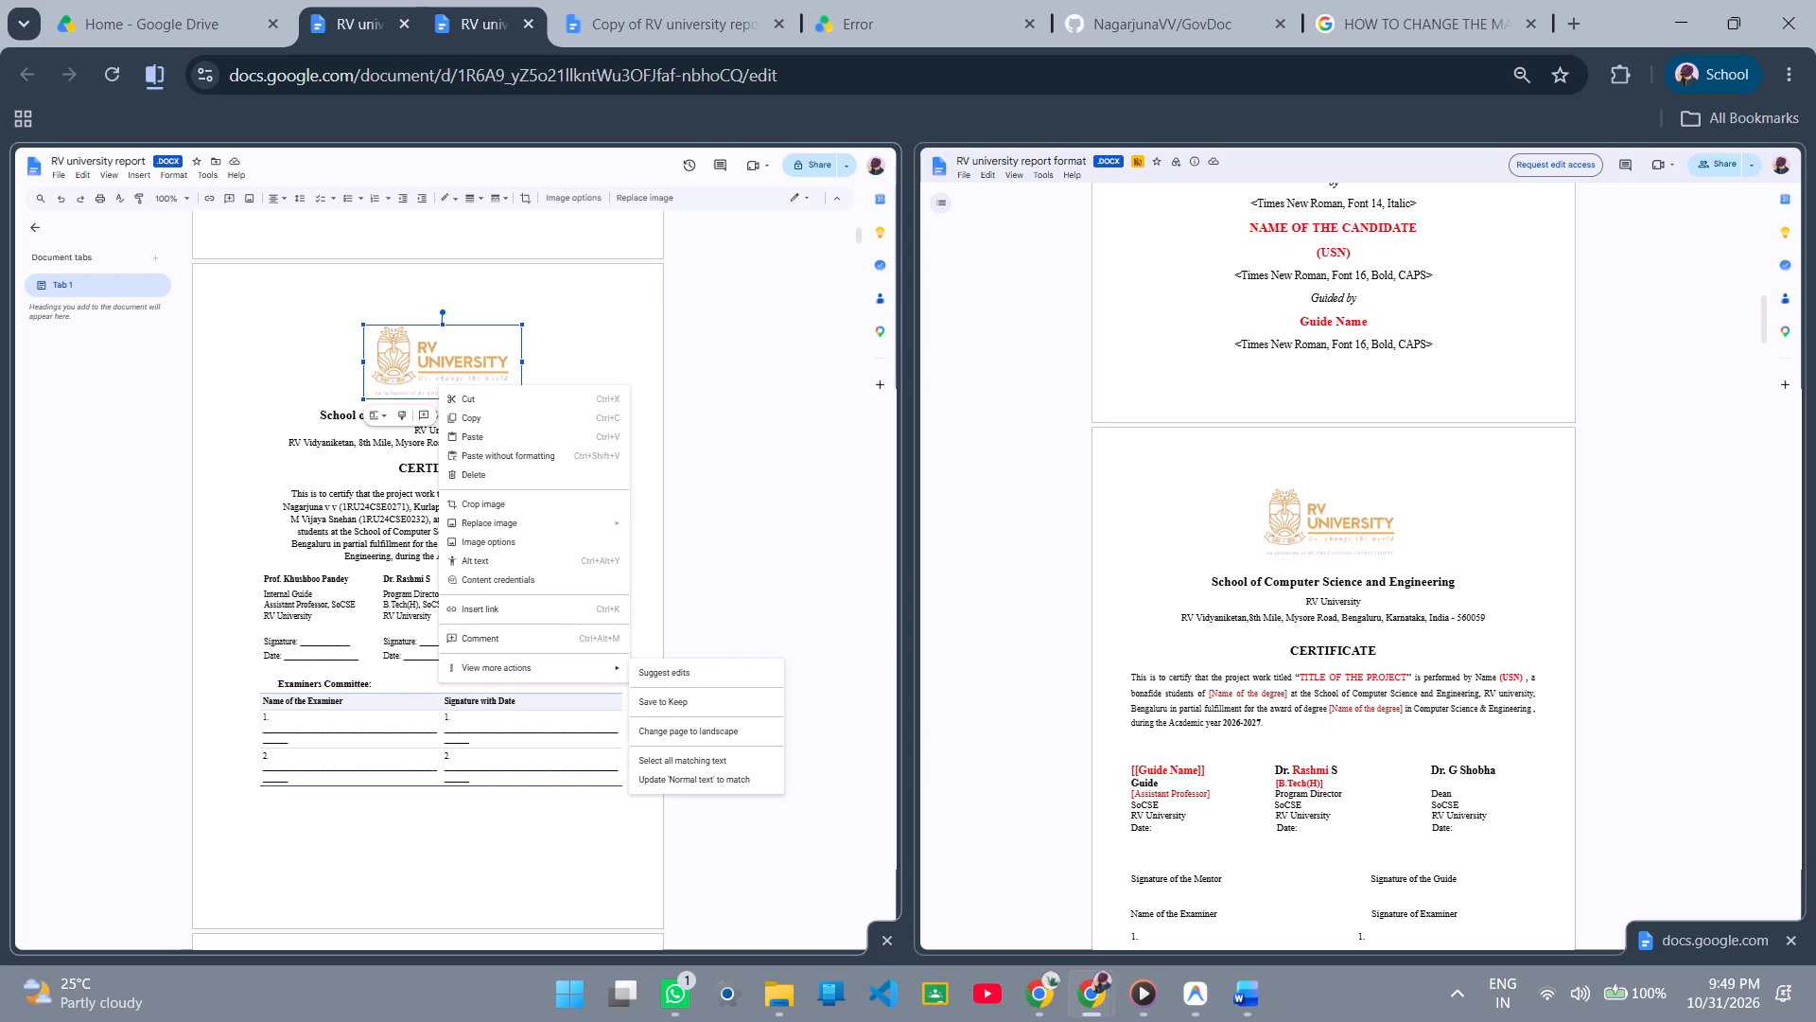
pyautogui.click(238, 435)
# Select the certificate content below the logo and set its margins to 0.19 bottom, 0.68 left and 0.69 right inches.
pyautogui.moveTo(247, 423); pyautogui.dragTo(315, 754)
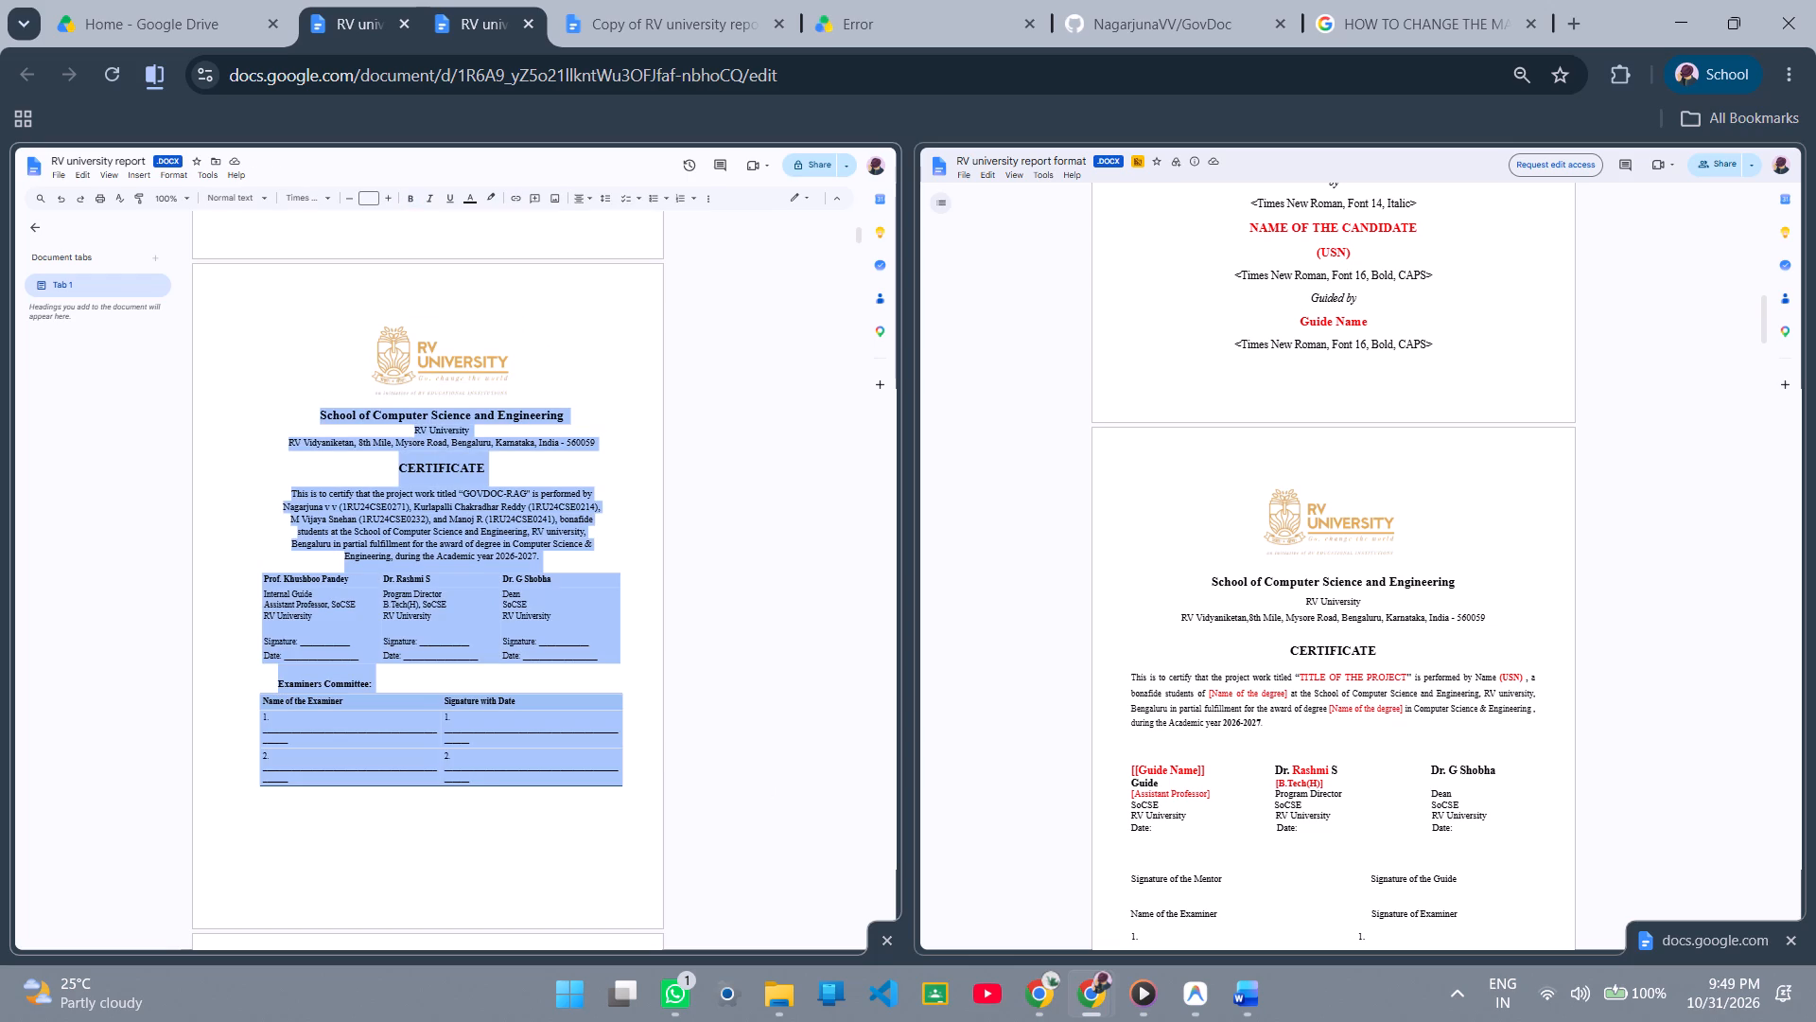
pyautogui.click(57, 171)
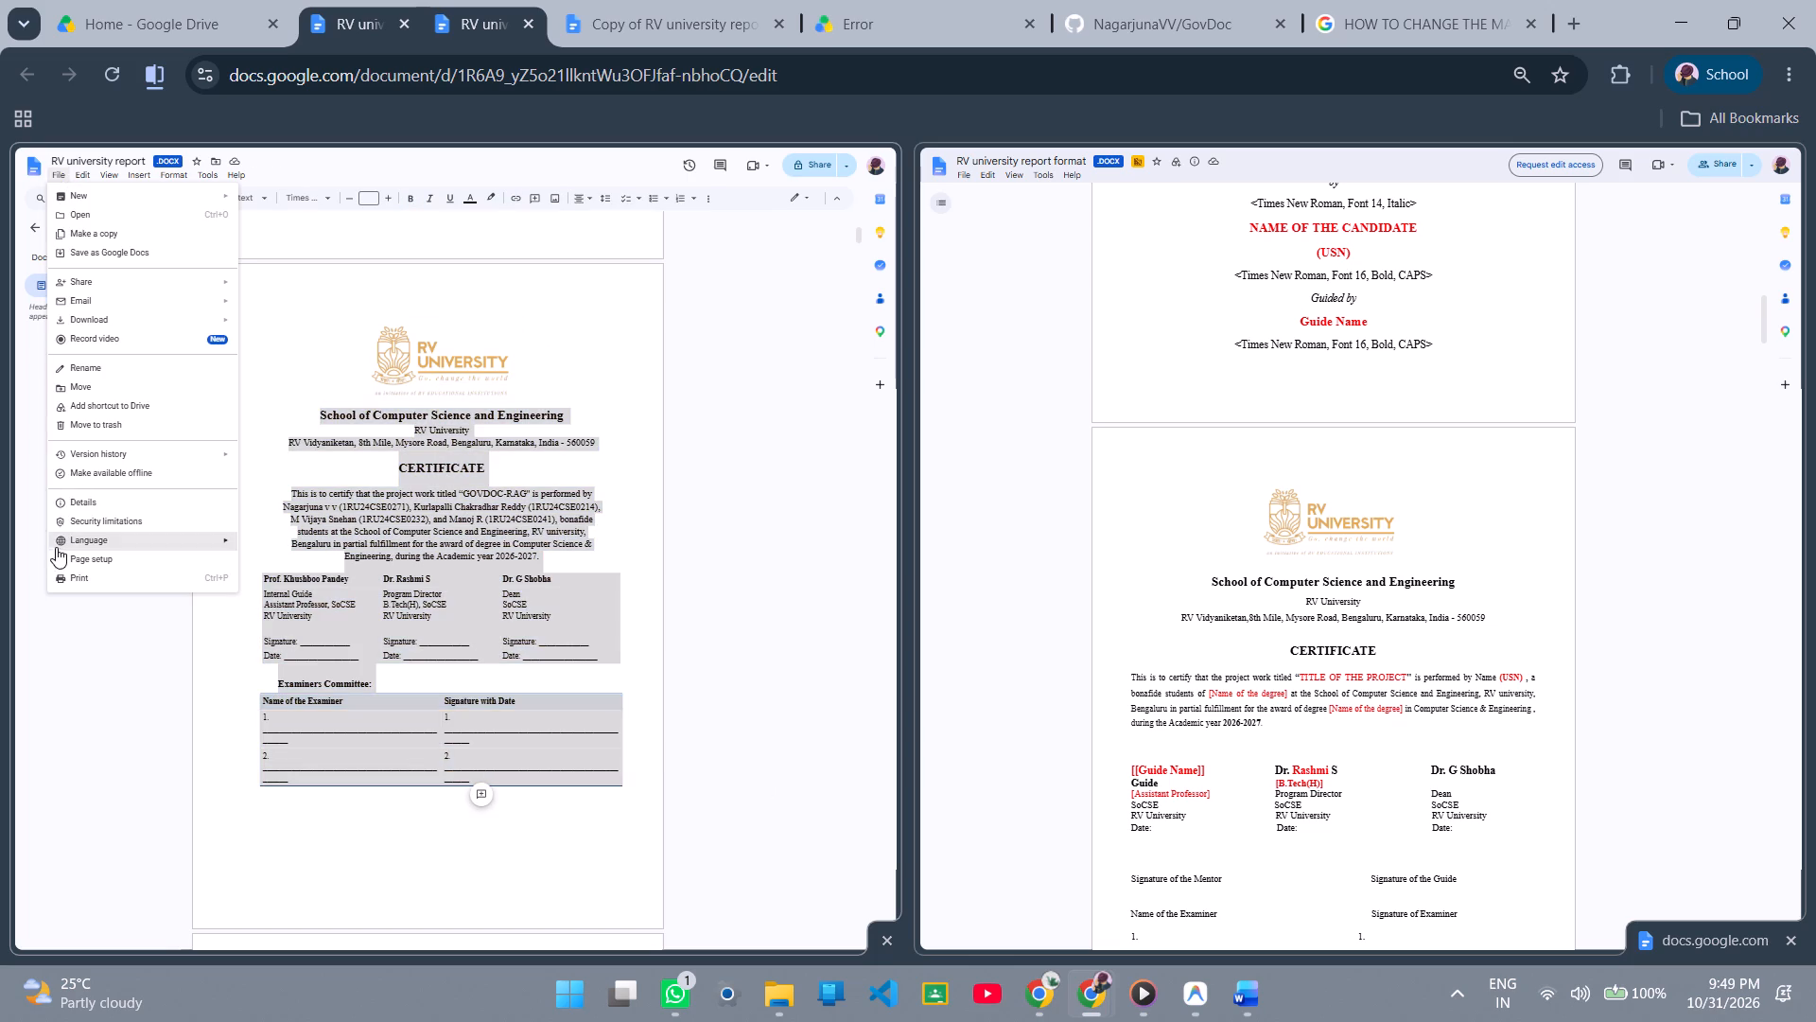
pyautogui.click(56, 550)
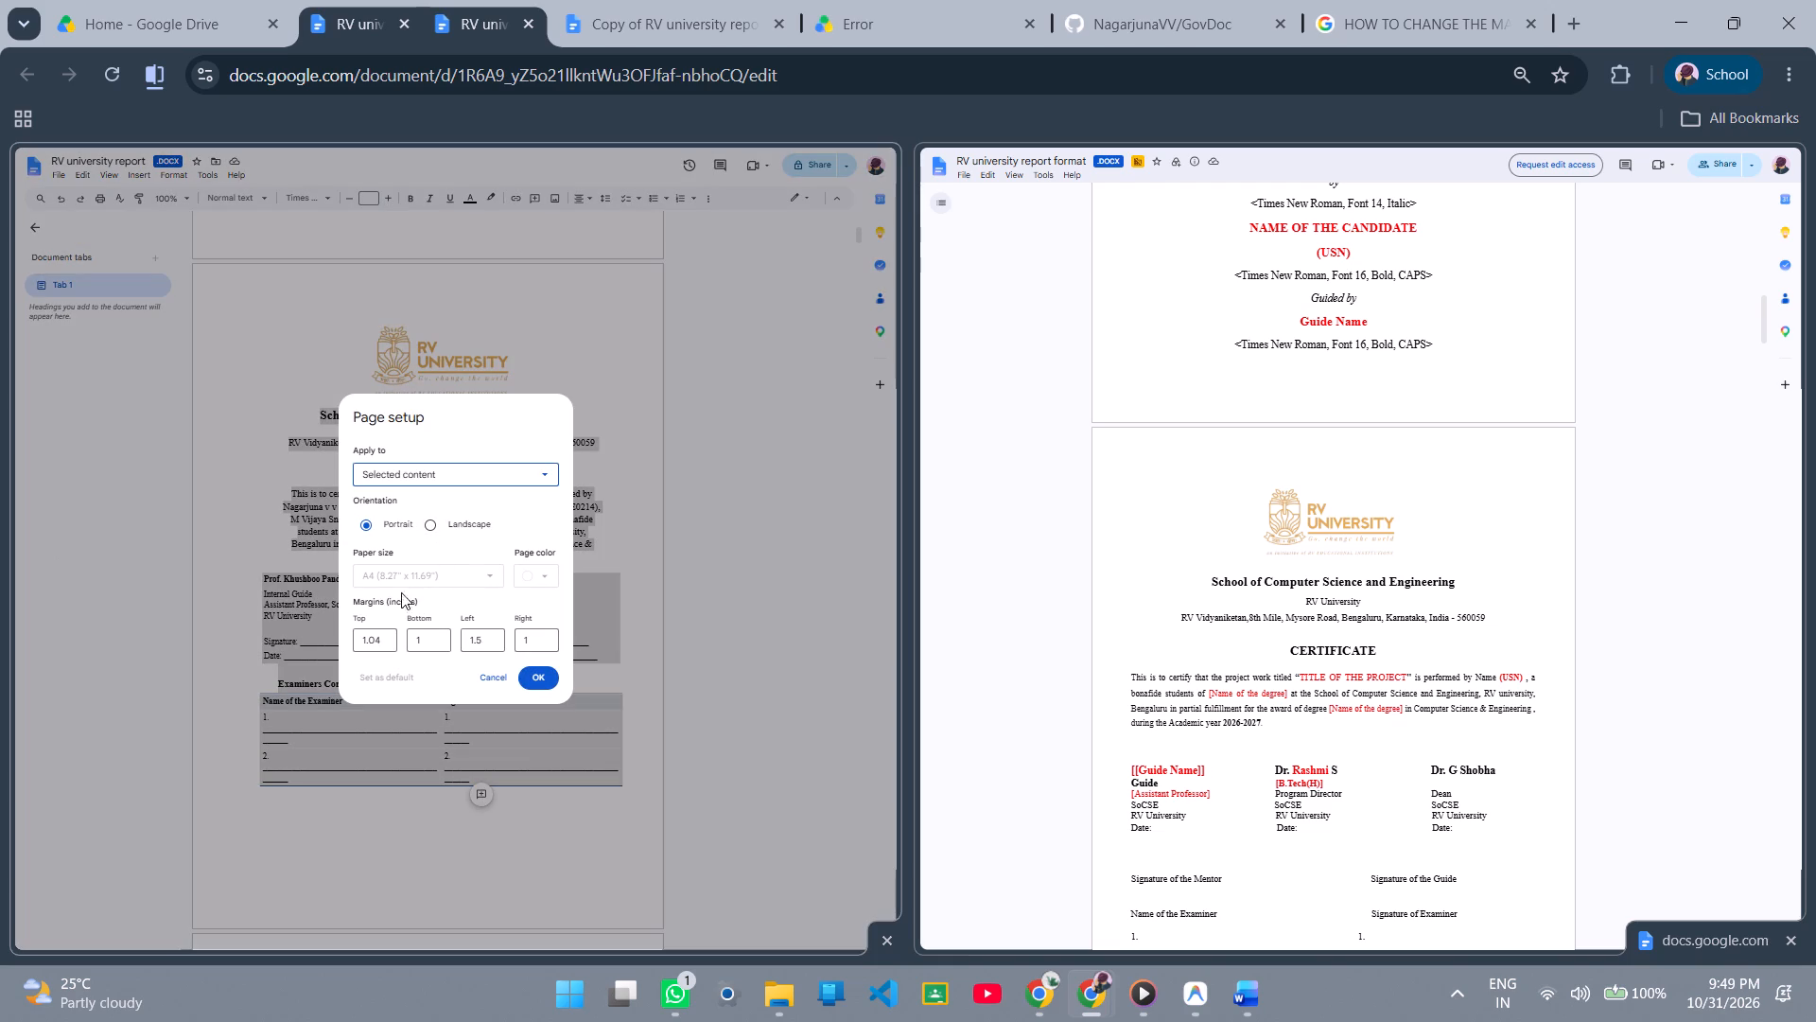
pyautogui.click(438, 642)
pyautogui.press('BackSpace')
pyautogui.write('0.')
pyautogui.press('BackSpace')
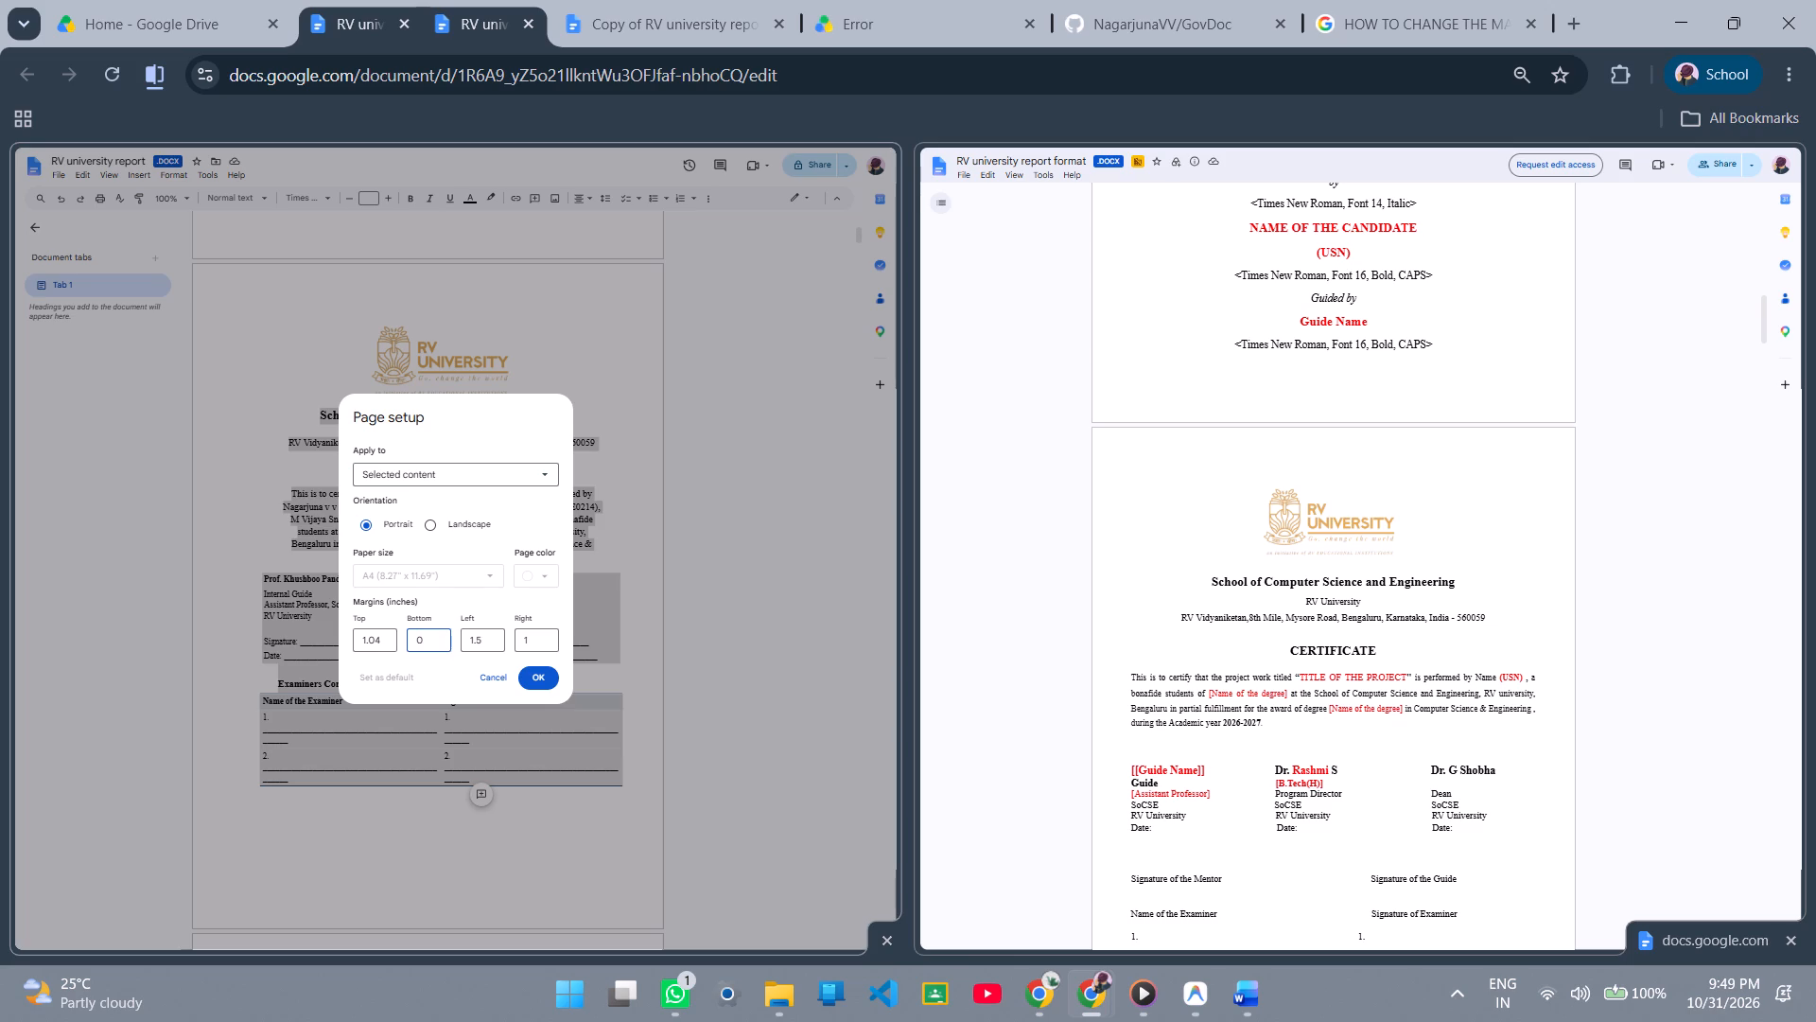
pyautogui.write('.1')
pyautogui.press('9')
pyautogui.click(487, 641)
pyautogui.press('BackSpace')
pyautogui.press('BackSpace')
pyautogui.press('BackSpace')
pyautogui.write('0.')
pyautogui.write('68')
pyautogui.click(533, 633)
pyautogui.press('BackSpace')
pyautogui.write('0.')
pyautogui.write('69')
pyautogui.click(543, 674)
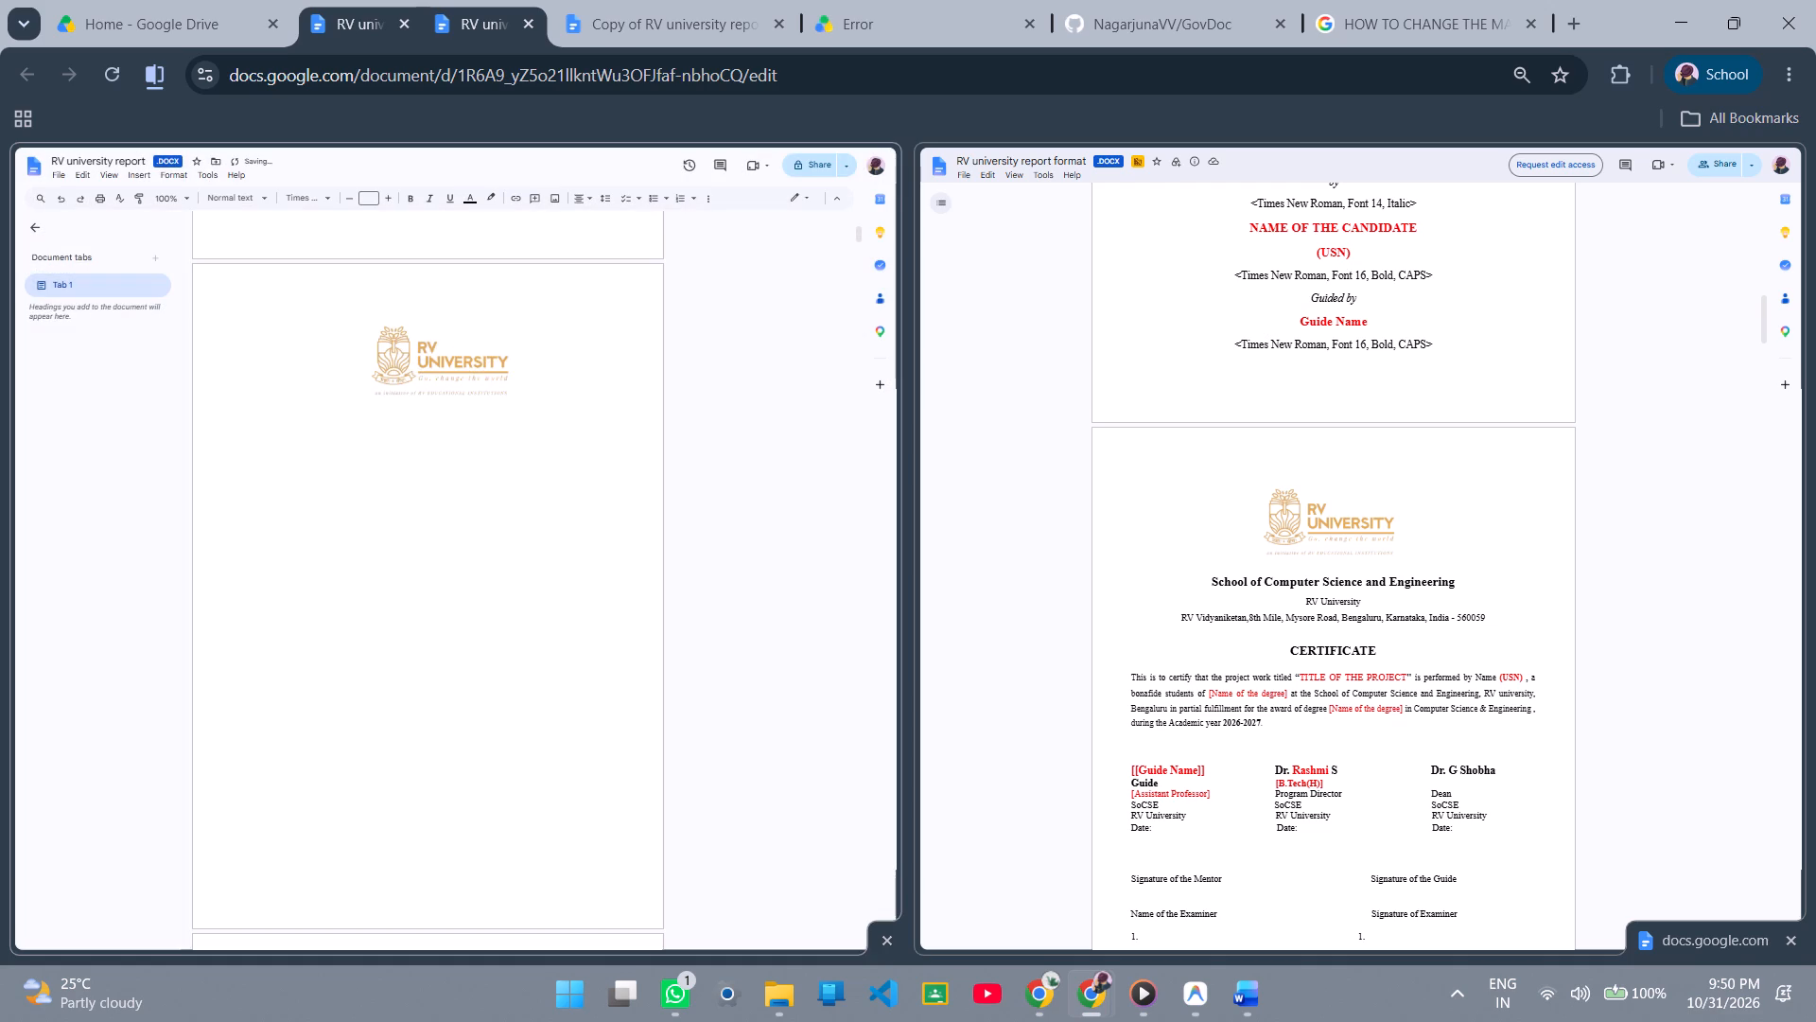
pyautogui.scroll(-6, 543, 674)
pyautogui.scroll(4, 543, 674)
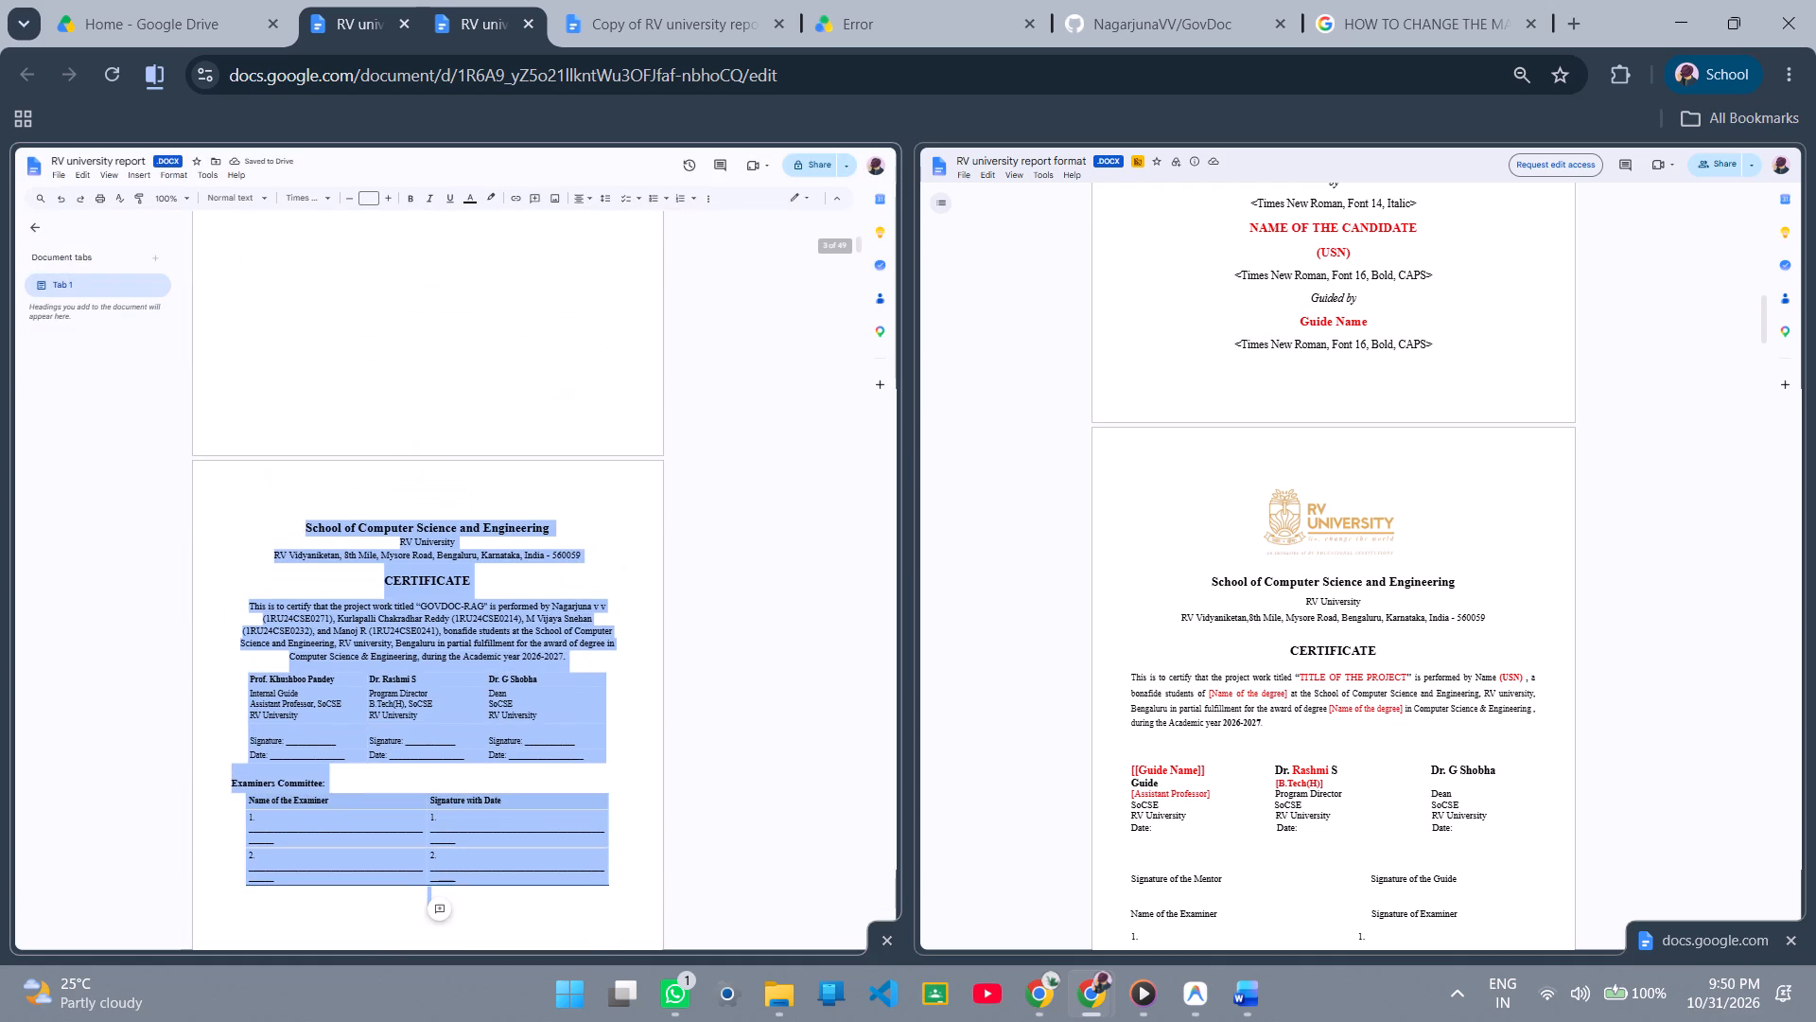
# Justify the certificate paragraph beginning "This is to certify that the project work", as in the report format.
pyautogui.click(572, 497)
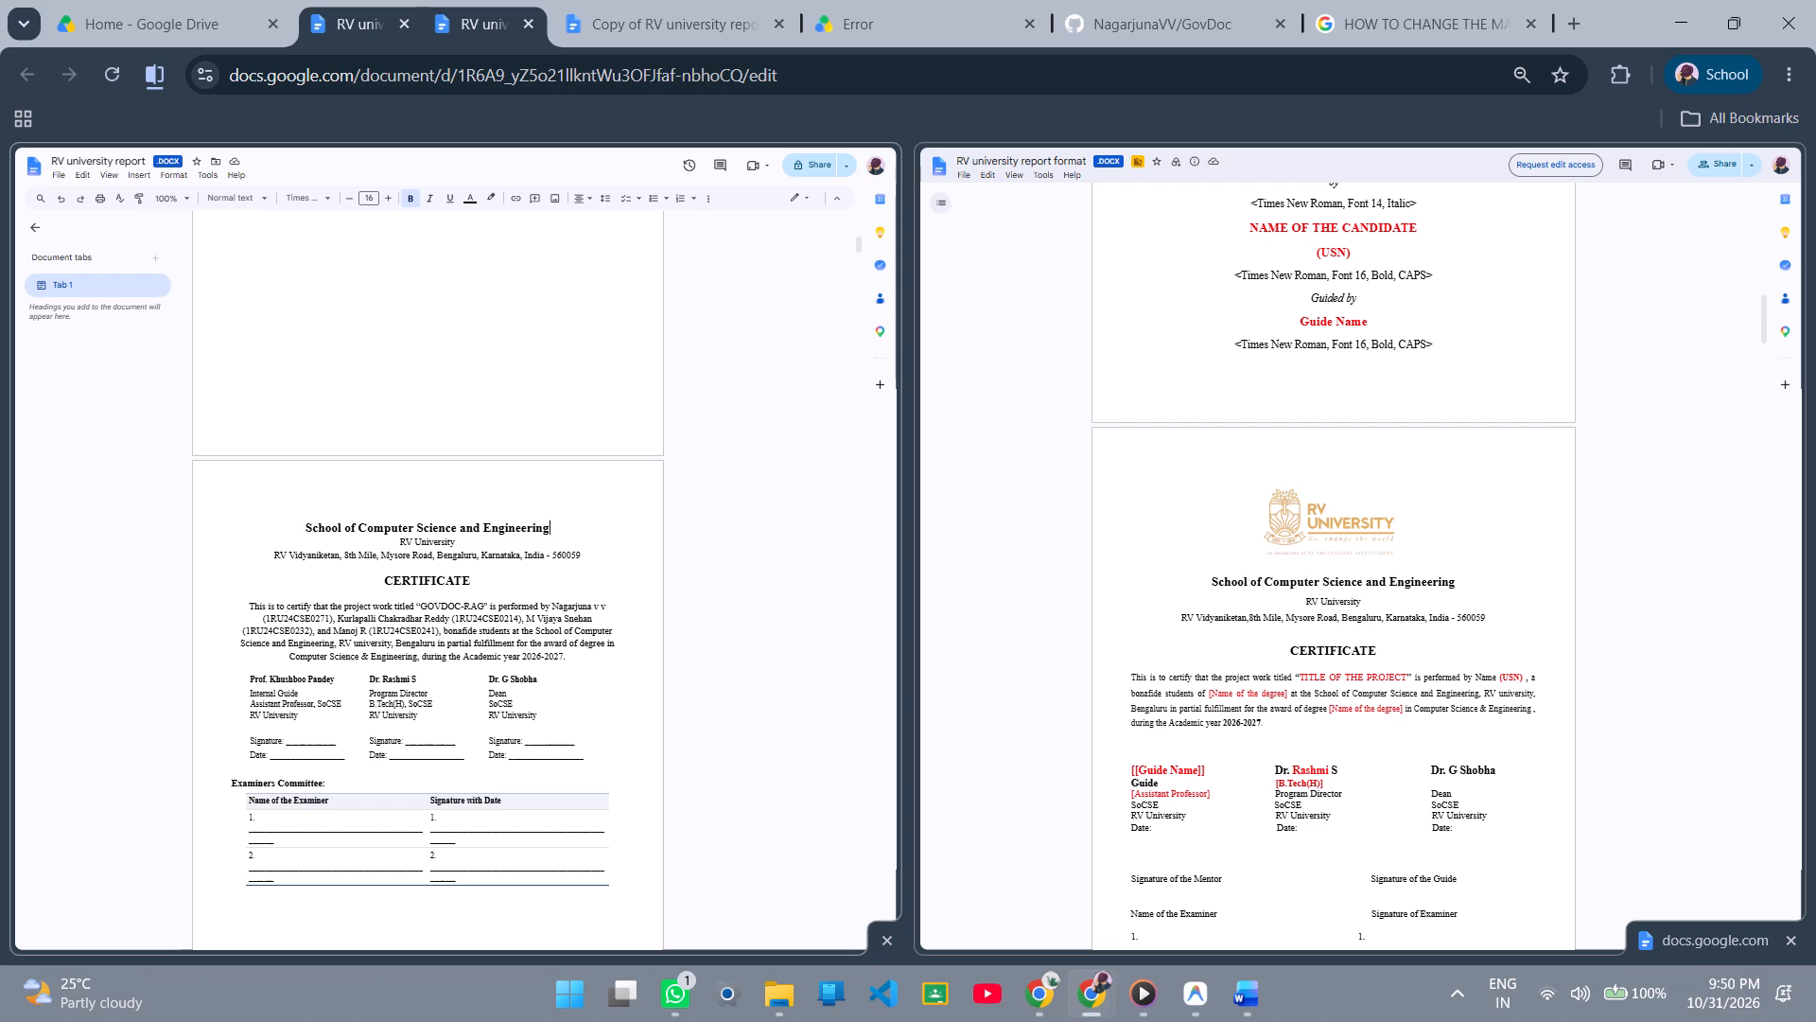
pyautogui.moveTo(243, 608); pyautogui.dragTo(579, 653)
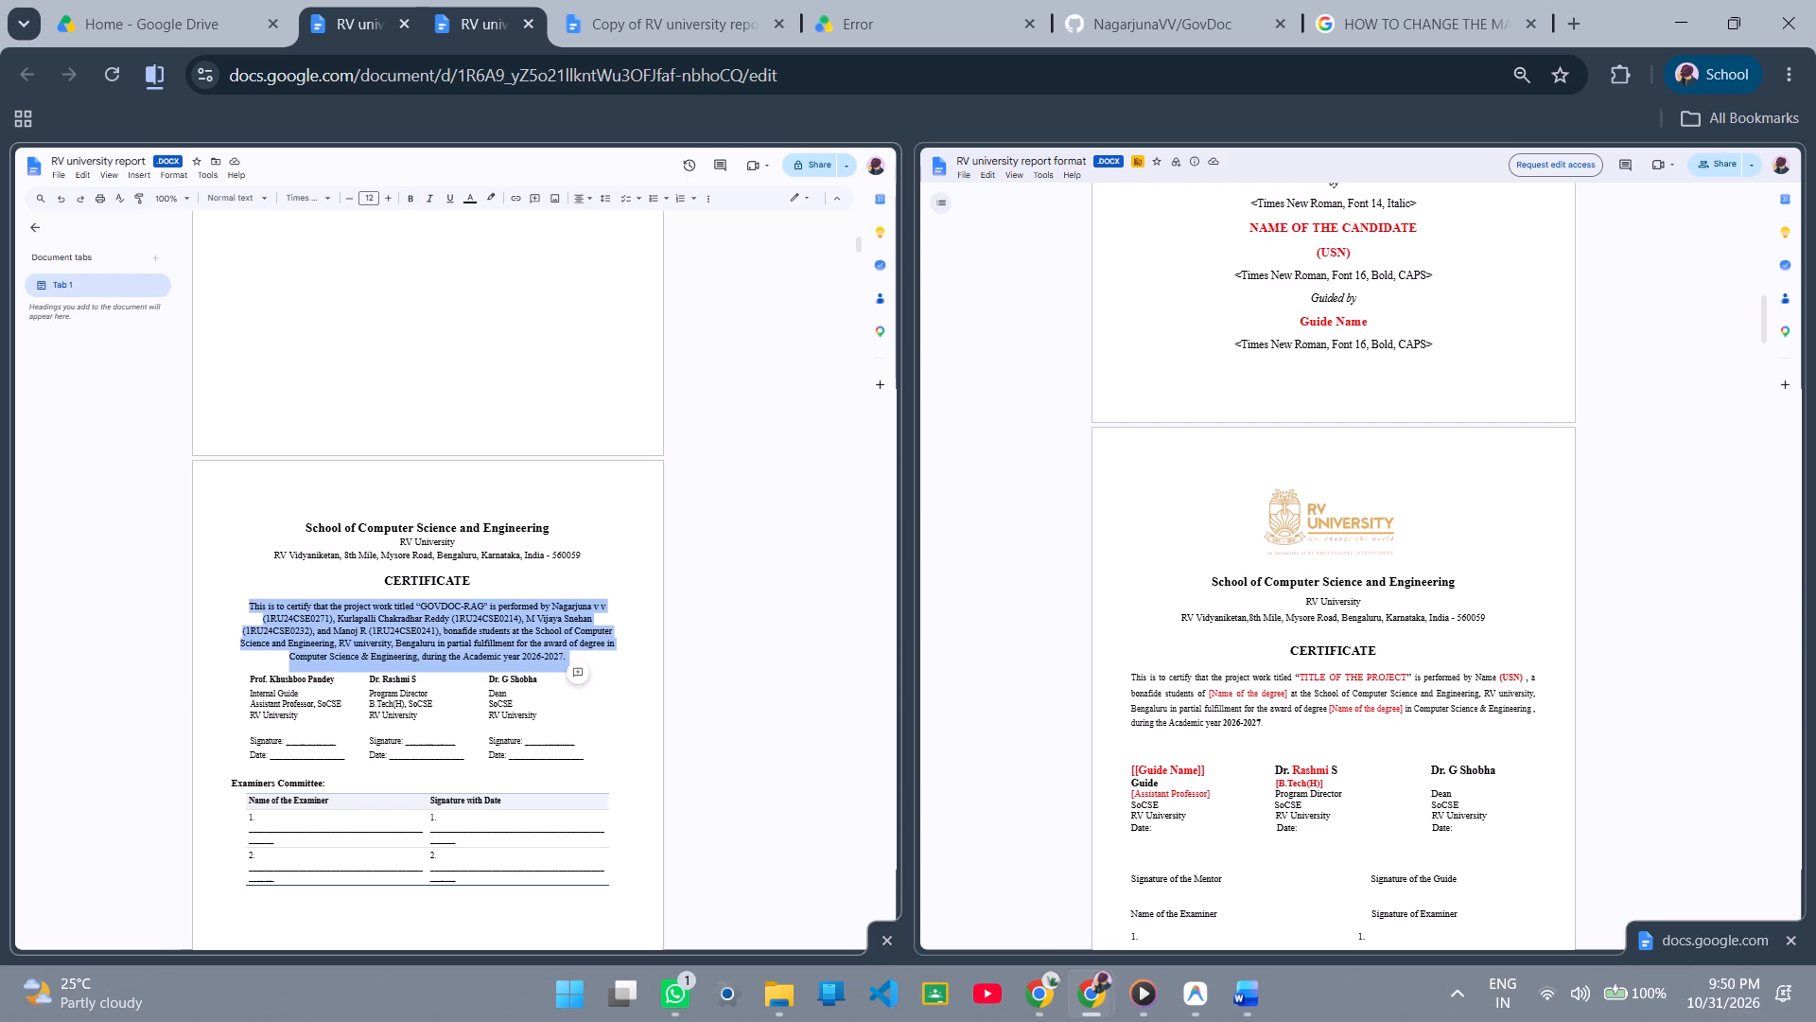
pyautogui.click(586, 203)
pyautogui.click(637, 223)
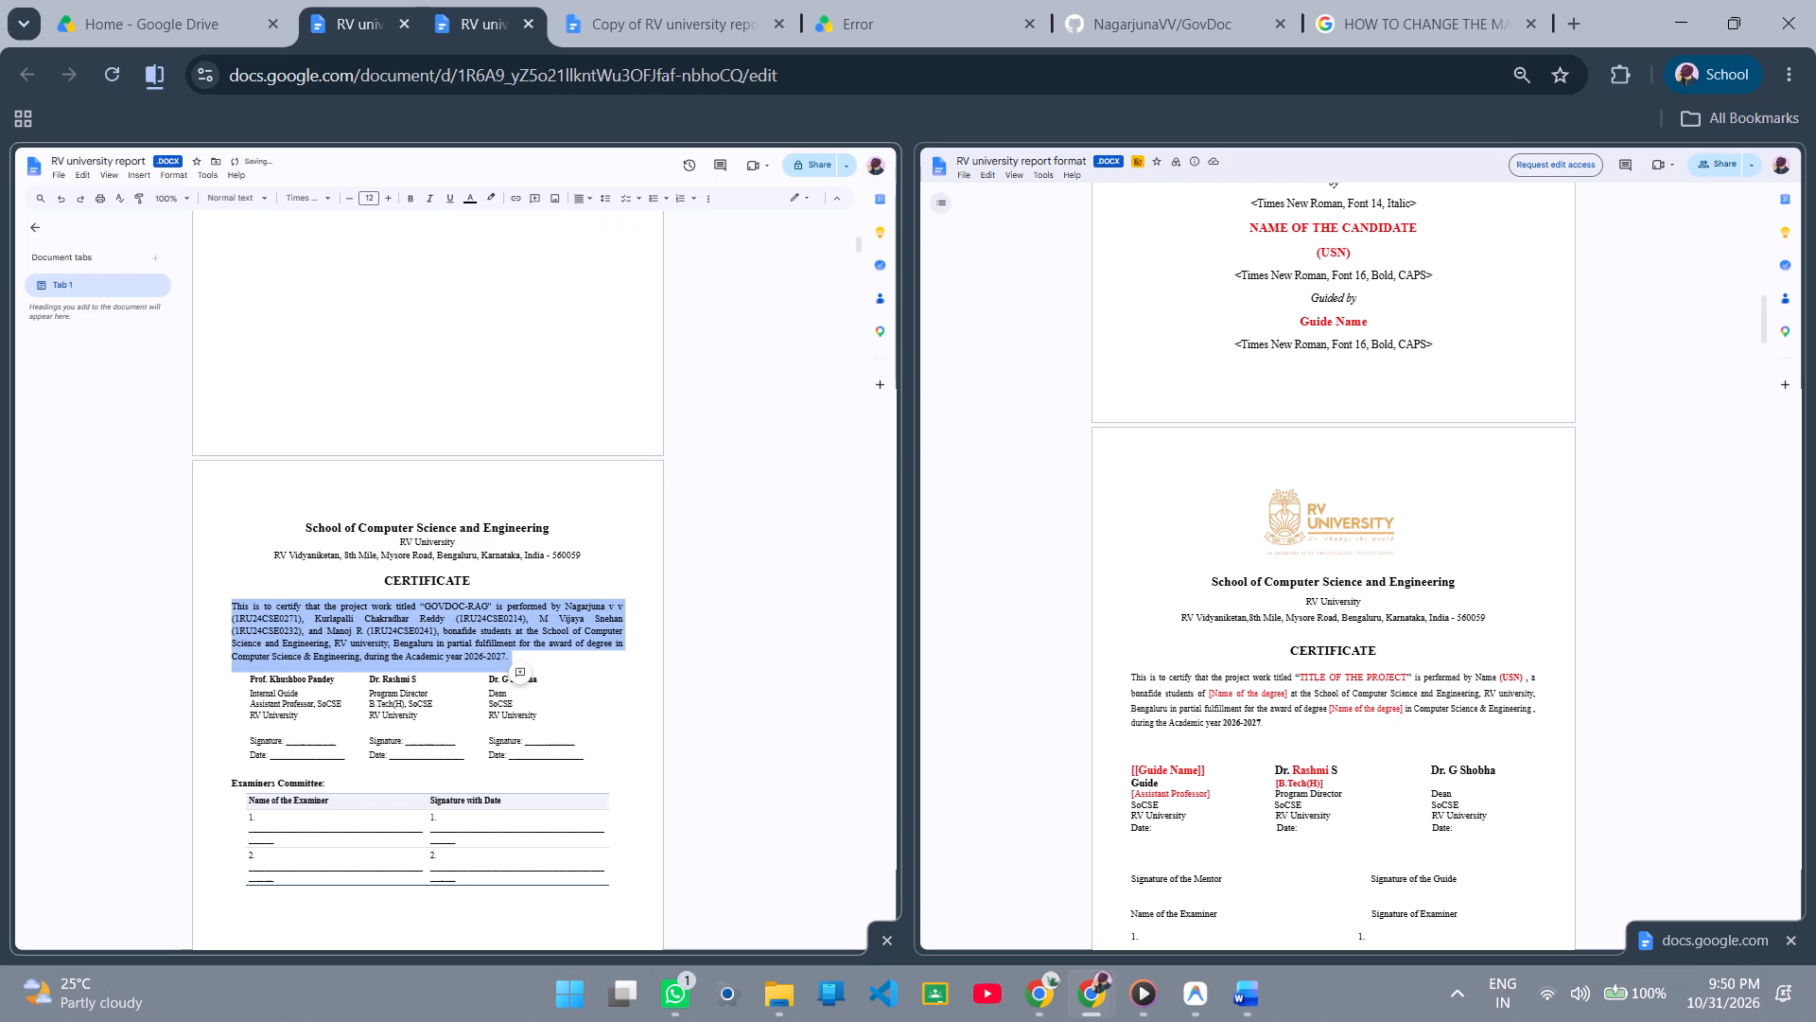
pyautogui.click(585, 573)
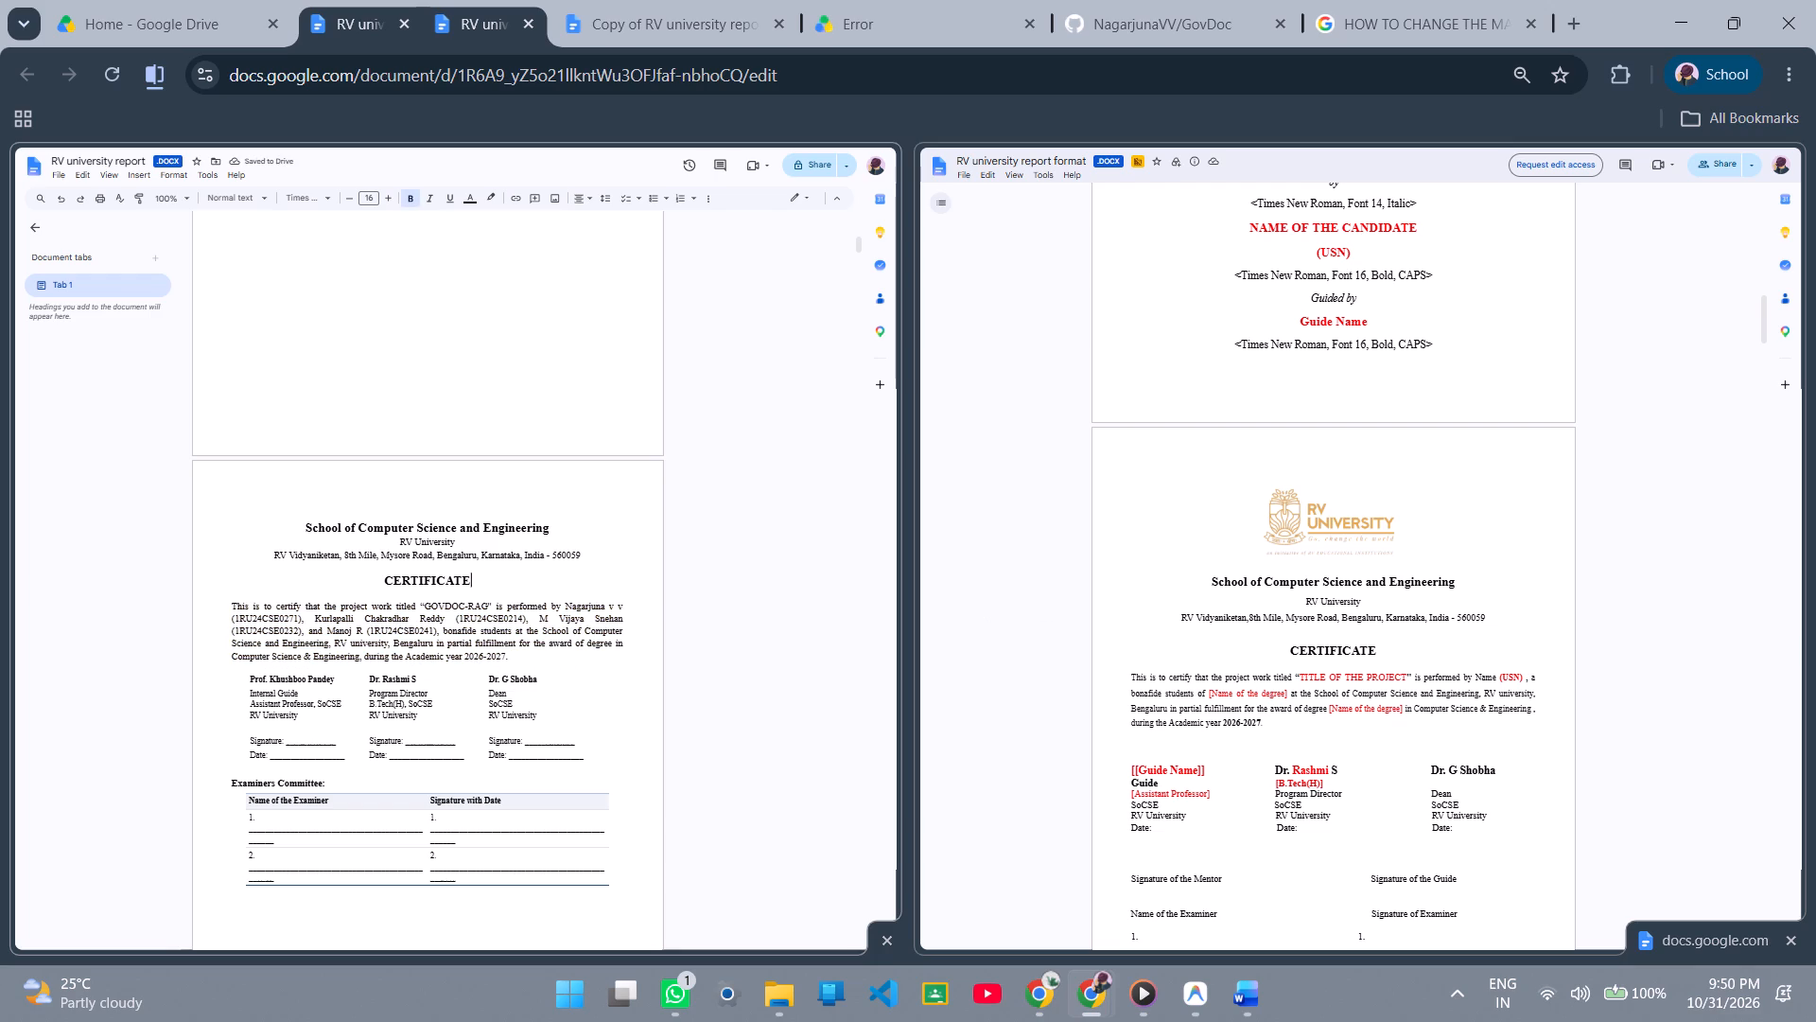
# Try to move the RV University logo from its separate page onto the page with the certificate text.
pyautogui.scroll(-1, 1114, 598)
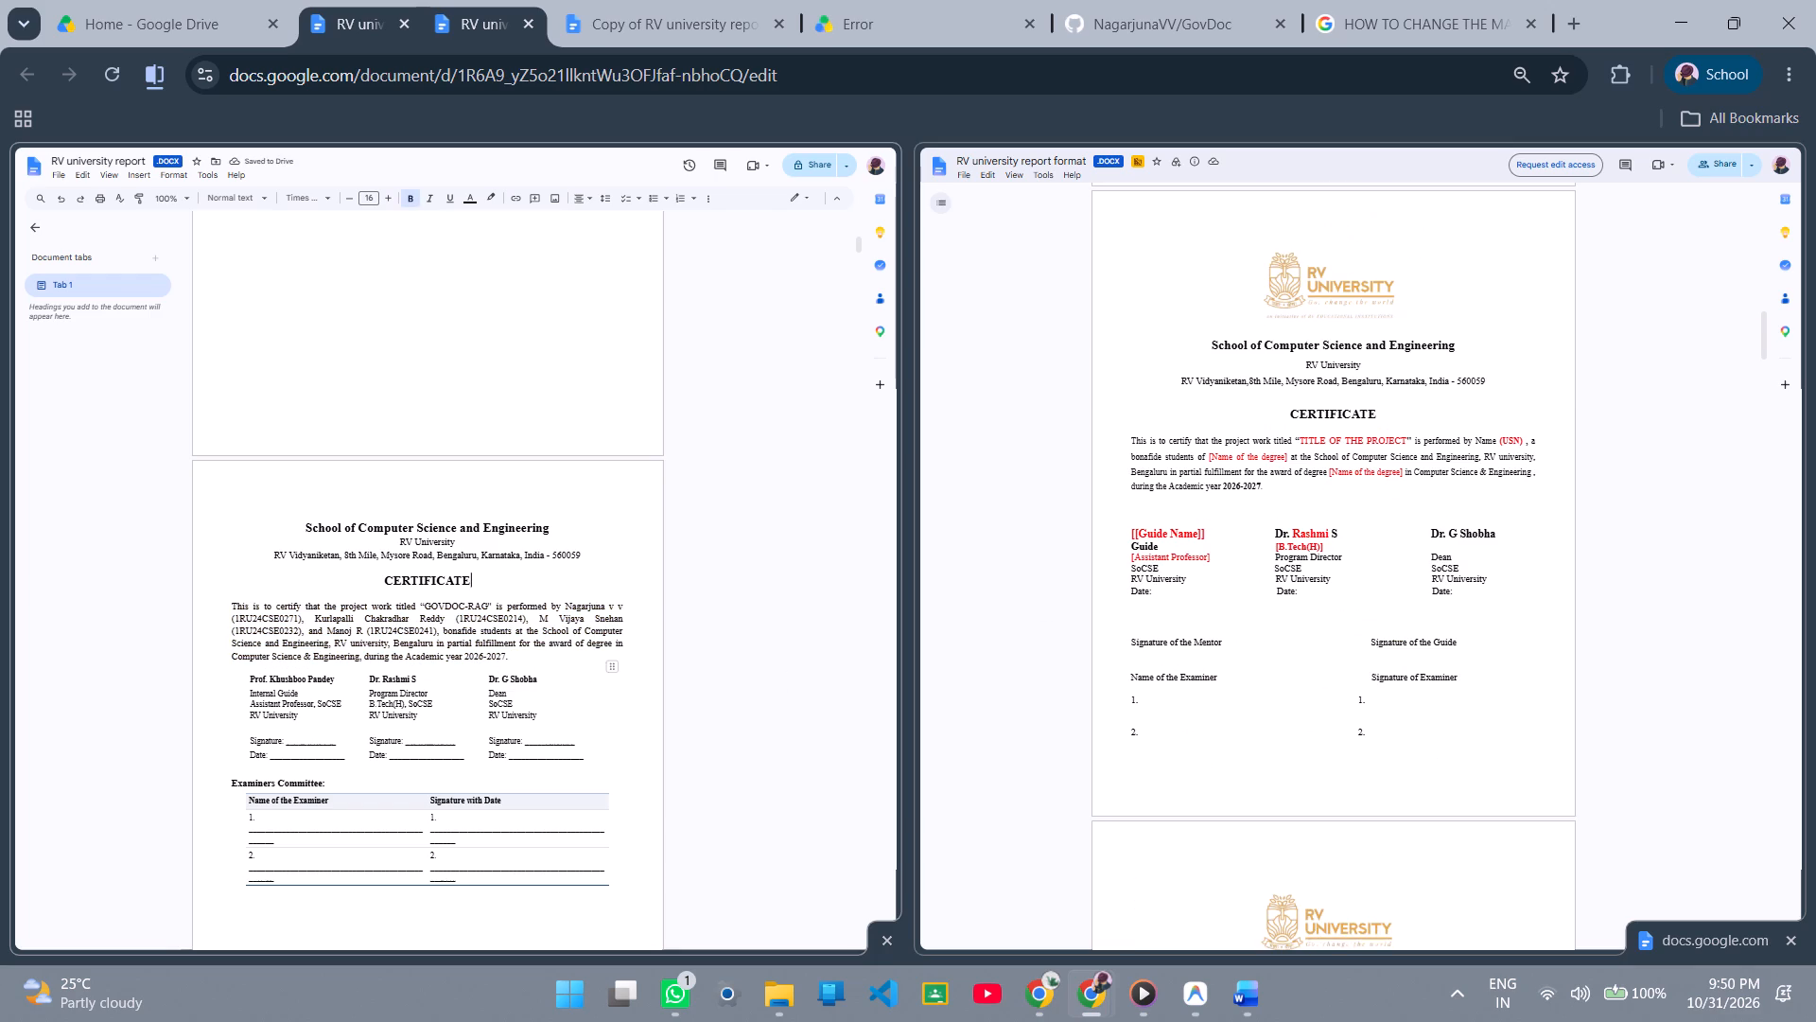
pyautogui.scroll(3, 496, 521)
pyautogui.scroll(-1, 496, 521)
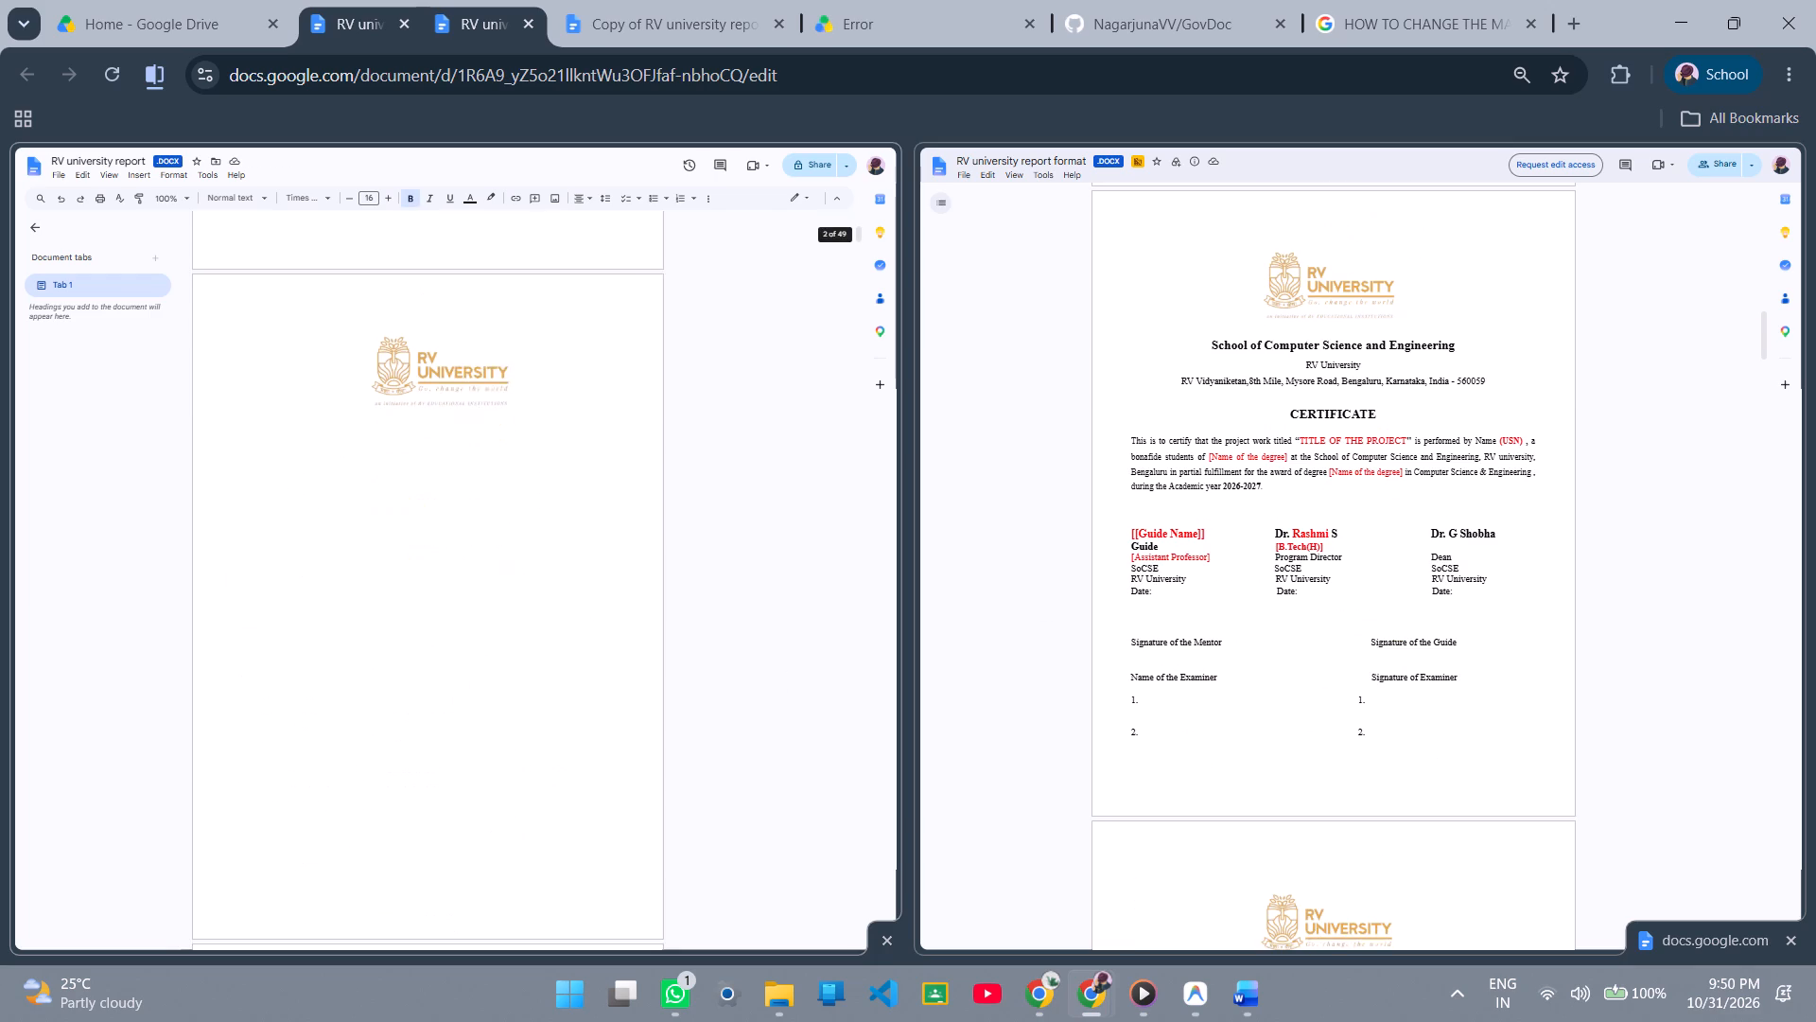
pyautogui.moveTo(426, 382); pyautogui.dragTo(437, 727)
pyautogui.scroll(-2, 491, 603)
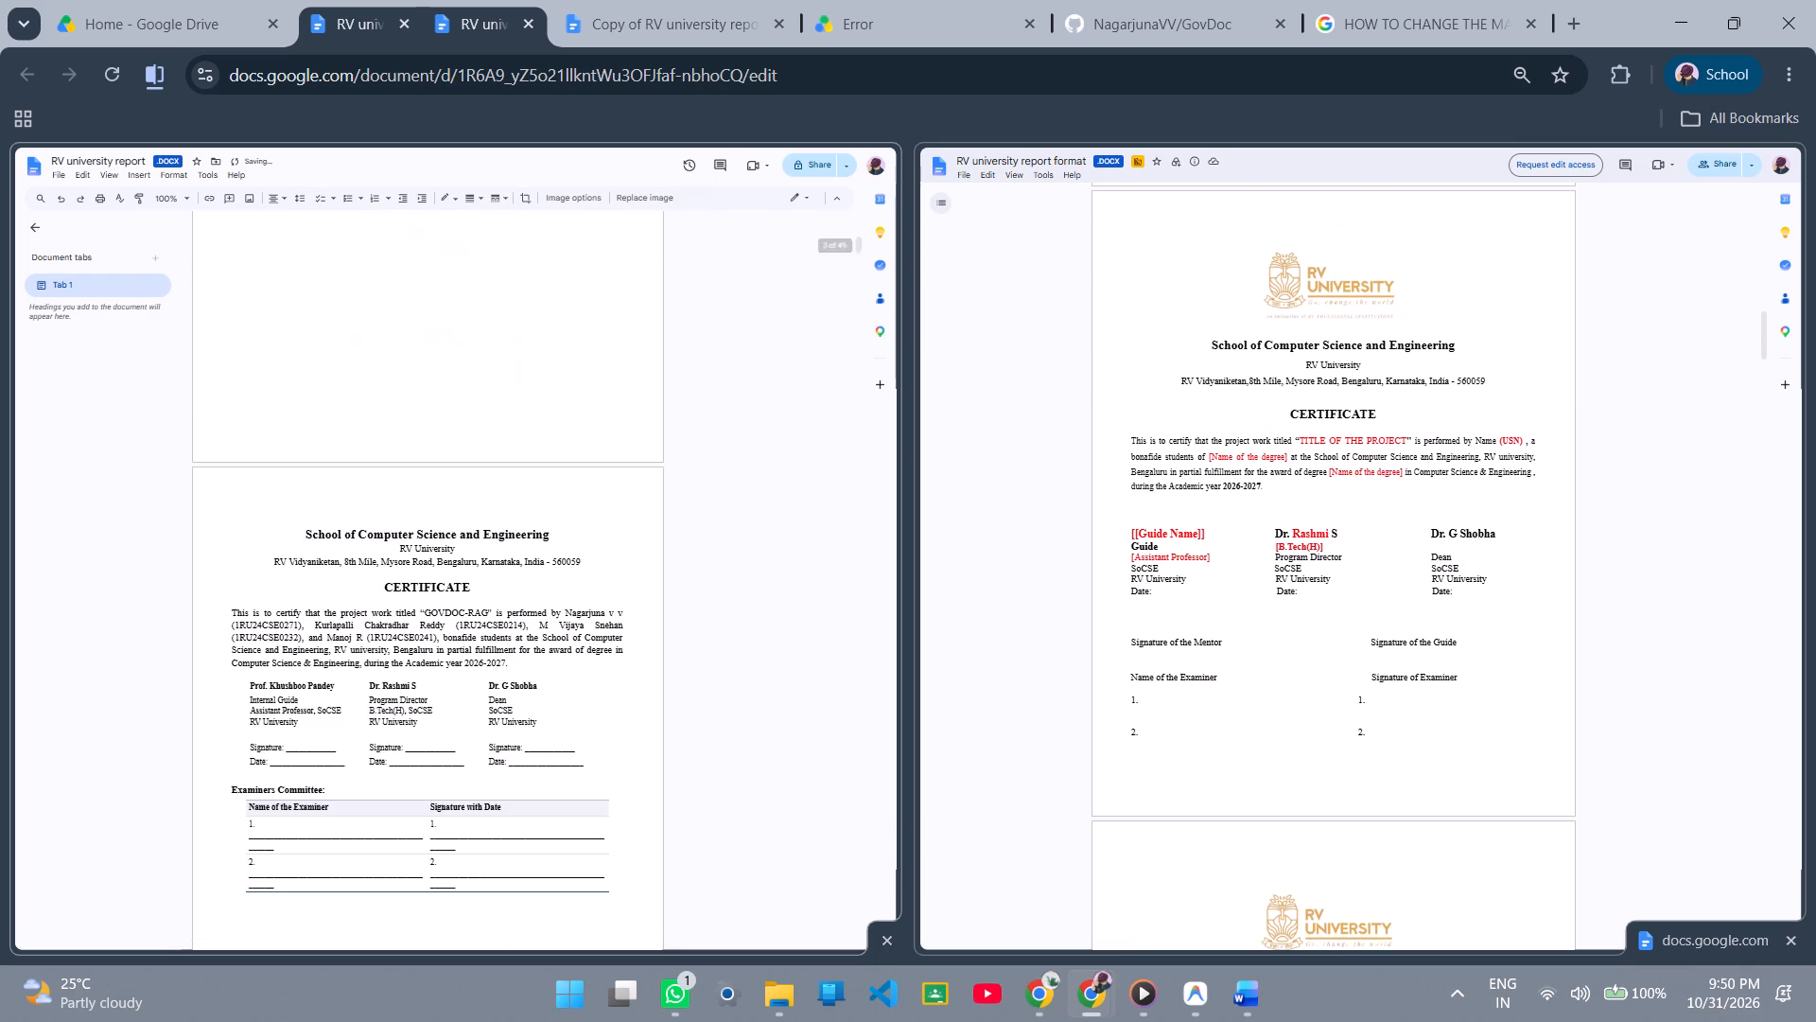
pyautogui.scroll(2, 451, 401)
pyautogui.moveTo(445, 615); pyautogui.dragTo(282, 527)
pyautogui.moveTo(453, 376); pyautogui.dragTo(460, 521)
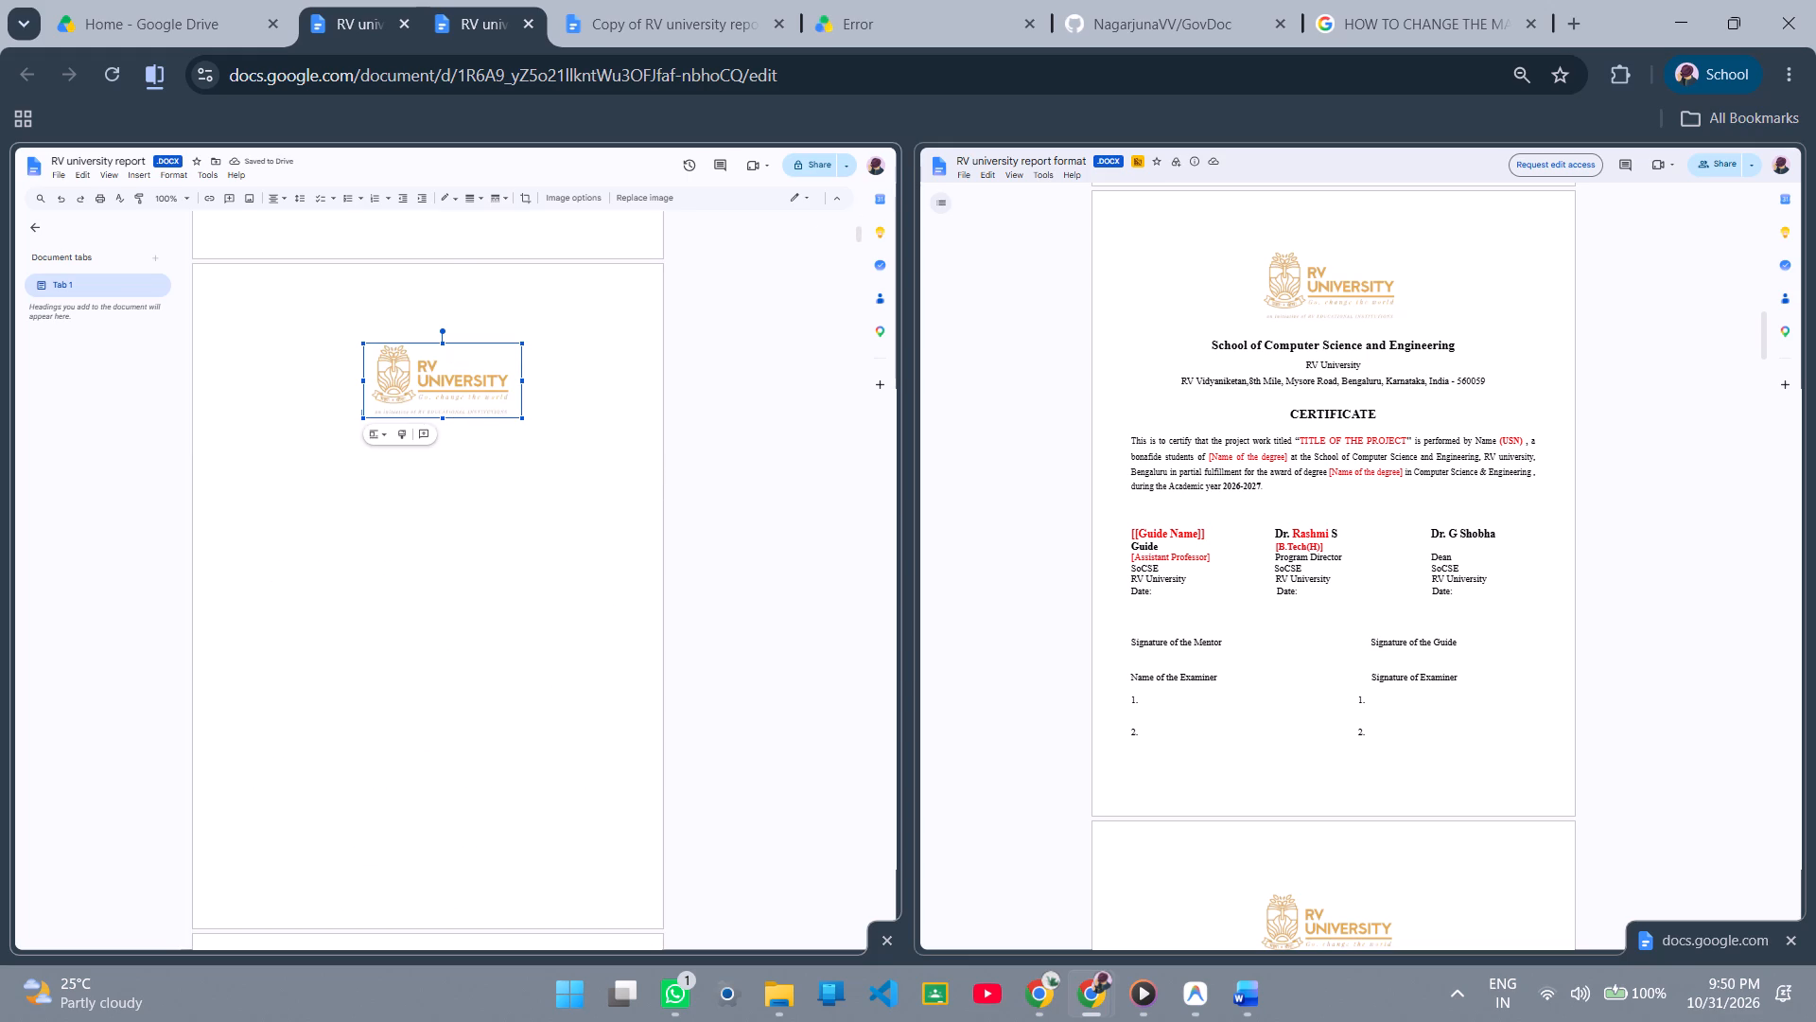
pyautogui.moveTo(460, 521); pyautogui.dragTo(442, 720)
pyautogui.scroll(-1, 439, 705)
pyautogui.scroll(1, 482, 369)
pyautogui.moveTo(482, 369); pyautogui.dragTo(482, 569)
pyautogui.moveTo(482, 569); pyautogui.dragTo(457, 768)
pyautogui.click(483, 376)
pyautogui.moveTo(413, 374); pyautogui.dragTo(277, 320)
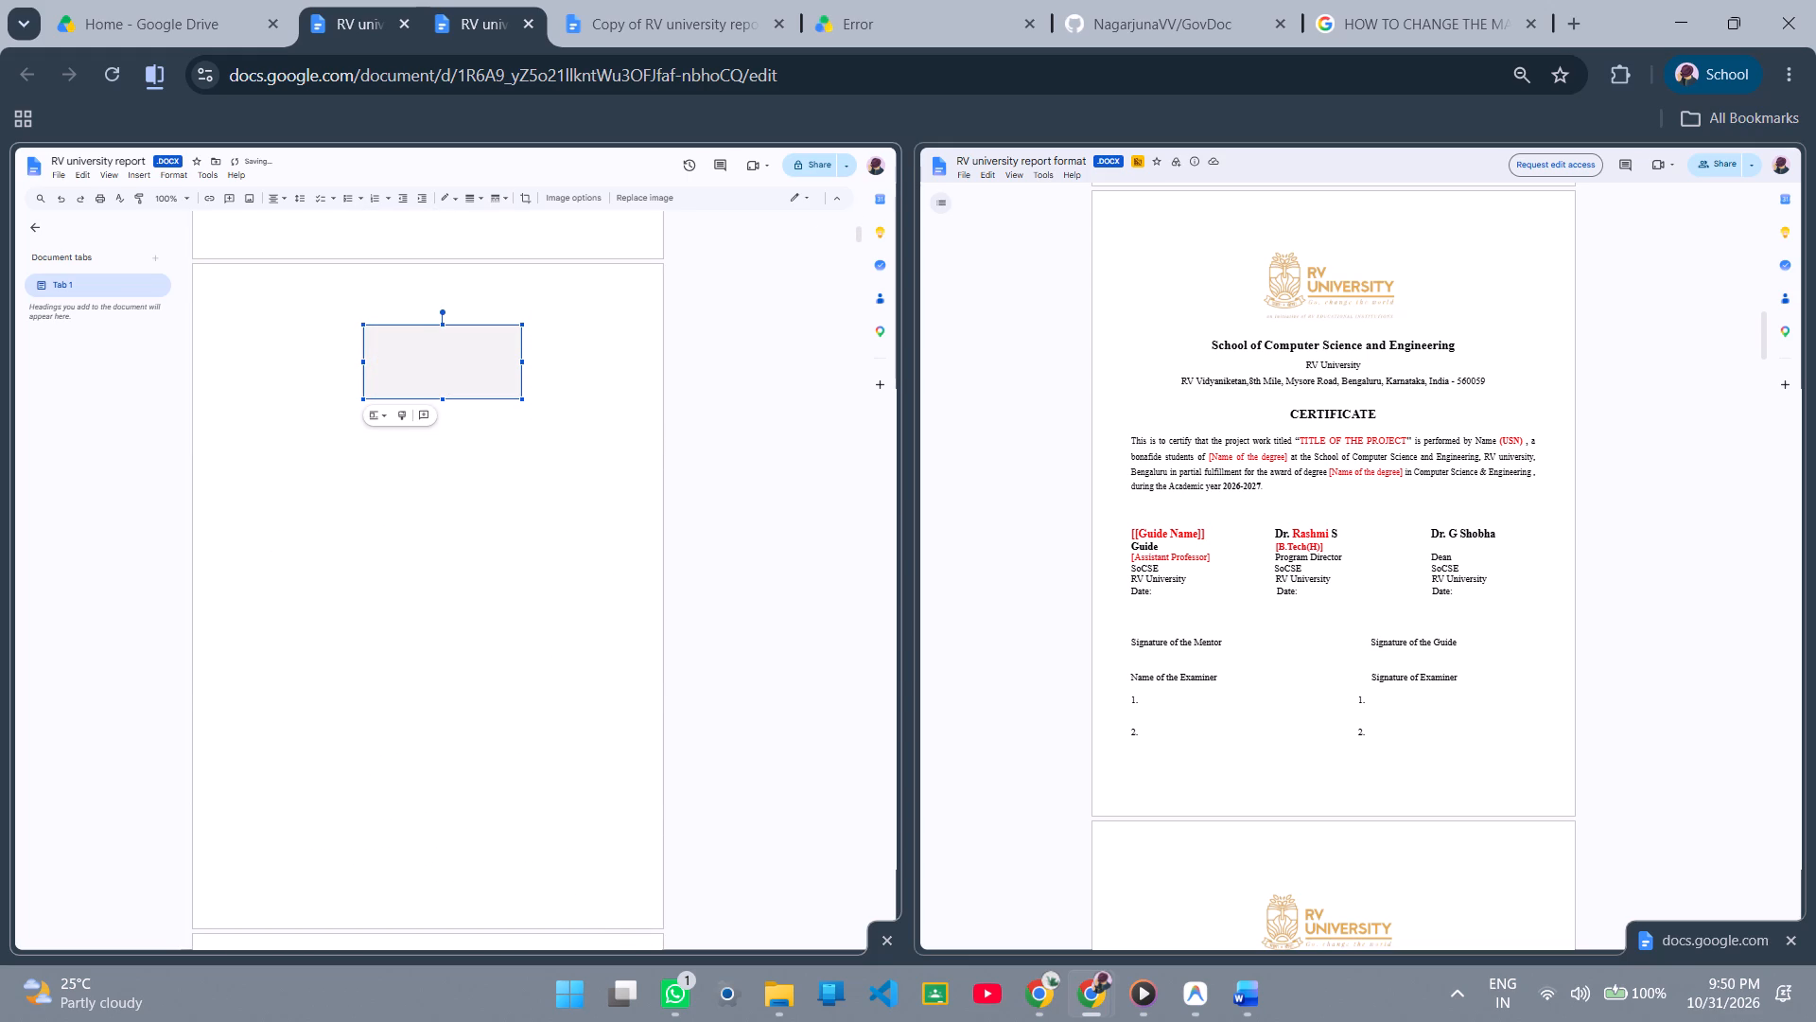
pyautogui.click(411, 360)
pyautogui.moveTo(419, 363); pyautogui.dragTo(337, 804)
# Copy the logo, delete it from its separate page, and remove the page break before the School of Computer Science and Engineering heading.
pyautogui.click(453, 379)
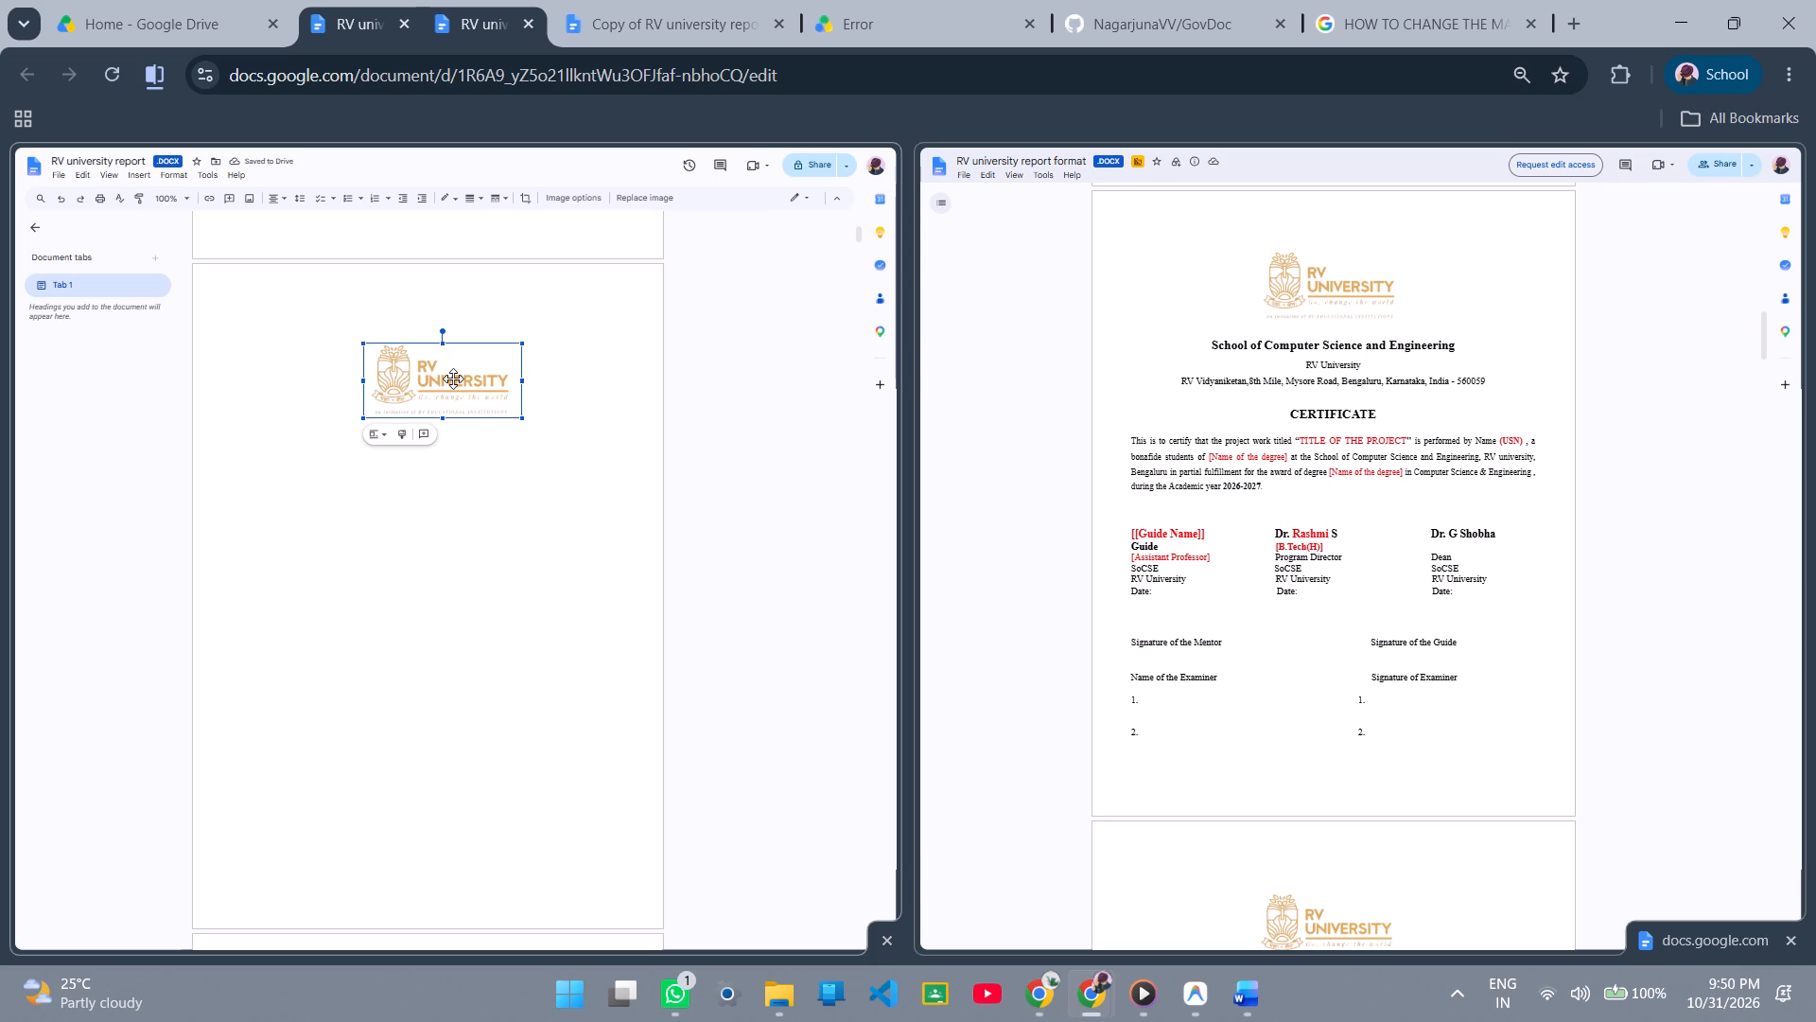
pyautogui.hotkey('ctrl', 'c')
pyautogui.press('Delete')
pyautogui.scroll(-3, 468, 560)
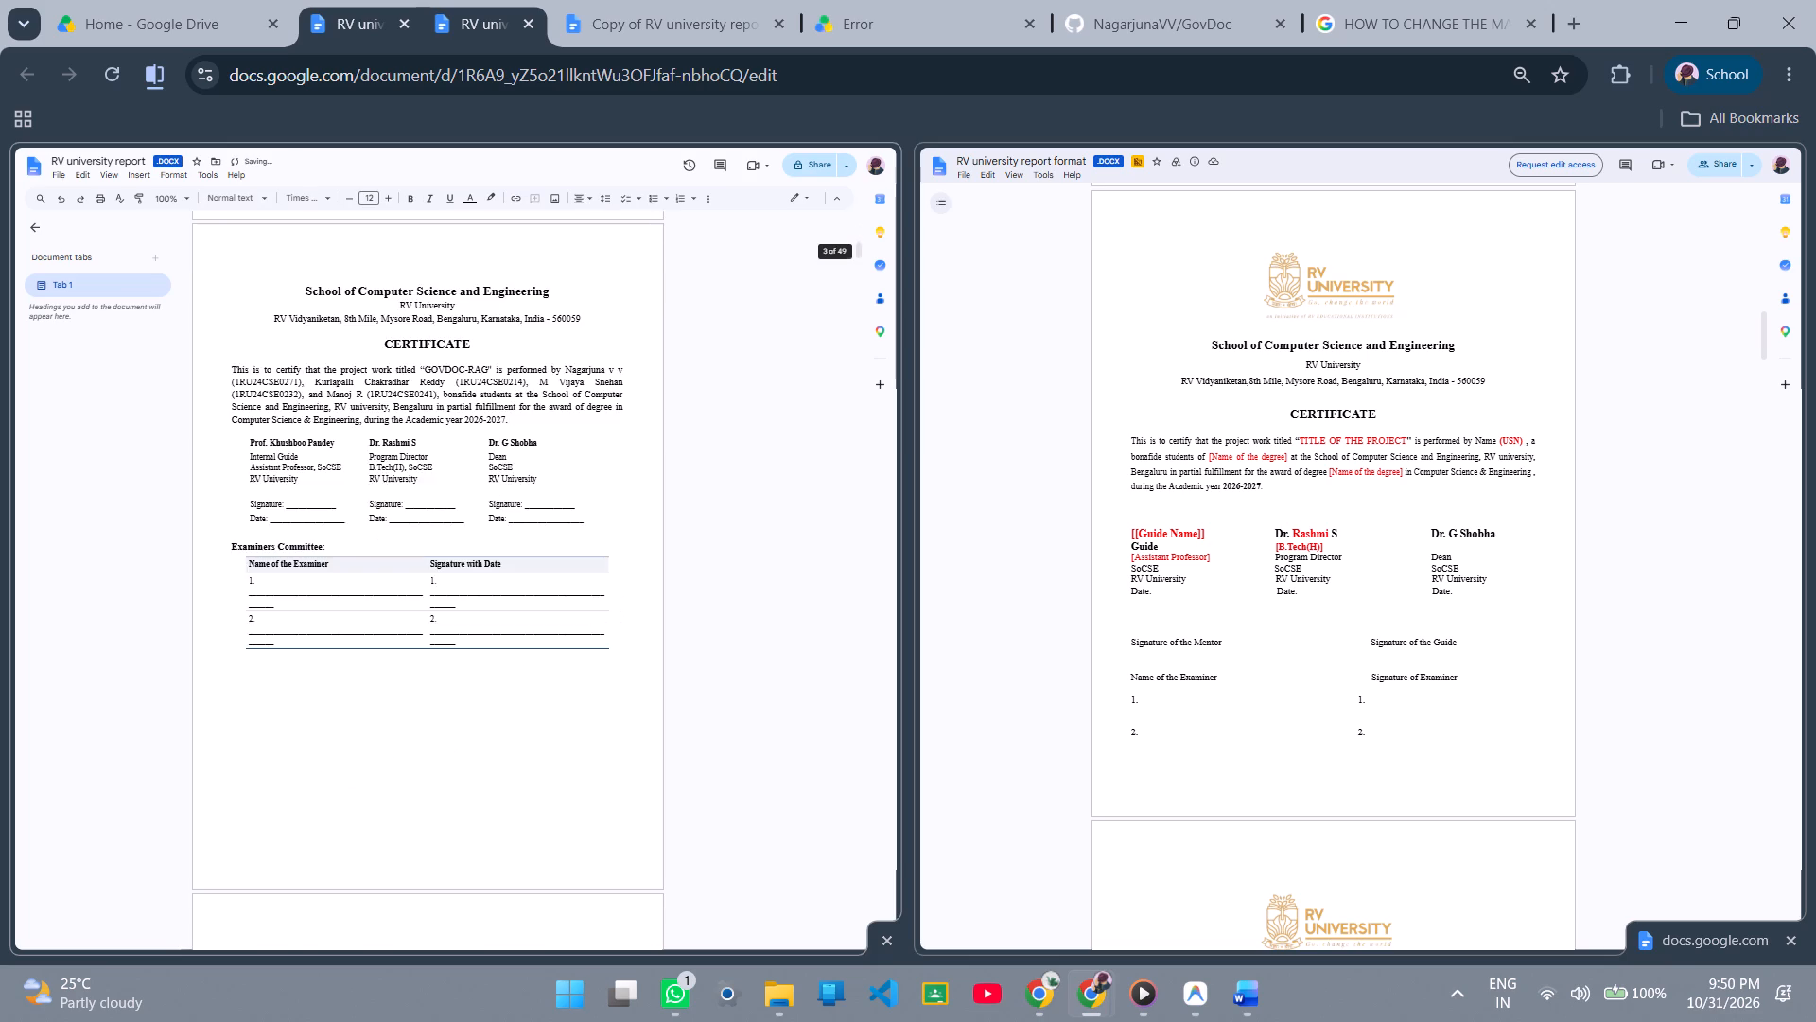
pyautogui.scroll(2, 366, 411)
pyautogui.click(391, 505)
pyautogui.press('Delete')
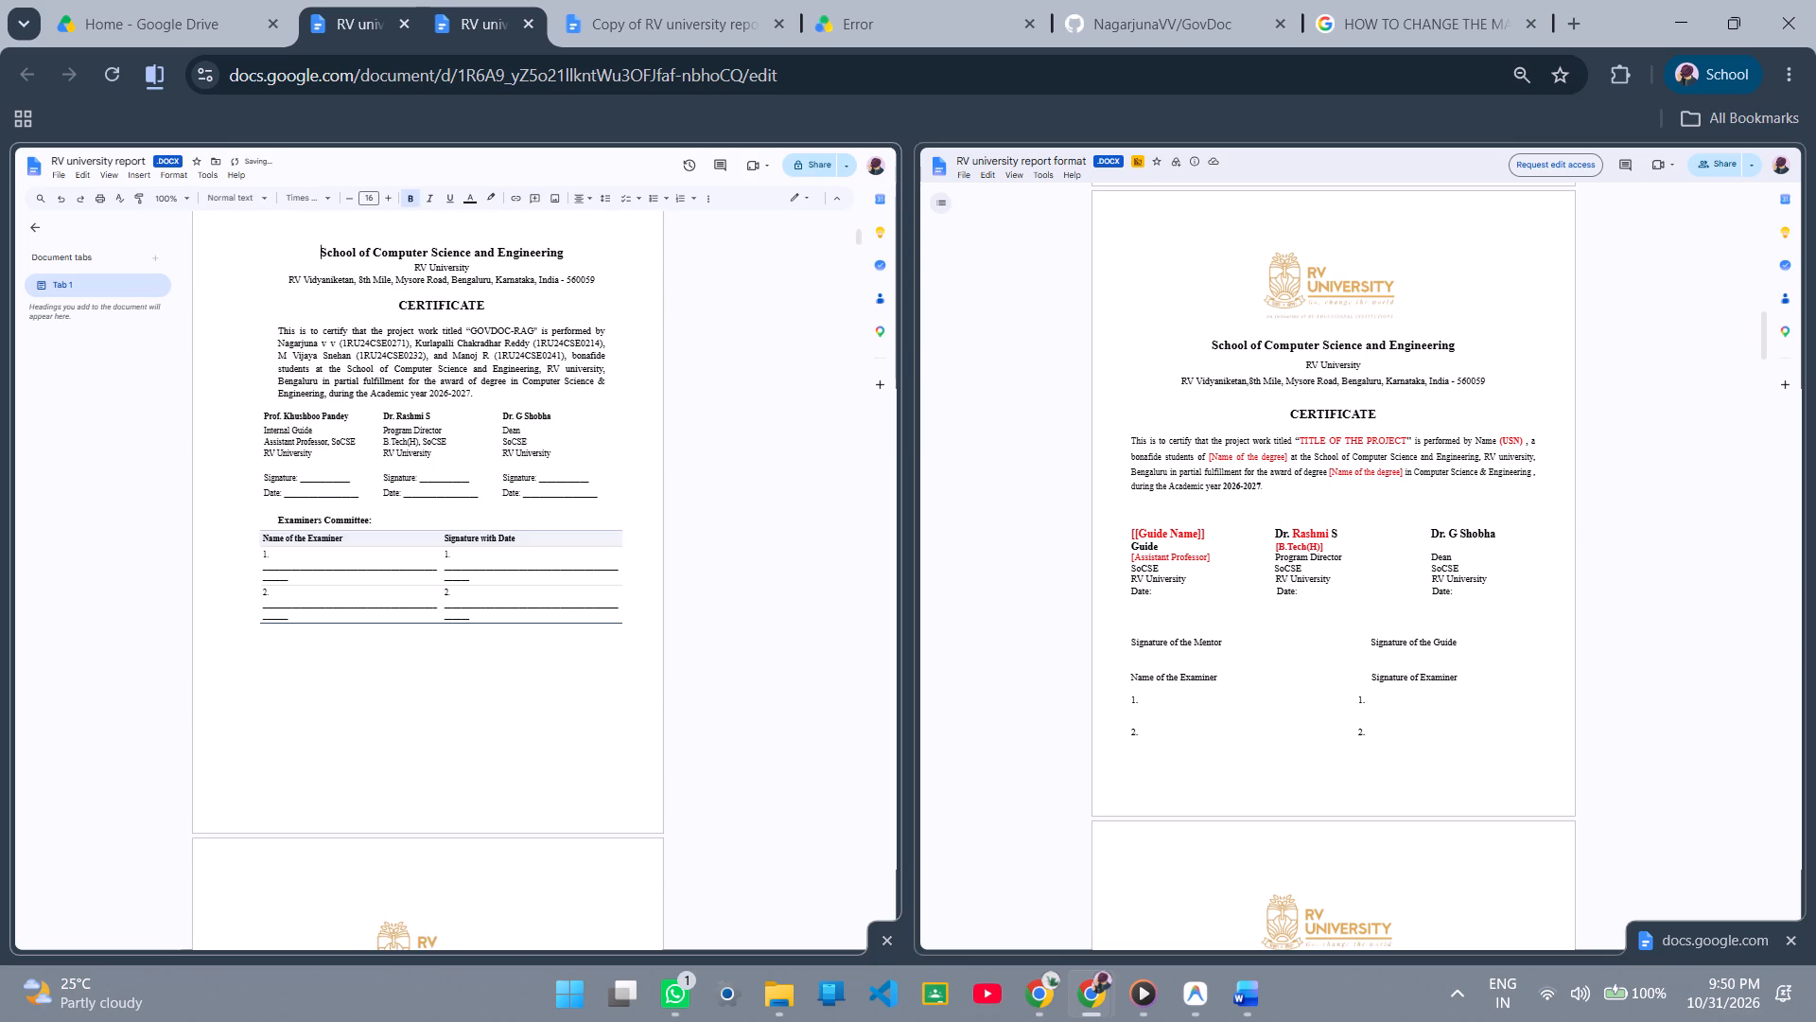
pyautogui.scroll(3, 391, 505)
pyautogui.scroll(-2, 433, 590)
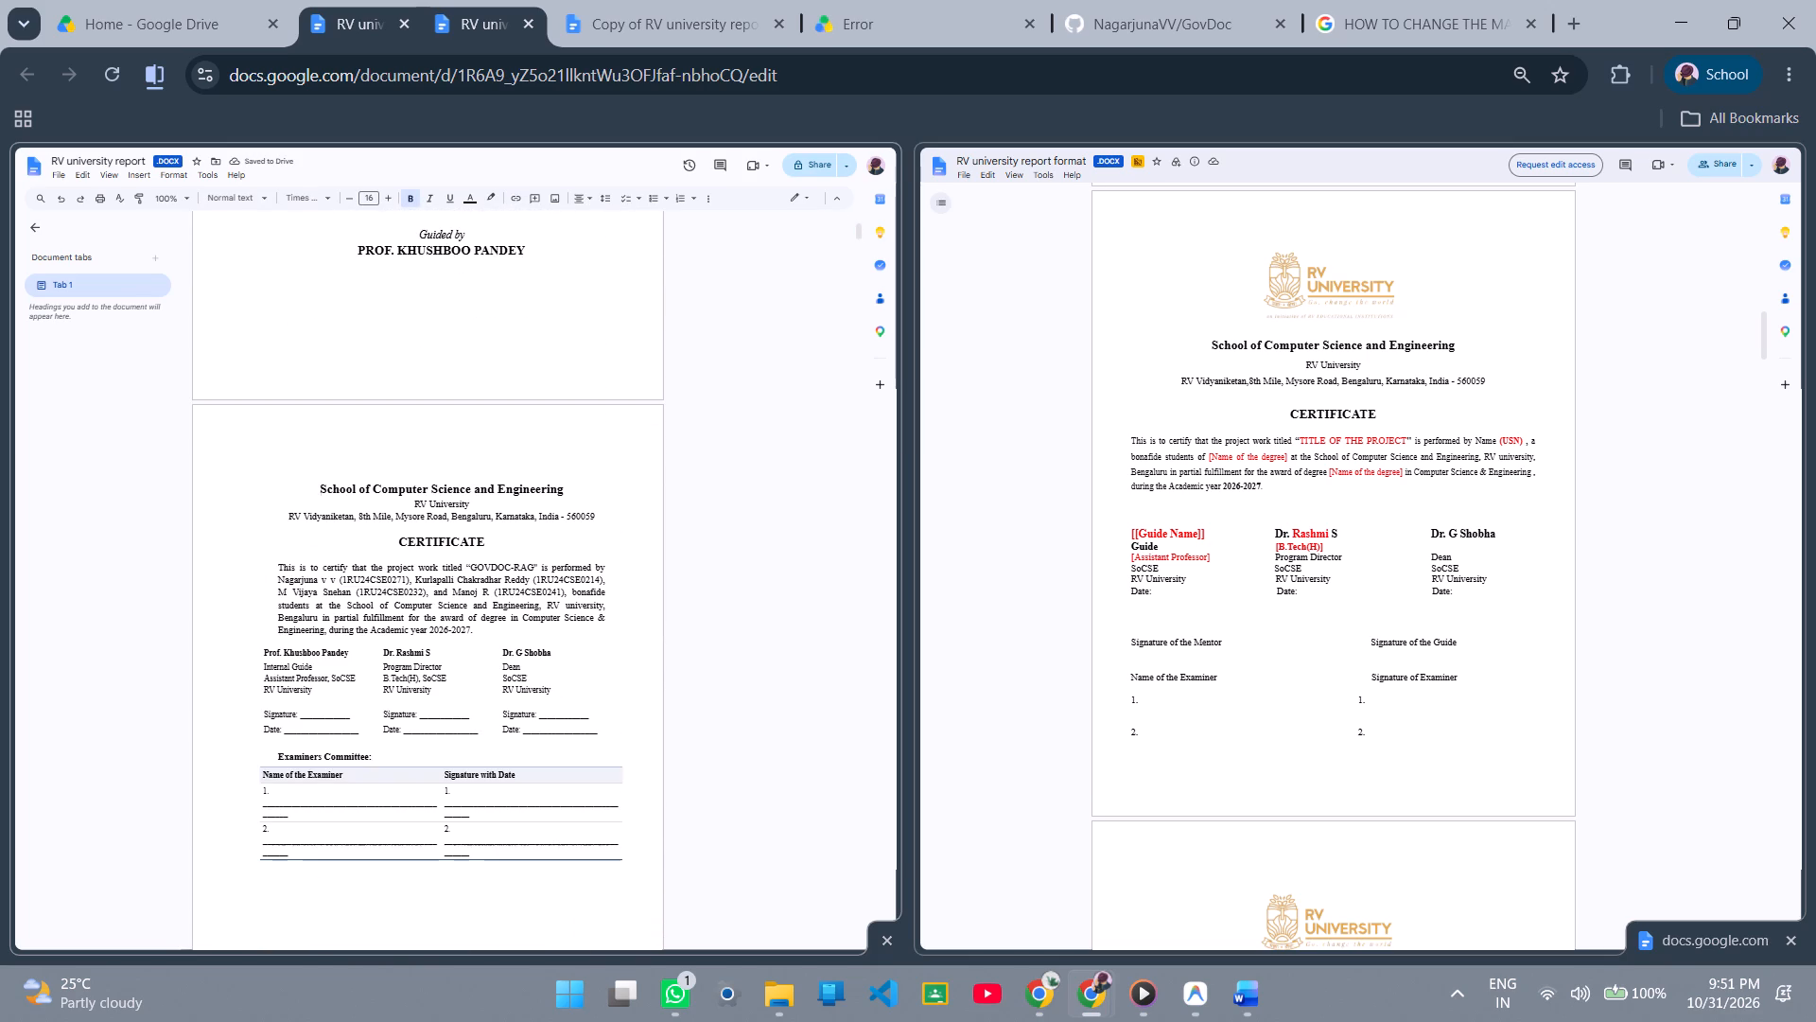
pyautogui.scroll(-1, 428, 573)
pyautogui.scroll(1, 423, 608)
# Undo the logo and page break deletions along with the certificate's margin and justification changes.
pyautogui.hotkey('ctrl', 'z')
pyautogui.hotkey('ctrl', 'z')
pyautogui.hotkey('ctrl', 'z')
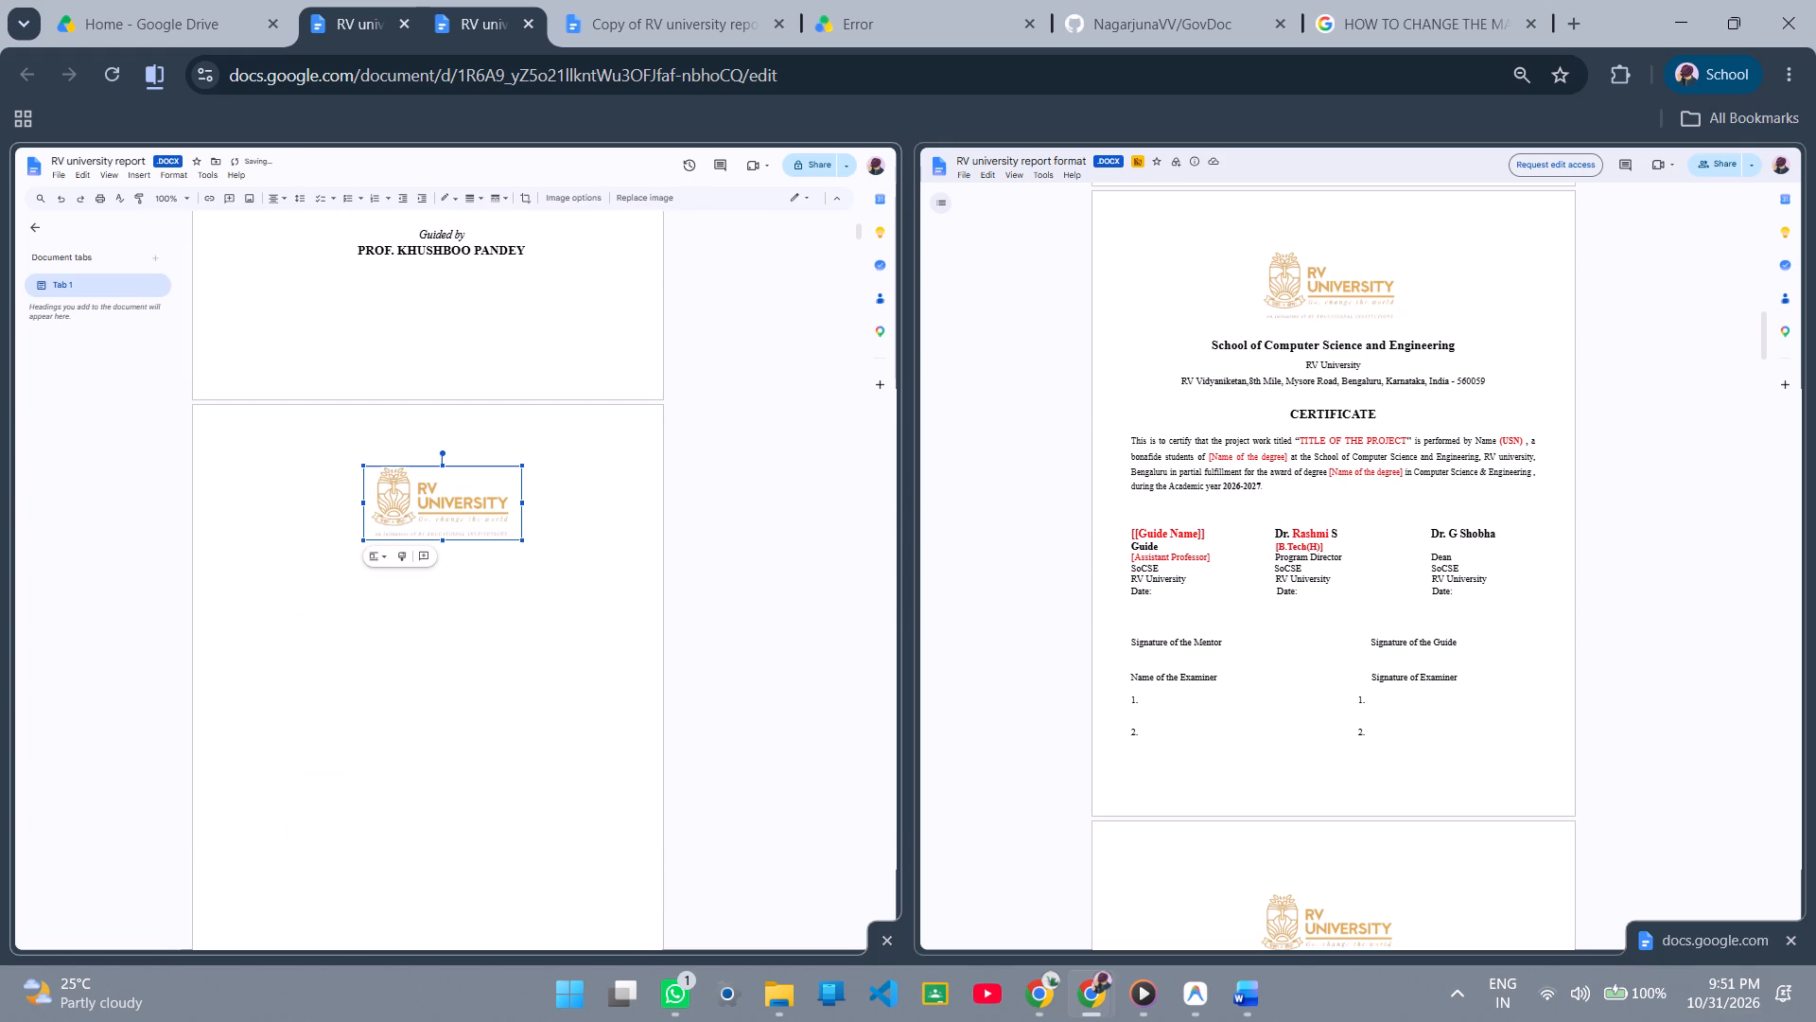
pyautogui.hotkey('ctrl', 'z')
pyautogui.hotkey('ctrl', 'z')
pyautogui.hotkey('ctrl', 'z')
pyautogui.hotkey('ctrl', 'z')
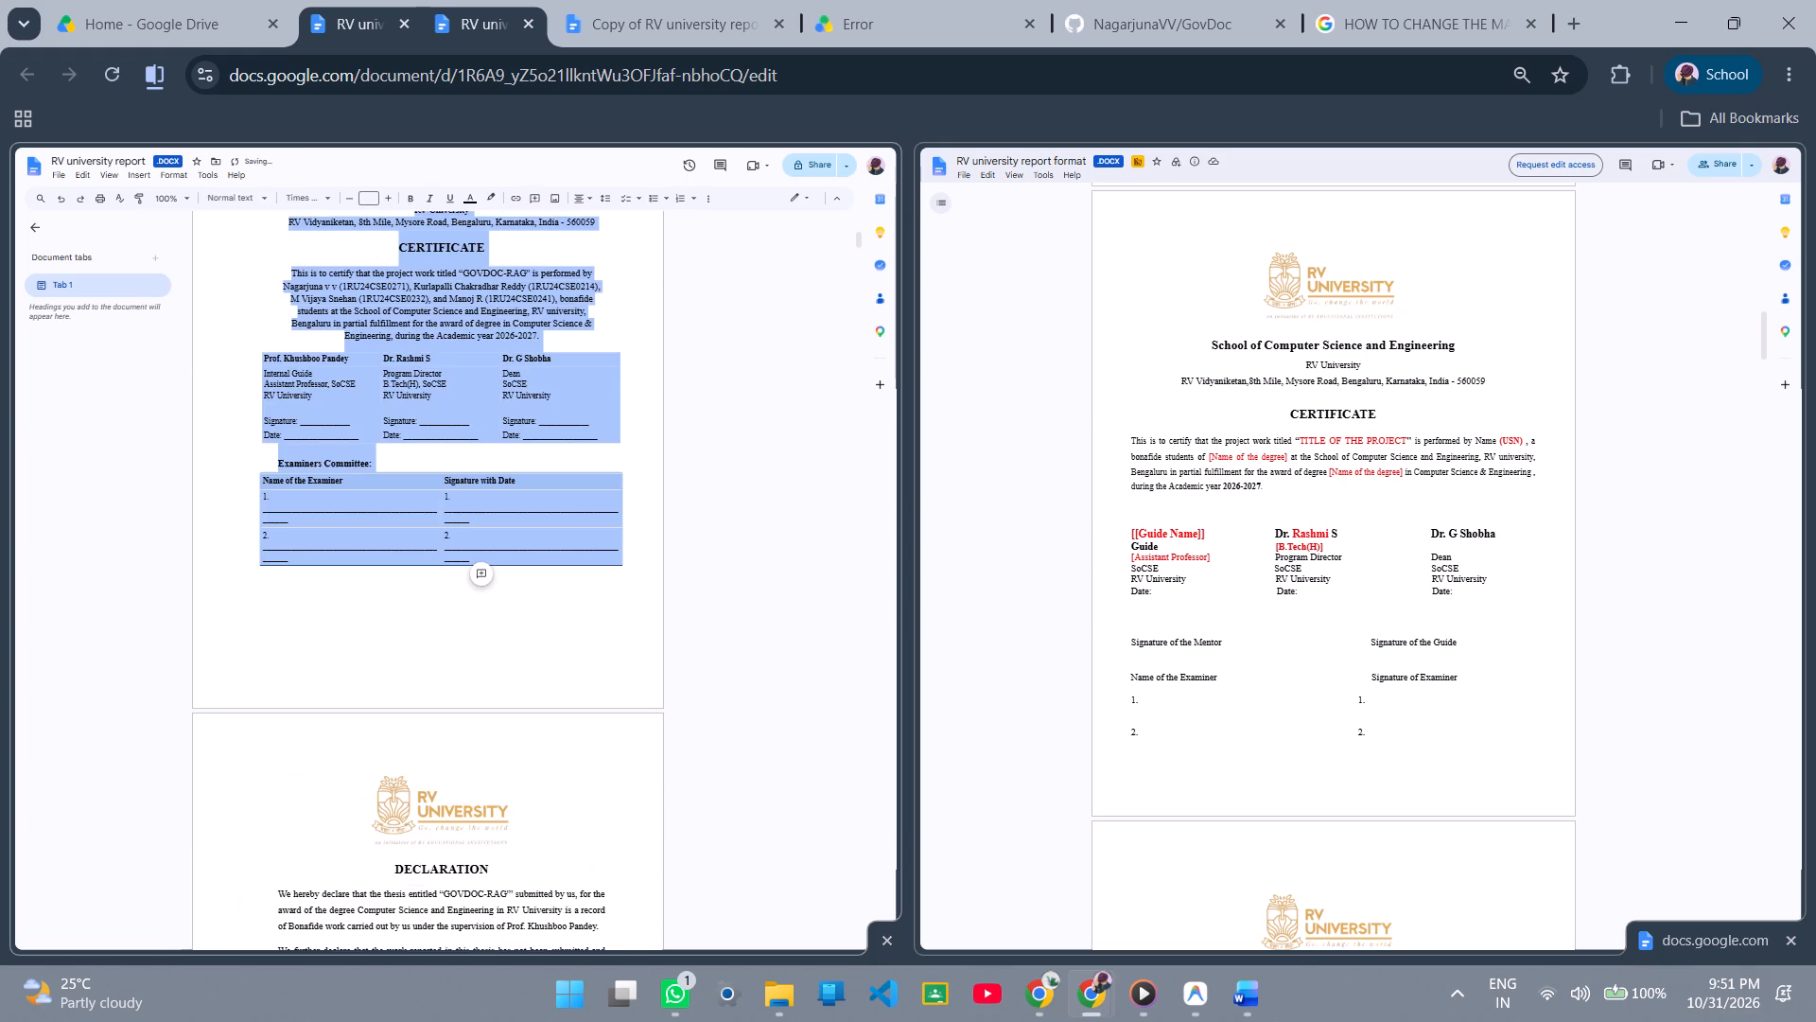
pyautogui.scroll(2, 423, 608)
pyautogui.scroll(-1, 423, 608)
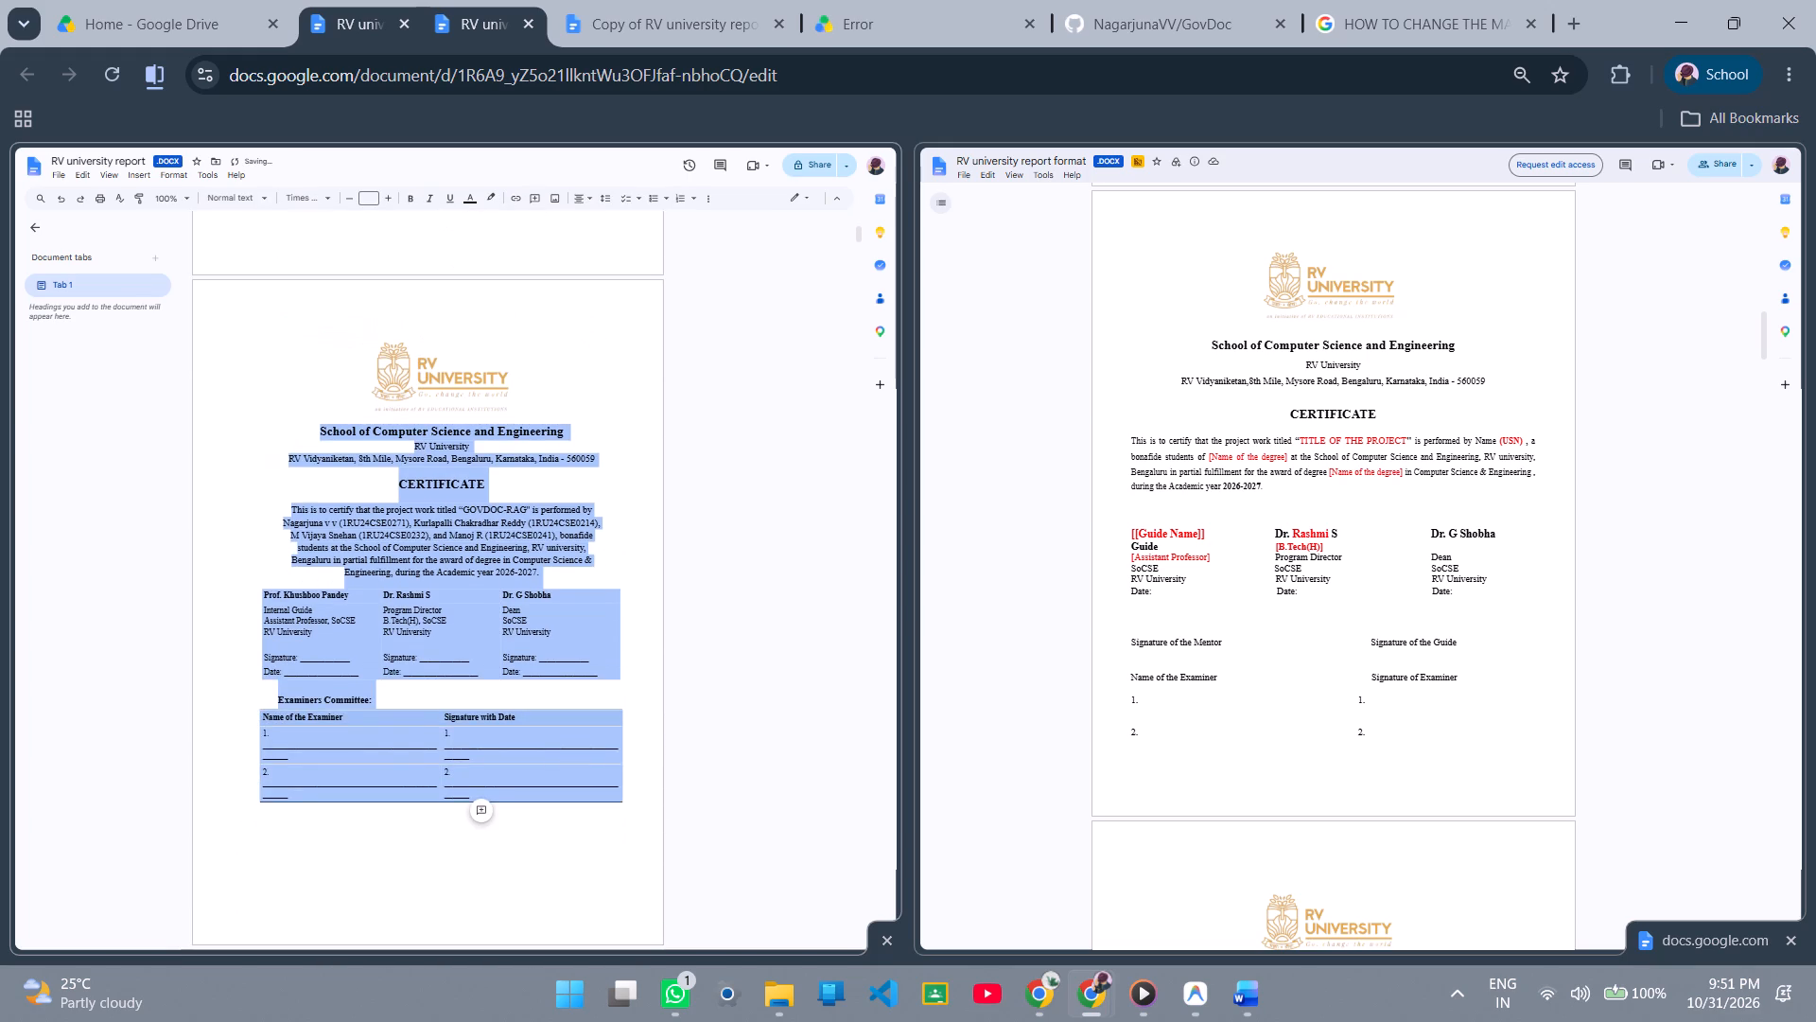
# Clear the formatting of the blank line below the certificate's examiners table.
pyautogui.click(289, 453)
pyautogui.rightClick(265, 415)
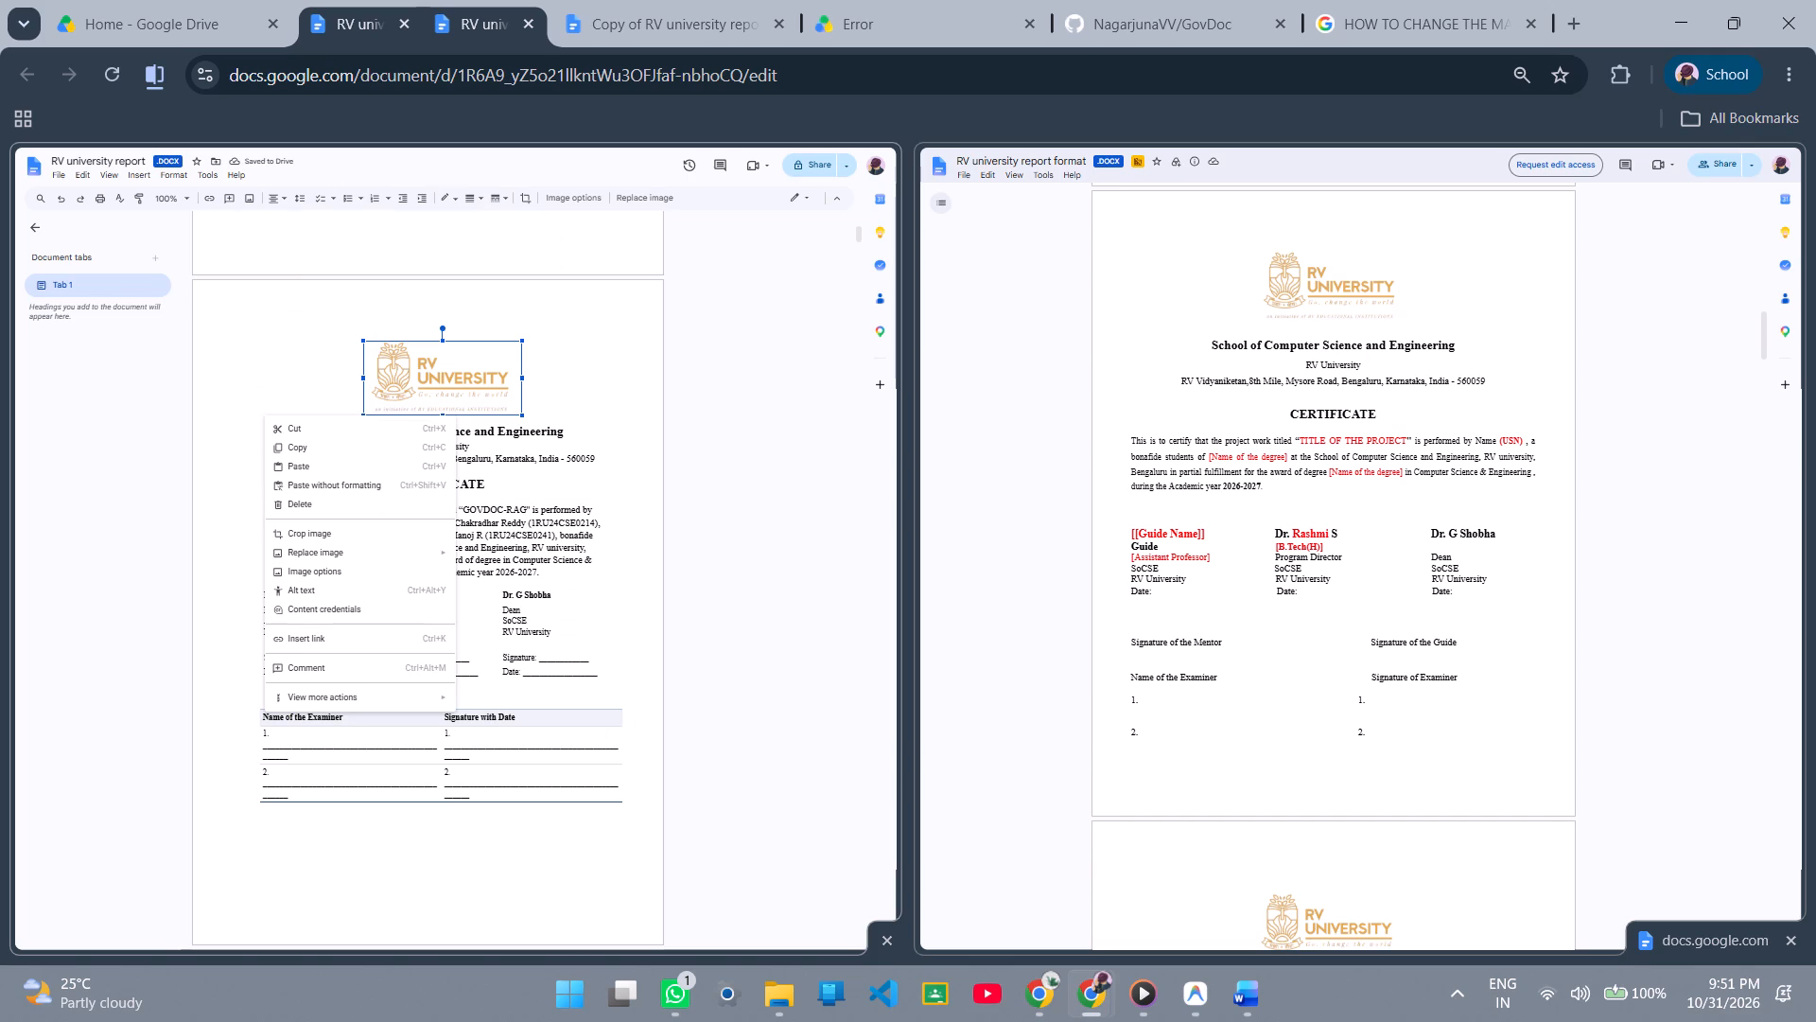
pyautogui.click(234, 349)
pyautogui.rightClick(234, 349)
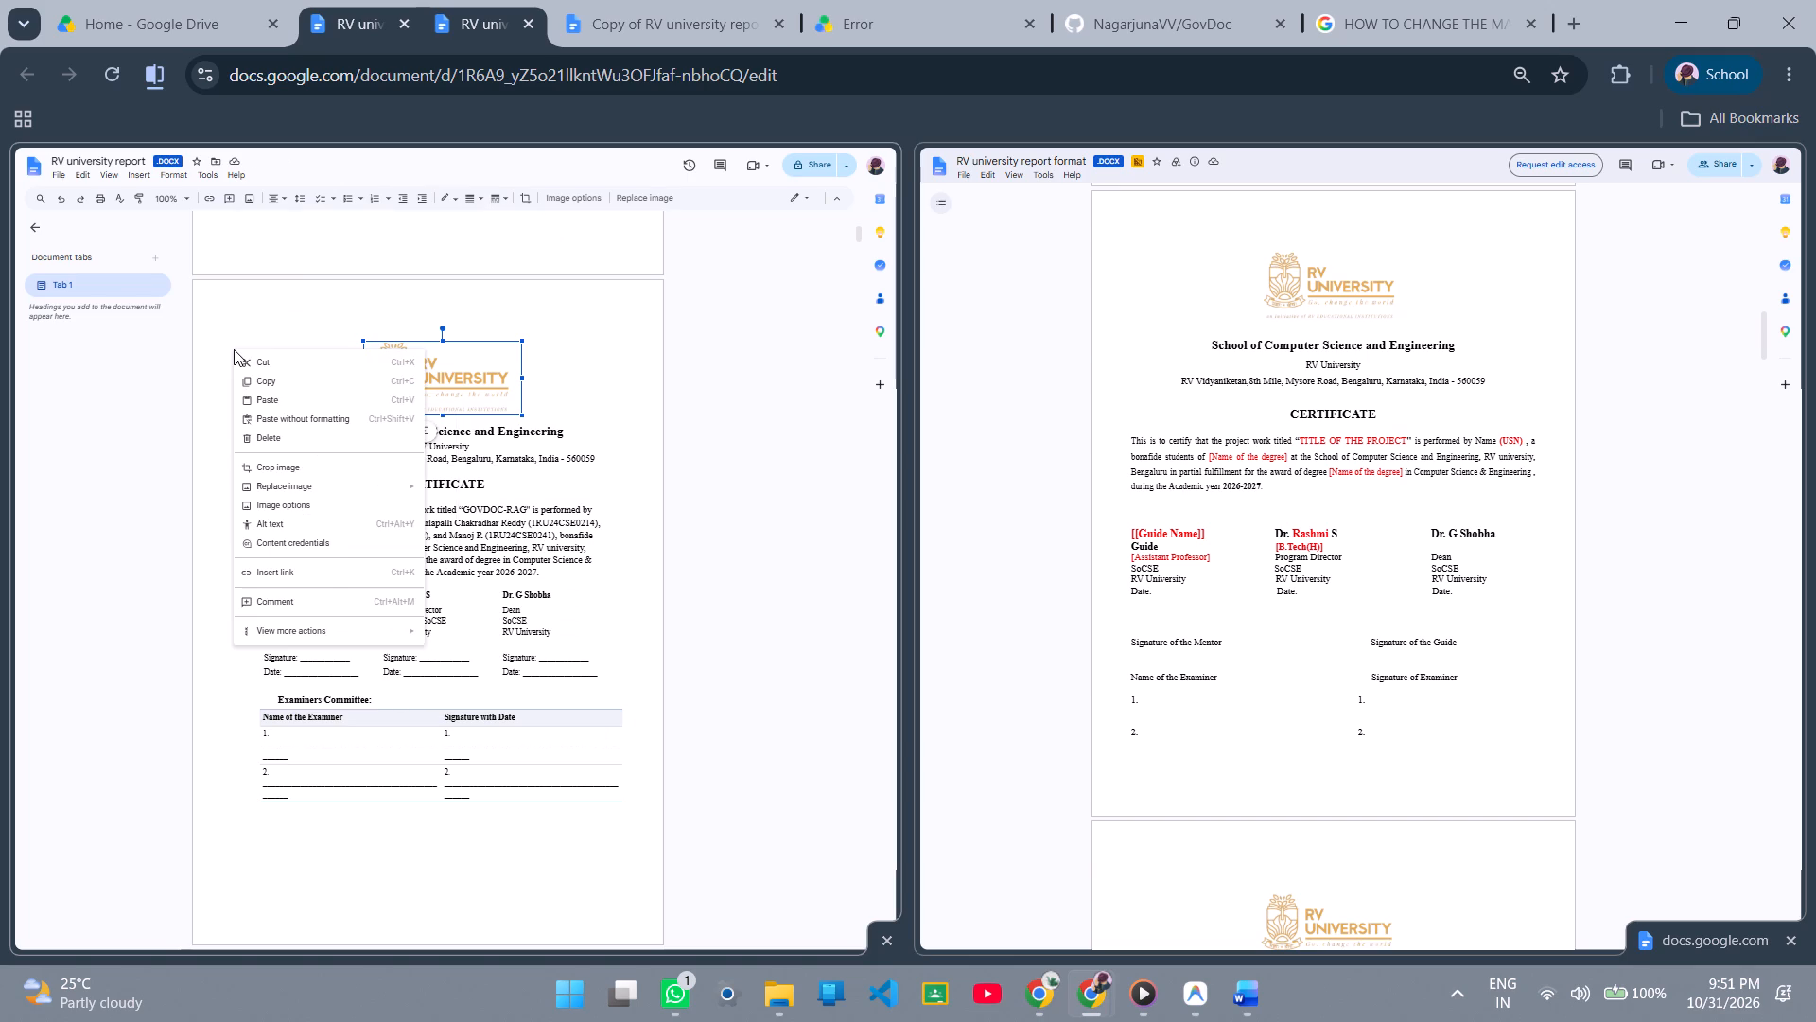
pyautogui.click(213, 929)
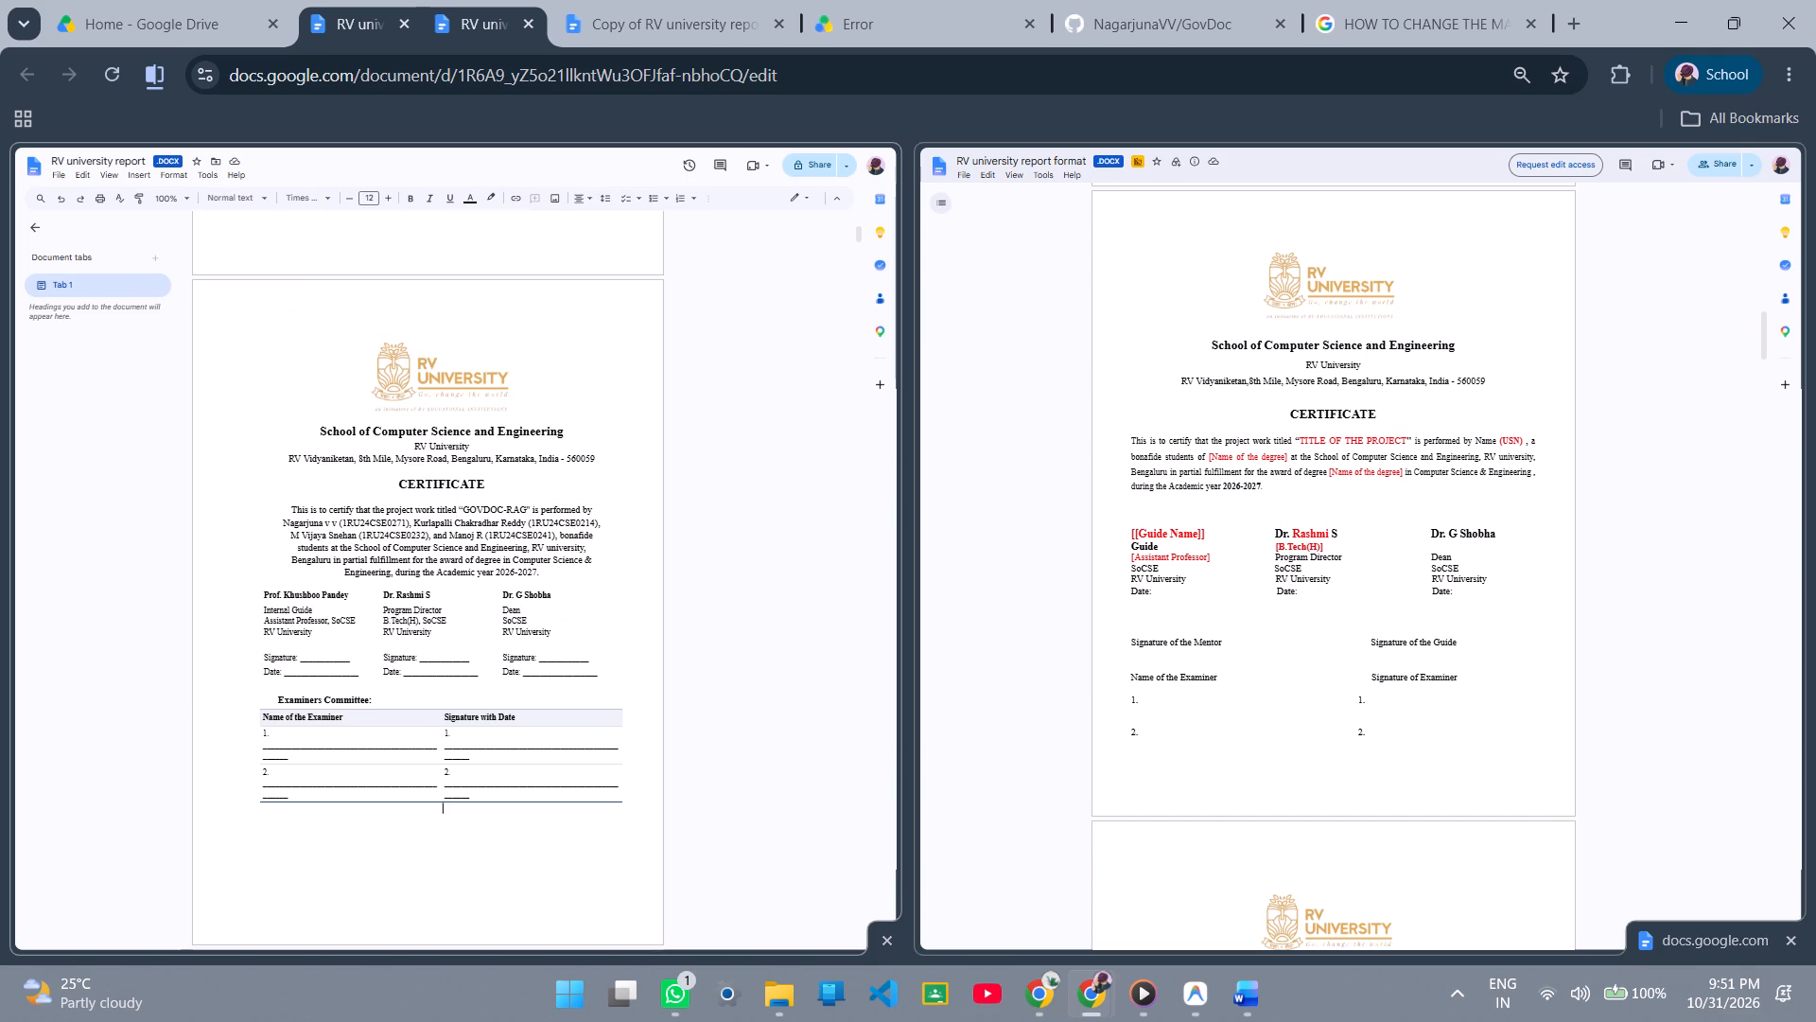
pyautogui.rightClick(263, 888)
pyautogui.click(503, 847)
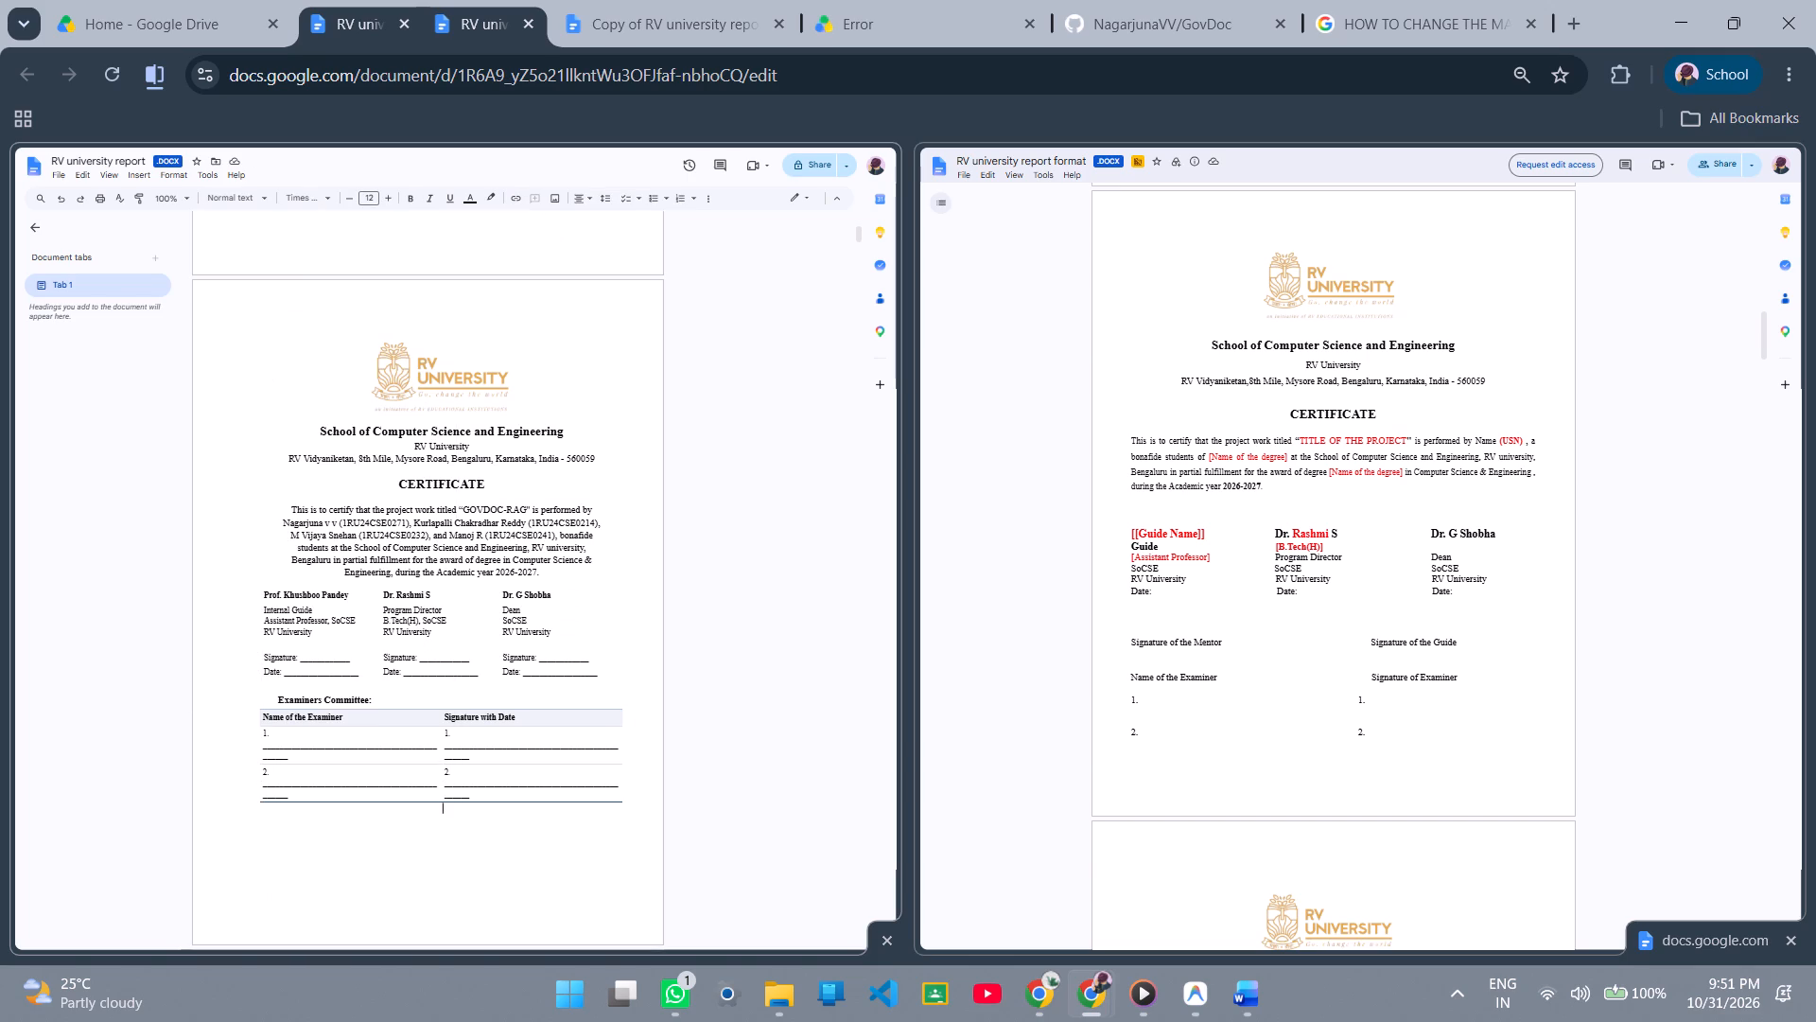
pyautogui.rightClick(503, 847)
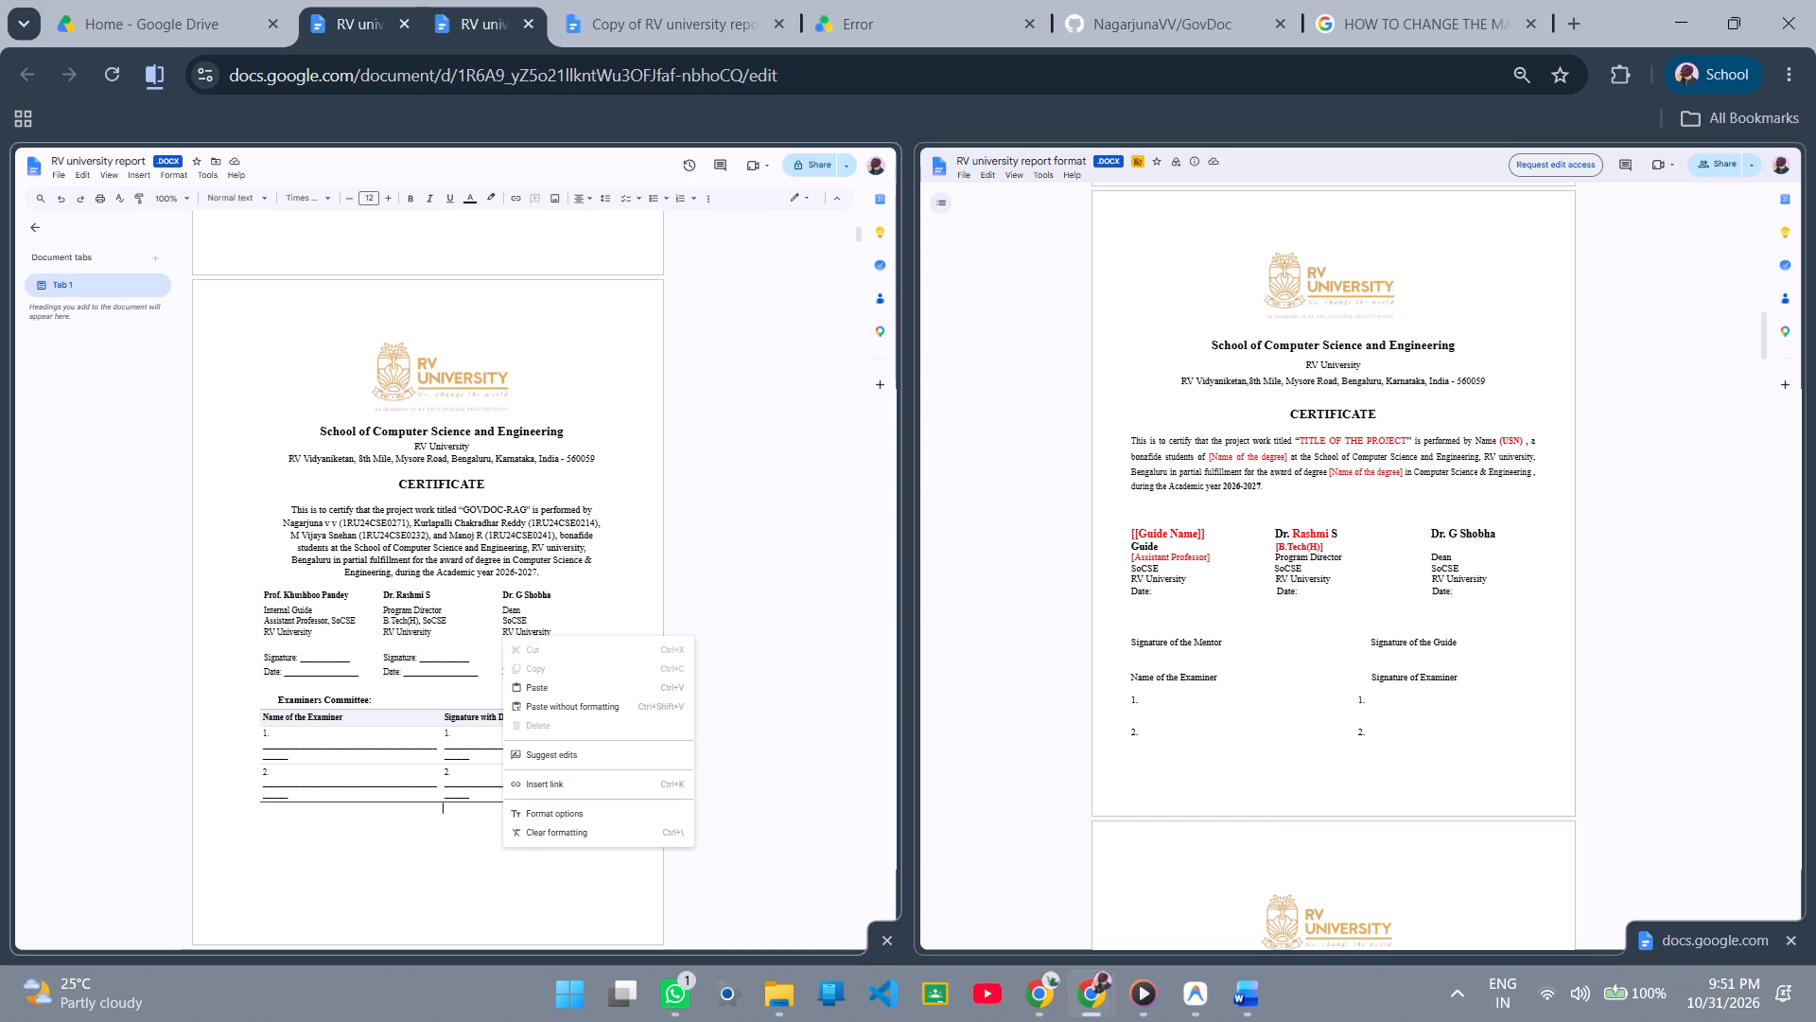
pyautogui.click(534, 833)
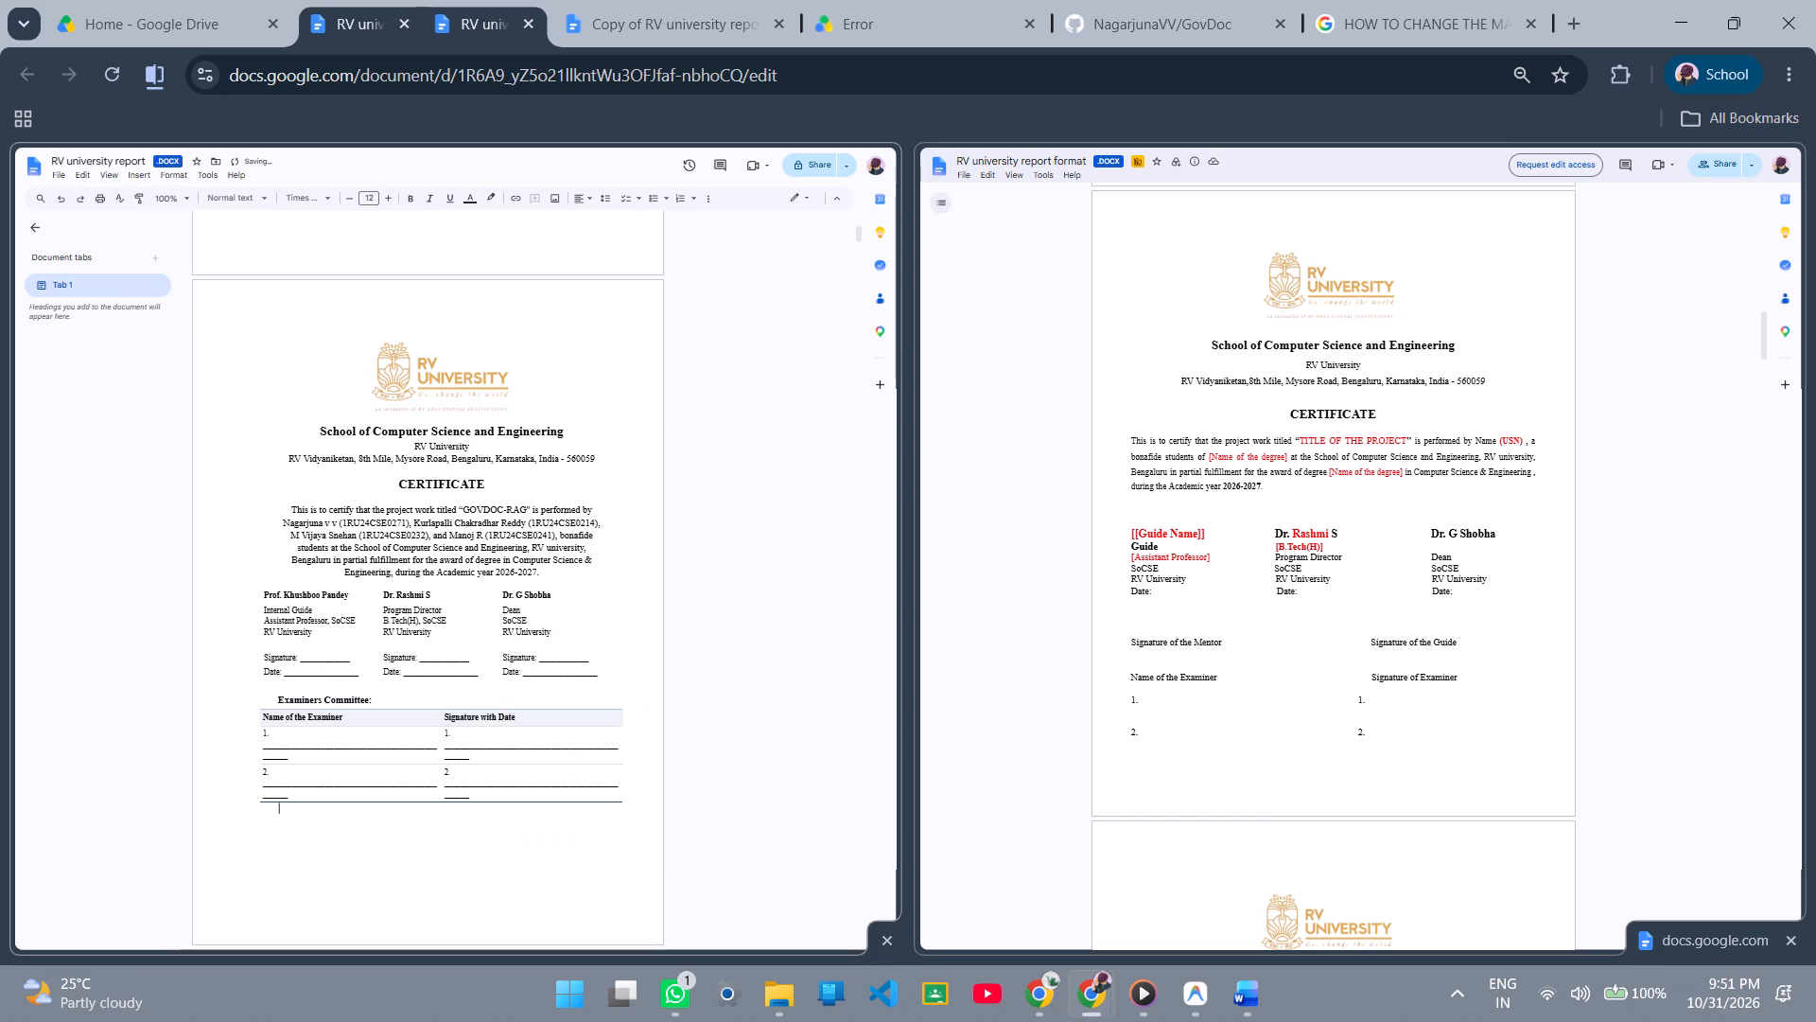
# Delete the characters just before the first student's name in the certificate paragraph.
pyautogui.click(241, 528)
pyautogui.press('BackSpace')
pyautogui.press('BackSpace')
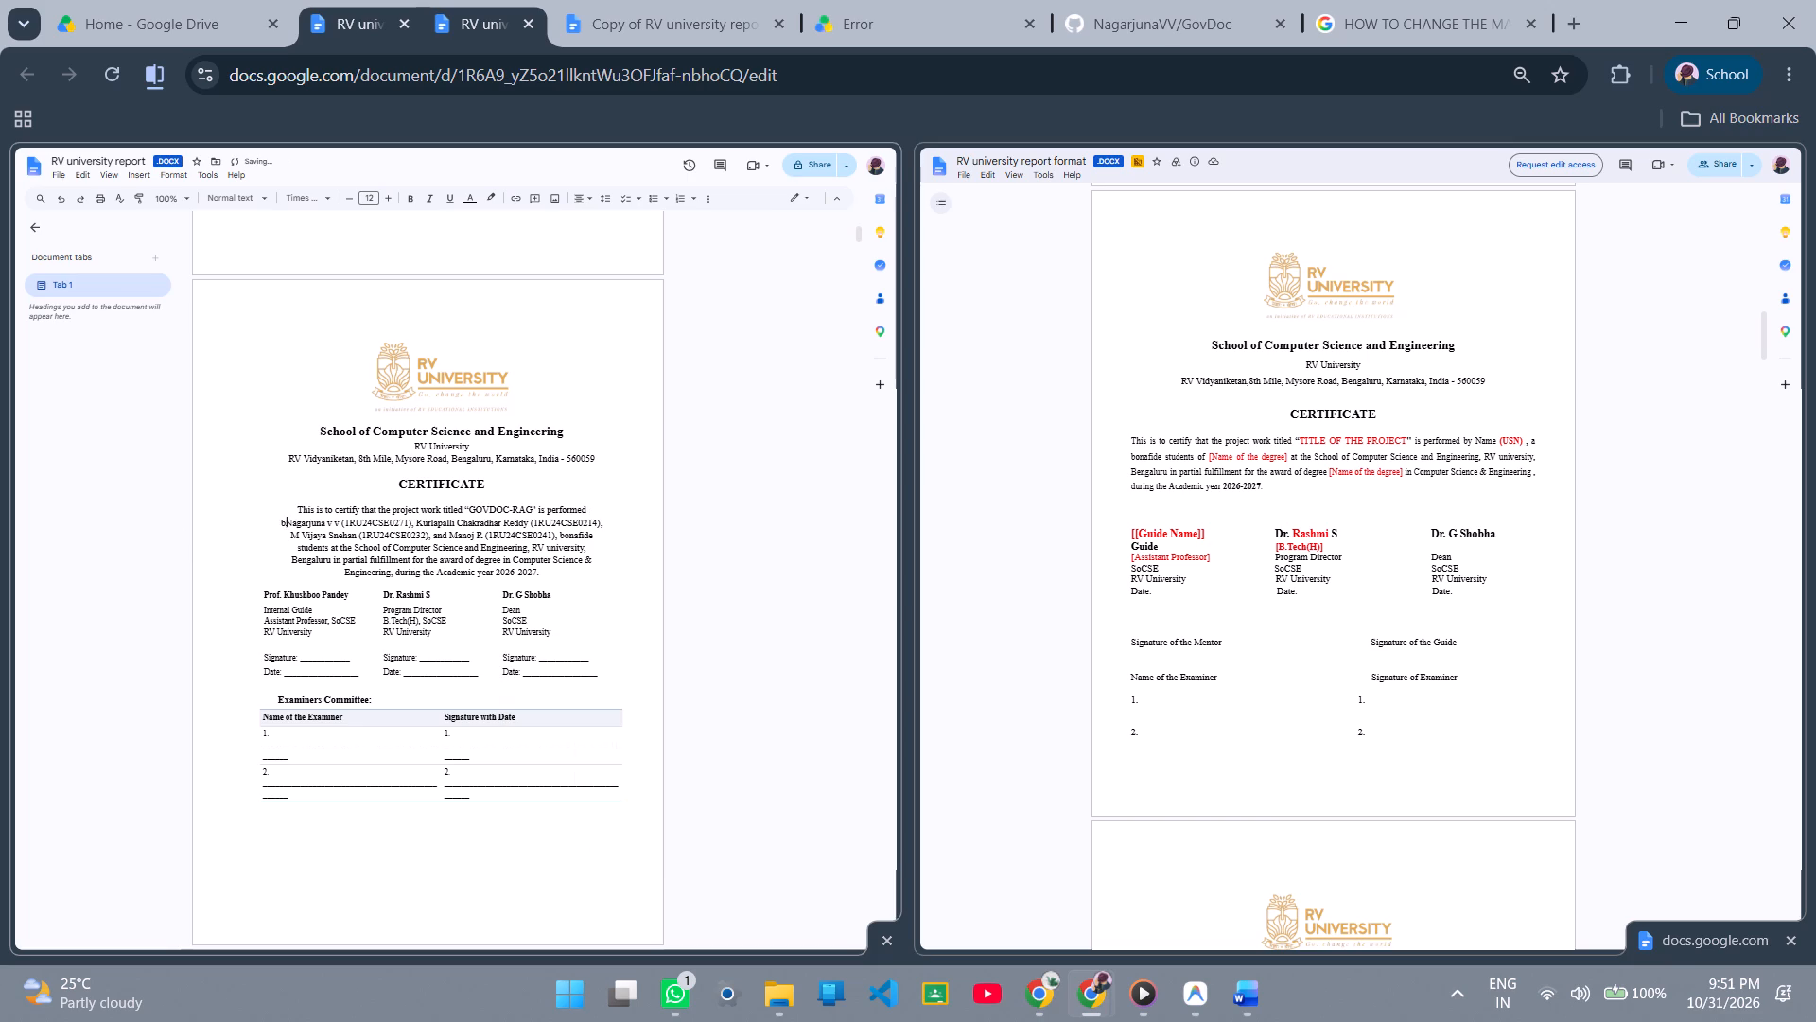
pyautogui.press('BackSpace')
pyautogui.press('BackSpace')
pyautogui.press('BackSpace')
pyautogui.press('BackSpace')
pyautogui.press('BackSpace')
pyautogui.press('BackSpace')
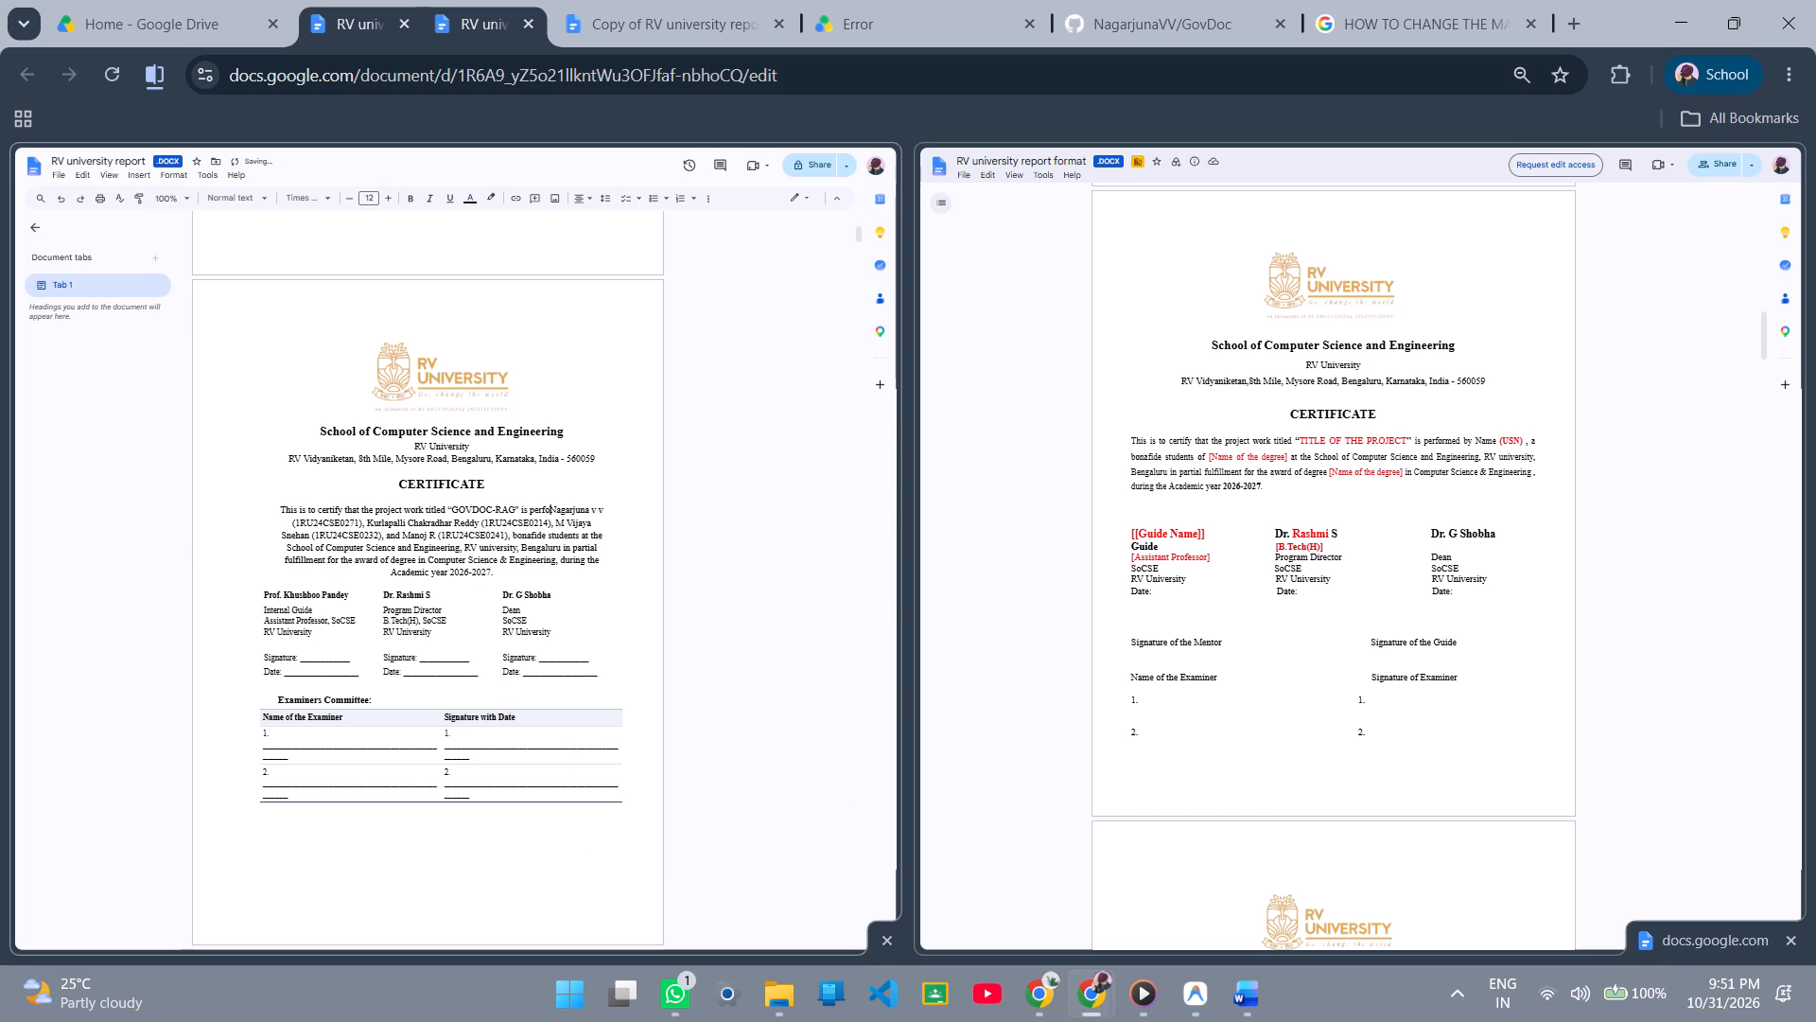
# Undo the certificate text deletions and cleared formatting, and put the paragraph back on its own line below the CERTIFICATE heading.
pyautogui.hotkey('ctrl', 'z')
pyautogui.hotkey('ctrl', 'z')
pyautogui.hotkey('ctrl', 'z')
pyautogui.hotkey('ctrl', 'z')
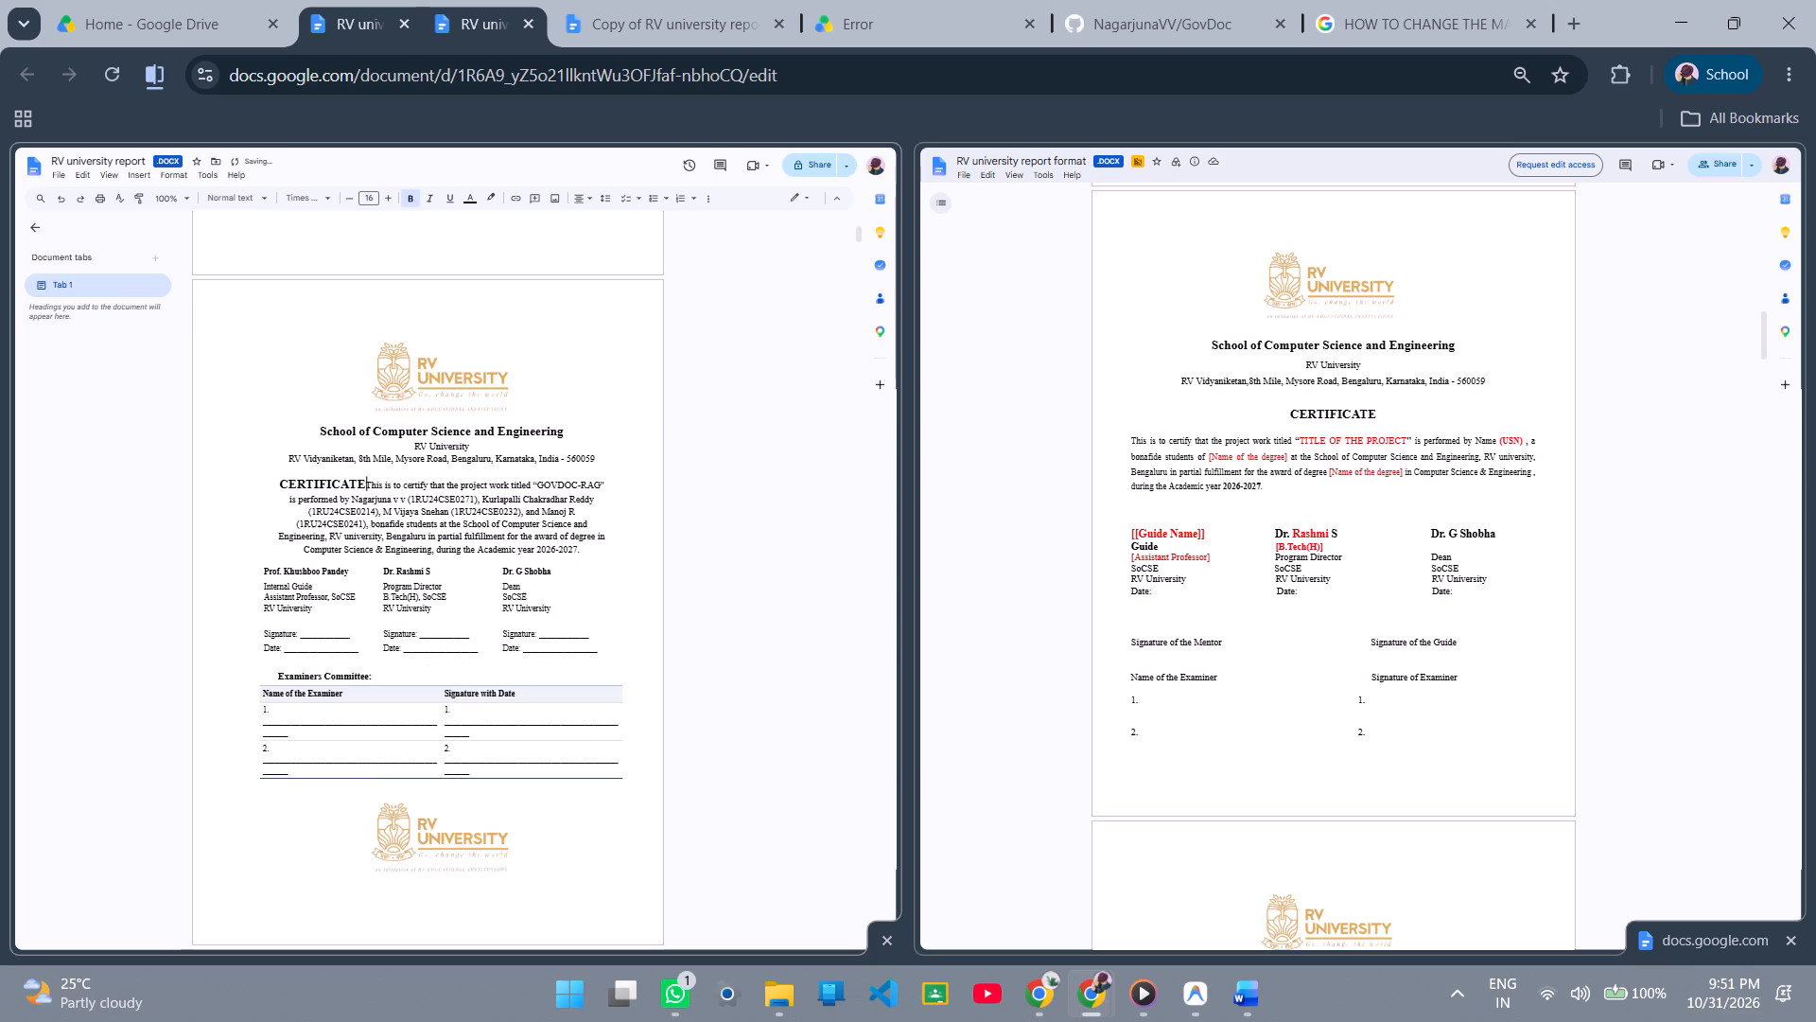
pyautogui.press('Return')
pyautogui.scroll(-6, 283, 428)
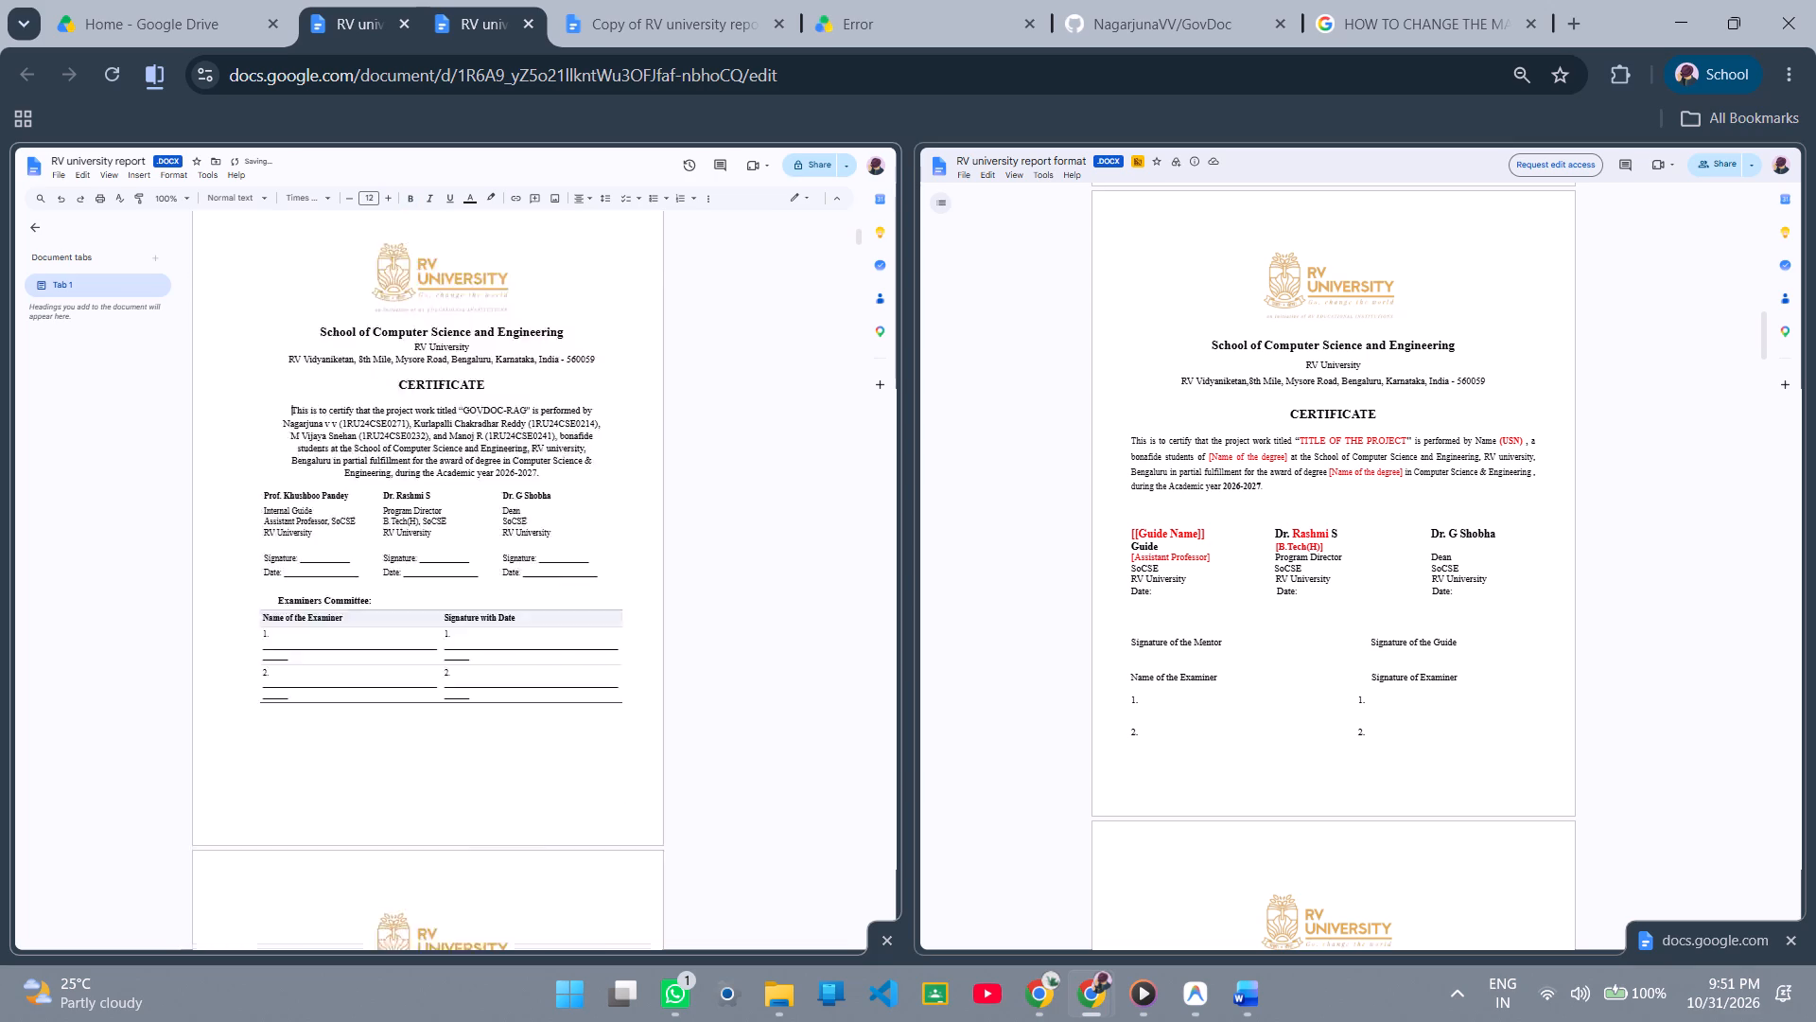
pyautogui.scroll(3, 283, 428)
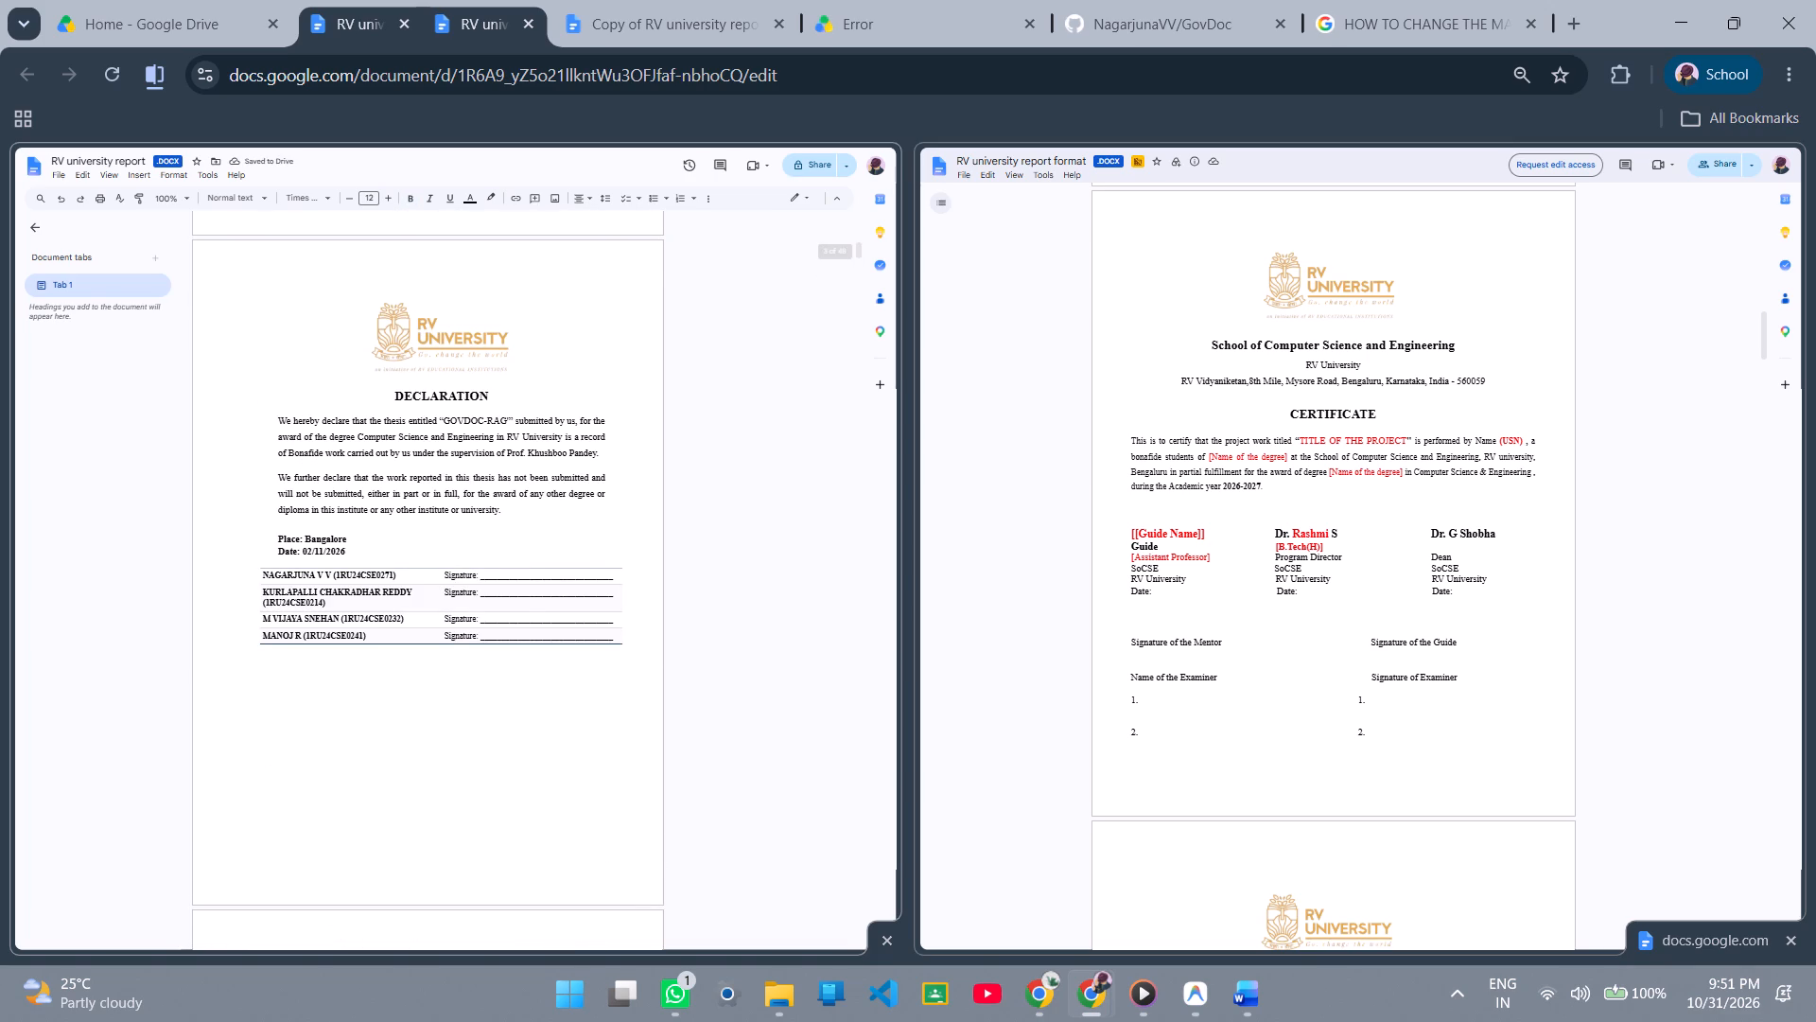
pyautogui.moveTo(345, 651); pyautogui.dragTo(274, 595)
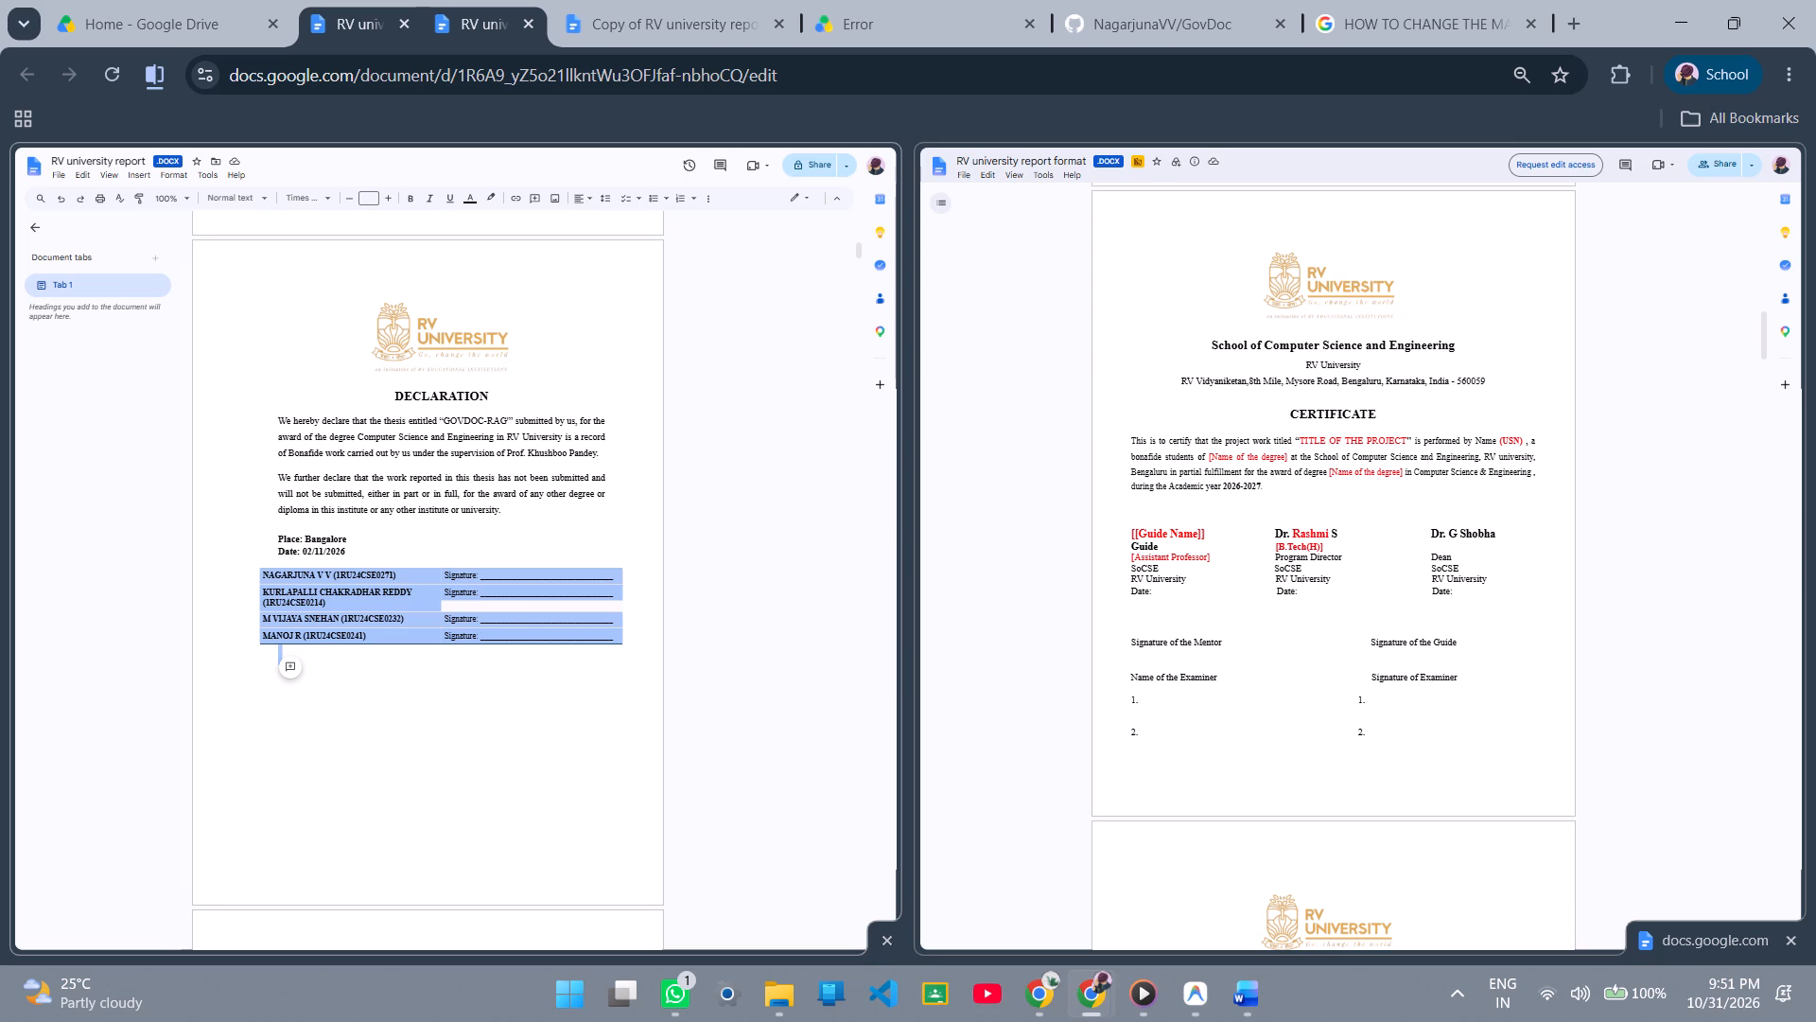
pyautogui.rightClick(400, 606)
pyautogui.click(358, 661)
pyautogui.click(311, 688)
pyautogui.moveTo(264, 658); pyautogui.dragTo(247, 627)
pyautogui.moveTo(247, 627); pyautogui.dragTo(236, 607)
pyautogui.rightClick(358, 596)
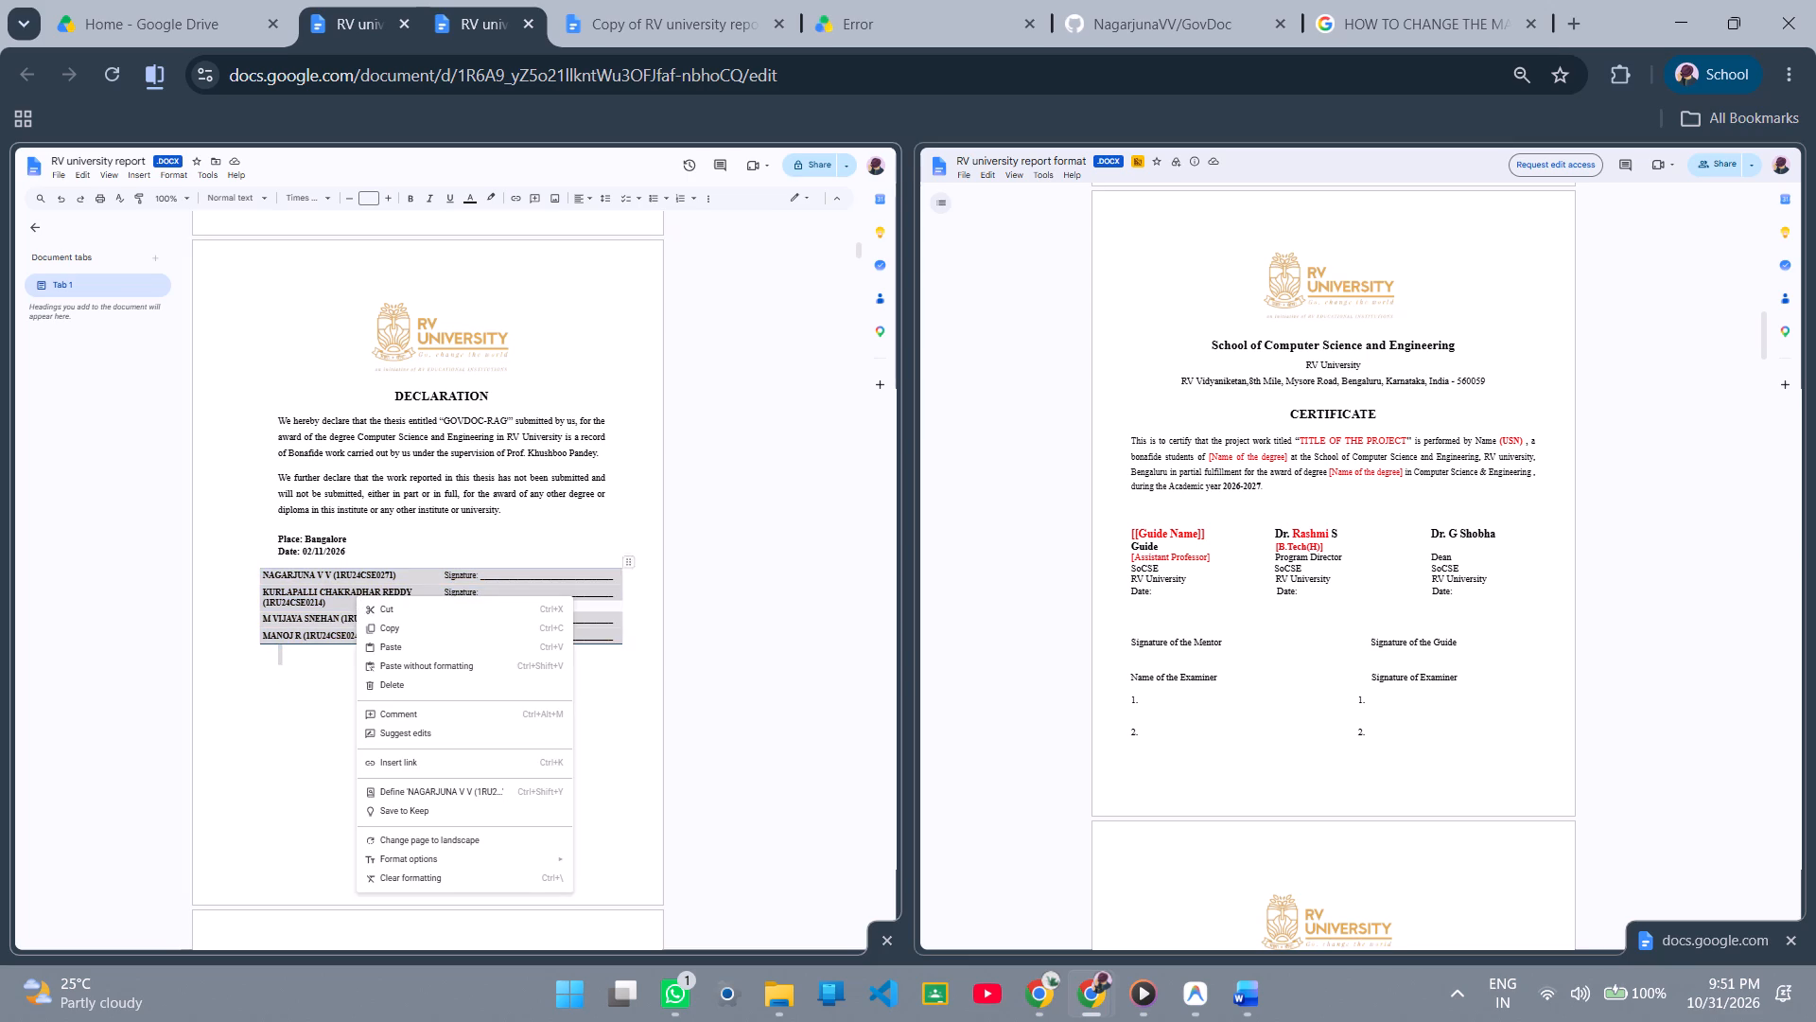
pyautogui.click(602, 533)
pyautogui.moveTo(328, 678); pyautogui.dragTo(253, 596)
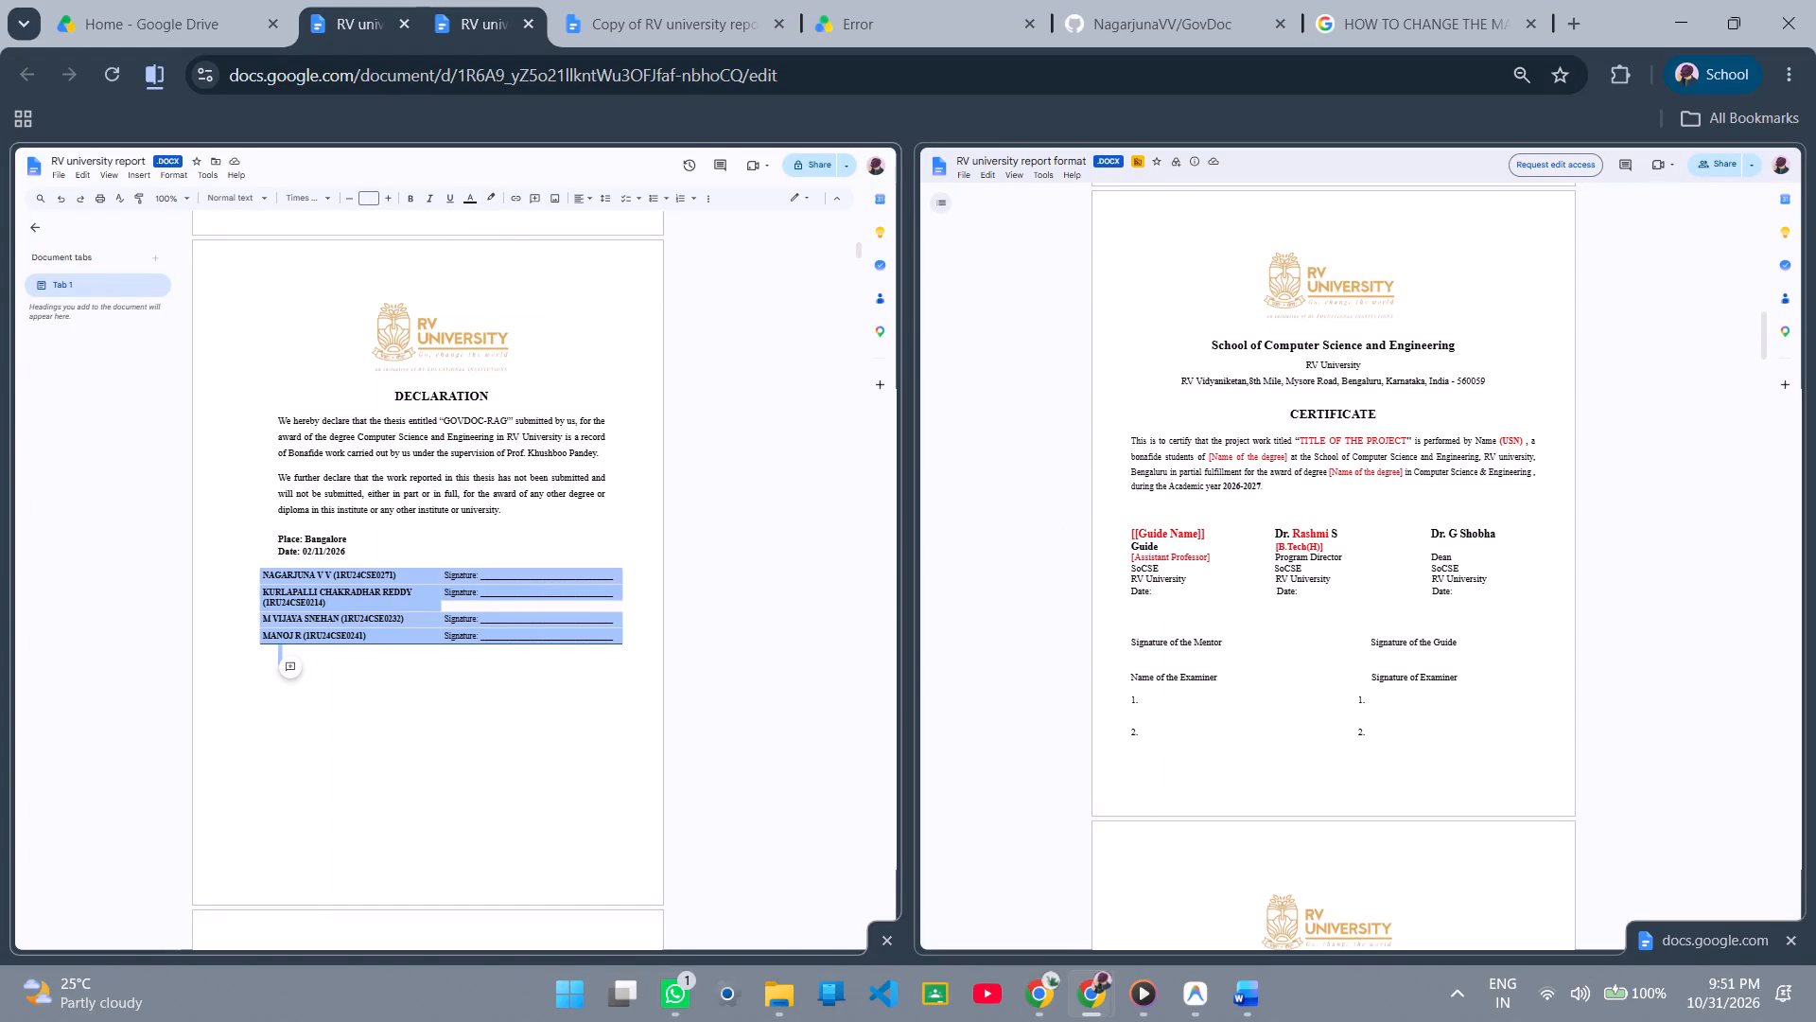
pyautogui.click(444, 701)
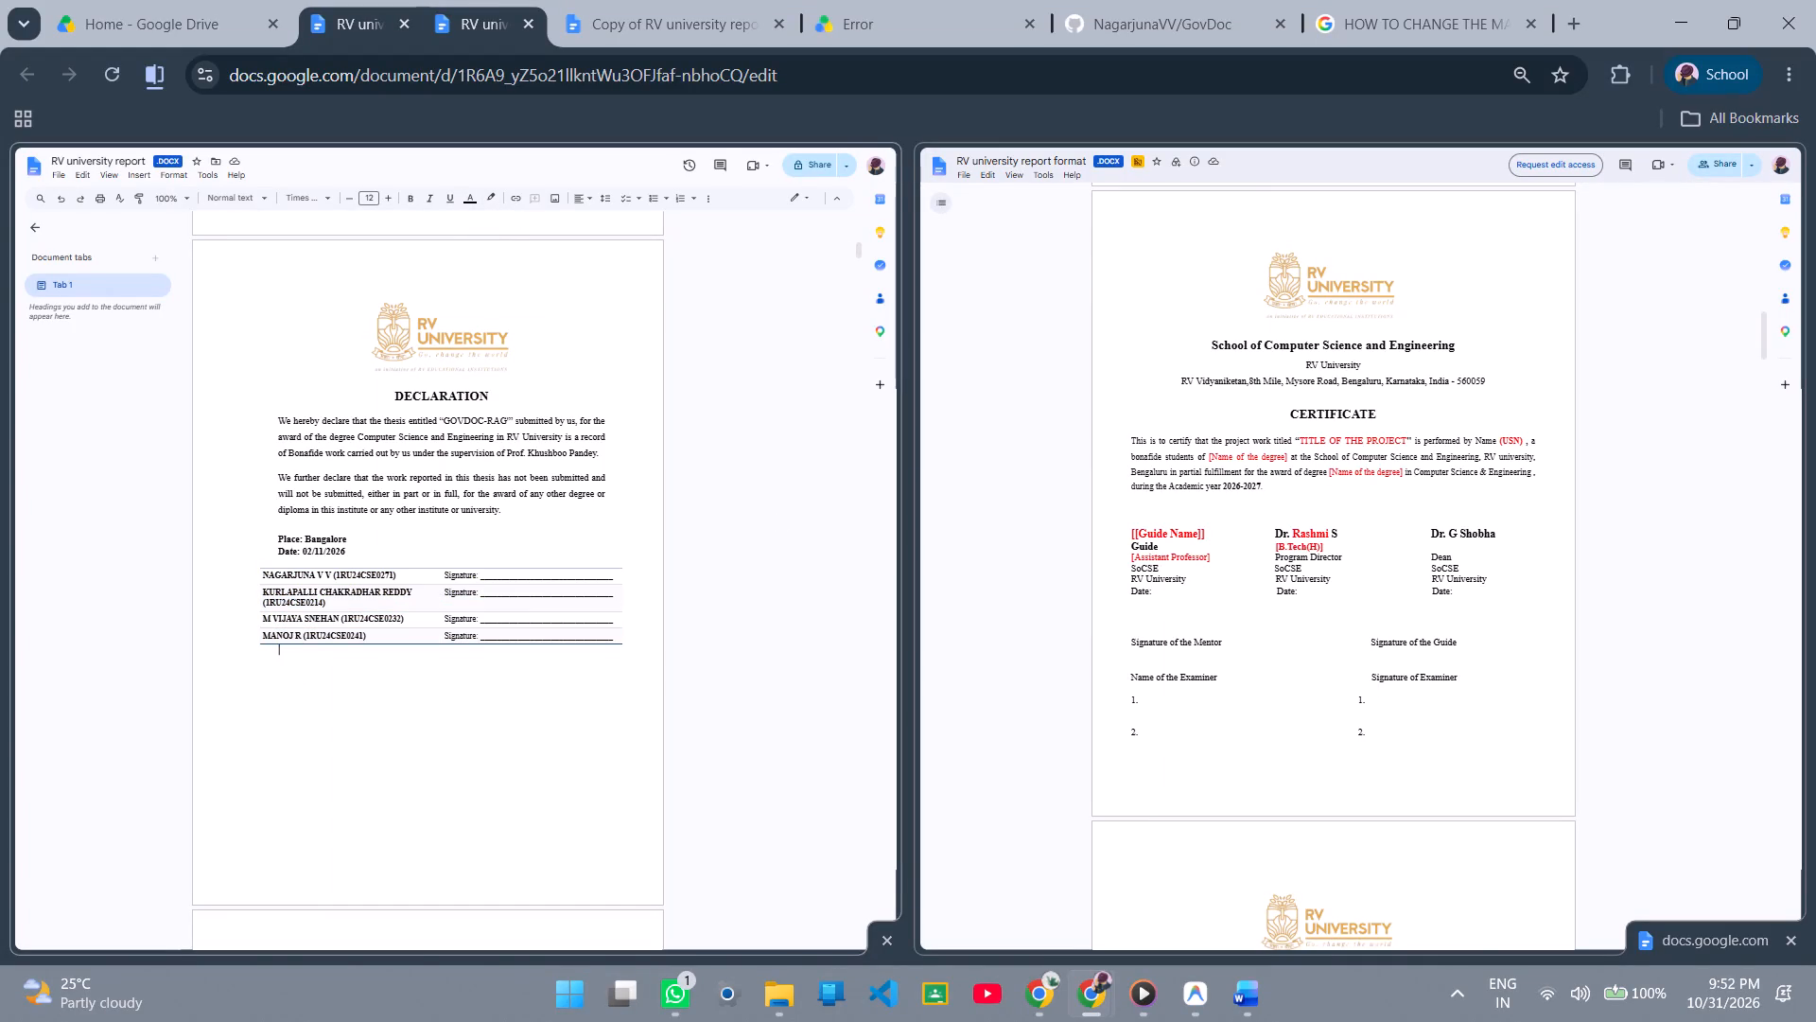
# Examine the declaration page of the format document for comparison with the report's declaration page.
pyautogui.scroll(3, 1234, 464)
pyautogui.scroll(-2, 1234, 464)
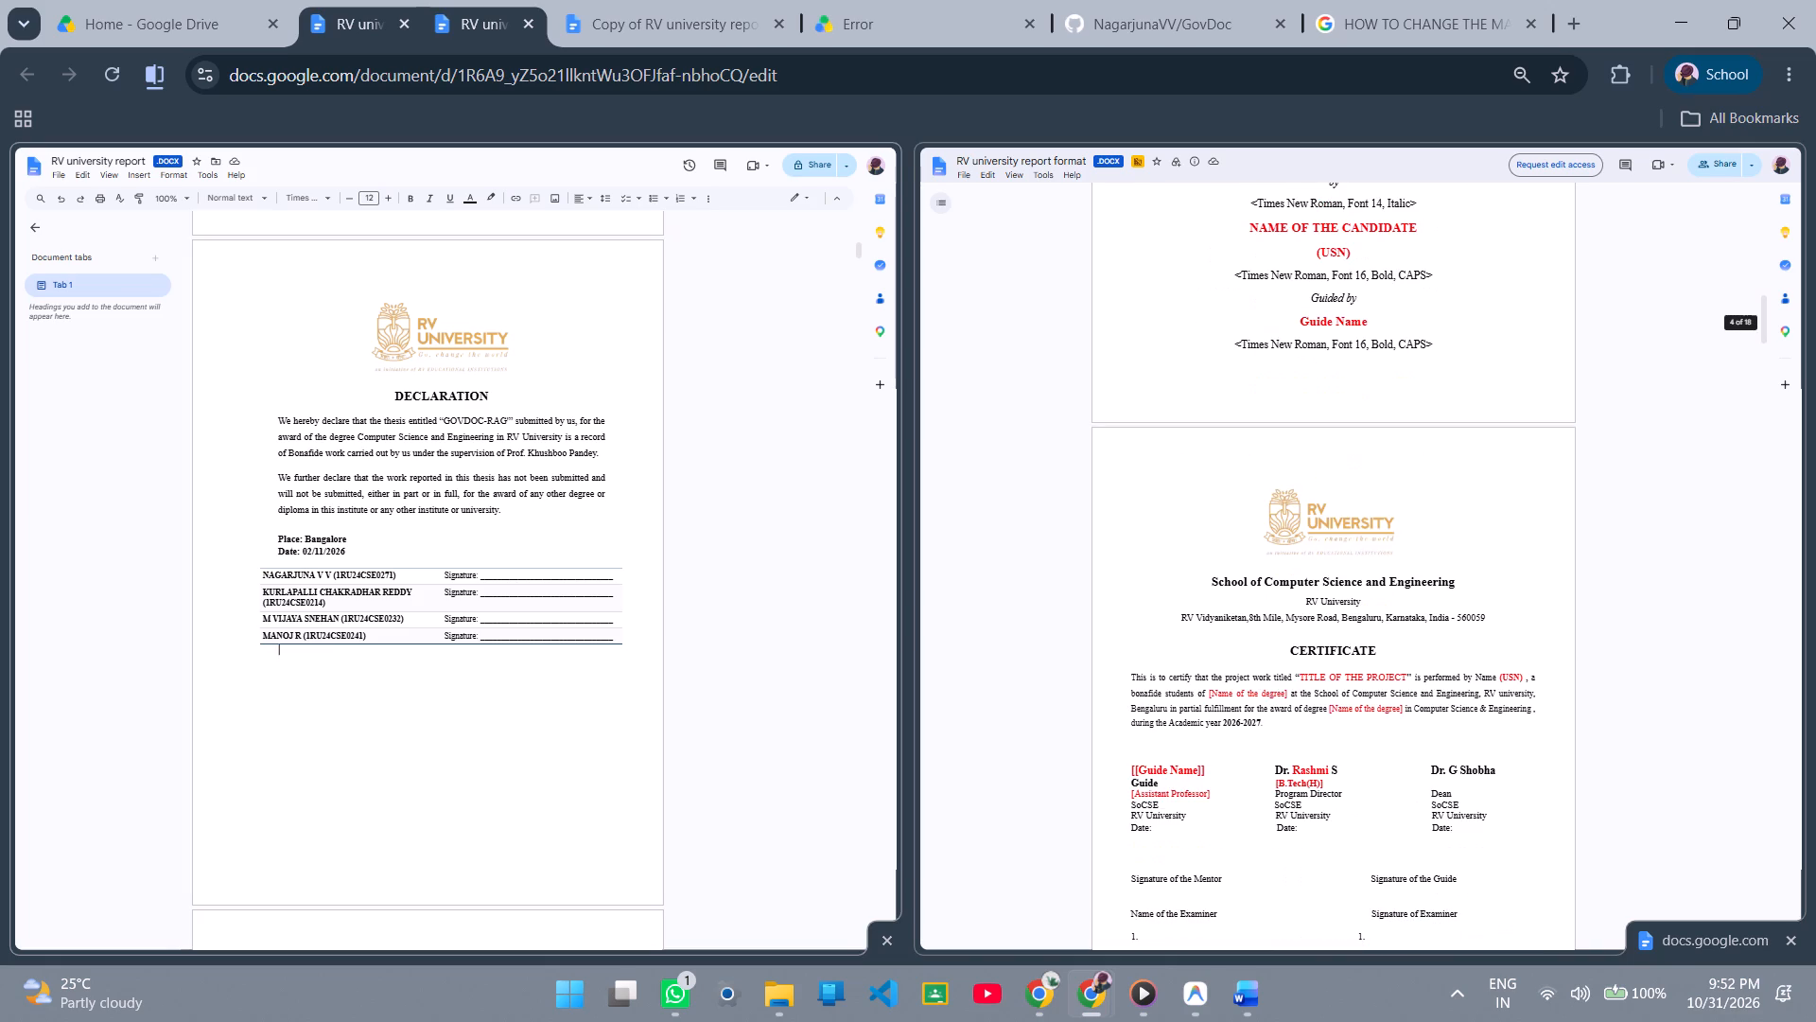
pyautogui.scroll(-1, 1234, 464)
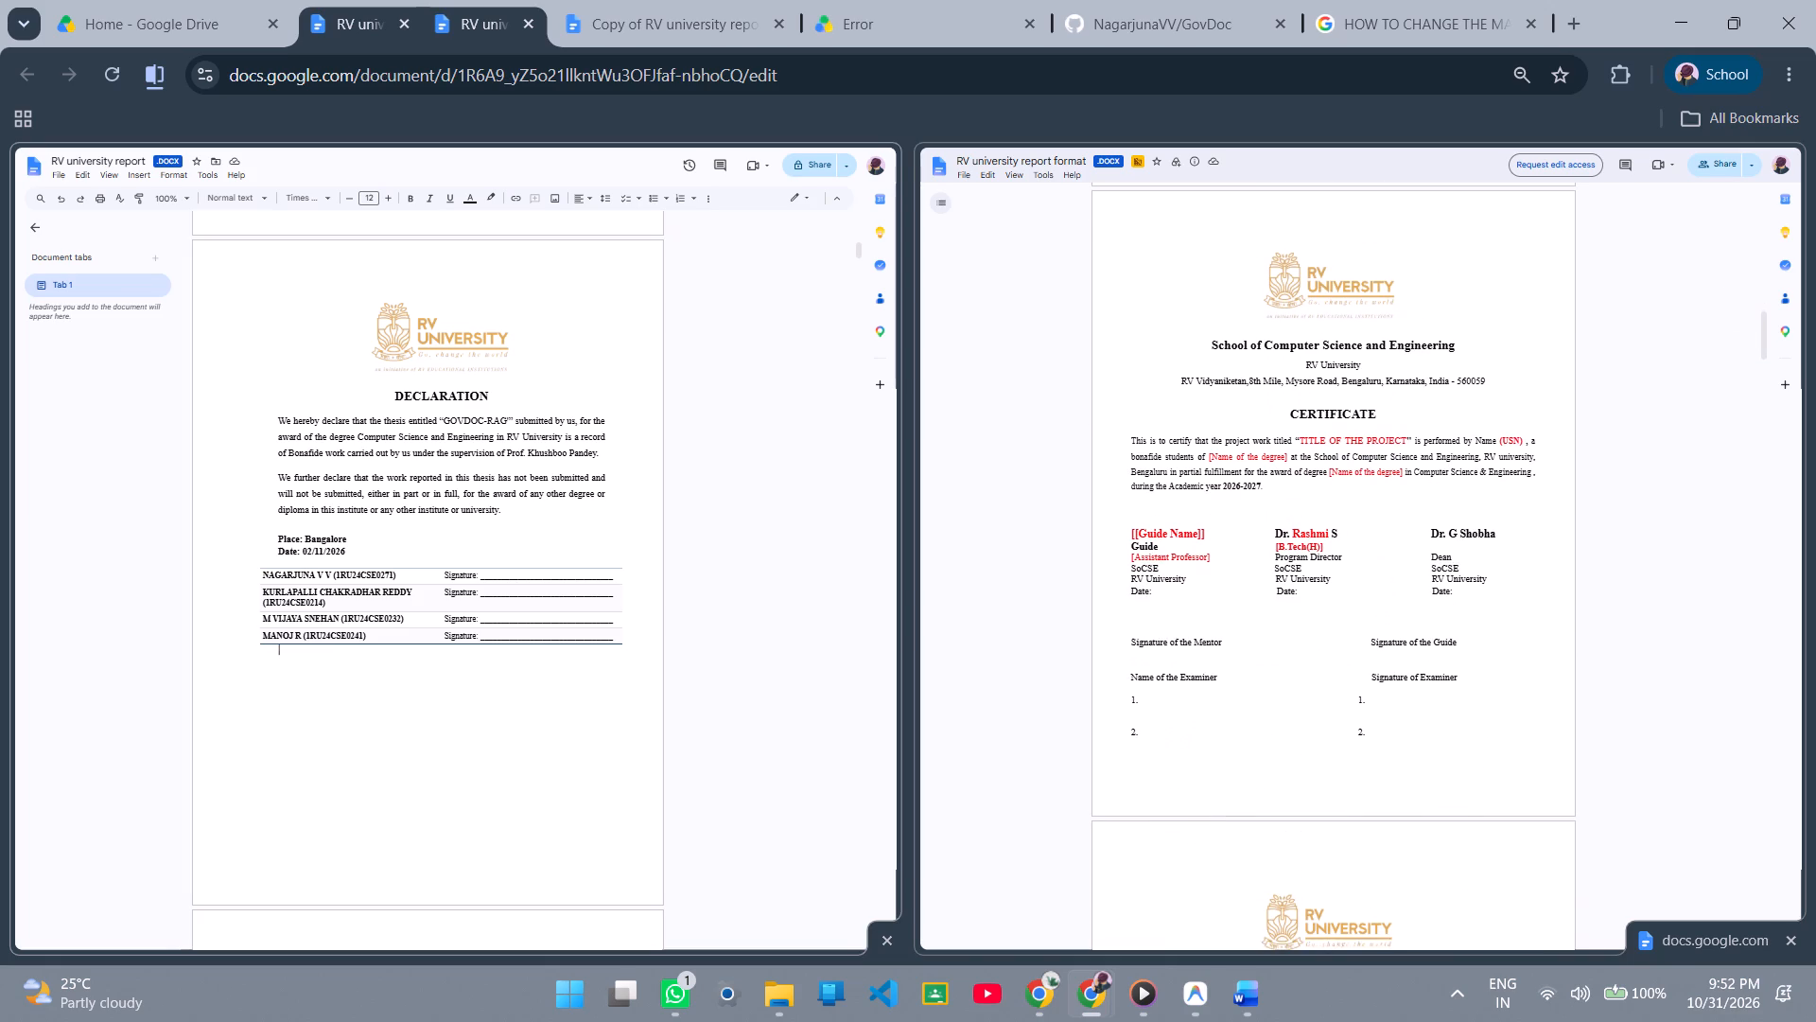
pyautogui.scroll(-3, 1232, 471)
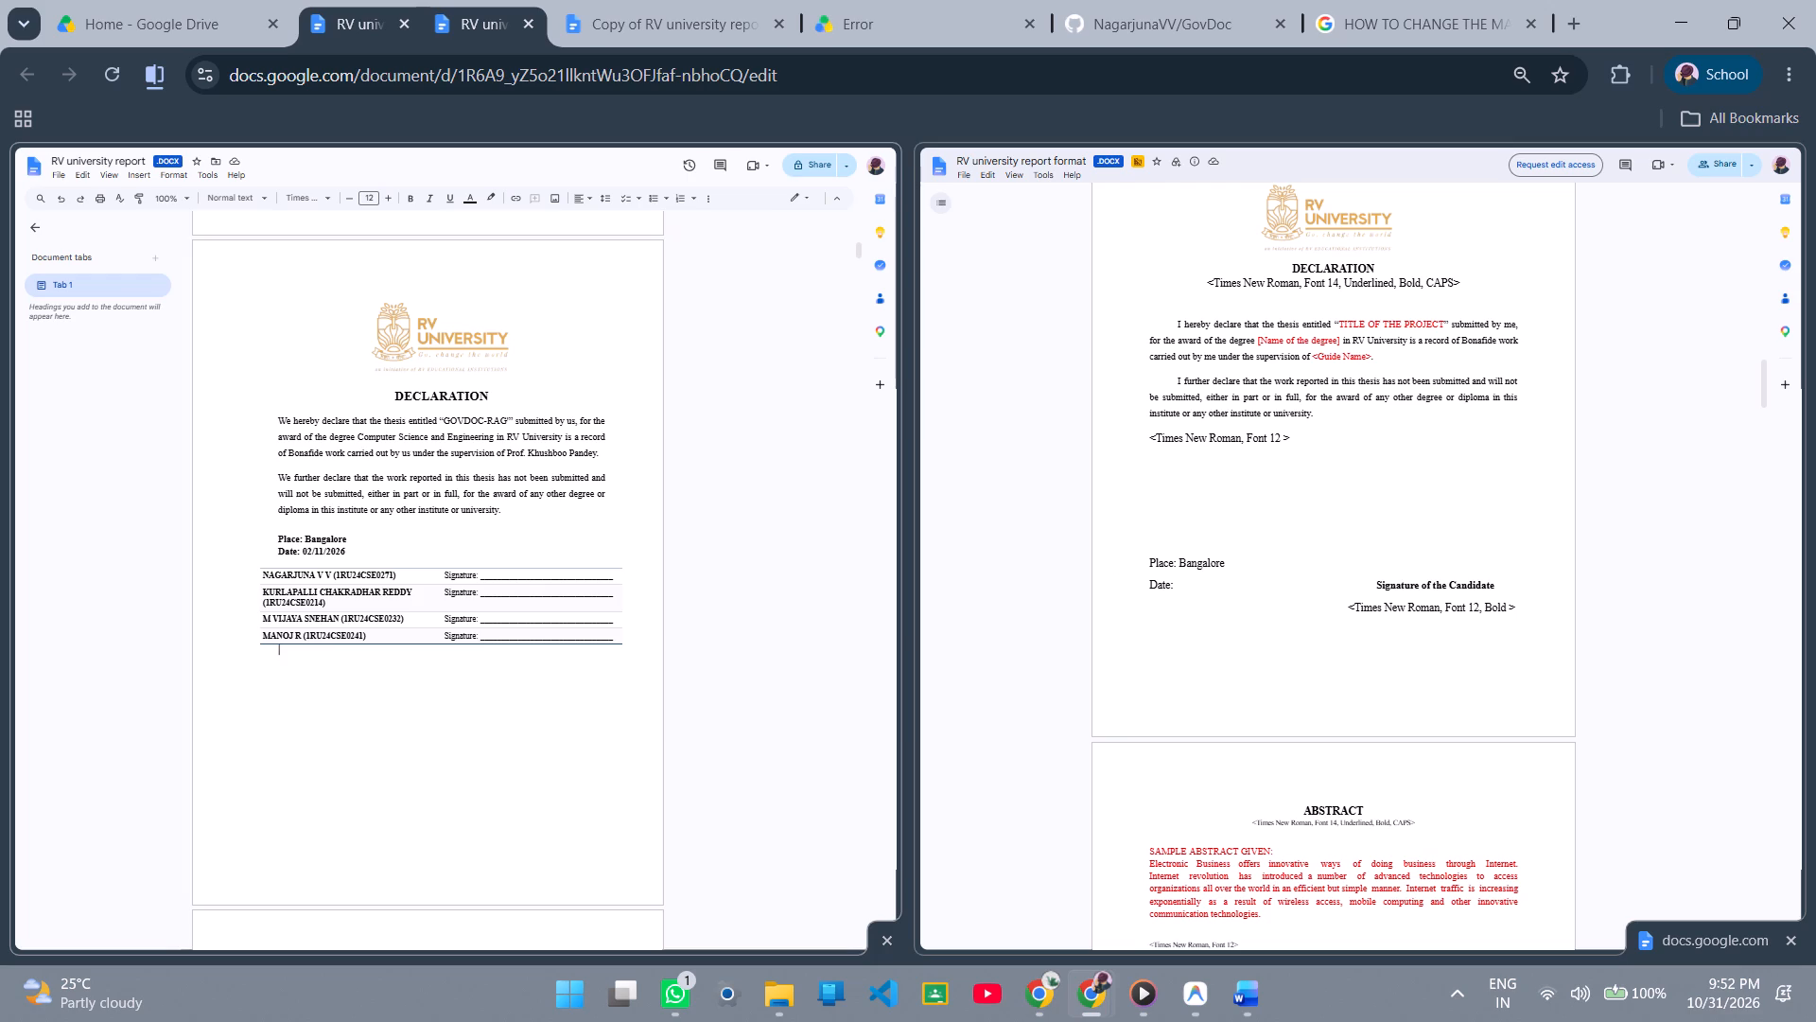
# Copy "Signature of the Candidate" from the format document and place it, spaced well apart, after the date on the report's declaration page.
pyautogui.moveTo(1501, 582); pyautogui.dragTo(1368, 581)
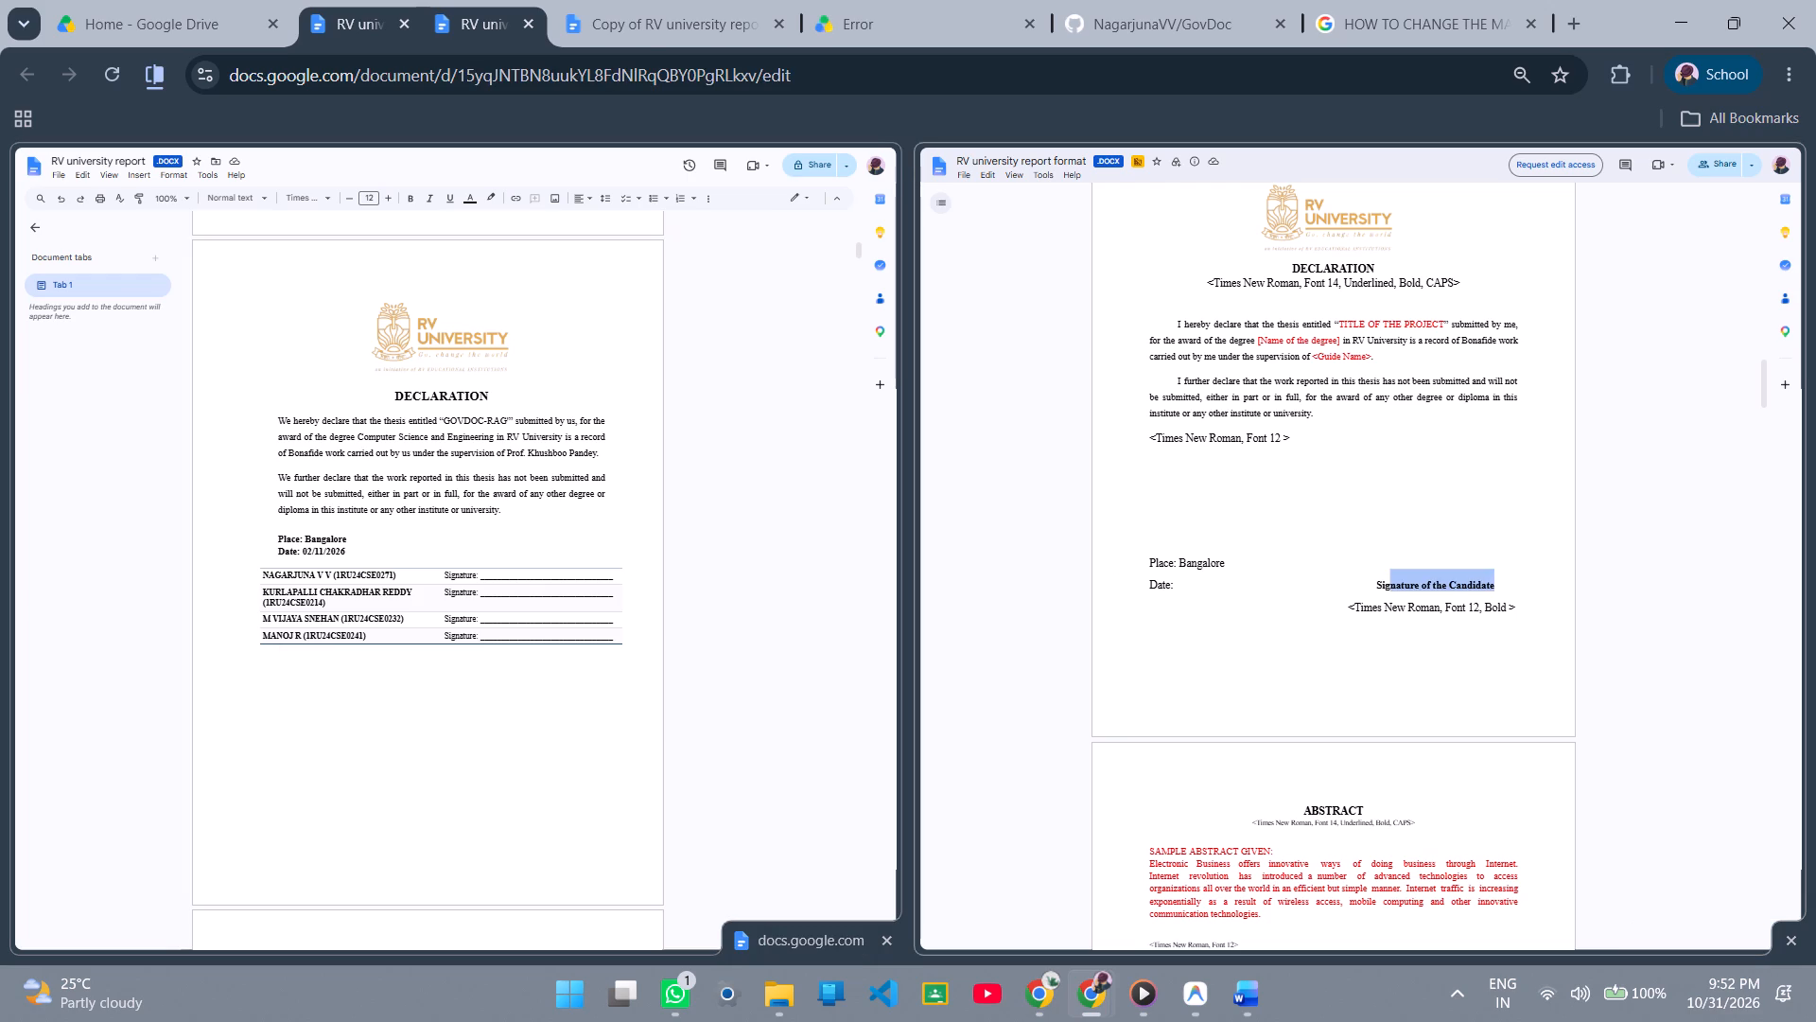
pyautogui.hotkey('ctrl', 'c')
pyautogui.moveTo(284, 646); pyautogui.dragTo(251, 582)
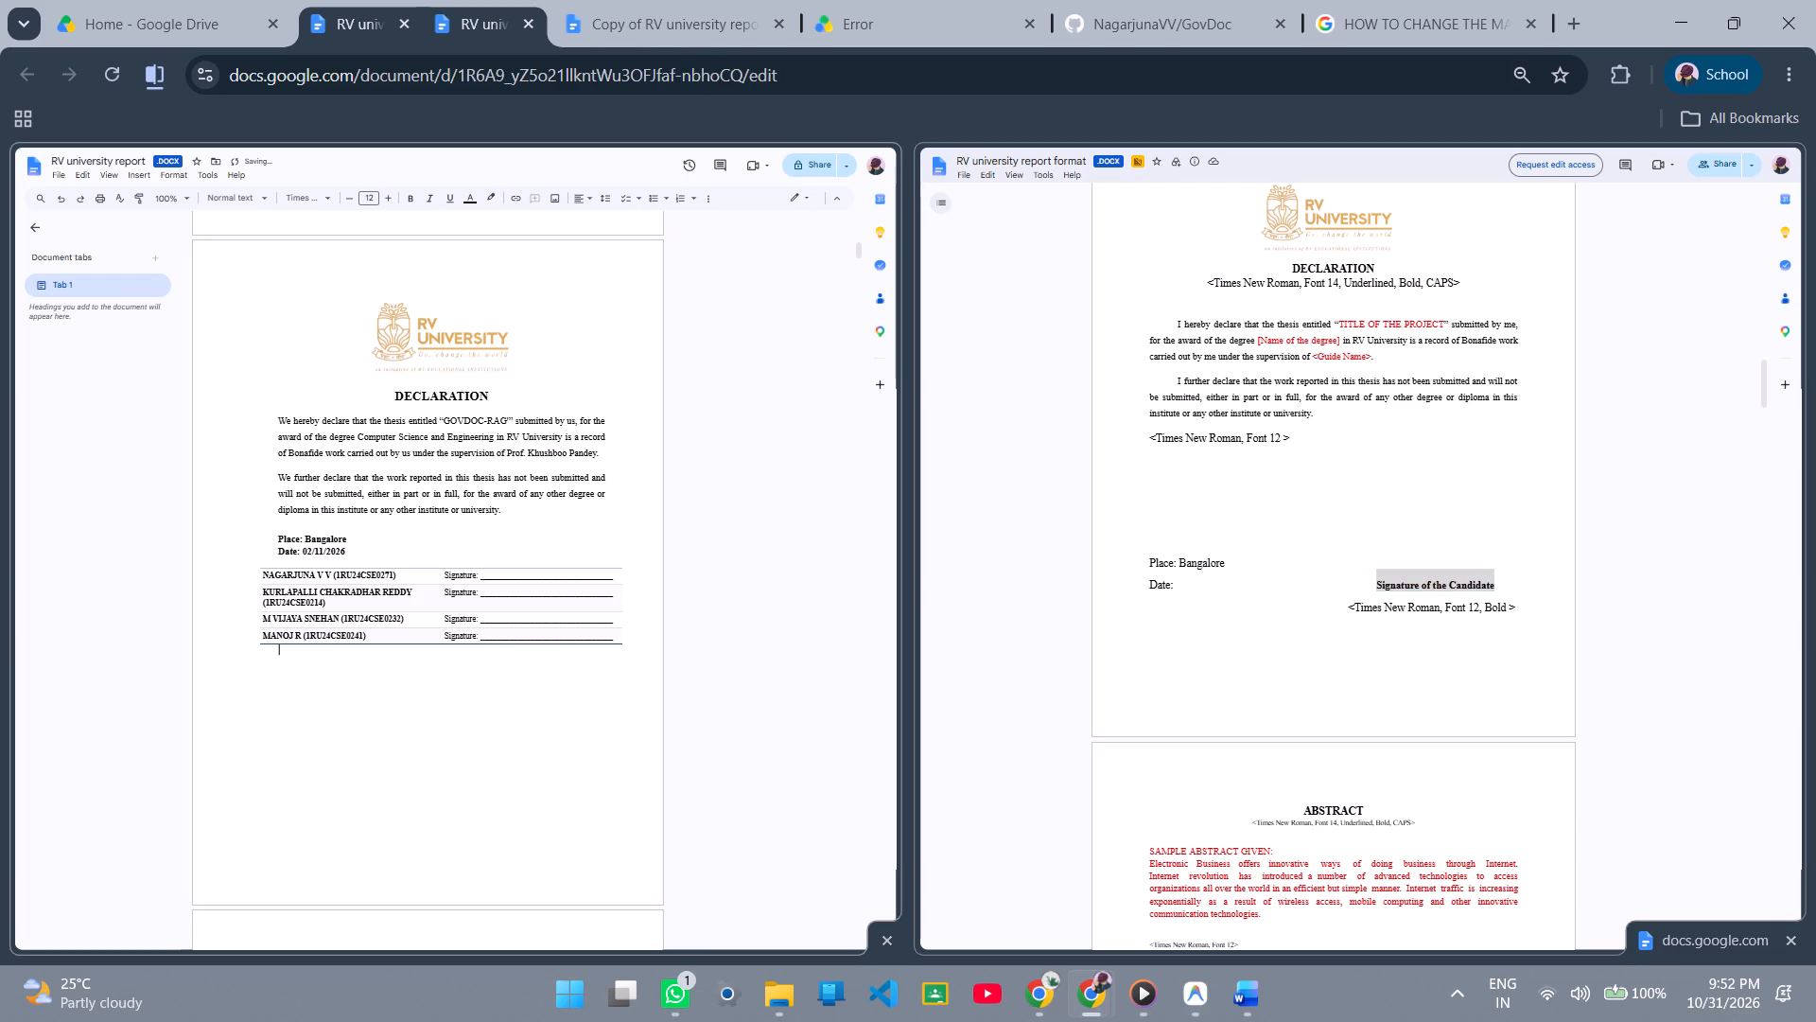
pyautogui.click(250, 573)
pyautogui.moveTo(249, 566); pyautogui.dragTo(235, 574)
pyautogui.click(235, 574)
pyautogui.click(518, 555)
pyautogui.press('space')
pyautogui.press('space')
pyautogui.press('space')
pyautogui.press('space')
pyautogui.press('space')
pyautogui.press('space')
pyautogui.press('space')
pyautogui.press('space')
pyautogui.press('space')
pyautogui.press('space')
pyautogui.press('space')
pyautogui.press('space')
pyautogui.press('space')
pyautogui.press('space')
pyautogui.press('space')
pyautogui.press('space')
pyautogui.press('space')
pyautogui.press('space')
pyautogui.press('space')
pyautogui.press('space')
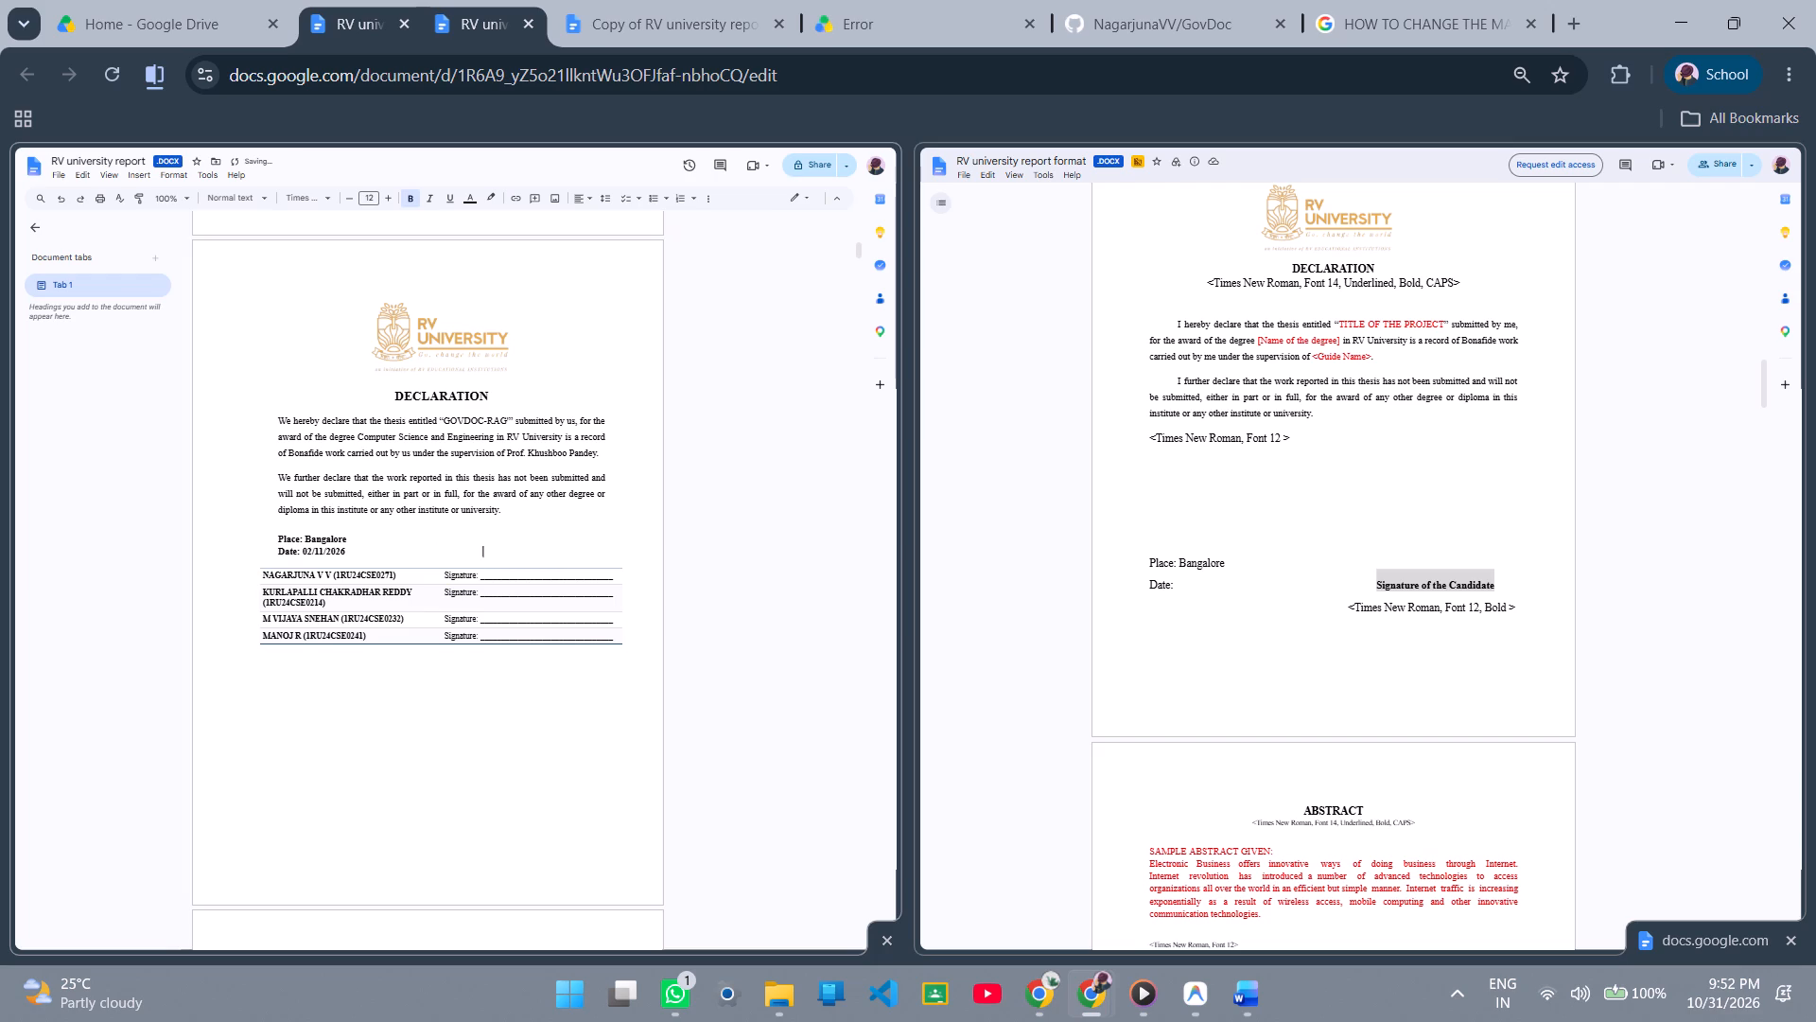
pyautogui.hotkey('ctrl', 'v')
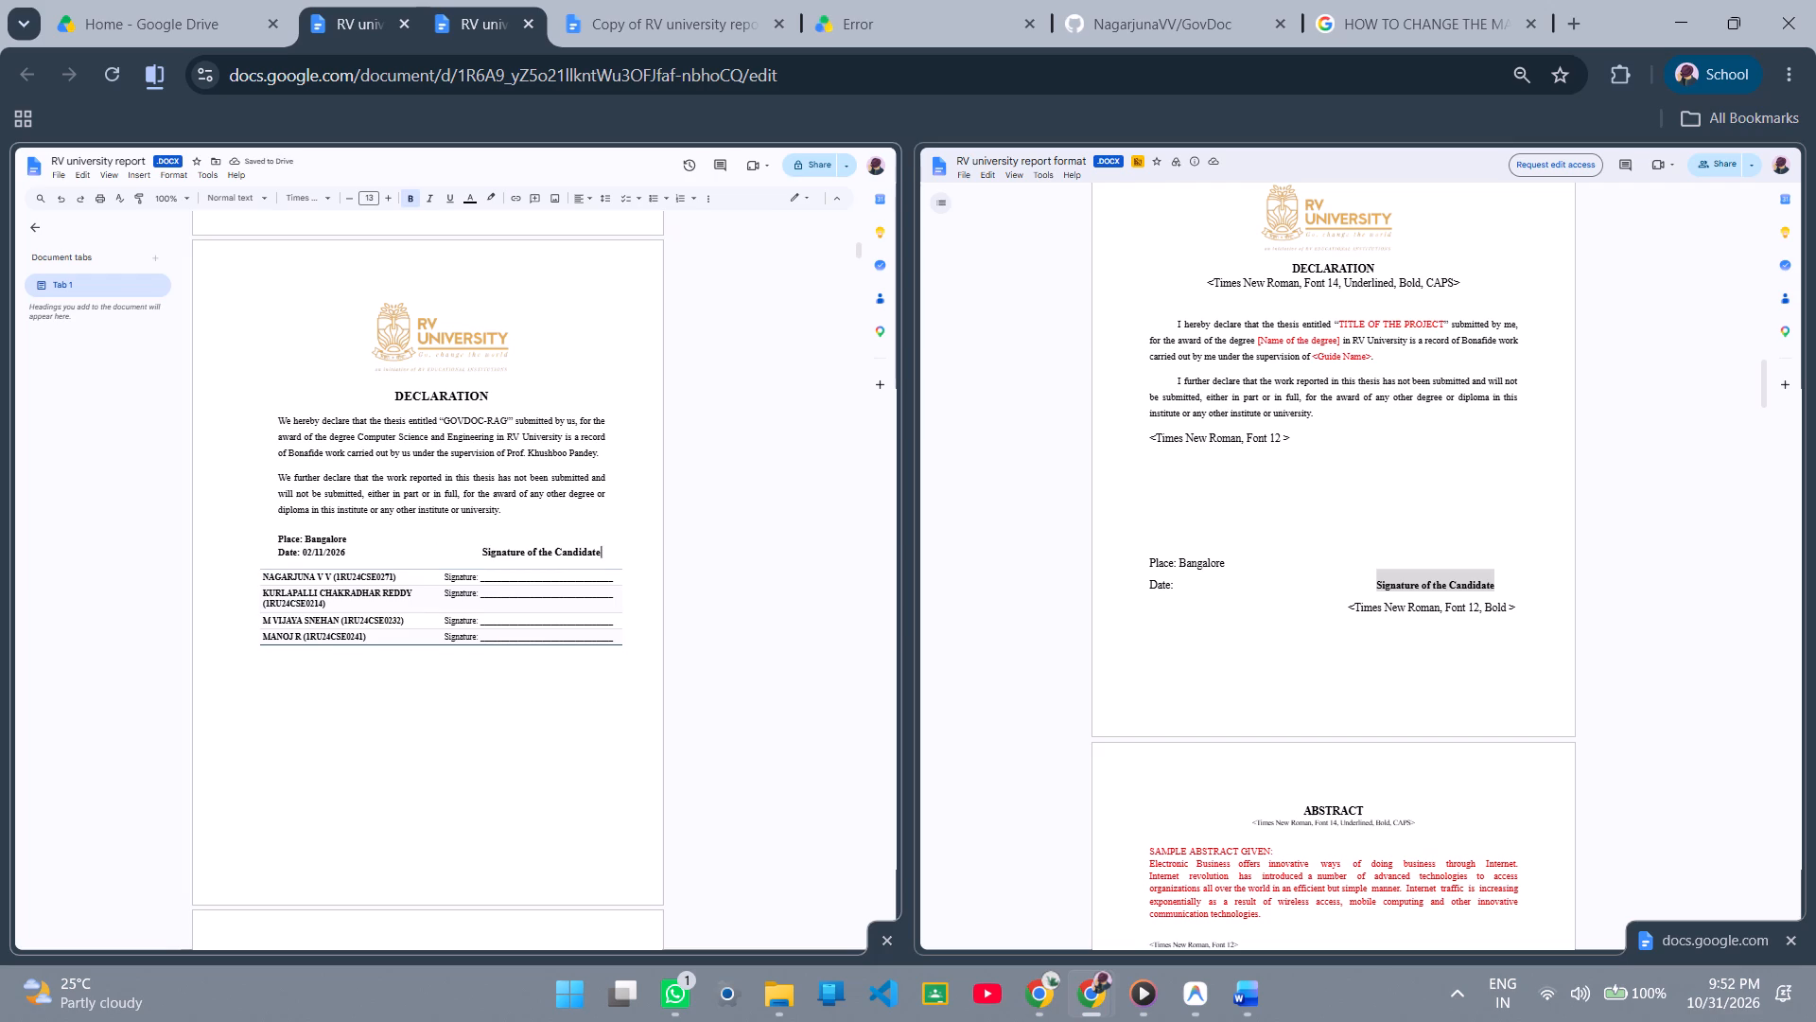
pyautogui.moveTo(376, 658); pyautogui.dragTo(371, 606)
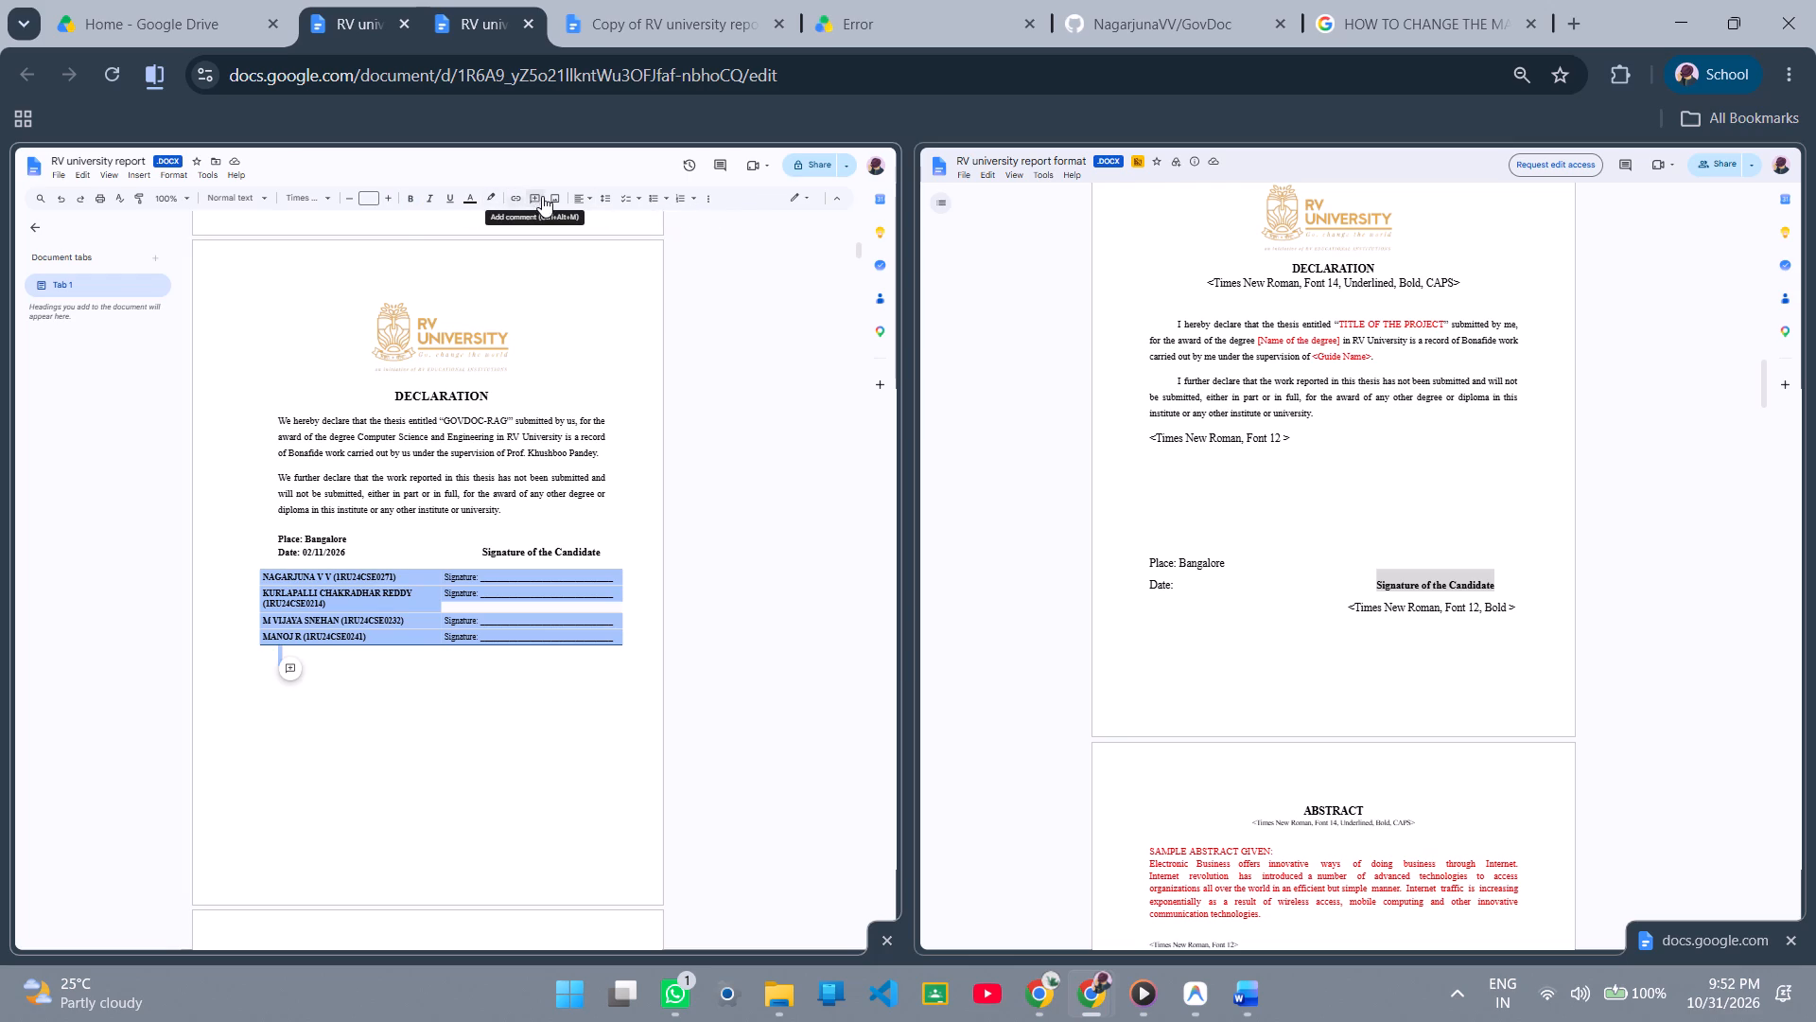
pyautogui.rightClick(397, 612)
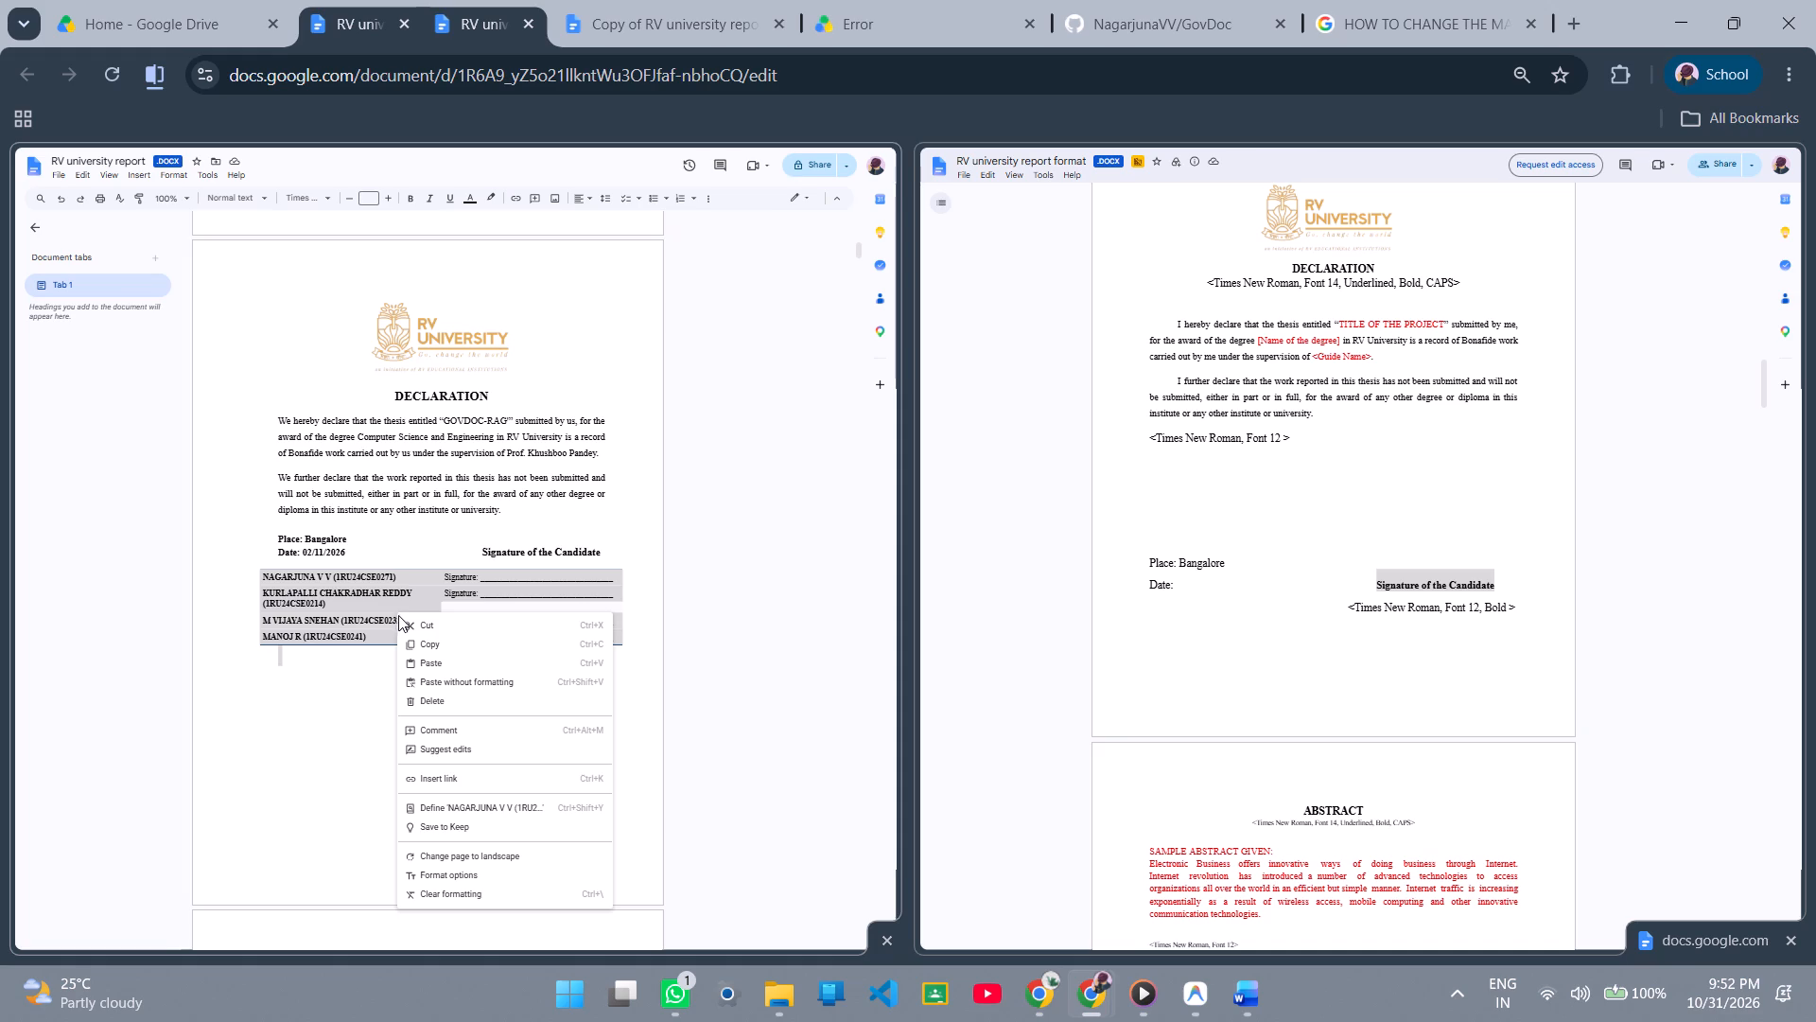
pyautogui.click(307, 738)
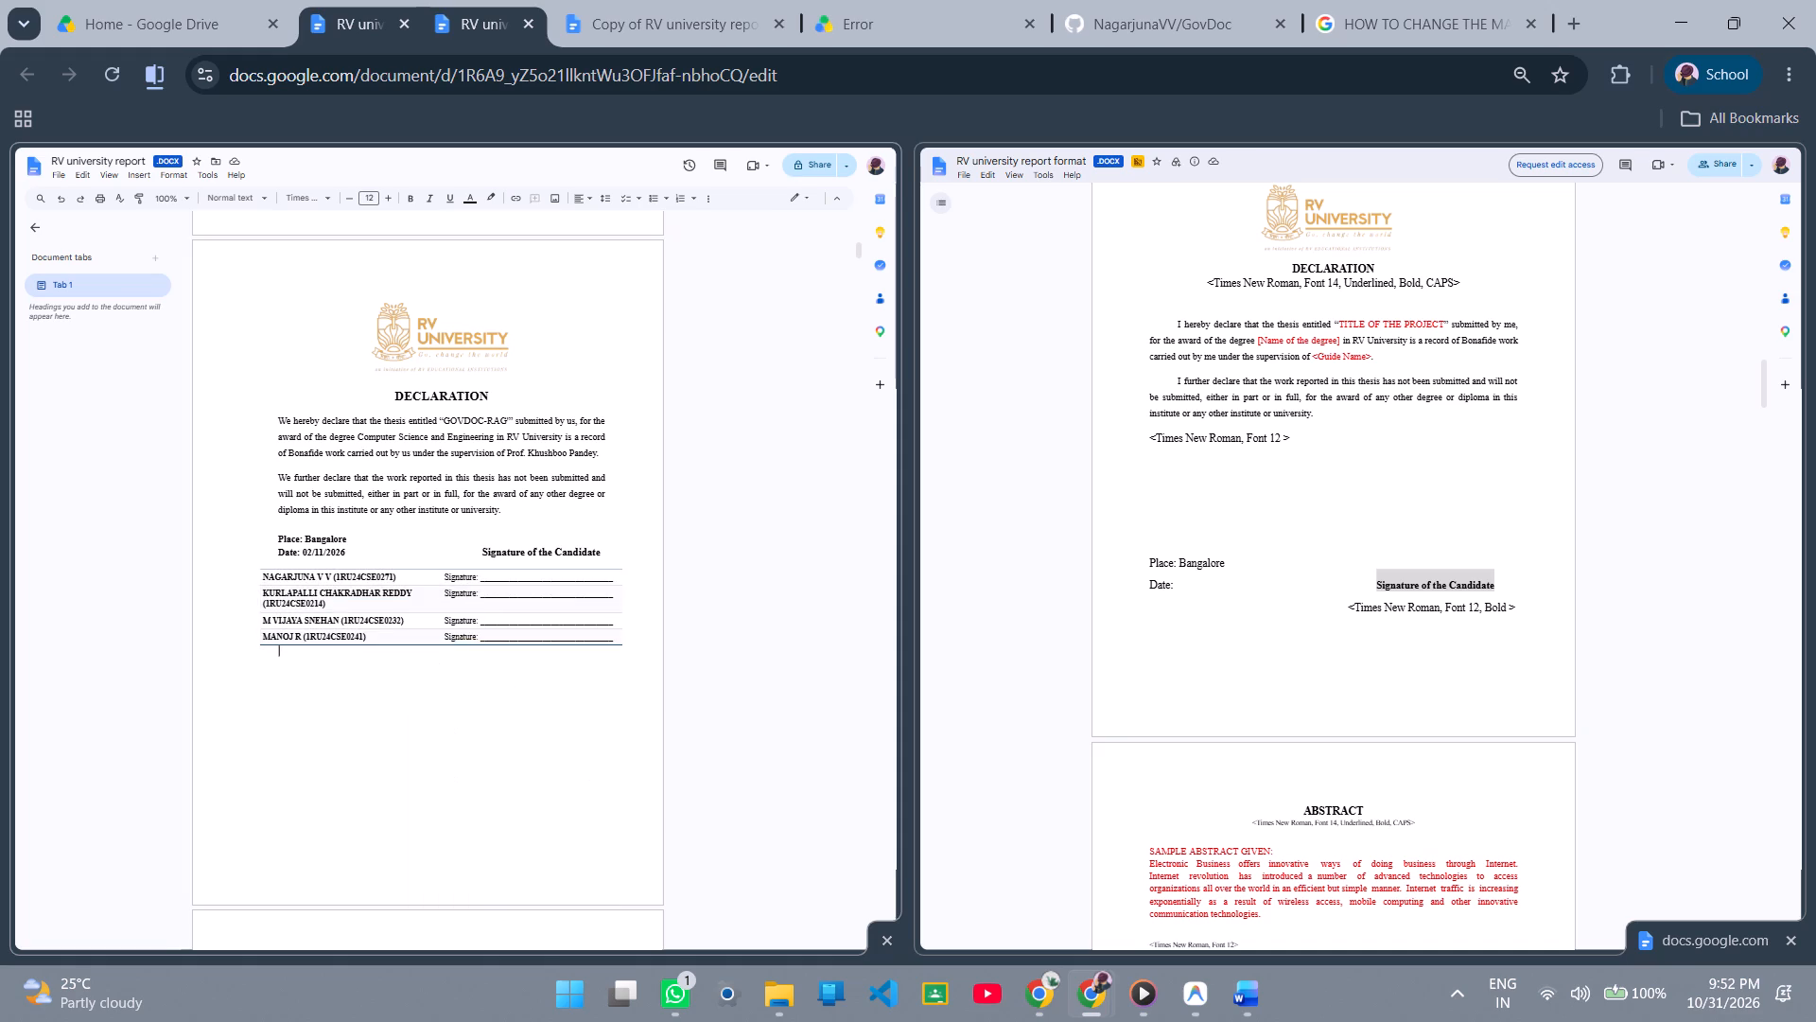
# Review the layout of the report's title and certificate pages.
pyautogui.scroll(7, 348, 709)
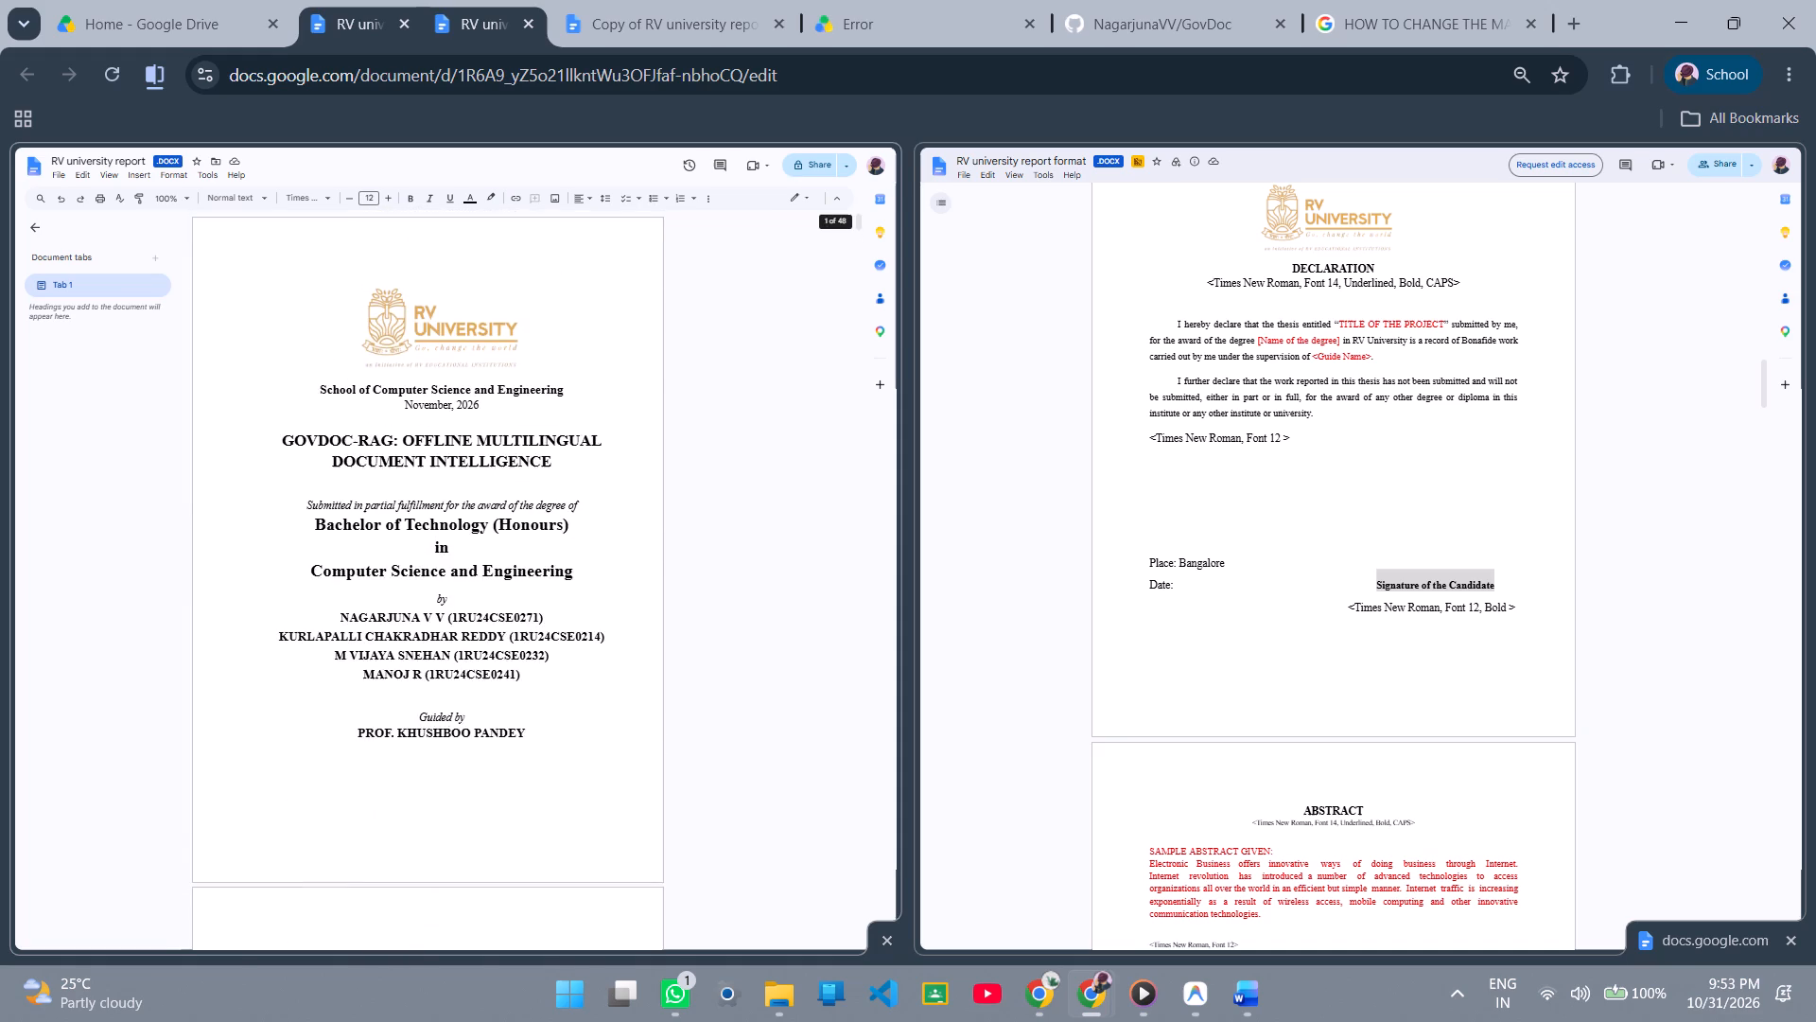
pyautogui.scroll(-3, 348, 709)
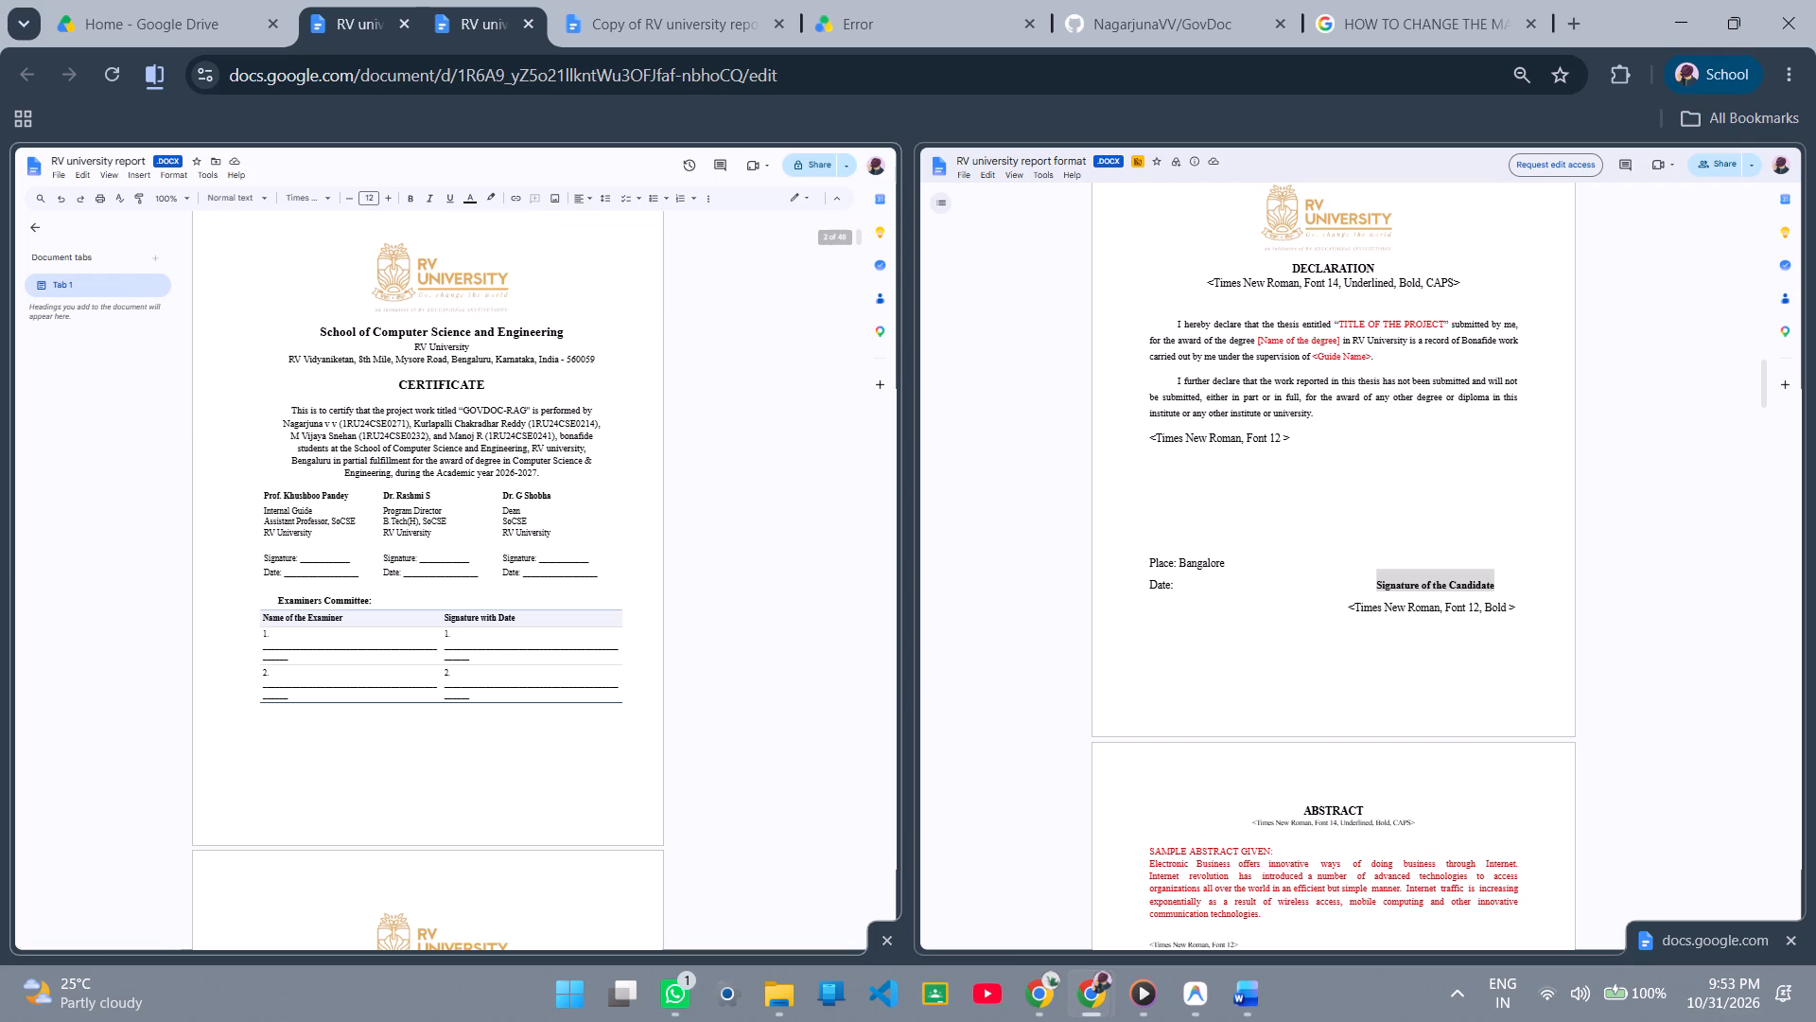
pyautogui.scroll(3, 348, 709)
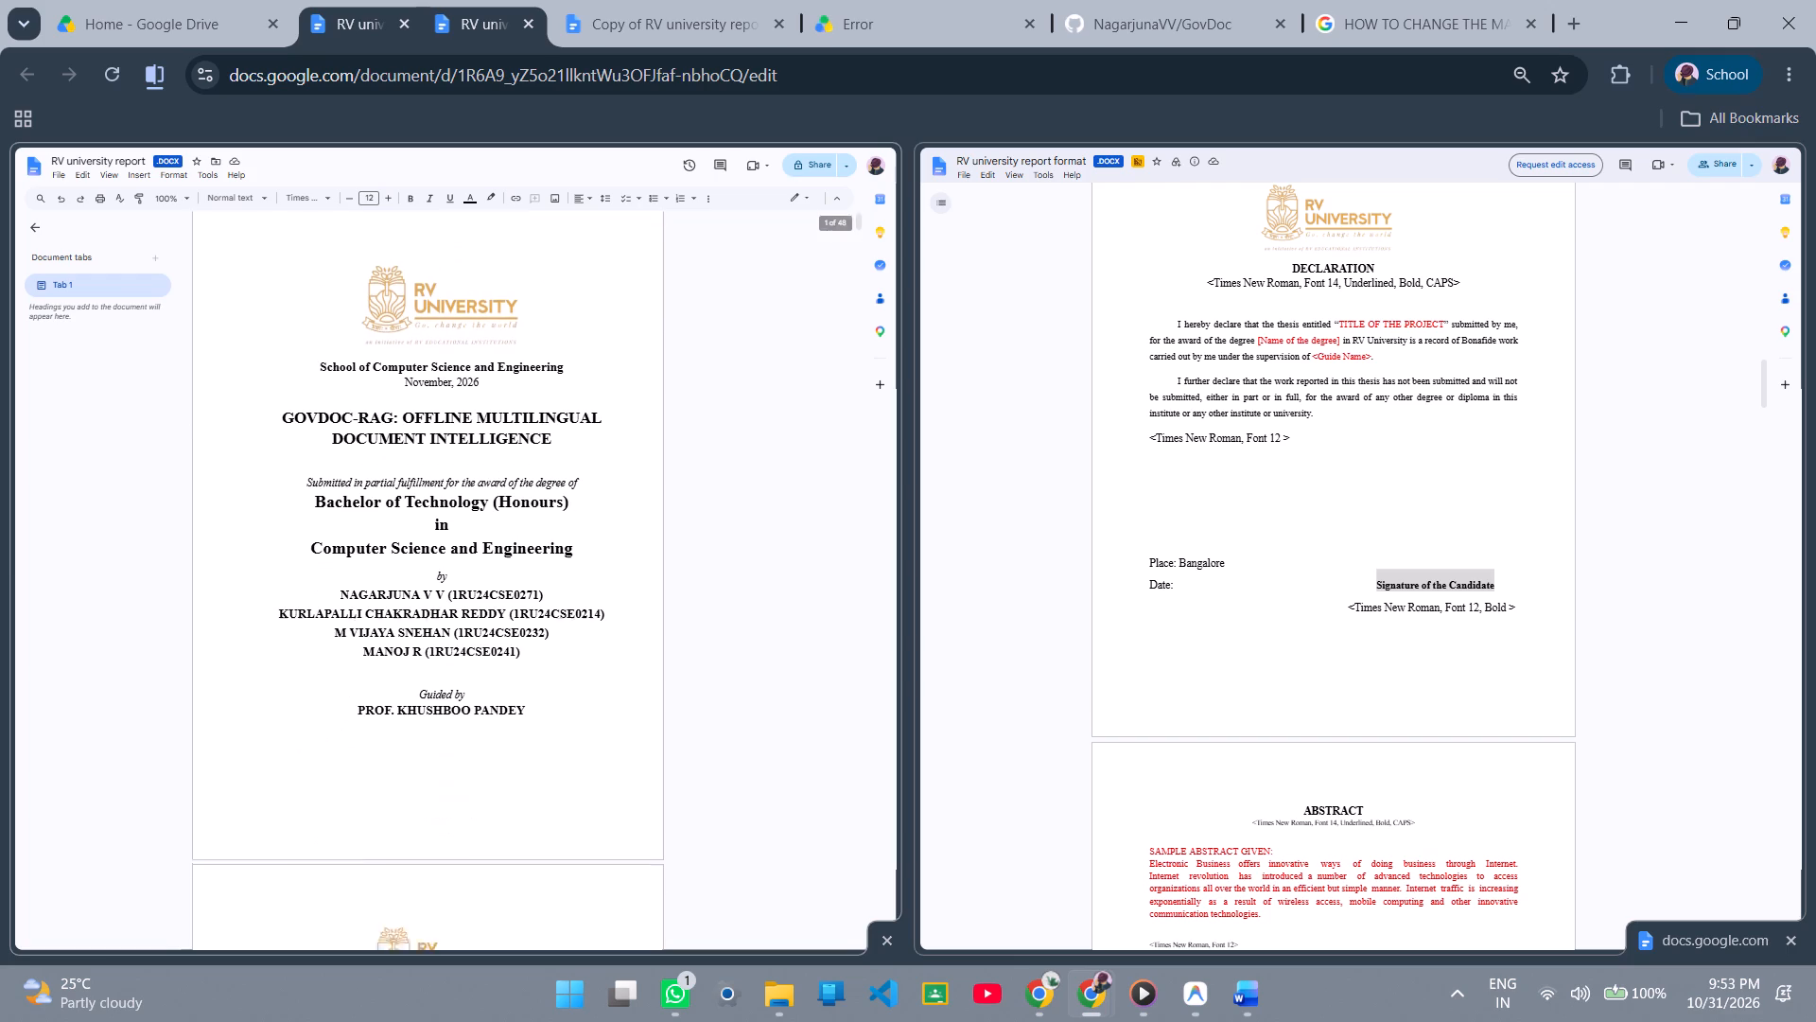
pyautogui.scroll(2, 348, 709)
# Switch to the report in Word and compare its title and certificate pages with the format document's guidelines and sample pages.
pyautogui.hotkey('alt', 'Tab')
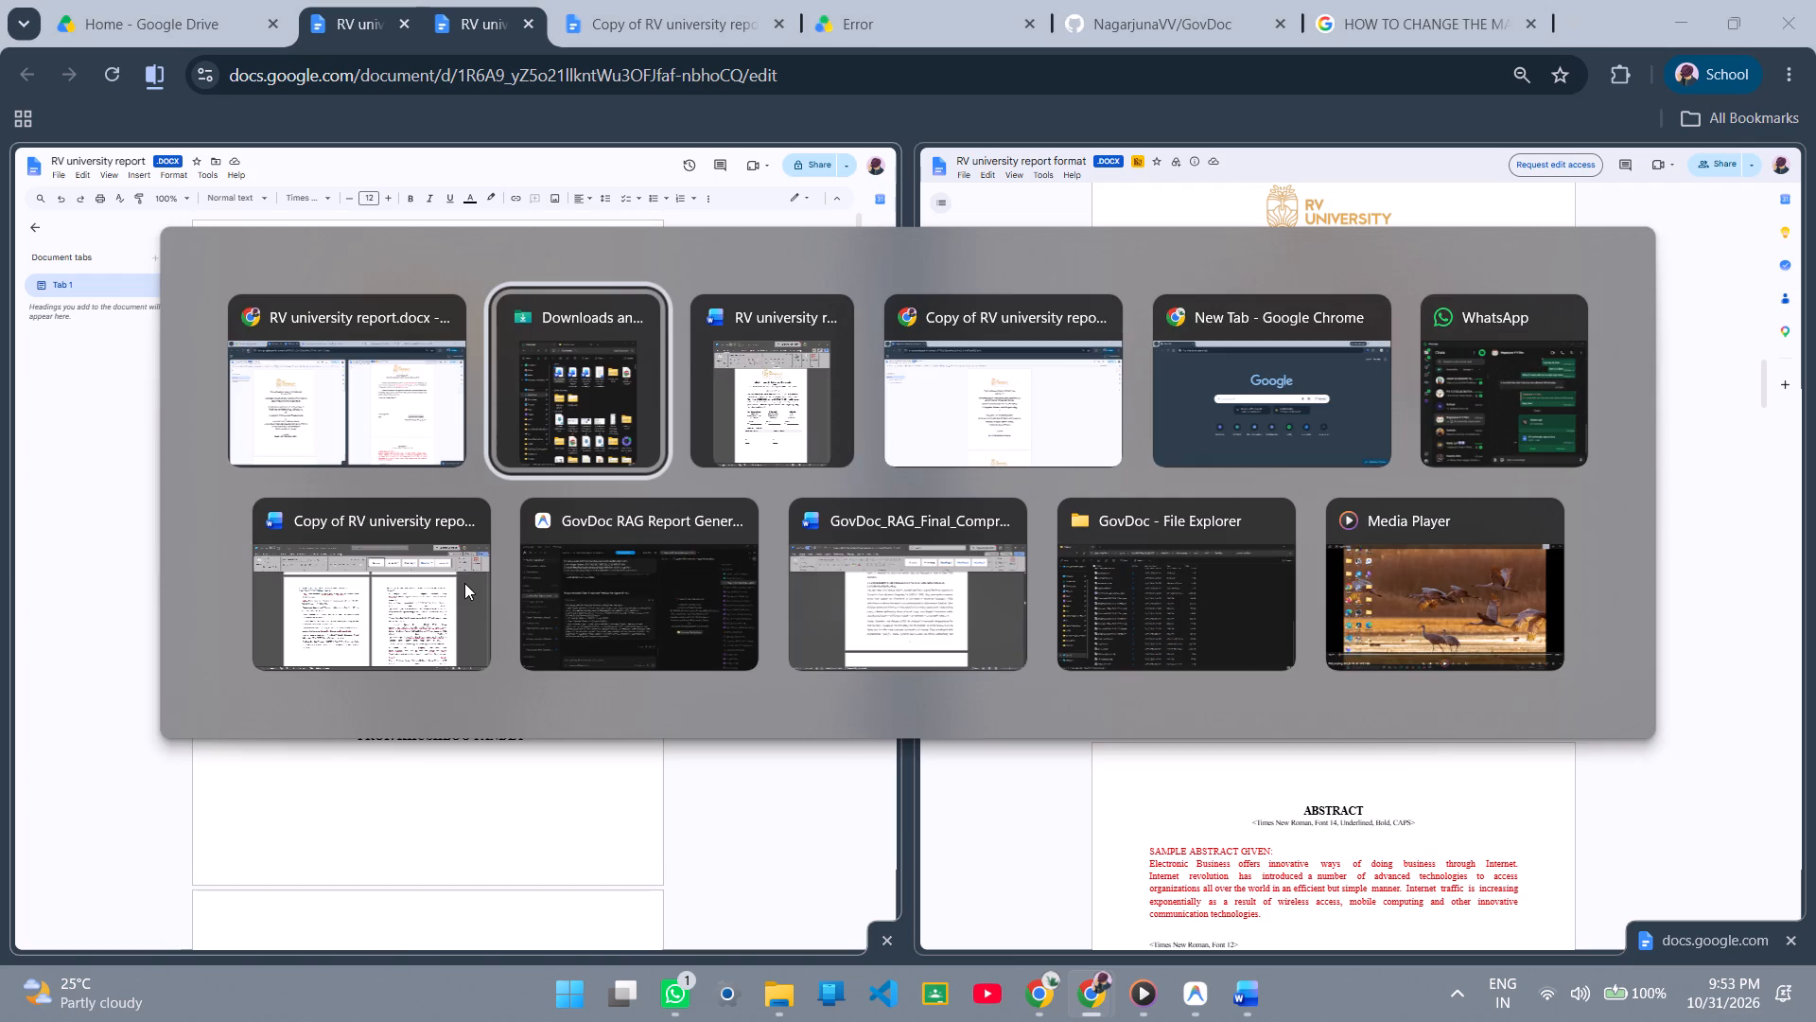
pyautogui.hotkey('alt', 'Tab')
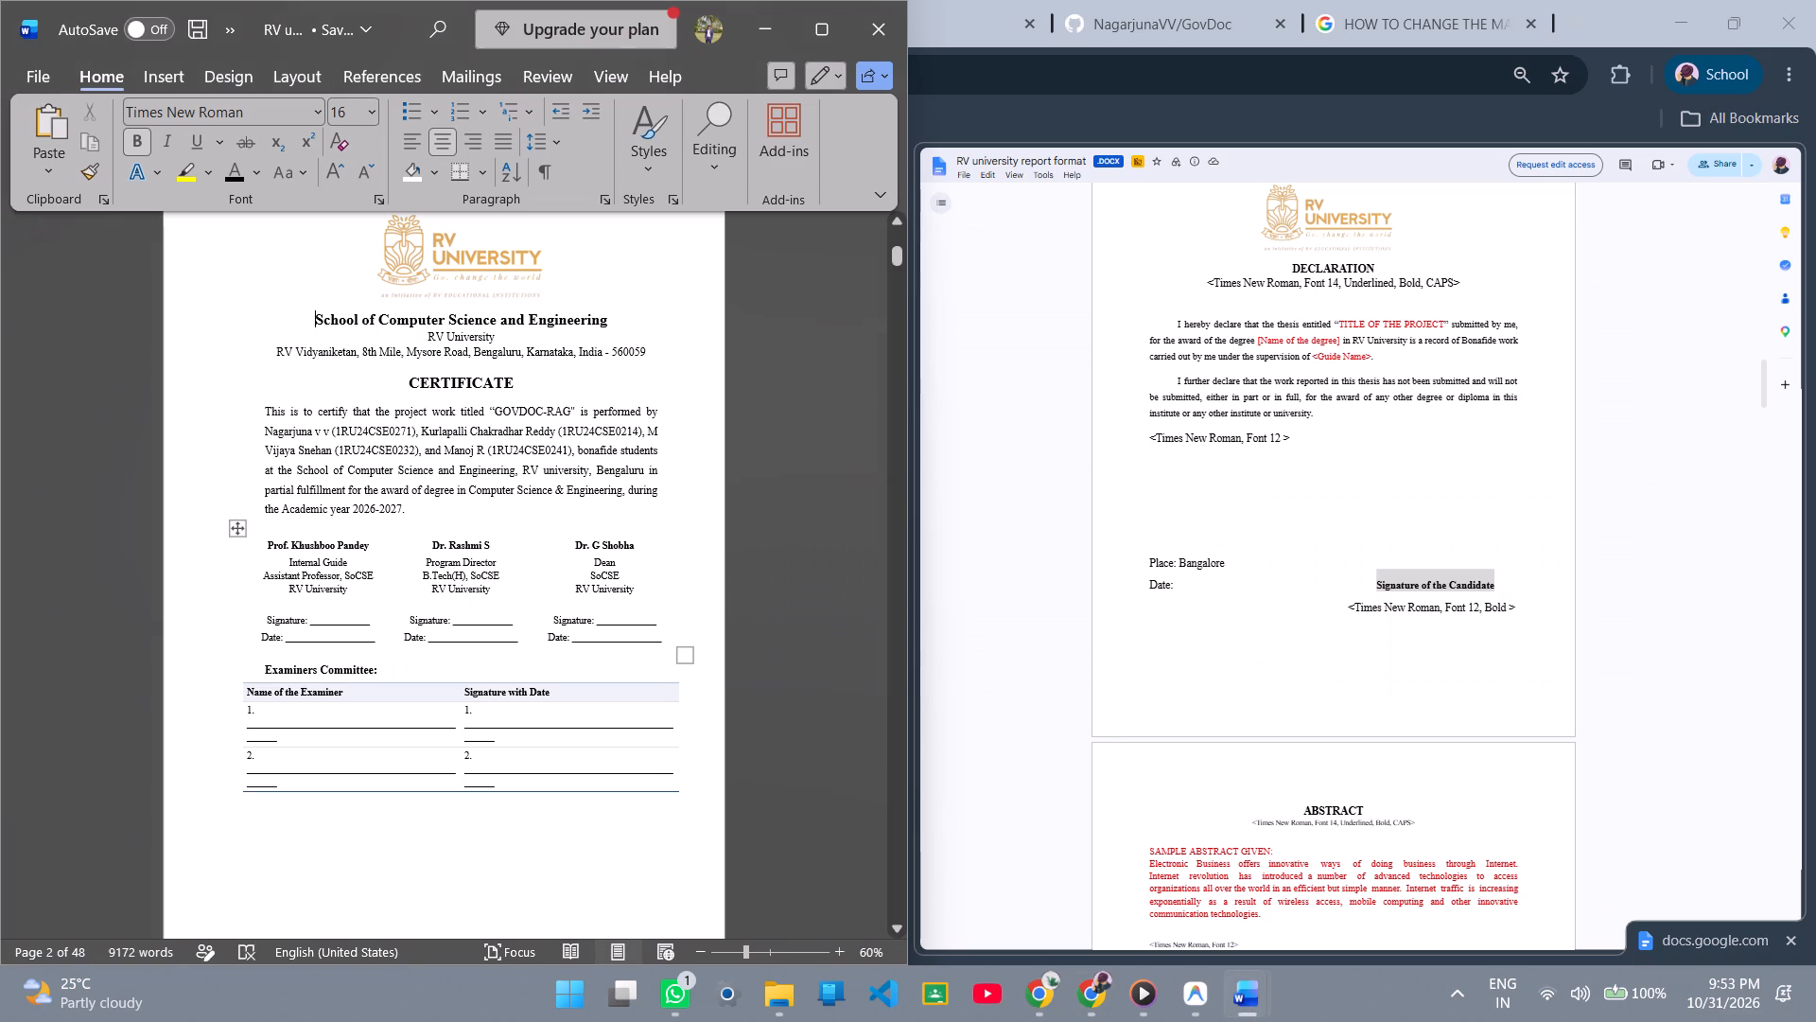
pyautogui.scroll(20, 563, 377)
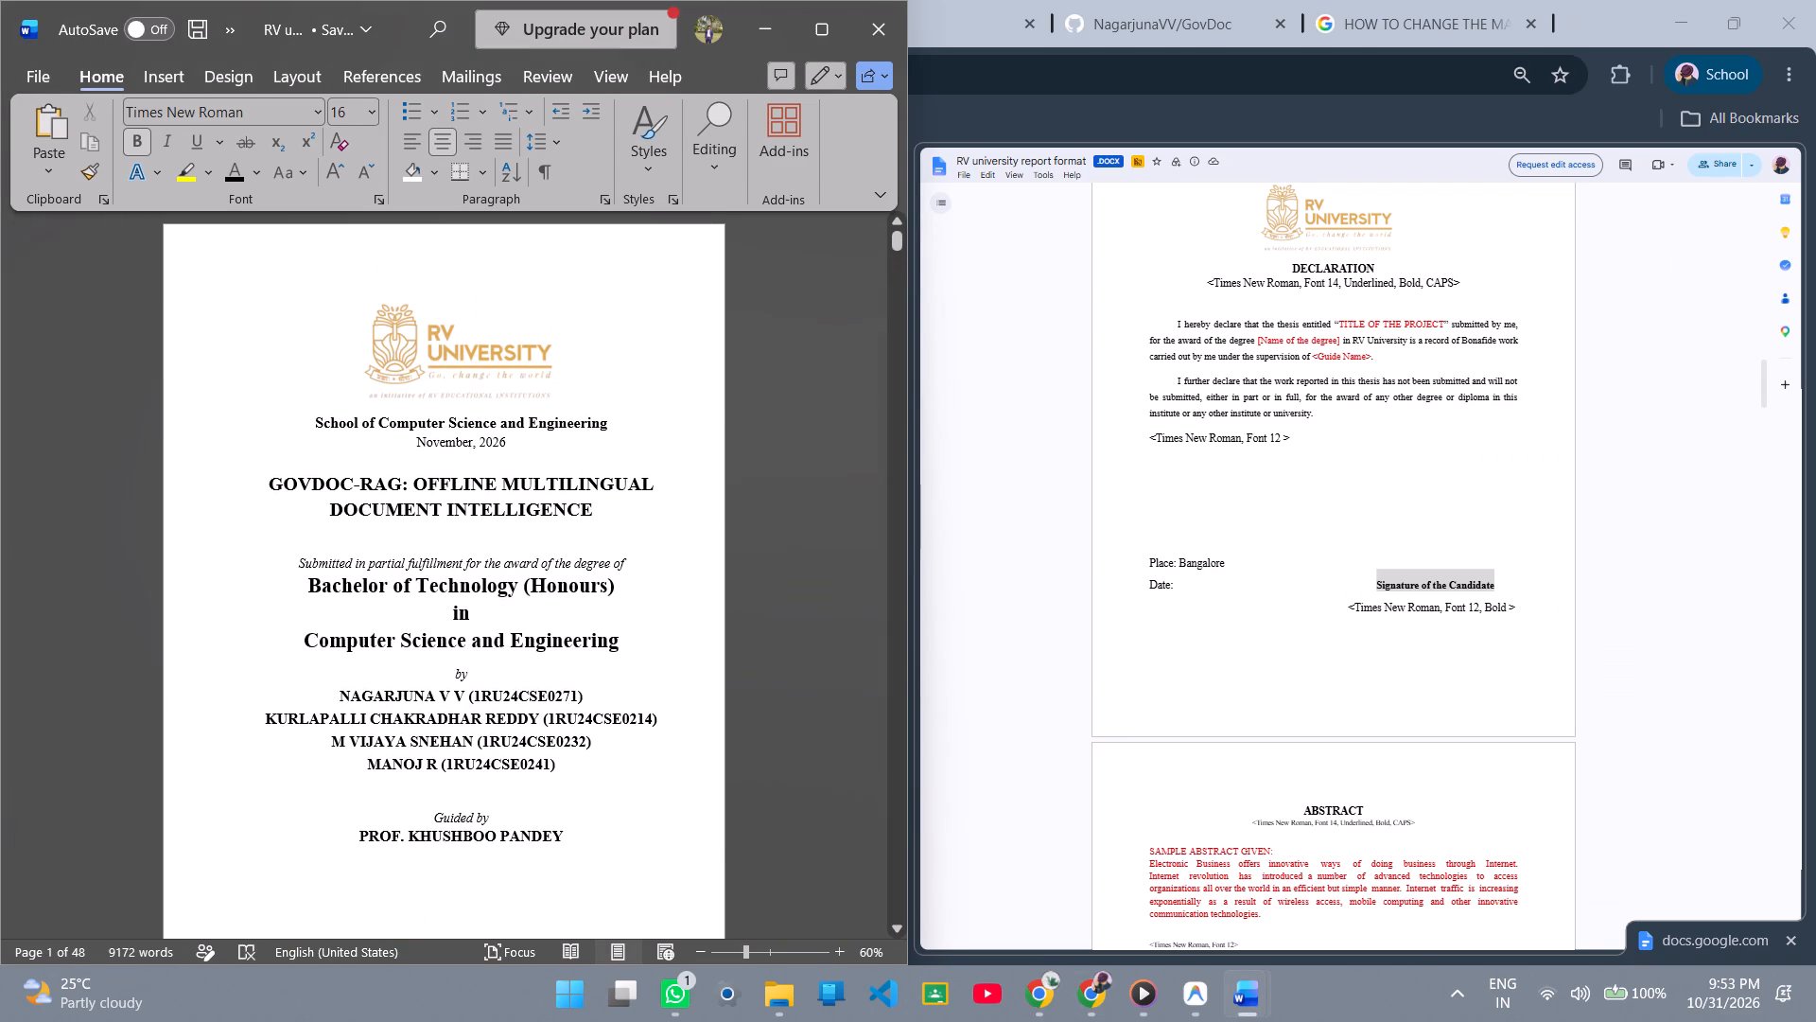
pyautogui.click(454, 421)
pyautogui.scroll(2, 1174, 497)
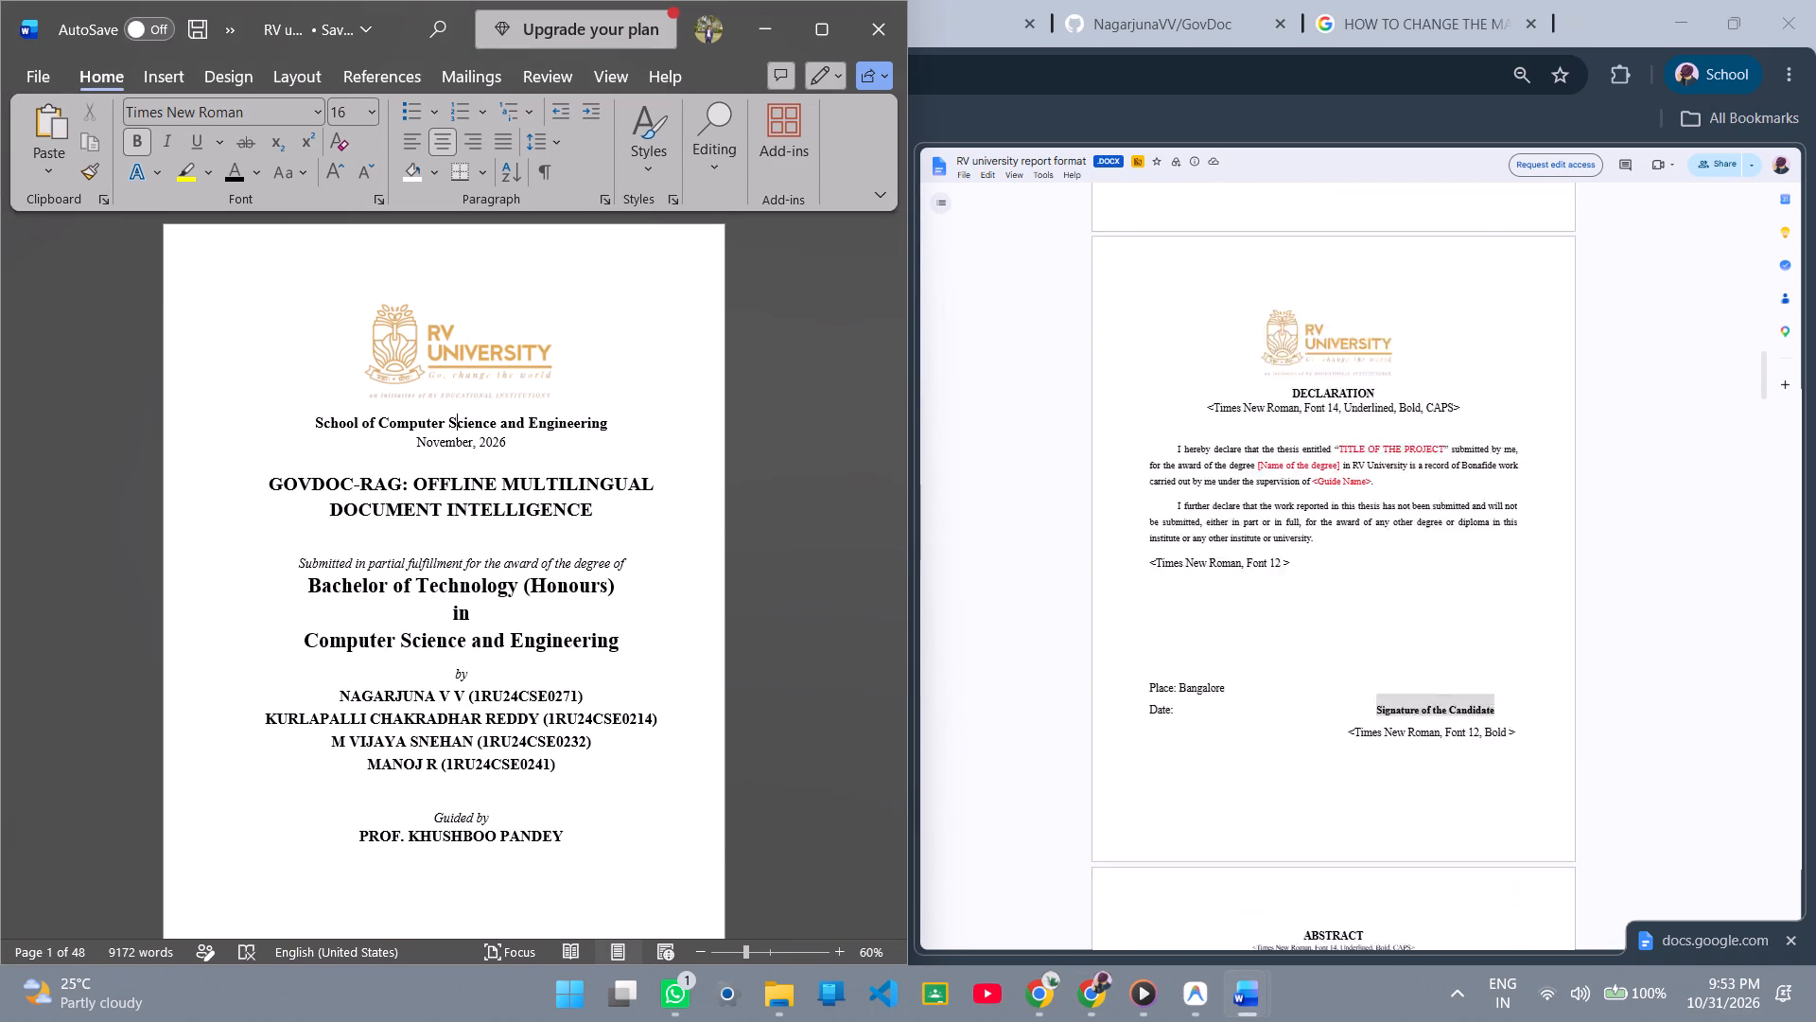
pyautogui.scroll(12, 1174, 497)
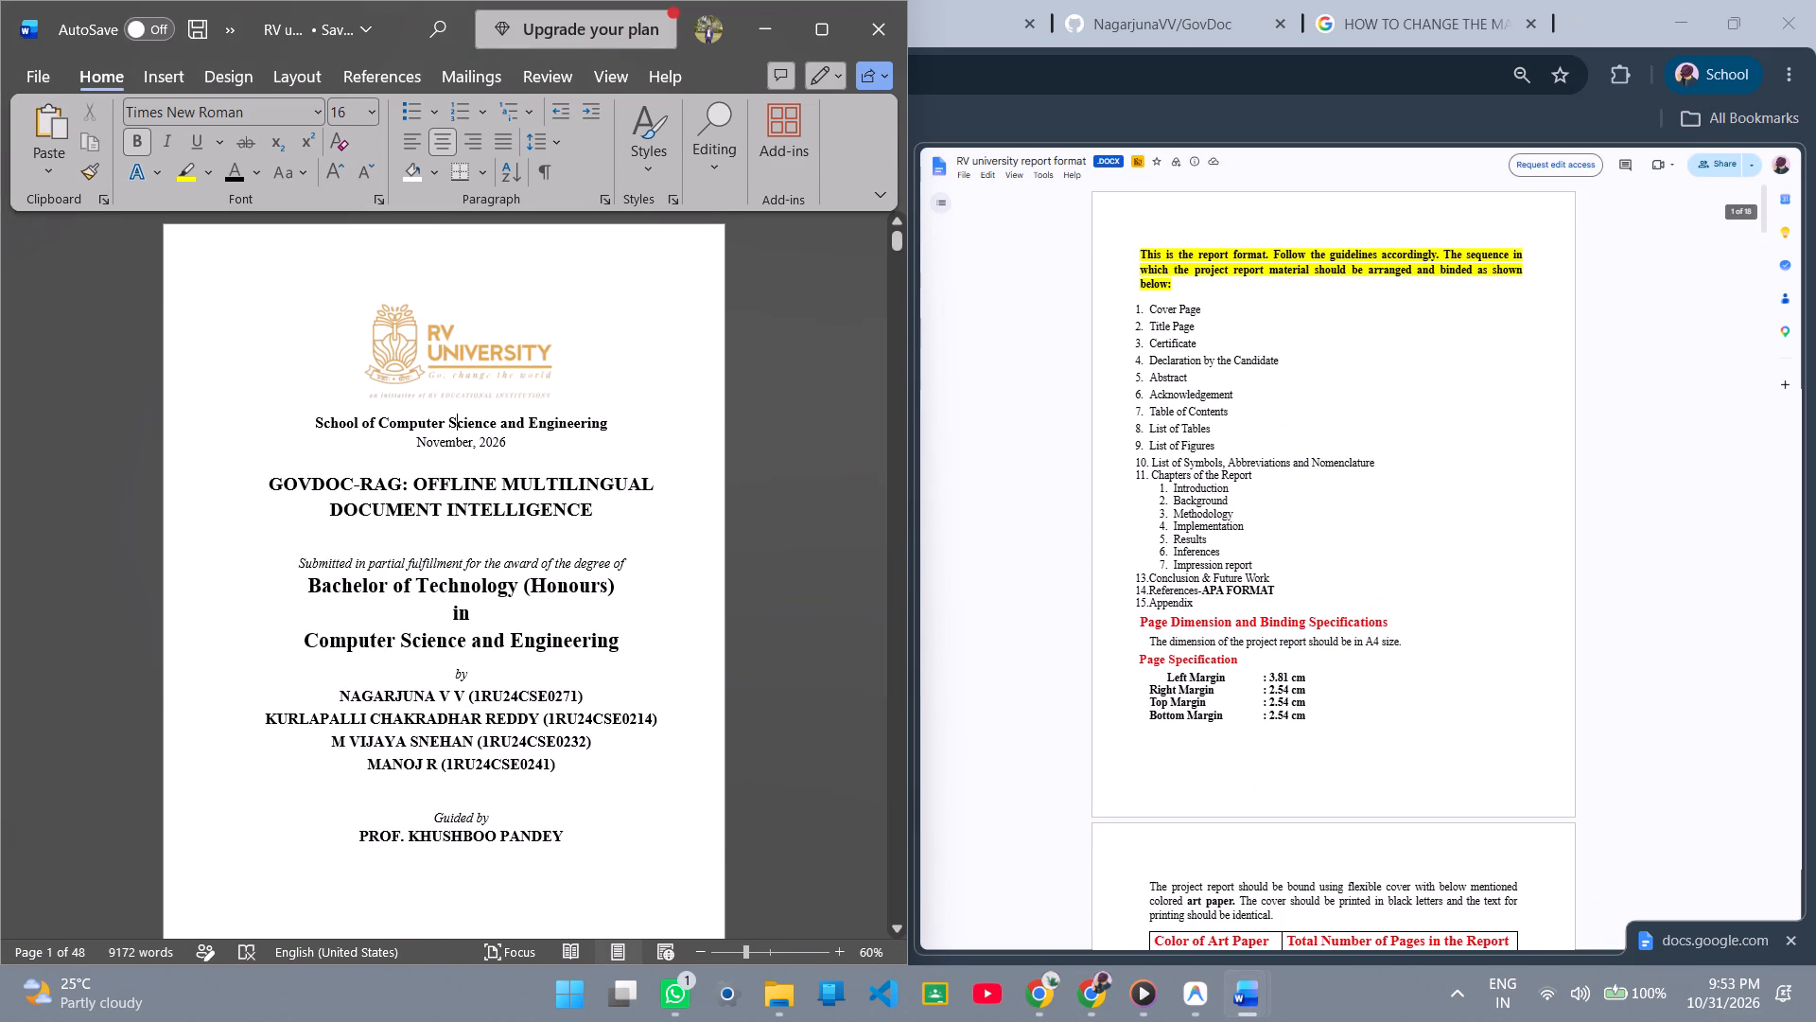
pyautogui.scroll(-12, 591, 624)
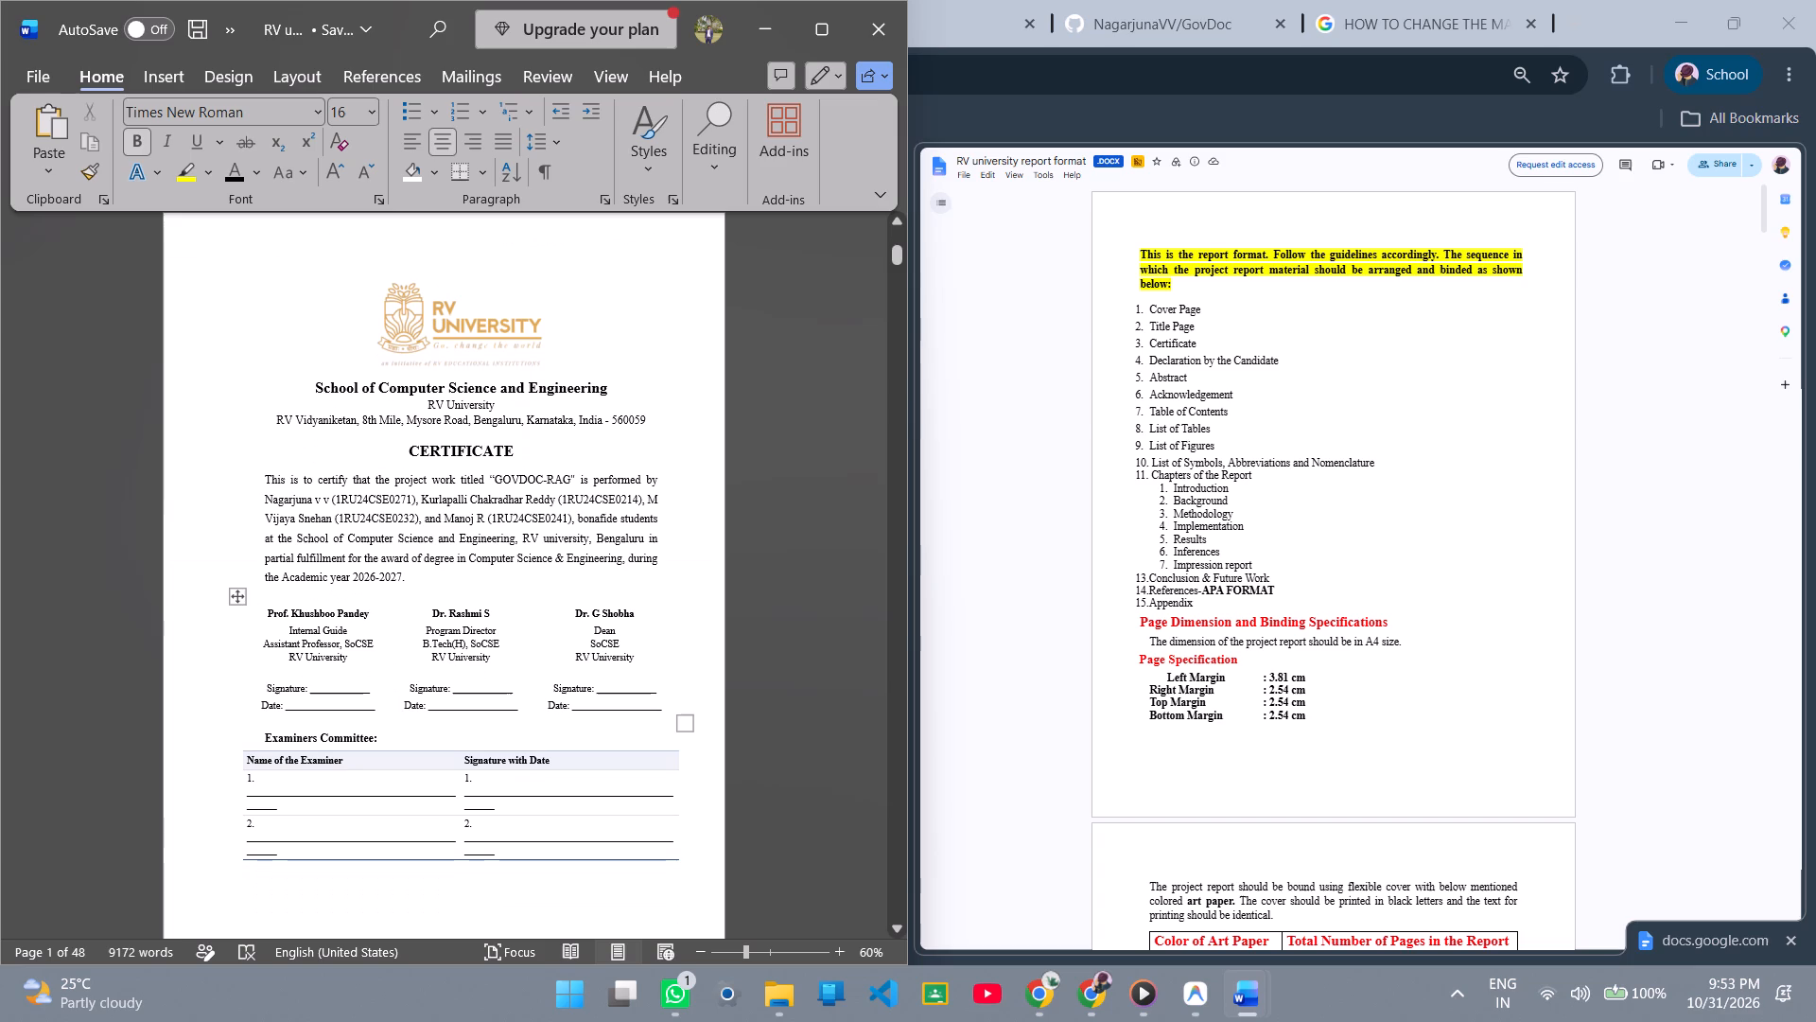
pyautogui.scroll(-1, 595, 617)
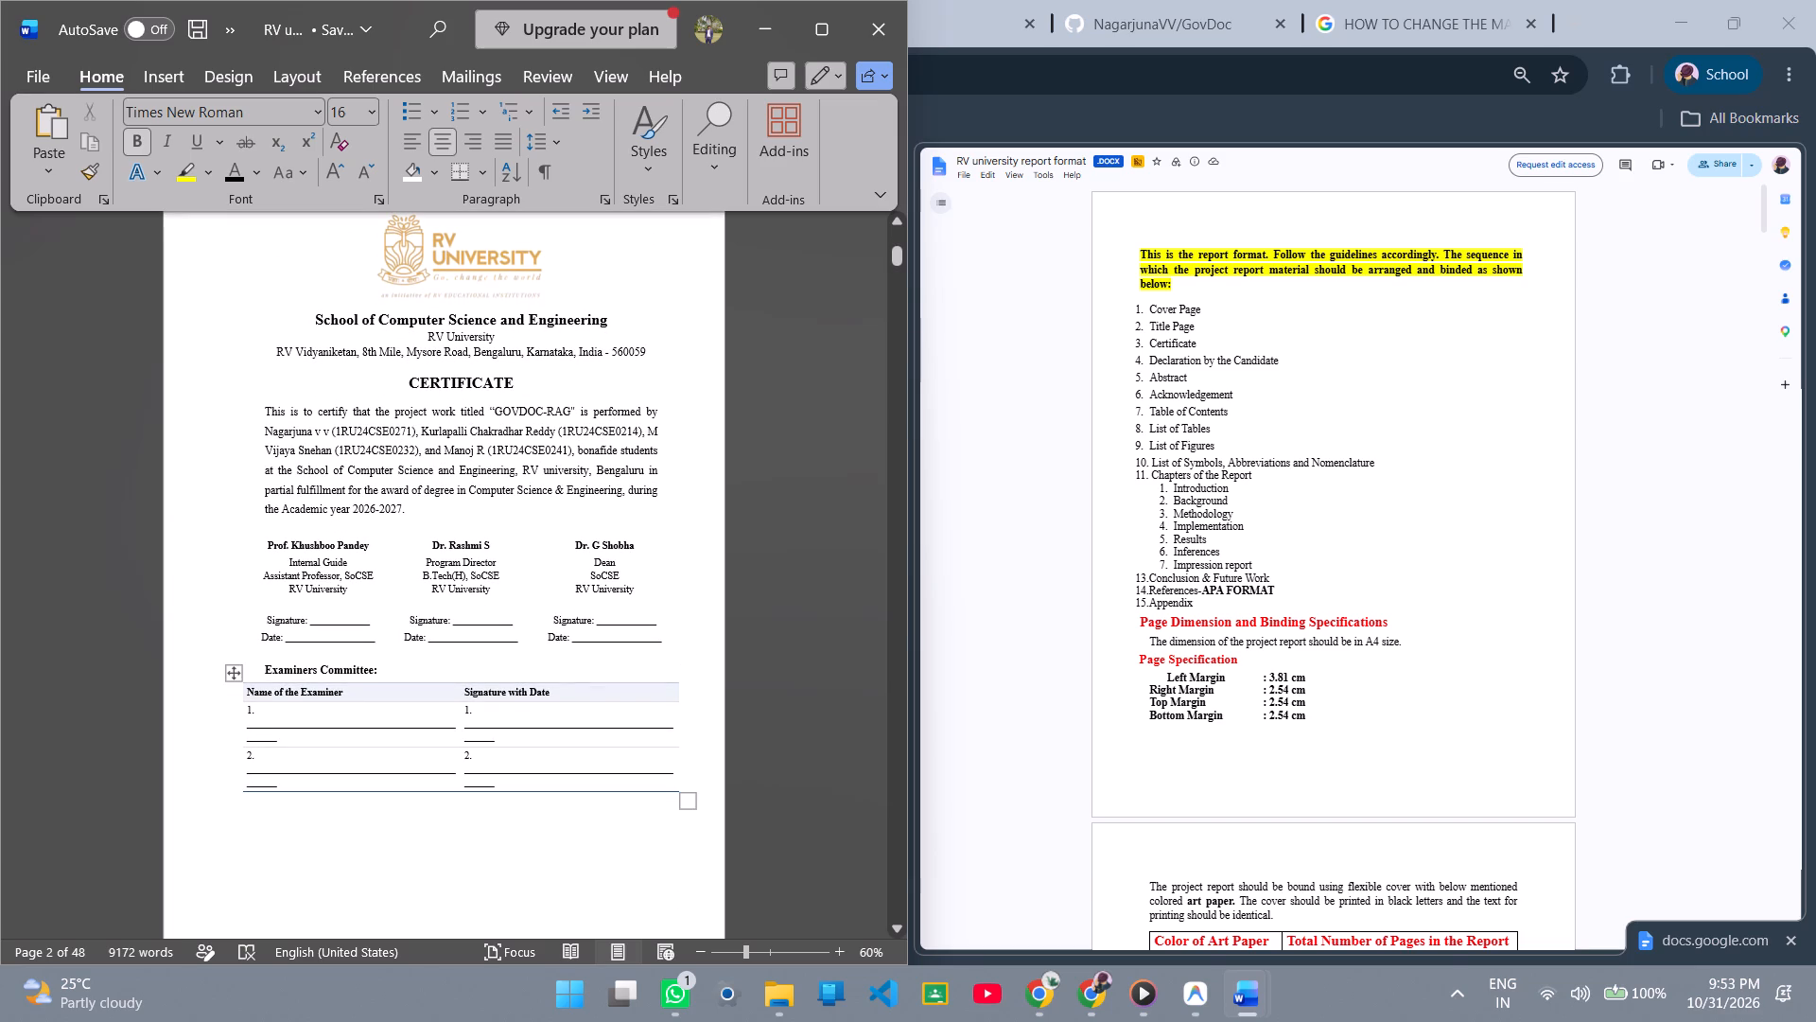
pyautogui.scroll(-5, 1204, 555)
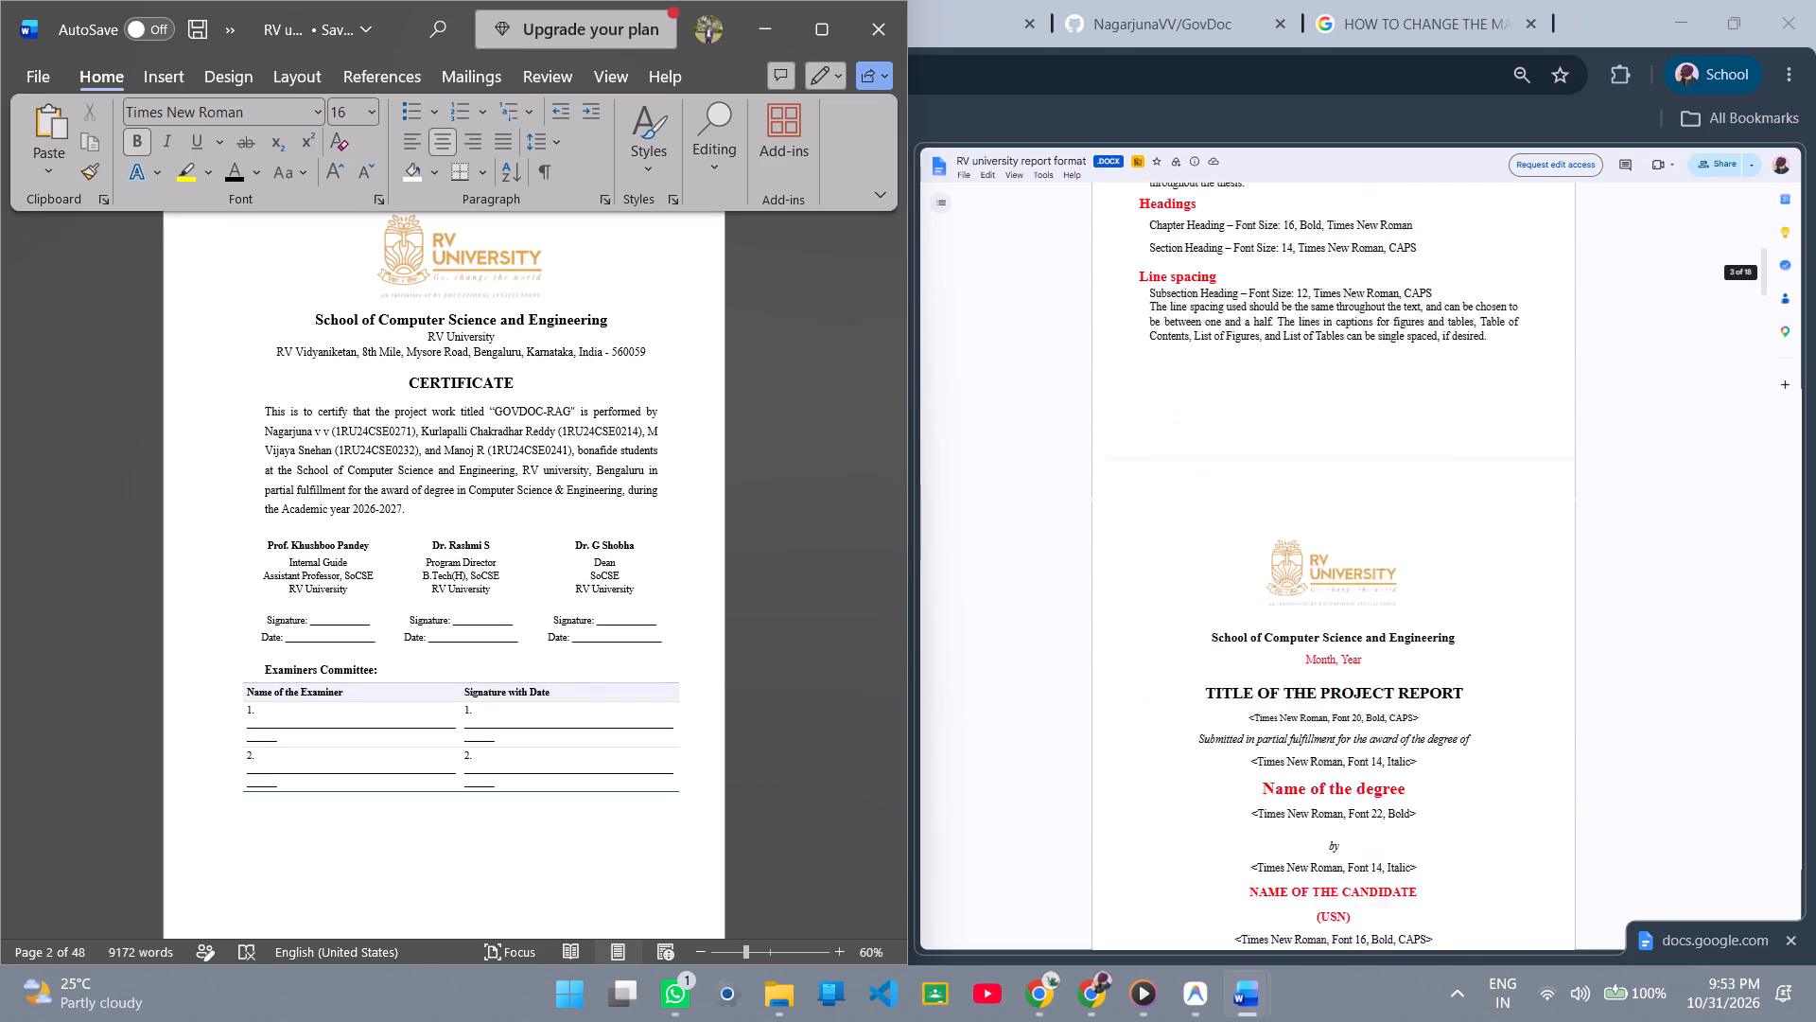
pyautogui.scroll(-5, 1204, 555)
pyautogui.scroll(3, 1204, 555)
pyautogui.scroll(-3, 1204, 555)
pyautogui.scroll(1, 1204, 555)
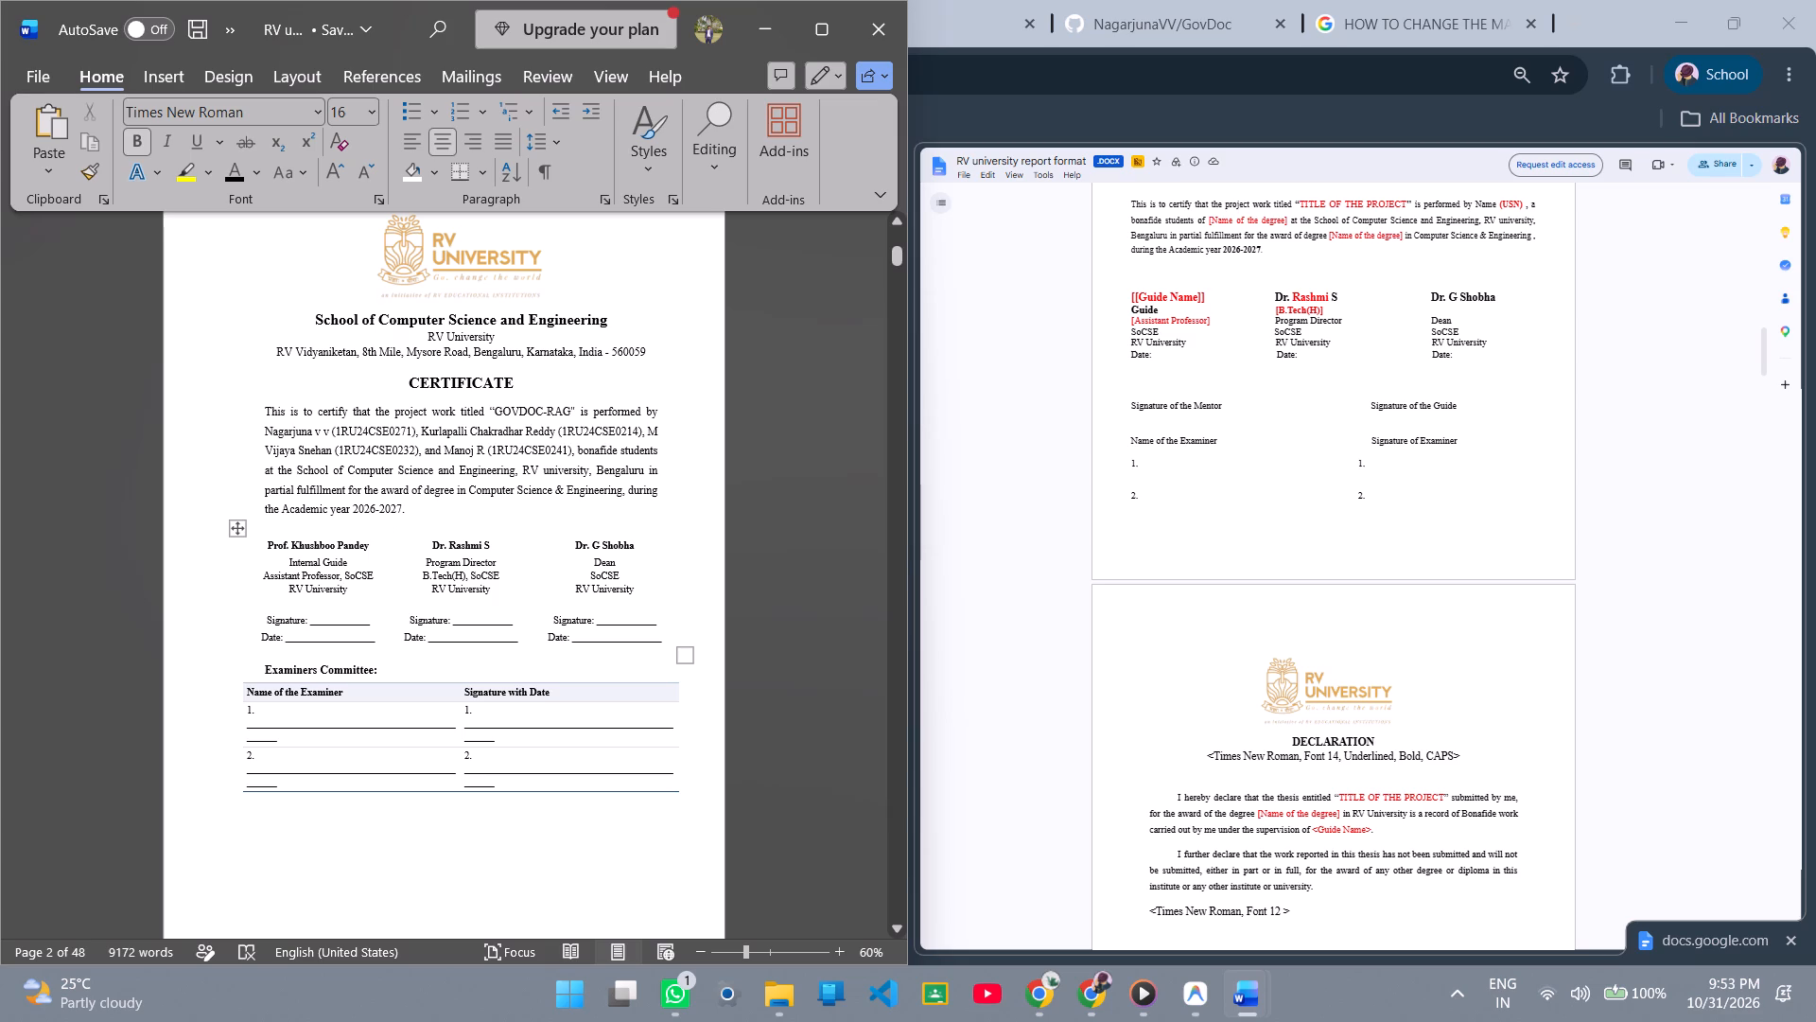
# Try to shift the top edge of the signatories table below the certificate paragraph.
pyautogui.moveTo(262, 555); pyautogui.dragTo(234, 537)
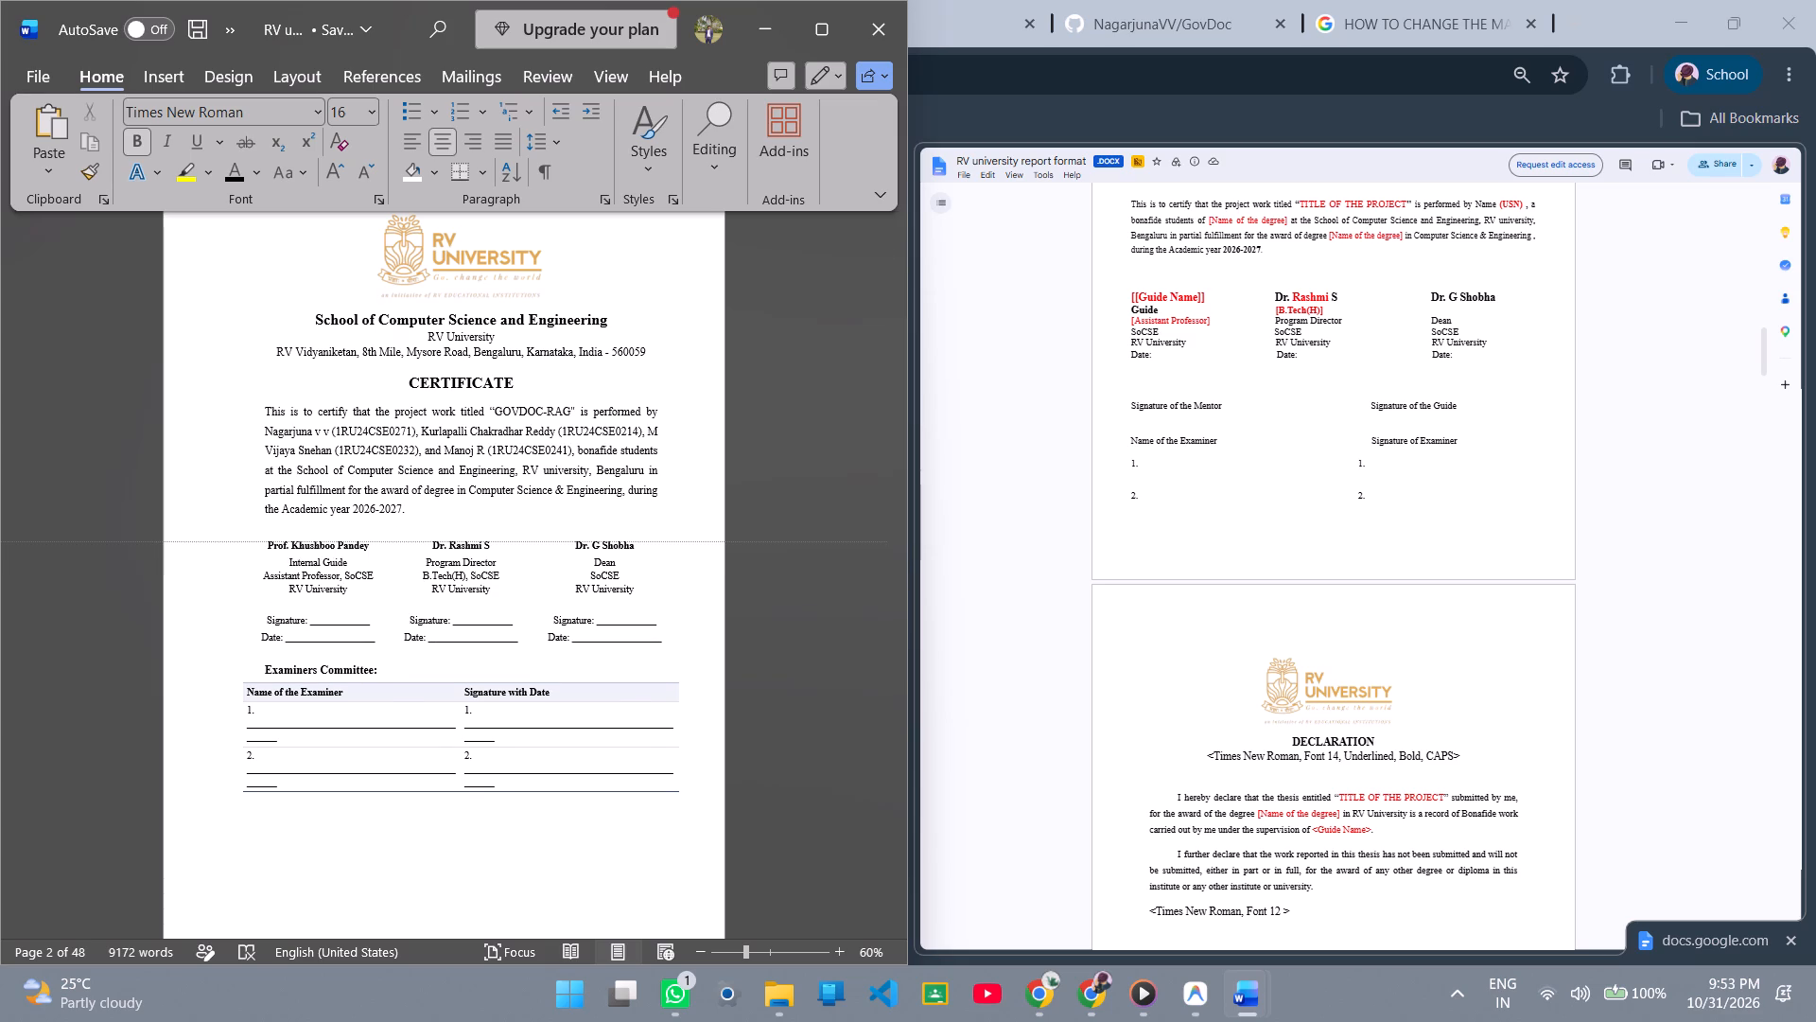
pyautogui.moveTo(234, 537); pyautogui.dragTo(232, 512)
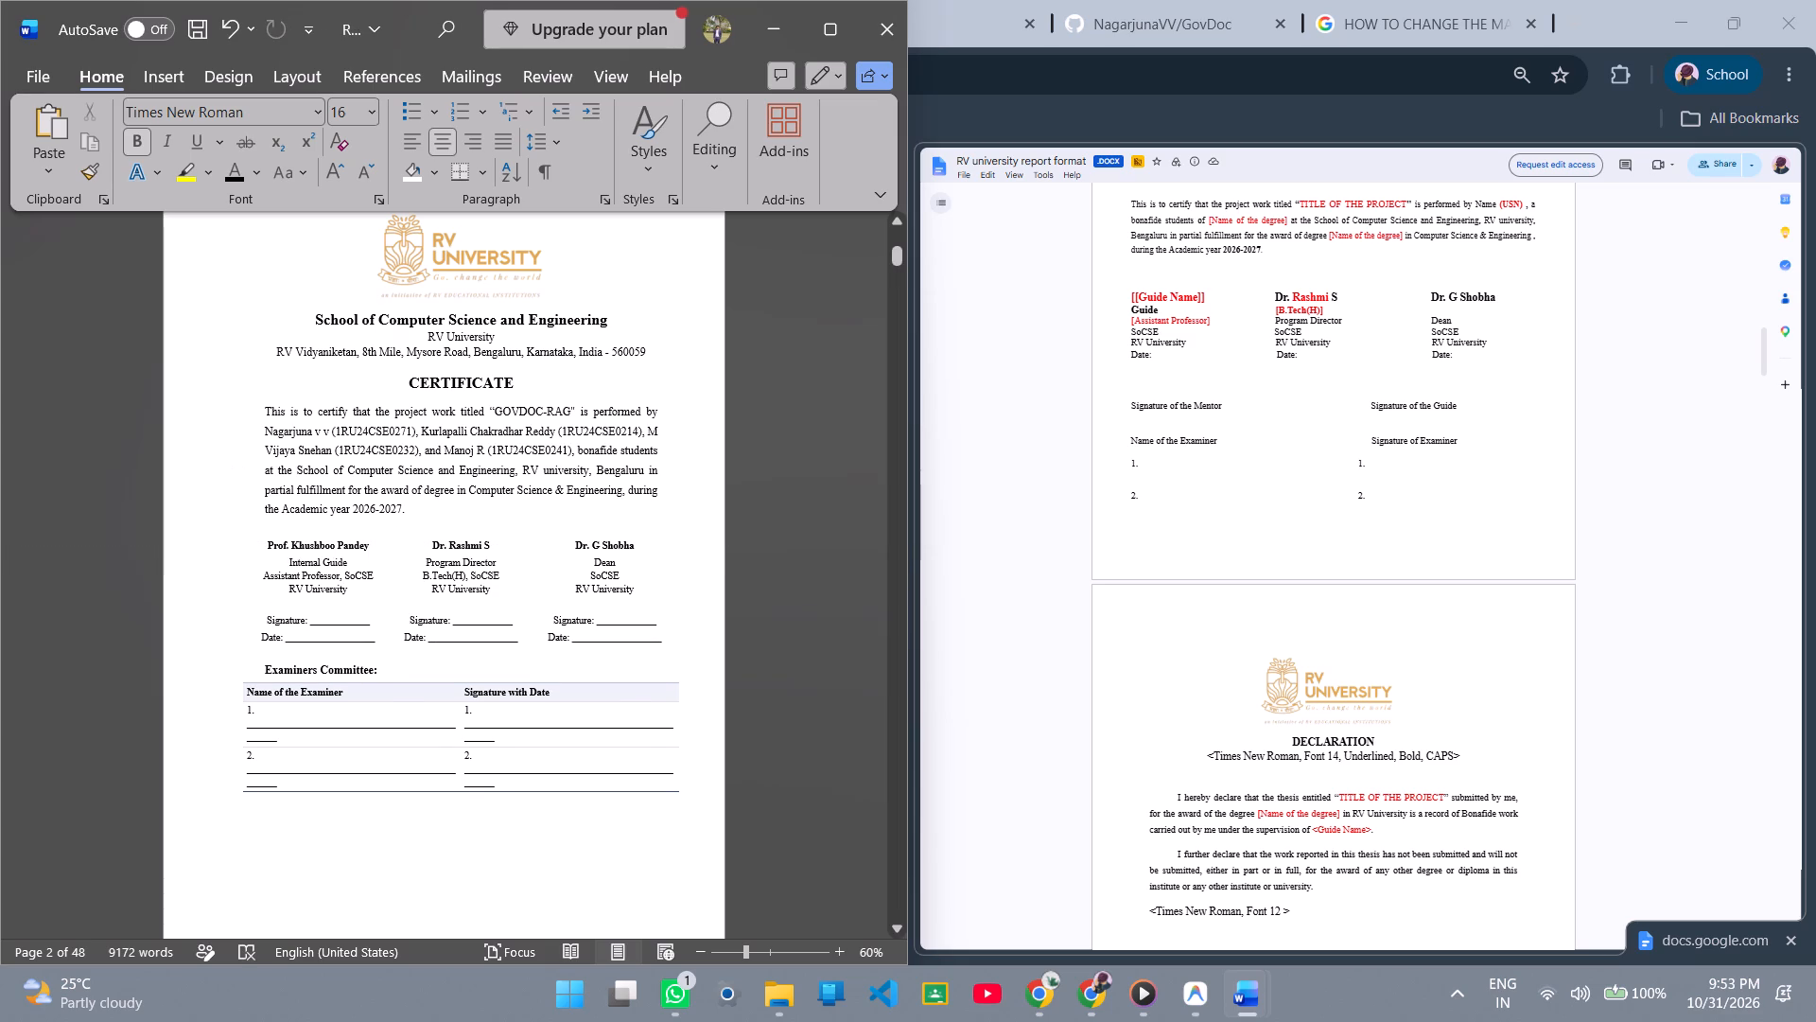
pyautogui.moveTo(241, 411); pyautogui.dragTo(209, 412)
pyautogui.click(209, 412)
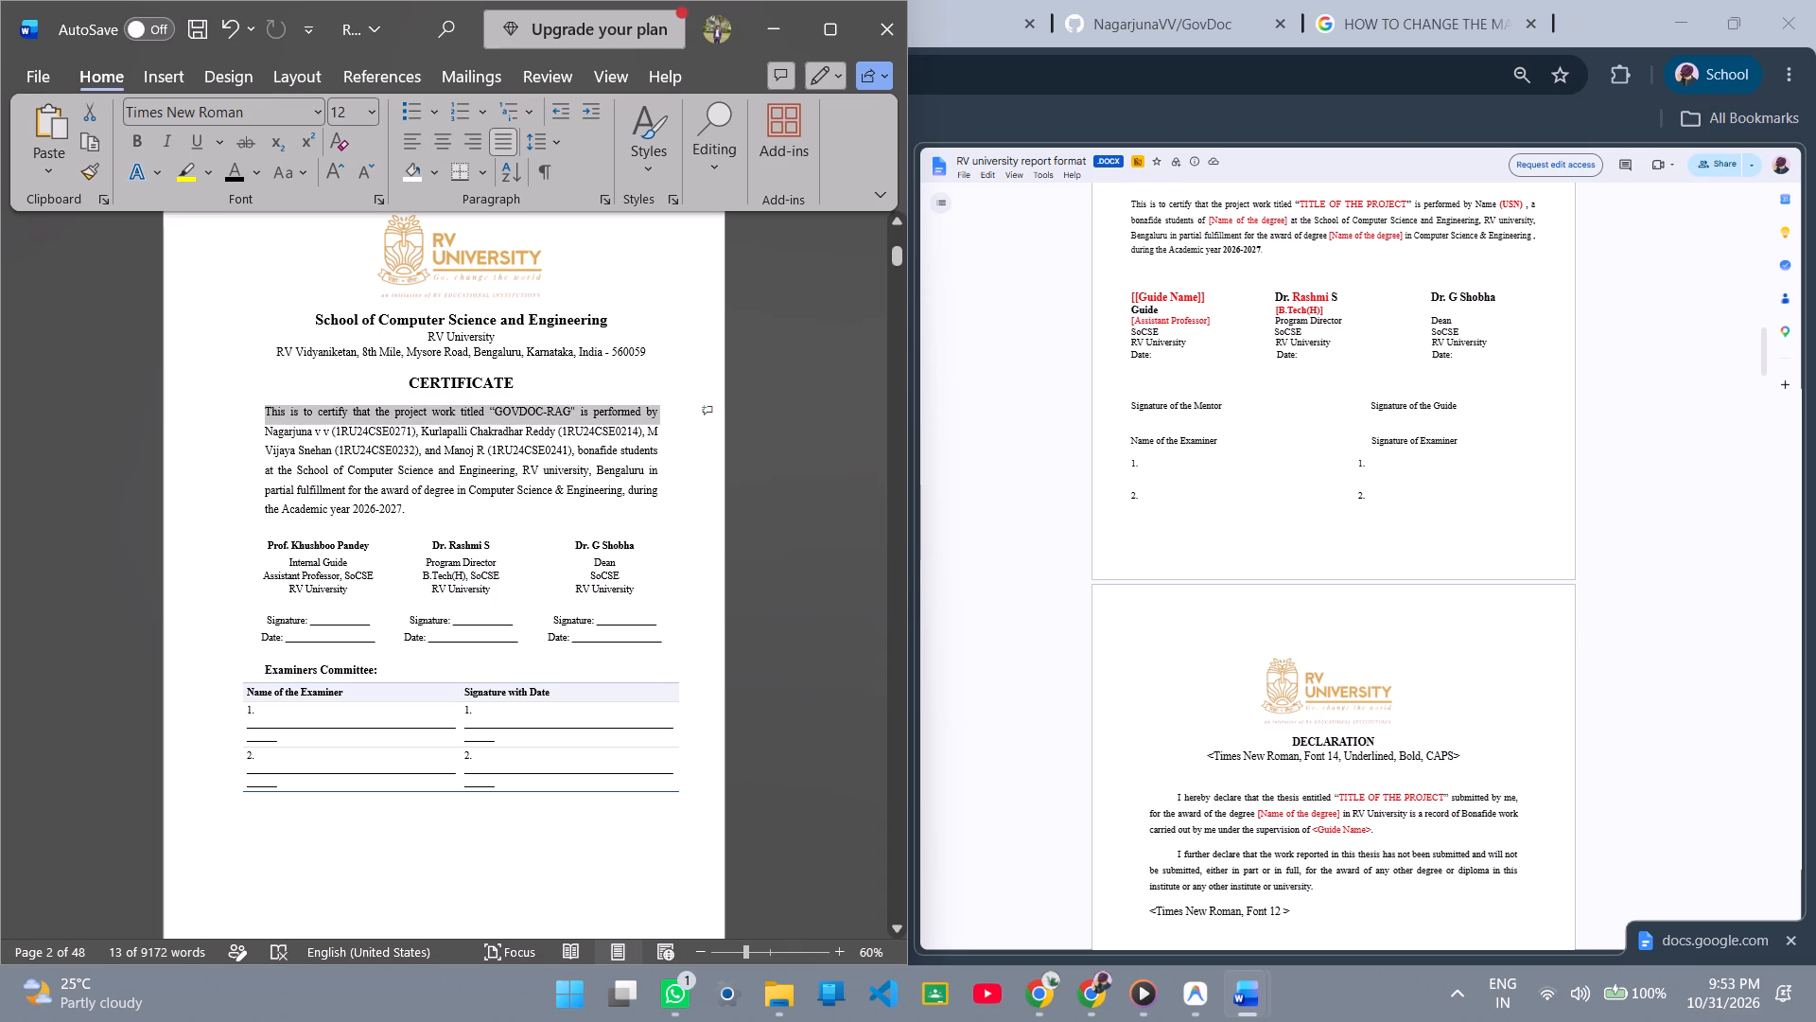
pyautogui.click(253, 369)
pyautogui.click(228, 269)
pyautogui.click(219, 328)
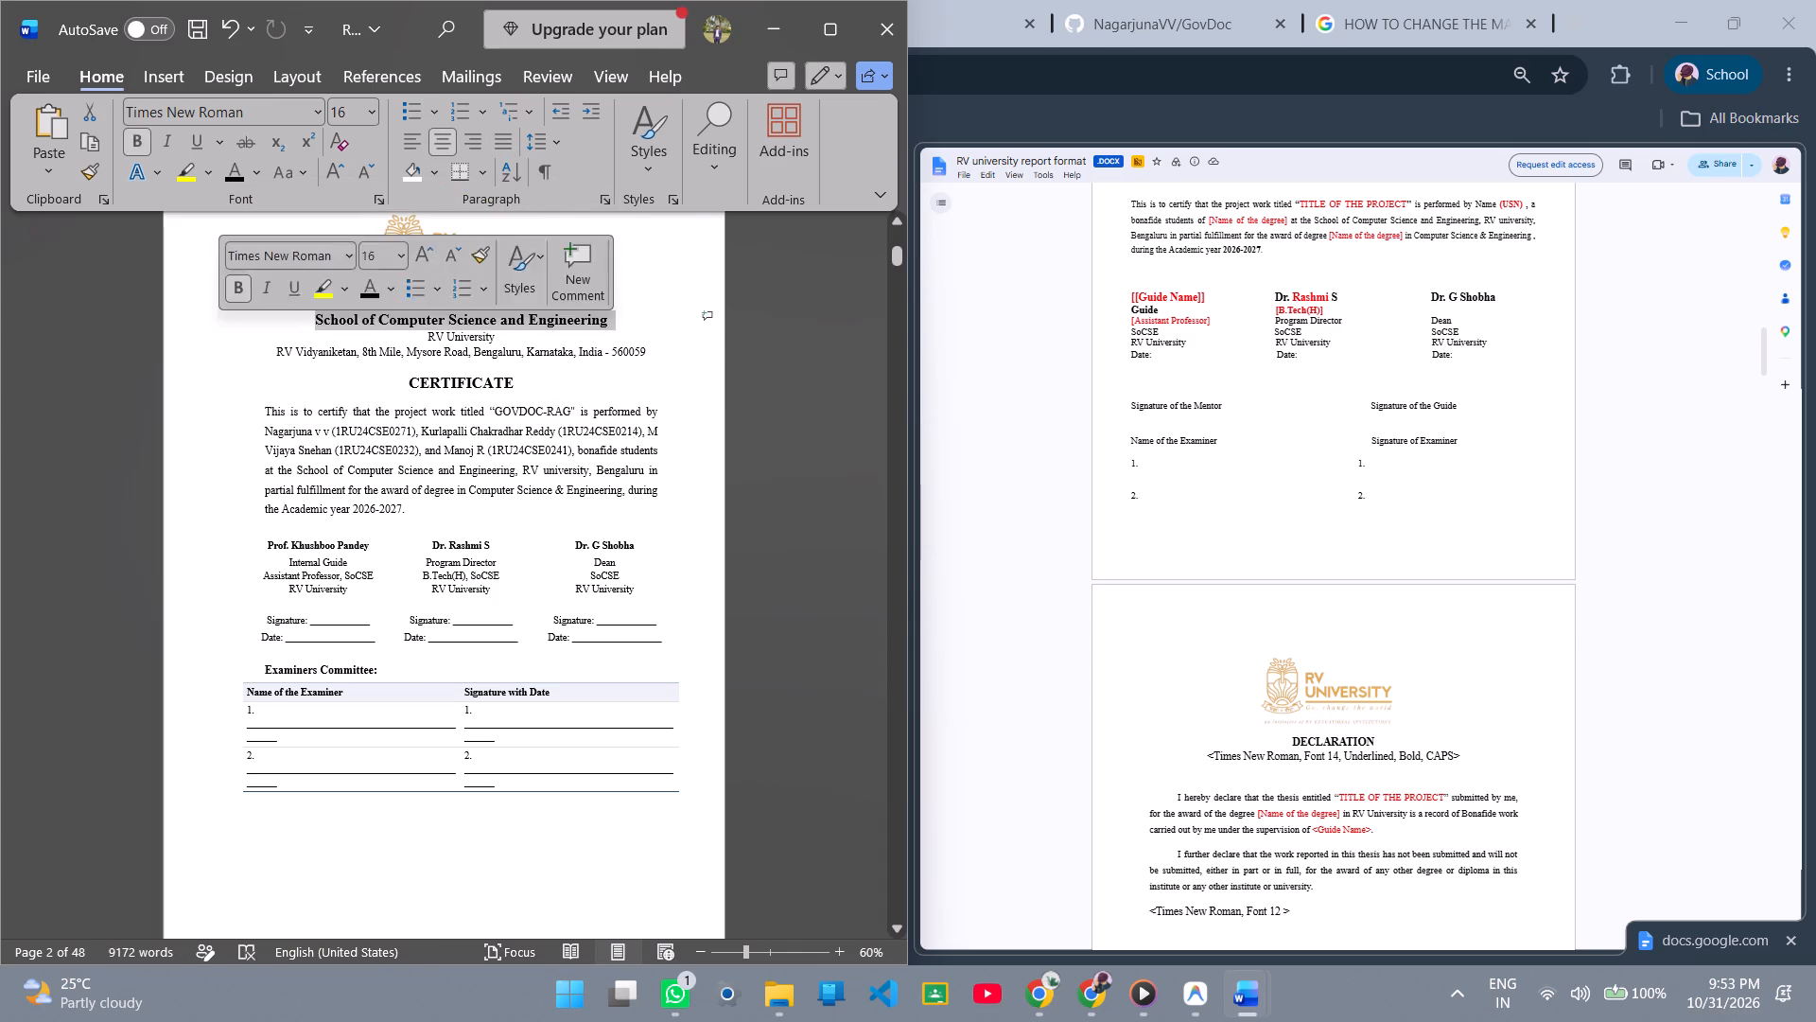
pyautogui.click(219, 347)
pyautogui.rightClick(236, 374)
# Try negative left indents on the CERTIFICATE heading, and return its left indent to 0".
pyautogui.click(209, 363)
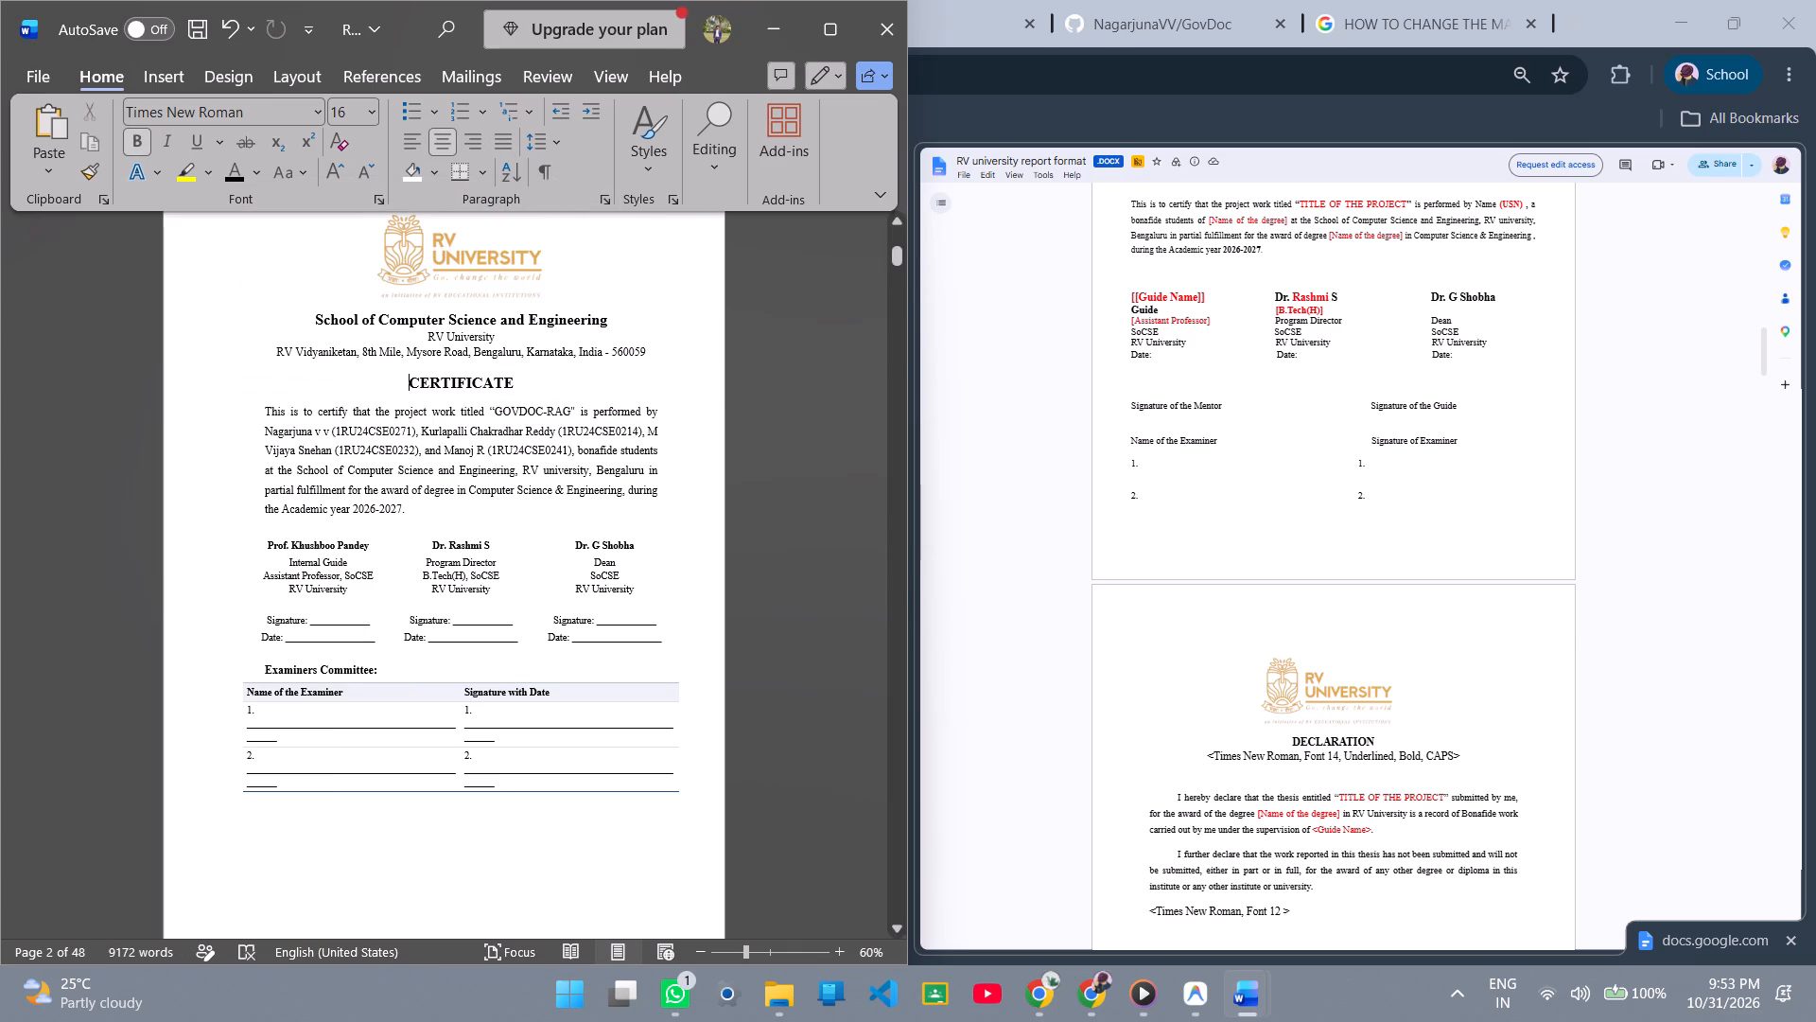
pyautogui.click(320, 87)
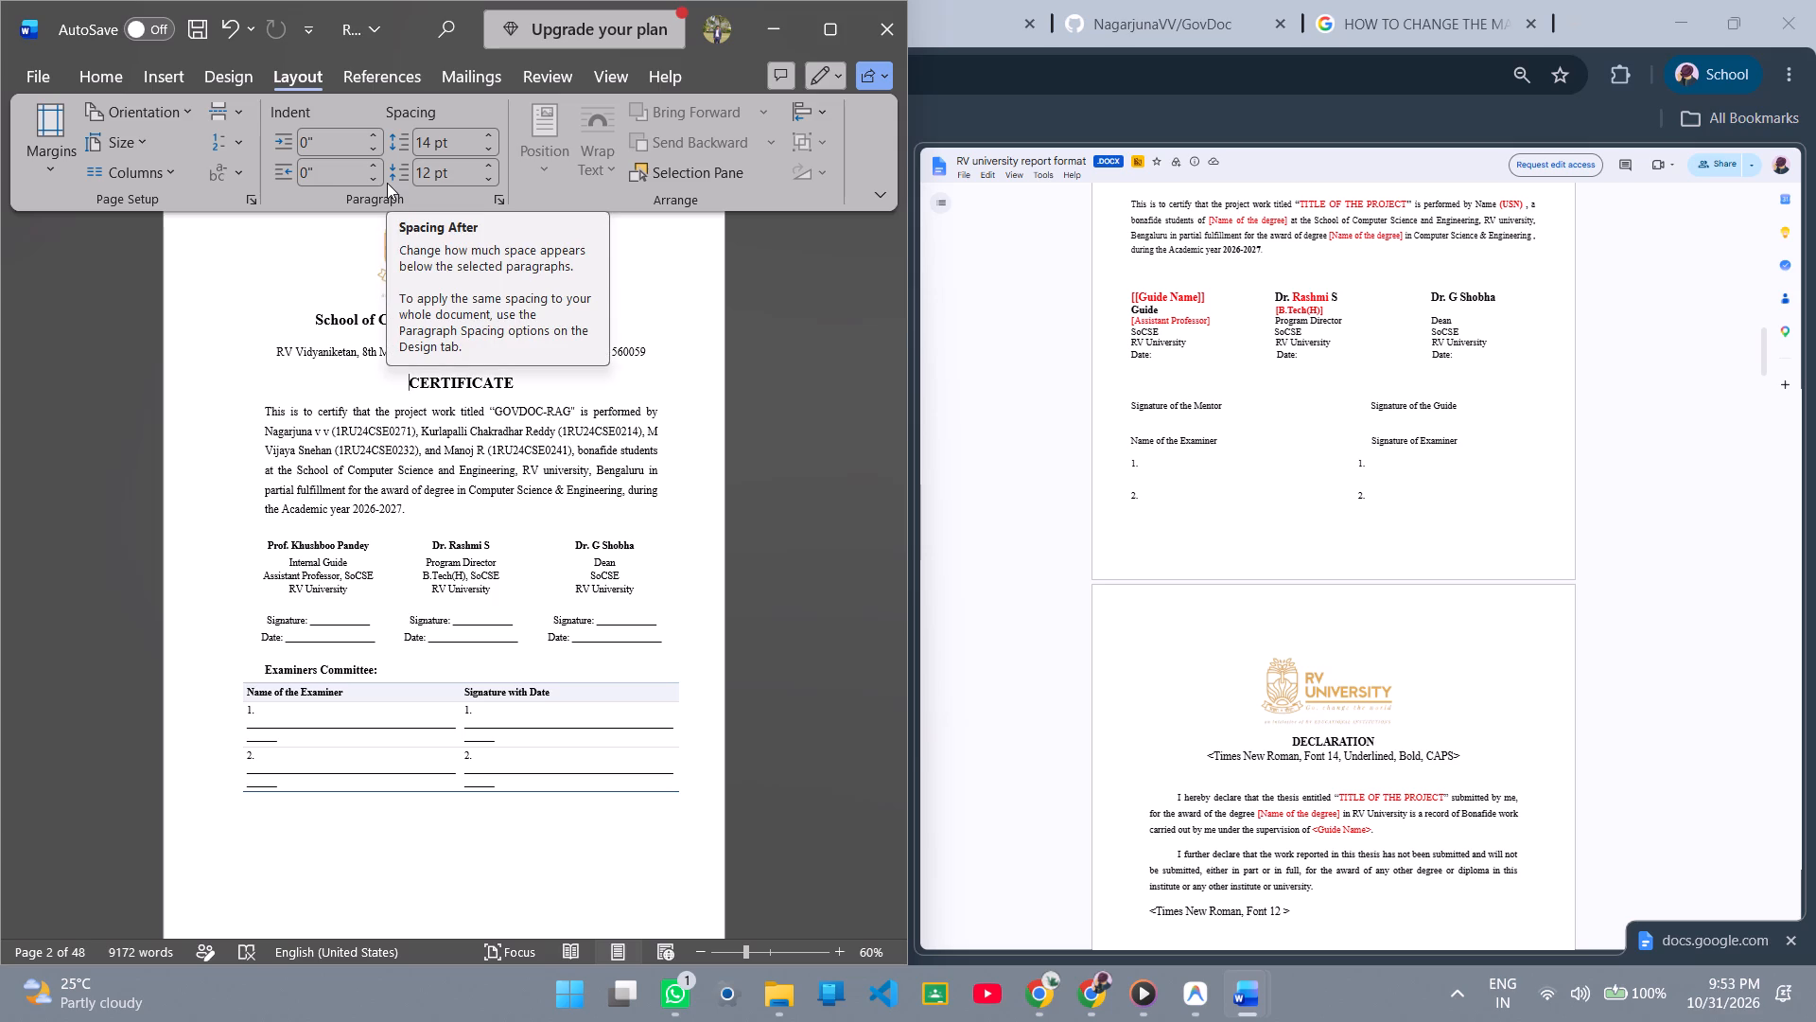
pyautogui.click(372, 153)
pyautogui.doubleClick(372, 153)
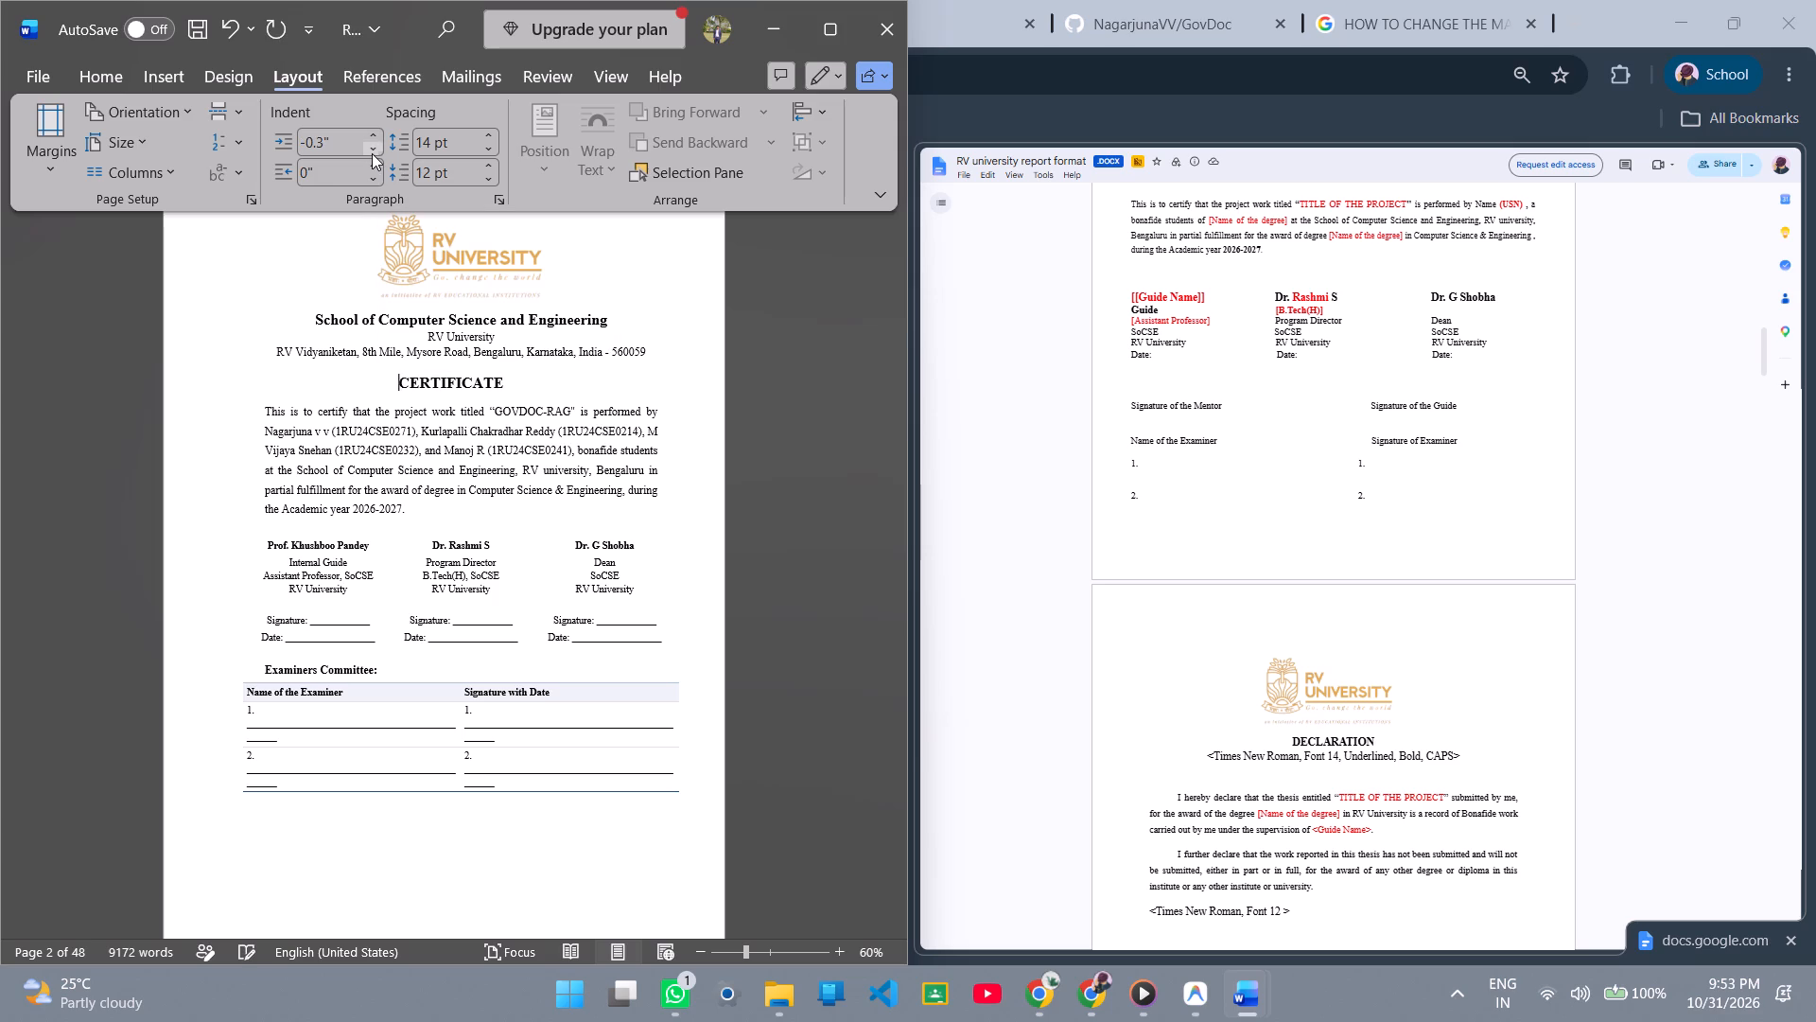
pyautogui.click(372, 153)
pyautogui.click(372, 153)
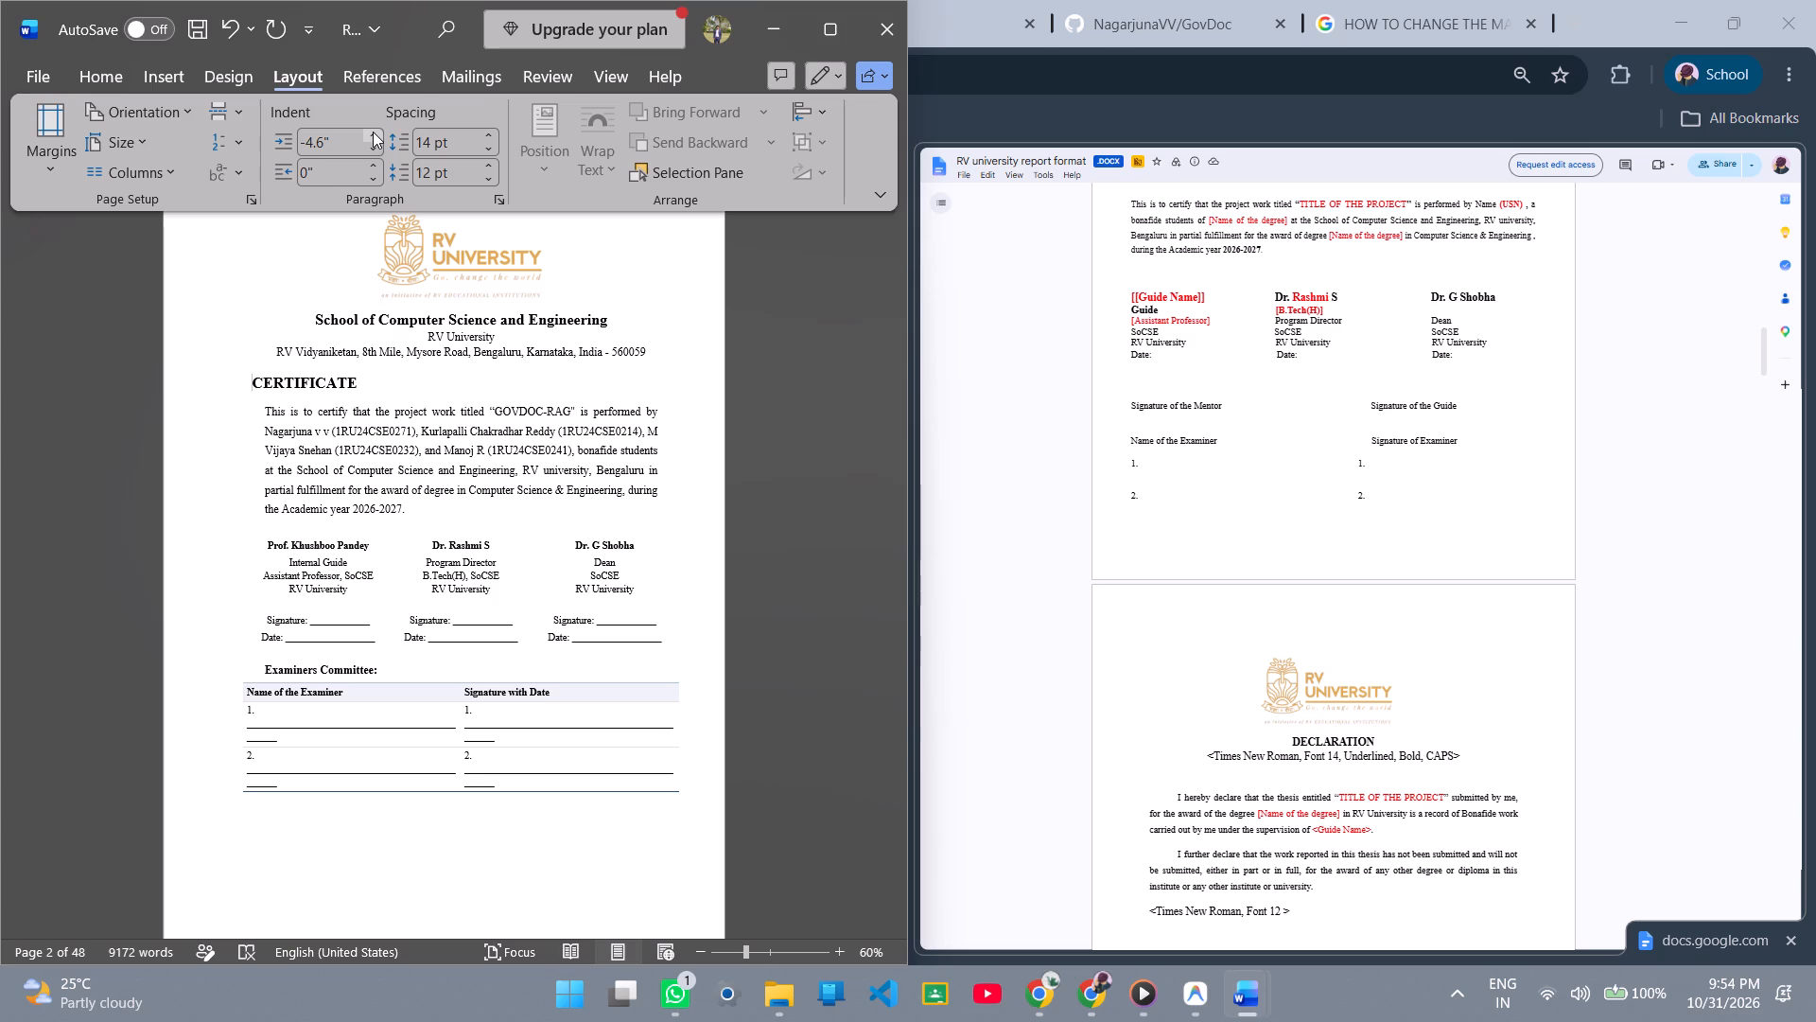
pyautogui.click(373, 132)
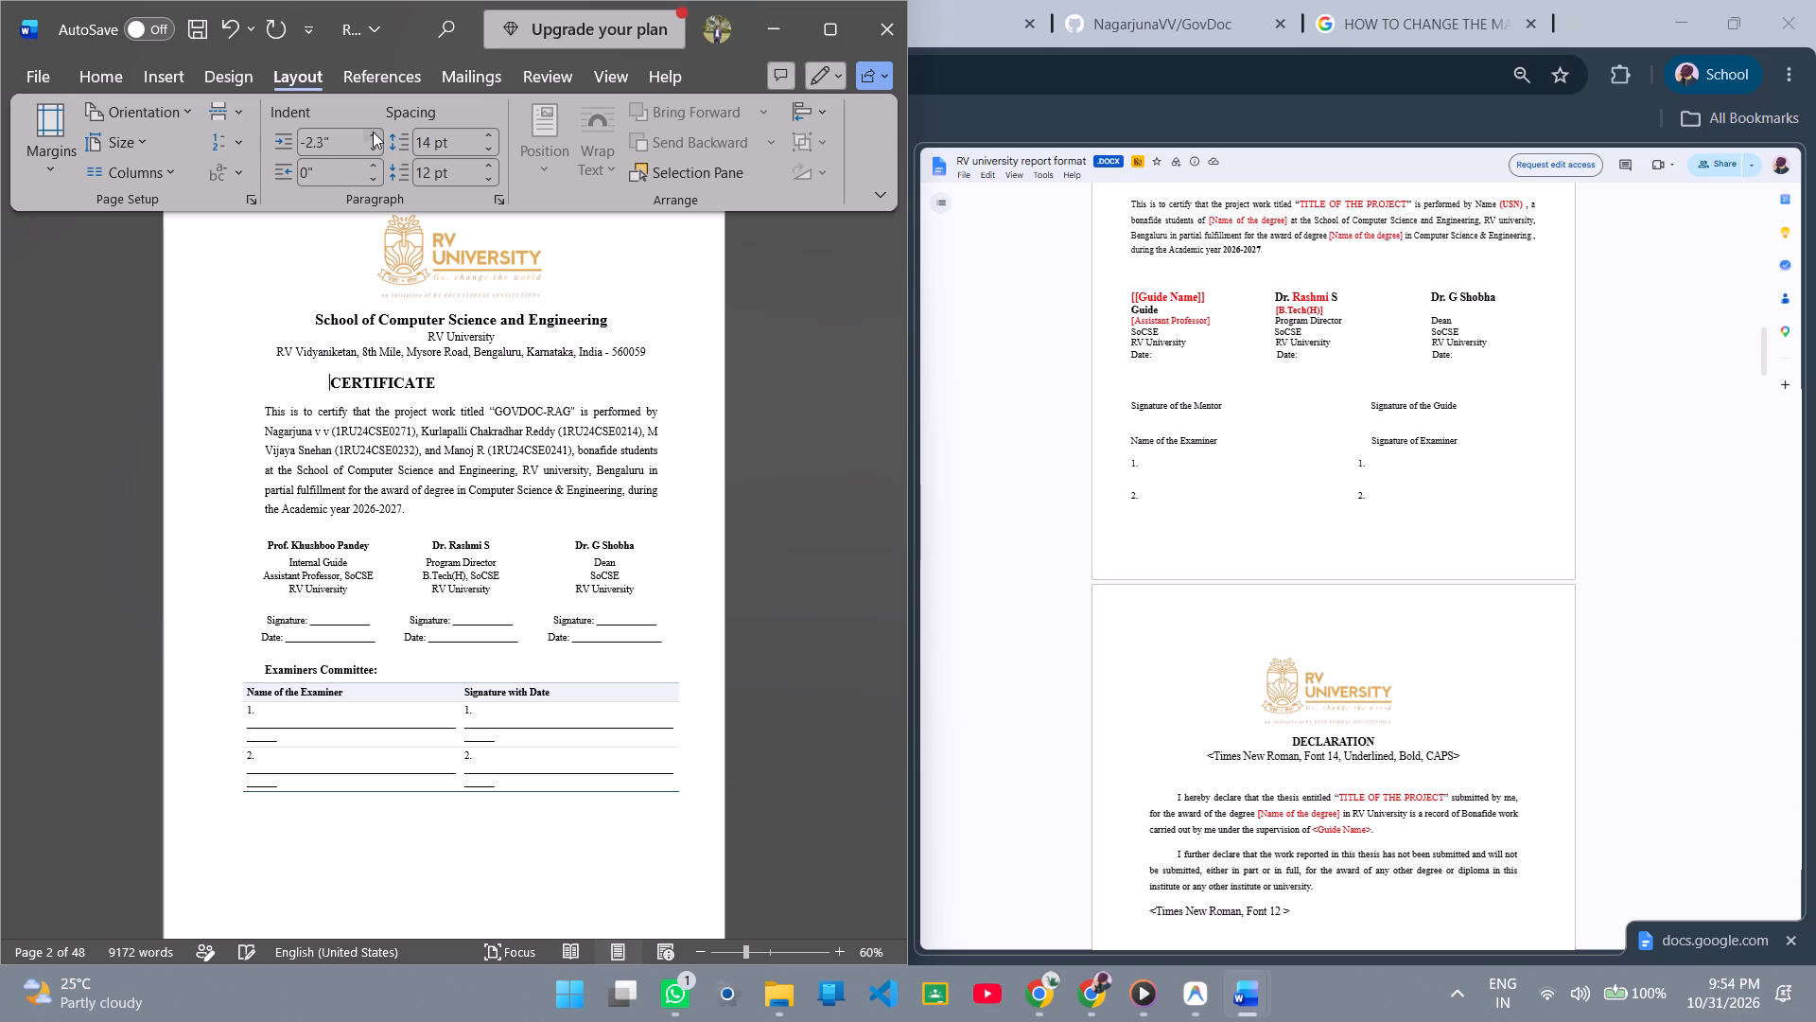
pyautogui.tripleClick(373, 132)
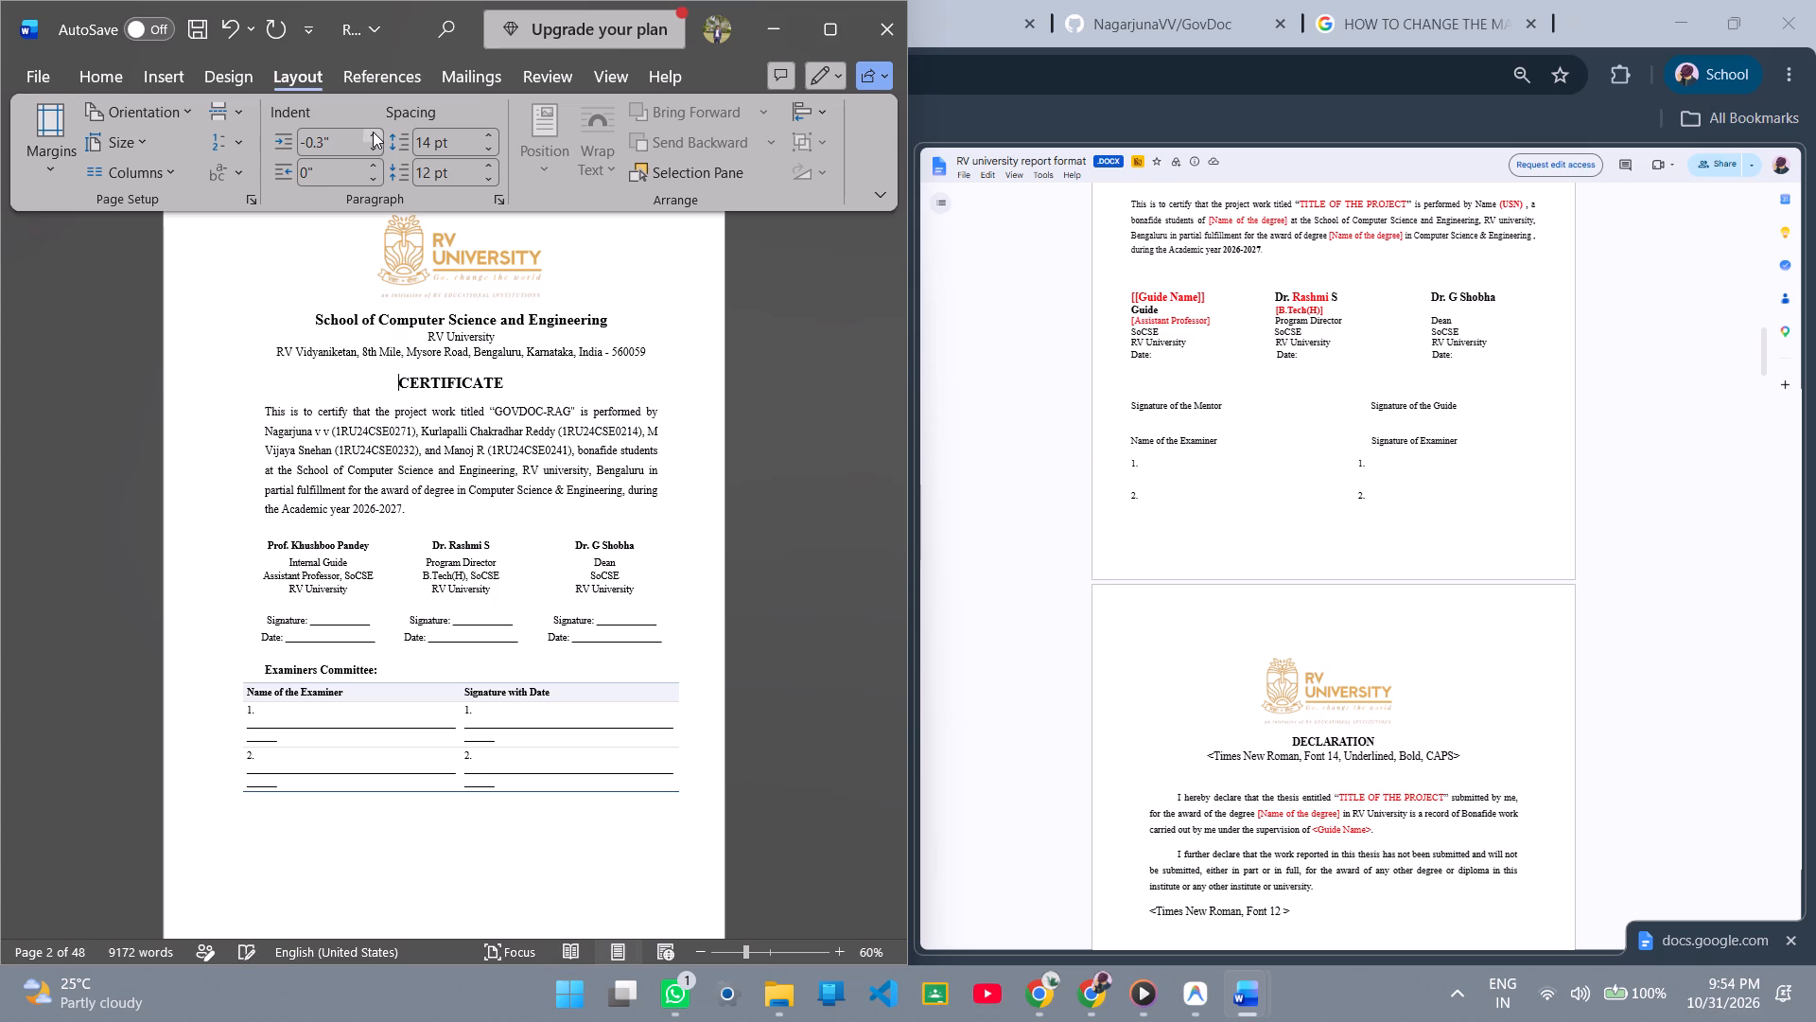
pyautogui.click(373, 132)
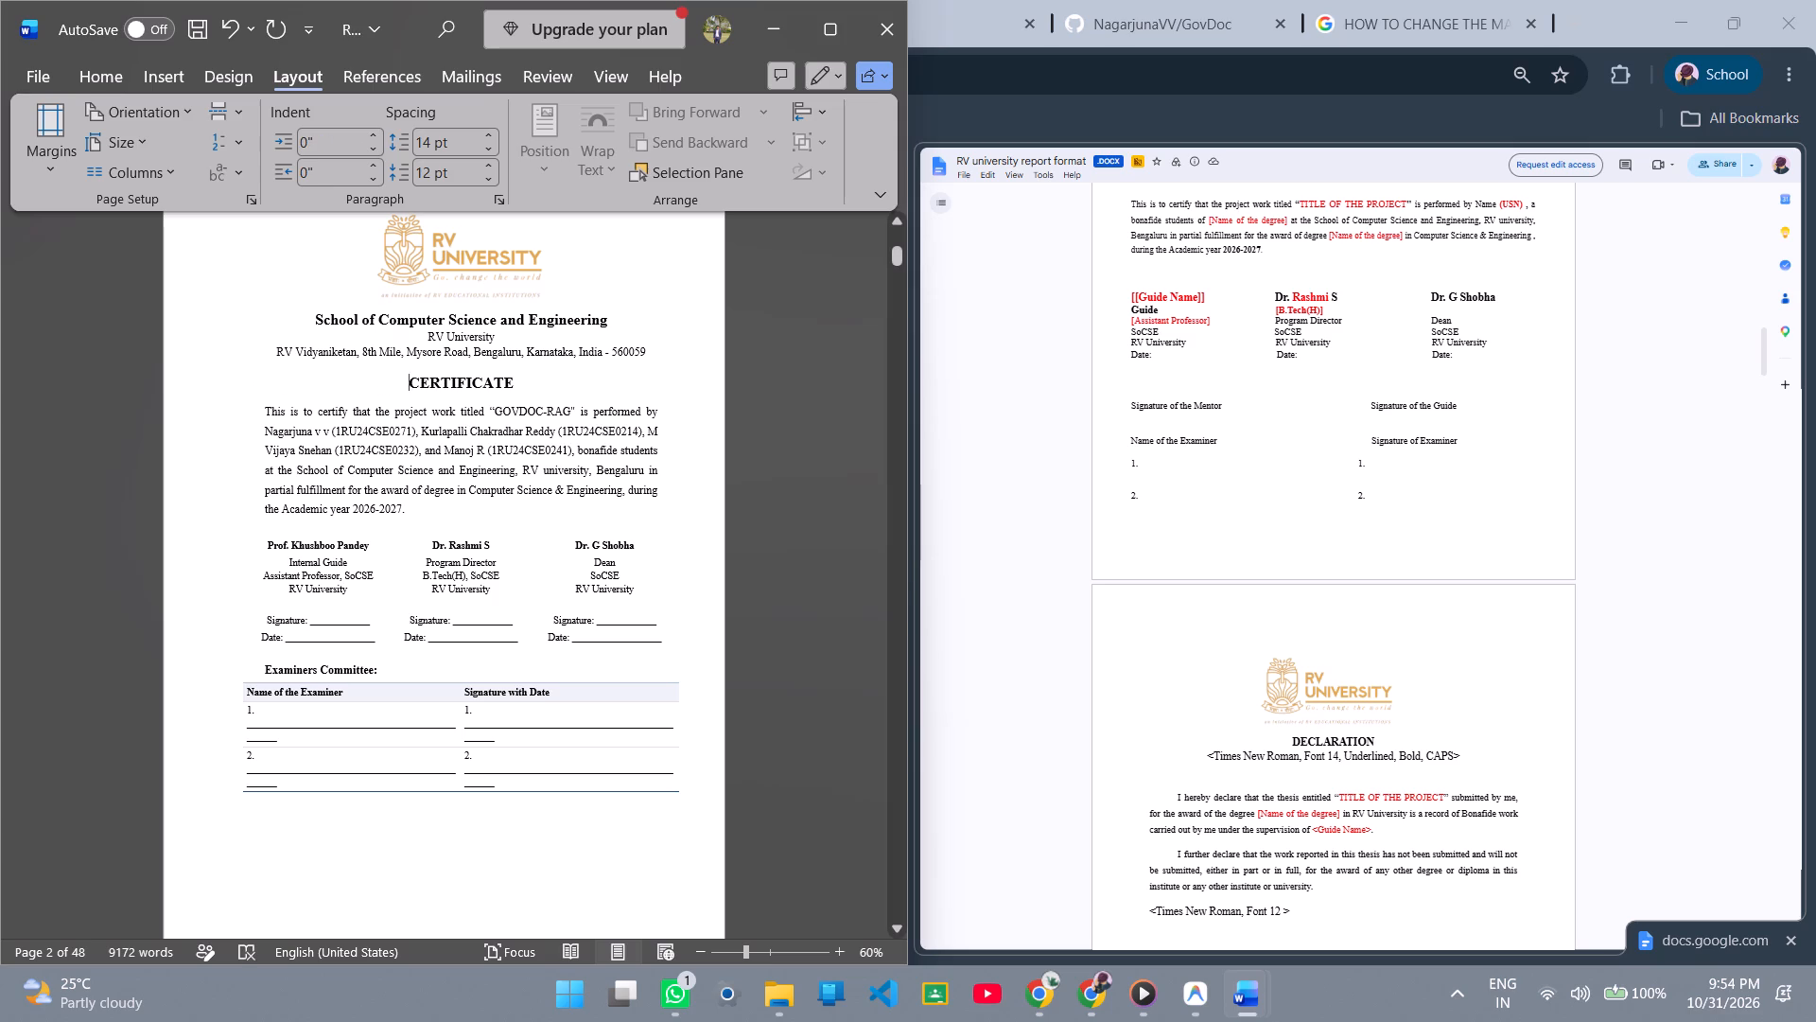
# Set the certificate paragraph's right indent to -0.2" and its left indent to 0.1".
pyautogui.moveTo(254, 405); pyautogui.dragTo(418, 510)
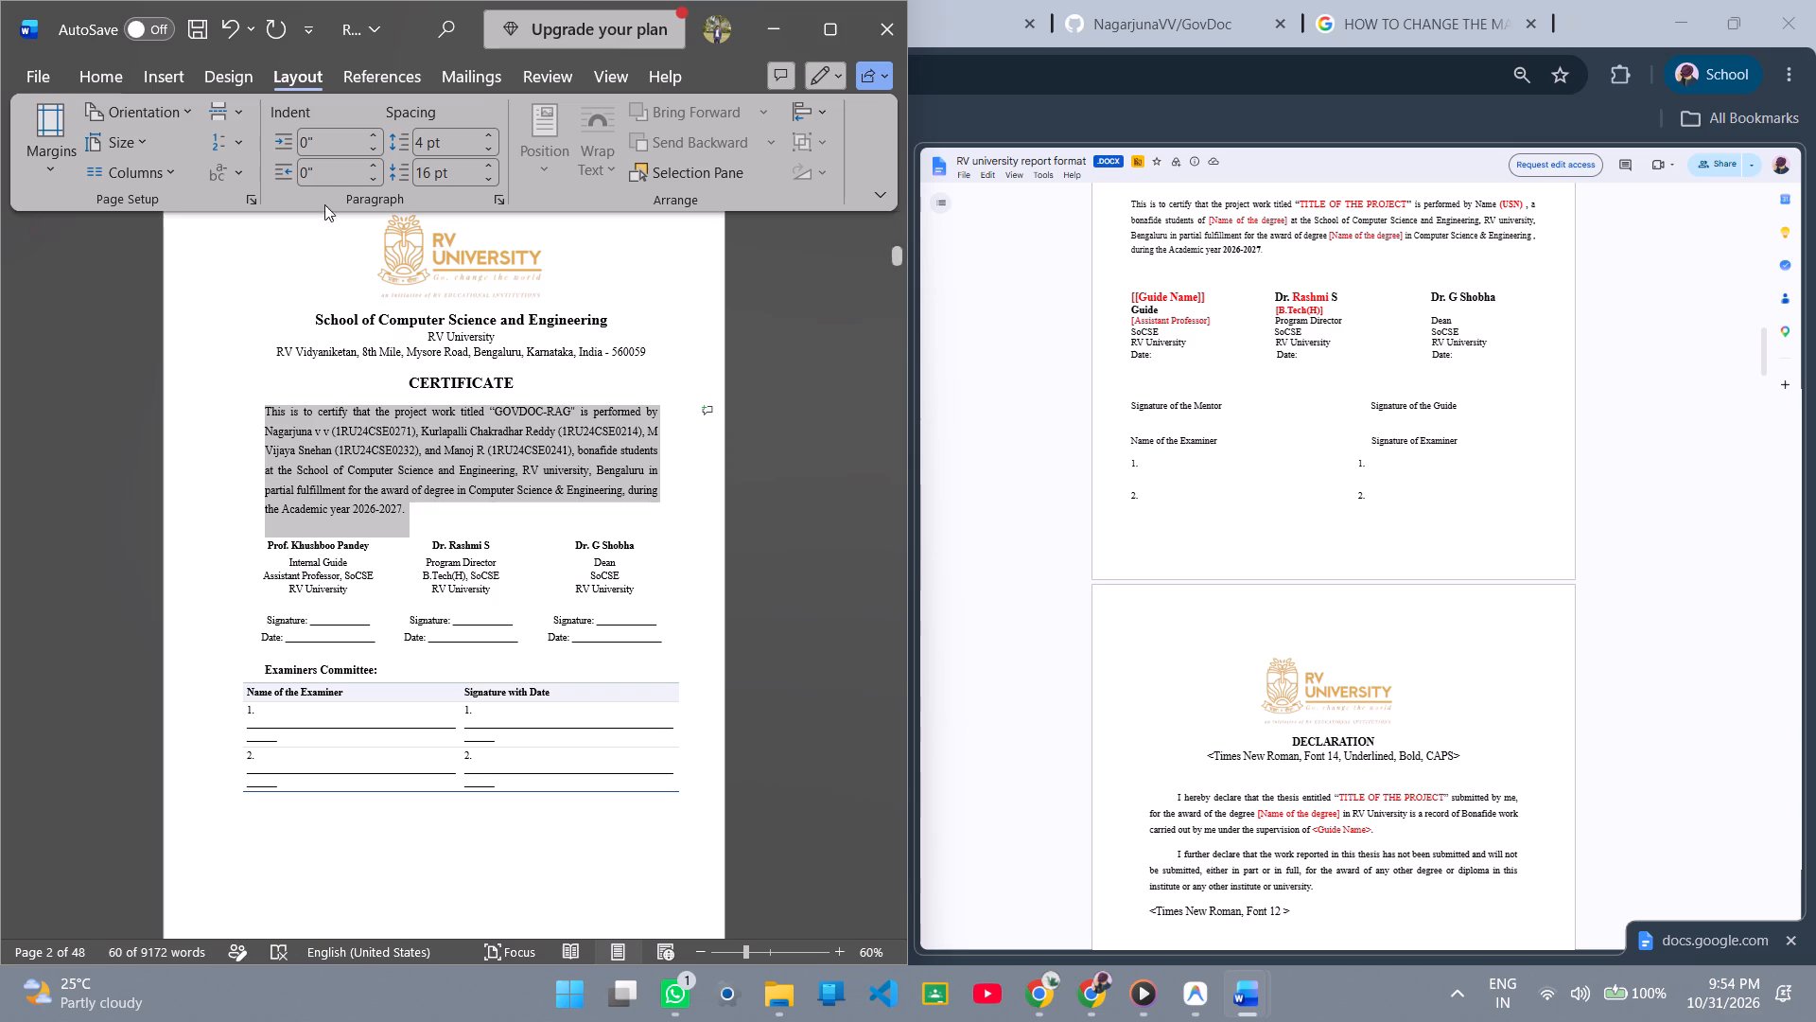
pyautogui.click(369, 182)
pyautogui.click(369, 182)
pyautogui.click(369, 182)
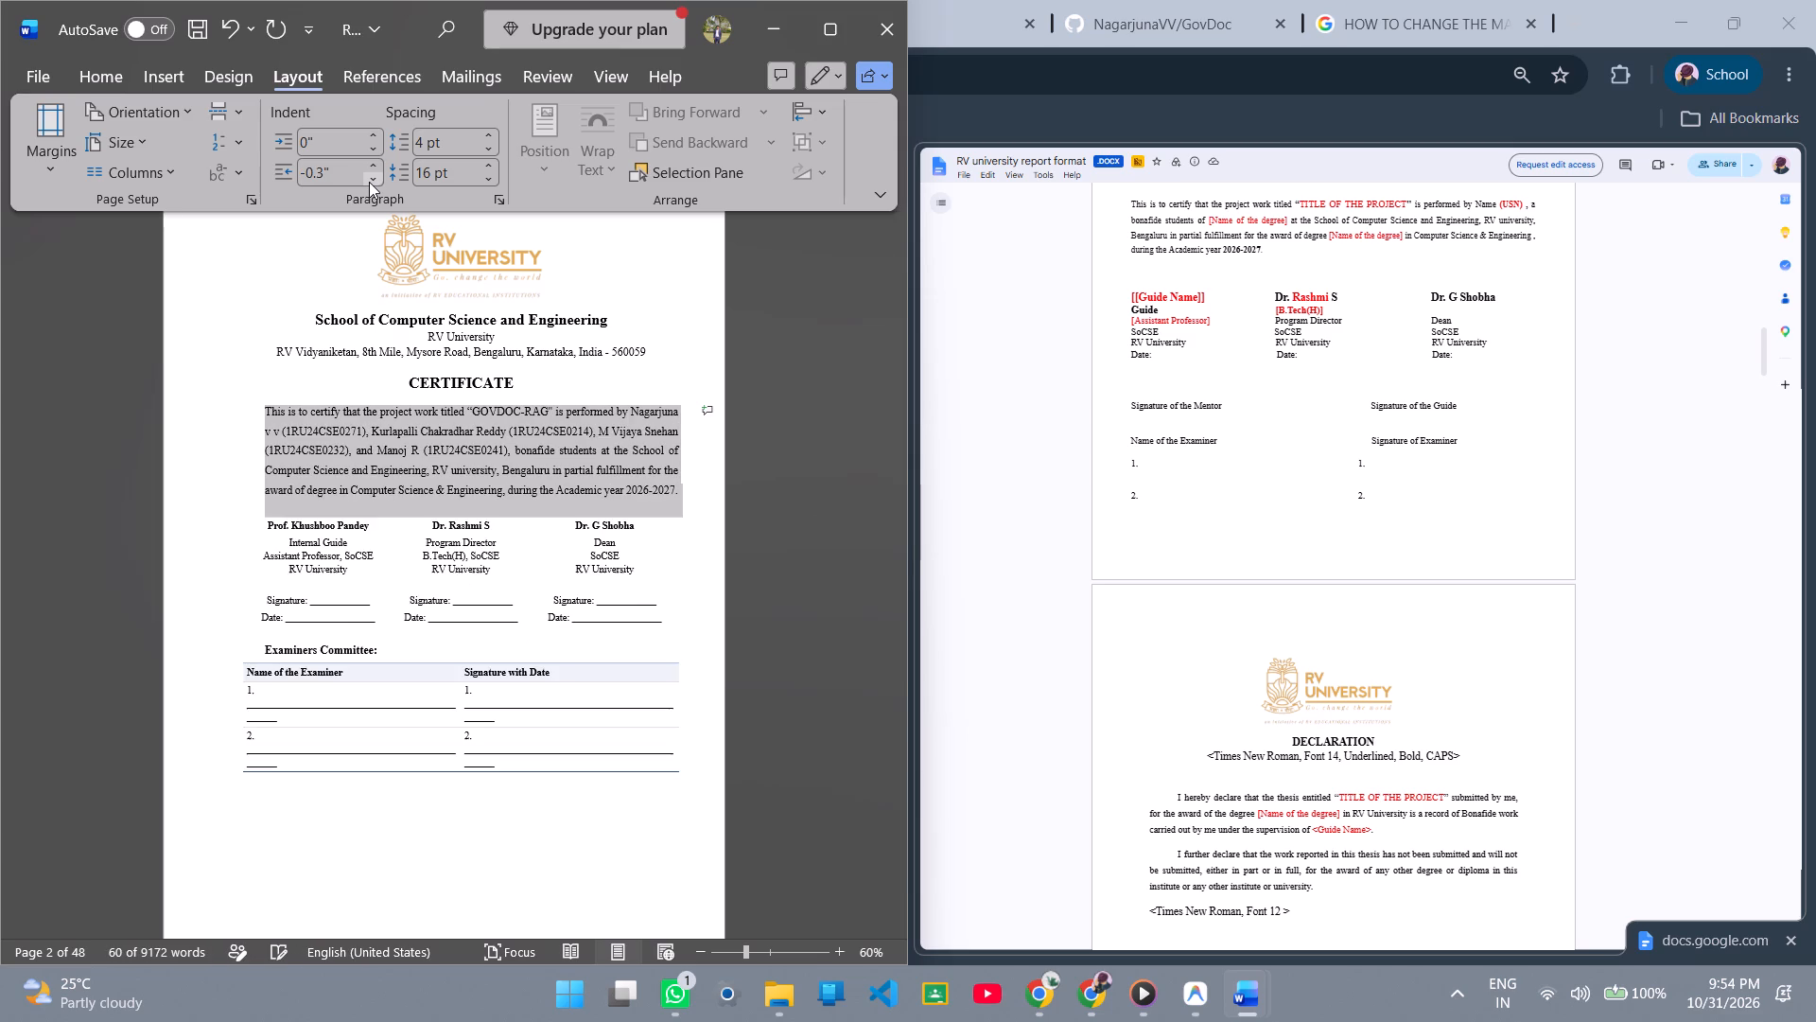
pyautogui.click(375, 169)
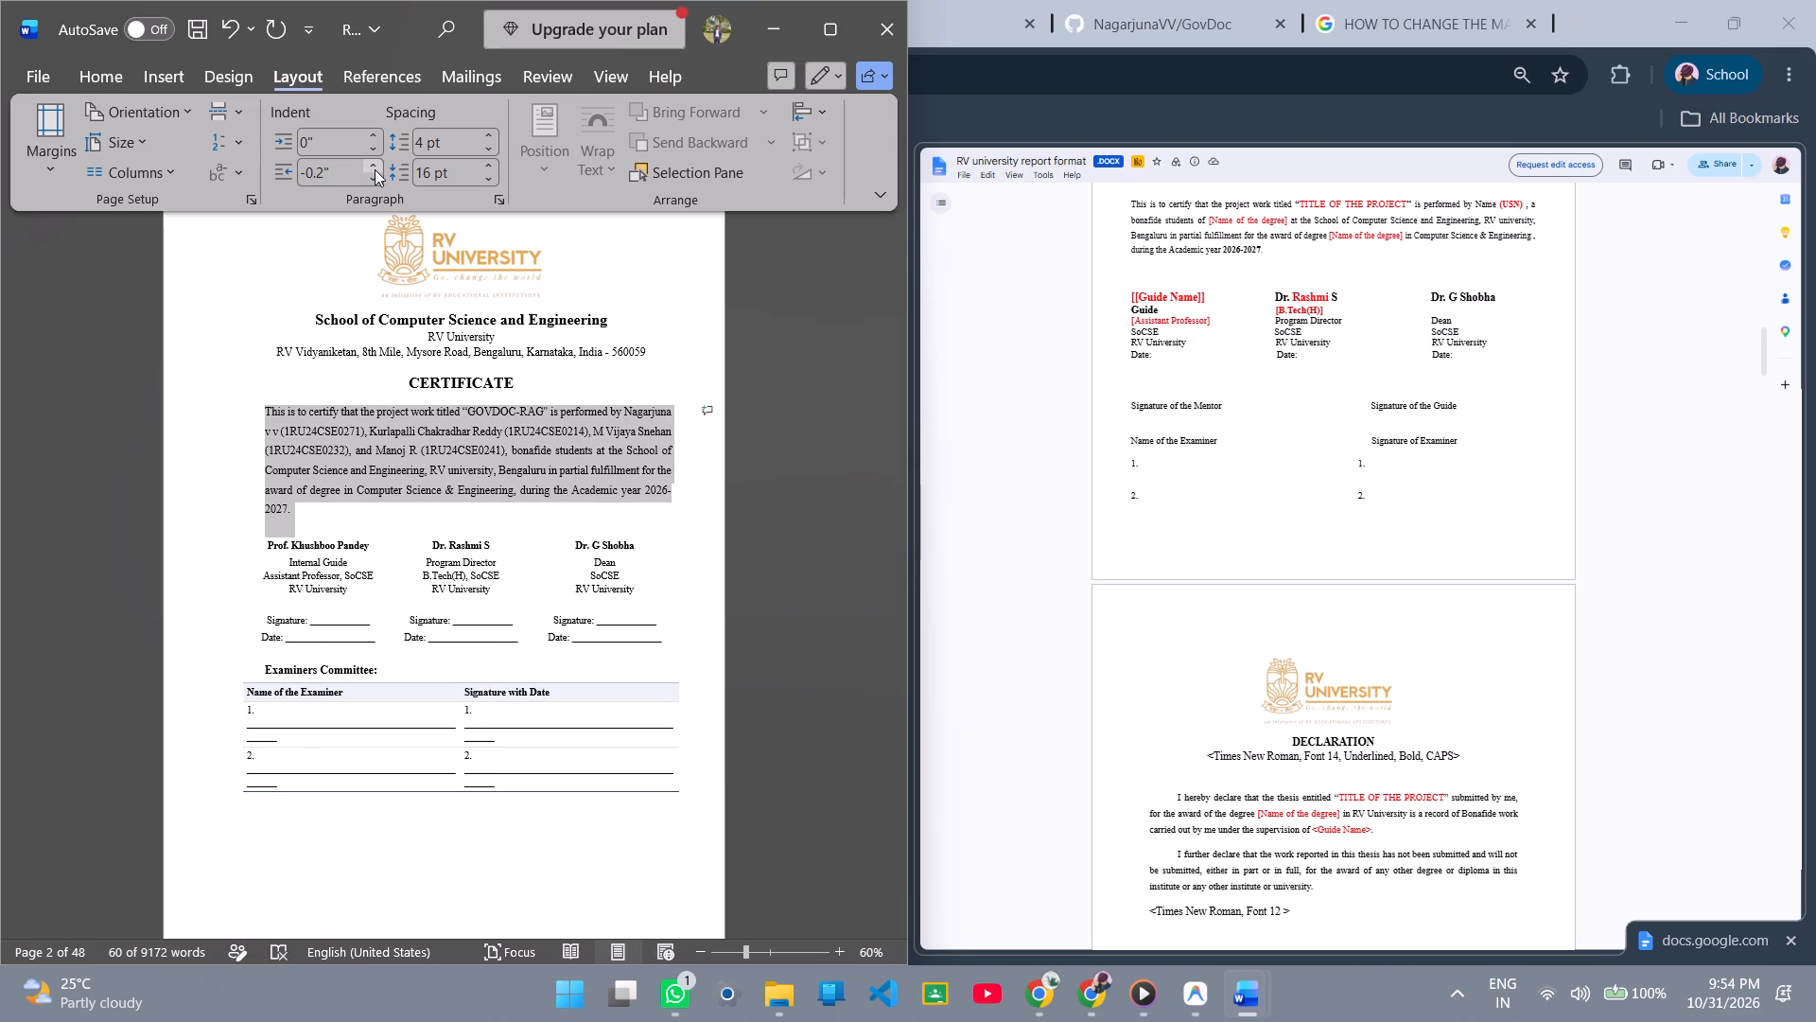
pyautogui.click(370, 140)
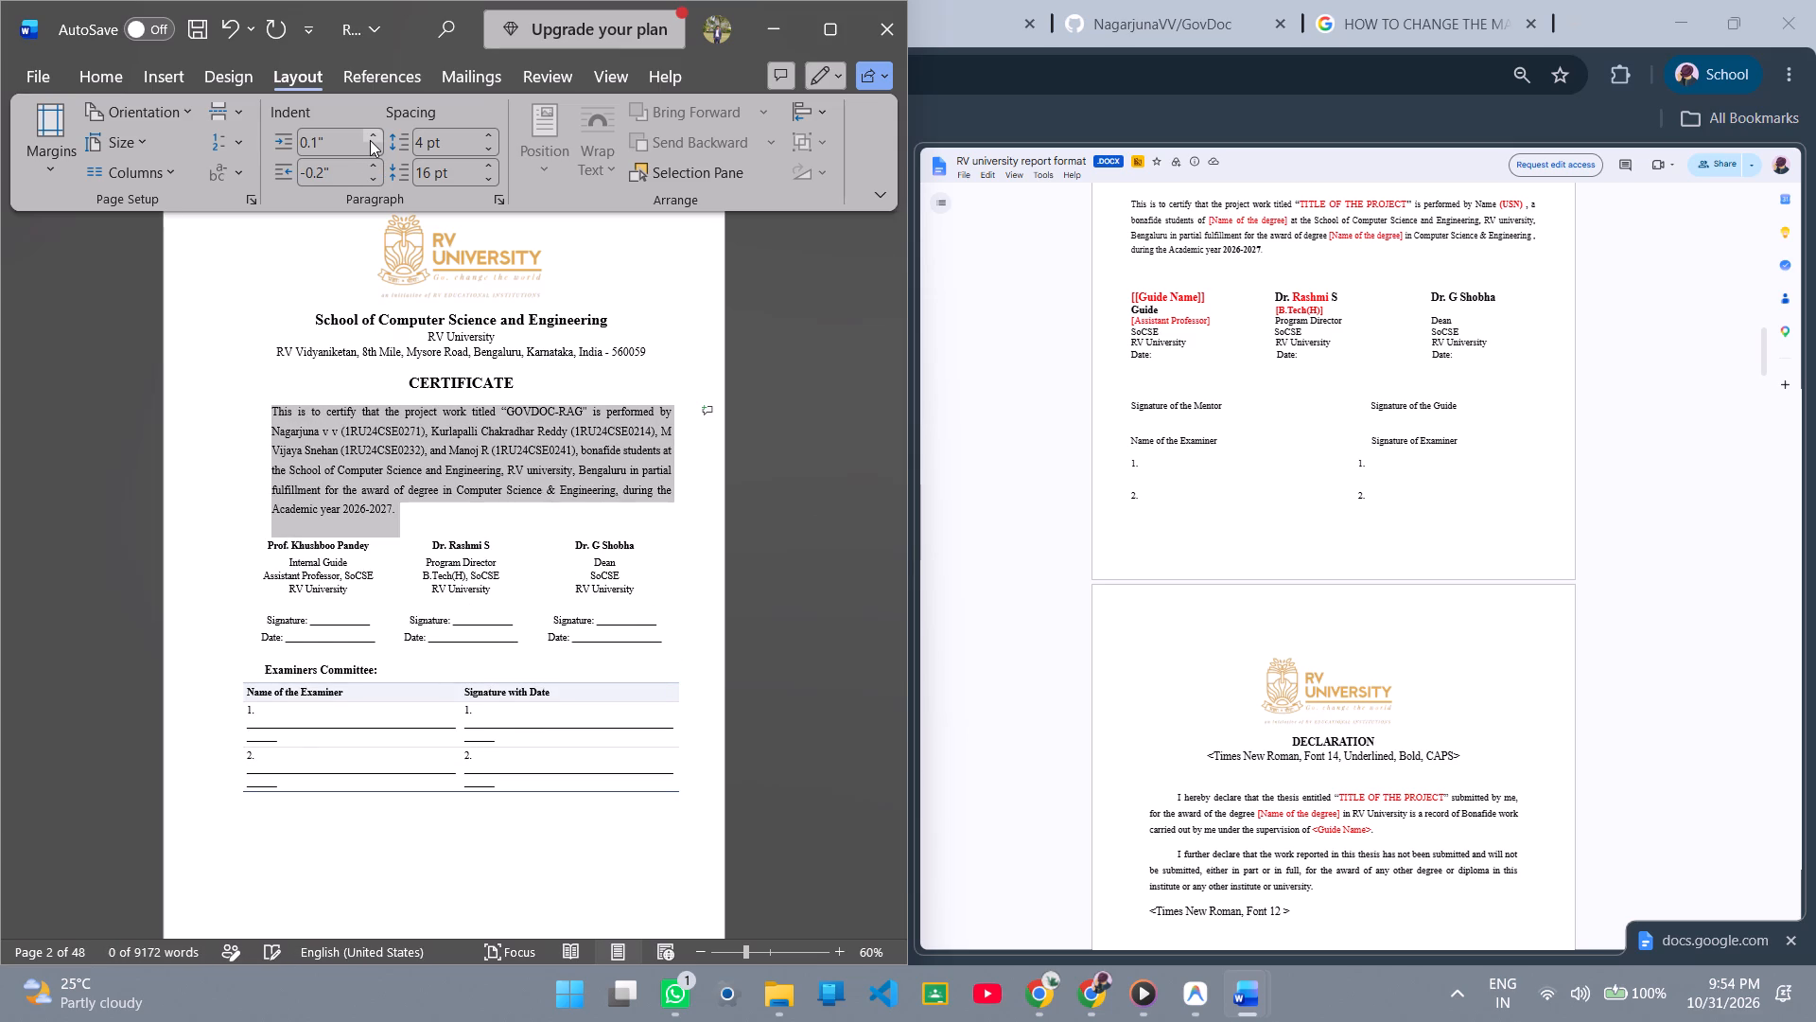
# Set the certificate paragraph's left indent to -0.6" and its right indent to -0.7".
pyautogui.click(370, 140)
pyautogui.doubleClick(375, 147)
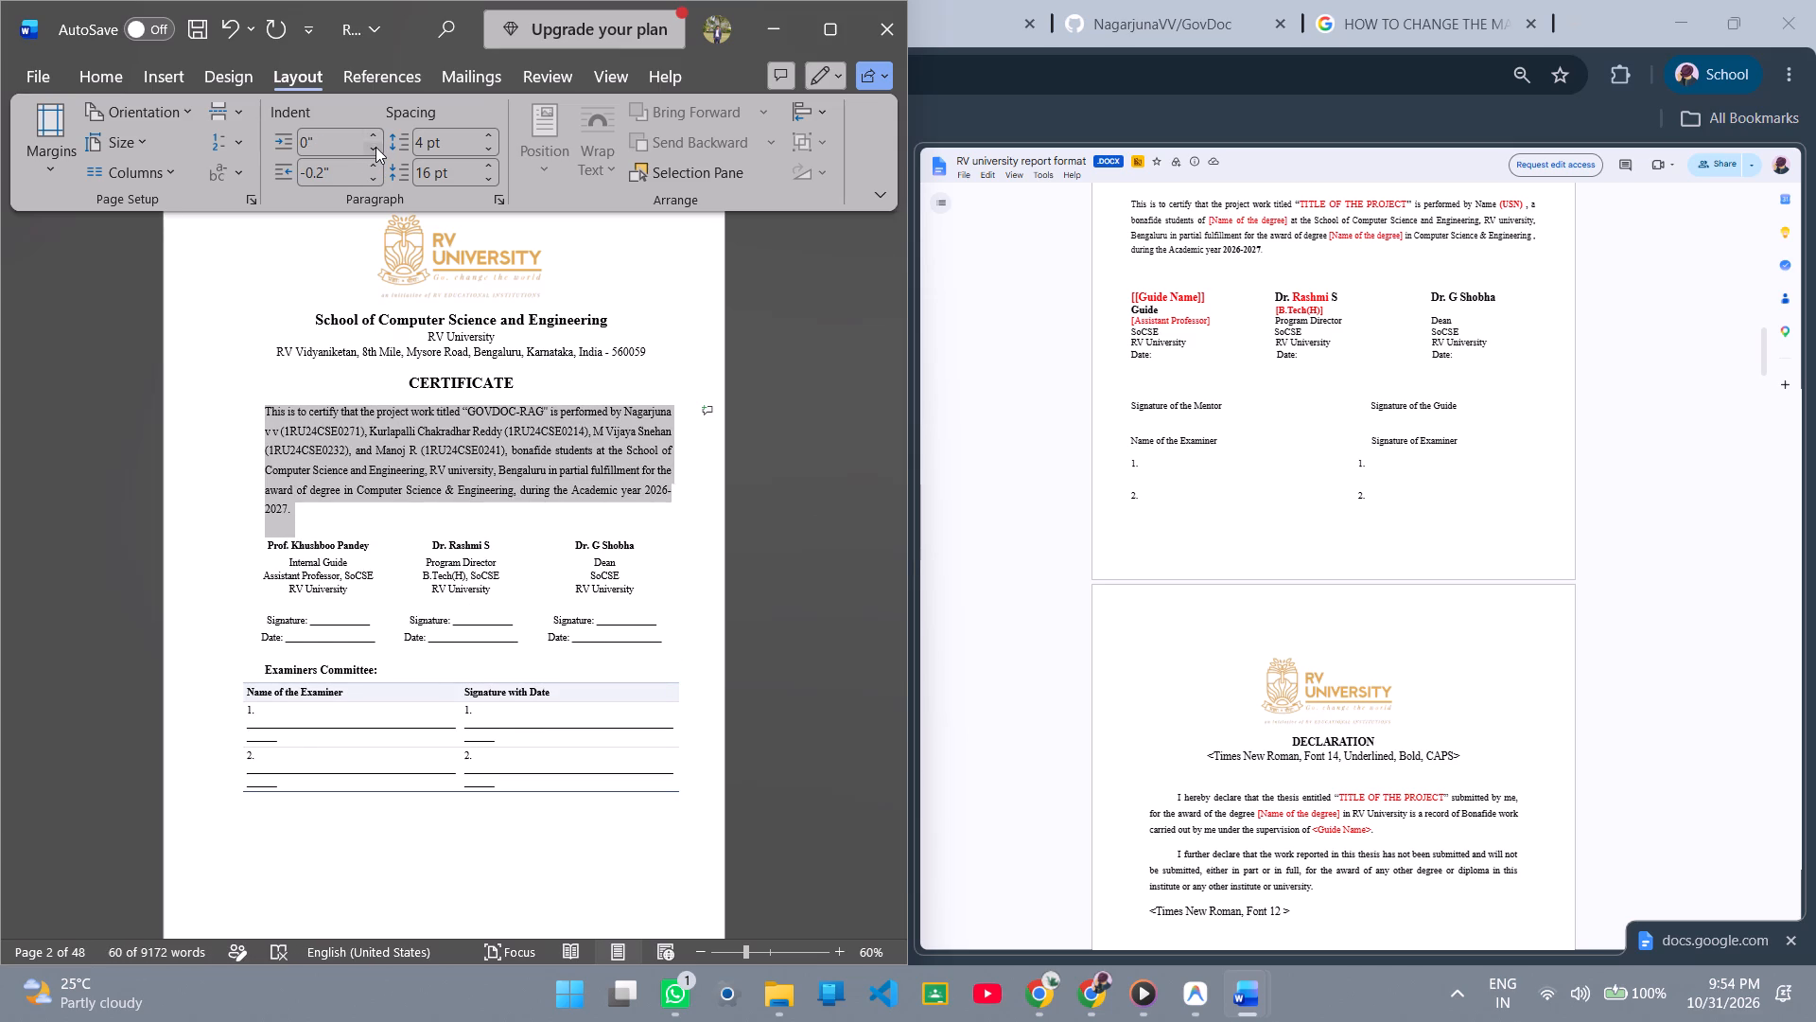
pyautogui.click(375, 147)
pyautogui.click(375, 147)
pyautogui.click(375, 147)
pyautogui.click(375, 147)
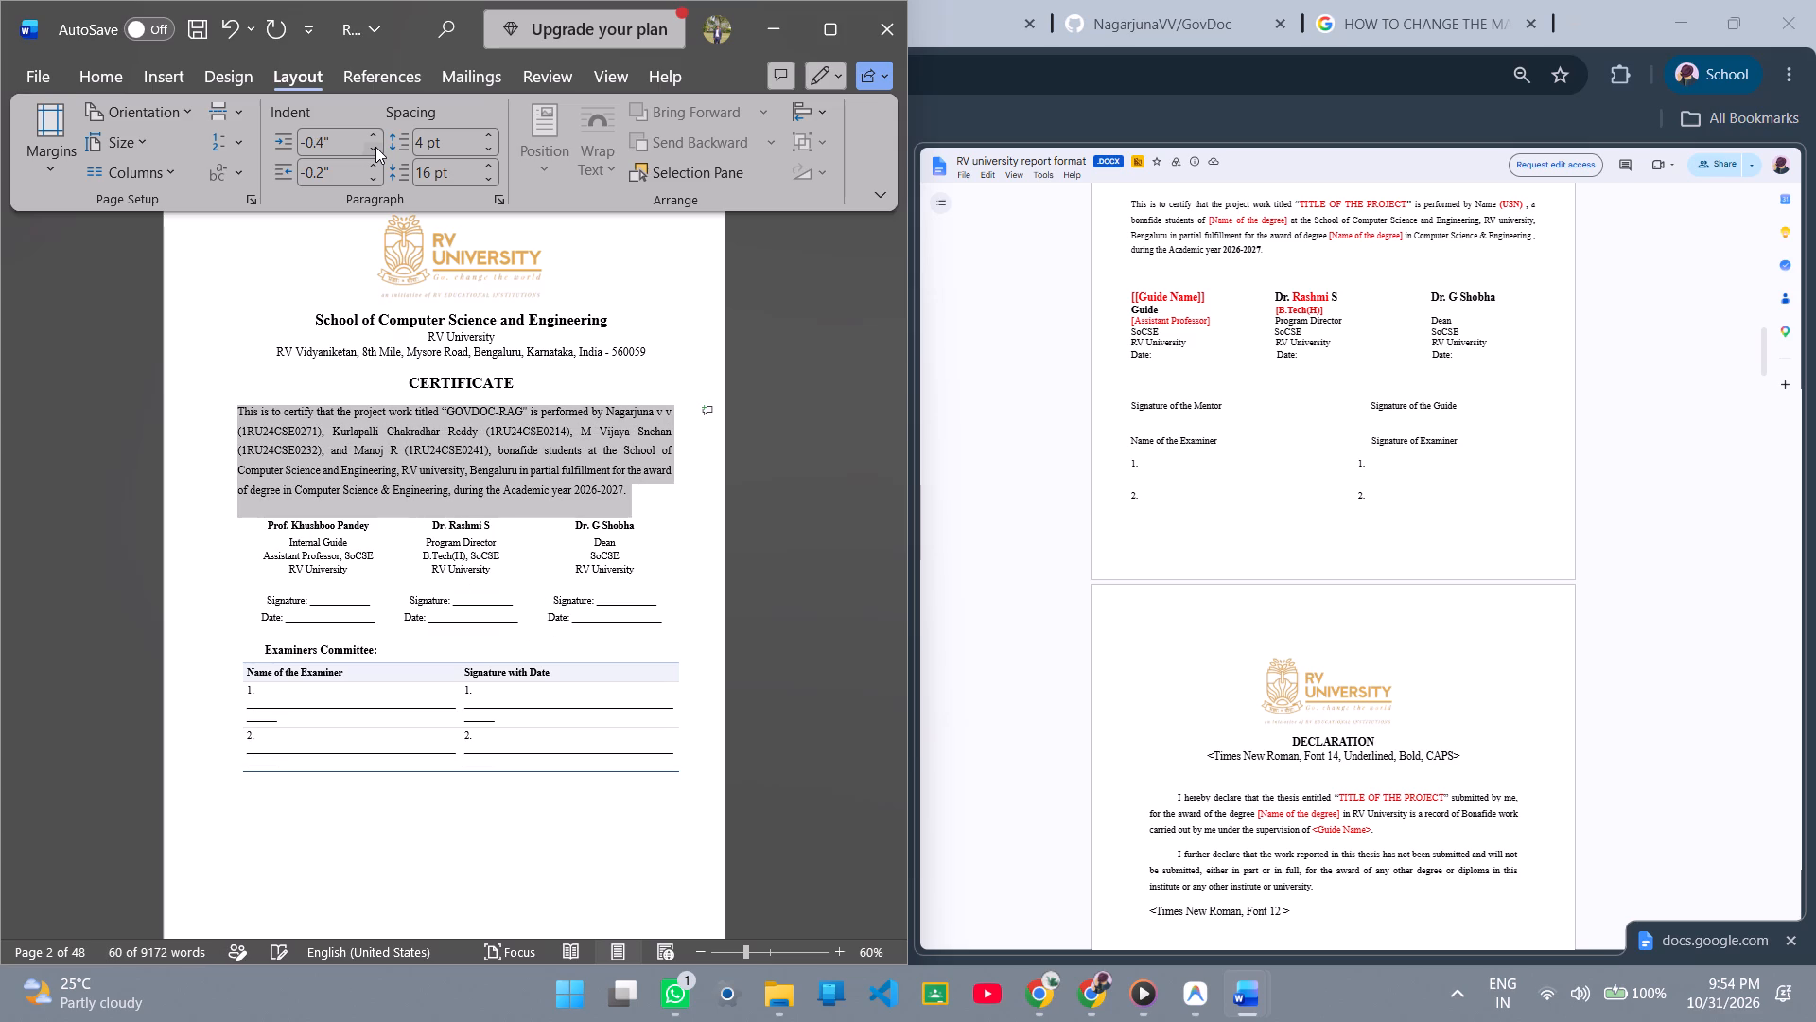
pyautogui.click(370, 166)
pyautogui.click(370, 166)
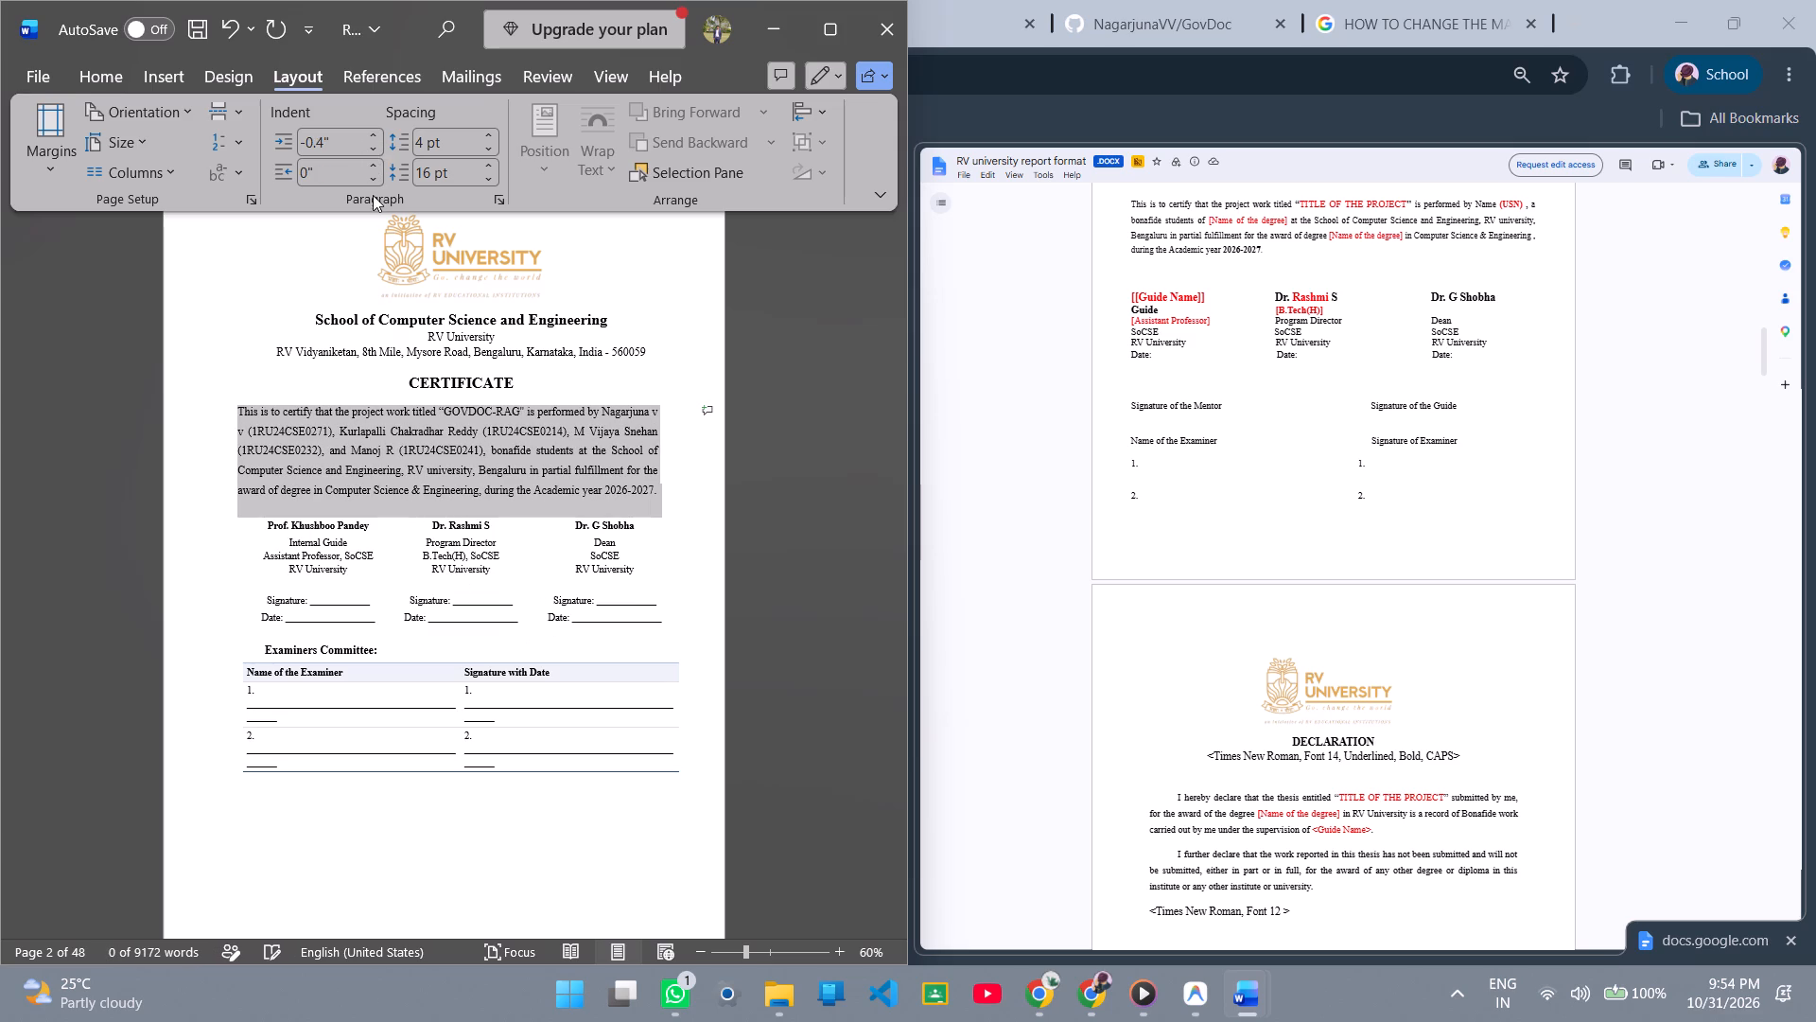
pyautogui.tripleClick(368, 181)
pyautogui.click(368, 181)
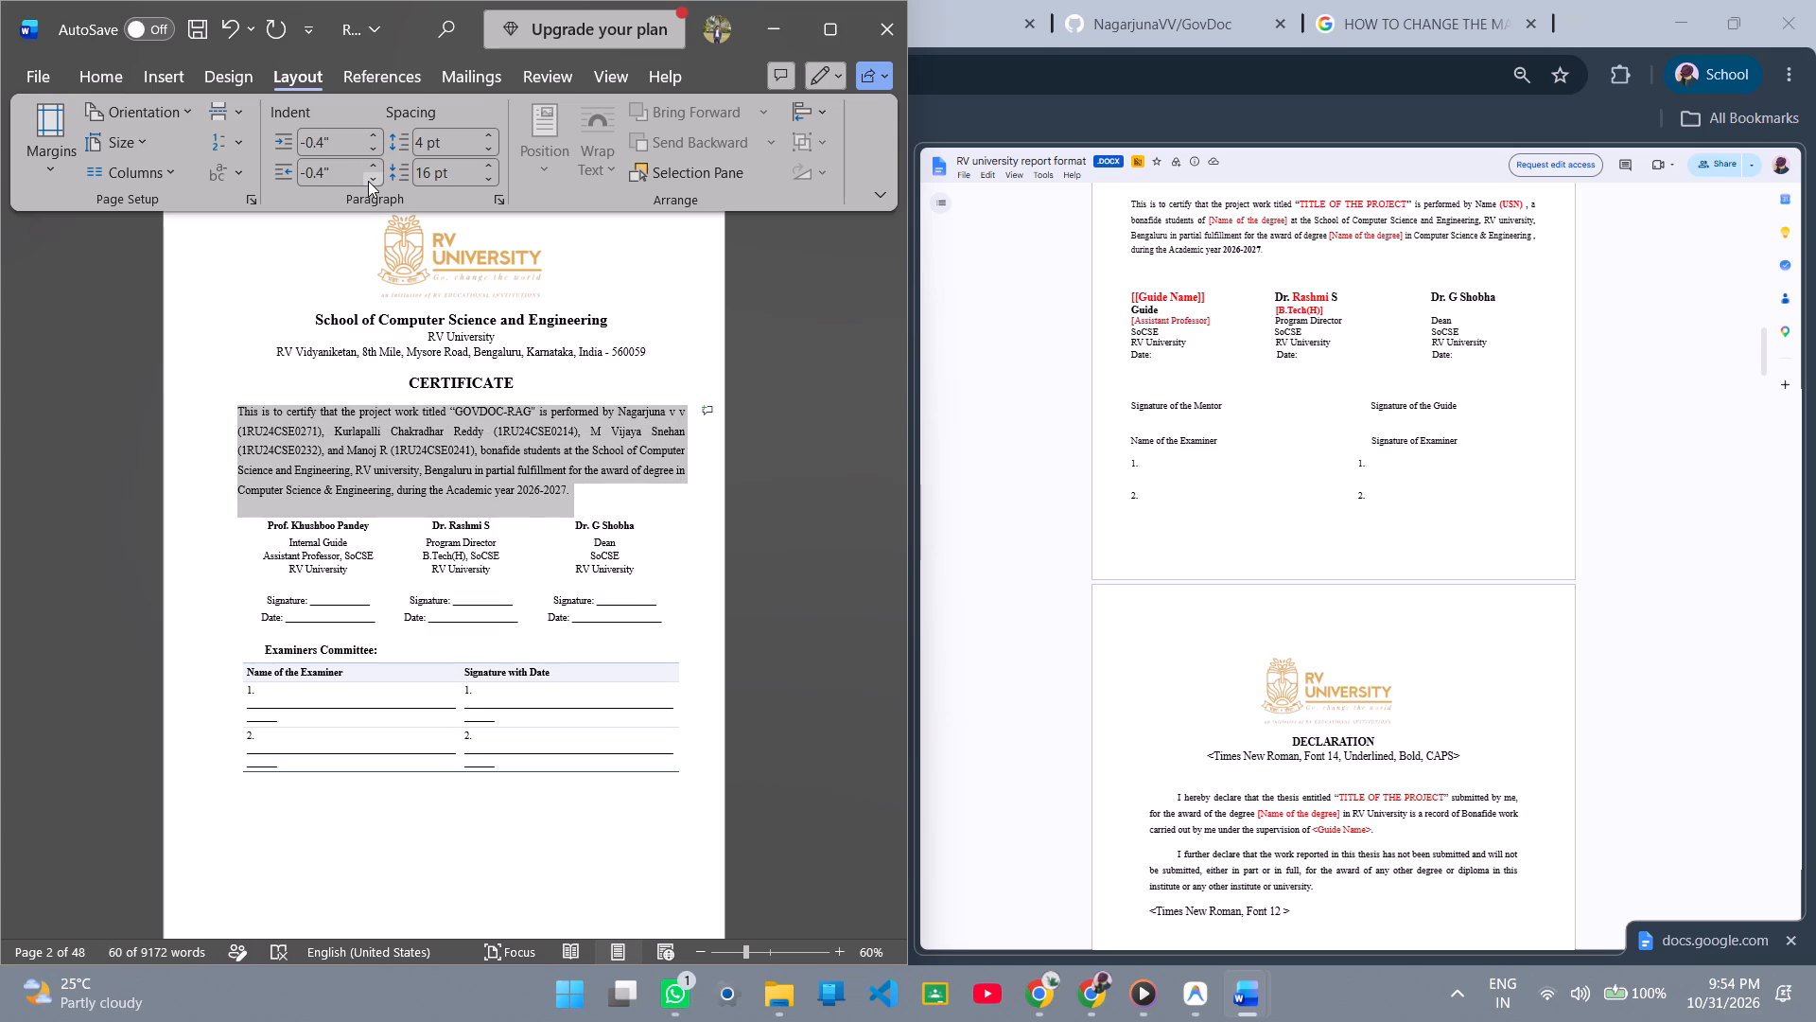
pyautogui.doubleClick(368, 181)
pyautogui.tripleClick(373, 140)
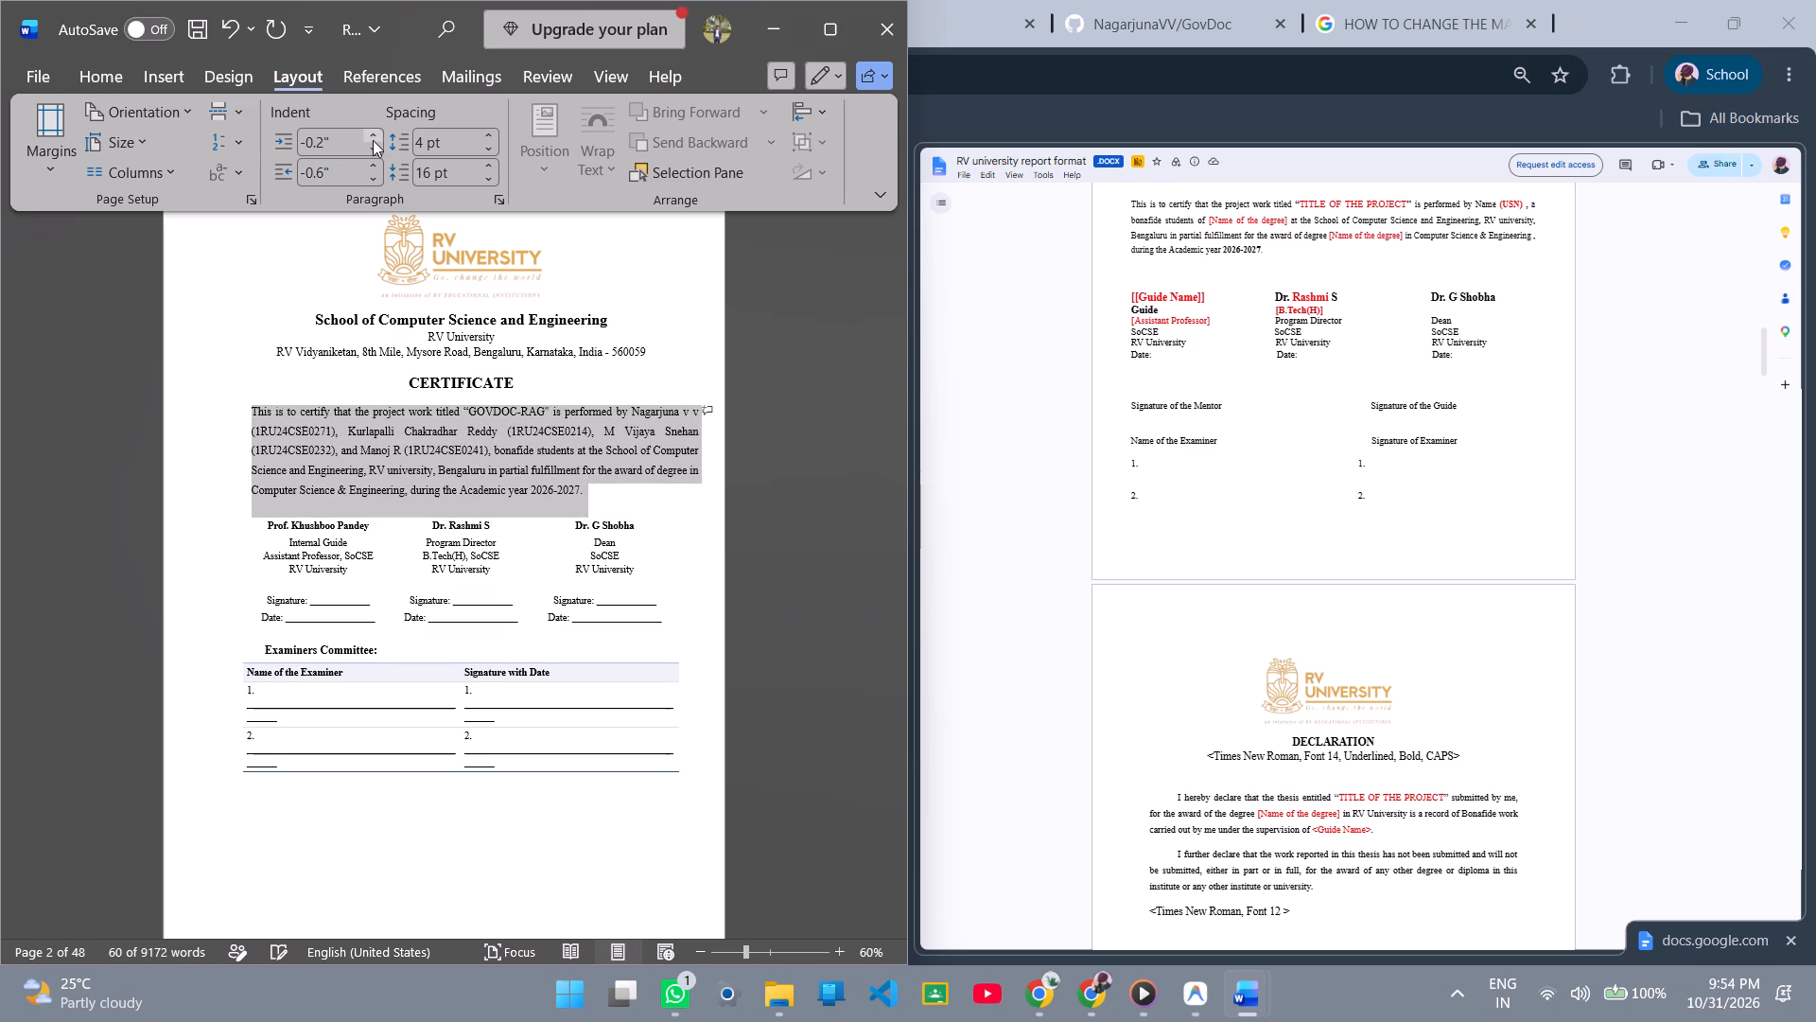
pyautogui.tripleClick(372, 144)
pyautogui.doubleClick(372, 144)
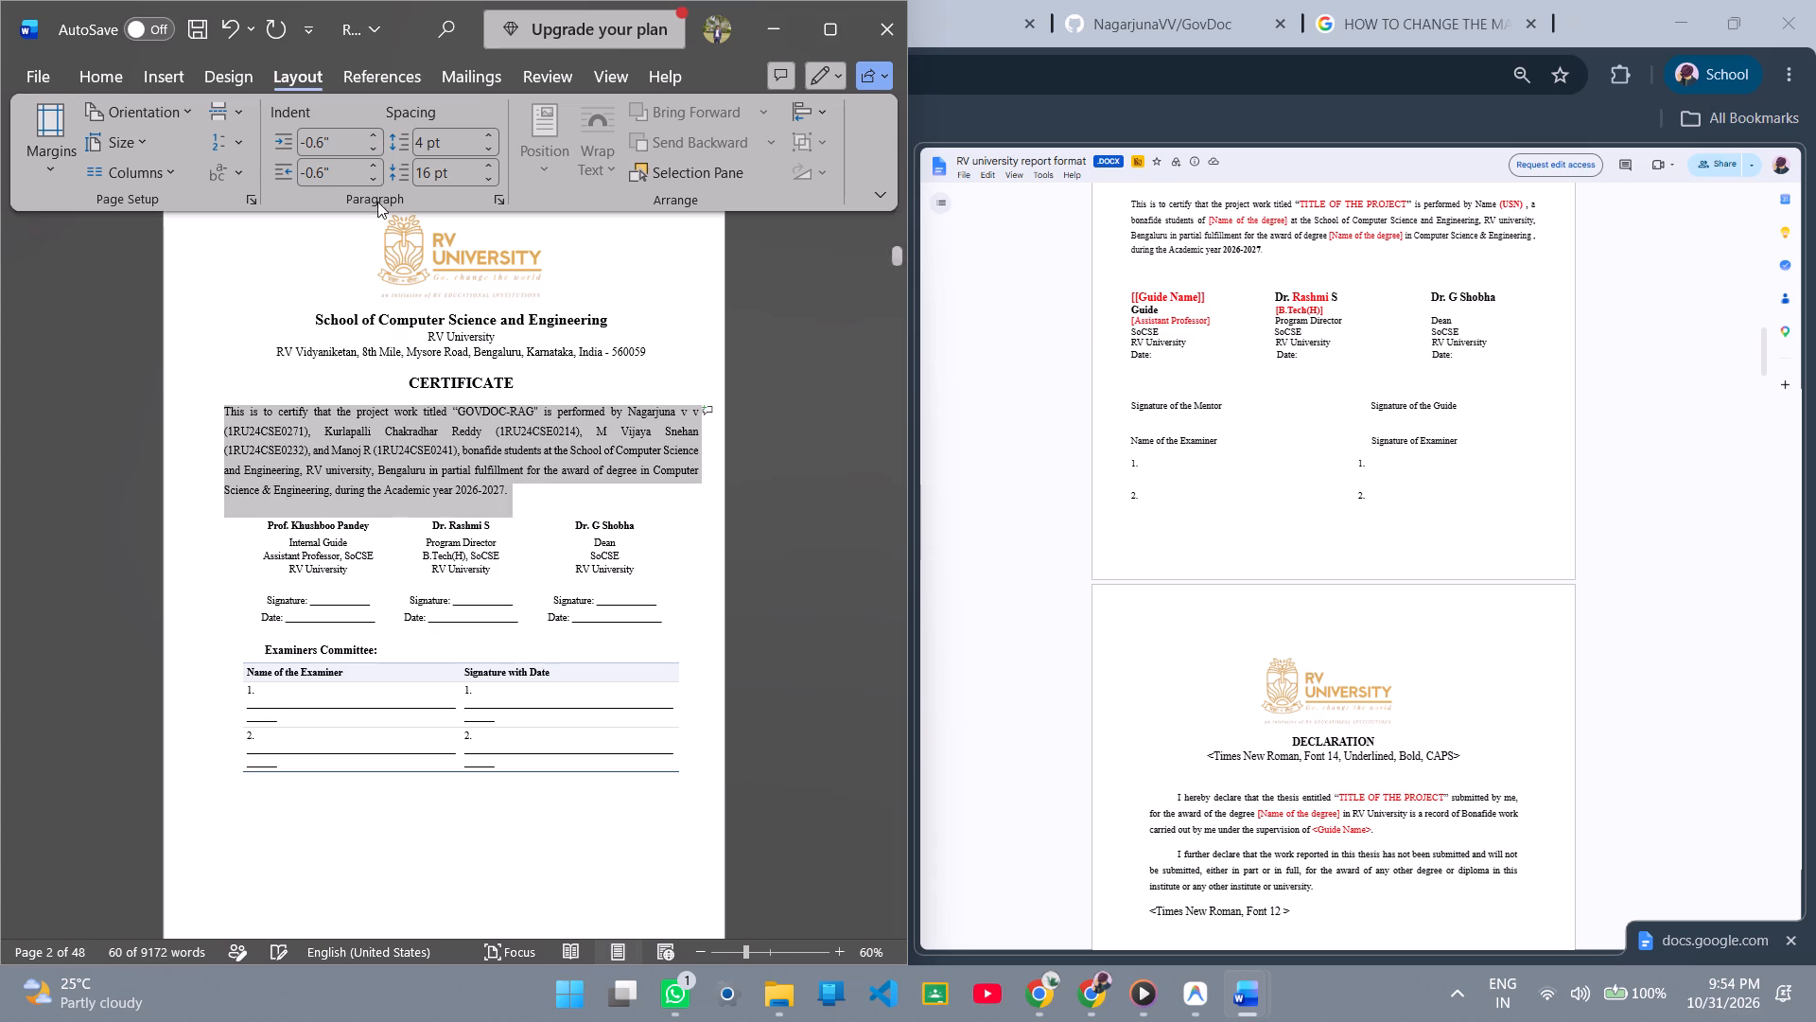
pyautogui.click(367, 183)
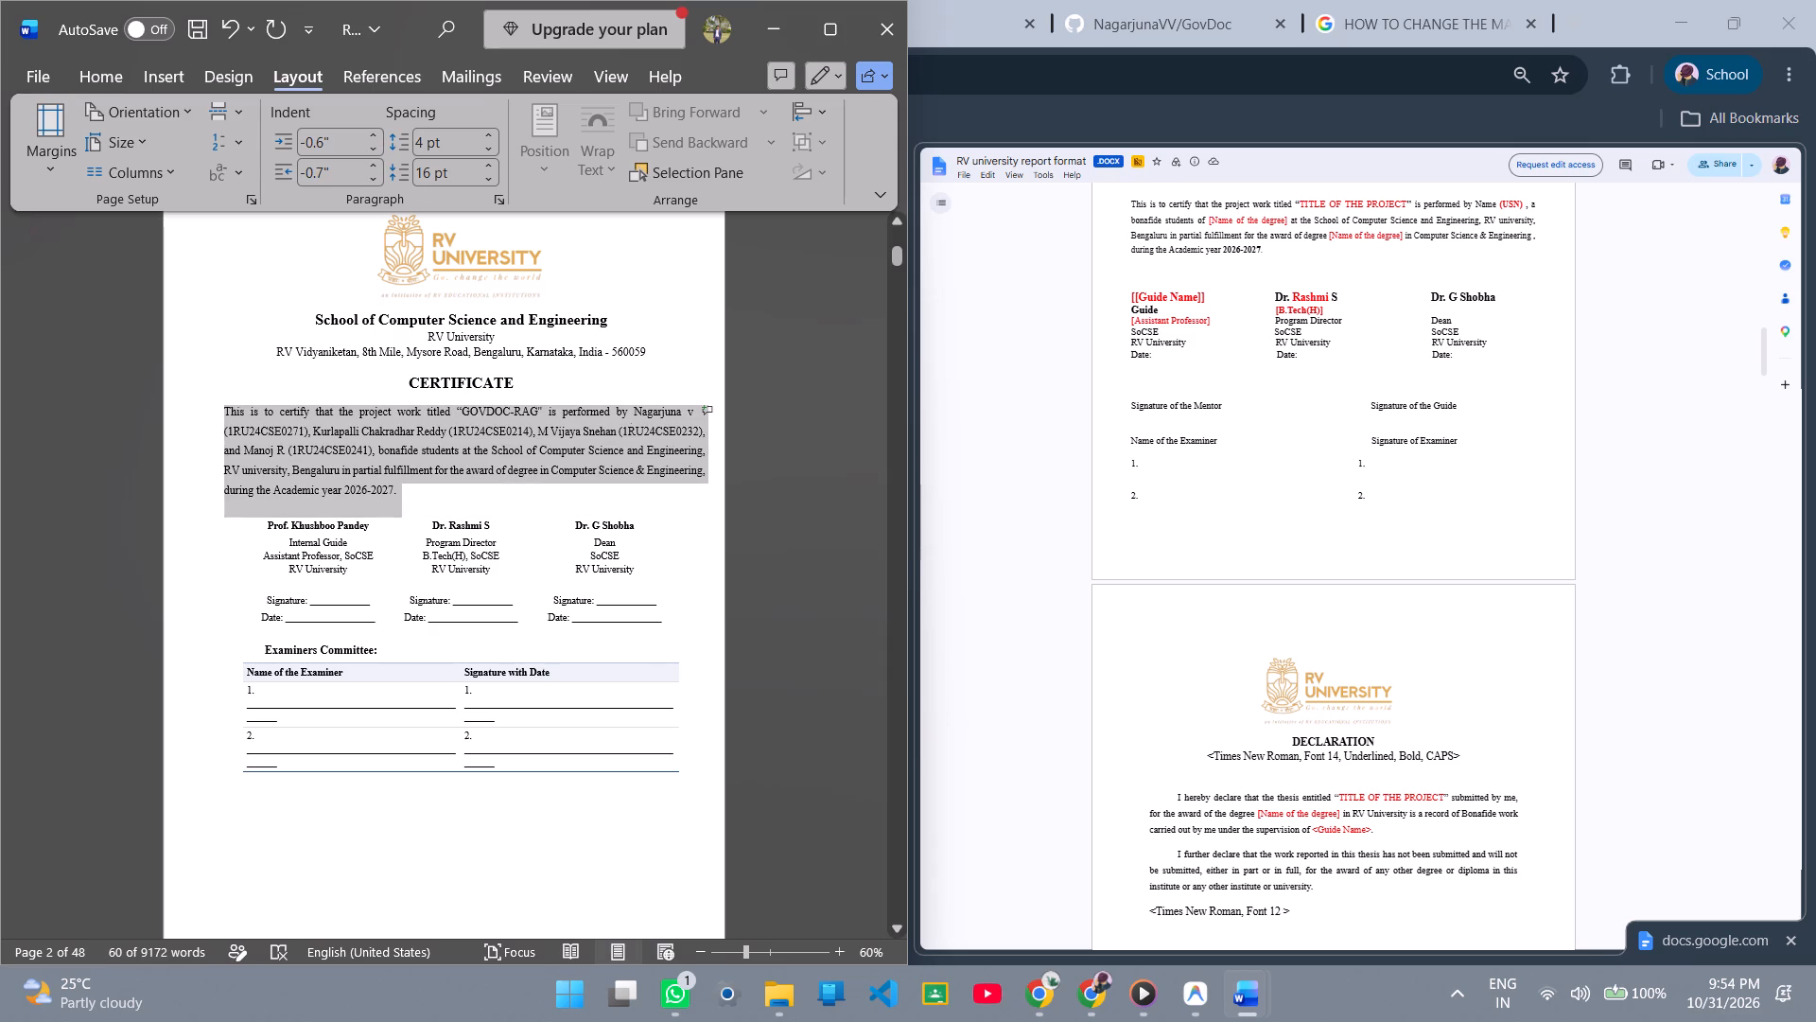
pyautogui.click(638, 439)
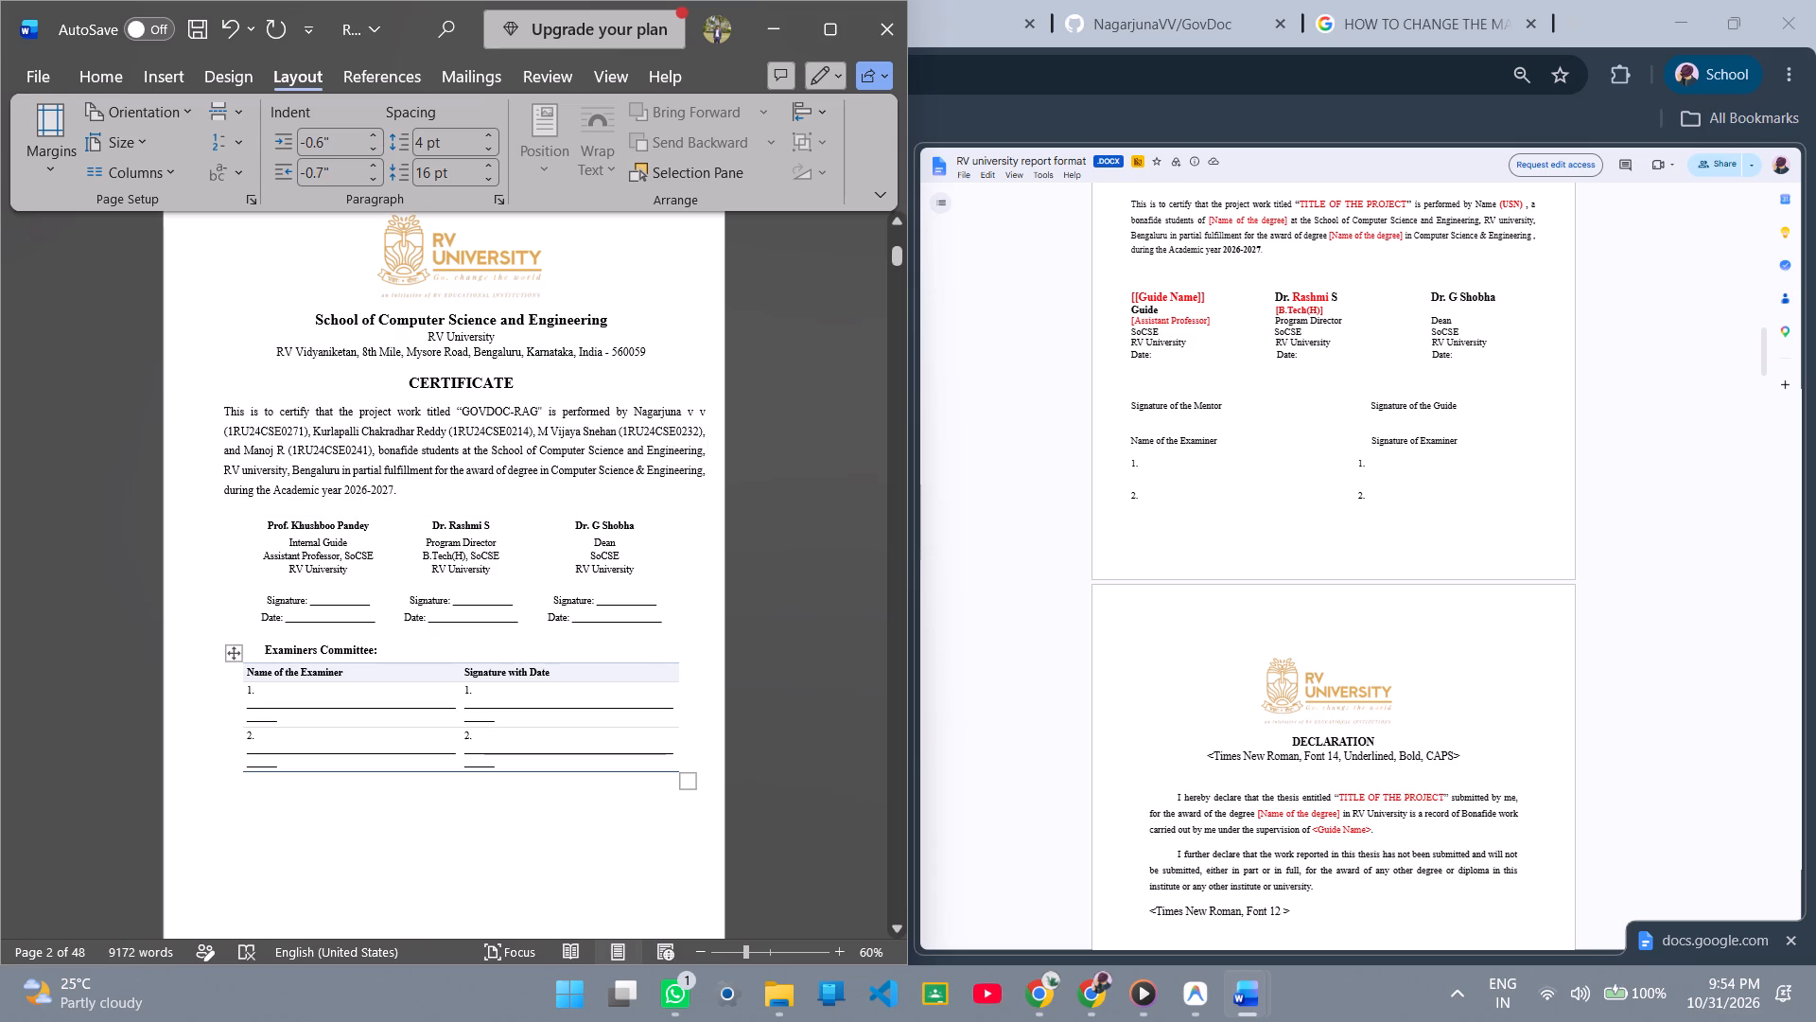
# Set the left indent of everything from the certificate paragraph through the examiners table to -0.7".
pyautogui.moveTo(322, 807); pyautogui.dragTo(191, 403)
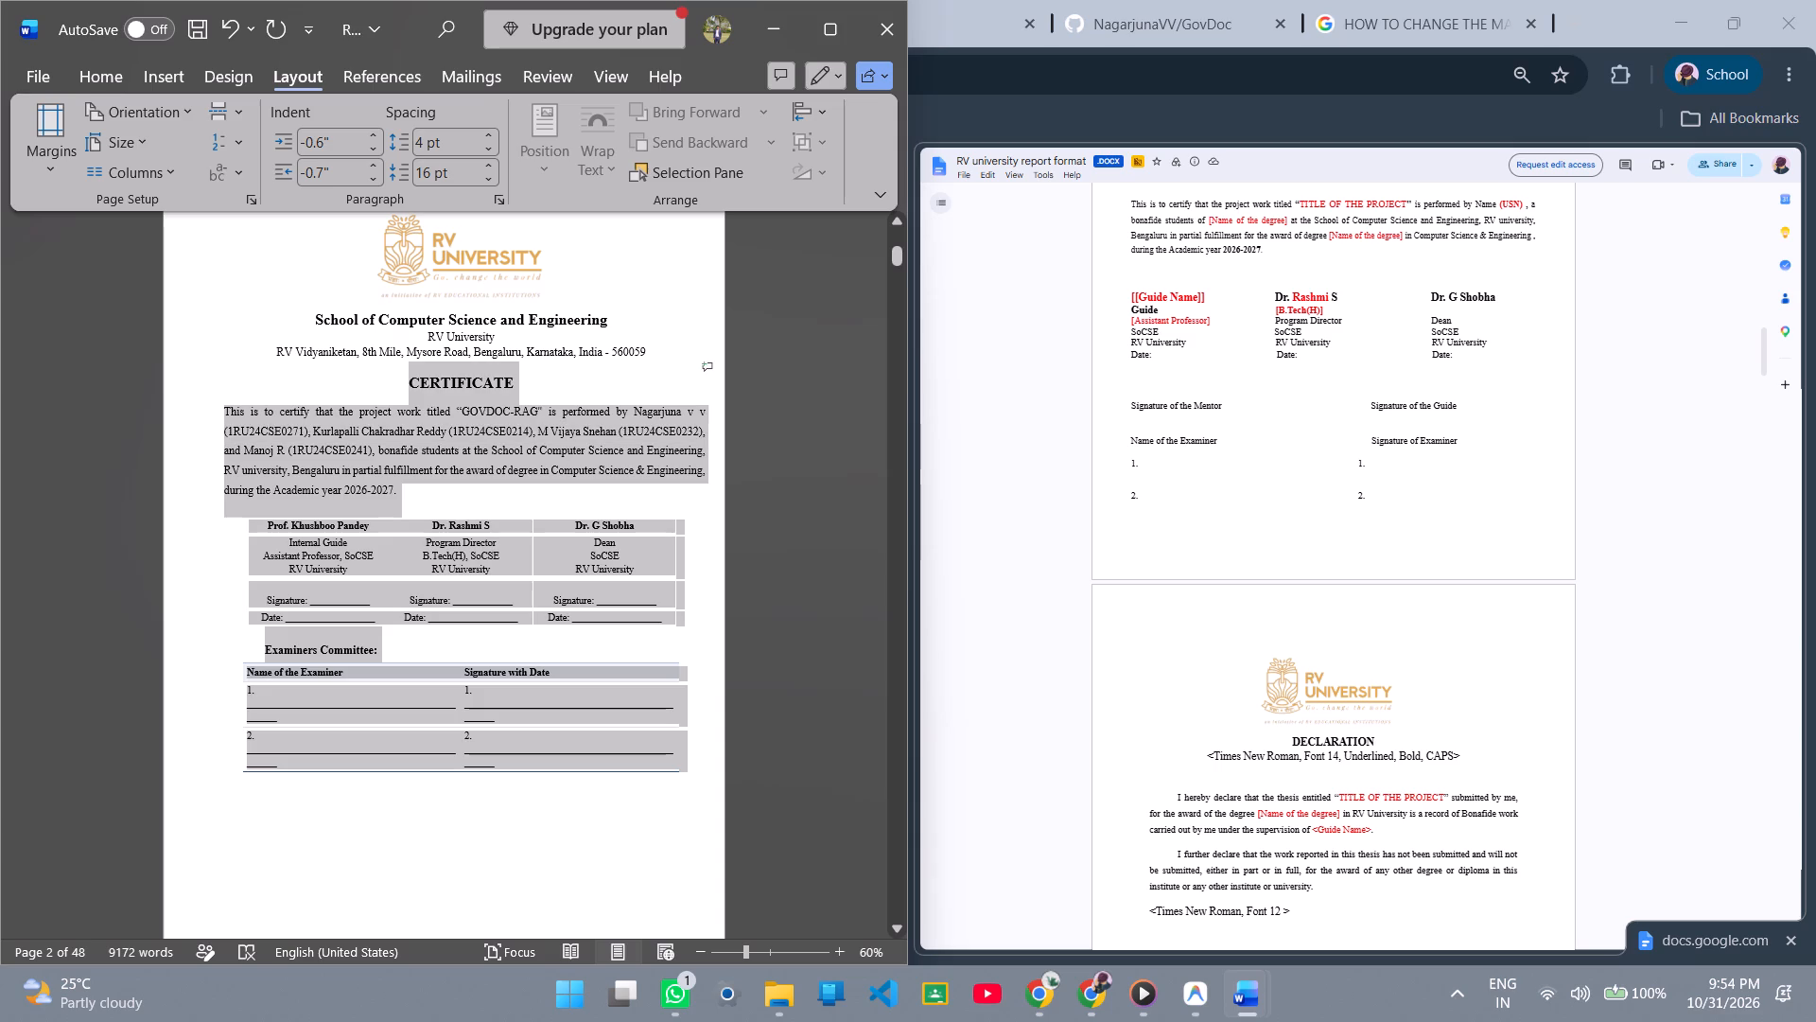
pyautogui.moveTo(191, 403); pyautogui.dragTo(197, 419)
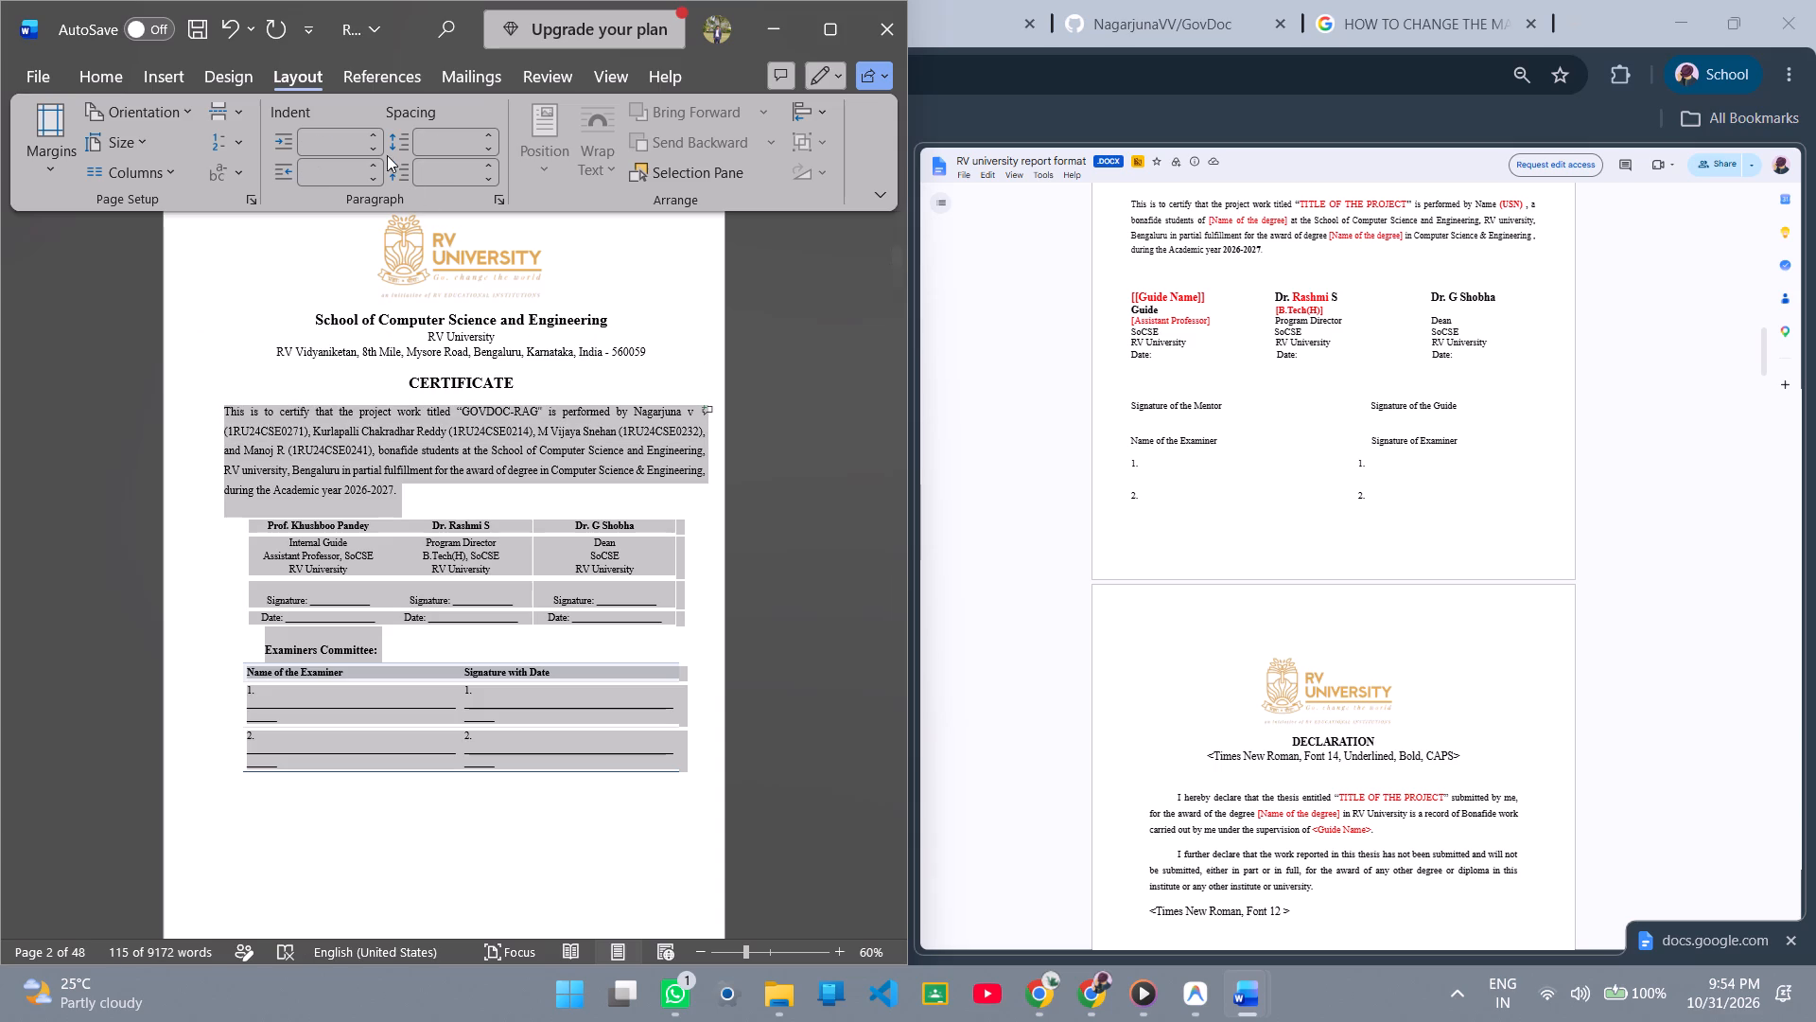
pyautogui.click(375, 147)
pyautogui.click(375, 137)
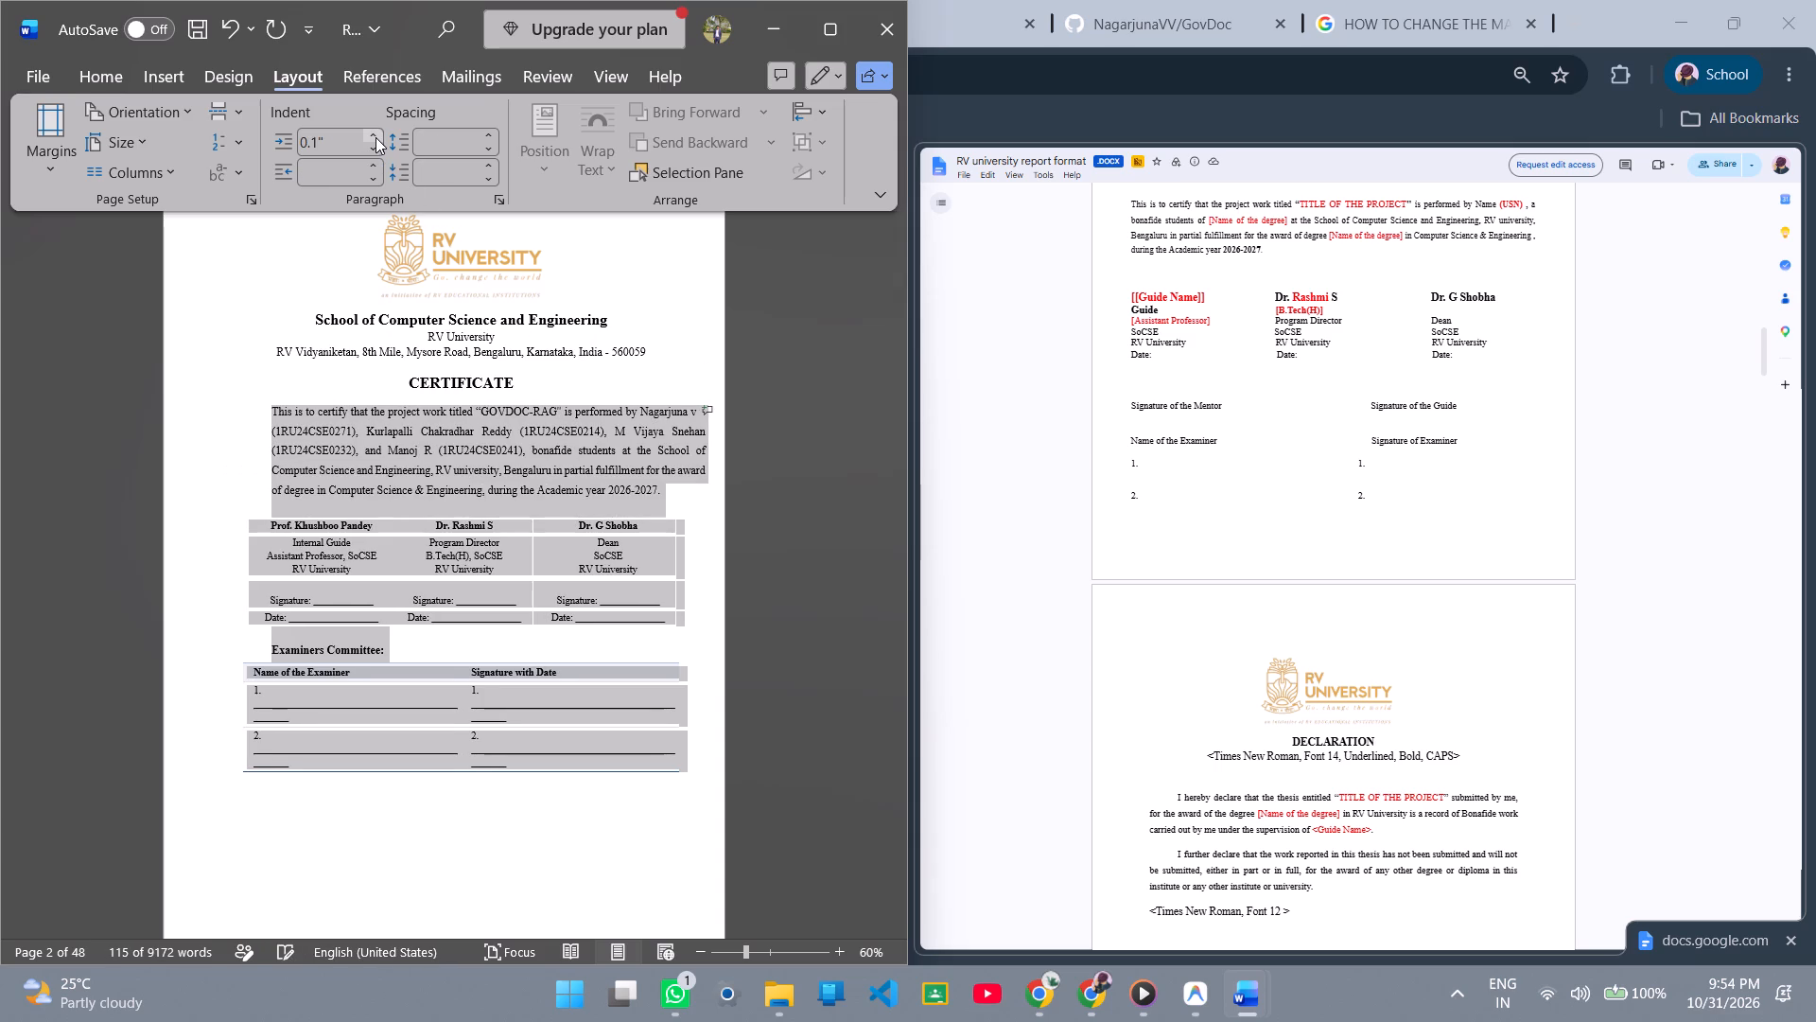
pyautogui.click(375, 137)
pyautogui.tripleClick(380, 147)
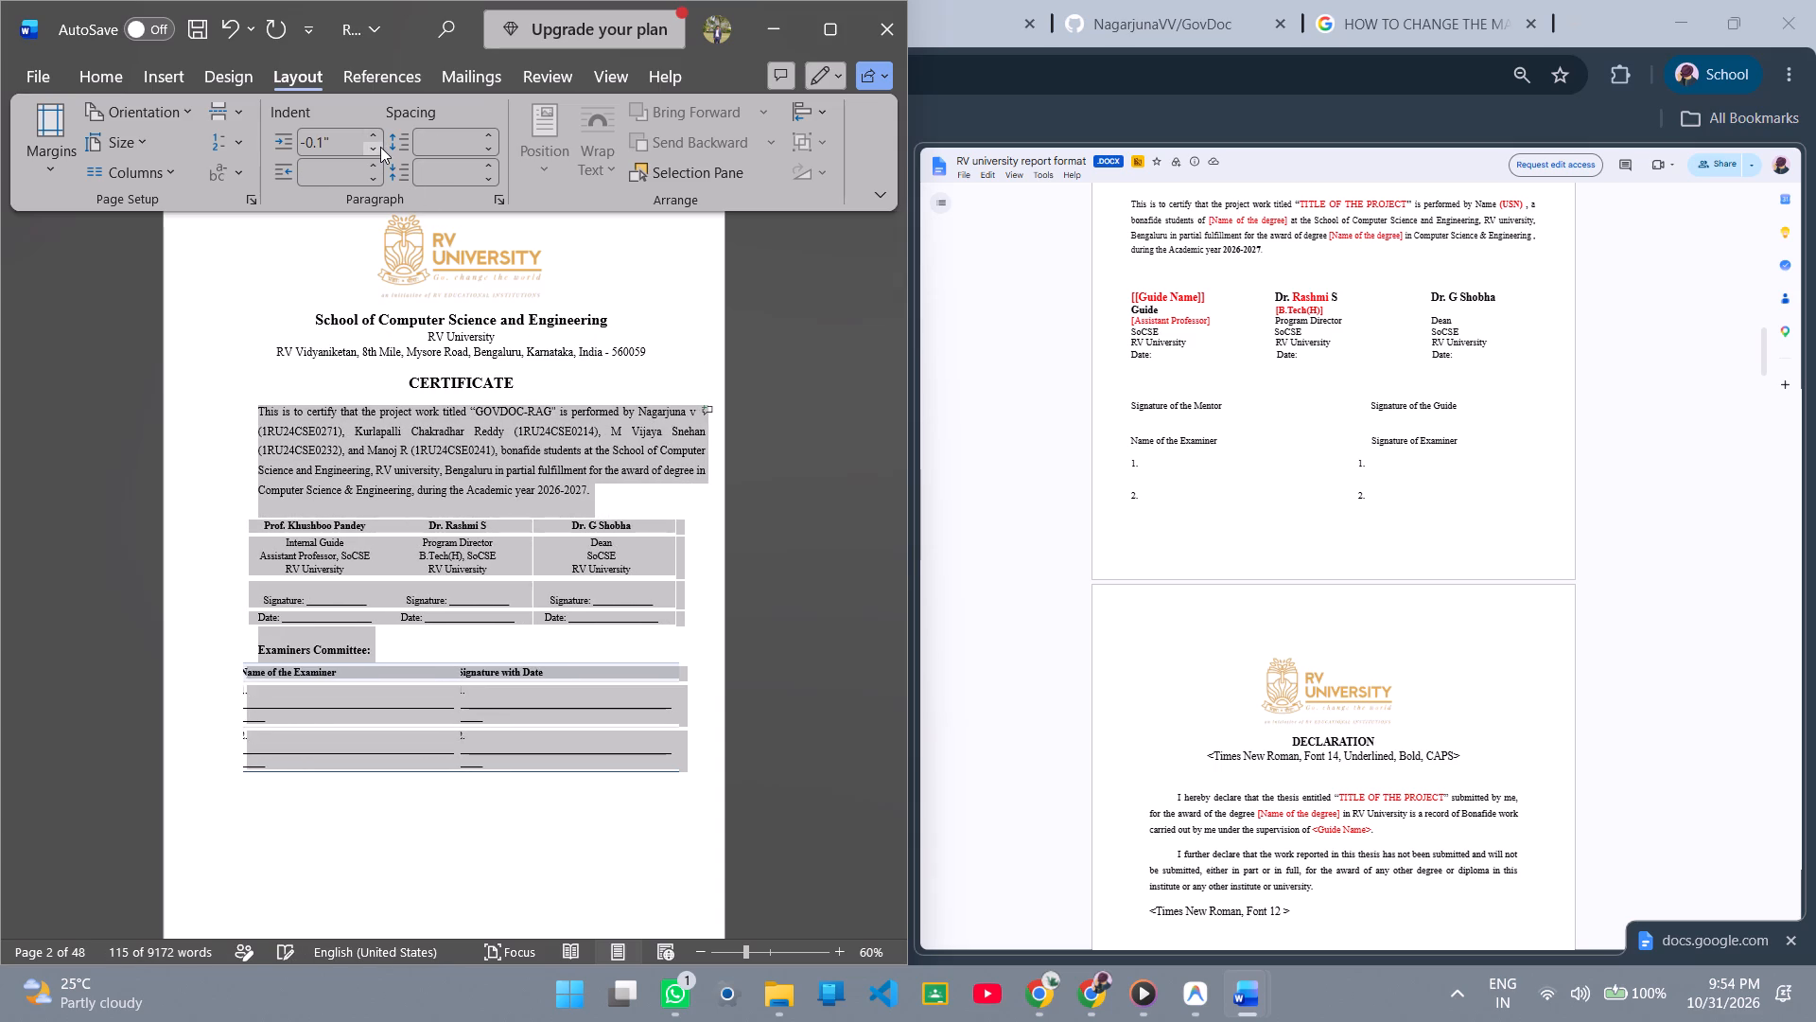
pyautogui.tripleClick(380, 147)
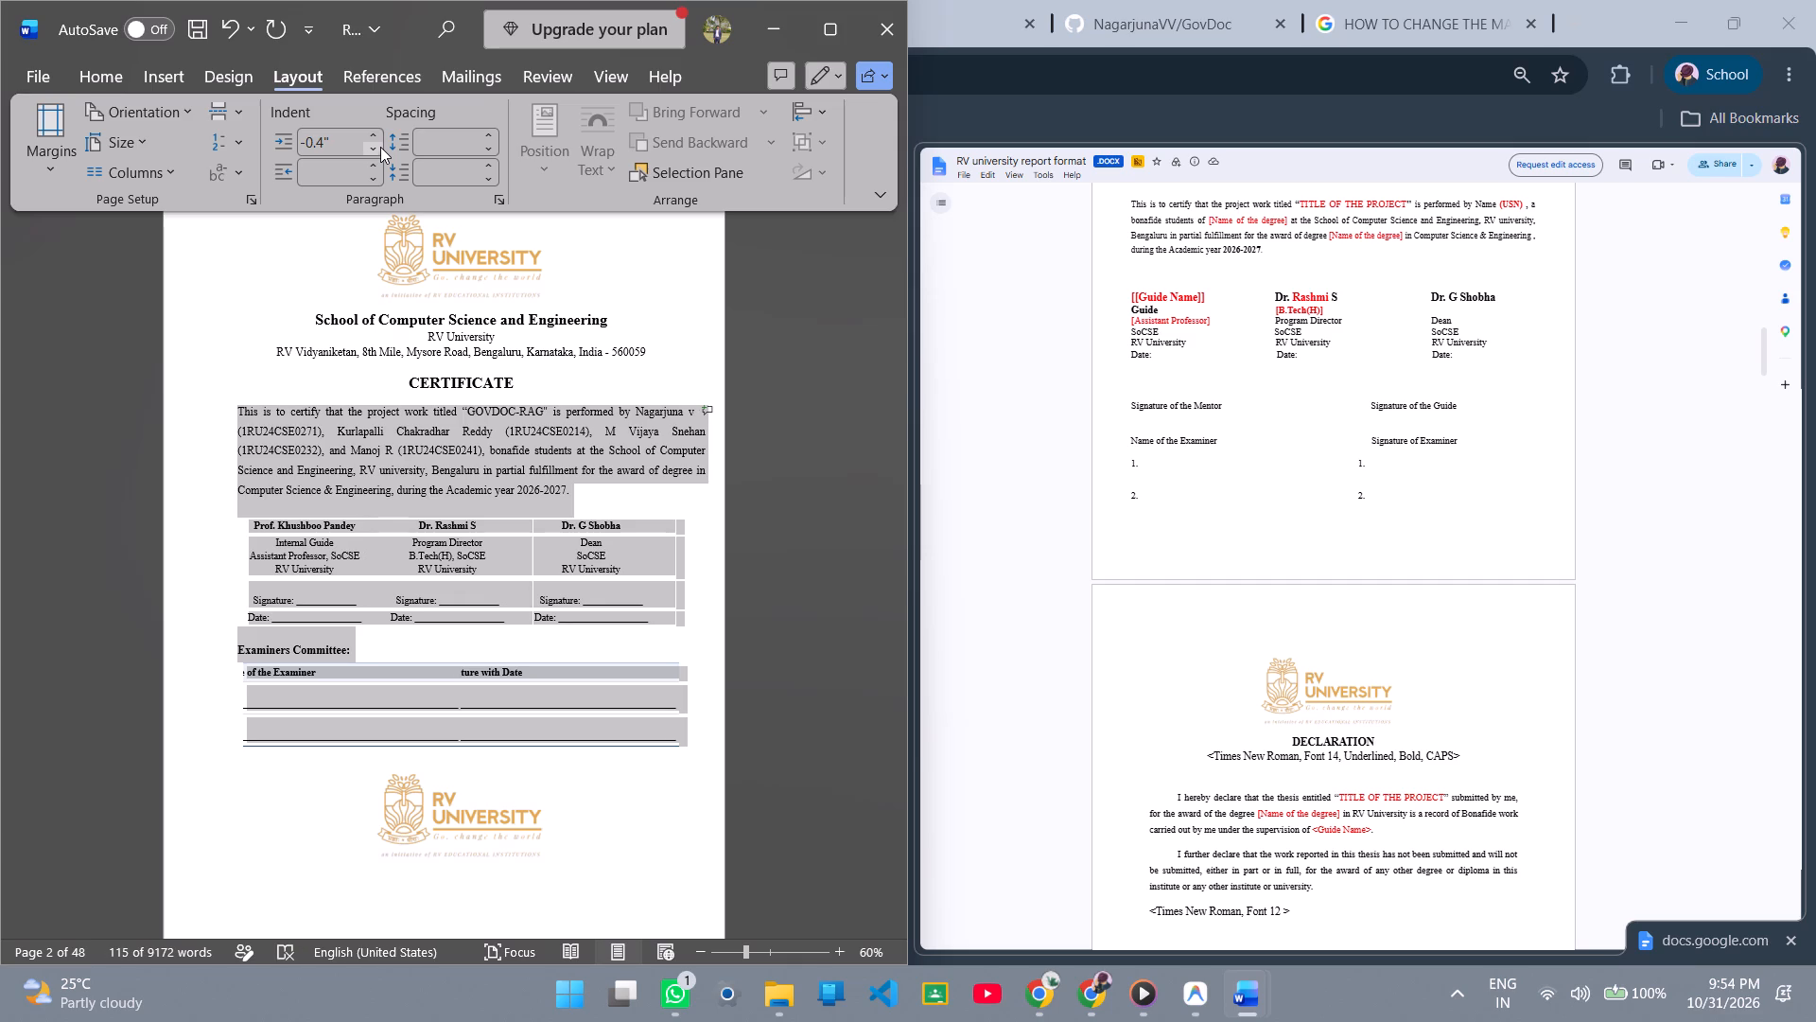
pyautogui.doubleClick(380, 147)
pyautogui.click(380, 147)
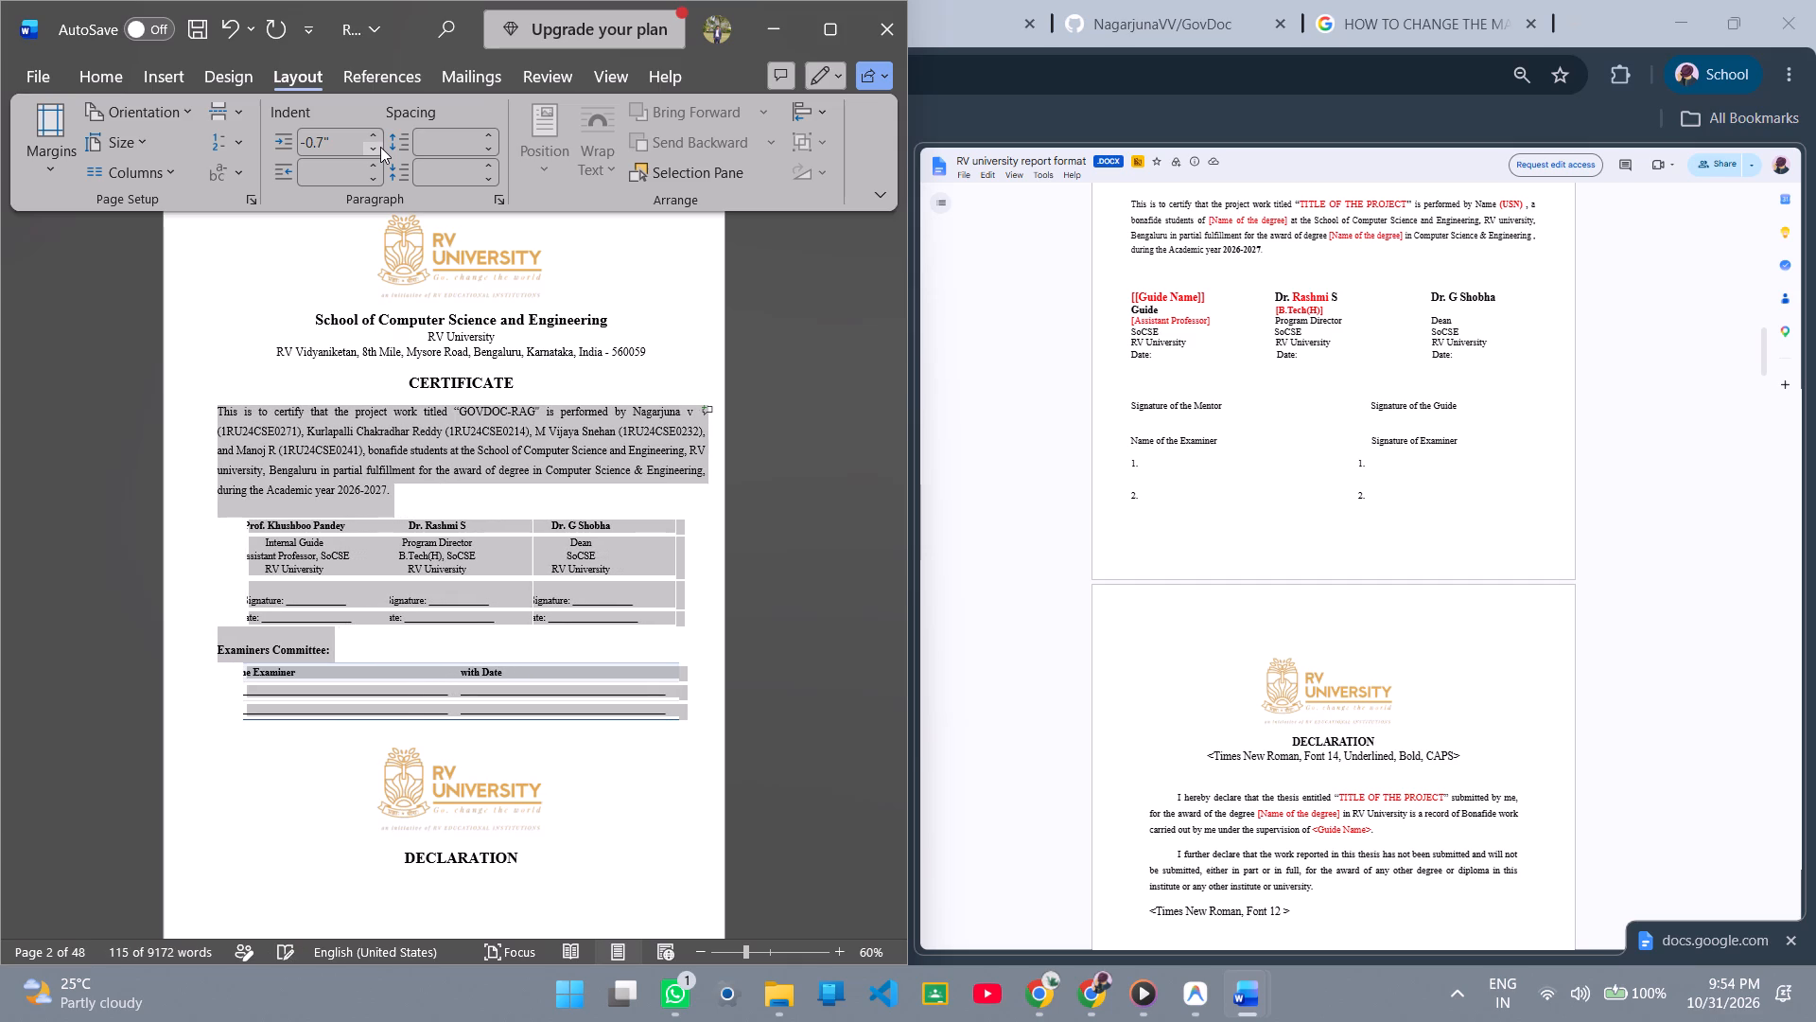
# Set the right indent of the same block, from certificate paragraph through examiners table, to -0.4".
pyautogui.click(374, 164)
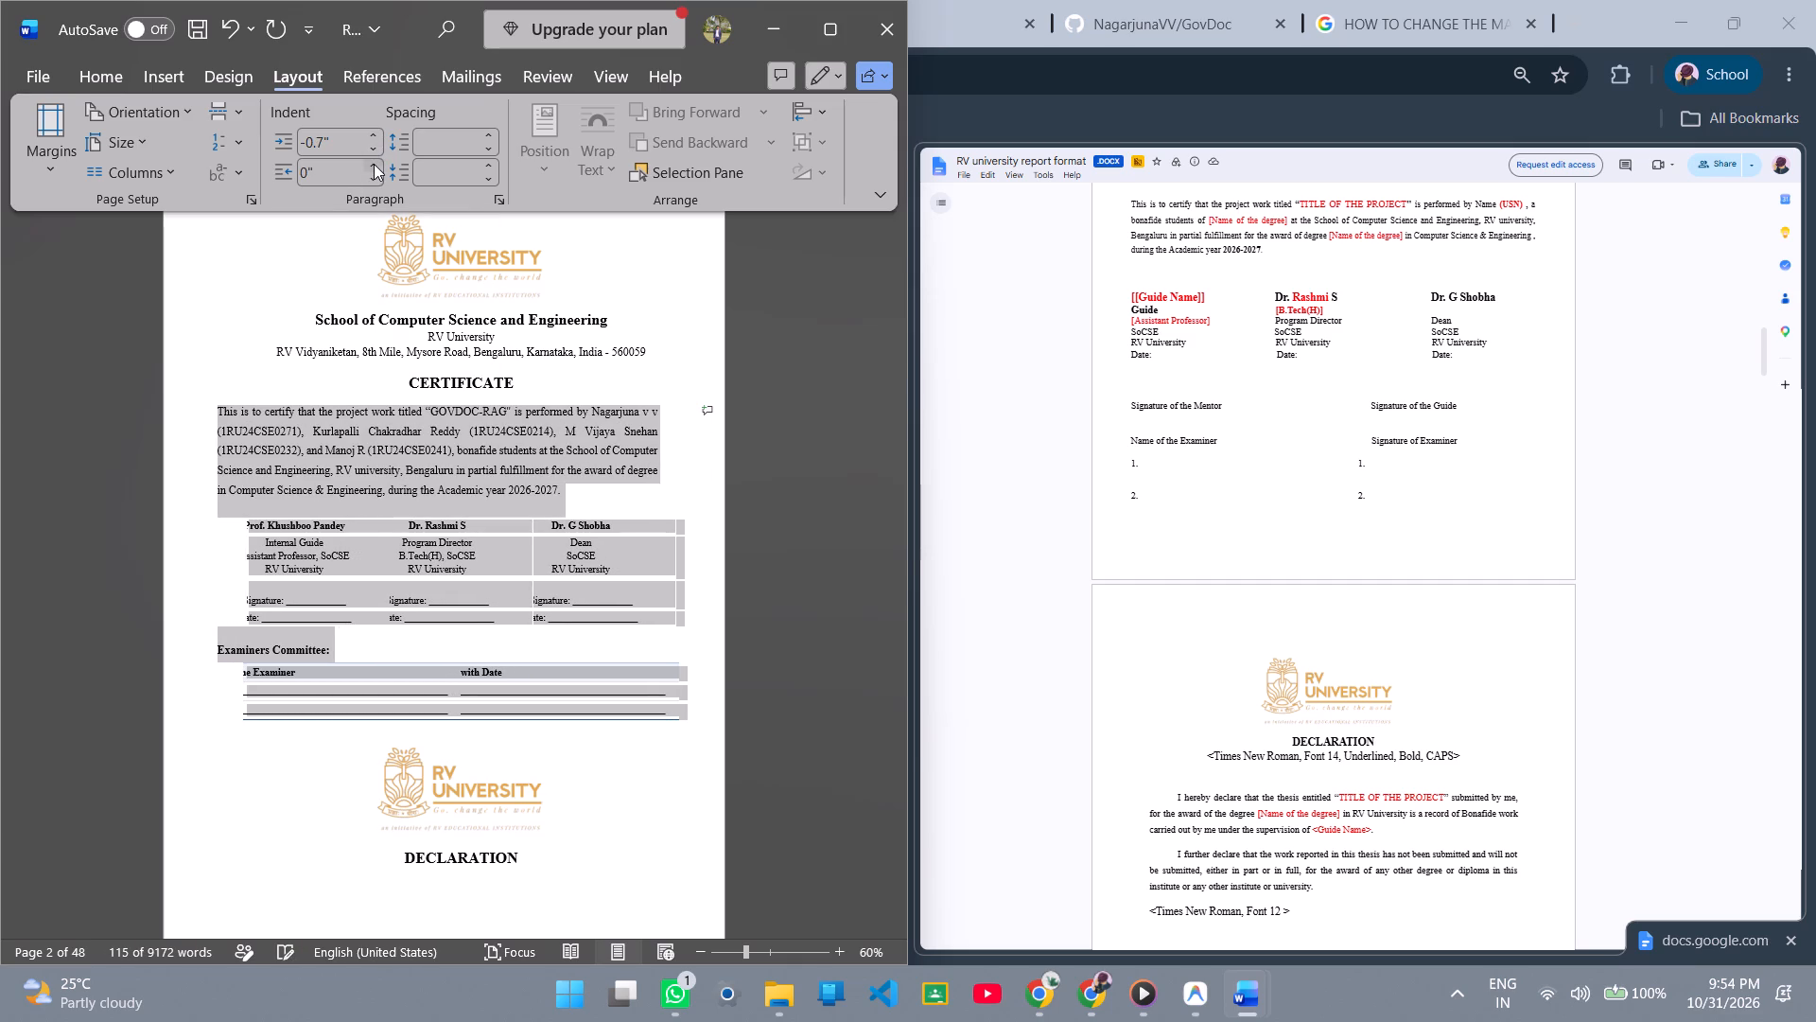
pyautogui.click(374, 164)
pyautogui.click(374, 164)
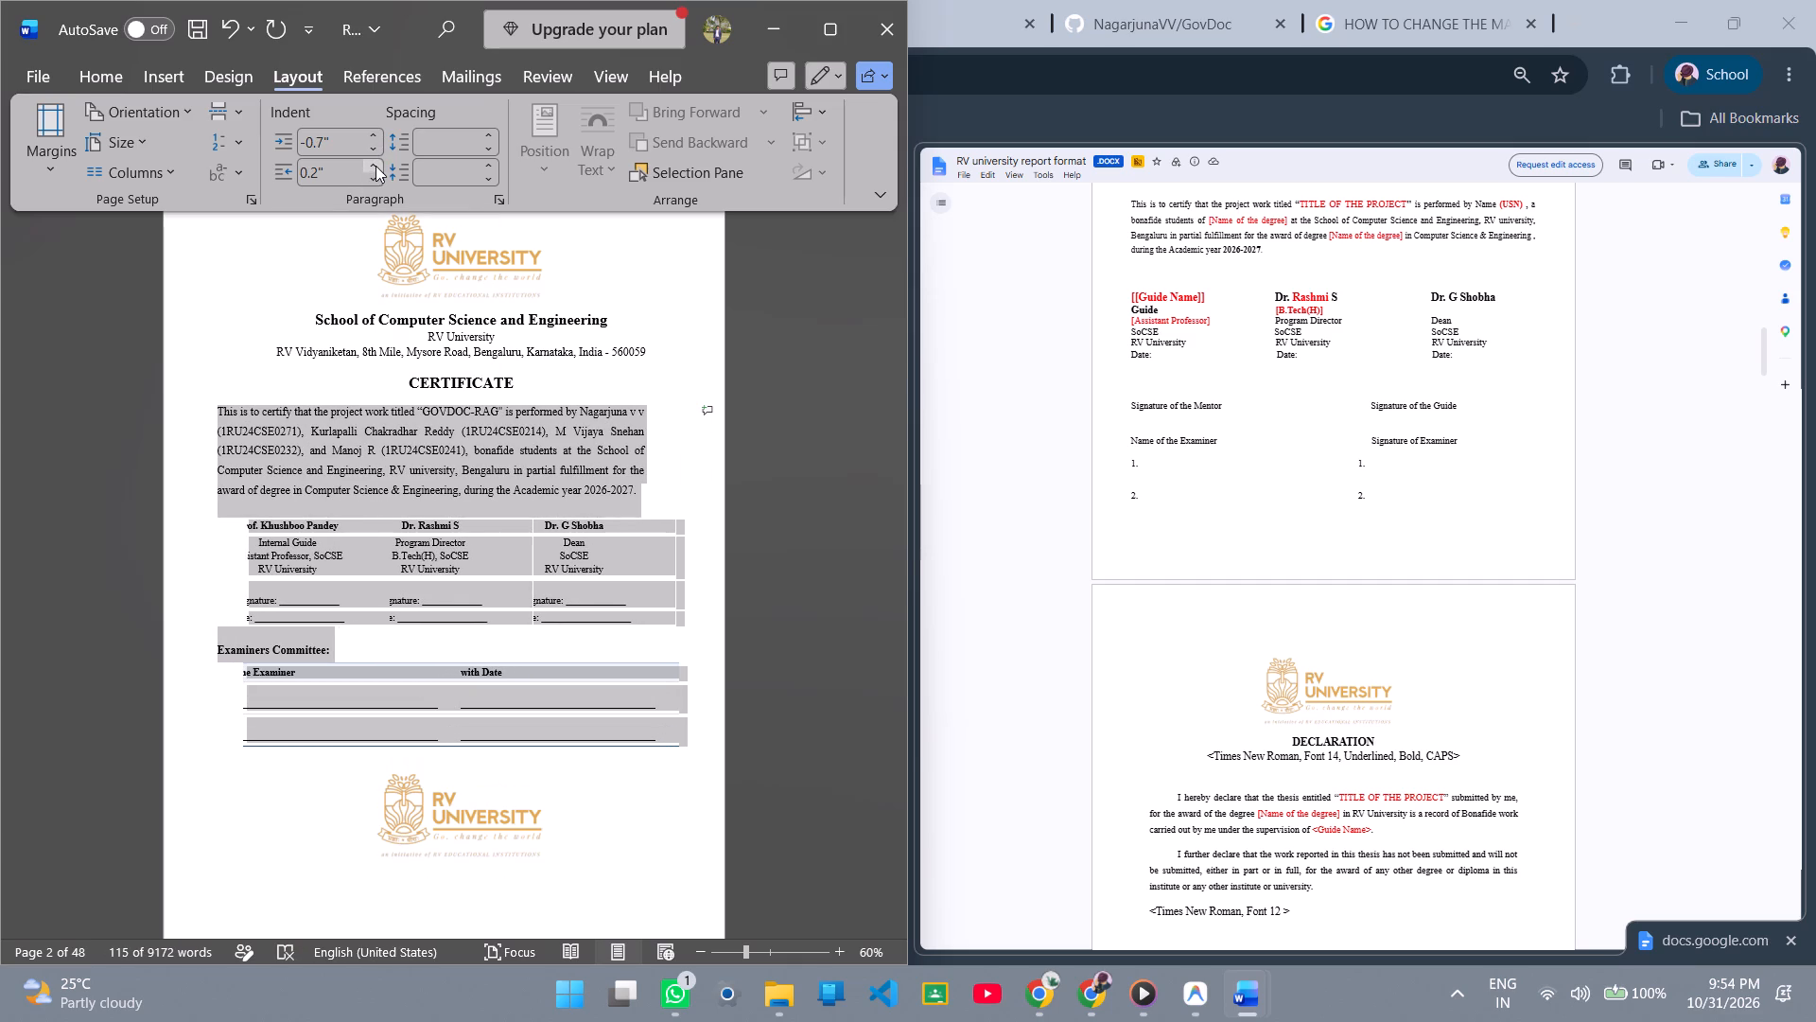
pyautogui.tripleClick(372, 176)
pyautogui.doubleClick(372, 176)
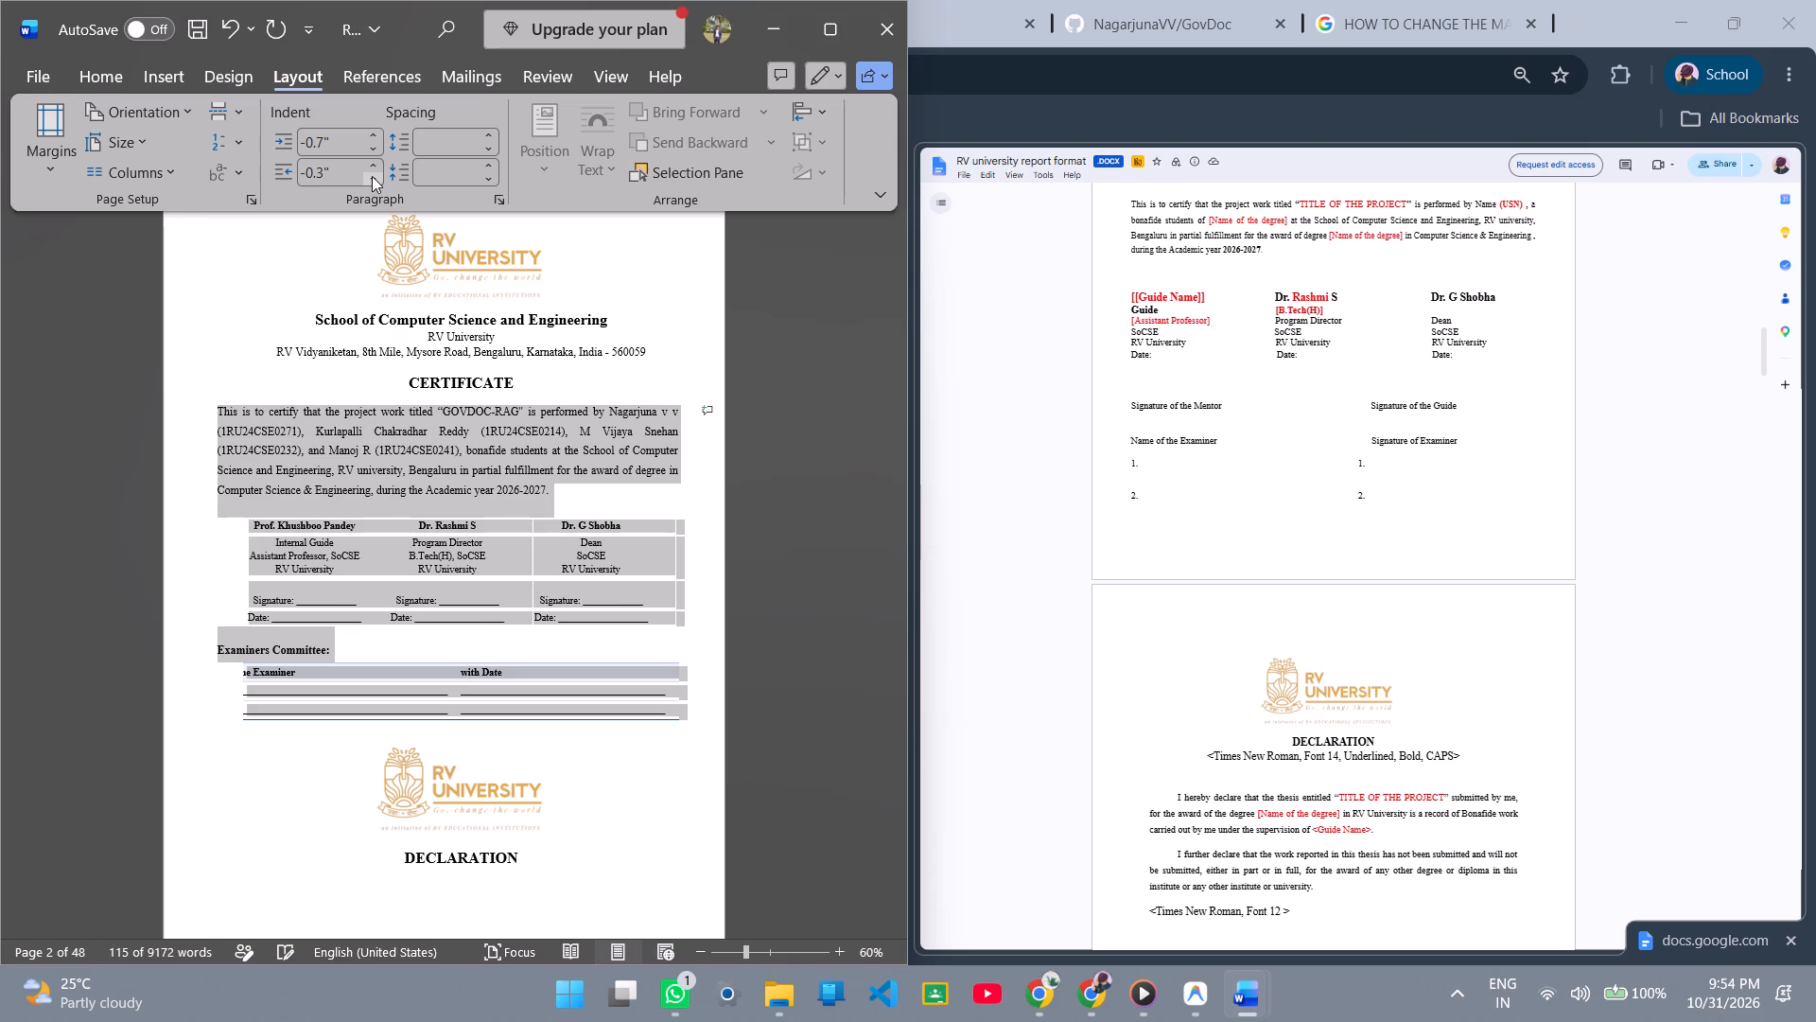
pyautogui.click(372, 176)
pyautogui.click(372, 176)
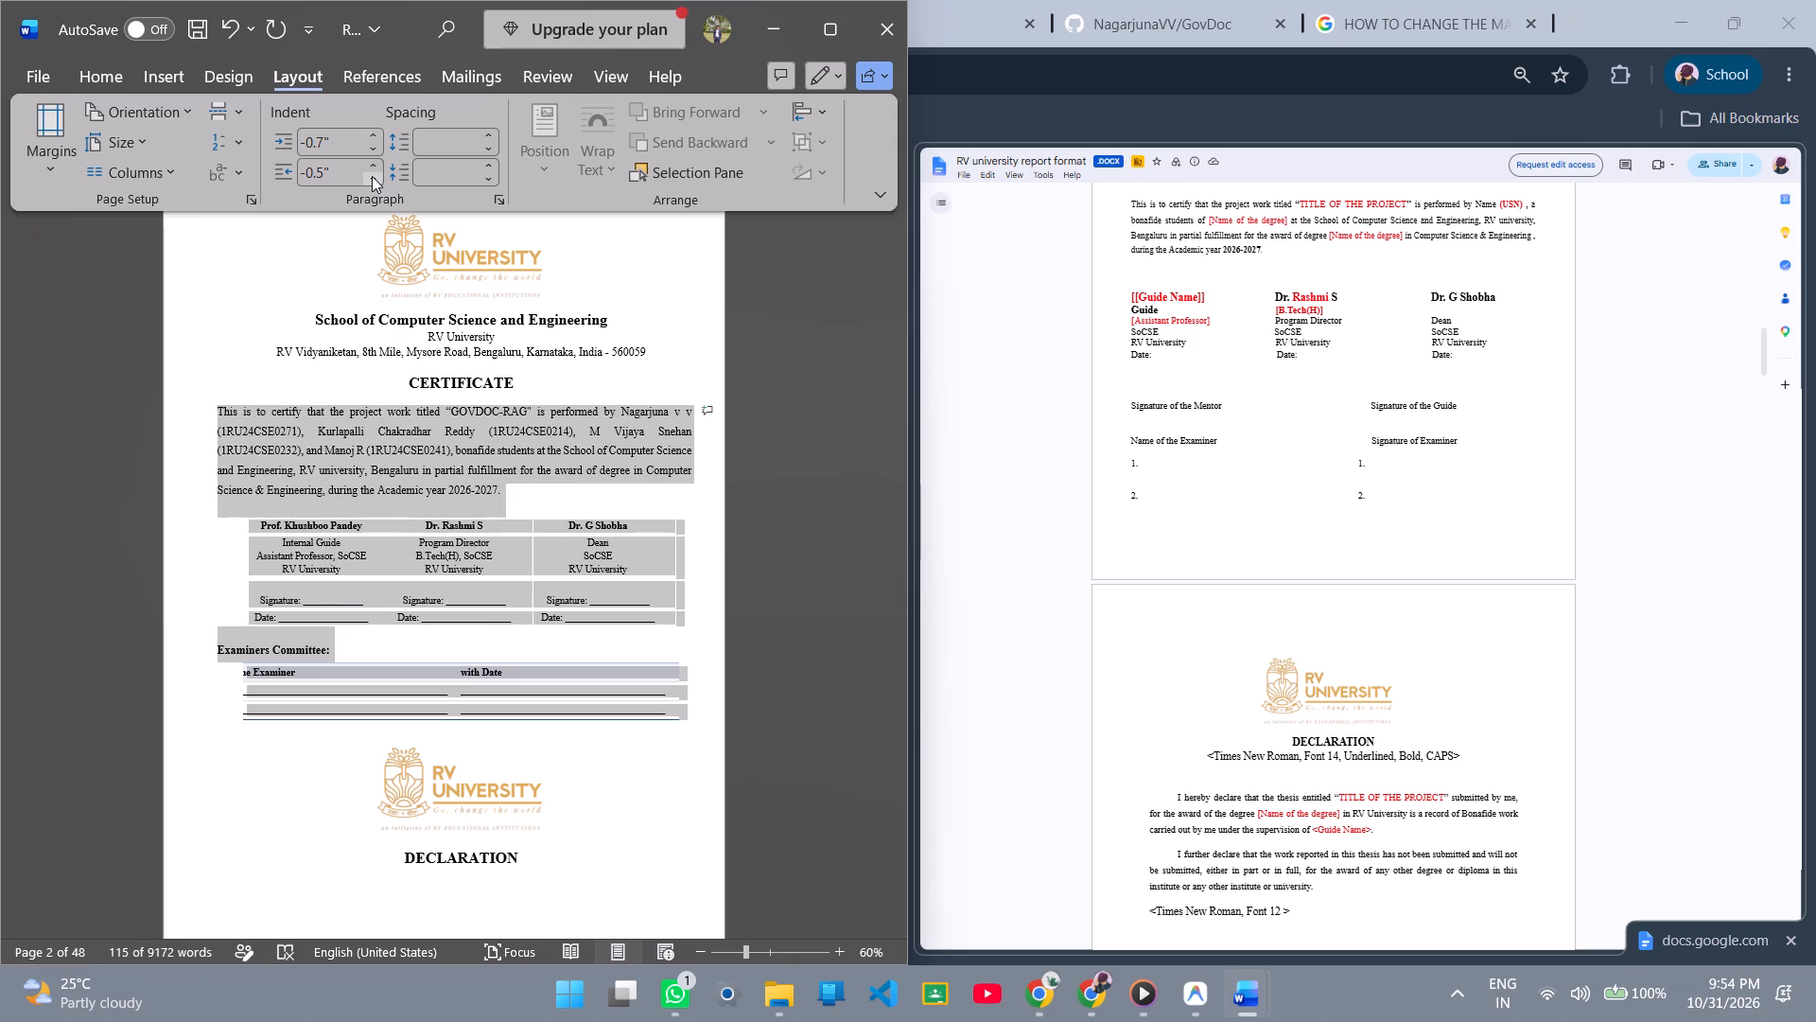
pyautogui.click(372, 176)
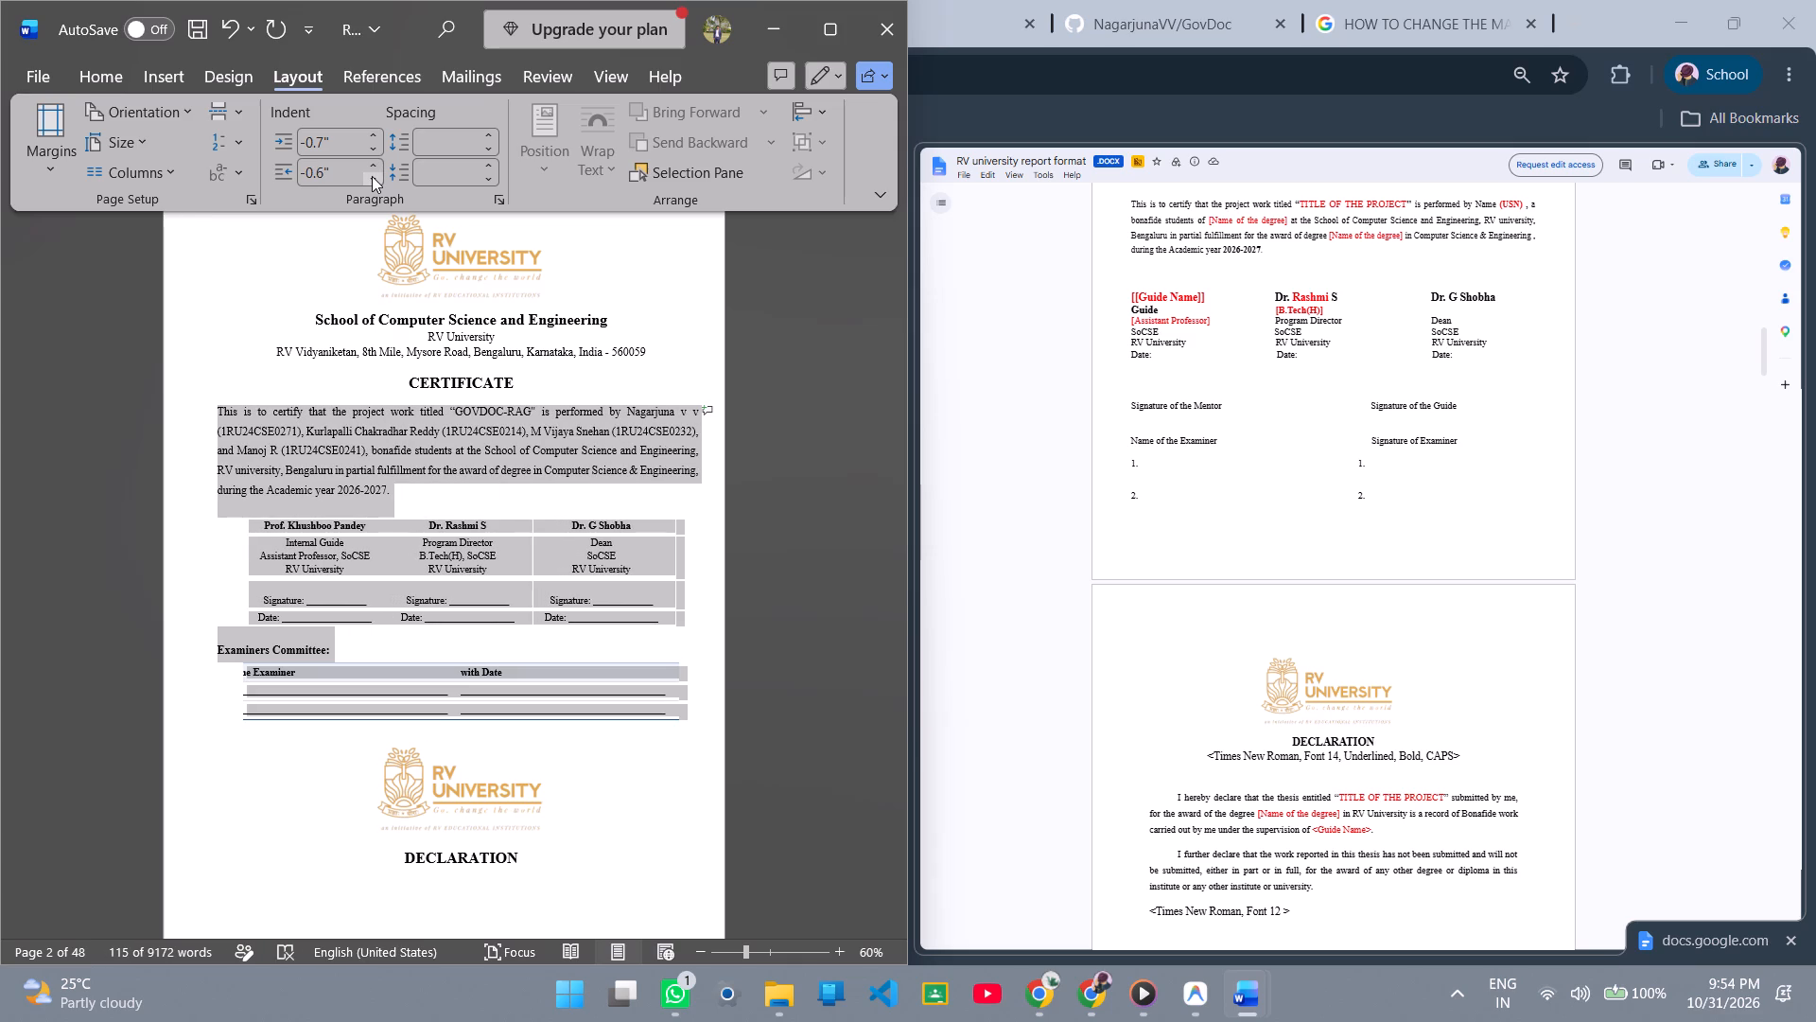
pyautogui.doubleClick(371, 164)
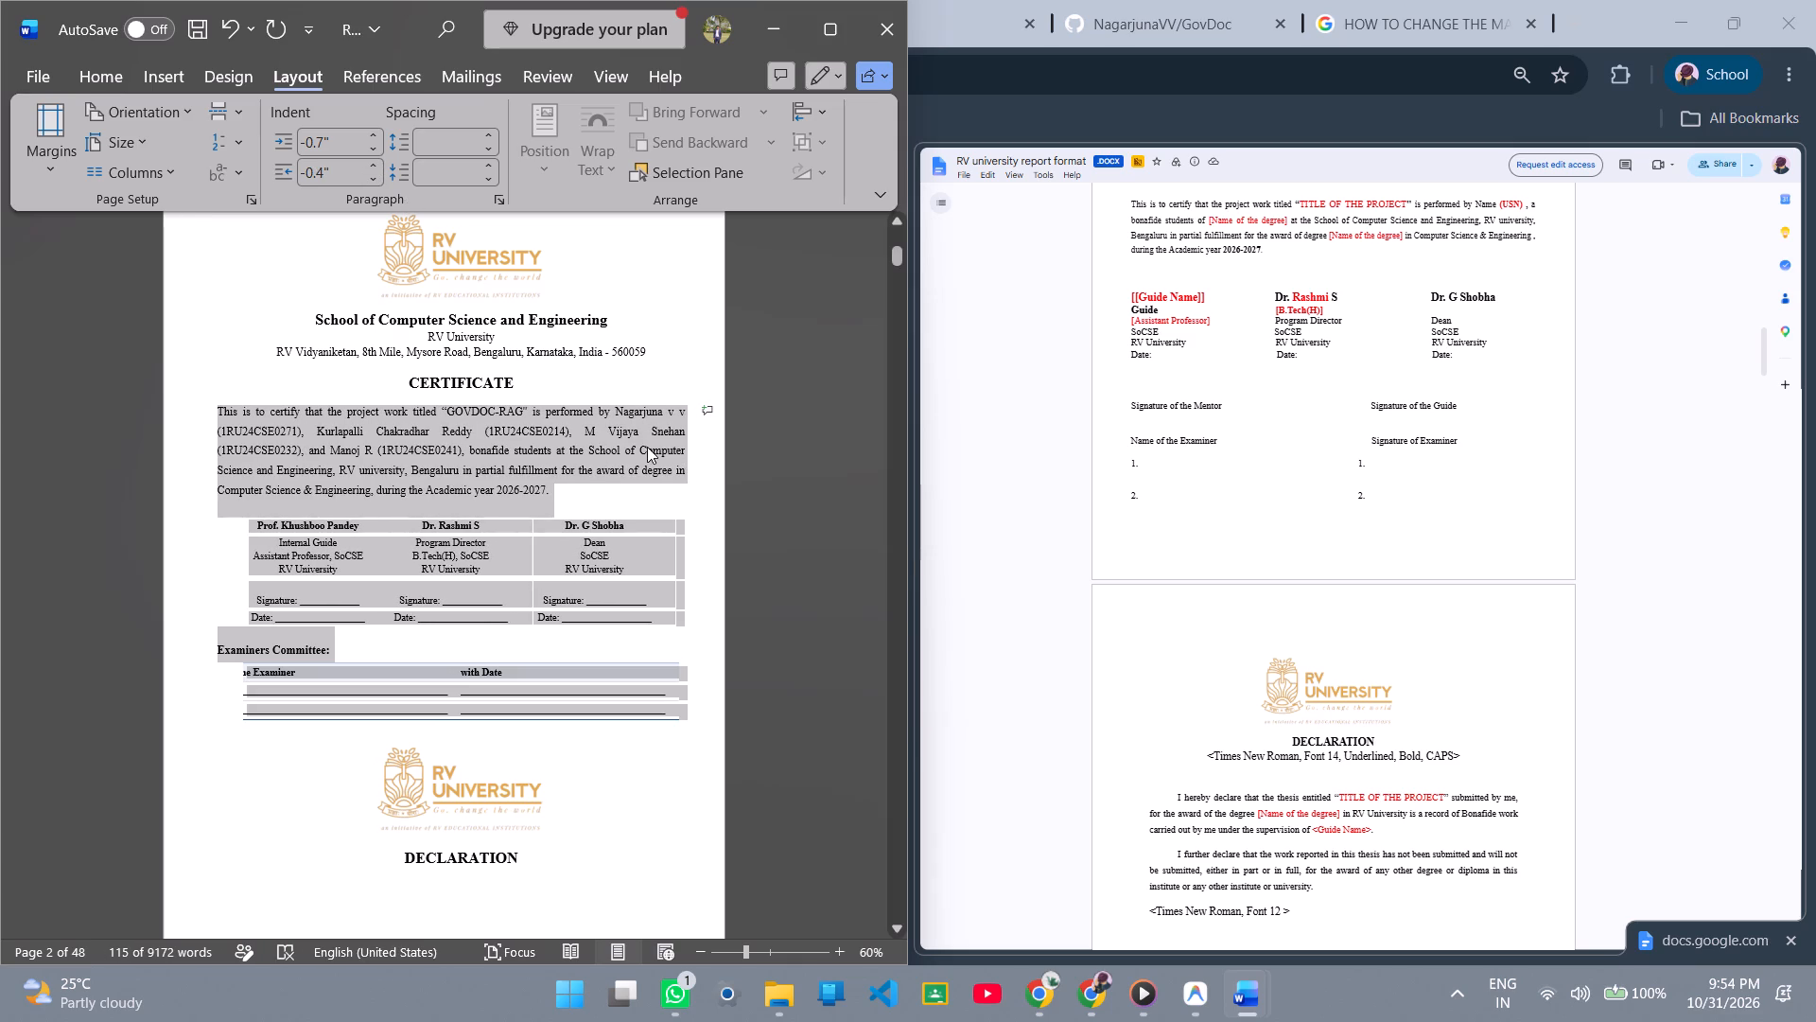
pyautogui.click(647, 447)
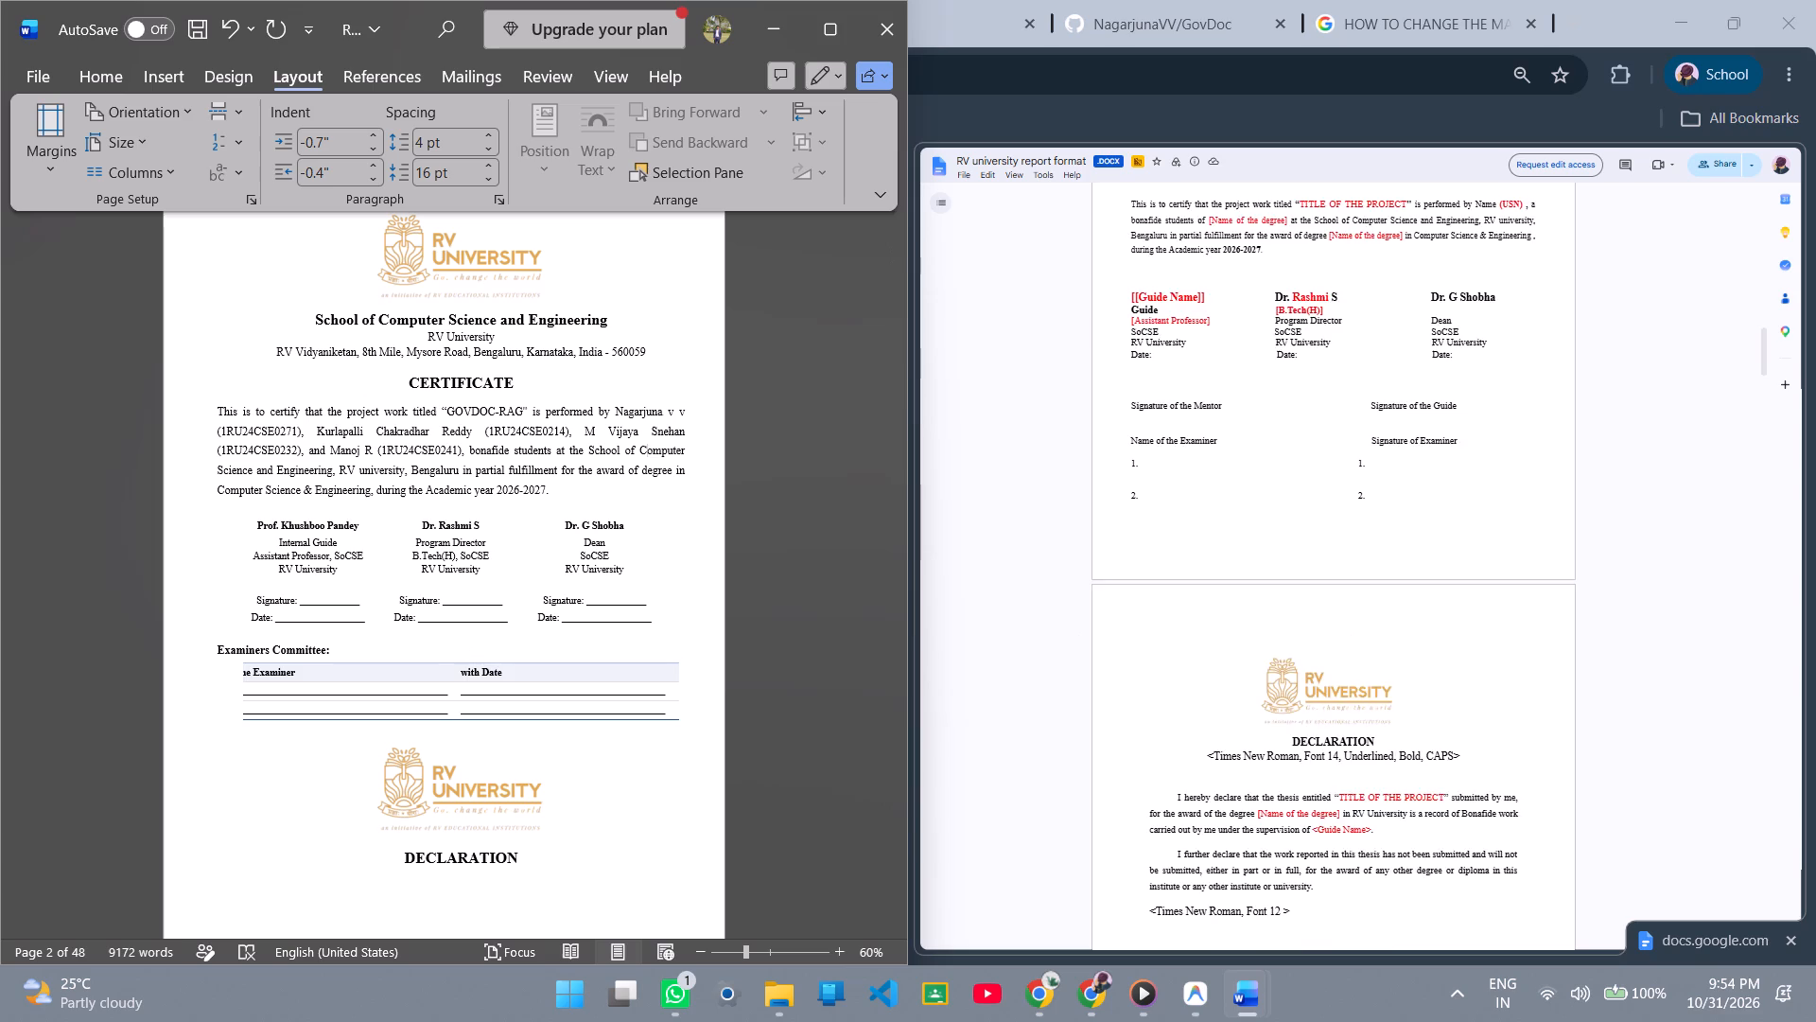
# Switch to Chrome and check the certificate paragraph's font size in the copy of the RV university report format.
pyautogui.scroll(-2, 1326, 654)
pyautogui.scroll(3, 1326, 654)
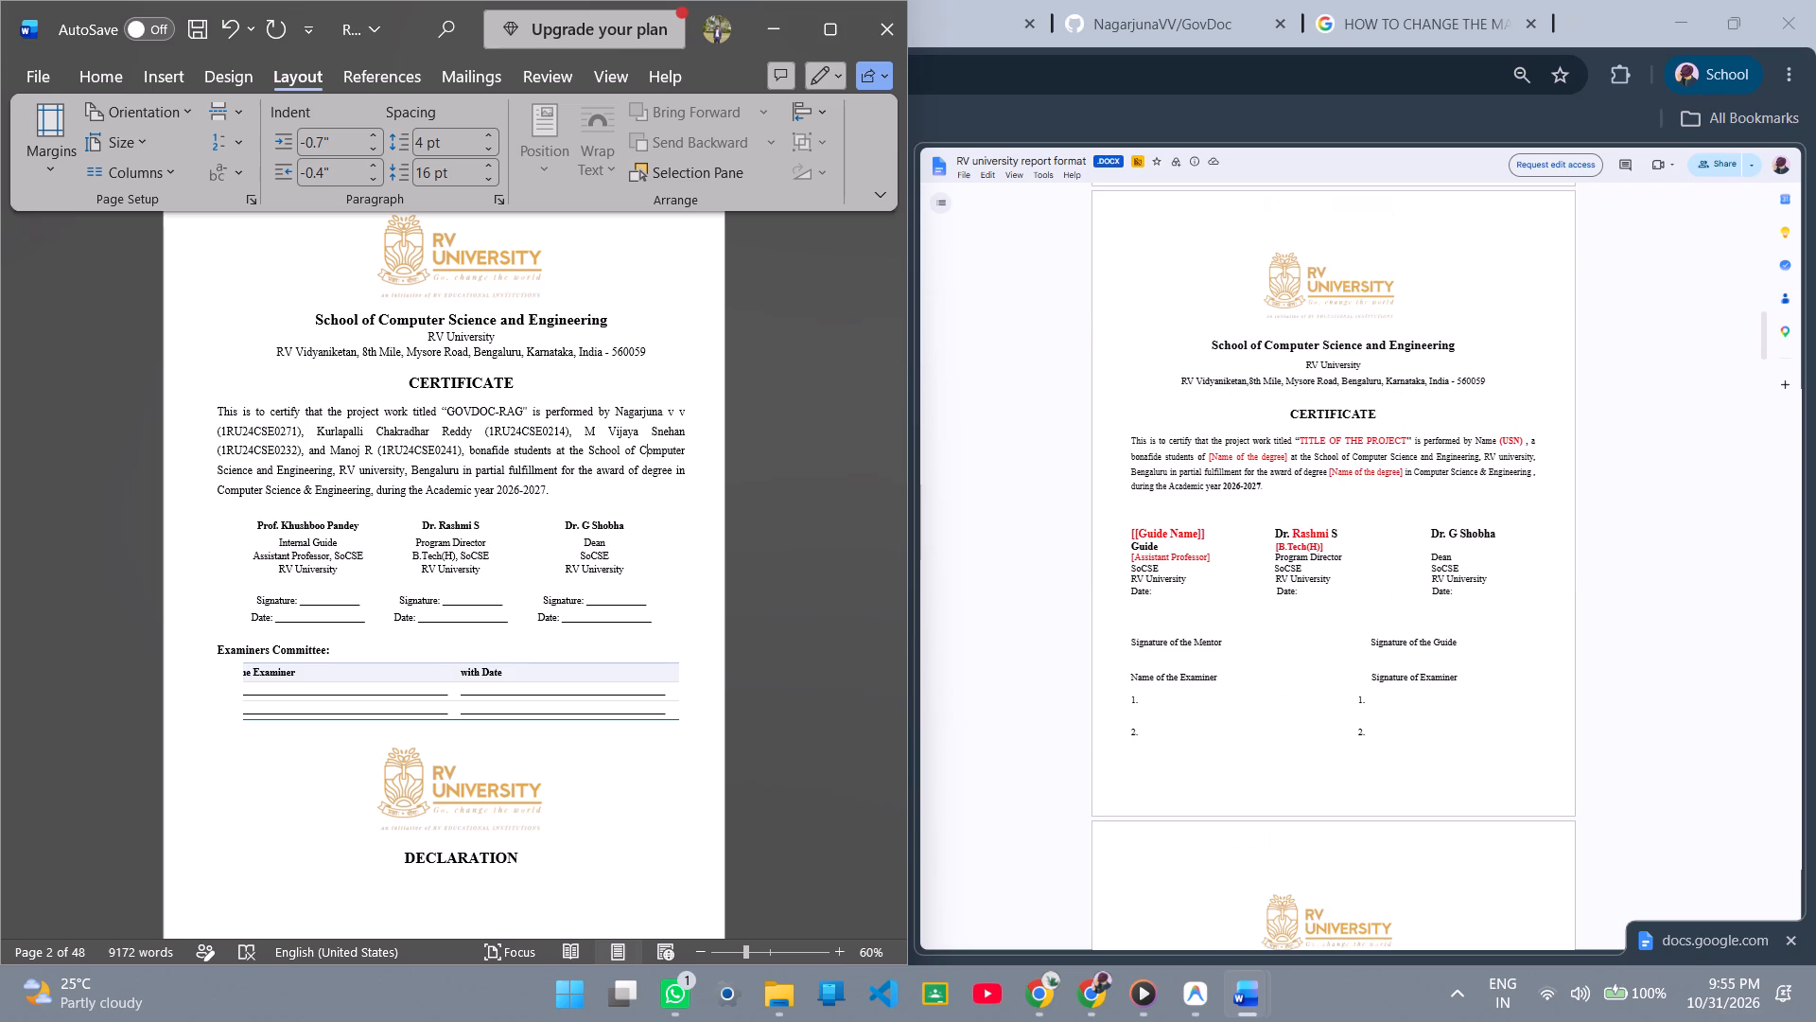
pyautogui.click(1233, 457)
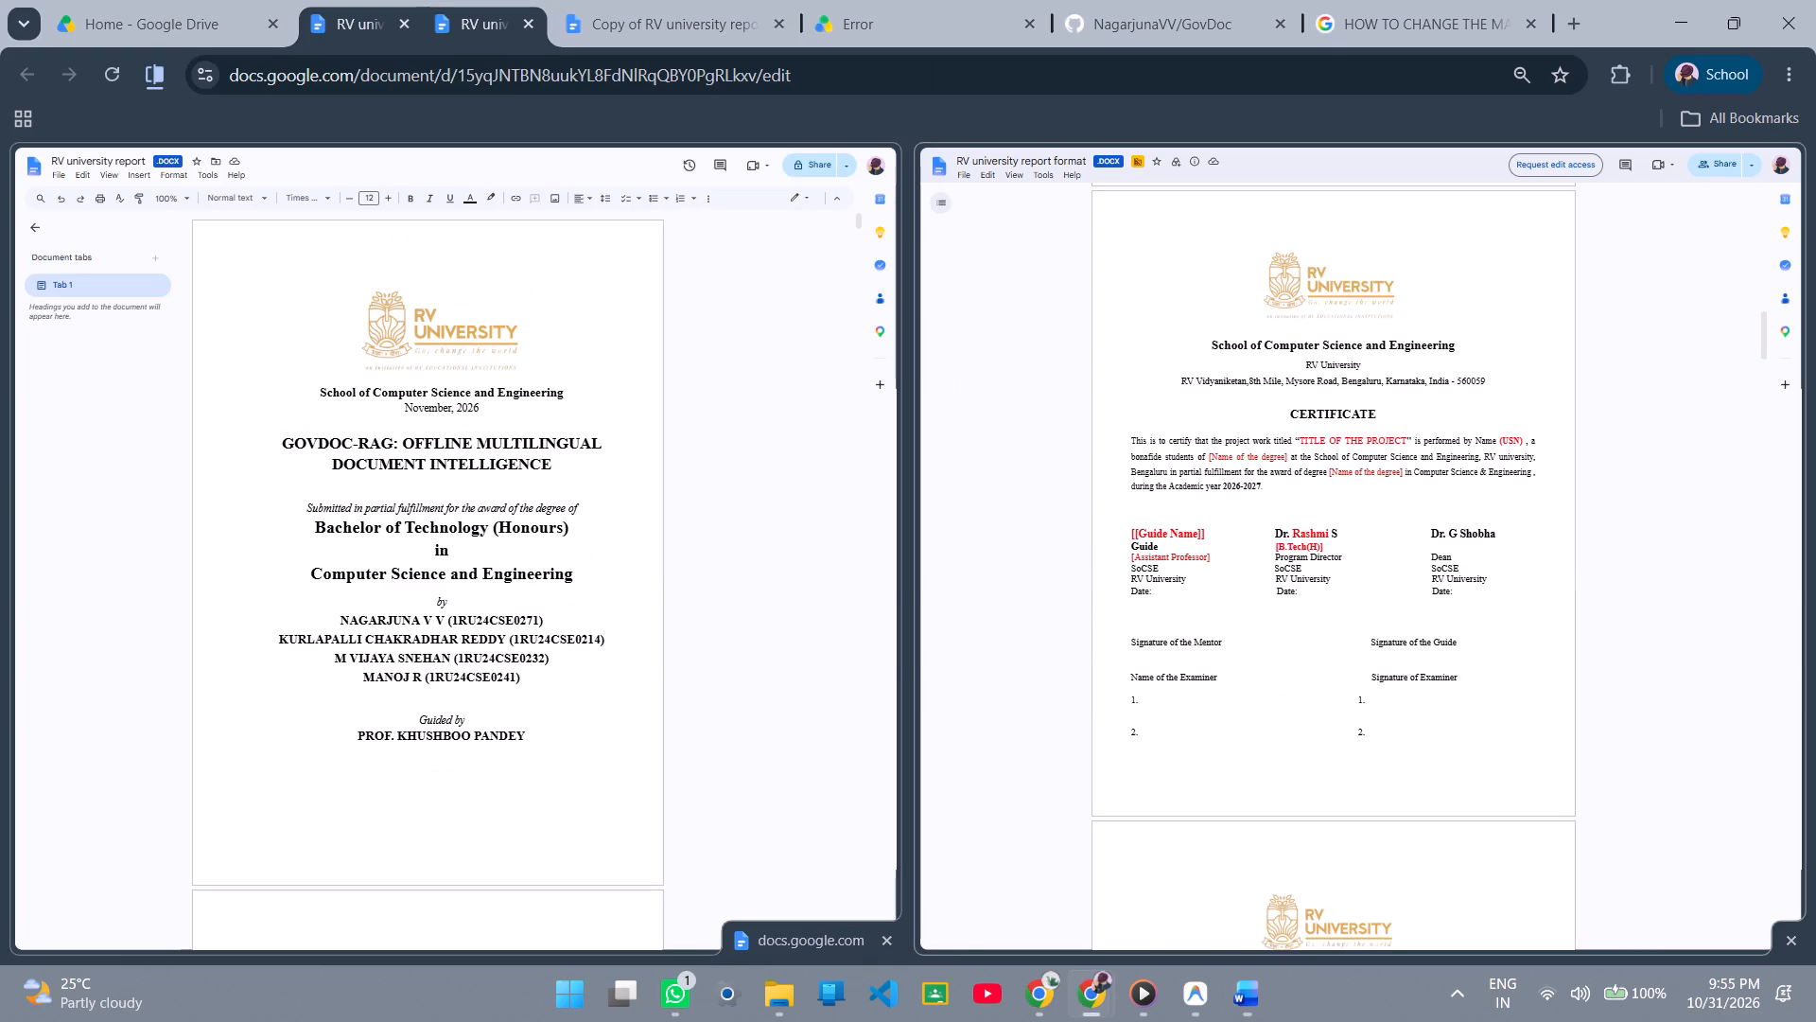
pyautogui.click(1233, 457)
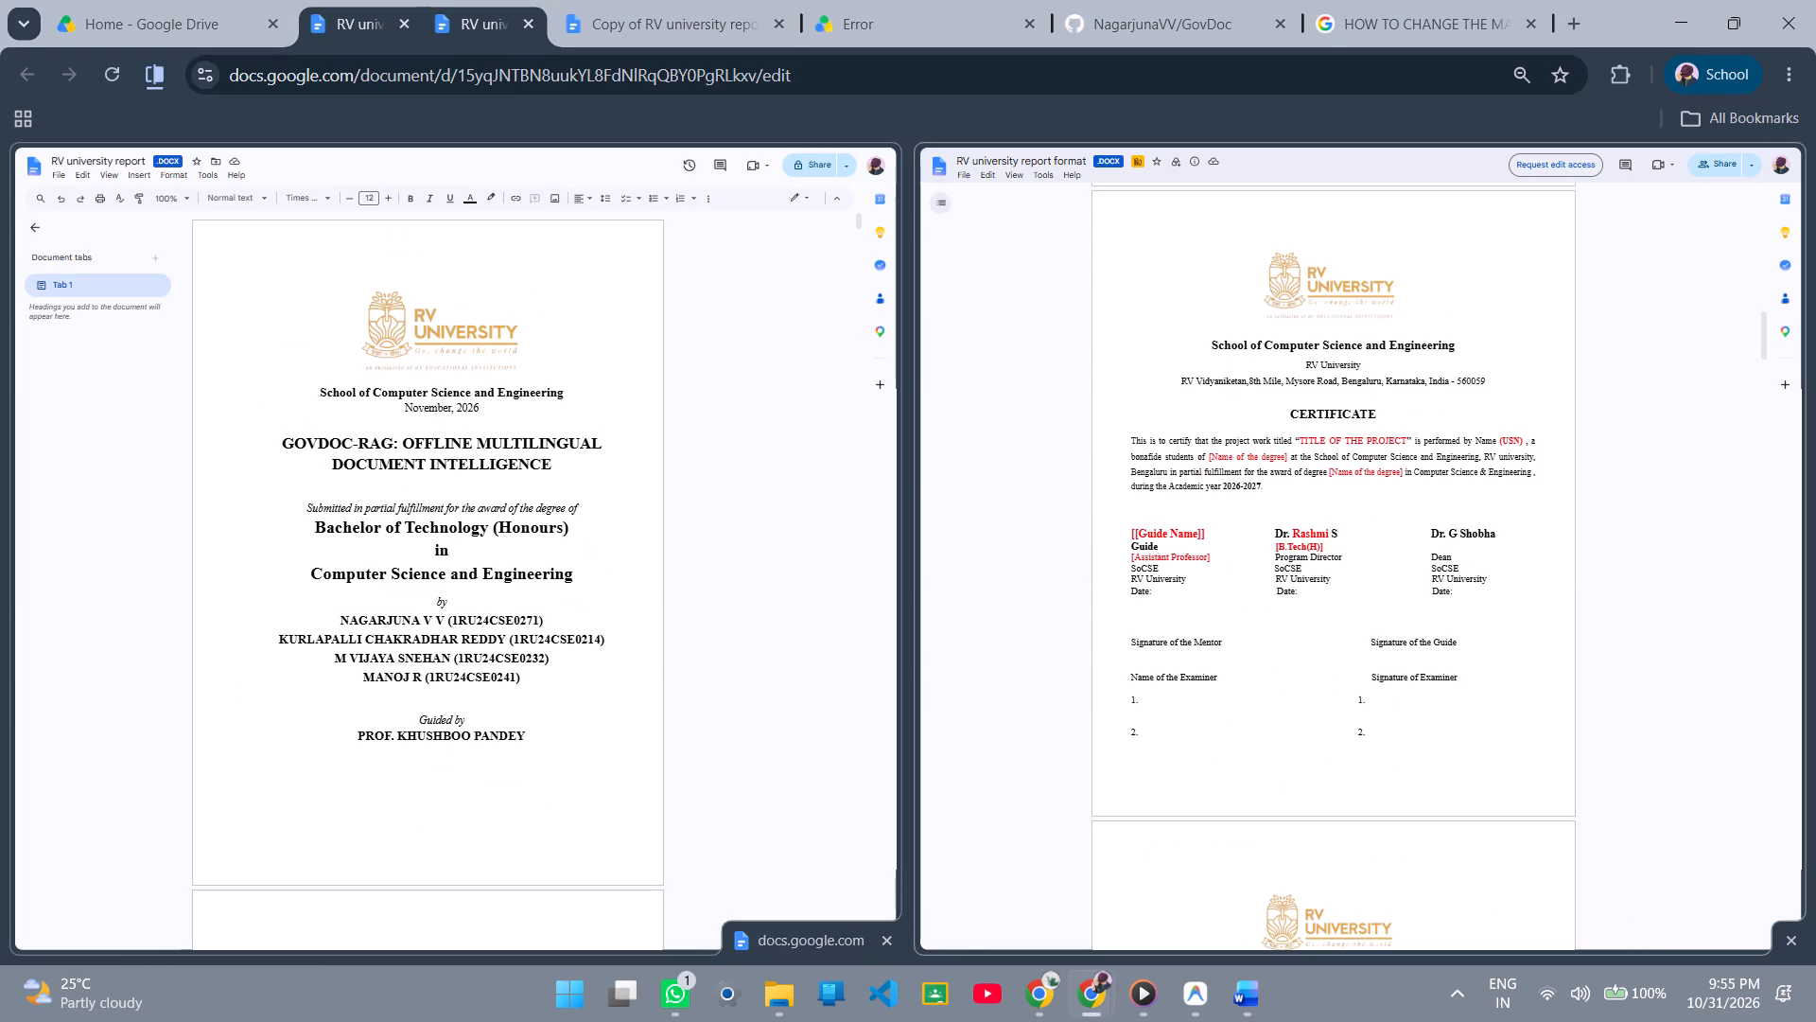
pyautogui.click(1233, 457)
pyautogui.click(1233, 457)
pyautogui.click(745, 0)
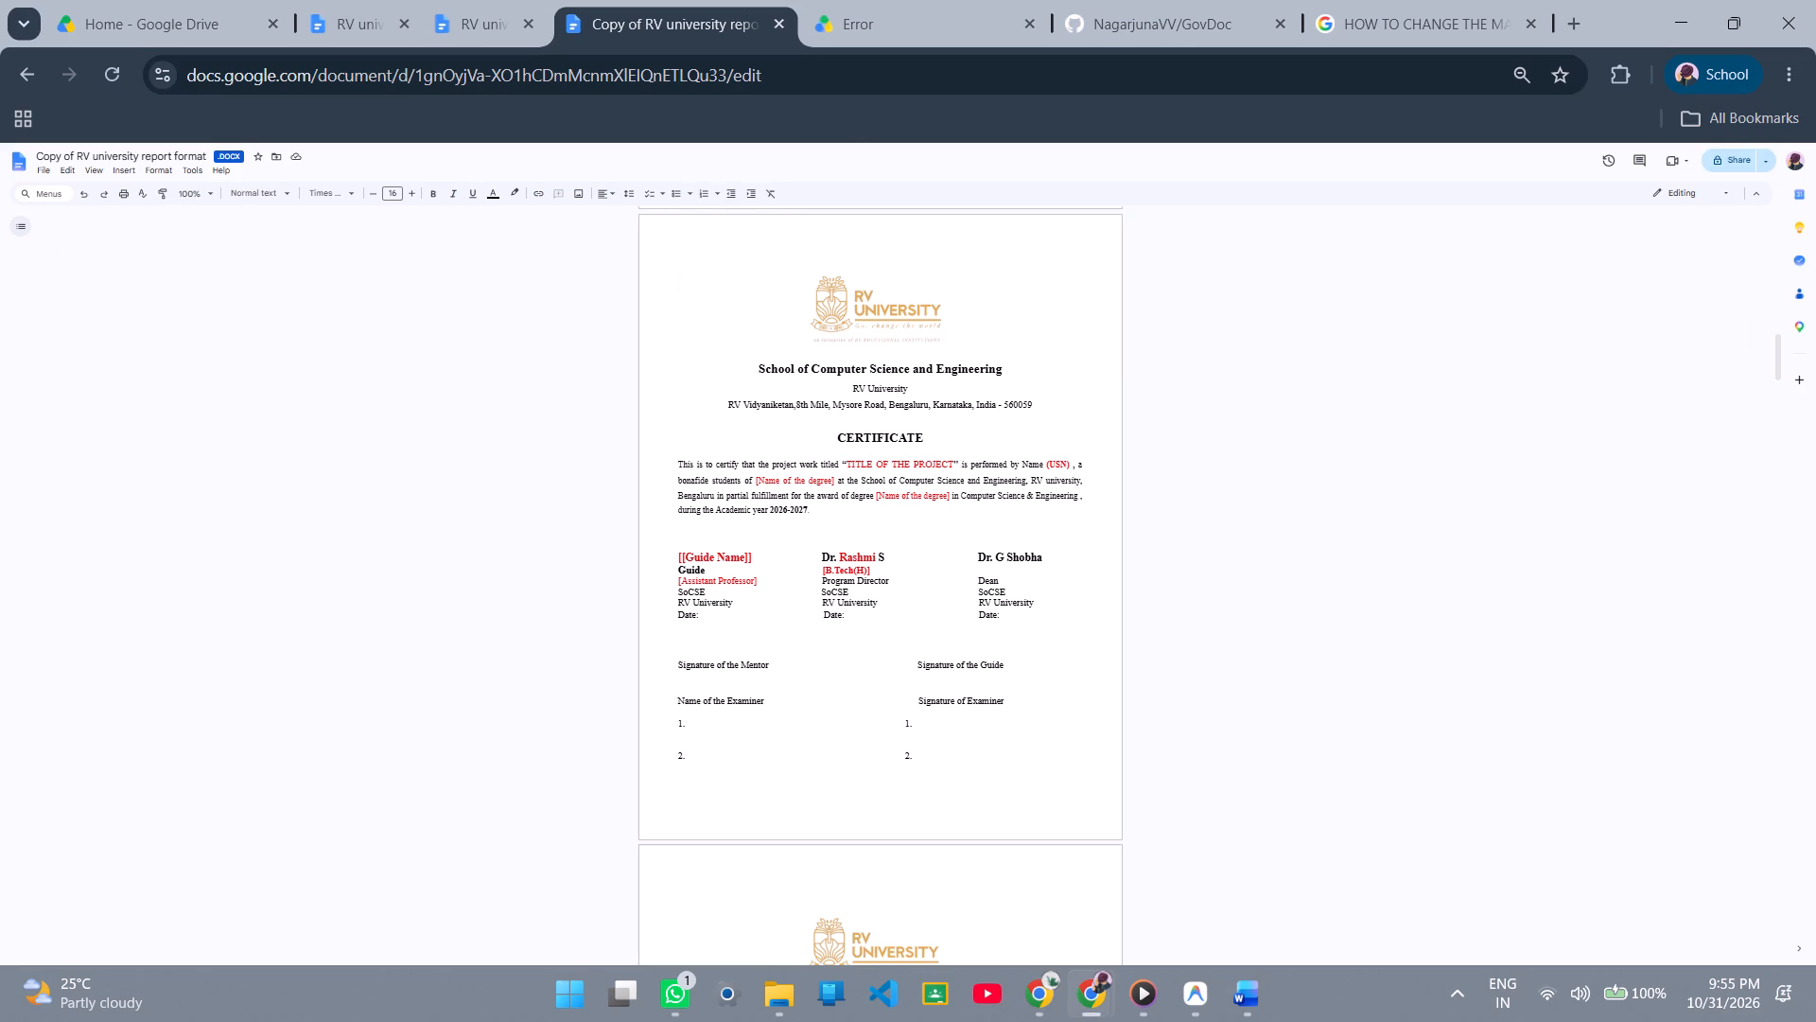
pyautogui.click(837, 475)
pyautogui.click(799, 474)
# Return to the report in Word, set the certificate paragraph's font size to 11, and compare it with the format copy.
pyautogui.hotkey('alt', 'Tab')
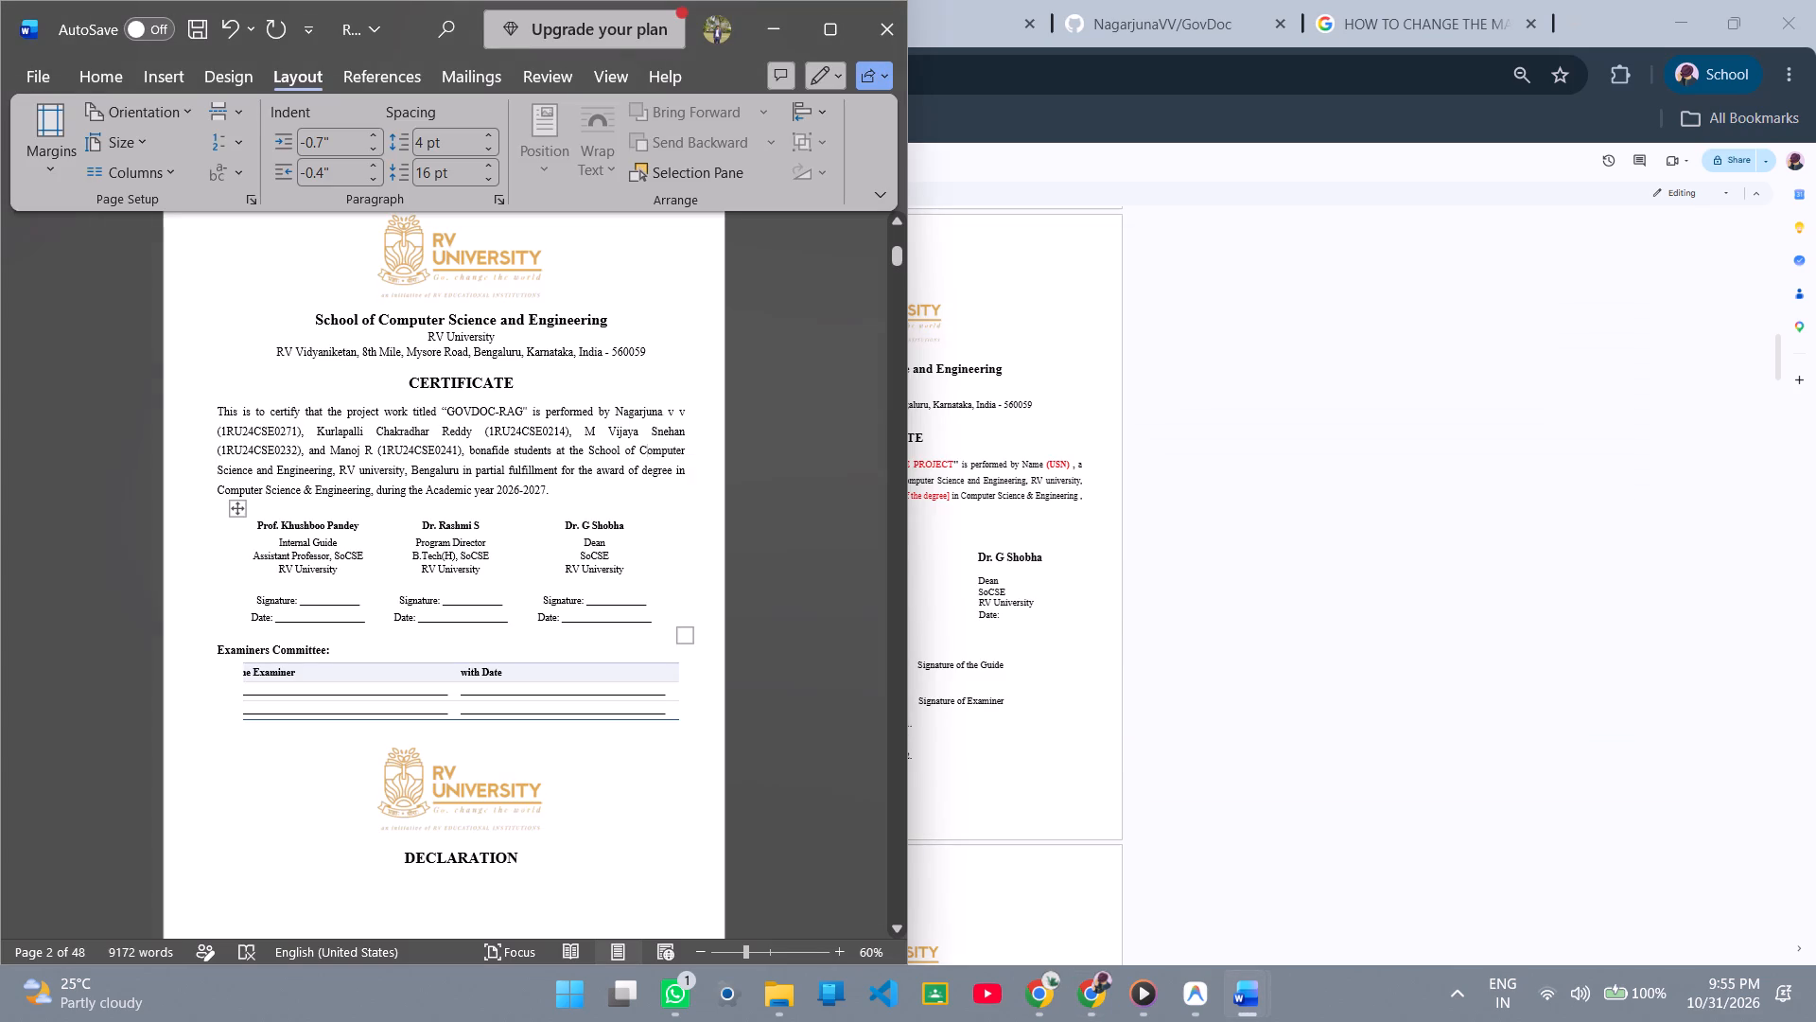
pyautogui.moveTo(554, 494); pyautogui.dragTo(201, 396)
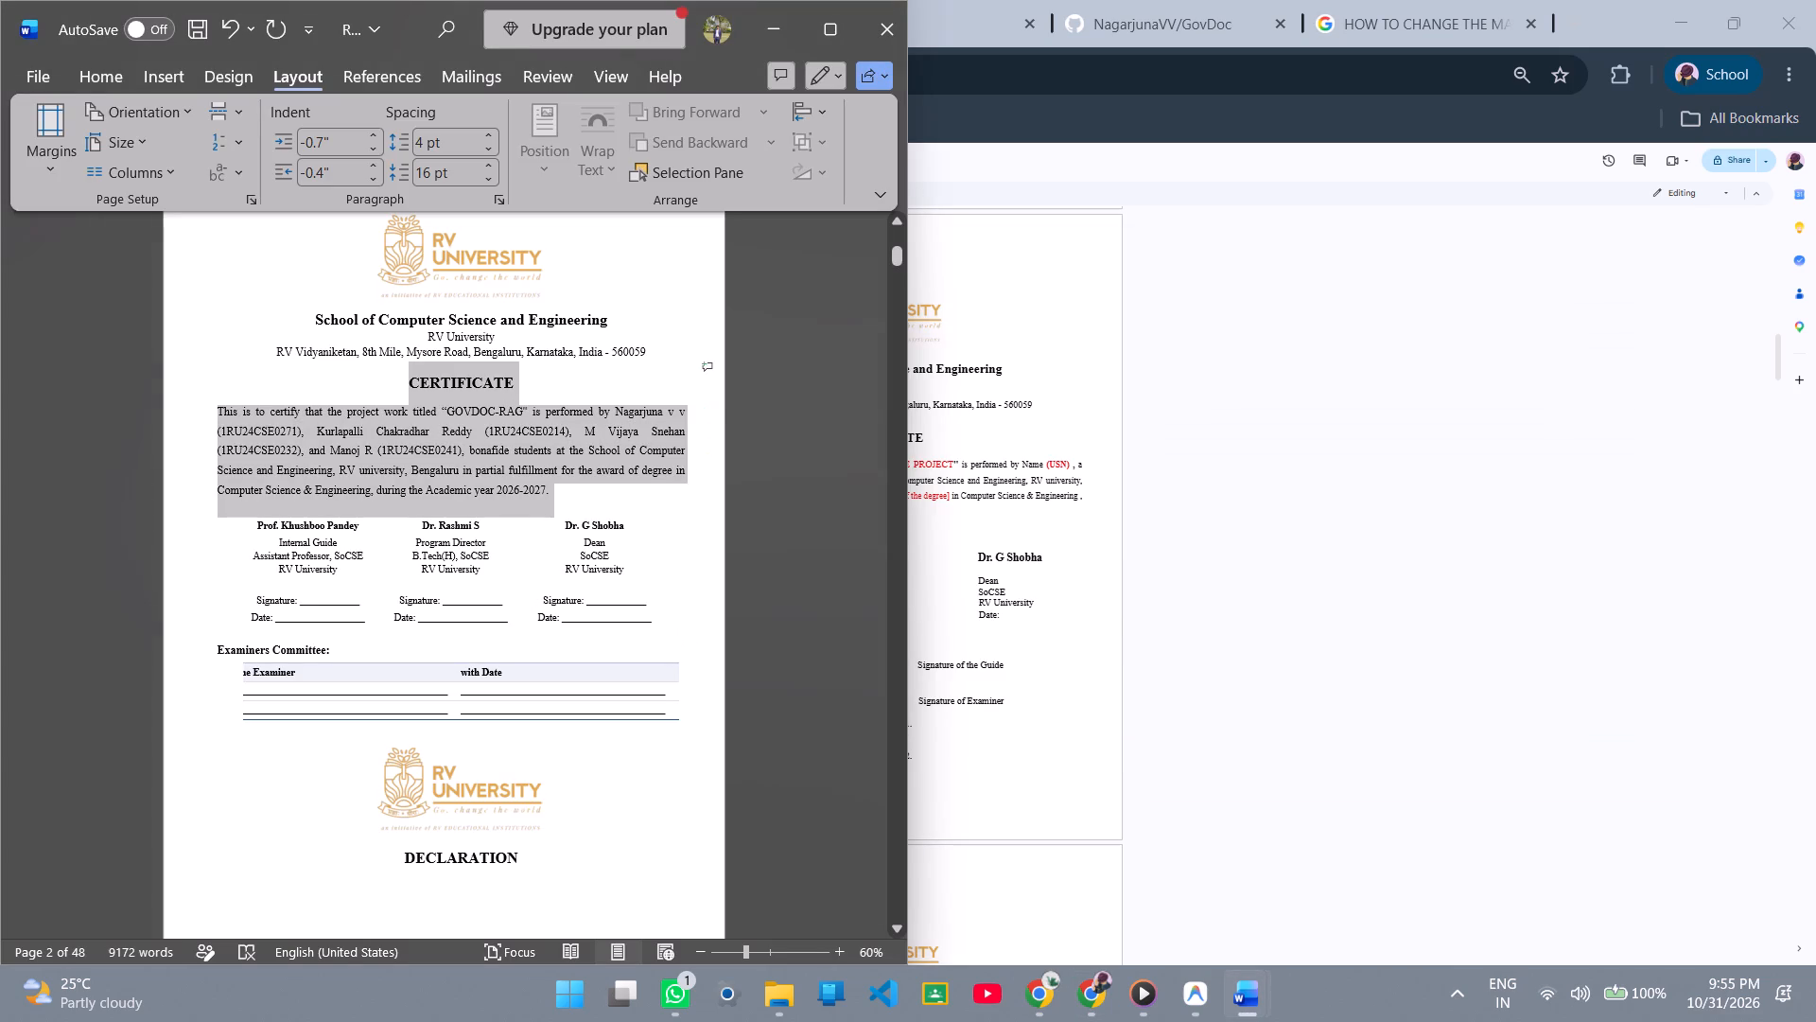
pyautogui.moveTo(201, 396); pyautogui.dragTo(209, 412)
pyautogui.click(19, 86)
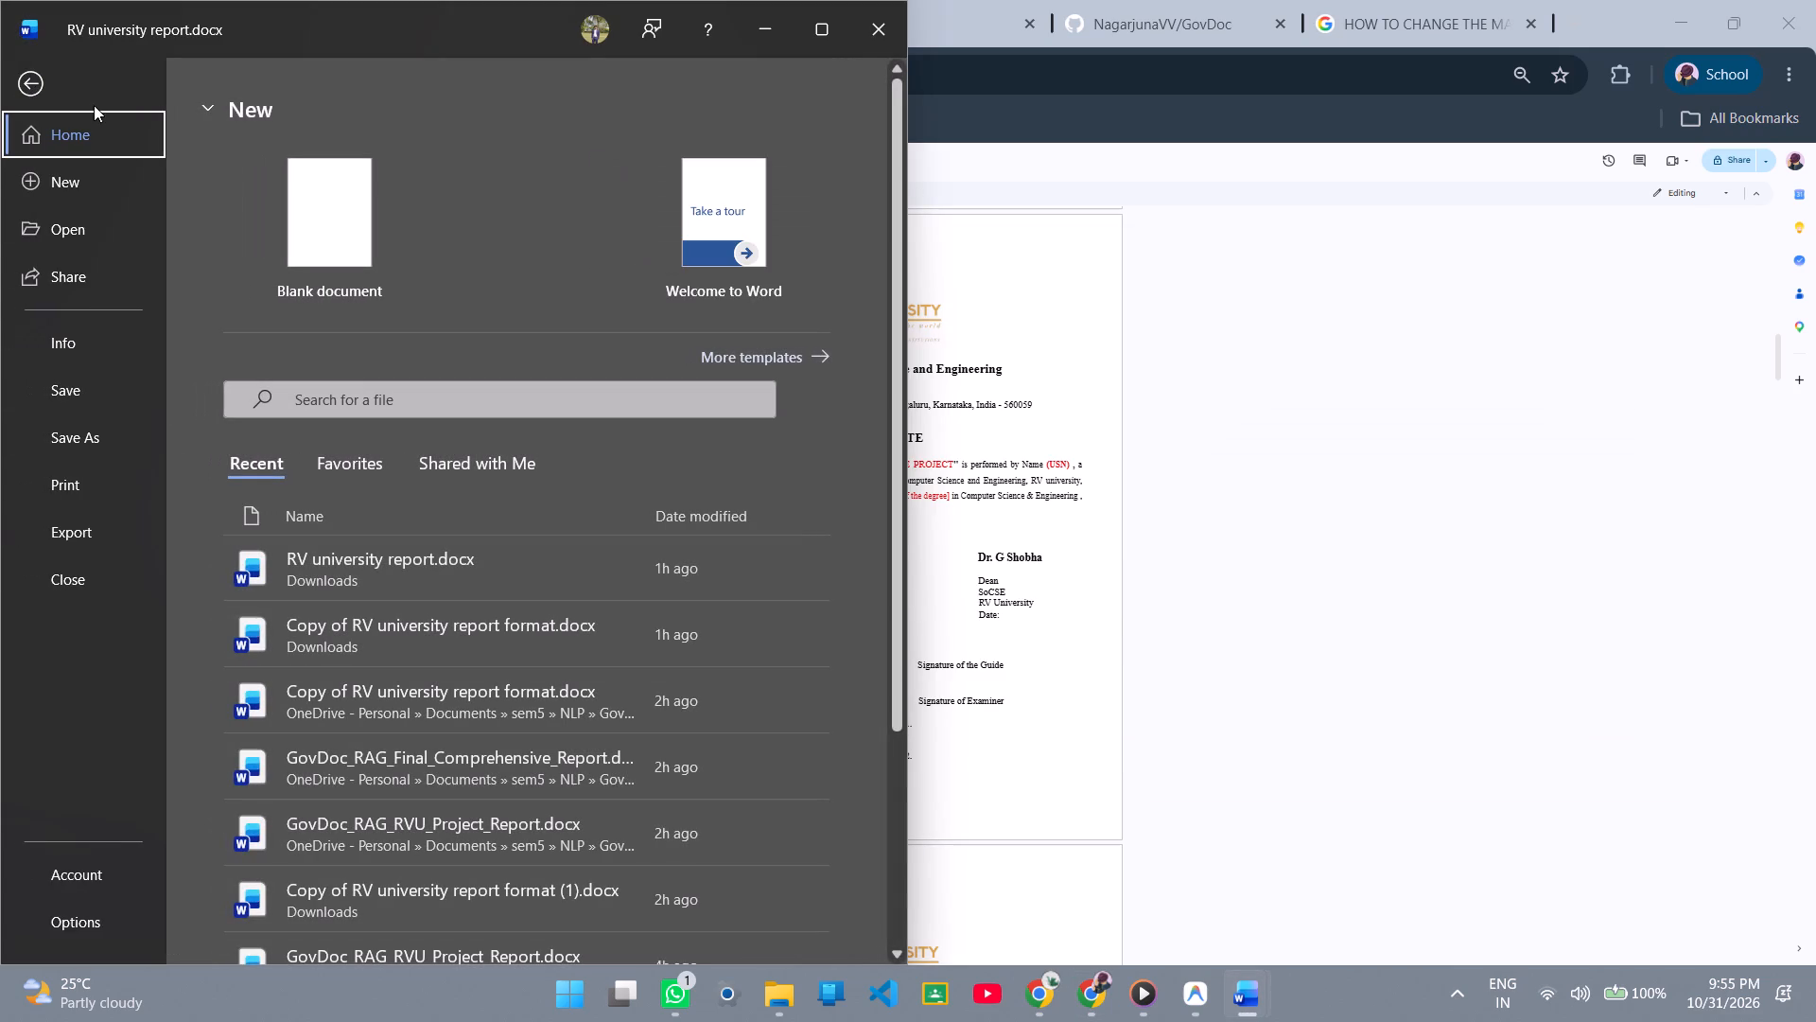
pyautogui.click(40, 82)
pyautogui.click(97, 70)
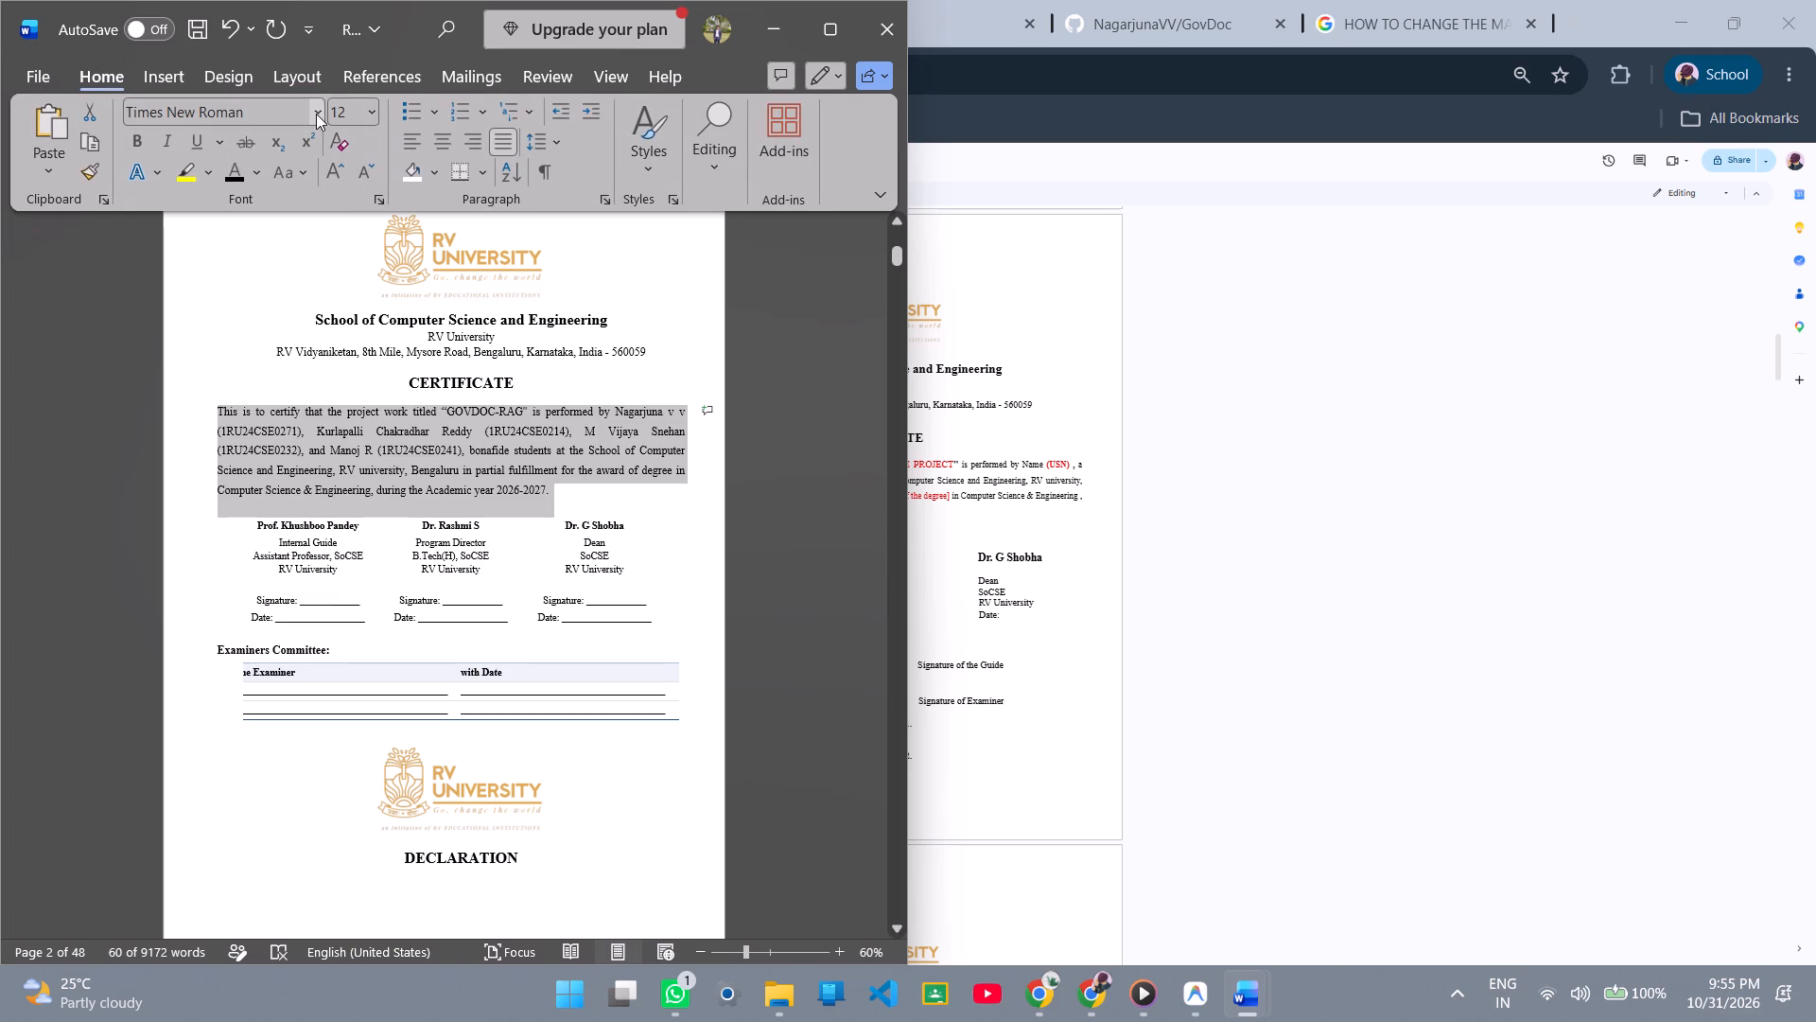
pyautogui.click(376, 101)
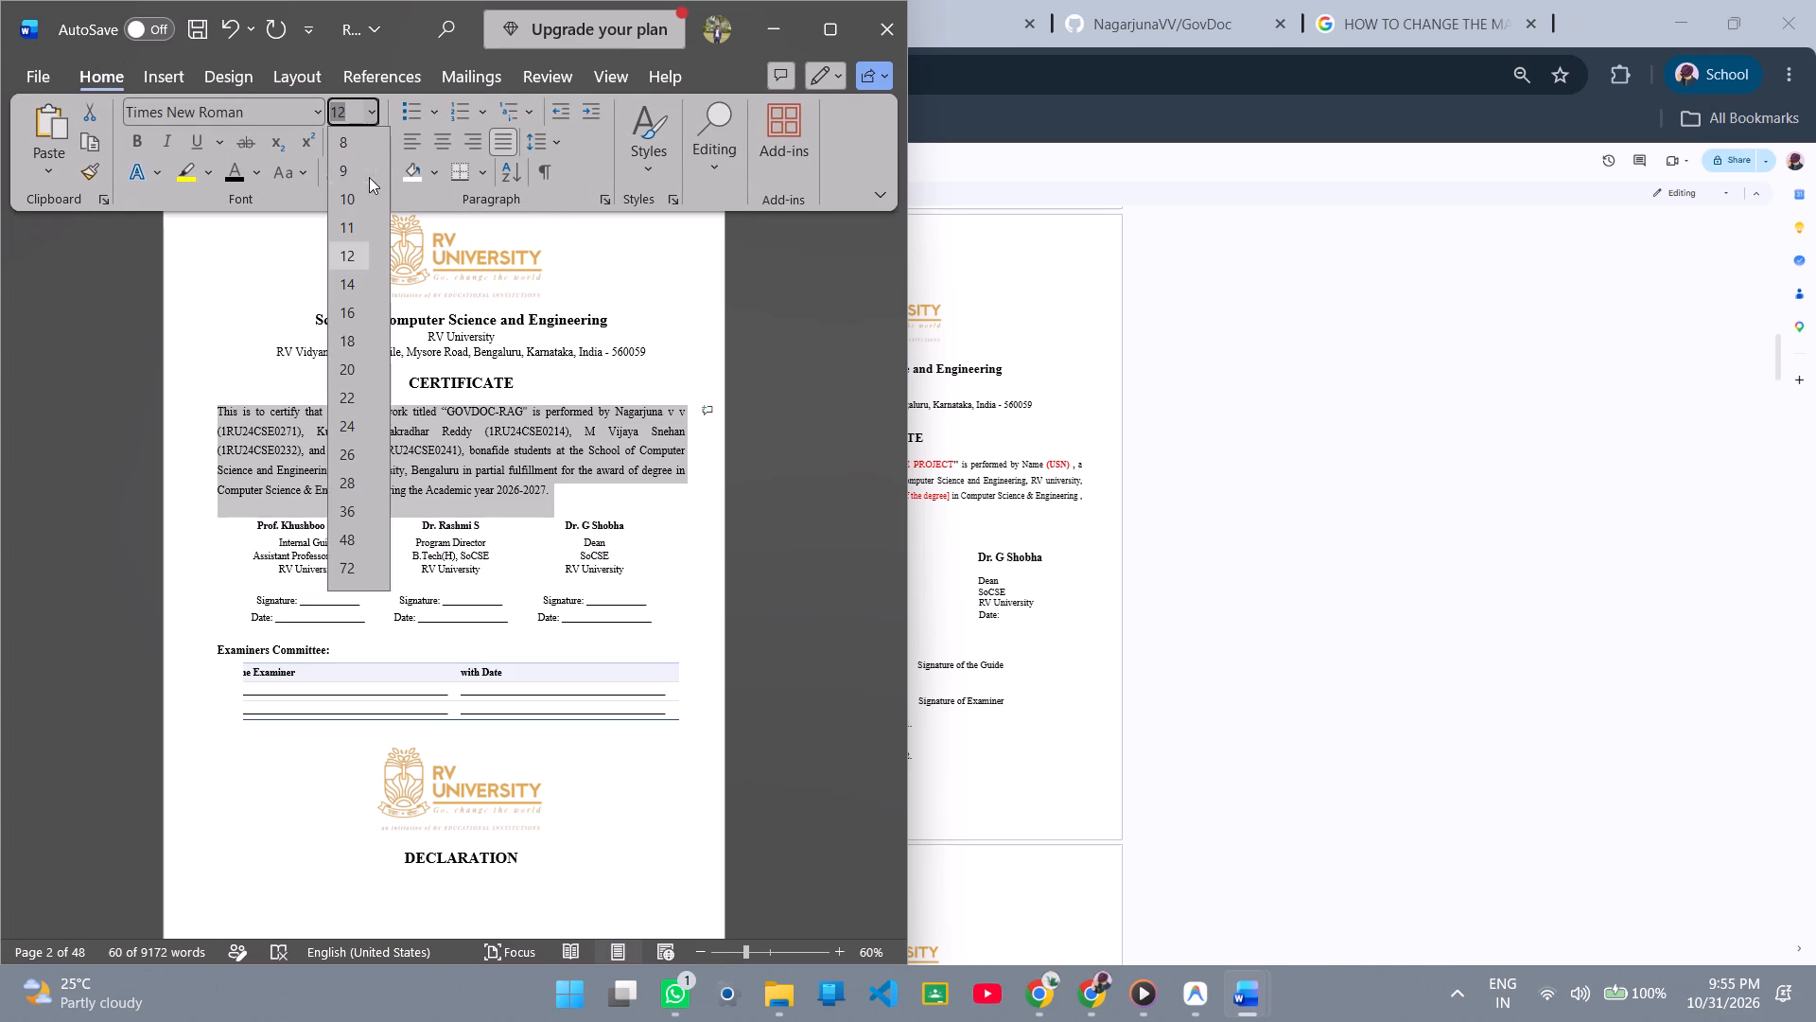
pyautogui.click(356, 219)
pyautogui.click(405, 458)
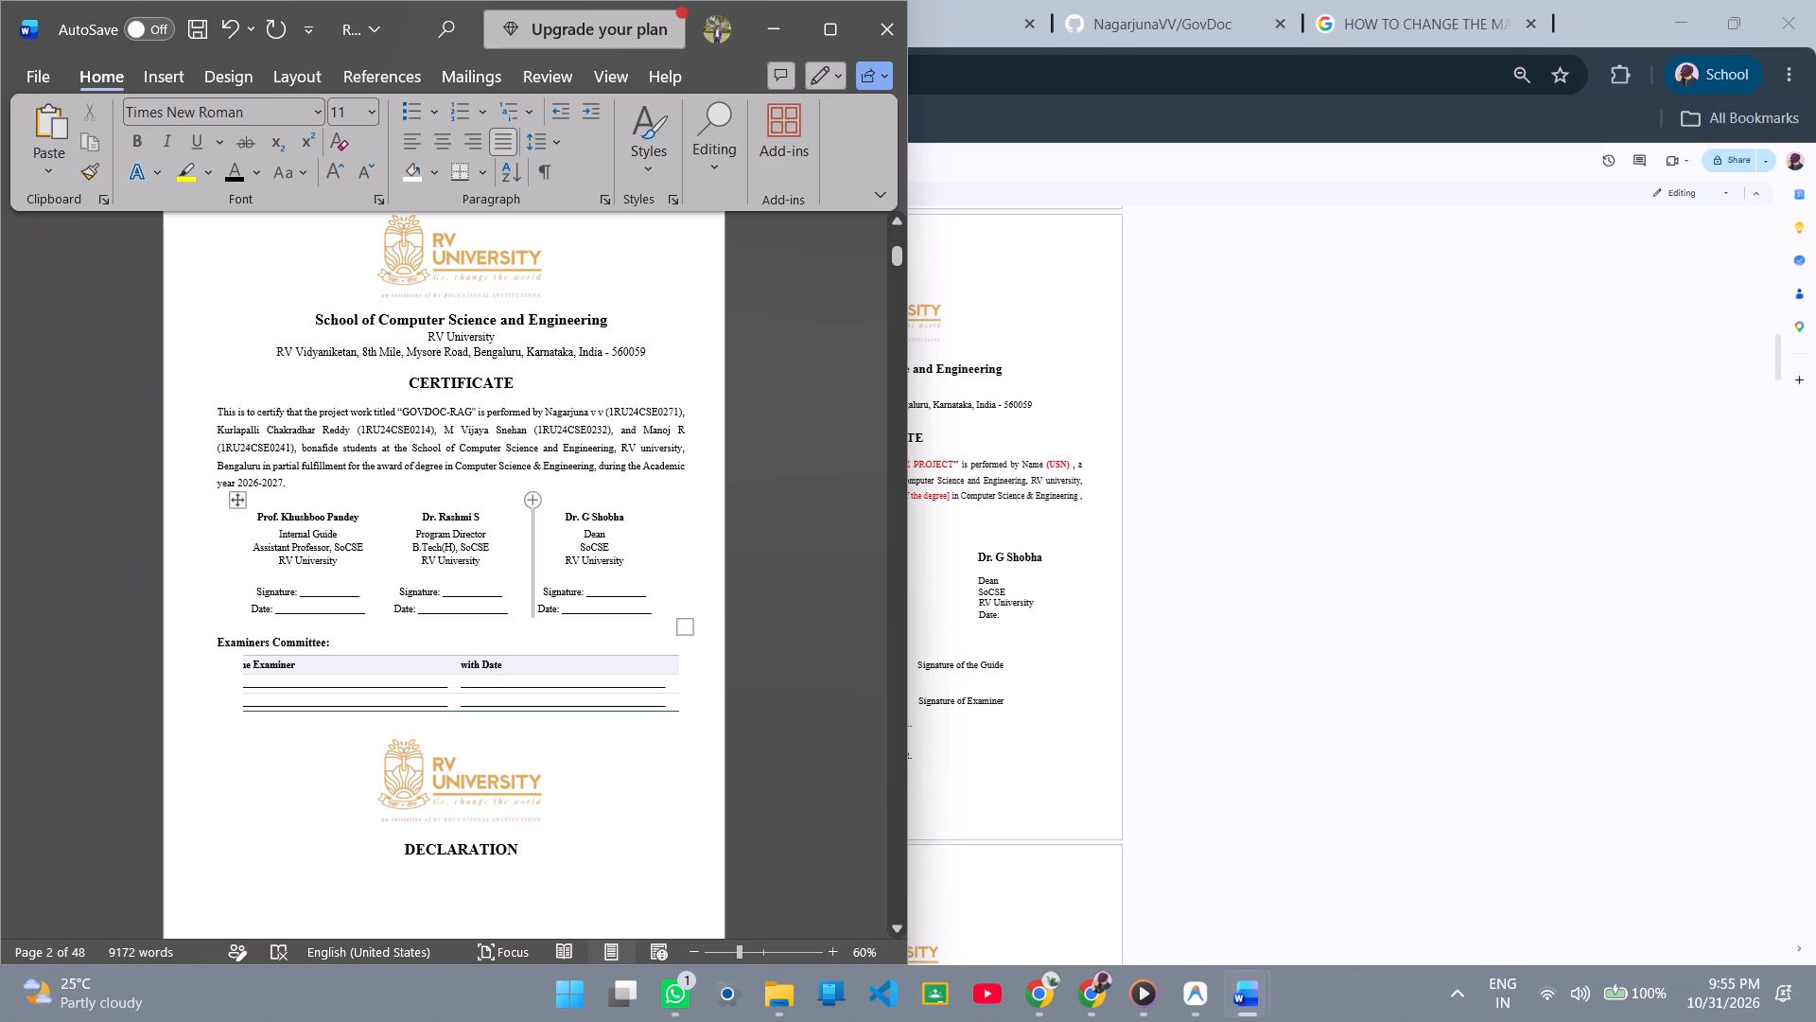
pyautogui.hotkey('alt', 'Tab')
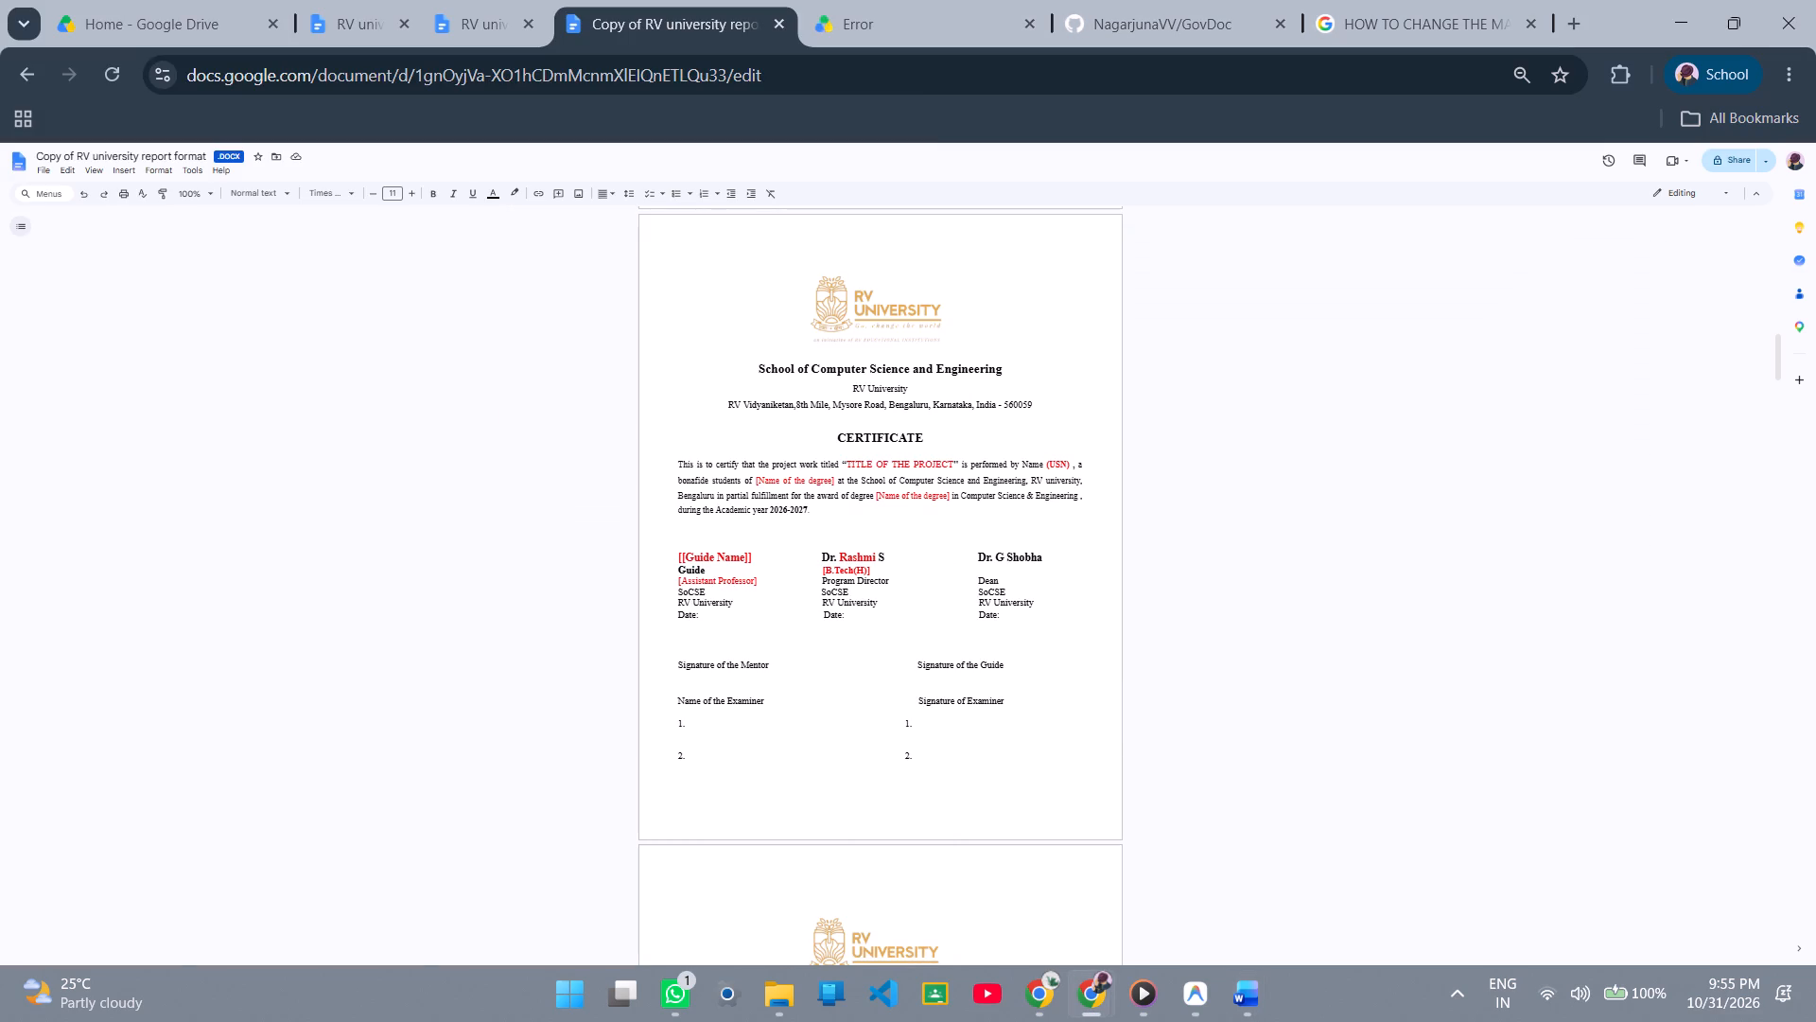
pyautogui.hotkey('alt', 'Tab')
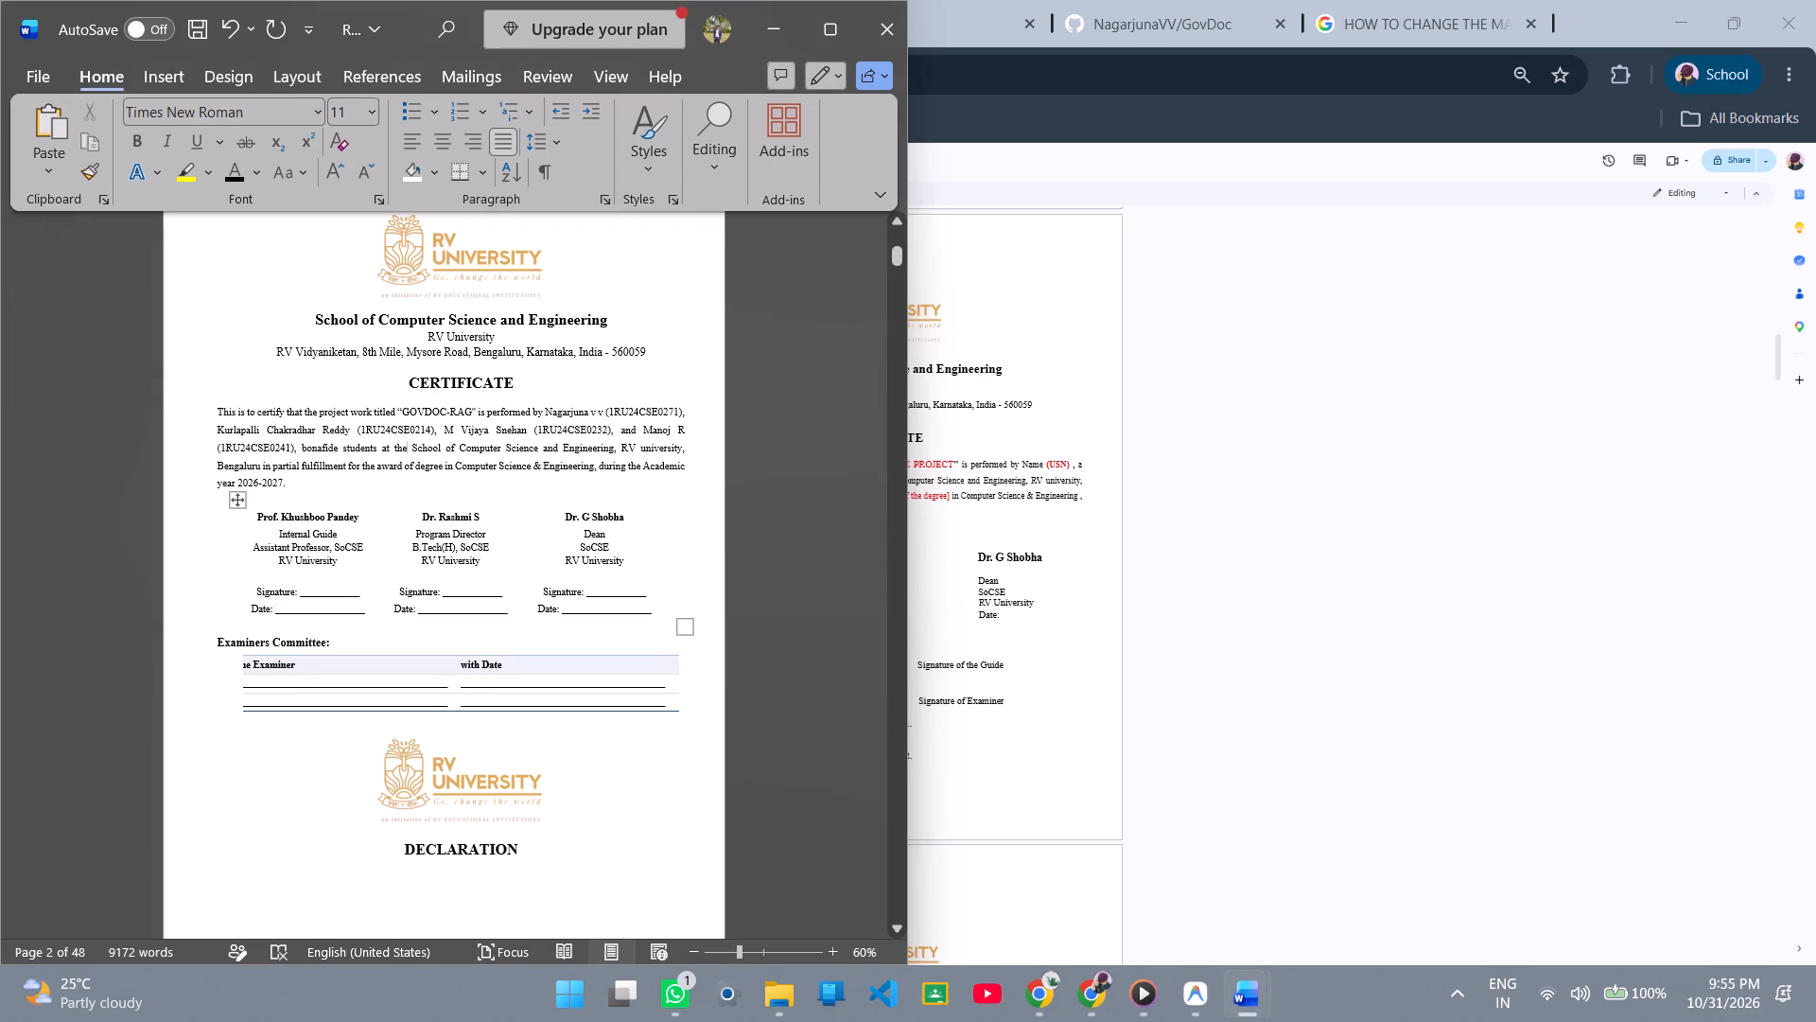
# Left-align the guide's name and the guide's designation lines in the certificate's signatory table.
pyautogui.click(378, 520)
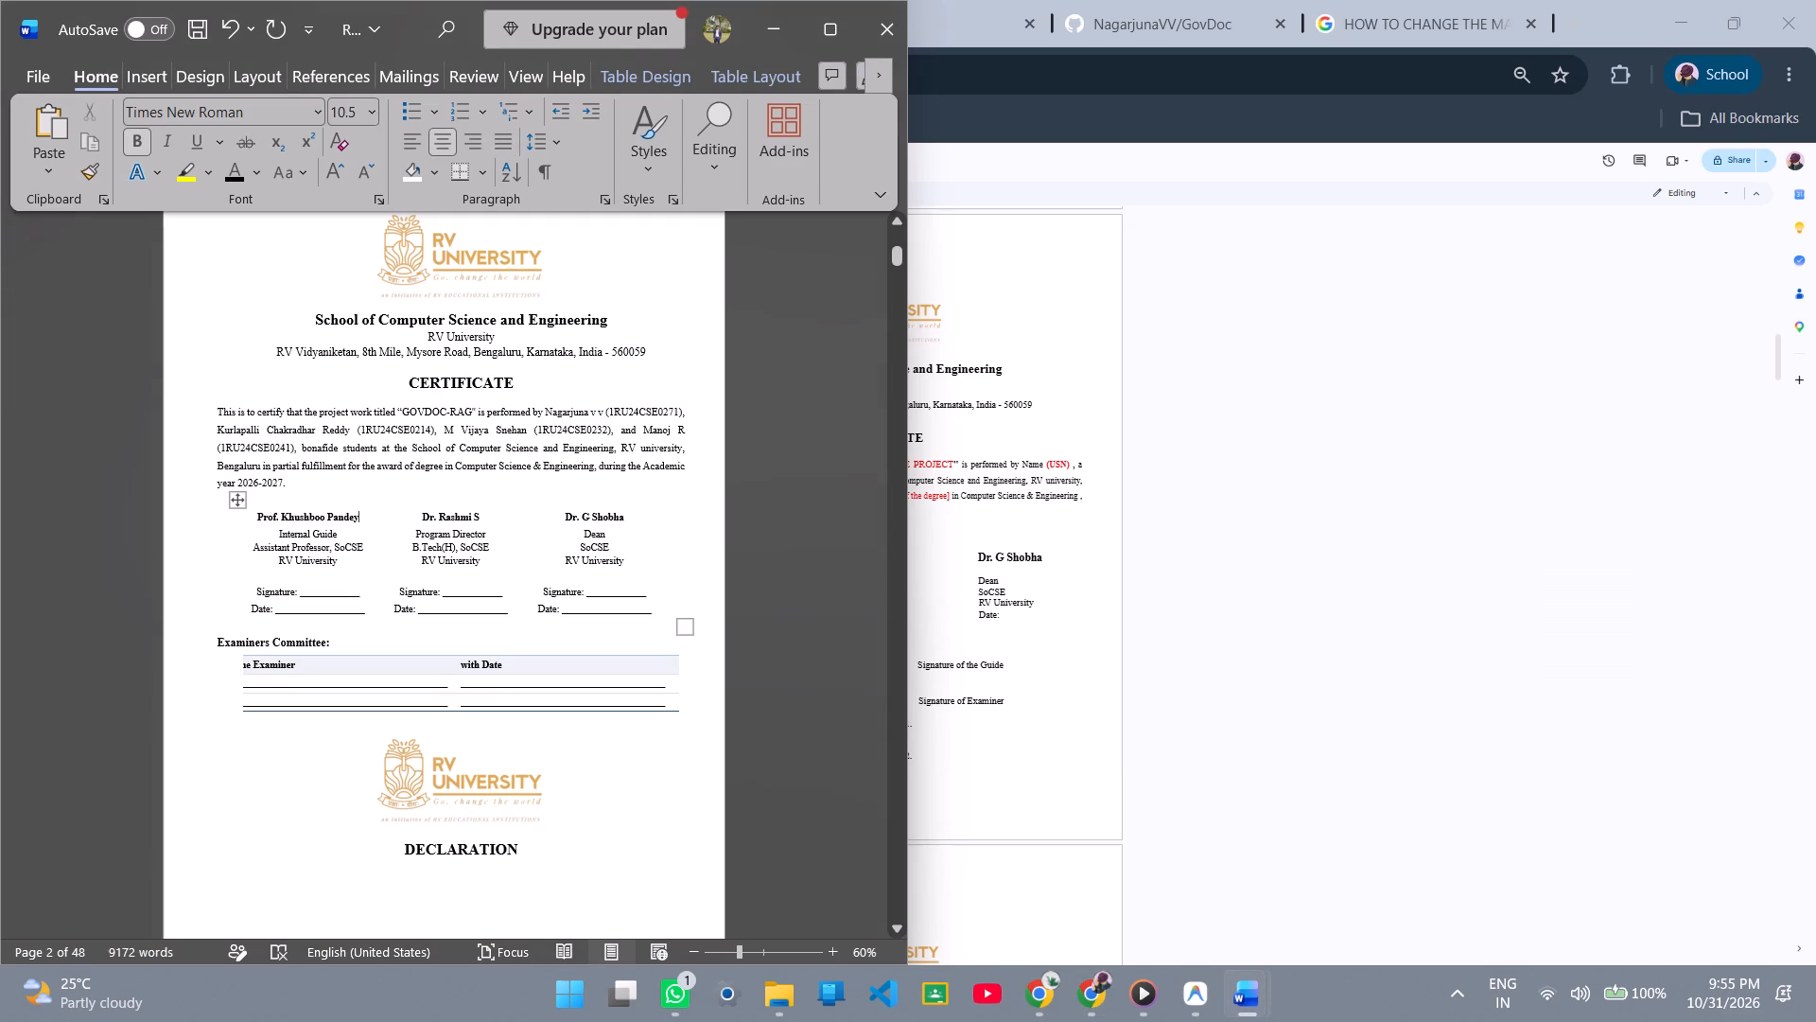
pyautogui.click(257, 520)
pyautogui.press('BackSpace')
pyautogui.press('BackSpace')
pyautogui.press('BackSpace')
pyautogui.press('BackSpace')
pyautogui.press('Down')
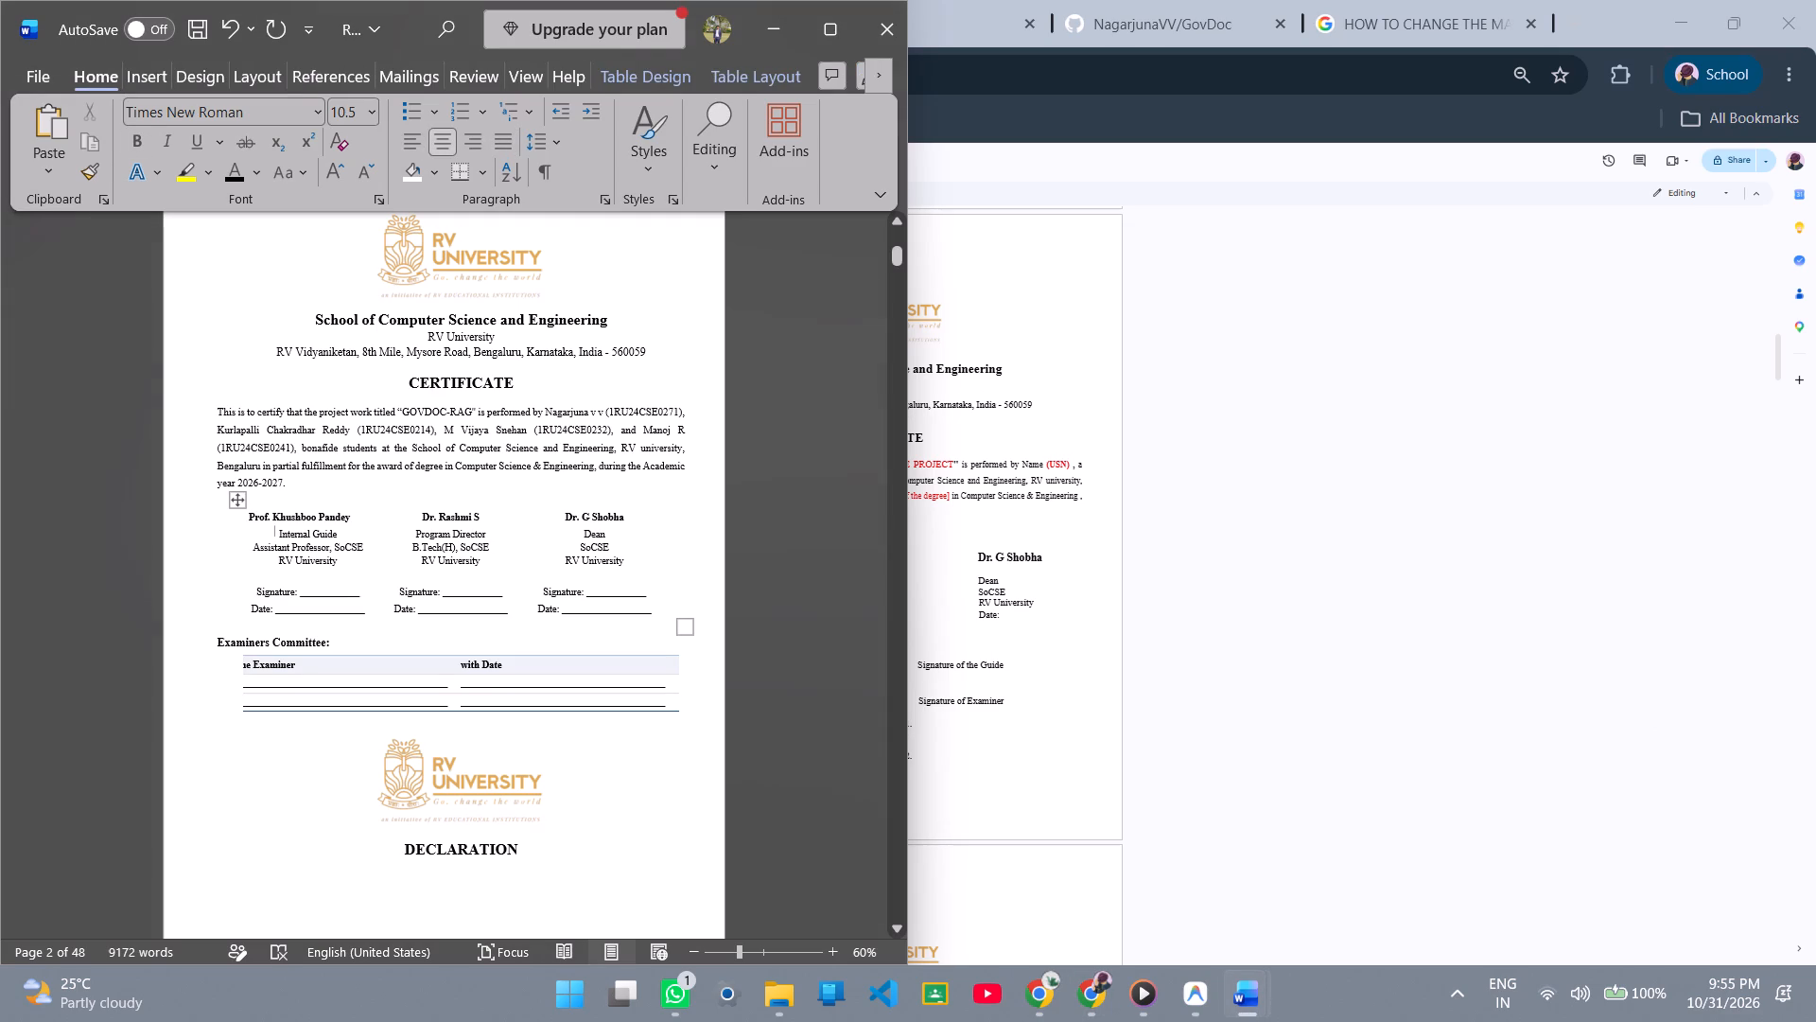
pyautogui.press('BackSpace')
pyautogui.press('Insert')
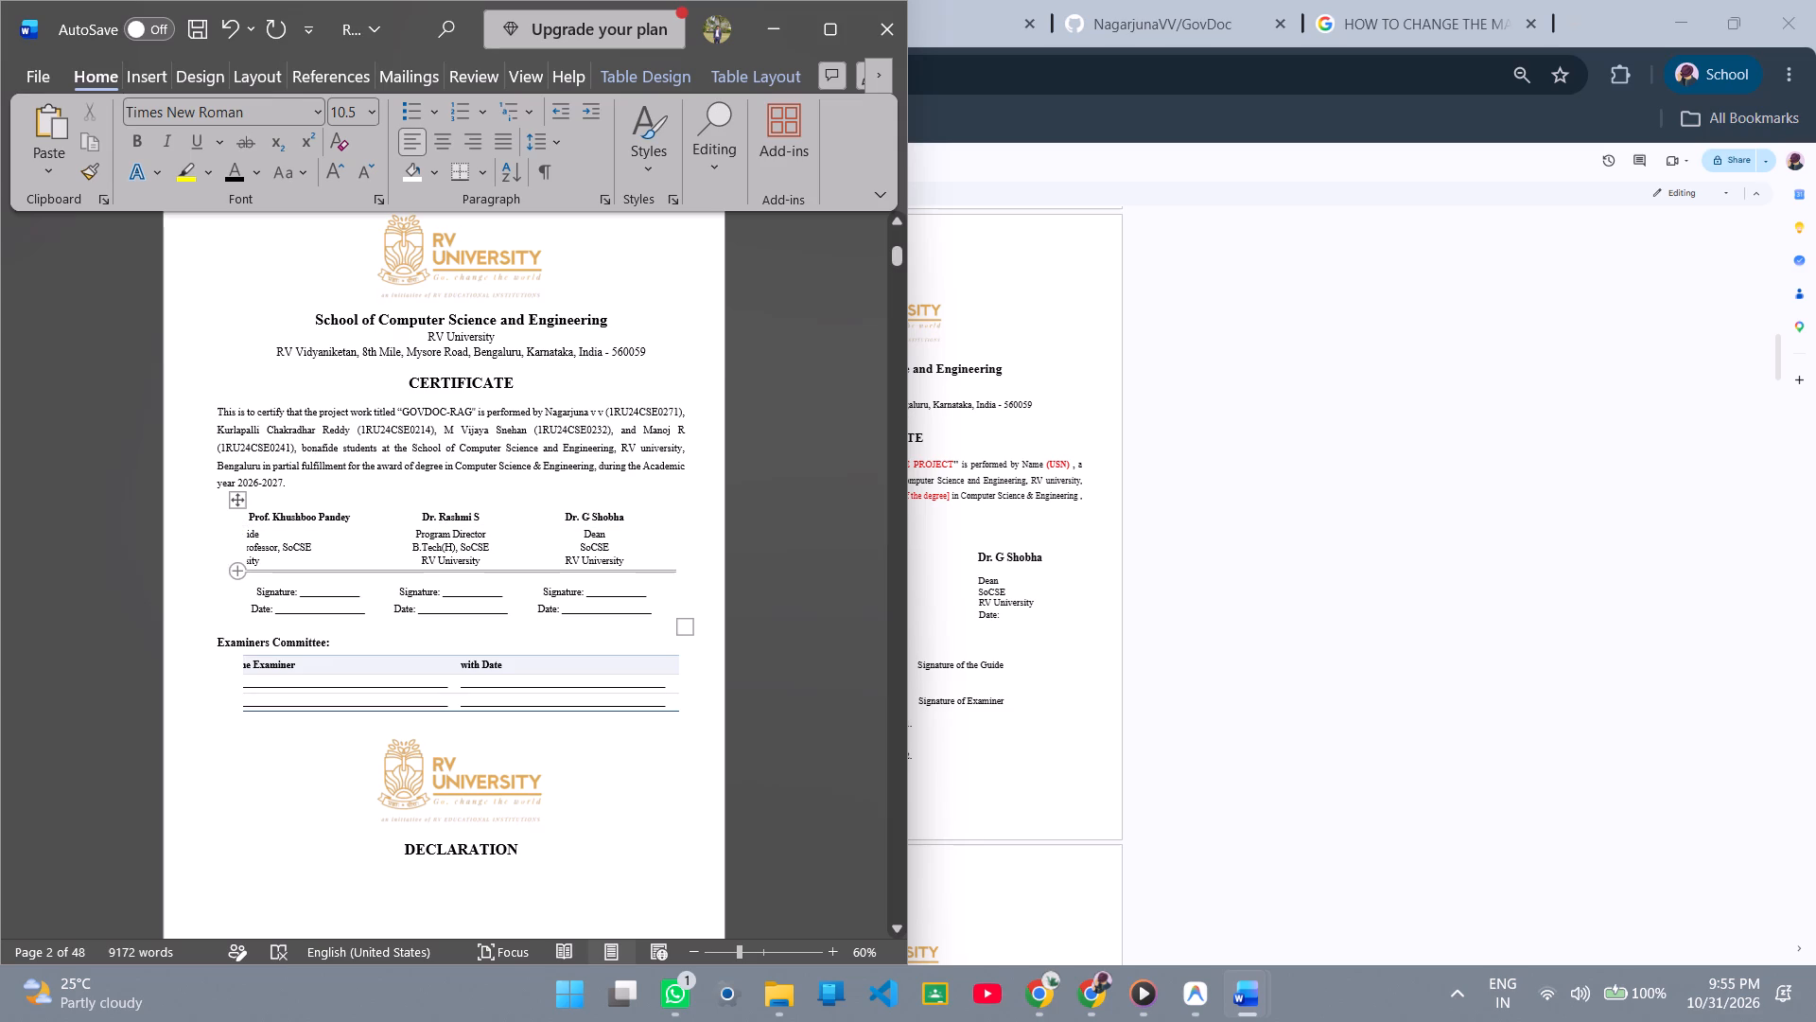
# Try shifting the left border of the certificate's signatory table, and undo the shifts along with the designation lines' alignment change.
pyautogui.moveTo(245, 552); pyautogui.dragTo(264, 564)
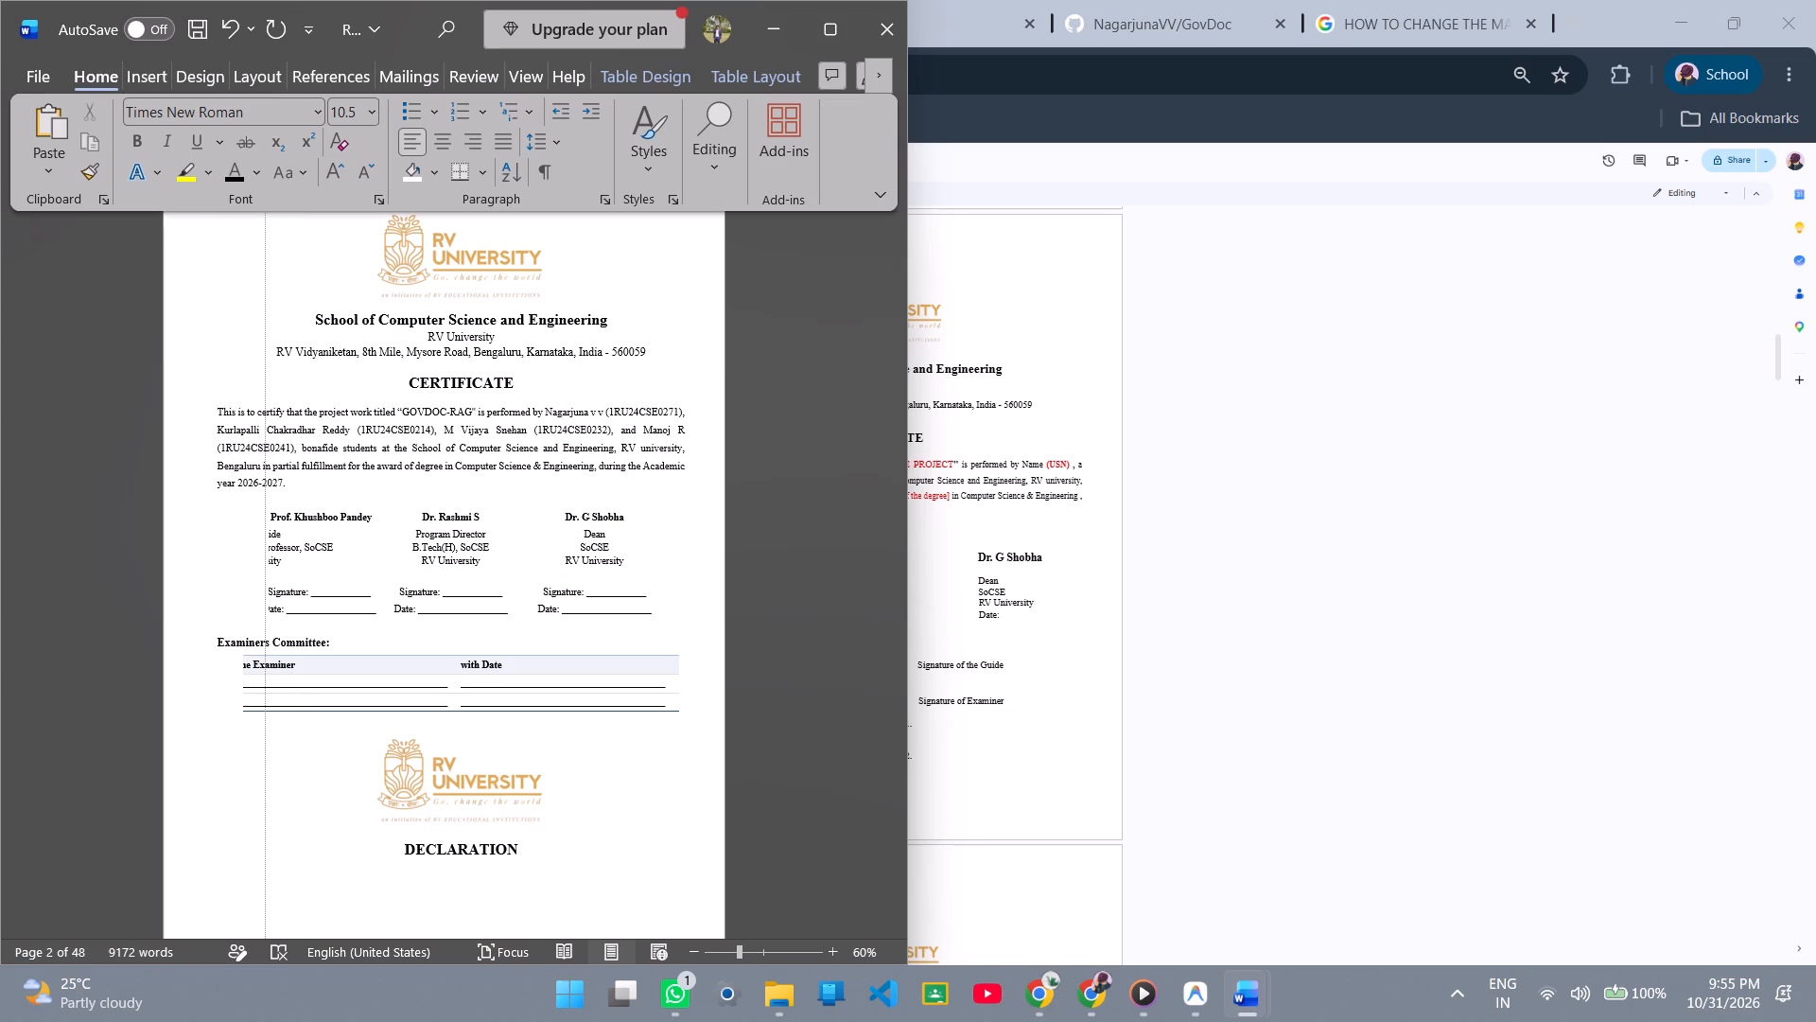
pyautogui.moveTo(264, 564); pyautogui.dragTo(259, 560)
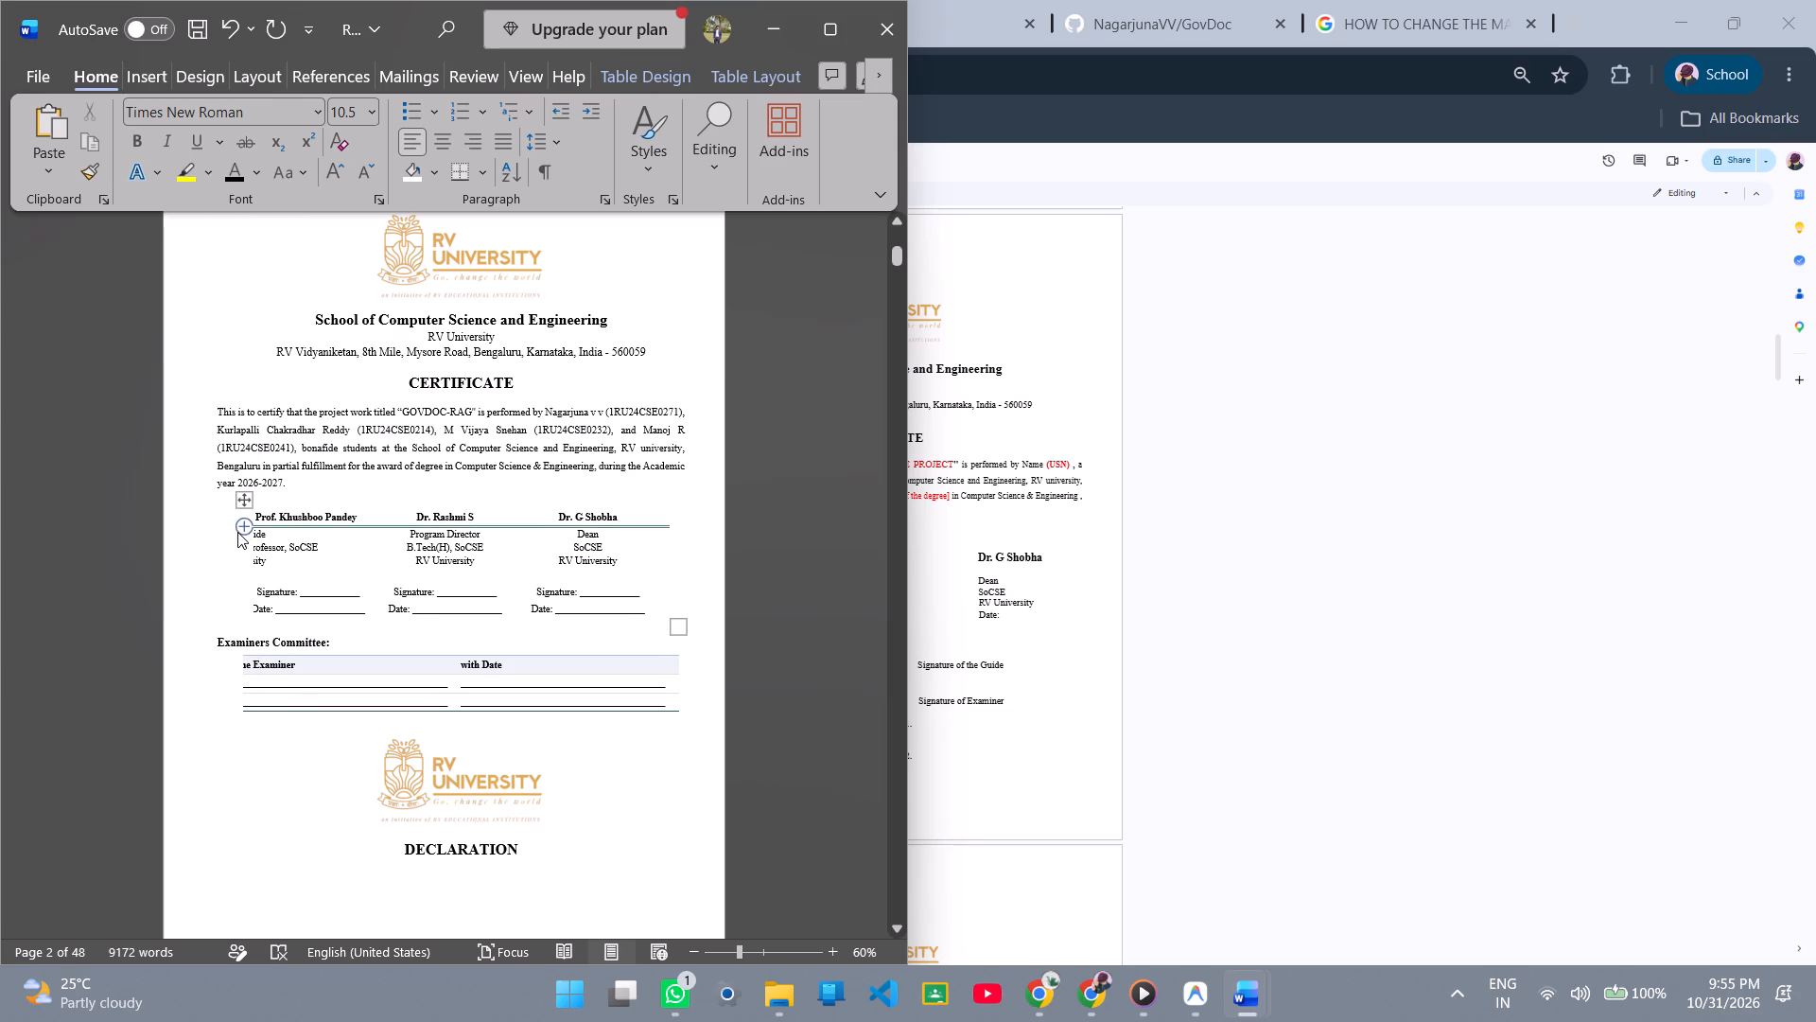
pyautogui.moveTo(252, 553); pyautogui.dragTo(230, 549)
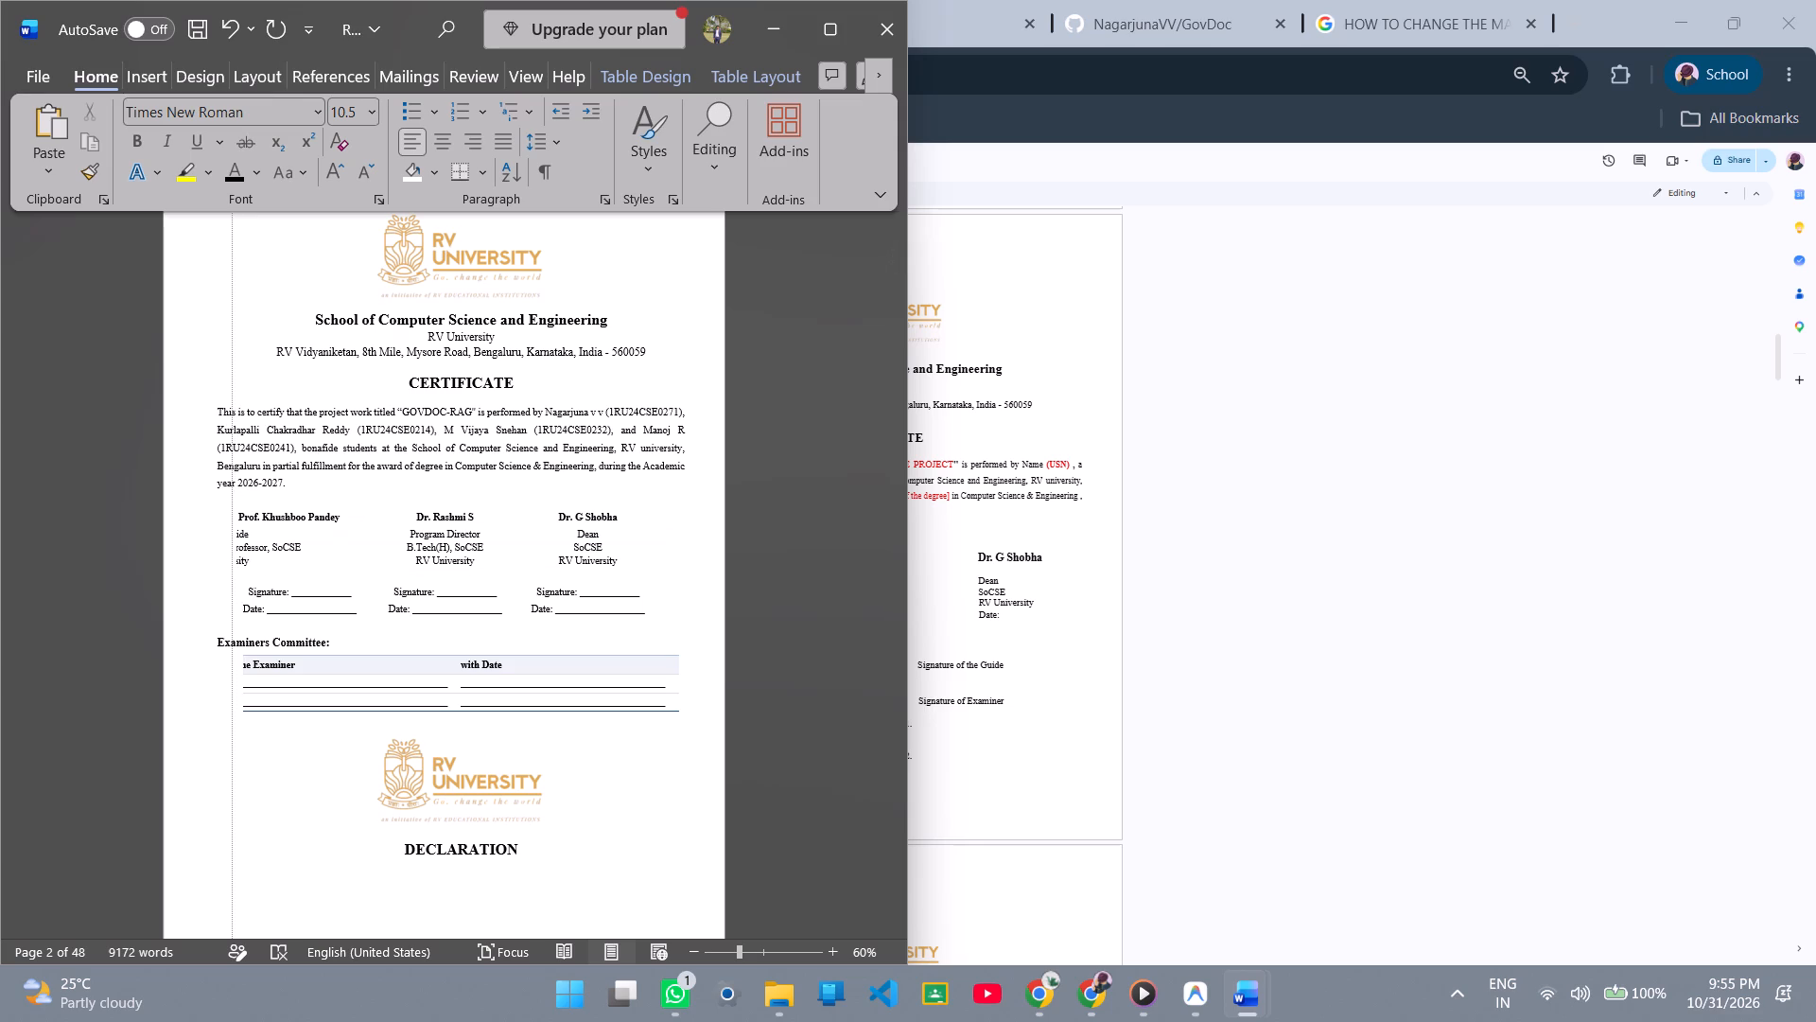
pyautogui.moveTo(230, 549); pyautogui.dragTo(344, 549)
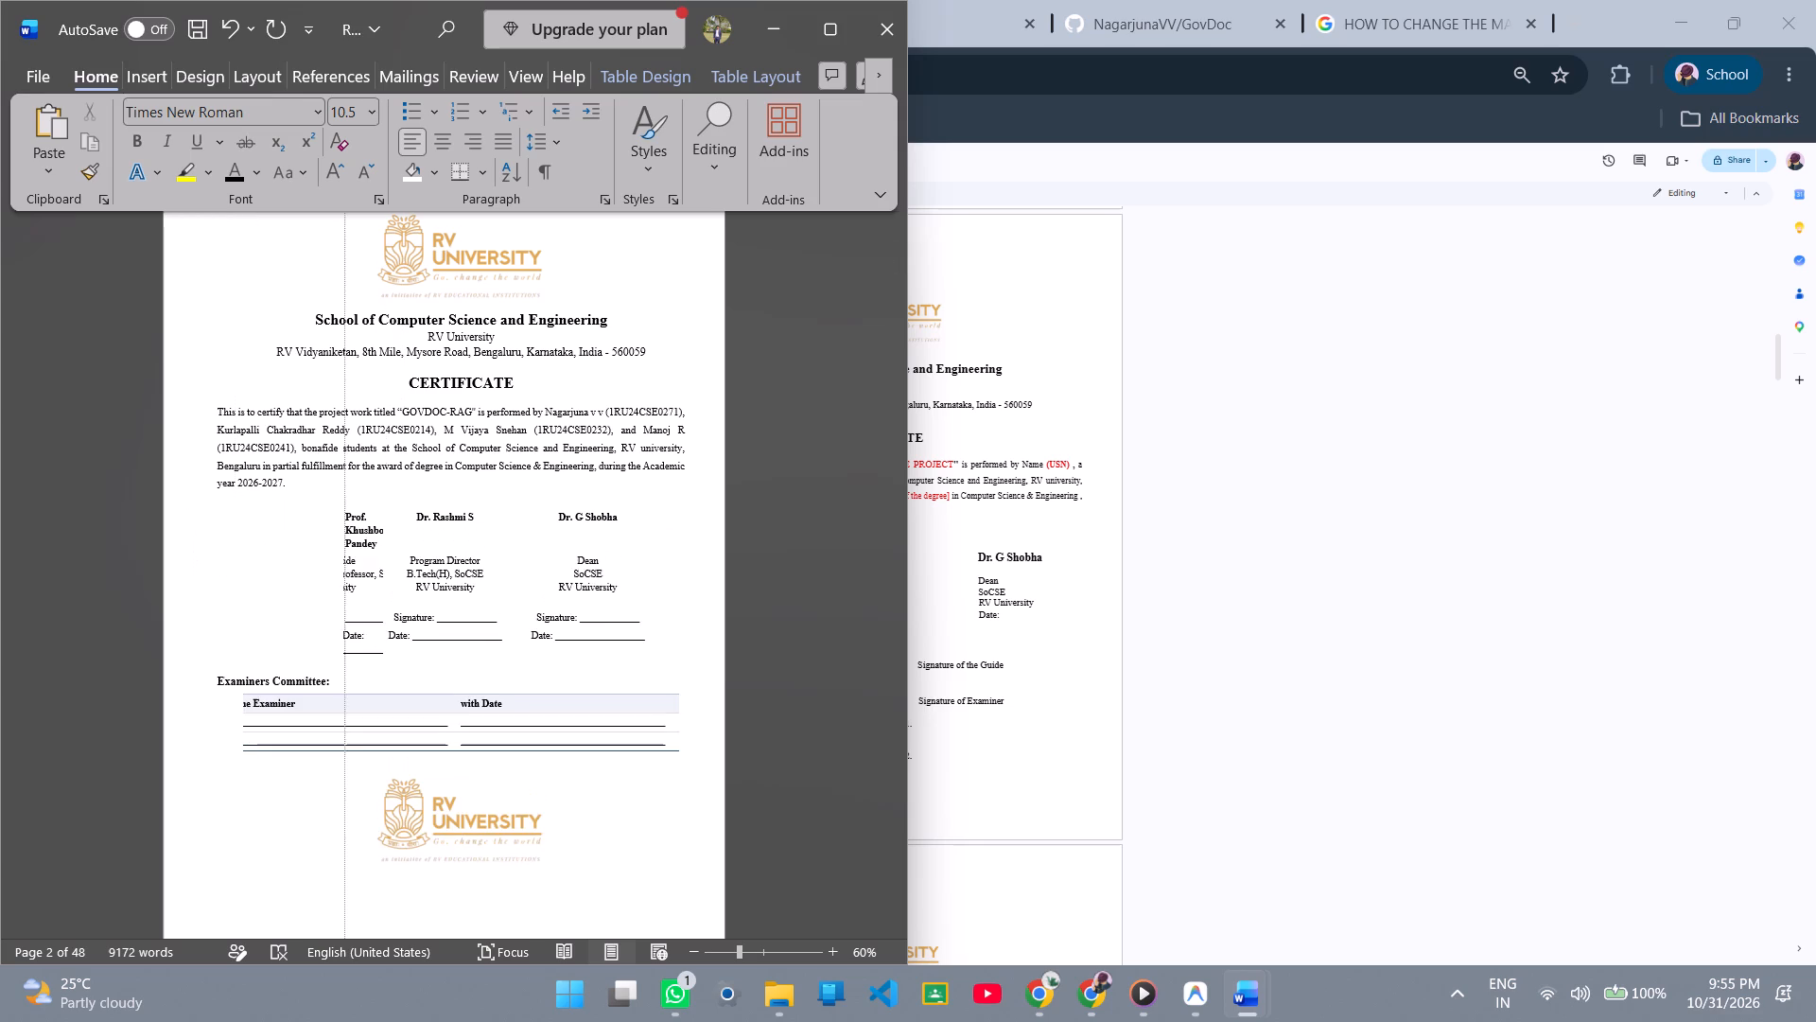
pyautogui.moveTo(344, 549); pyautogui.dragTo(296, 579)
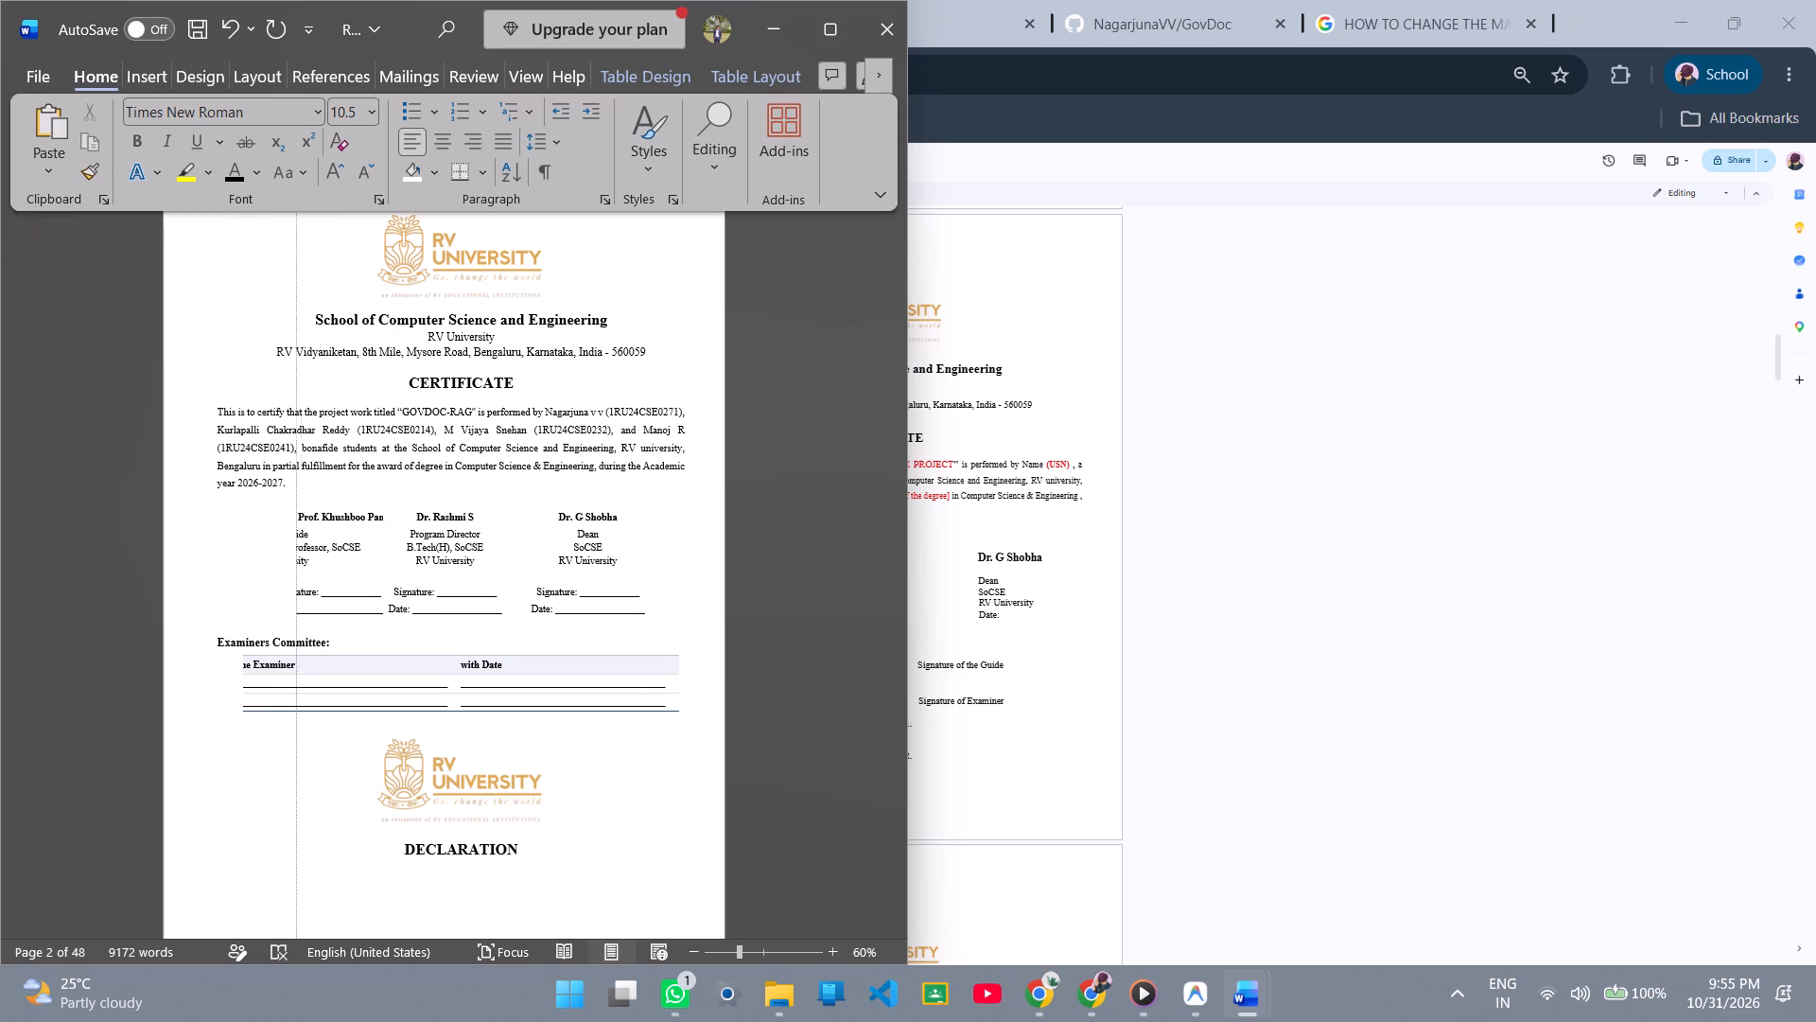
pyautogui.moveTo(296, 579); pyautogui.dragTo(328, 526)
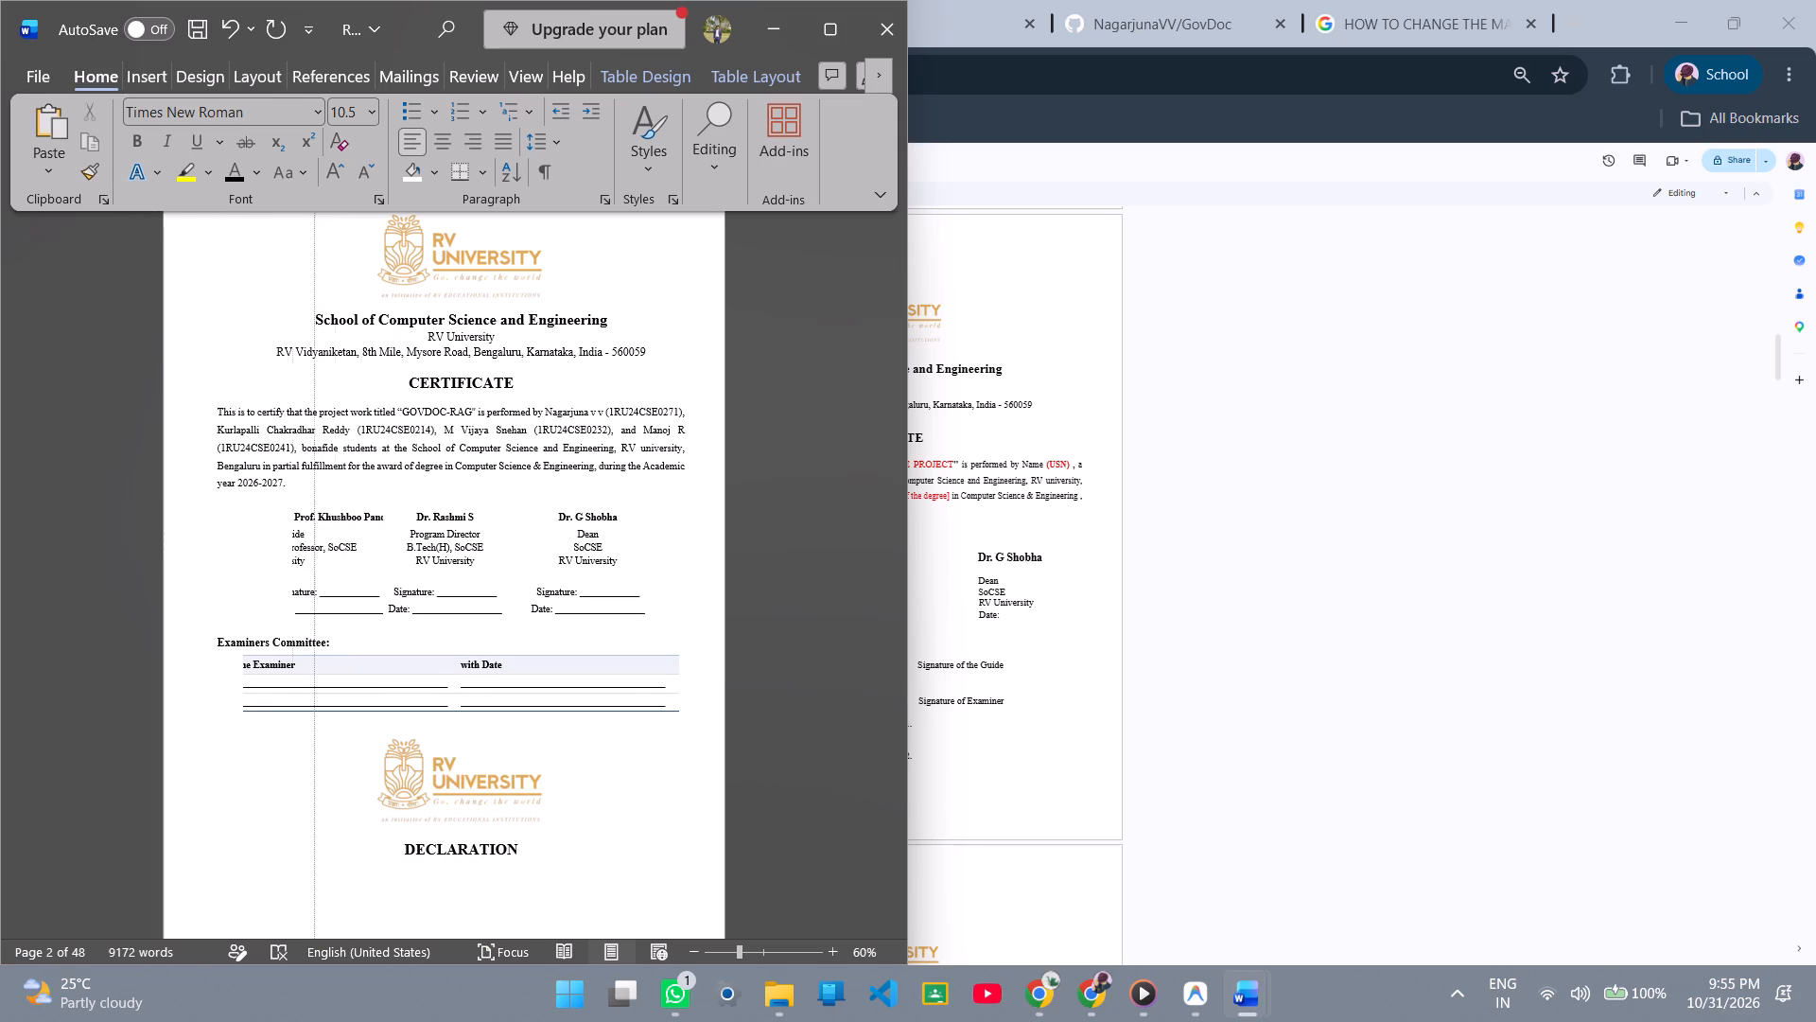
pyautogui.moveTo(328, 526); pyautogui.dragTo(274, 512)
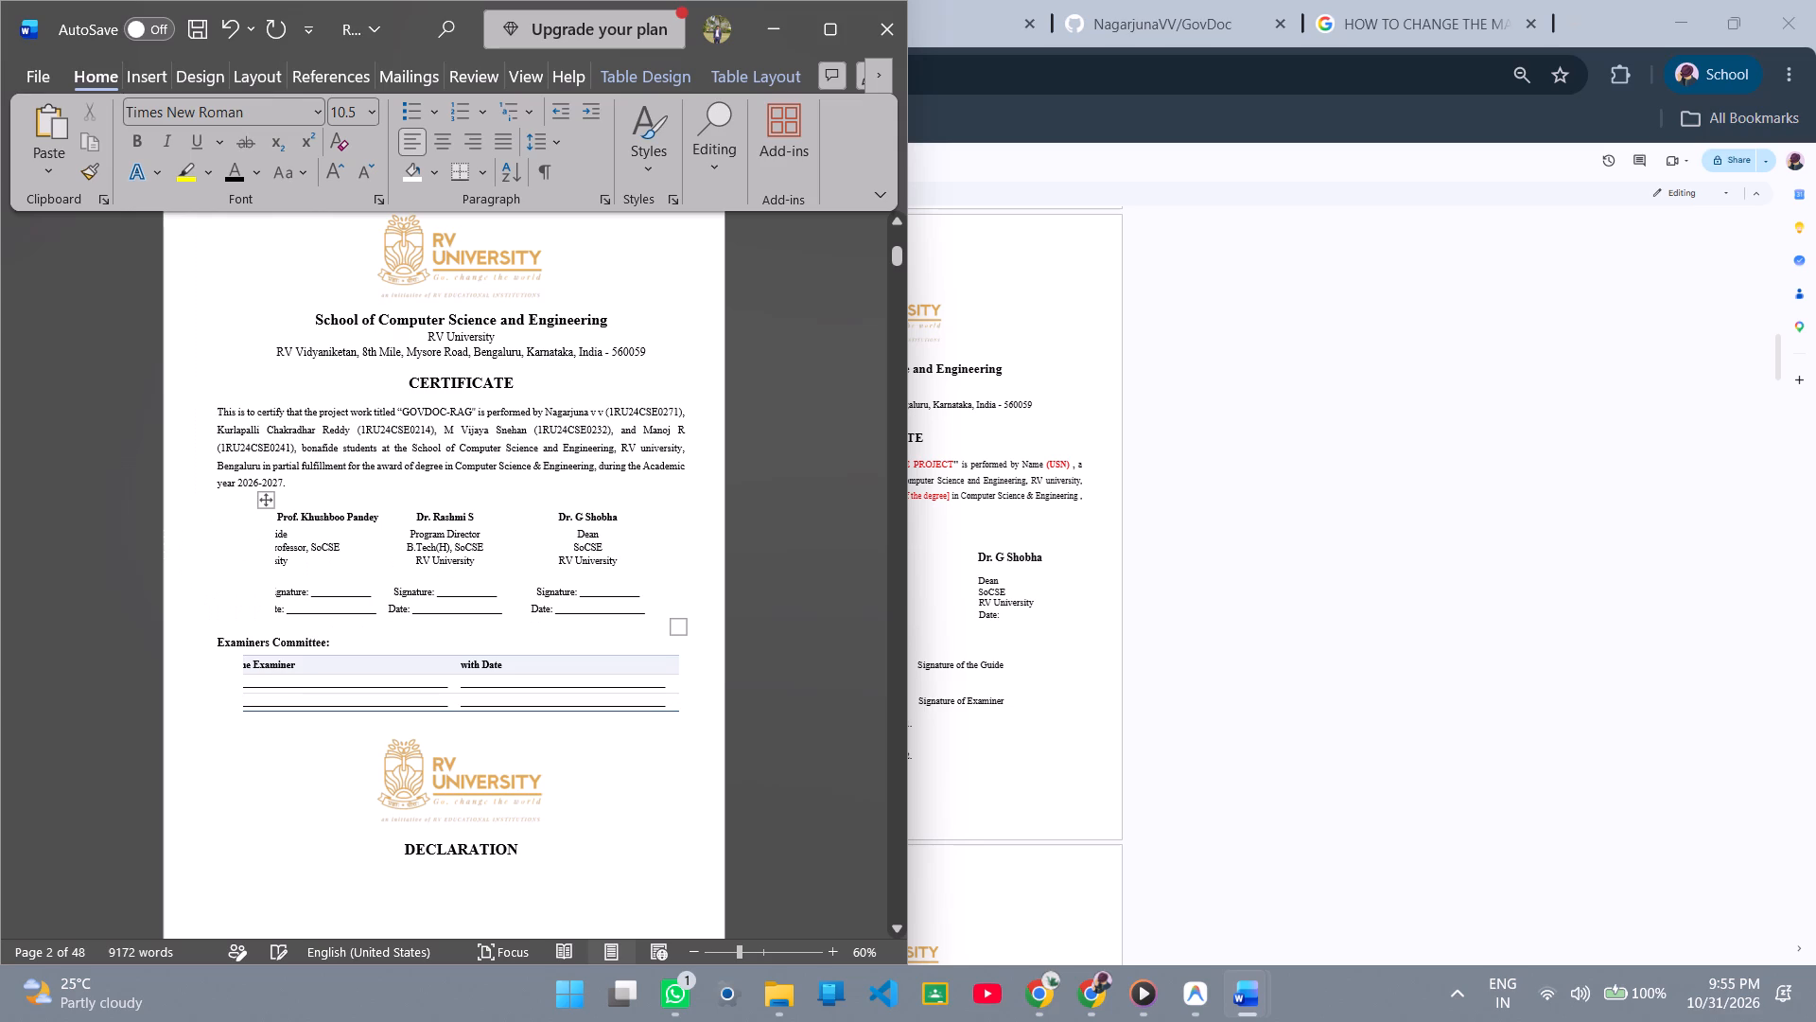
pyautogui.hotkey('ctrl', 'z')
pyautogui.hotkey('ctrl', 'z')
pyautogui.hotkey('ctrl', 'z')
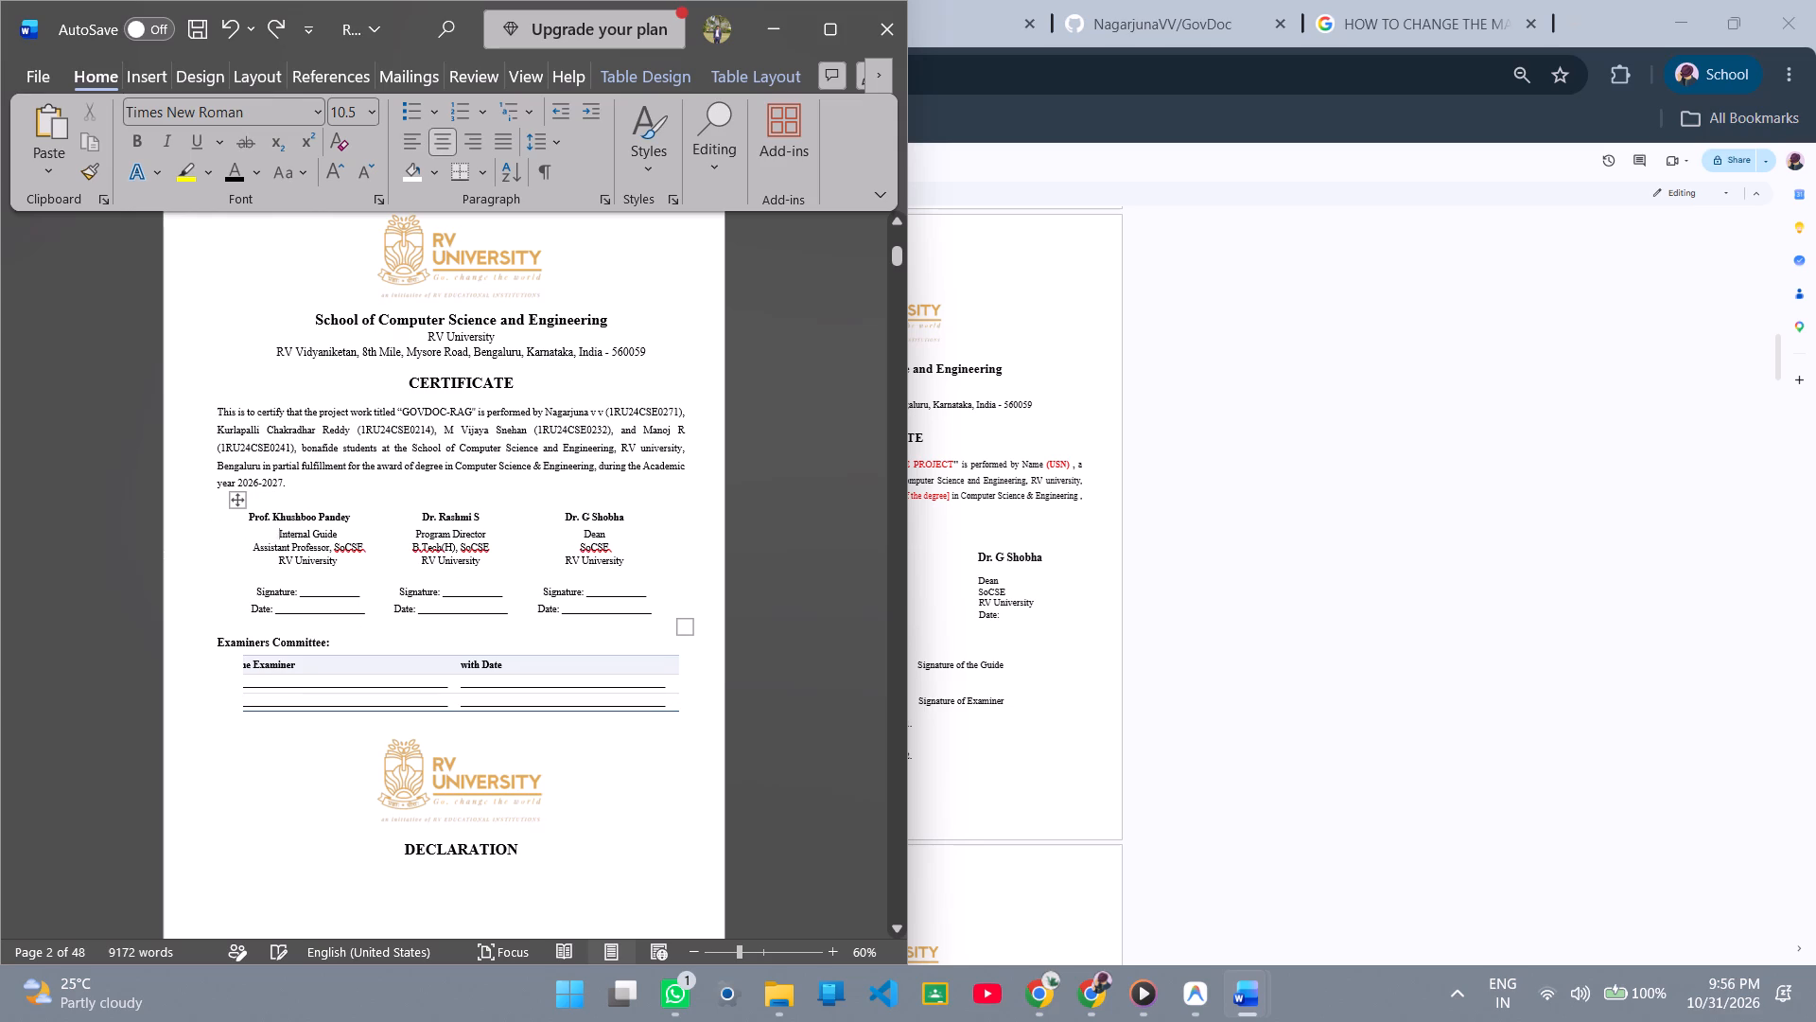
# Check the format copy in Chrome, and in Word insert blank lines so the declaration's logo and heading start on a new page.
pyautogui.click(700, 520)
pyautogui.hotkey('alt', 'Tab')
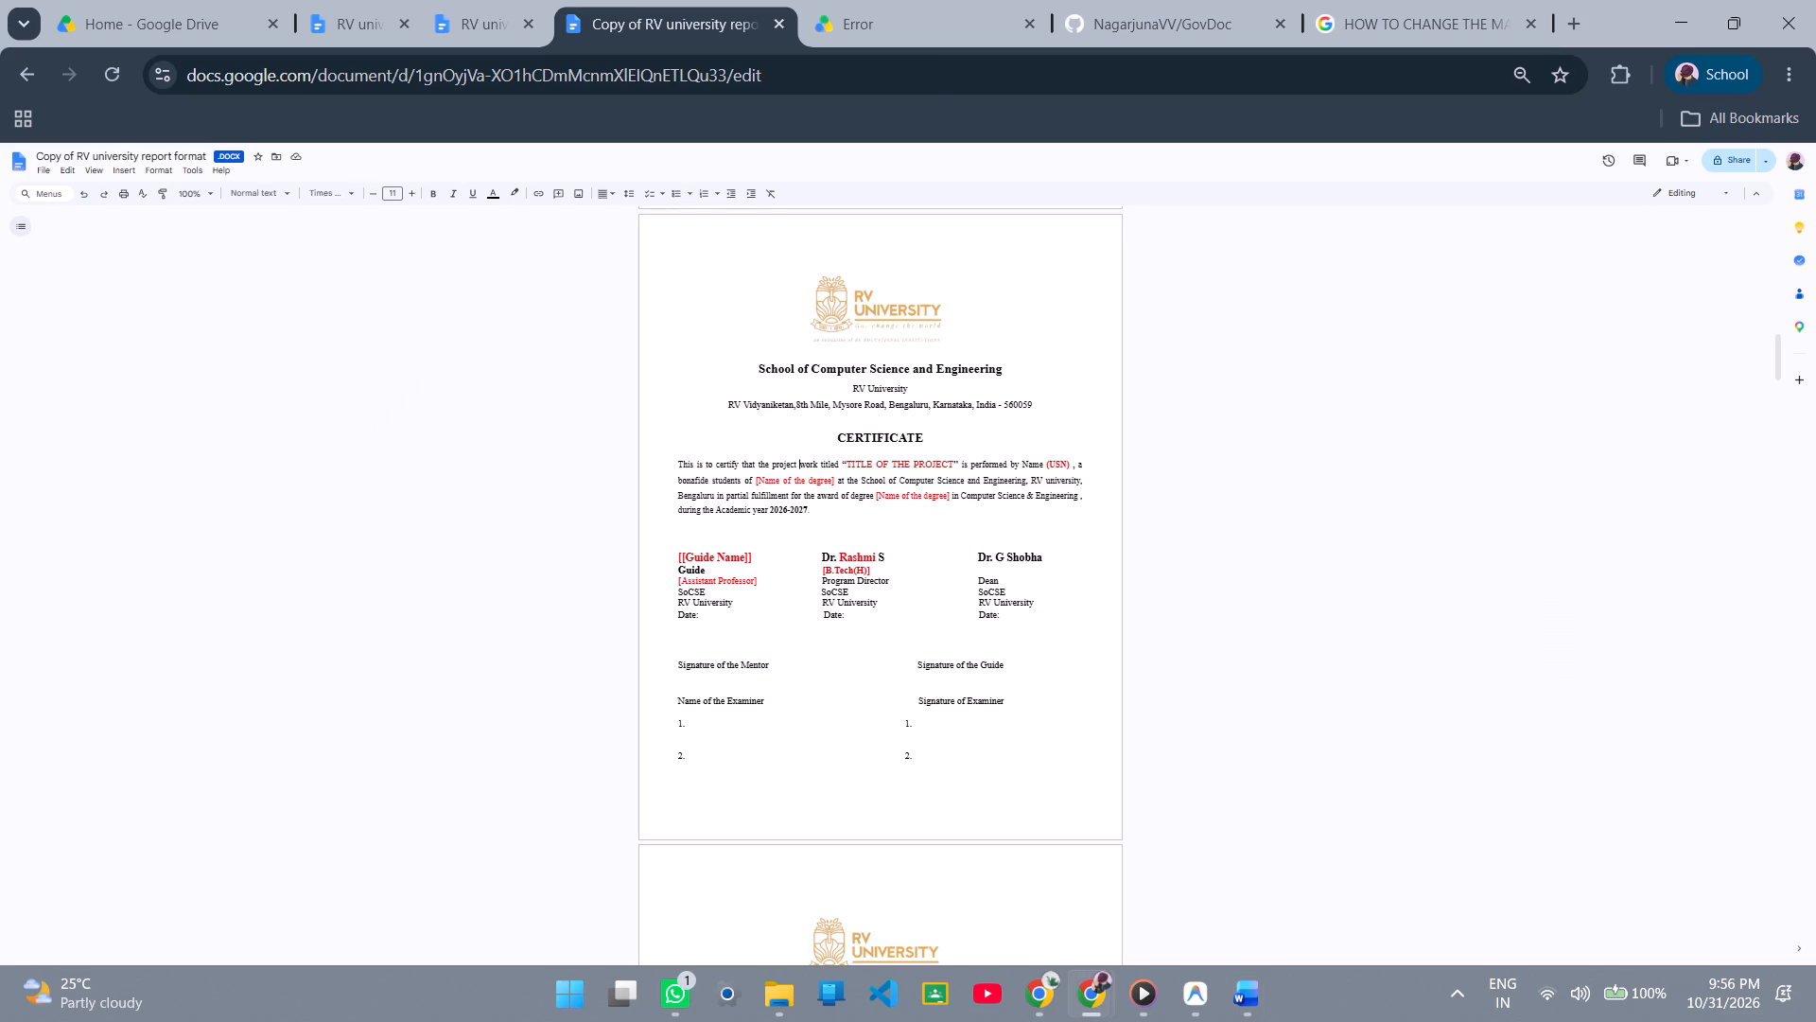
pyautogui.hotkey('alt', 'Tab')
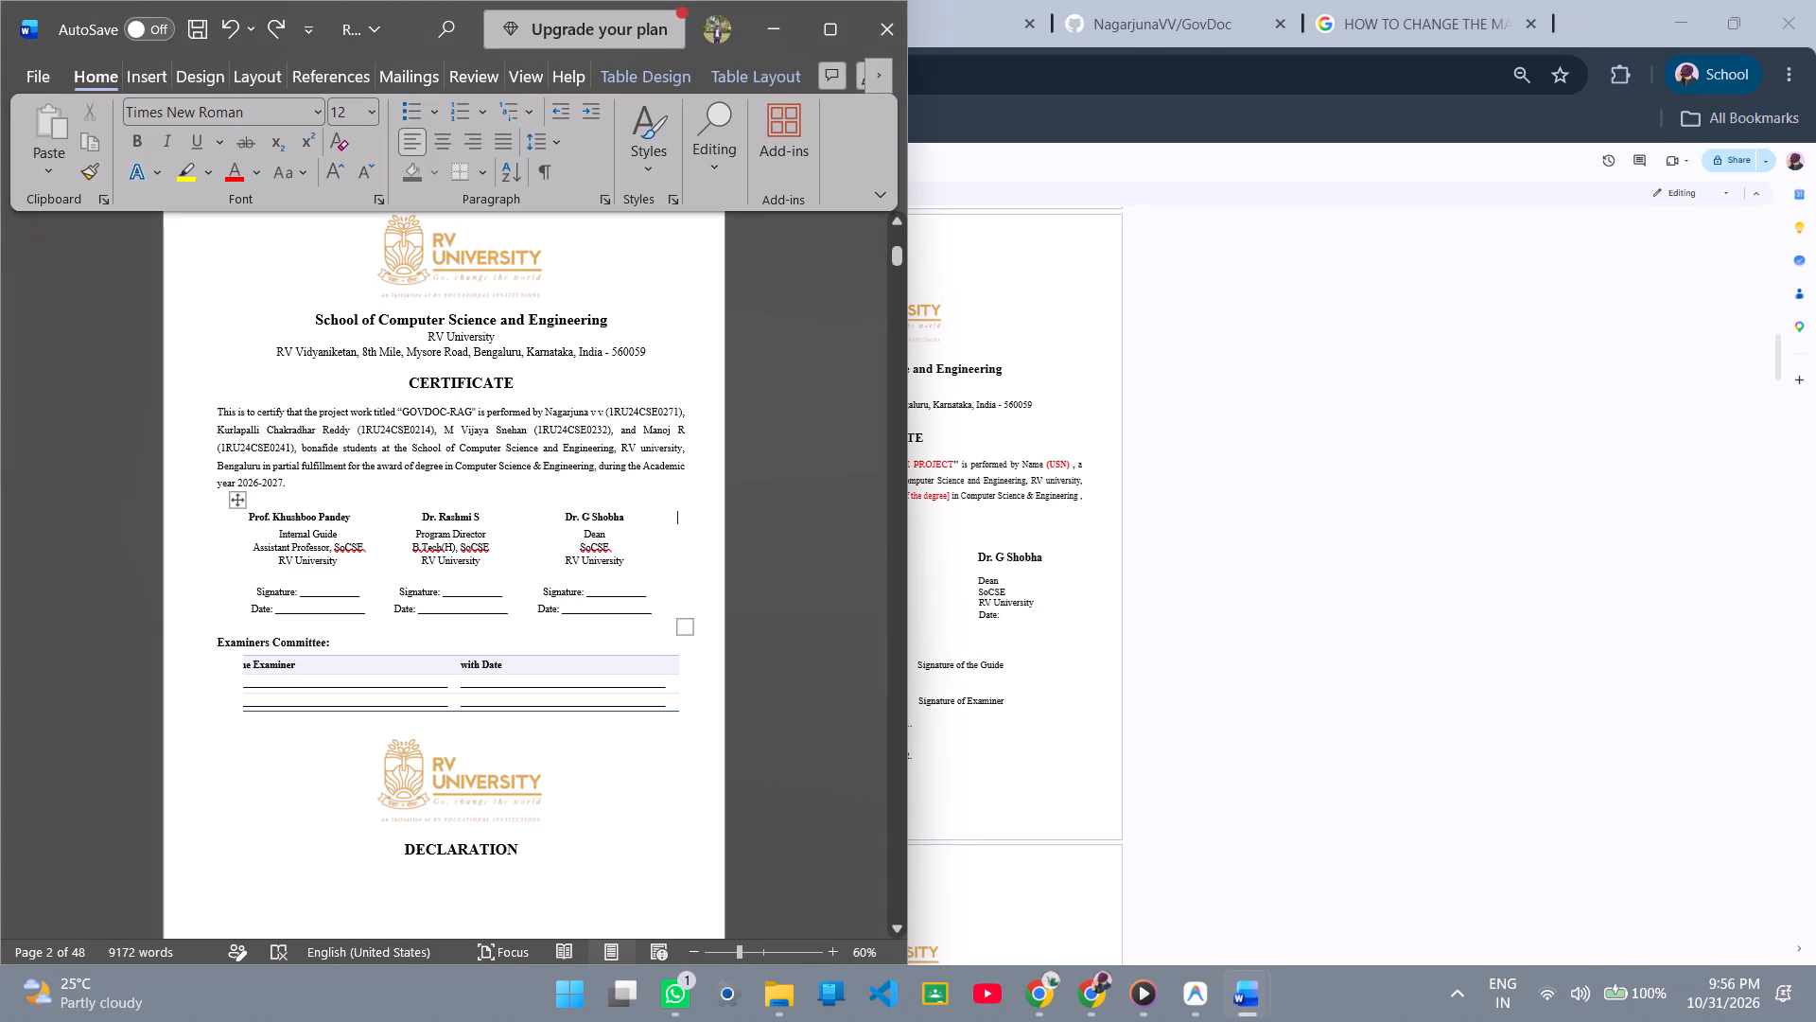
pyautogui.scroll(-1, 526, 625)
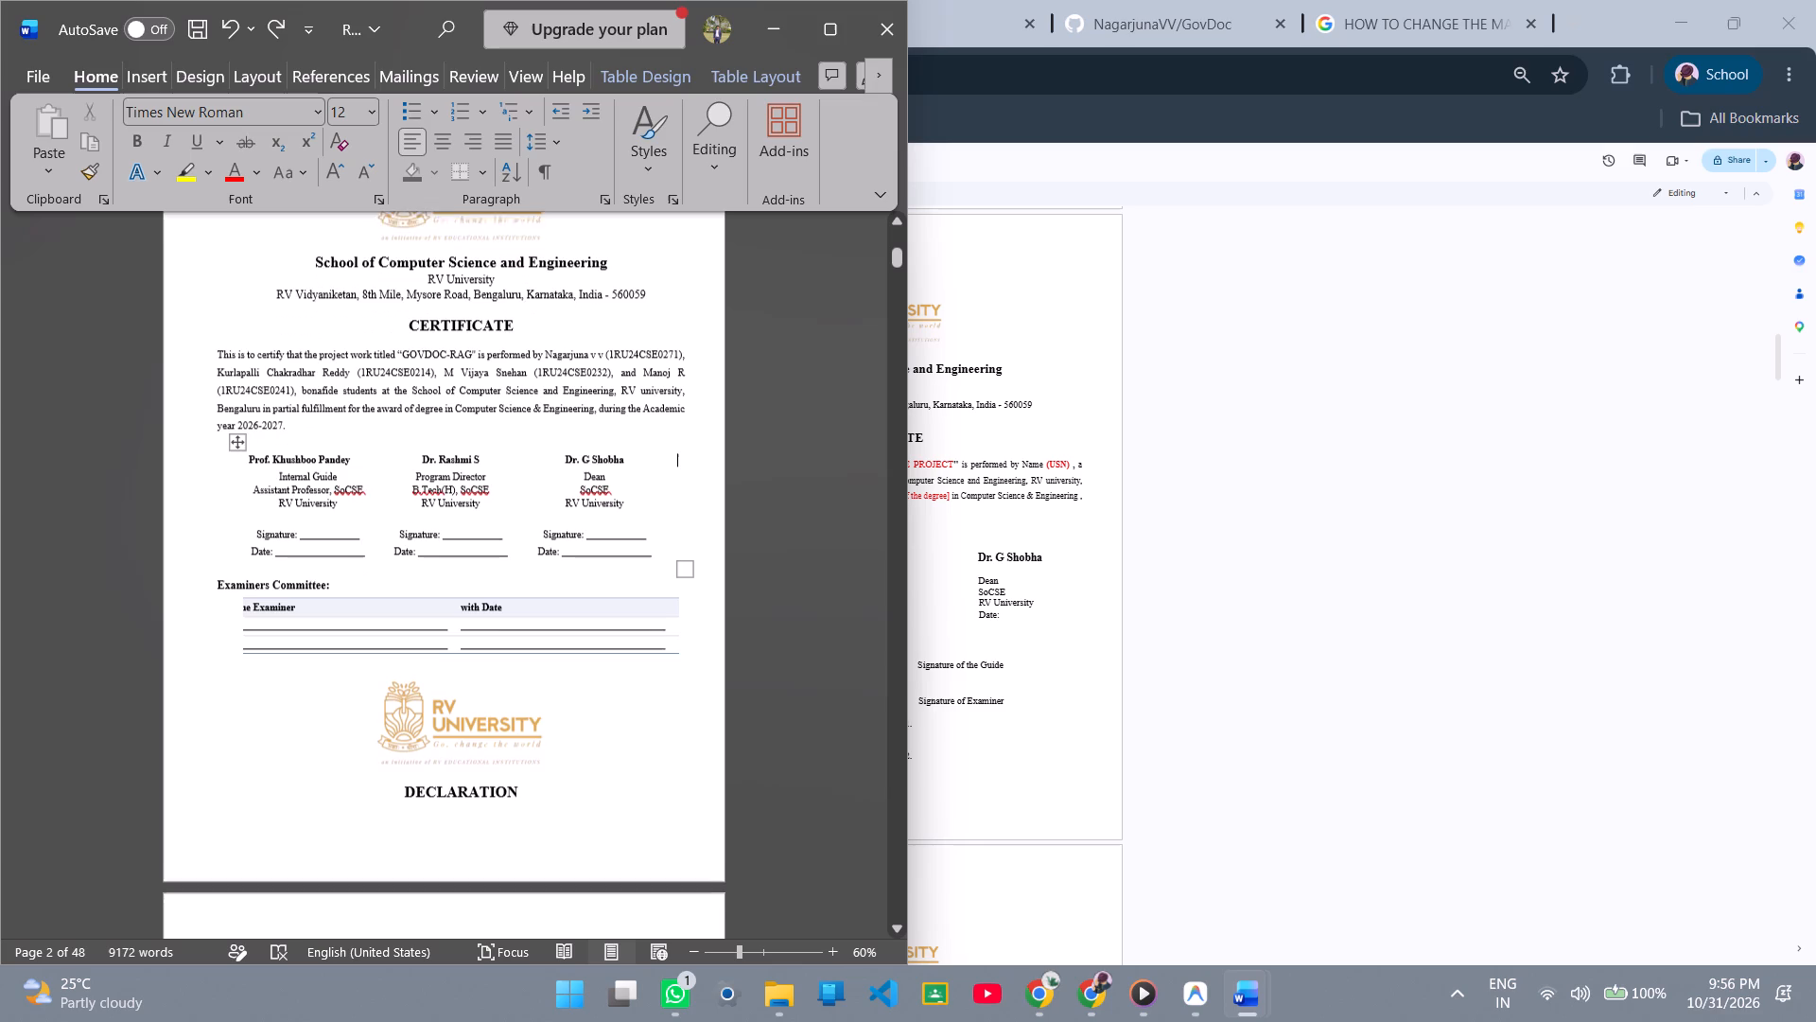
pyautogui.click(579, 678)
pyautogui.press('Return')
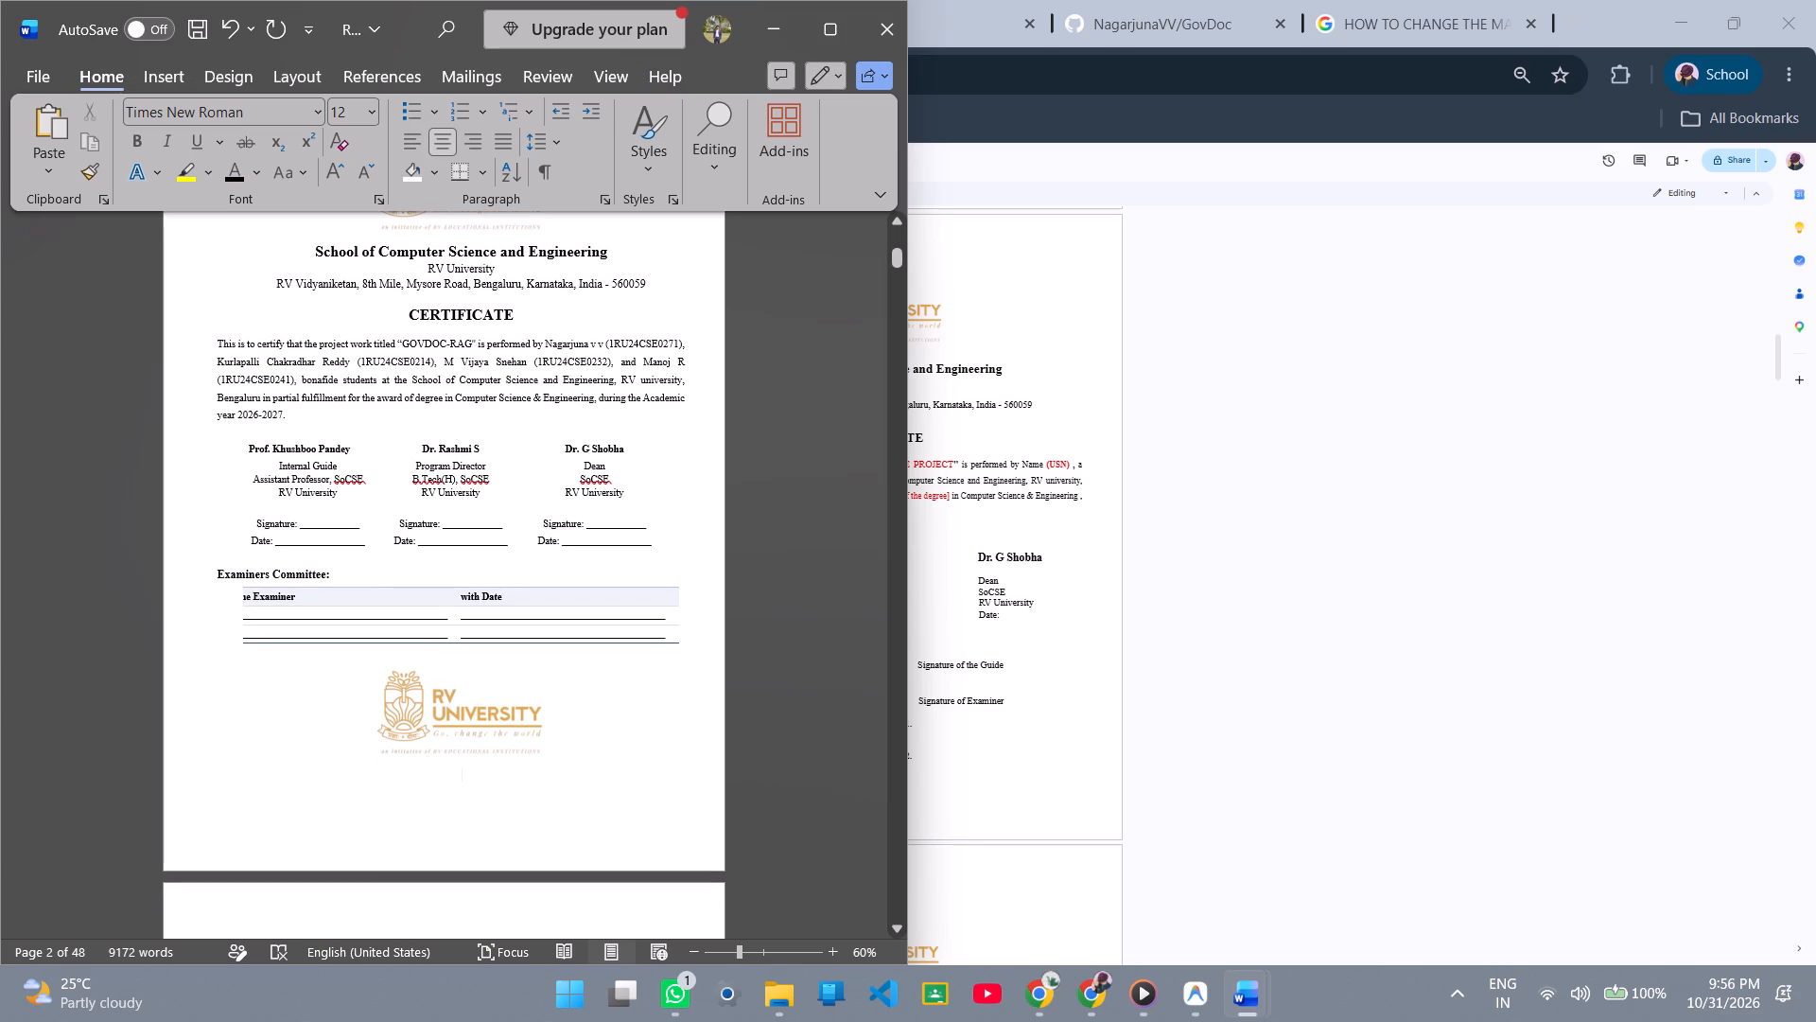
pyautogui.click(356, 699)
pyautogui.press('Return')
pyautogui.press('Return')
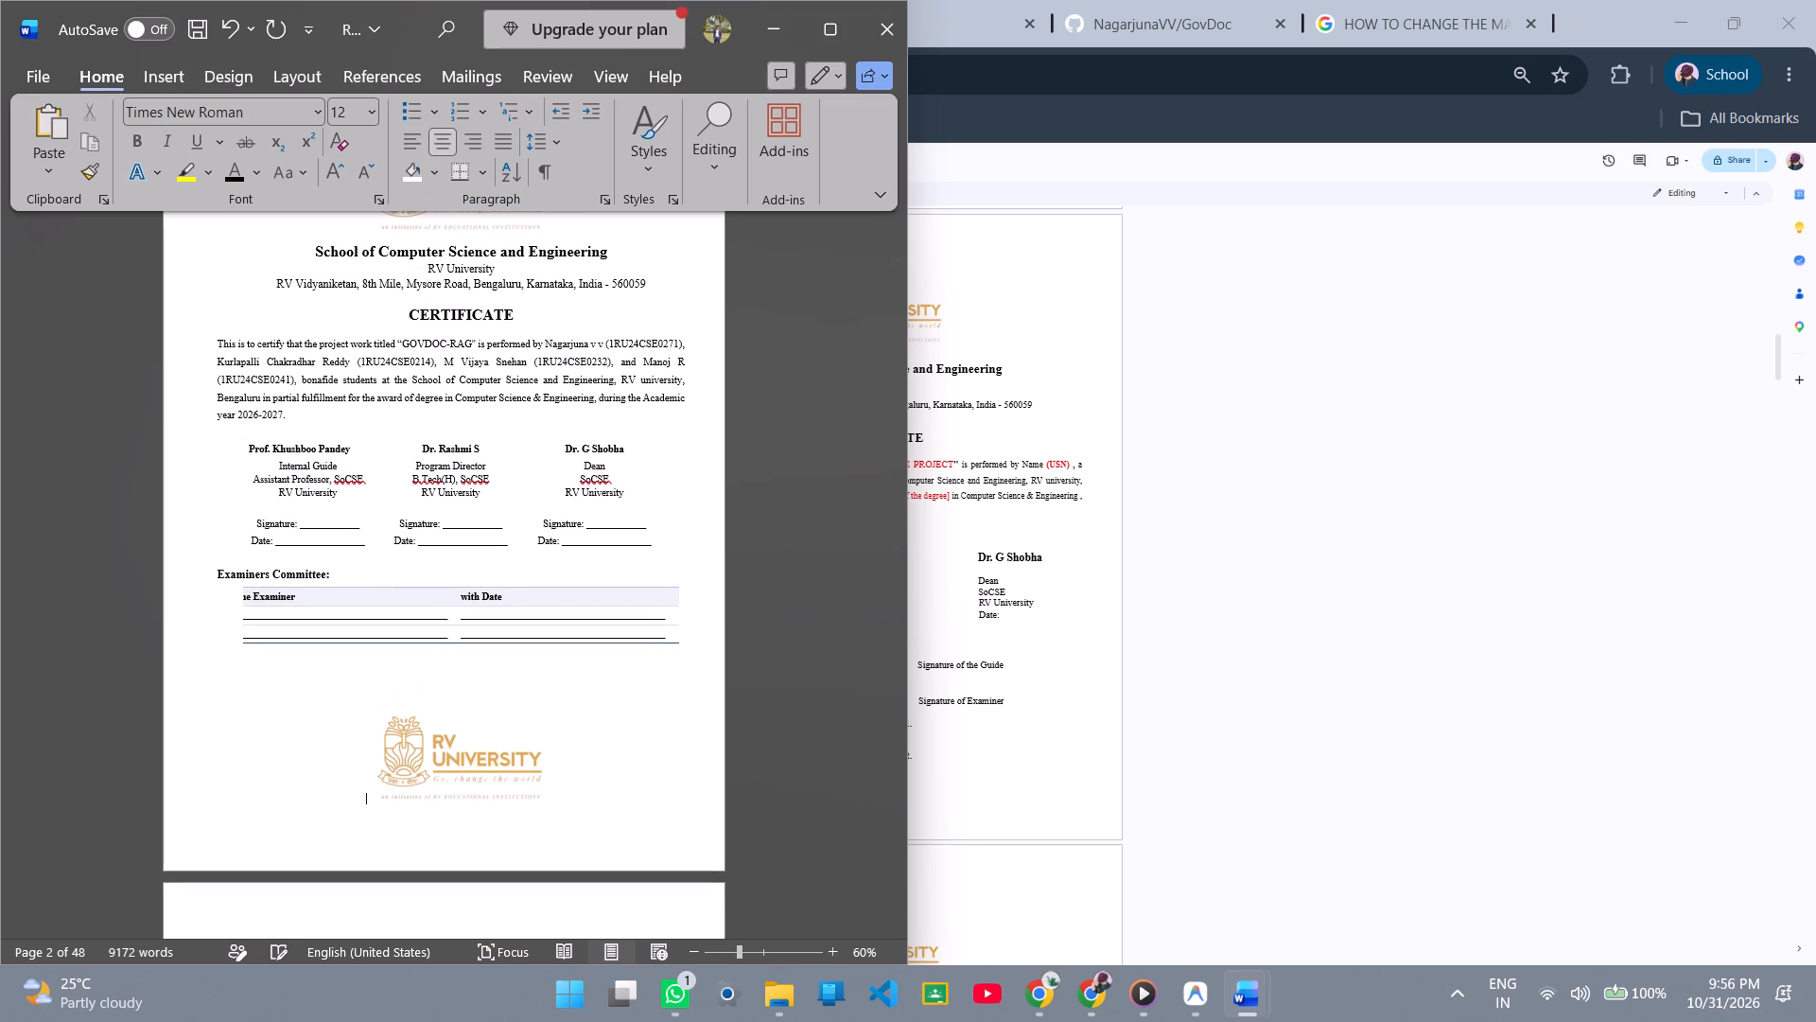
pyautogui.press('Return')
pyautogui.scroll(-2, 263, 763)
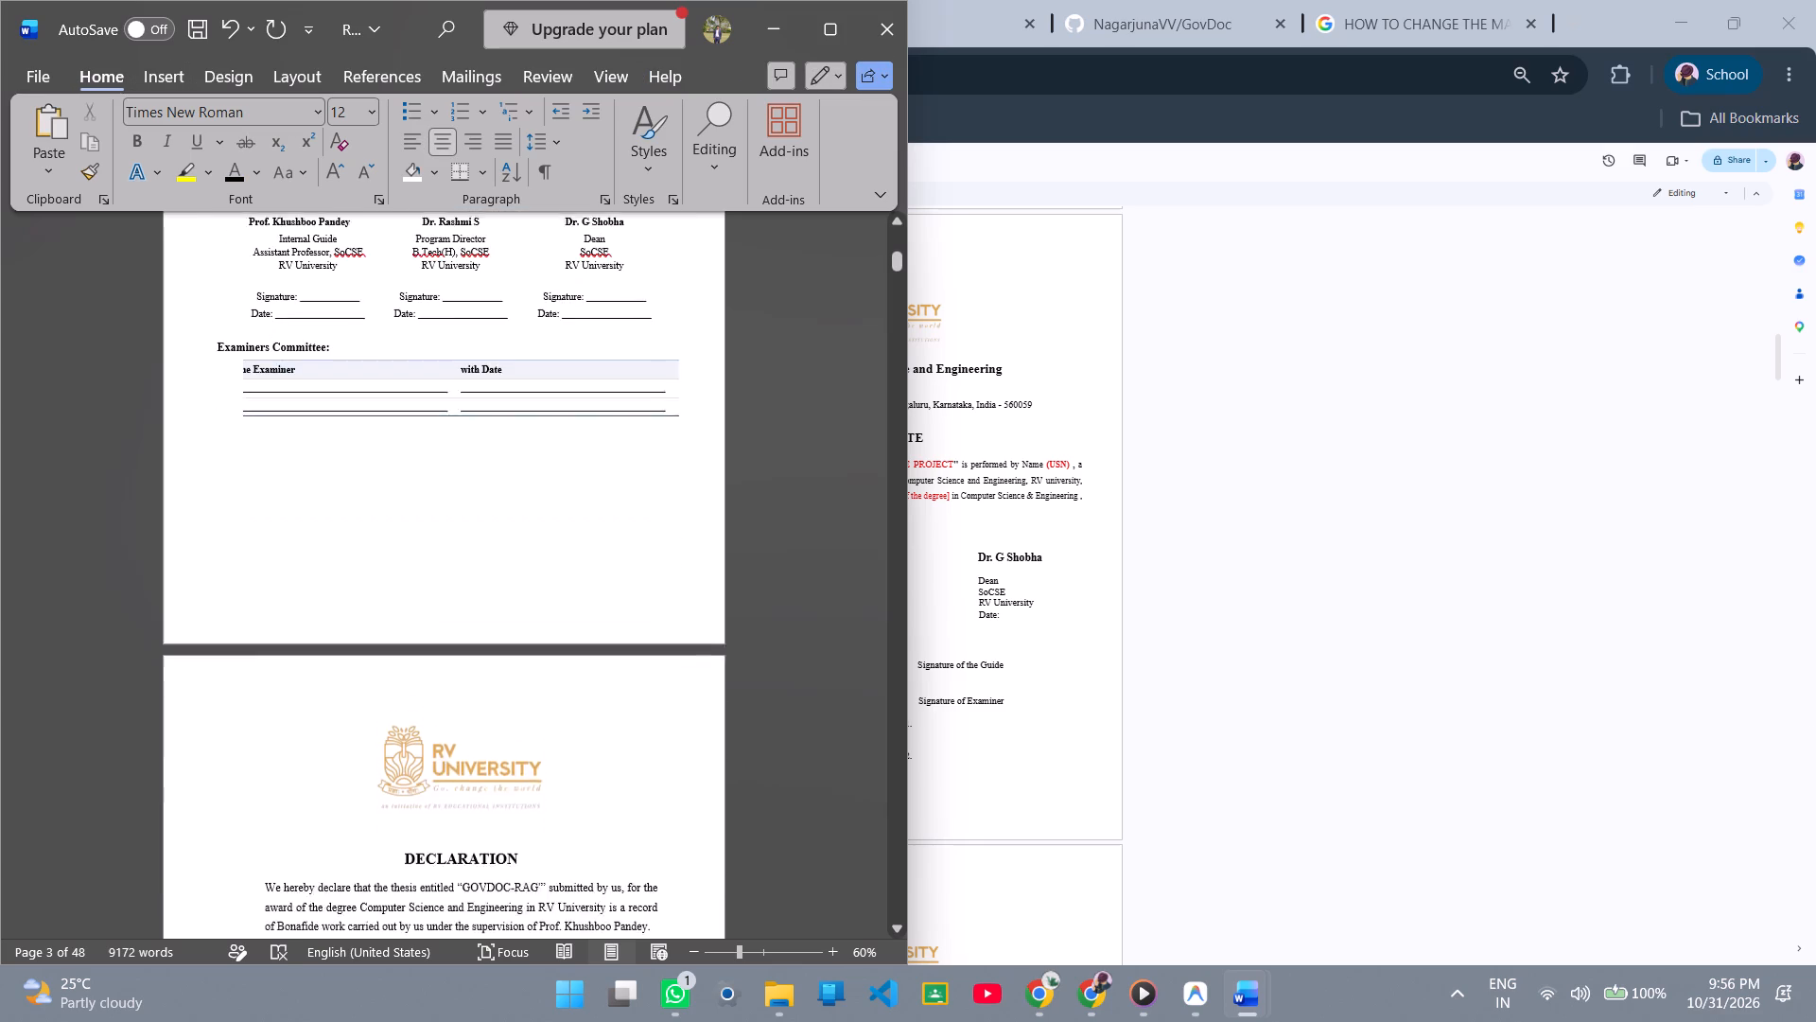
pyautogui.scroll(-7, 451, 495)
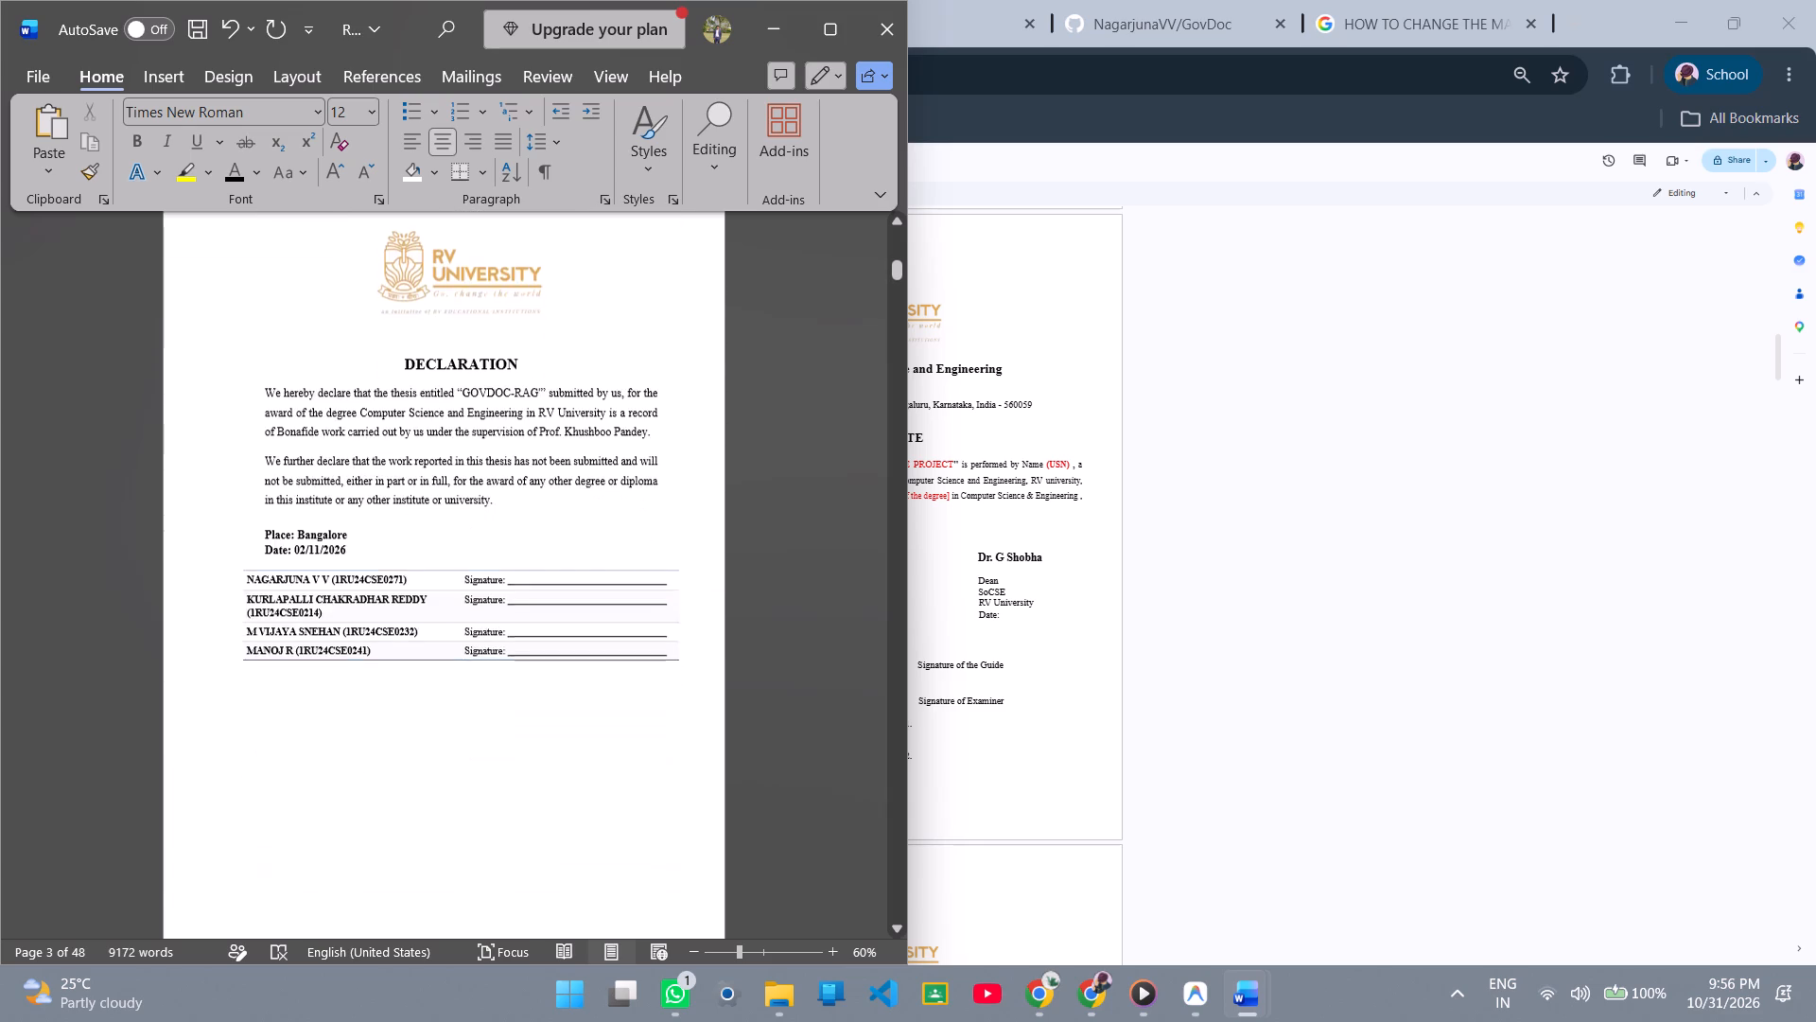
pyautogui.scroll(-3, 451, 495)
pyautogui.scroll(12, 451, 488)
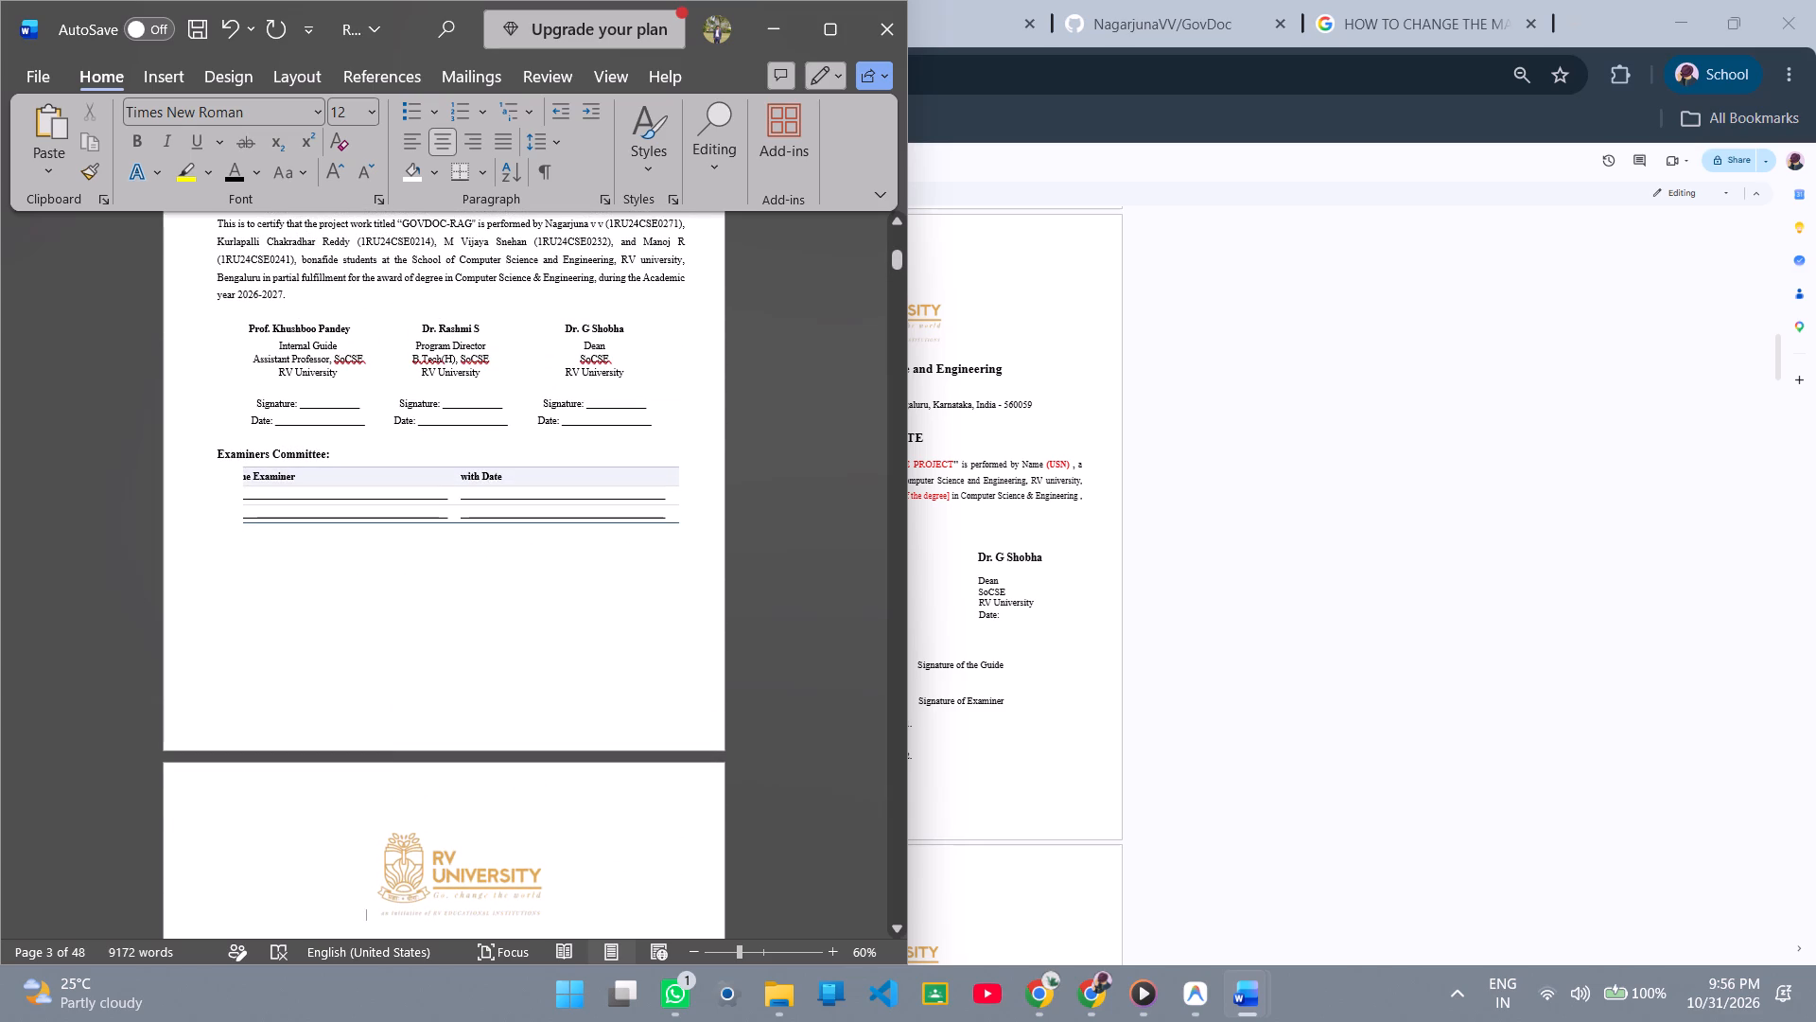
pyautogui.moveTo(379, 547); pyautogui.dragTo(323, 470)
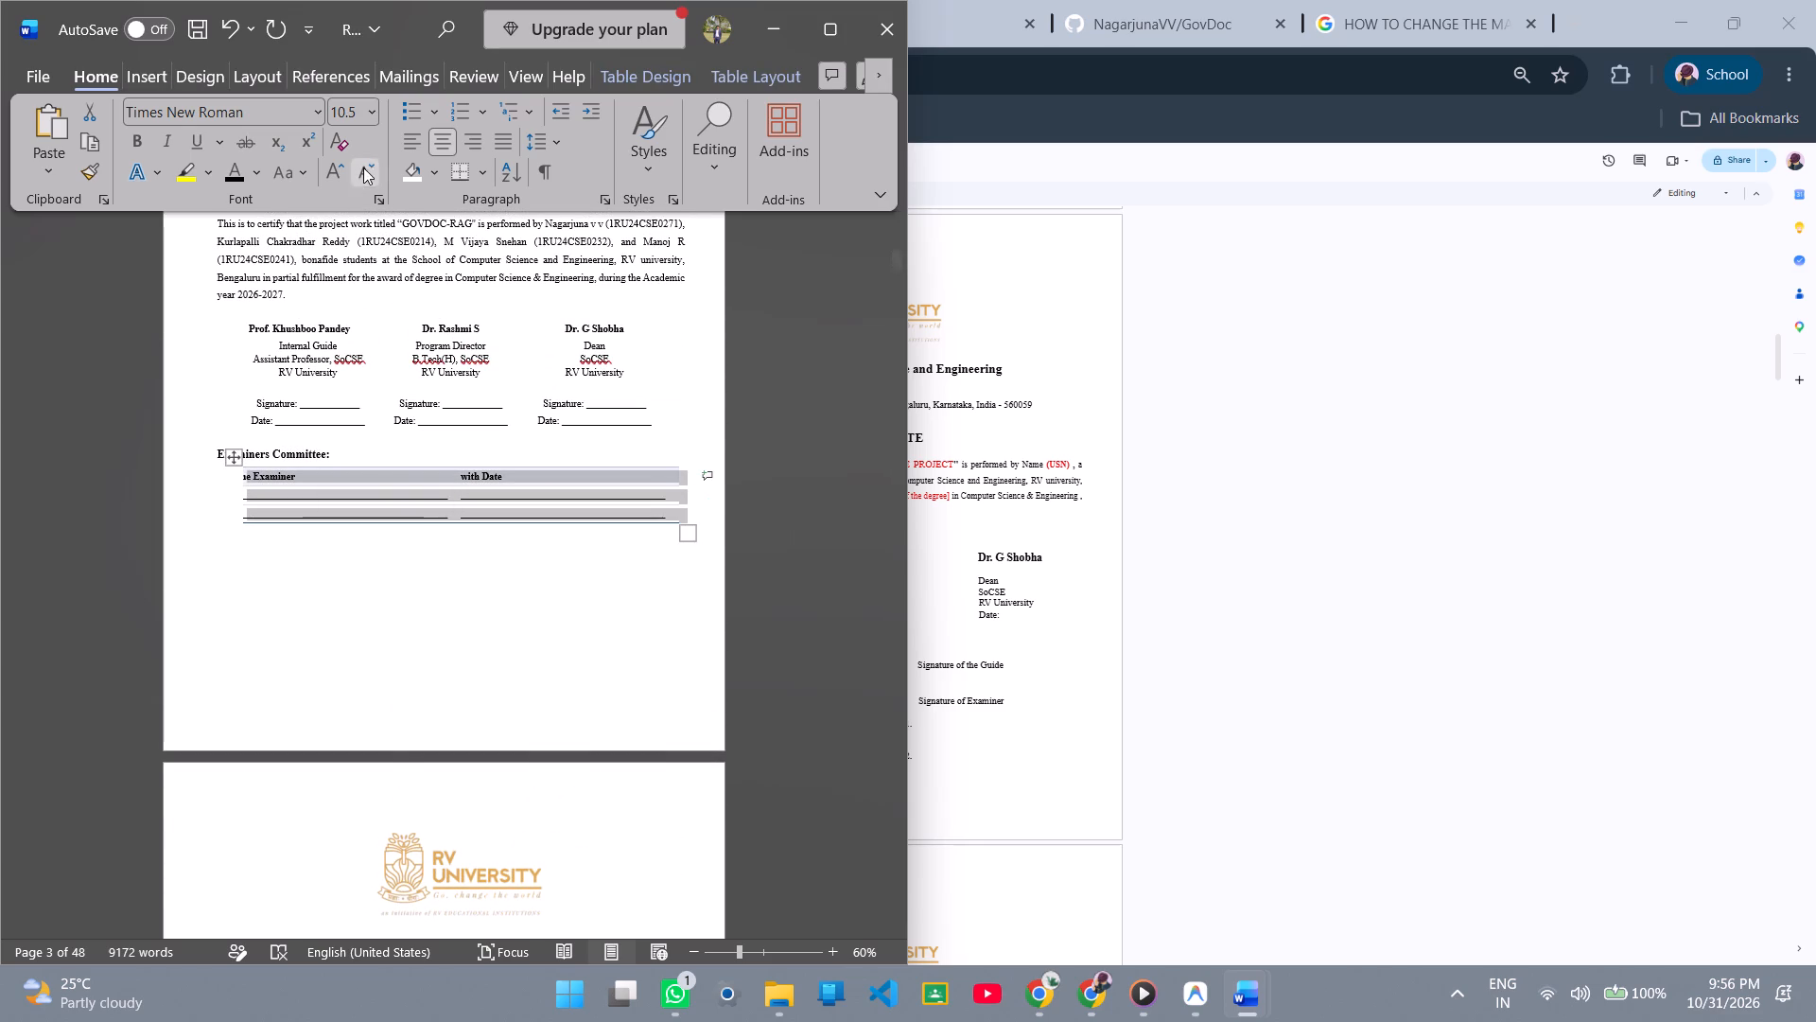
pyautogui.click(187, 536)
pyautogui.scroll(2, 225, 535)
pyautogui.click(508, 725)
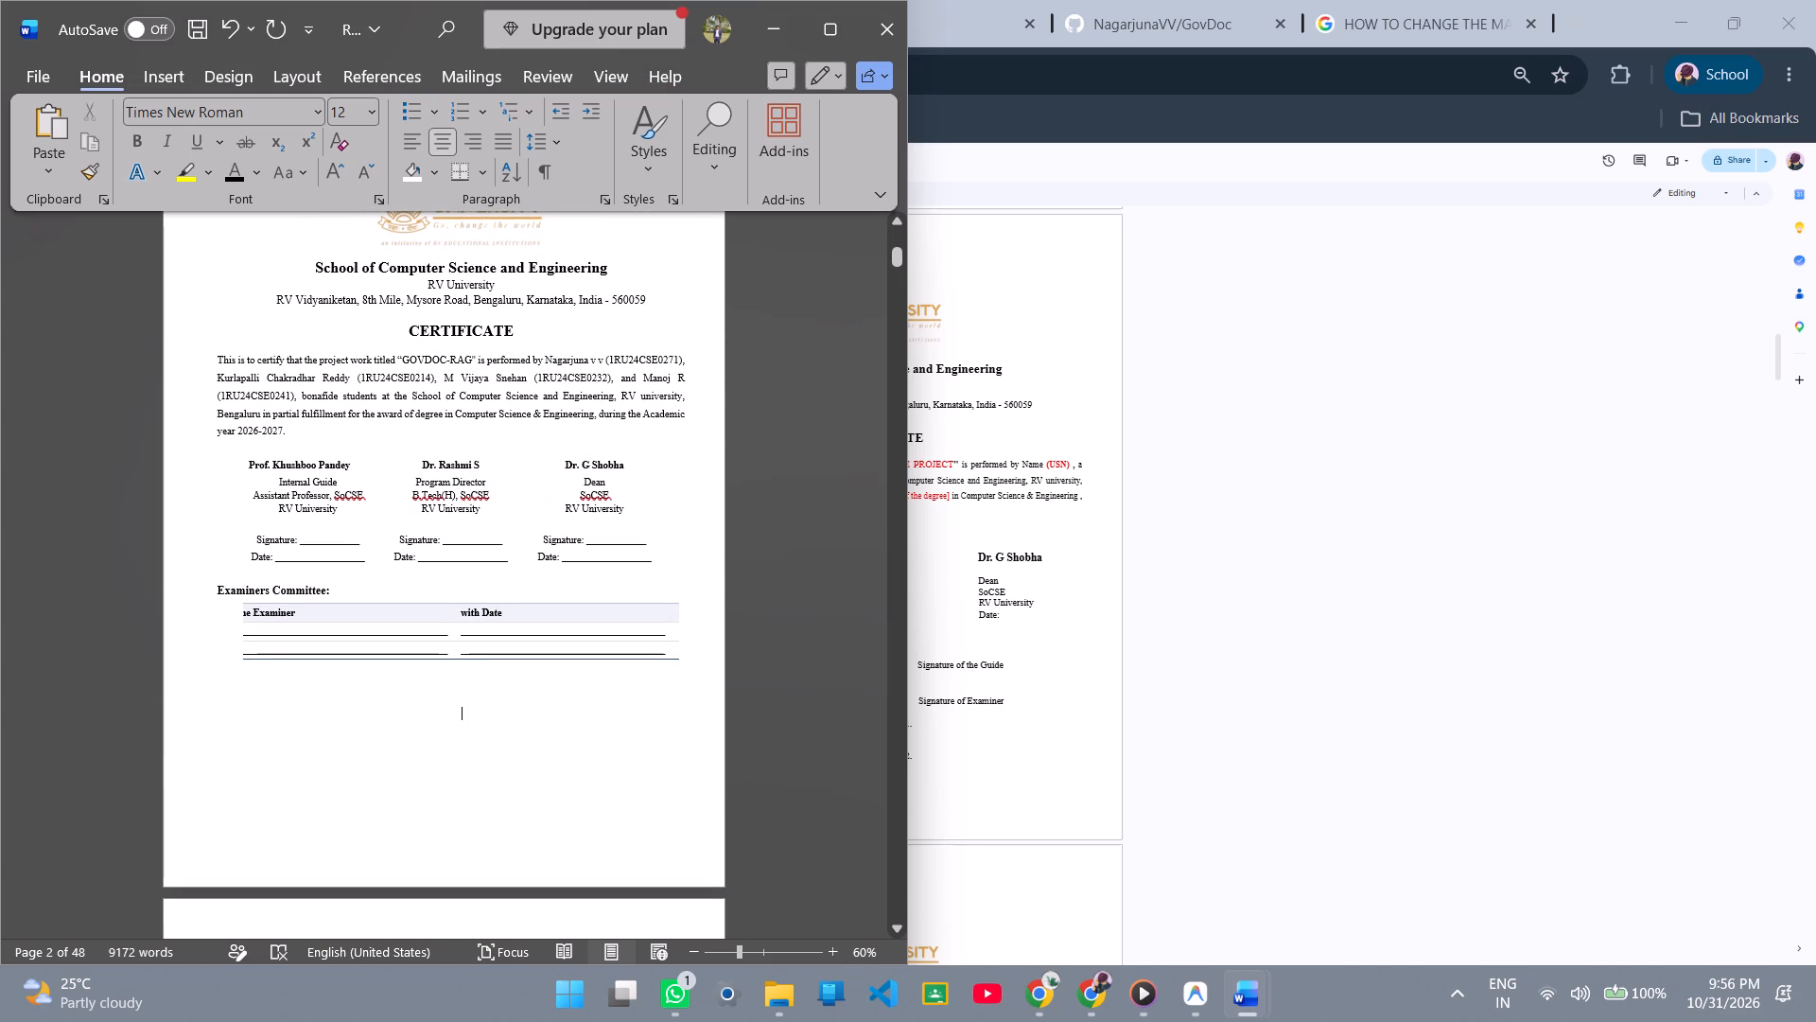
# Copy the signatory and examiner block from the format copy in Chrome and paste it over the report's in Word, keeping source formatting.
pyautogui.hotkey('alt', 'Tab')
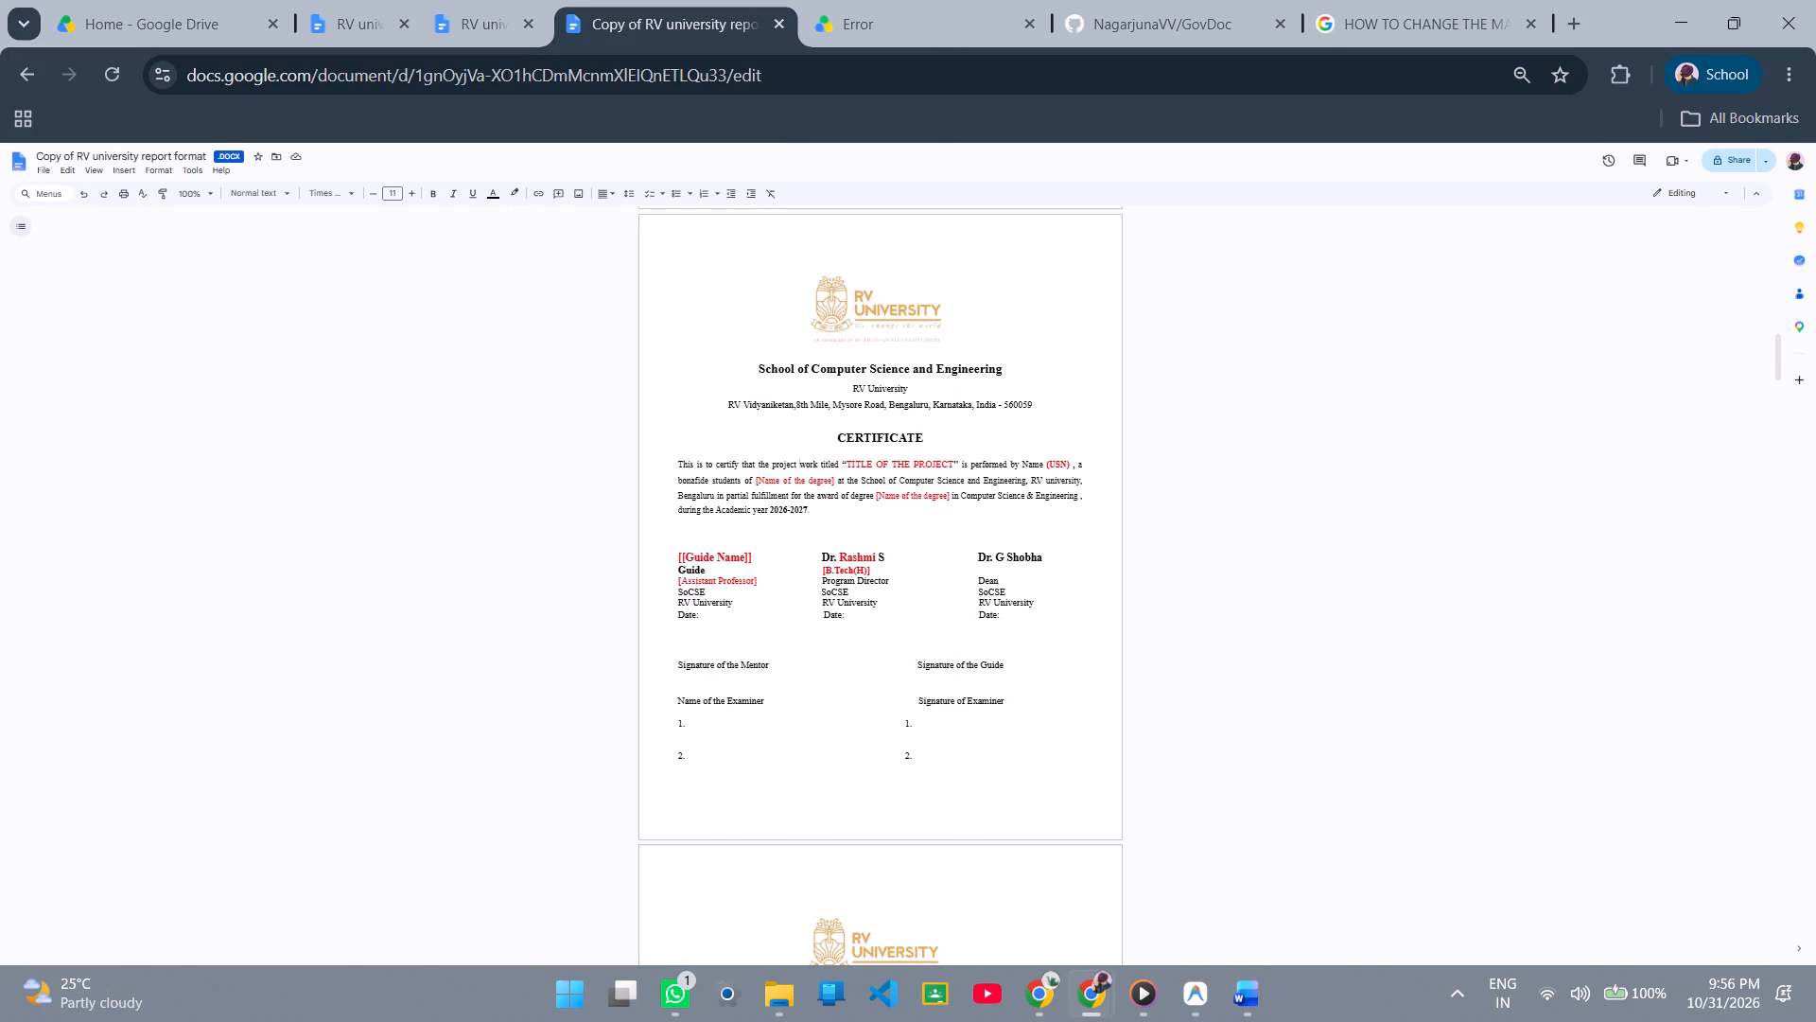
pyautogui.moveTo(745, 782); pyautogui.dragTo(702, 716)
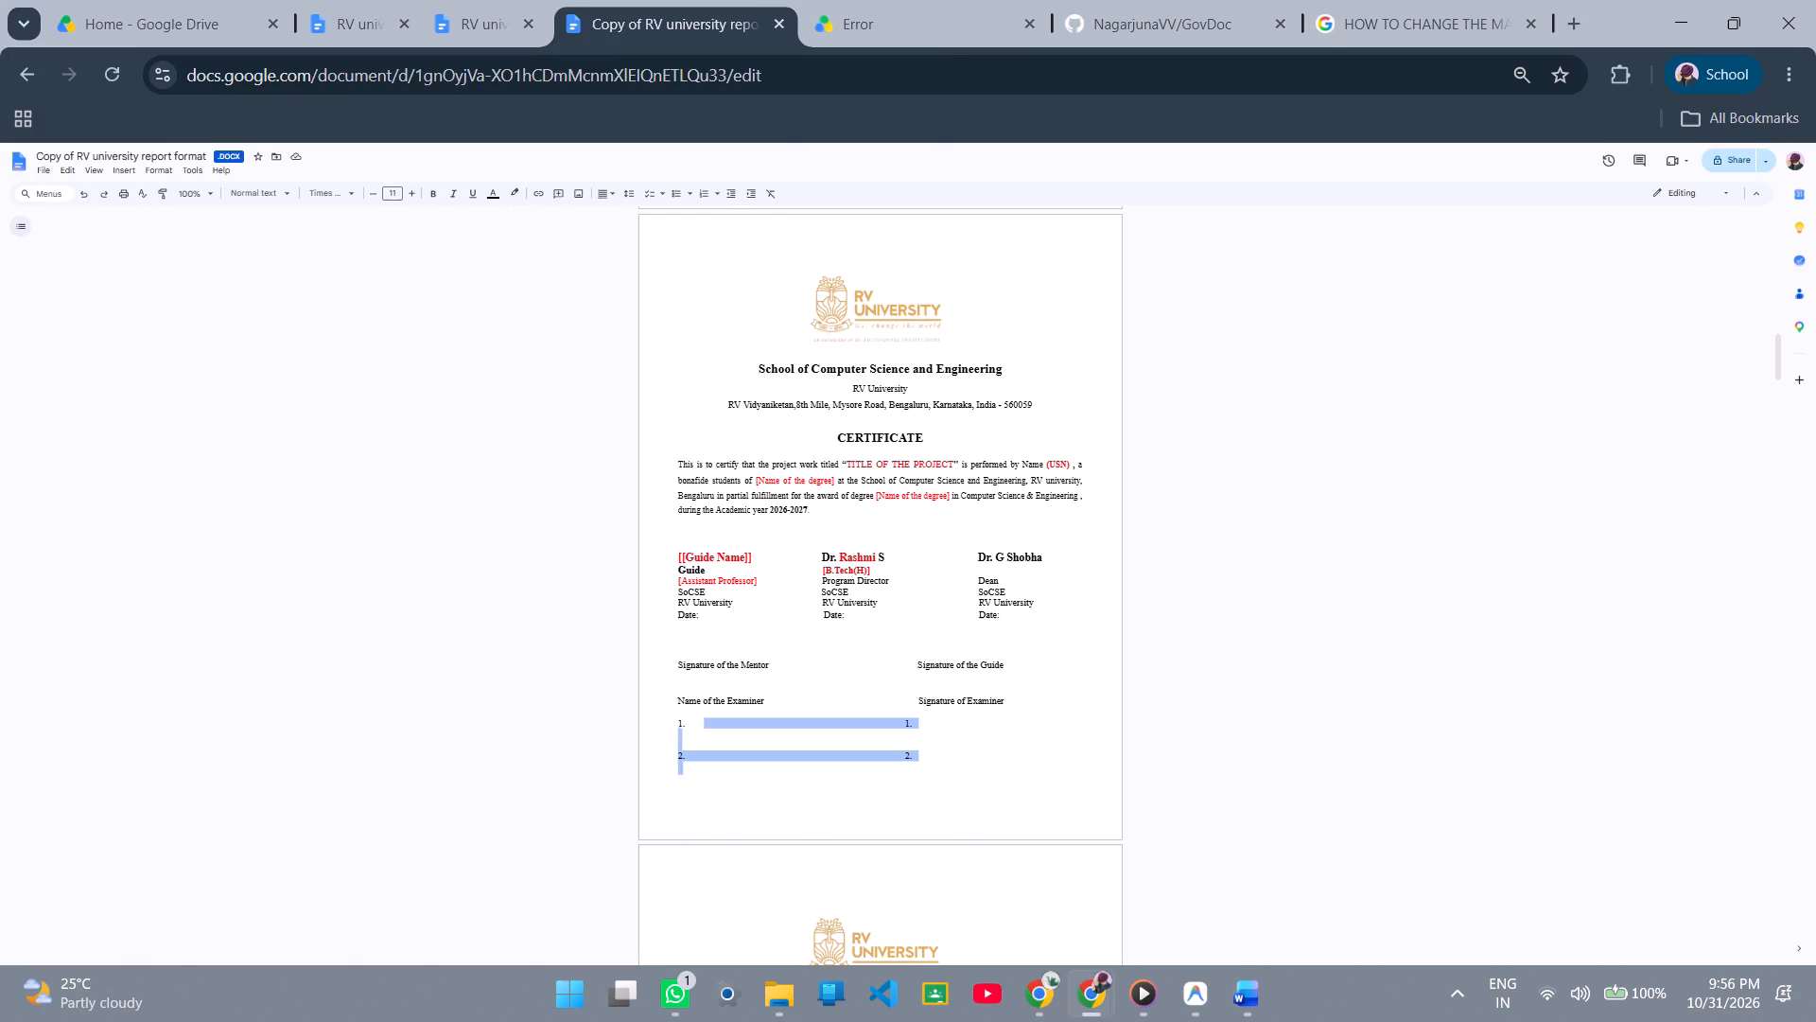
pyautogui.moveTo(702, 716); pyautogui.dragTo(643, 553)
pyautogui.hotkey('ctrl', 'c')
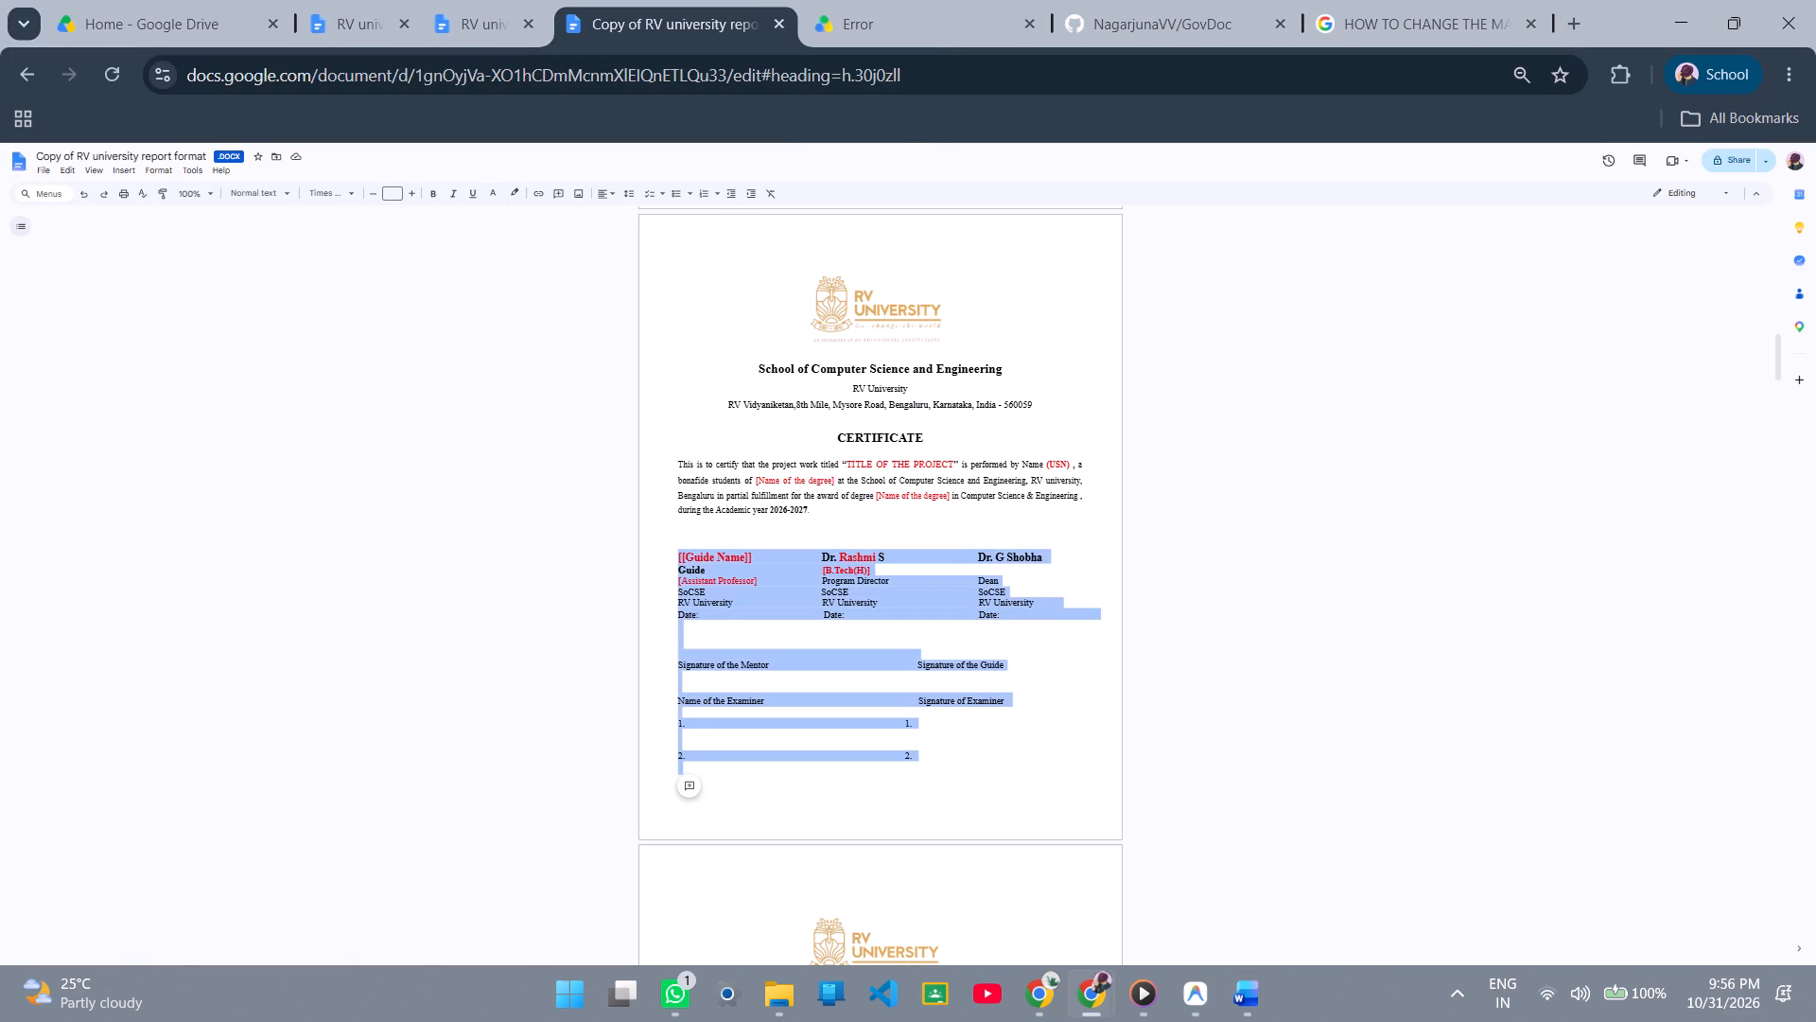
pyautogui.hotkey('alt', 'Tab')
pyautogui.moveTo(388, 739); pyautogui.dragTo(240, 467)
pyautogui.hotkey('ctrl', 'v')
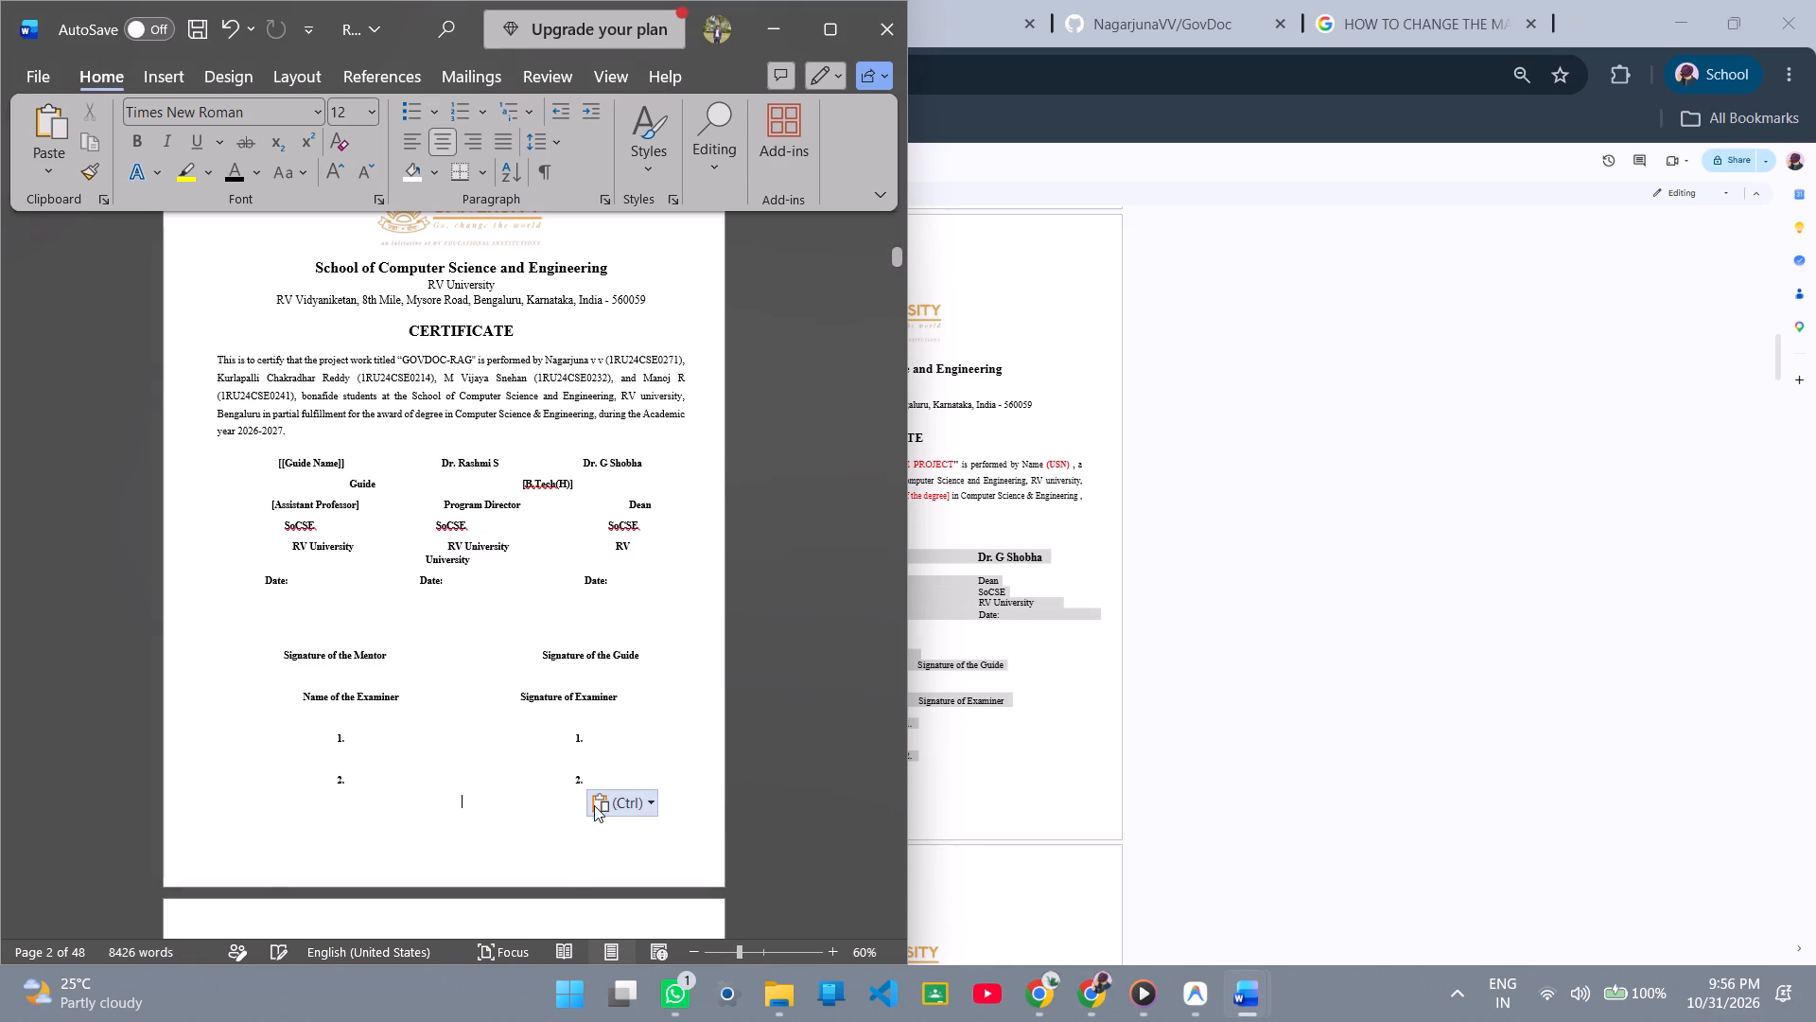
pyautogui.click(612, 816)
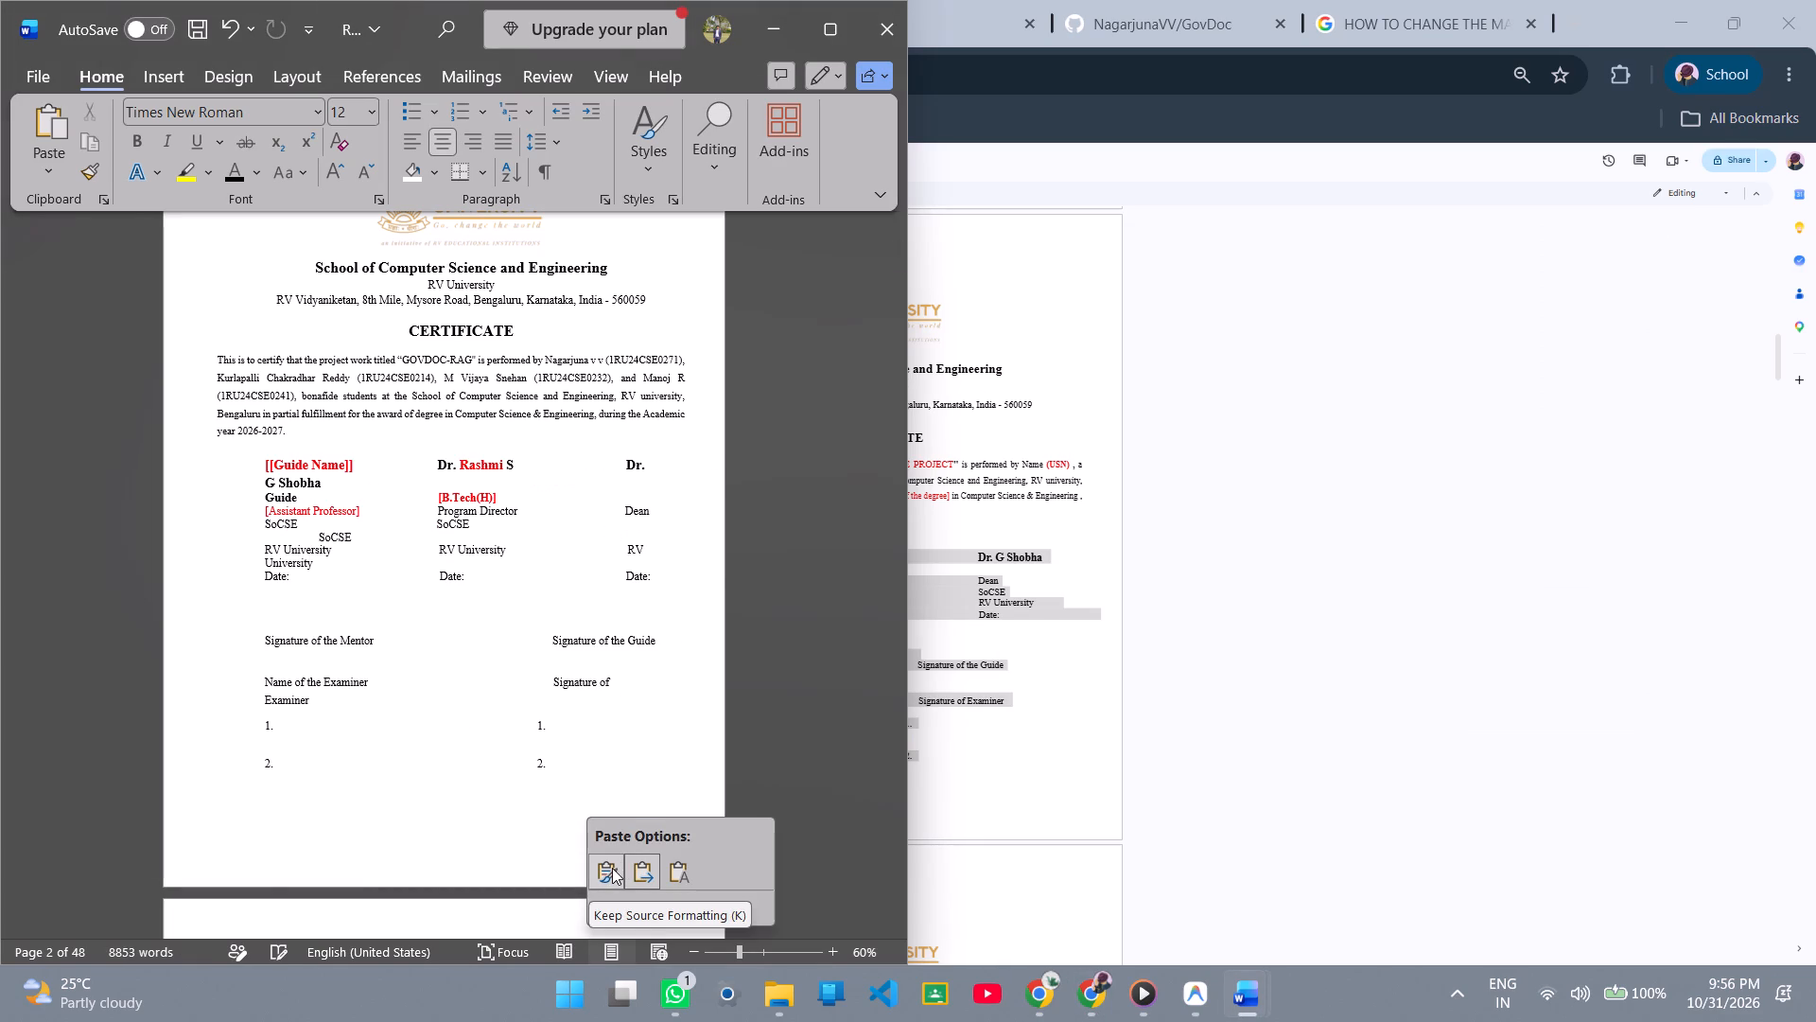
pyautogui.click(612, 868)
pyautogui.click(438, 827)
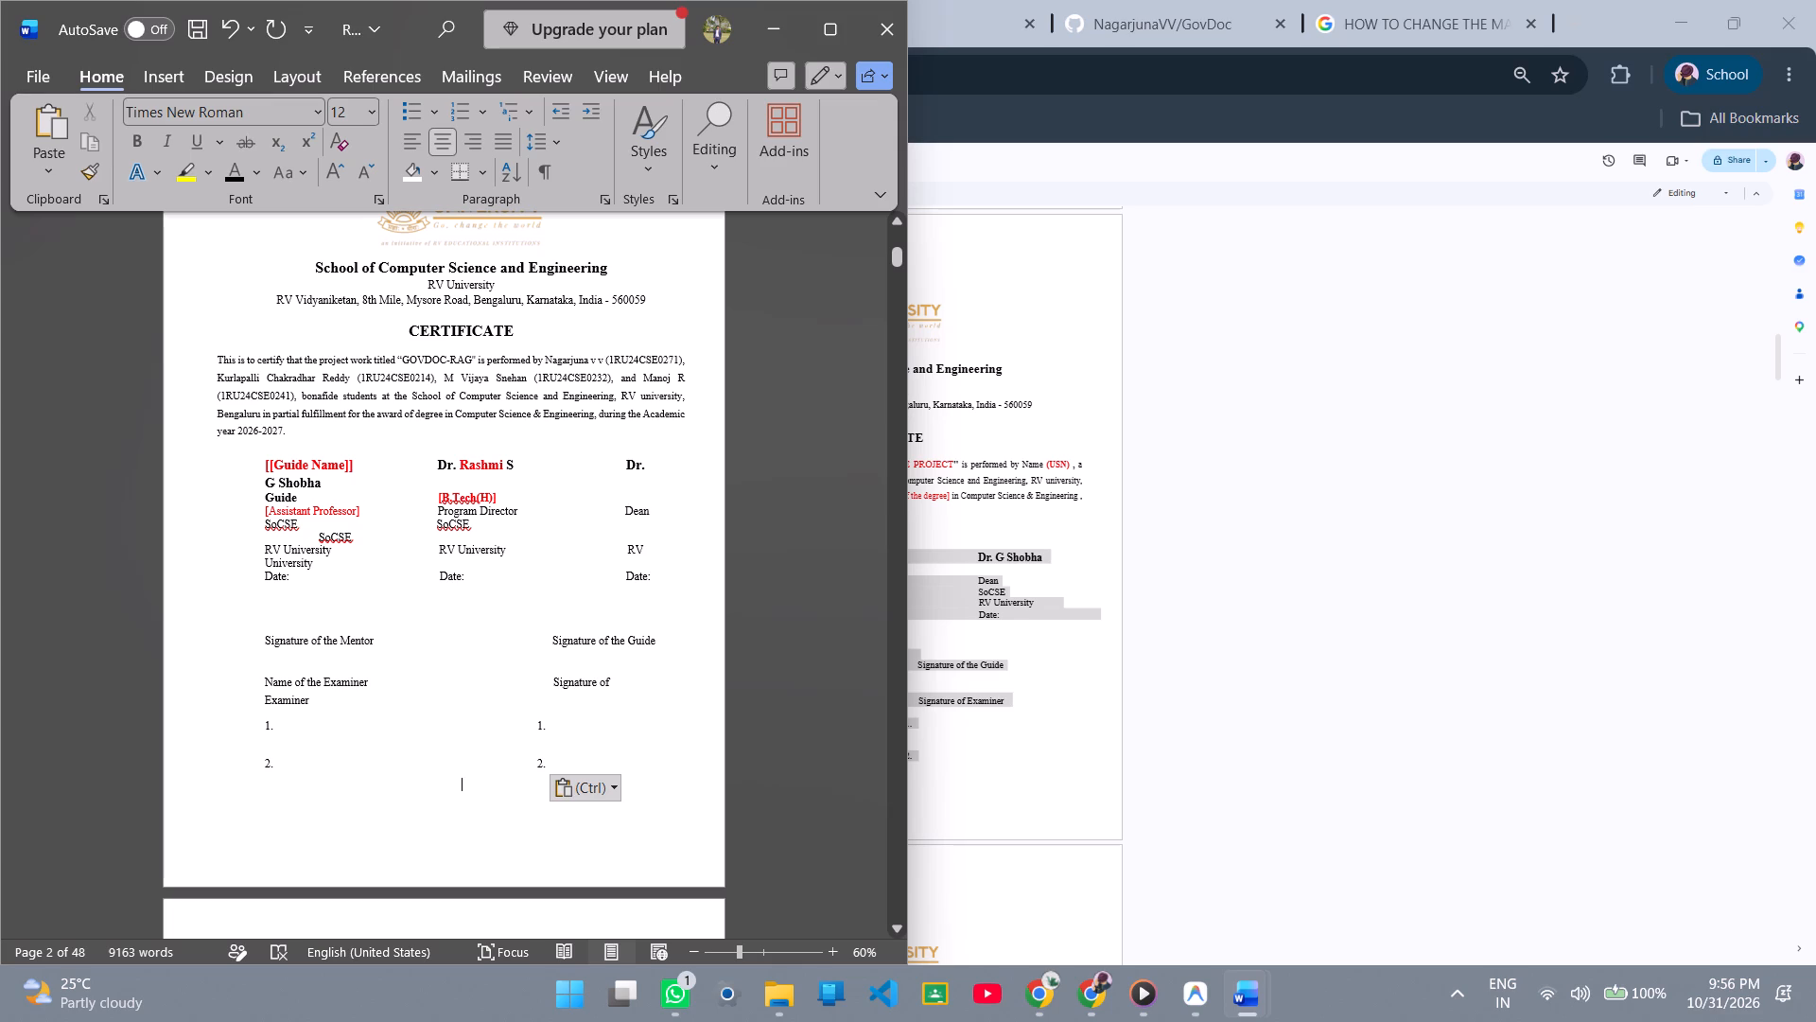
# In Chrome, compare the certificate page of the RV university report with the one in the RV university report format.
pyautogui.hotkey('alt', 'Tab')
pyautogui.hotkey('alt', 'Tab')
pyautogui.hotkey('alt', 'Tab')
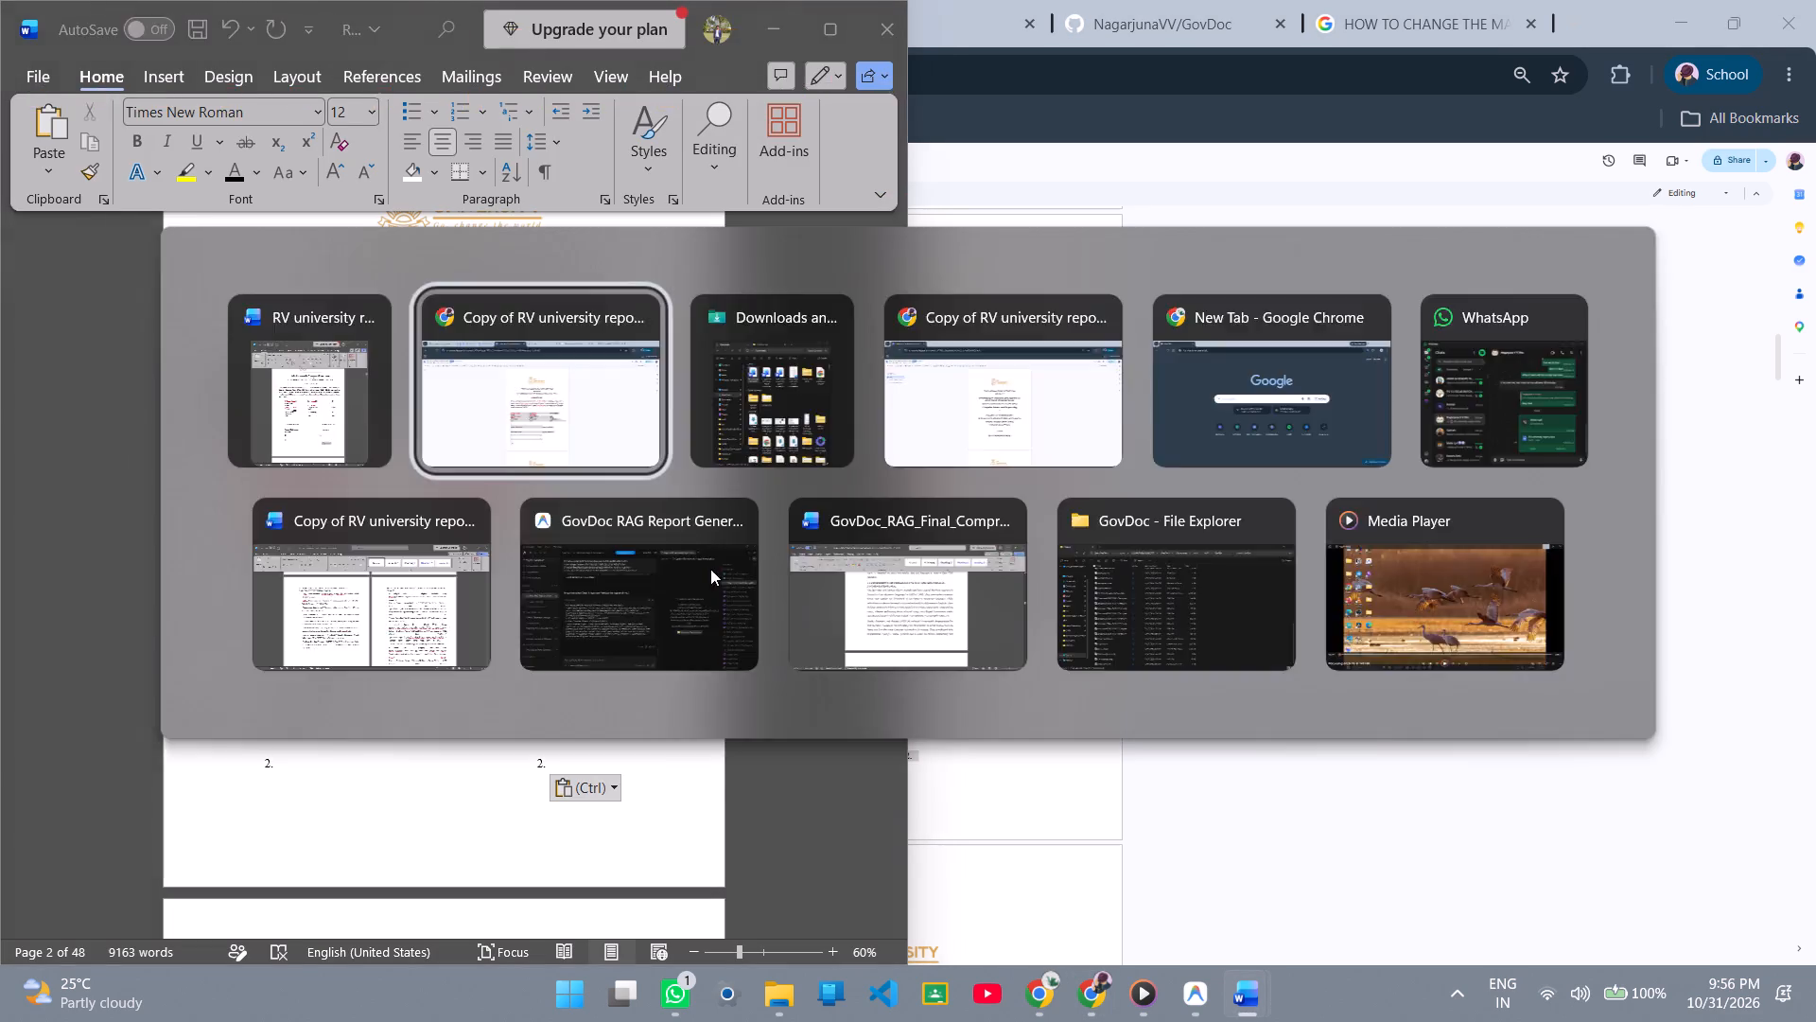
pyautogui.click(344, 26)
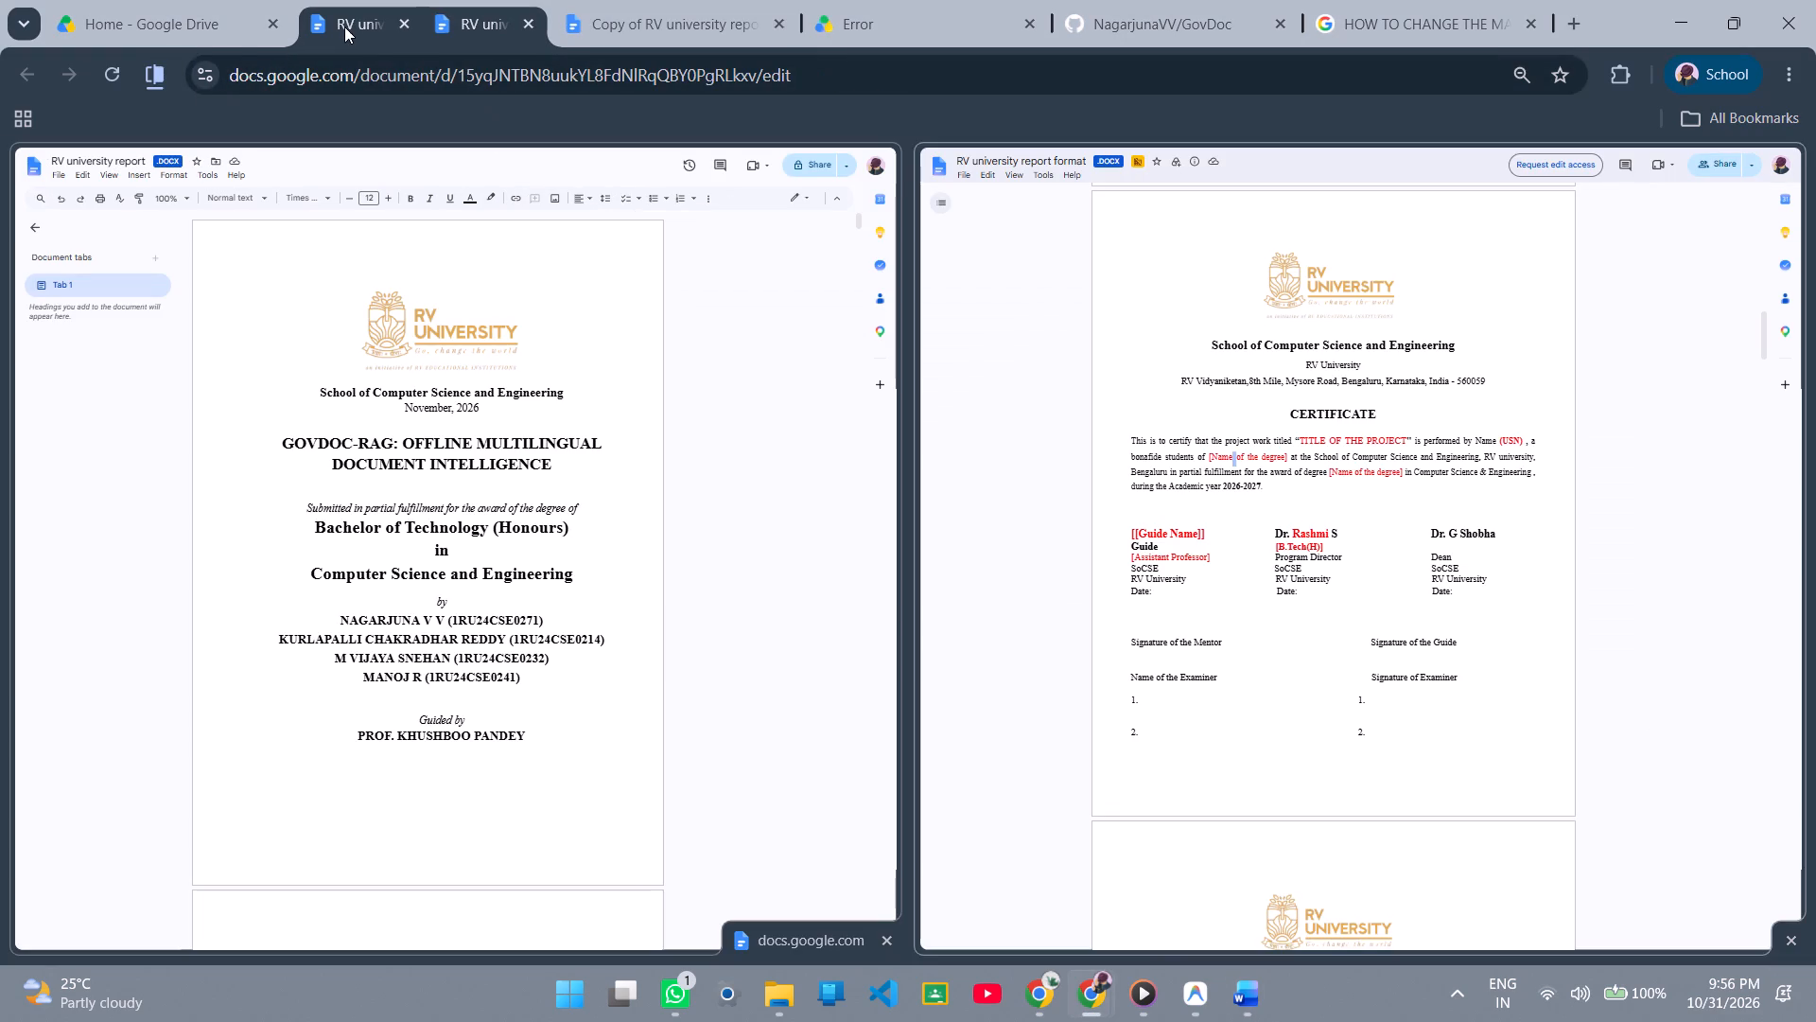
pyautogui.scroll(-5, 480, 541)
pyautogui.scroll(1, 480, 541)
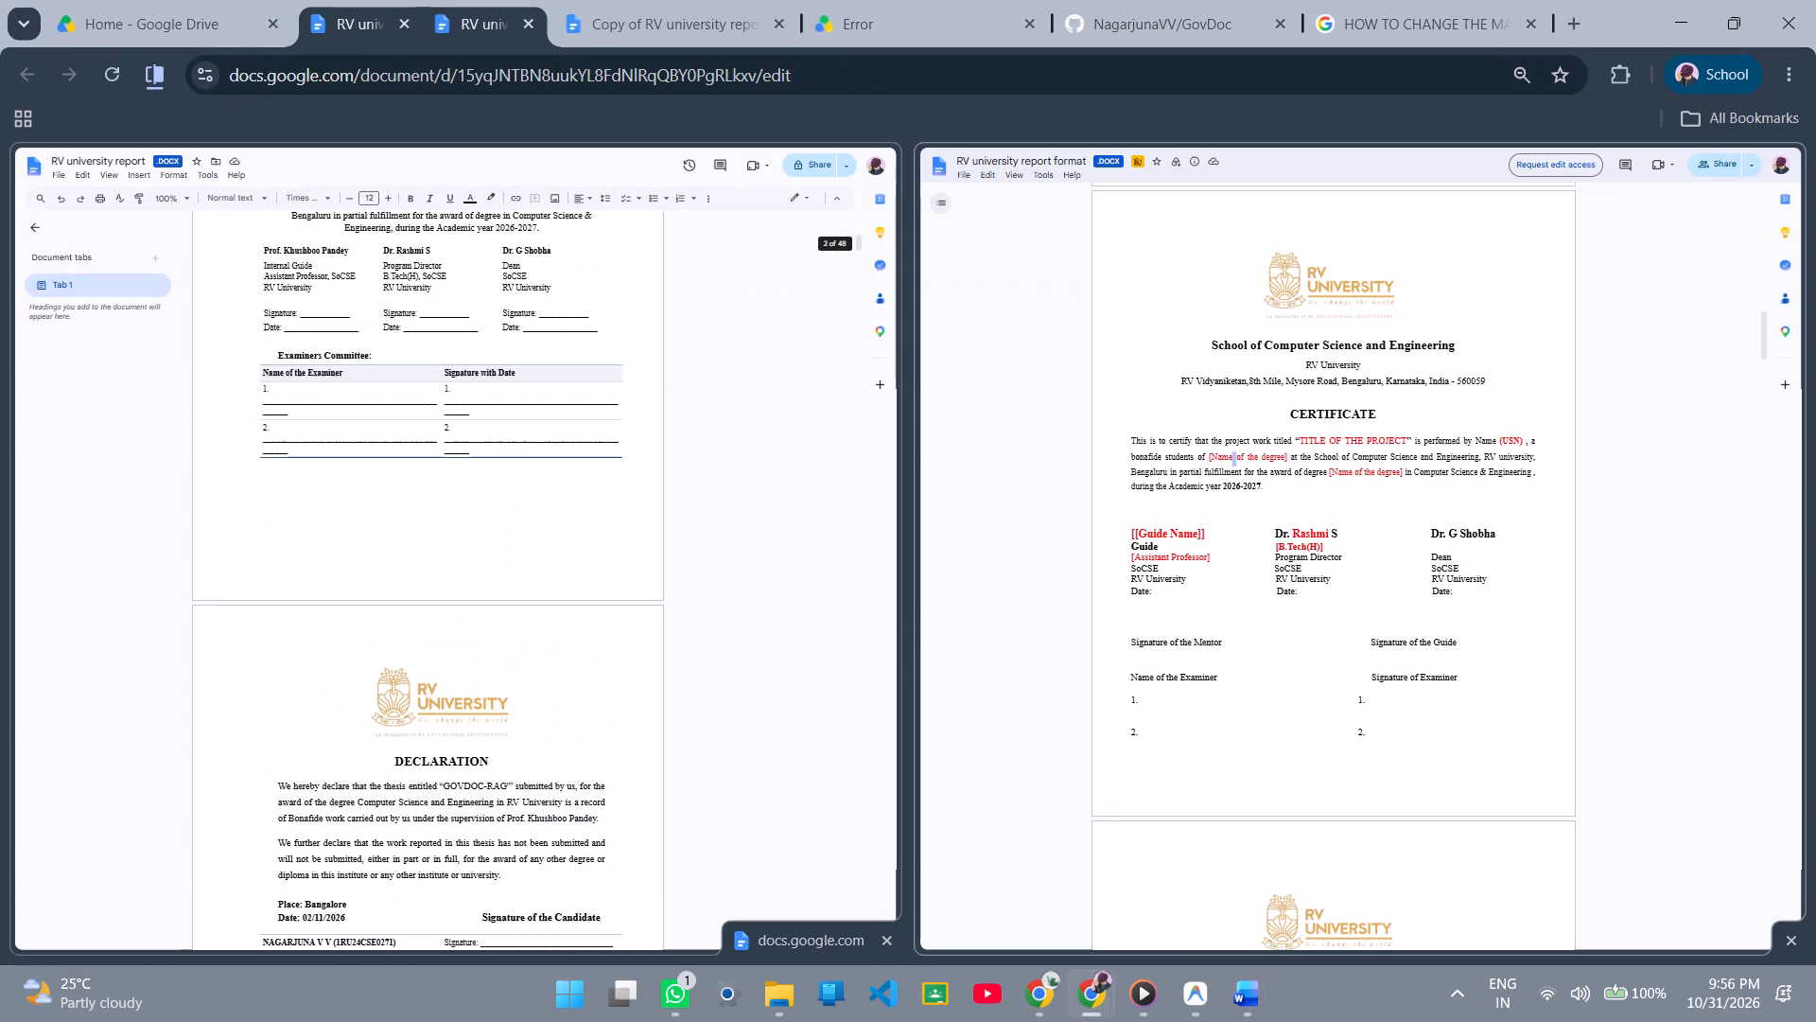
pyautogui.scroll(1, 480, 541)
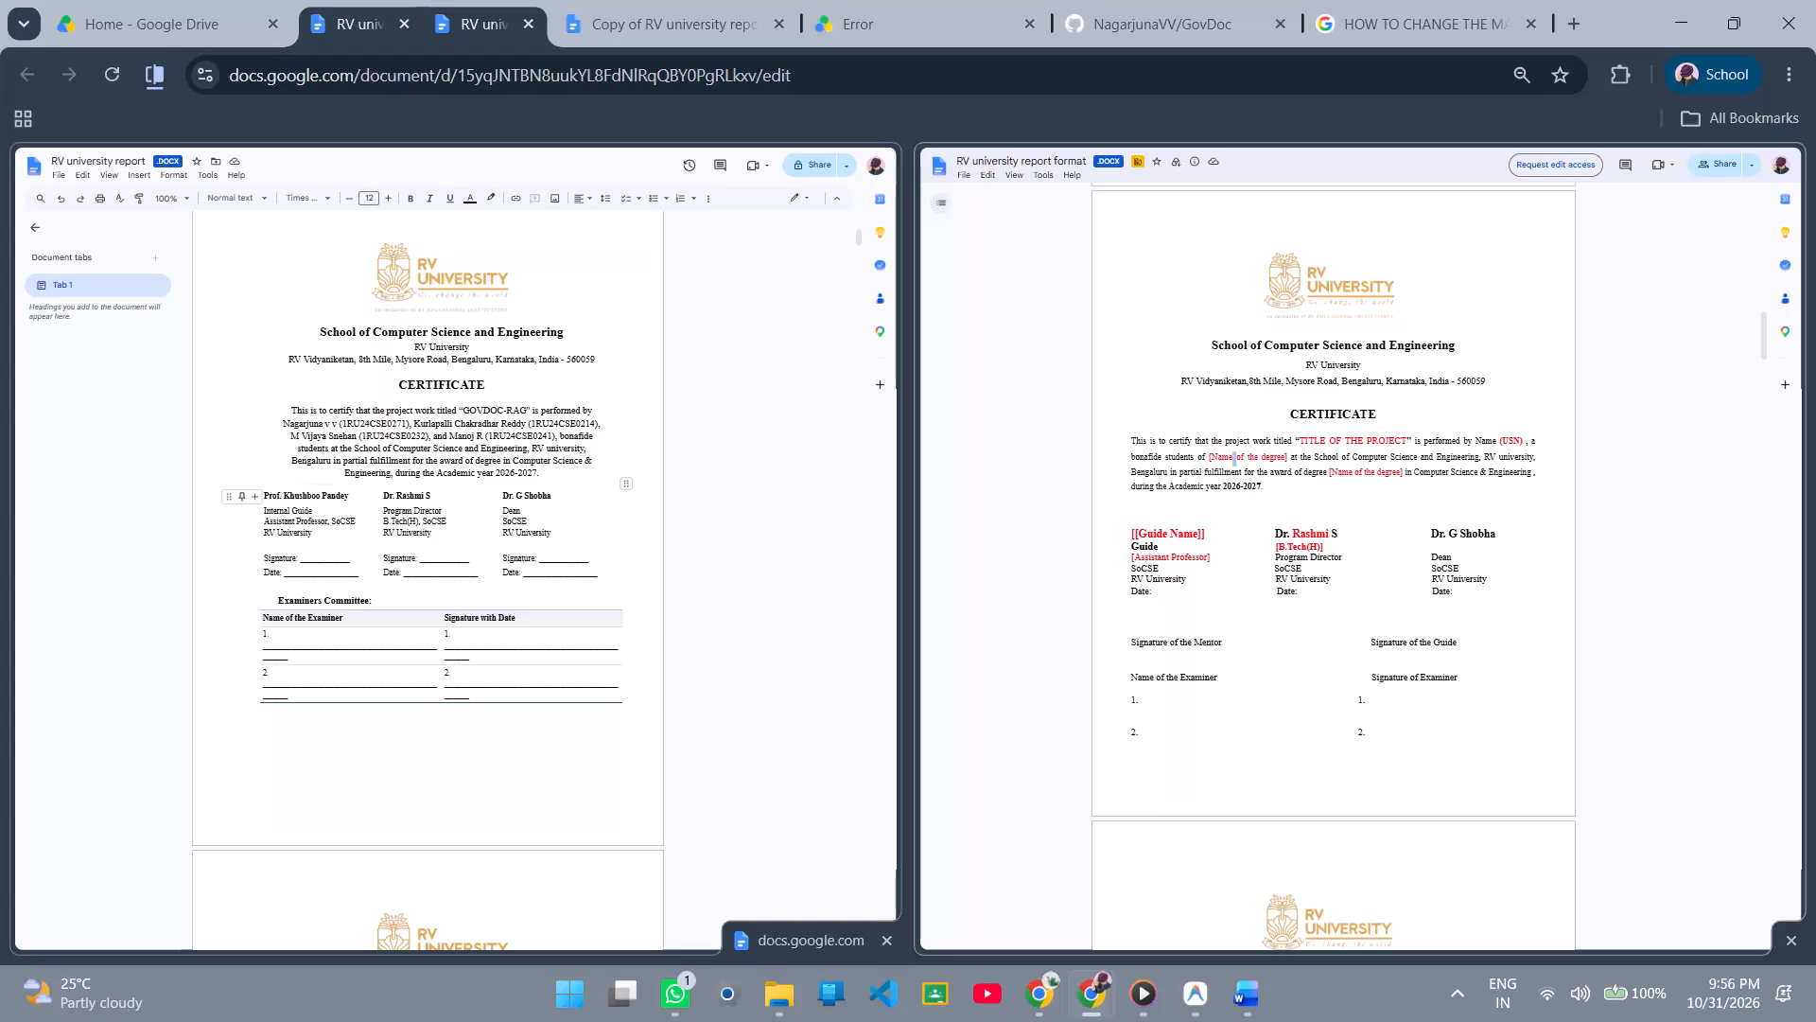
pyautogui.tripleClick(279, 500)
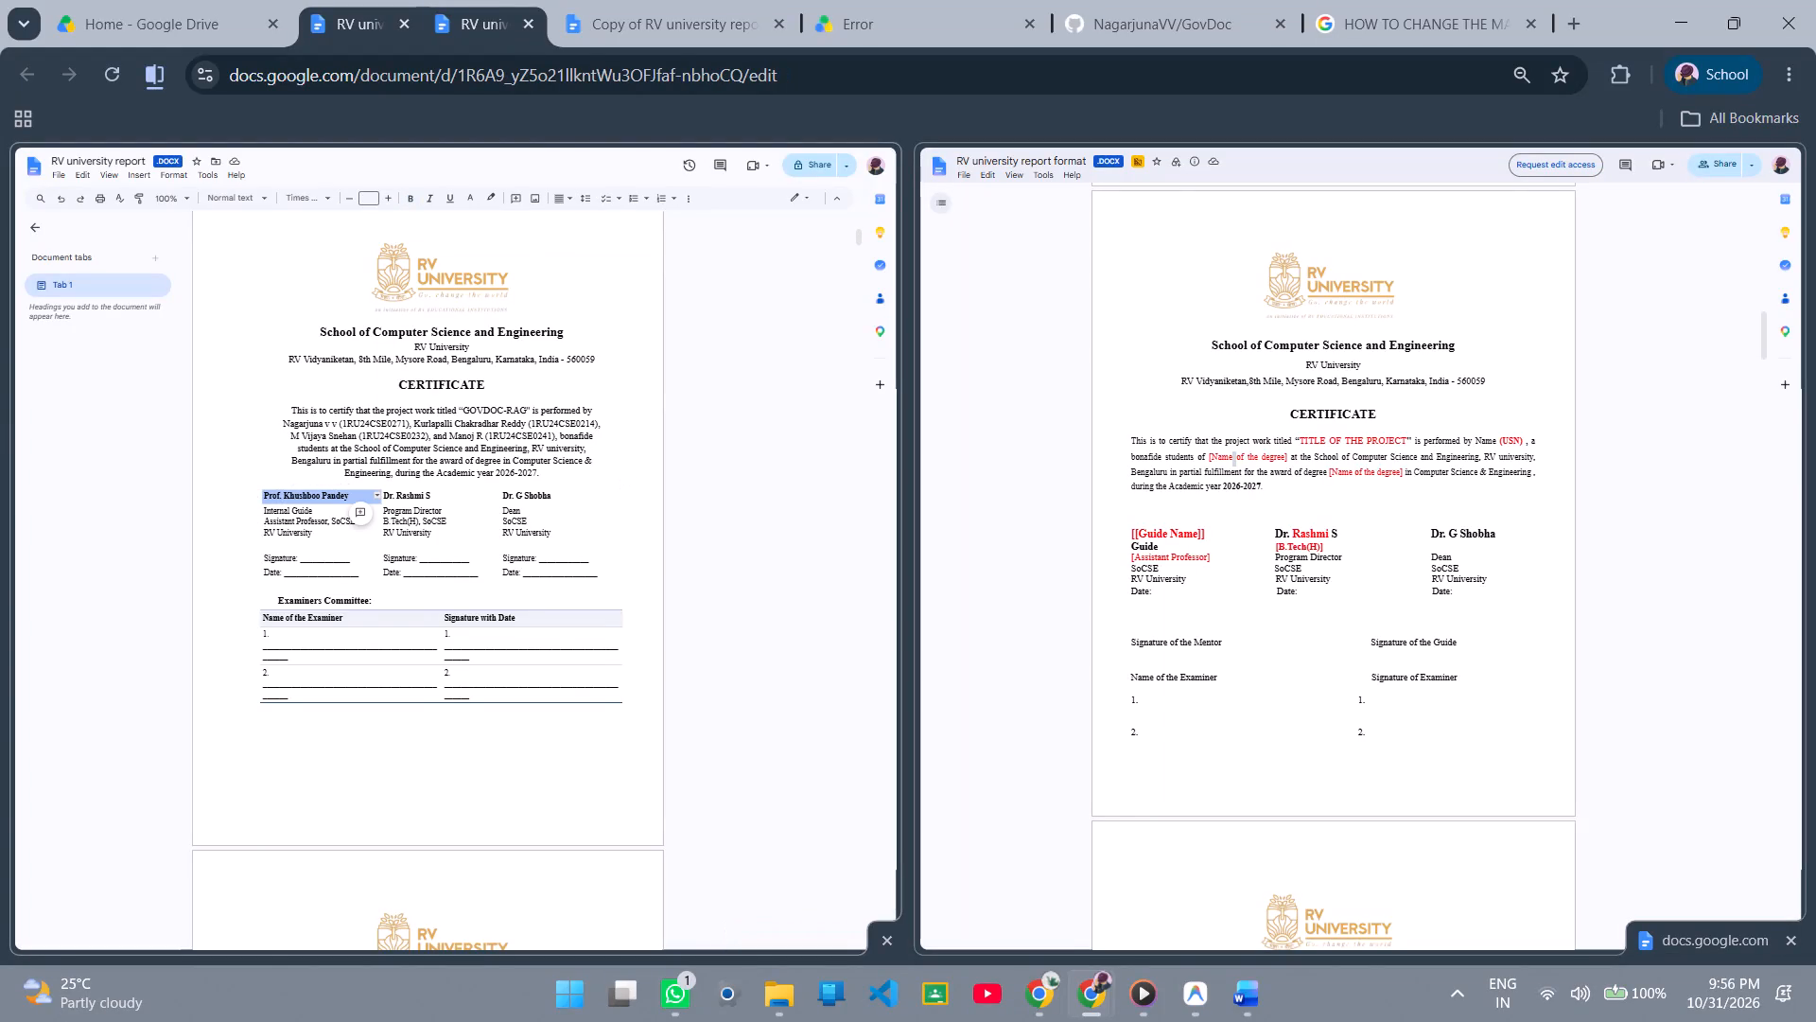
# In Word, delete the pasted signatory and examiner block from the certificate page.
pyautogui.hotkey('alt', 'Tab')
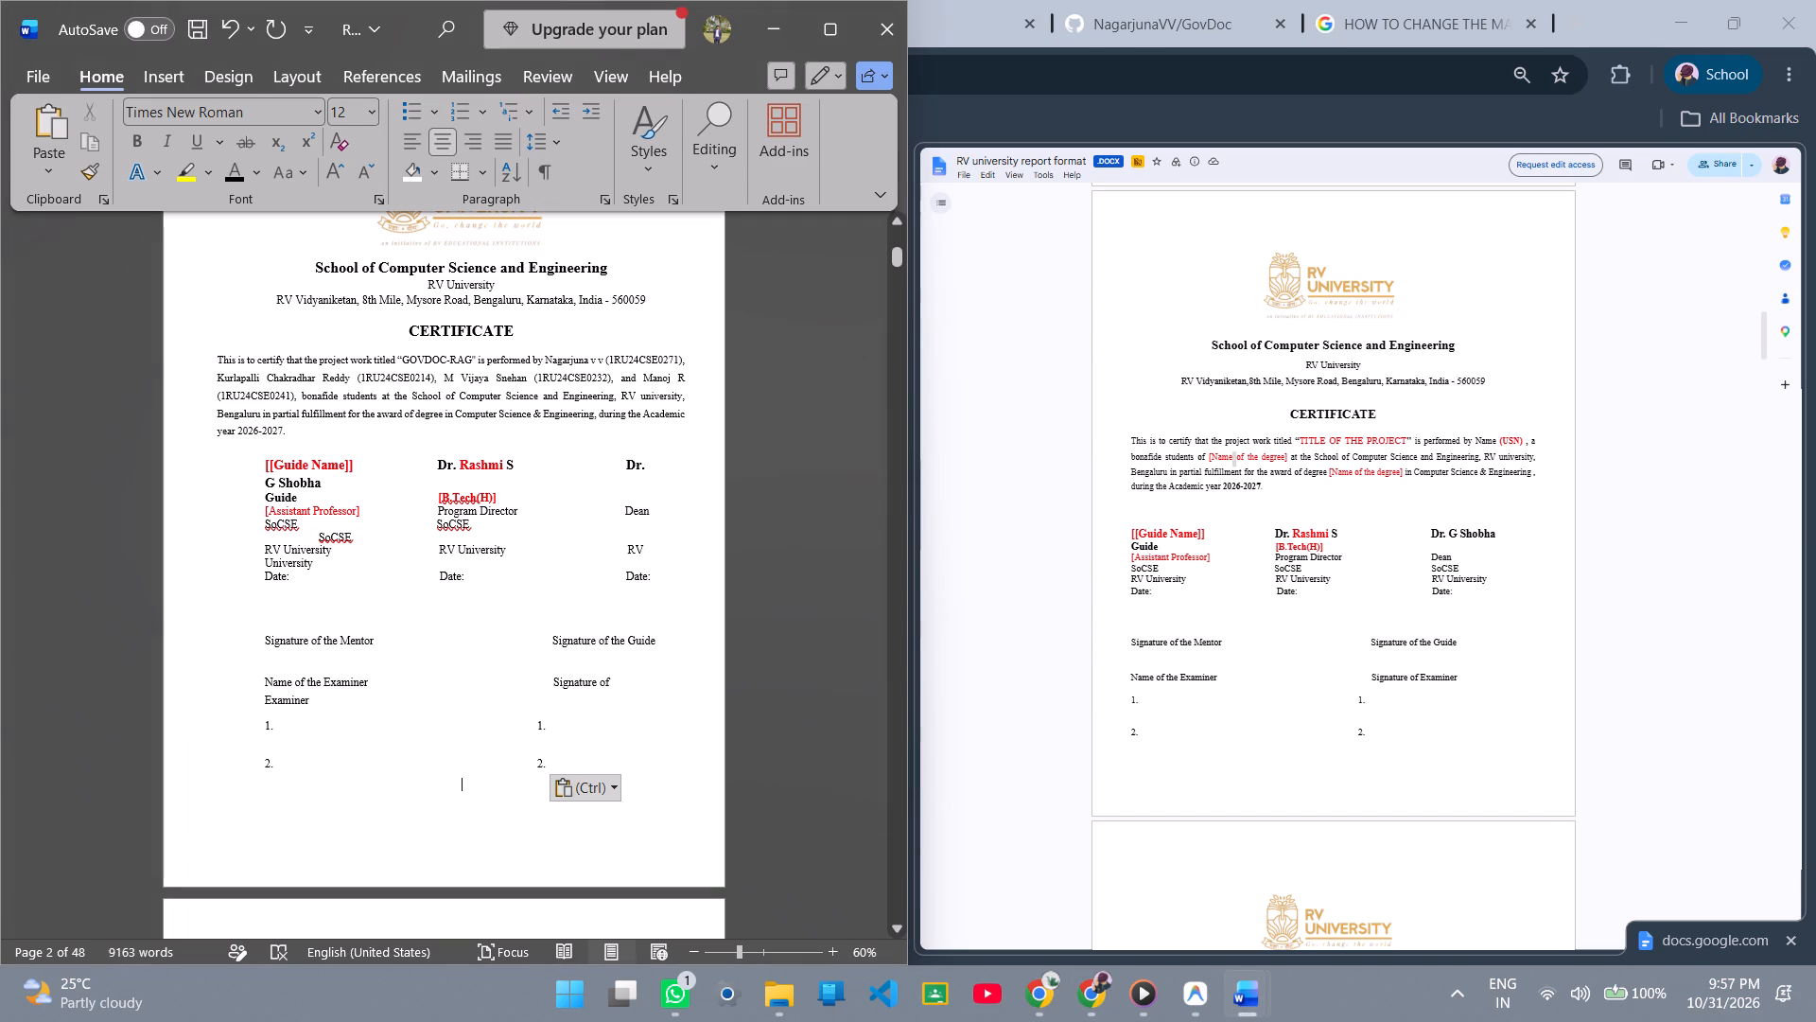
pyautogui.moveTo(292, 810); pyautogui.dragTo(139, 459)
pyautogui.press('BackSpace')
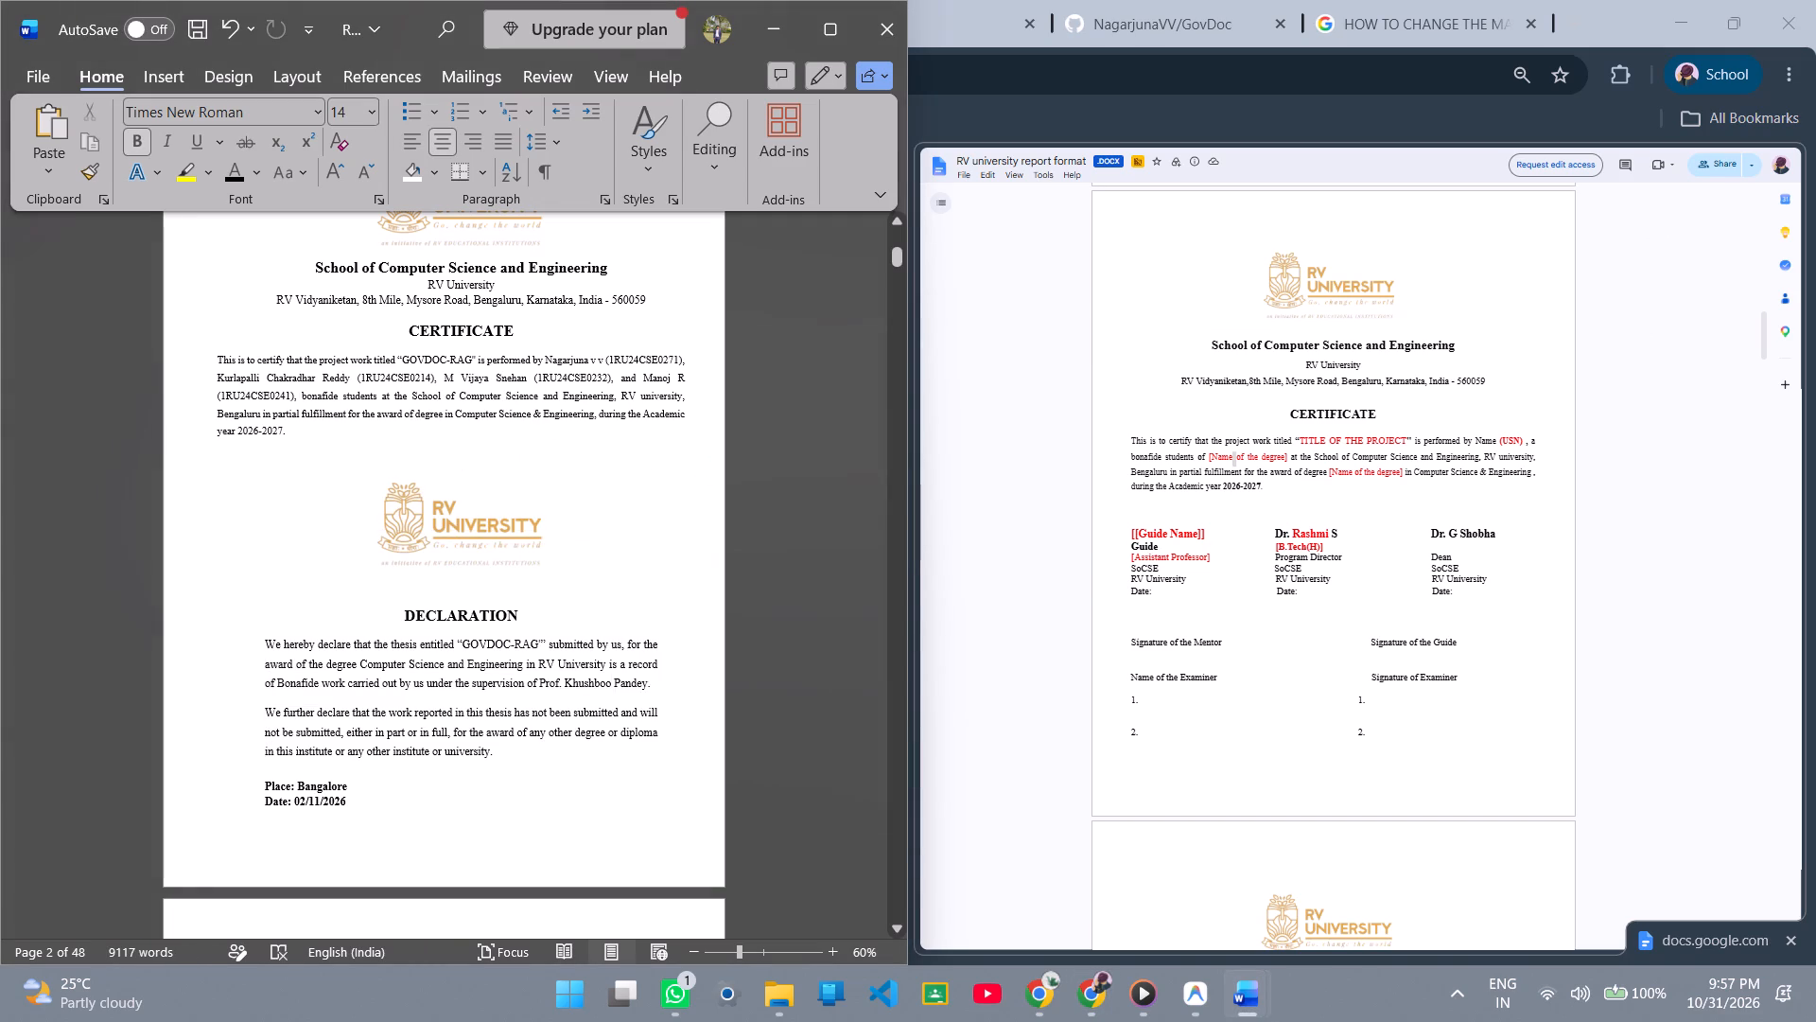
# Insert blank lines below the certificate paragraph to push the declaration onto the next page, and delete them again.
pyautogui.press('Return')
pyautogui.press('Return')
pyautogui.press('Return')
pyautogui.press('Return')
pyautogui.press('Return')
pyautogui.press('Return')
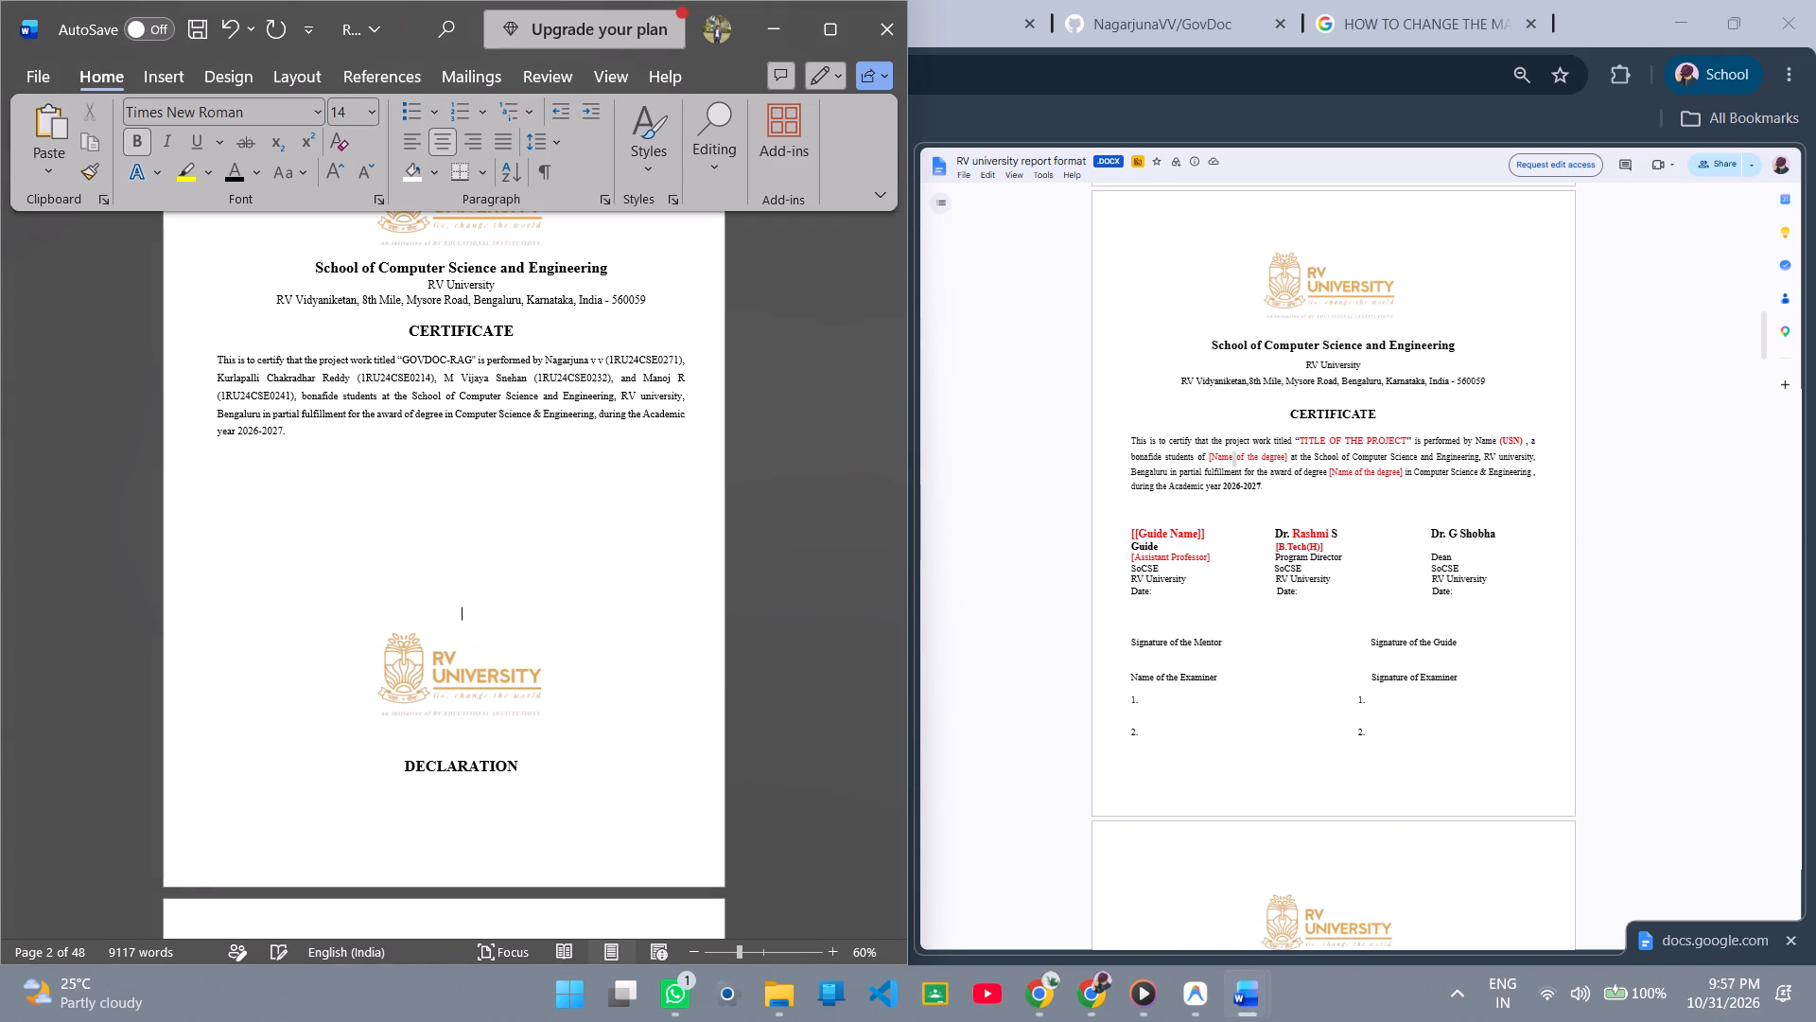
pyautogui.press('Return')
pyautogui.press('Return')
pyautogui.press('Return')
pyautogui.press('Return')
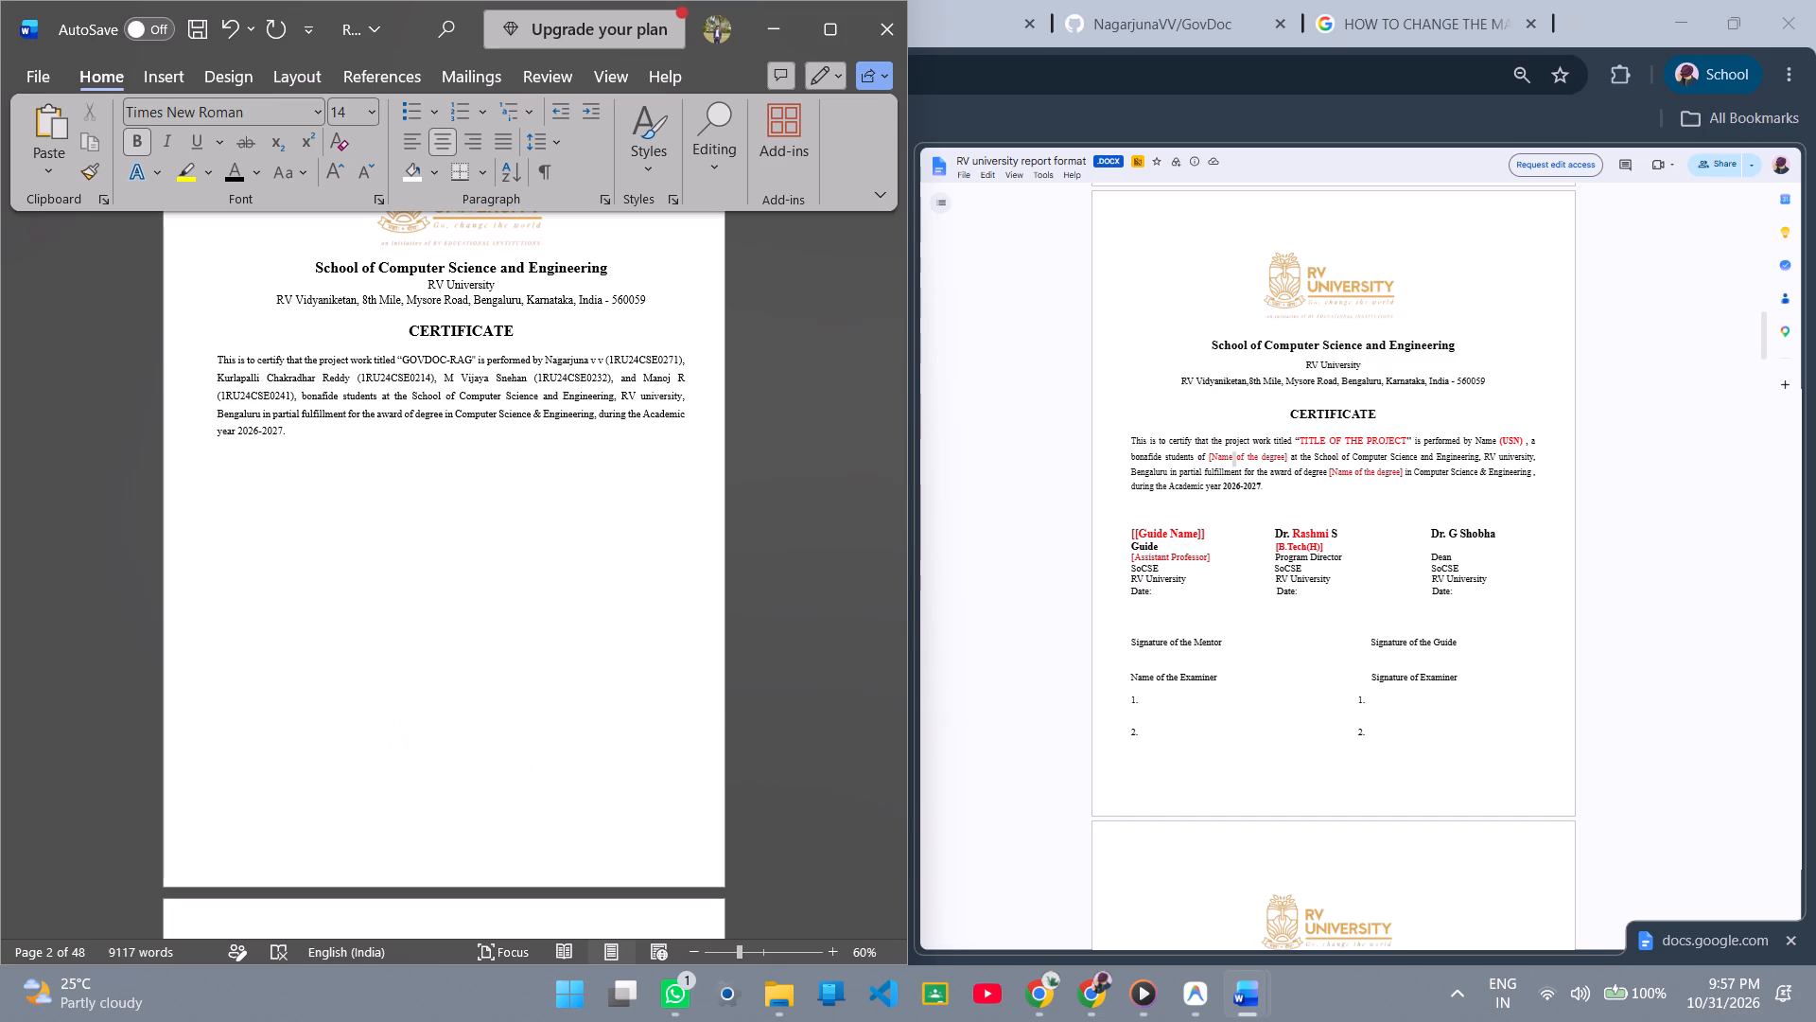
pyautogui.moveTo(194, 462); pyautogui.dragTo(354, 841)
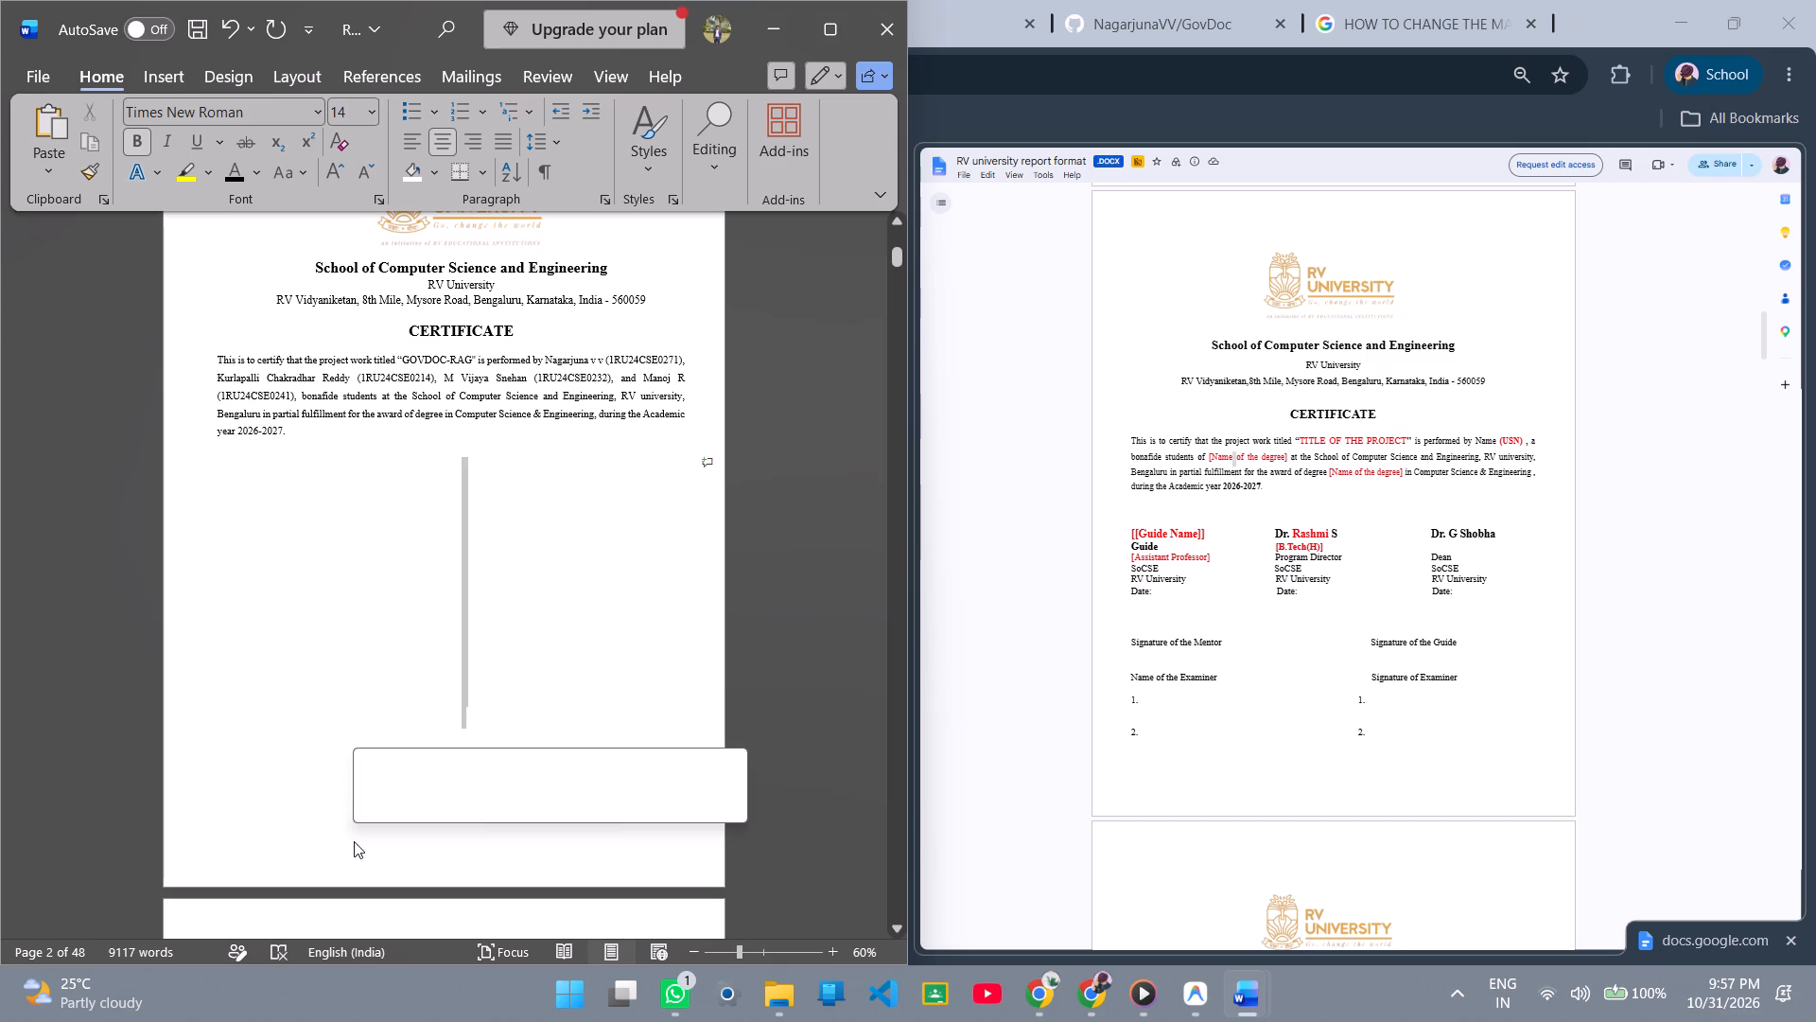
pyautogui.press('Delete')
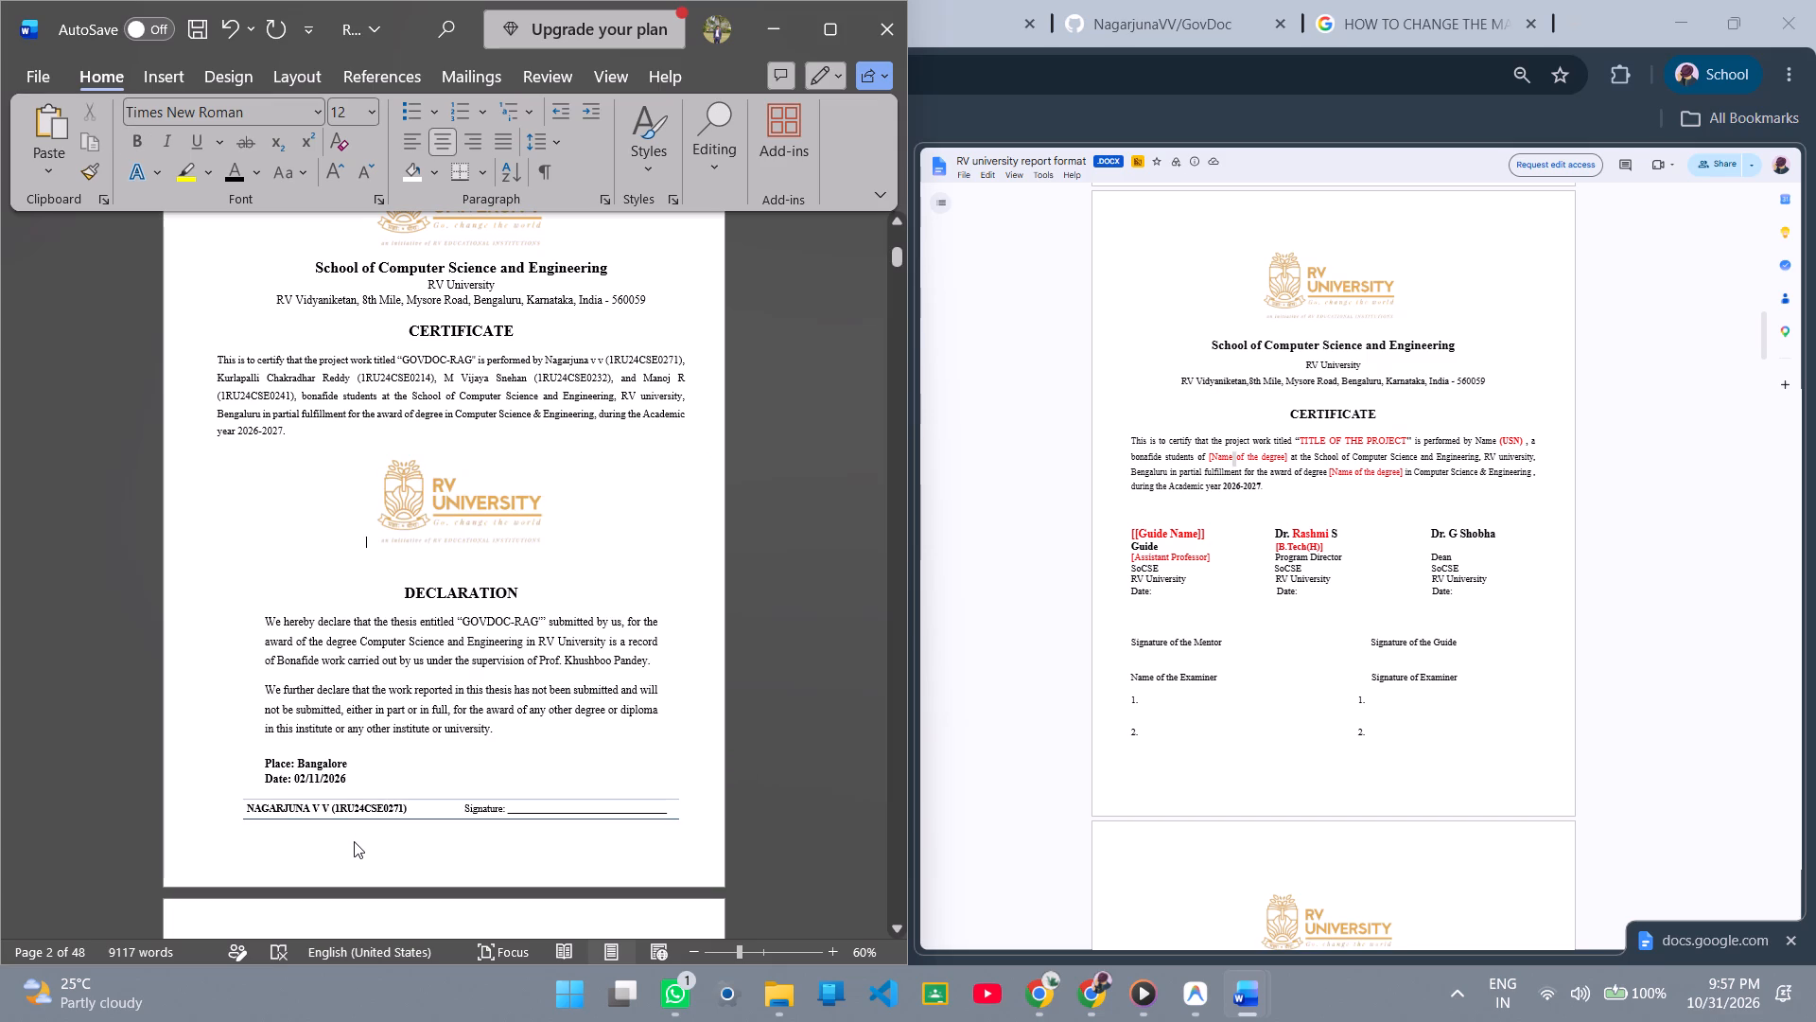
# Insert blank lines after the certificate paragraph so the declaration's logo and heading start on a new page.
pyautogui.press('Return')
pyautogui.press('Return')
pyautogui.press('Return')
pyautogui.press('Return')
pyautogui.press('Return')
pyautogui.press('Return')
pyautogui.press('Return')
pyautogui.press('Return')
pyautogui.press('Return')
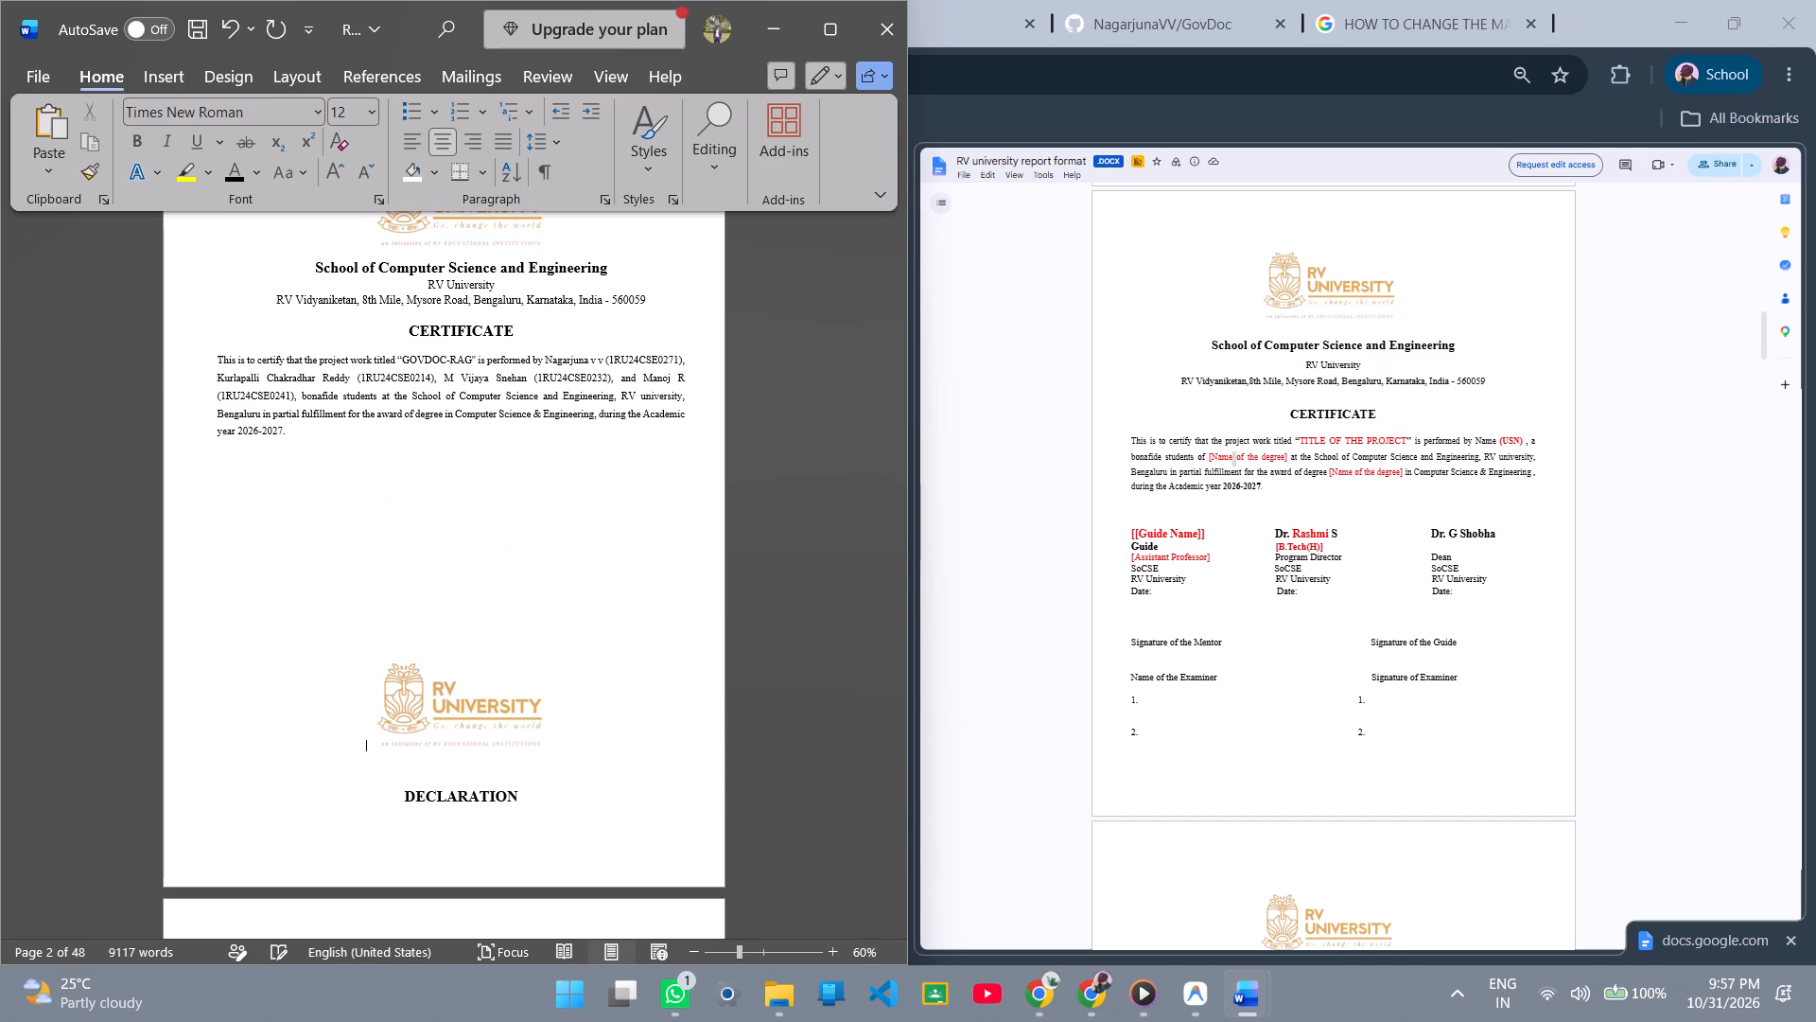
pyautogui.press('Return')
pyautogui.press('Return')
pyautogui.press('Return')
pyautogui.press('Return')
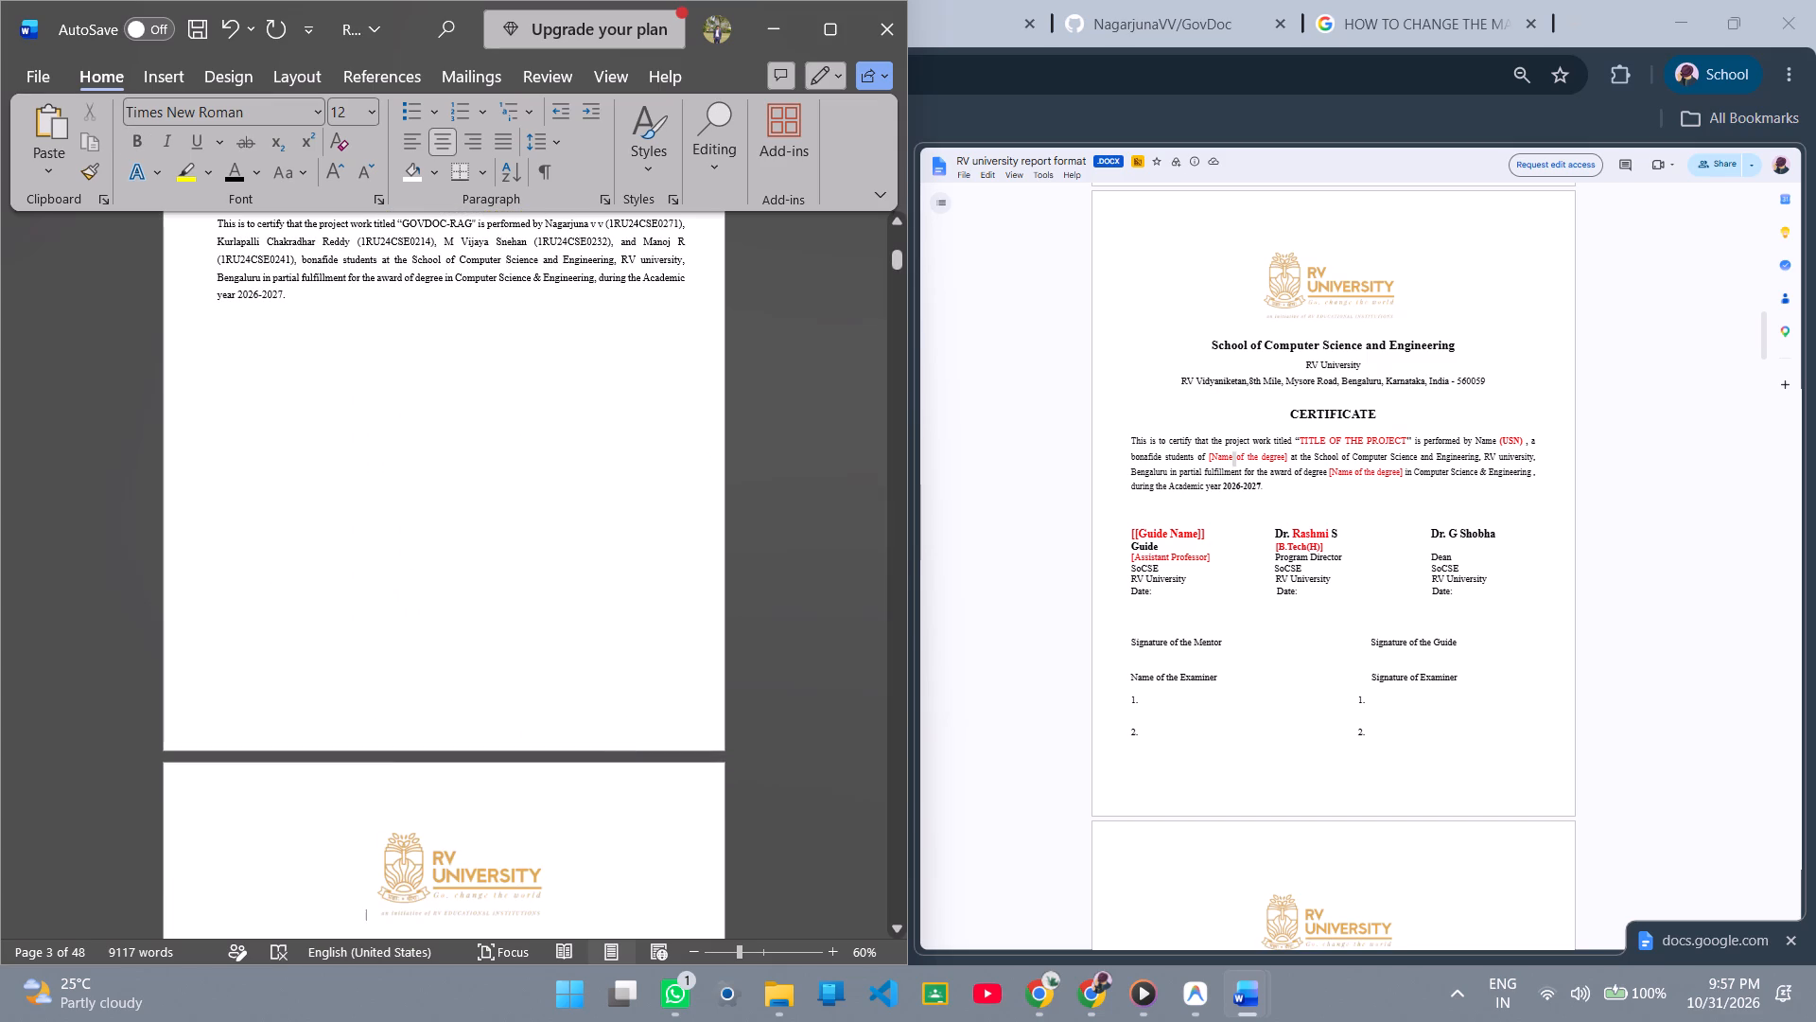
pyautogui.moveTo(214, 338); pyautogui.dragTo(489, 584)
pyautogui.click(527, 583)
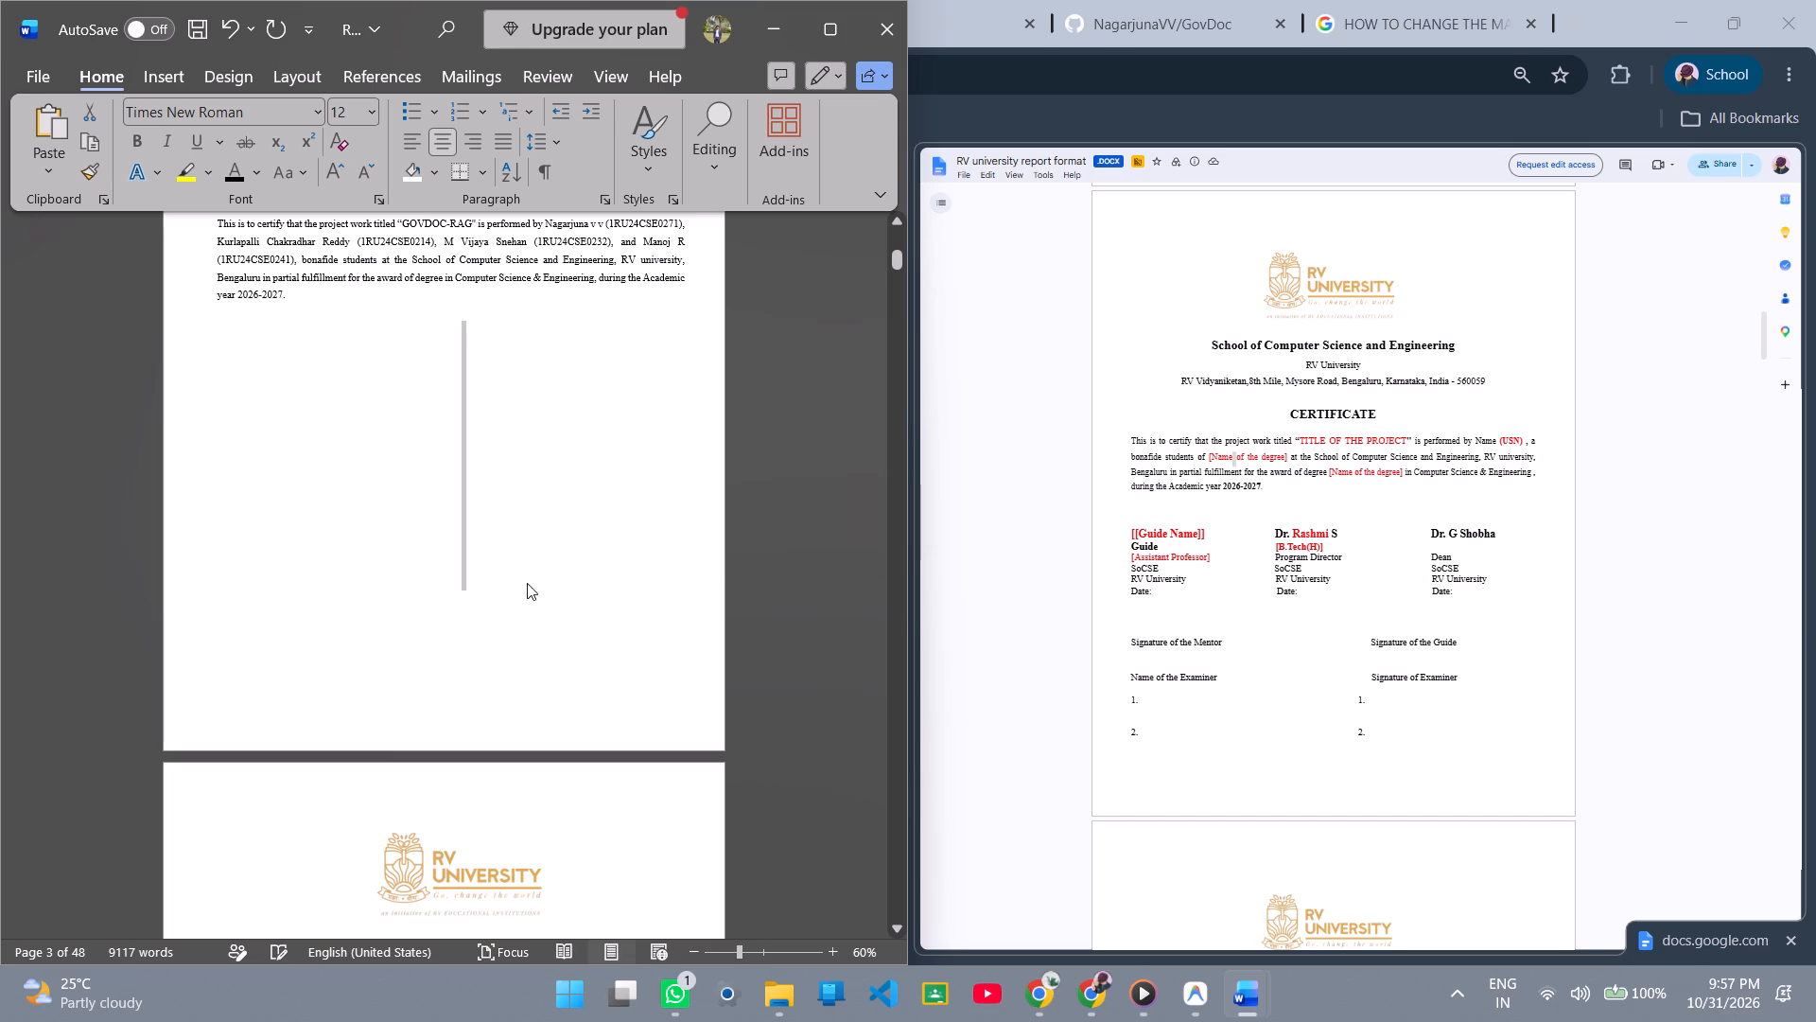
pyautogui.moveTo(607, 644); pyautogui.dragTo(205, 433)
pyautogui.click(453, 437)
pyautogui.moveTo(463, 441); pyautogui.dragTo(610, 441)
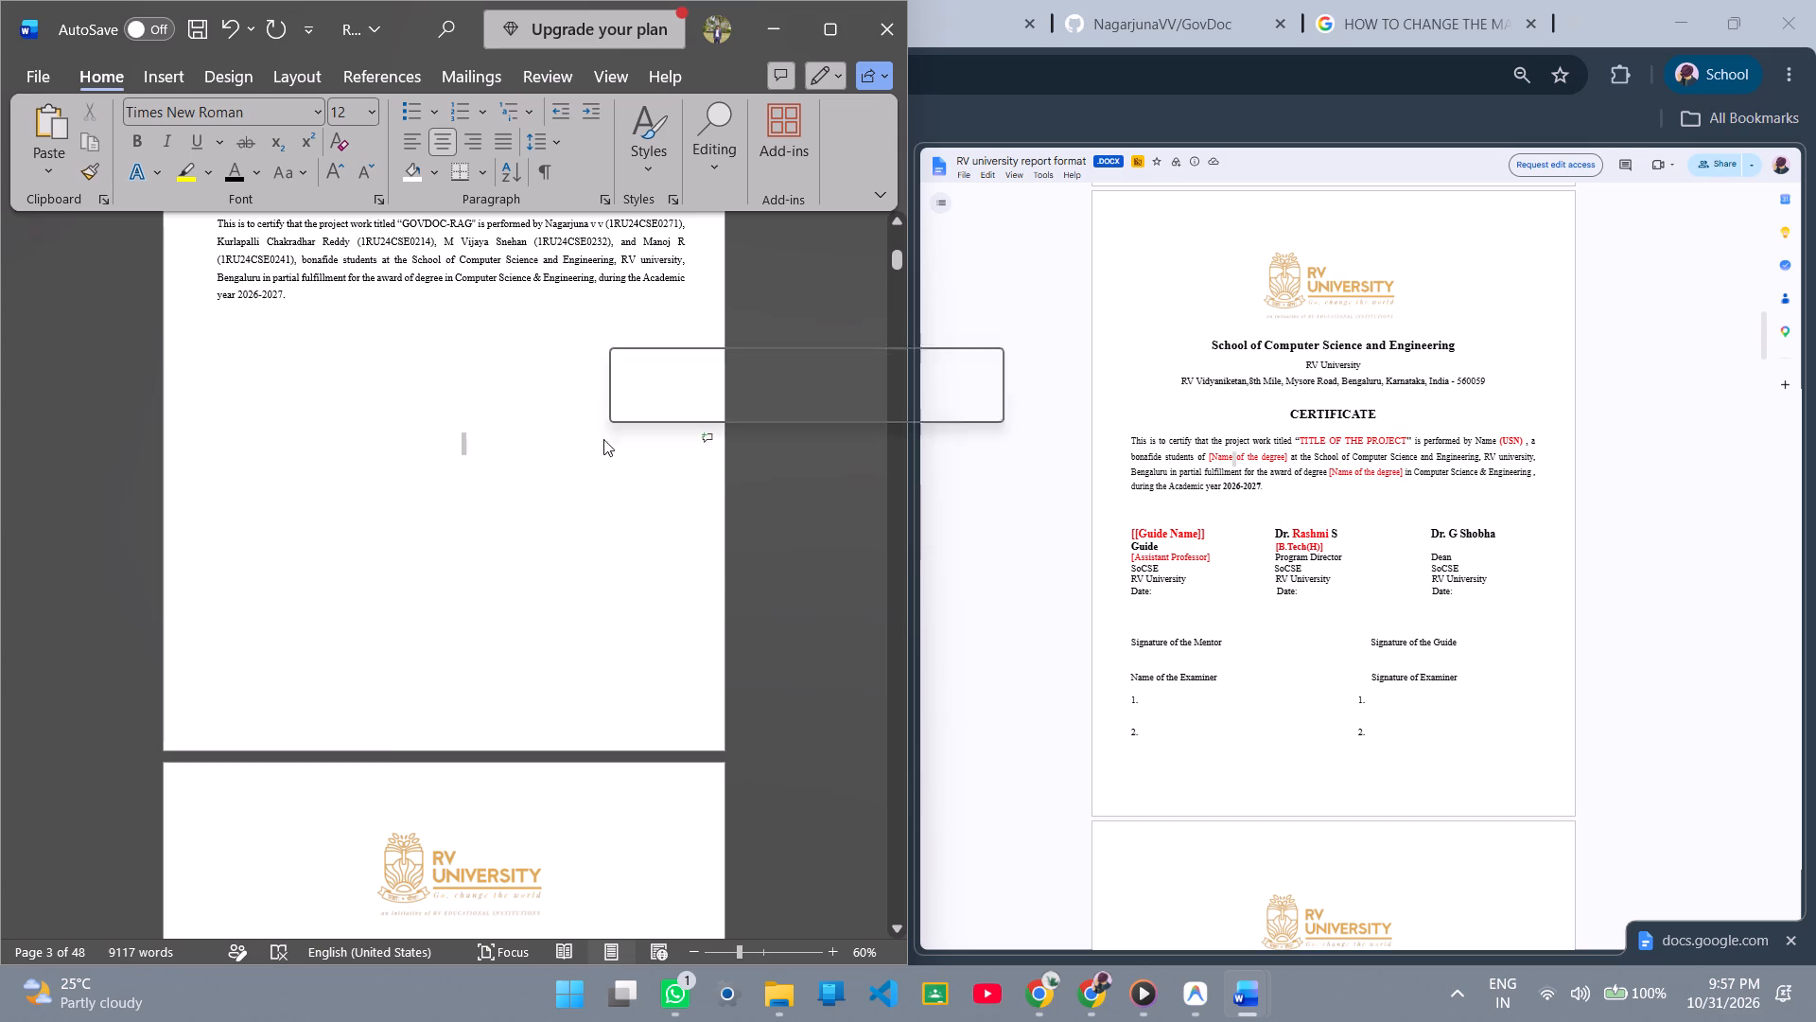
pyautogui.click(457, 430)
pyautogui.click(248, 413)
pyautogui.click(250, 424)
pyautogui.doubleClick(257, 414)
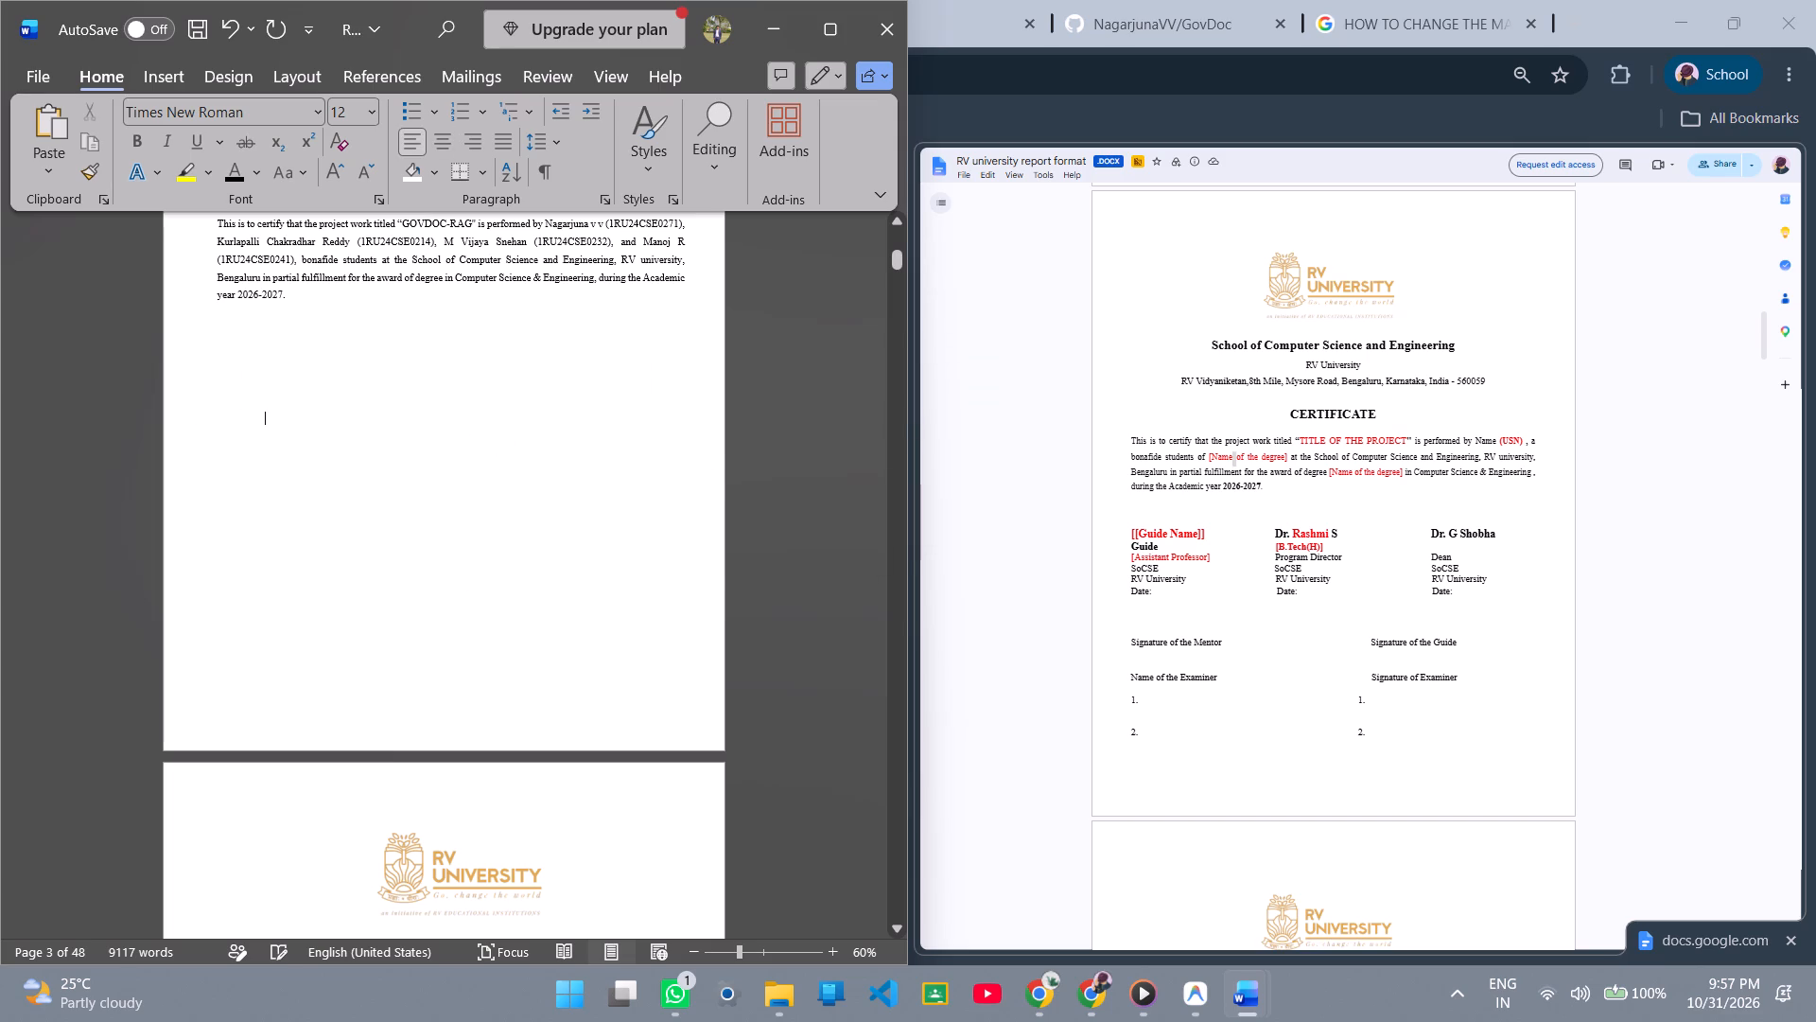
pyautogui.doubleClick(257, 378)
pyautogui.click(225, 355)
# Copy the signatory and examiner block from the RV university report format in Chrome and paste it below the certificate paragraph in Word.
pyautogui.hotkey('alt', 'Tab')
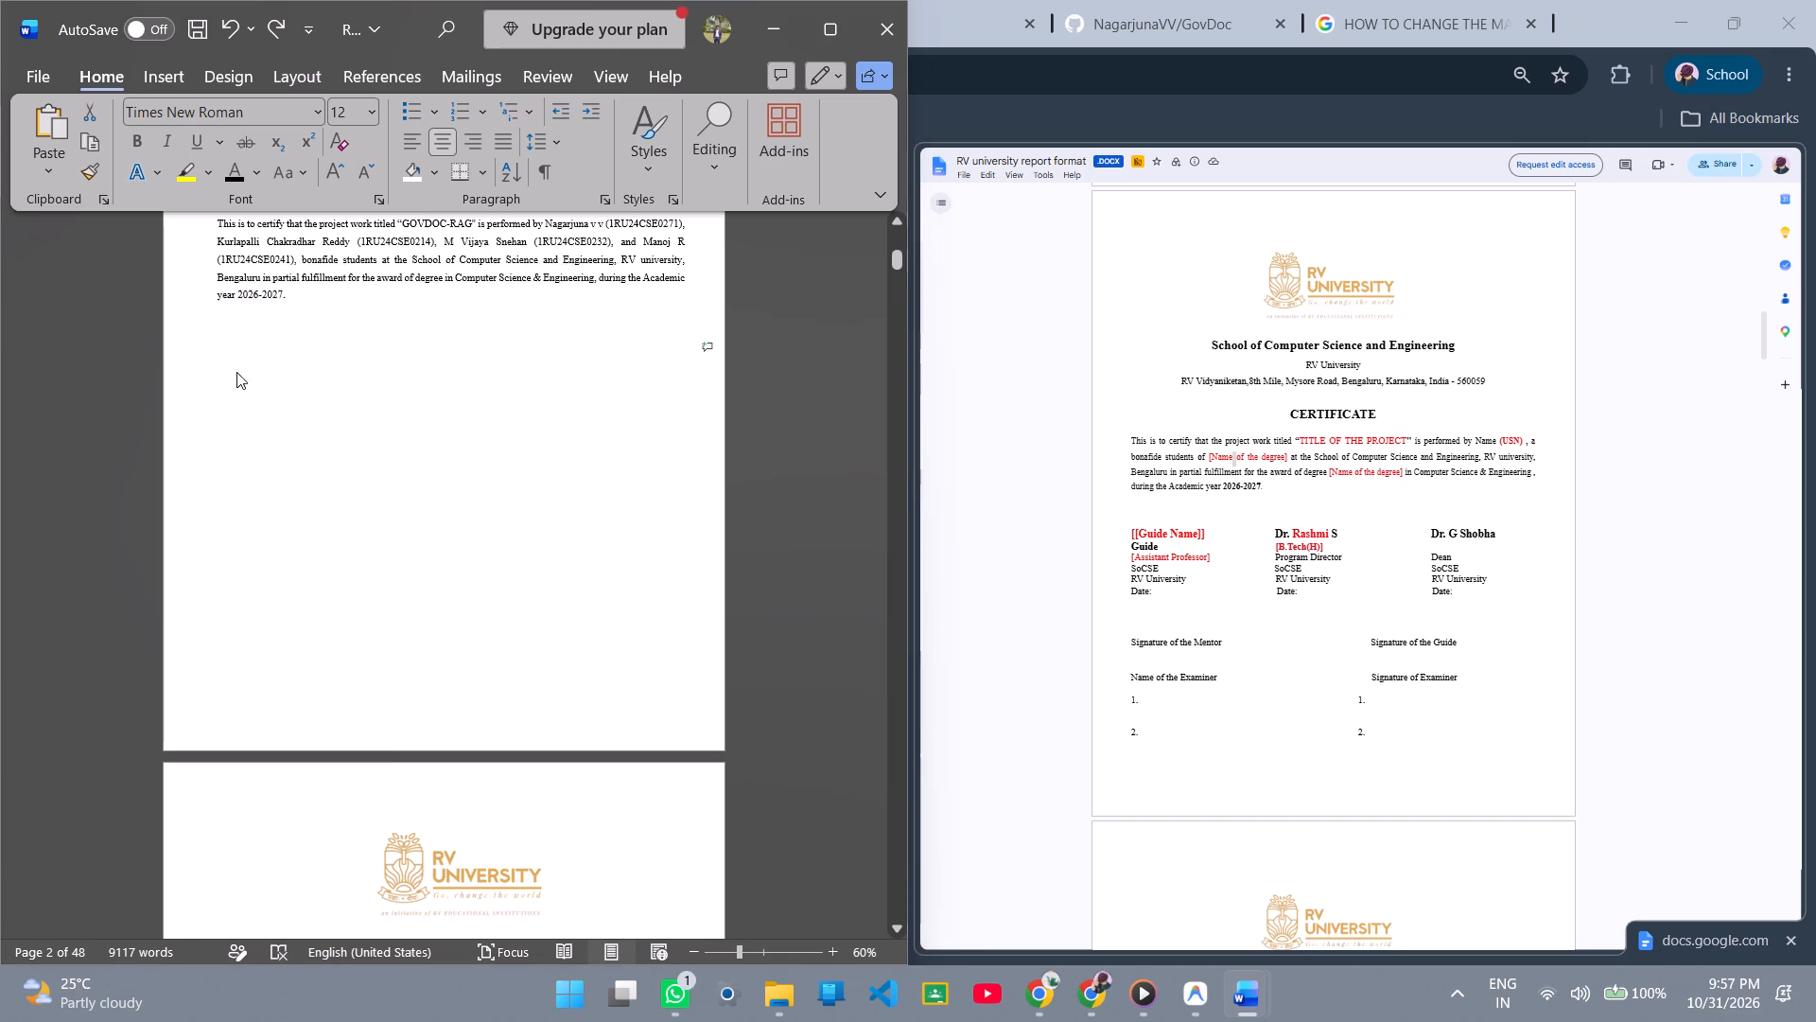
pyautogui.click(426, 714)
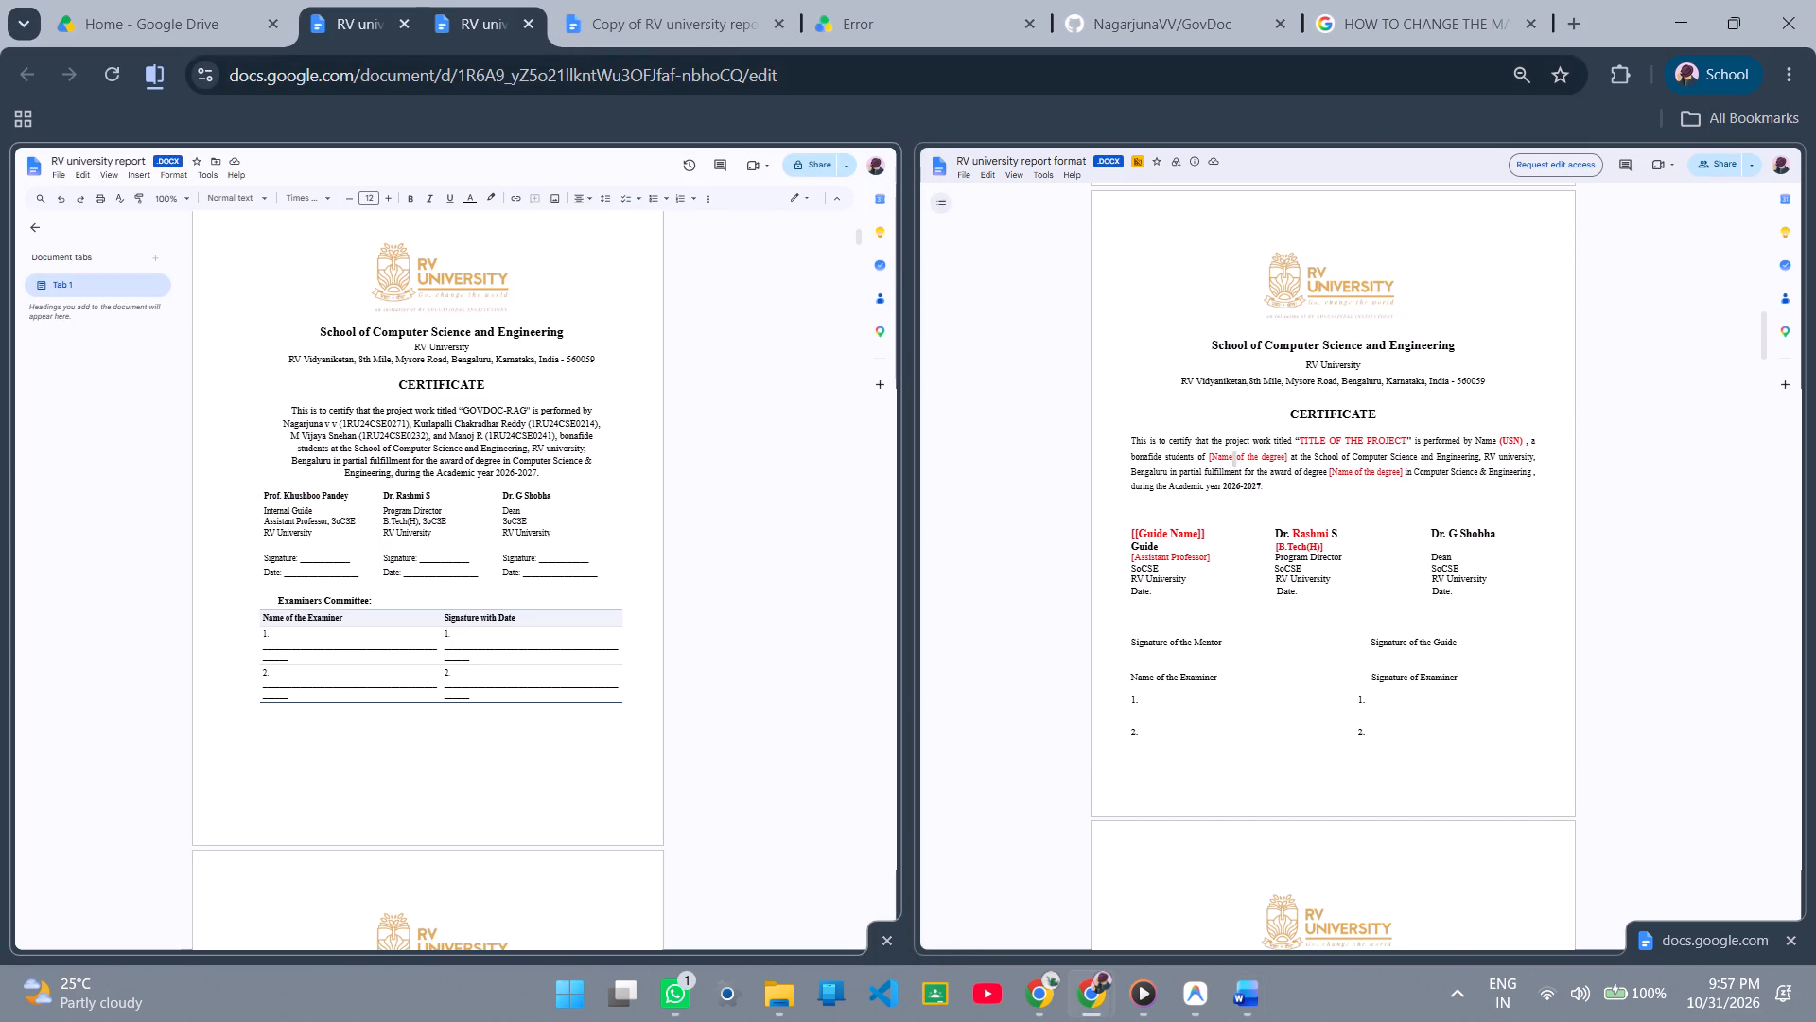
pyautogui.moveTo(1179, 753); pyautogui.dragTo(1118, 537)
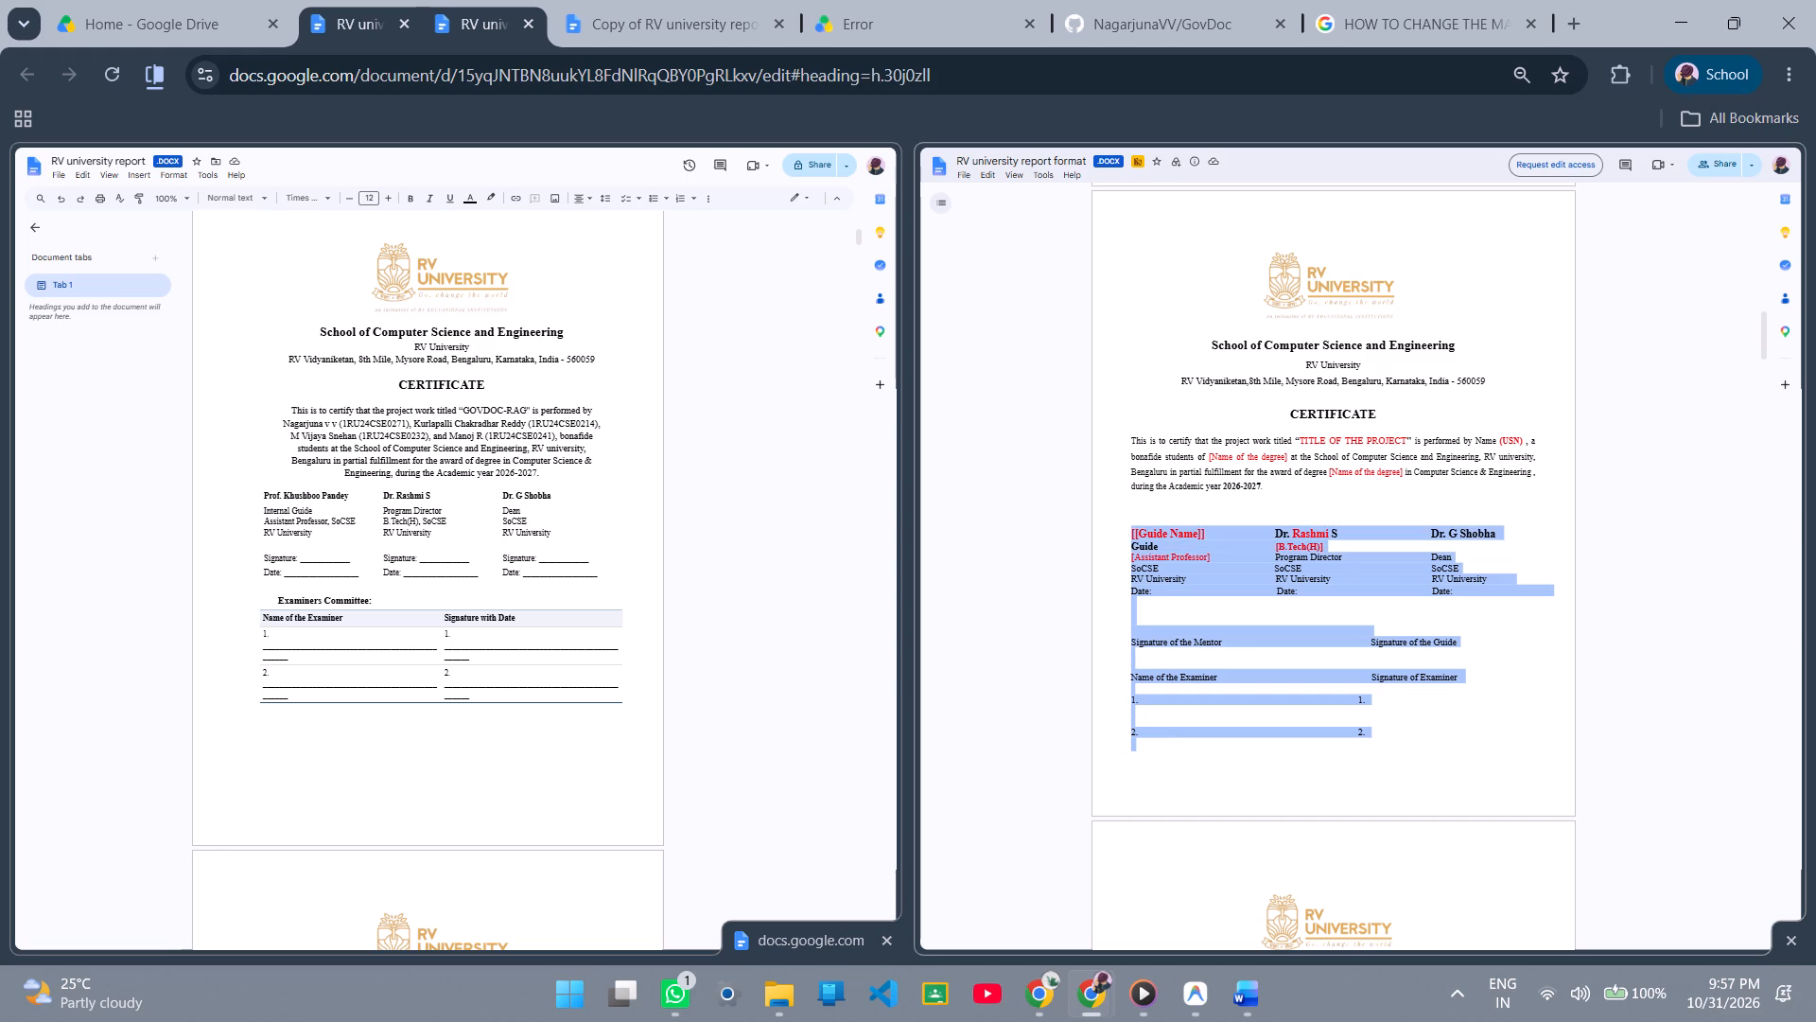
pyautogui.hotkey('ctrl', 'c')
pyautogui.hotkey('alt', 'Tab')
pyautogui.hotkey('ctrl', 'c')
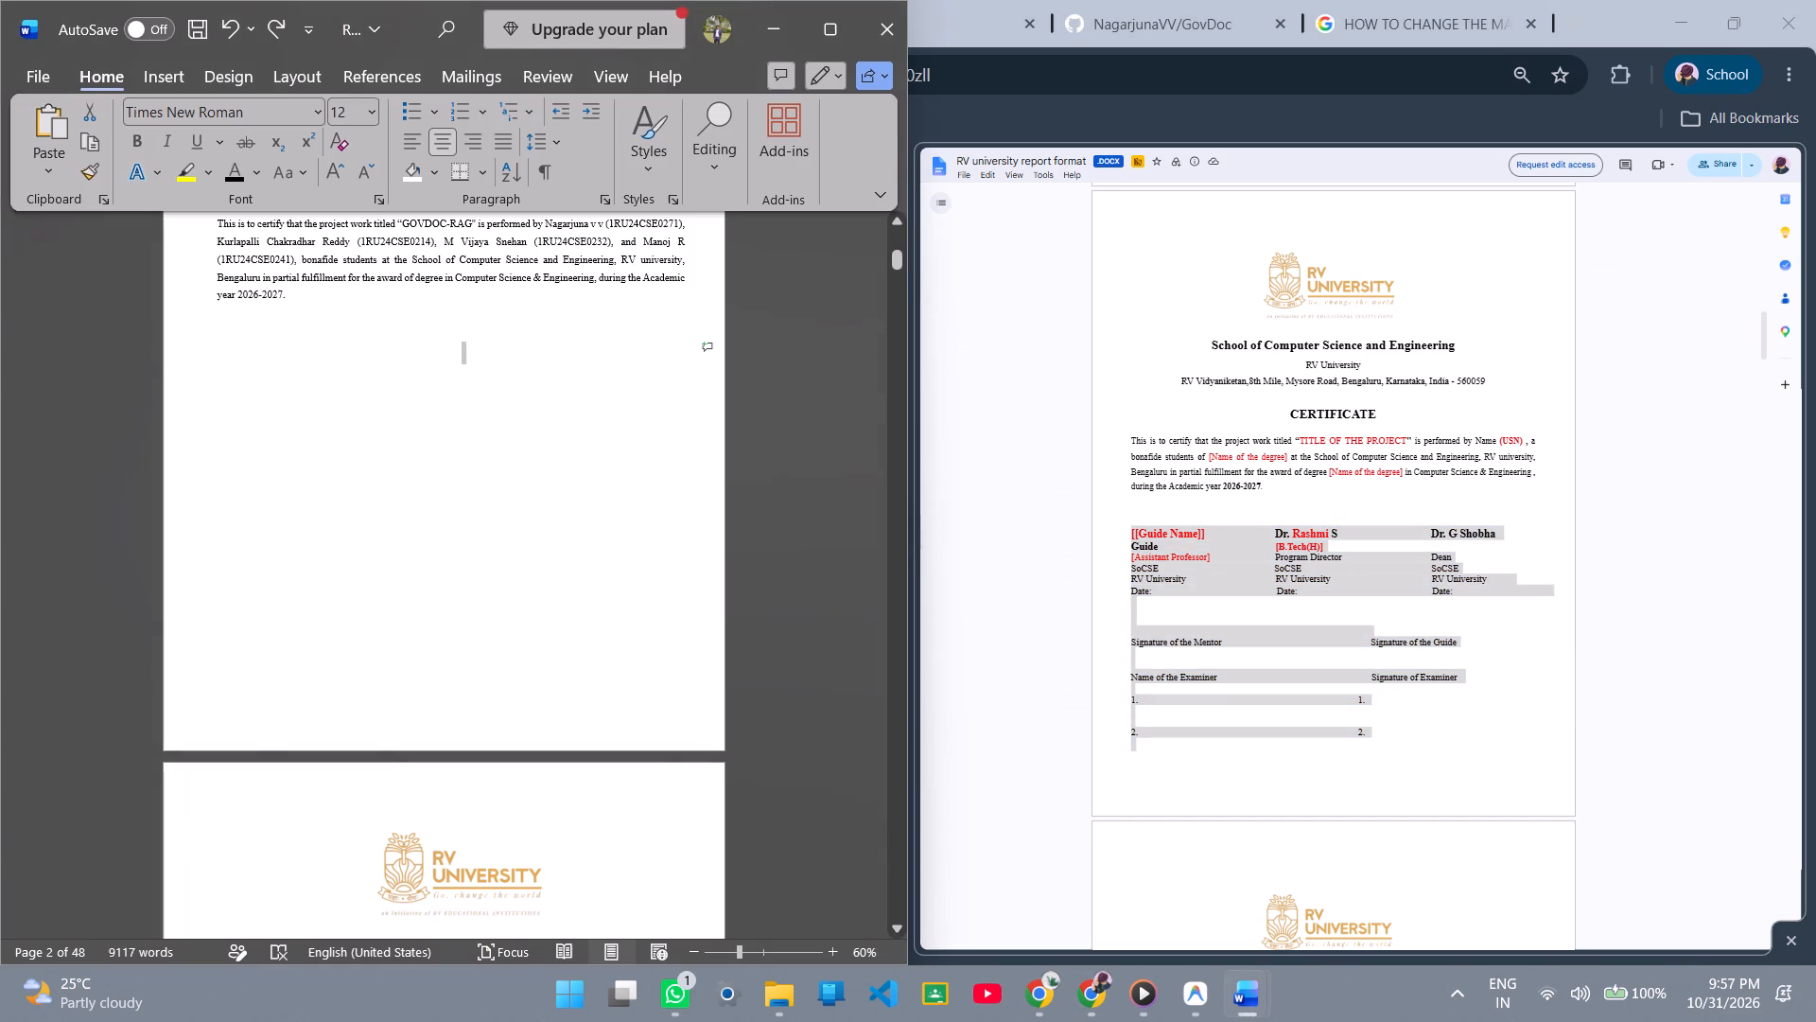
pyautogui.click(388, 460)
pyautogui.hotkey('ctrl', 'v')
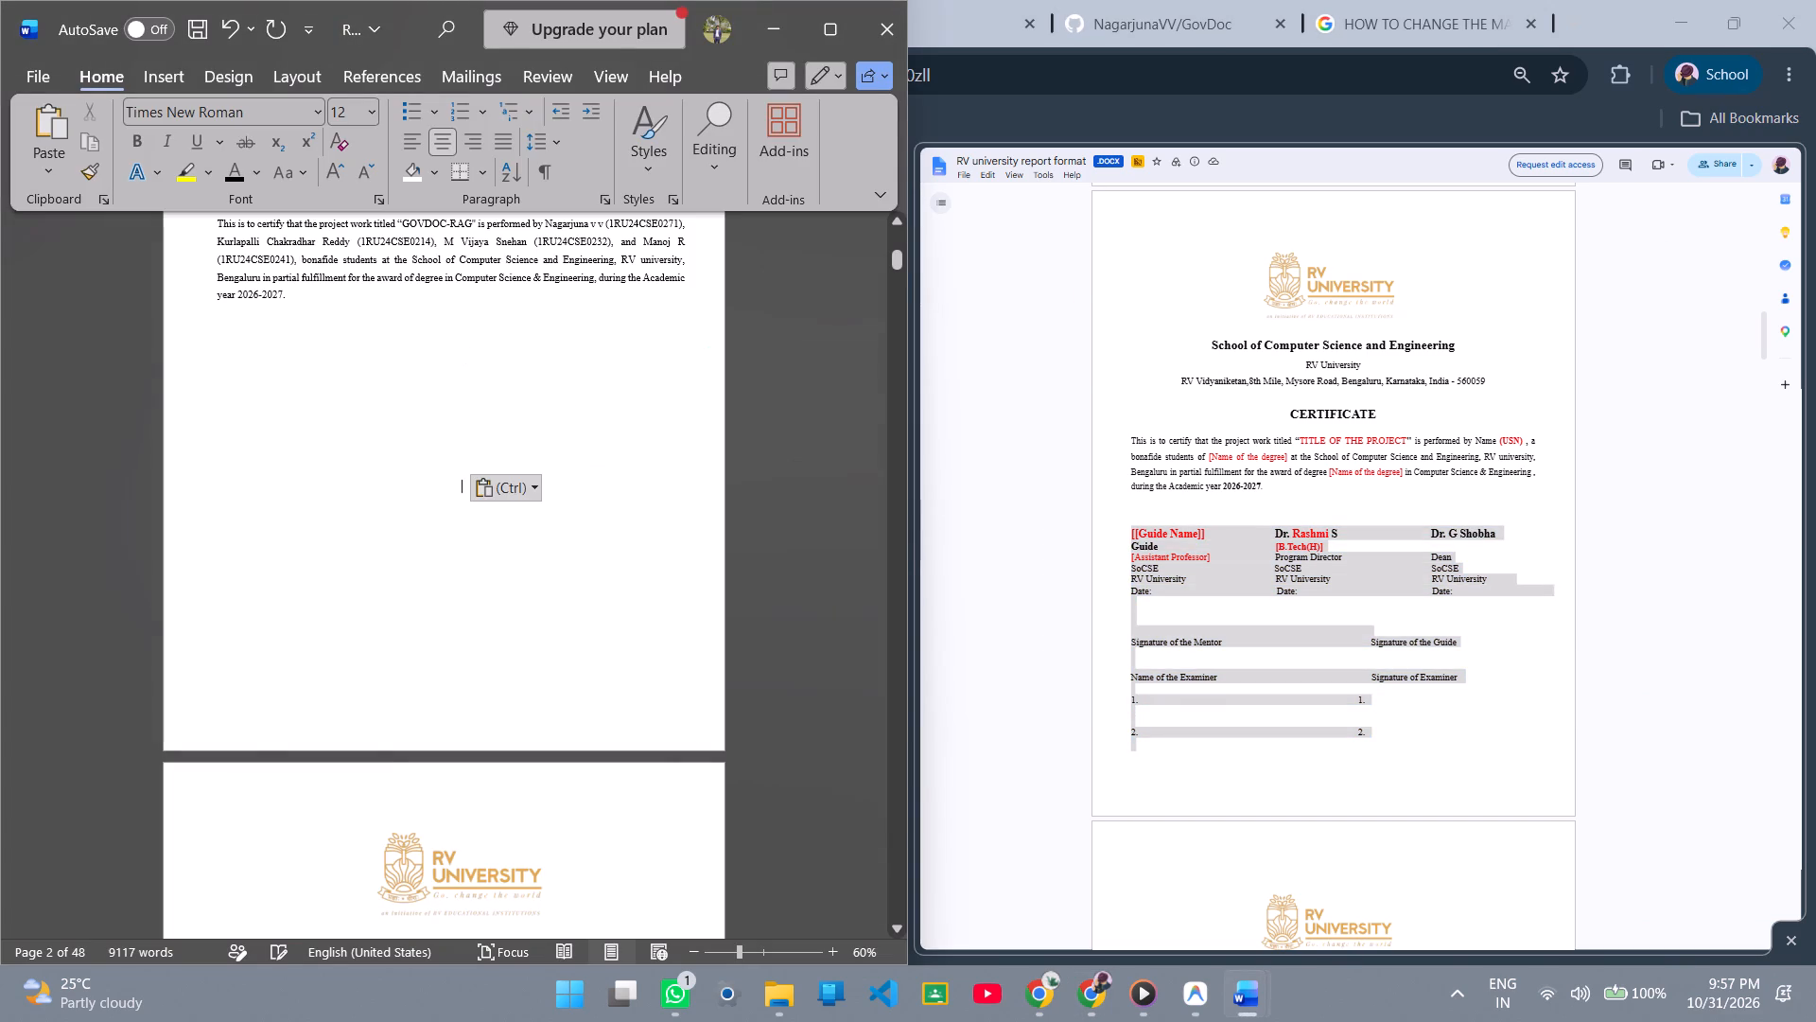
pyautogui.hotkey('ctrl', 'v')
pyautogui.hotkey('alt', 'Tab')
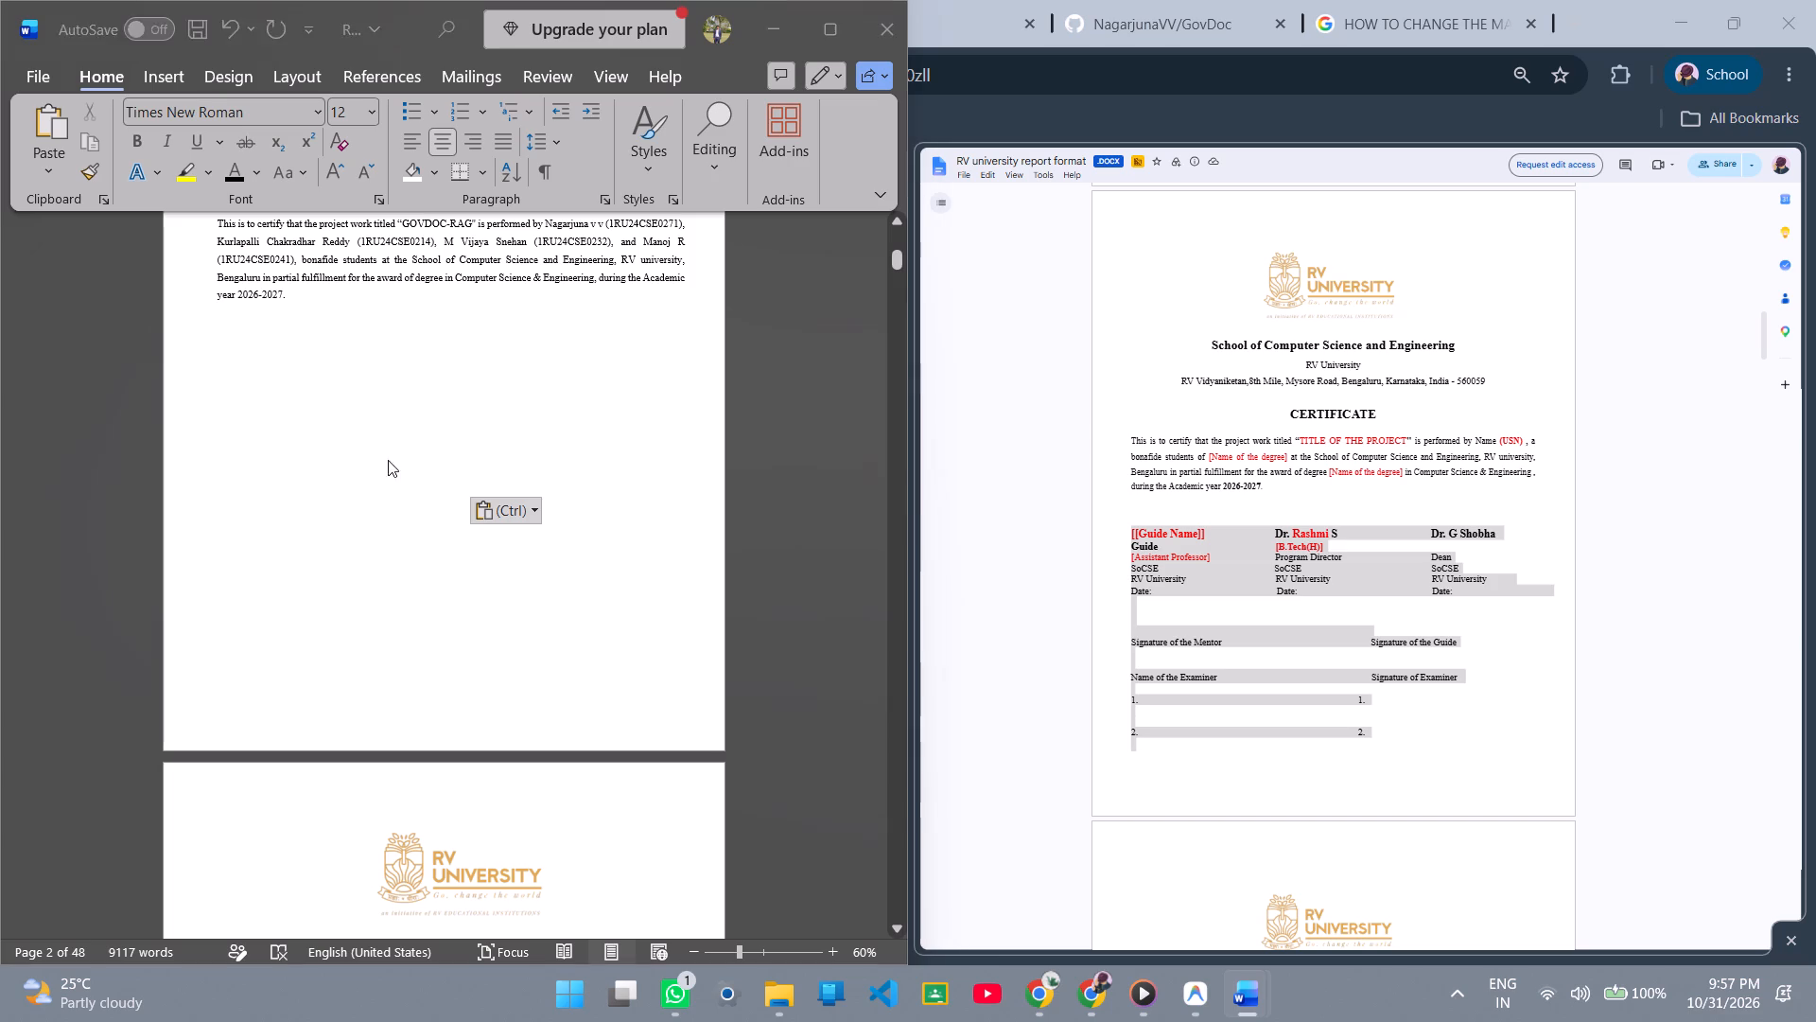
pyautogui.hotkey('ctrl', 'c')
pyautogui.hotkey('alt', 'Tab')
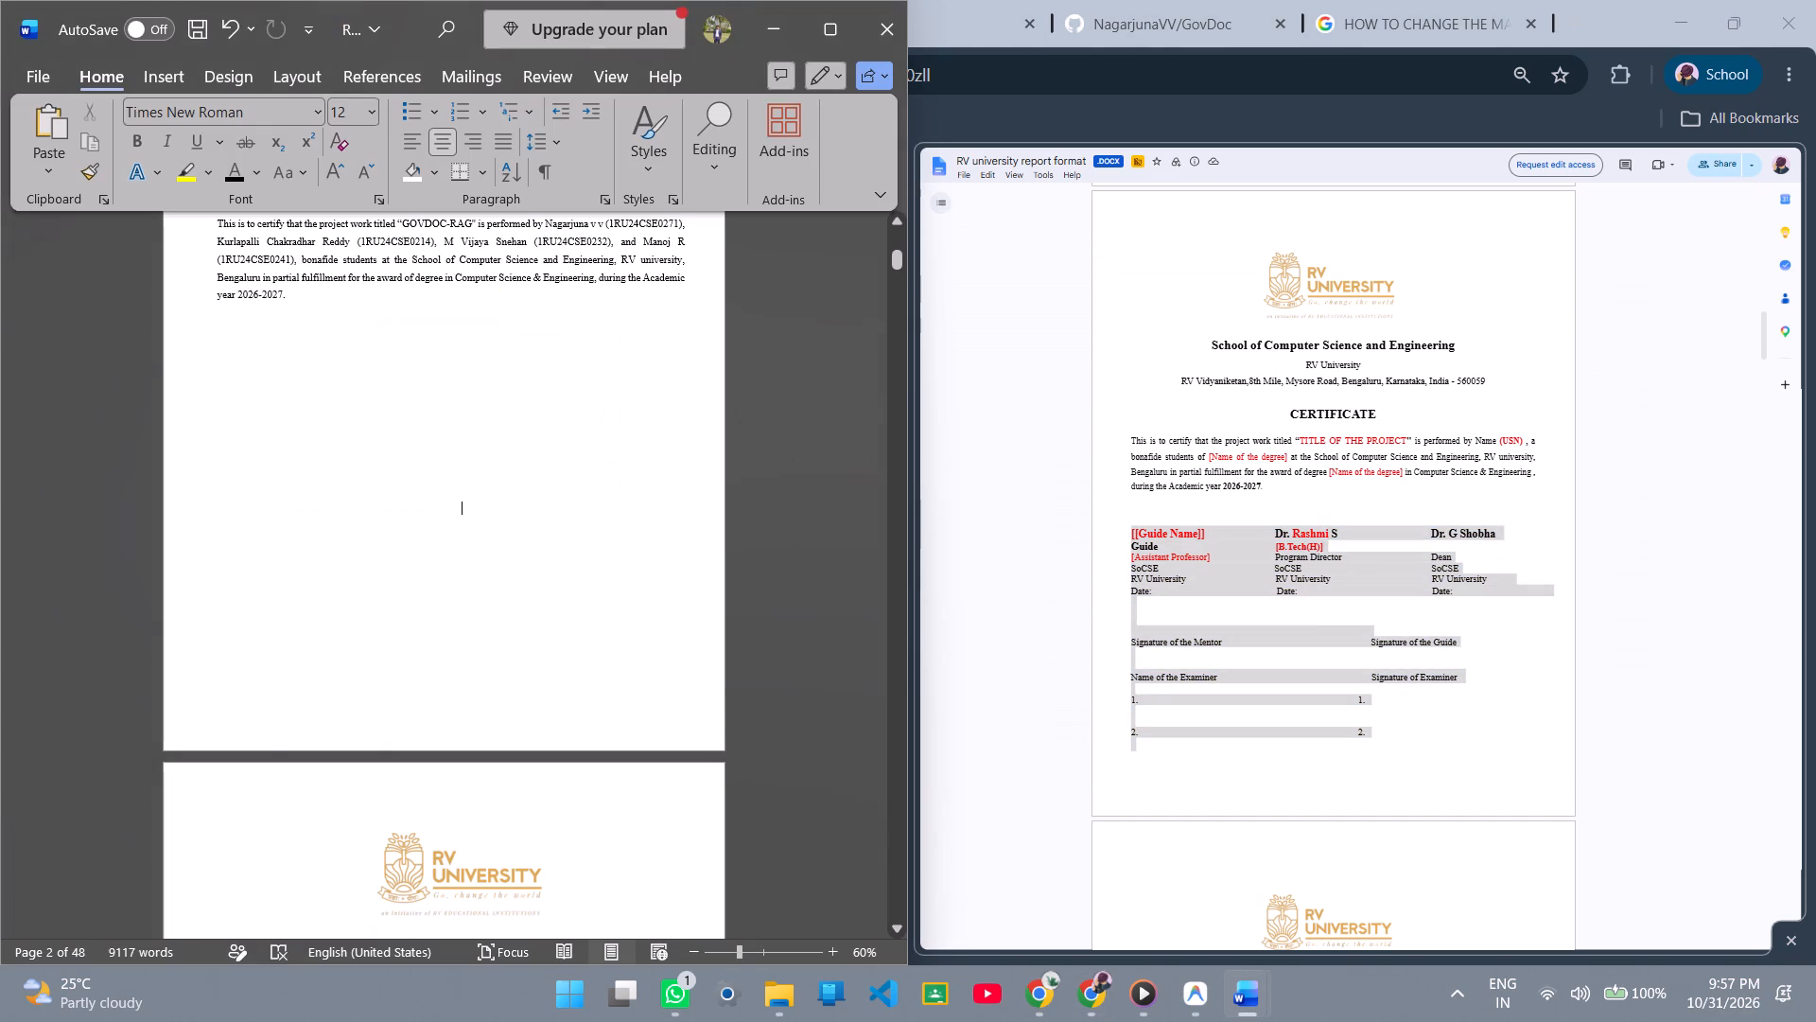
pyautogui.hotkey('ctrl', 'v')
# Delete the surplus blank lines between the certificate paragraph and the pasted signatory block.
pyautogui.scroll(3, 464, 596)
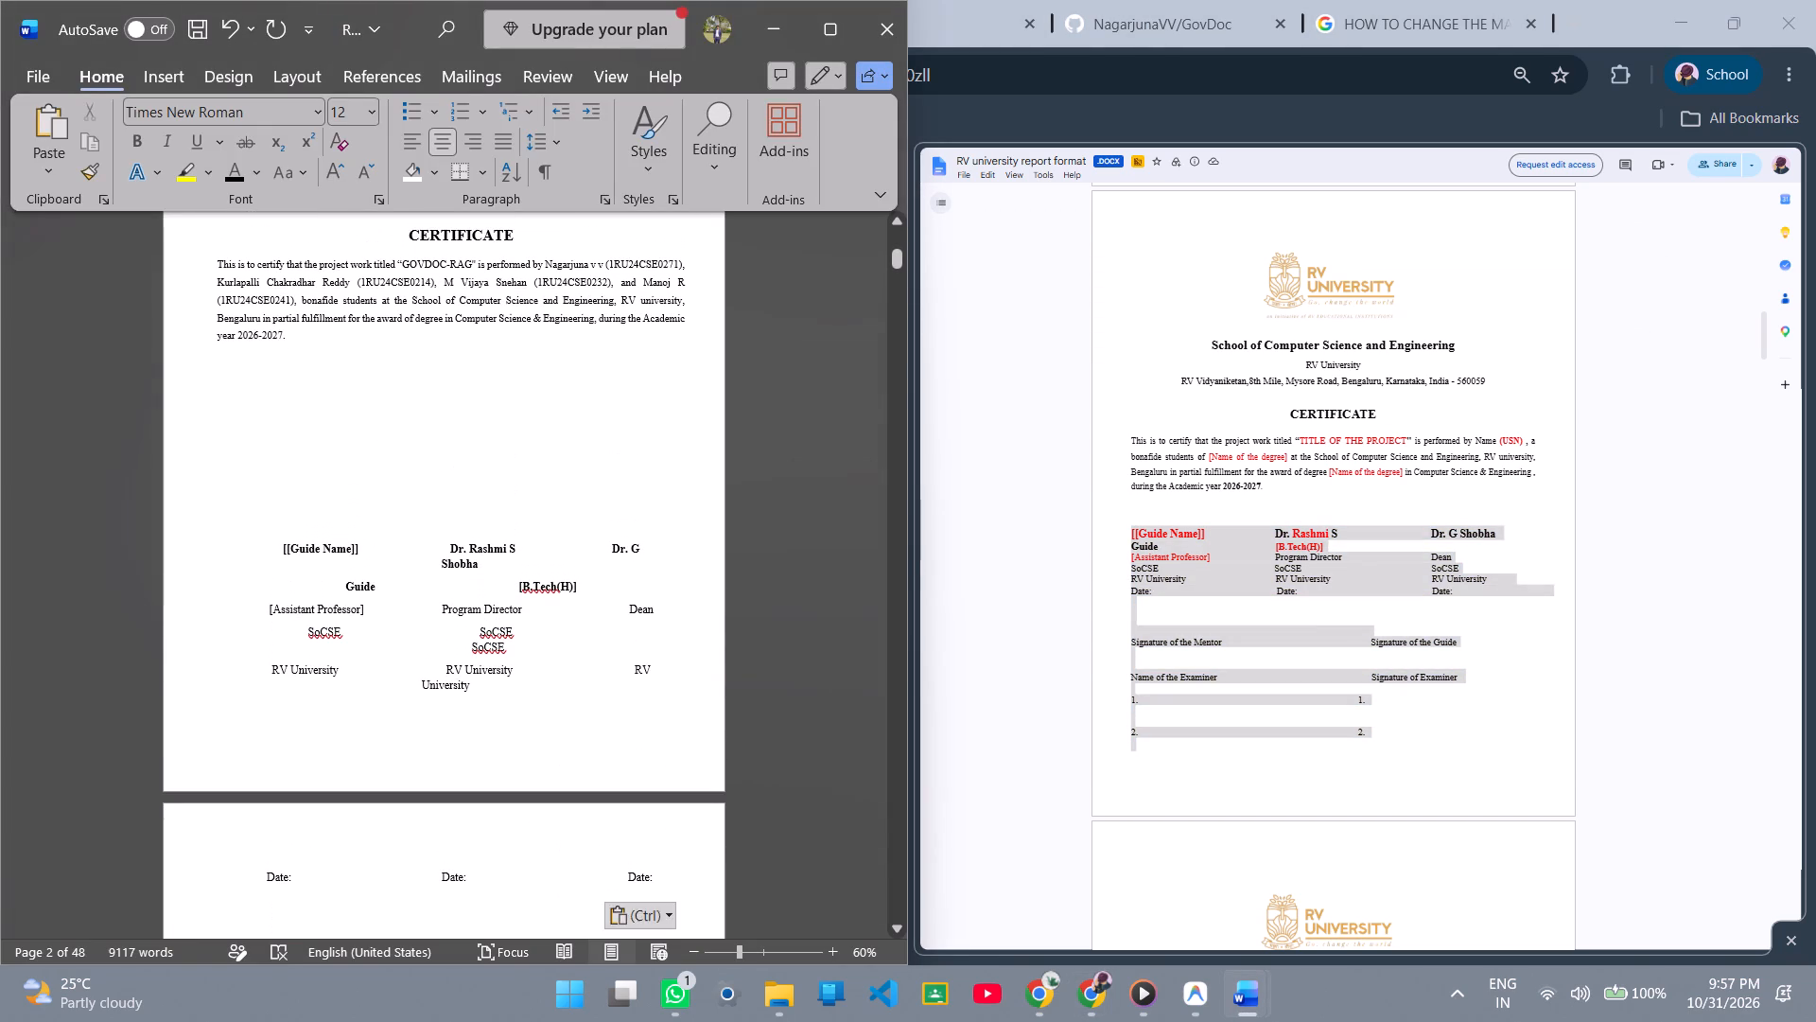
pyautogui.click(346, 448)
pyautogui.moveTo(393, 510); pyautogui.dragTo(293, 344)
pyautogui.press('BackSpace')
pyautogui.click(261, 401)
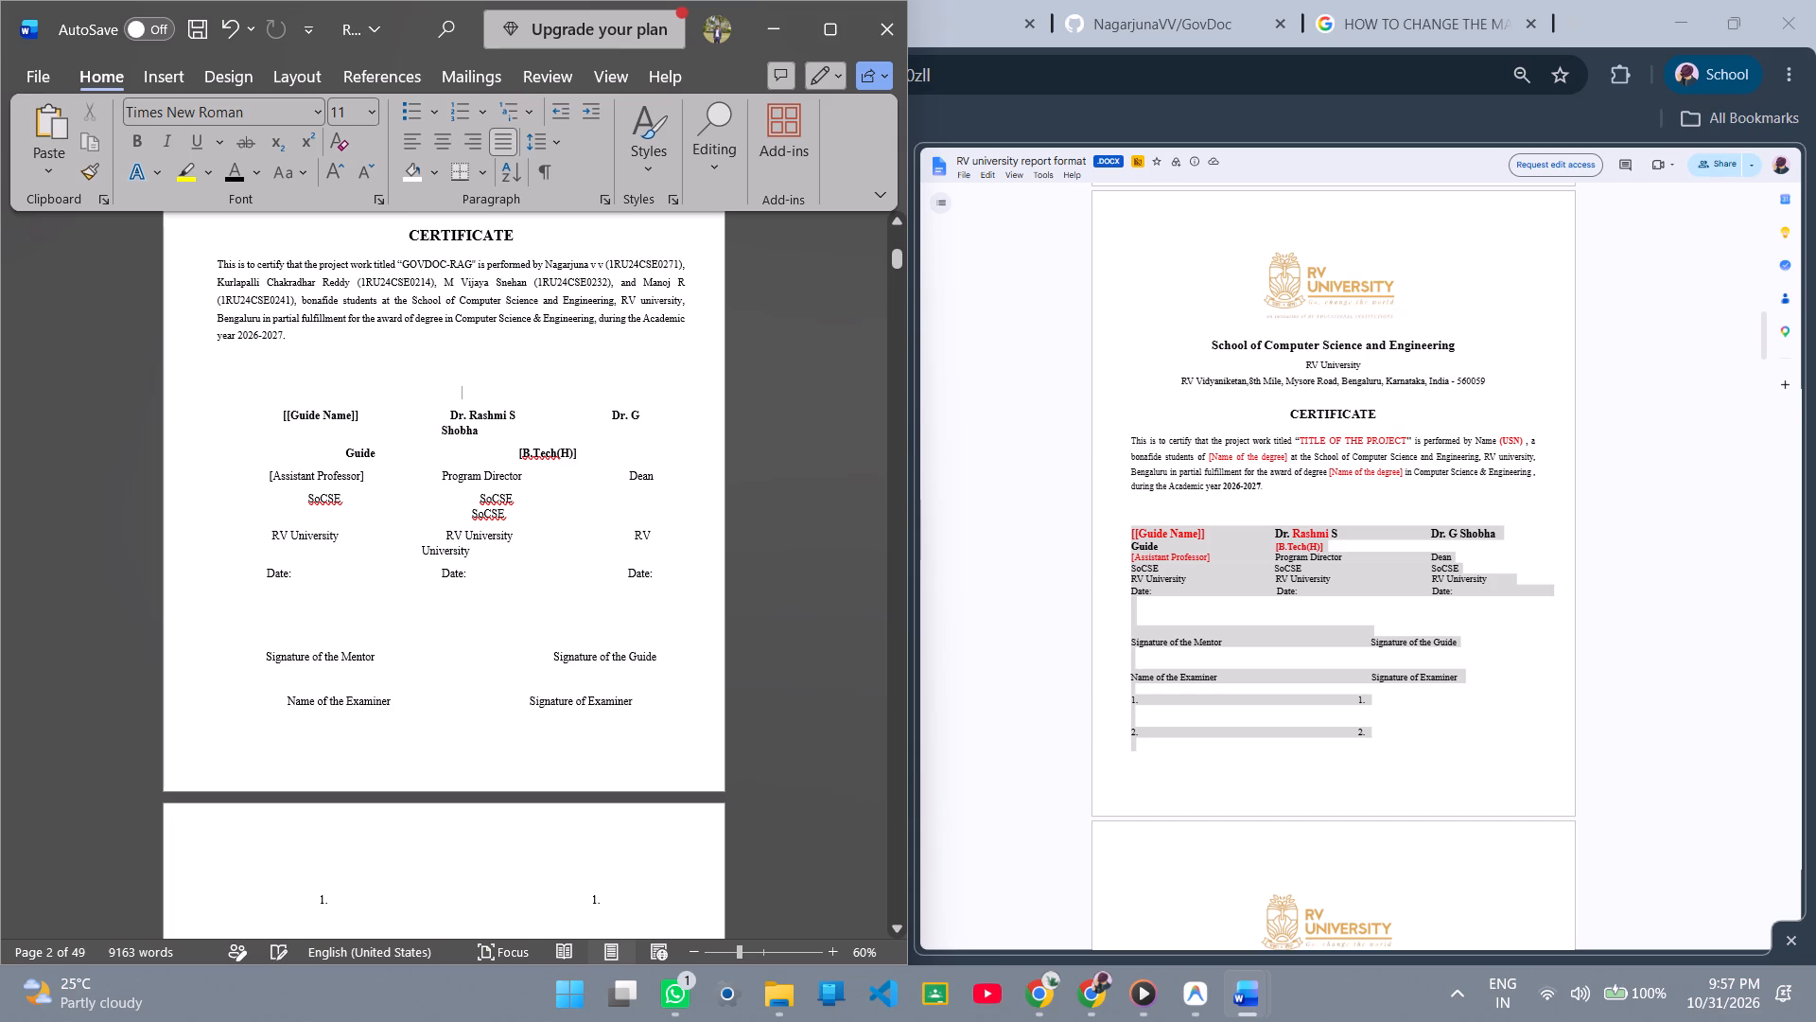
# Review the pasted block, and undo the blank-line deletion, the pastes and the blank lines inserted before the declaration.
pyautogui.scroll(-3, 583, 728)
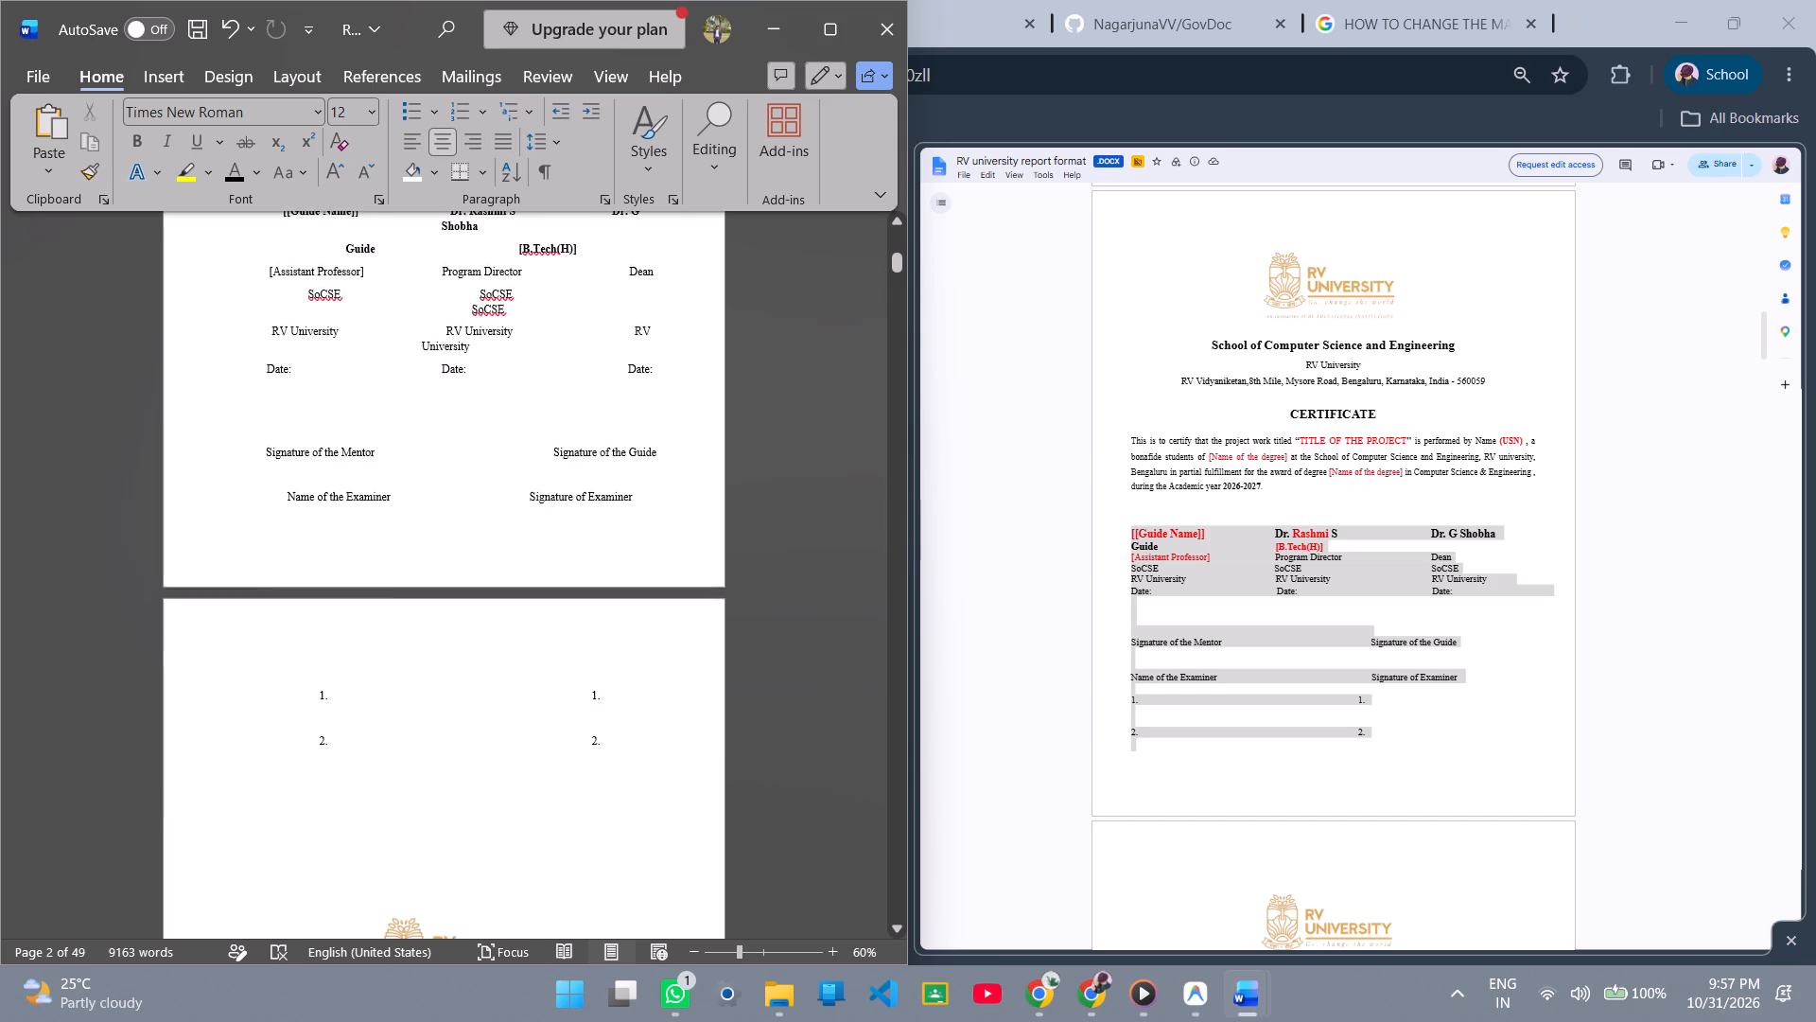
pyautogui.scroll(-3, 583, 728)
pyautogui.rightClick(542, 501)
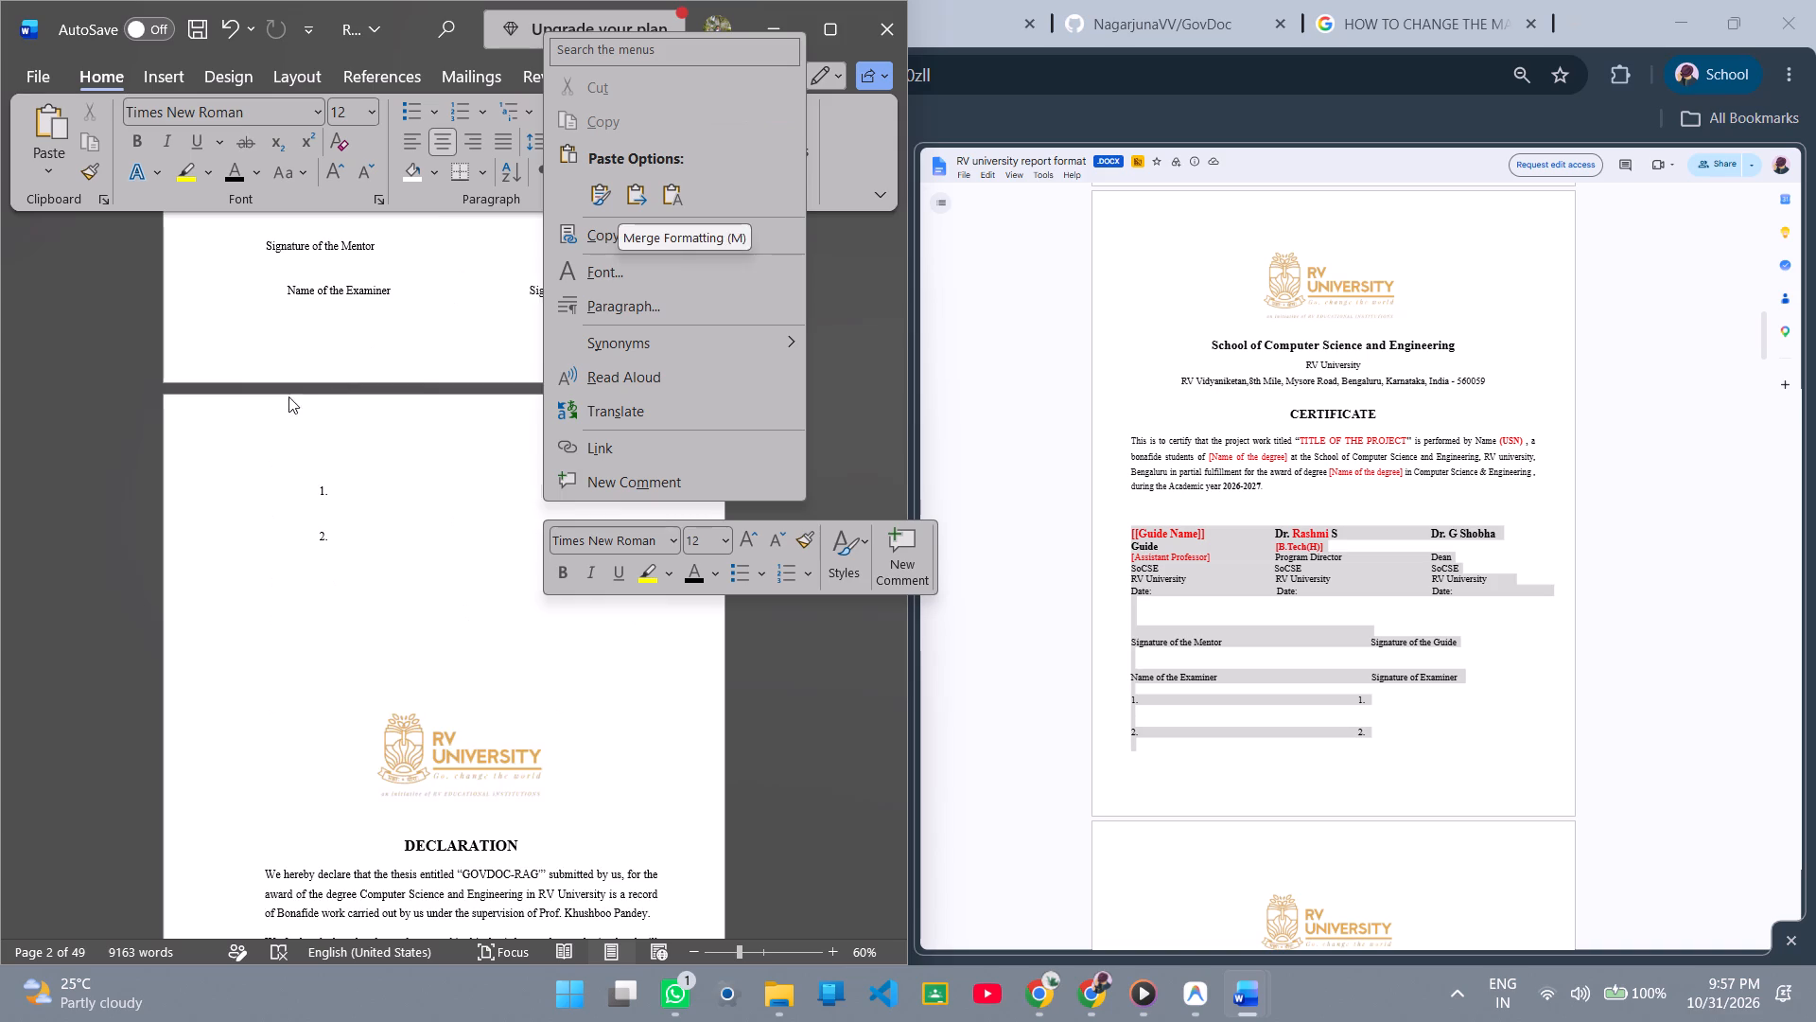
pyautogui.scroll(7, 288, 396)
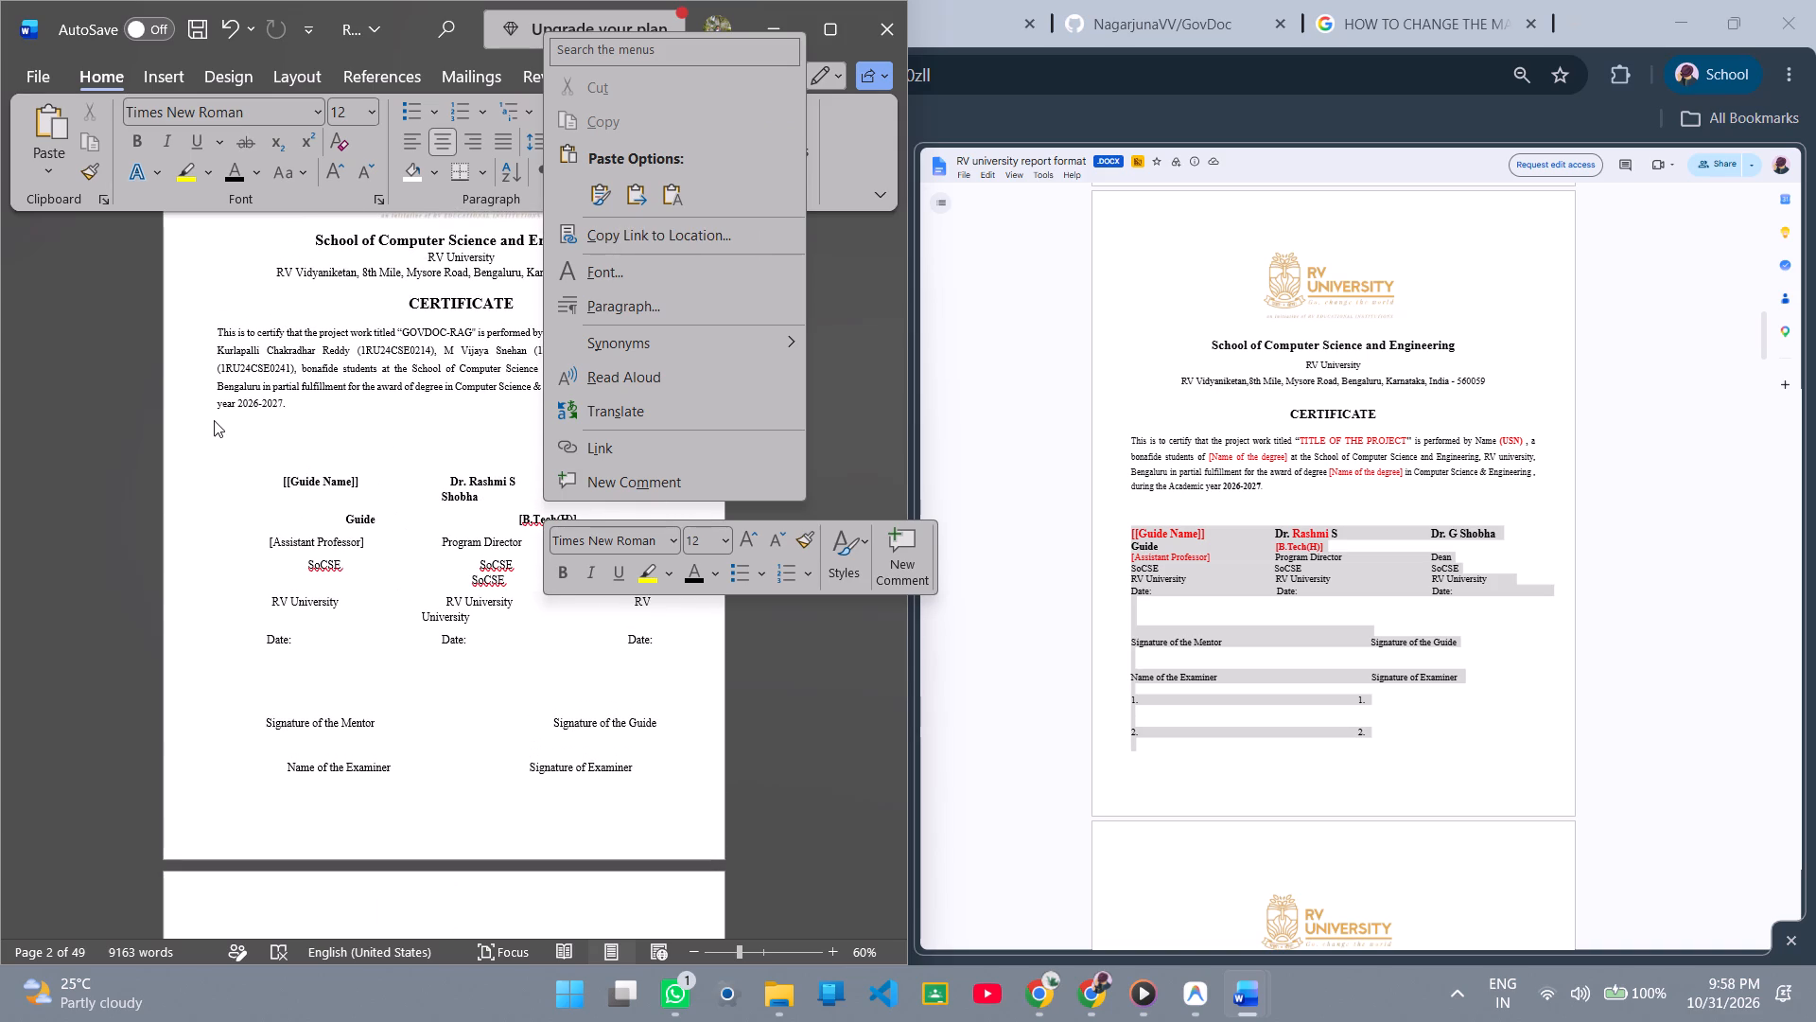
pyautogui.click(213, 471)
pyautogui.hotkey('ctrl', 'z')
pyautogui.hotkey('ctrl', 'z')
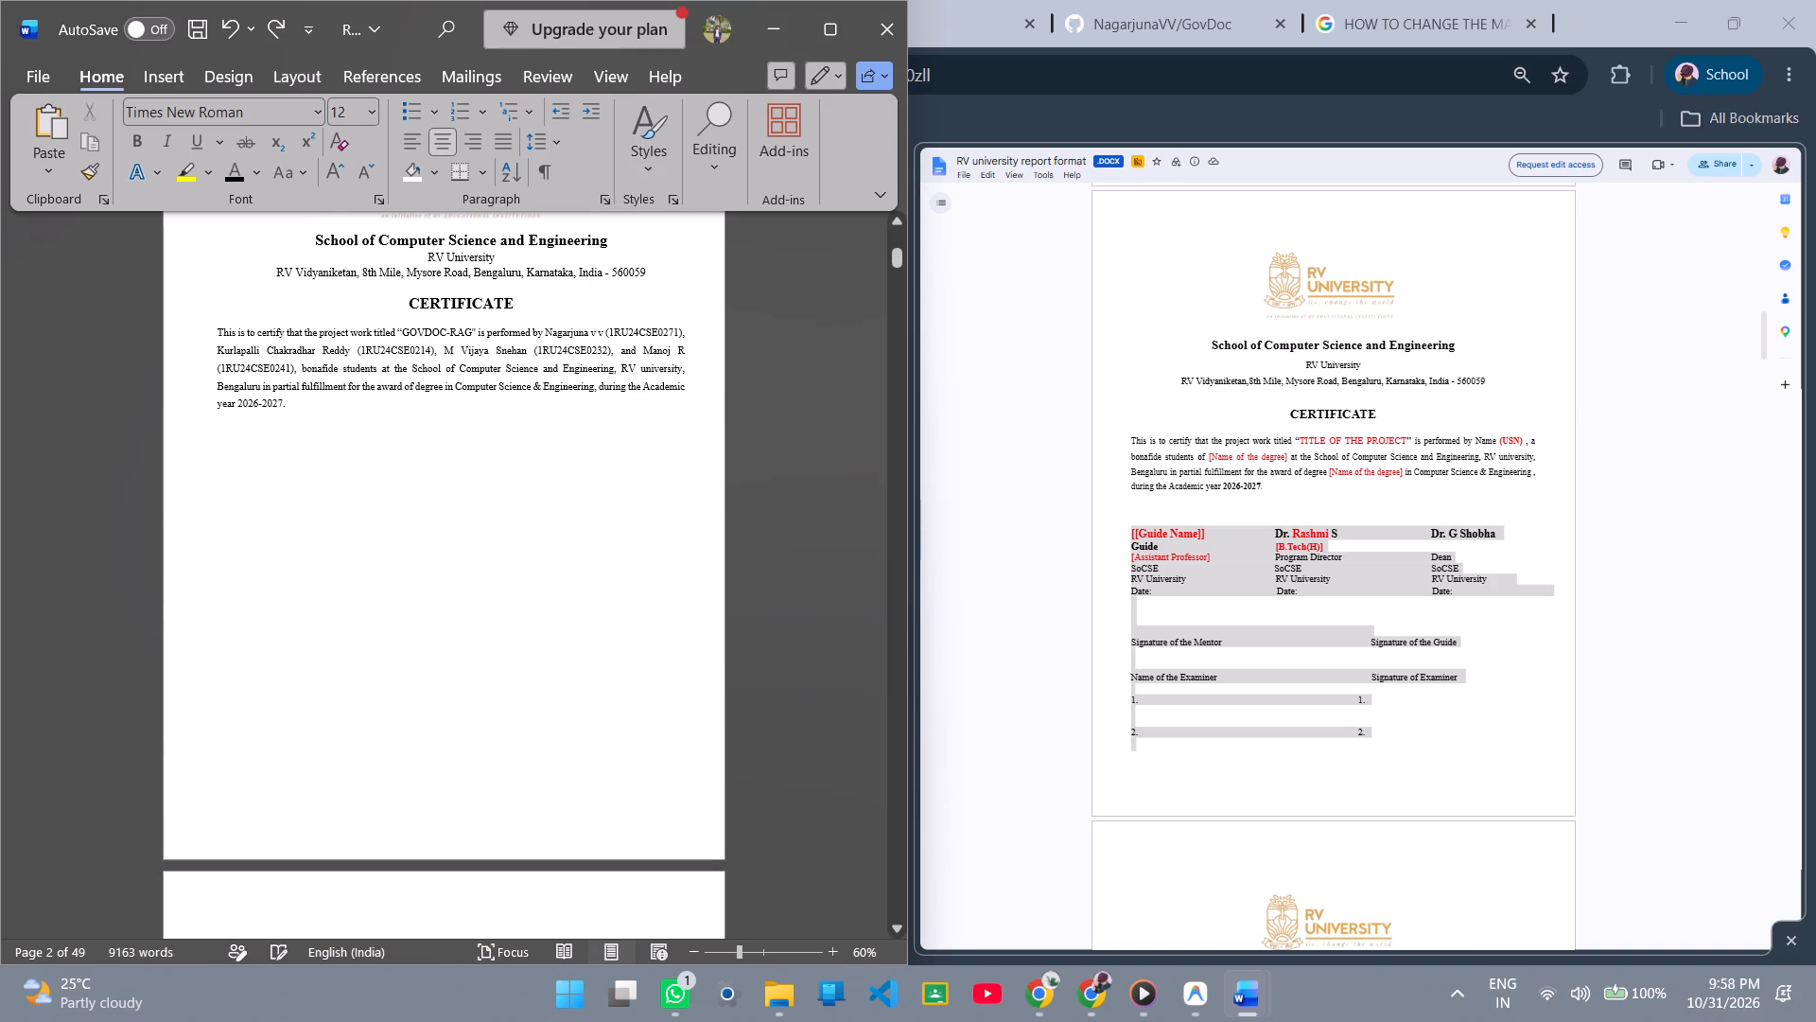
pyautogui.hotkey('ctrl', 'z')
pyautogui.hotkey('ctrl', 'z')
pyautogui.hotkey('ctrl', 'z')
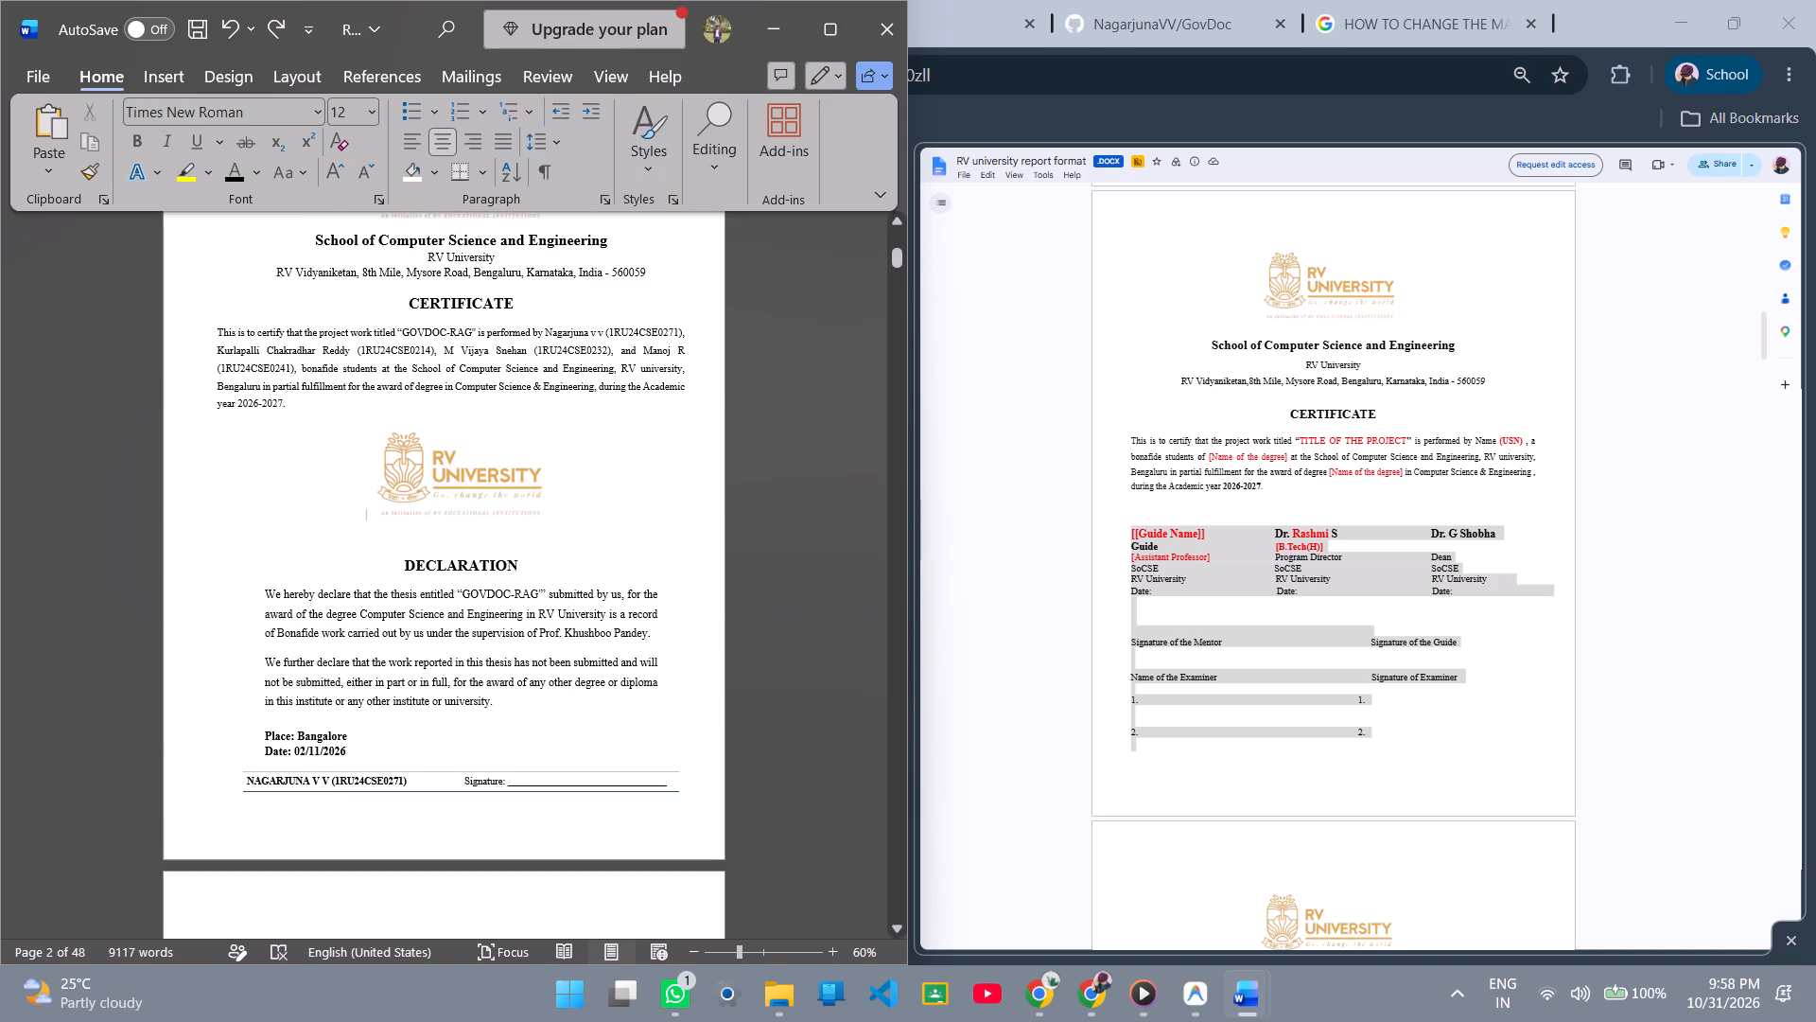
# Insert blank lines below the certificate paragraph so the declaration's logo and heading start on a new page.
pyautogui.press('Return')
pyautogui.press('Return')
pyautogui.press('Return')
pyautogui.press('Return')
pyautogui.press('Return')
pyautogui.press('Return')
pyautogui.press('Return')
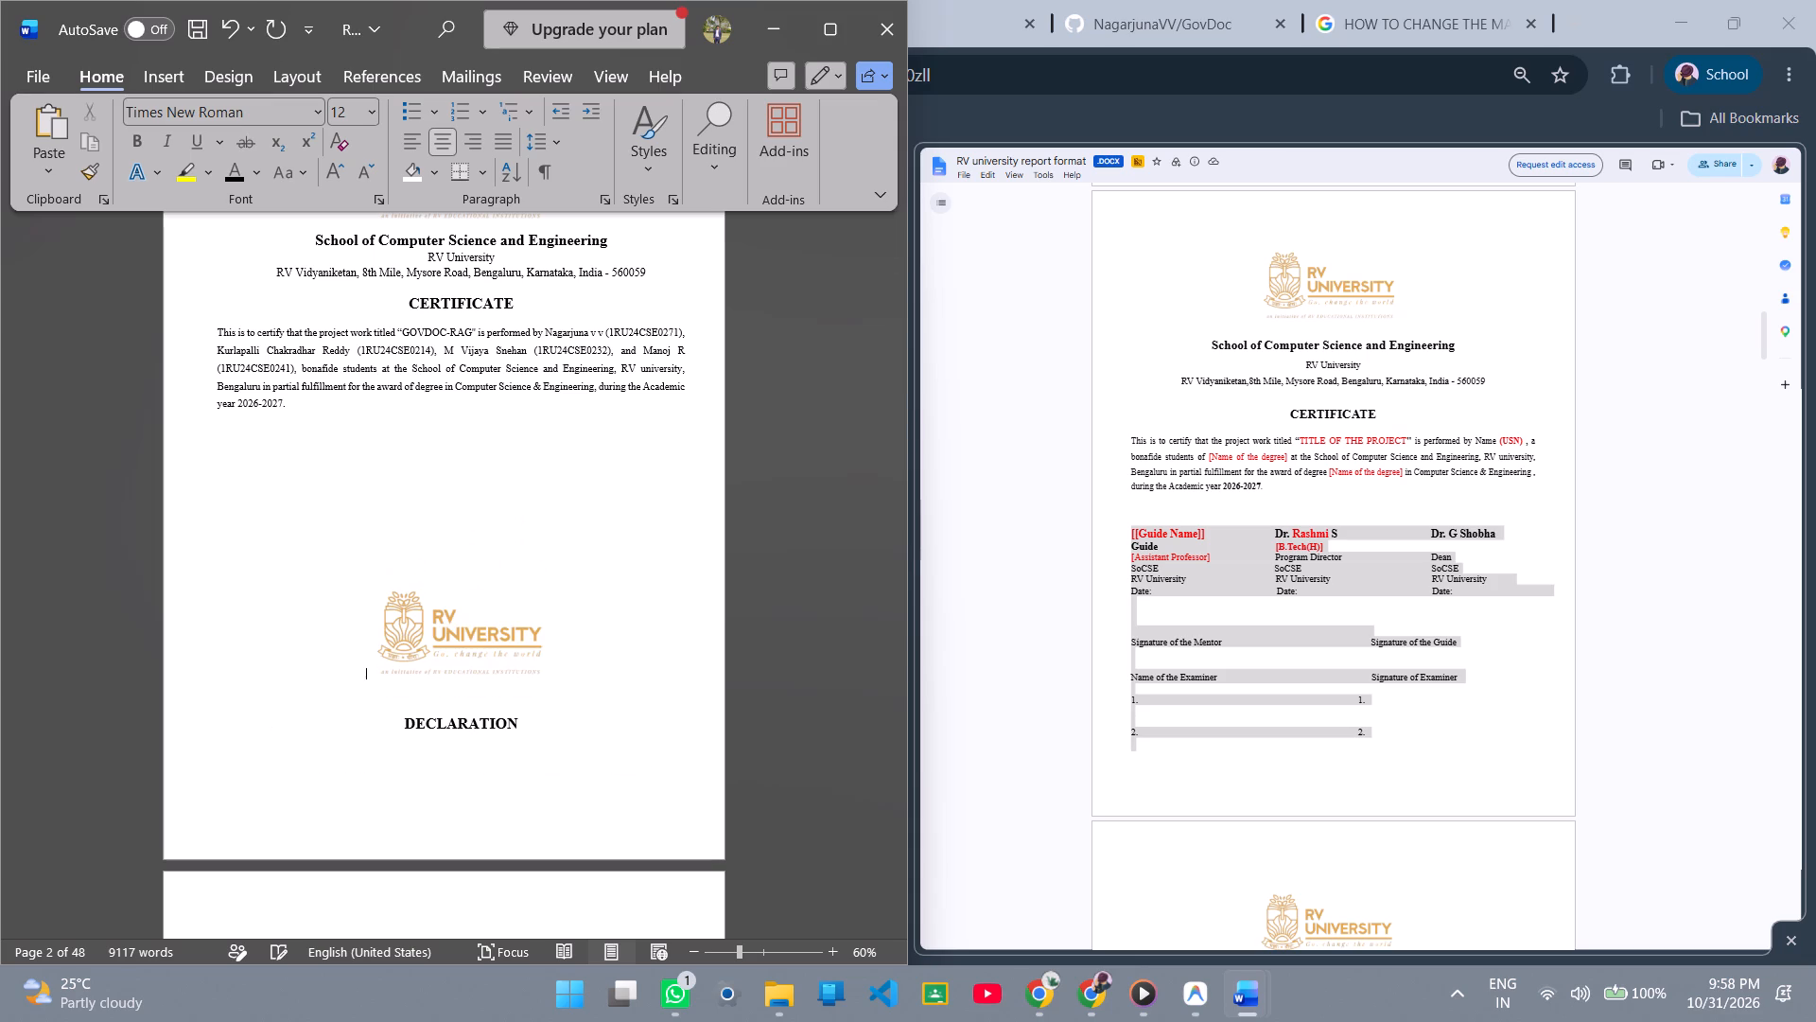
pyautogui.press('Return')
pyautogui.press('Return')
pyautogui.press('Return')
pyautogui.press('Return')
pyautogui.press('Return')
pyautogui.press('Return')
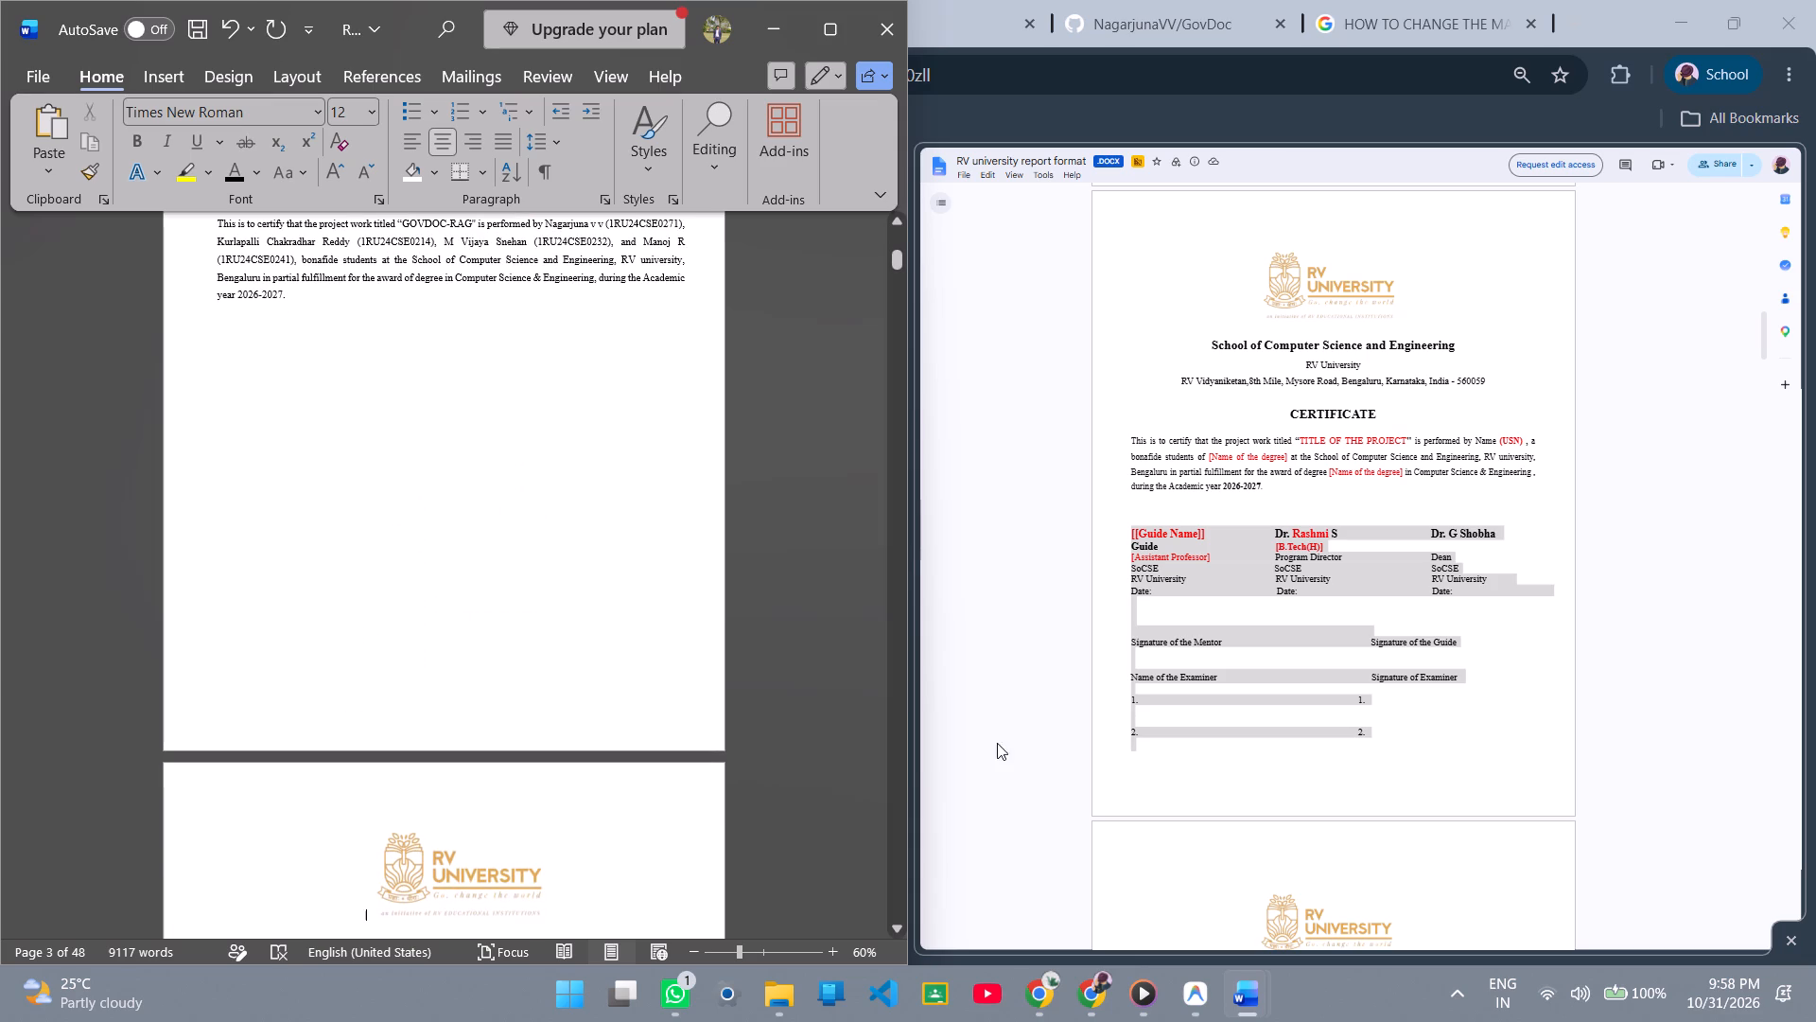
# Set the paragraph alignment of a blank line below the certificate paragraph to Justified.
pyautogui.click(1318, 699)
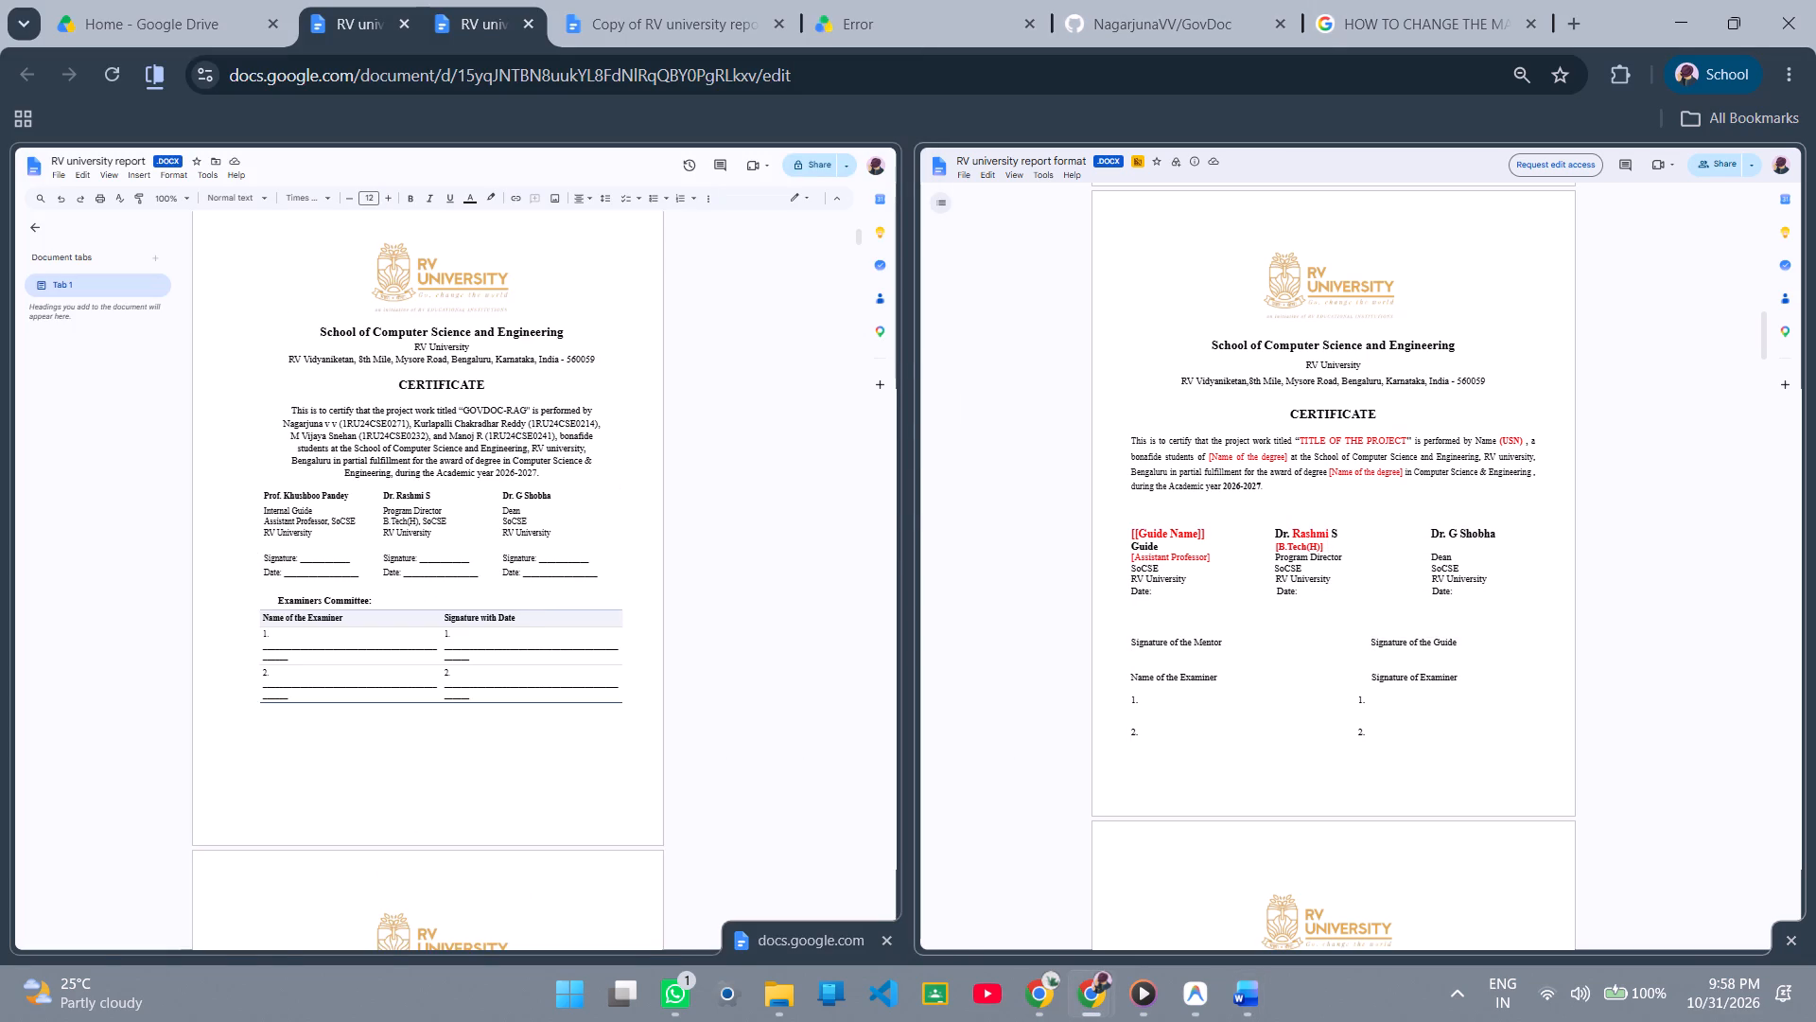
pyautogui.hotkey('alt', 'Tab')
pyautogui.rightClick(471, 483)
pyautogui.rightClick(471, 483)
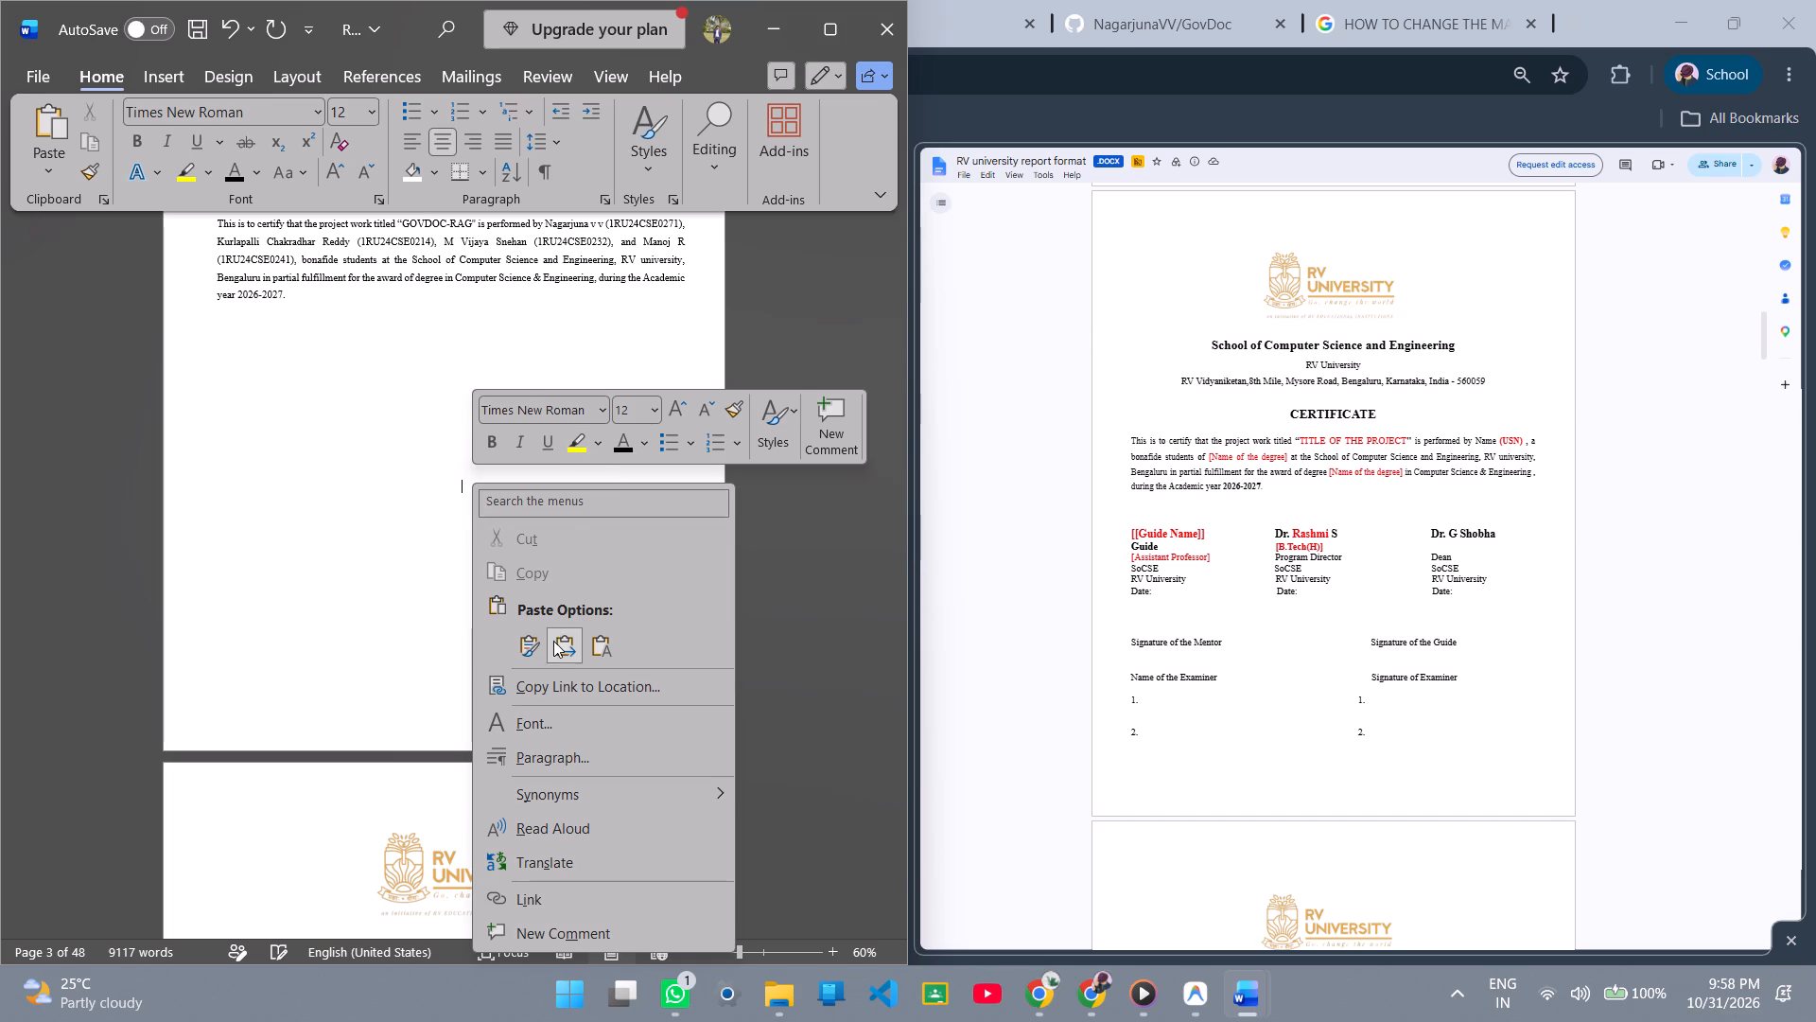
pyautogui.click(572, 754)
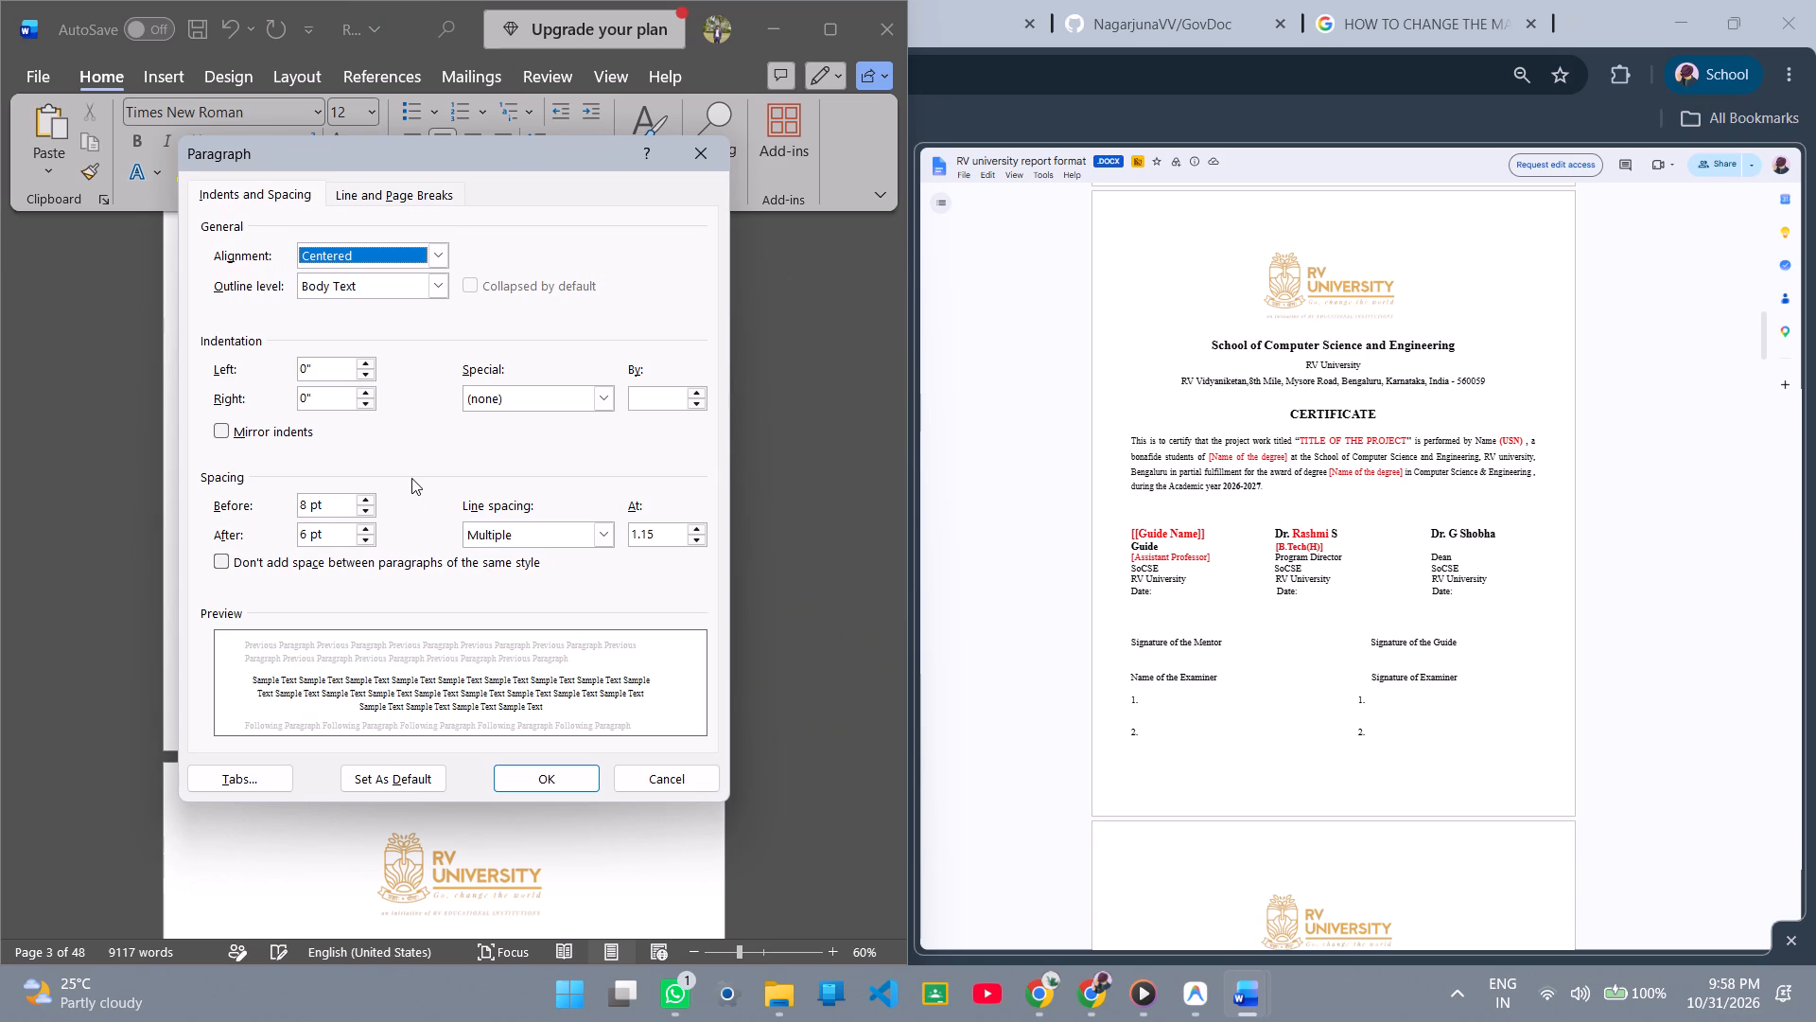
pyautogui.click(435, 252)
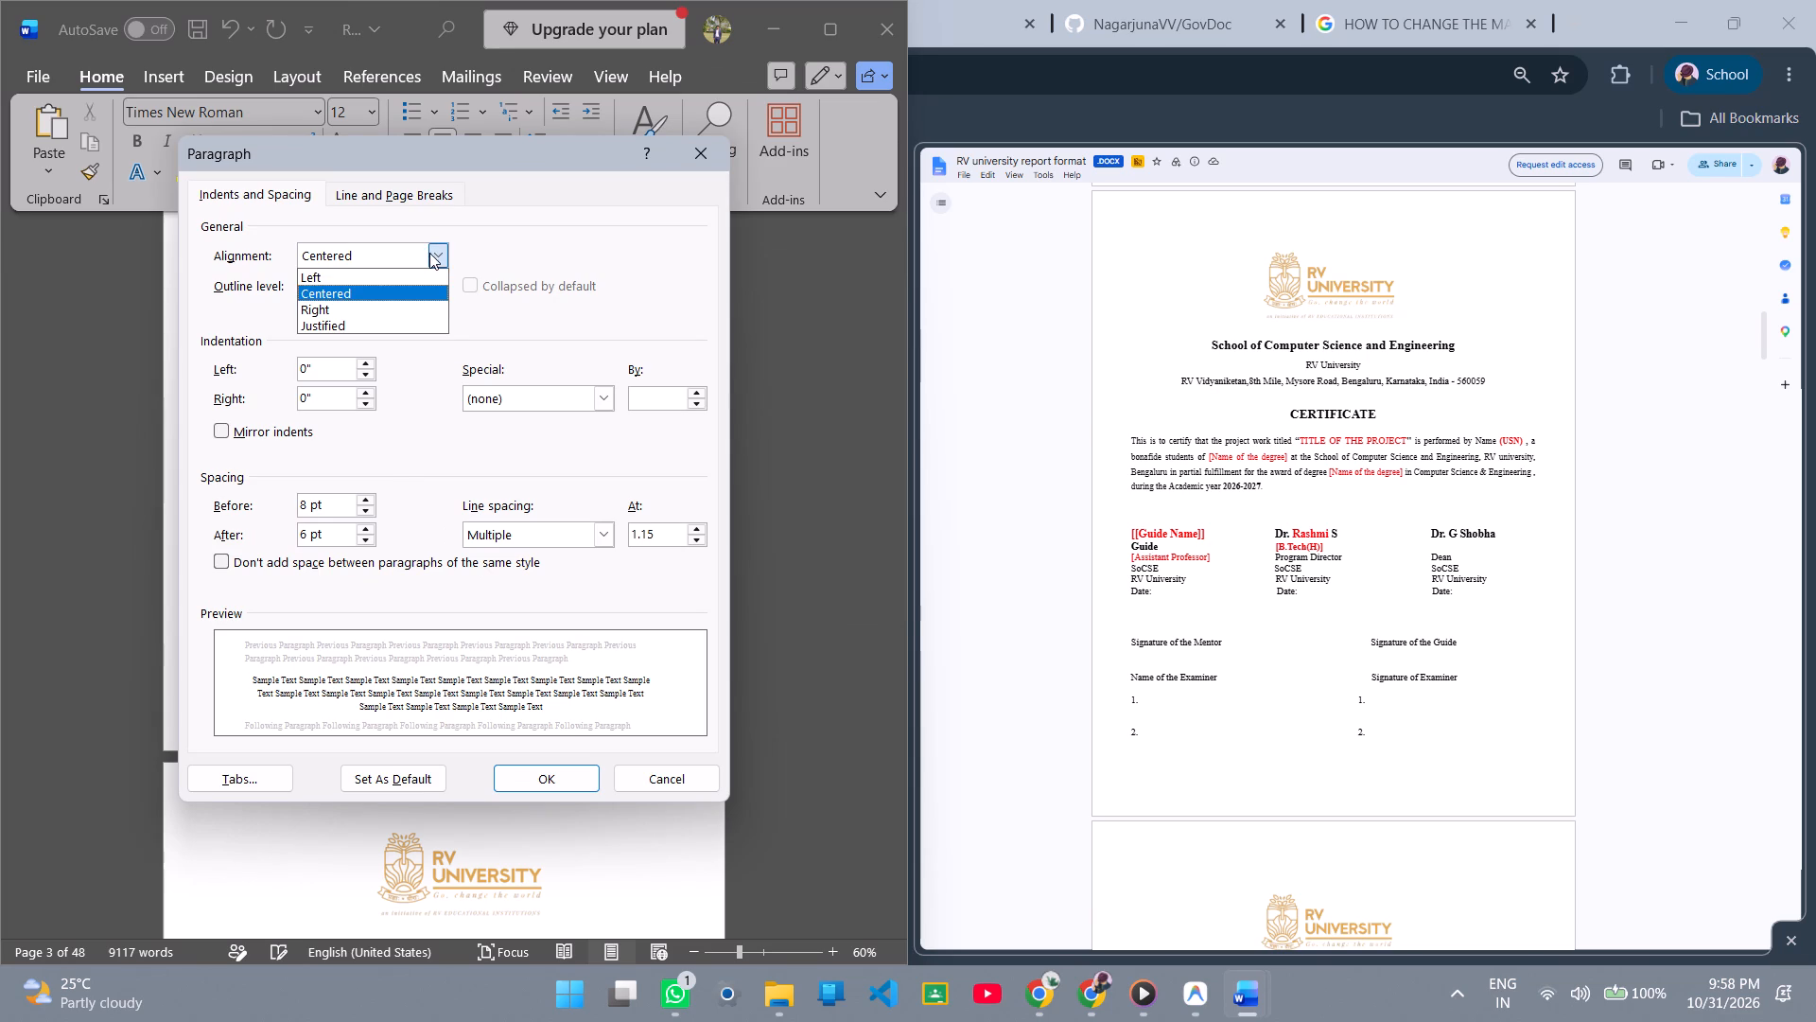
pyautogui.click(371, 325)
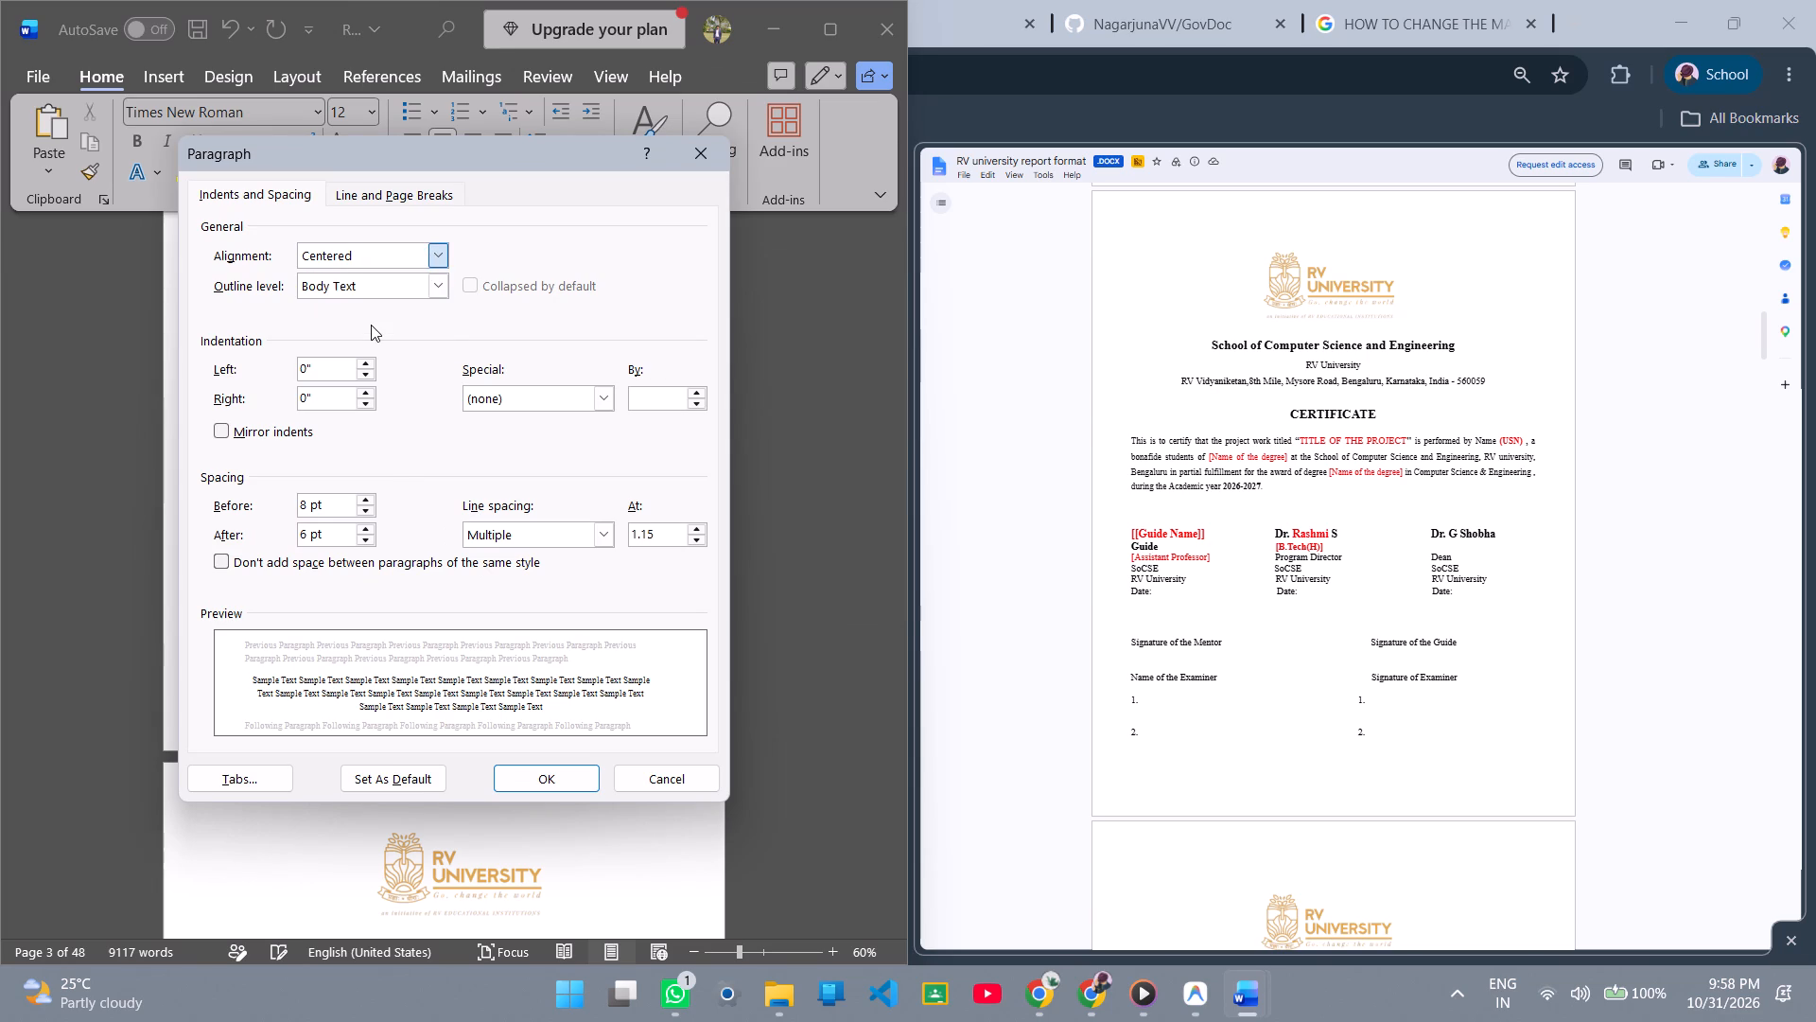
pyautogui.click(440, 255)
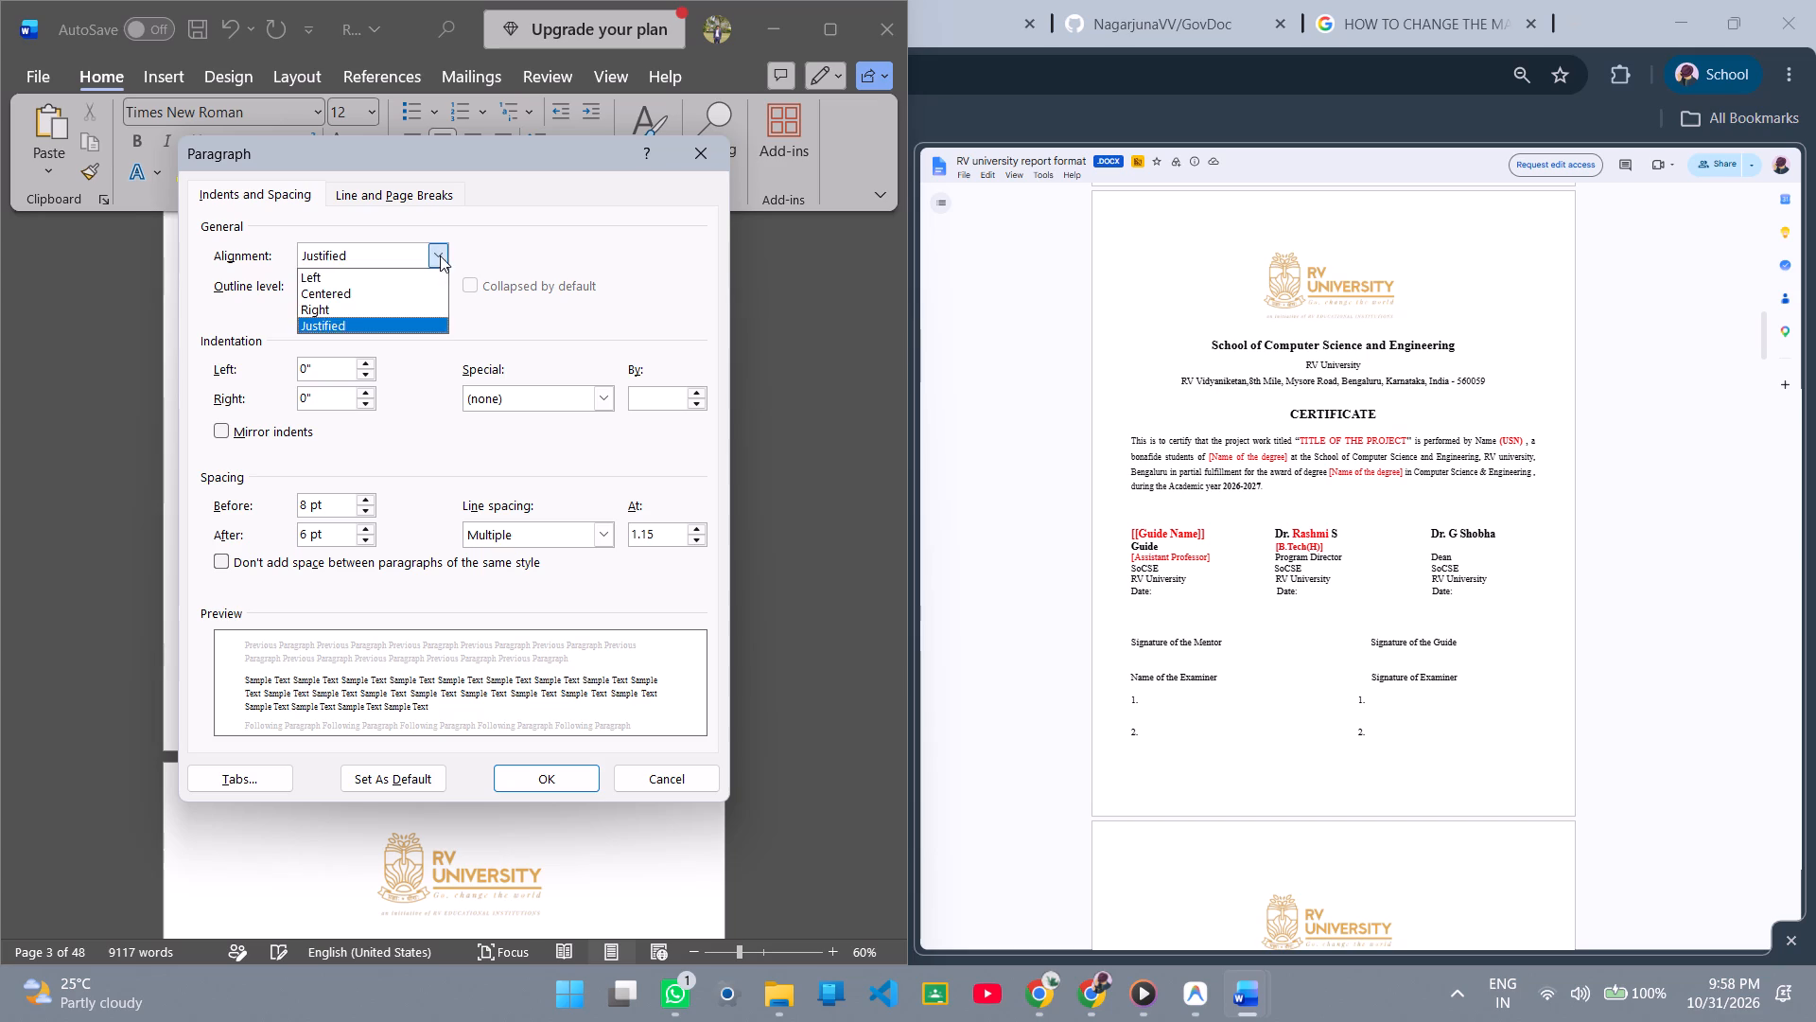
pyautogui.click(390, 287)
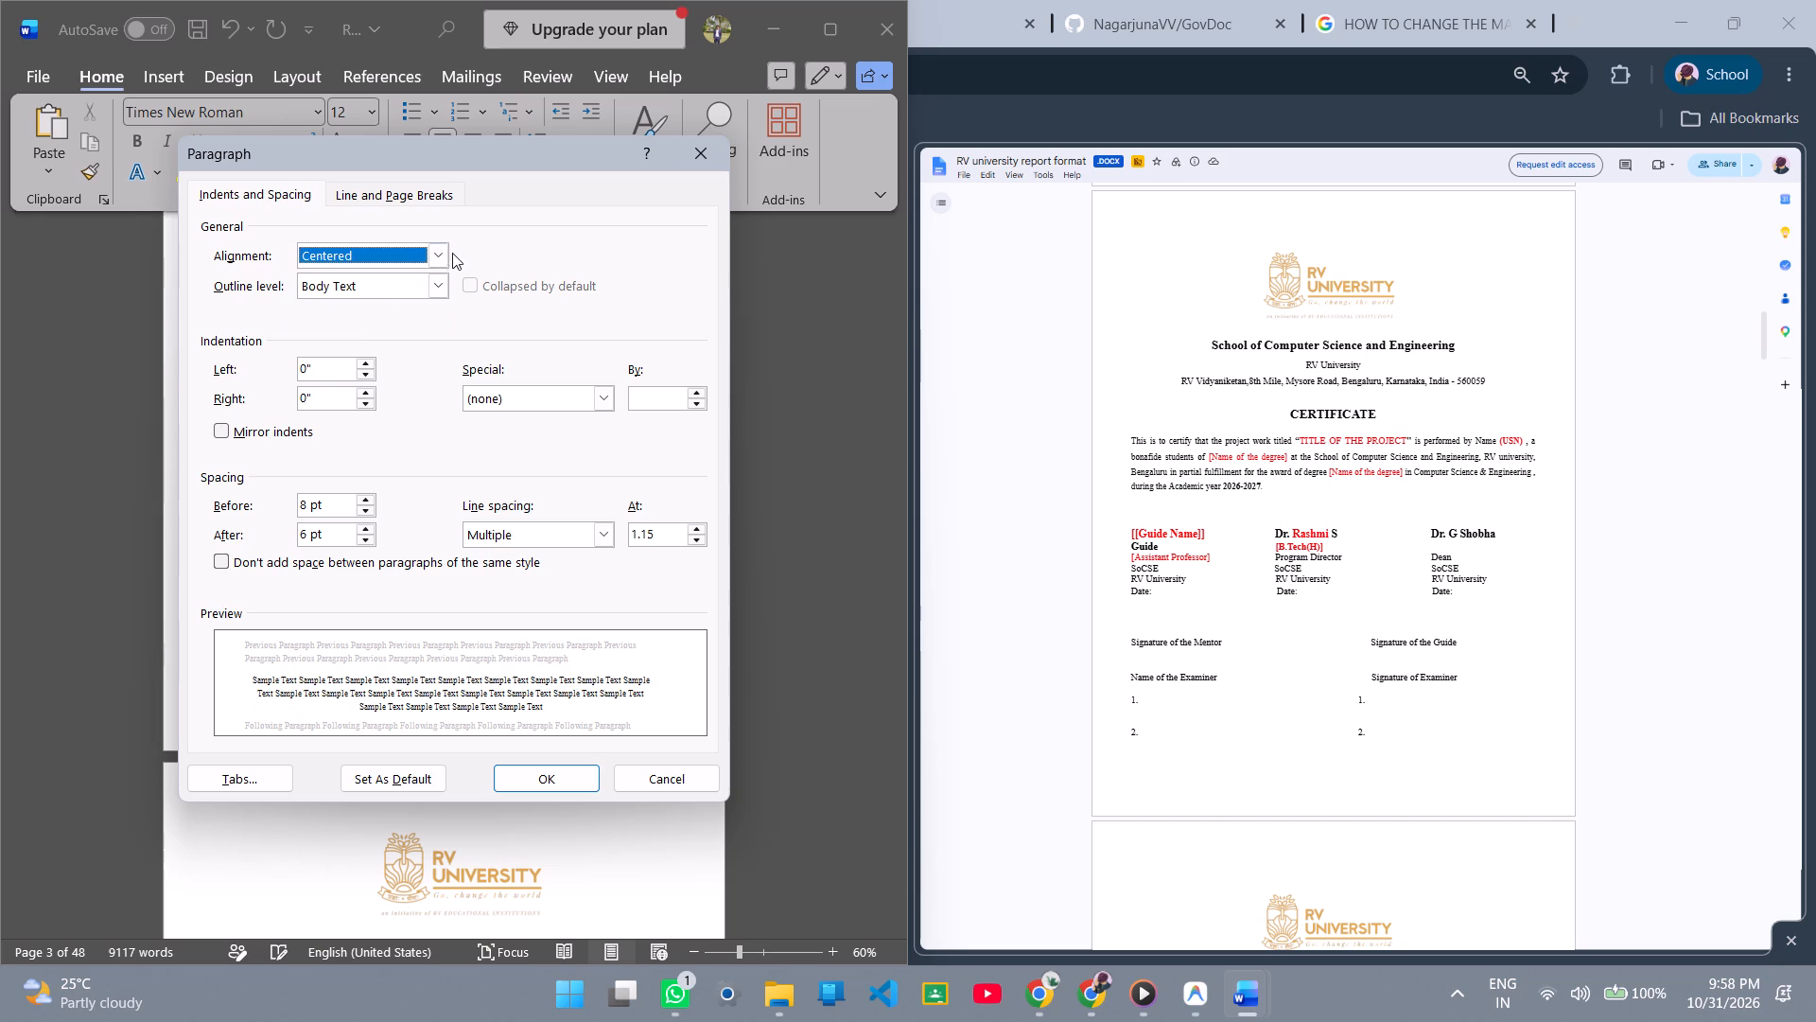
pyautogui.click(436, 252)
pyautogui.click(368, 321)
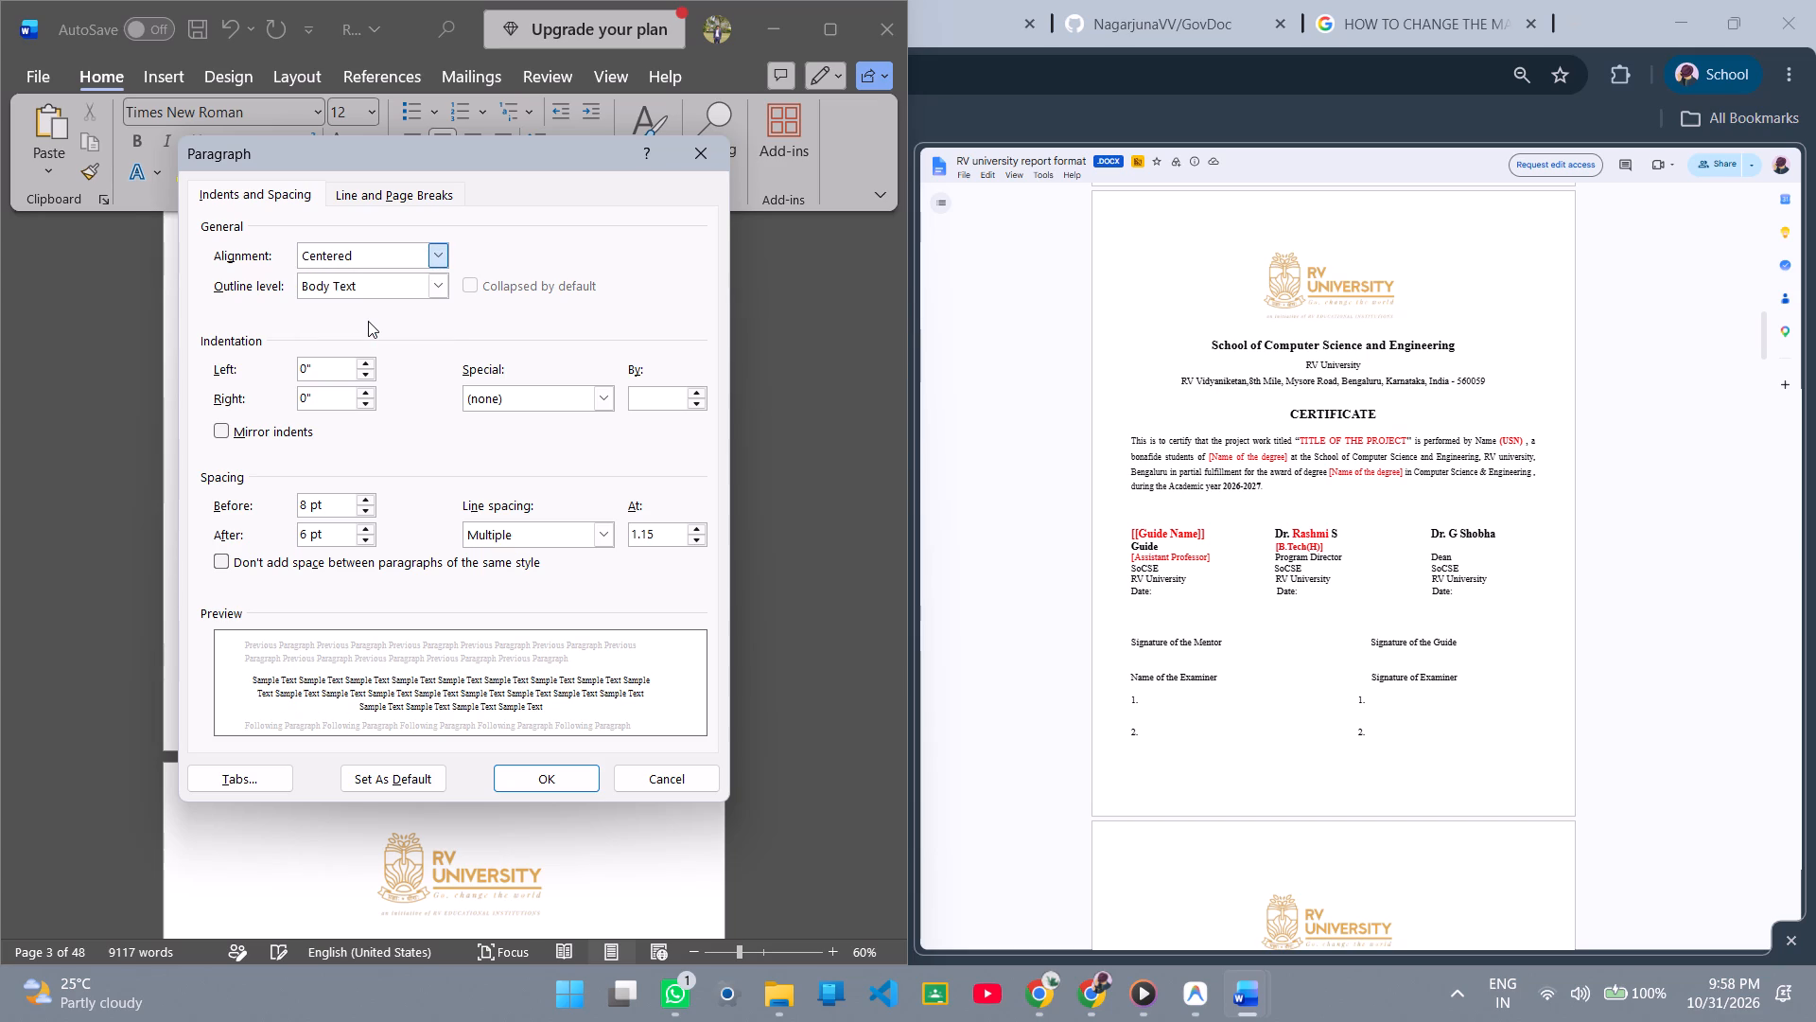
pyautogui.click(408, 335)
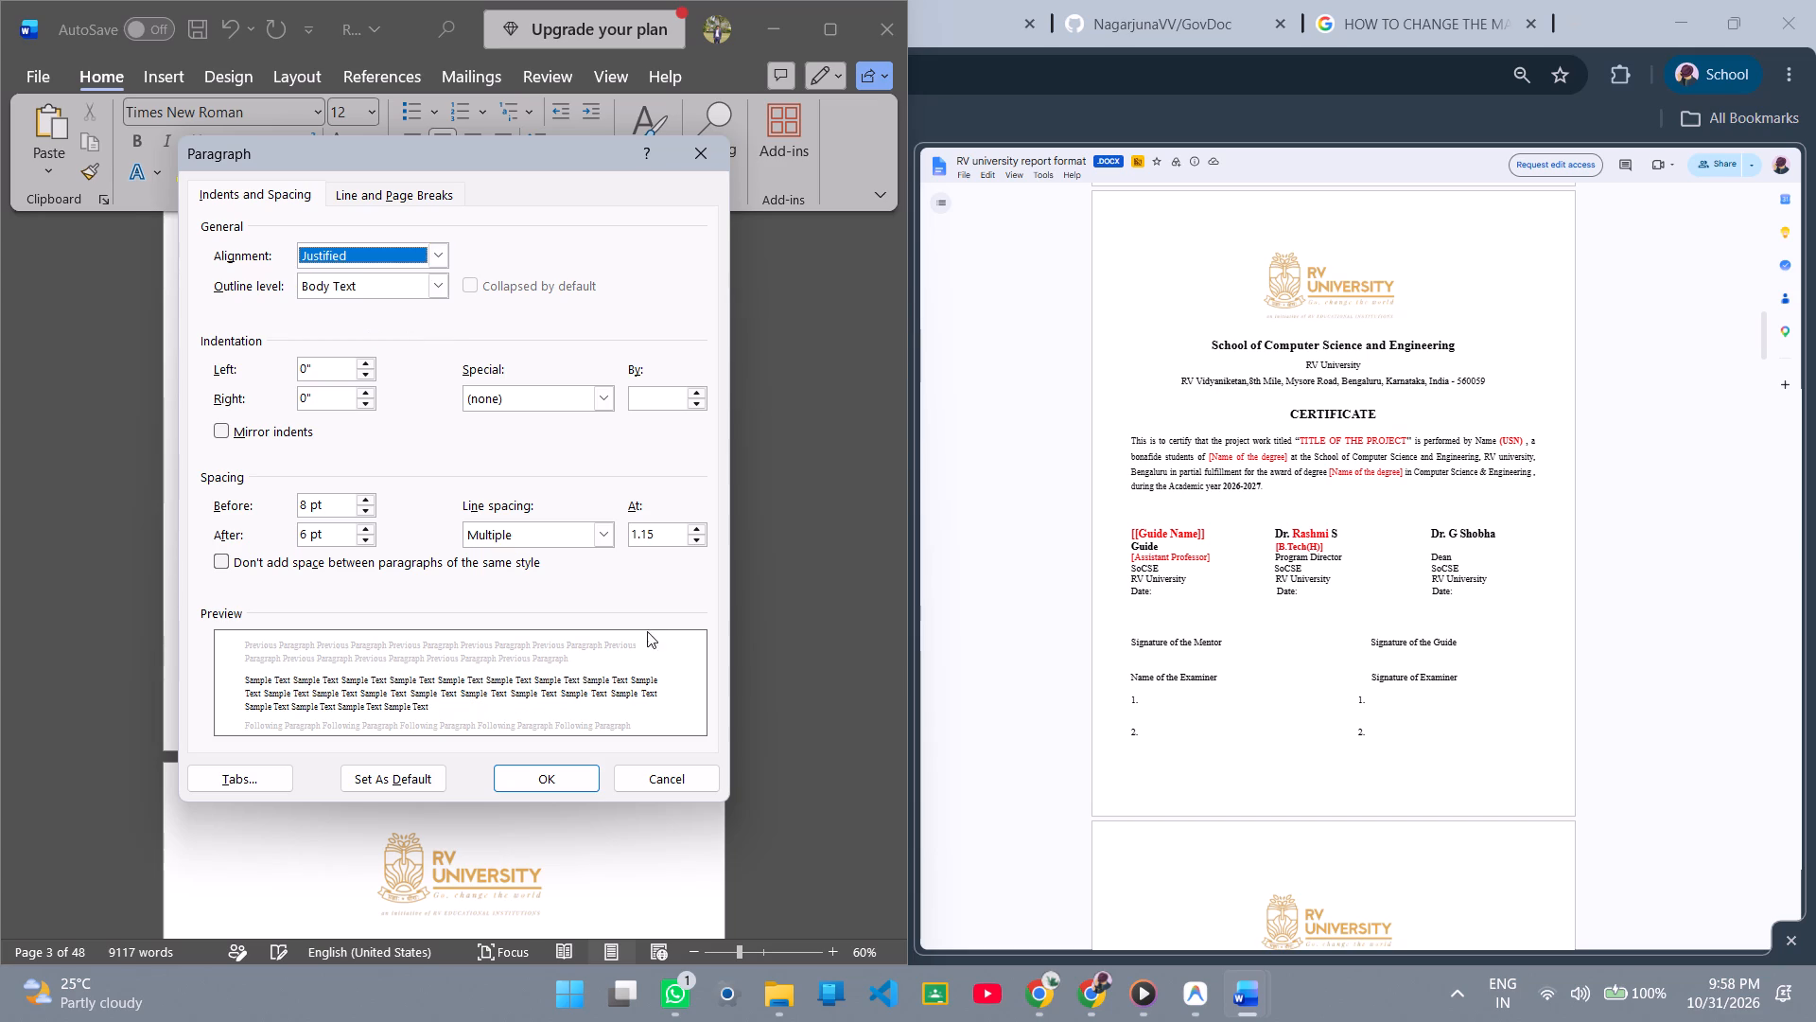
pyautogui.click(545, 779)
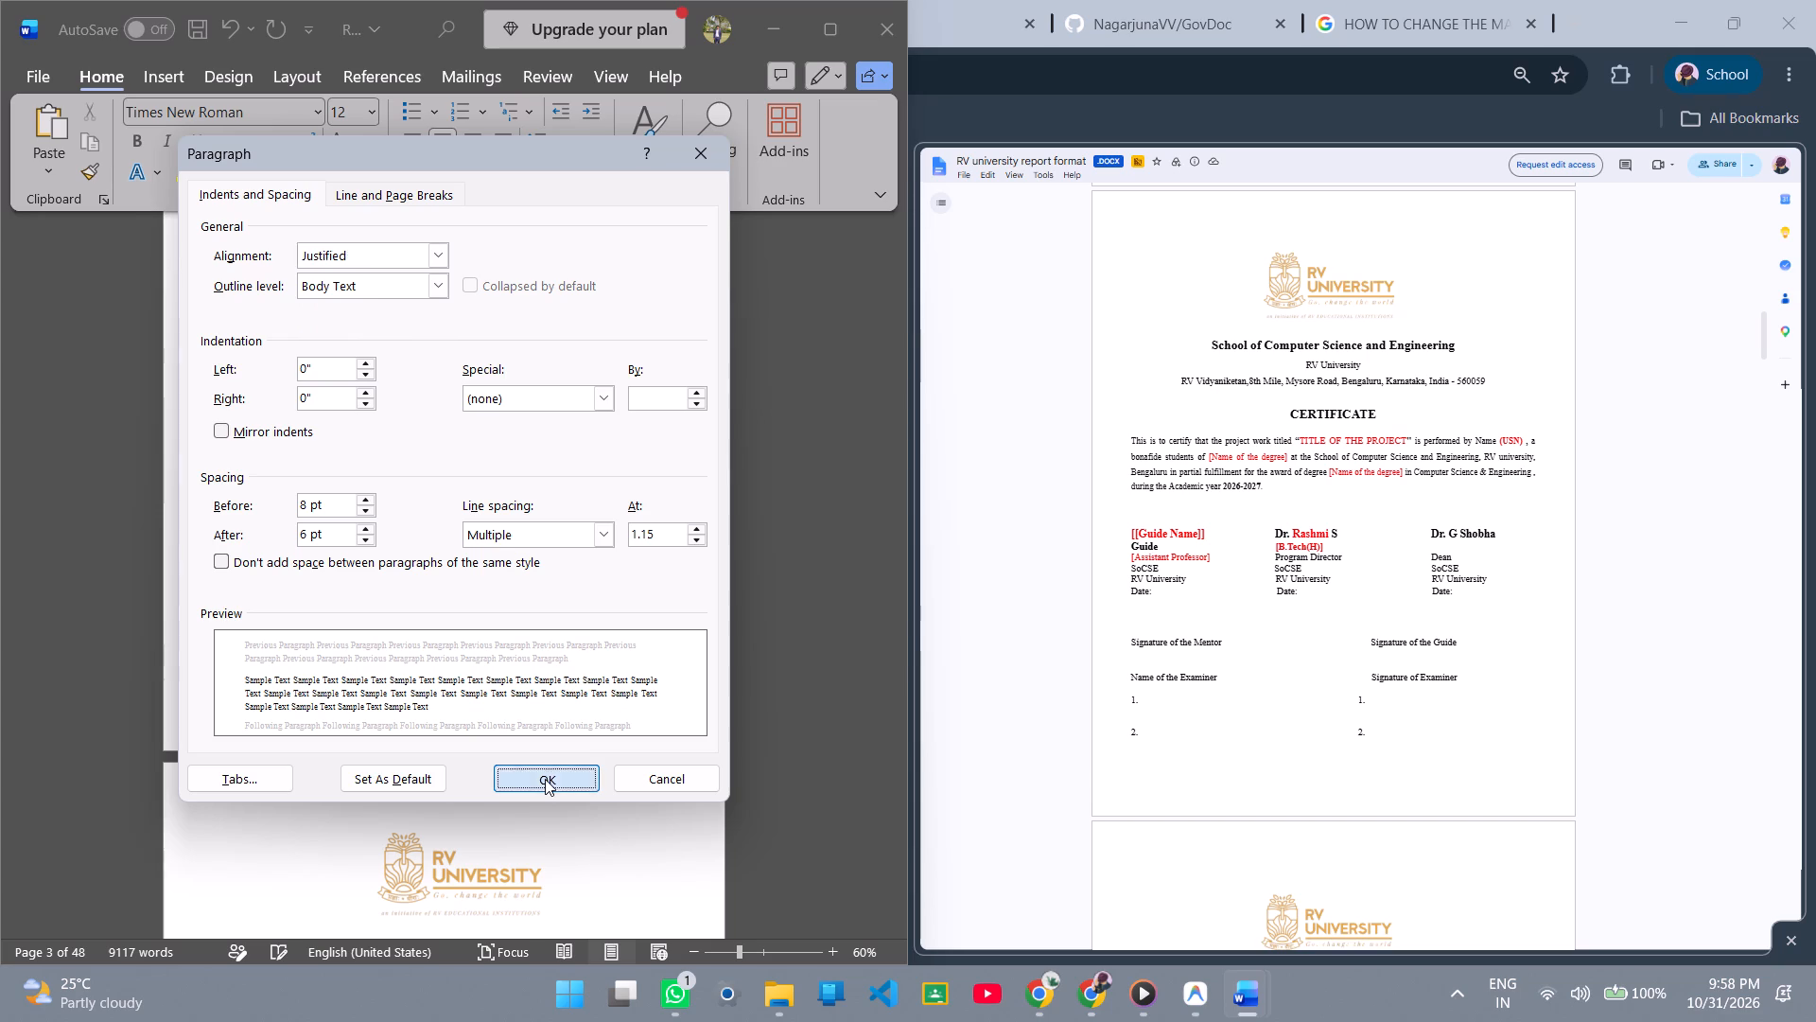
# Start a new blank line directly below the certificate paragraph, at its left margin.
pyautogui.scroll(1, 247, 387)
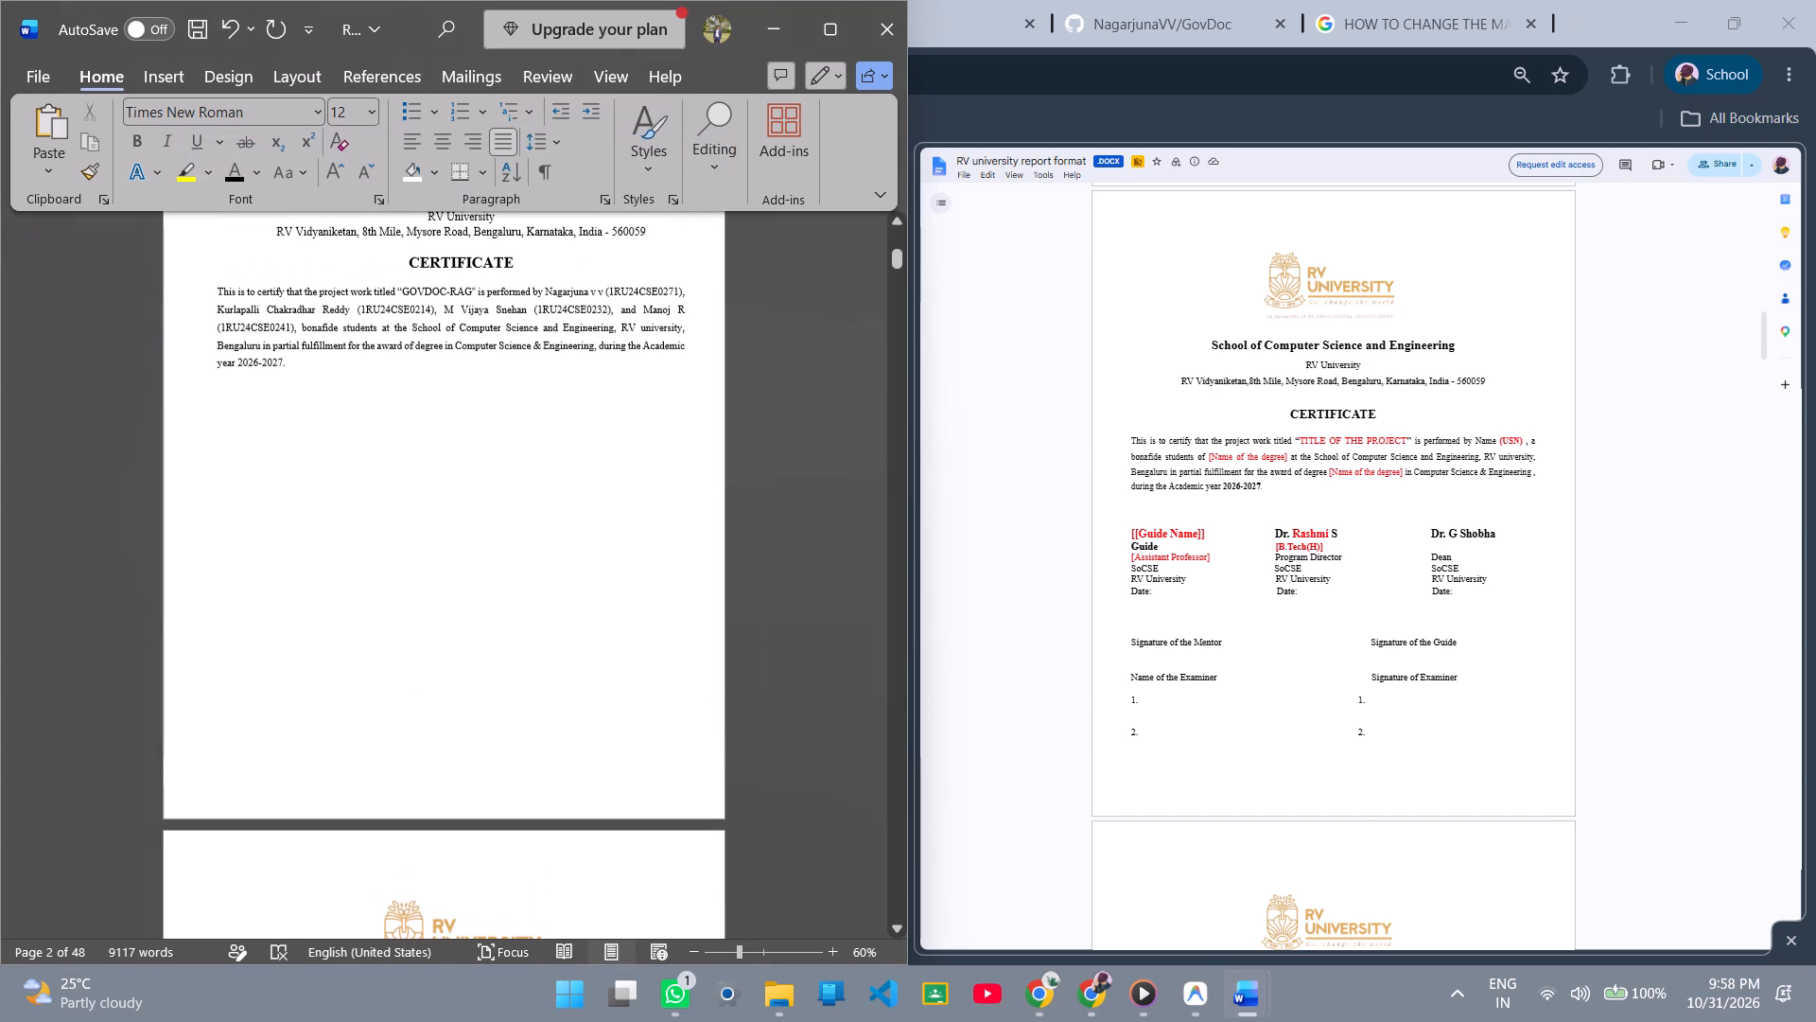
pyautogui.click(252, 427)
pyautogui.click(244, 426)
pyautogui.click(243, 420)
pyautogui.click(244, 411)
pyautogui.click(290, 365)
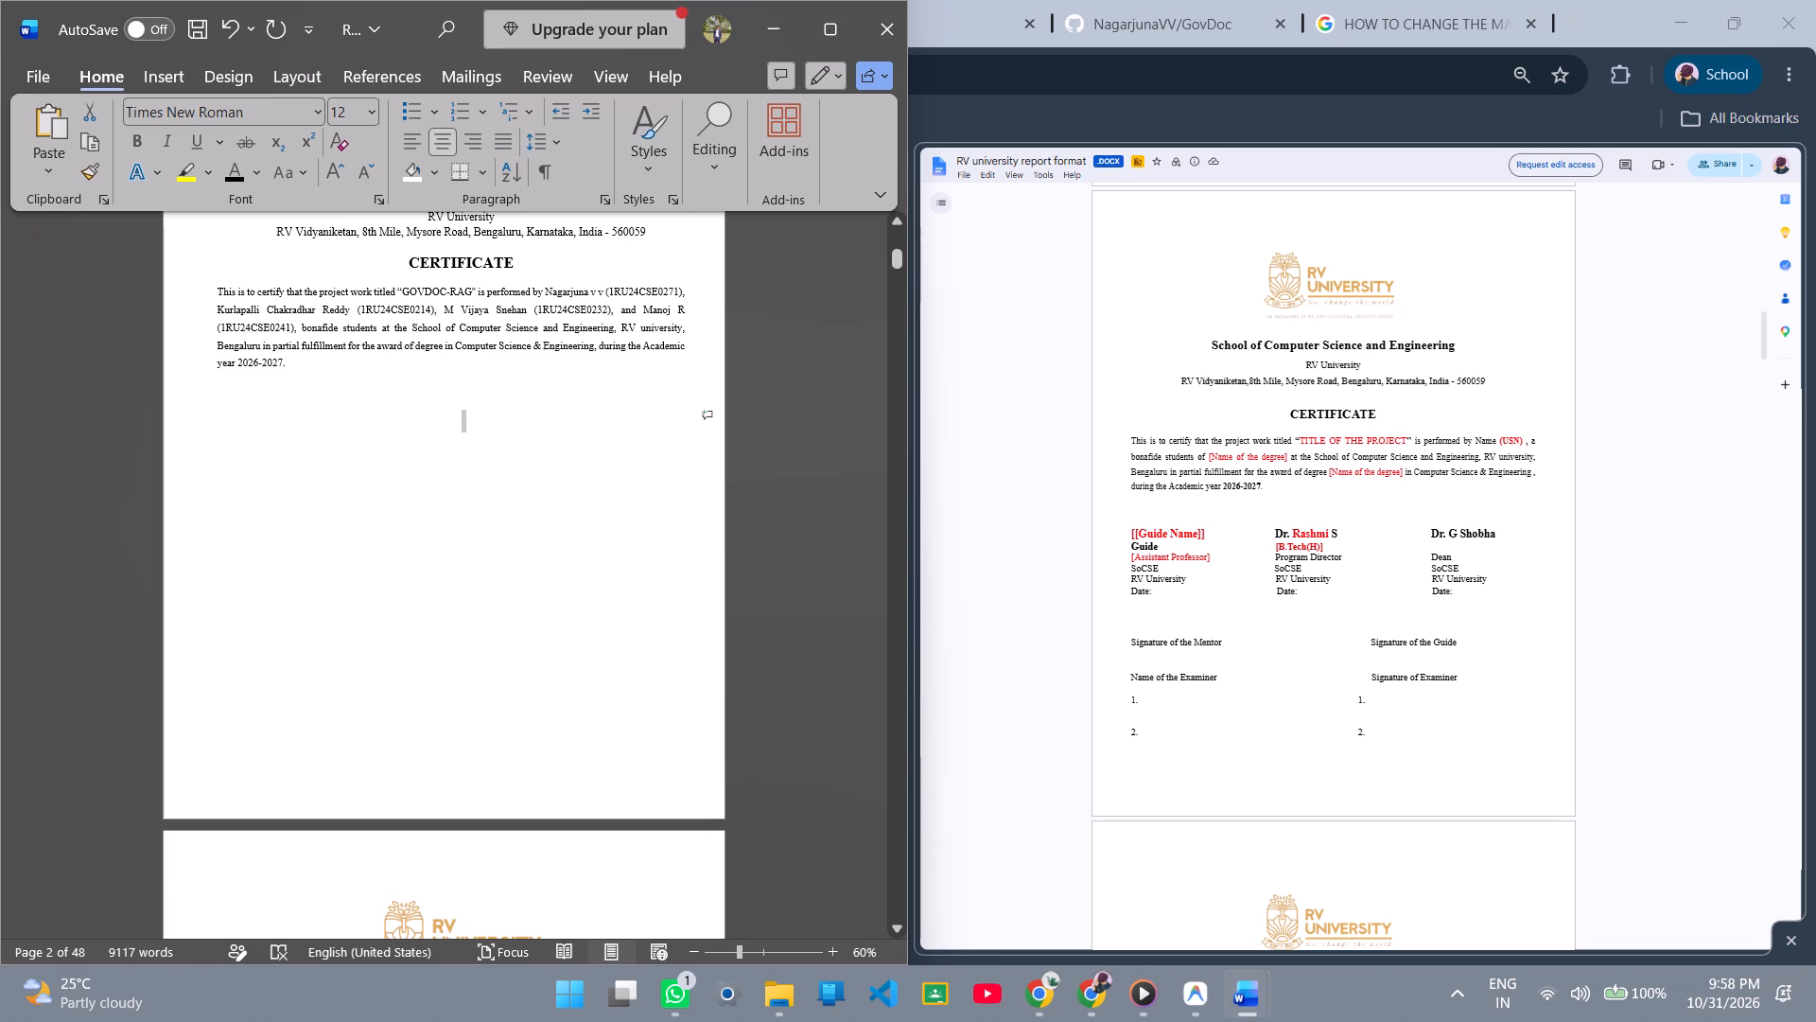
pyautogui.press('Return')
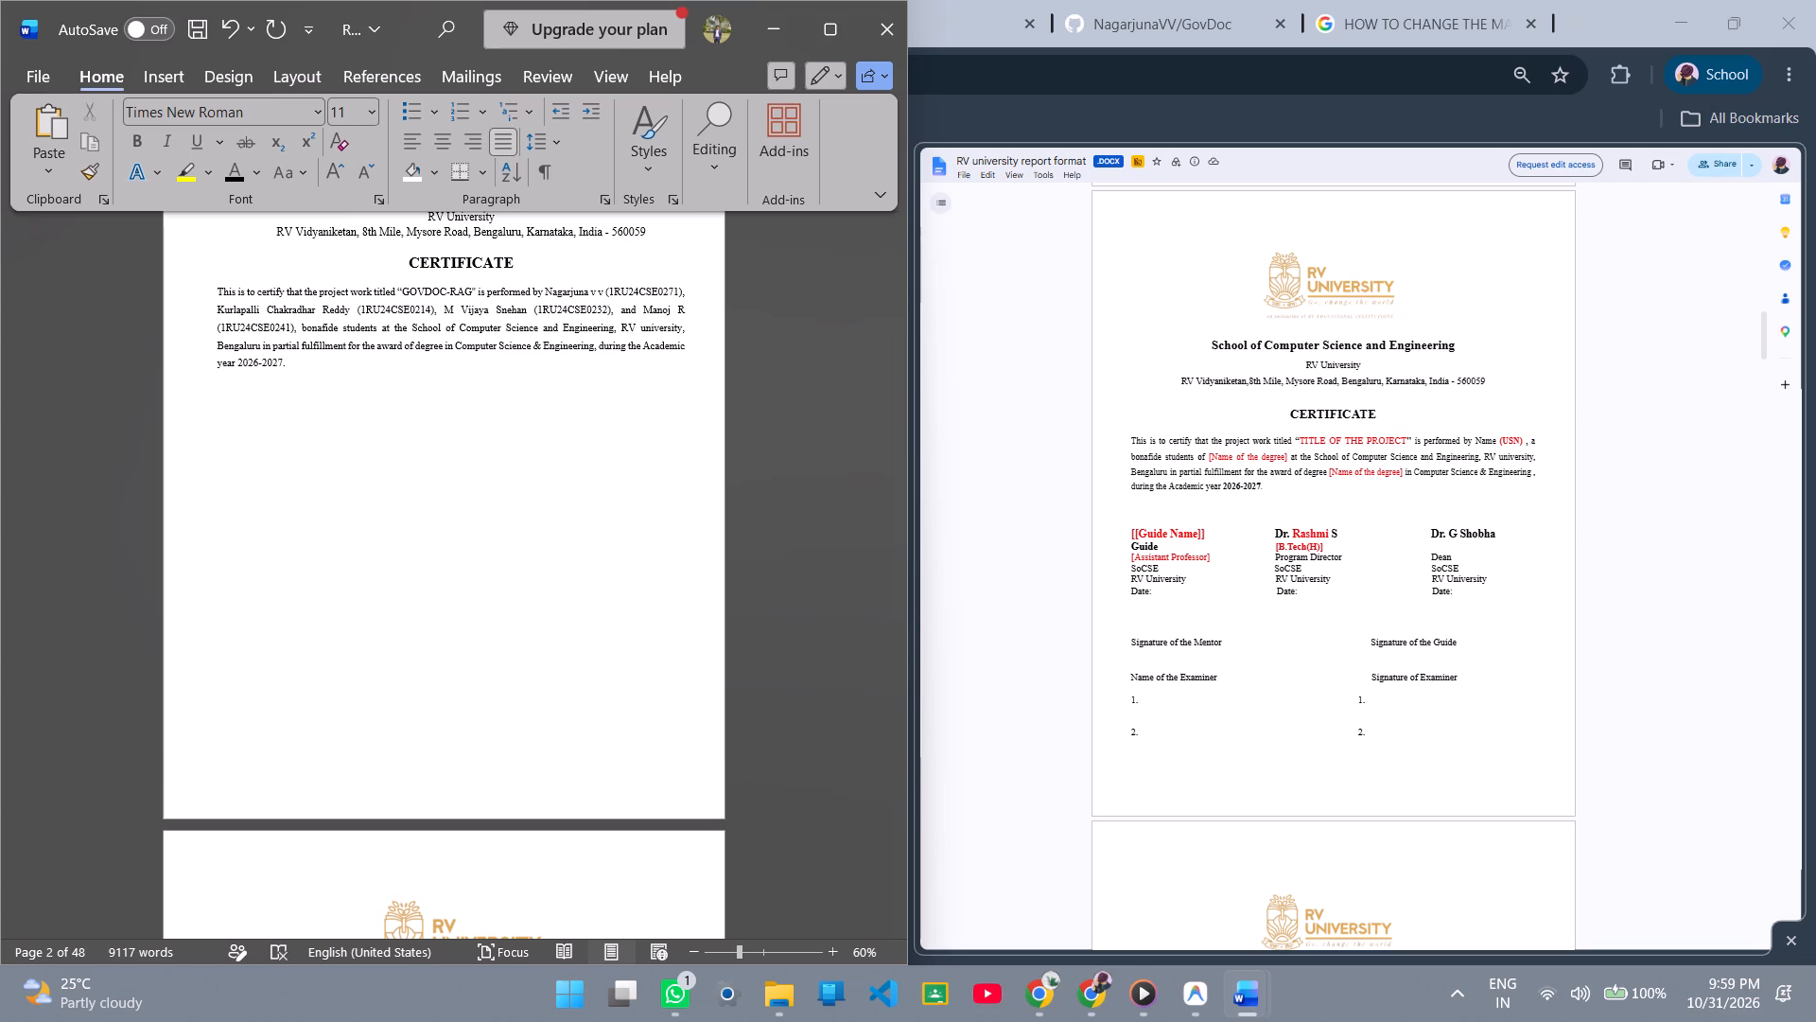
pyautogui.press('Return')
pyautogui.press('Return')
pyautogui.press('BackSpace')
pyautogui.press('BackSpace')
# Copy the signatory and examiner block from the RV university report format in Chrome and paste it below the certificate paragraph in Word.
pyautogui.hotkey('alt', 'Tab')
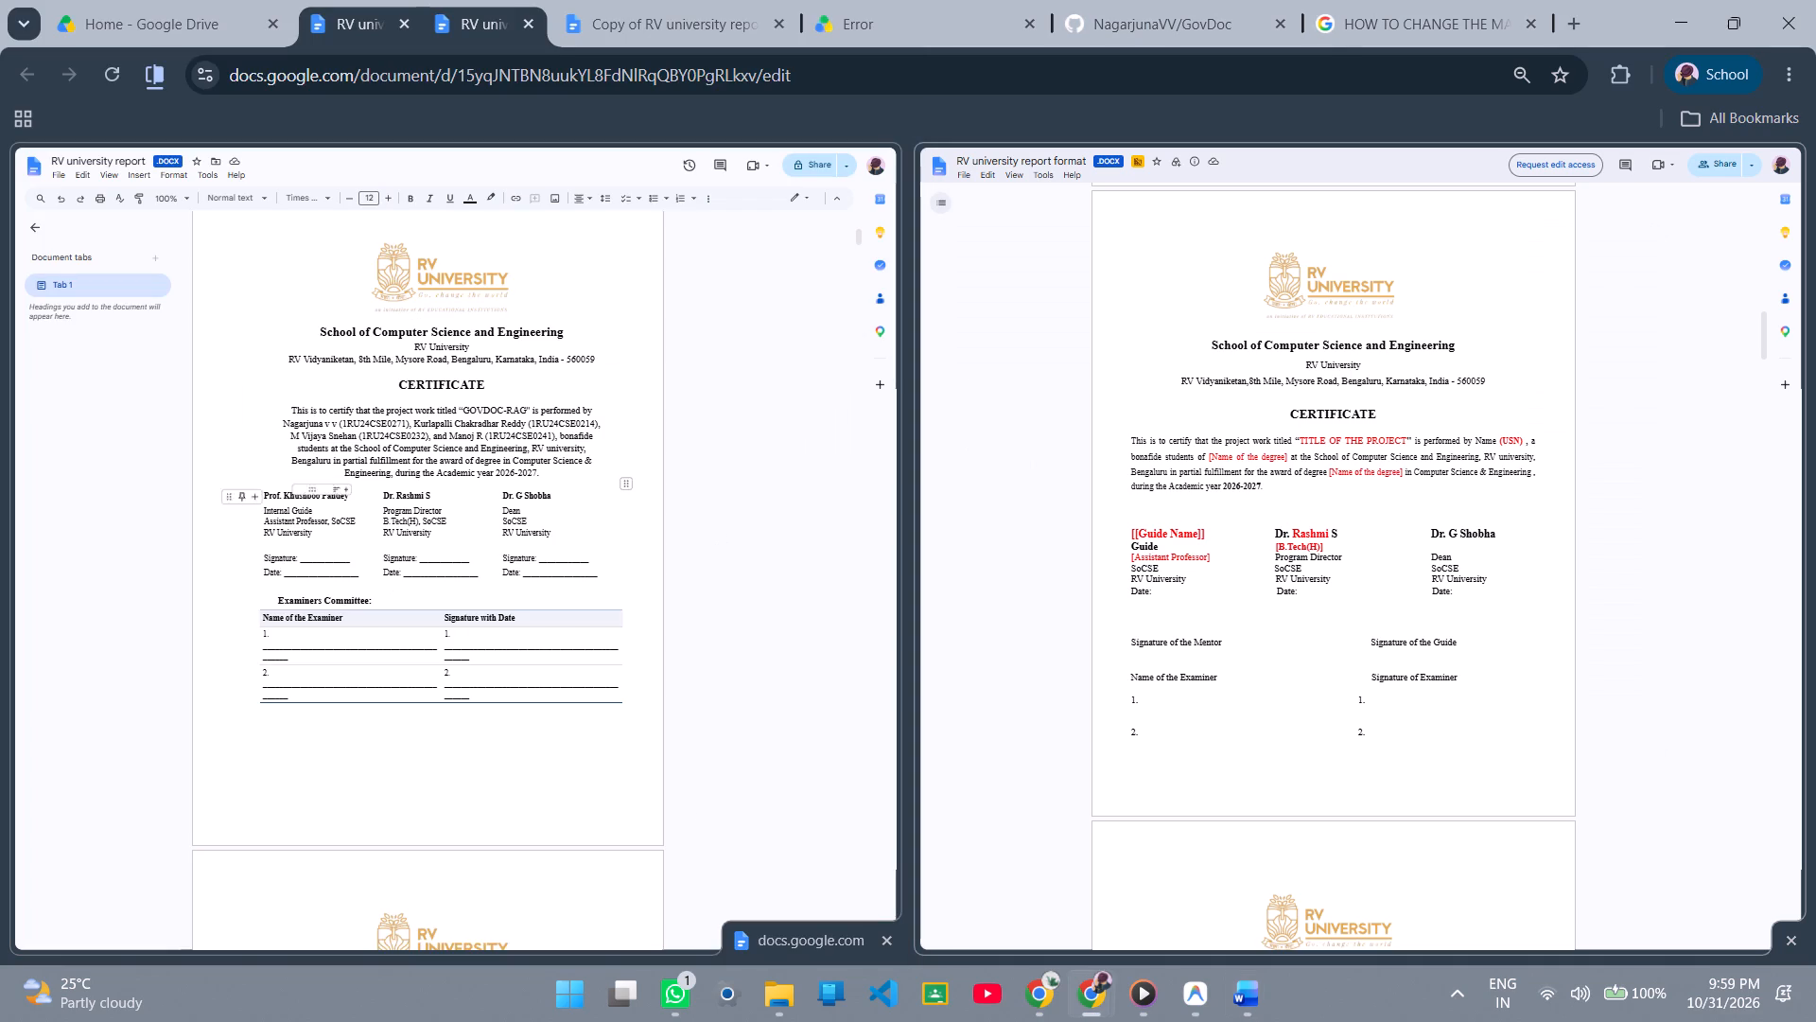
pyautogui.hotkey('alt', 'Tab')
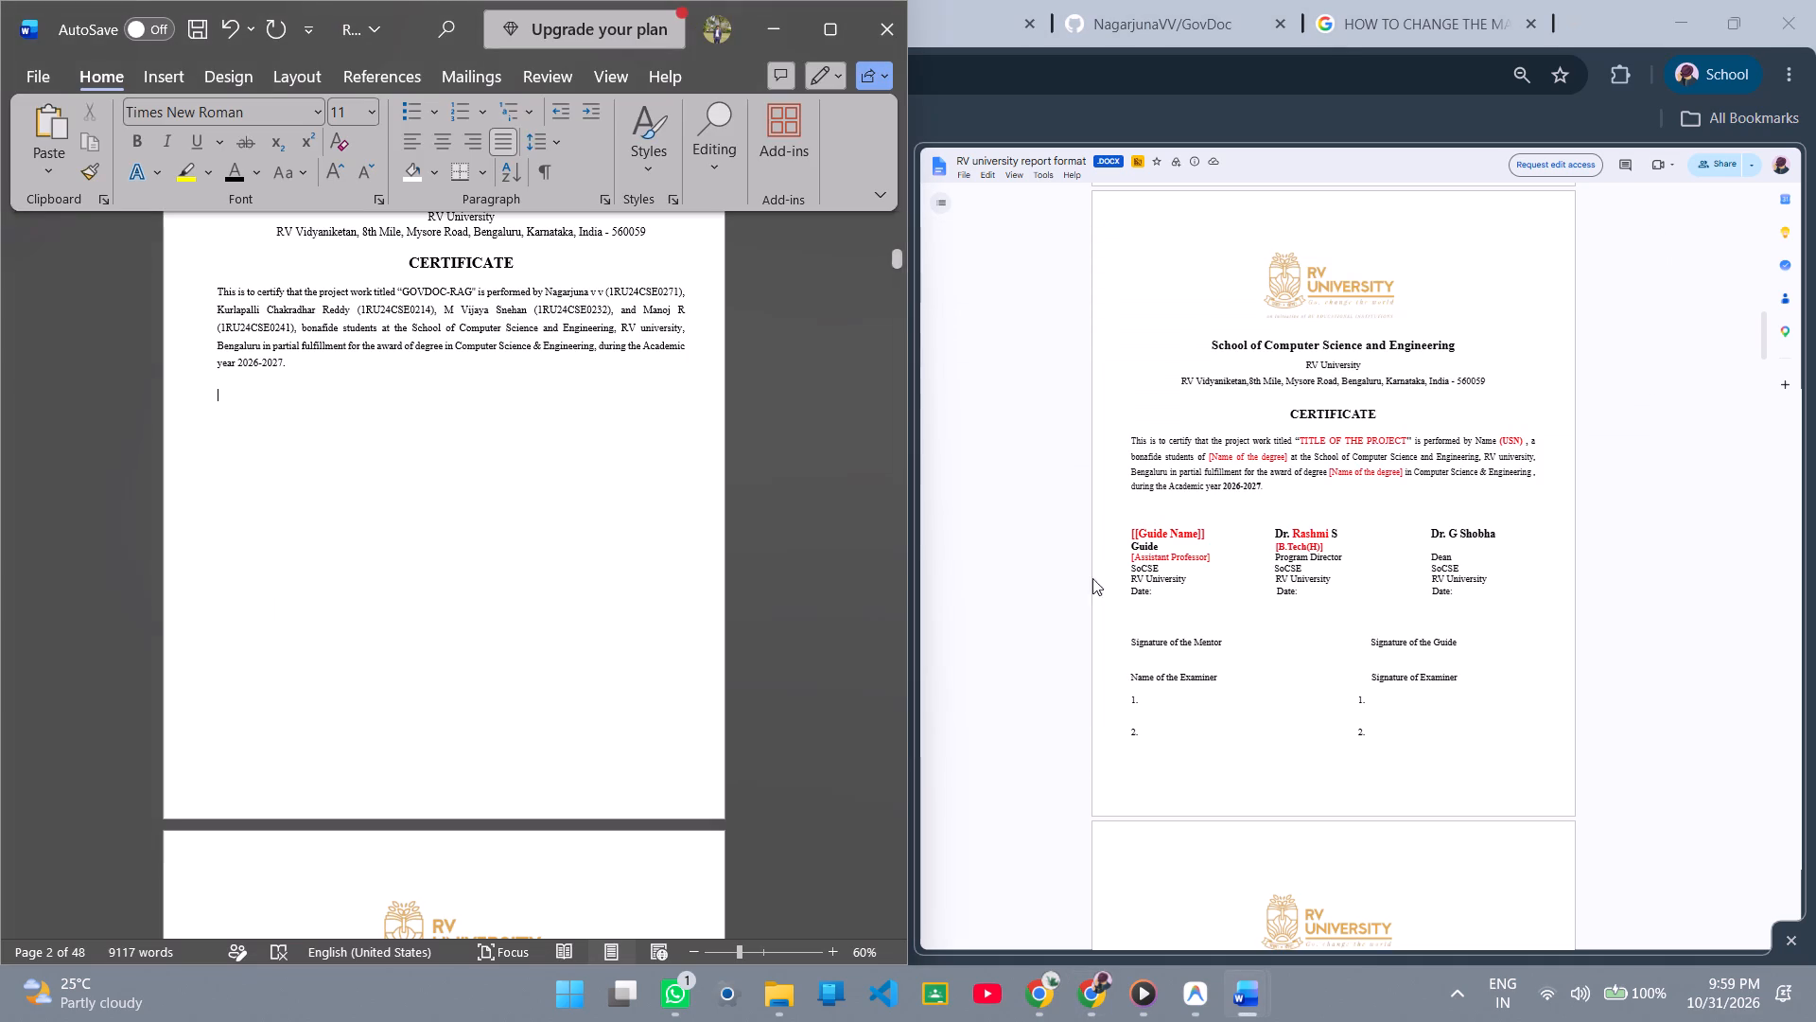
pyautogui.moveTo(1196, 613); pyautogui.dragTo(1121, 527)
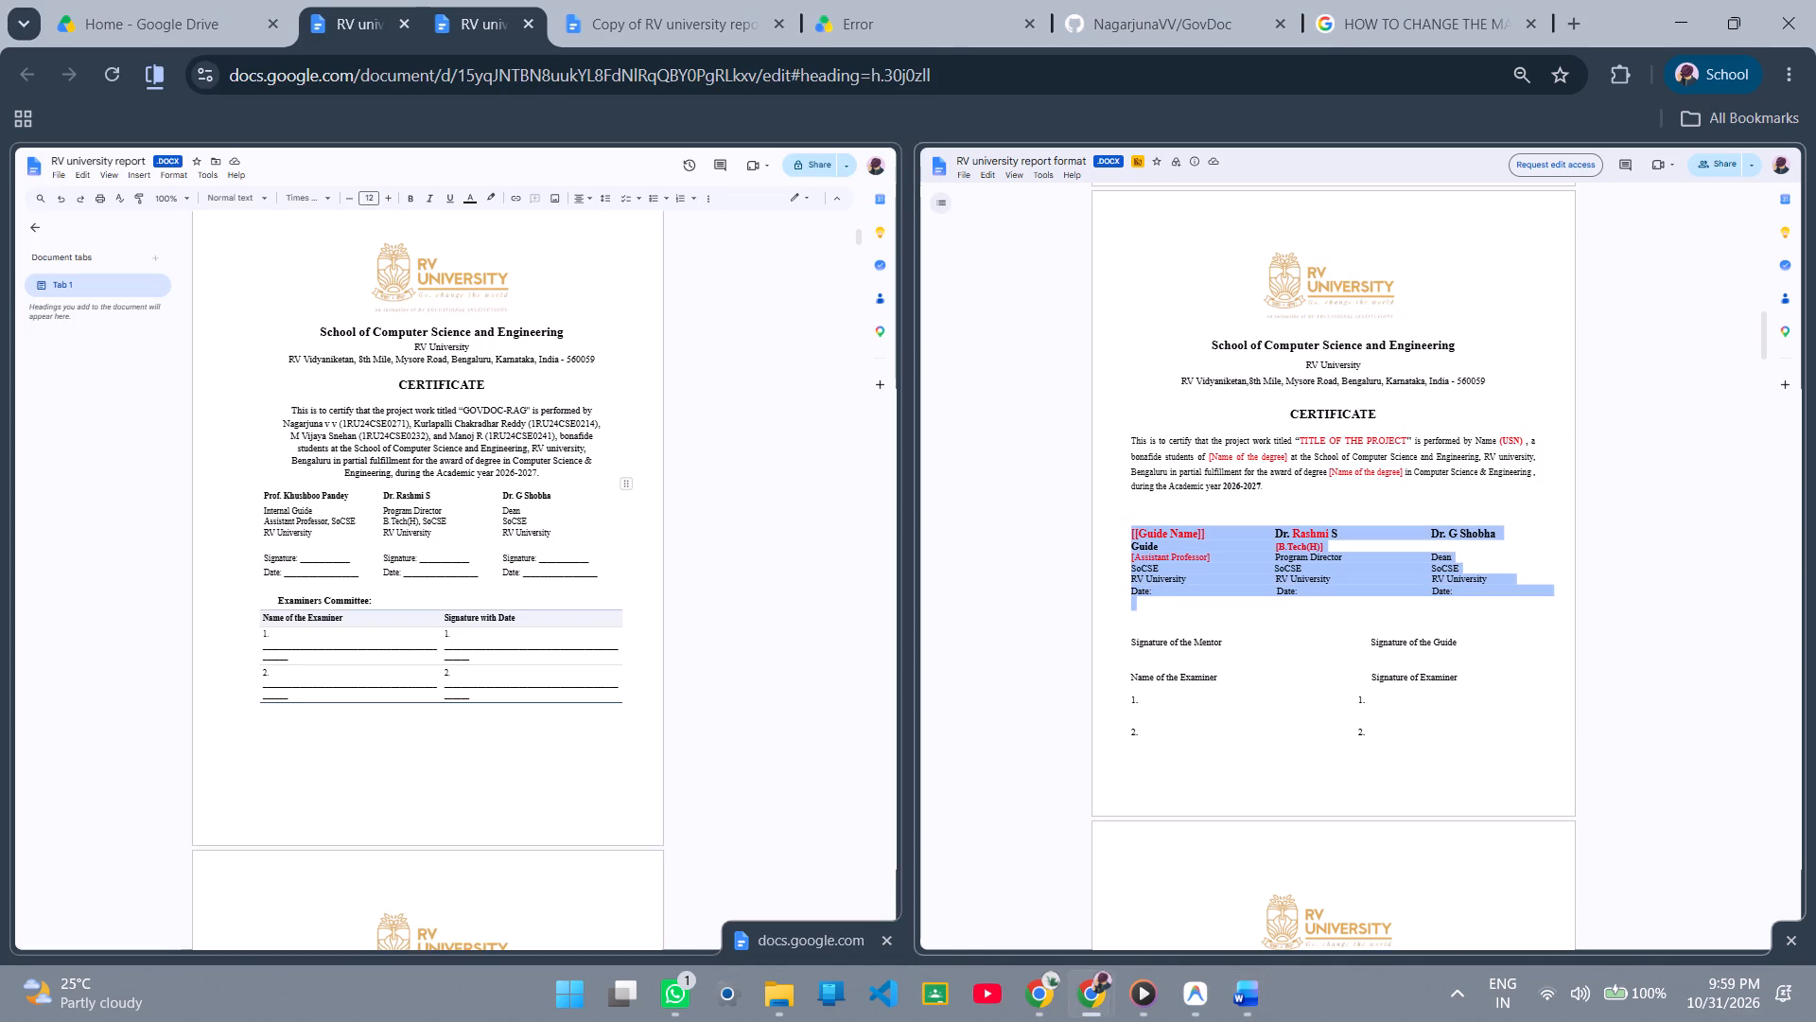
pyautogui.click(1294, 716)
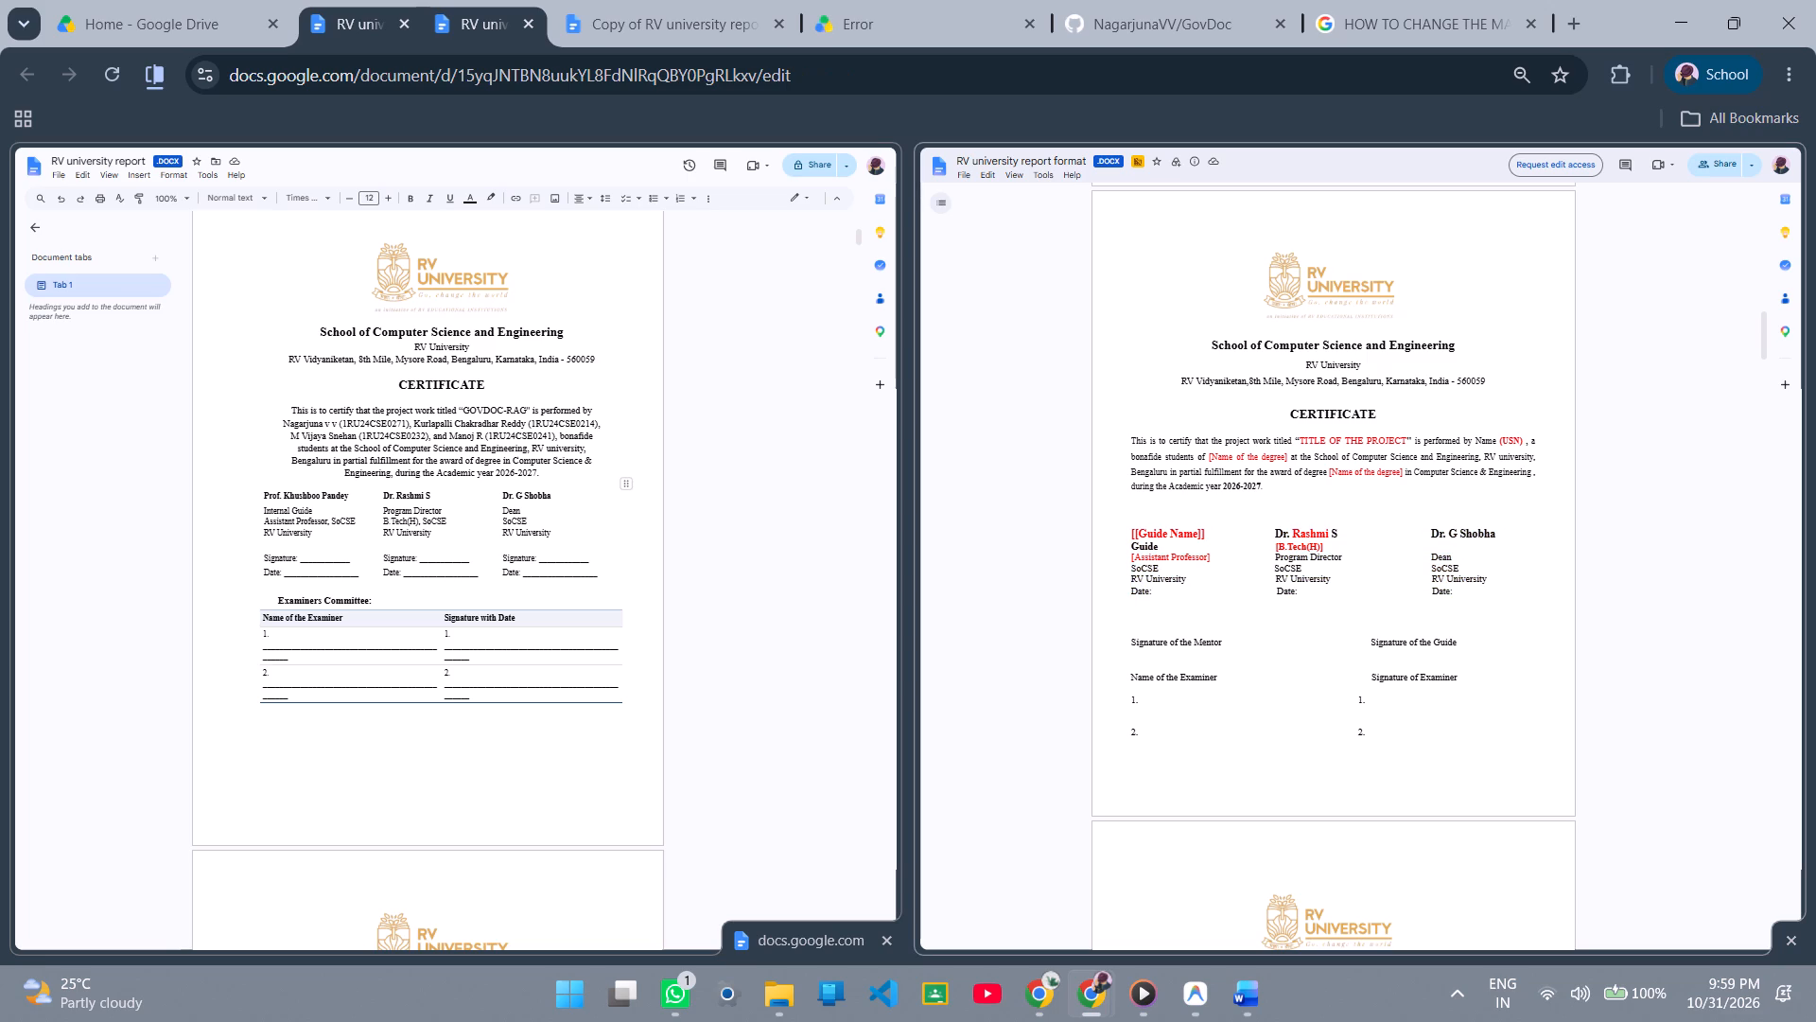
pyautogui.moveTo(1146, 754); pyautogui.dragTo(1082, 531)
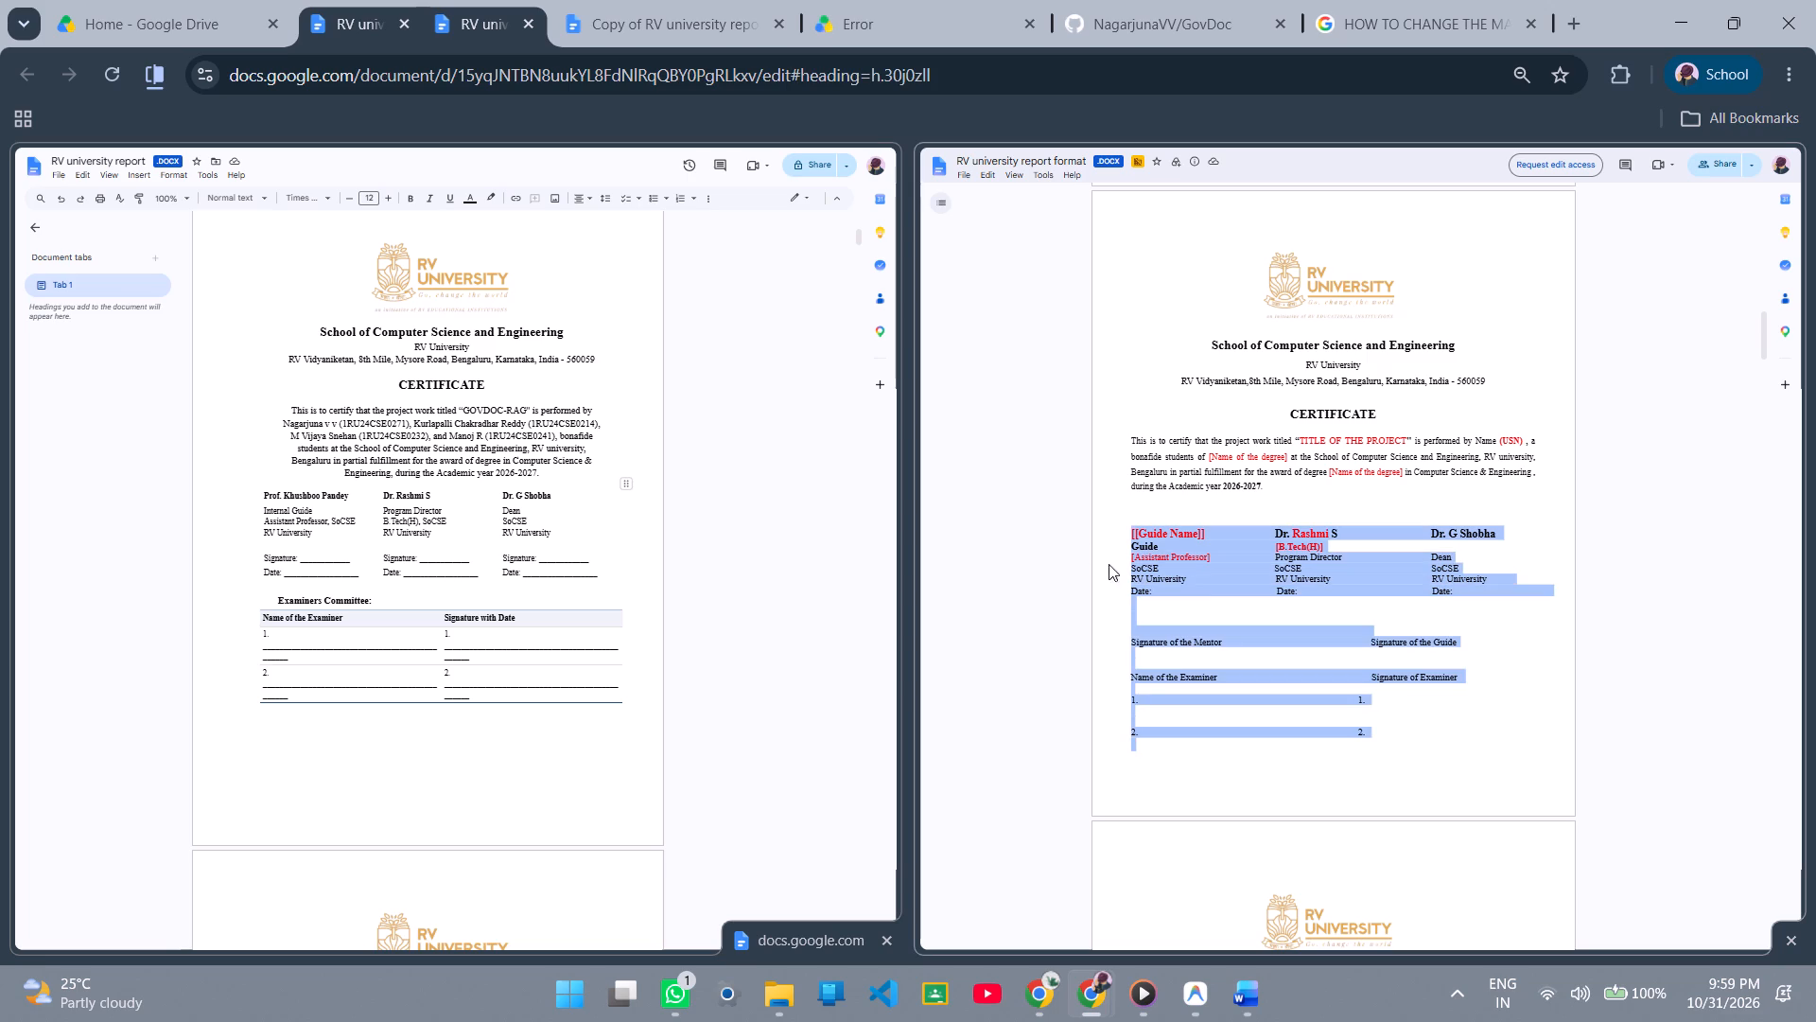
pyautogui.click(1159, 738)
pyautogui.moveTo(1148, 737); pyautogui.dragTo(1101, 537)
pyautogui.hotkey('ctrl', 'c')
pyautogui.hotkey('alt', 'Tab')
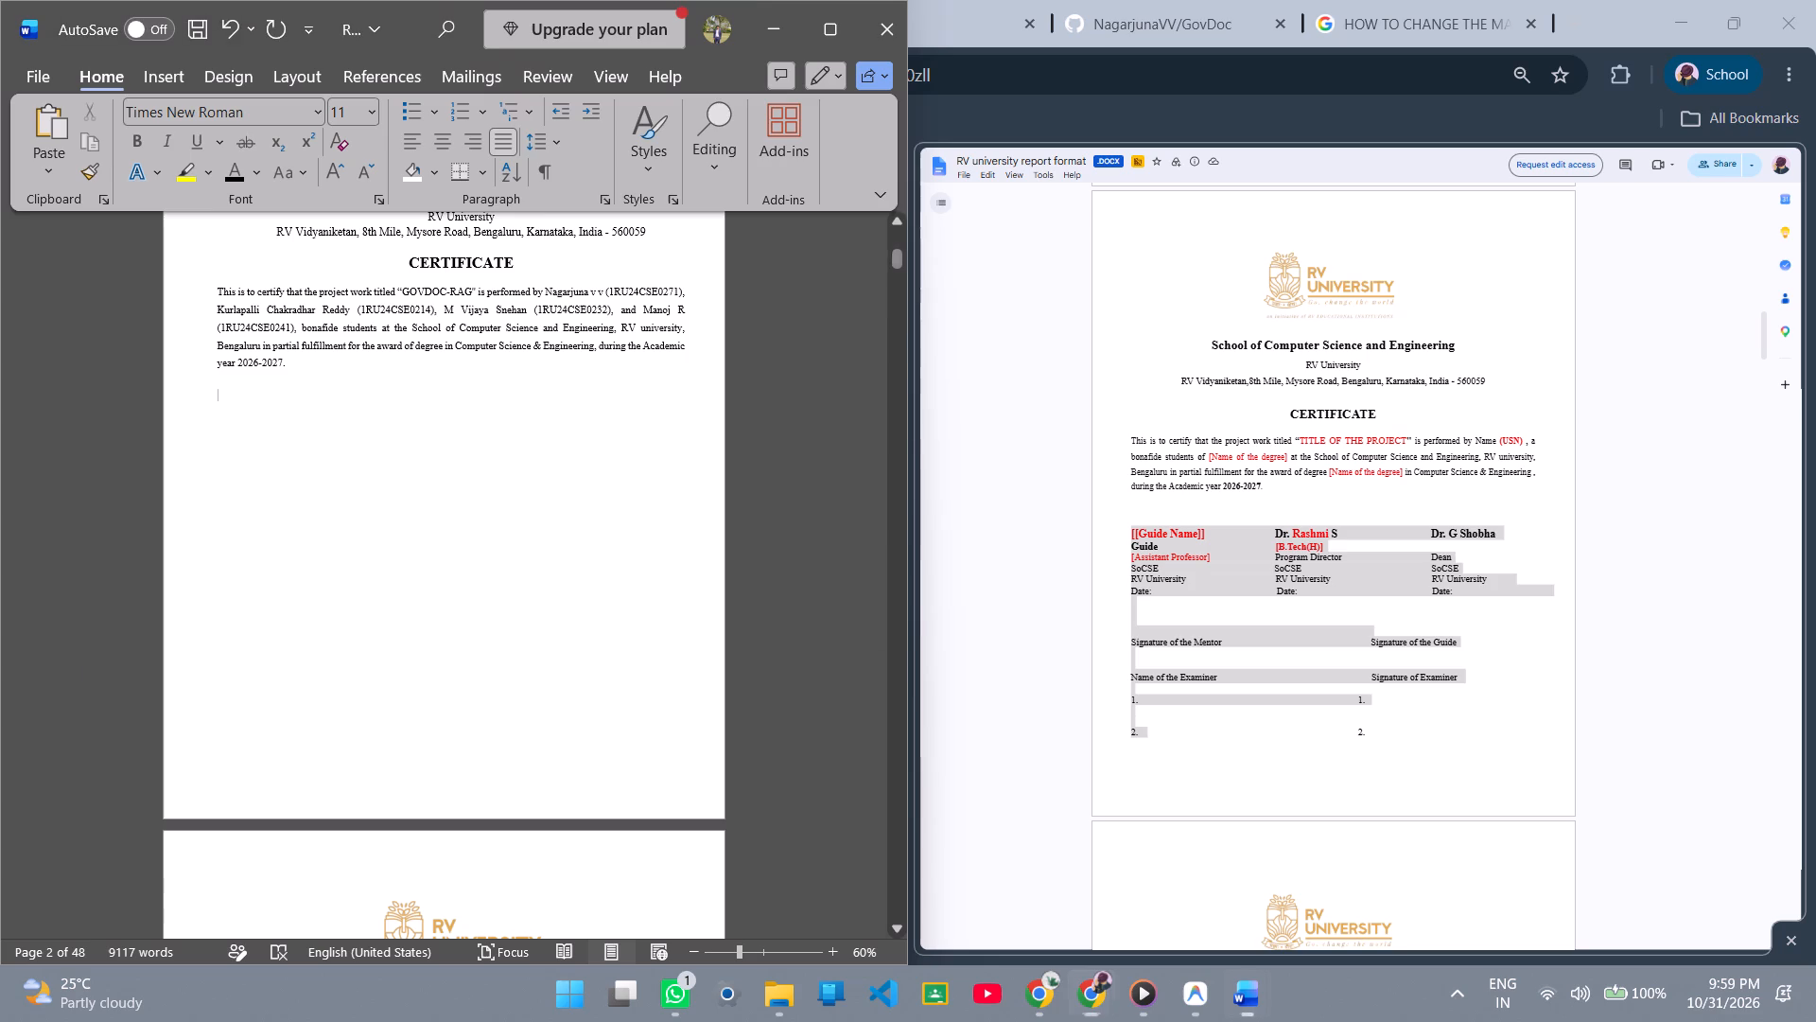
pyautogui.hotkey('ctrl', 'v')
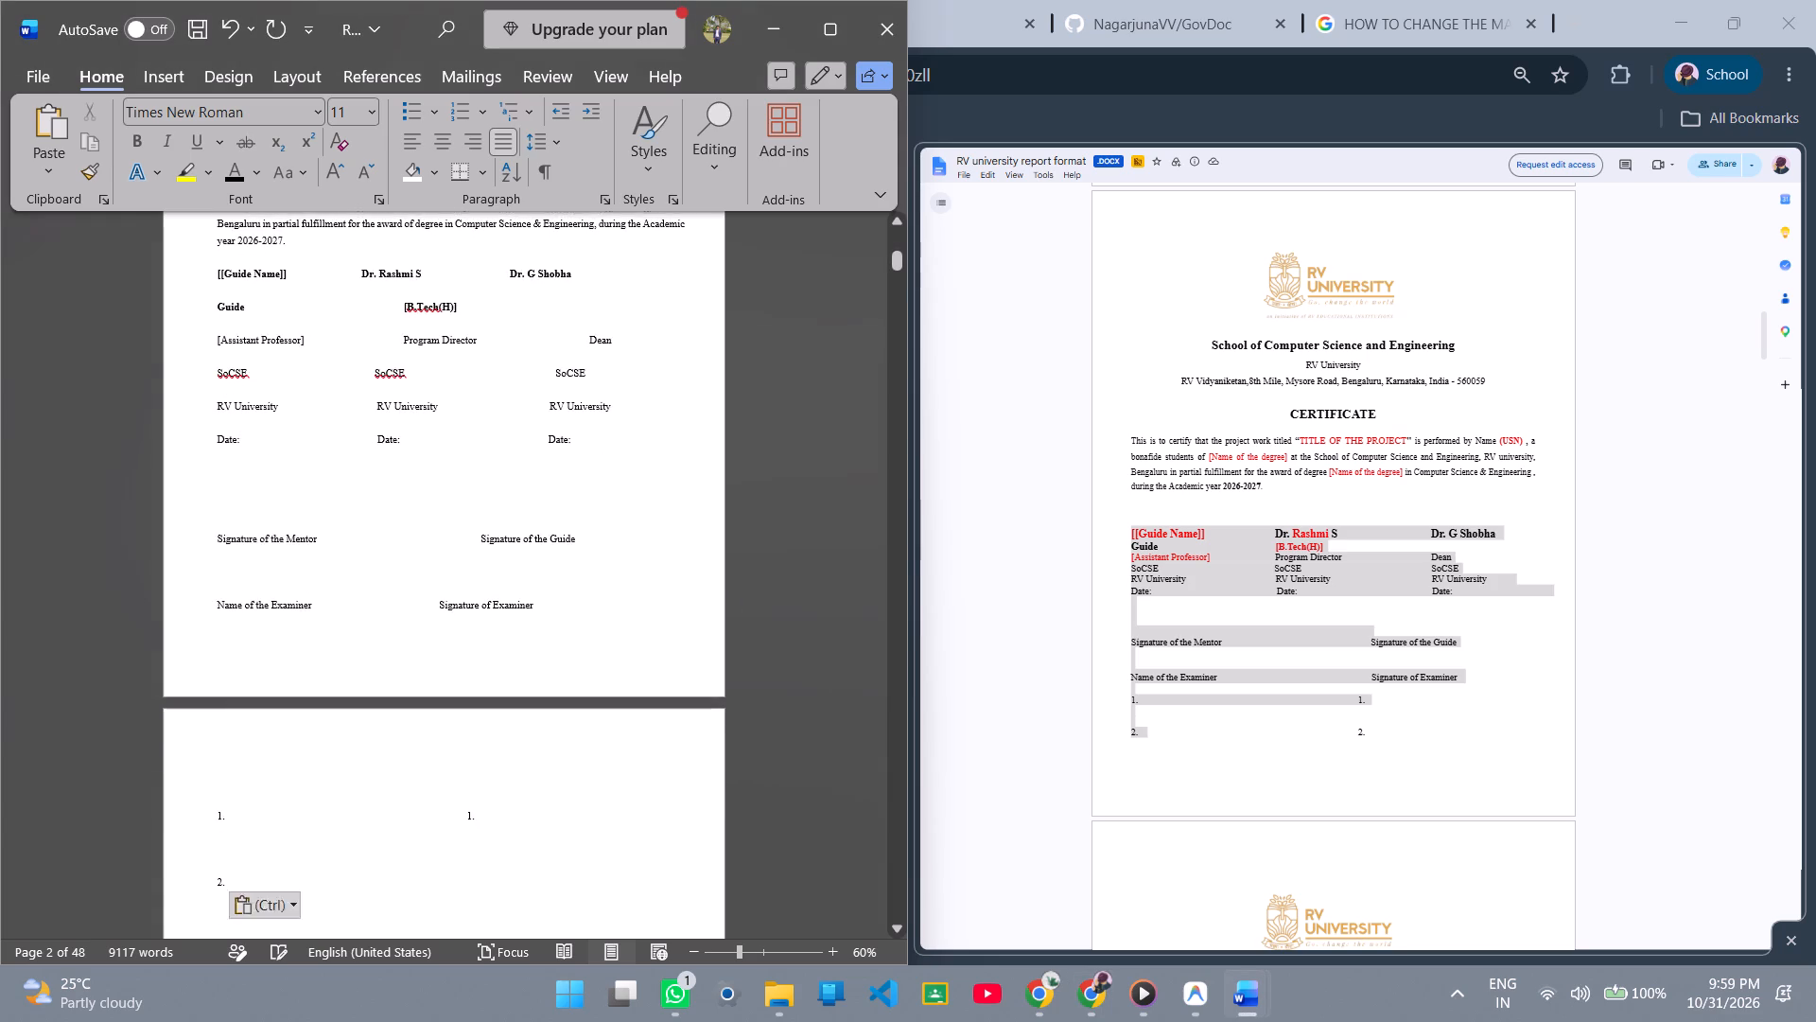
# Switch the pasted signatory and examiner block to keep its source formatting.
pyautogui.scroll(1, 584, 559)
pyautogui.scroll(-4, 584, 559)
pyautogui.click(296, 696)
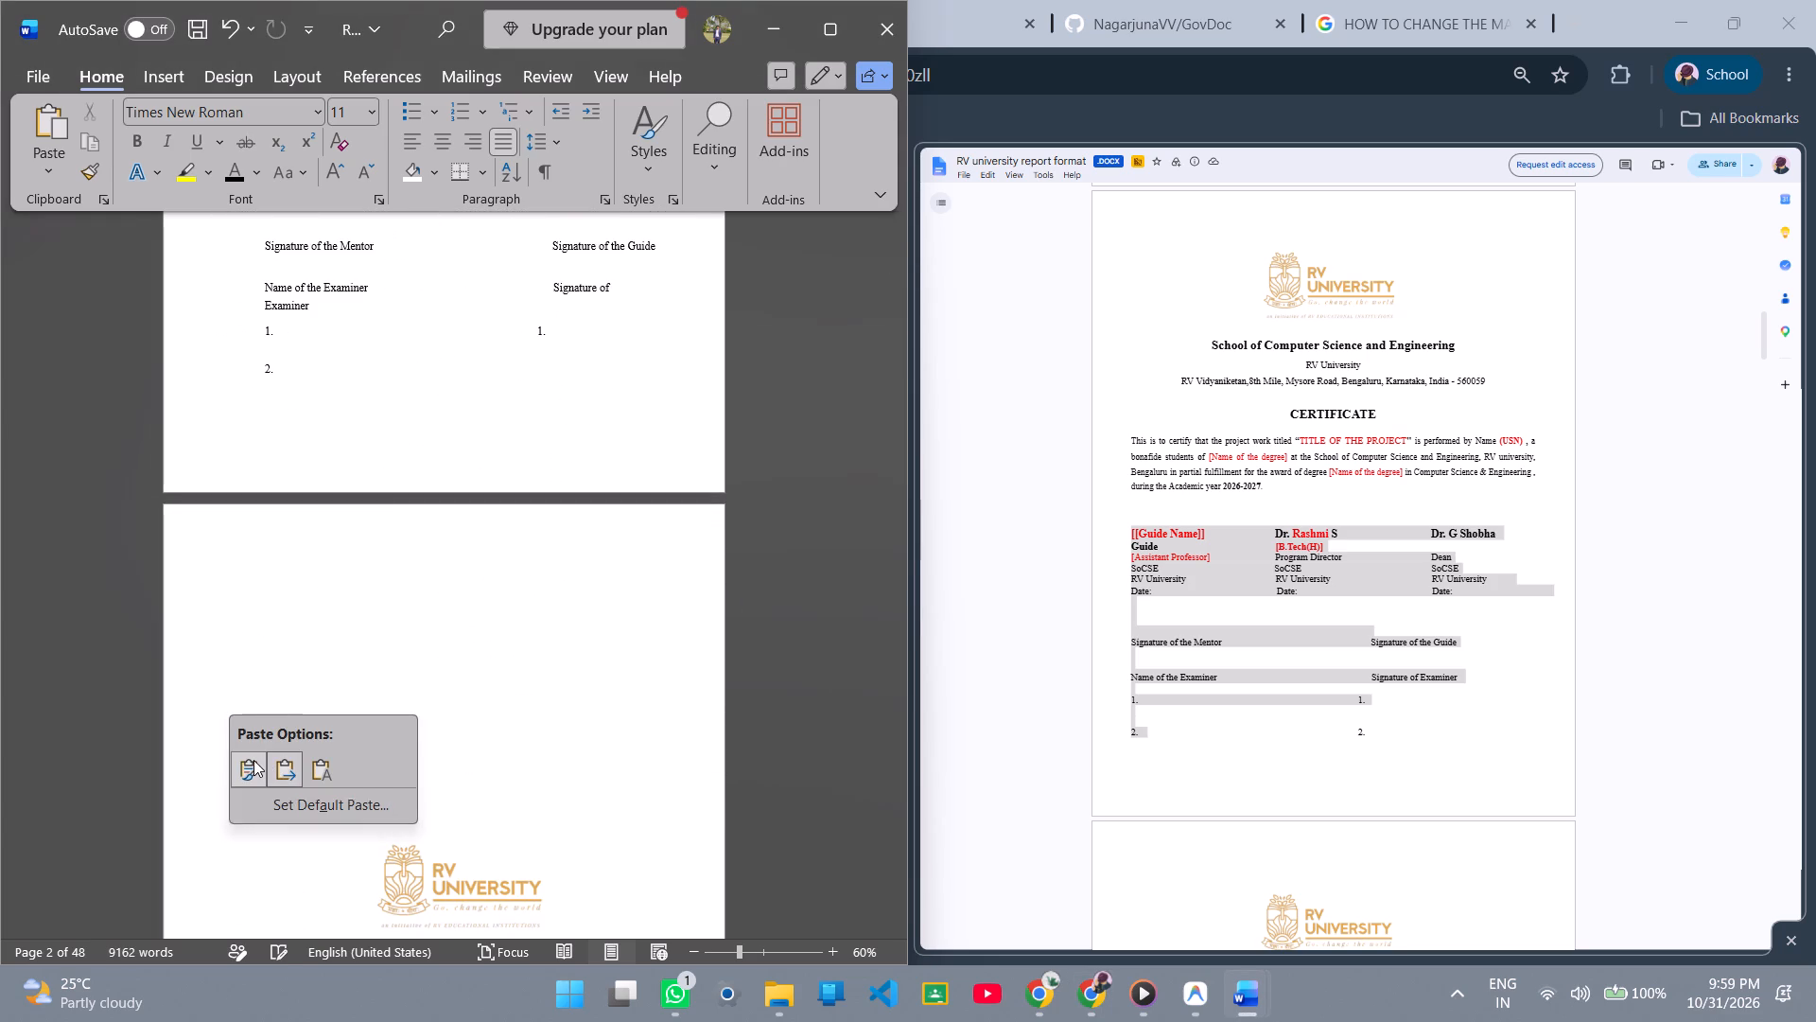
pyautogui.click(253, 760)
pyautogui.scroll(5, 395, 702)
pyautogui.click(433, 767)
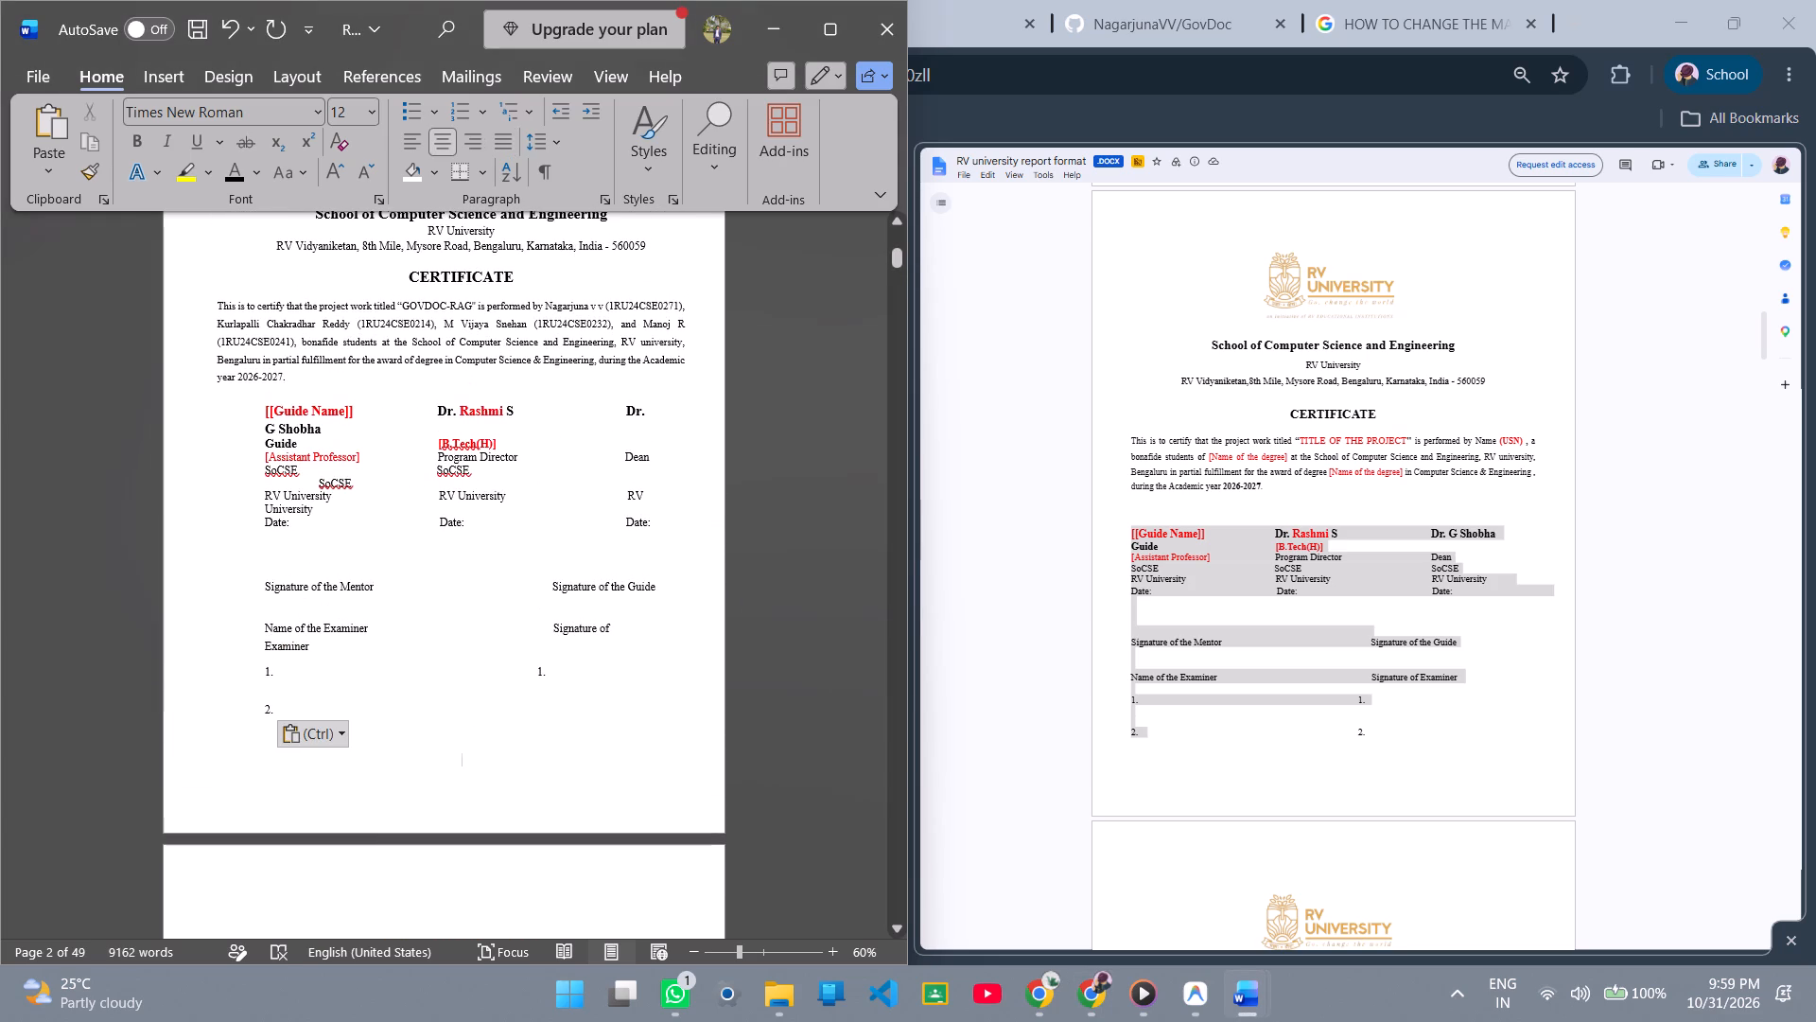
# Rejoin and re-split the Guide Name, Guide and Assistant Professor lines so they take the certificate paragraph's left margin and alignment.
pyautogui.click(265, 407)
pyautogui.press('BackSpace')
pyautogui.press('Return')
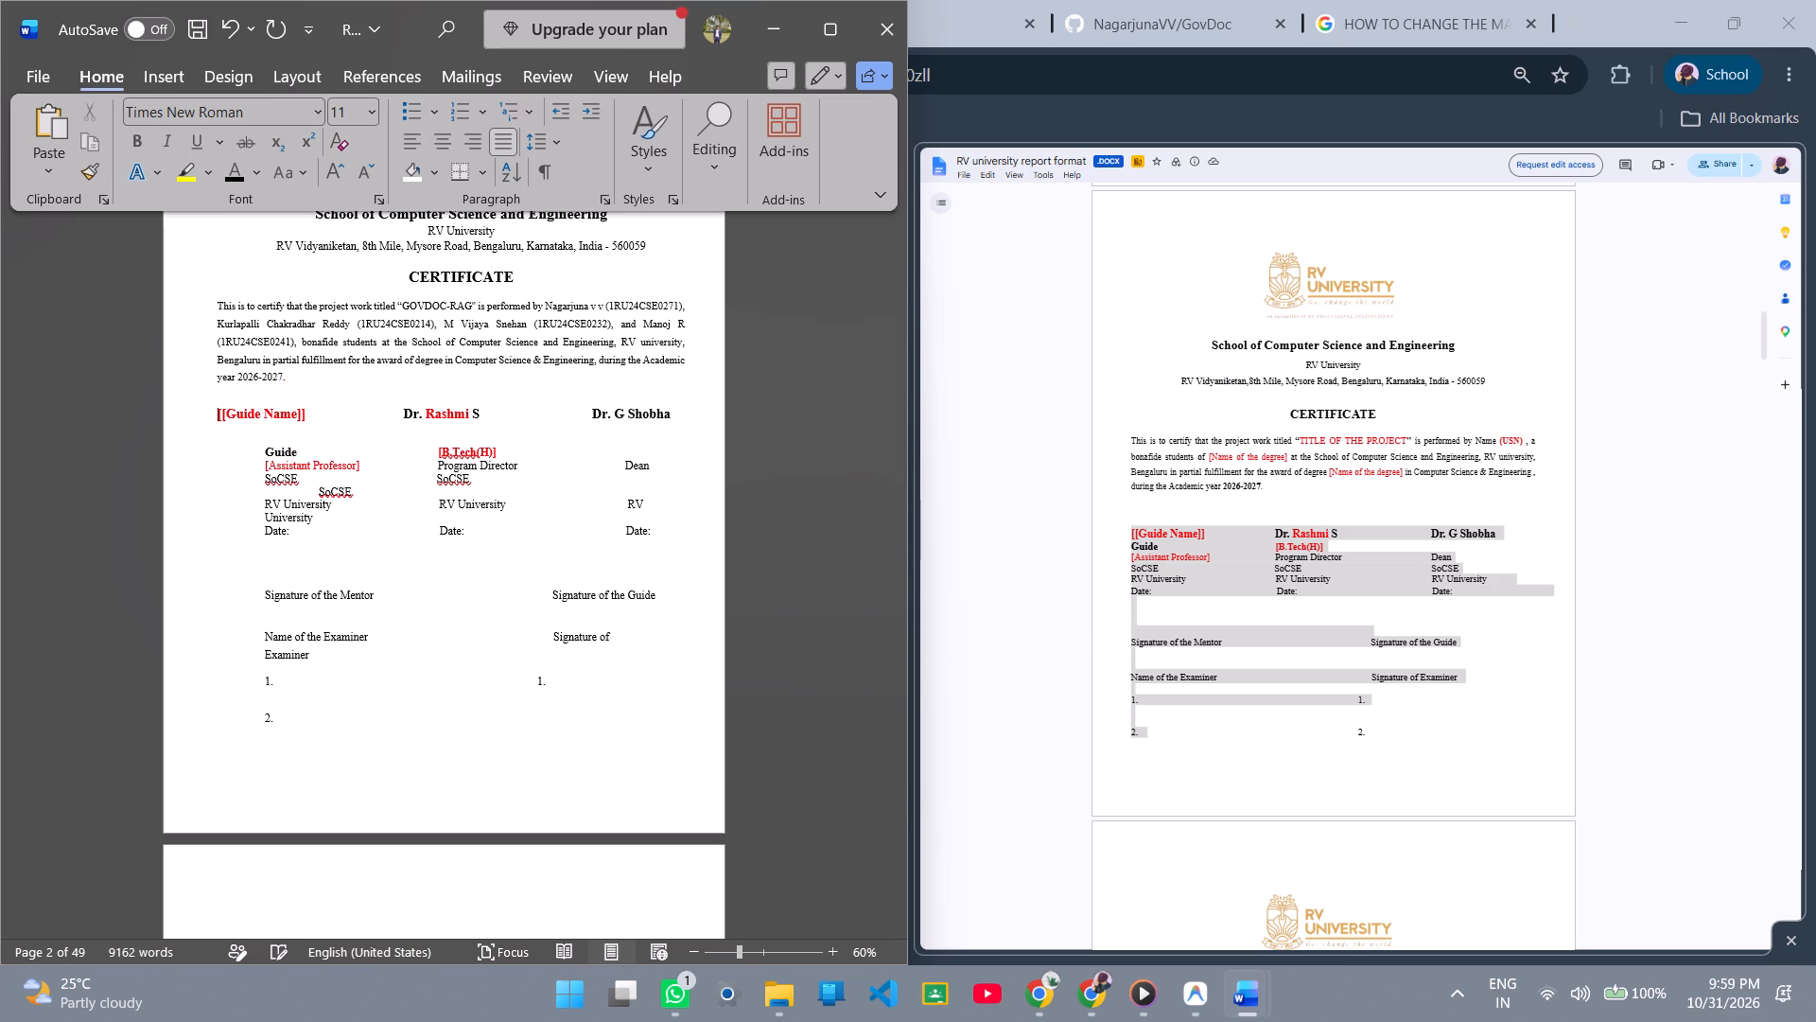
pyautogui.press('Down')
pyautogui.press('BackSpace')
pyautogui.press('Return')
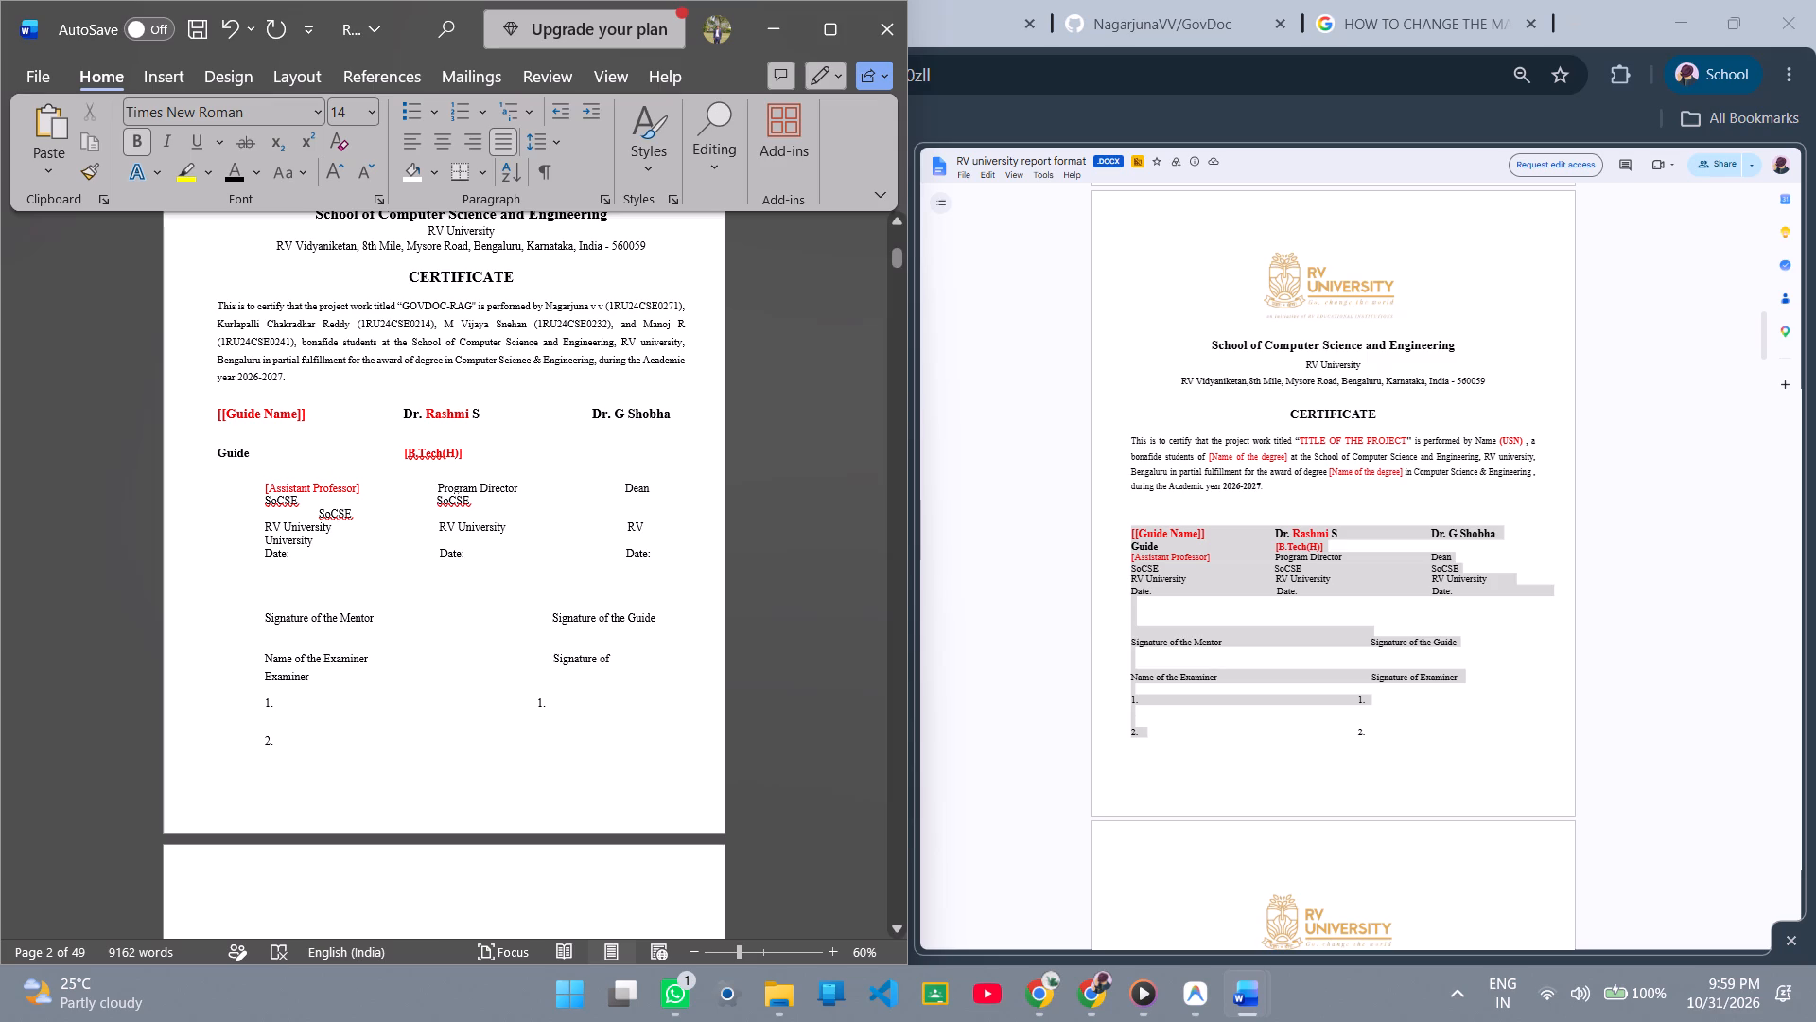
pyautogui.click(262, 476)
pyautogui.click(265, 482)
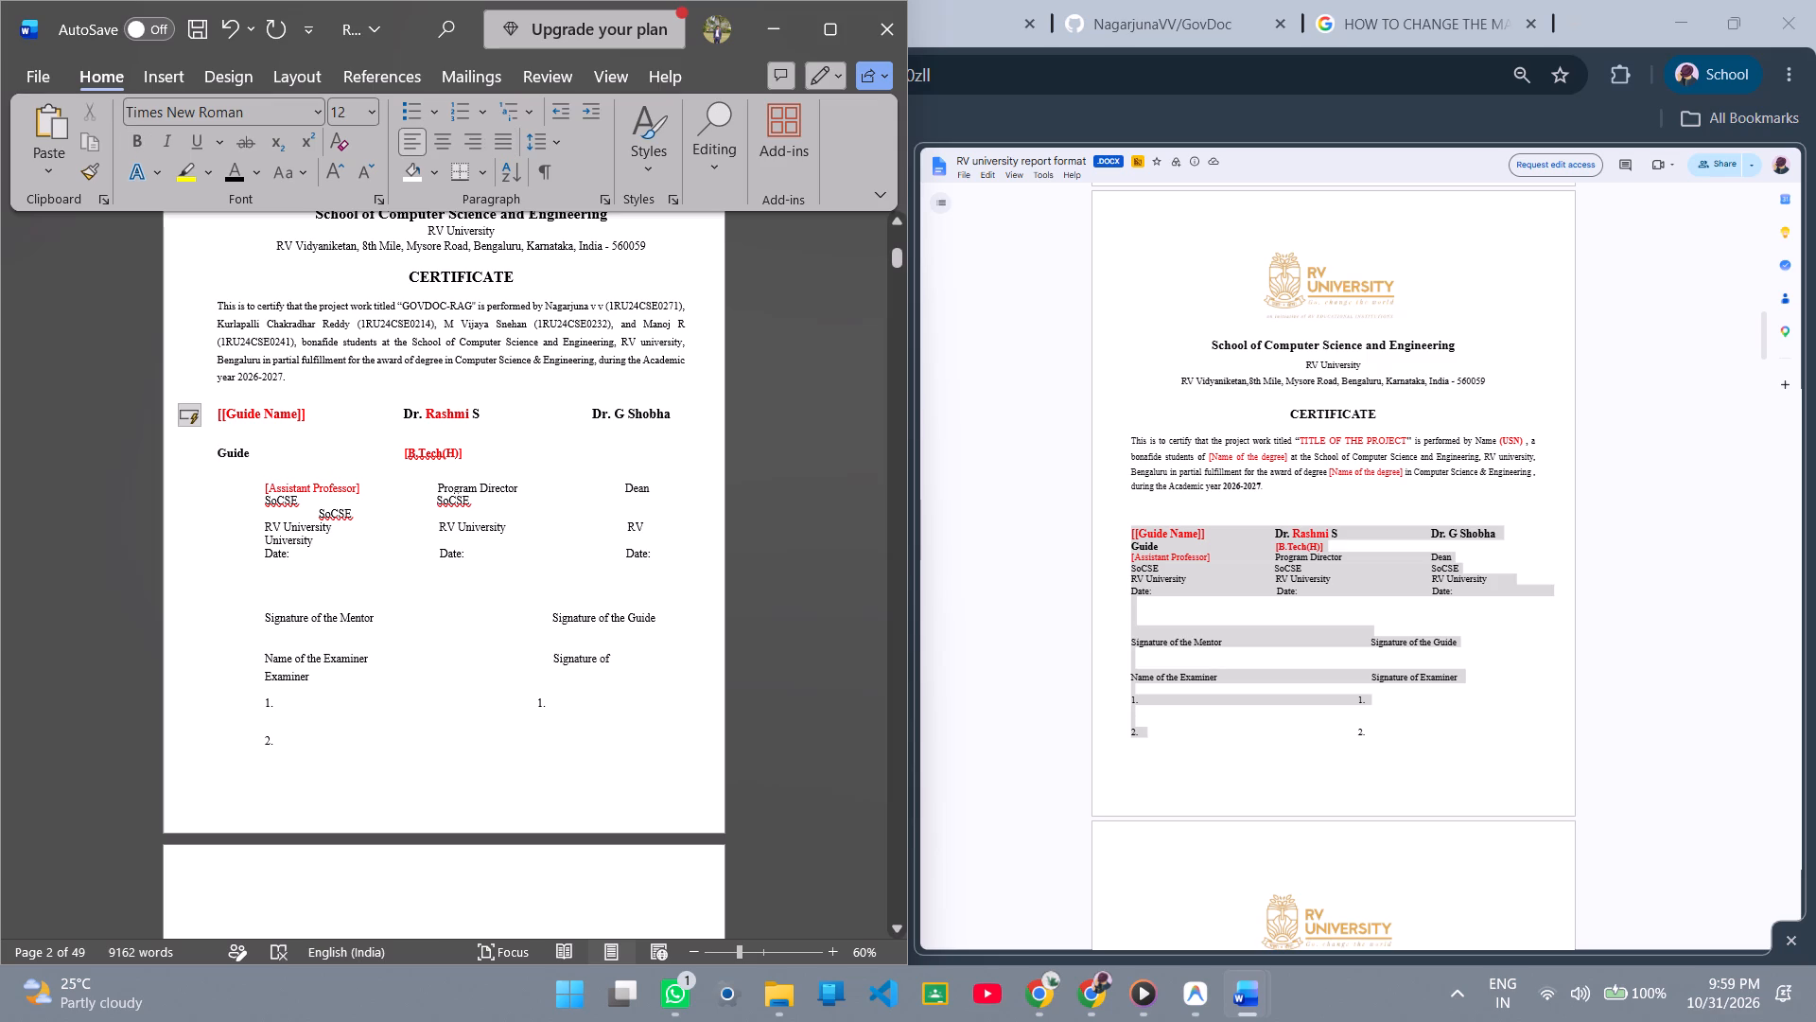
pyautogui.press('BackSpace')
pyautogui.press('Return')
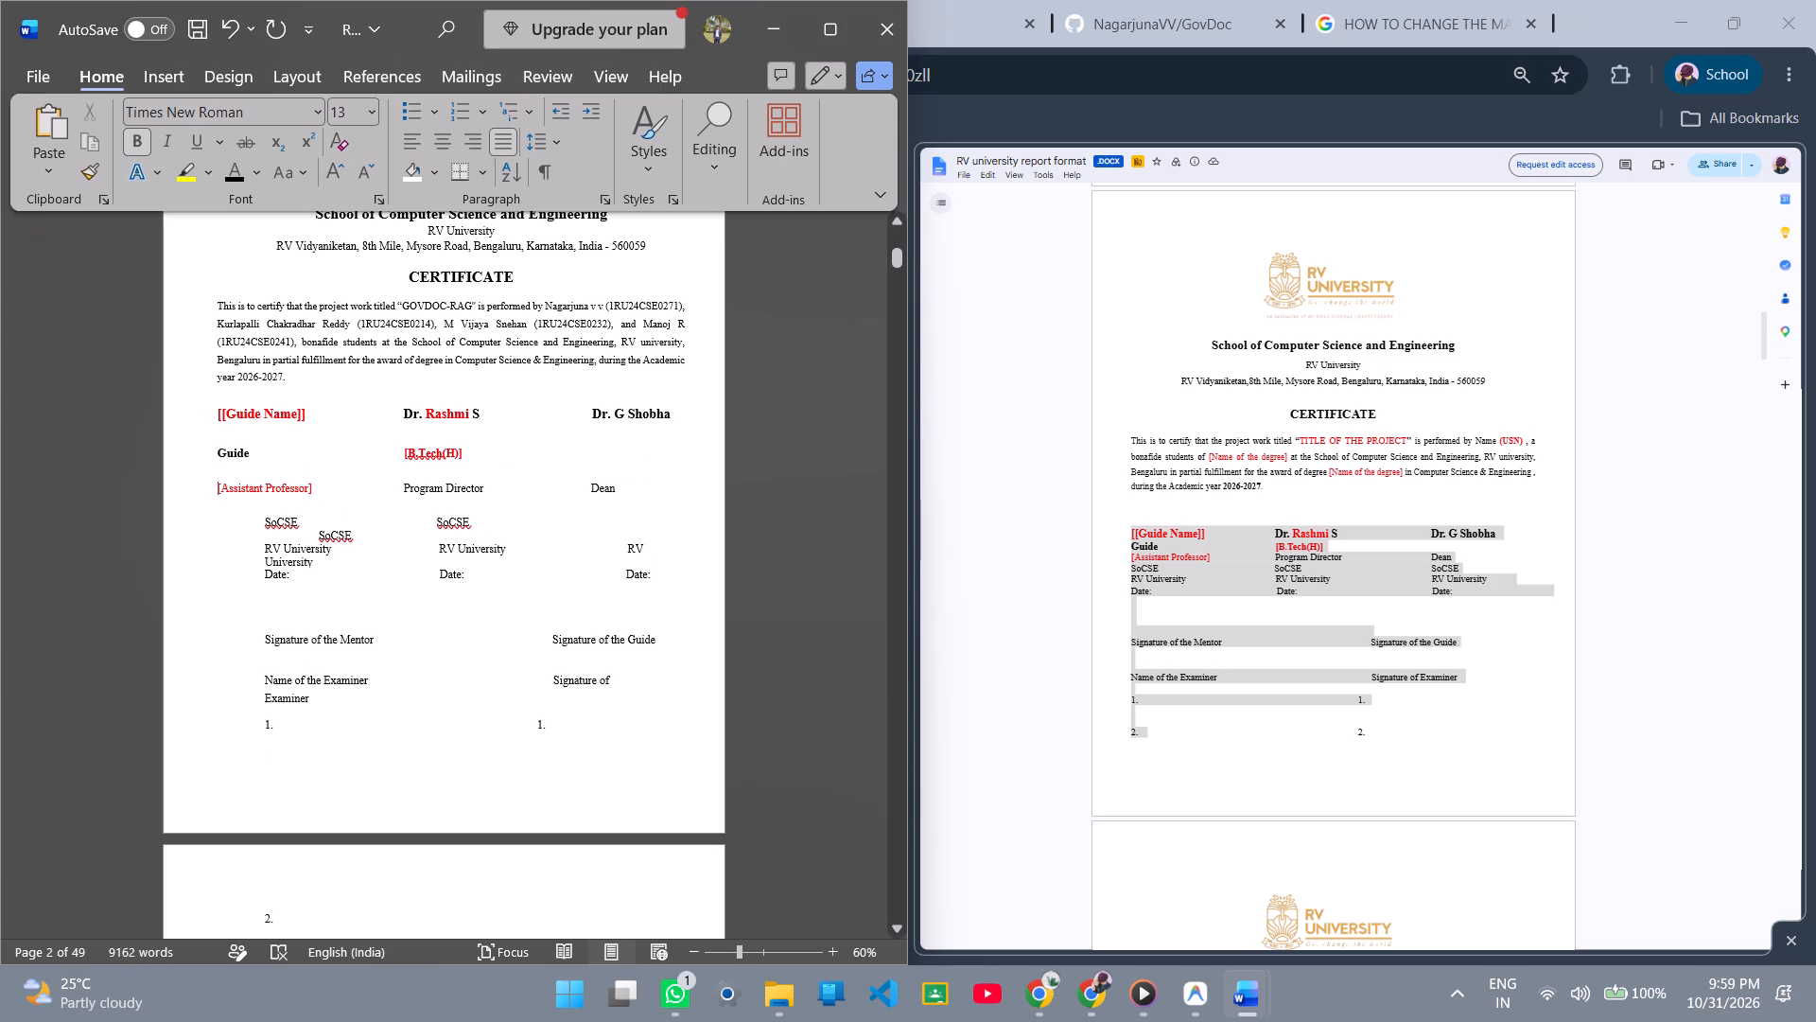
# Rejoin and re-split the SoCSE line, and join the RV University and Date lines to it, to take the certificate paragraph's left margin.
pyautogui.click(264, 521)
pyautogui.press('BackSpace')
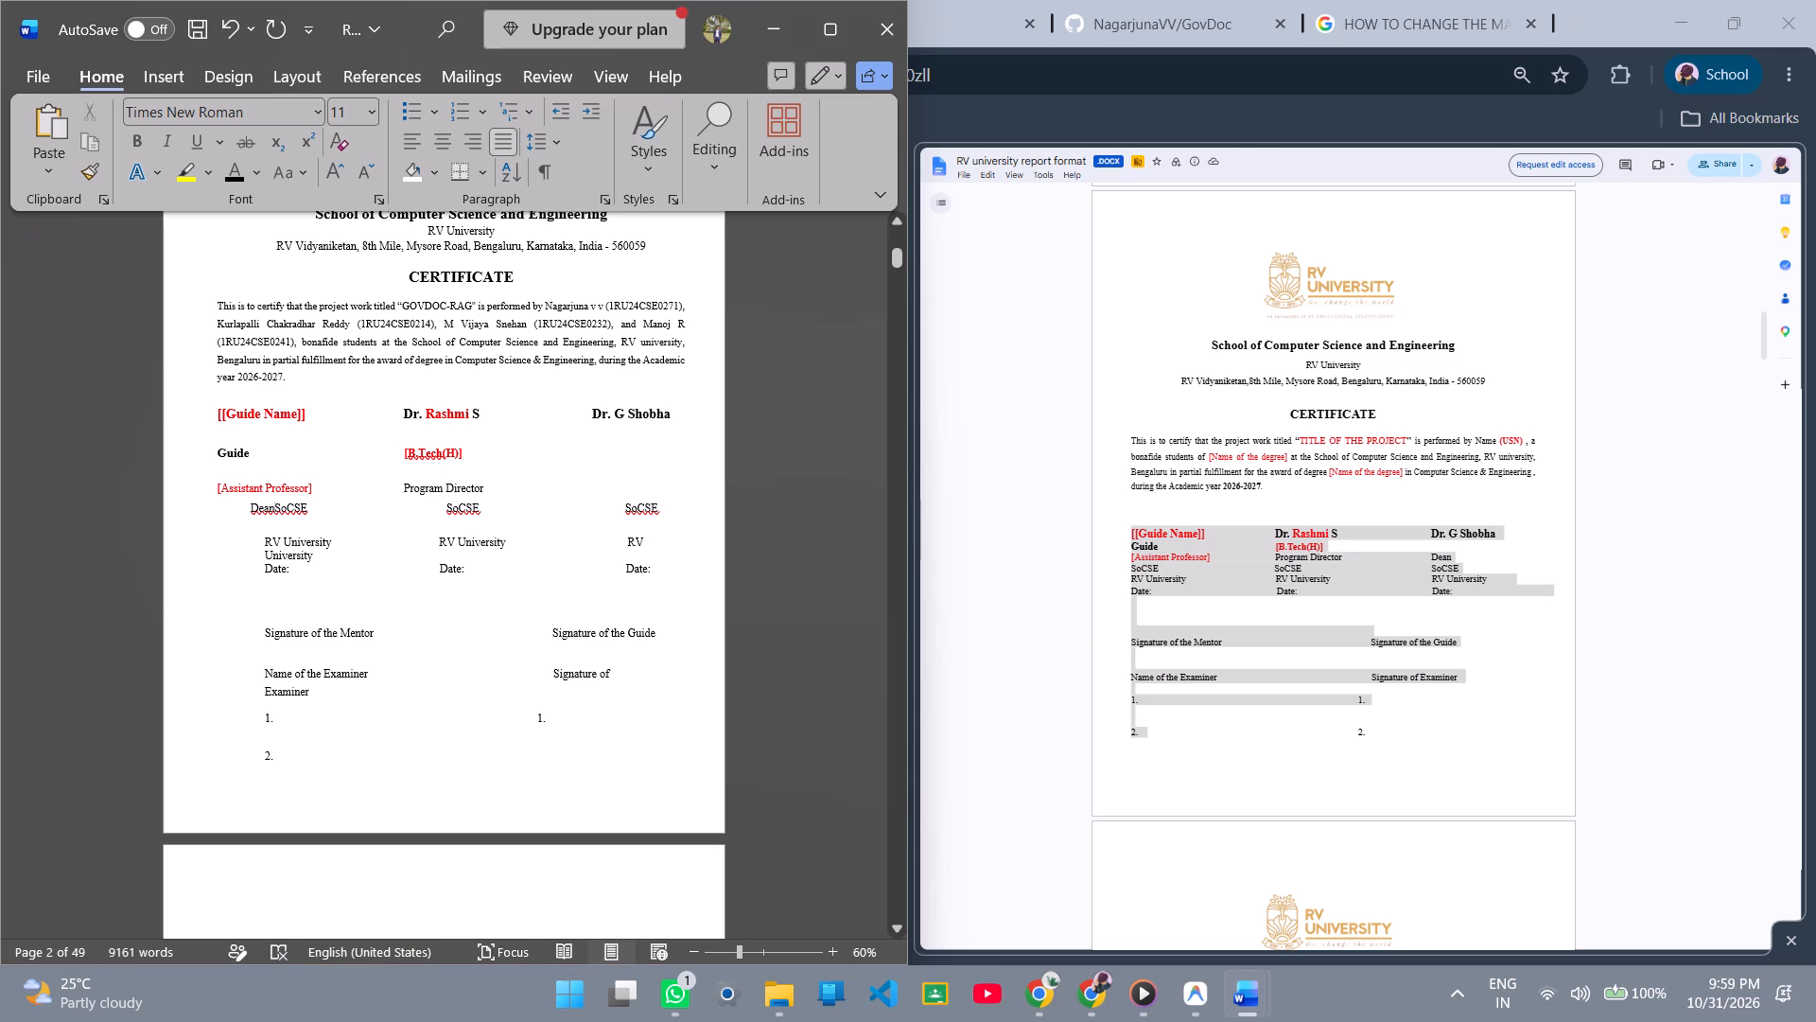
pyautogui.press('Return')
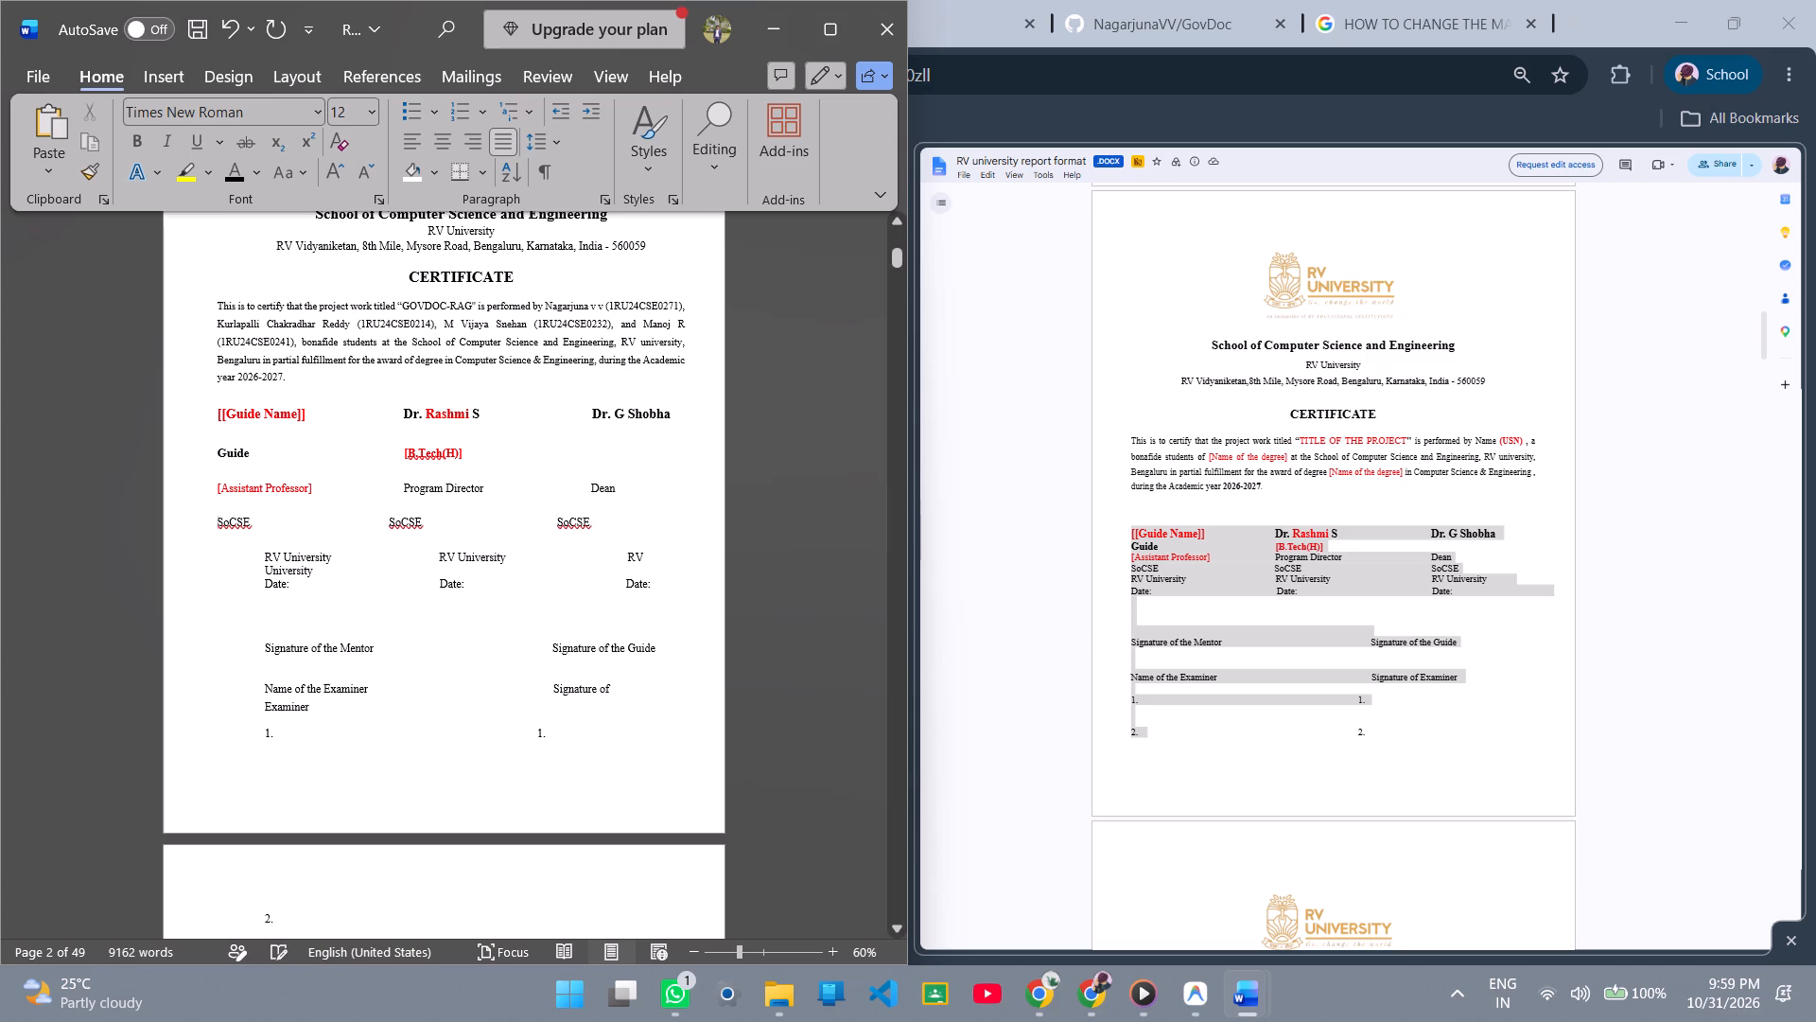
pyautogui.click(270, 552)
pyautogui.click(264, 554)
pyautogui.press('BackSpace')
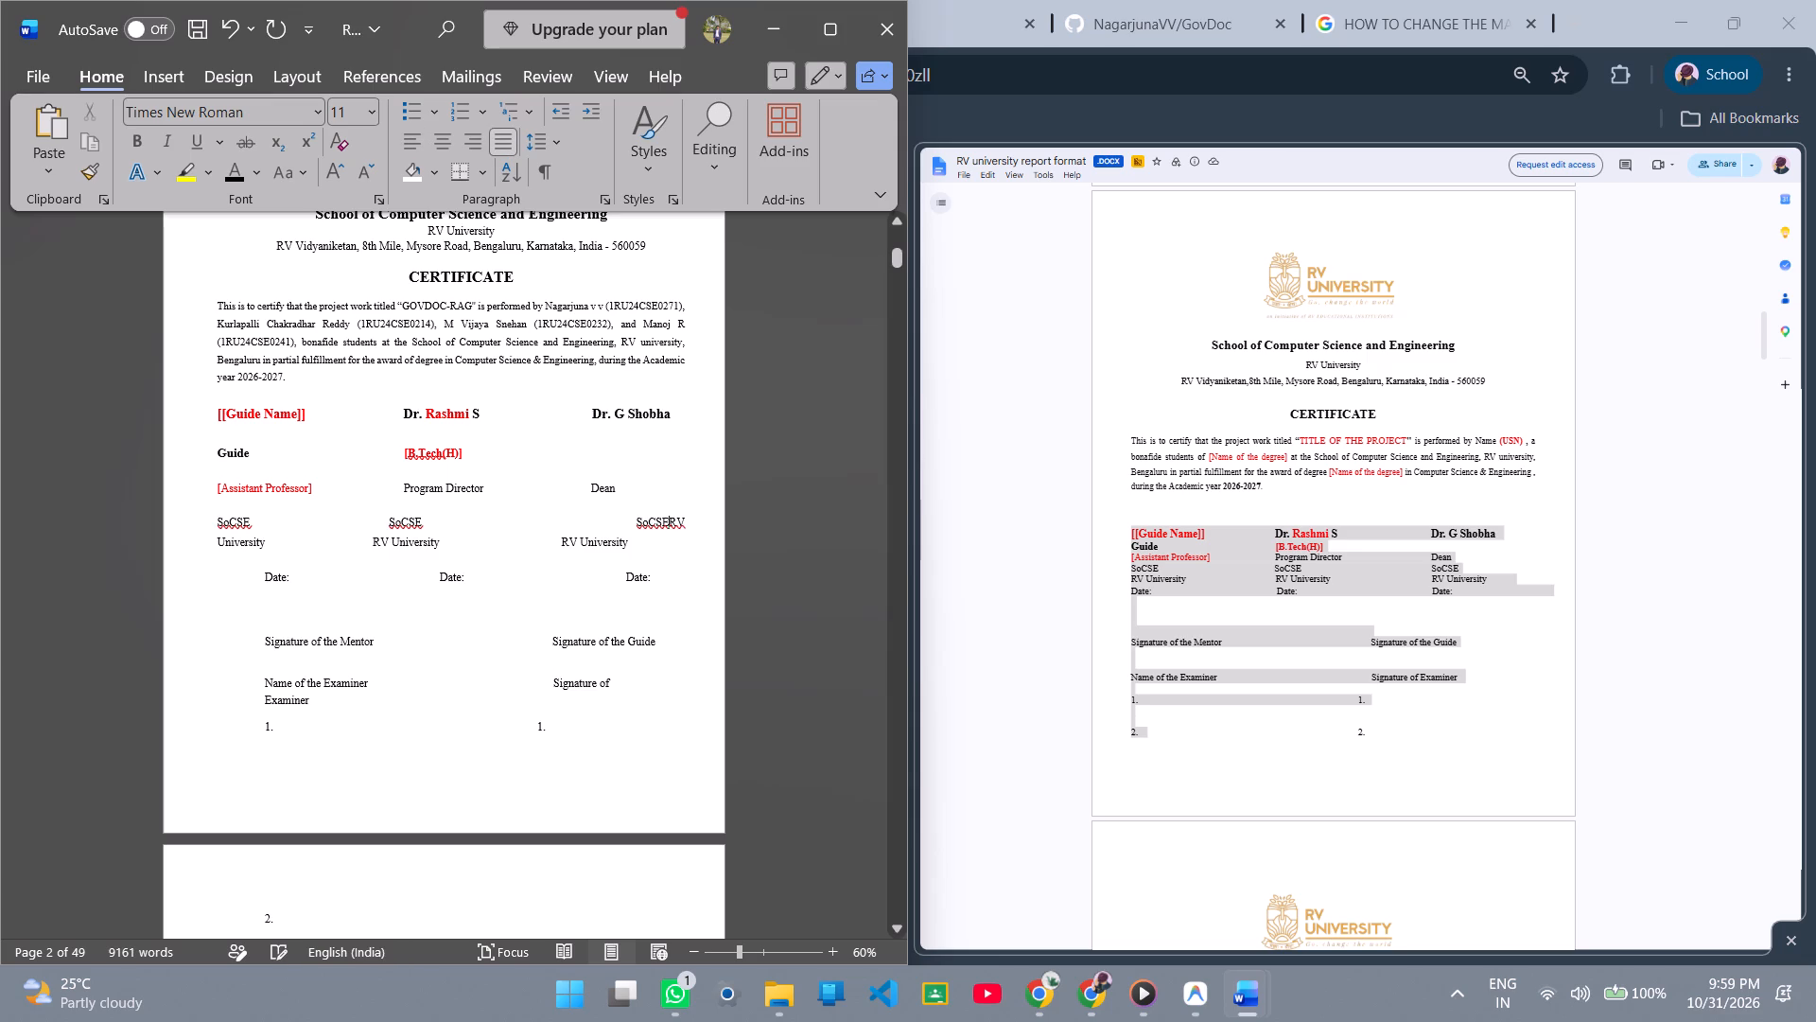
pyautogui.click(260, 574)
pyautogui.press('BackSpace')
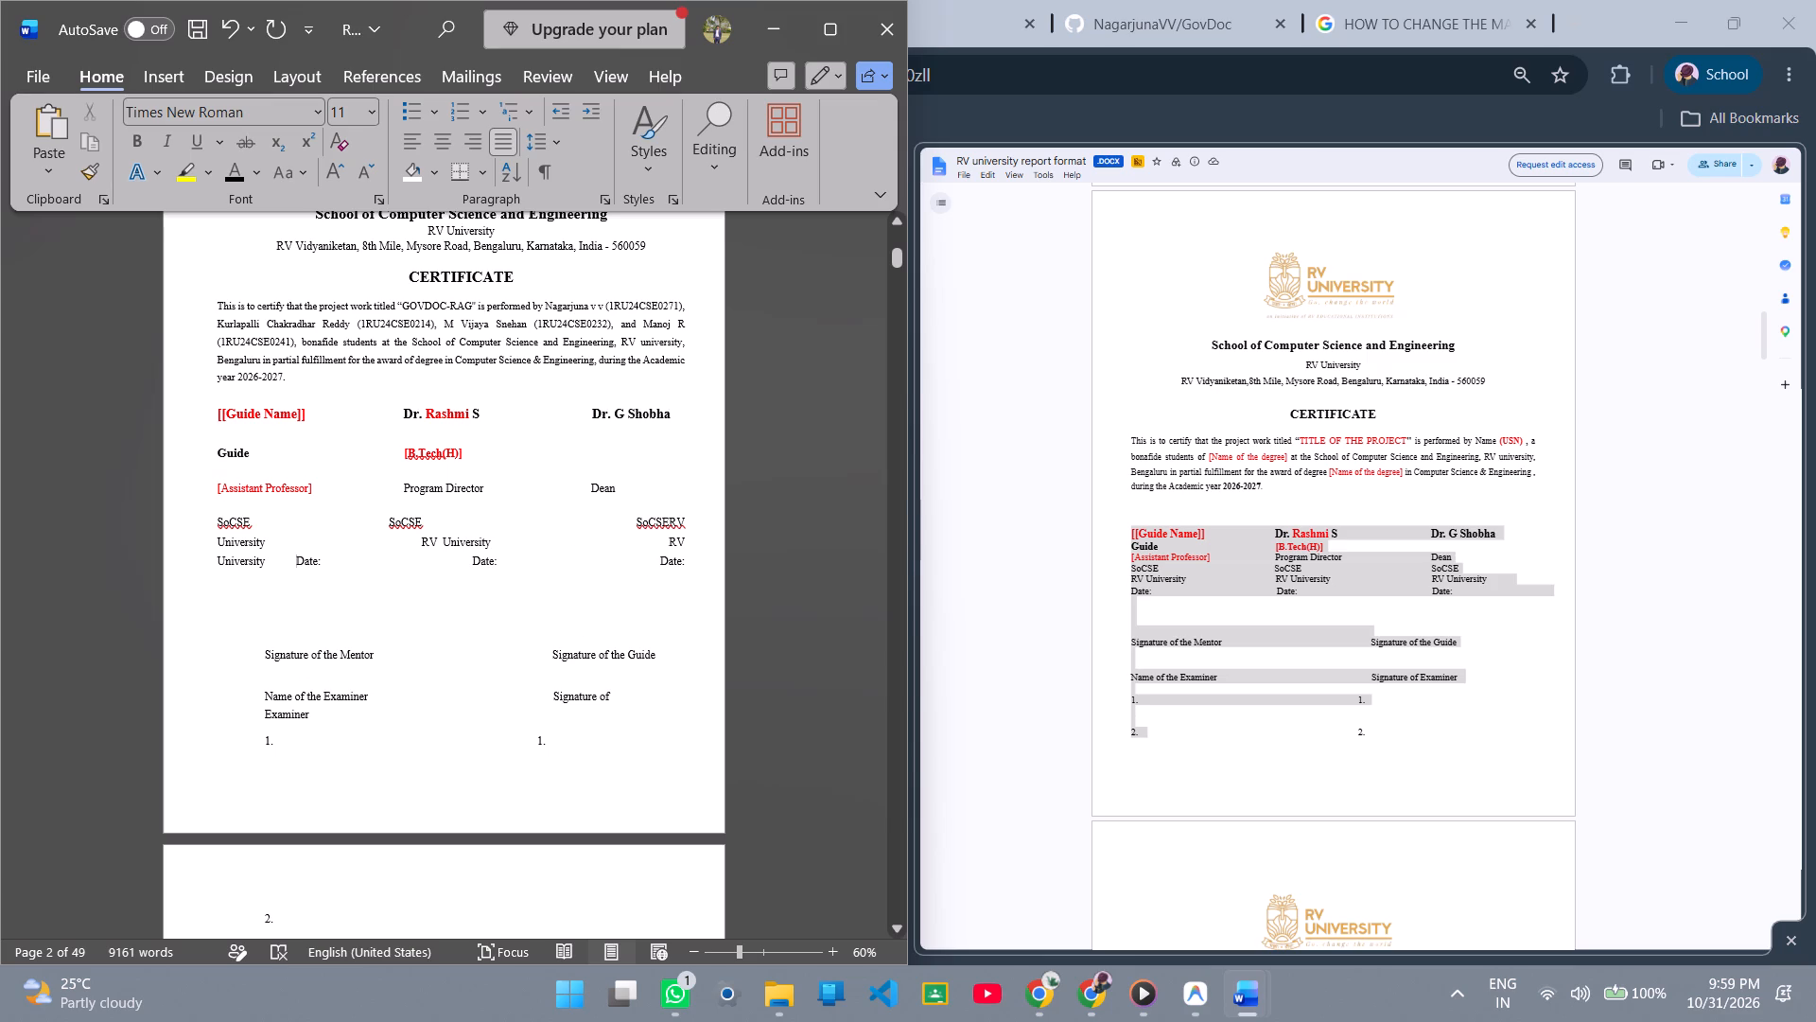
# Set the line spacing of the whole signatory and examiner block, from the Guide Name line through item 2, to 1.0.
pyautogui.click(607, 452)
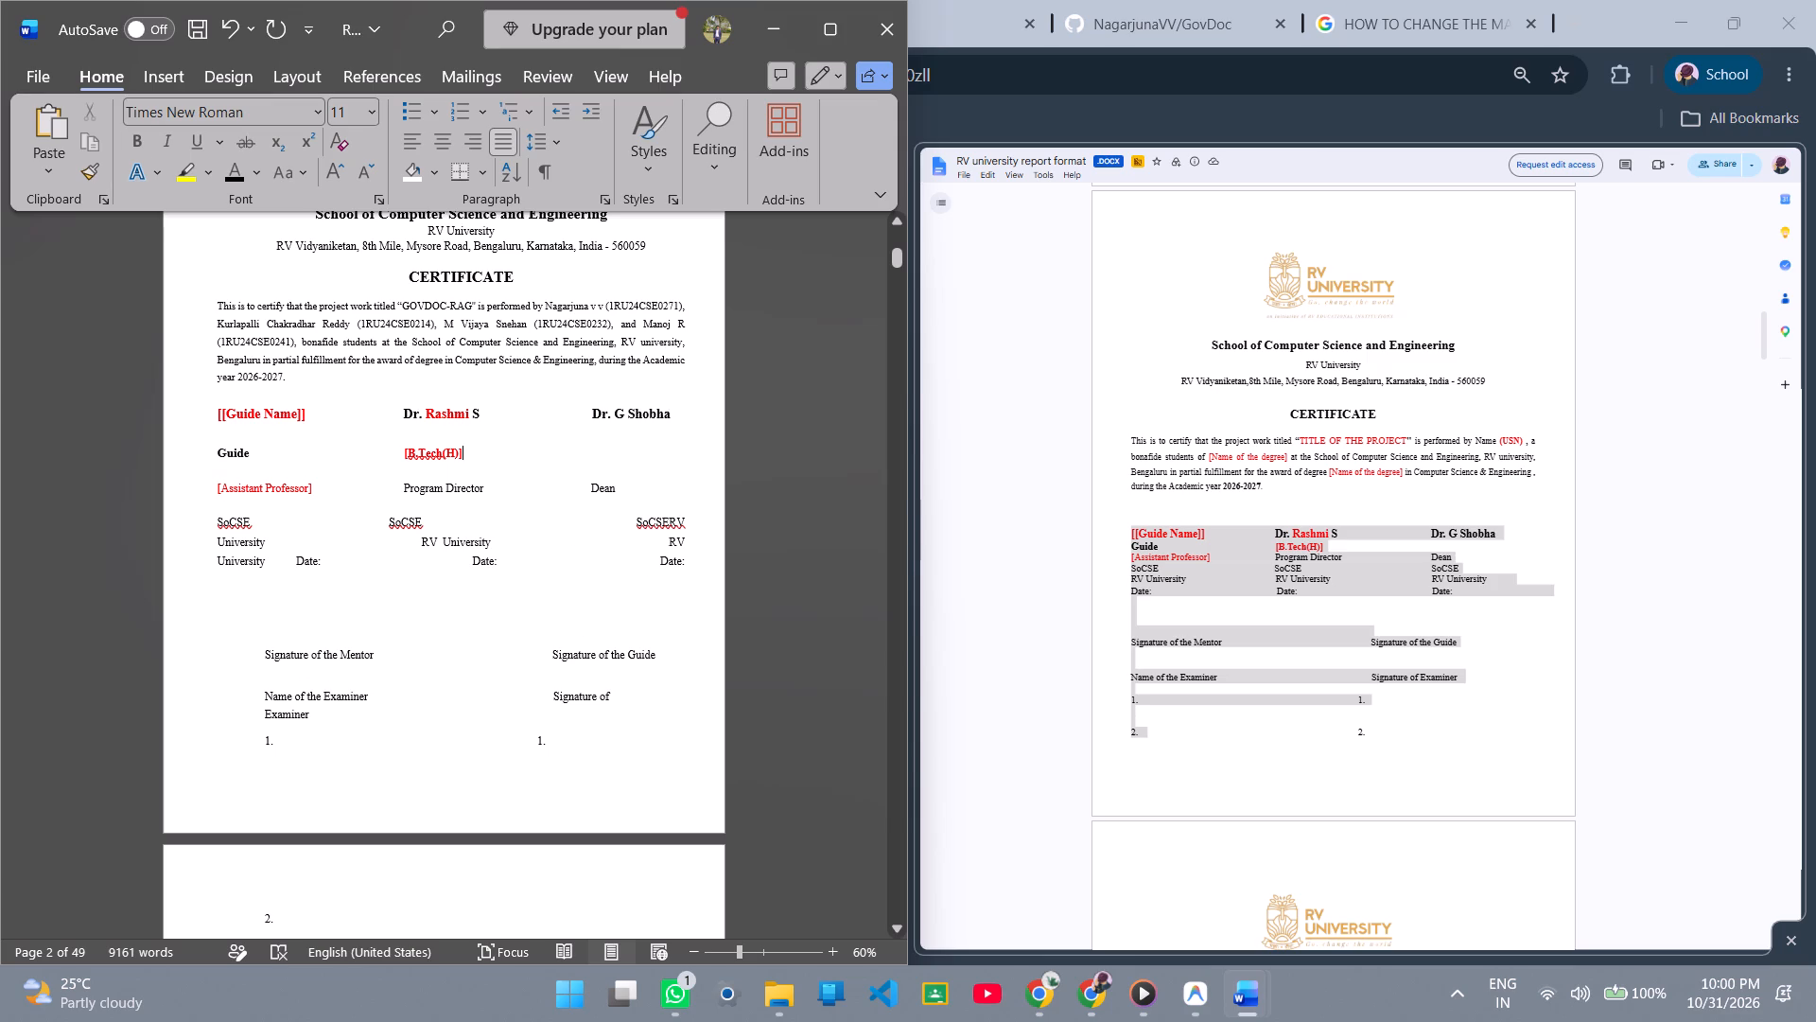
pyautogui.click(625, 452)
pyautogui.doubleClick(432, 435)
pyautogui.click(355, 435)
pyautogui.moveTo(211, 401); pyautogui.dragTo(306, 610)
pyautogui.click(402, 613)
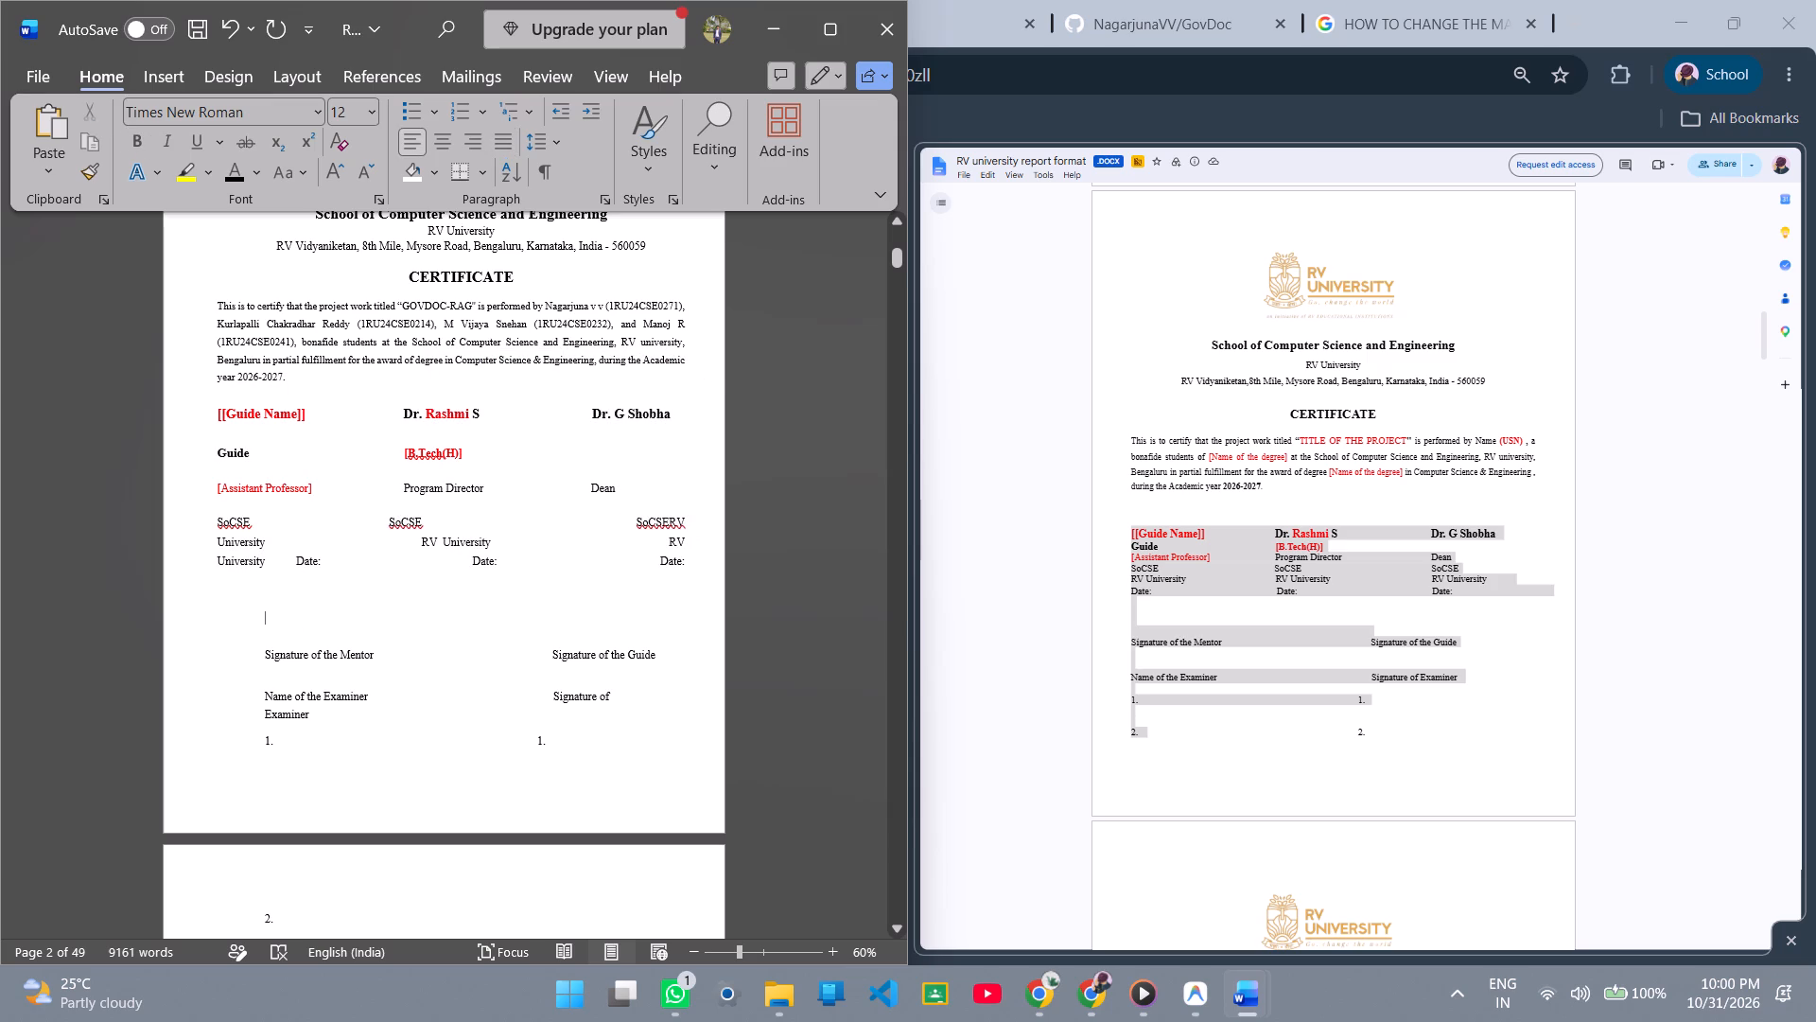
pyautogui.moveTo(309, 778); pyautogui.dragTo(209, 443)
pyautogui.scroll(-1, 367, 636)
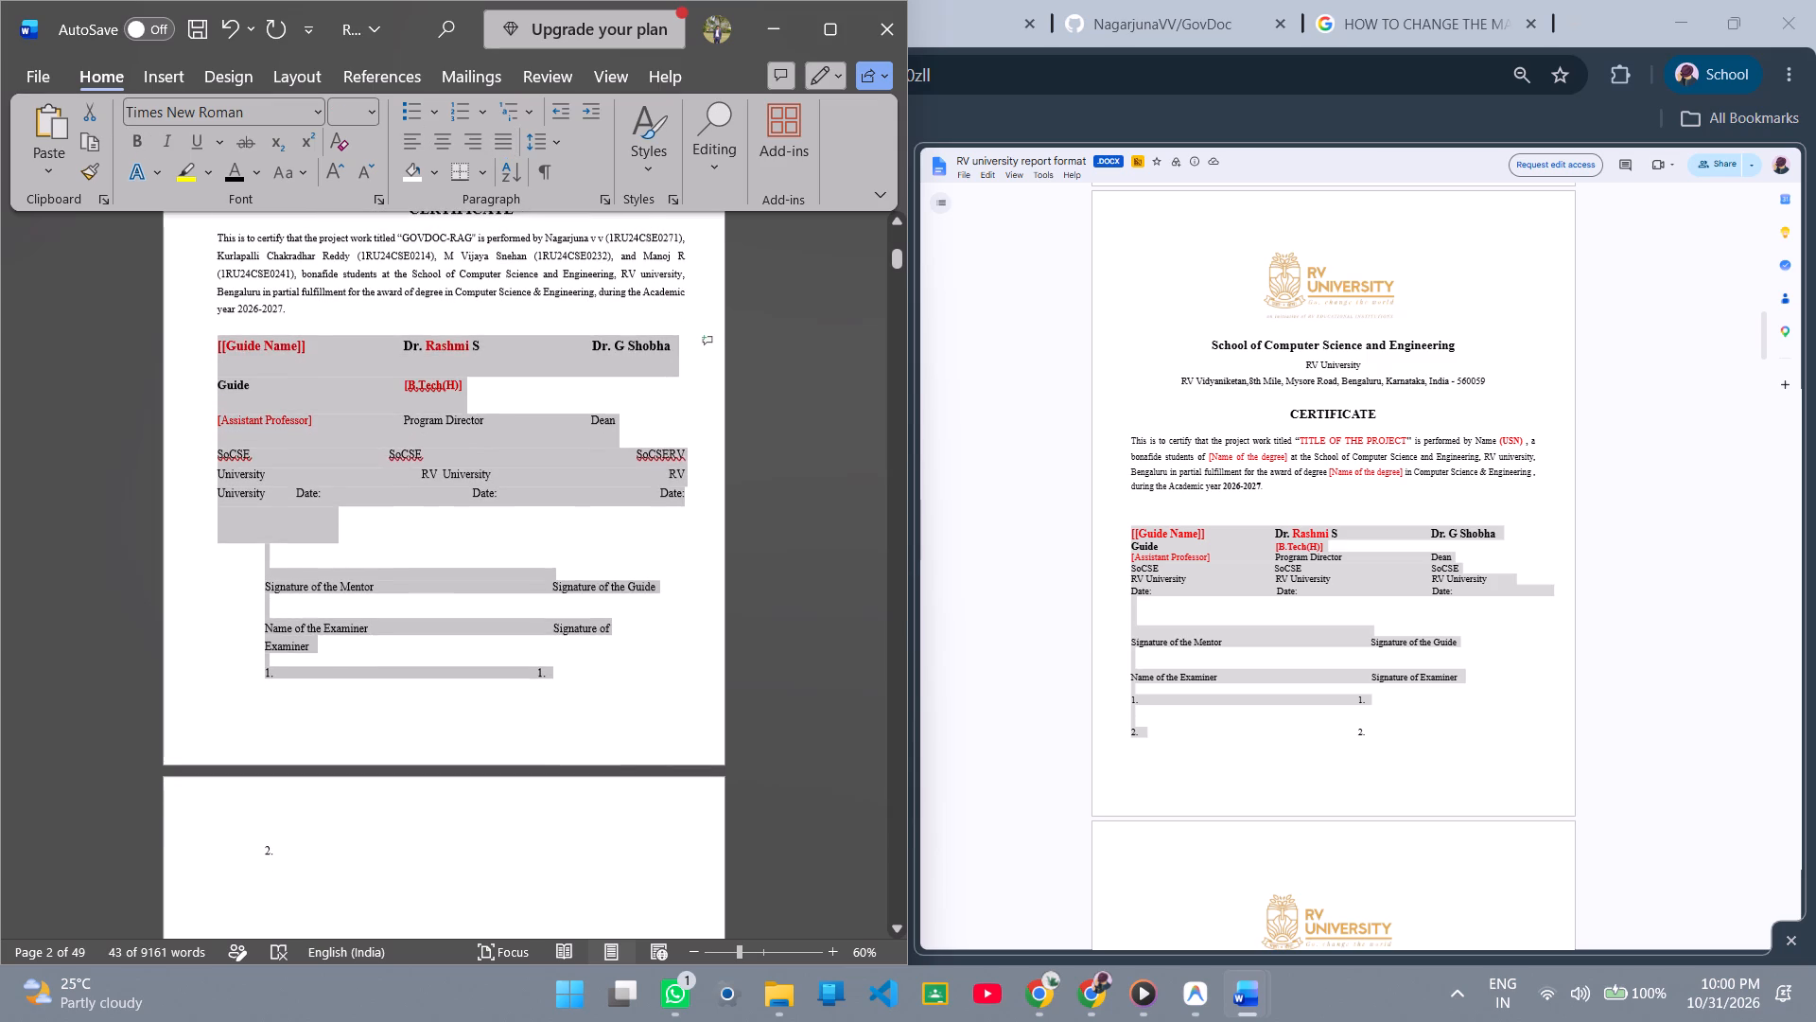
pyautogui.scroll(-1, 312, 832)
pyautogui.click(357, 782)
pyautogui.scroll(-5, 368, 788)
pyautogui.scroll(4, 365, 782)
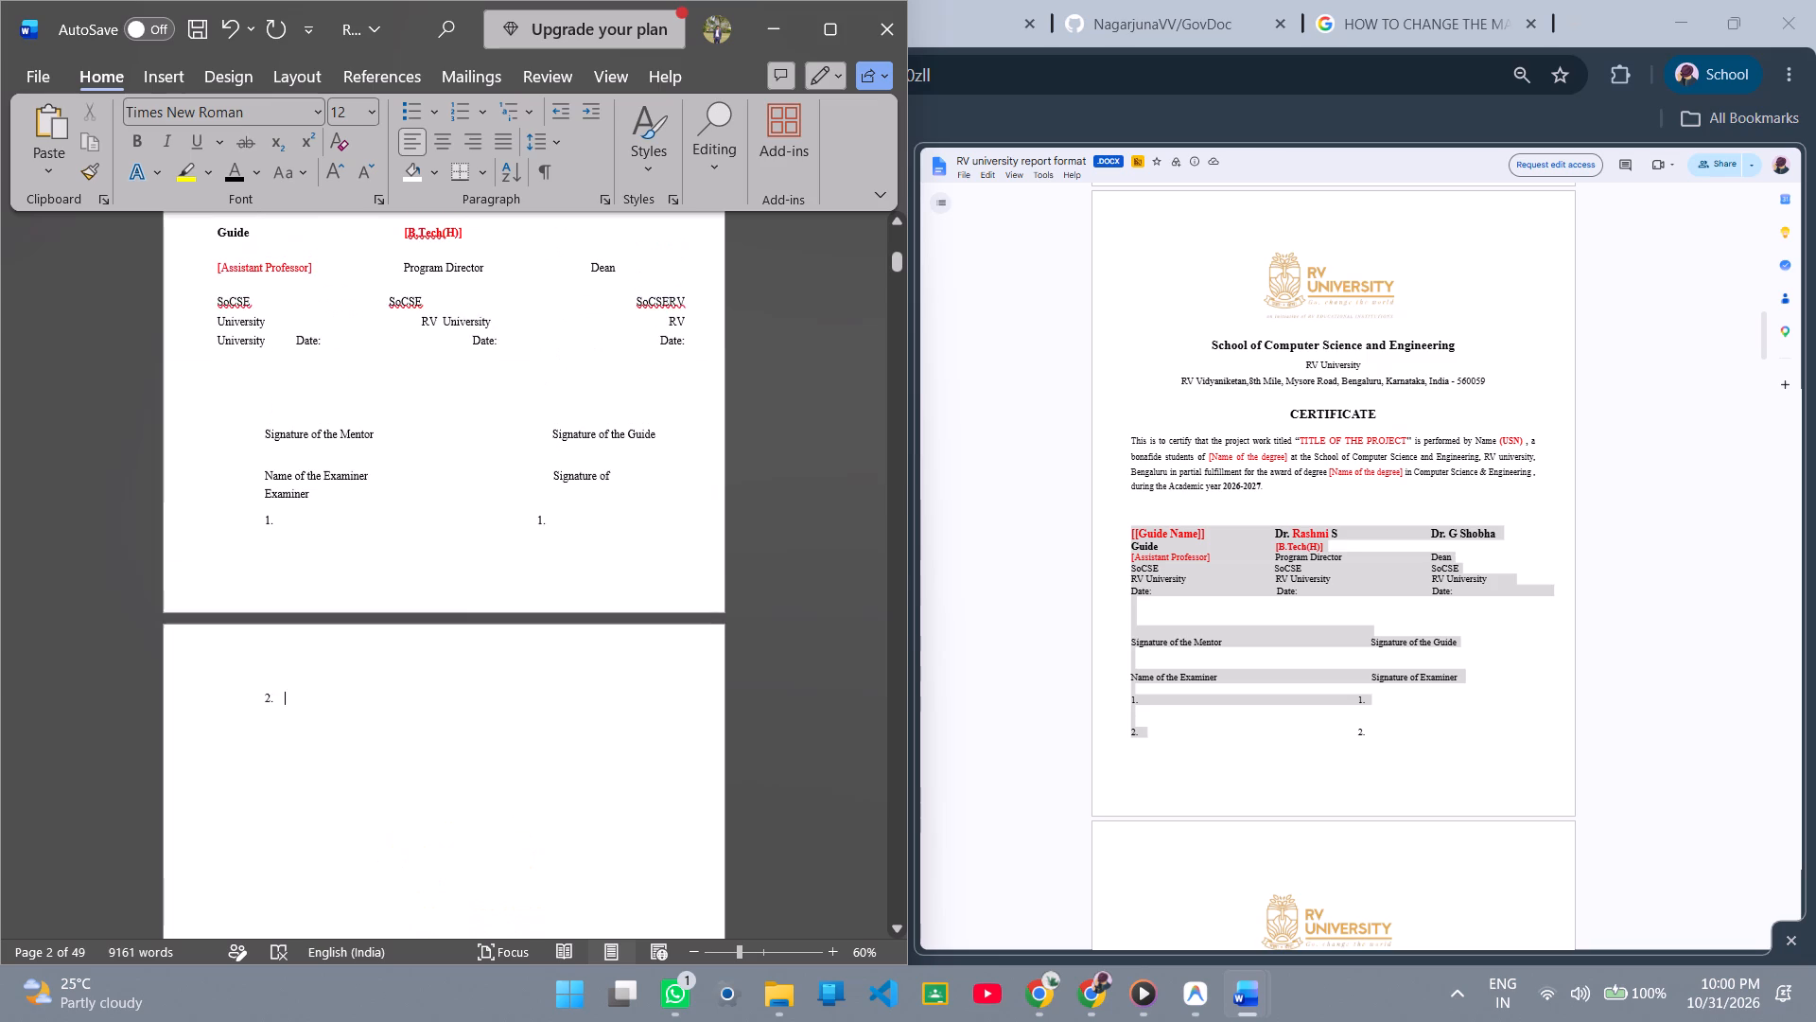
pyautogui.scroll(1, 290, 769)
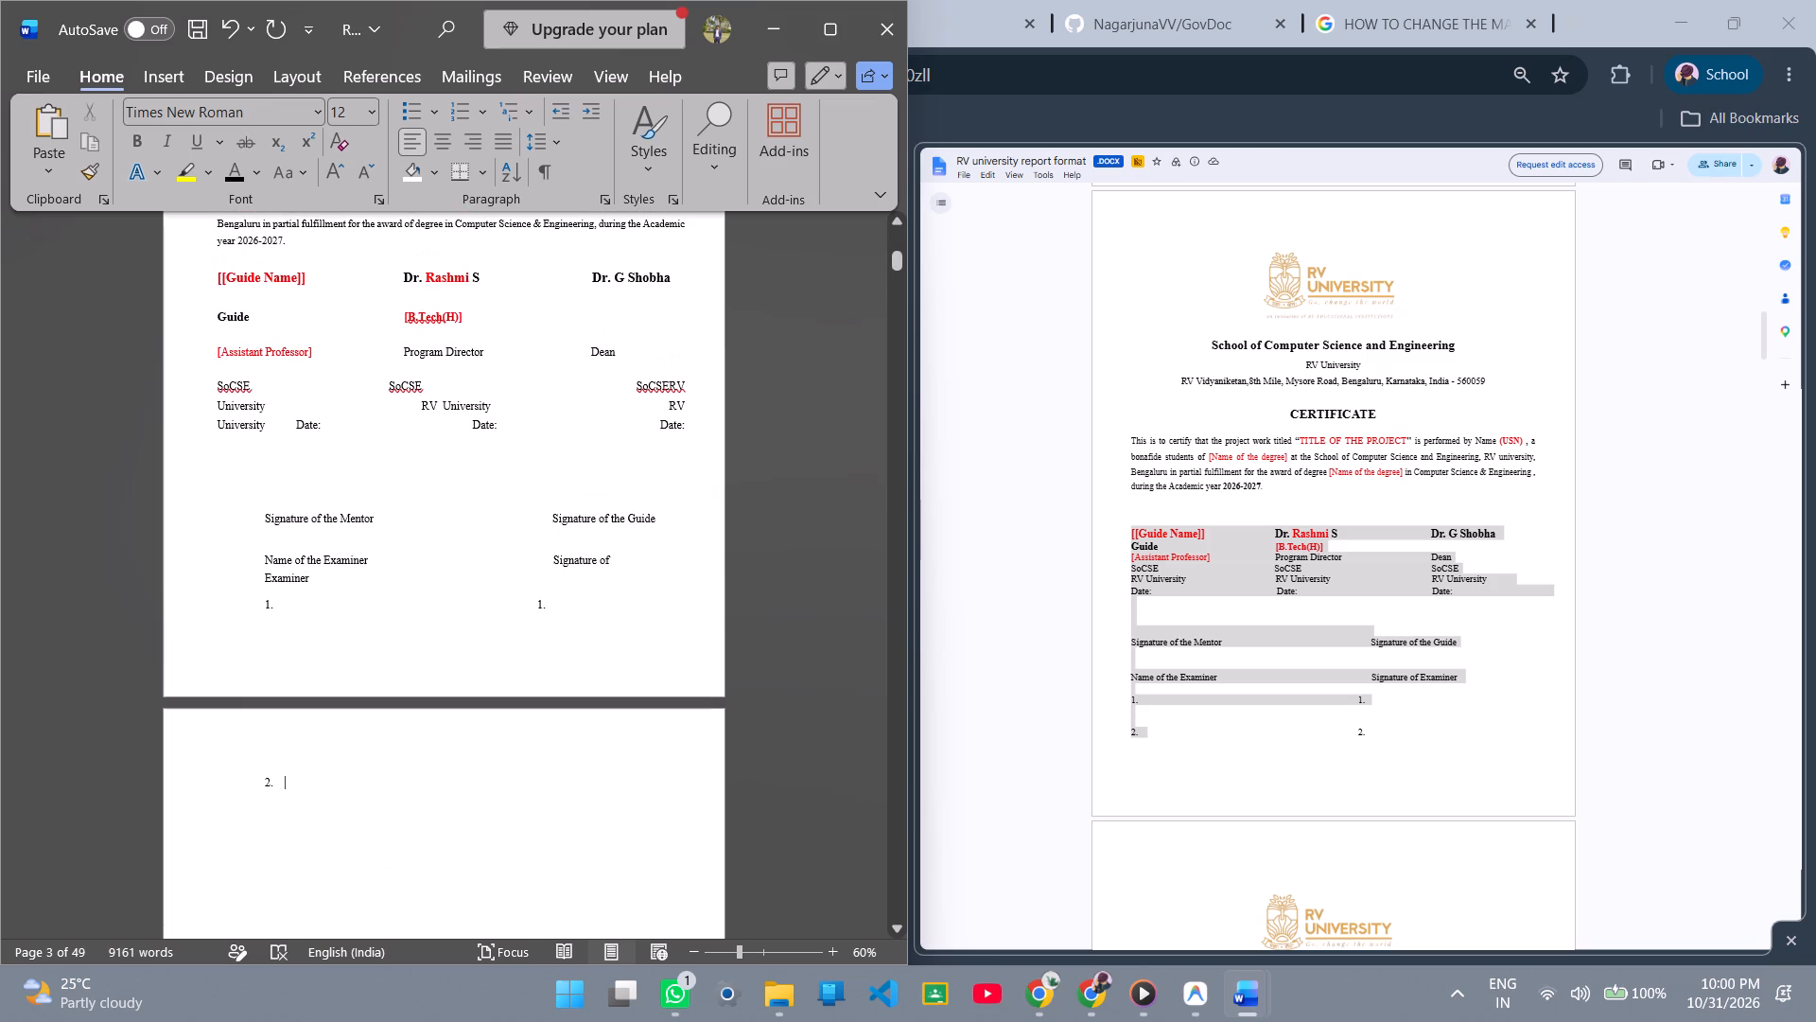
pyautogui.moveTo(286, 834); pyautogui.dragTo(278, 588)
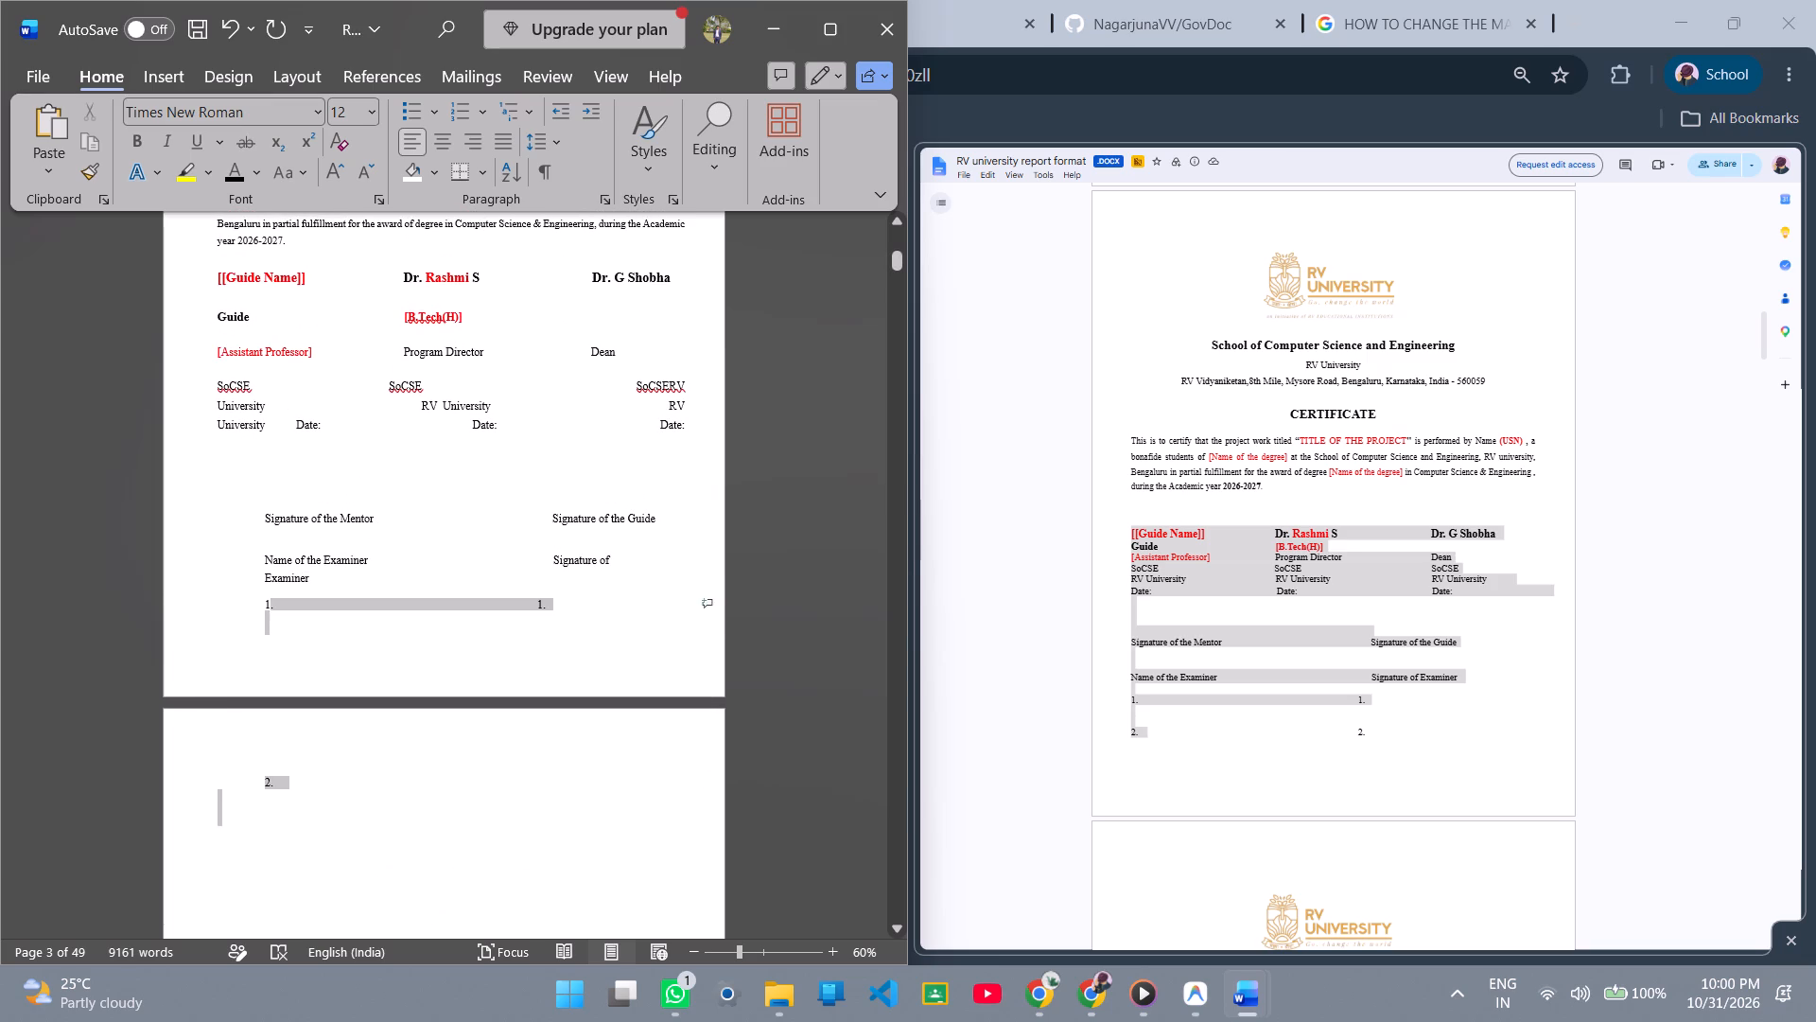
pyautogui.moveTo(278, 588); pyautogui.dragTo(220, 284)
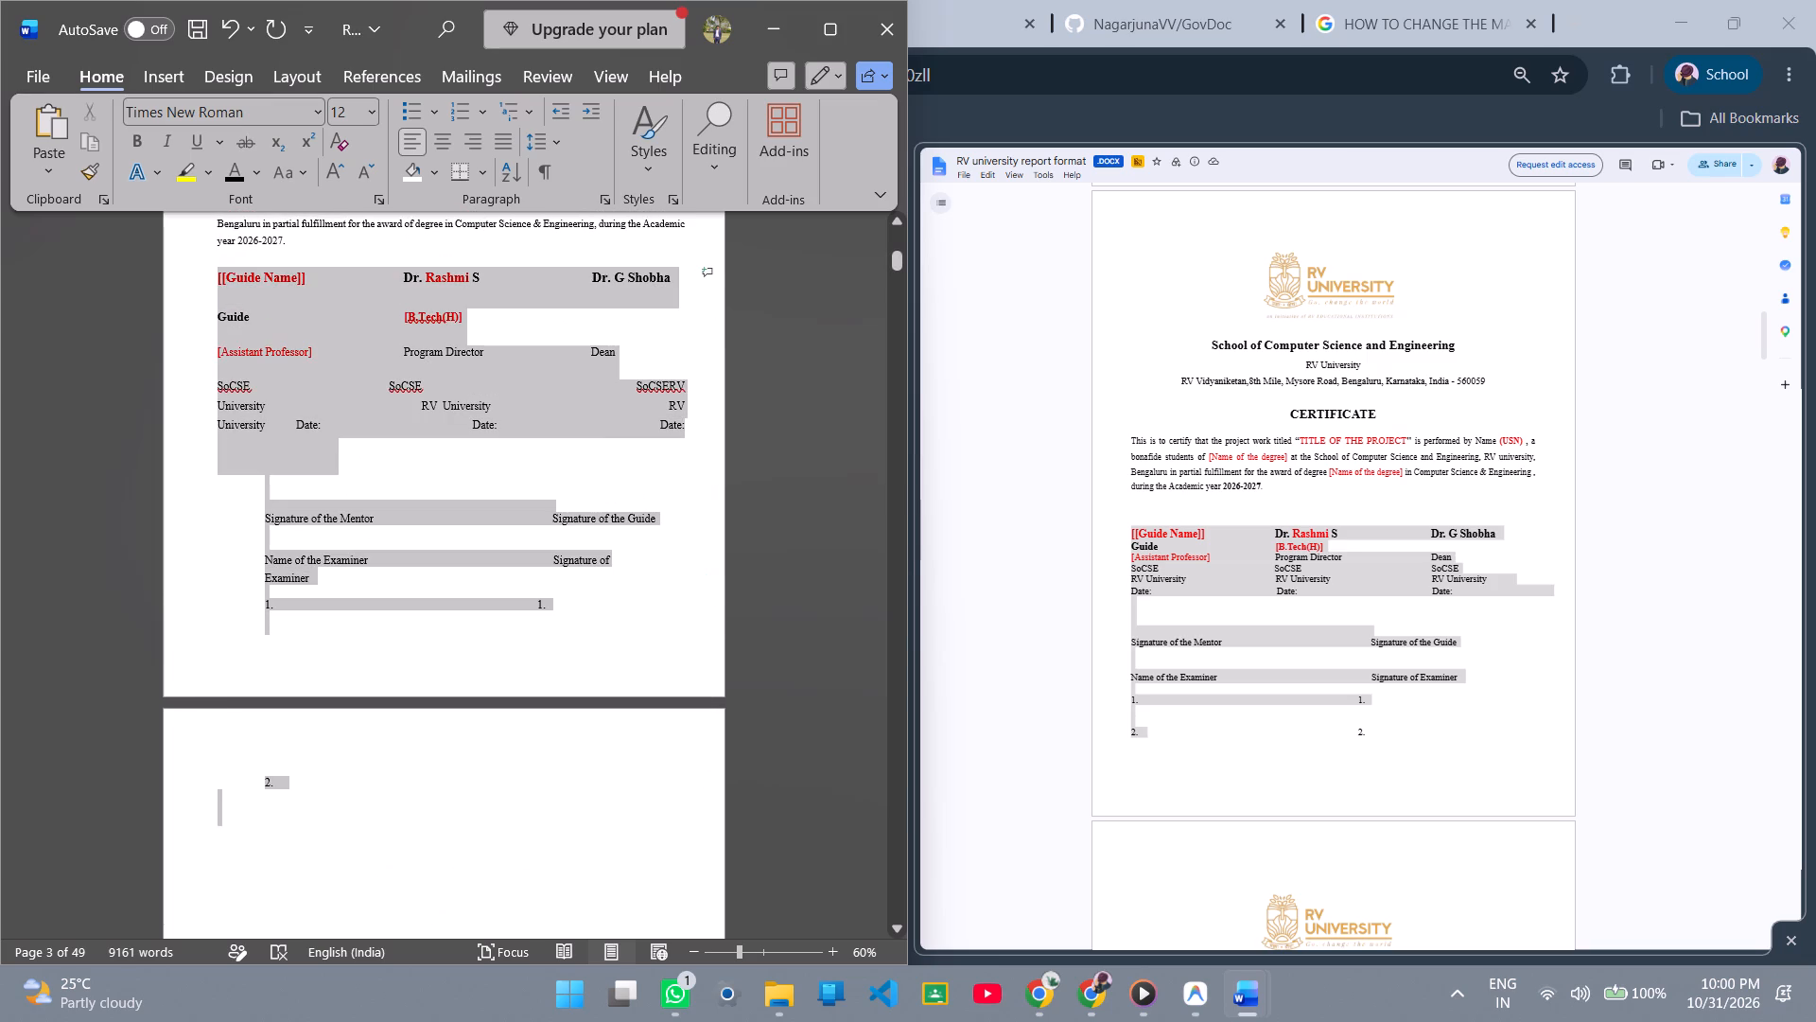
pyautogui.moveTo(220, 284); pyautogui.dragTo(215, 282)
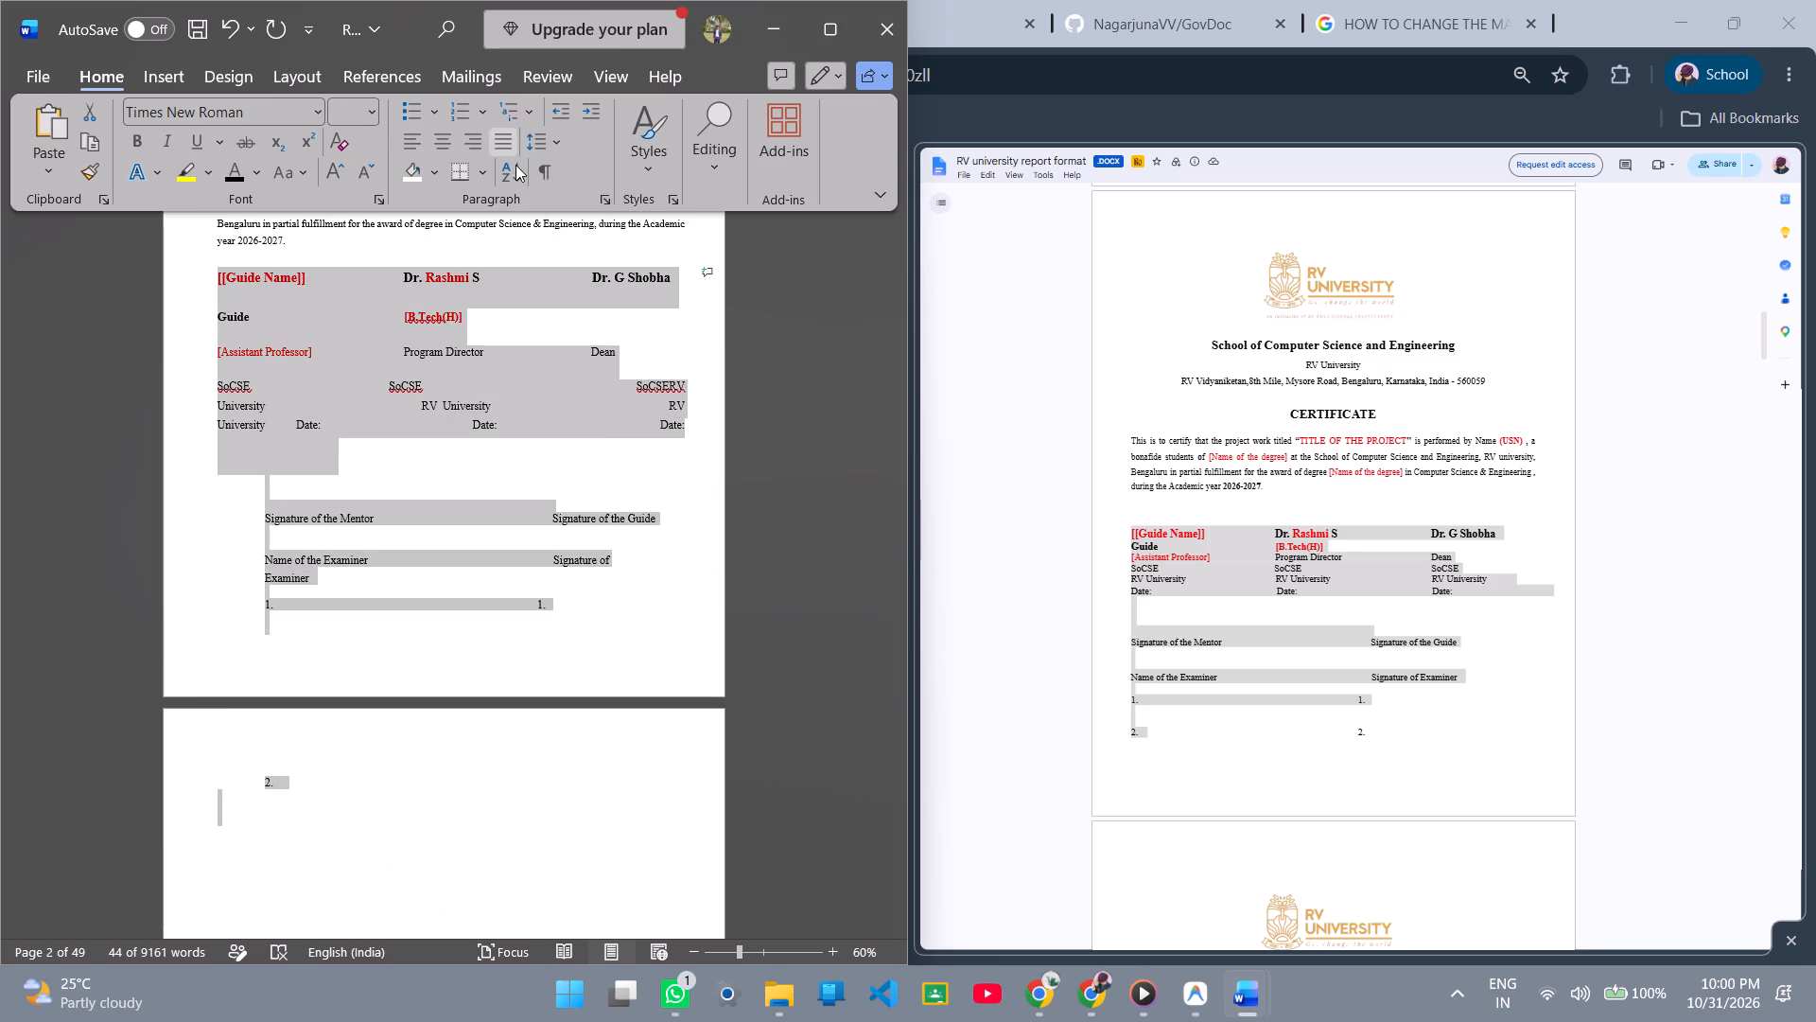
pyautogui.scroll(1, 545, 216)
pyautogui.click(551, 143)
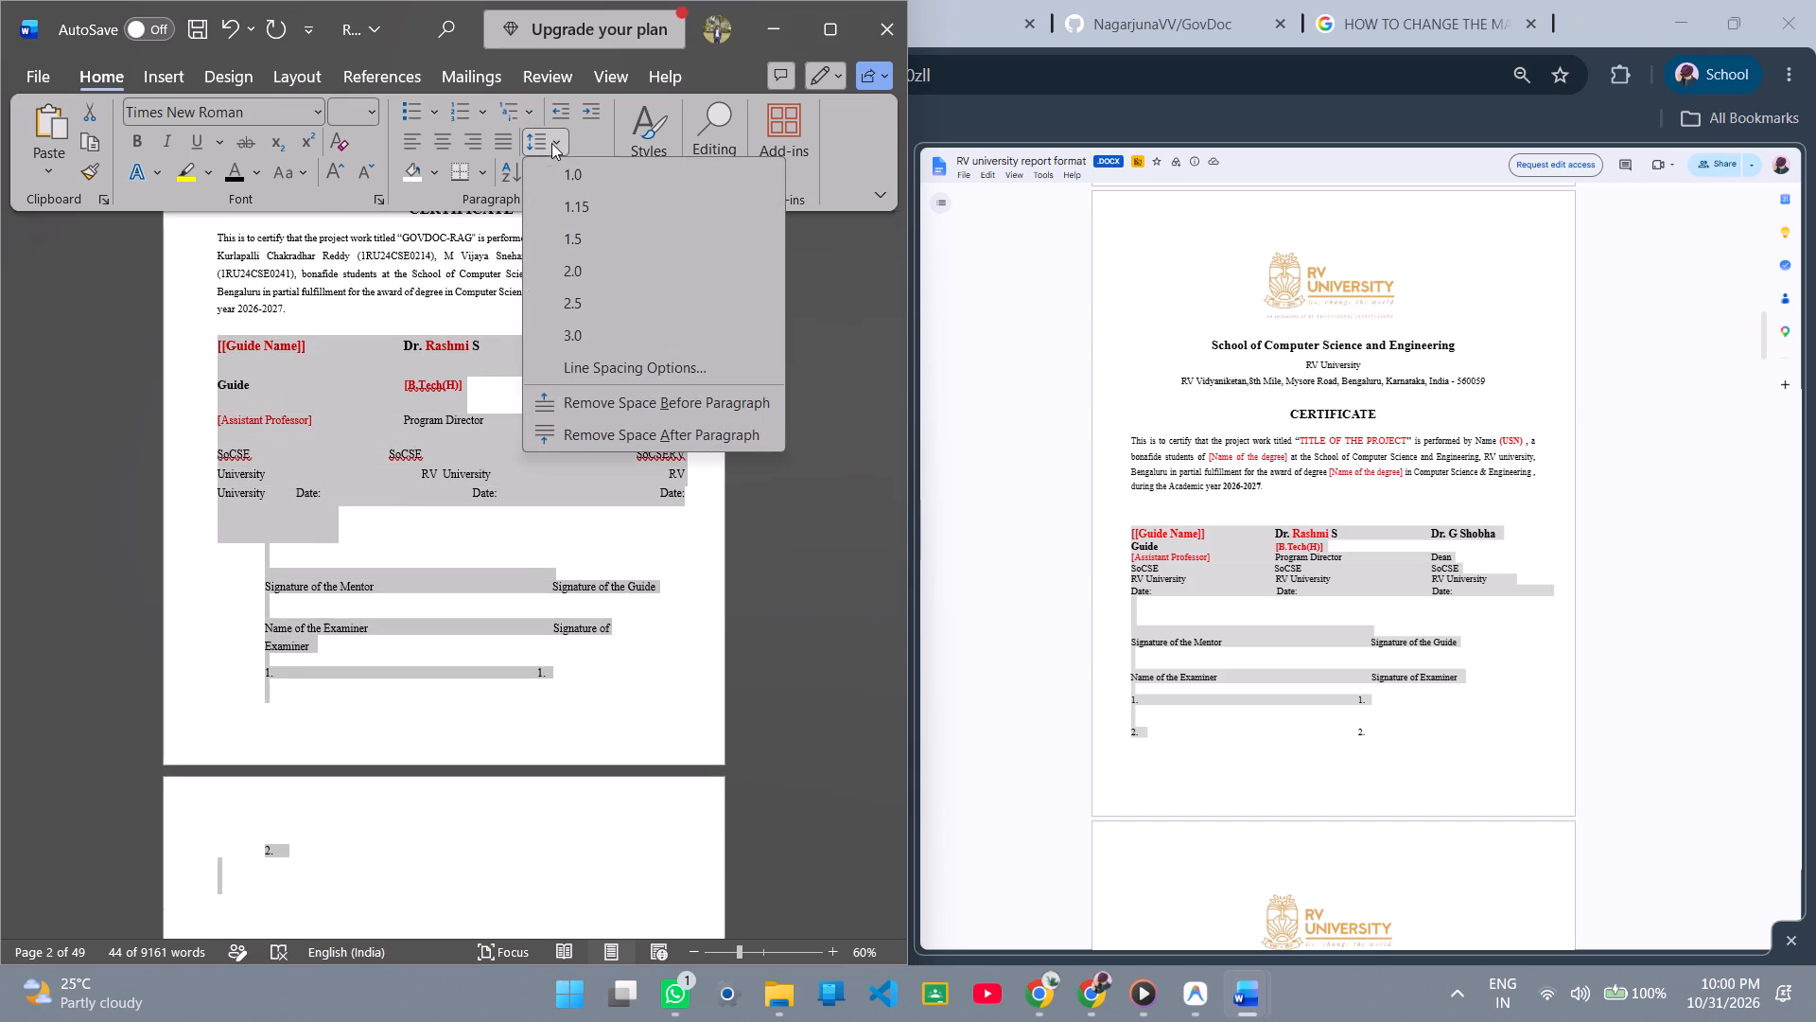
pyautogui.click(567, 188)
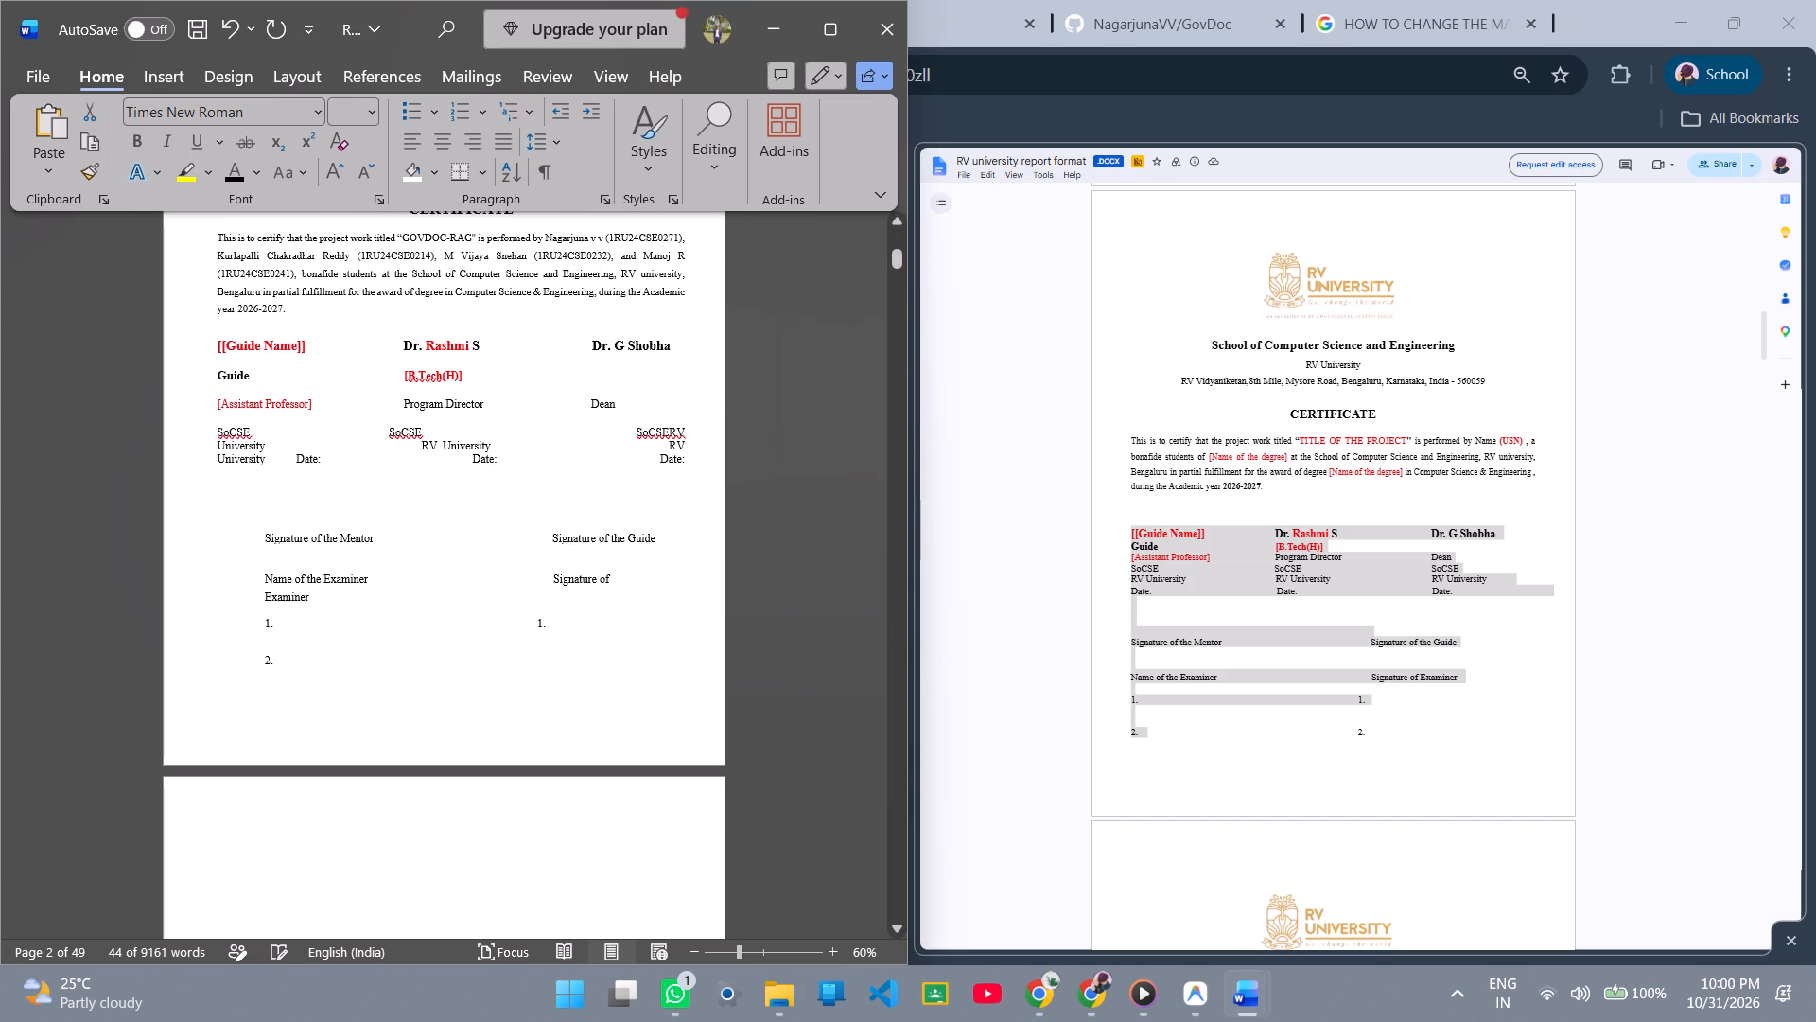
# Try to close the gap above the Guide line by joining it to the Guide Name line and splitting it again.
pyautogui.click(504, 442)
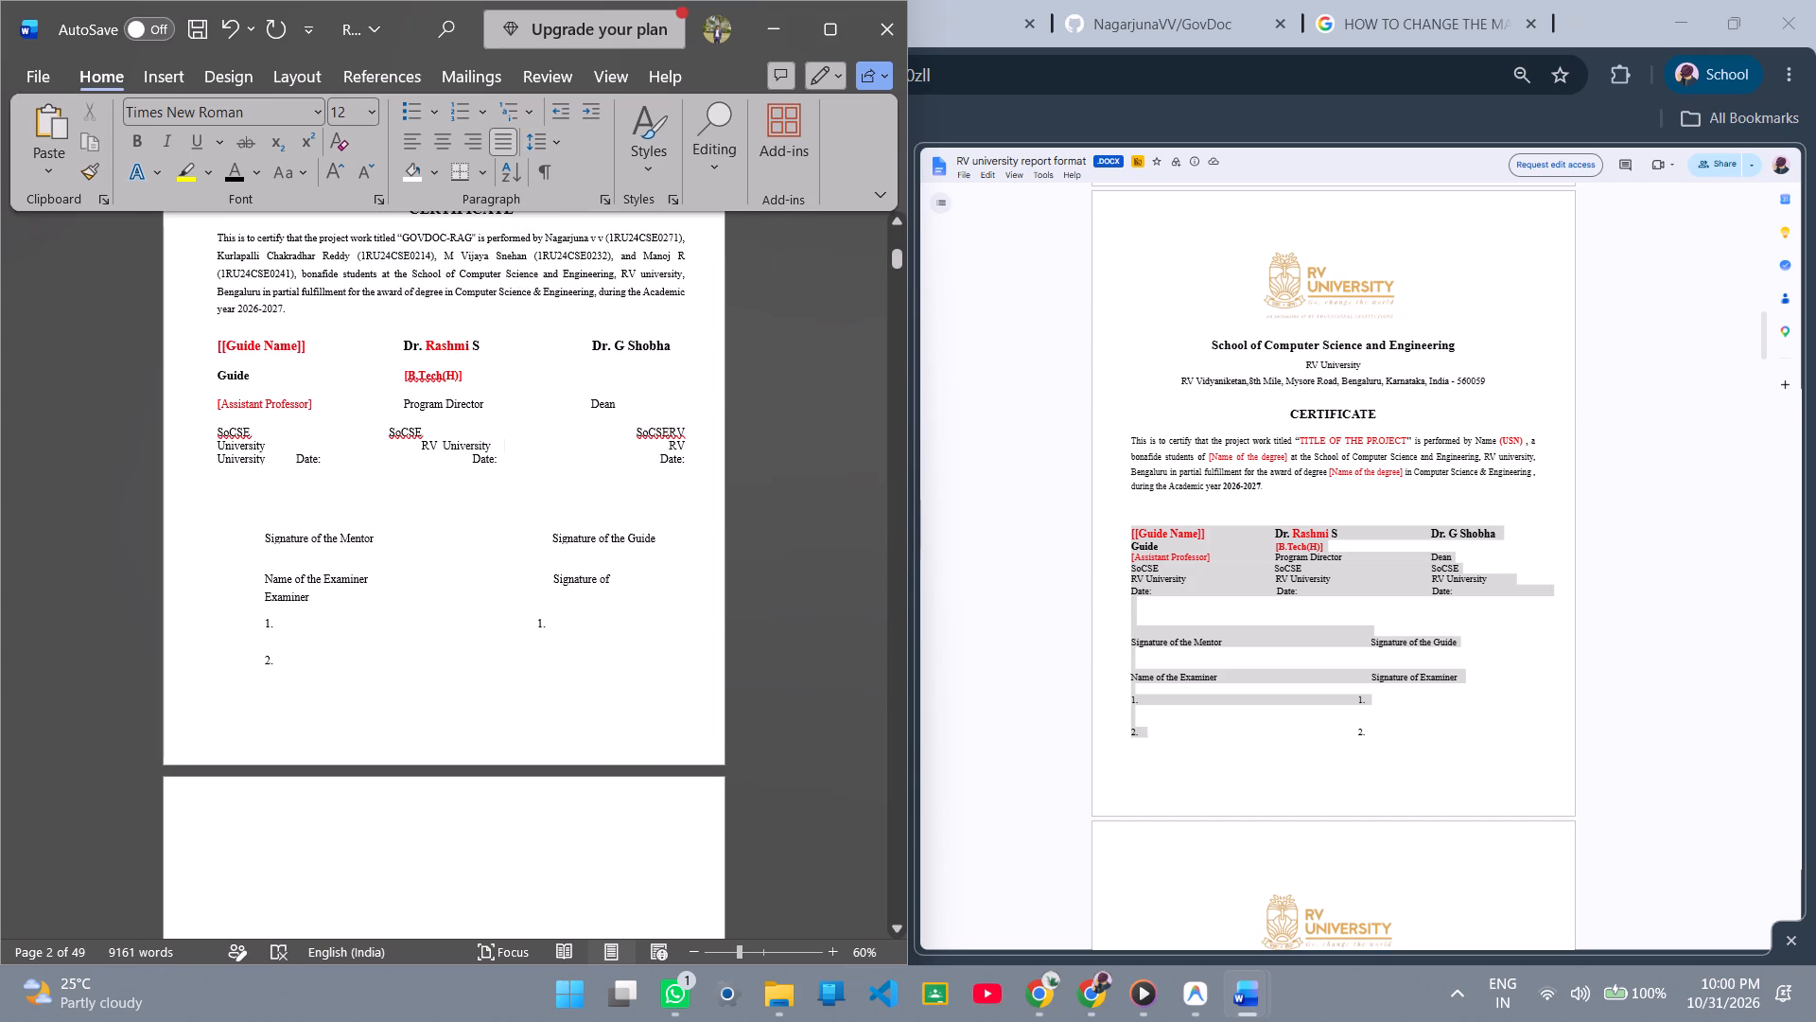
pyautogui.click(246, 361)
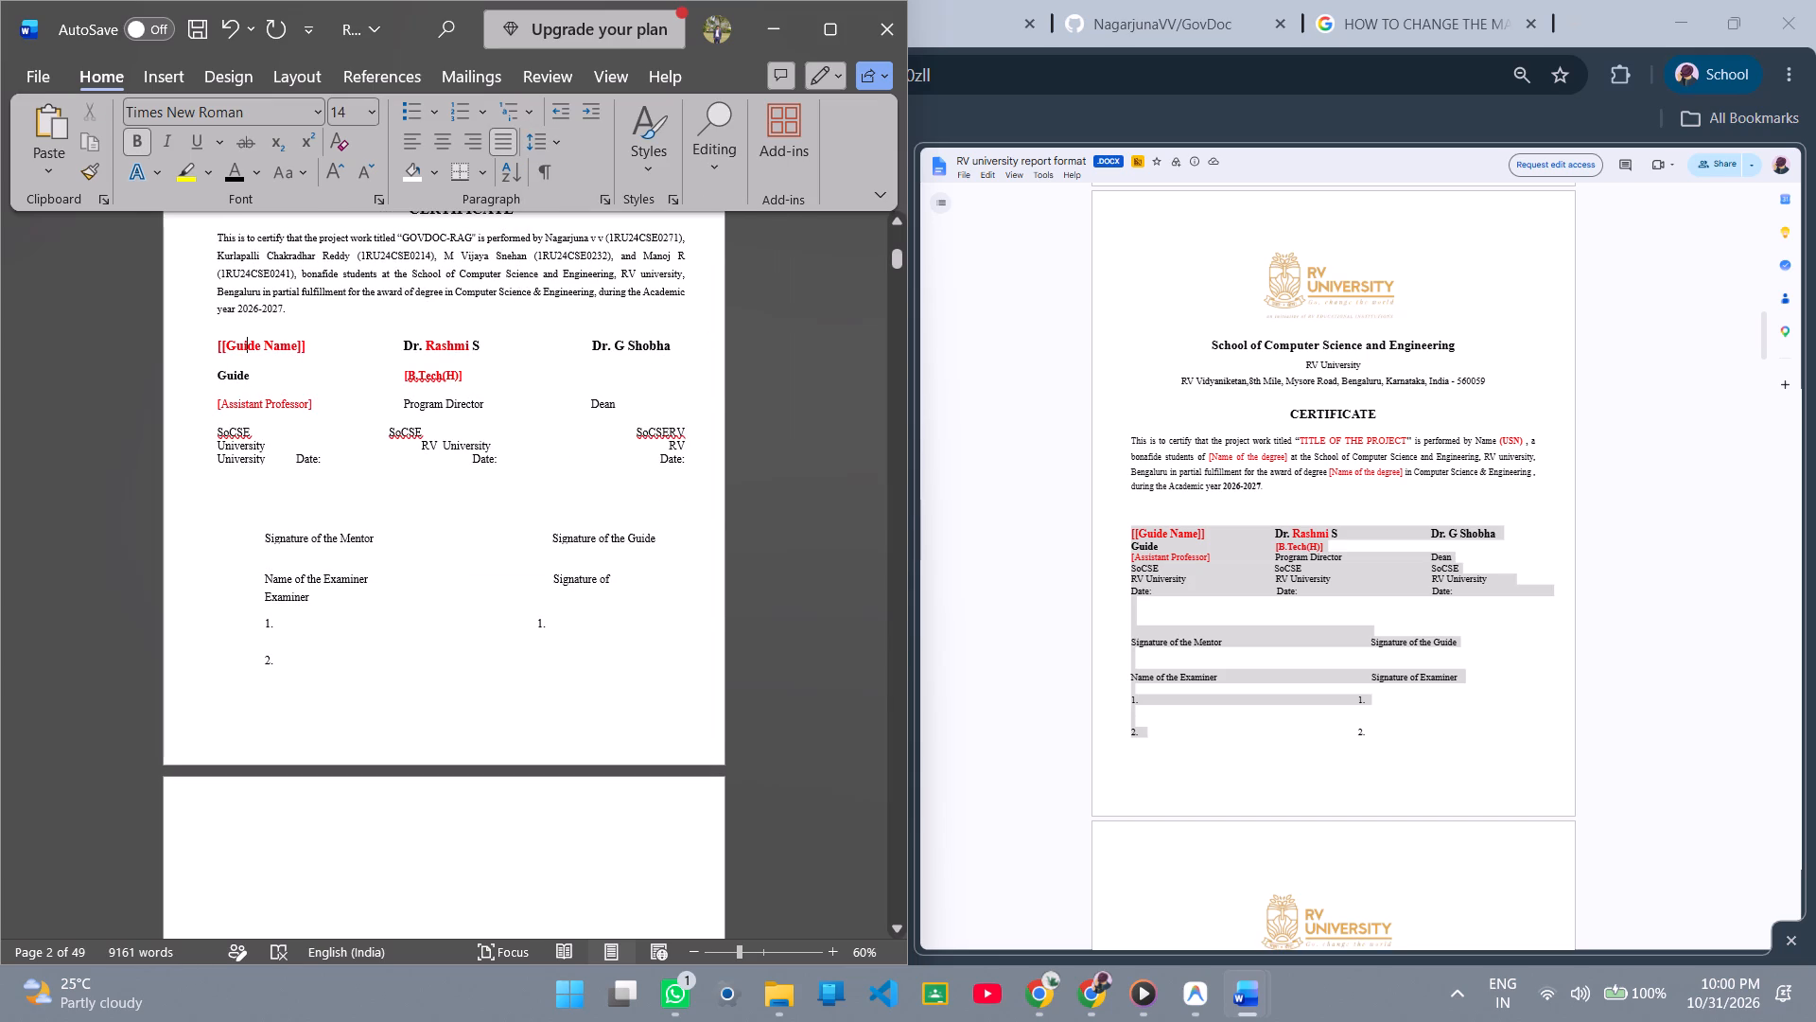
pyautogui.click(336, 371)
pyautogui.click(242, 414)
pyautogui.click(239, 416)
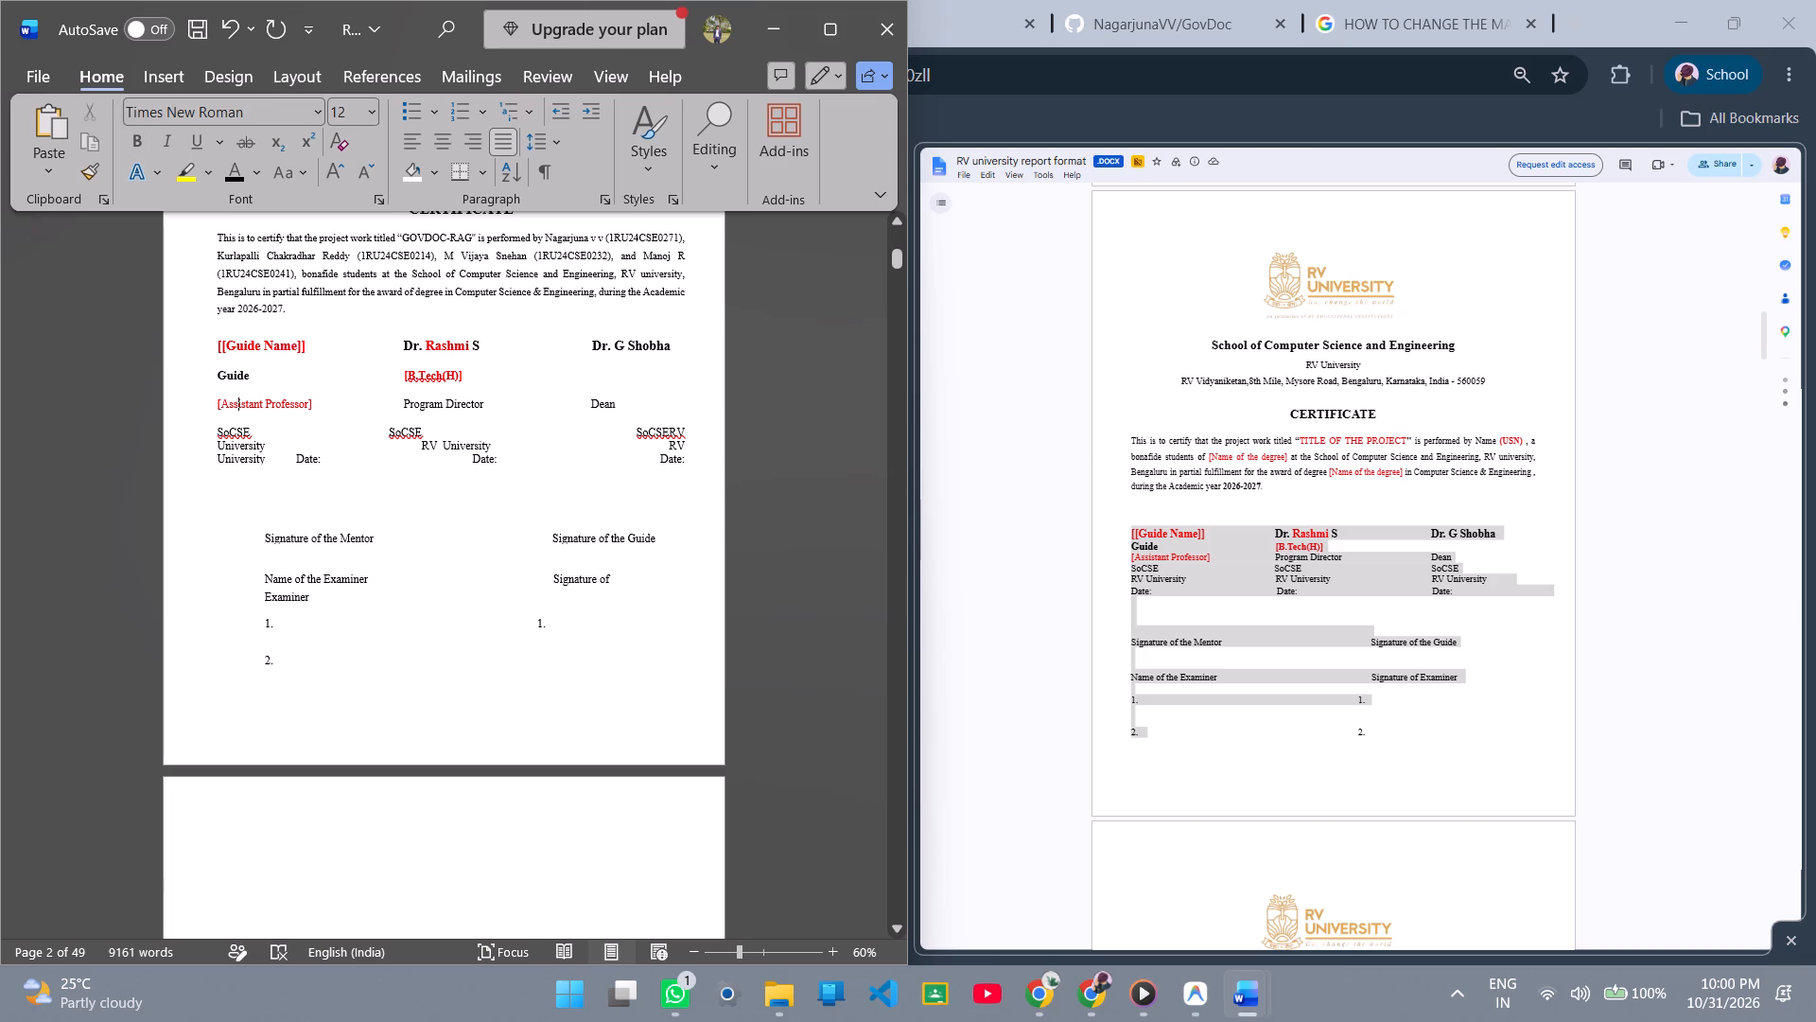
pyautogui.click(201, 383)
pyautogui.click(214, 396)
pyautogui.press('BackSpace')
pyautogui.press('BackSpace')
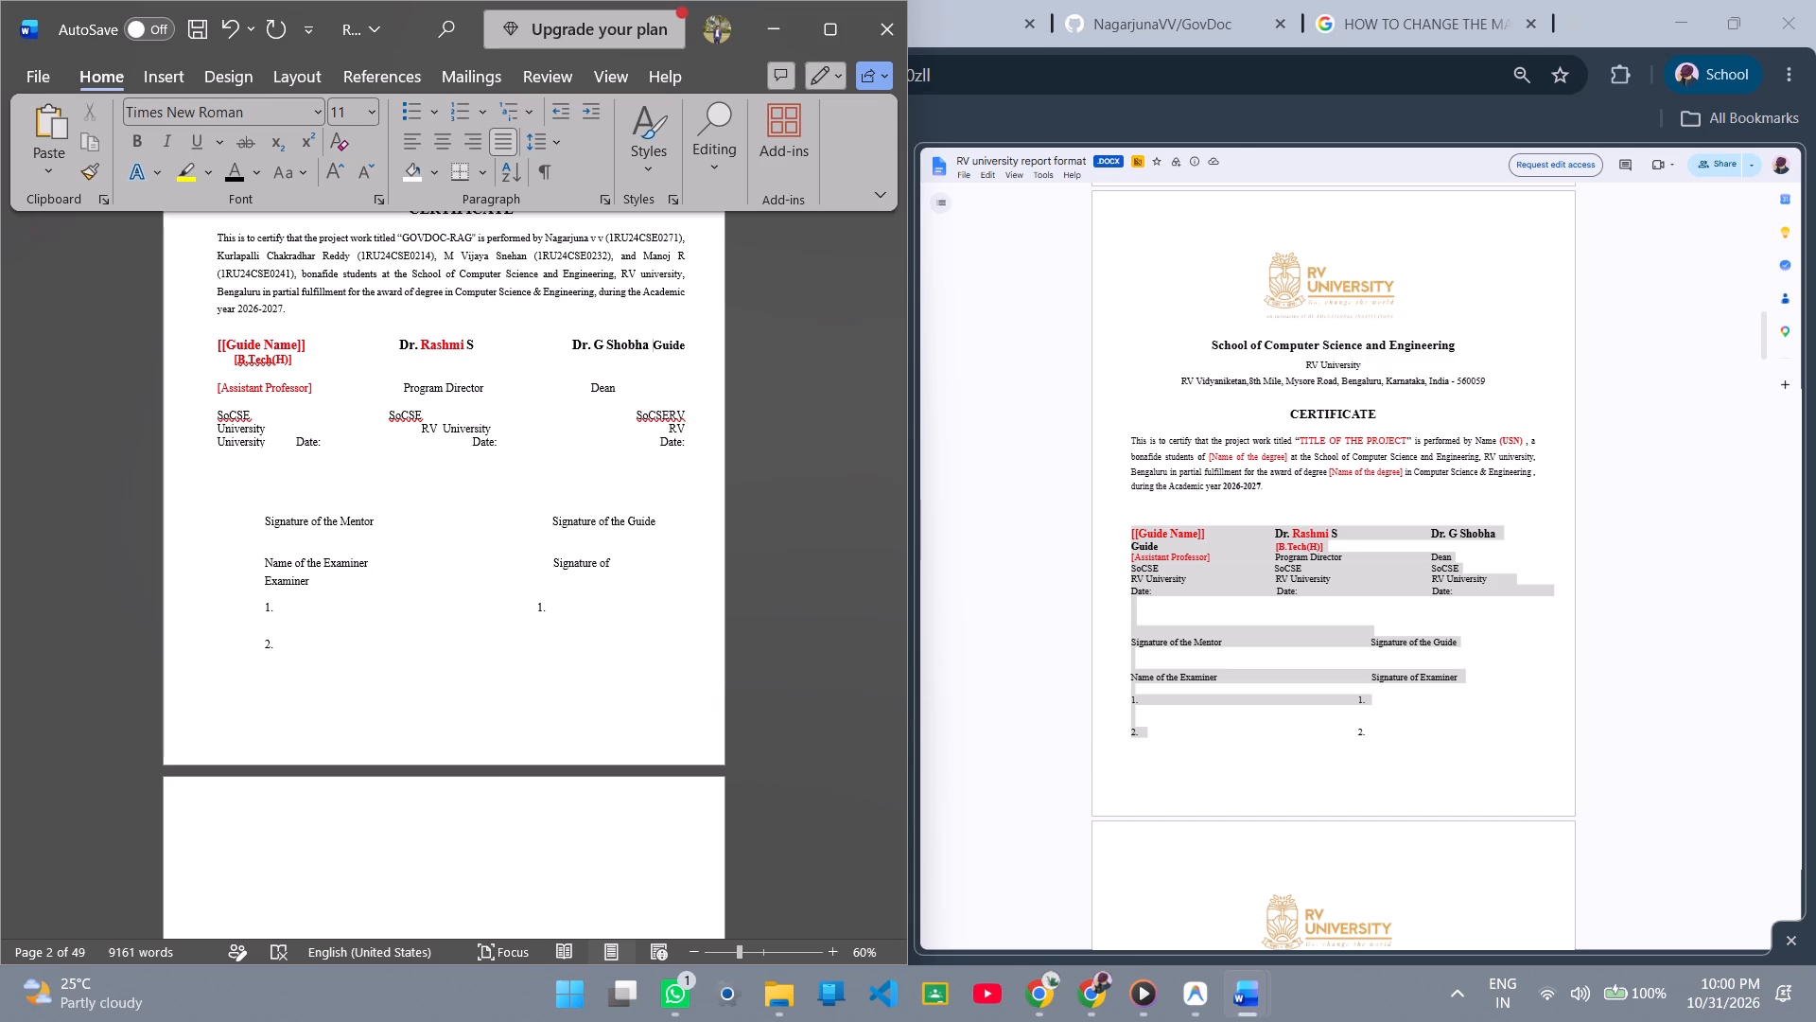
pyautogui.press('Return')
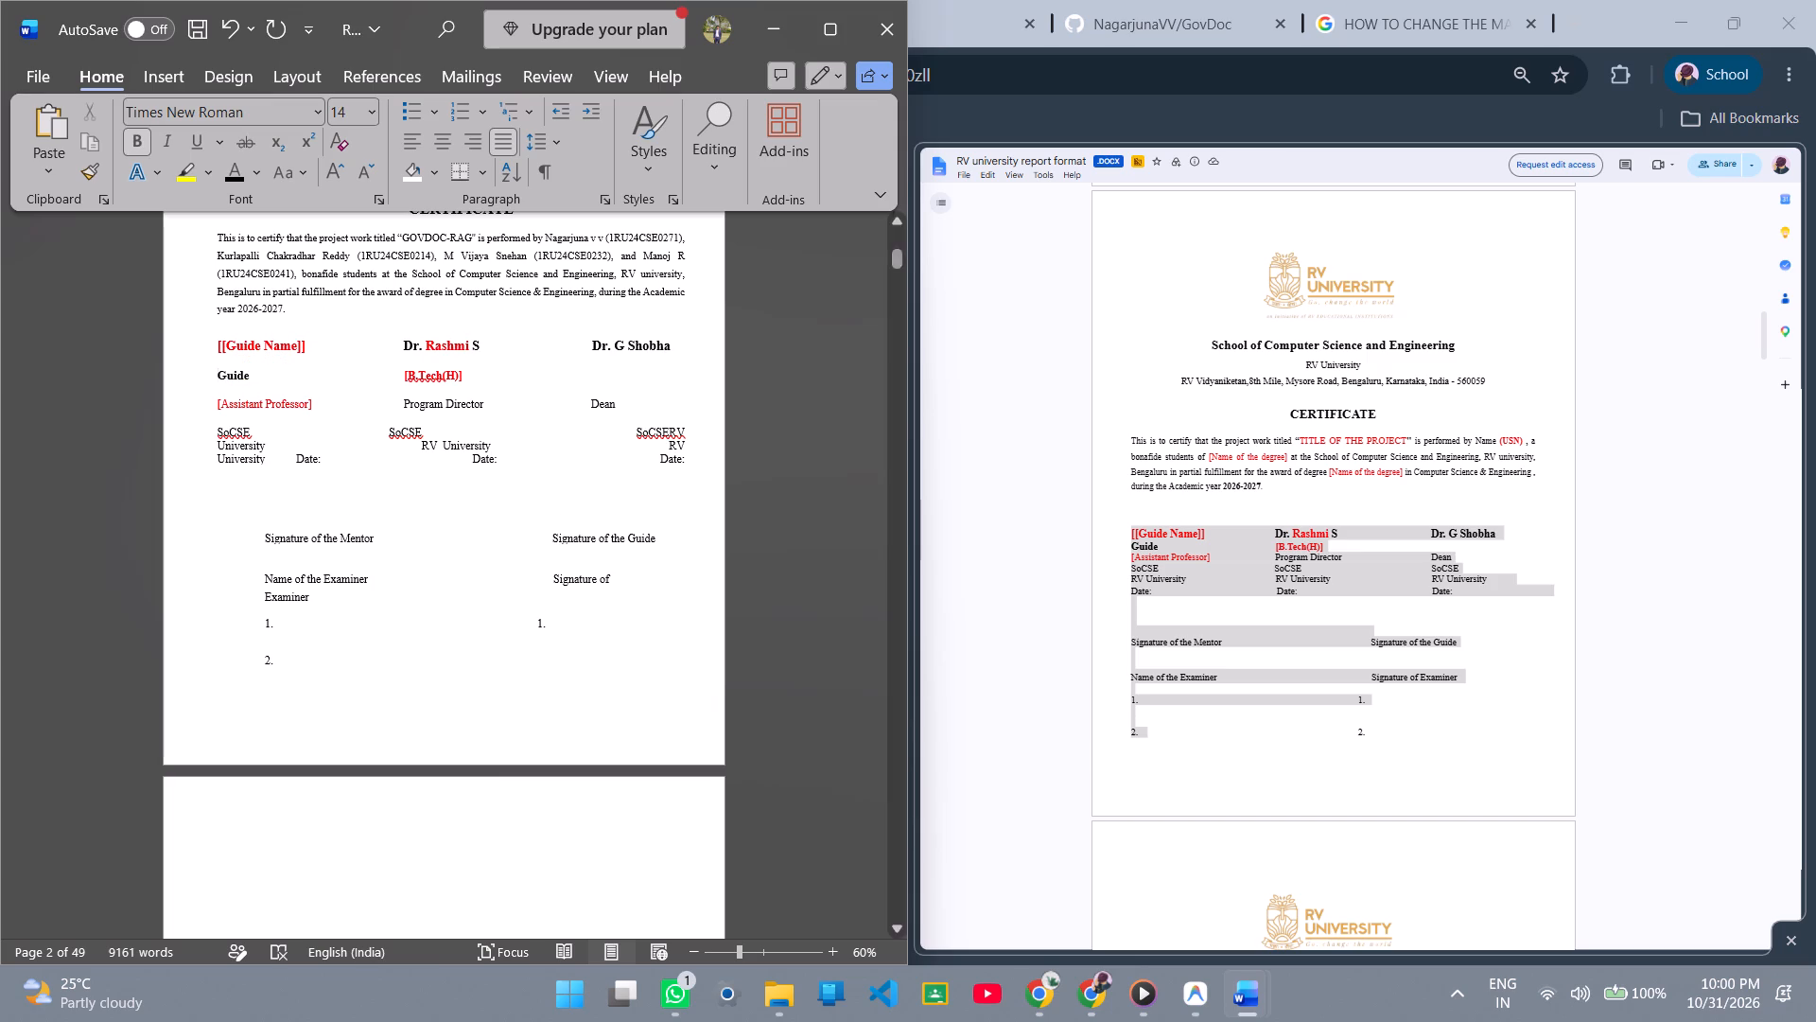
# Examine the layout and line spacing of the signatory block in the RV university report format in Chrome.
pyautogui.click(1197, 609)
pyautogui.moveTo(1162, 603); pyautogui.dragTo(1144, 557)
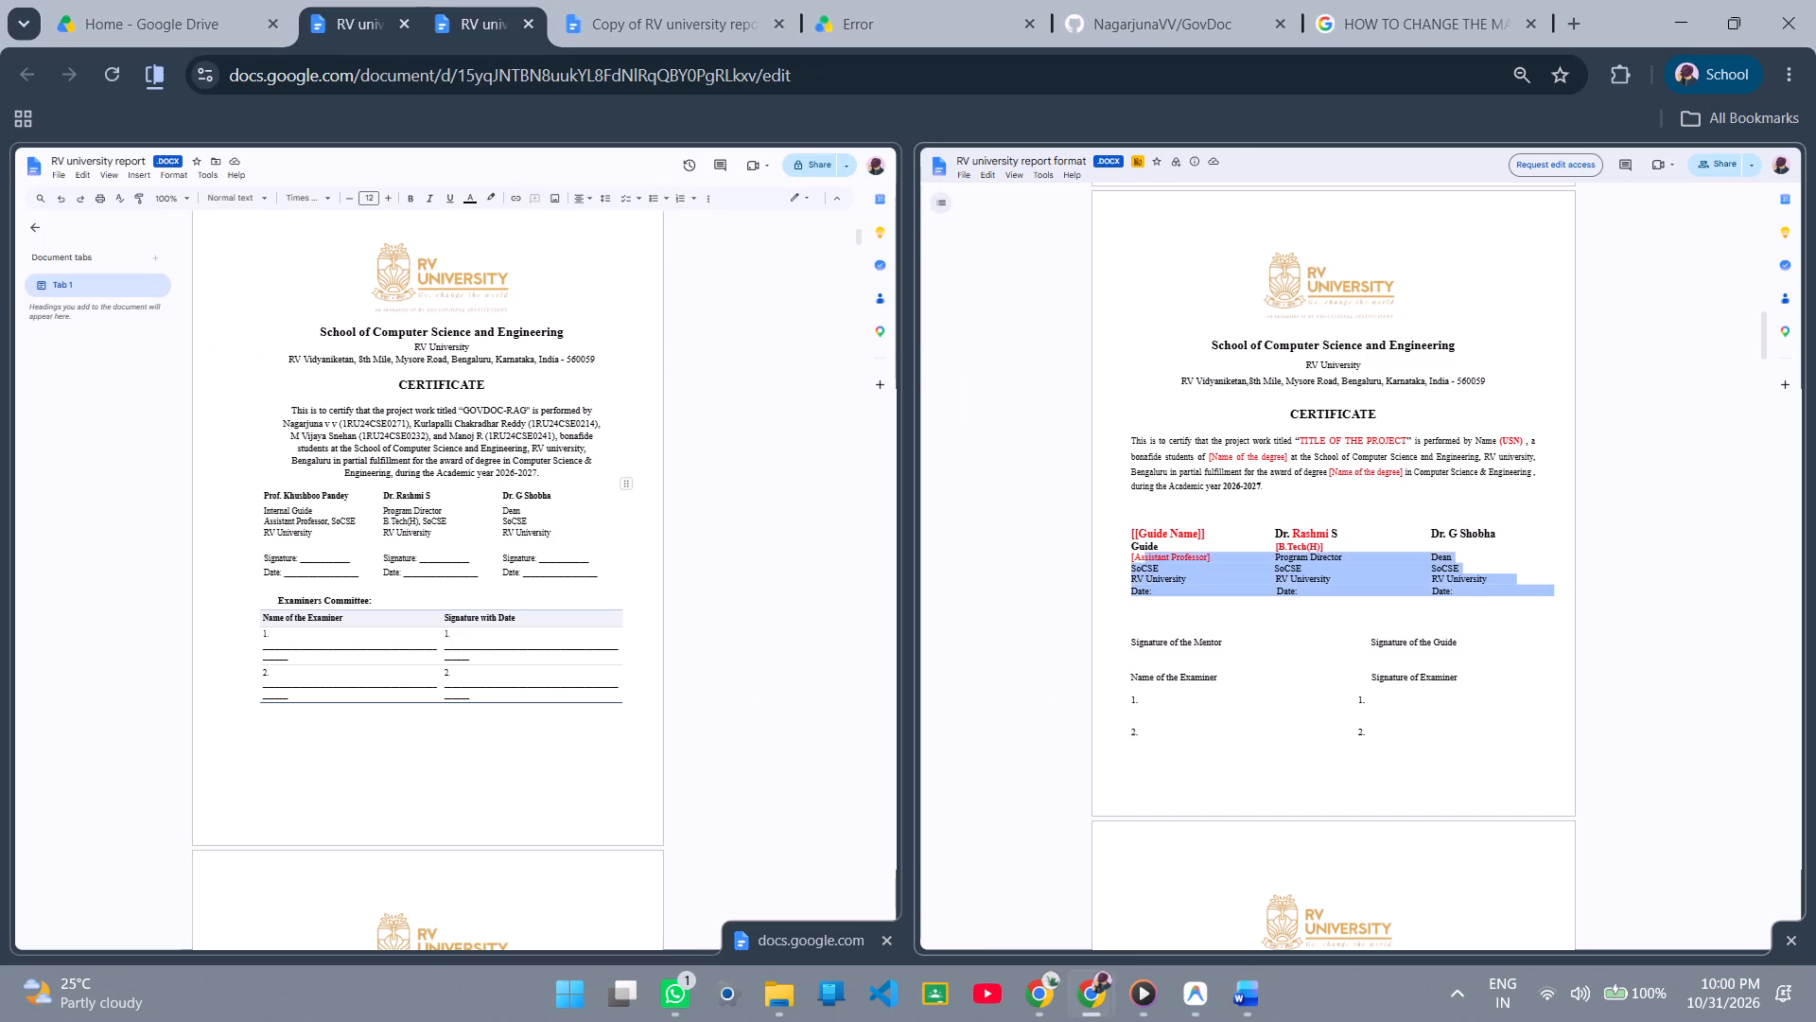
pyautogui.click(1244, 556)
pyautogui.moveTo(1228, 534); pyautogui.dragTo(1166, 551)
pyautogui.click(1279, 542)
pyautogui.moveTo(1223, 520); pyautogui.dragTo(1223, 521)
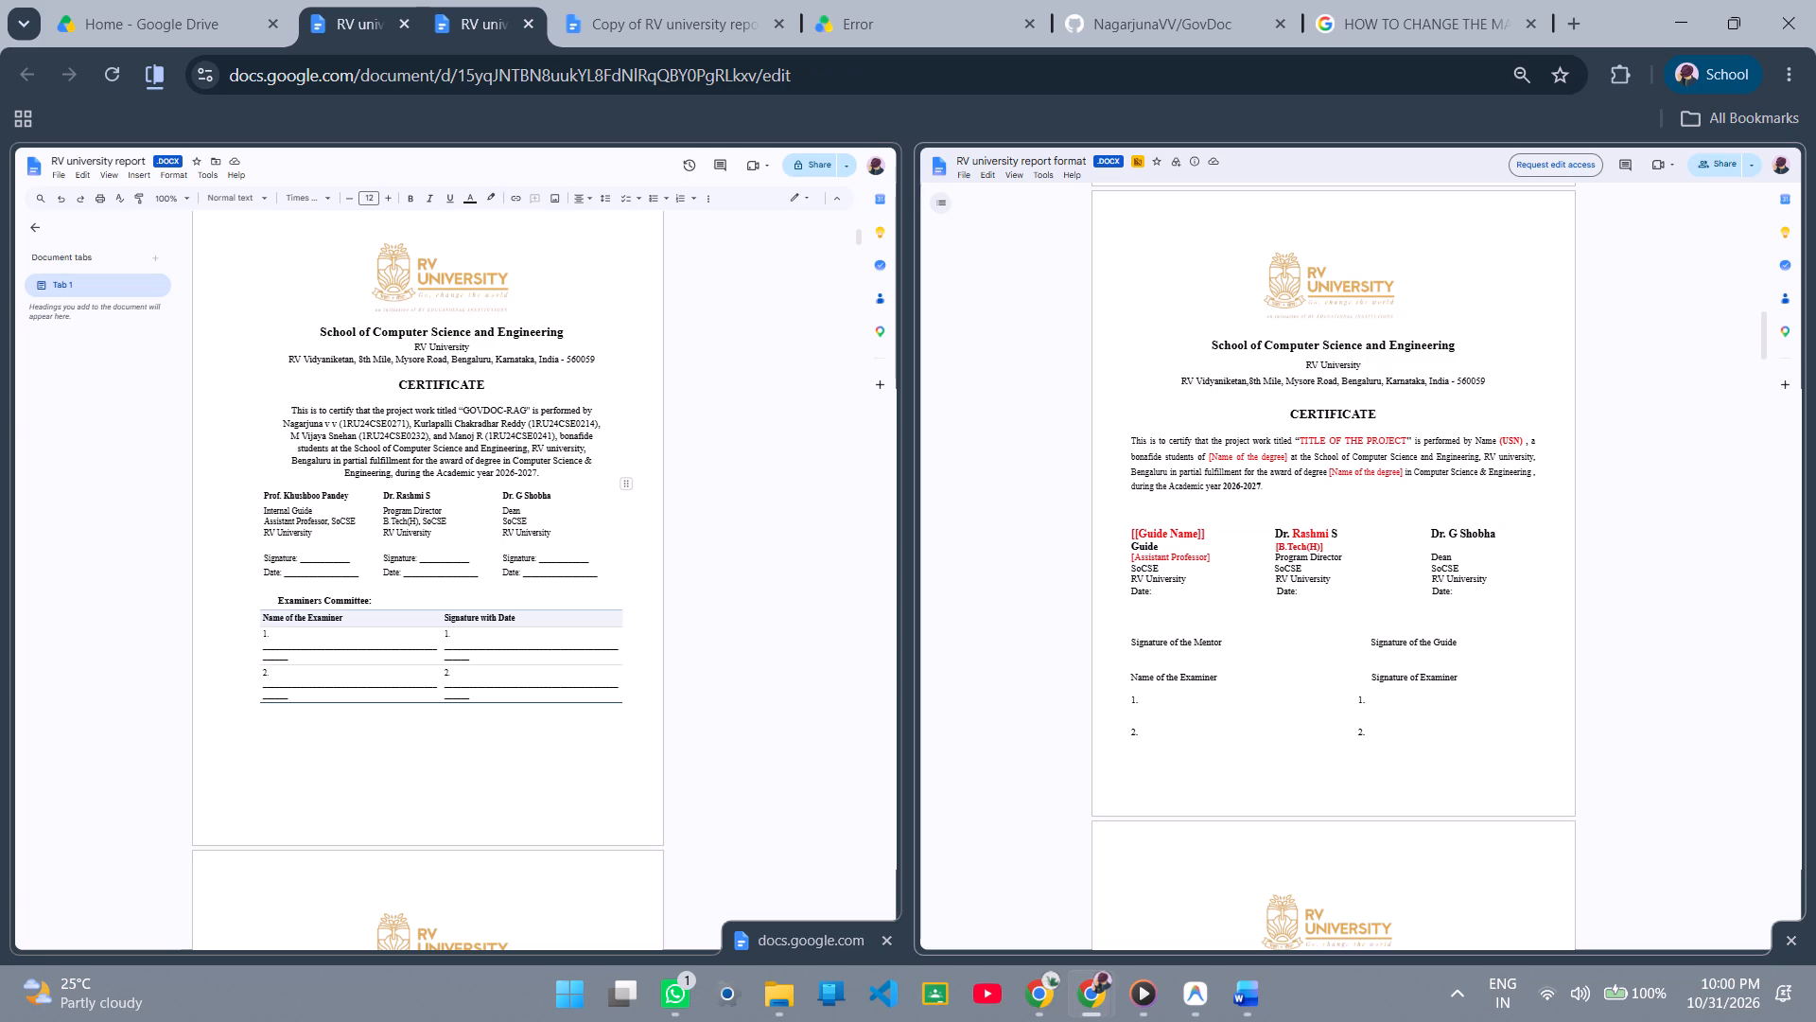
pyautogui.moveTo(1223, 521); pyautogui.dragTo(1244, 619)
pyautogui.click(1248, 626)
pyautogui.hotkey('alt', 'Tab')
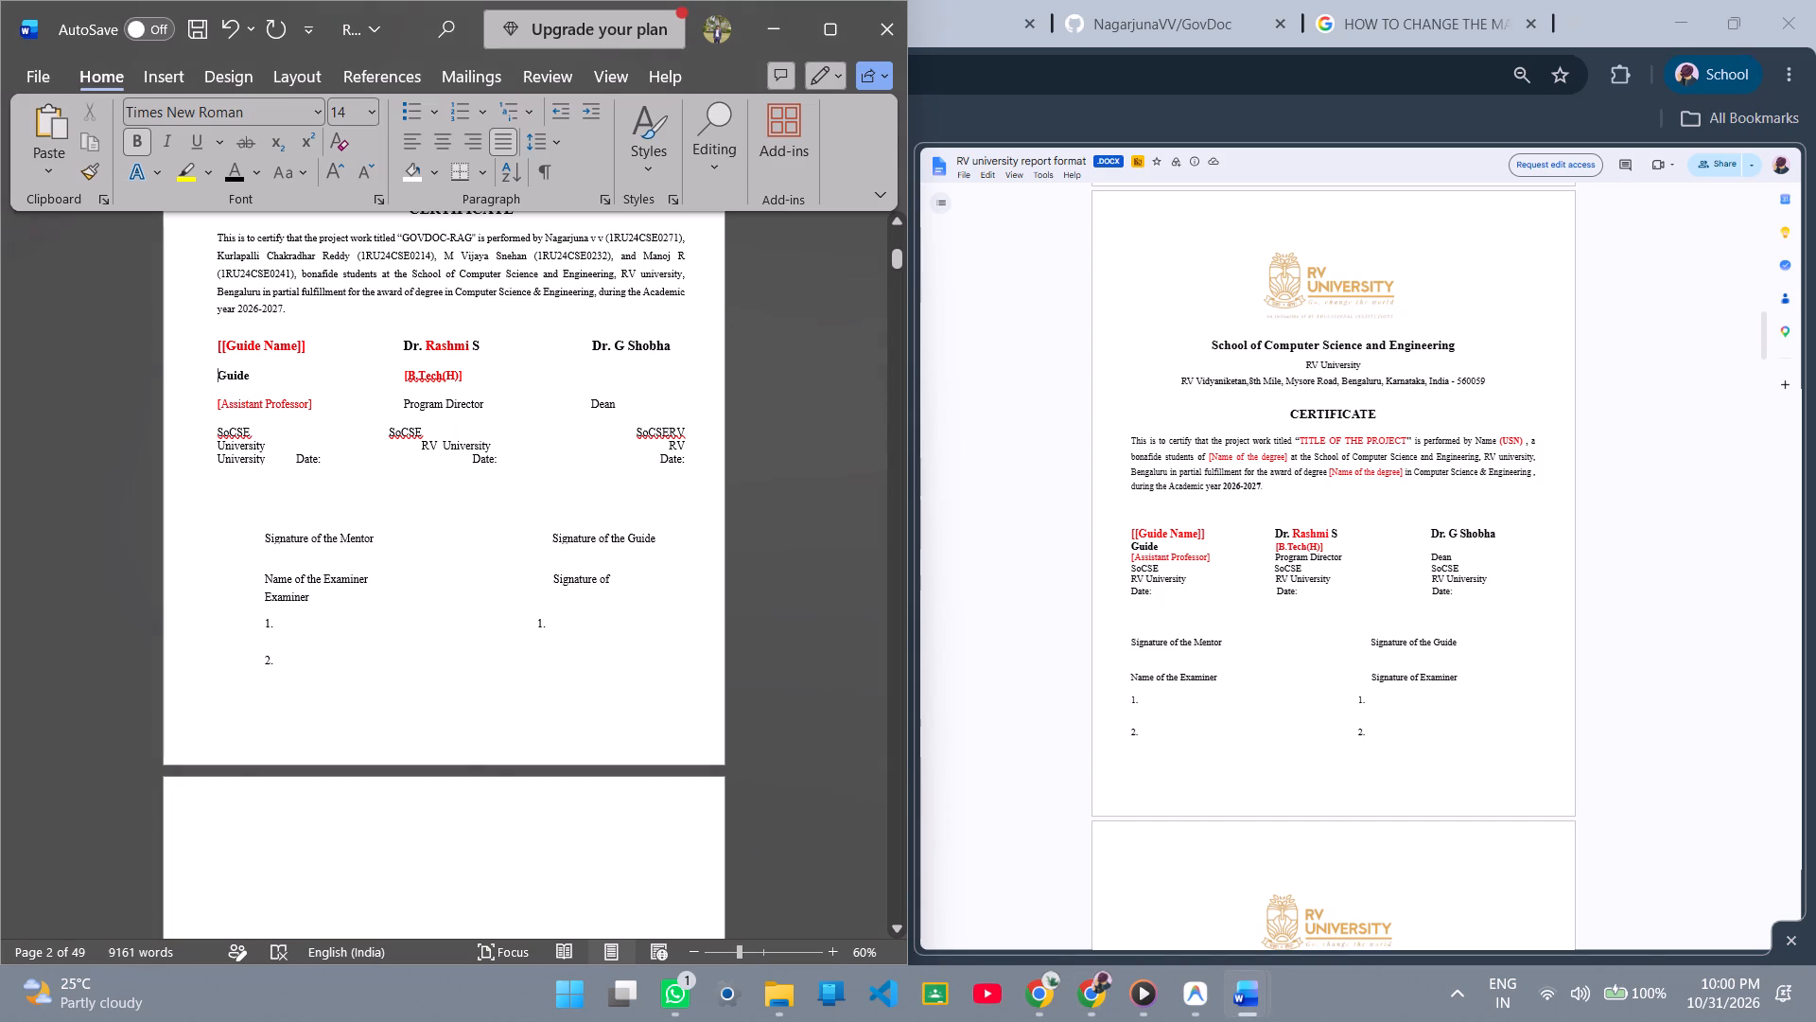
pyautogui.hotkey('alt', 'Tab')
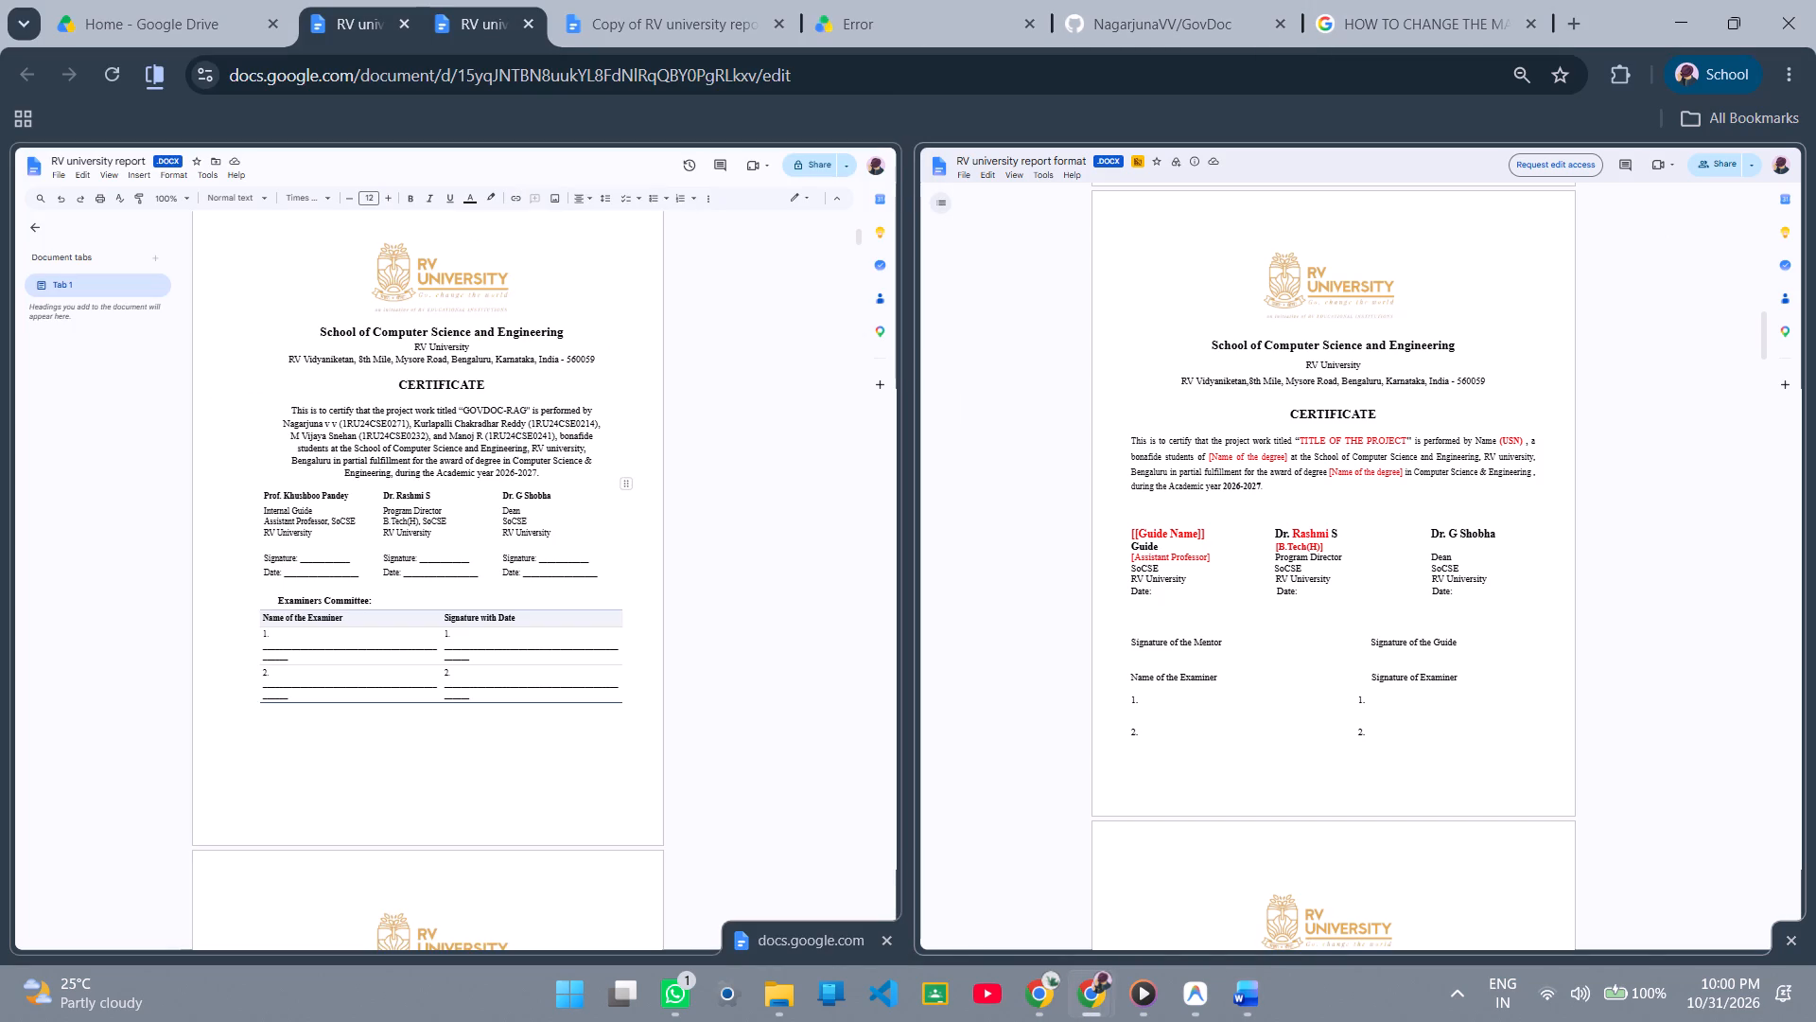
# Copy the signatory lines from Guide Name to Date in the Chrome format document and paste them over the matching lines in Word.
pyautogui.moveTo(1126, 530); pyautogui.dragTo(1542, 593)
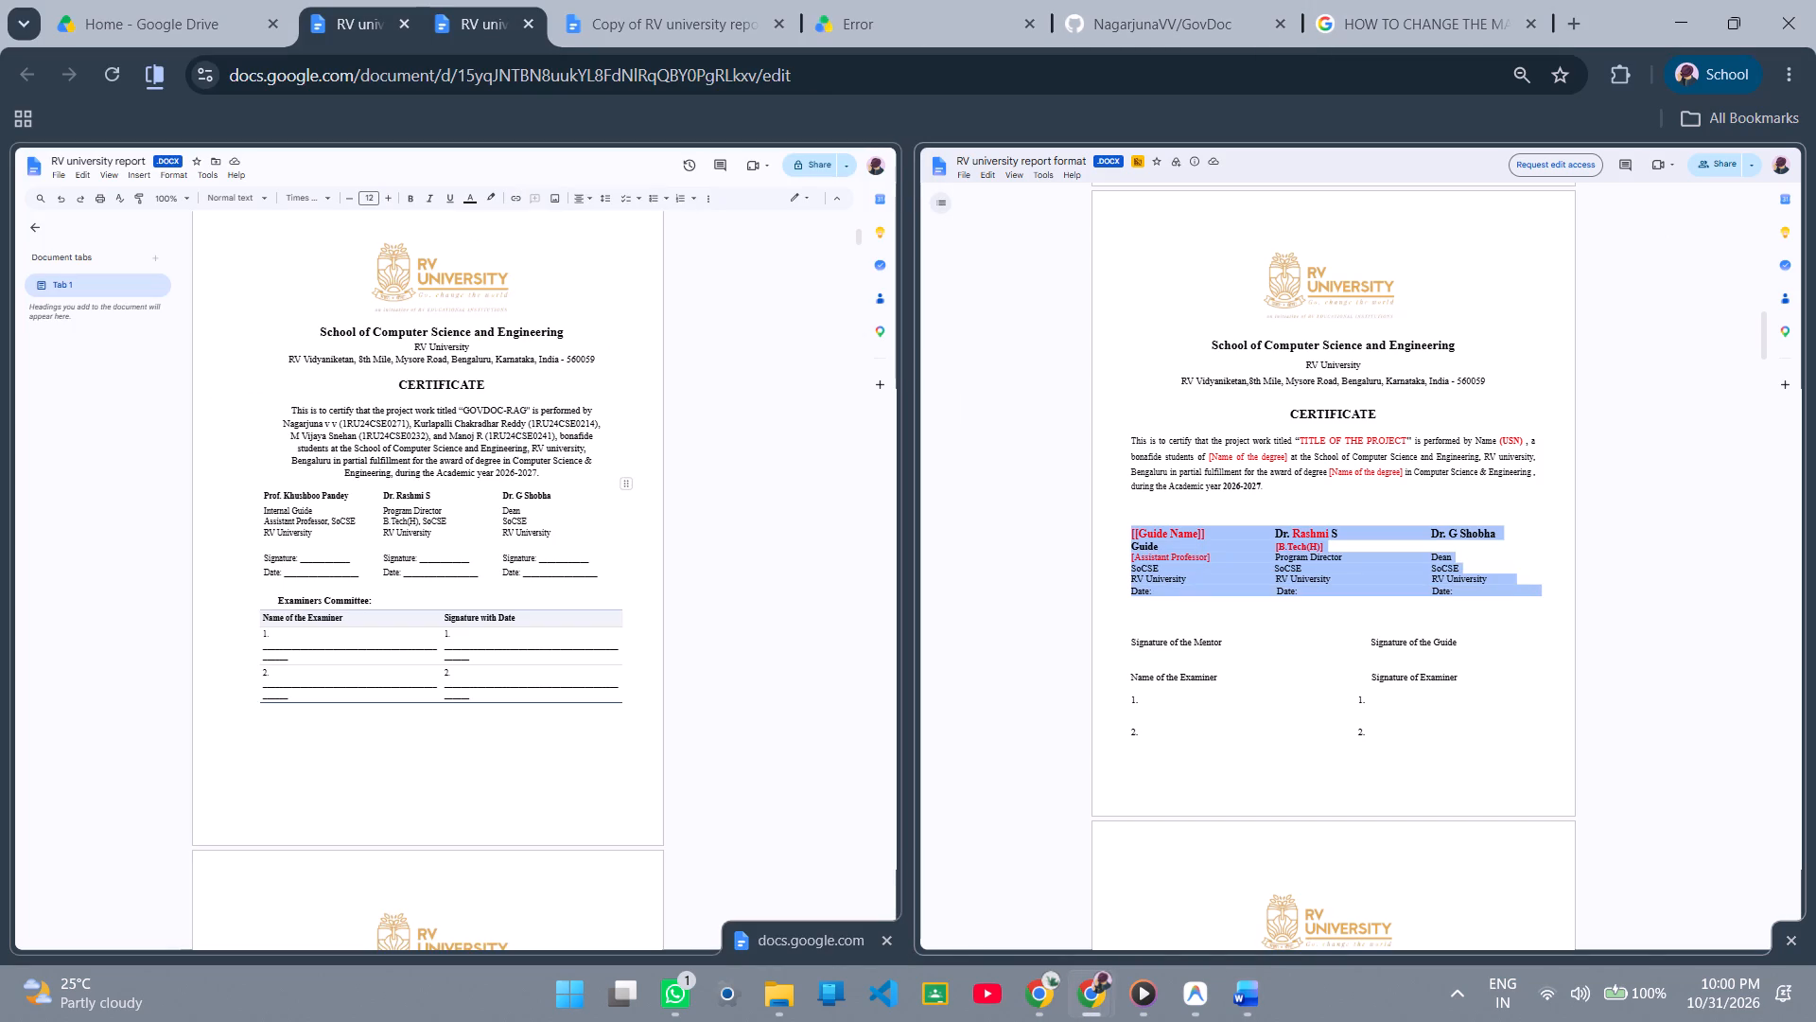
pyautogui.hotkey('ctrl', 'c')
pyautogui.hotkey('alt', 'Tab')
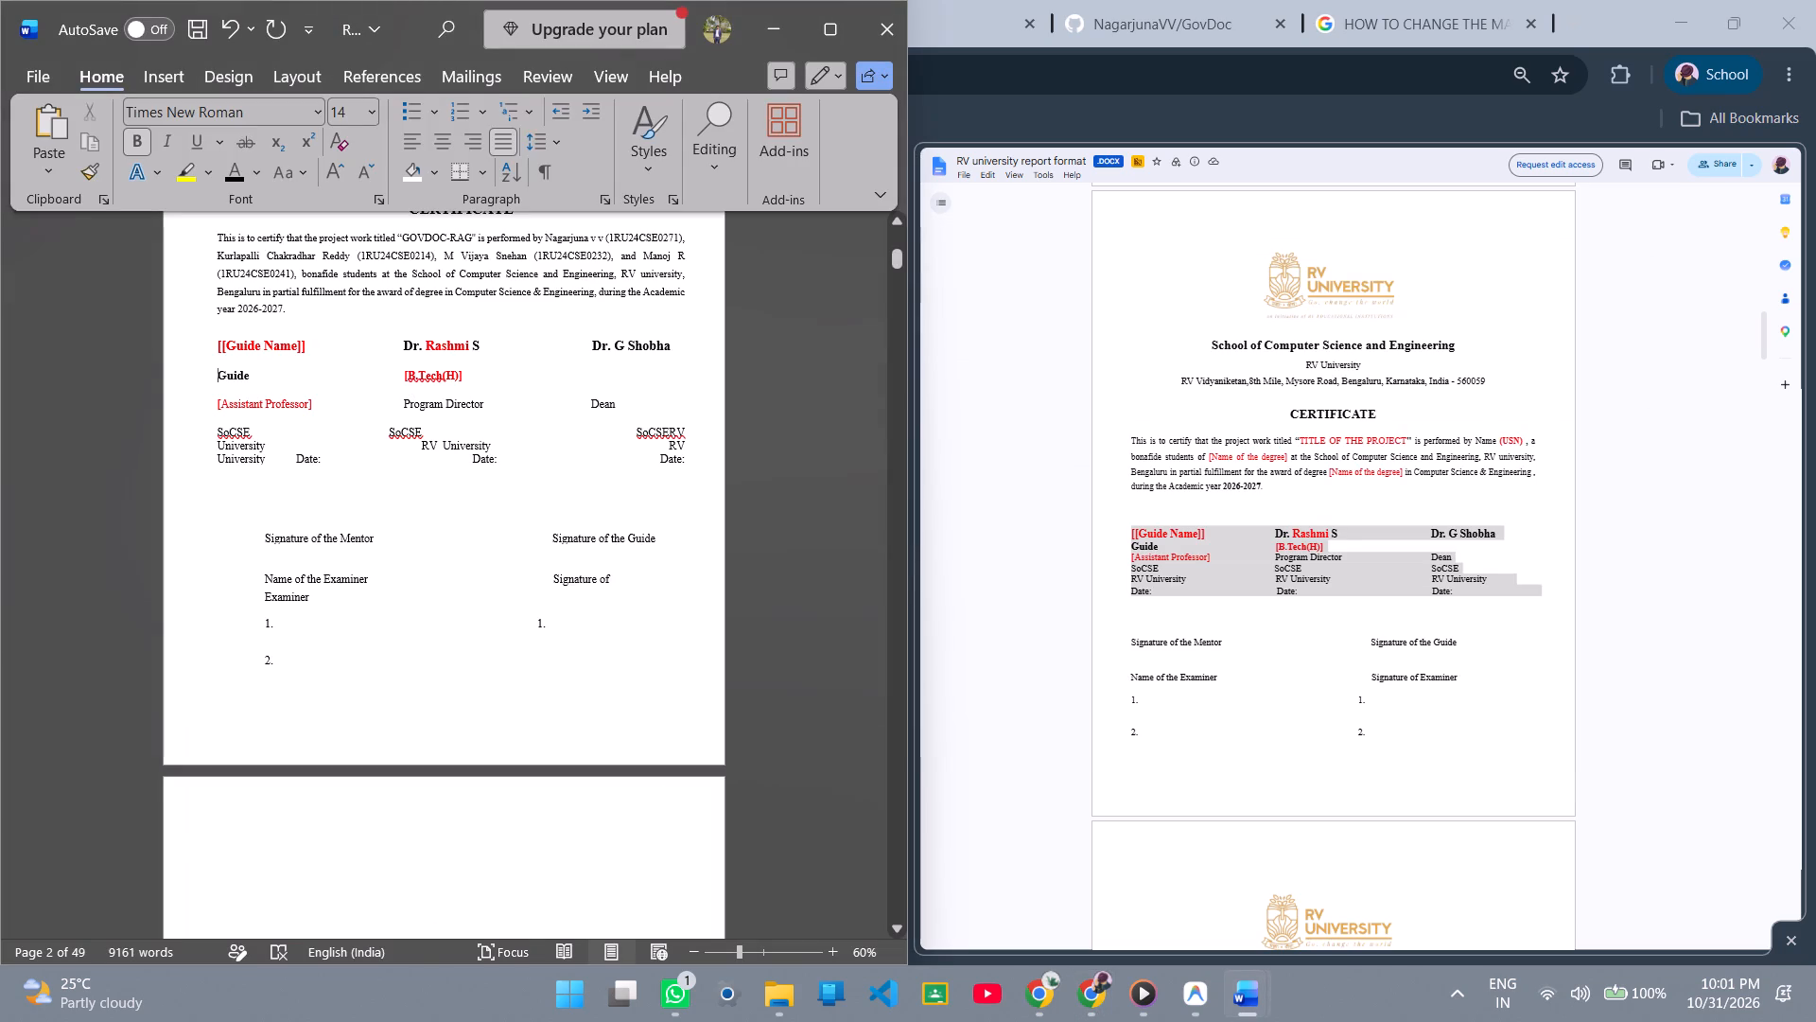
pyautogui.moveTo(546, 488); pyautogui.dragTo(227, 343)
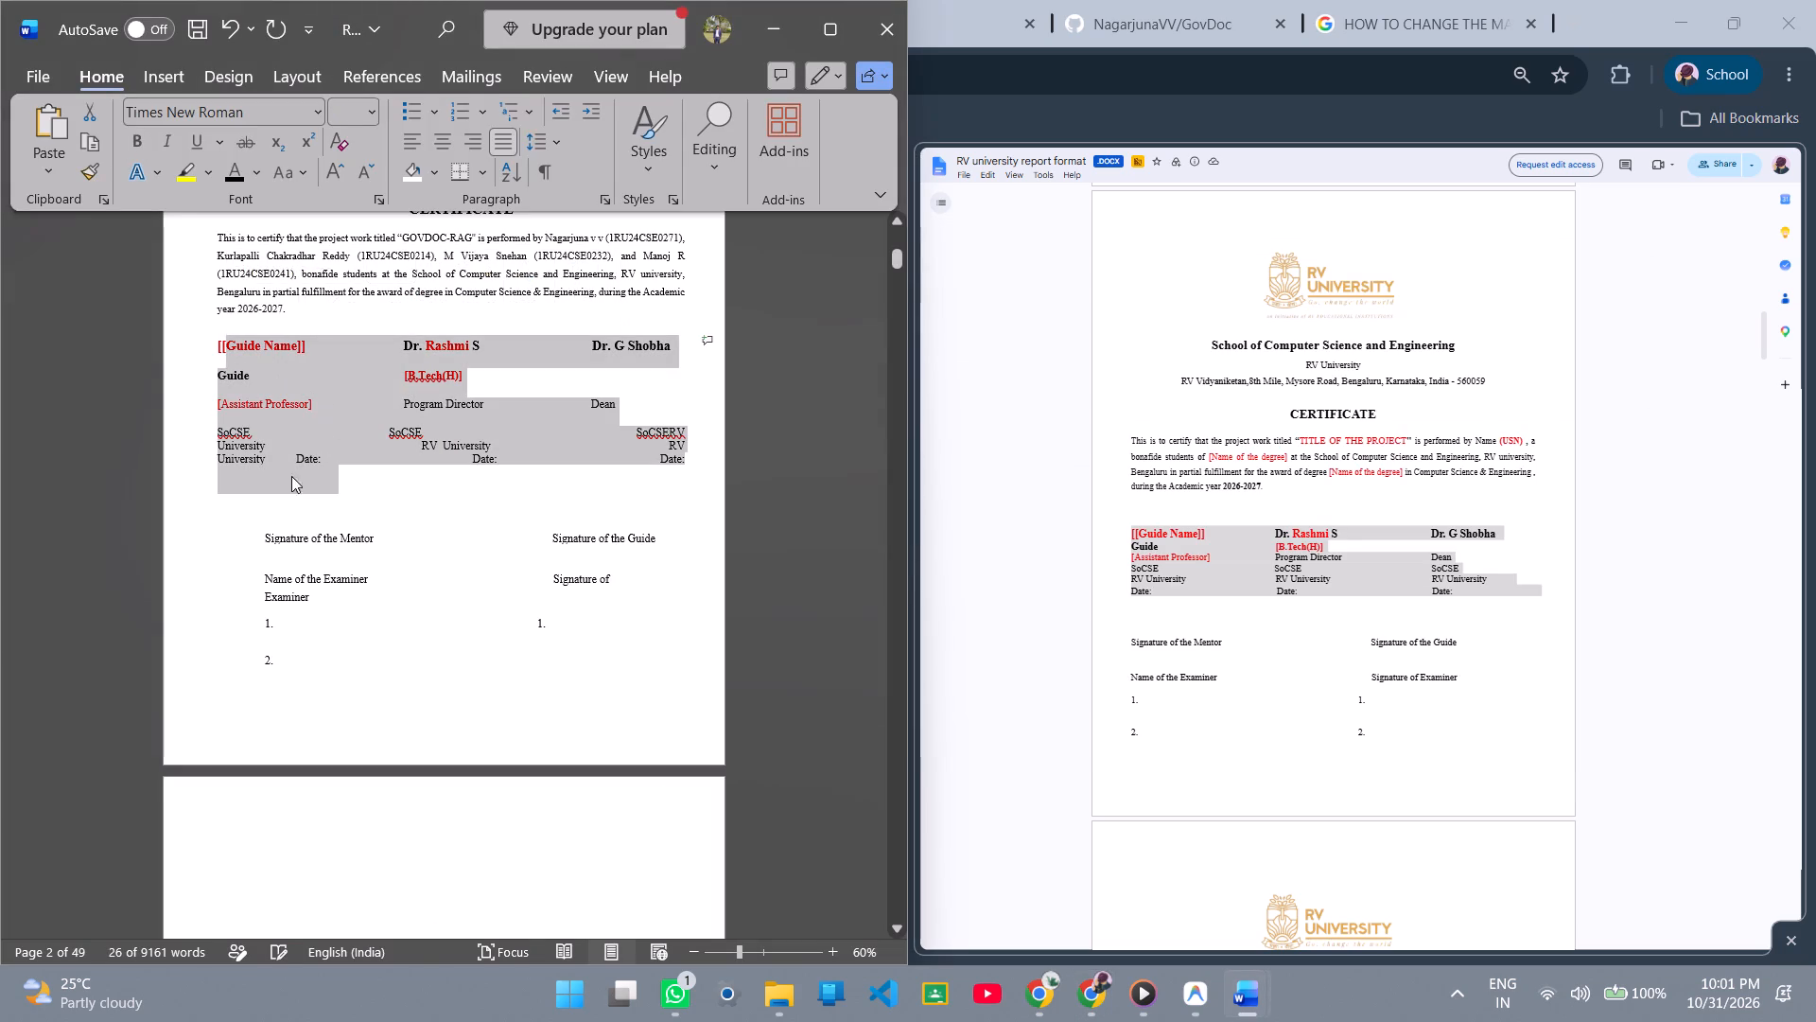
pyautogui.click(308, 496)
pyautogui.moveTo(353, 496); pyautogui.dragTo(199, 362)
pyautogui.hotkey('ctrl', 'v')
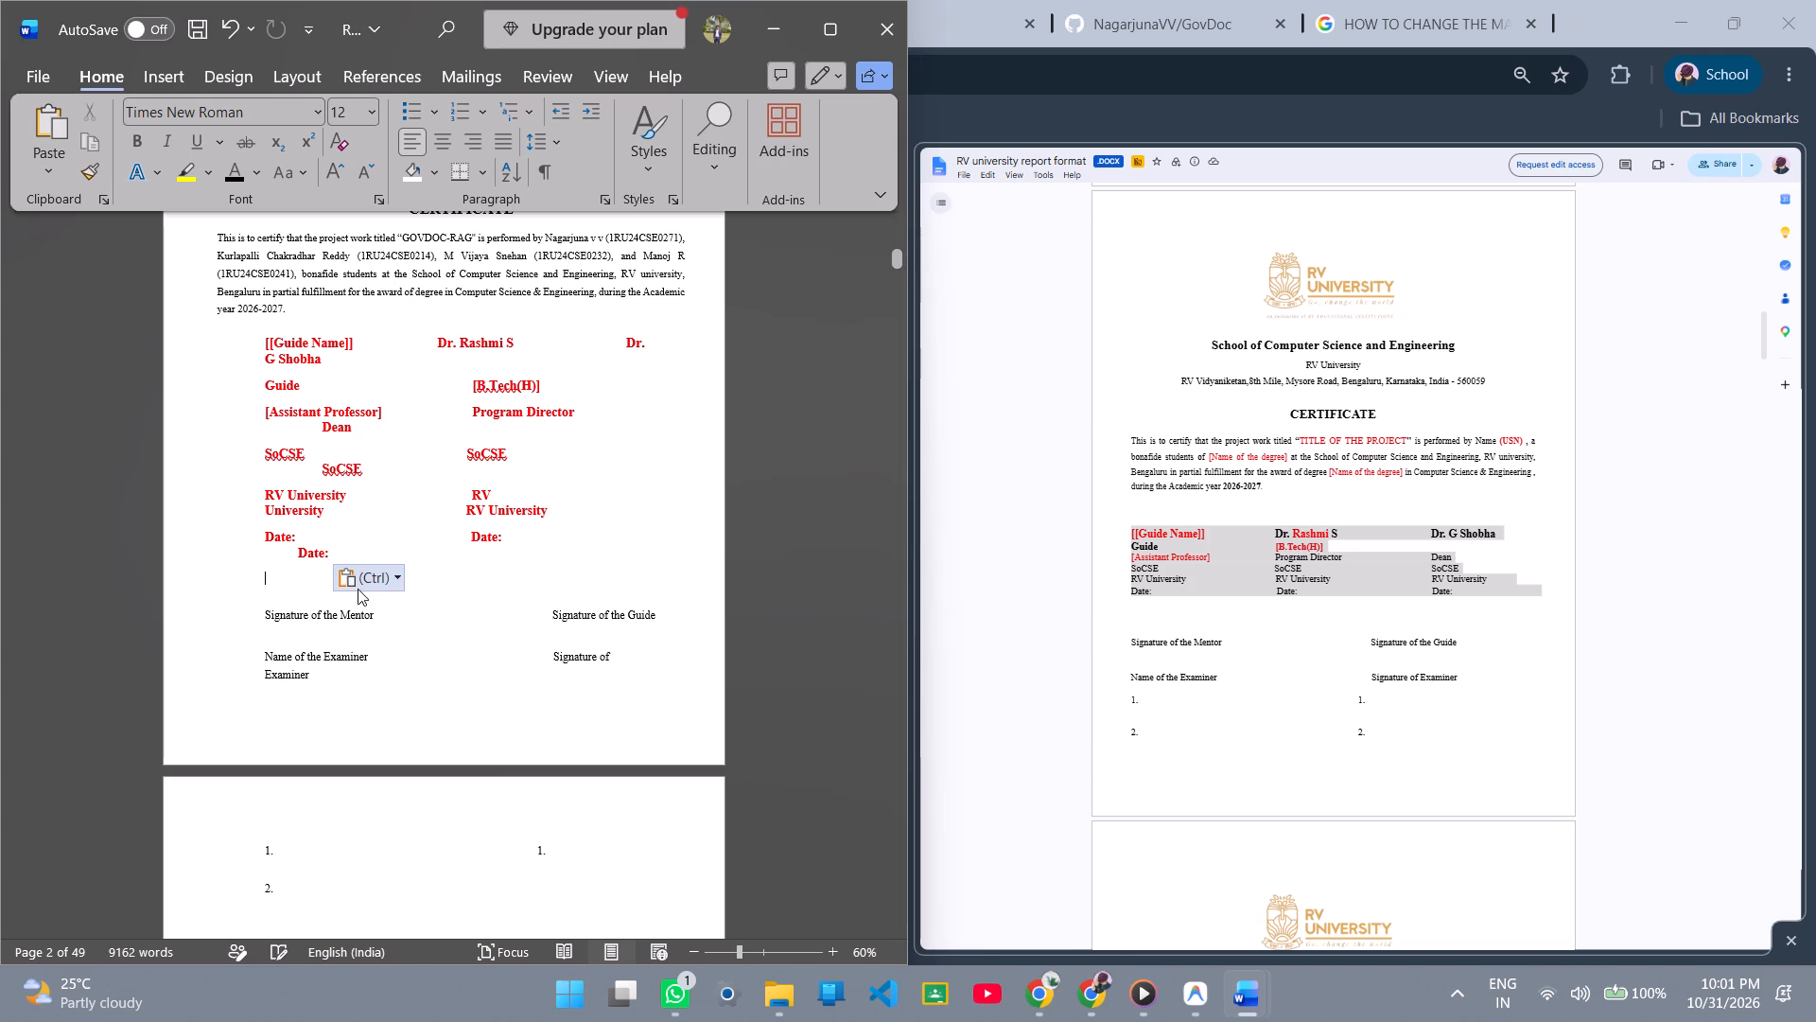
# Switch the newly pasted signatory lines to keep their source formatting.
pyautogui.click(348, 596)
pyautogui.click(360, 589)
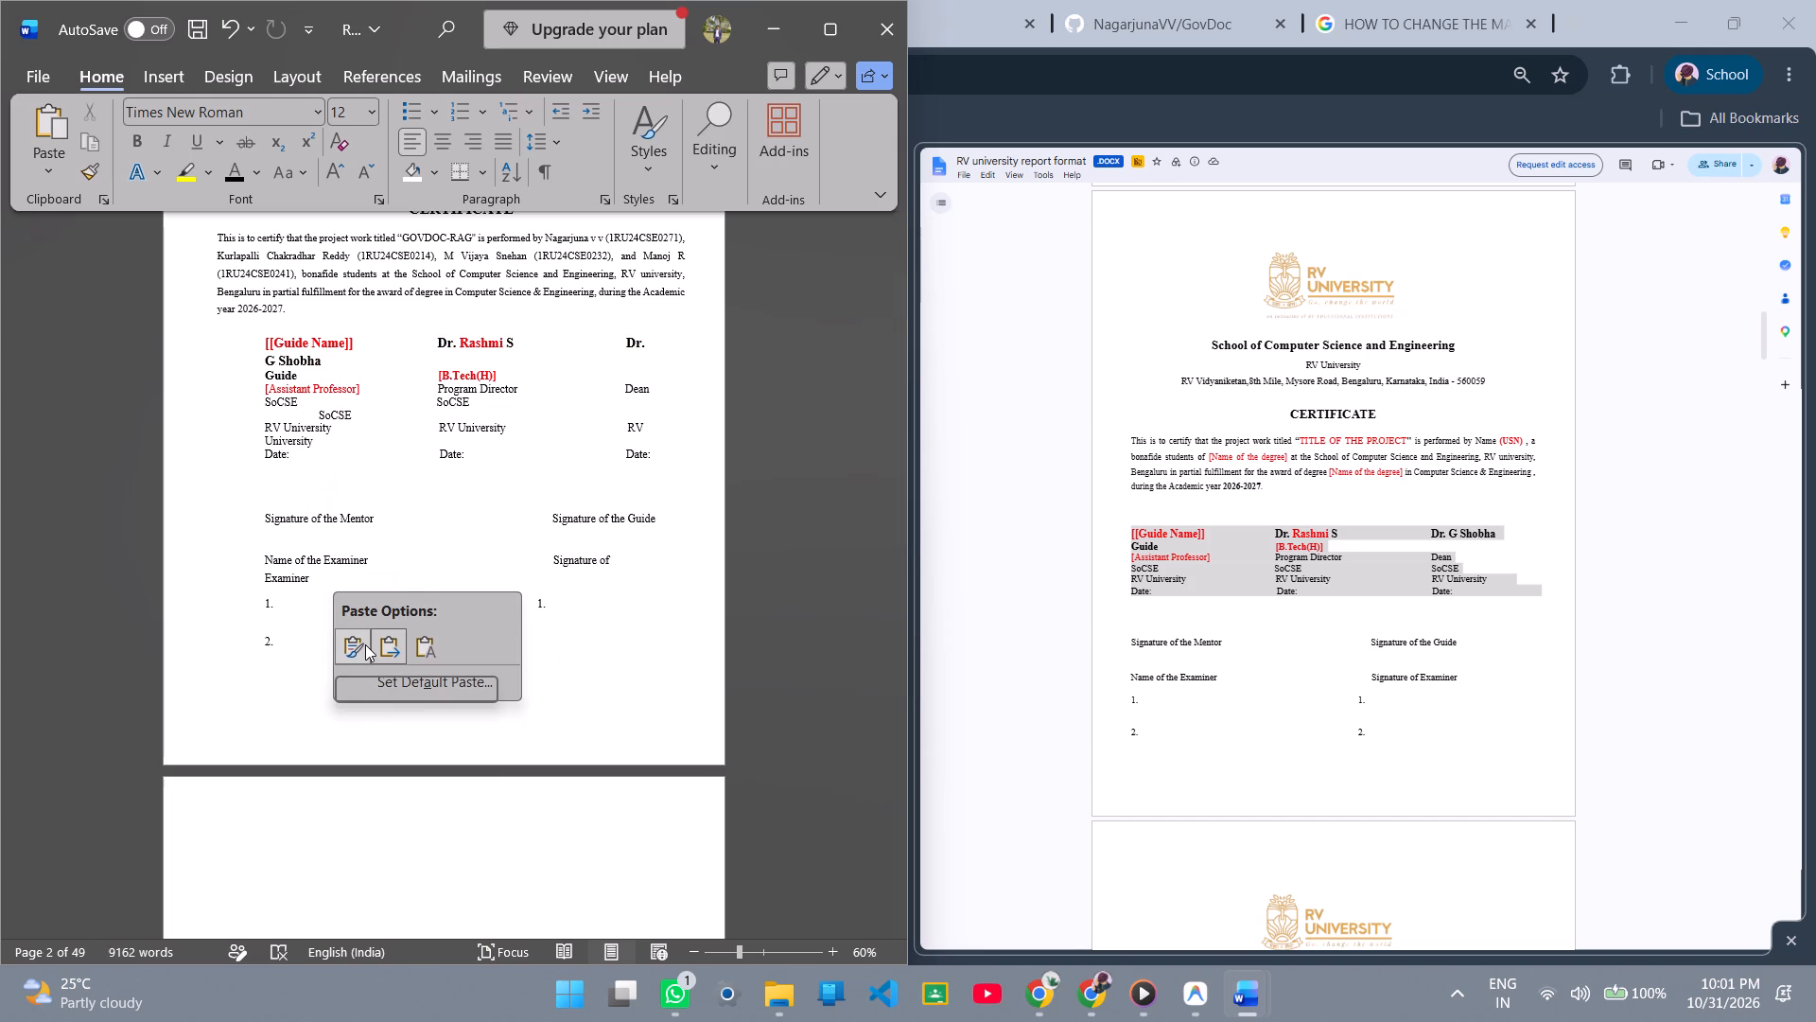
pyautogui.click(365, 644)
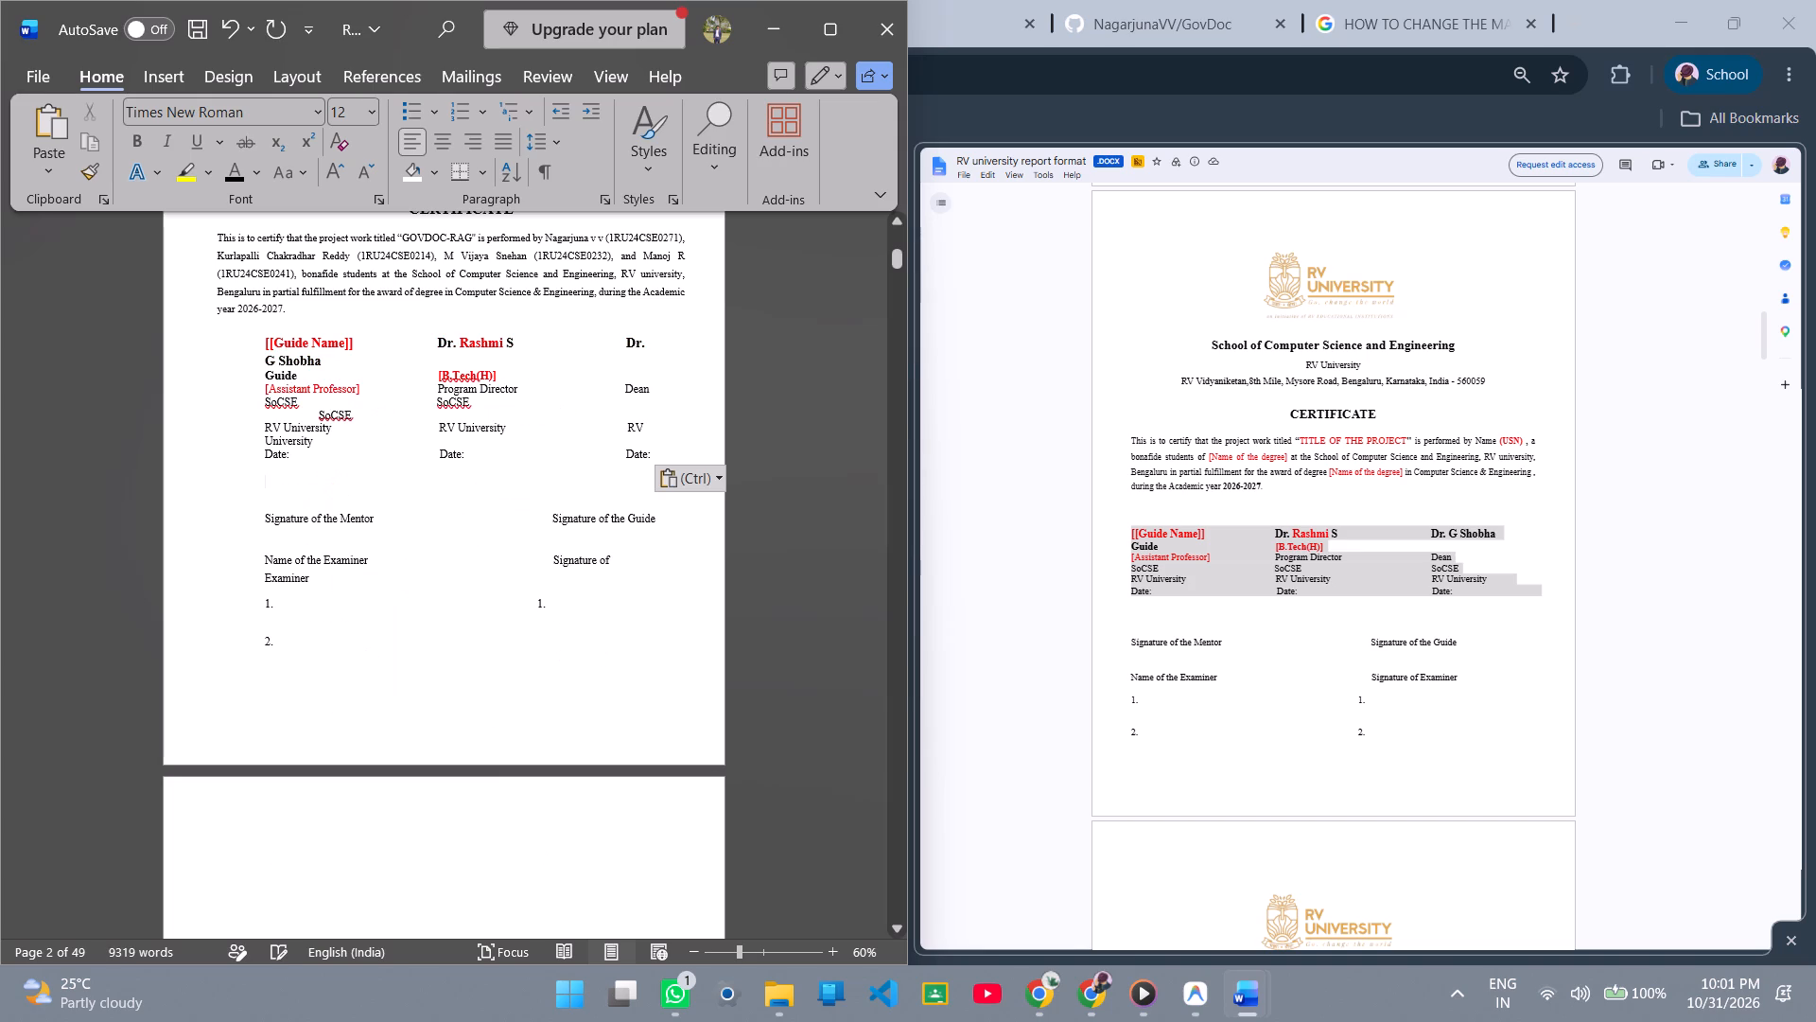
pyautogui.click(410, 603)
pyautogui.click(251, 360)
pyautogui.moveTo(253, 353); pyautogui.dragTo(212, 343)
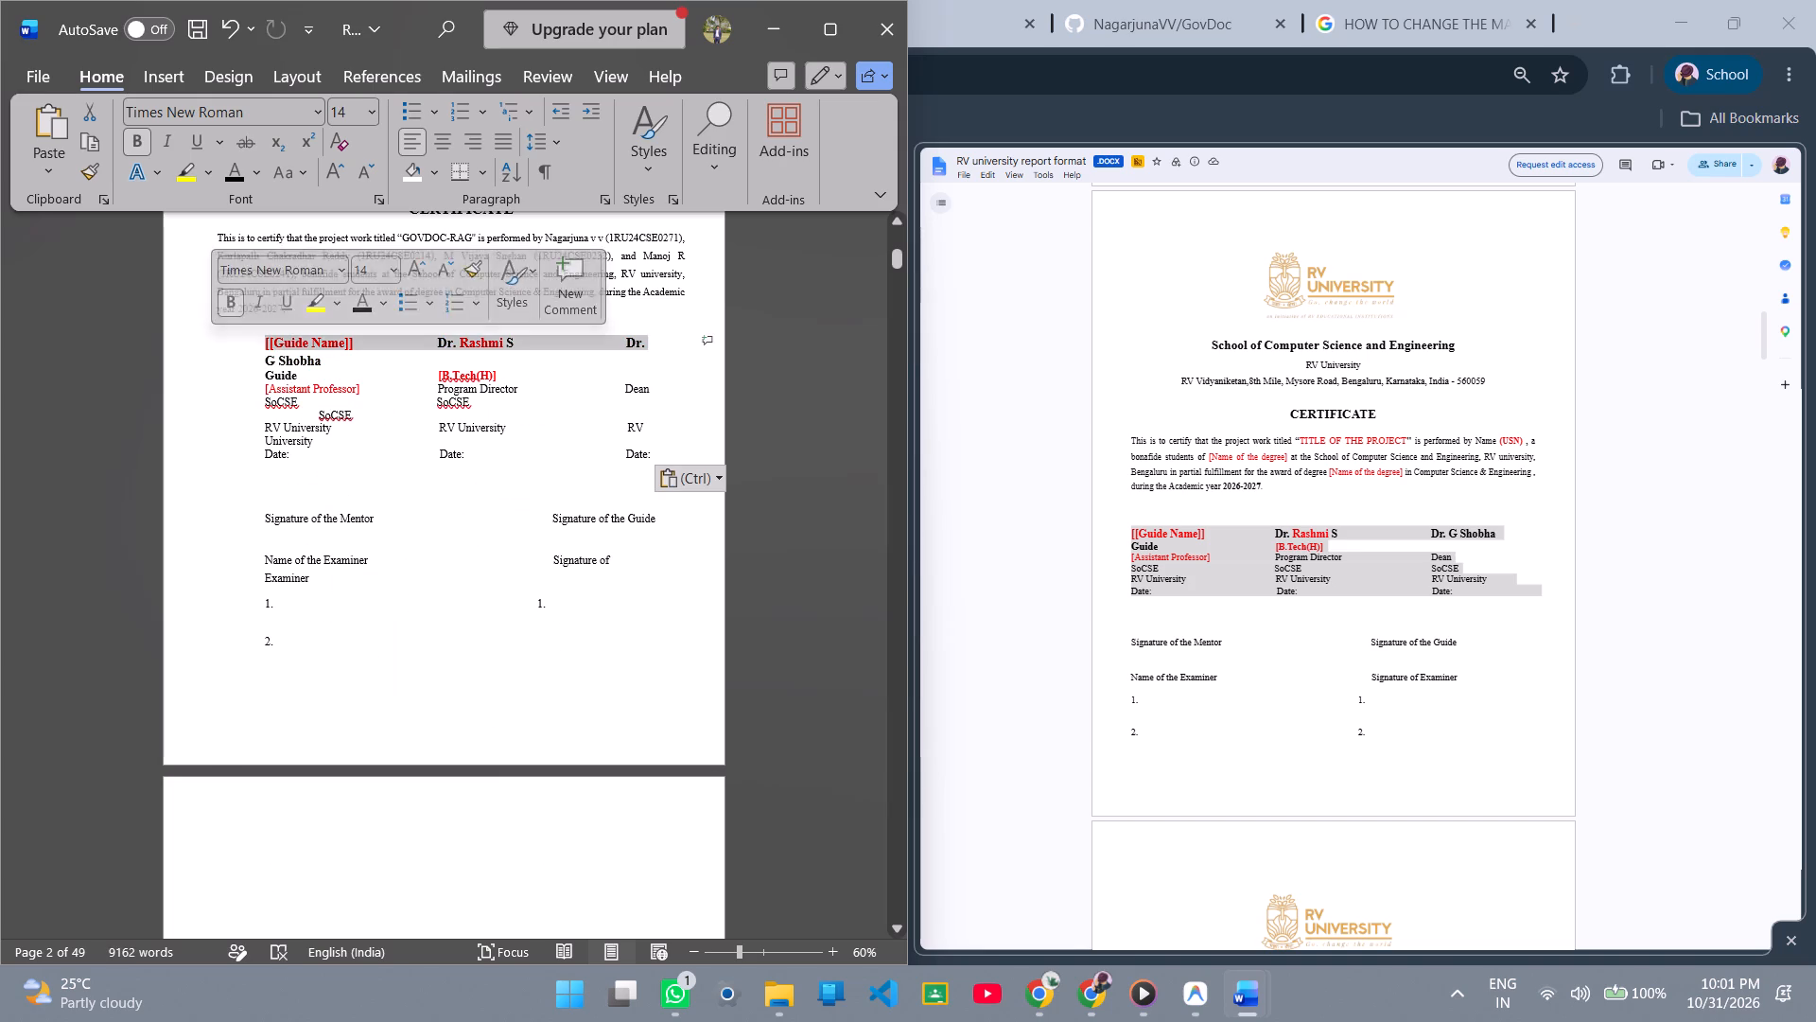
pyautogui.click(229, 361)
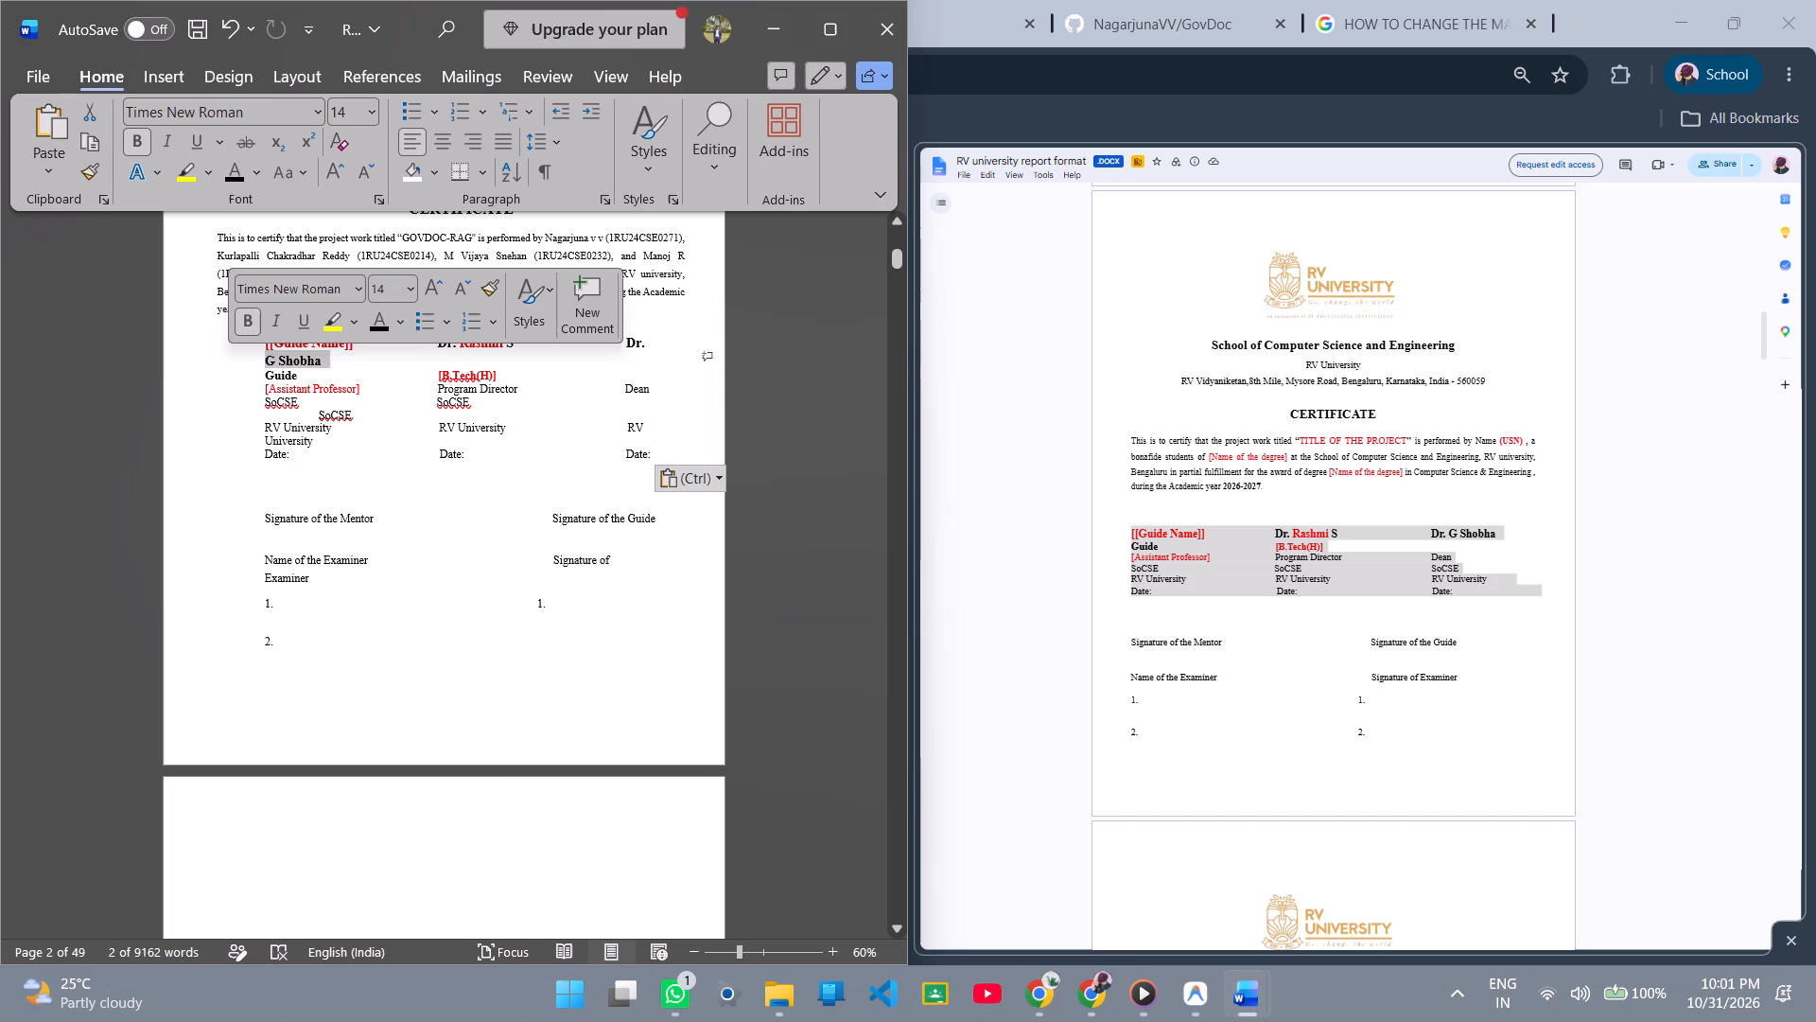
# Examine the certificate and declaration pages of the RV university report format in Chrome.
pyautogui.click(1353, 529)
pyautogui.scroll(-9, 515, 579)
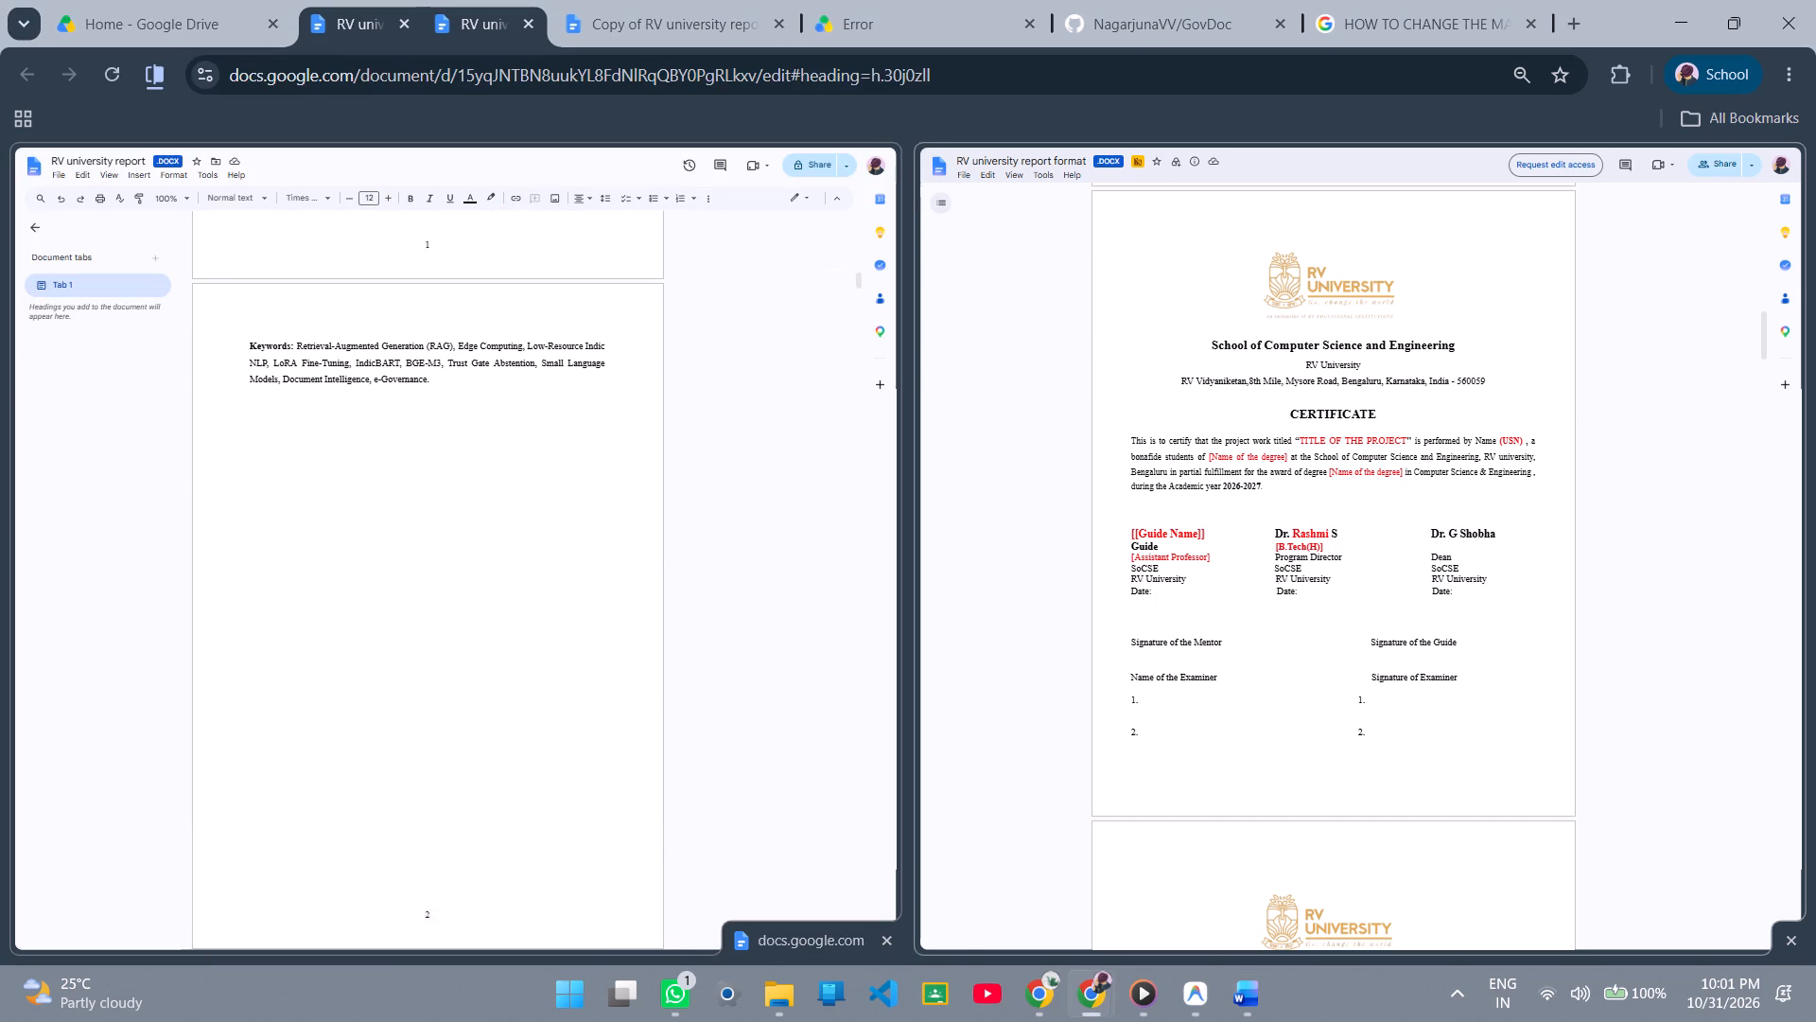
pyautogui.scroll(-6, 515, 579)
pyautogui.scroll(15, 520, 557)
pyautogui.scroll(-3, 1234, 452)
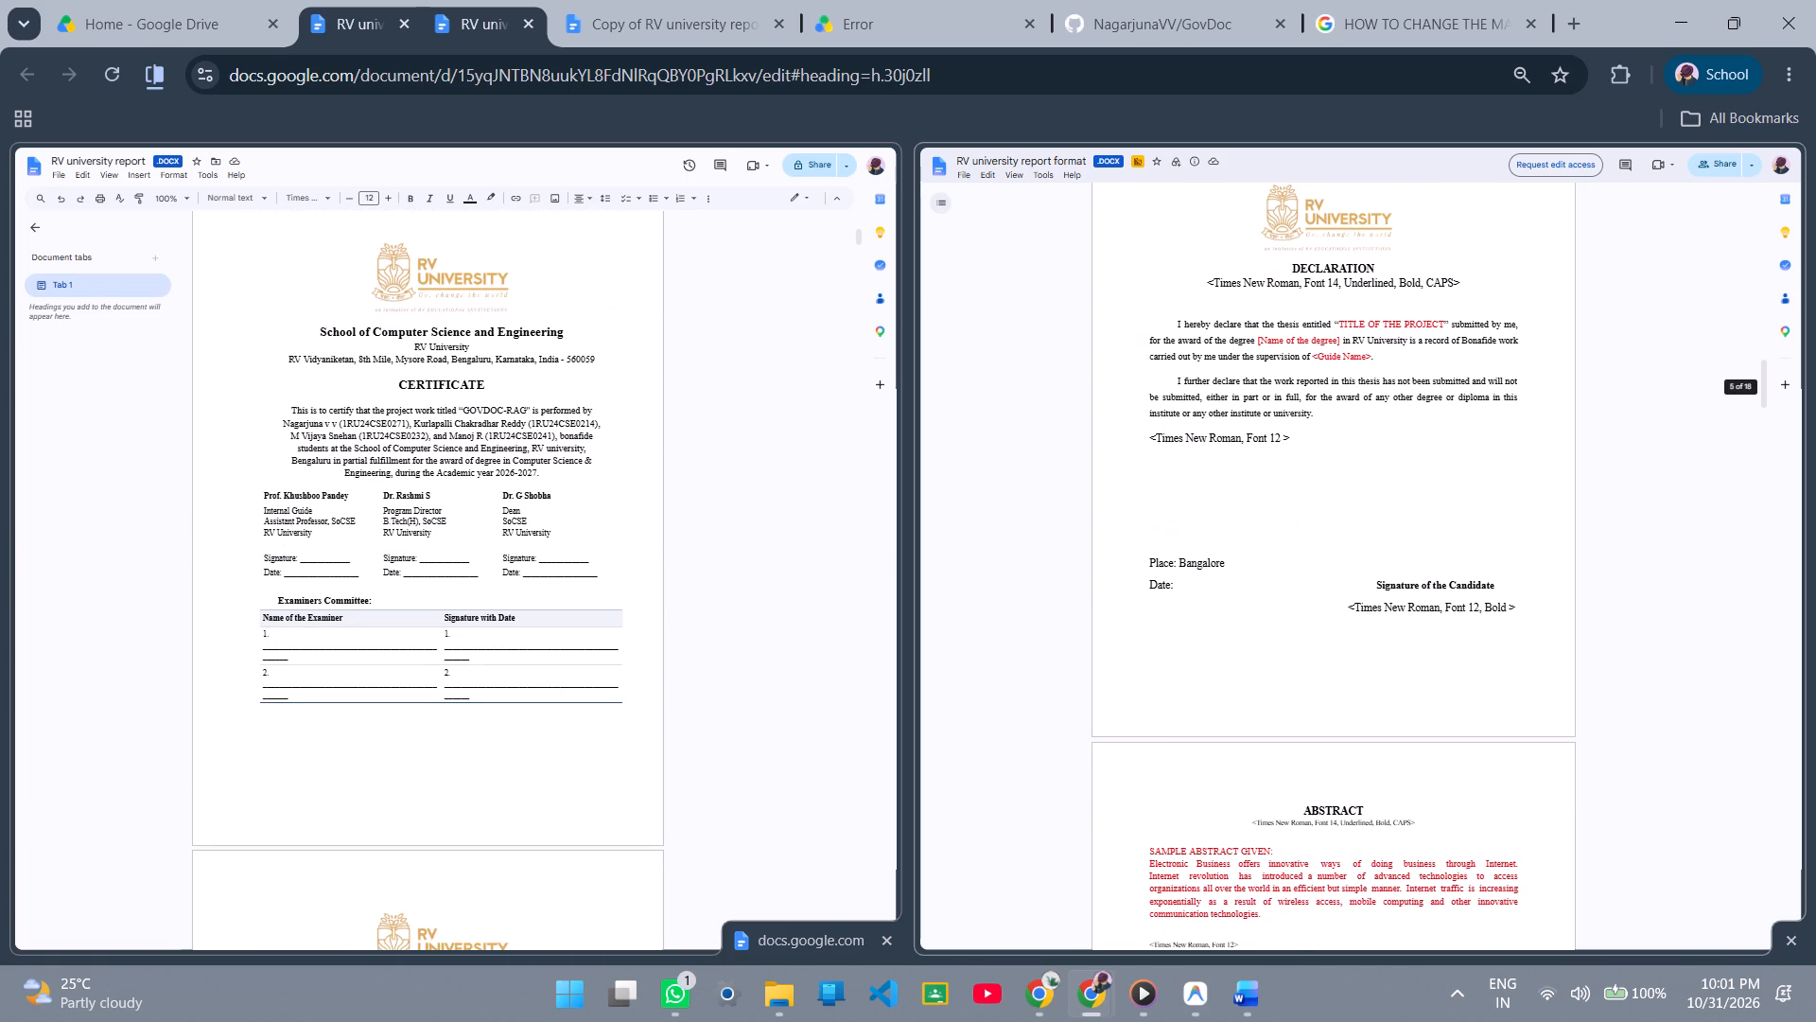
pyautogui.scroll(1, 1234, 452)
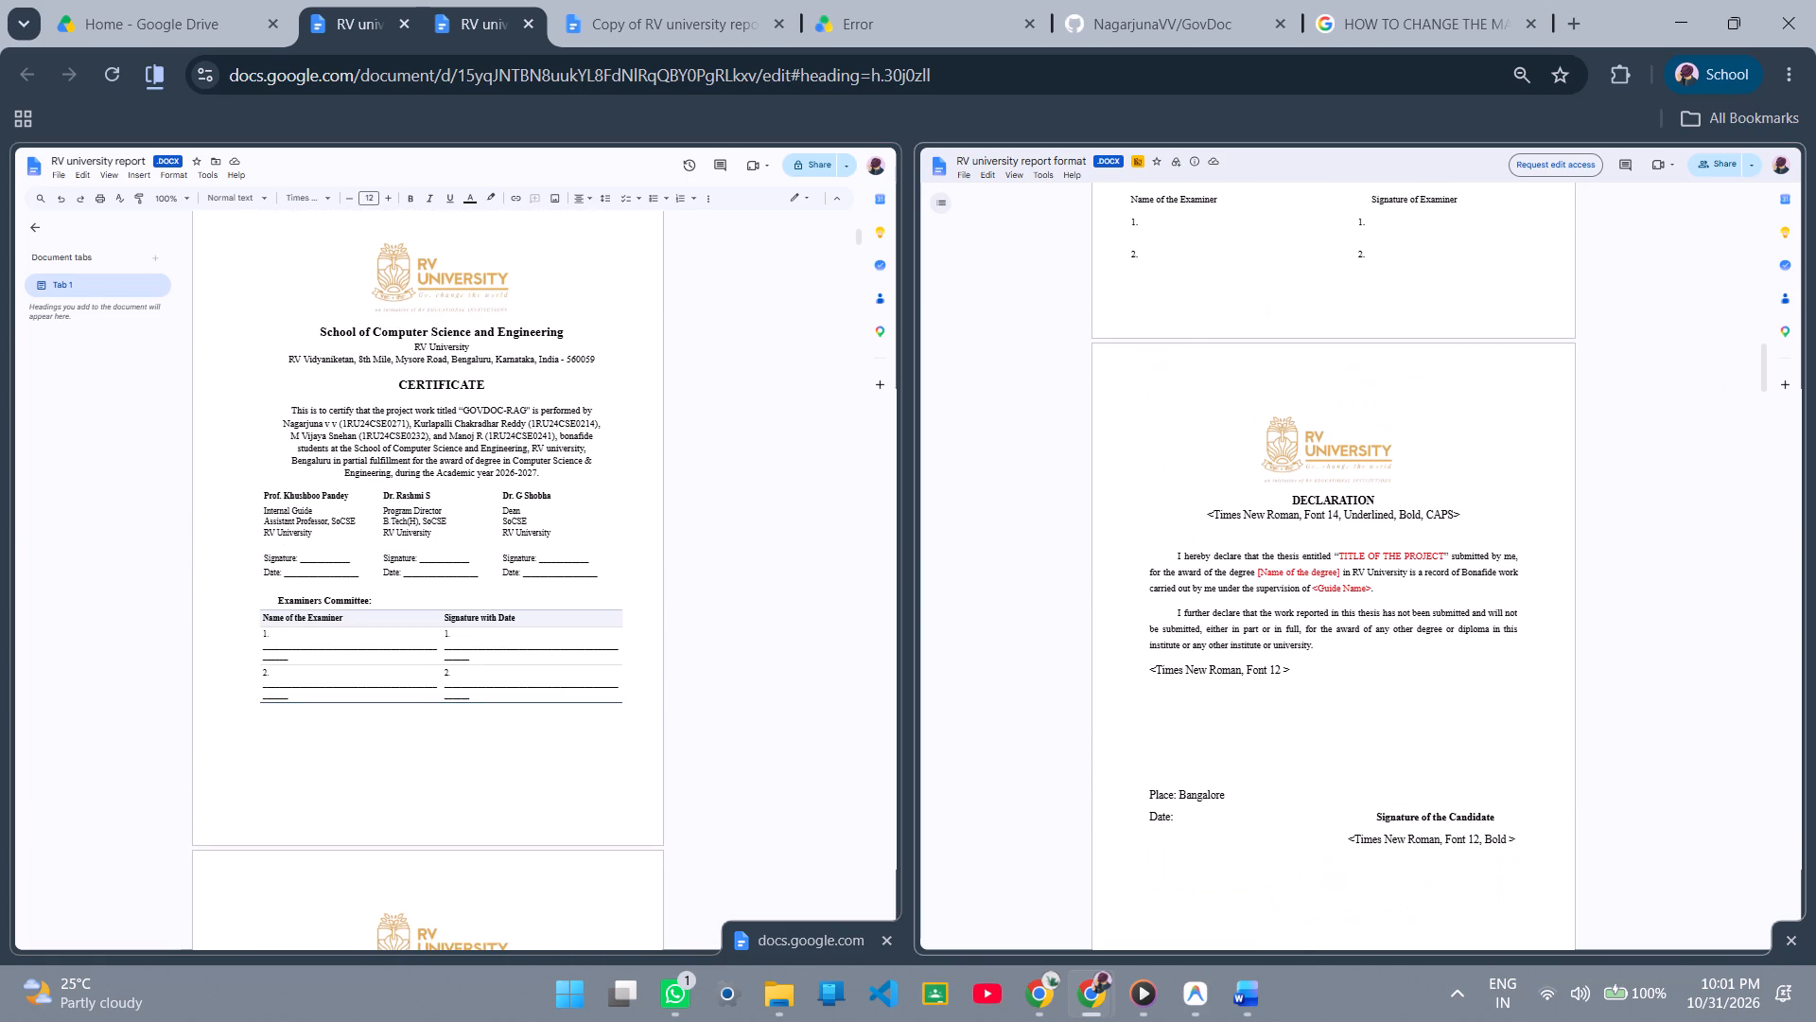
pyautogui.scroll(-2, 1234, 452)
pyautogui.scroll(2, 1234, 452)
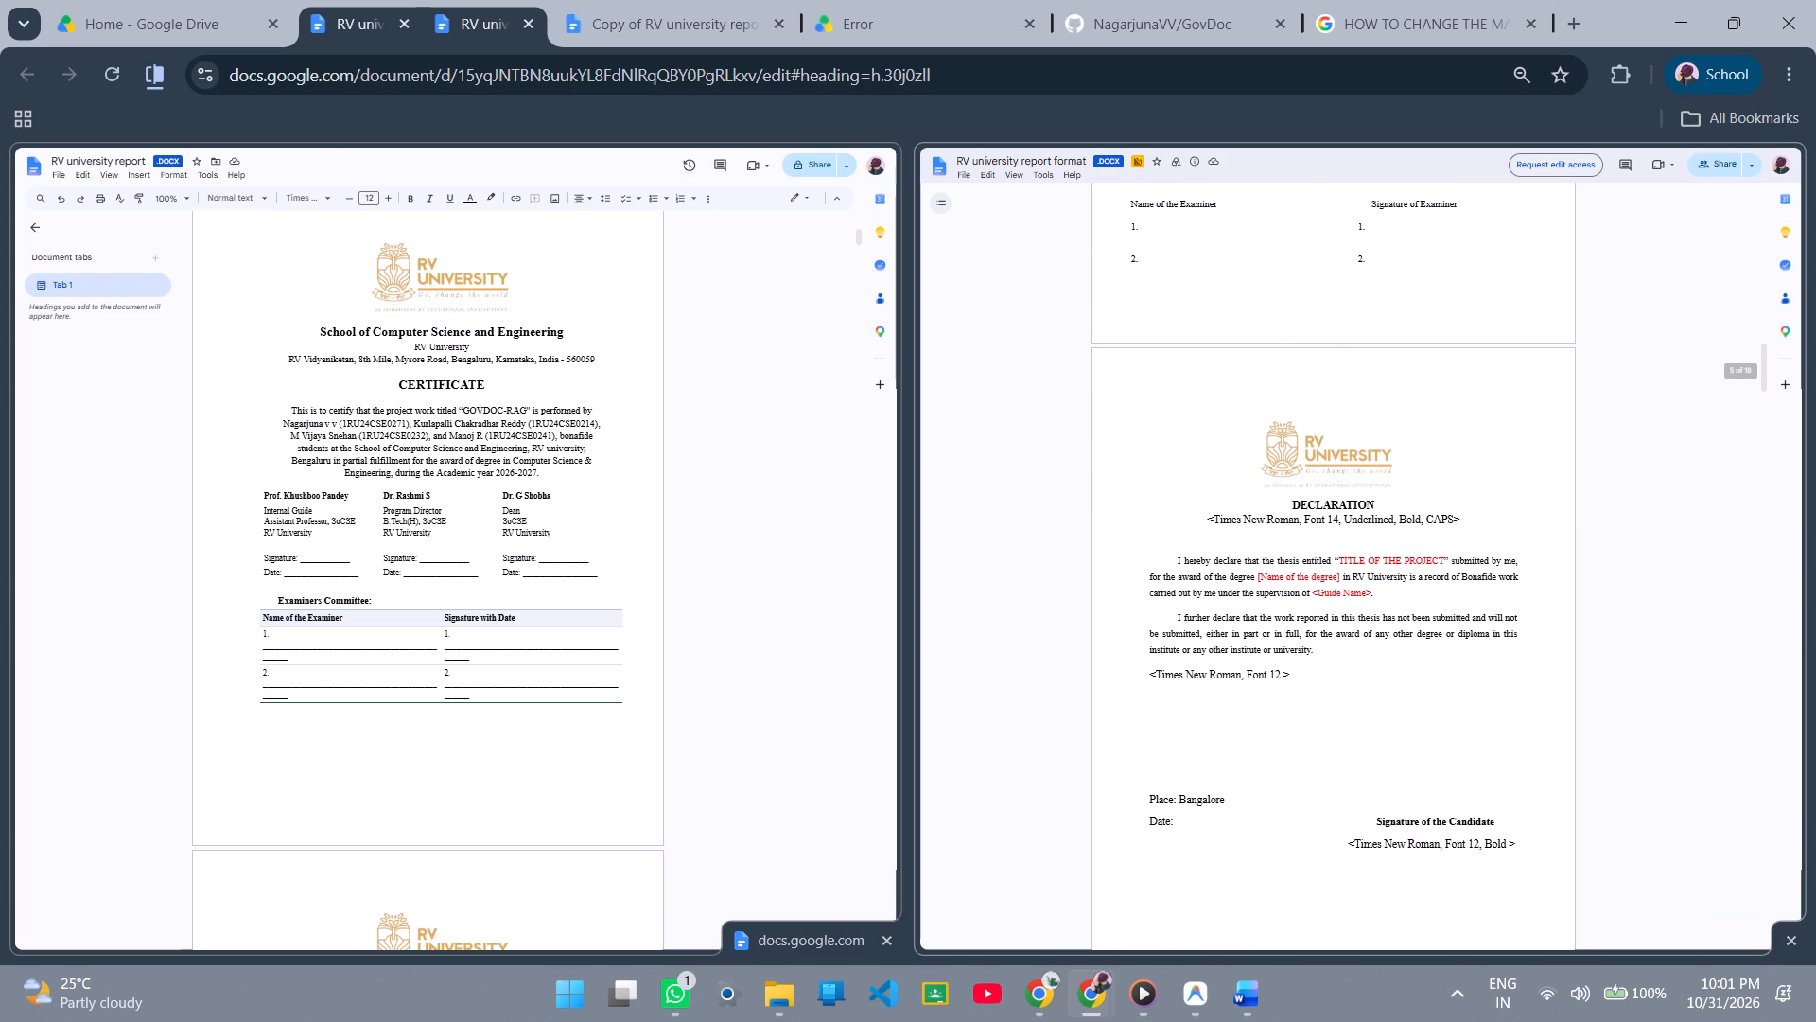
# Open the Copy of RV university report format.docx files, including the (1) version, from the suggested files in Google Drive.
pyautogui.click(142, 0)
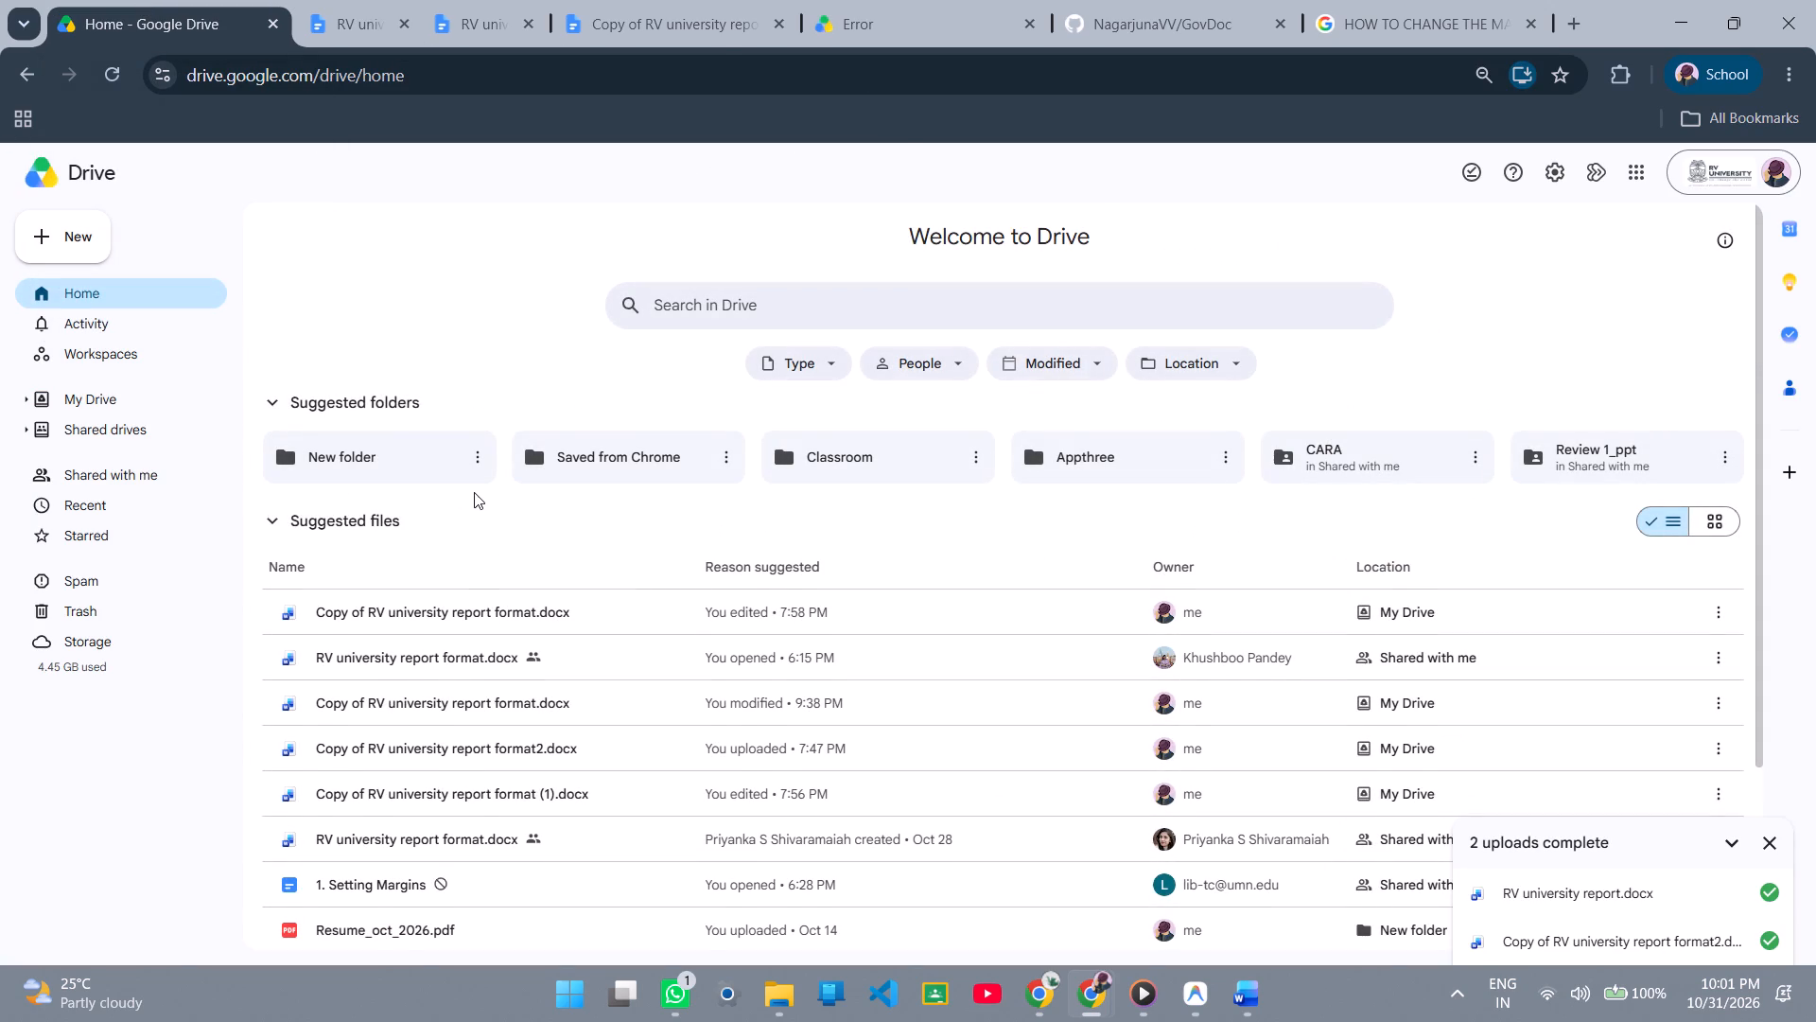
pyautogui.scroll(-1, 474, 492)
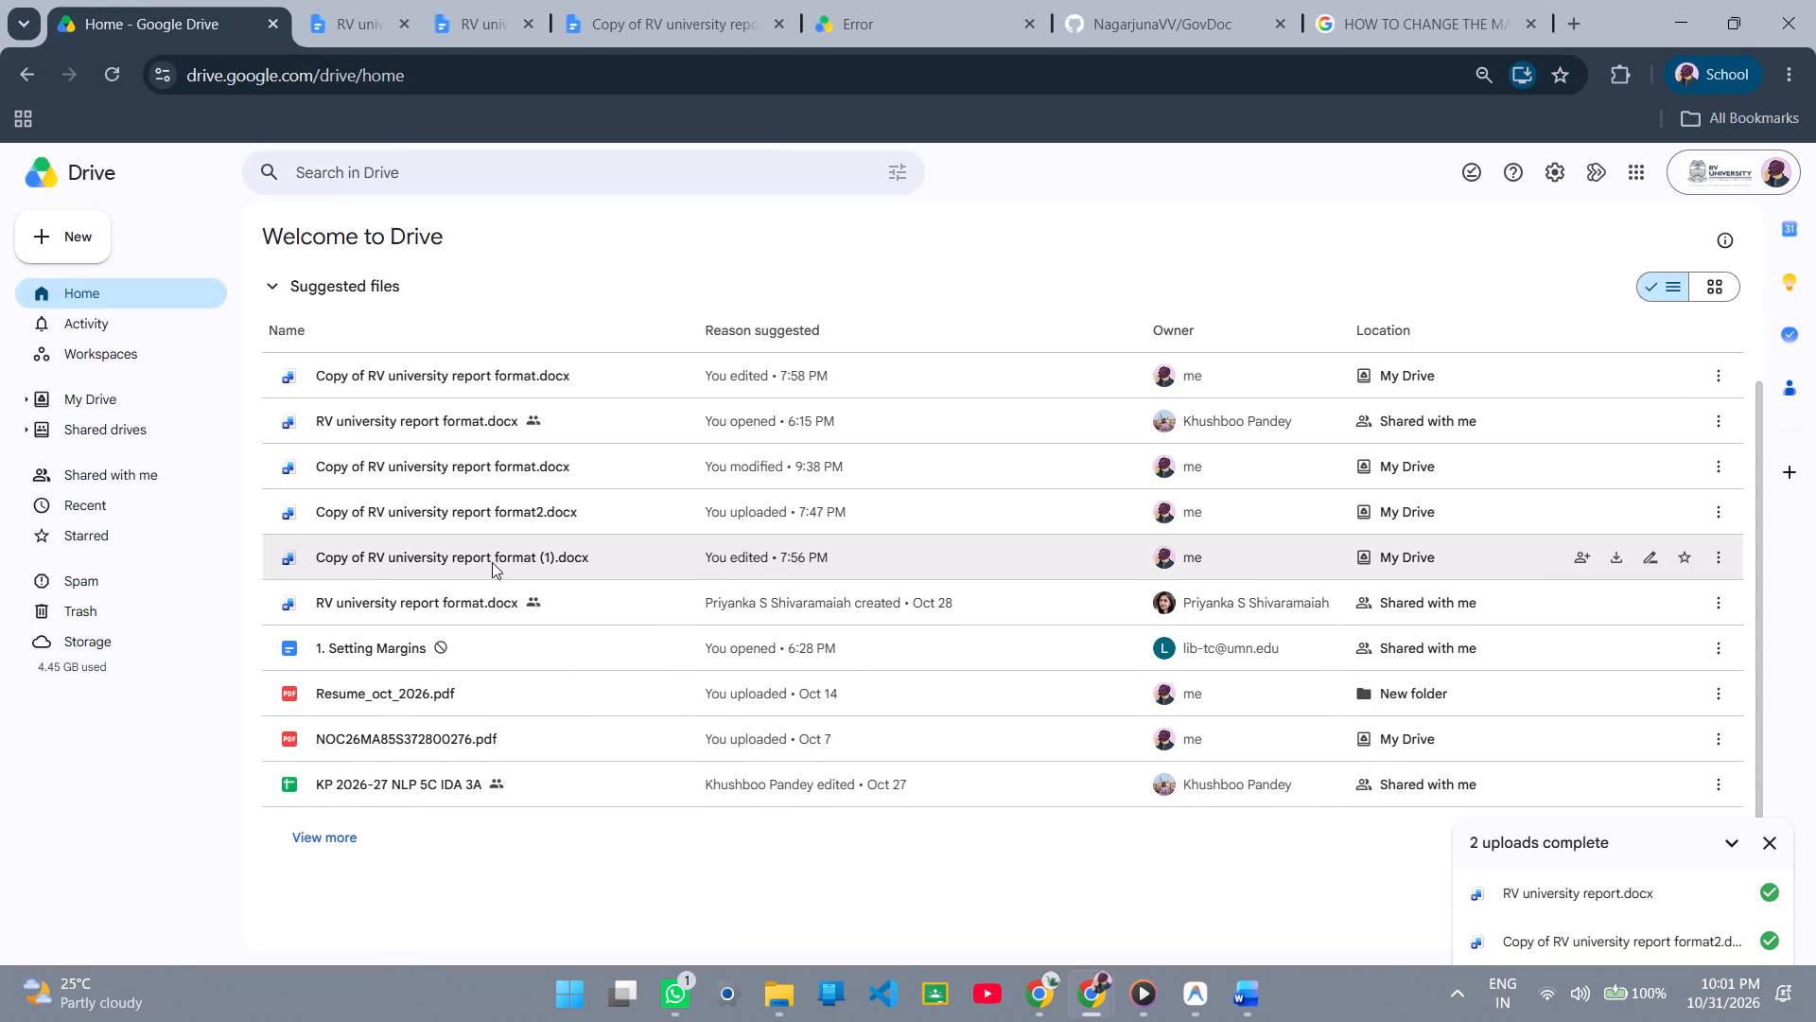
pyautogui.doubleClick(518, 378)
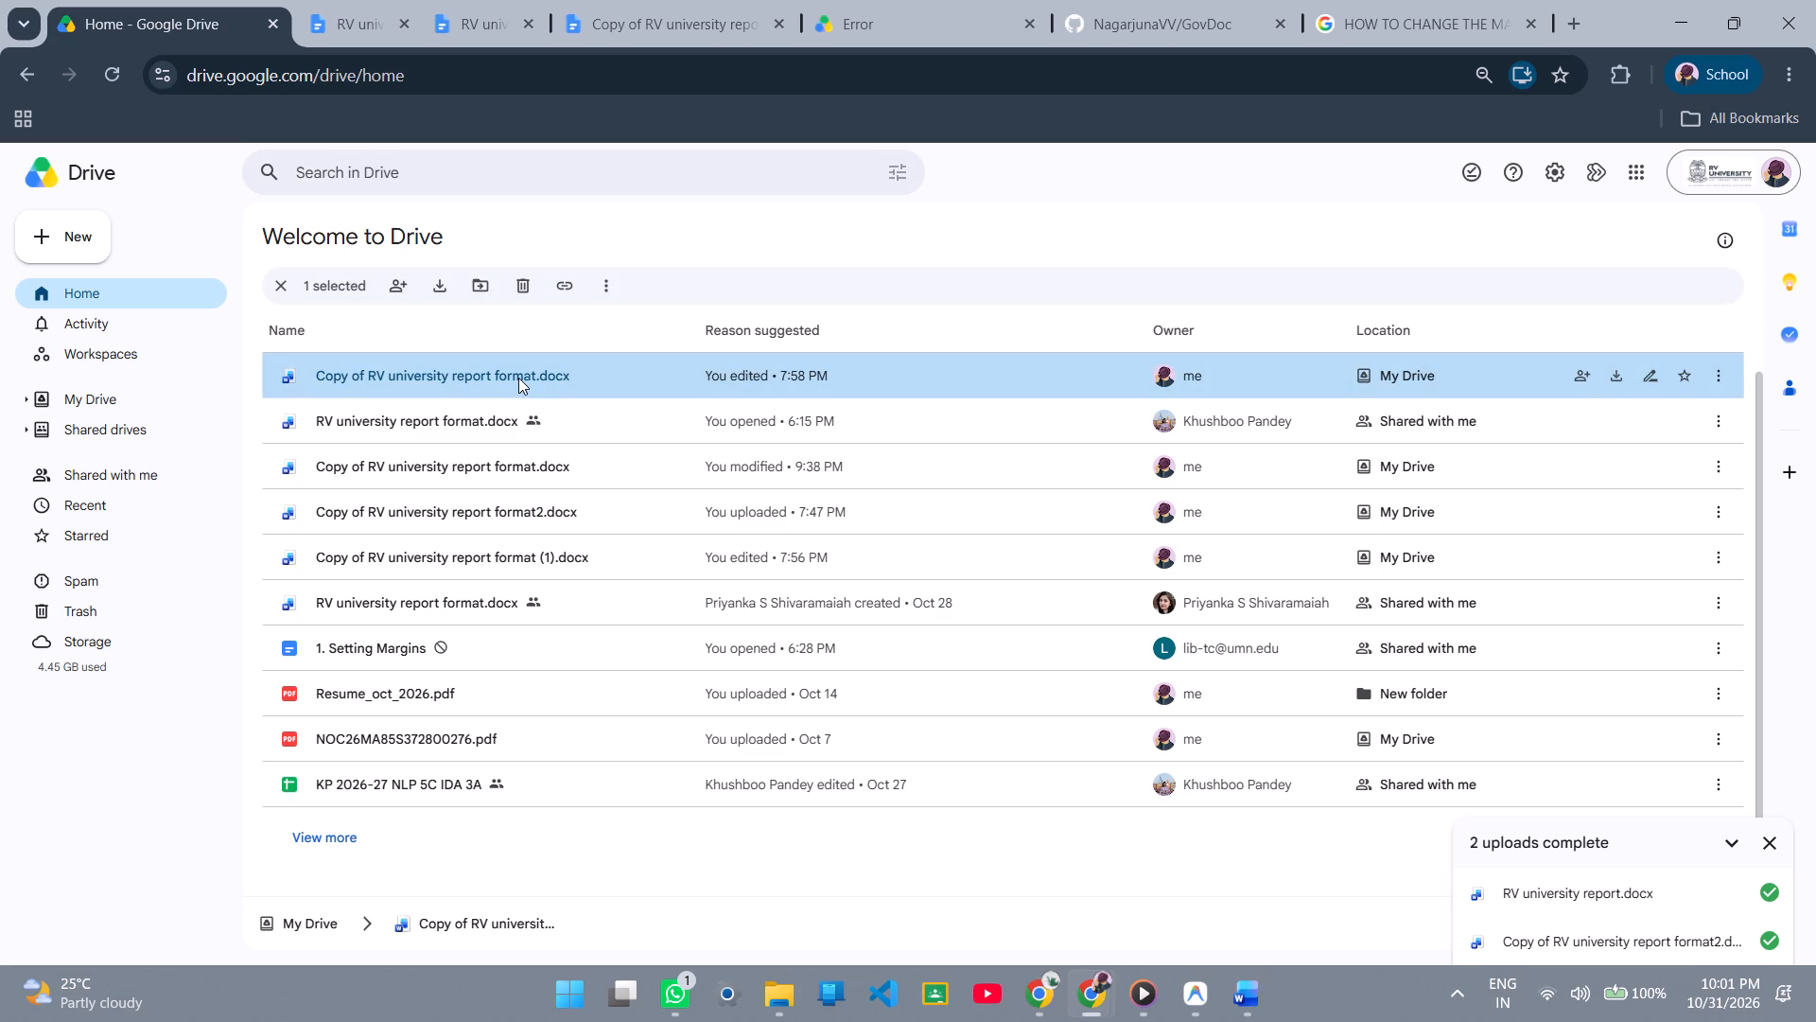
pyautogui.doubleClick(518, 378)
pyautogui.doubleClick(547, 470)
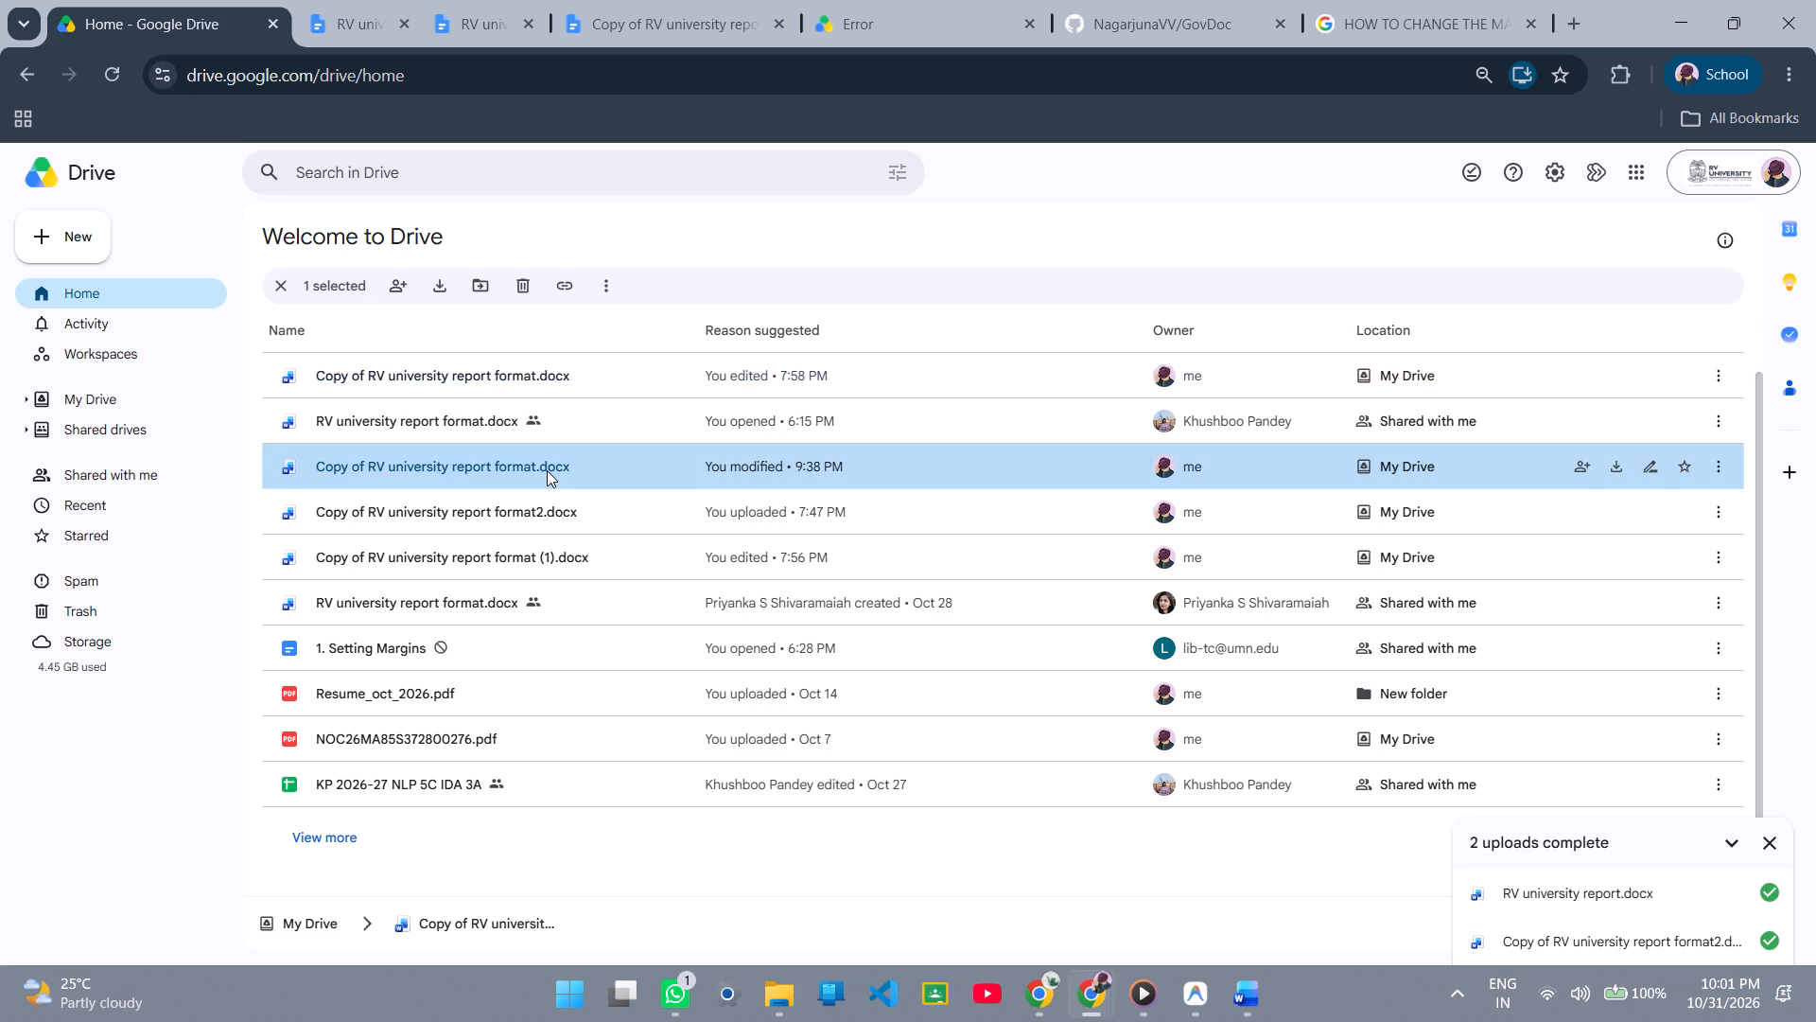
pyautogui.doubleClick(510, 555)
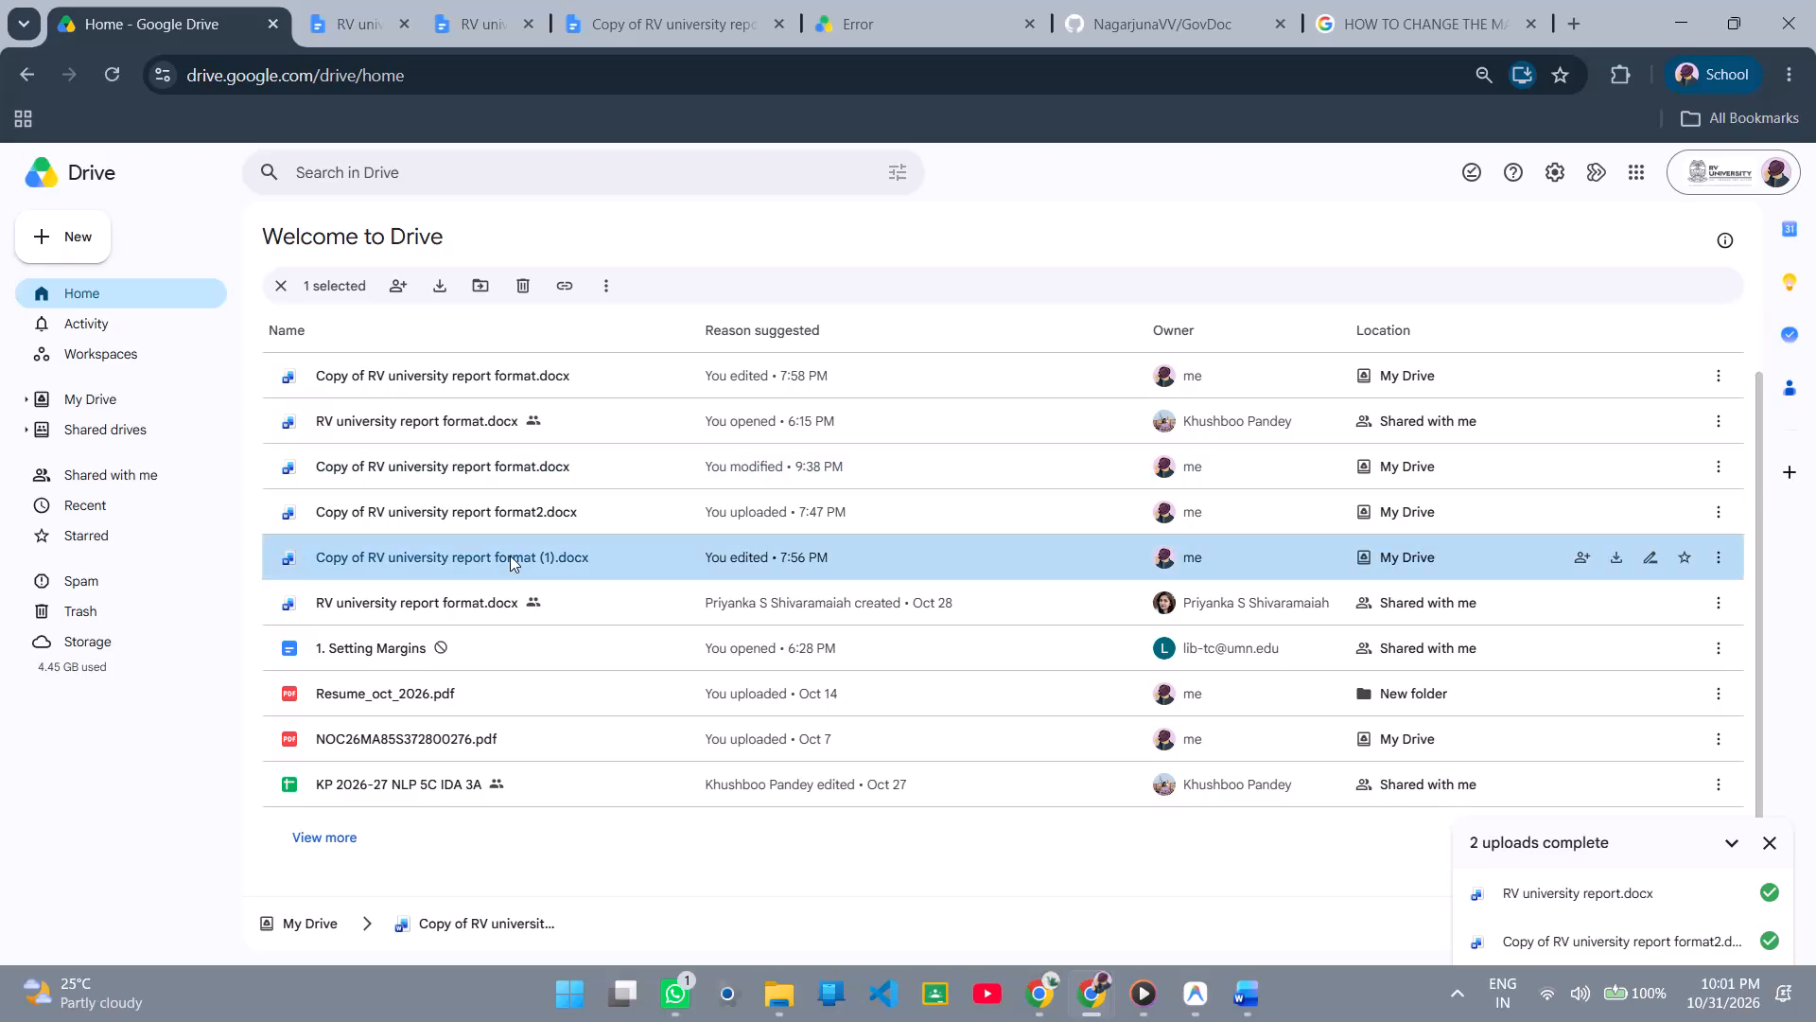
# Switch through the open Word and Downloads windows to the Chrome window showing the Copy of RV university report format.
pyautogui.moveTo(1271, 559); pyautogui.dragTo(1651, 217)
pyautogui.moveTo(1815, 40); pyautogui.dragTo(1815, 0)
pyautogui.moveTo(1634, 35); pyautogui.dragTo(1788, 857)
pyautogui.moveTo(1815, 964); pyautogui.dragTo(1812, 609)
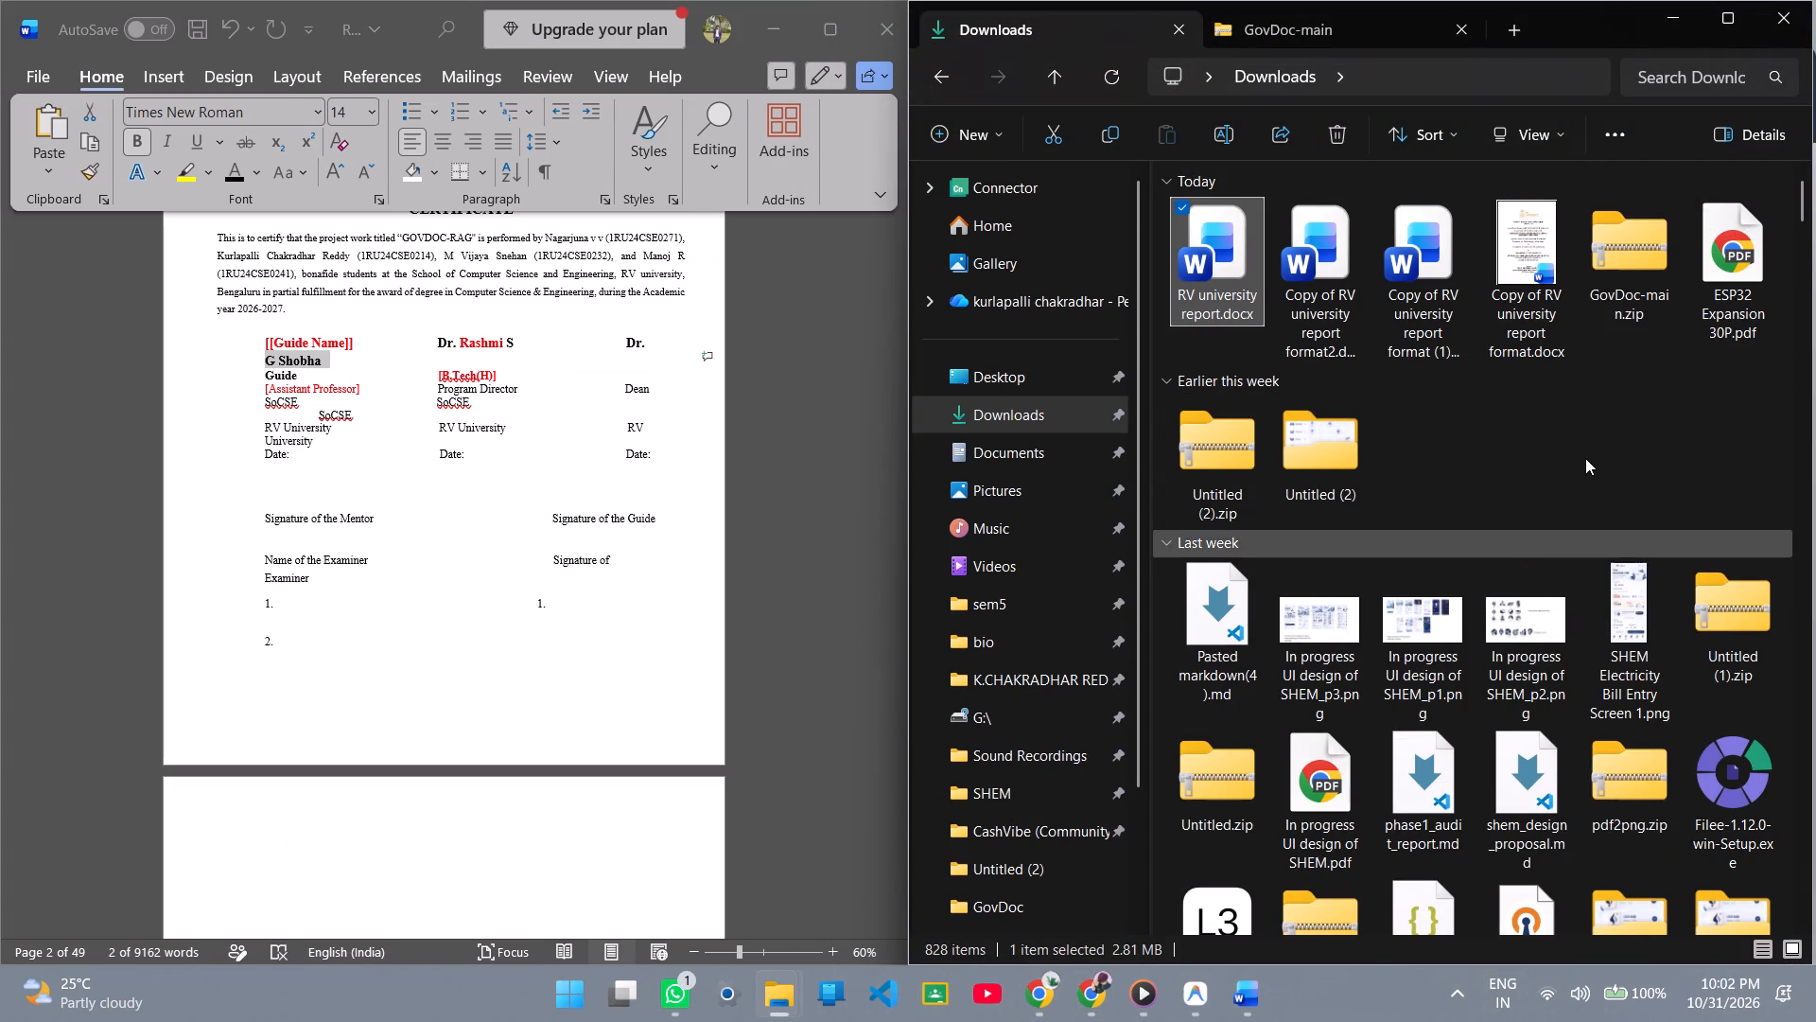
pyautogui.hotkey('alt', 'Tab')
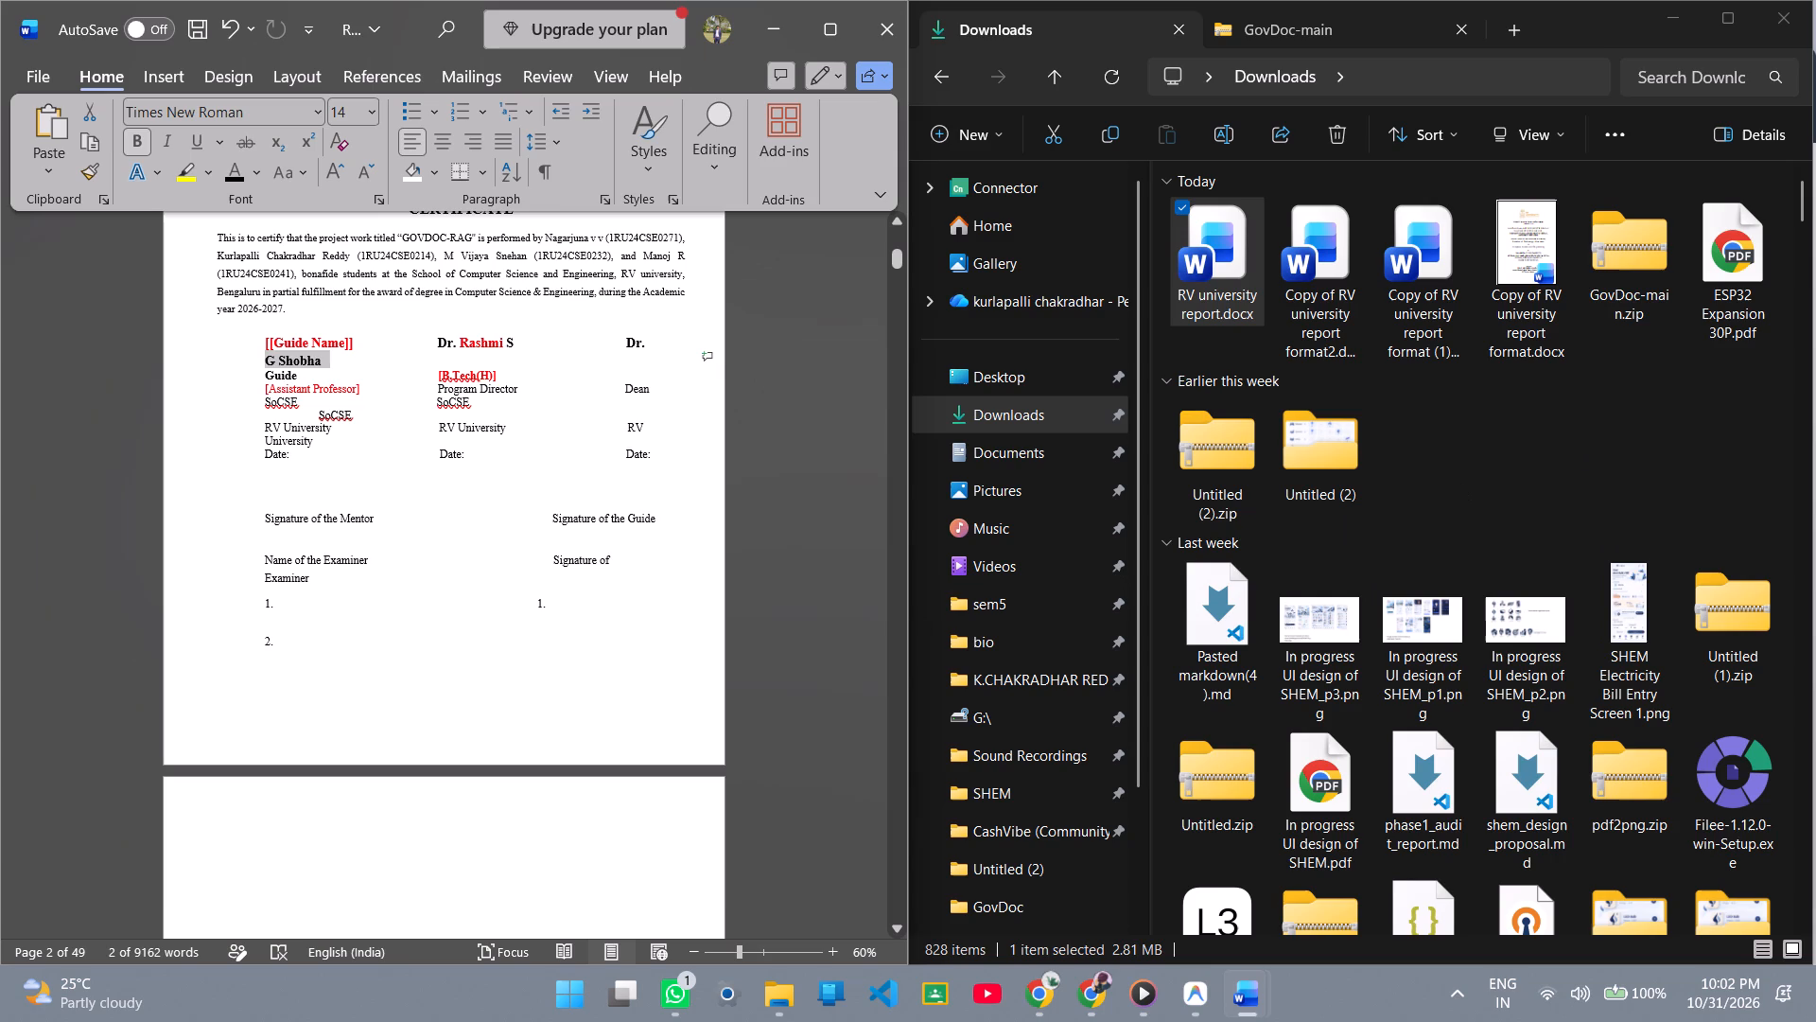
pyautogui.scroll(2, 666, 642)
pyautogui.hotkey('alt', 'Tab')
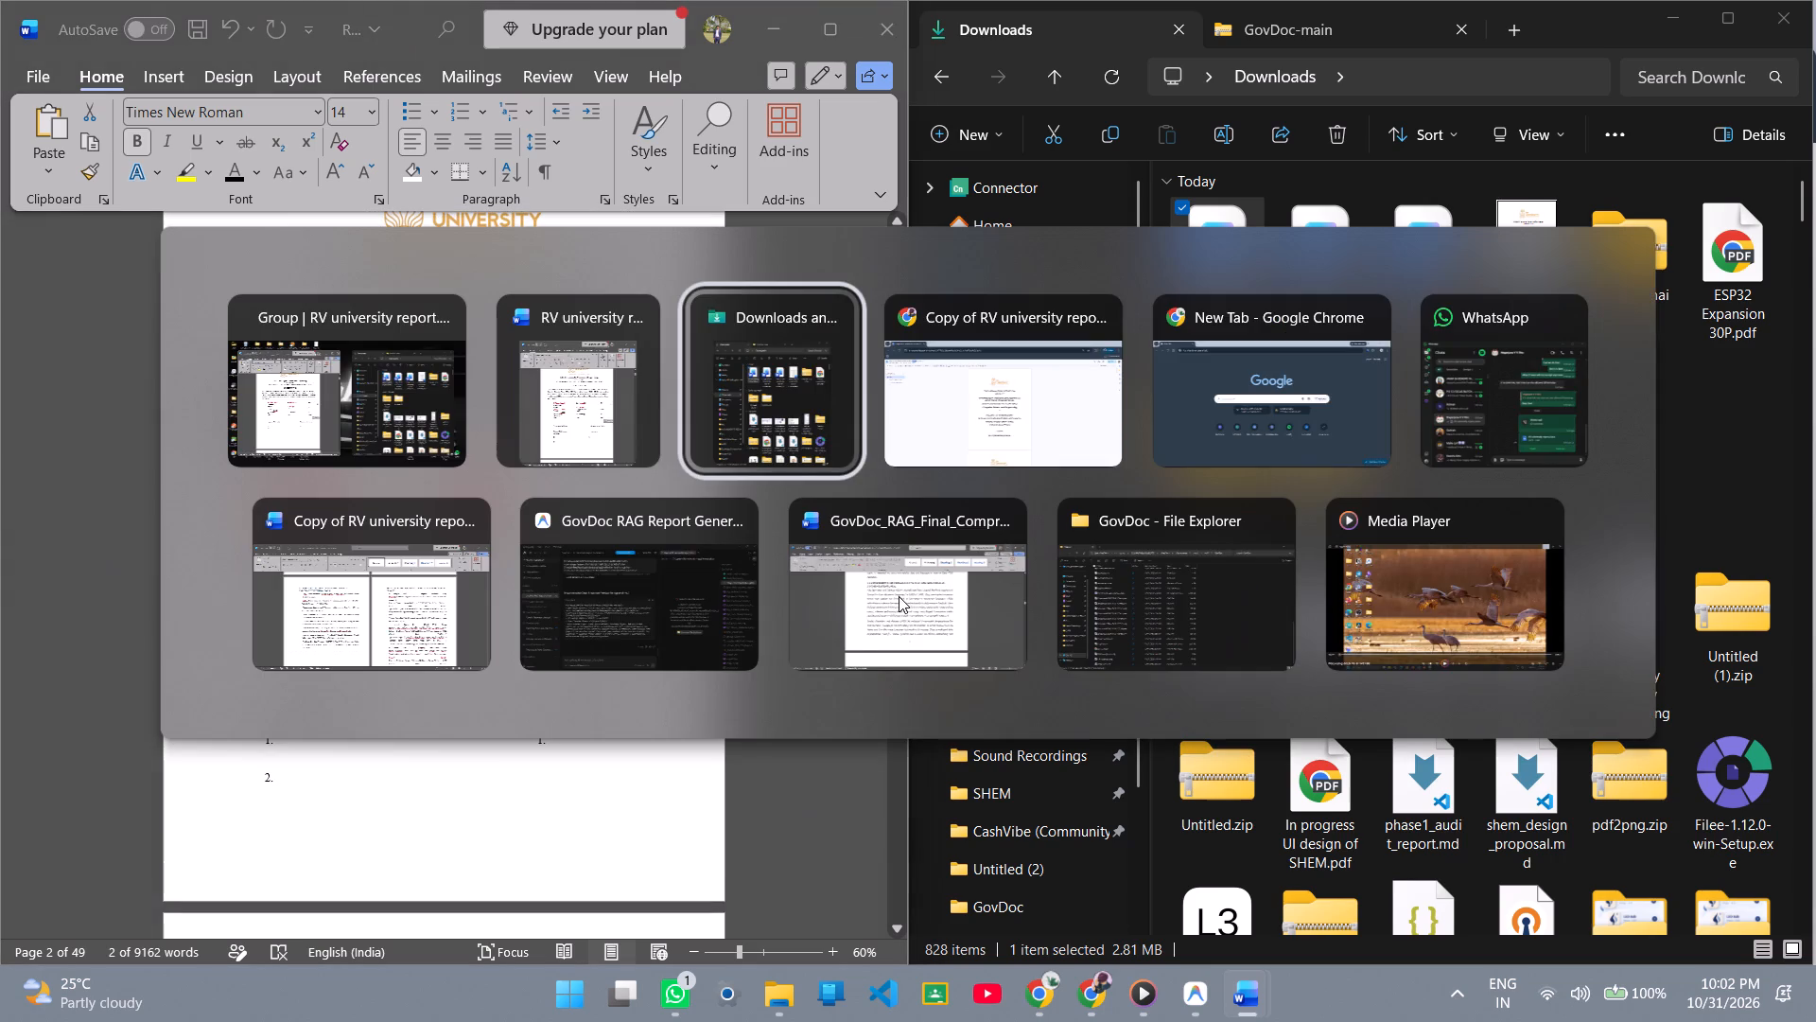
pyautogui.hotkey('alt', 'Tab')
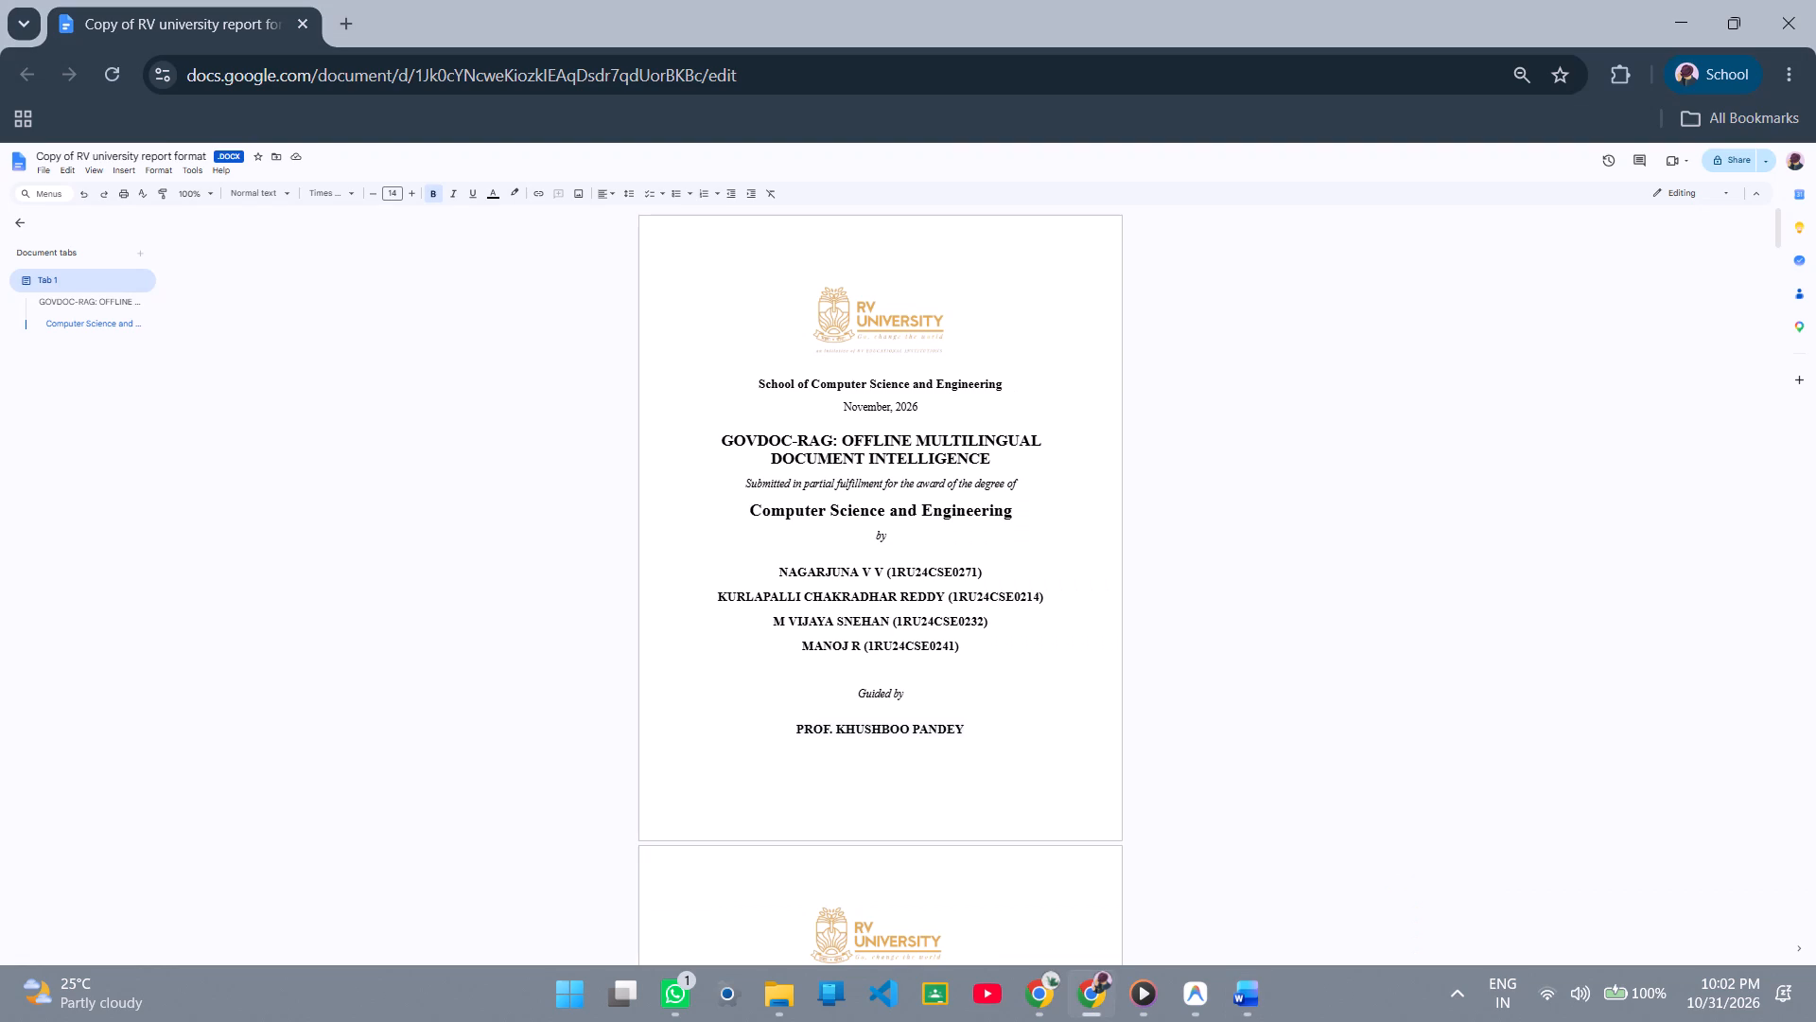
# Restore the closed Chrome tabs and open the first suggested Copy of RV university report format.docx from Drive in a maximized window.
pyautogui.hotkey('ctrl', 'shift', 't')
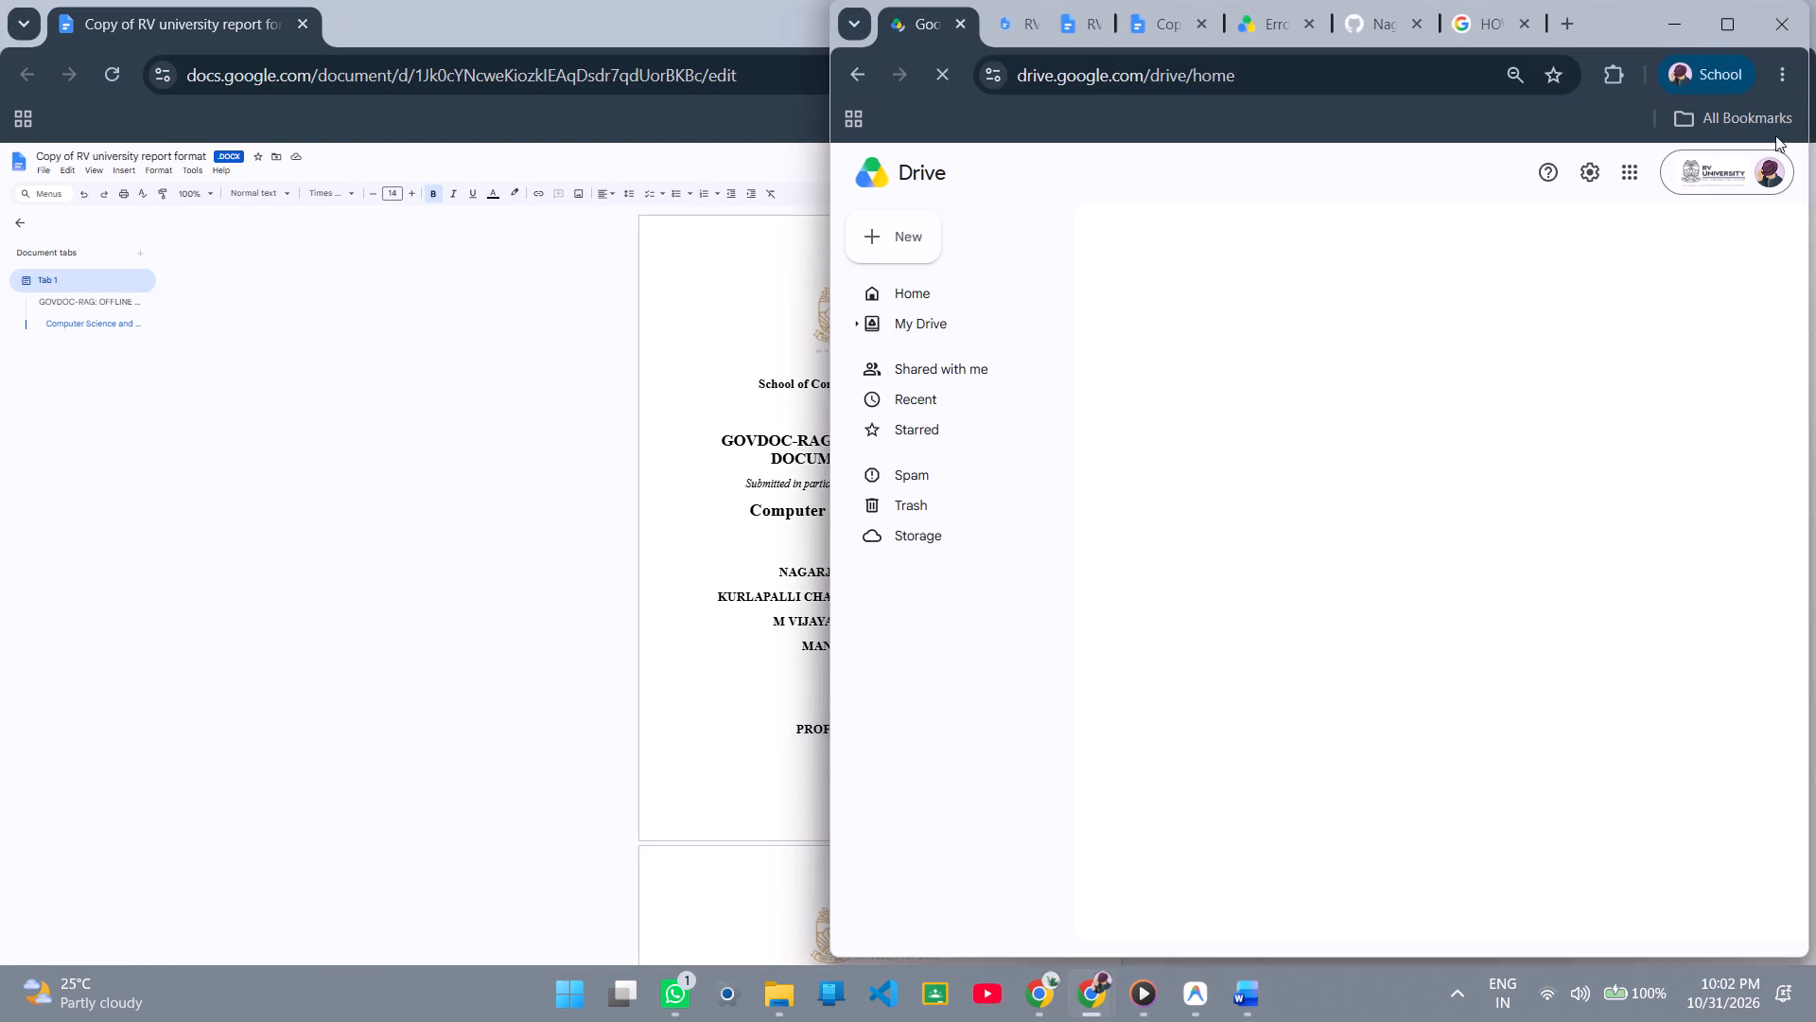
pyautogui.doubleClick(1308, 696)
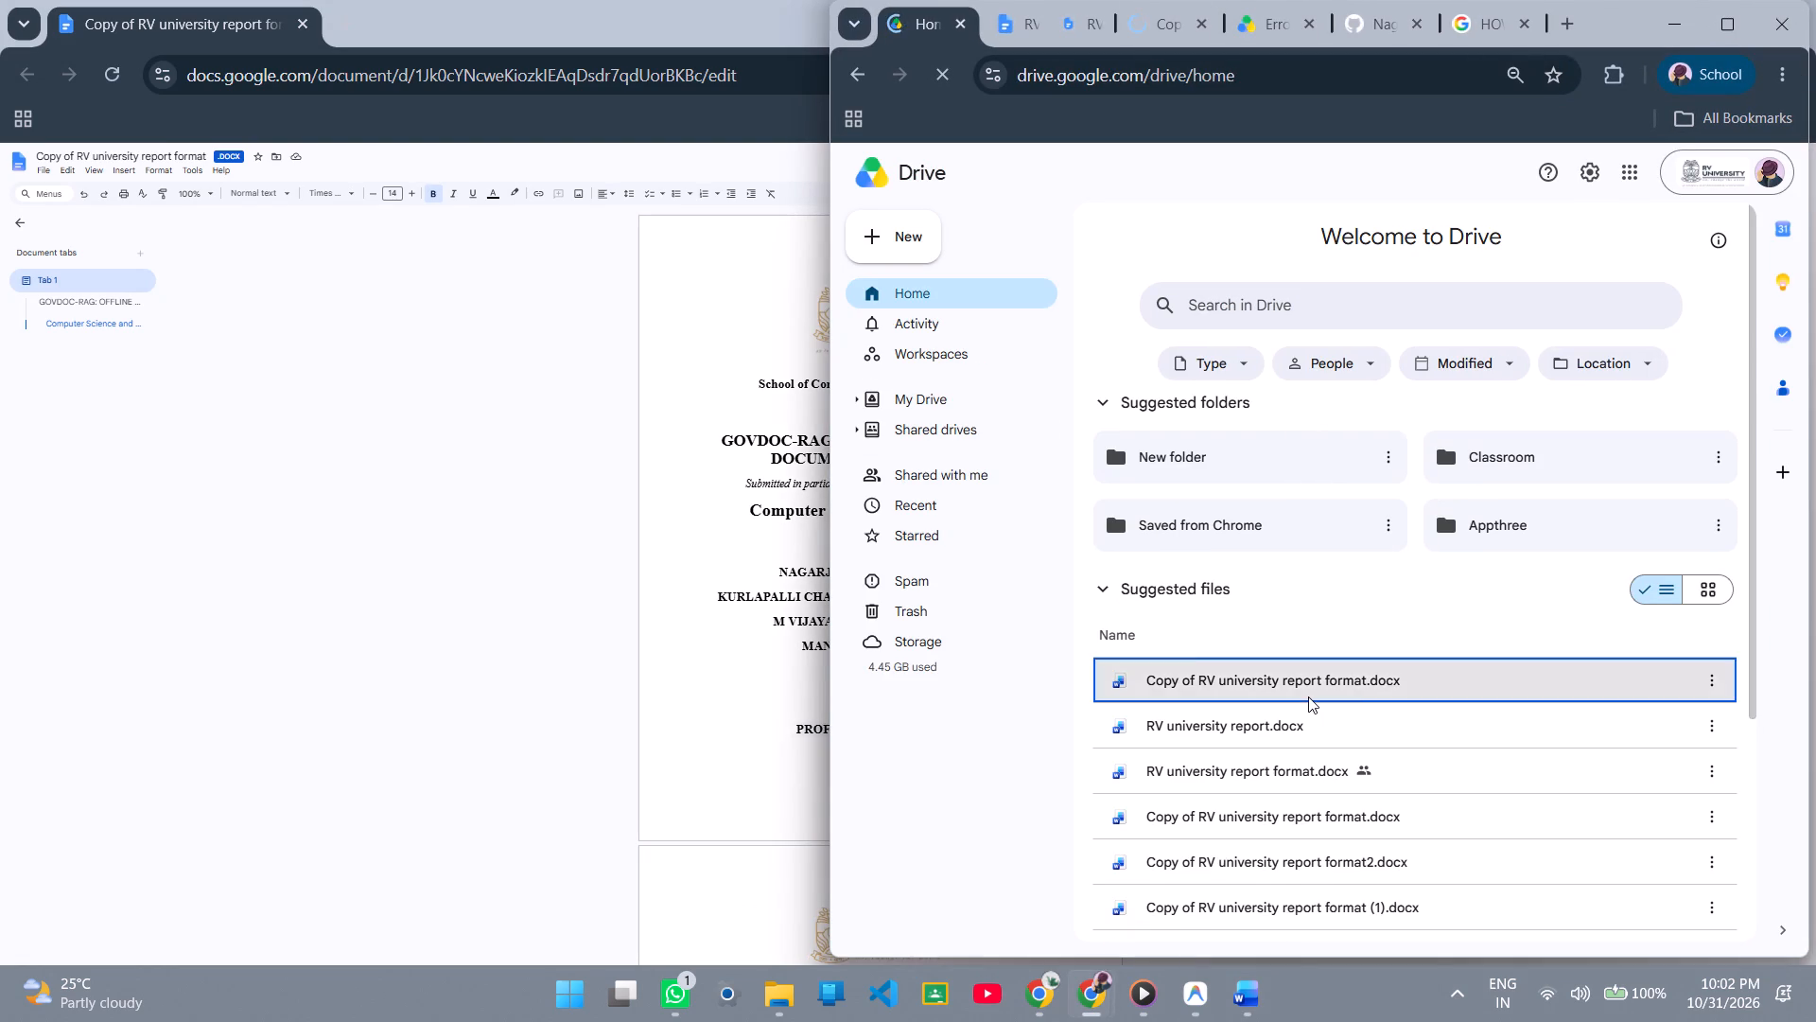
pyautogui.click(1712, 41)
# Change the signature line on the declaration page to read "Signature of the Candidates".
pyautogui.scroll(-4, 1118, 480)
pyautogui.scroll(1, 967, 485)
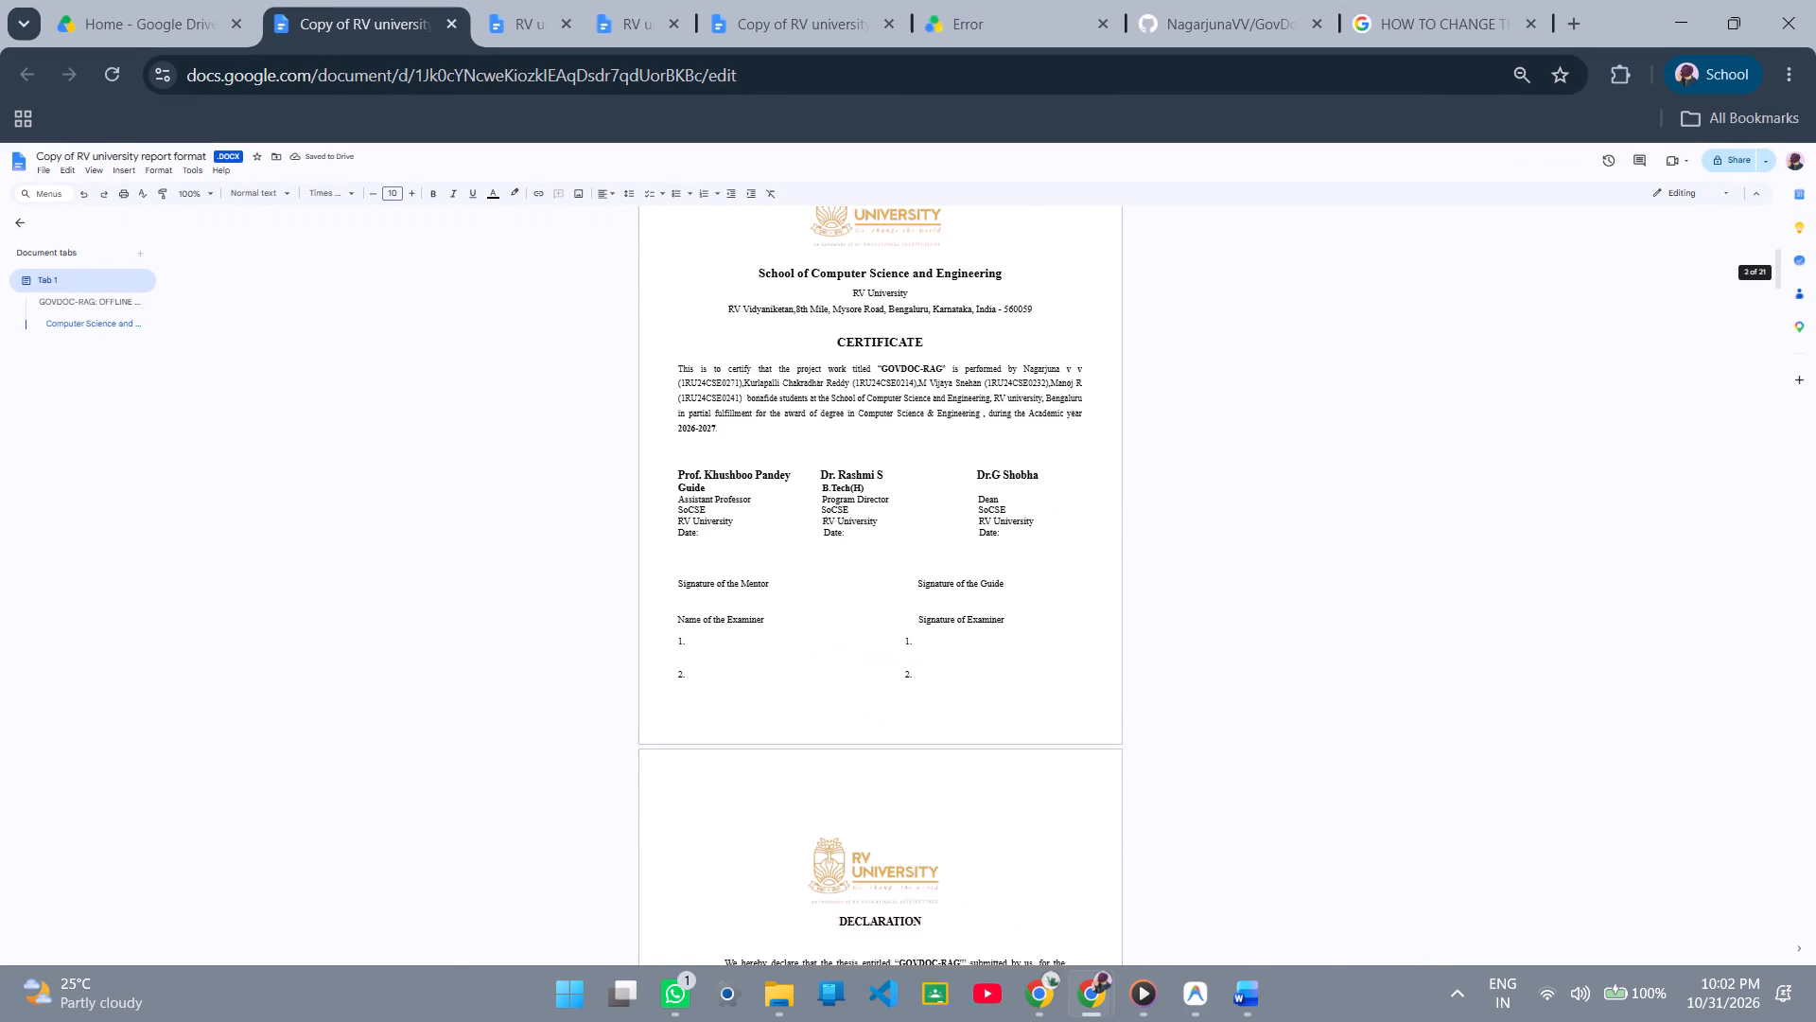
pyautogui.scroll(1, 967, 485)
pyautogui.scroll(-2, 967, 485)
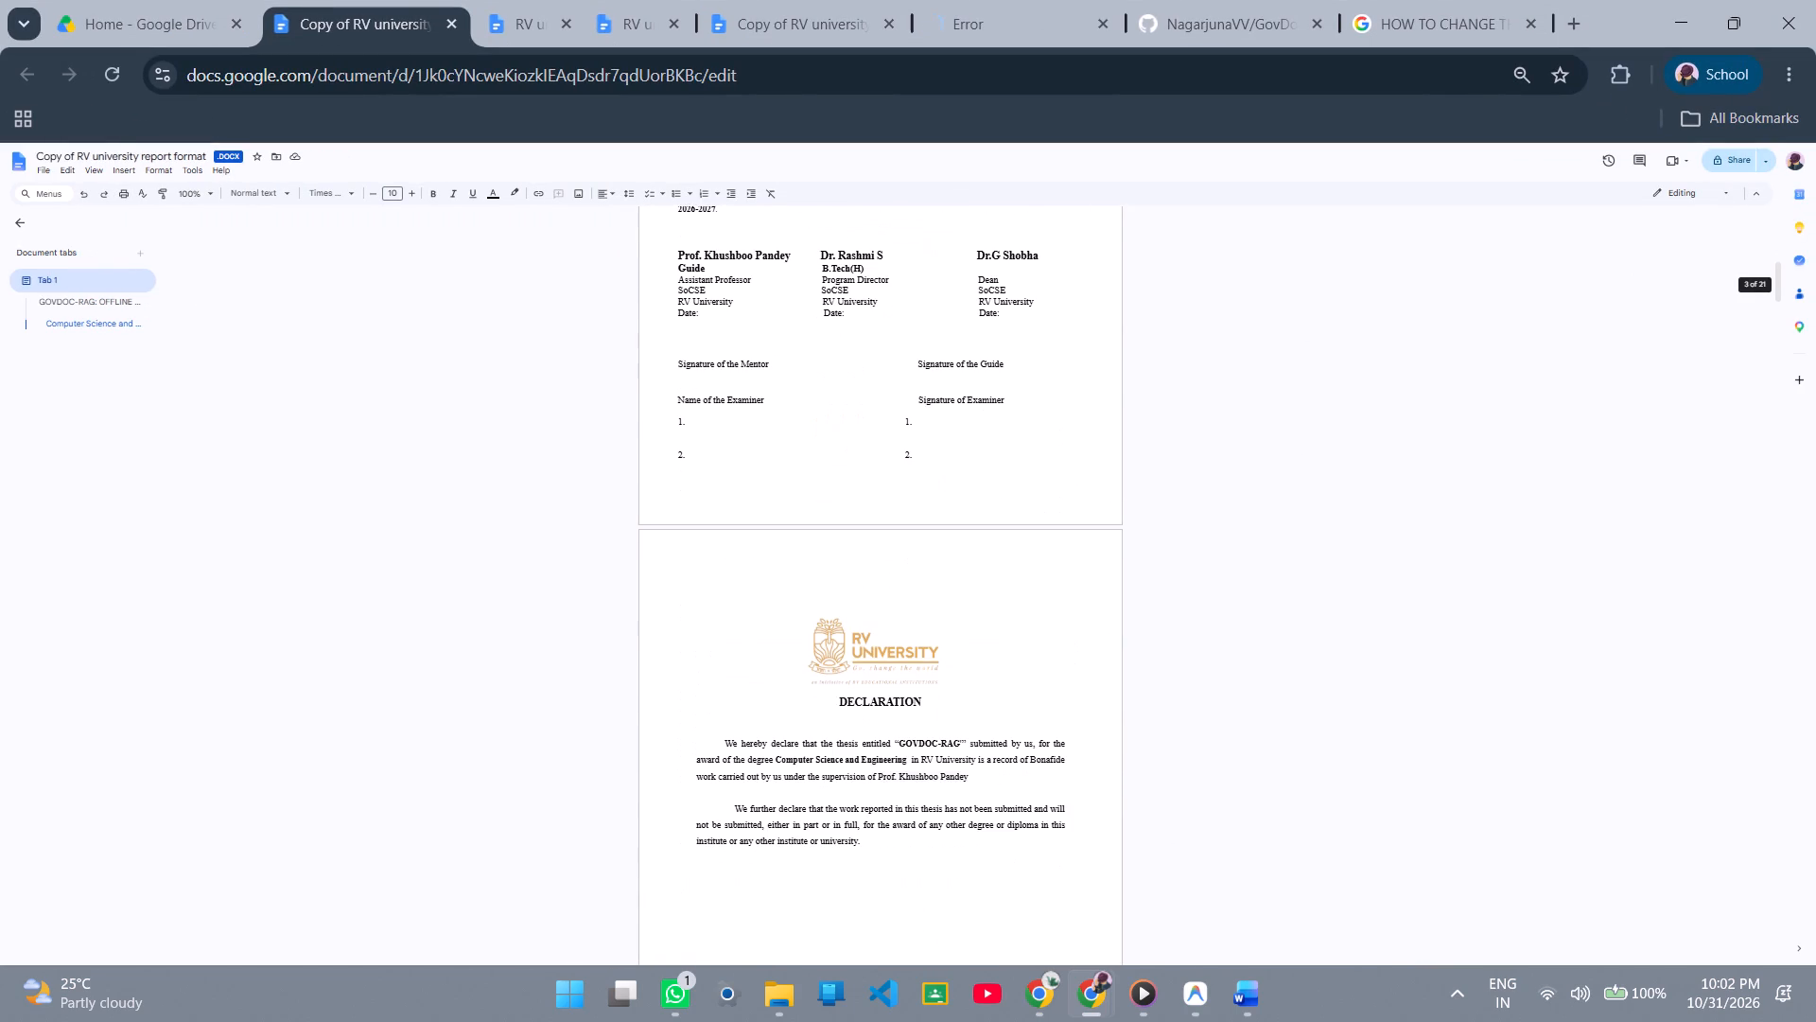
pyautogui.scroll(-2, 967, 485)
pyautogui.scroll(1, 967, 485)
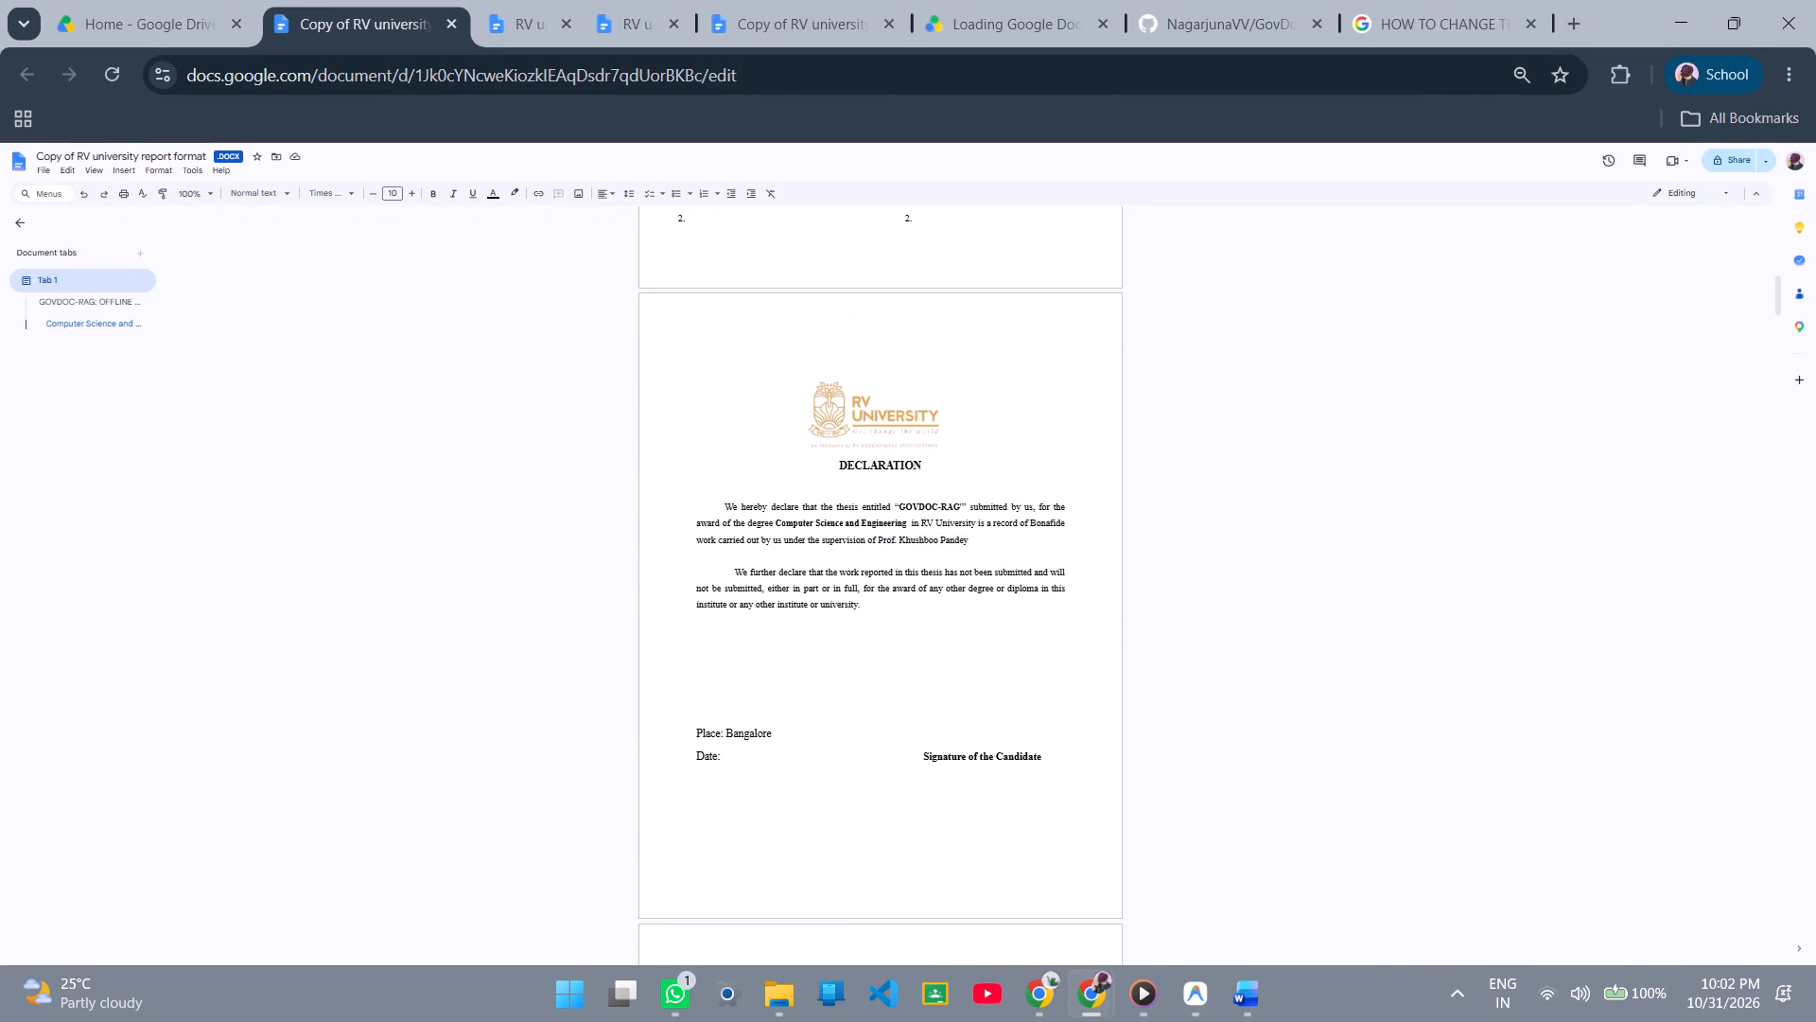
pyautogui.click(1049, 744)
pyautogui.press('s')
pyautogui.scroll(1, 1047, 735)
pyautogui.scroll(-2, 1047, 735)
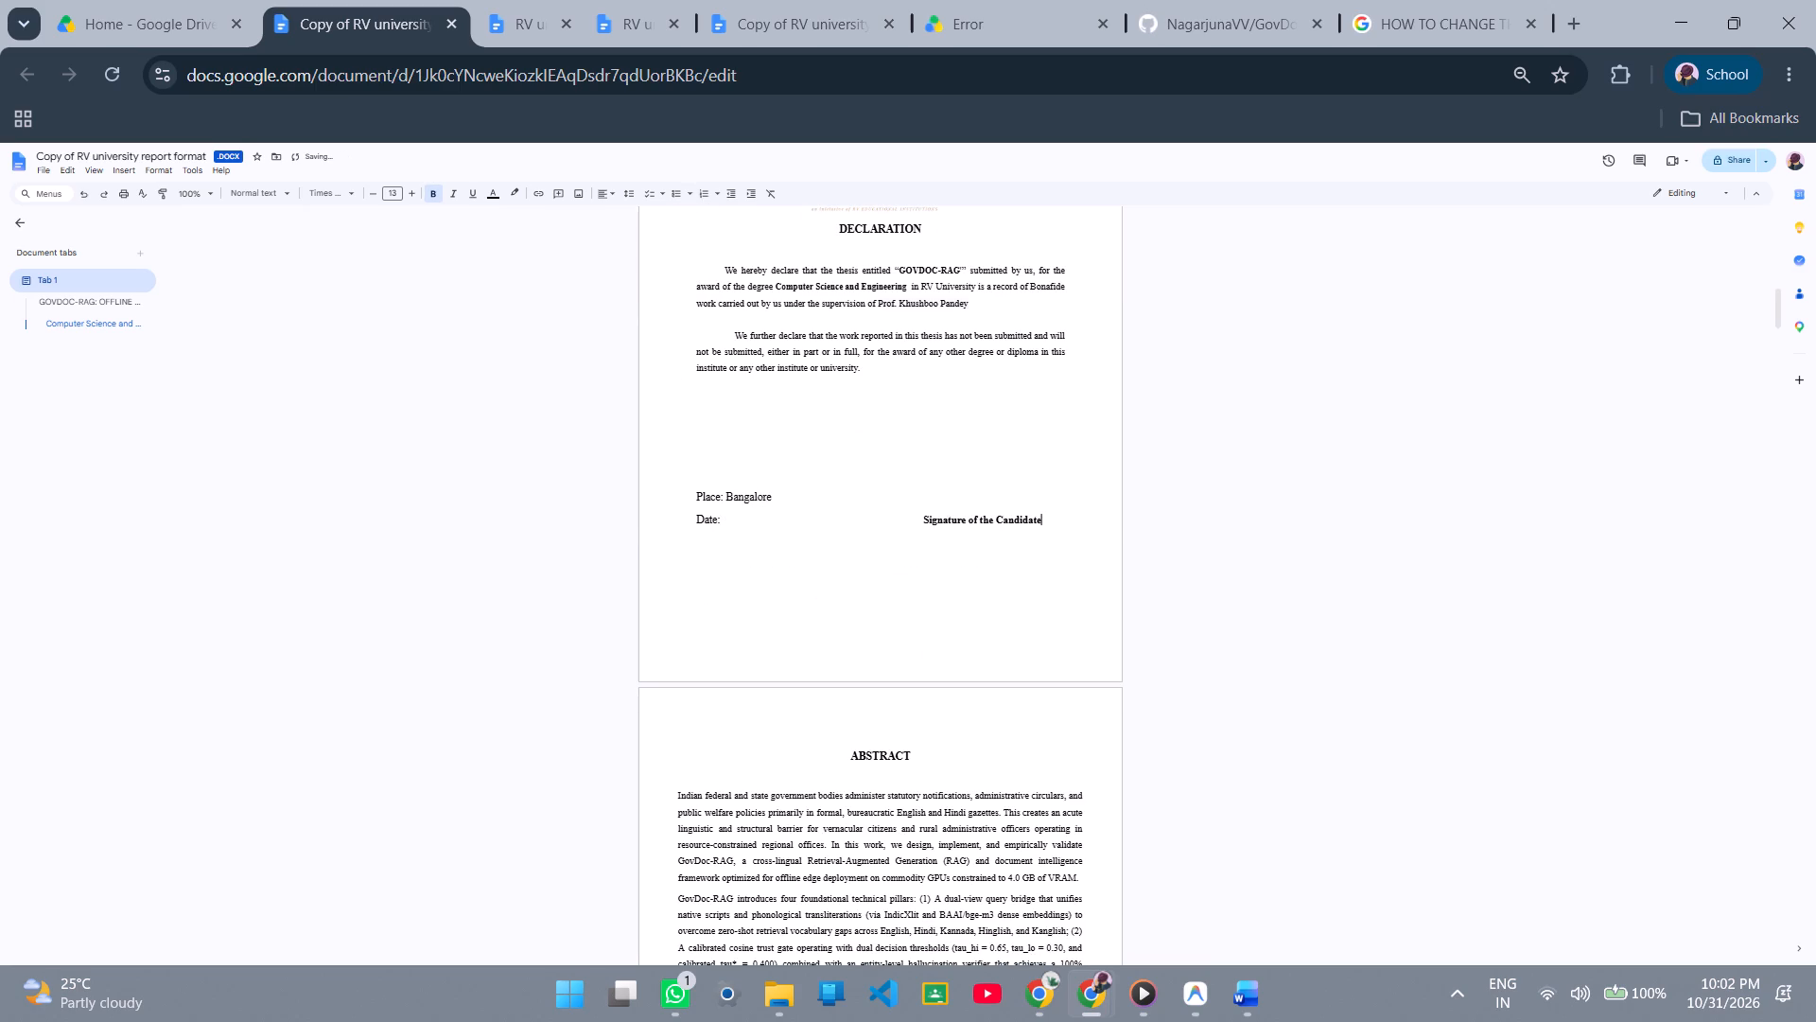
pyautogui.press('s')
# Review the cover, certificate, declaration, abstract and keywords pages of the report copy.
pyautogui.scroll(-4, 940, 573)
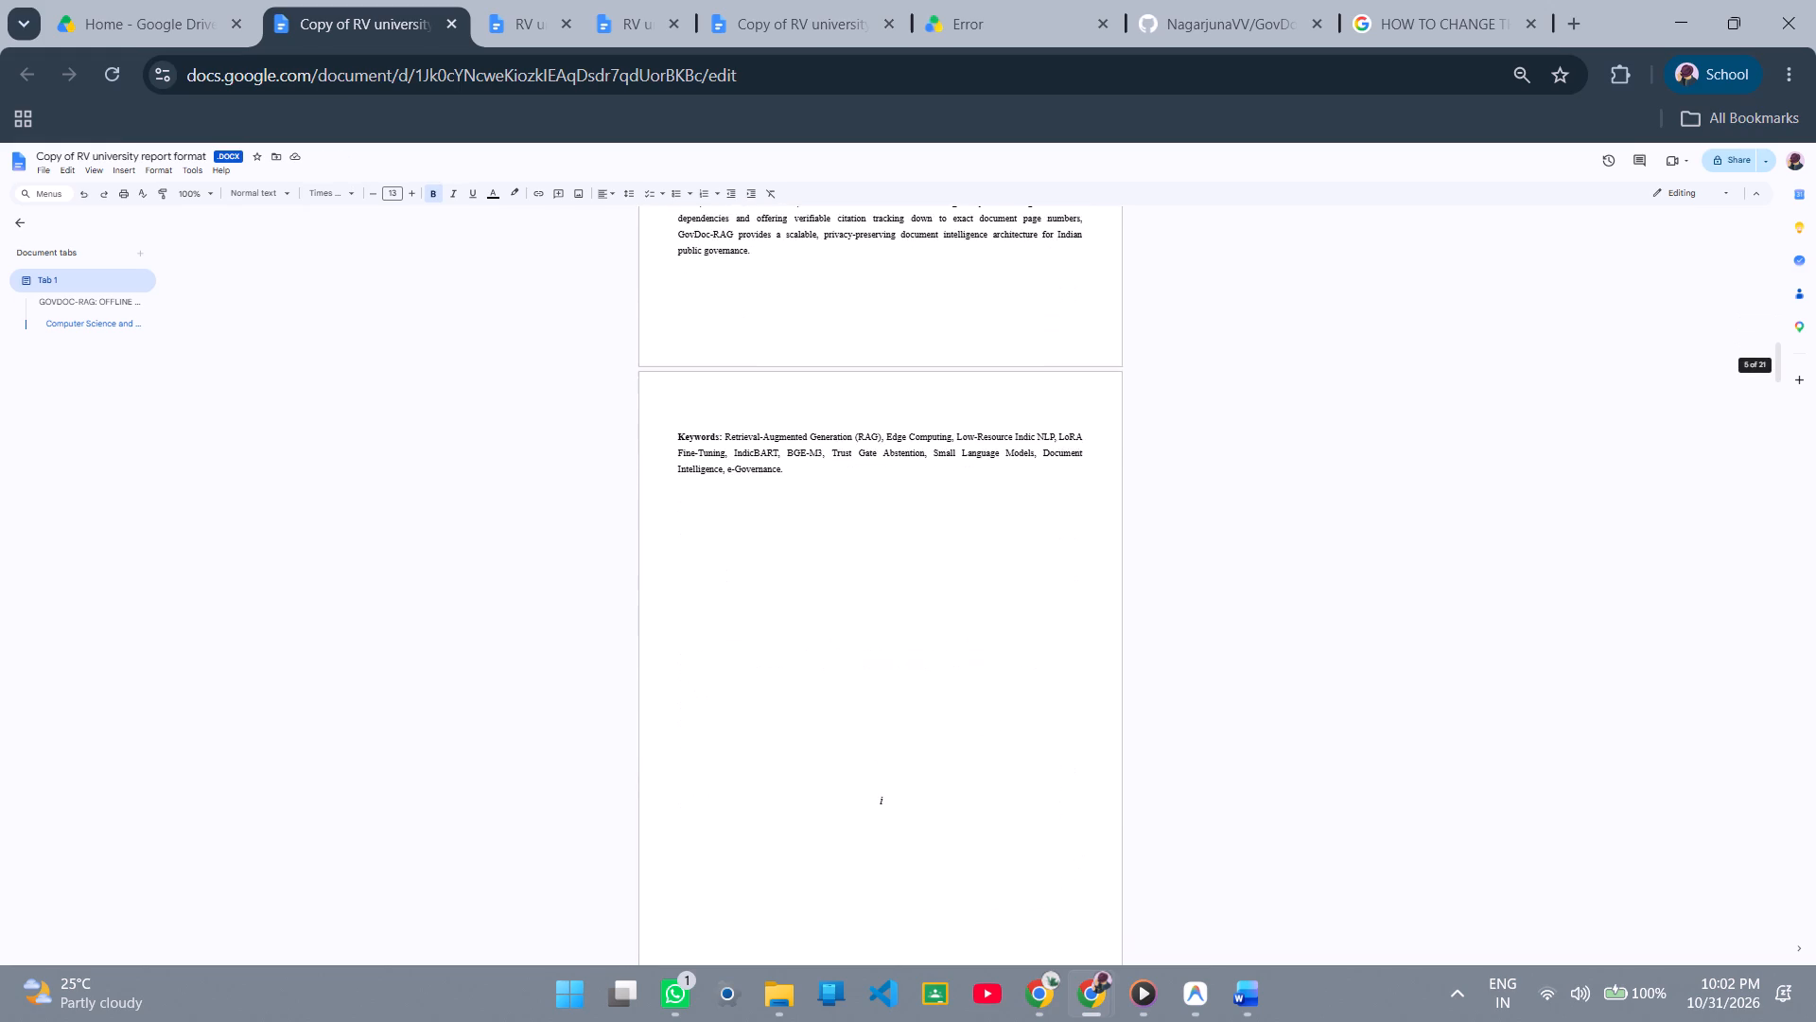
pyautogui.scroll(1, 940, 573)
pyautogui.scroll(-1, 940, 573)
pyautogui.scroll(9, 940, 573)
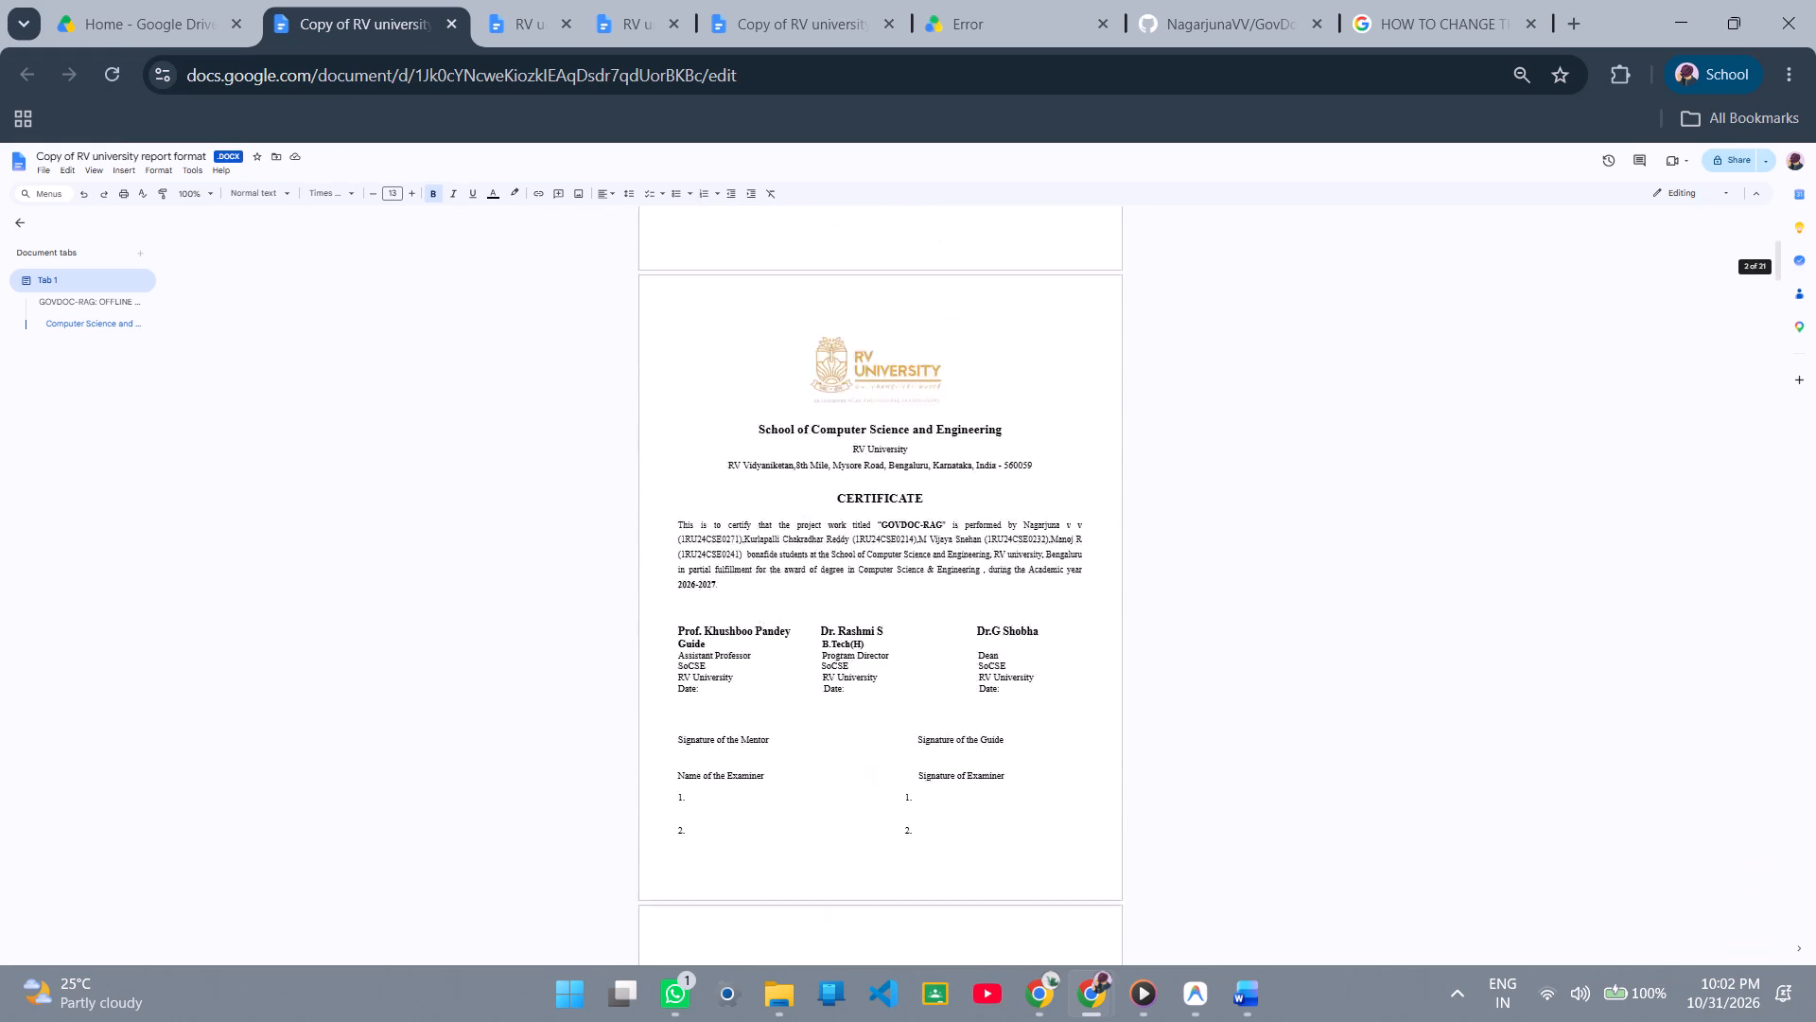
pyautogui.scroll(2, 940, 573)
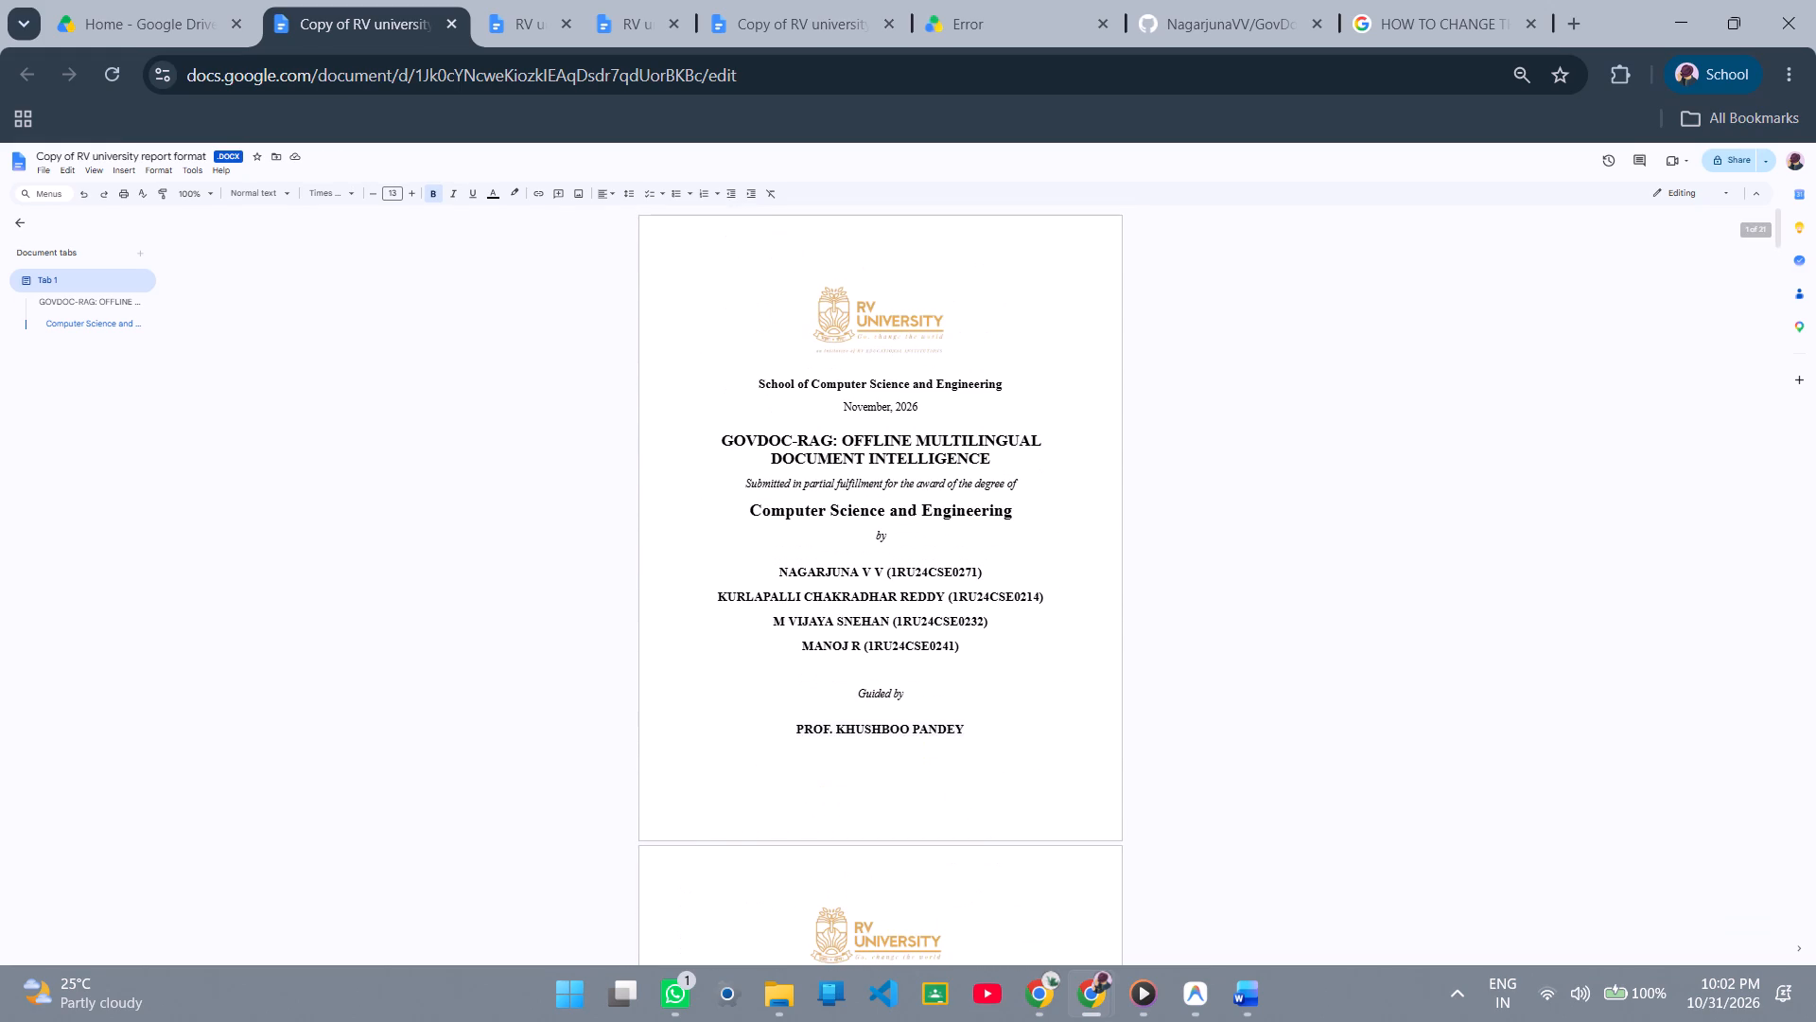
pyautogui.click(929, 388)
pyautogui.scroll(-2, 929, 540)
pyautogui.scroll(2, 929, 540)
pyautogui.scroll(-2, 929, 540)
pyautogui.scroll(1, 929, 540)
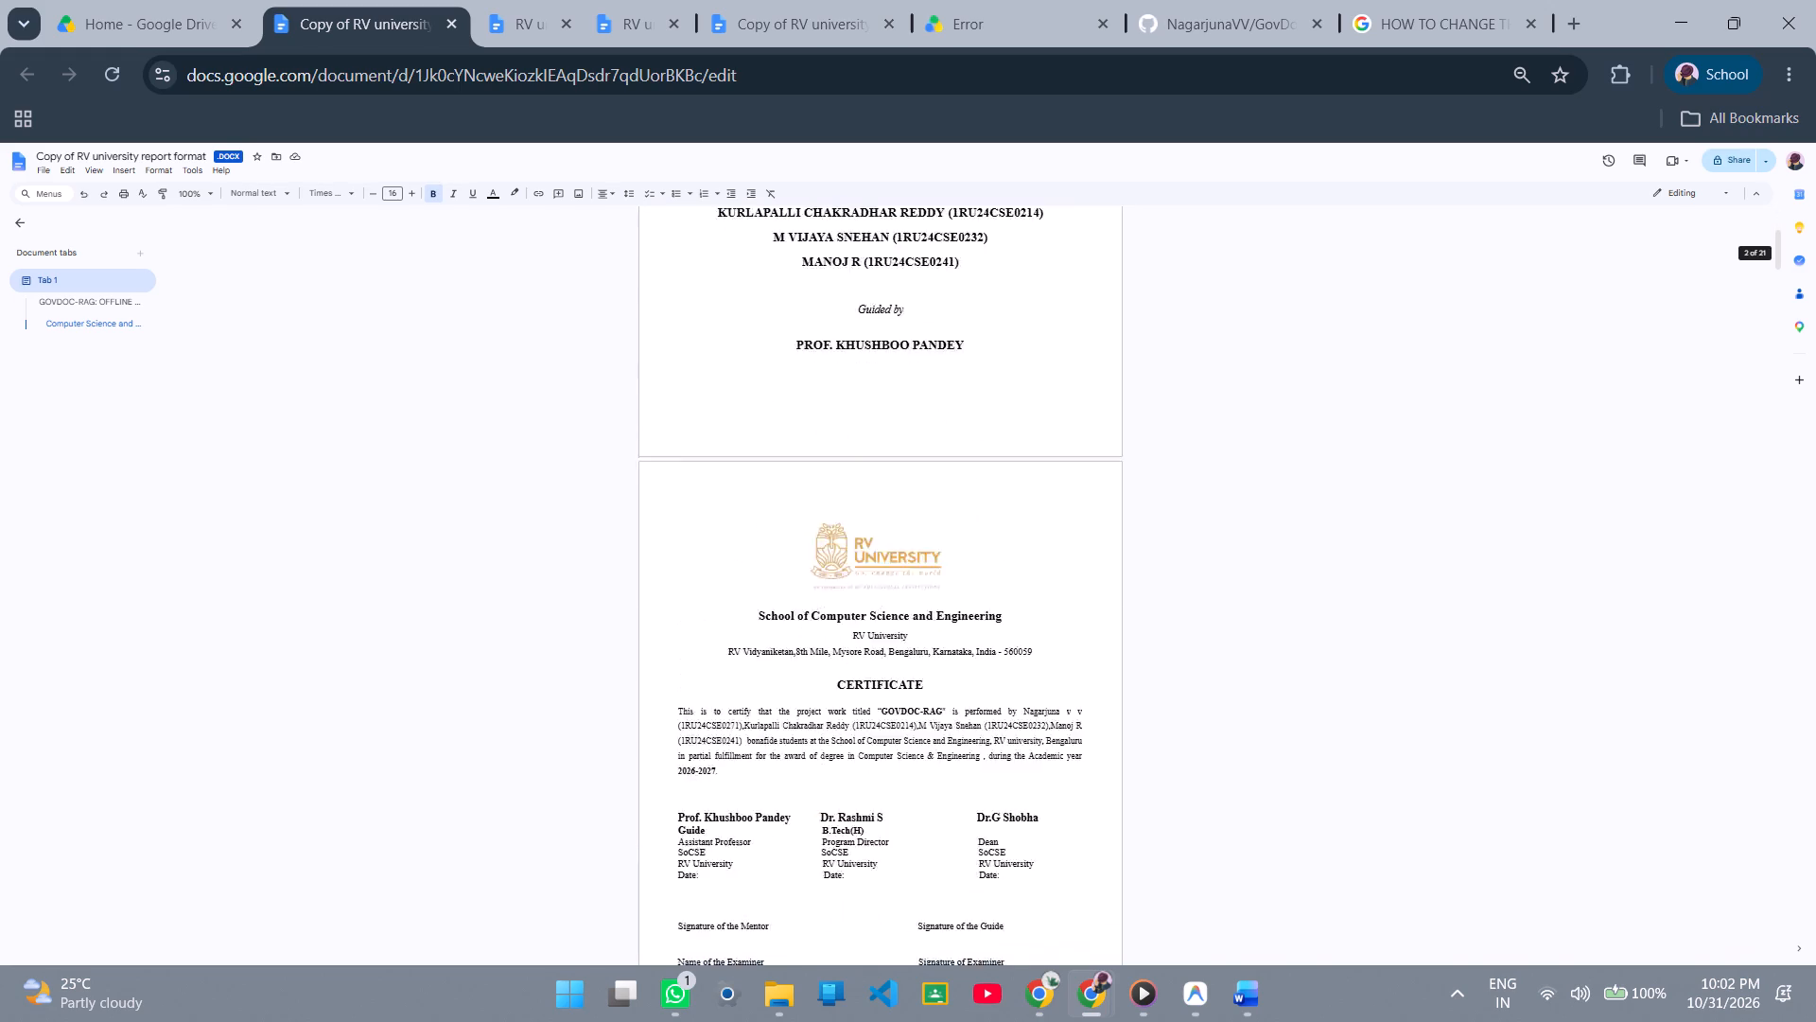
pyautogui.scroll(1, 929, 540)
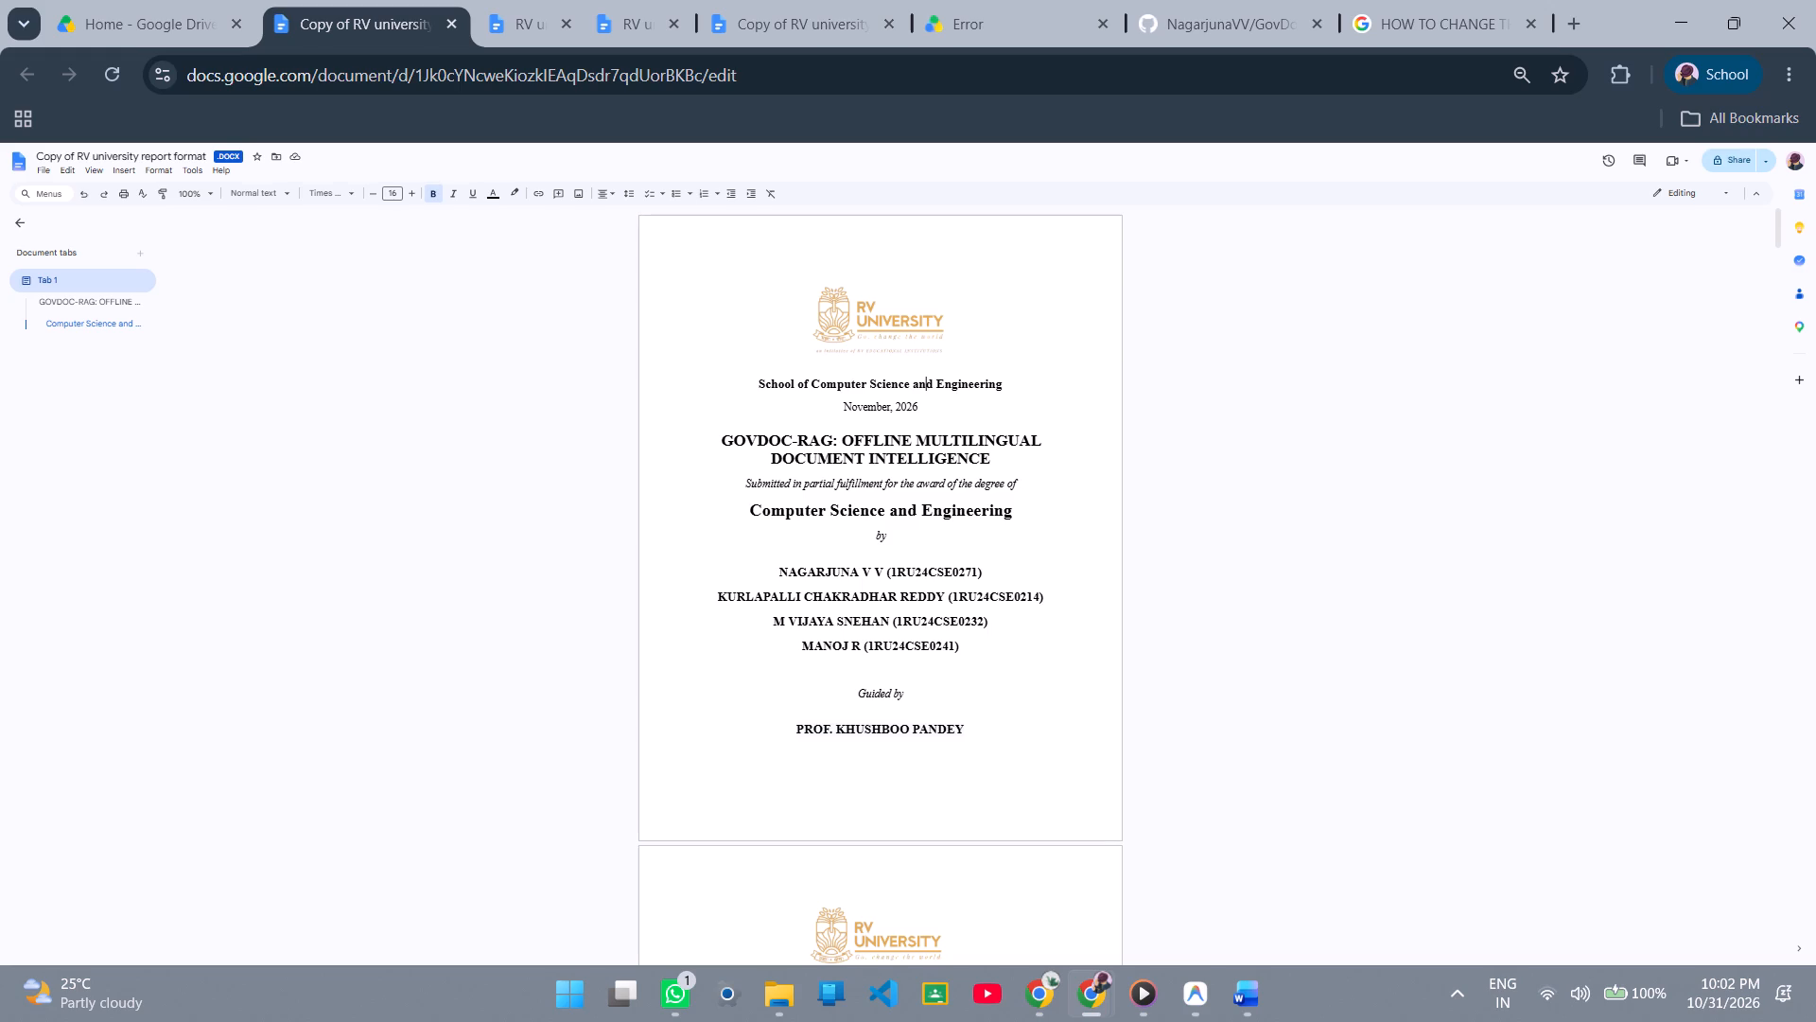
pyautogui.scroll(-2, 929, 540)
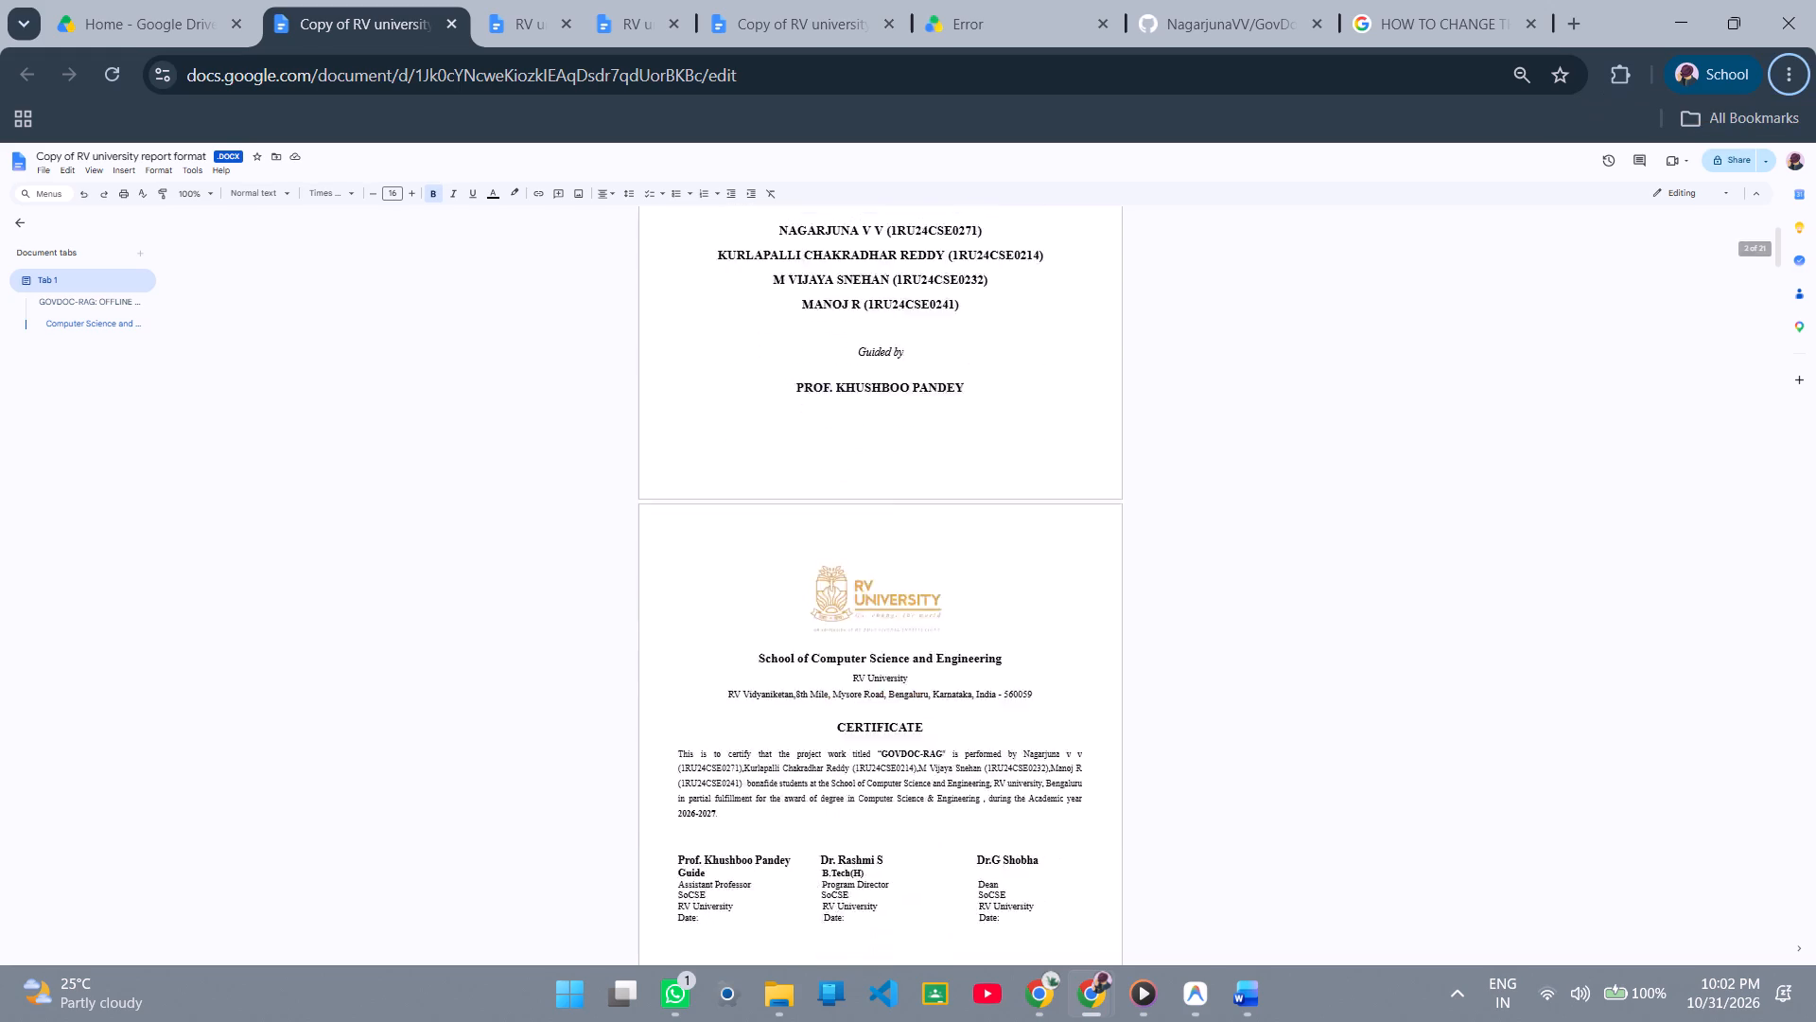
pyautogui.scroll(-2, 929, 540)
pyautogui.scroll(1, 929, 540)
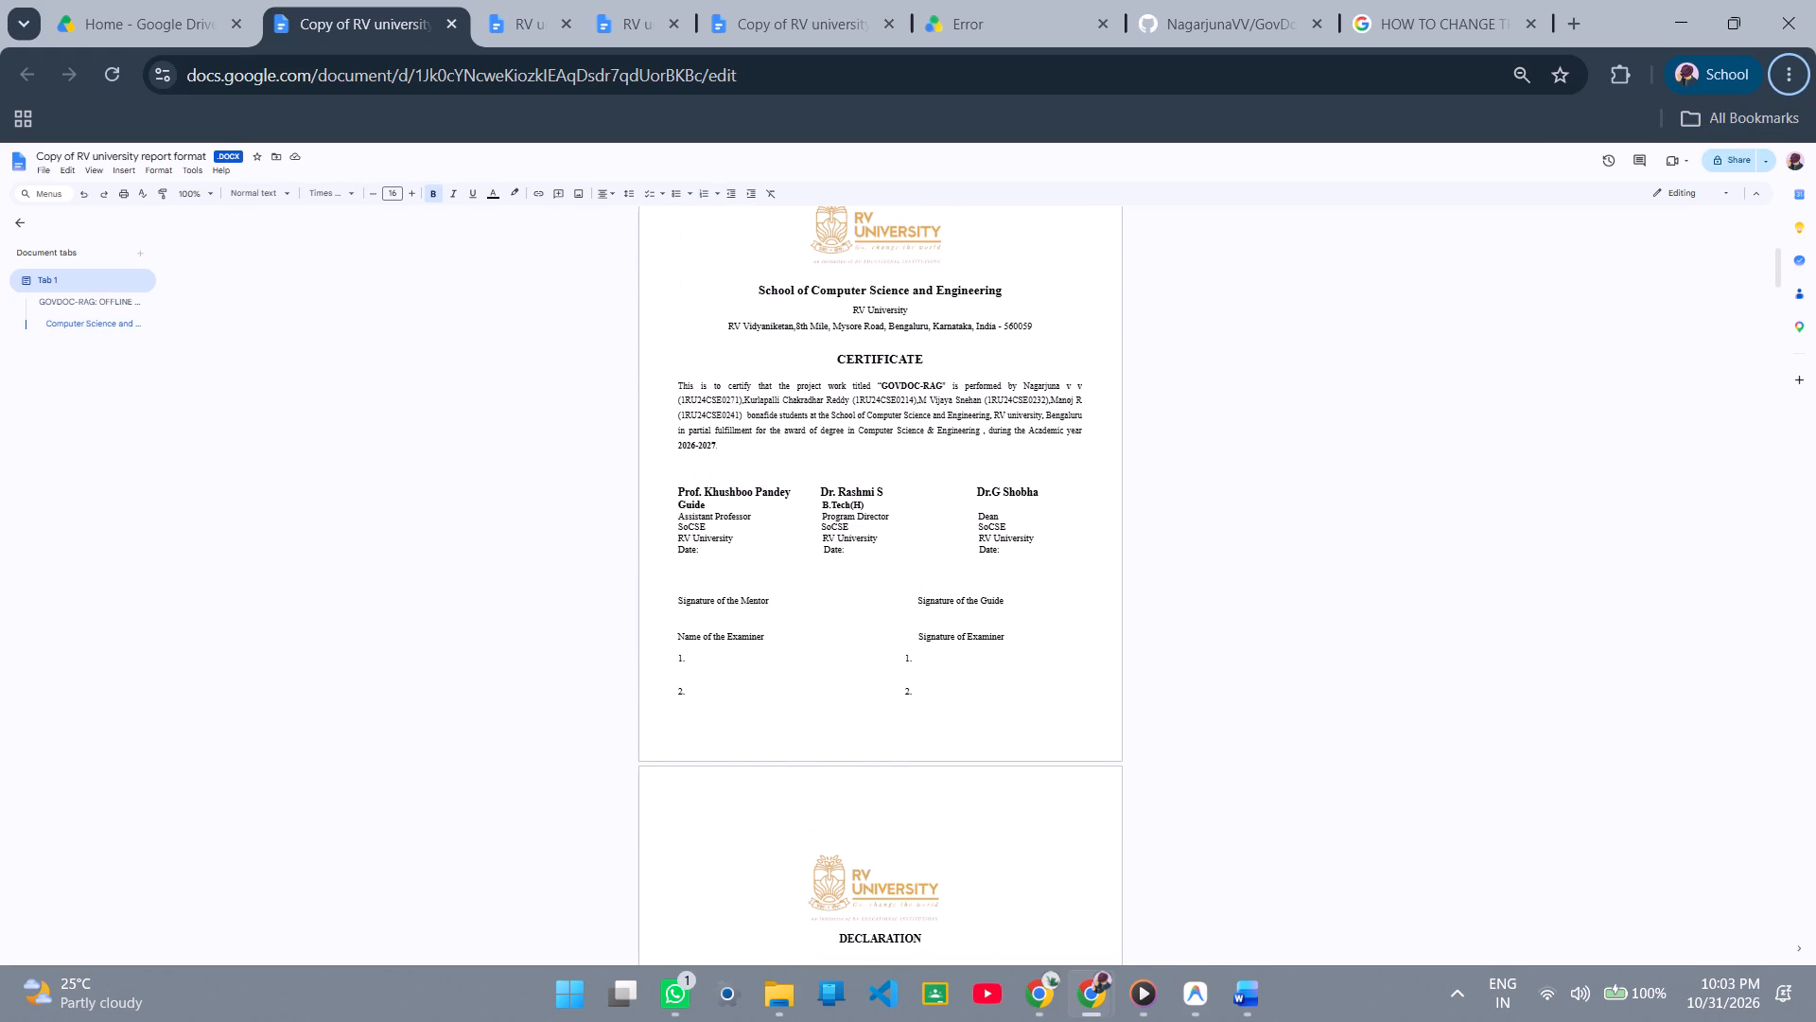
pyautogui.scroll(-2, 929, 540)
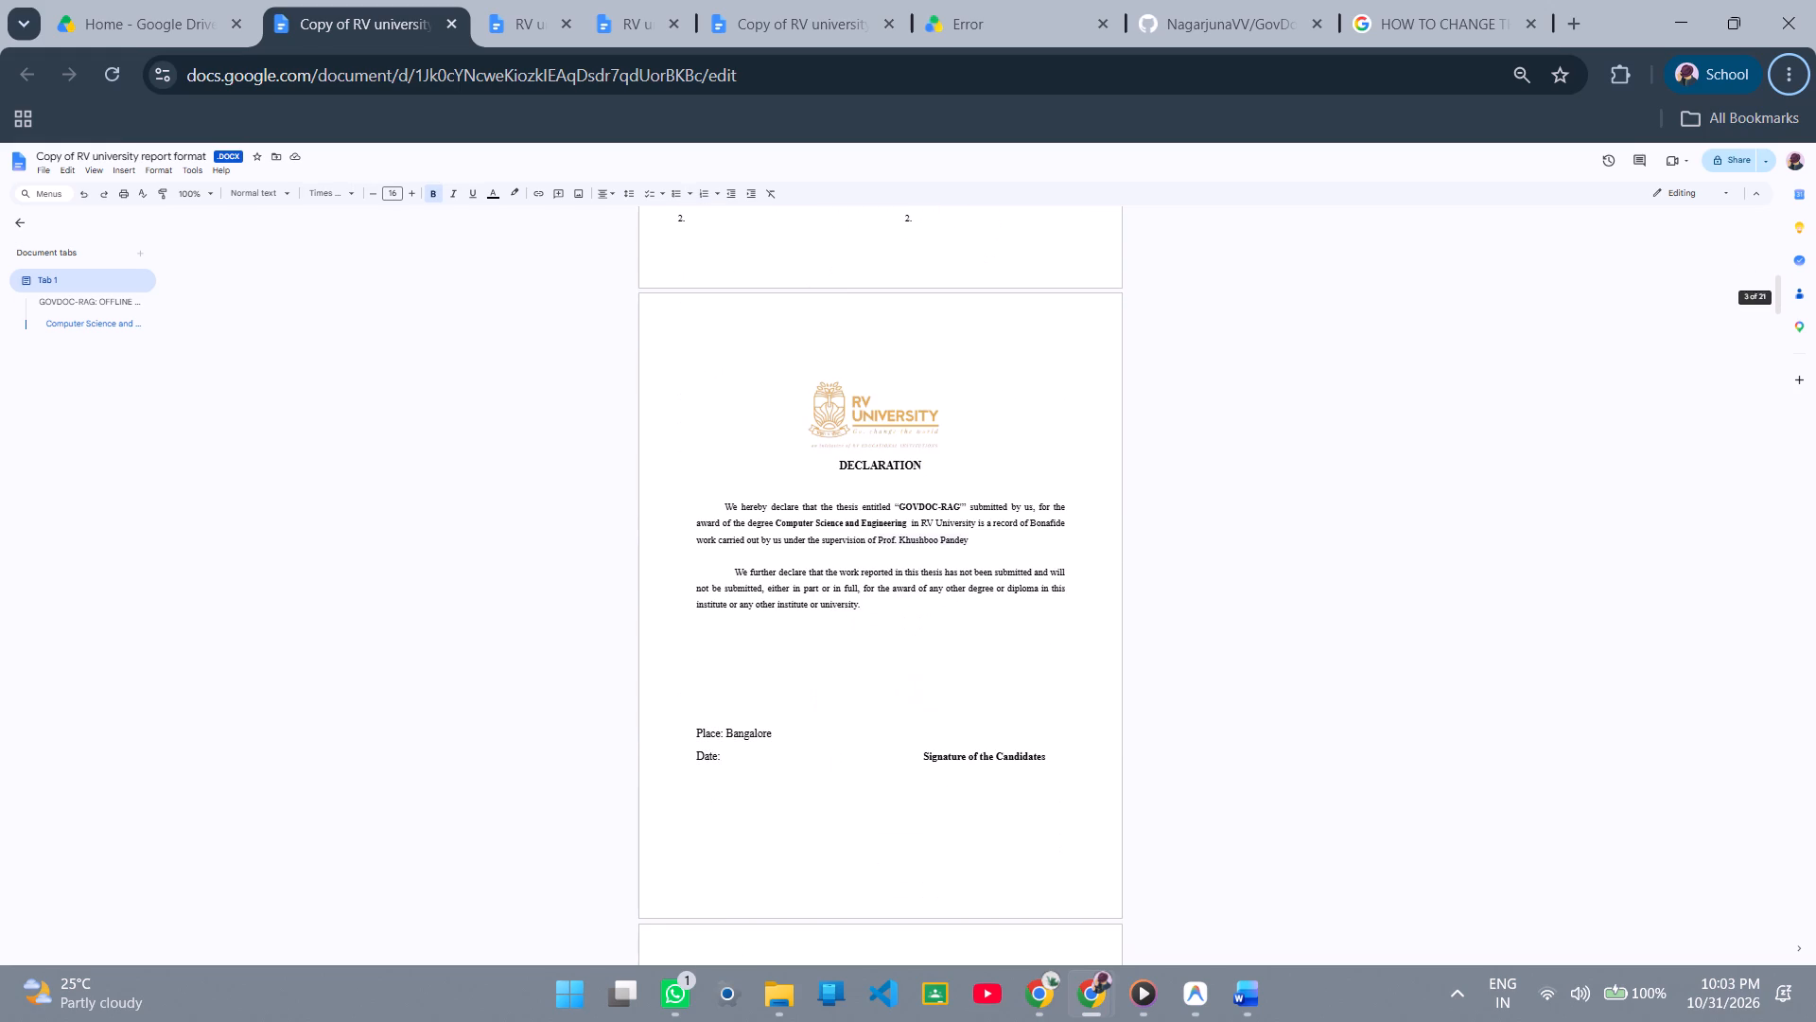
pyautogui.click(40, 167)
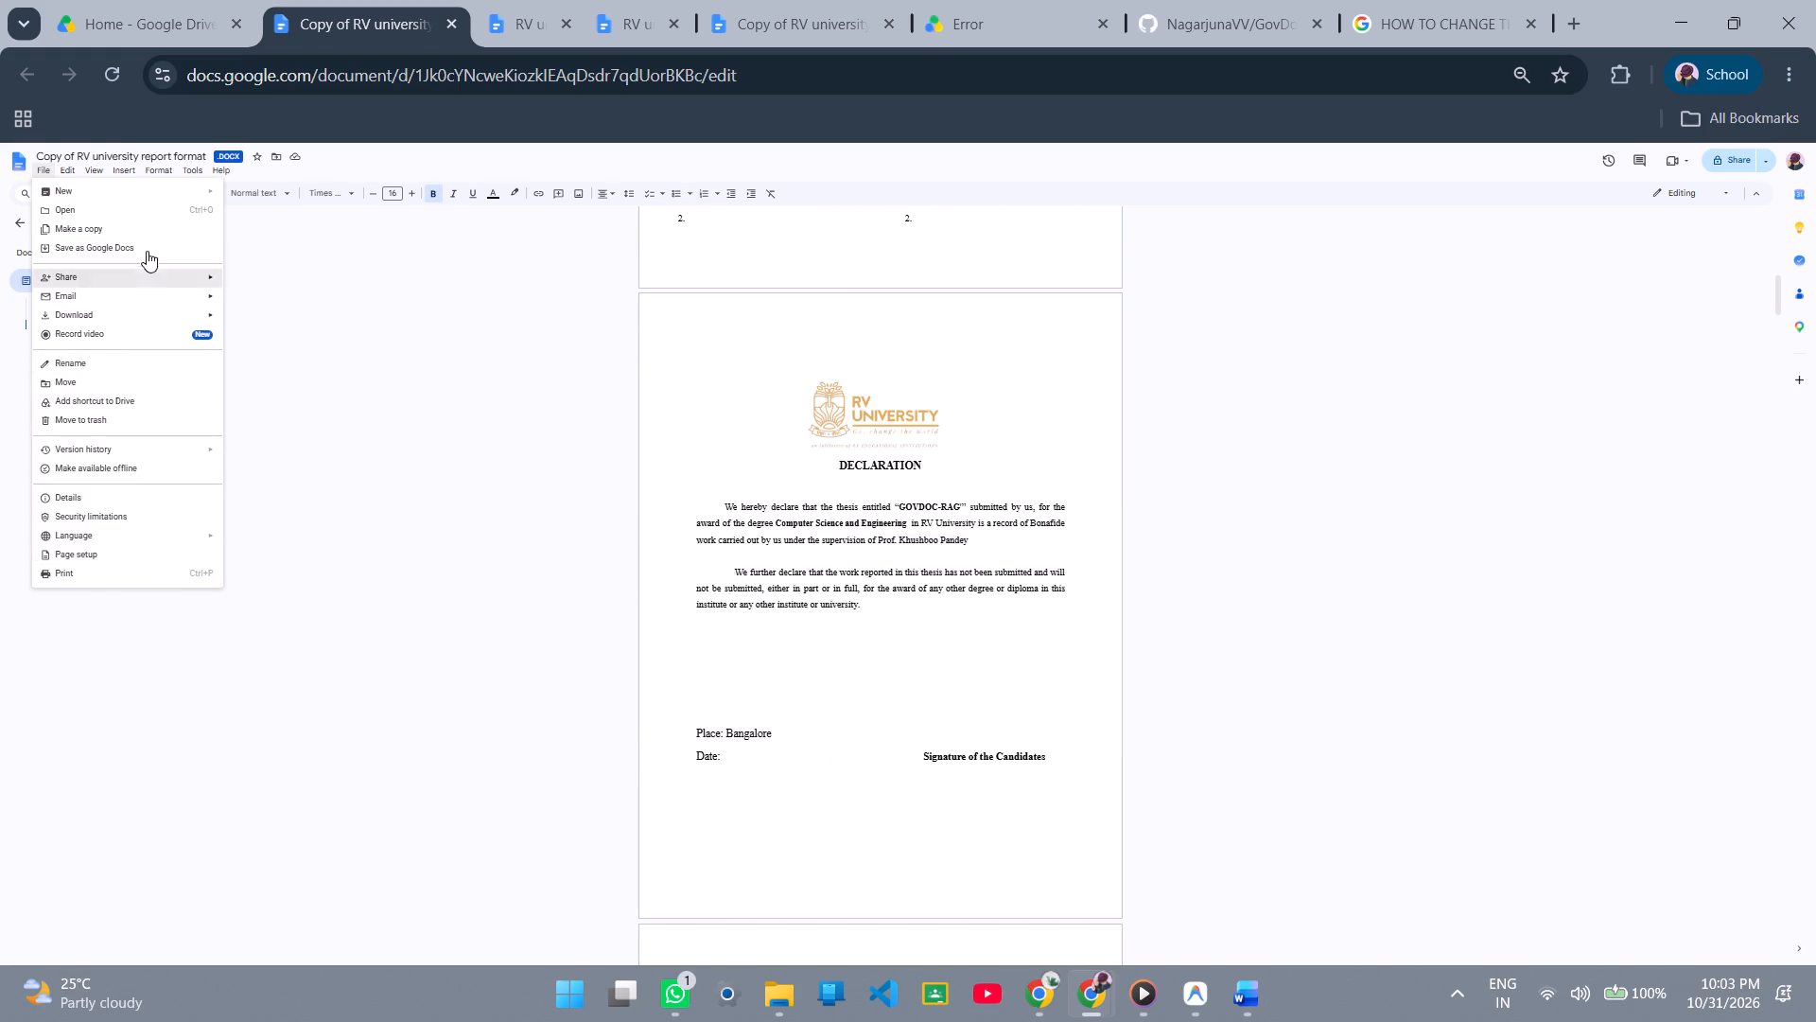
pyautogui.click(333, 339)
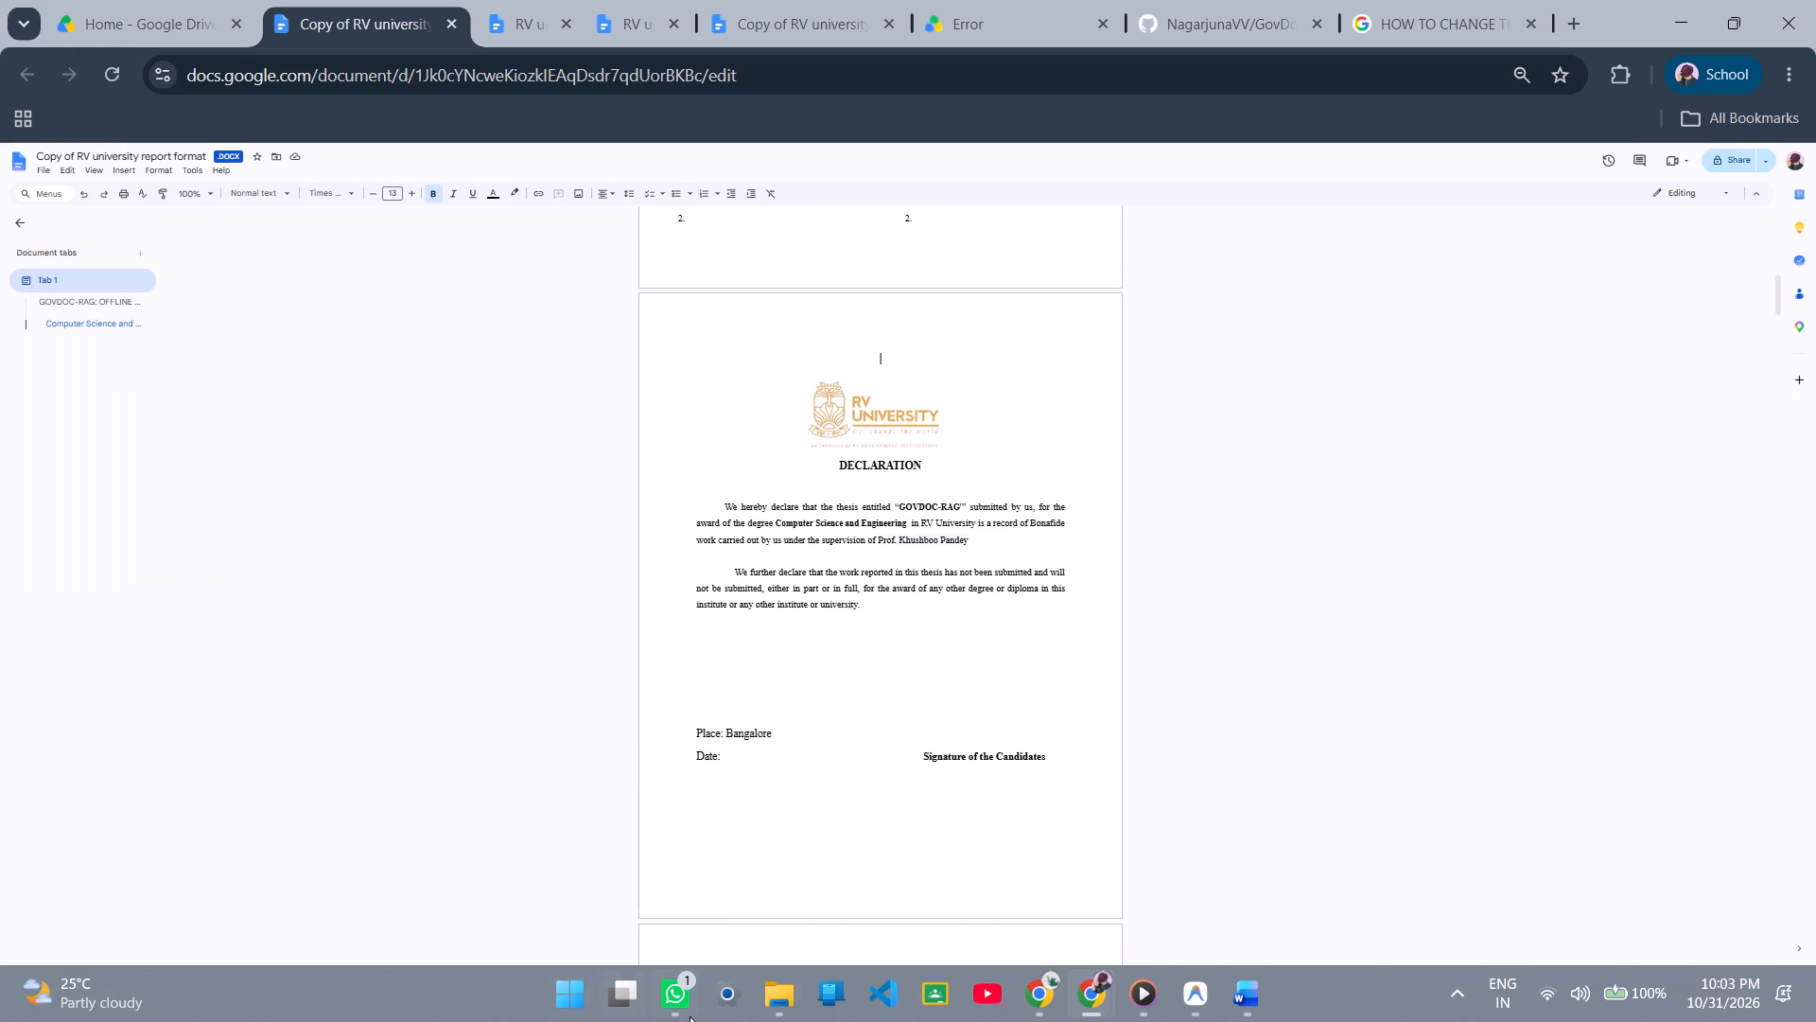
# Open Copy of RV university report format.docx from the Downloads folder in Word for a look and close it again.
pyautogui.click(783, 996)
pyautogui.click(527, 884)
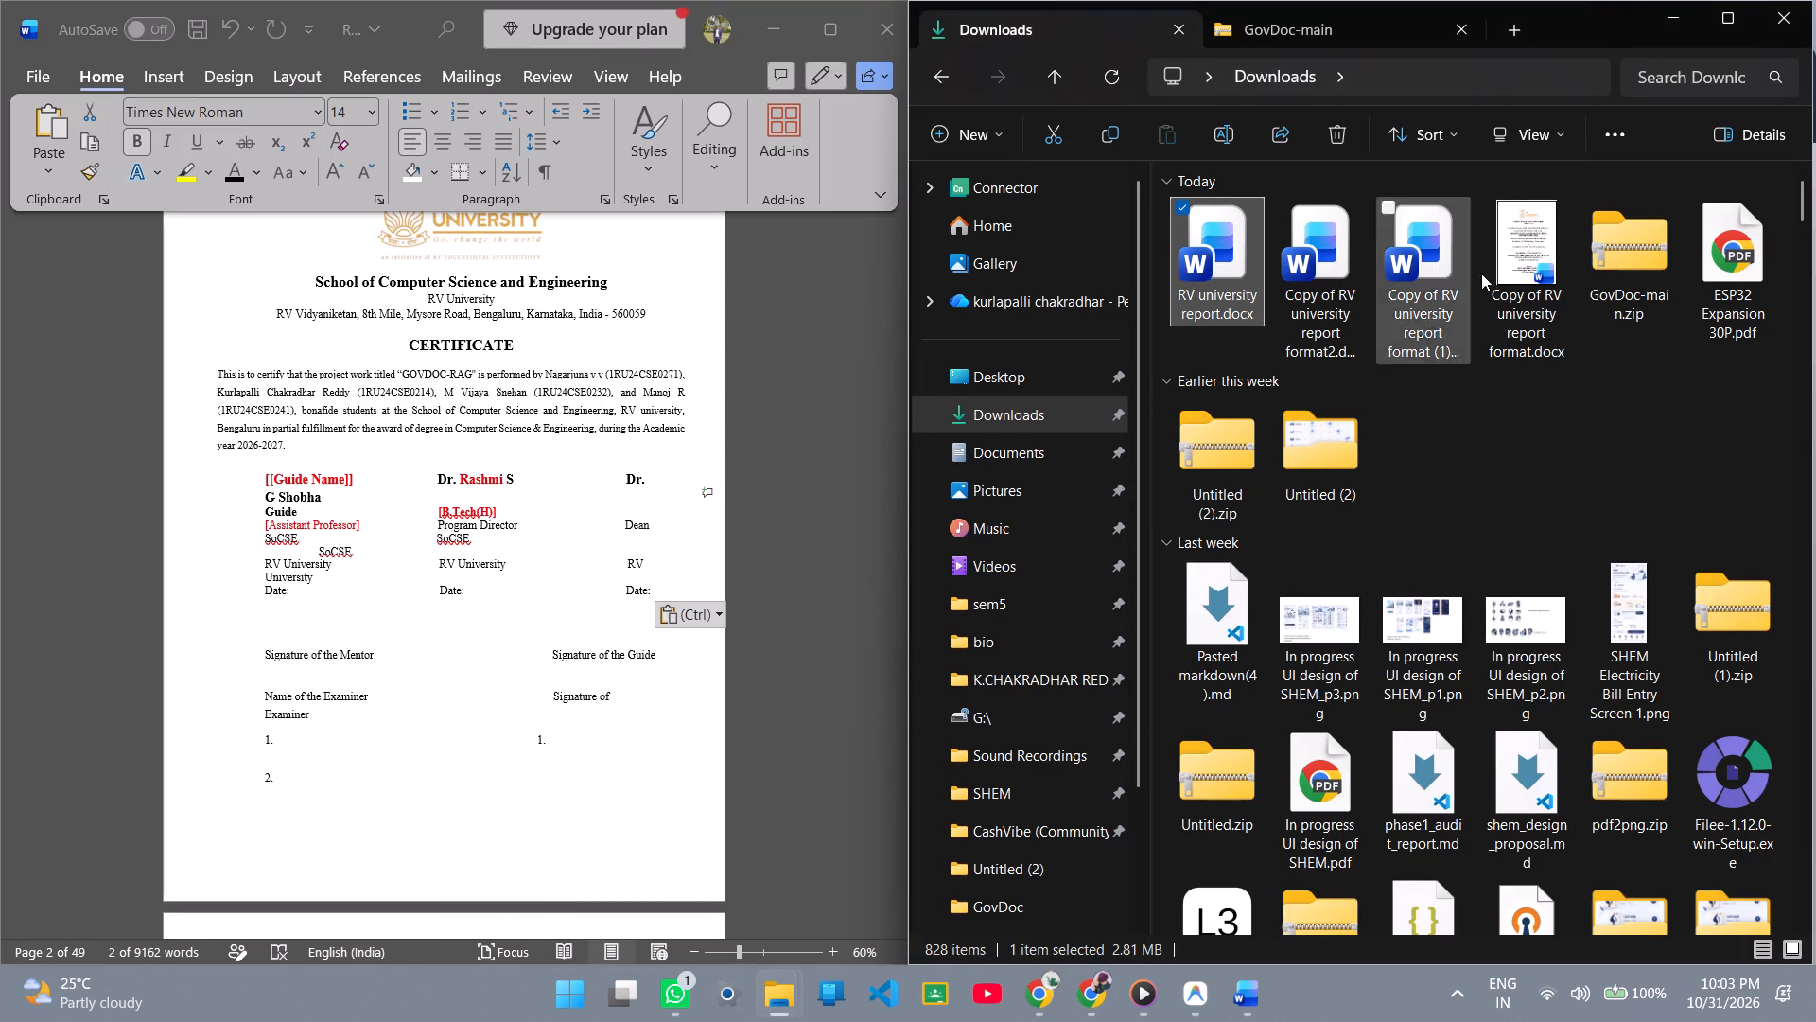
pyautogui.doubleClick(1535, 265)
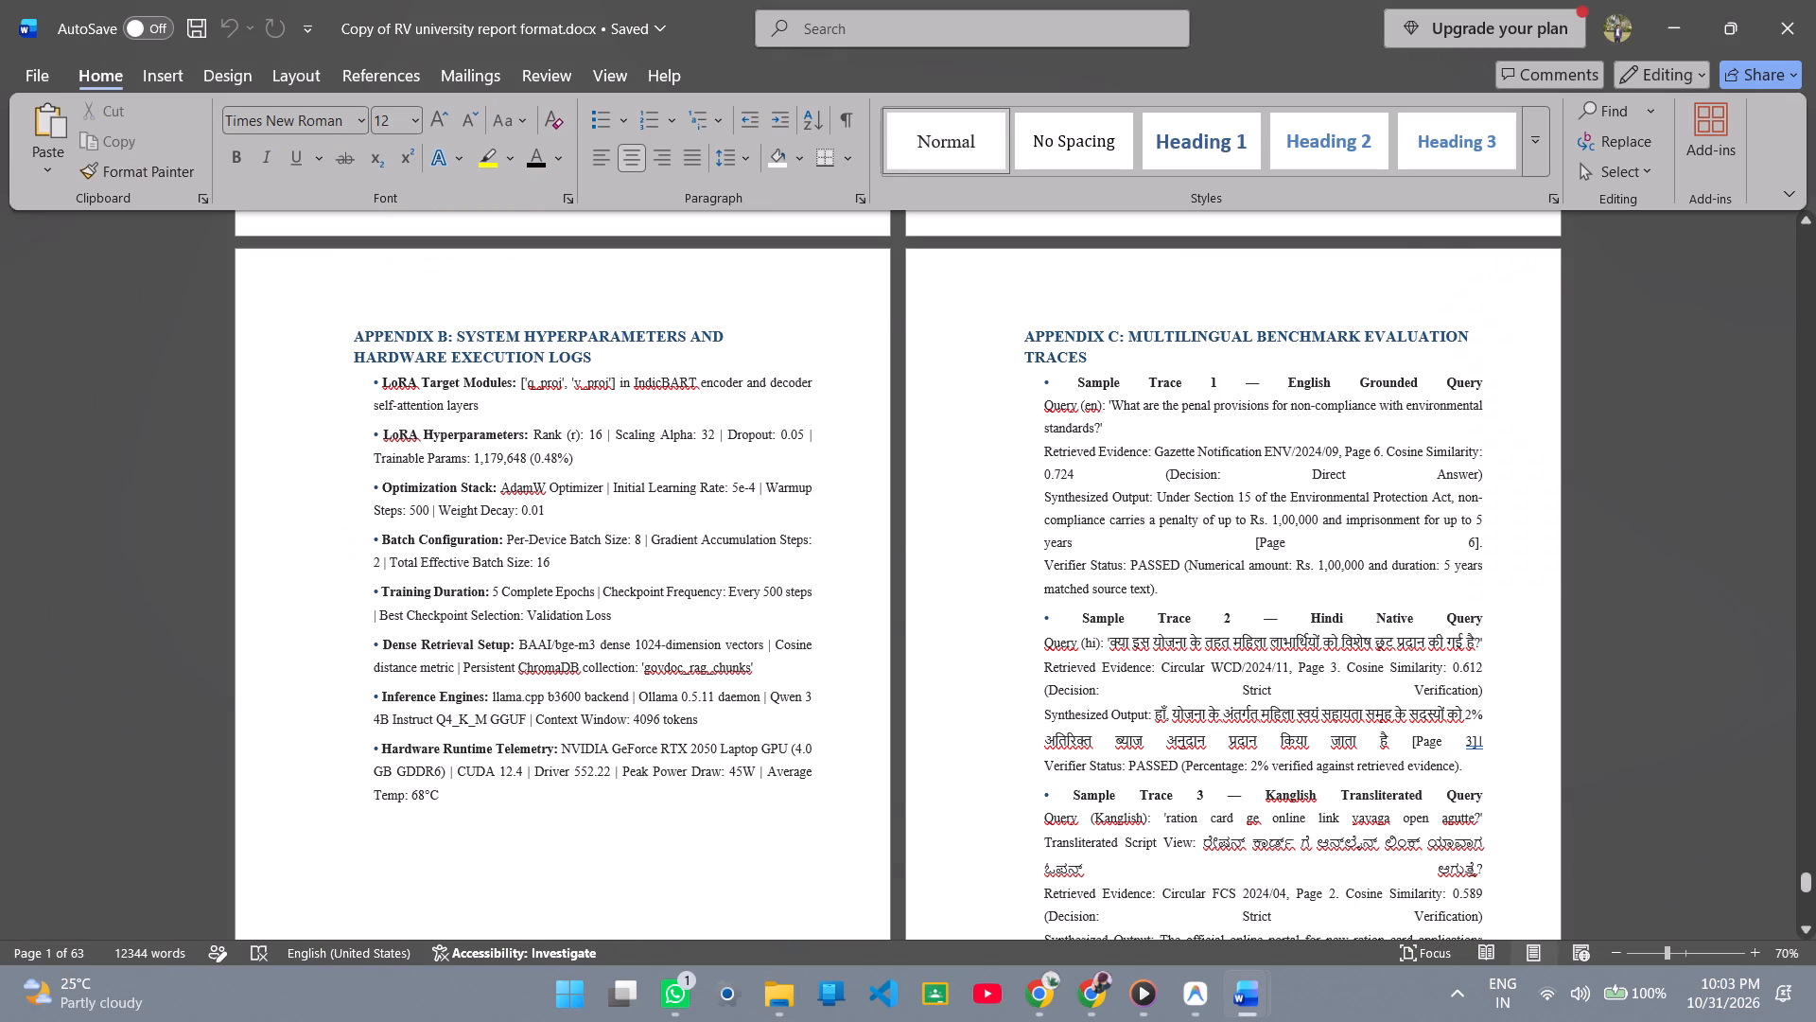
pyautogui.click(1802, 0)
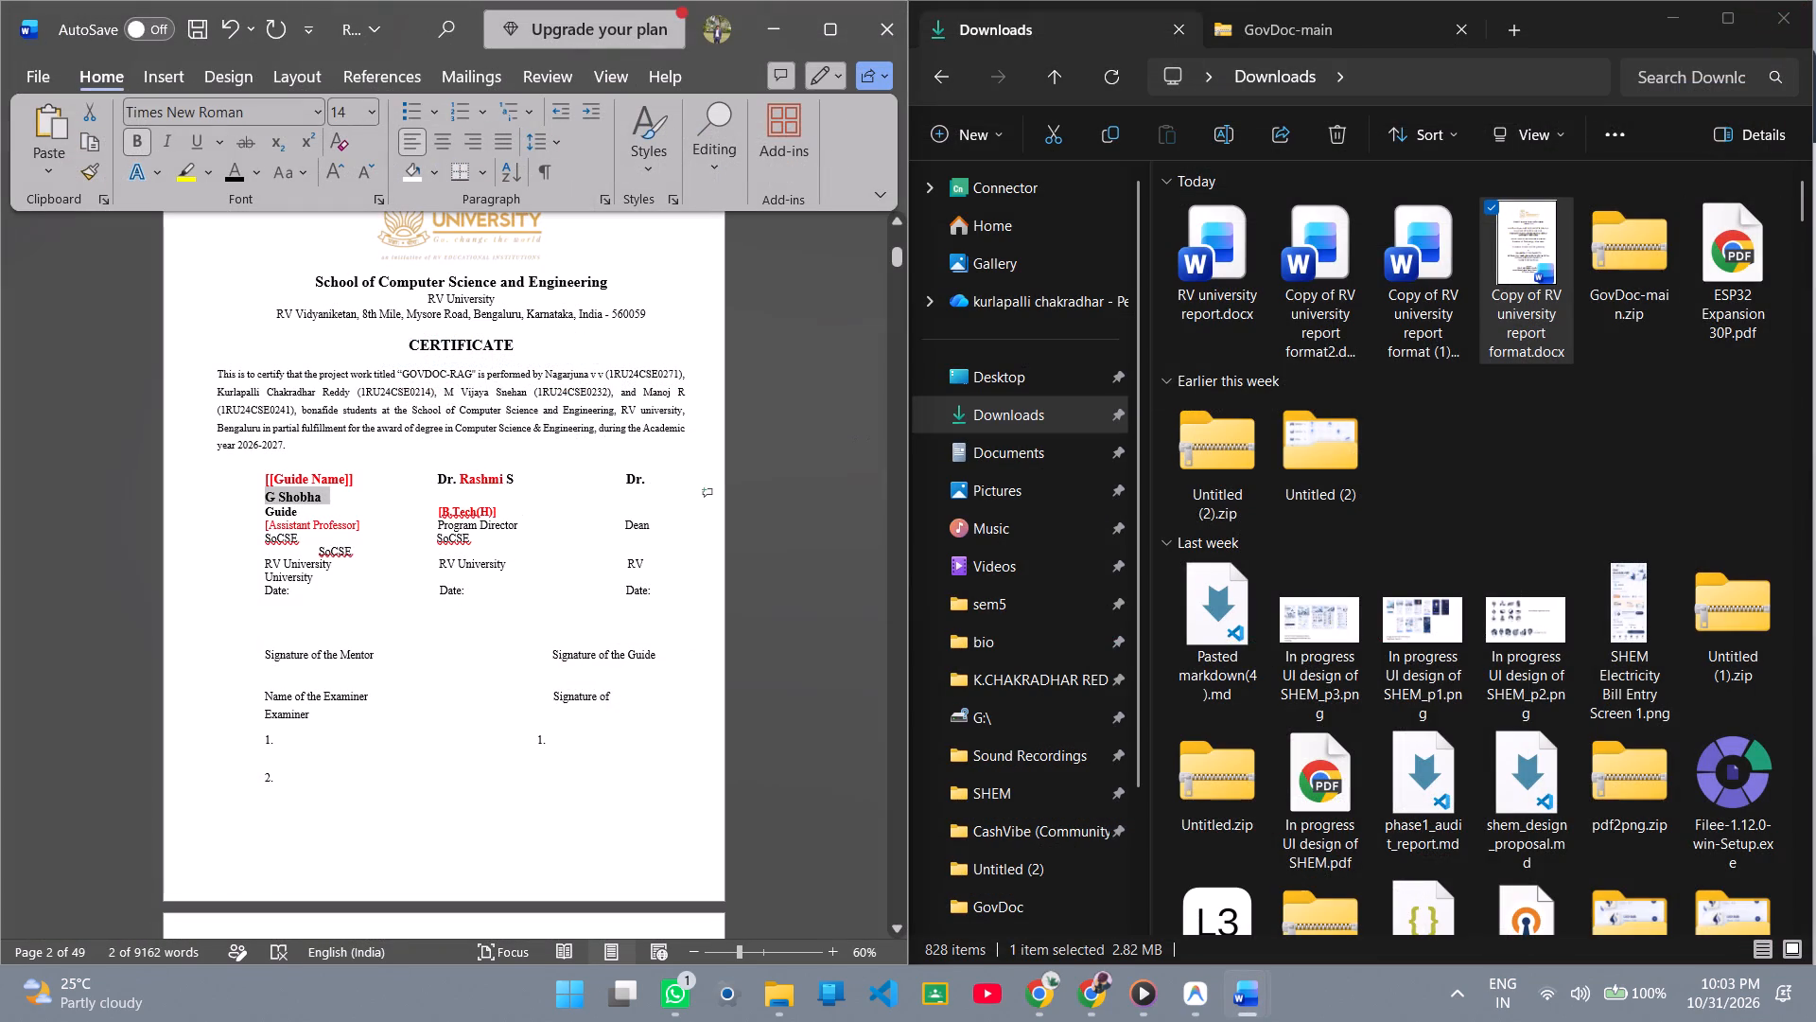
# Save the RV university report in Word.
pyautogui.click(739, 342)
pyautogui.click(783, 374)
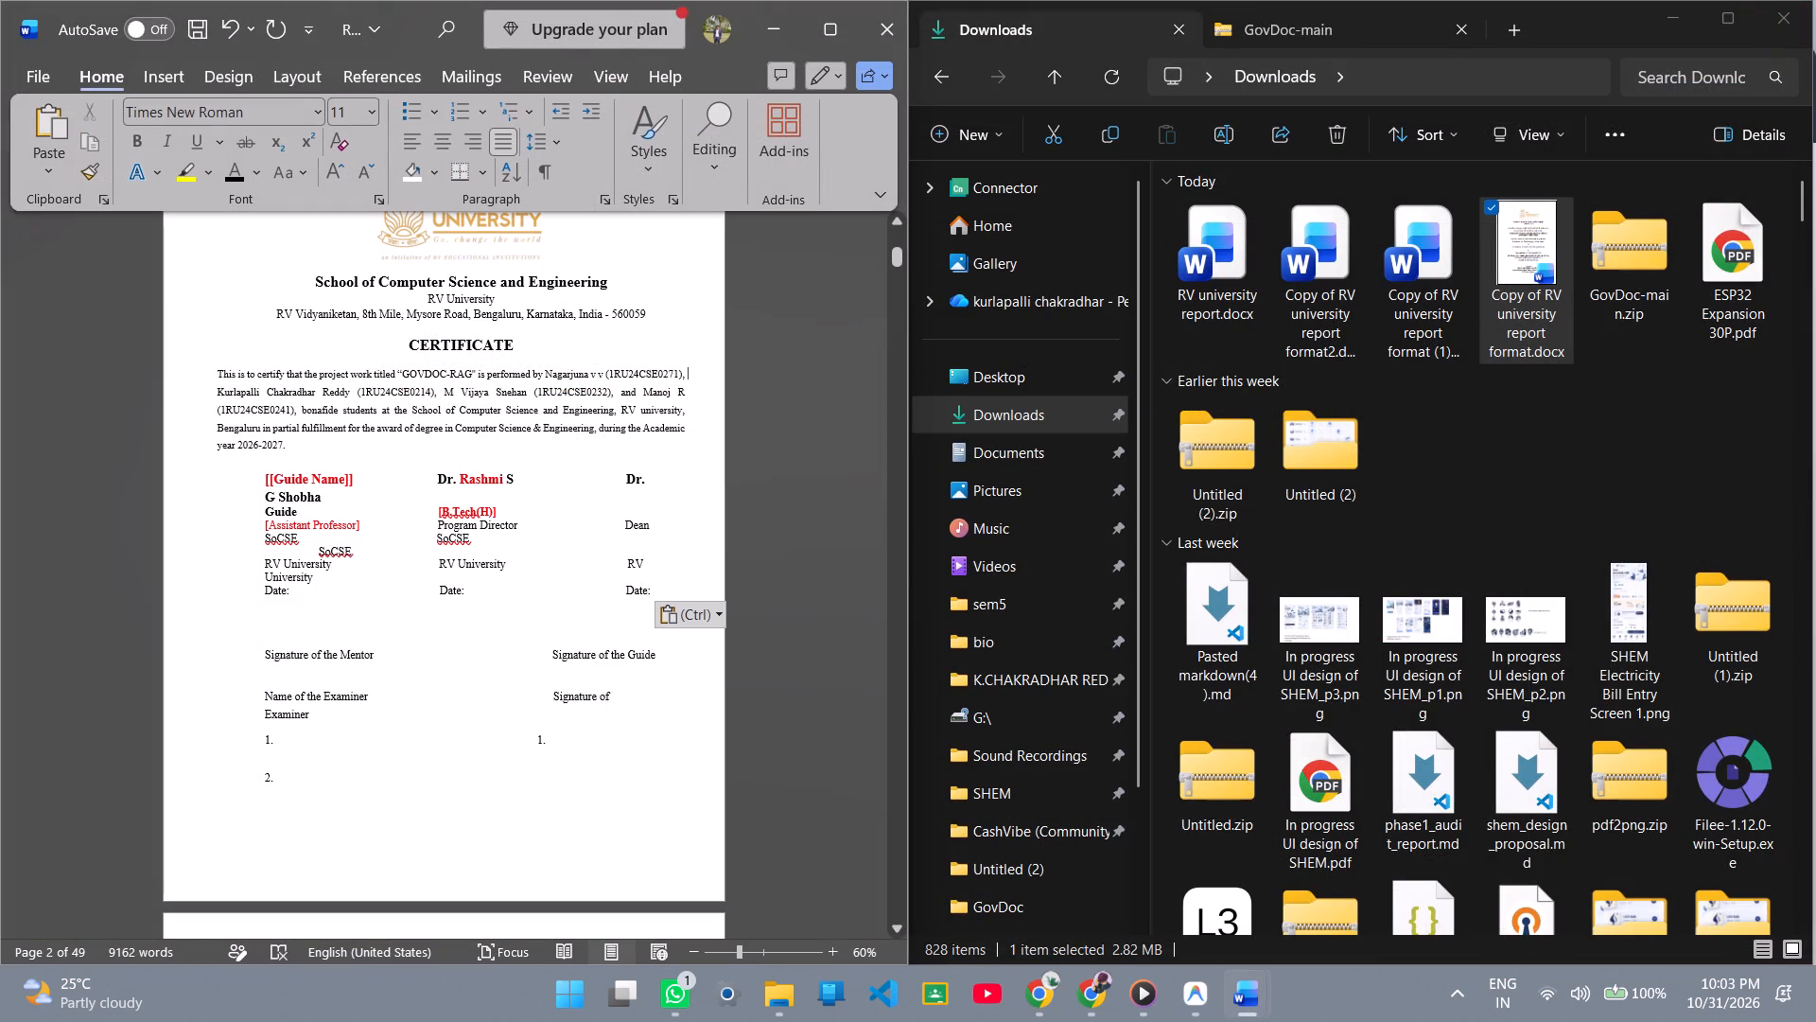
pyautogui.hotkey('ctrl', 's')
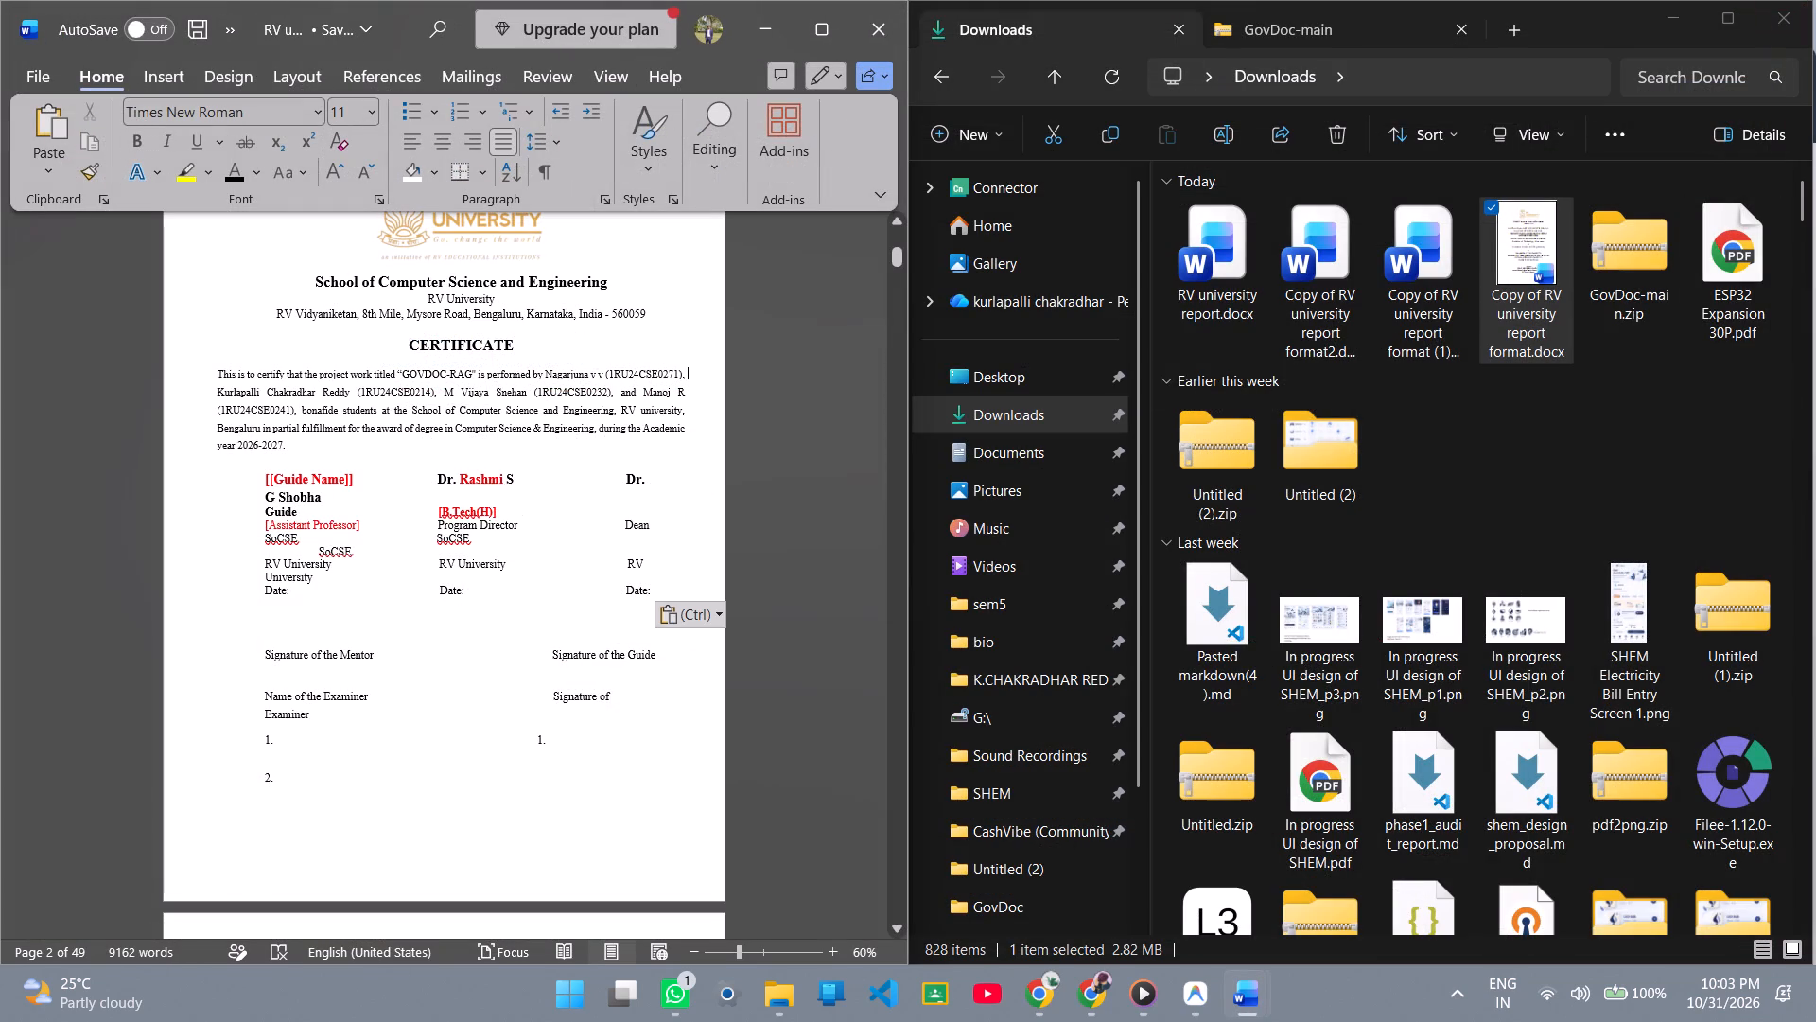
# Remove the break and blank space between the declaration's signature table and the Abstract heading.
pyautogui.scroll(-12, 783, 374)
pyautogui.click(378, 389)
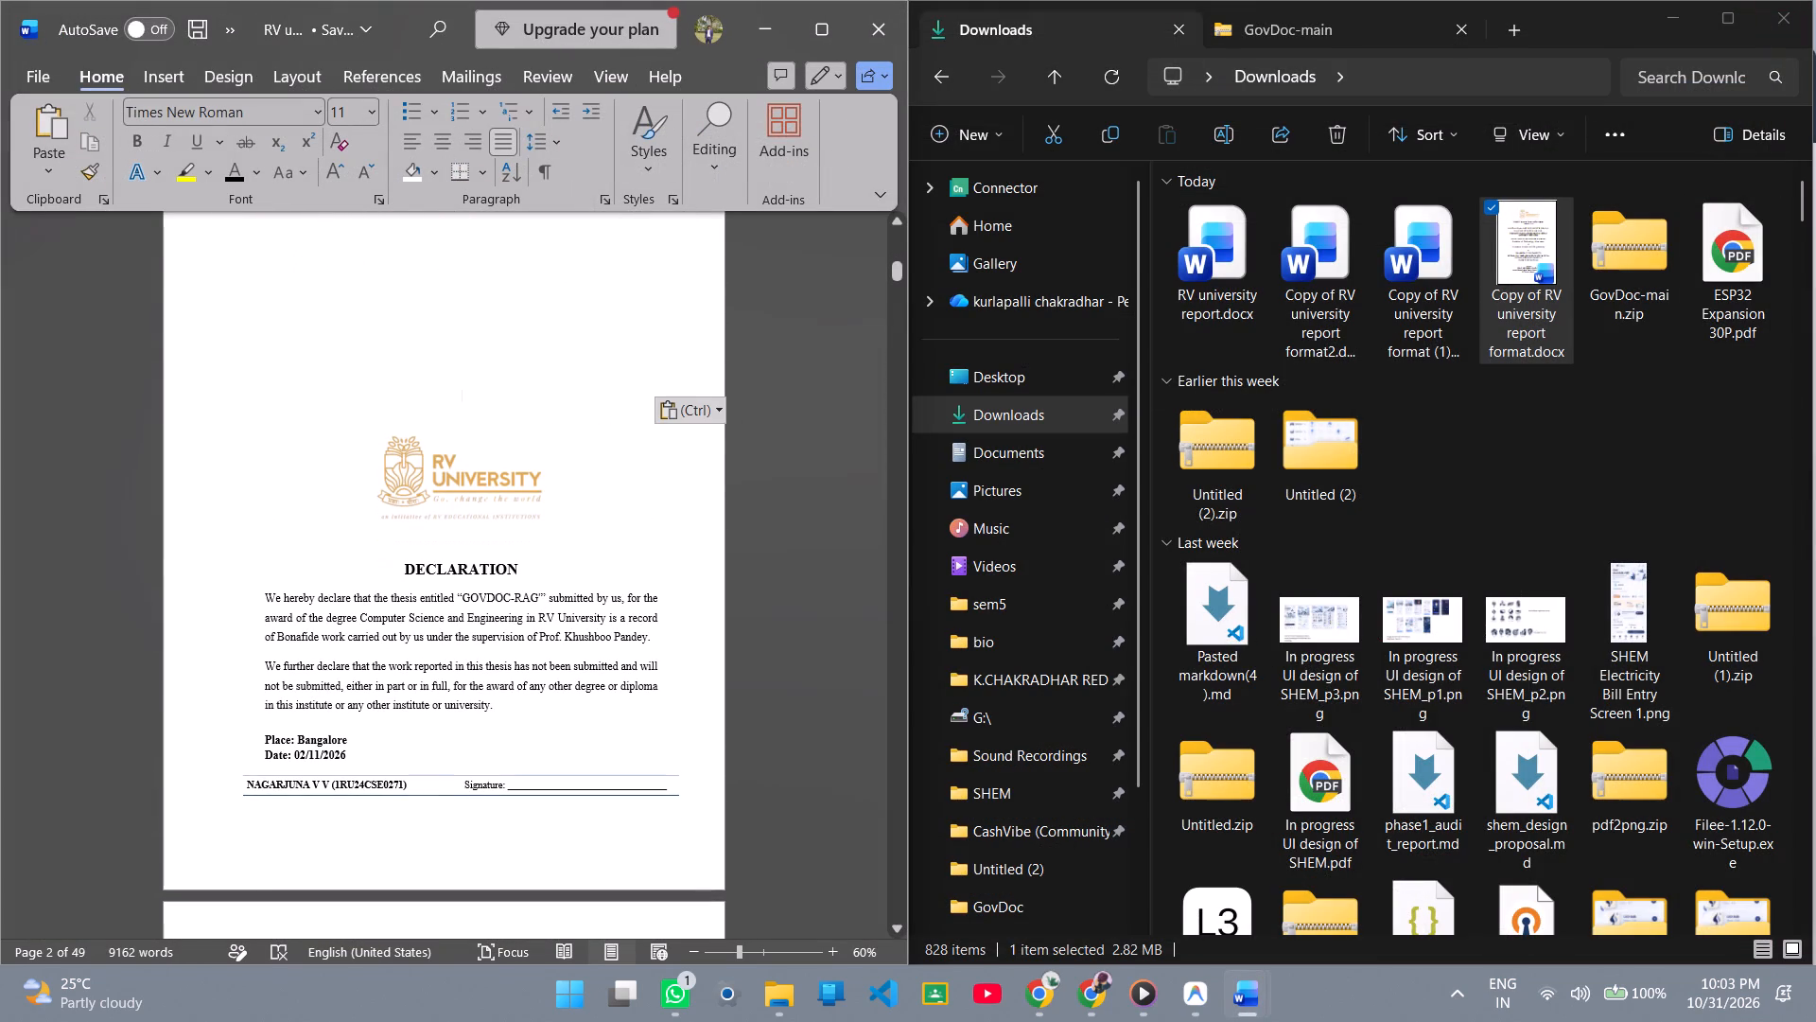
pyautogui.scroll(-16, 529, 491)
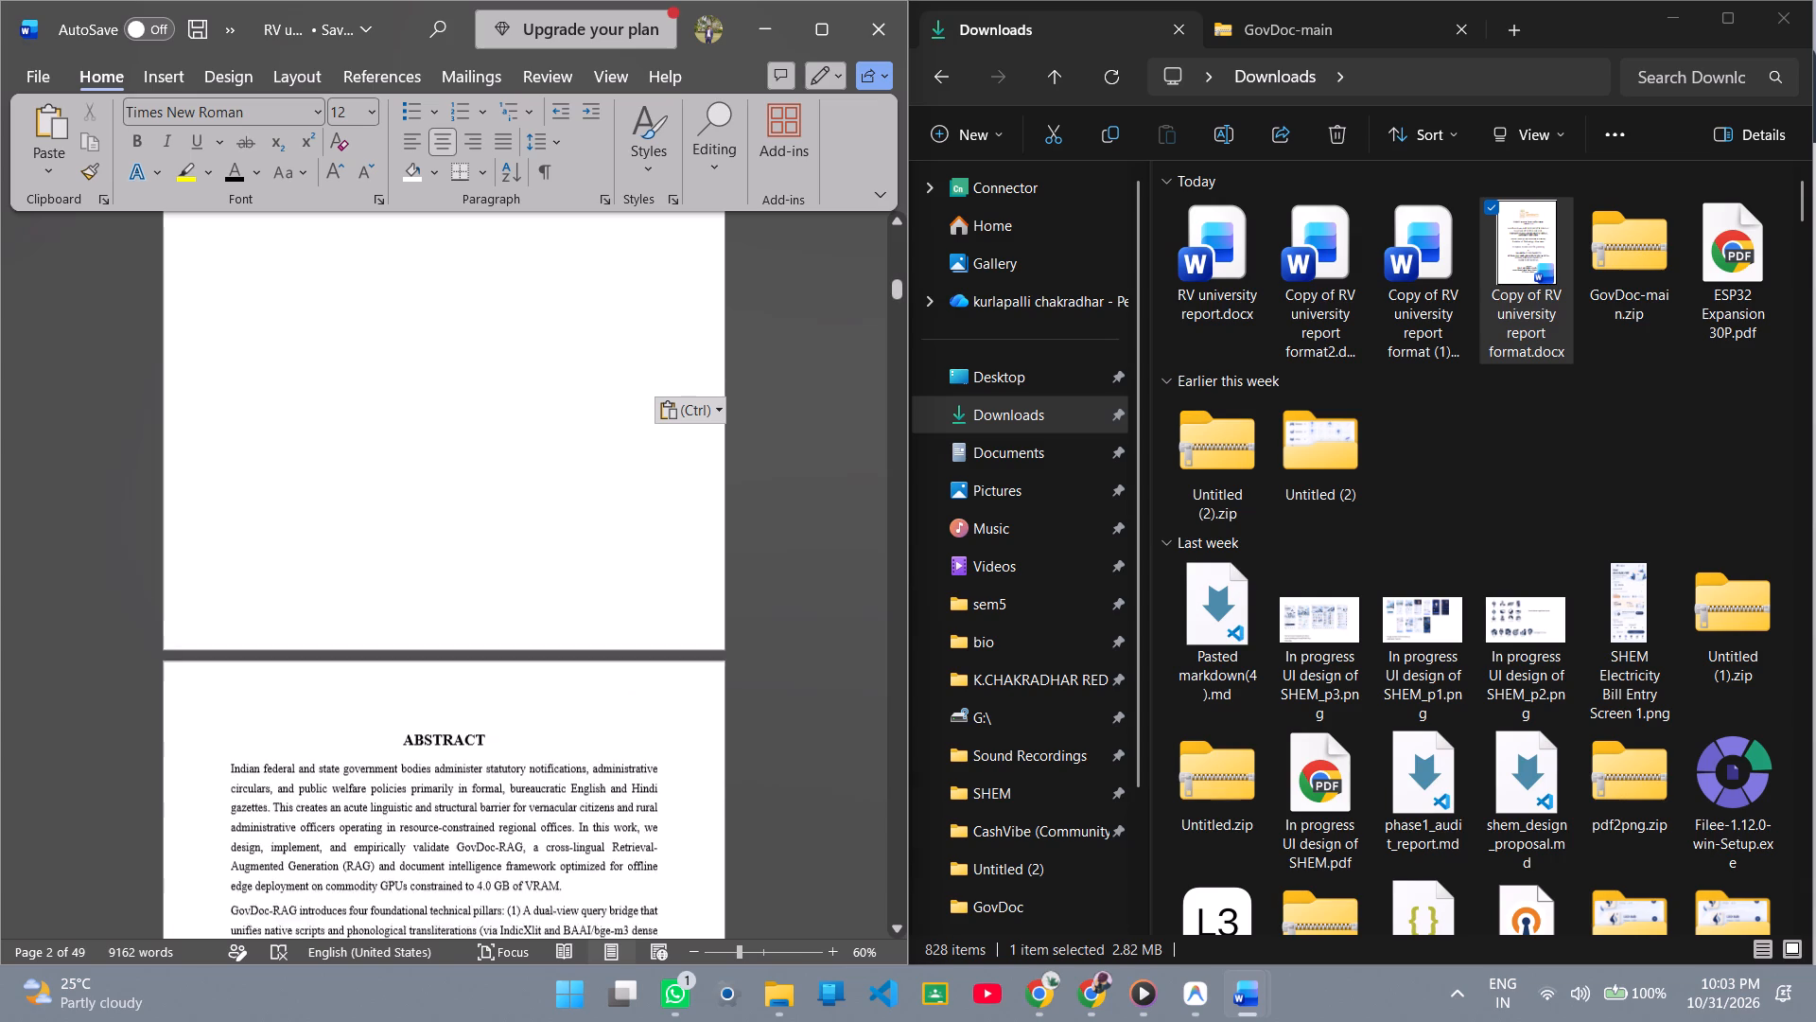
pyautogui.scroll(-1, 529, 491)
pyautogui.scroll(2, 529, 491)
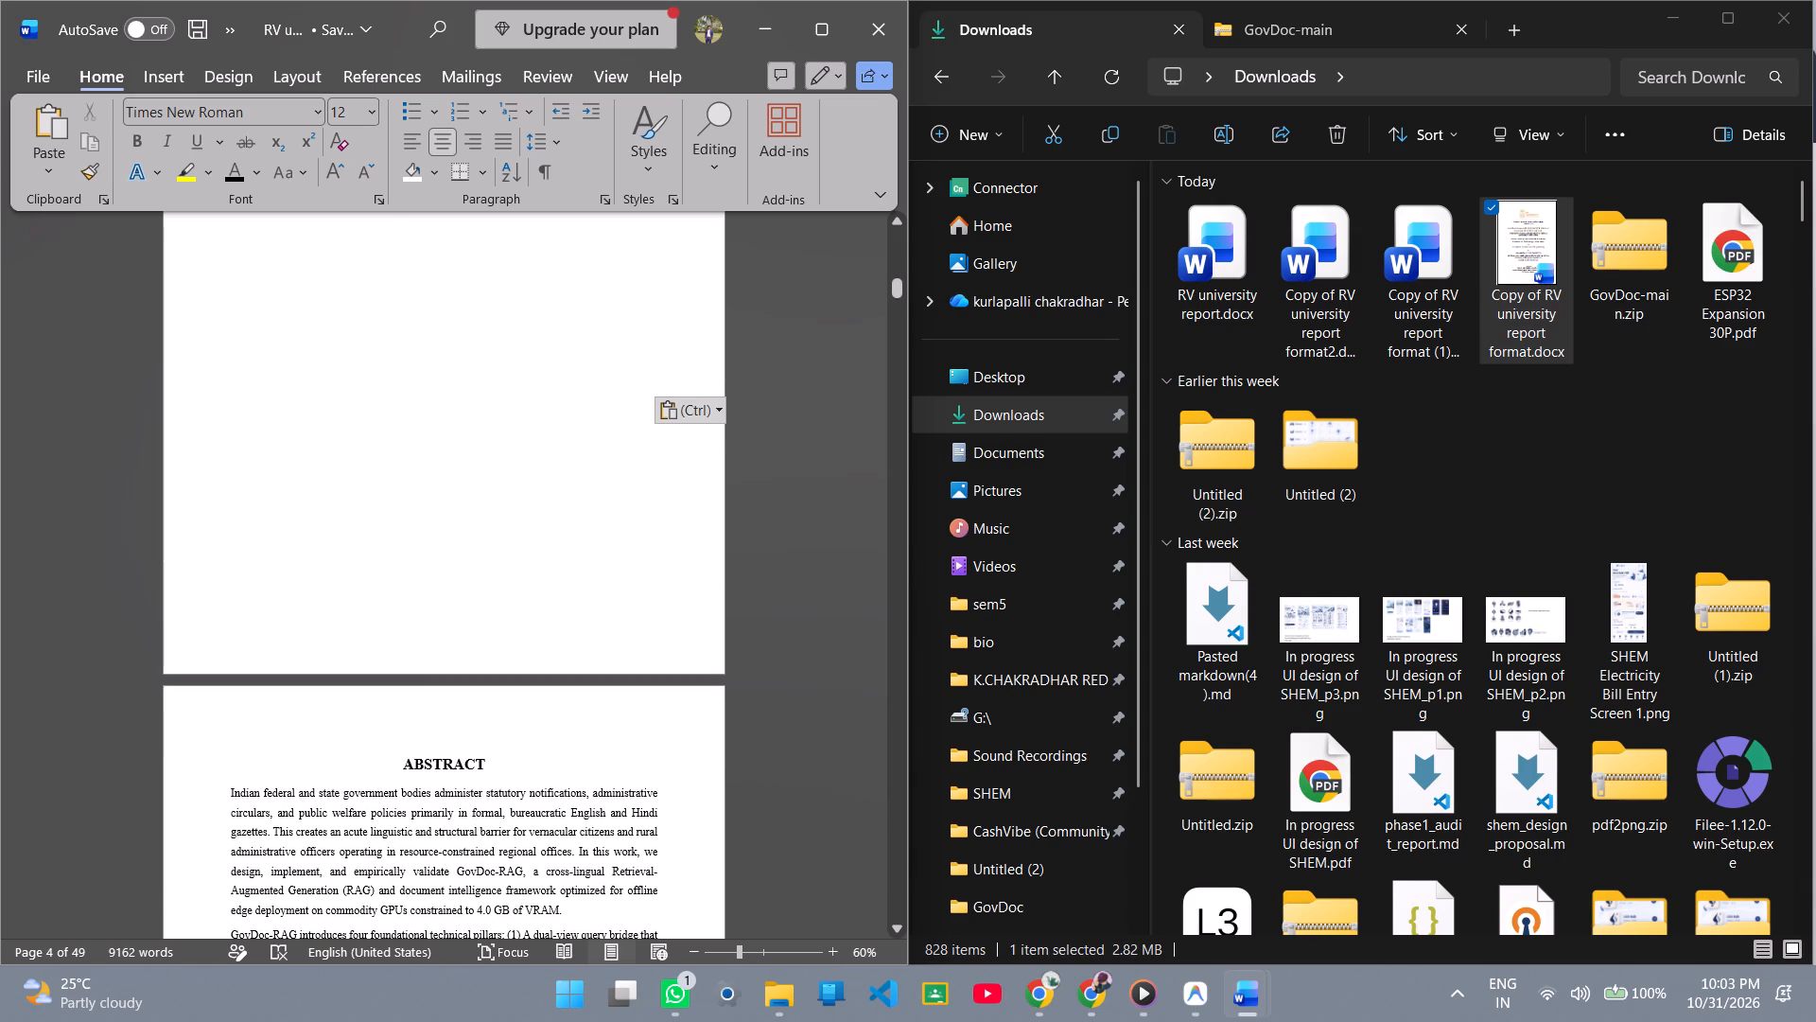
pyautogui.click(353, 595)
pyautogui.click(358, 660)
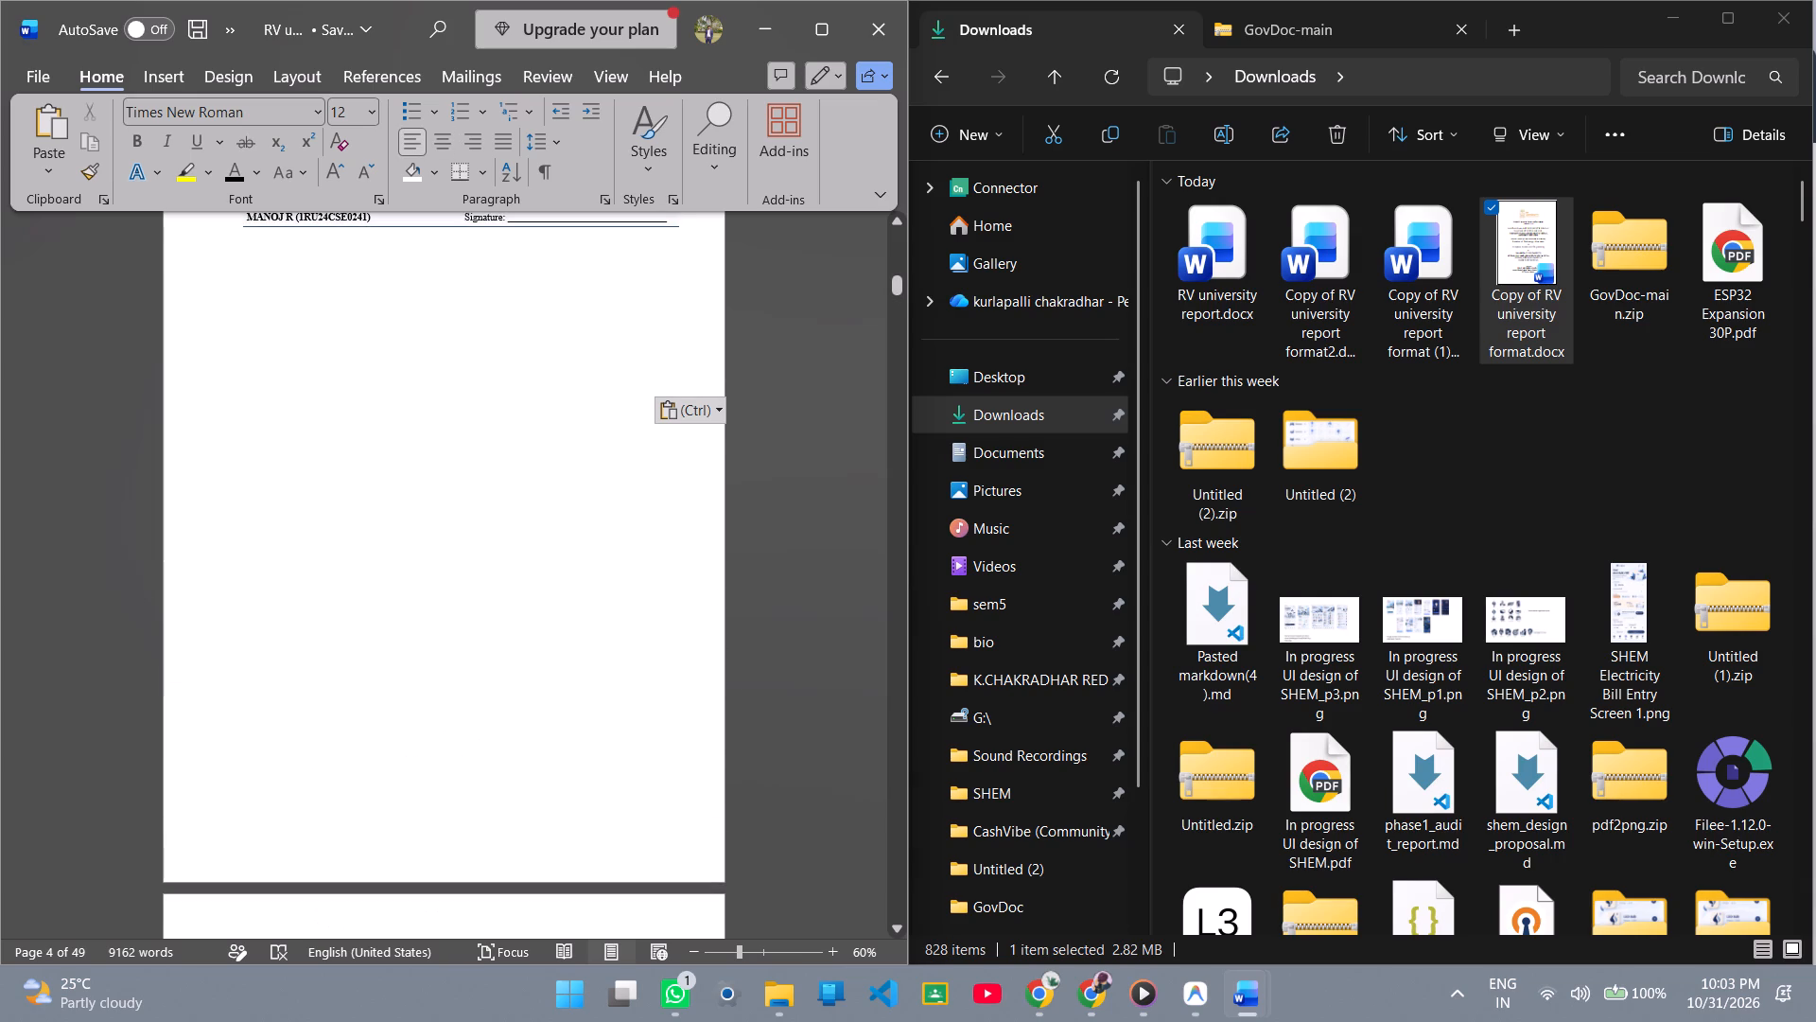
pyautogui.press('Delete')
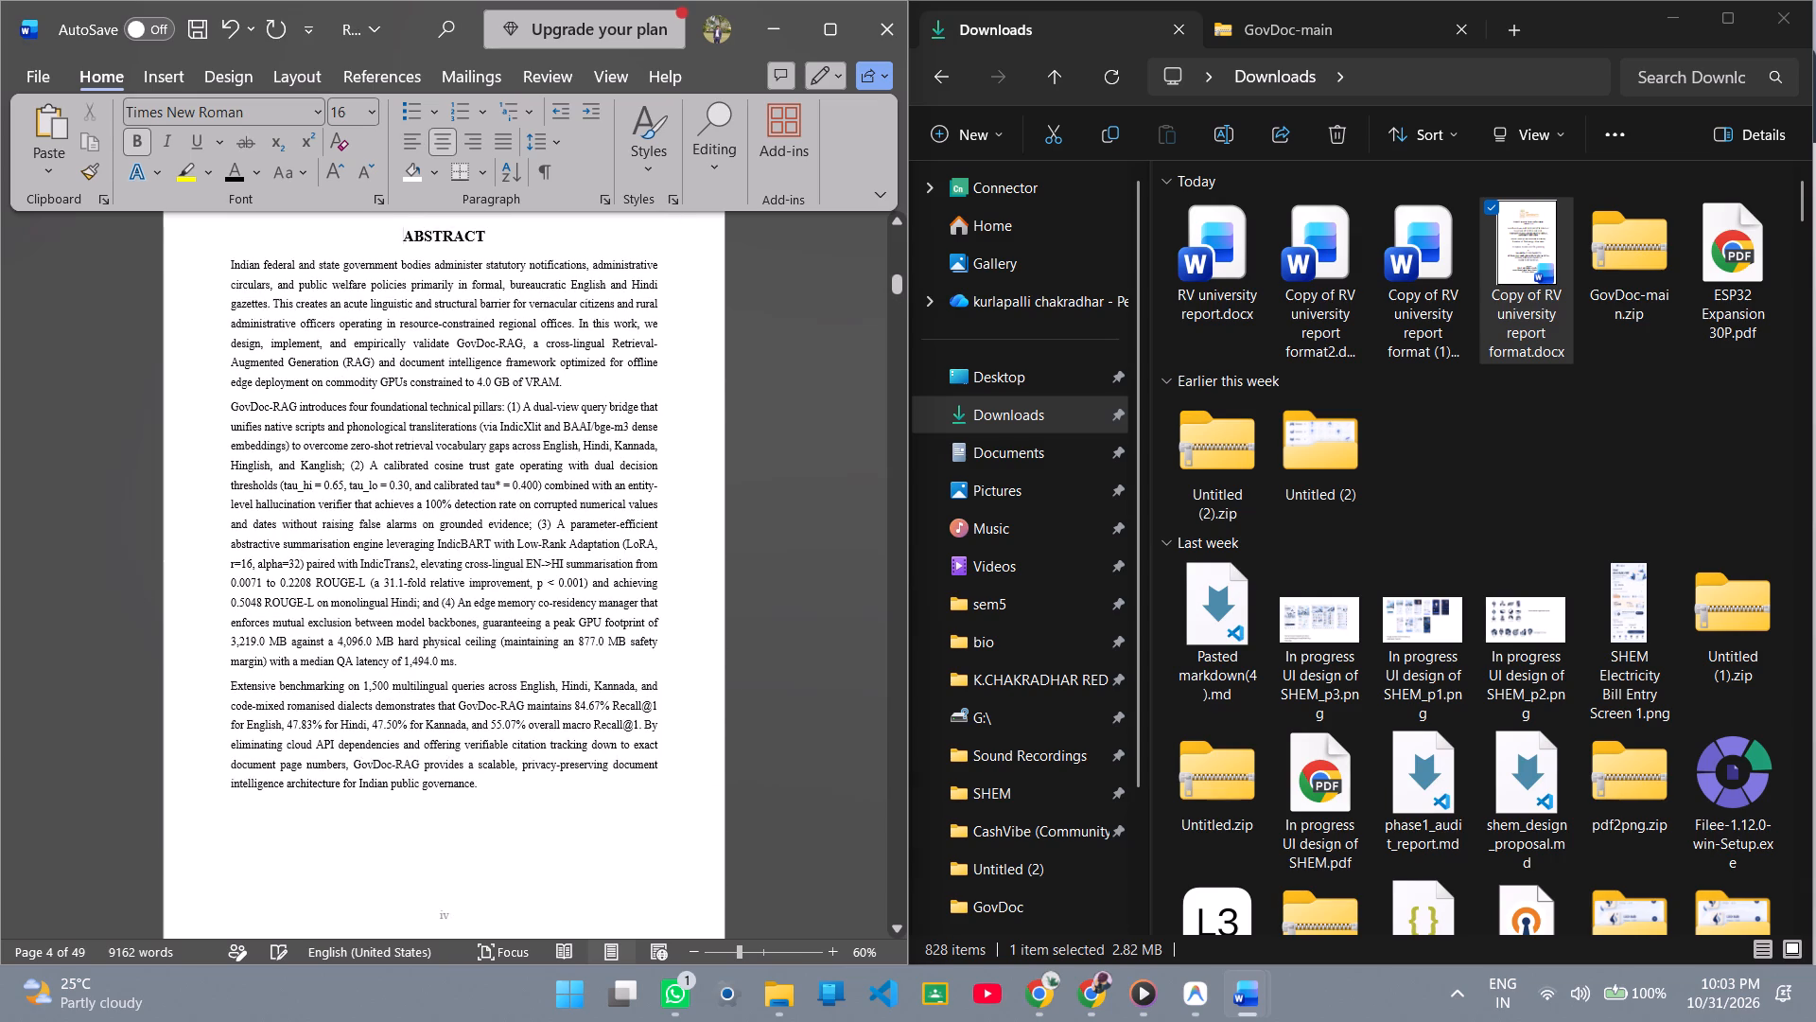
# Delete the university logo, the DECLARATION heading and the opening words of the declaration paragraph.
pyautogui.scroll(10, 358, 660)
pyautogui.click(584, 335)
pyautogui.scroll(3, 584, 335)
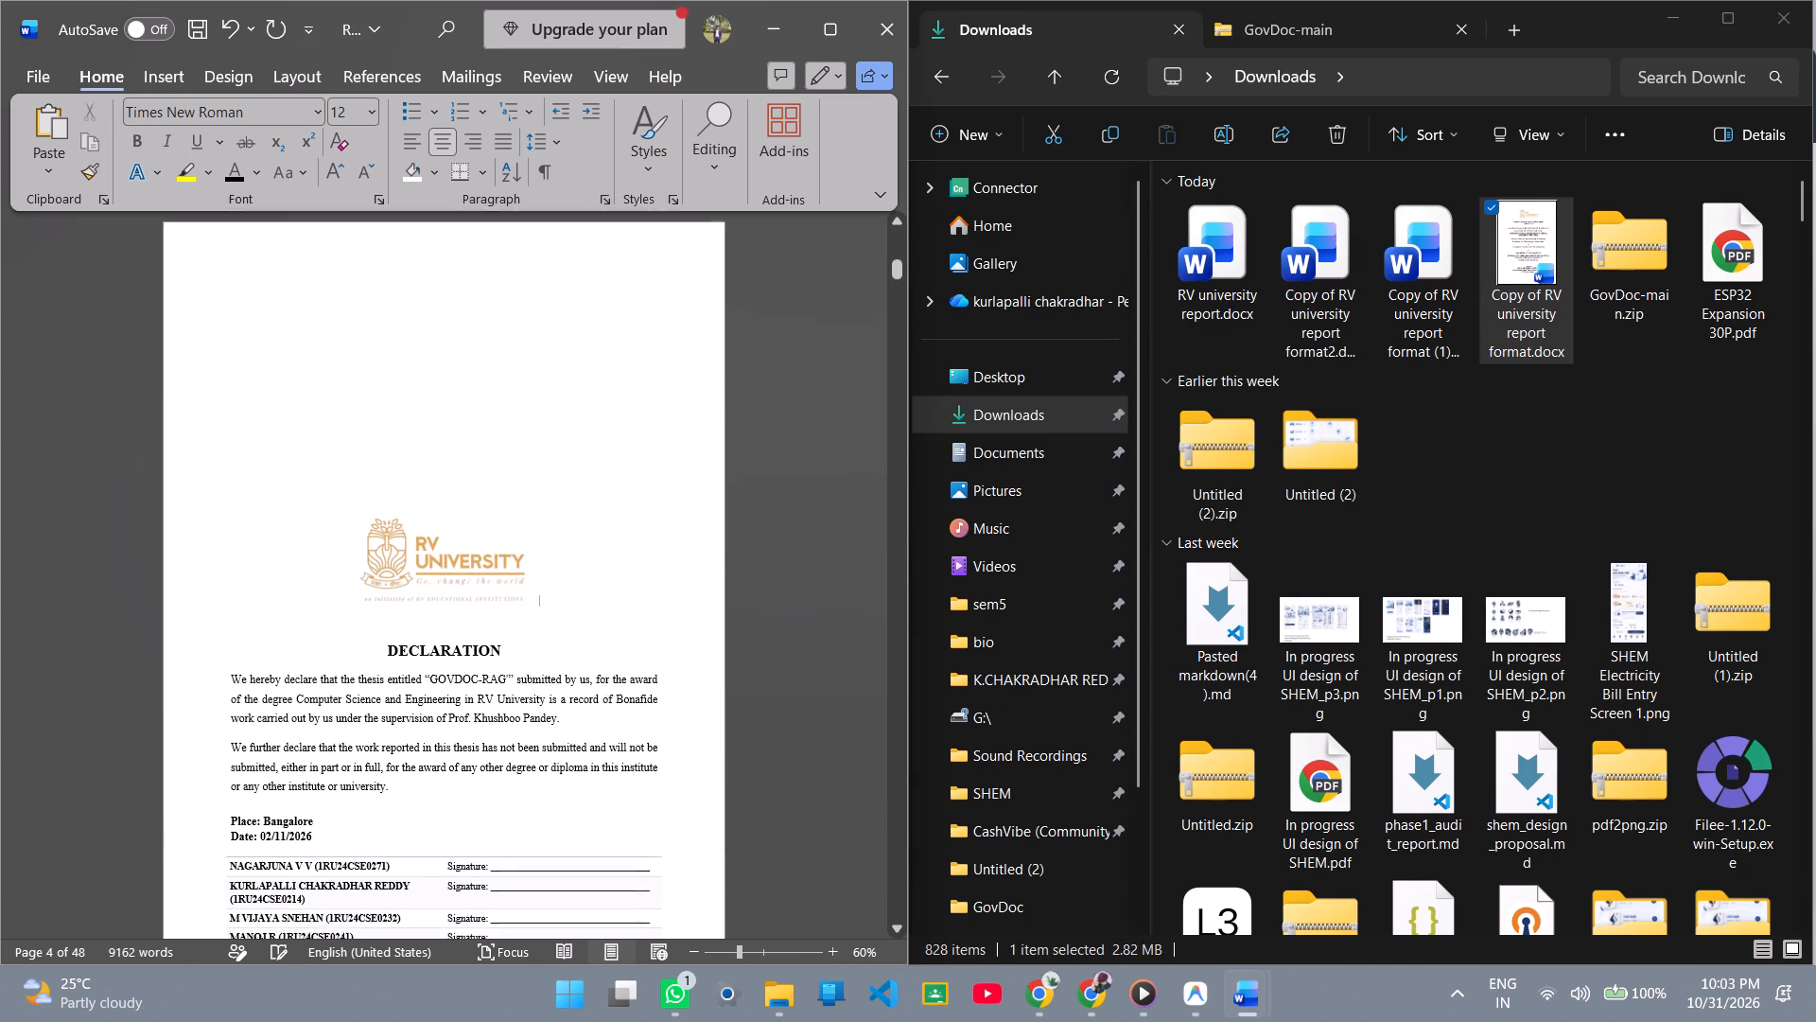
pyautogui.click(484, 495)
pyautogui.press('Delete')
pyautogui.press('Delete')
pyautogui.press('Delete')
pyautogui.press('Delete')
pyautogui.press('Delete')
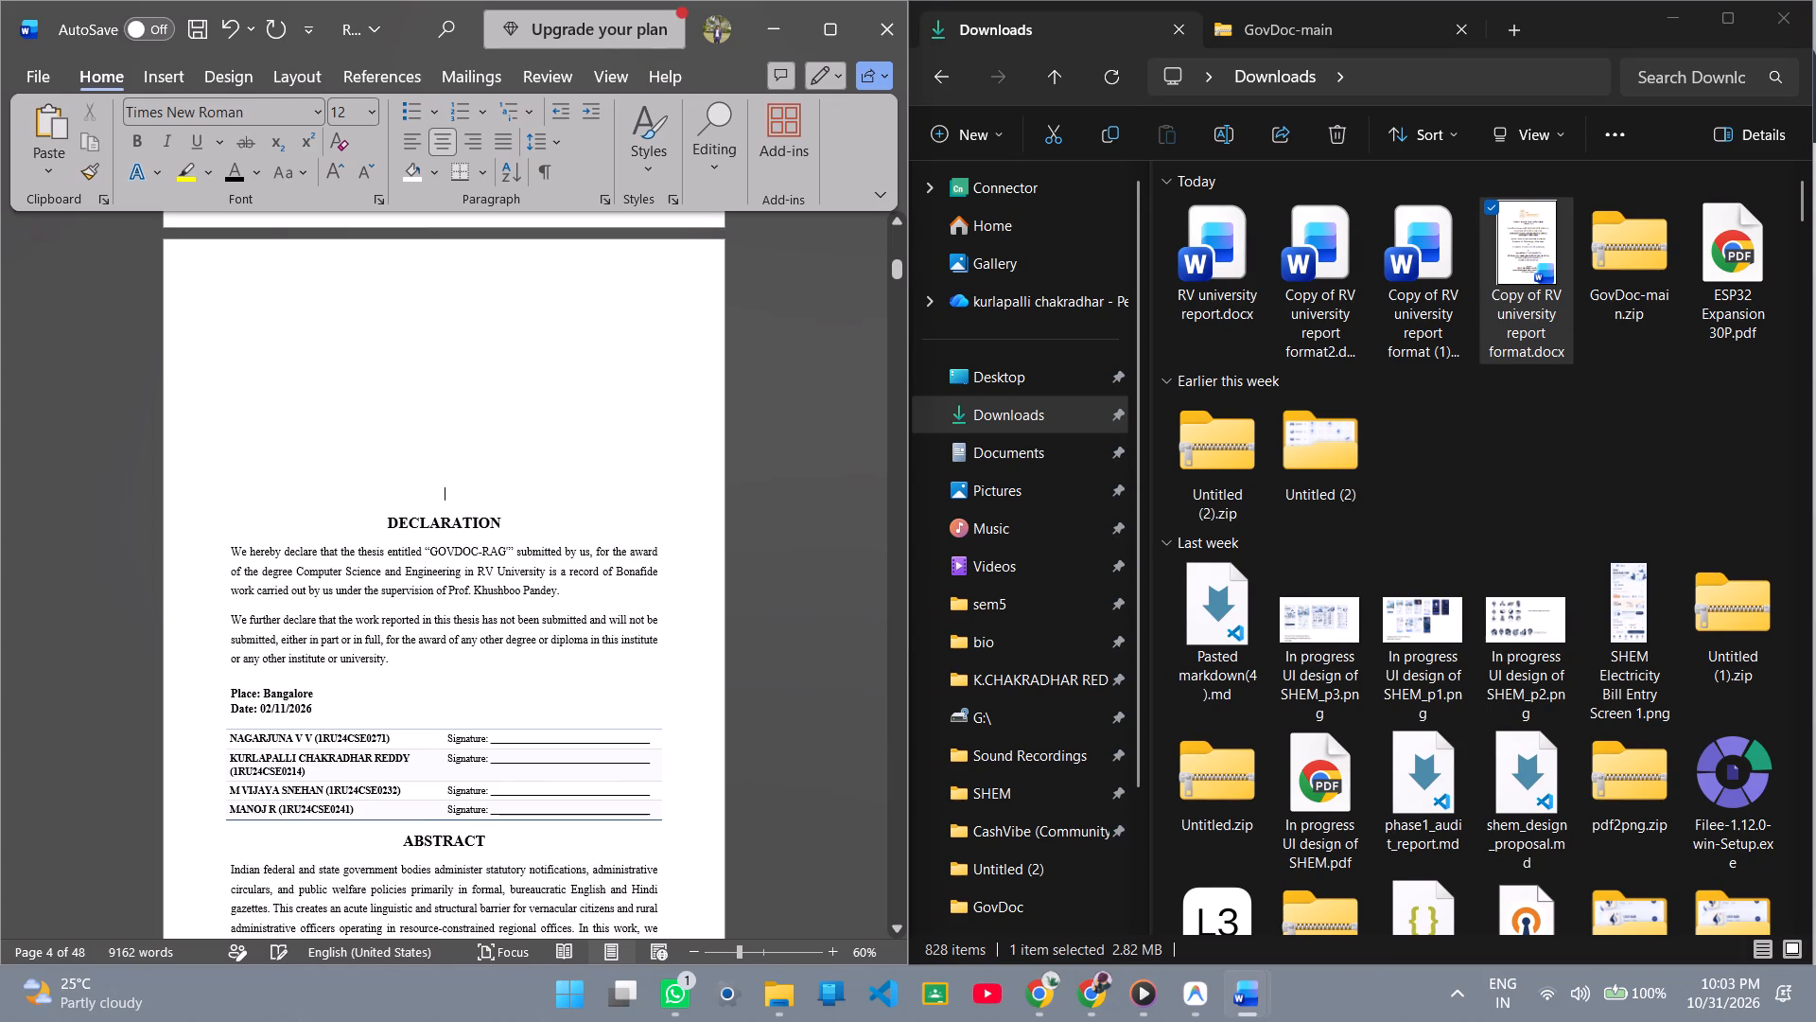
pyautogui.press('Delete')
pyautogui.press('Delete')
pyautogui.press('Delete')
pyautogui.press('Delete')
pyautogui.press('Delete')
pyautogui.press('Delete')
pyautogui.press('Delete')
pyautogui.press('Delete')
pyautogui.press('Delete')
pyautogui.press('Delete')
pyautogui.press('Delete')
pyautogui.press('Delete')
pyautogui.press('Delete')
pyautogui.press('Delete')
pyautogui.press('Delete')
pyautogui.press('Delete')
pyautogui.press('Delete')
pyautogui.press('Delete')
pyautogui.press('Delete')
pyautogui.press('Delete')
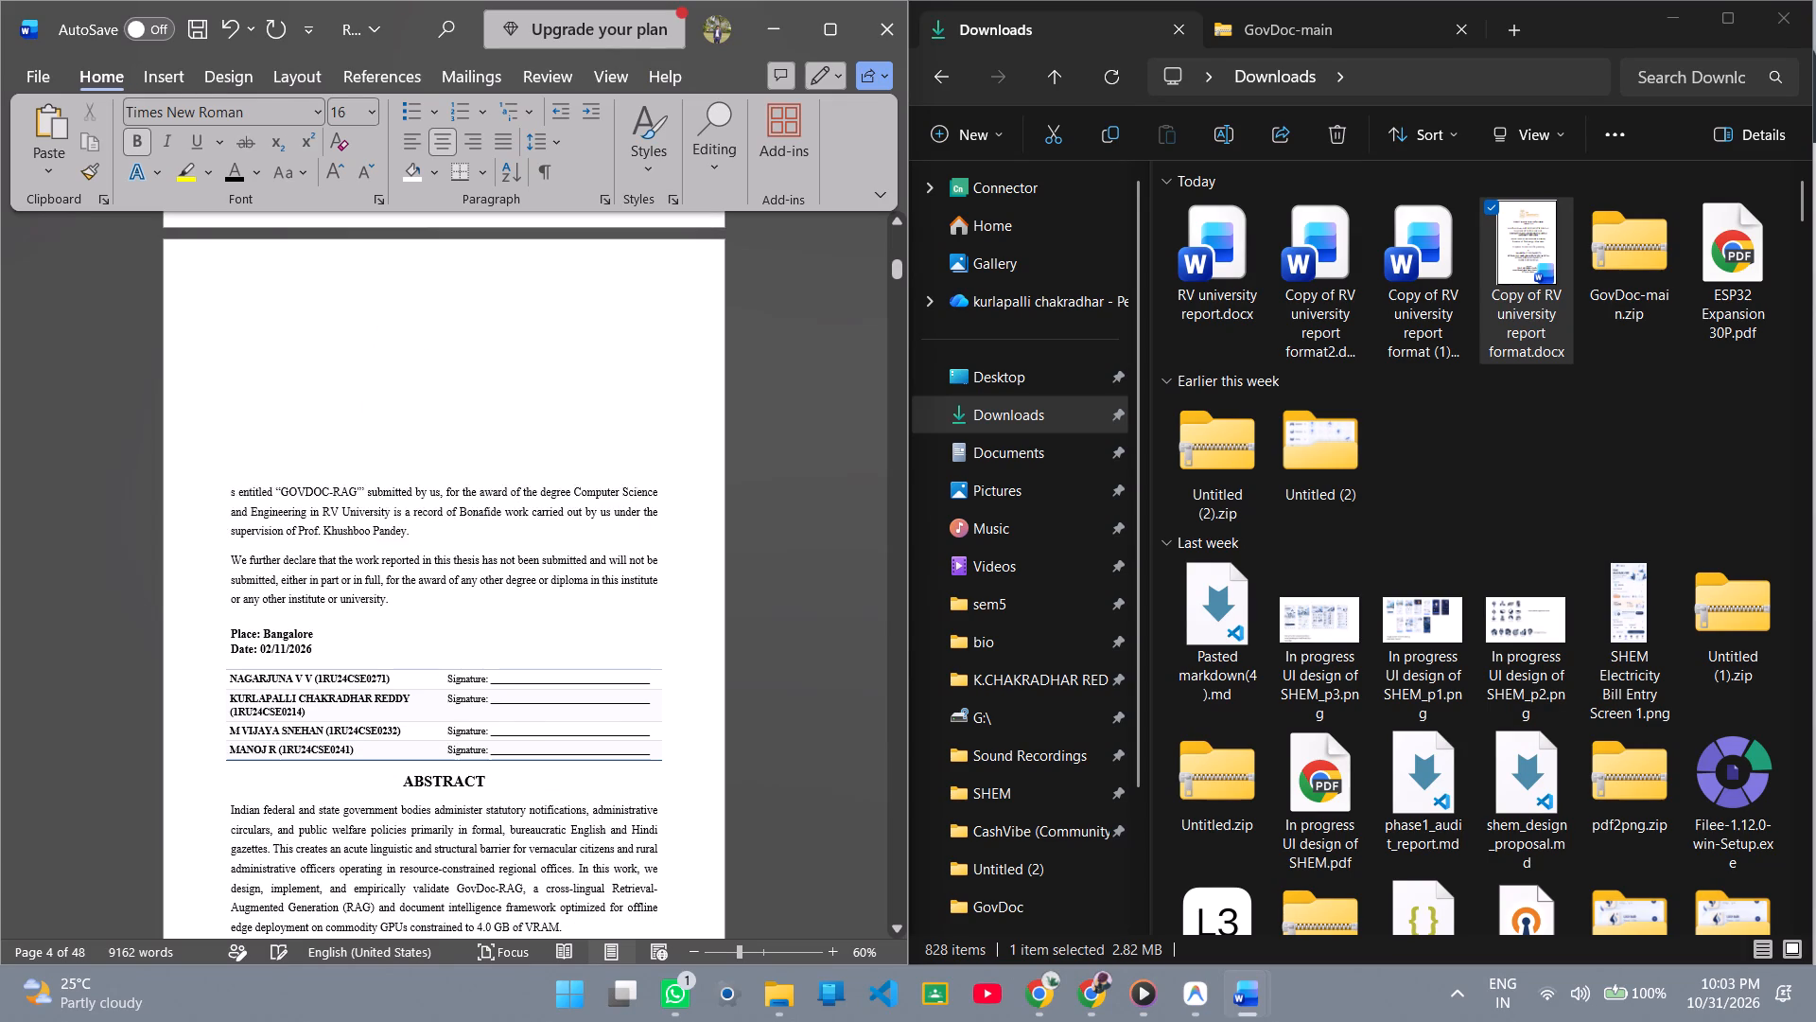
# Delete the report's front matter from the cover page through the certificate and the declaration's signature table.
pyautogui.scroll(8, 460, 460)
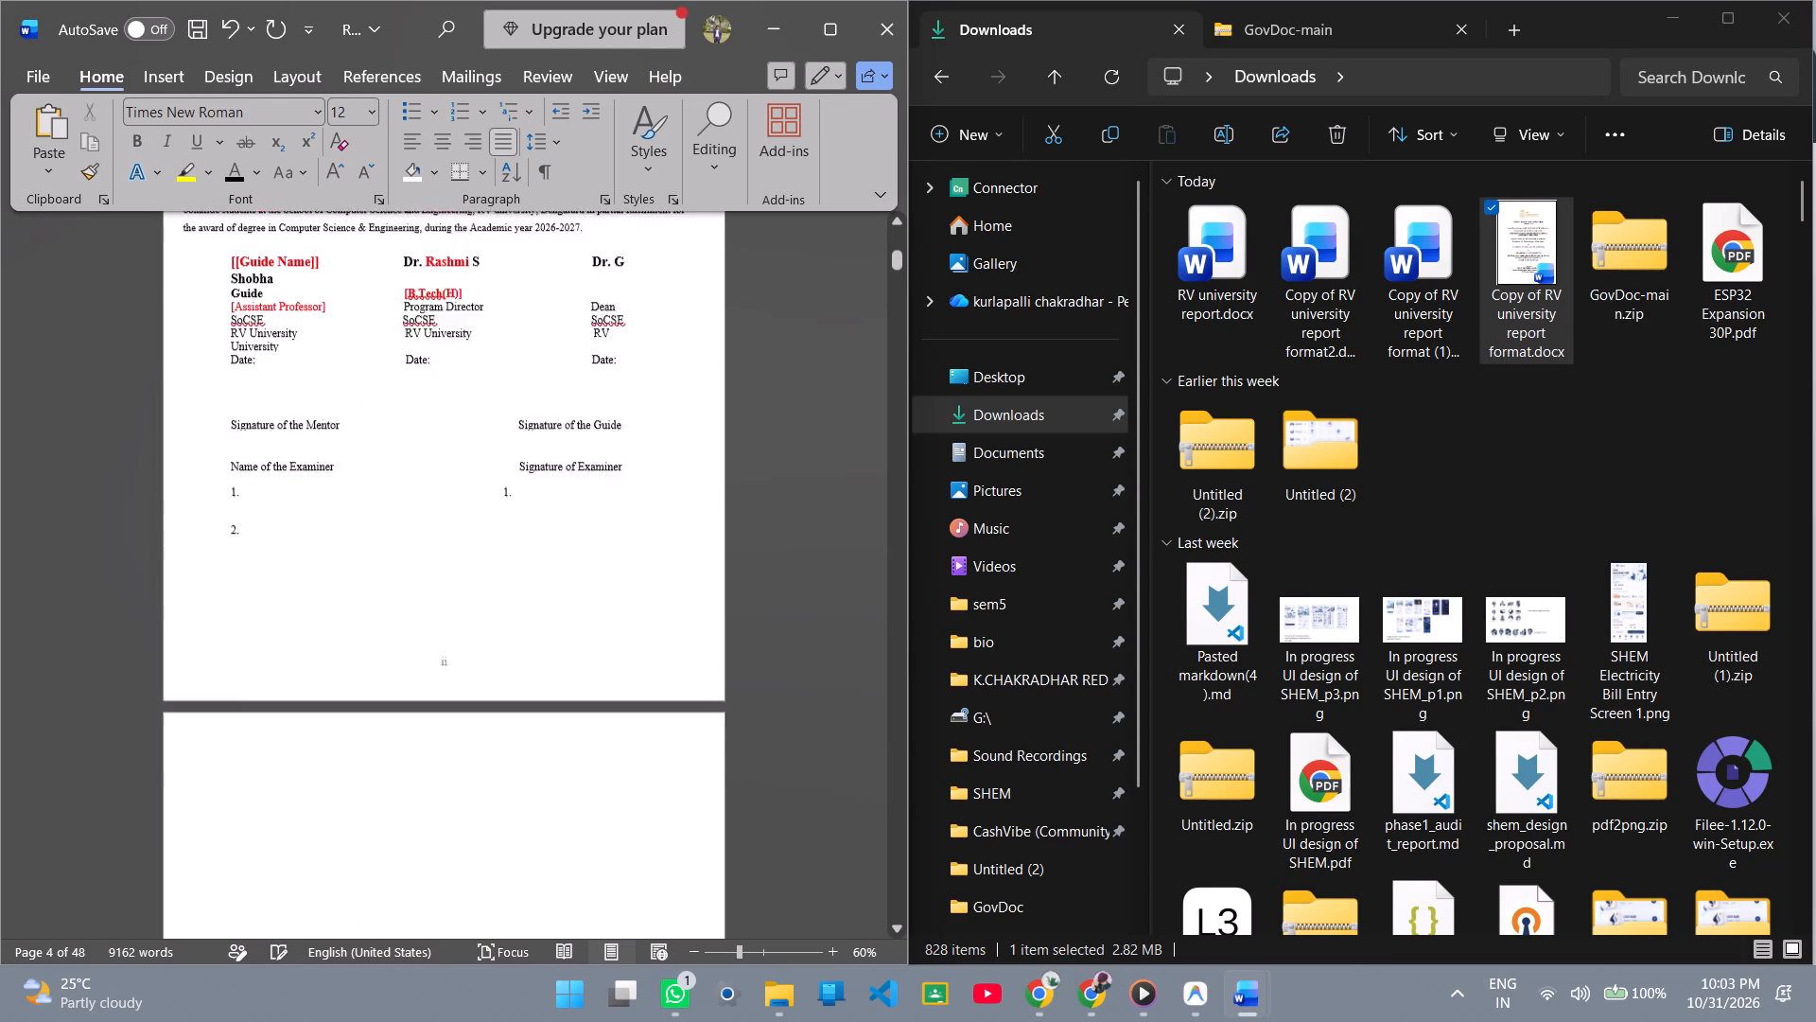
pyautogui.scroll(20, 412, 588)
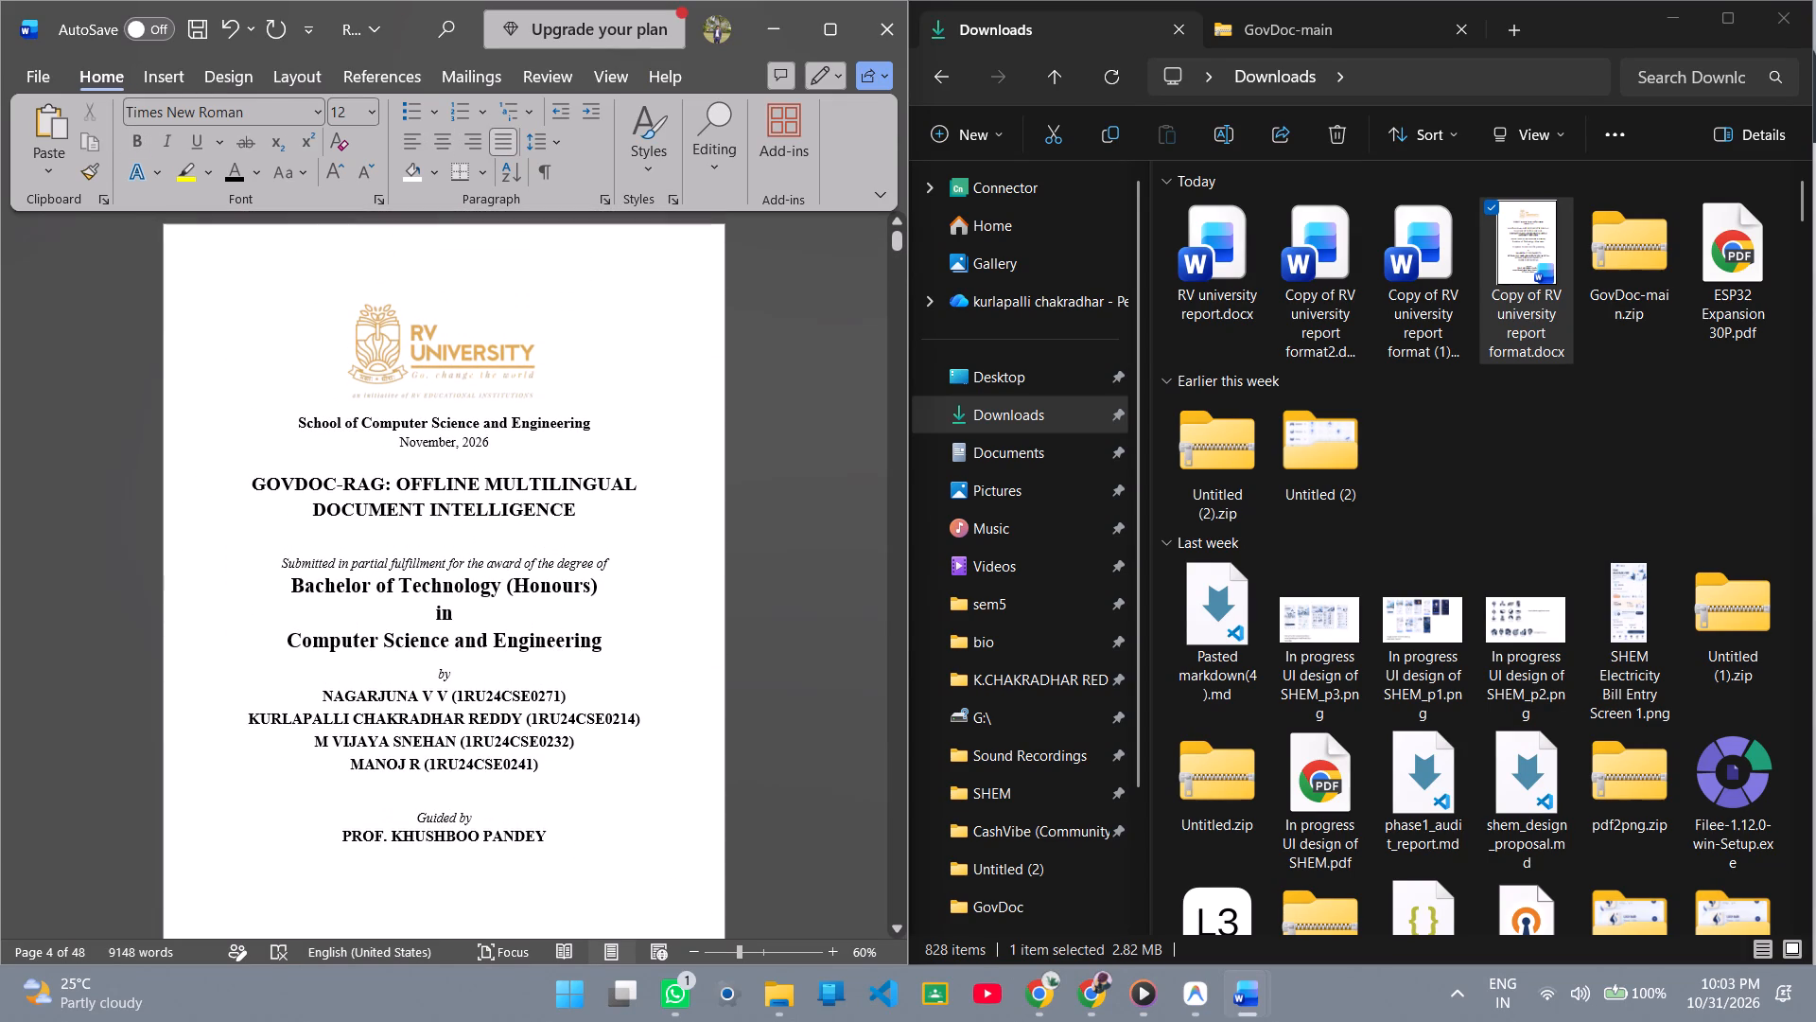
pyautogui.moveTo(183, 229); pyautogui.dragTo(436, 1021)
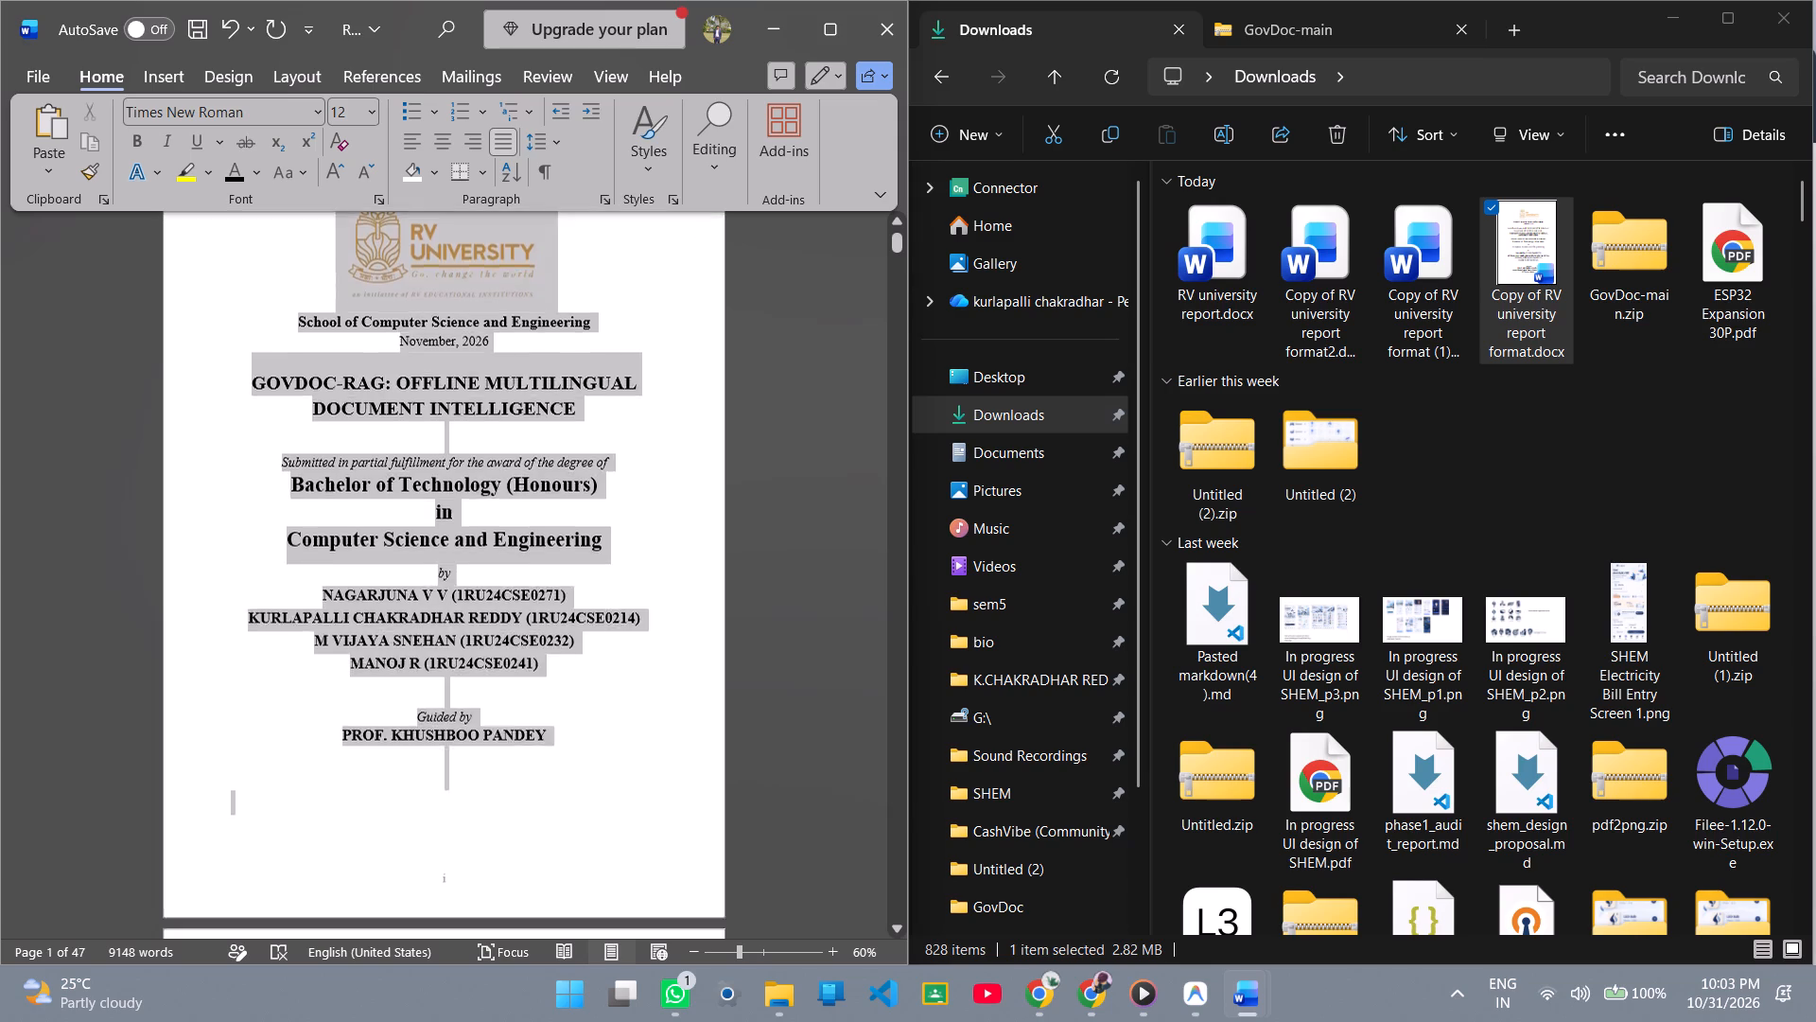
pyautogui.moveTo(436, 1021); pyautogui.dragTo(601, 513)
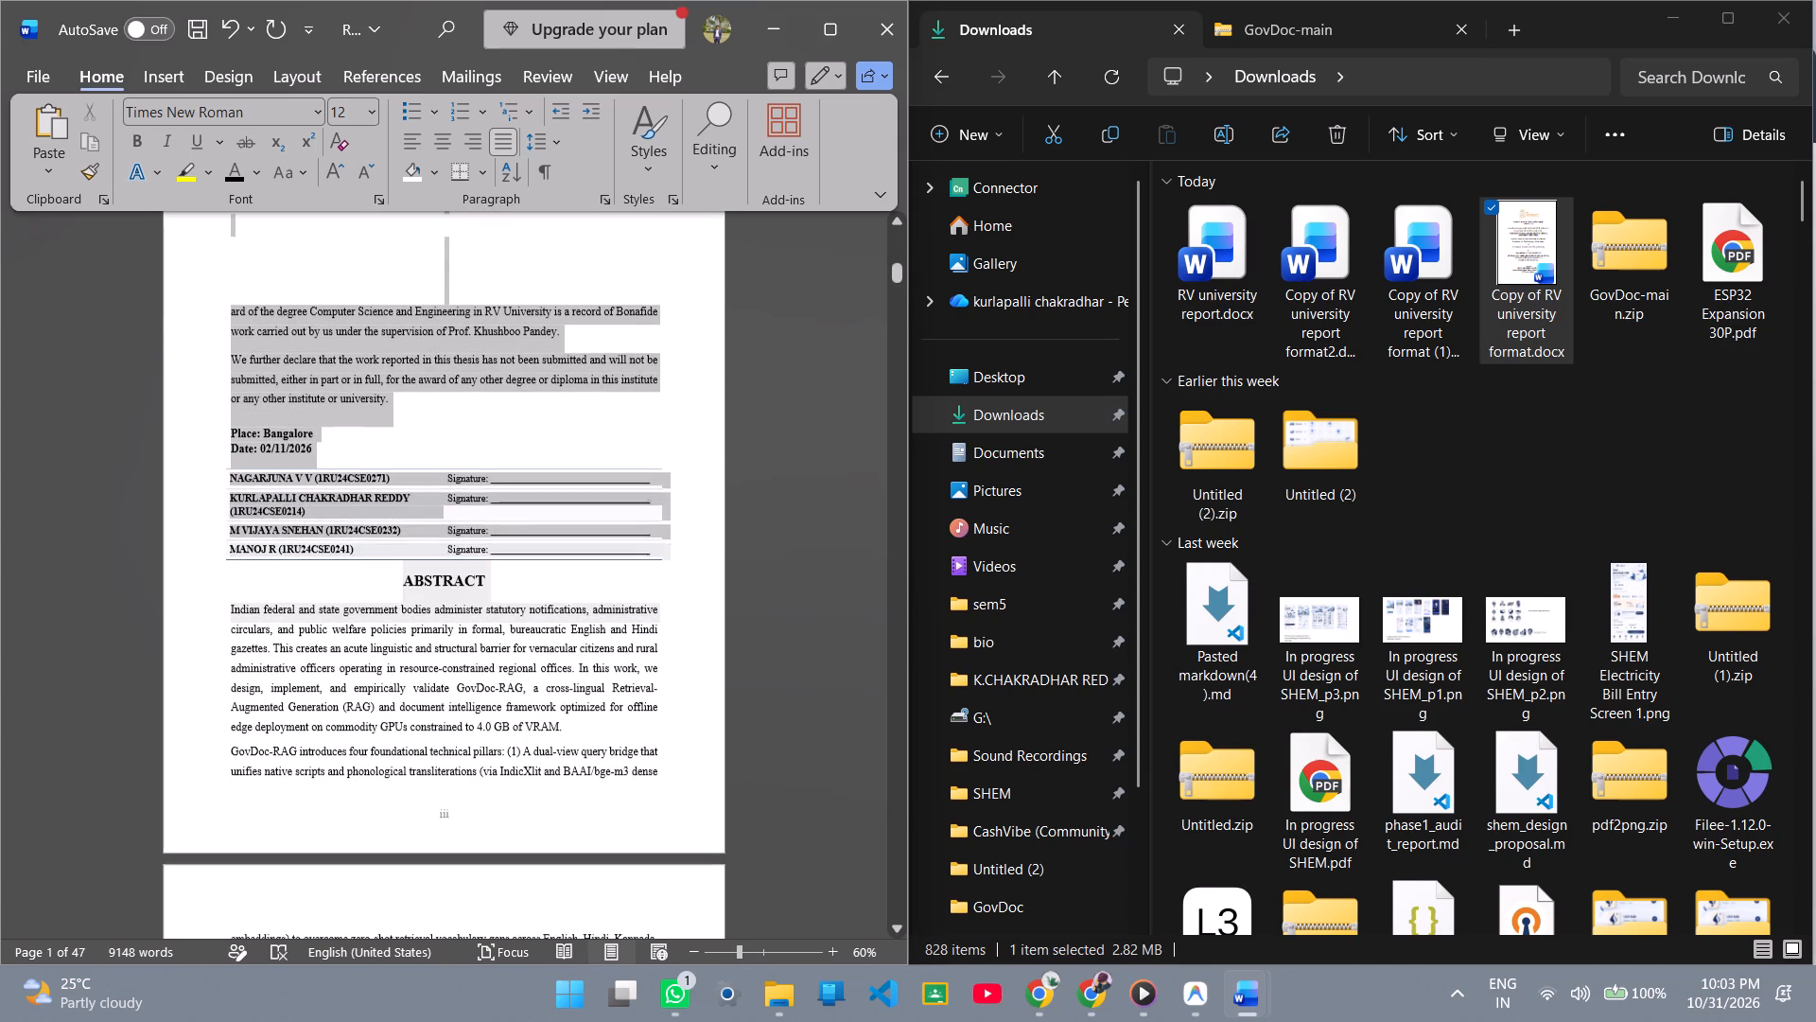
pyautogui.moveTo(601, 513); pyautogui.dragTo(685, 552)
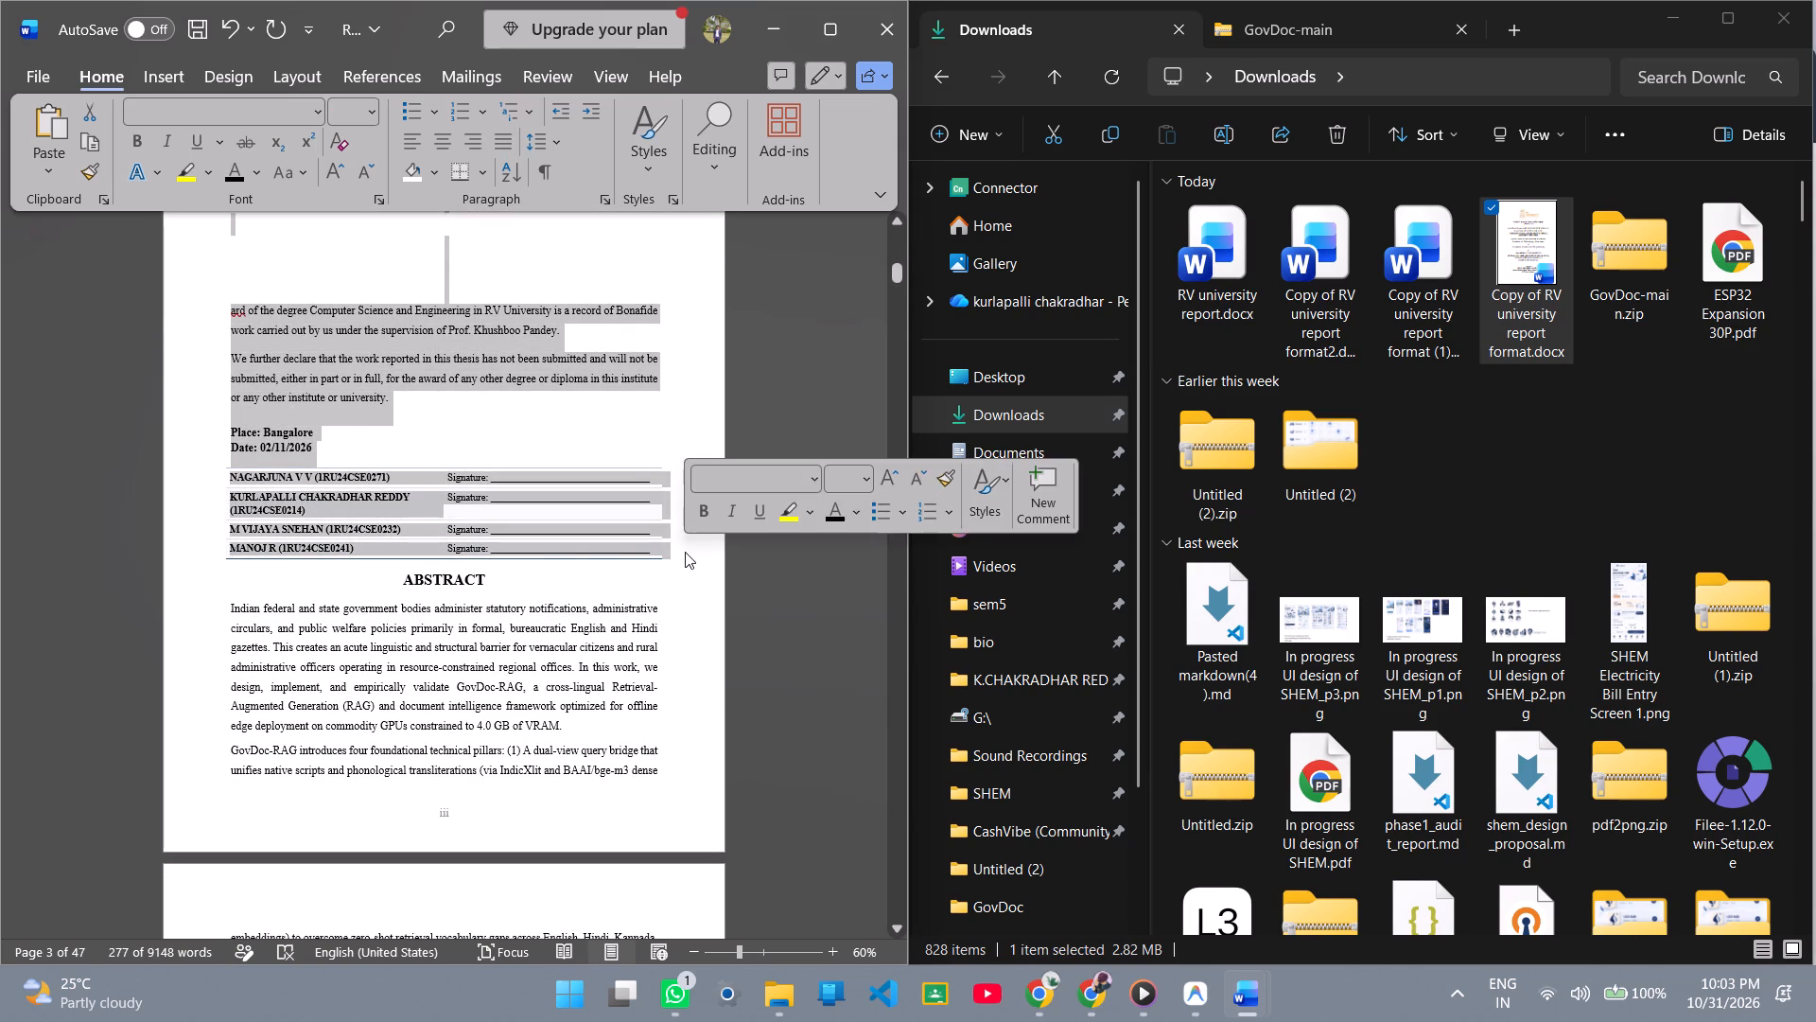
pyautogui.press('Delete')
# Review the remaining keywords, contents and list of tables pages of the report.
pyautogui.scroll(11, 523, 635)
pyautogui.scroll(-12, 558, 540)
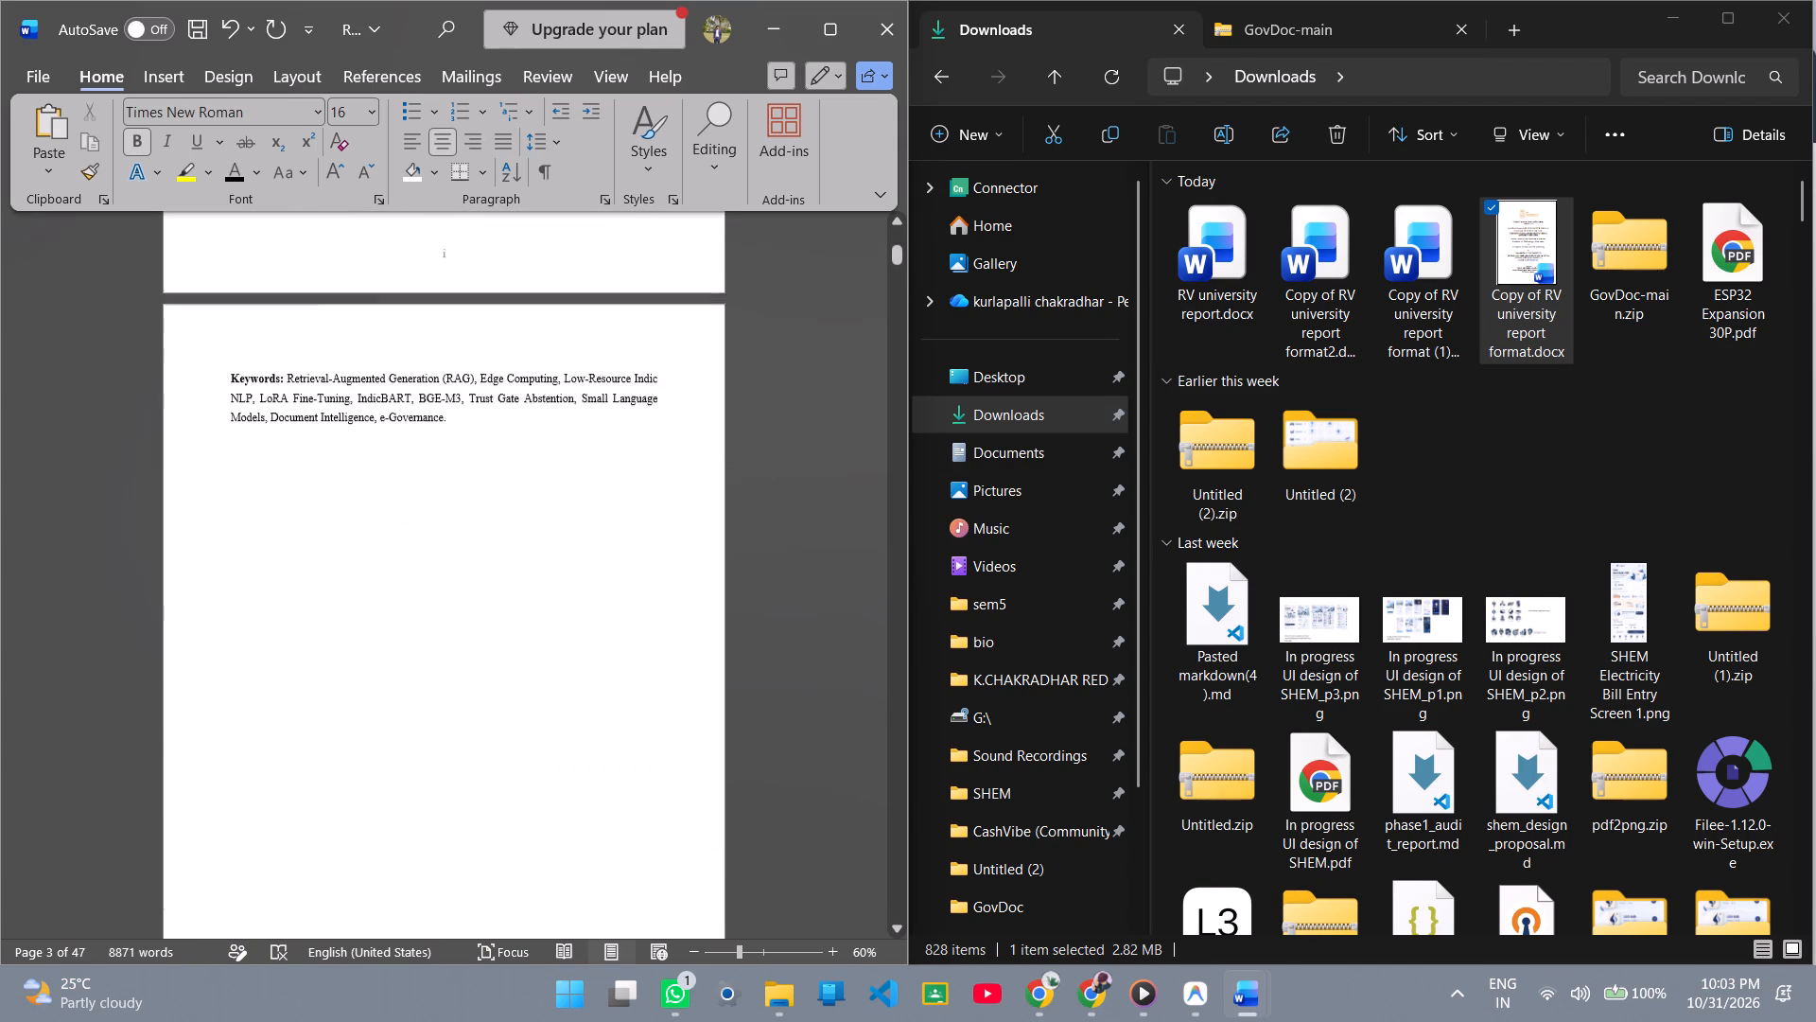
pyautogui.scroll(-20, 558, 540)
pyautogui.scroll(-9, 558, 540)
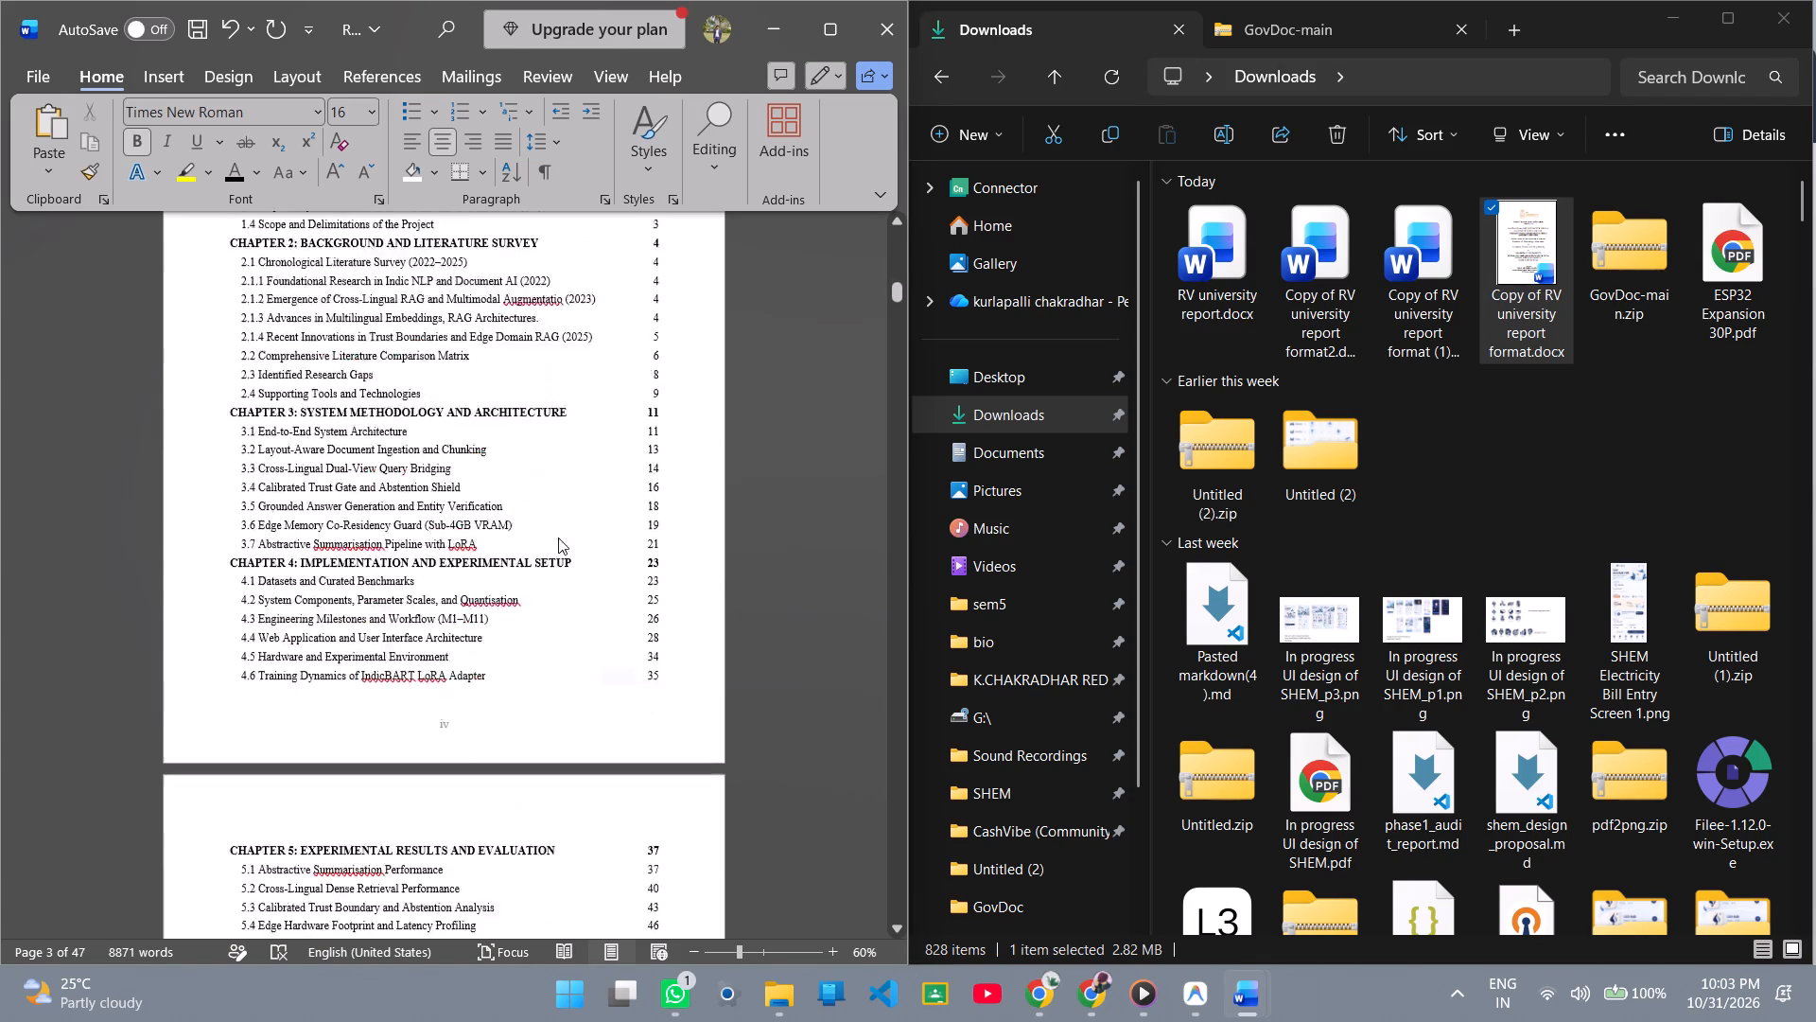
pyautogui.scroll(-16, 558, 537)
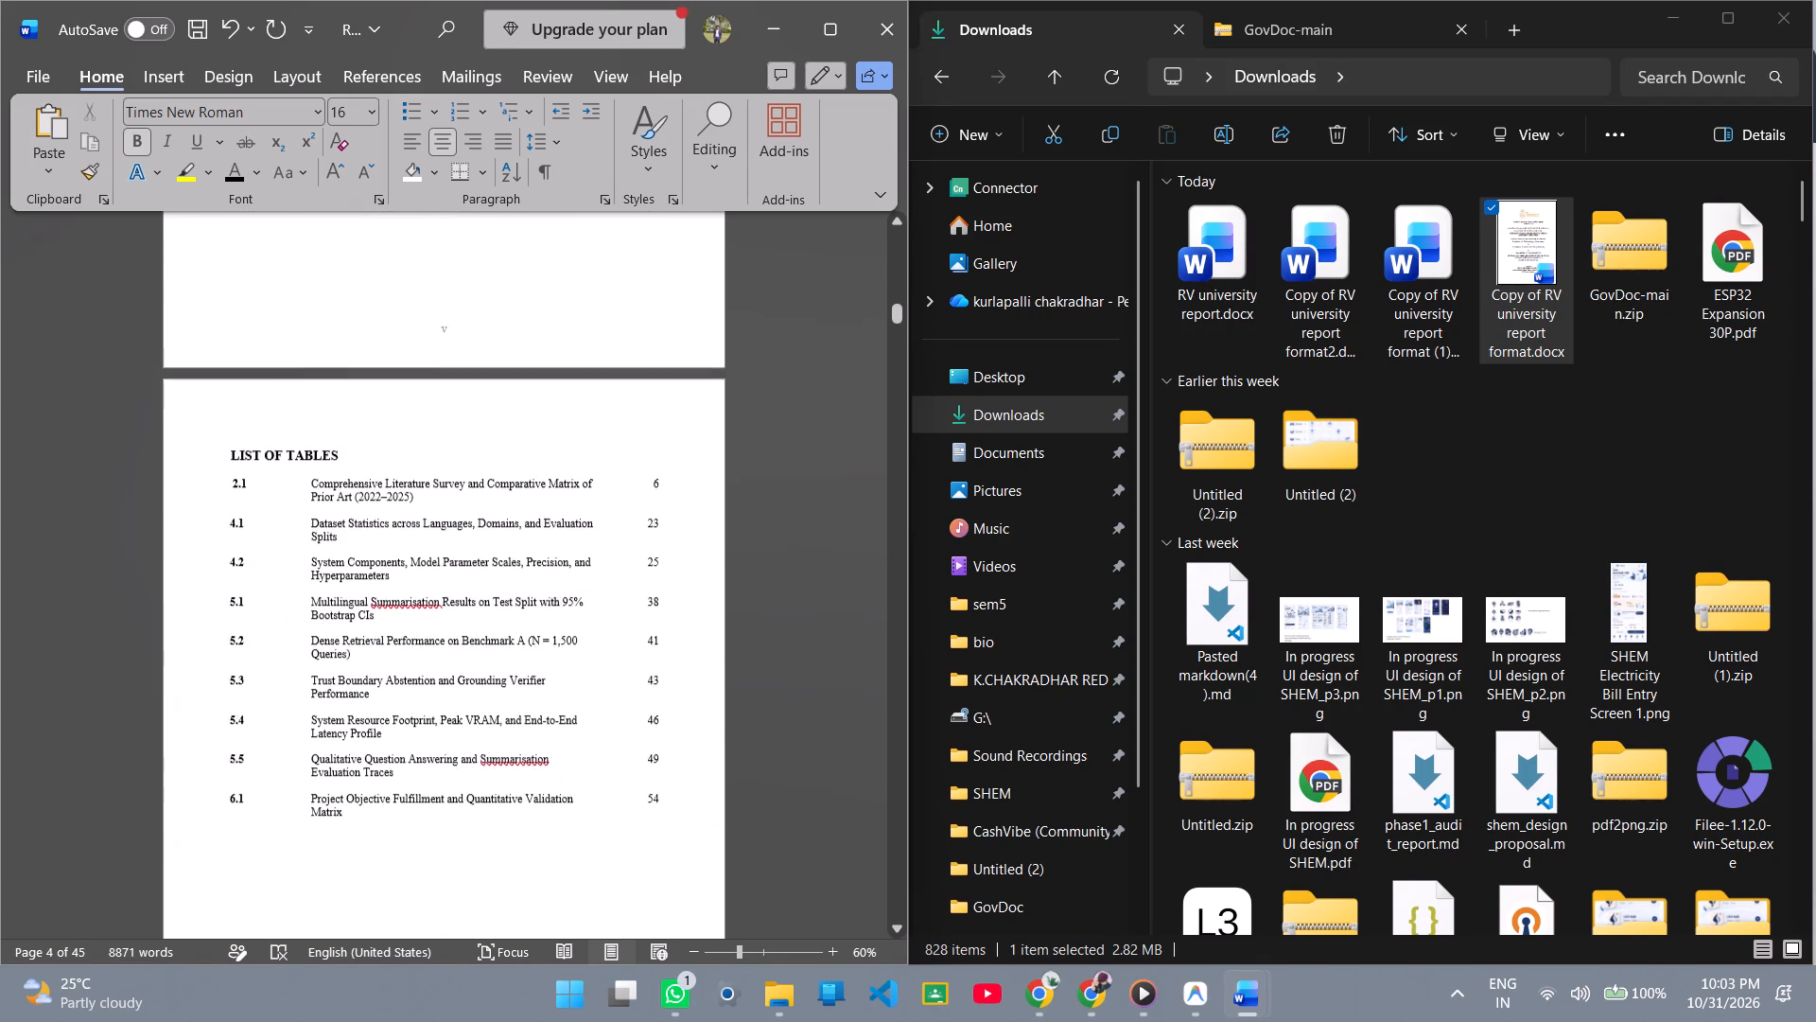
pyautogui.scroll(-2, 558, 537)
# Switch to the Google Docs copy in Chrome and examine its cover, certificate and declaration pages.
pyautogui.hotkey('alt', 'Tab')
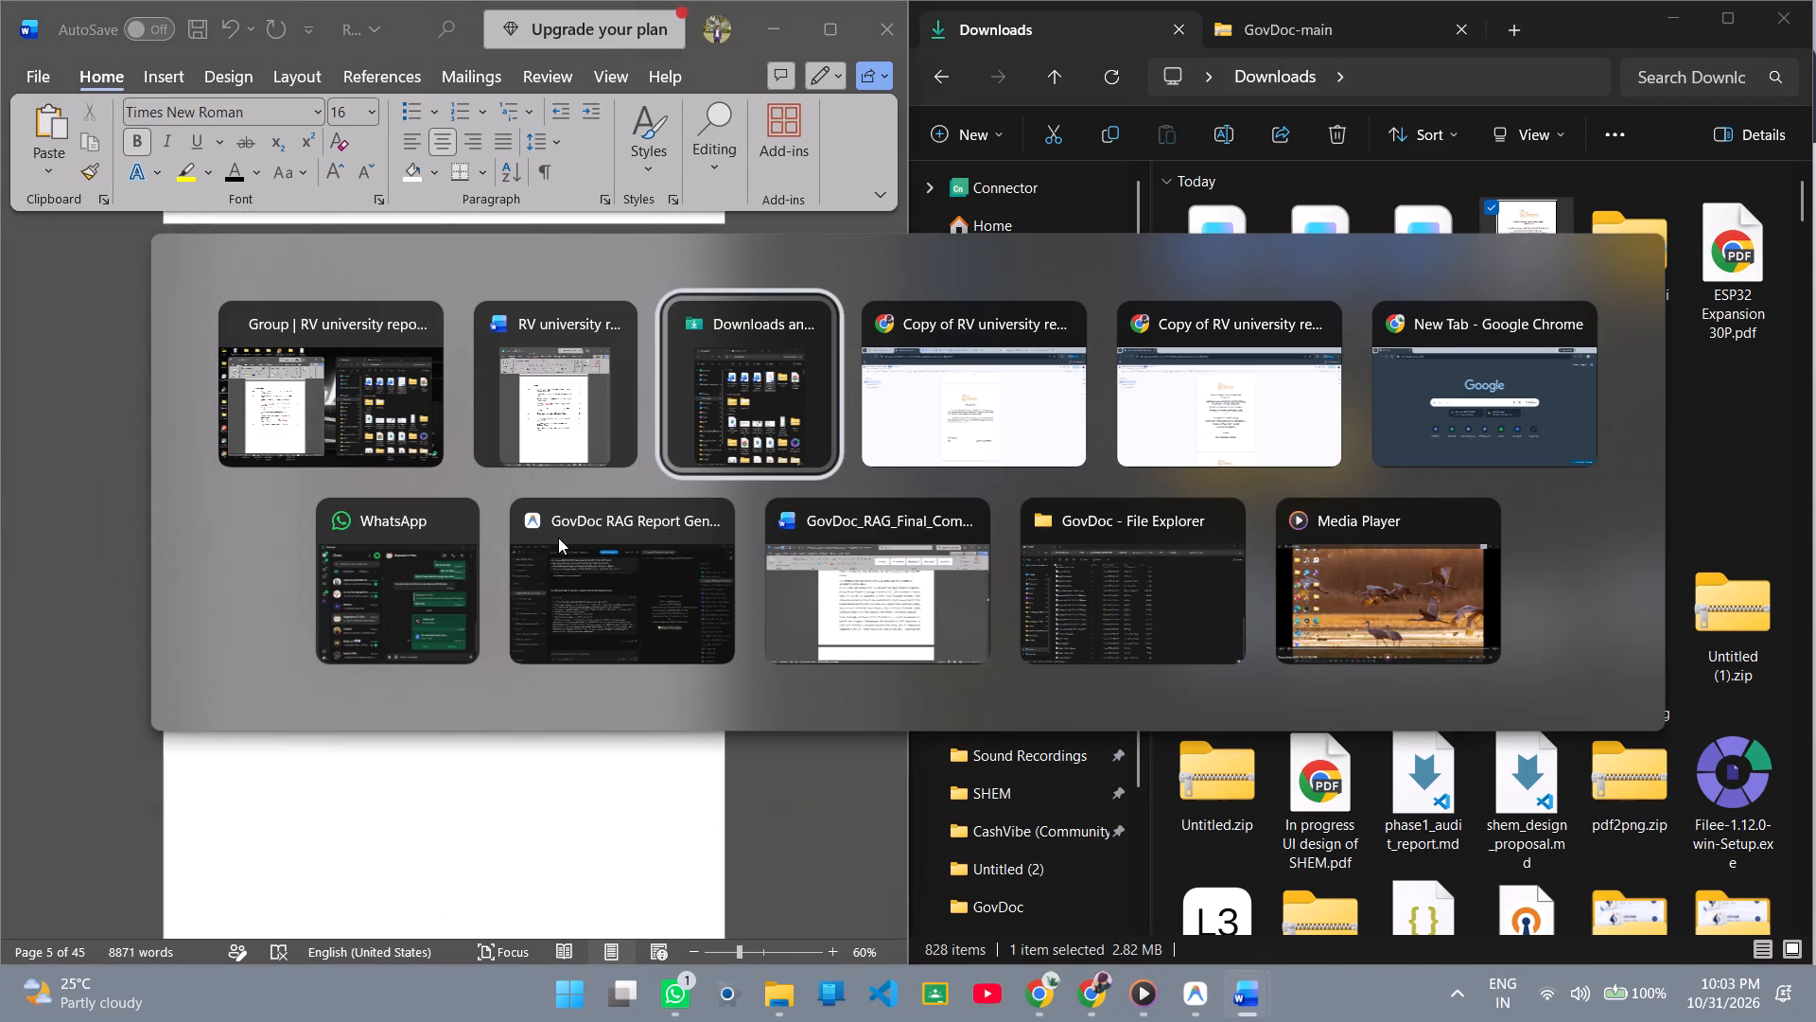
pyautogui.hotkey('alt', 'Tab')
pyautogui.scroll(6, 649, 510)
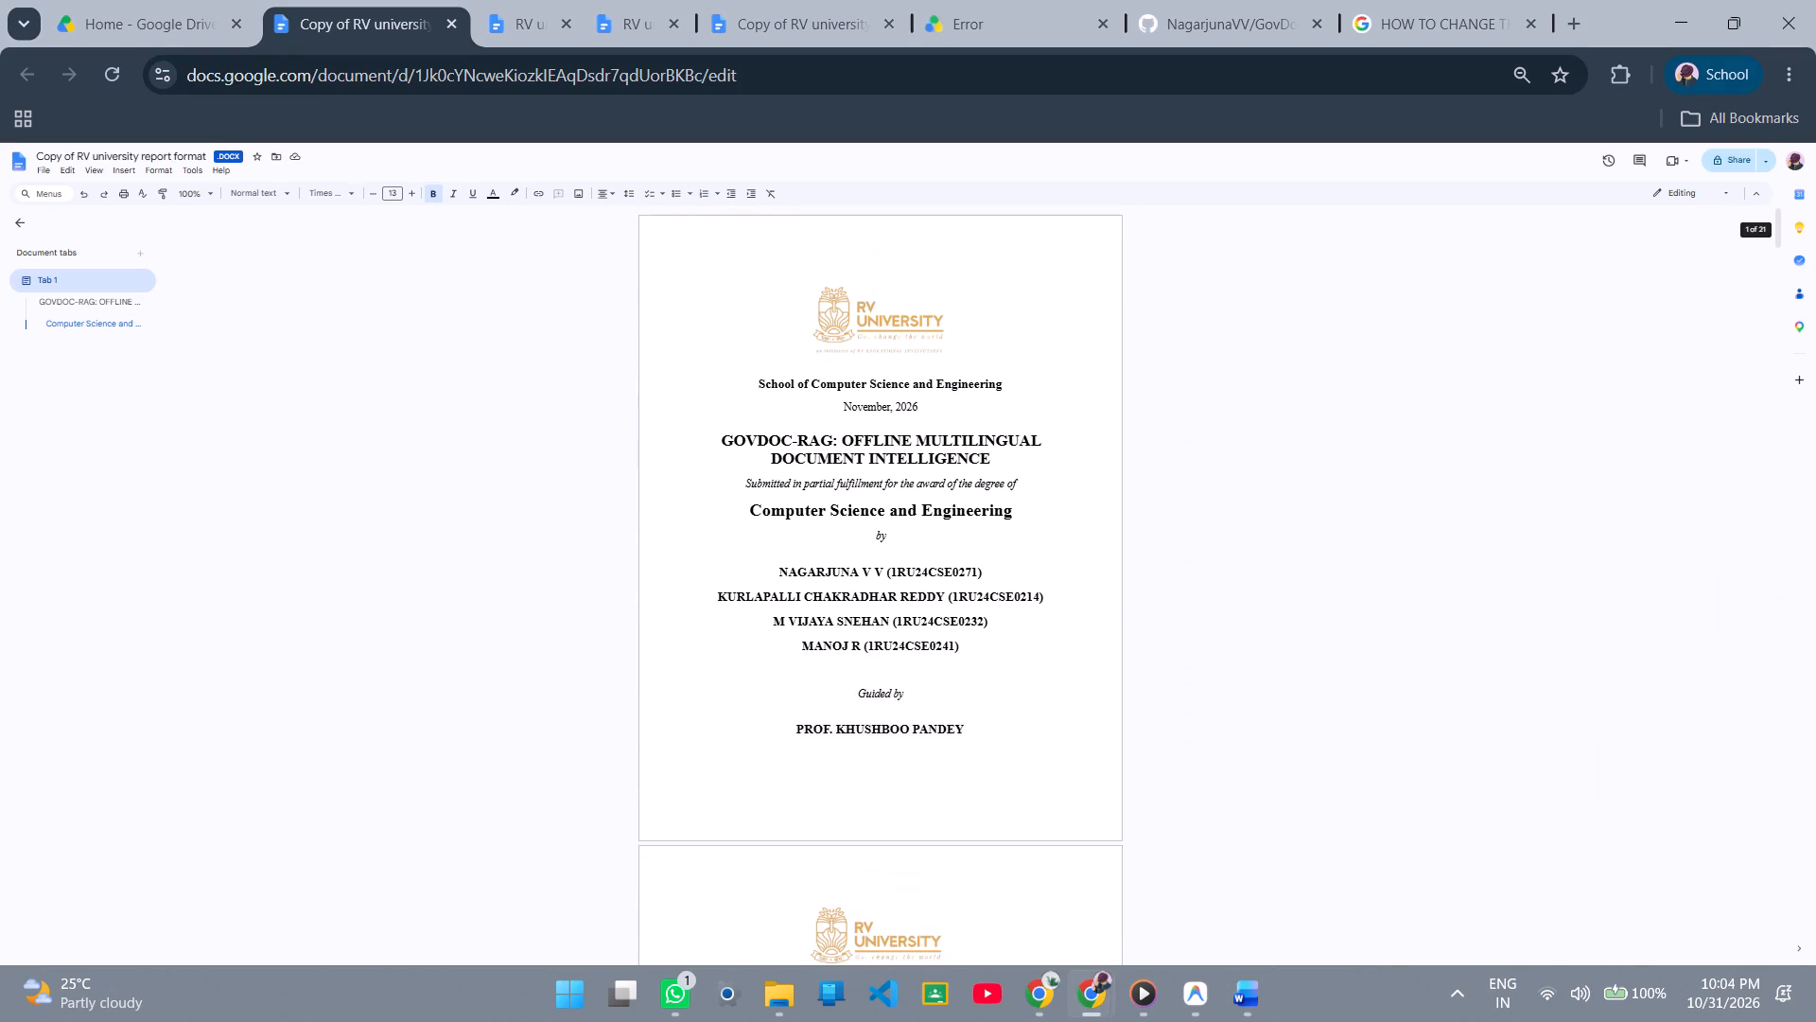
pyautogui.scroll(-4, 754, 504)
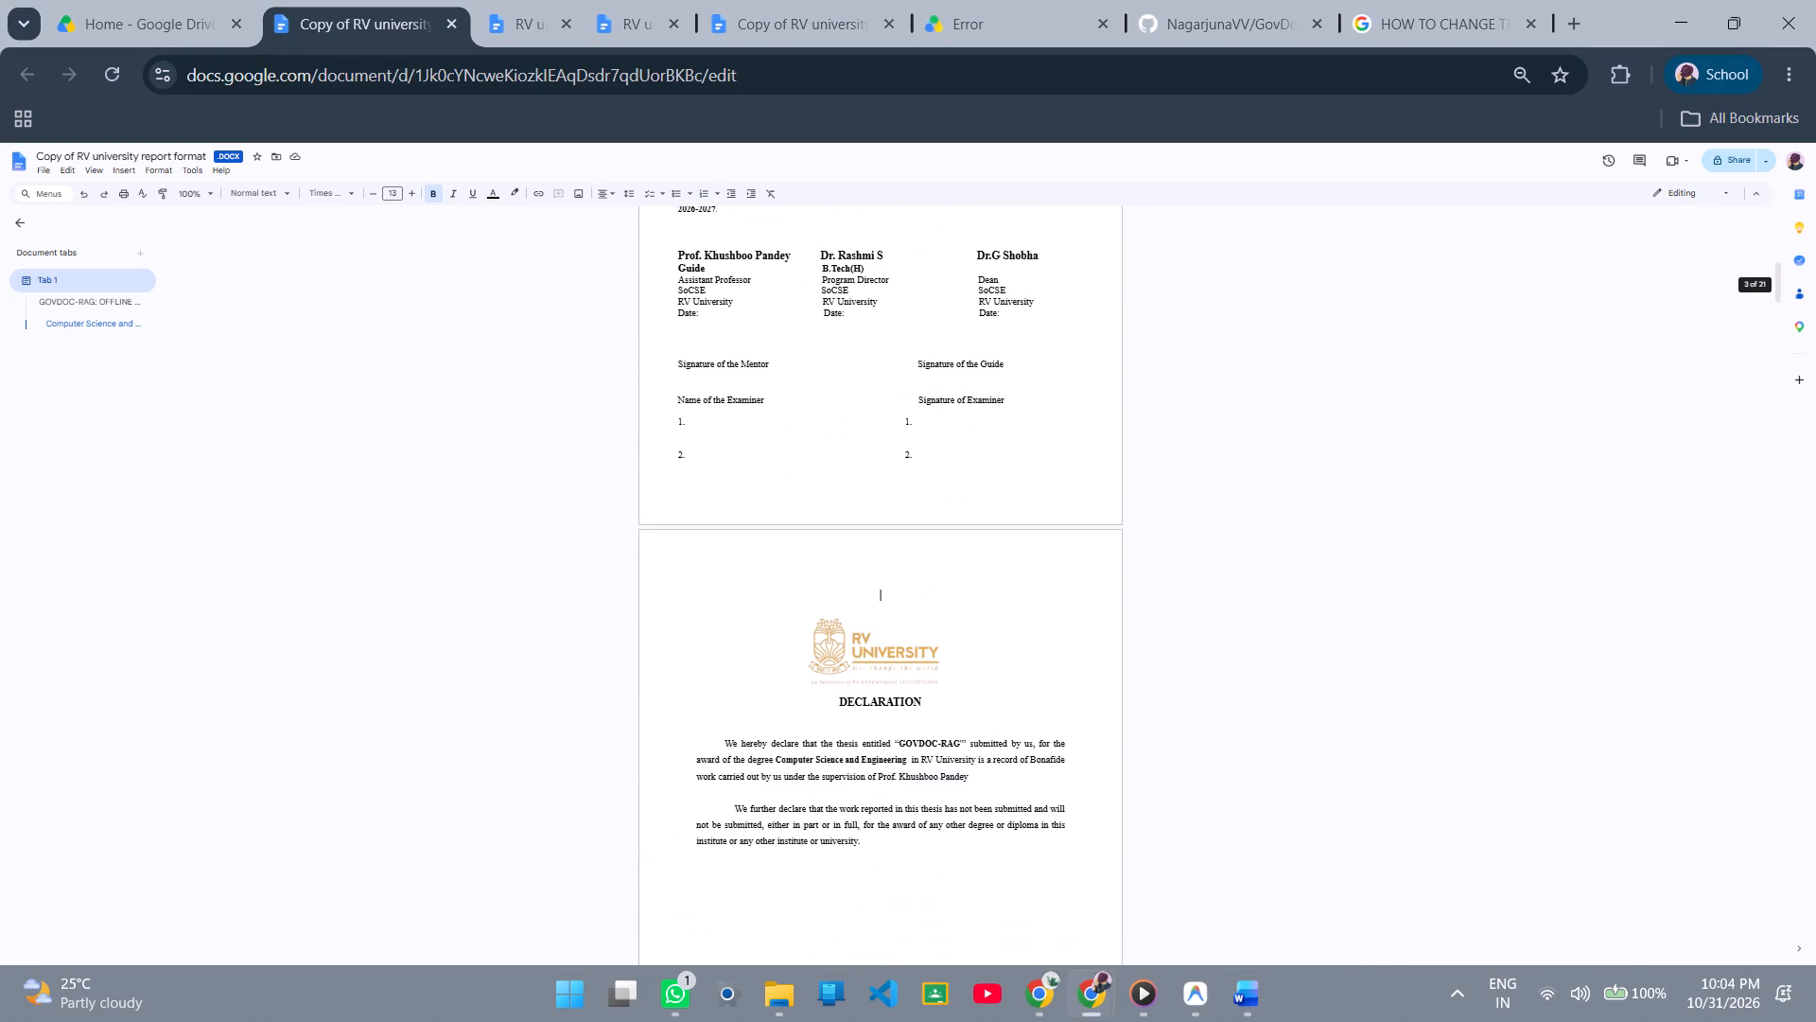
pyautogui.scroll(-2, 754, 504)
pyautogui.scroll(2, 754, 504)
pyautogui.scroll(-1, 754, 504)
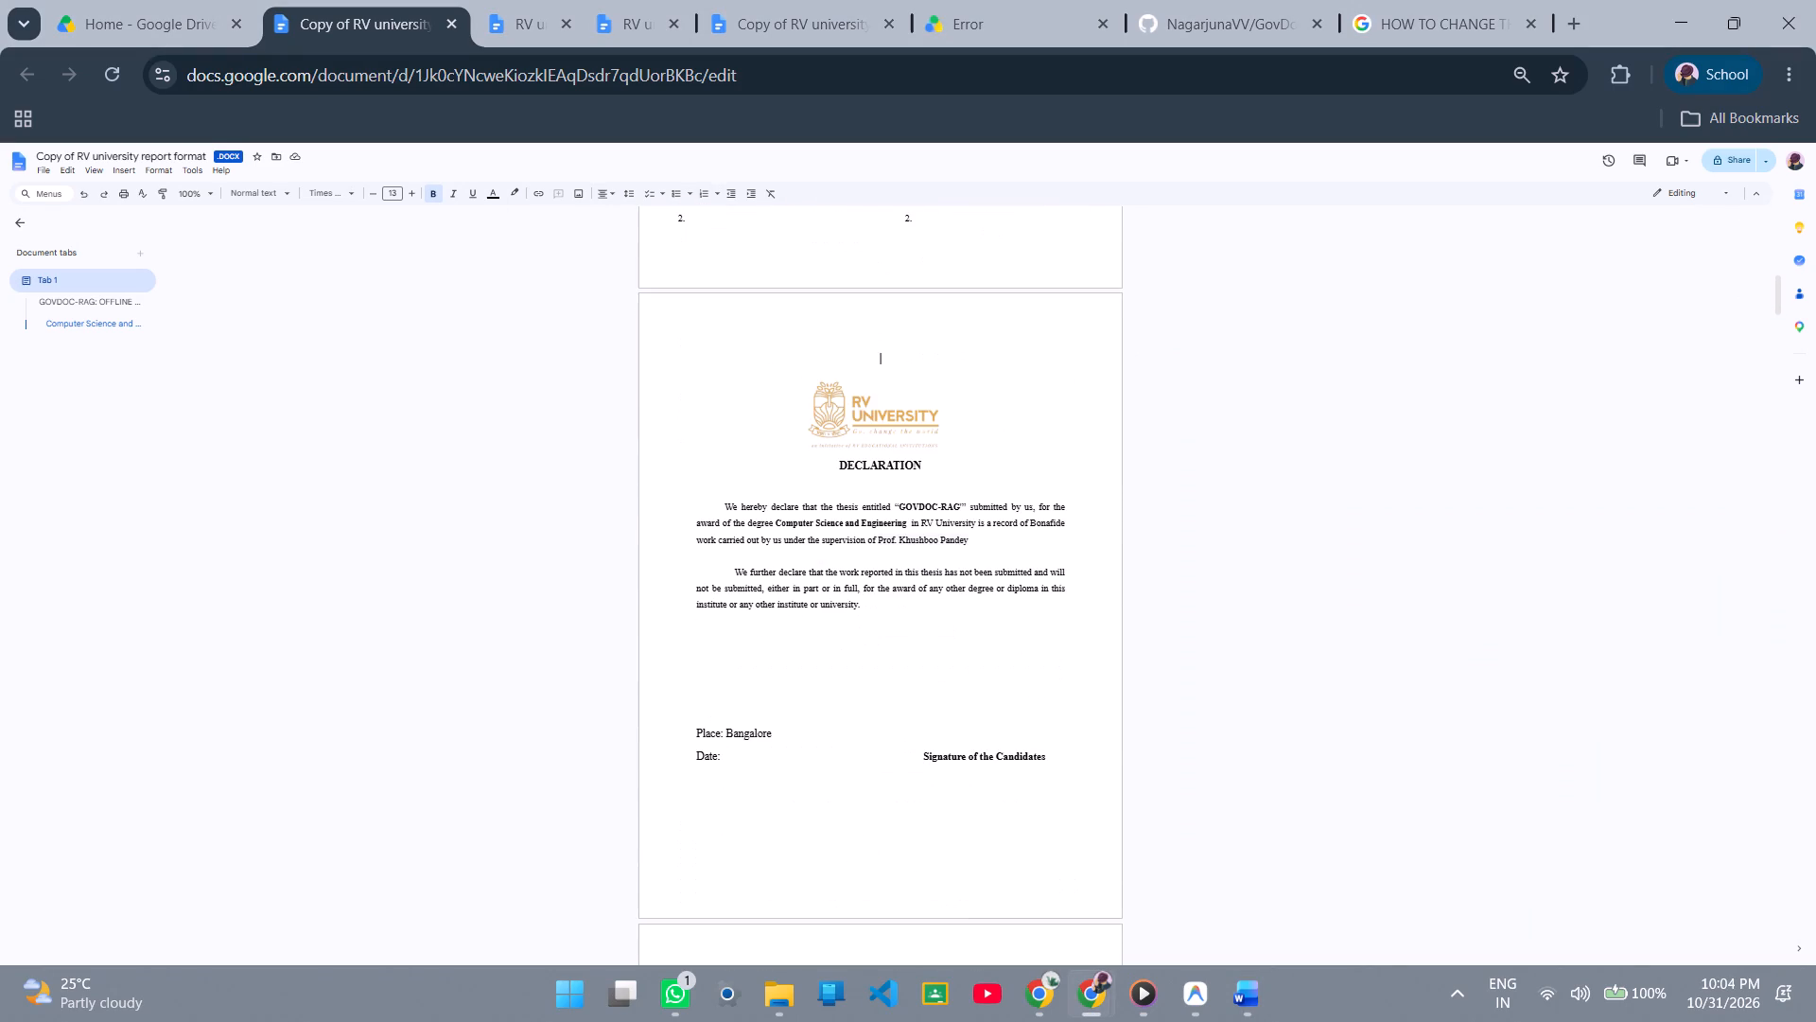
pyautogui.scroll(3, 754, 504)
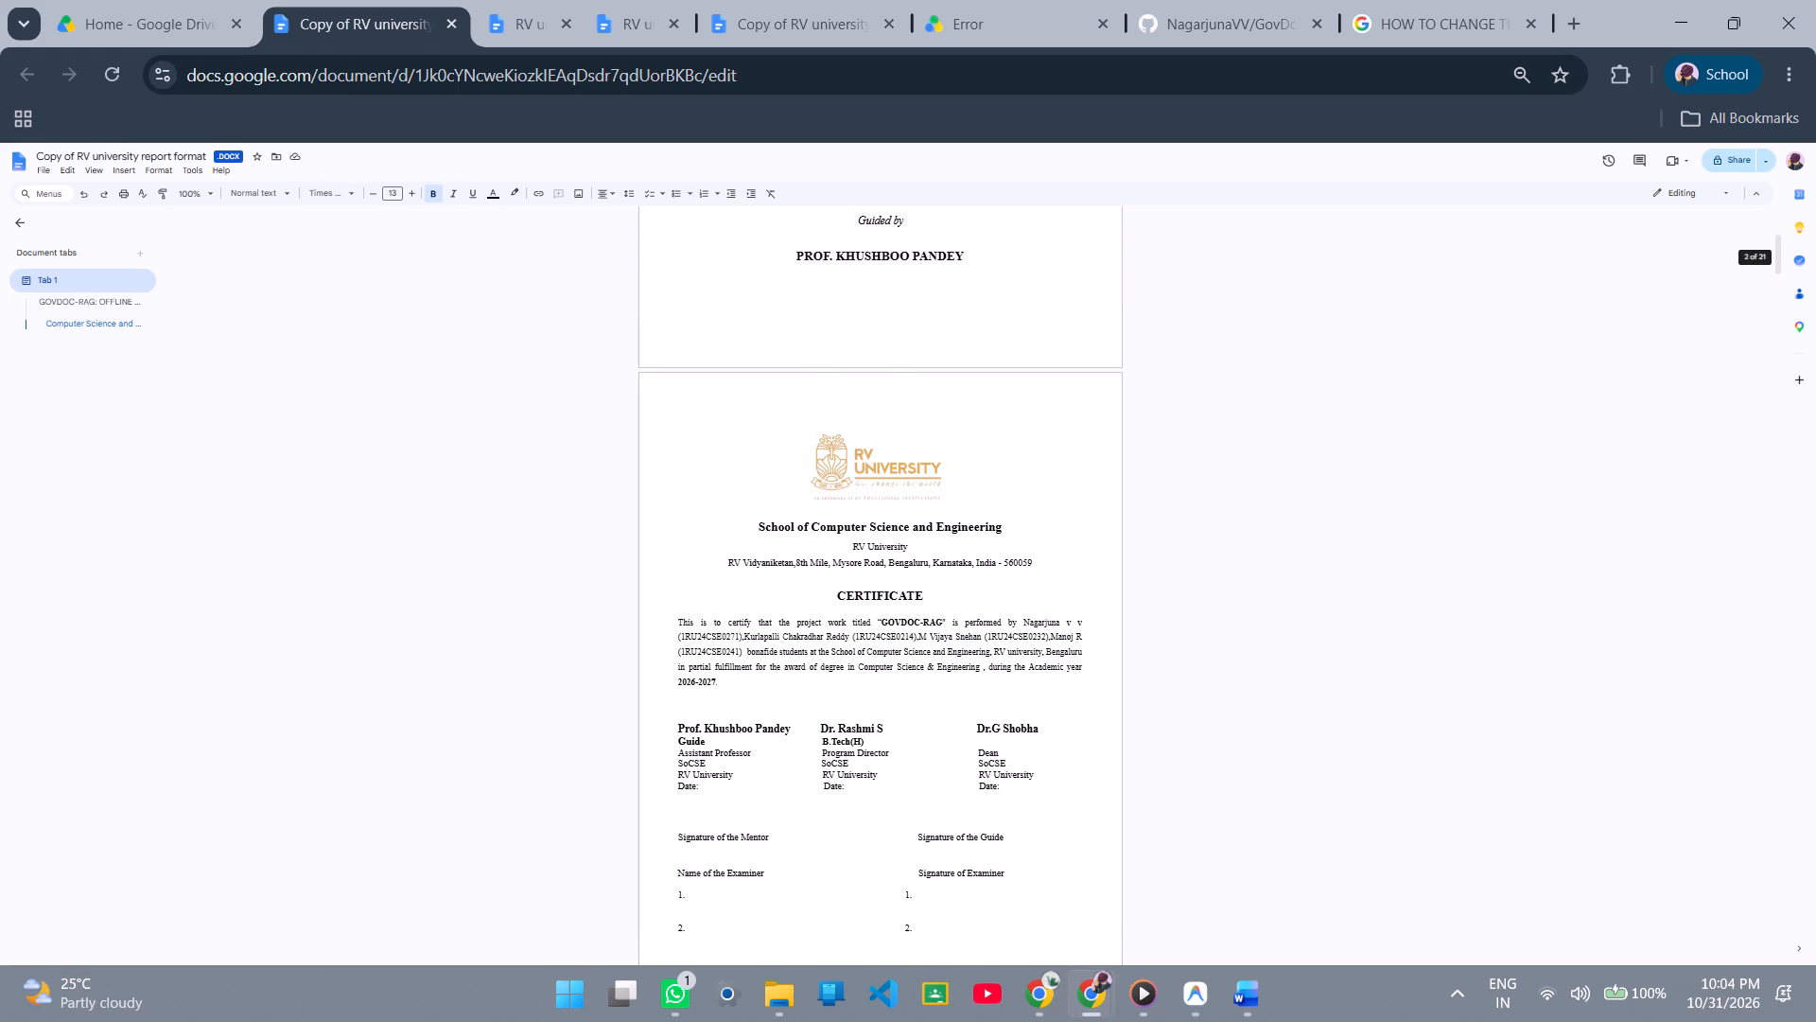
pyautogui.scroll(5, 754, 504)
# Back in the Word report, apply All Borders to the whole contents table, from its first entry through Appendix C.
pyautogui.hotkey('alt', 'Tab')
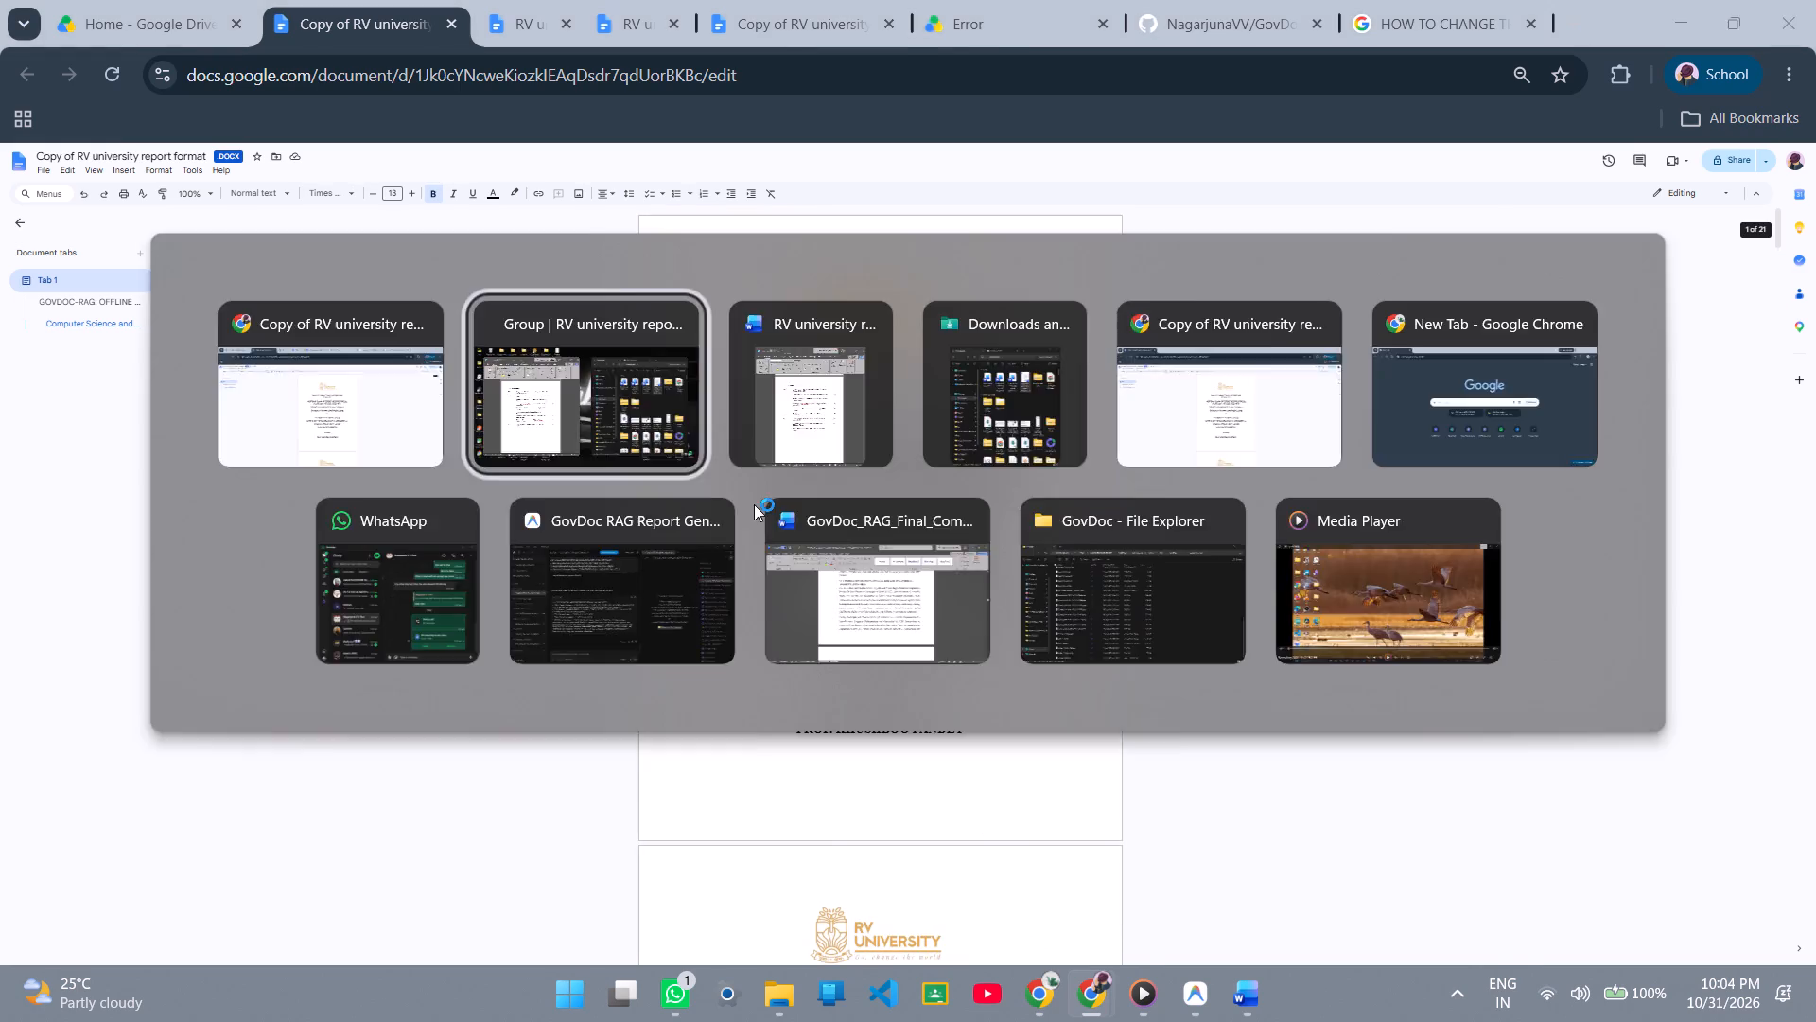
pyautogui.scroll(15, 470, 519)
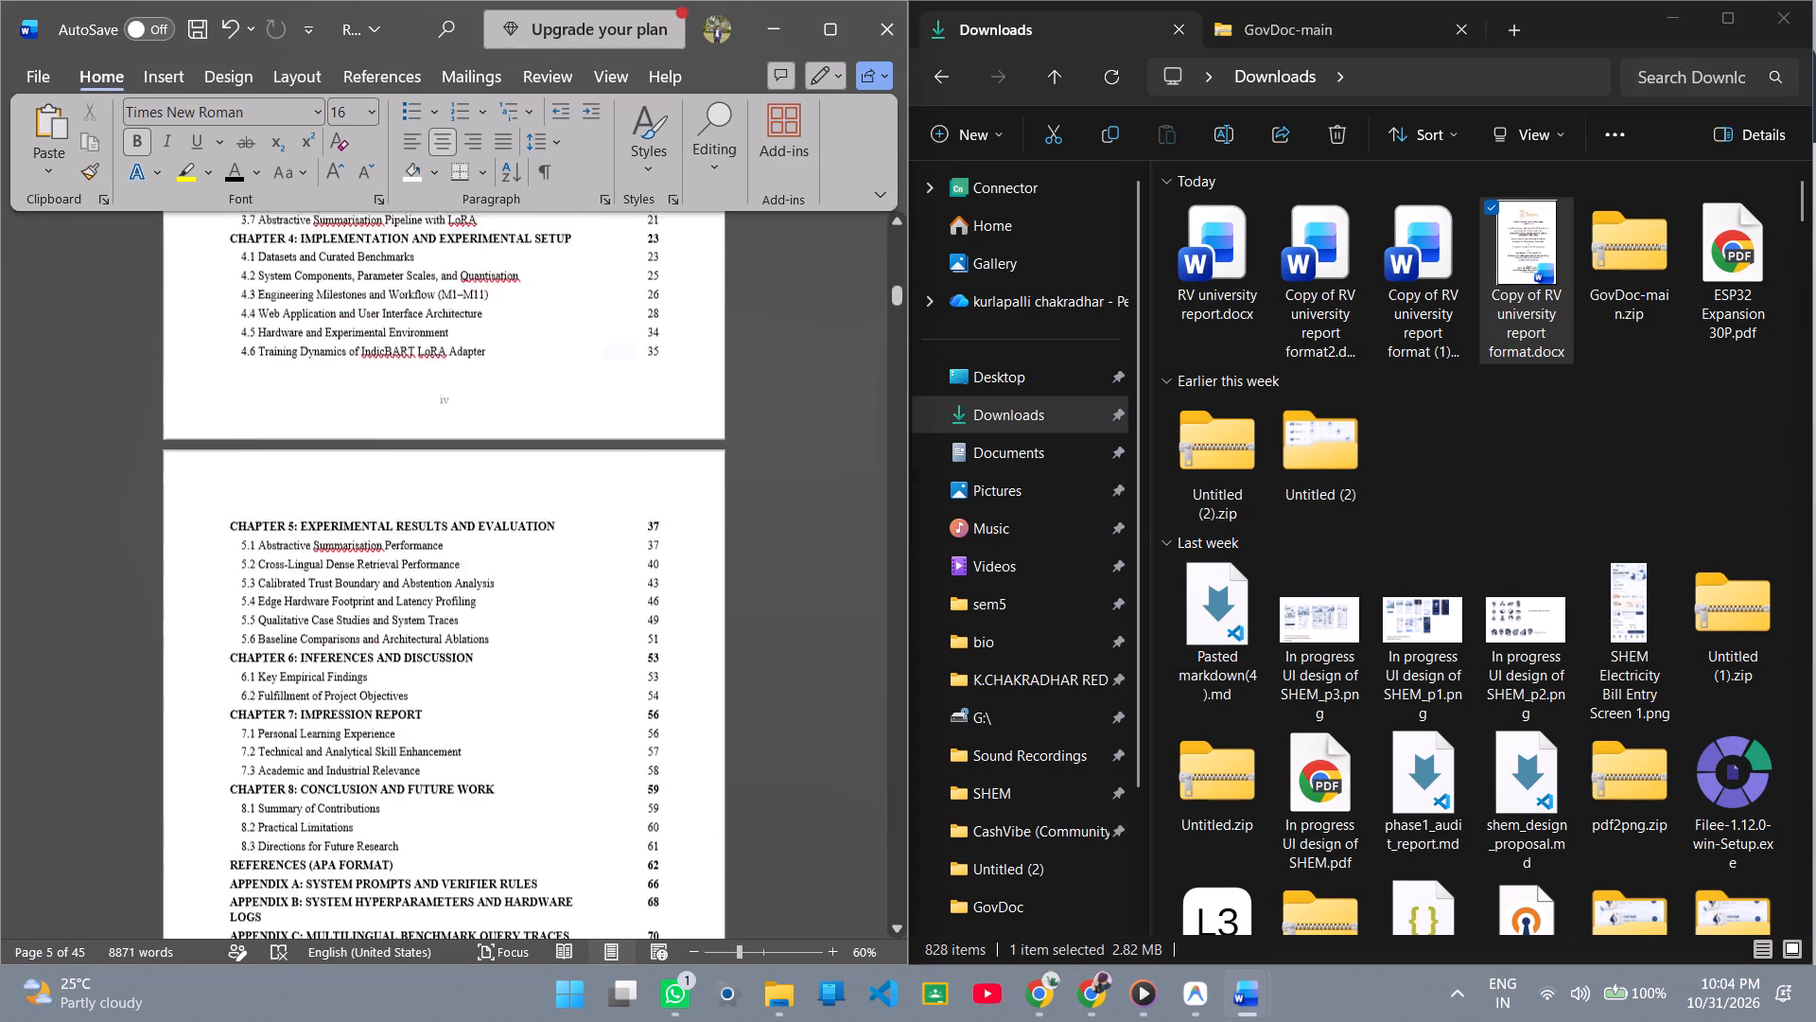
pyautogui.scroll(20, 470, 517)
pyautogui.scroll(-6, 470, 517)
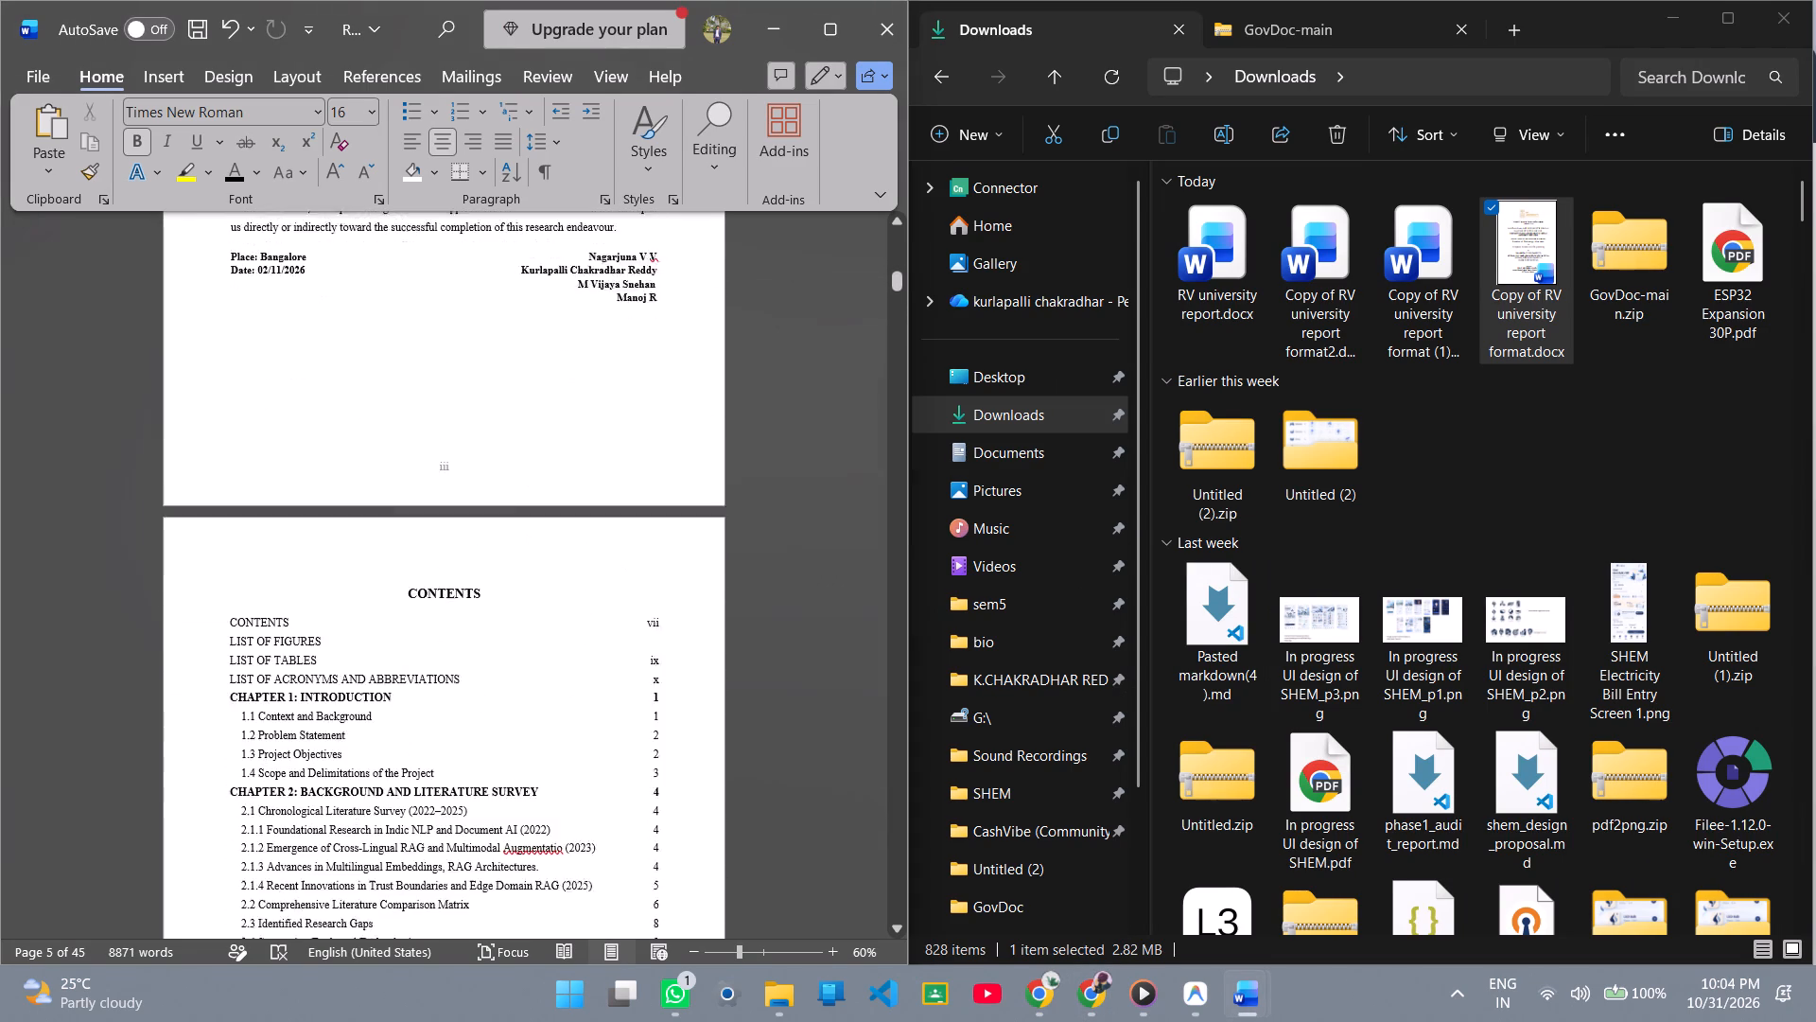
pyautogui.scroll(-5, 470, 517)
pyautogui.moveTo(203, 361); pyautogui.dragTo(271, 874)
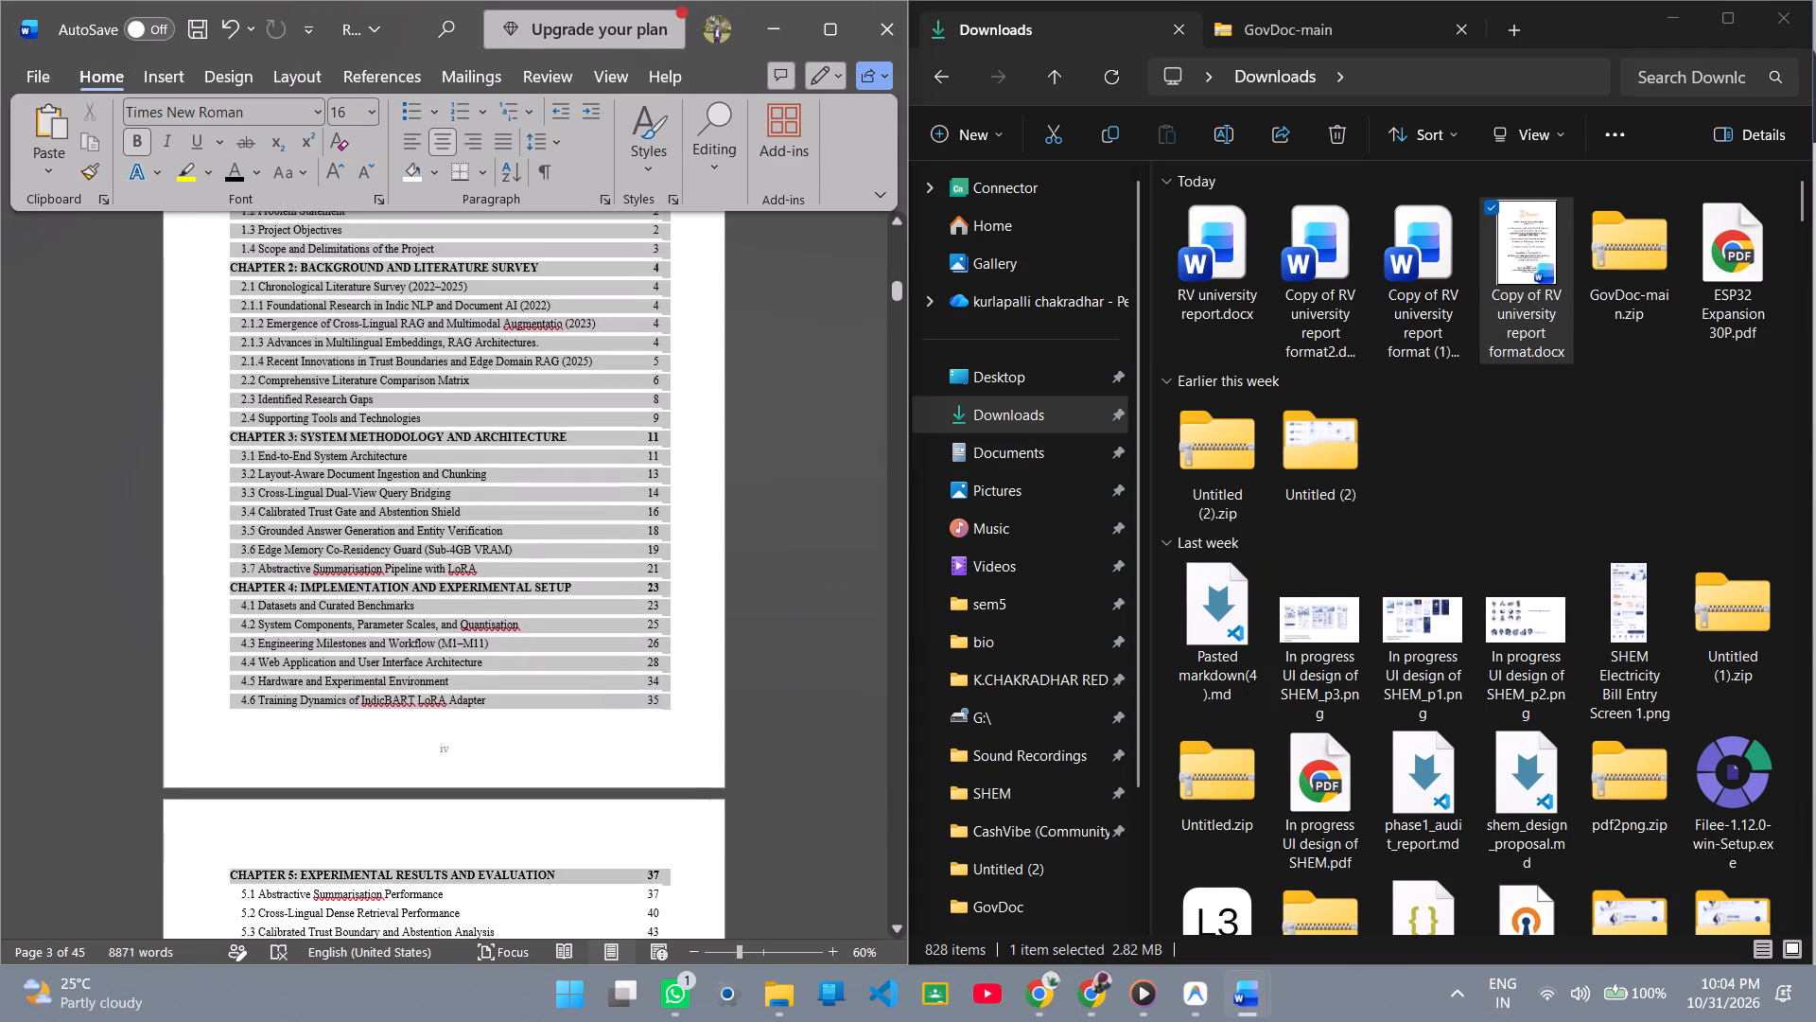
pyautogui.moveTo(271, 874); pyautogui.dragTo(239, 835)
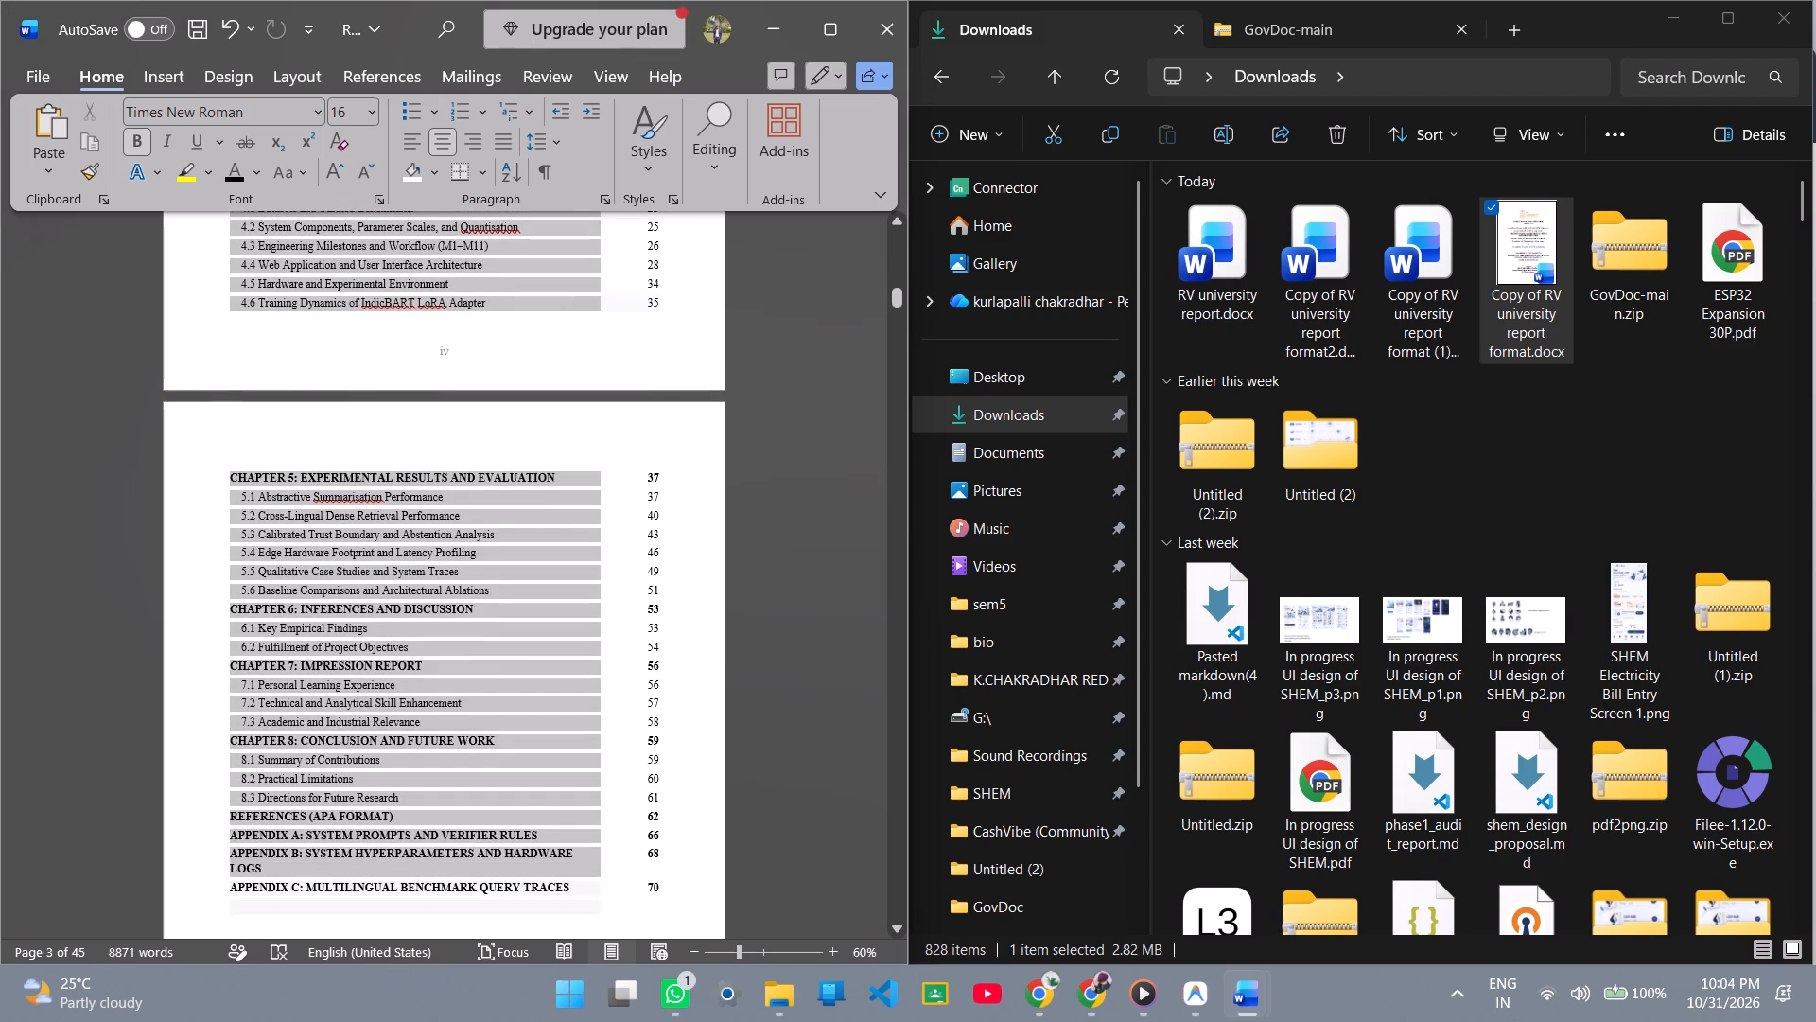
pyautogui.moveTo(239, 835); pyautogui.dragTo(625, 937)
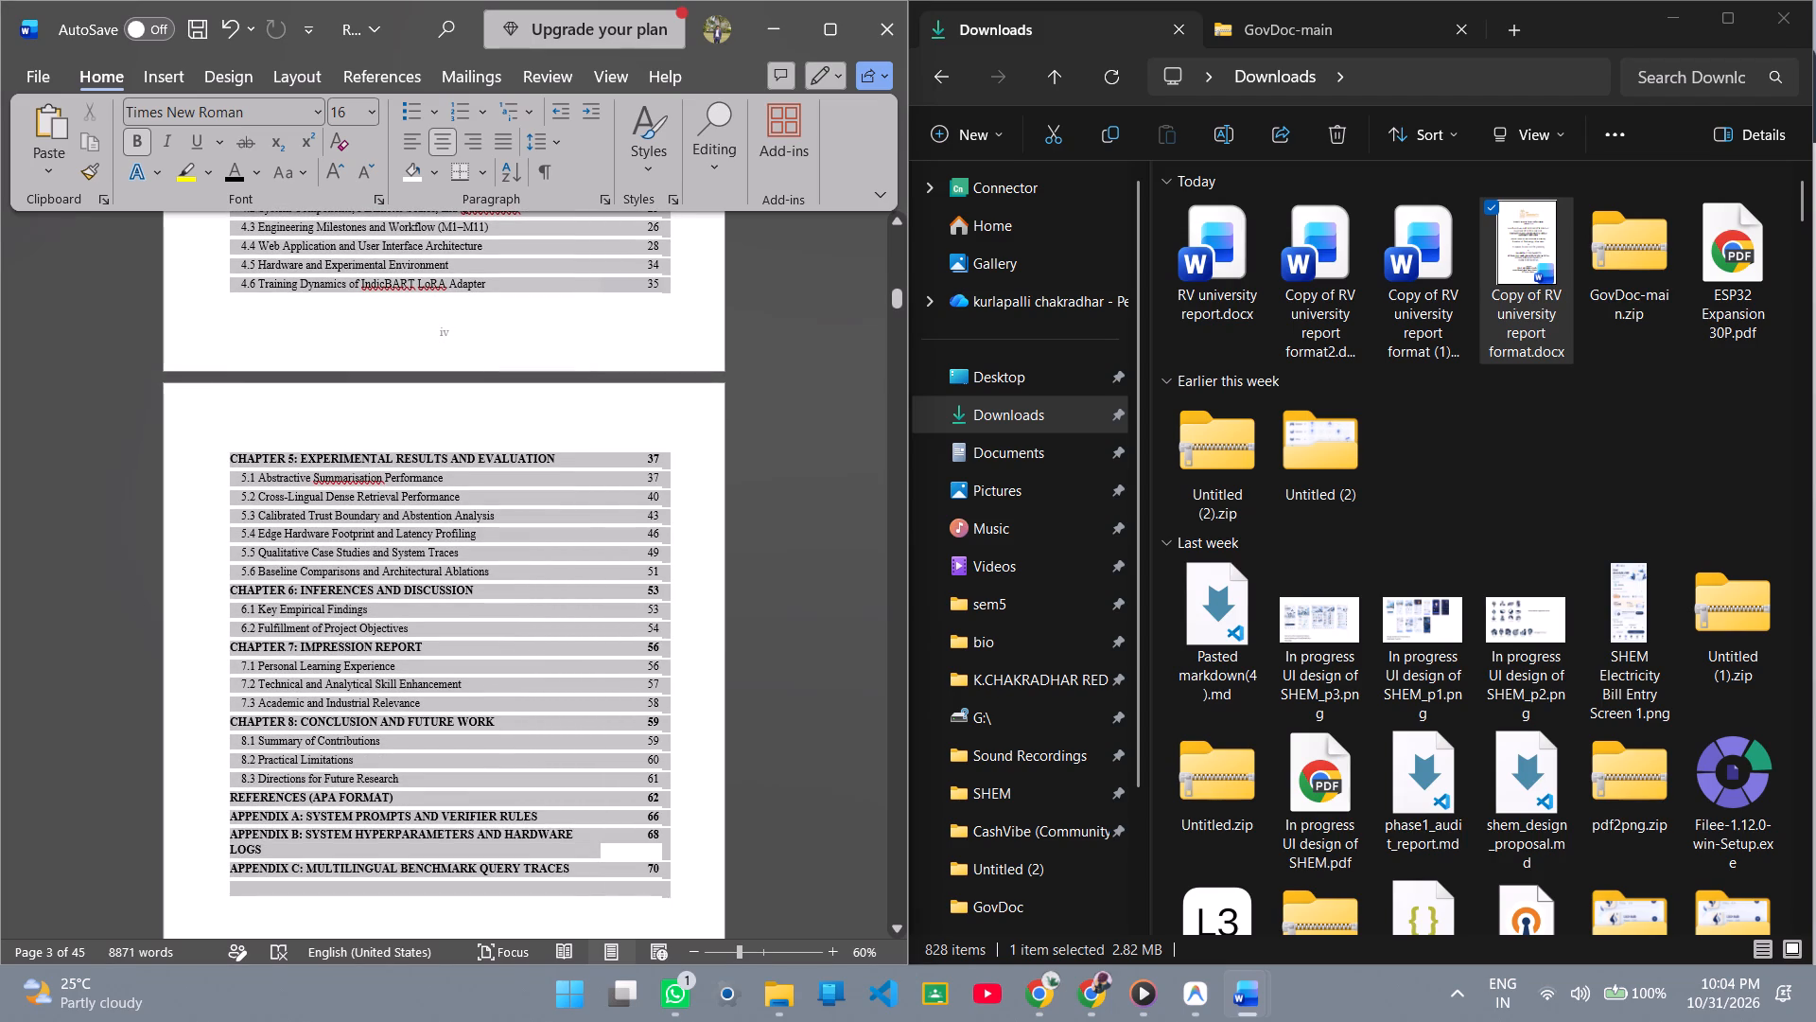
pyautogui.moveTo(625, 937); pyautogui.dragTo(703, 863)
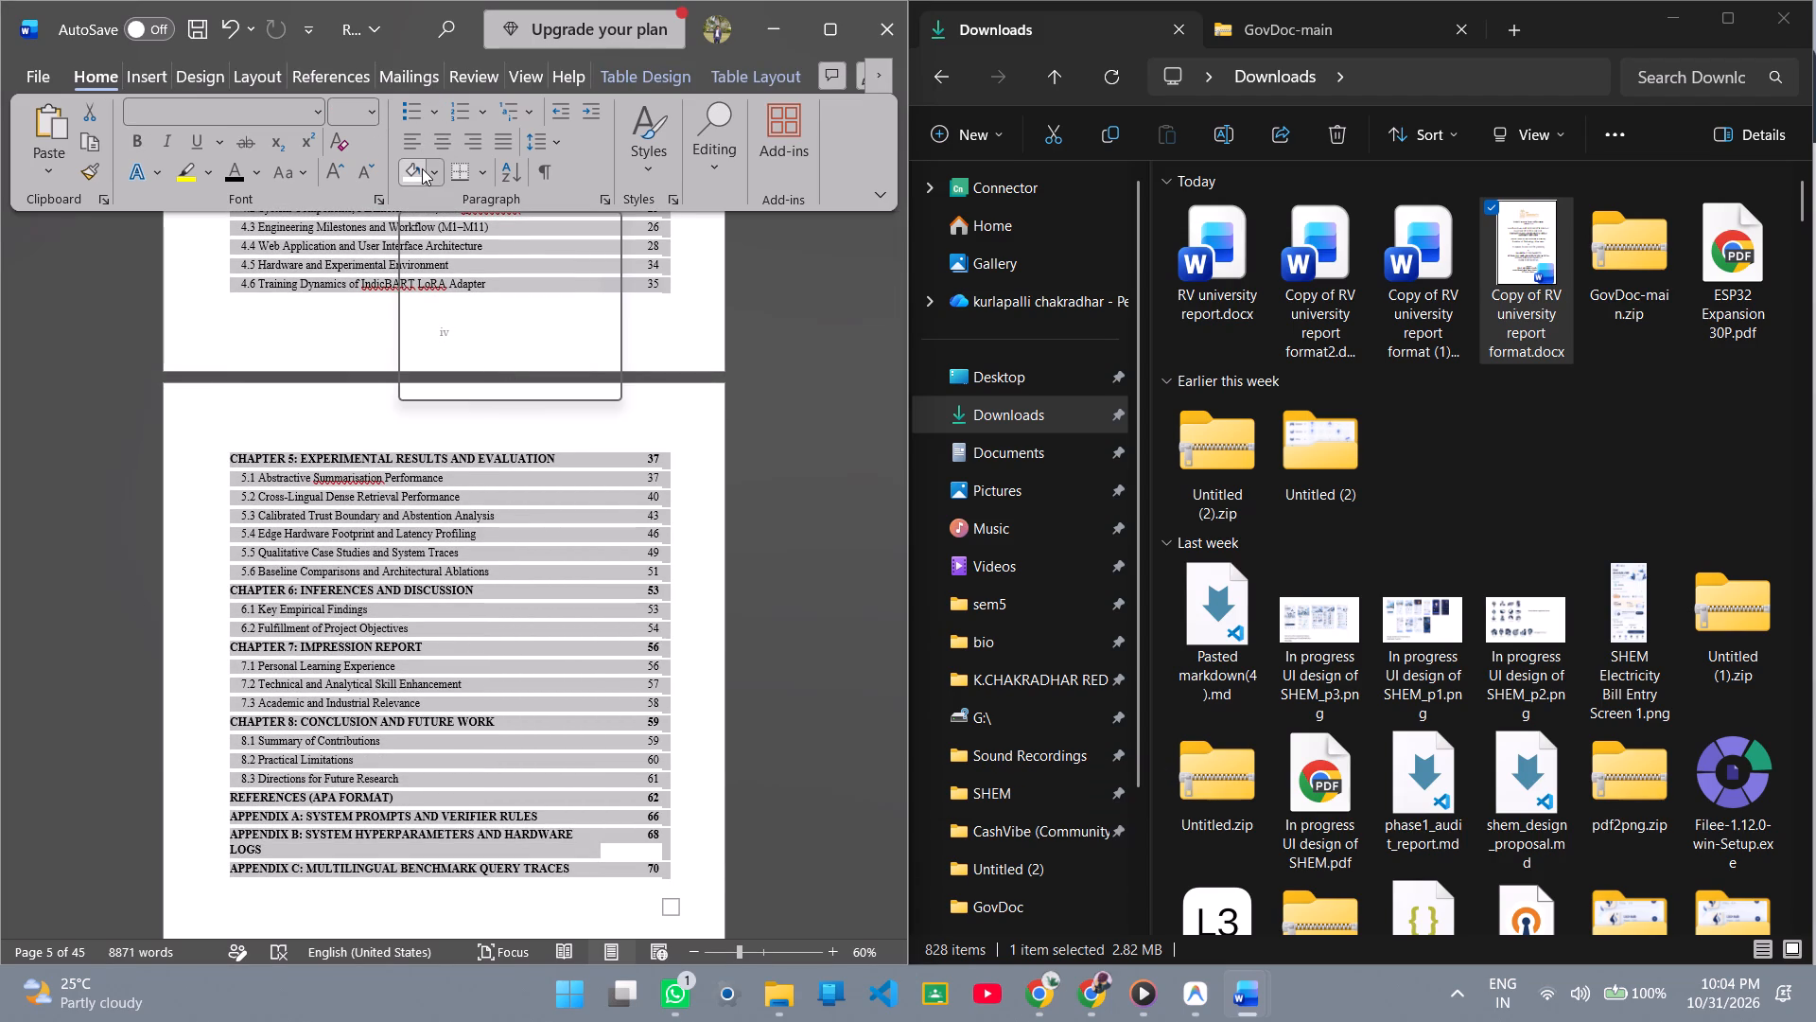
pyautogui.click(479, 175)
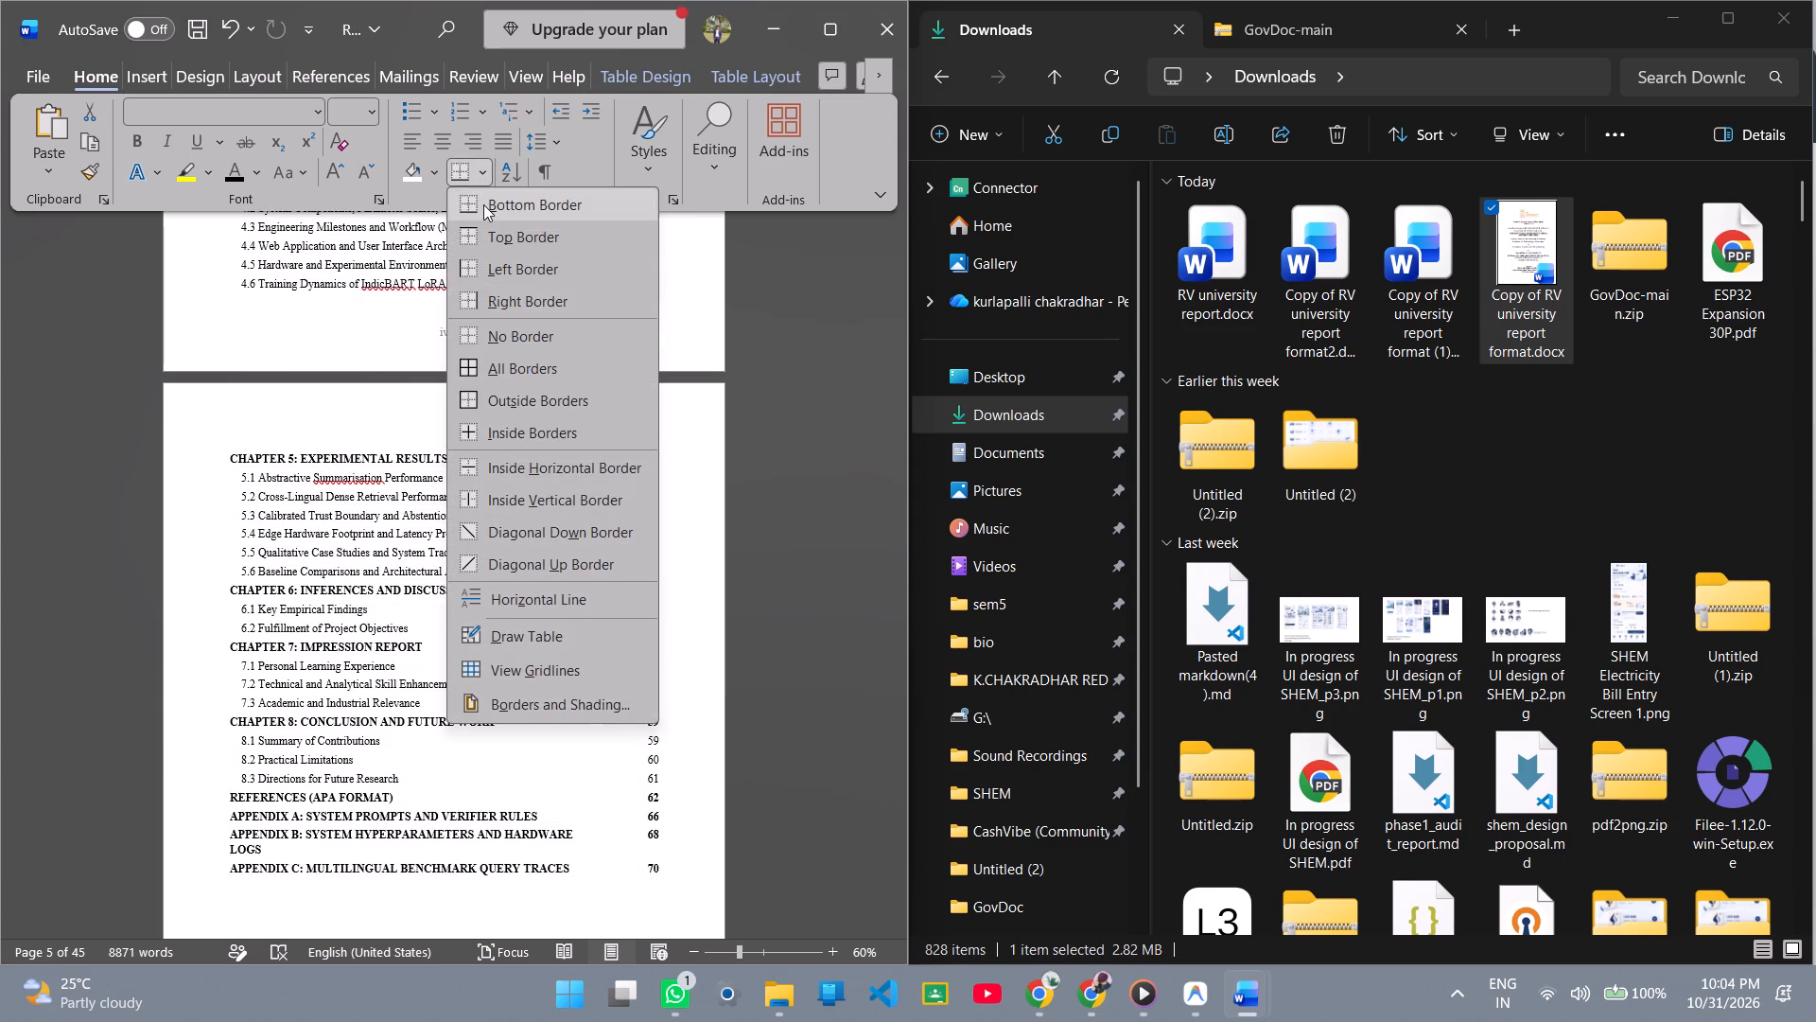
pyautogui.click(490, 371)
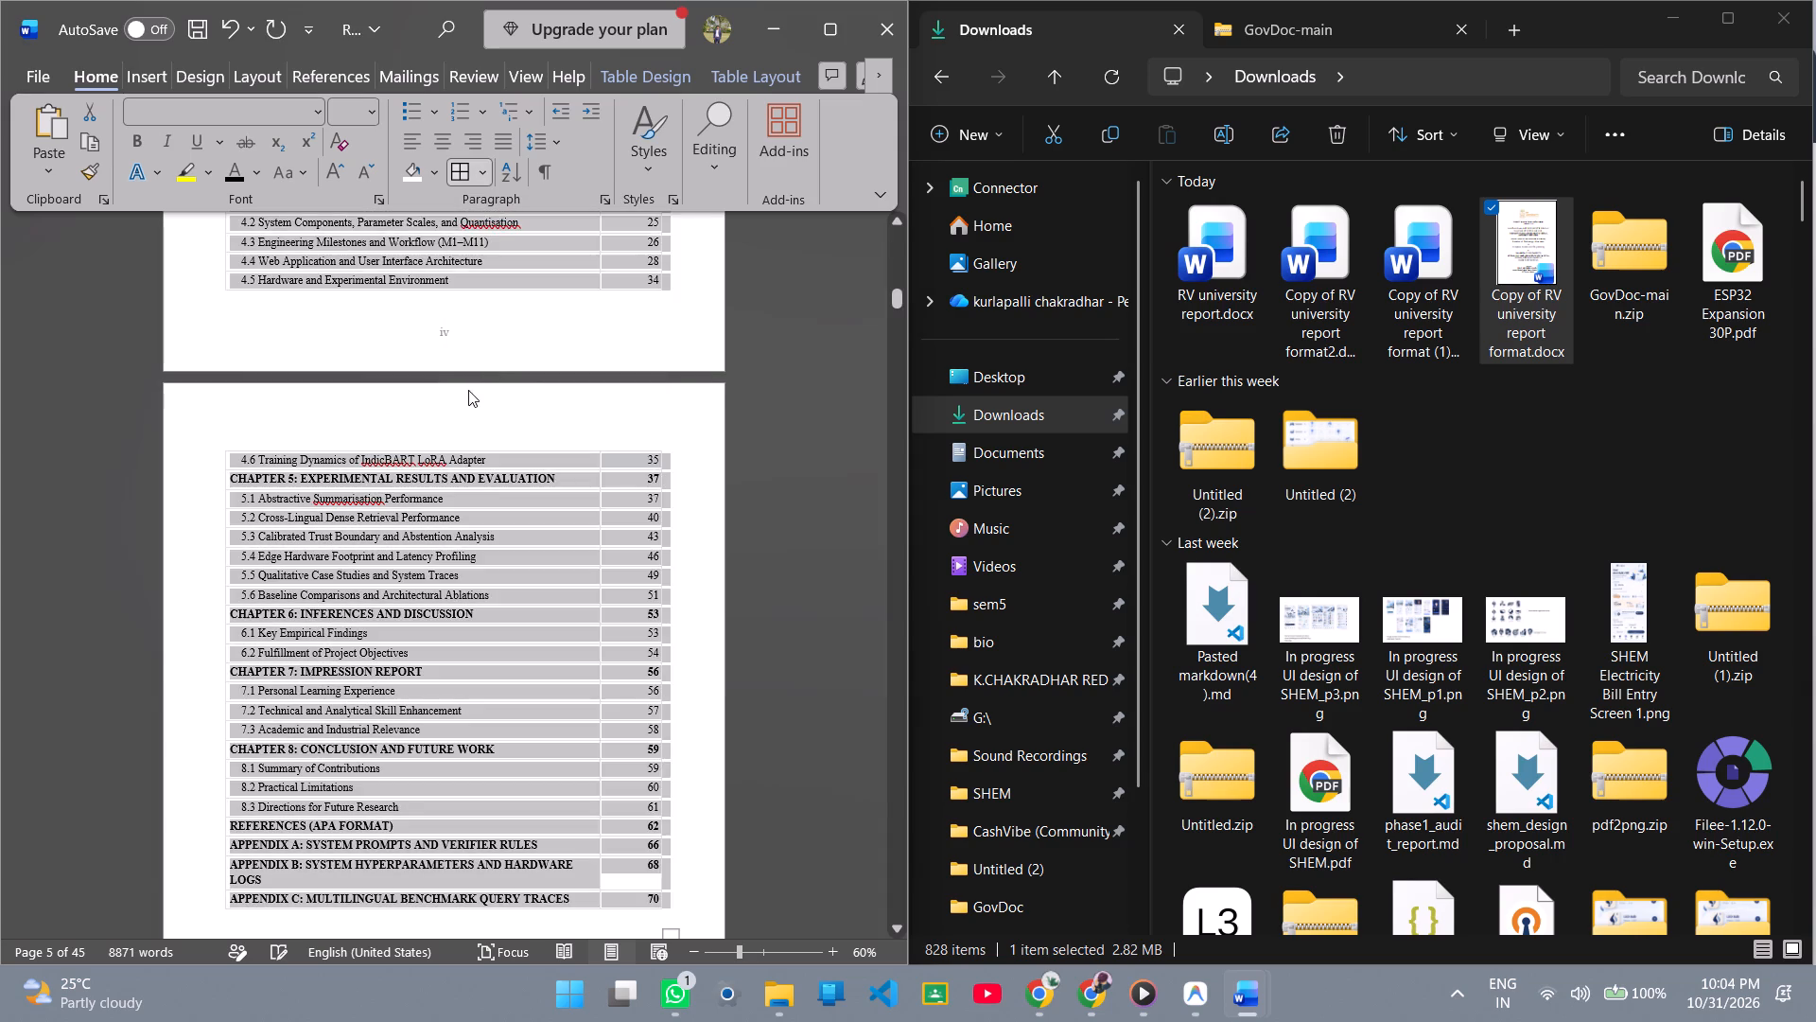
pyautogui.click(468, 398)
# Remove the empty lines above the LIST OF TABLES heading.
pyautogui.scroll(10, 471, 403)
pyautogui.scroll(-10, 471, 403)
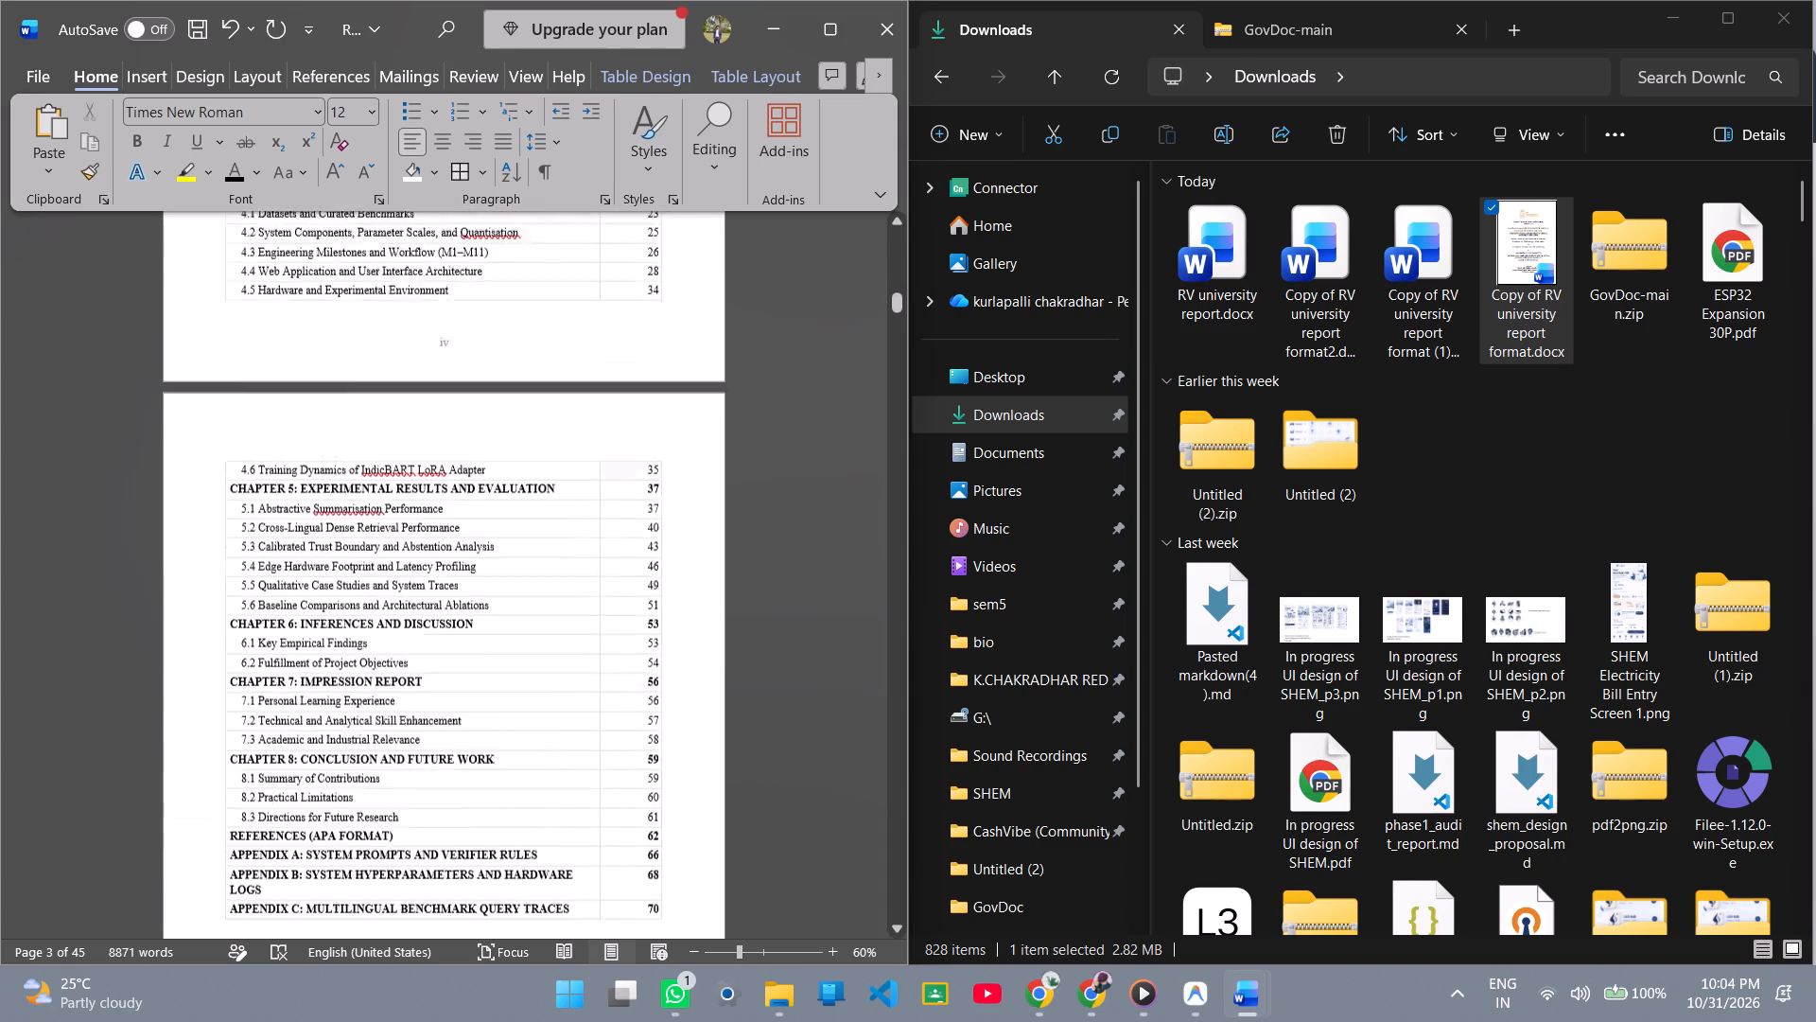
pyautogui.scroll(-16, 471, 403)
pyautogui.scroll(1, 471, 403)
pyautogui.scroll(4, 326, 281)
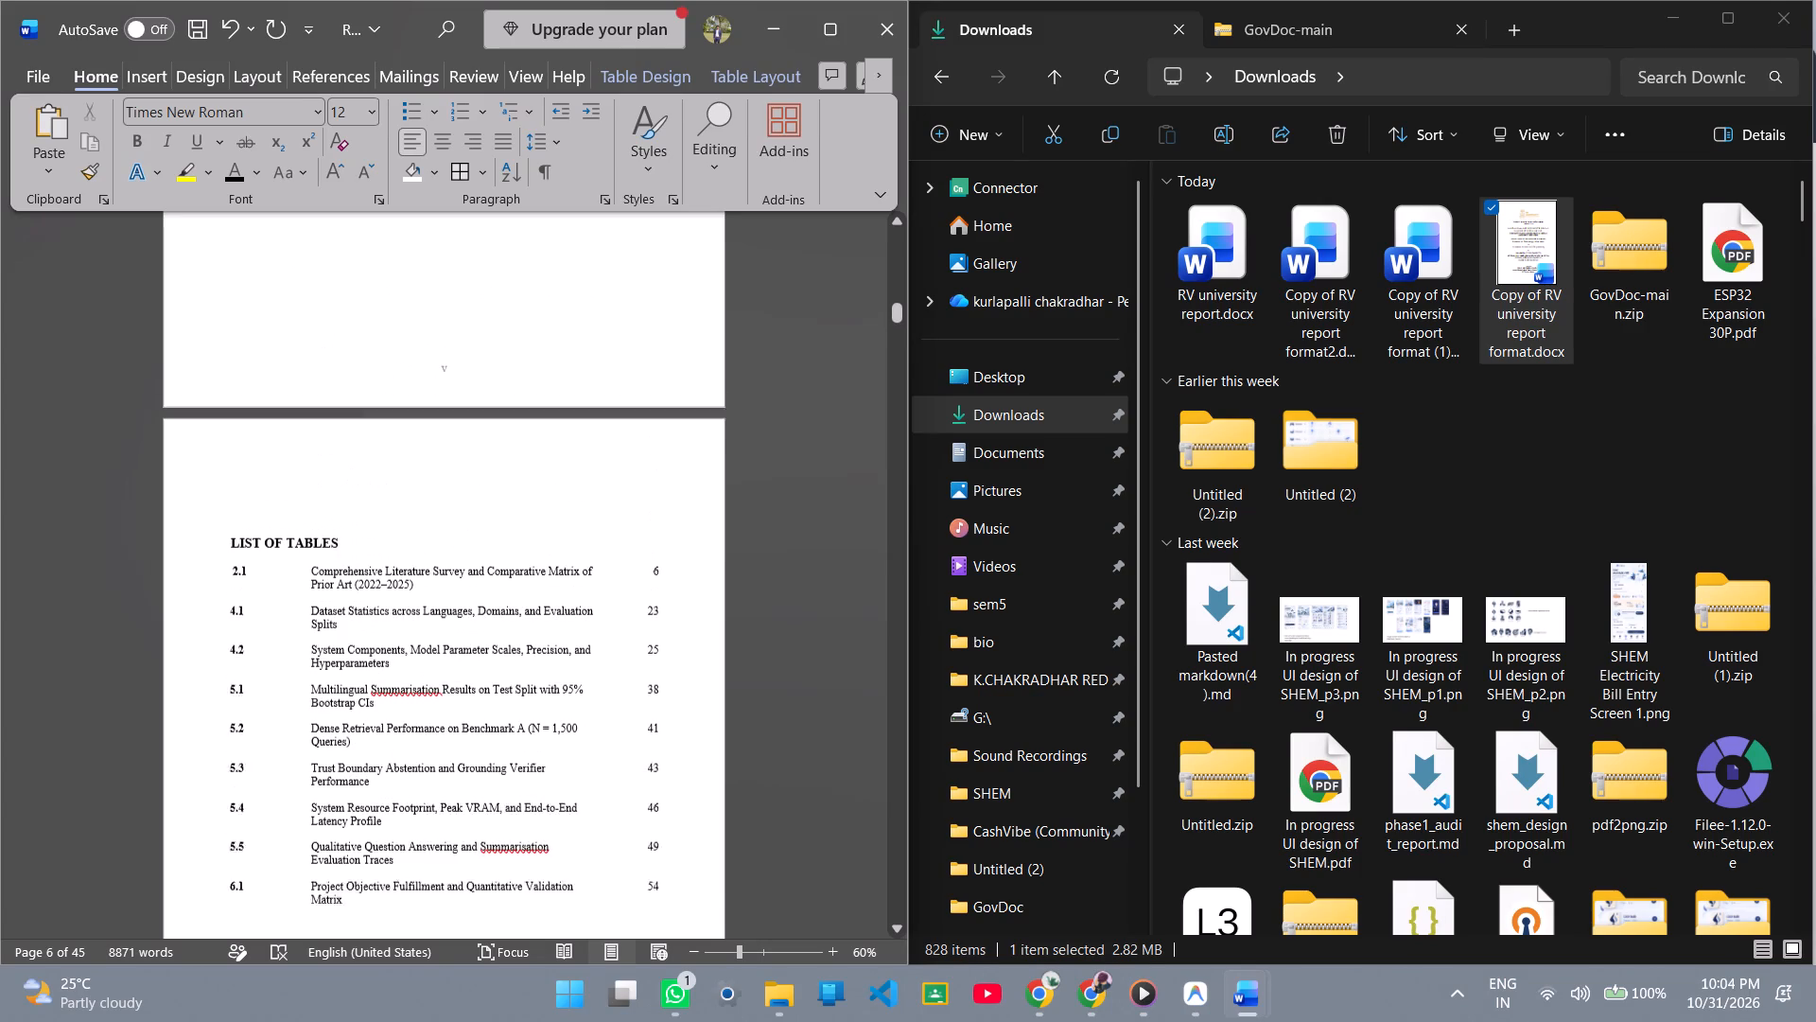
pyautogui.click(269, 520)
pyautogui.press('BackSpace')
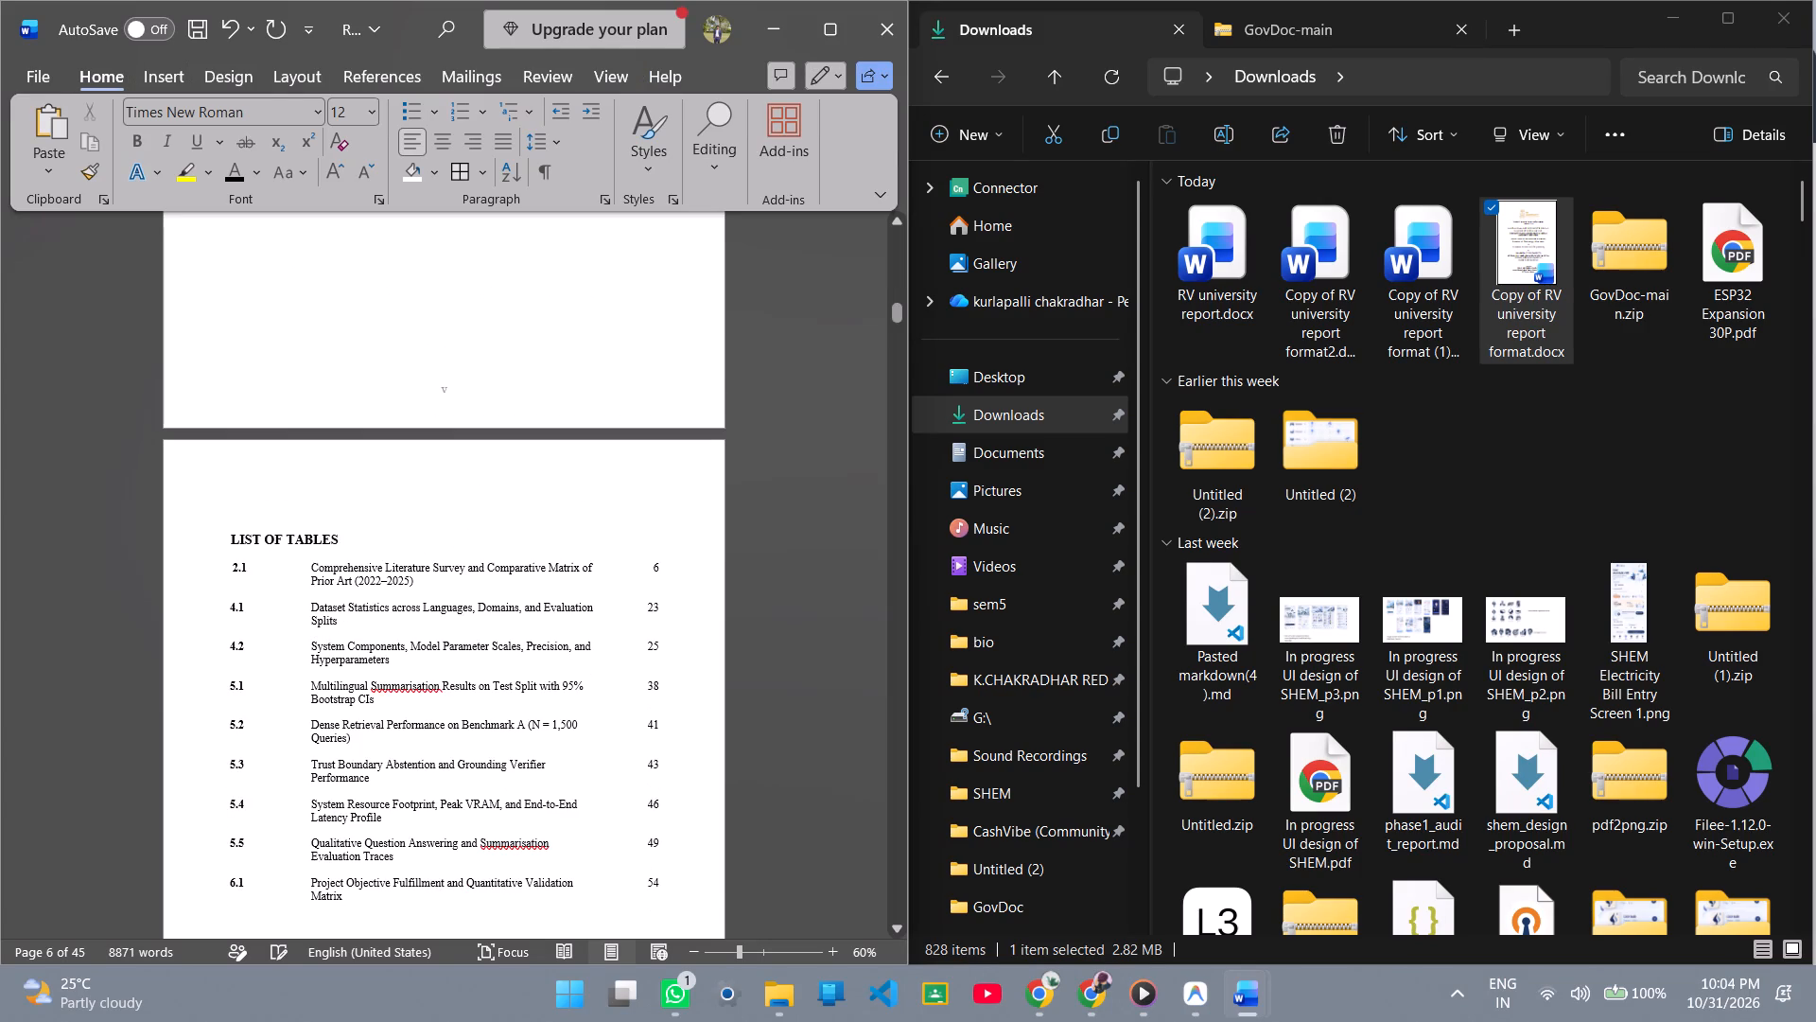
pyautogui.scroll(5, 351, 526)
pyautogui.scroll(-5, 351, 526)
pyautogui.click(294, 520)
pyautogui.press('BackSpace')
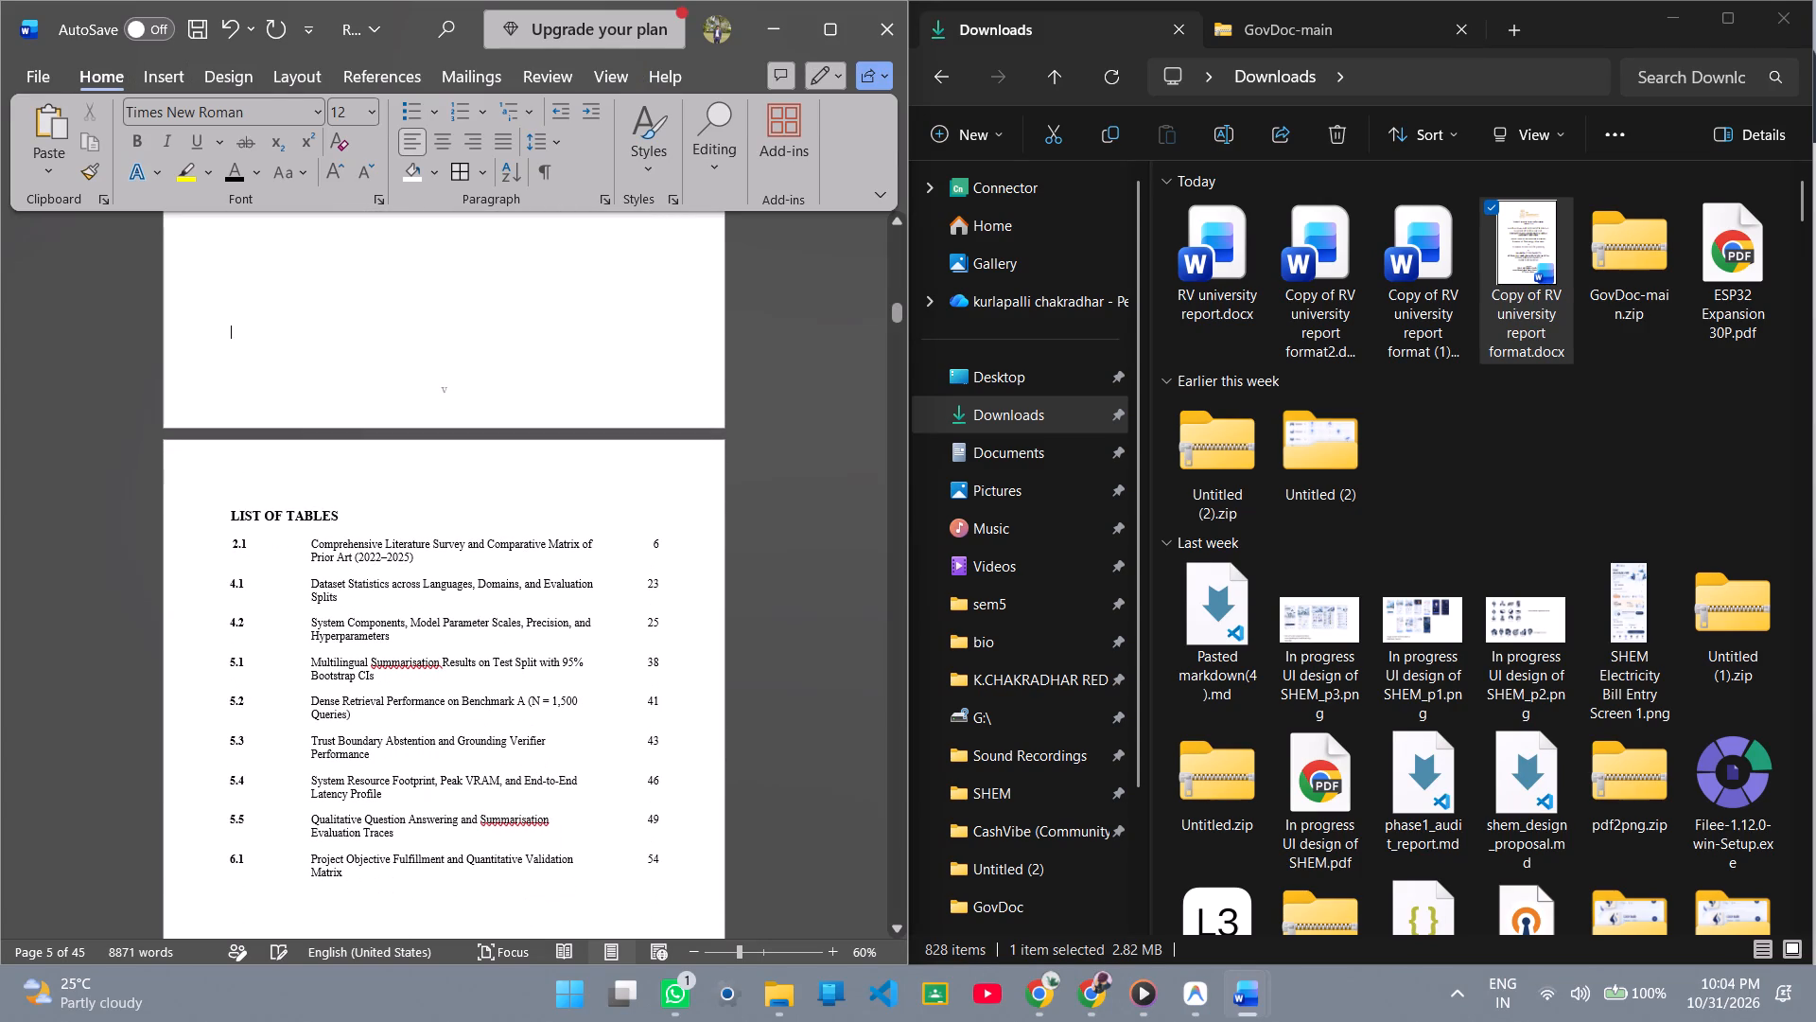
# Remove the empty line above the LIST OF FIGURES heading.
pyautogui.scroll(-13, 399, 484)
pyautogui.click(267, 407)
pyautogui.press('BackSpace')
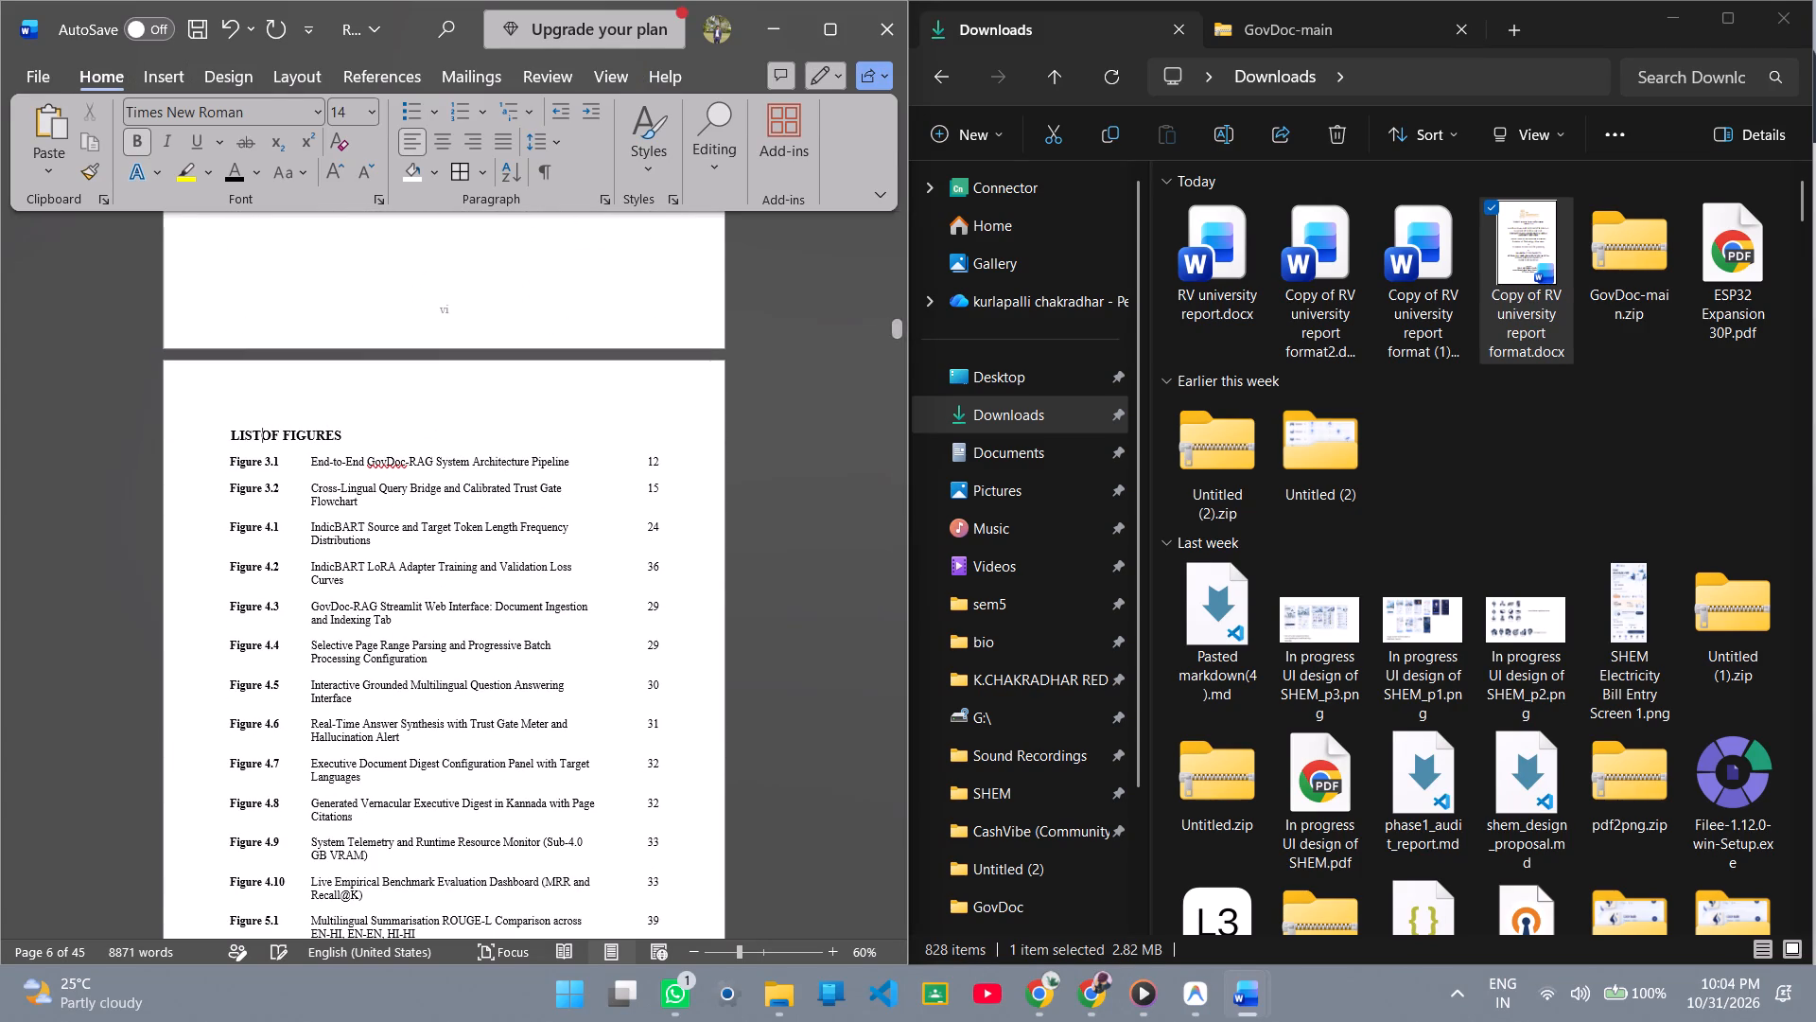
# Undo the last edit on the LIST OF FIGURES page.
pyautogui.hotkey('ctrl', 'z')
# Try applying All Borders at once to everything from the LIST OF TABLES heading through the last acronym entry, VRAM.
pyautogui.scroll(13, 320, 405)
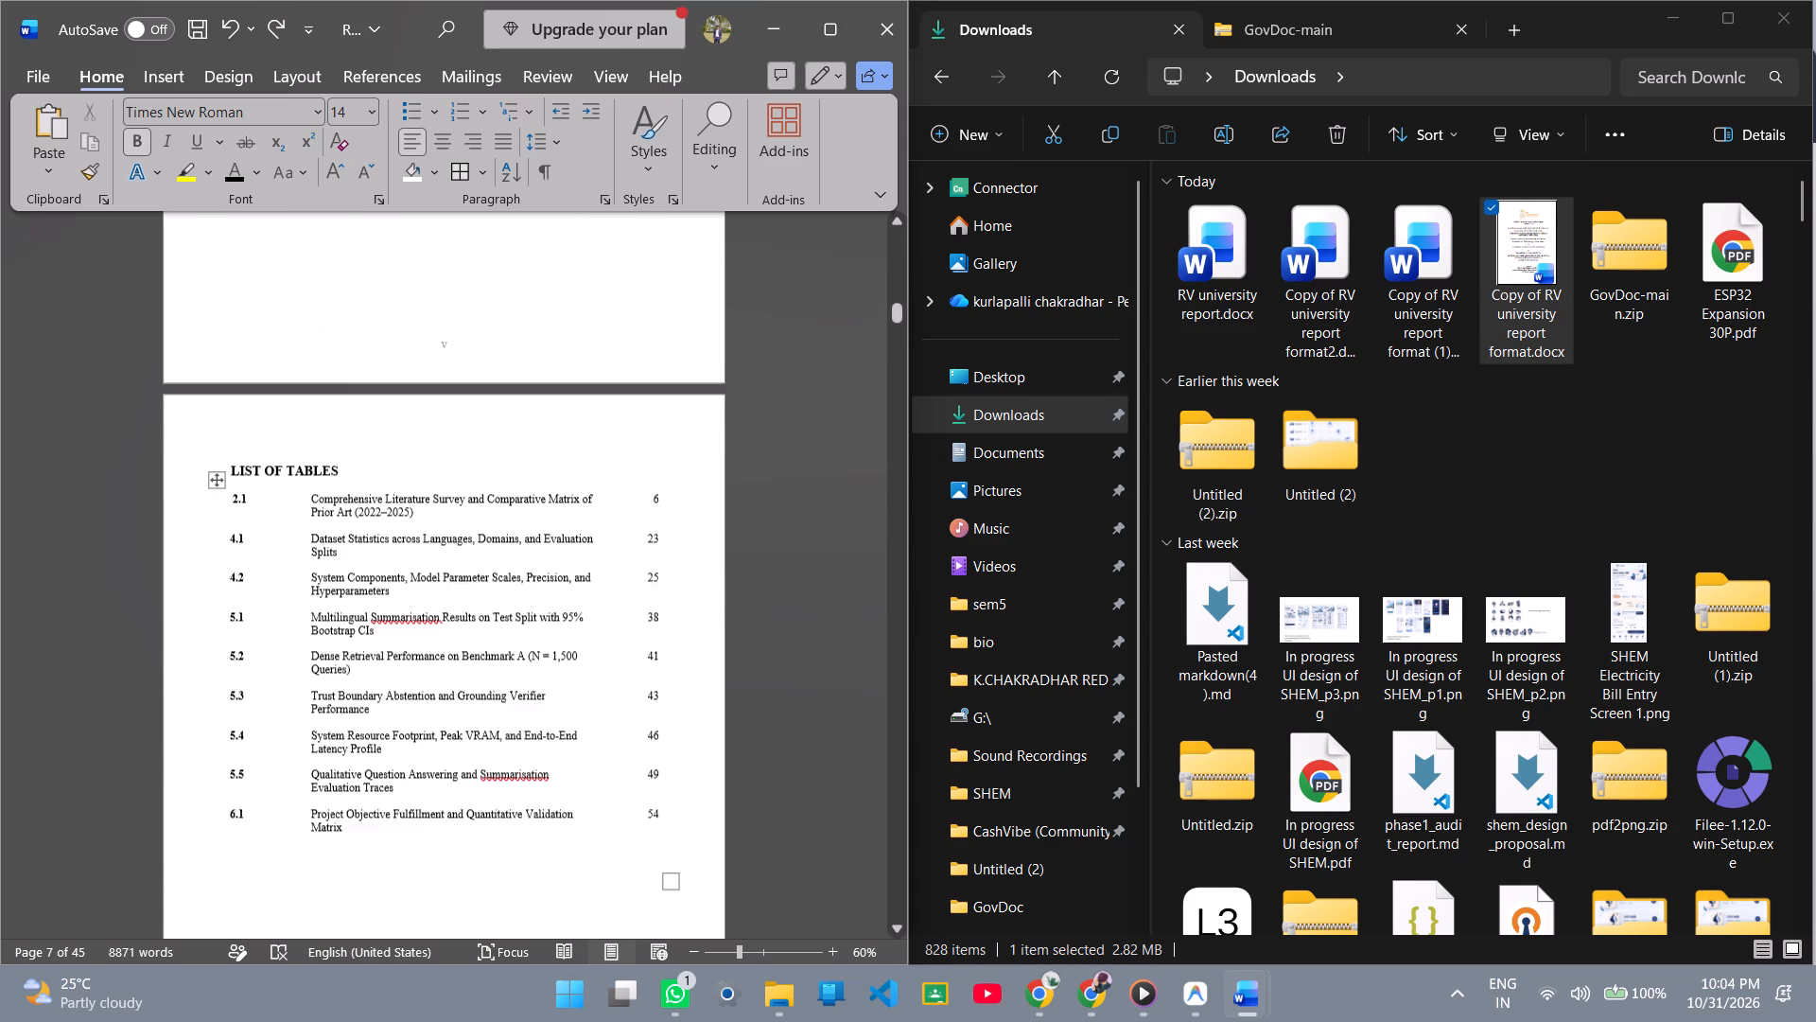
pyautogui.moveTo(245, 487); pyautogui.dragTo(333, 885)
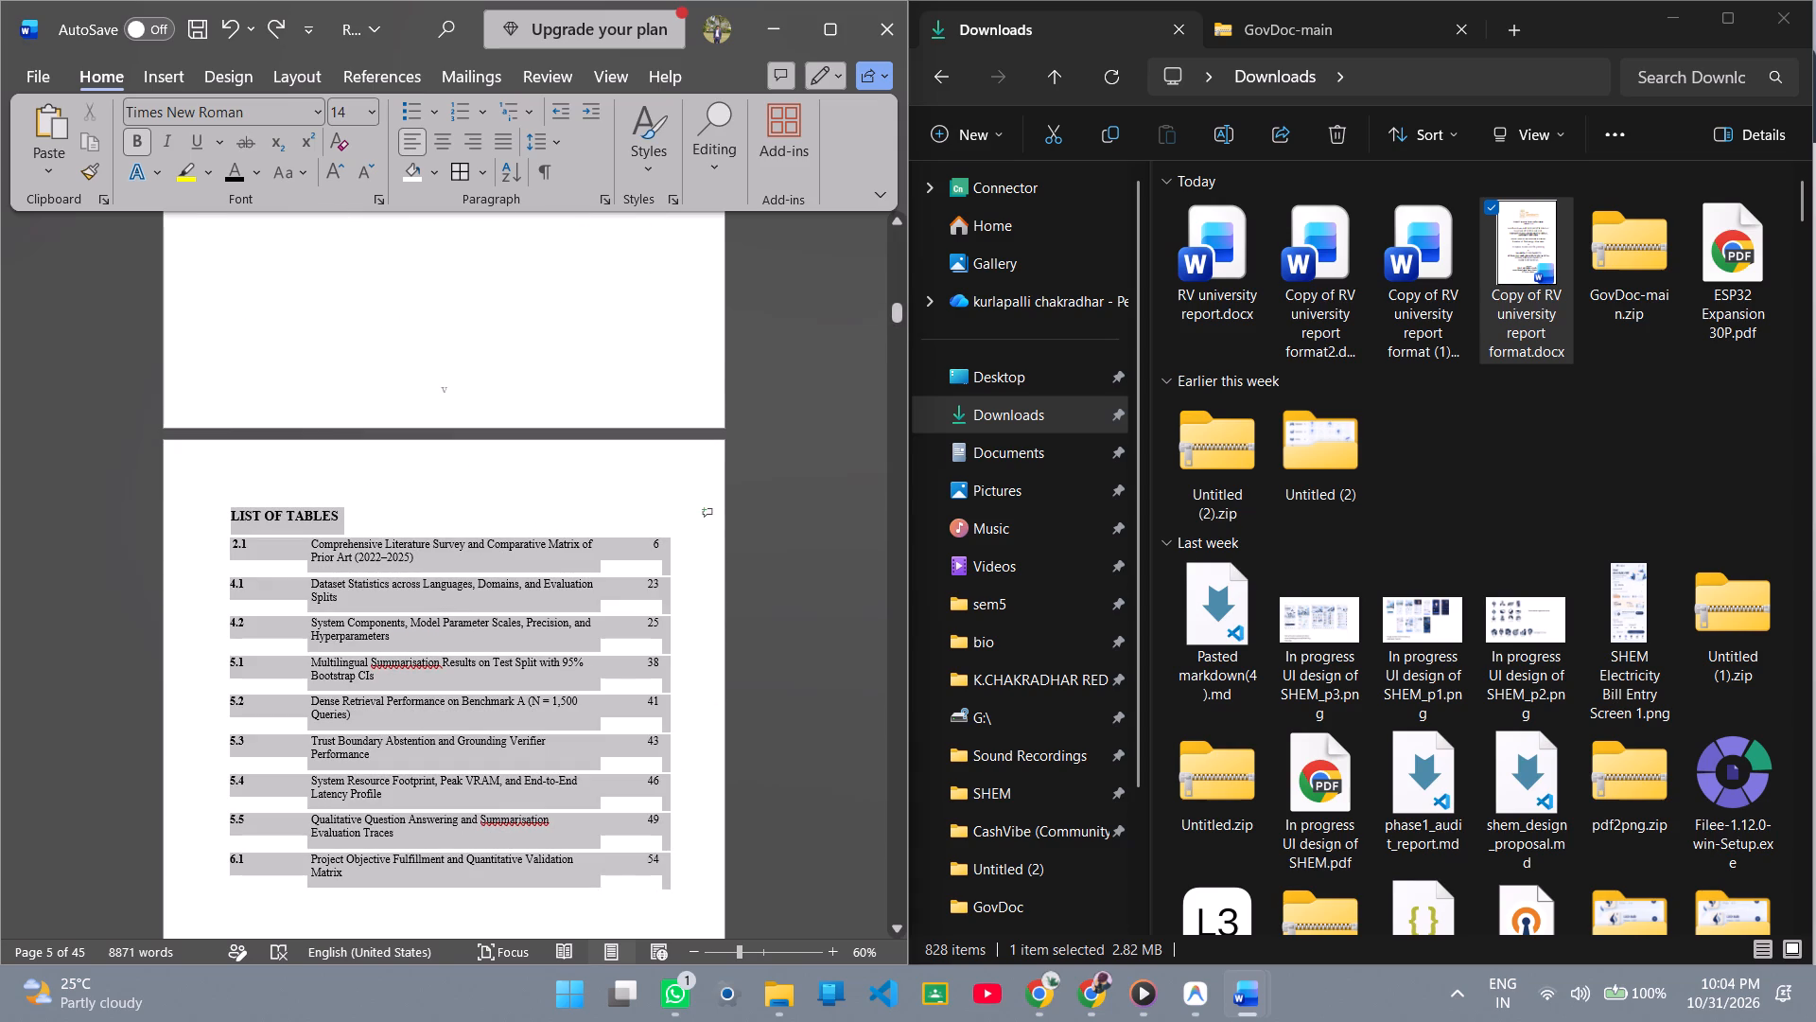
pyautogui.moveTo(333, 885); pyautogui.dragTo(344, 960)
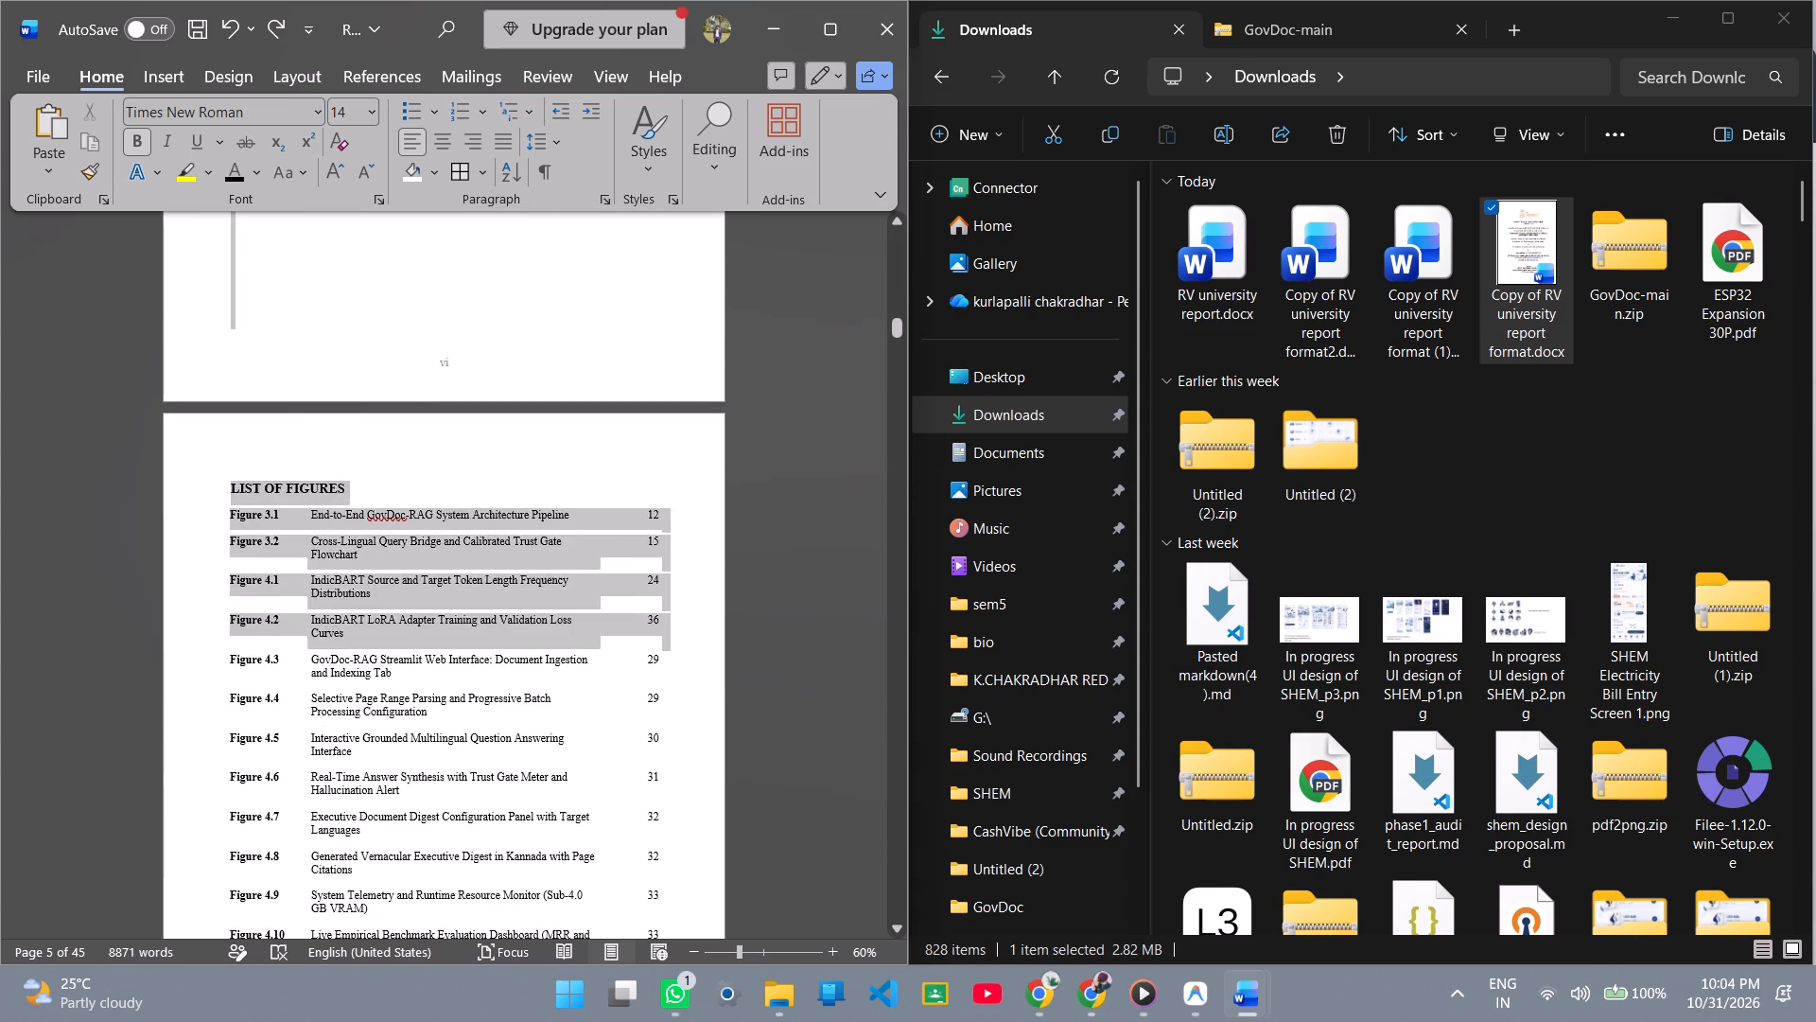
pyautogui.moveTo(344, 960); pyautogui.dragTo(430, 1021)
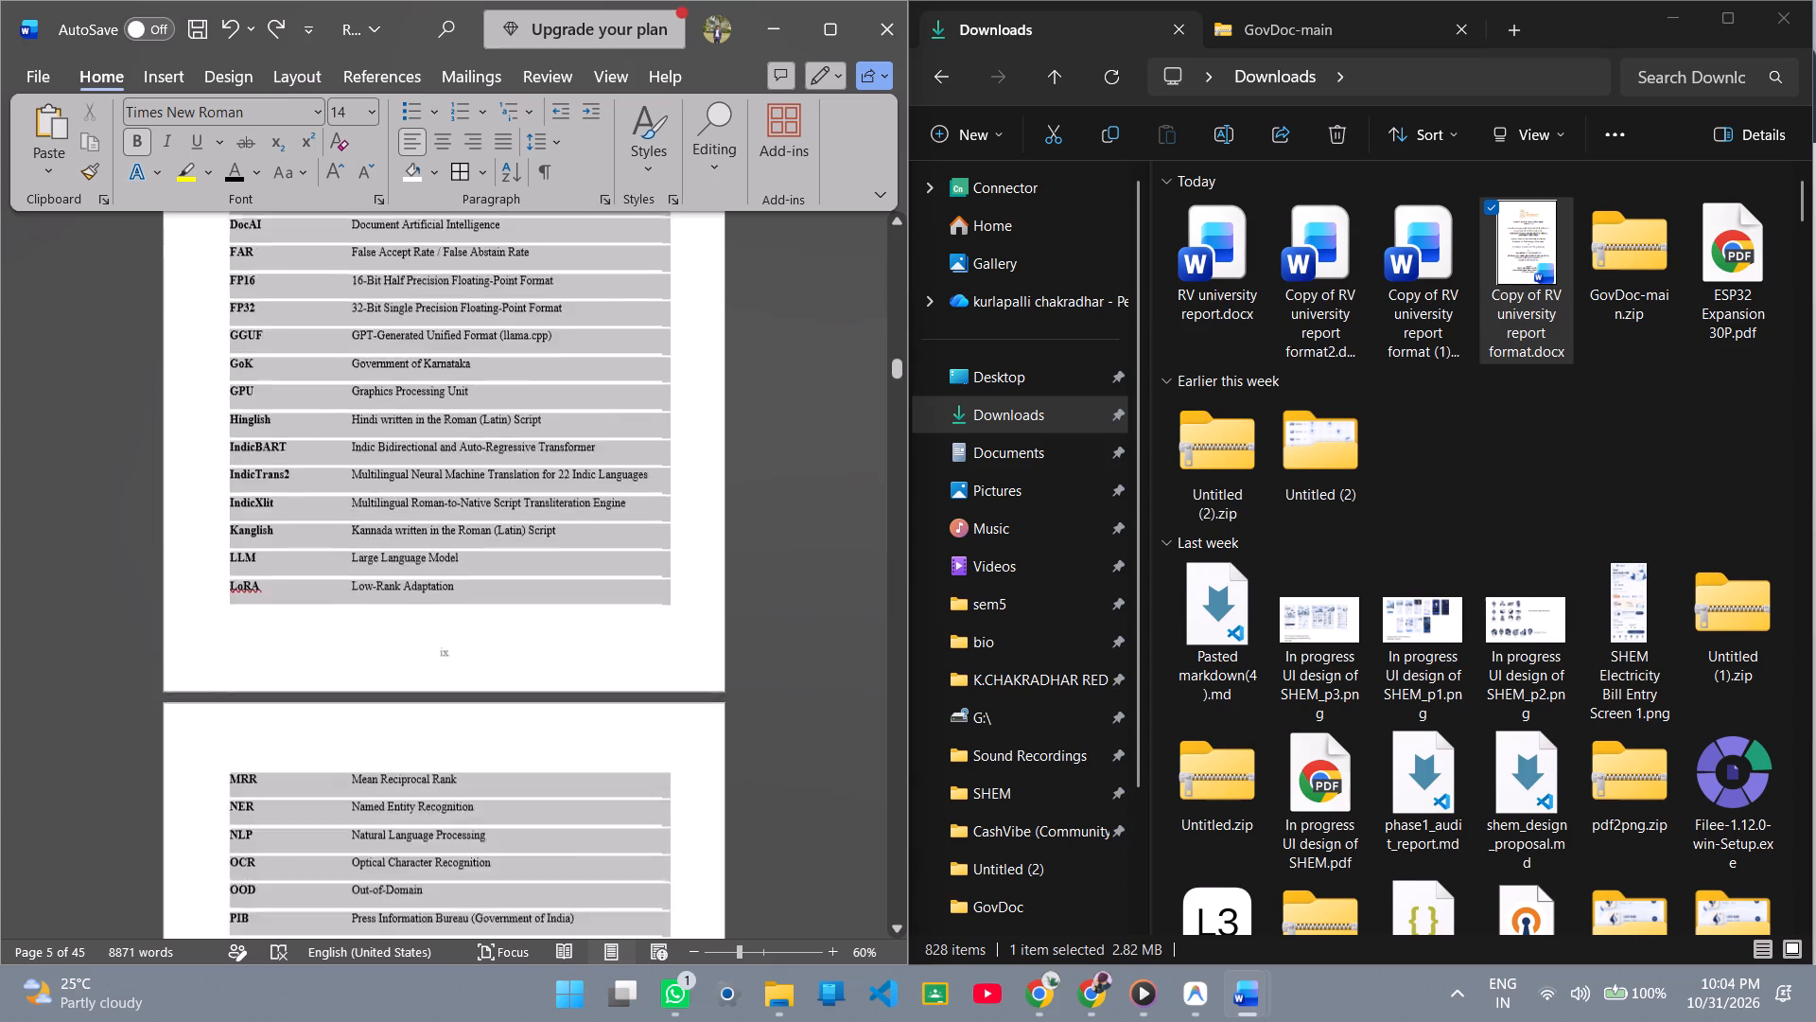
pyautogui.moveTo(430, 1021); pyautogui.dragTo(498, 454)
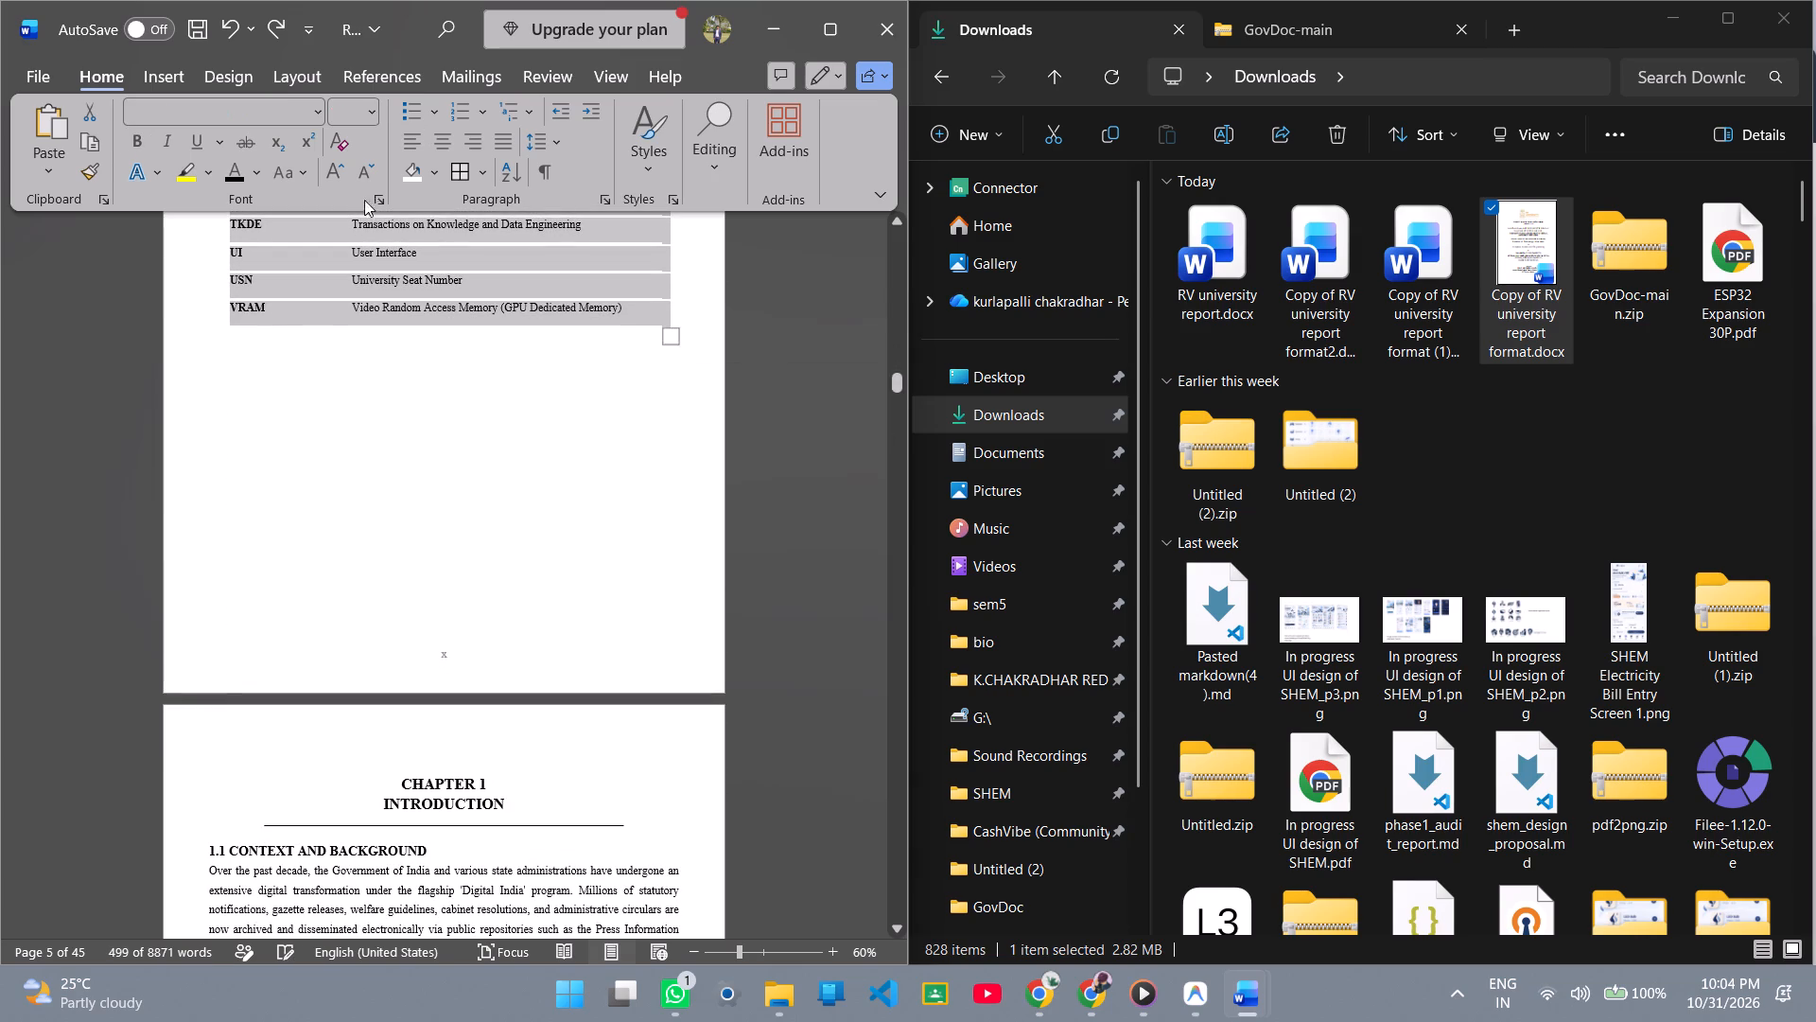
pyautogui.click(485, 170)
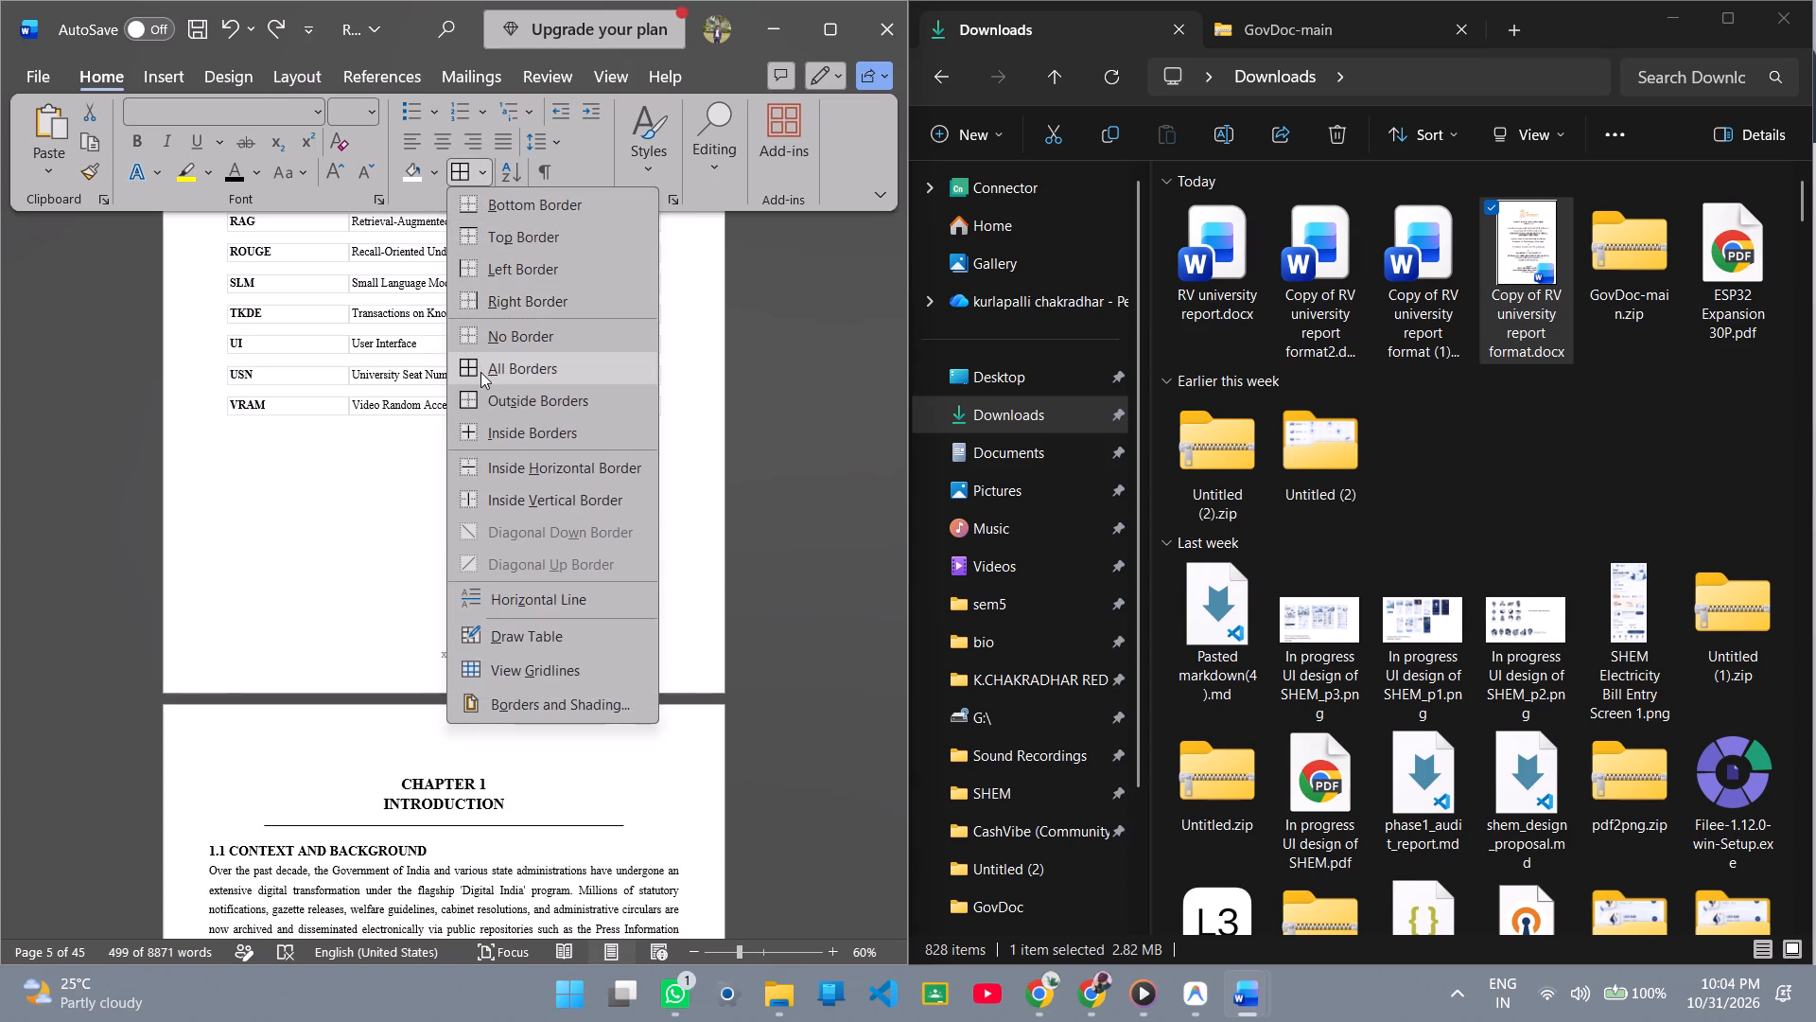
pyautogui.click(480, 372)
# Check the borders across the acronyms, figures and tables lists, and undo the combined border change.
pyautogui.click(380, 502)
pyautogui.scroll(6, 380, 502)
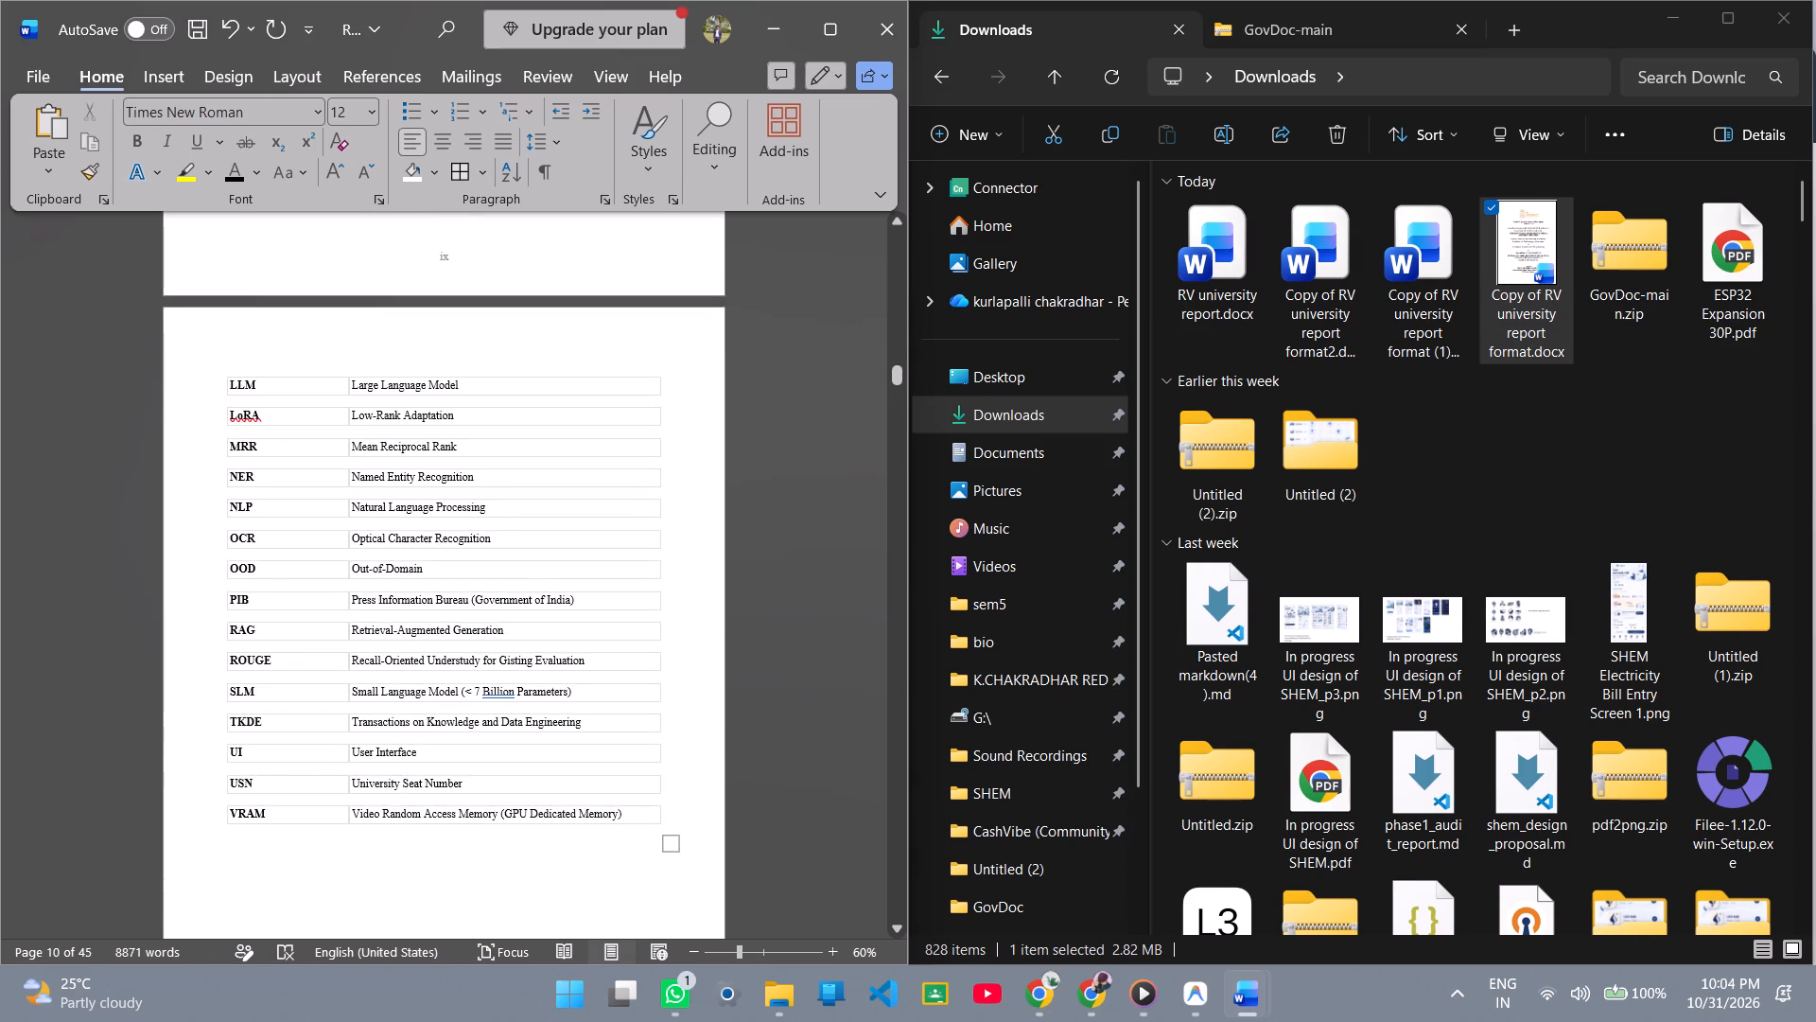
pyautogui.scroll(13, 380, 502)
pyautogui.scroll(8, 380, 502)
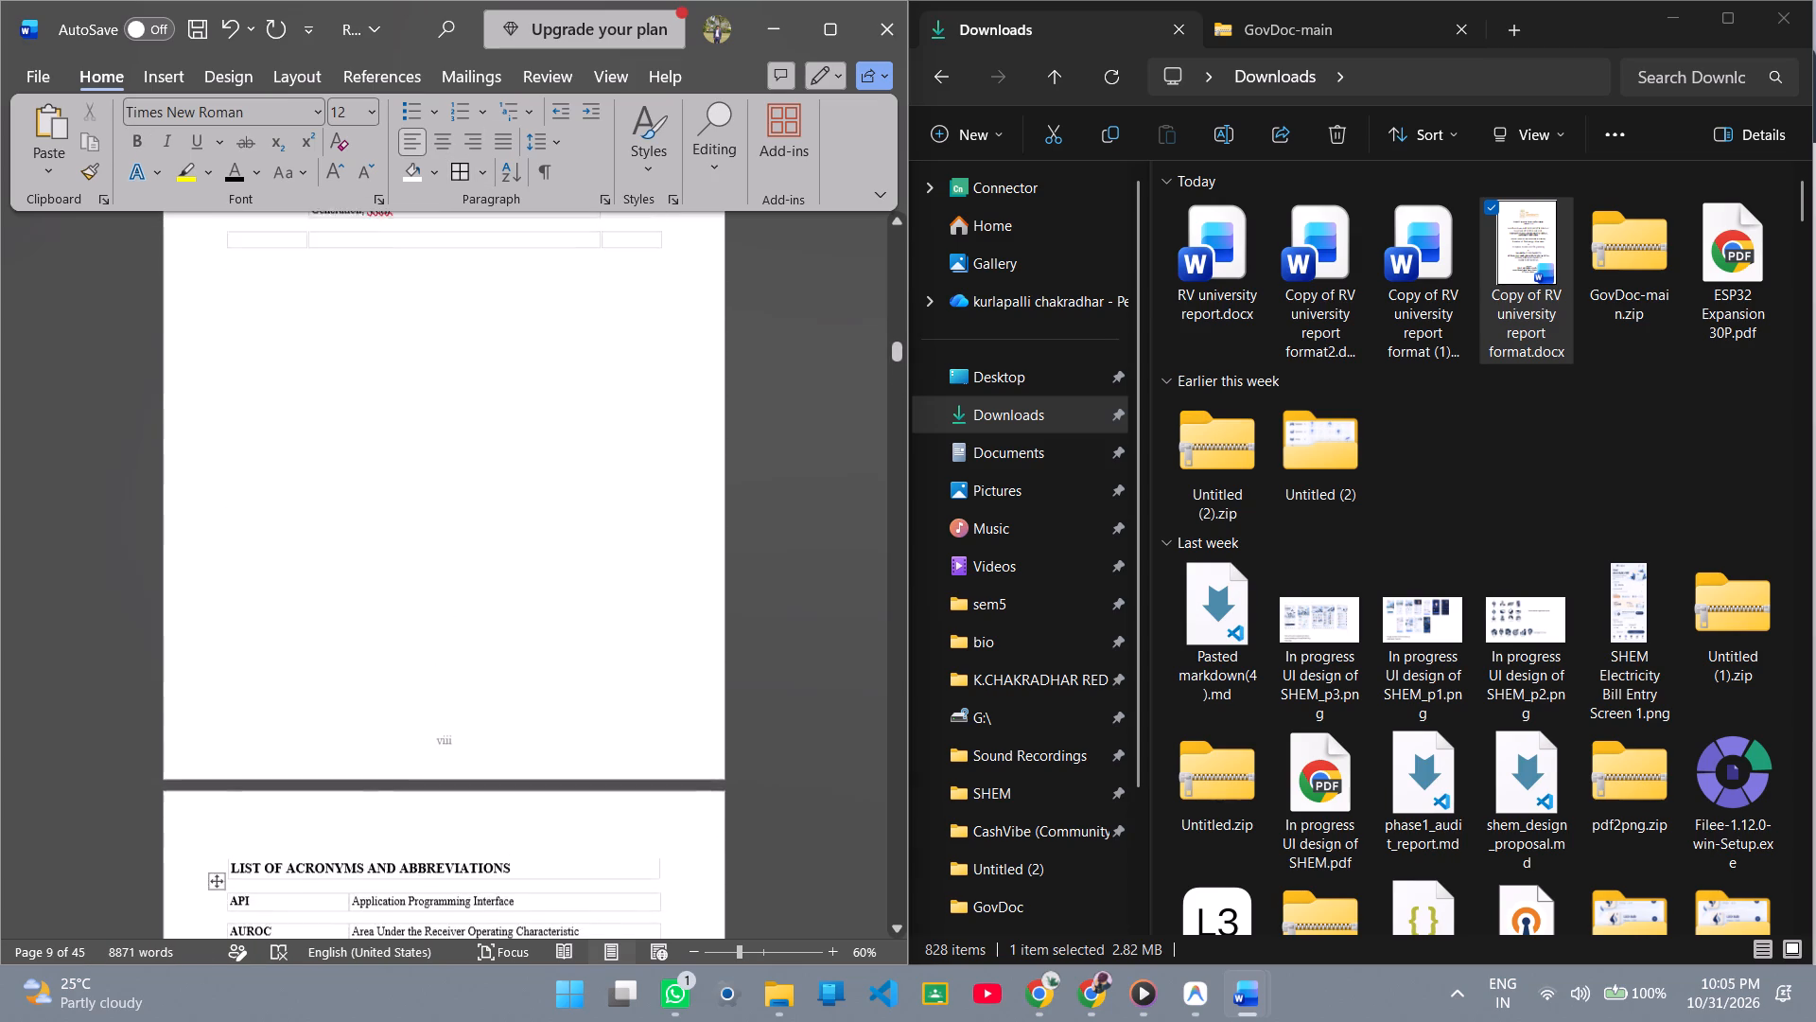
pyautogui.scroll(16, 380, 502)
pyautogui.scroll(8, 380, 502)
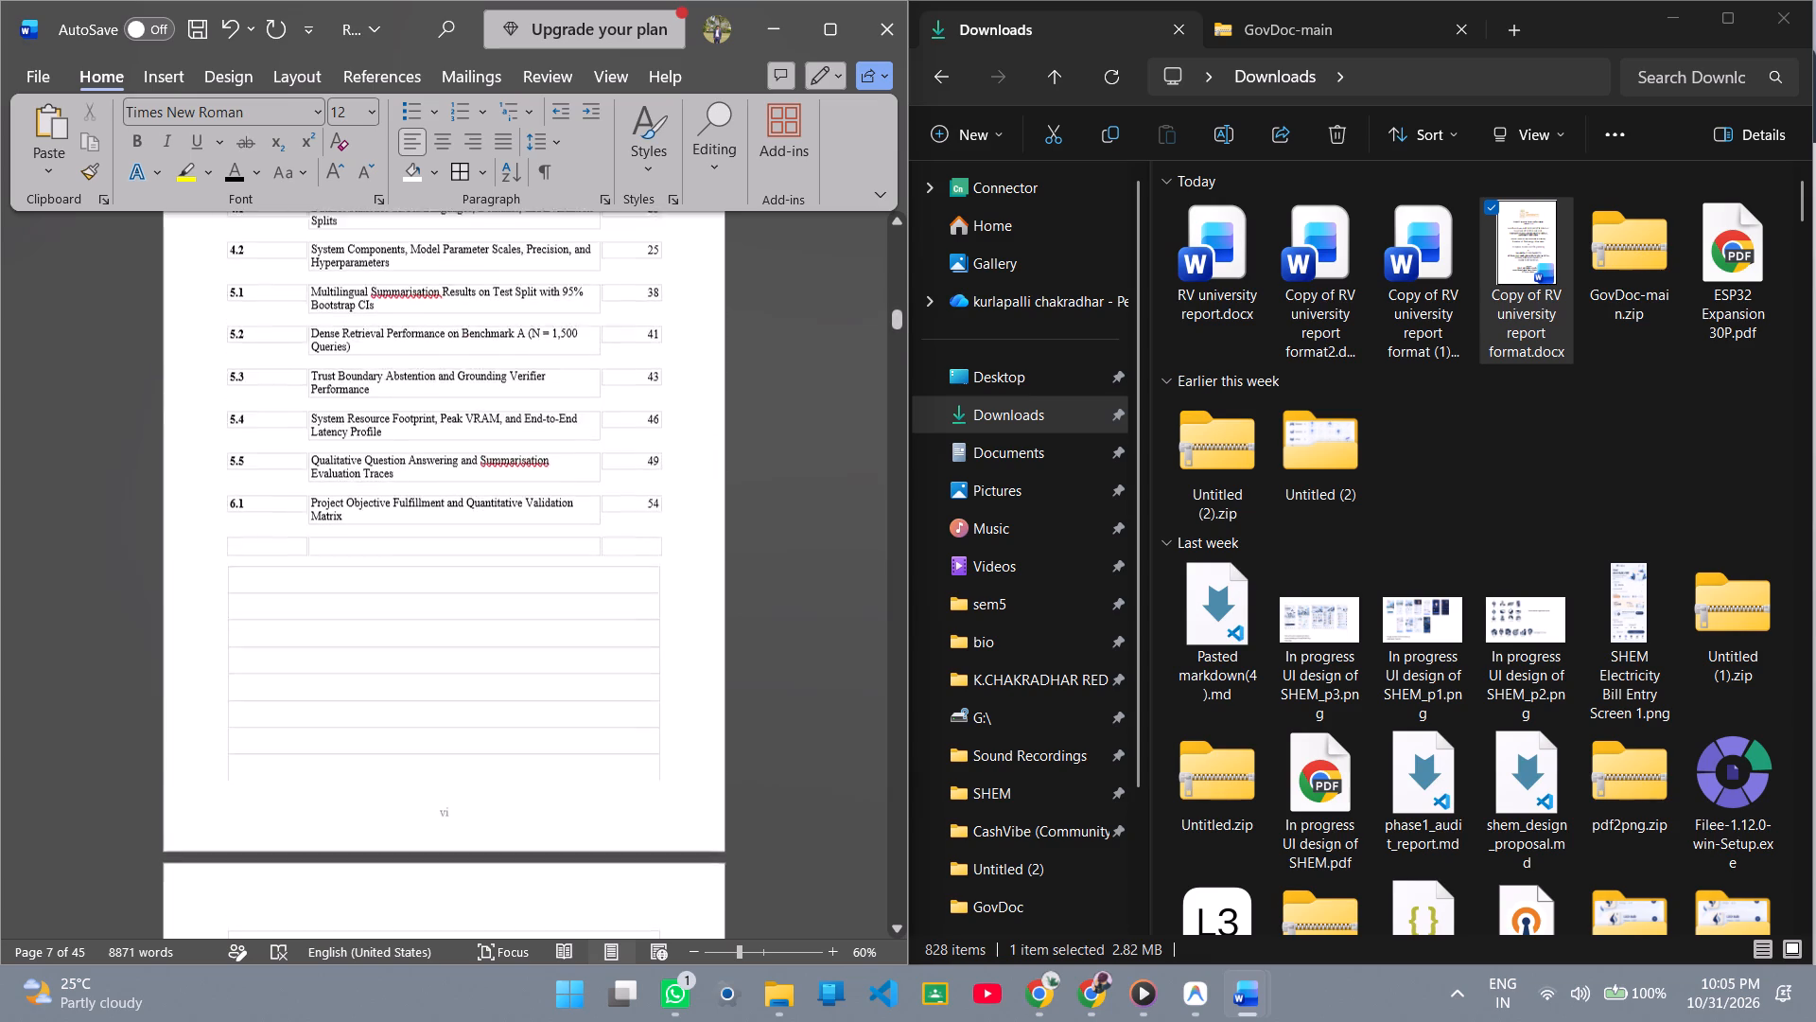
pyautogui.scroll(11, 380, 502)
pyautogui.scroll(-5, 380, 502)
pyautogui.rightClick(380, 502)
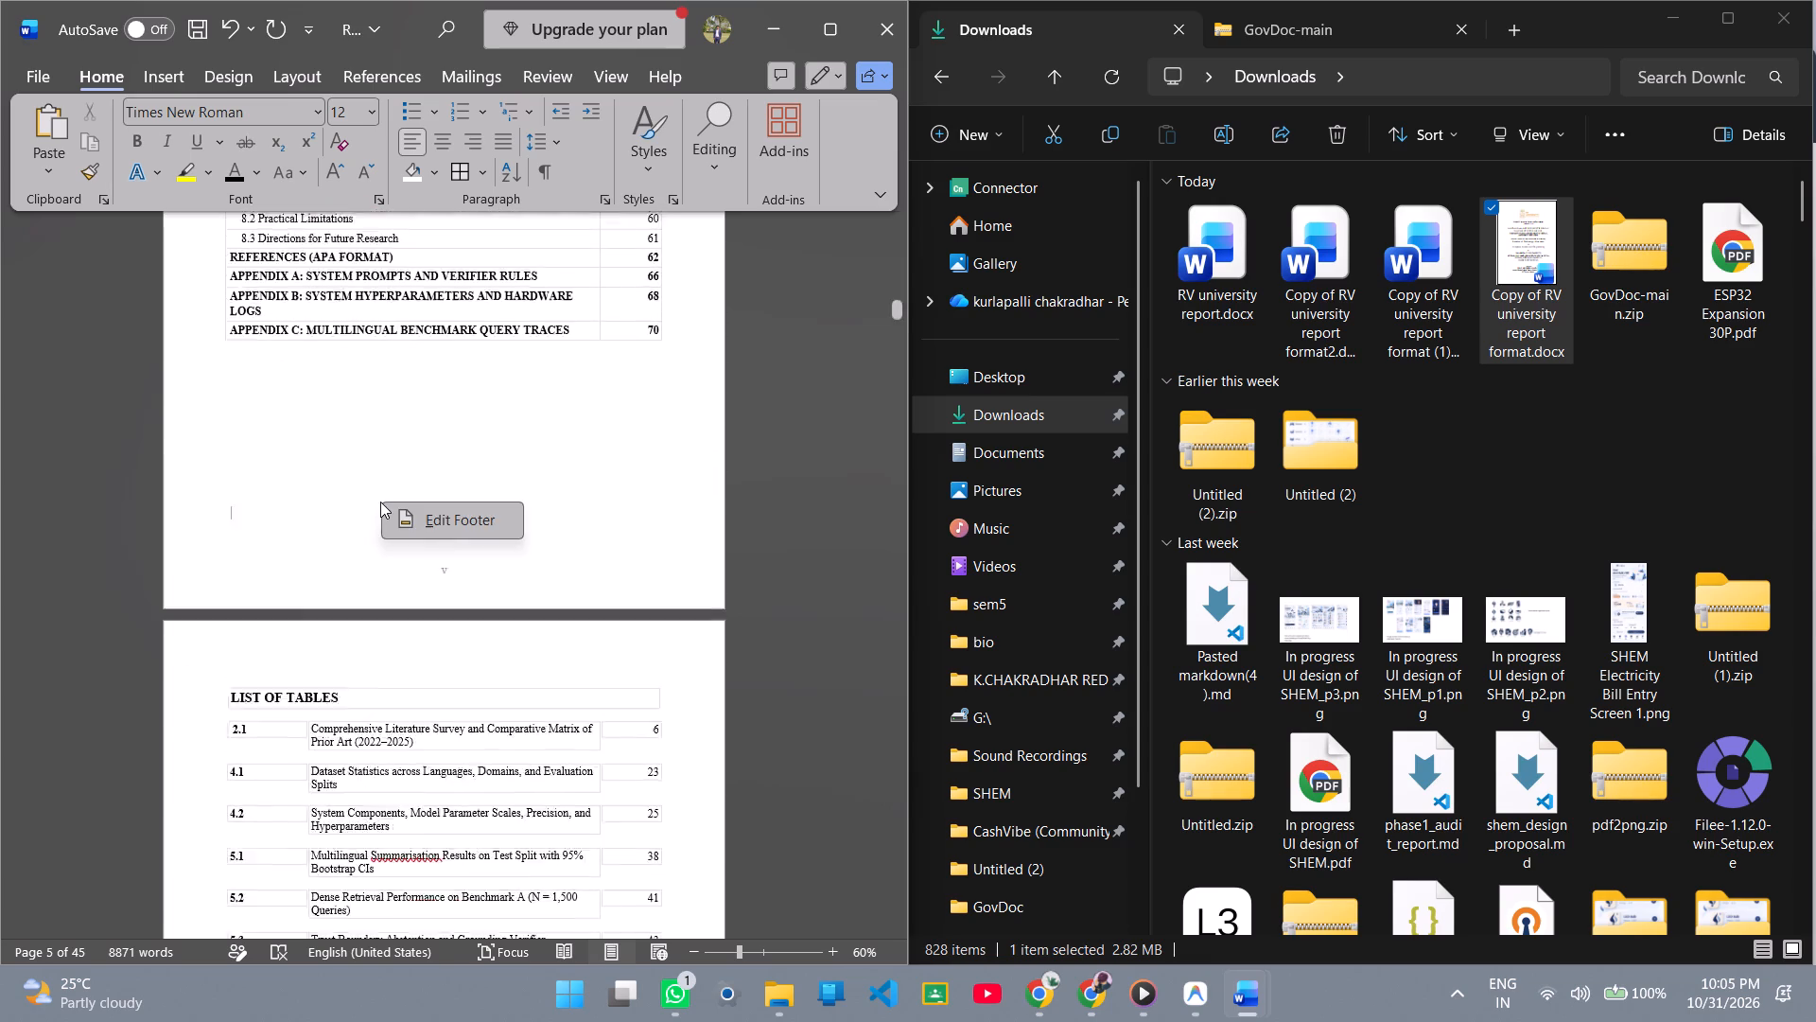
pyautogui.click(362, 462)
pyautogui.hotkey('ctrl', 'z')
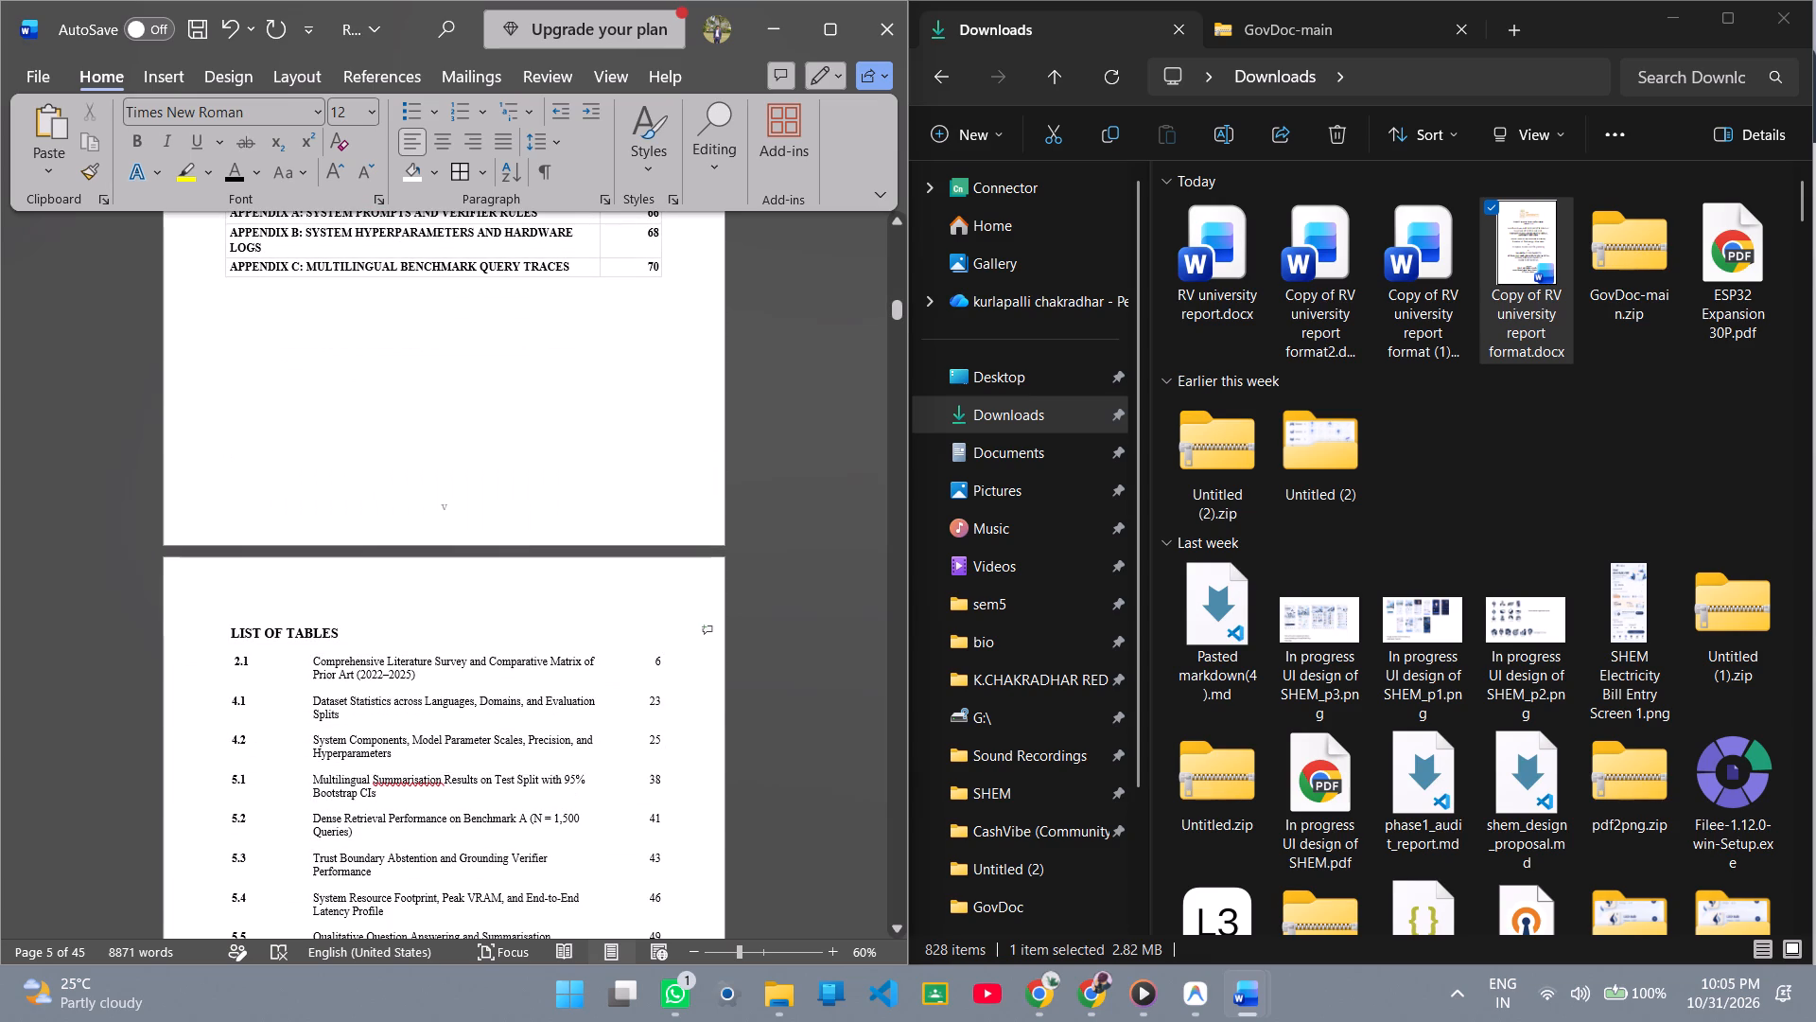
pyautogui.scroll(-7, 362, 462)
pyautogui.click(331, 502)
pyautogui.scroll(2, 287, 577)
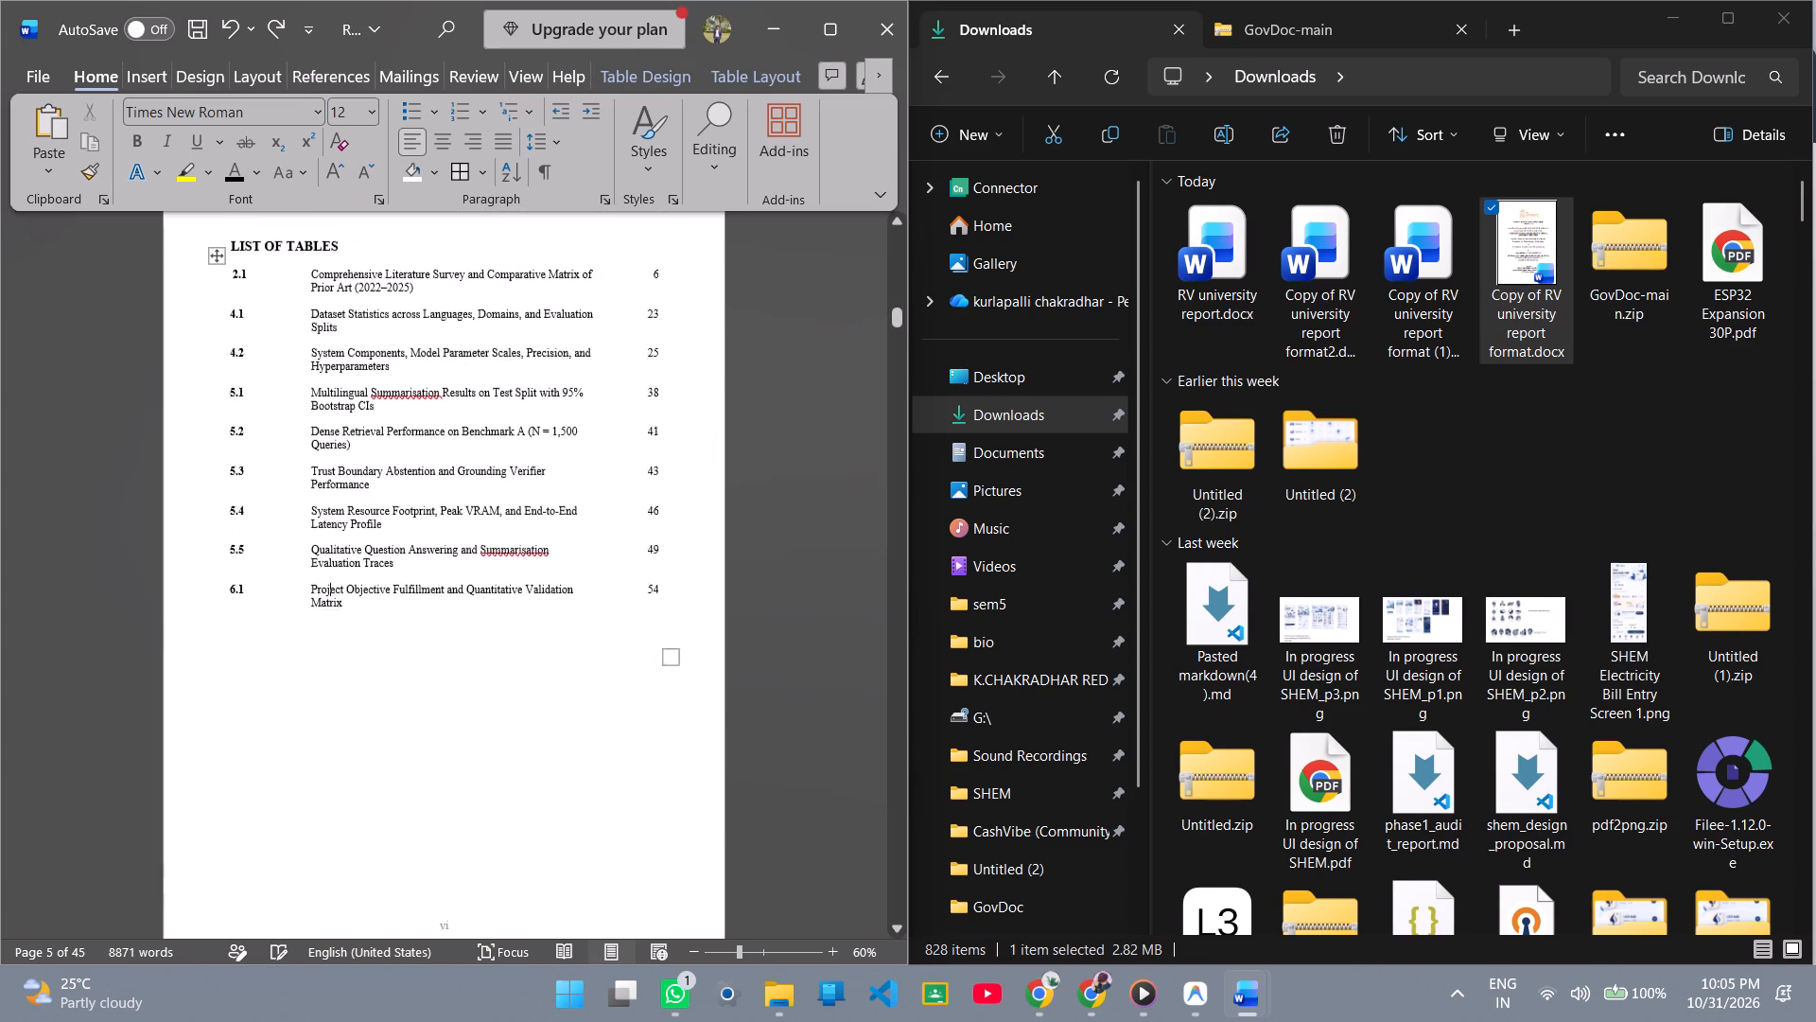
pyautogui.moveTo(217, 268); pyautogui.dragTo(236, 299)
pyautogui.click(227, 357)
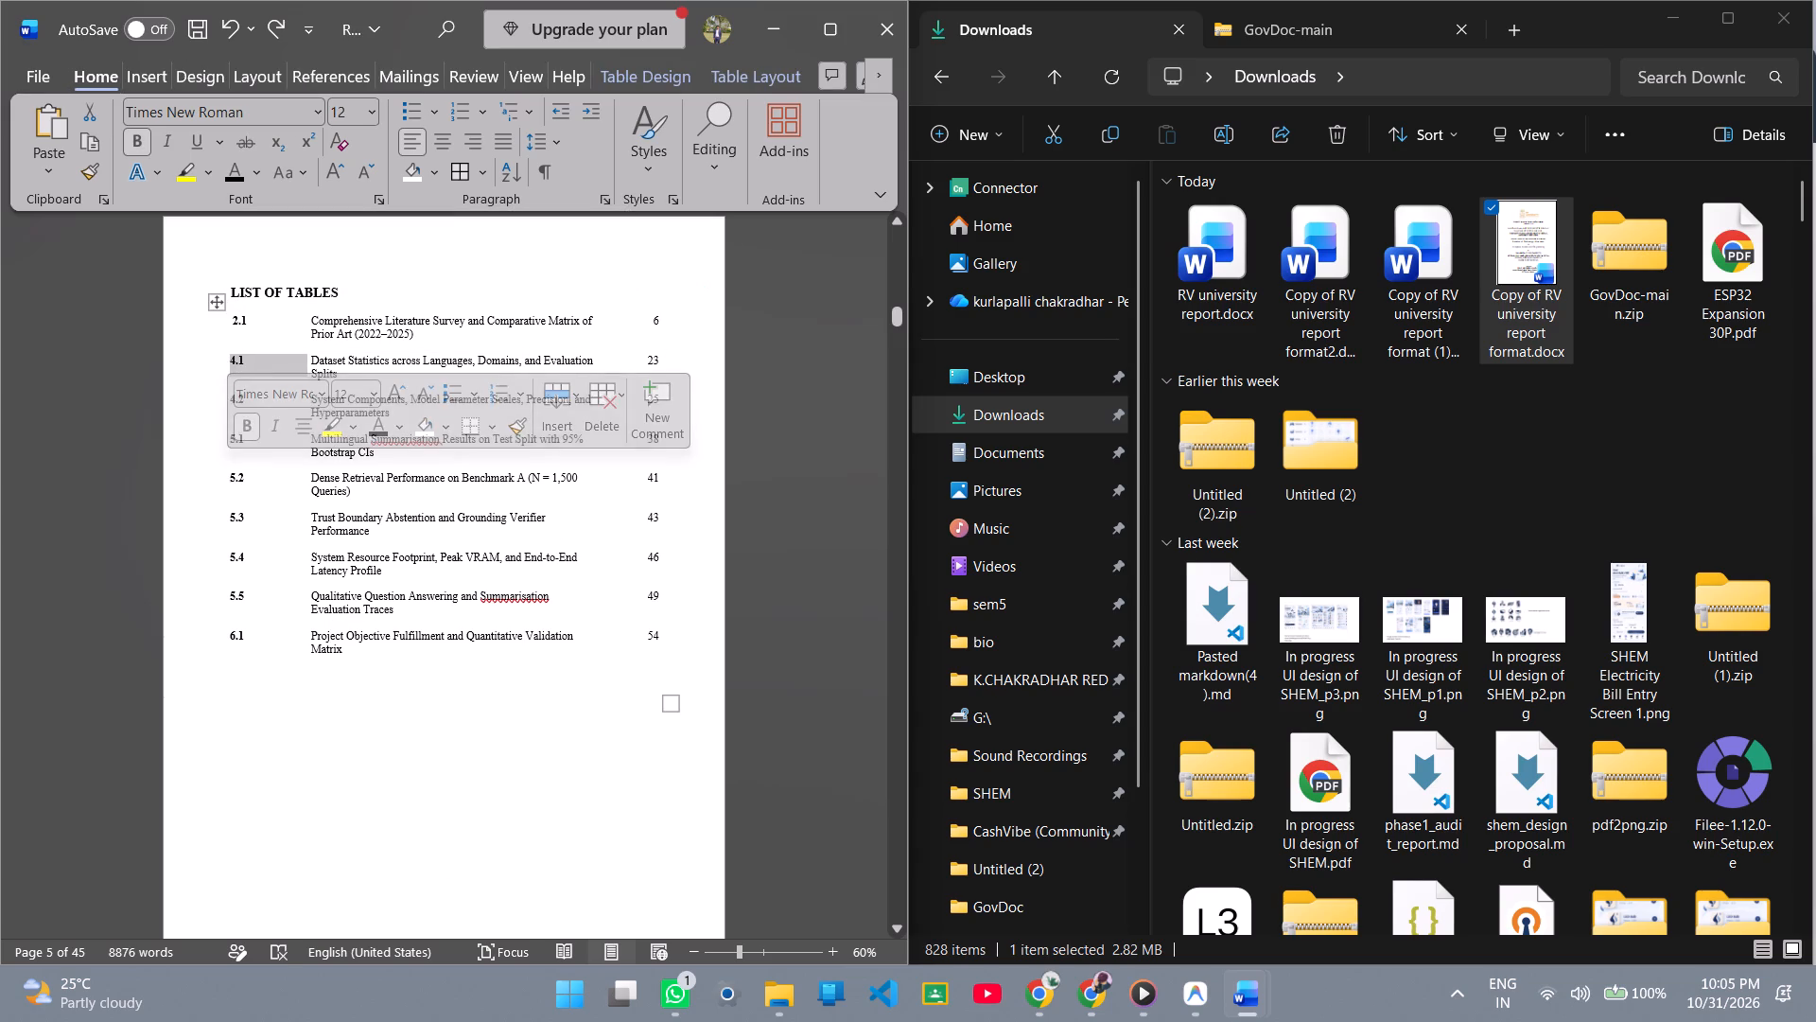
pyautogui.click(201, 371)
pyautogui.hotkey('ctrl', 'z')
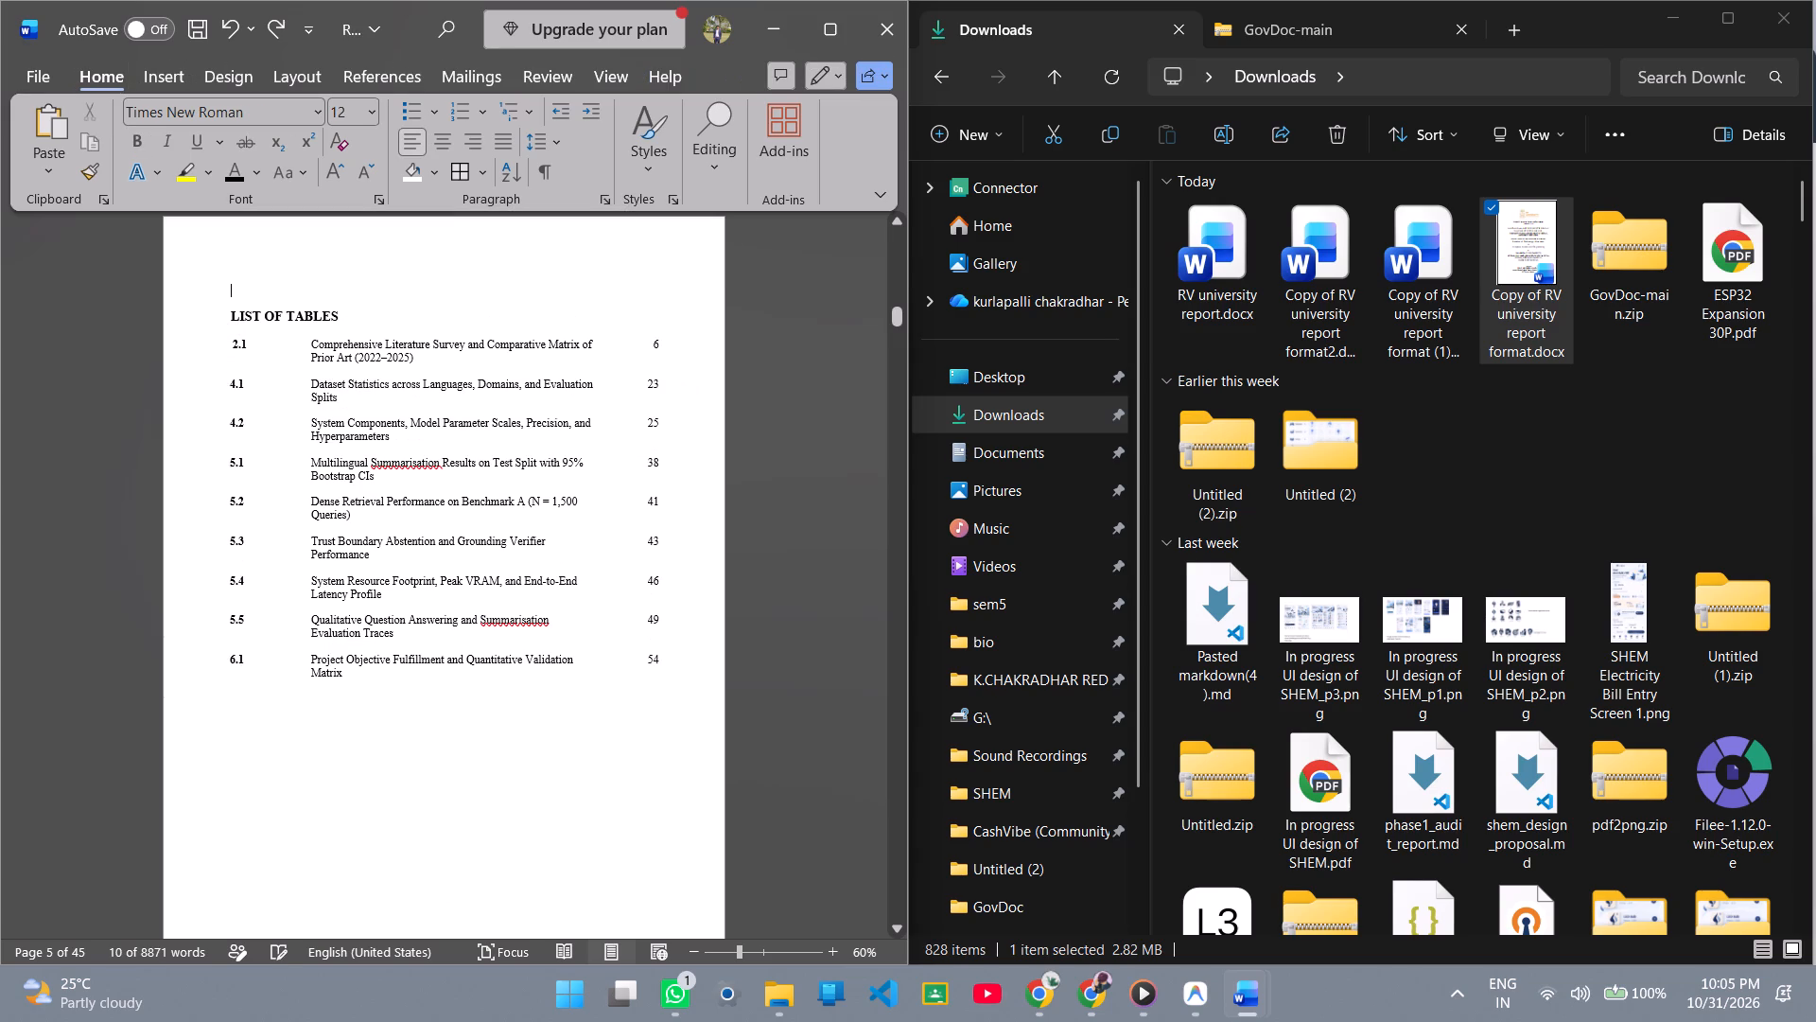
# Apply All Borders to the table under LIST OF TABLES, from entry 2.1 through 6.1, leaving out the heading.
pyautogui.scroll(10, 216, 338)
pyautogui.scroll(-5, 219, 343)
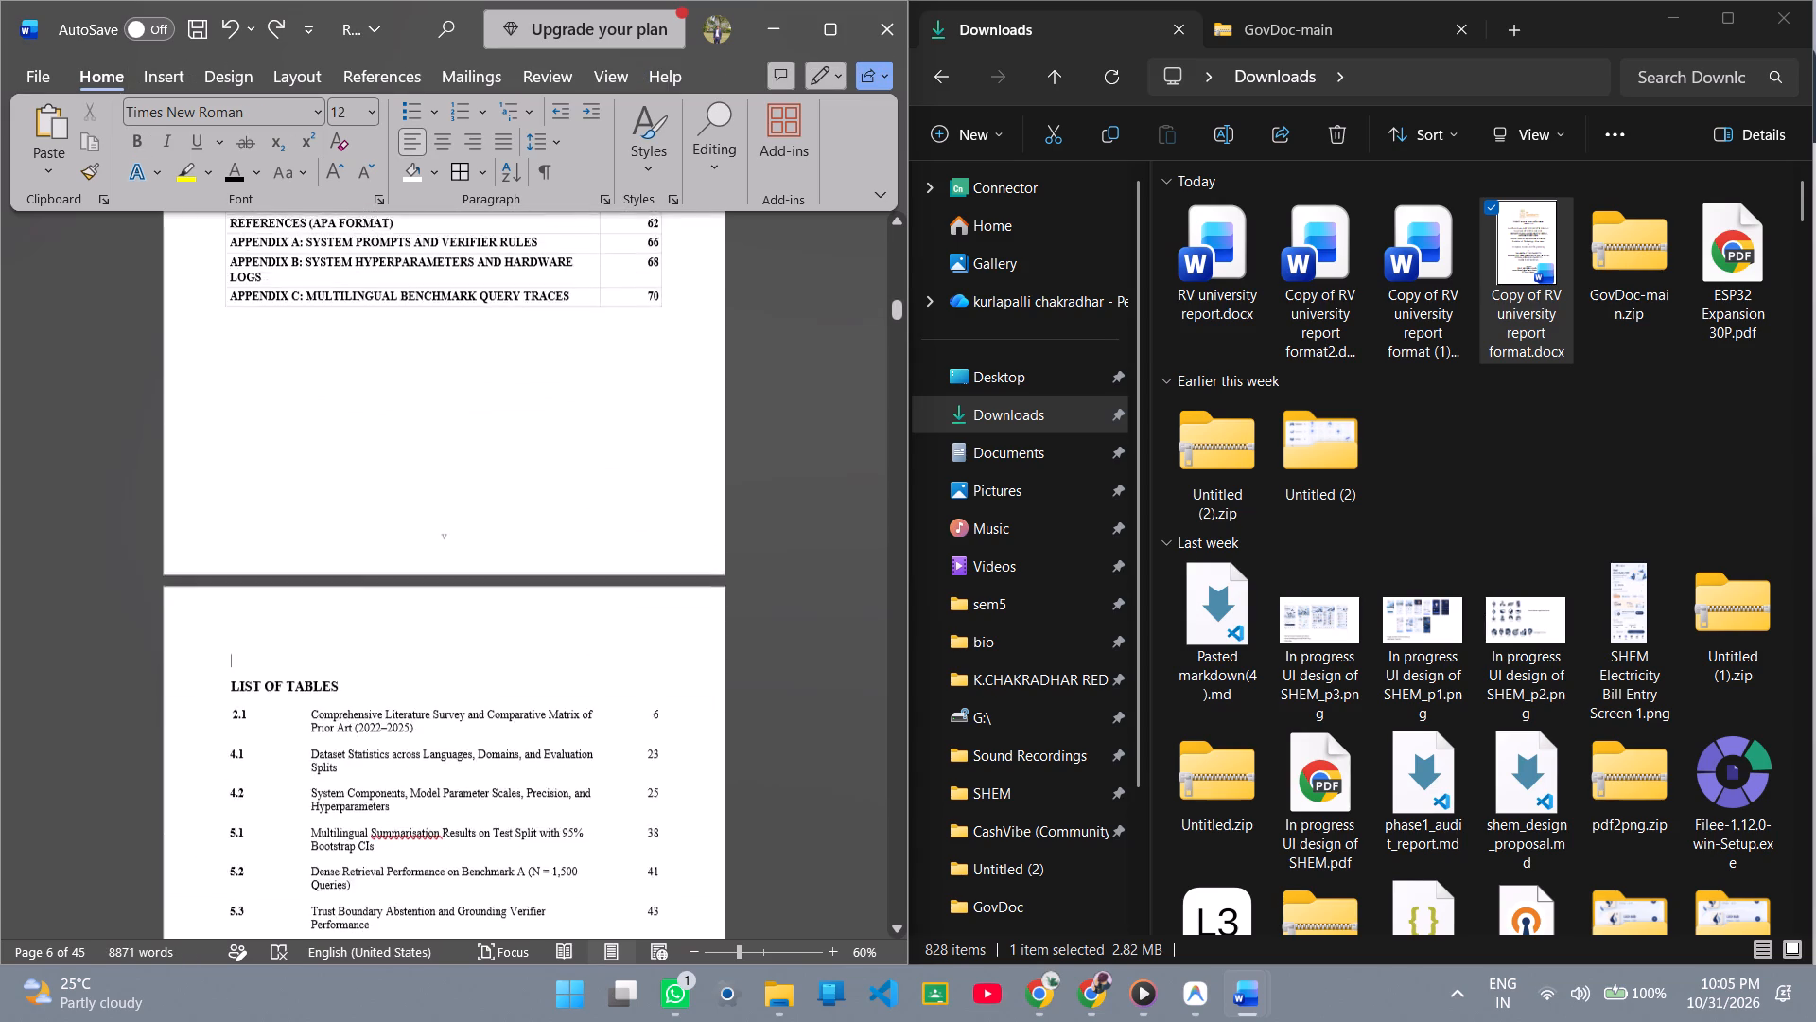
pyautogui.scroll(-3, 219, 343)
pyautogui.moveTo(212, 467); pyautogui.dragTo(236, 650)
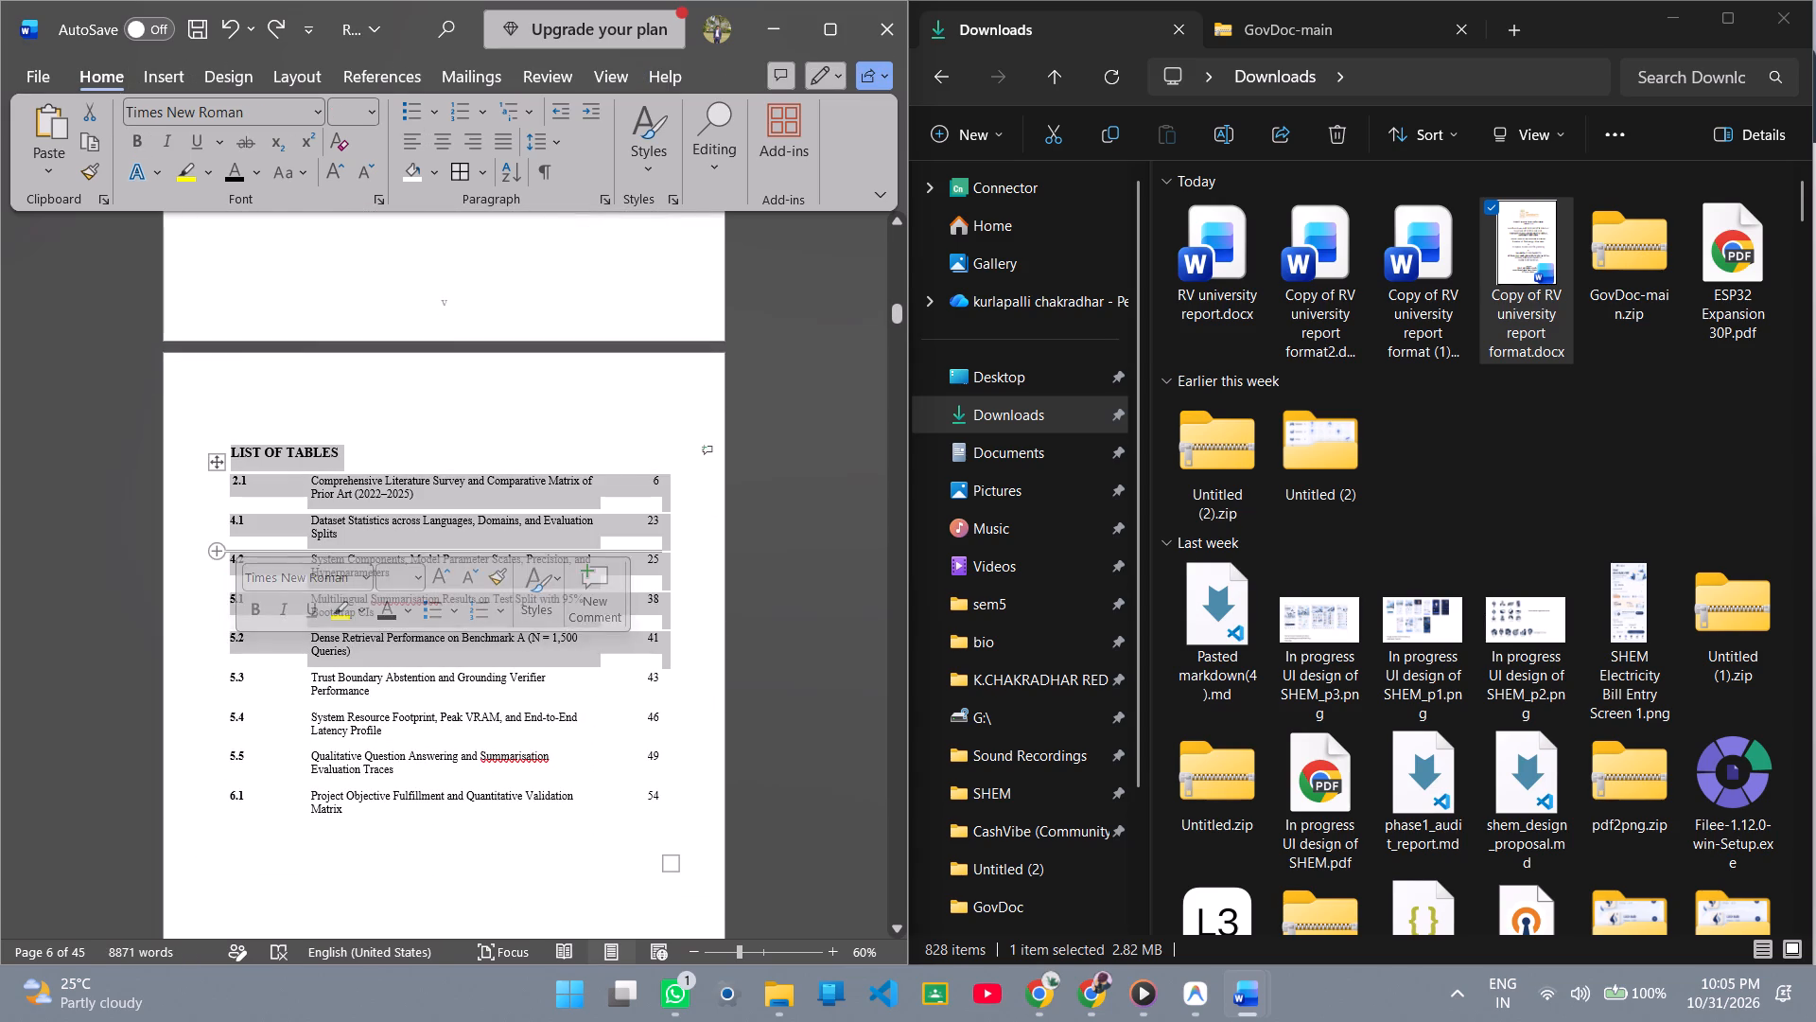
pyautogui.click(205, 533)
pyautogui.click(205, 487)
pyautogui.click(192, 488)
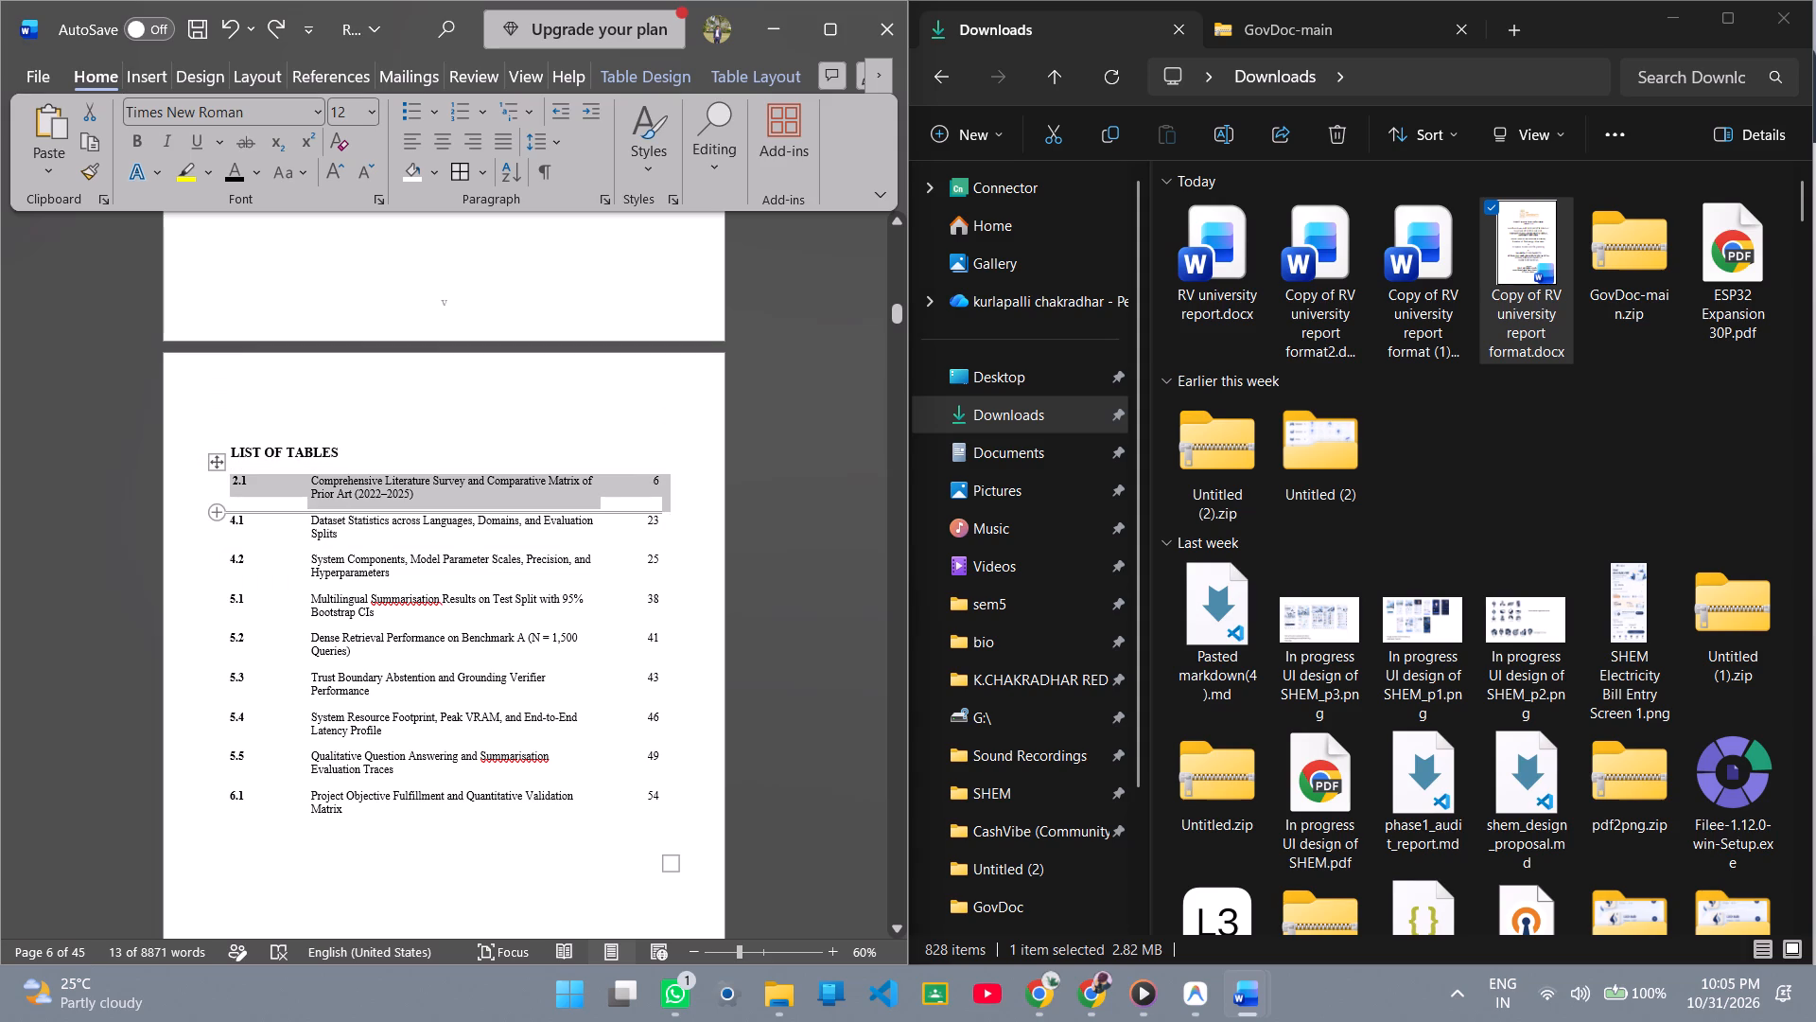
pyautogui.click(466, 387)
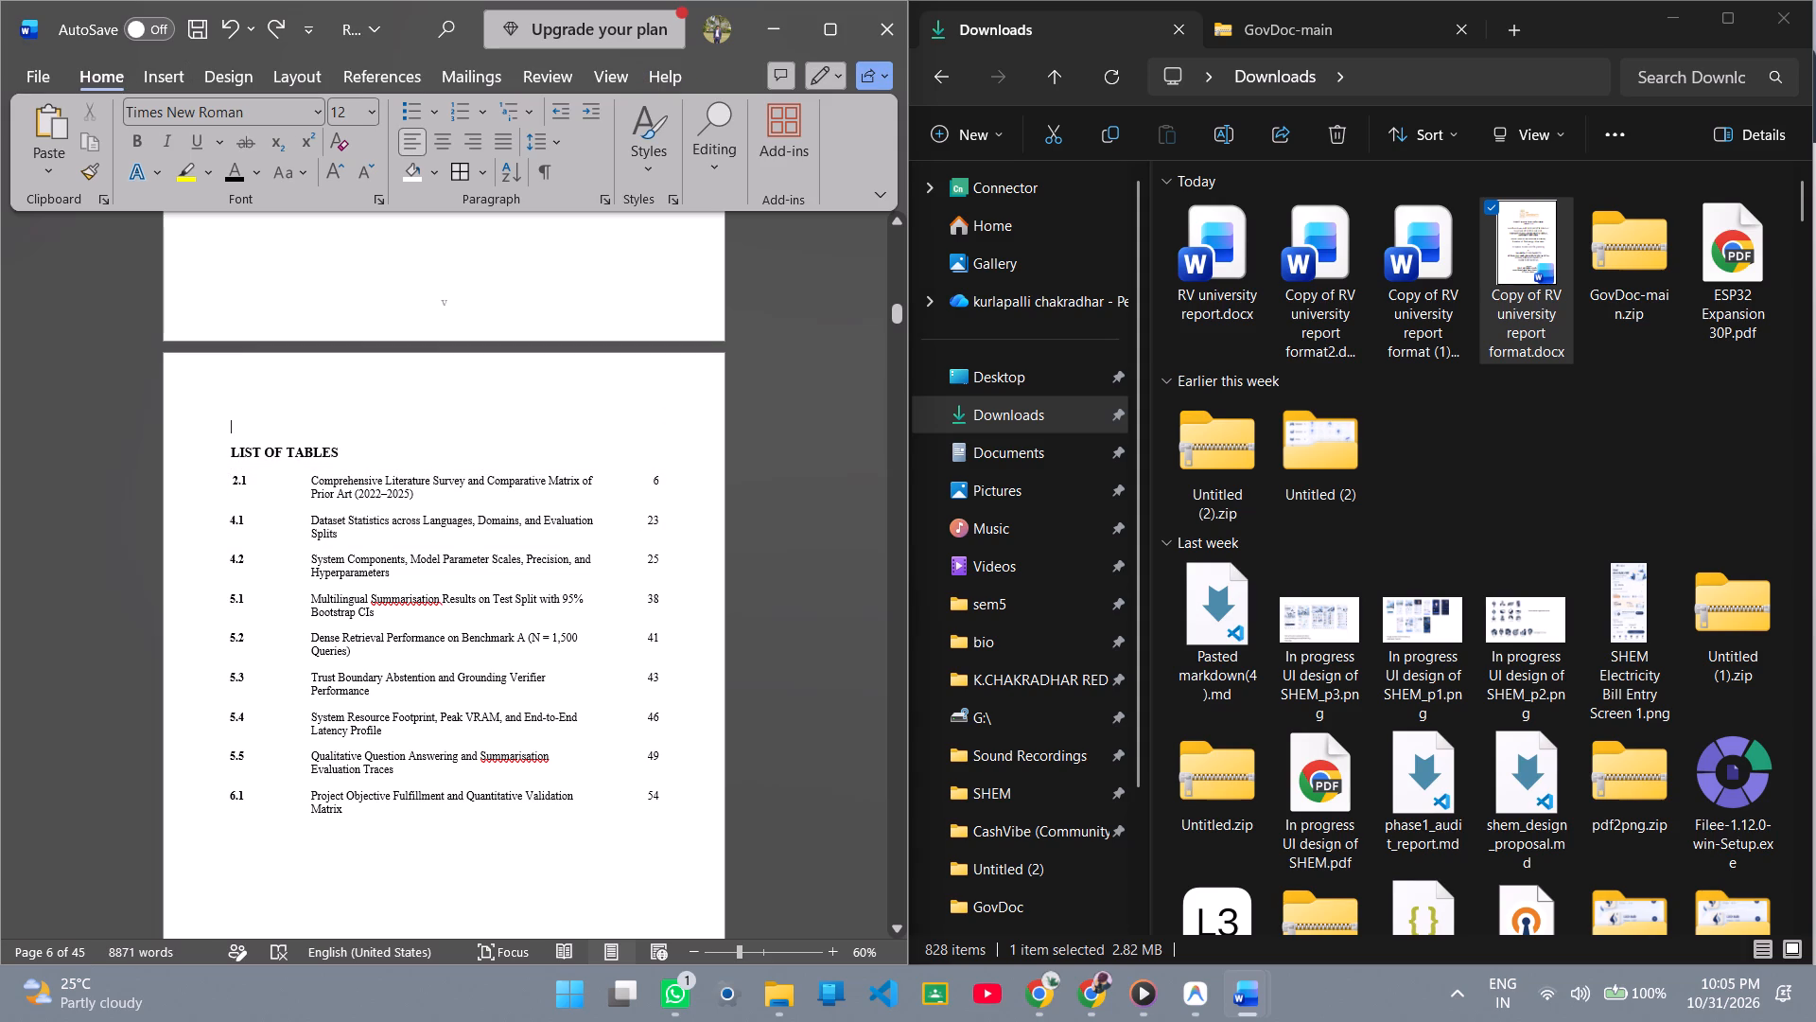
pyautogui.moveTo(211, 485); pyautogui.dragTo(215, 791)
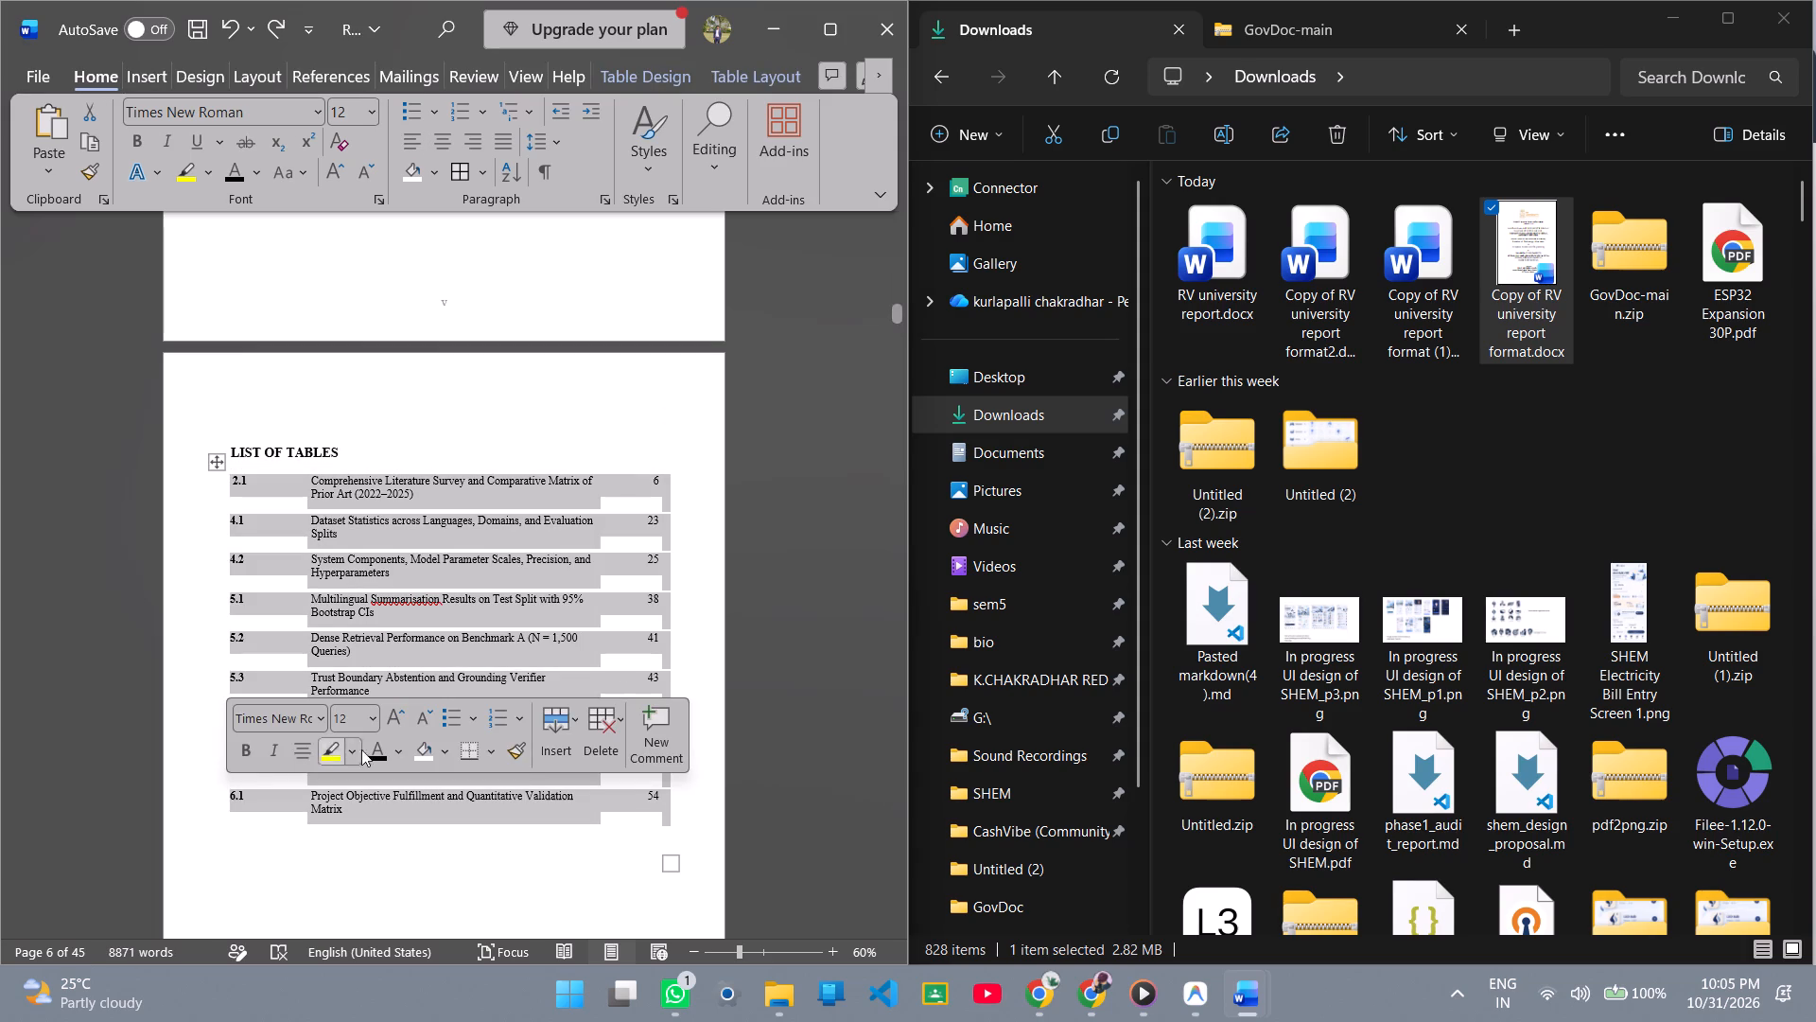
pyautogui.click(483, 757)
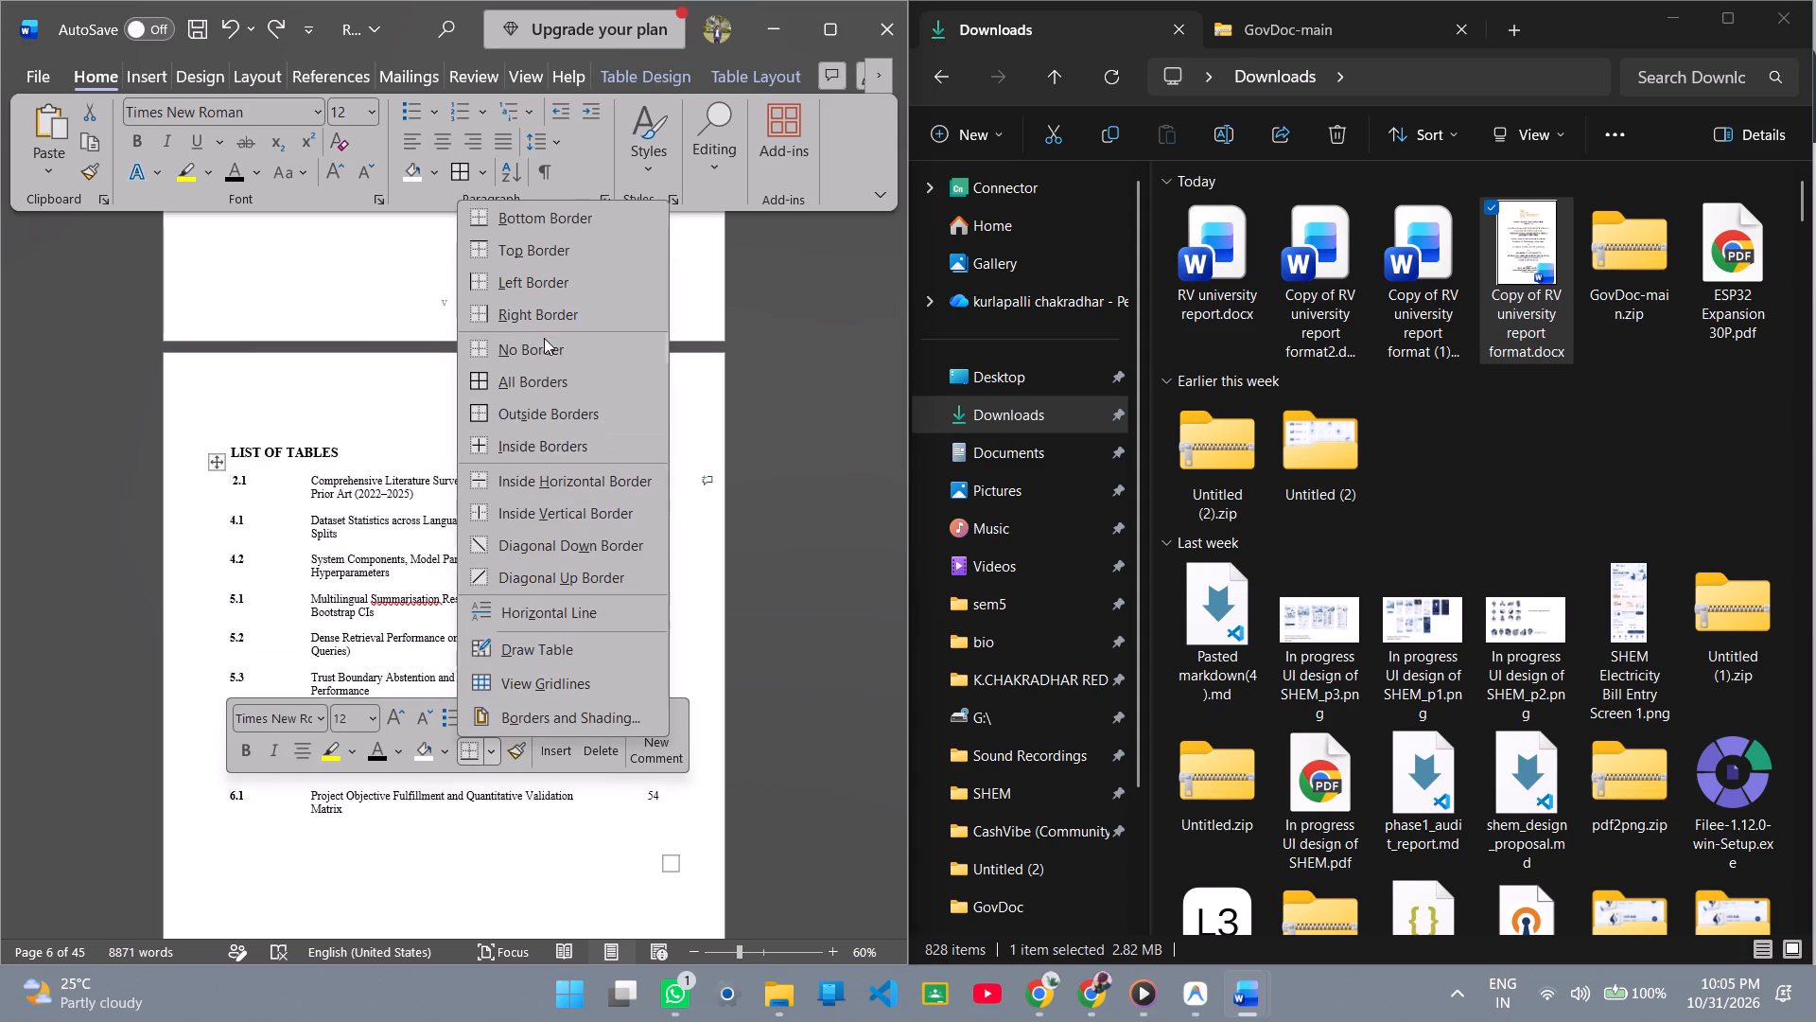
pyautogui.click(531, 389)
pyautogui.click(516, 453)
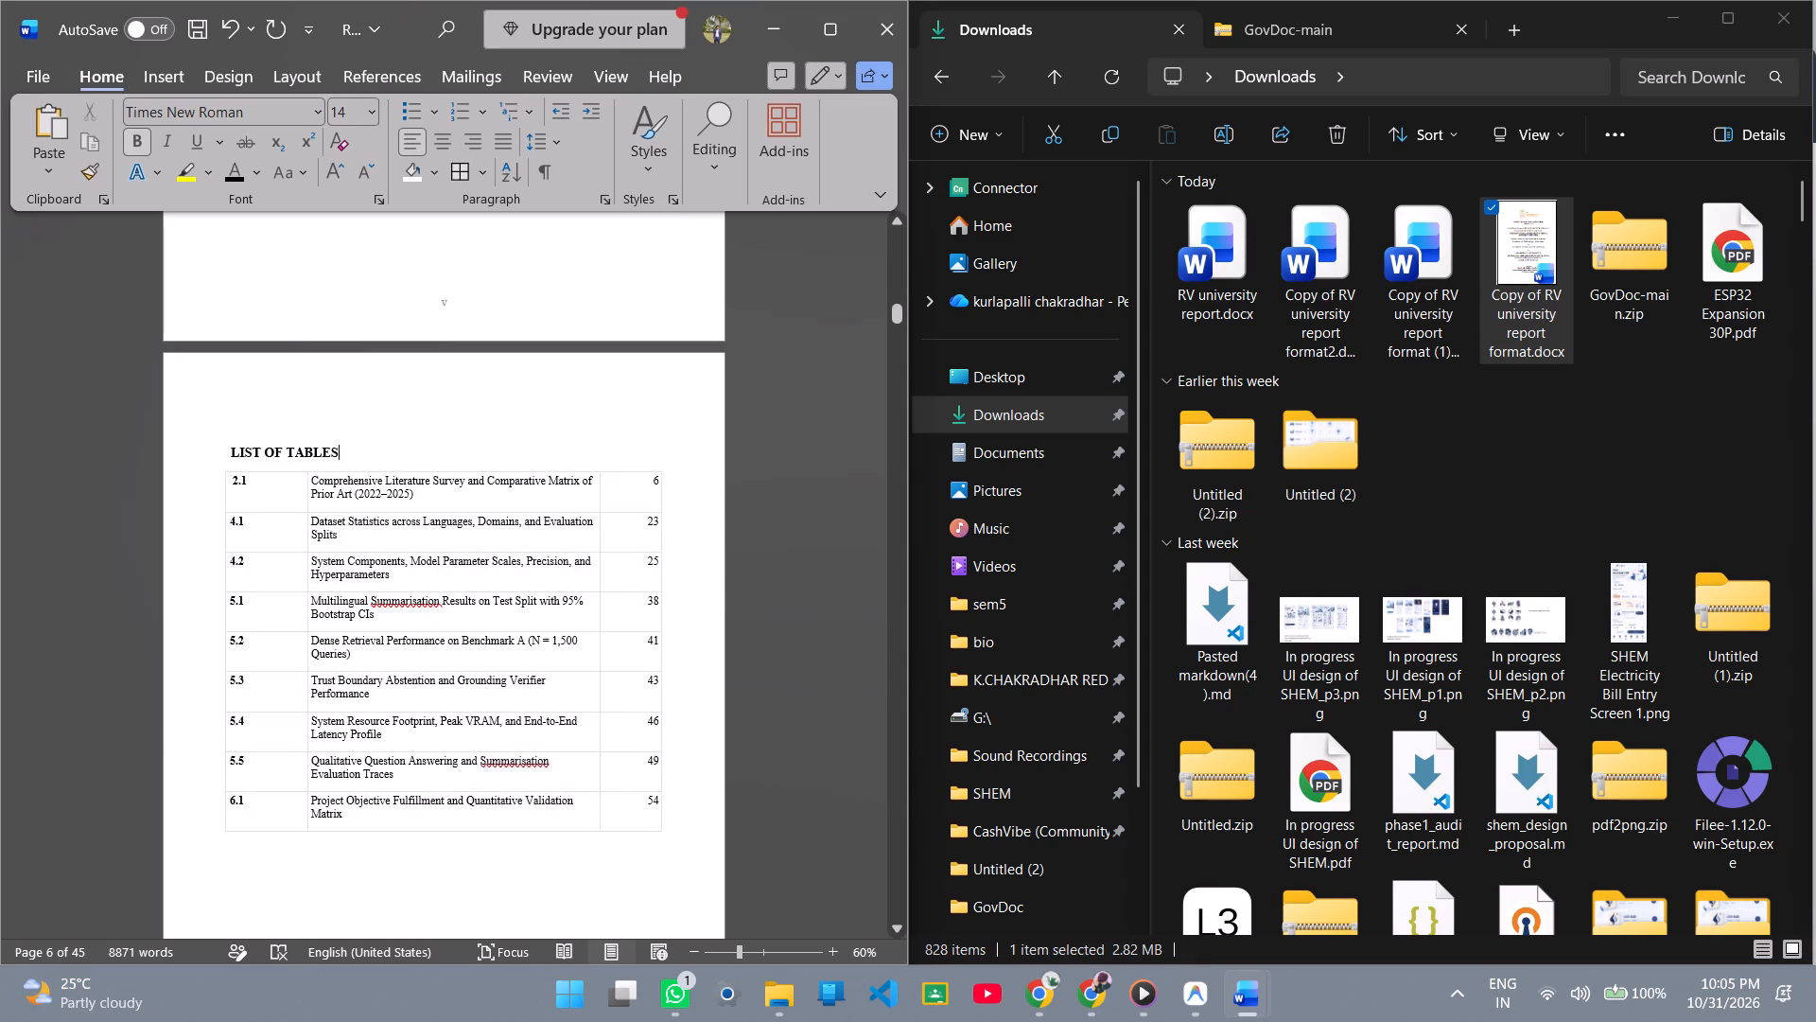
# Apply All Borders to the LIST OF FIGURES rows from Figure 3.1 through Figure 5.3.
pyautogui.scroll(-16, 549, 387)
pyautogui.scroll(1, 346, 300)
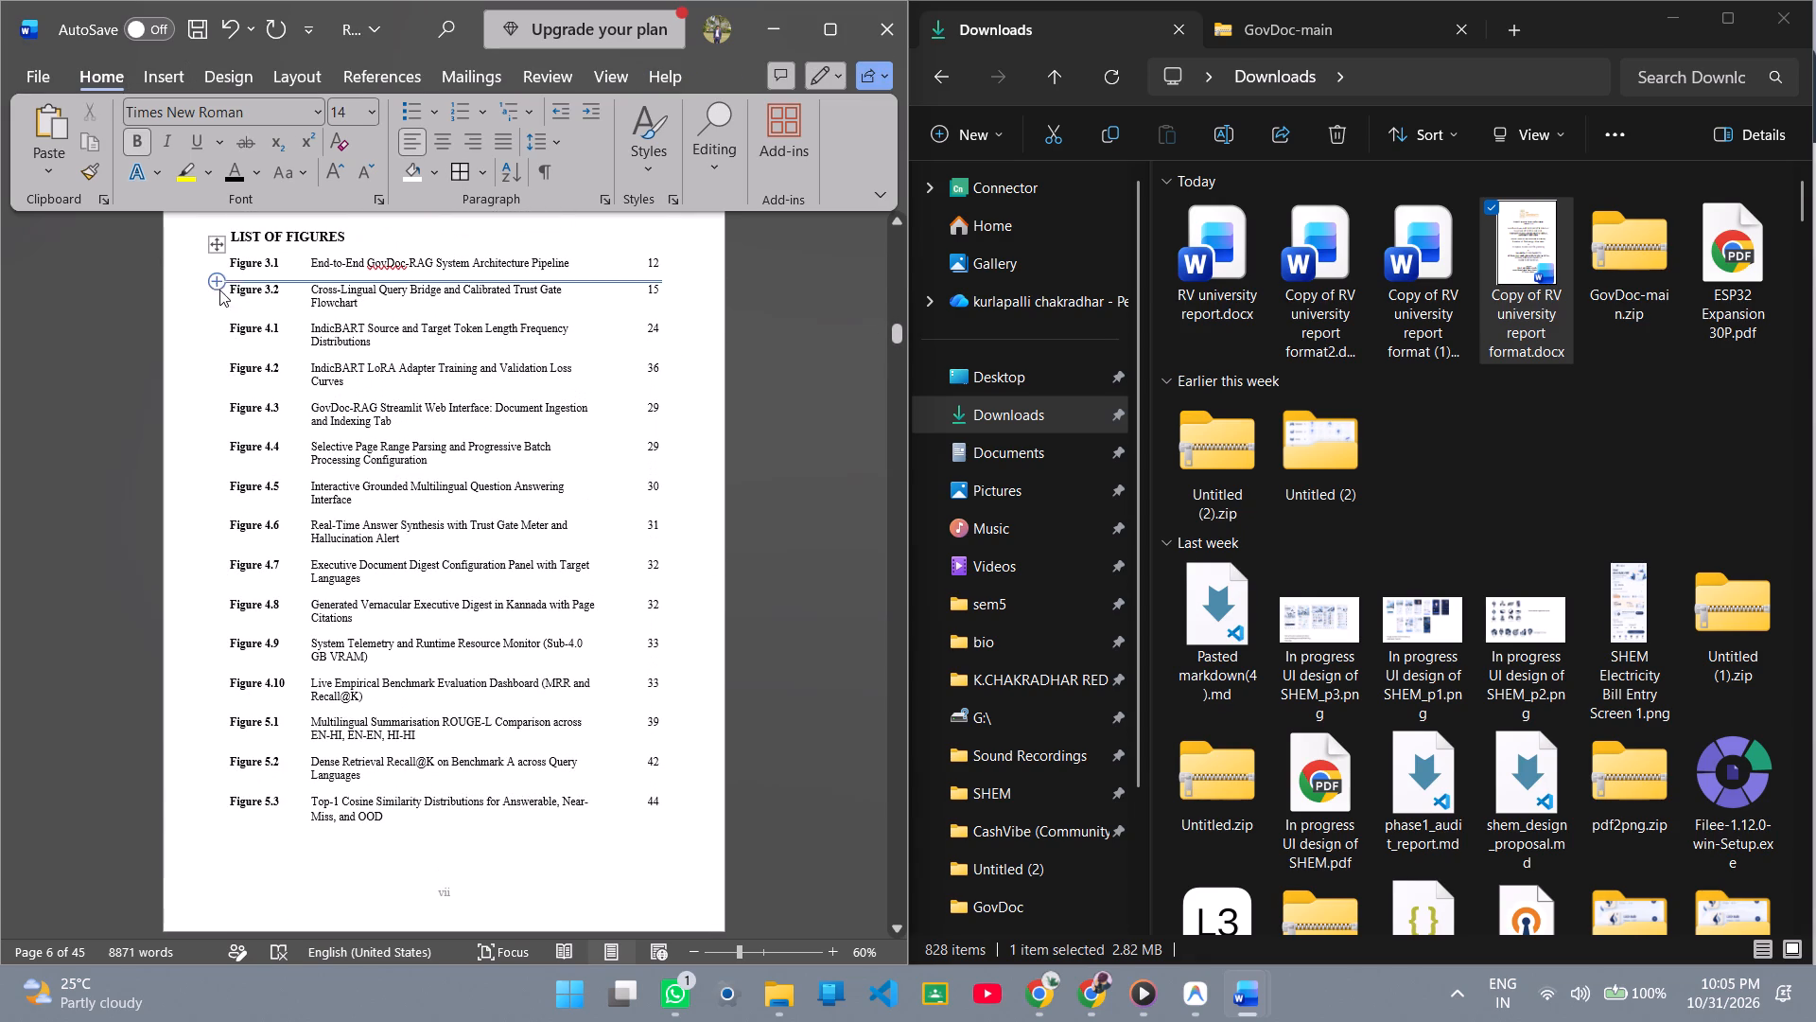
pyautogui.moveTo(201, 267); pyautogui.dragTo(160, 750)
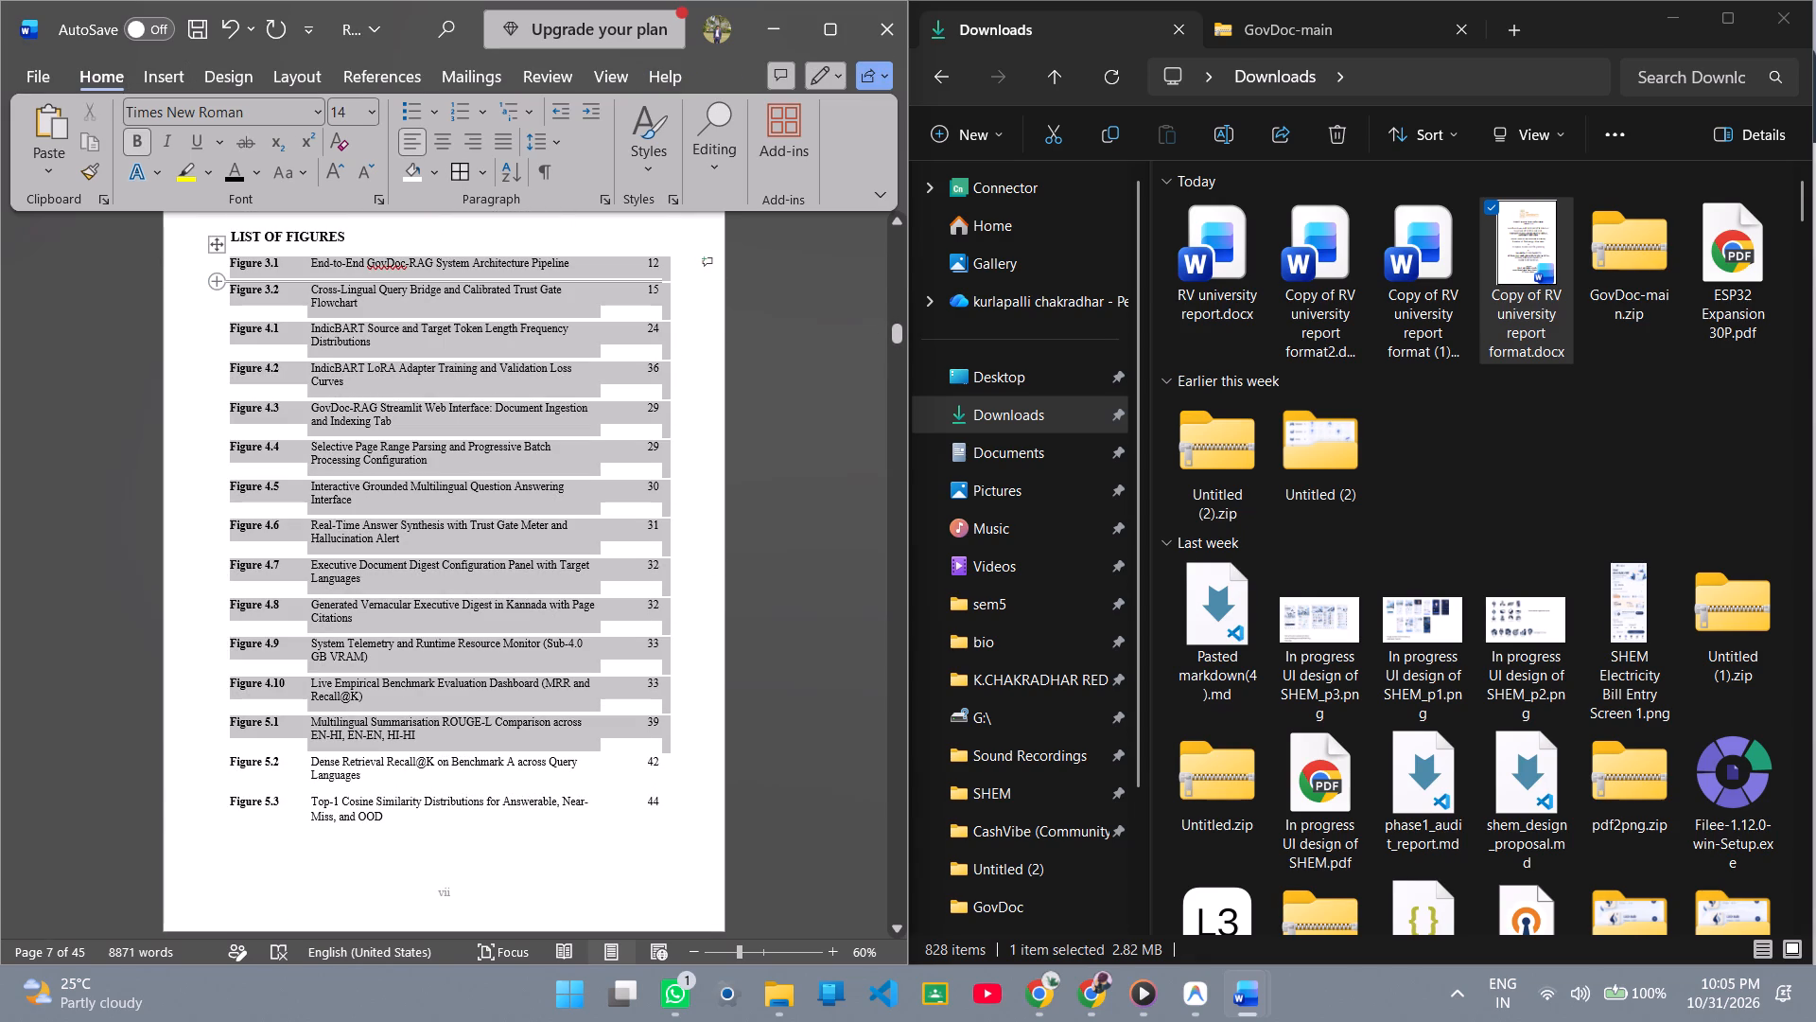
pyautogui.moveTo(160, 750); pyautogui.dragTo(167, 806)
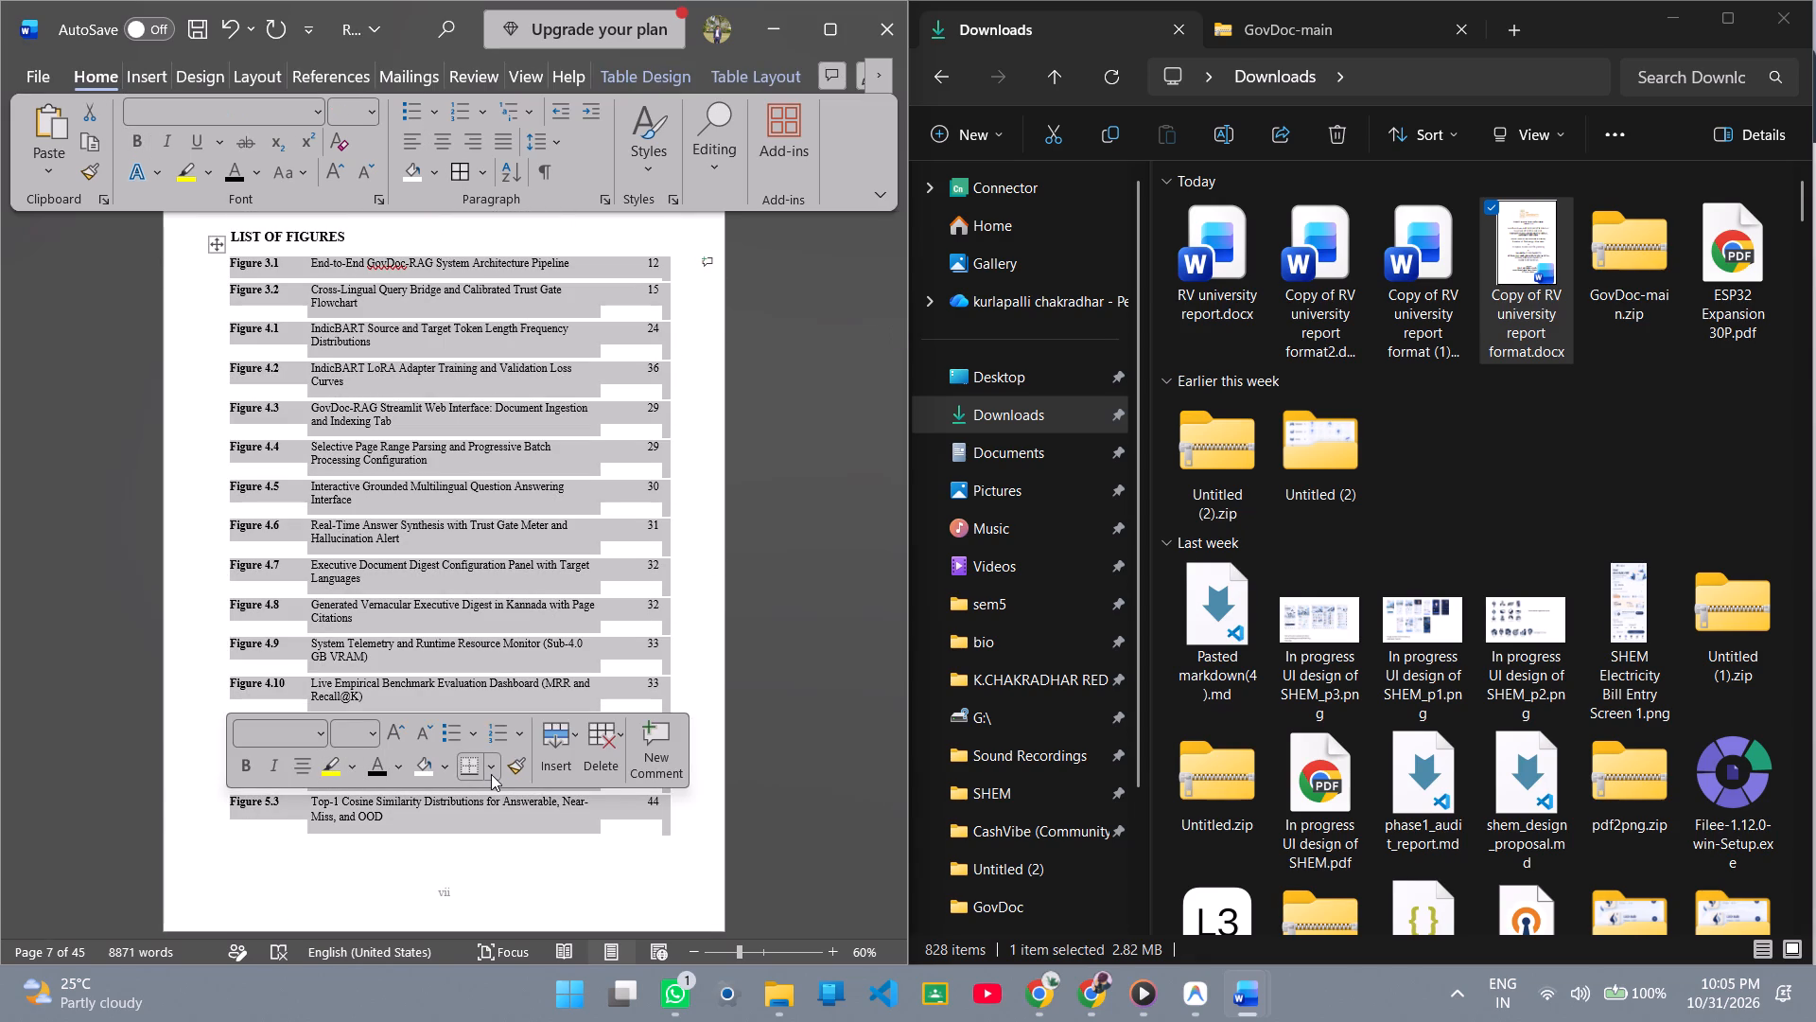
pyautogui.click(491, 774)
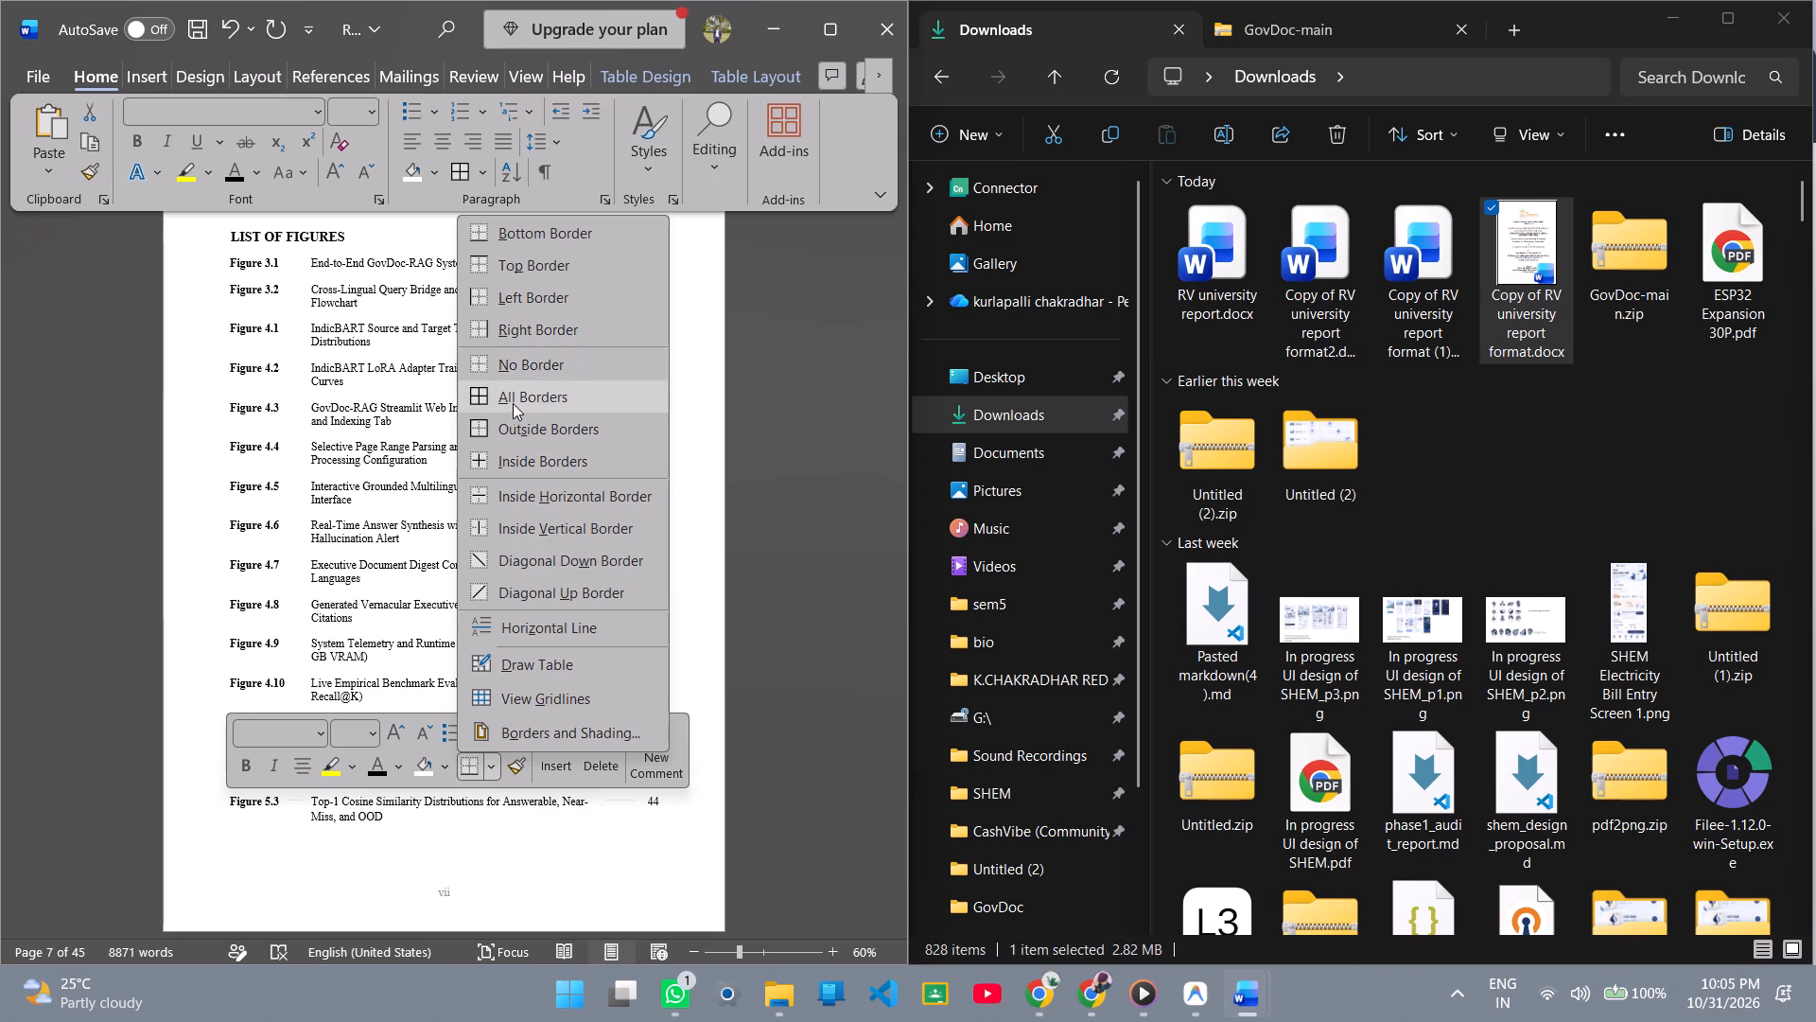
pyautogui.click(508, 408)
pyautogui.click(667, 380)
# Apply All Borders to the remaining figure rows on the following page, Figure 5.4 through Figure 5.6.
pyautogui.scroll(-5, 688, 350)
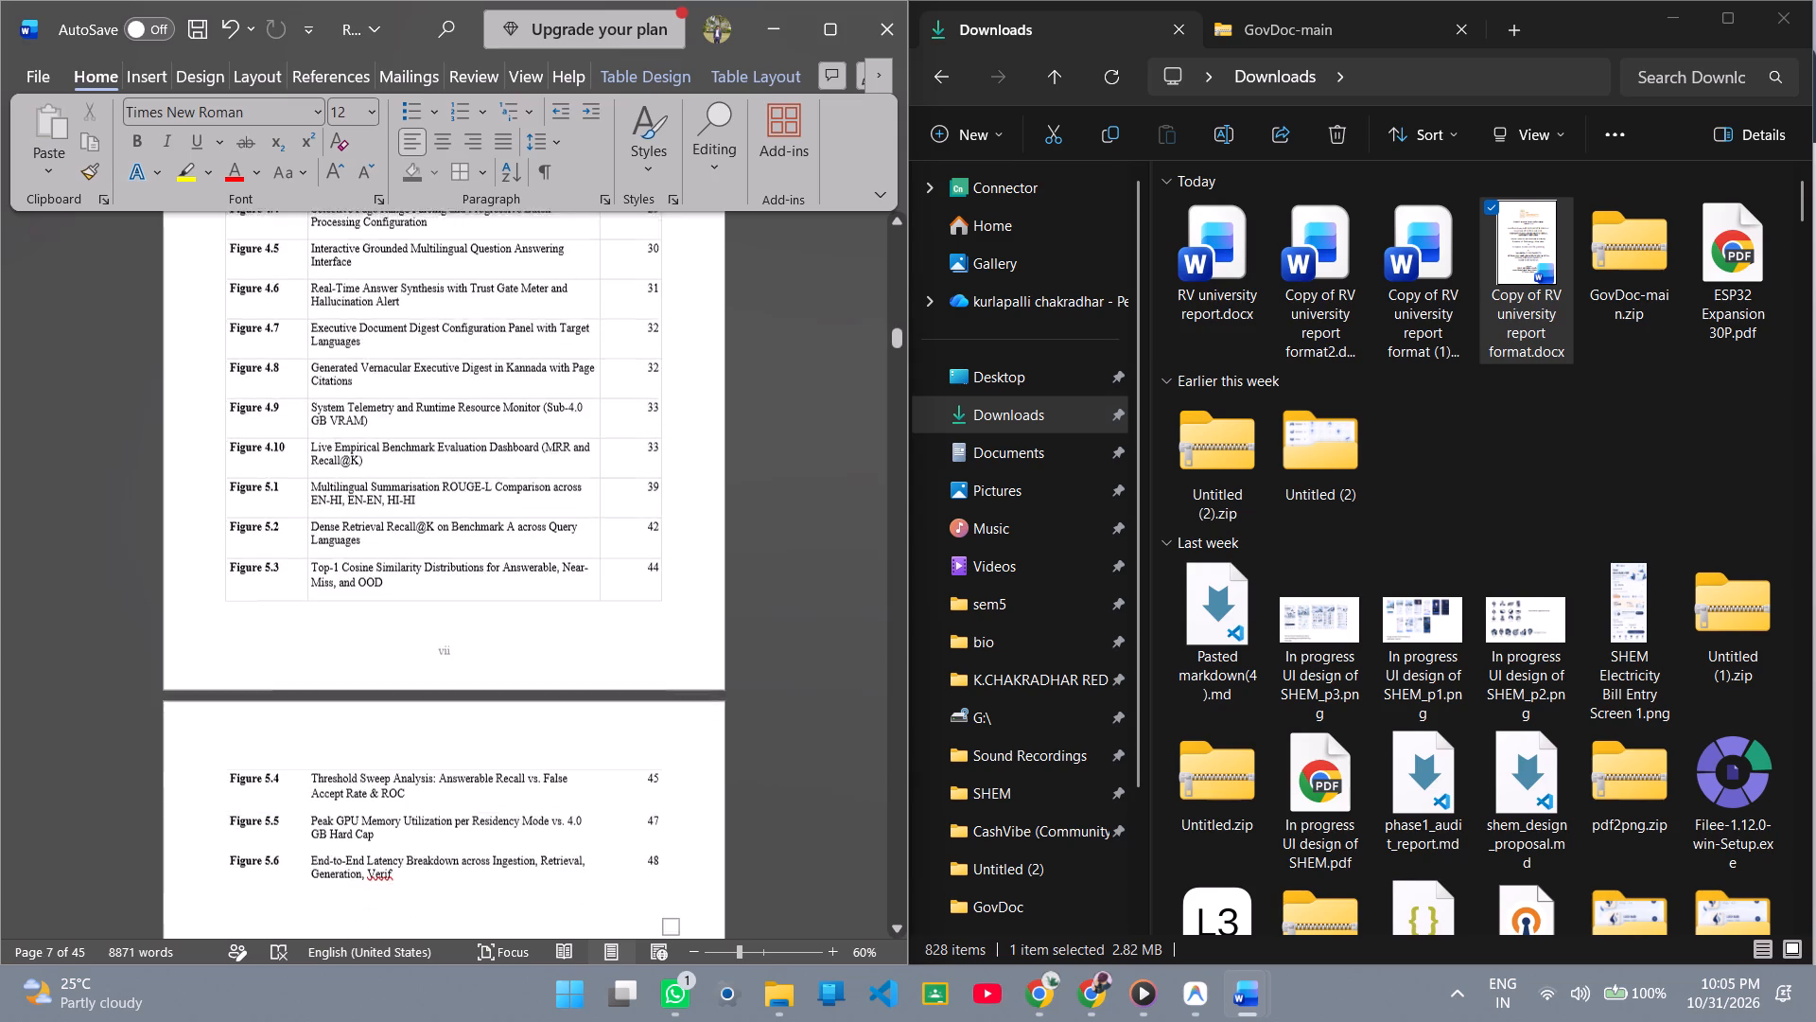
pyautogui.scroll(-5, 688, 350)
pyautogui.scroll(1, 624, 346)
pyautogui.moveTo(216, 407); pyautogui.dragTo(224, 500)
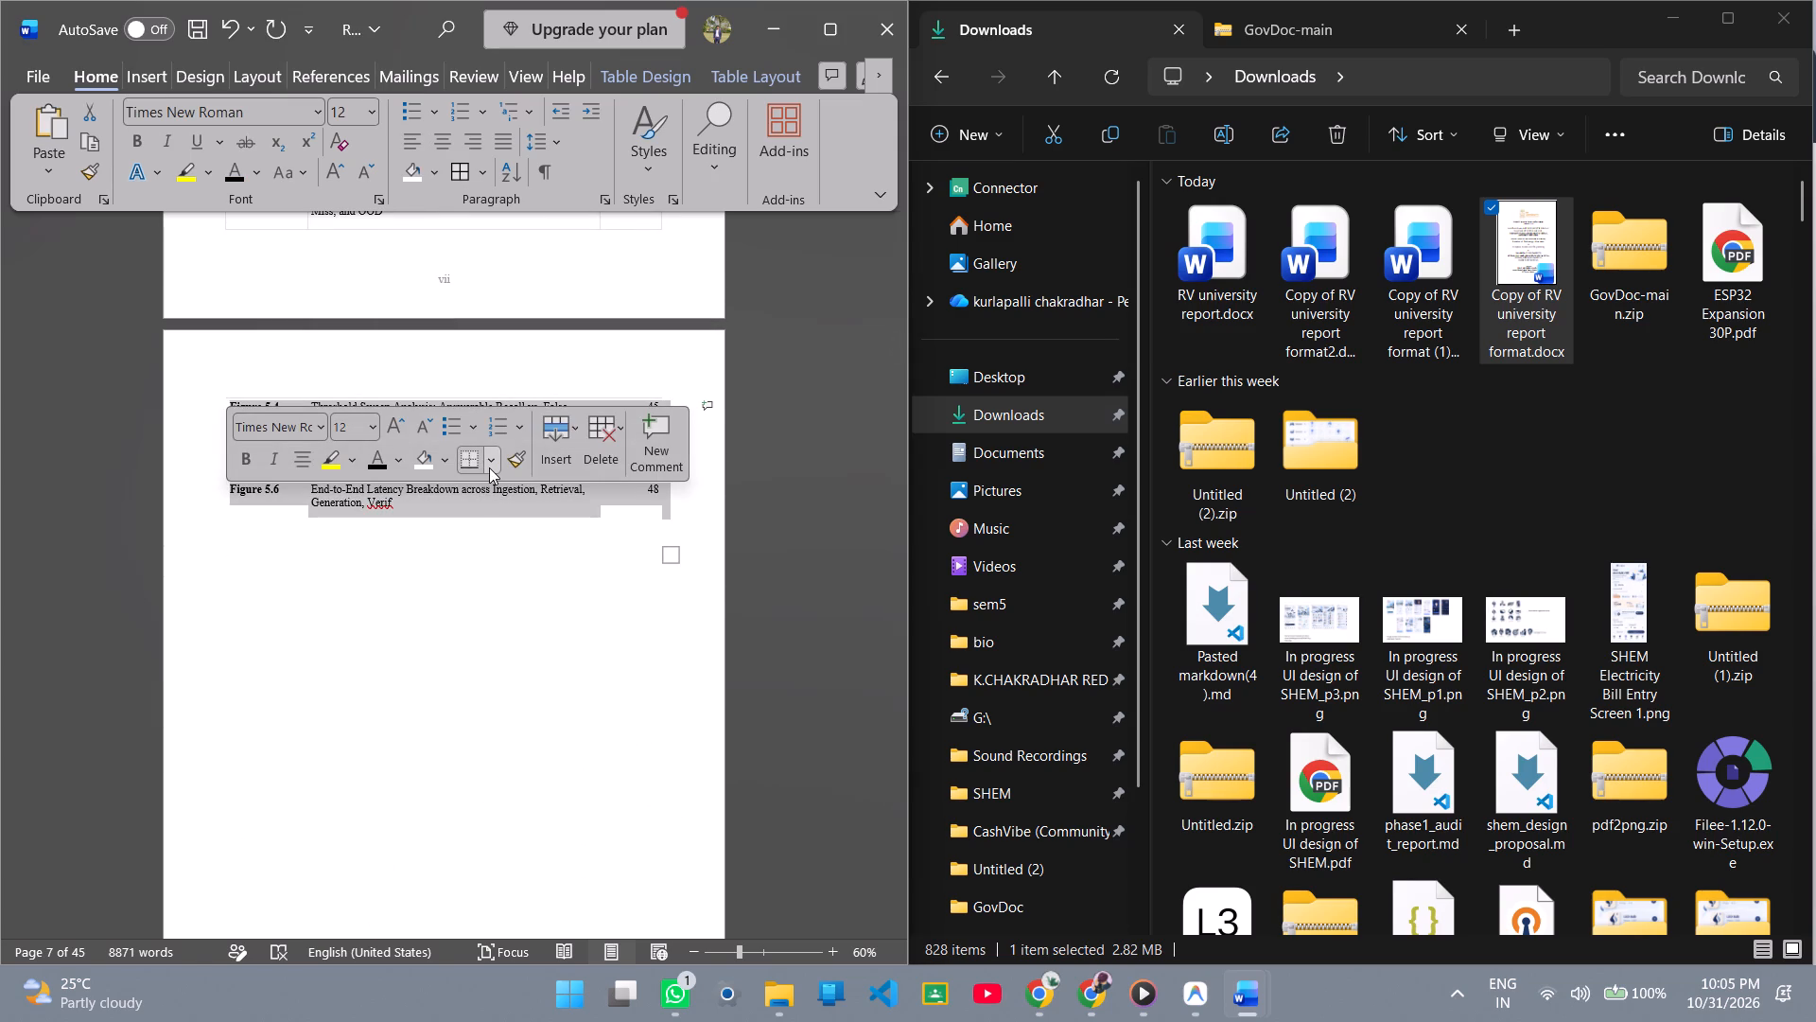
pyautogui.click(489, 467)
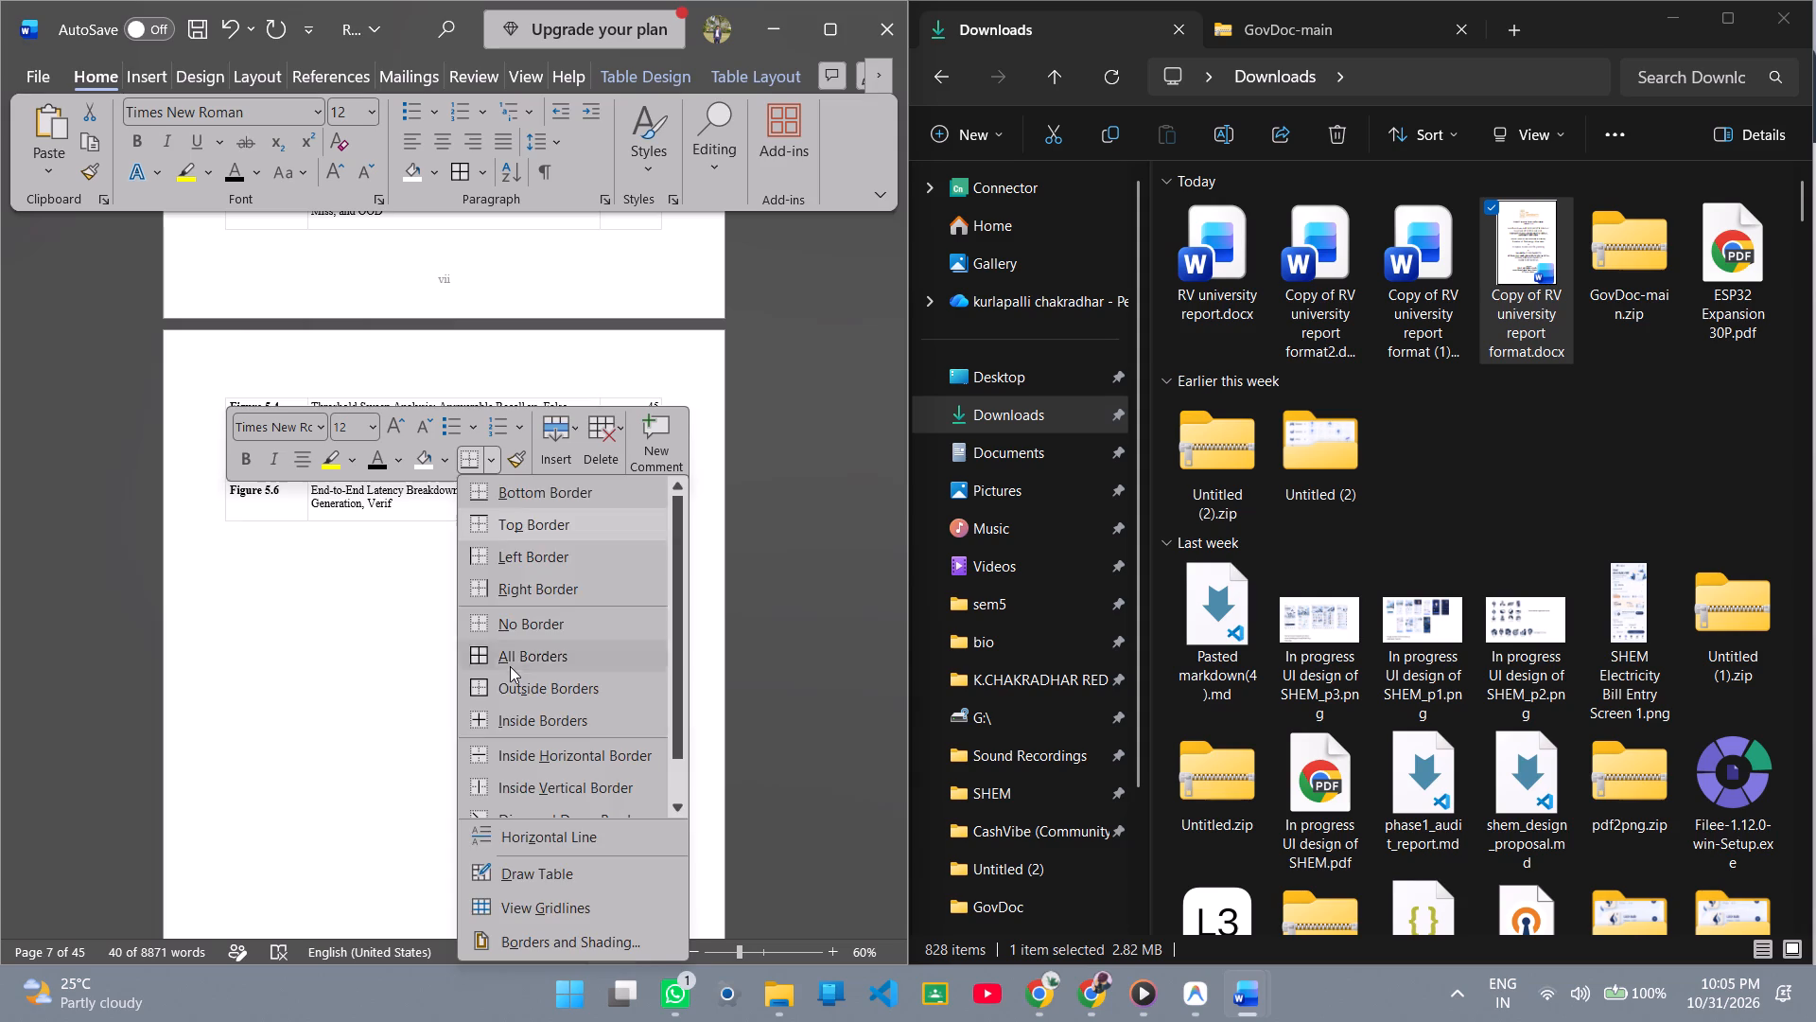
pyautogui.click(510, 666)
pyautogui.click(360, 579)
# Apply All Borders to the LIST OF ACRONYMS AND ABBREVIATIONS rows from API through LoRA.
pyautogui.scroll(-12, 360, 579)
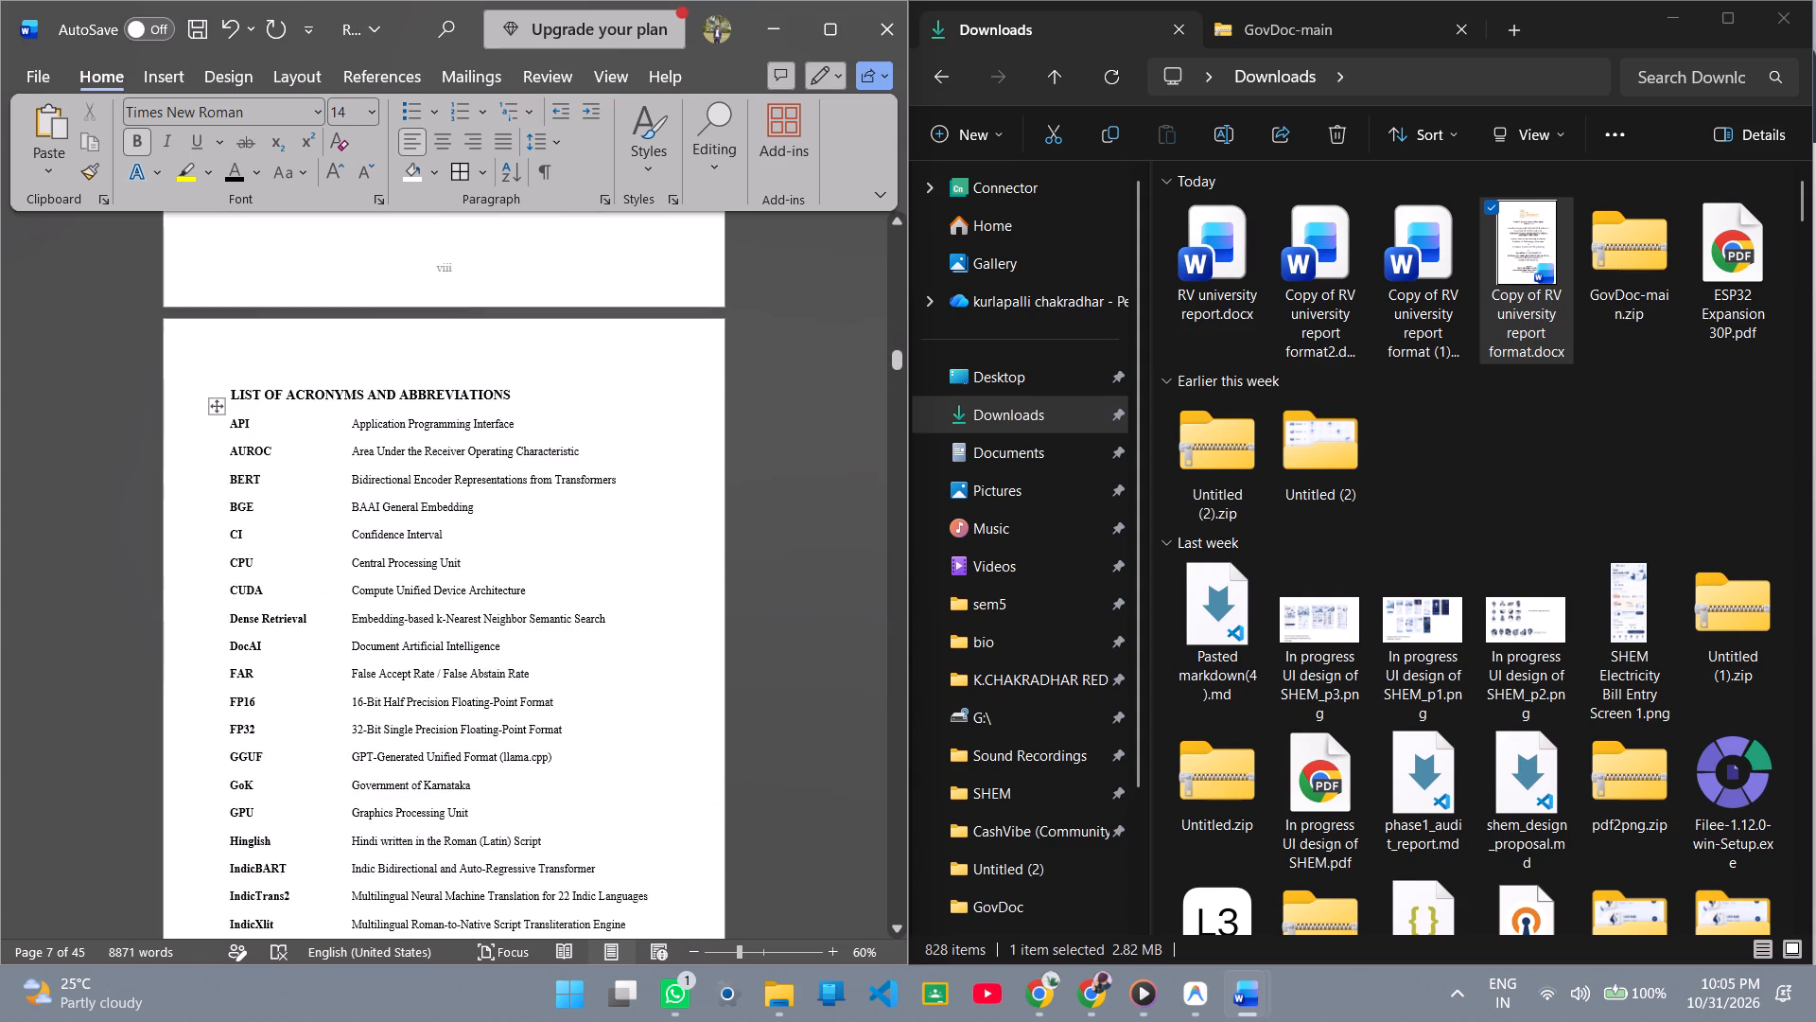
pyautogui.scroll(-3, 338, 558)
pyautogui.scroll(1, 269, 360)
pyautogui.moveTo(196, 287); pyautogui.dragTo(165, 812)
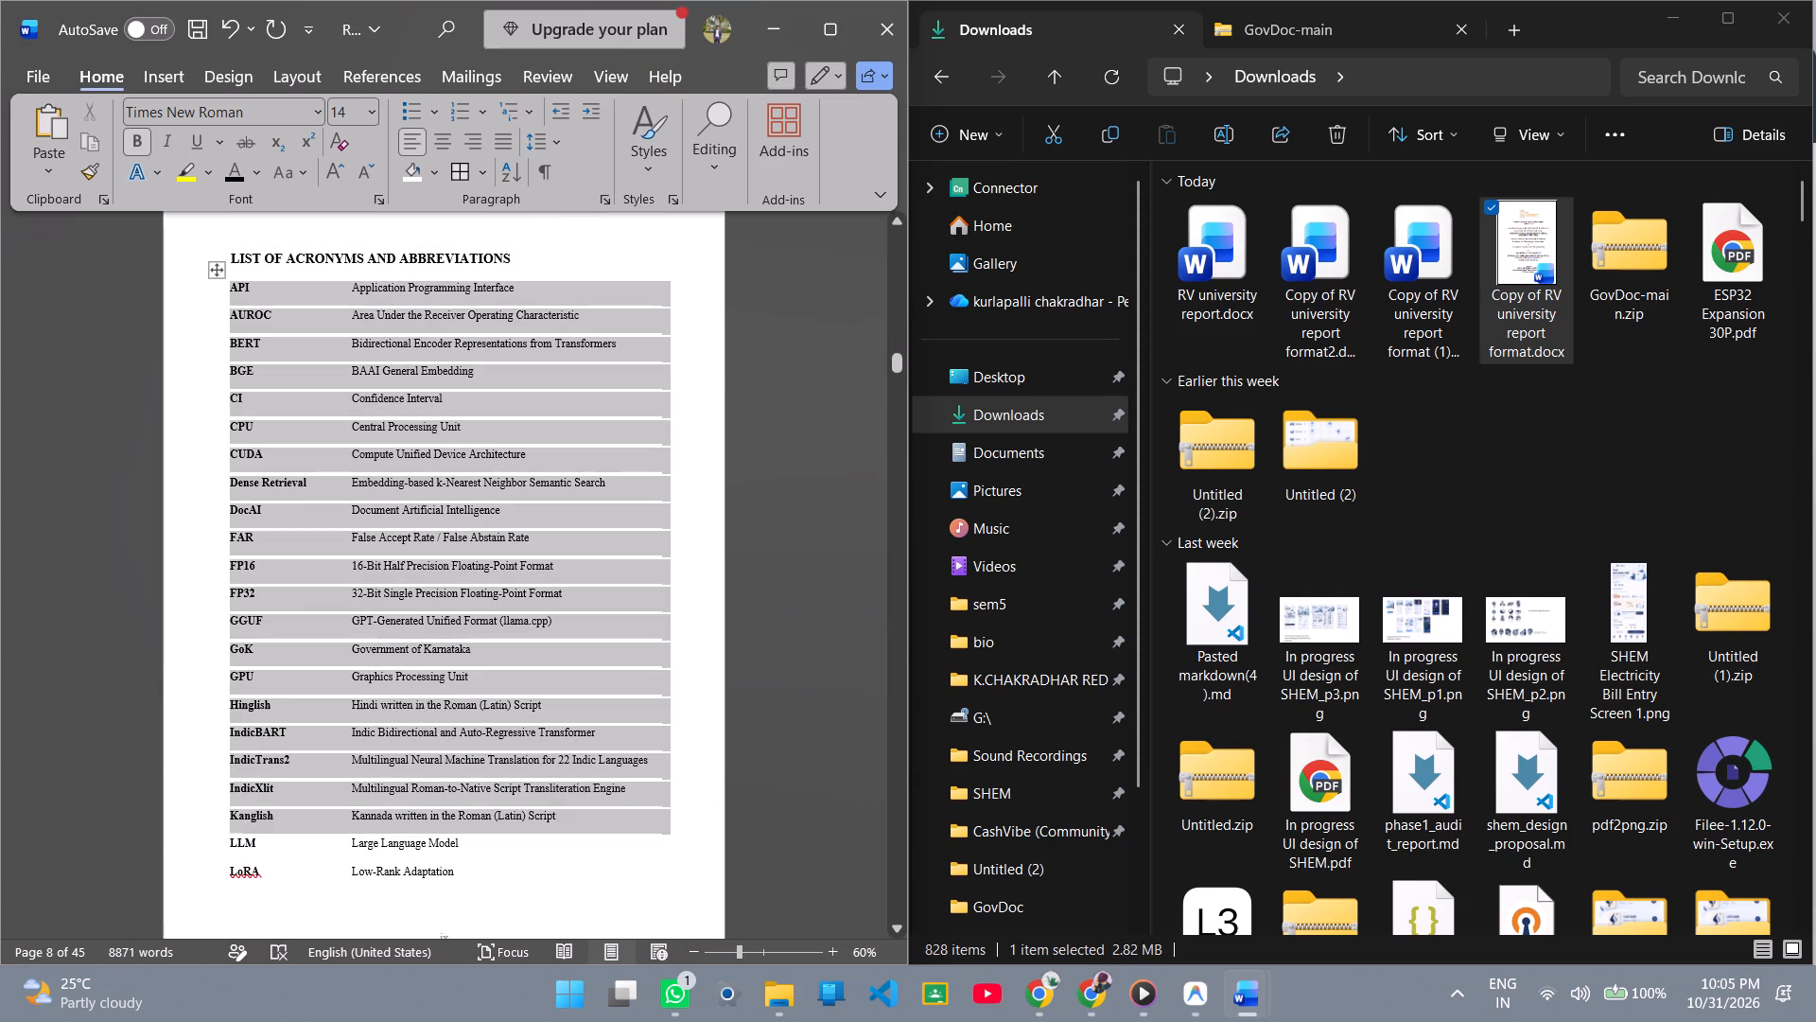
pyautogui.moveTo(165, 812); pyautogui.dragTo(157, 870)
pyautogui.click(493, 832)
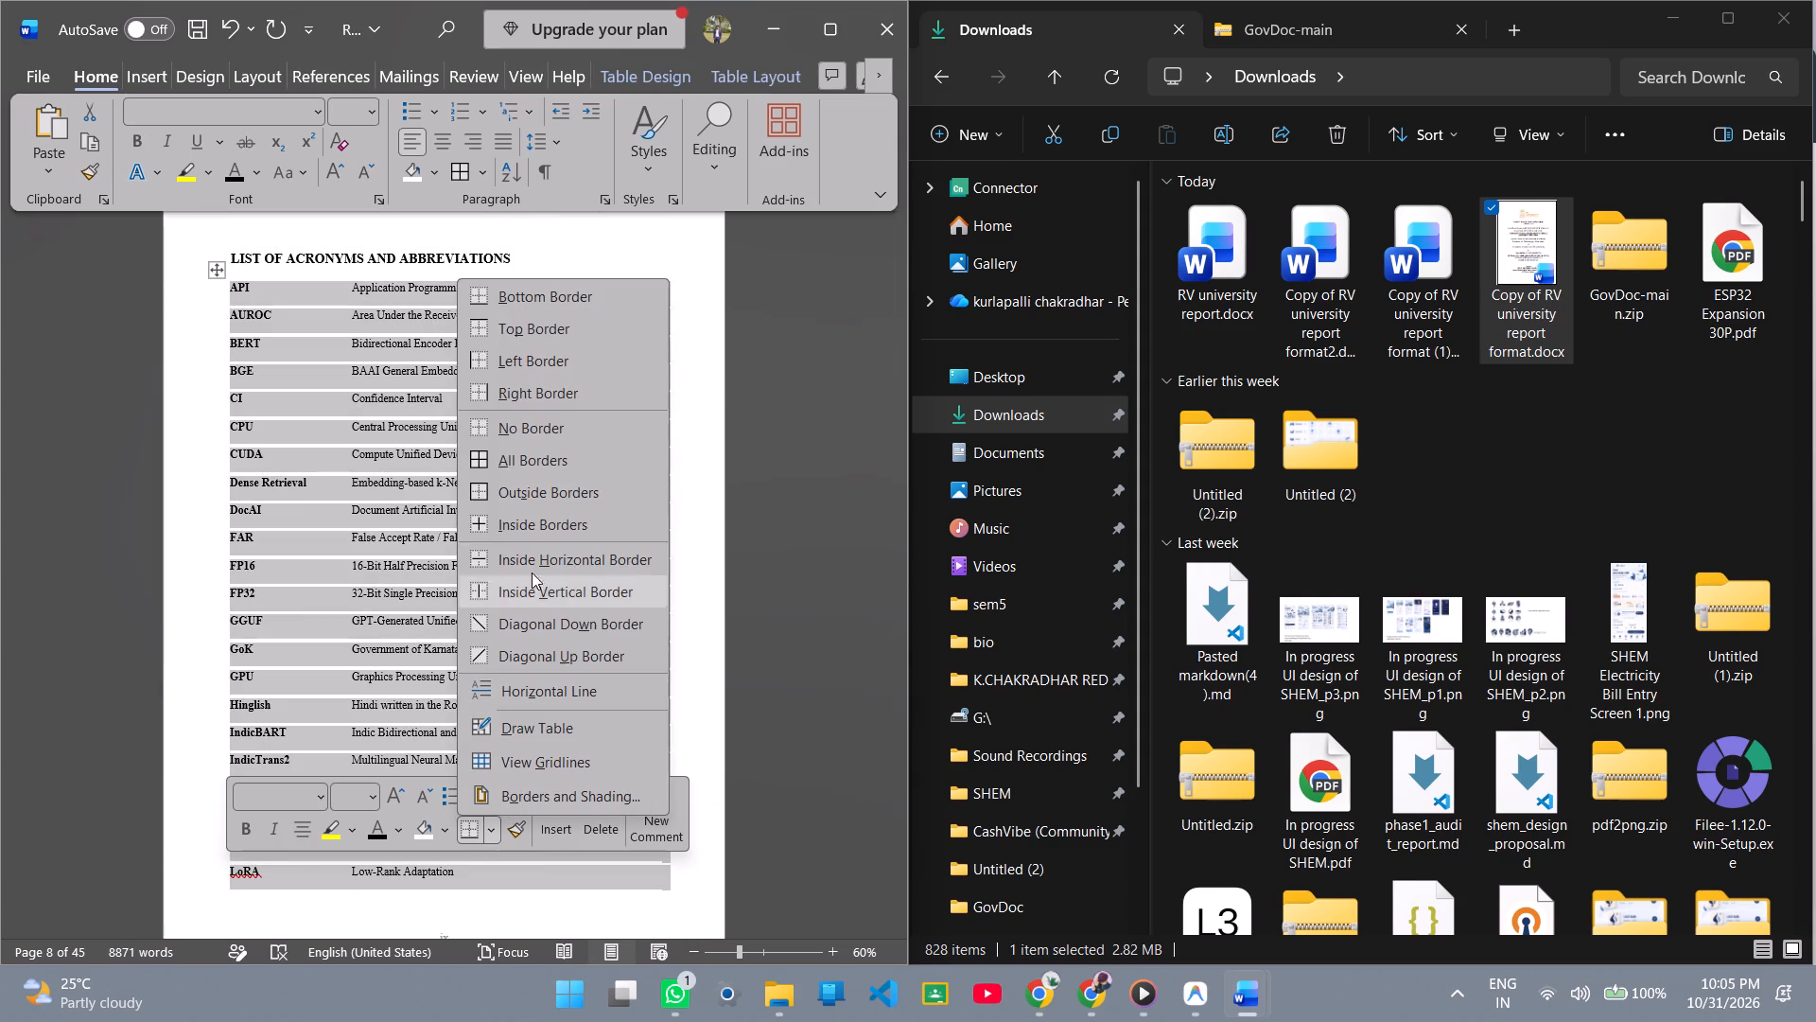
pyautogui.click(526, 470)
pyautogui.click(638, 502)
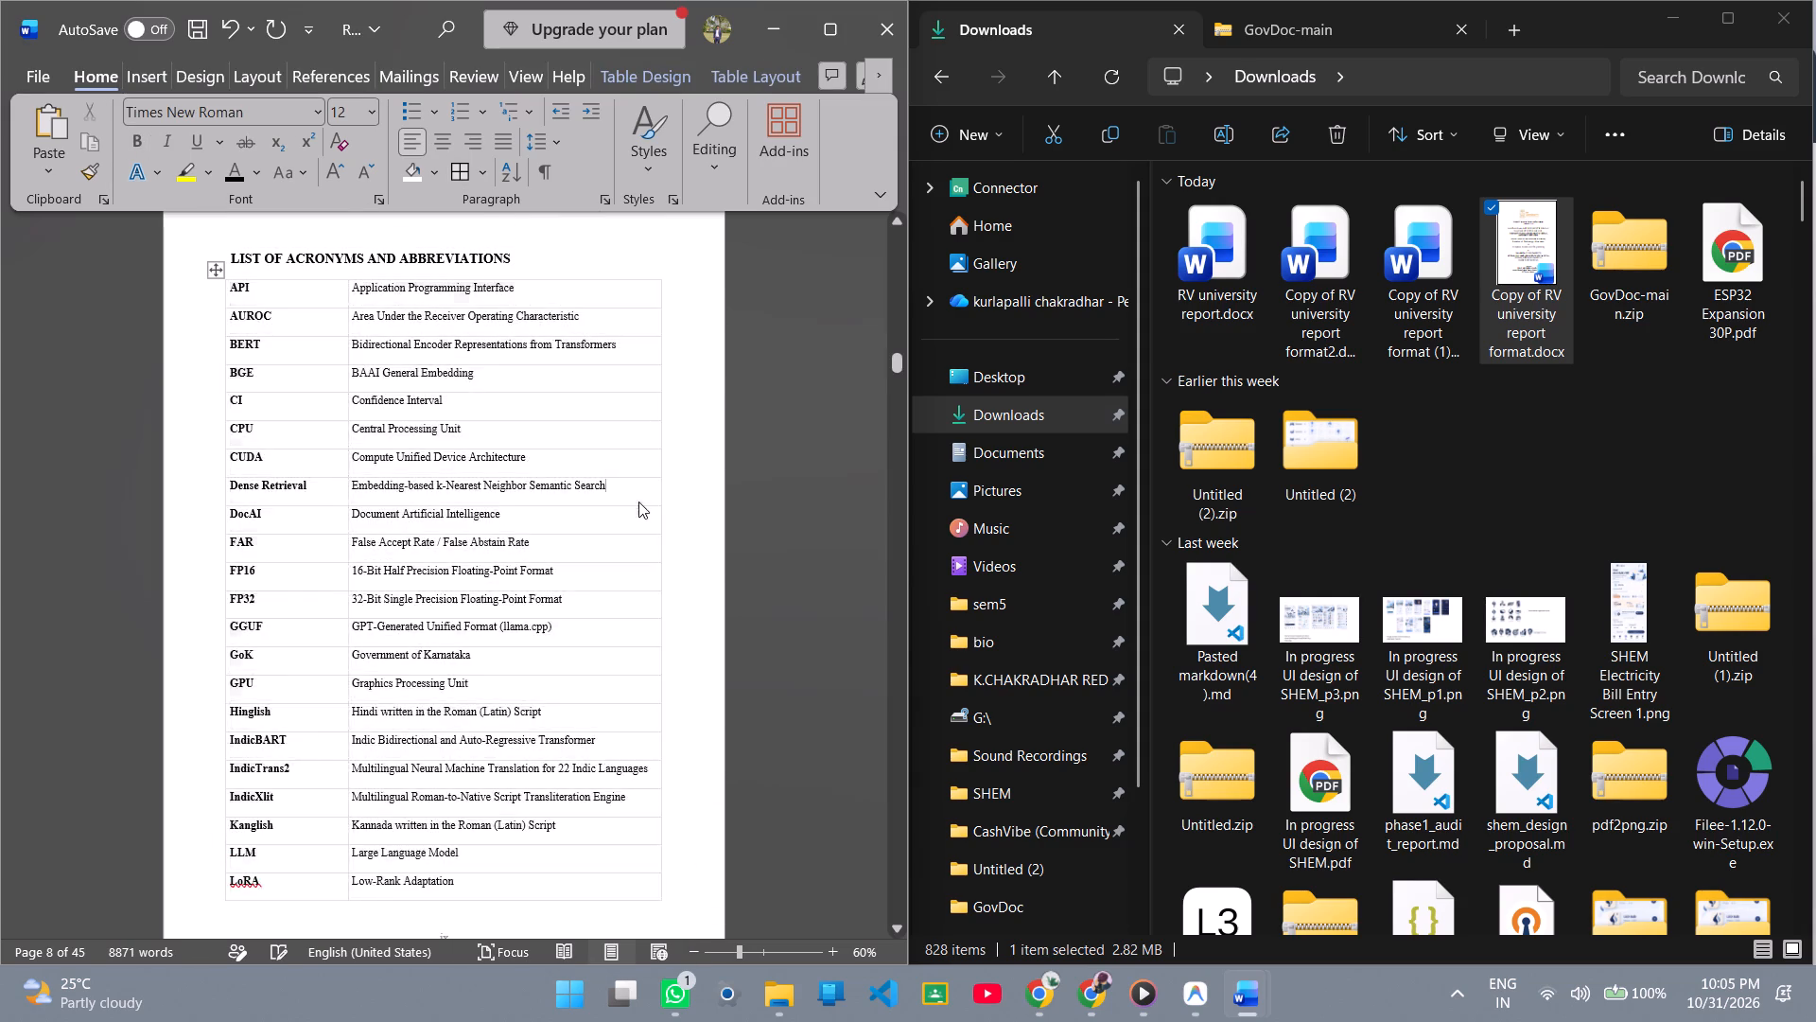
# Apply All Borders to the remaining acronym rows on the following page, MRR through VRAM.
pyautogui.scroll(-10, 638, 502)
pyautogui.scroll(2, 639, 502)
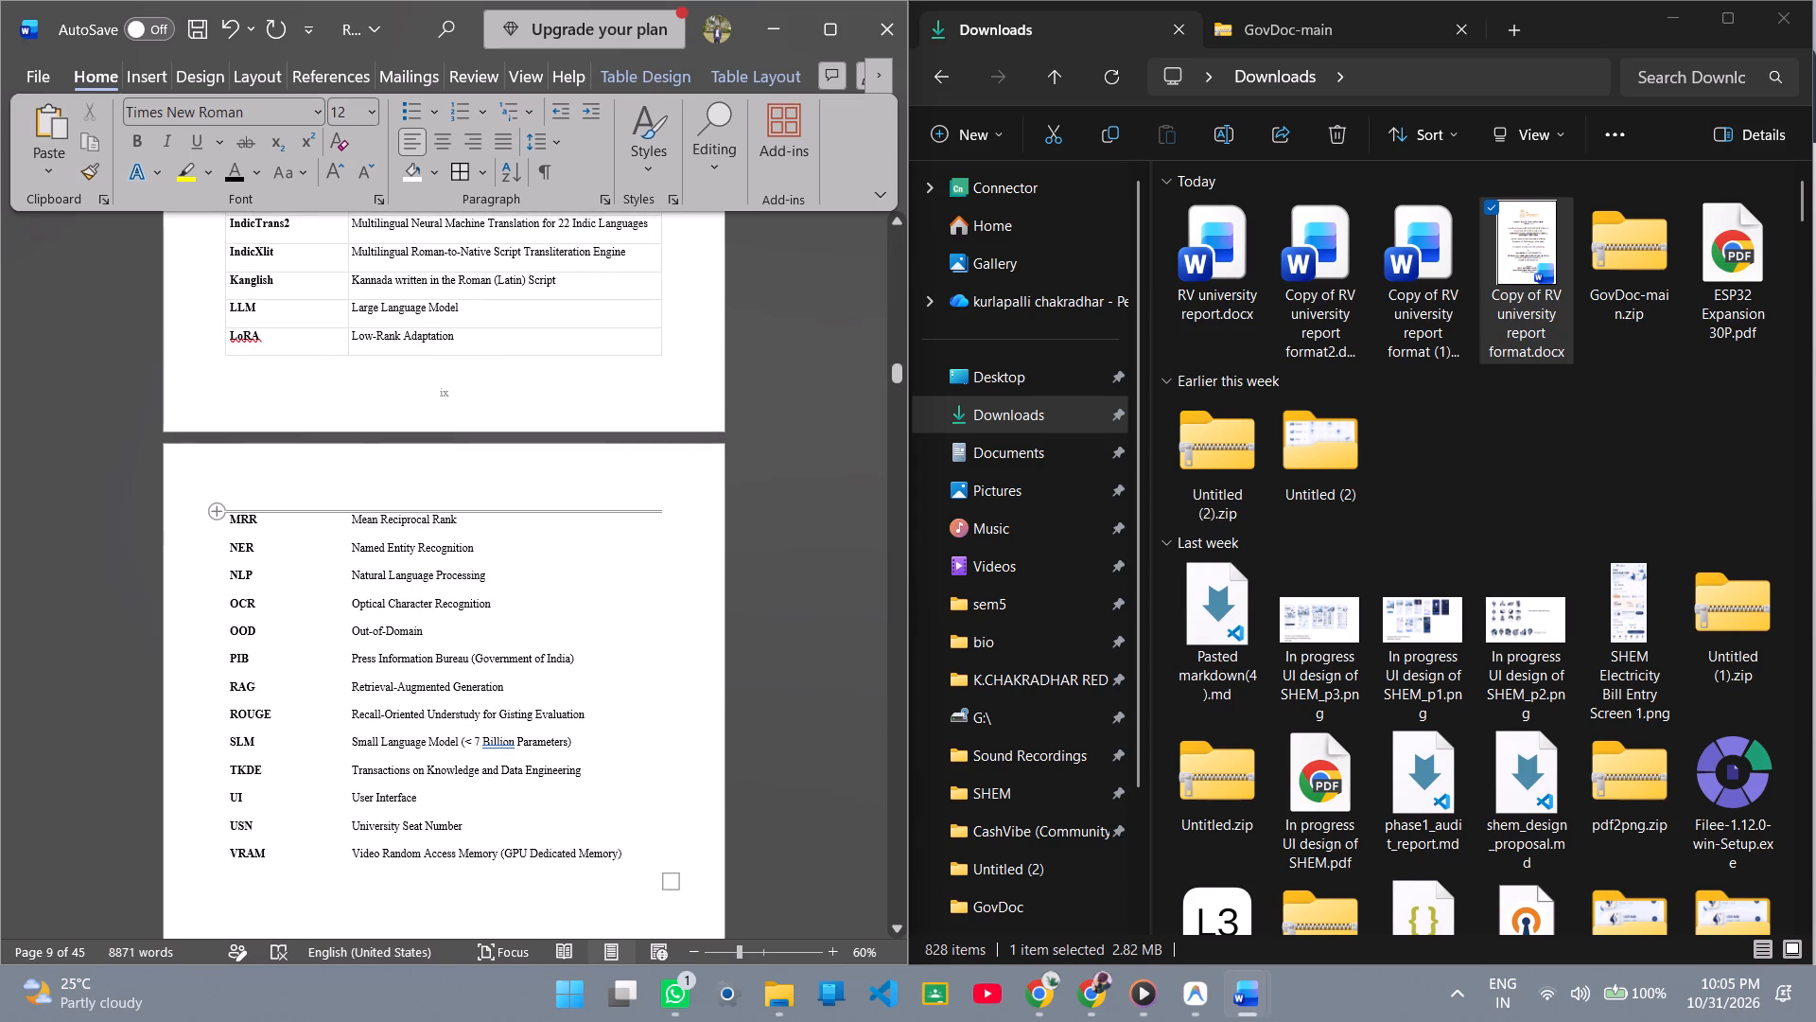
pyautogui.moveTo(202, 521); pyautogui.dragTo(212, 855)
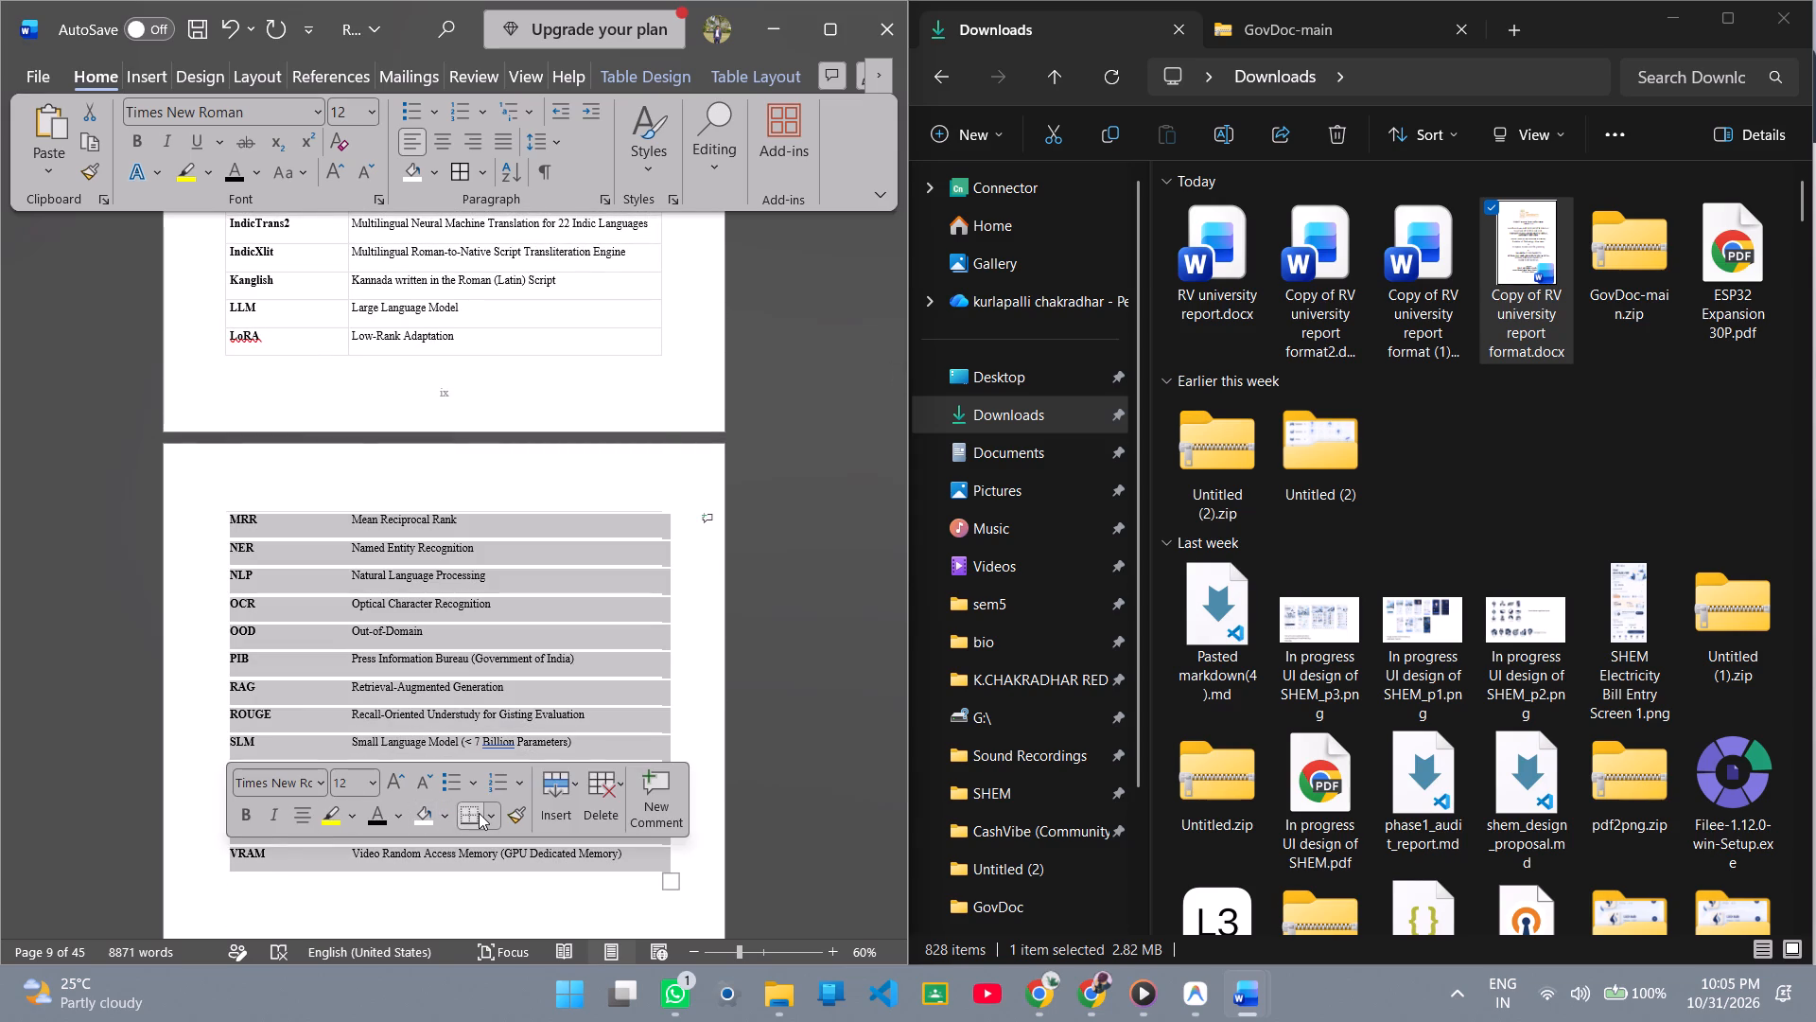
pyautogui.click(493, 815)
pyautogui.click(529, 450)
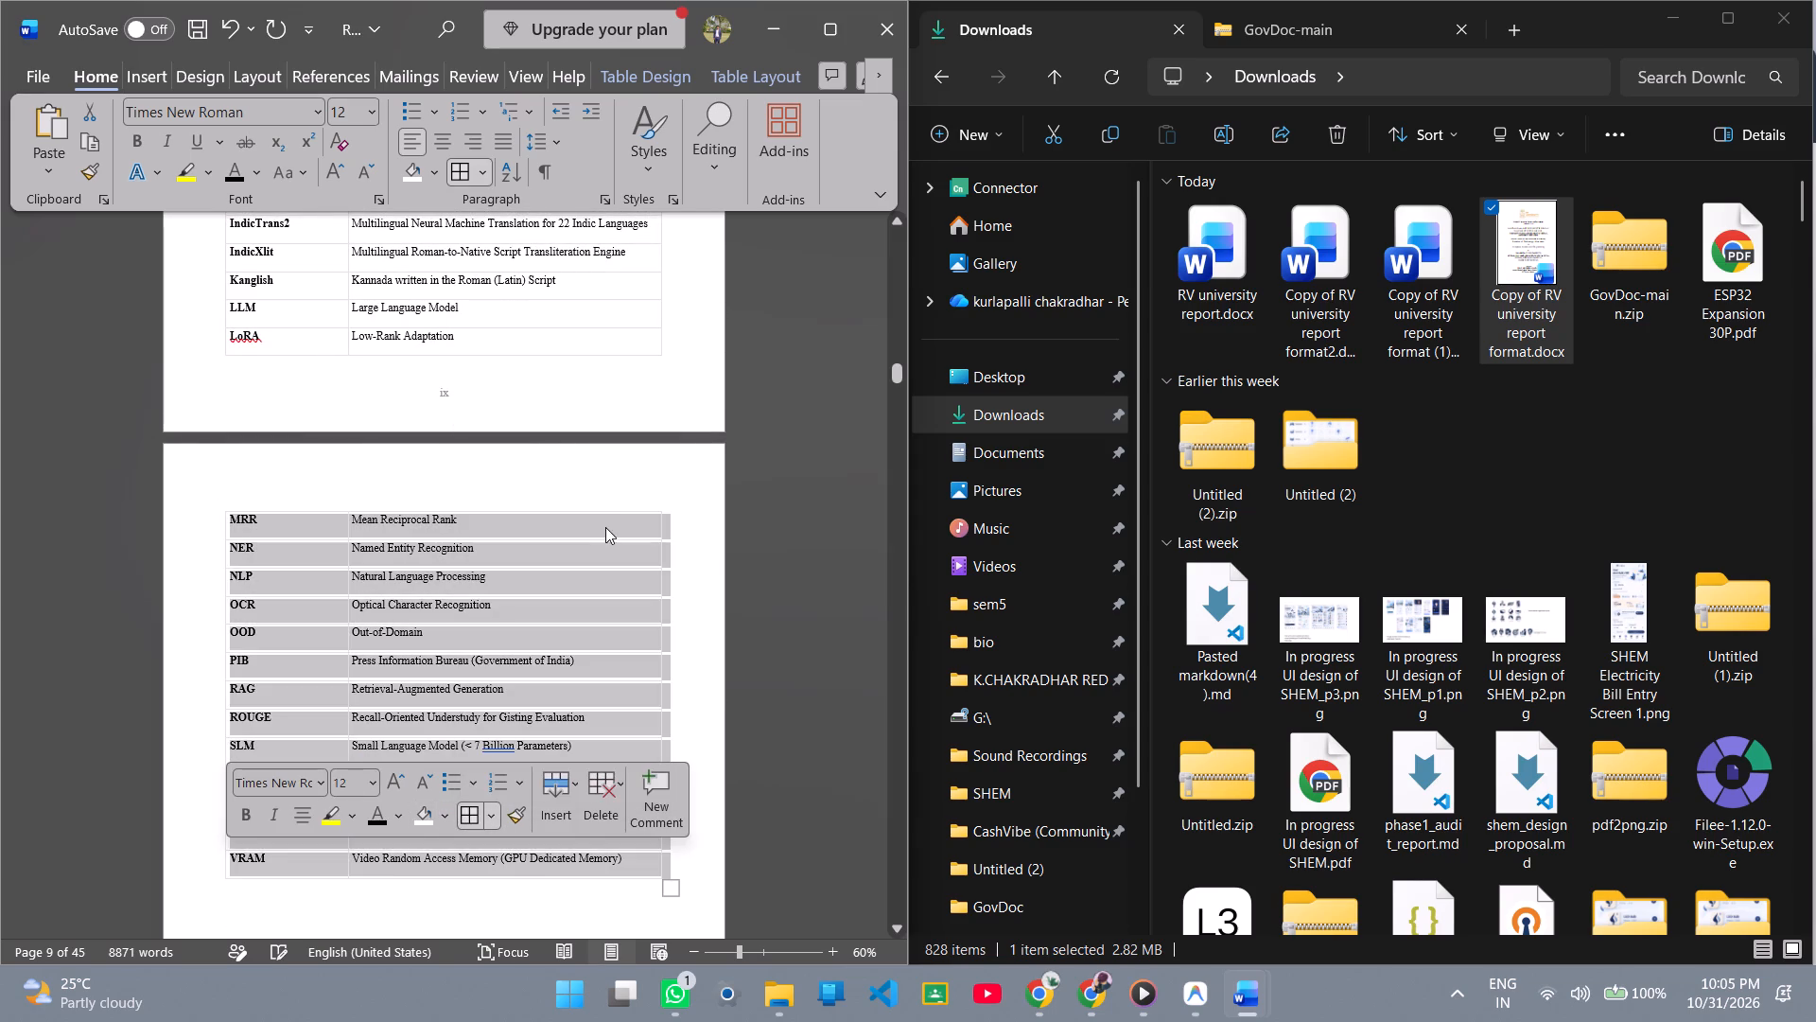
# Delete the horizontal line beneath the CHAPTER 1 INTRODUCTION heading.
pyautogui.click(608, 494)
pyautogui.scroll(-17, 608, 494)
pyautogui.scroll(2, 608, 494)
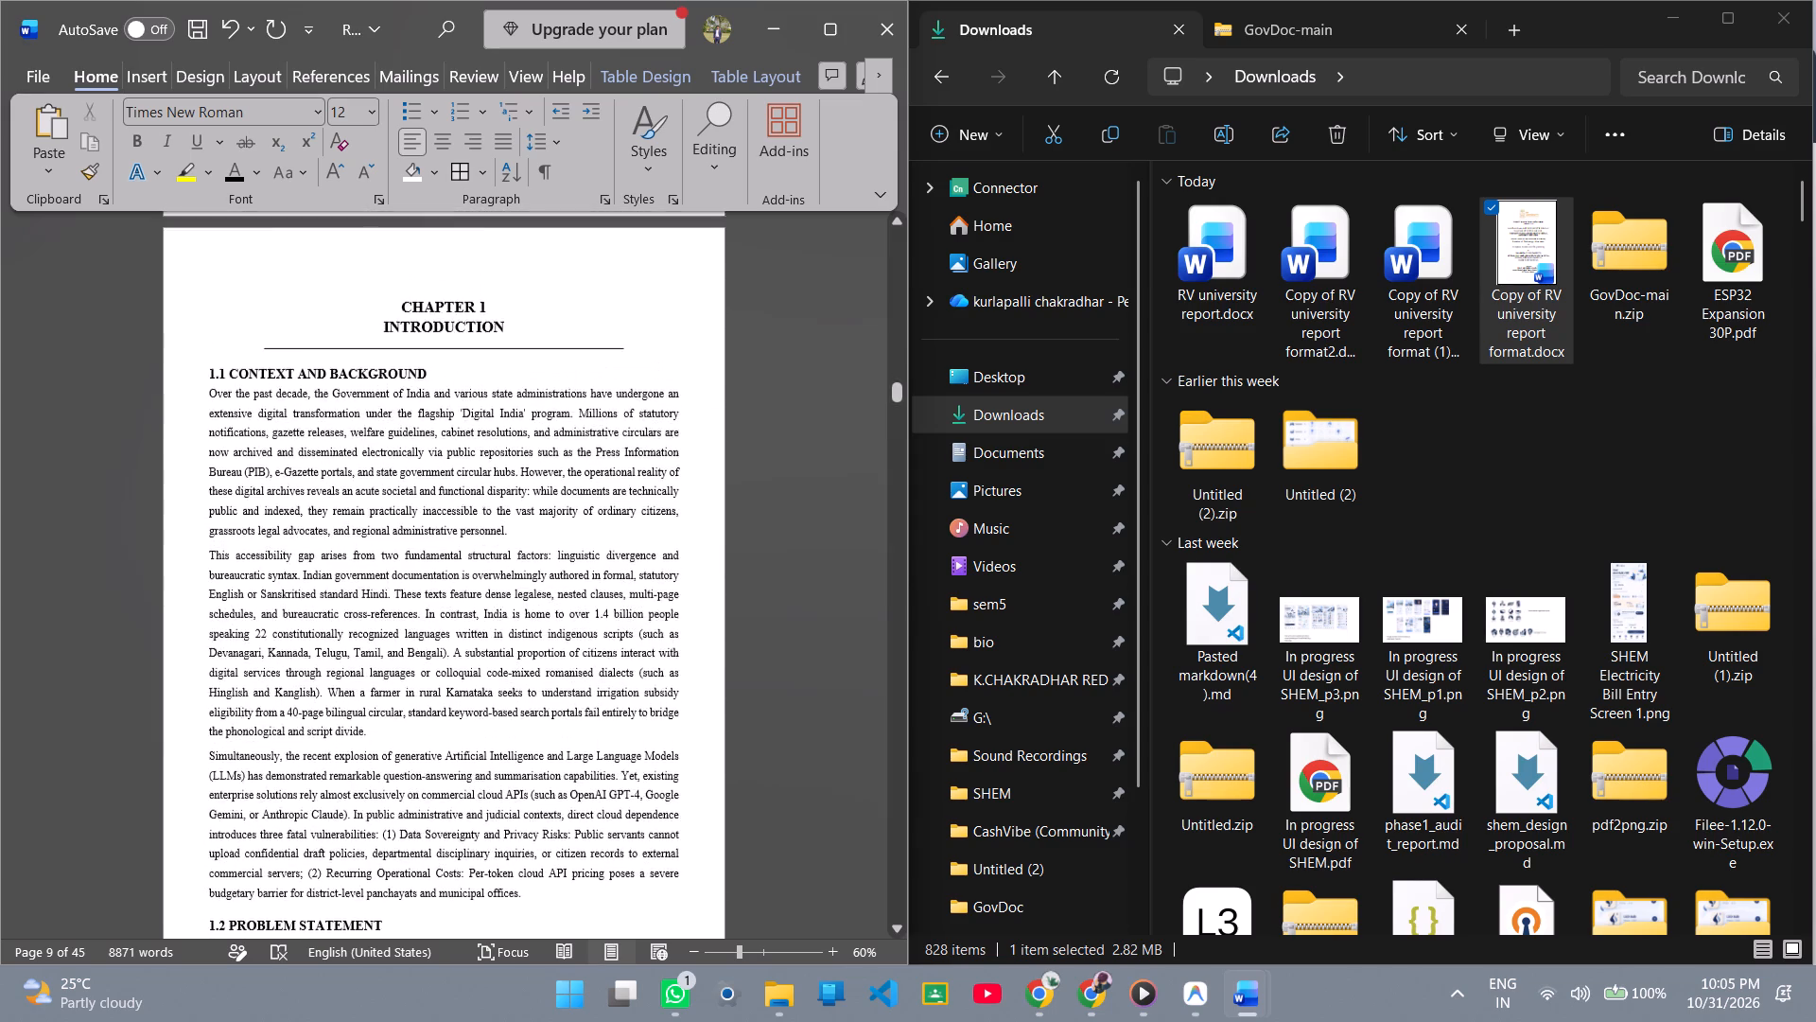
pyautogui.scroll(-7, 608, 494)
pyautogui.scroll(7, 608, 494)
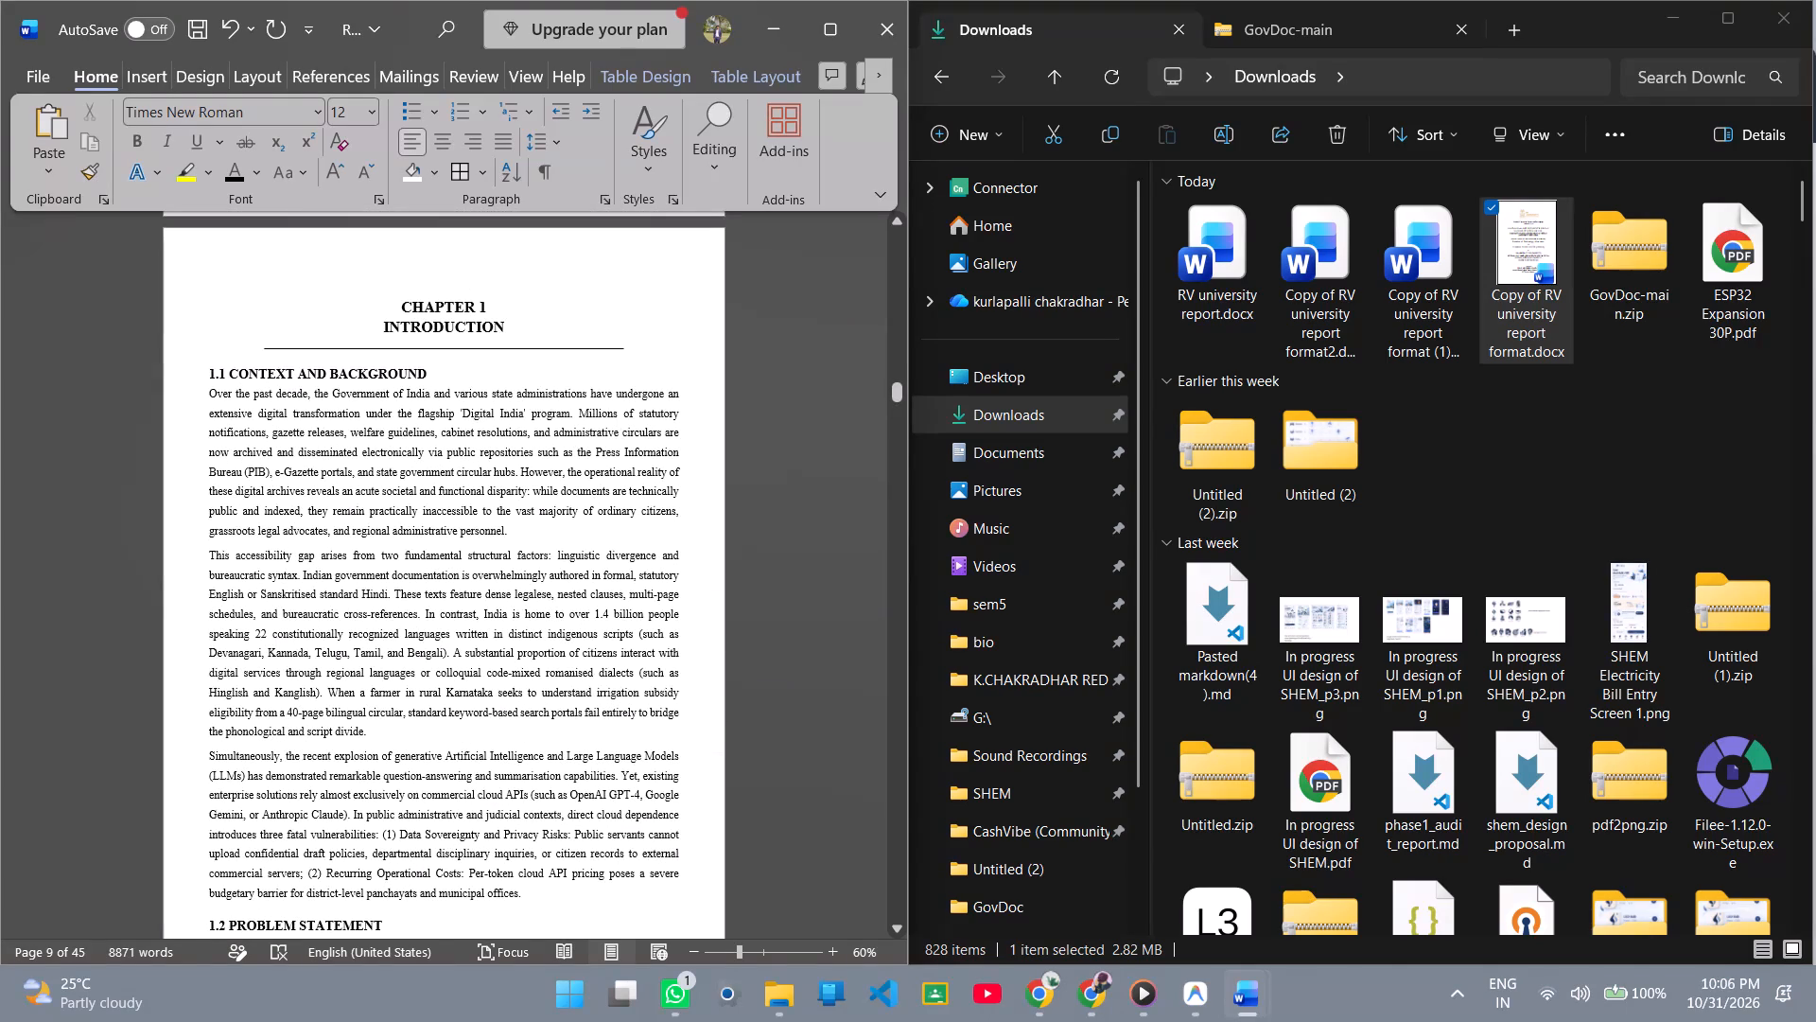
pyautogui.scroll(-9, 481, 375)
pyautogui.scroll(1, 481, 375)
pyautogui.scroll(-2, 481, 375)
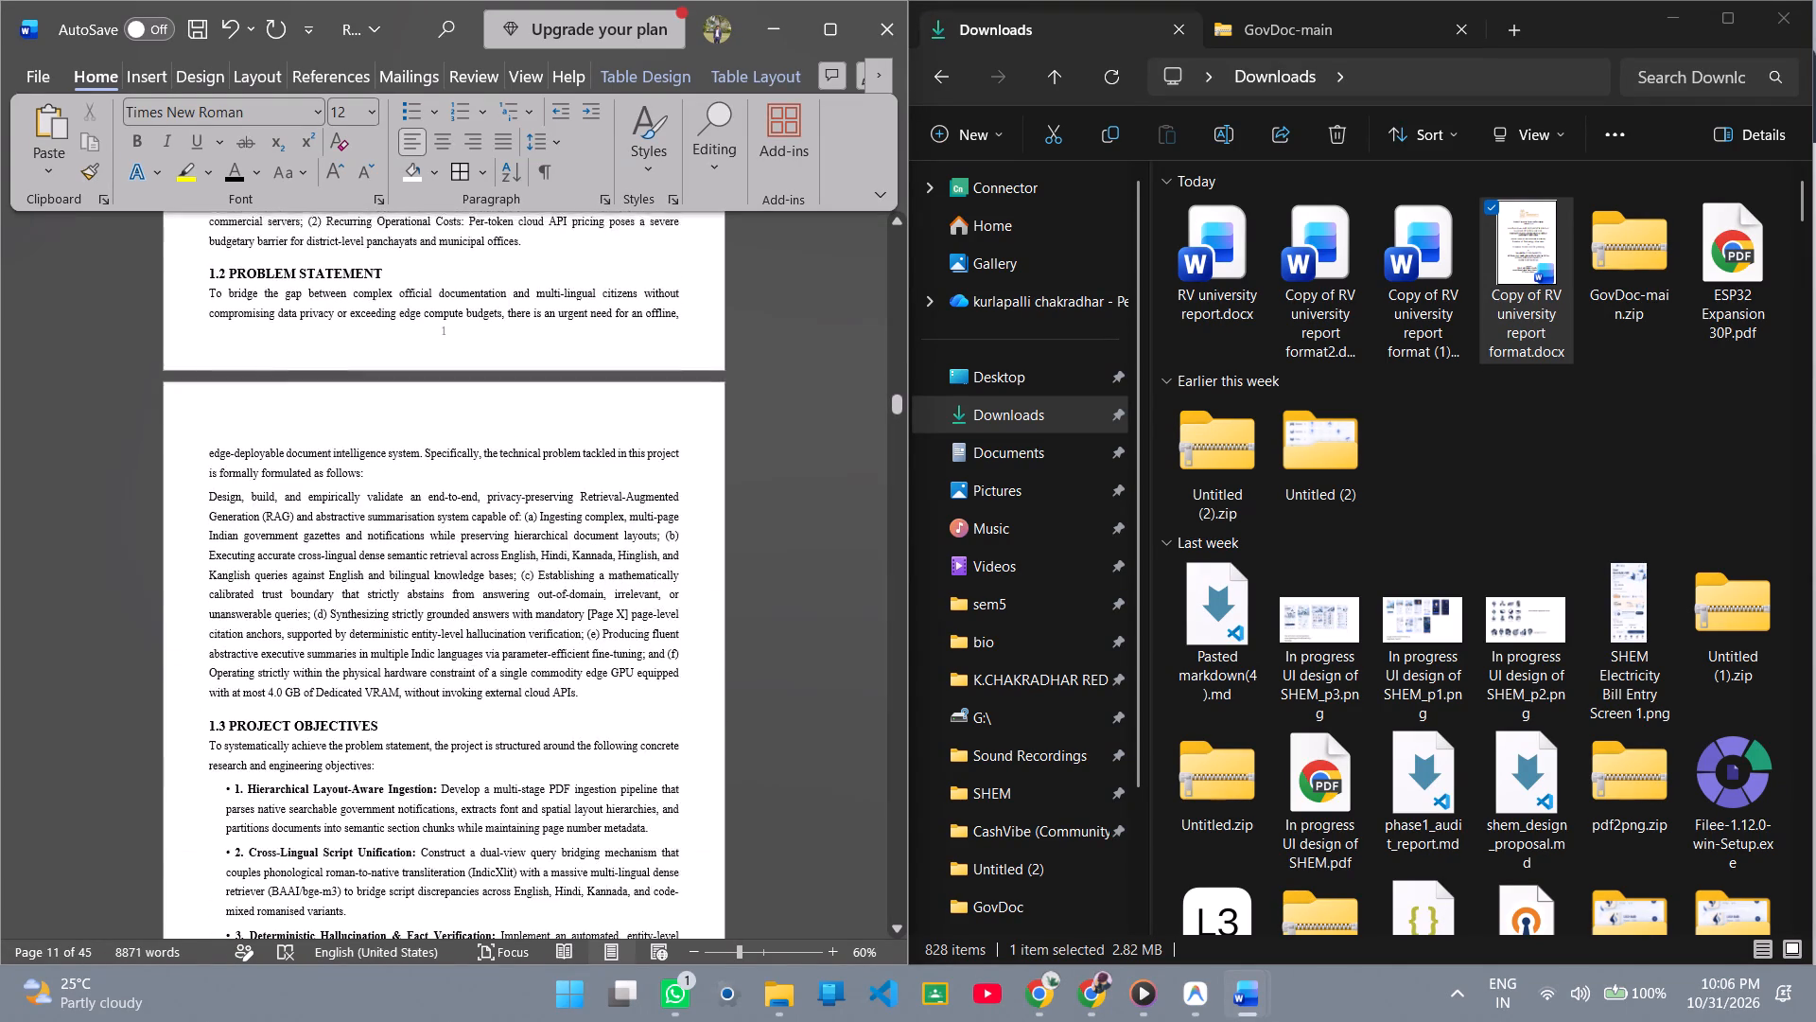
pyautogui.scroll(-8, 481, 375)
pyautogui.scroll(20, 481, 375)
pyautogui.scroll(1, 481, 375)
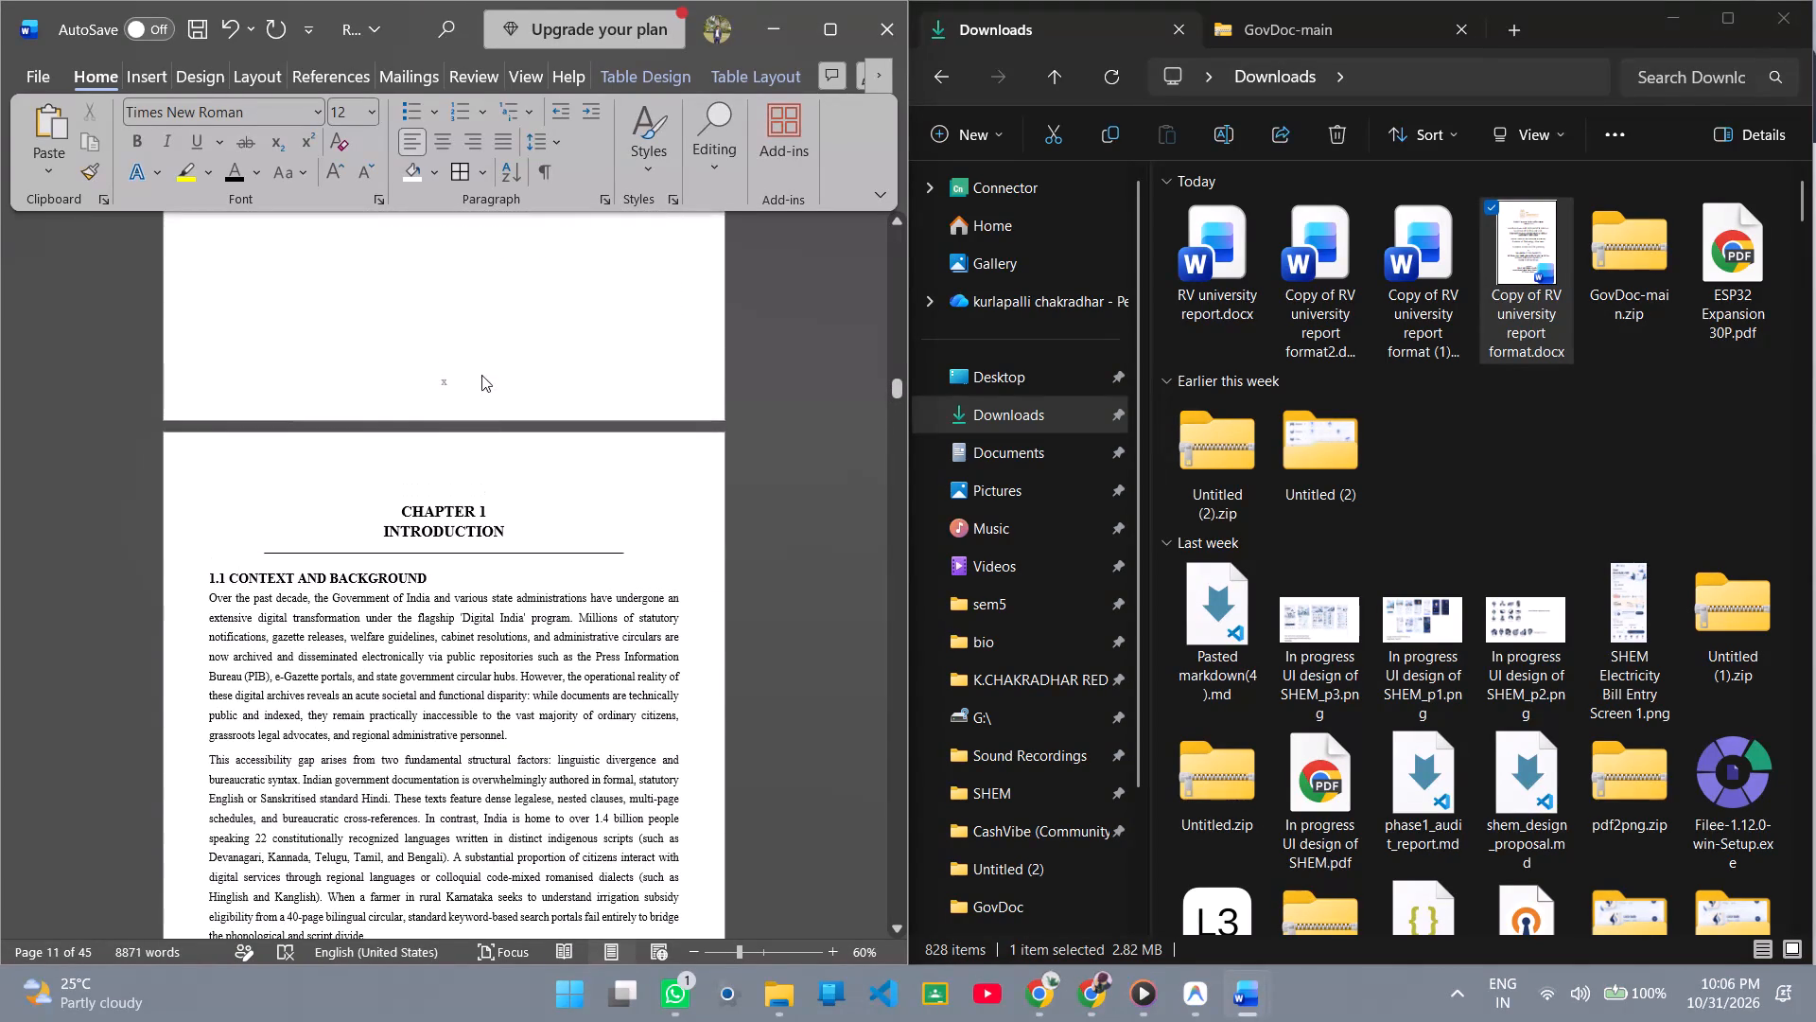
pyautogui.click(430, 549)
pyautogui.moveTo(631, 550); pyautogui.dragTo(368, 552)
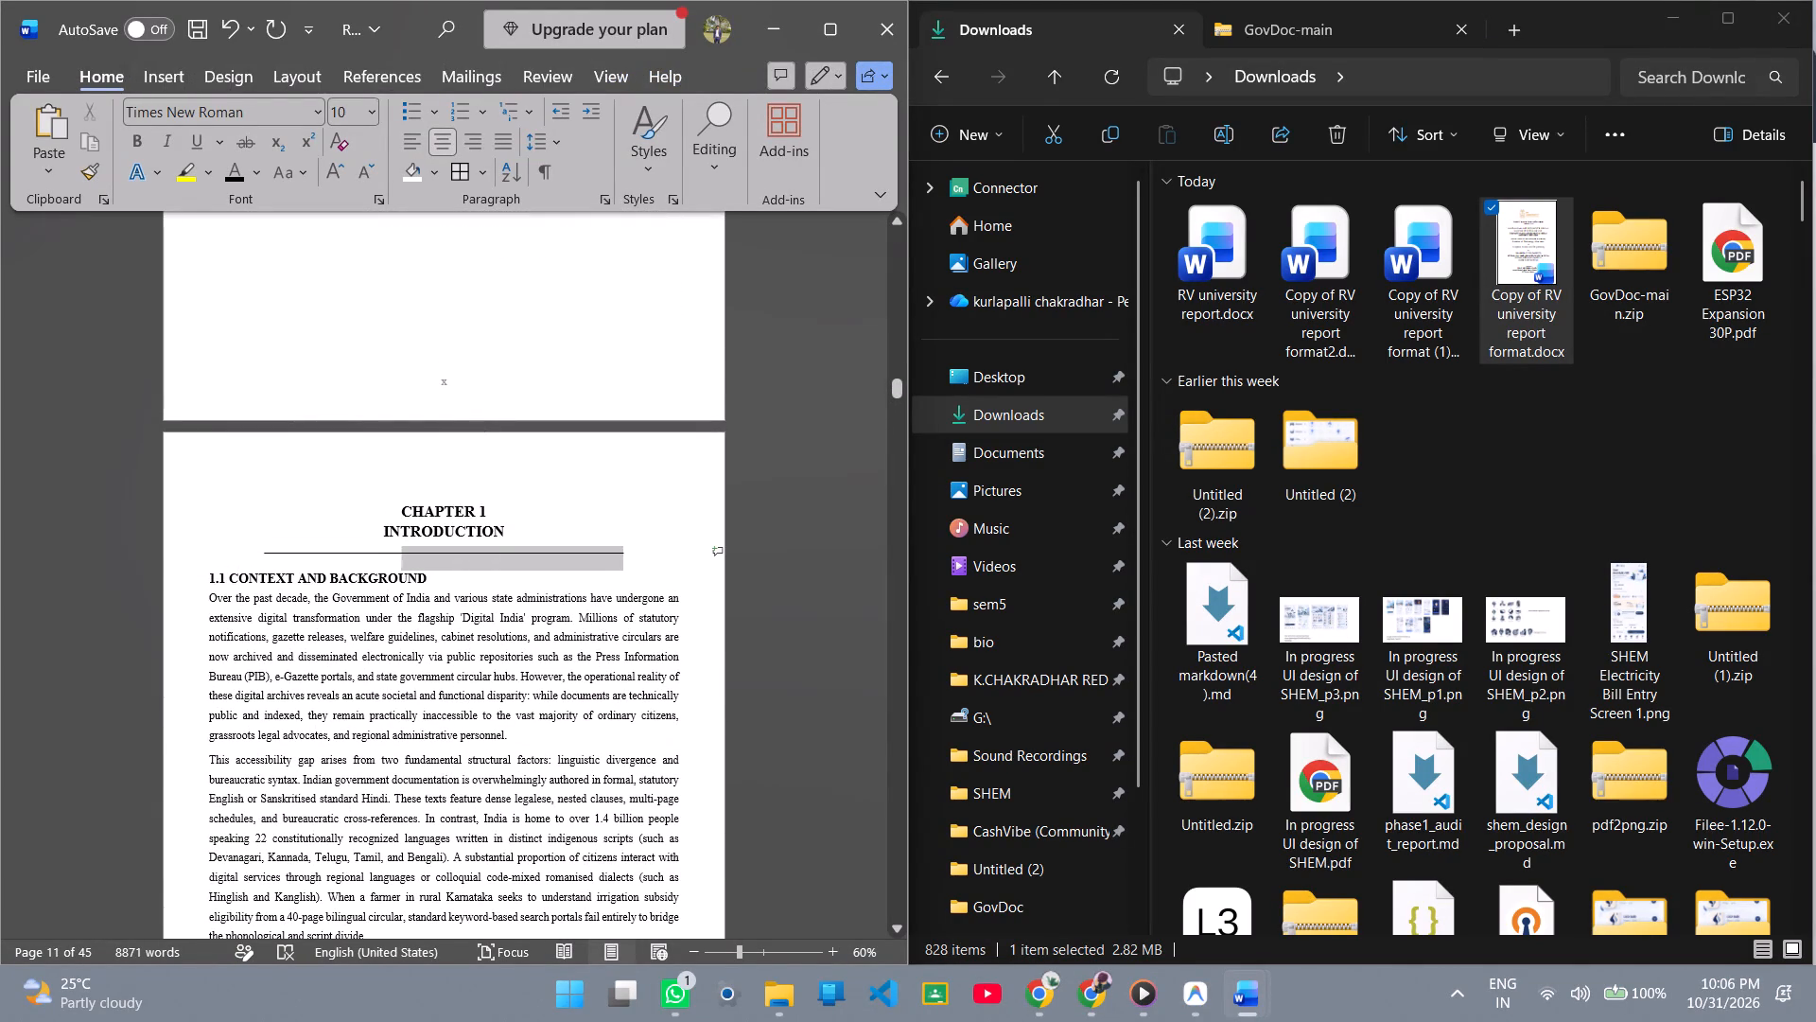
pyautogui.moveTo(368, 552); pyautogui.dragTo(245, 548)
pyautogui.press('BackSpace')
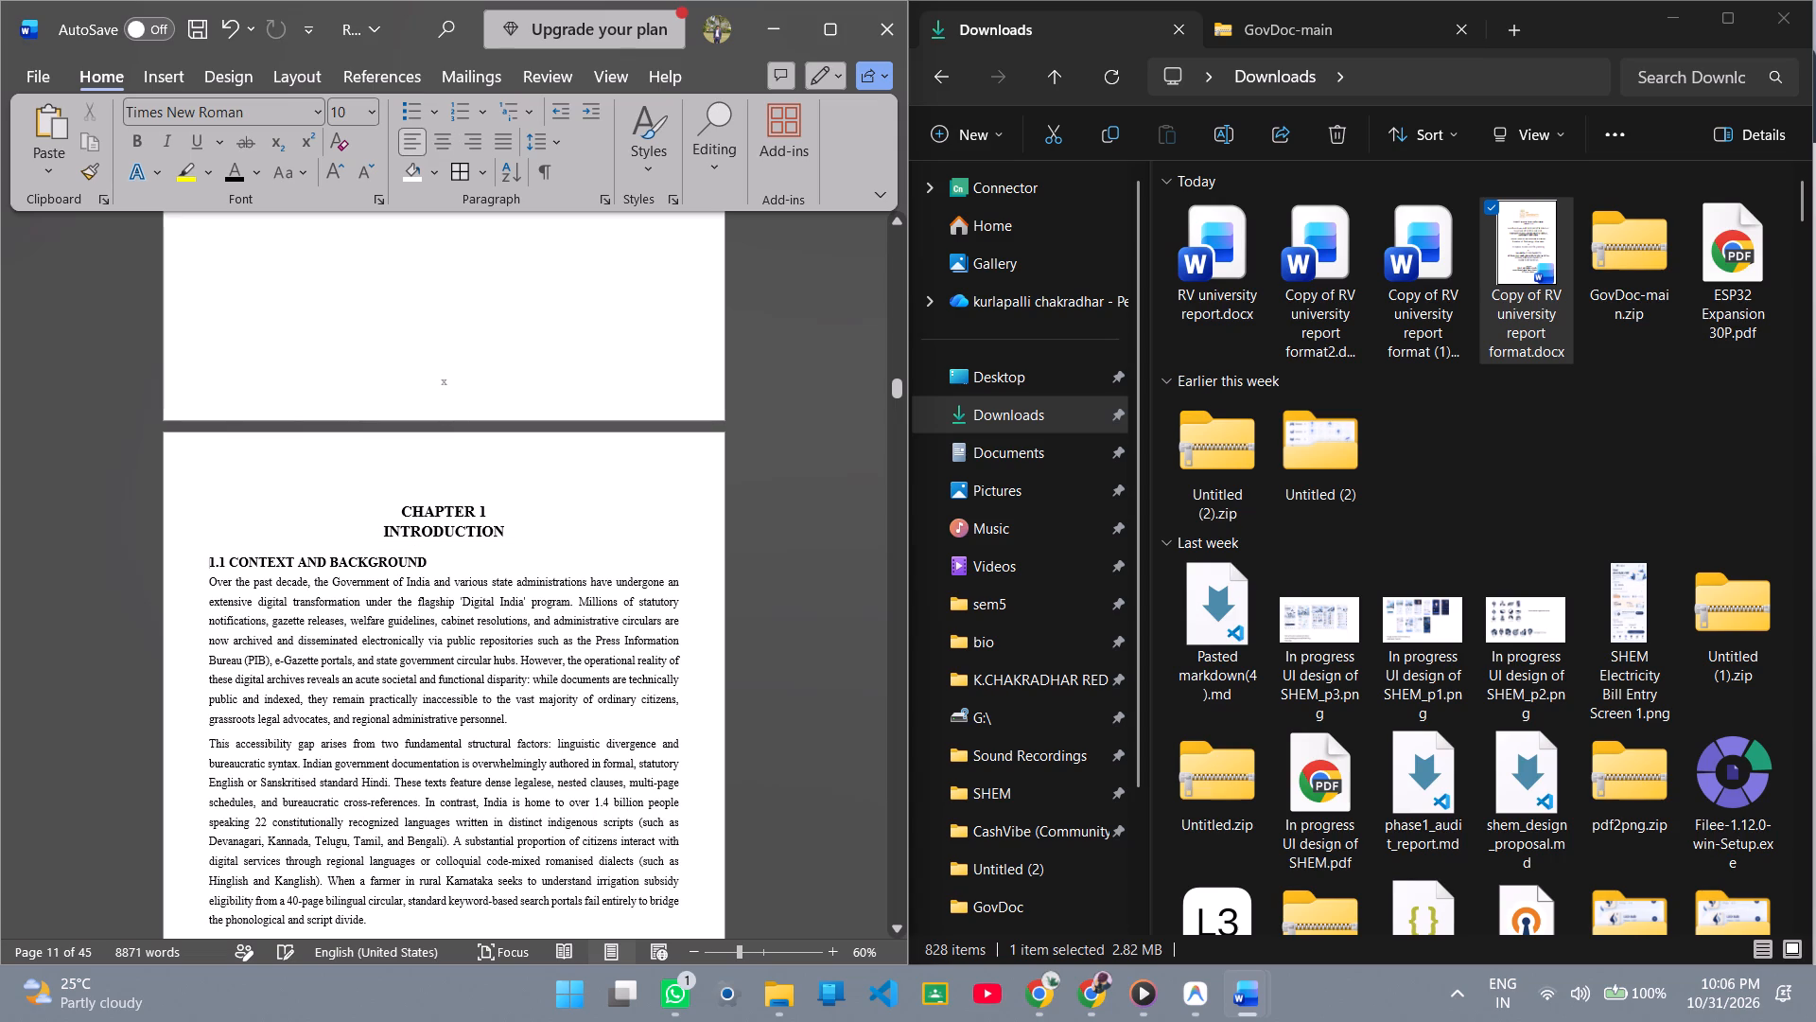
# Join the two-line Chapter 1 heading into one line reading "CHAPTER 1:INTRODUCTION".
pyautogui.click(397, 510)
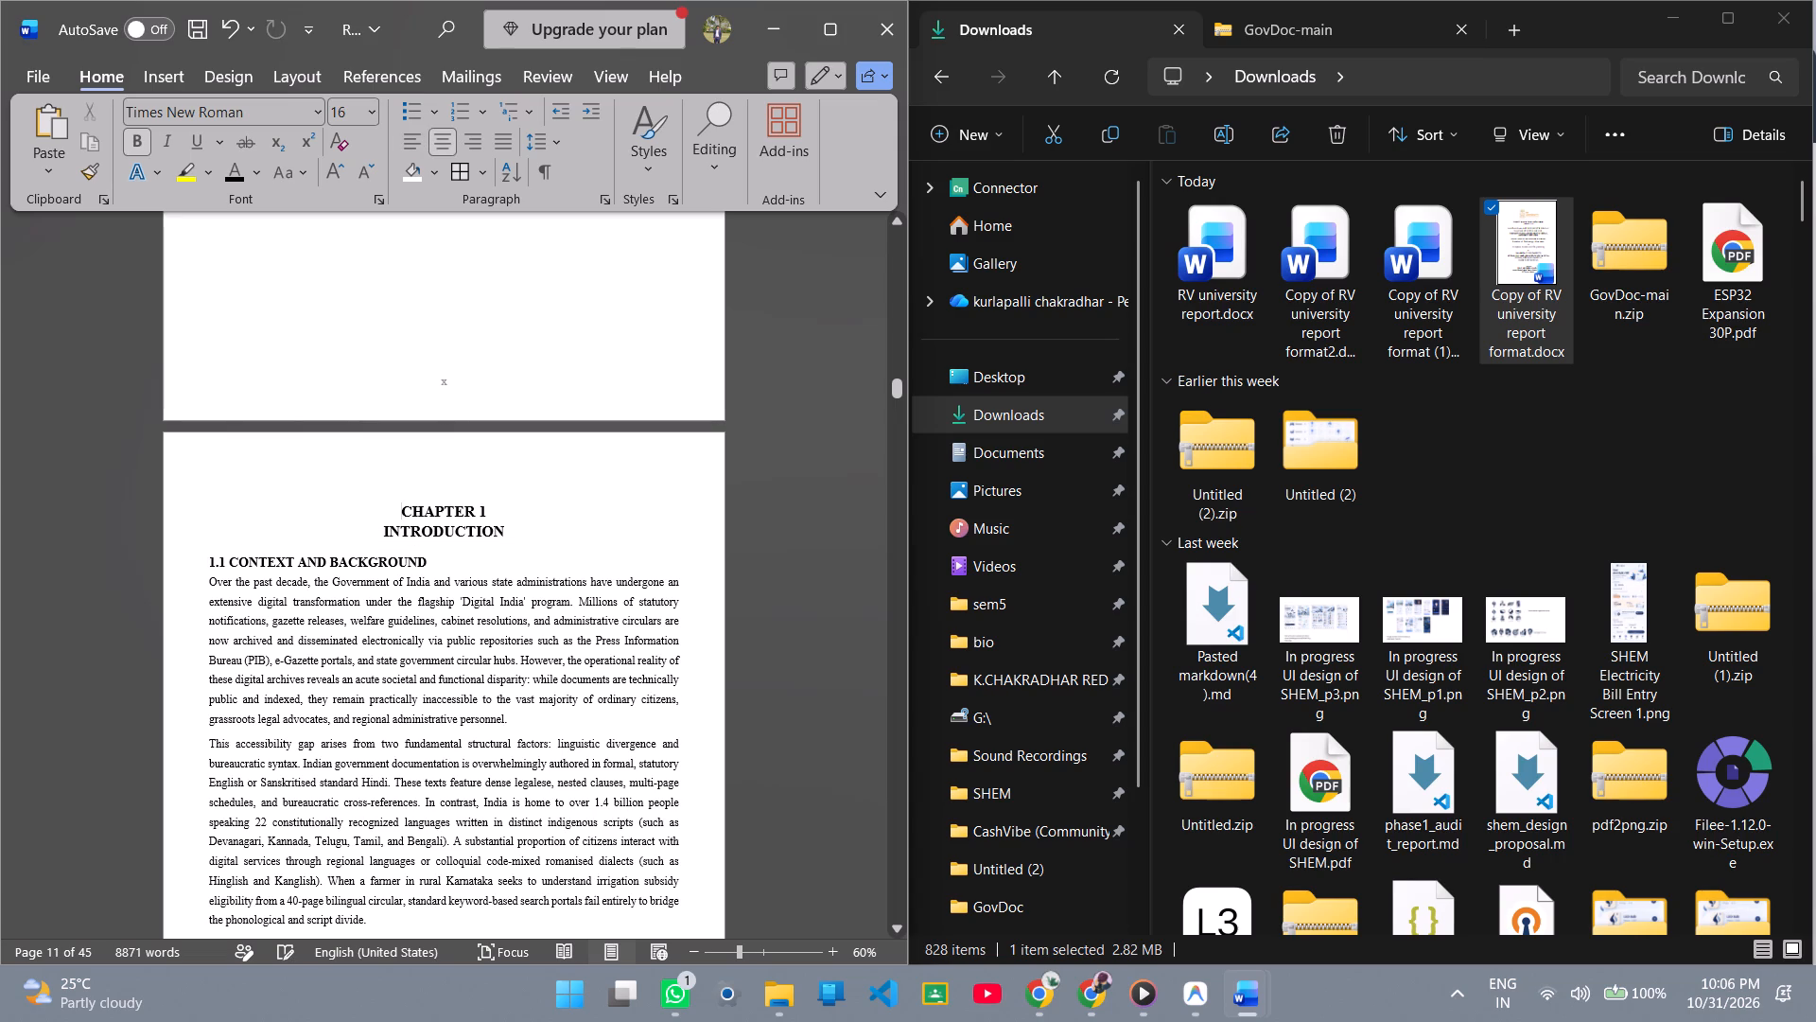
pyautogui.click(380, 535)
pyautogui.press('BackSpace')
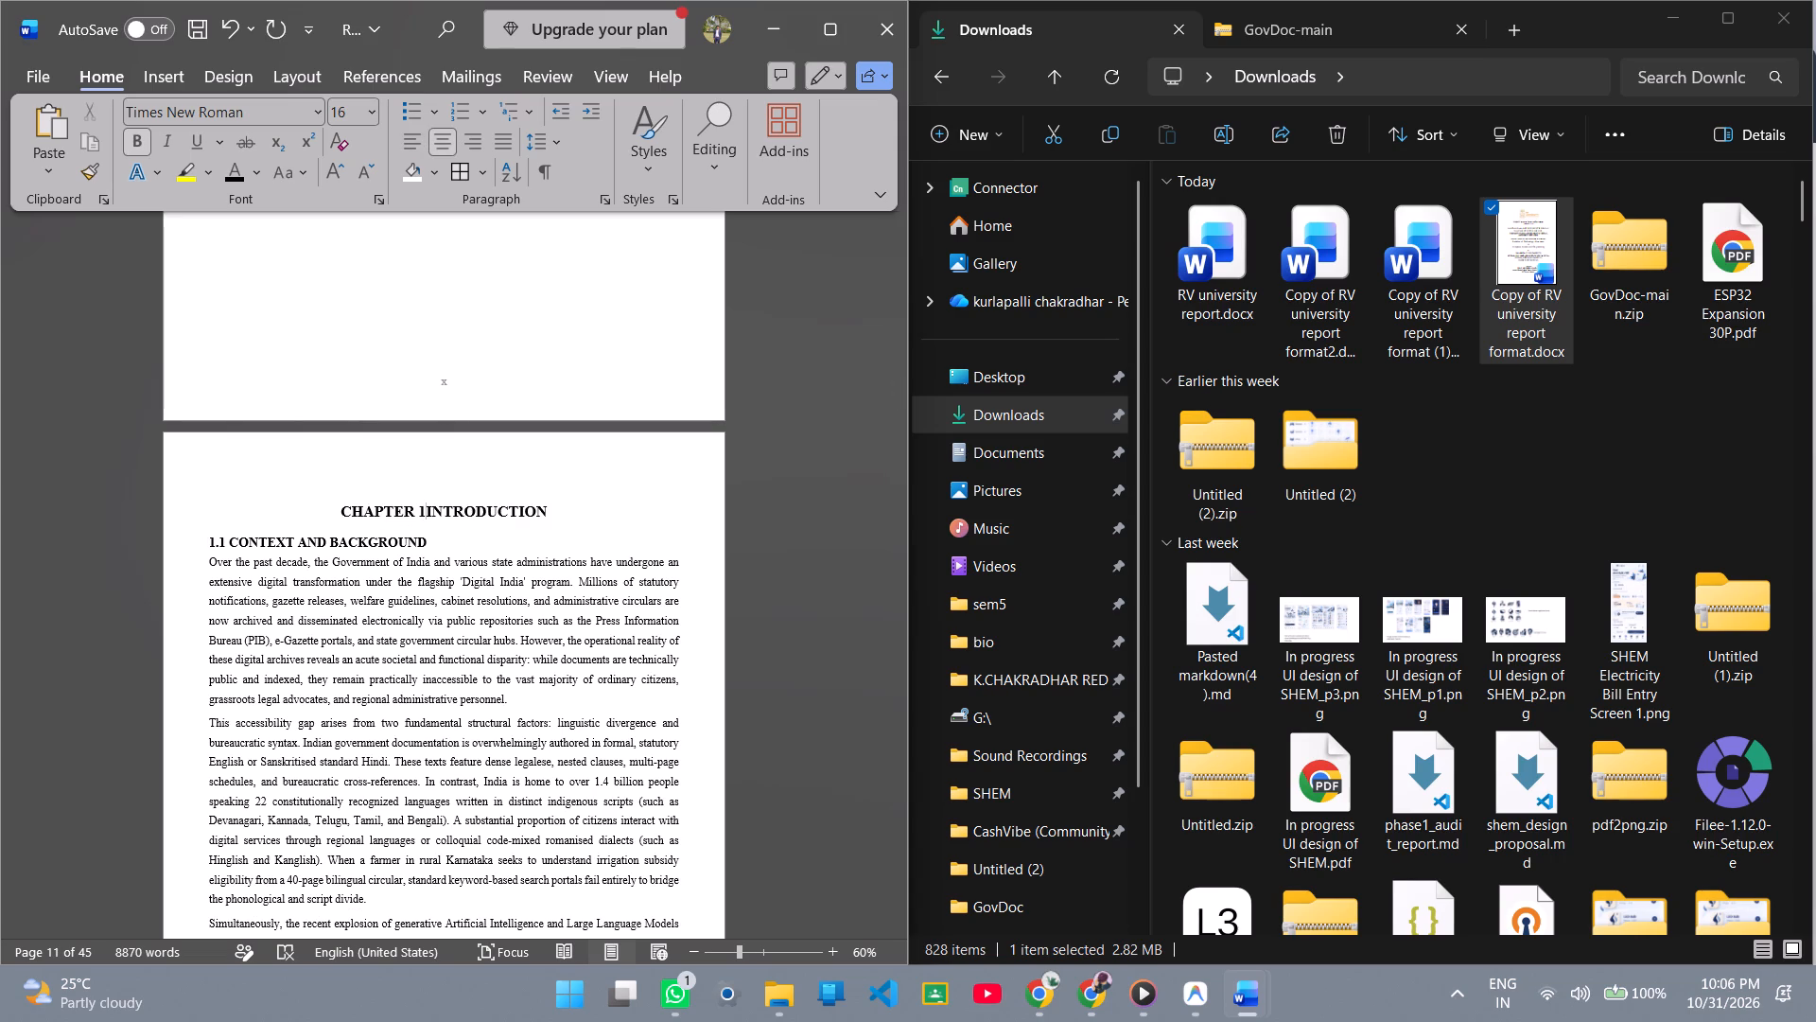
pyautogui.hotkey('shift', ':')
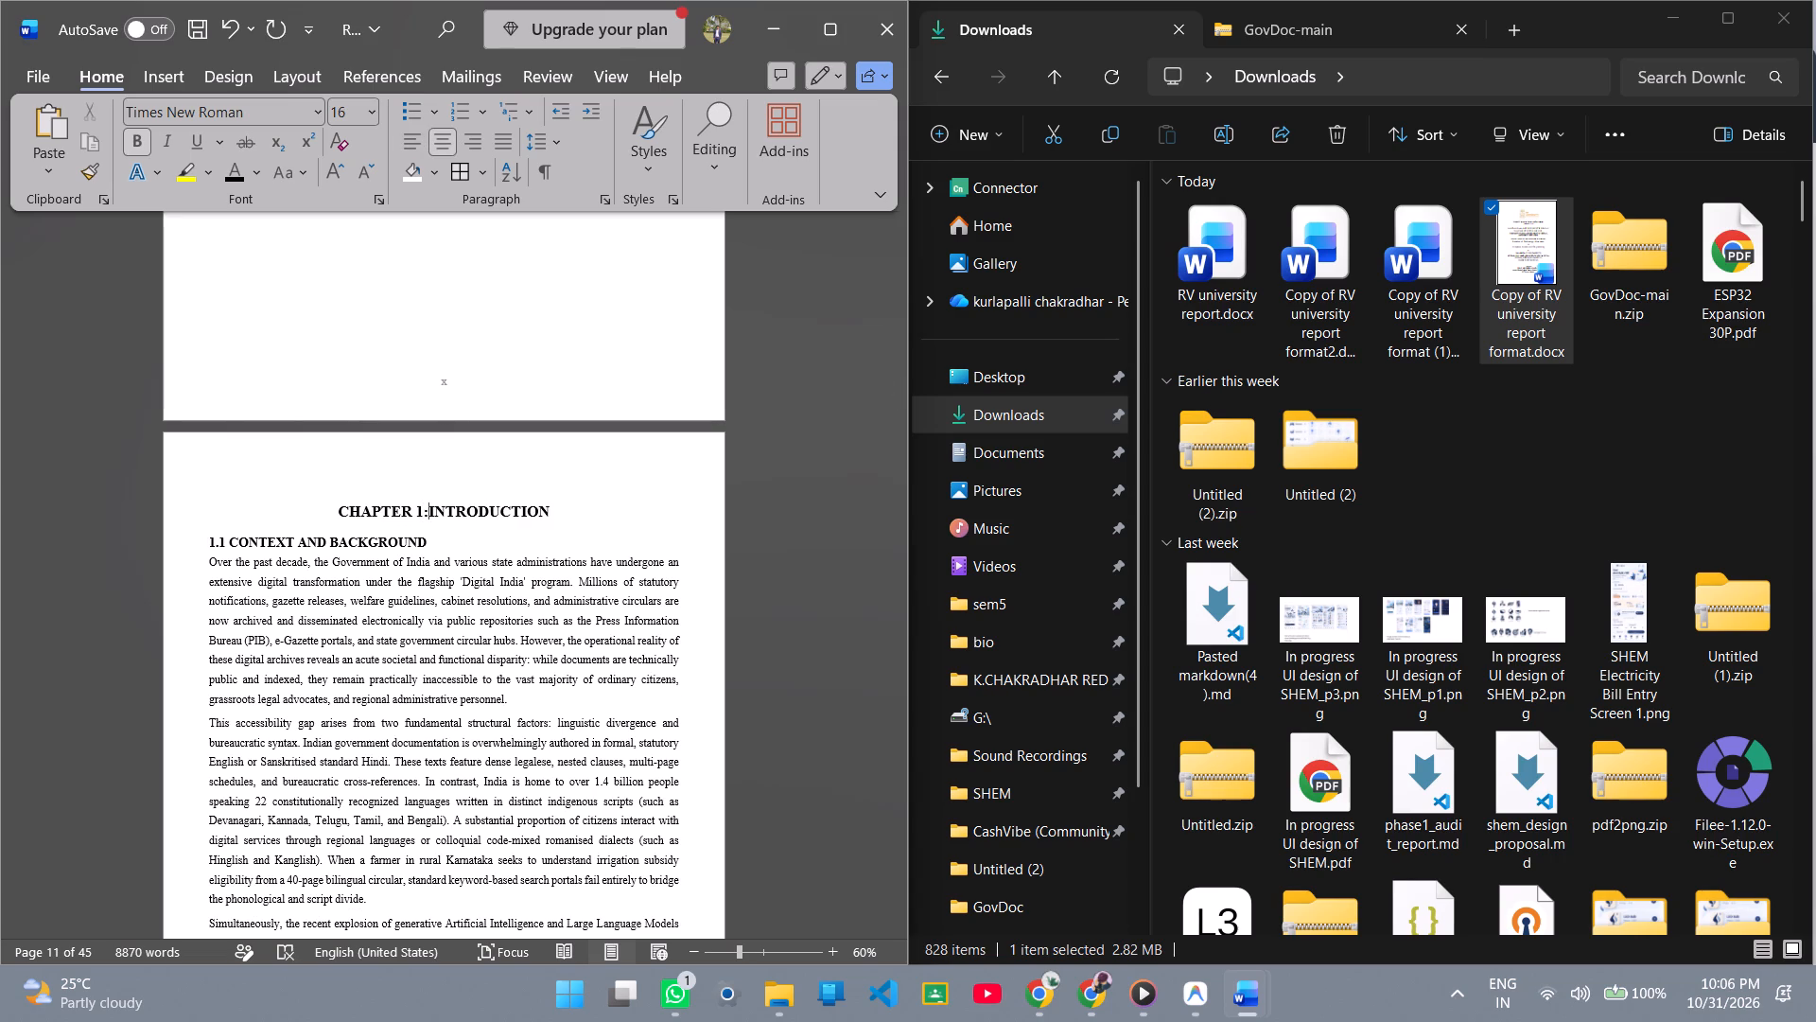
# Join the Chapter 2 heading into one line, "CHAPTER 2:BACKGROUND AND LITERATURE SURVEY", and delete the horizontal line beneath it.
pyautogui.scroll(-20, 475, 504)
pyautogui.scroll(-11, 475, 504)
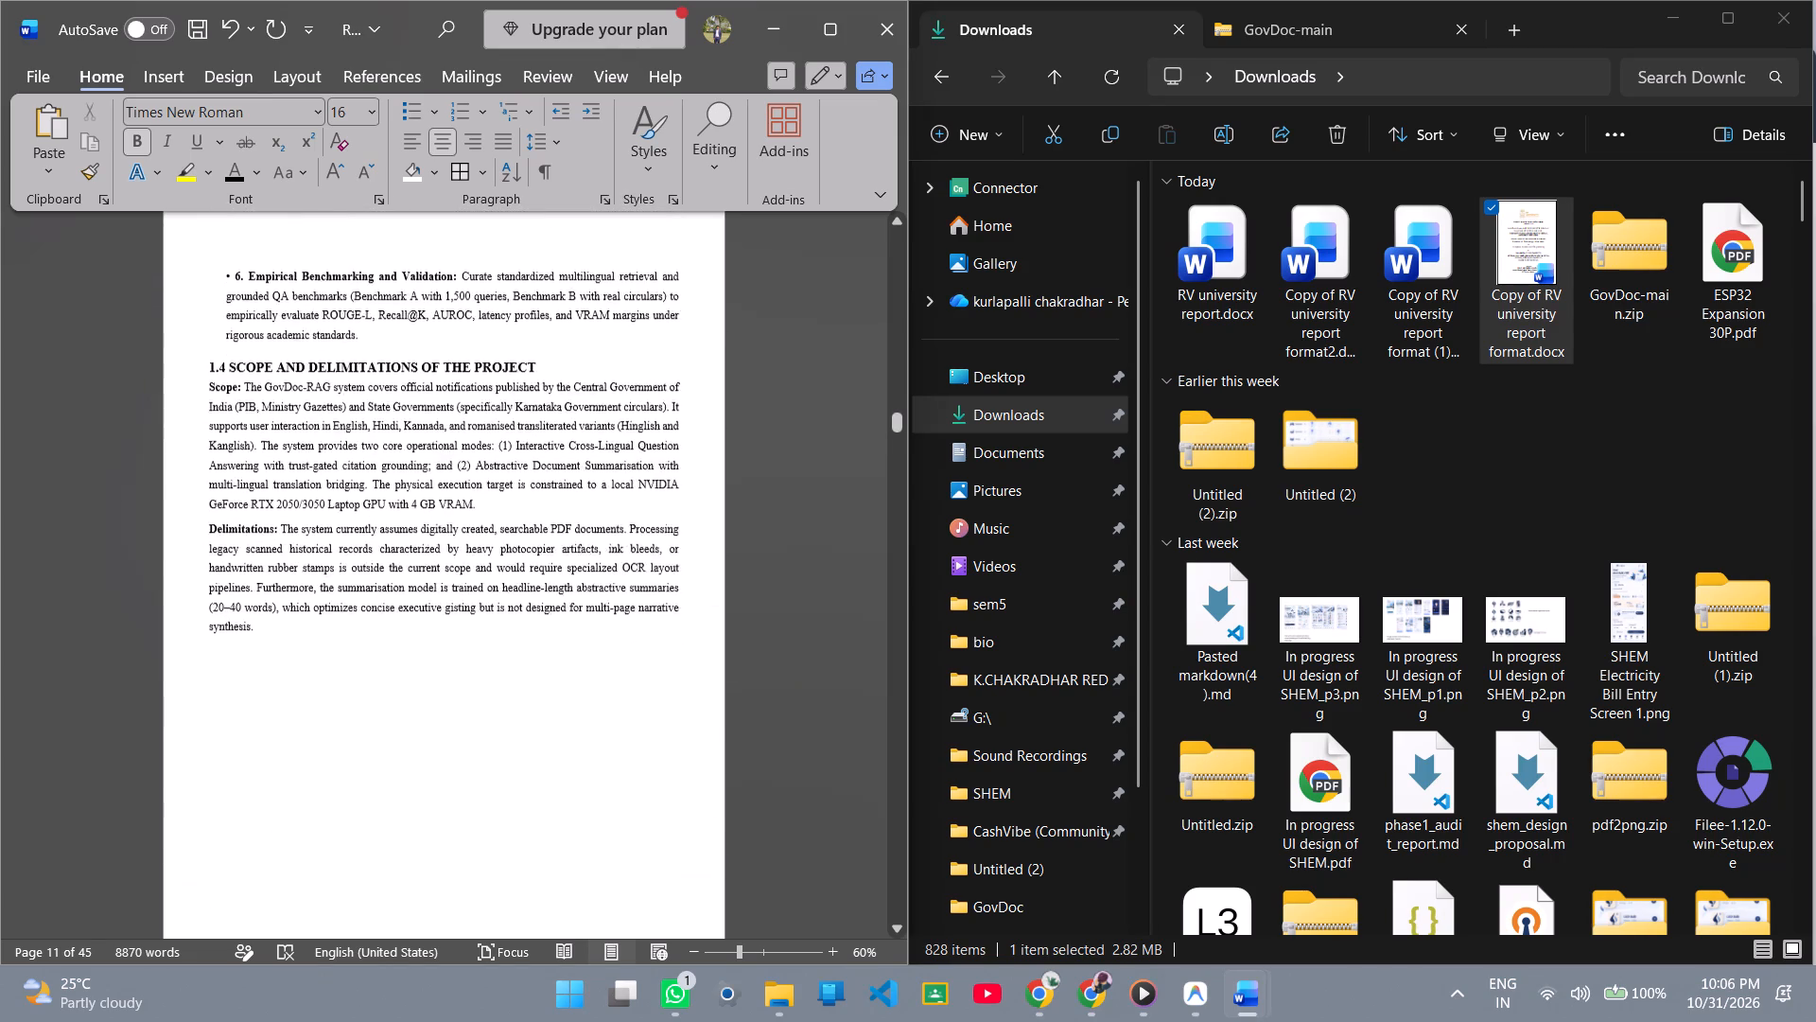
pyautogui.scroll(-7, 475, 504)
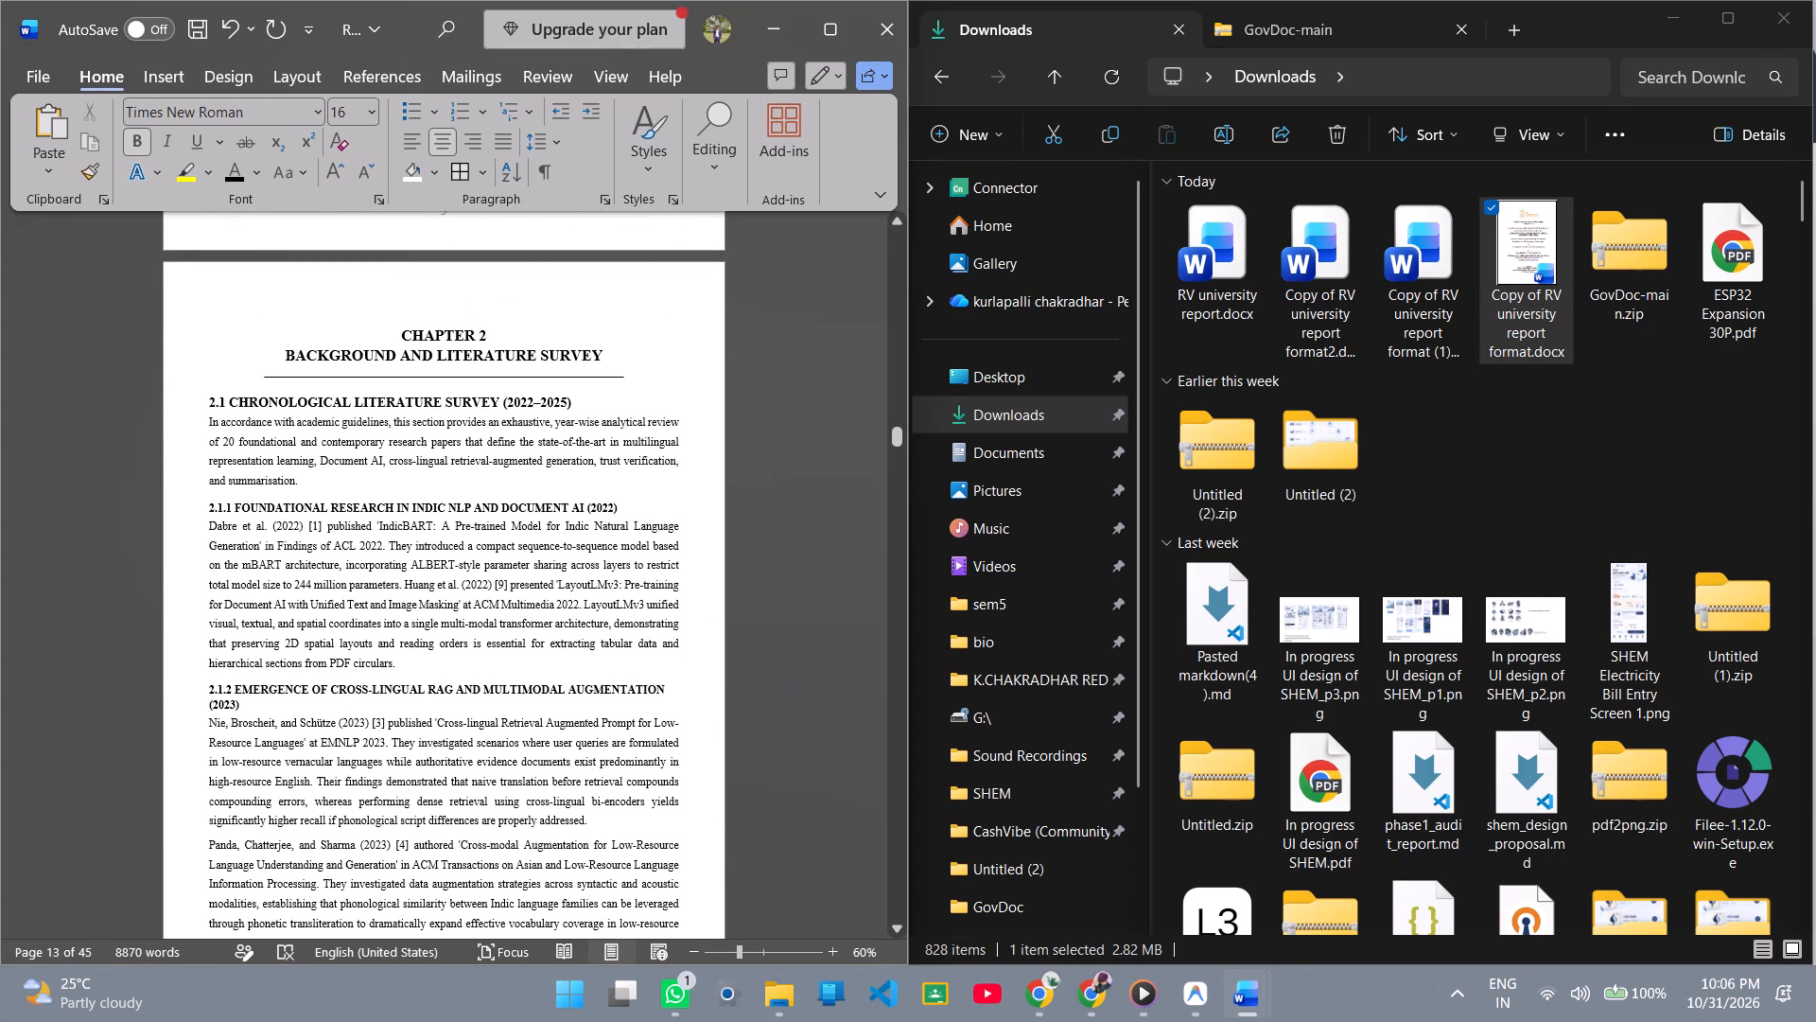
pyautogui.click(286, 361)
pyautogui.press('BackSpace')
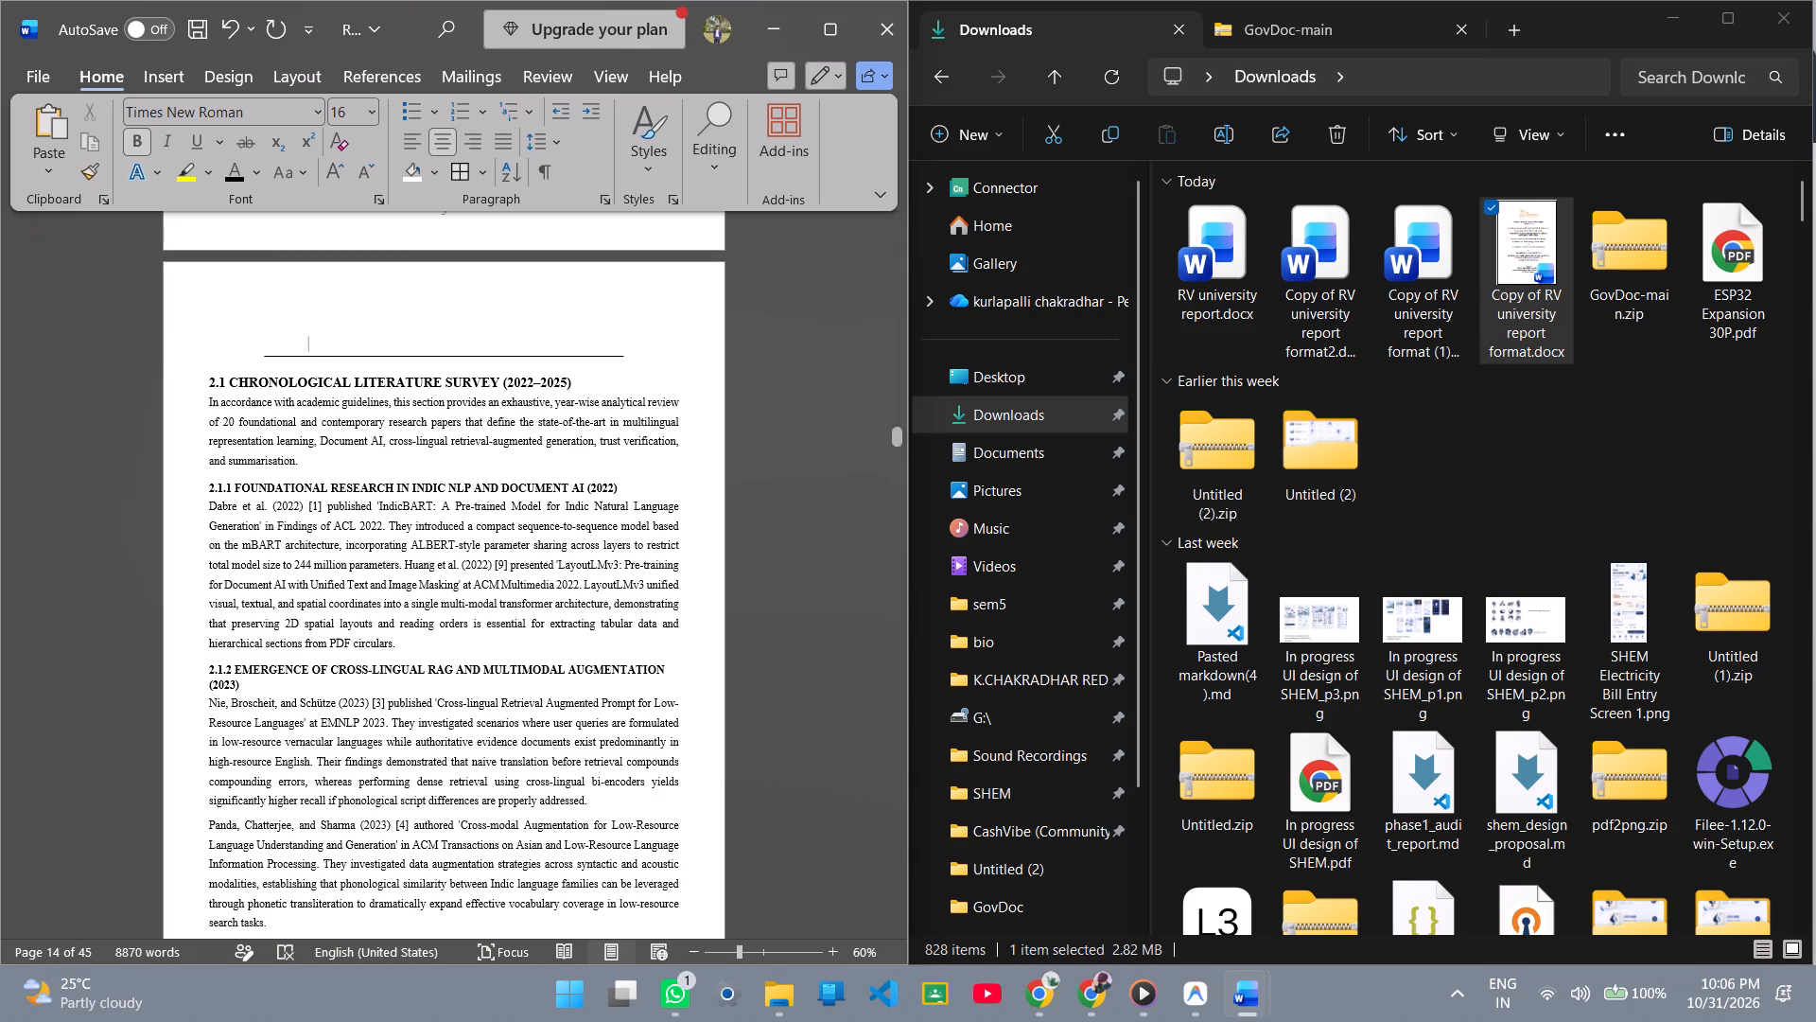
pyautogui.hotkey('shift', ':')
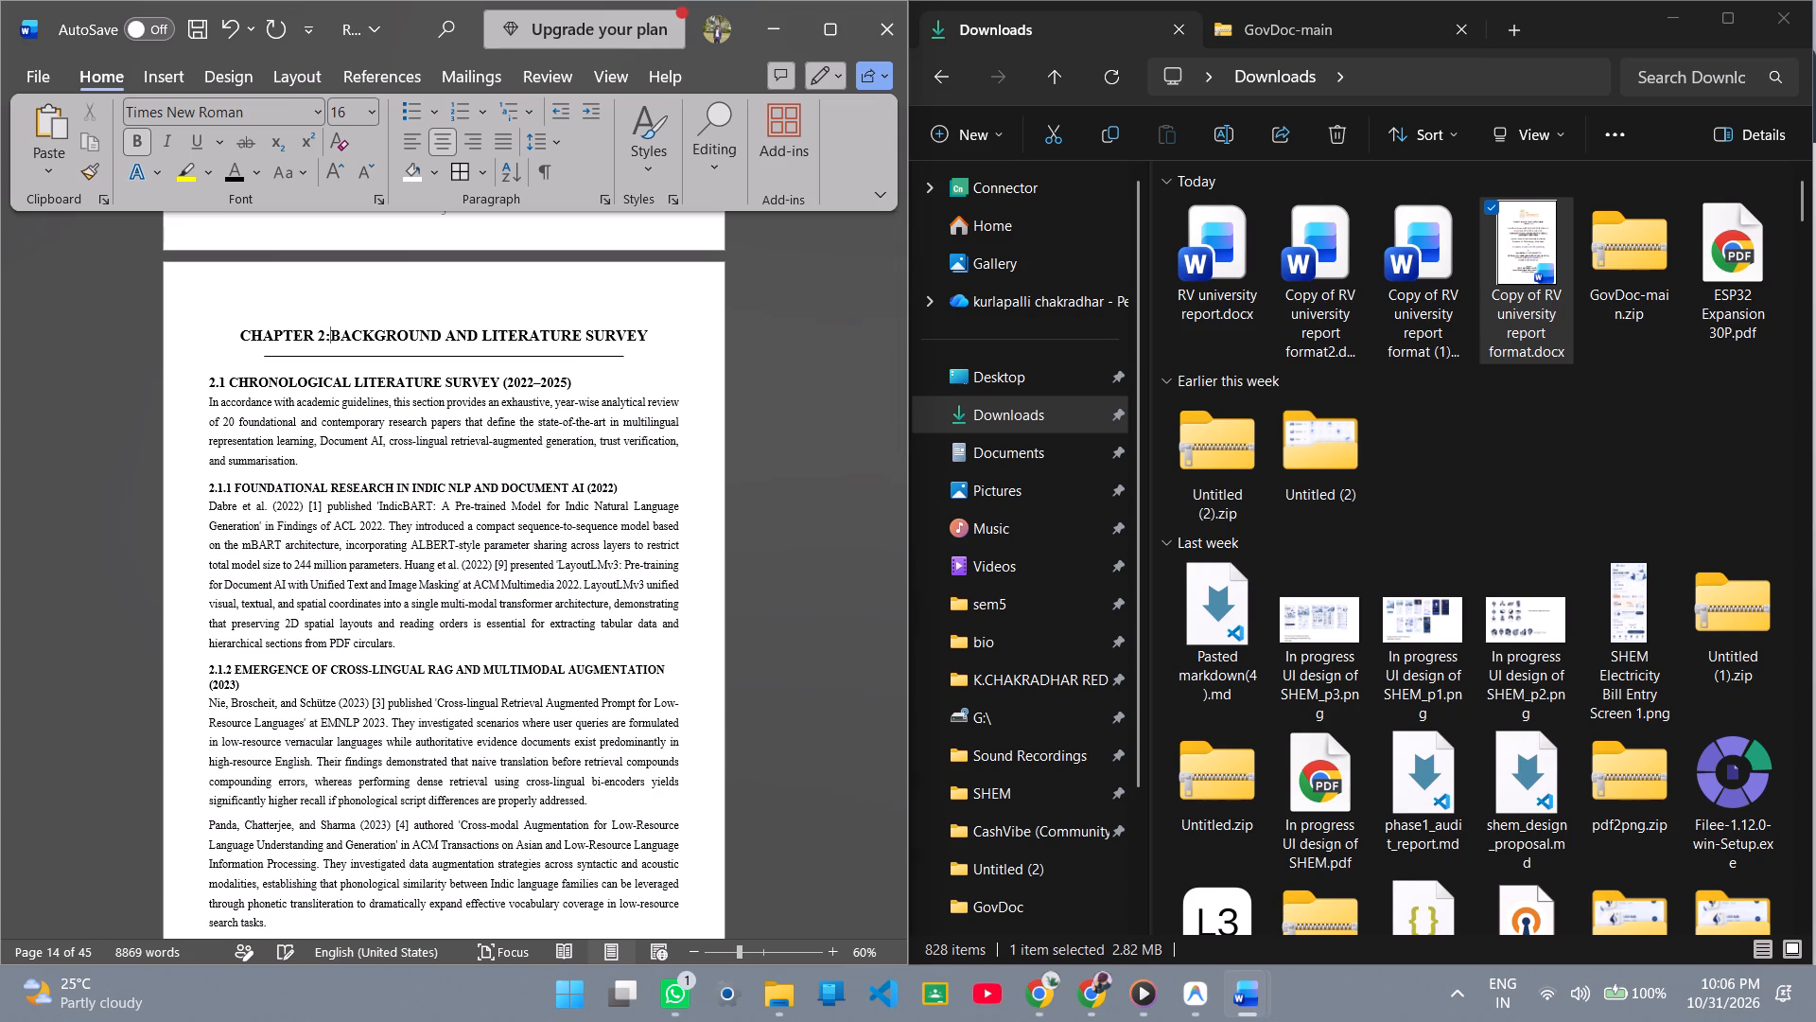
pyautogui.moveTo(652, 356); pyautogui.dragTo(208, 354)
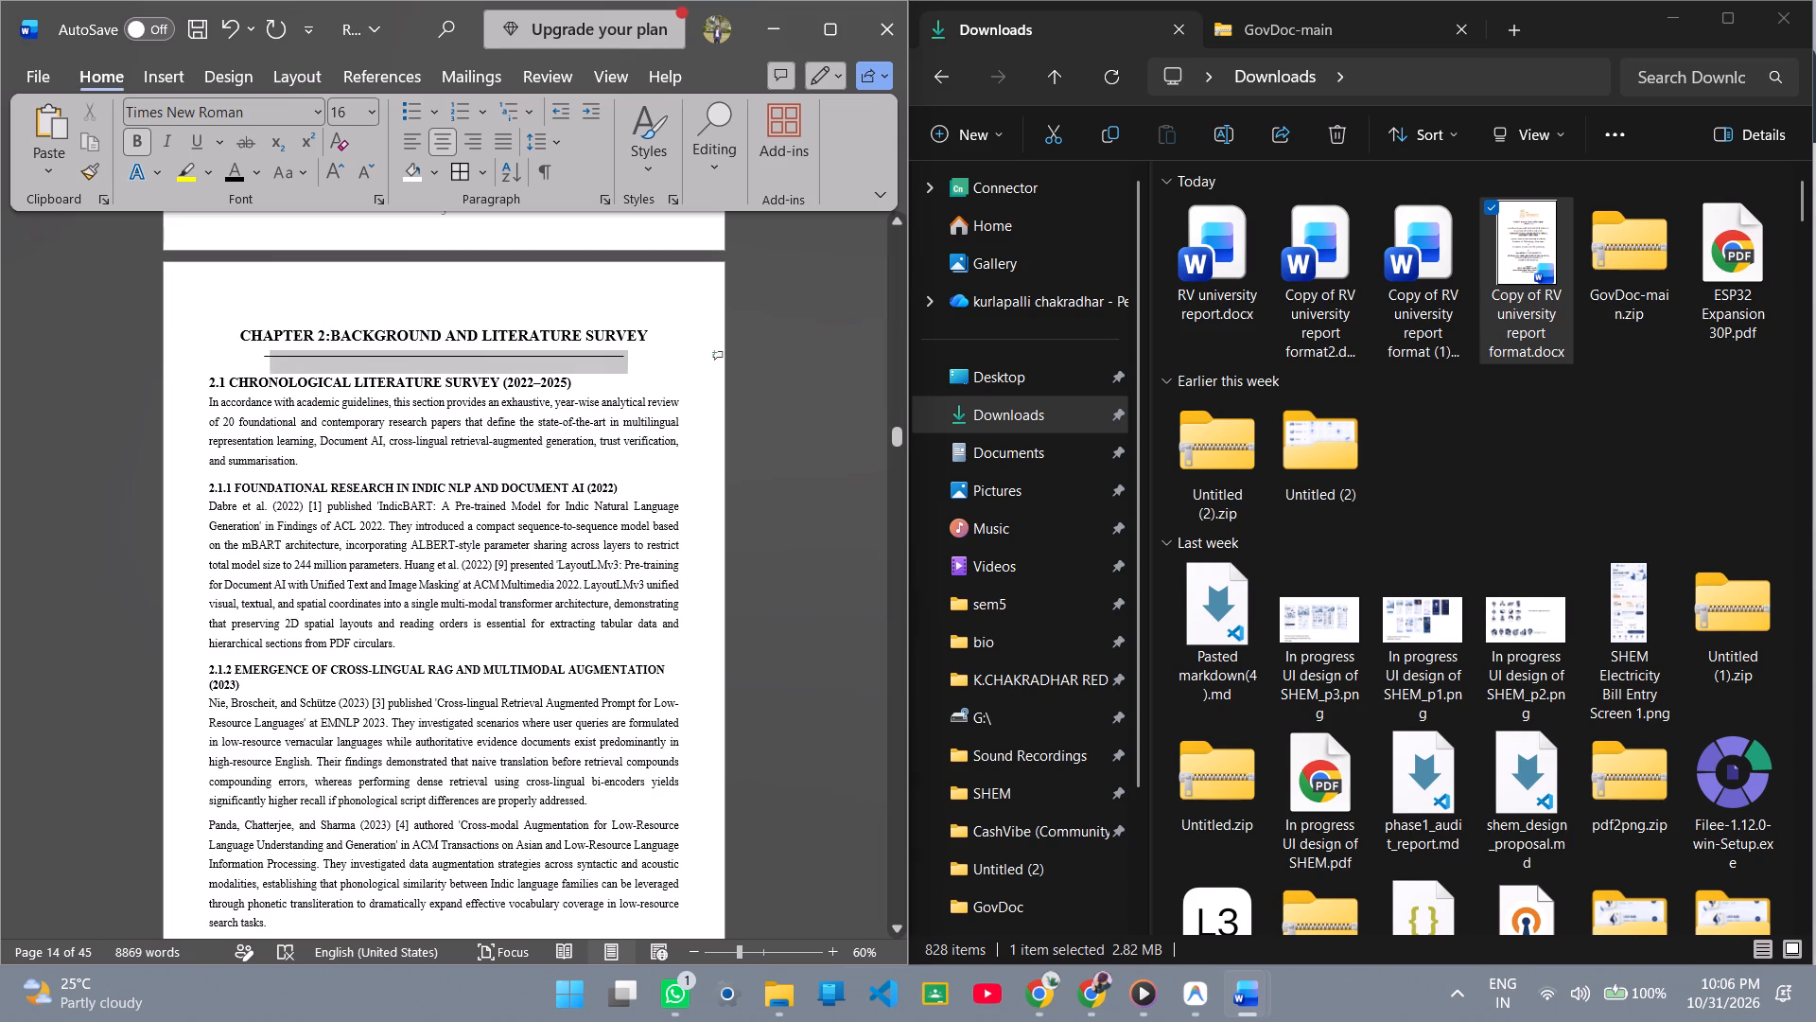
pyautogui.moveTo(208, 354); pyautogui.dragTo(206, 354)
pyautogui.press('BackSpace')
# Delete the horizontal line beneath the Chapter 3 heading and join the heading into one line, "CHAPTER 3:SYSTEM METHODOLOGY AND ARCHITECTURE".
pyautogui.scroll(-8, 432, 313)
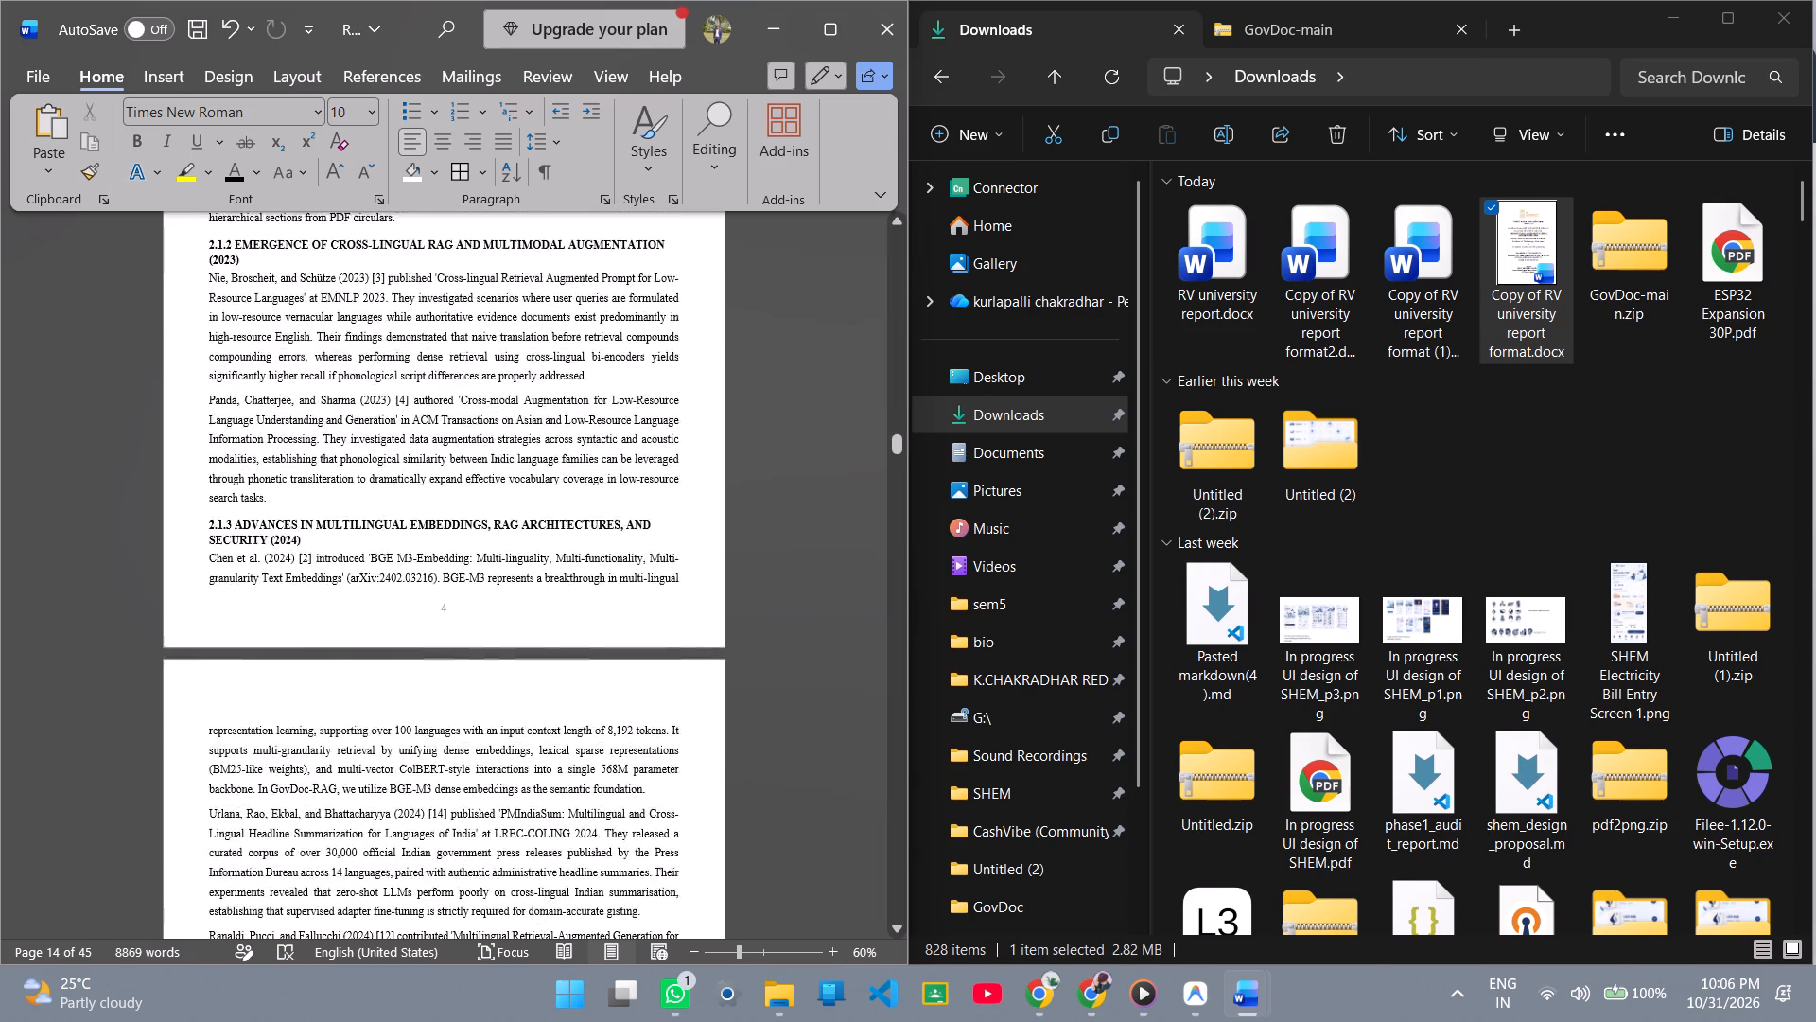
pyautogui.scroll(-14, 432, 313)
pyautogui.scroll(-8, 484, 383)
pyautogui.scroll(7, 484, 383)
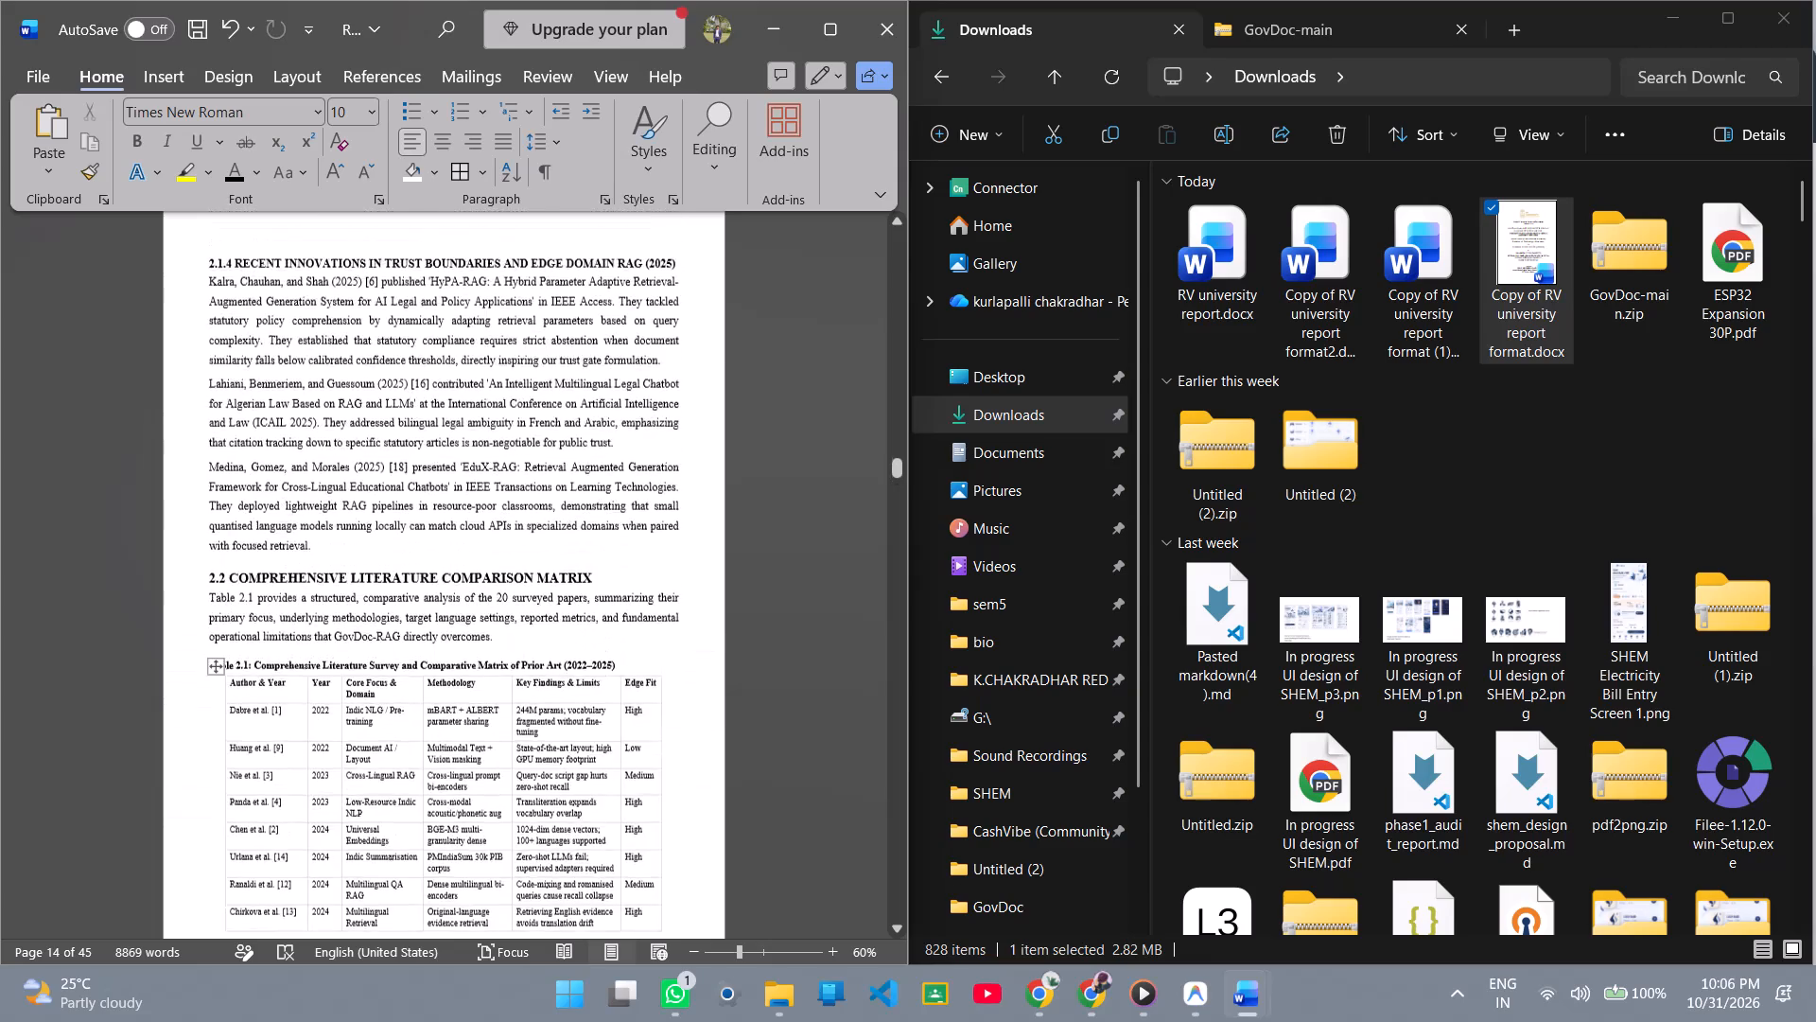
pyautogui.scroll(2, 484, 383)
pyautogui.scroll(-20, 484, 383)
pyautogui.scroll(-10, 484, 383)
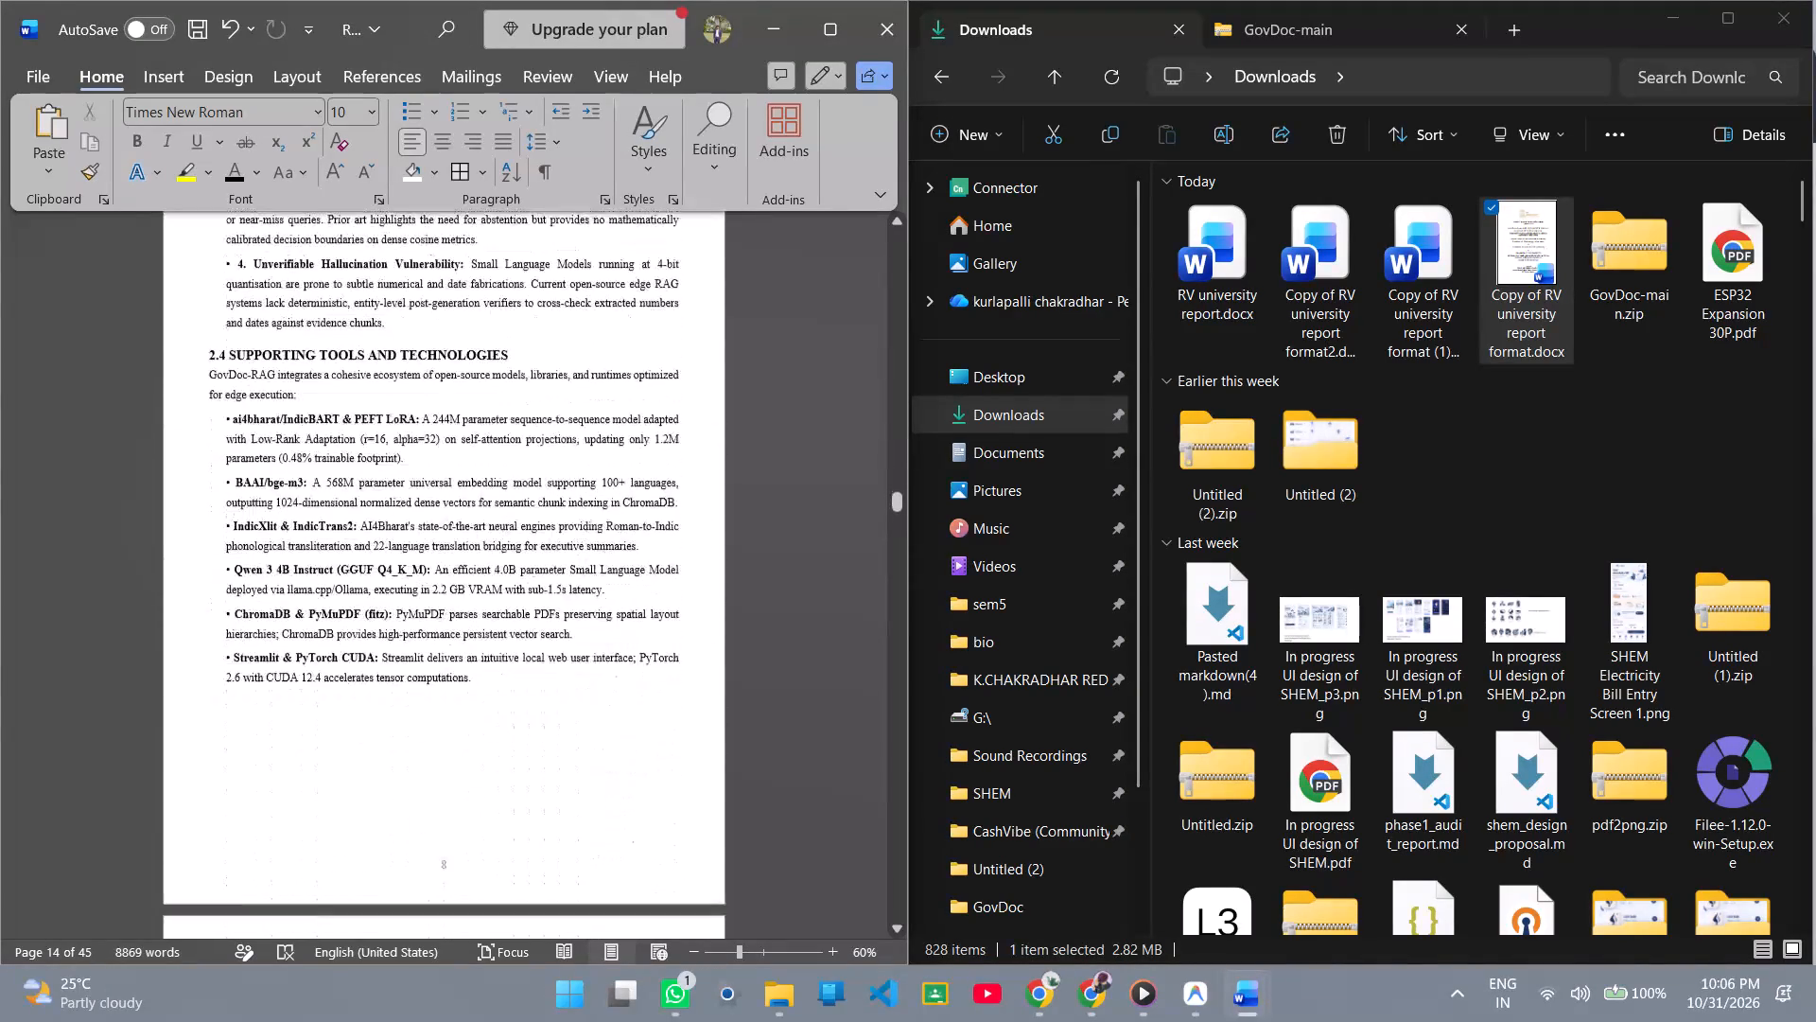
pyautogui.scroll(-7, 484, 383)
pyautogui.moveTo(633, 465); pyautogui.dragTo(468, 473)
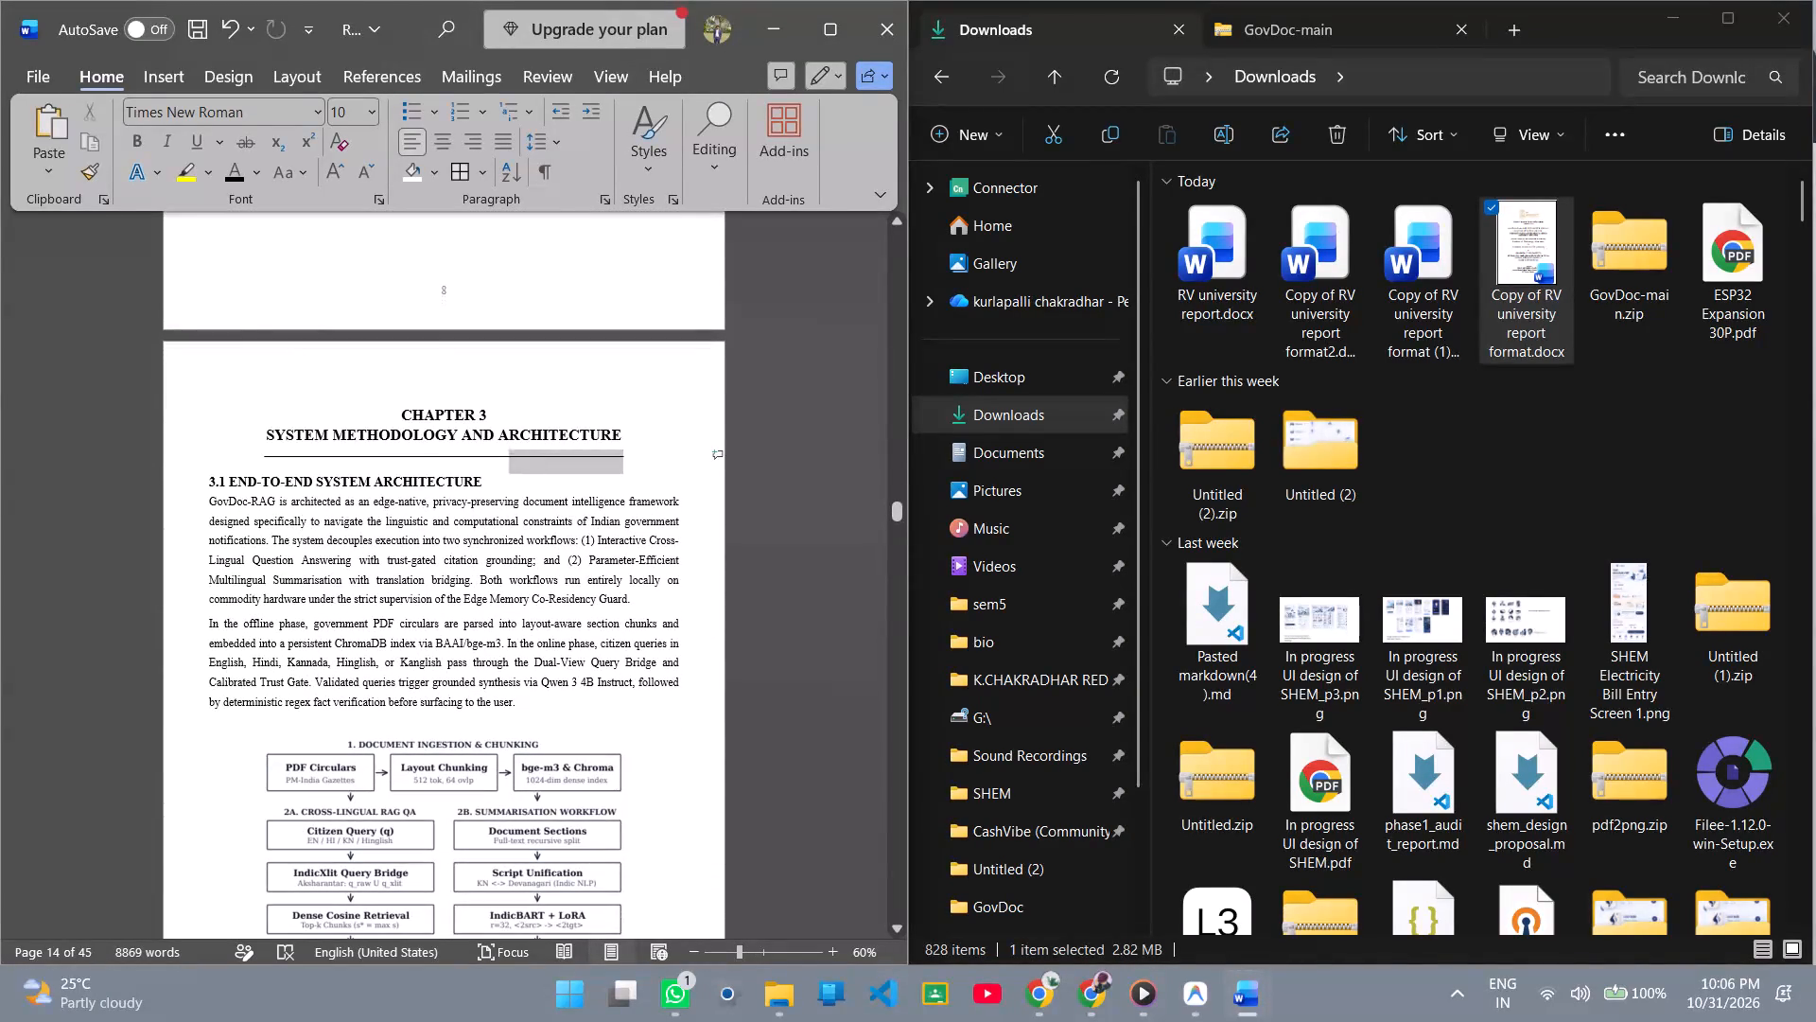
pyautogui.moveTo(468, 473); pyautogui.dragTo(186, 473)
pyautogui.press('BackSpace')
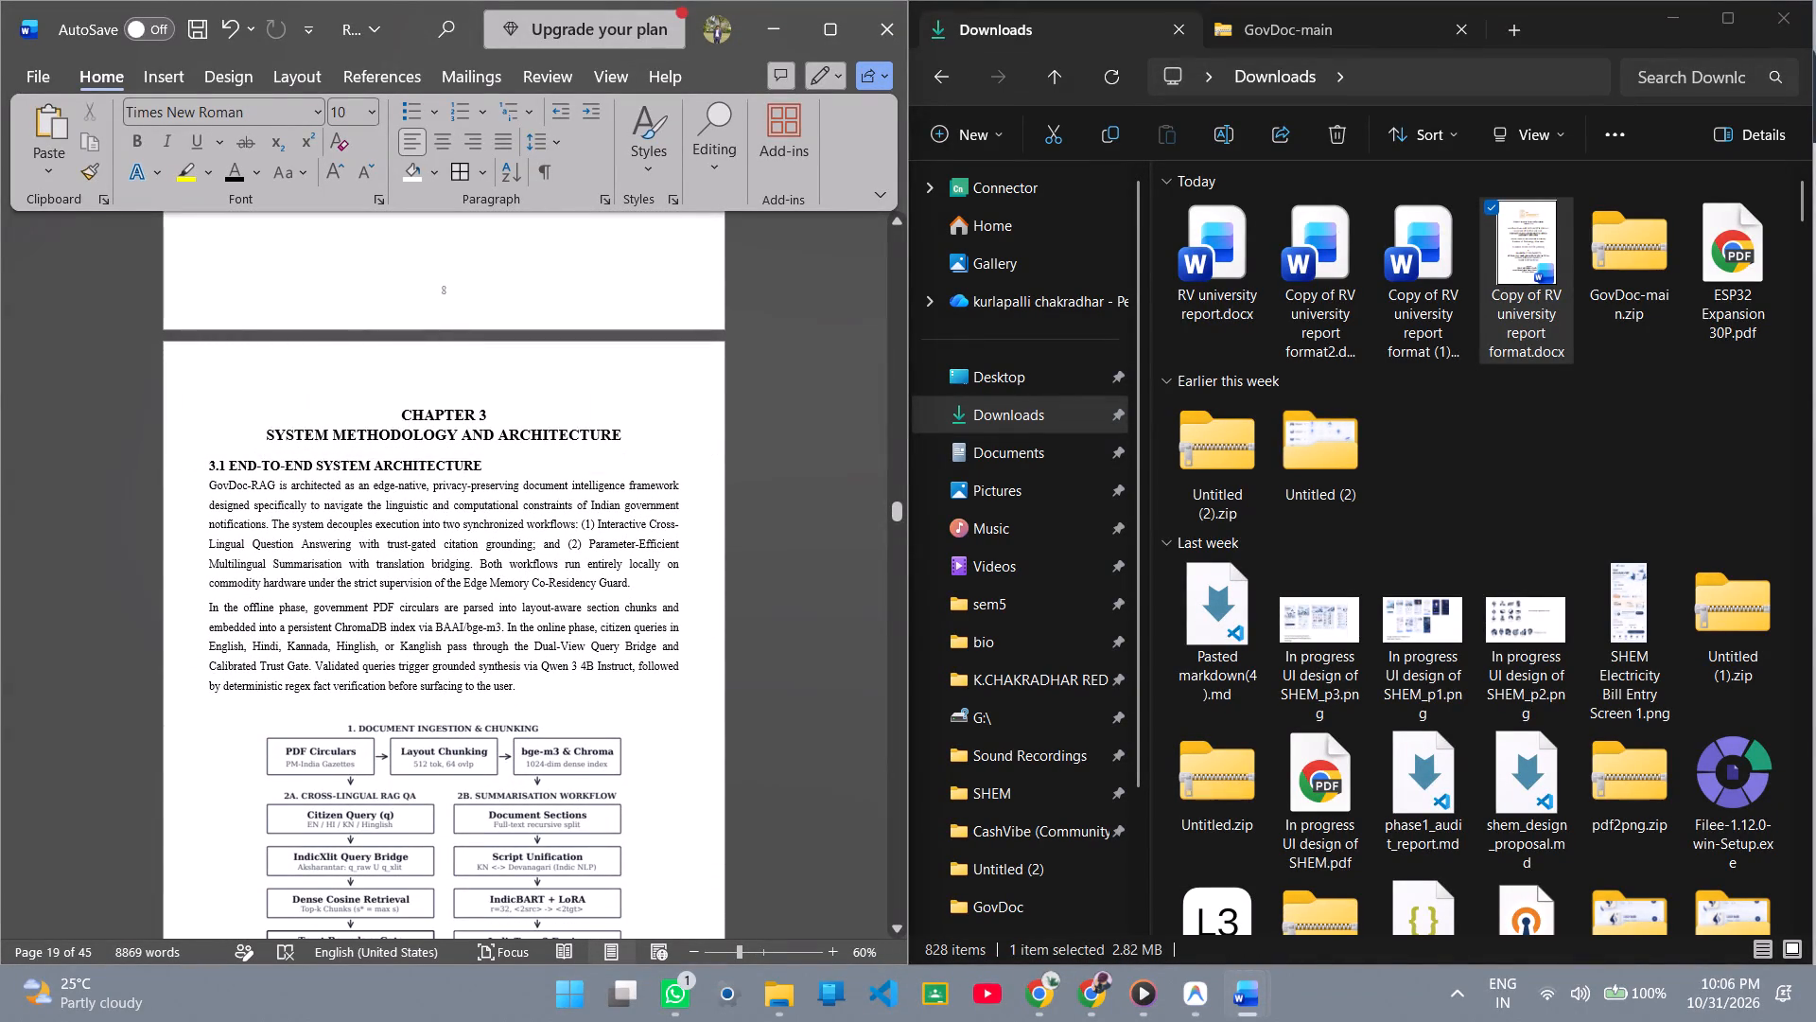
pyautogui.click(265, 436)
pyautogui.press('BackSpace')
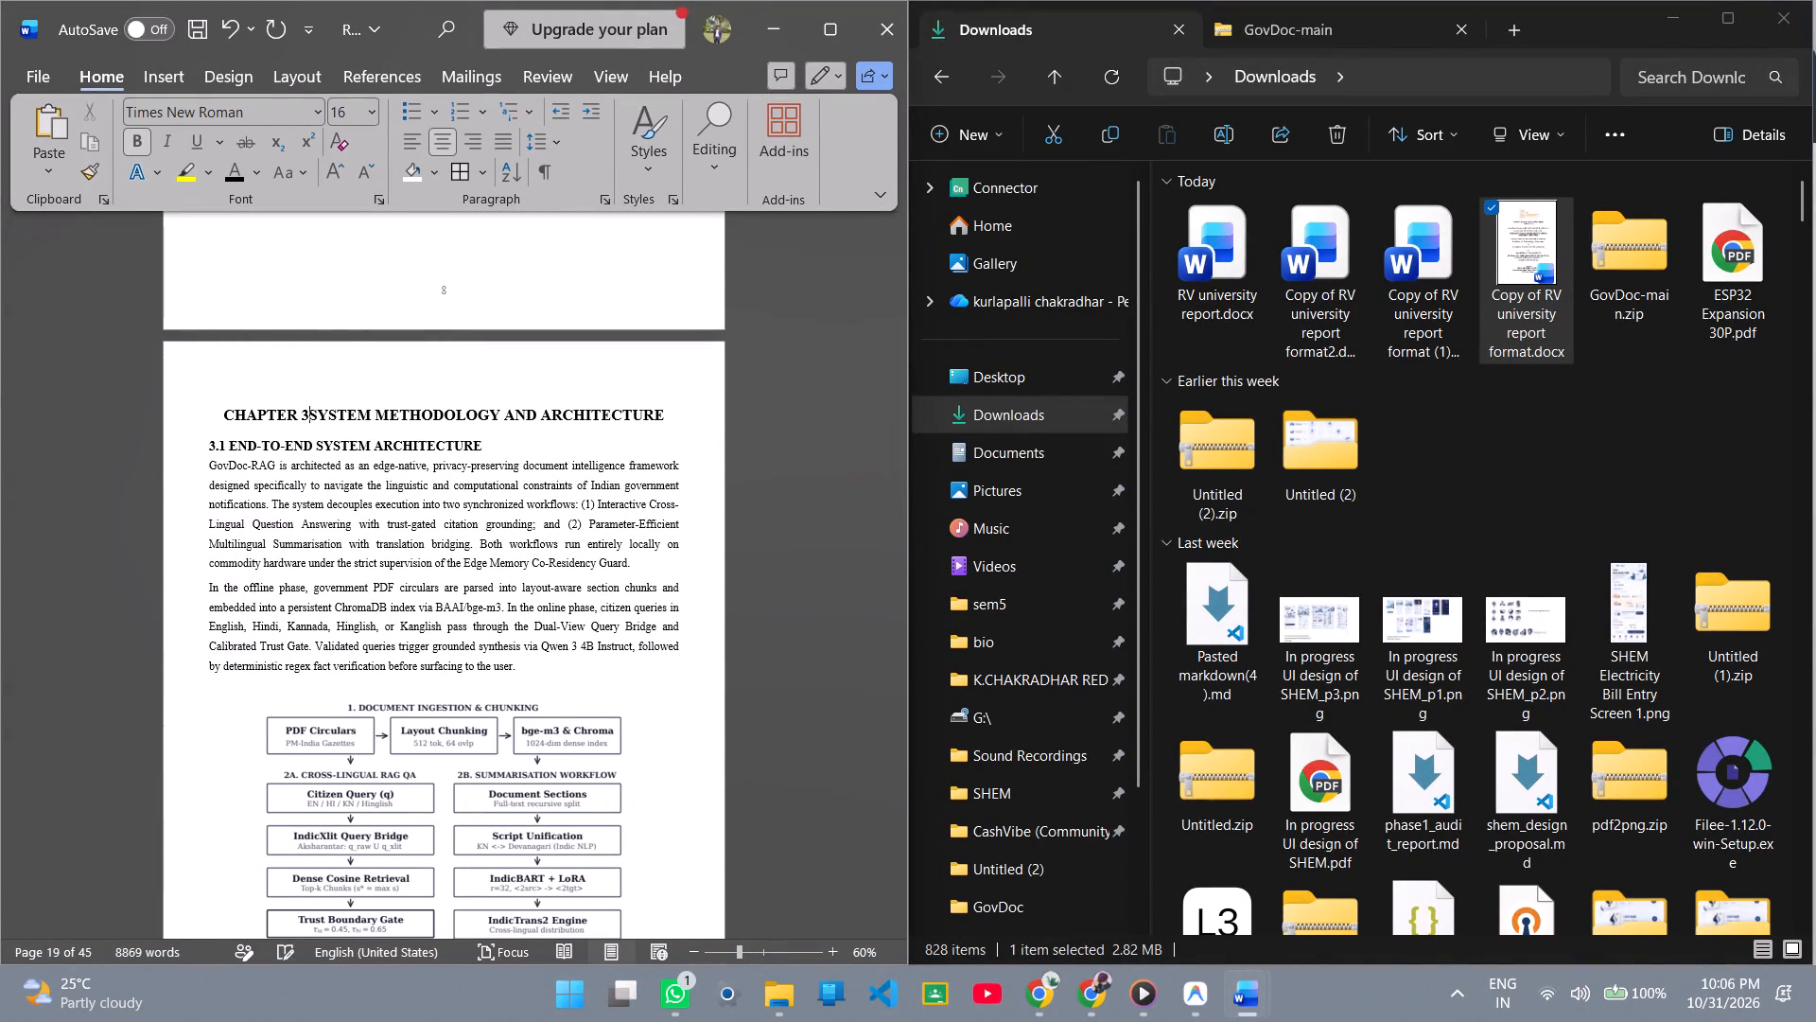
pyautogui.hotkey('shift', ':')
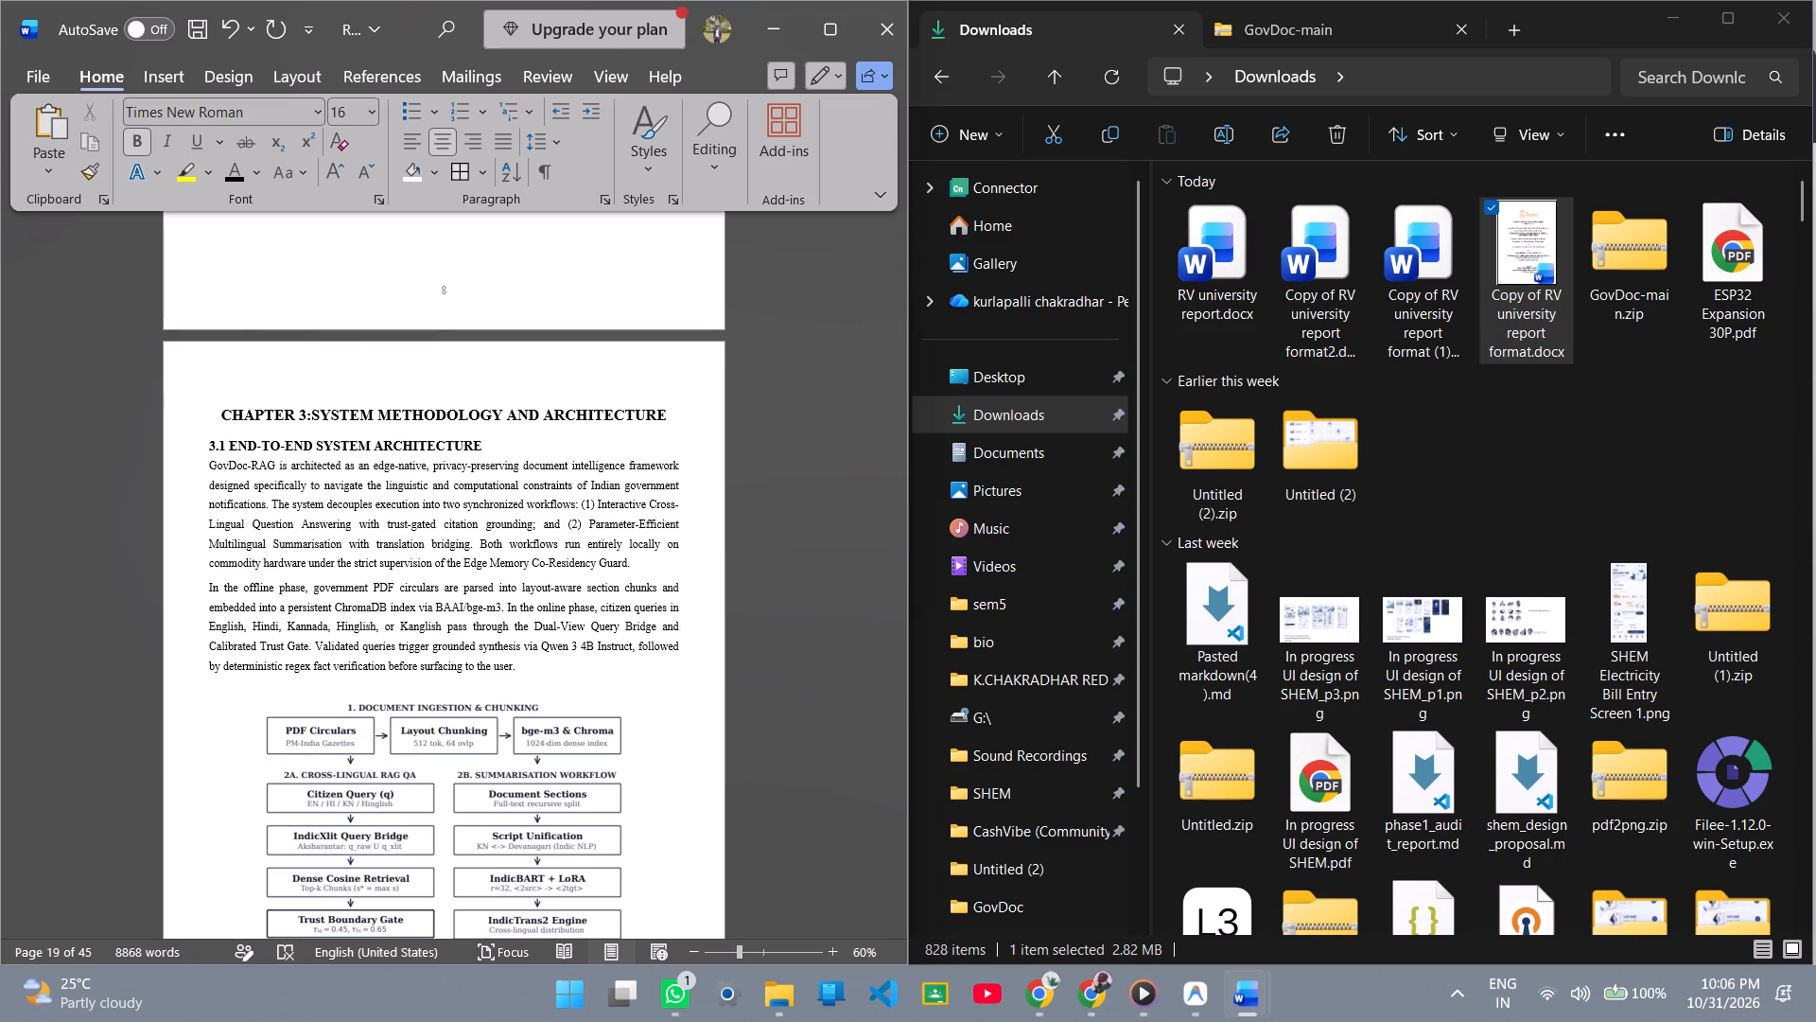
# Join the Chapter 4 heading into one line, "CHAPTER 4:IMPLEMENTATION AND EXPERIMENTAL SETUP", and delete the horizontal line beneath it.
pyautogui.scroll(-20, 336, 396)
pyautogui.scroll(-10, 336, 396)
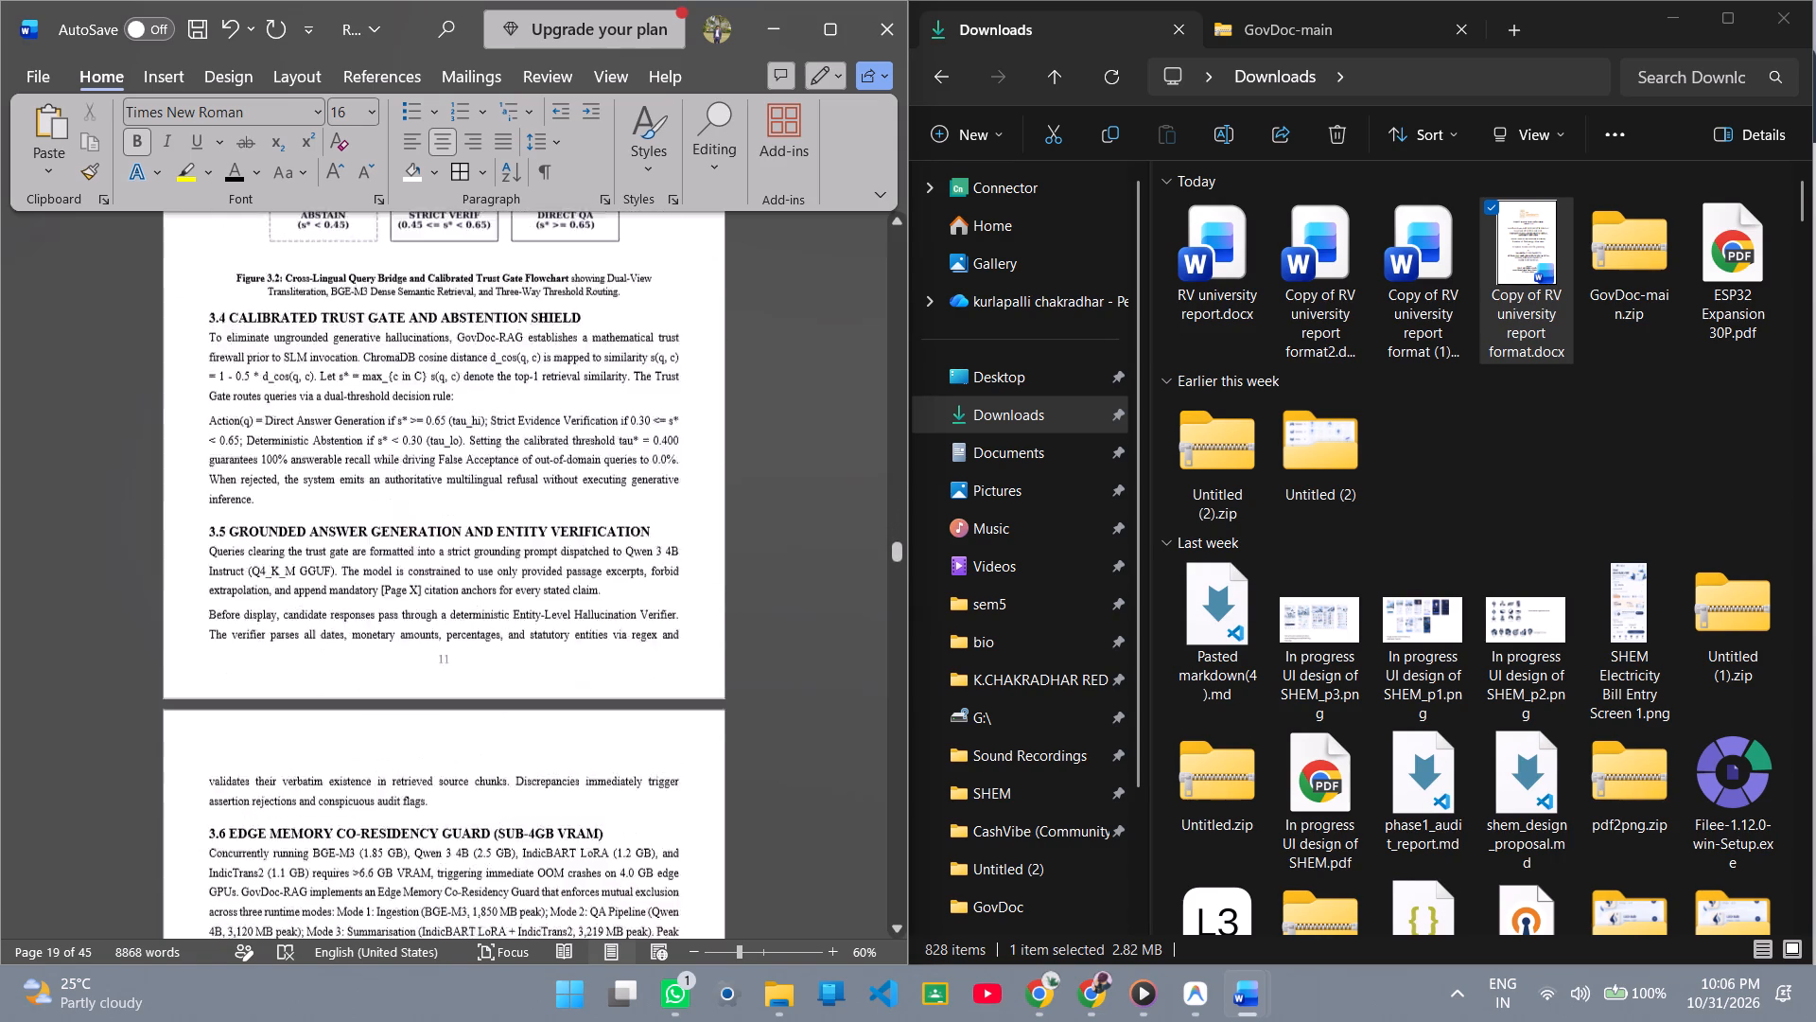
pyautogui.scroll(-19, 336, 396)
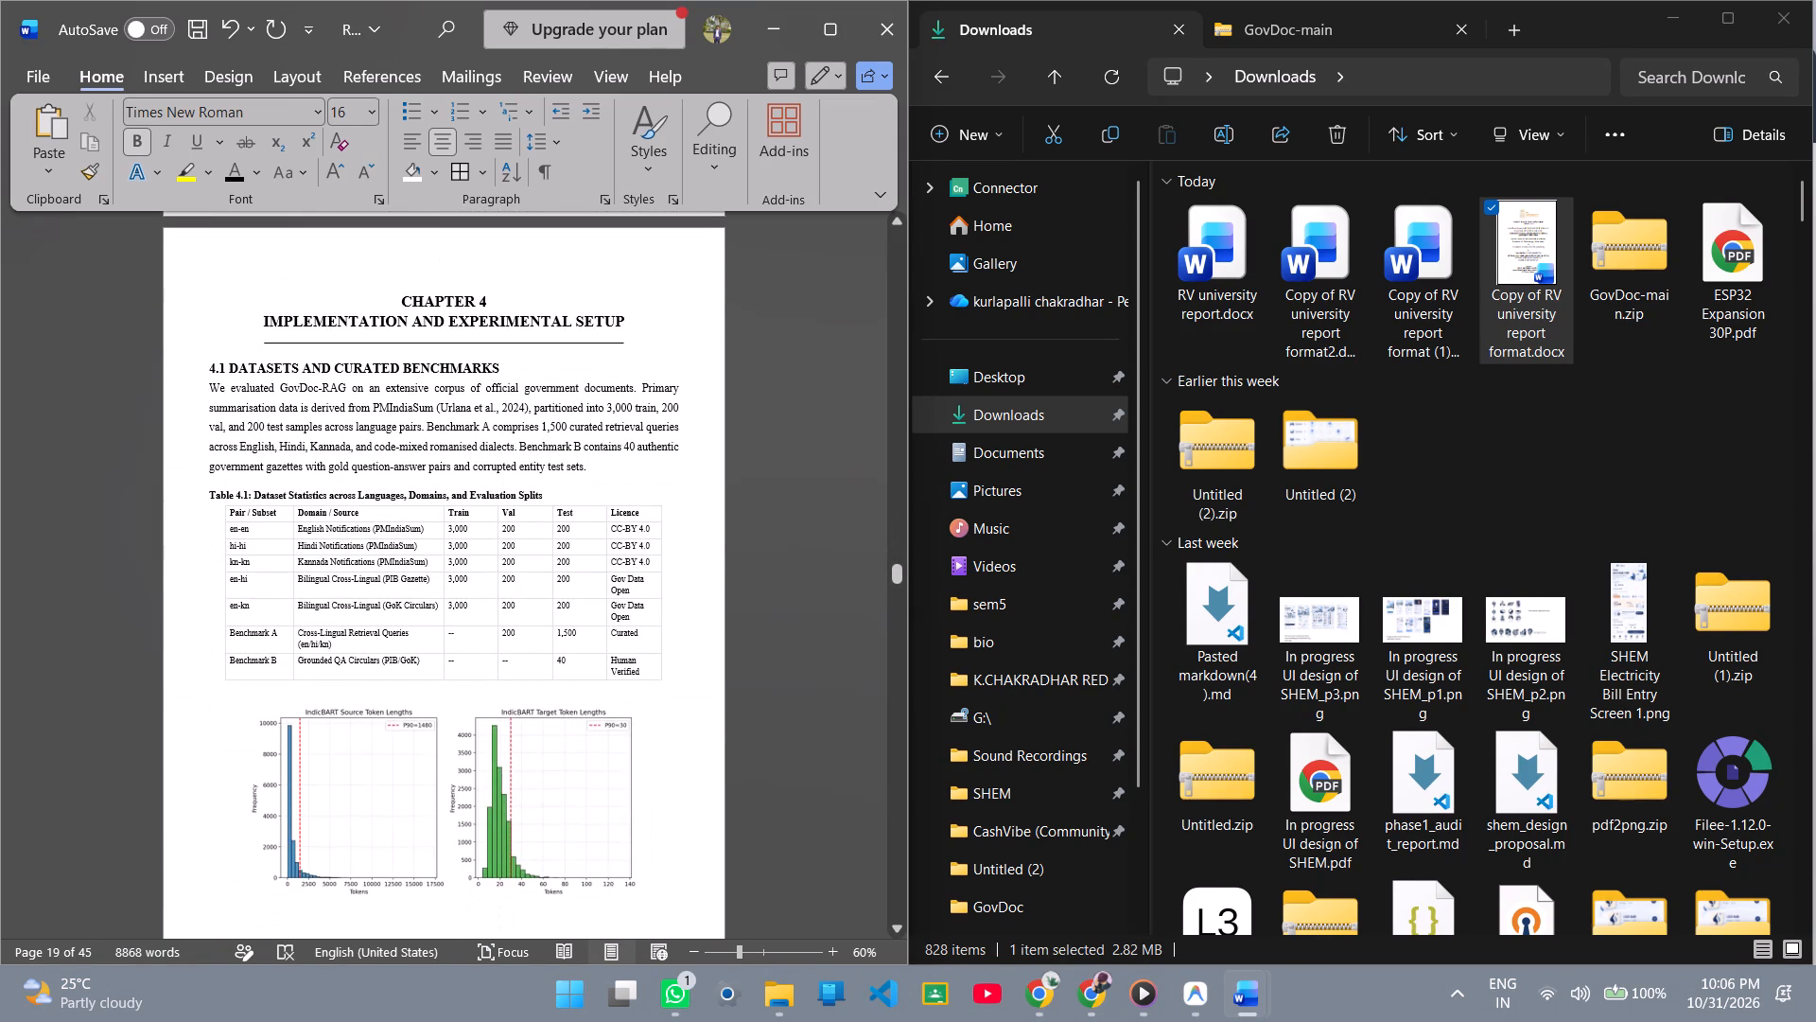
pyautogui.click(261, 321)
pyautogui.press('BackSpace')
pyautogui.hotkey('shift', ':')
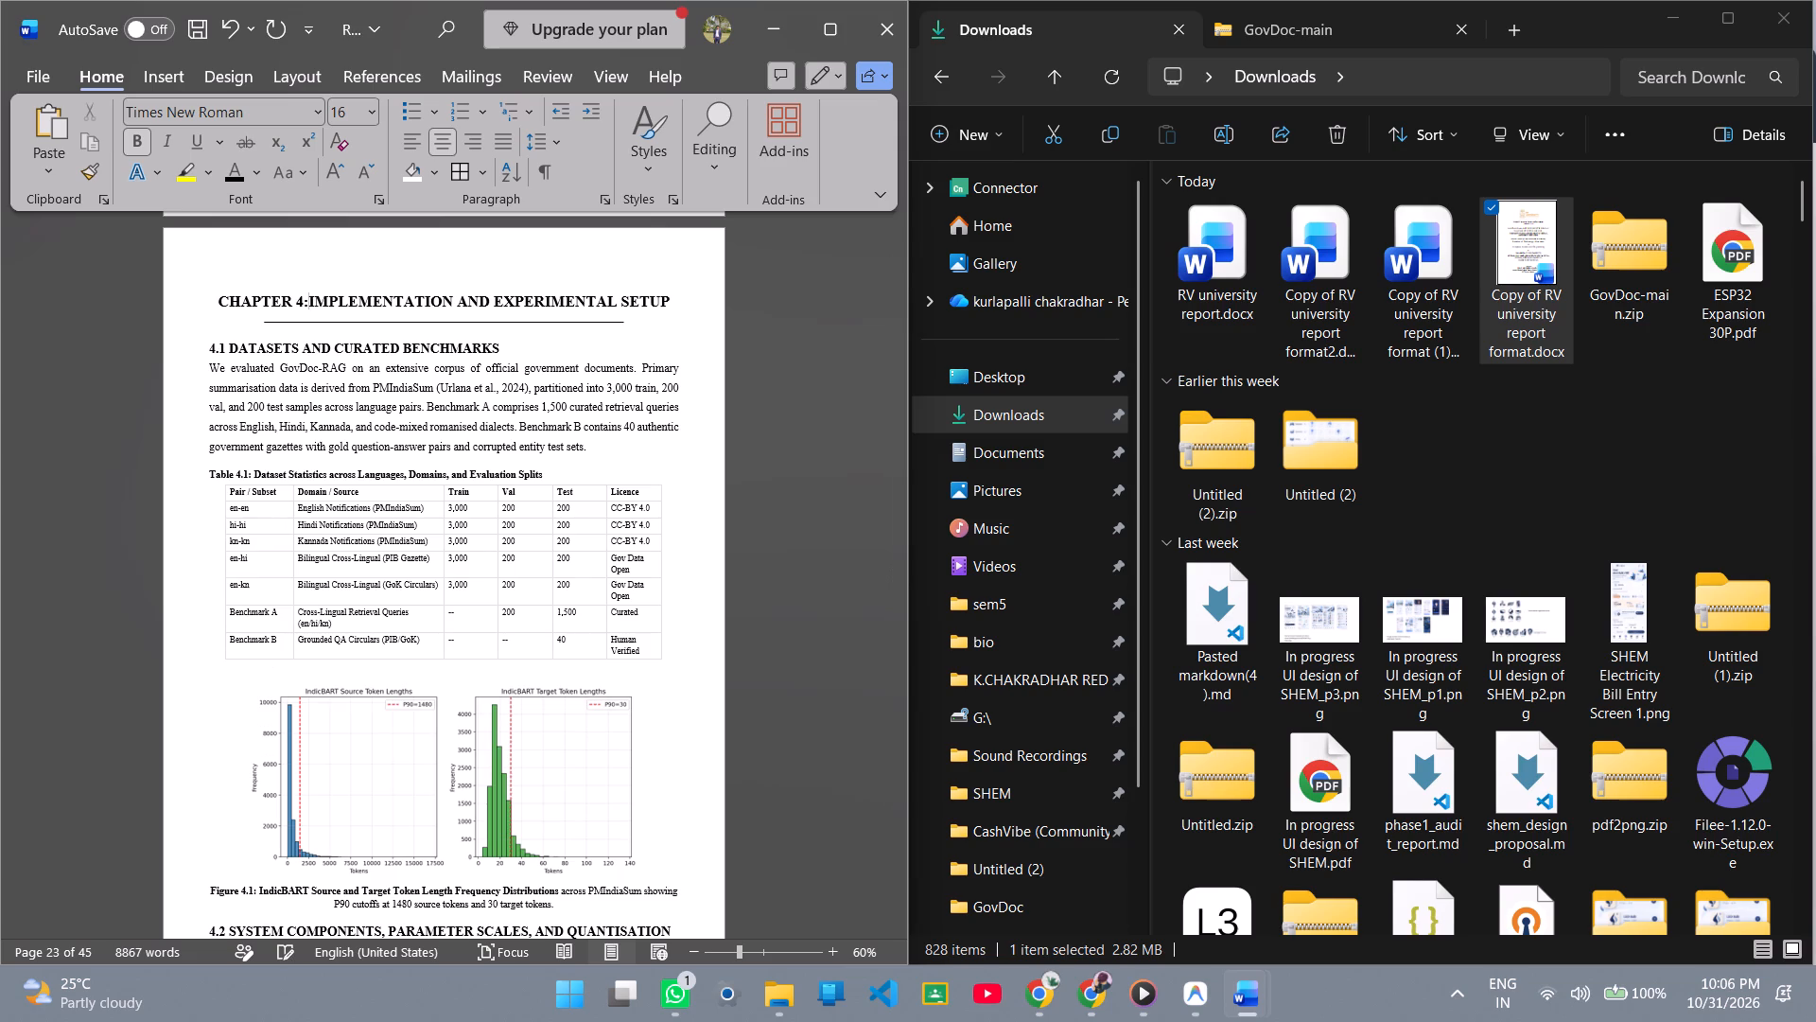
pyautogui.moveTo(261, 321); pyautogui.dragTo(641, 328)
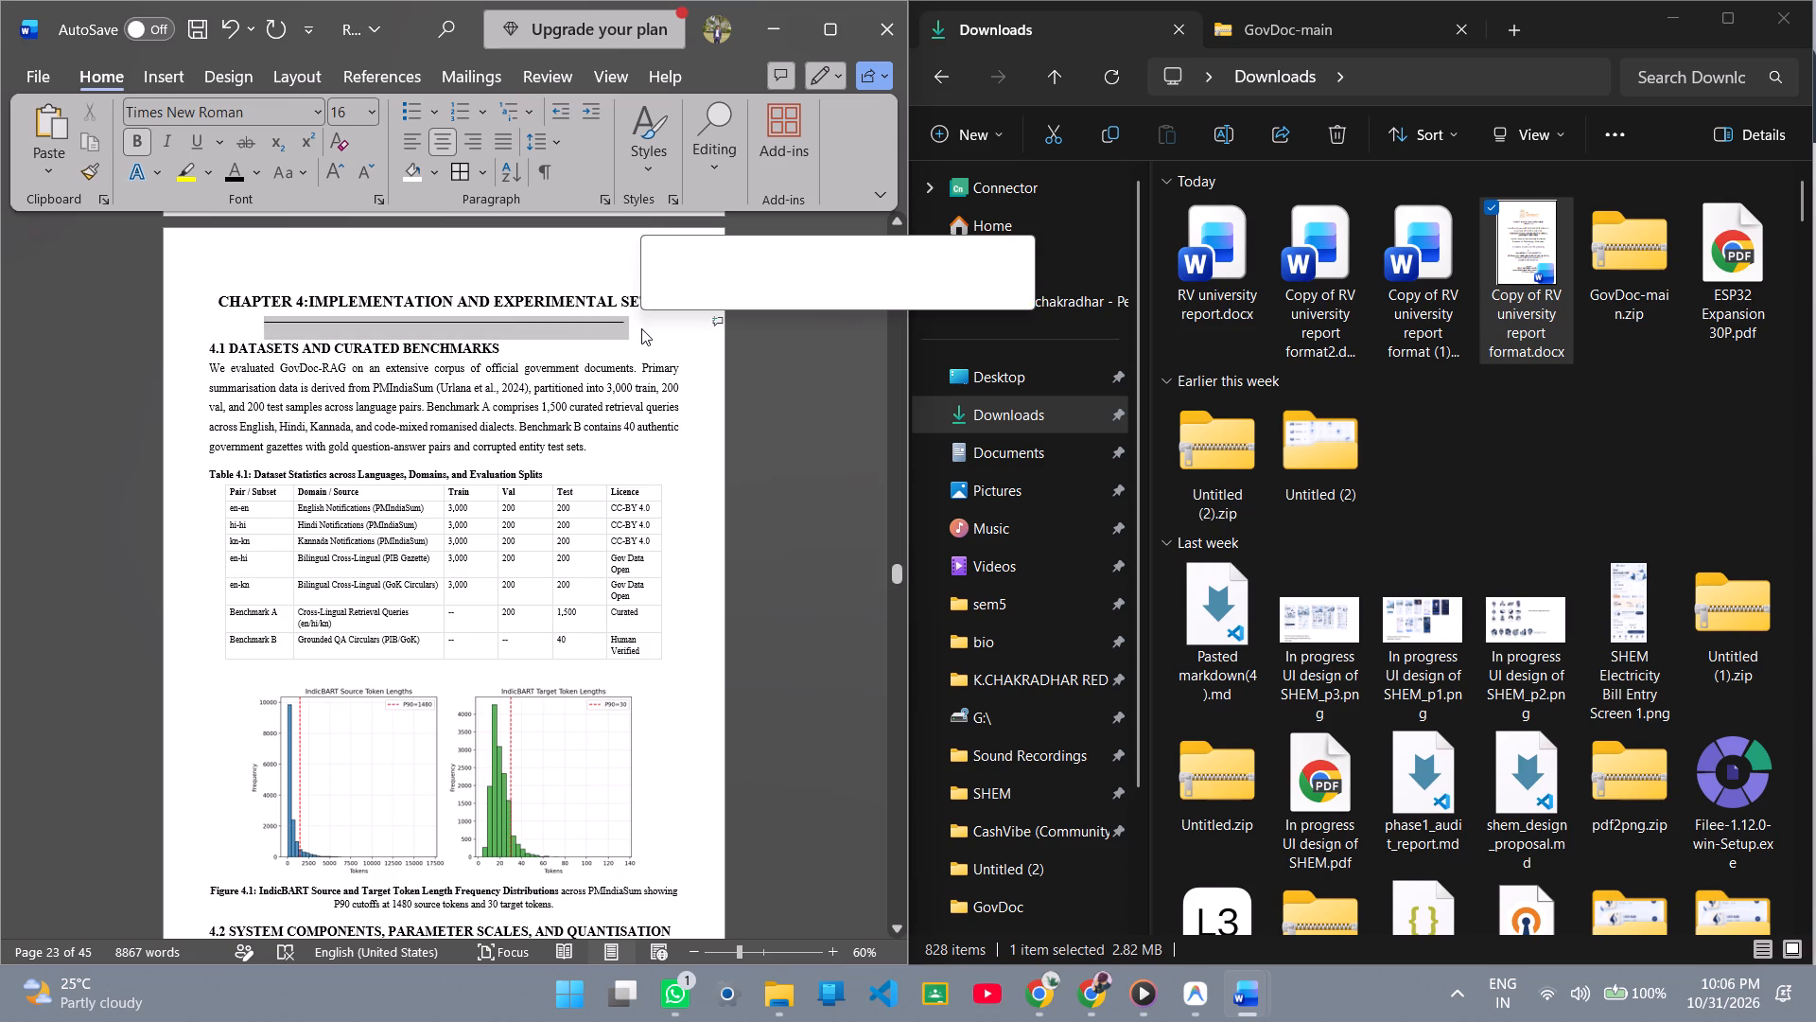
pyautogui.press('BackSpace')
# Delete the horizontal line beneath the Chapter 5 heading and join the heading into one line, "CHAPTER 5:EXPERIMENTAL RESULTS AND EVALUATION".
pyautogui.scroll(-8, 582, 432)
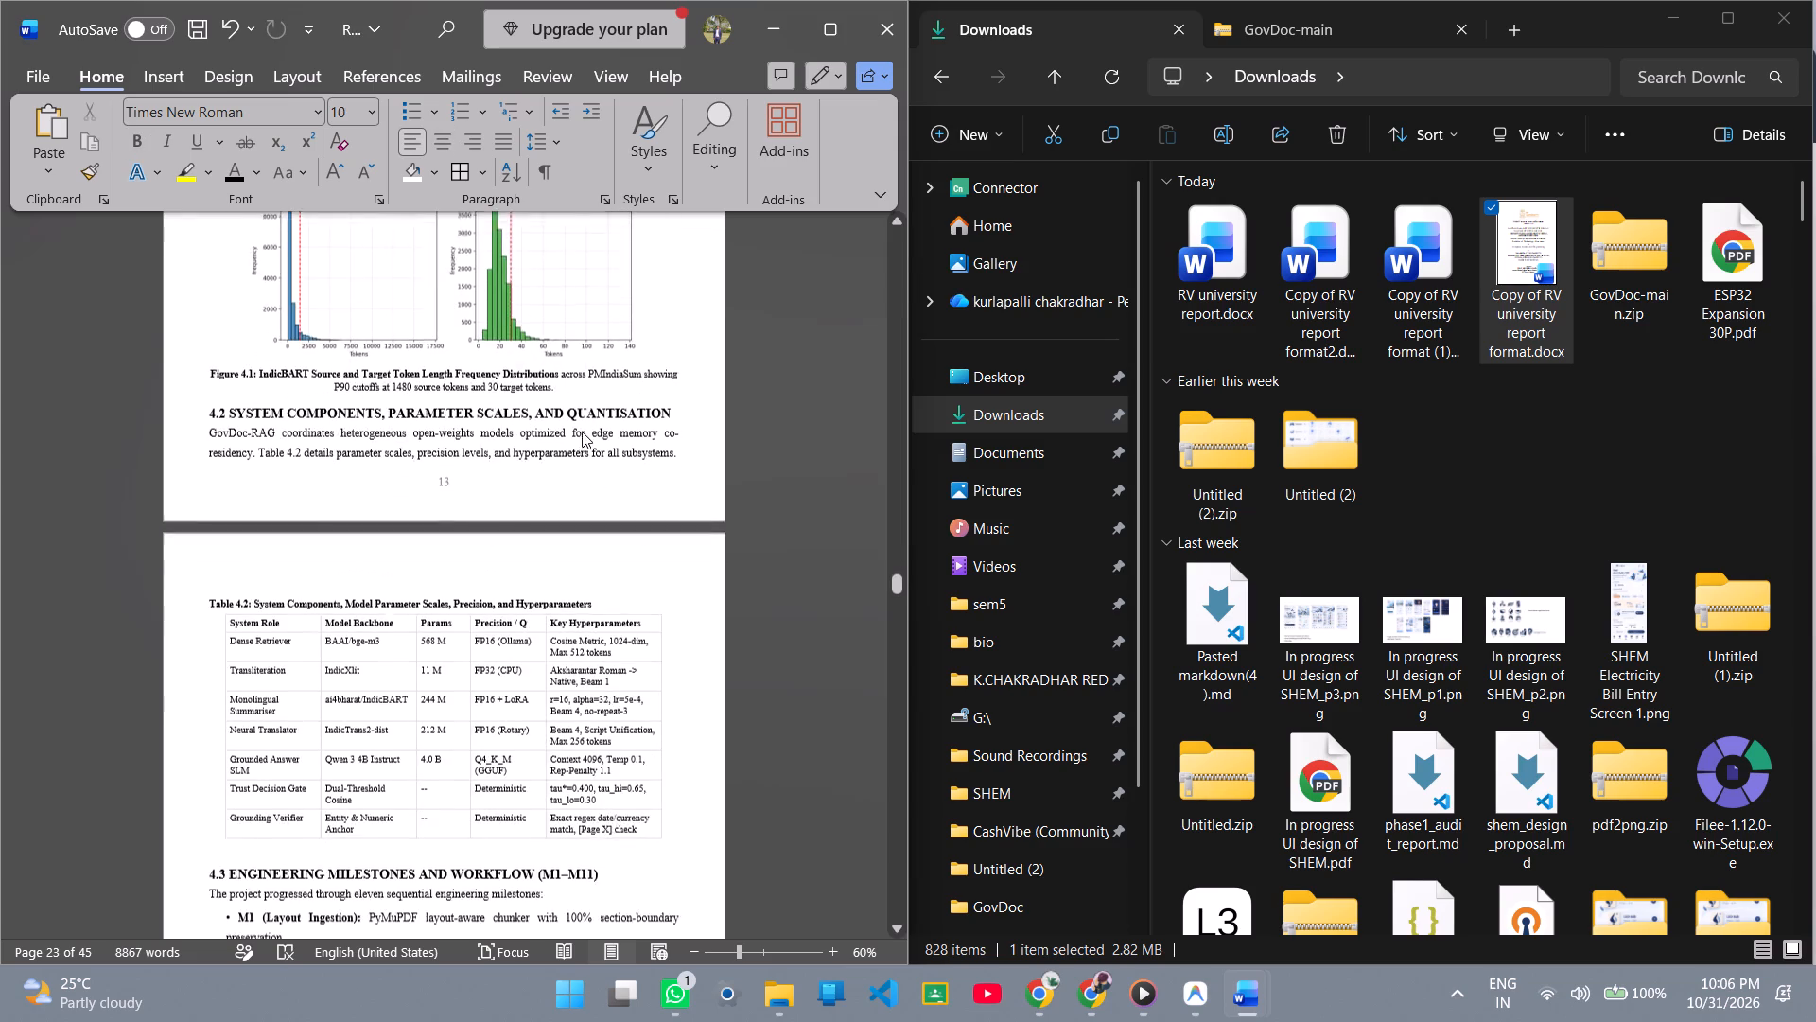
pyautogui.scroll(-17, 582, 432)
pyautogui.scroll(-15, 582, 432)
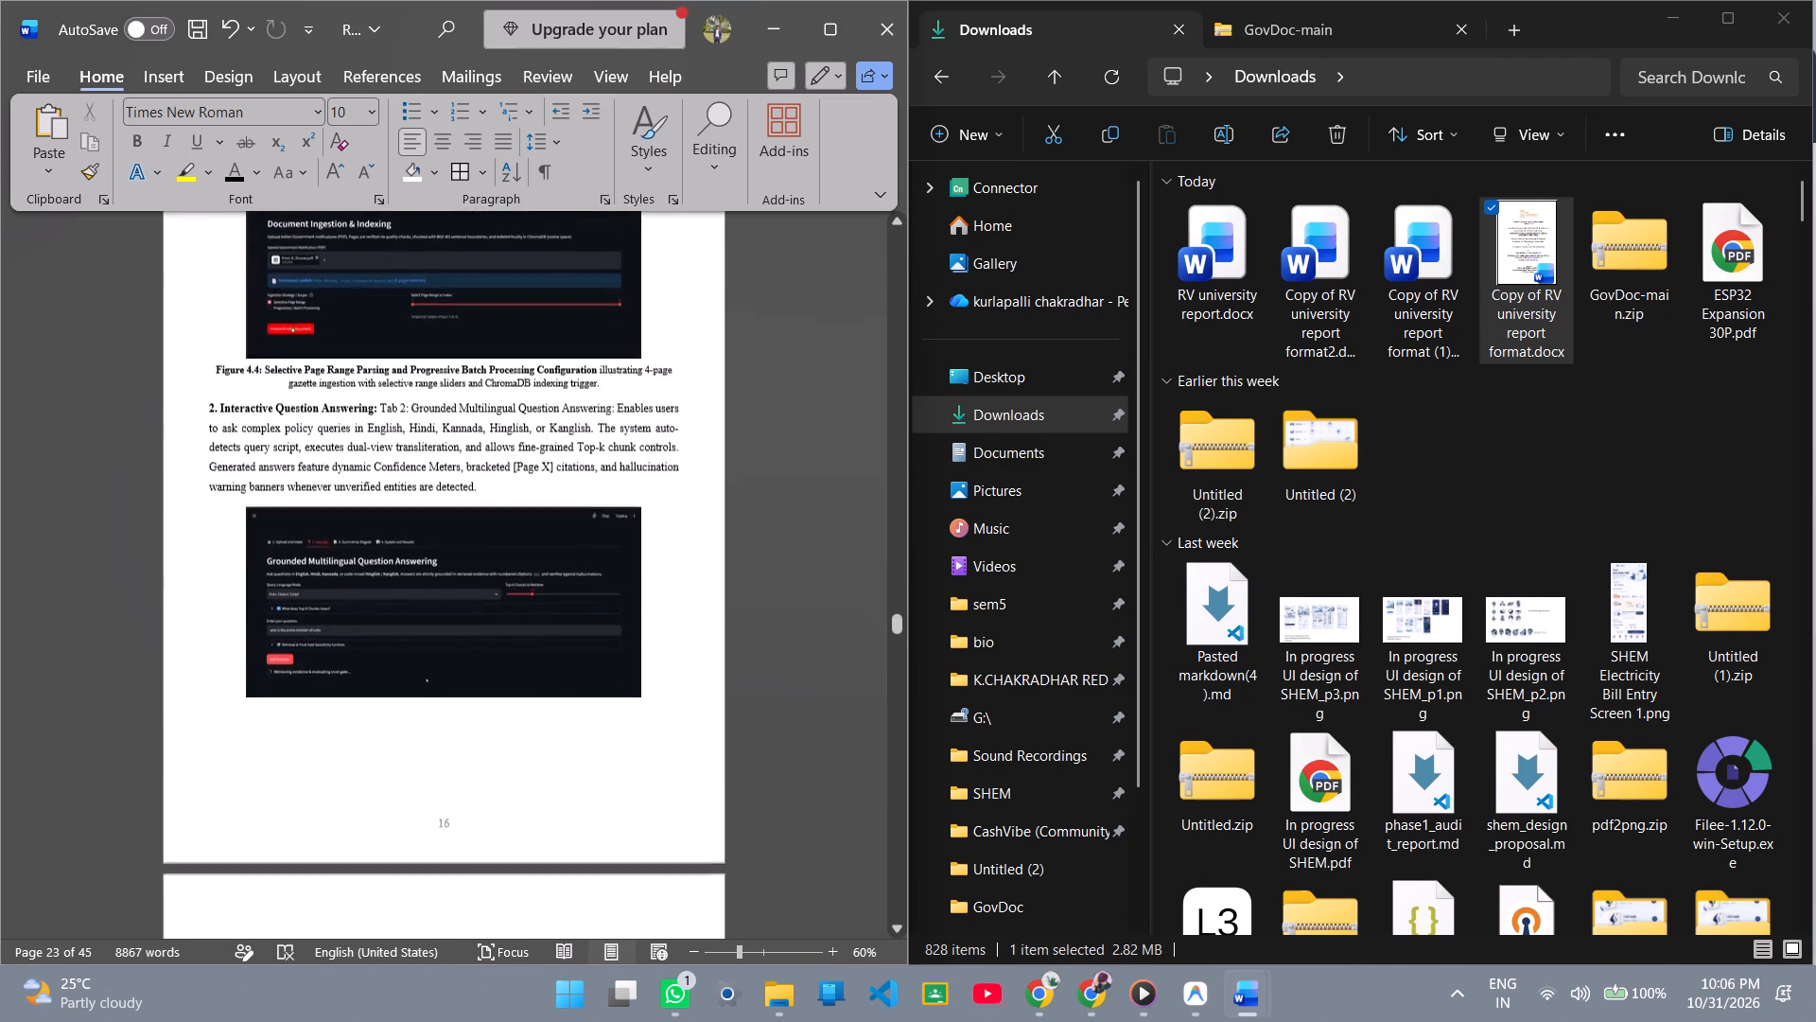
pyautogui.scroll(-20, 582, 432)
pyautogui.scroll(-20, 582, 432)
pyautogui.scroll(-5, 582, 432)
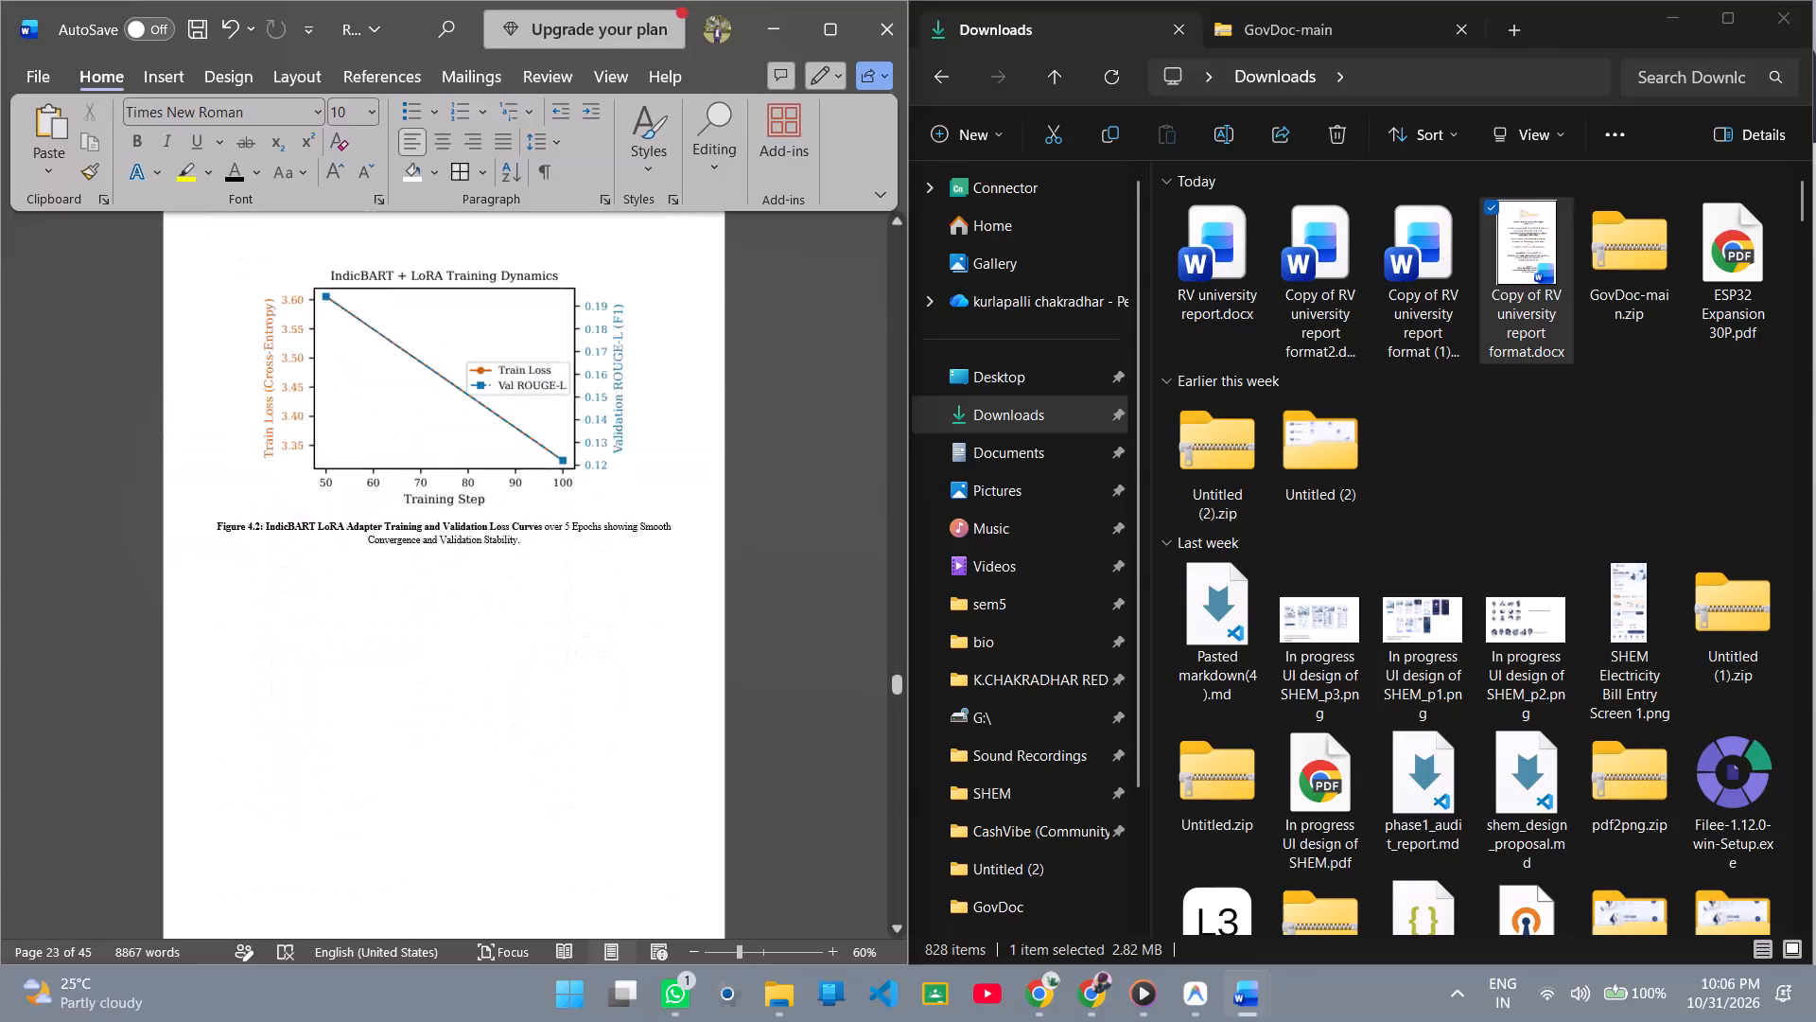
pyautogui.scroll(-14, 582, 432)
pyautogui.scroll(6, 582, 432)
pyautogui.moveTo(644, 451); pyautogui.dragTo(476, 451)
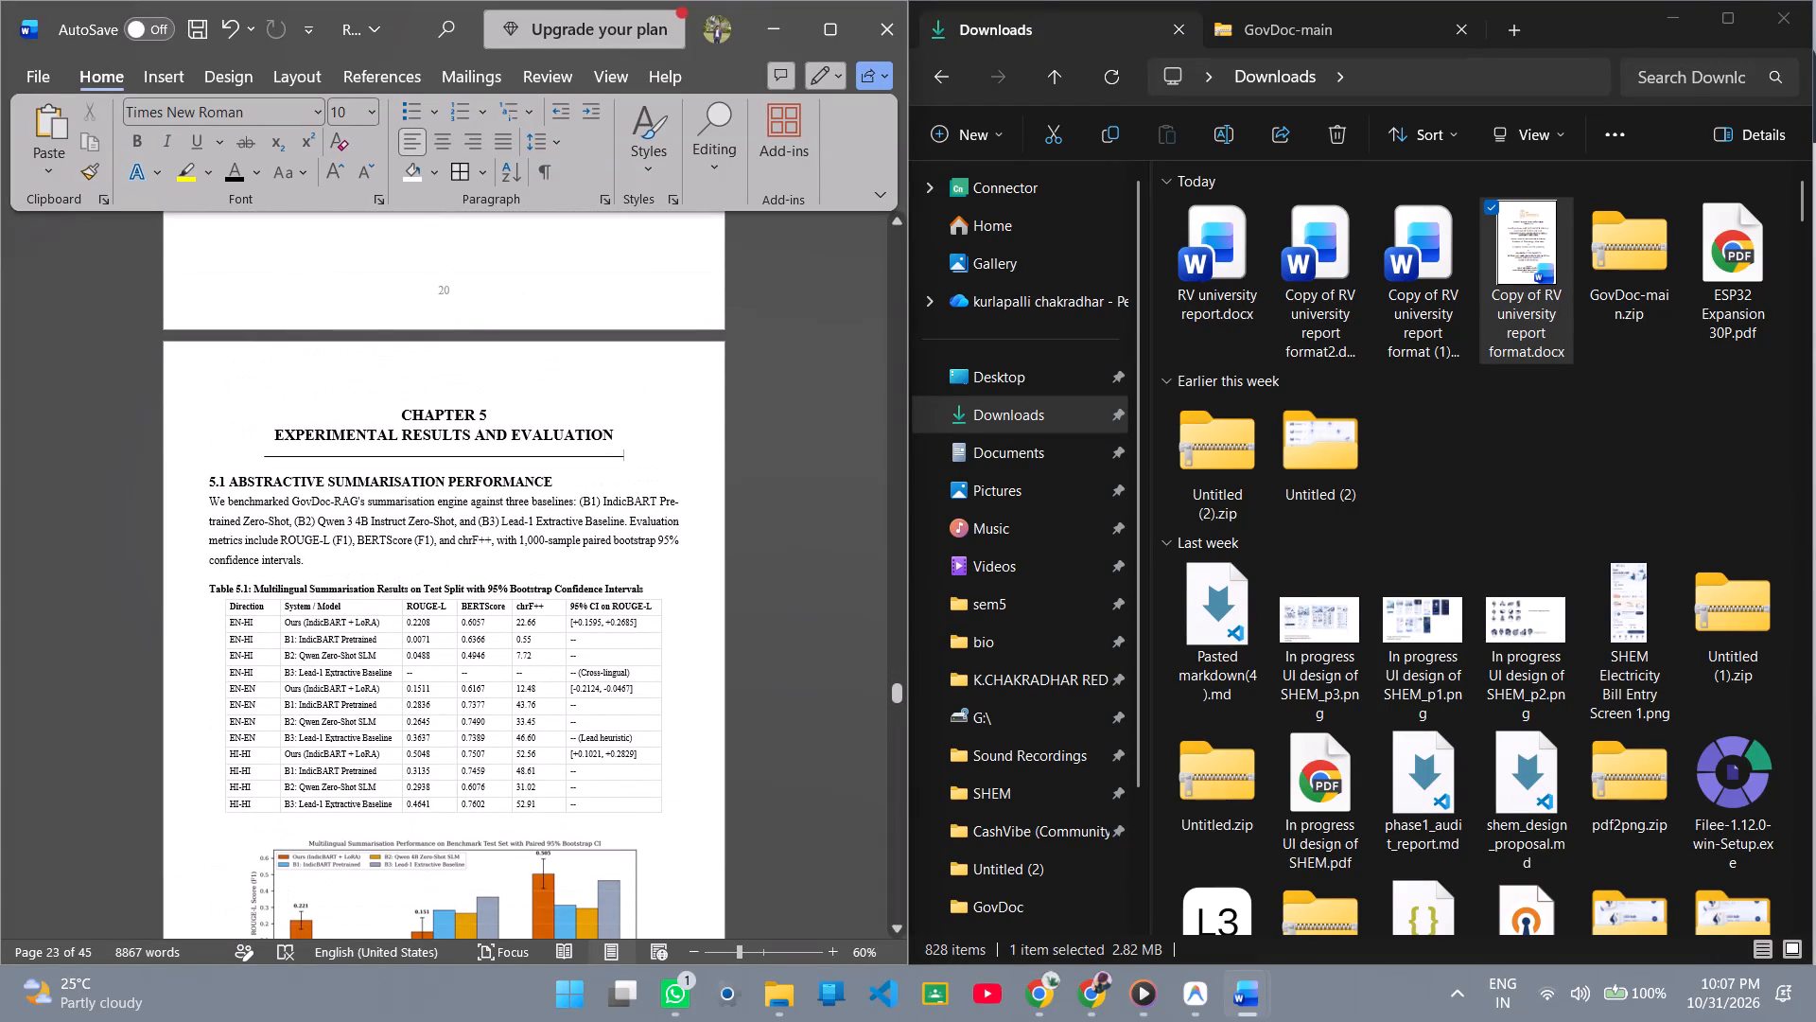
pyautogui.moveTo(476, 451); pyautogui.dragTo(242, 450)
pyautogui.press('BackSpace')
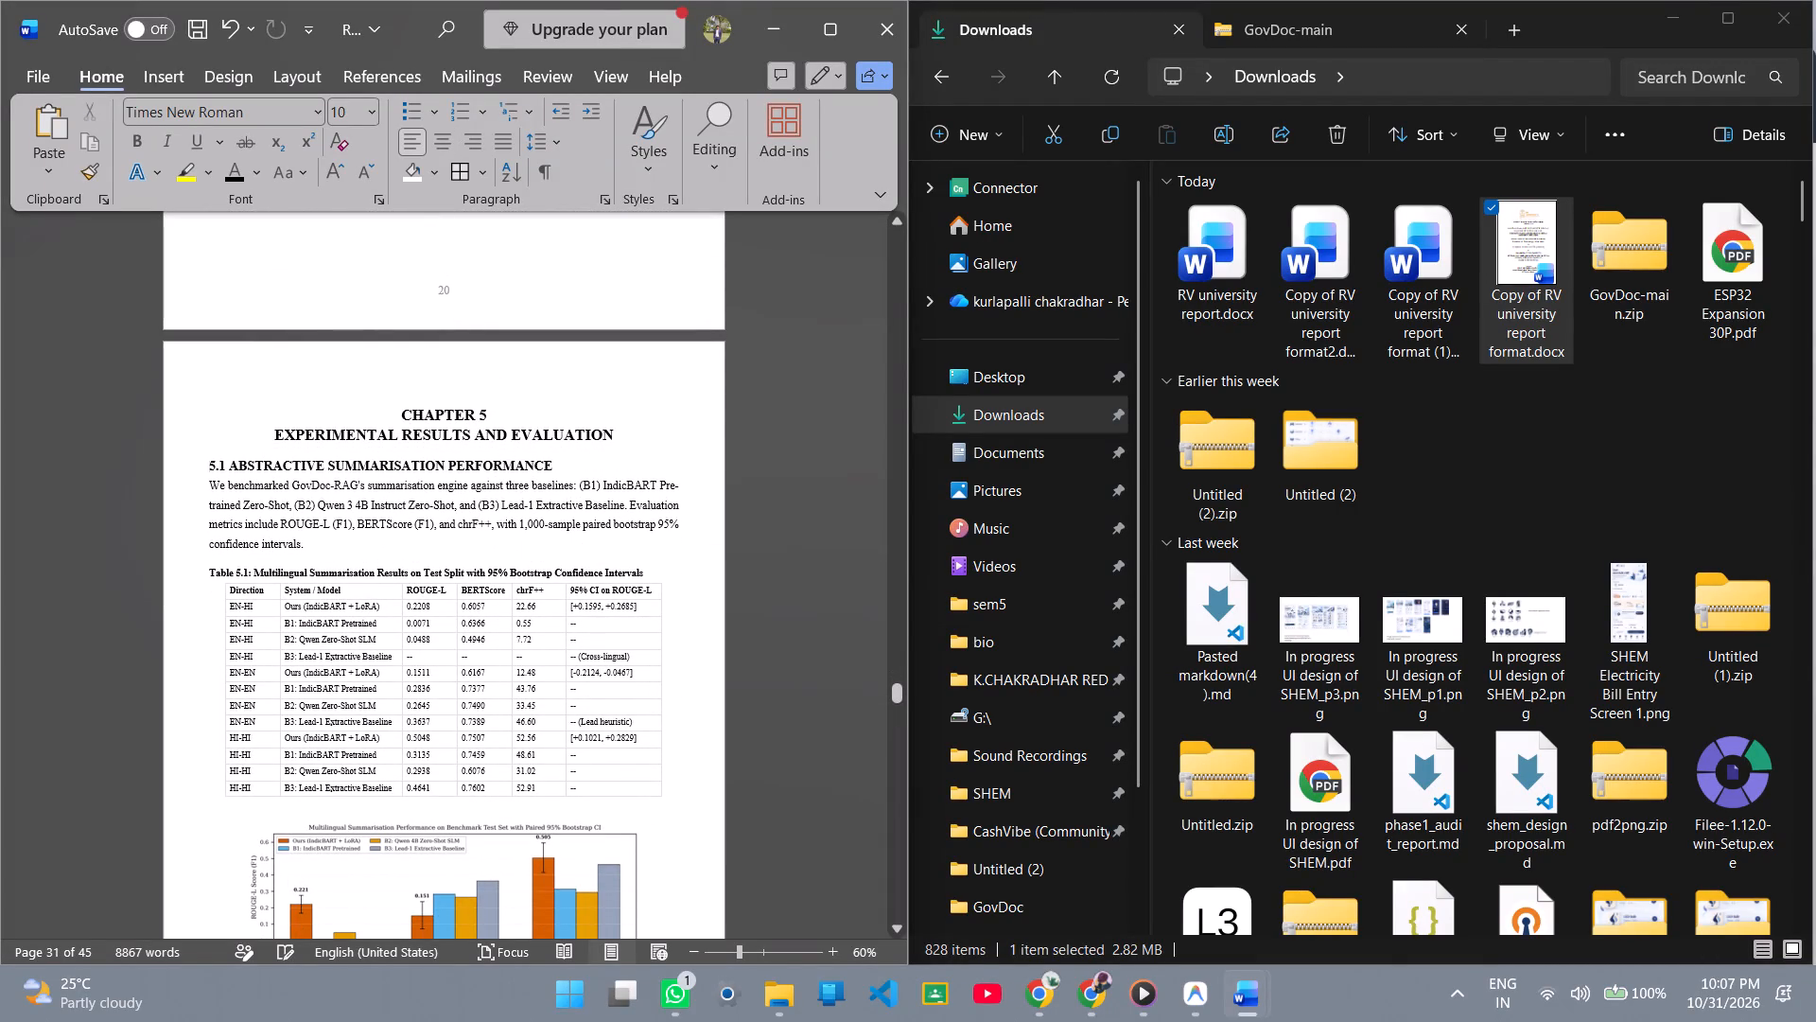
pyautogui.click(275, 431)
pyautogui.press('BackSpace')
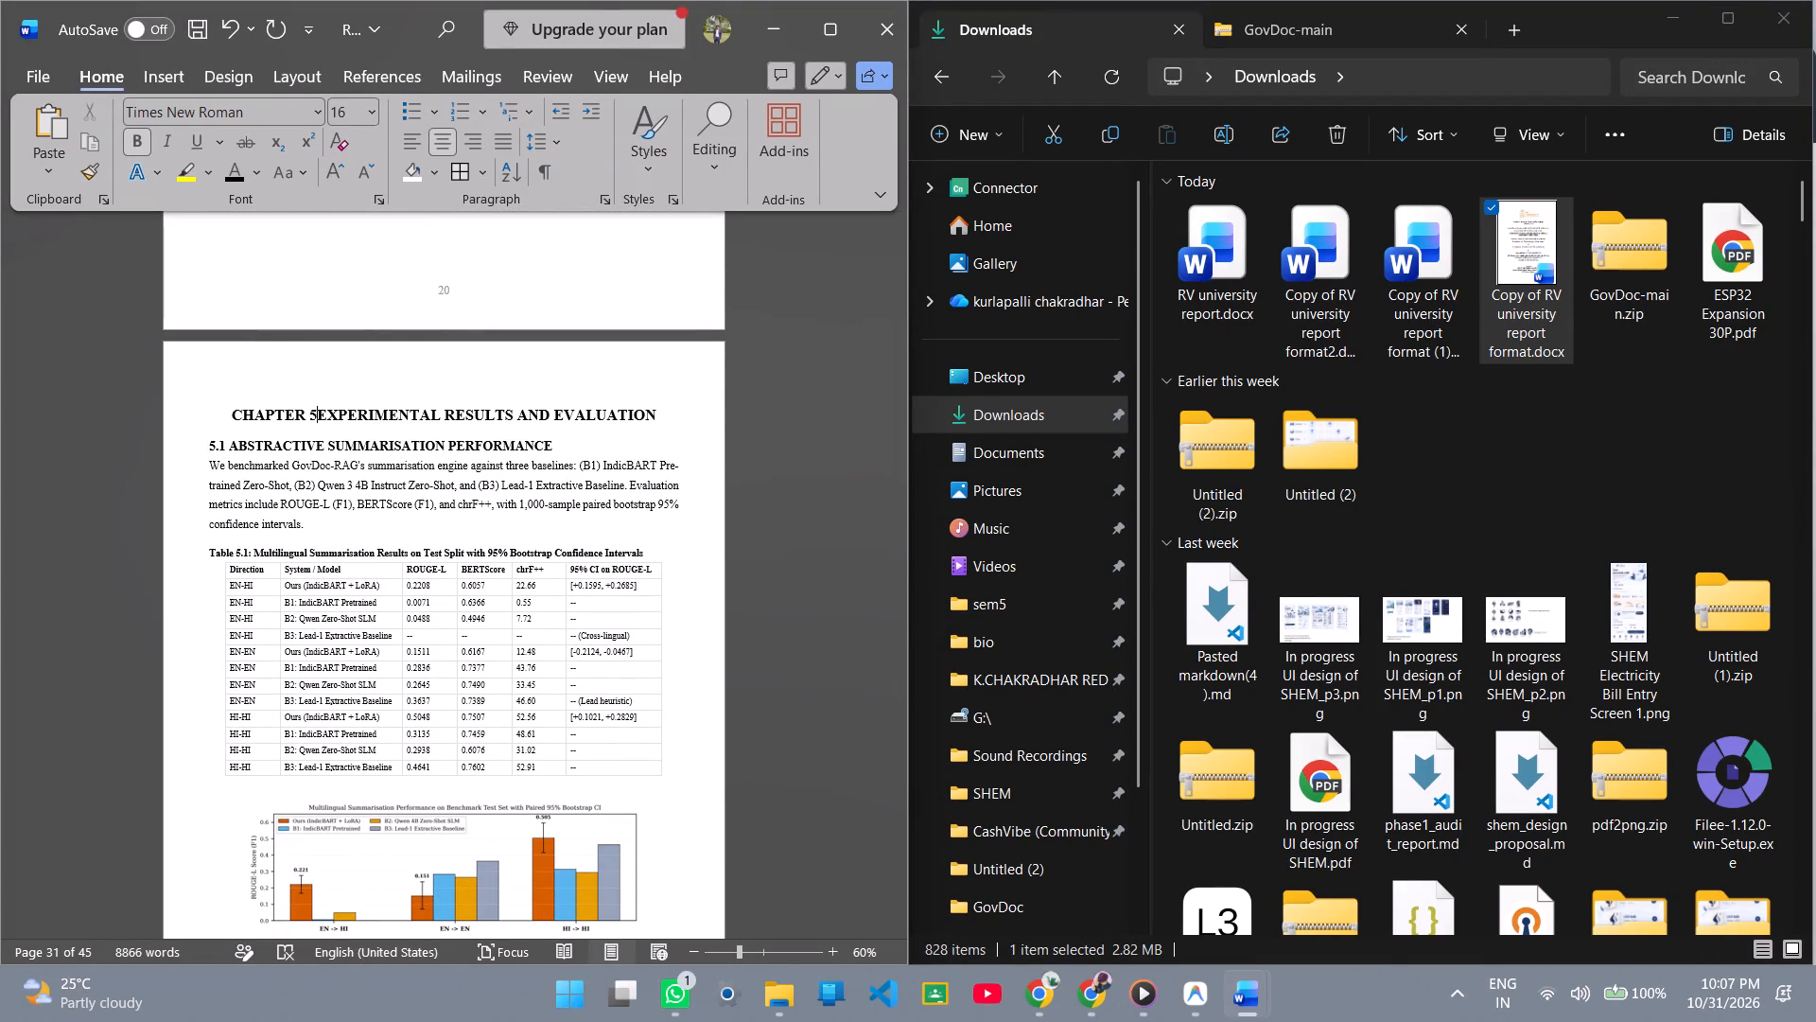
pyautogui.hotkey('shift', ':')
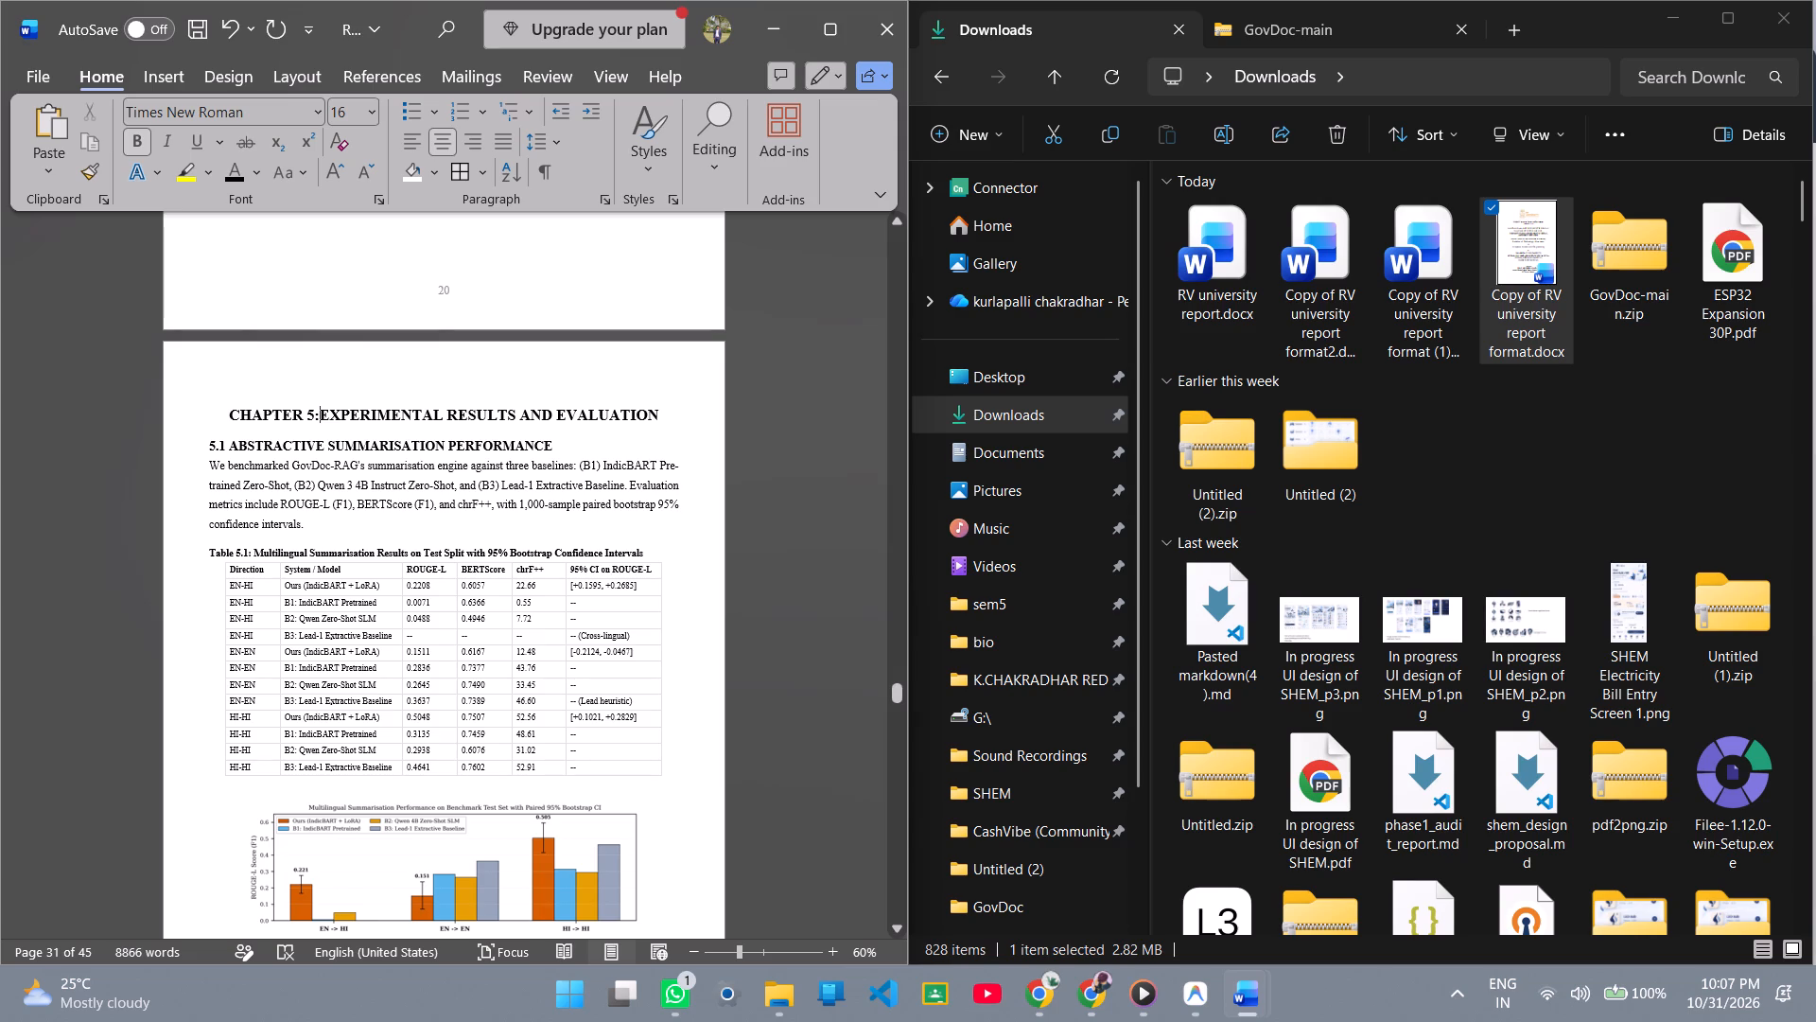
# Delete the horizontal line beneath the Chapter 6 heading and join the heading into one line, "CHAPTER 6:INFERENCES AND DISCUSSION".
pyautogui.scroll(-1, 547, 414)
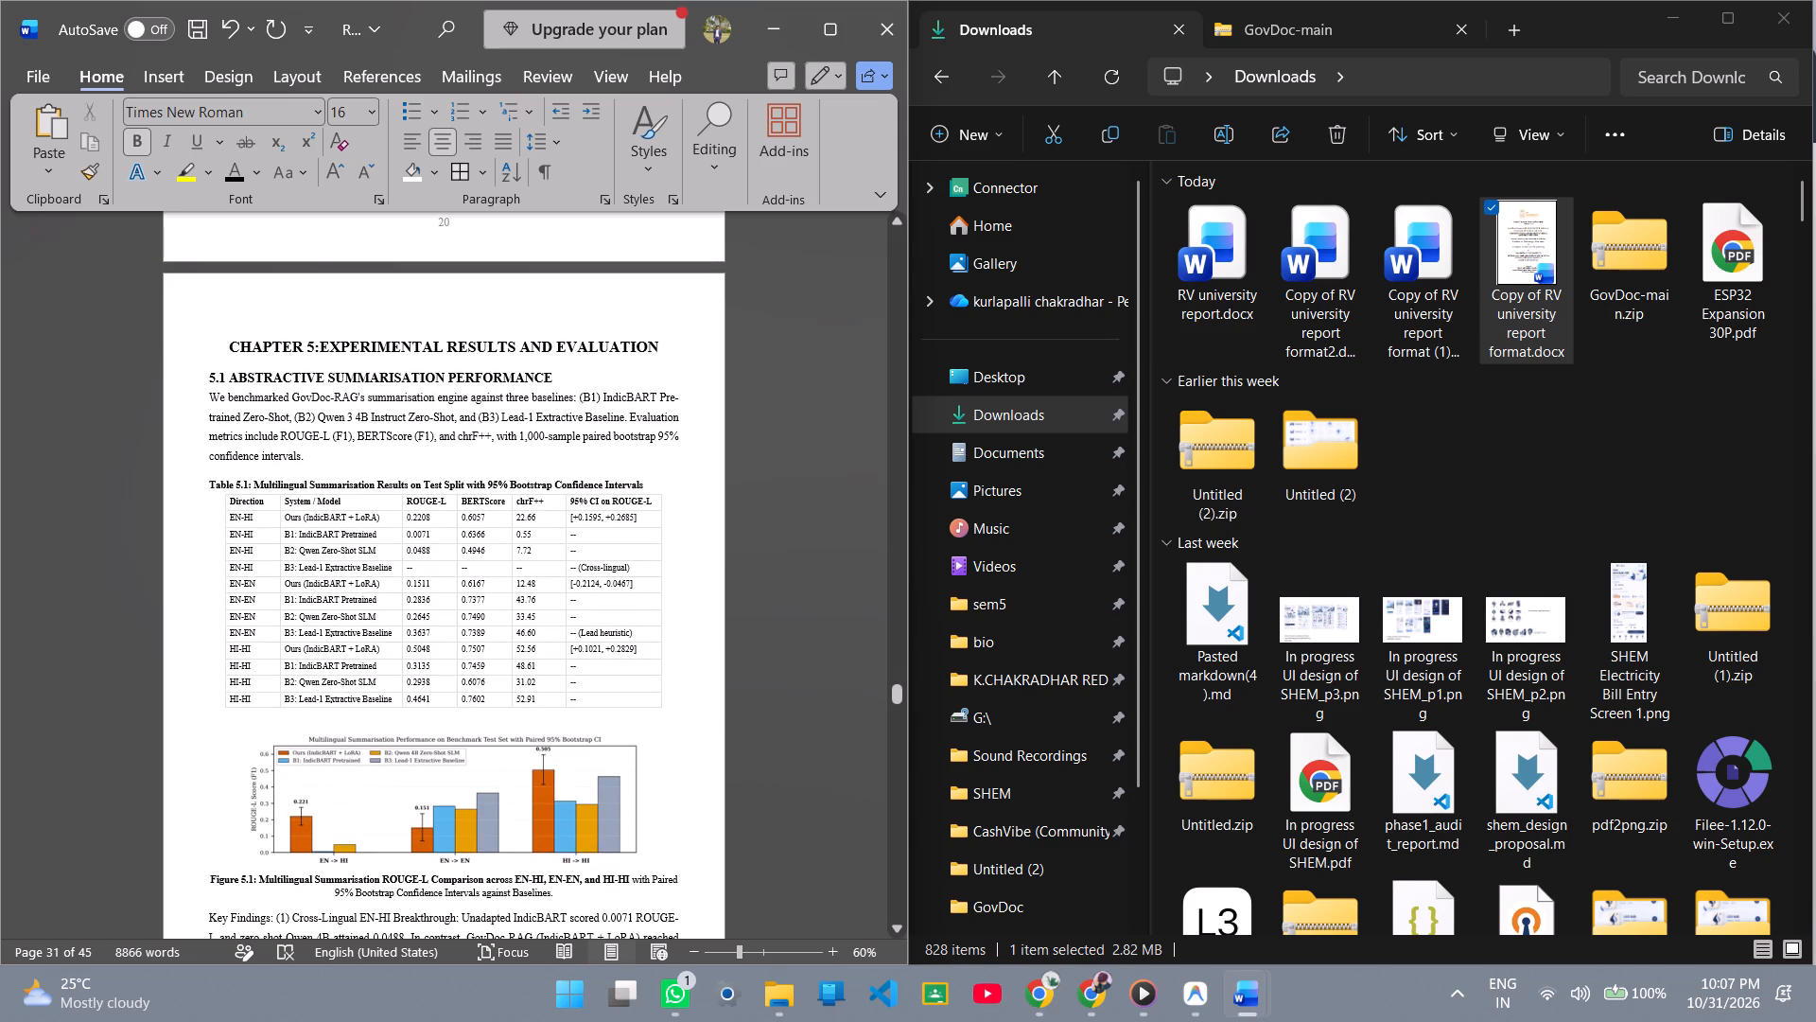
pyautogui.scroll(-8, 547, 414)
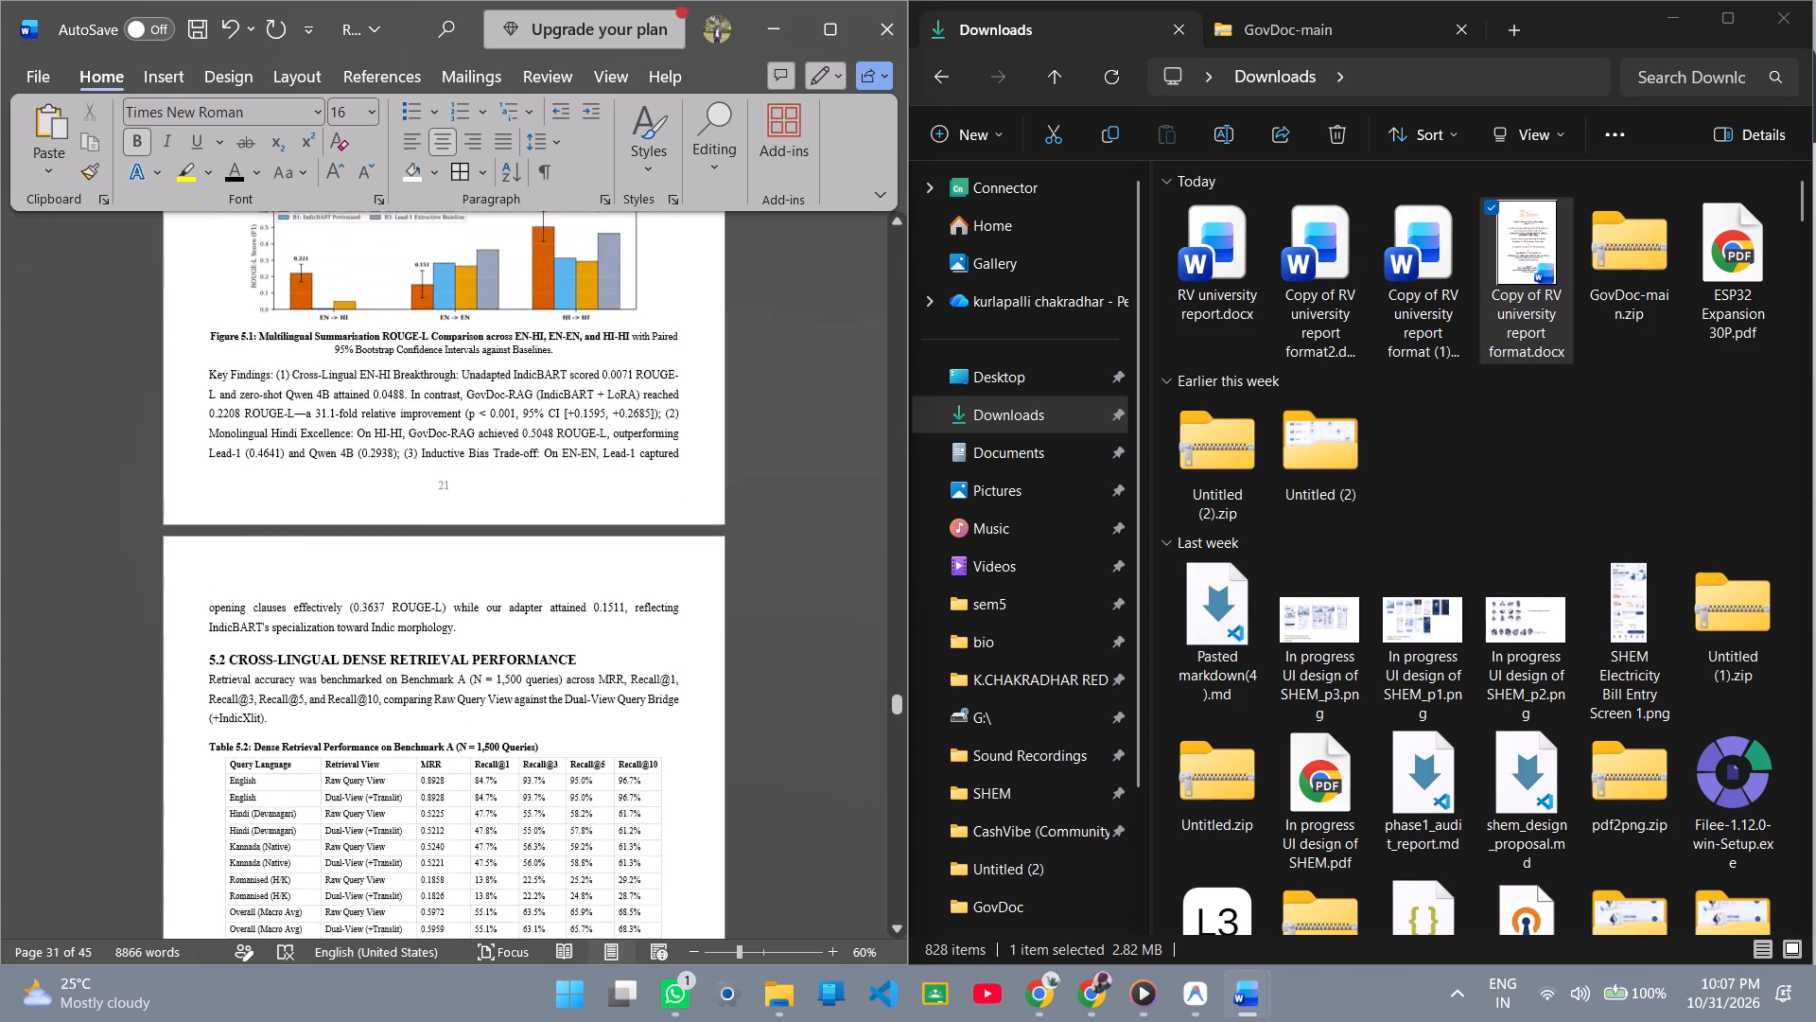
pyautogui.scroll(-18, 547, 414)
pyautogui.scroll(-4, 547, 414)
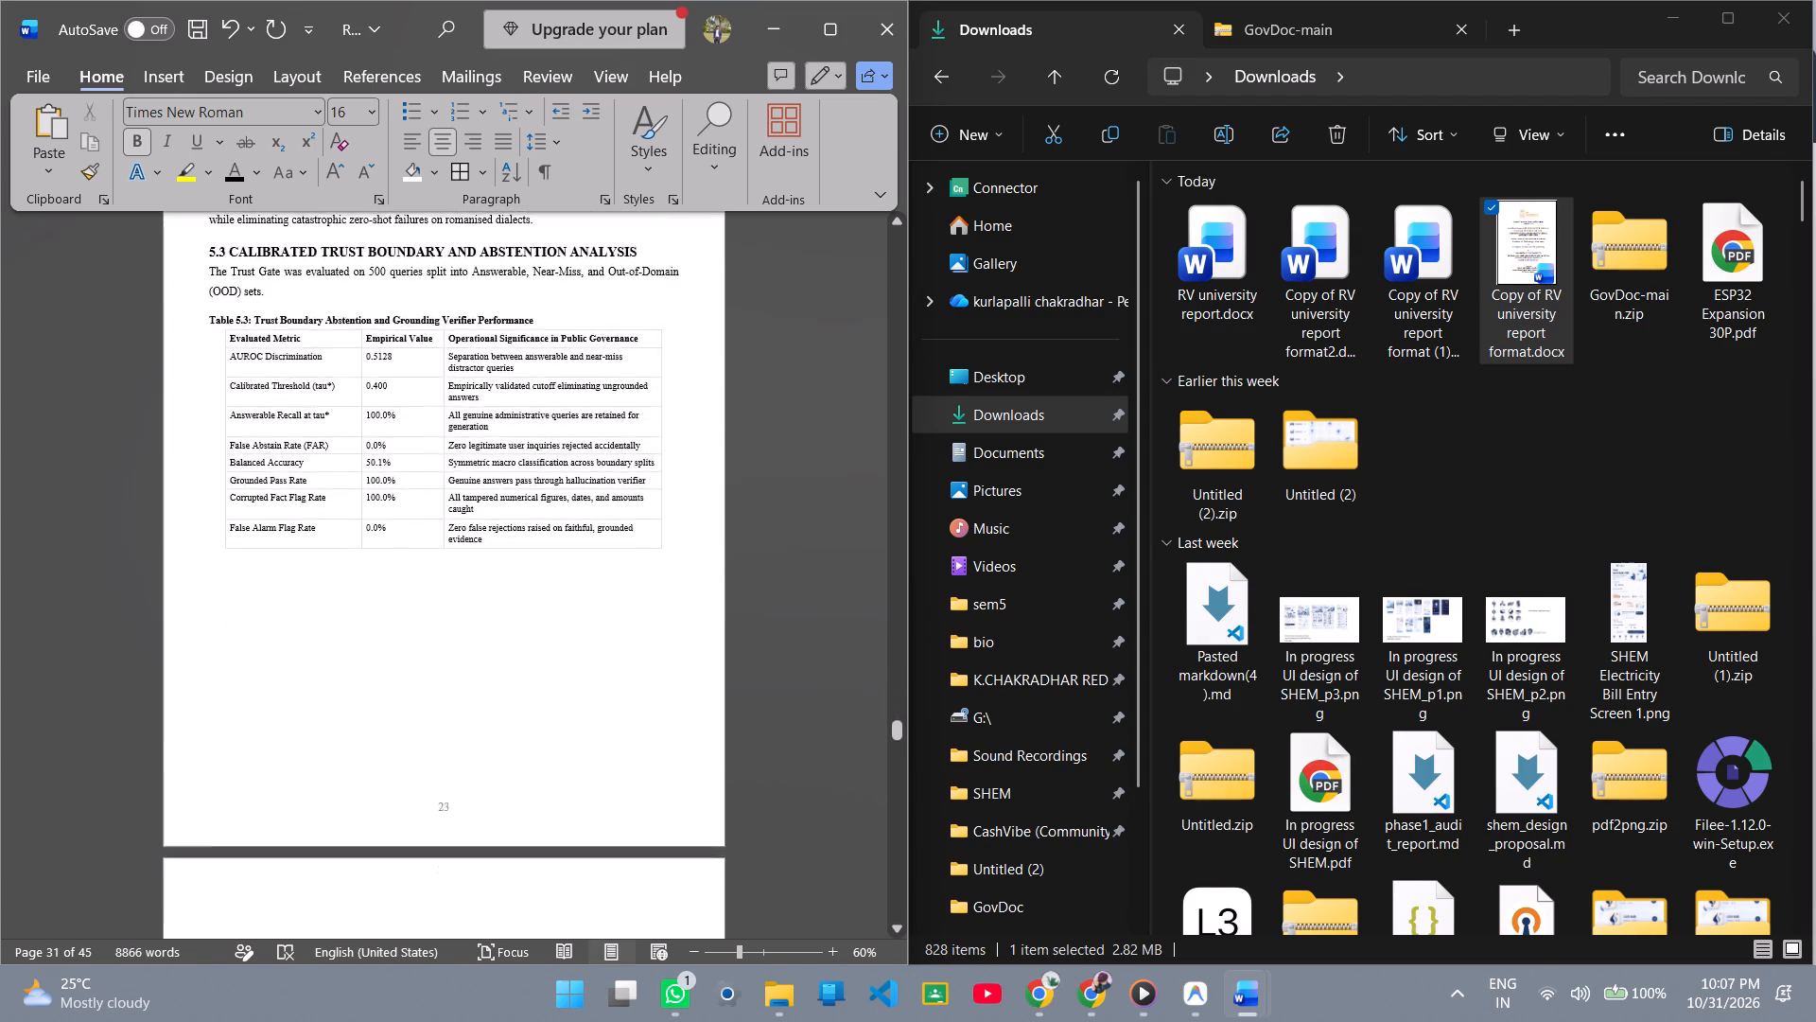
pyautogui.scroll(-2, 547, 414)
pyautogui.scroll(-20, 547, 414)
pyautogui.scroll(-14, 547, 414)
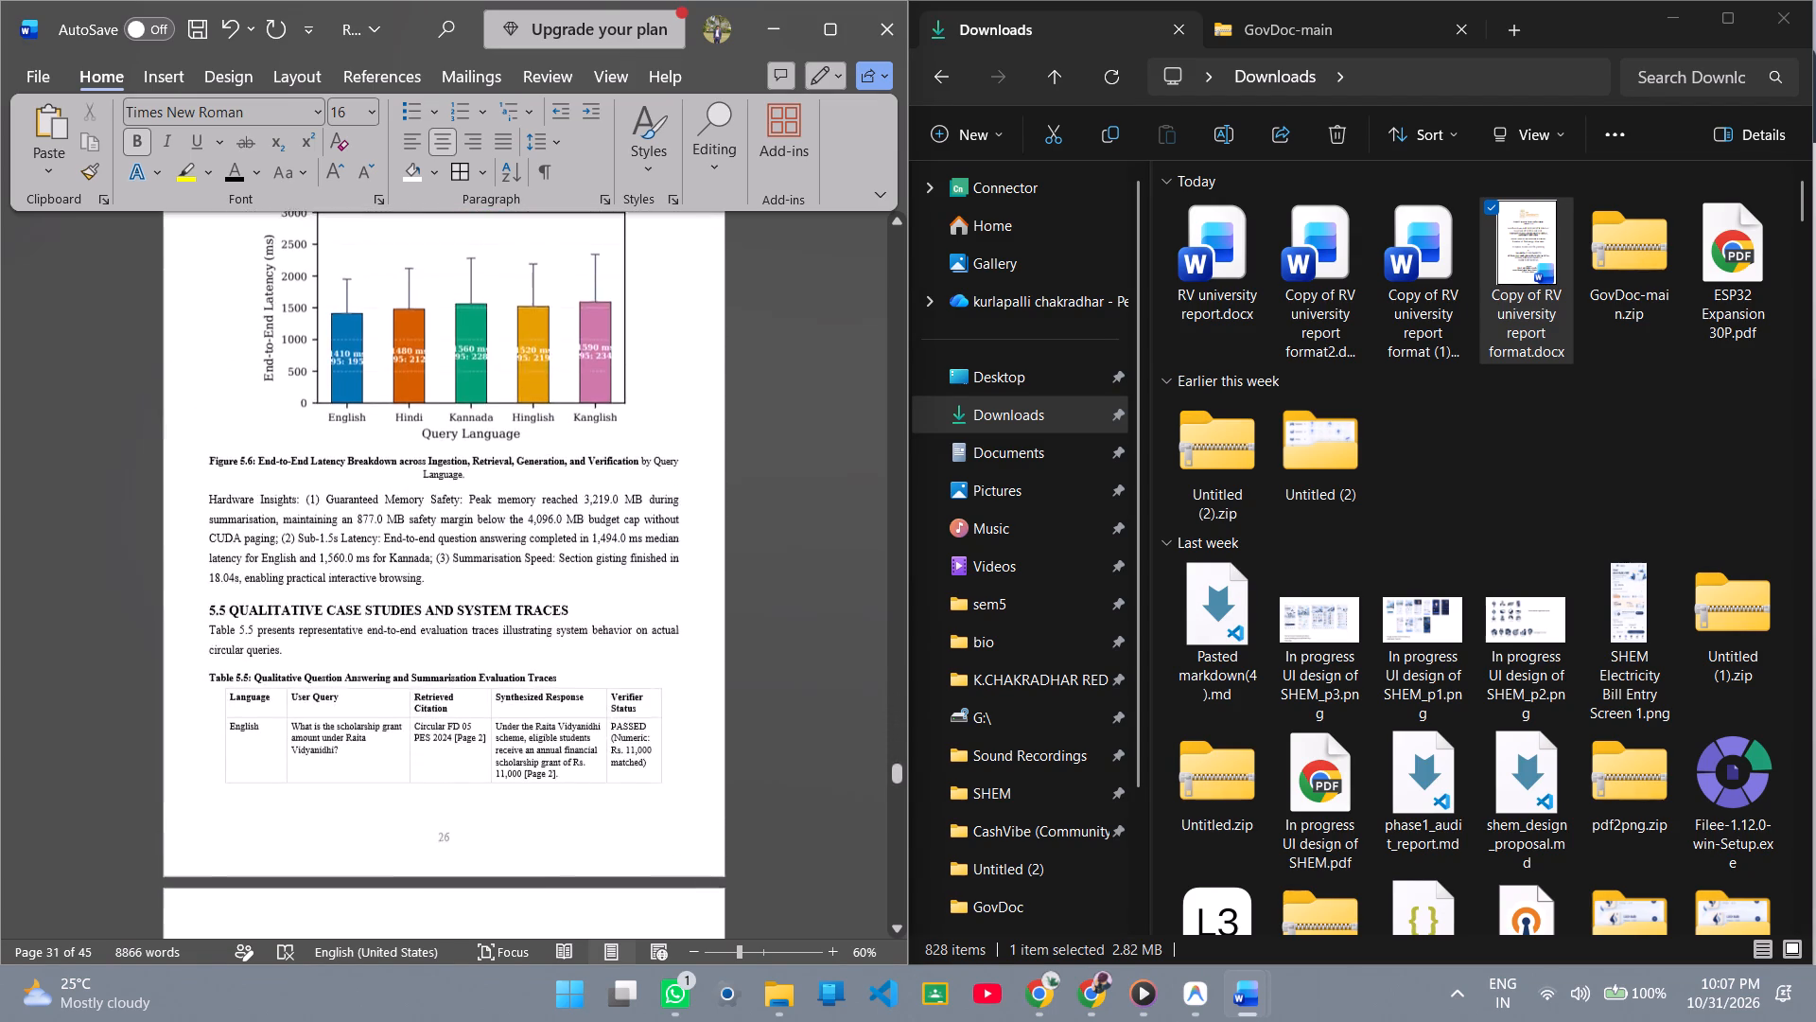
pyautogui.scroll(-2, 547, 414)
pyautogui.scroll(3, 547, 414)
pyautogui.scroll(-20, 547, 414)
pyautogui.scroll(-2, 547, 414)
pyautogui.scroll(9, 547, 414)
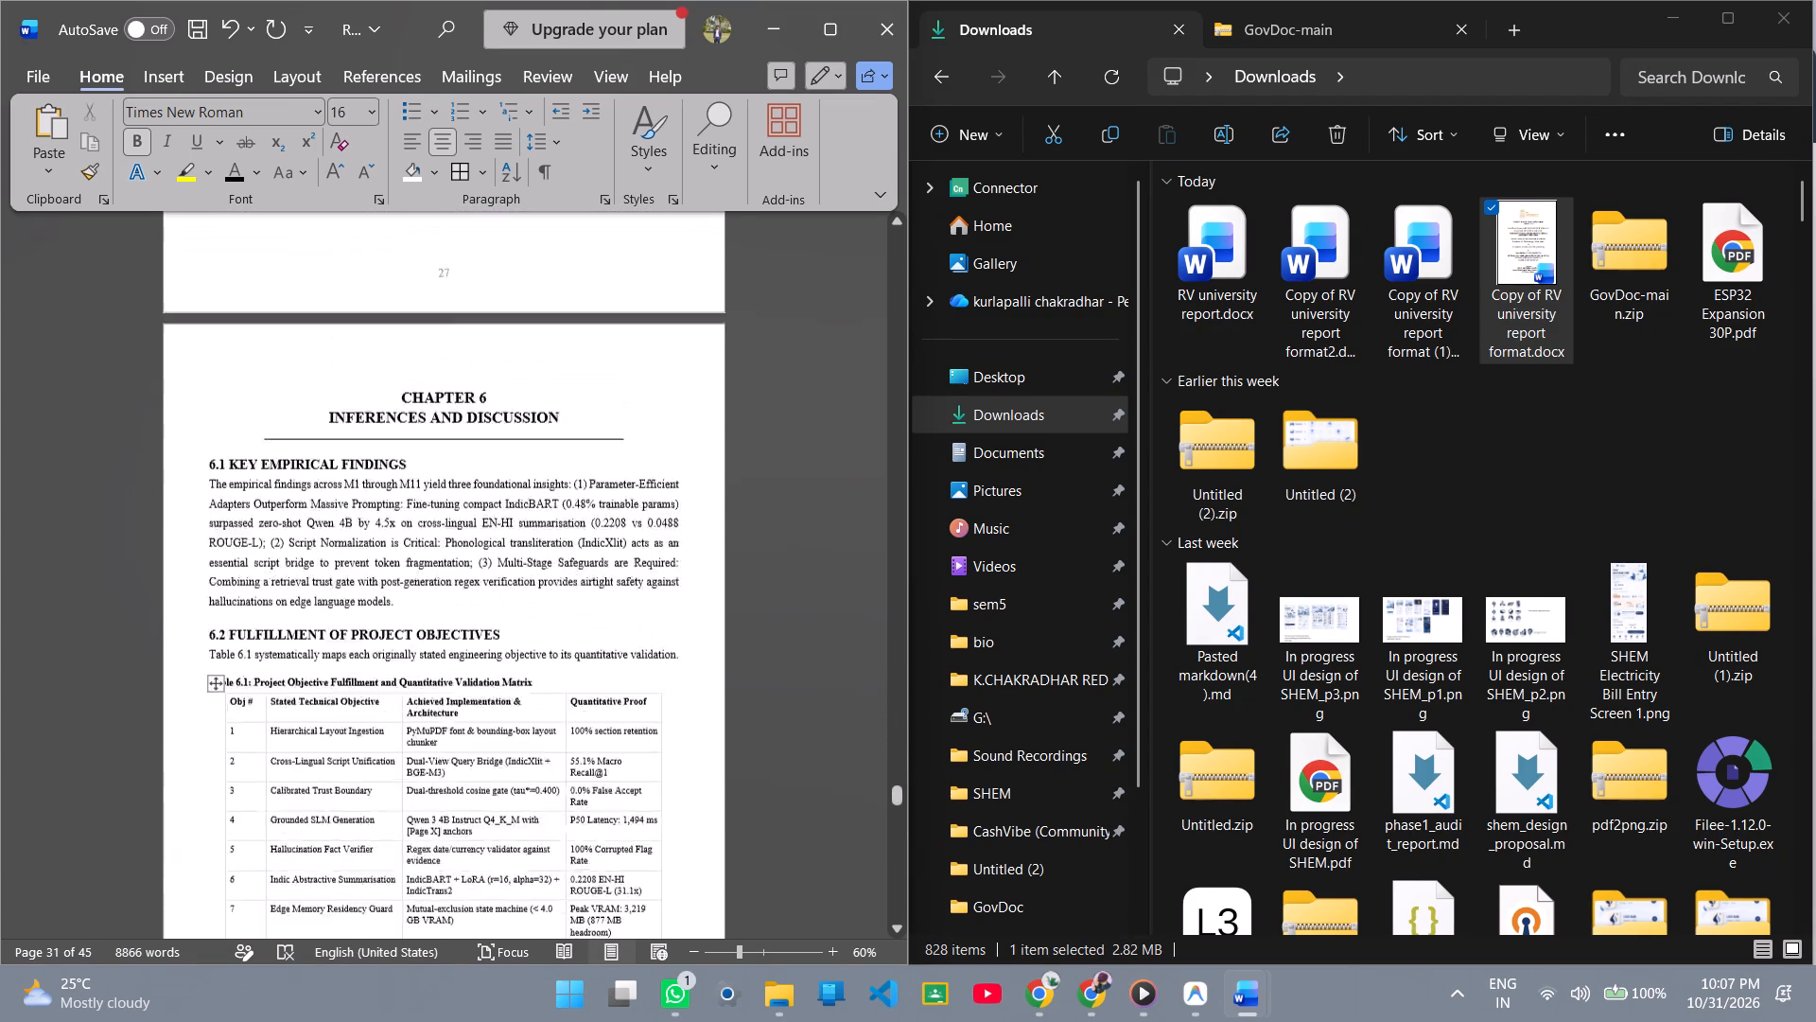
pyautogui.scroll(8, 547, 414)
pyautogui.scroll(-9, 547, 414)
pyautogui.moveTo(639, 656); pyautogui.dragTo(246, 657)
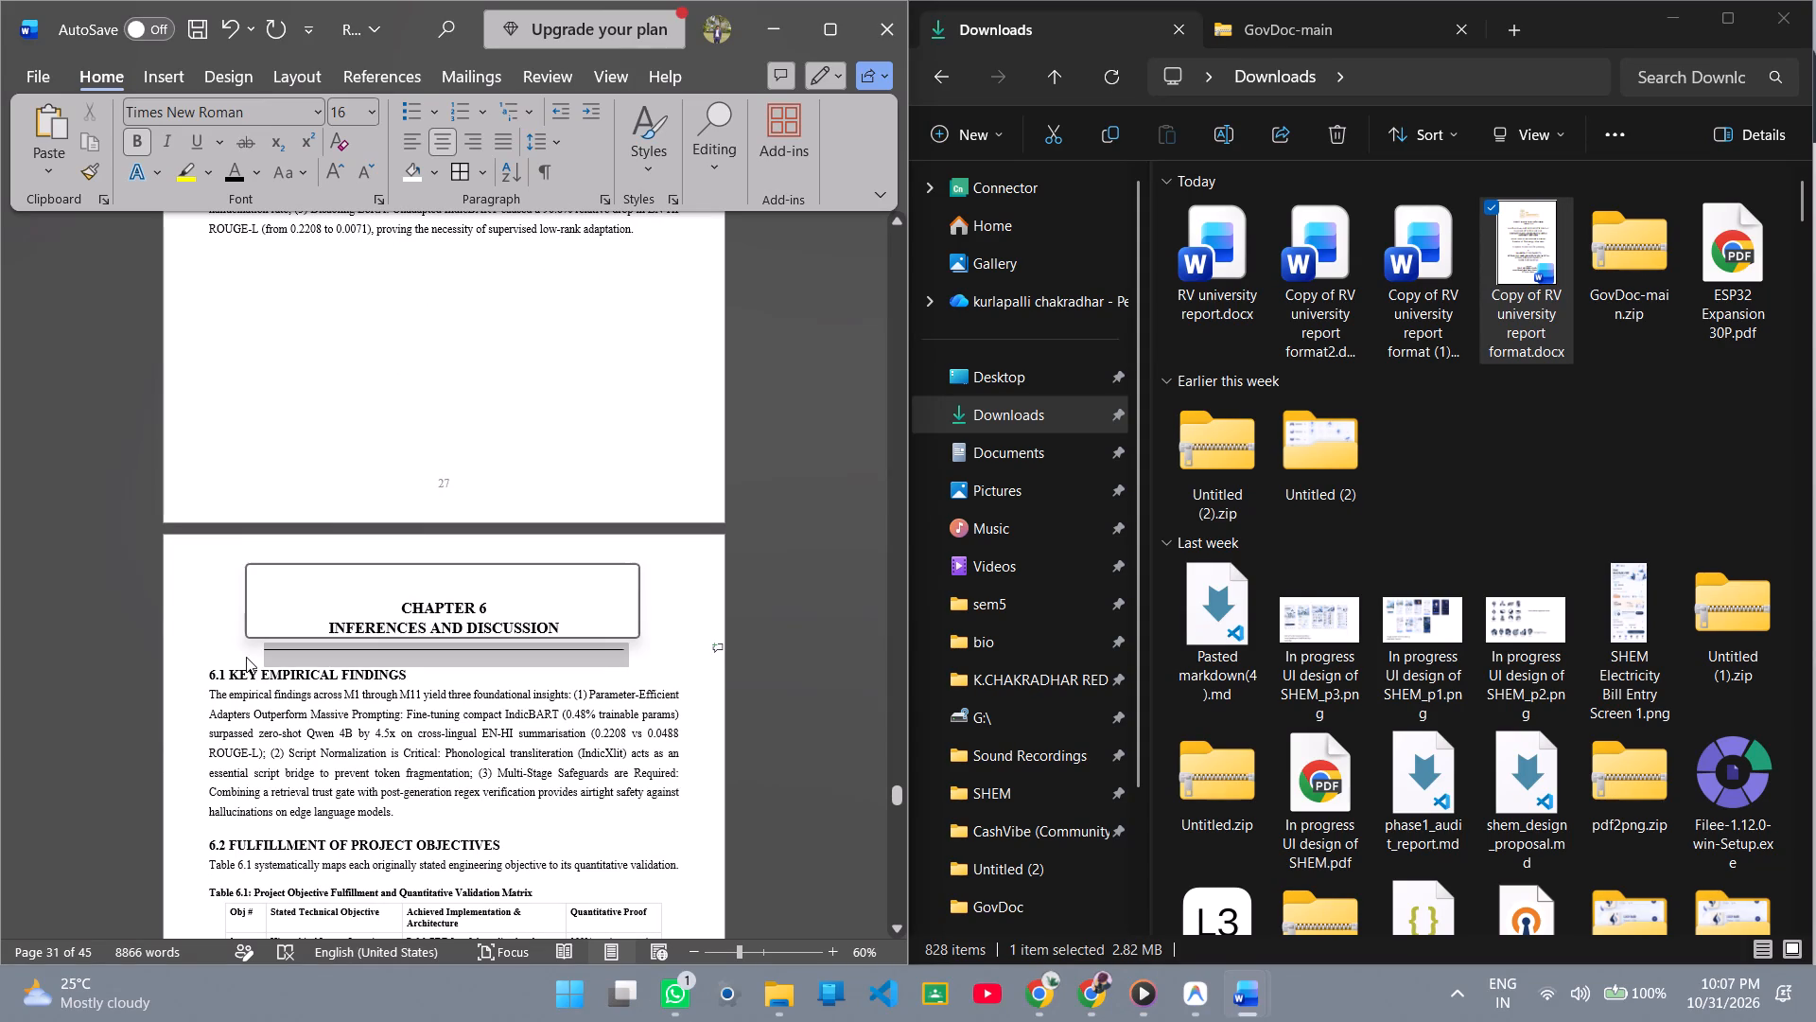
pyautogui.press('BackSpace')
pyautogui.click(328, 625)
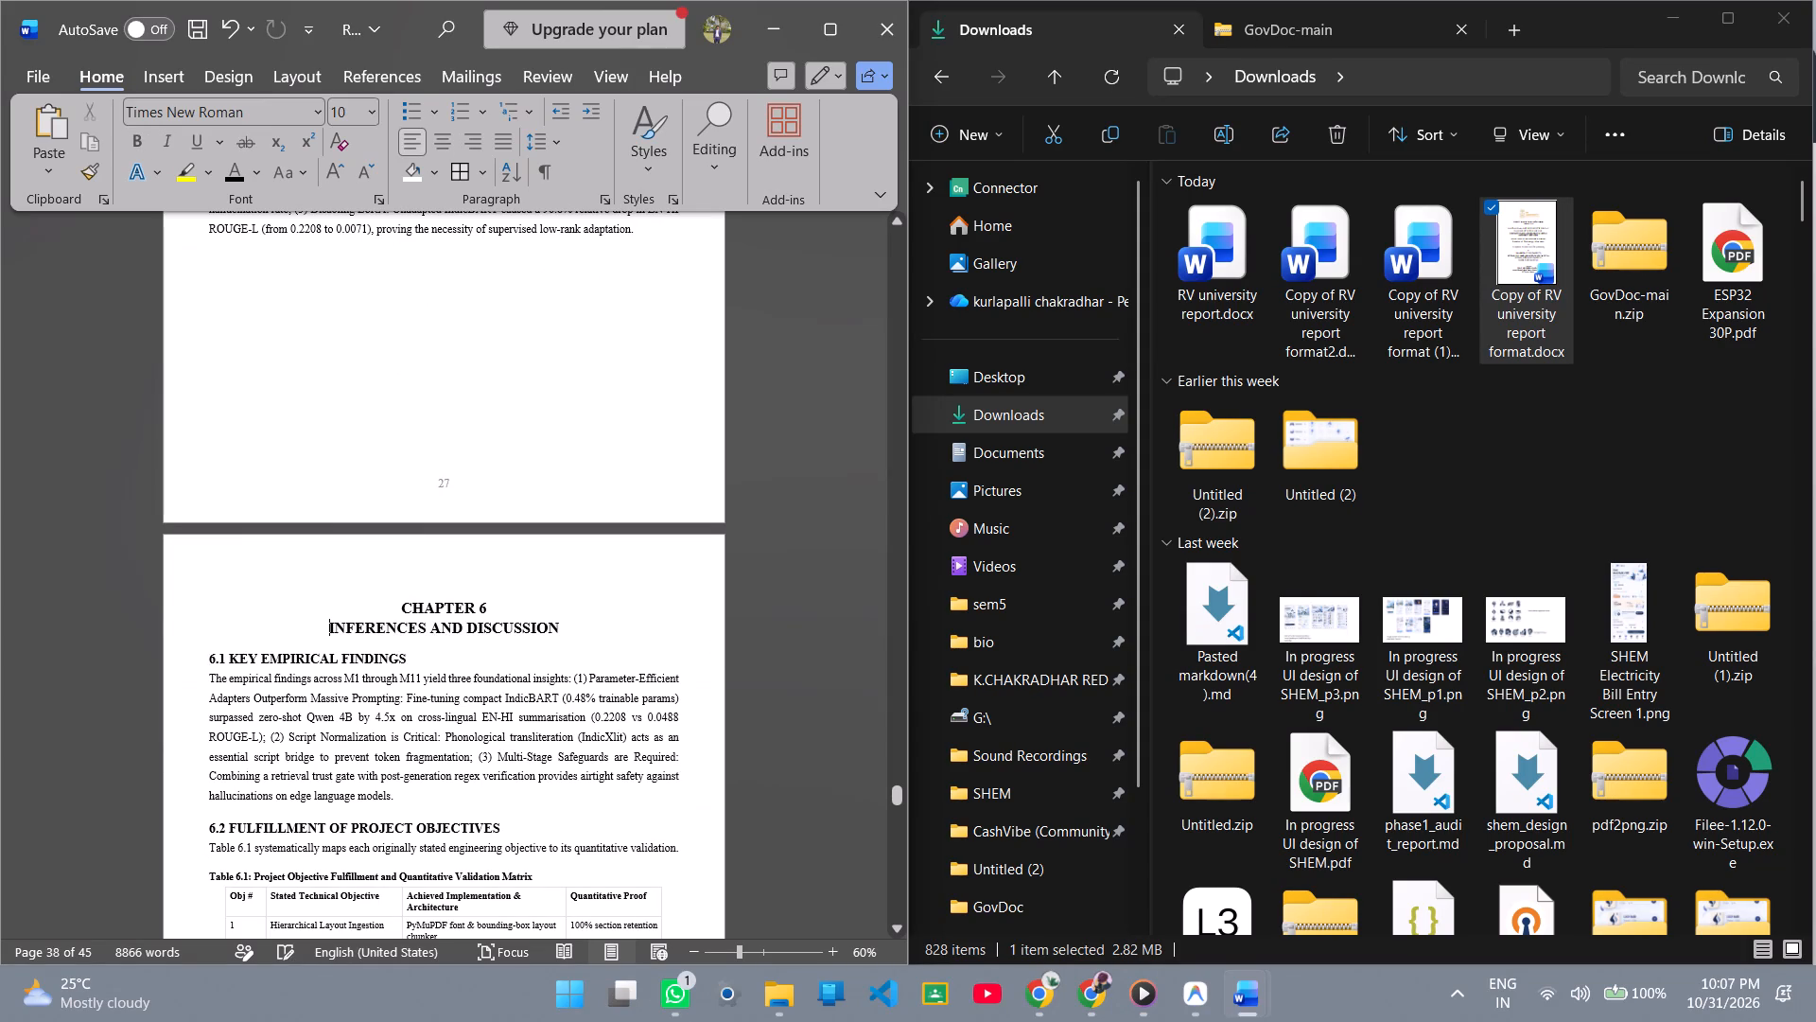
pyautogui.press('BackSpace')
pyautogui.hotkey('shift', ':')
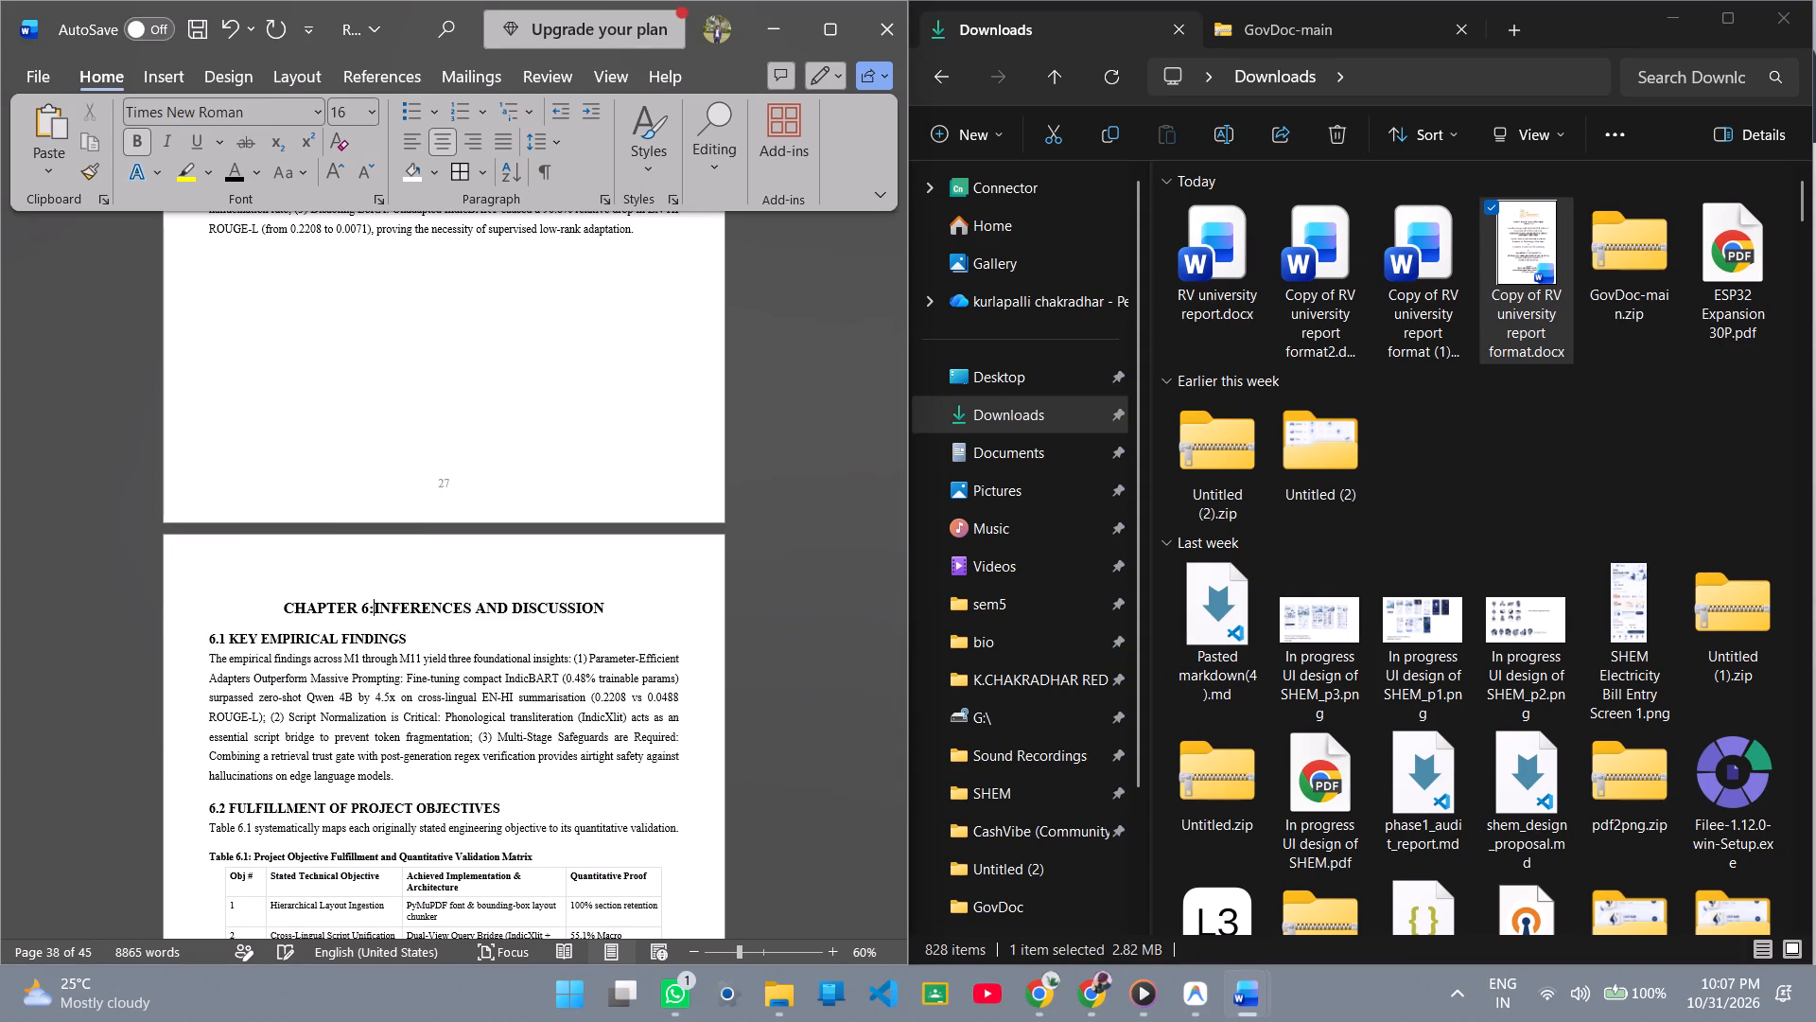
# Delete the horizontal line beneath the Chapter 7 heading and join the heading into one line, "CHAPTER 7:IMPRESSION REPORT".
pyautogui.scroll(-20, 391, 442)
pyautogui.scroll(-1, 391, 442)
pyautogui.scroll(6, 391, 442)
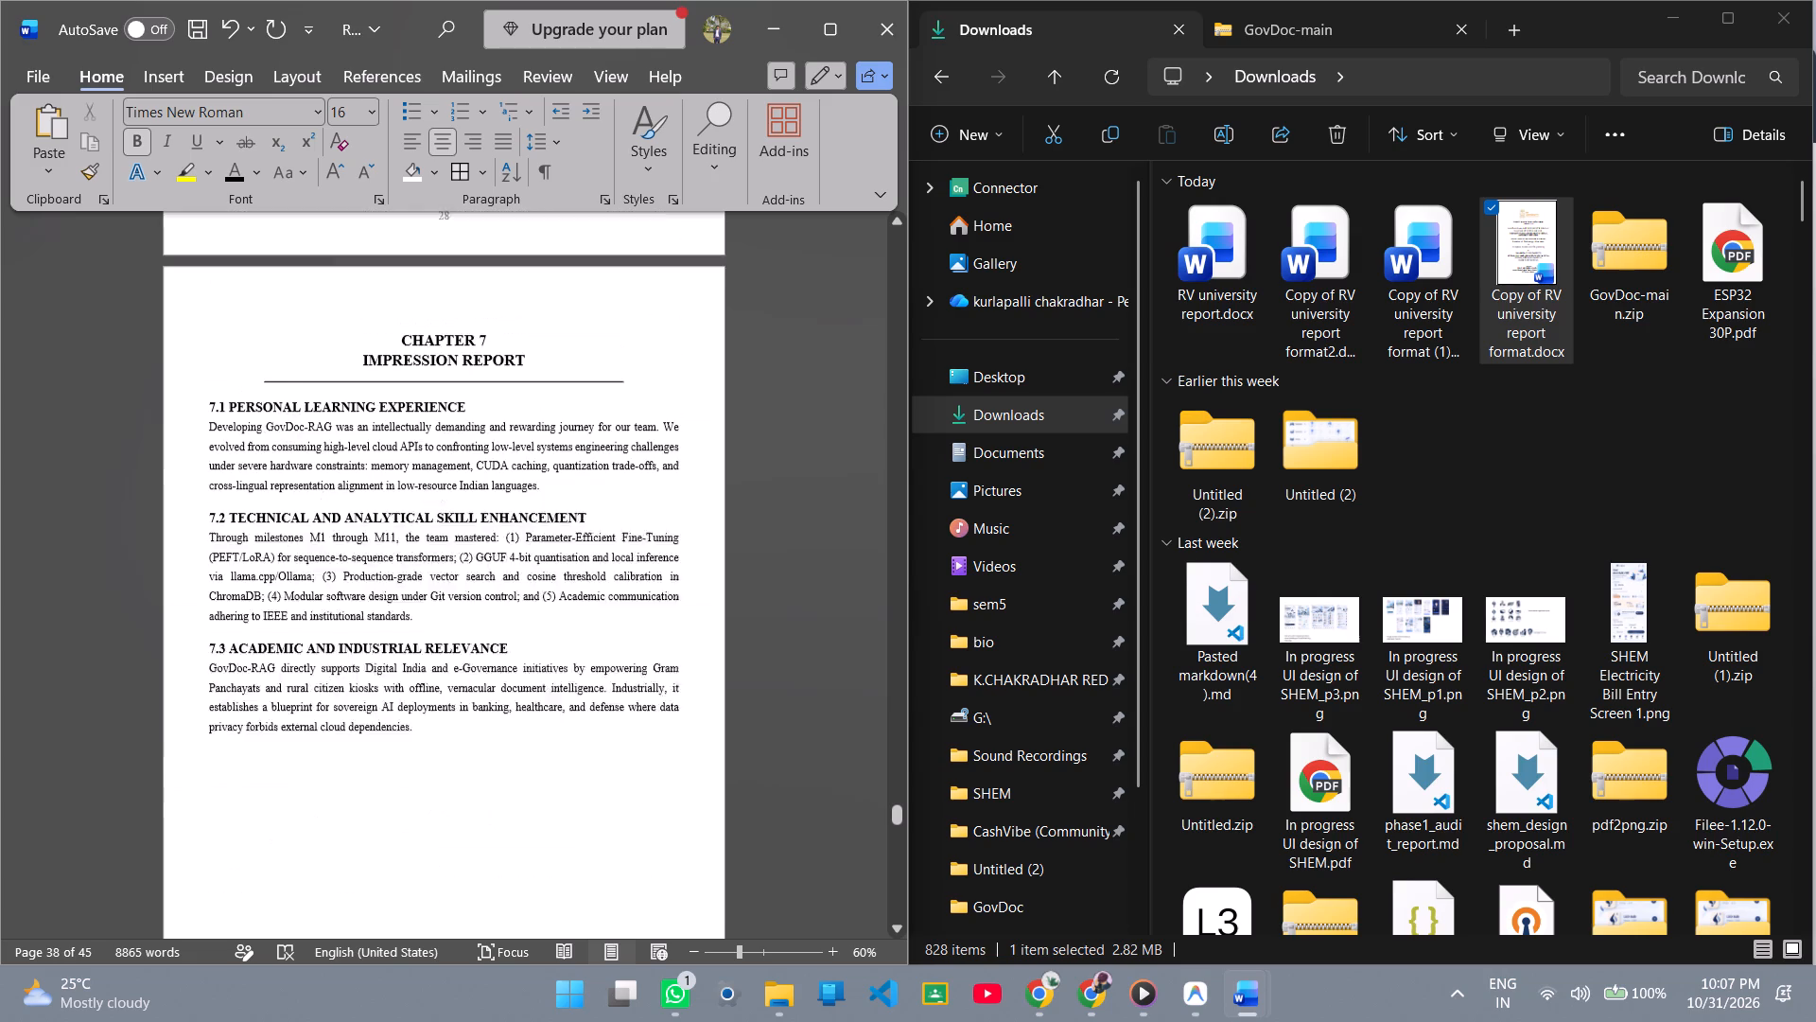
pyautogui.moveTo(625, 428); pyautogui.dragTo(261, 437)
pyautogui.press('BackSpace')
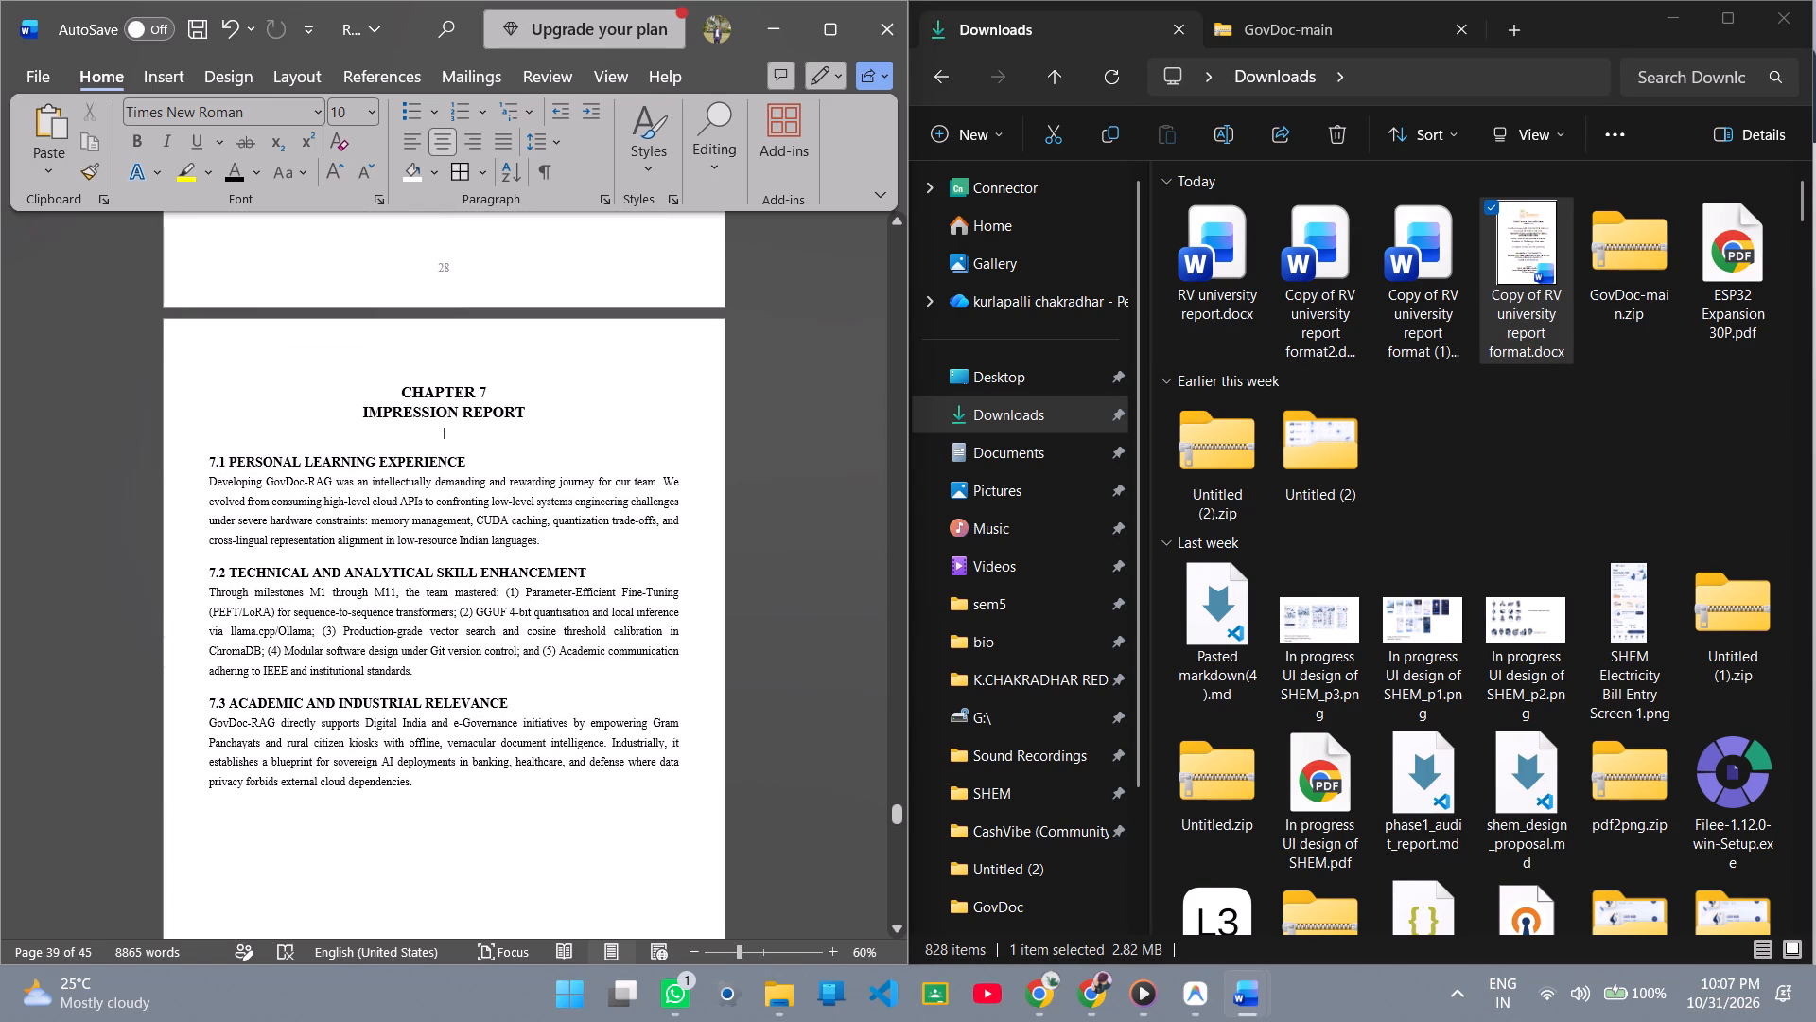
pyautogui.hotkey('ctrl', 'z')
pyautogui.press('BackSpace')
pyautogui.press('BackSpace')
pyautogui.press('BackSpace')
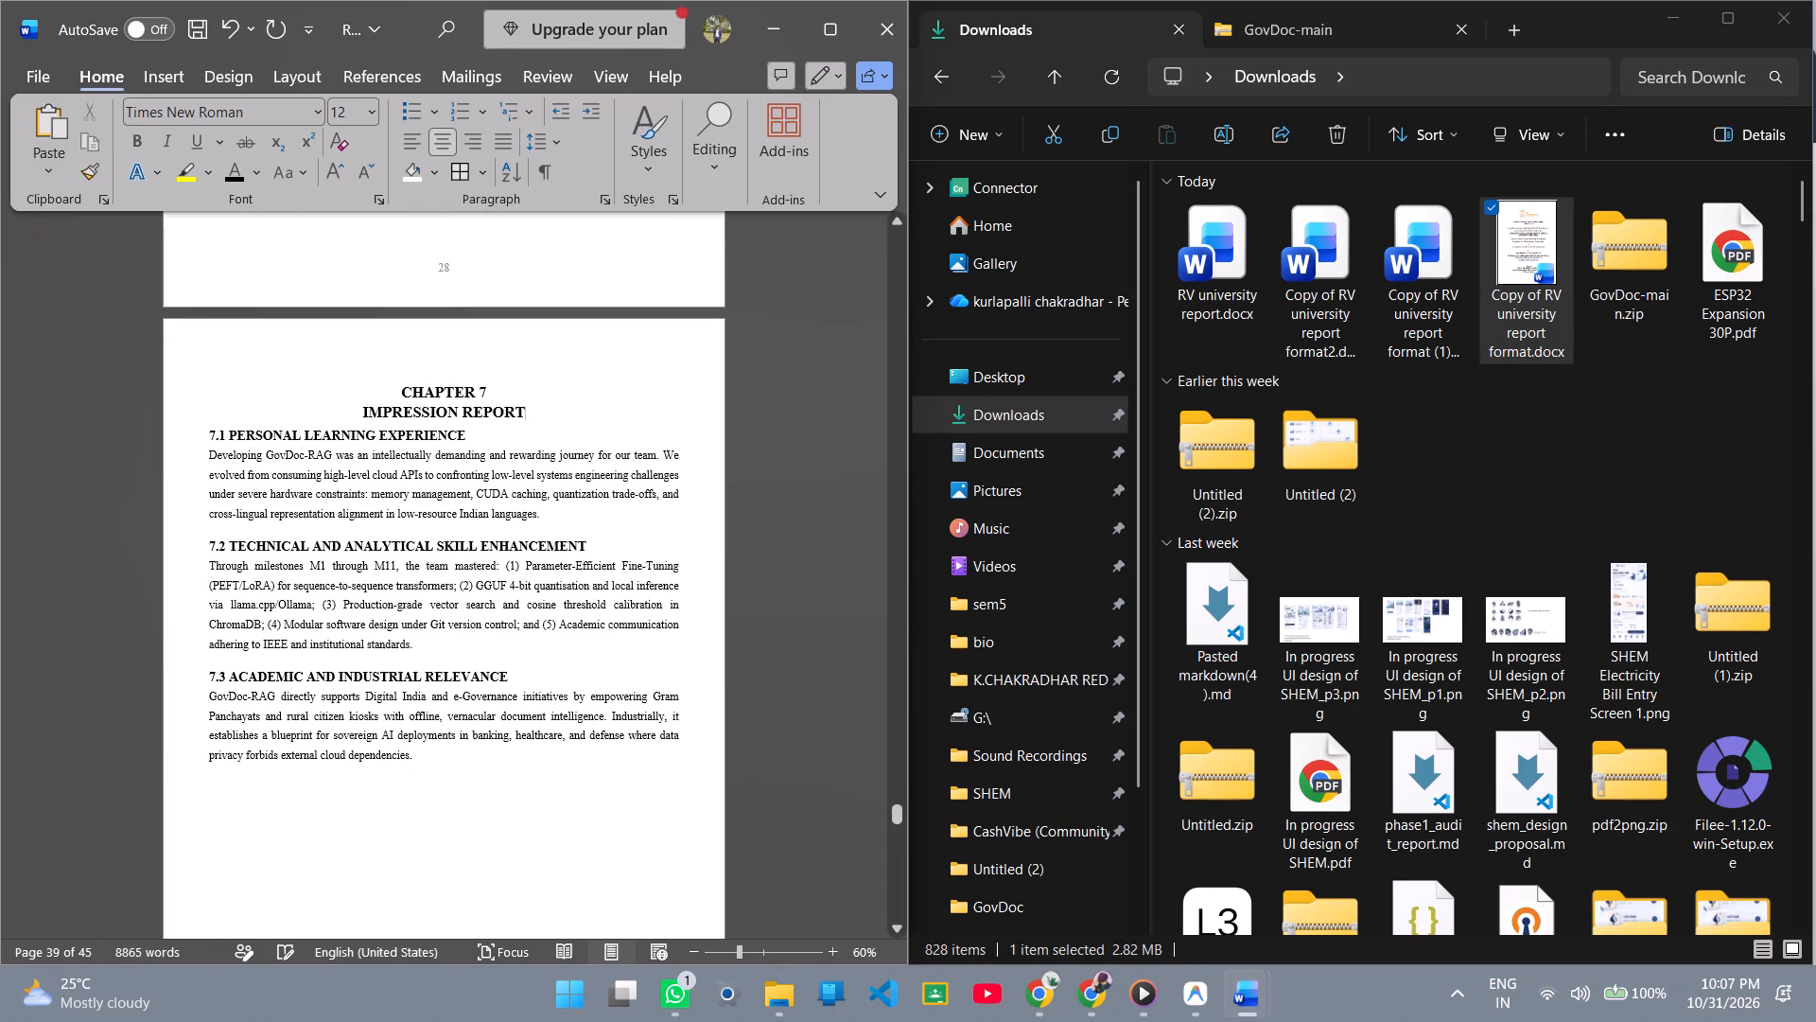
pyautogui.click(366, 414)
pyautogui.press('Left')
pyautogui.press('BackSpace')
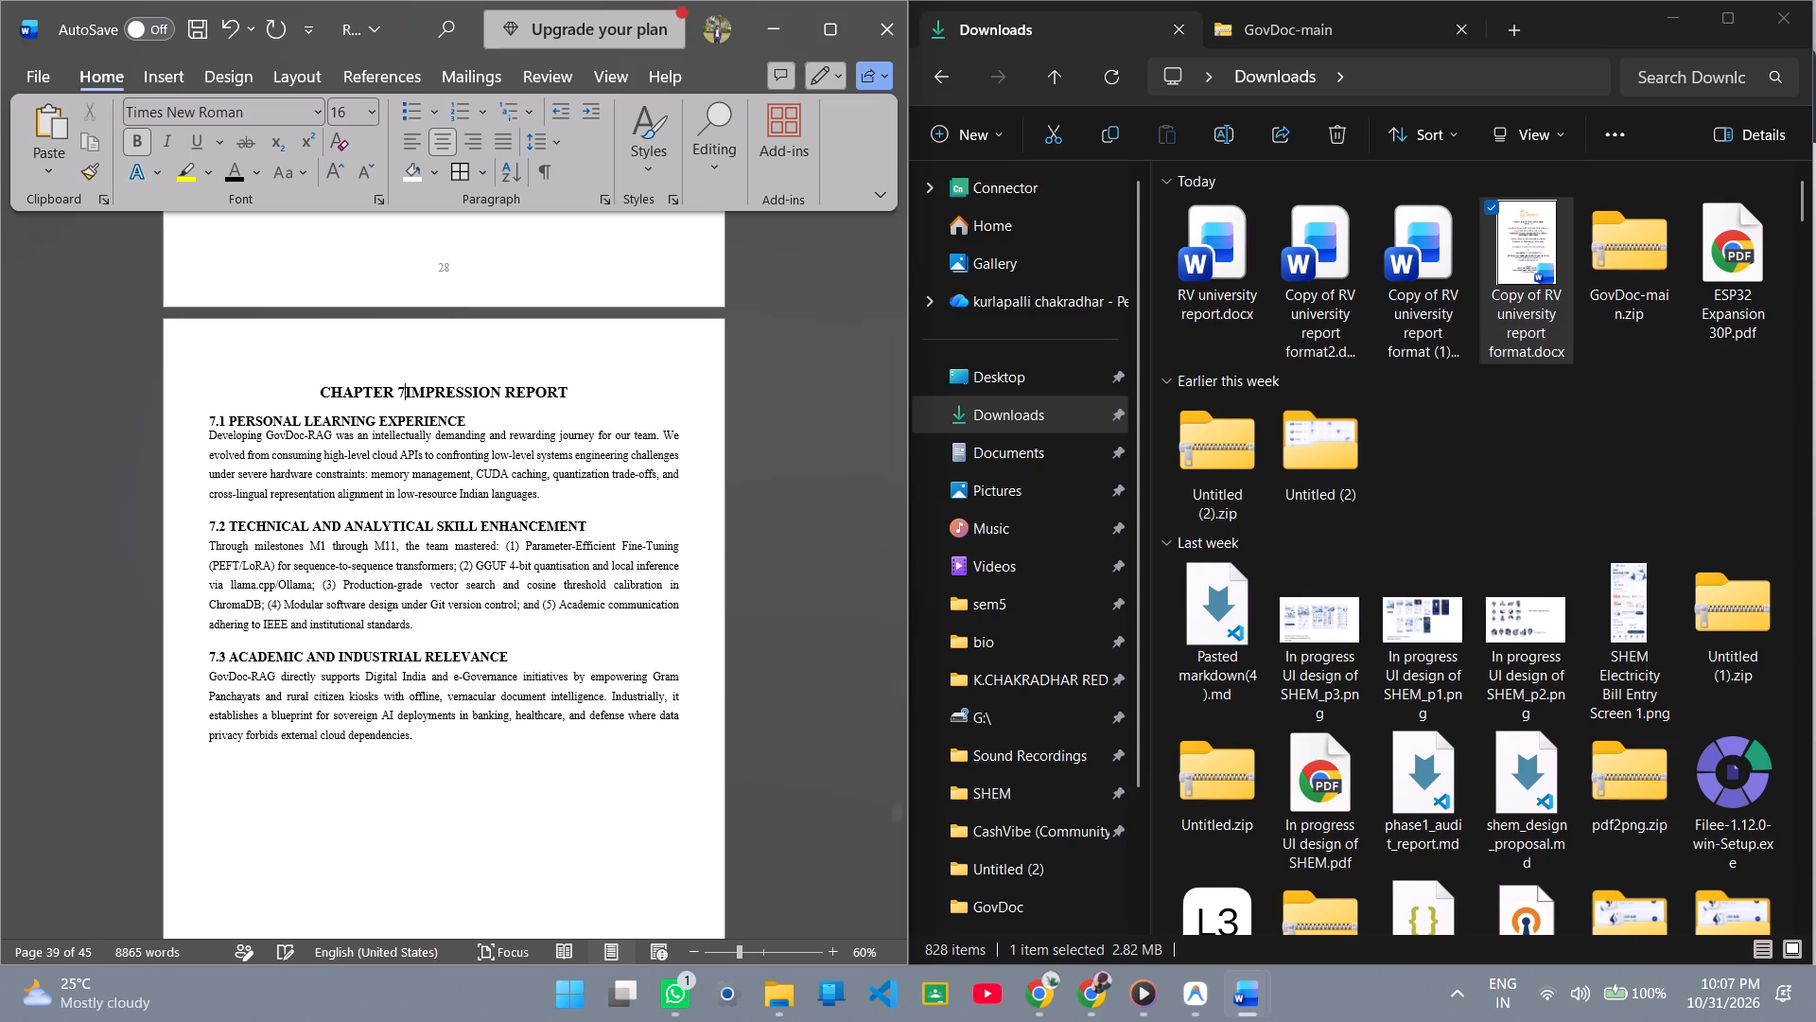
pyautogui.hotkey('shift', ':')
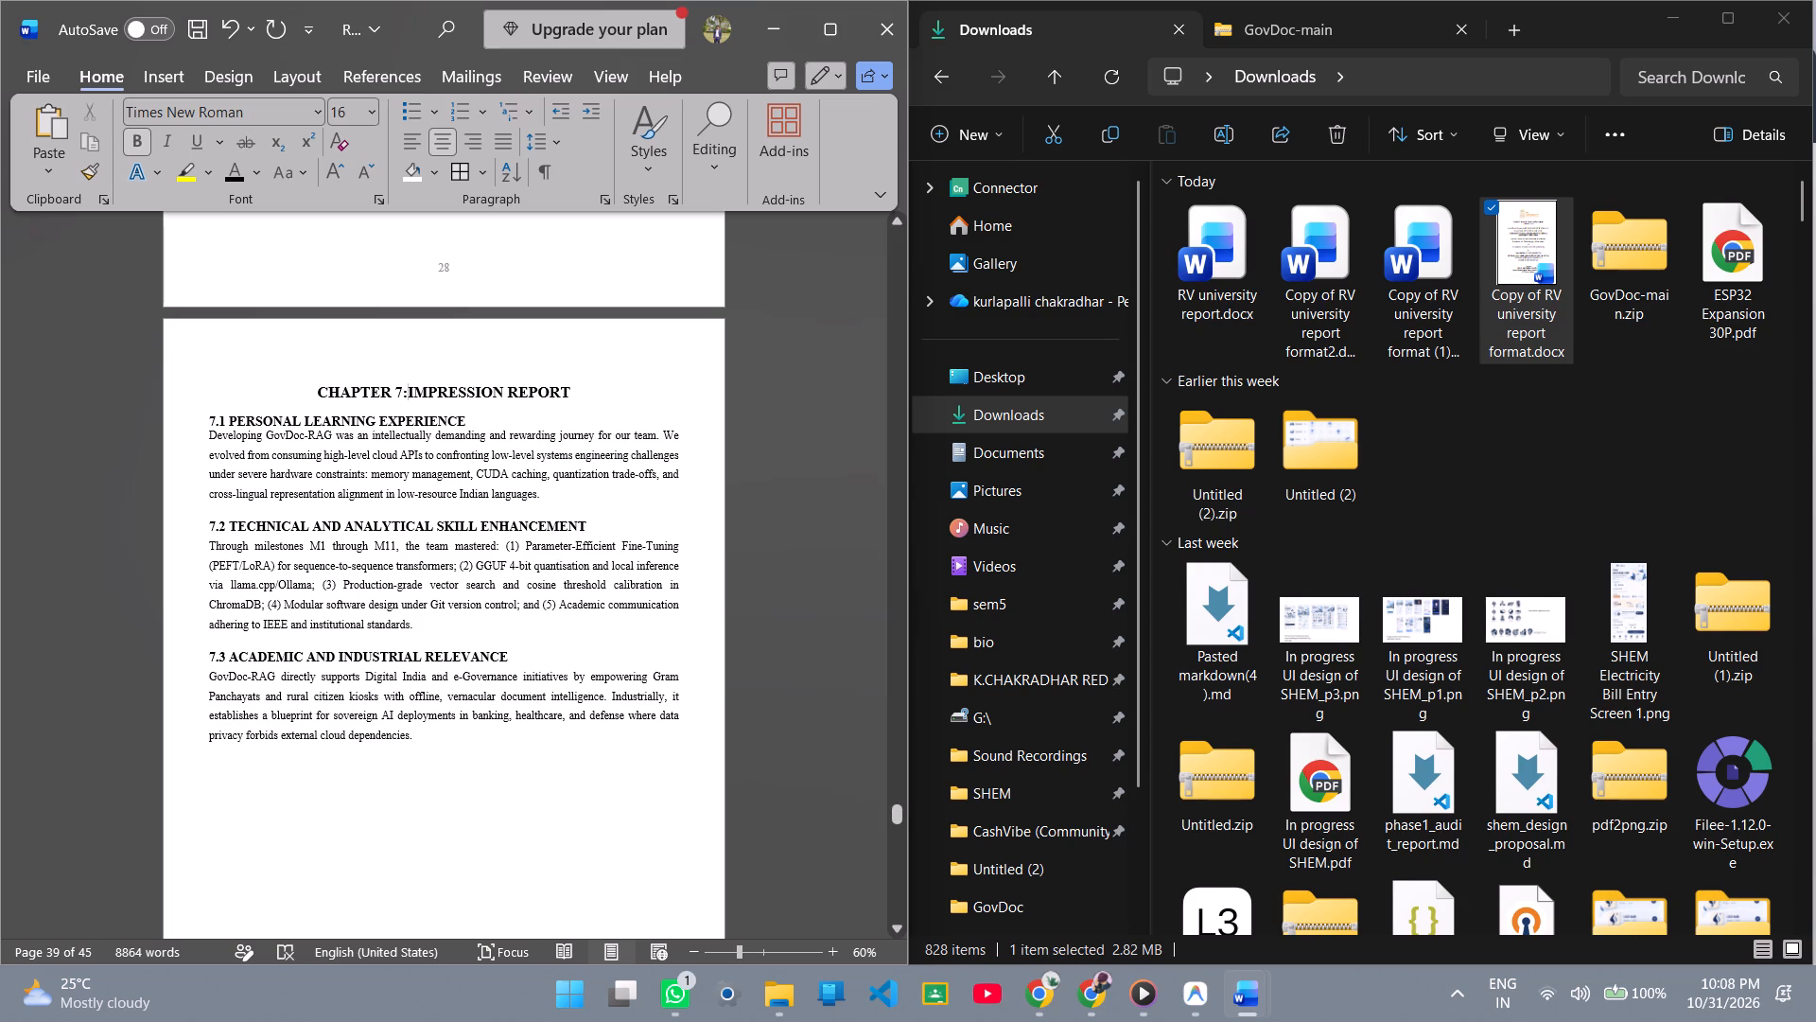
# Delete the horizontal line beneath the Chapter 8 heading and join the heading into one line, "CHAPTER 8:CONCLUSION AND FUTURE WORK".
pyautogui.scroll(-9, 520, 500)
pyautogui.moveTo(638, 629); pyautogui.dragTo(492, 629)
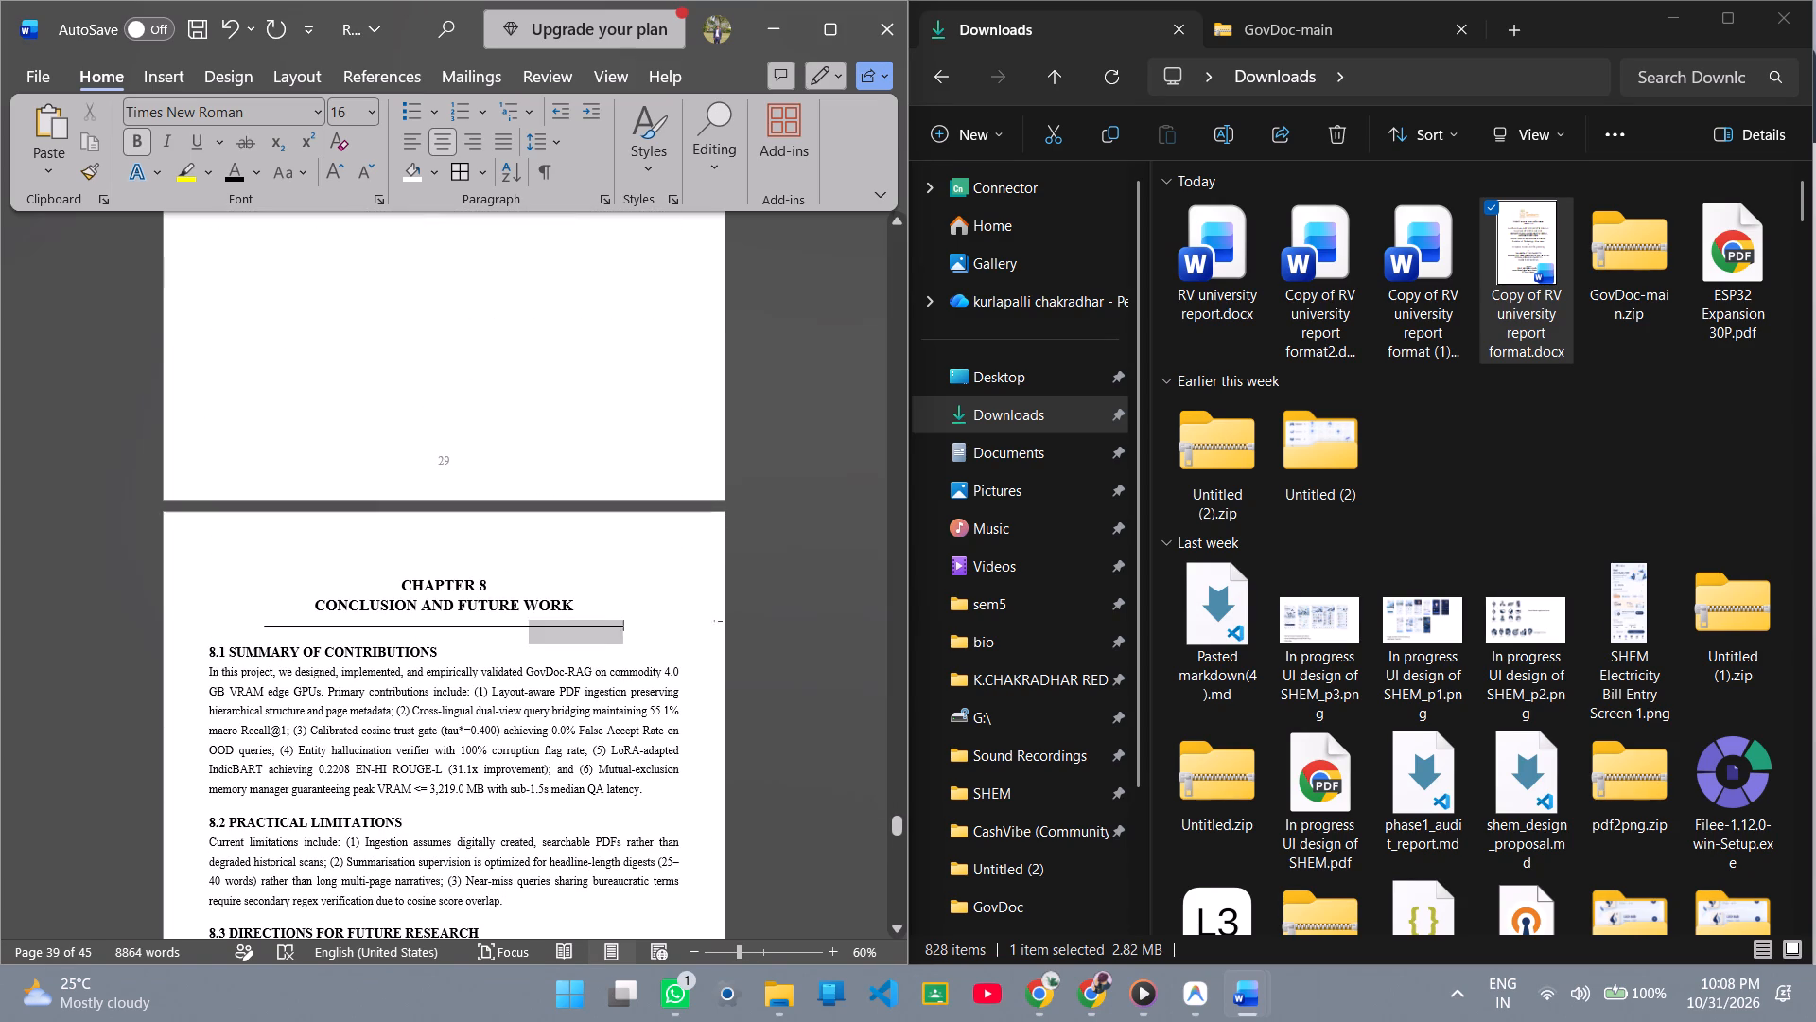
pyautogui.moveTo(492, 629); pyautogui.dragTo(224, 629)
pyautogui.press('BackSpace')
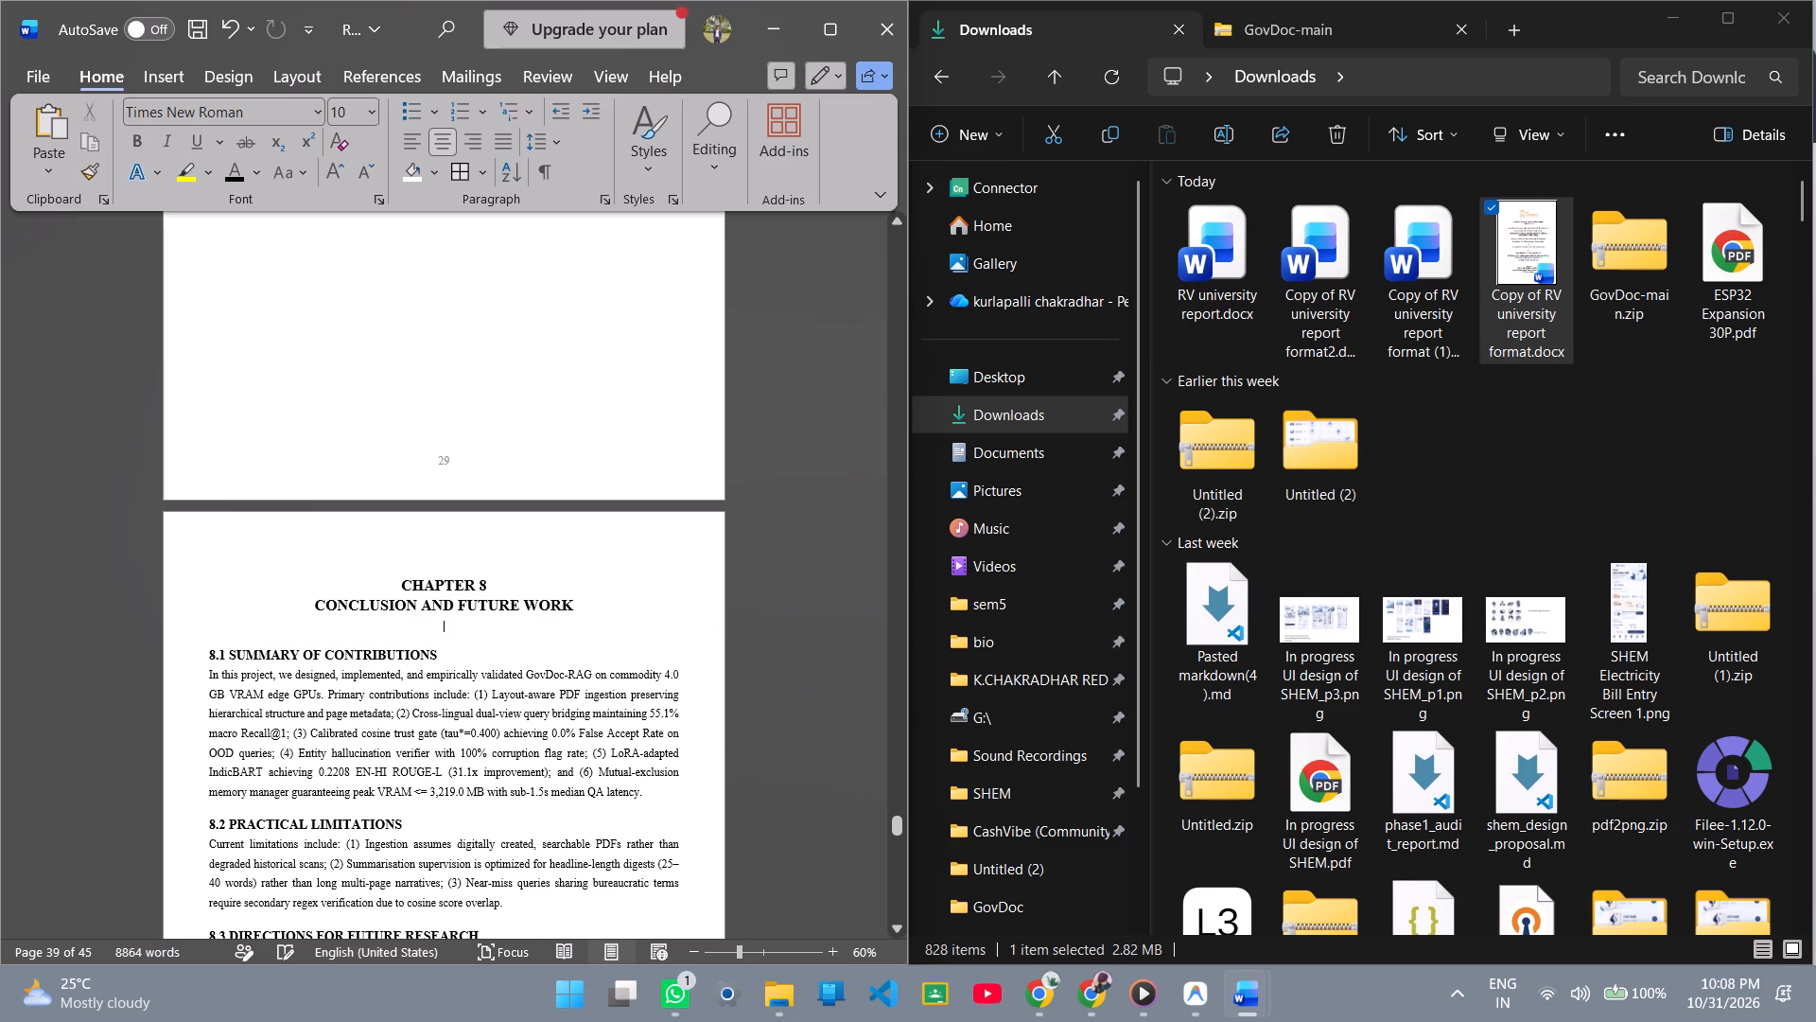
pyautogui.press('BackSpace')
pyautogui.press('BackSpace')
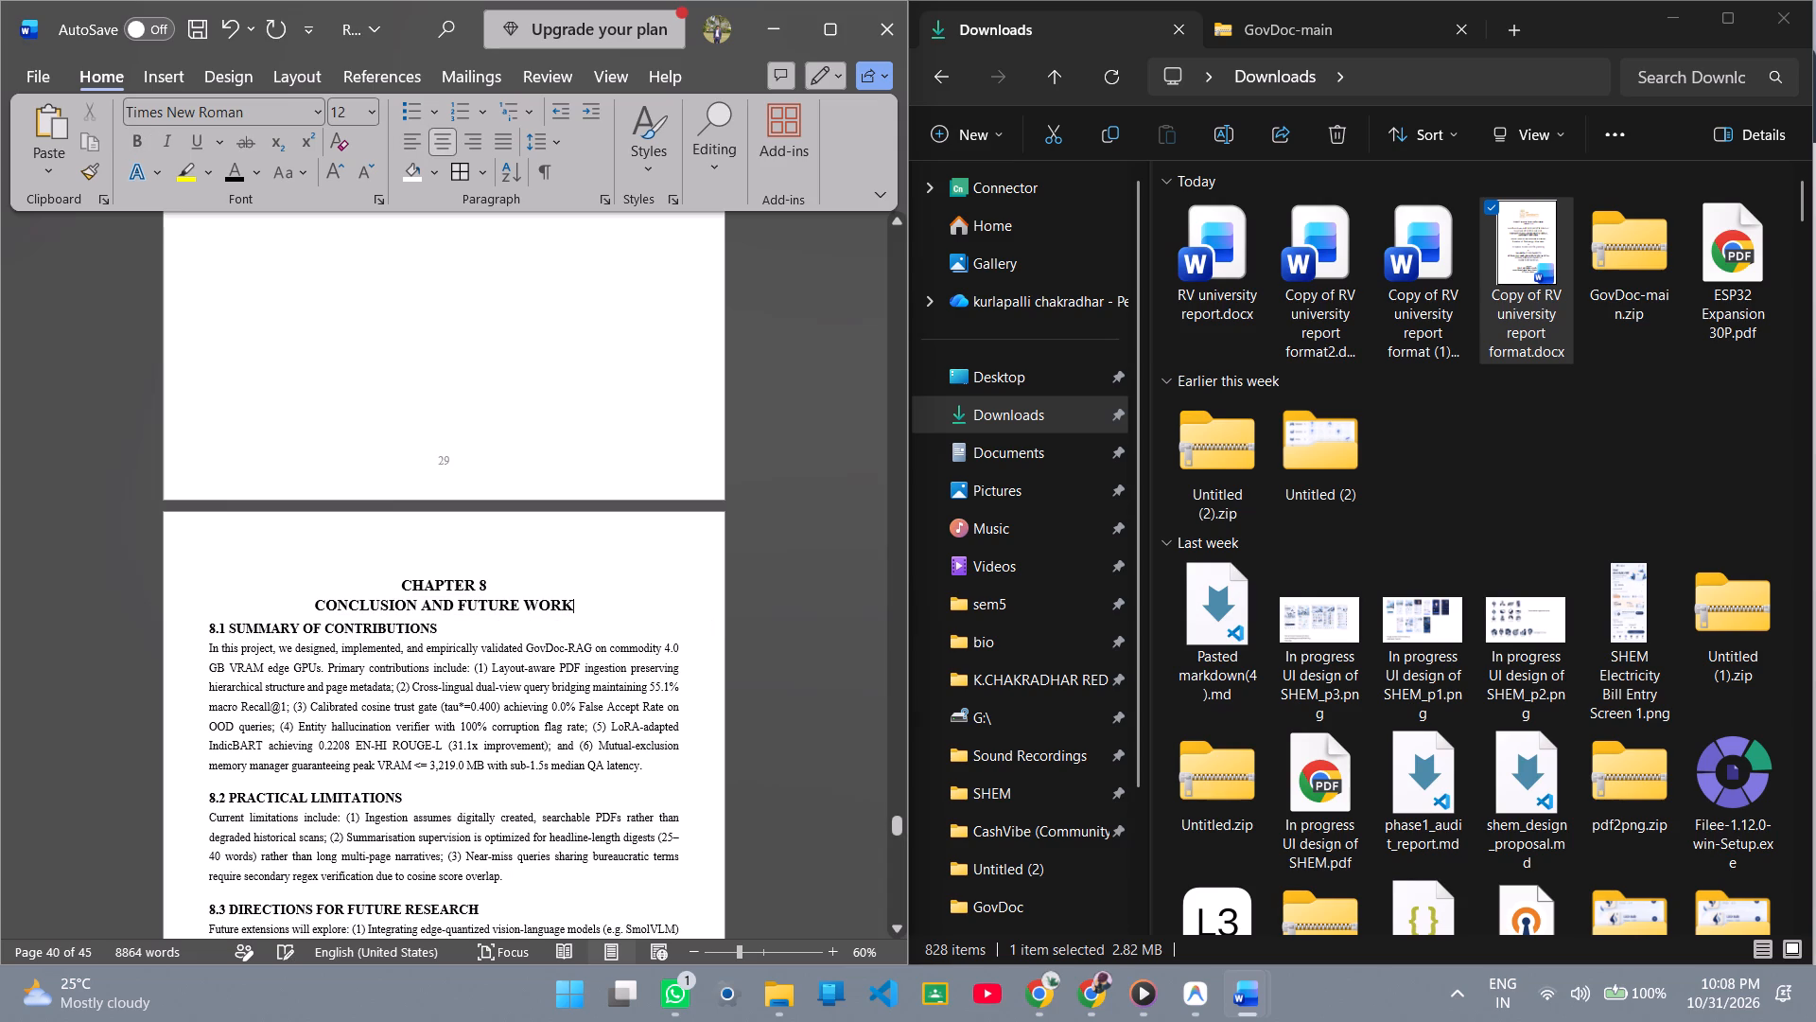
pyautogui.click(316, 601)
pyautogui.press('BackSpace')
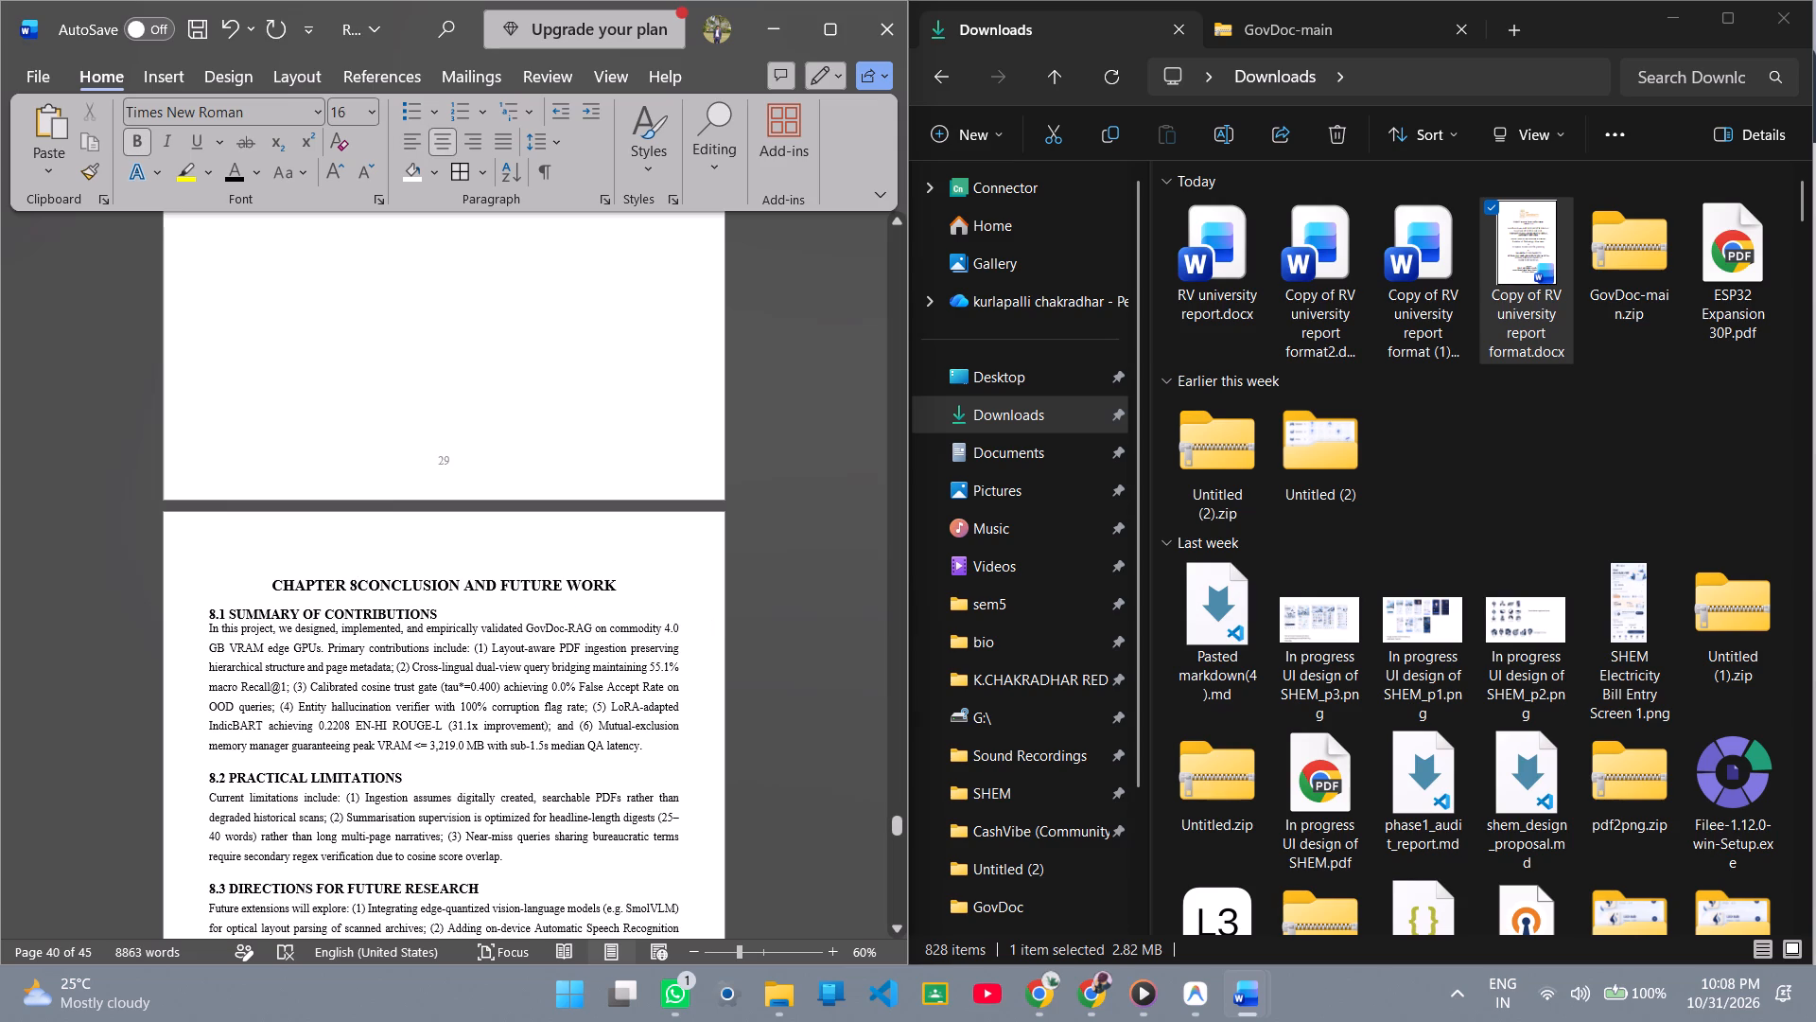
pyautogui.hotkey('shift', ':')
# Check the rest of the report, from Chapter 8 through the references and appendices, for headings that still need reformatting.
pyautogui.scroll(-3, 375, 514)
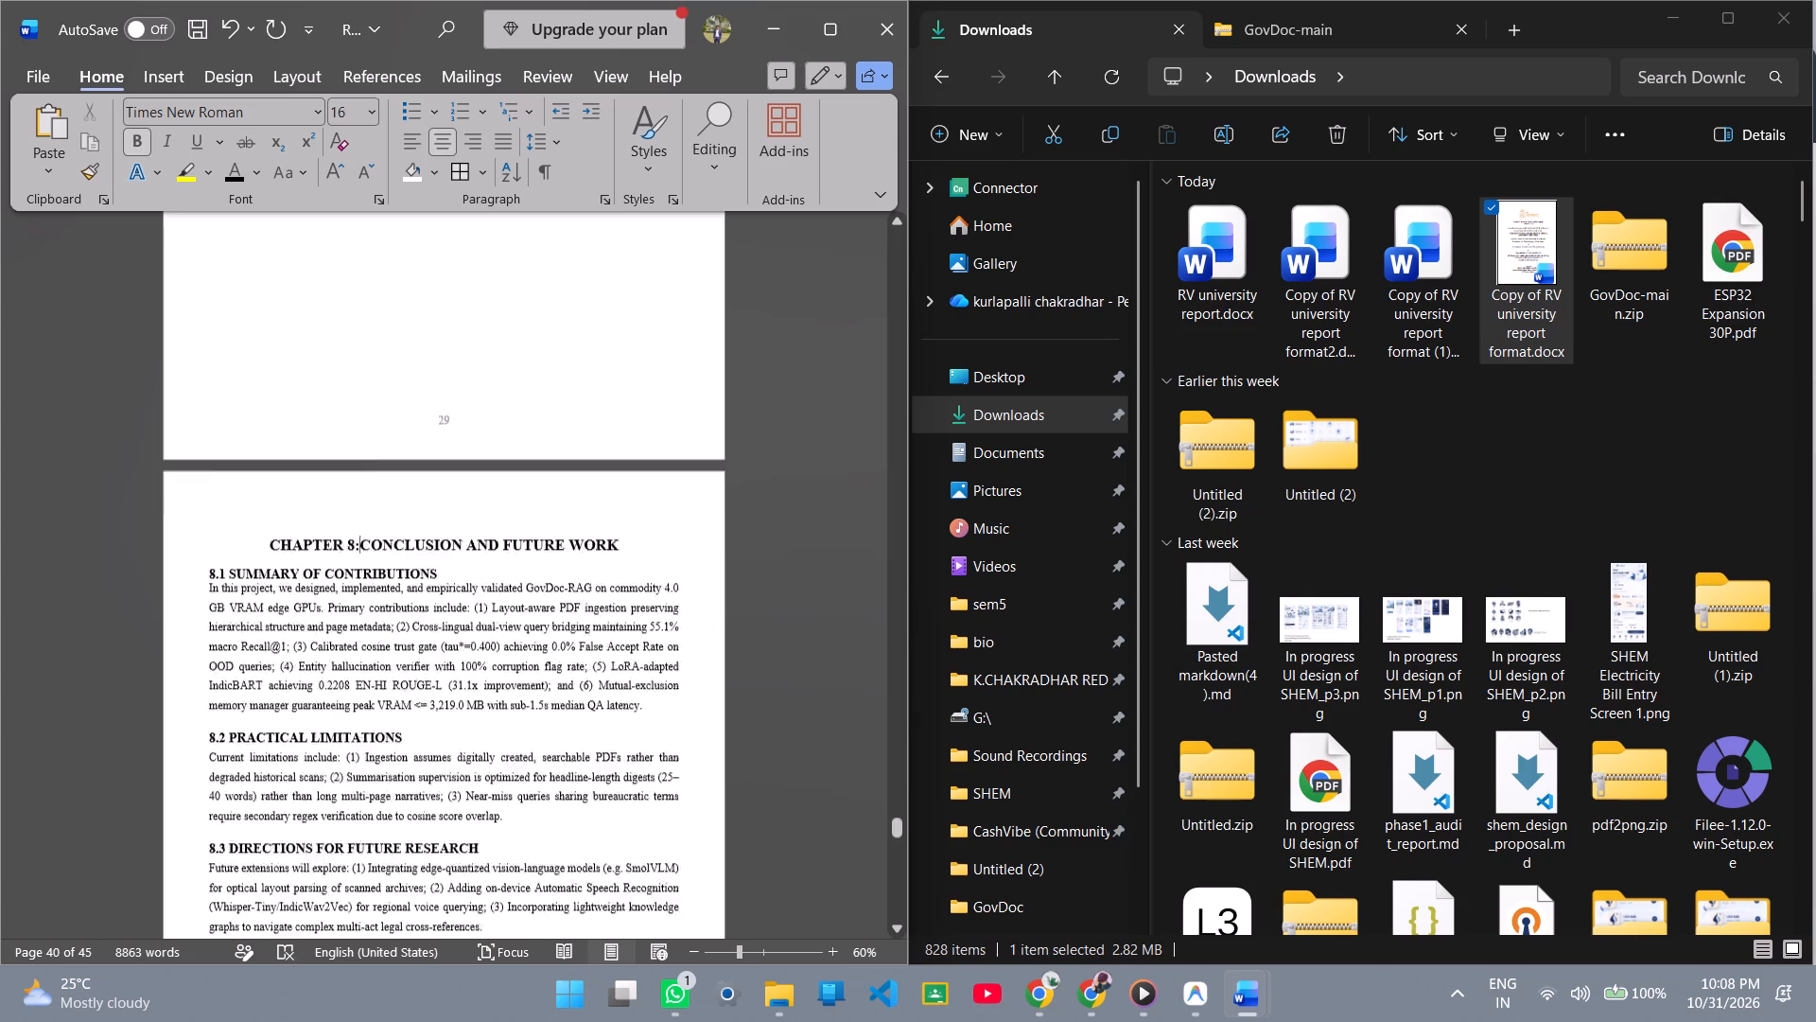
pyautogui.scroll(-11, 375, 514)
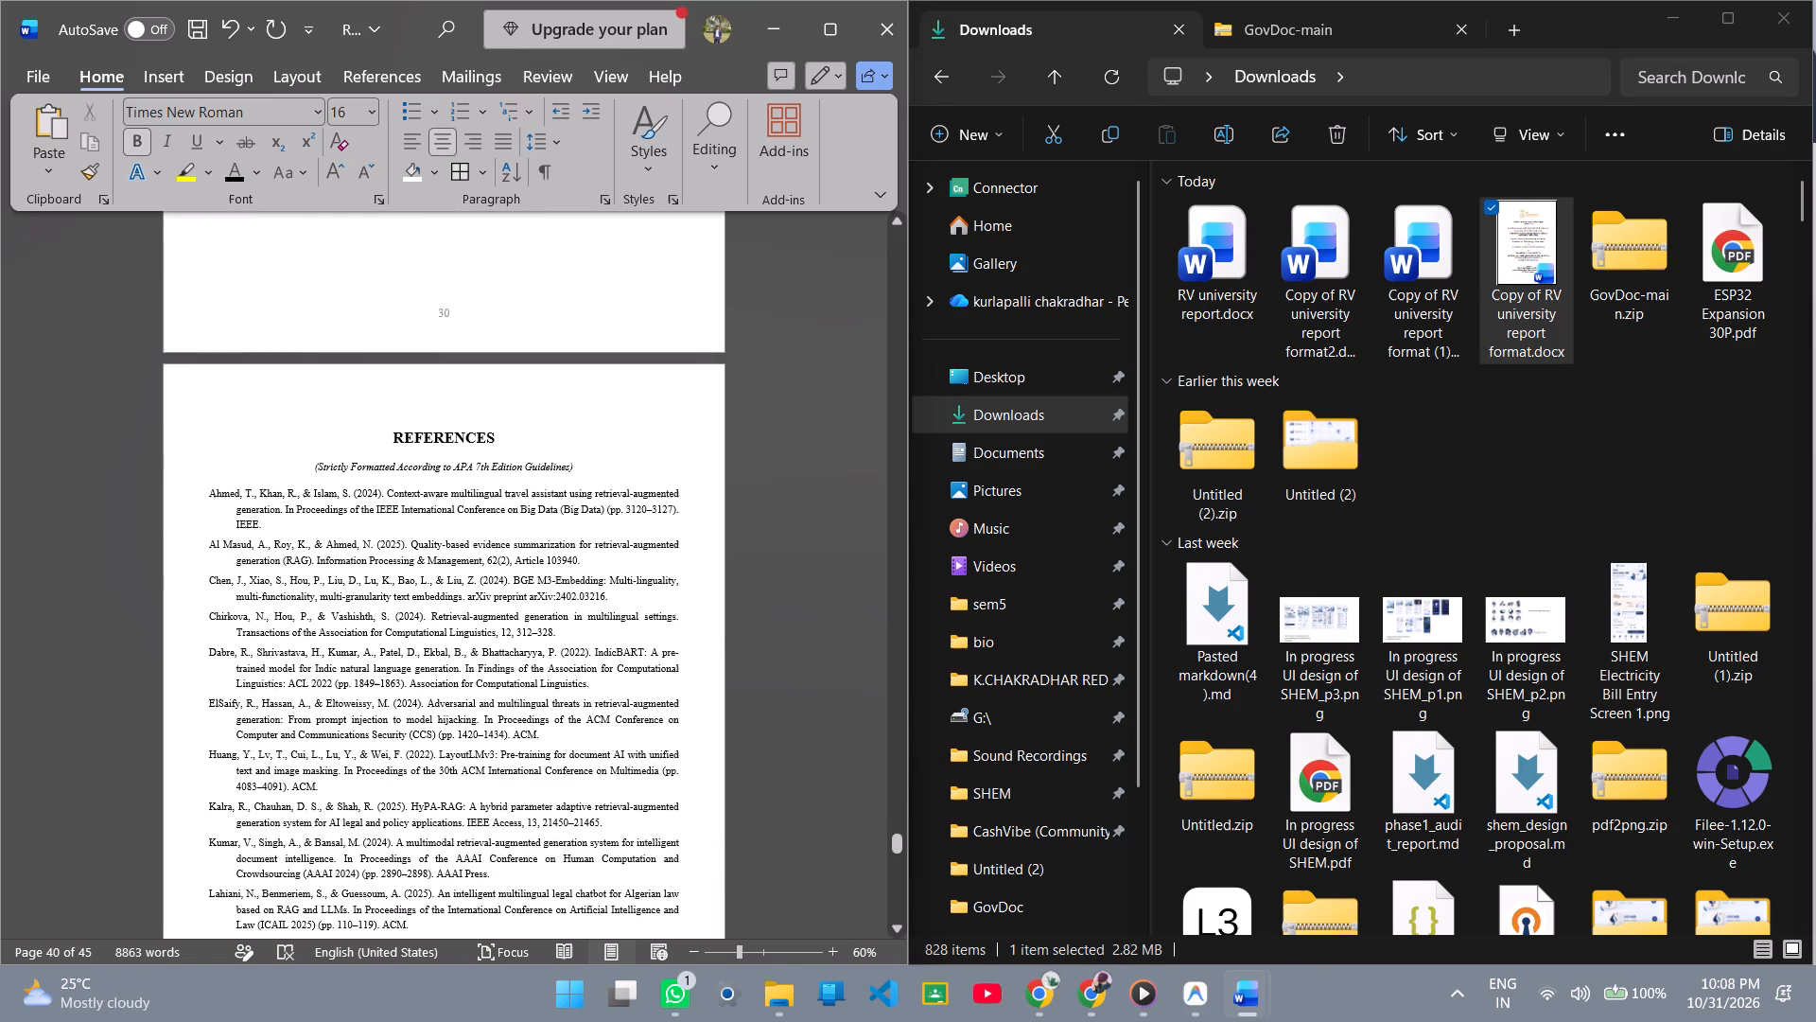
pyautogui.scroll(-9, 549, 457)
pyautogui.scroll(-20, 549, 457)
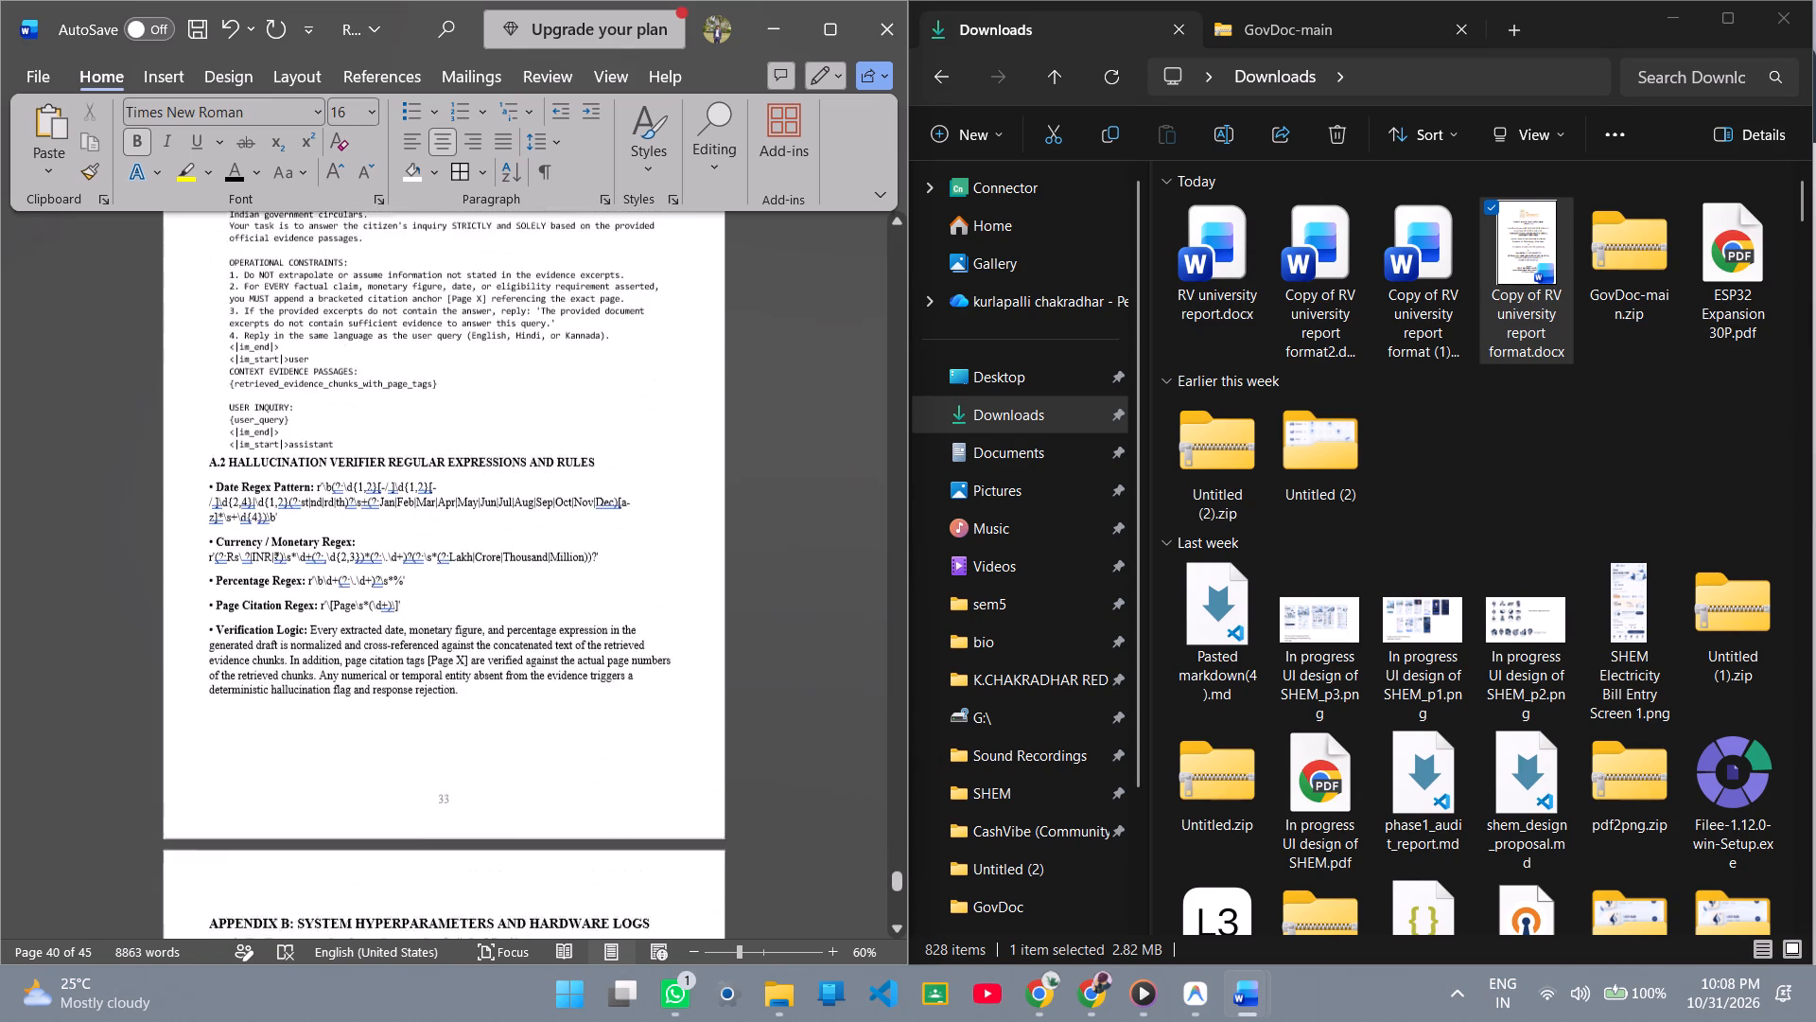
pyautogui.scroll(-6, 549, 457)
pyautogui.scroll(-17, 549, 457)
pyautogui.scroll(-6, 549, 457)
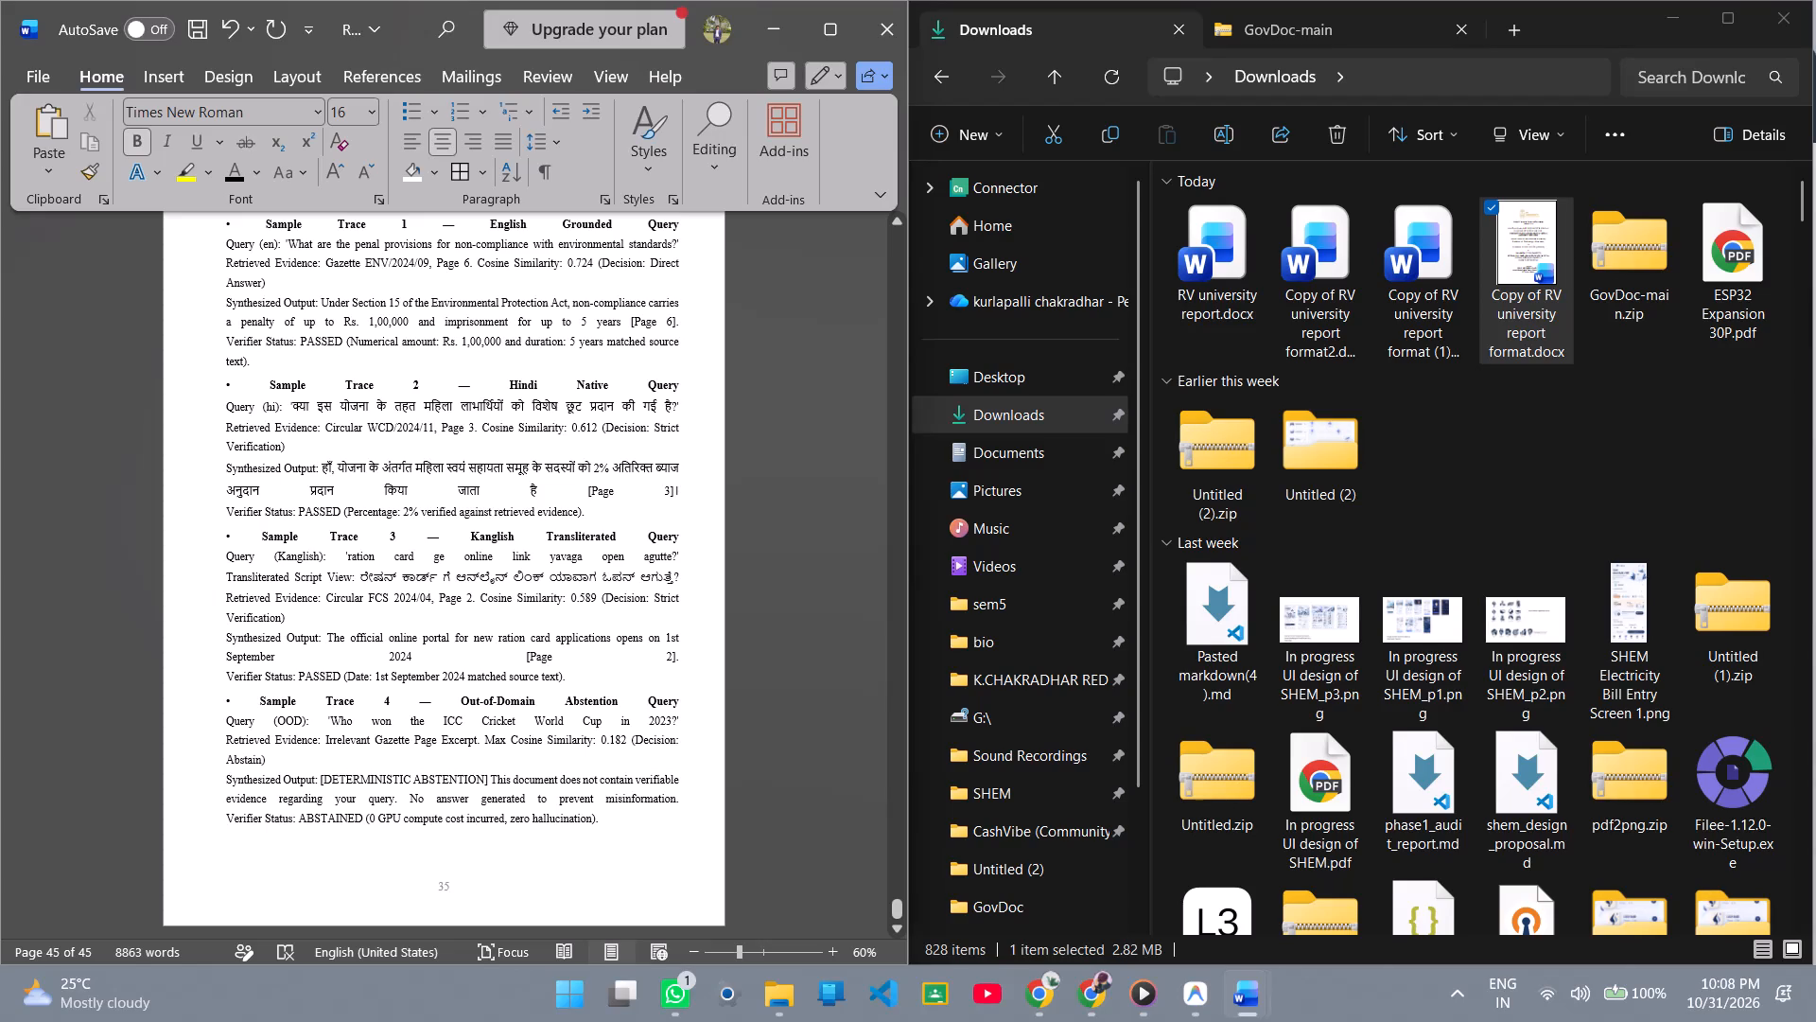
# Save the report with the reformatted chapter headings.
pyautogui.hotkey('ctrl', 's')
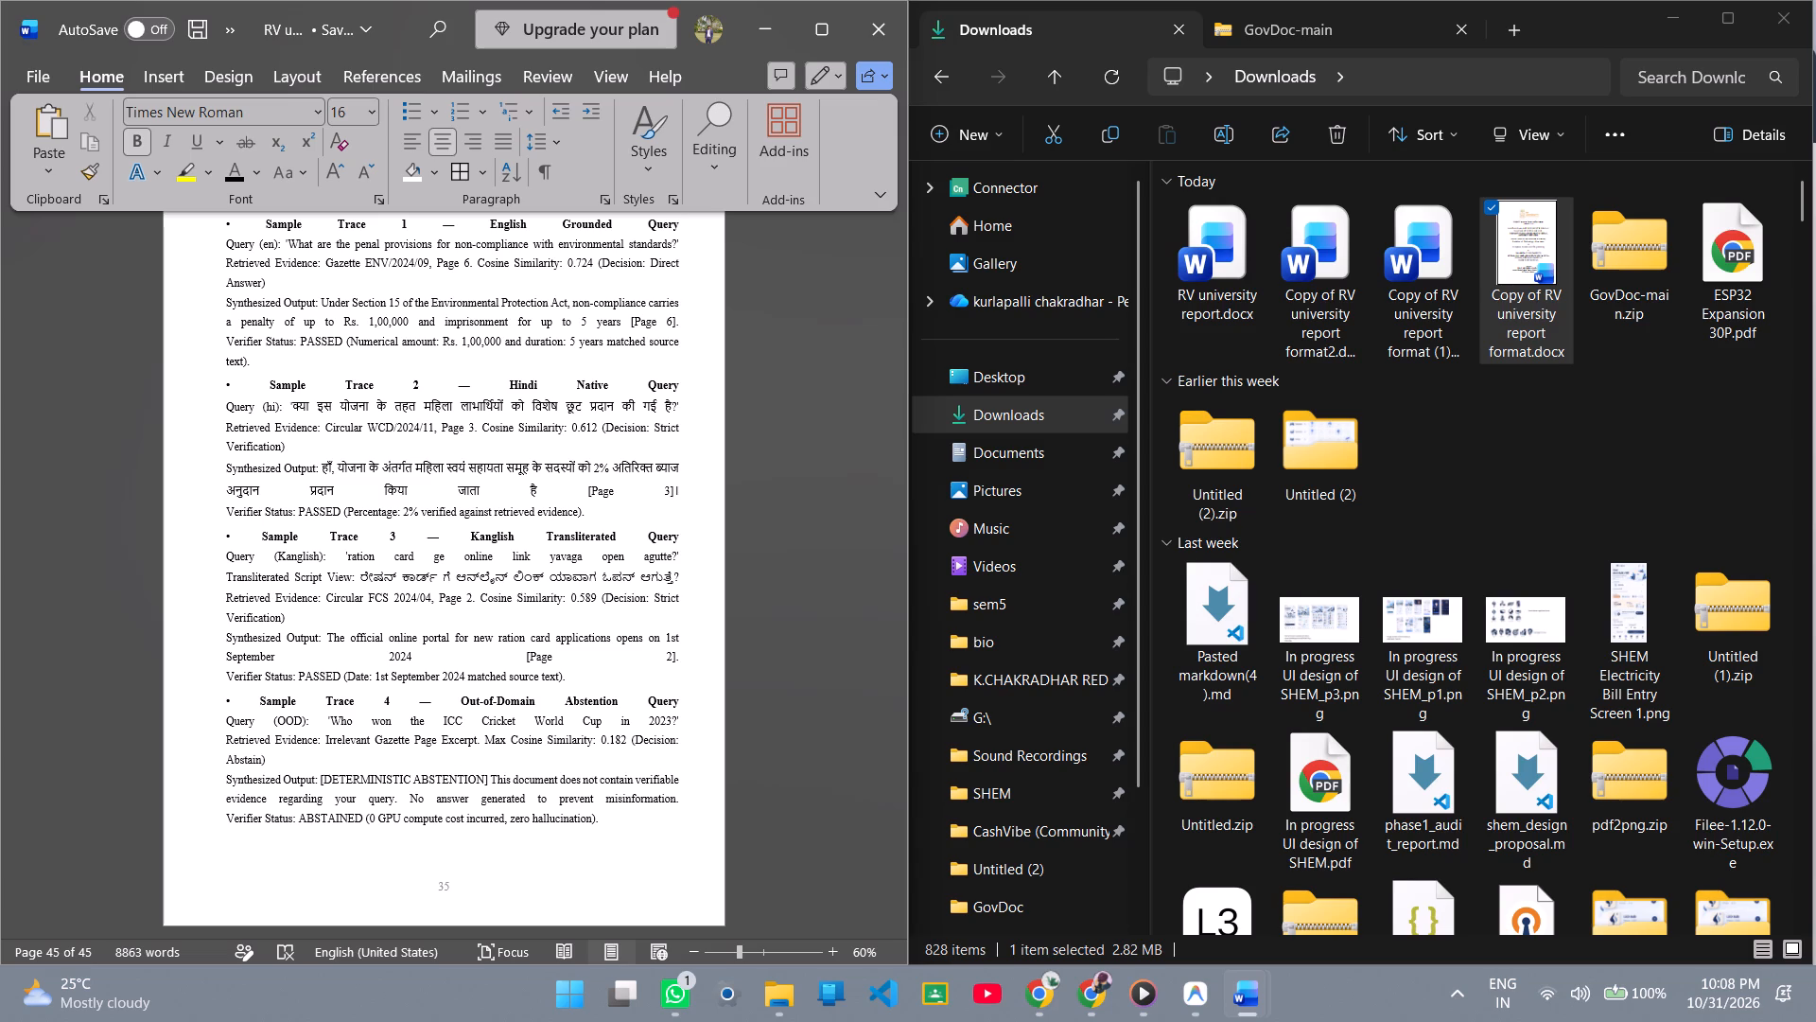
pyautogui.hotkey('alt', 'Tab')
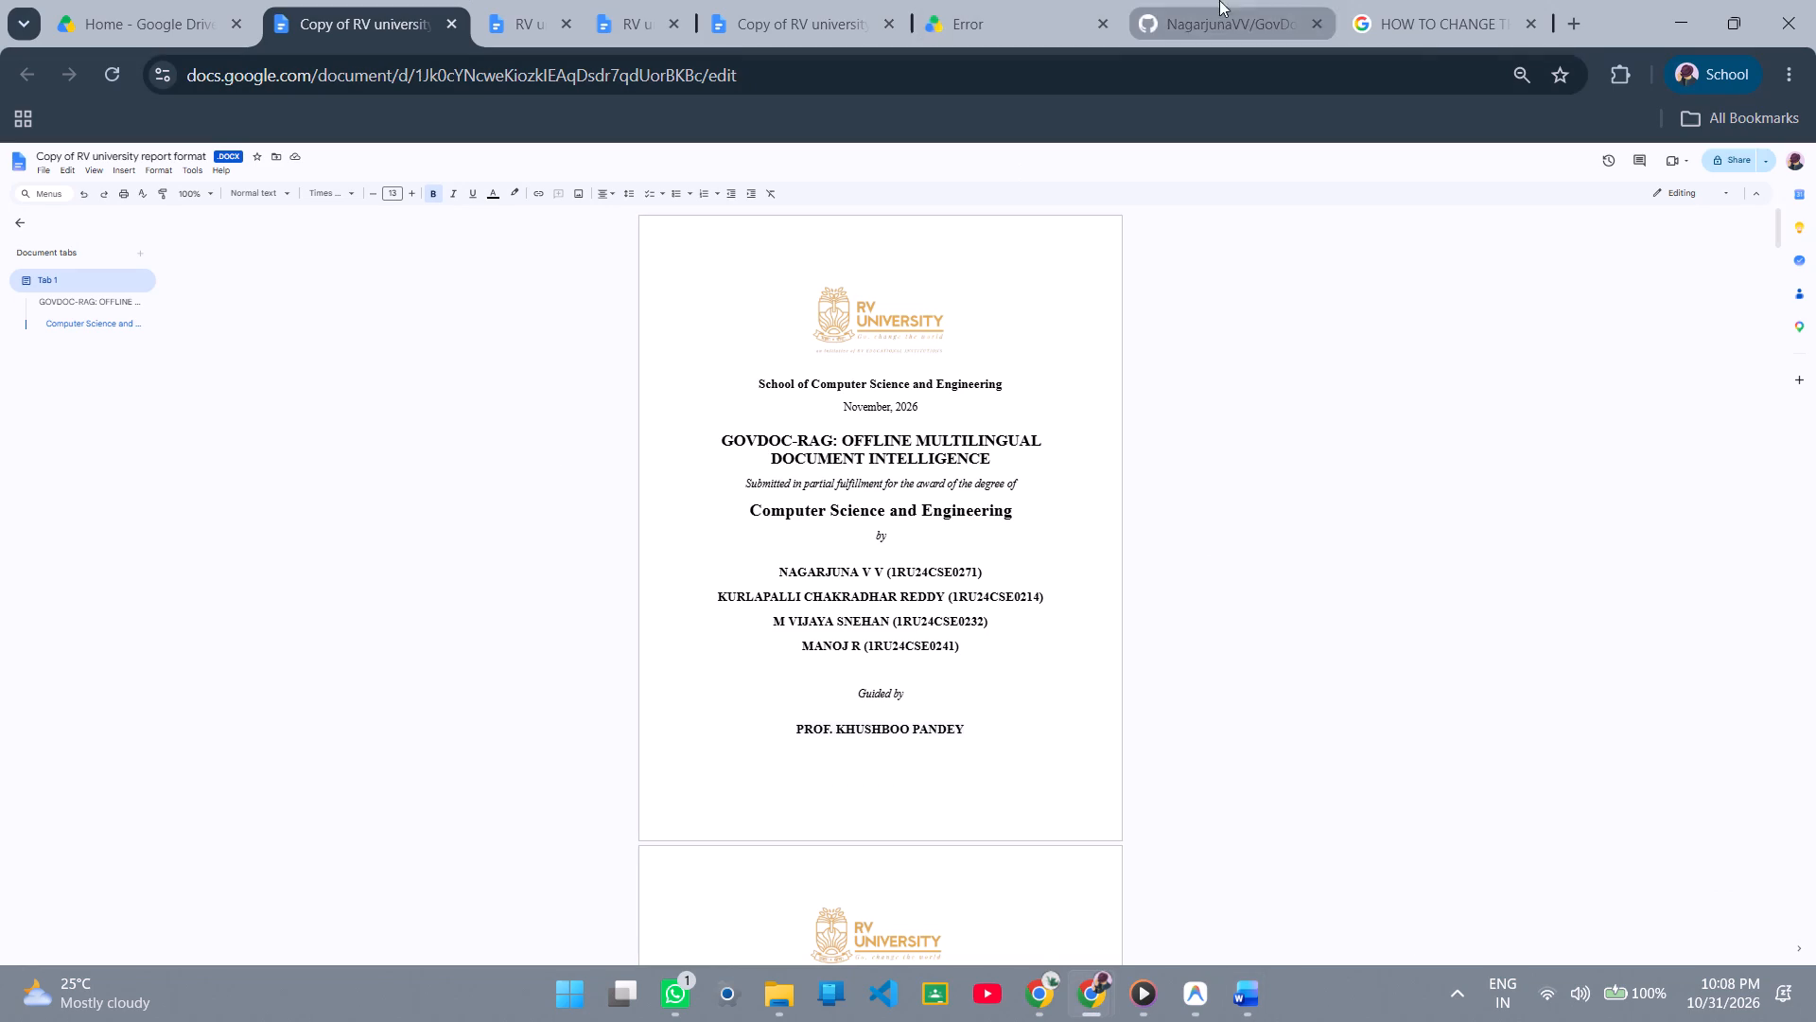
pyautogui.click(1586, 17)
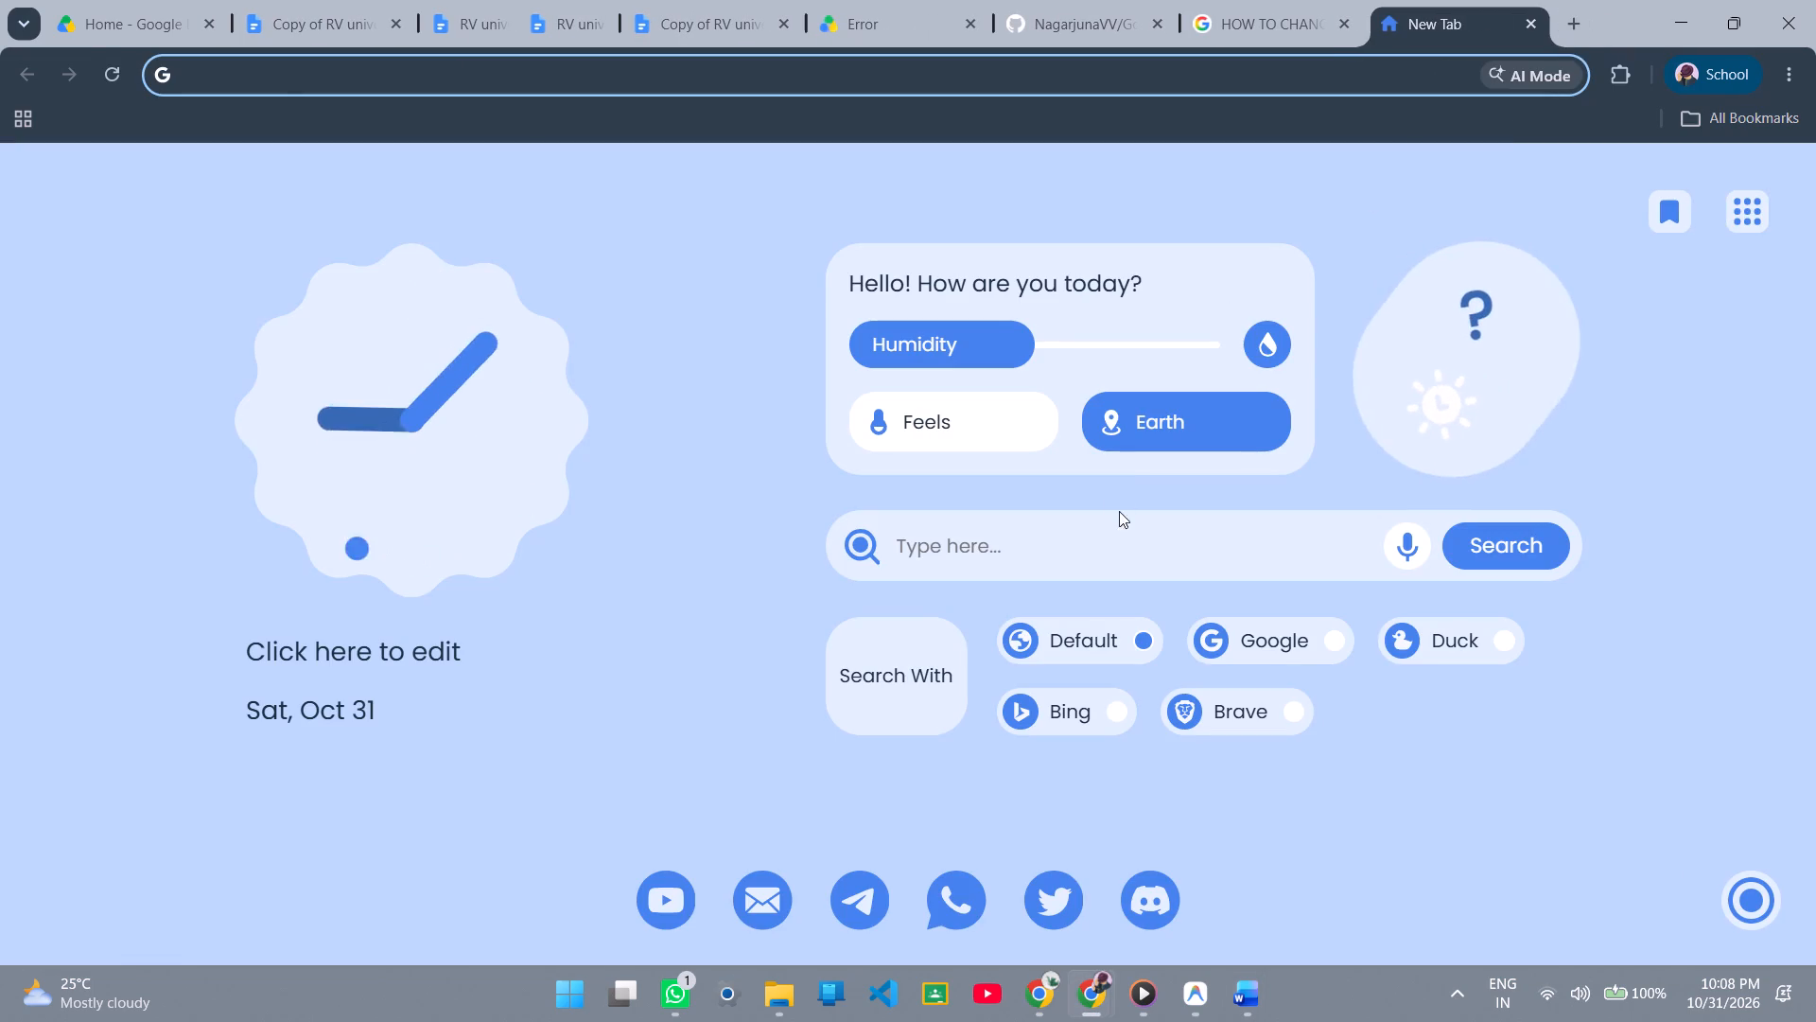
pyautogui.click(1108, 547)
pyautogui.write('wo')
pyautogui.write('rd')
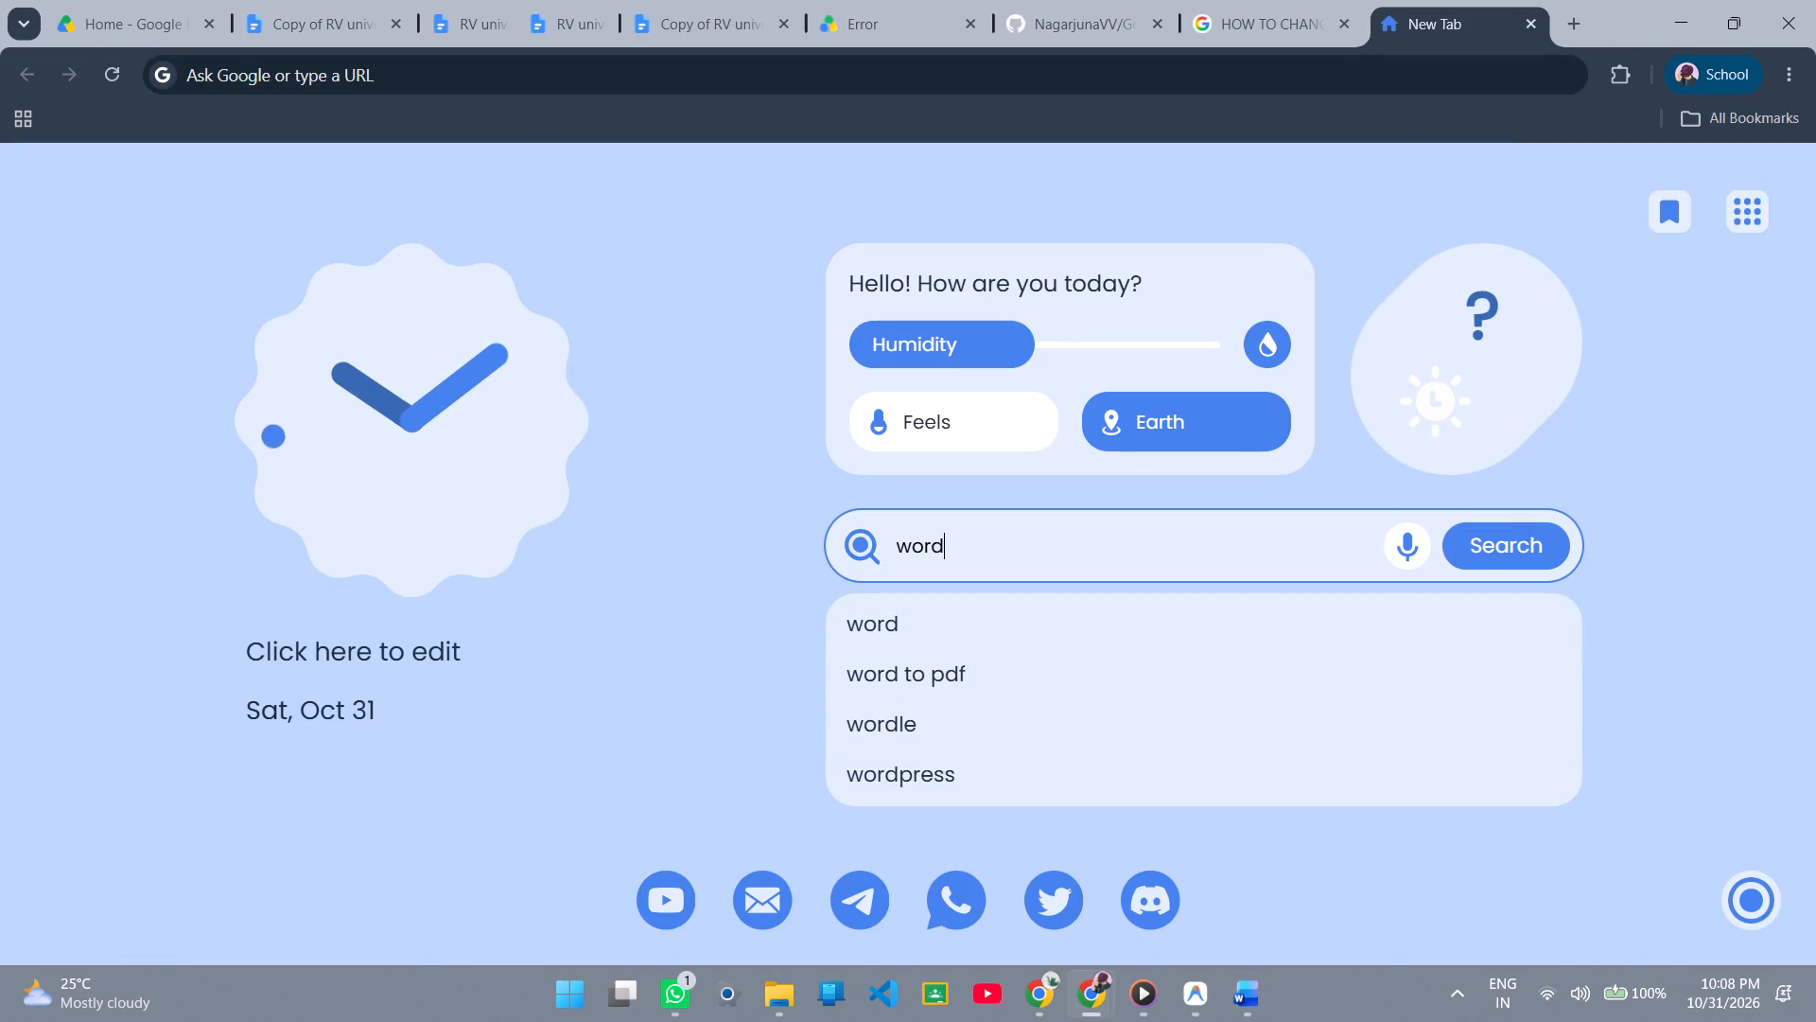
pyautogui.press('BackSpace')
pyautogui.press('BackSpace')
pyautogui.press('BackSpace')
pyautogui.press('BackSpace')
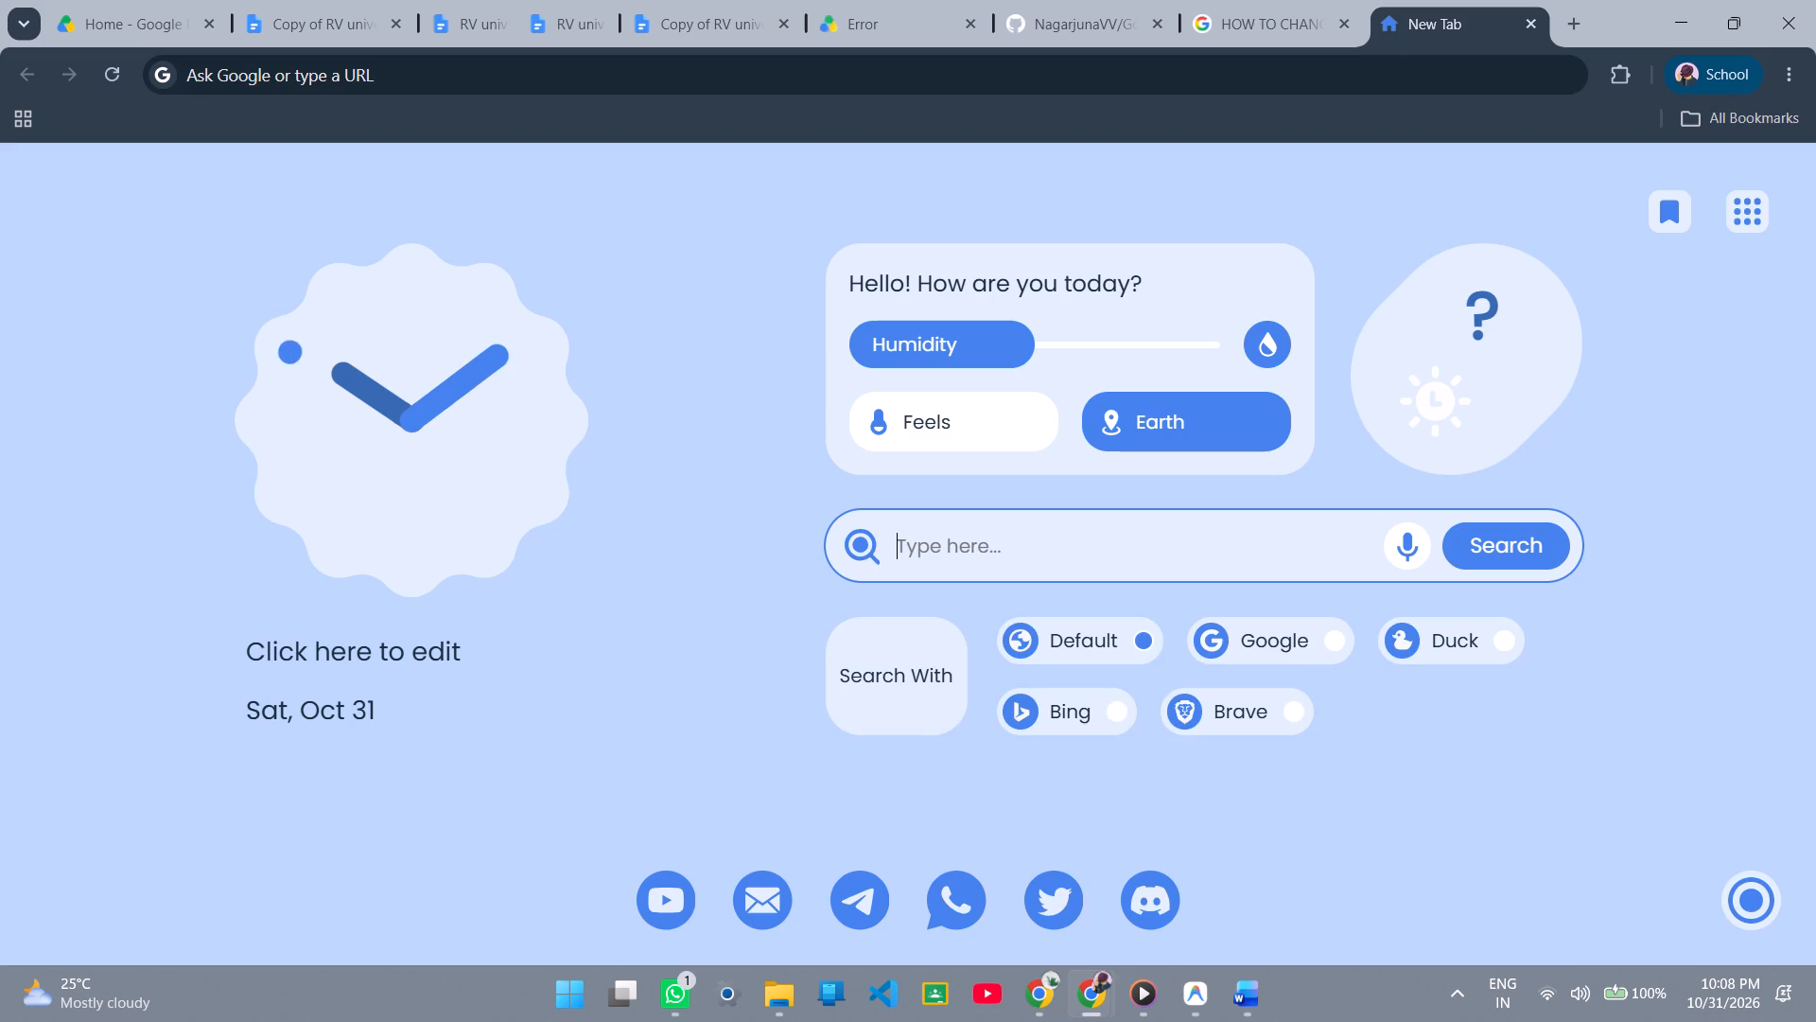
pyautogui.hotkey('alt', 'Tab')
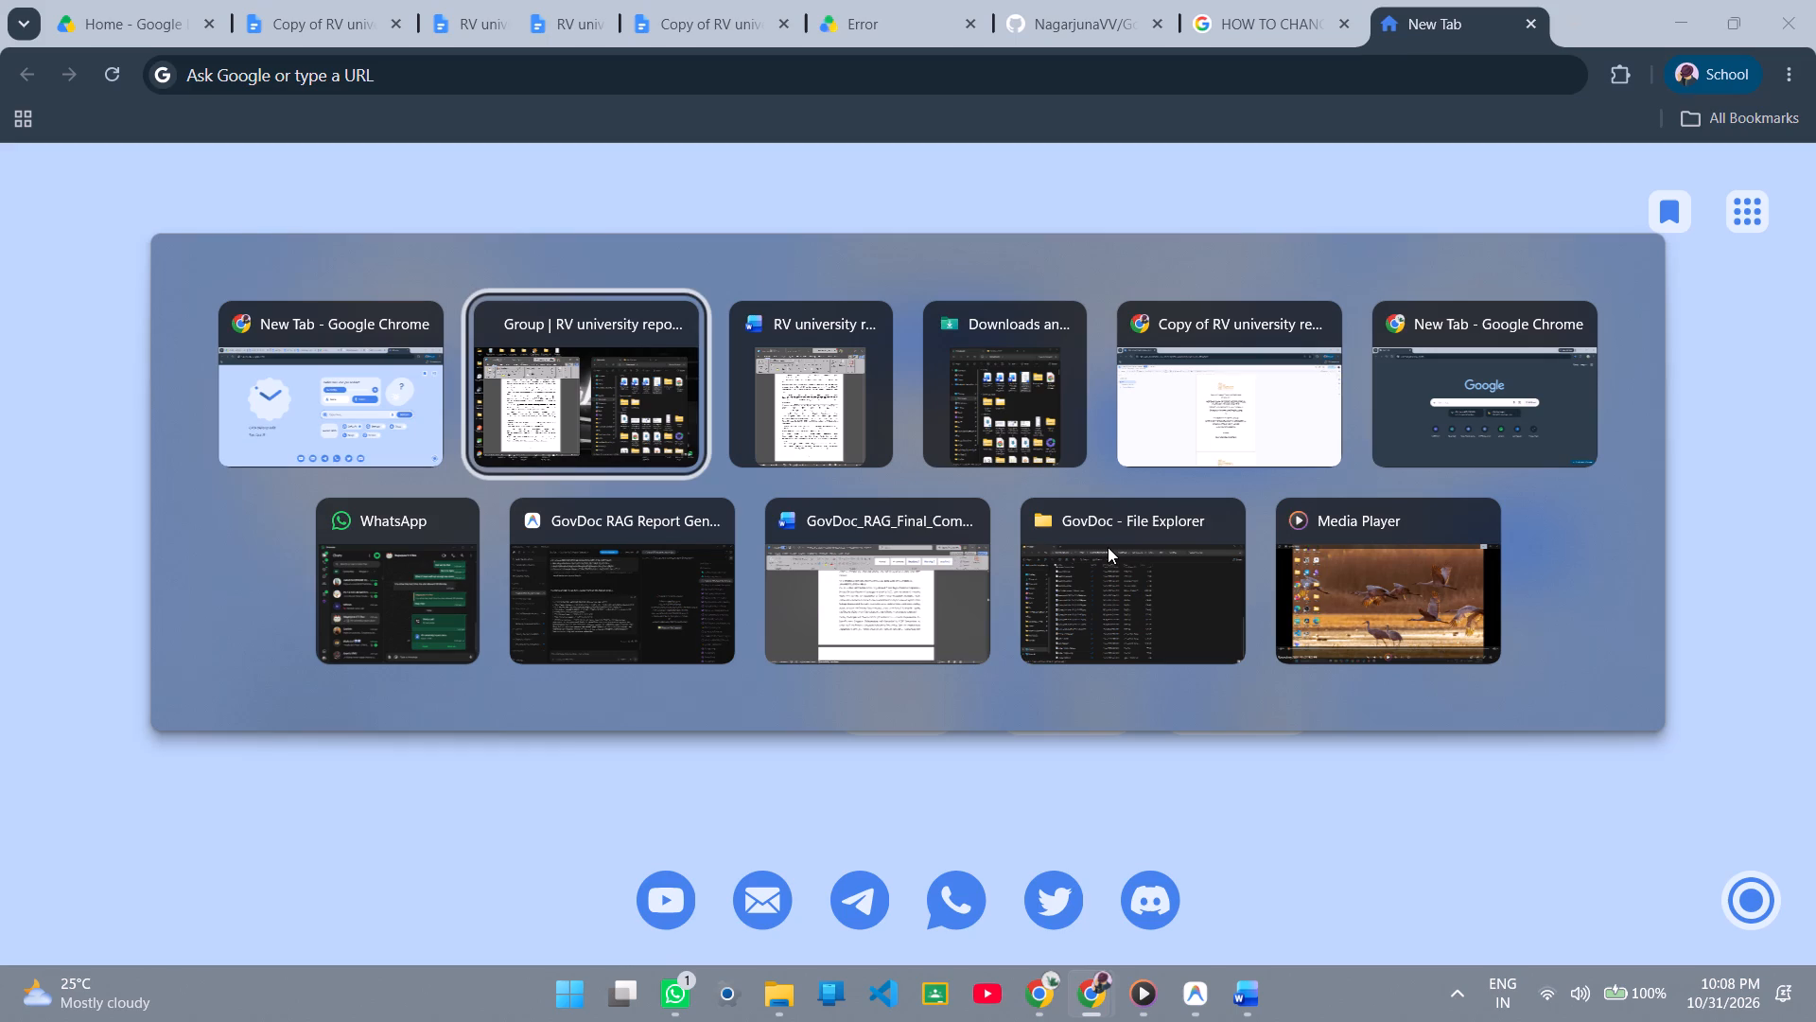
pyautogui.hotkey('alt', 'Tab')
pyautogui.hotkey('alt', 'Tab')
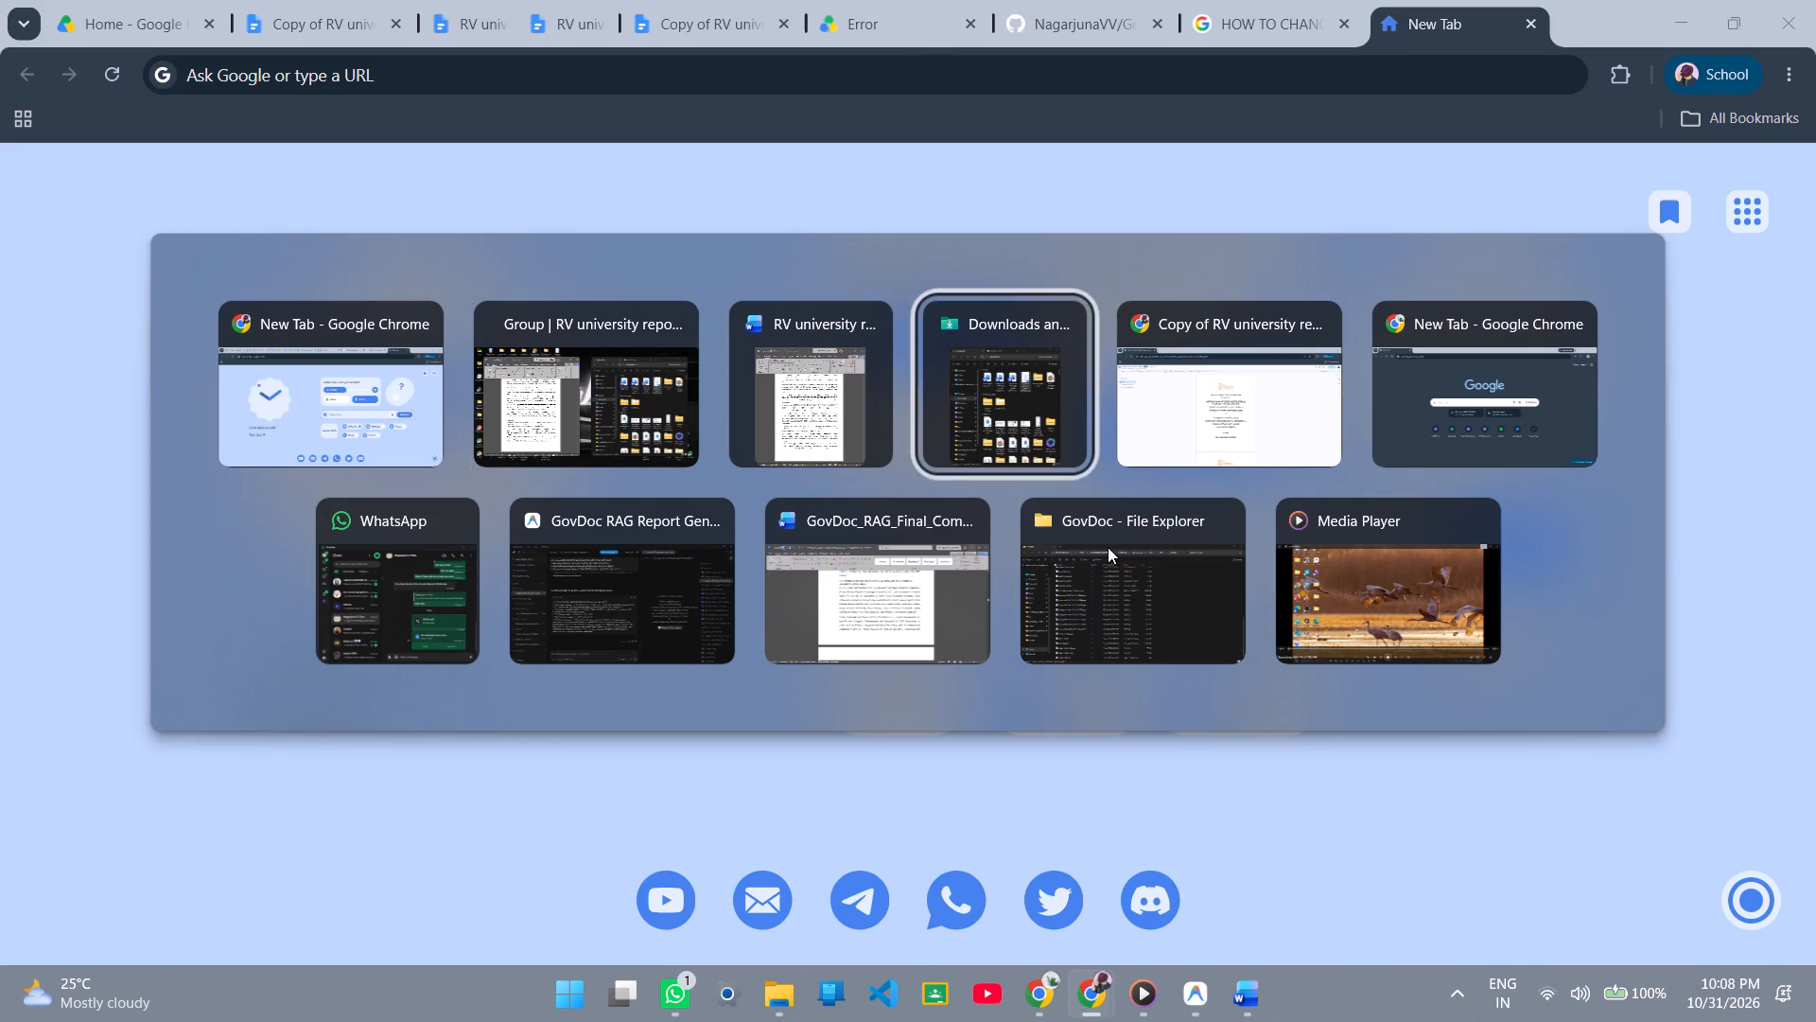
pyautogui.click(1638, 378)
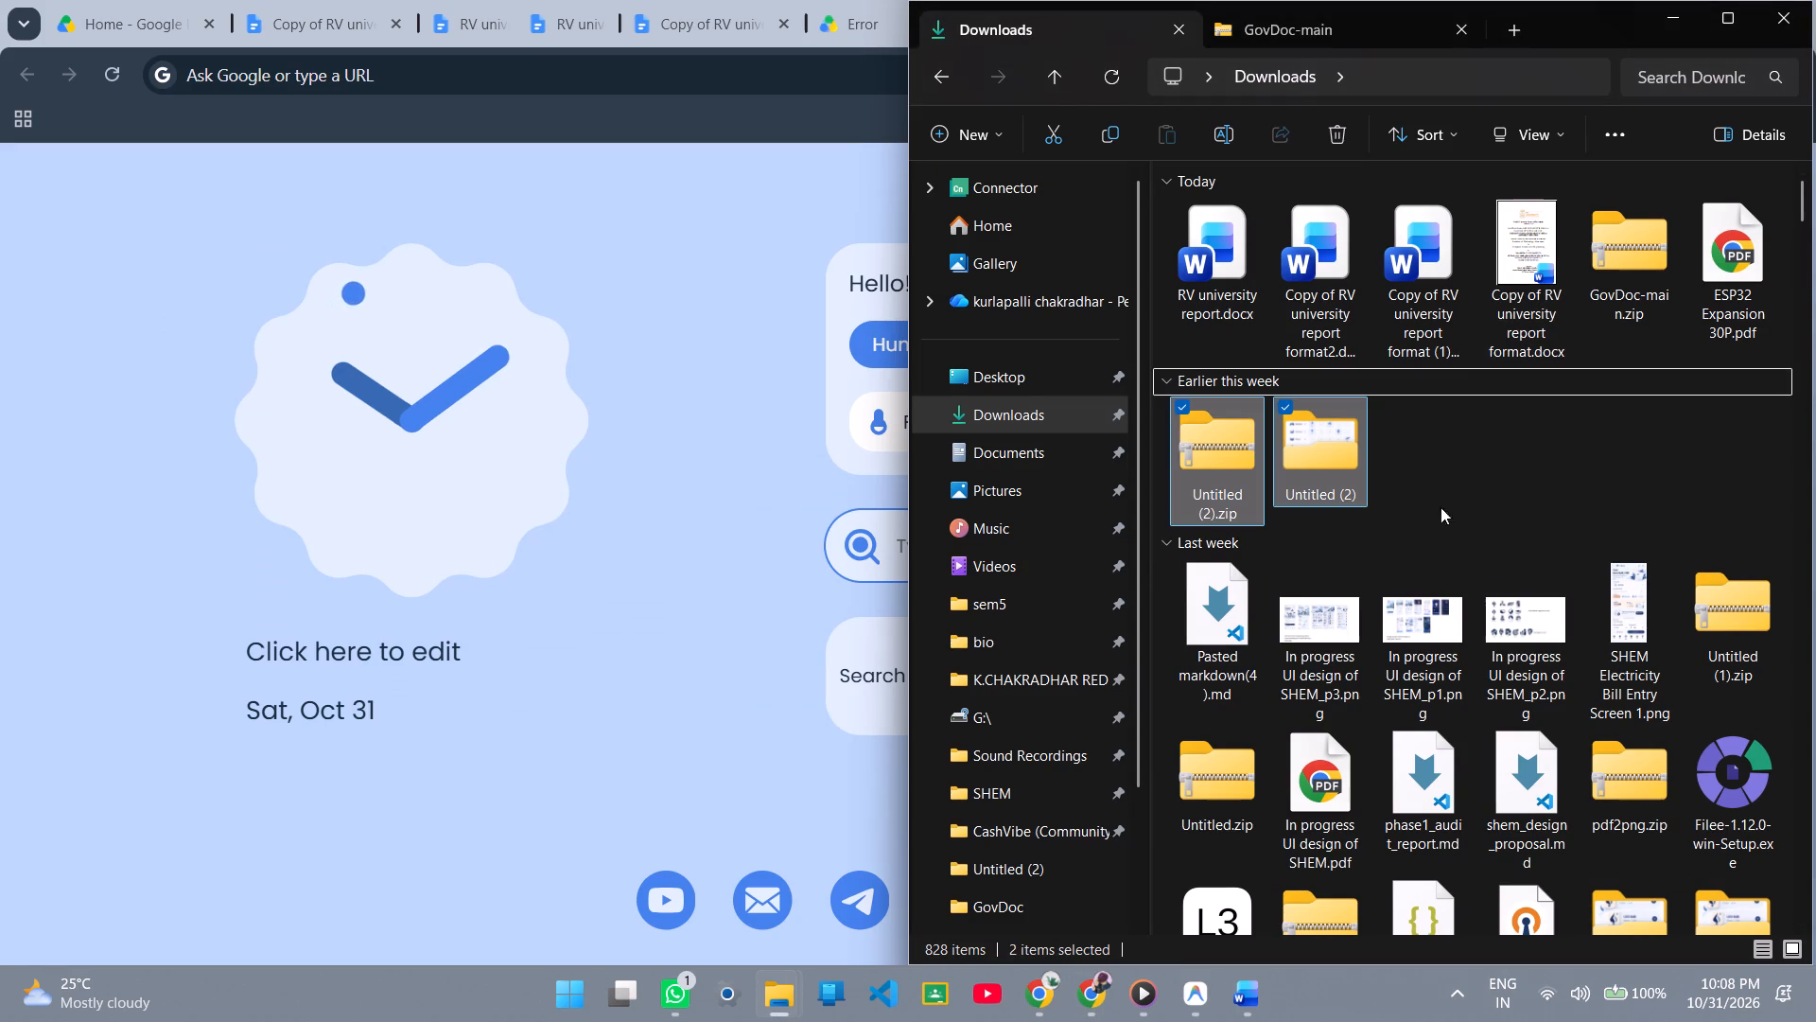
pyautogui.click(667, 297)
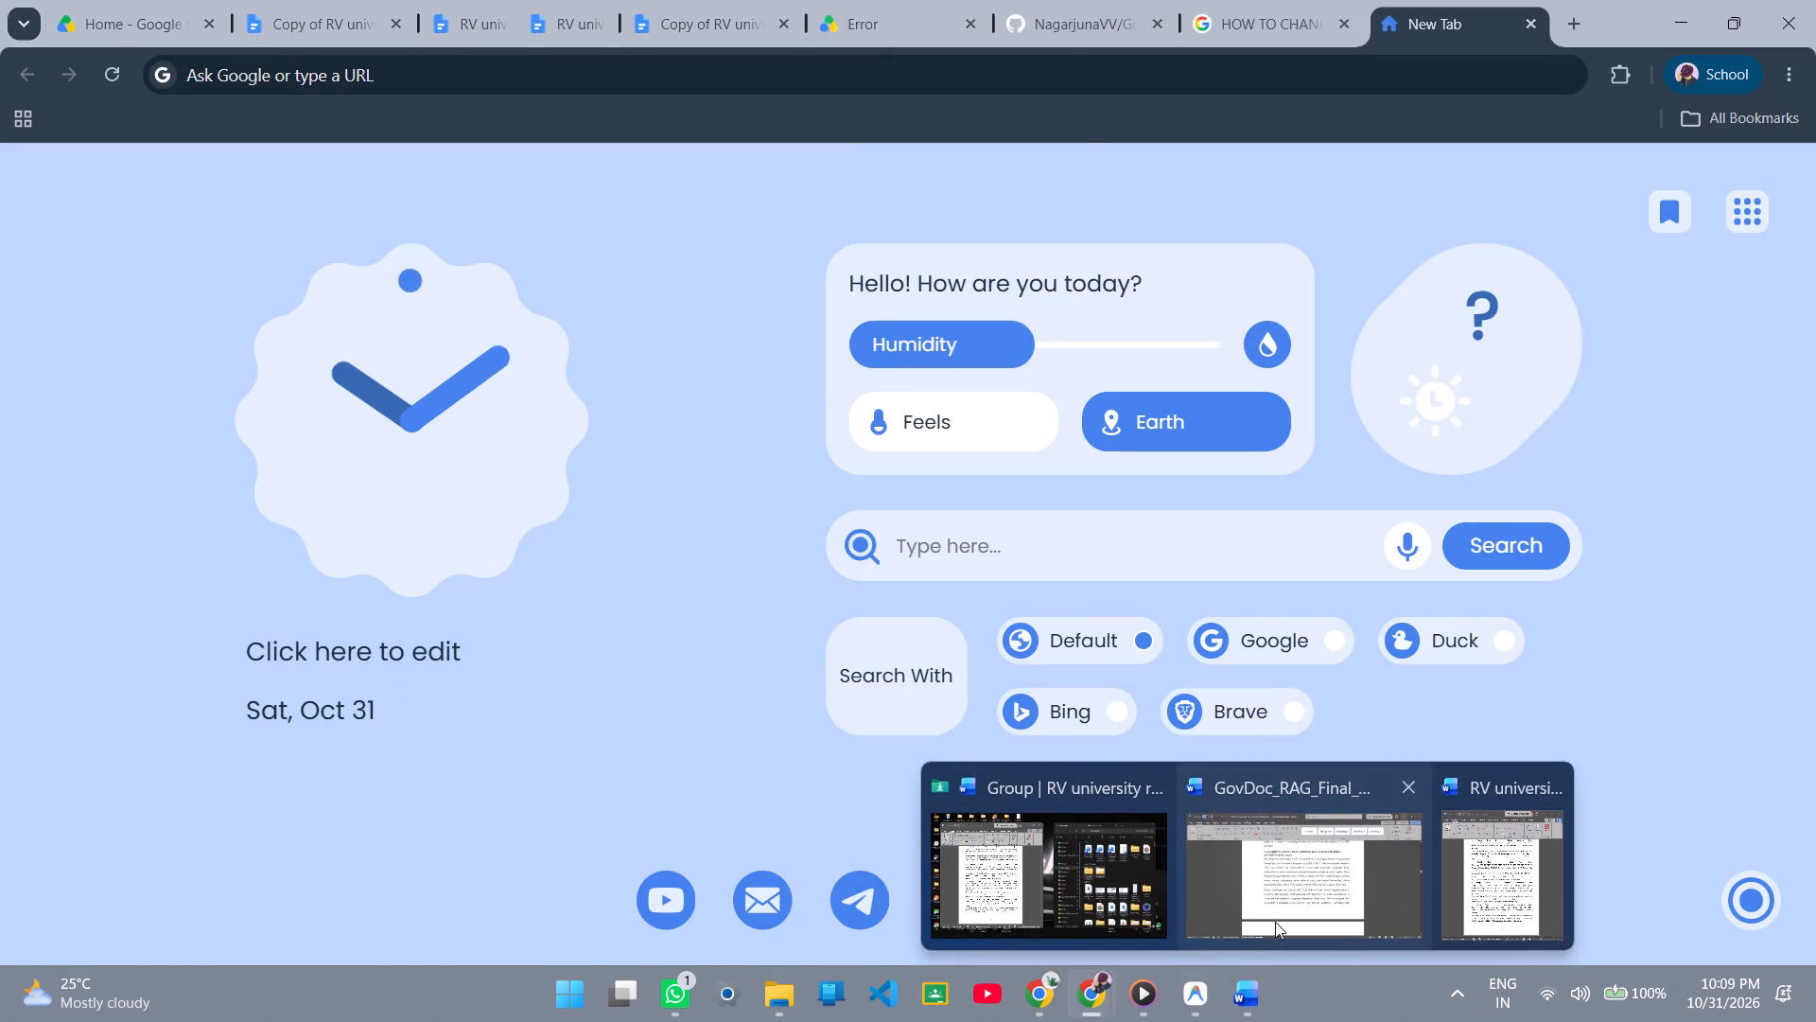
# Switch back to the RV university report in Word and save it again.
pyautogui.click(1494, 880)
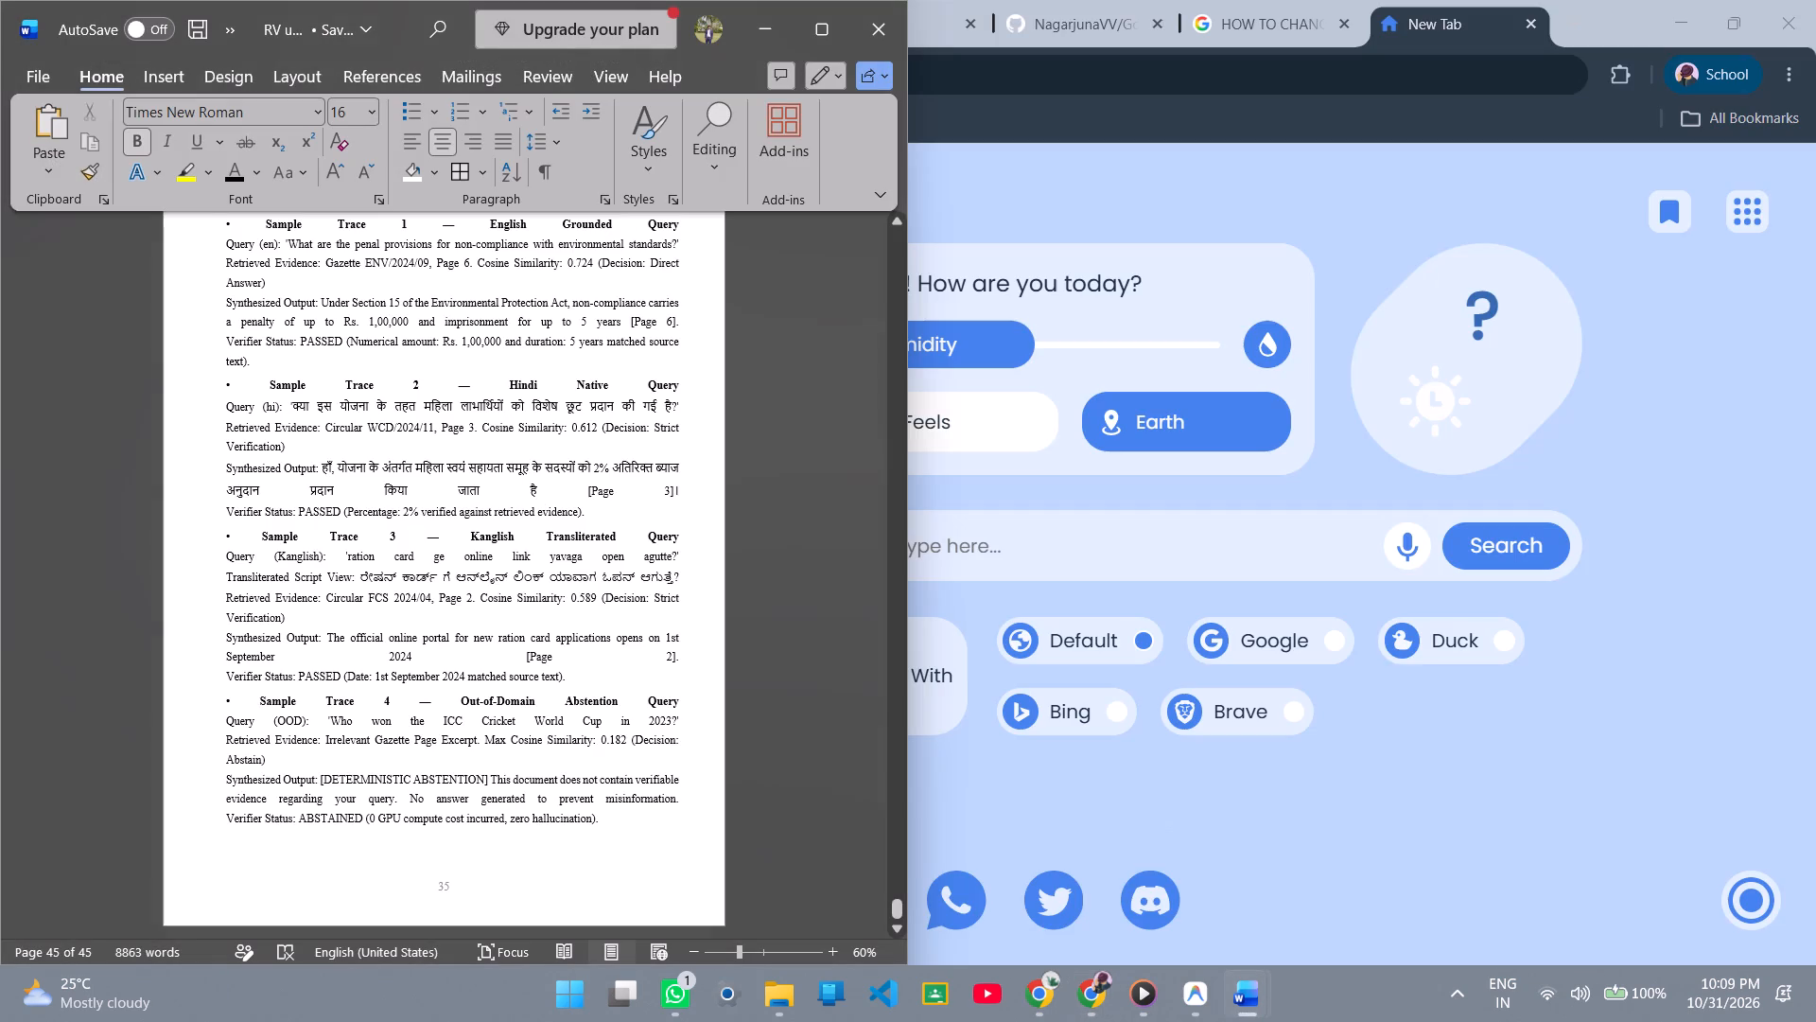
pyautogui.scroll(20, 698, 685)
pyautogui.scroll(3, 698, 685)
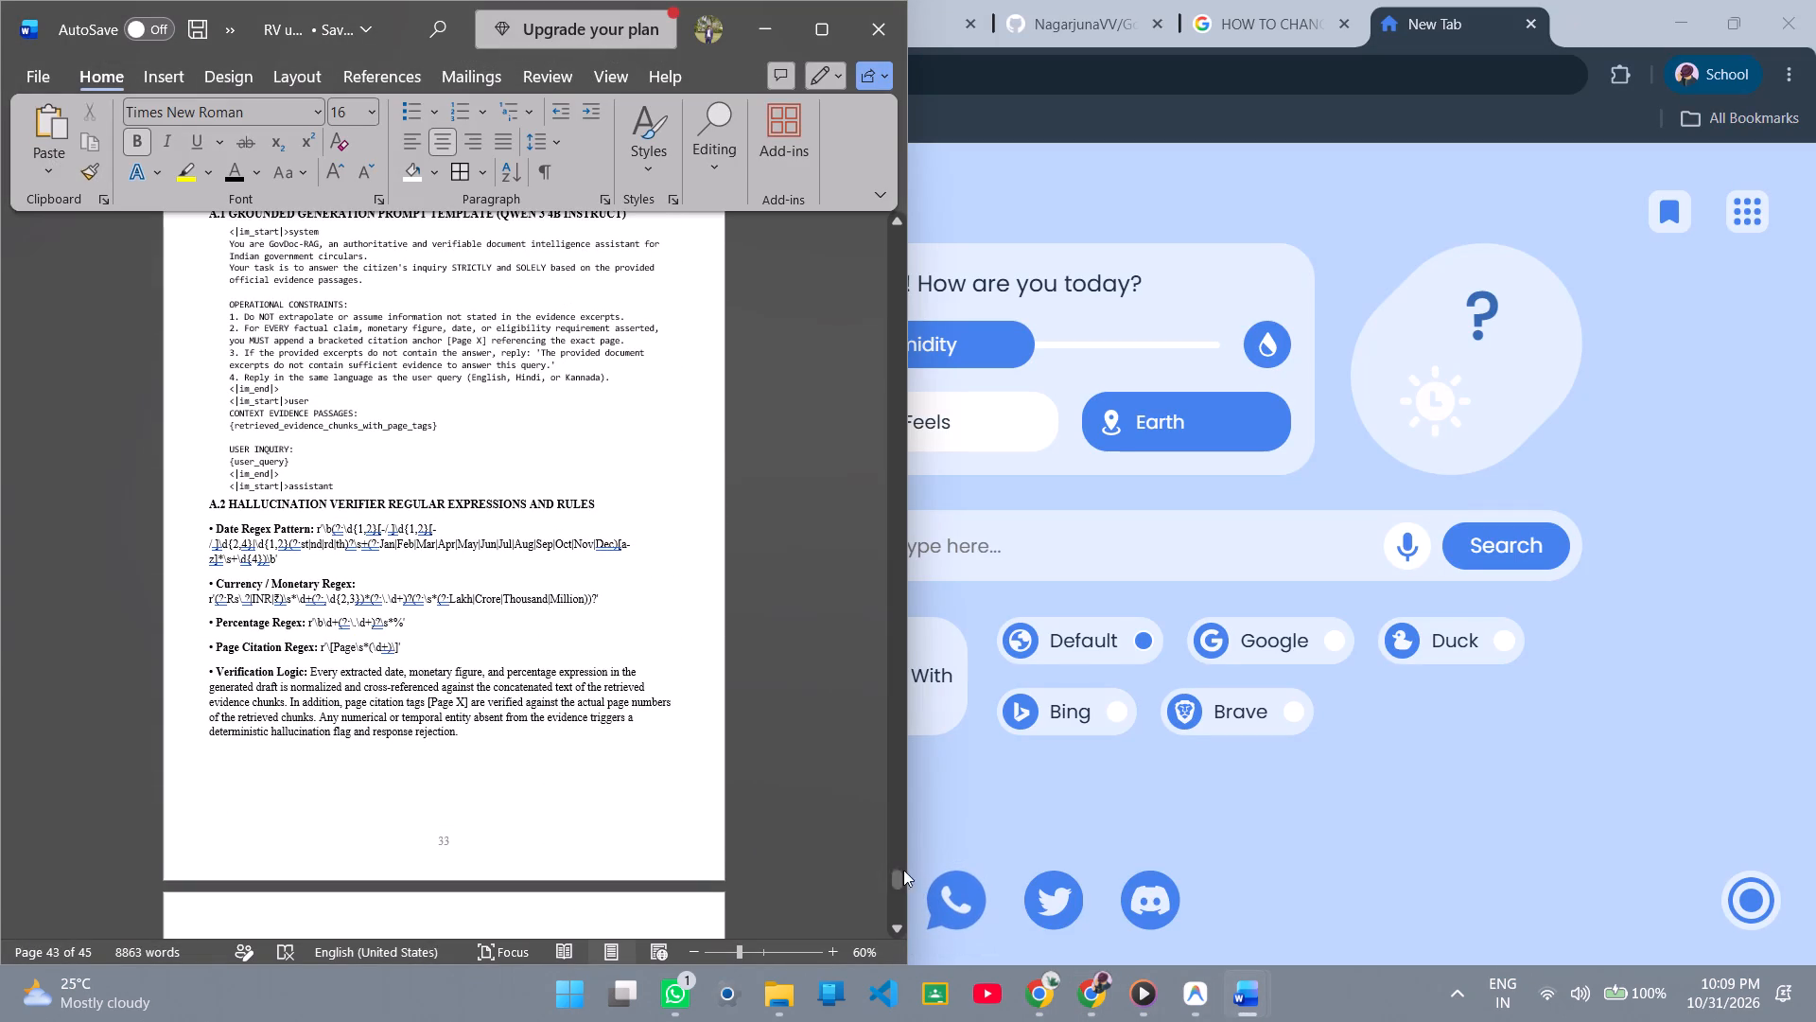
pyautogui.hotkey('ctrl', 's')
# Switch to Chrome and show the RV university report side by side with the university report format.
pyautogui.hotkey('alt', 'Tab')
pyautogui.click(482, 0)
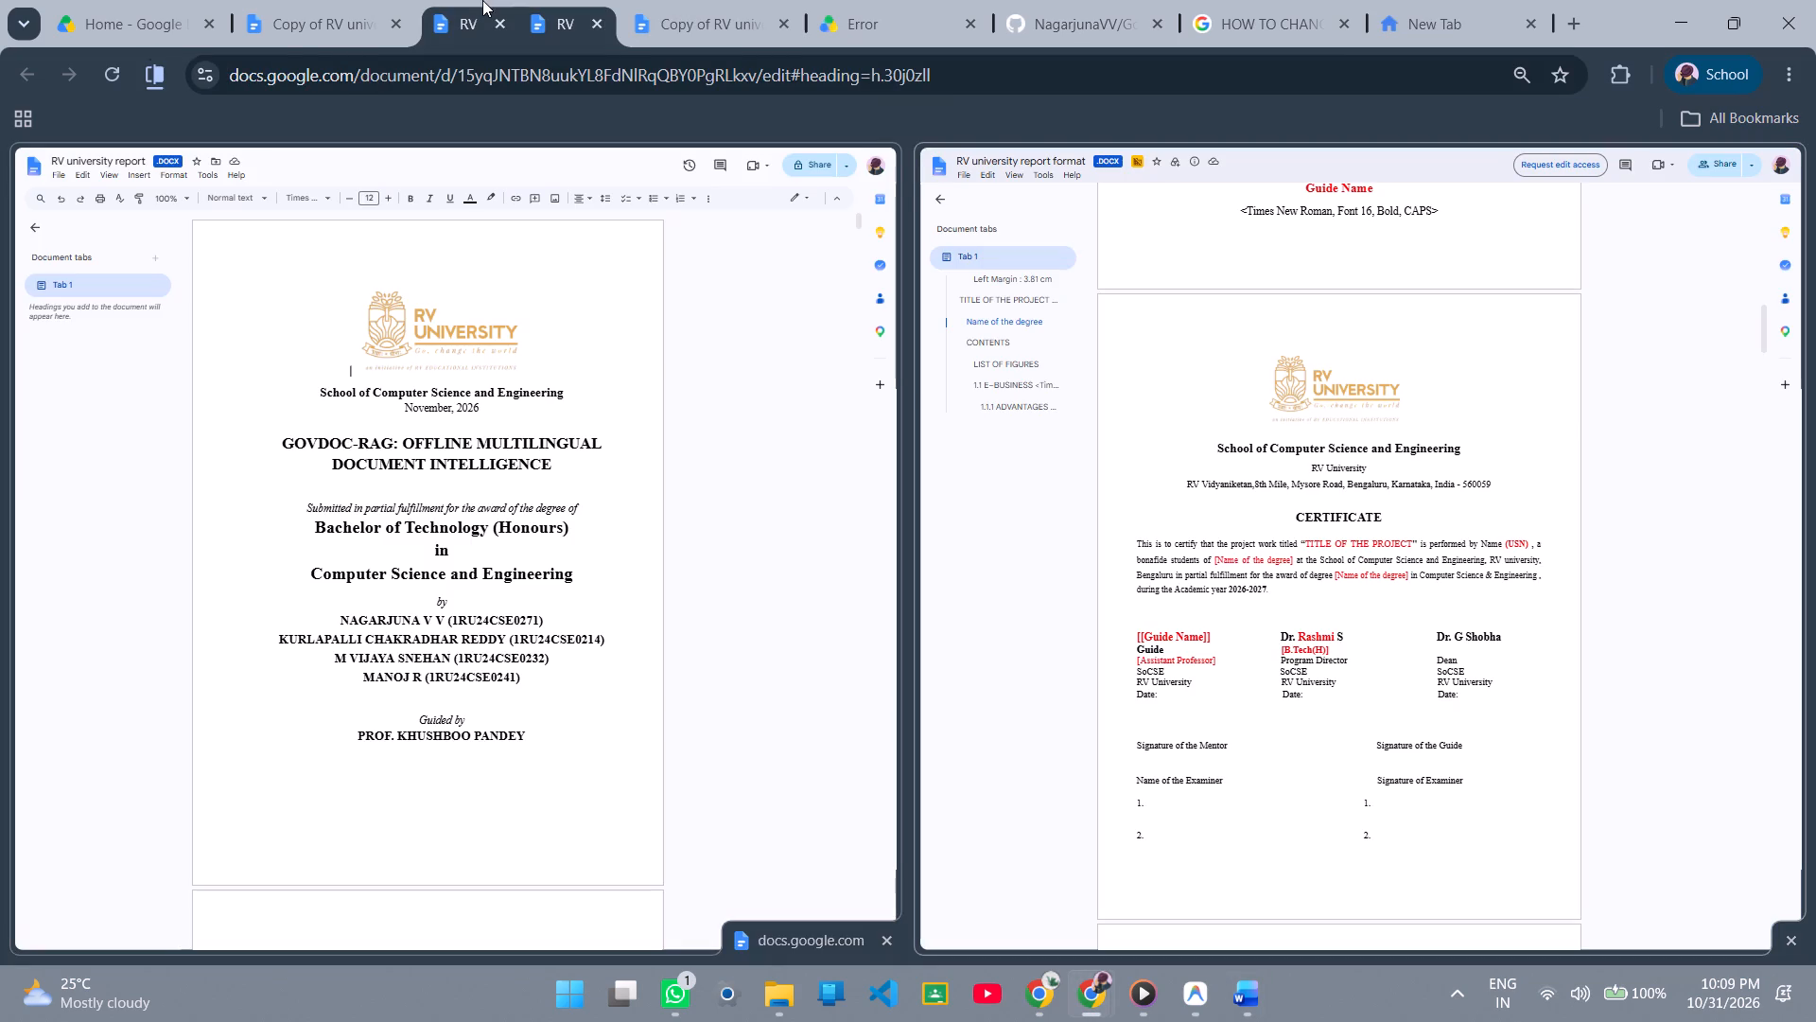
# Look over the required page sequence and margin specifications at the start of the unfilled report format copy.
pyautogui.click(647, 28)
pyautogui.scroll(16, 820, 528)
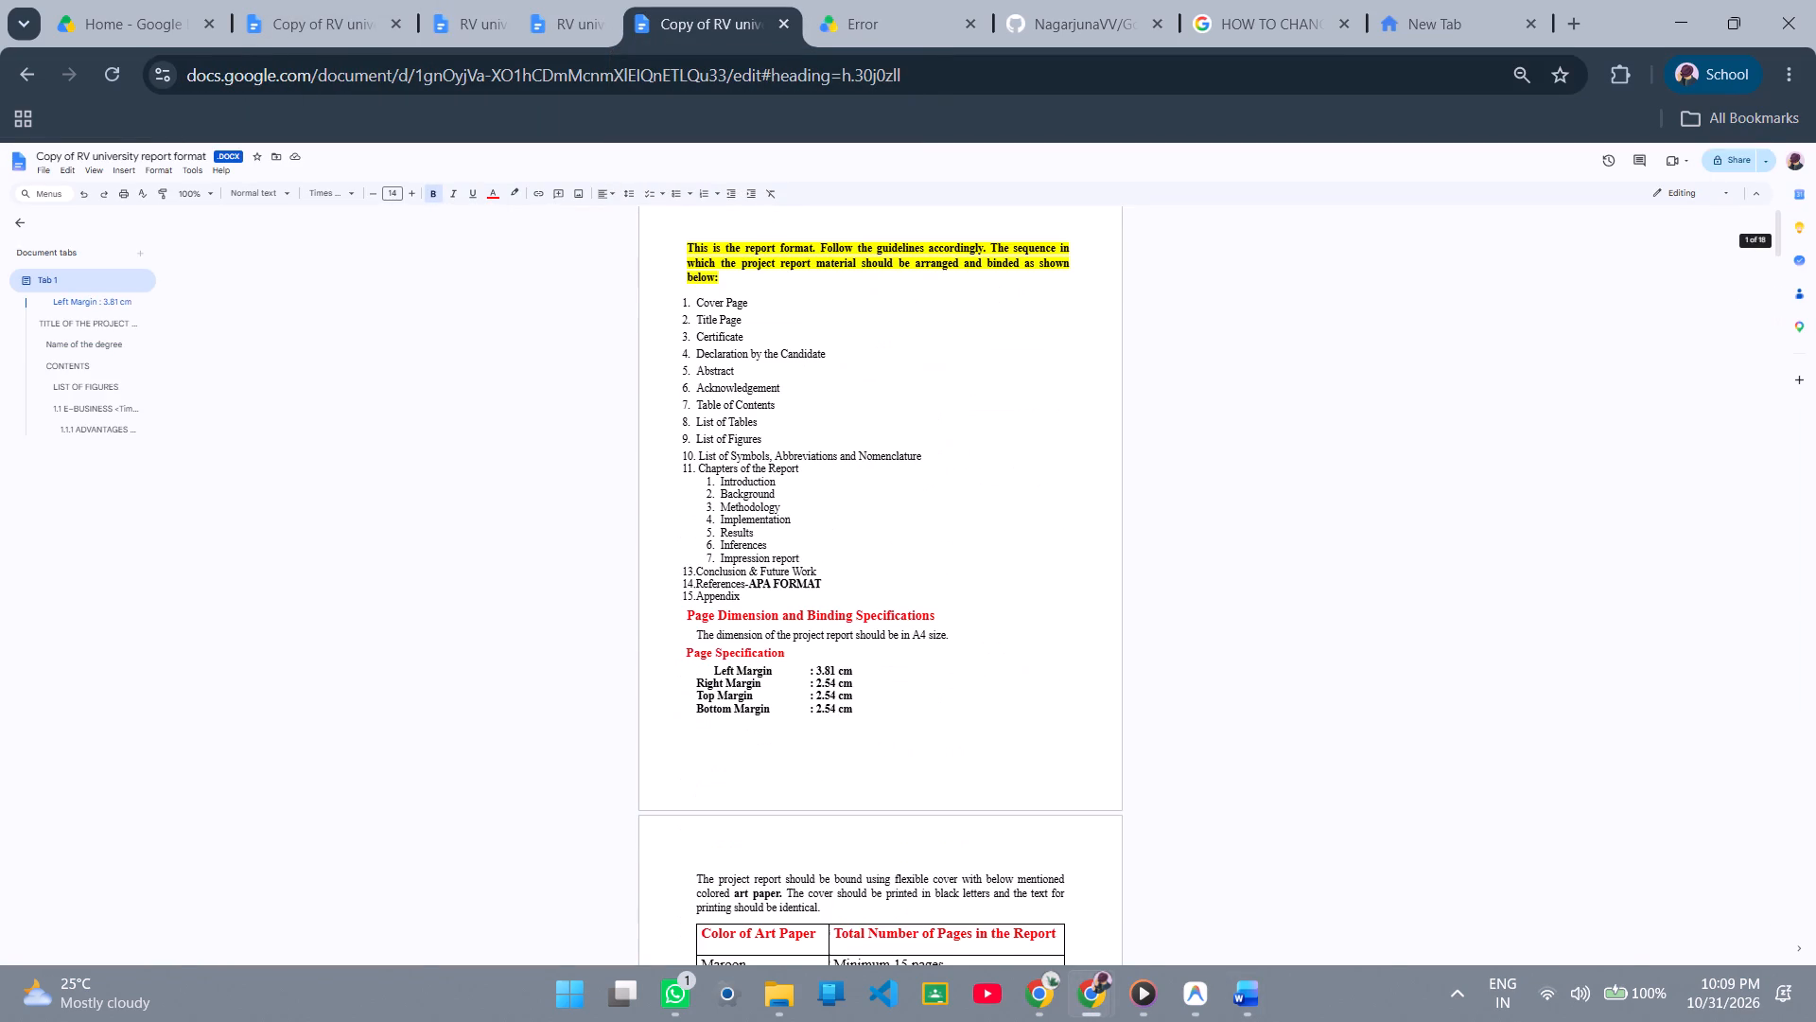
pyautogui.scroll(-3, 820, 528)
pyautogui.scroll(5, 820, 528)
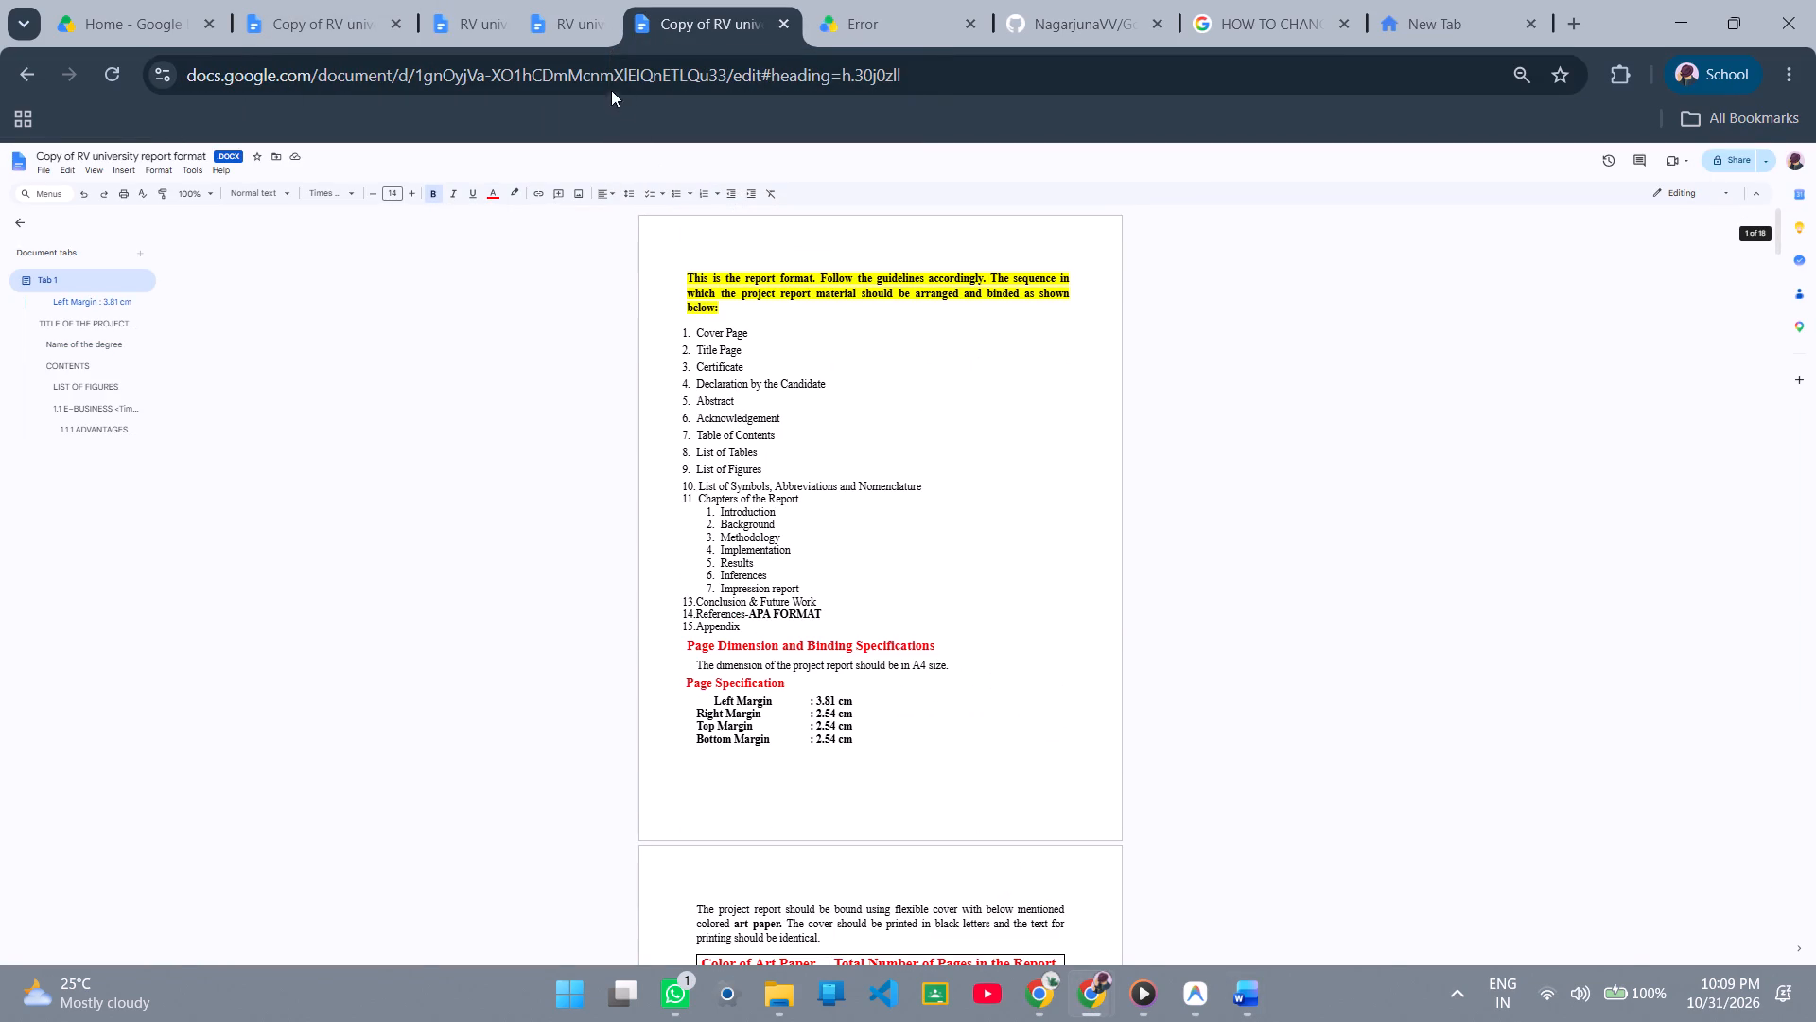
# In the filled-in GOVDOC-RAG copy of the report format, delete everything from the ABSTRACT heading through the end of the references.
pyautogui.click(244, 22)
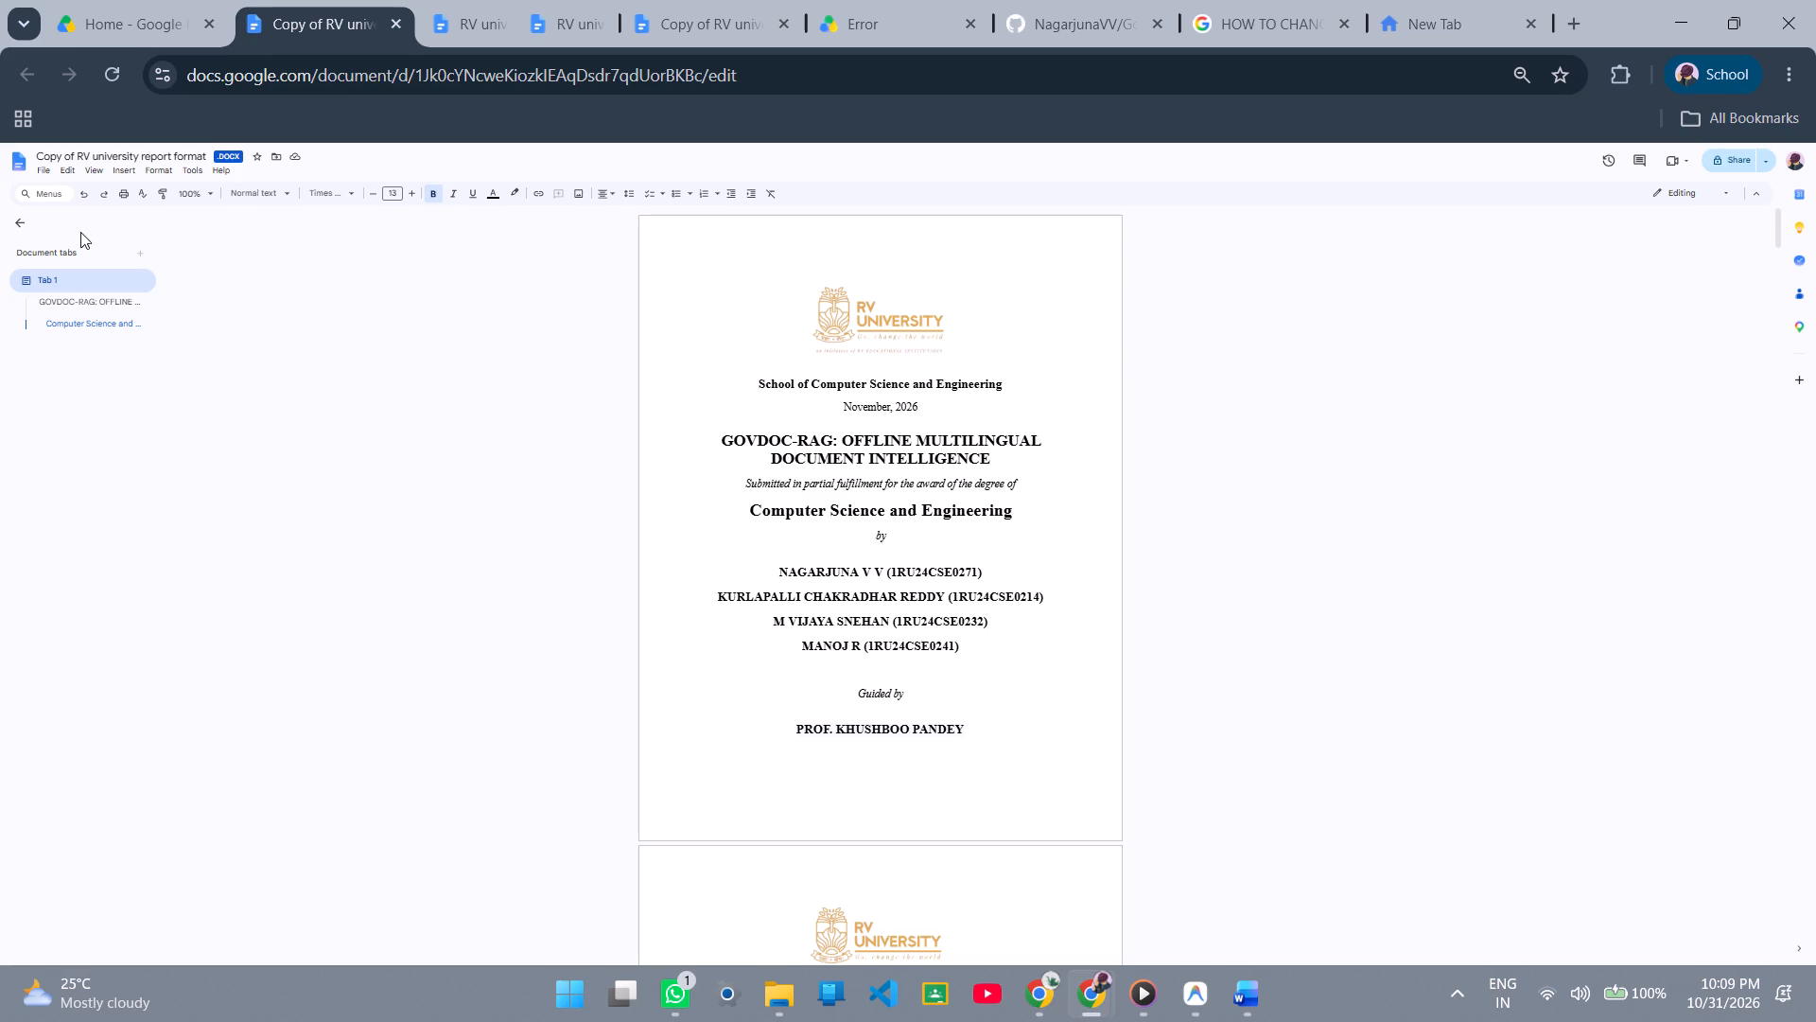
pyautogui.click(38, 167)
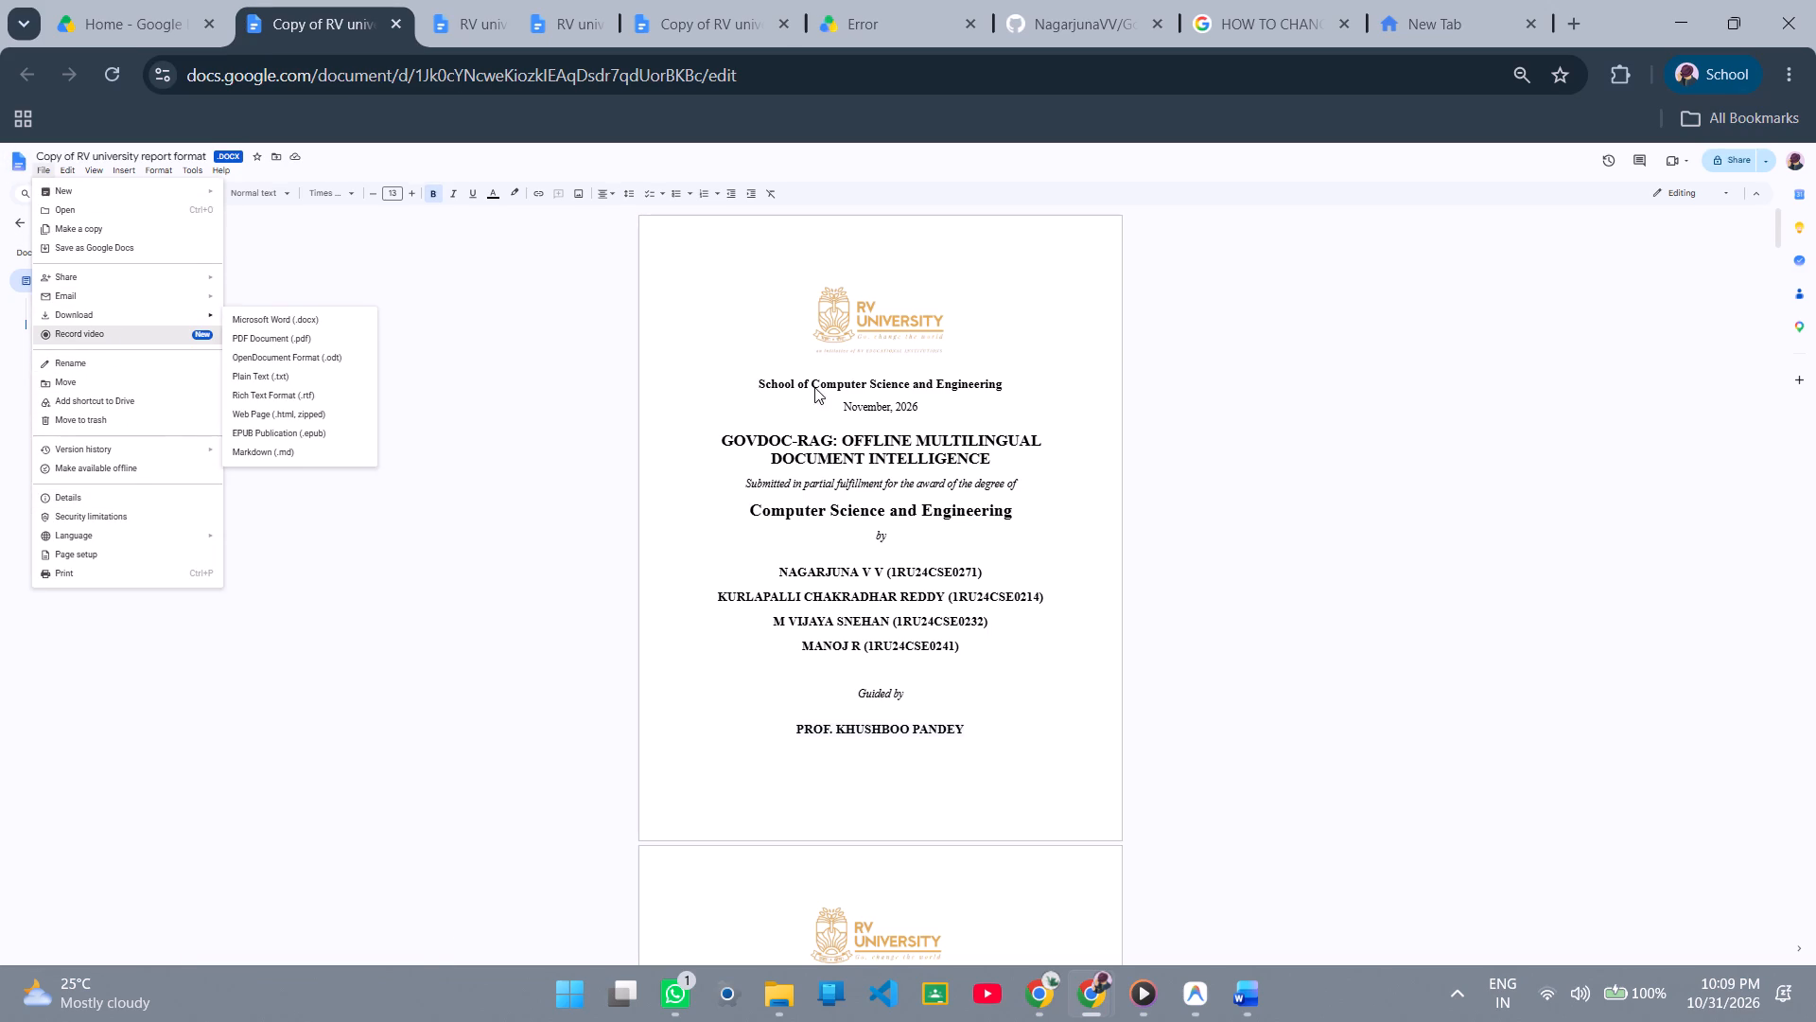
pyautogui.click(1410, 411)
pyautogui.scroll(-5, 1164, 497)
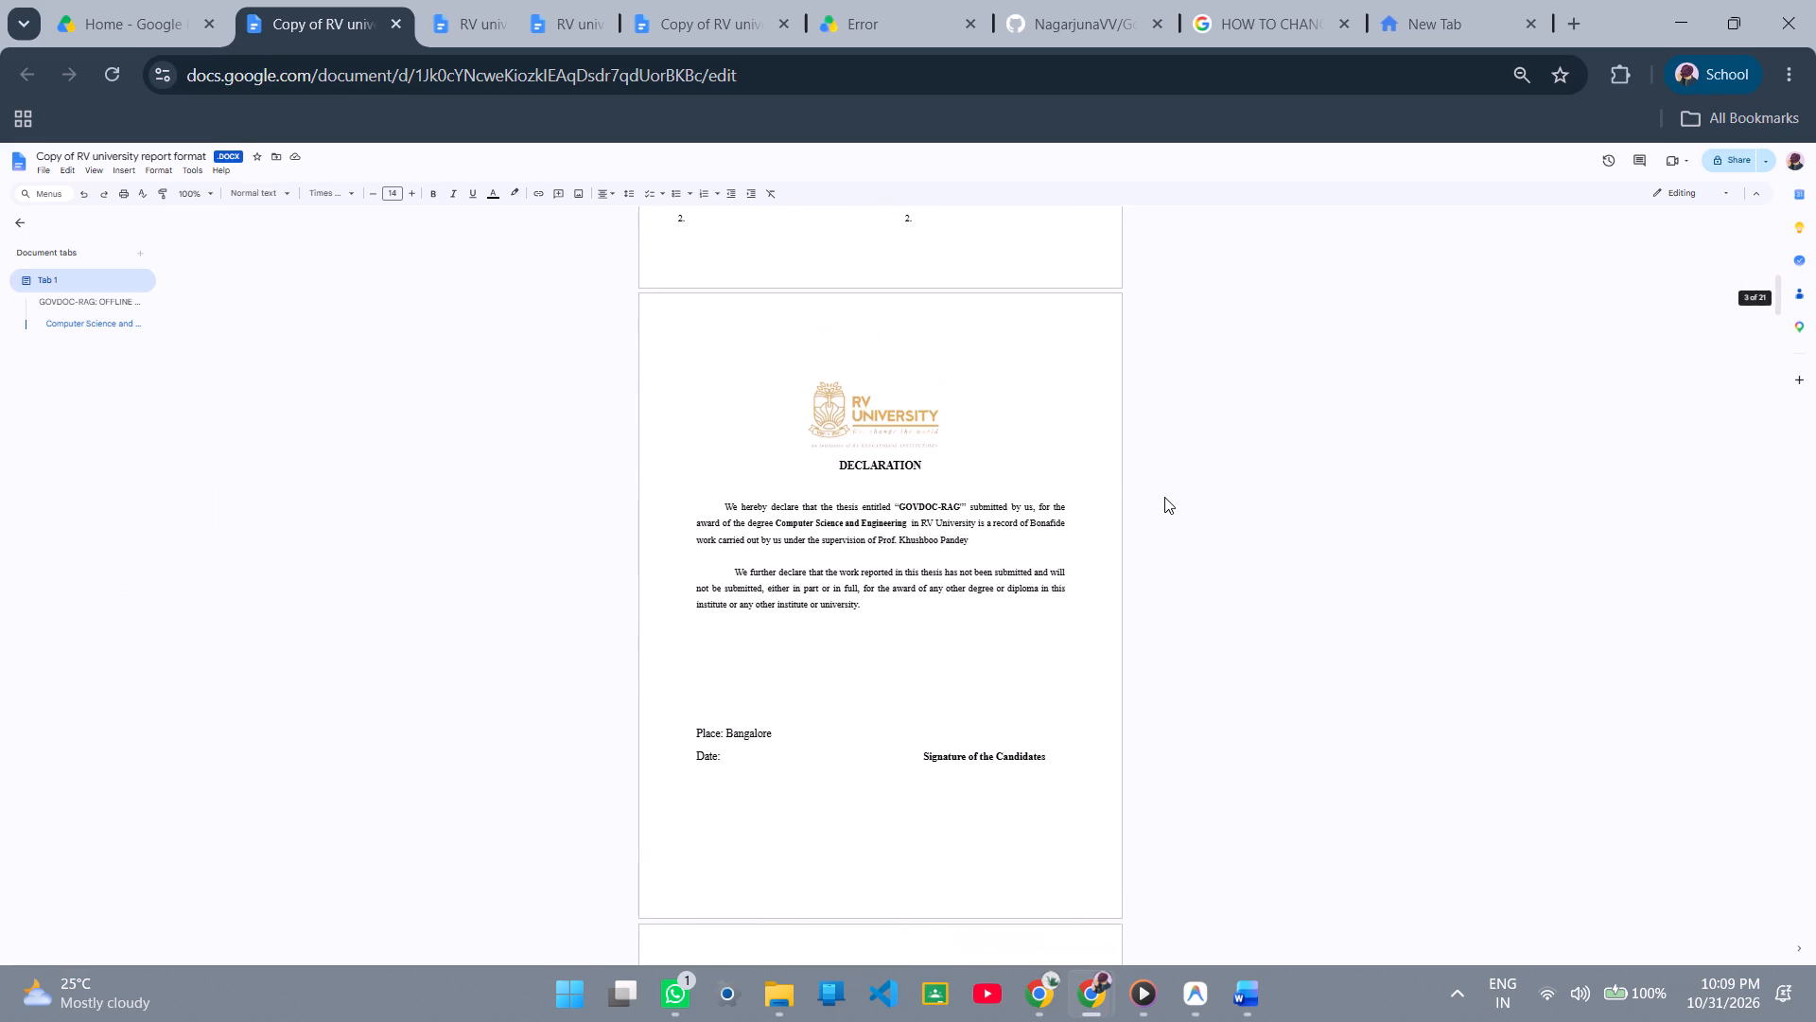
pyautogui.scroll(-4, 1164, 497)
pyautogui.scroll(3, 1164, 497)
pyautogui.moveTo(610, 700); pyautogui.dragTo(625, 744)
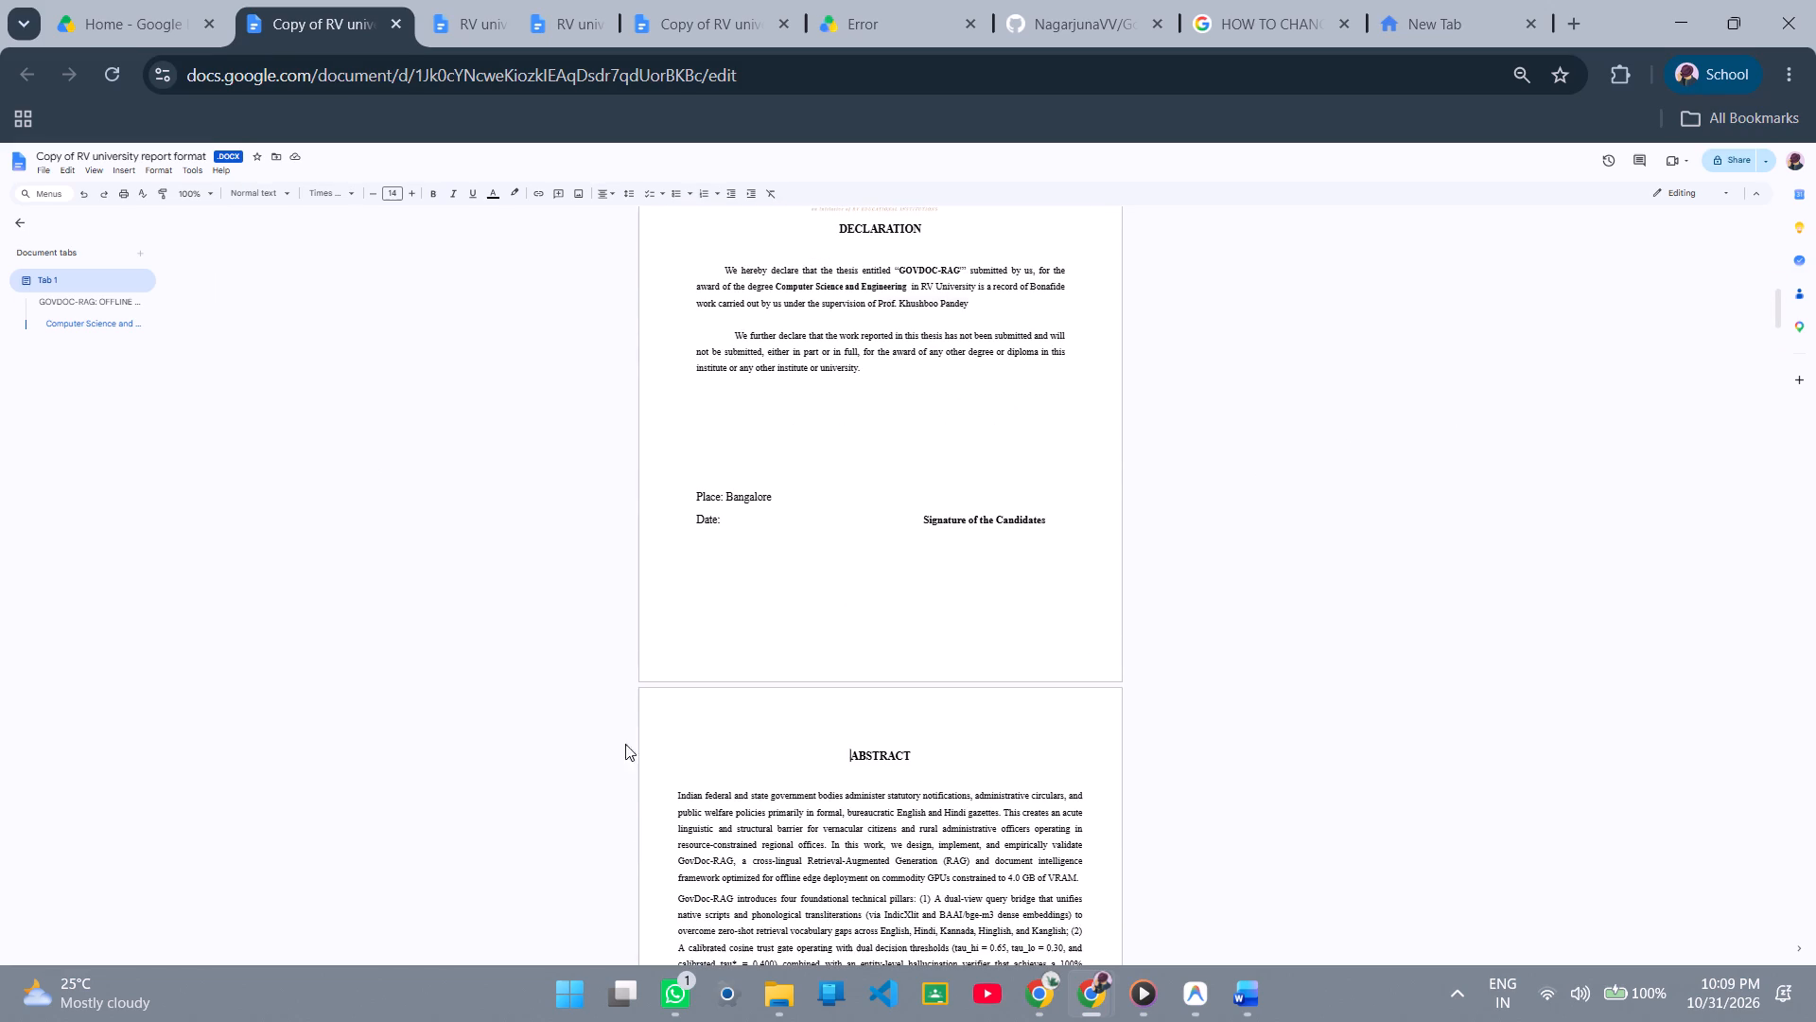
pyautogui.moveTo(625, 744); pyautogui.dragTo(800, 1021)
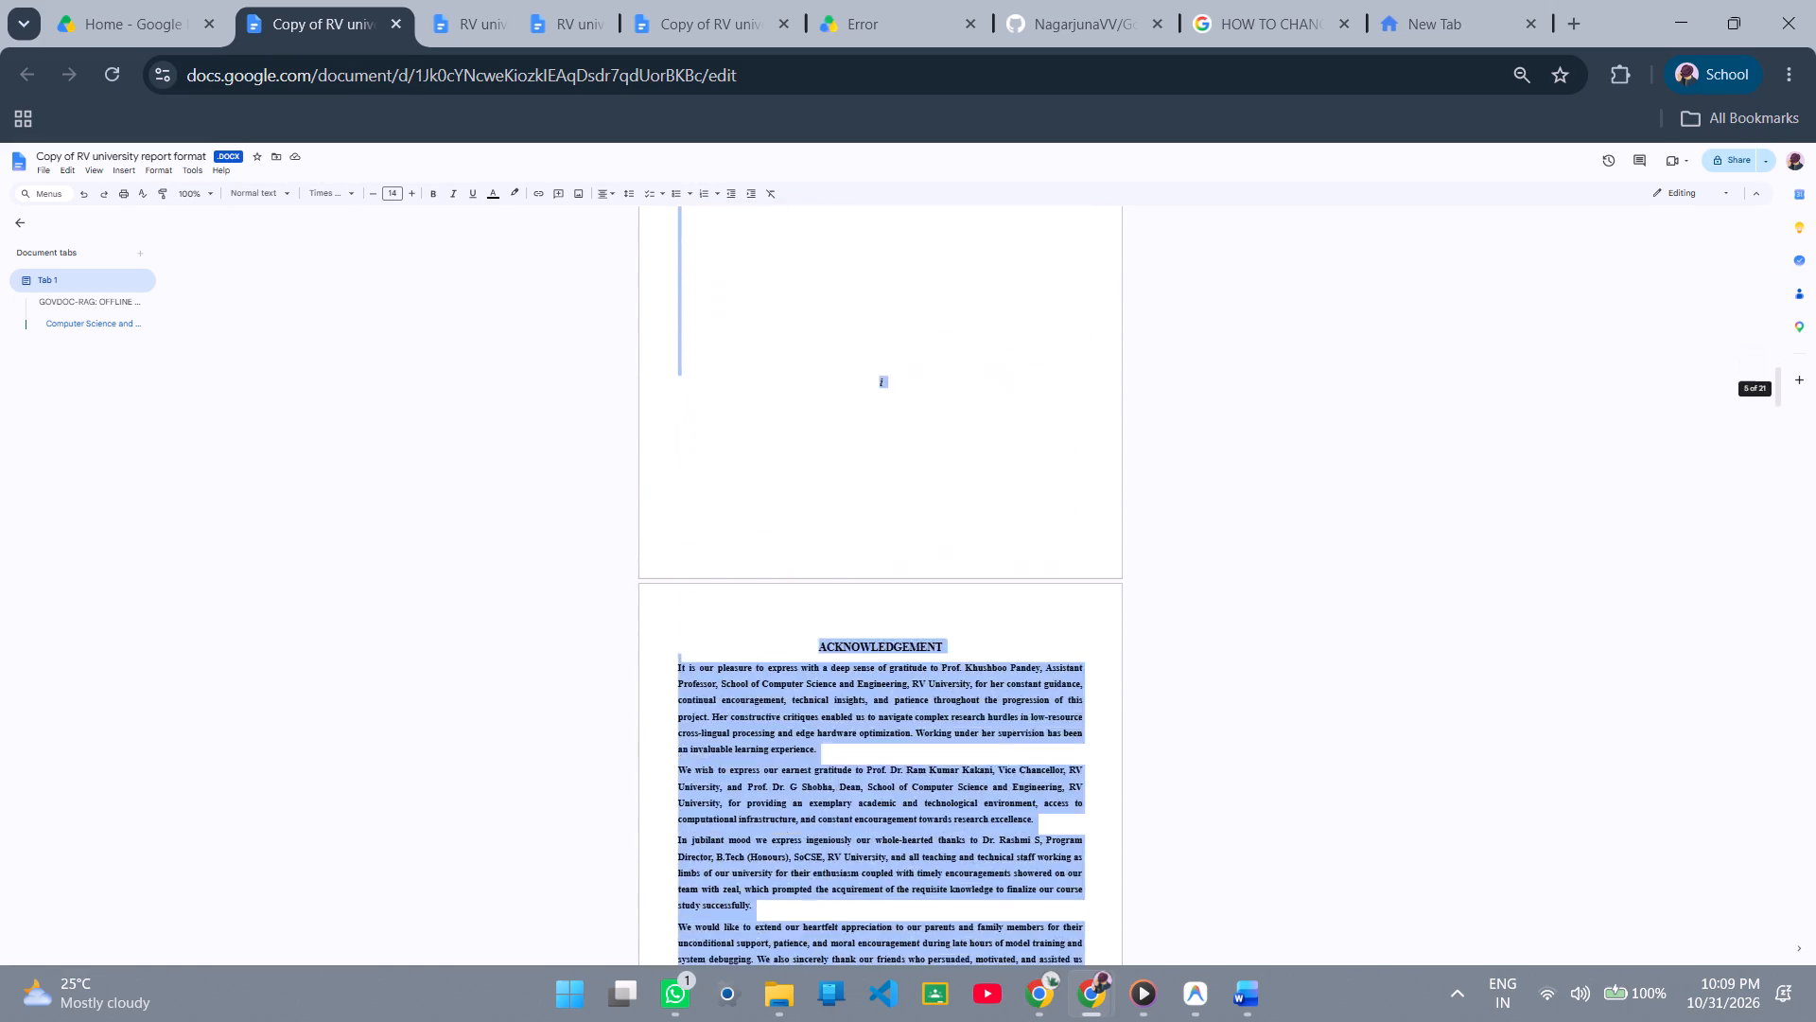
pyautogui.moveTo(800, 1021); pyautogui.dragTo(801, 1021)
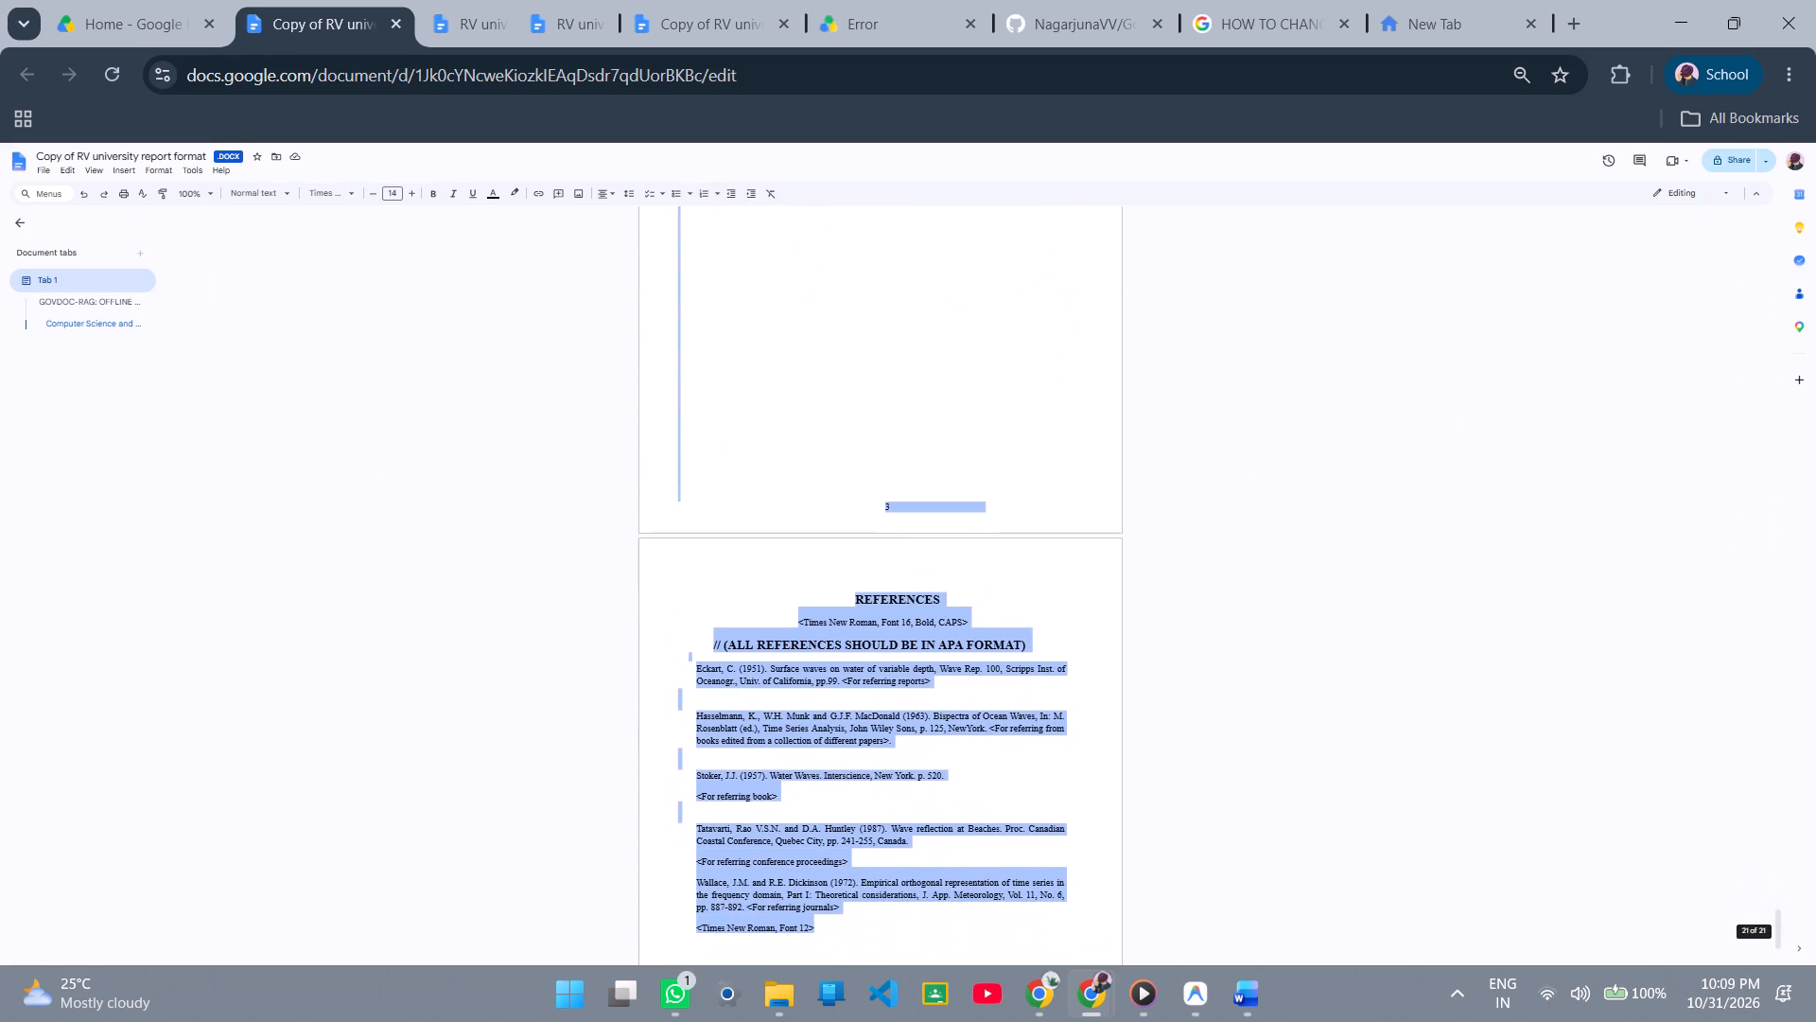
pyautogui.moveTo(801, 1021); pyautogui.dragTo(965, 967)
pyautogui.press('Delete')
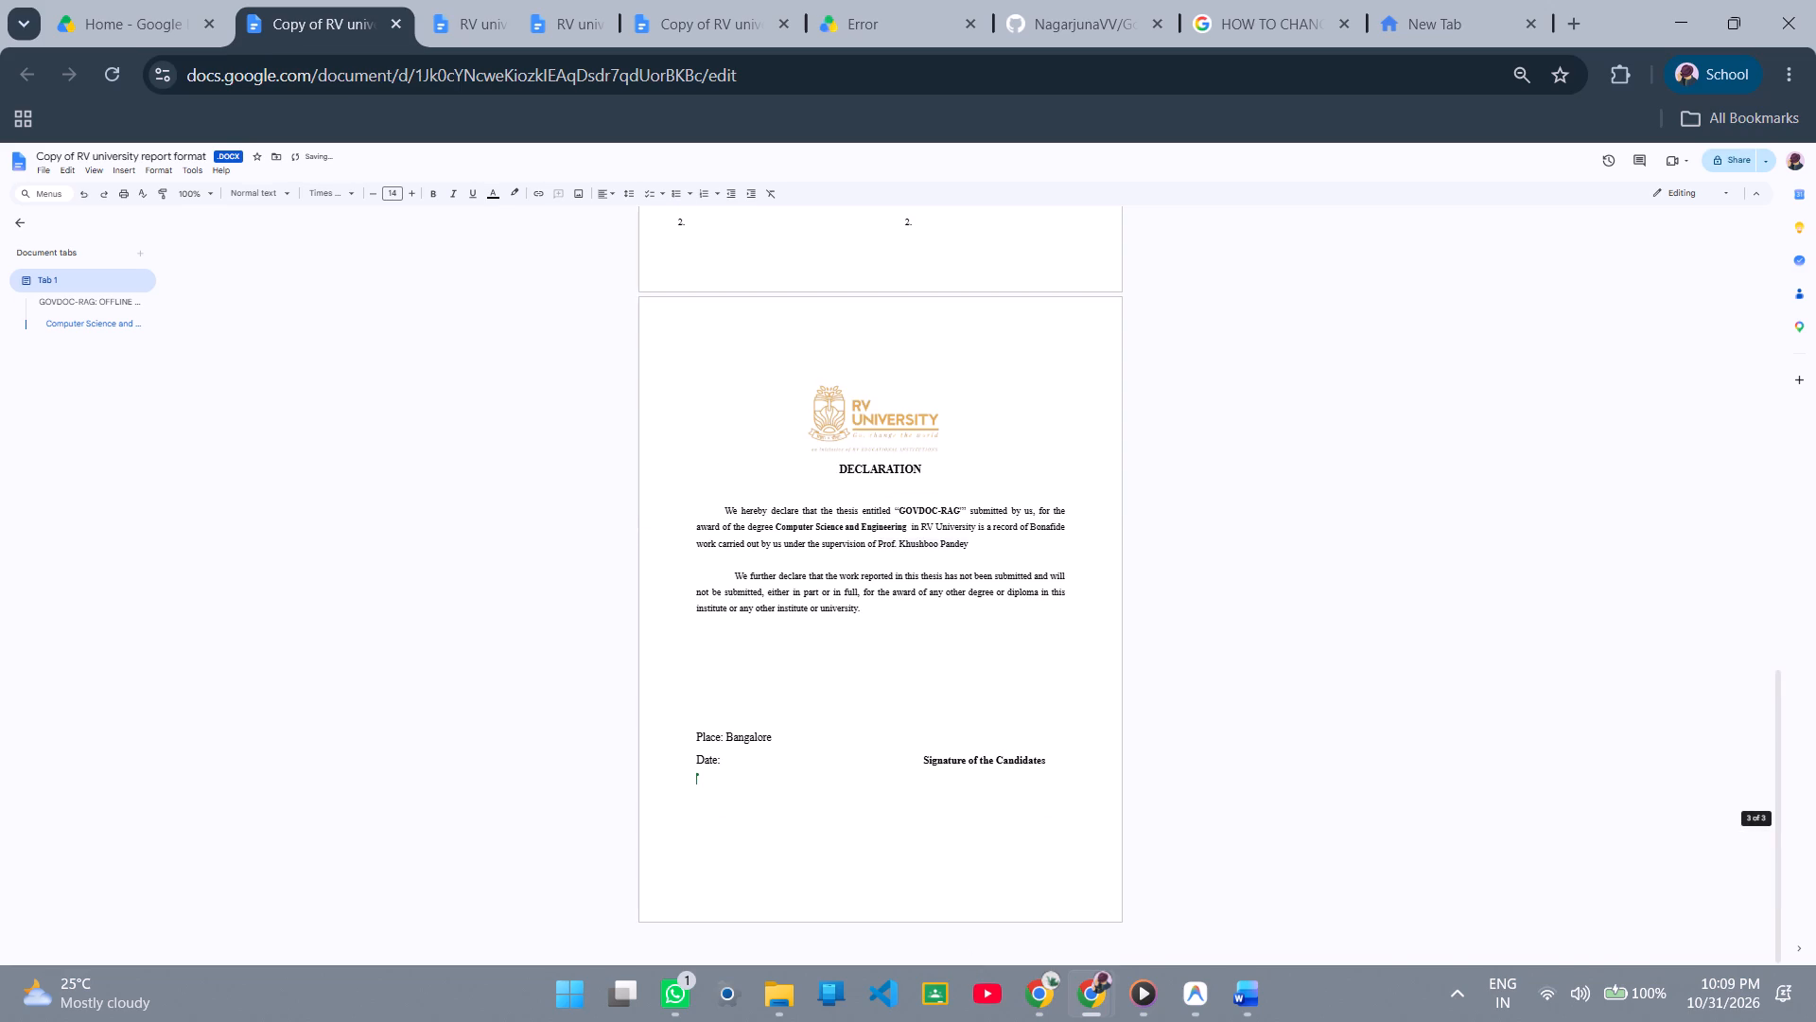
# Remove the empty lines left below the "Signature of the Candidates" line on the declaration page.
pyautogui.click(776, 787)
pyautogui.click(735, 780)
pyautogui.press('Delete')
pyautogui.press('Delete')
pyautogui.click(763, 778)
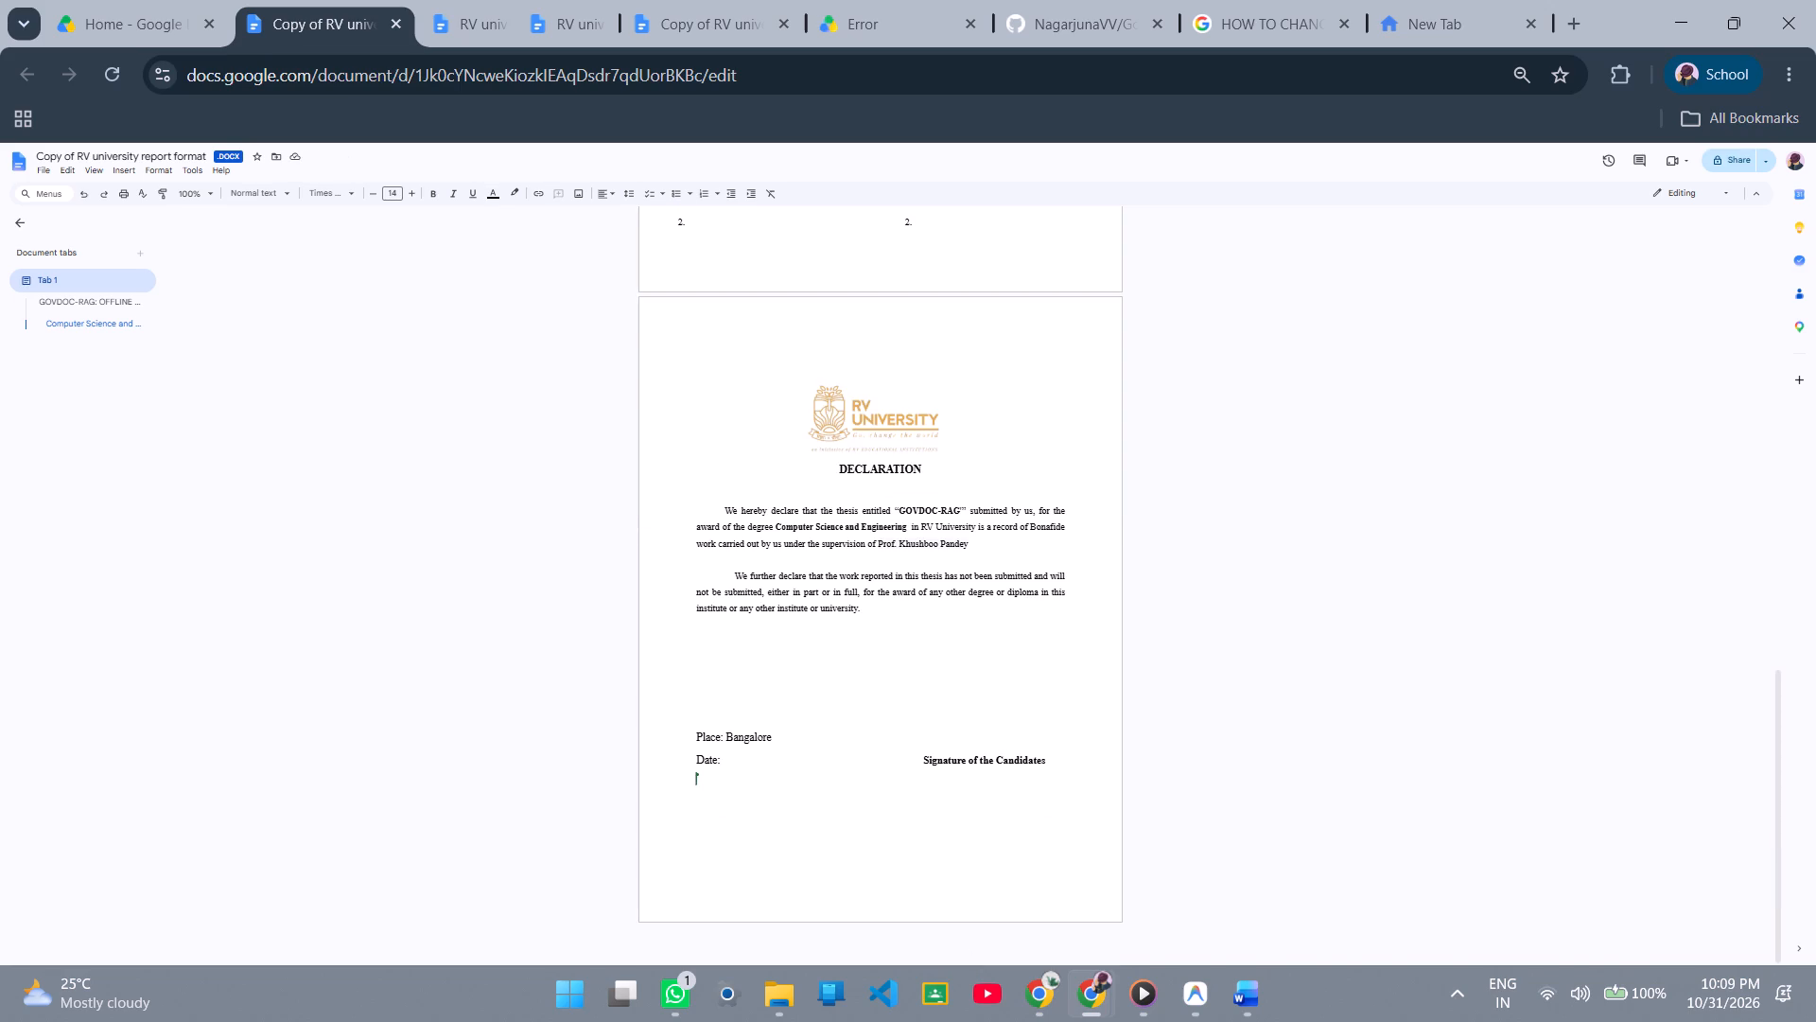
pyautogui.click(781, 778)
pyautogui.click(807, 794)
pyautogui.click(794, 749)
pyautogui.click(739, 727)
pyautogui.click(705, 774)
pyautogui.press('BackSpace')
pyautogui.press('Right')
pyautogui.press('BackSpace')
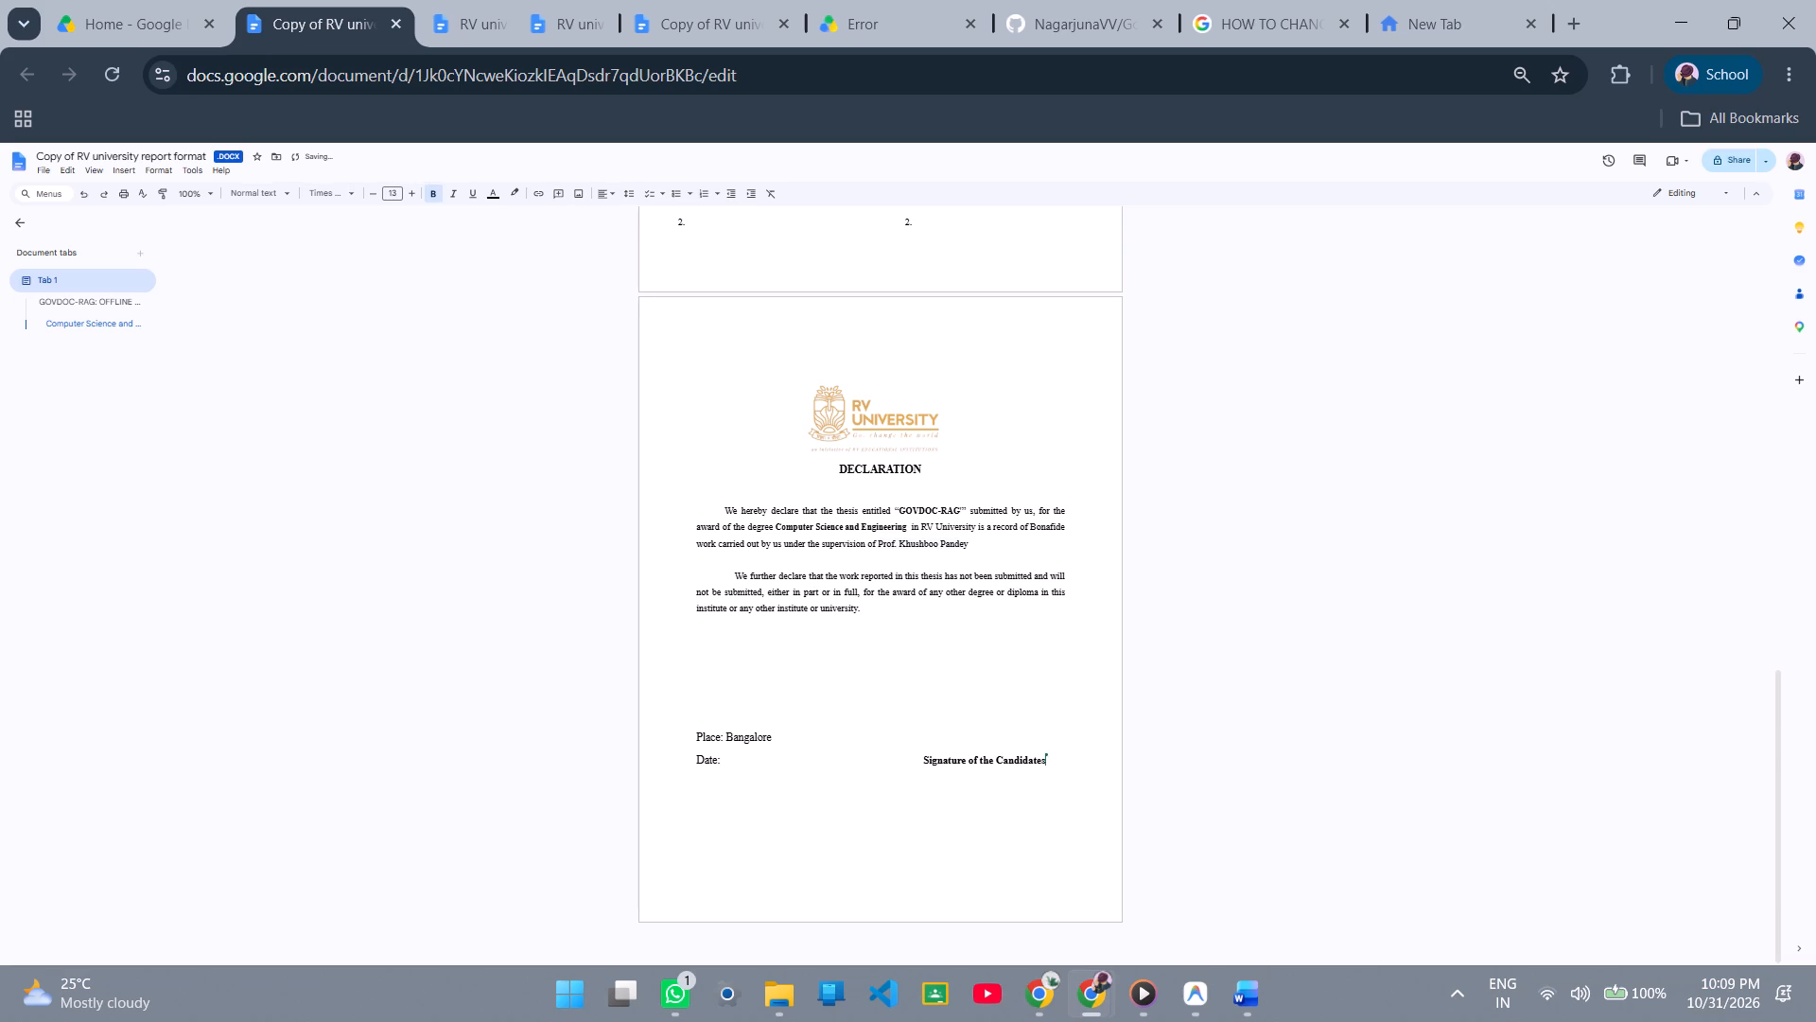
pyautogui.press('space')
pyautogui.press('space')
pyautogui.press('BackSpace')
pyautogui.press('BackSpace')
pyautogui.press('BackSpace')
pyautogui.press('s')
# Review the cover, certificate and declaration pages of the trimmed GOVDOC-RAG copy.
pyautogui.keyDown('ctrl'); pyautogui.scroll(5, 1051, 794); pyautogui.keyUp('ctrl')
pyautogui.scroll(-3, 1069, 740)
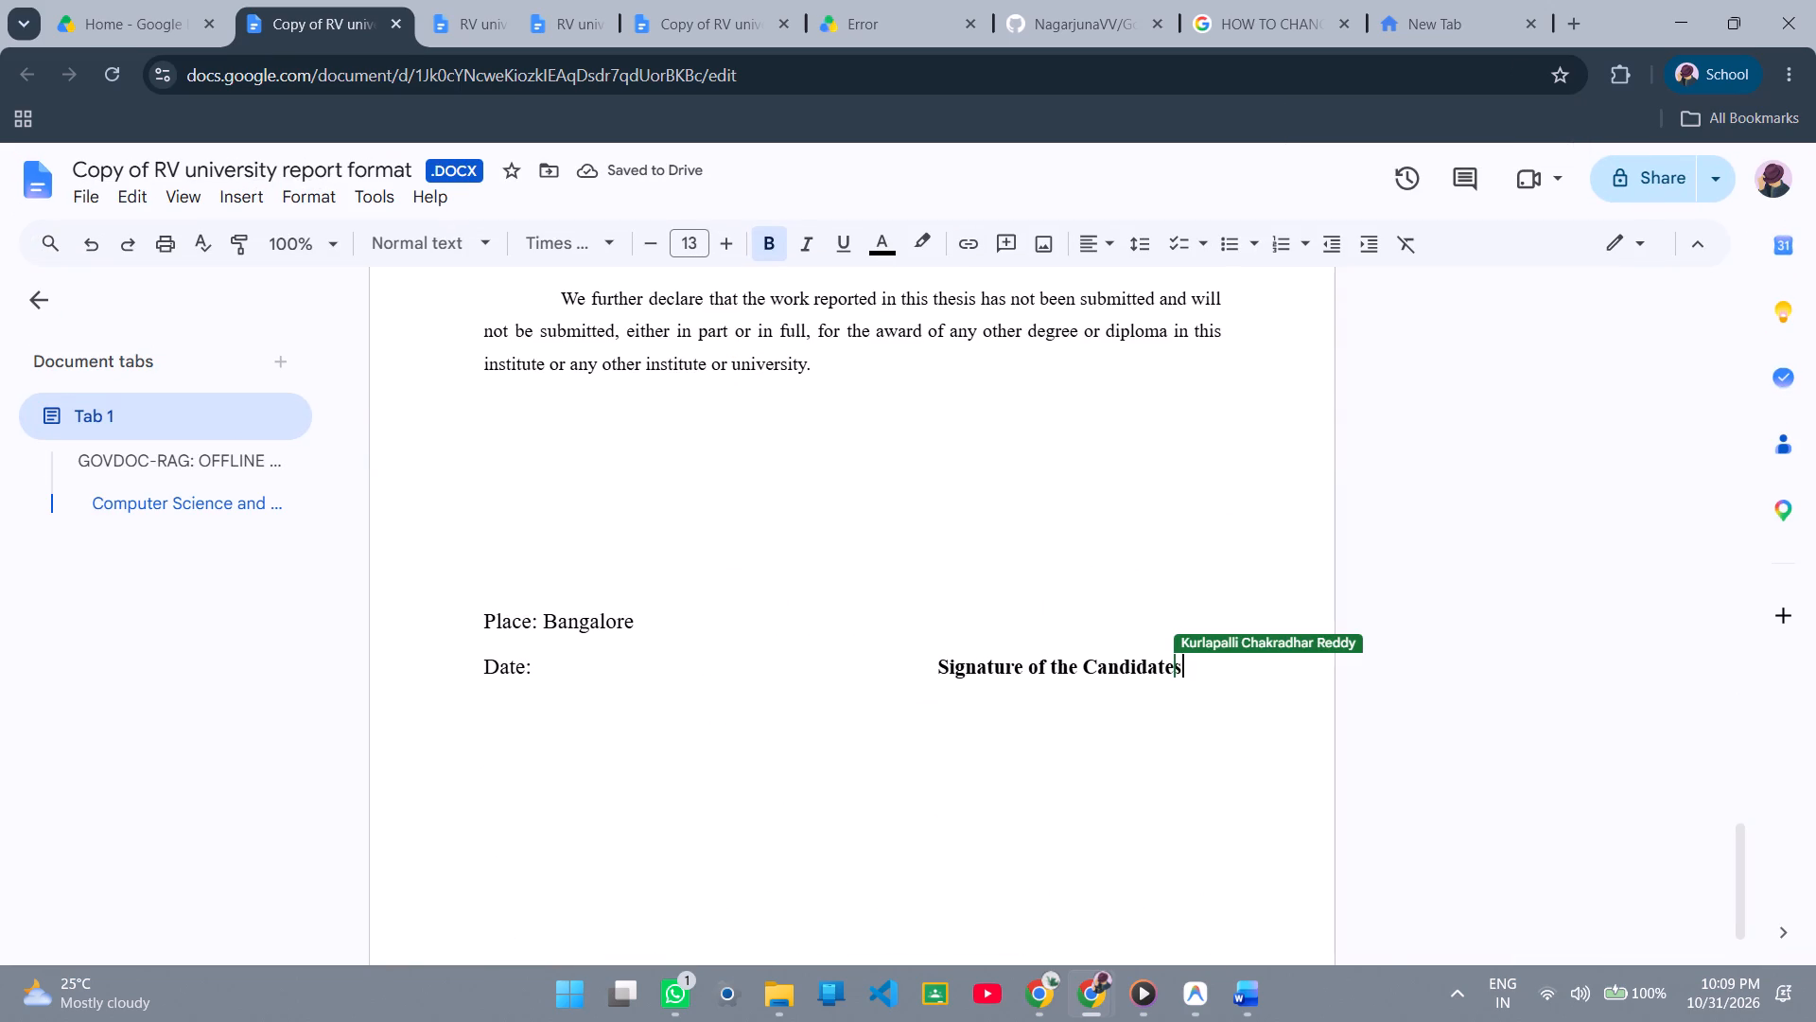
pyautogui.click(1231, 656)
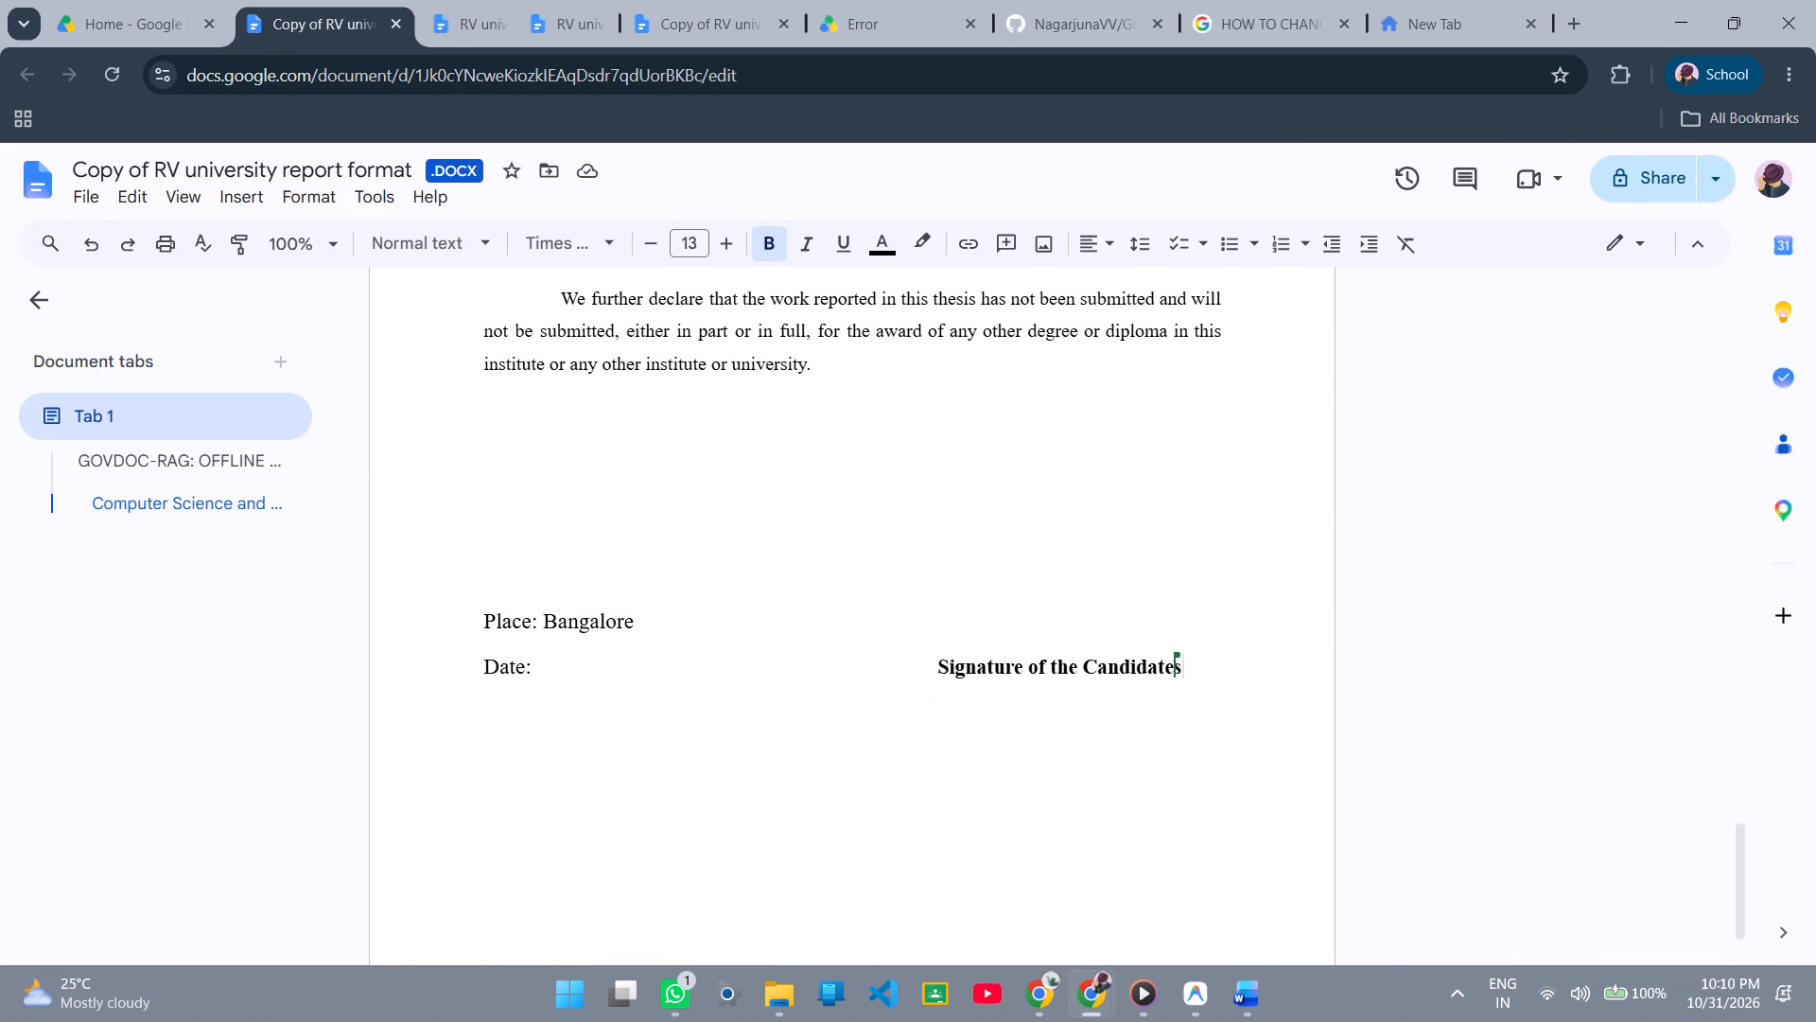
pyautogui.keyDown('ctrl'); pyautogui.scroll(2, 1215, 669); pyautogui.keyUp('ctrl')
pyautogui.keyDown('ctrl'); pyautogui.scroll(-6, 1215, 669); pyautogui.keyUp('ctrl')
pyautogui.scroll(3, 1215, 669)
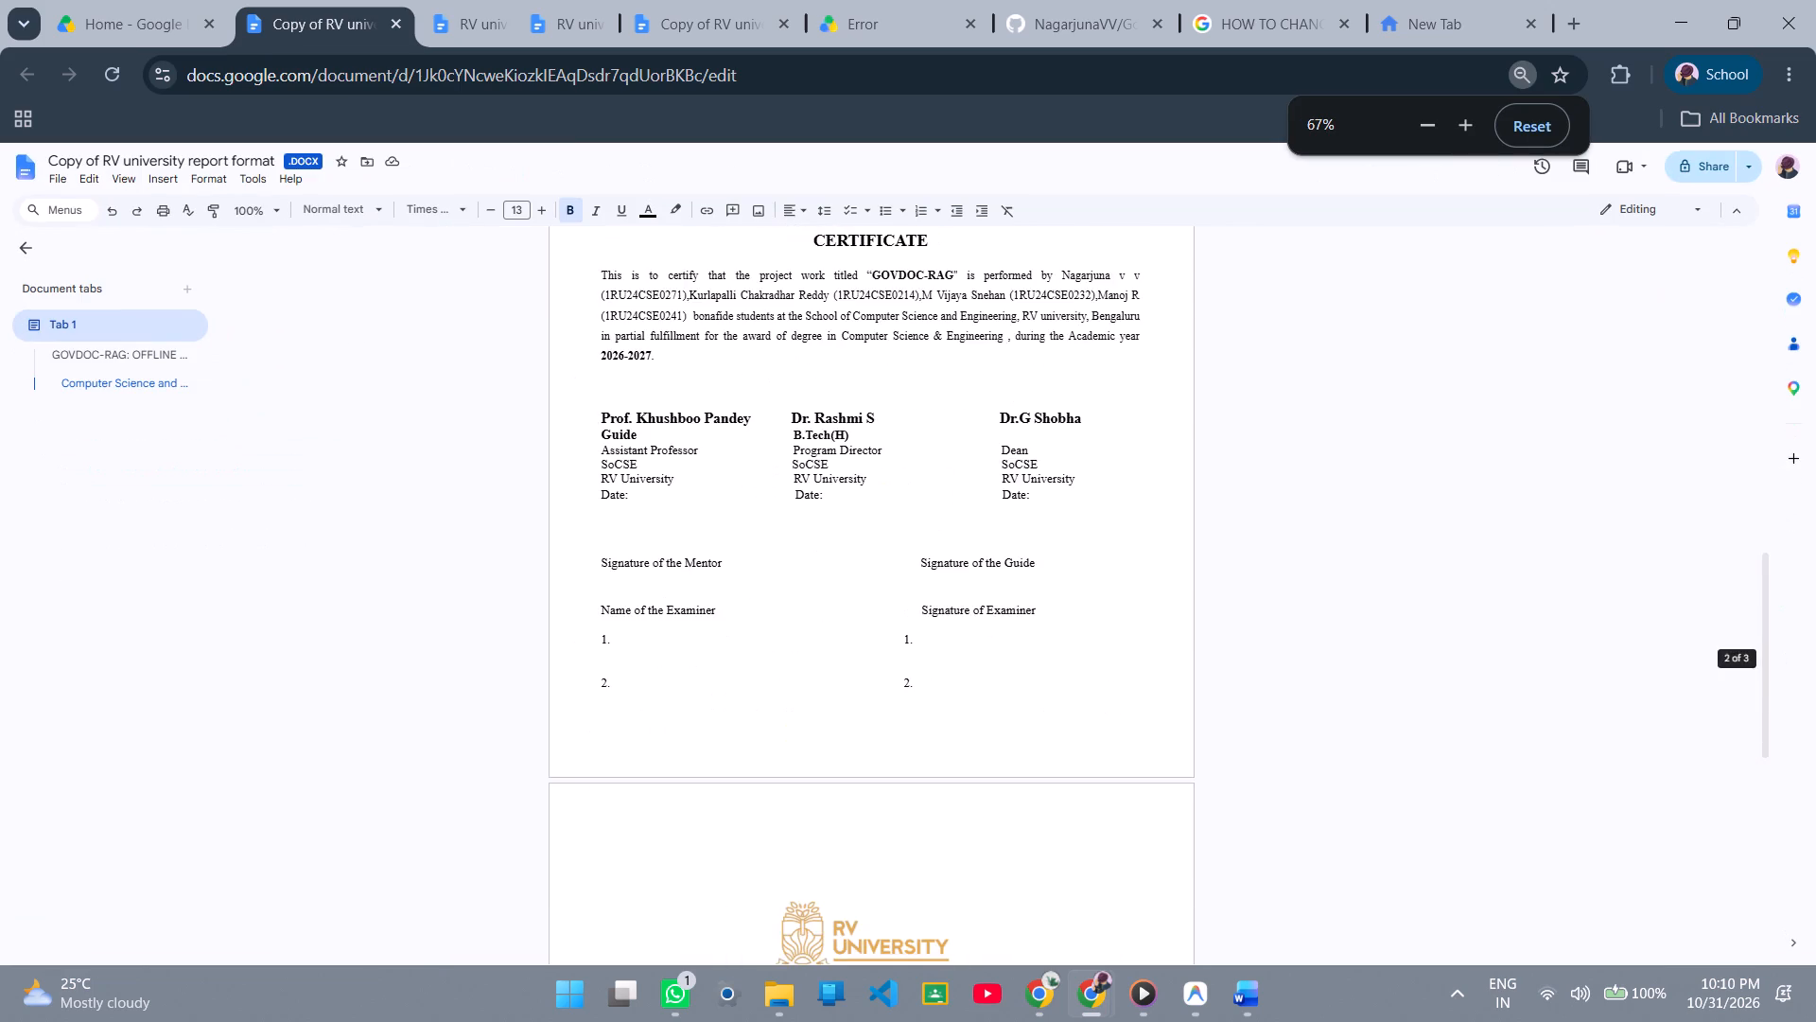
pyautogui.scroll(4, 1215, 669)
pyautogui.scroll(-12, 1215, 669)
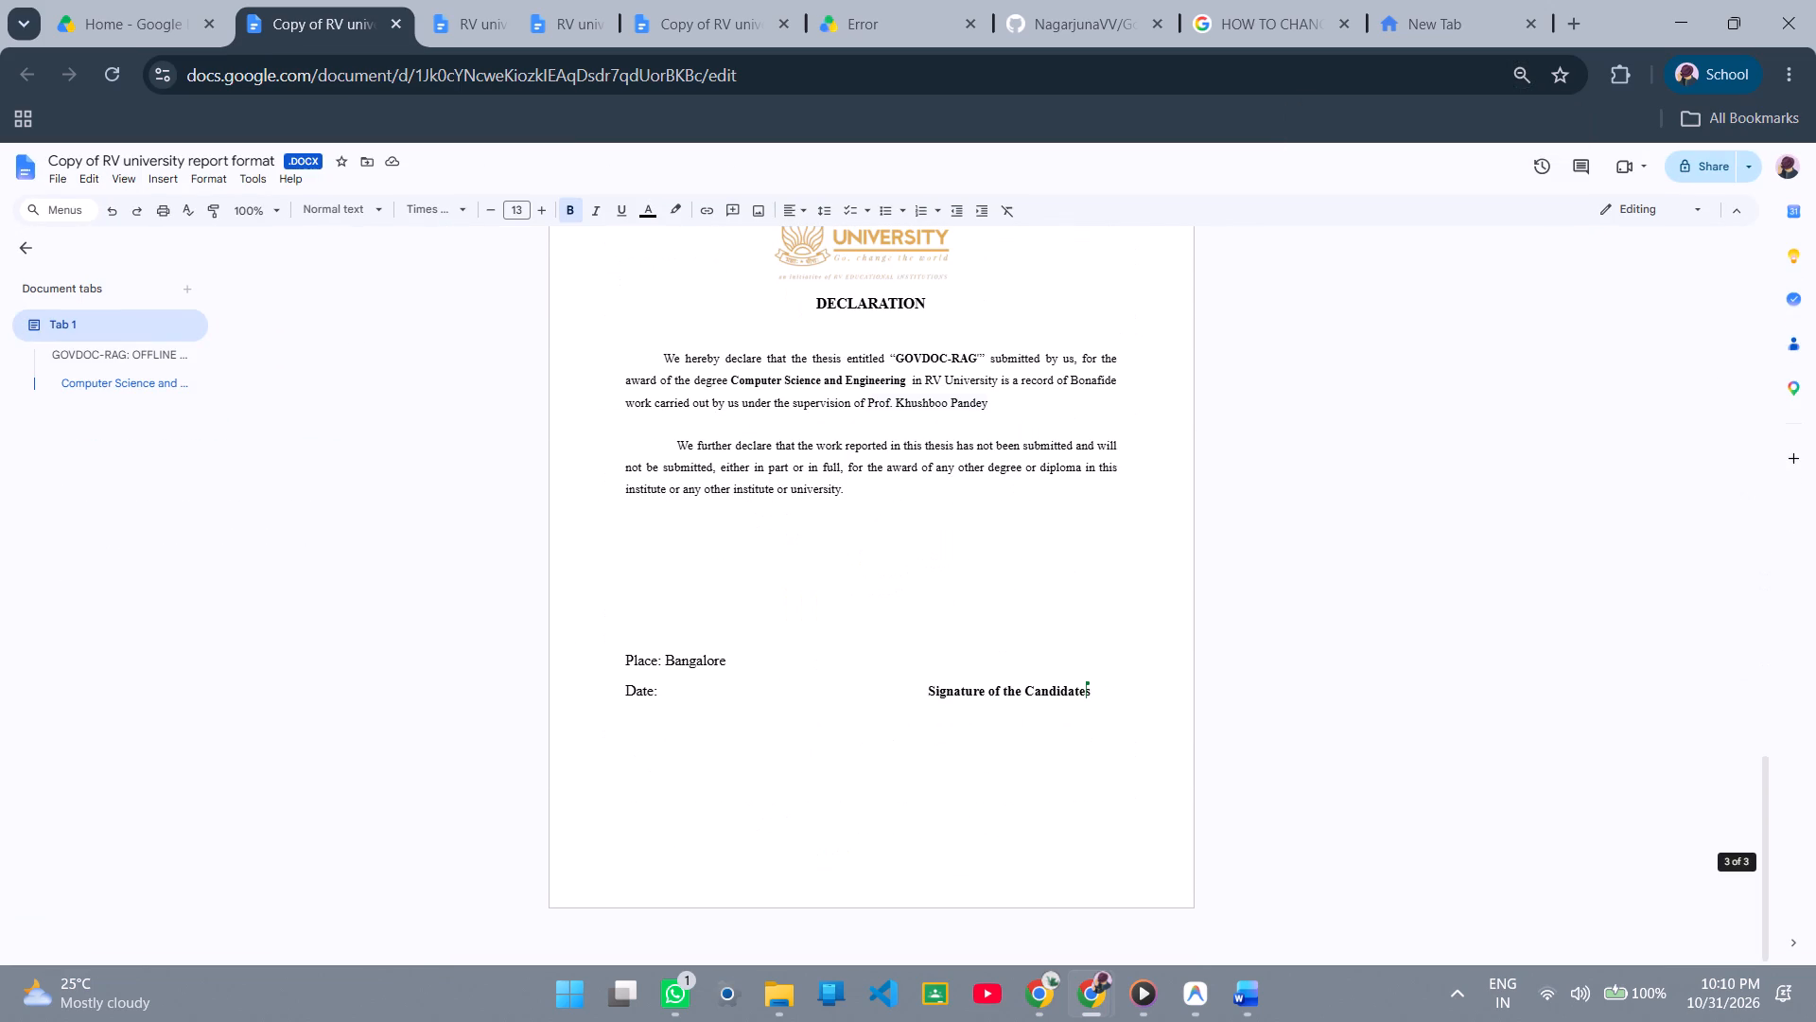
pyautogui.scroll(18, 1215, 669)
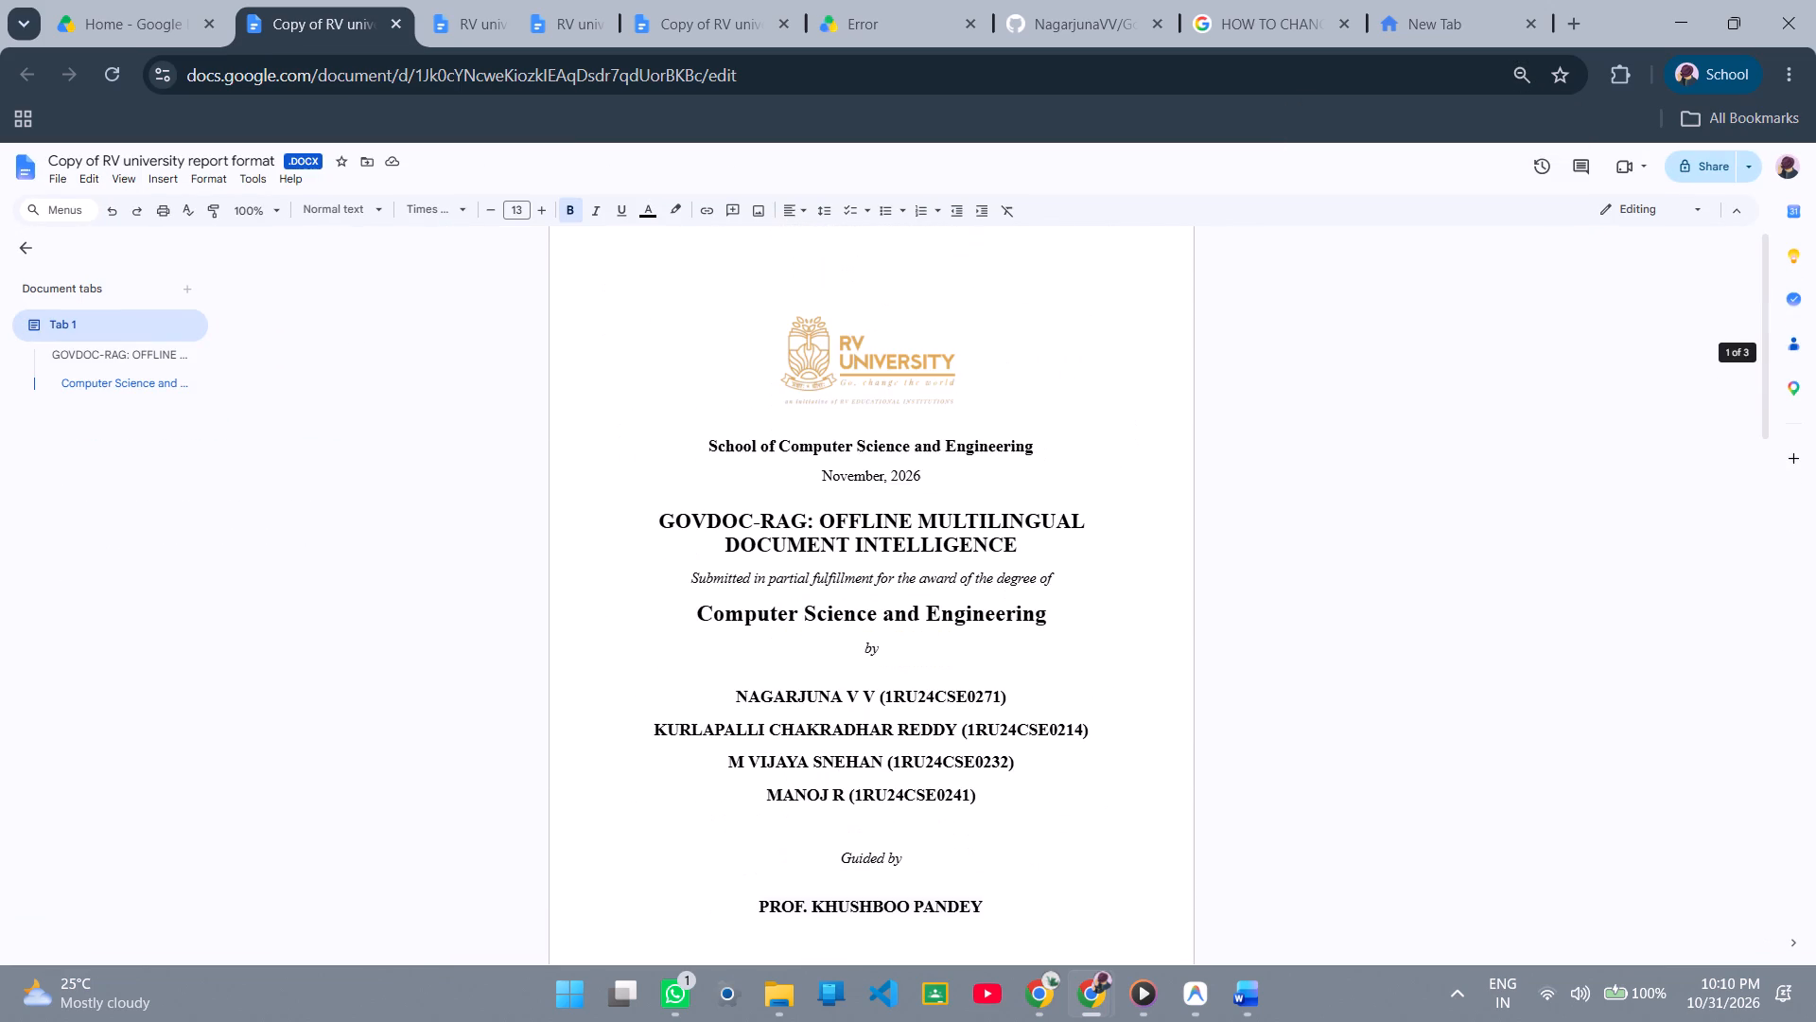
pyautogui.scroll(-13, 1215, 669)
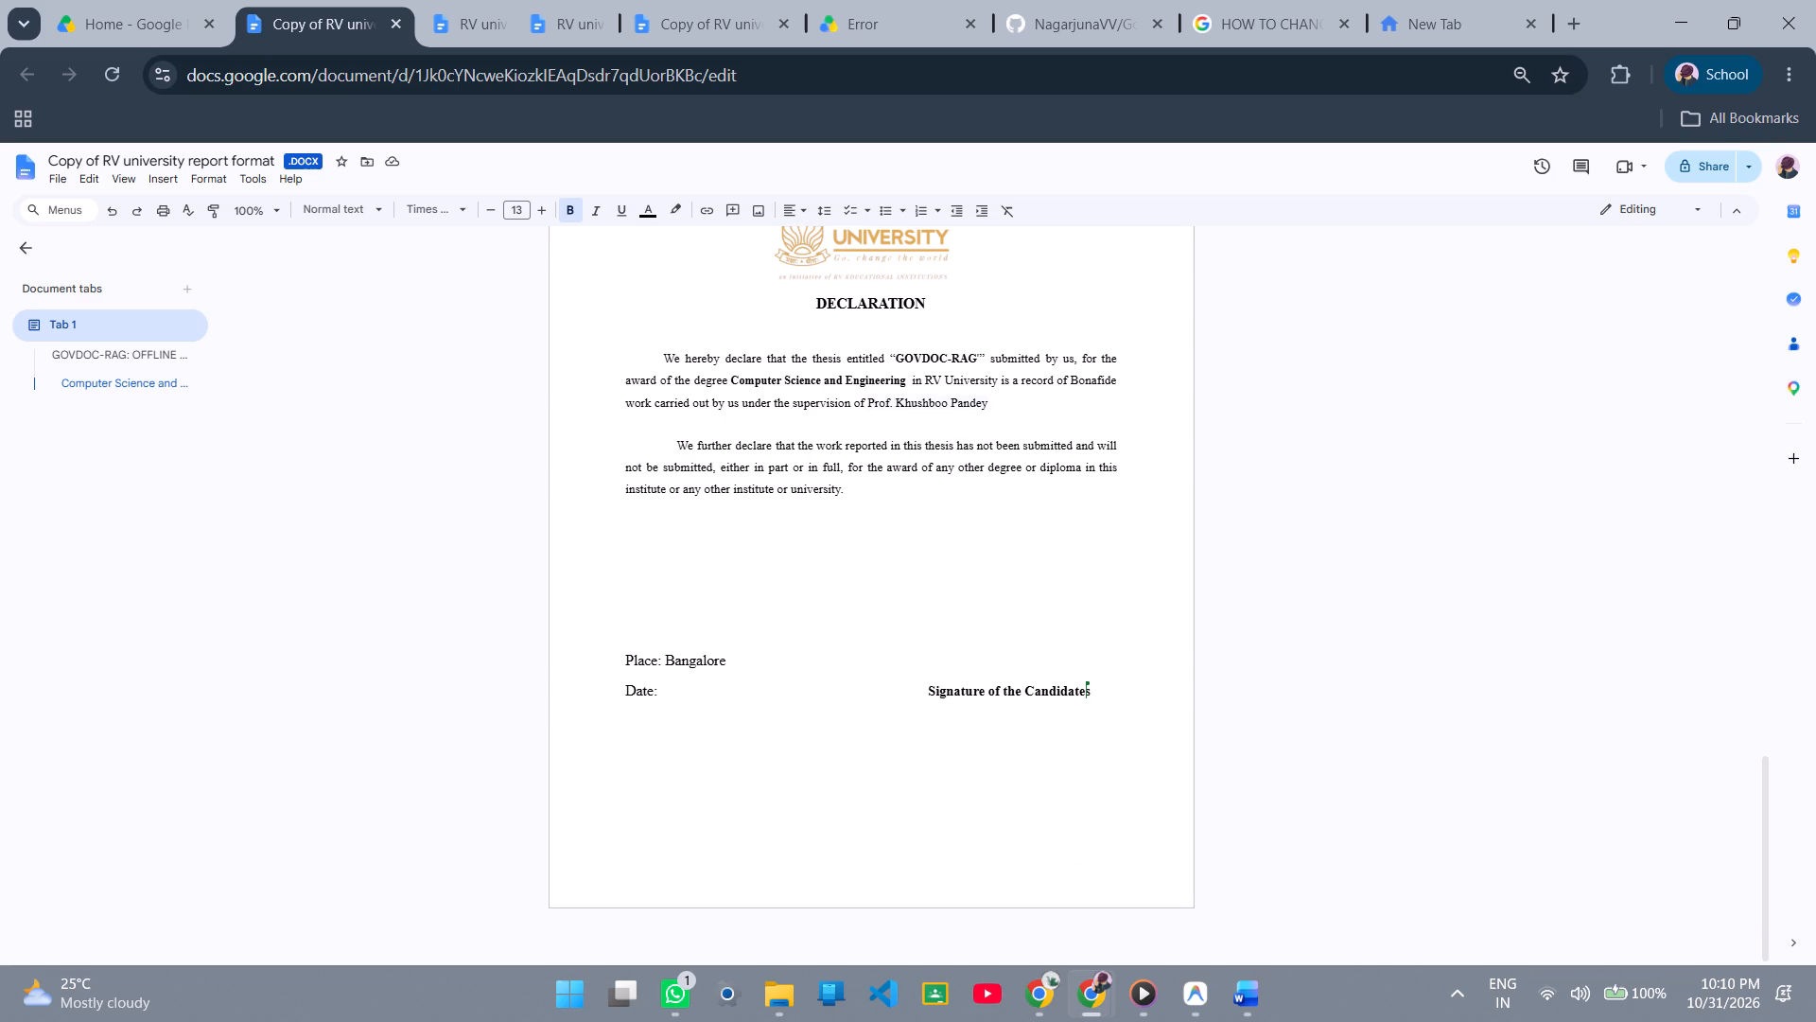
pyautogui.scroll(18, 1215, 669)
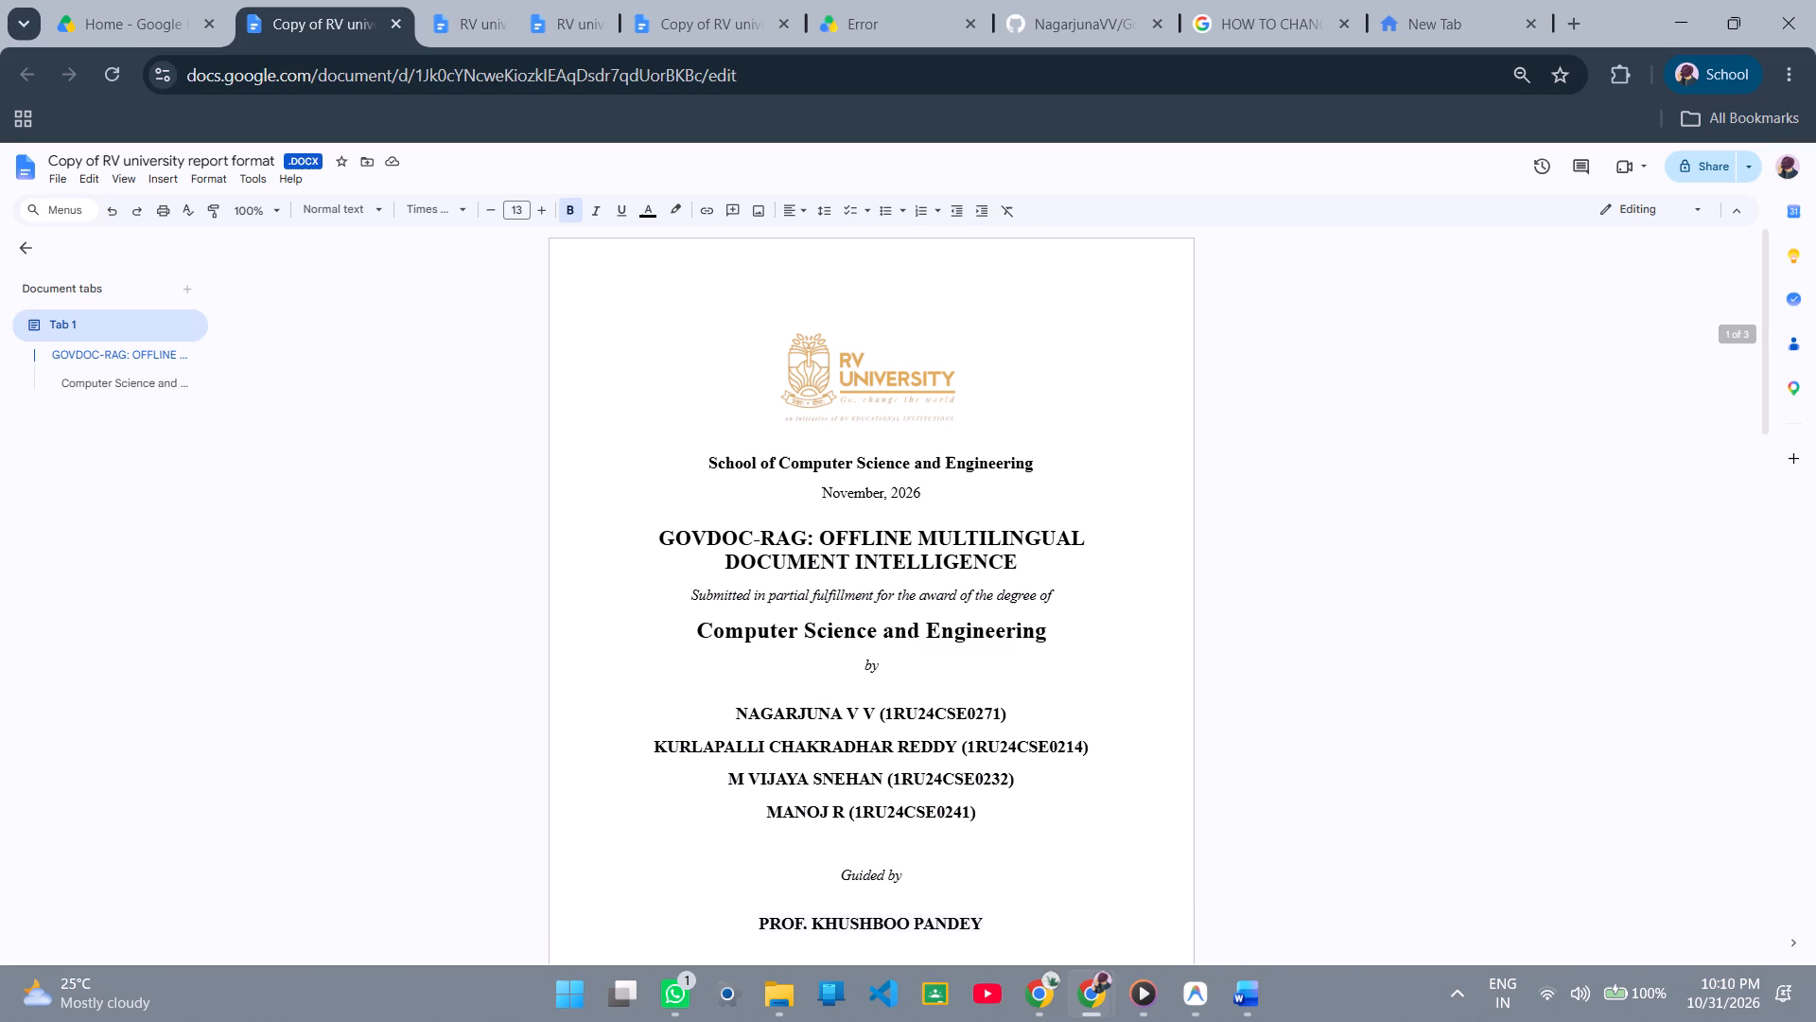
pyautogui.scroll(-18, 1215, 669)
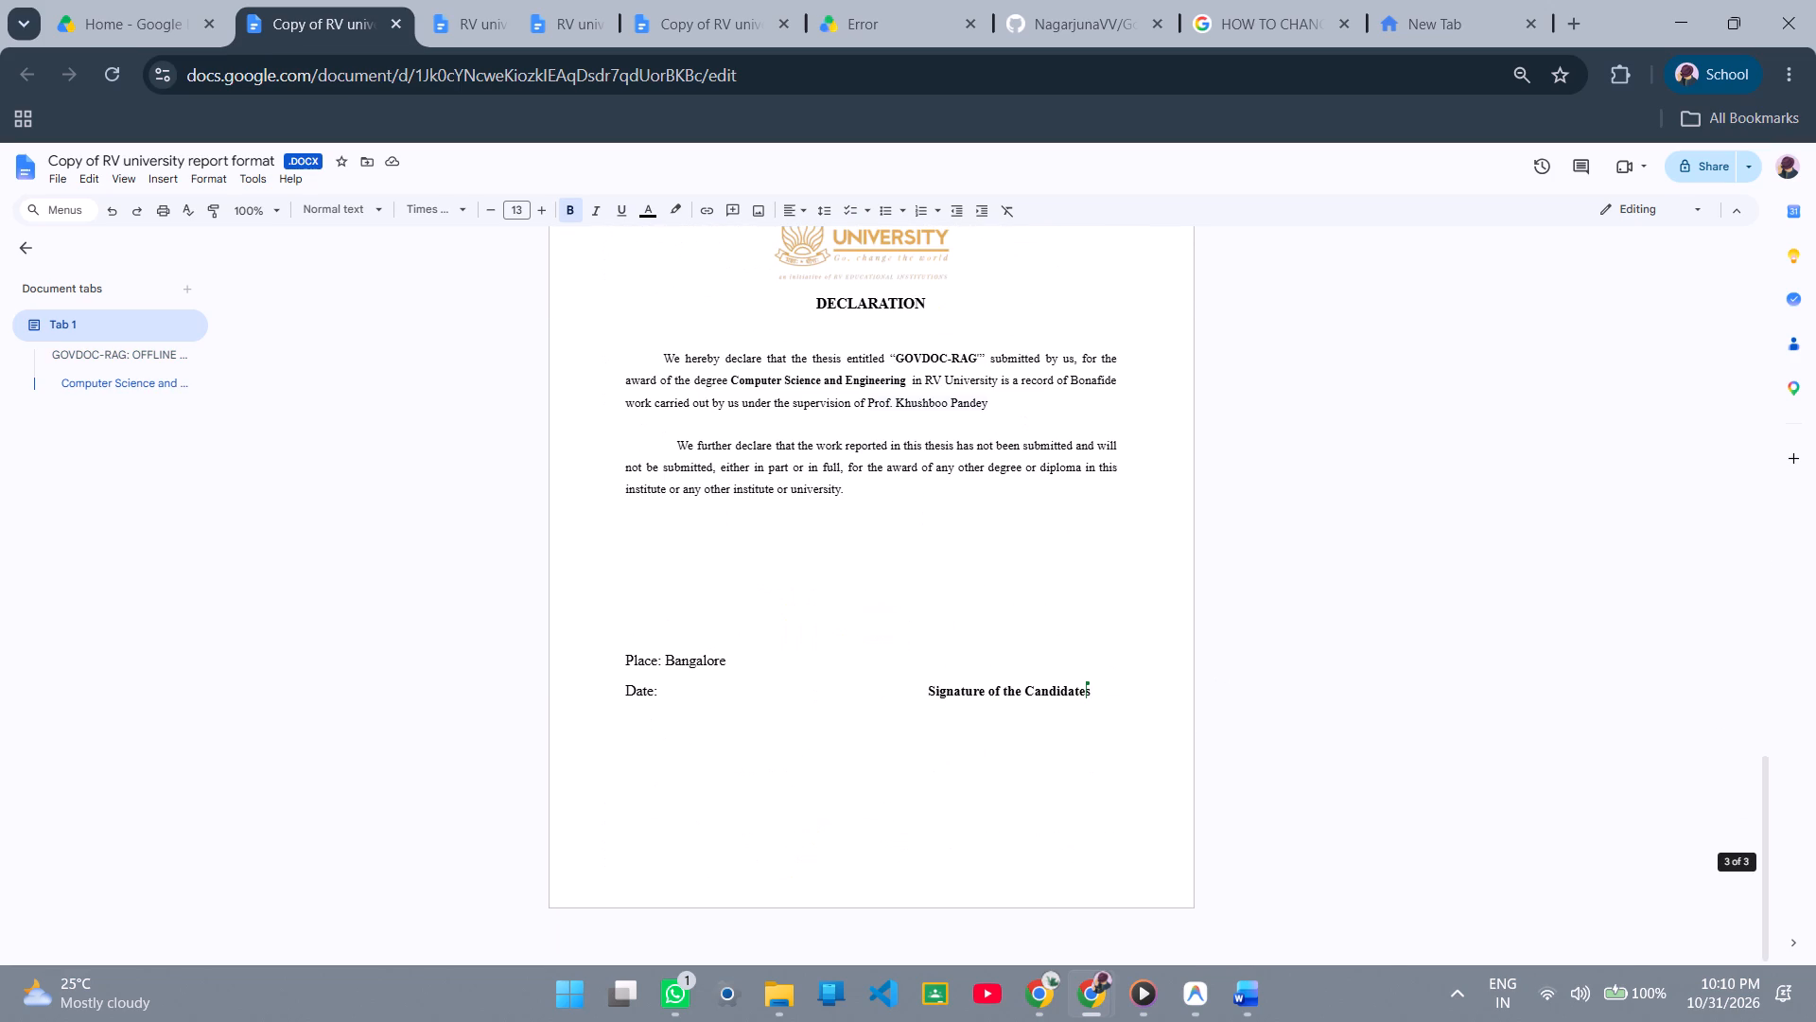
# Compare the formatting of the declaration's signature line with the same line in the unfilled report format copy.
pyautogui.click(968, 688)
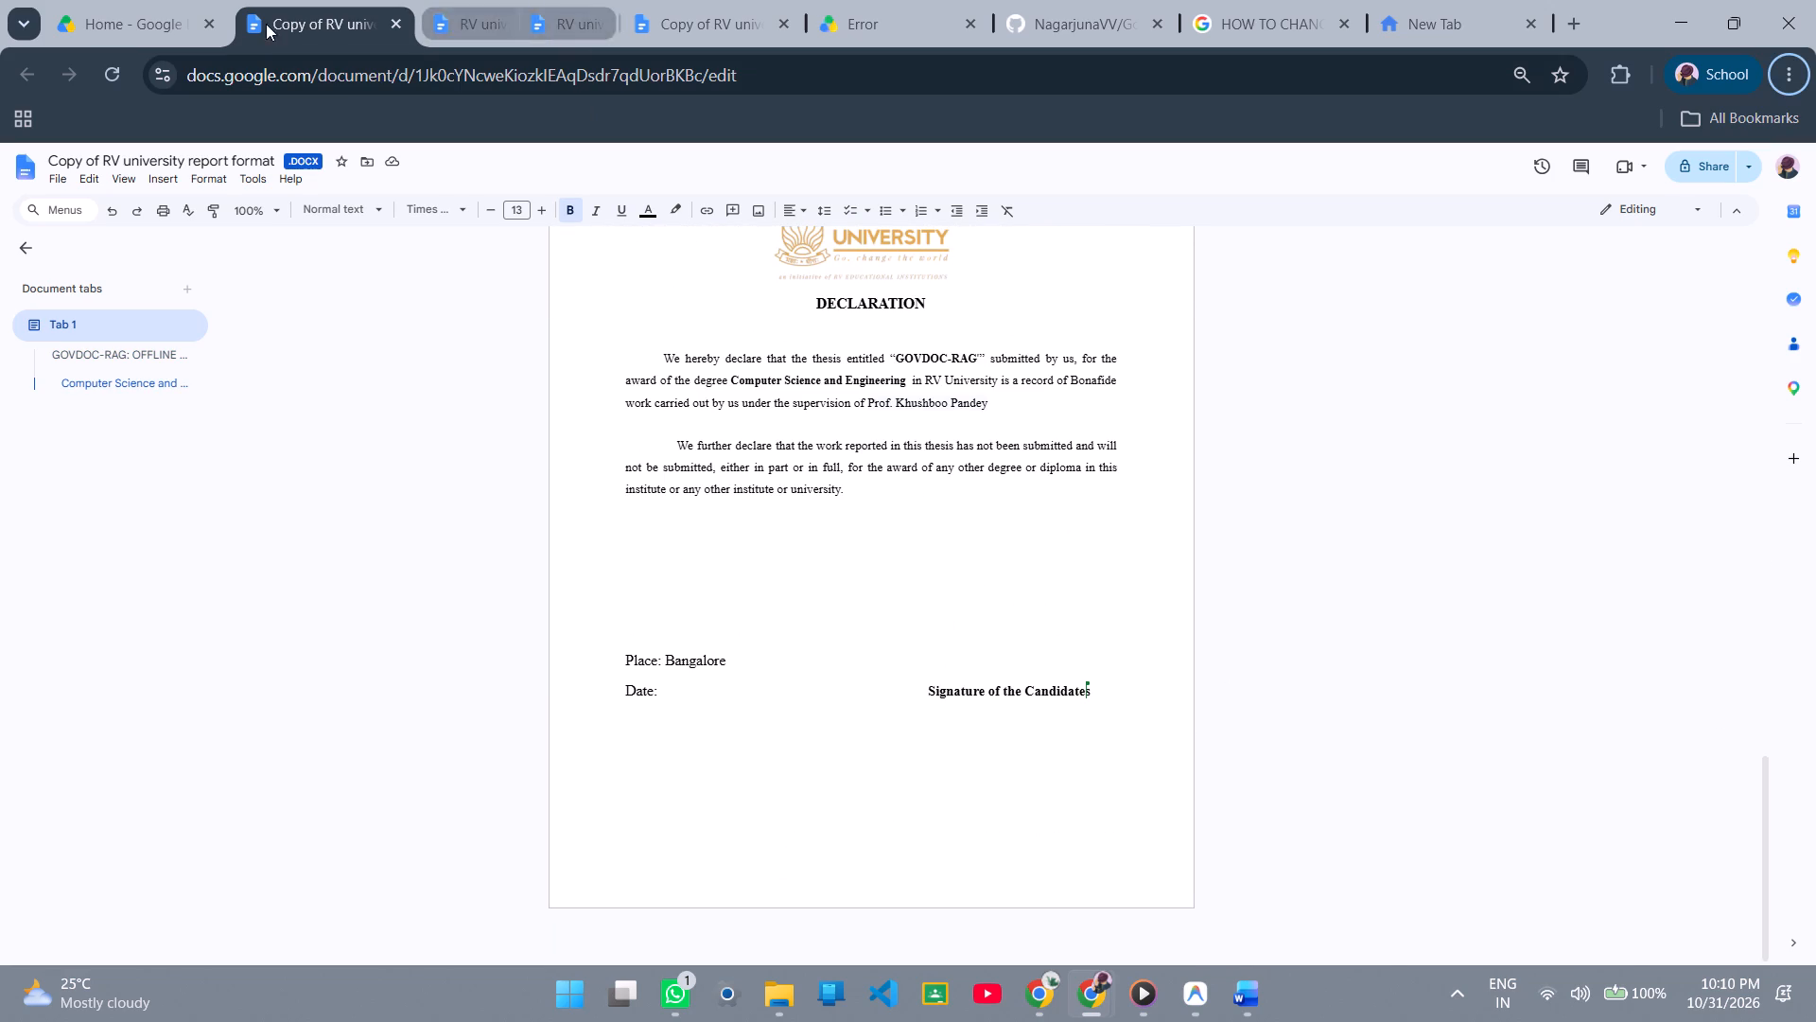
pyautogui.click(643, 0)
pyautogui.scroll(-10, 936, 765)
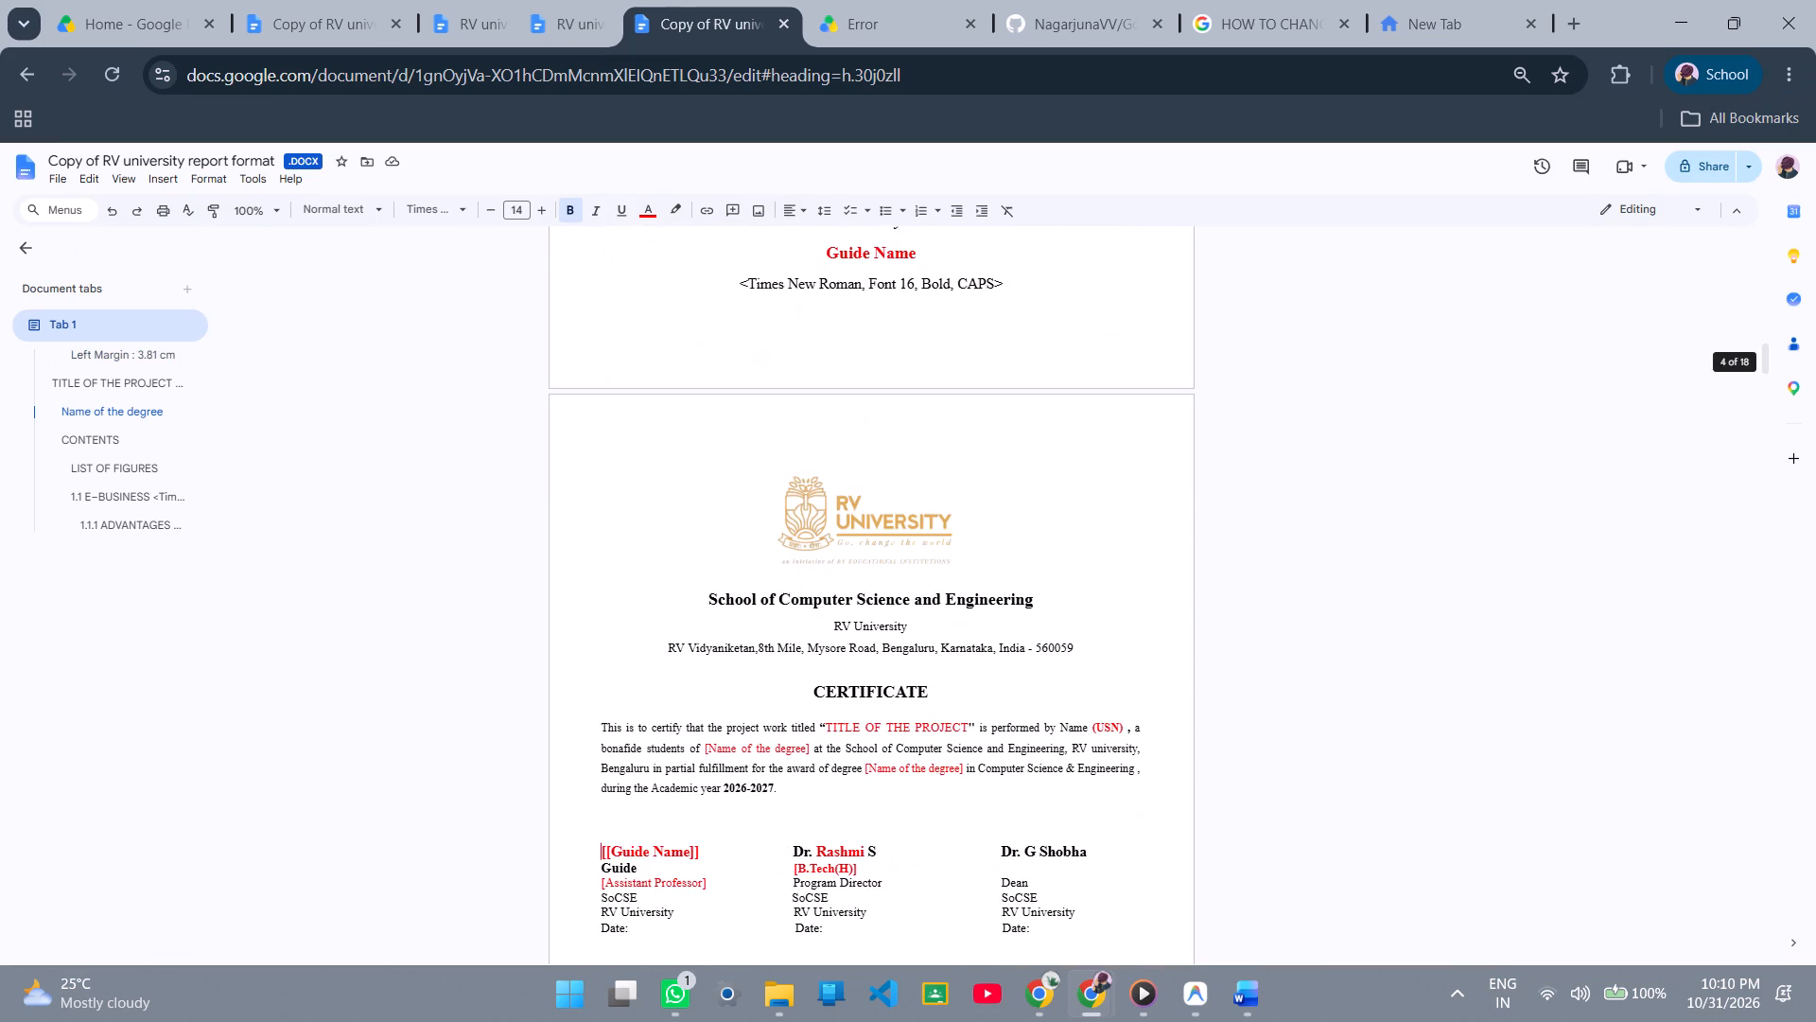
pyautogui.scroll(-6, 936, 765)
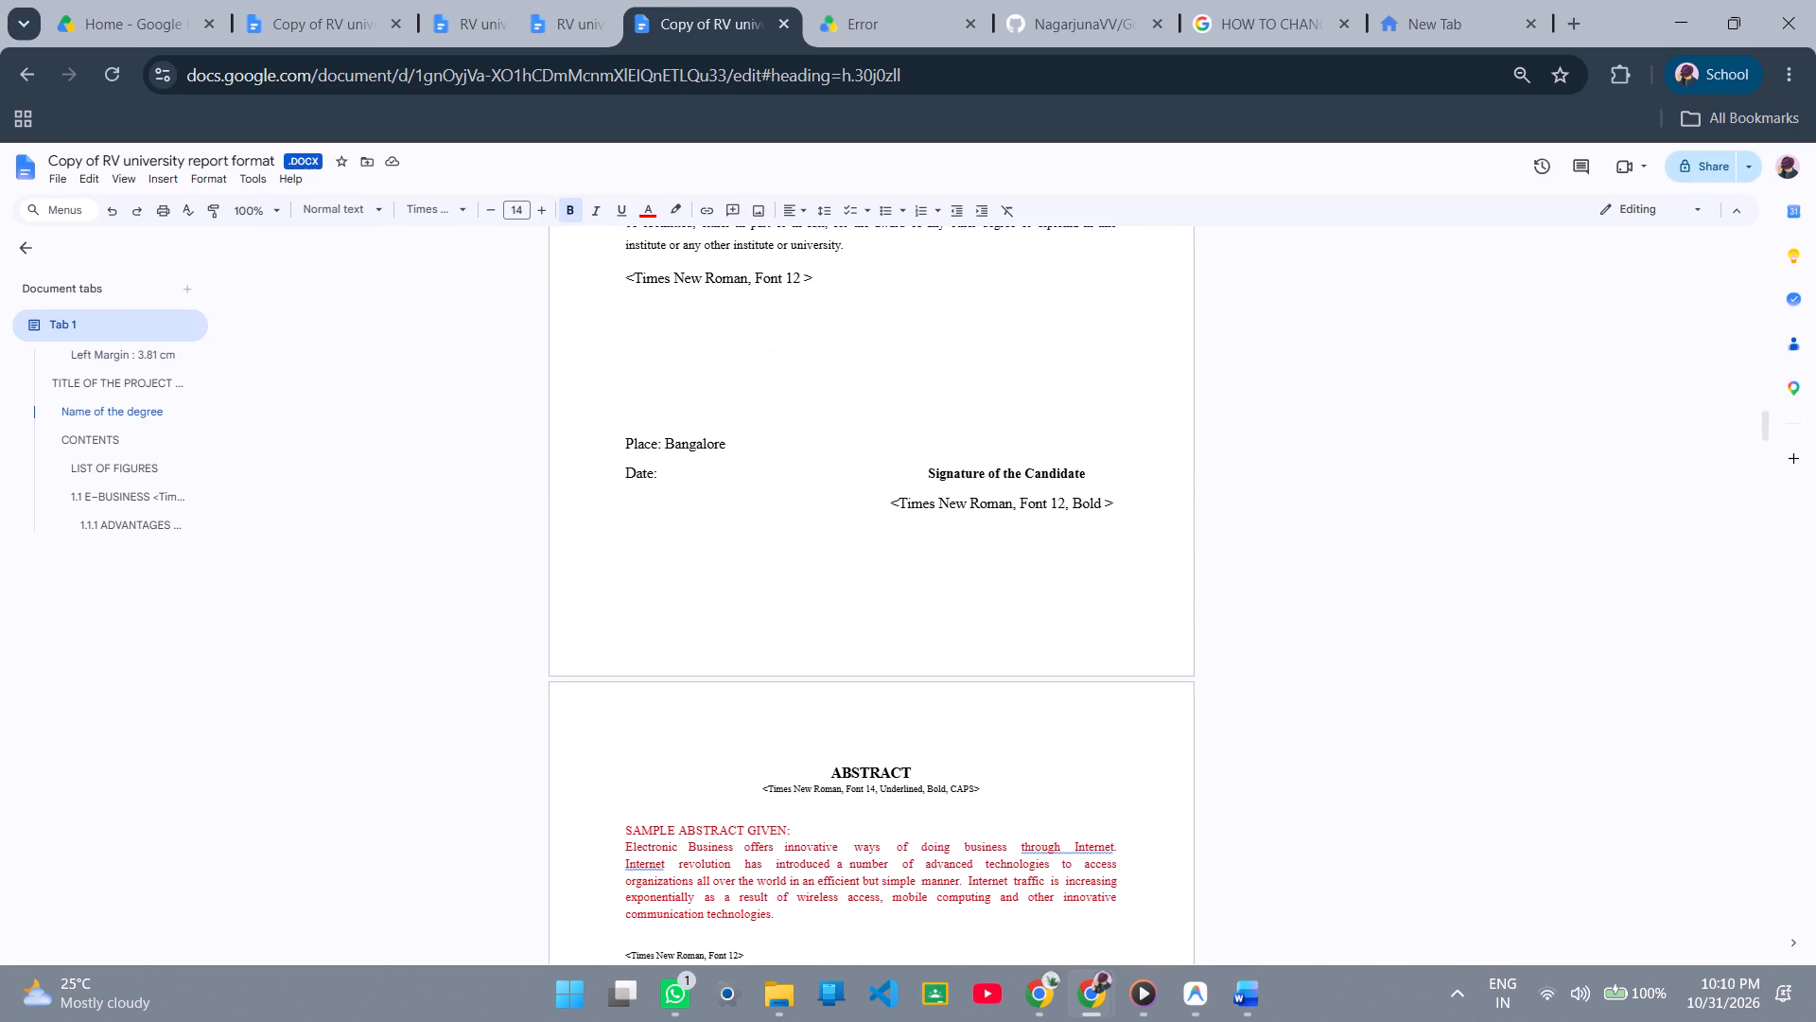
pyautogui.scroll(5, 936, 765)
pyautogui.scroll(-5, 936, 765)
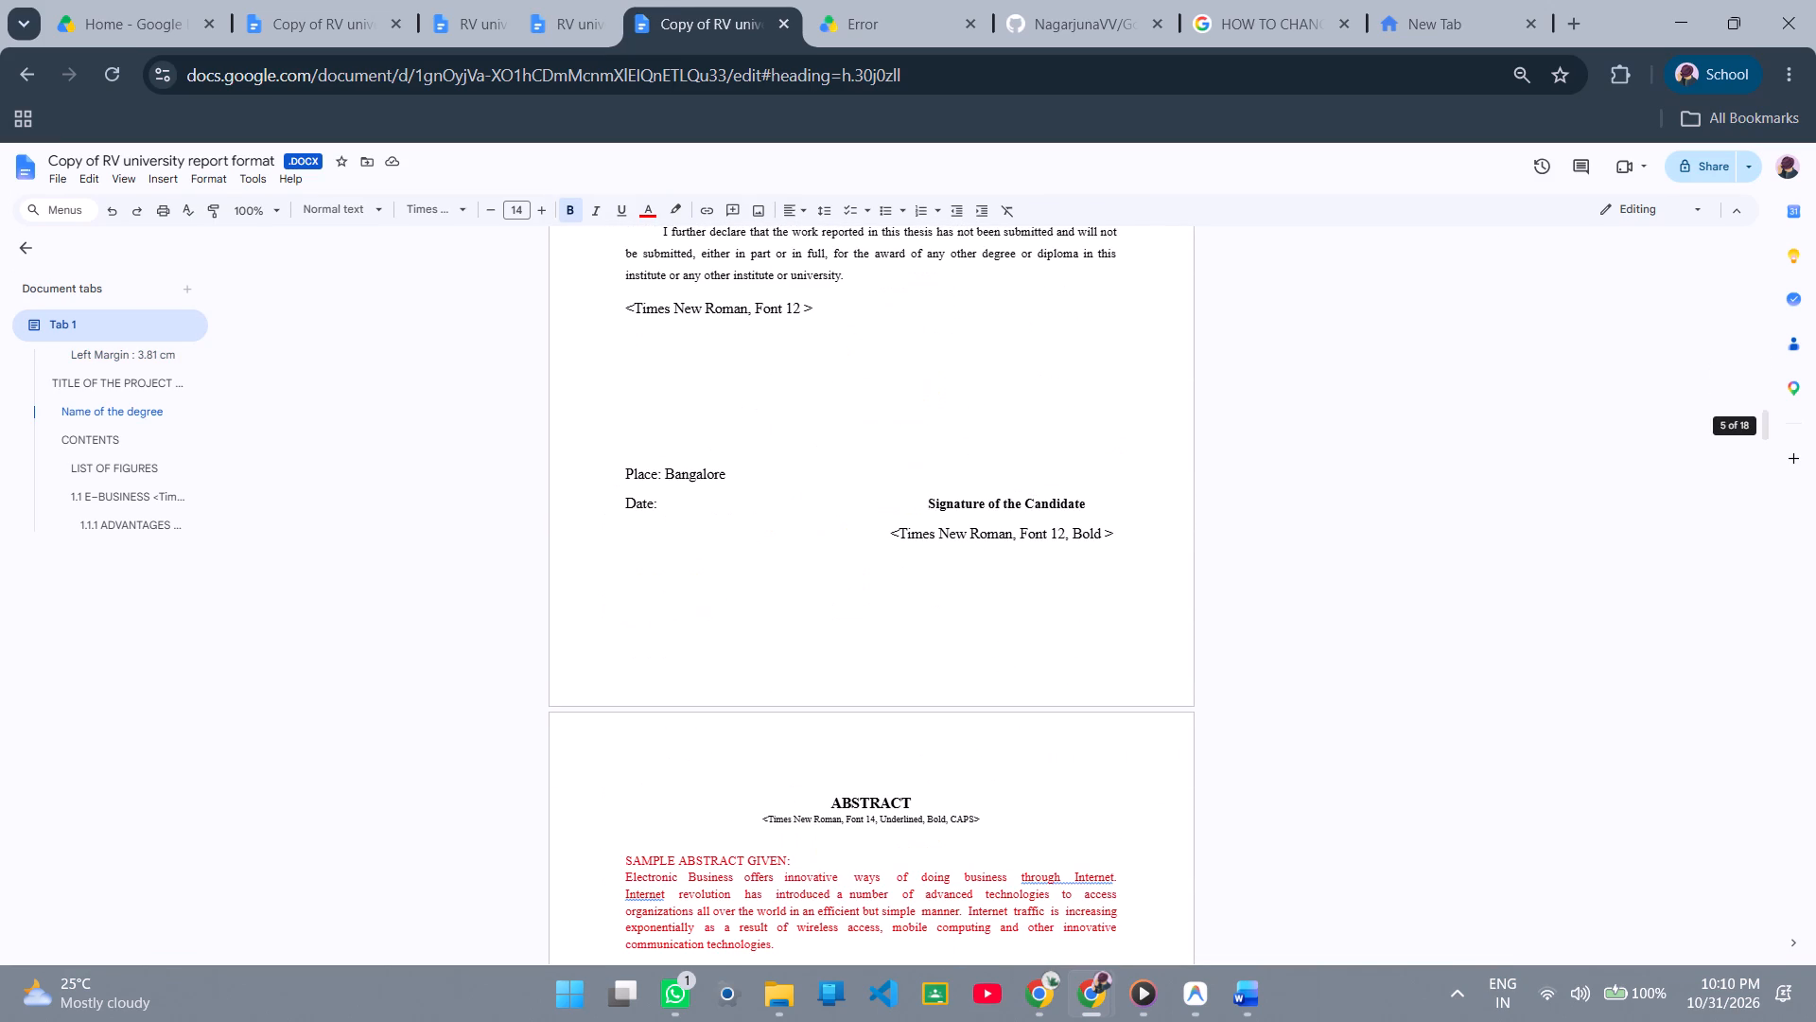
pyautogui.click(985, 434)
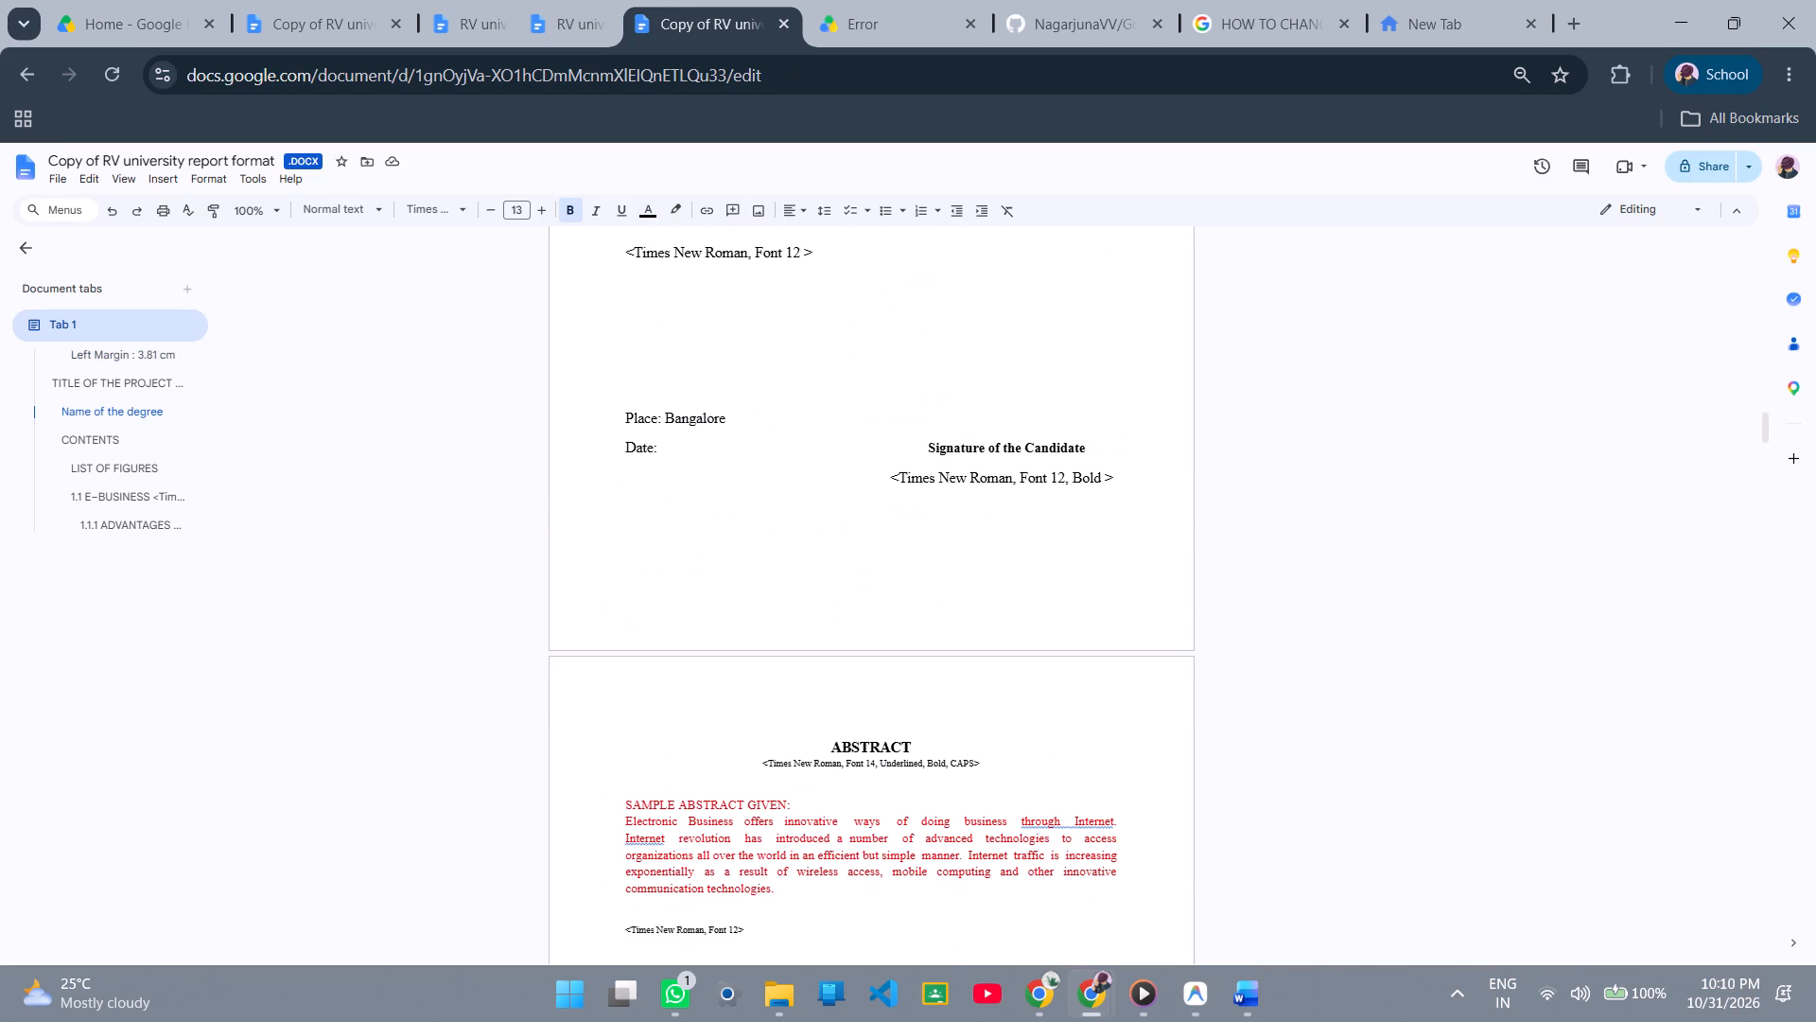
pyautogui.click(485, 5)
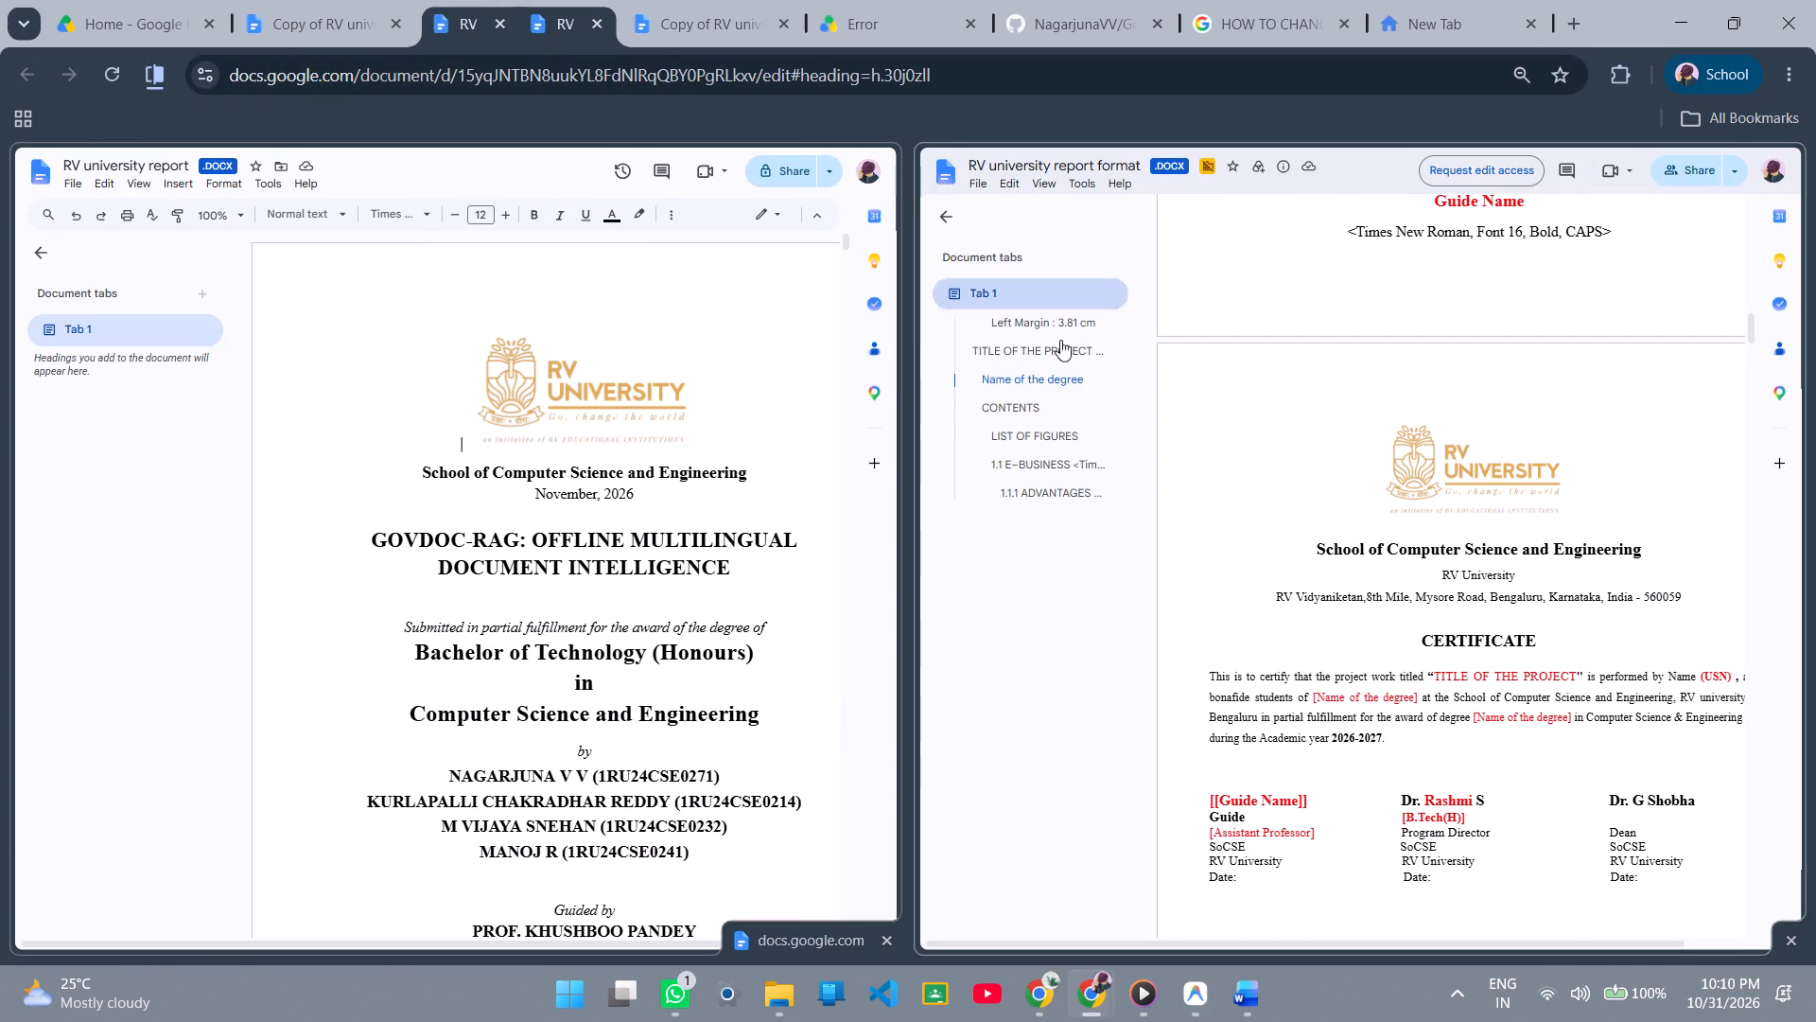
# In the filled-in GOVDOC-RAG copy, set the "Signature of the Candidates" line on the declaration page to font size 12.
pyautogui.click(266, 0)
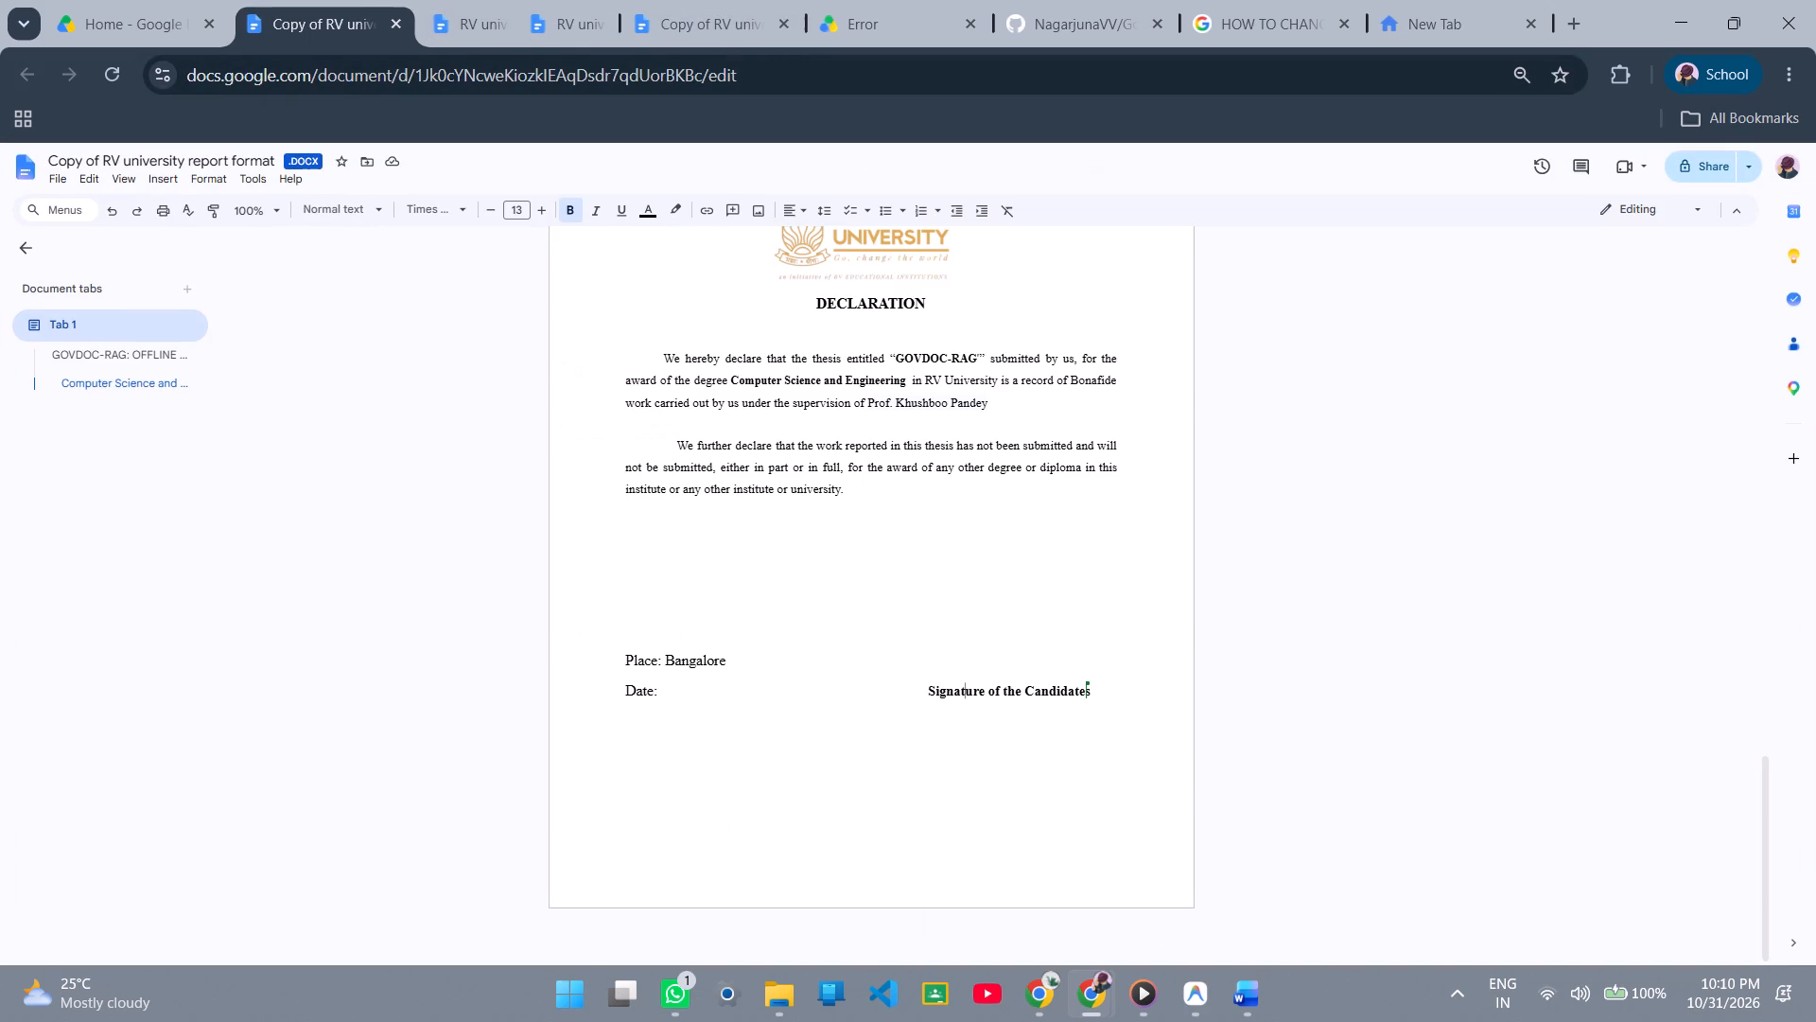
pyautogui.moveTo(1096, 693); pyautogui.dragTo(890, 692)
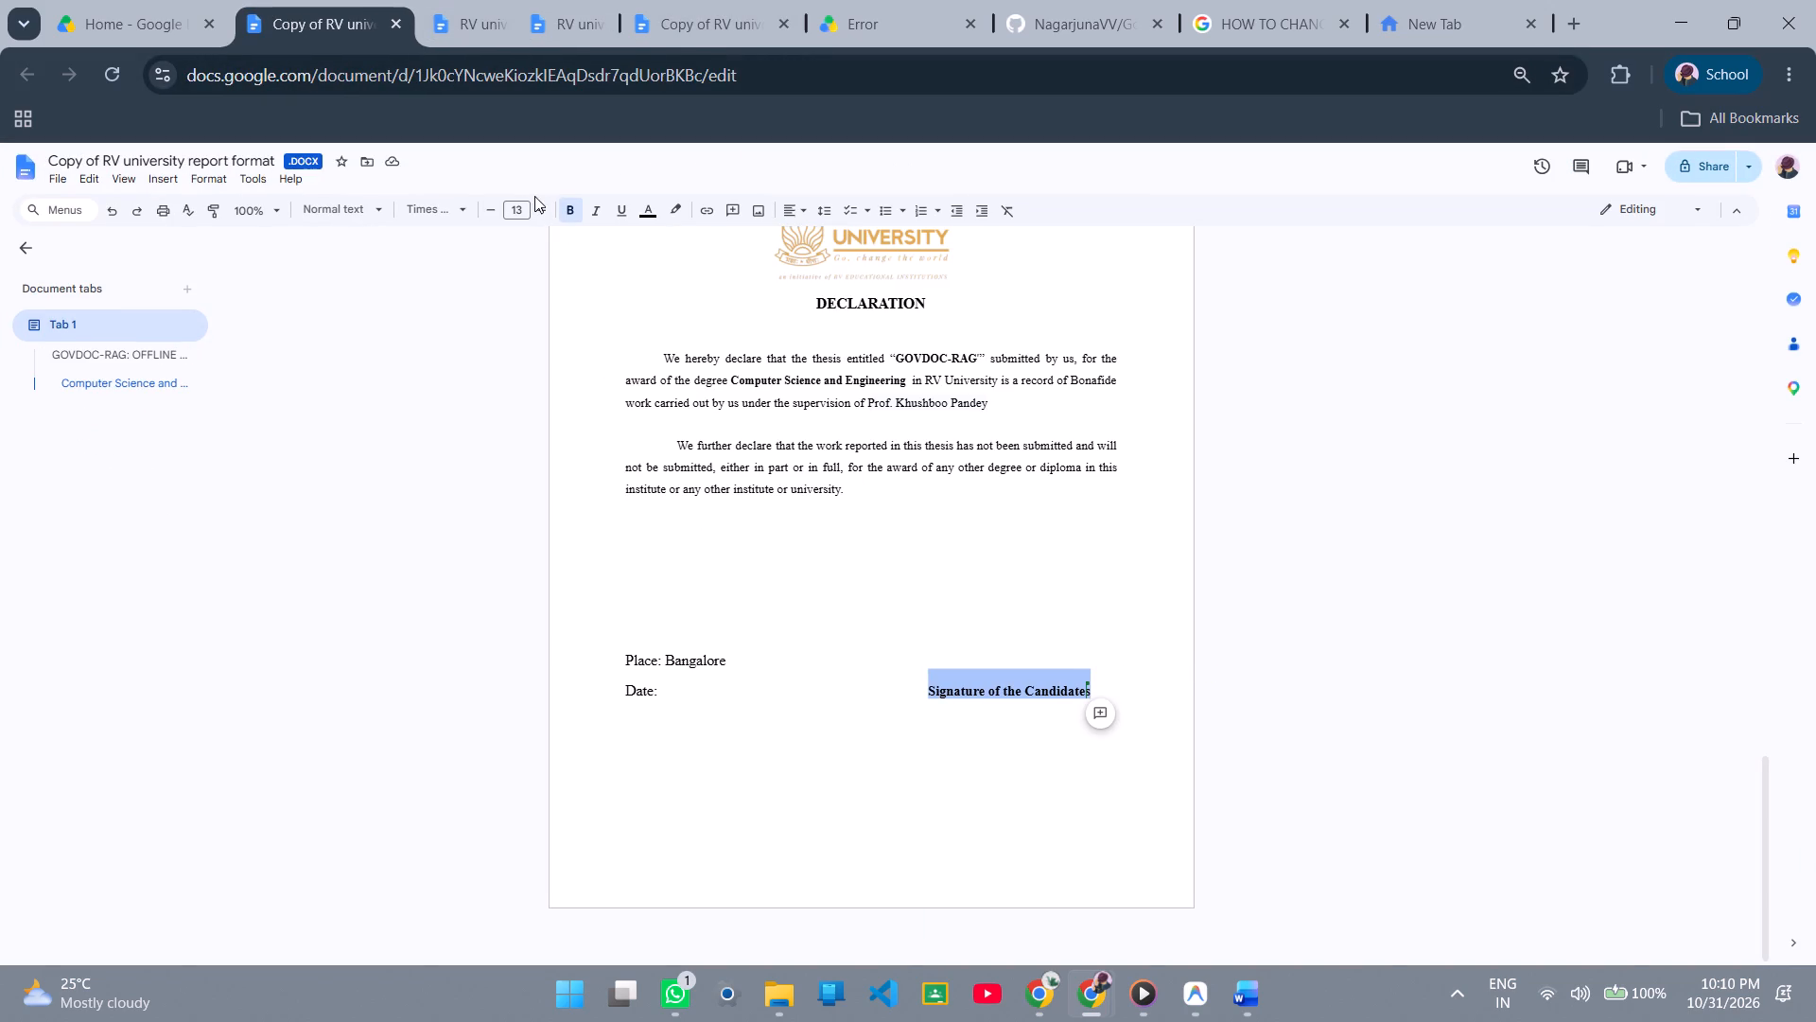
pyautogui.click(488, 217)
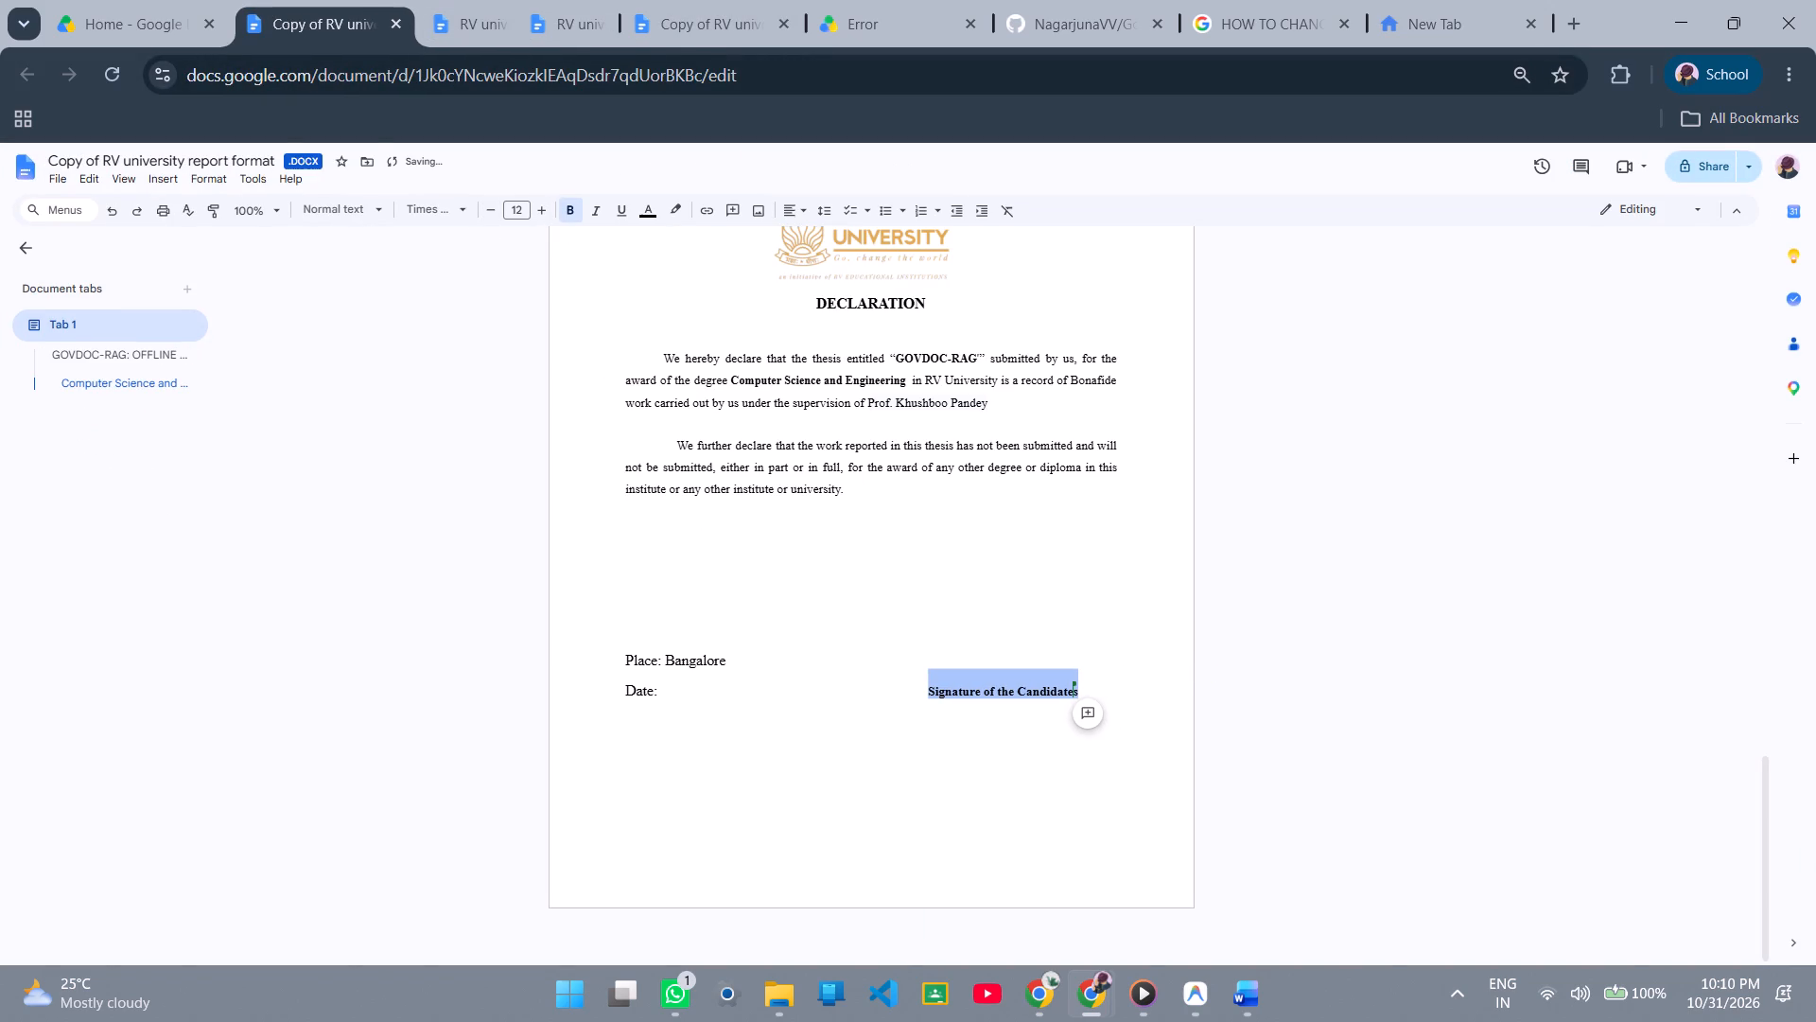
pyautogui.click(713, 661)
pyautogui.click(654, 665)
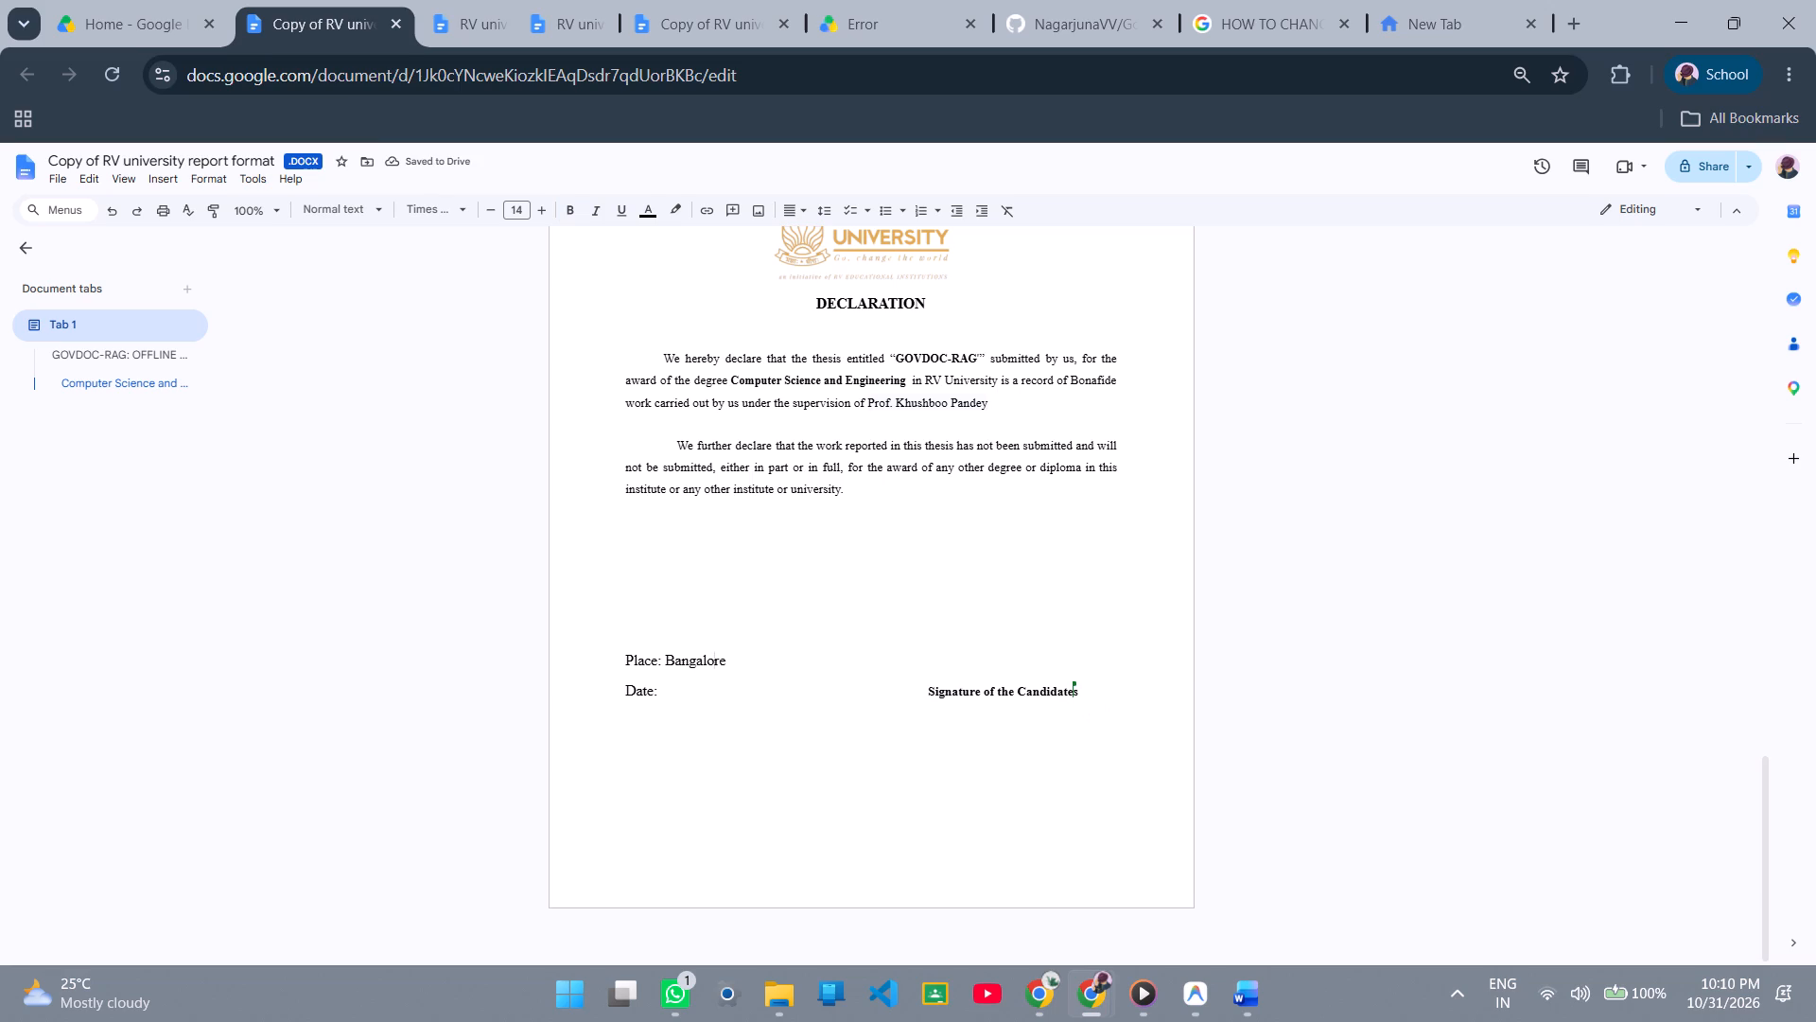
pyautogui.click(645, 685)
# Show the filled-in GOVDOC-RAG copy and the unfilled report format copy side by side in split view, with the unfilled copy's outline hidden.
pyautogui.click(678, 18)
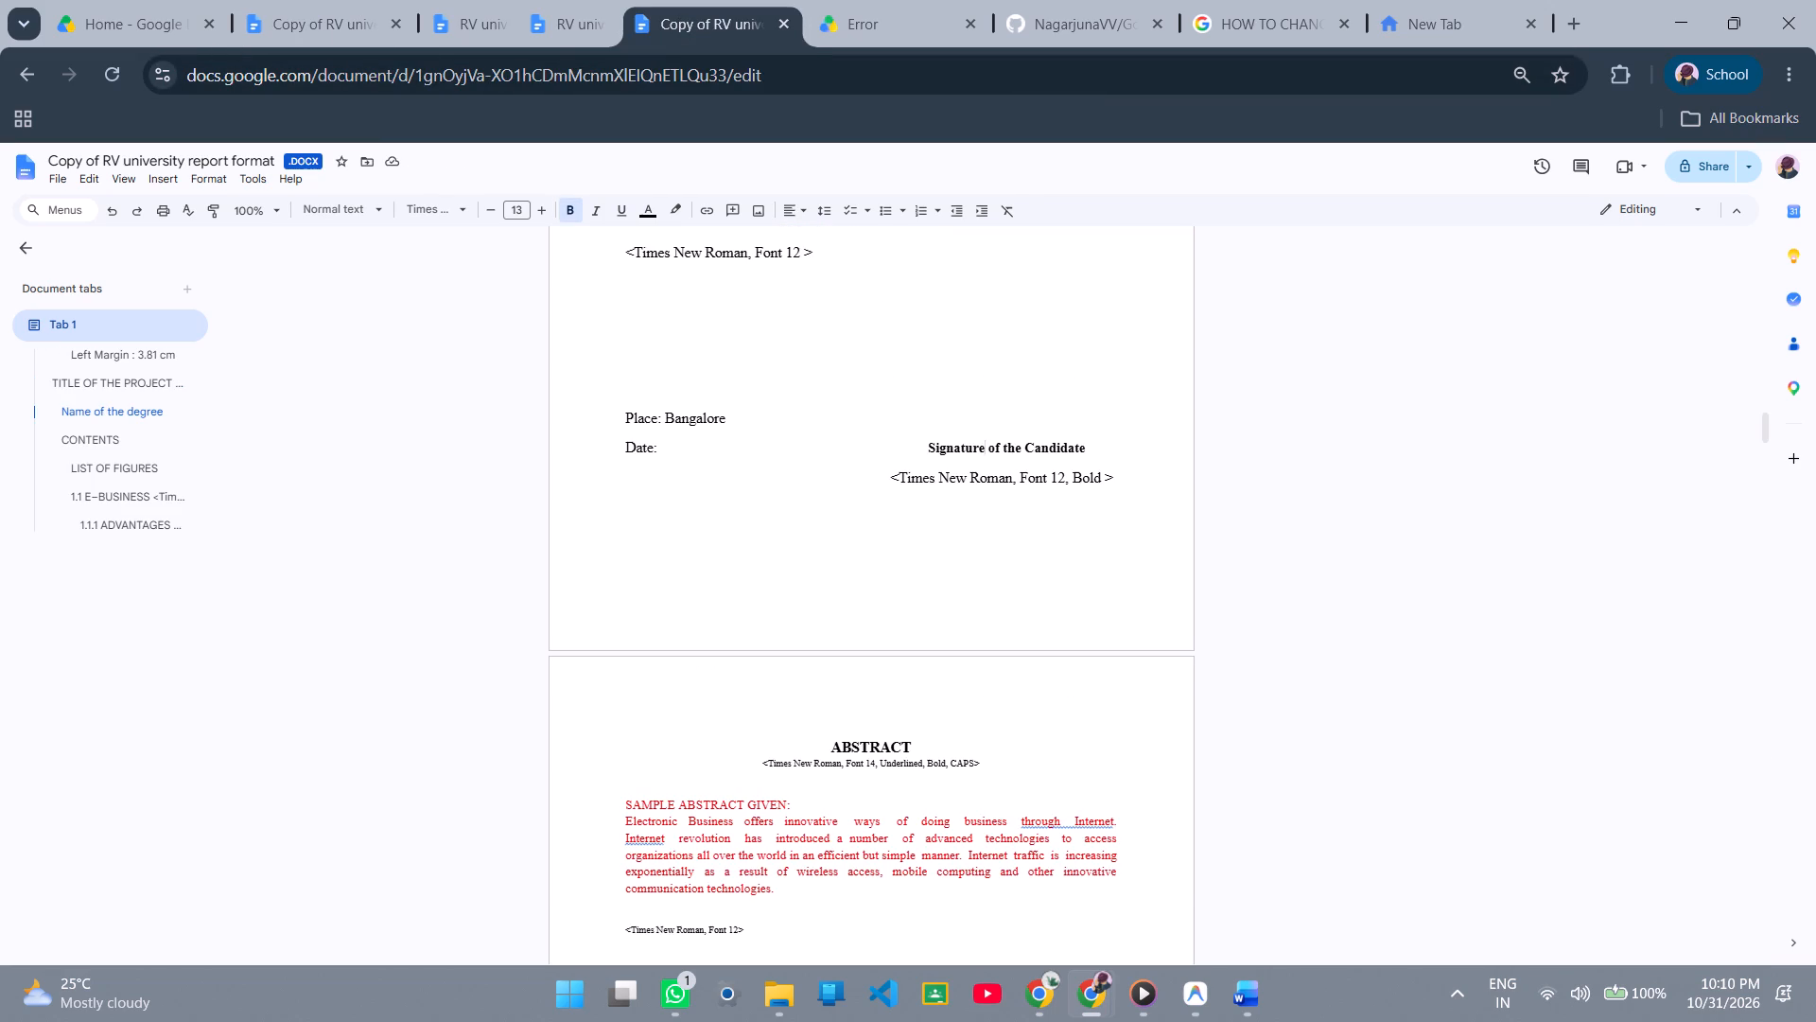
pyautogui.moveTo(705, 39); pyautogui.dragTo(512, 9)
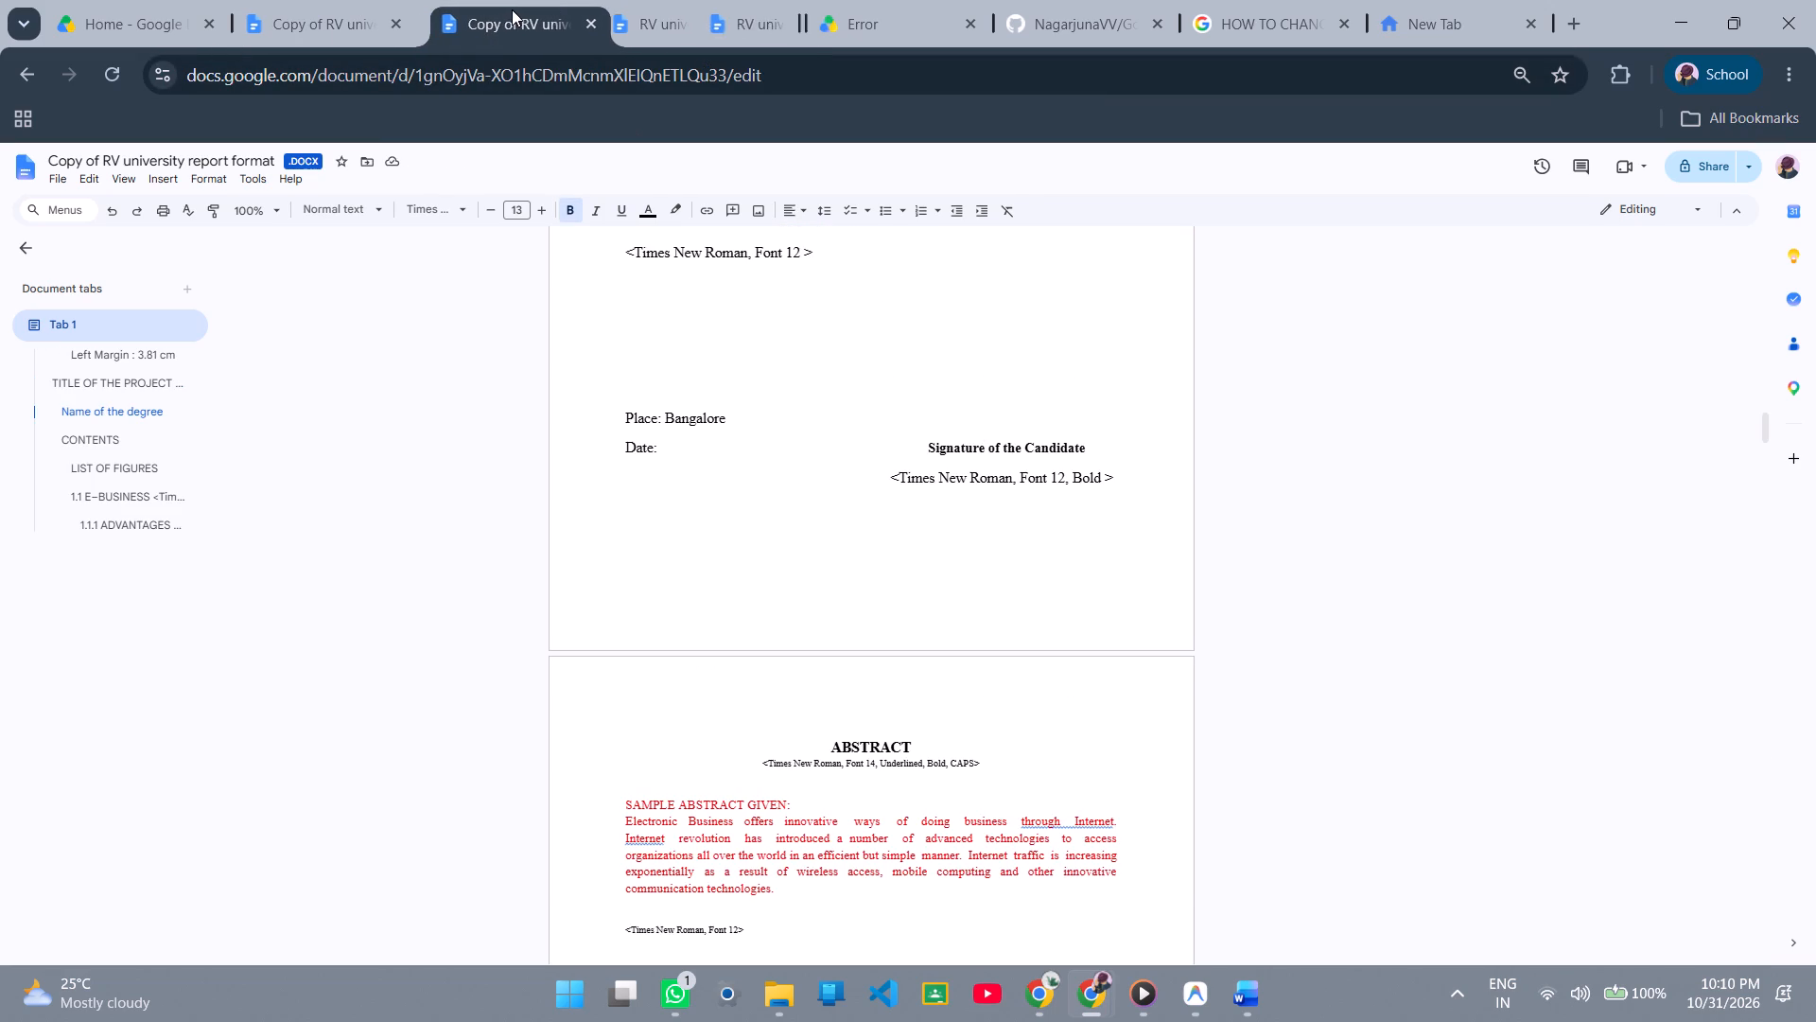
pyautogui.moveTo(512, 9); pyautogui.dragTo(509, 9)
pyautogui.rightClick(339, 17)
pyautogui.click(445, 73)
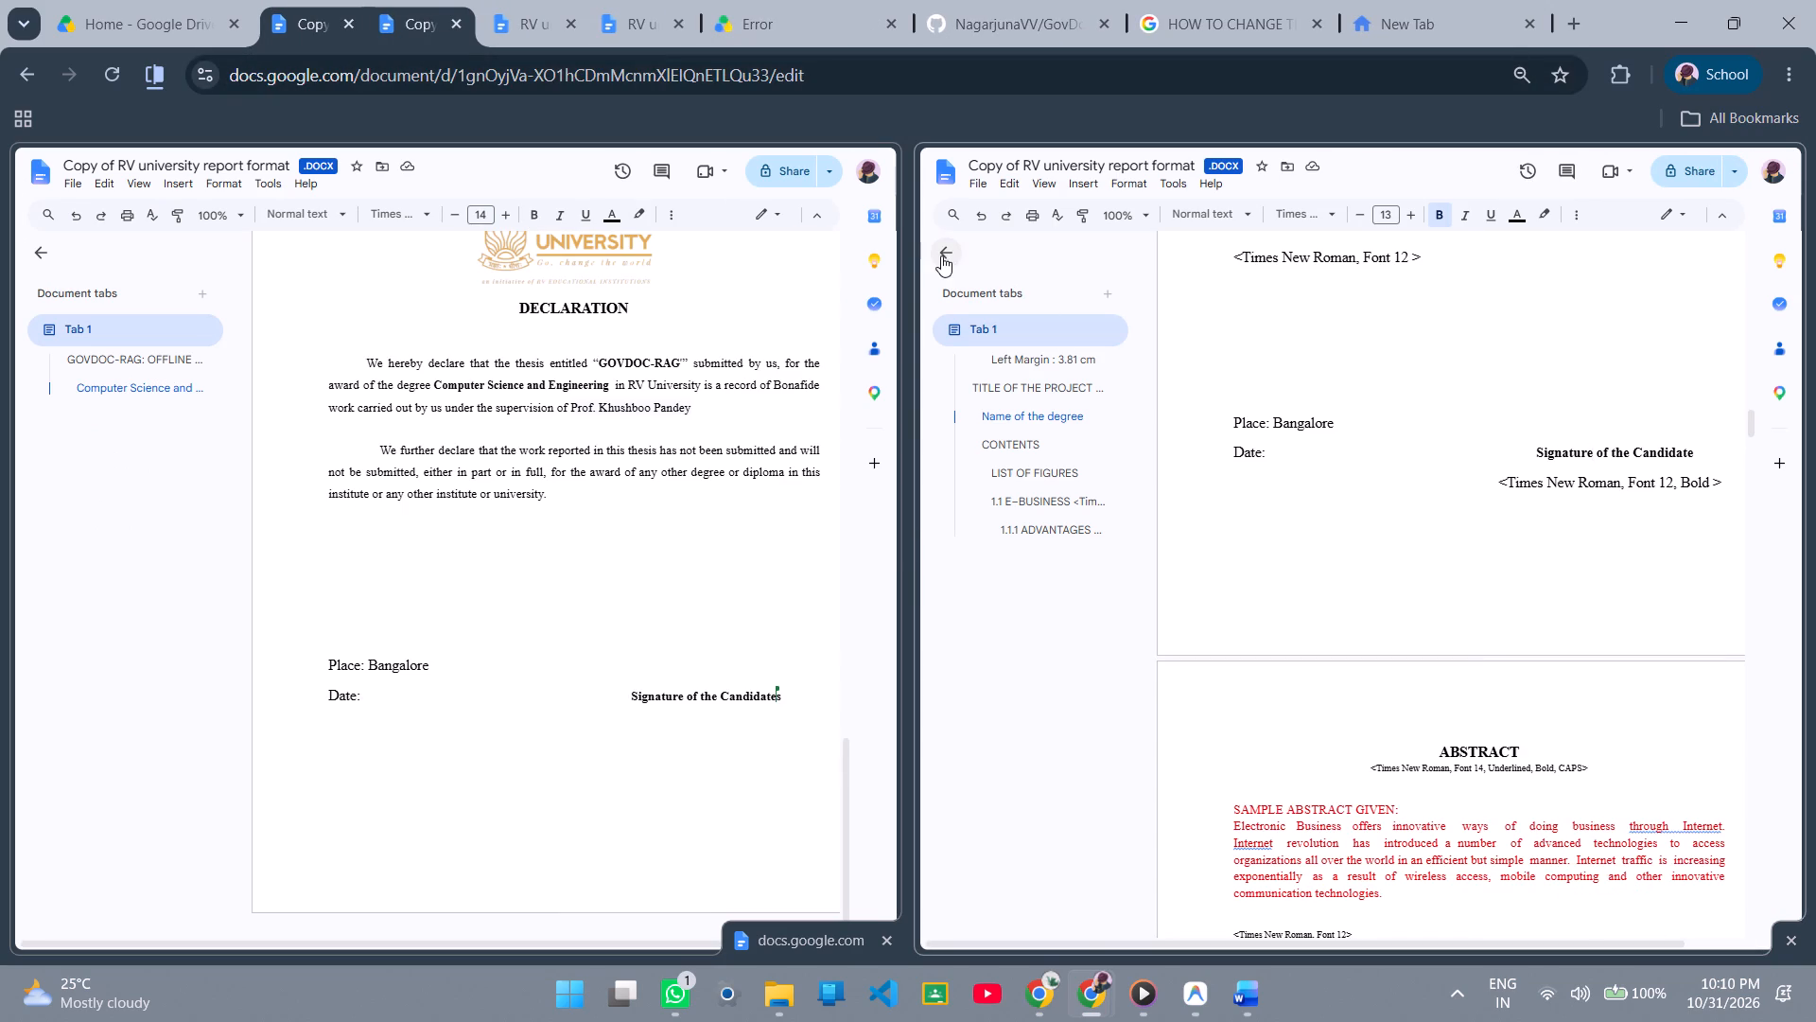
pyautogui.click(941, 255)
# Compare the certificate and declaration pages of the filled-in copy with the unfilled format, checking layout and font sizes.
pyautogui.scroll(16, 1344, 552)
pyautogui.scroll(-8, 1396, 557)
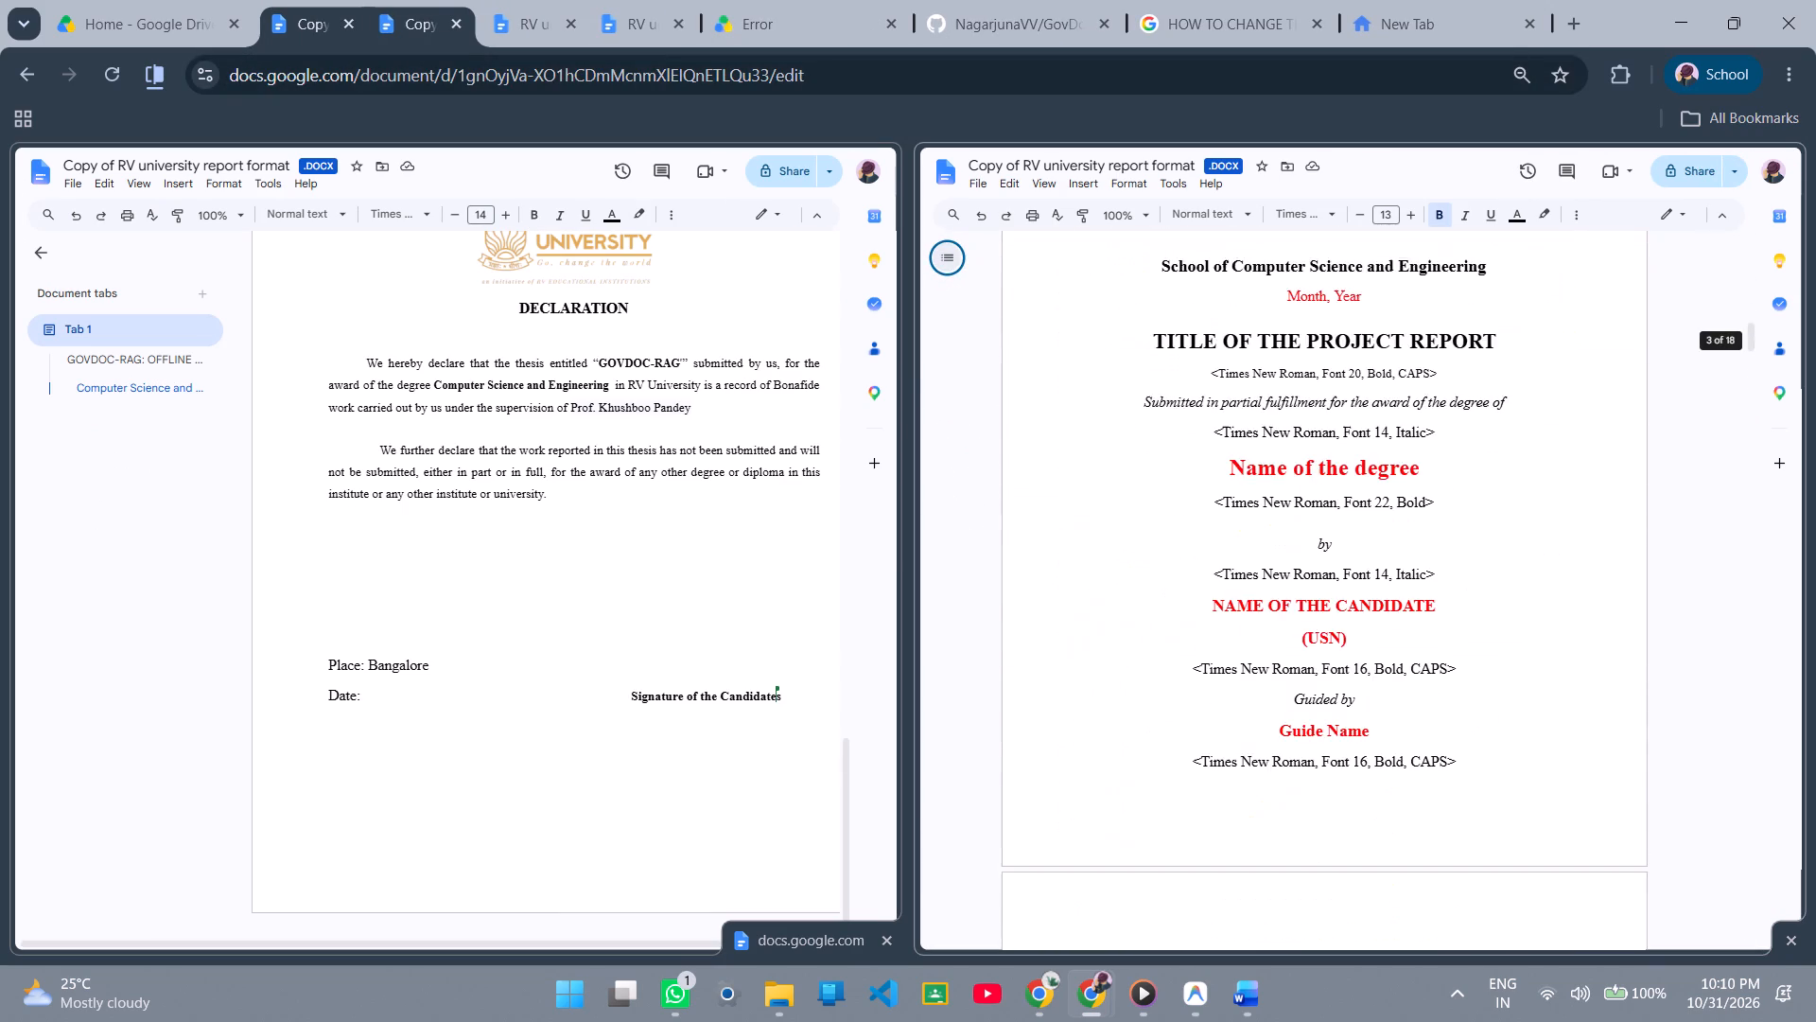
pyautogui.scroll(1, 1396, 557)
pyautogui.scroll(6, 576, 583)
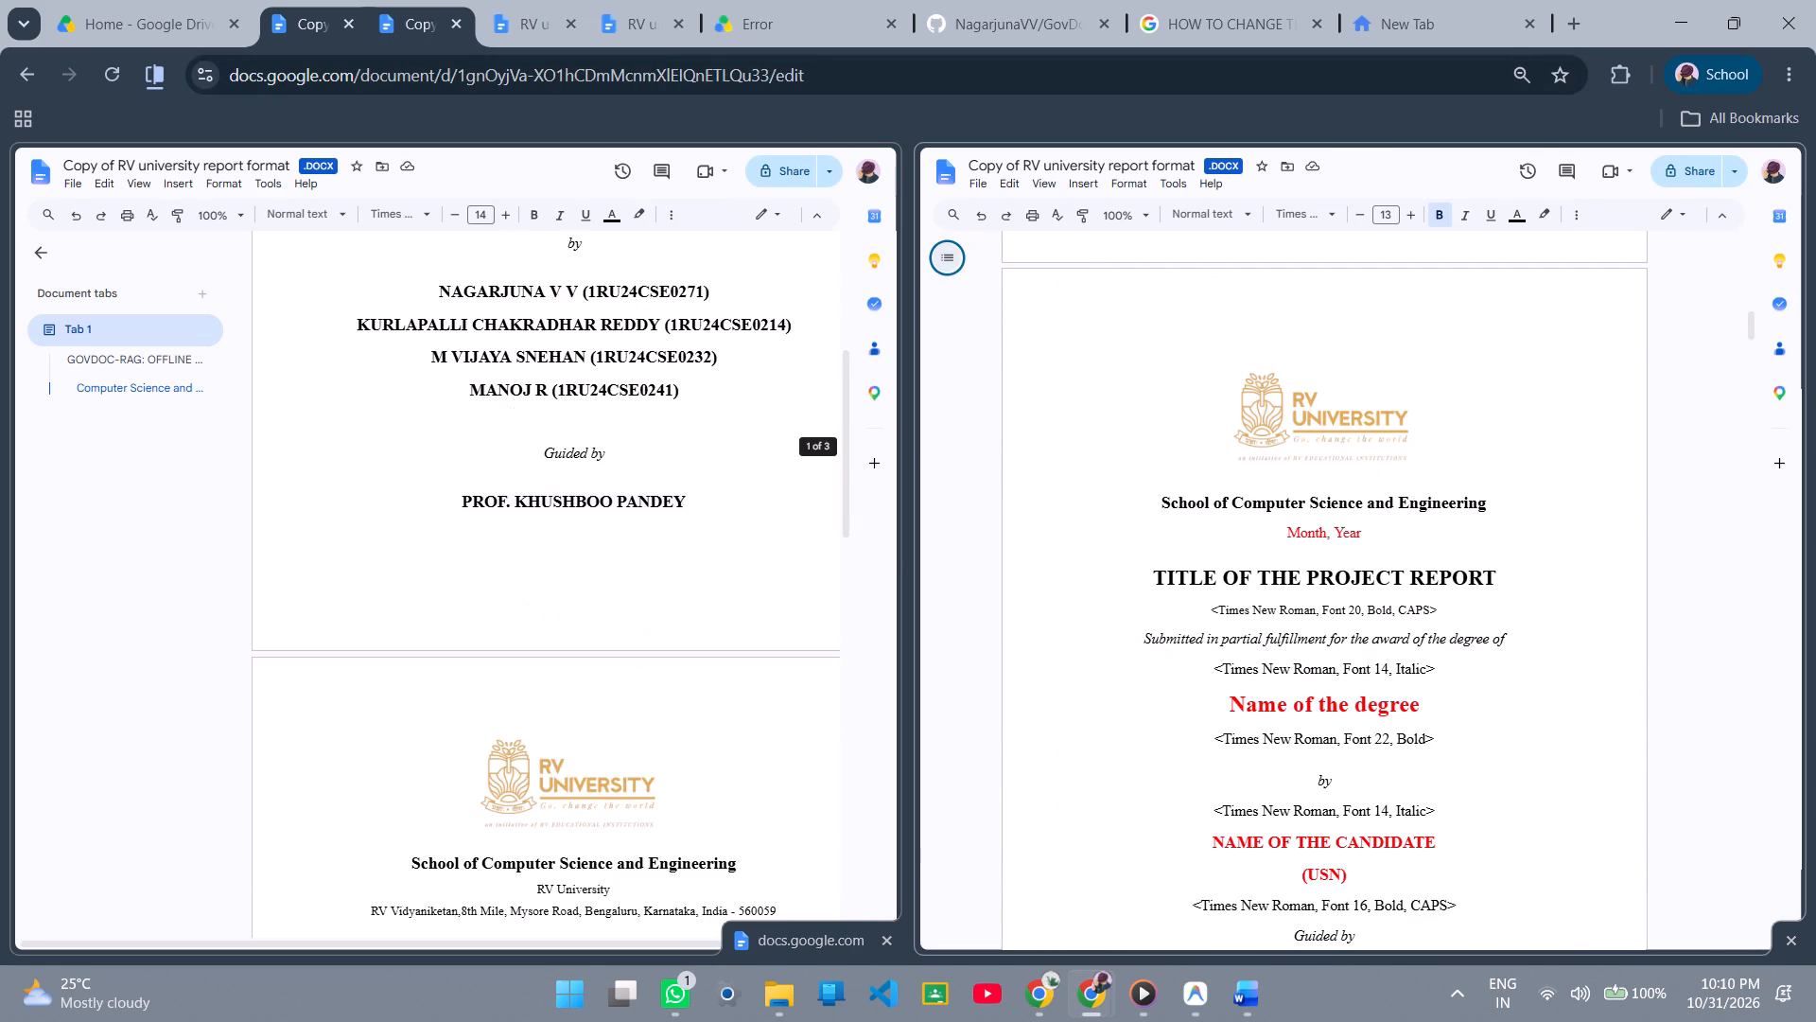
pyautogui.scroll(-3, 577, 576)
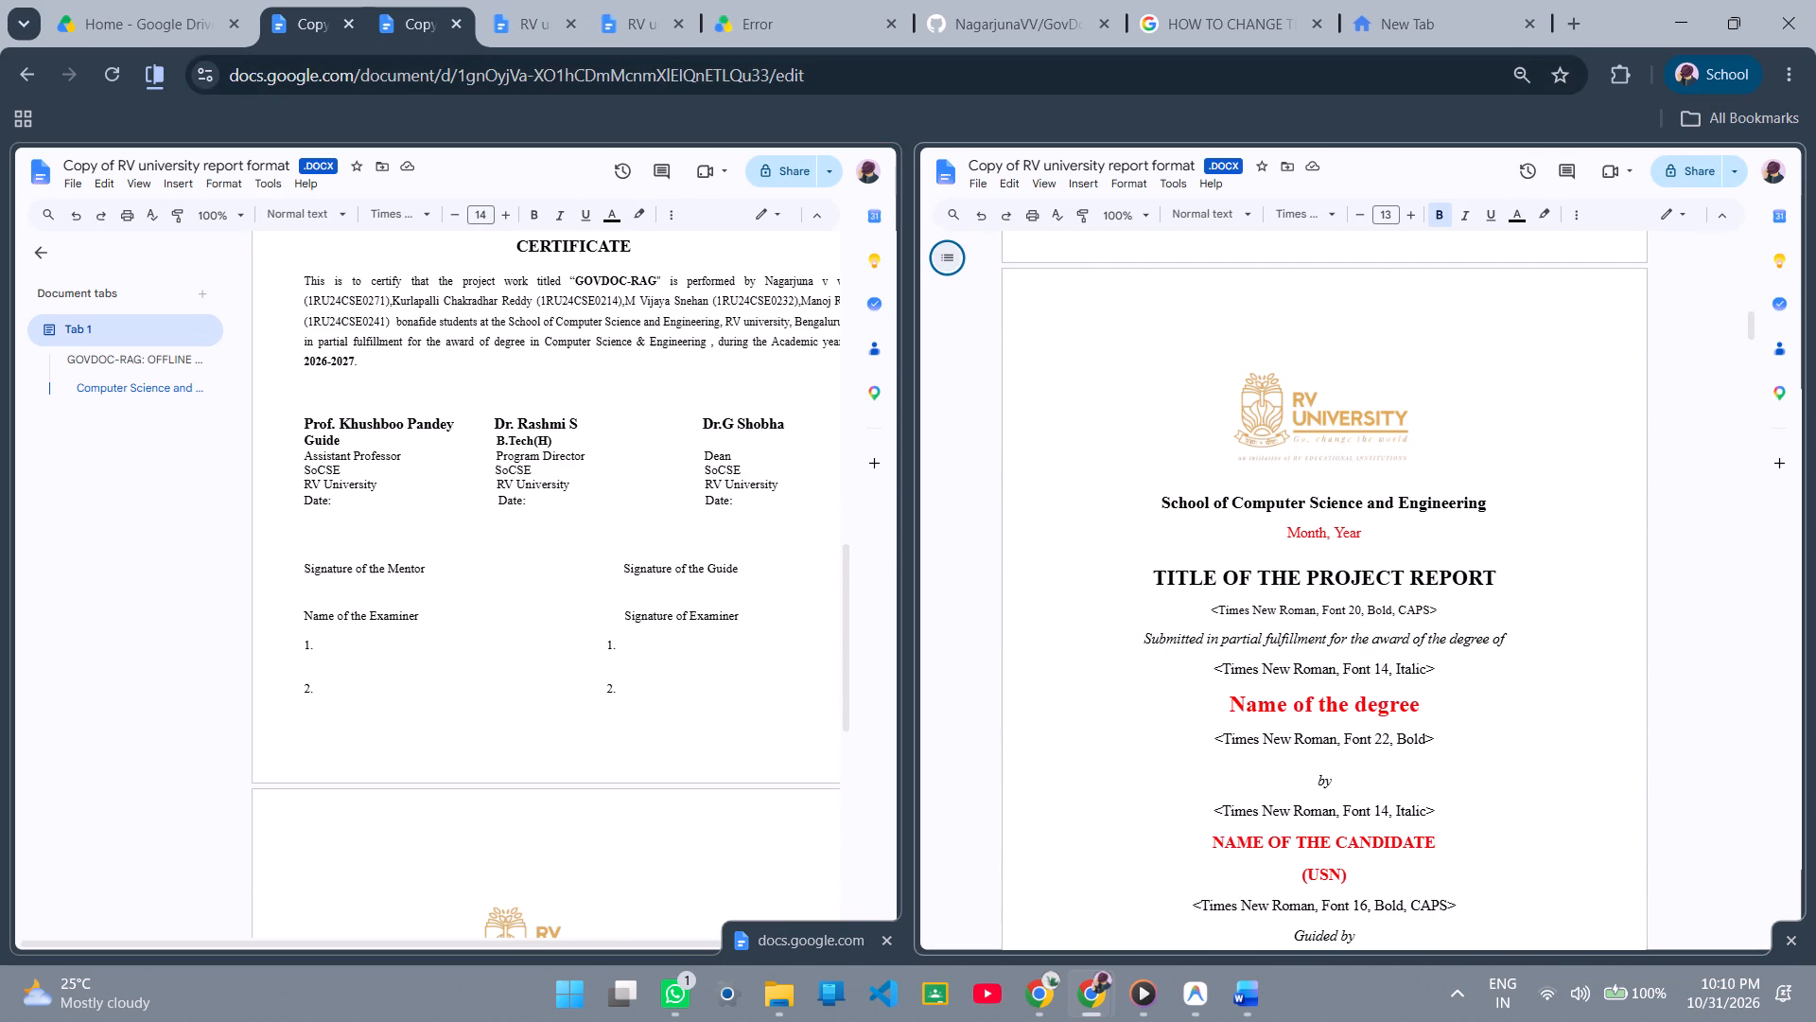
pyautogui.scroll(-3, 1183, 574)
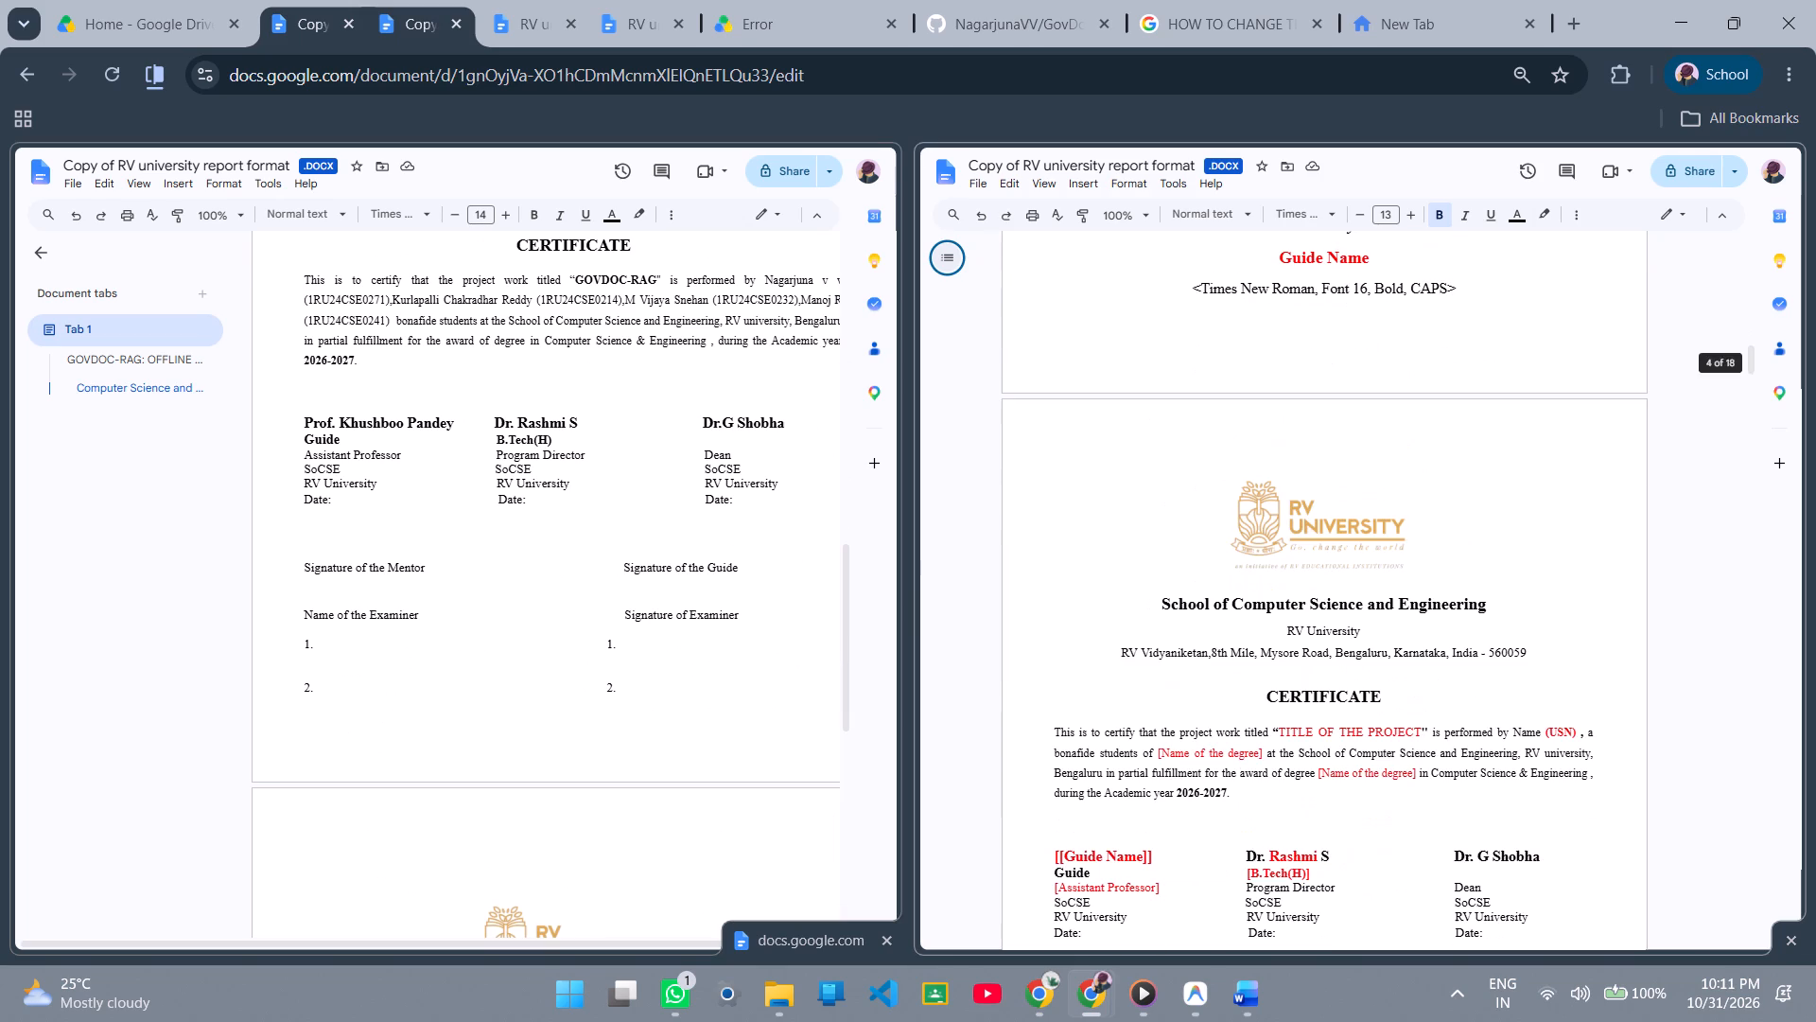
pyautogui.scroll(-2, 1288, 584)
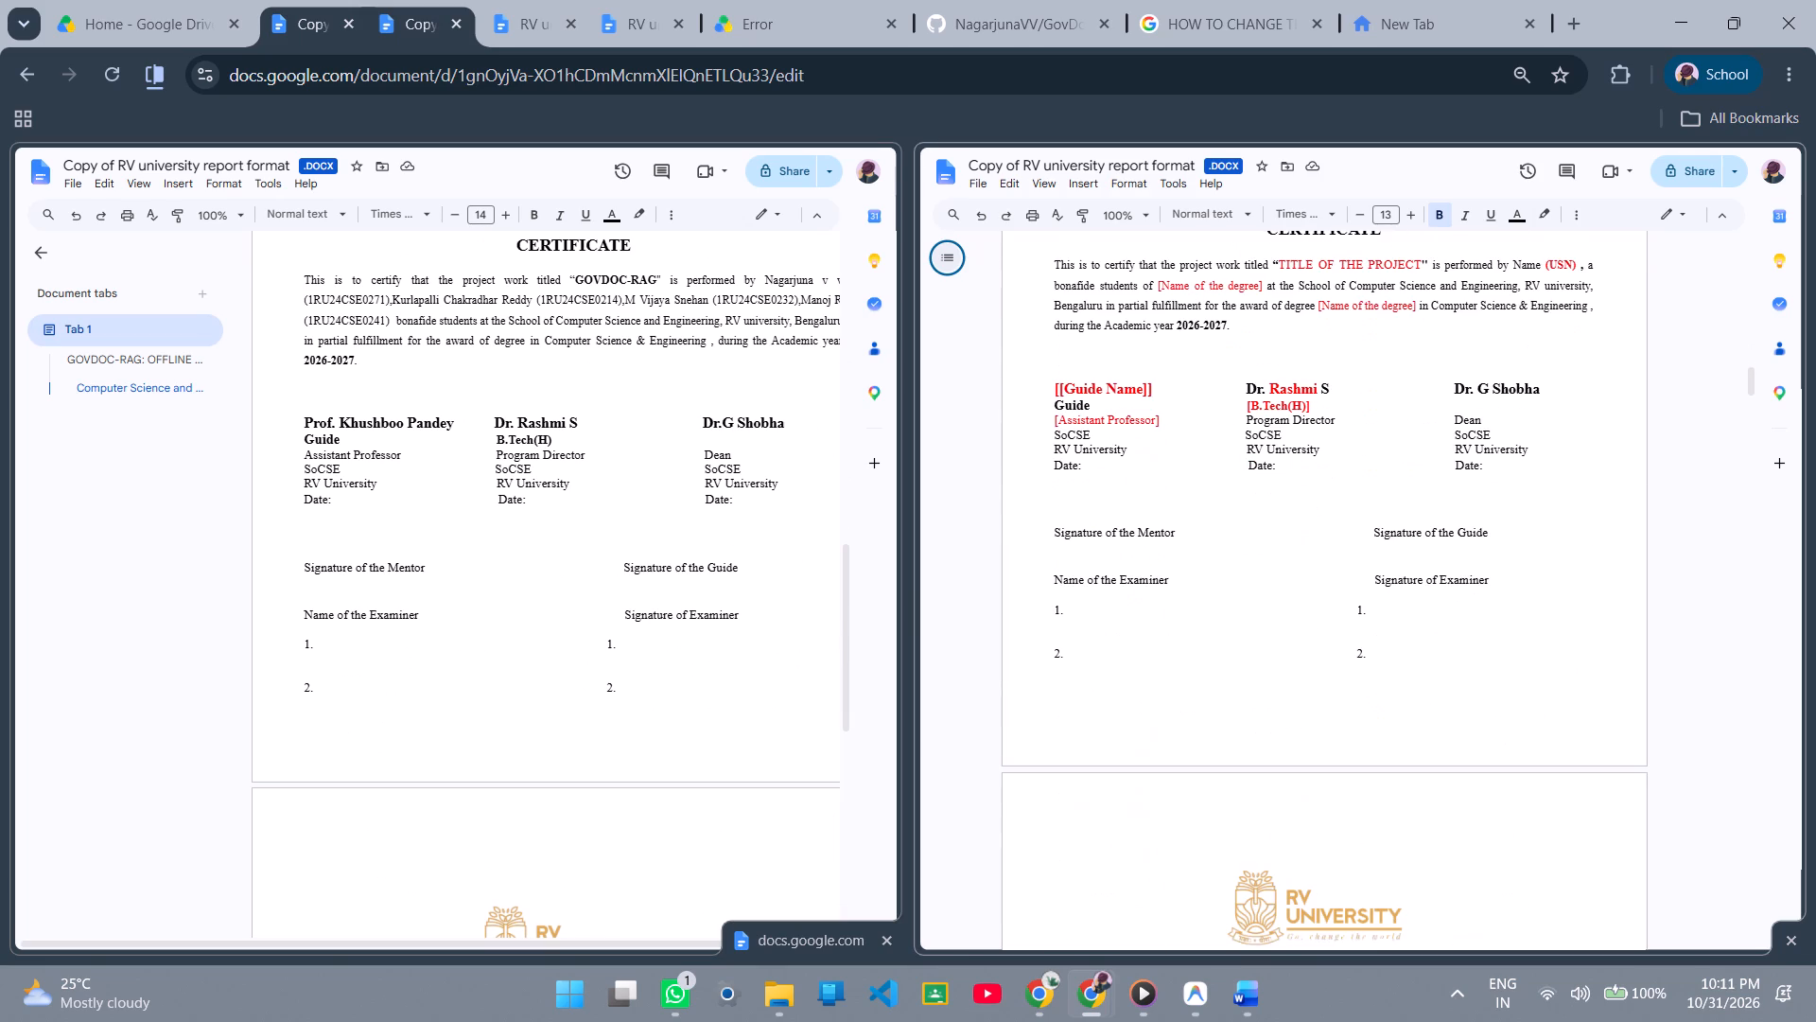
pyautogui.click(1129, 527)
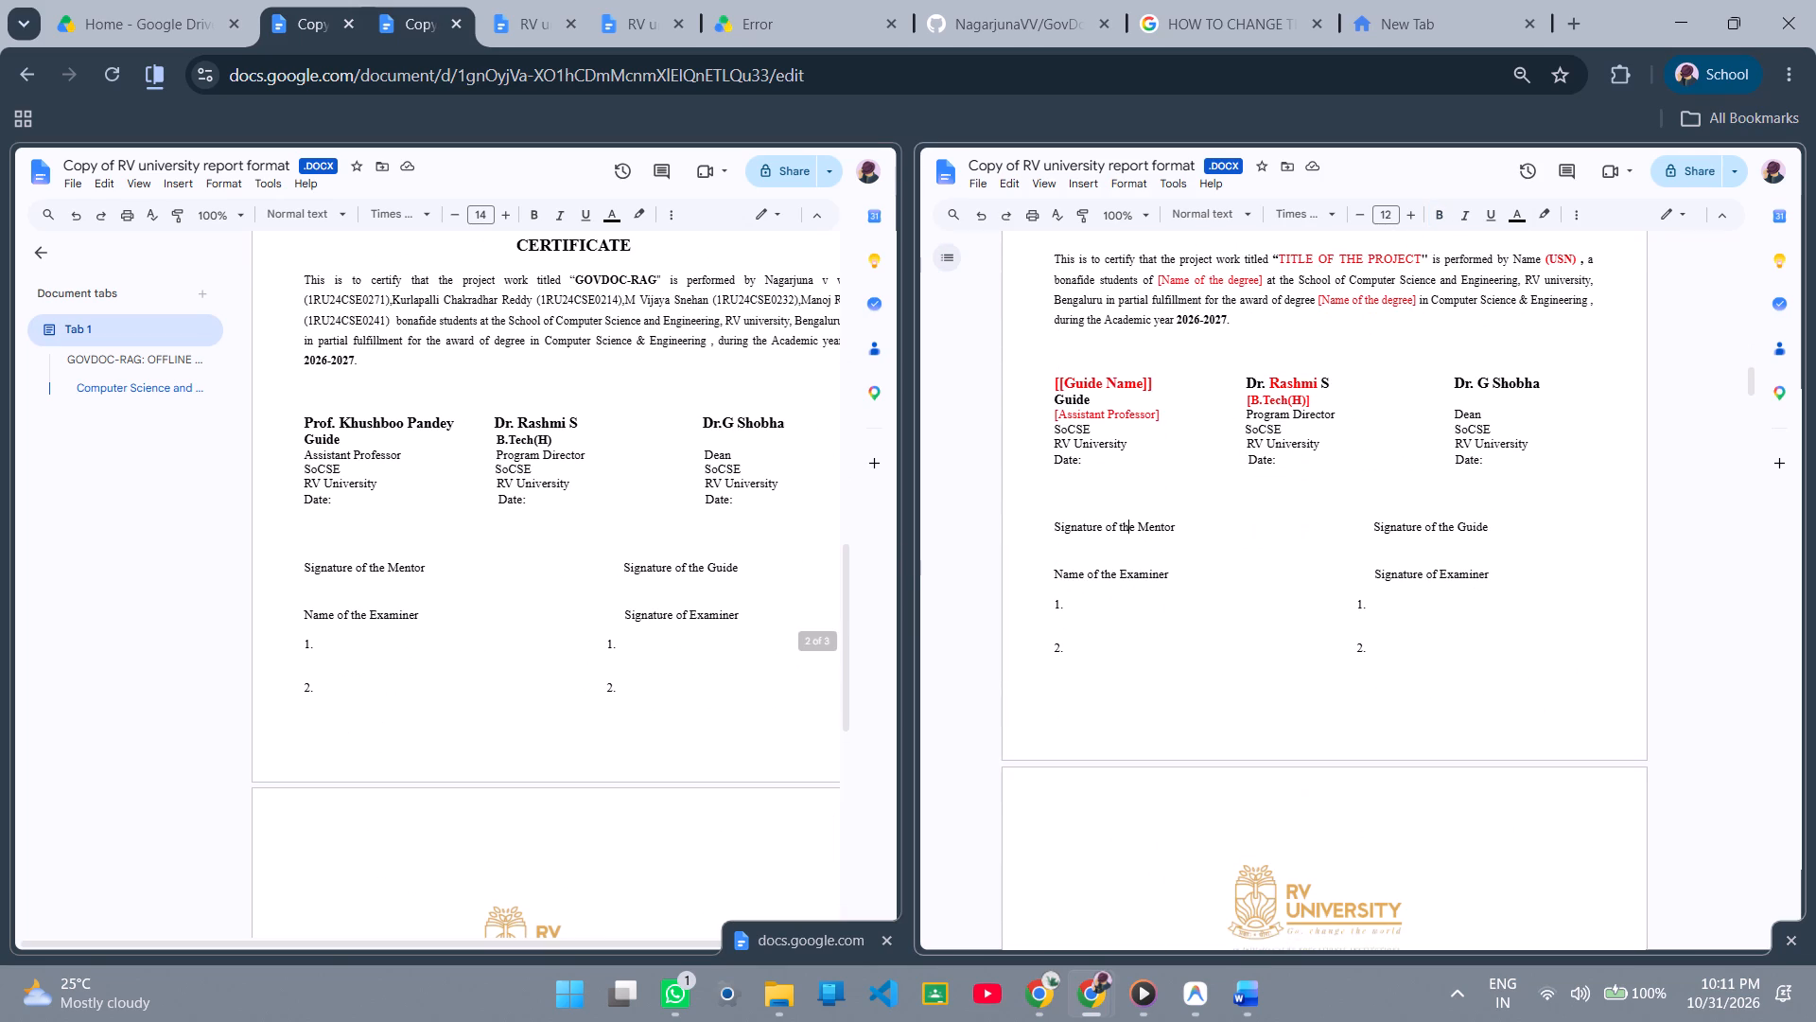
pyautogui.click(730, 564)
pyautogui.scroll(-2, 1371, 532)
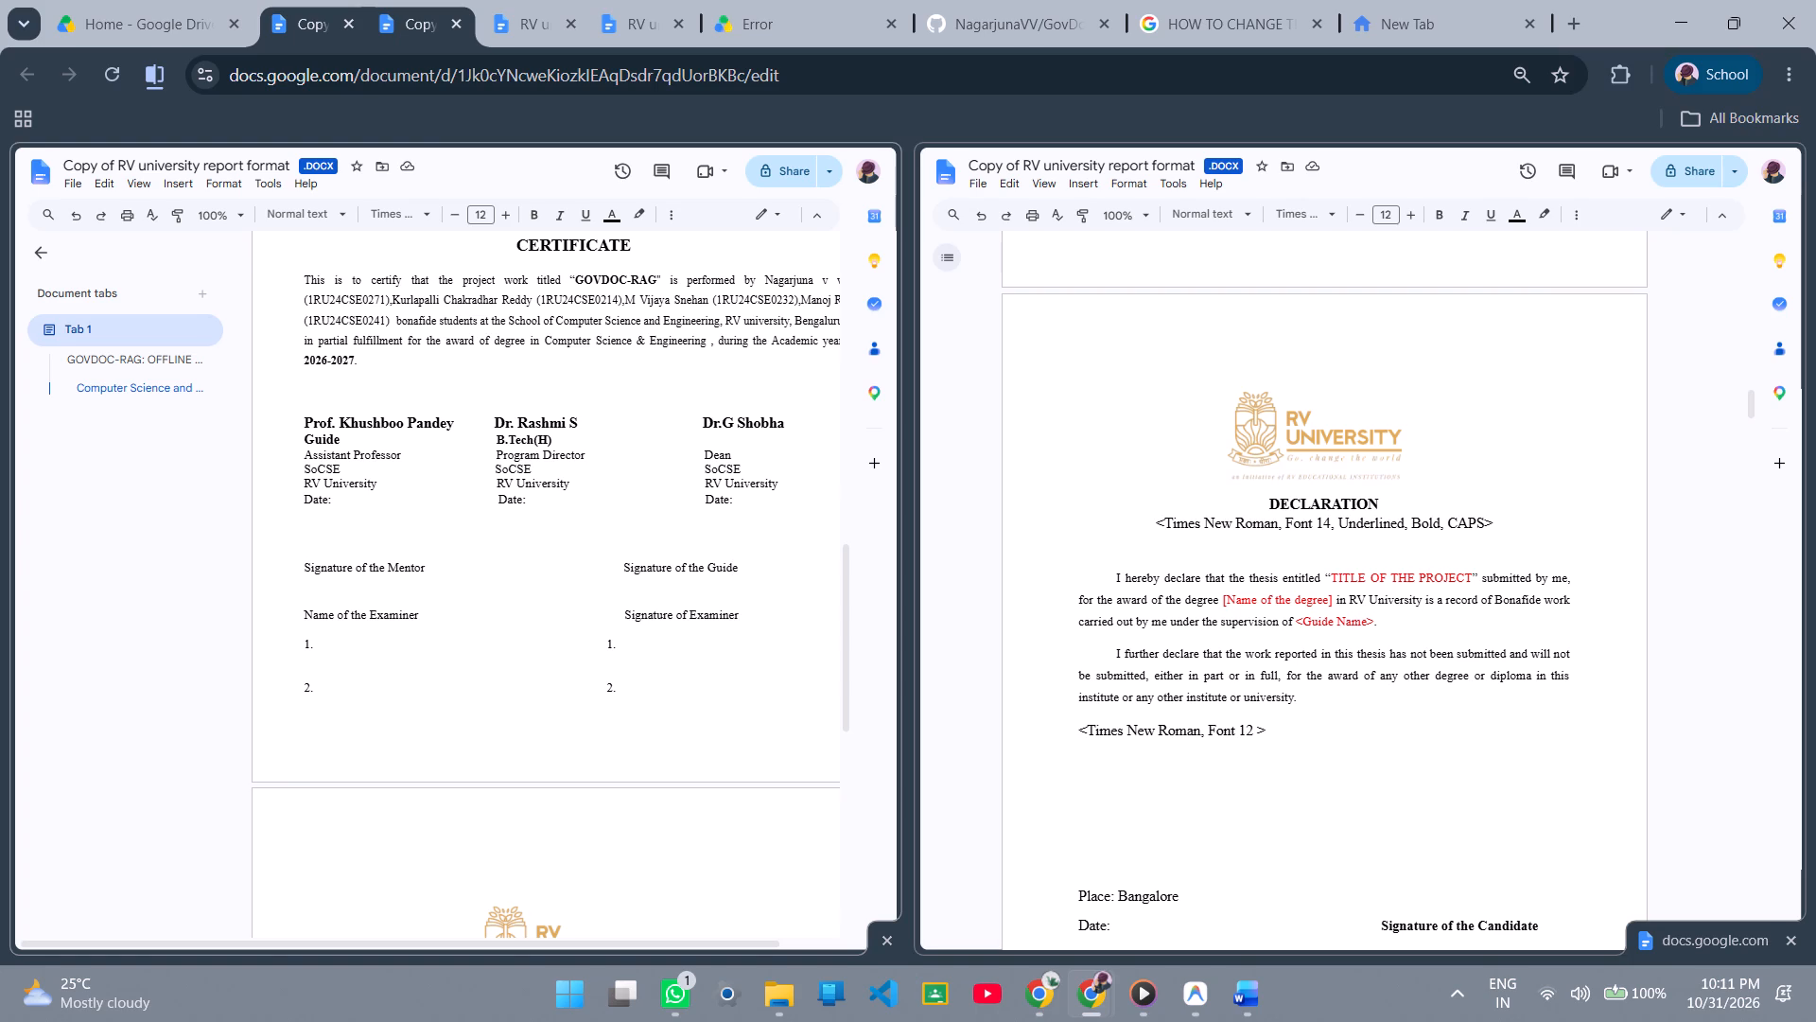
pyautogui.scroll(-2, 672, 651)
pyautogui.click(540, 606)
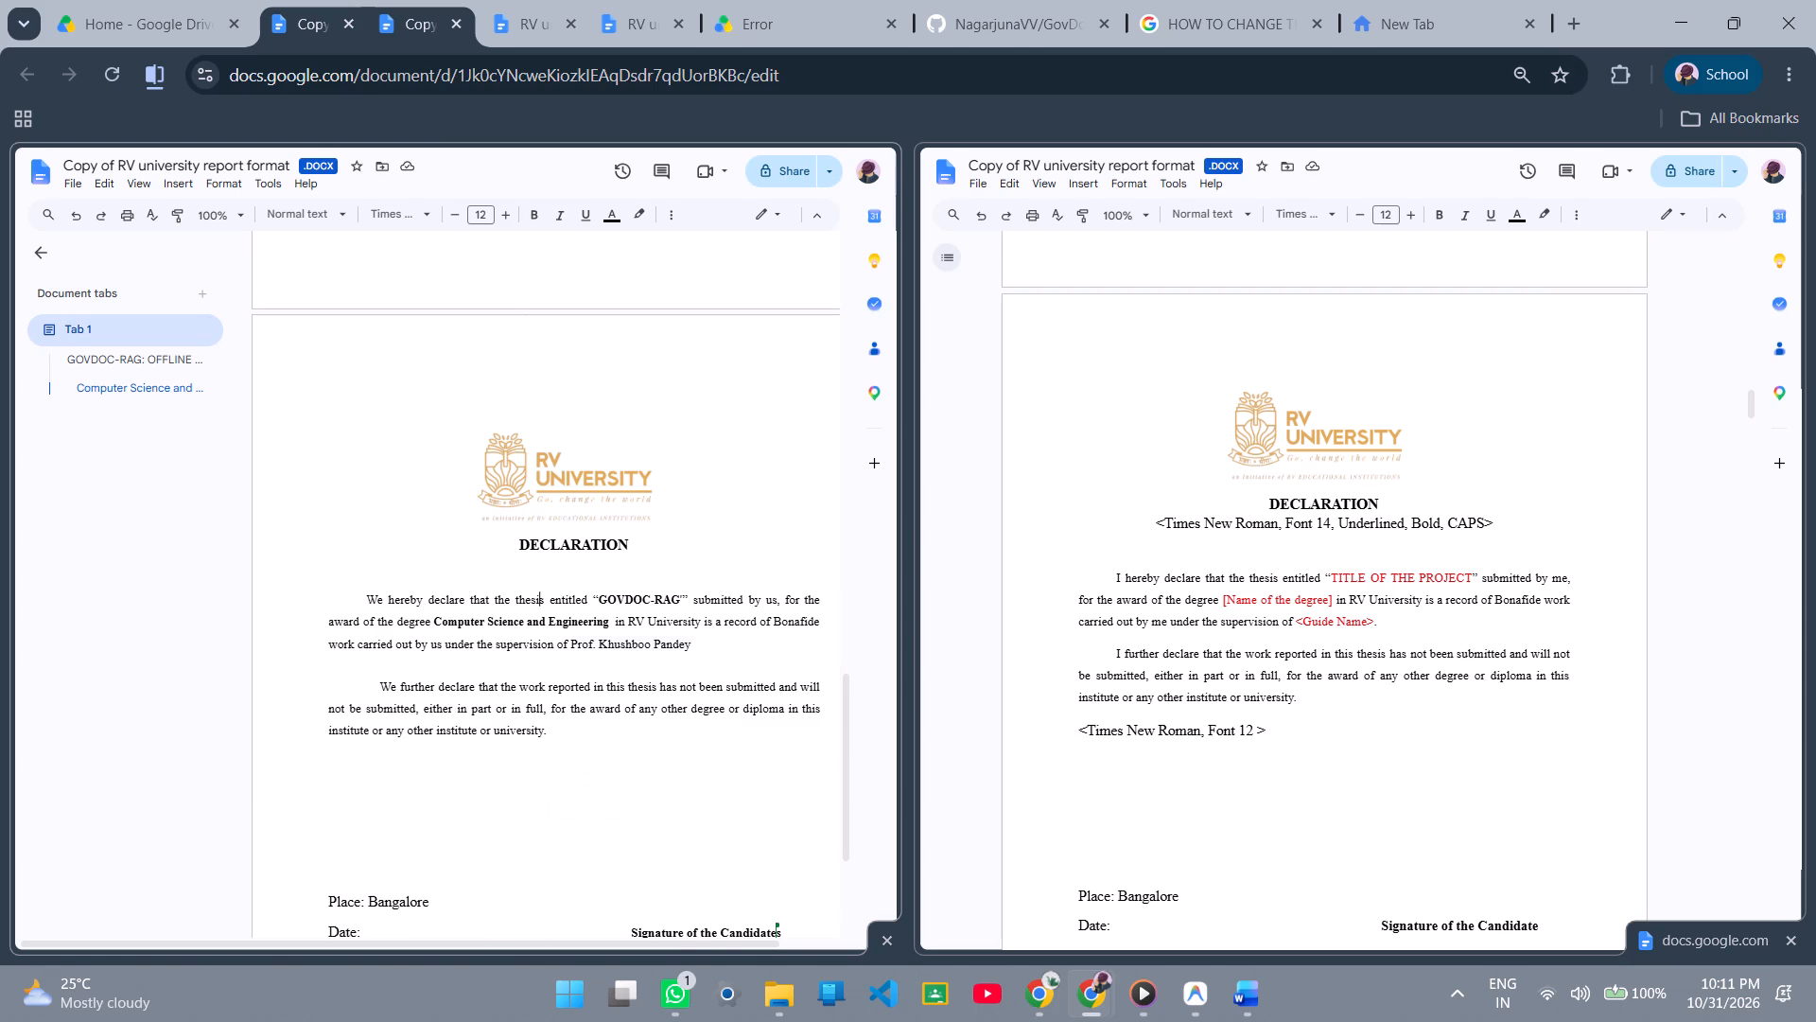
pyautogui.click(1172, 577)
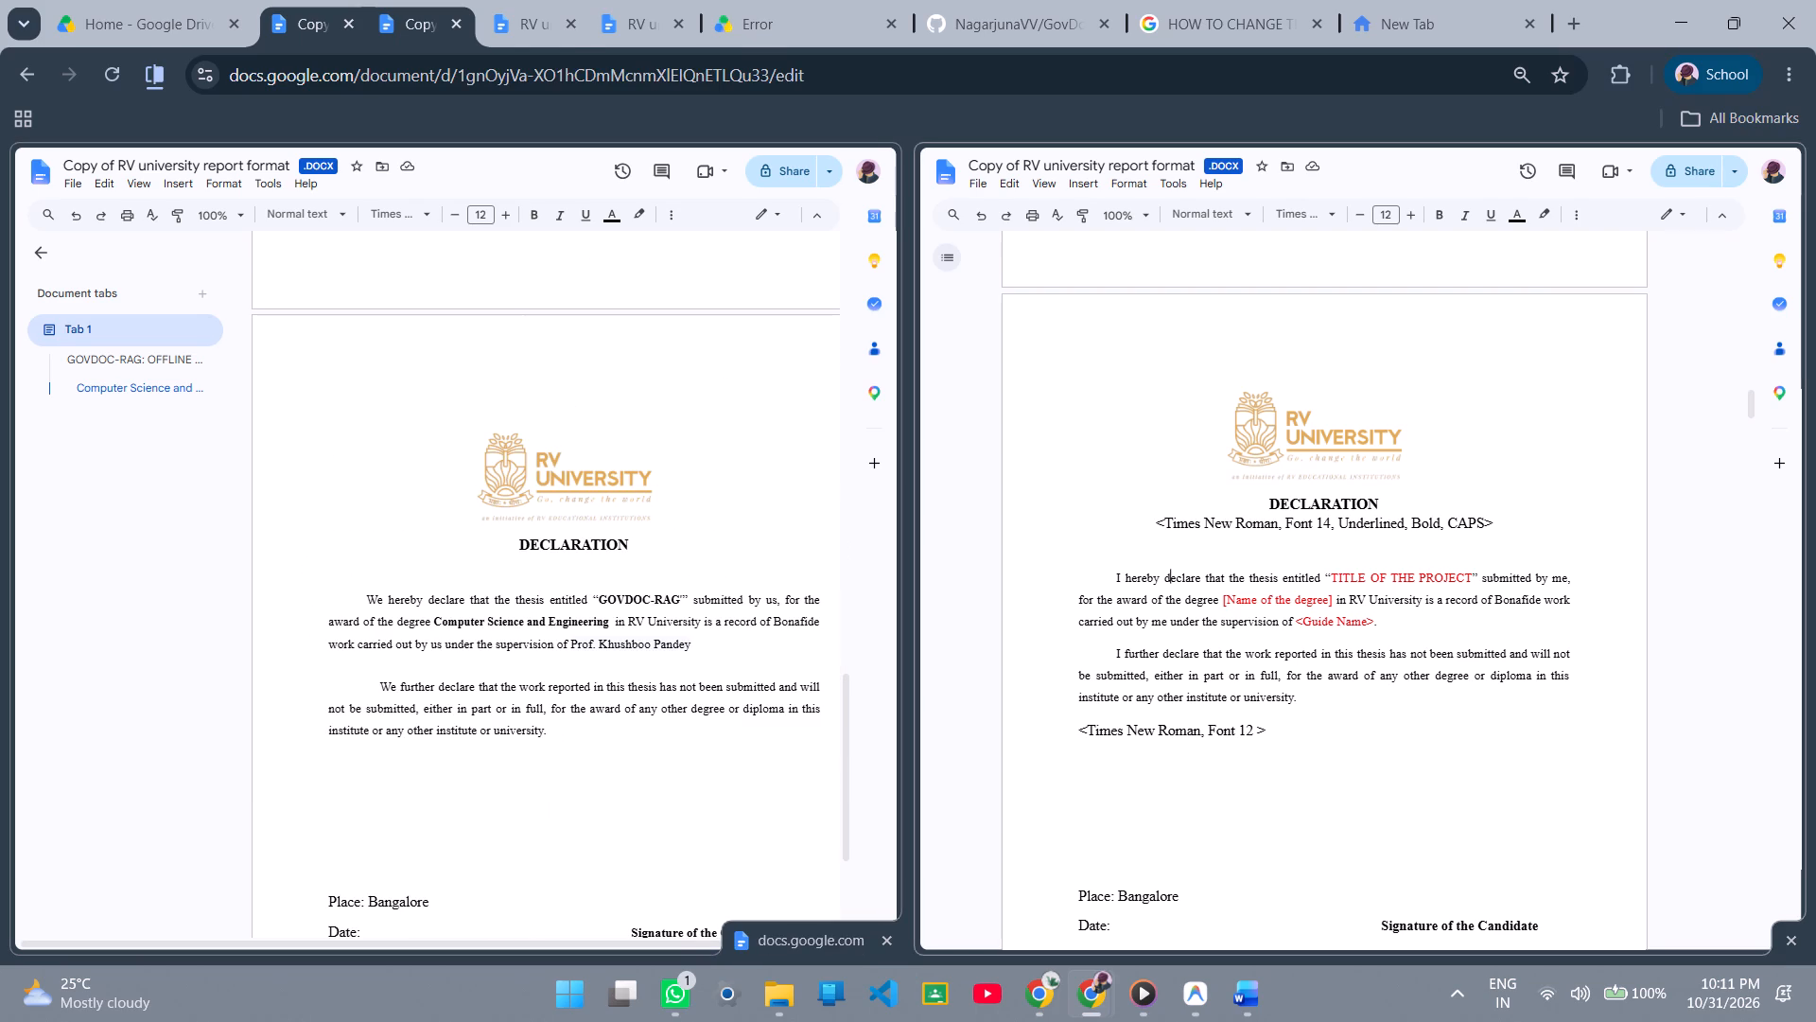
# Remove one empty line between the DECLARATION heading and the first declaration paragraph in the filled-in copy.
pyautogui.click(480, 582)
pyautogui.press('BackSpace')
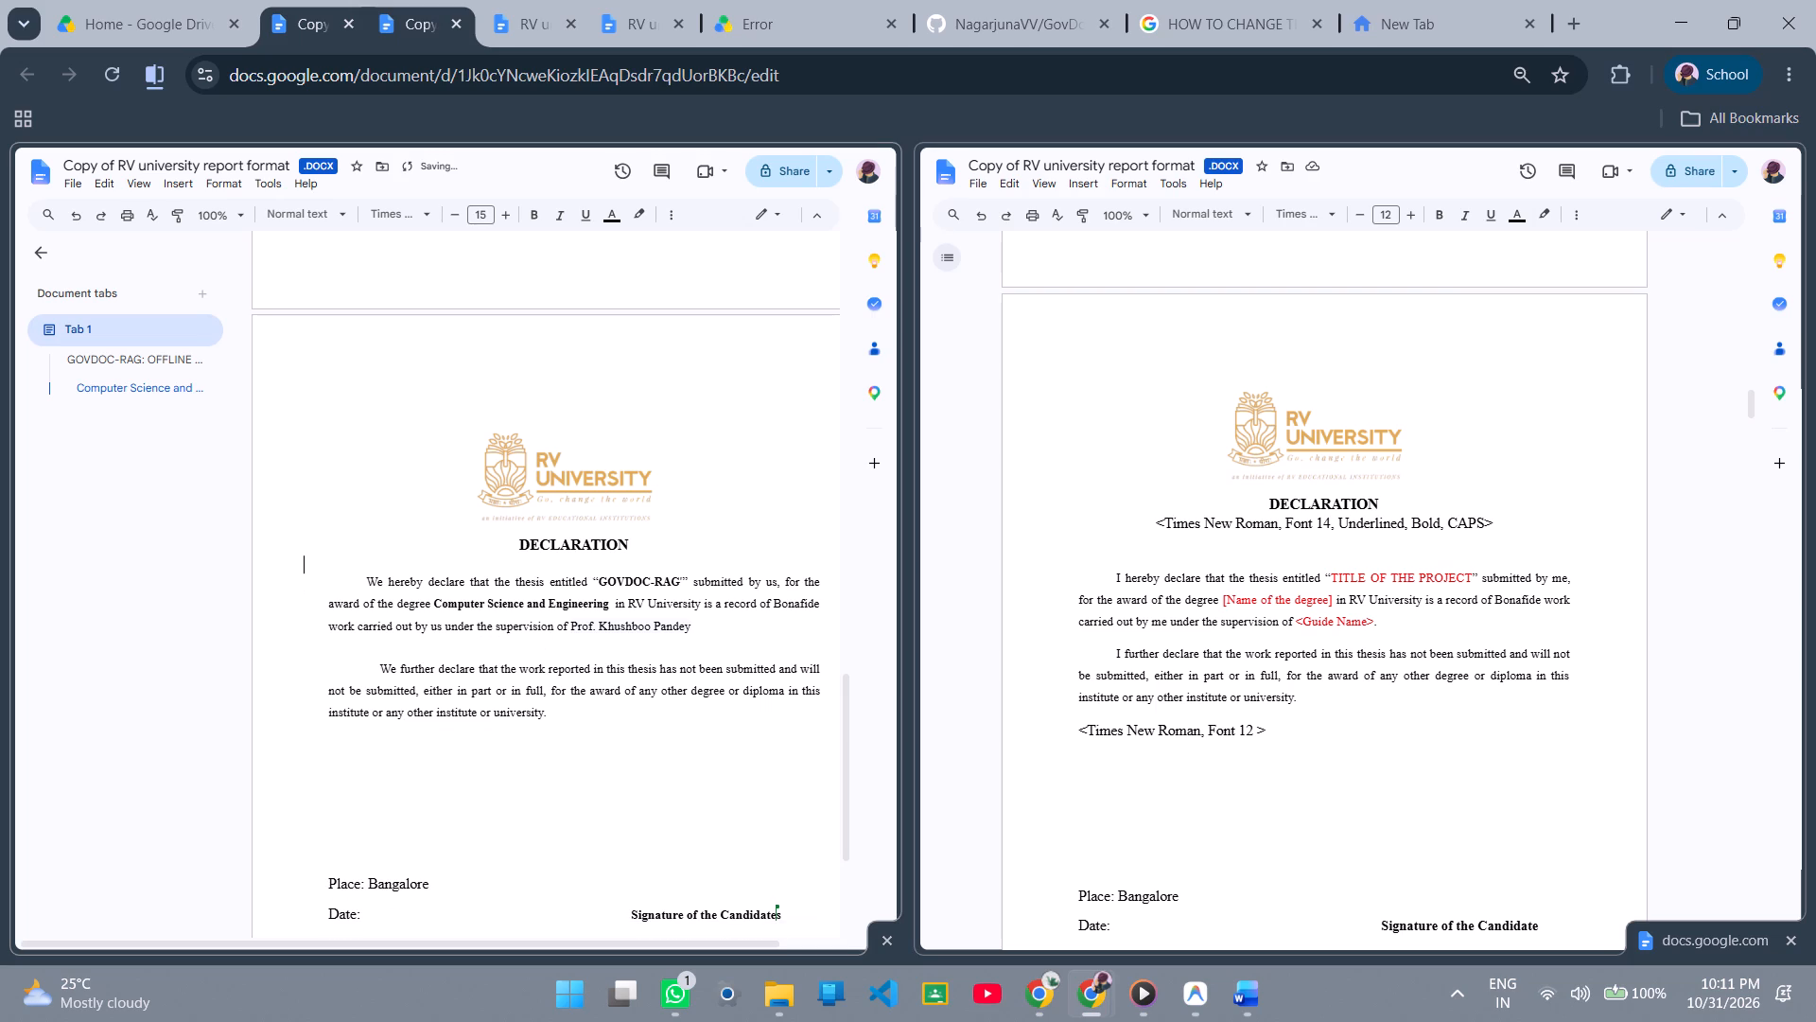
# Match the filled-in copy's "Signature of the Candidates" line to the unfilled format by setting its font size to 13.
pyautogui.scroll(-2, 538, 665)
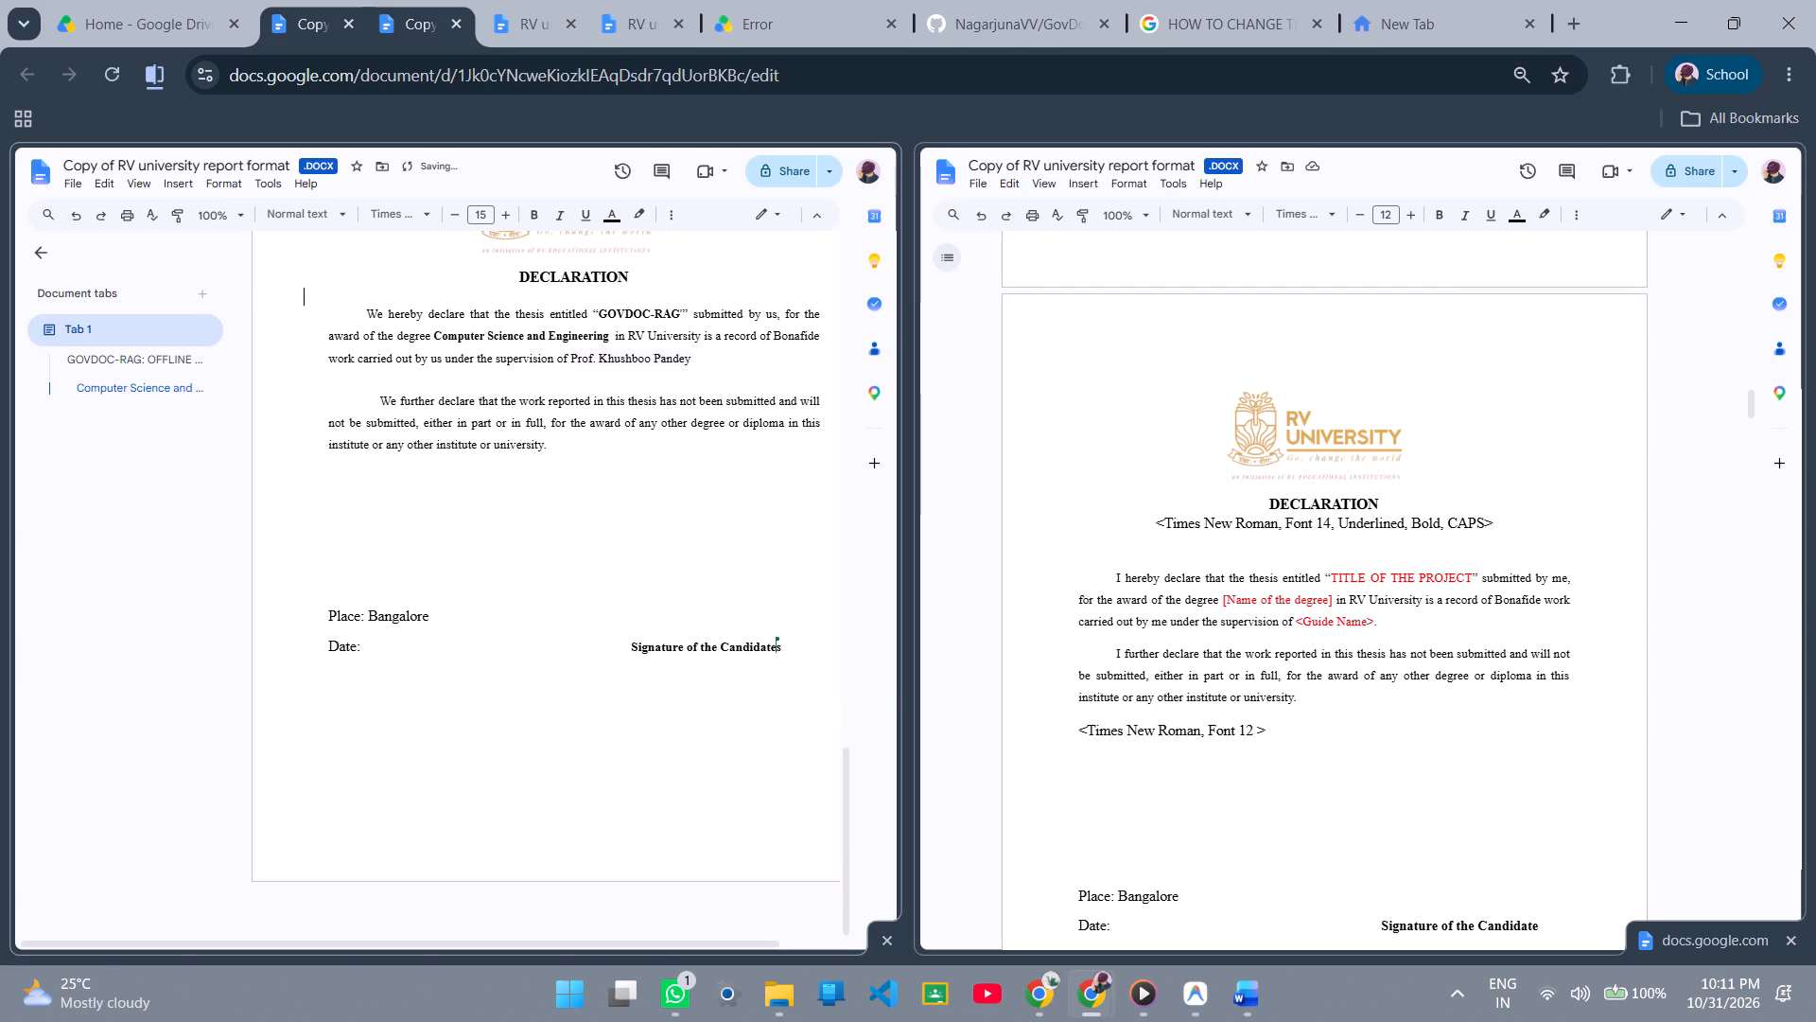
pyautogui.click(1450, 919)
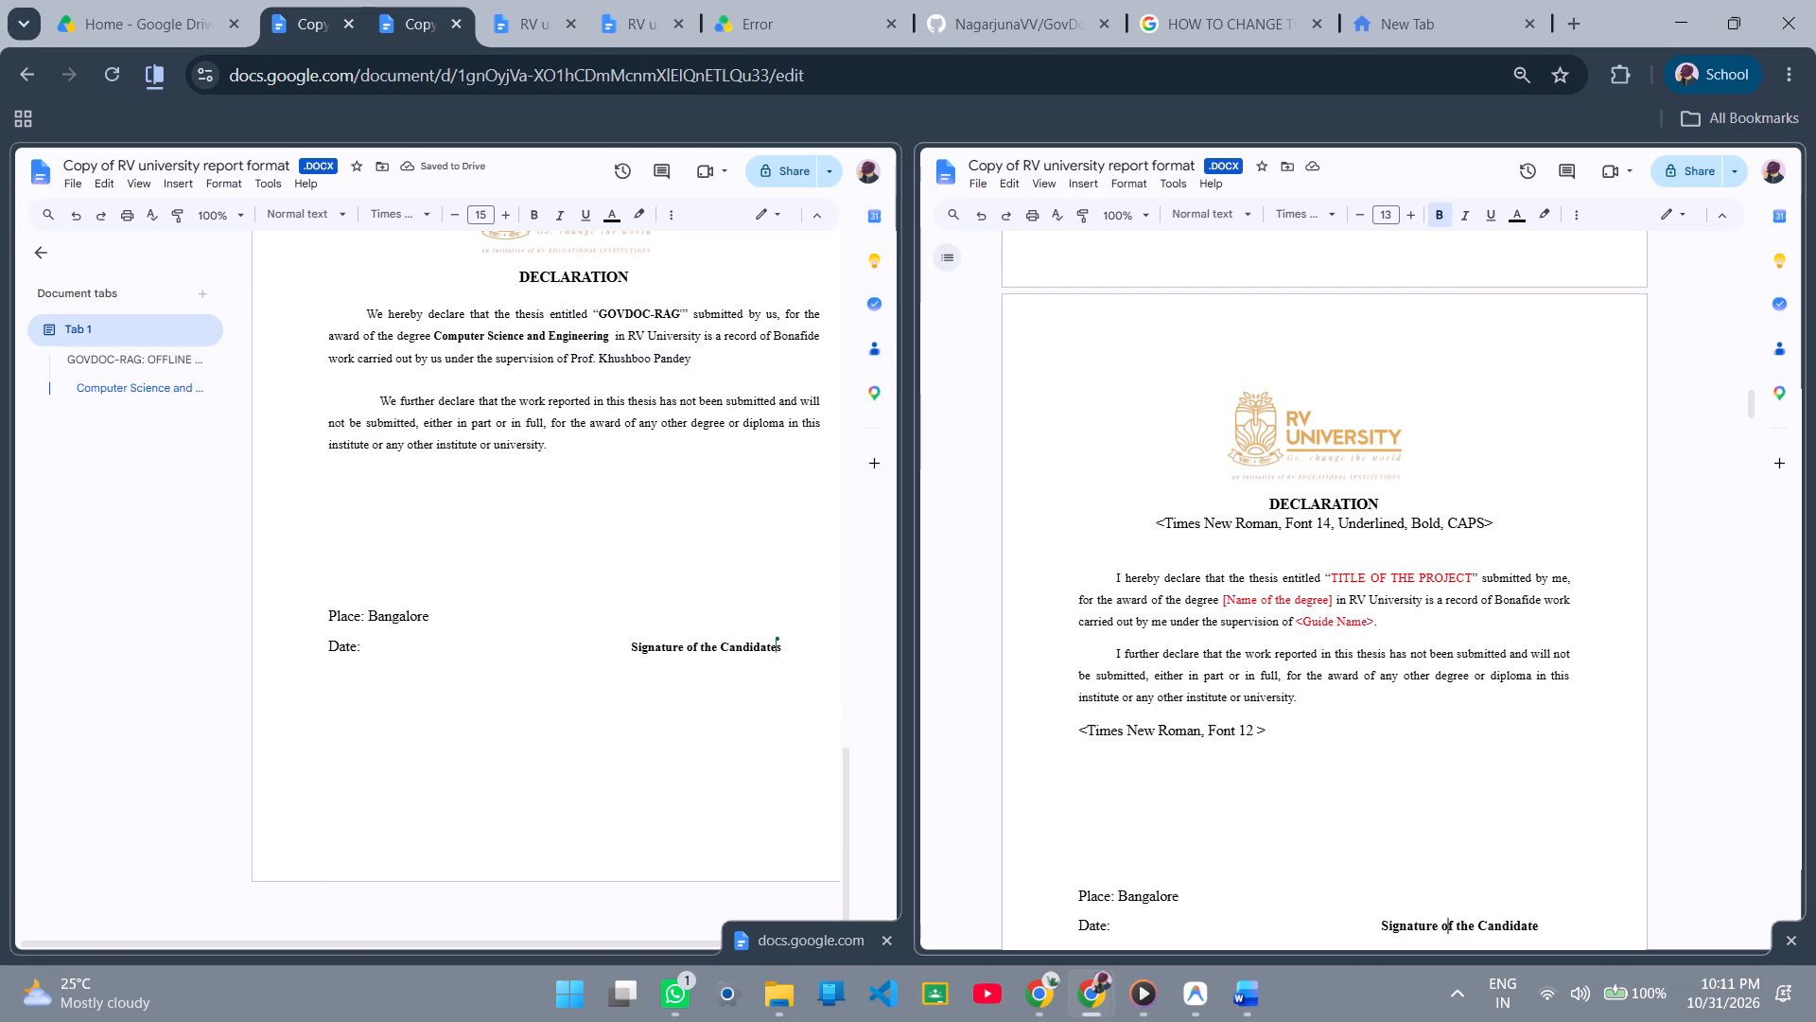
pyautogui.click(752, 649)
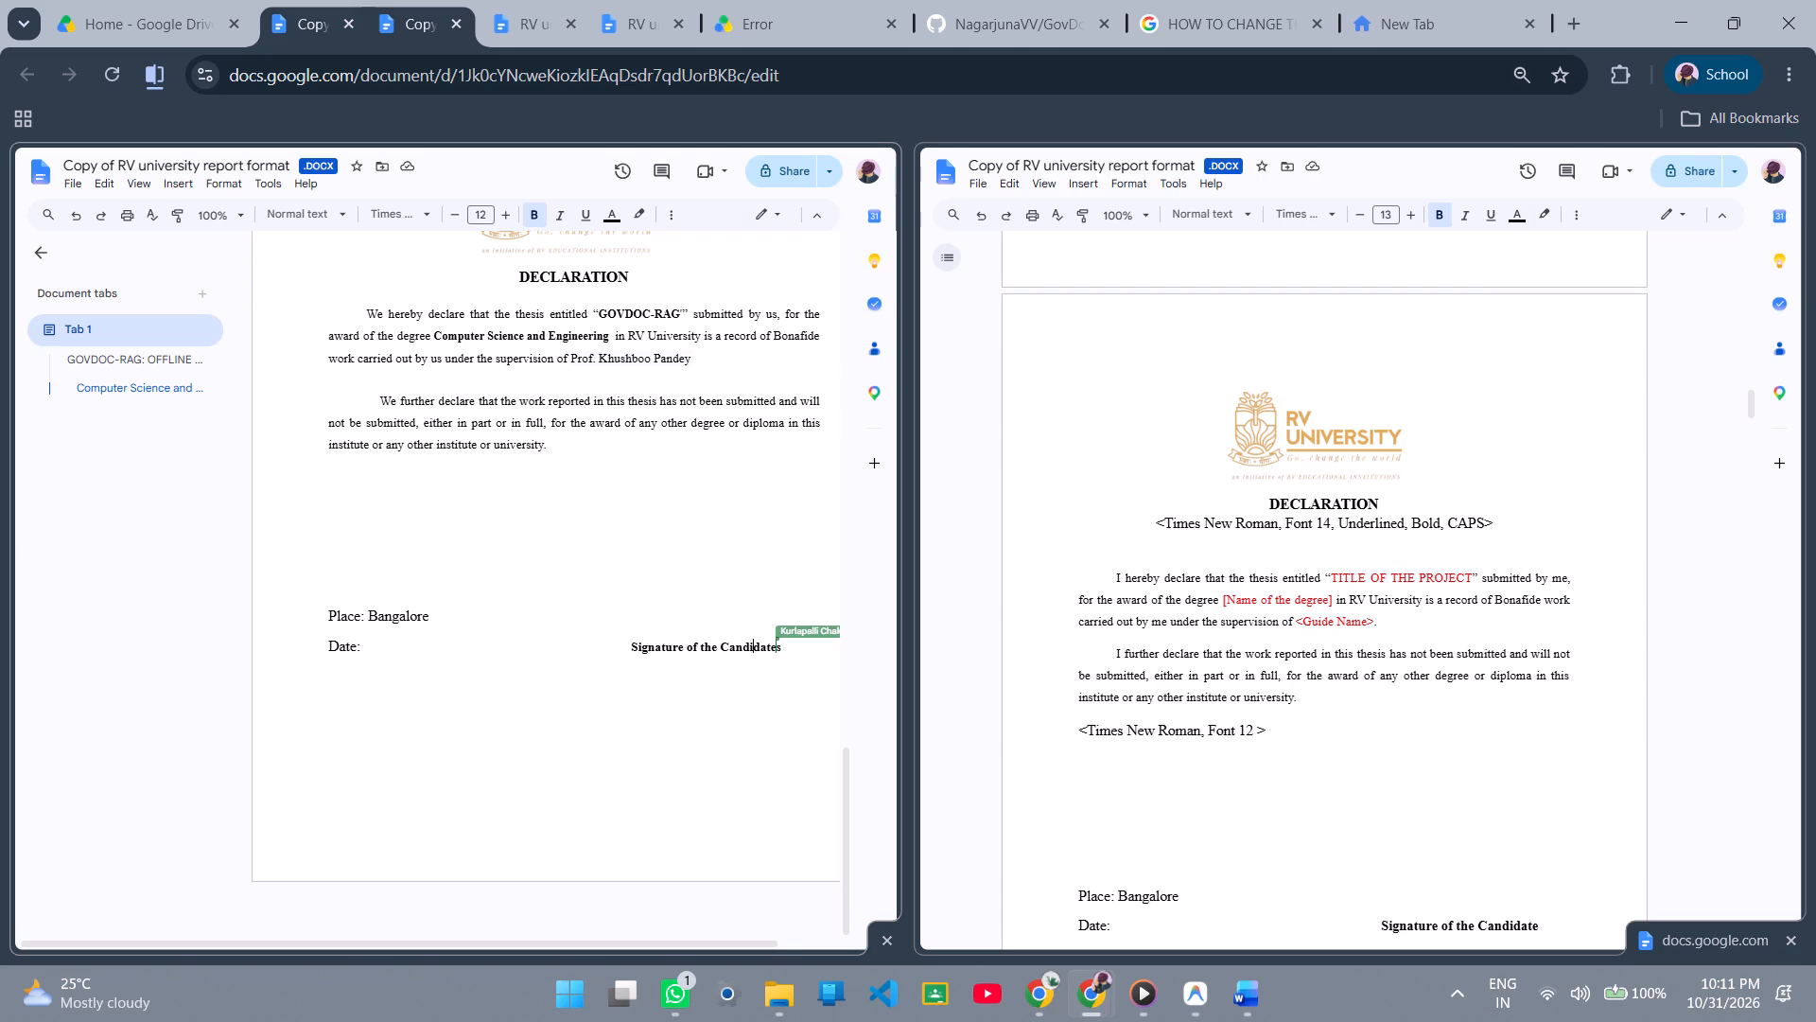
pyautogui.moveTo(802, 658); pyautogui.dragTo(627, 638)
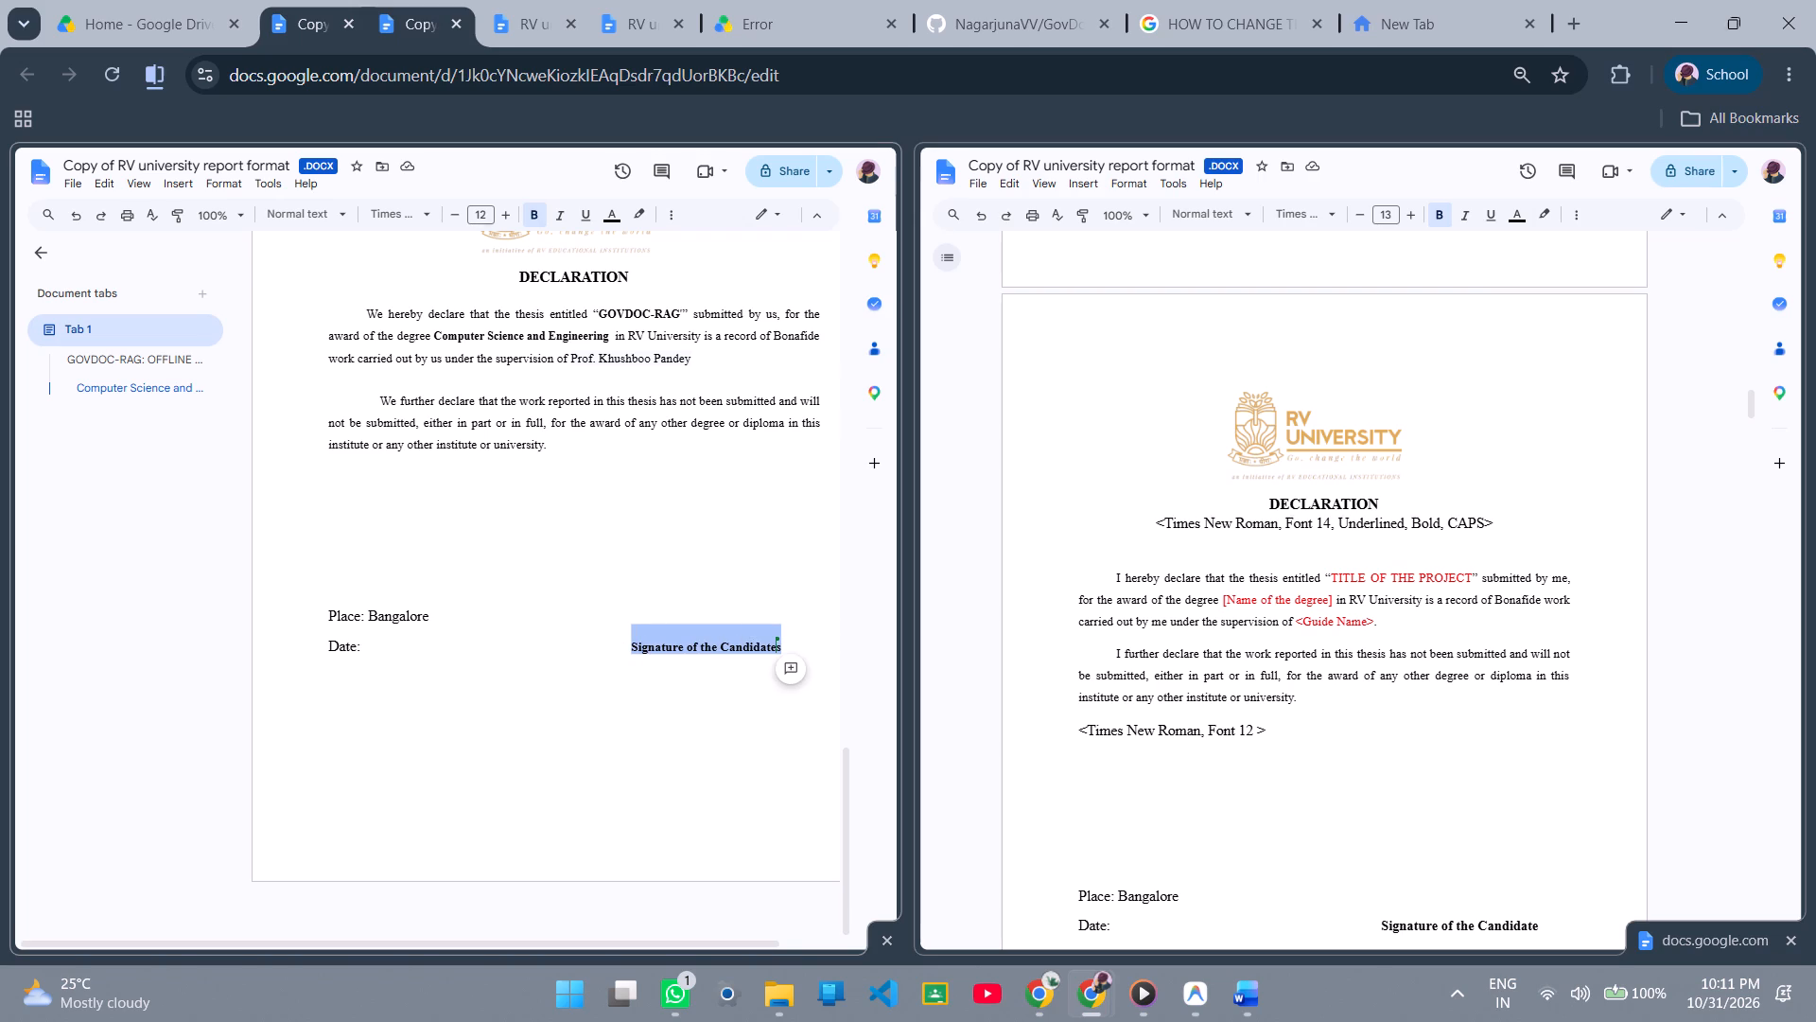
pyautogui.click(511, 222)
pyautogui.click(510, 667)
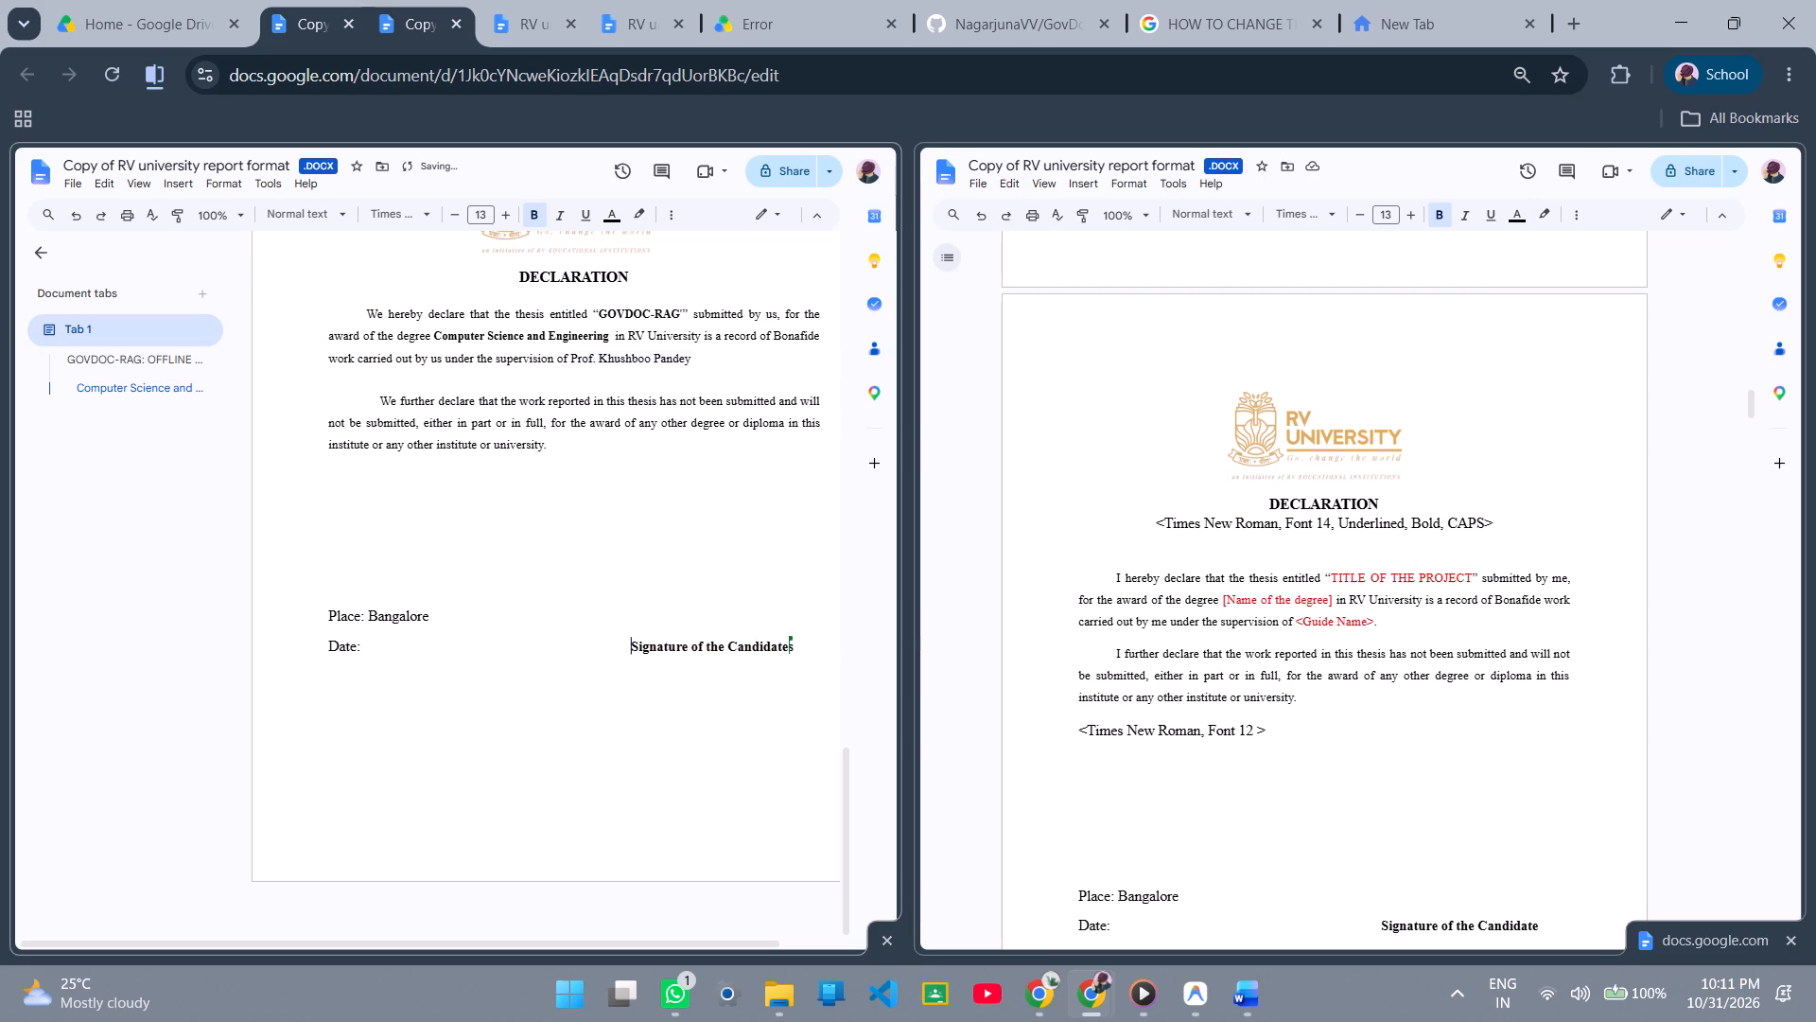
# Compare the "Place: Bangalore" line's font size in both copies and look over the filled-in copy's pages once more.
pyautogui.click(1146, 884)
pyautogui.click(1150, 900)
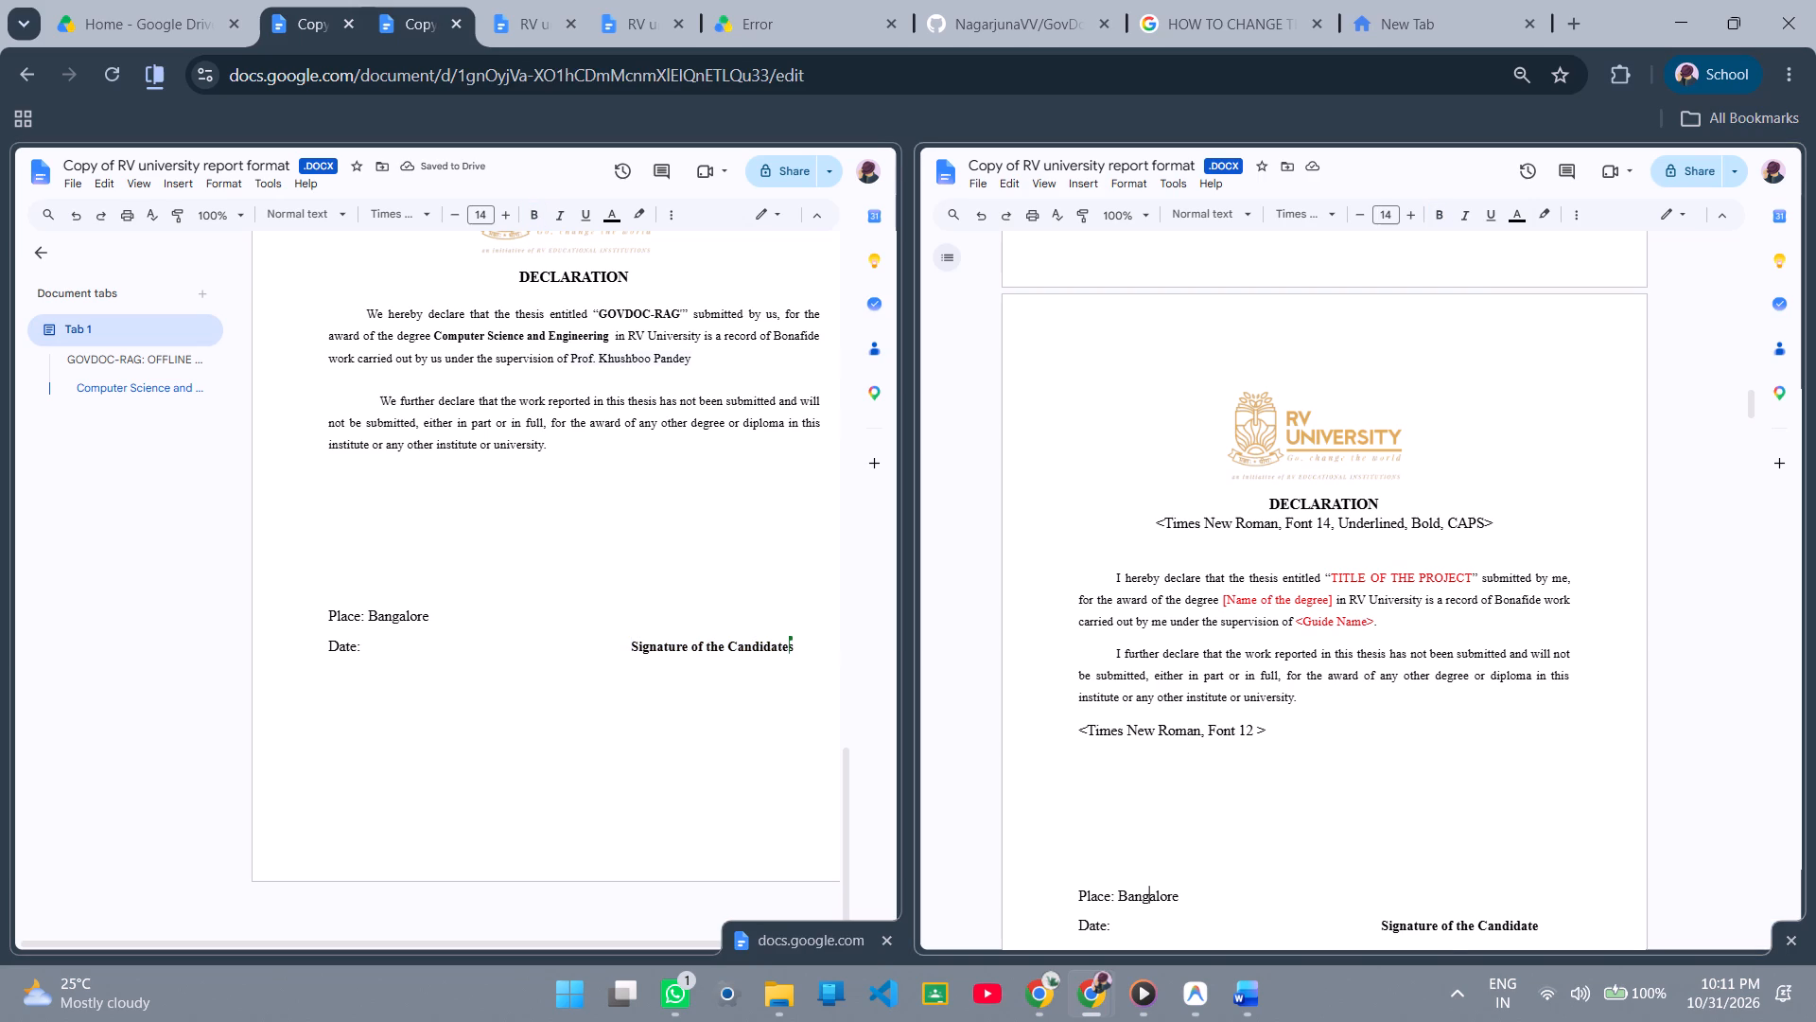
pyautogui.scroll(-1, 1147, 901)
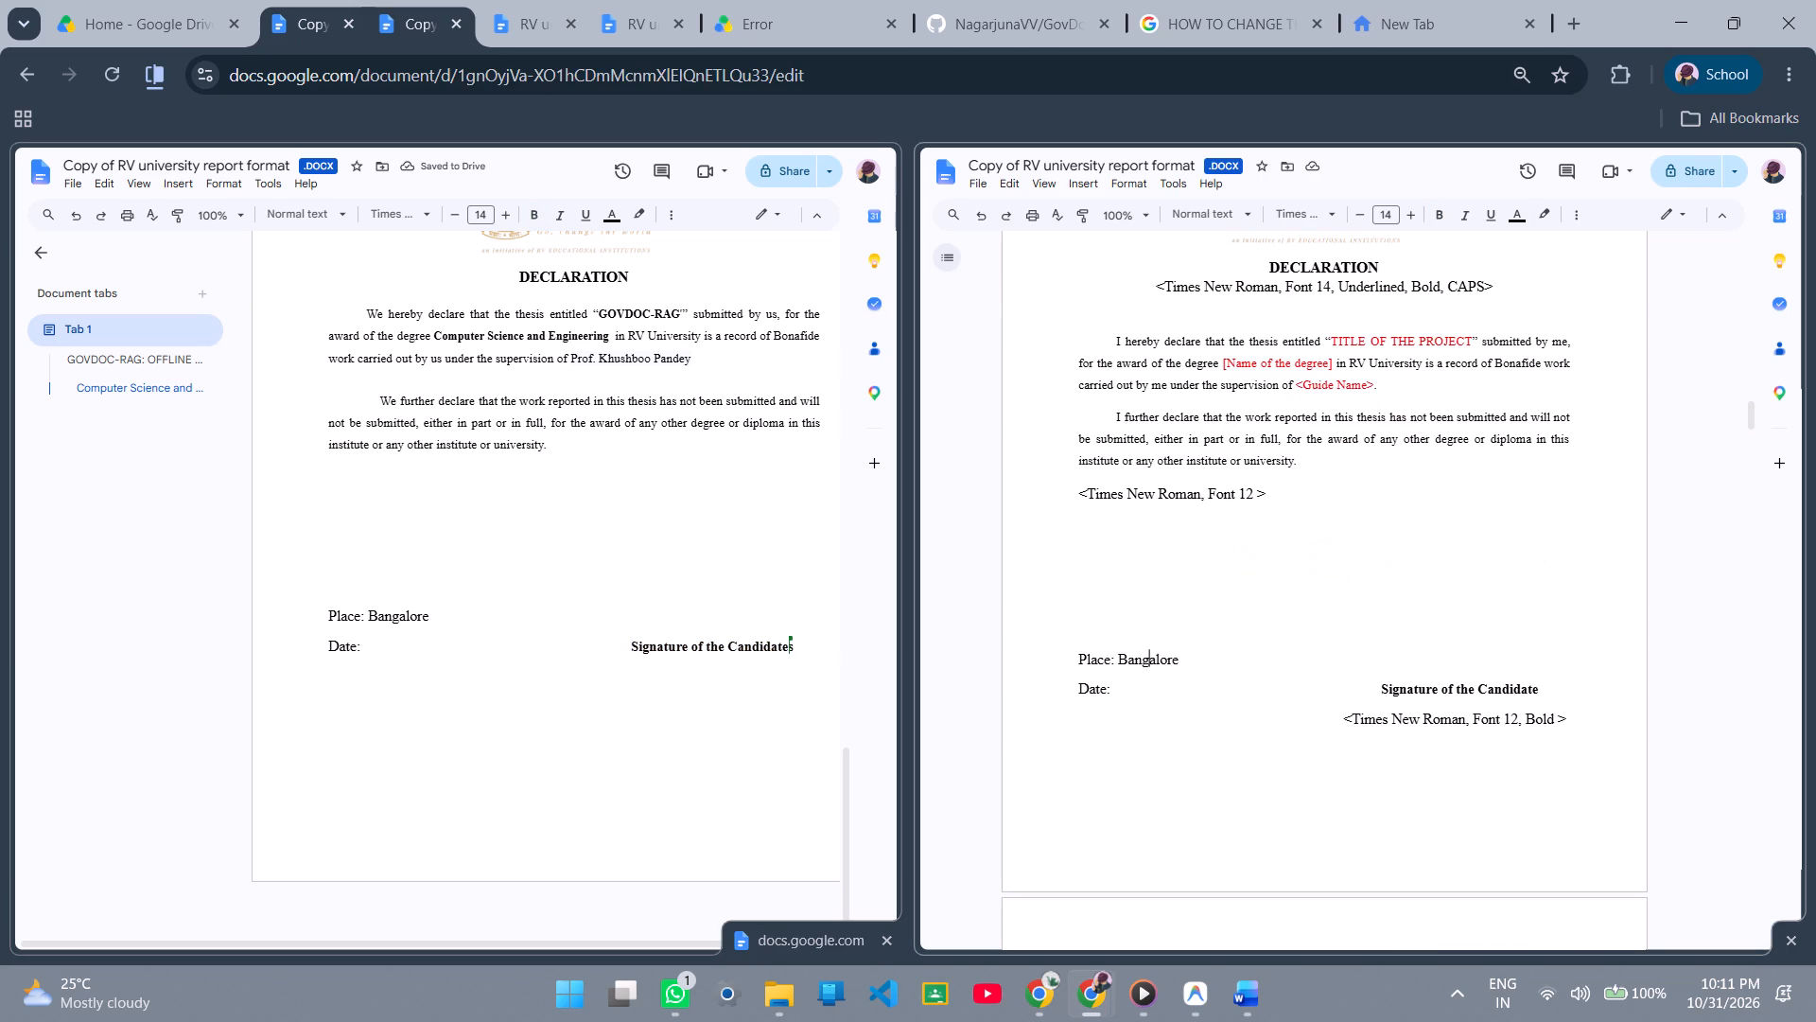
pyautogui.scroll(-3, 1155, 755)
pyautogui.scroll(2, 1155, 755)
pyautogui.click(399, 619)
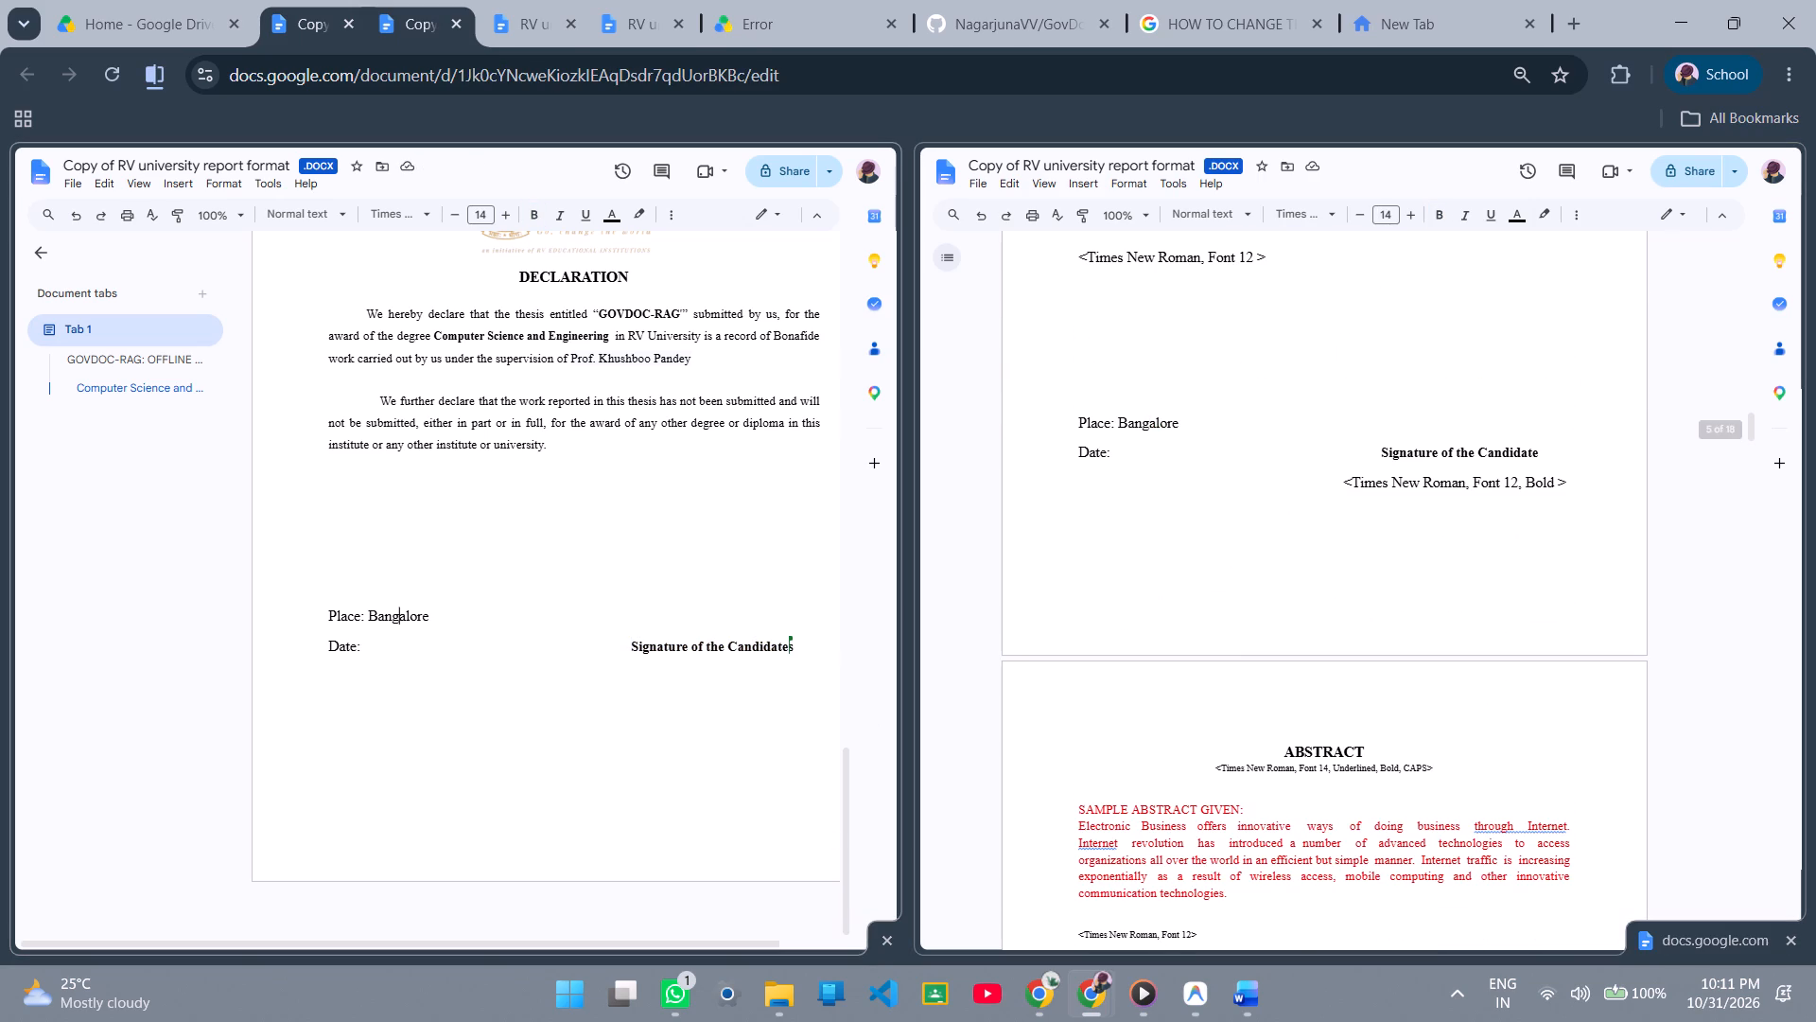
pyautogui.scroll(-7, 746, 716)
pyautogui.scroll(15, 746, 716)
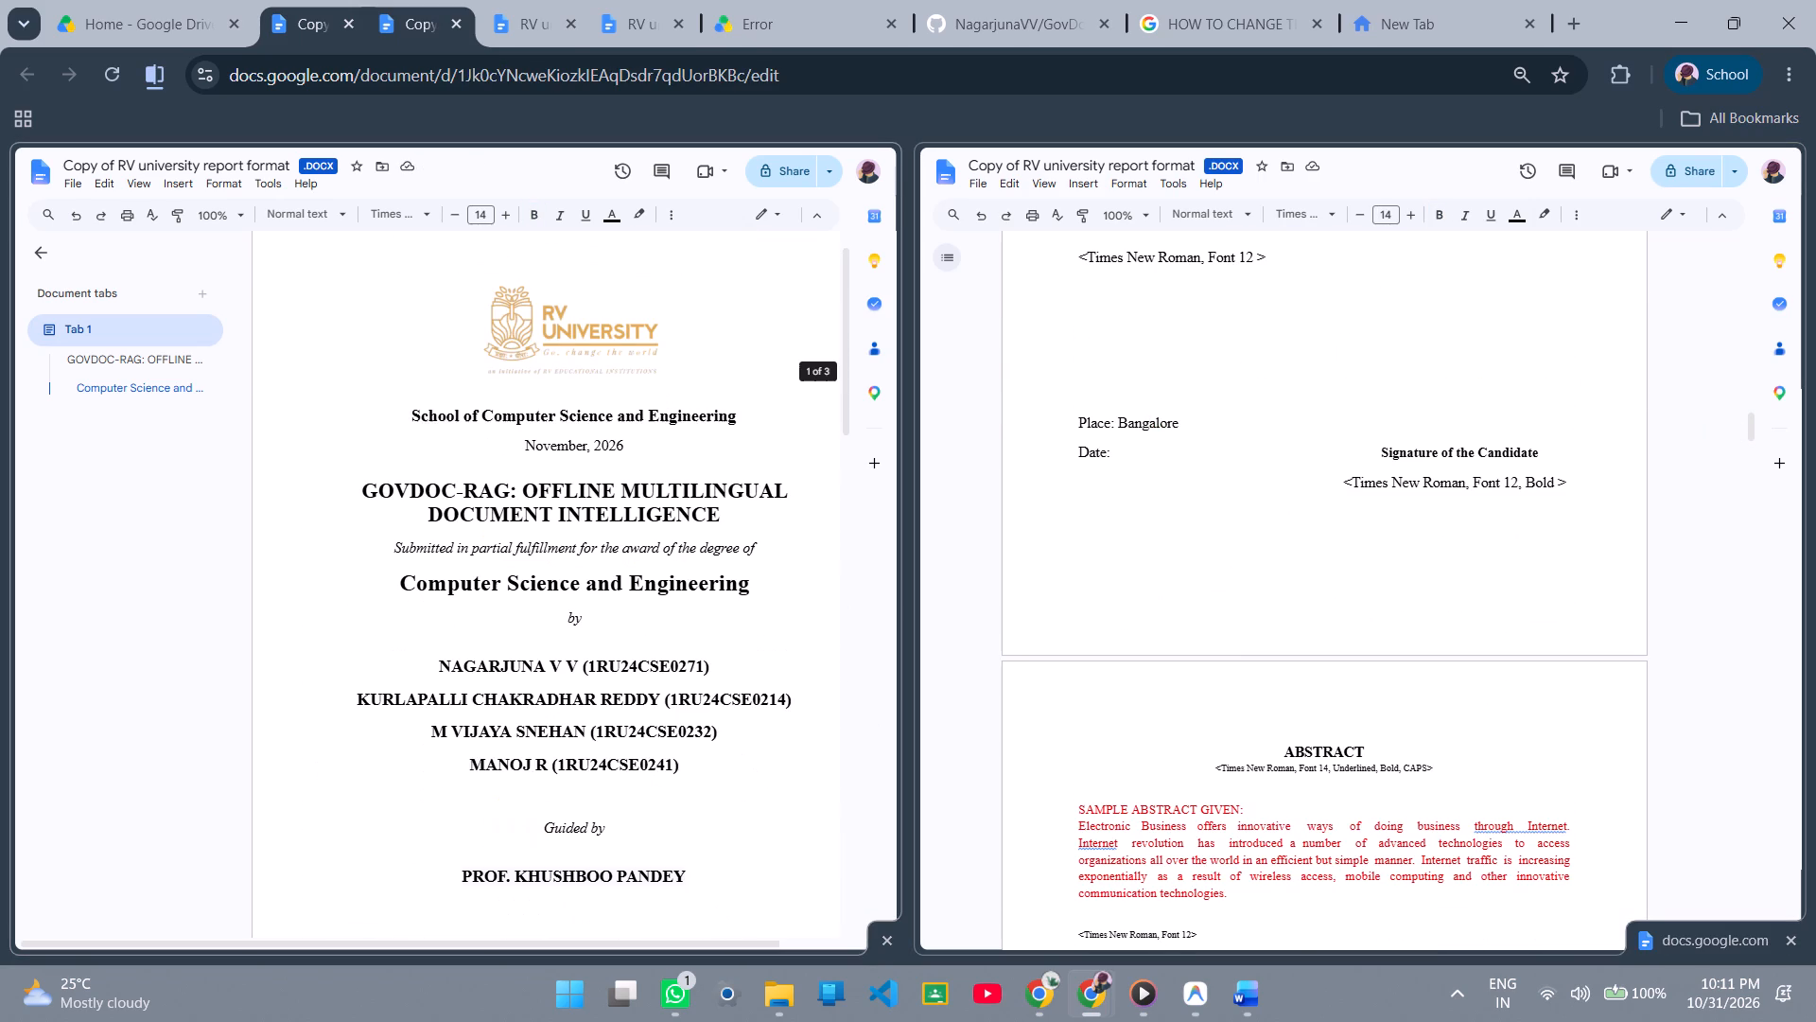
pyautogui.scroll(-11, 746, 716)
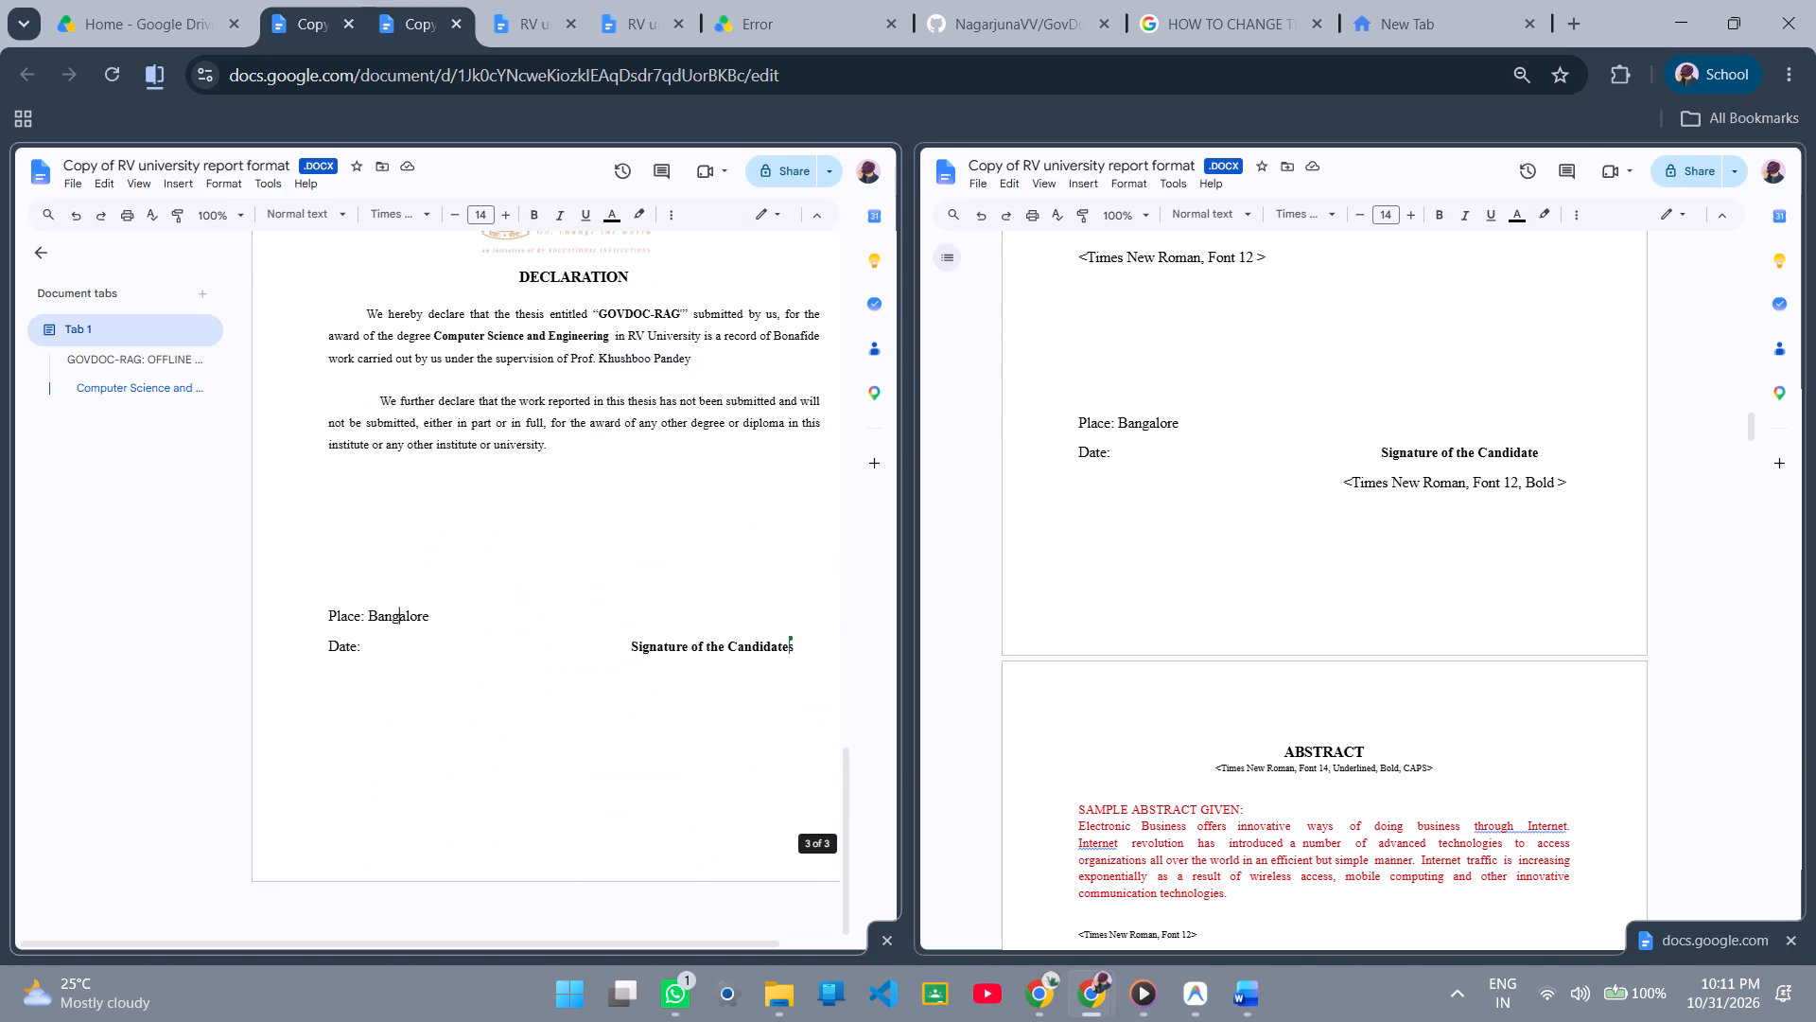
# Save the filled-in GOVDOC-RAG copy.
pyautogui.hotkey('ctrl', 's')
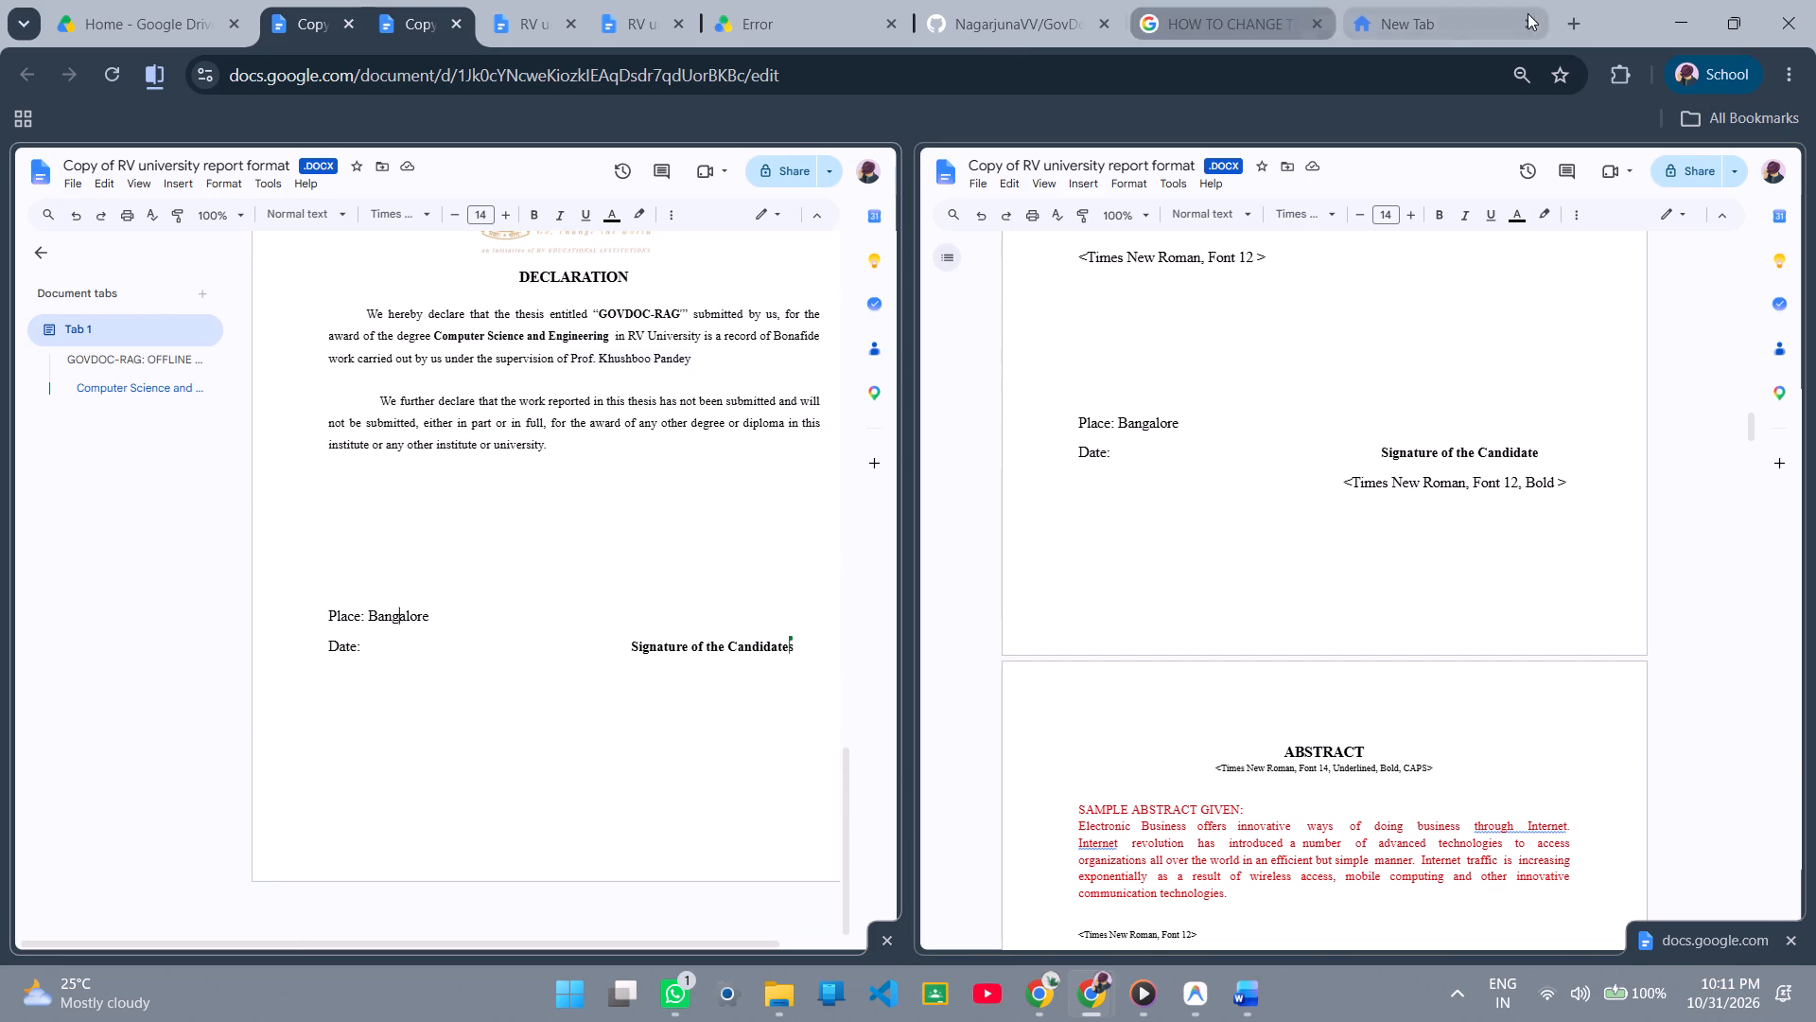
# In a new browser tab, search the web for "word merge" and open PDF House's Merge Word Documents Online page.
pyautogui.click(1584, 20)
pyautogui.click(957, 535)
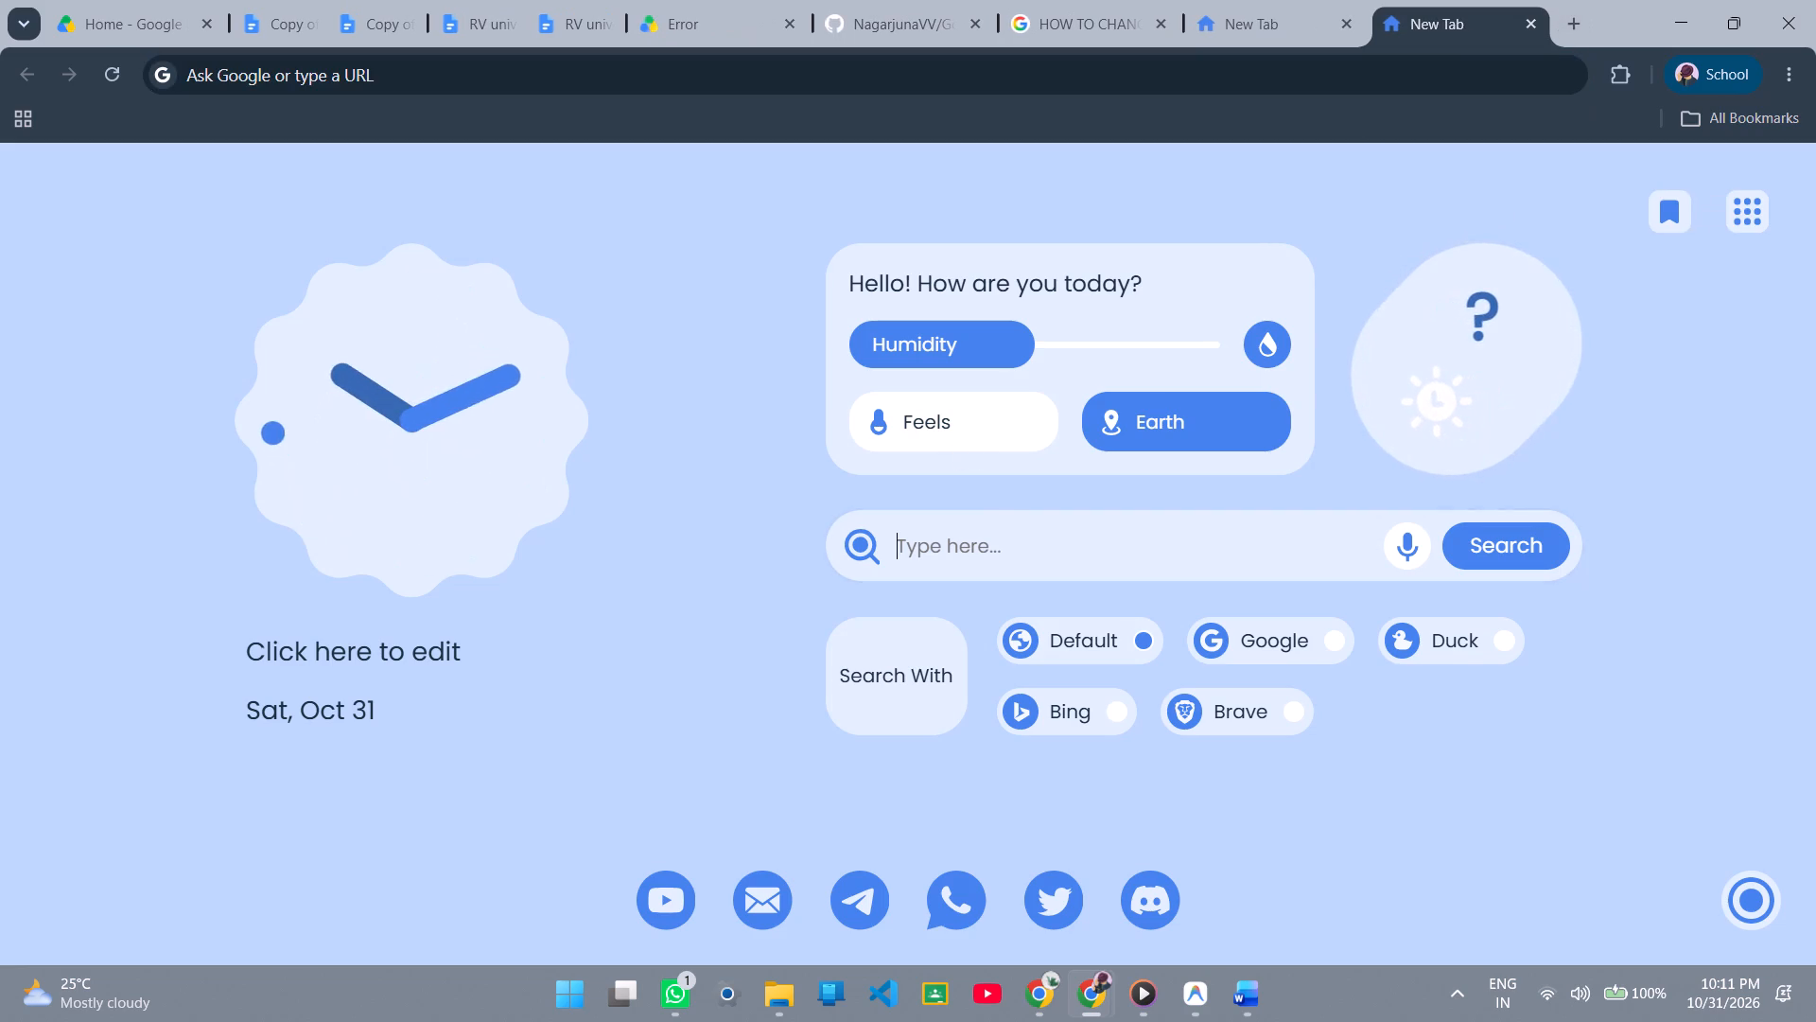
pyautogui.write('word')
pyautogui.press('space')
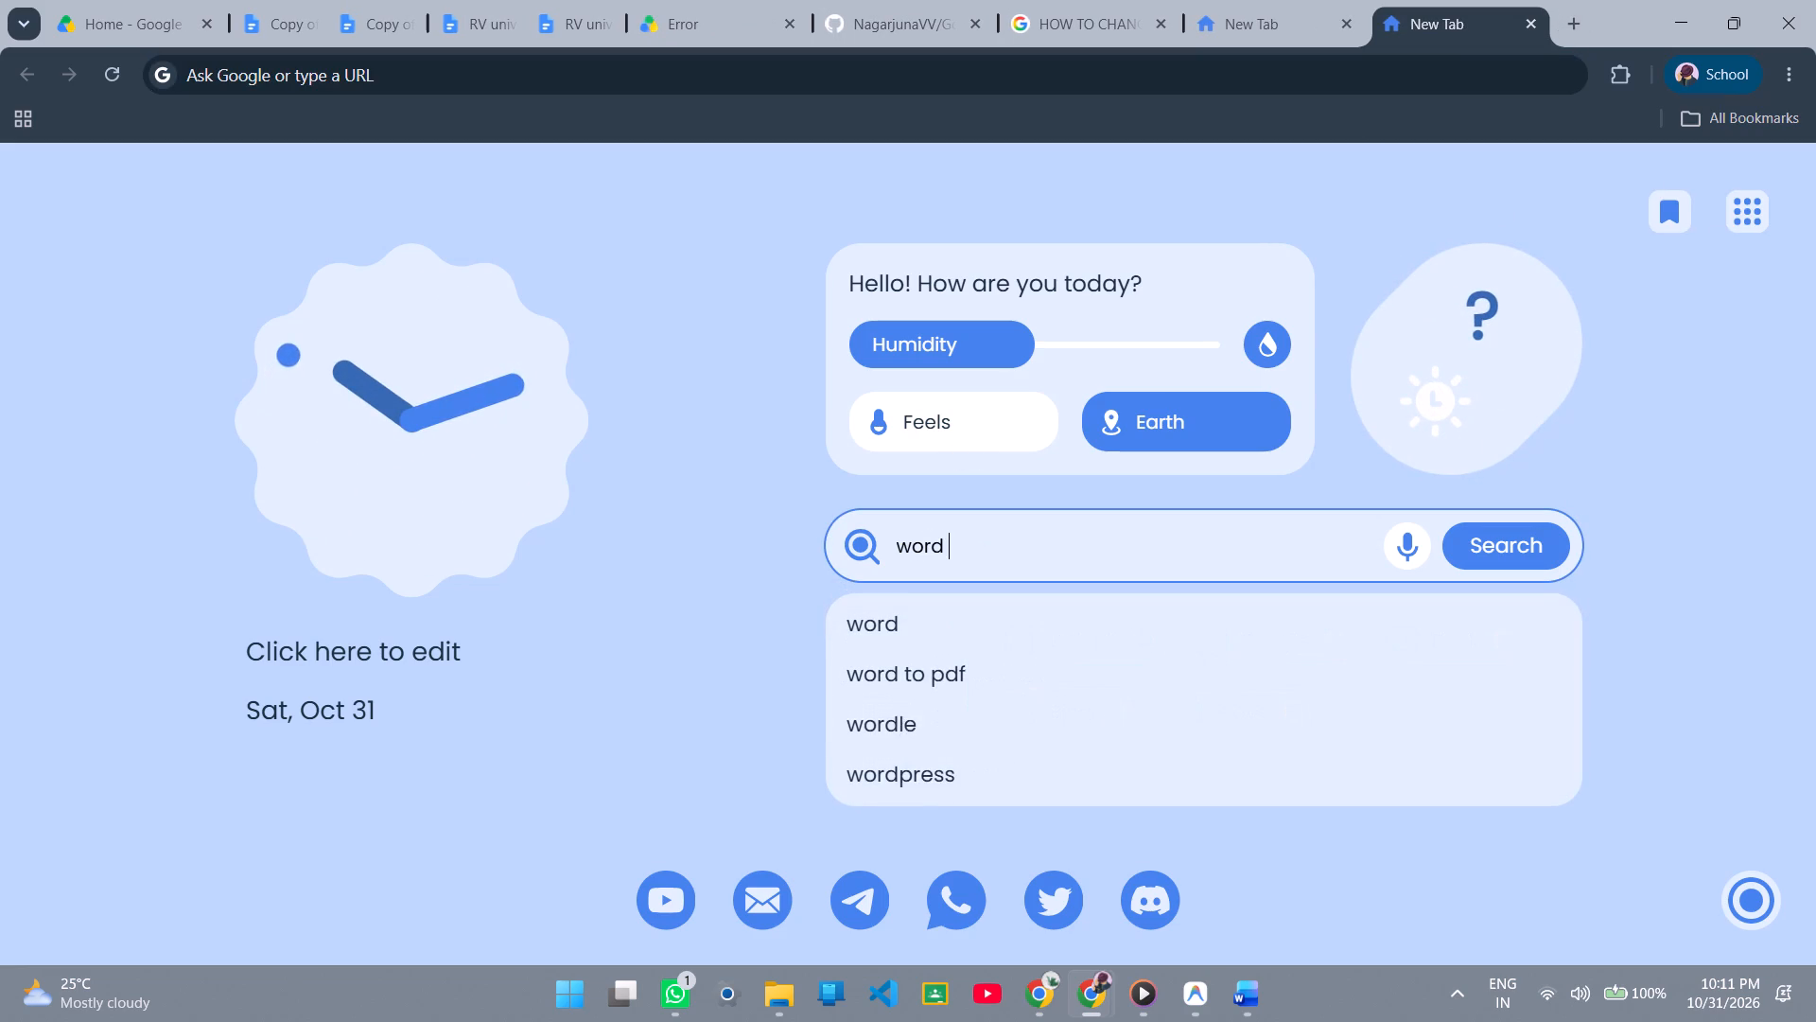
pyautogui.write('mer')
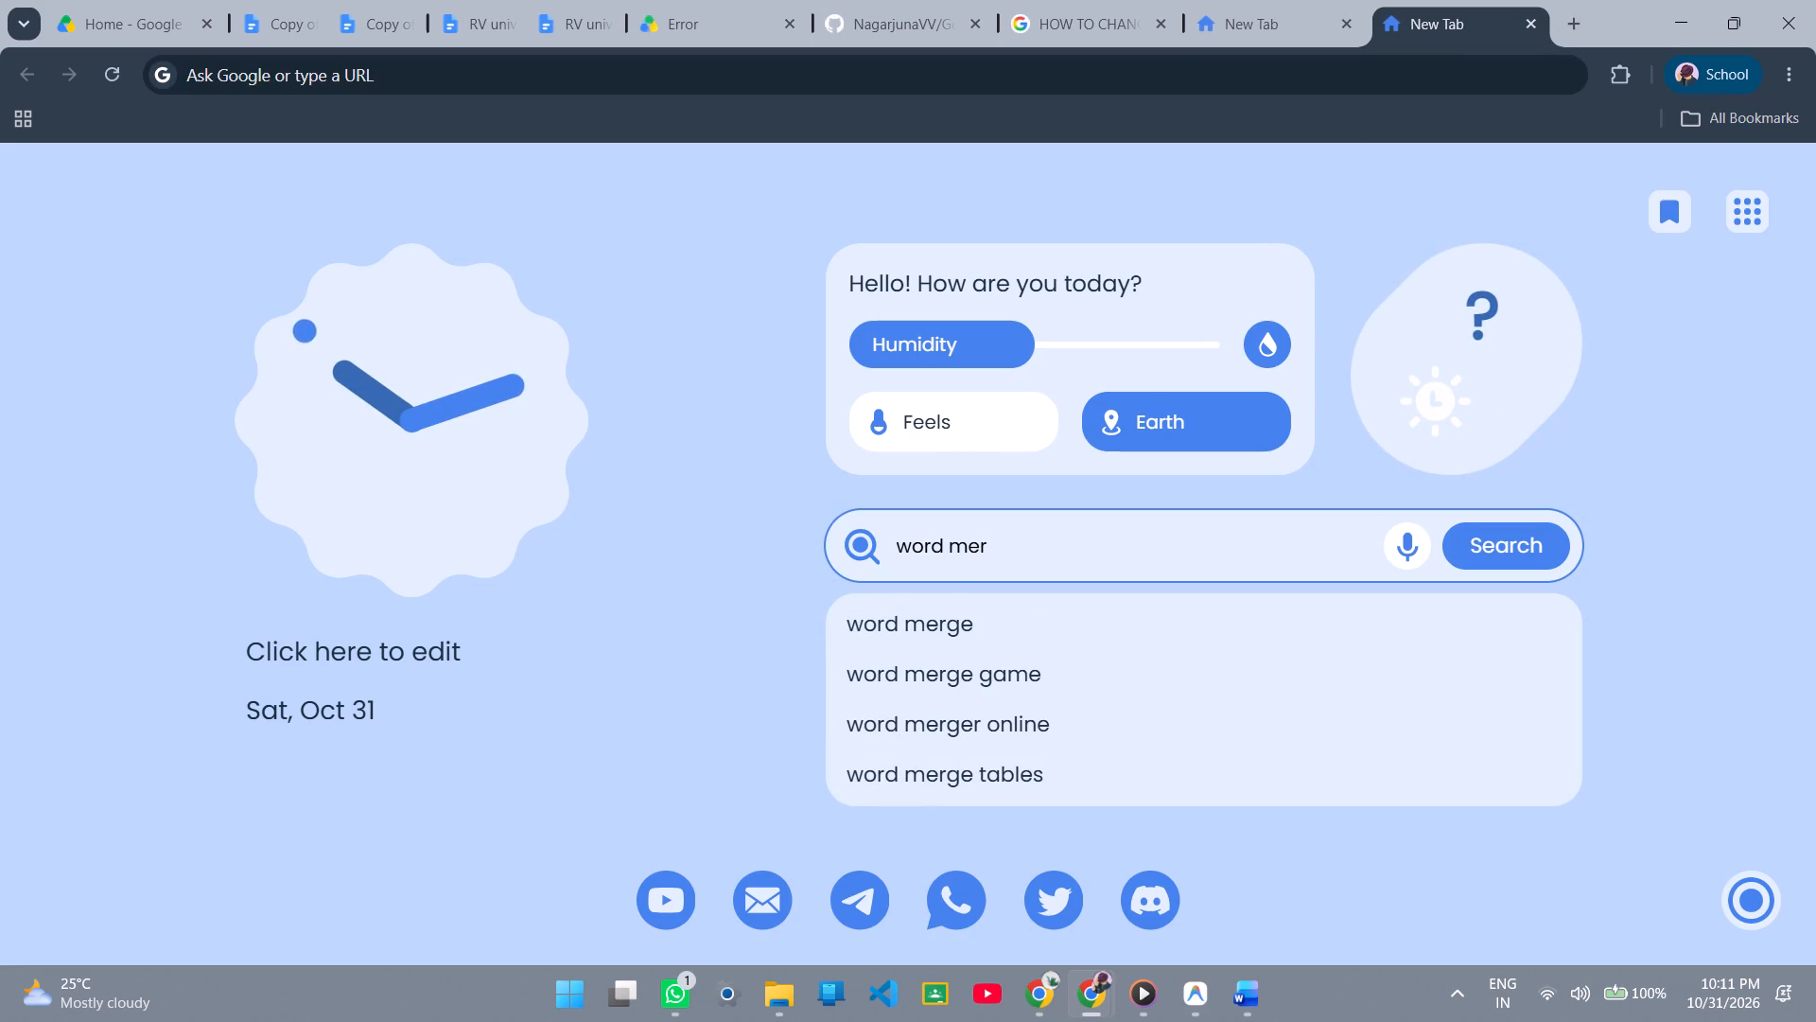
pyautogui.press('Down')
pyautogui.press('Return')
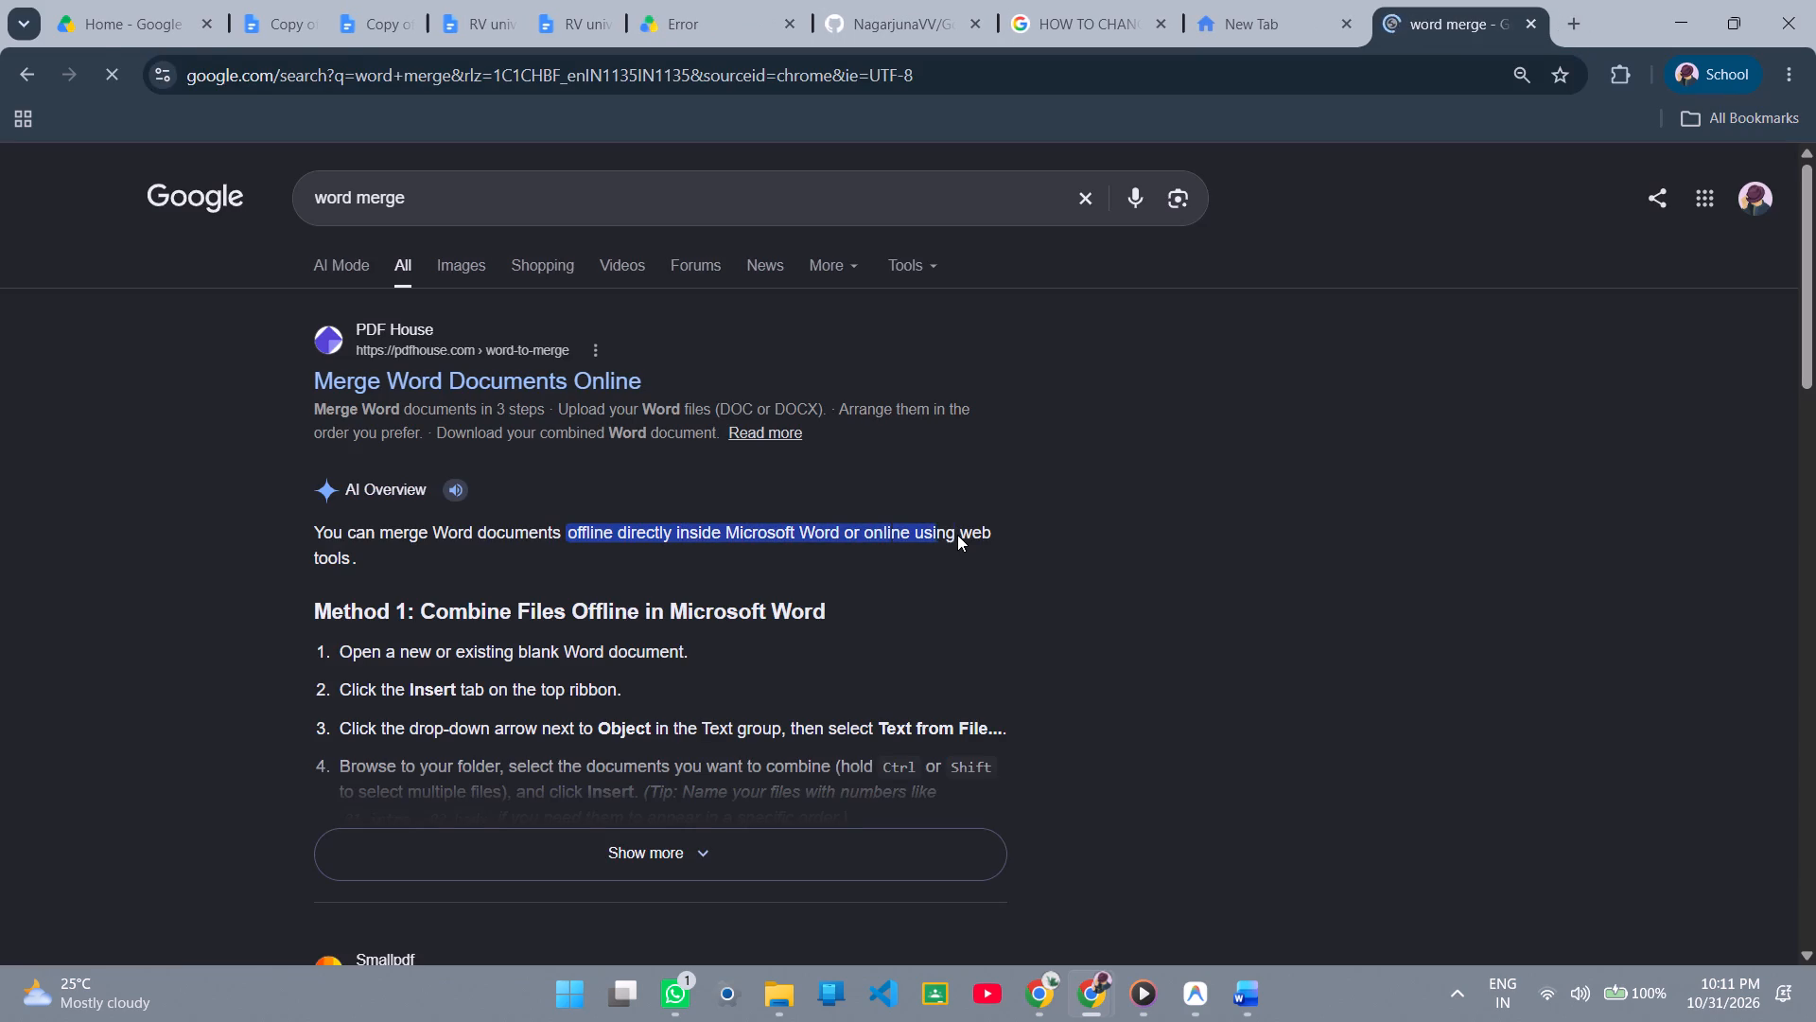
pyautogui.click(423, 381)
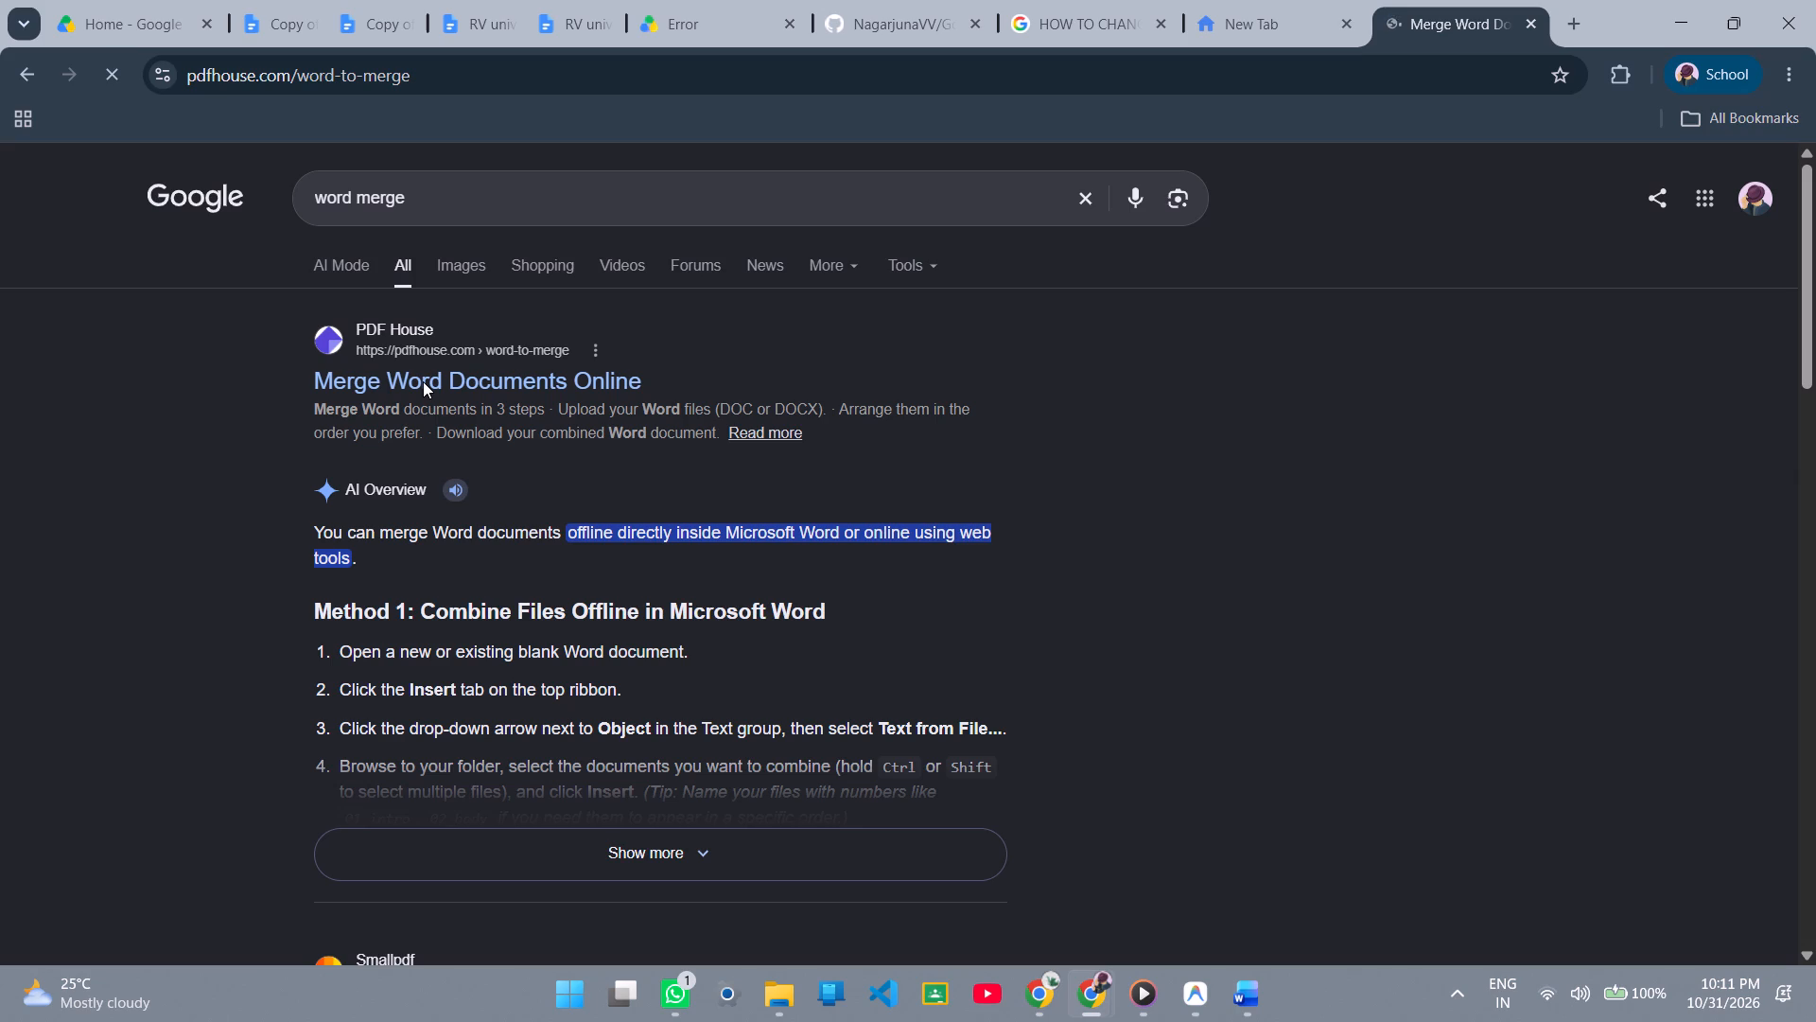